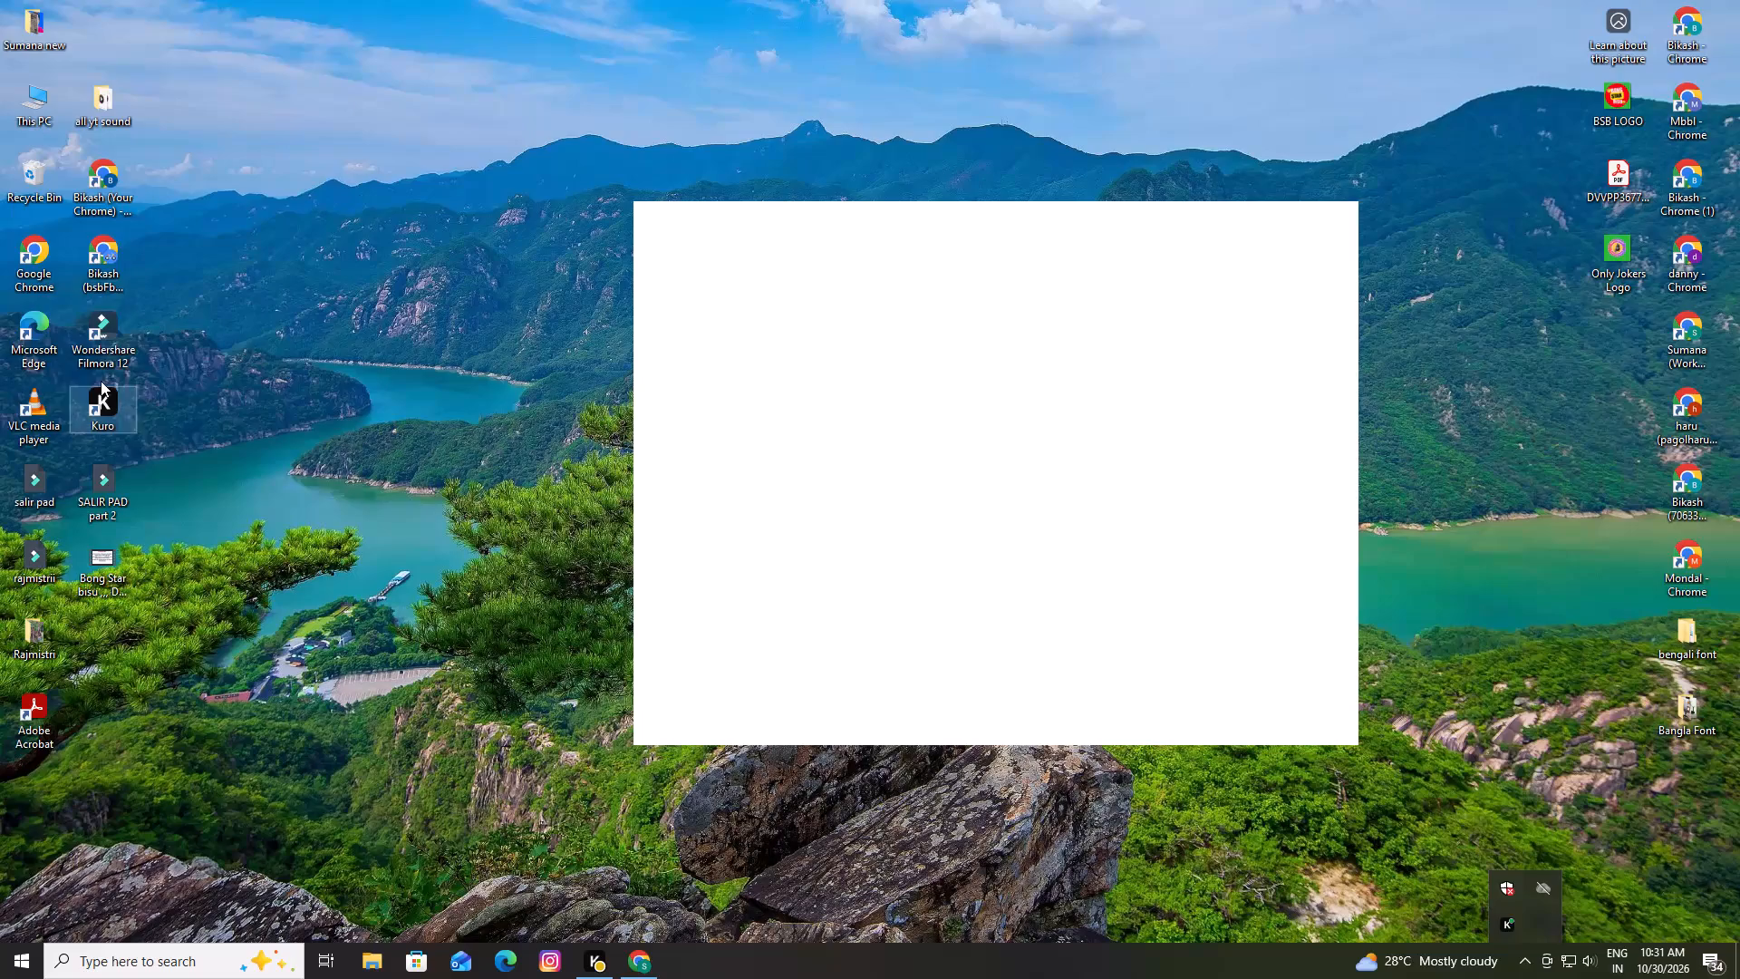
Launch Wondershare Filmora 12 from the desktop.
double_click(102, 346)
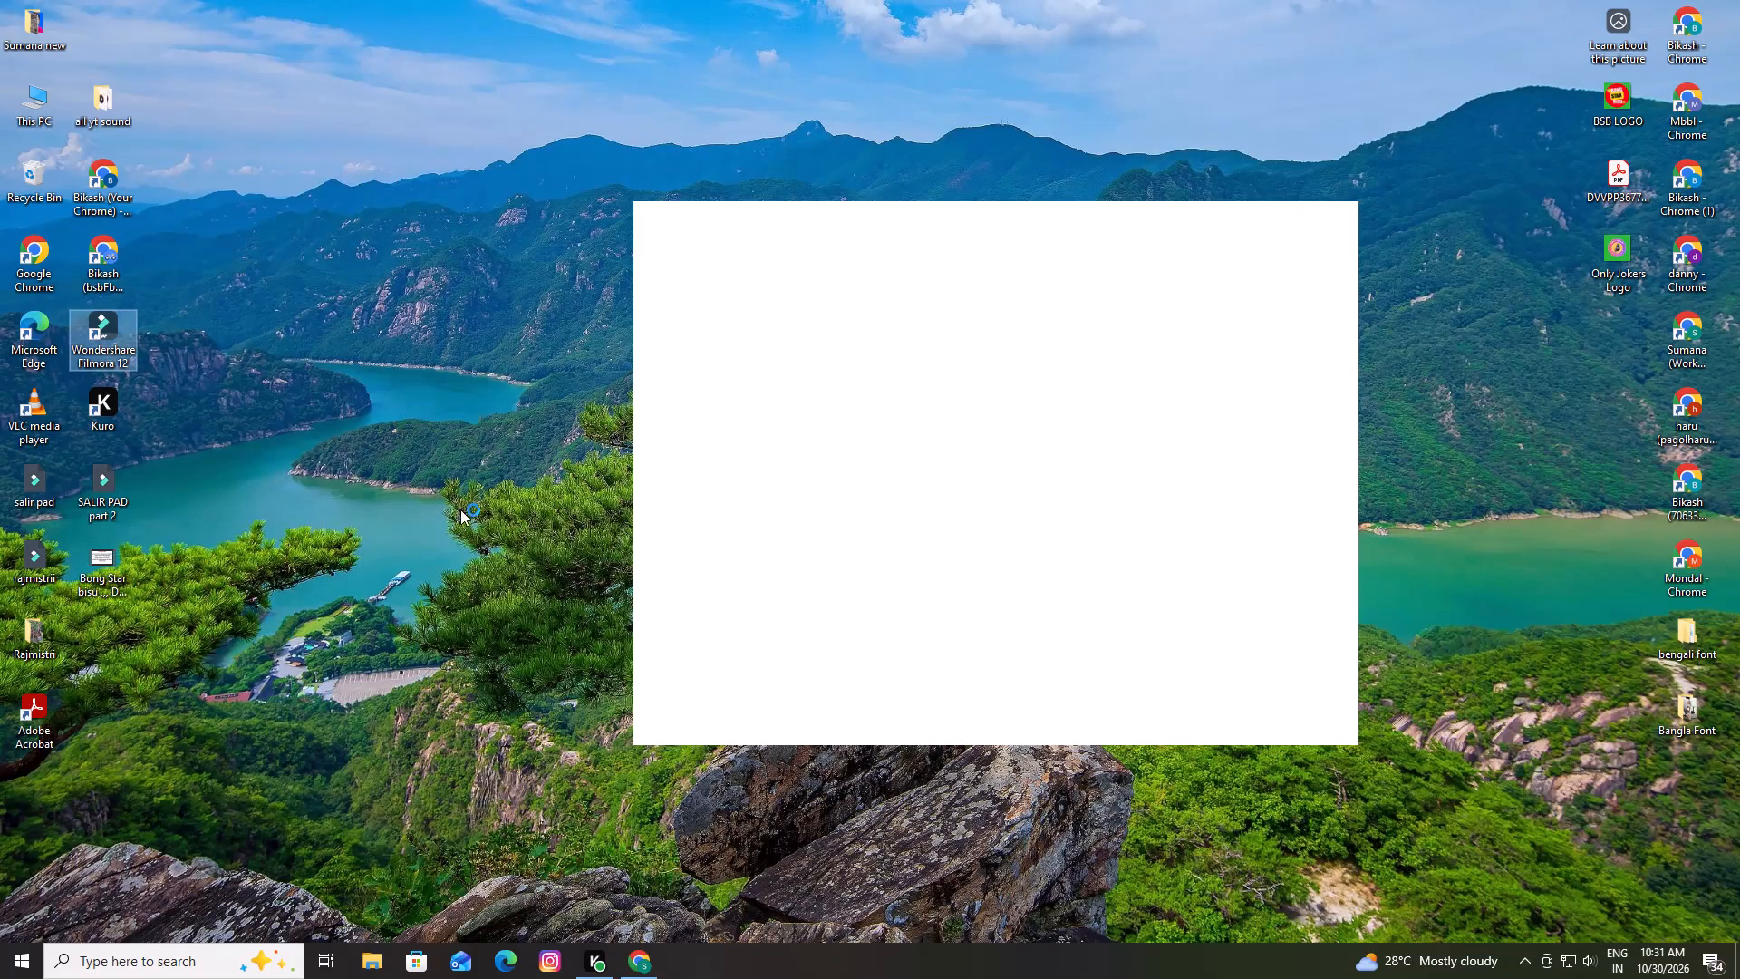
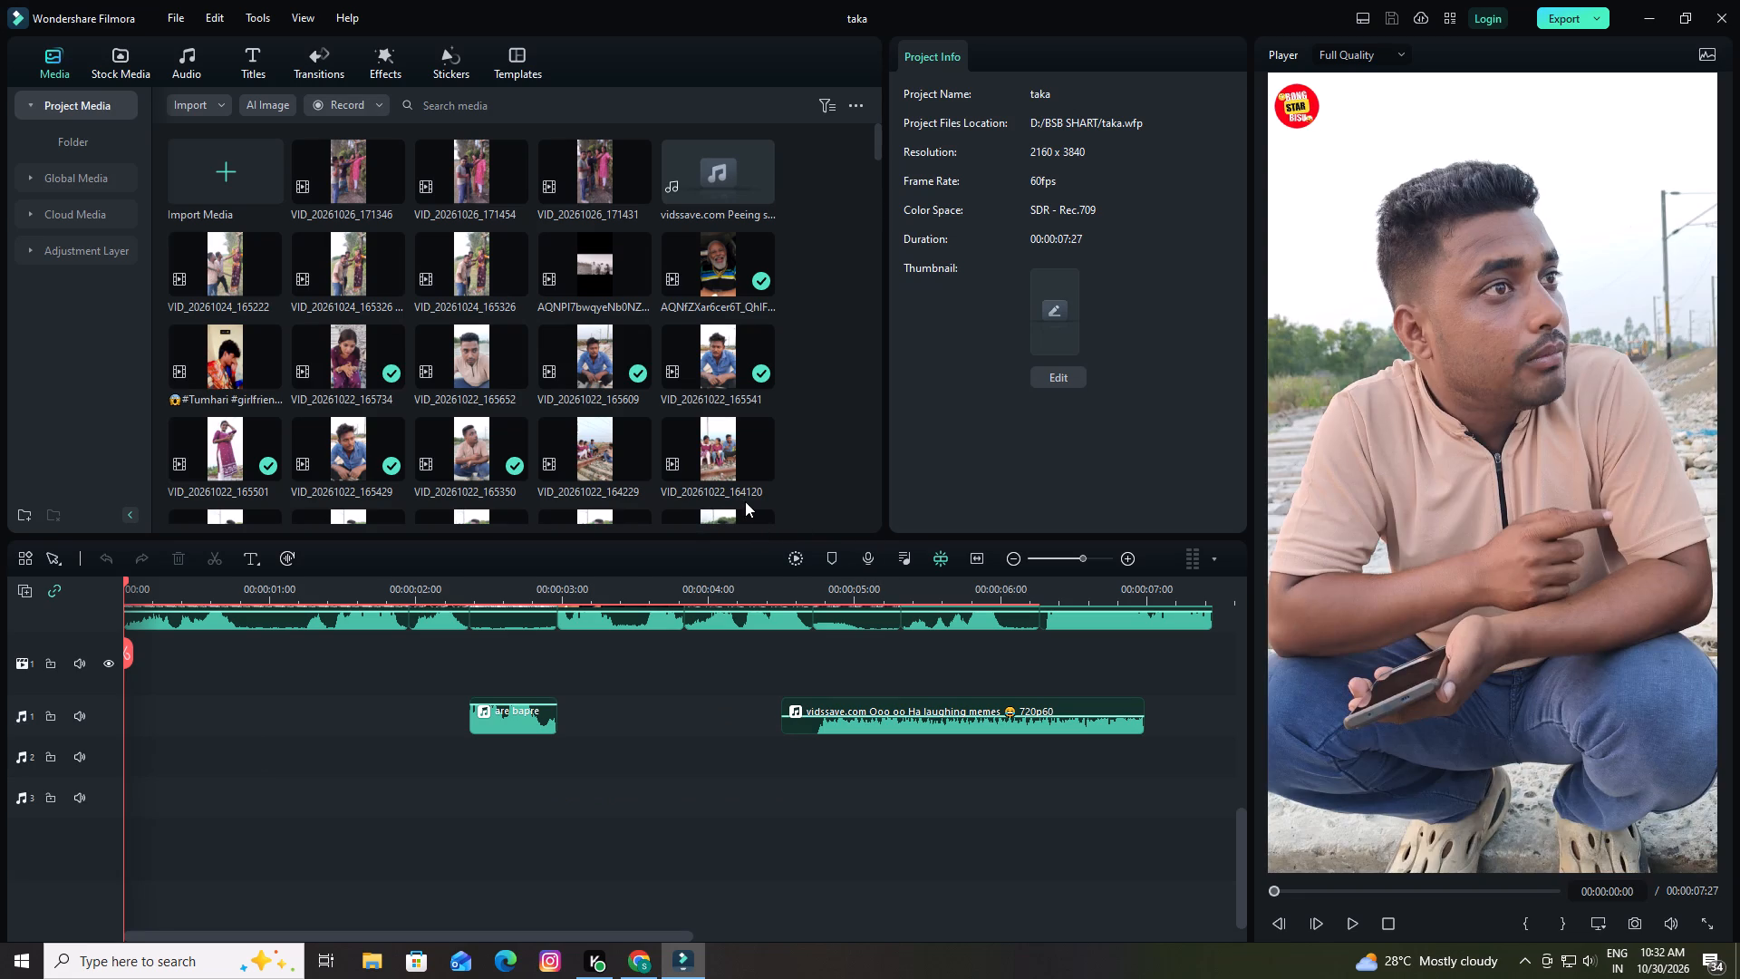
Delete both audio clips and all video track 2 clips except the AQNfZXar6cer6T clip and the last vidssave.com clip.
scroll(615, 669, up, 2)
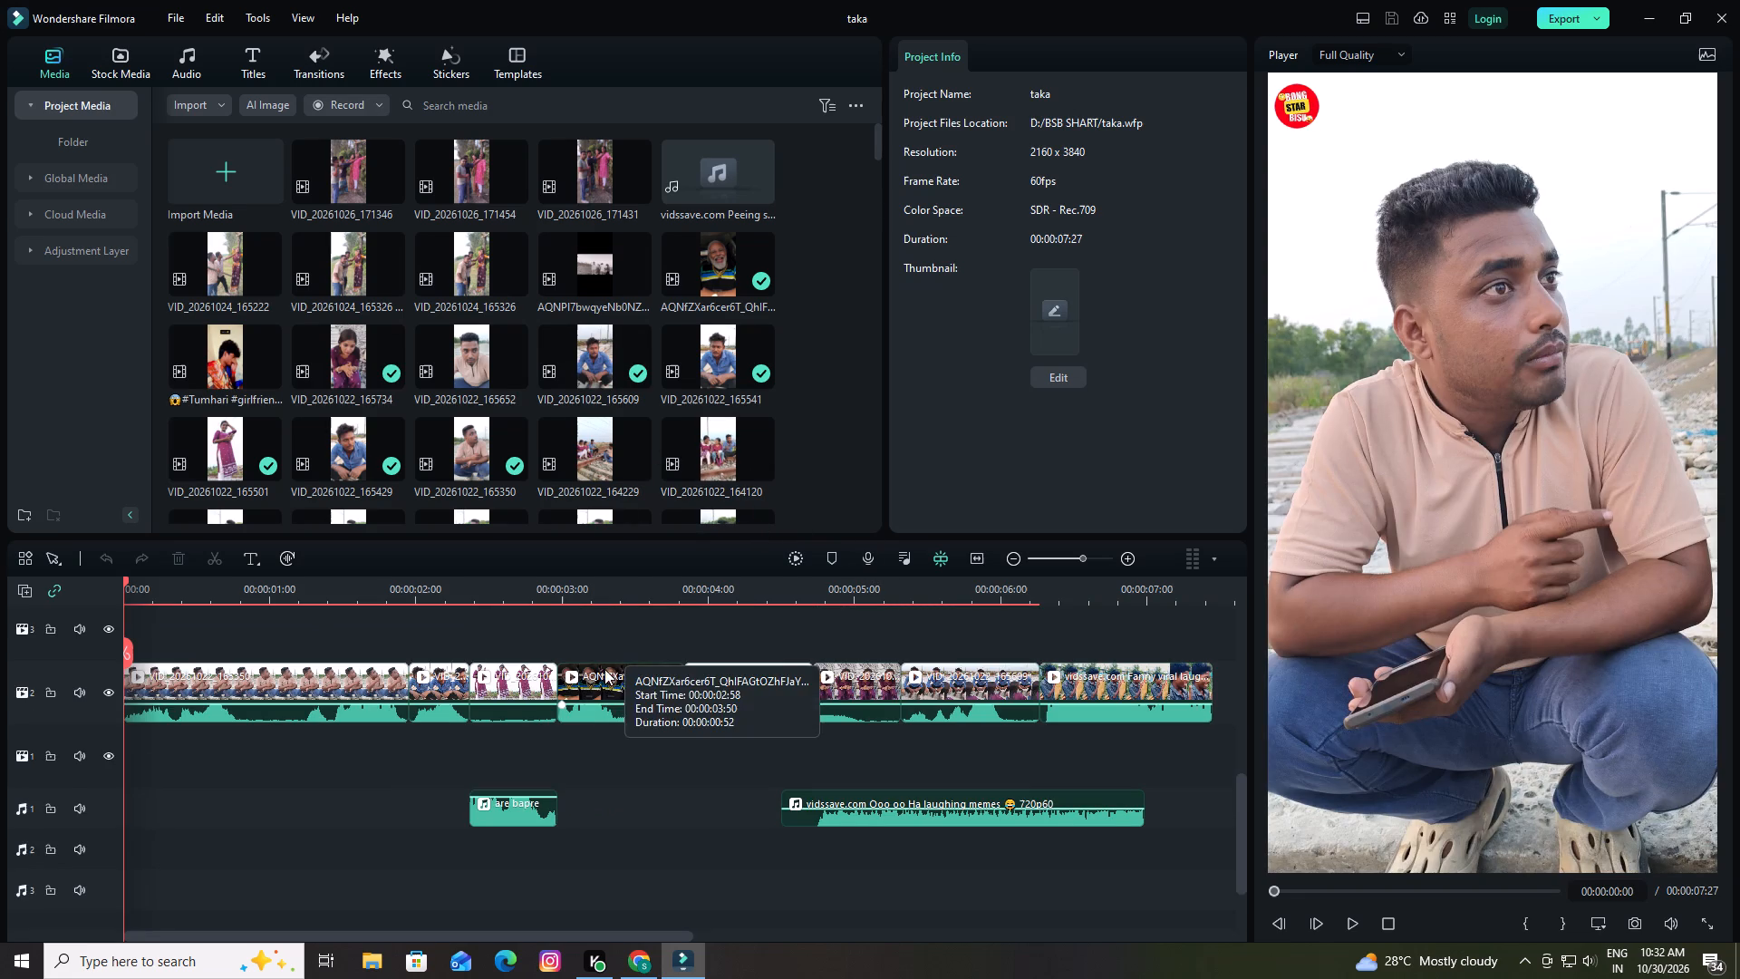
click(267, 691)
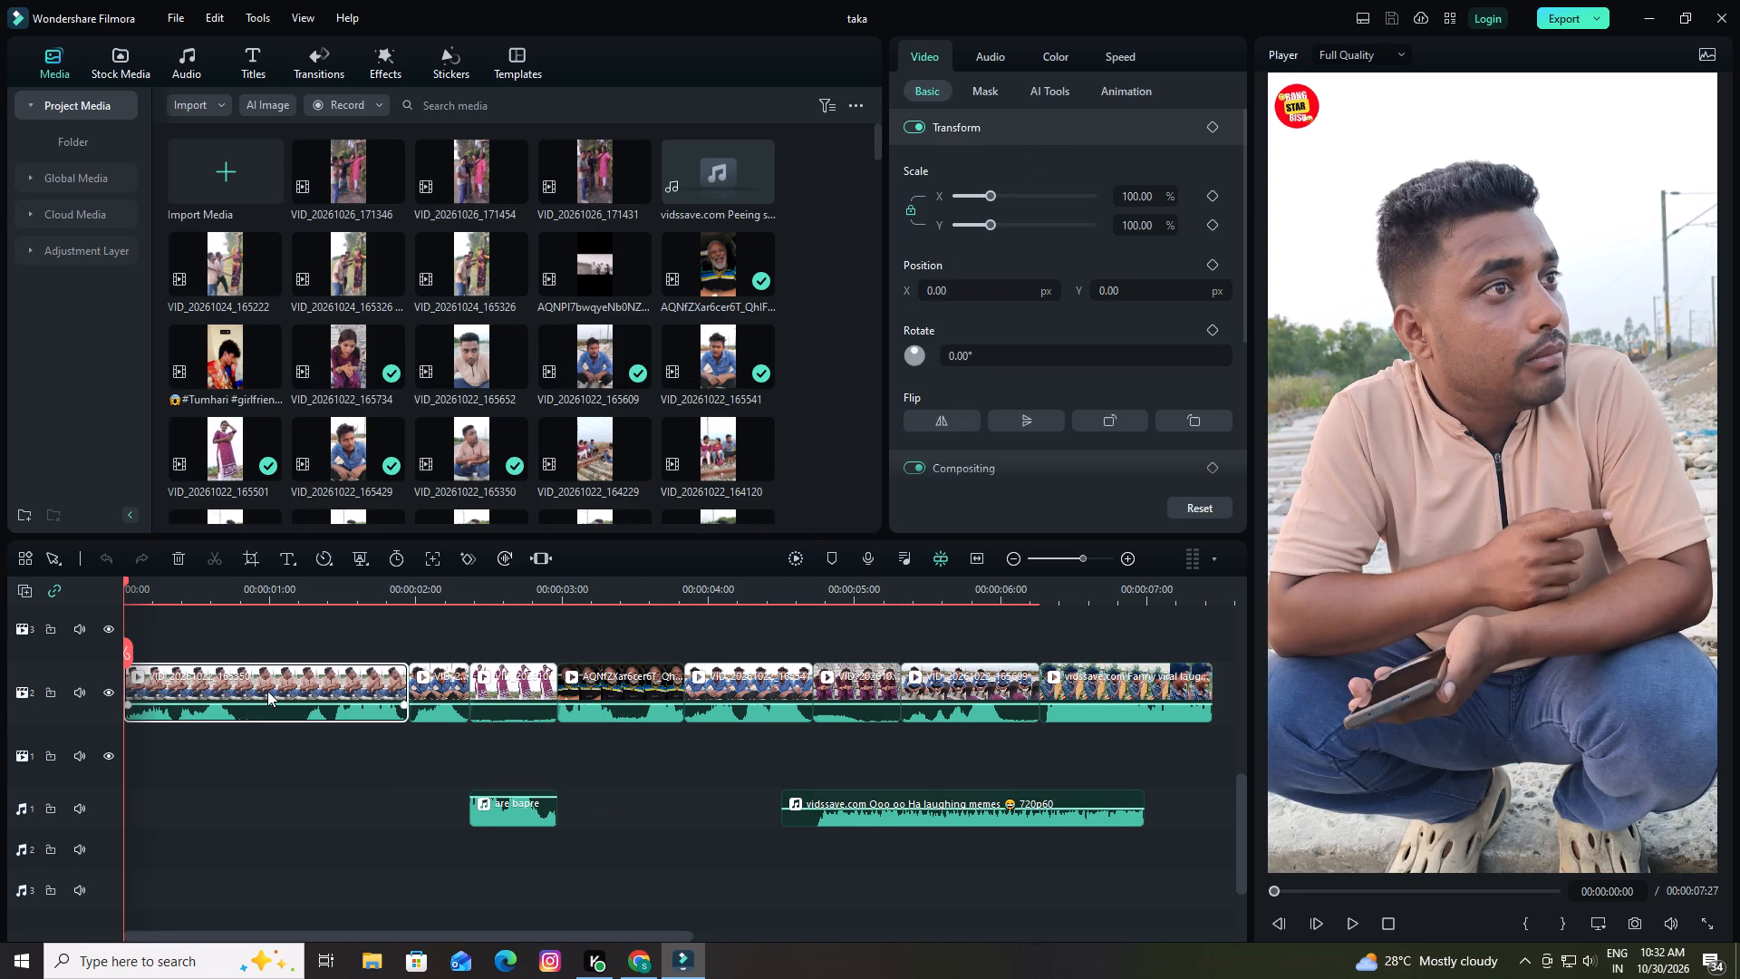
ctrl+click(439, 680)
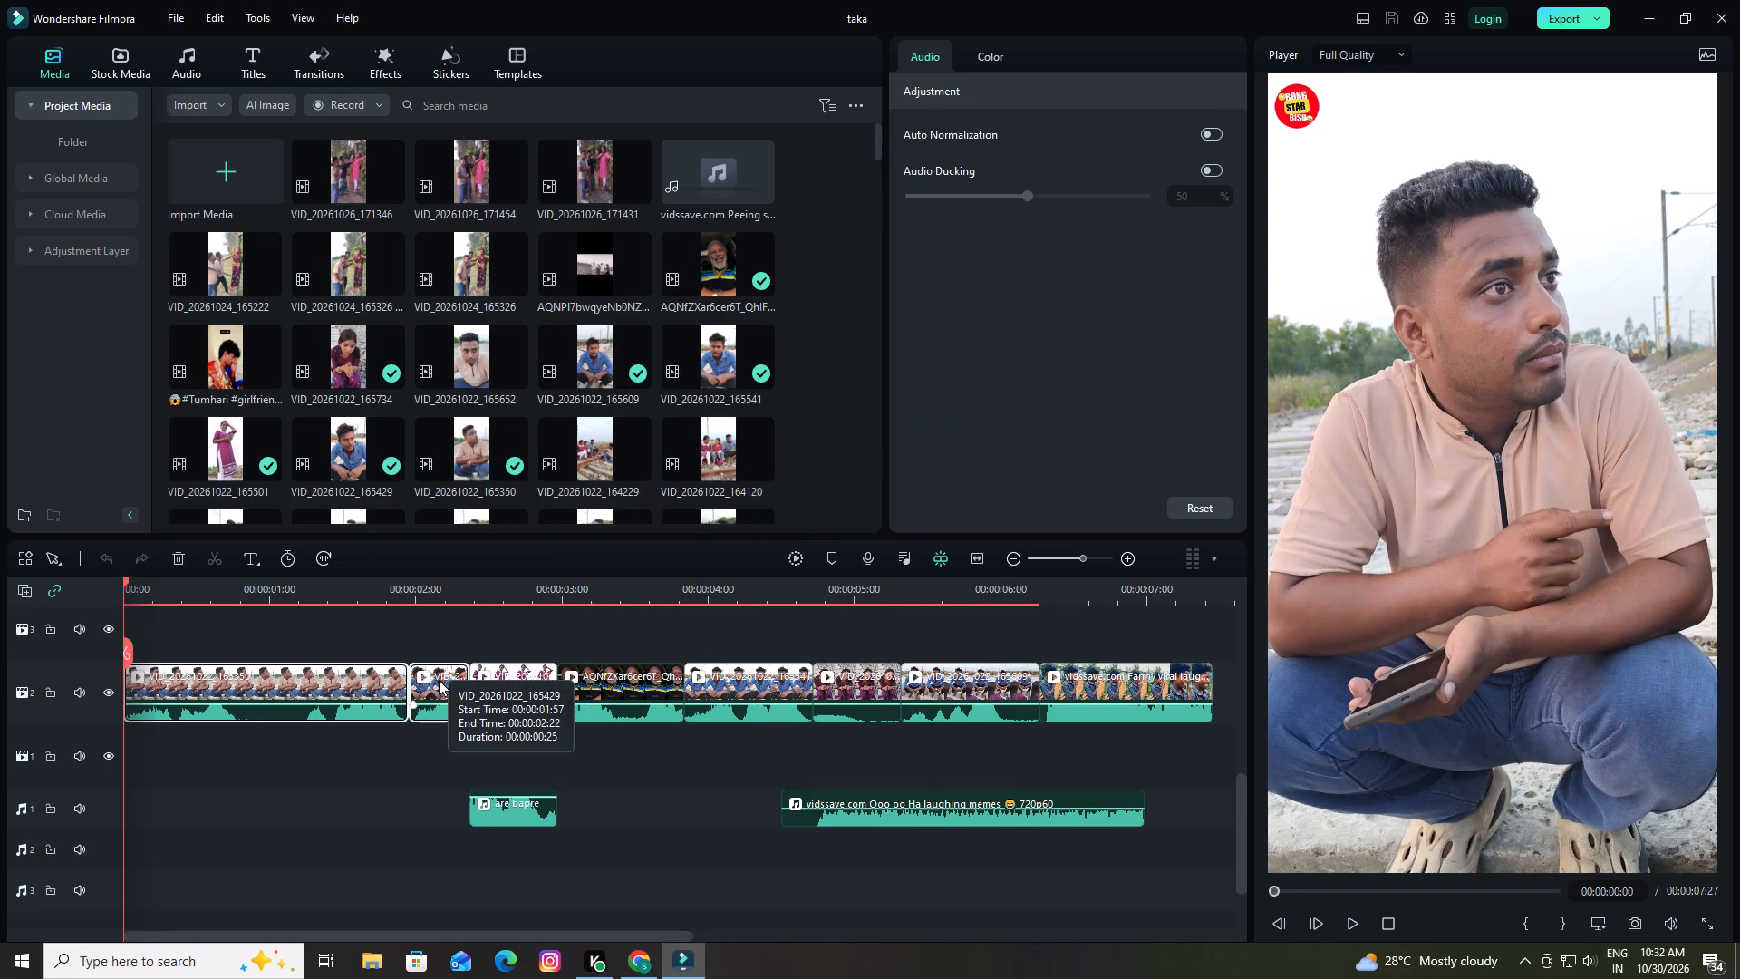
ctrl+click(504, 682)
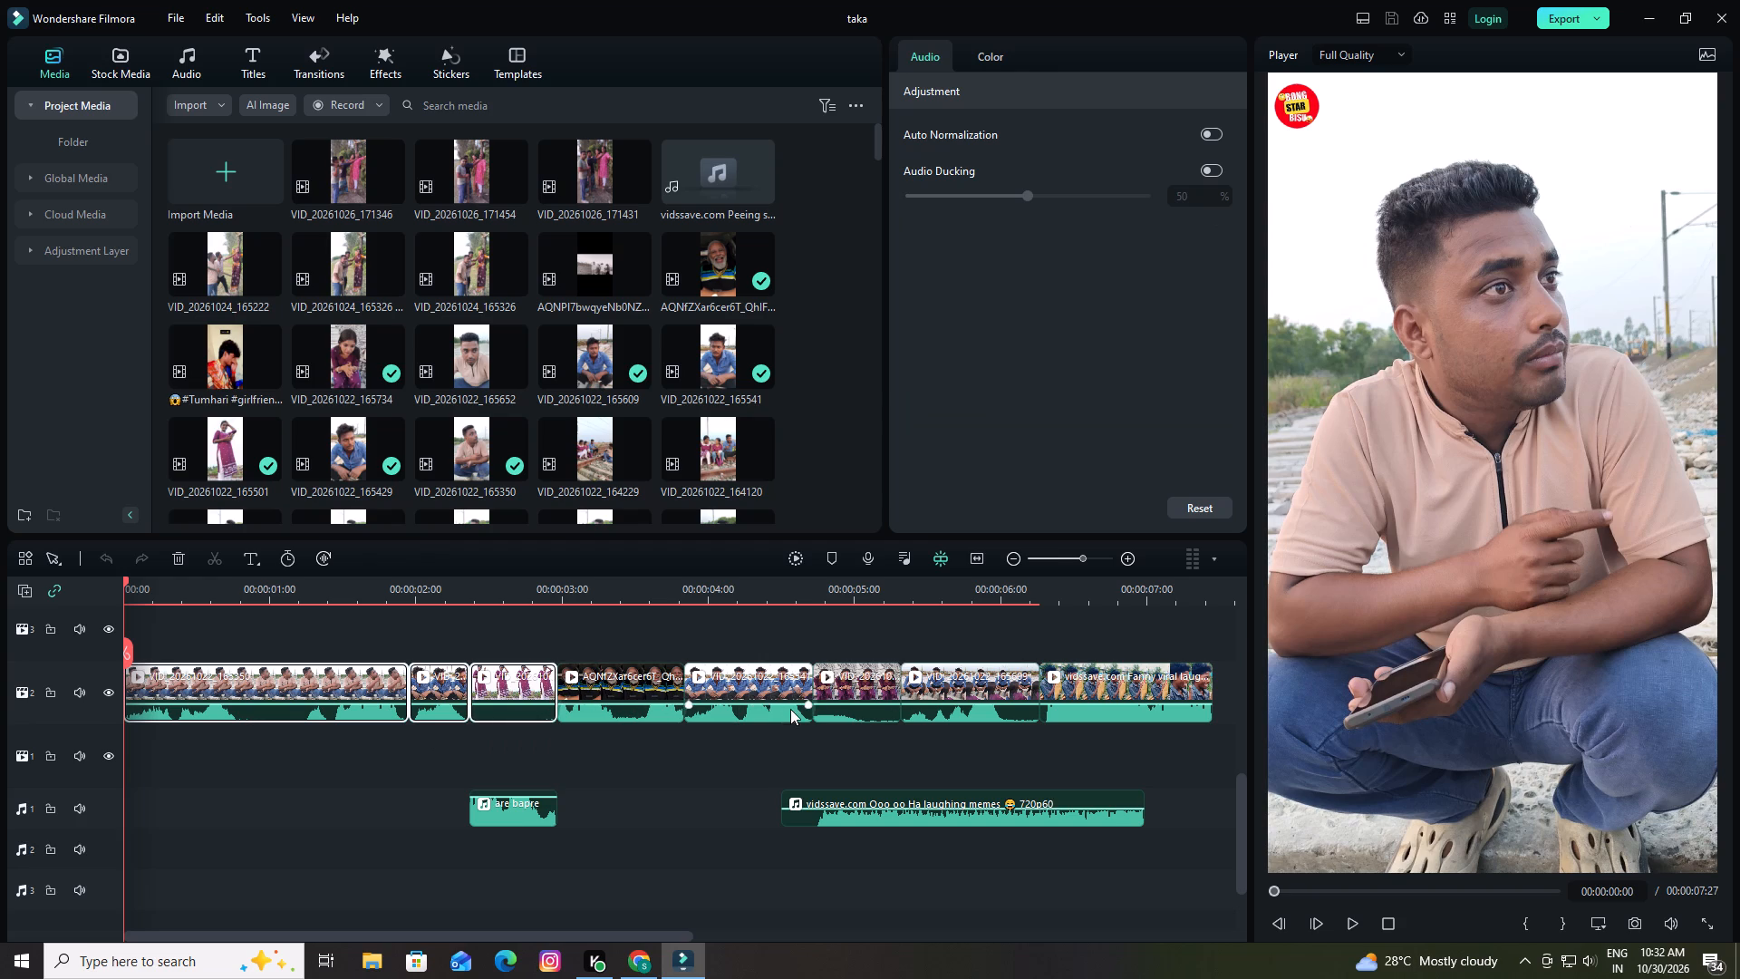
ctrl+click(759, 693)
ctrl+click(841, 696)
ctrl+click(968, 696)
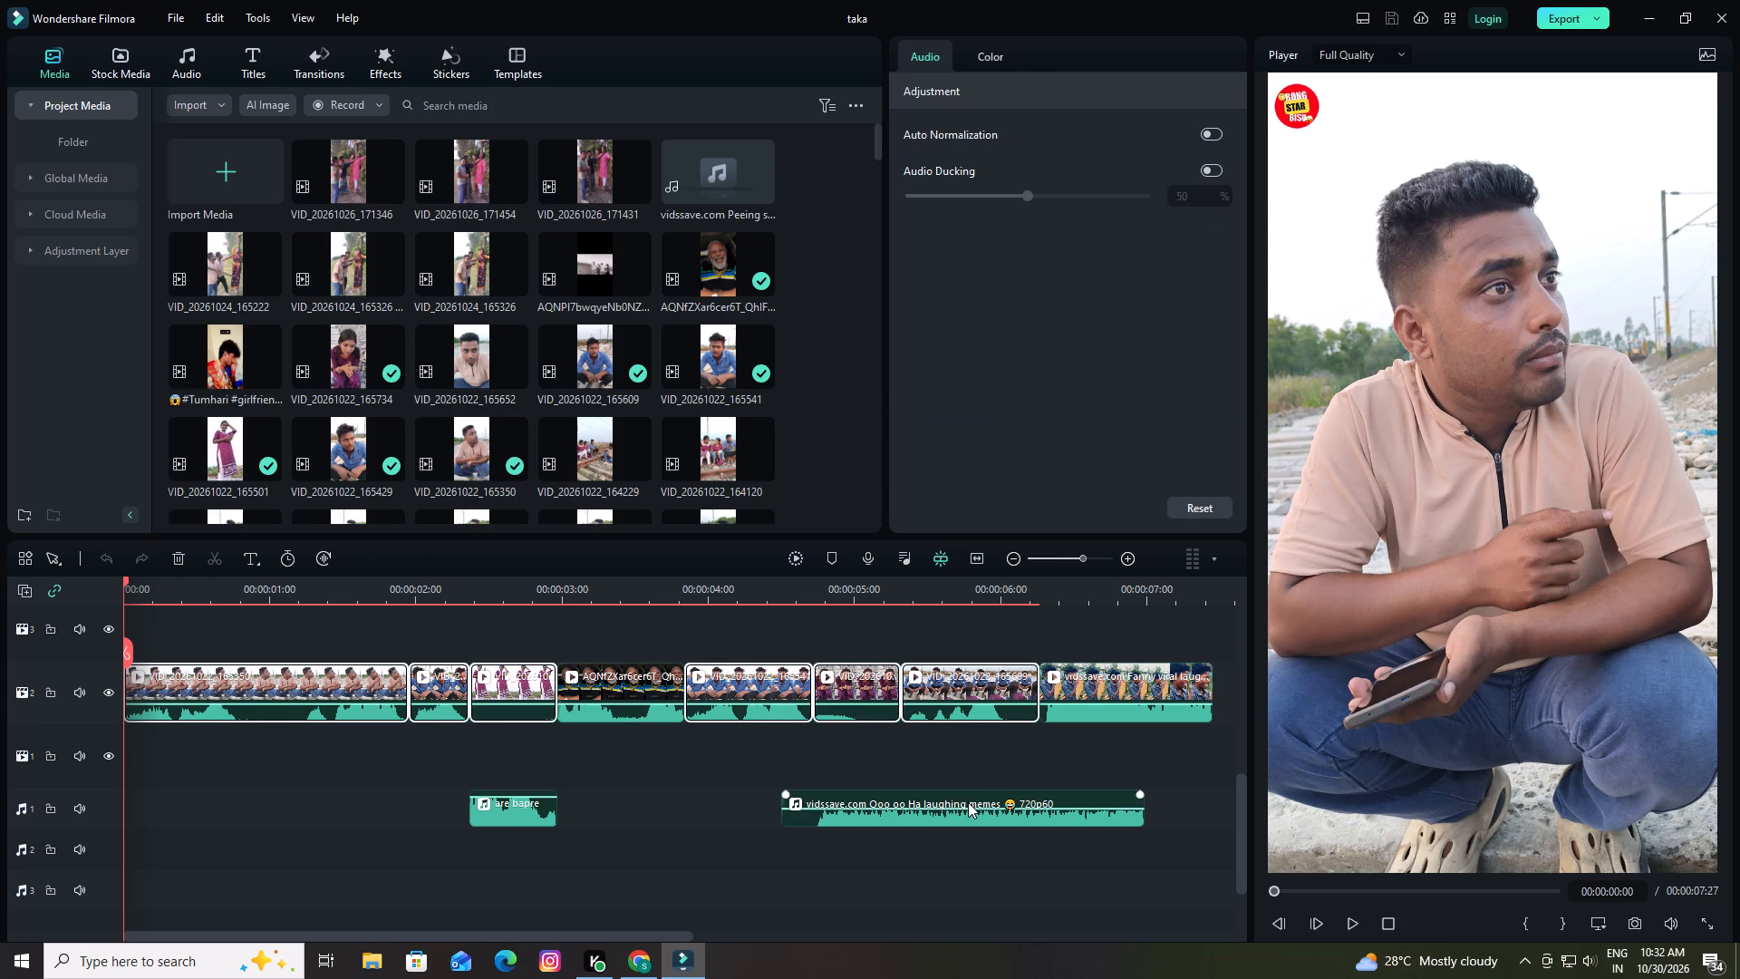
ctrl+click(954, 819)
ctrl+click(527, 813)
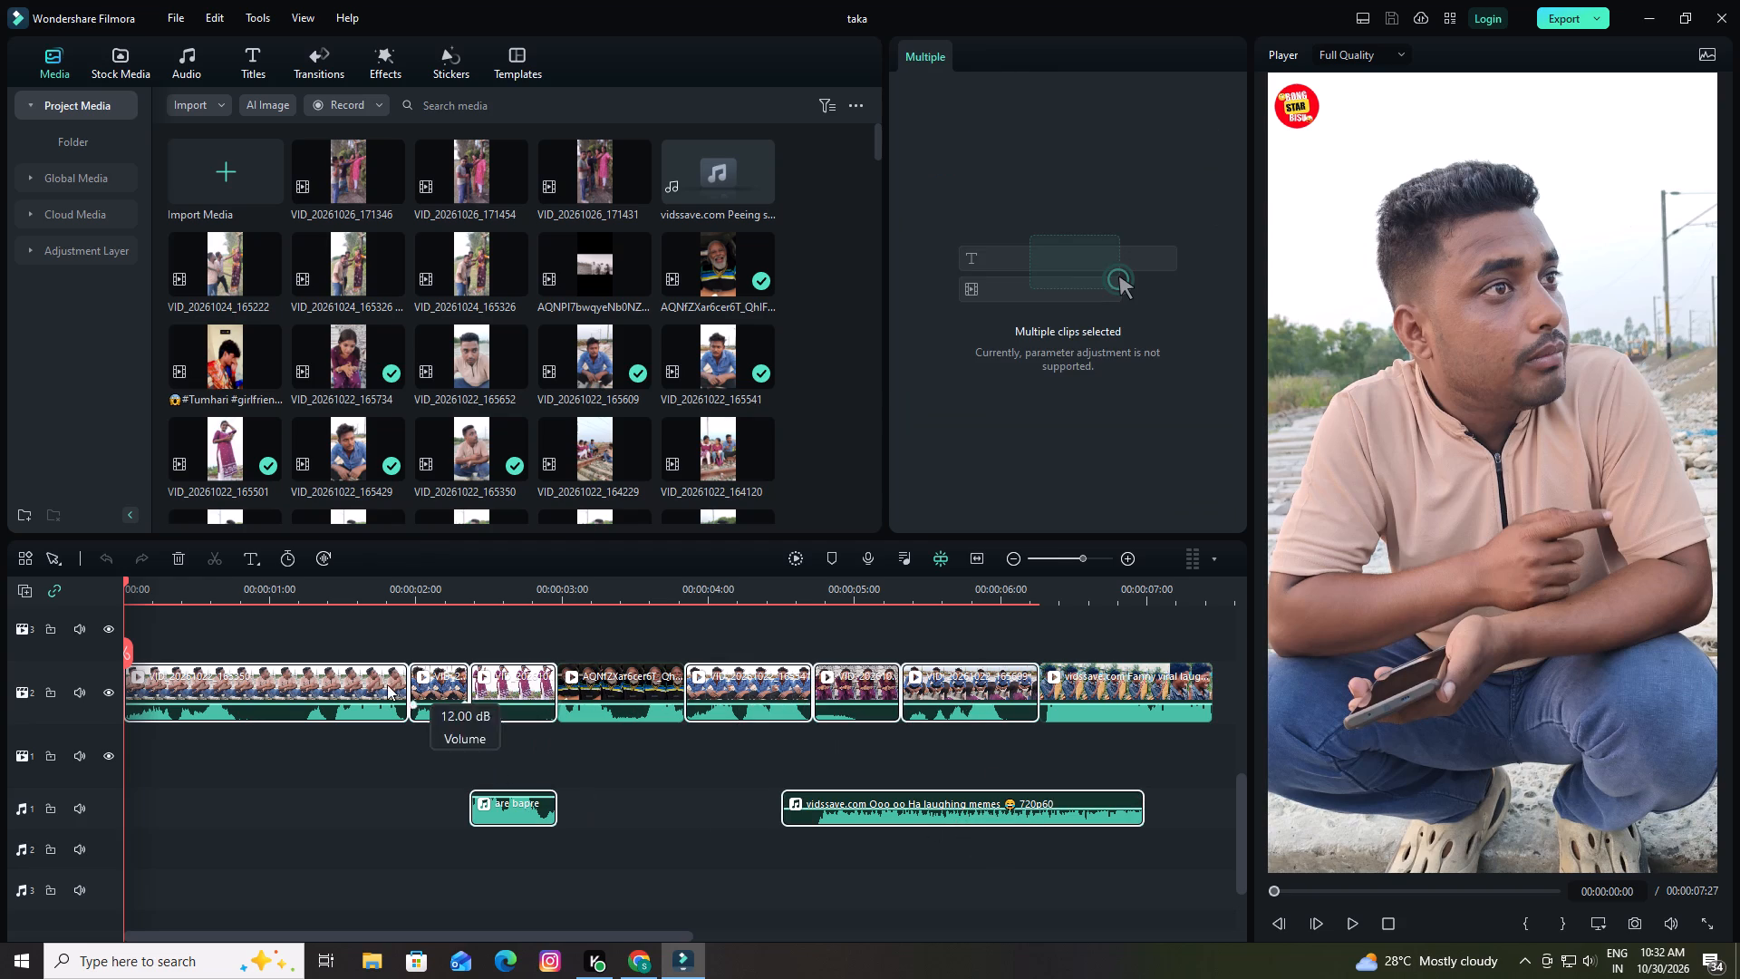
click(180, 557)
Import VID_20261029_154626, VID_20261029_154728 and VID_20261029_154831 from the short ro file folder into the project media.
scroll(512, 757, up, 3)
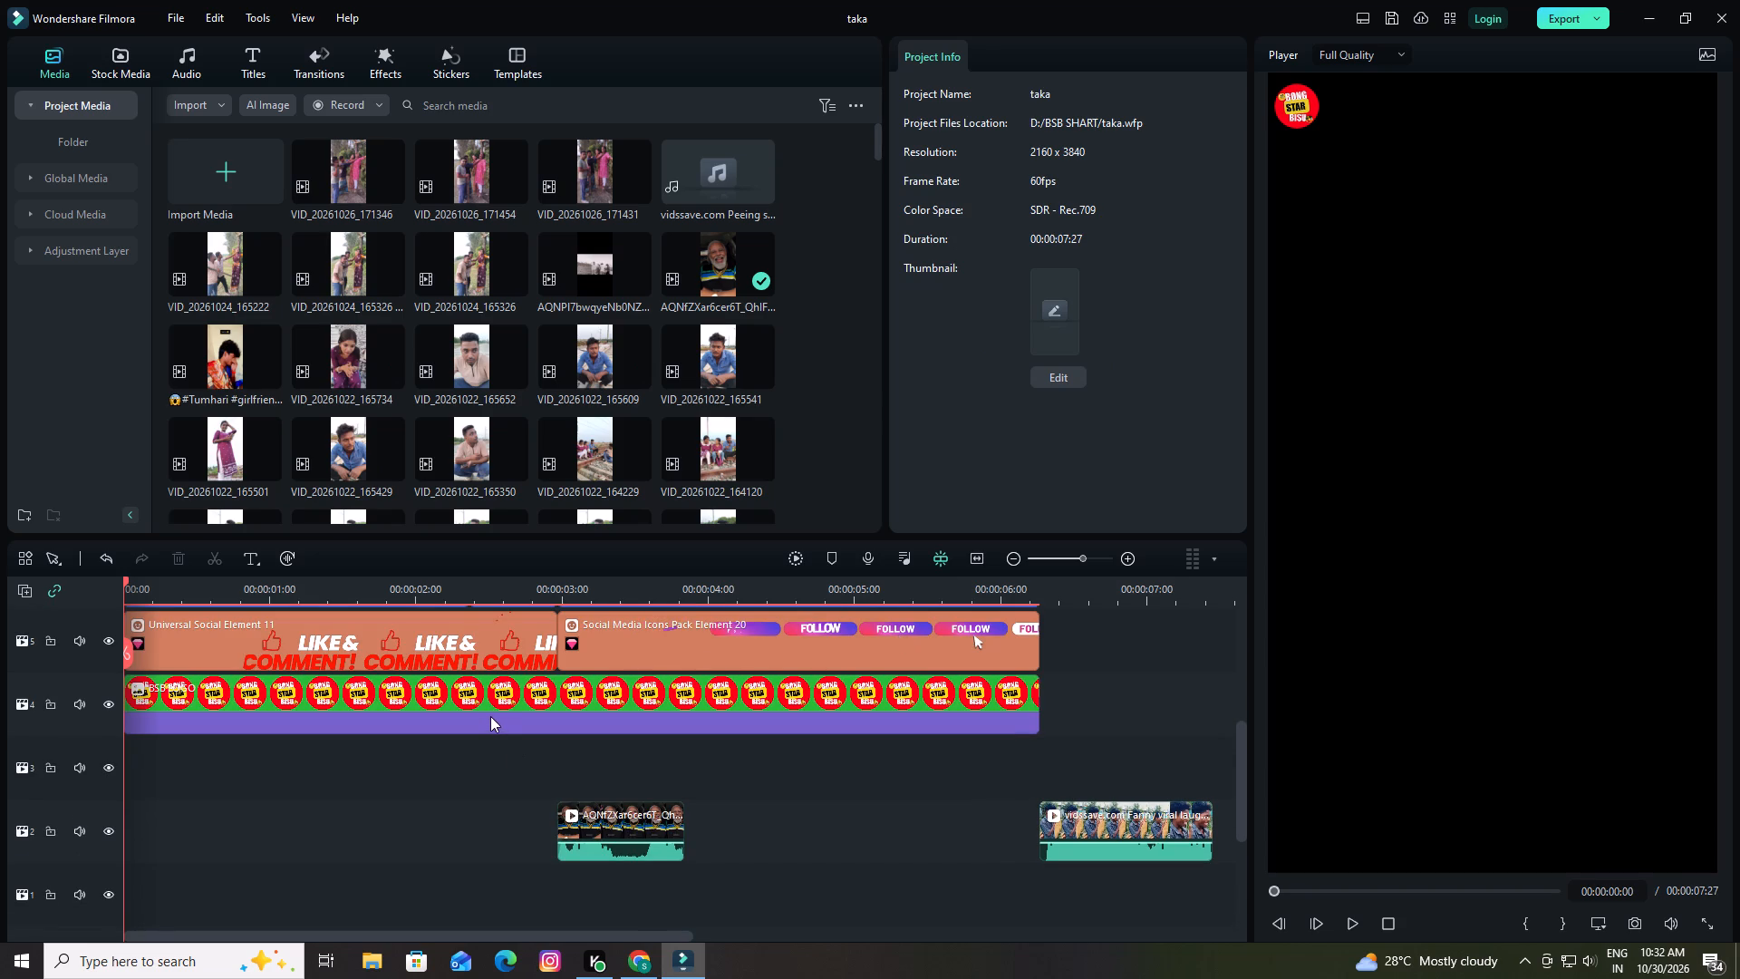
click(224, 160)
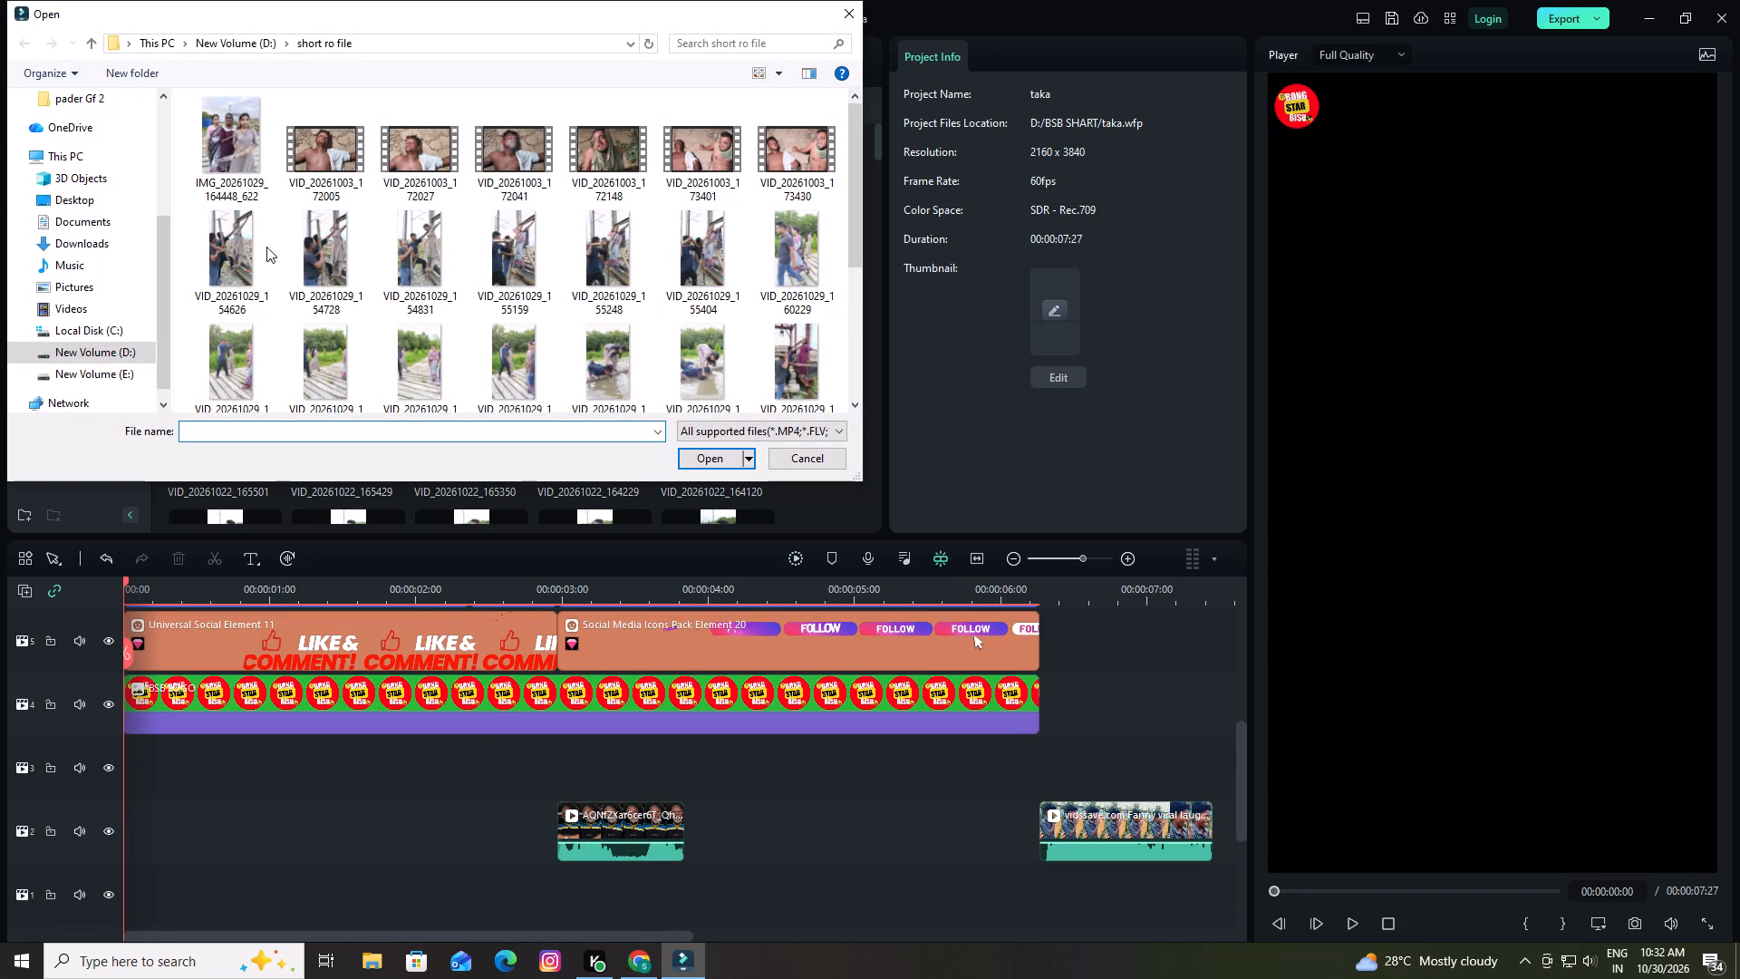
ctrl+click(232, 243)
ctrl+click(300, 250)
ctrl+click(415, 259)
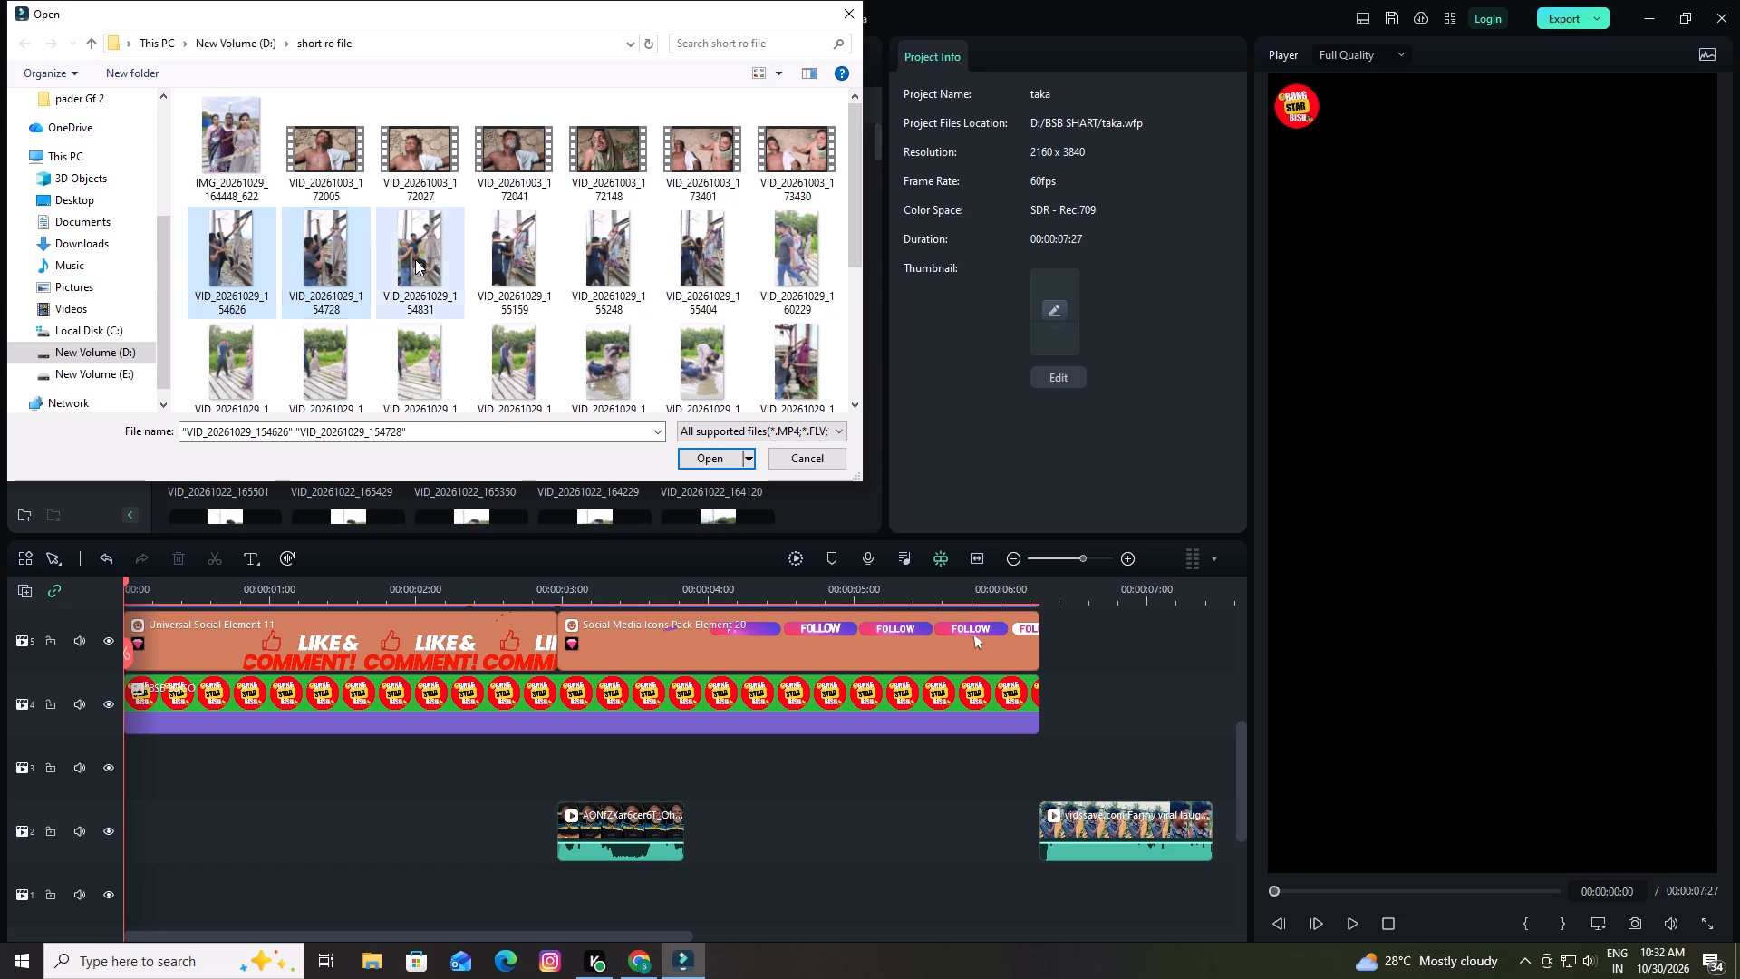
click(700, 461)
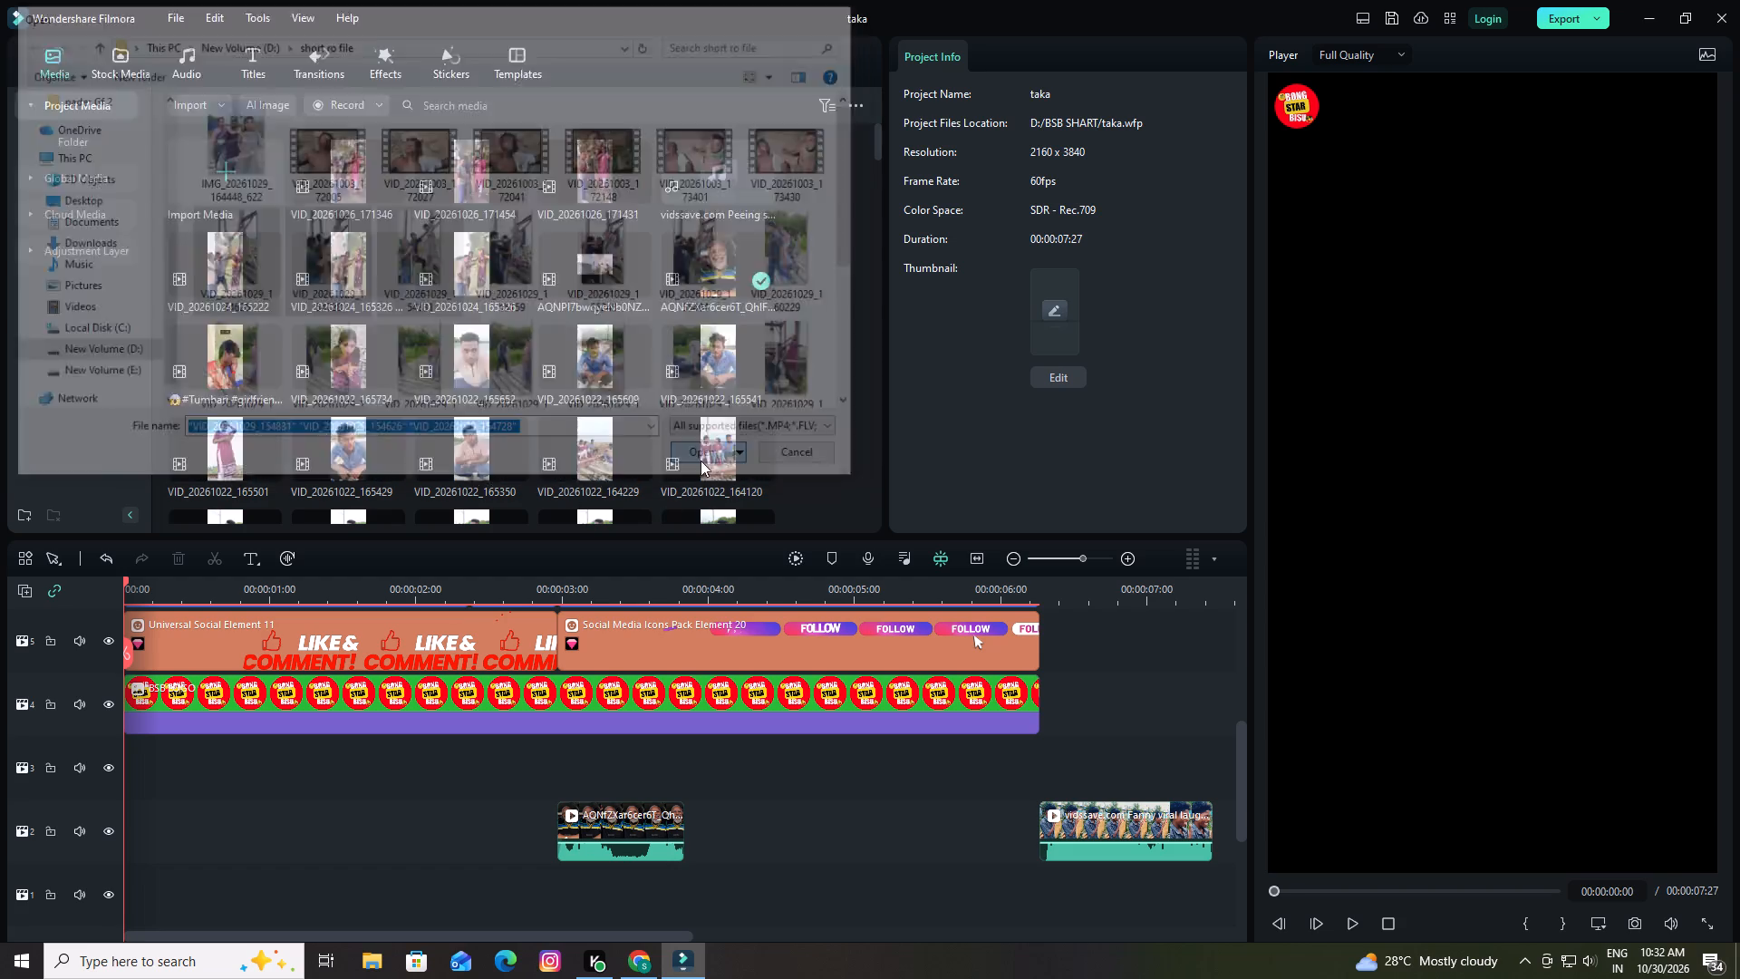
click(831, 371)
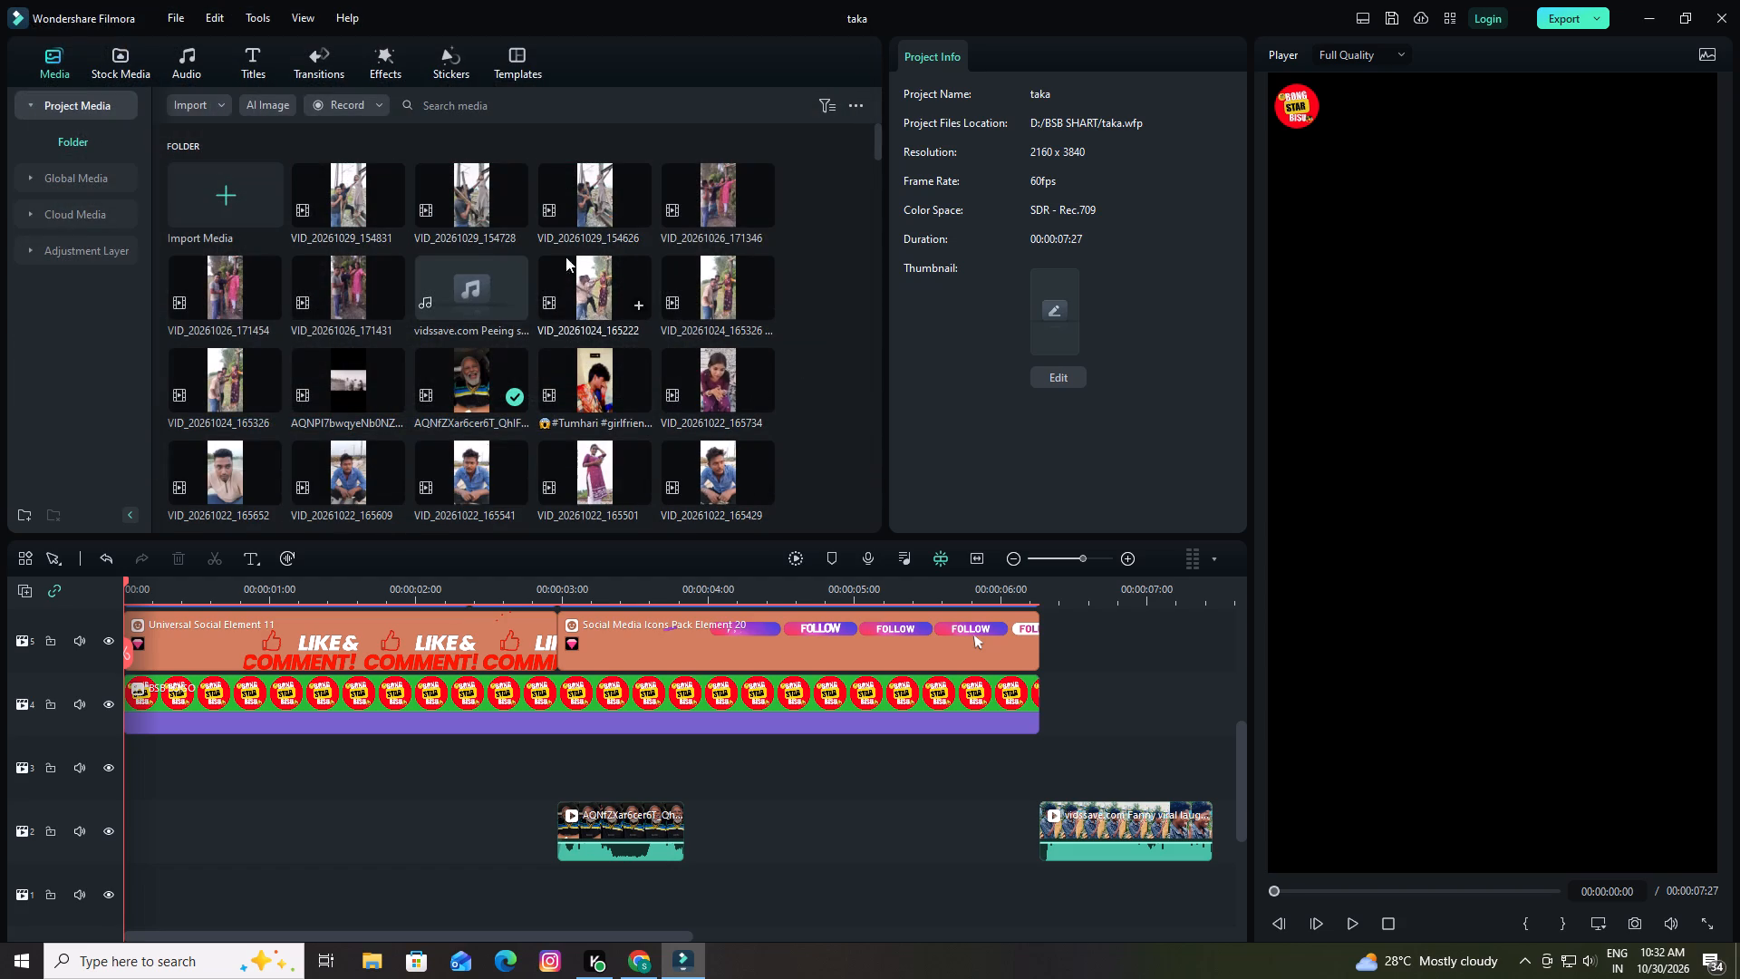
Preview VID_20261029_154626 and place it at the start of video track 3.
click(581, 208)
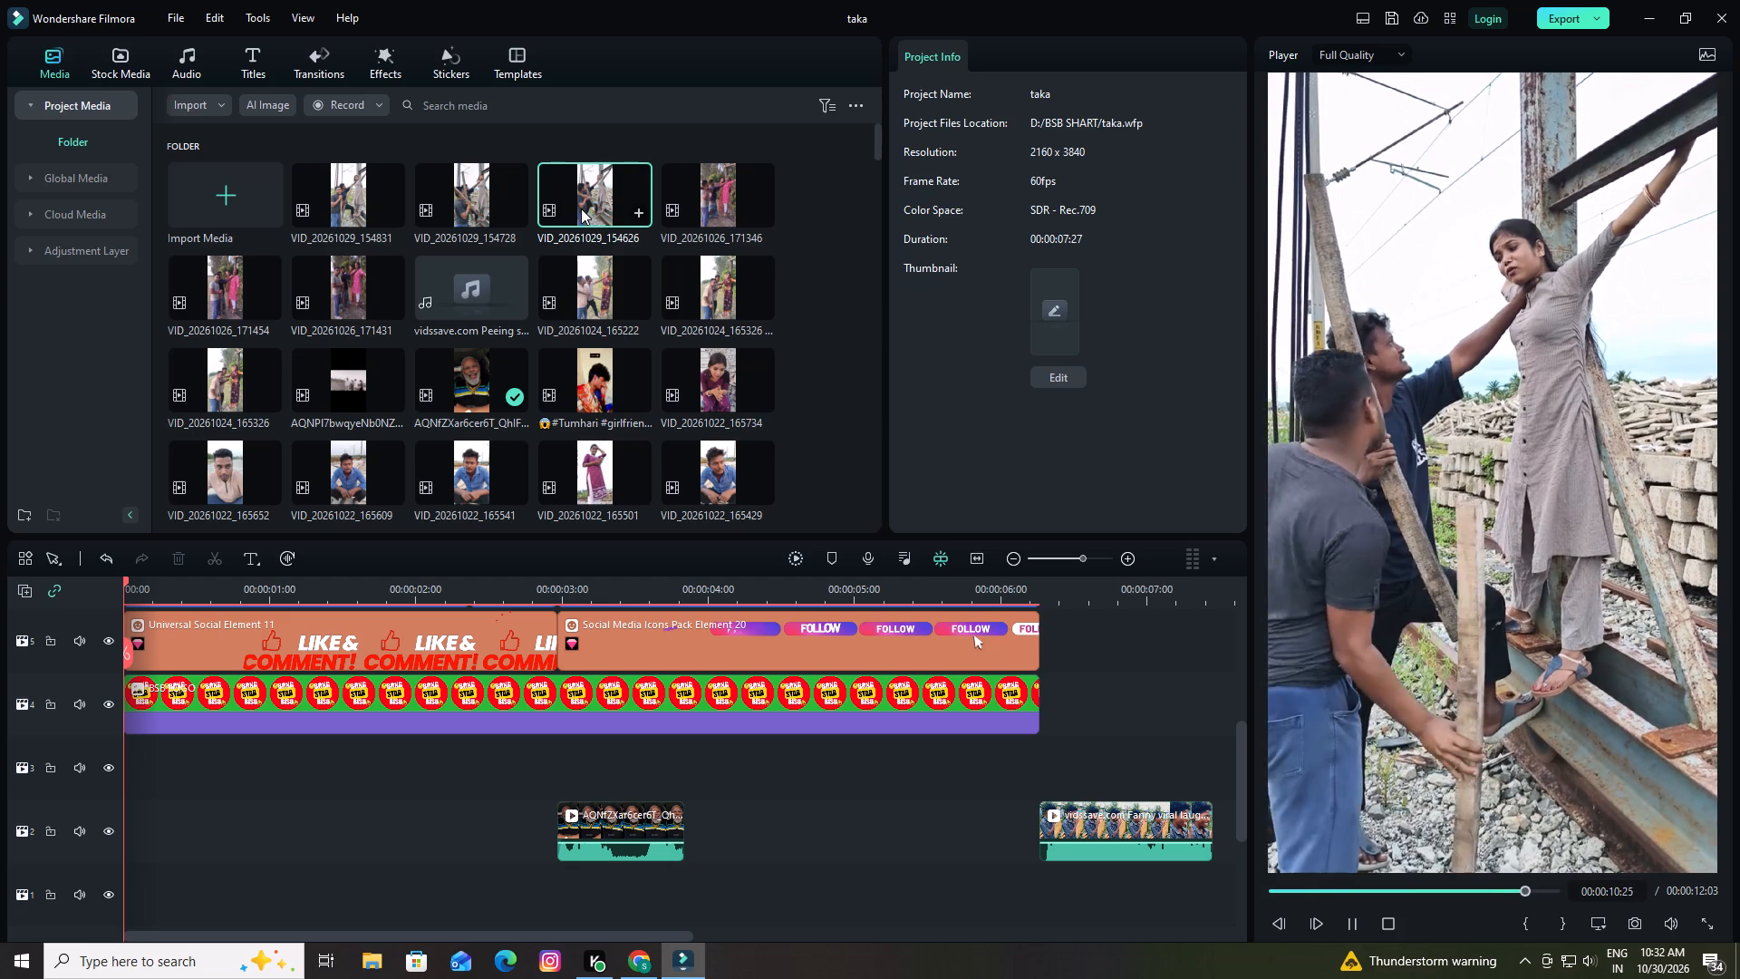
drag(581, 208, 114, 762)
click(1024, 510)
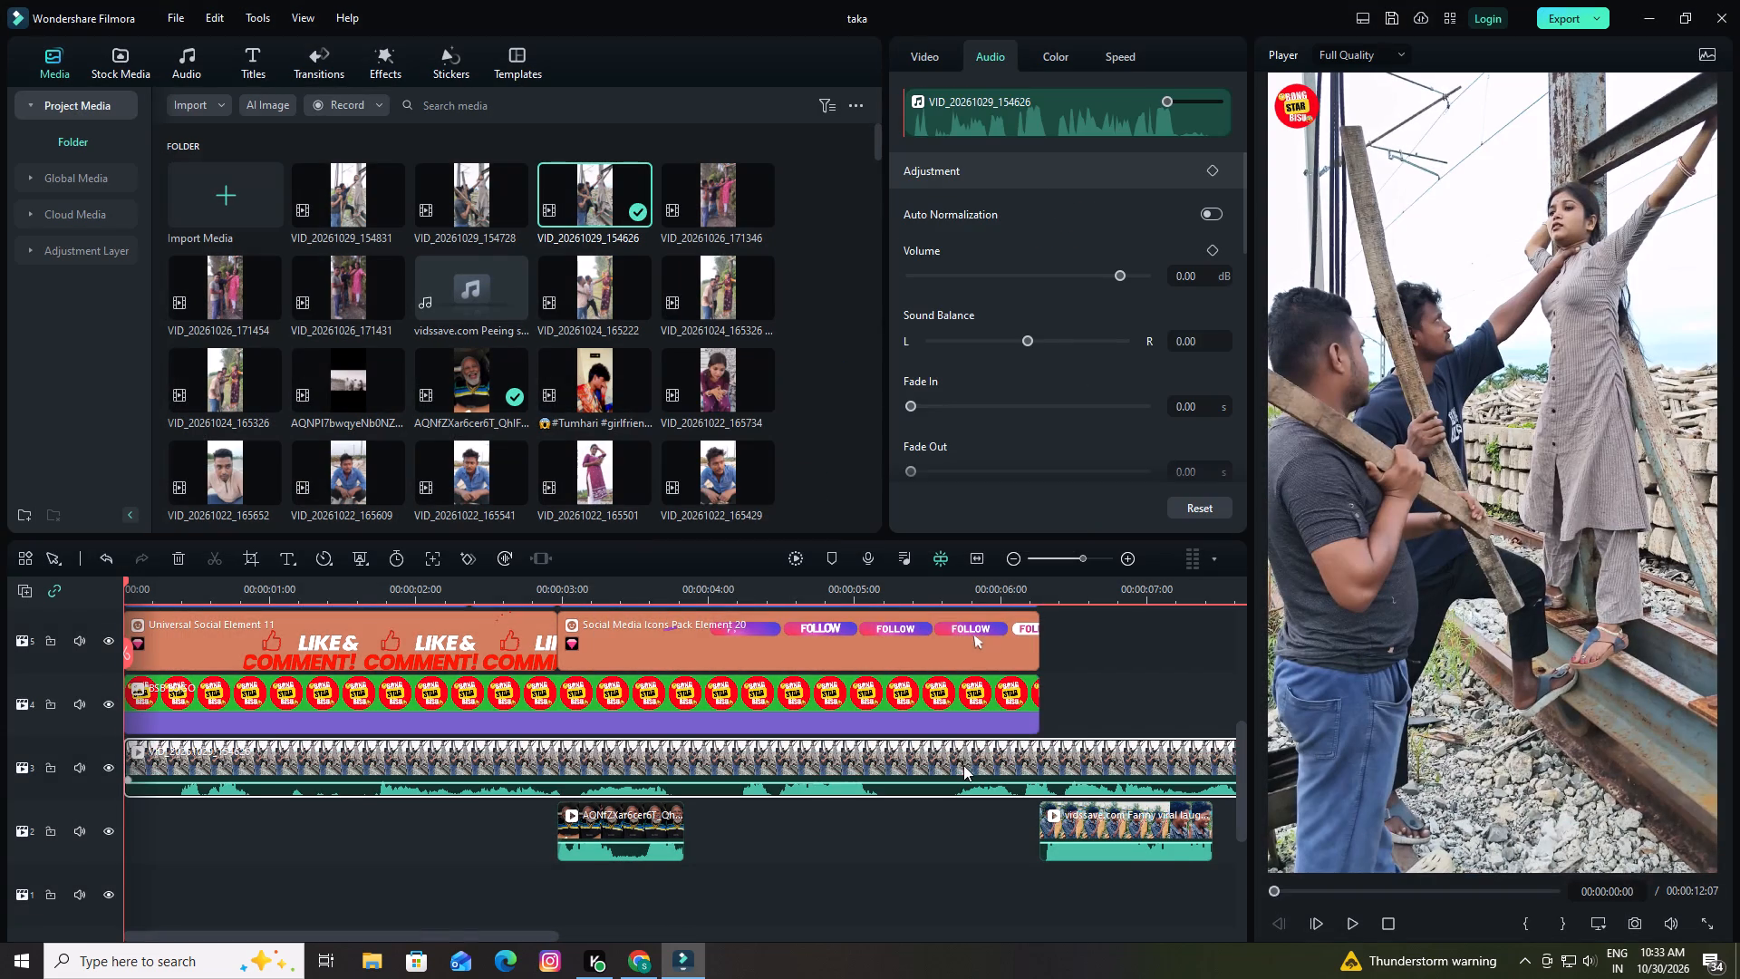
Play the start of the VID_20261029_154626 clip to find the cut point and split it at 00:00:01:39.
scroll(963, 766, down, 1)
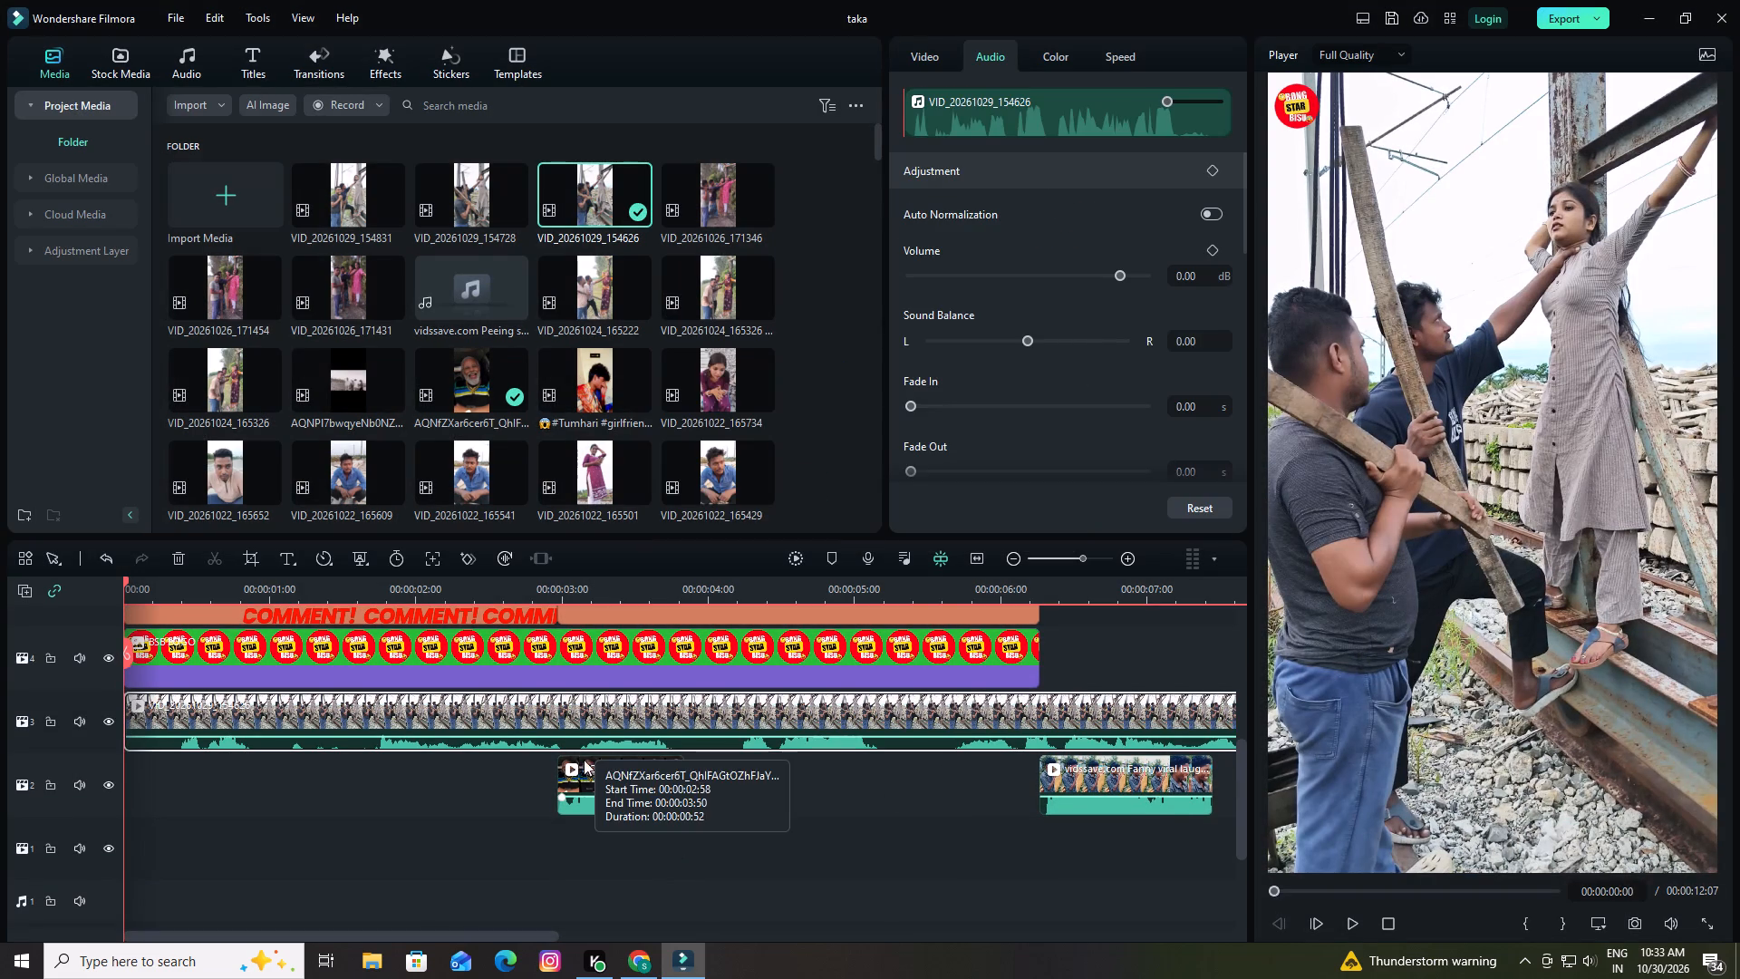
key(space)
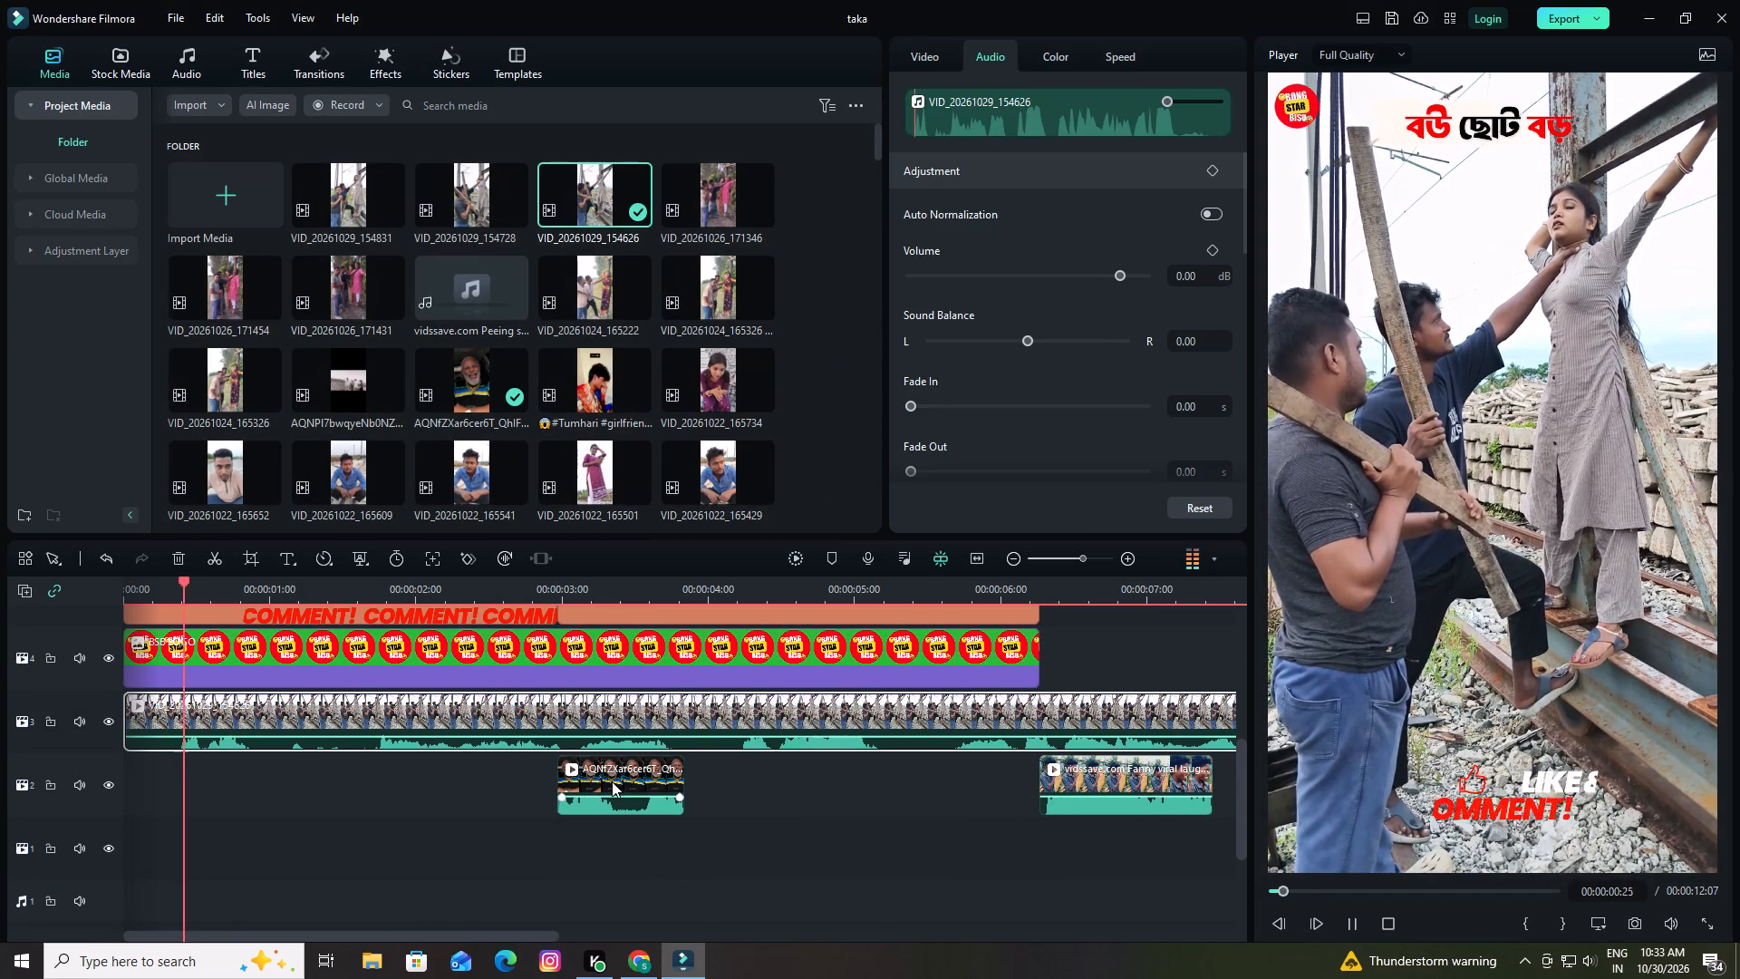
key(space)
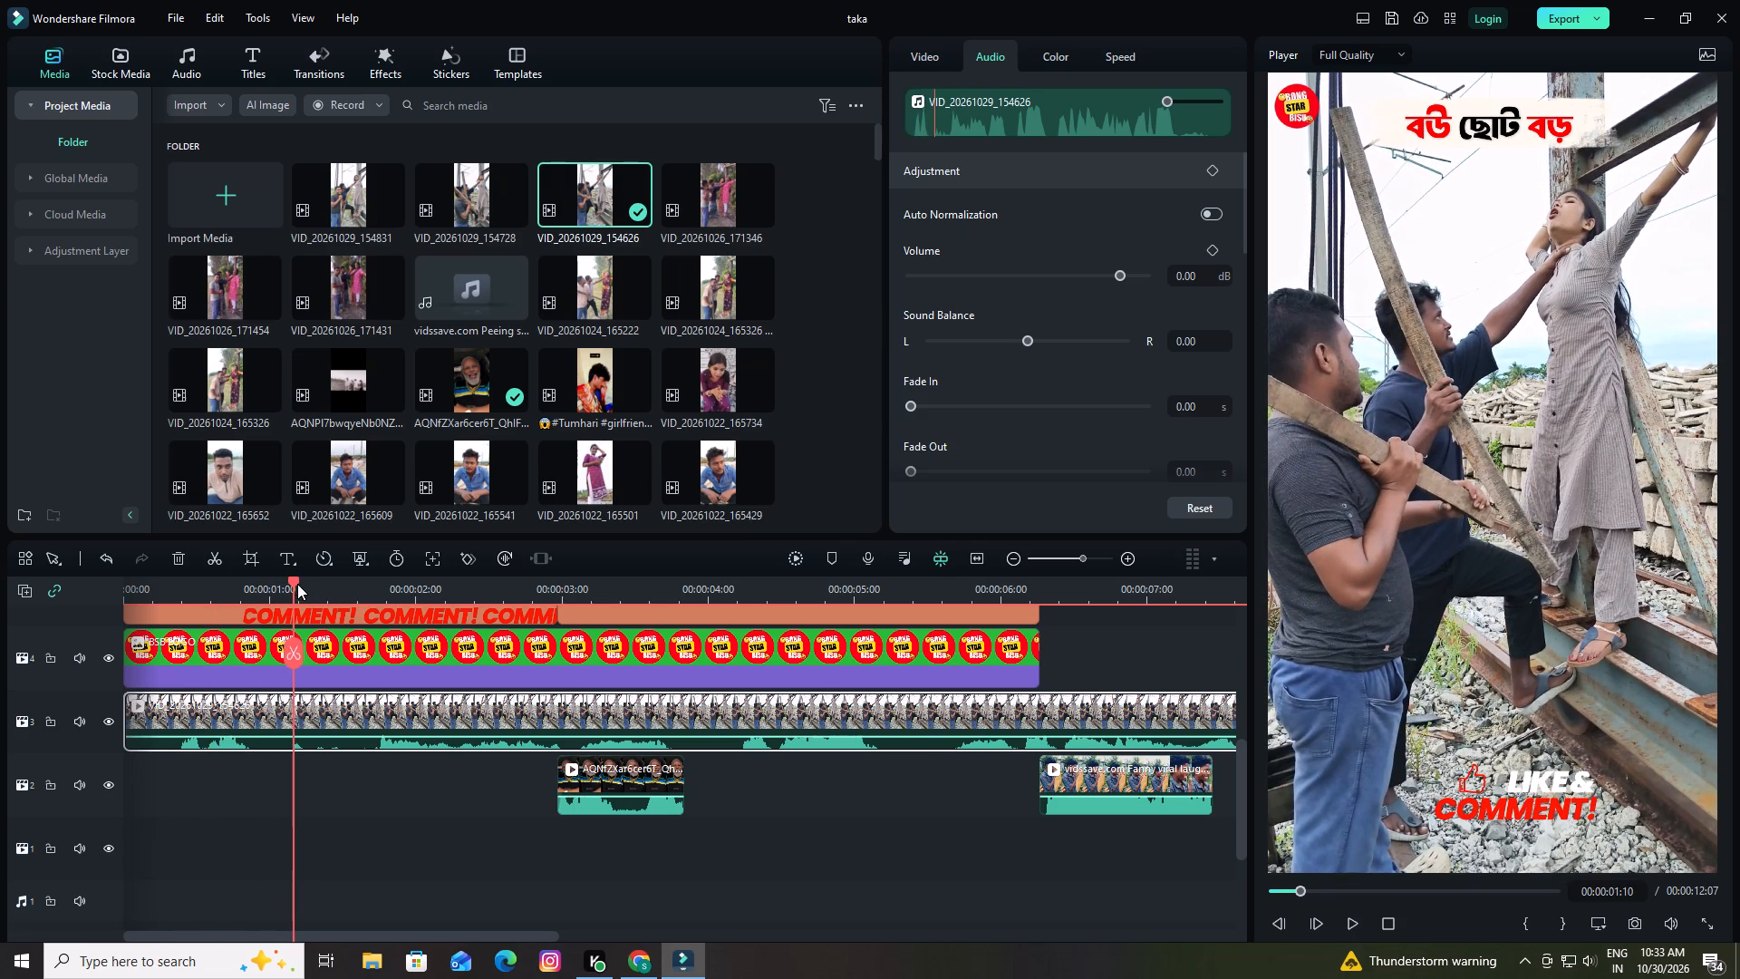
click(295, 582)
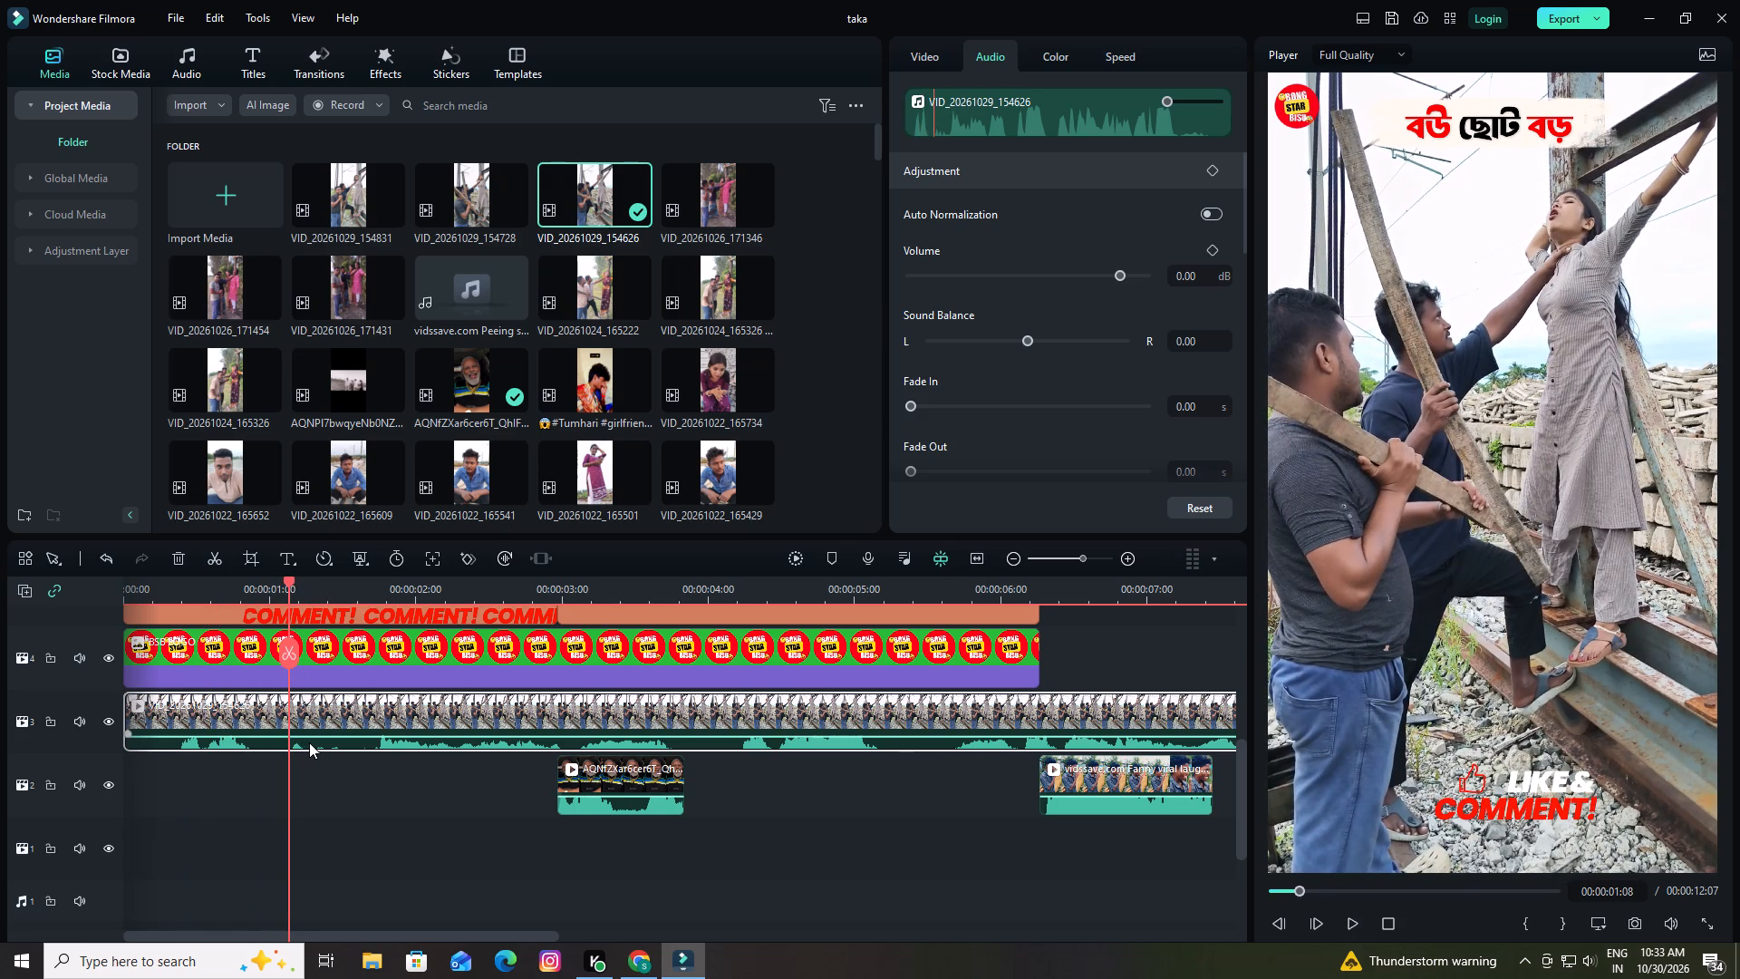
key(space)
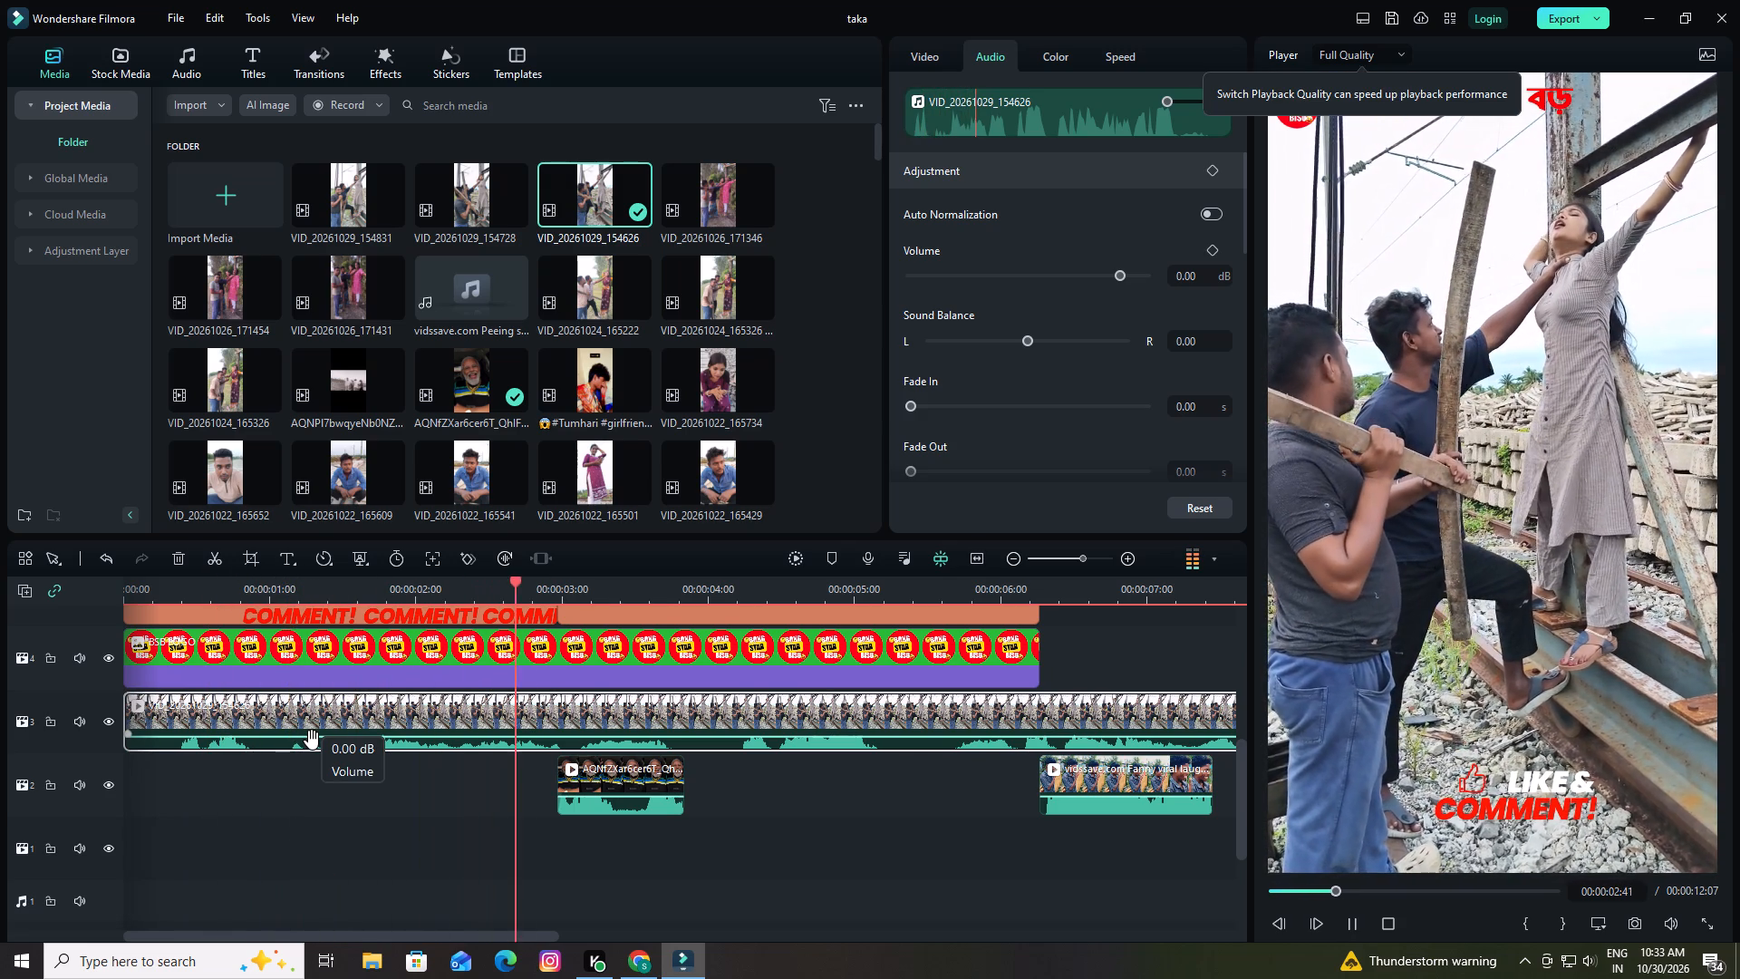
key(space)
drag(542, 585, 408, 622)
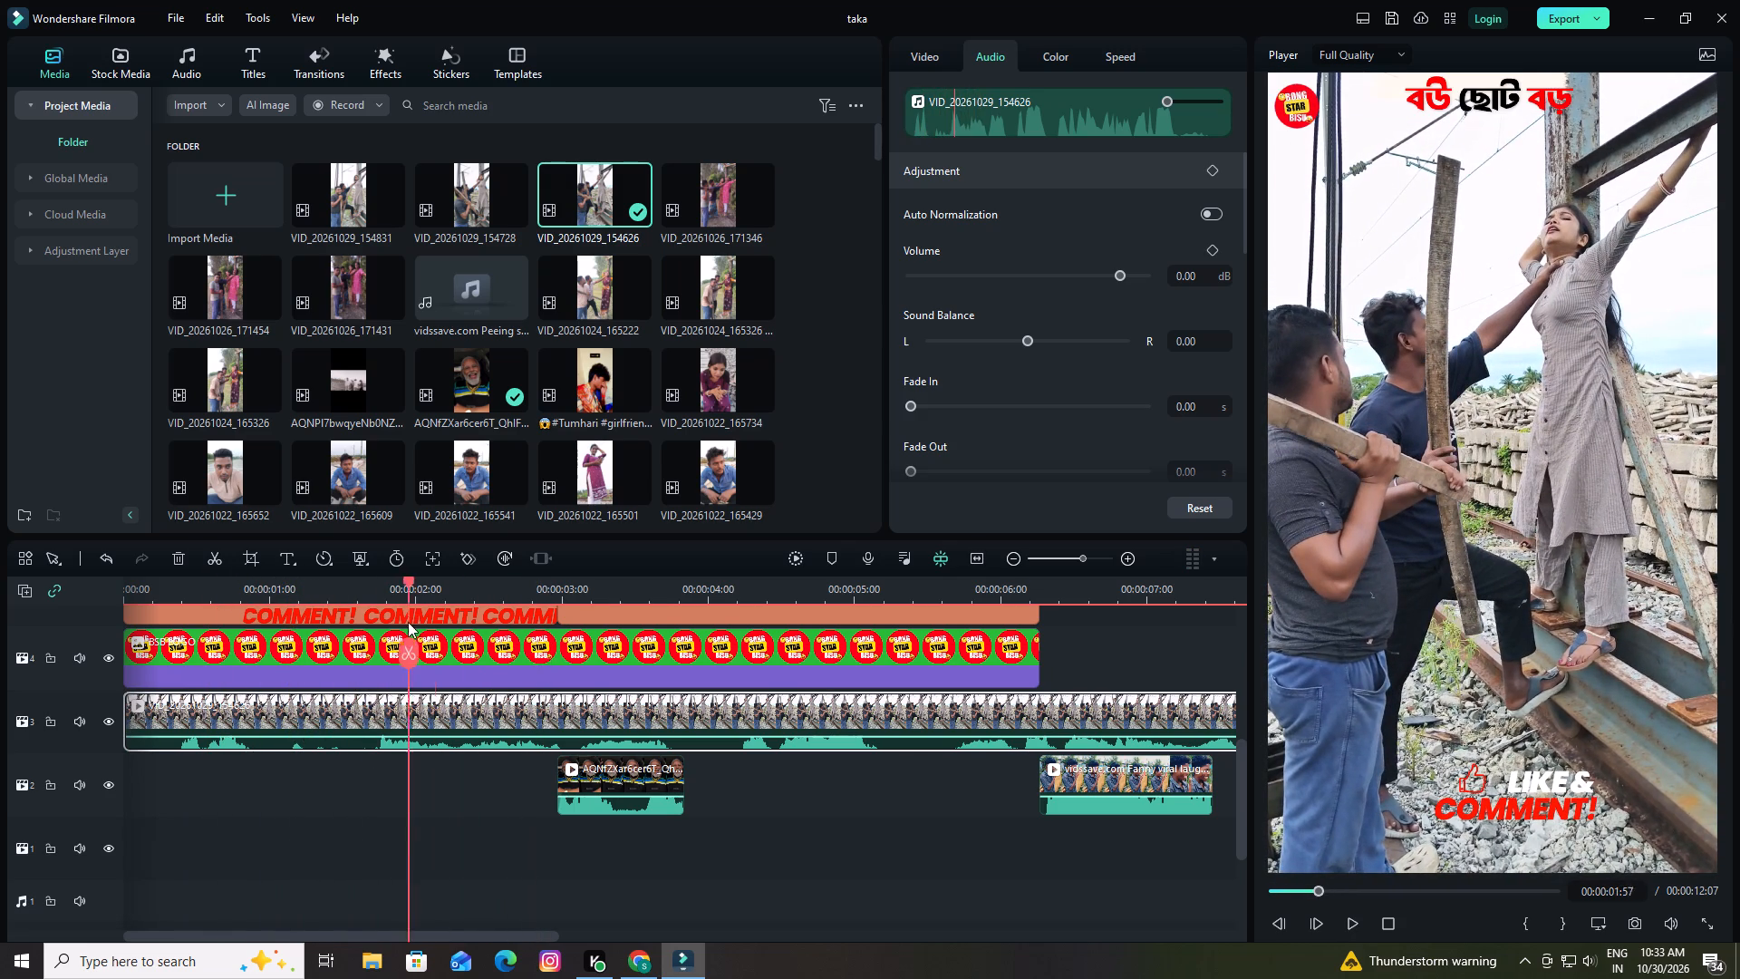
drag(408, 622, 365, 633)
click(331, 719)
click(360, 654)
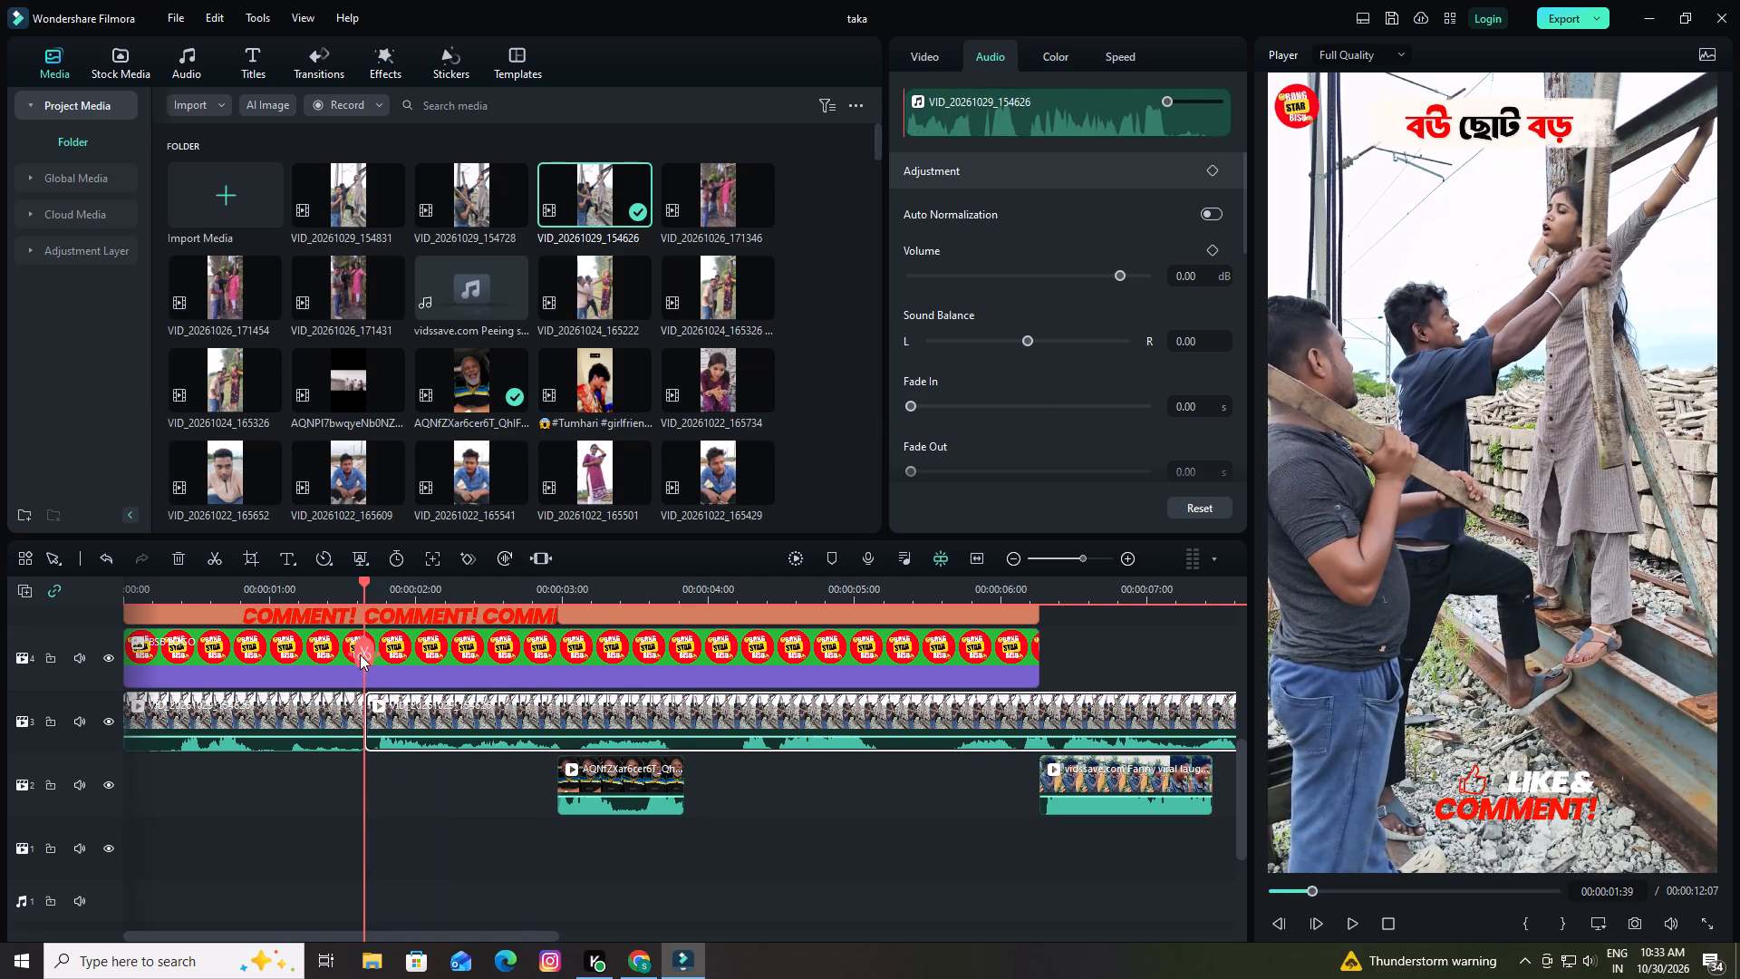
Delete the segment before the split and move the remaining VID_20261029_154626 segment to the start of the timeline.
click(314, 720)
click(179, 556)
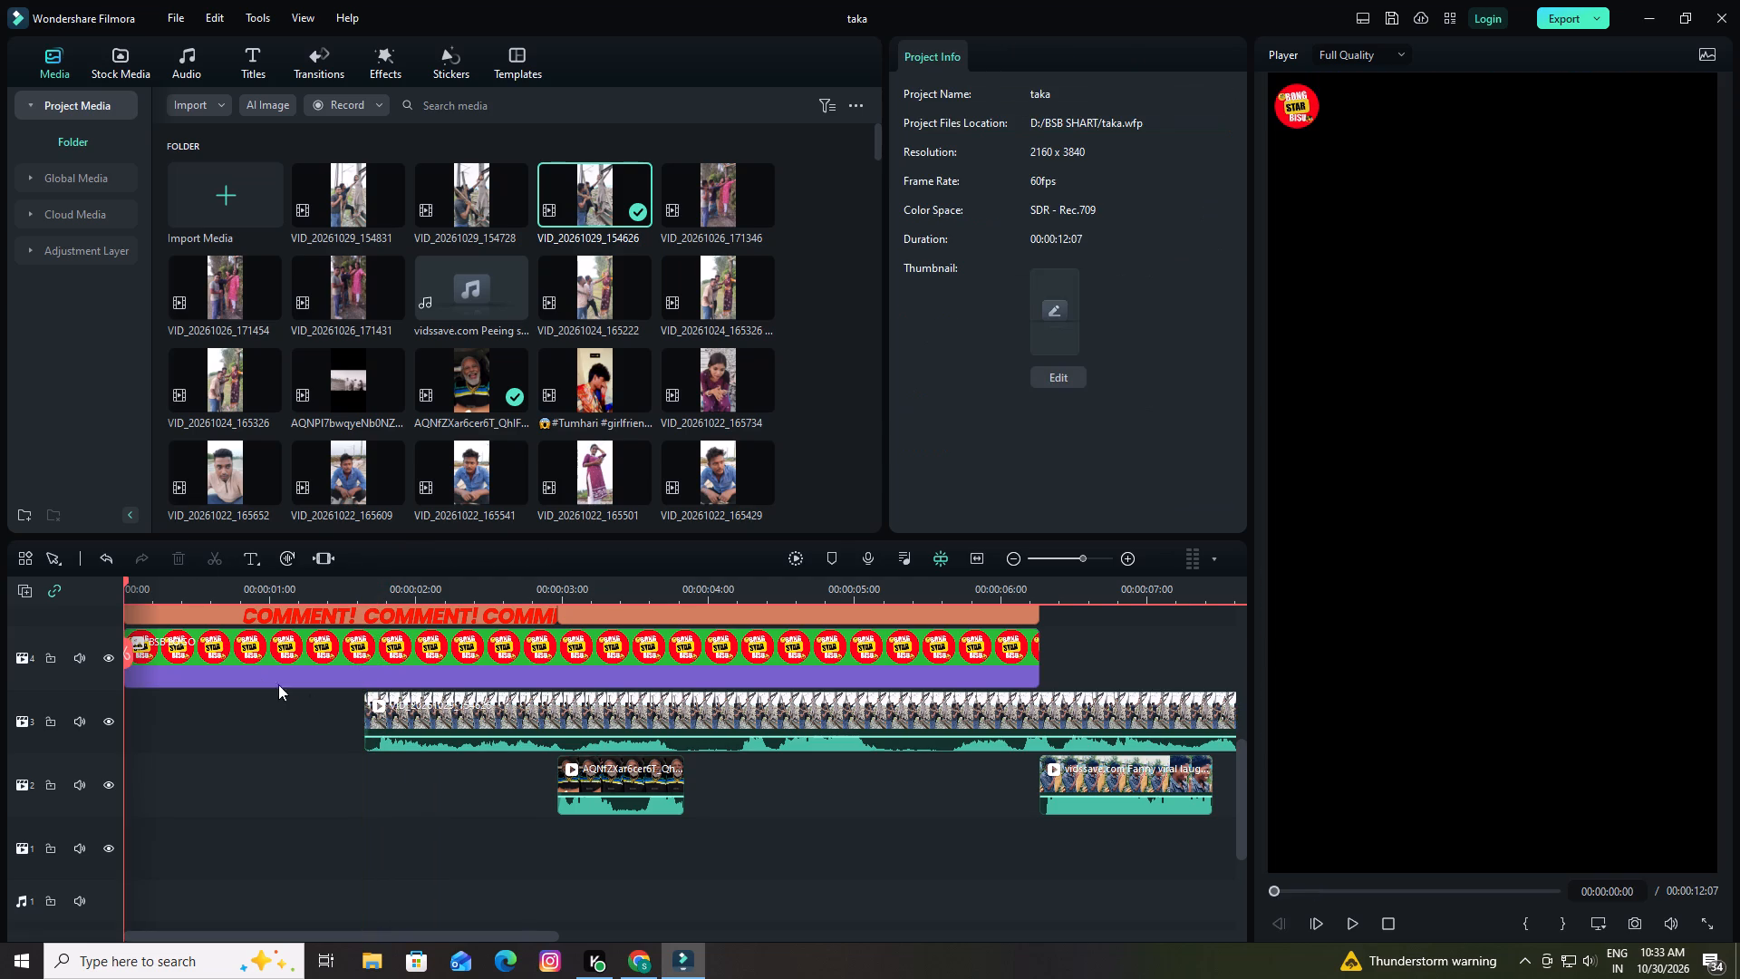
drag(542, 714, 281, 700)
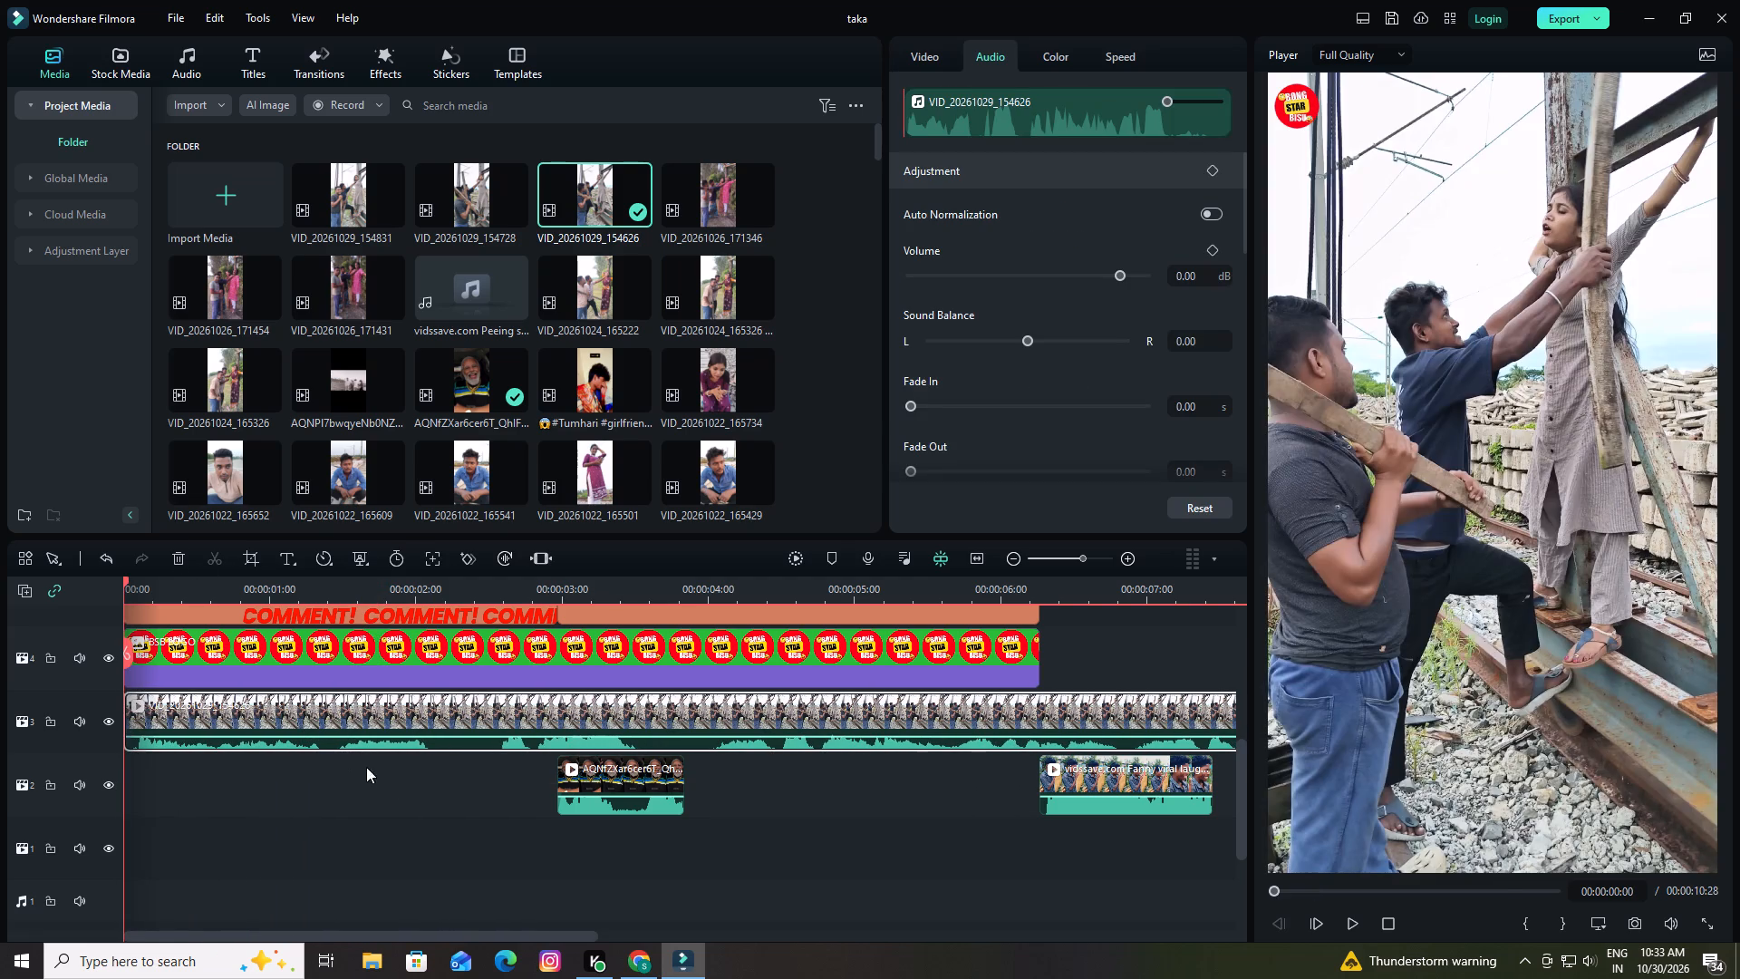
Play back the trimmed VID_20261029_154626 clip to review its content, shifting the AQNfZXar6cer6T clip later on its track.
key(space)
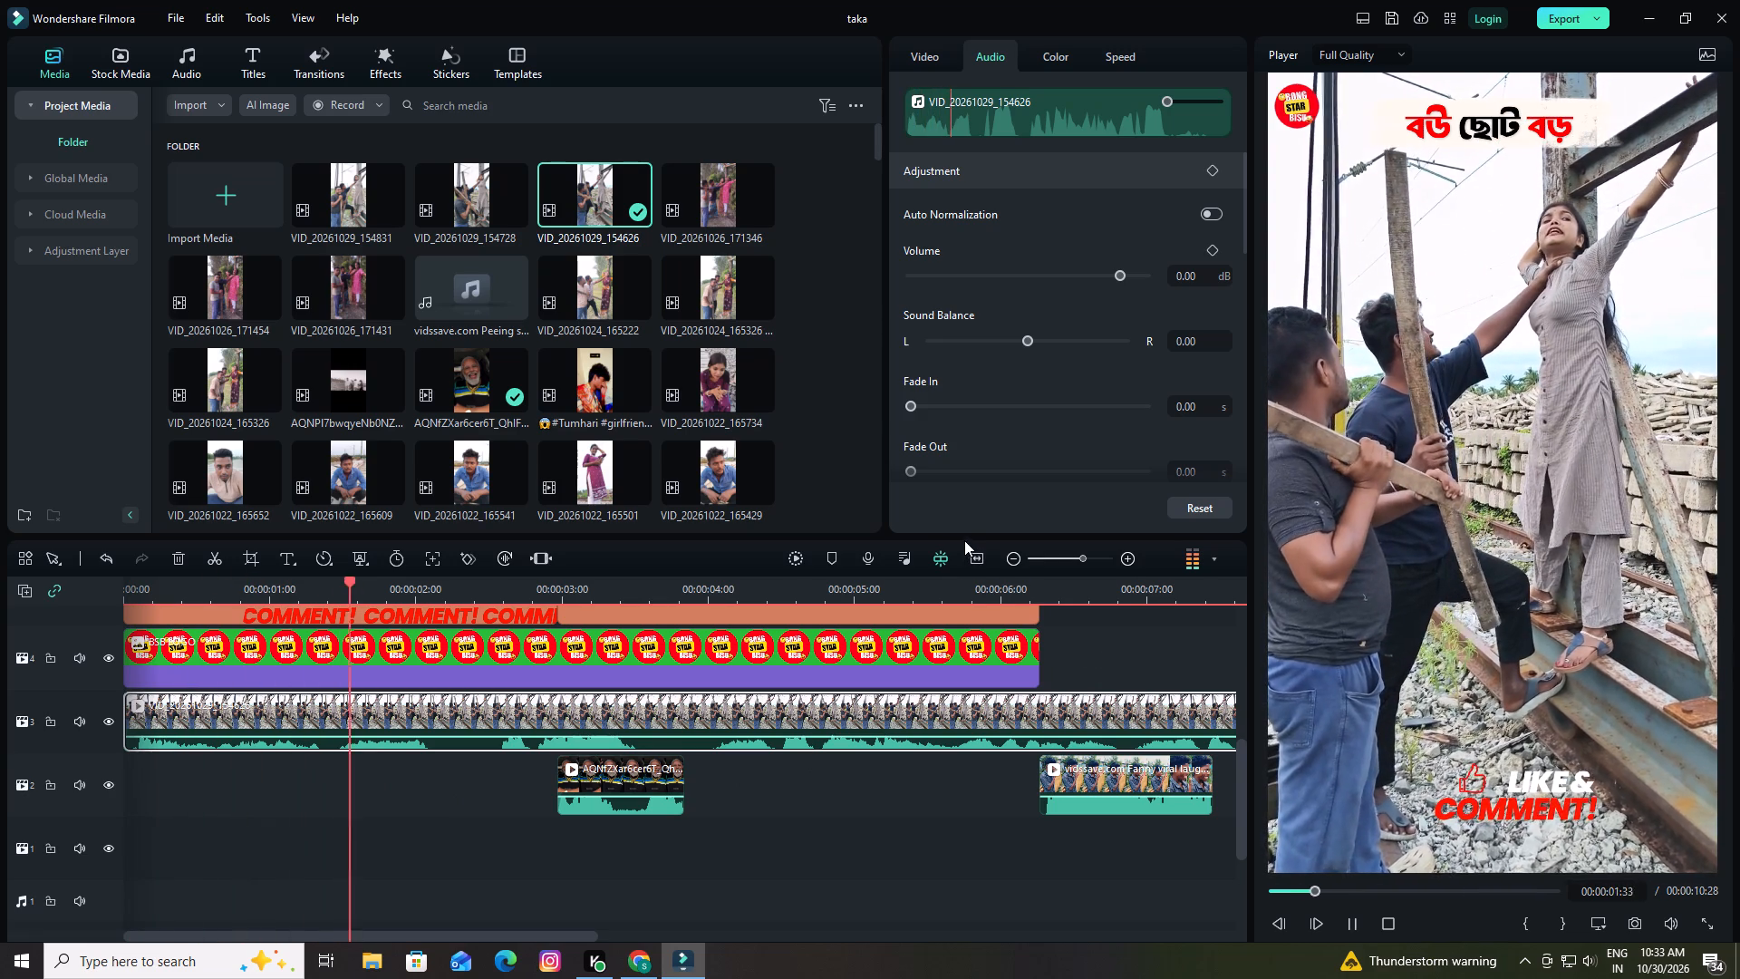
drag(963, 537, 975, 472)
key(space)
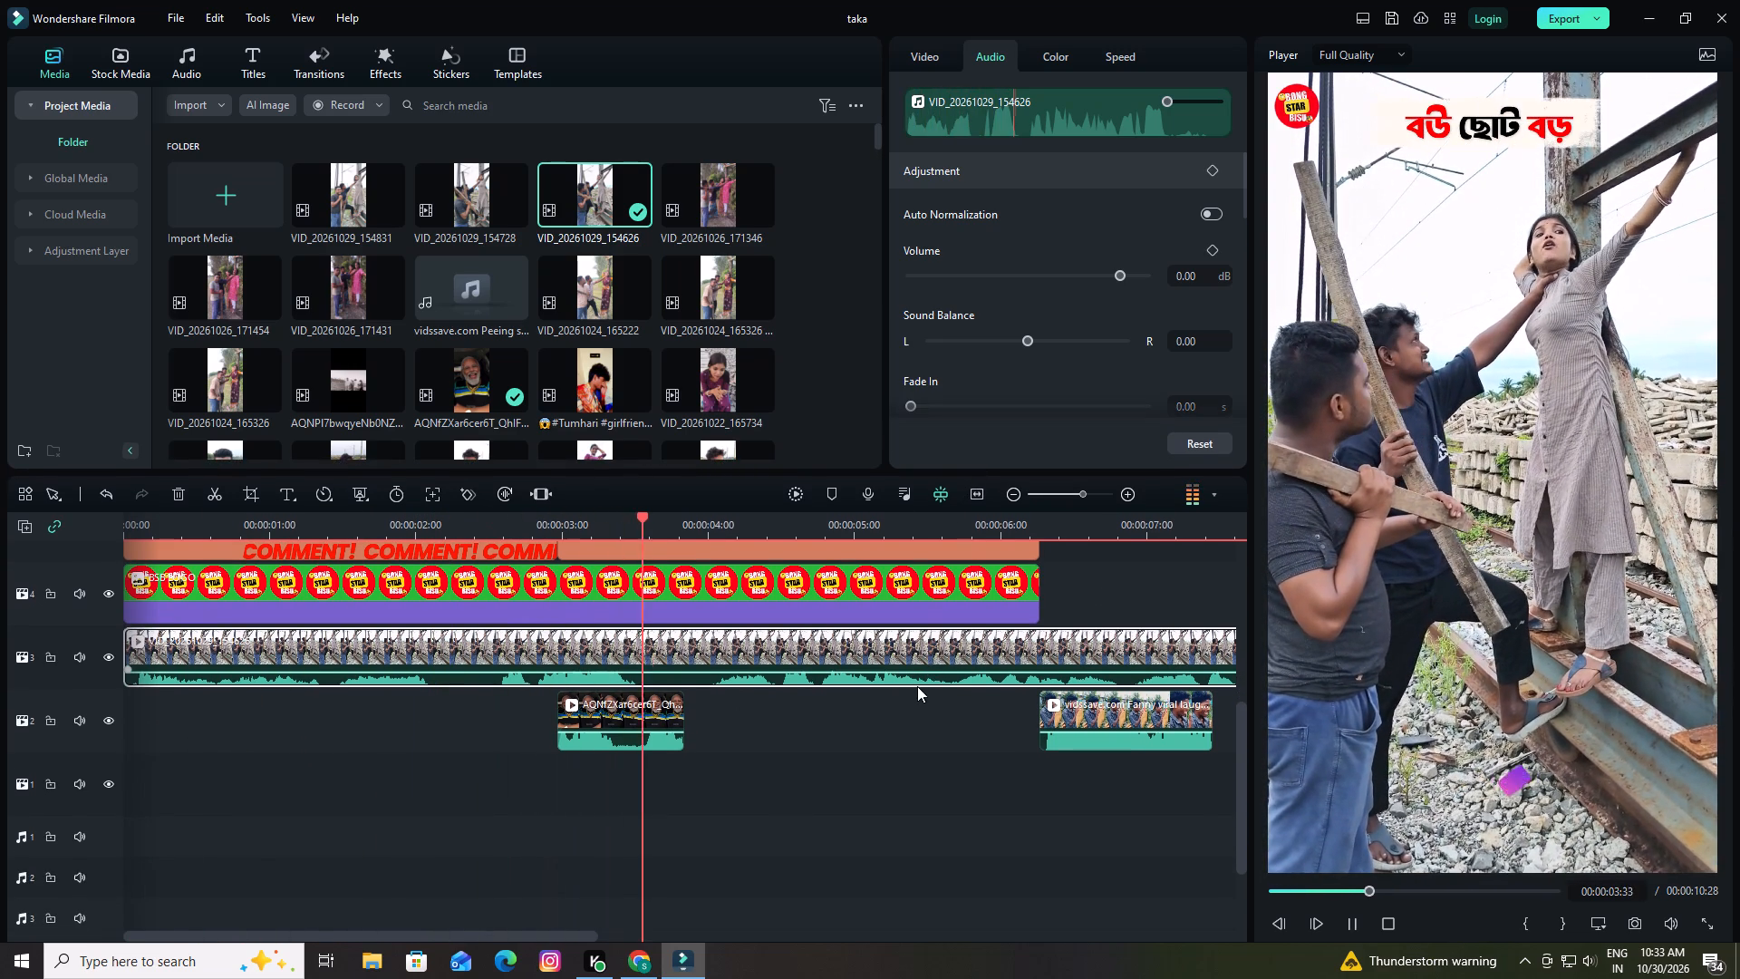
drag(614, 705, 811, 739)
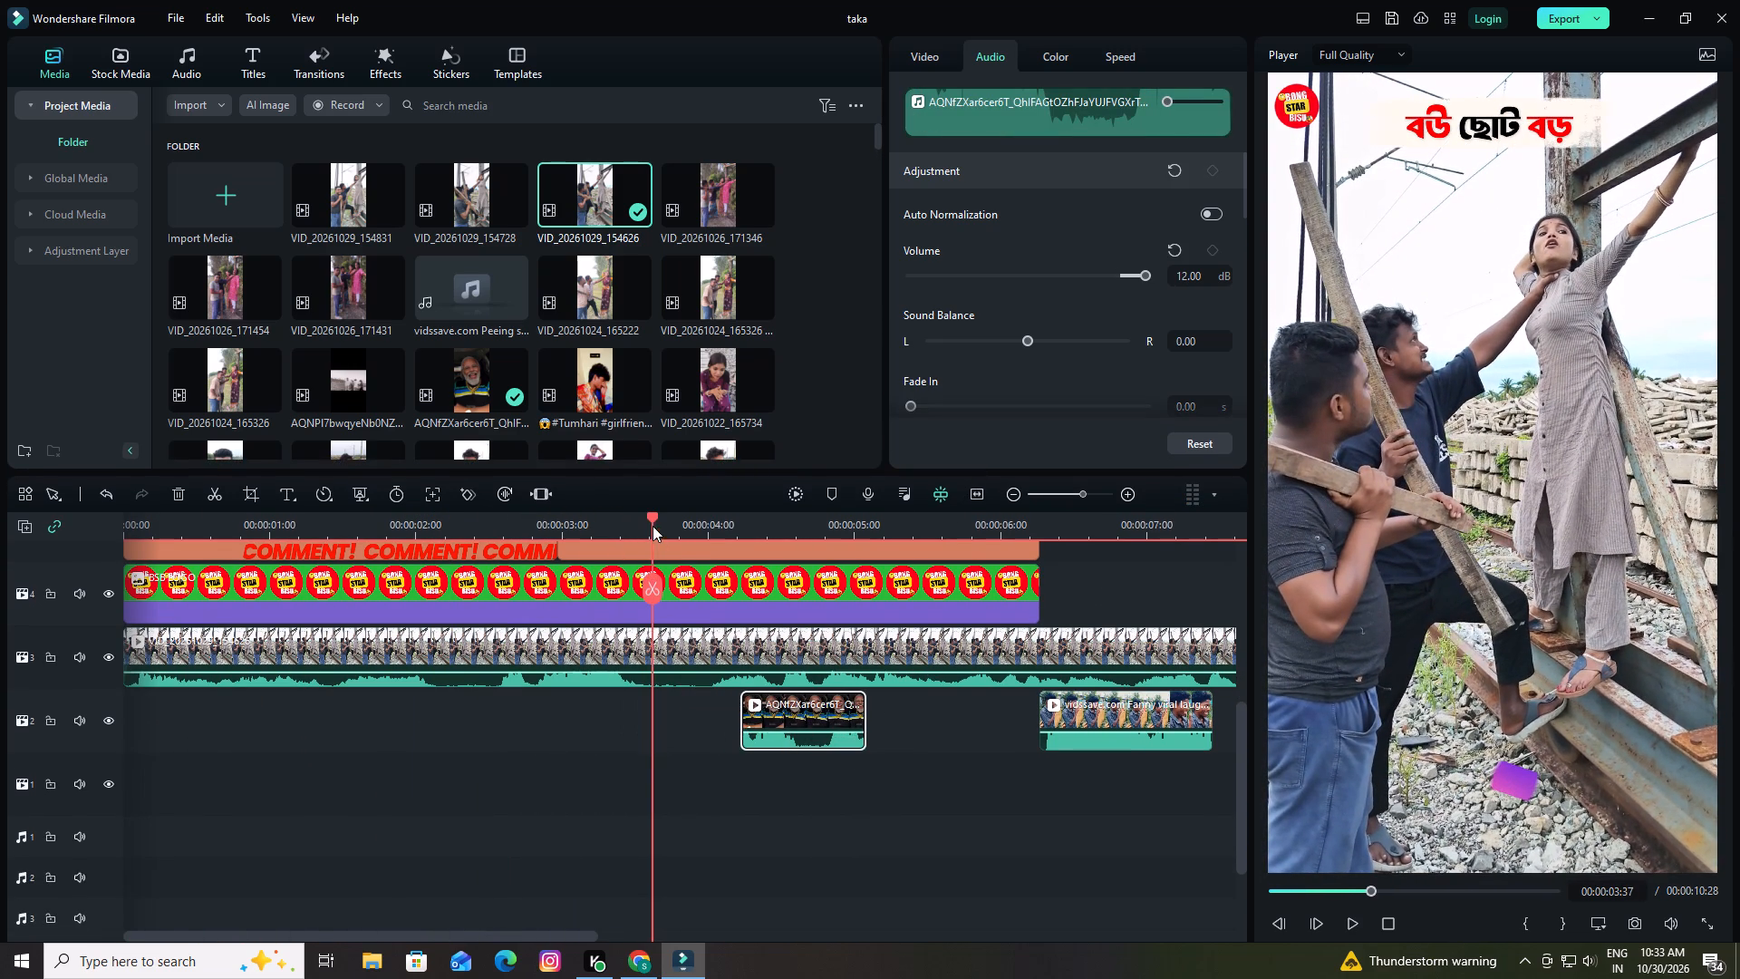
drag(652, 518, 449, 528)
key(space)
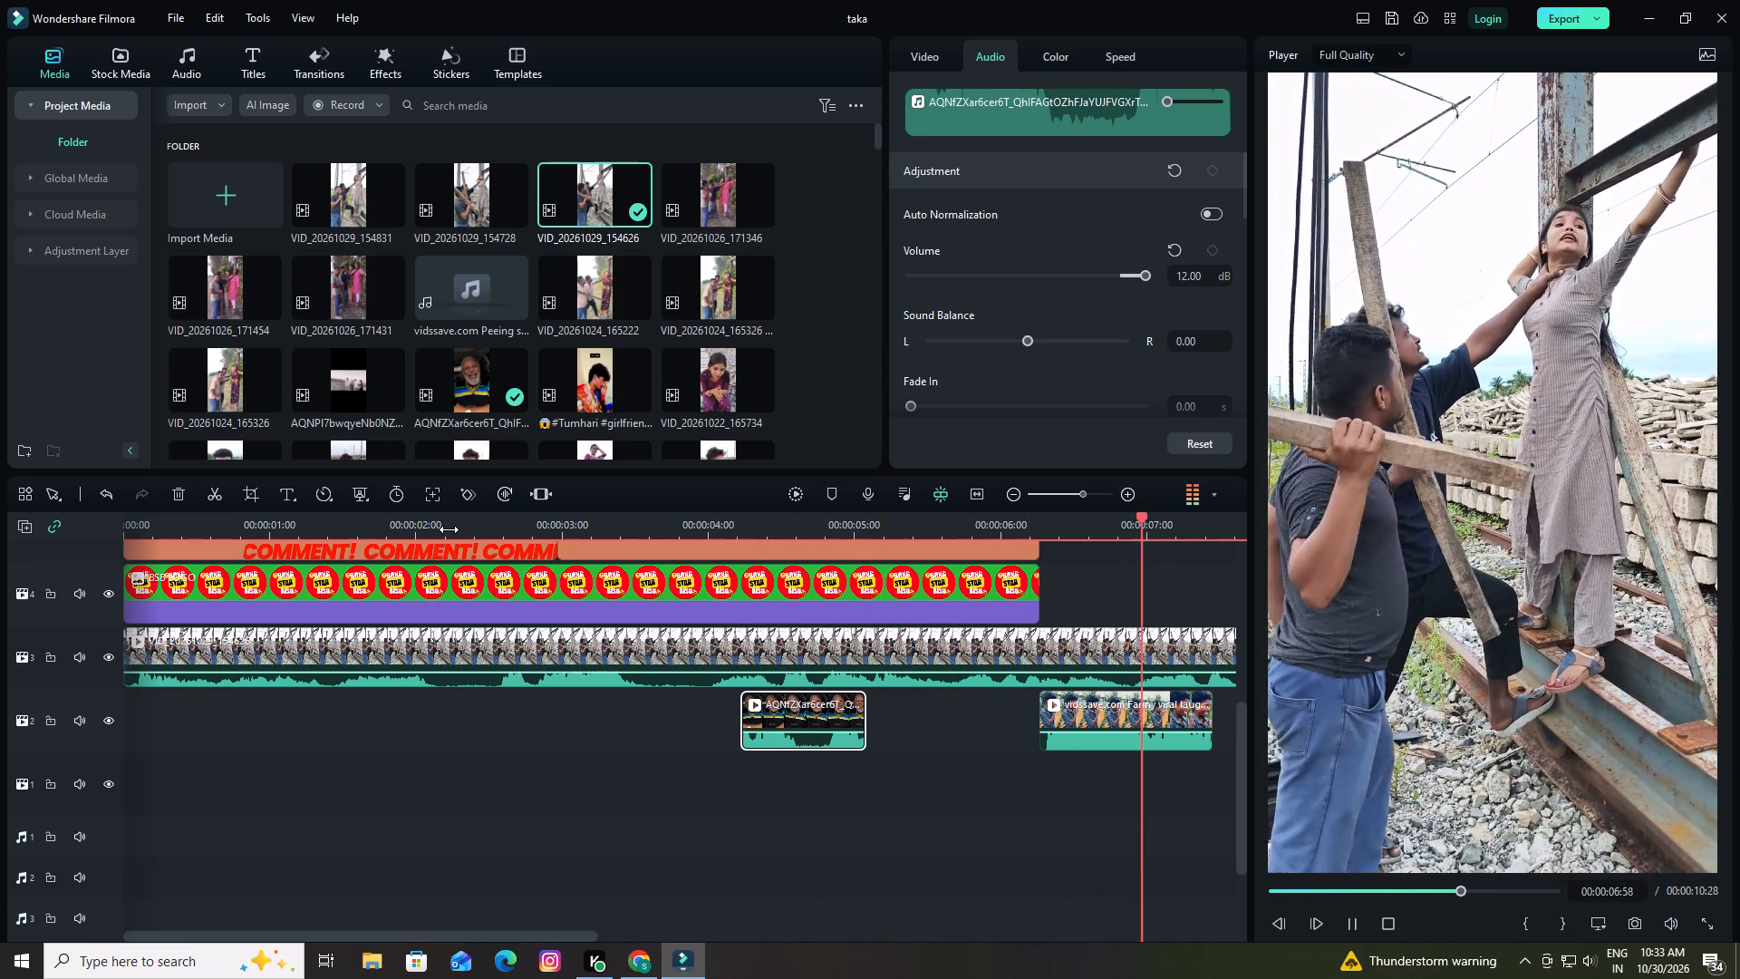
key(space)
Move the AQNfZXar6cer6T clip and the vidssave.com clip to video track 1, at about 12 s and 19 s.
drag(1144, 521, 1124, 522)
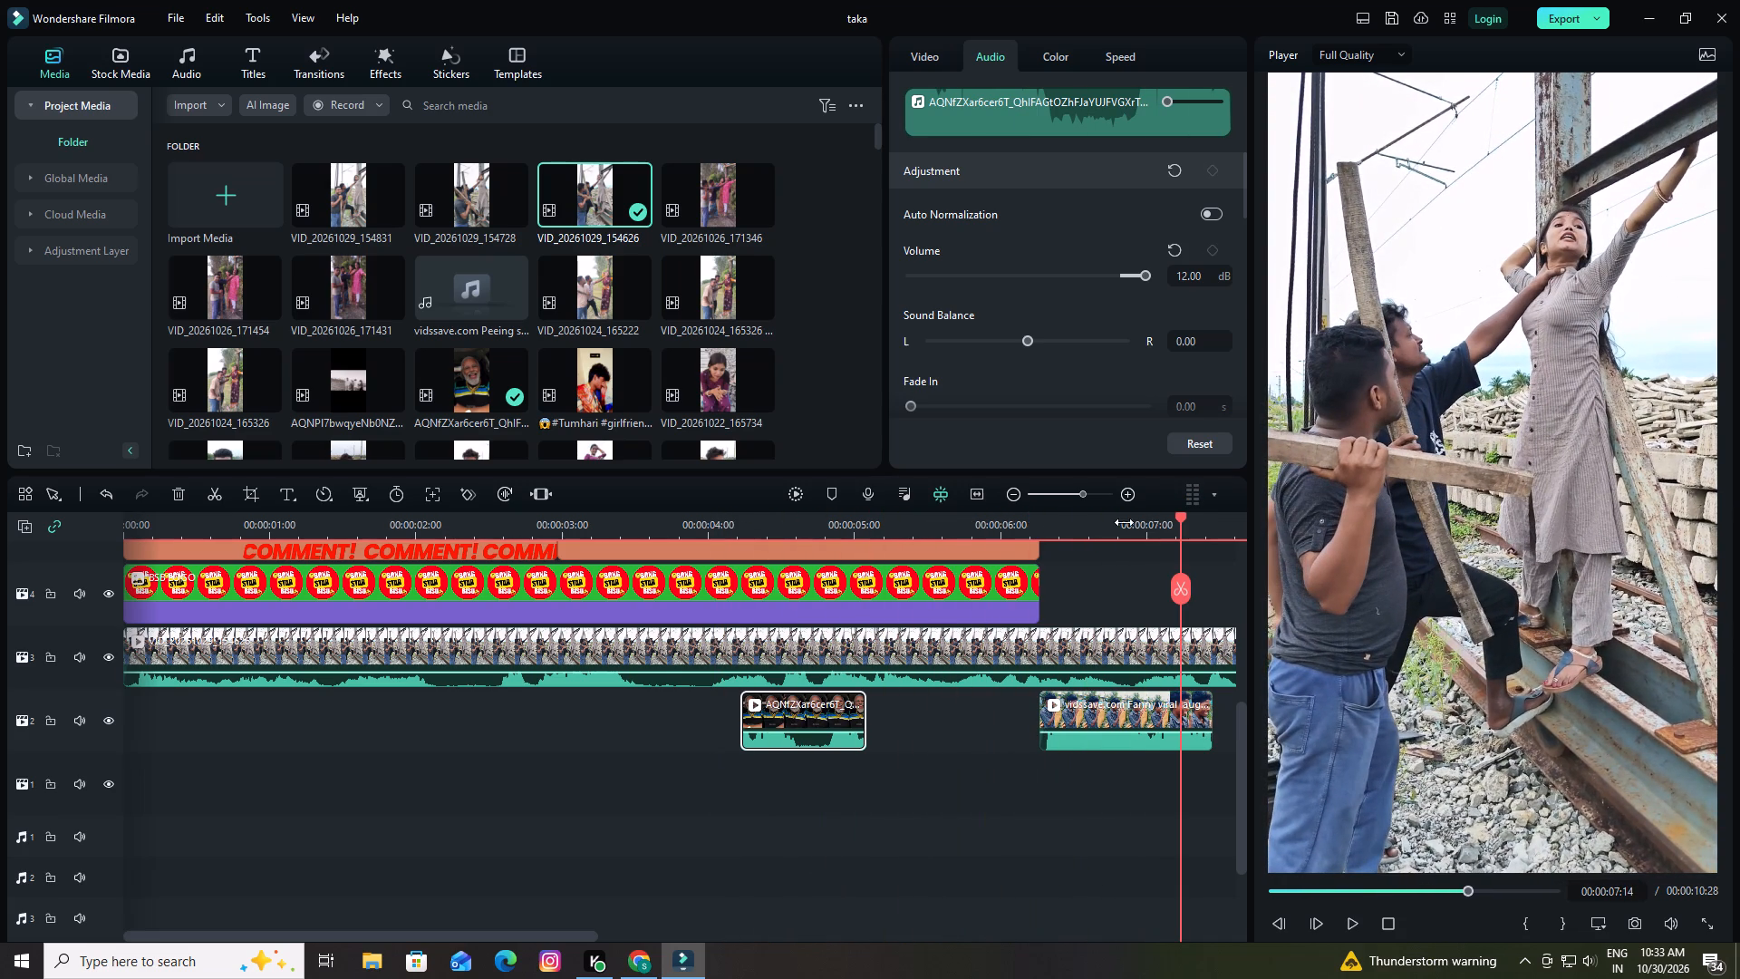
drag(1124, 522, 967, 539)
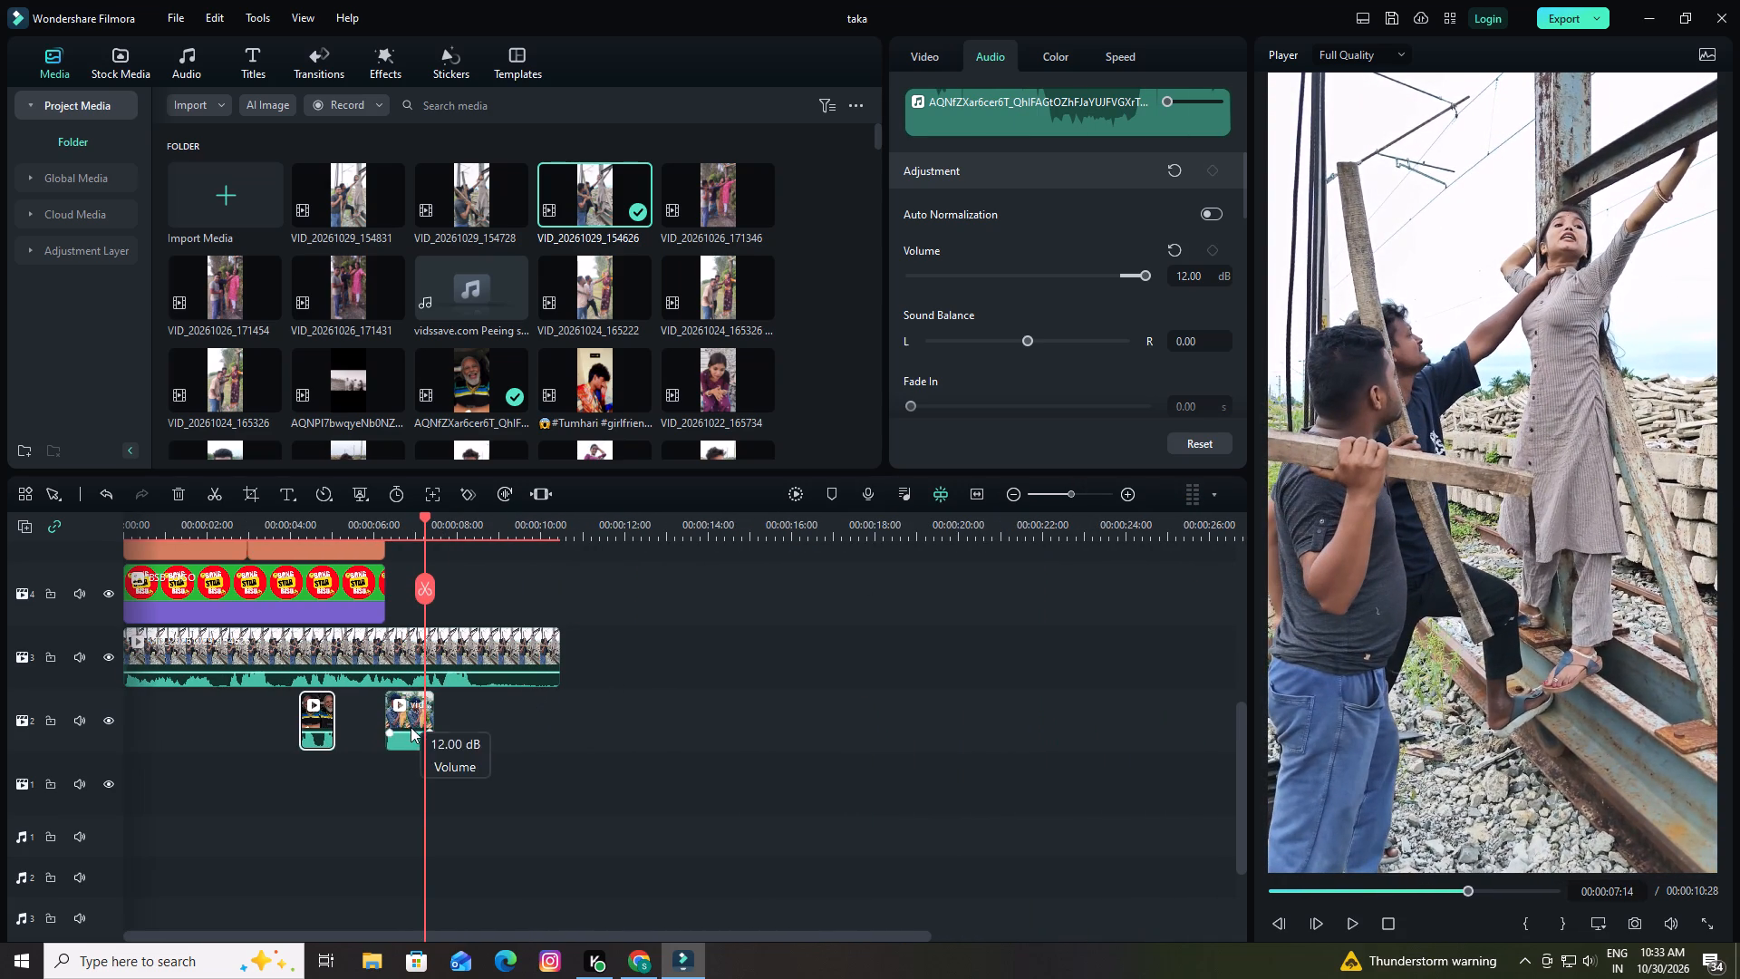
drag(411, 727, 968, 777)
drag(324, 719, 344, 719)
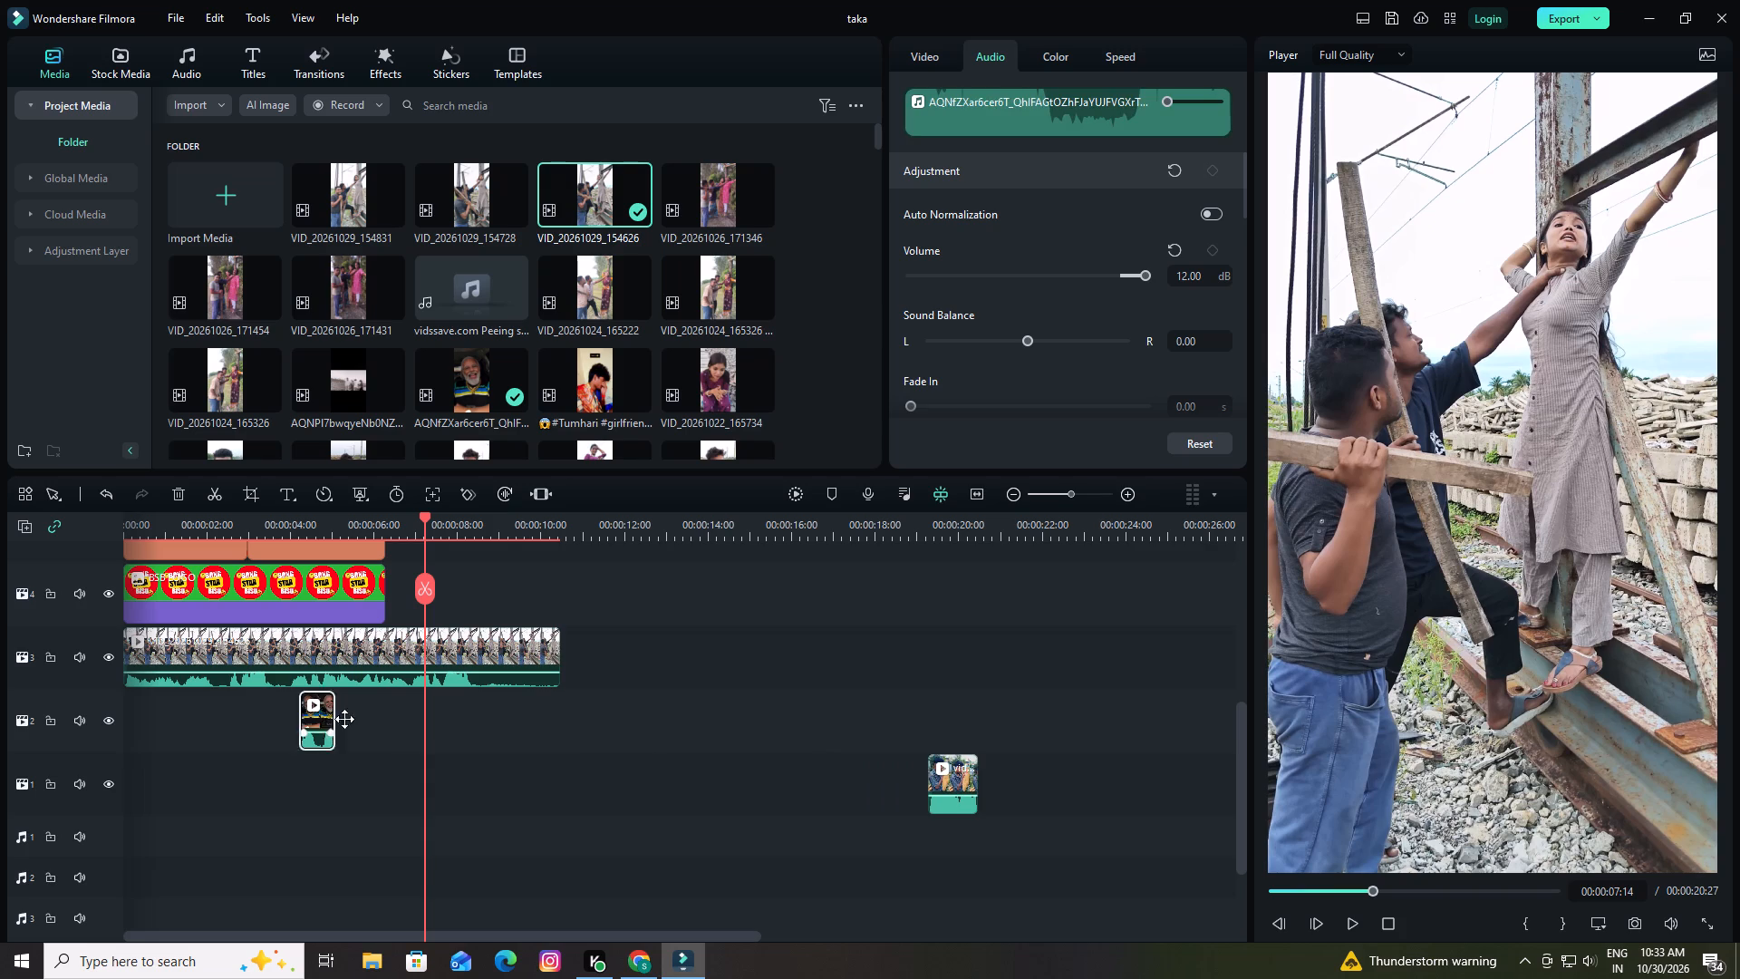
drag(344, 719, 668, 753)
Split the VID_20261029_154626 clip at 00:00:08:21 and delete the part after the split.
drag(428, 519, 381, 520)
key(space)
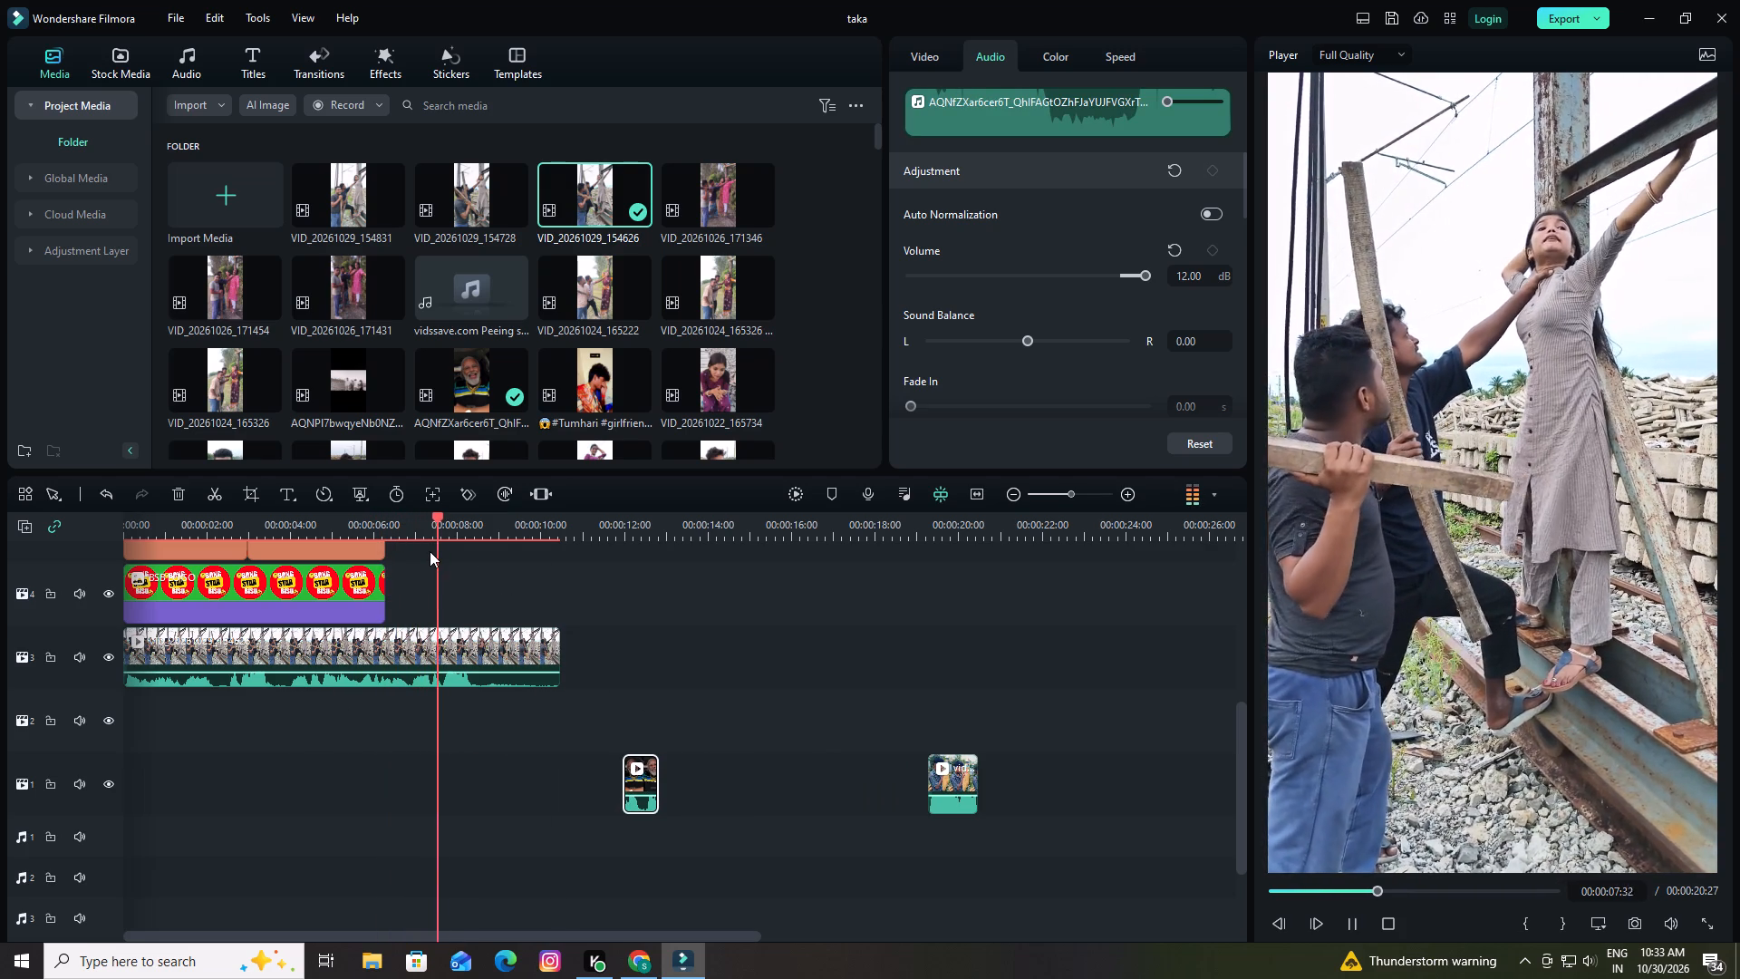
key(space)
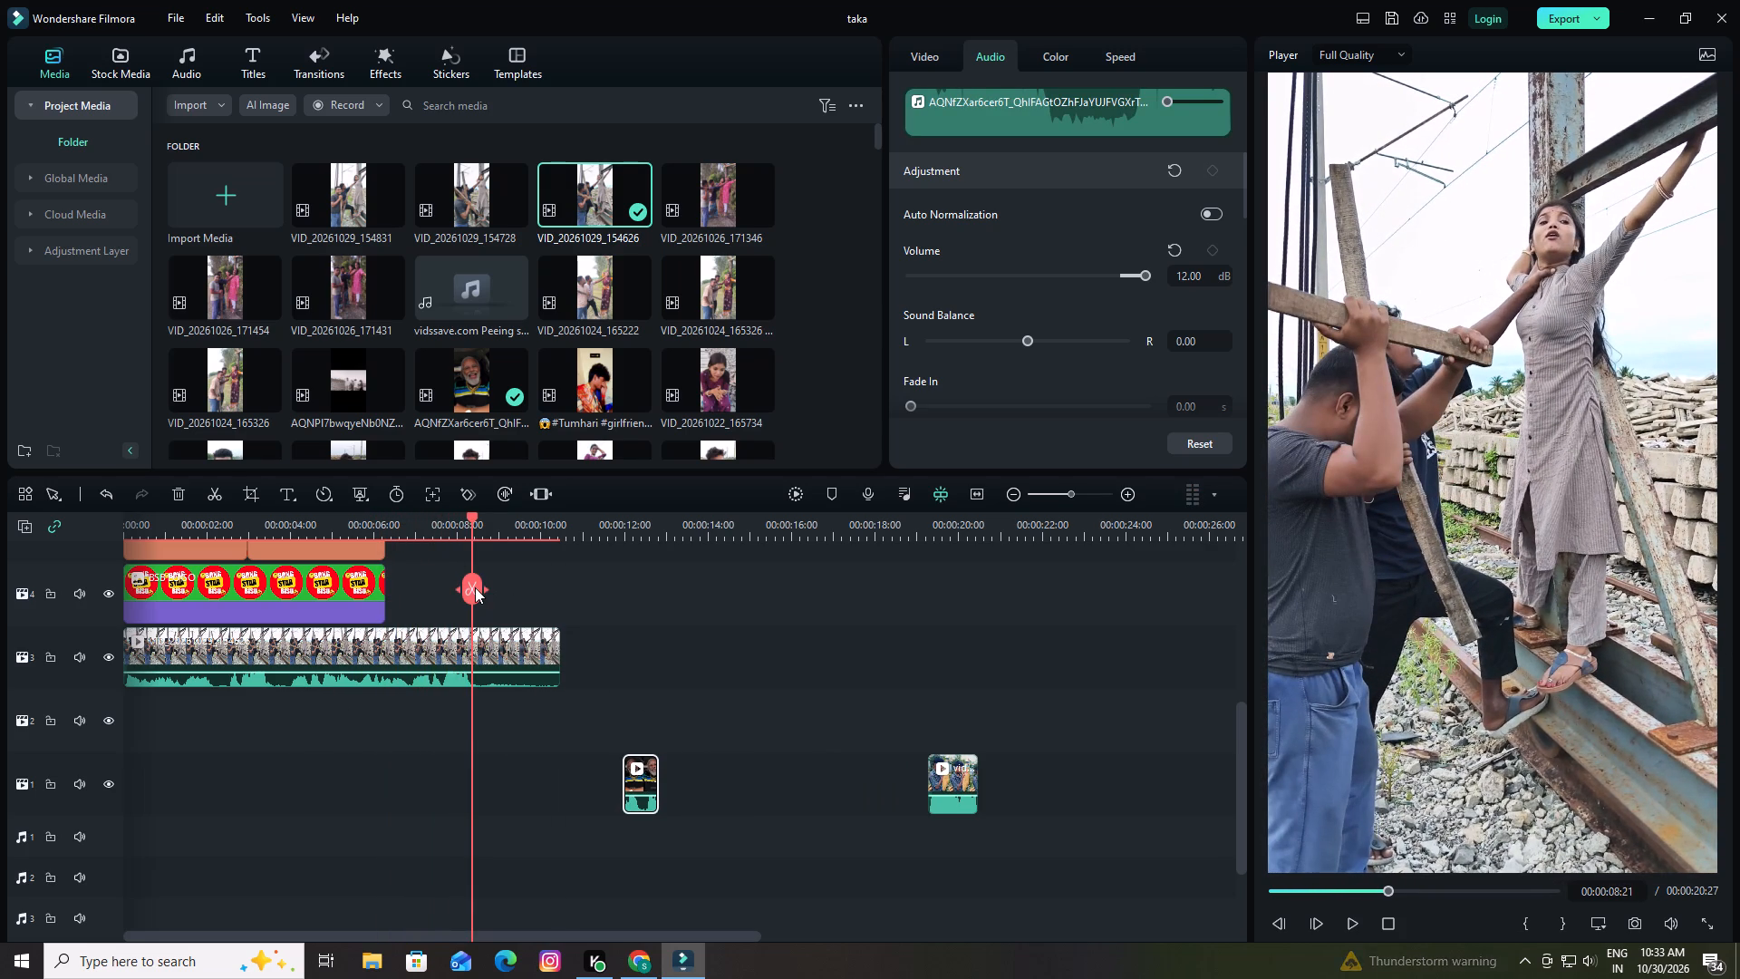
click(474, 587)
click(180, 498)
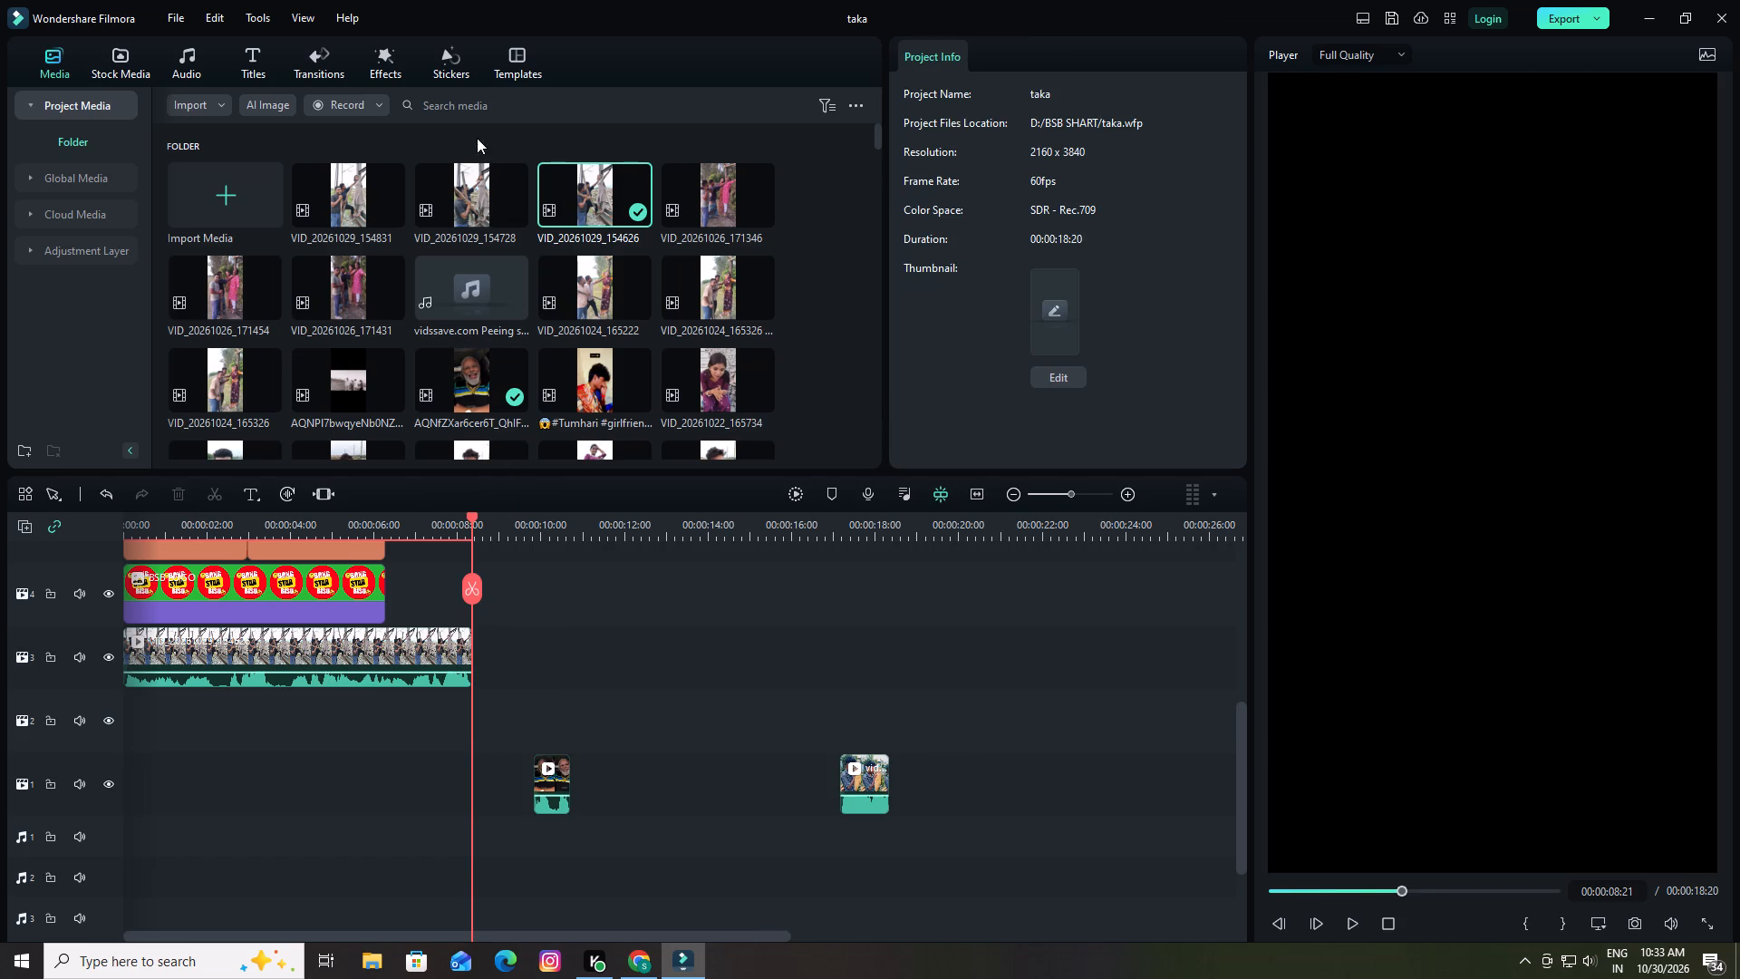
Search the project media for "lri".
click(469, 105)
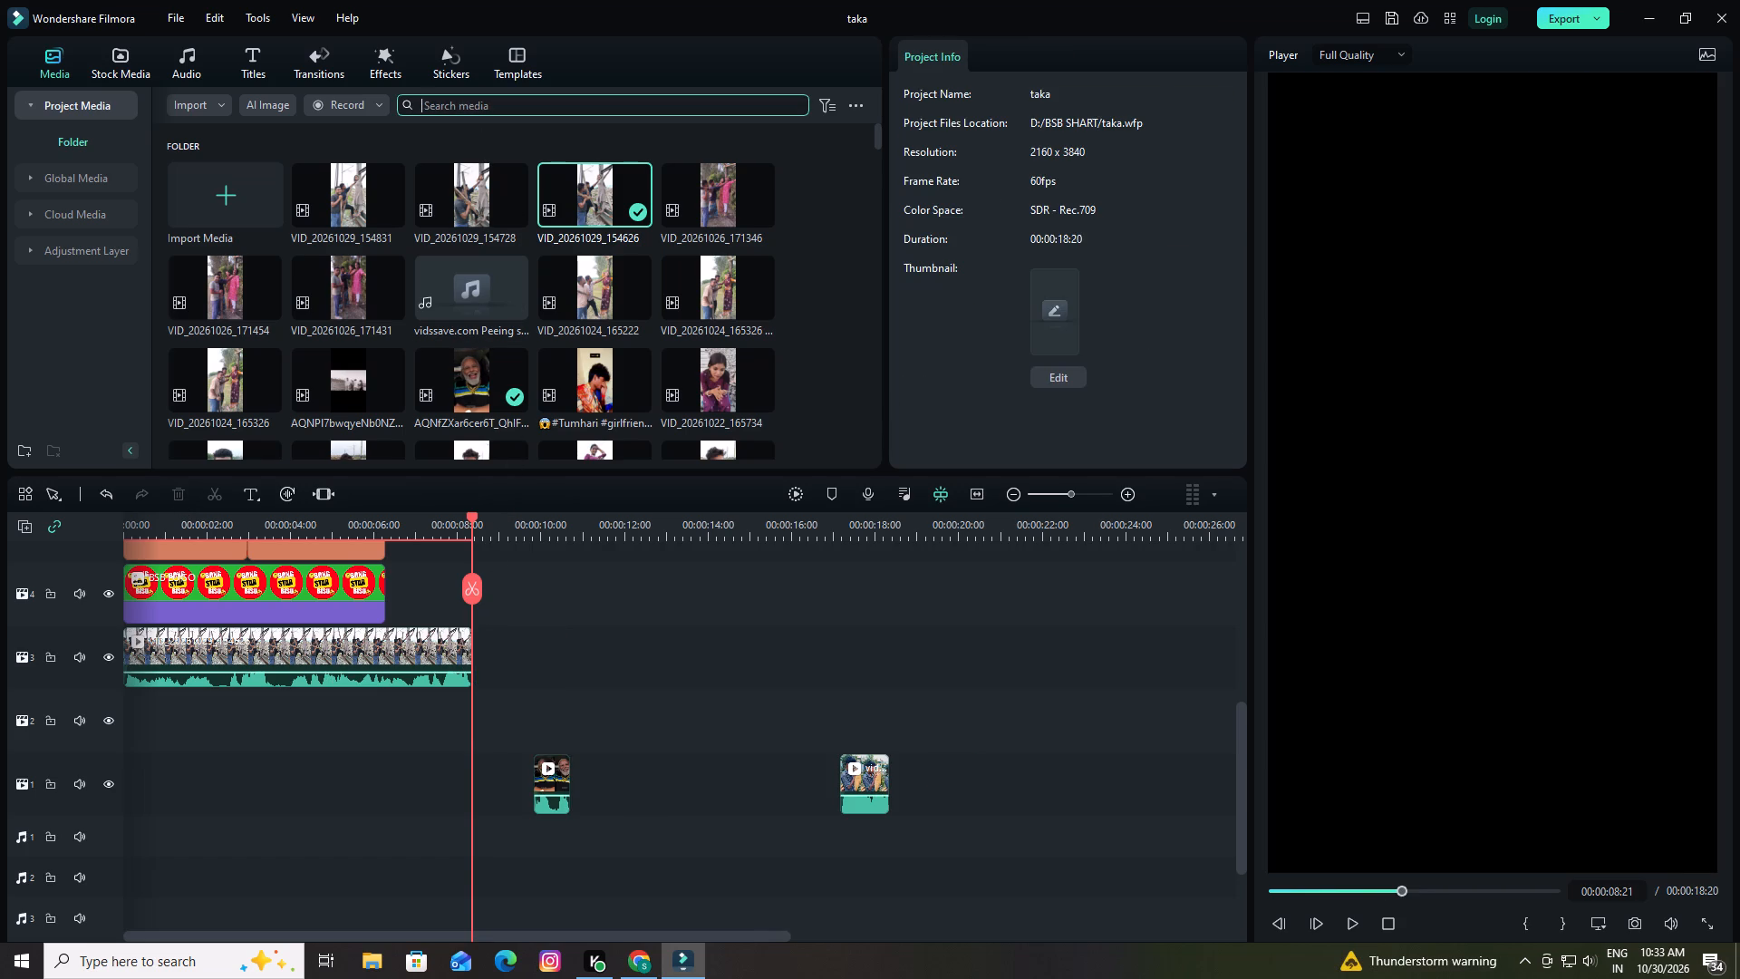
key(l)
text(ri)
key(Return)
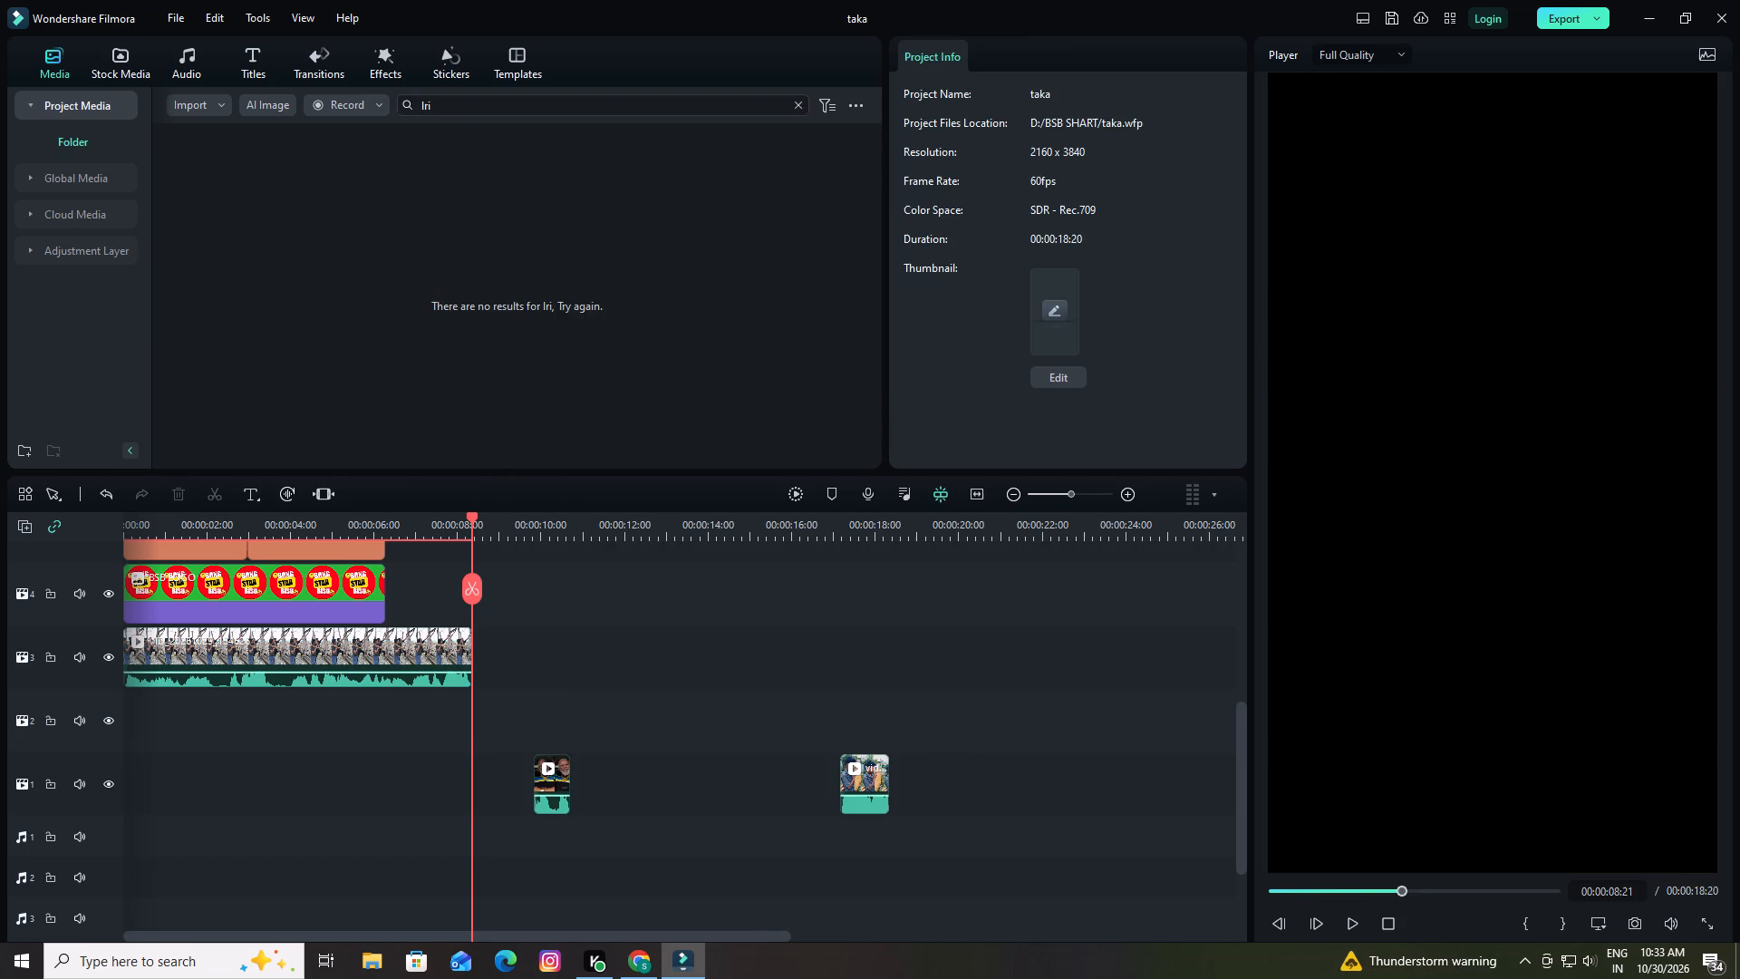
Search the project media for "kri" and place the krish mems clip on video track 3 at 00:00:08:21, directly after the first clip.
click(798, 102)
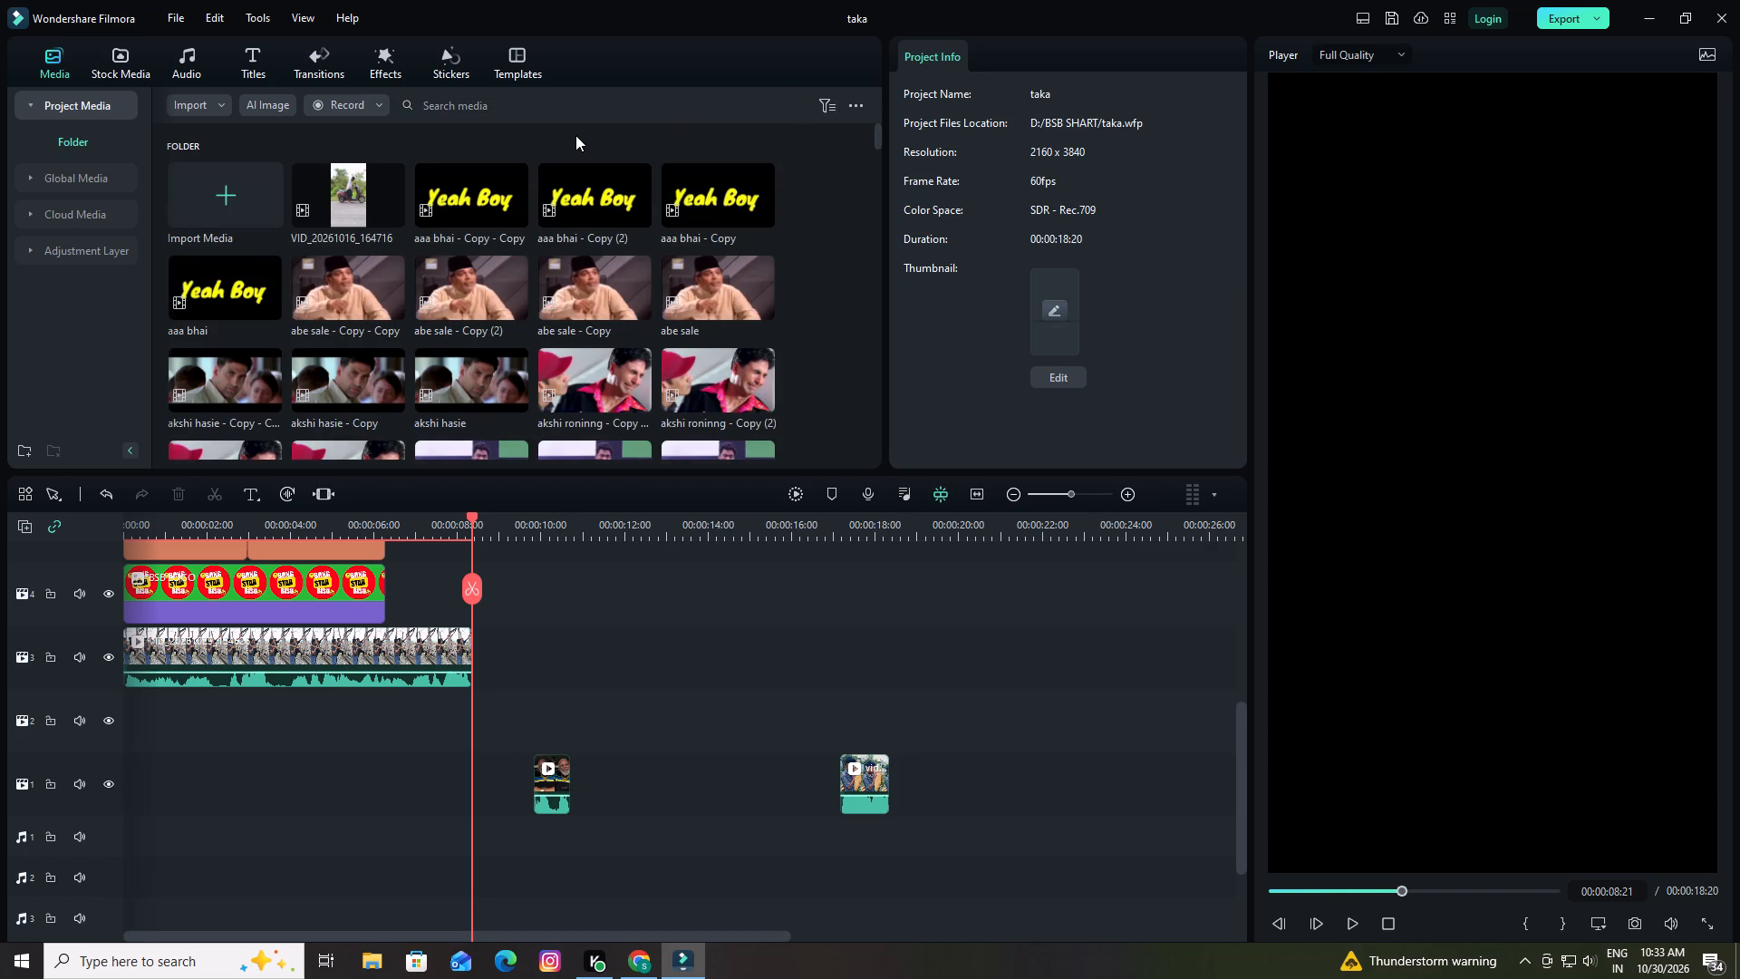
key(k)
click(514, 108)
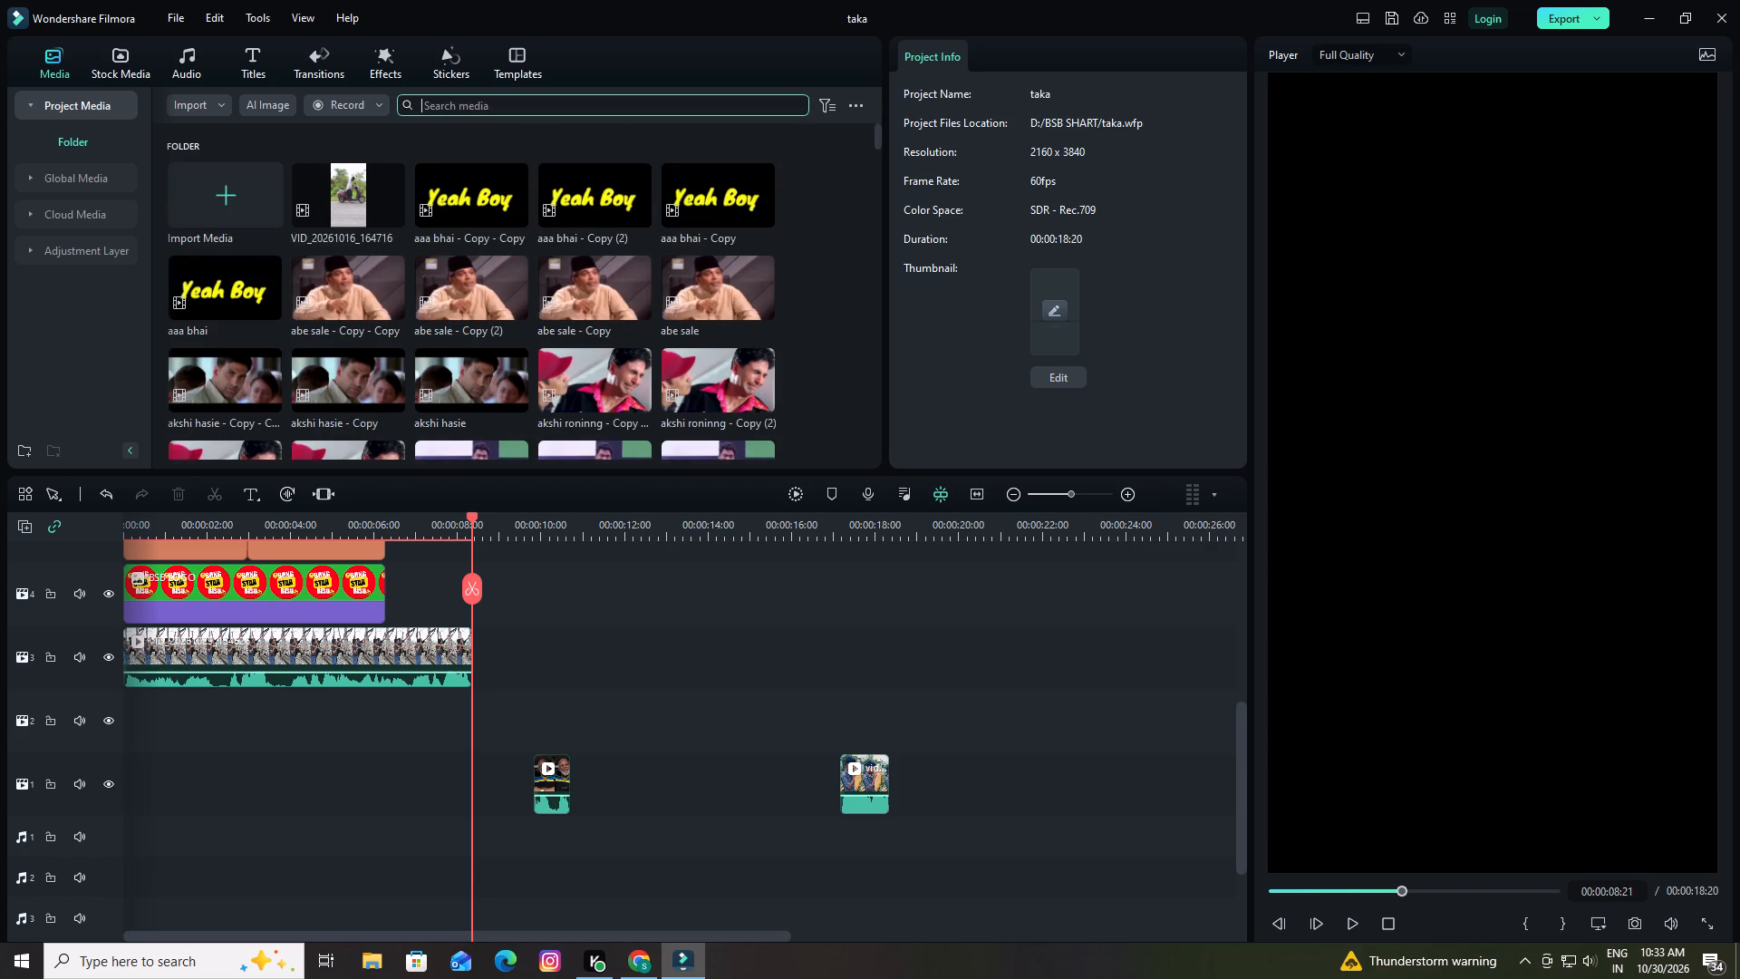
text(kri)
key(Return)
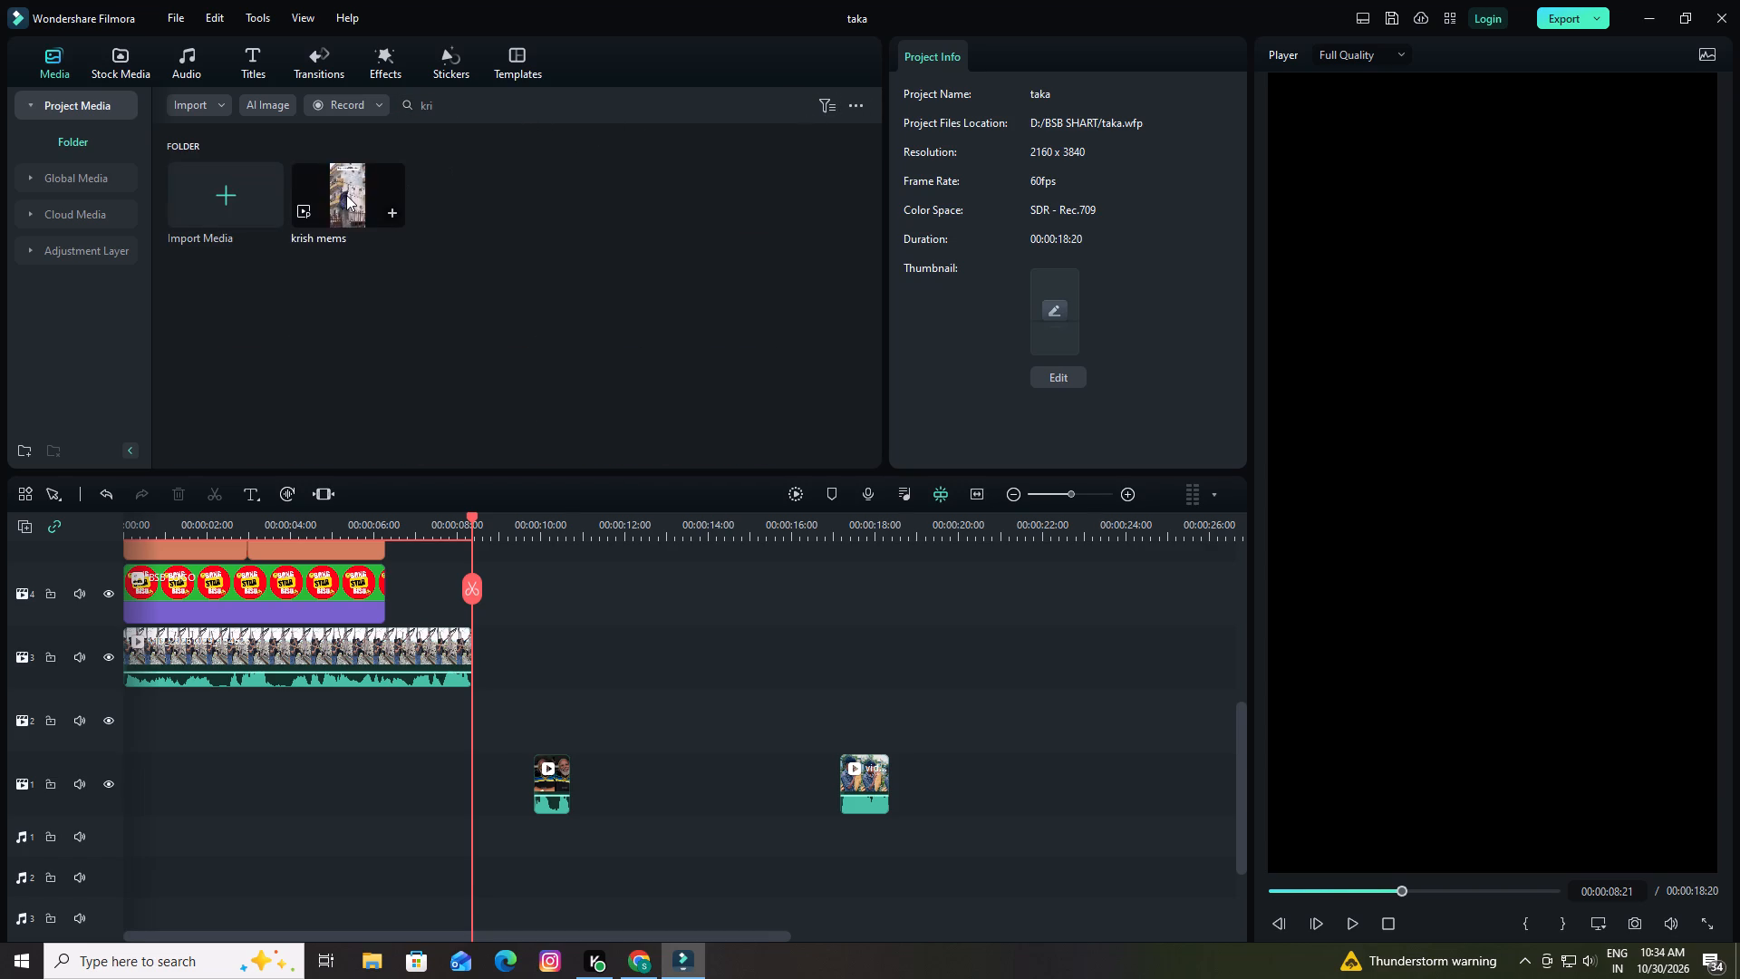
drag(346, 195, 469, 658)
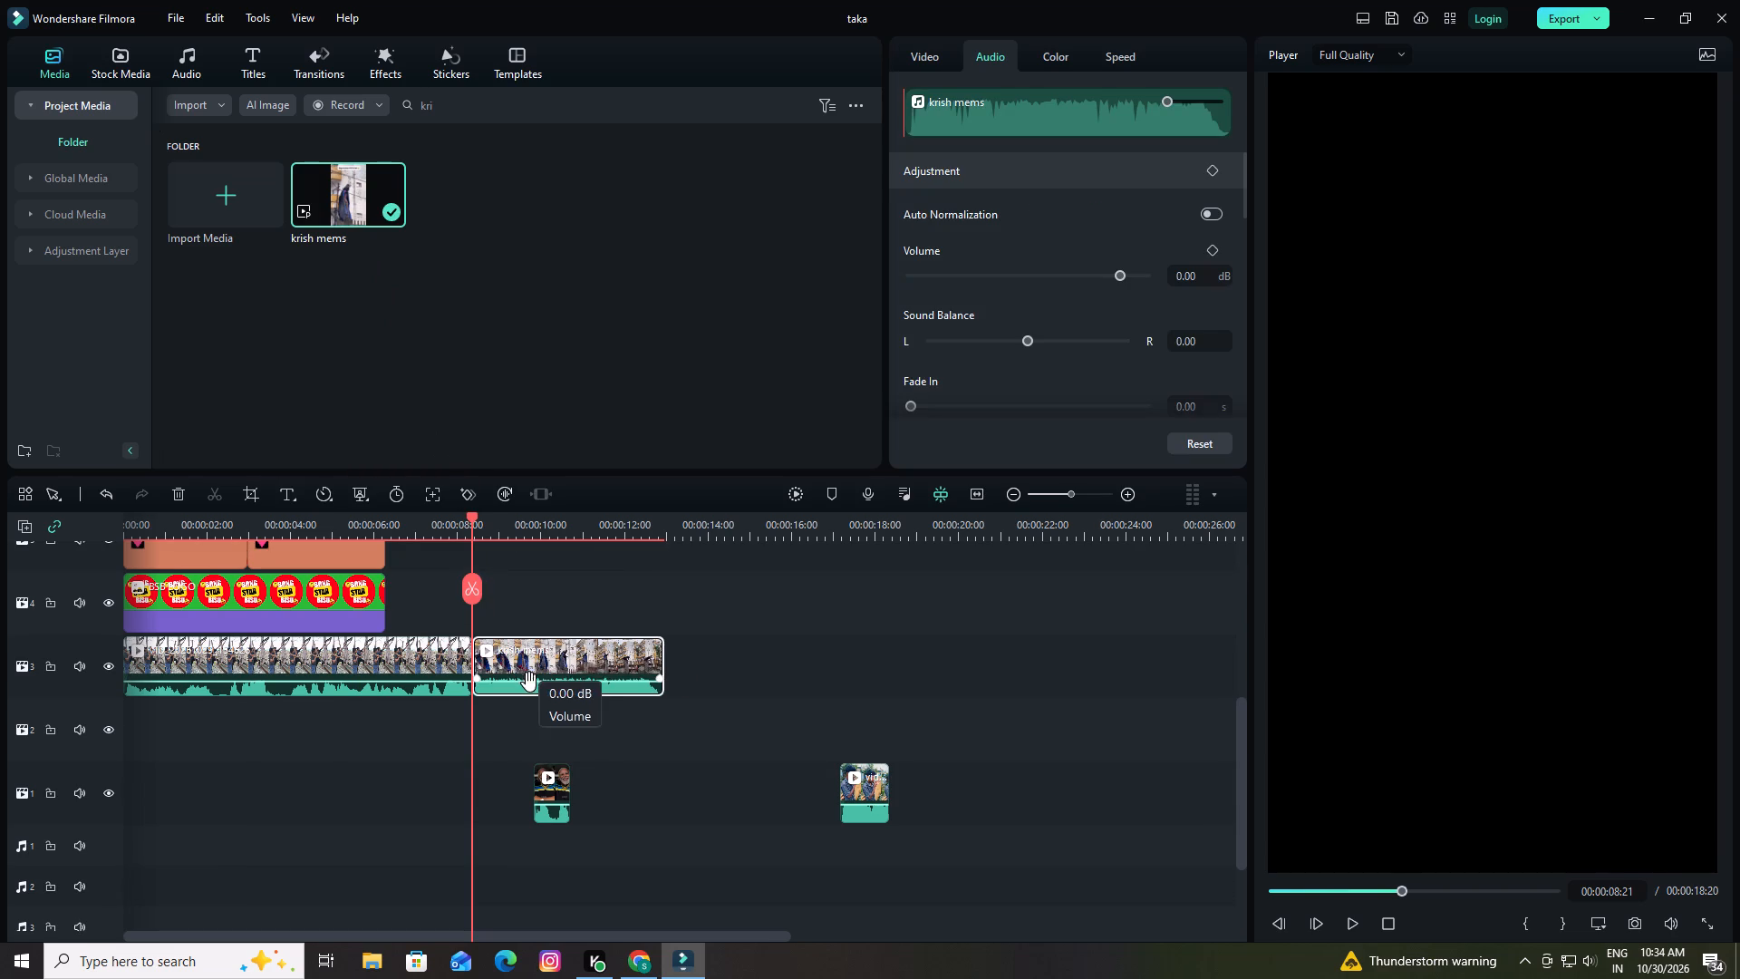
Raise the volume of the krish mems clip to 3.90 dB.
click(531, 680)
Play back the krish mems clip, split it at 00:00:12:51 and delete the part after the split.
key(space)
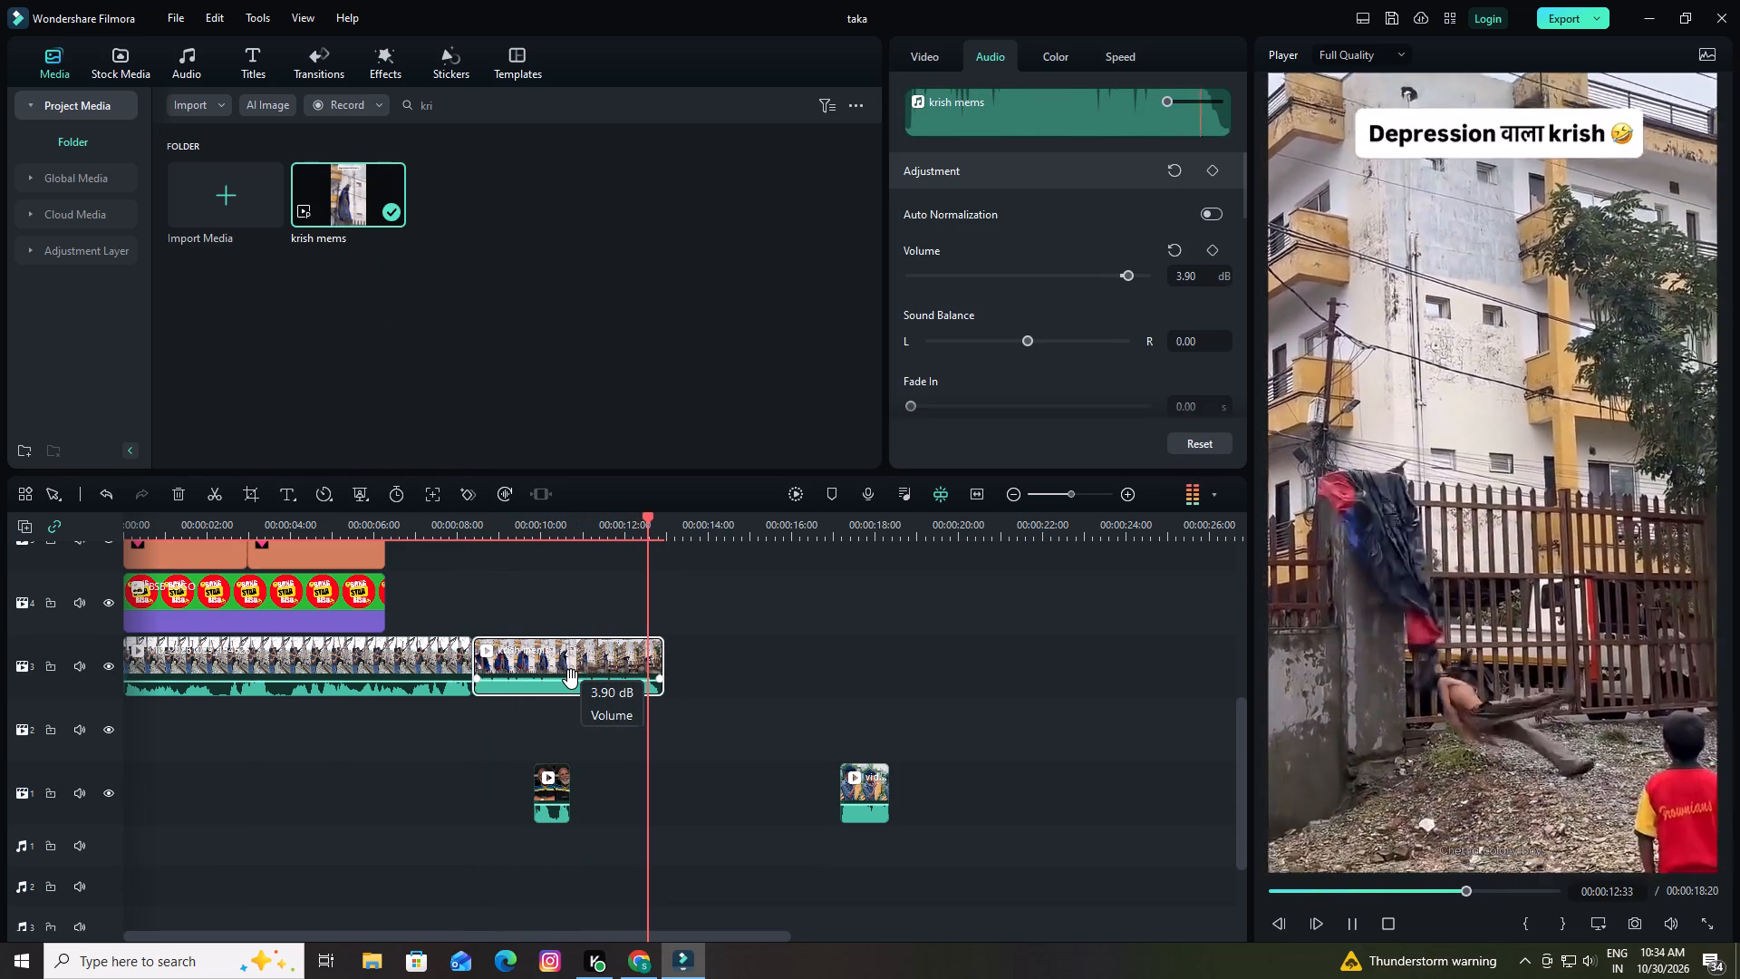
key(space)
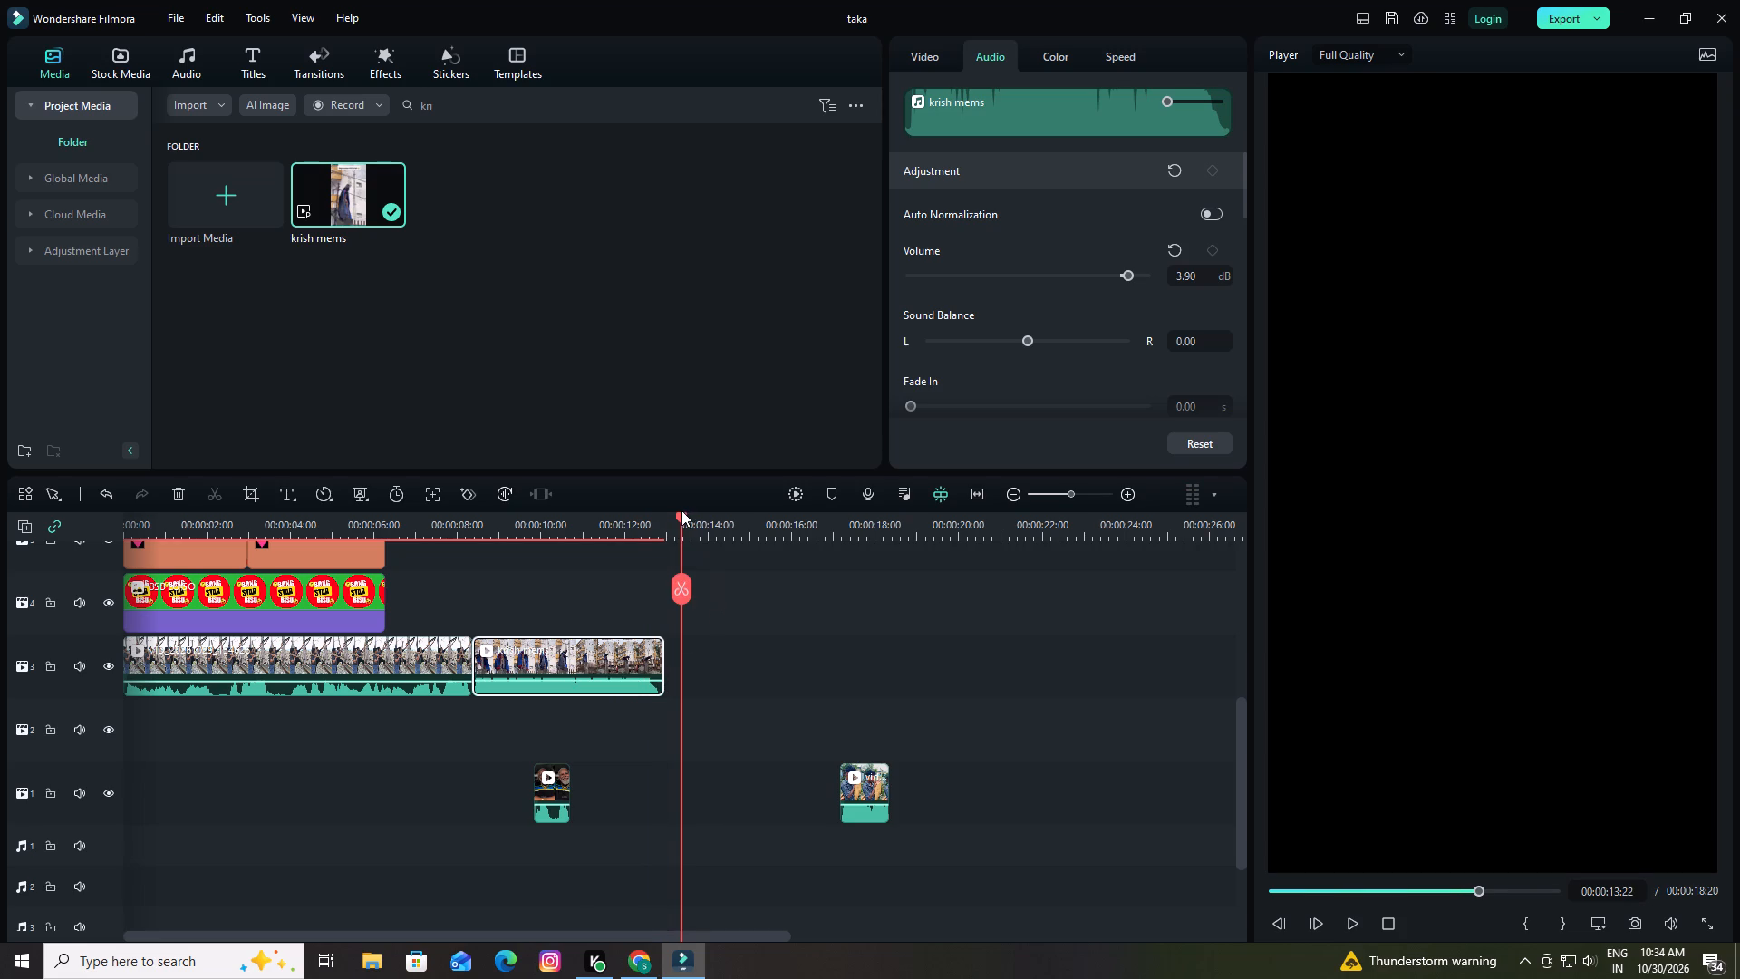
drag(681, 513, 659, 532)
click(654, 584)
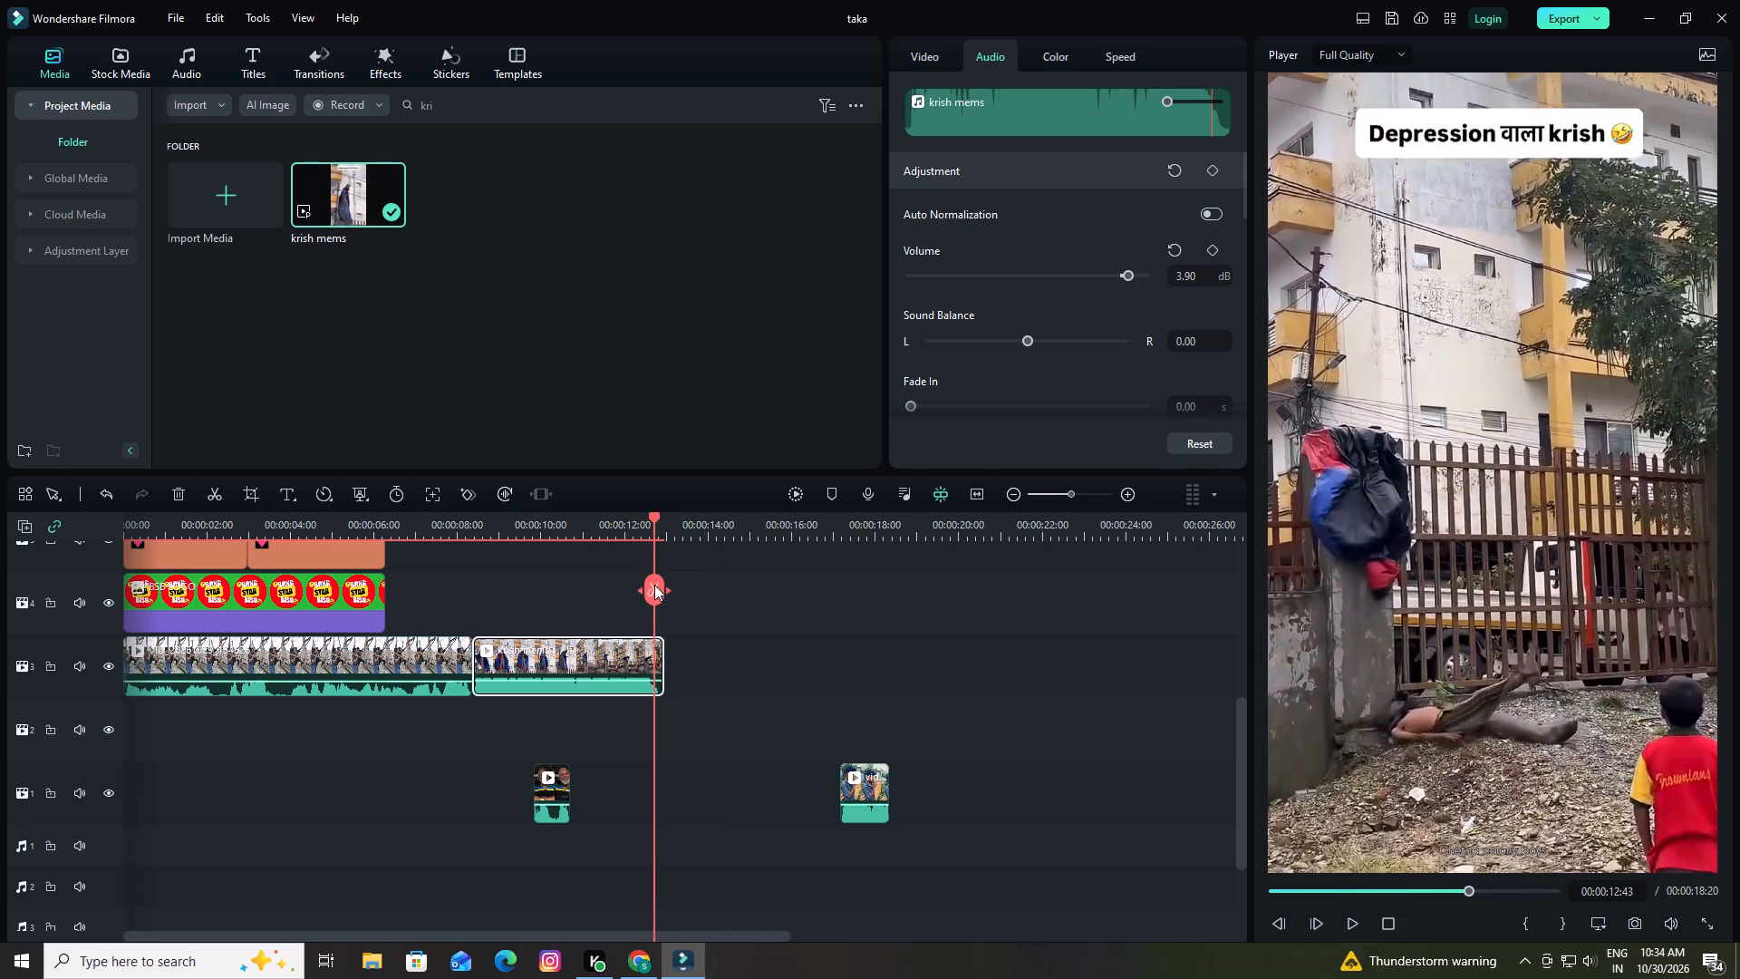
click(655, 585)
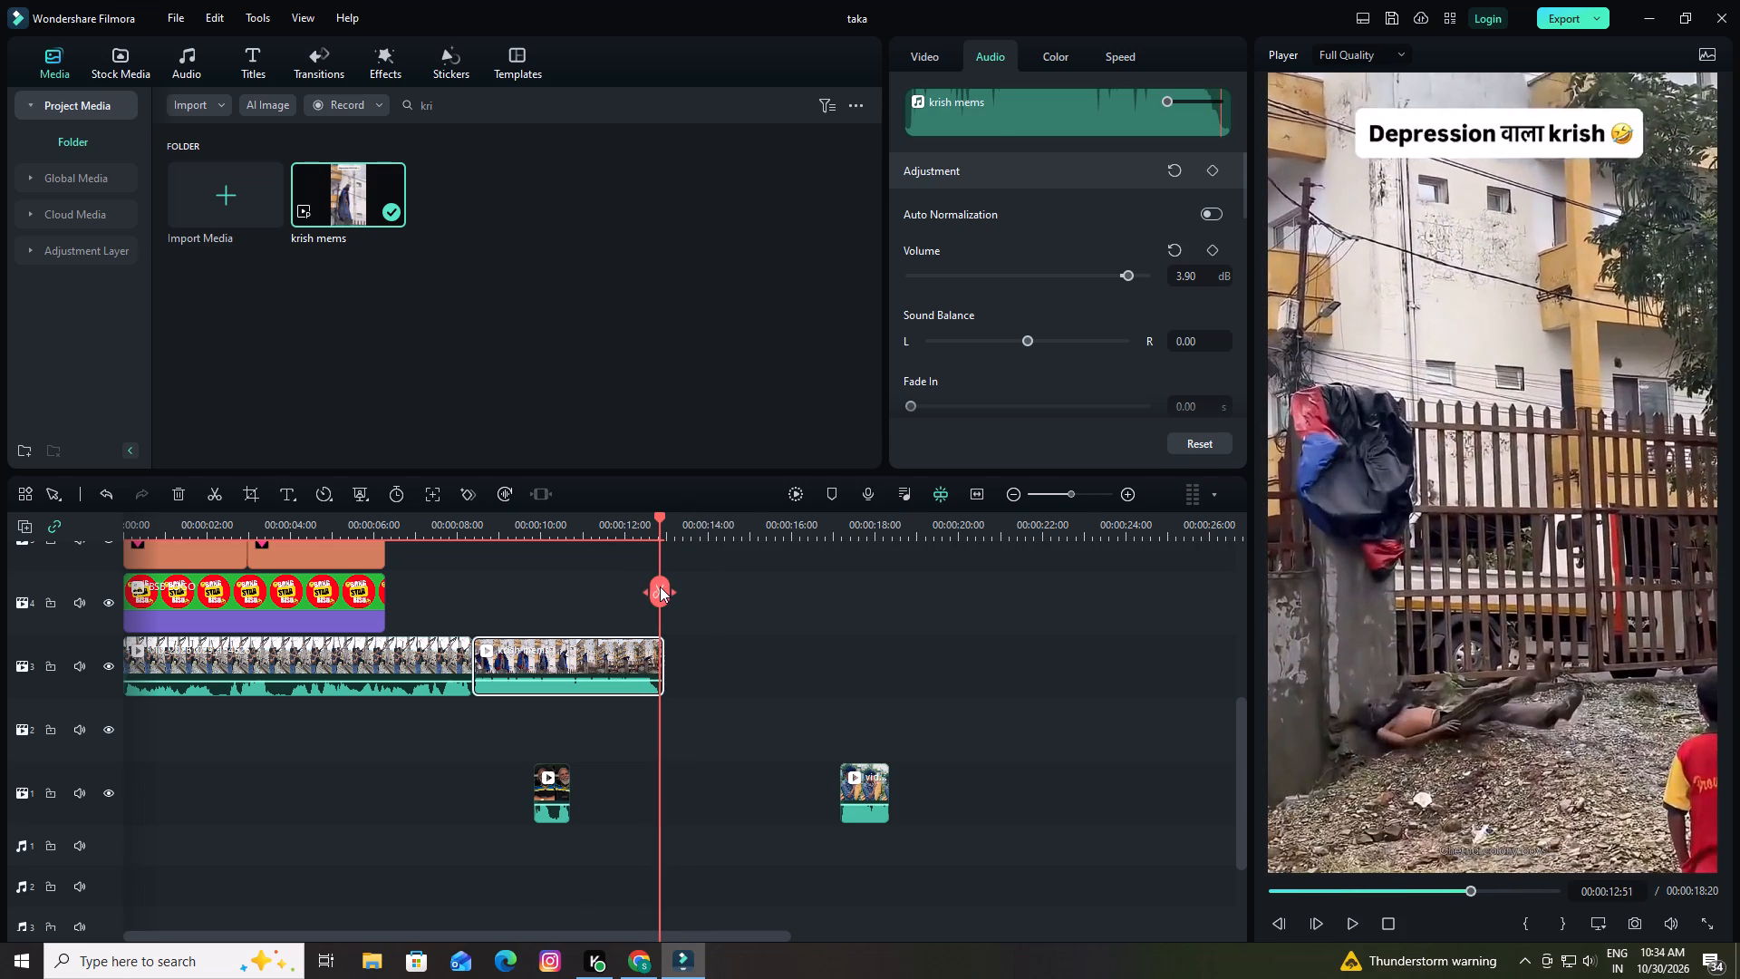
click(660, 586)
click(179, 491)
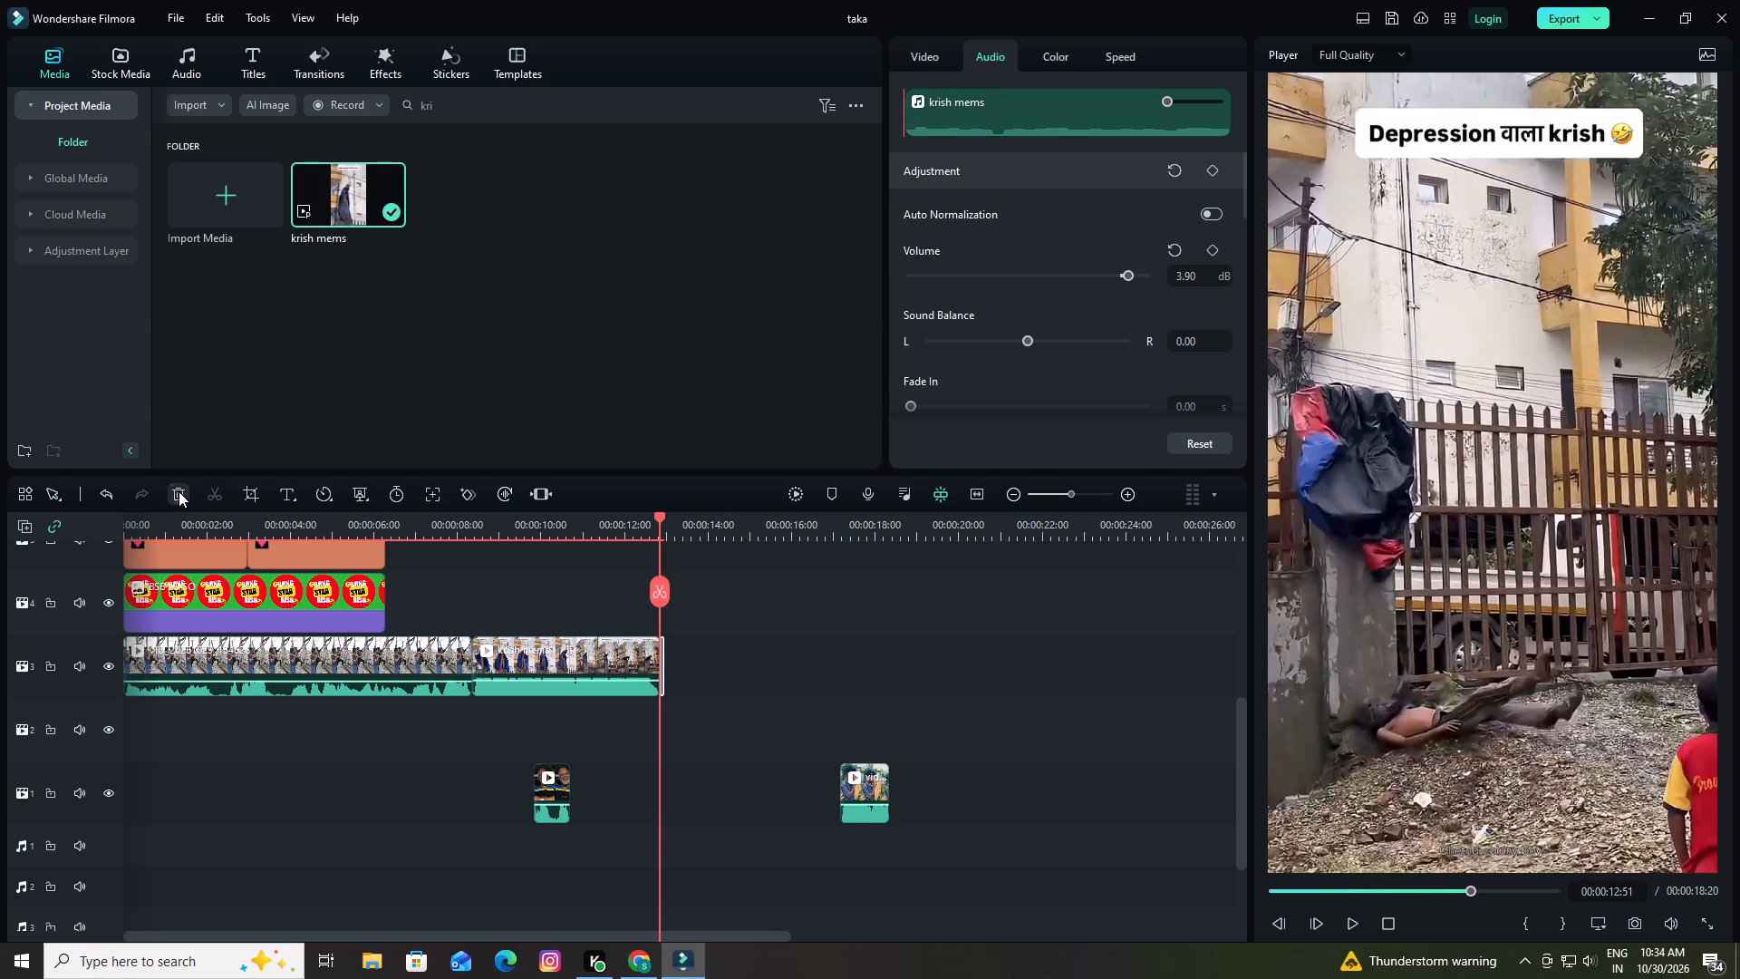
Raise the volume of the VID_20261029_154626 clip and play the sequence back from the start.
drag(426, 679, 426, 659)
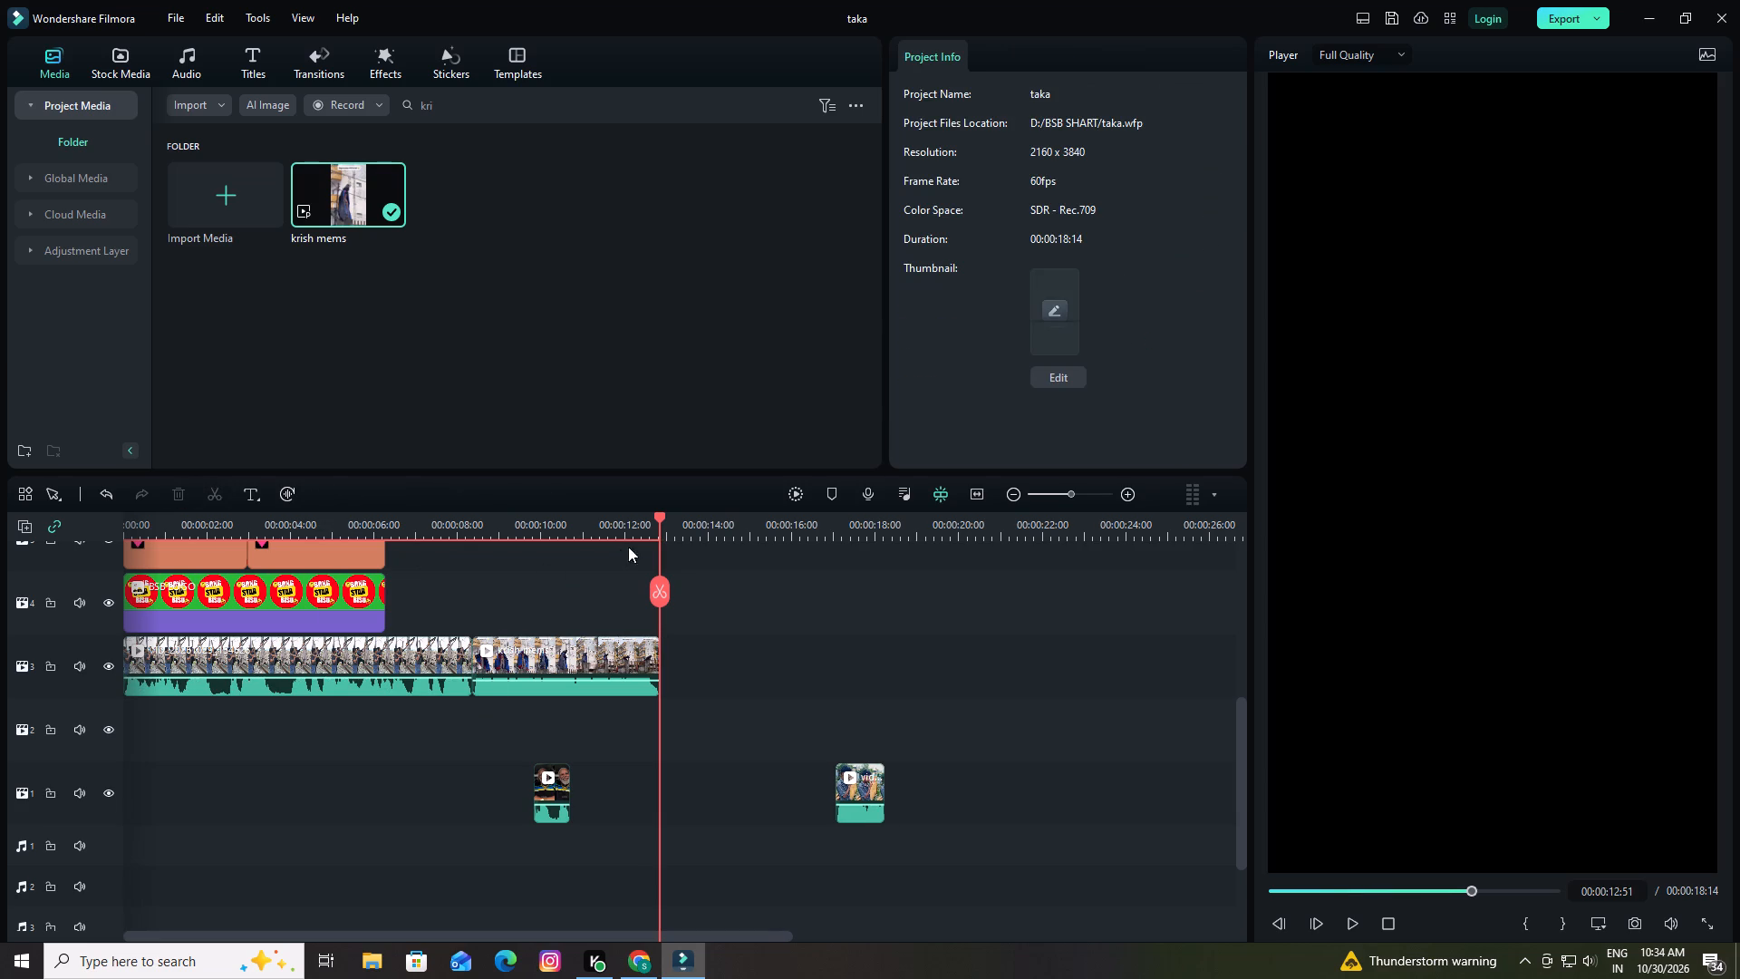
drag(660, 513, 0, 605)
key(space)
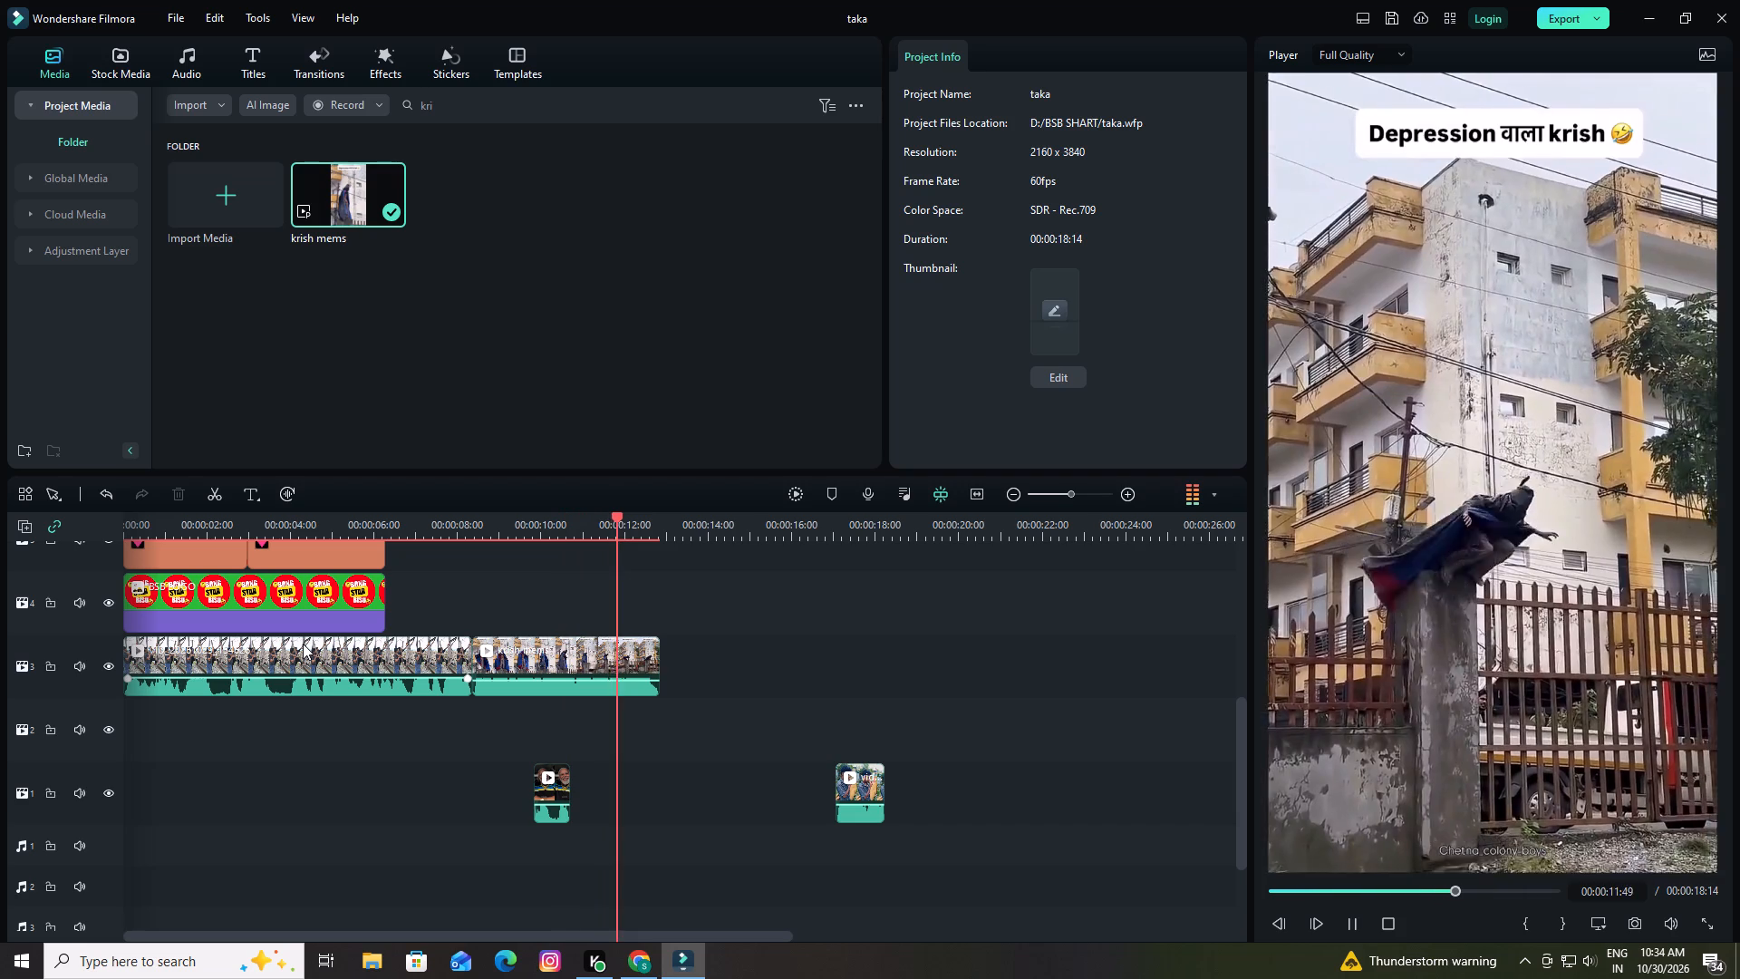
key(space)
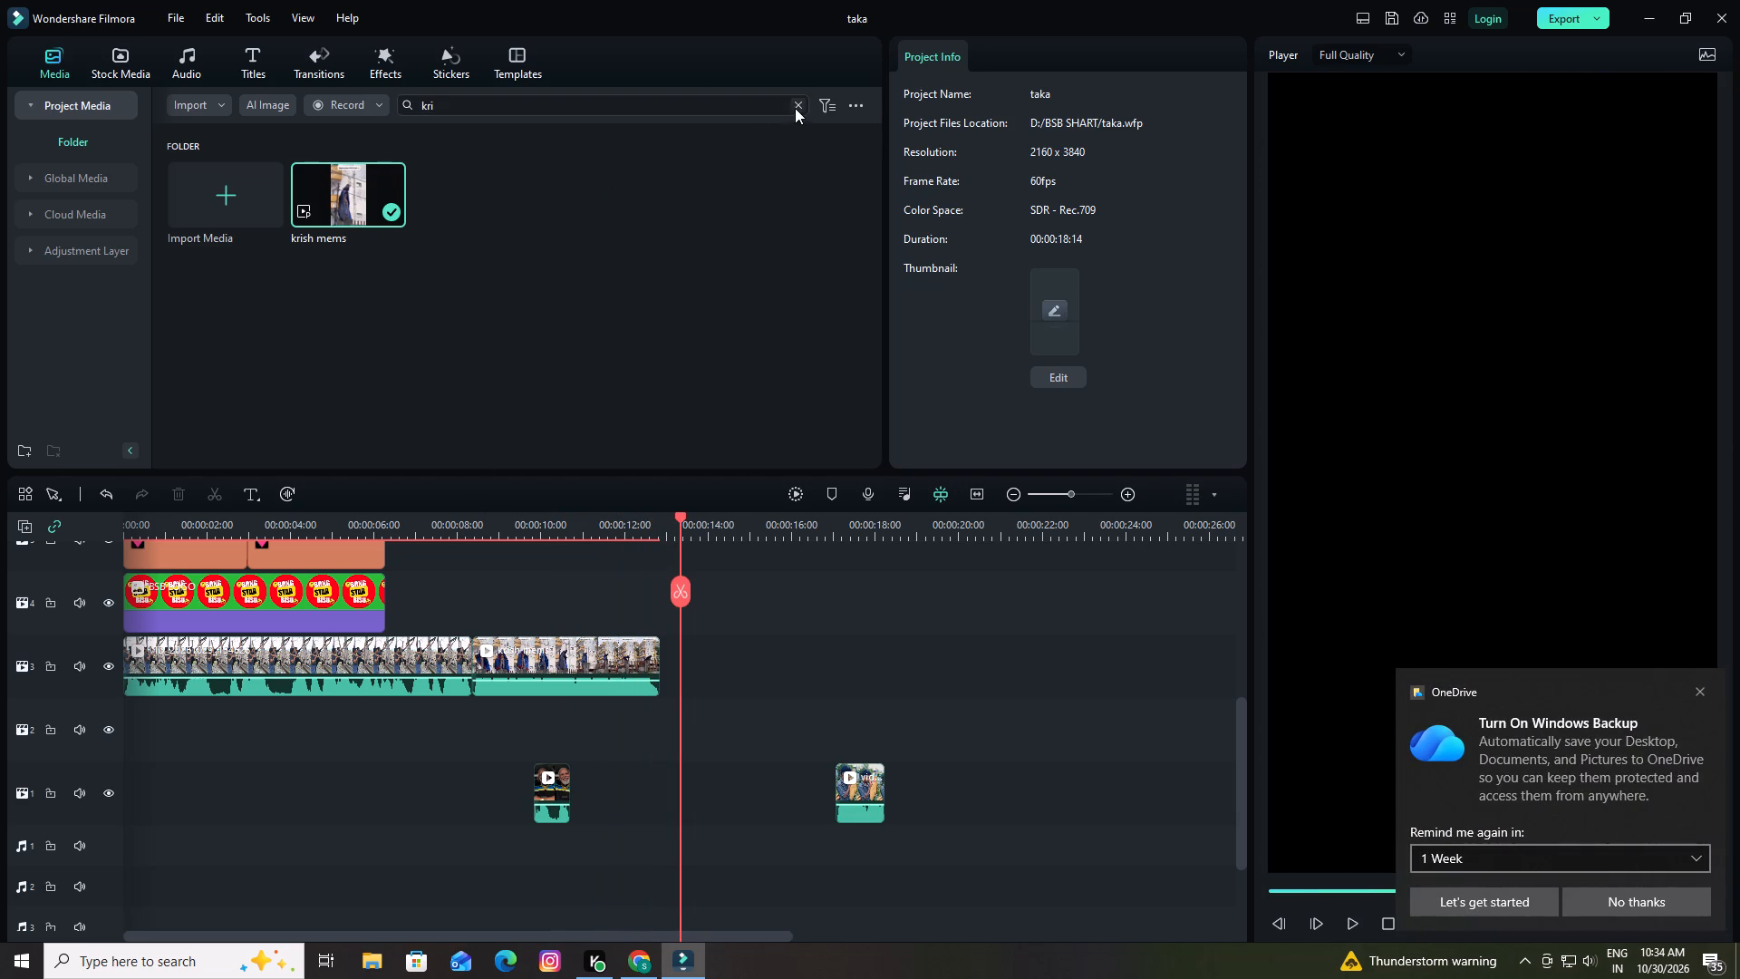
Clear the project media search and save the project.
click(797, 106)
click(1381, 14)
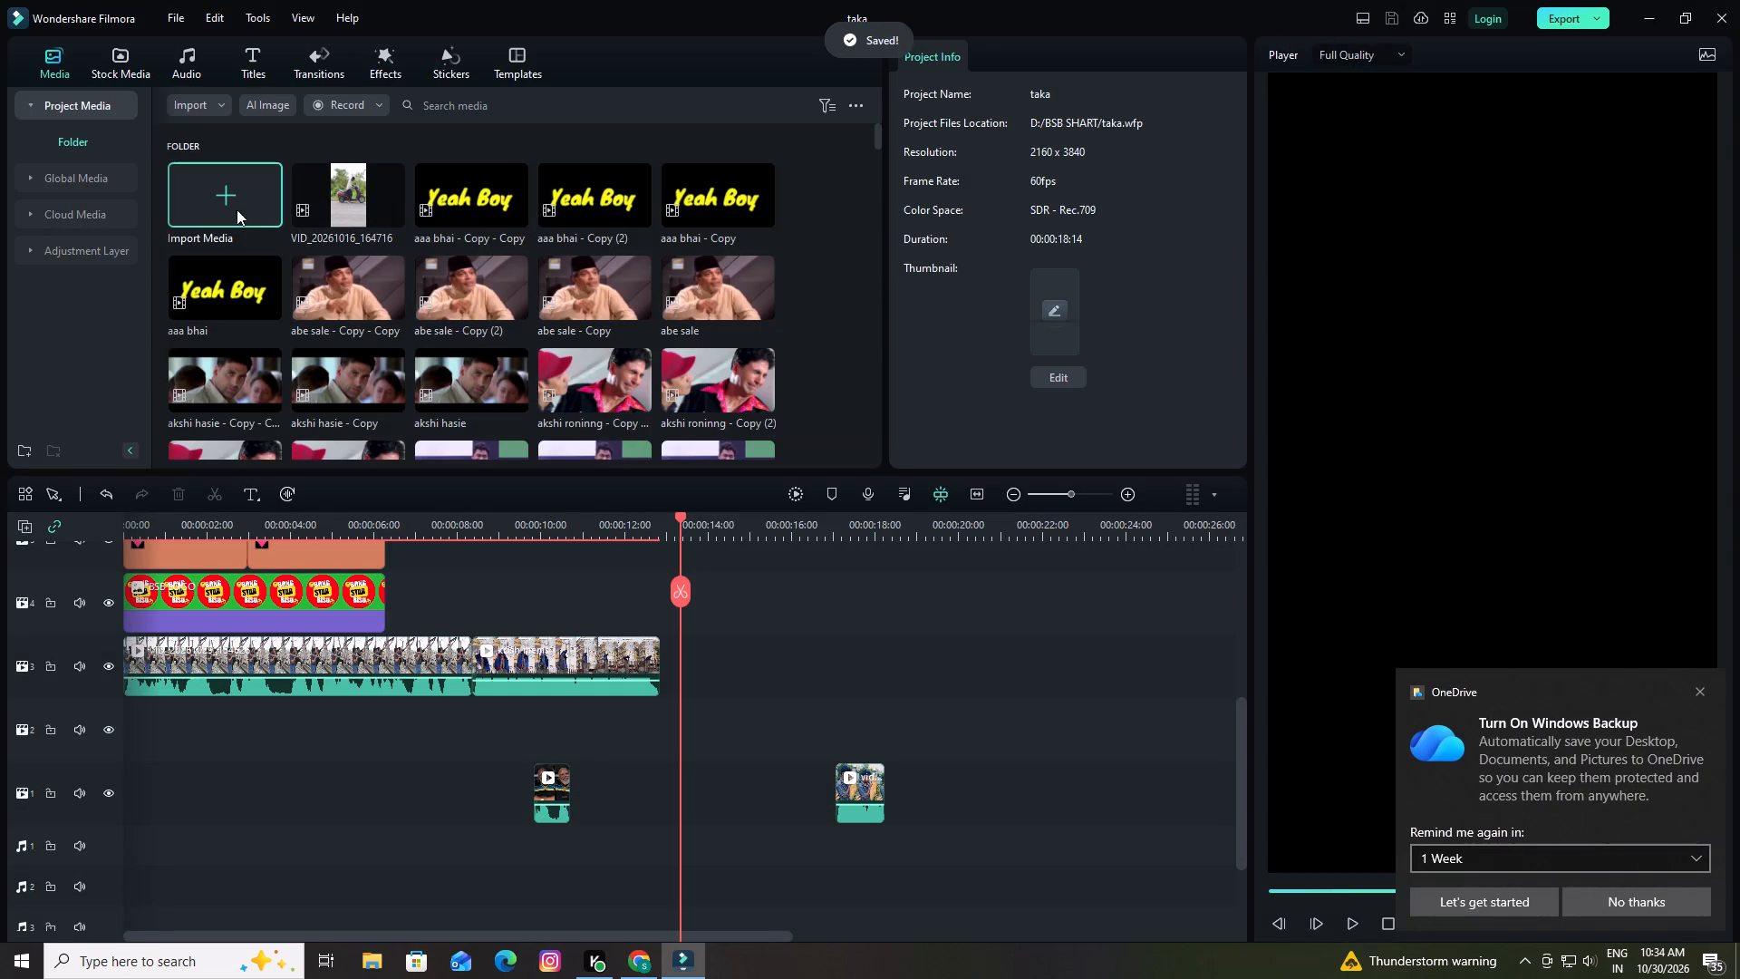
Find and preview VID_20261029_154831 in the project media, and place it on video track 3 directly after the krish mems clip.
scroll(466, 210, down, 1)
scroll(469, 211, up, 4)
scroll(469, 213, down, 3)
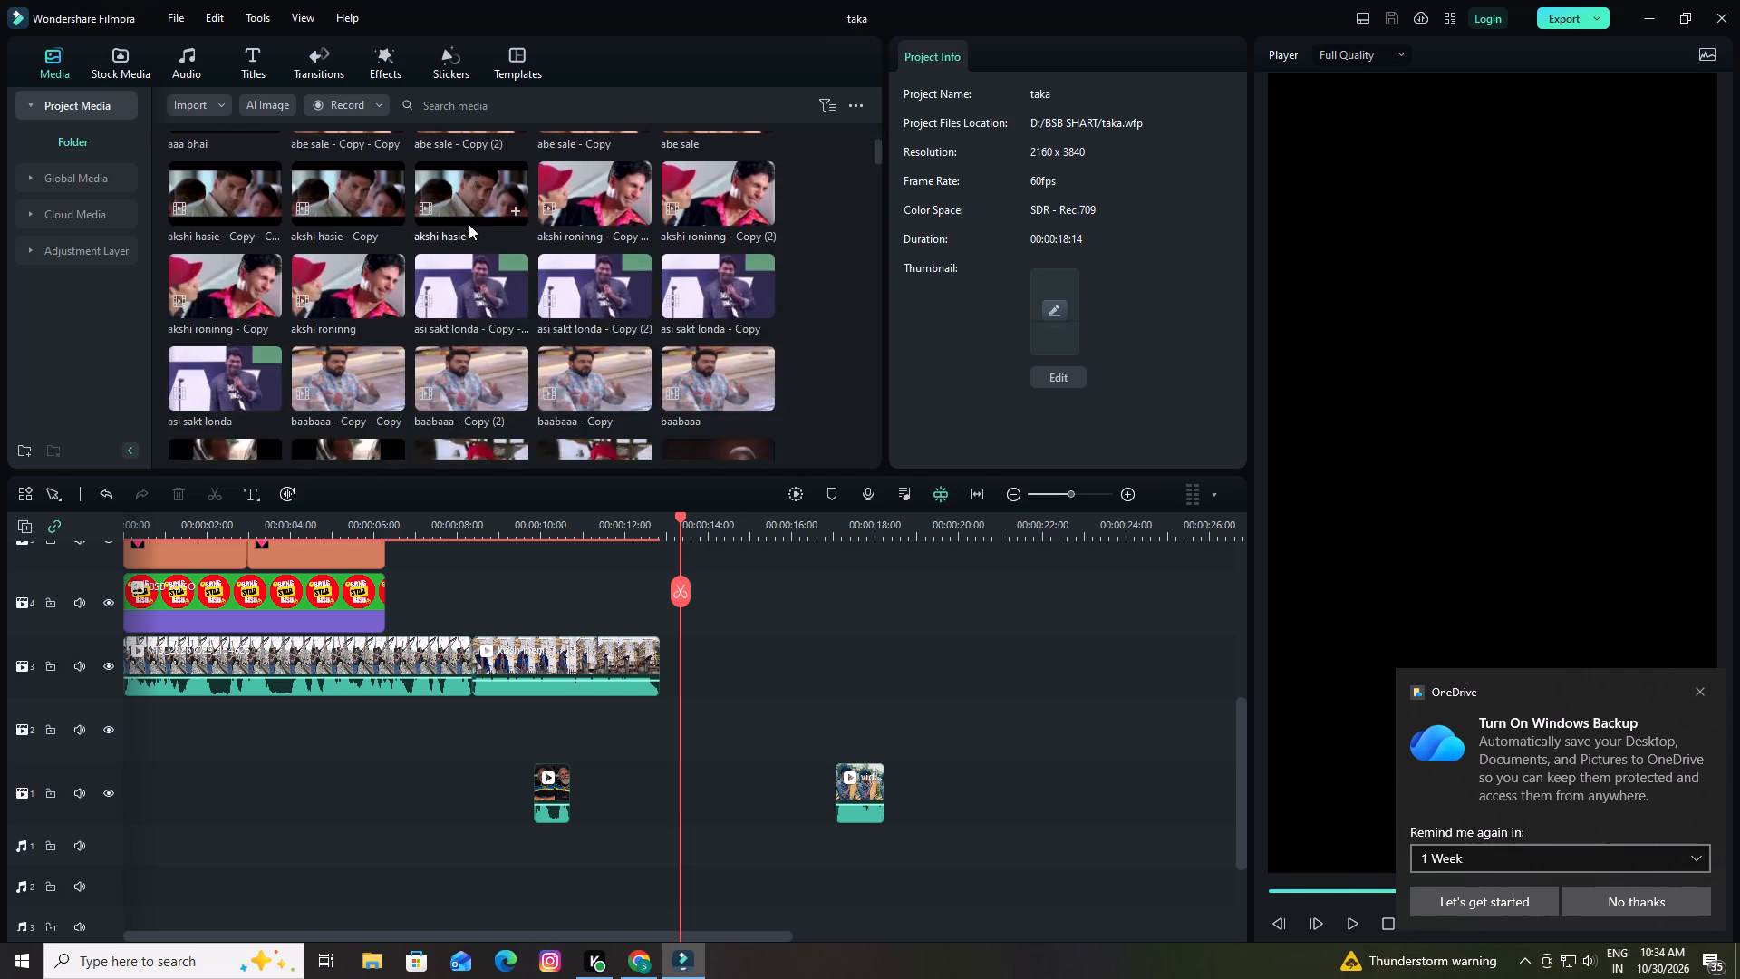
scroll(492, 246, down, 7)
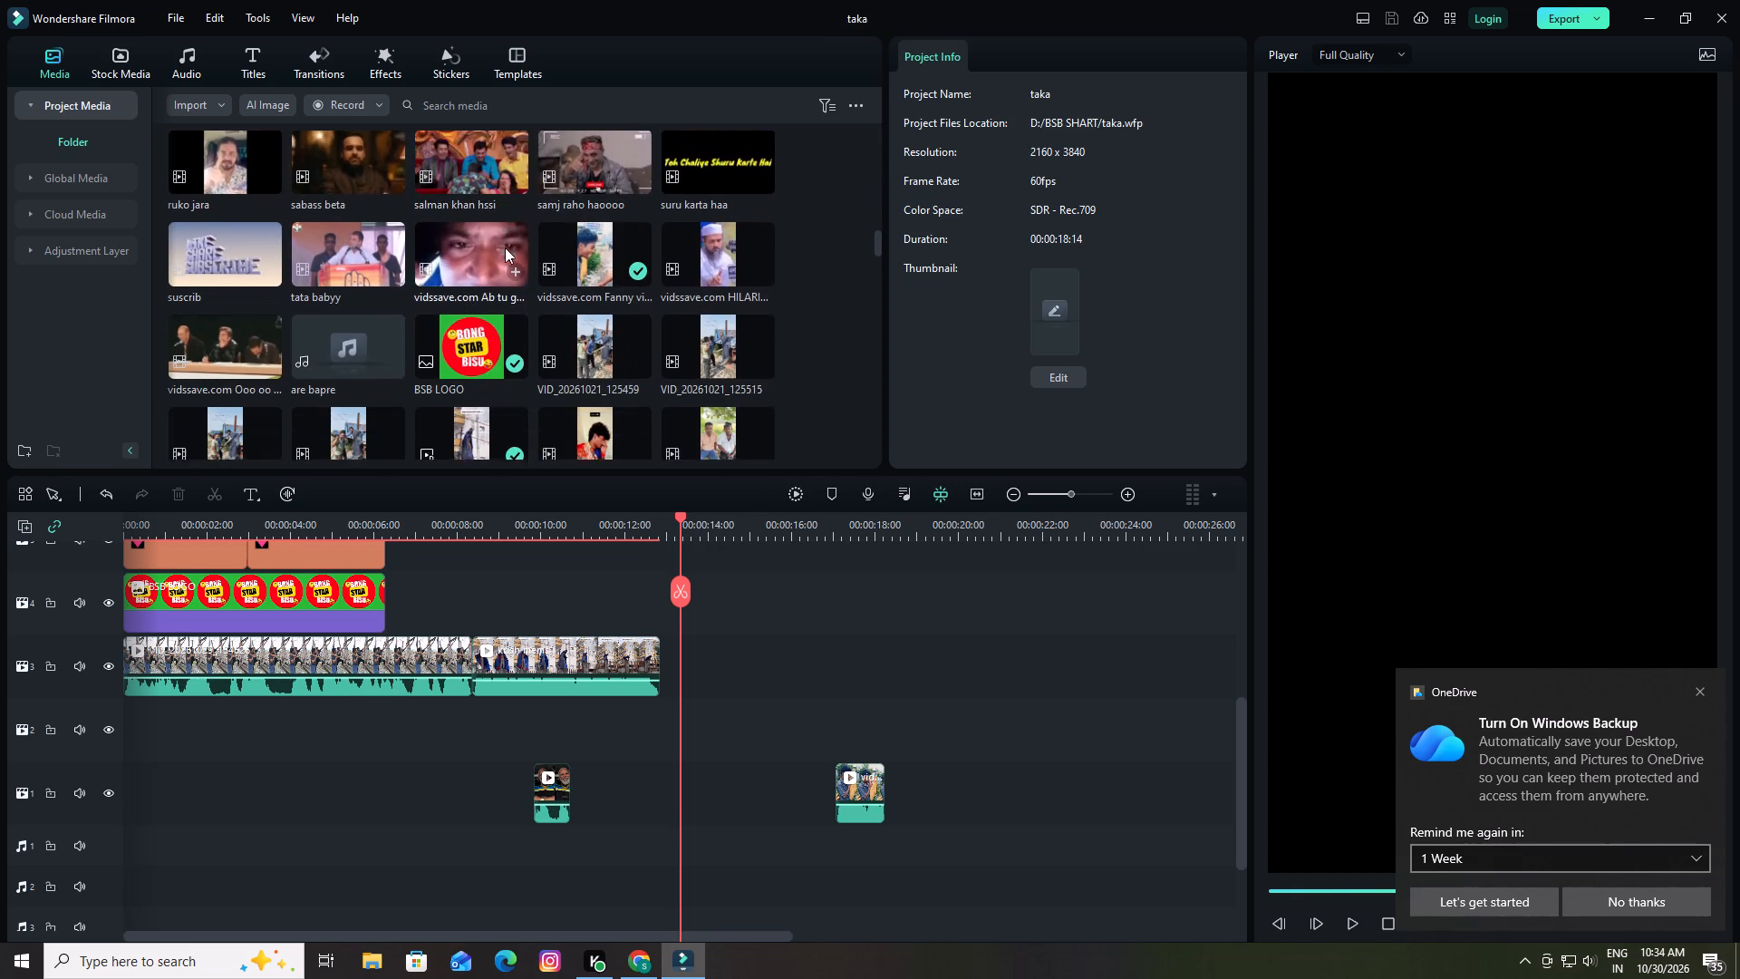
scroll(535, 243, down, 7)
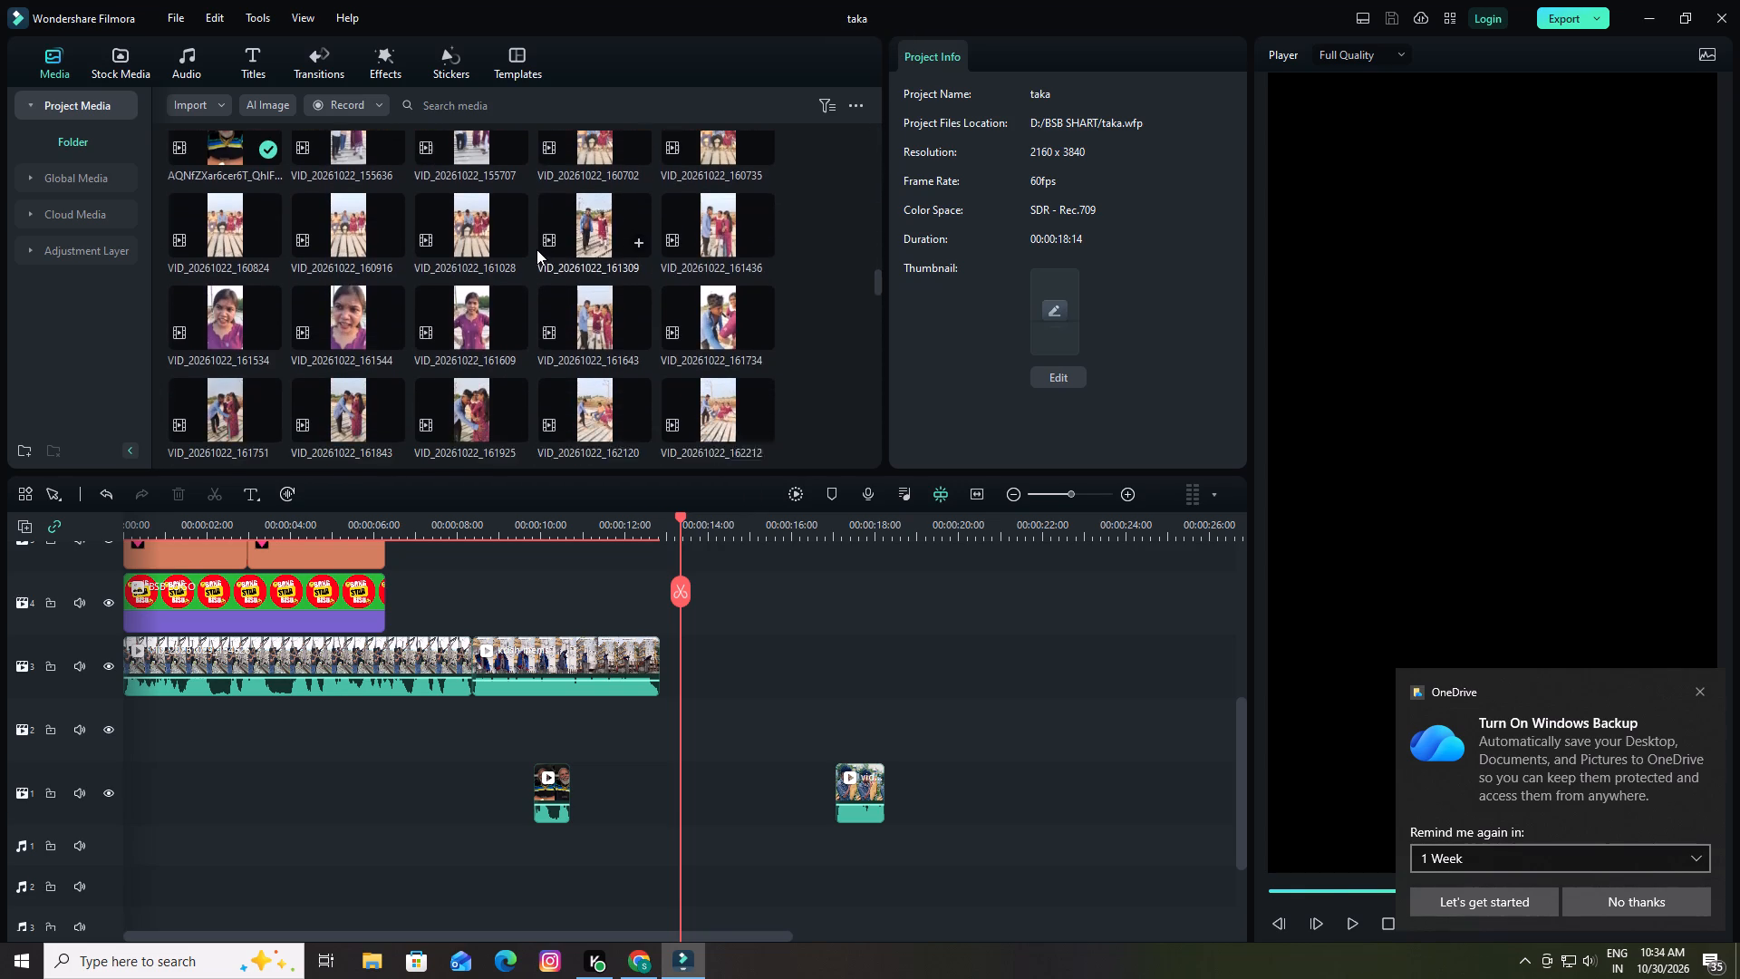
scroll(536, 250, down, 8)
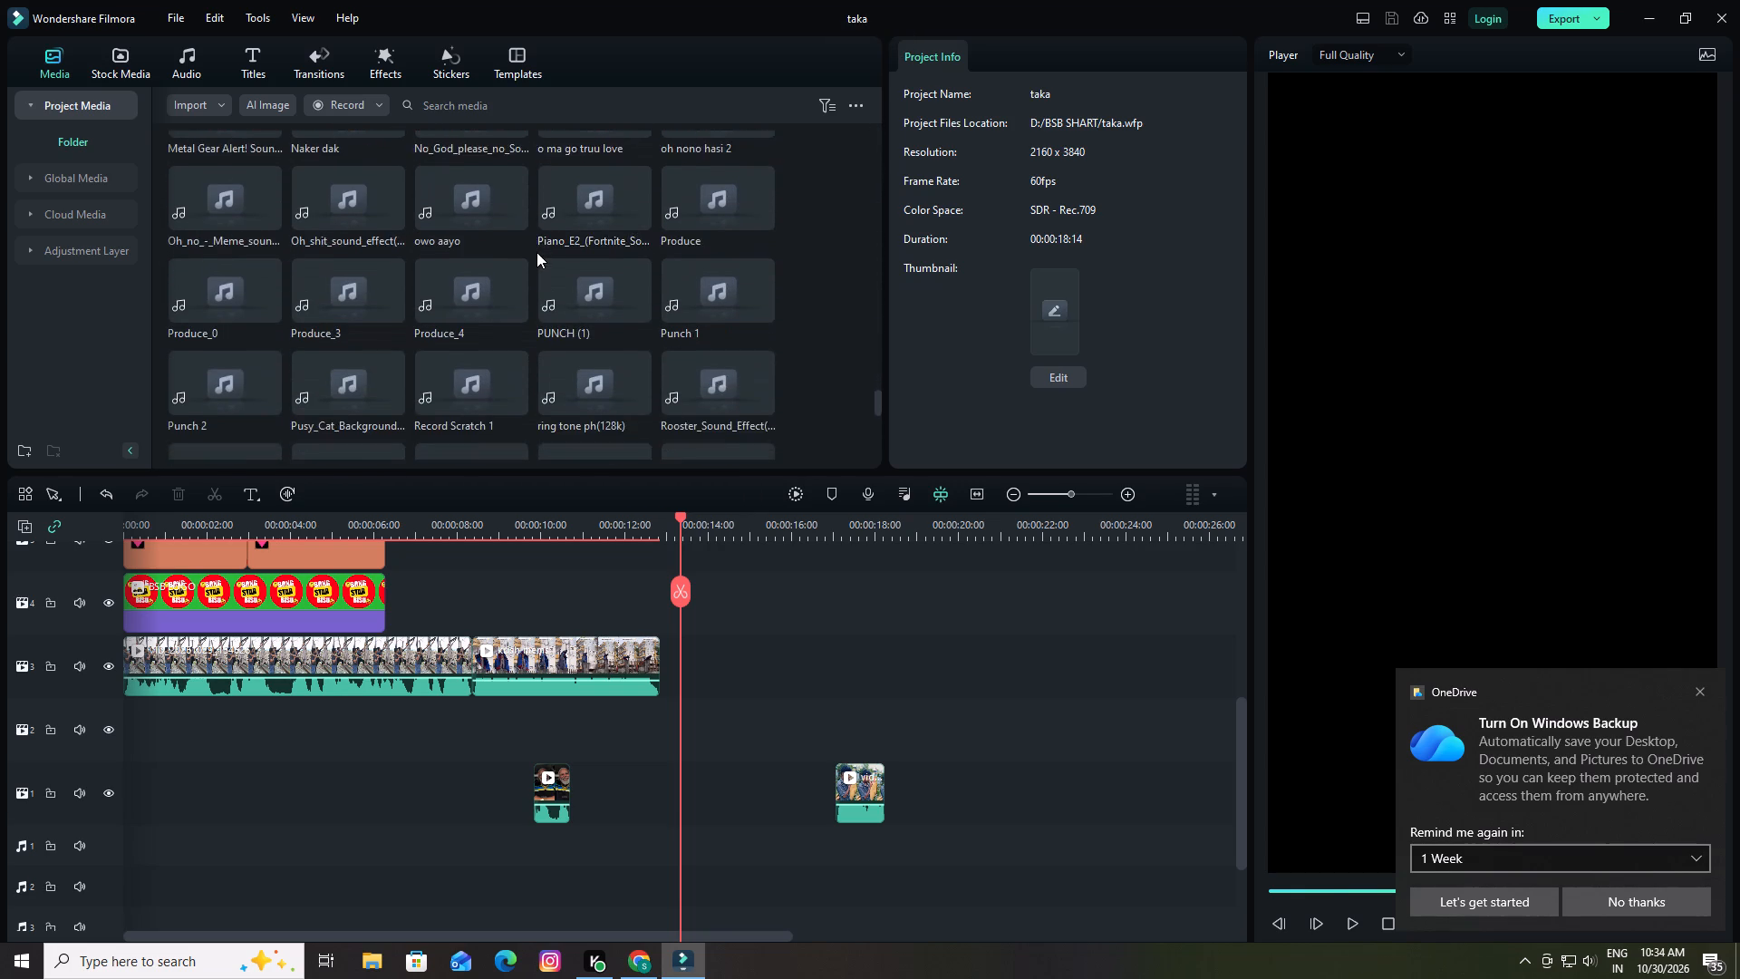
scroll(536, 252, down, 11)
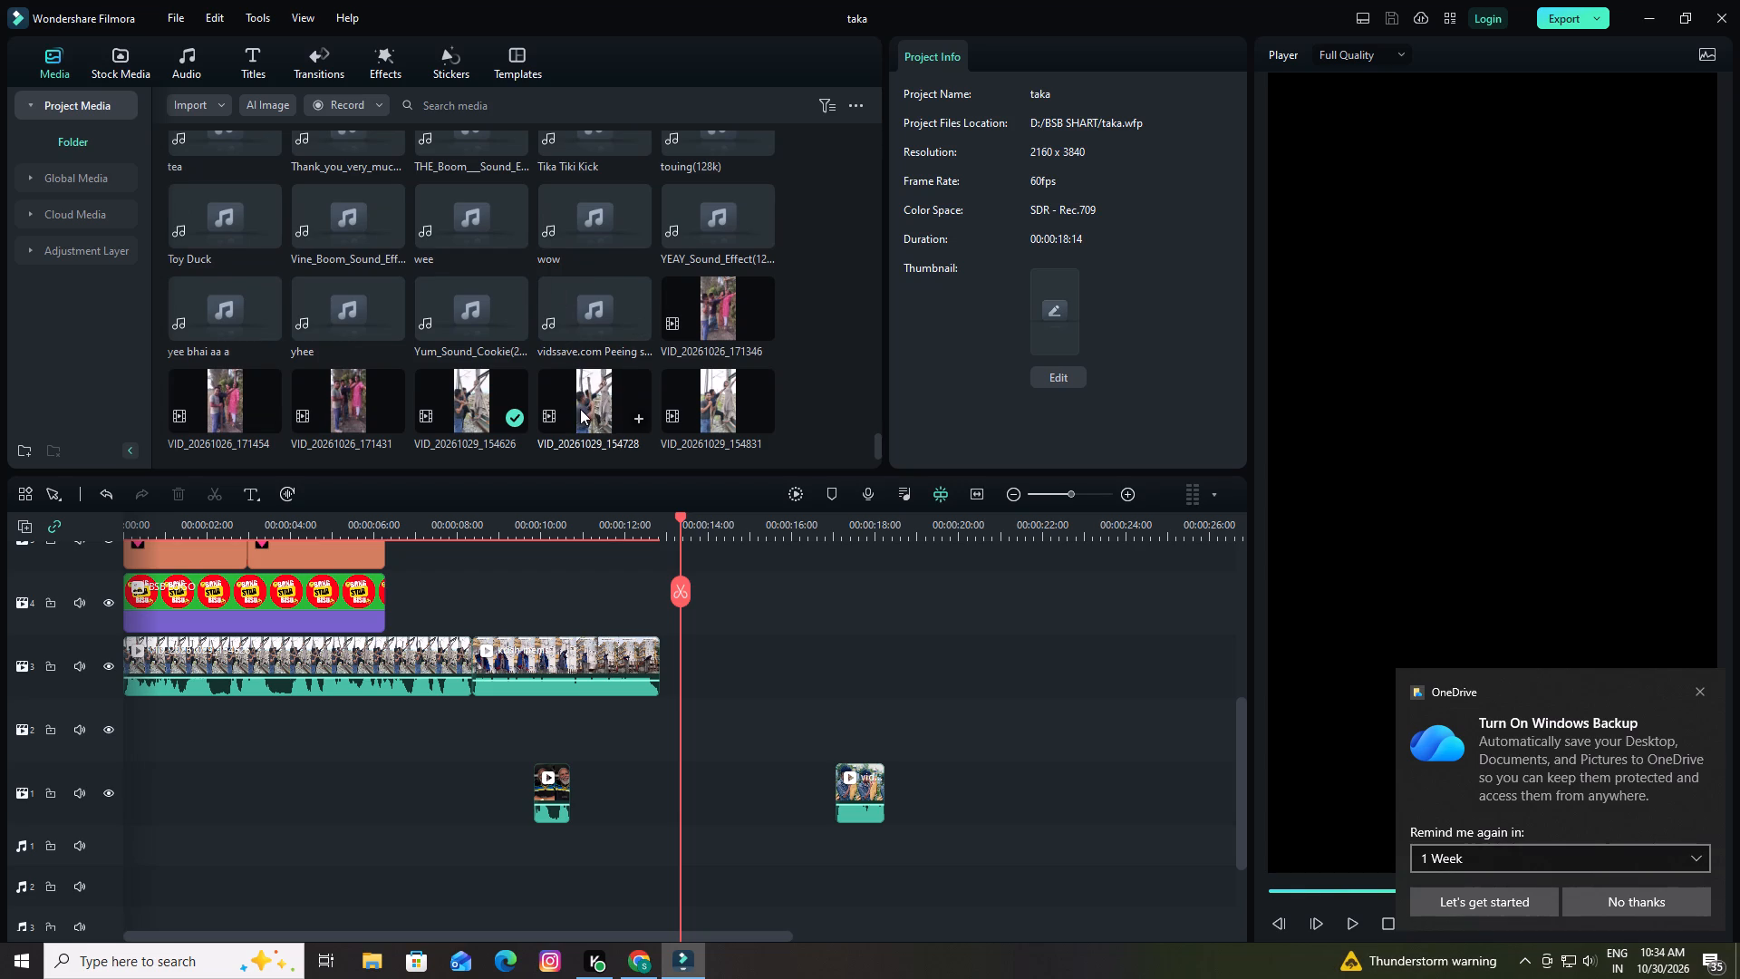
click(694, 392)
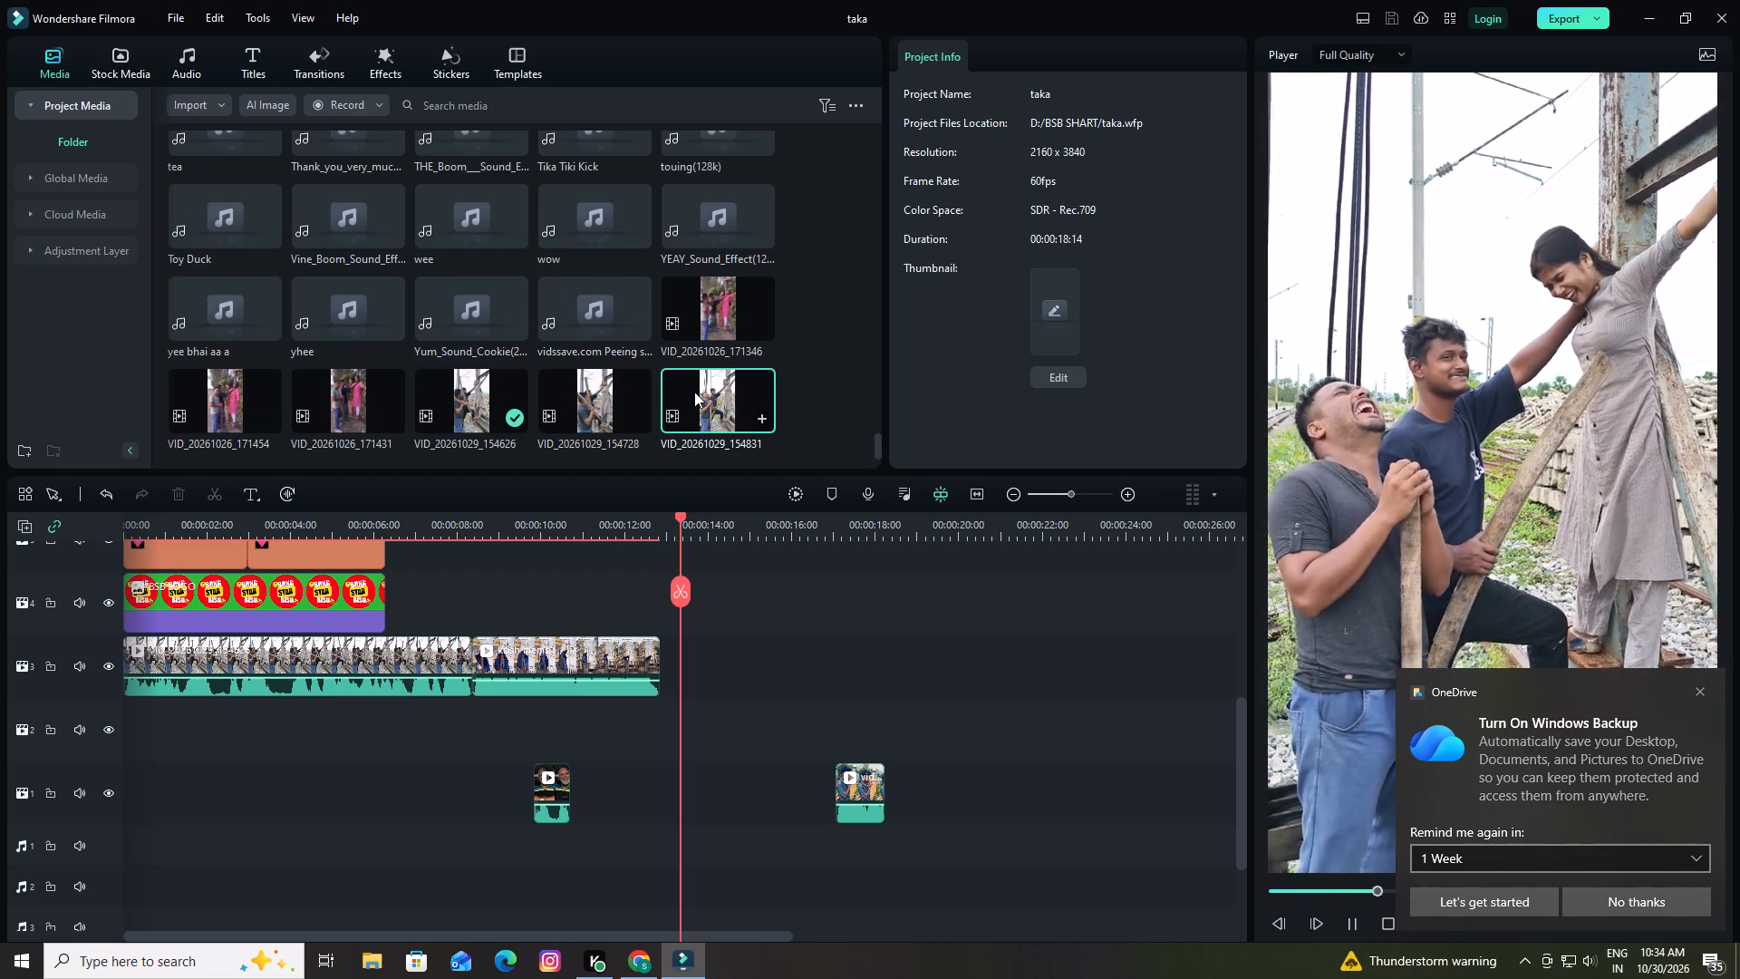
key(space)
drag(694, 392, 658, 677)
Raise the volume of the VID_20261029_154831 clip to 12.00 dB.
drag(697, 678, 709, 629)
Play the start of the VID_20261029_154831 clip, split it at about 14 s and delete the part before the split.
key(space)
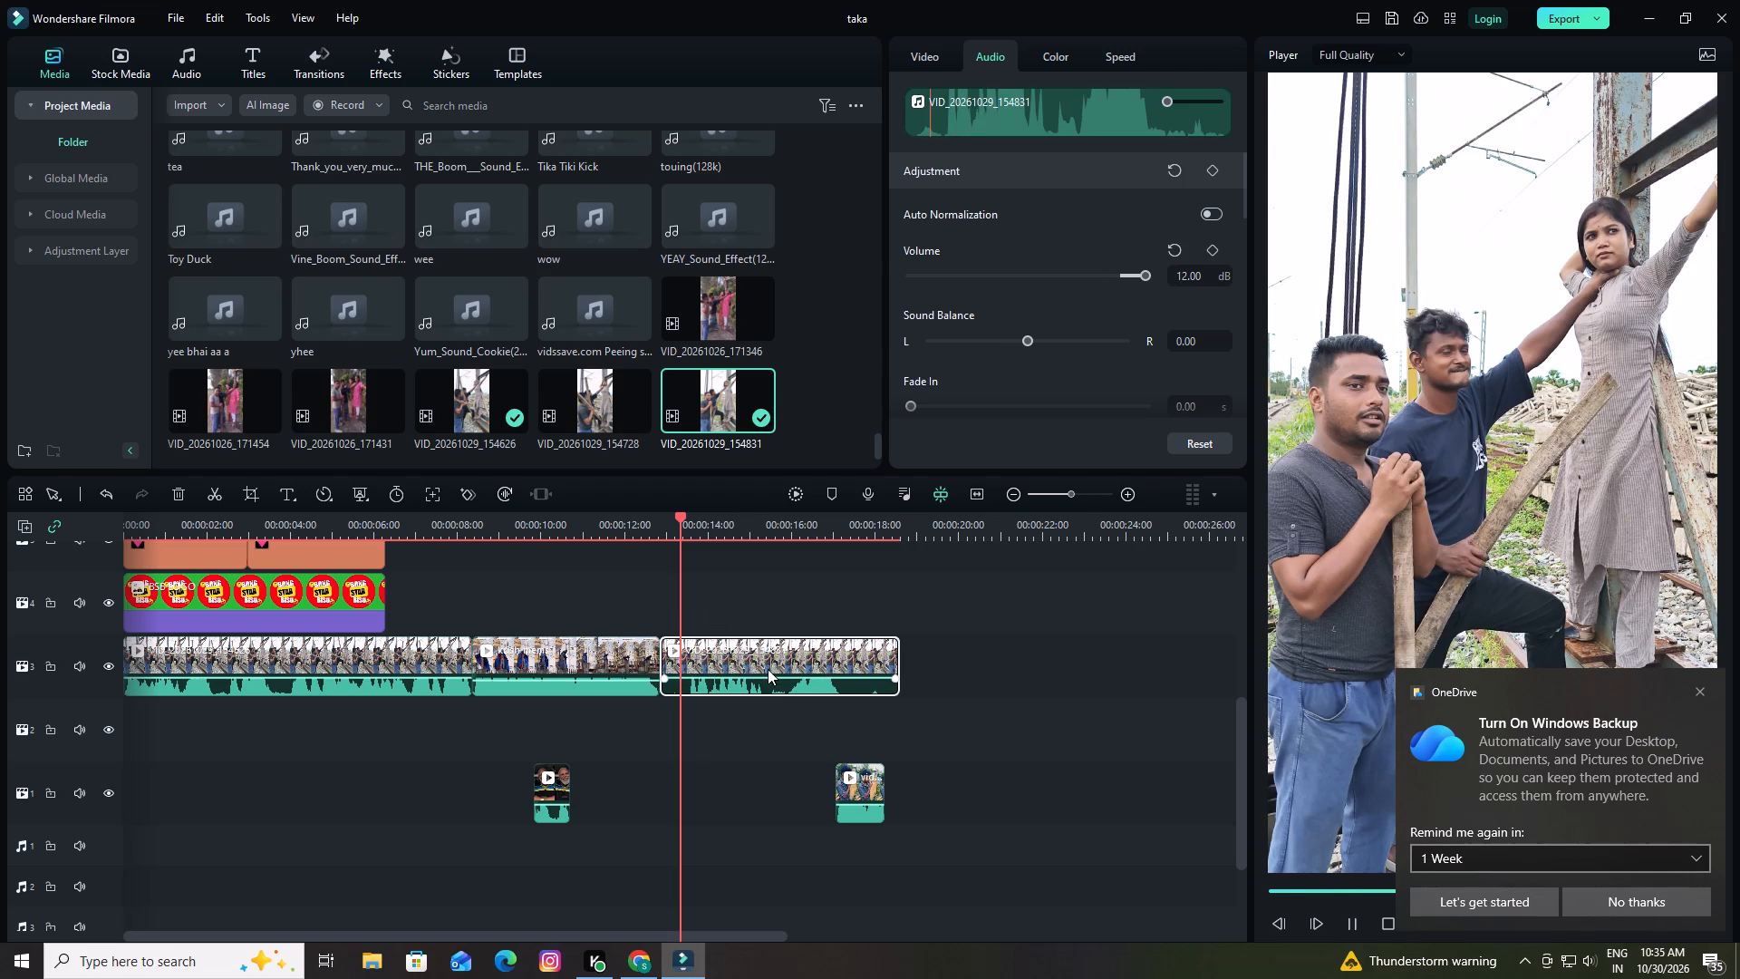
key(space)
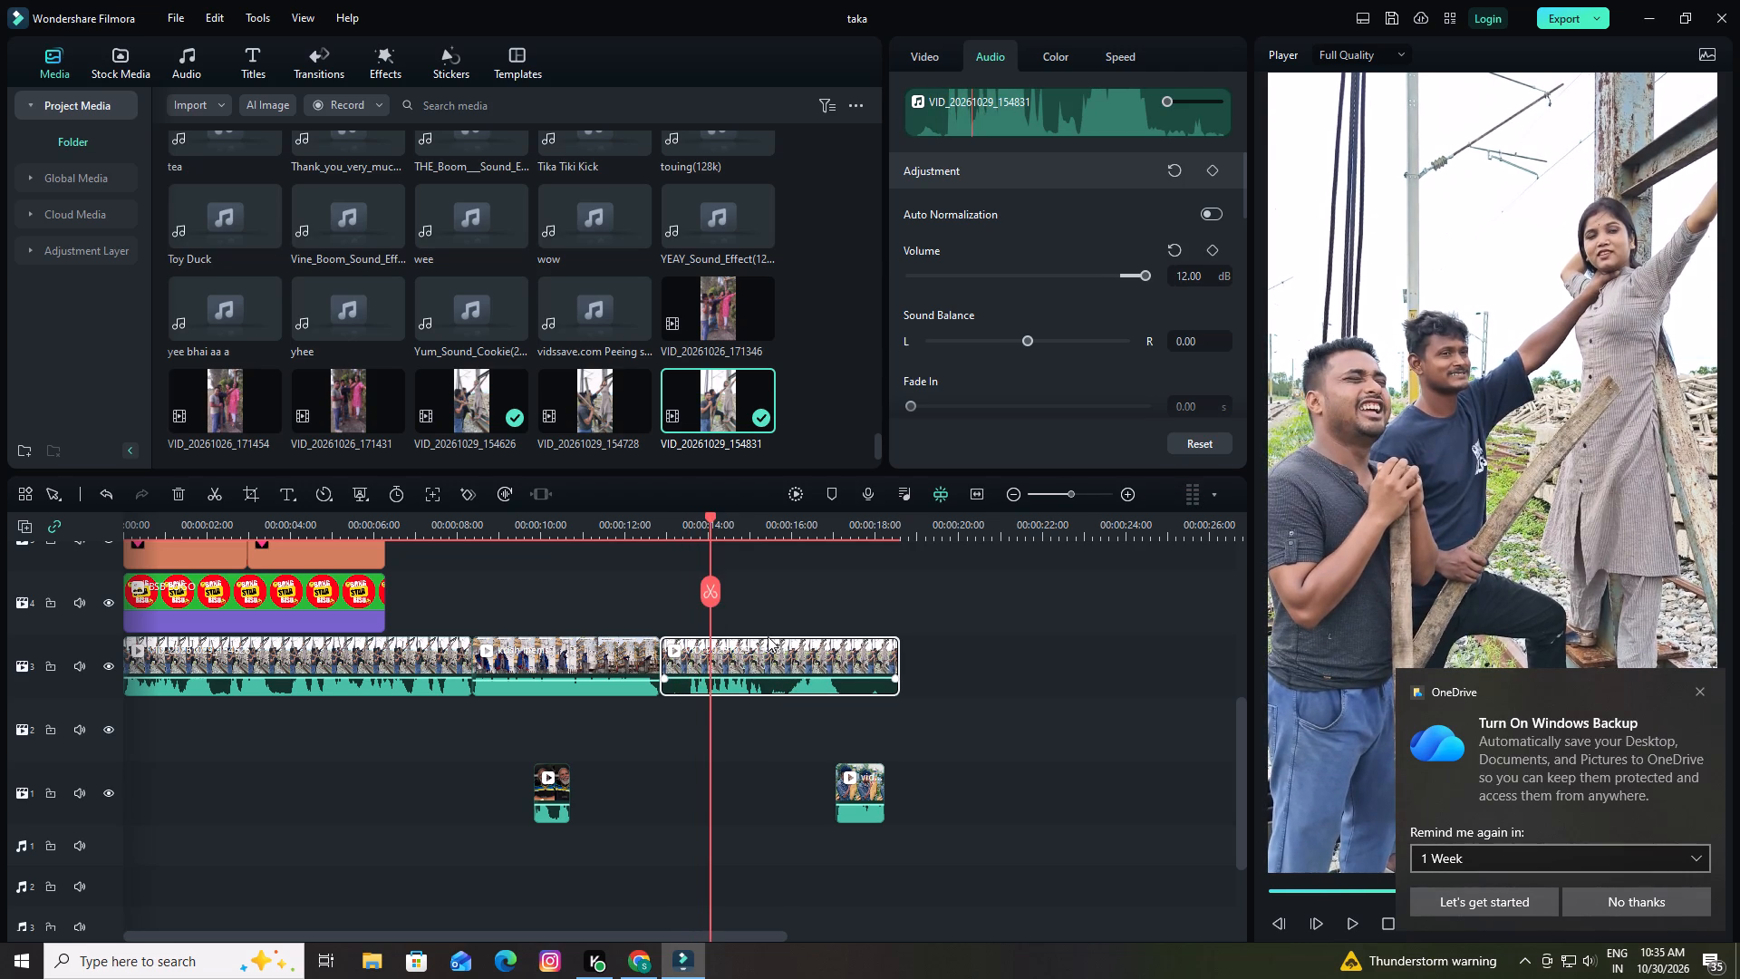
click(711, 593)
click(684, 670)
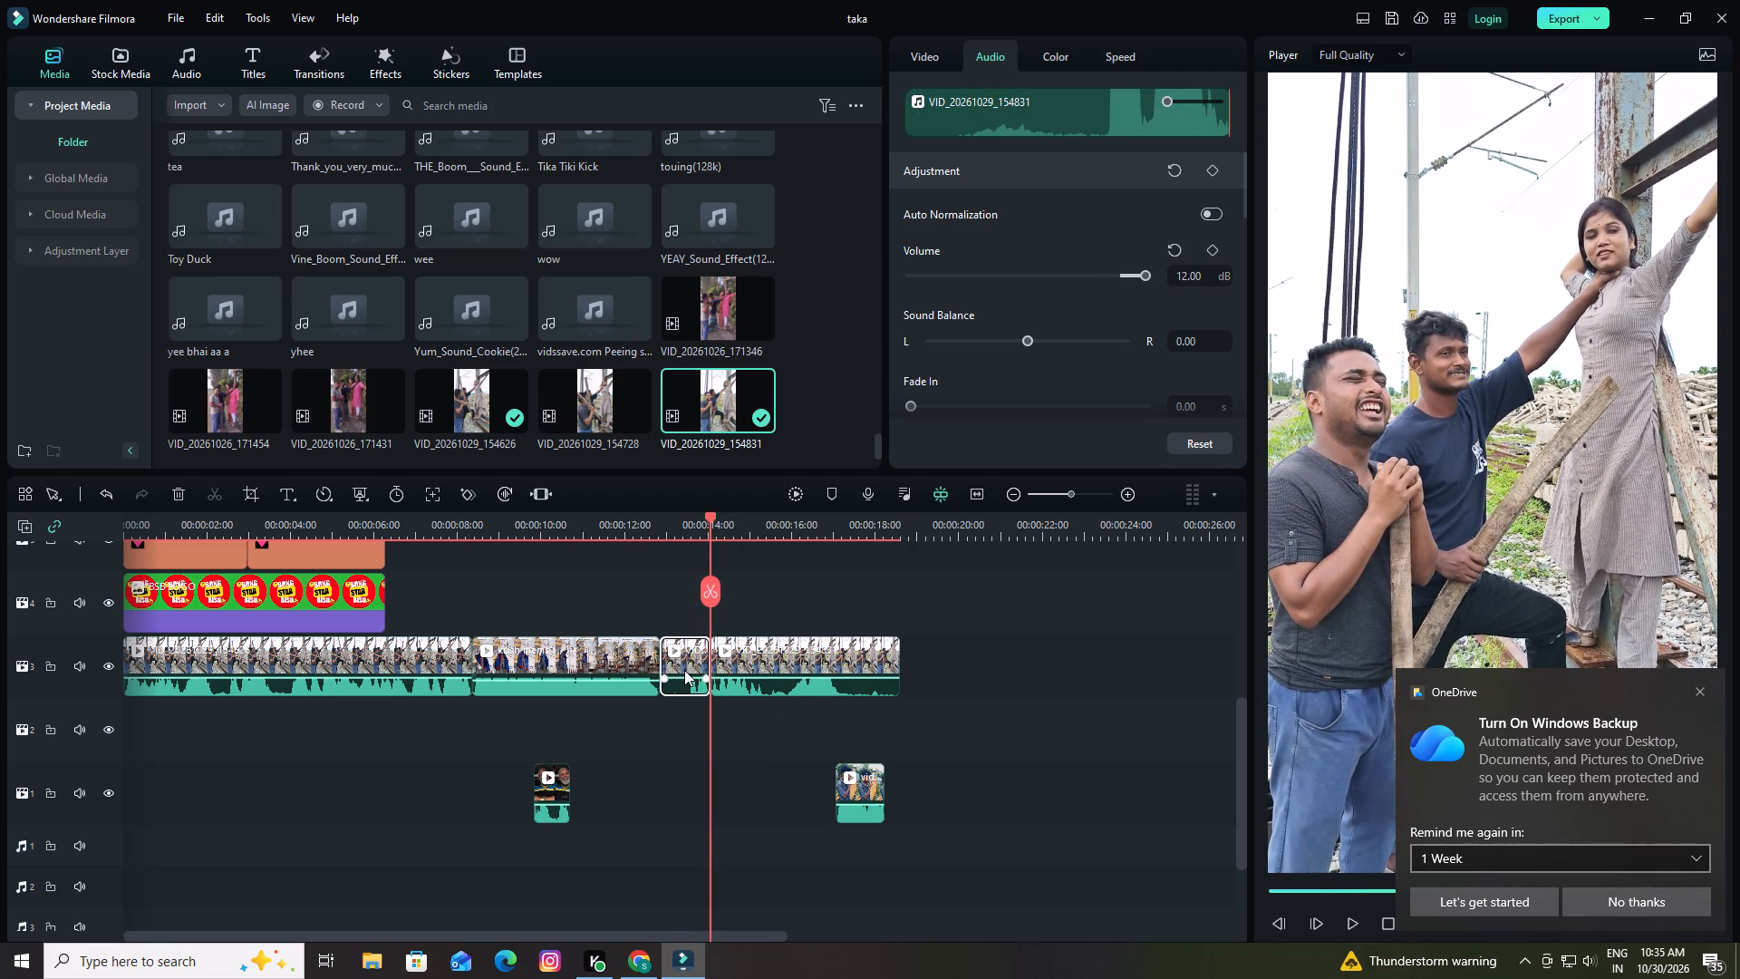
click(172, 489)
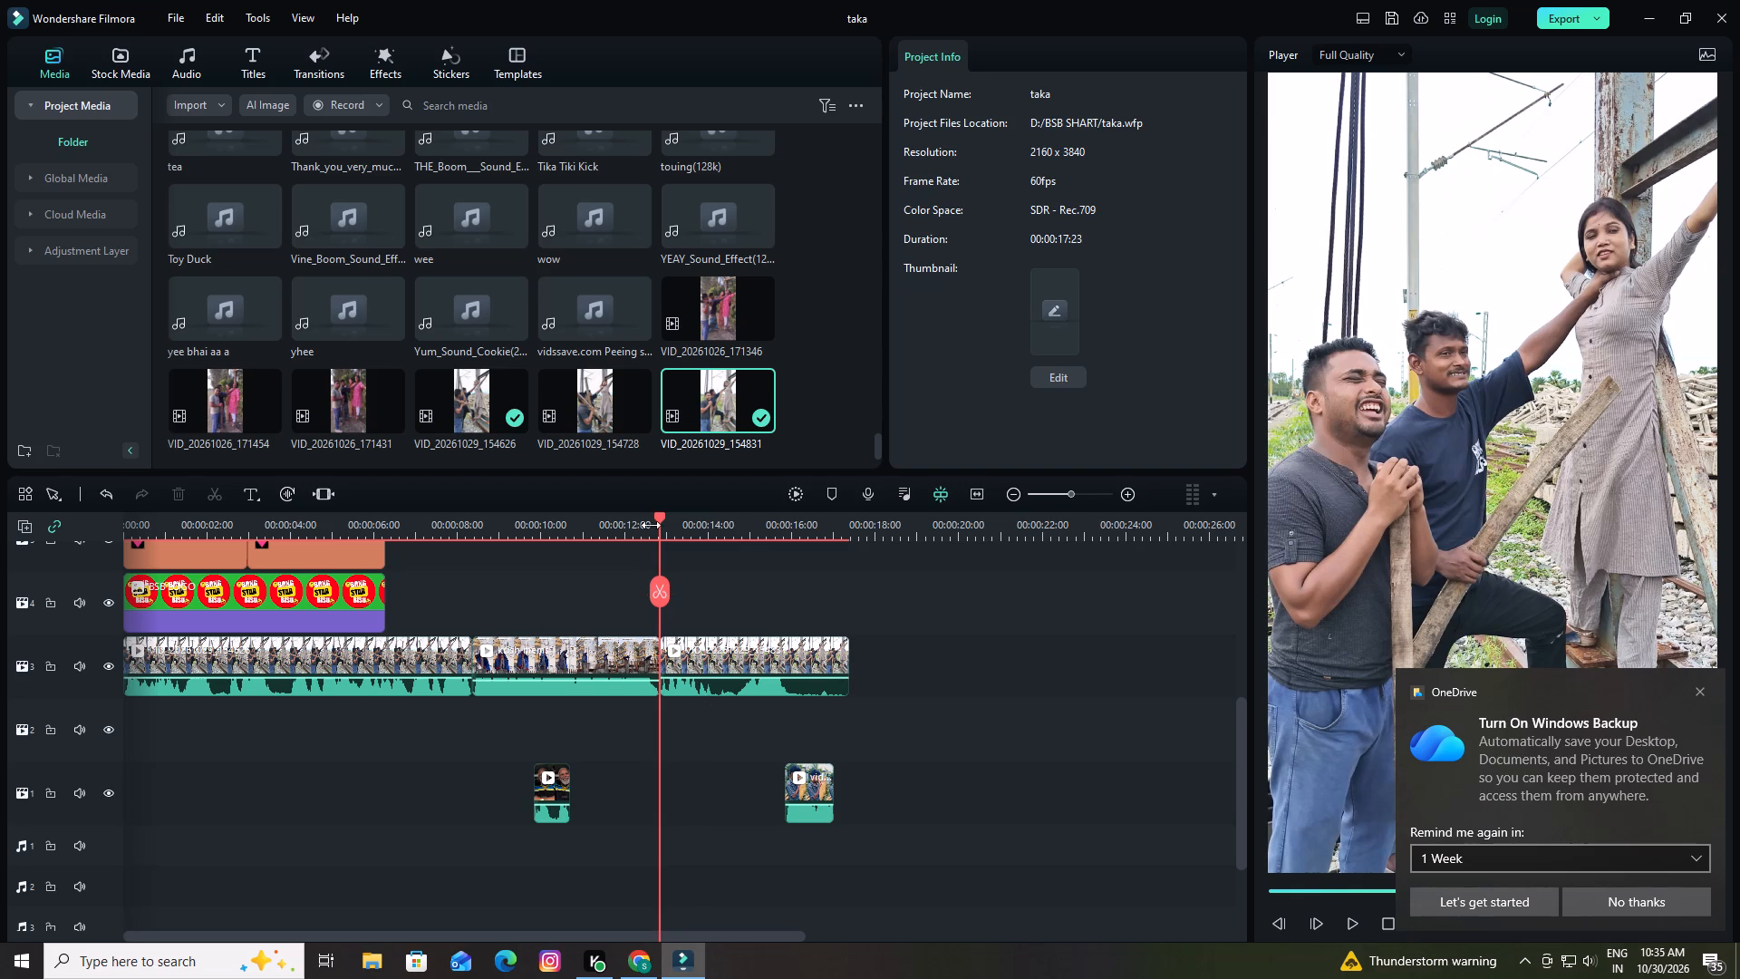
Split the remaining VID_20261029_154831 clip at 00:00:12:56 and delete the five-frame piece before the split.
drag(684, 526, 782, 539)
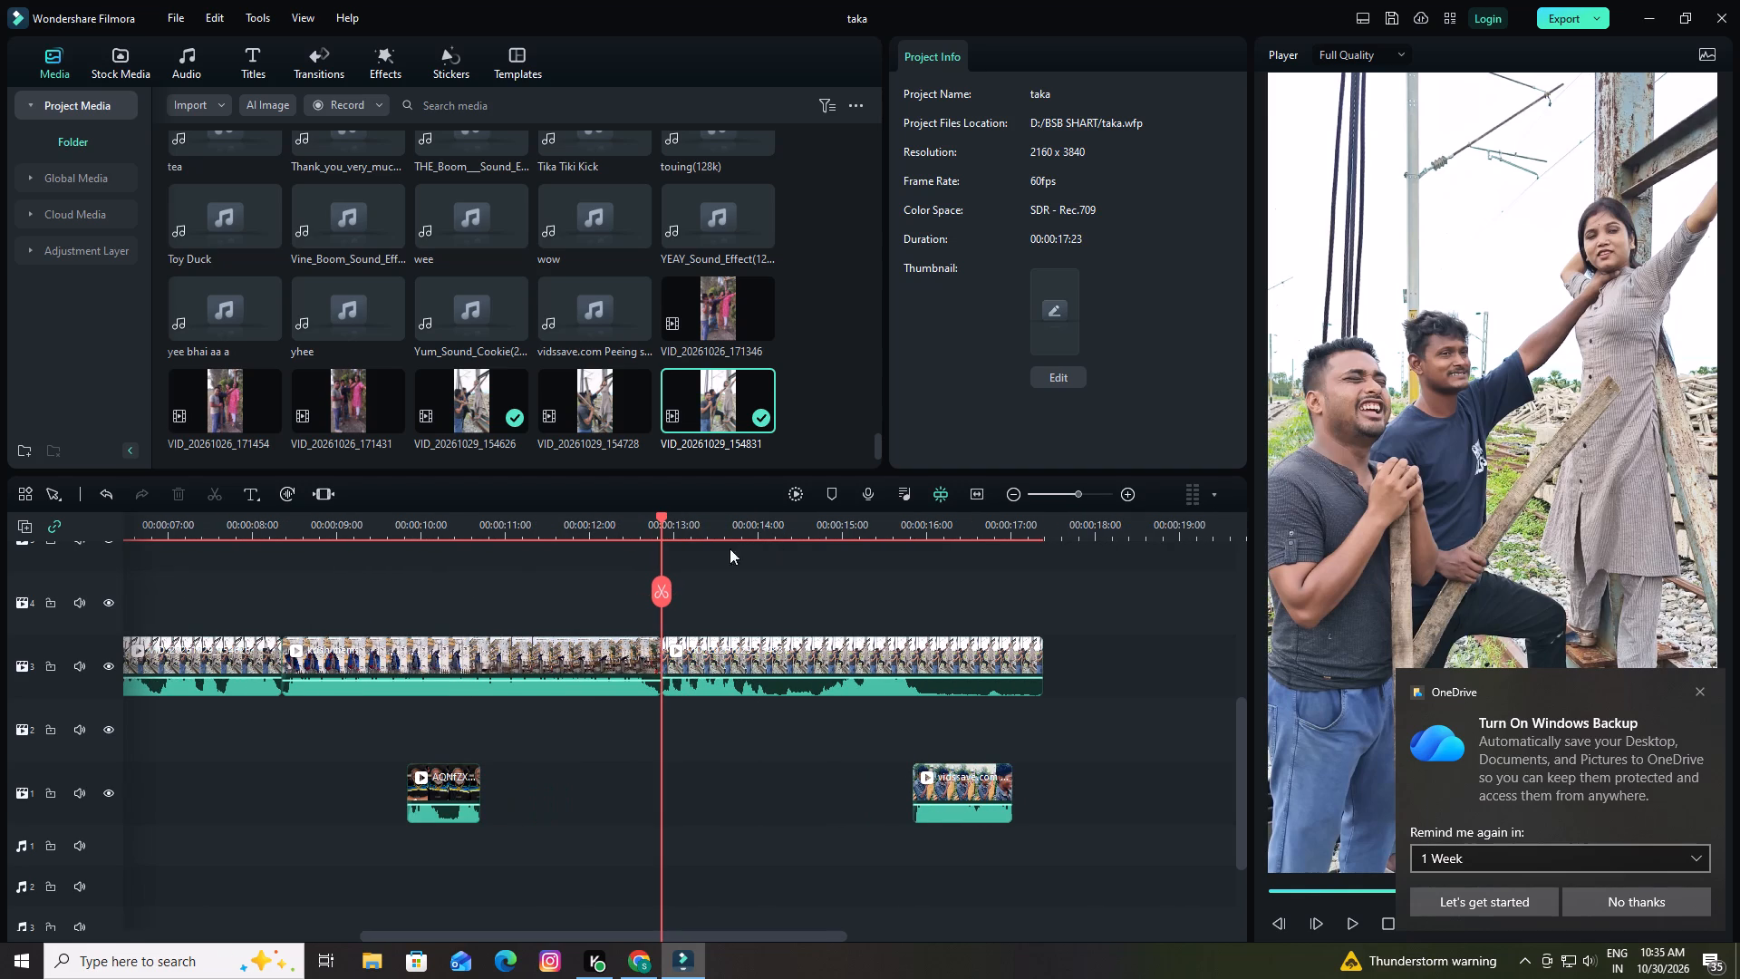
click(661, 517)
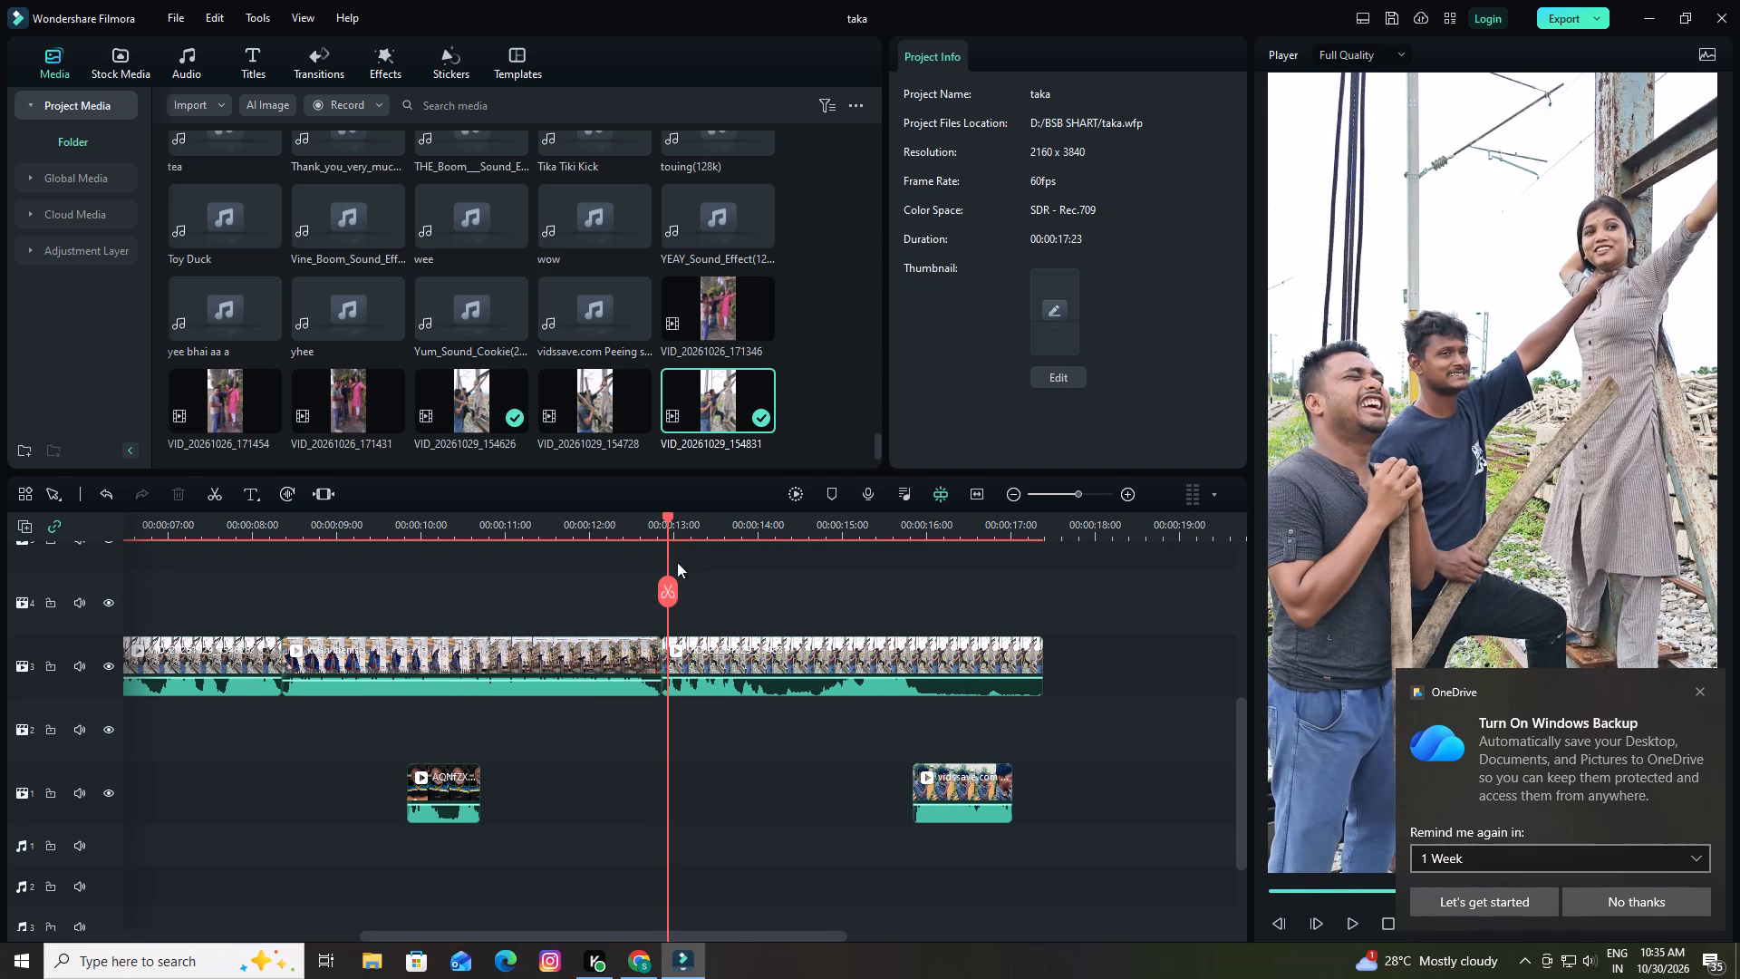
click(673, 590)
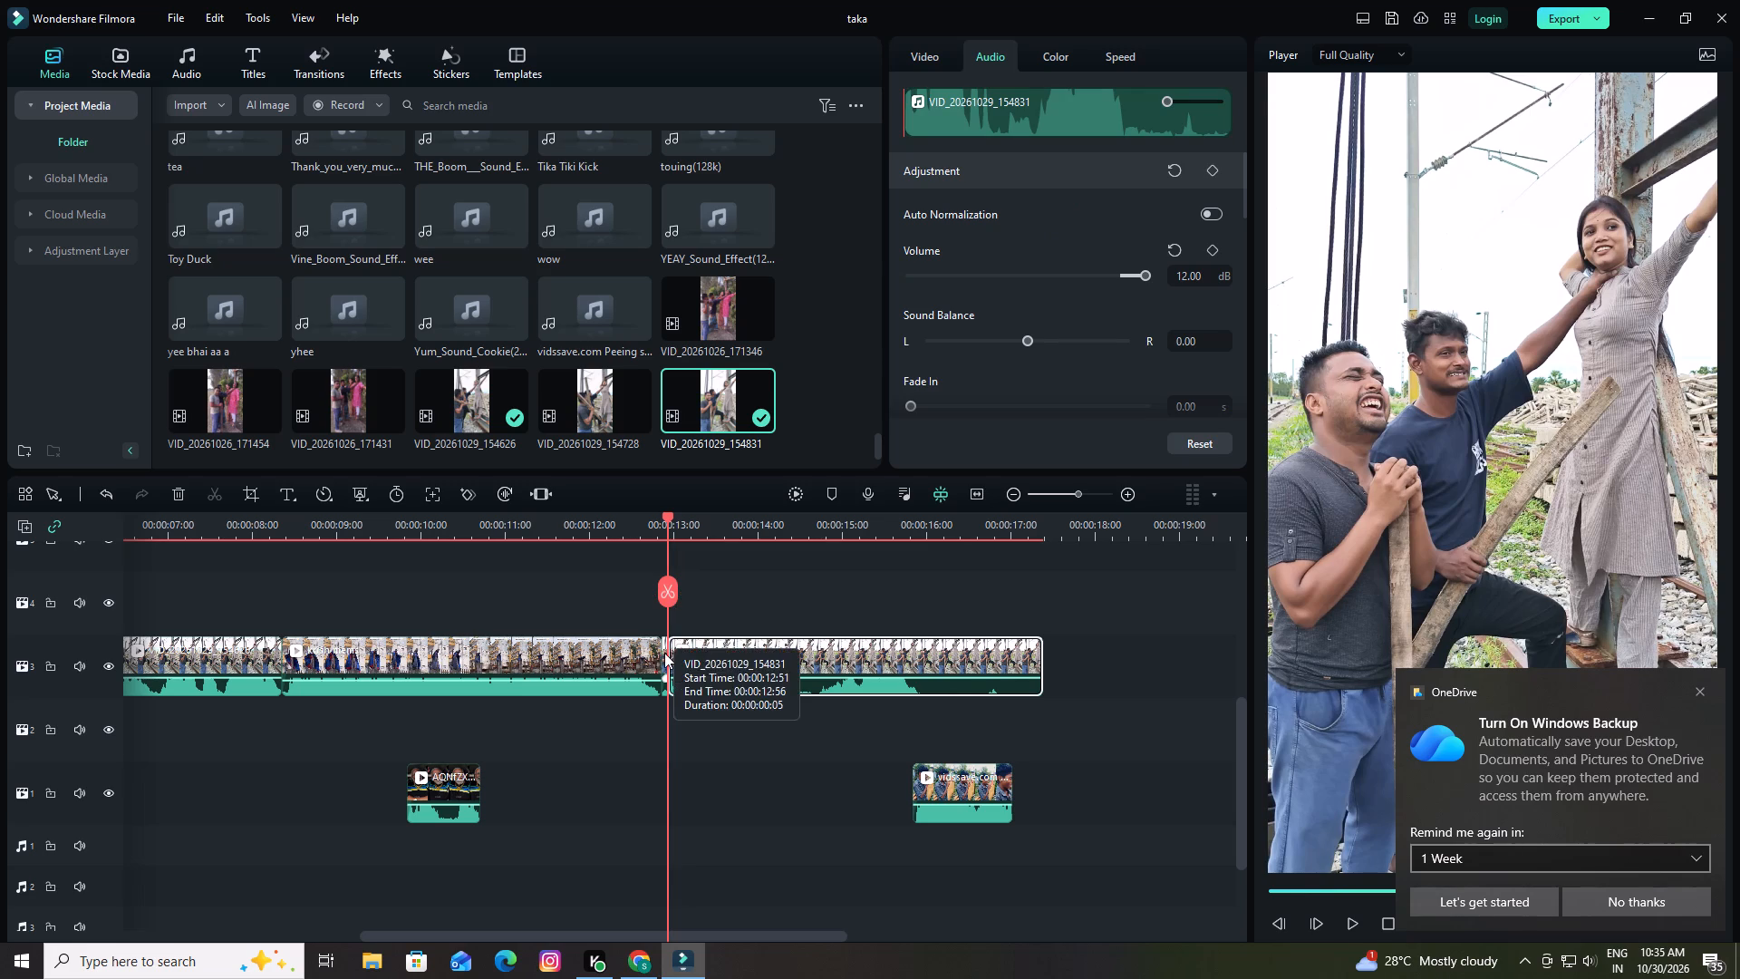
click(664, 653)
click(181, 492)
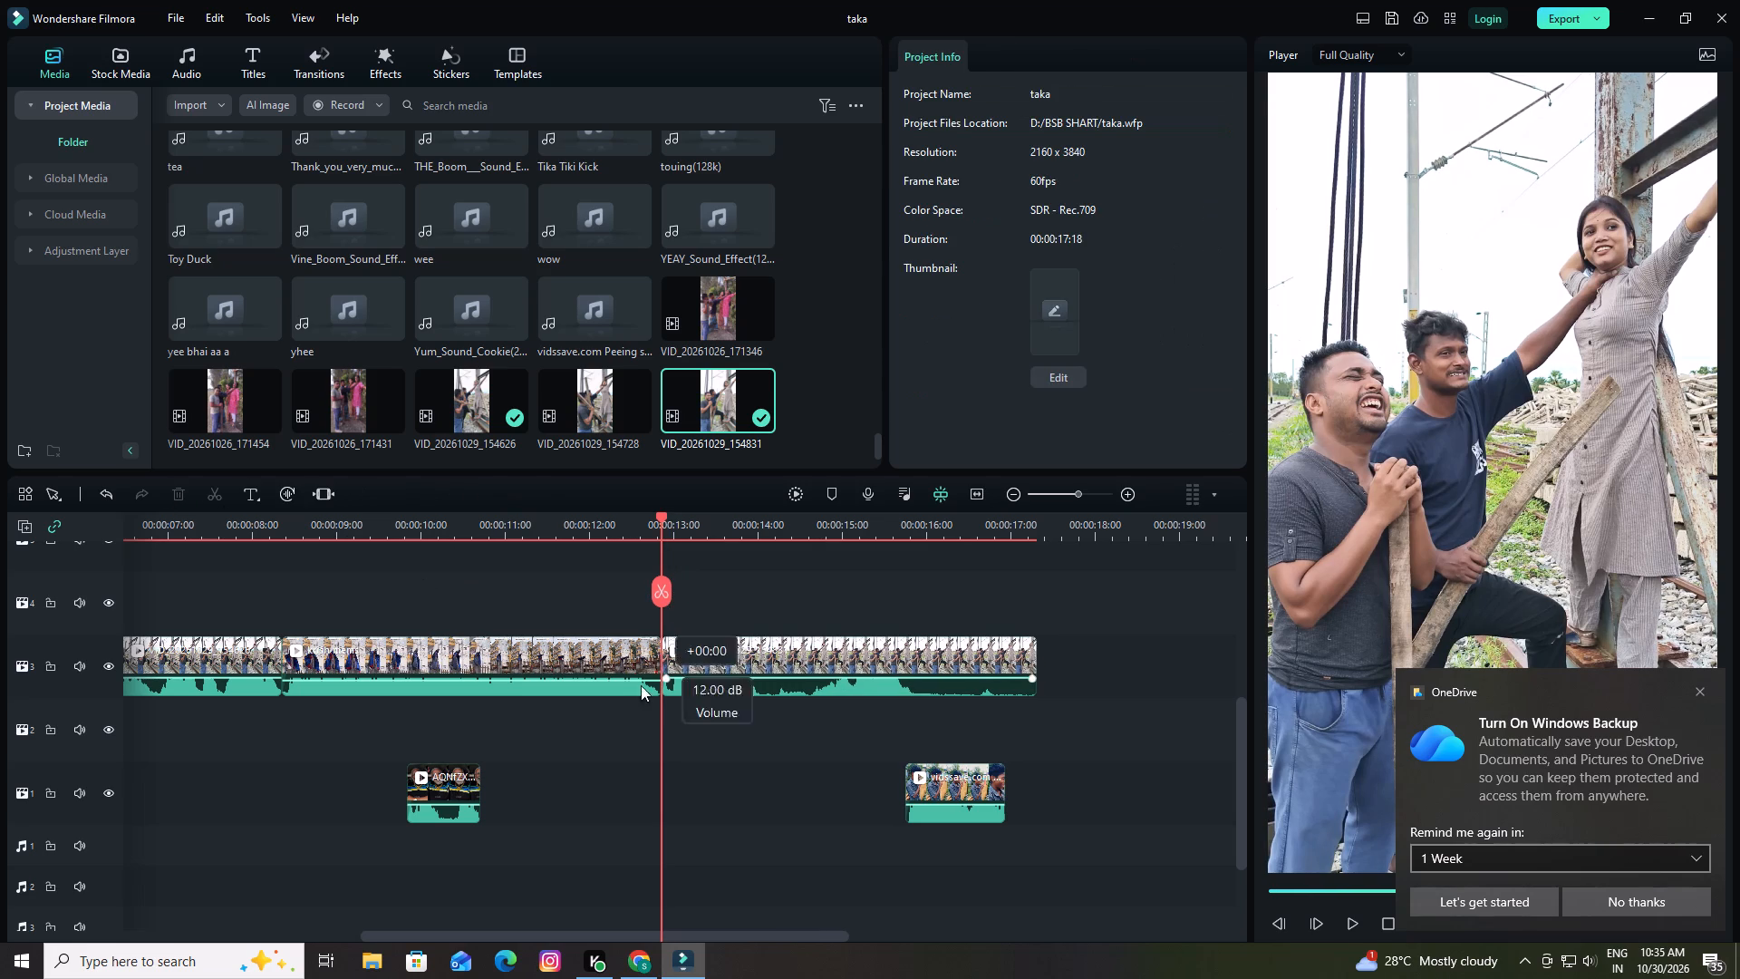
Raise the volume of the krish mems clip.
drag(612, 682, 613, 642)
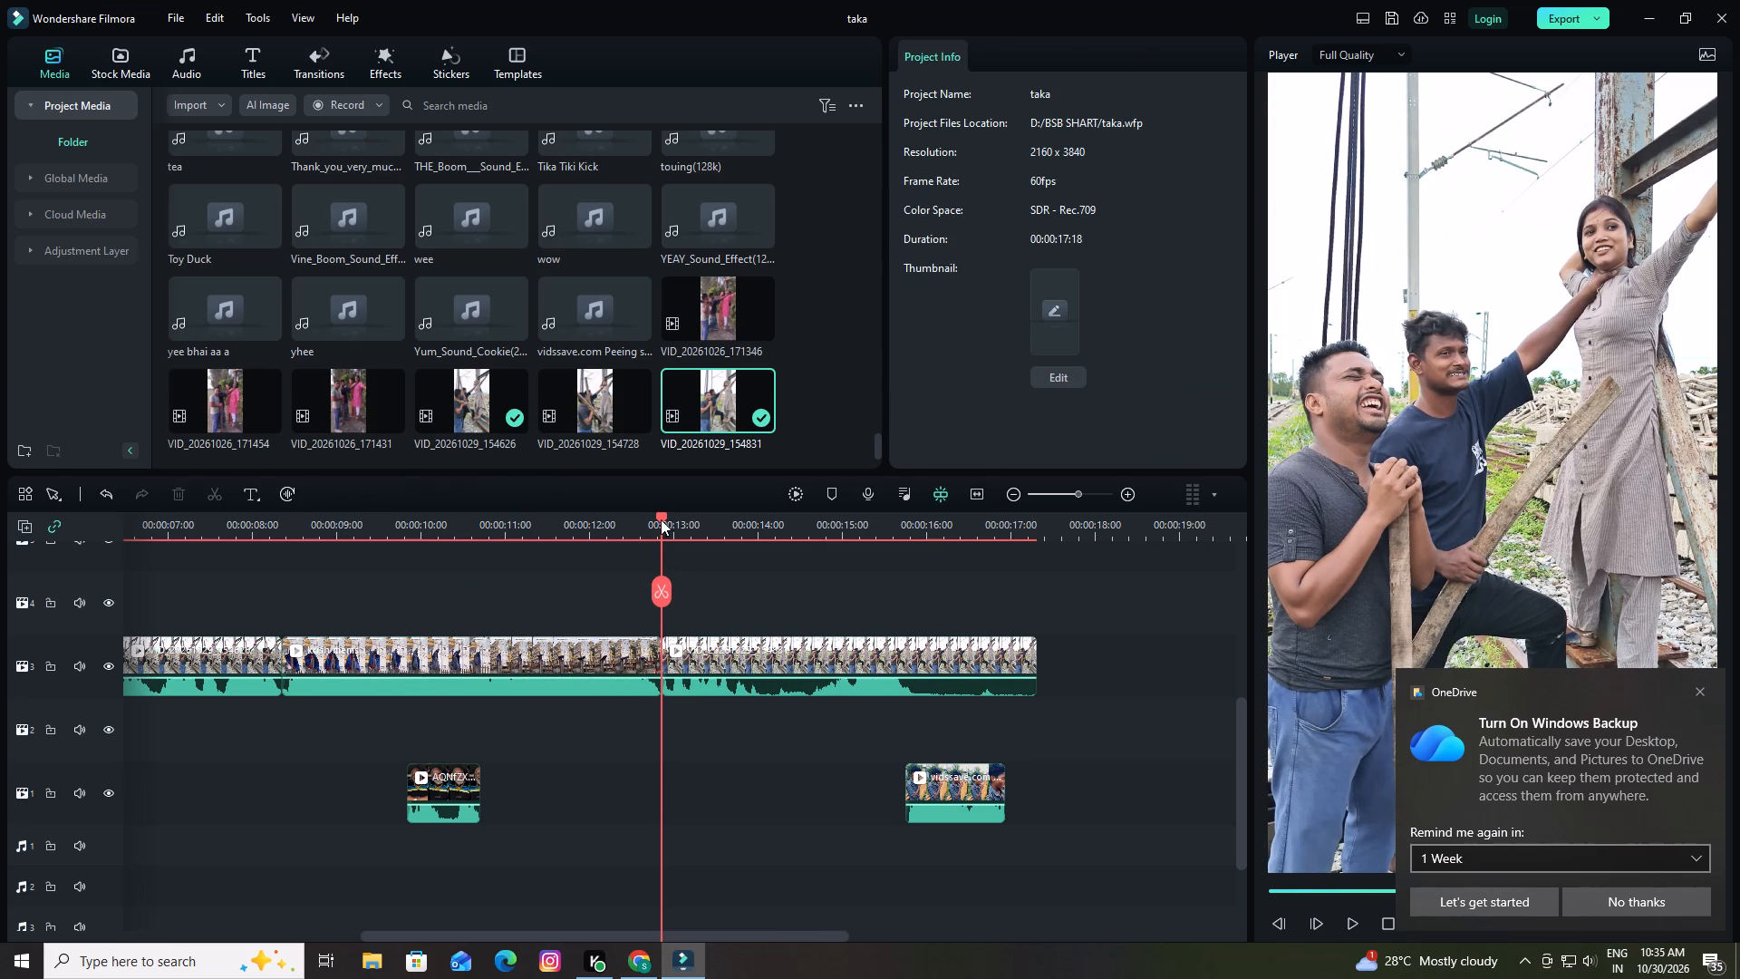
Play back the cut from krish mems into VID_20261029_154831 and on to 00:00:15:55, dismissing the OneDrive backup notification.
drag(661, 519, 627, 524)
key(space)
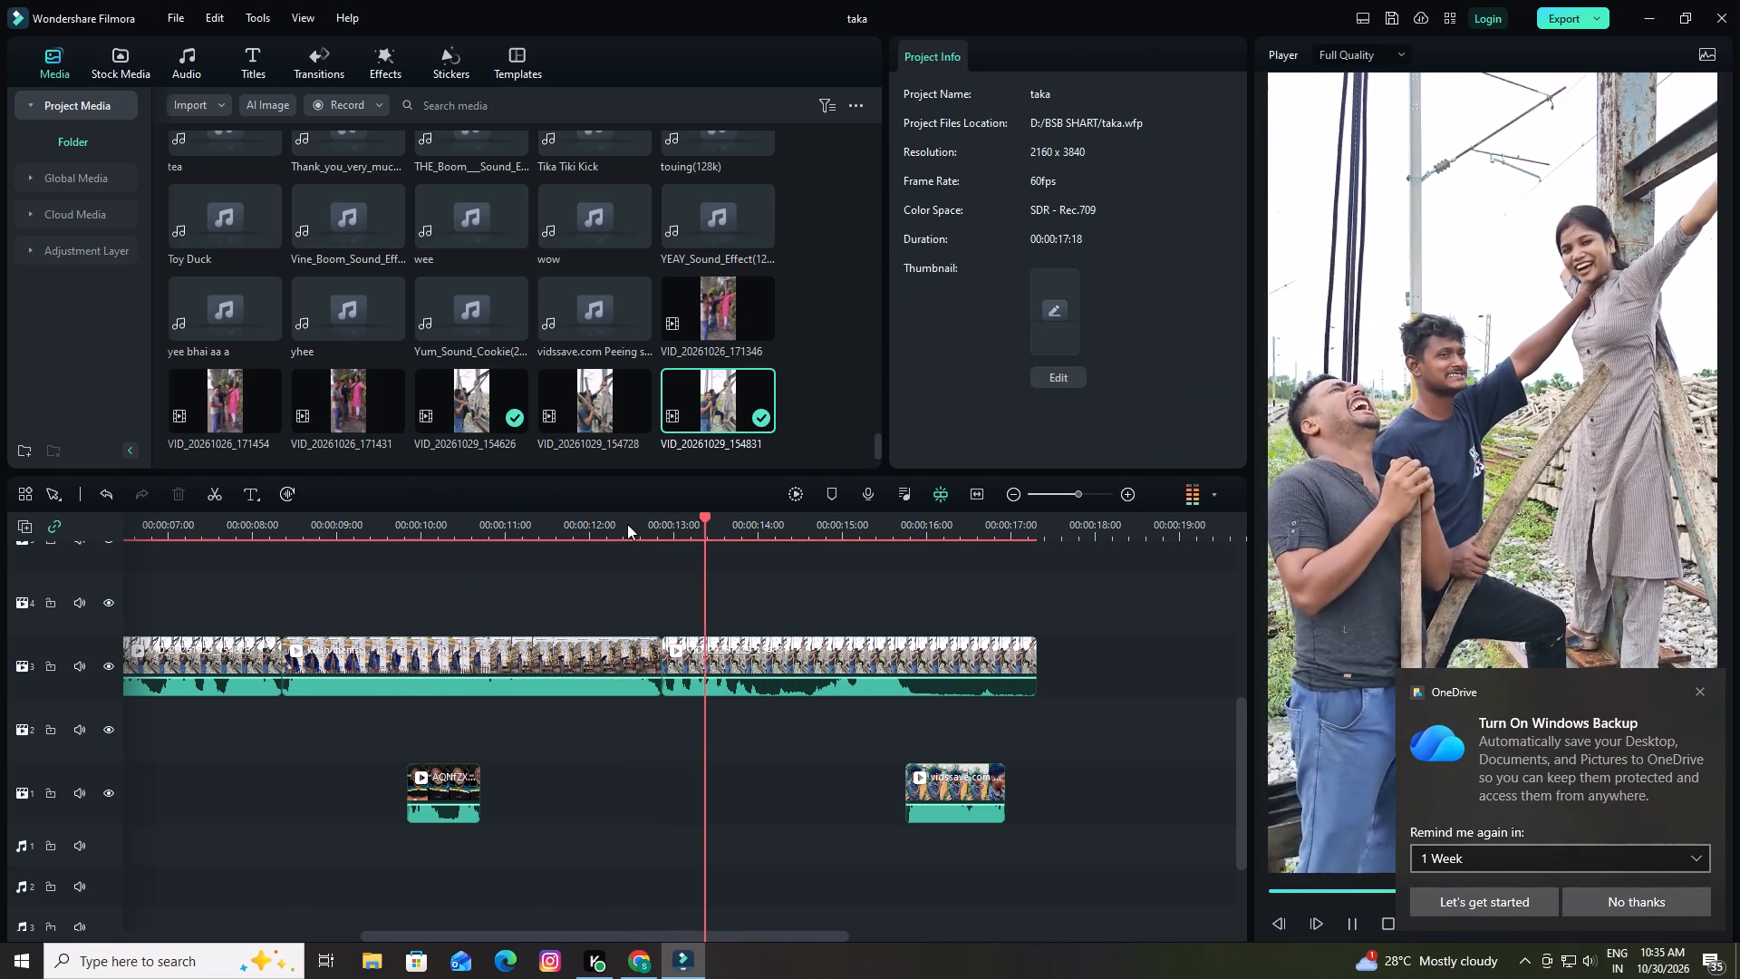
key(space)
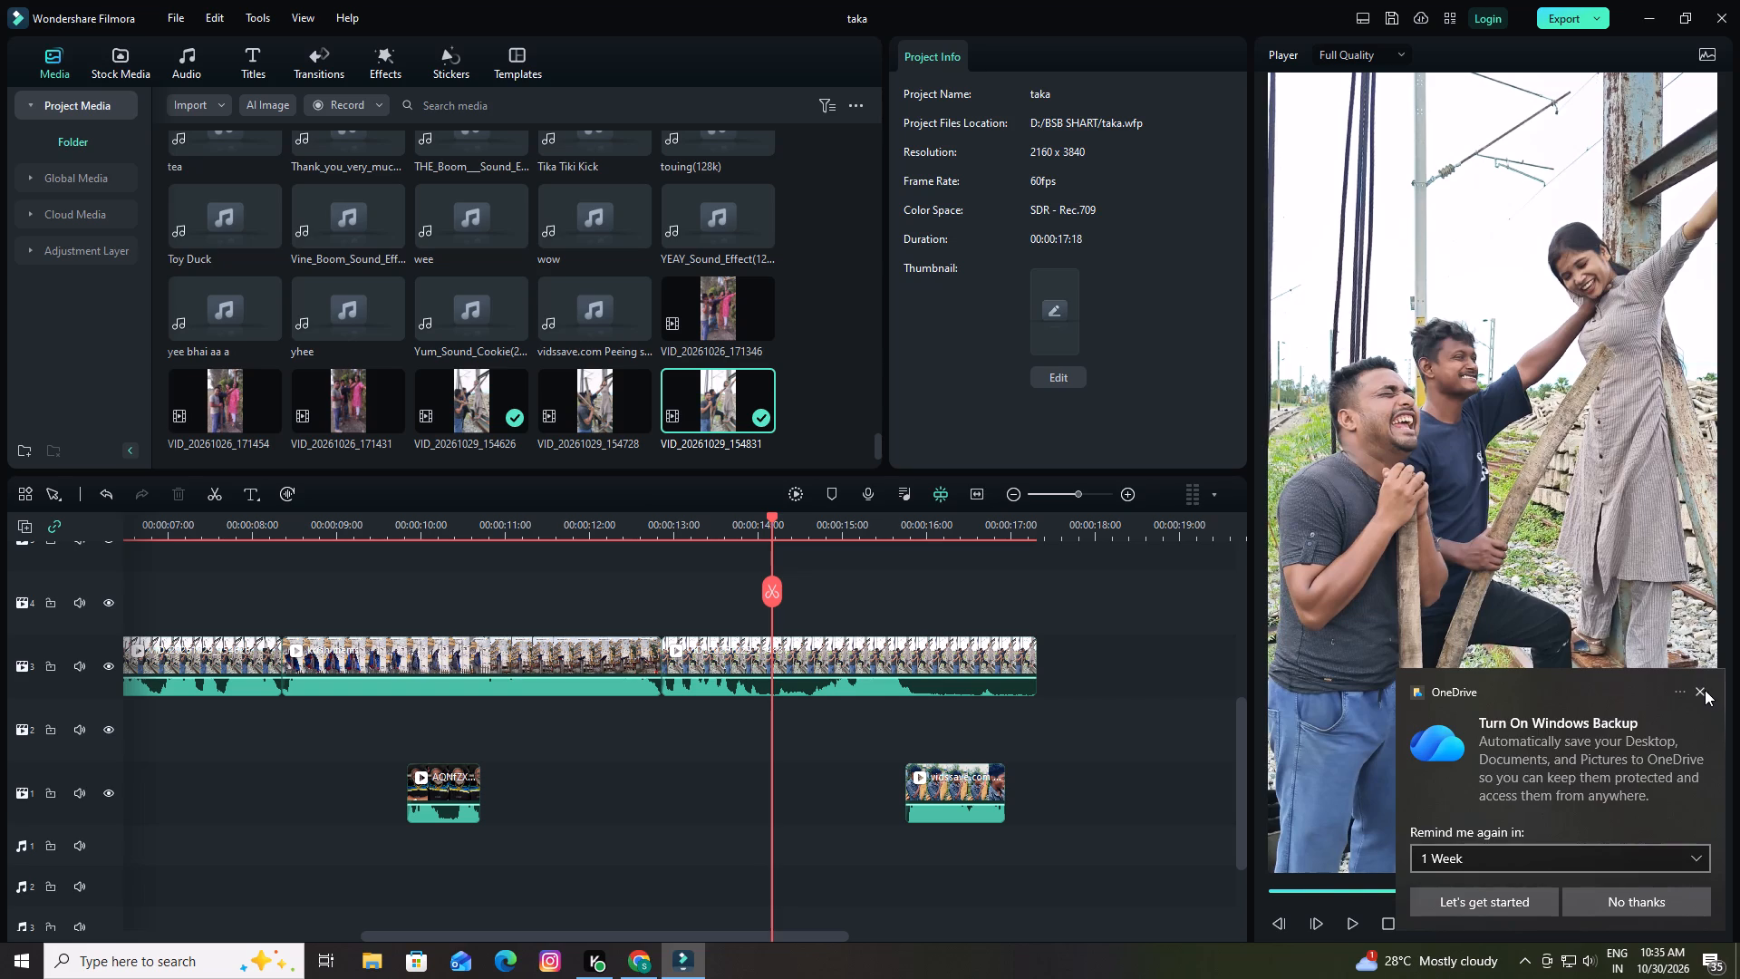
click(1702, 690)
drag(773, 518, 612, 509)
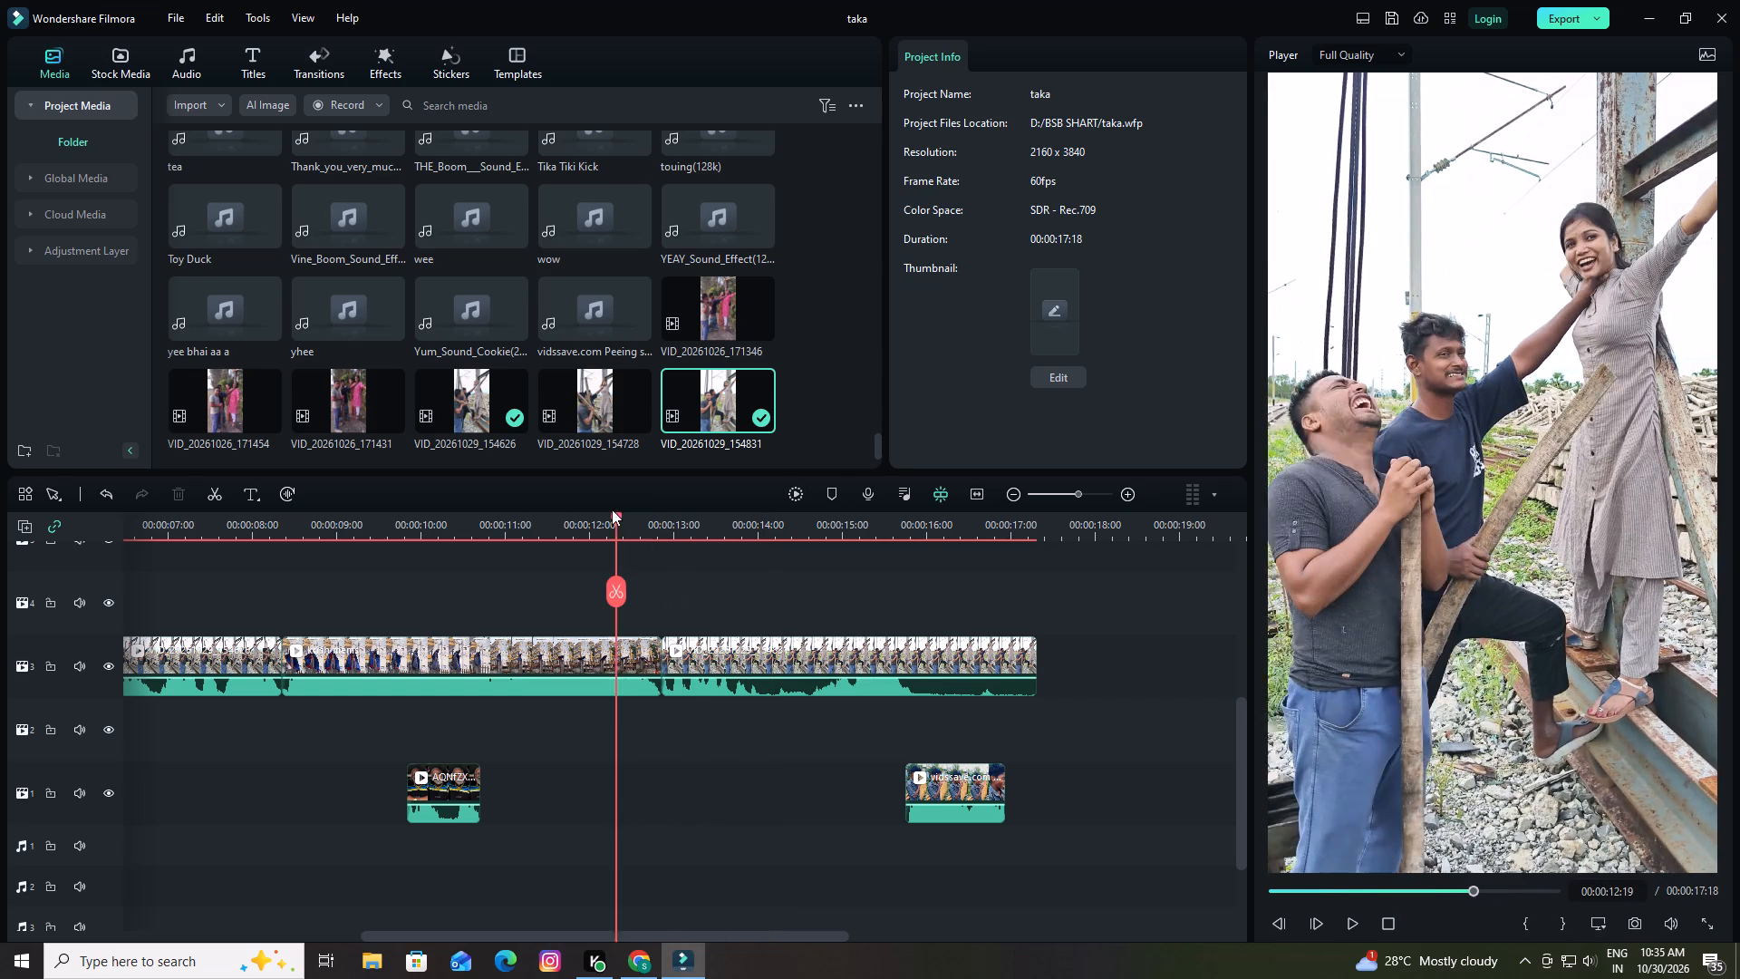
drag(612, 509, 607, 509)
key(space)
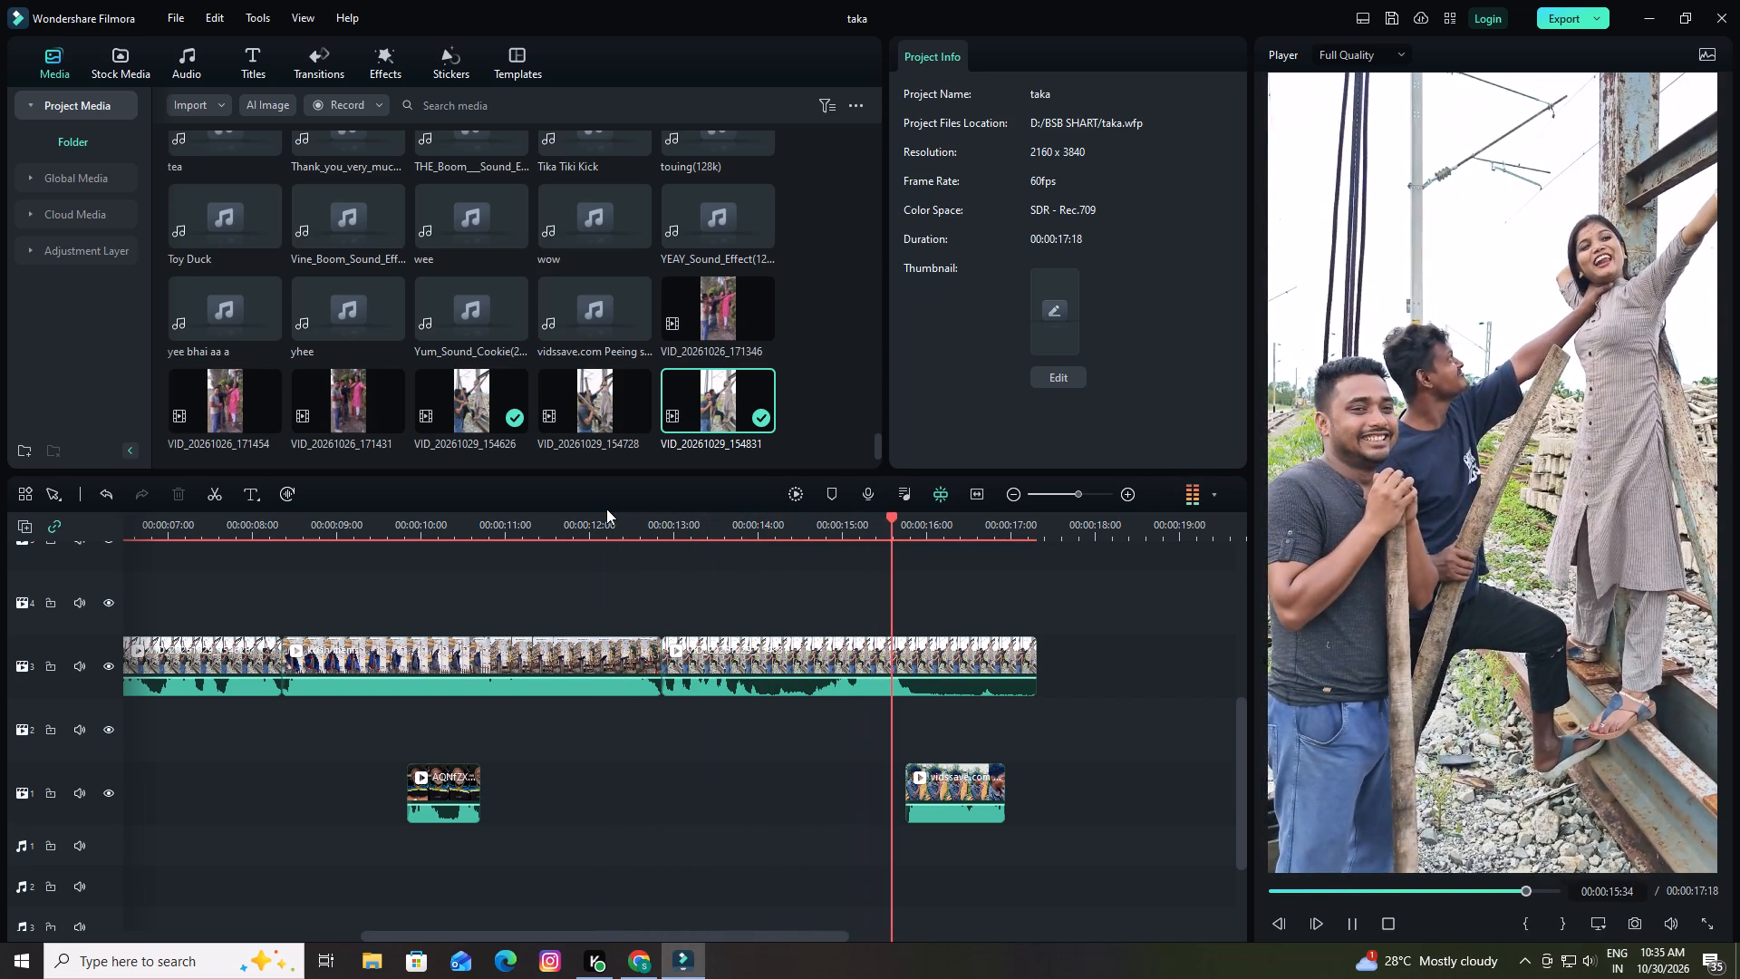
key(space)
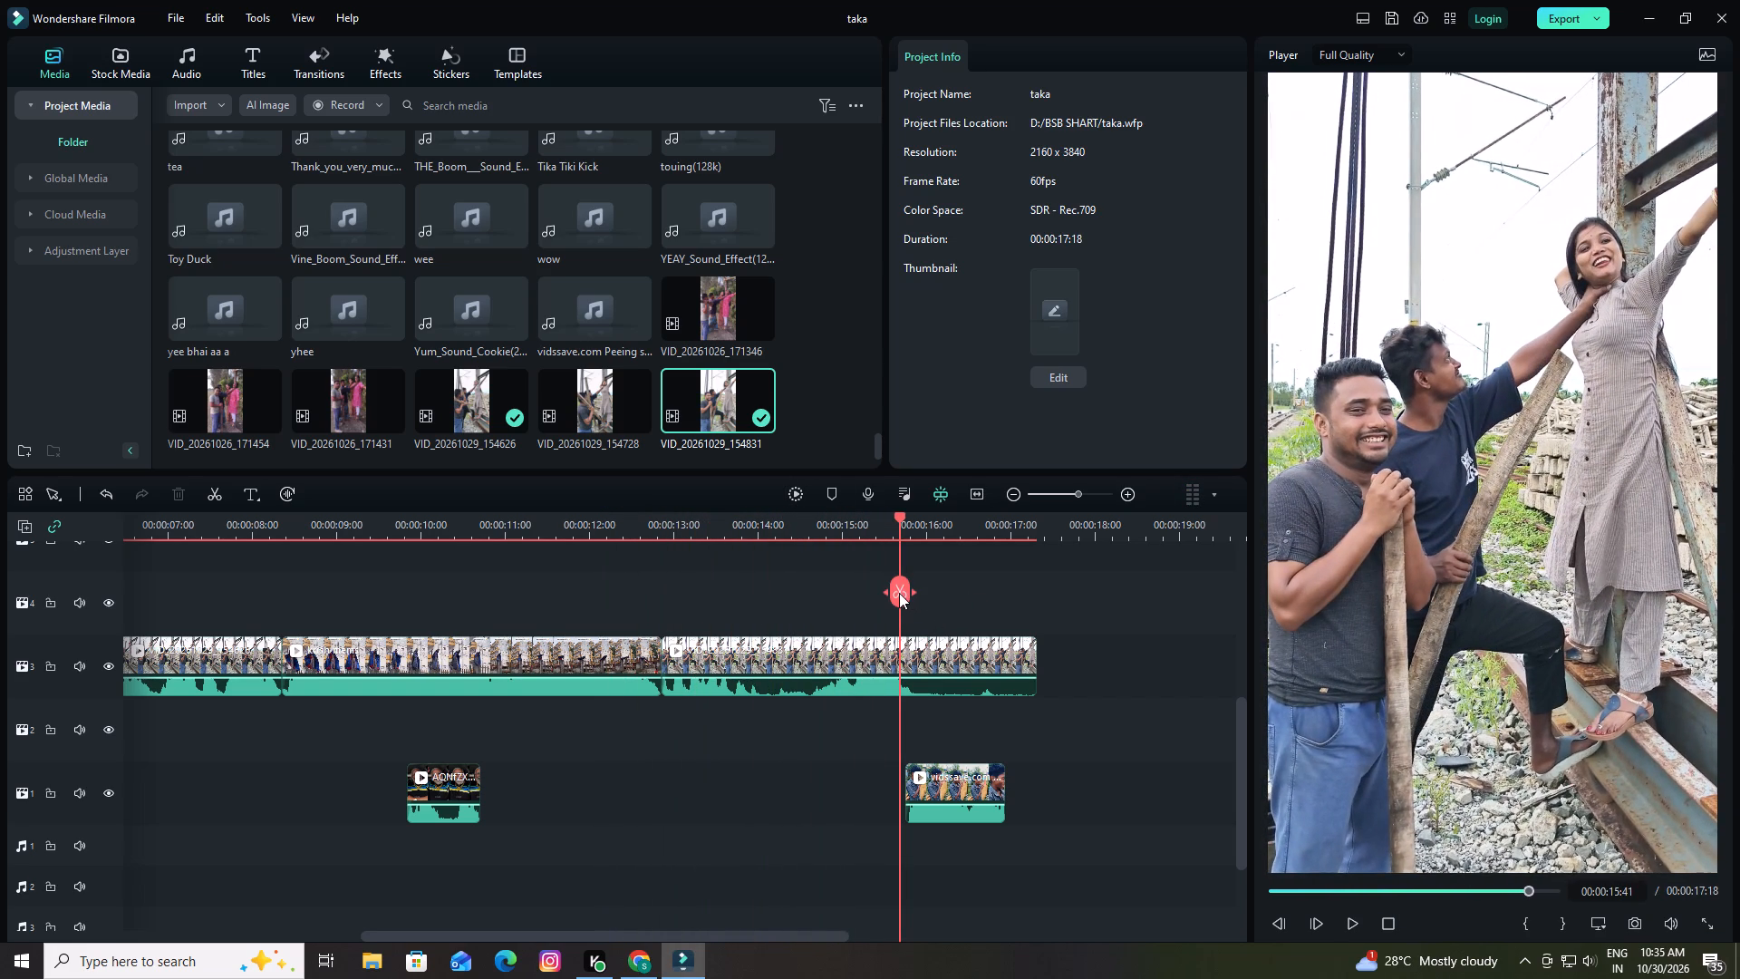
key(space)
key(space)
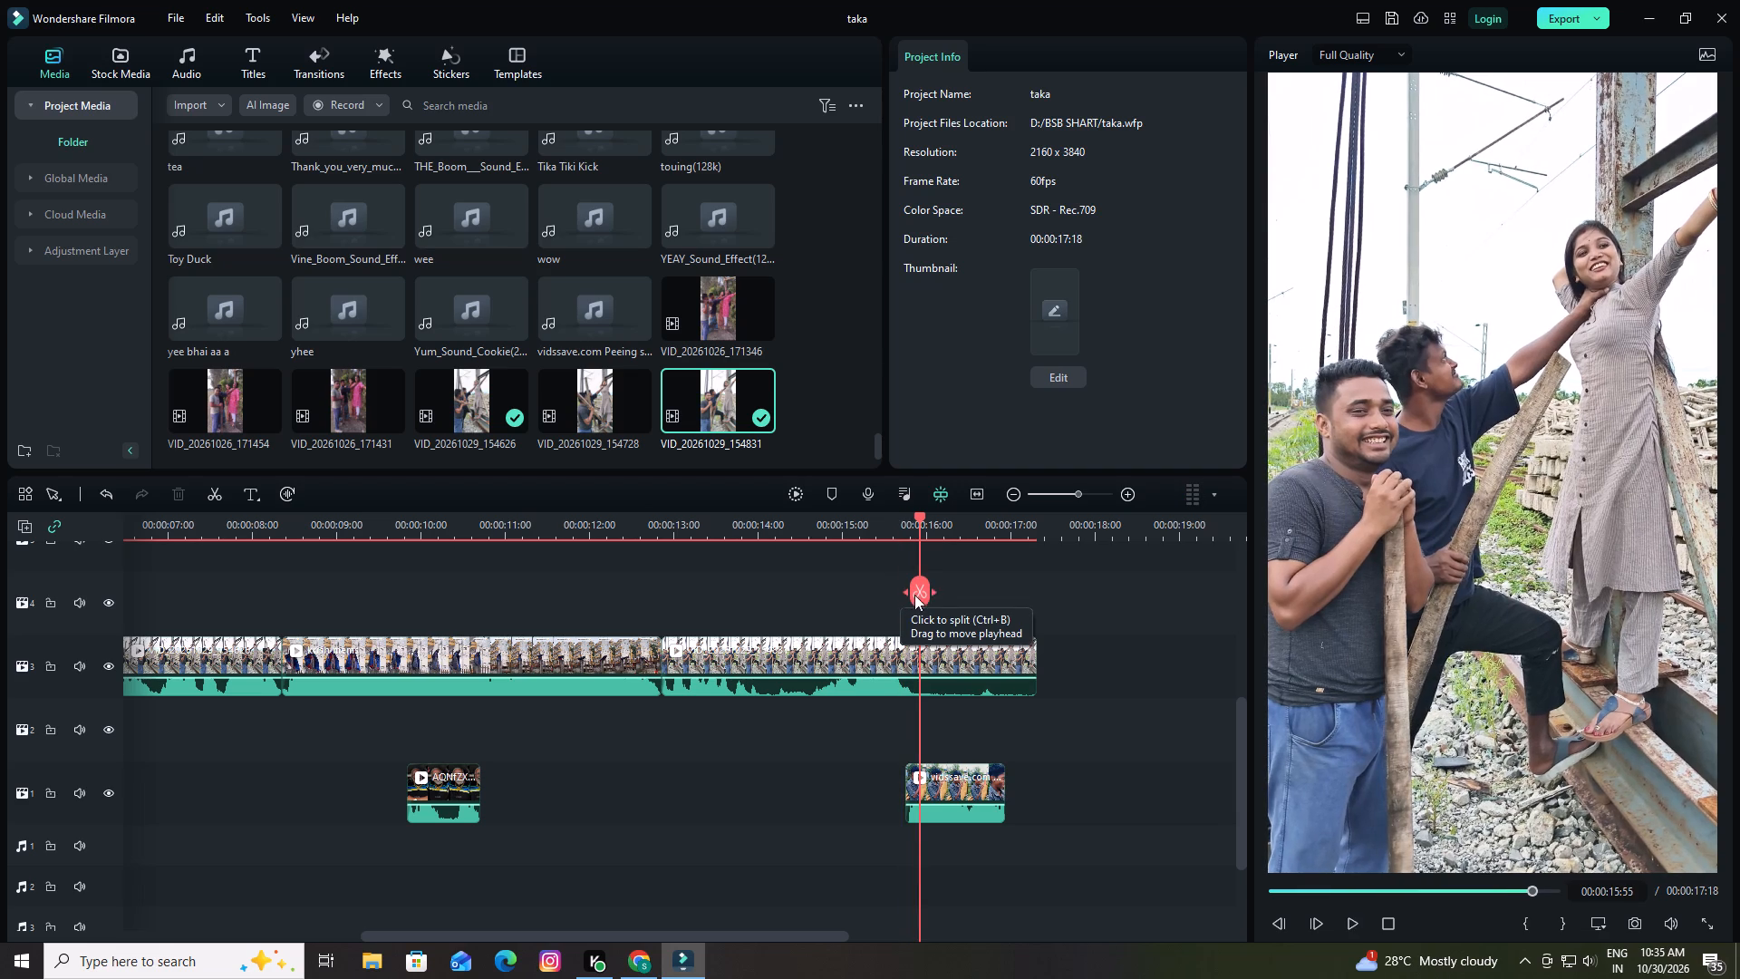
Shift the laughing meme clip clear of the cut, split only VID_20261029_154831 at 00:00:15:51 and delete the part after it.
click(917, 519)
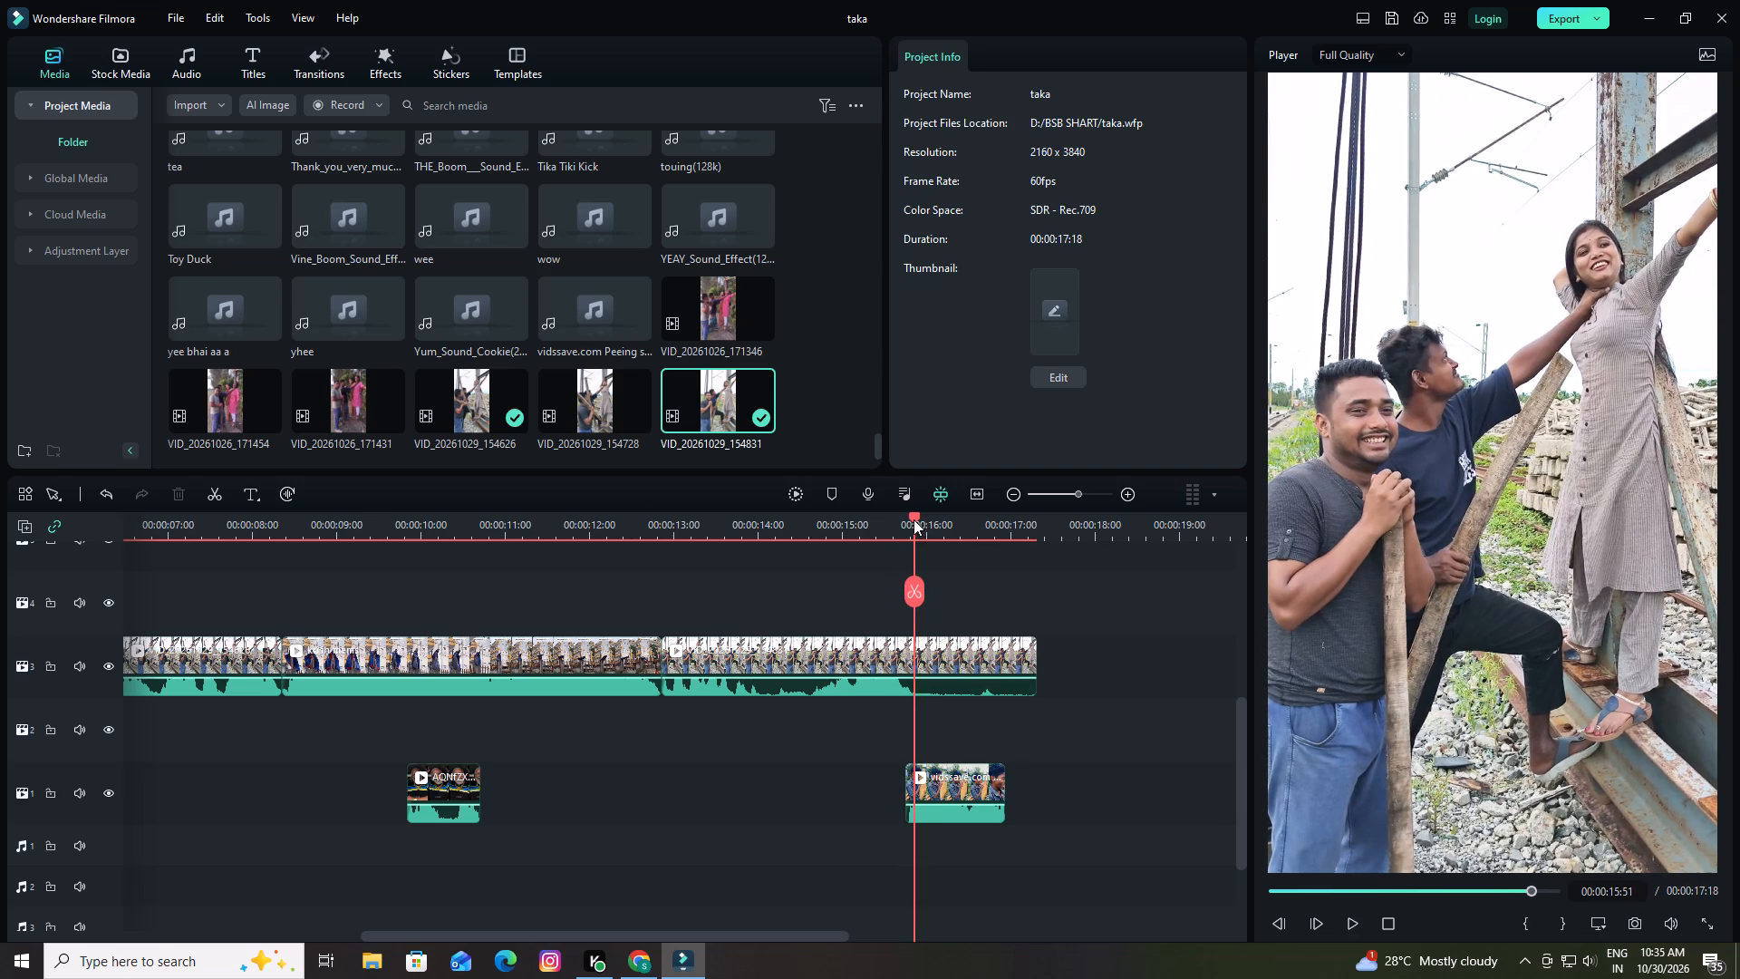
click(916, 594)
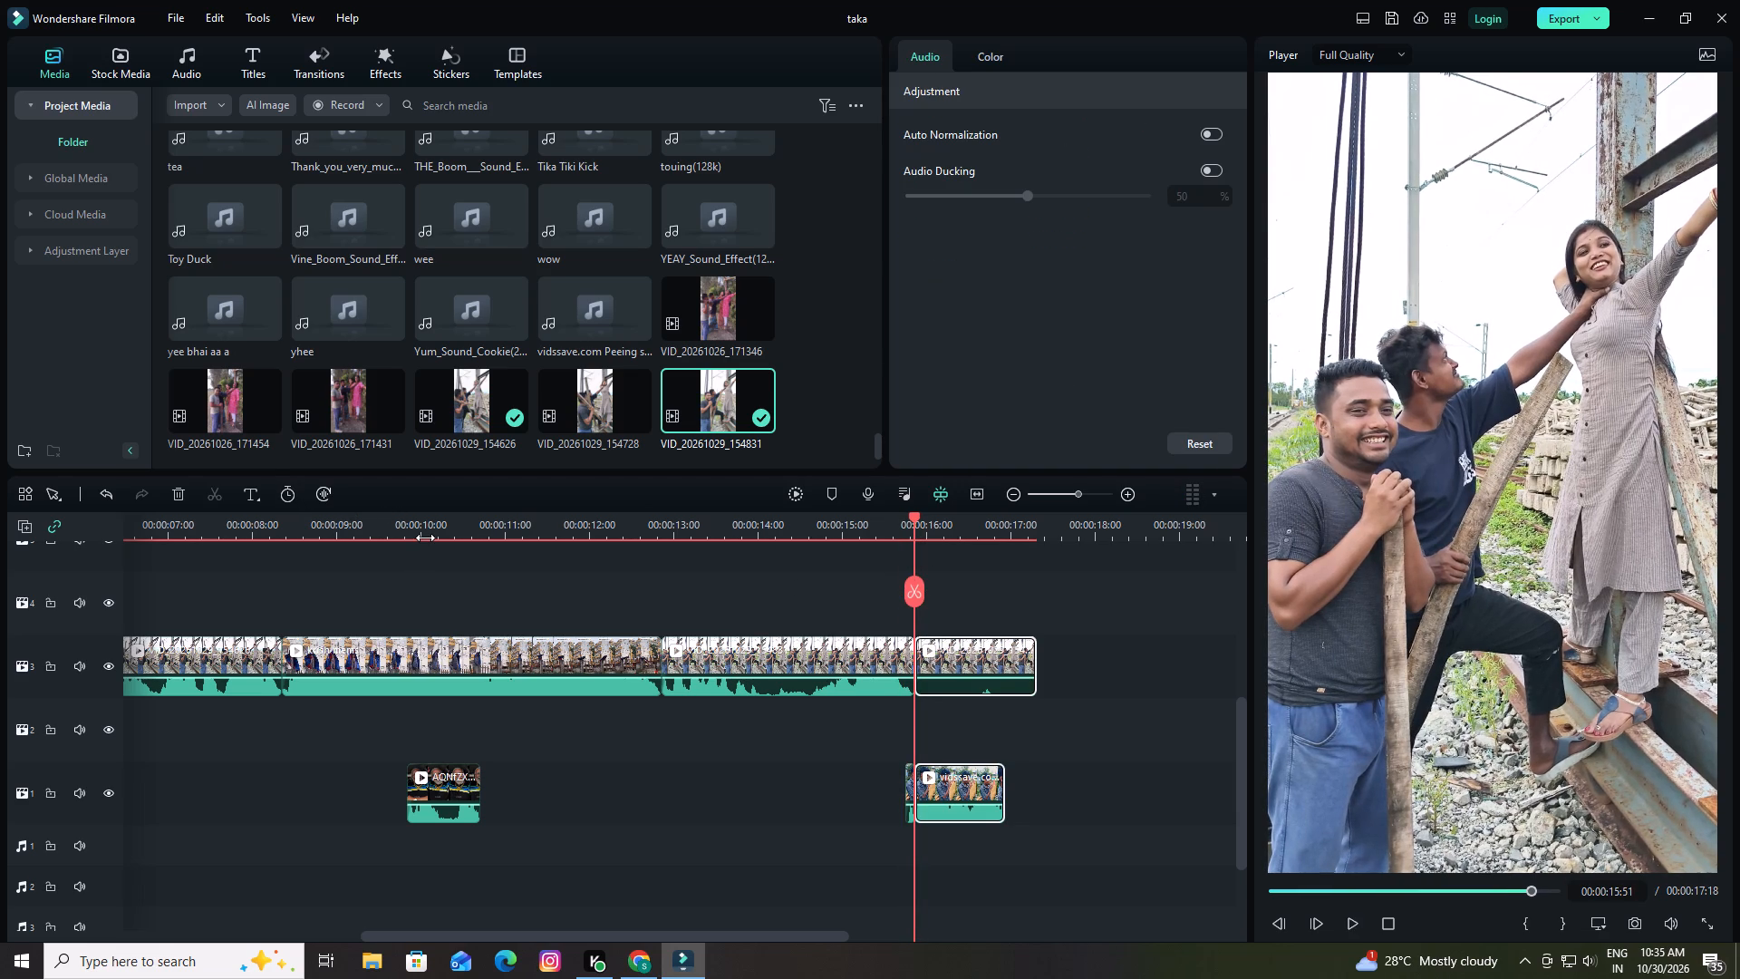
key(ctrl+z)
drag(967, 790, 1000, 777)
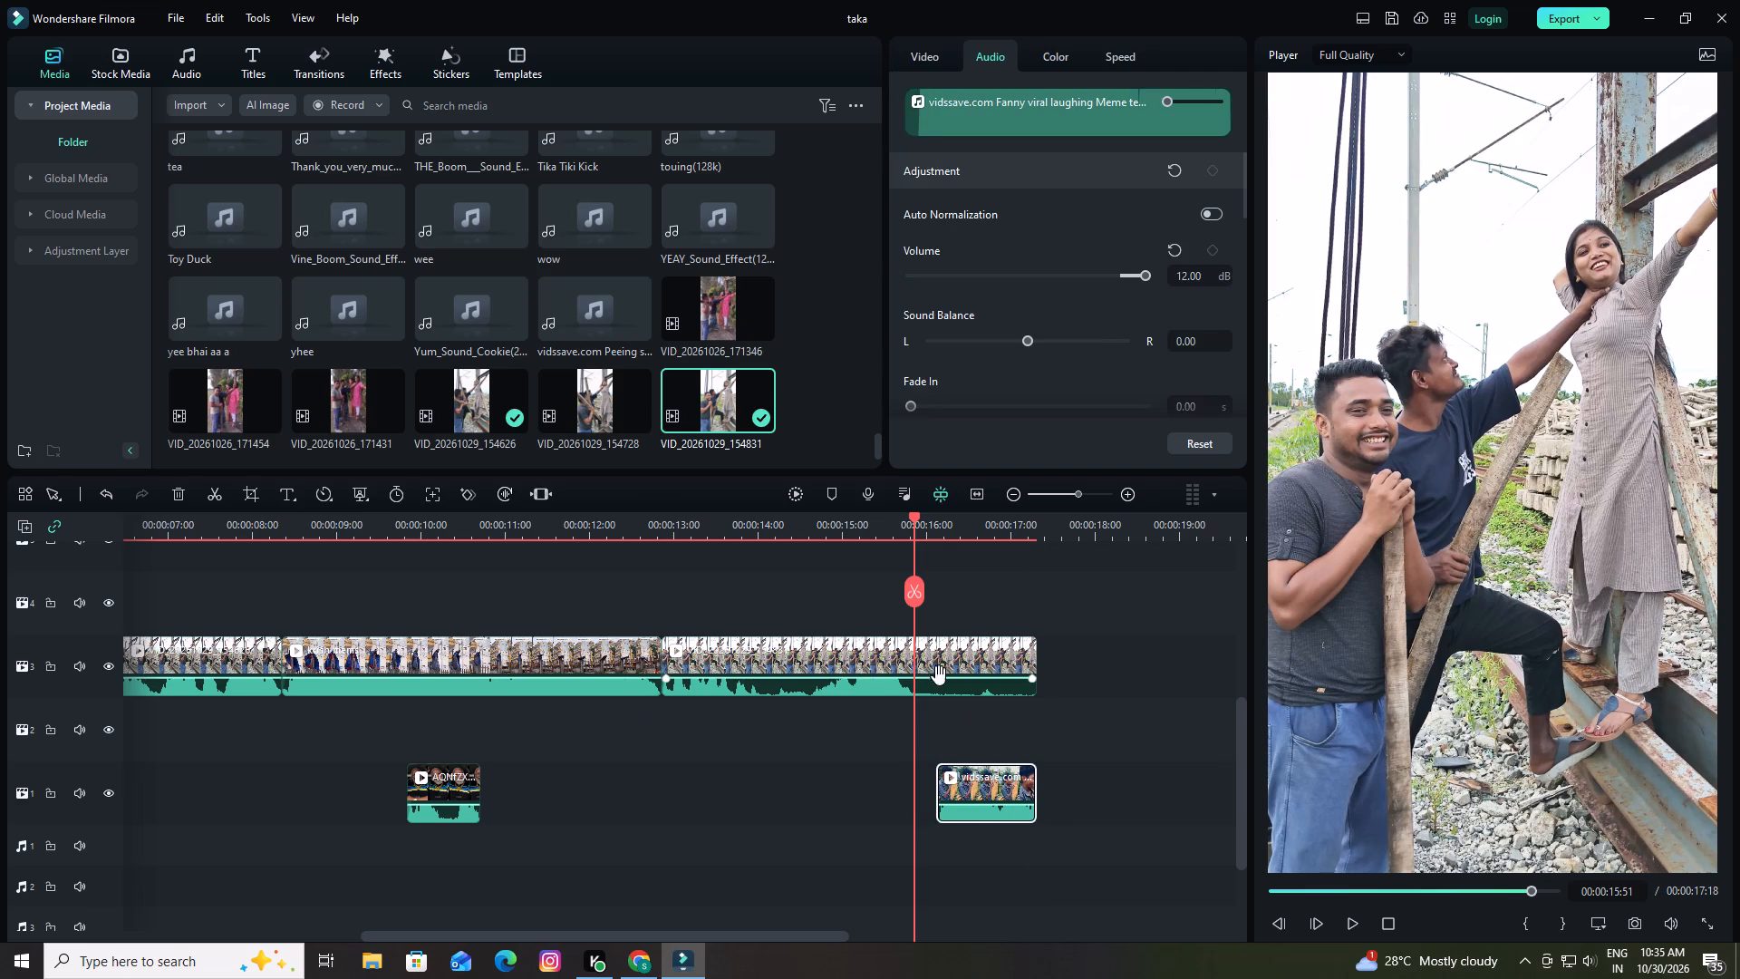
click(914, 596)
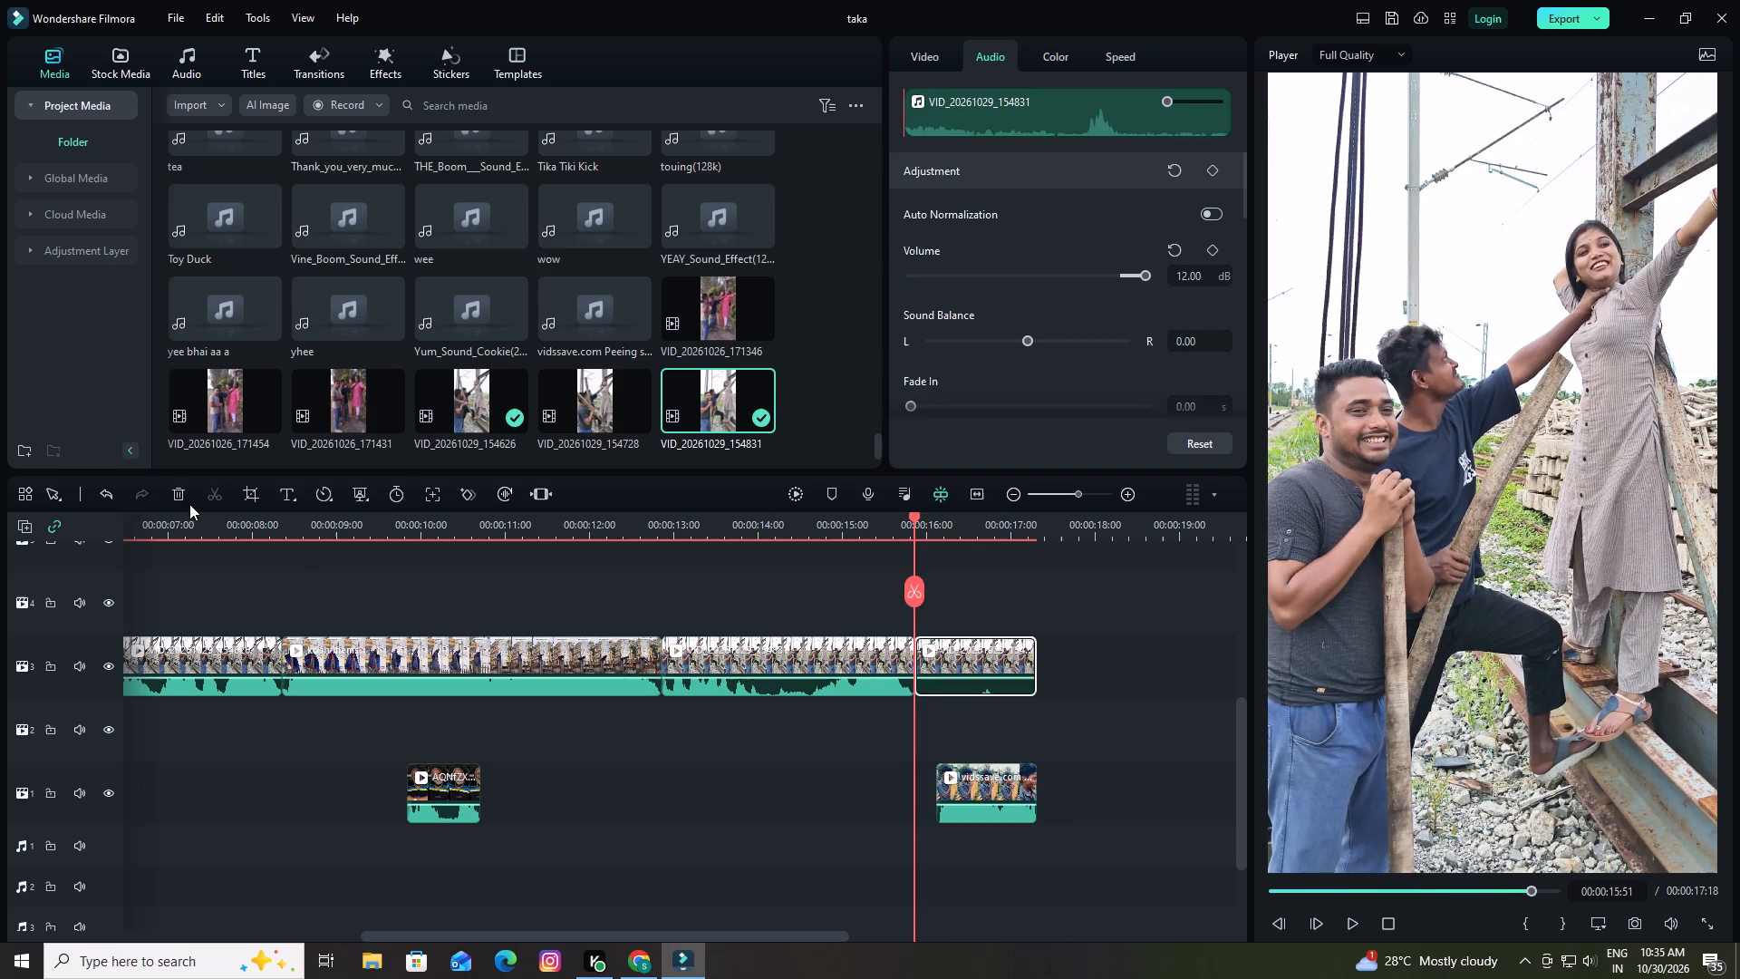
click(181, 492)
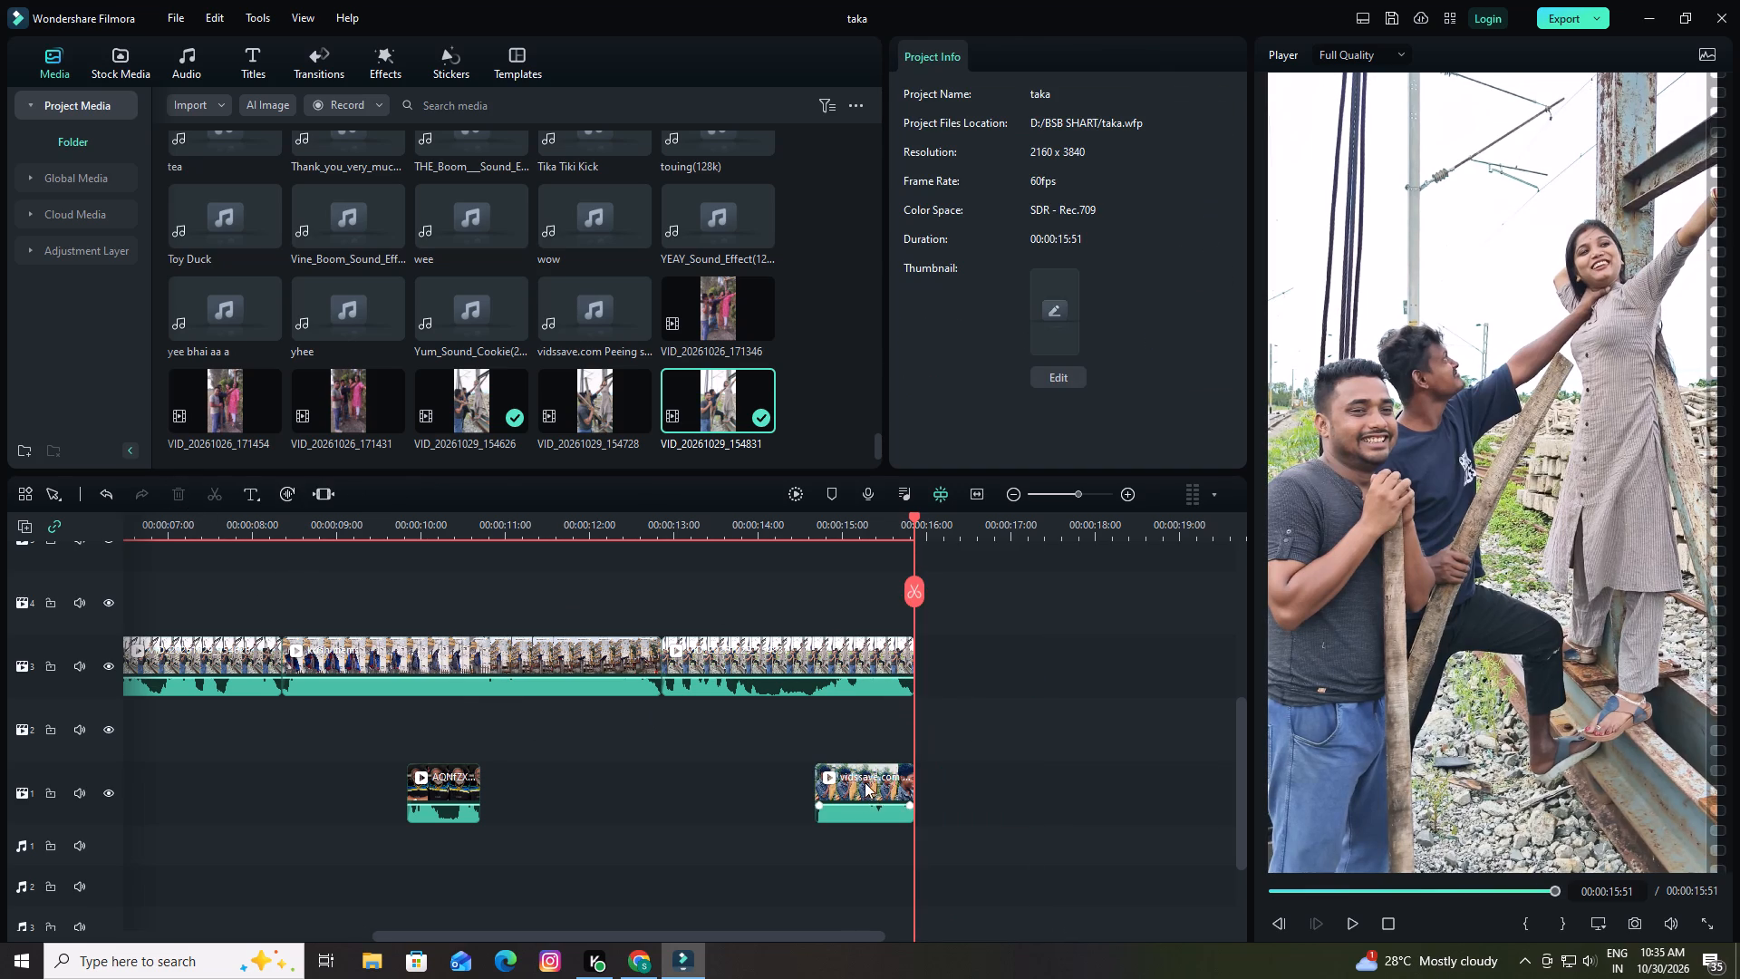
Place the laughing meme clip on the main video track directly after VID_20261029_154831, starting at 00:00:15:51.
drag(865, 781, 957, 683)
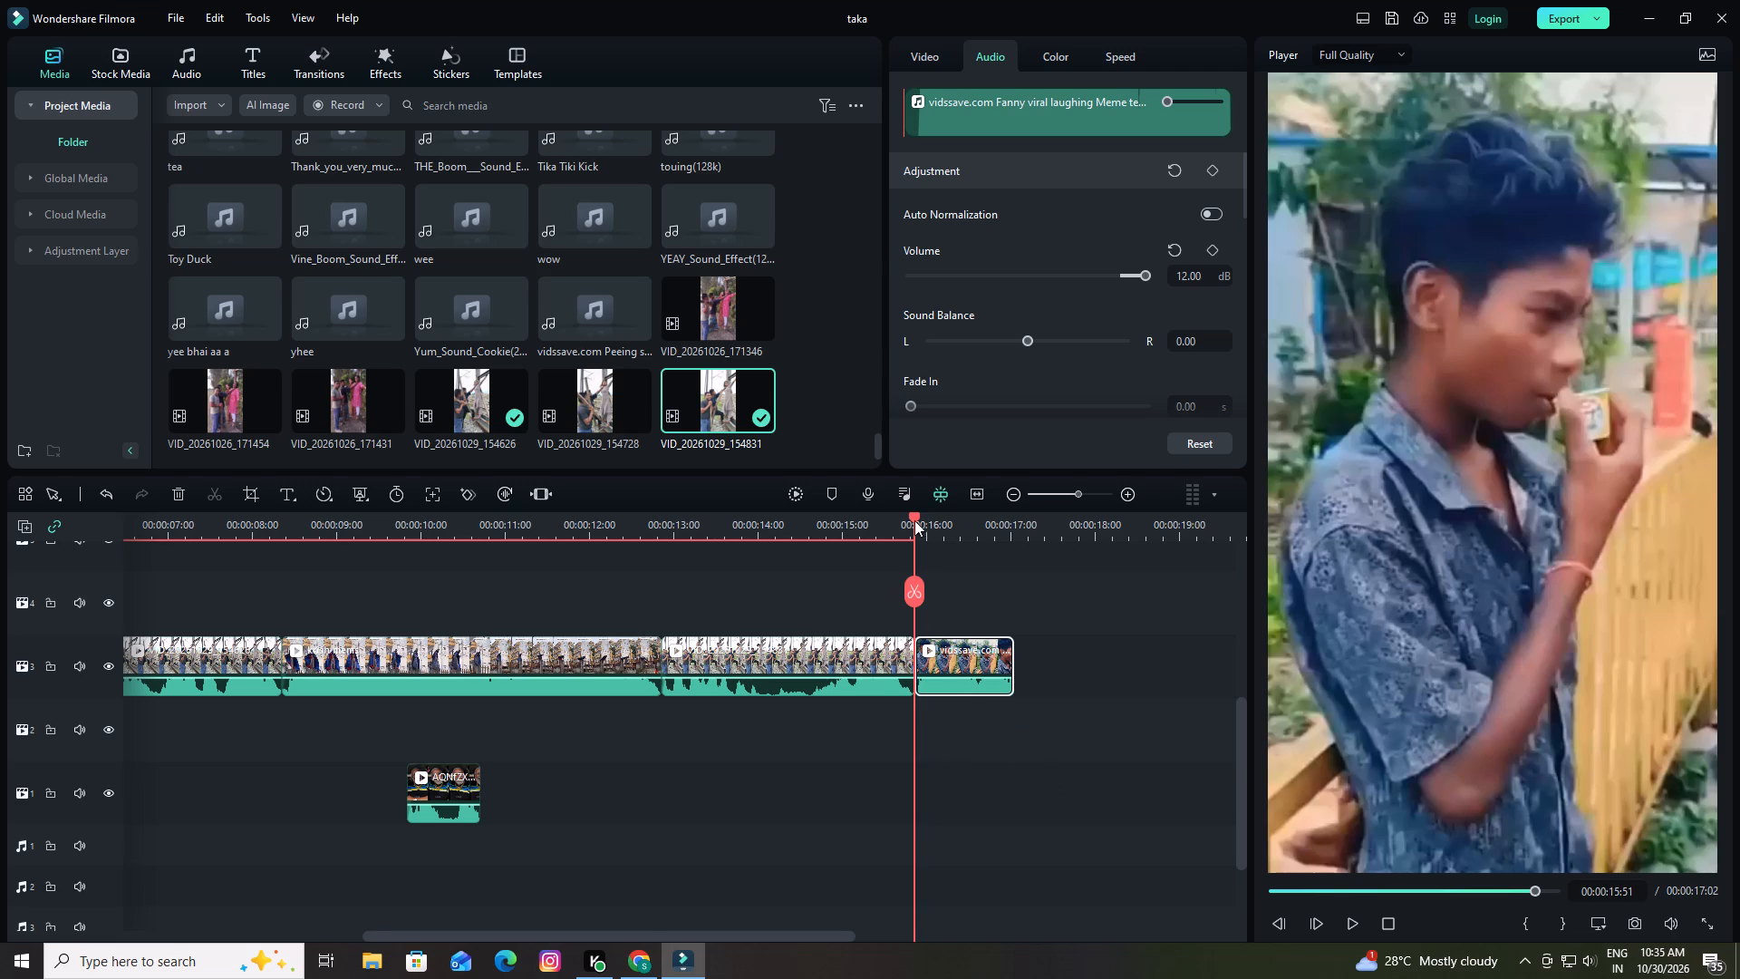
Go back to the start of the timeline and play the edit through to 00:00:11:25.
drag(913, 518, 0, 472)
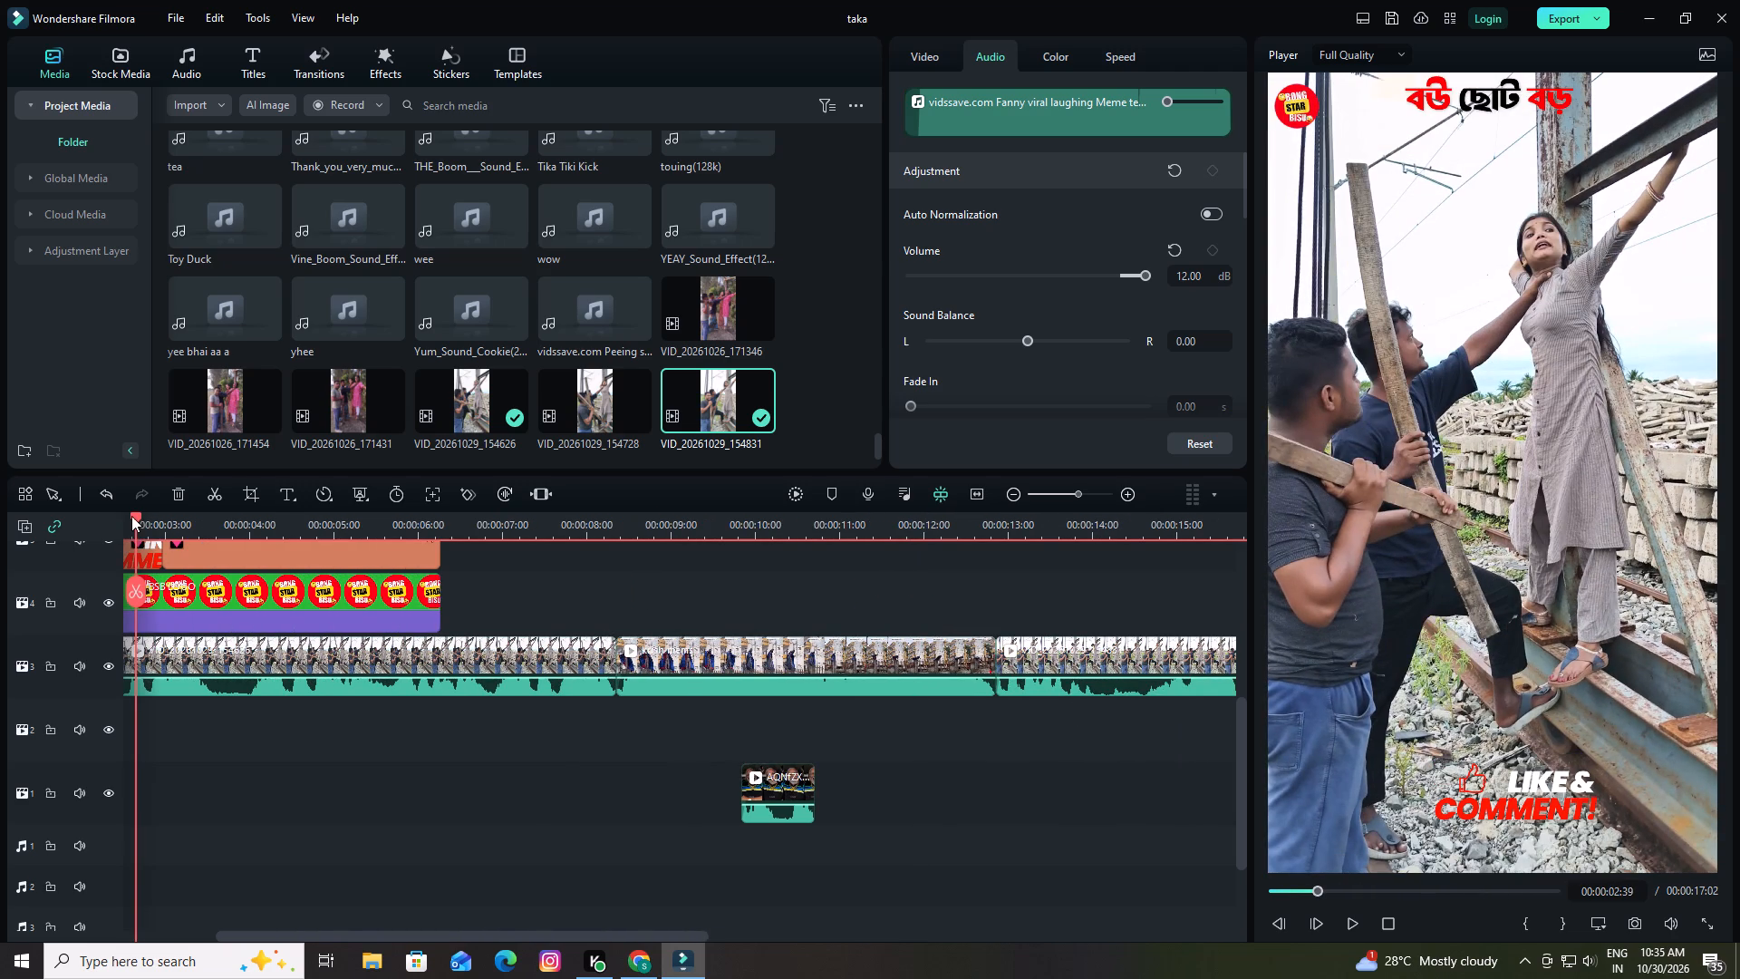
drag(132, 515, 0, 527)
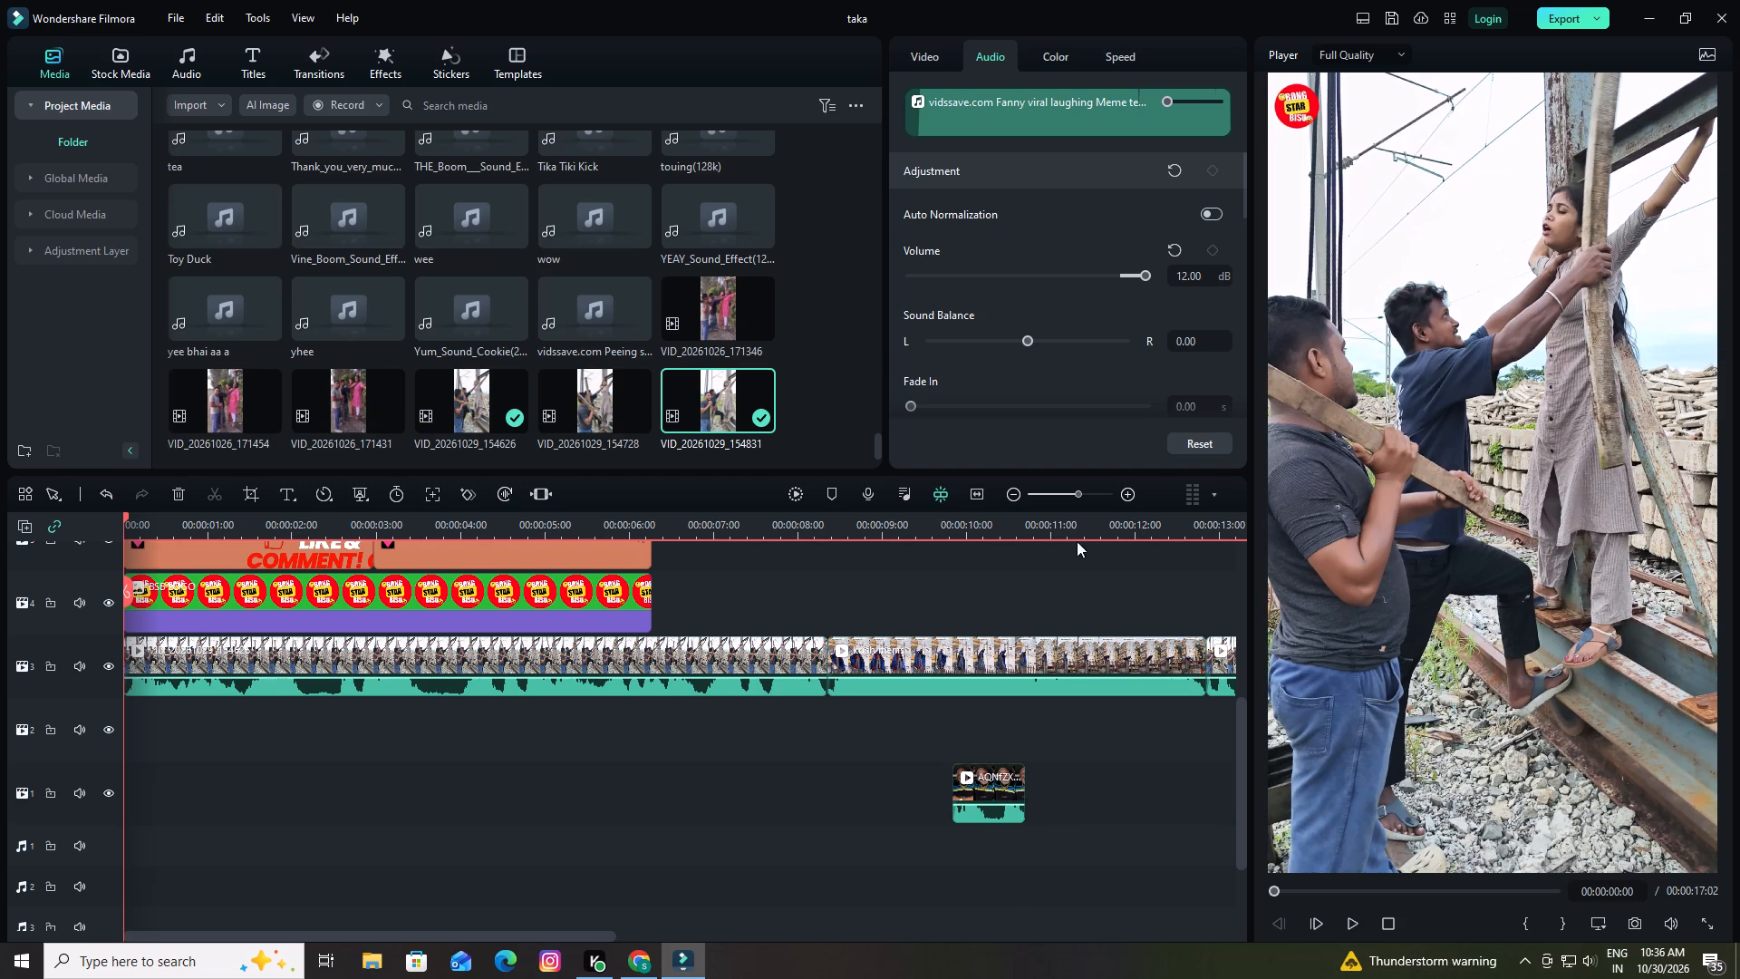
drag(1074, 531, 987, 531)
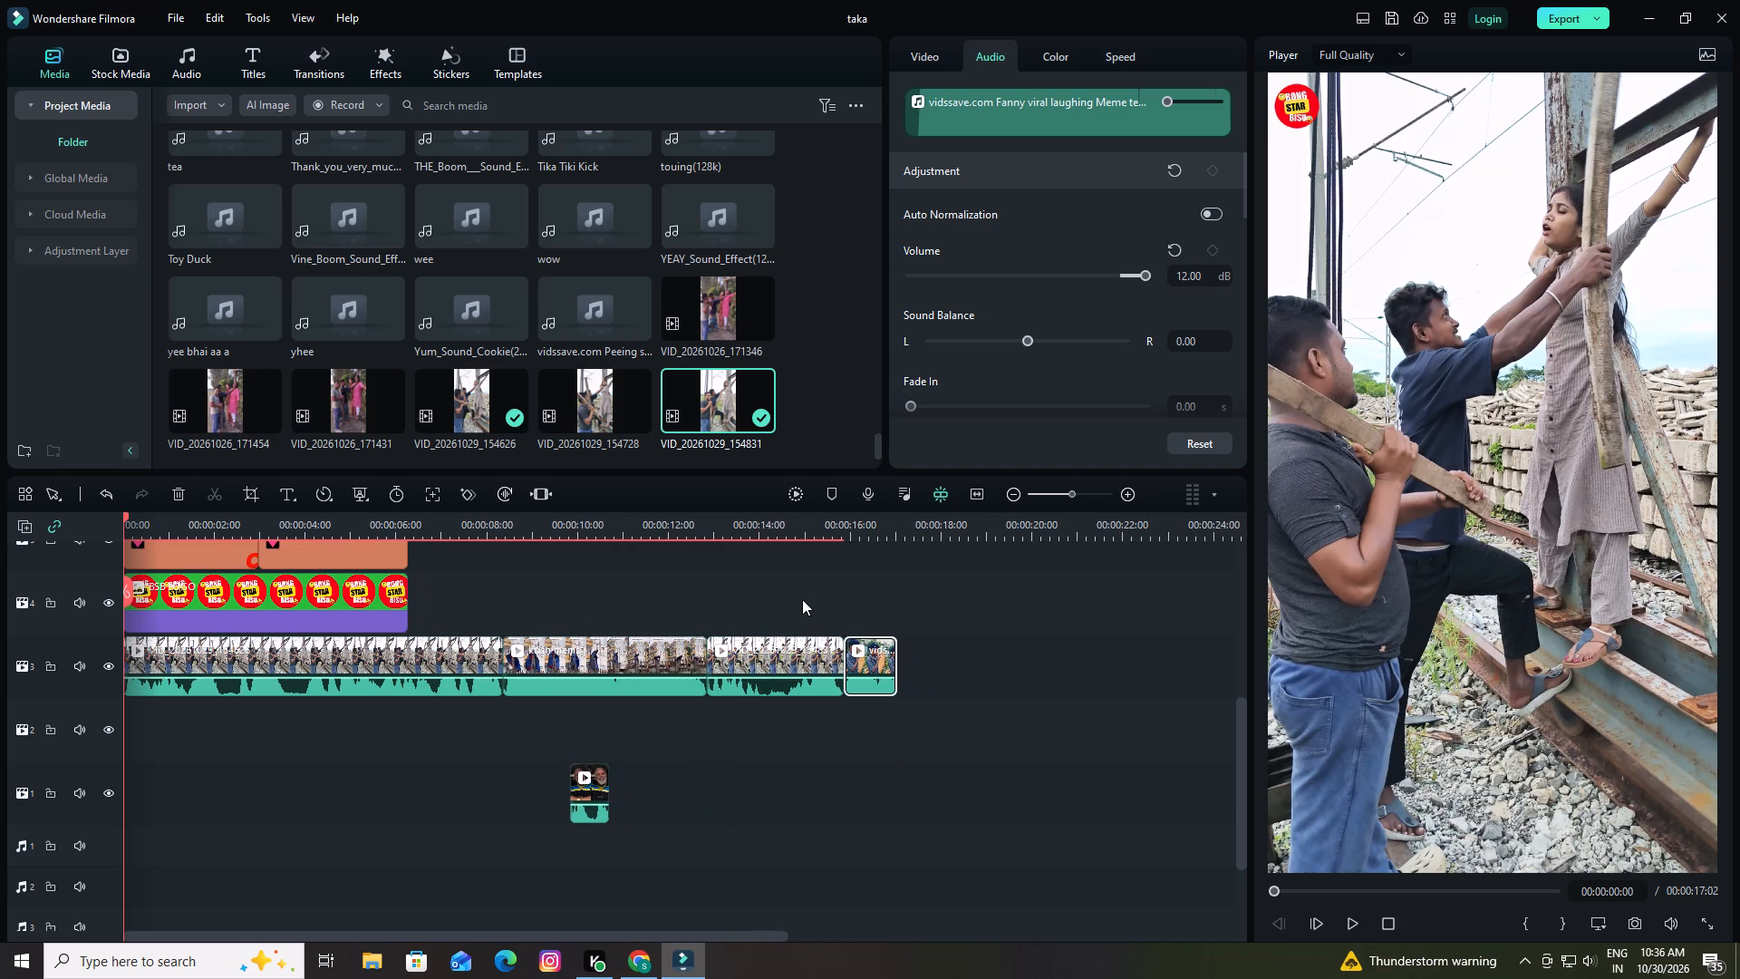
drag(470, 680, 472, 667)
drag(748, 678, 751, 669)
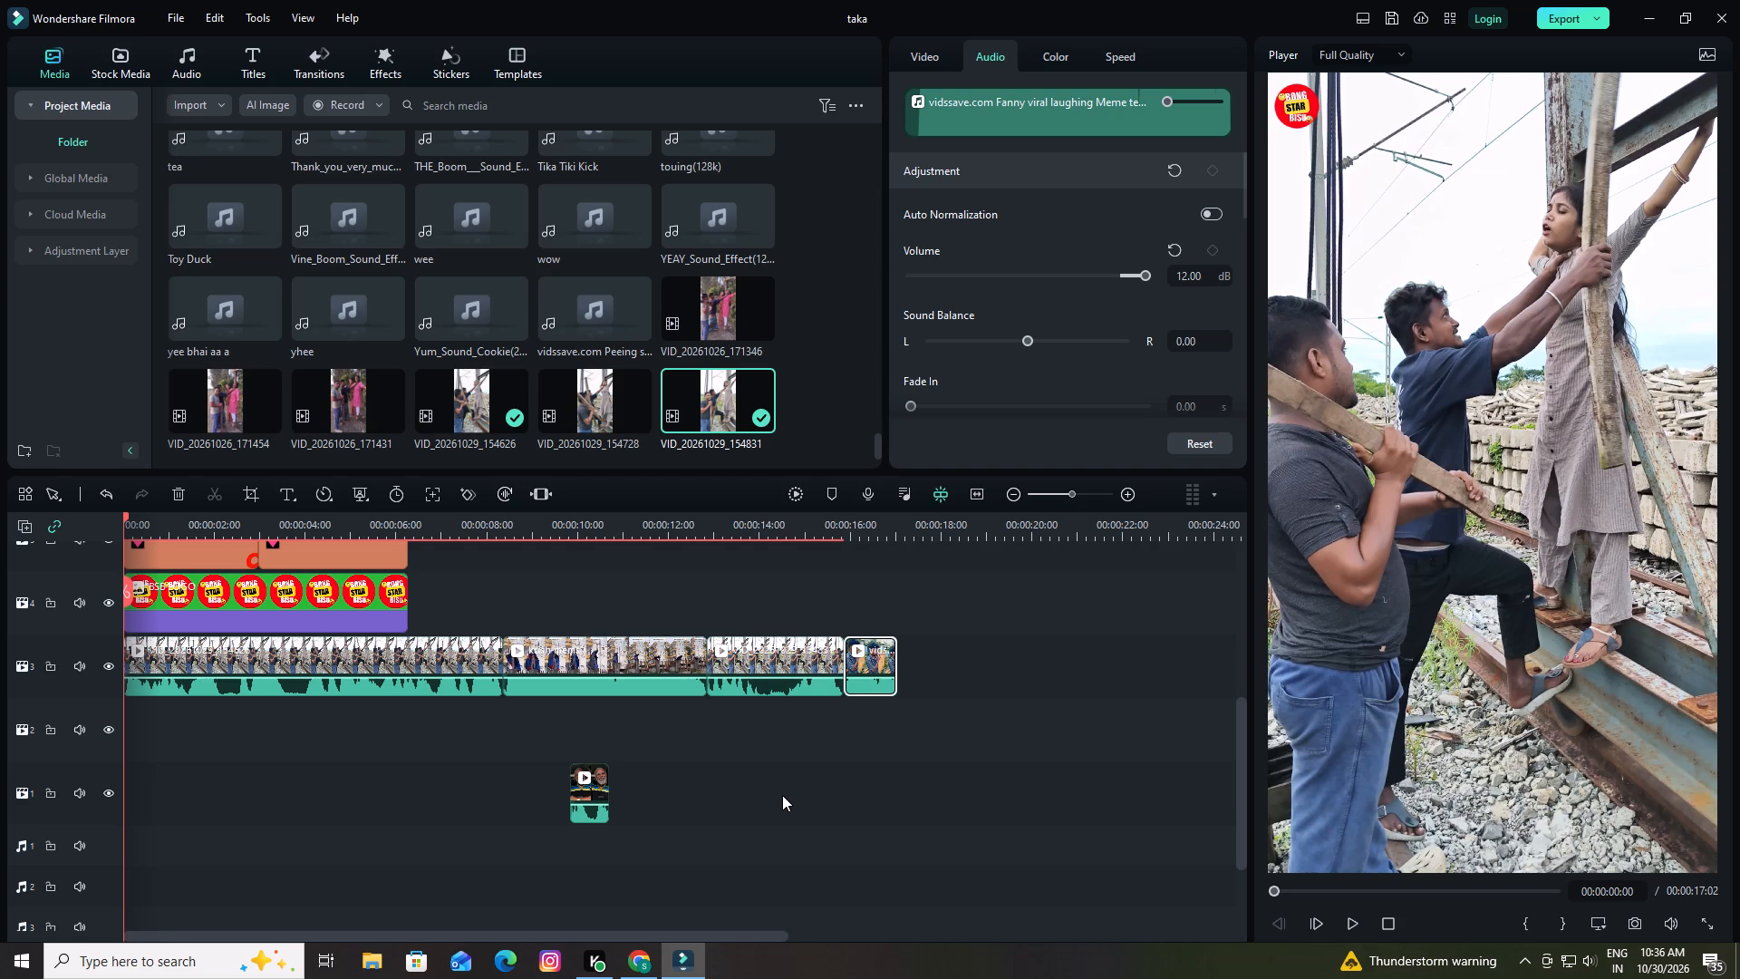
key(space)
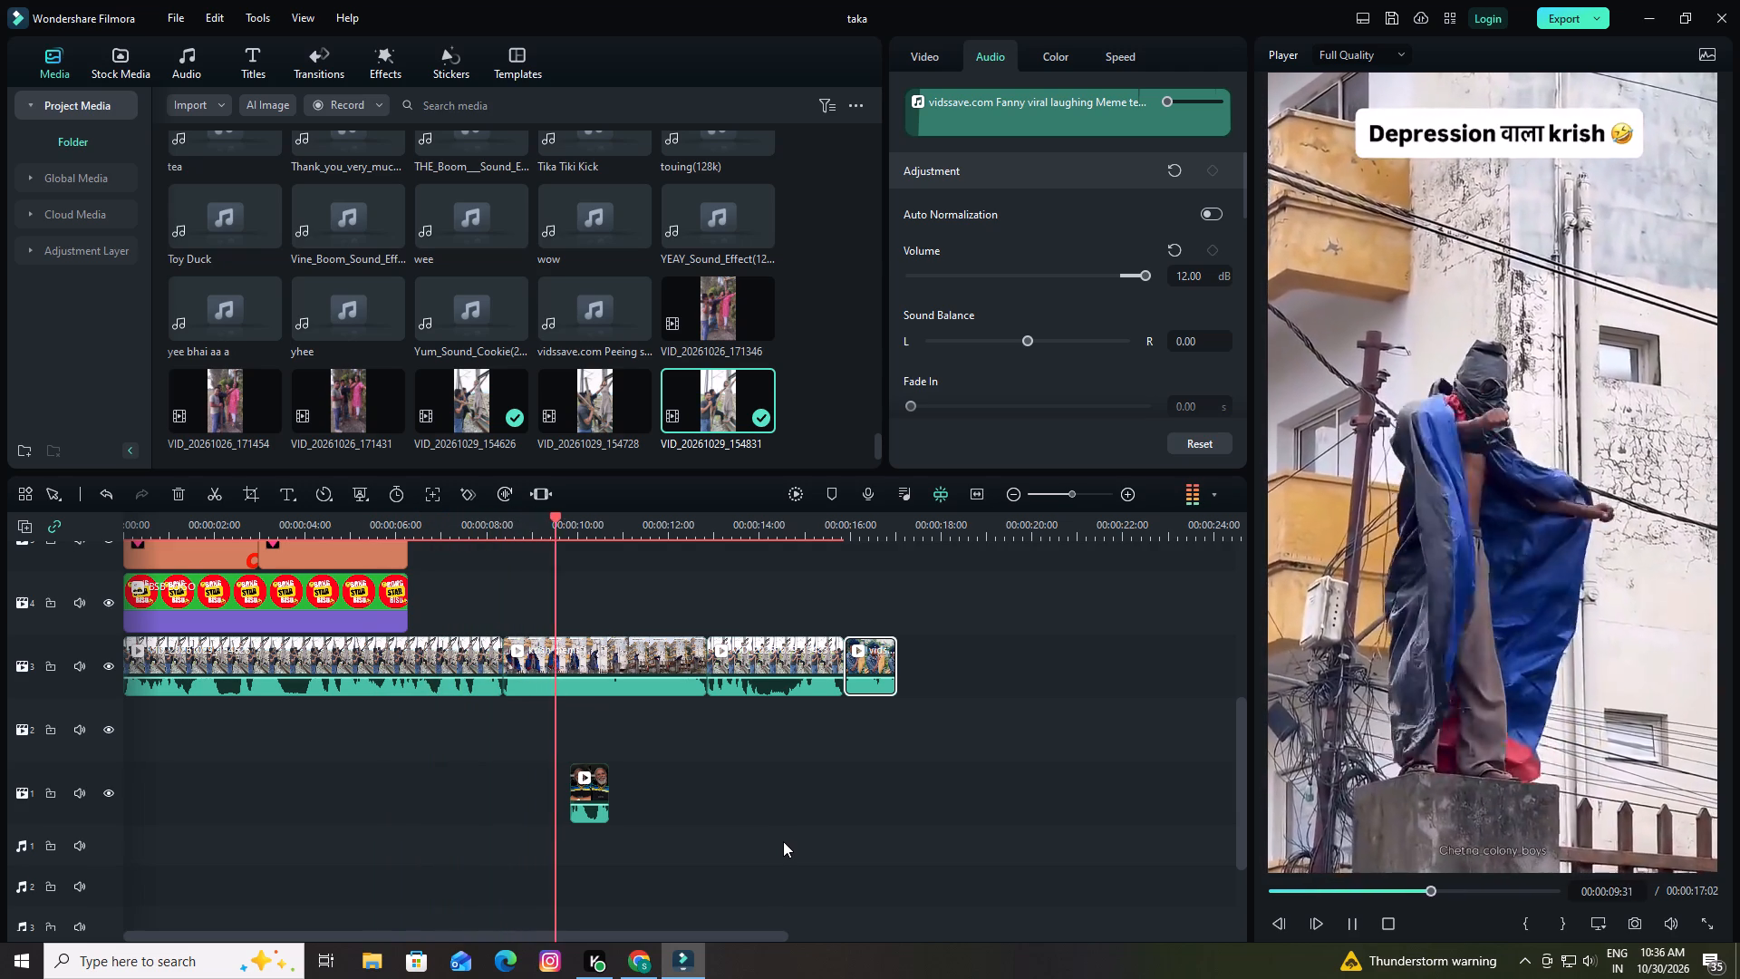
key(space)
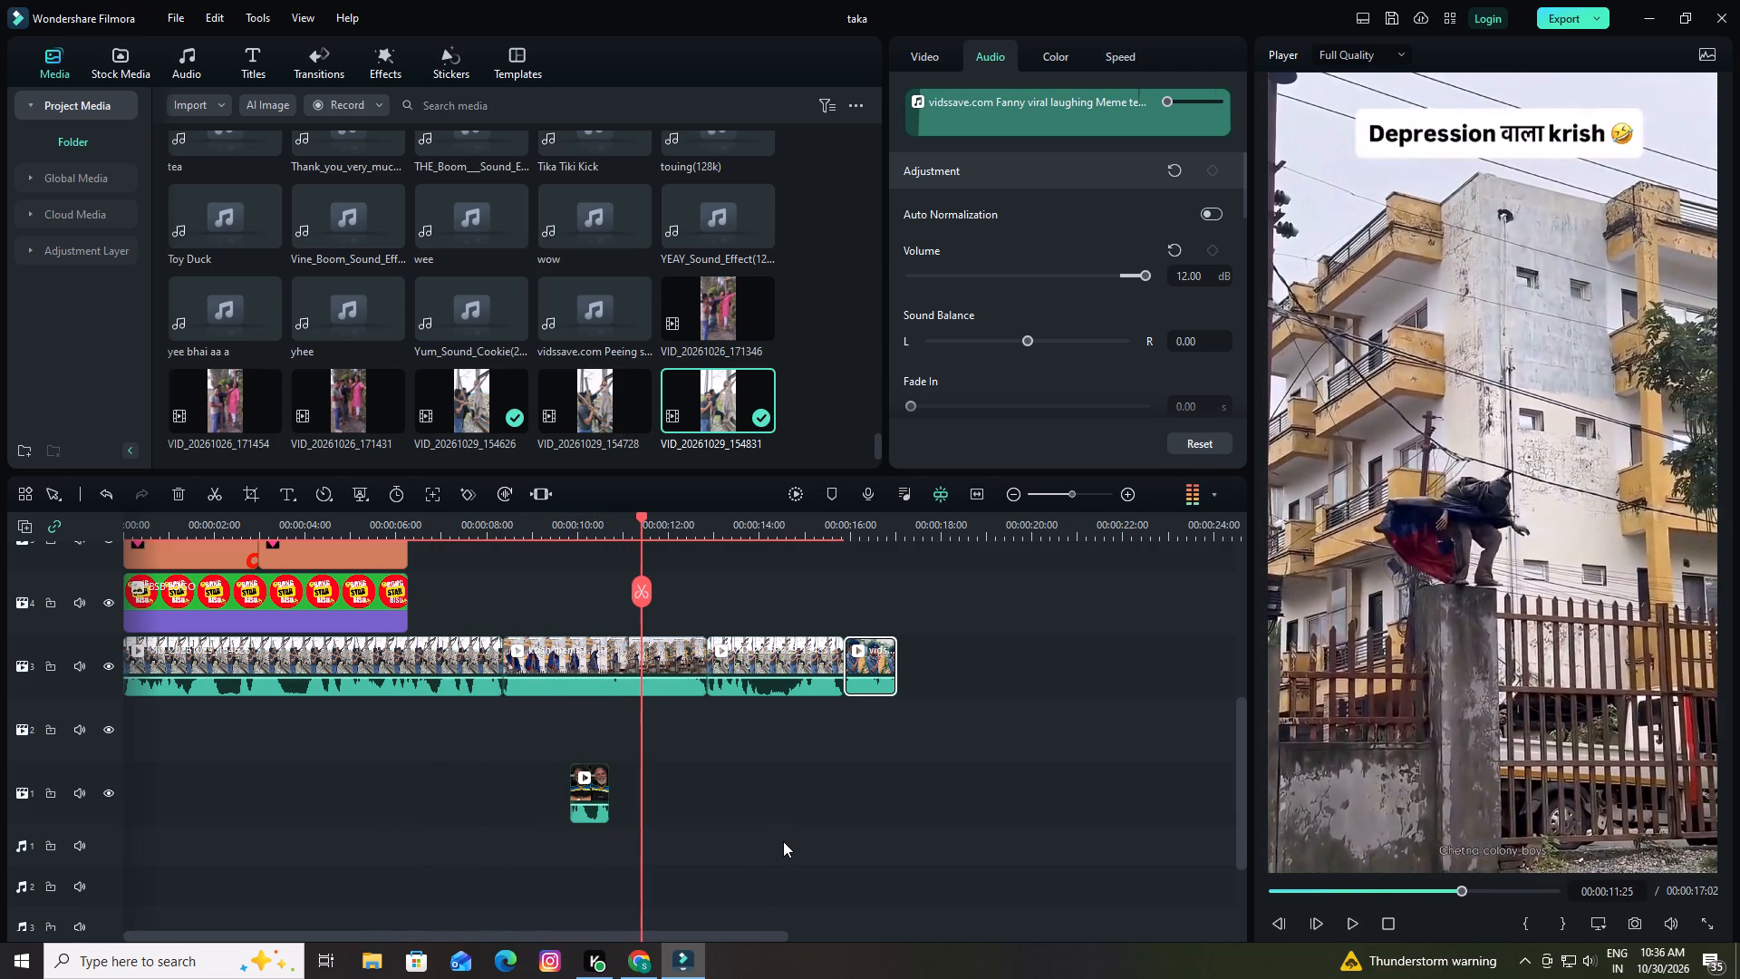
Shift the AQNfZX clip on track 1 so it starts at 00:00:11:59, playing the section back to judge its timing.
drag(593, 793, 818, 784)
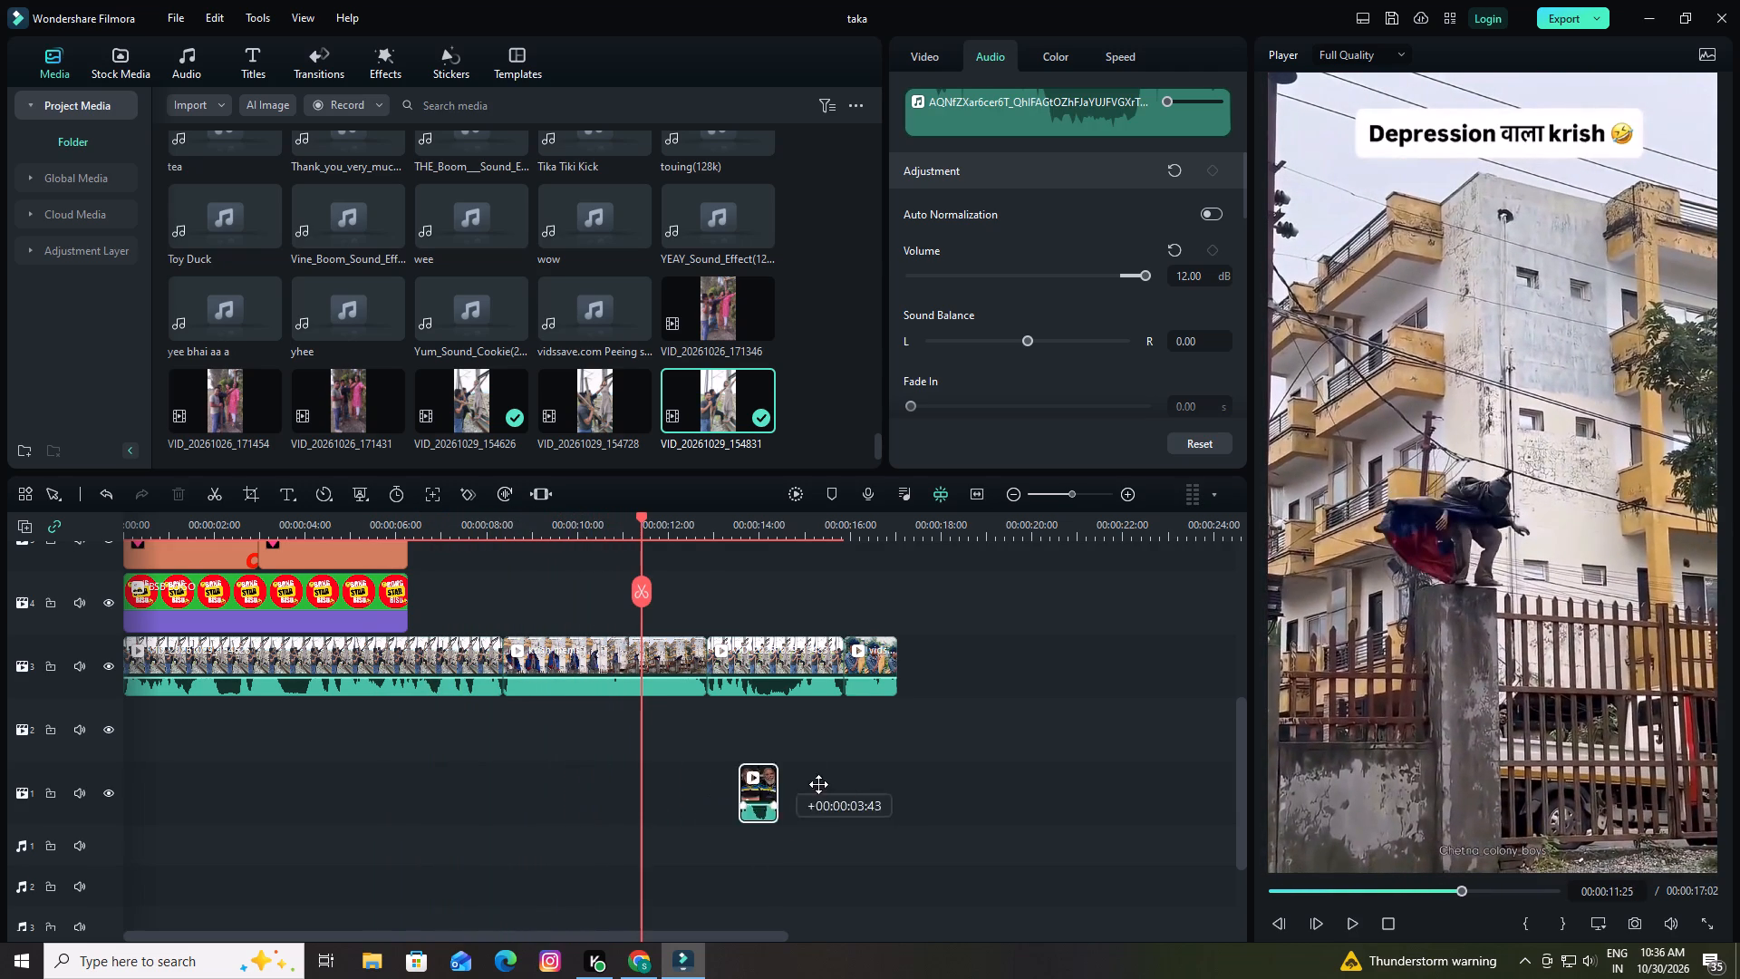
drag(818, 784, 646, 771)
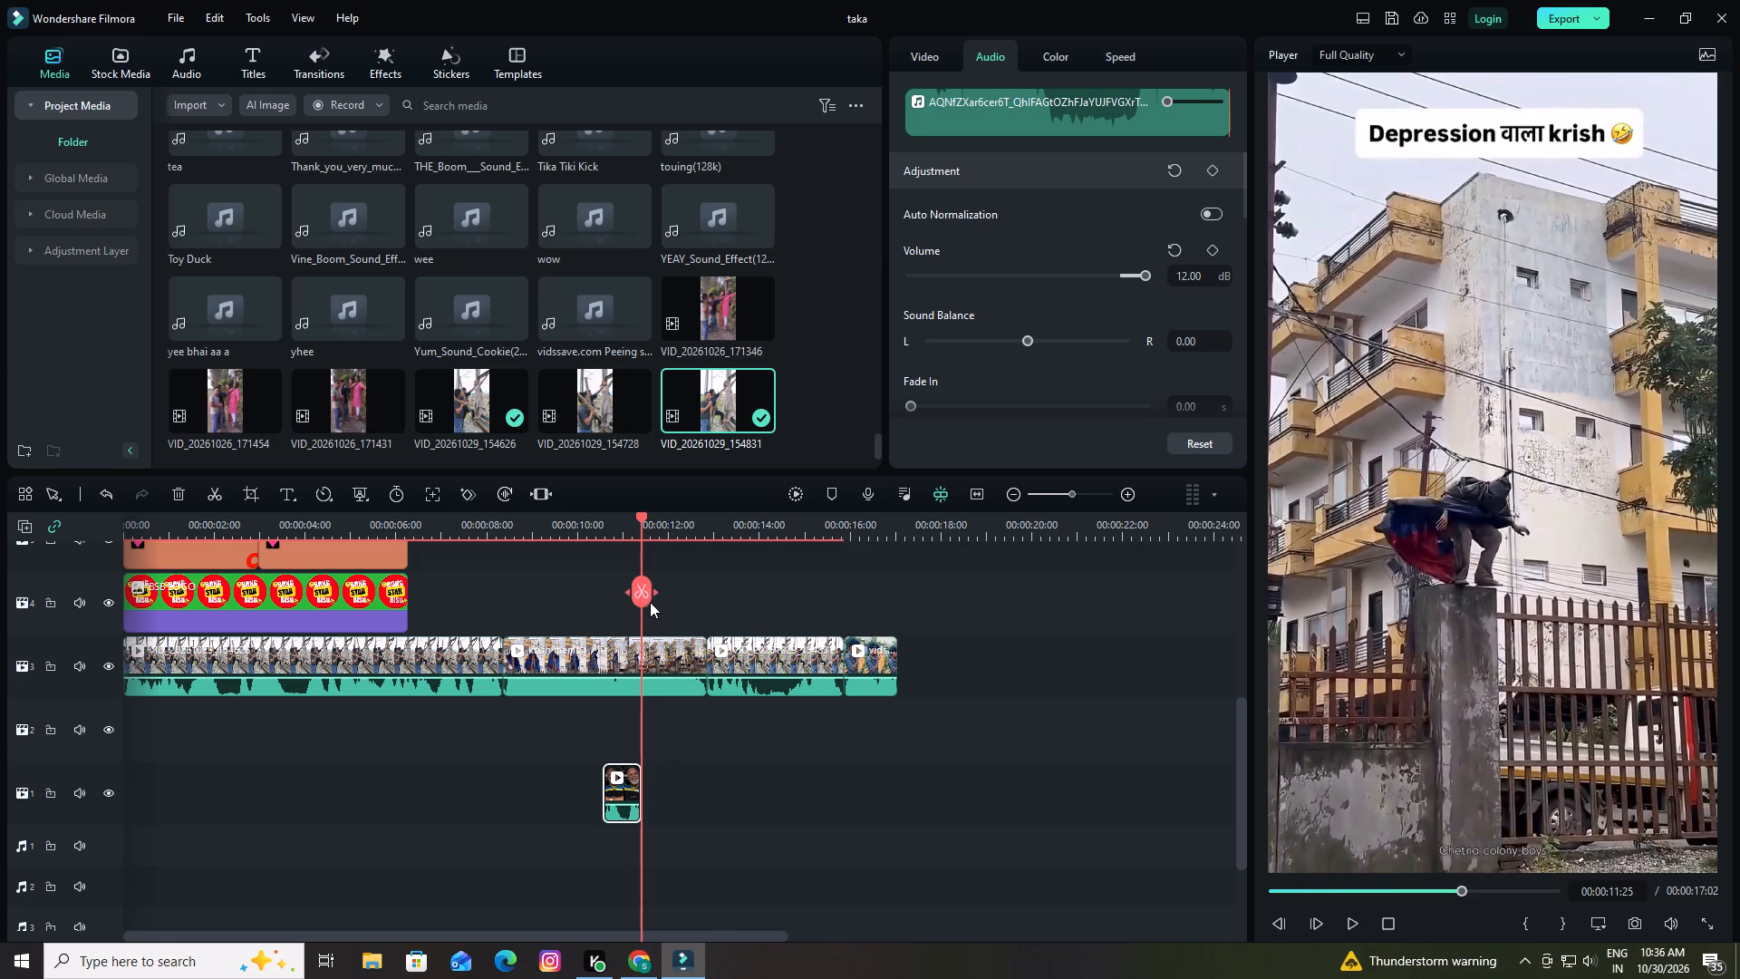
drag(641, 519, 584, 527)
key(space)
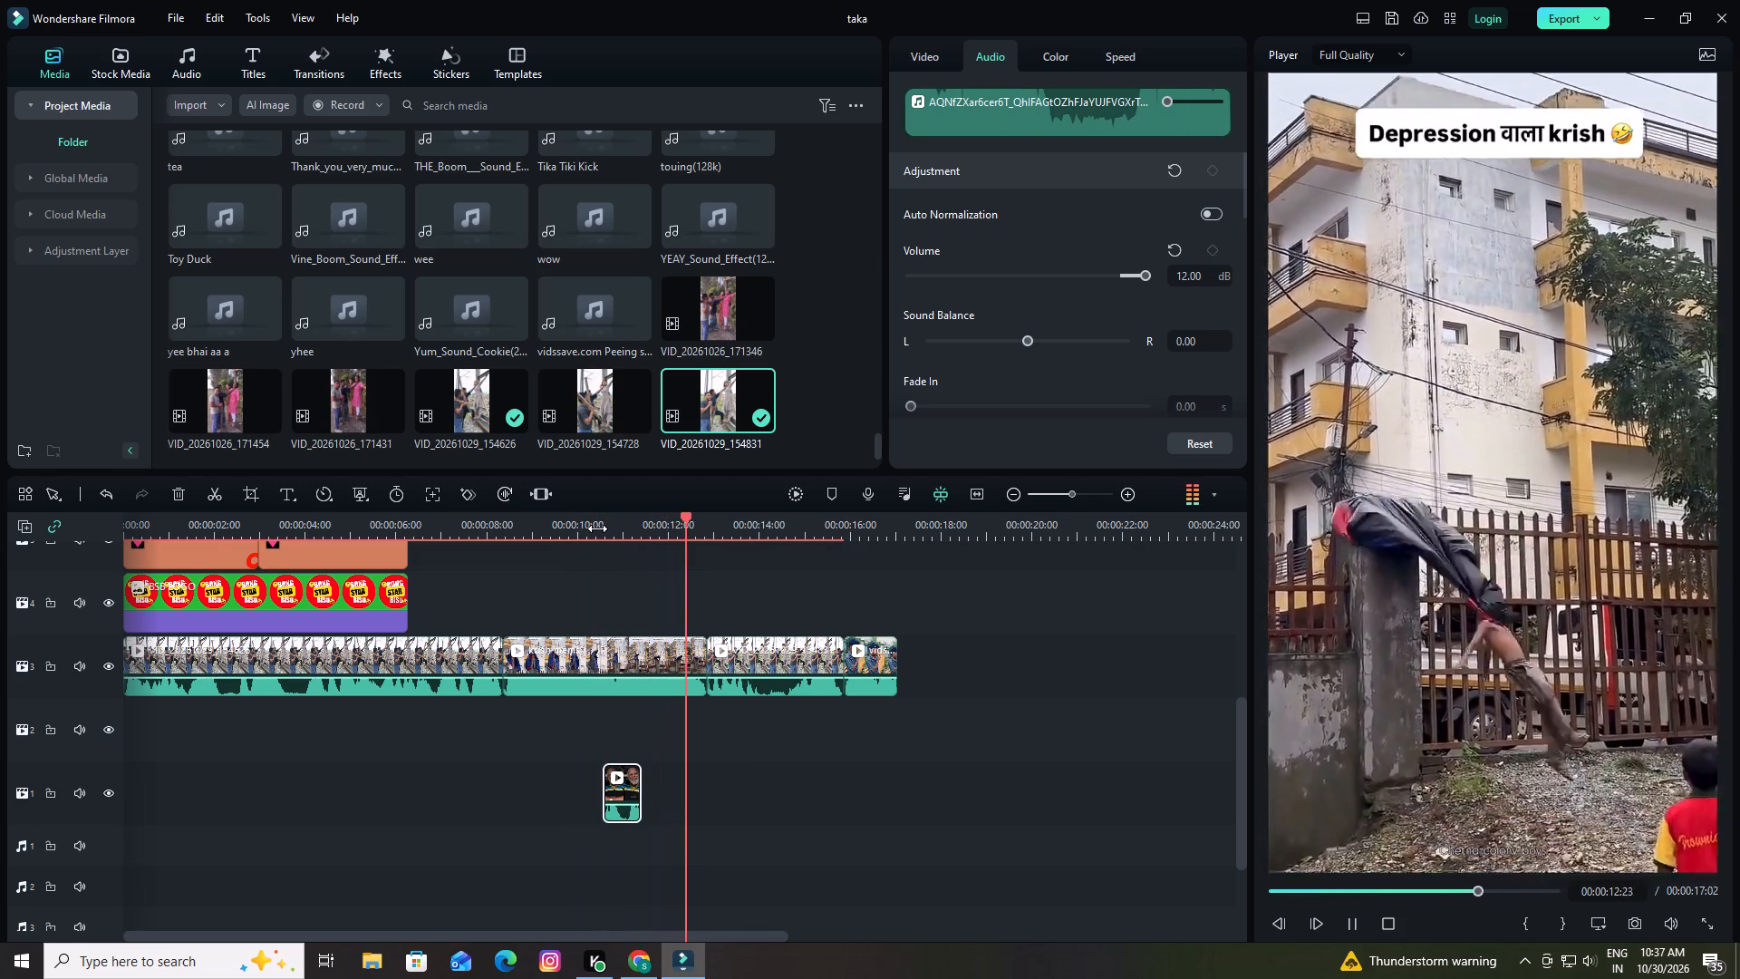
key(space)
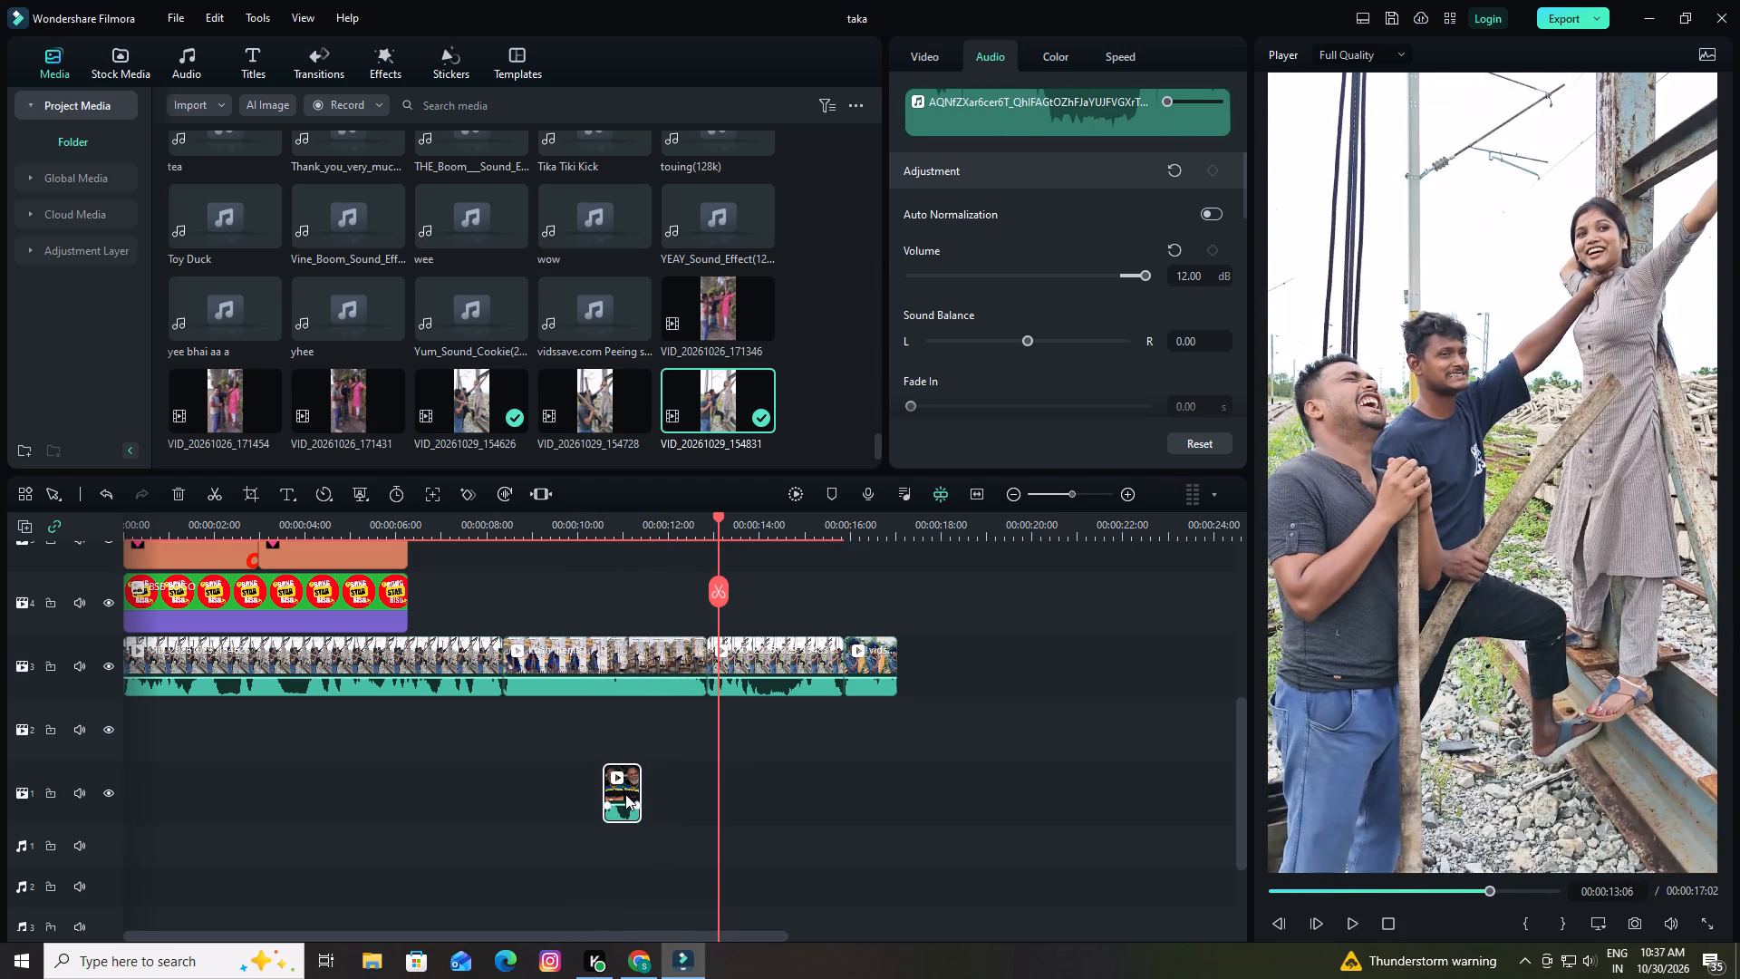
drag(625, 794, 705, 805)
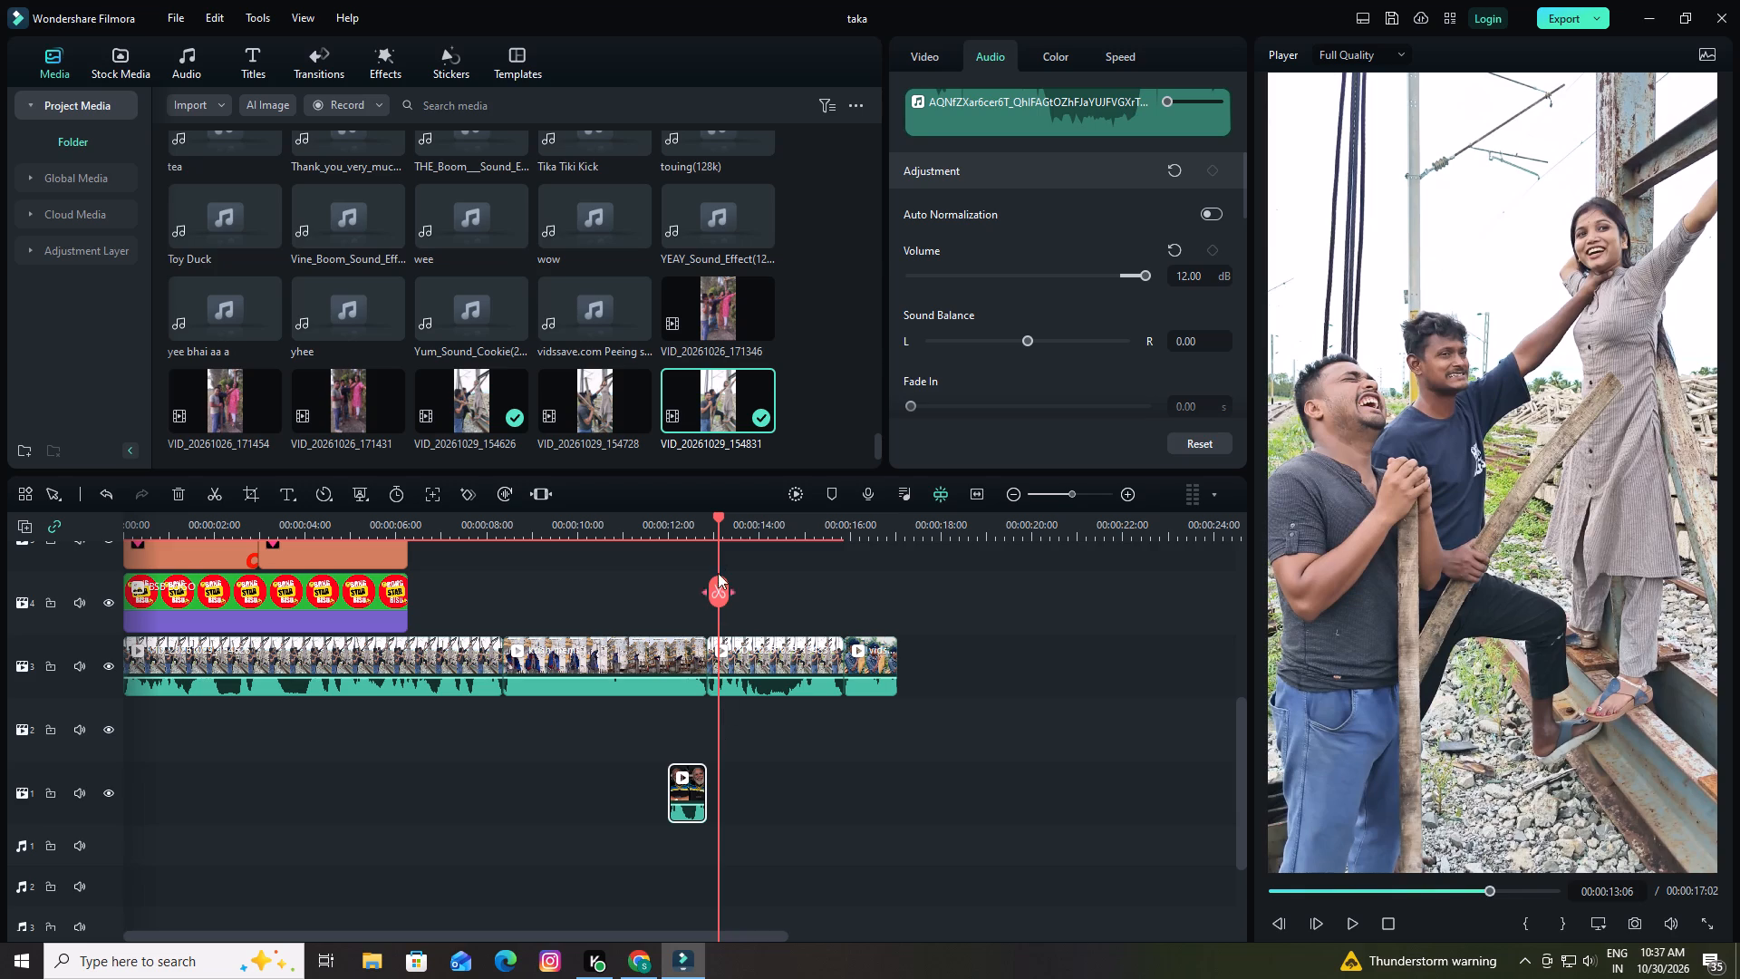
drag(717, 519, 650, 537)
key(space)
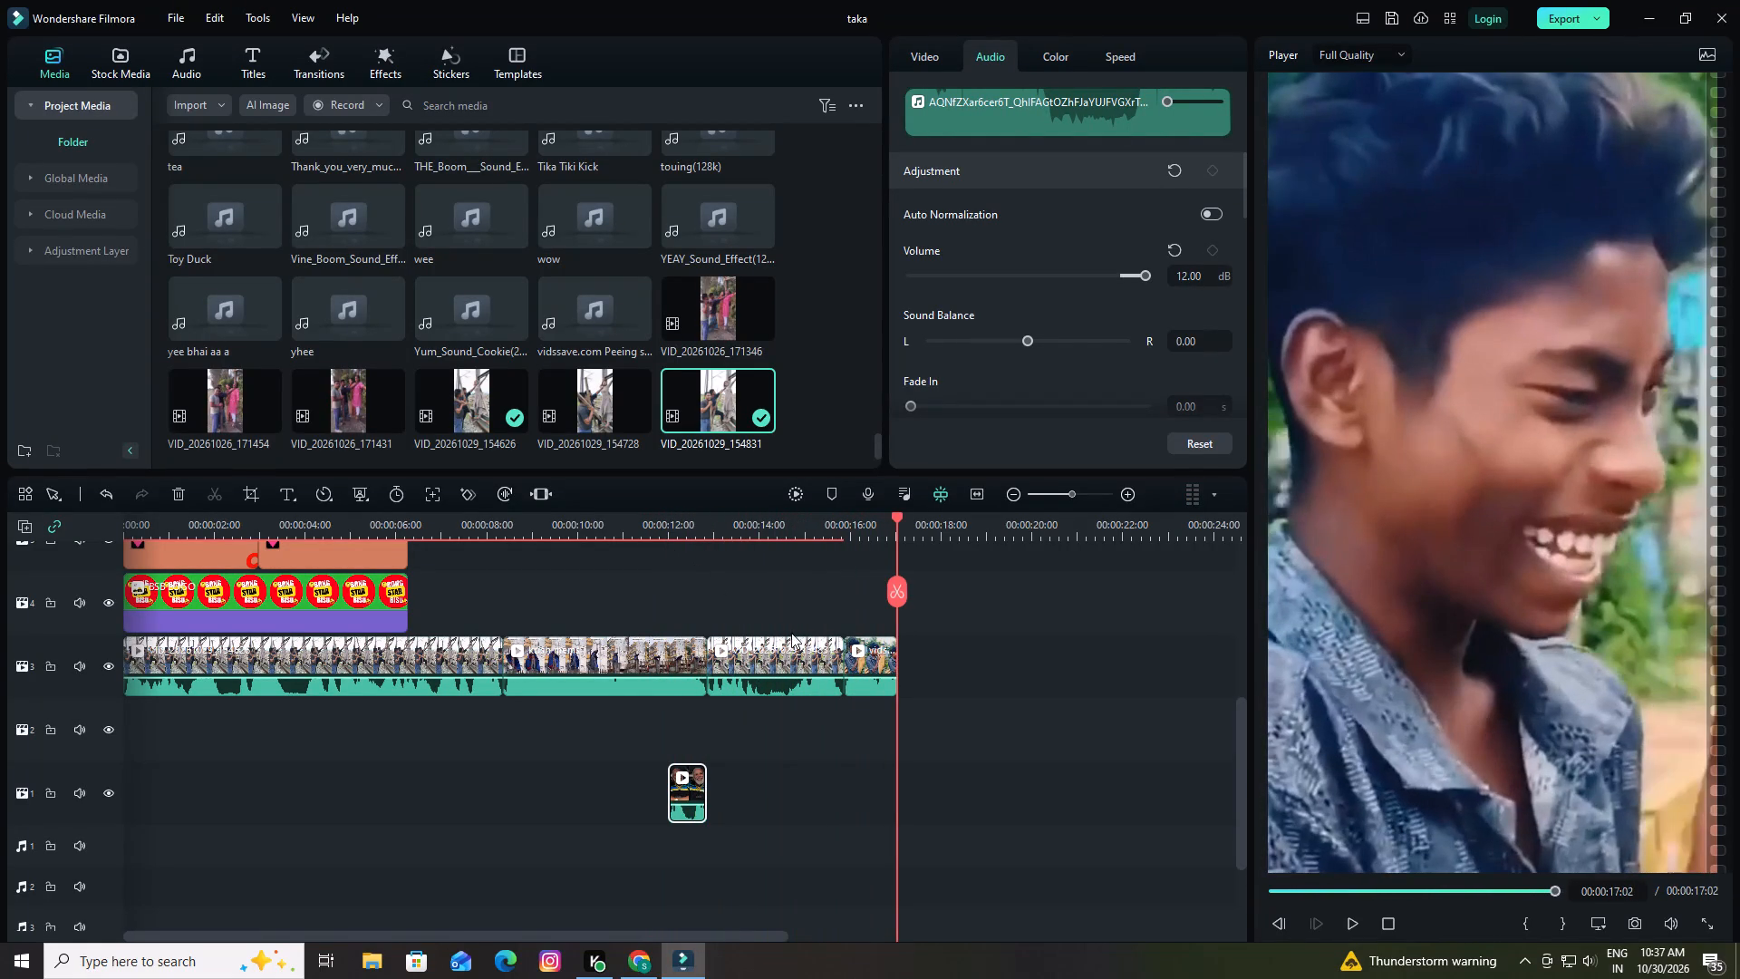
Extend the end of the laughing meme clip to 00:00:17:35 and play it back.
drag(895, 656, 921, 658)
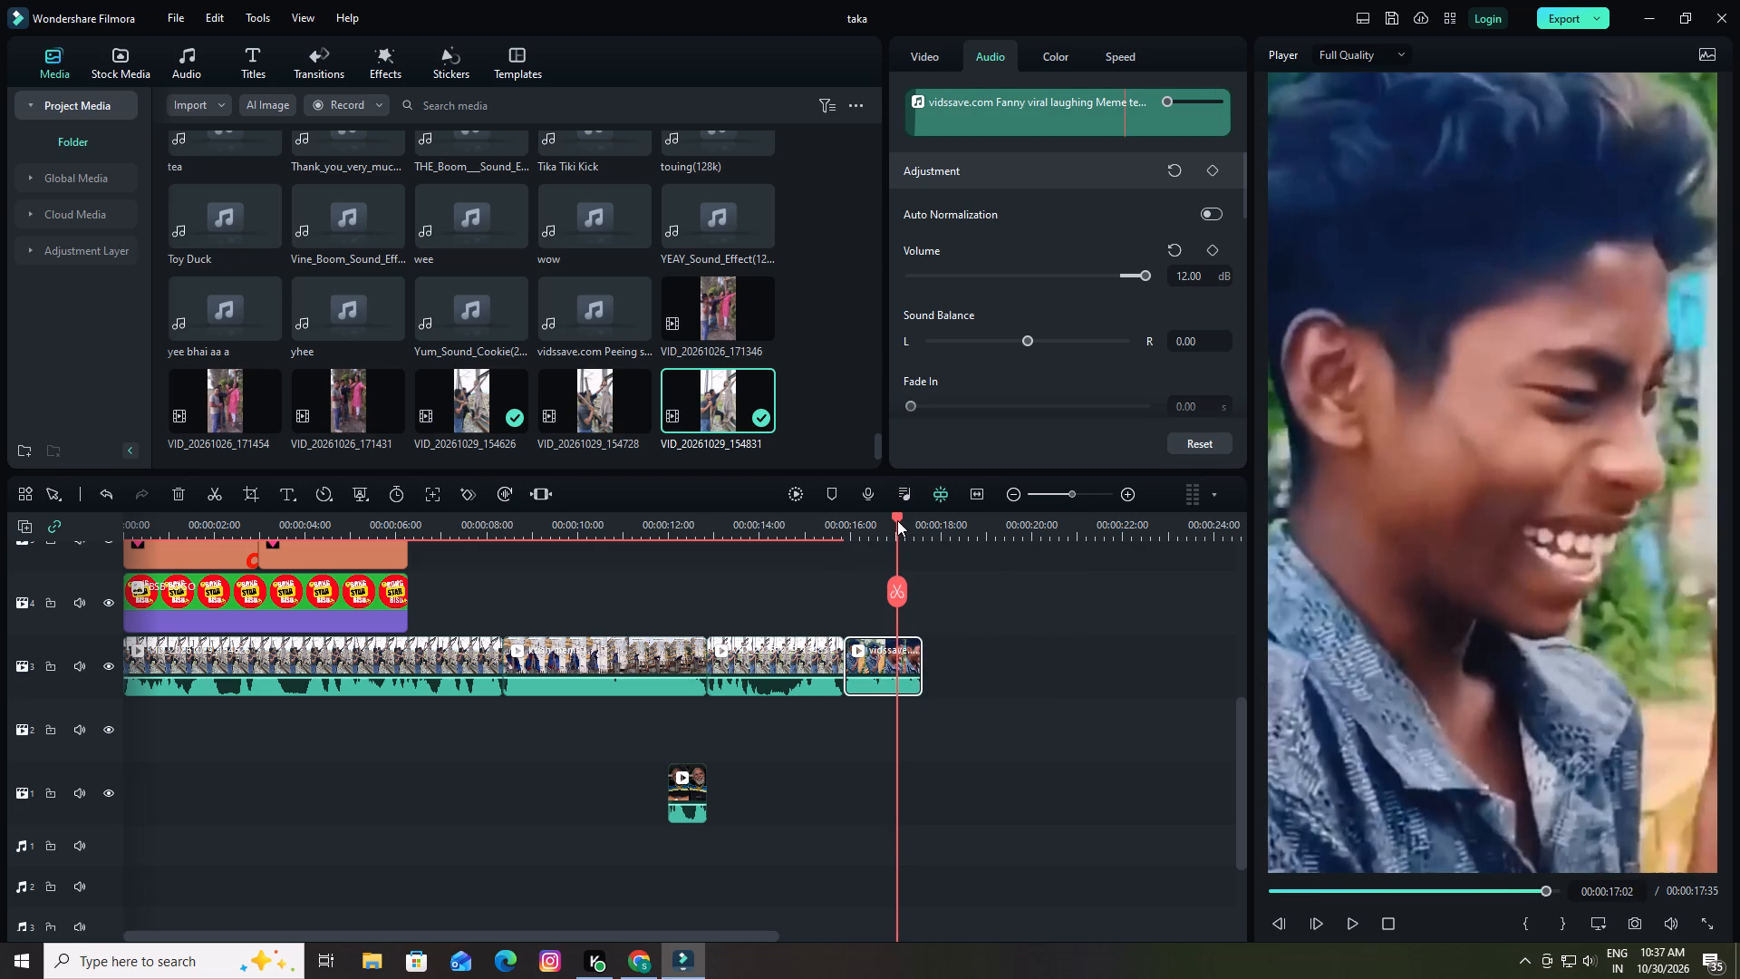
drag(897, 520, 835, 537)
key(space)
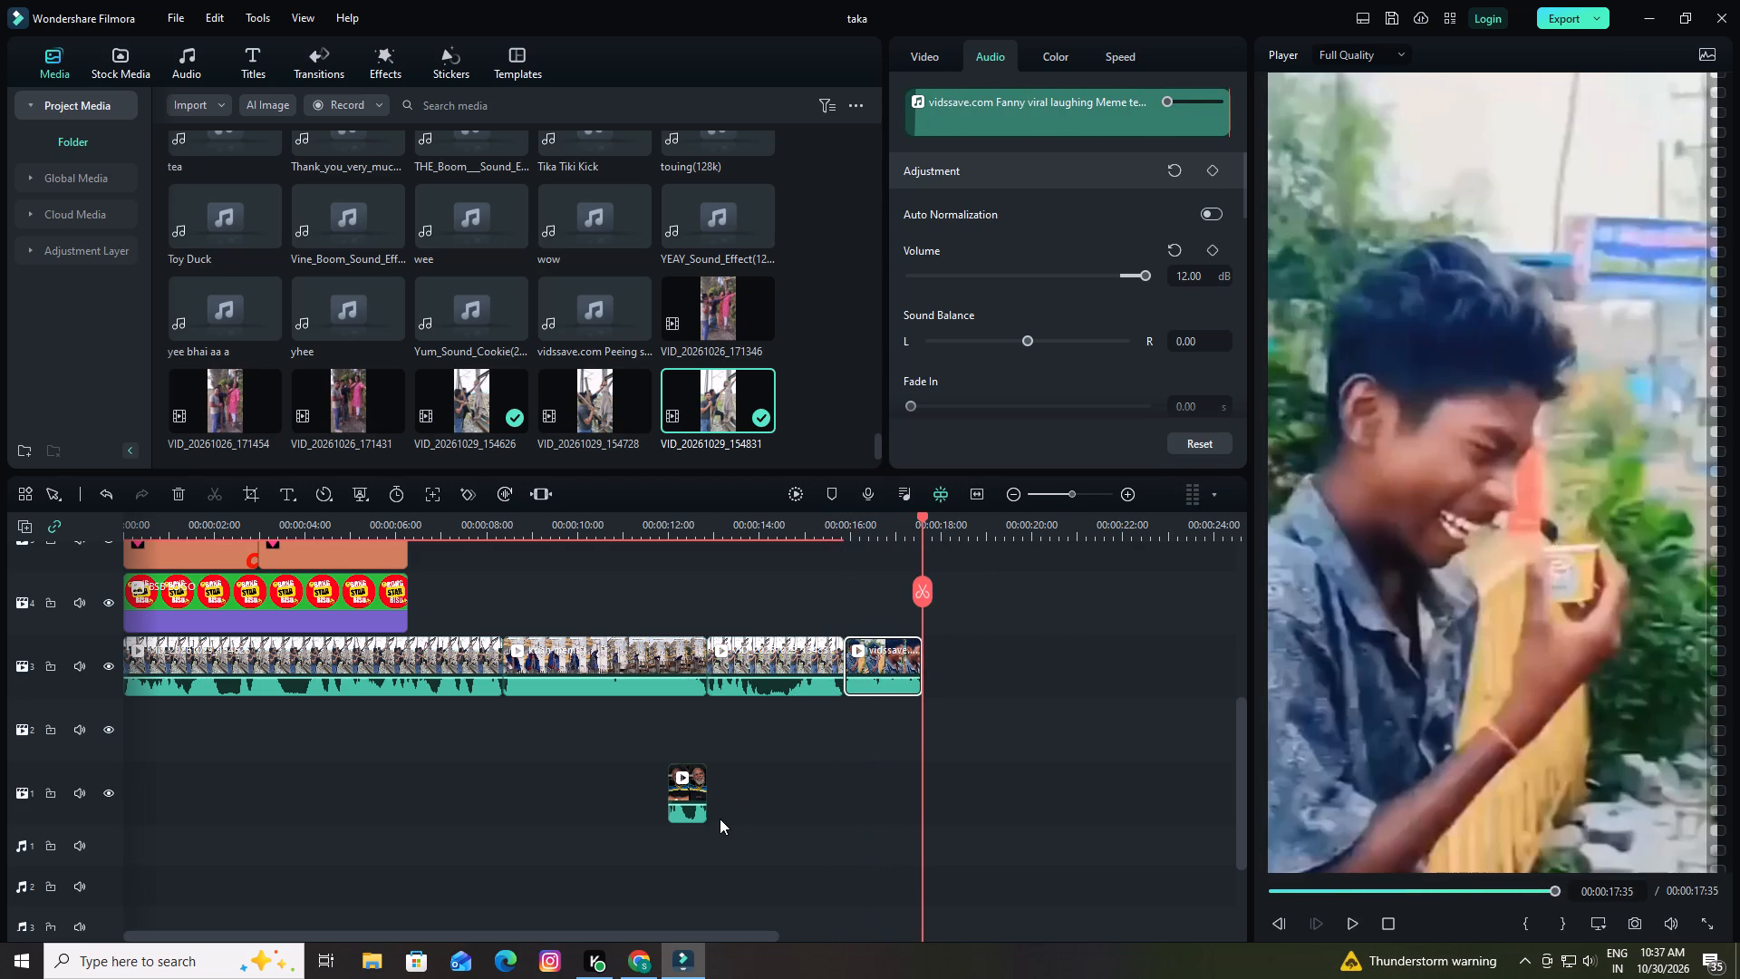
Detach the audio from the AQNfZX clip and delete its video part, keeping only the sound.
click(682, 790)
right_click(686, 783)
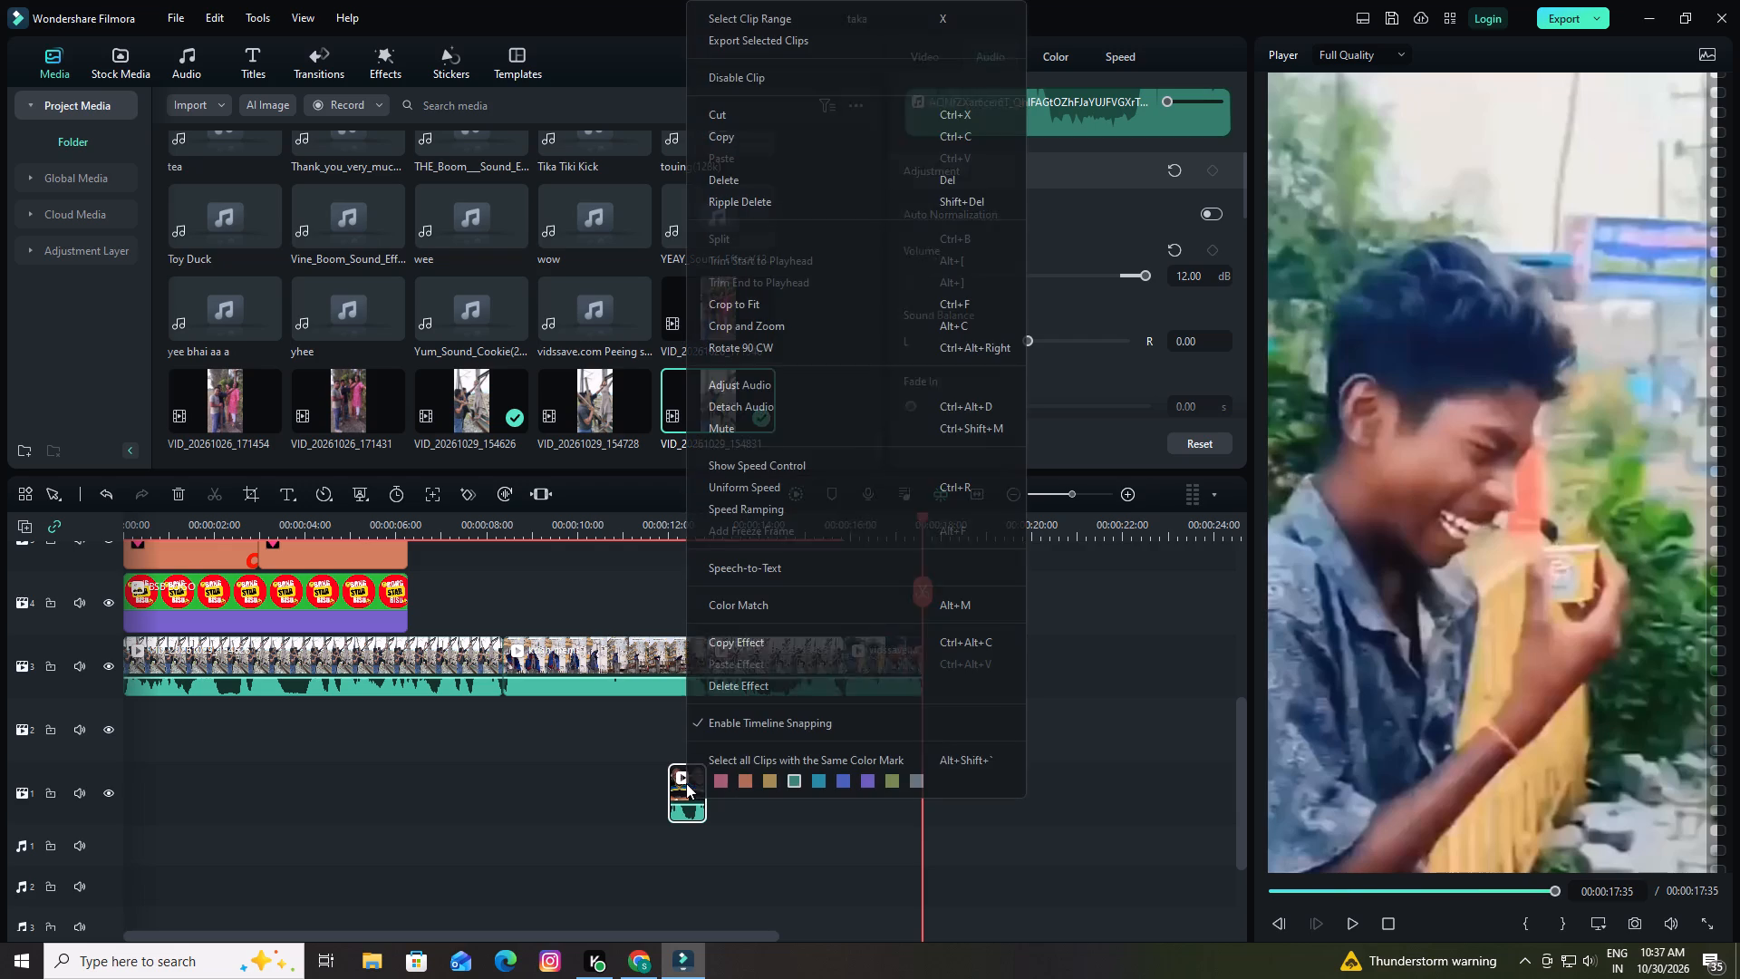
click(786, 411)
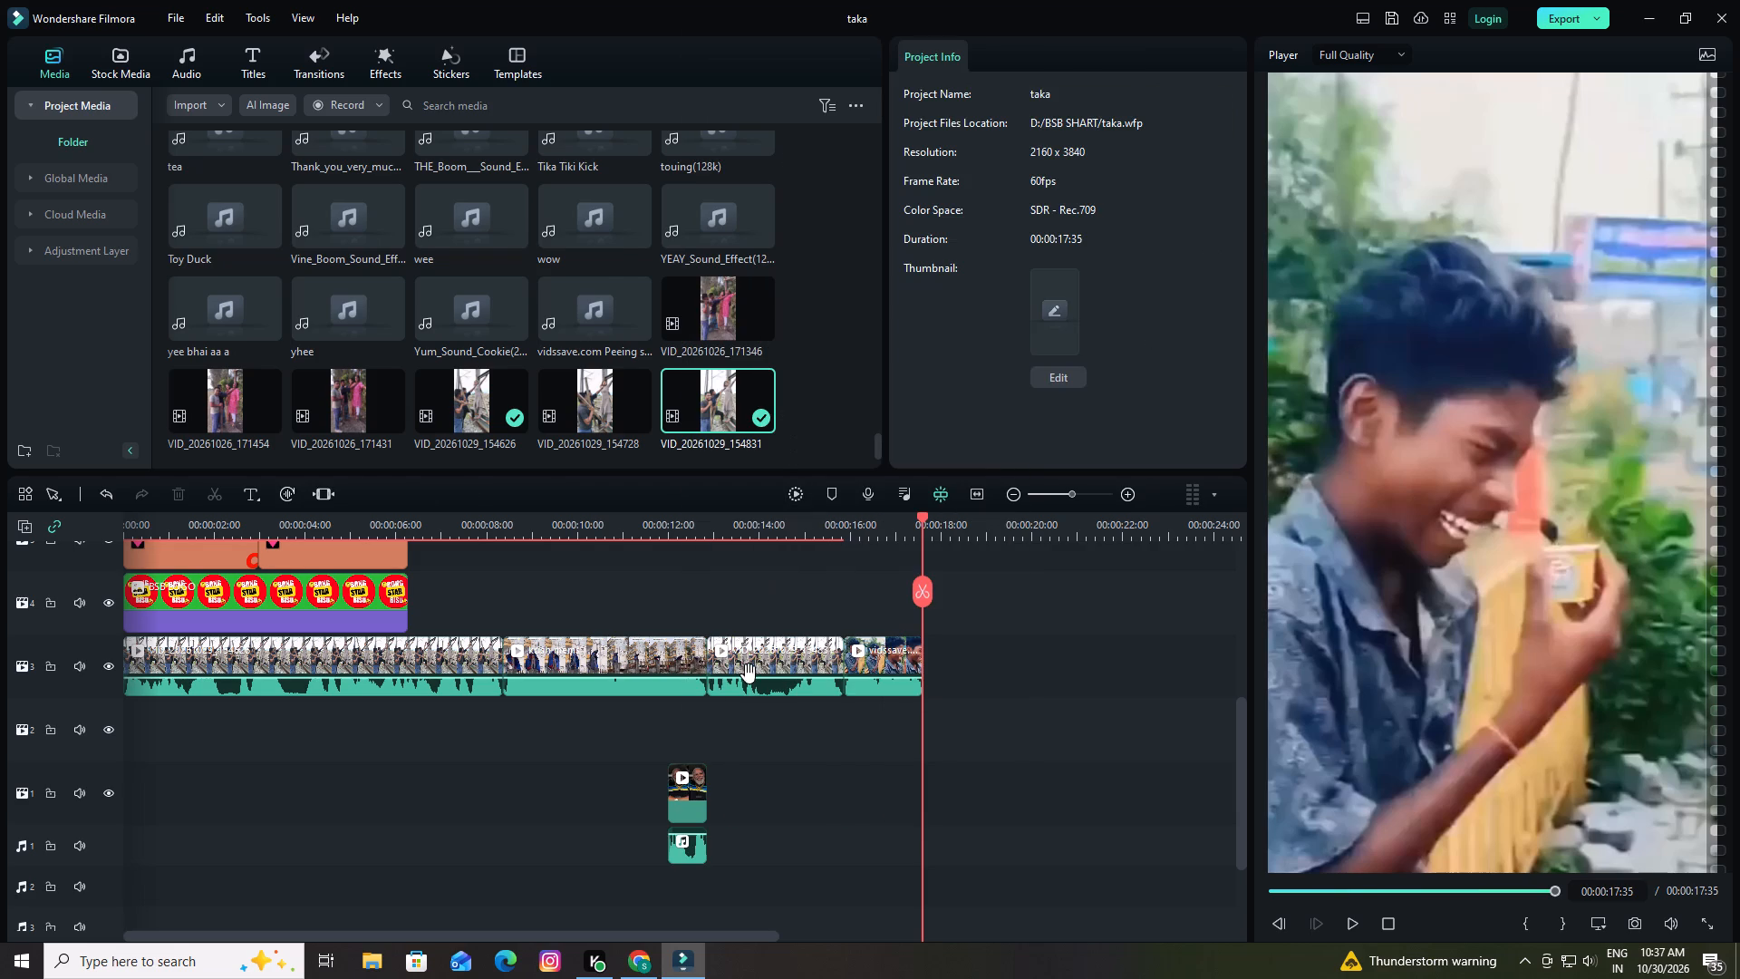
click(690, 794)
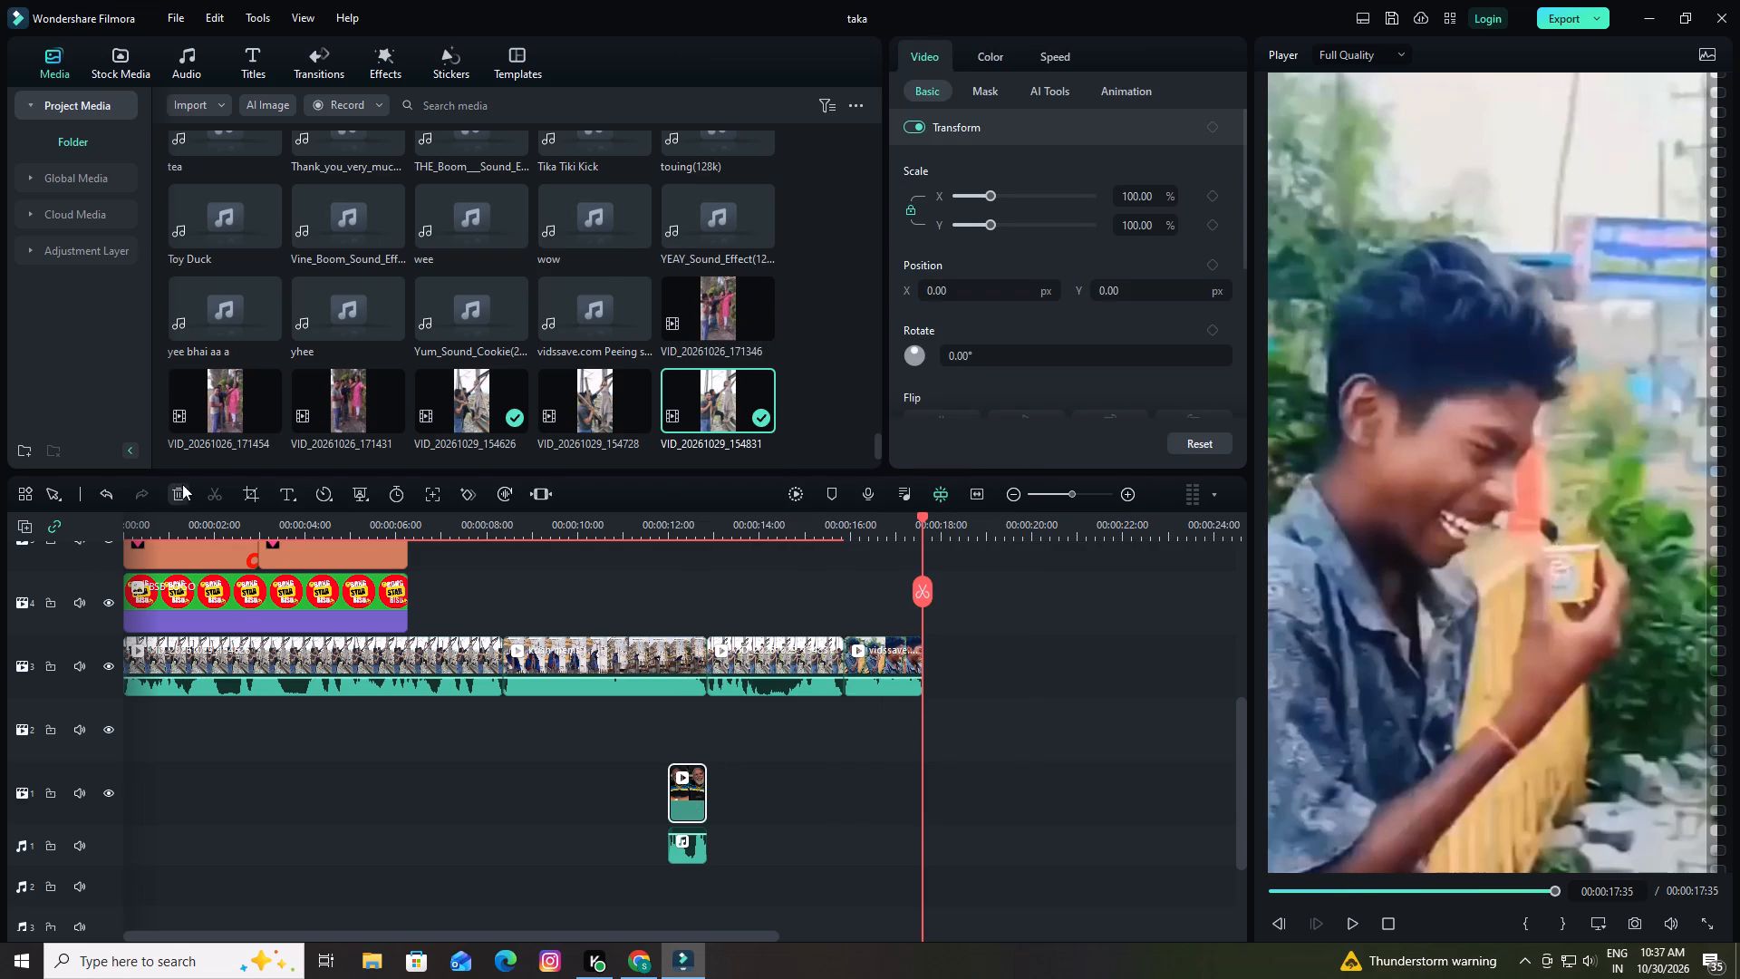
click(183, 492)
Shift the detached AQNfZX audio to start at 00:00:11:54, extend its end slightly and play the section back.
drag(686, 855, 690, 809)
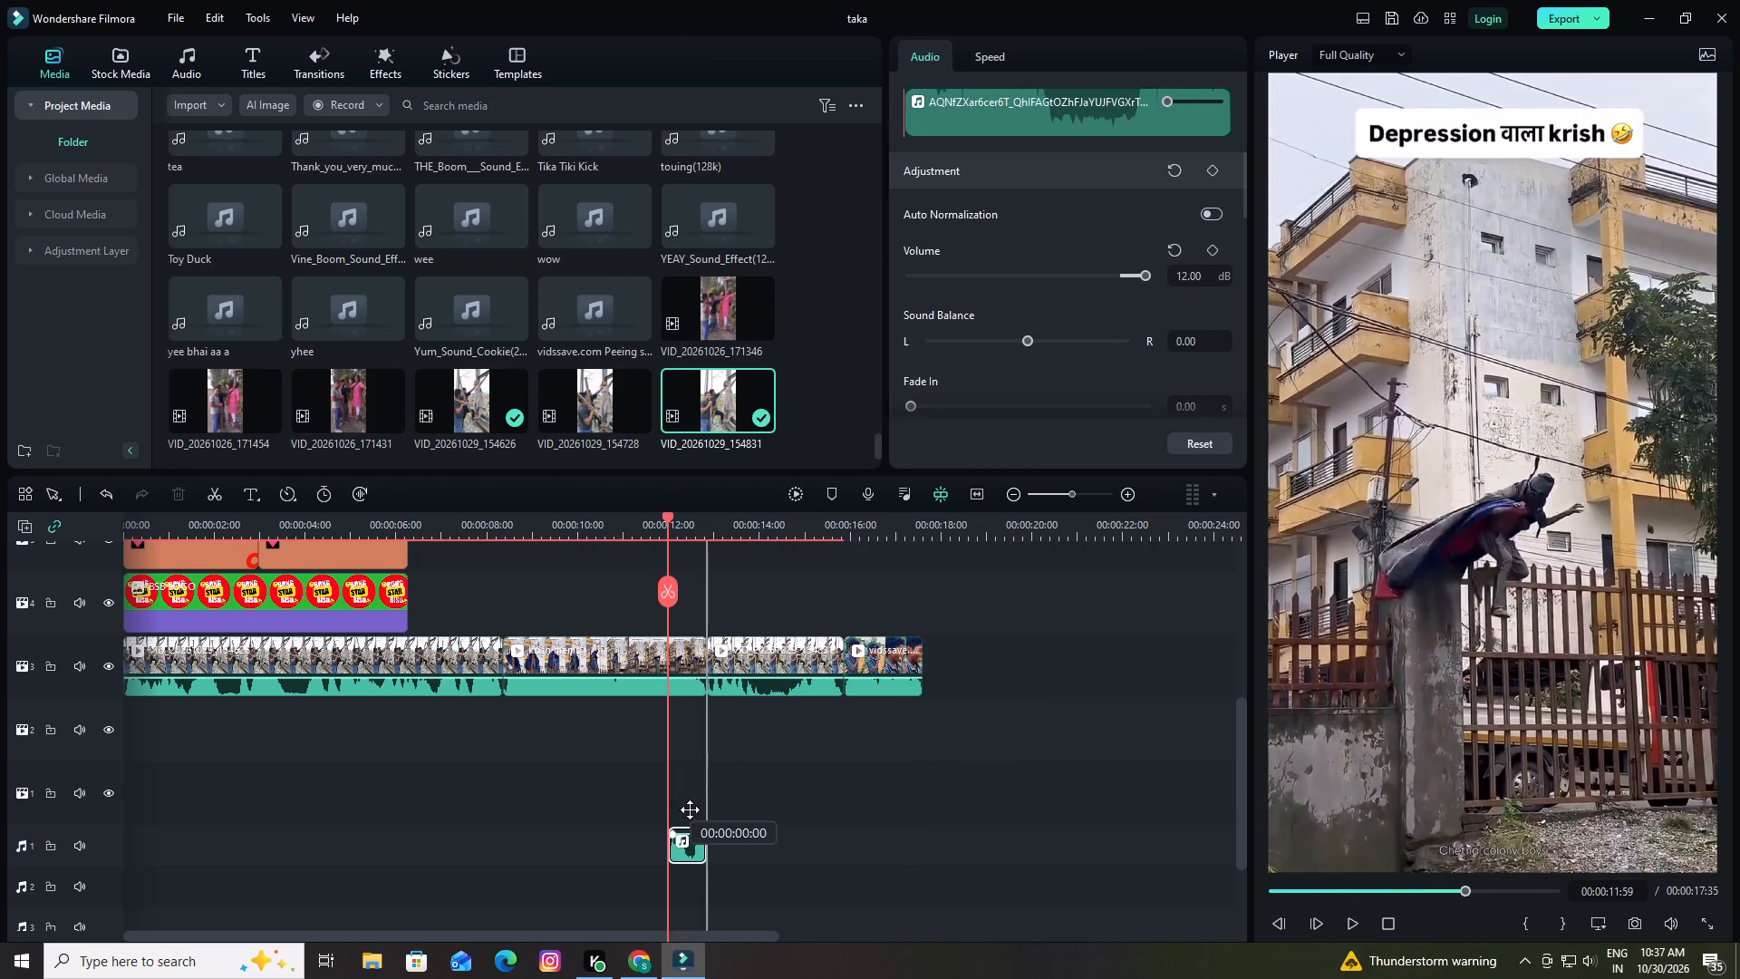
drag(690, 809, 692, 790)
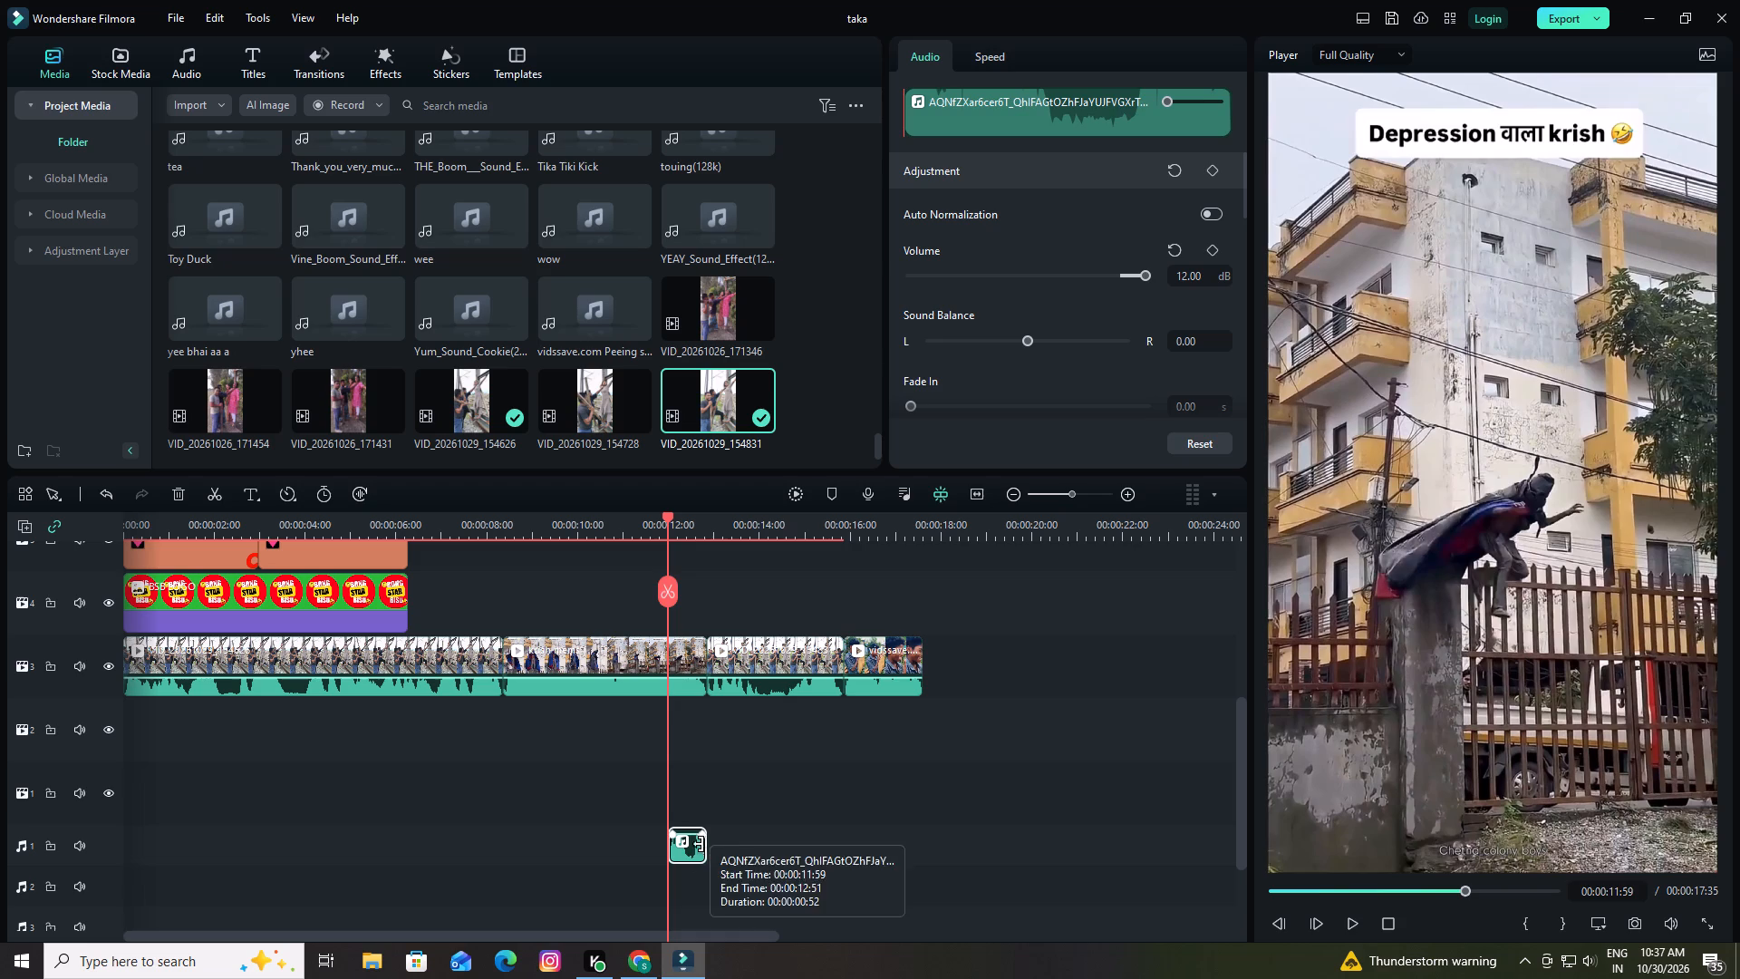
key(space)
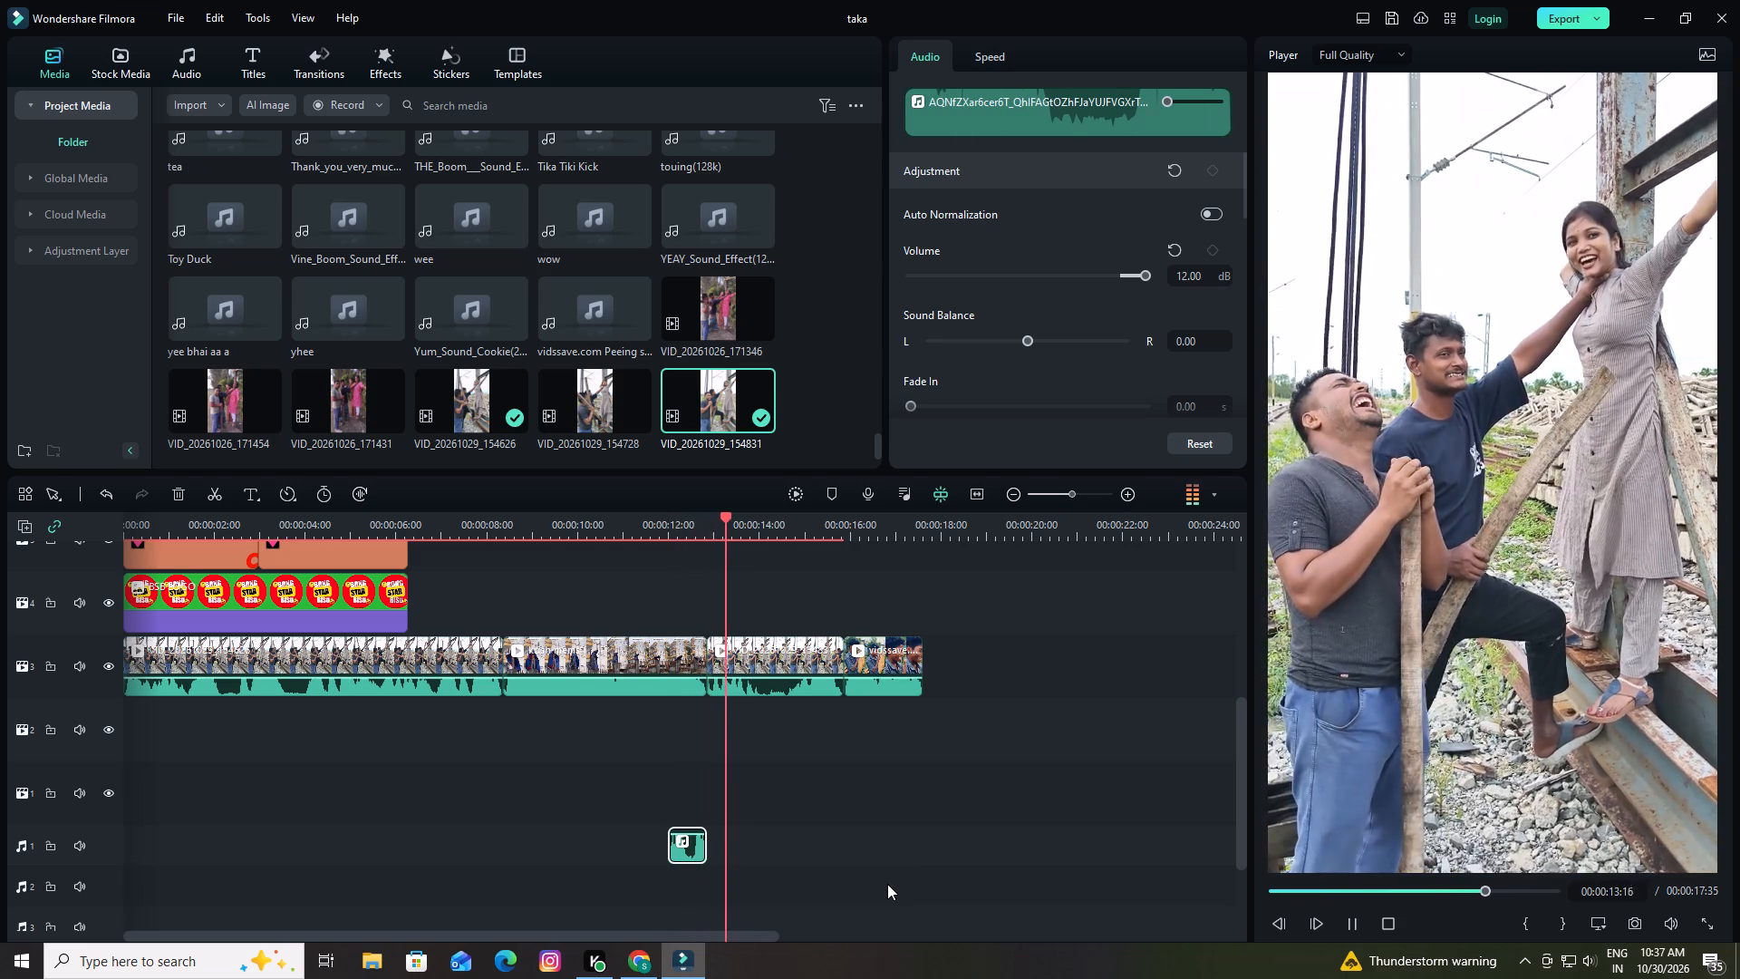
key(space)
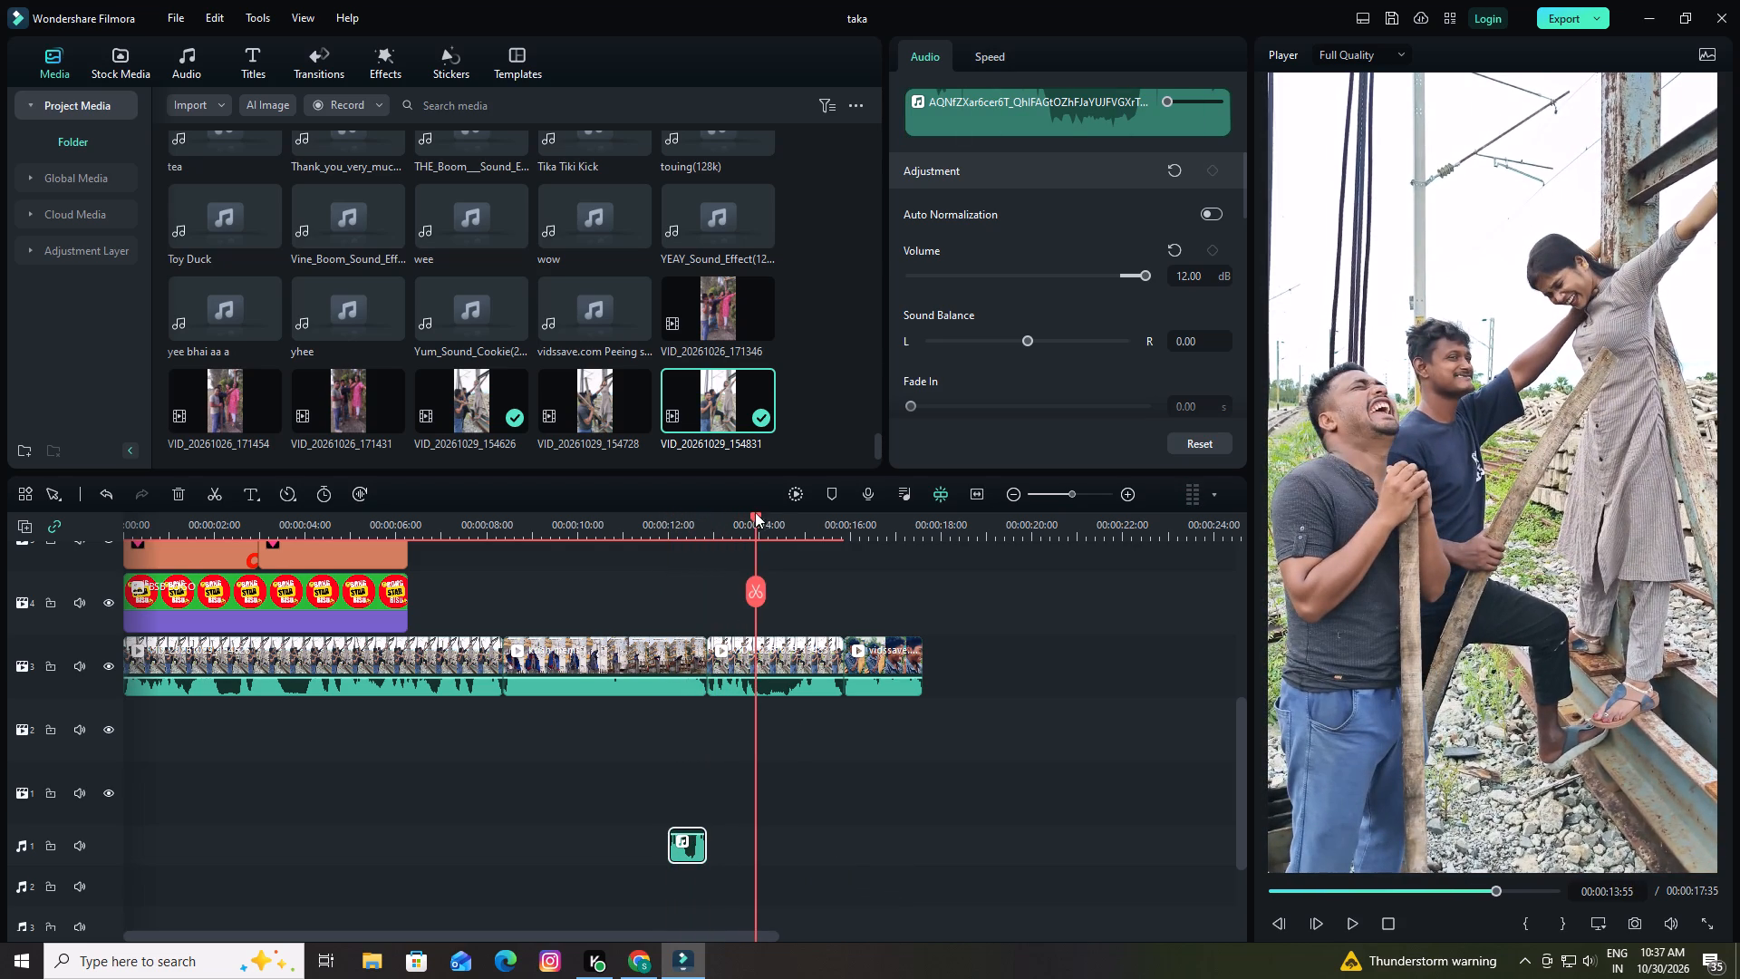
drag(755, 512, 664, 538)
drag(684, 852, 677, 852)
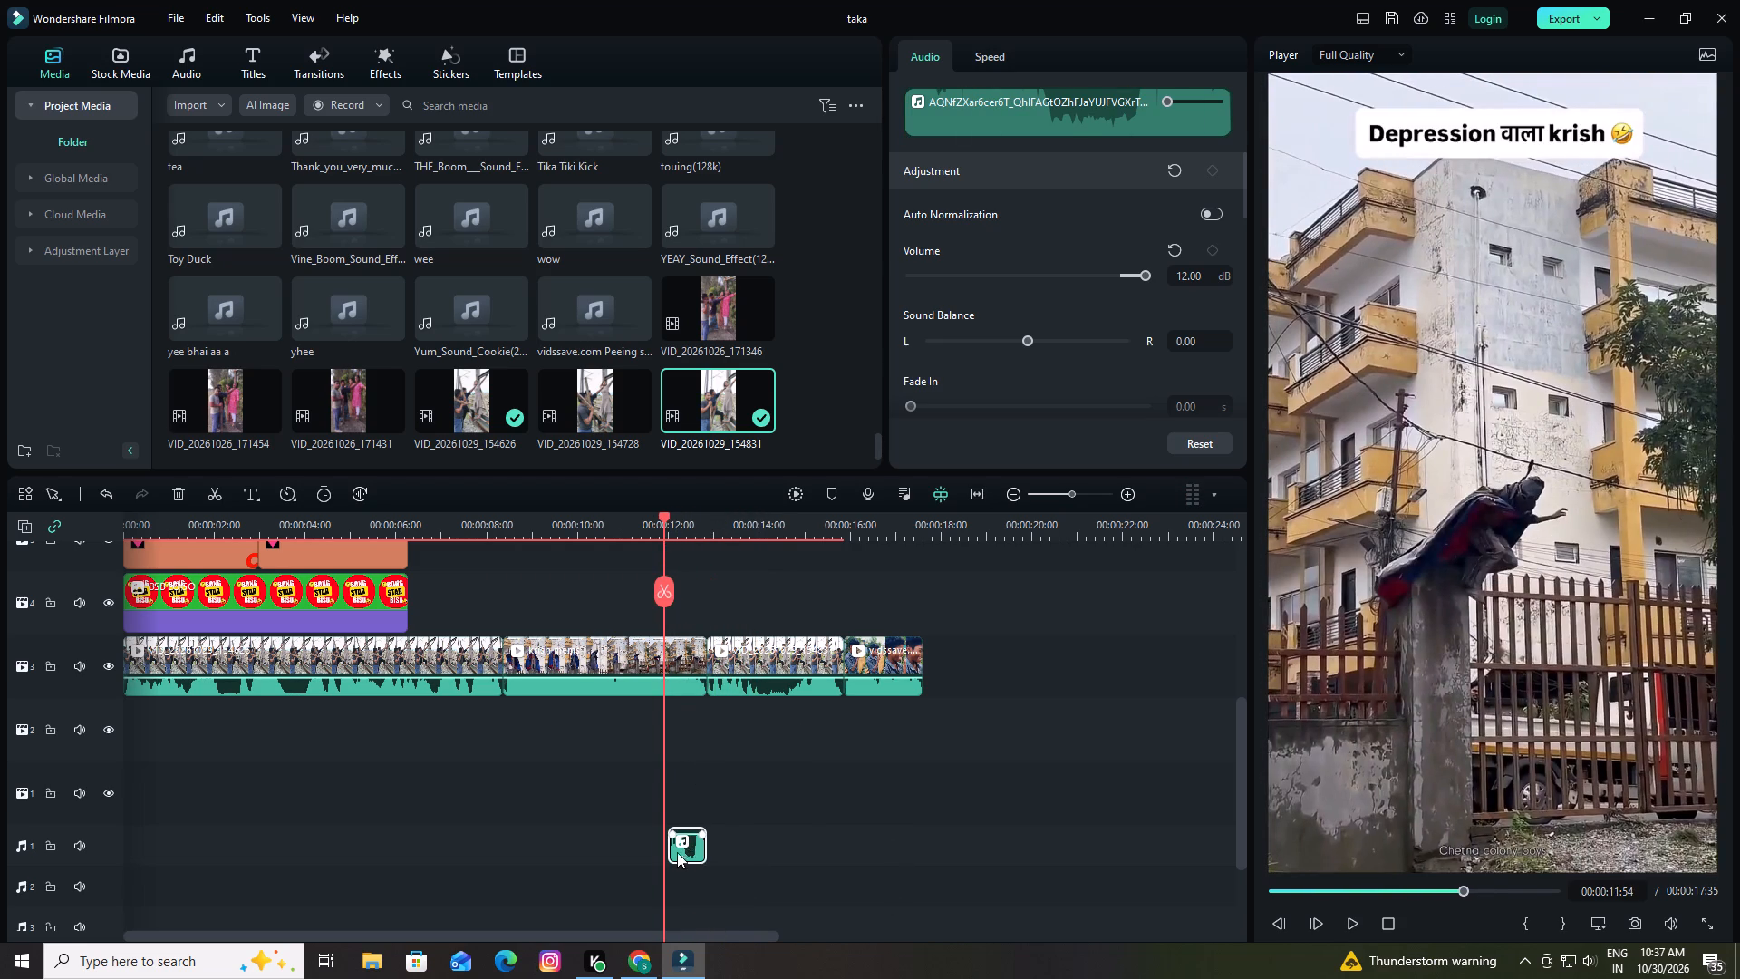
drag(677, 852, 655, 852)
click(702, 840)
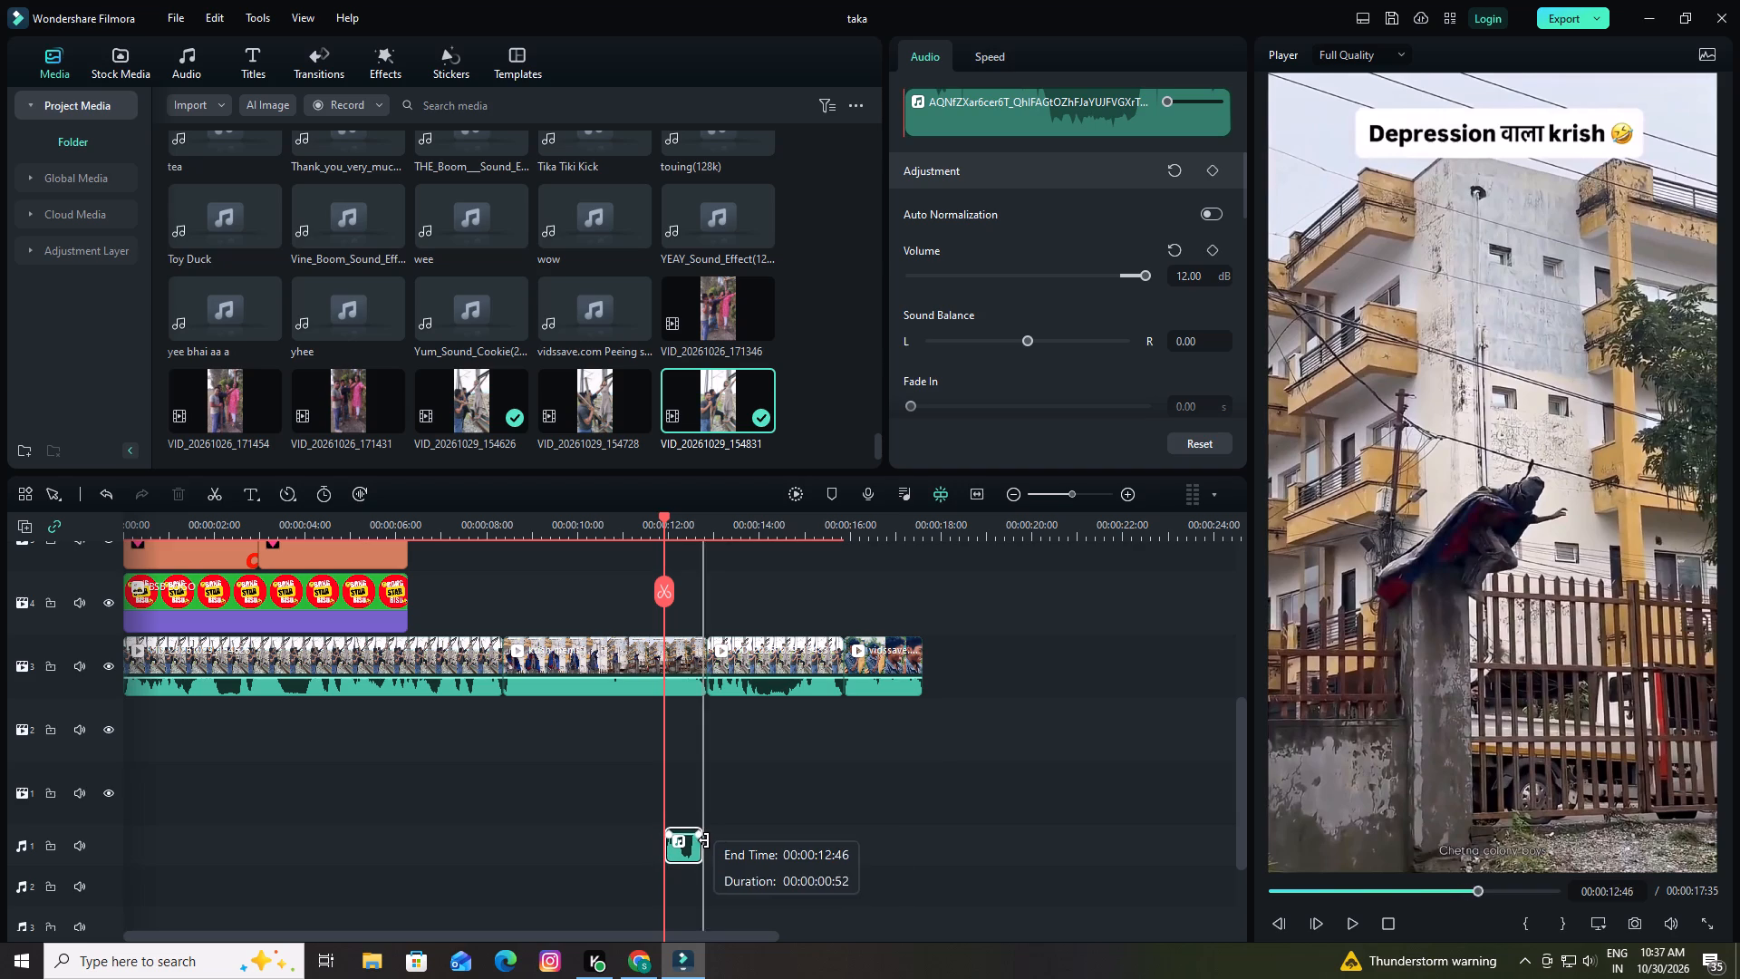
key(space)
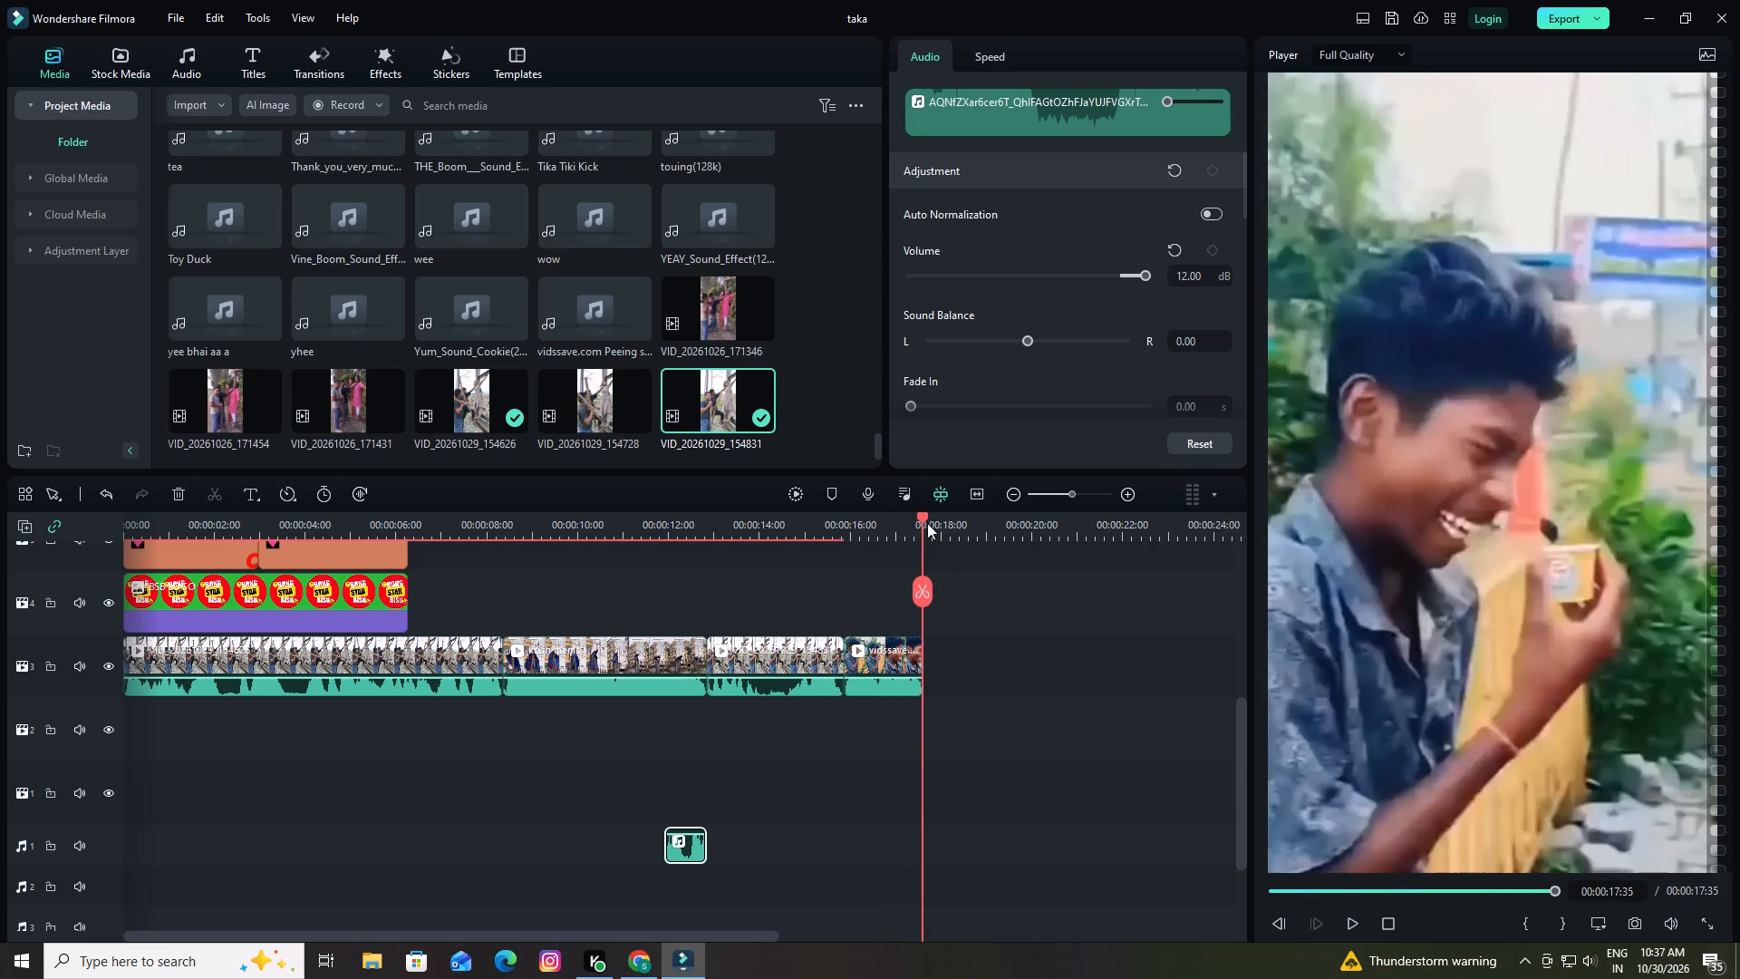
Play the opening from the start and delete both social media overlay clips, Universal Social Elem... and Social Media, from track 5.
drag(926, 519, 0, 620)
key(space)
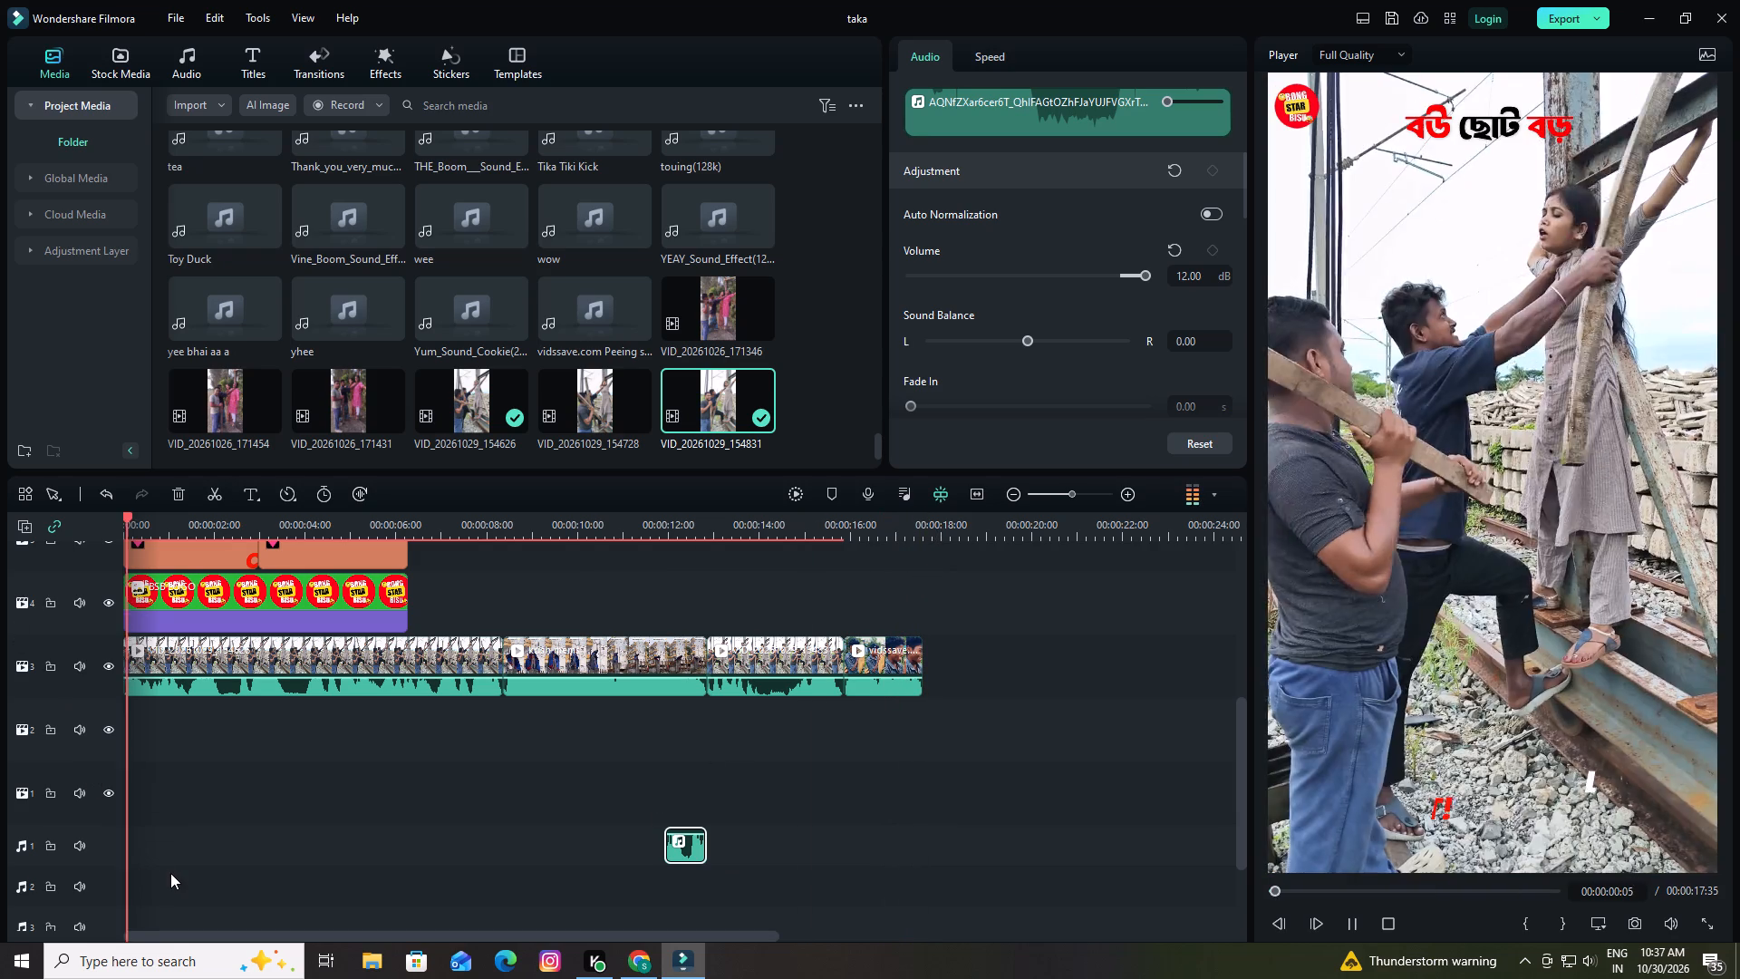
scroll(285, 882, up, 3)
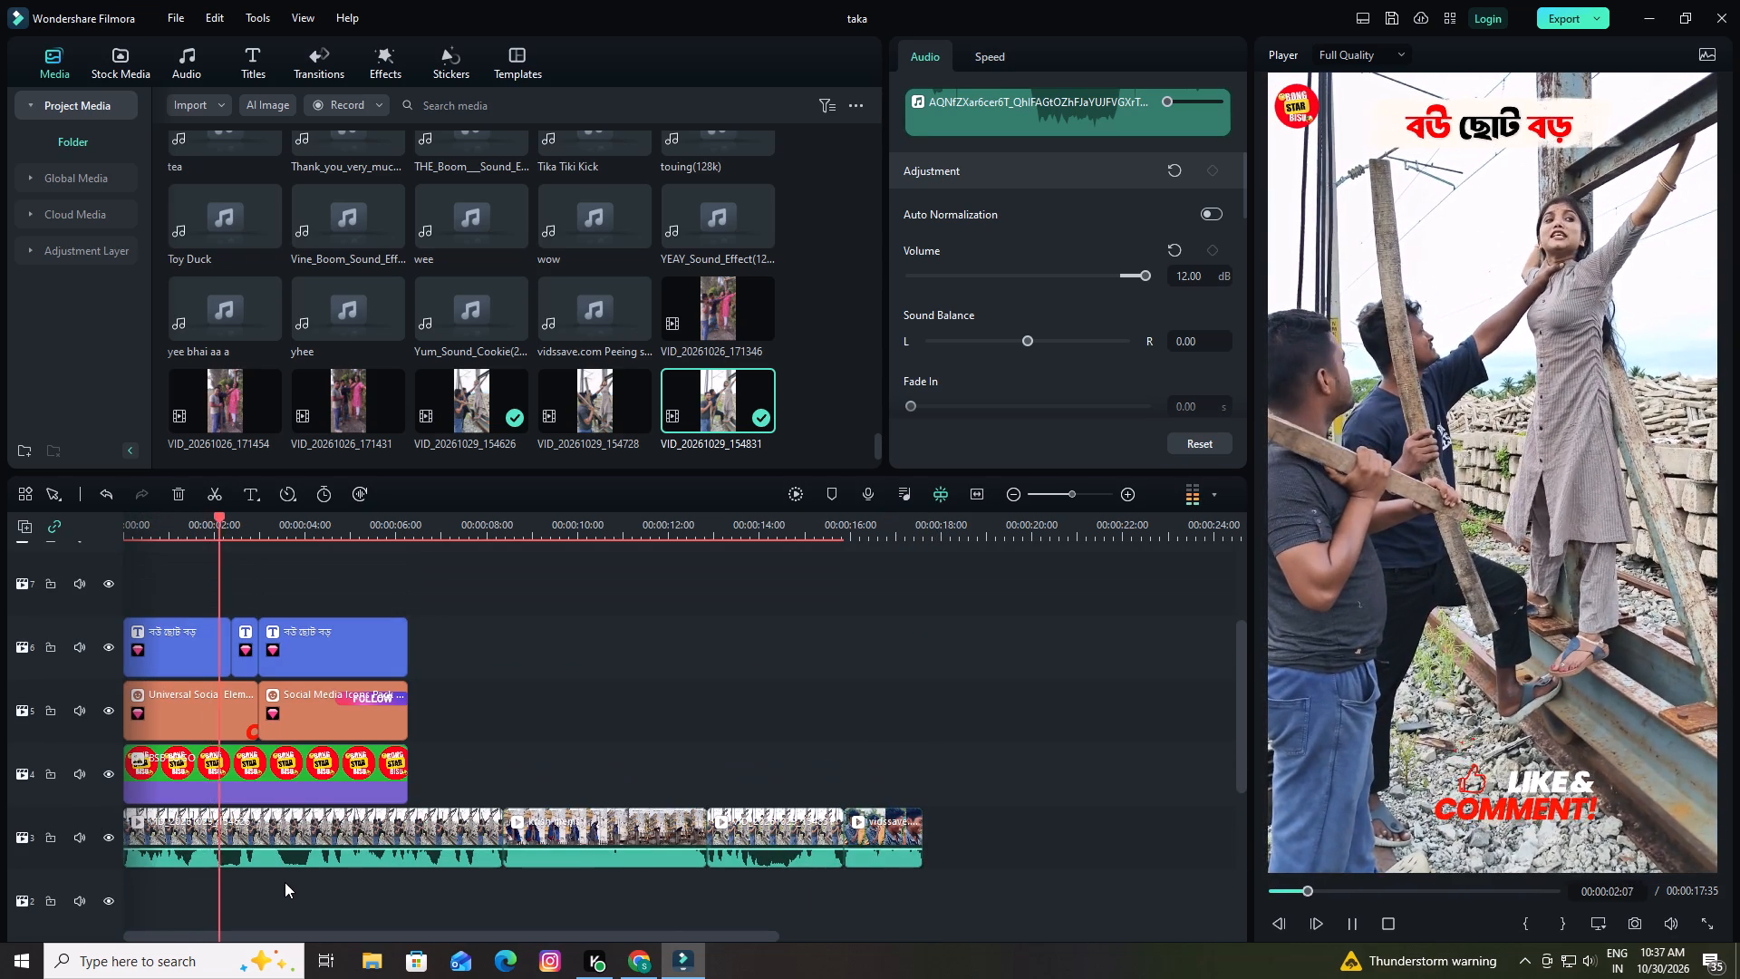
key(space)
click(188, 711)
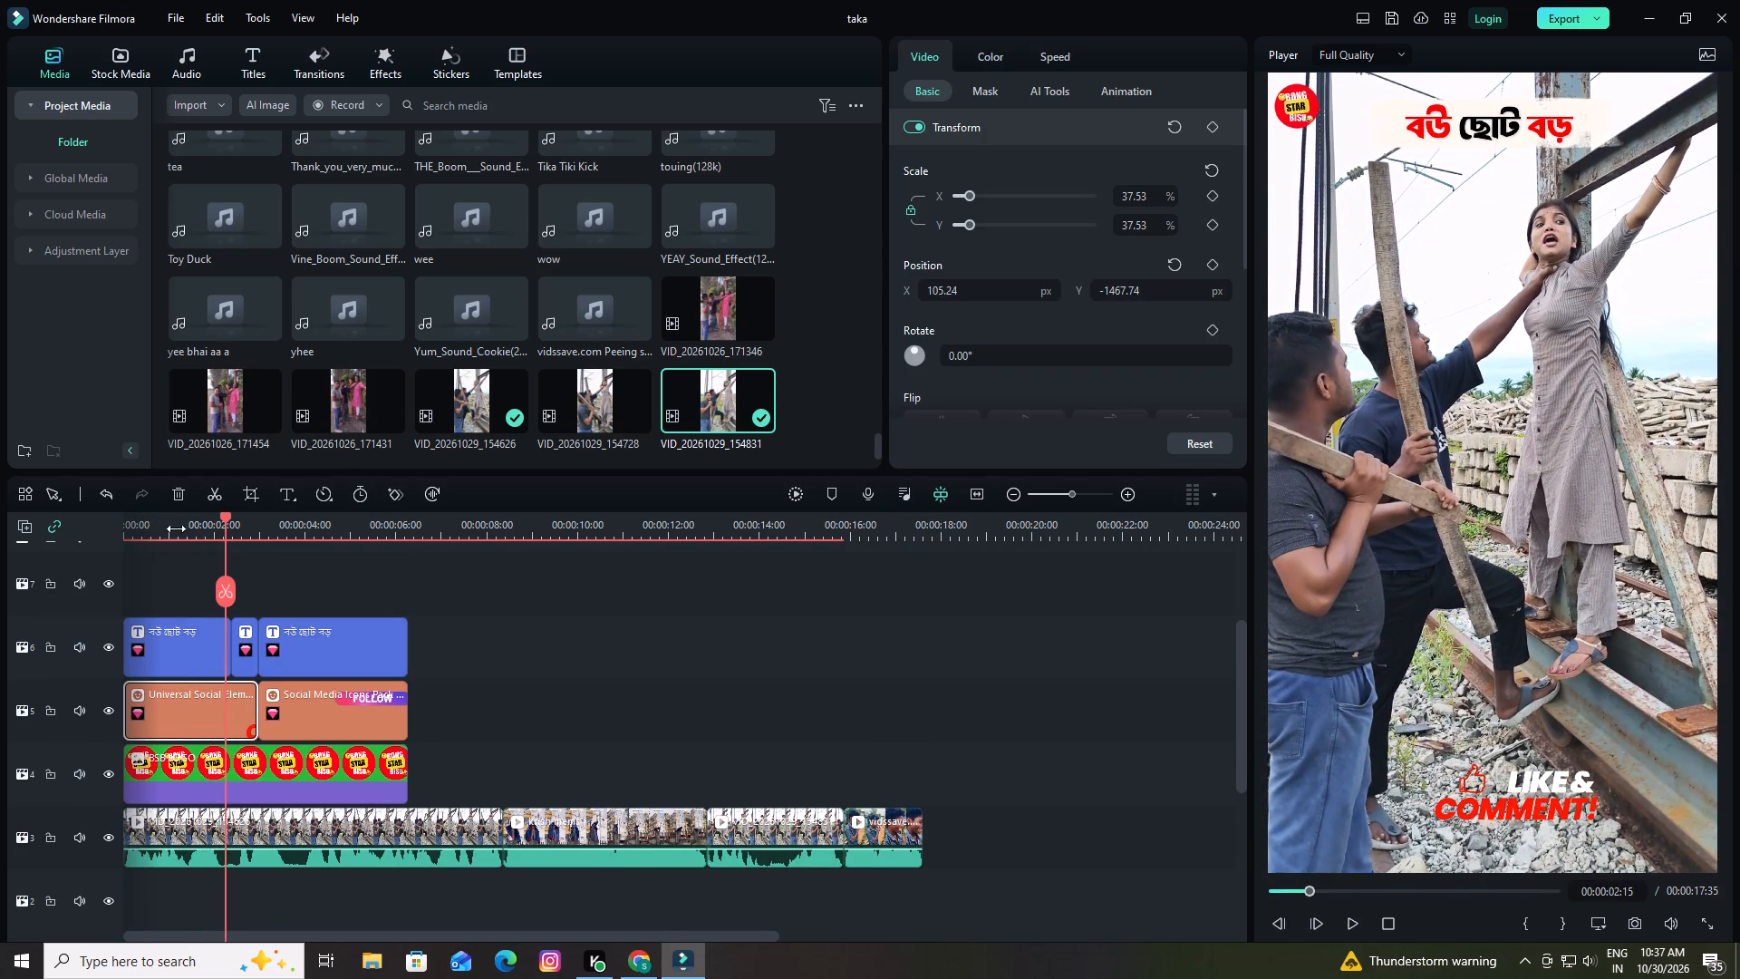
click(175, 496)
click(304, 701)
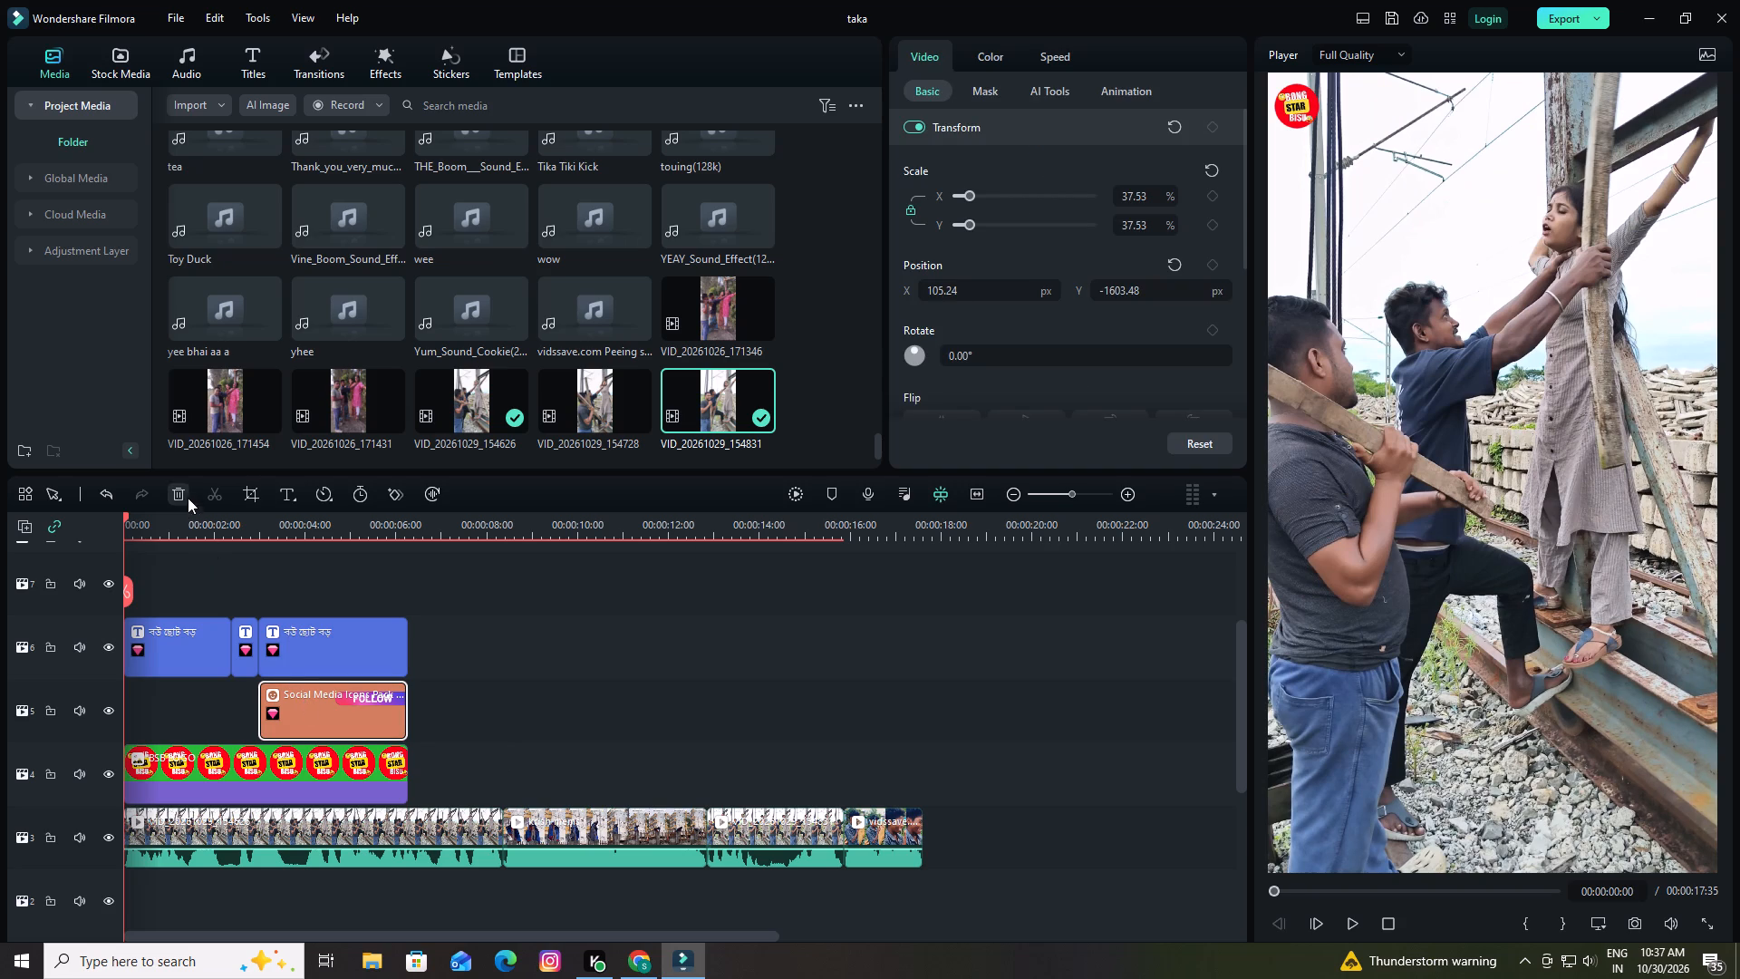
click(178, 484)
Delete all three Bengali title clips from the track directly above track 5.
click(291, 644)
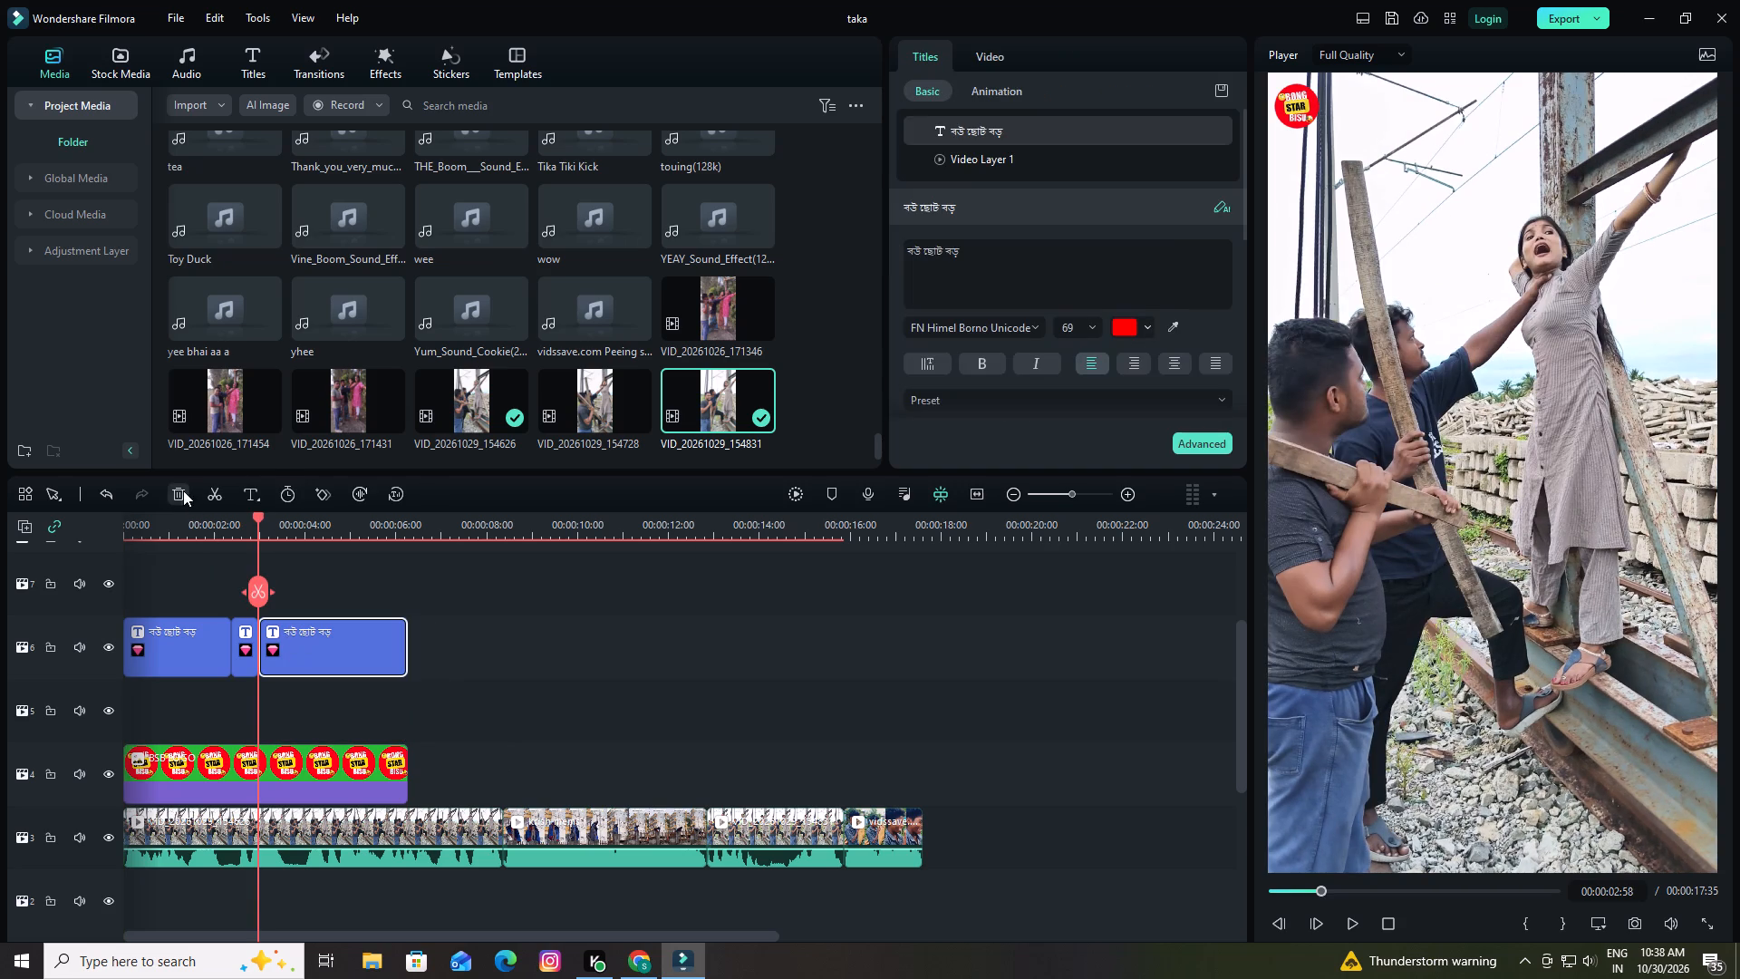
click(183, 490)
click(246, 643)
click(179, 494)
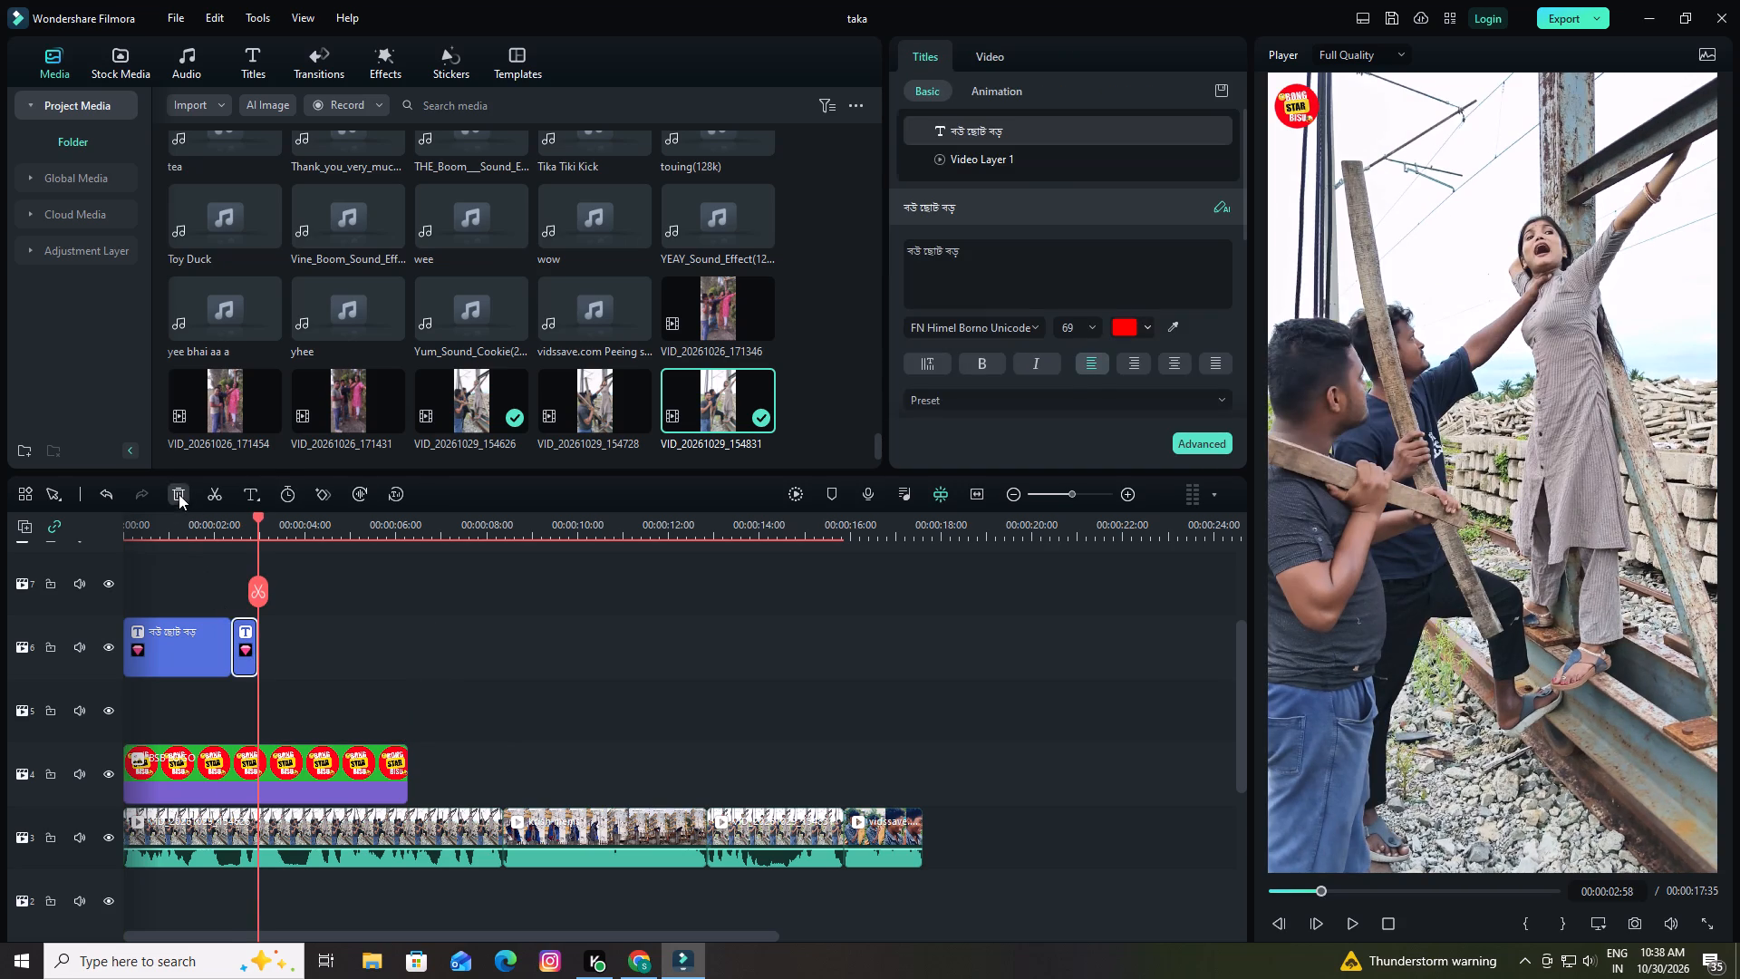
click(188, 624)
click(171, 493)
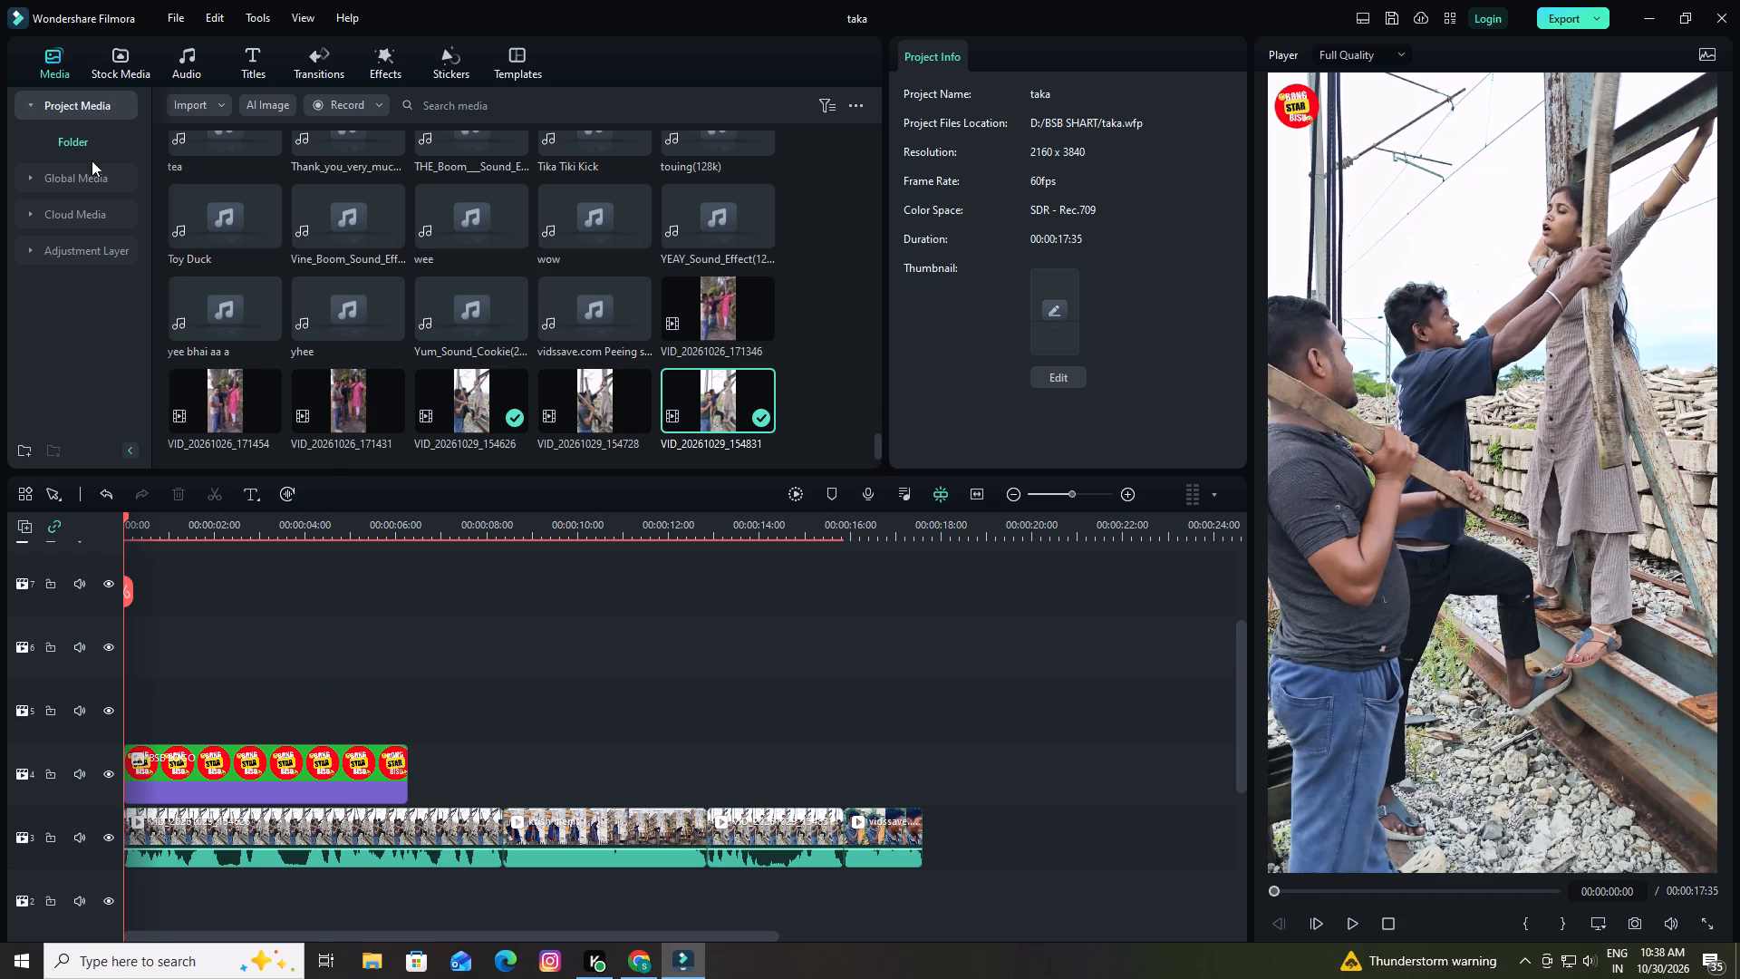
Save the project and open the Solid Color collection in the stock media library.
click(108, 63)
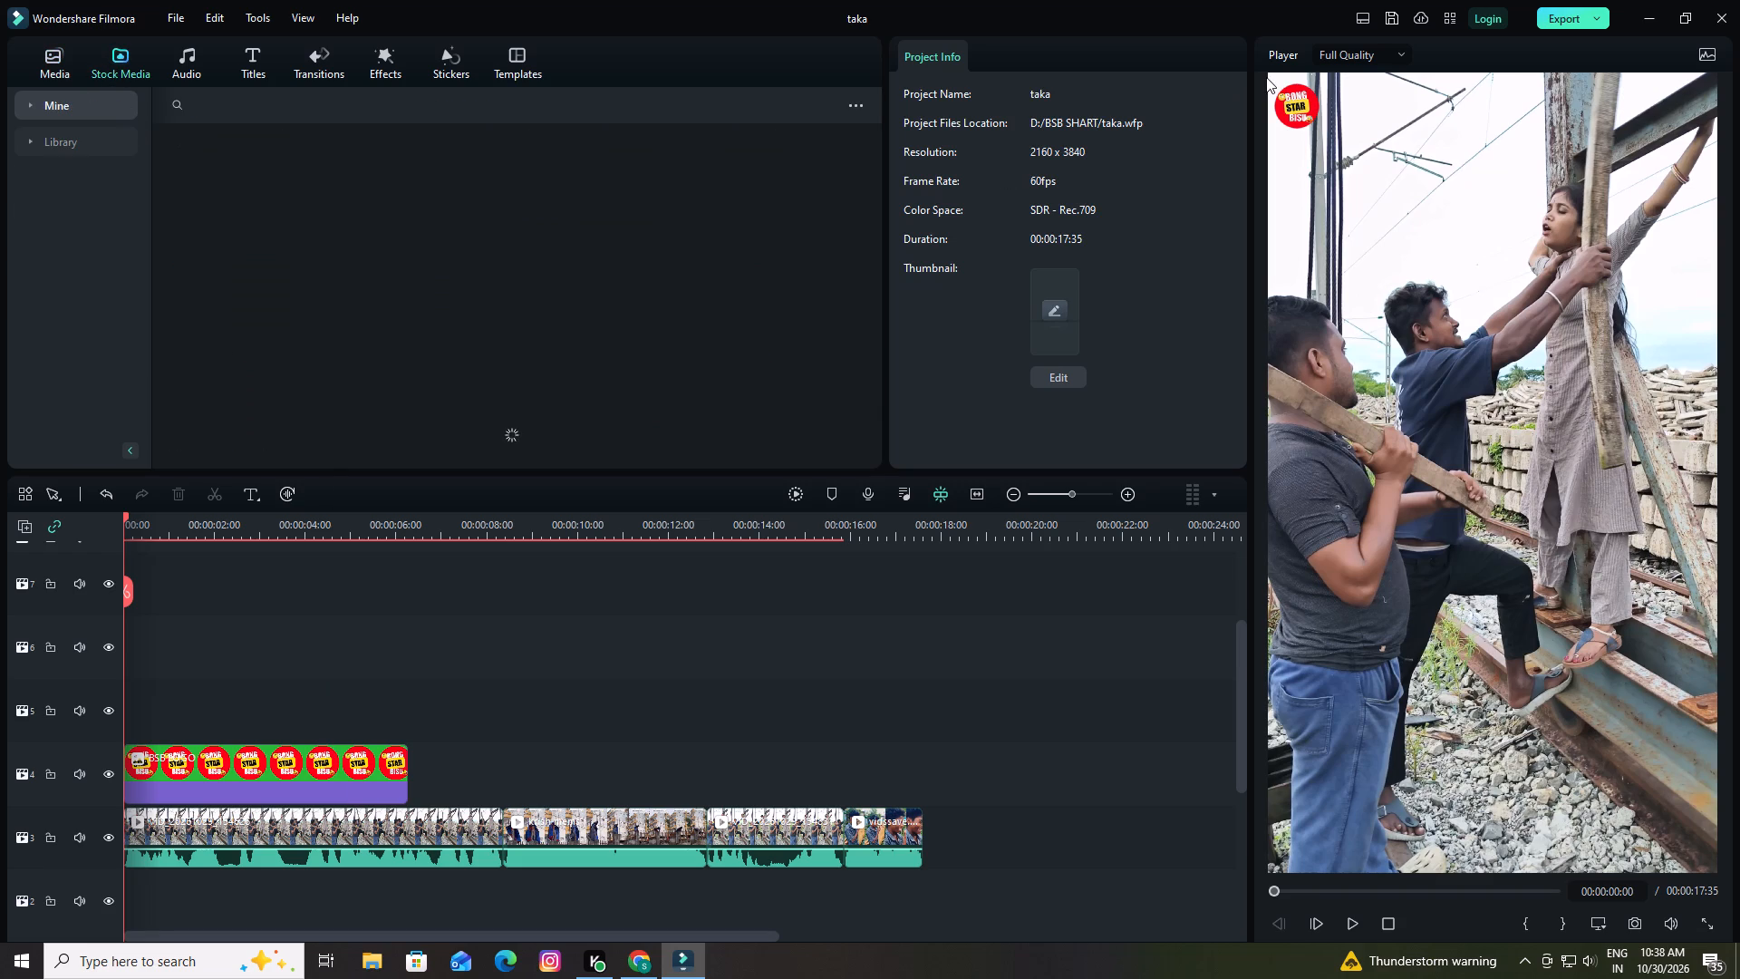
click(1384, 19)
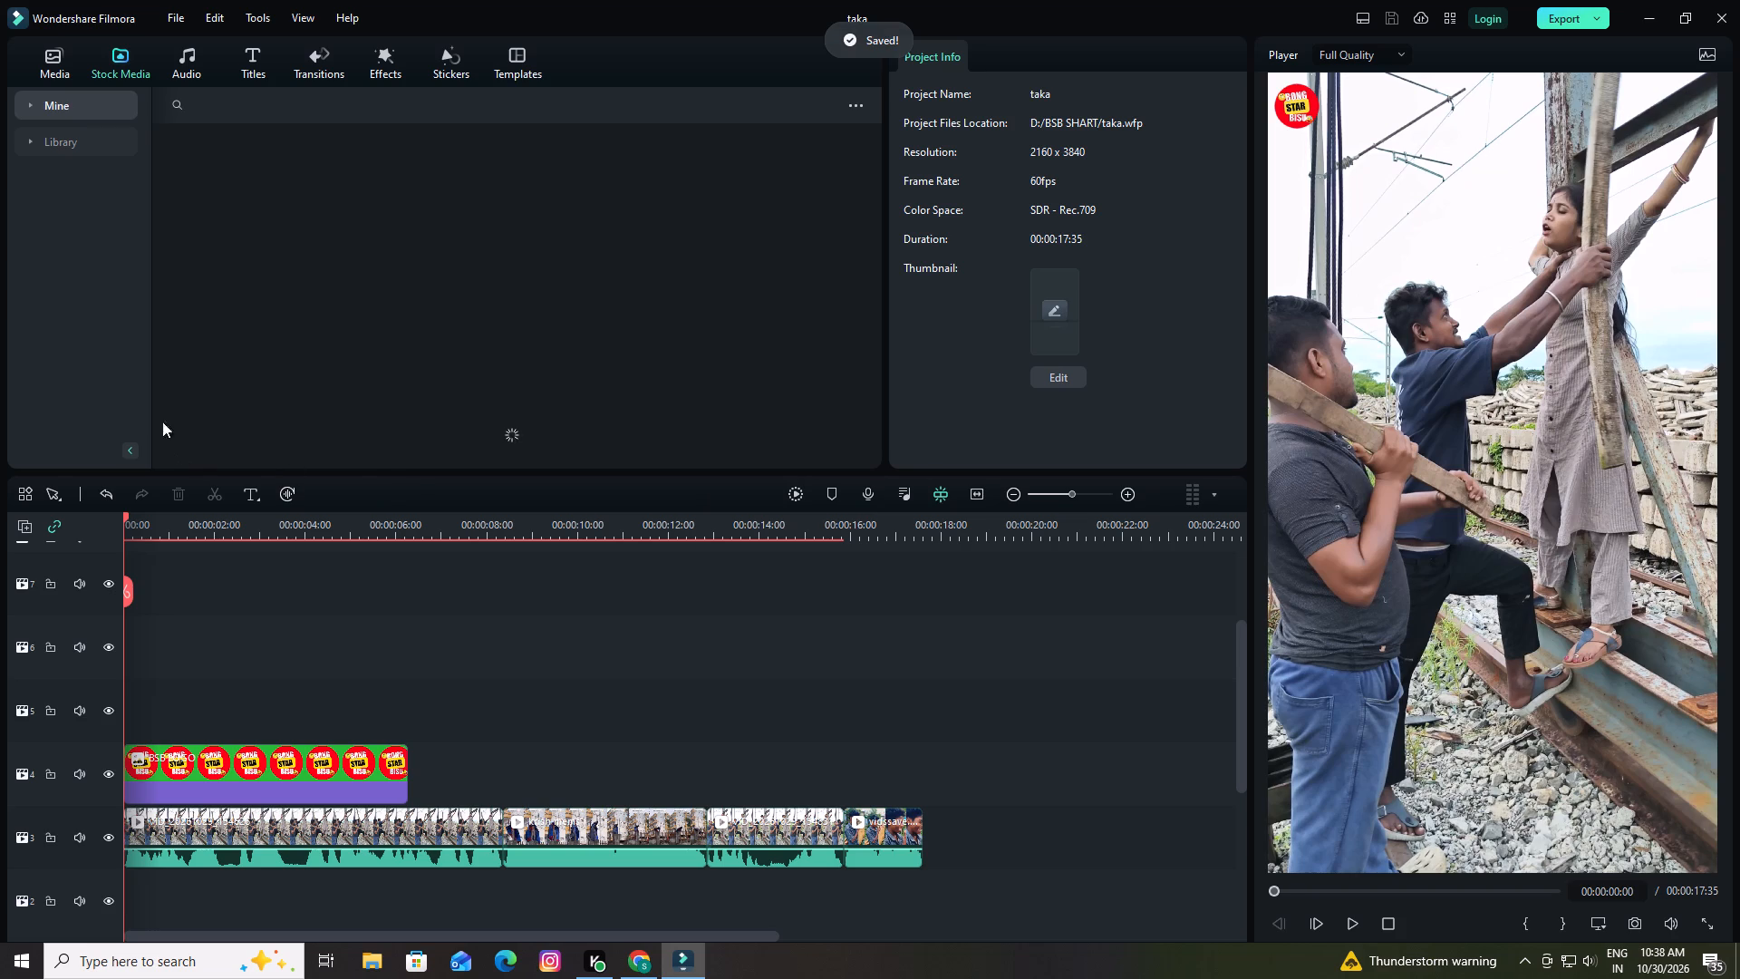
click(73, 137)
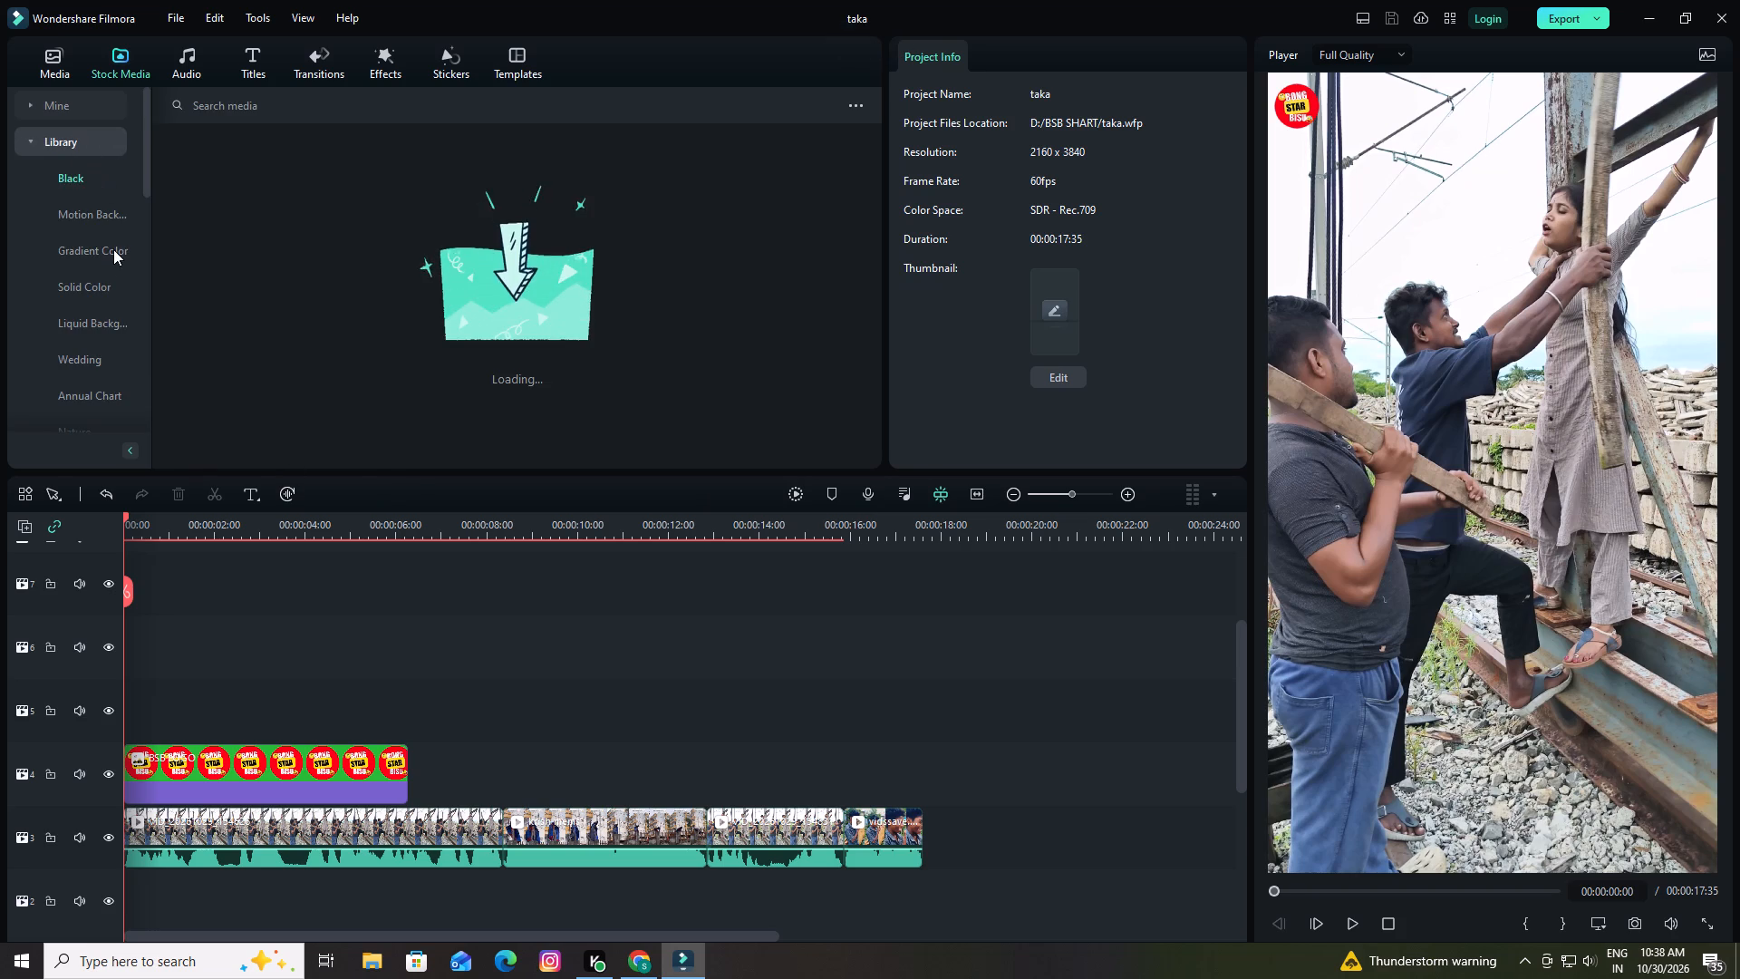
click(105, 285)
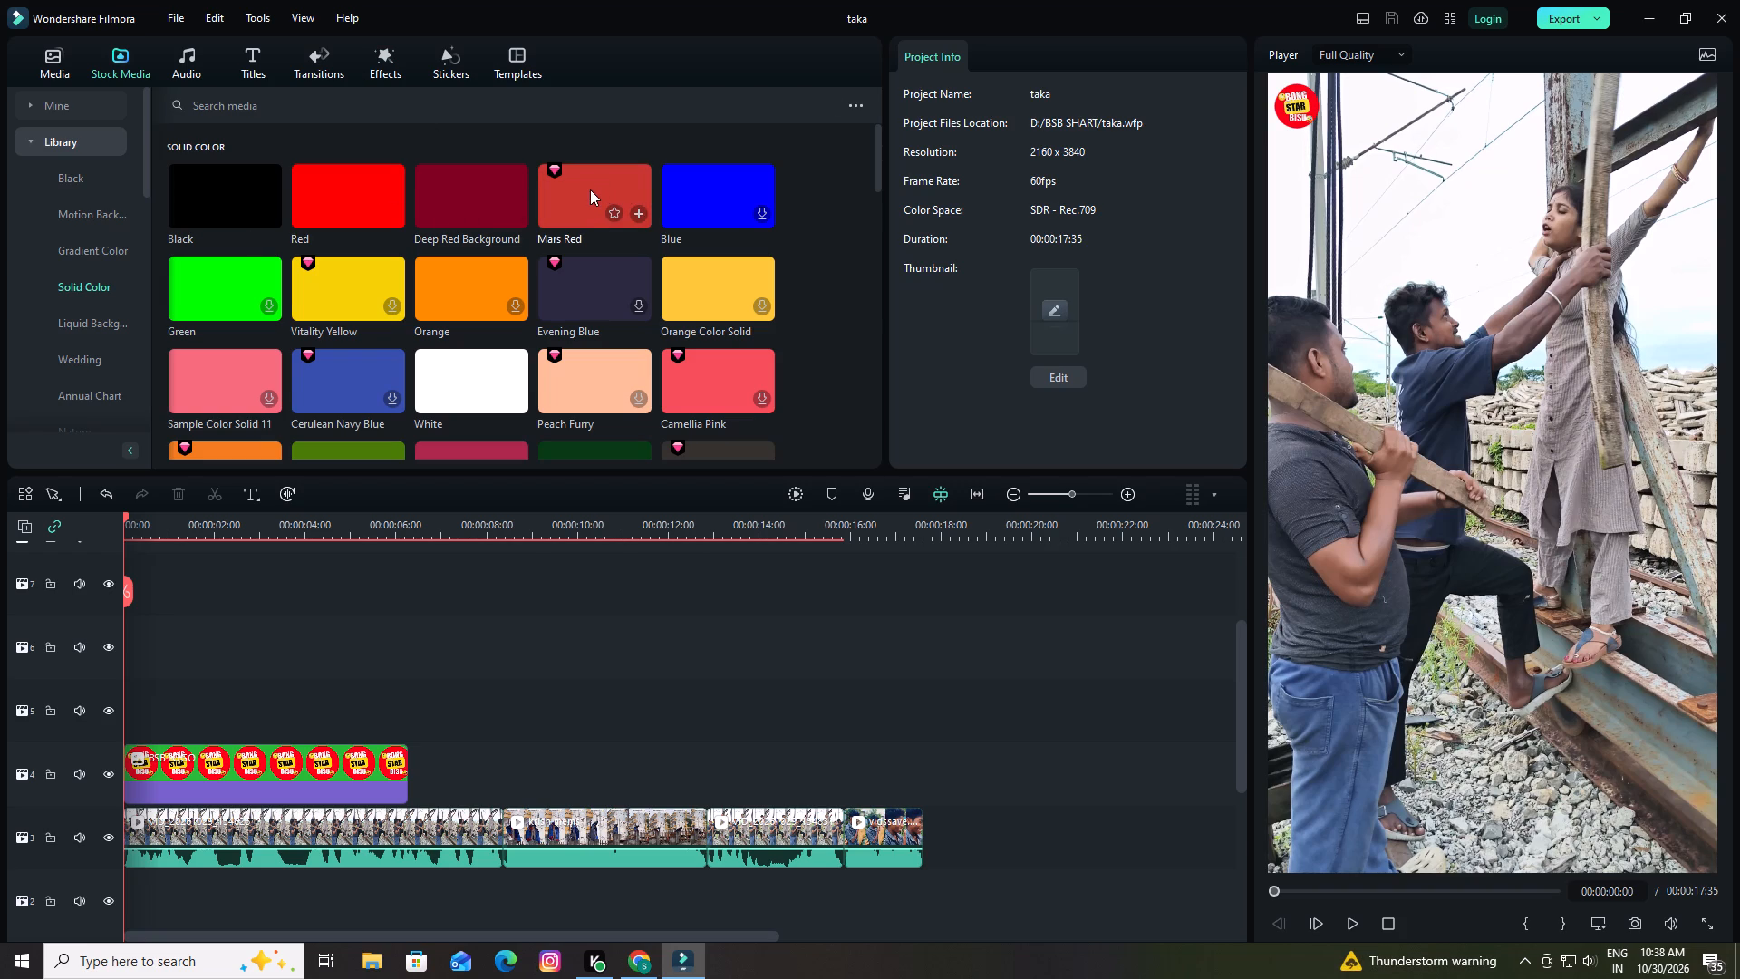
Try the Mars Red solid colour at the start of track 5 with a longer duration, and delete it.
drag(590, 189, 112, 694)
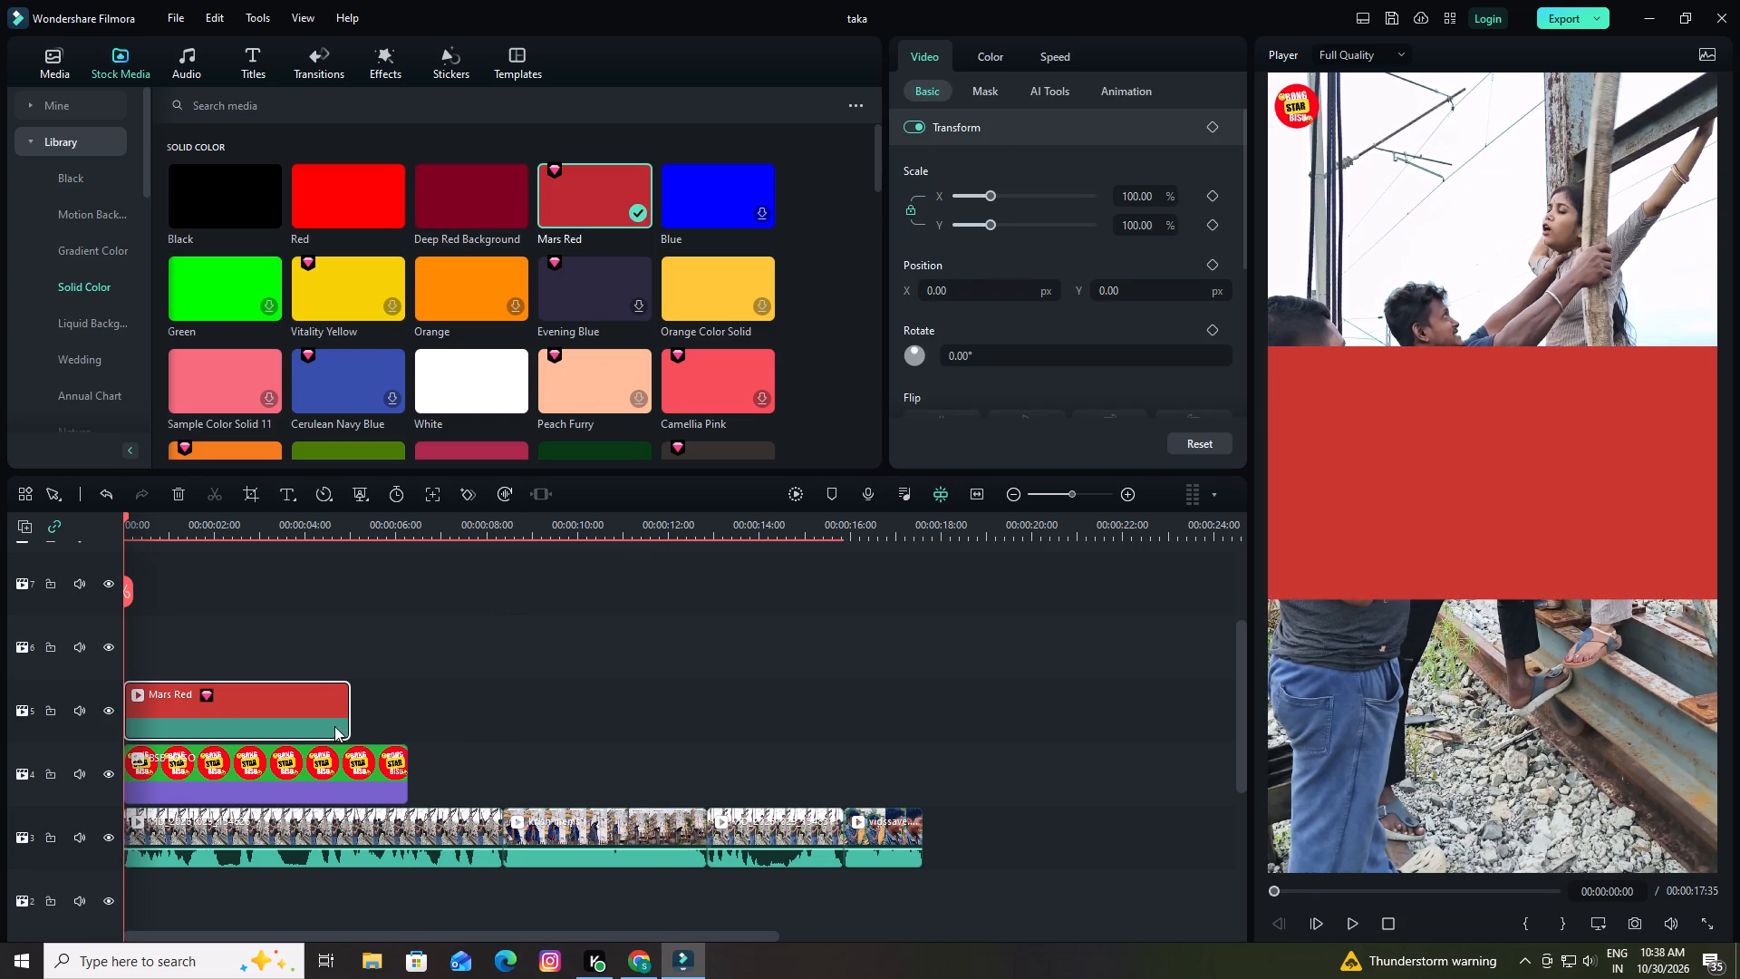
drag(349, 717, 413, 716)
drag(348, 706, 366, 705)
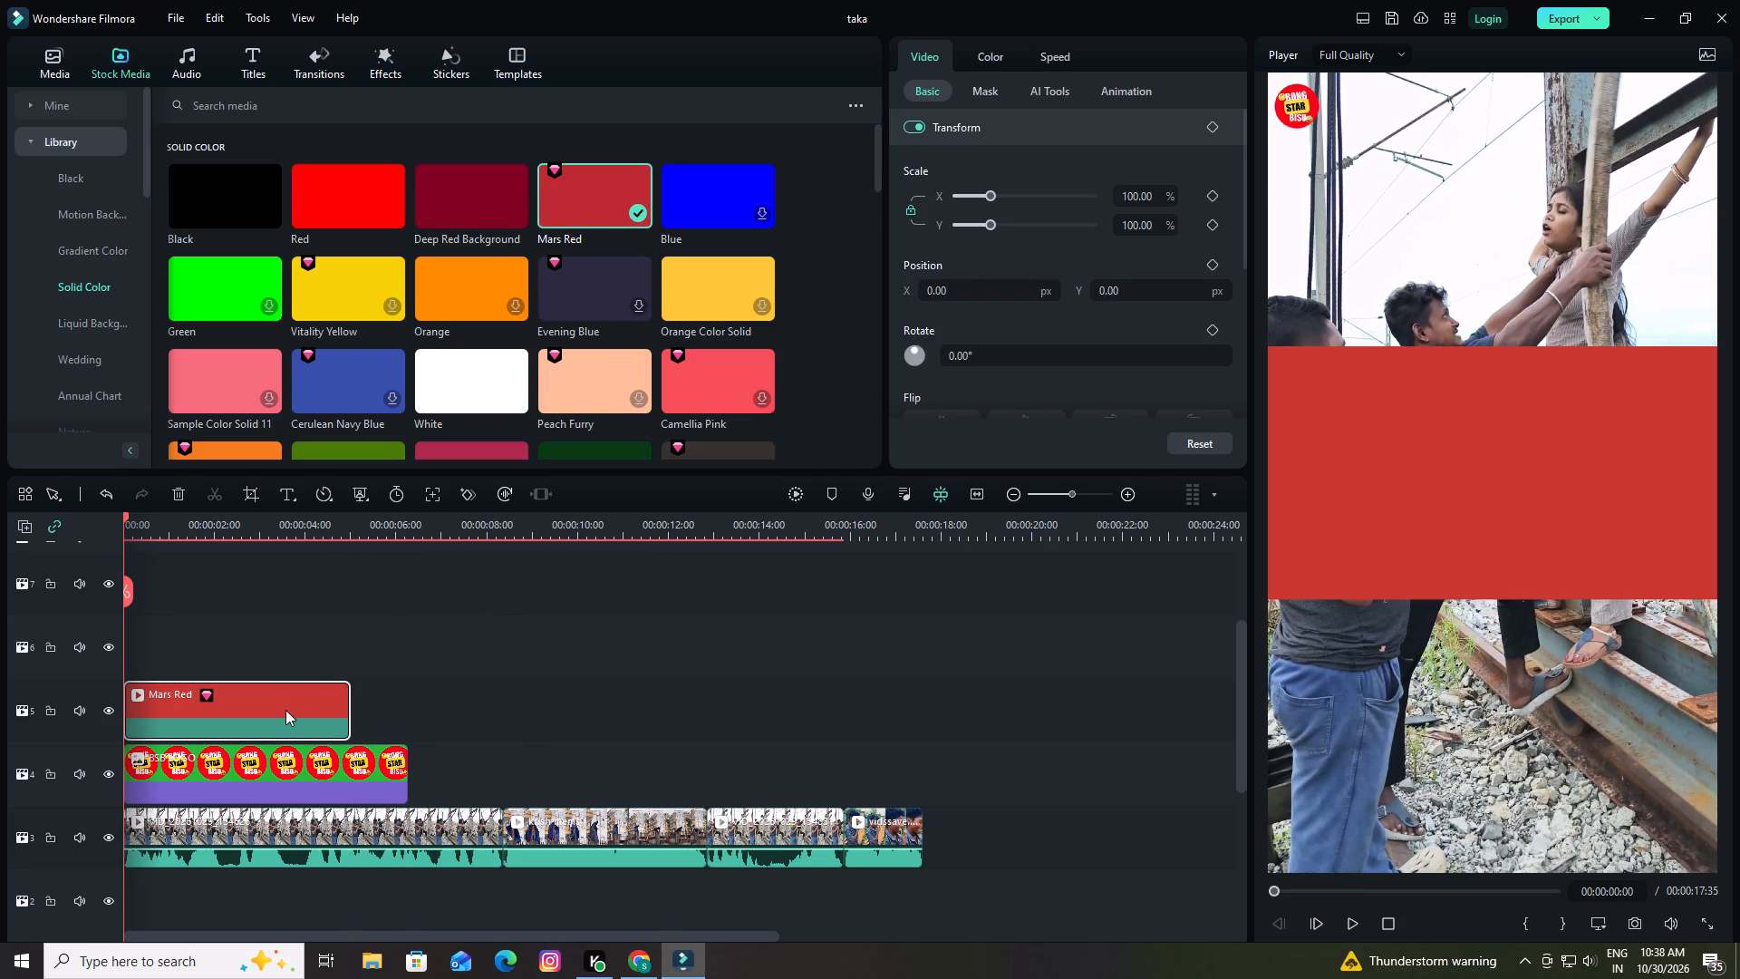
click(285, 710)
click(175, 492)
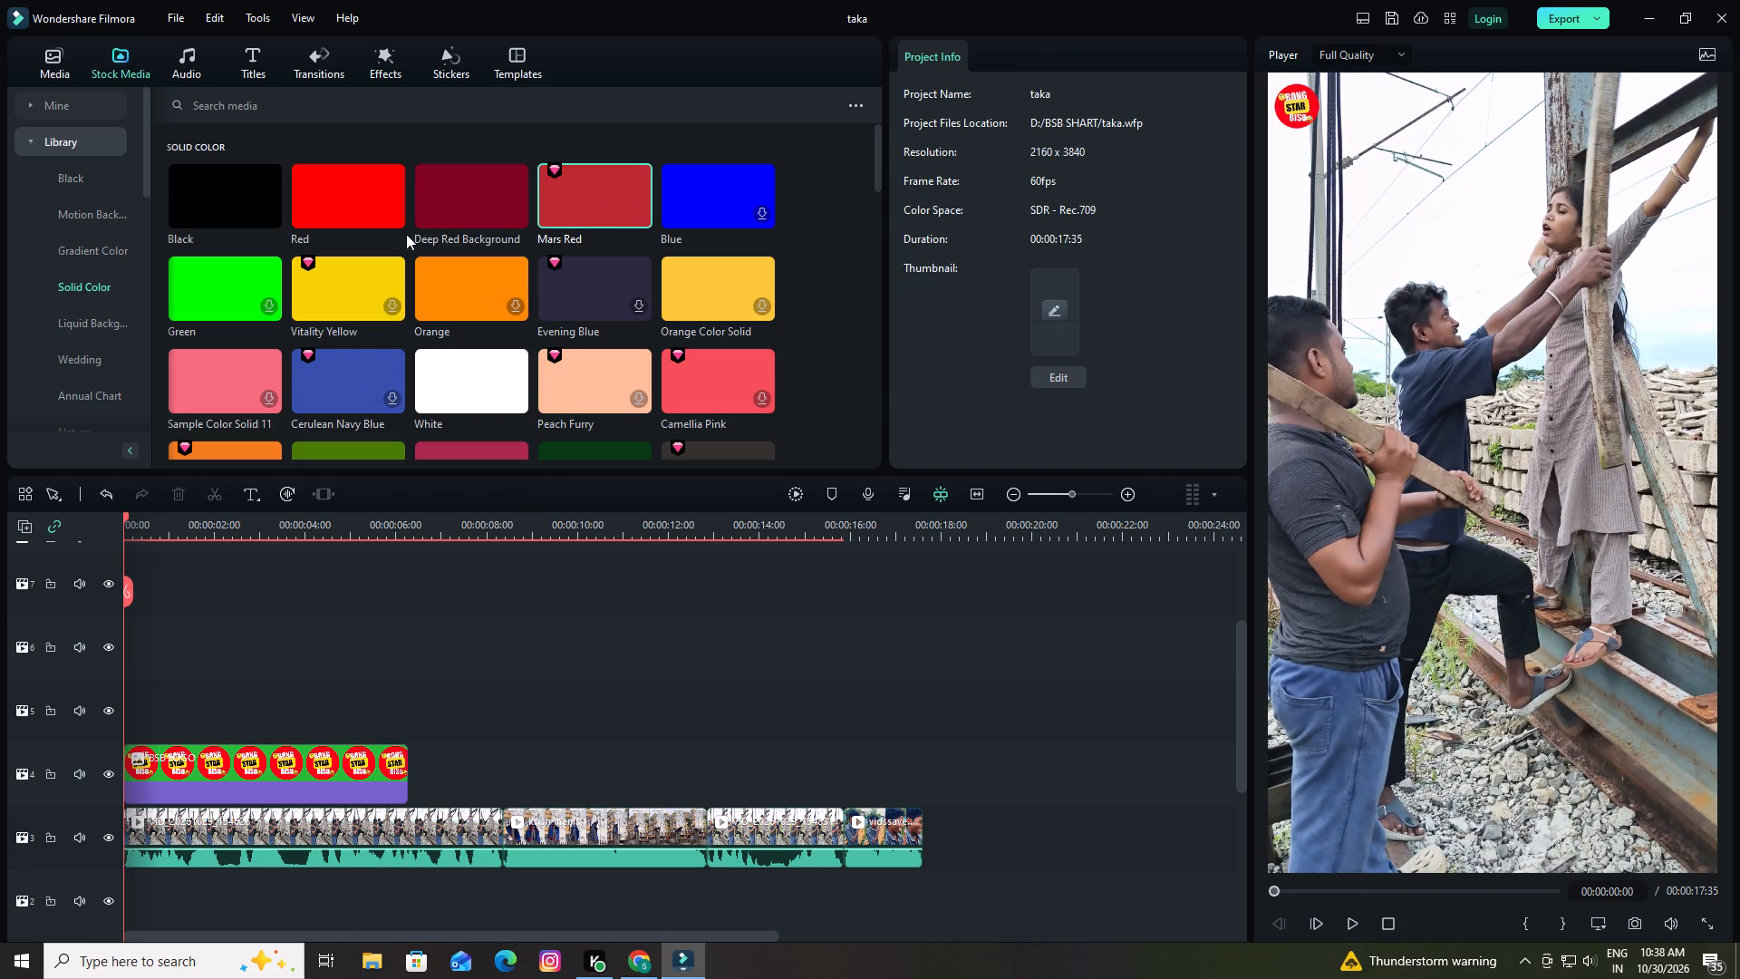
Add Deep Red Background at the start of track 5 and extend its end to where the final meme clip begins.
click(449, 190)
drag(449, 190, 132, 682)
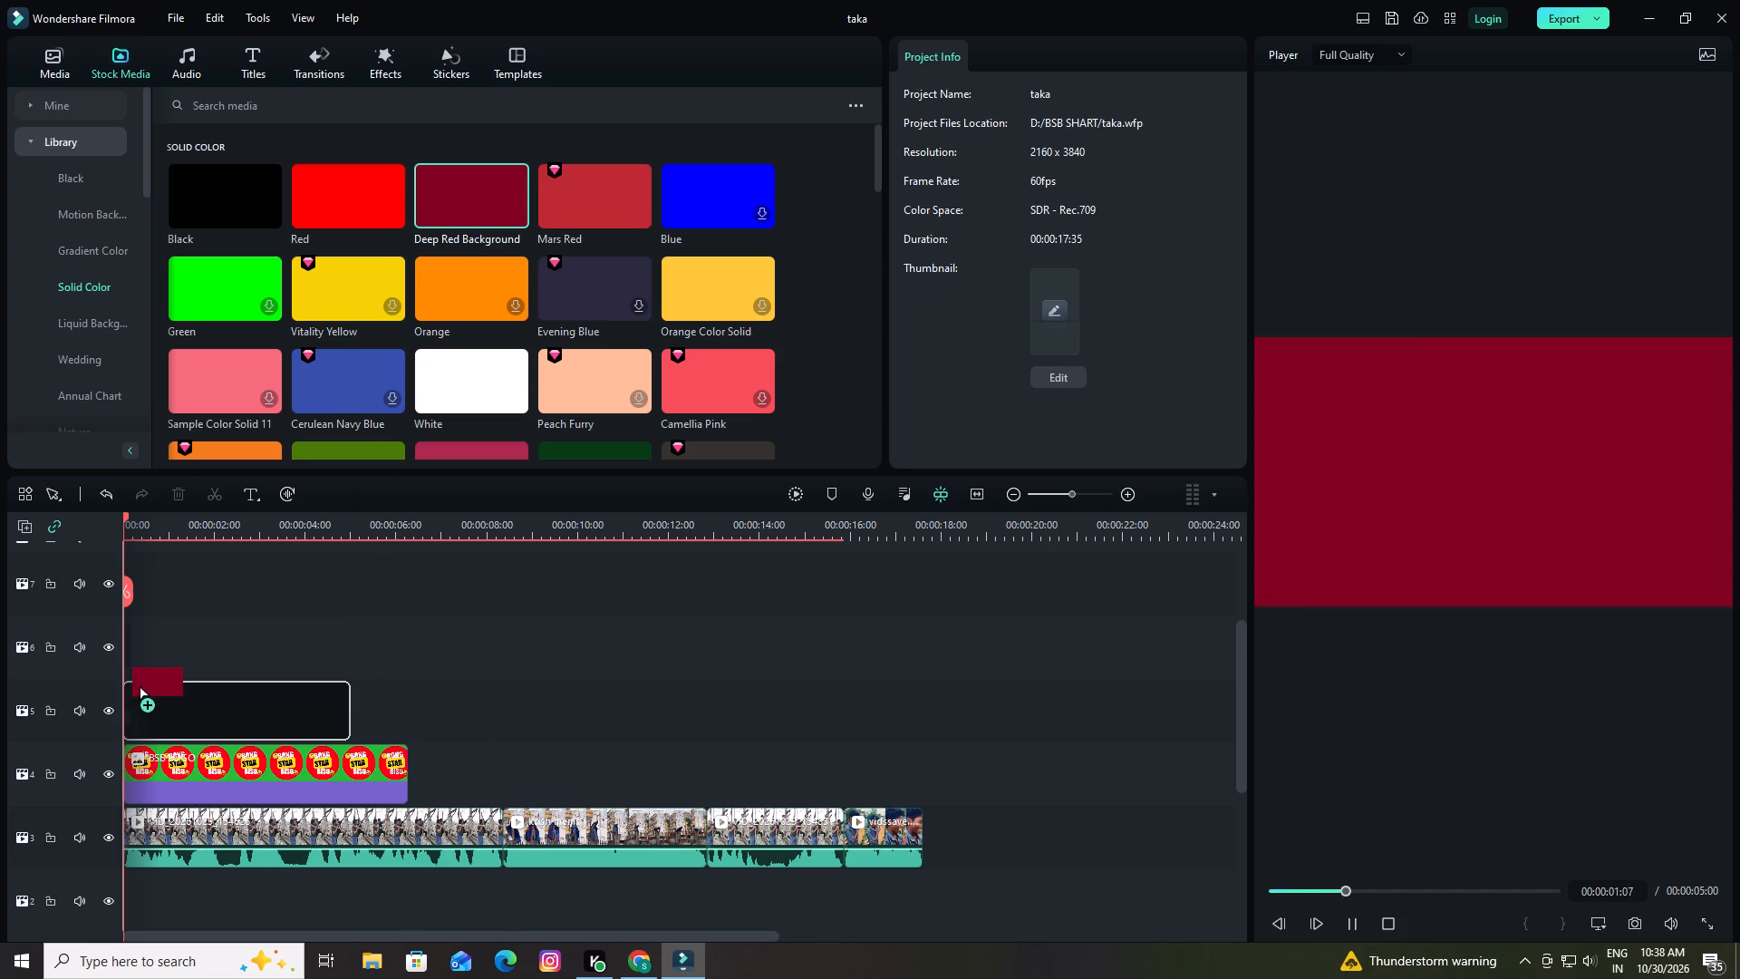
drag(132, 682, 130, 691)
drag(348, 702, 411, 700)
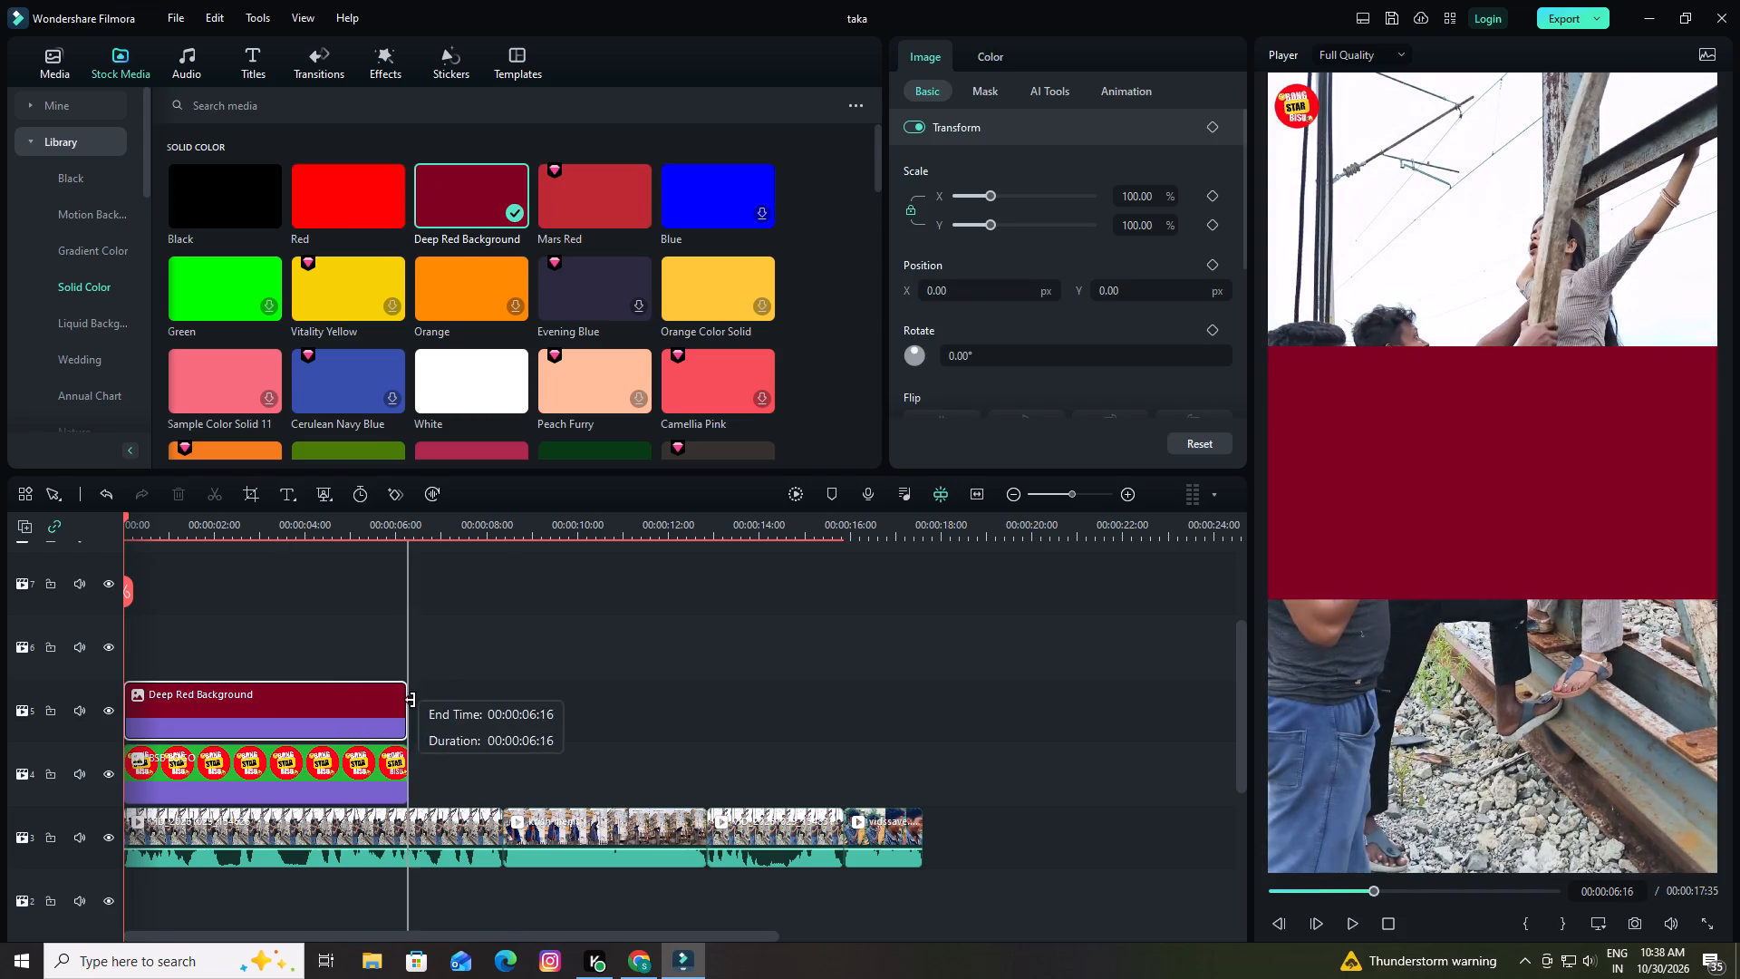
drag(411, 700, 762, 724)
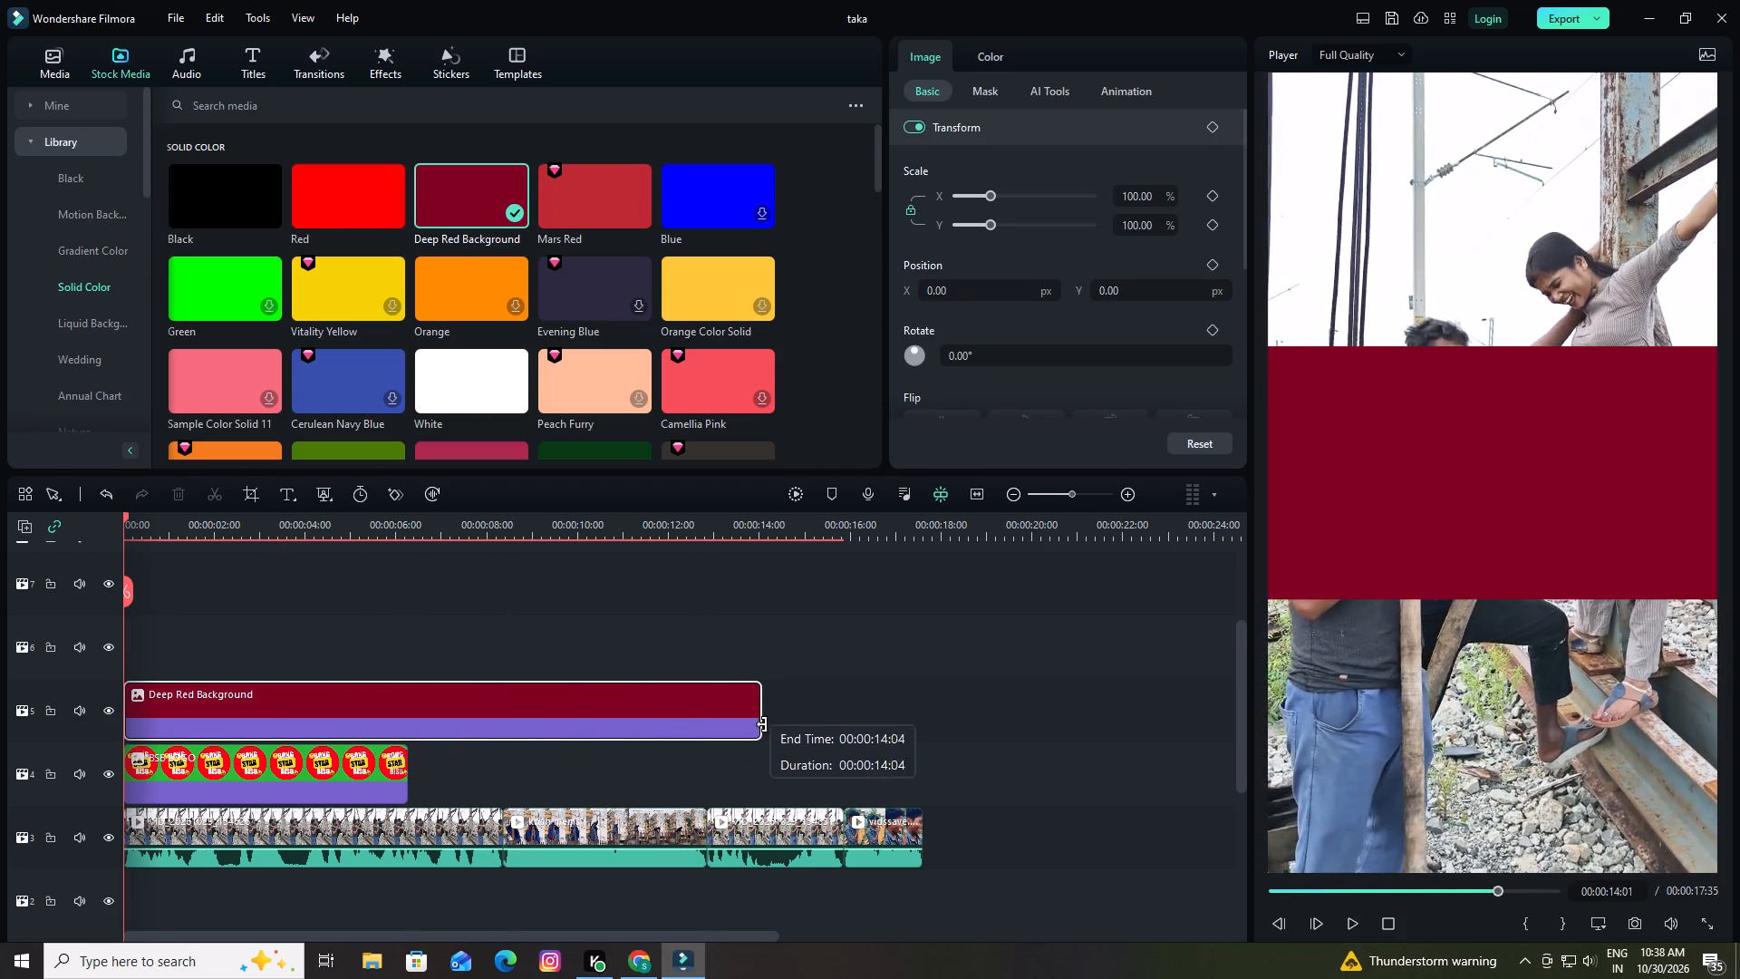
drag(762, 724, 842, 735)
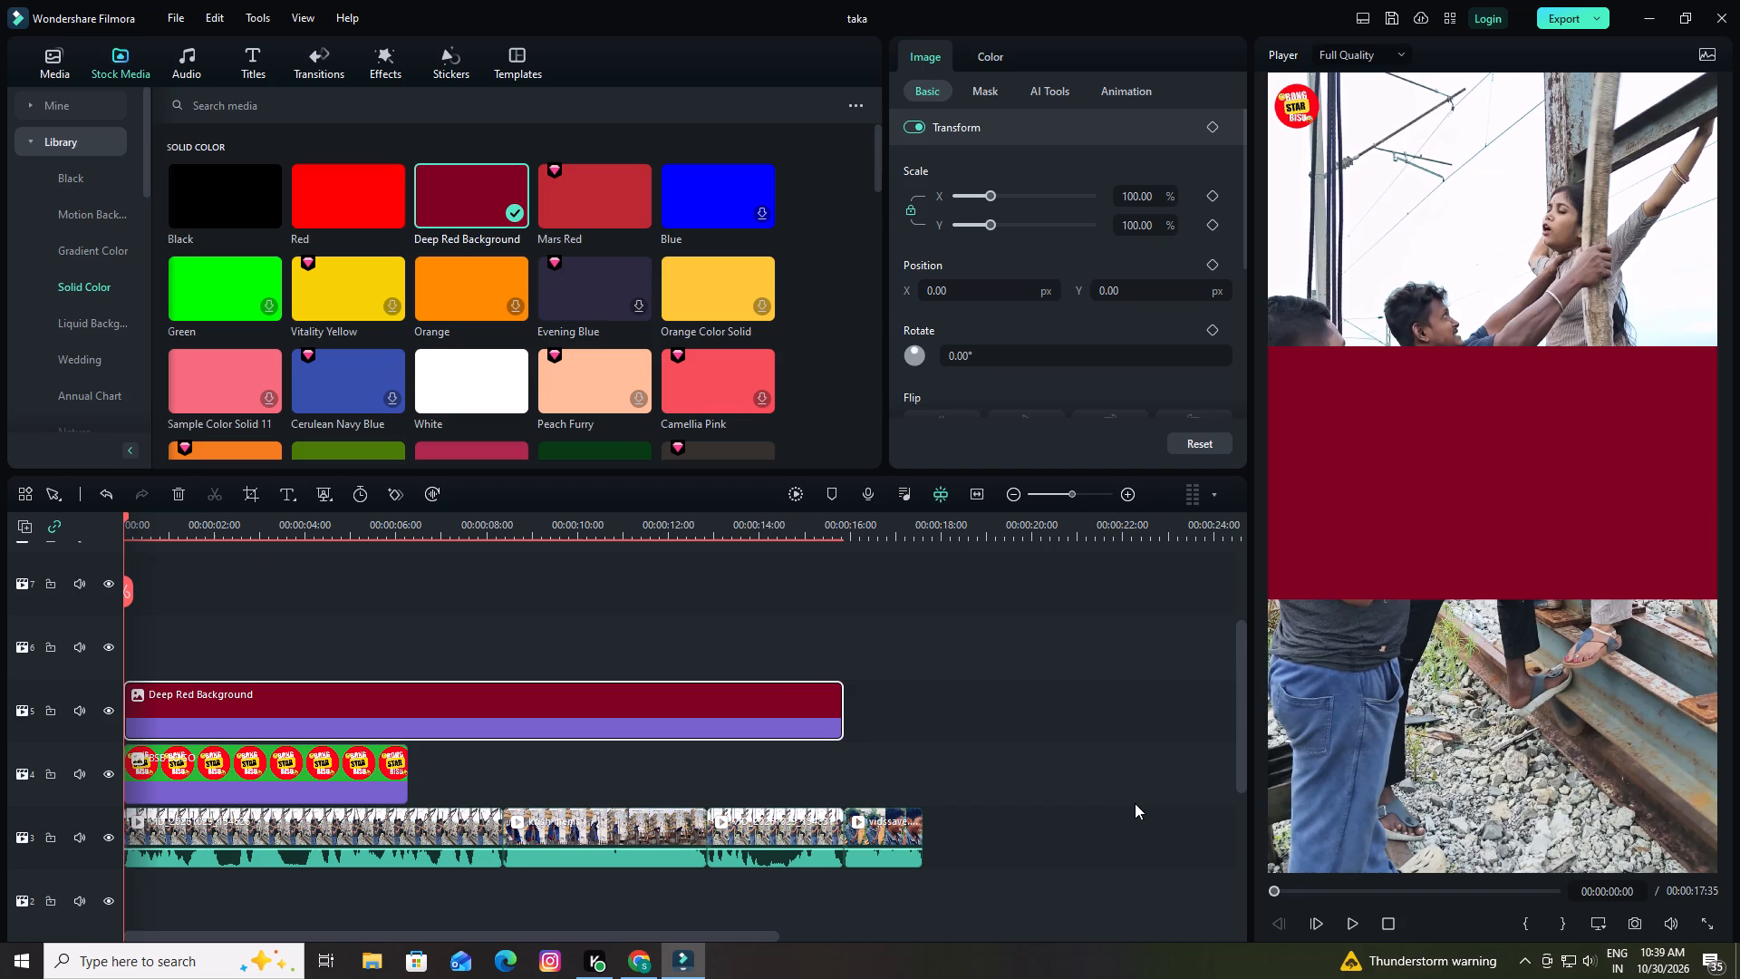
Shrink the Deep Red Background to about 24.6% and place it beside the channel logo, at about X -370, Y 1564.
click(1354, 479)
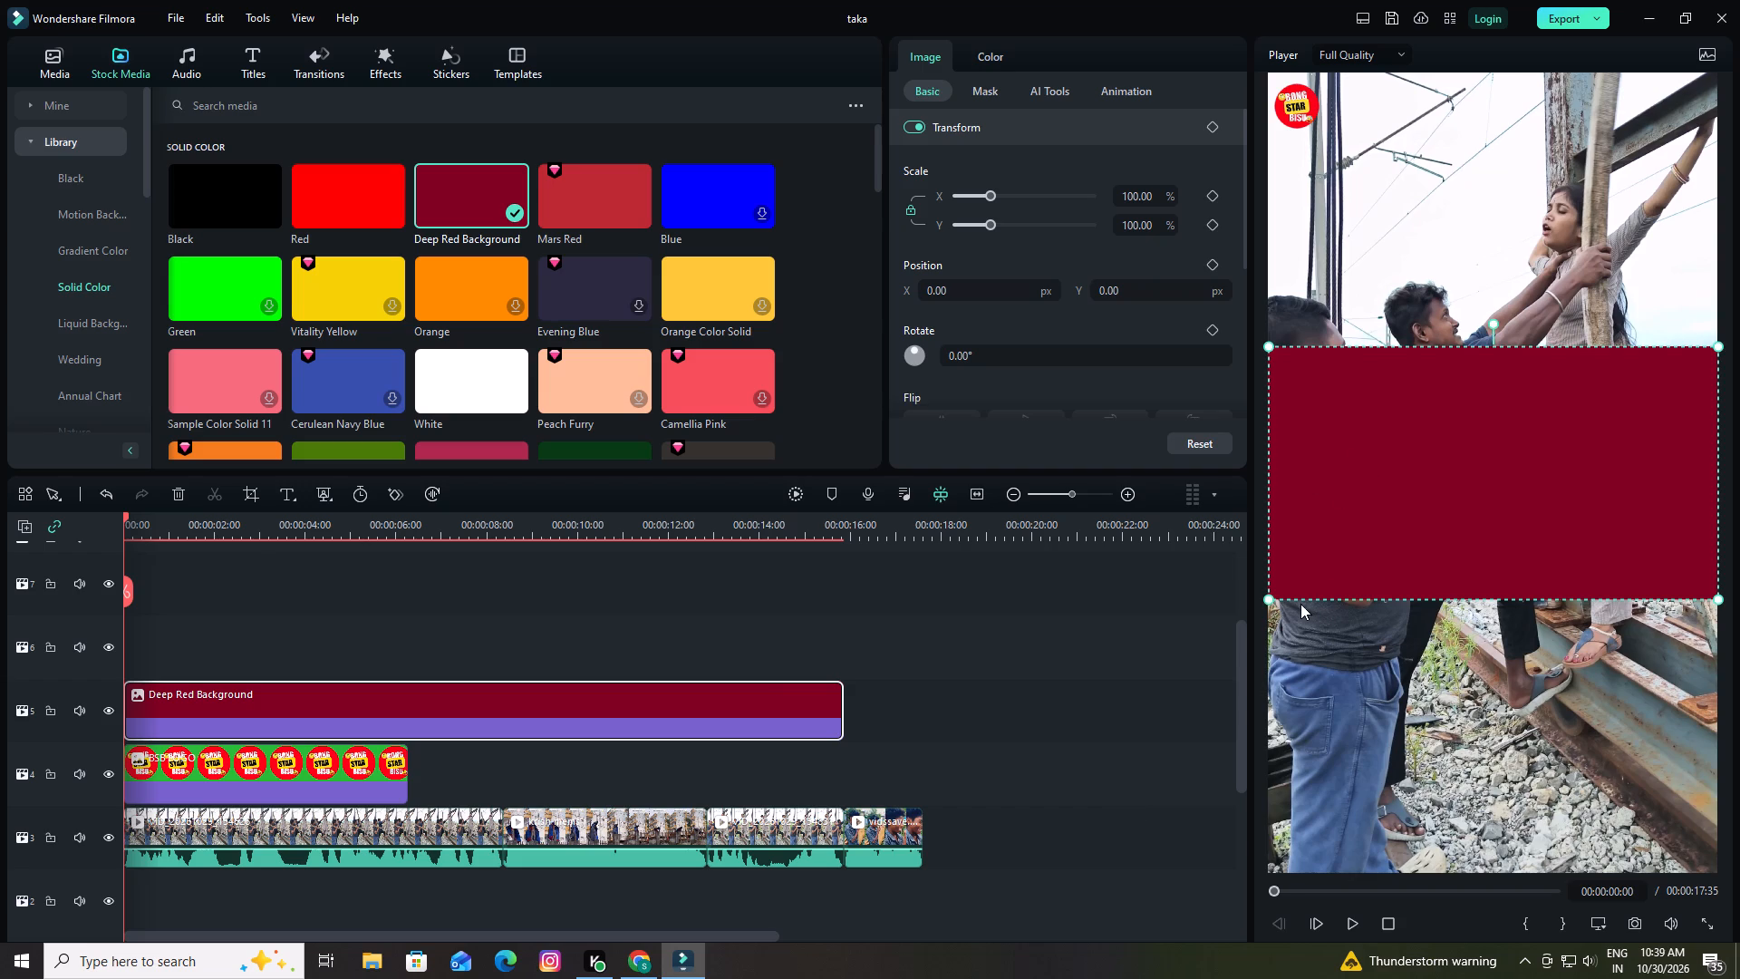
drag(1266, 597, 1345, 536)
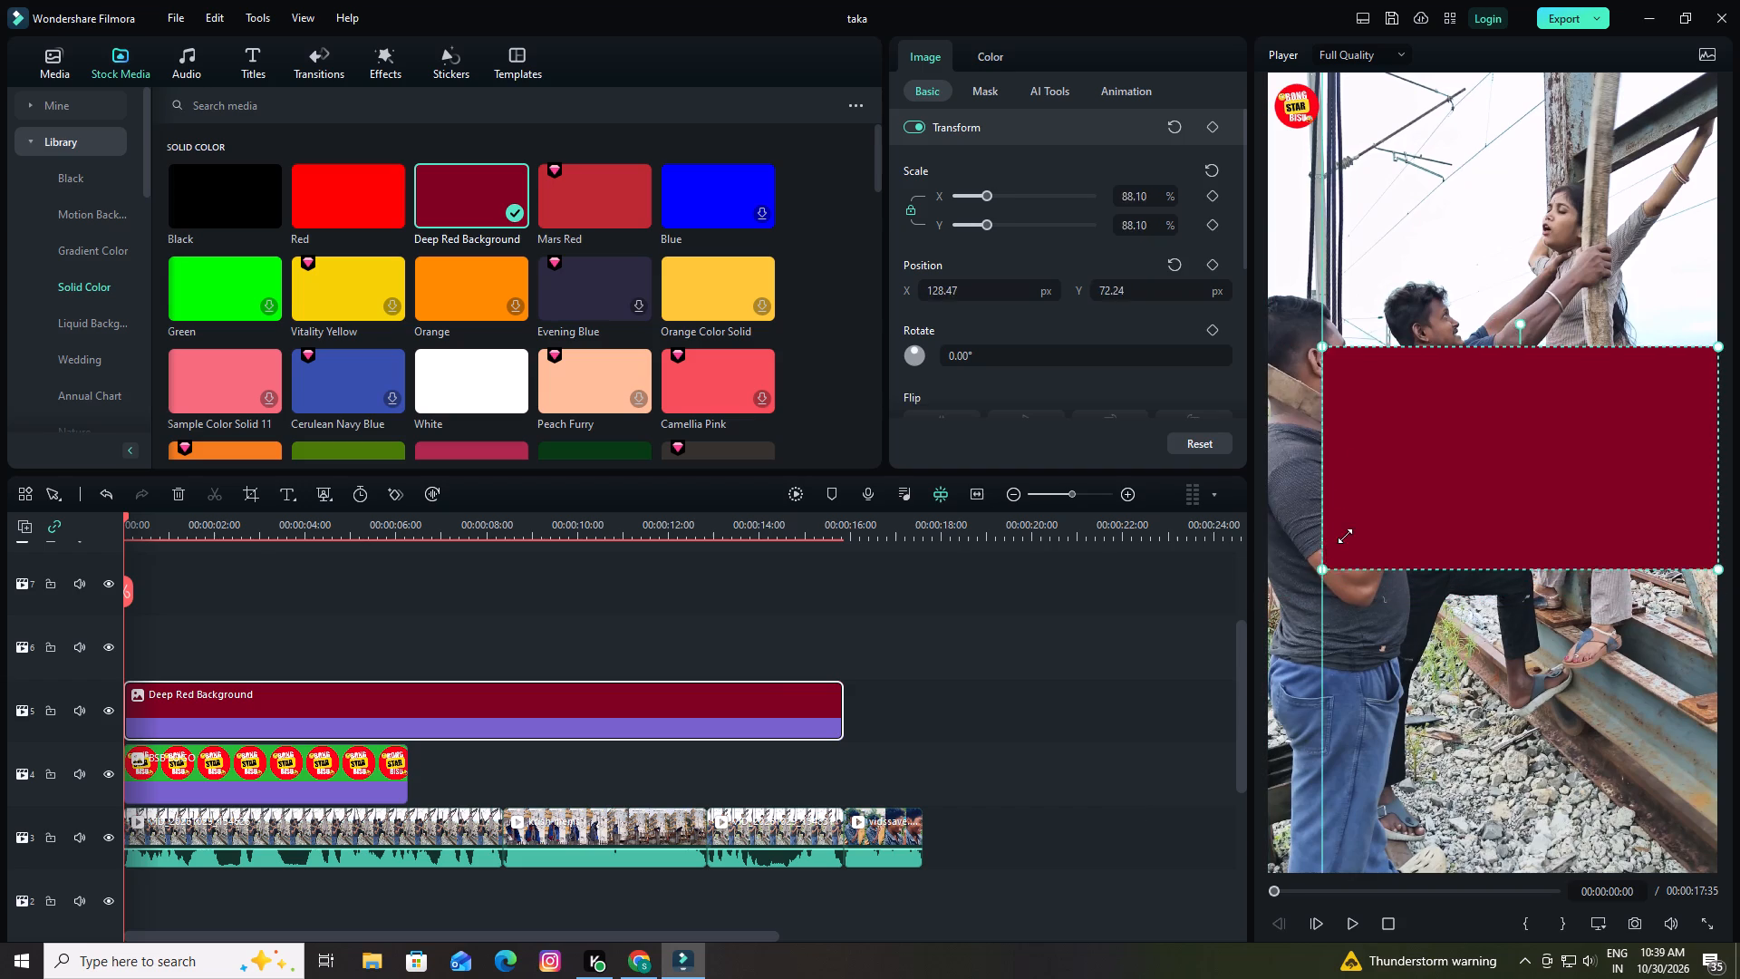
drag(1345, 536, 1587, 352)
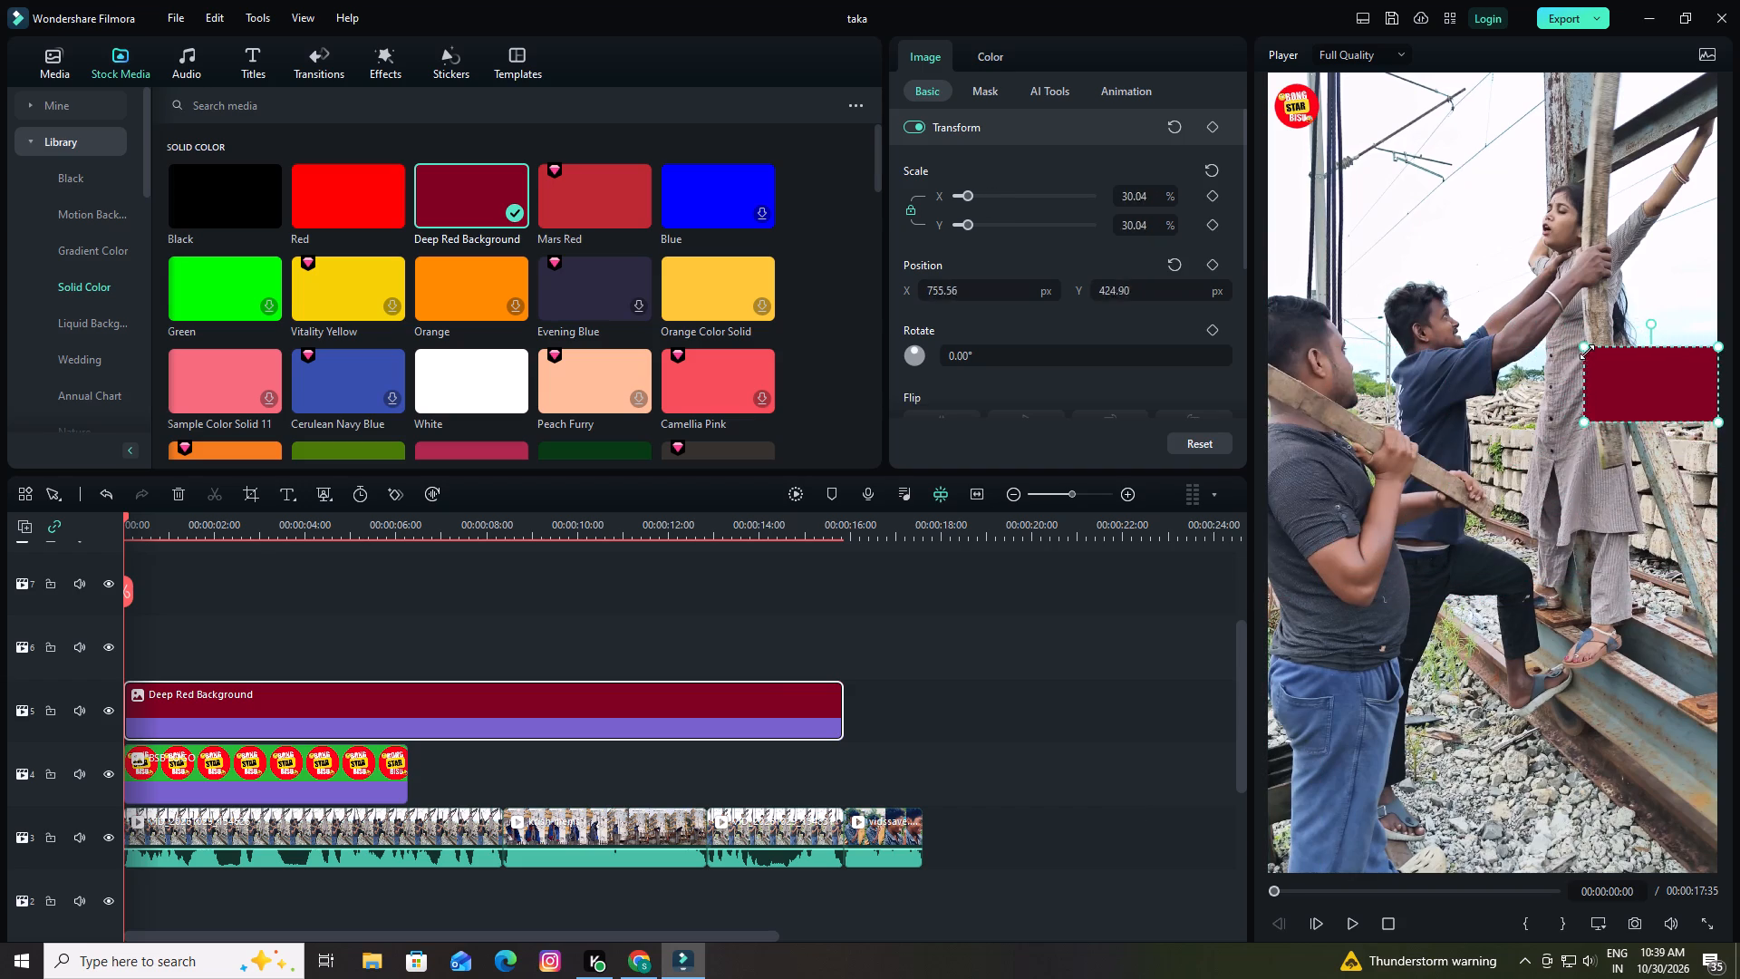
drag(1587, 352, 1605, 341)
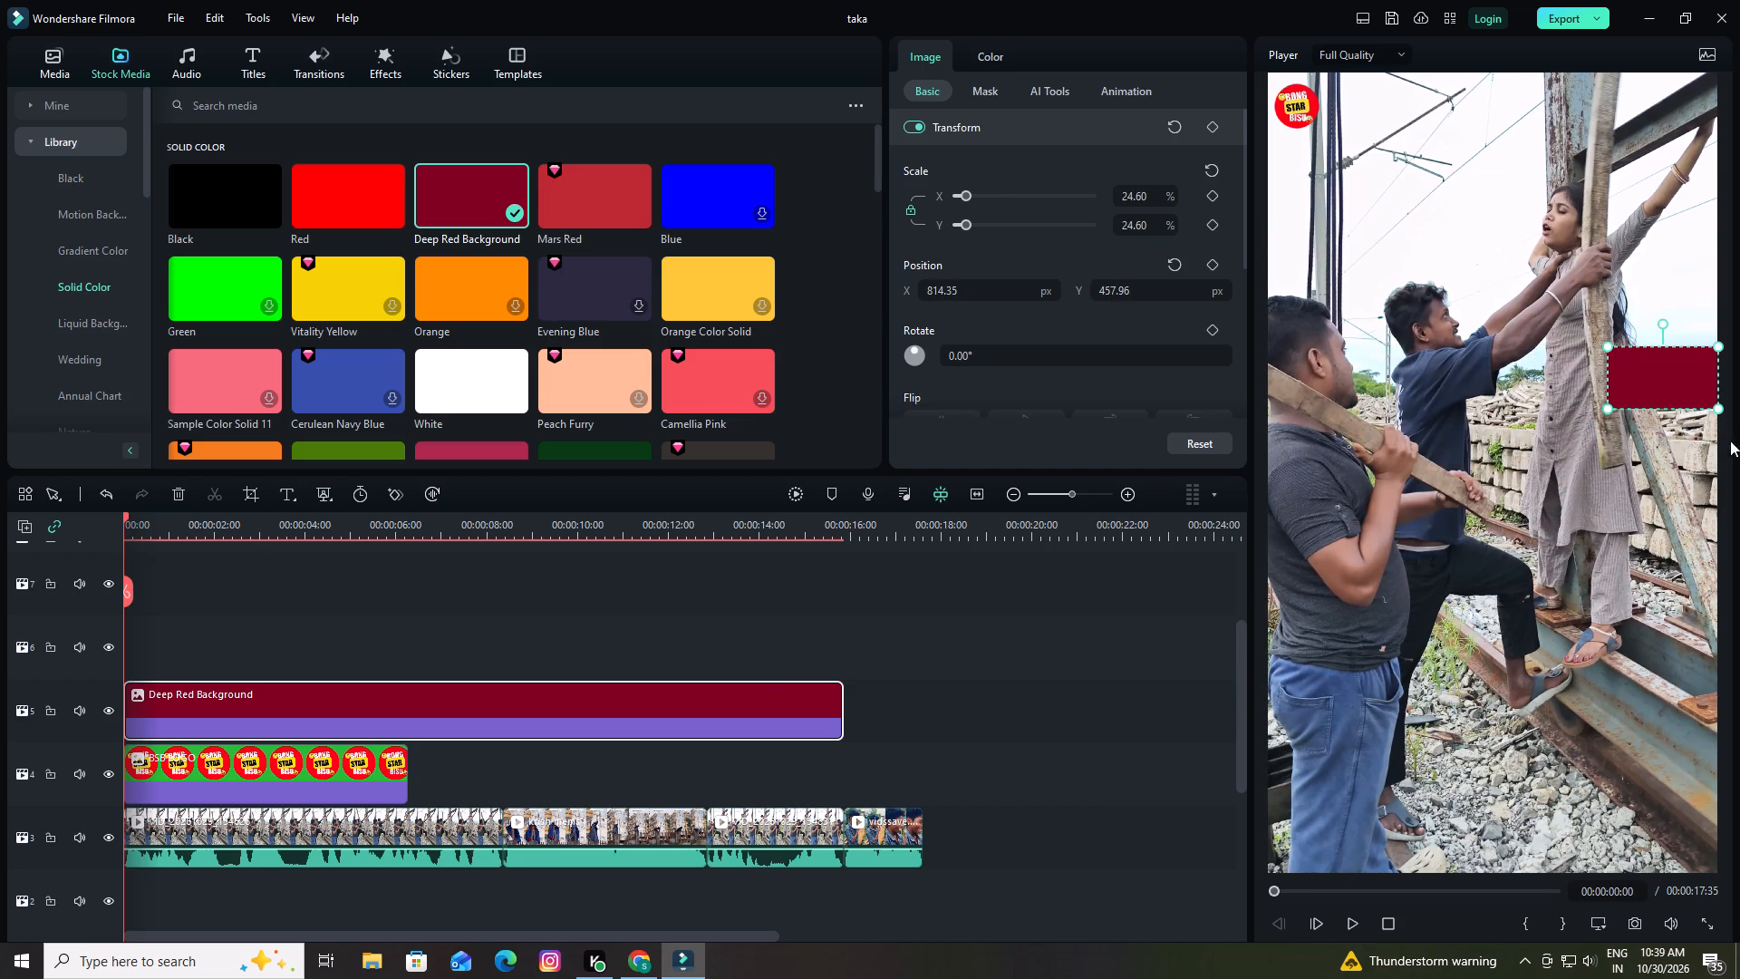
drag(1670, 383, 1427, 158)
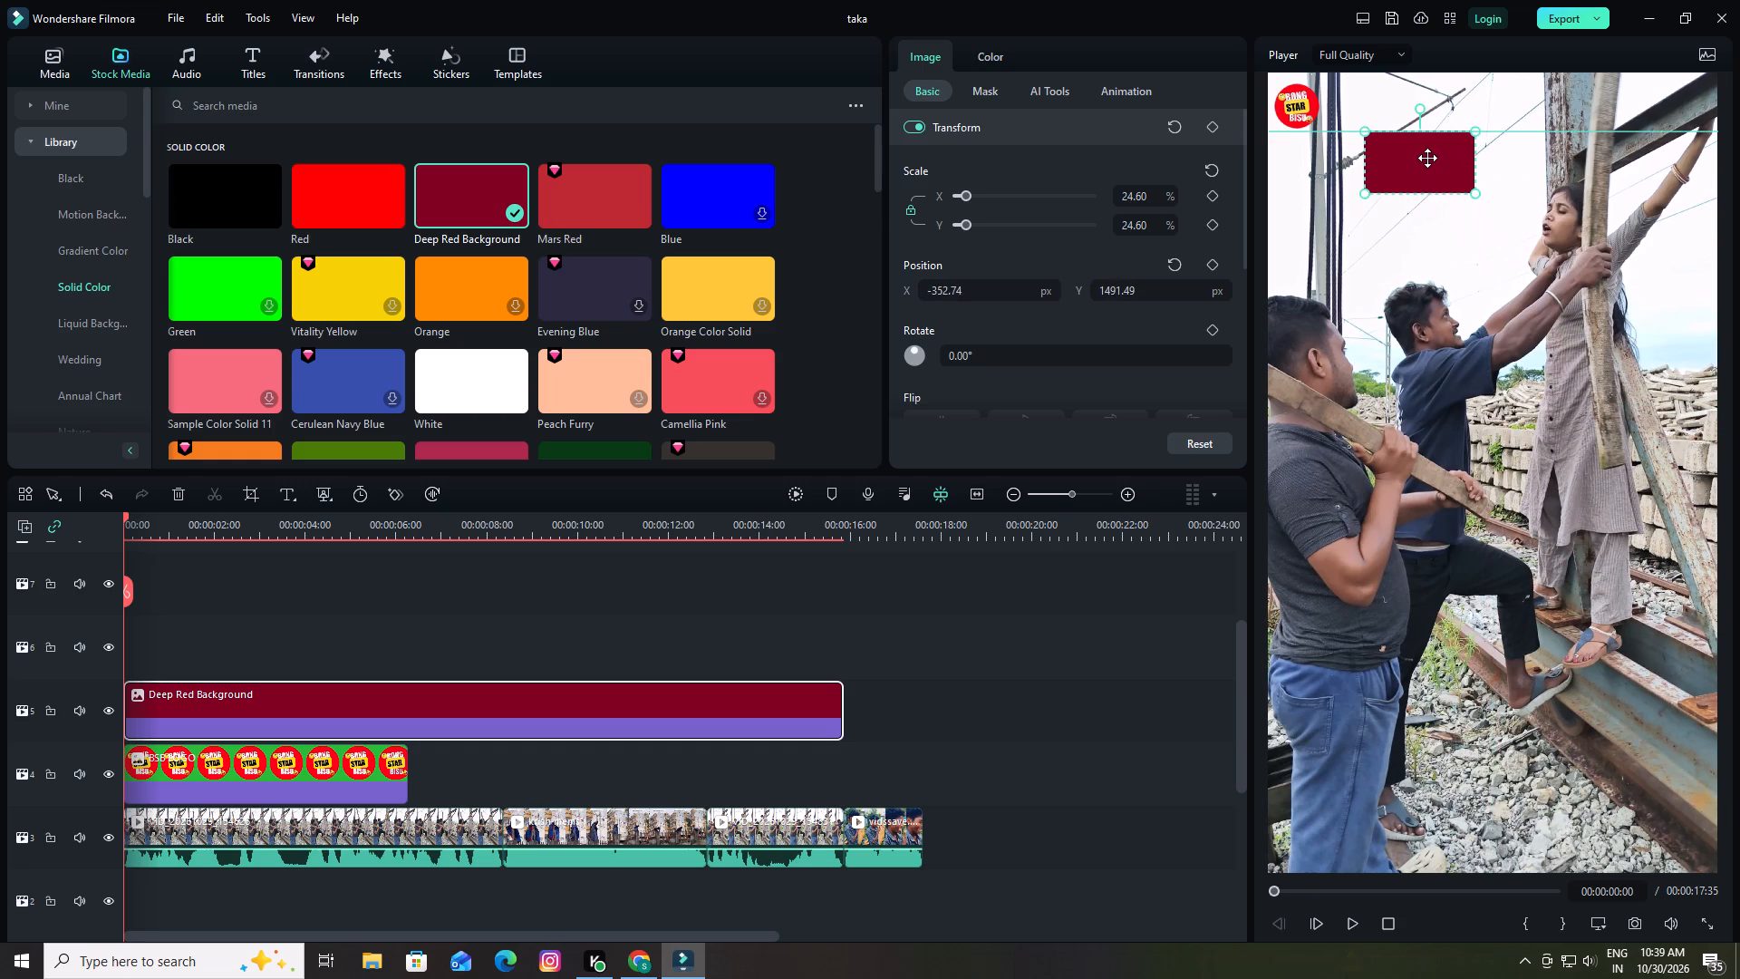
drag(1427, 158, 1424, 152)
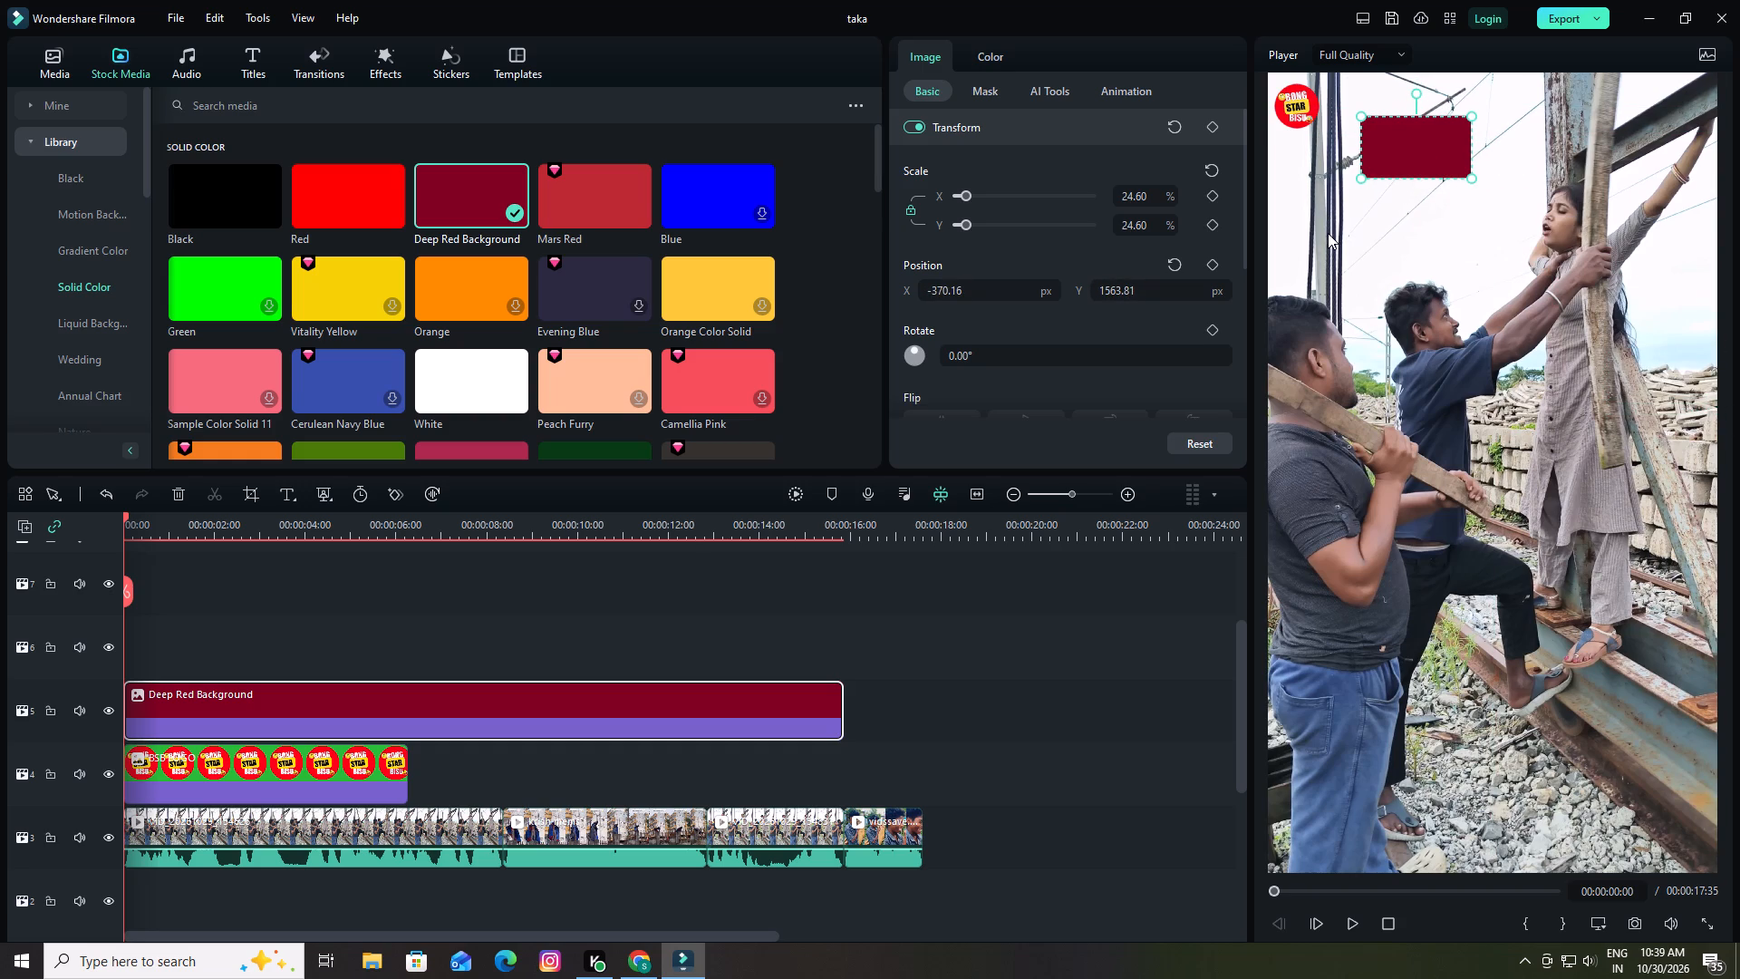
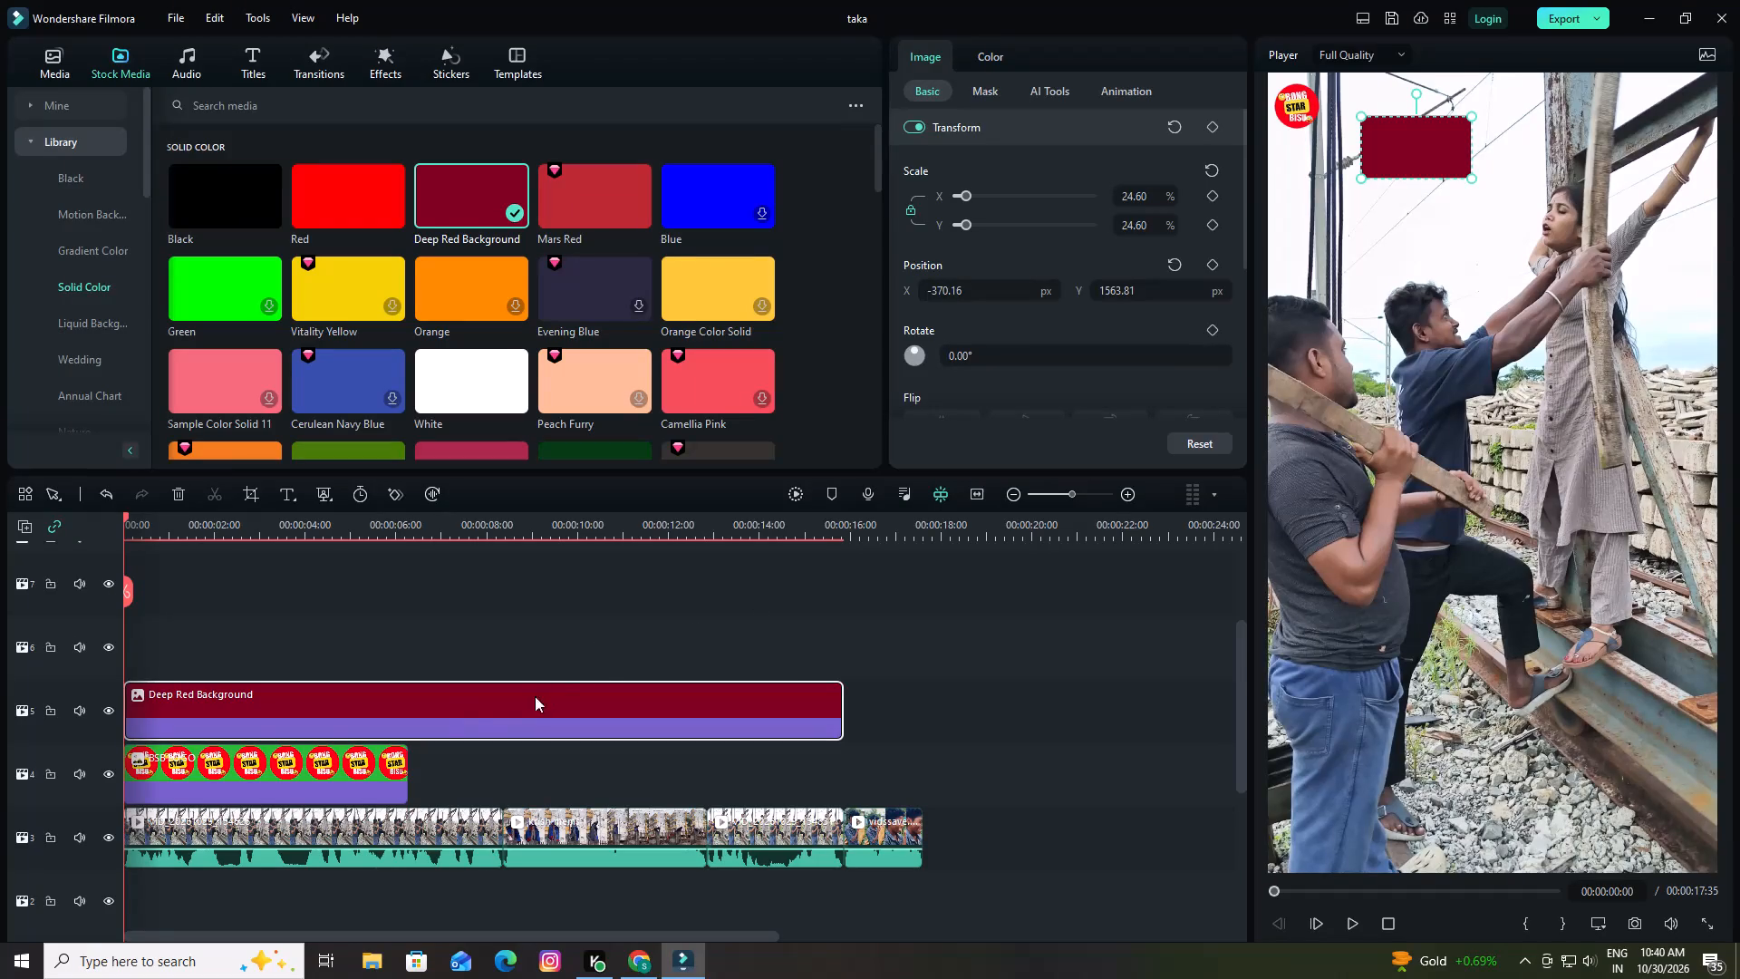
Copy the Deep Red Background clip and paste it twice on track 5, at about 18 s and then at about 17 s.
right_click(459, 708)
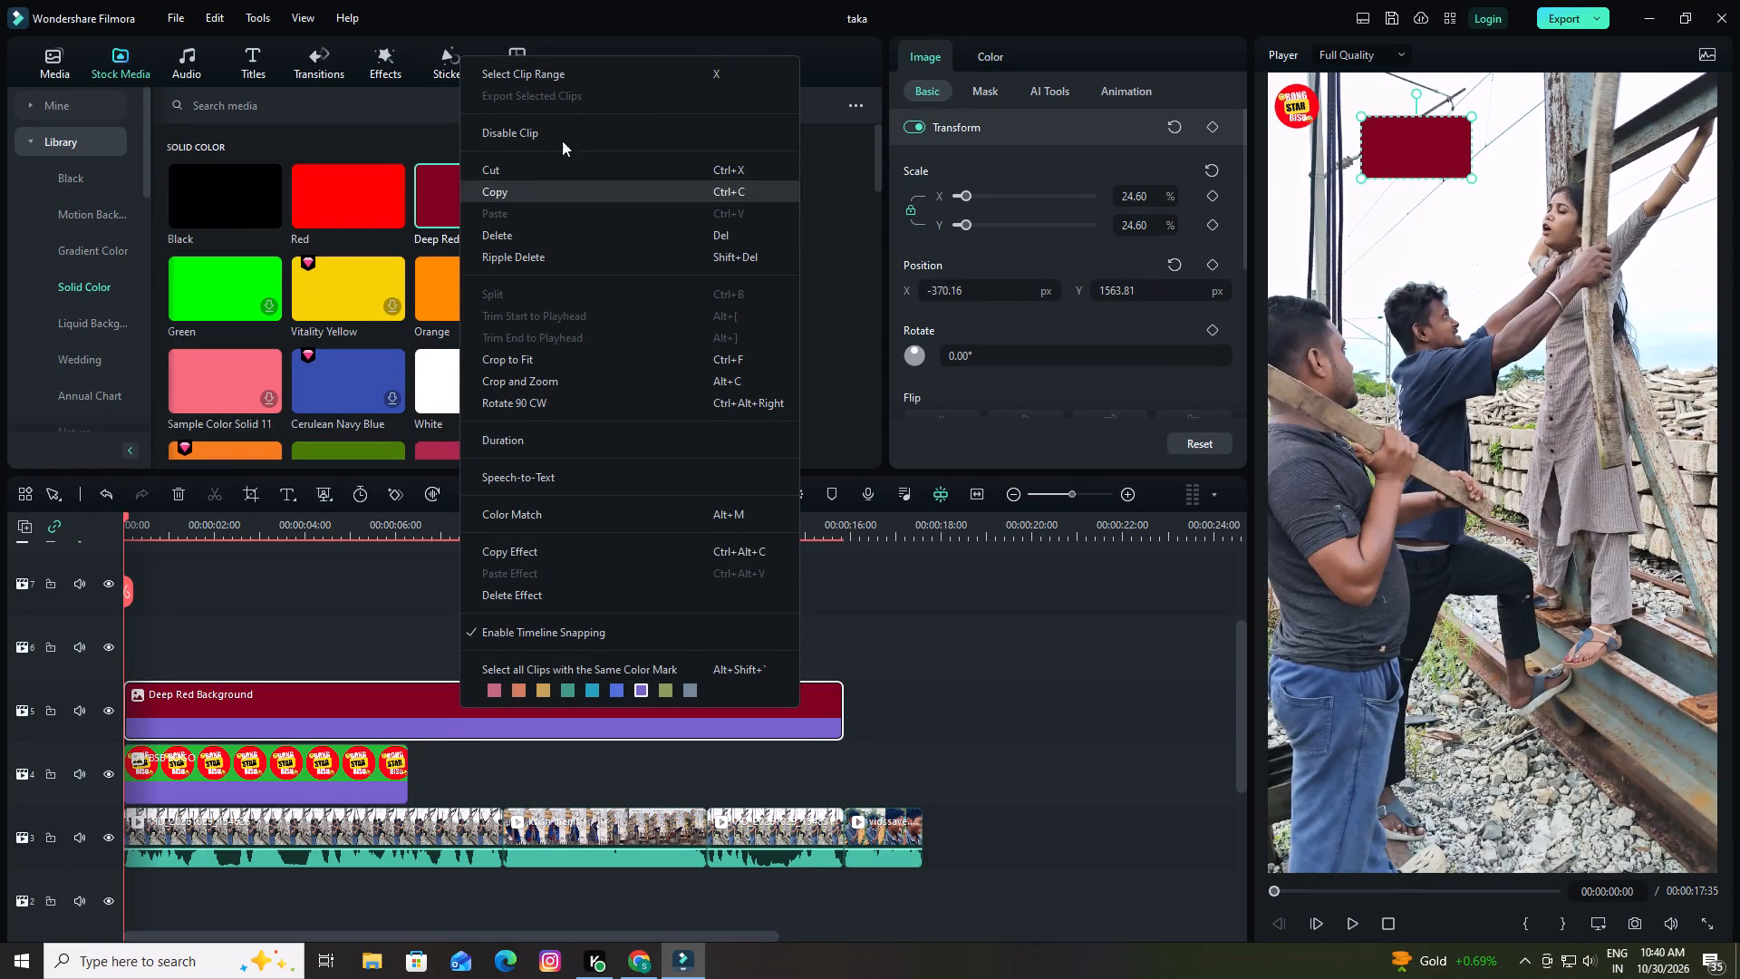
click(512, 193)
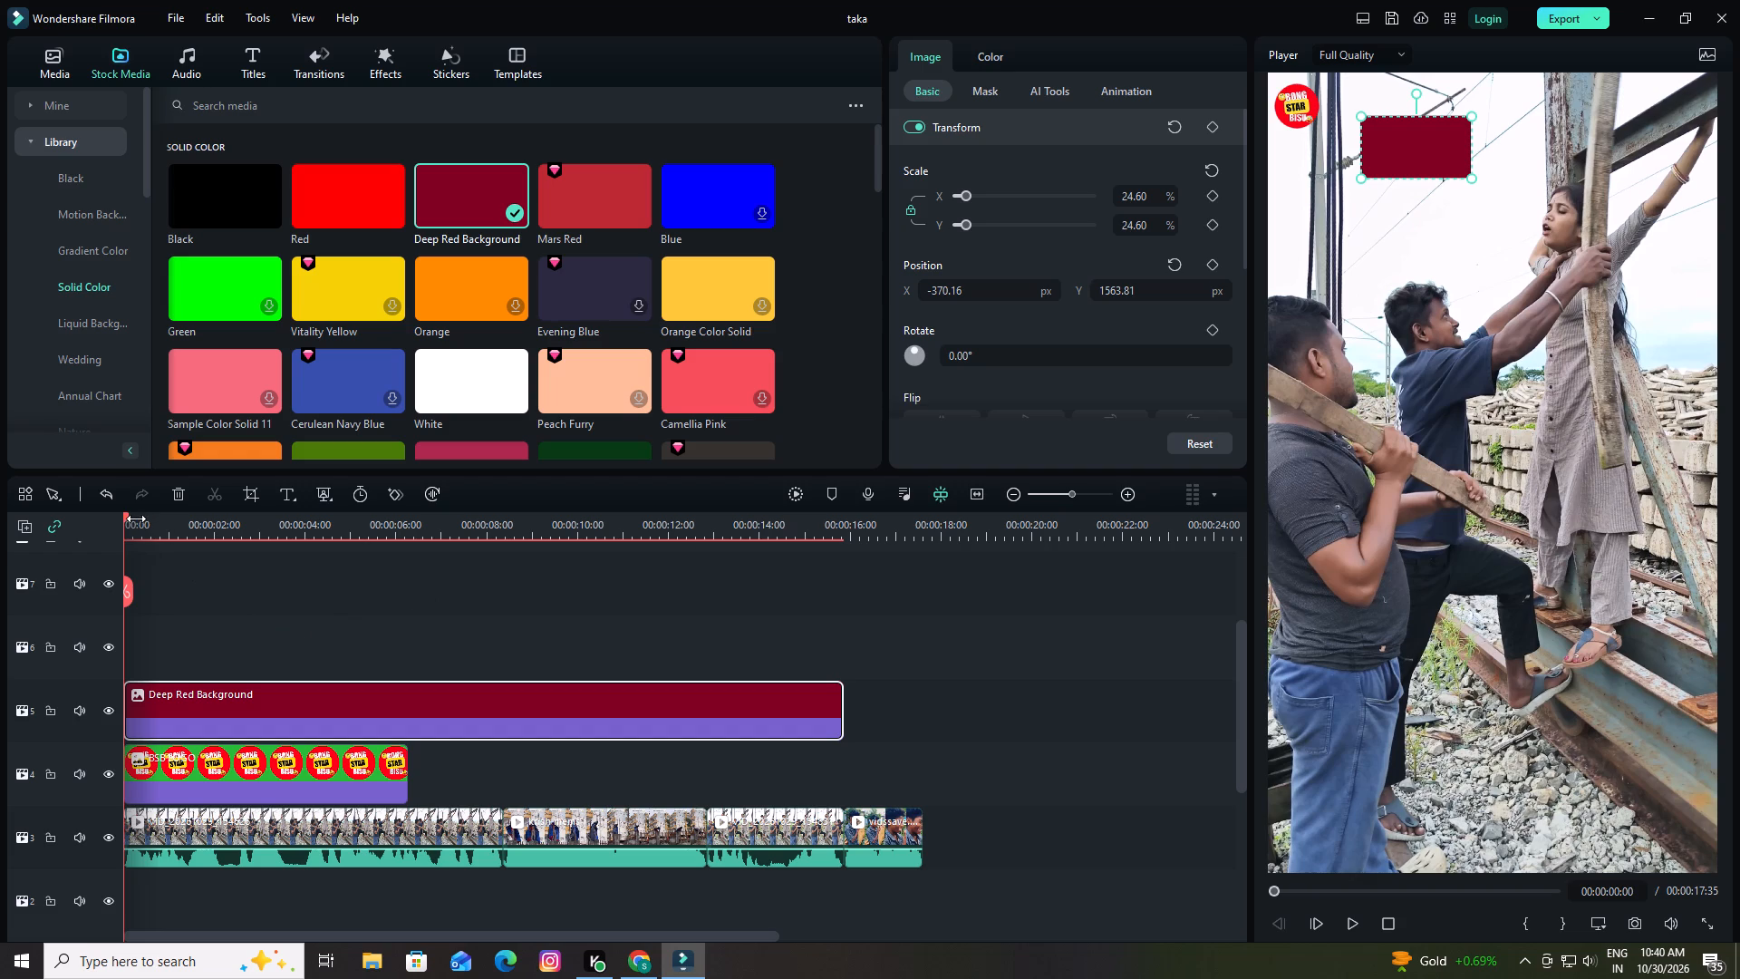
drag(123, 514, 902, 614)
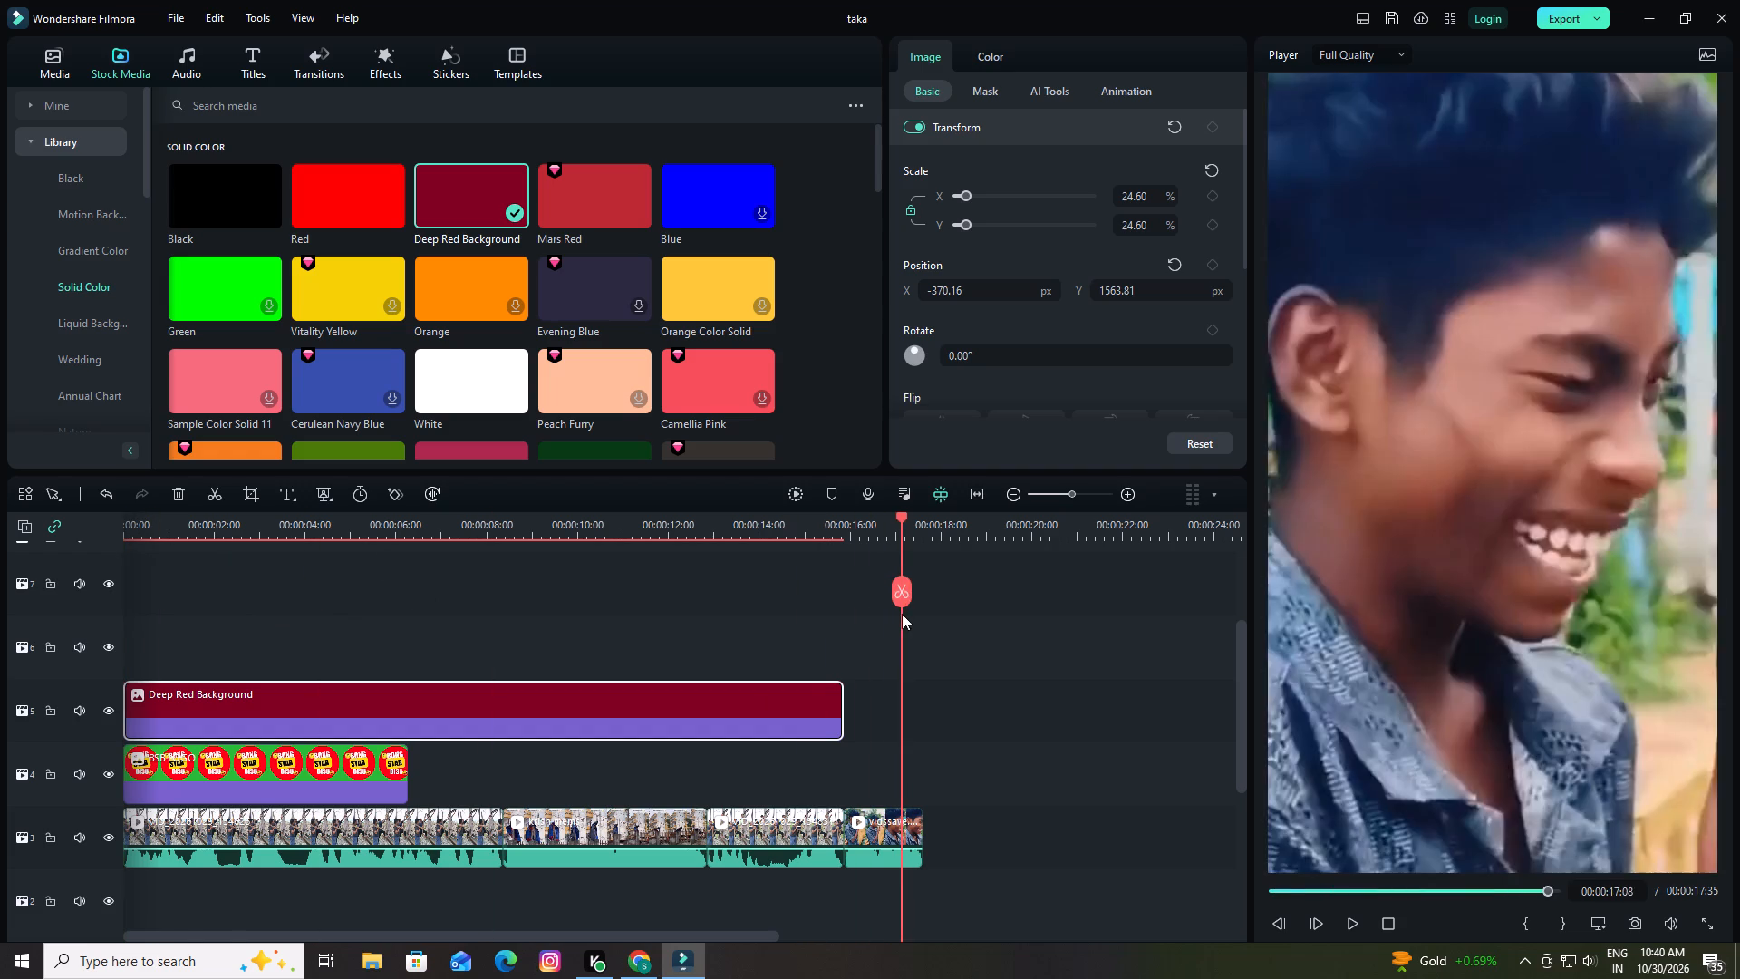
drag(902, 614, 943, 620)
key(ctrl+v)
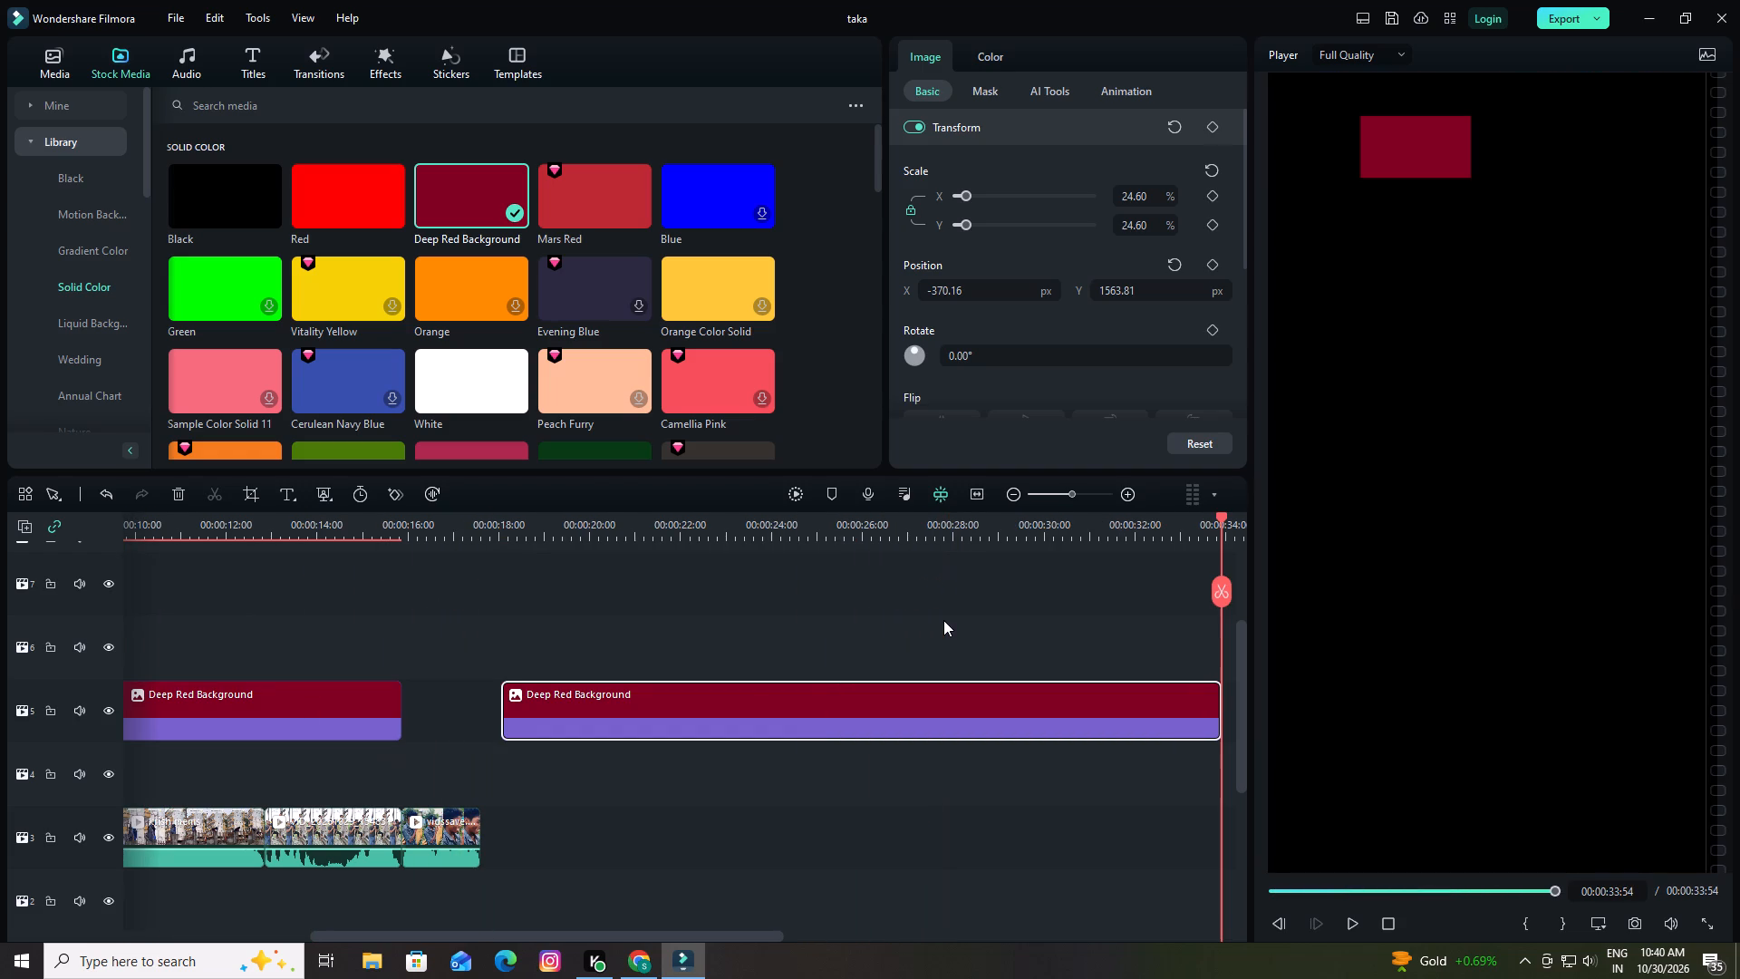
drag(1221, 520, 1112, 520)
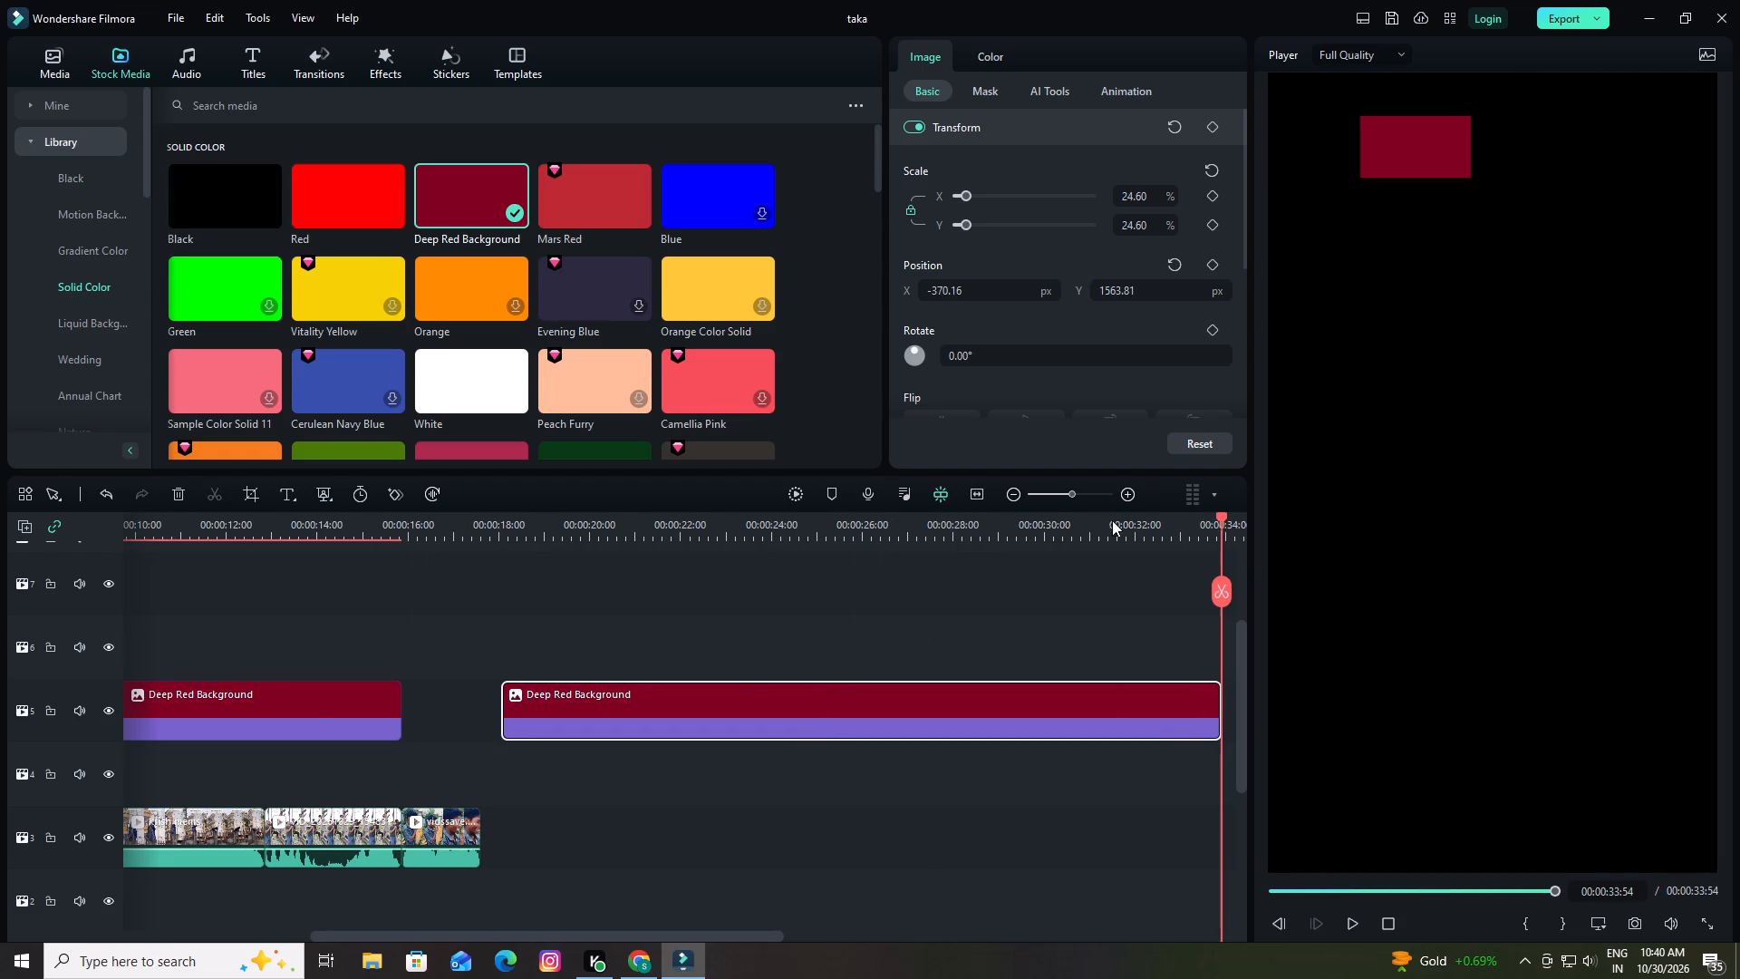
drag(1112, 520, 455, 528)
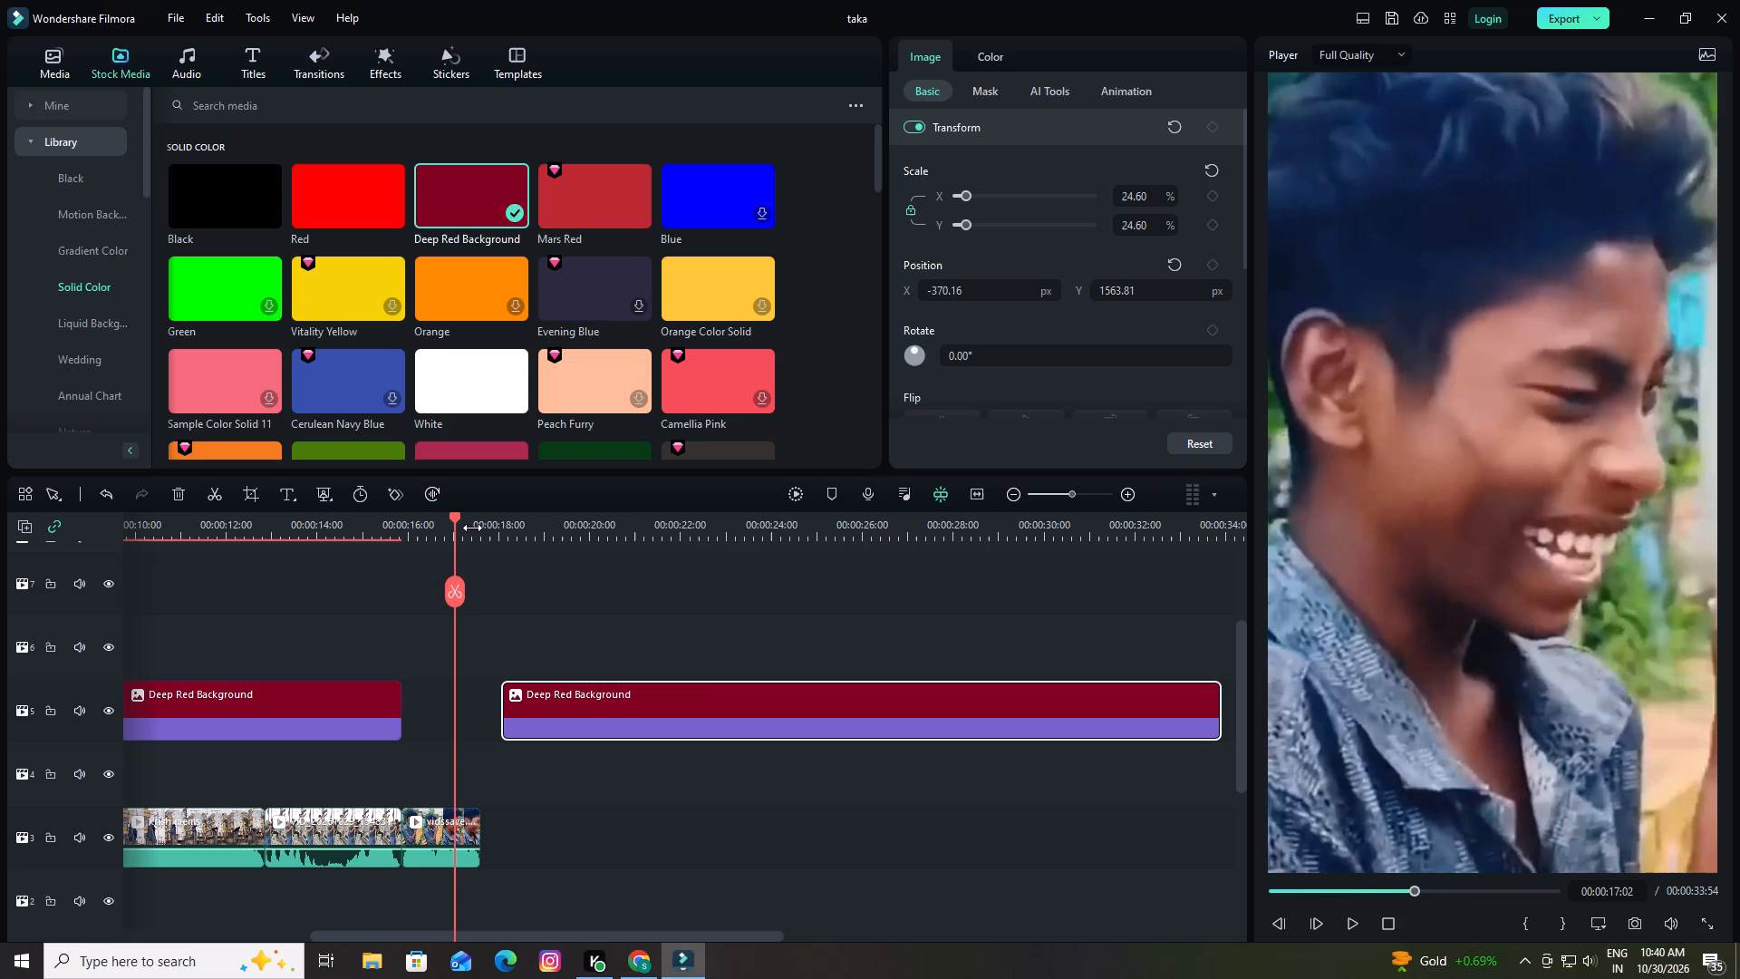
key(ctrl+v)
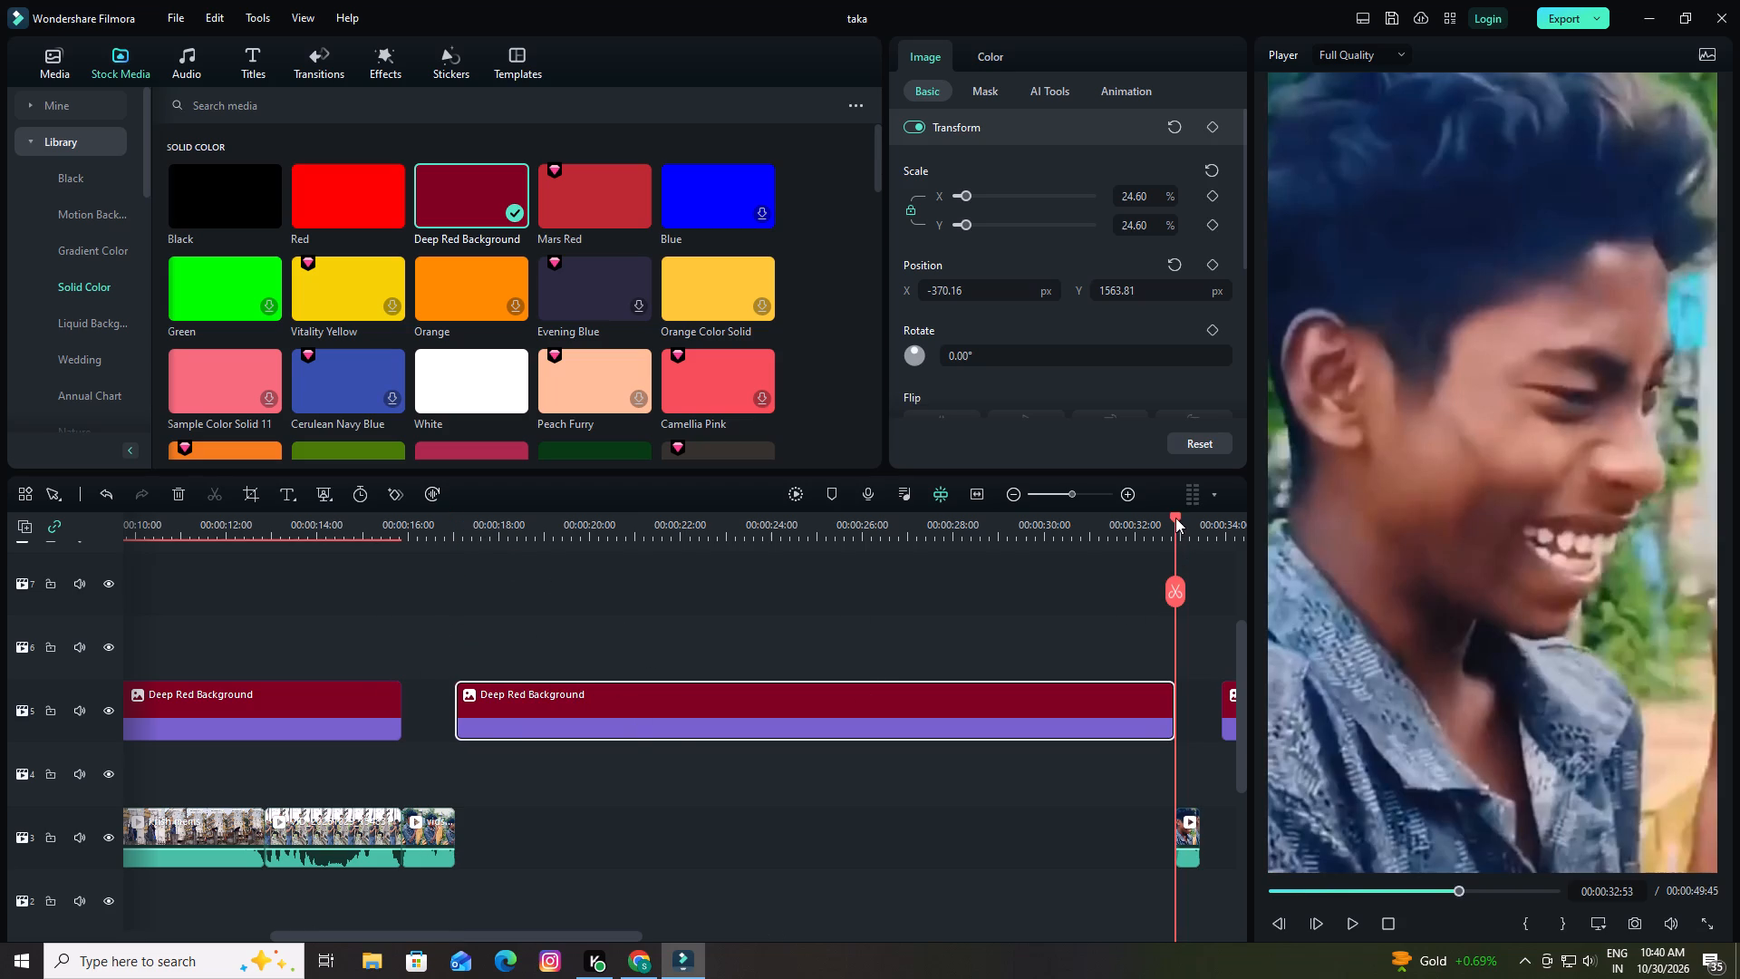
Move the Deep Red Background copy pasted at about 17 s to the start of track 6.
drag(1175, 517, 188, 528)
scroll(624, 793, up, 3)
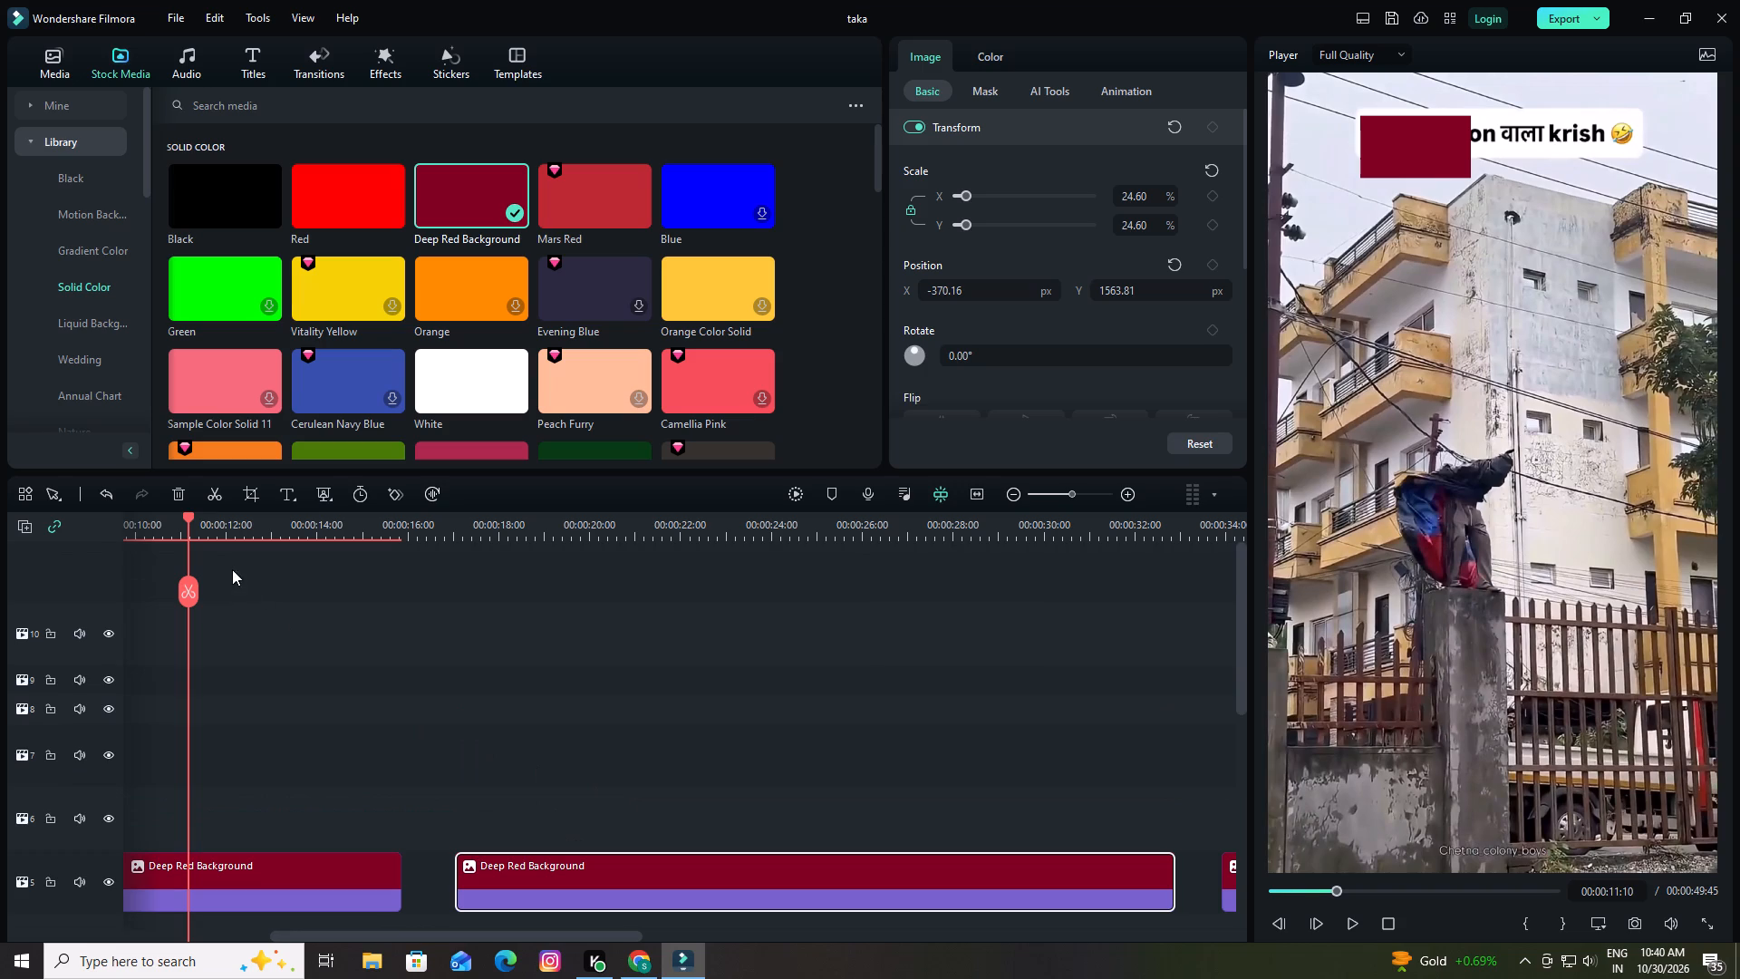
drag(188, 516, 0, 522)
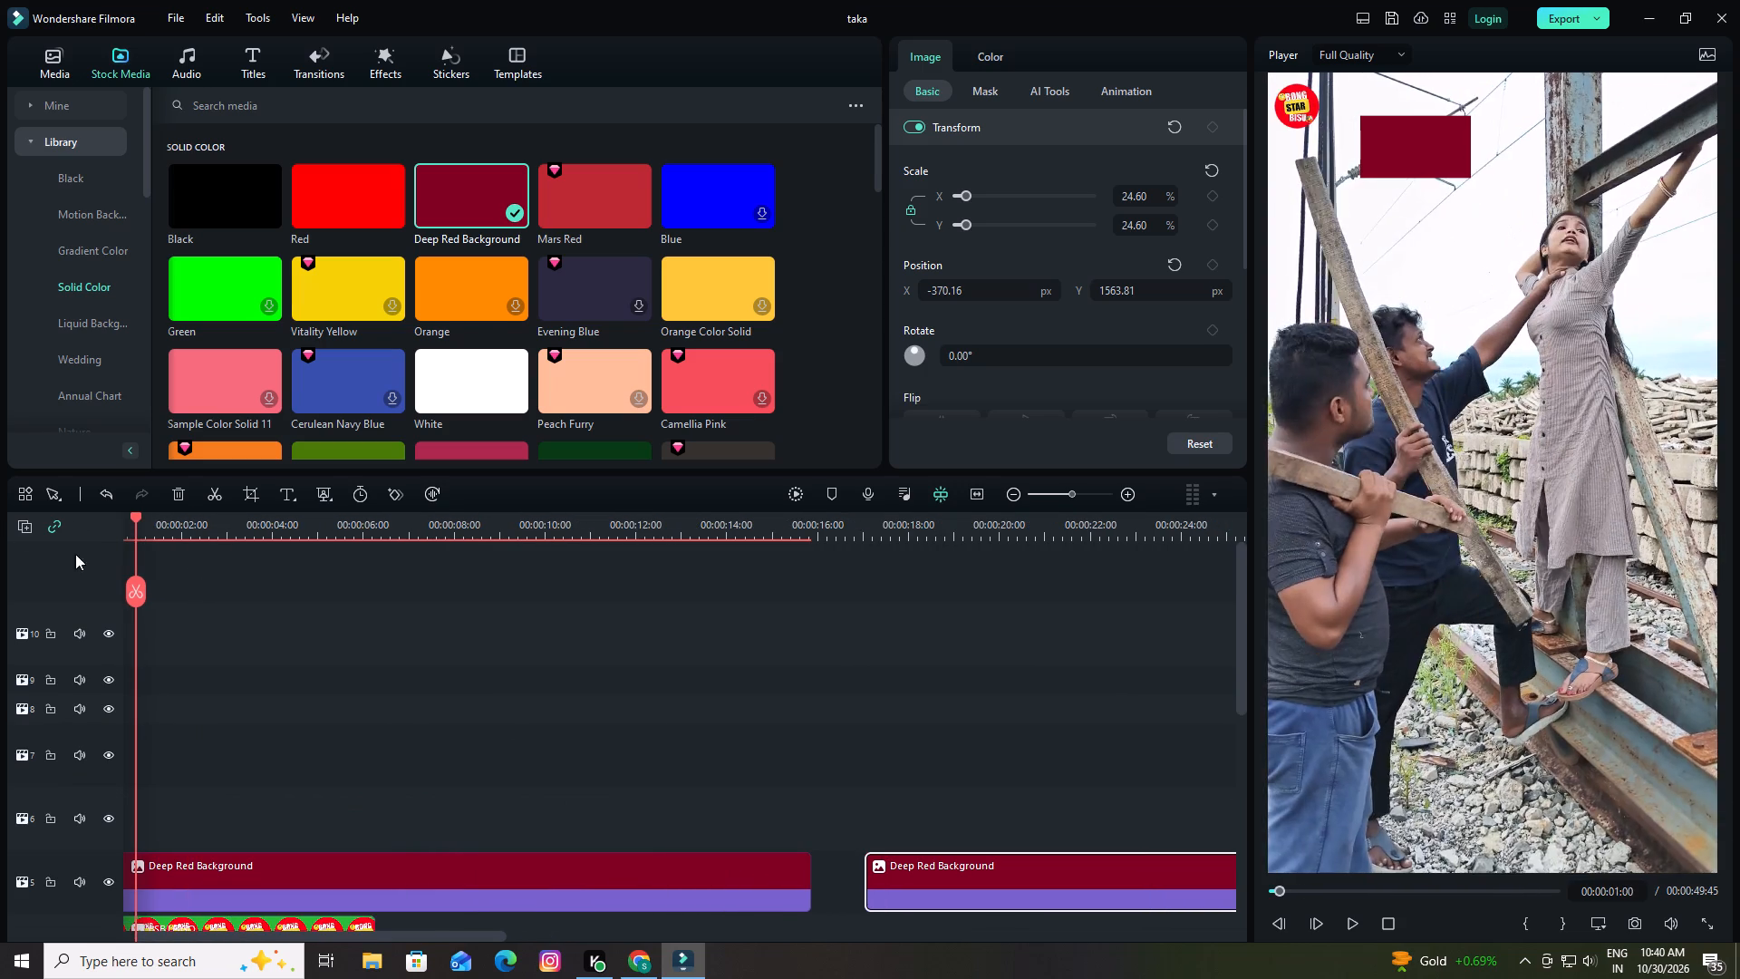
scroll(693, 744, down, 2)
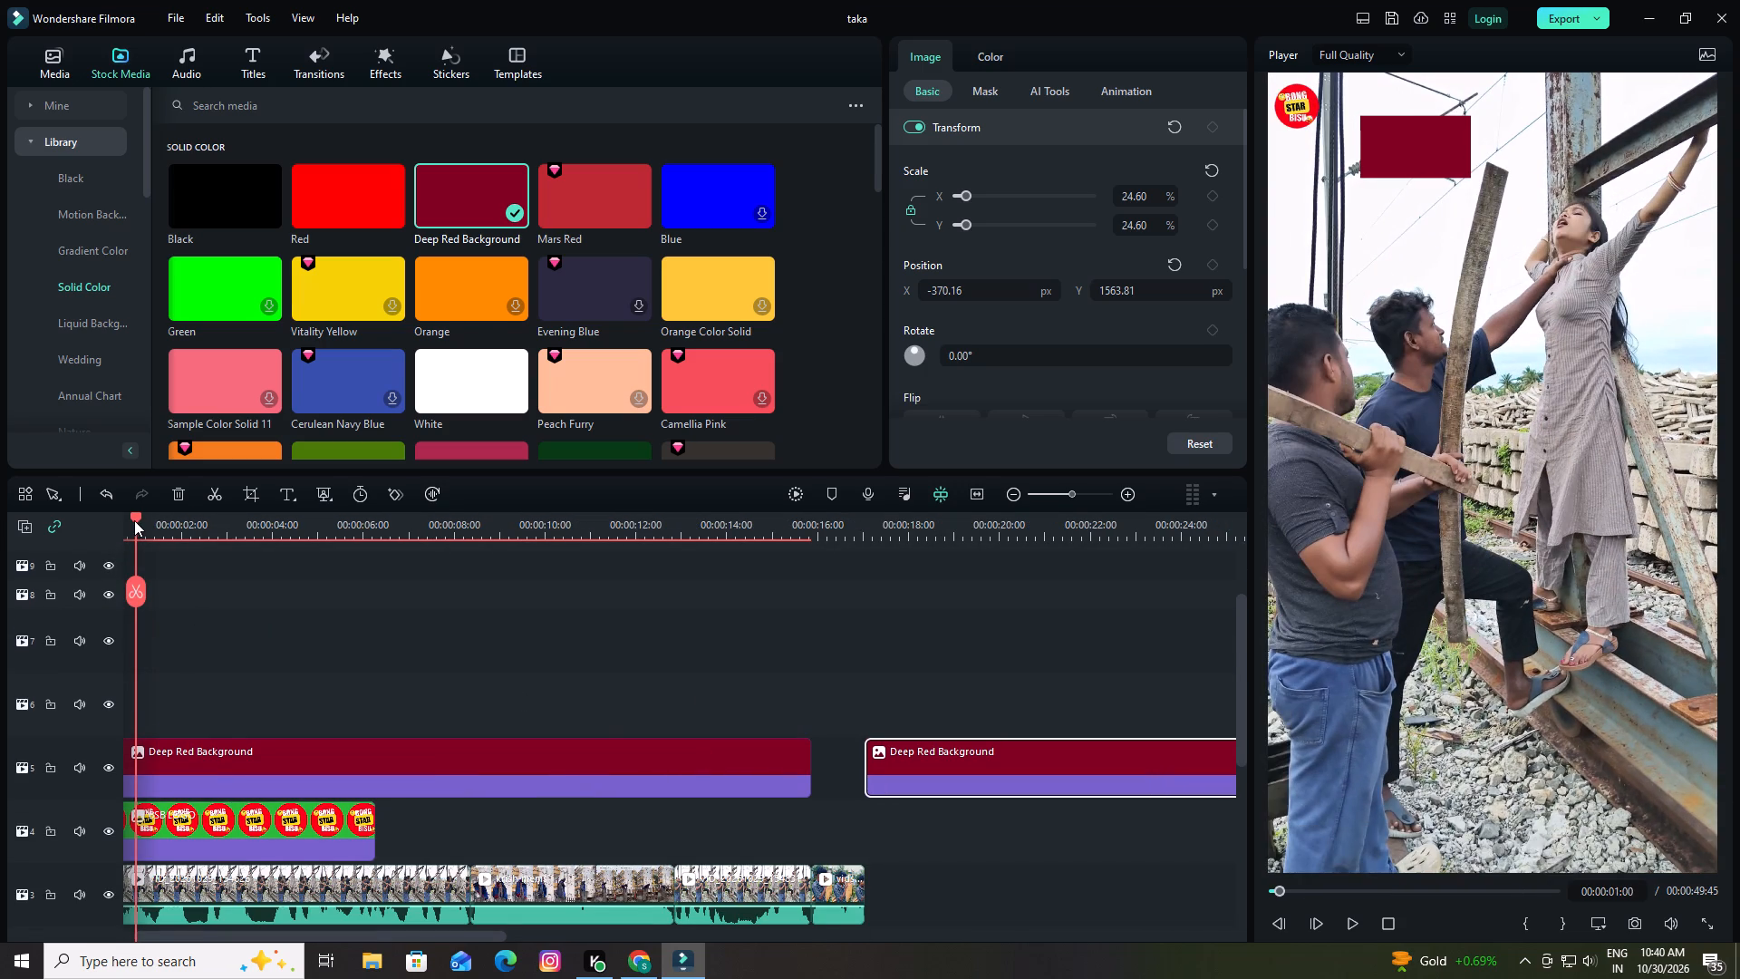
drag(134, 518, 0, 545)
drag(1025, 764, 250, 676)
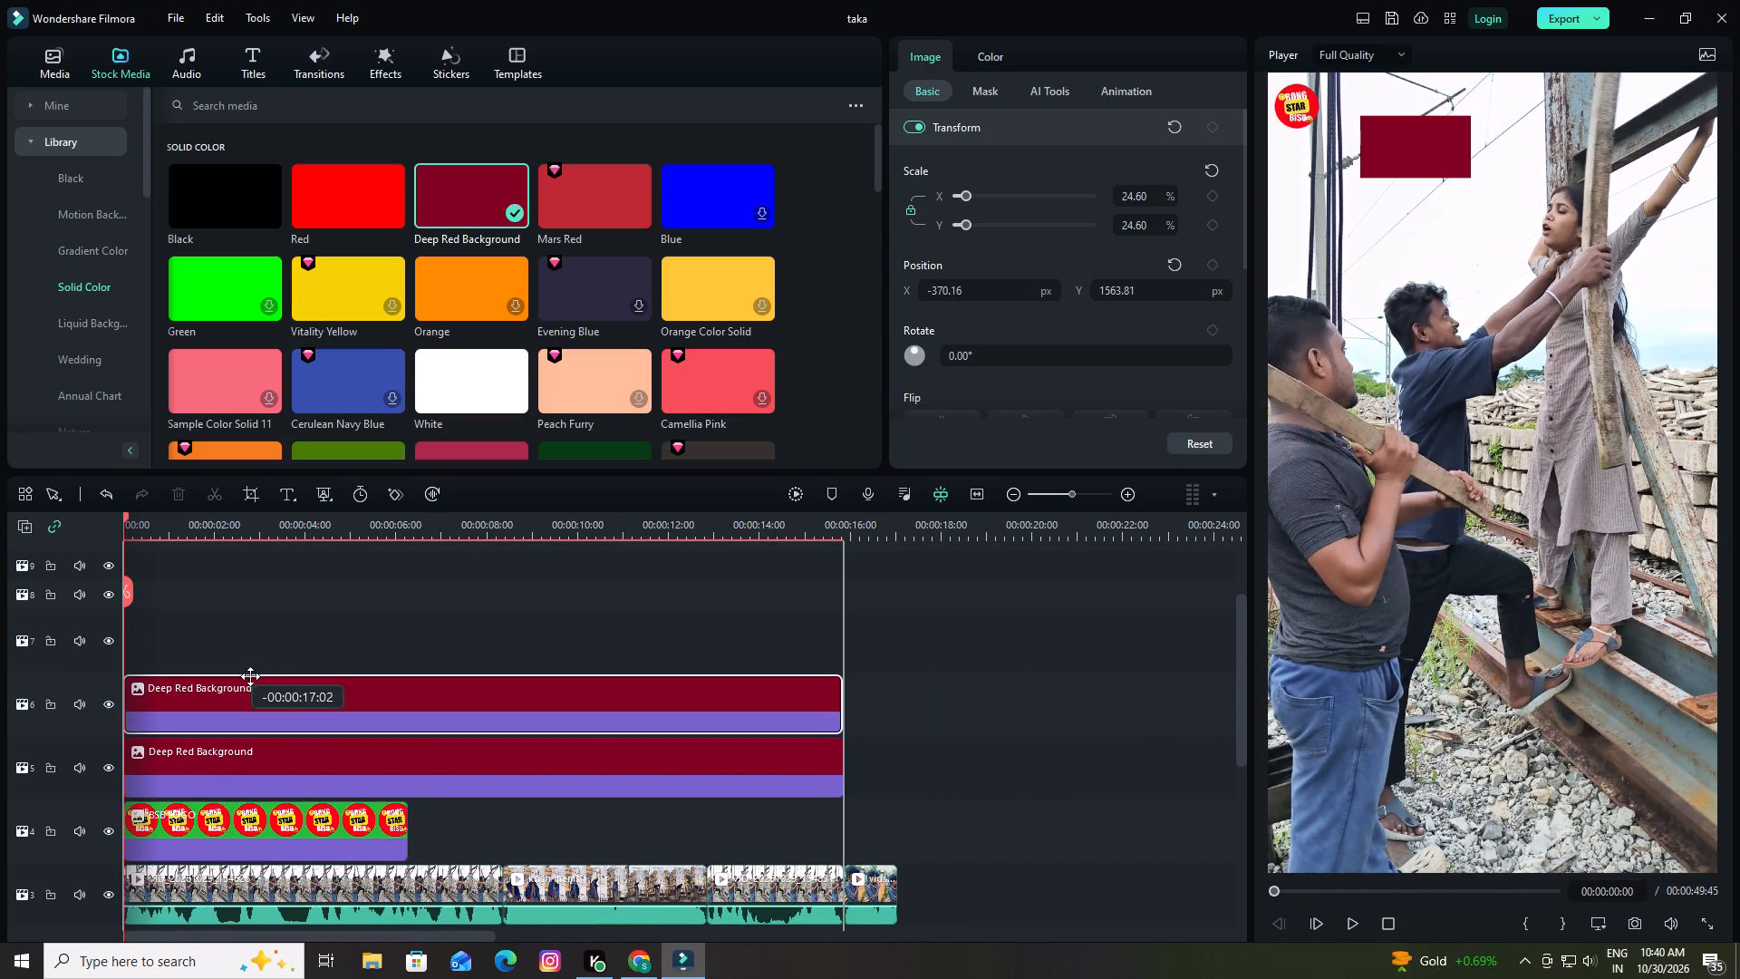
drag(250, 676, 249, 682)
Move the remaining Deep Red Background copy from track 5 to the start of track 7.
scroll(1143, 772, up, 2)
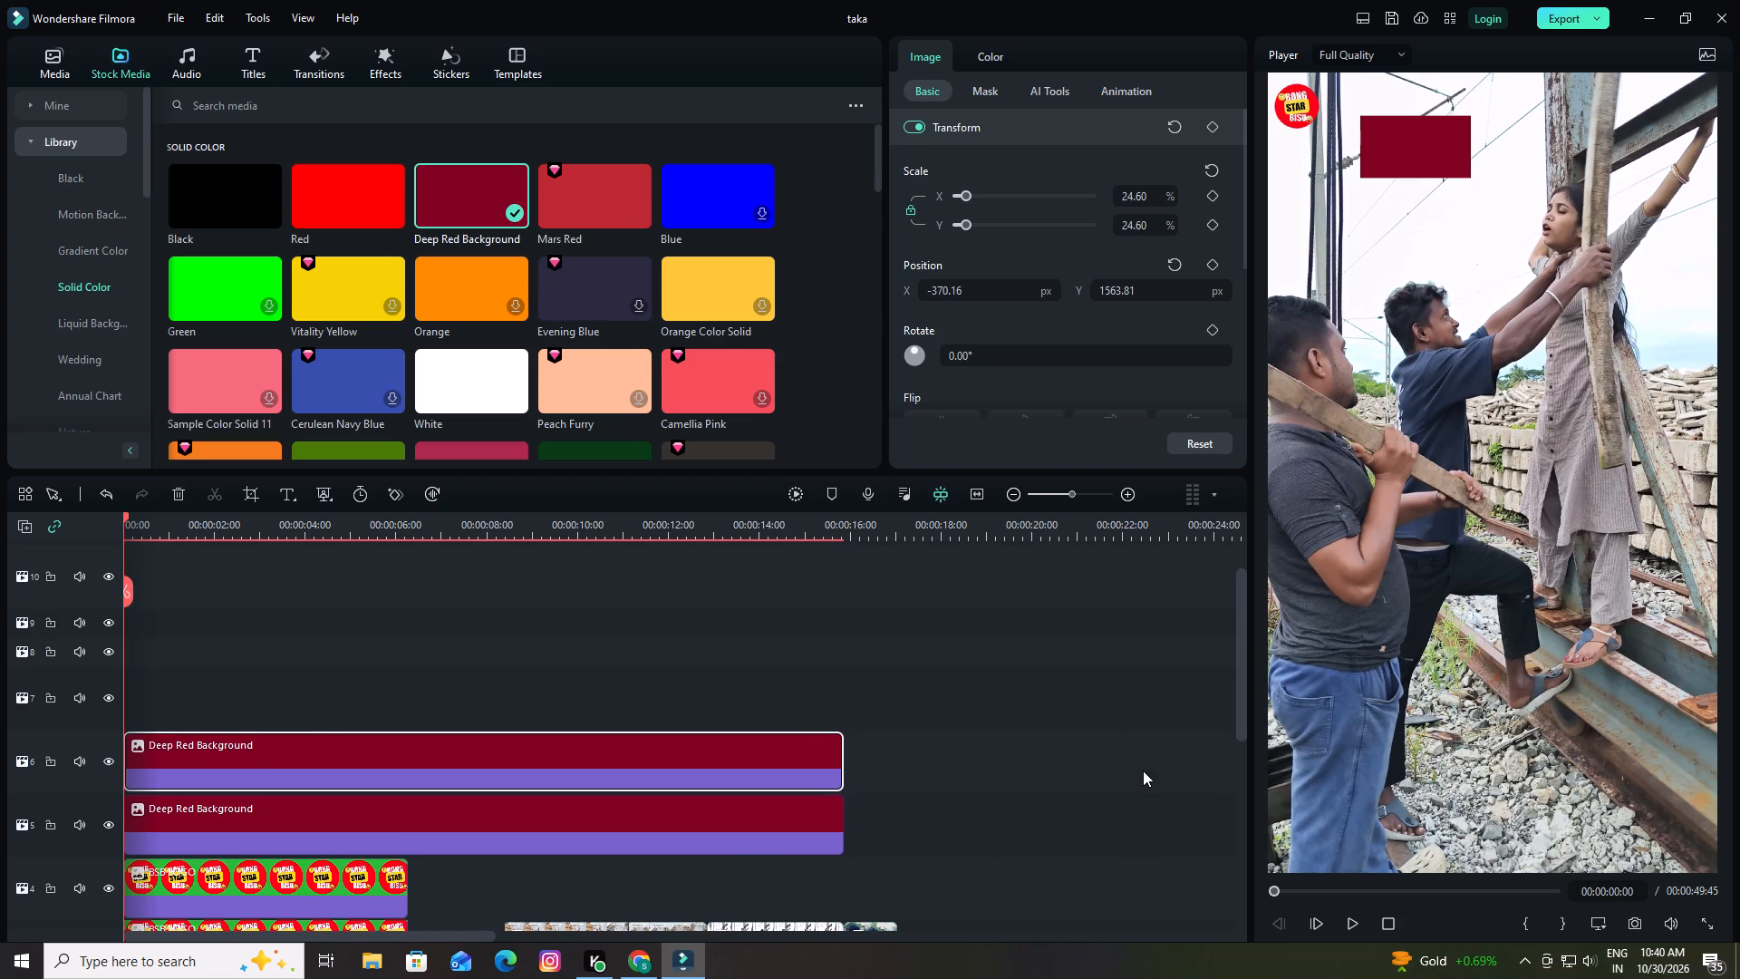
drag(1135, 535, 1006, 528)
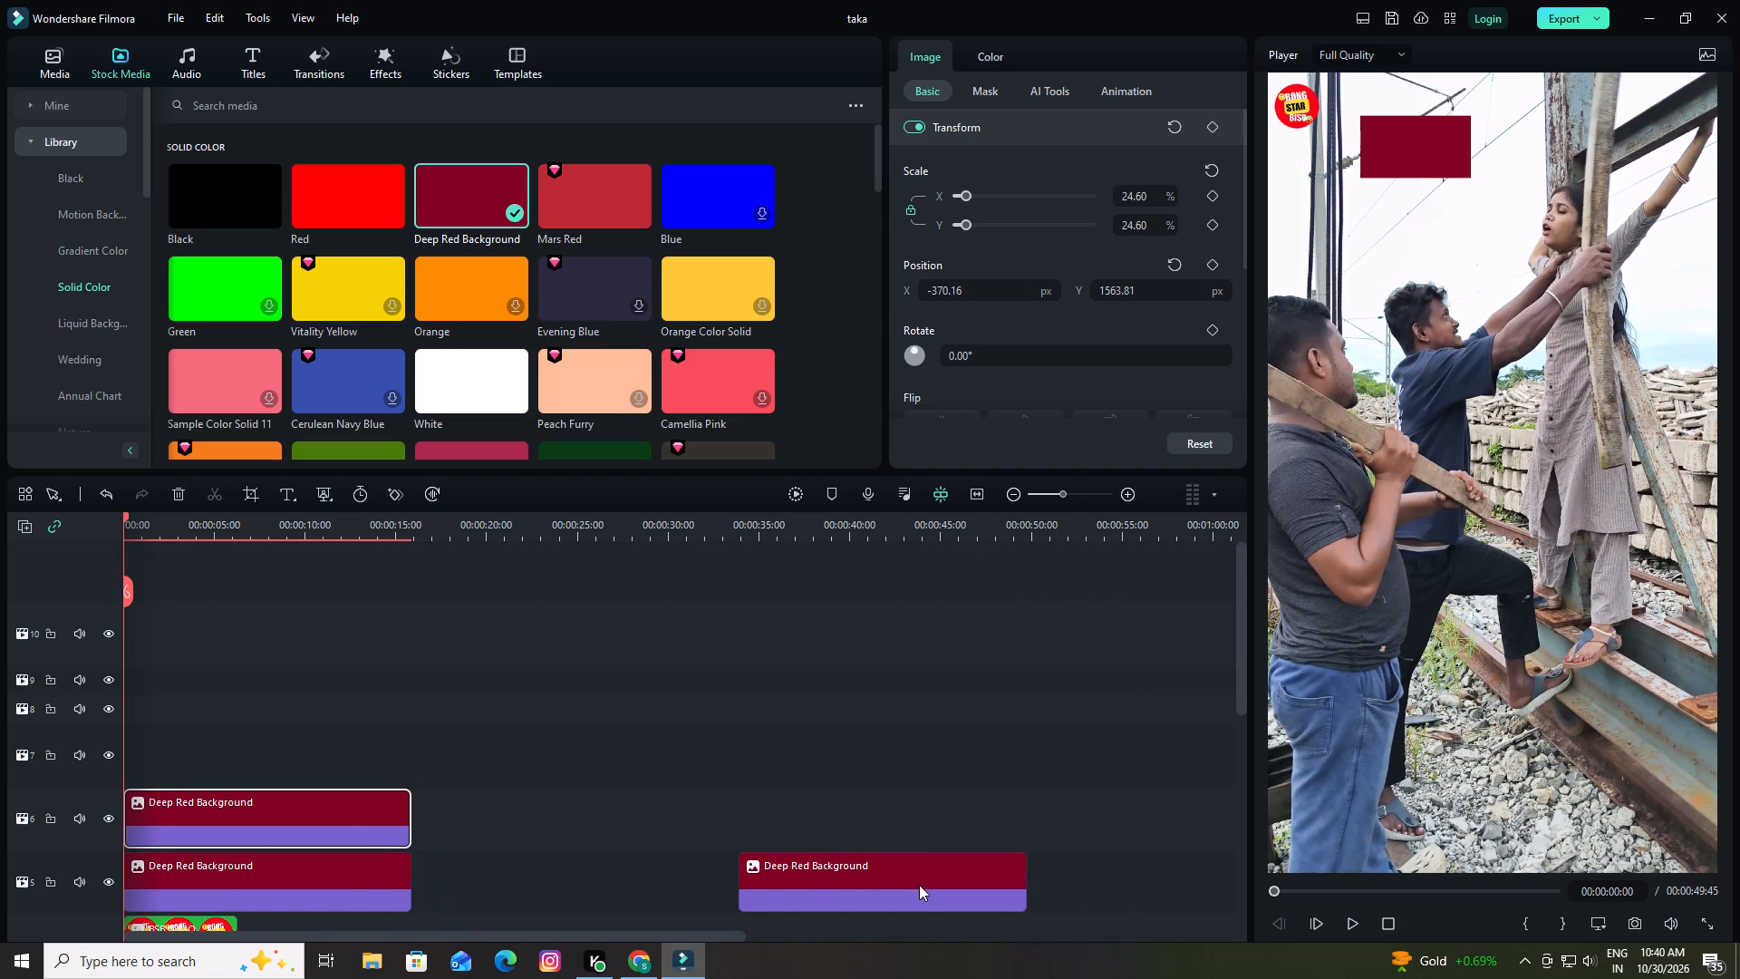
drag(900, 874, 366, 692)
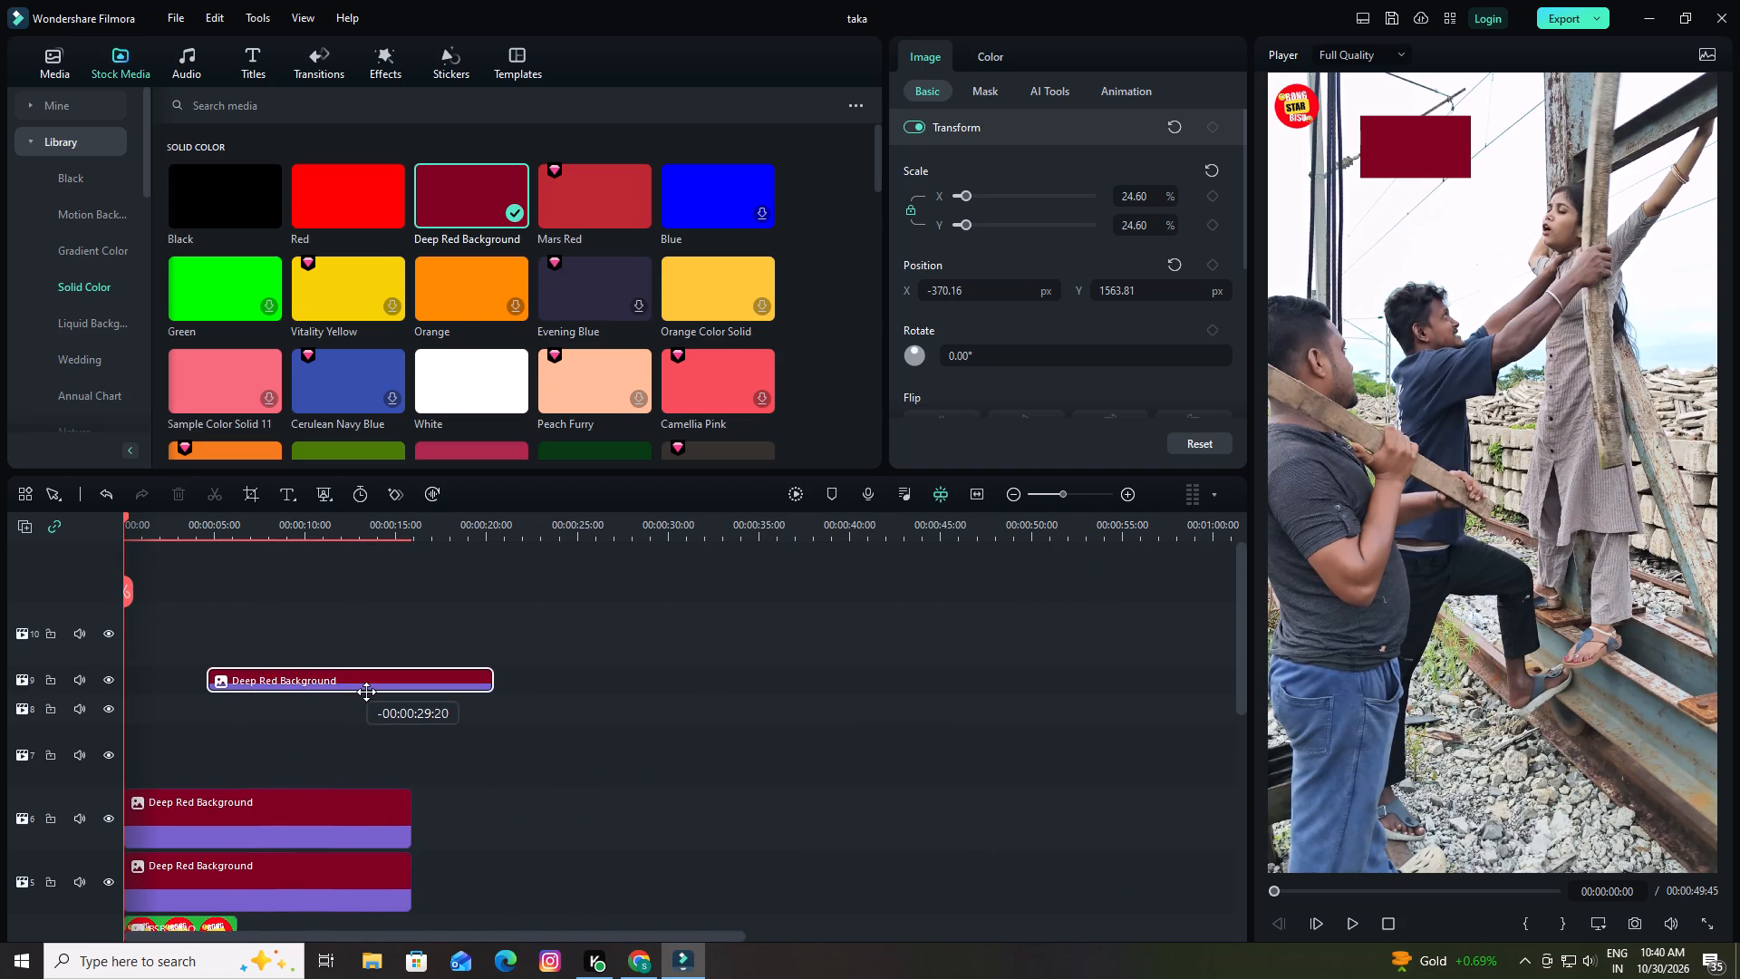
drag(366, 692, 268, 724)
scroll(504, 743, down, 2)
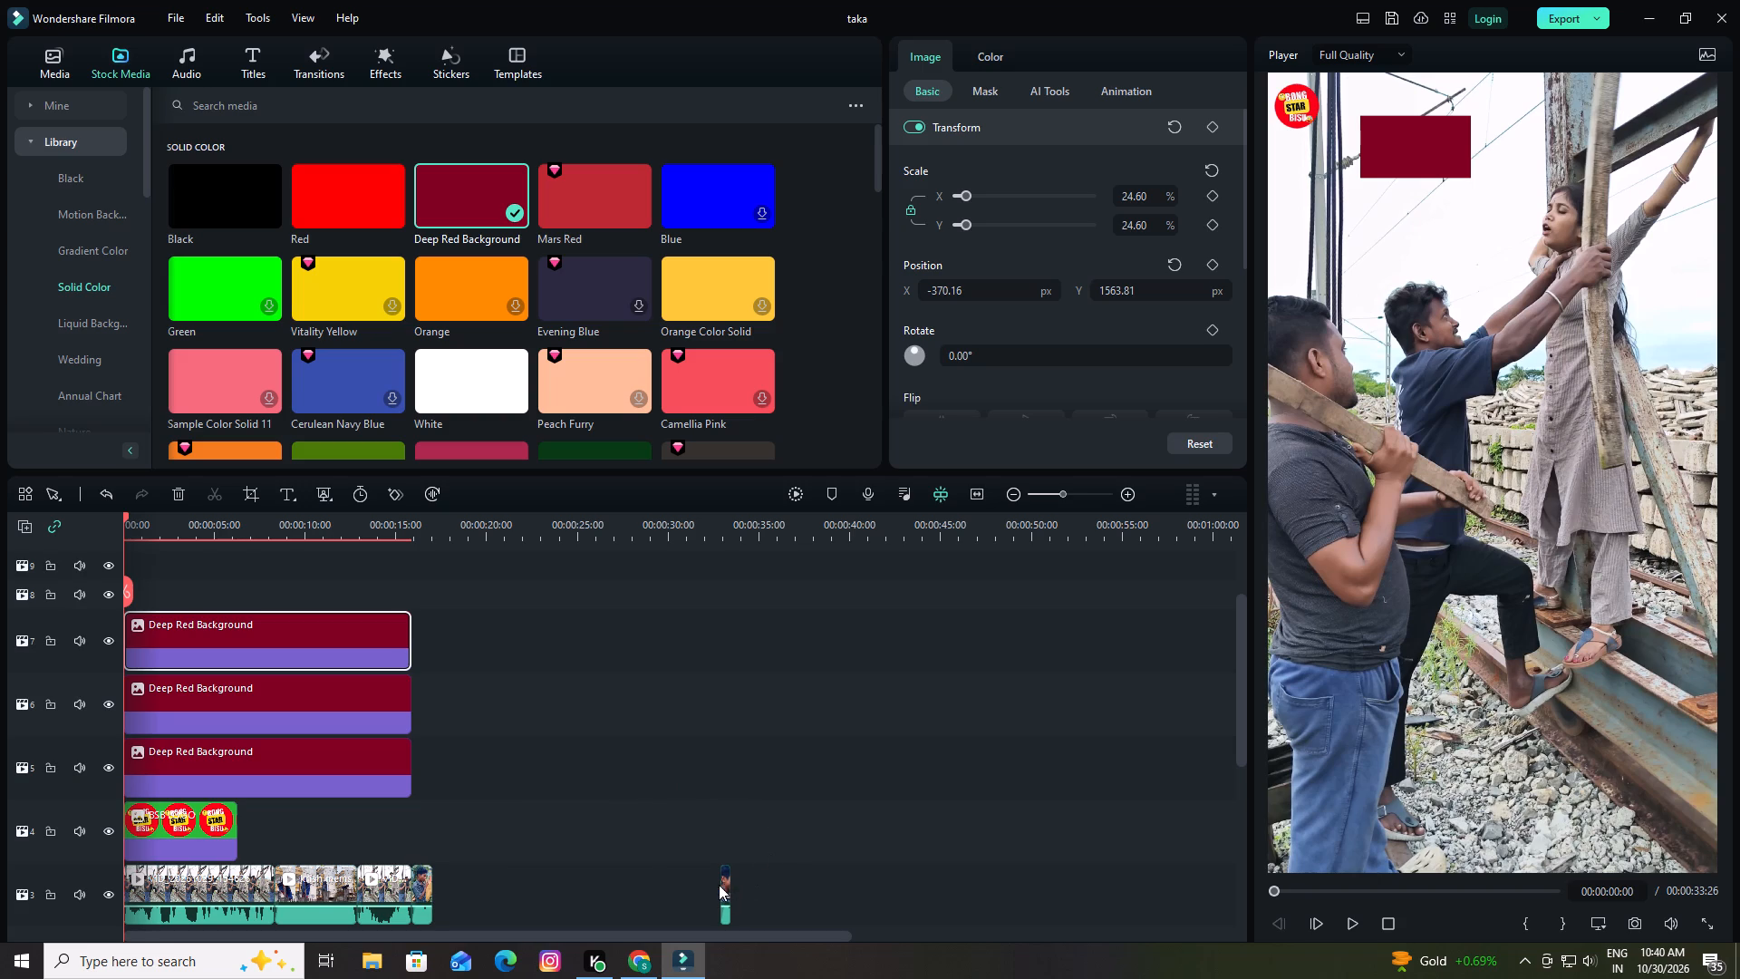
At about 12 s, place track 7's red block over the krish caption's end, near X 564, Y 1638, shrunk to about 23.2%.
key(space)
scroll(794, 861, down, 2)
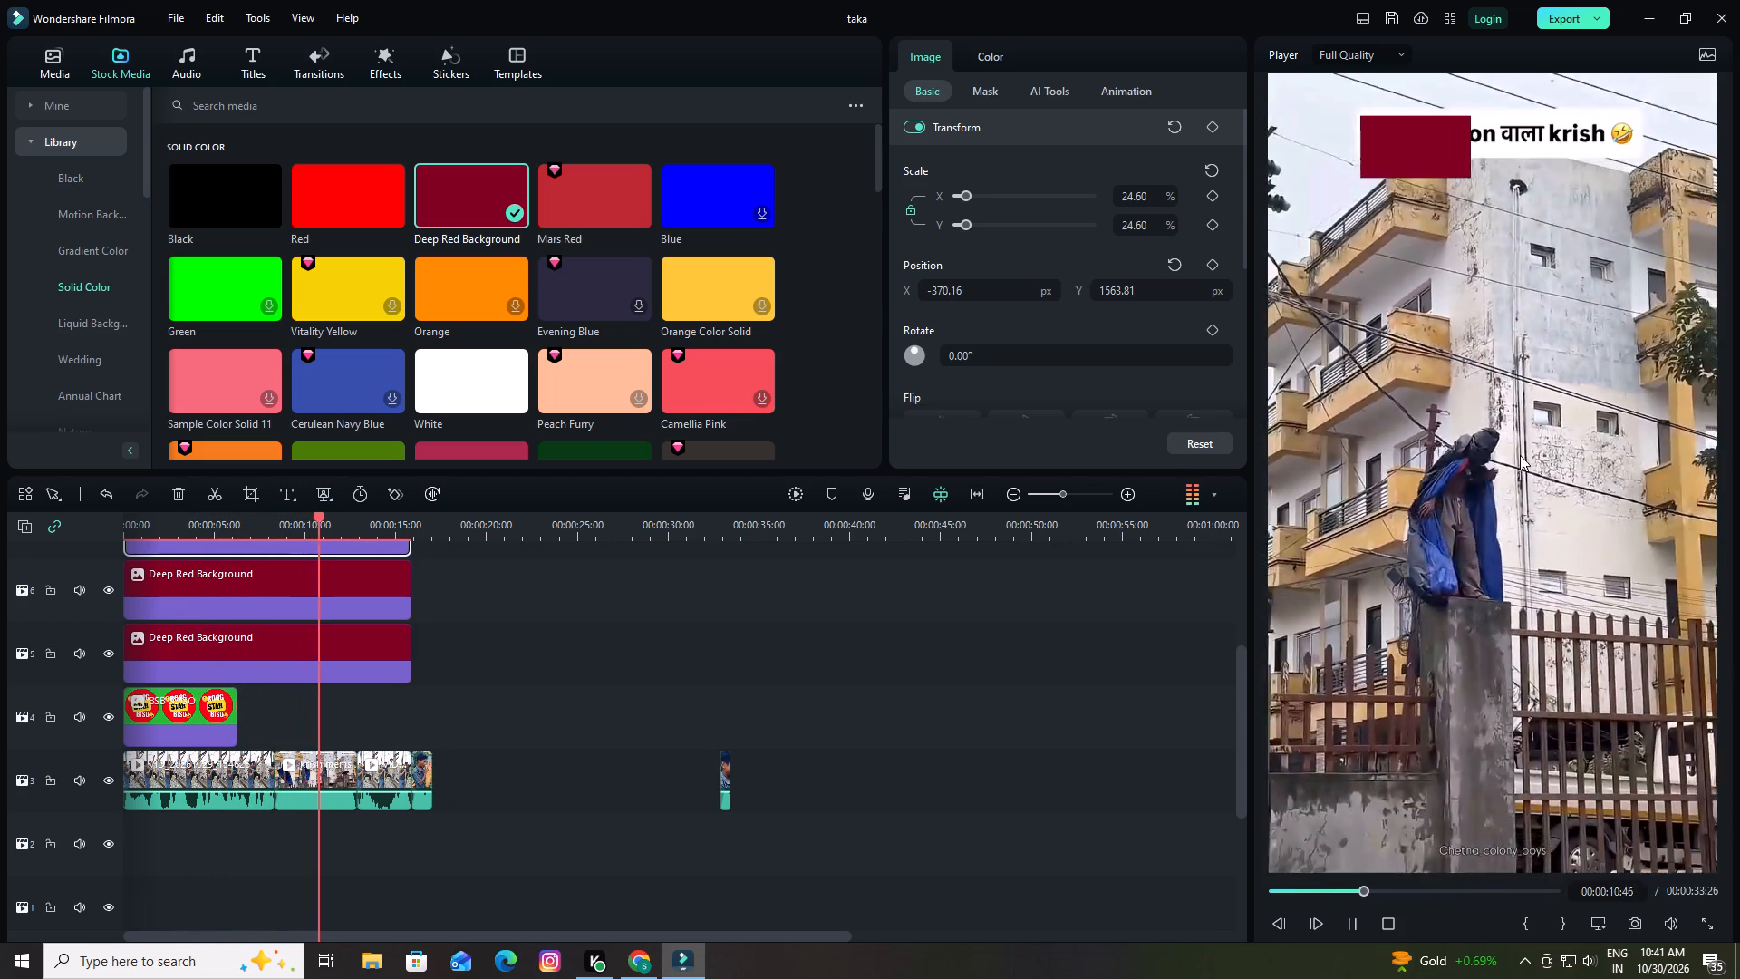
key(space)
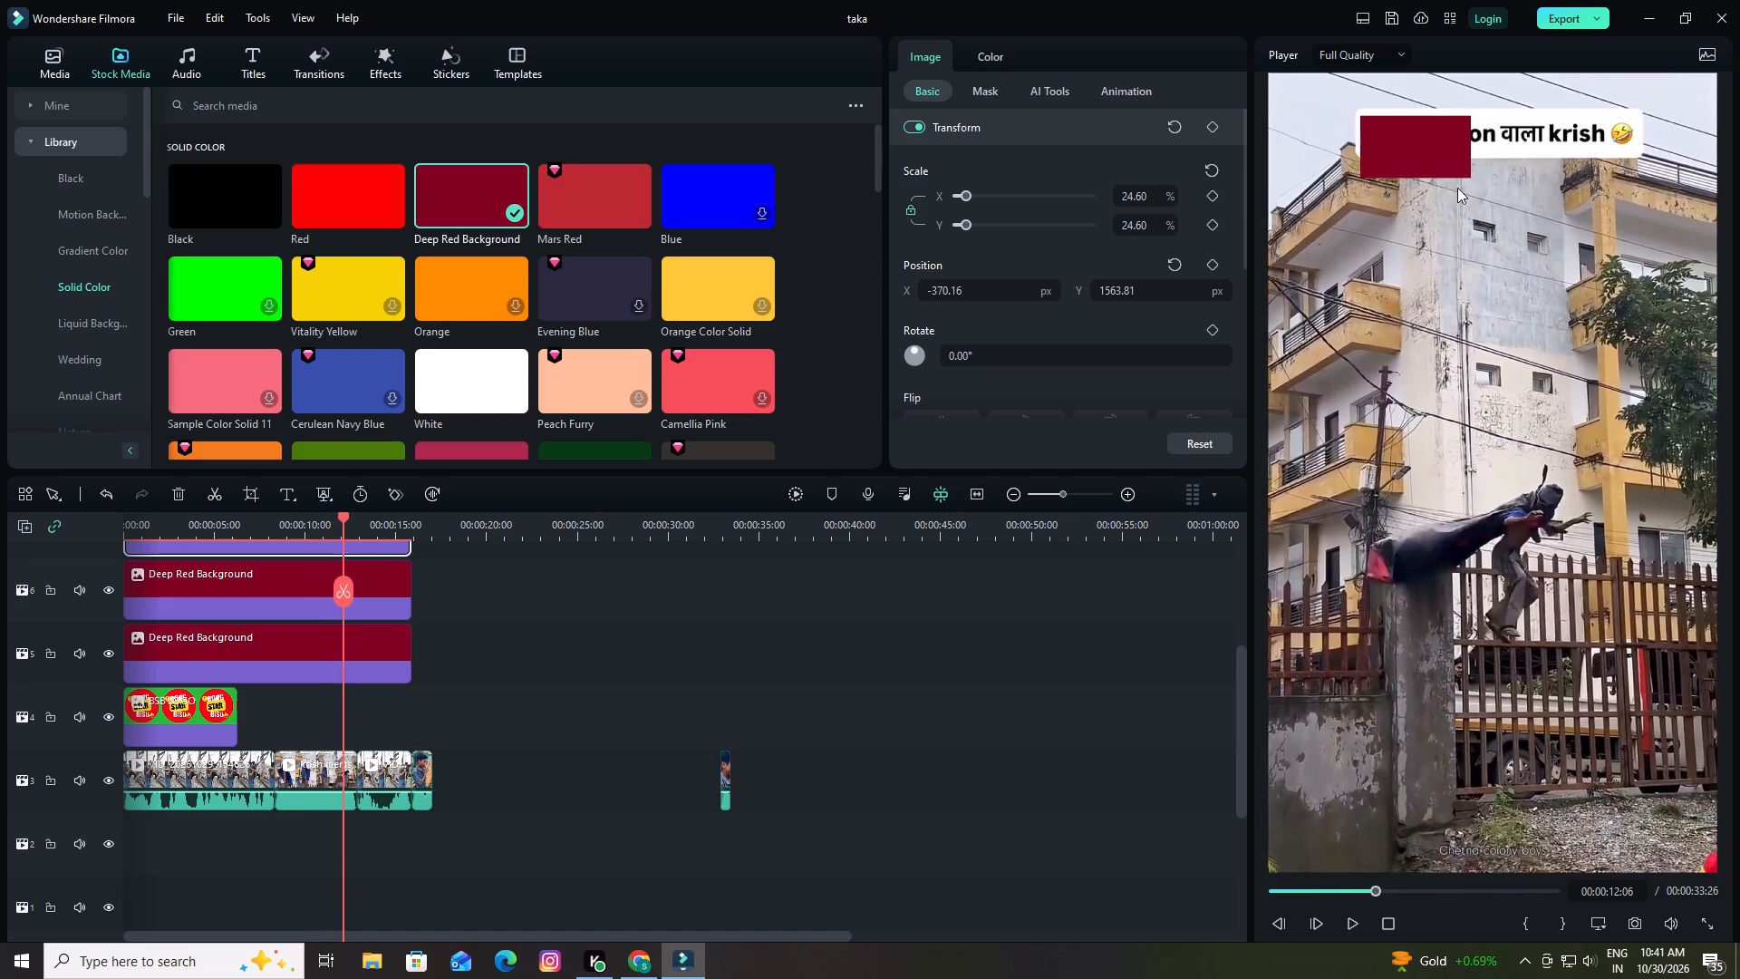
drag(1420, 146, 1415, 123)
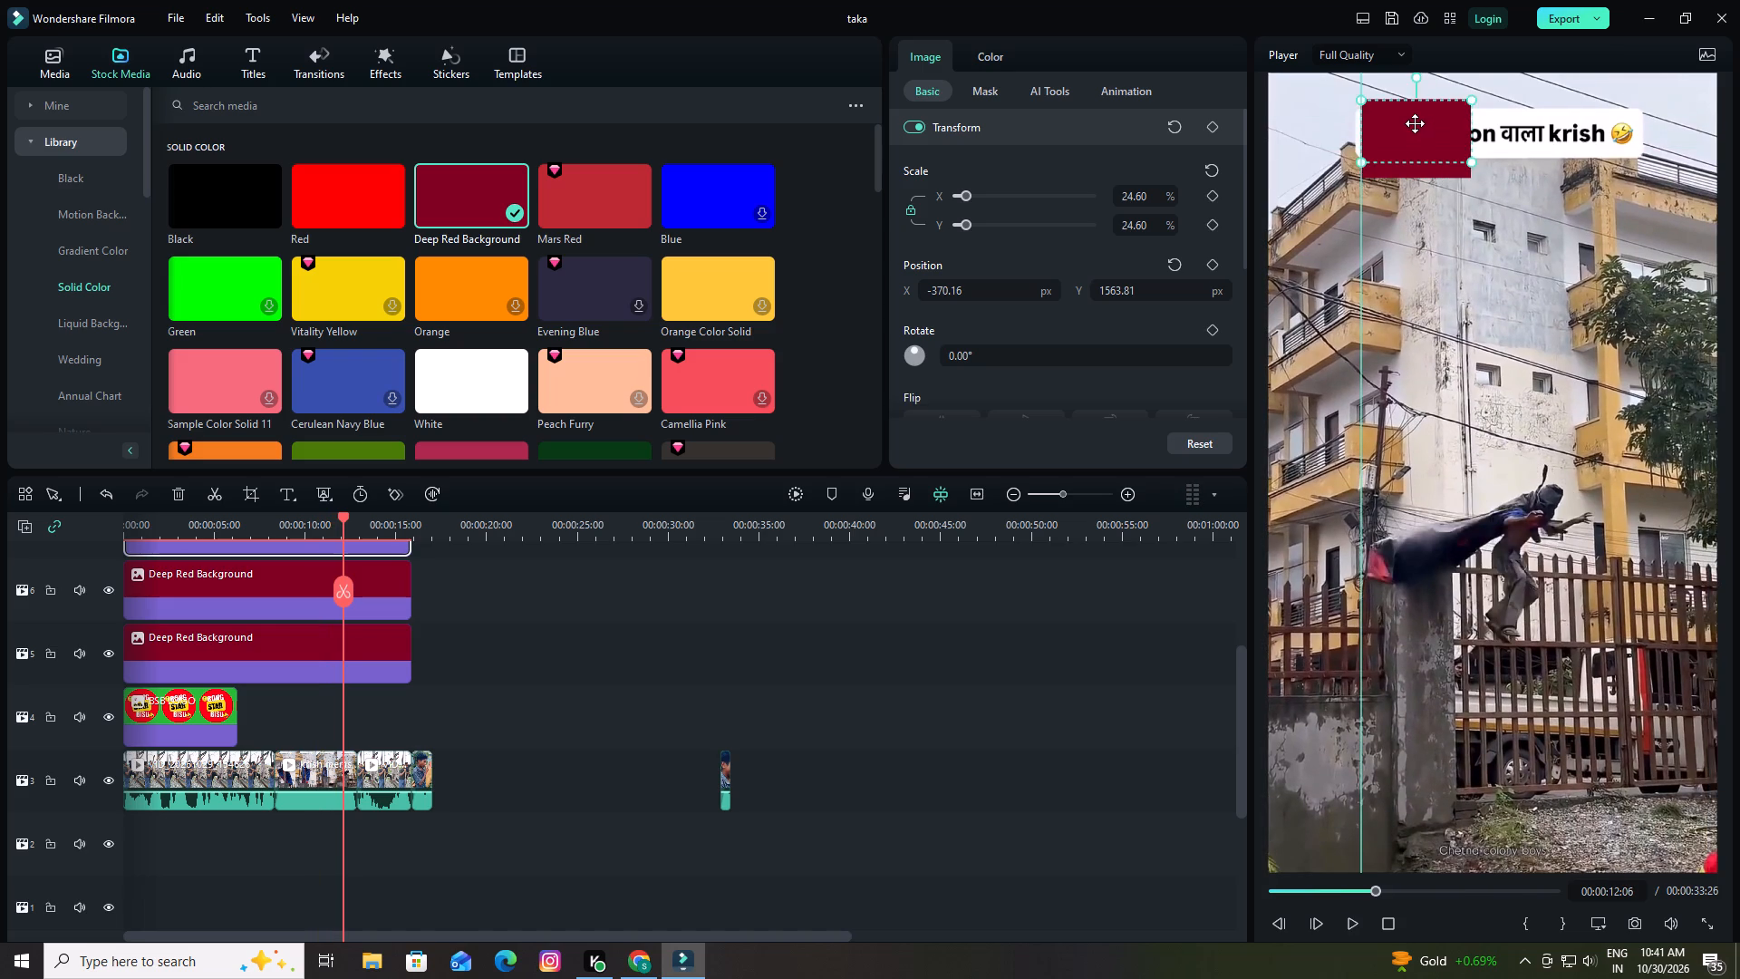
drag(1415, 123, 1407, 131)
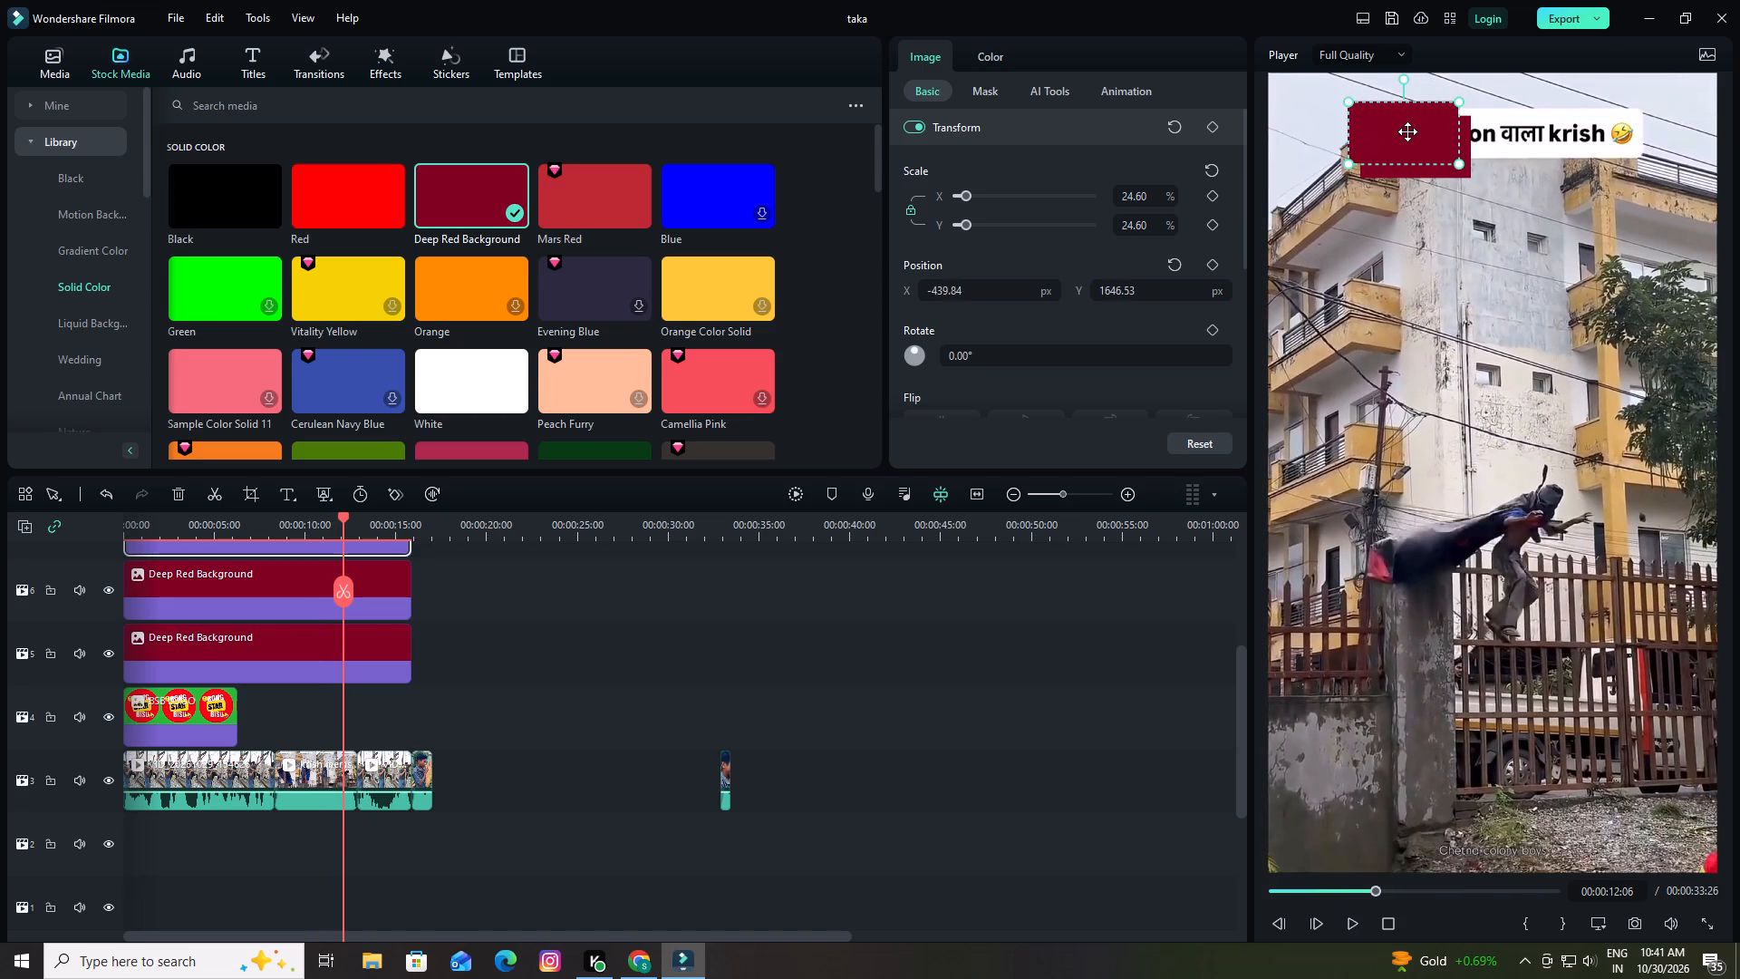
drag(1407, 141, 1591, 135)
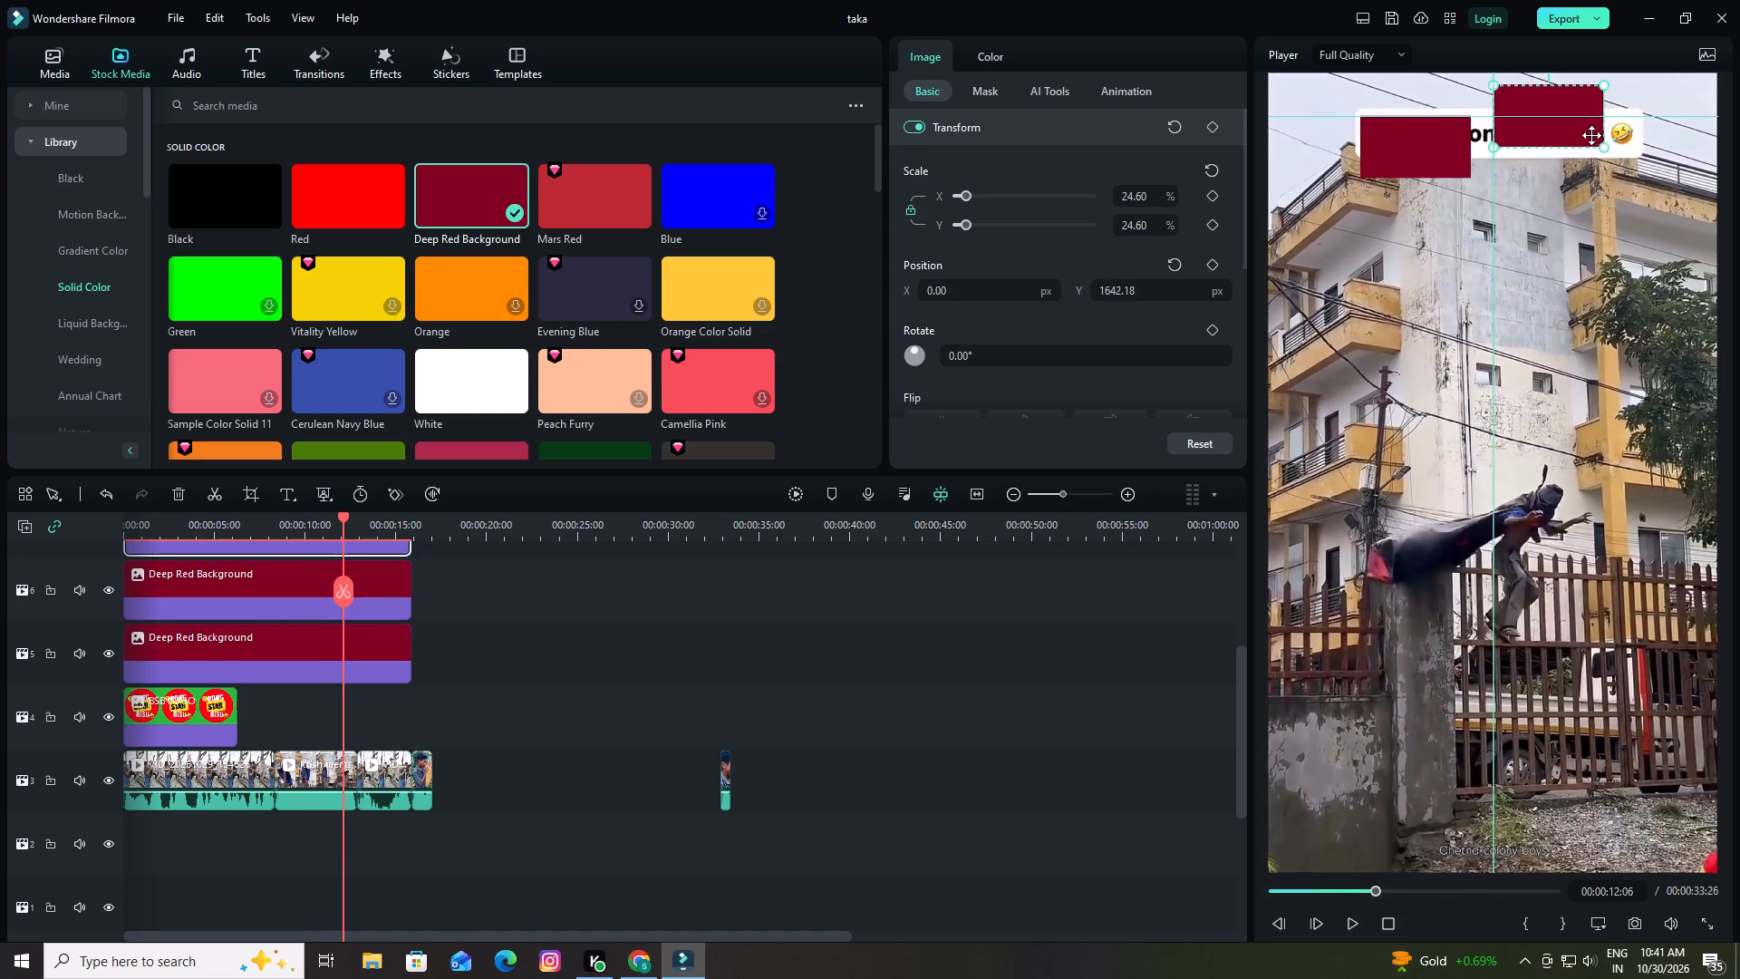
drag(1591, 135, 1619, 140)
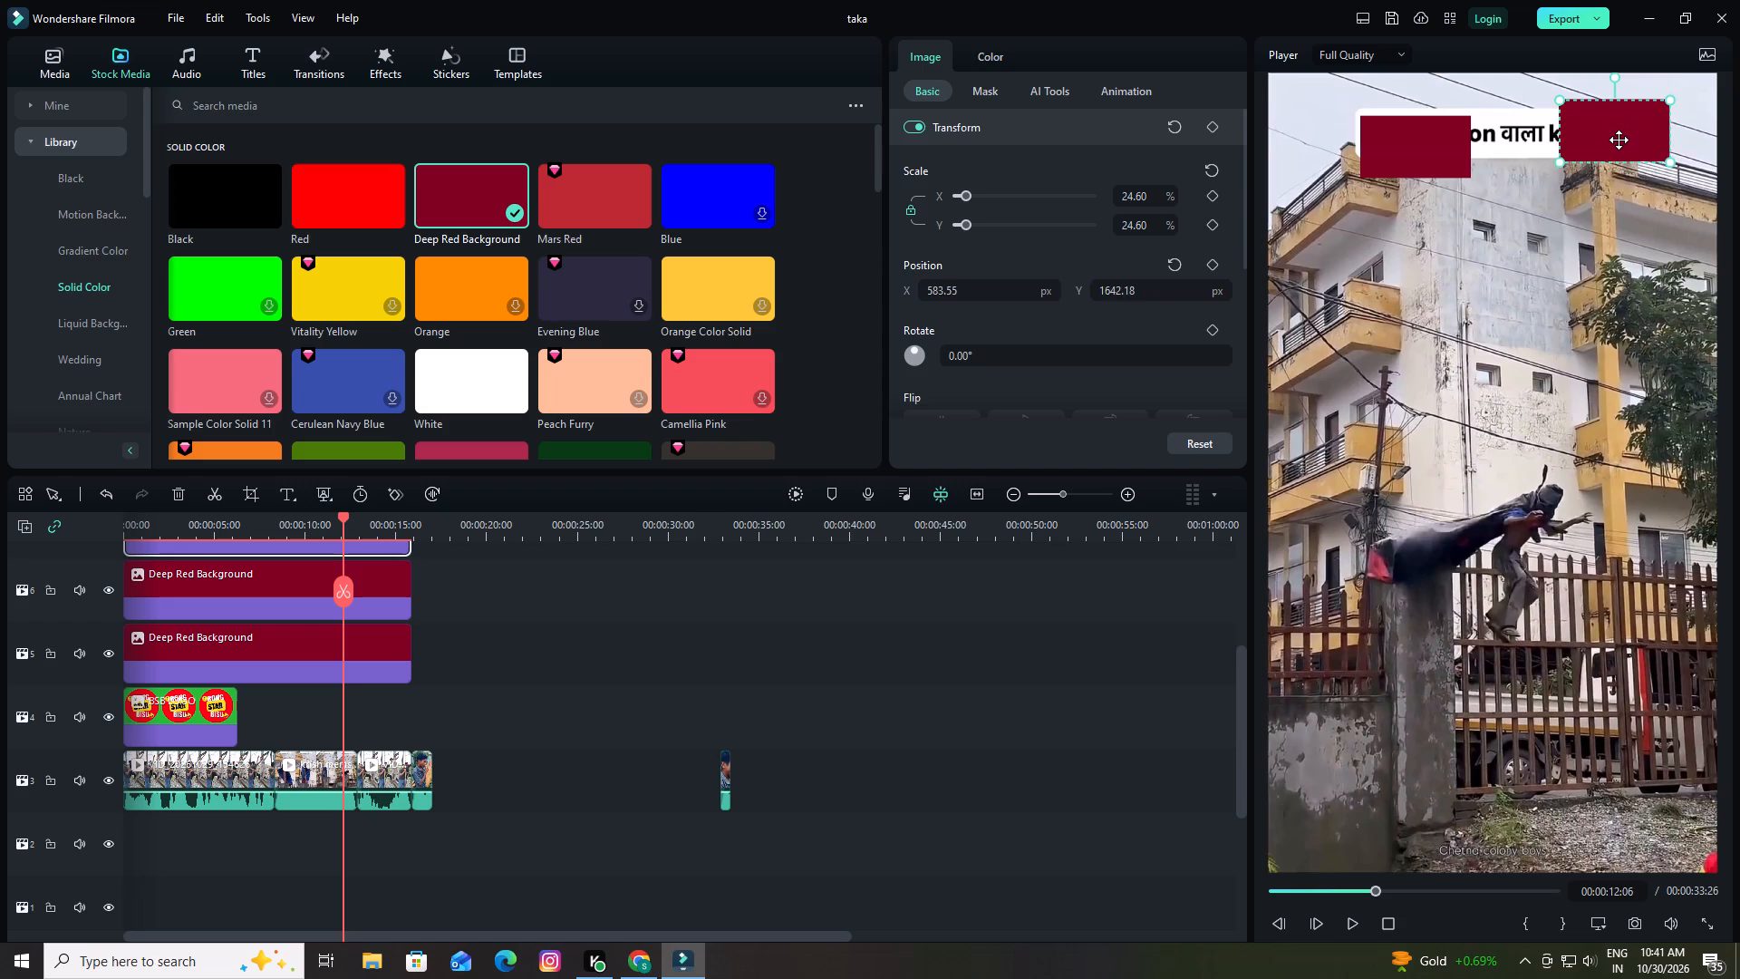
drag(1619, 140, 1611, 142)
click(1554, 165)
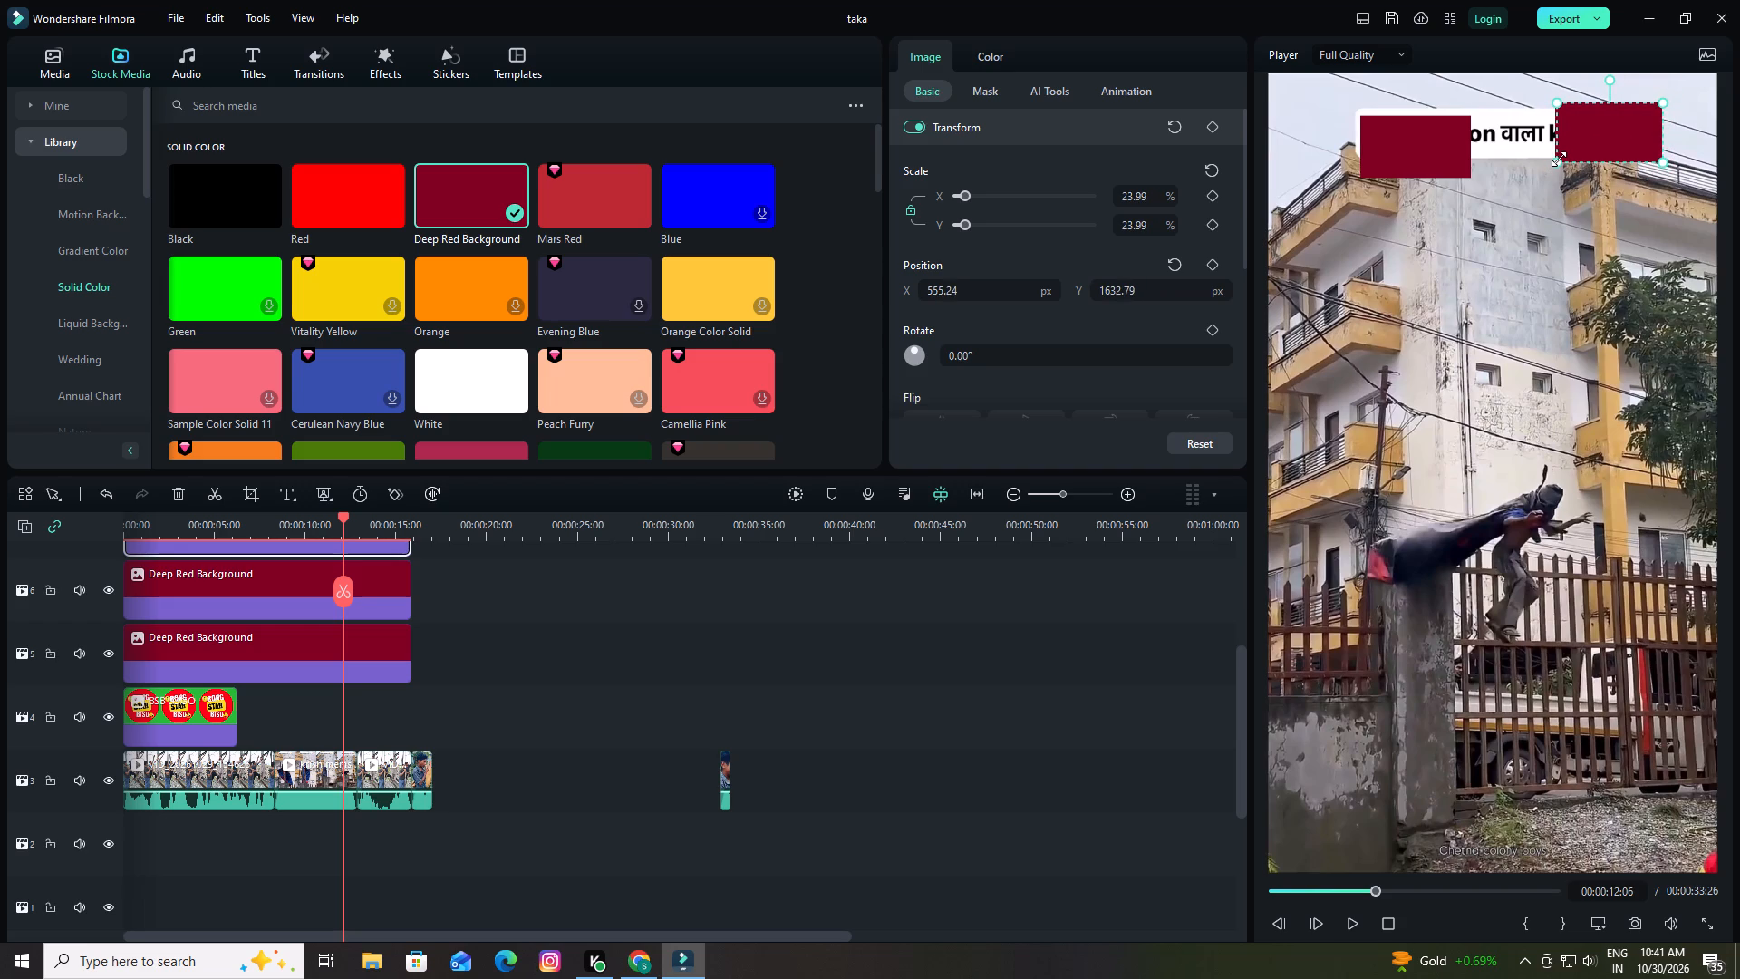
Place track 6's red block over the middle of the caption, at about X 63, Y 1638, shrunk to about 23.2%.
click(1434, 154)
drag(1434, 154, 1504, 138)
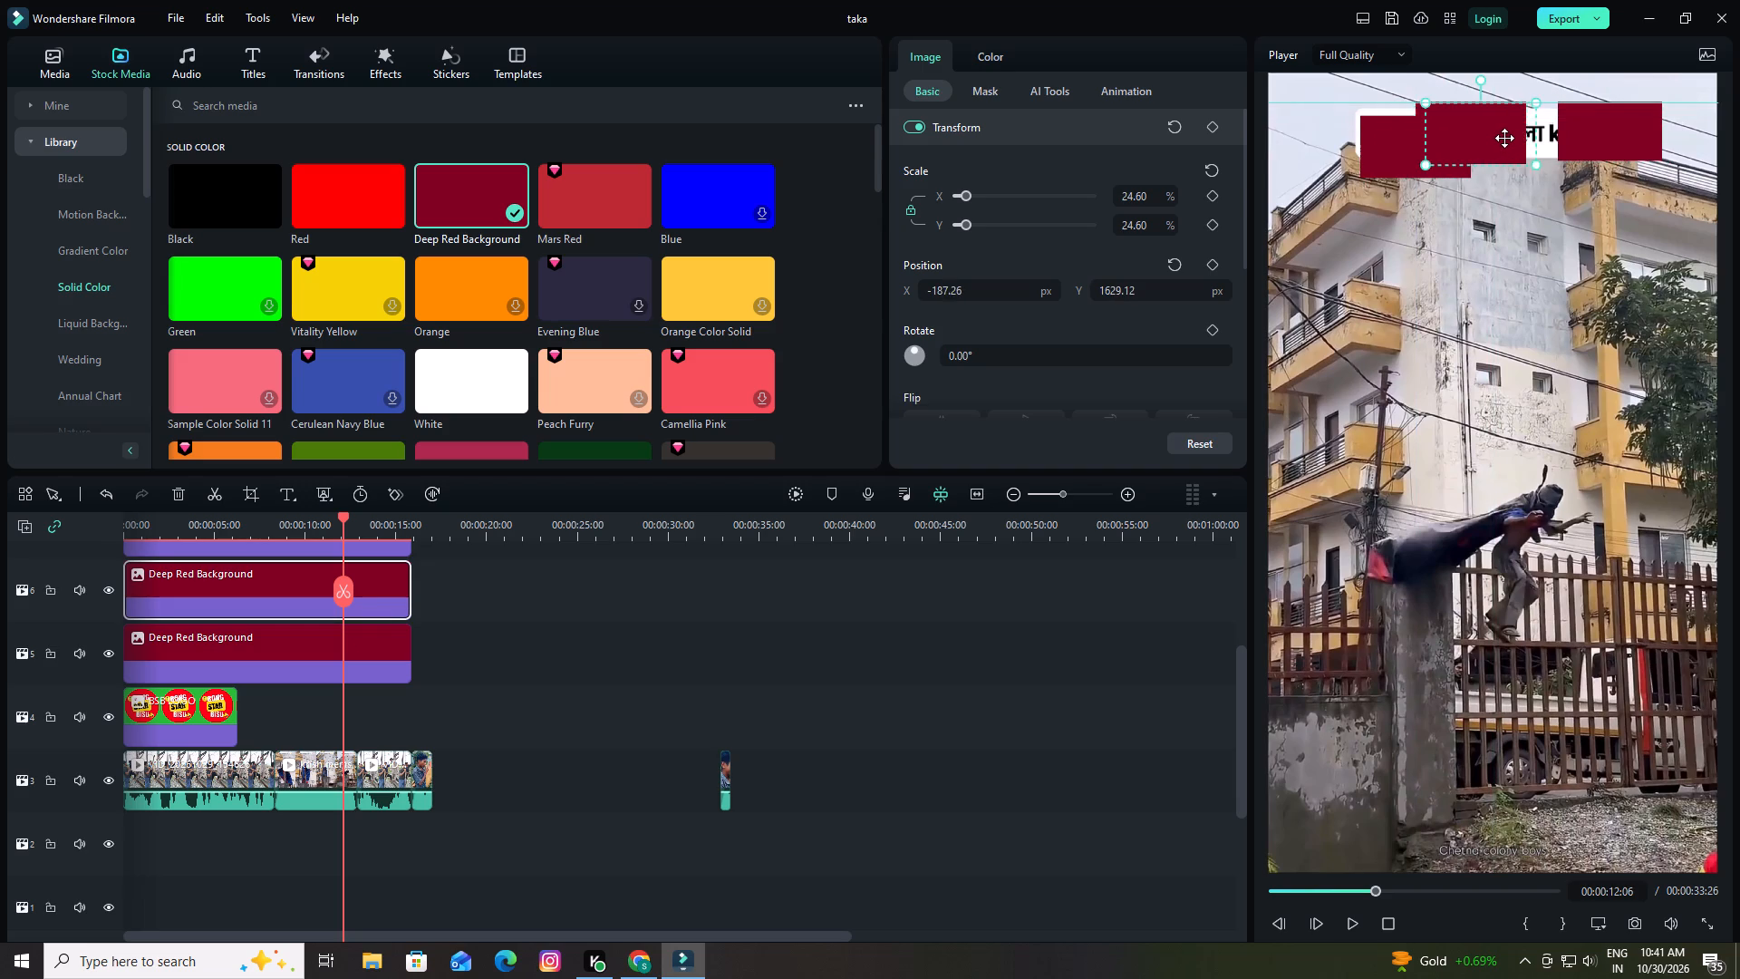
drag(1504, 138, 1527, 139)
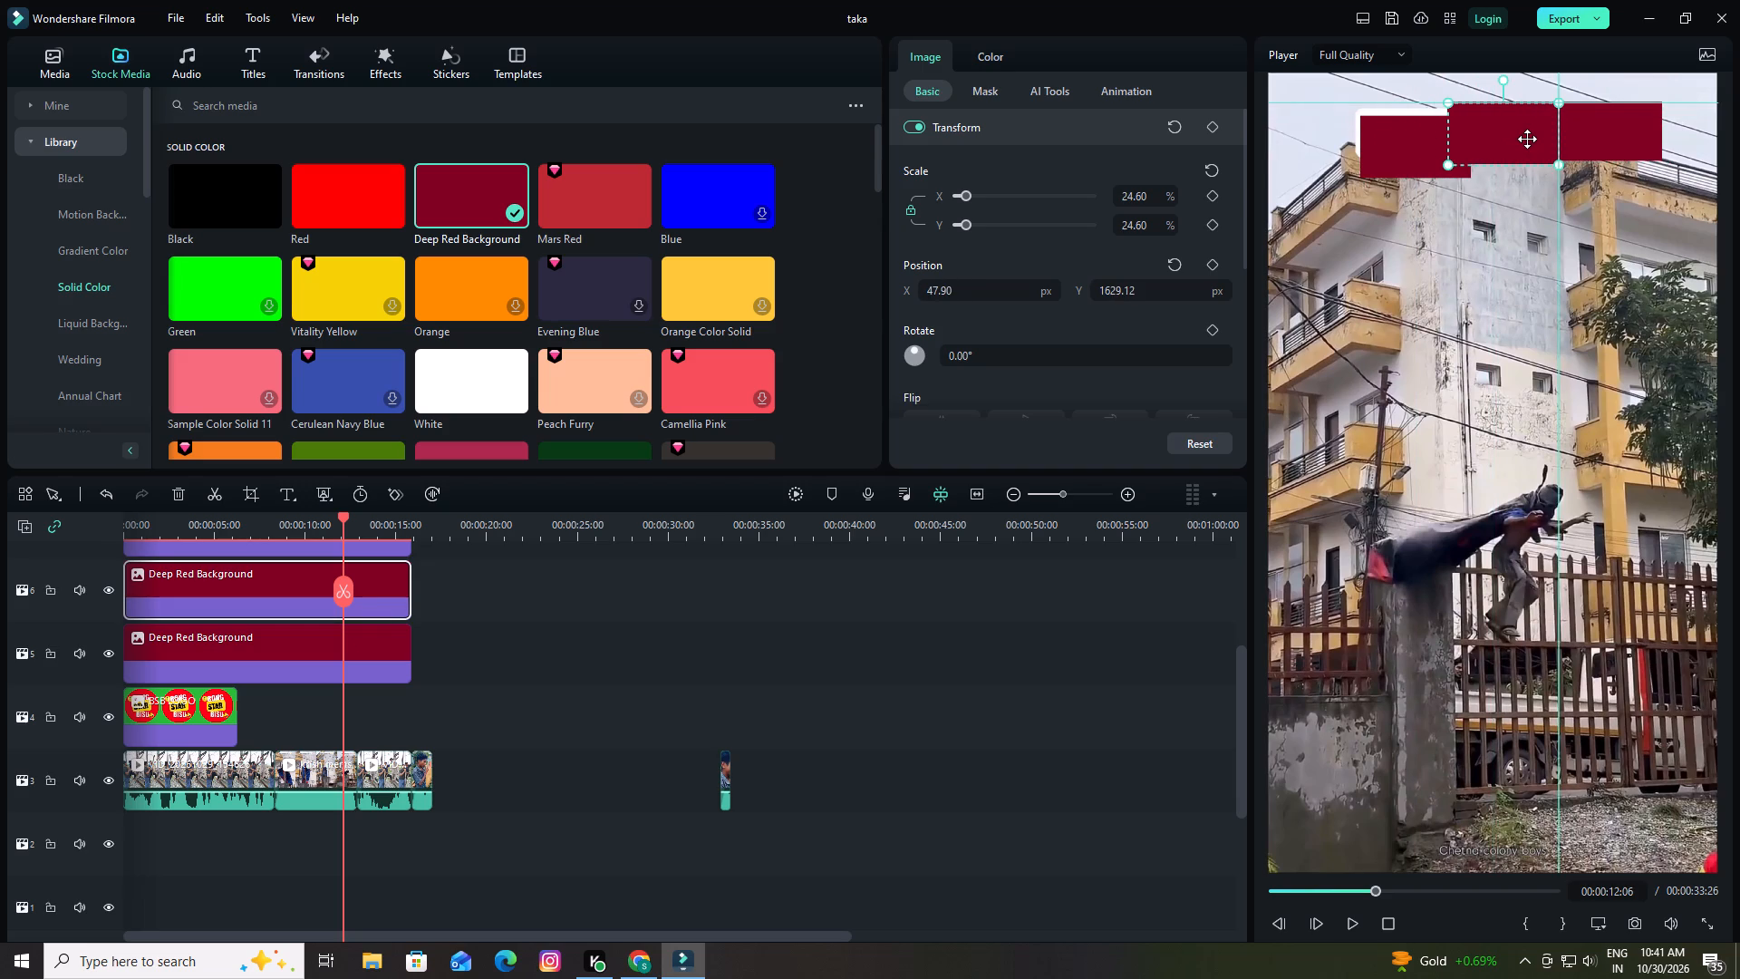
click(1447, 162)
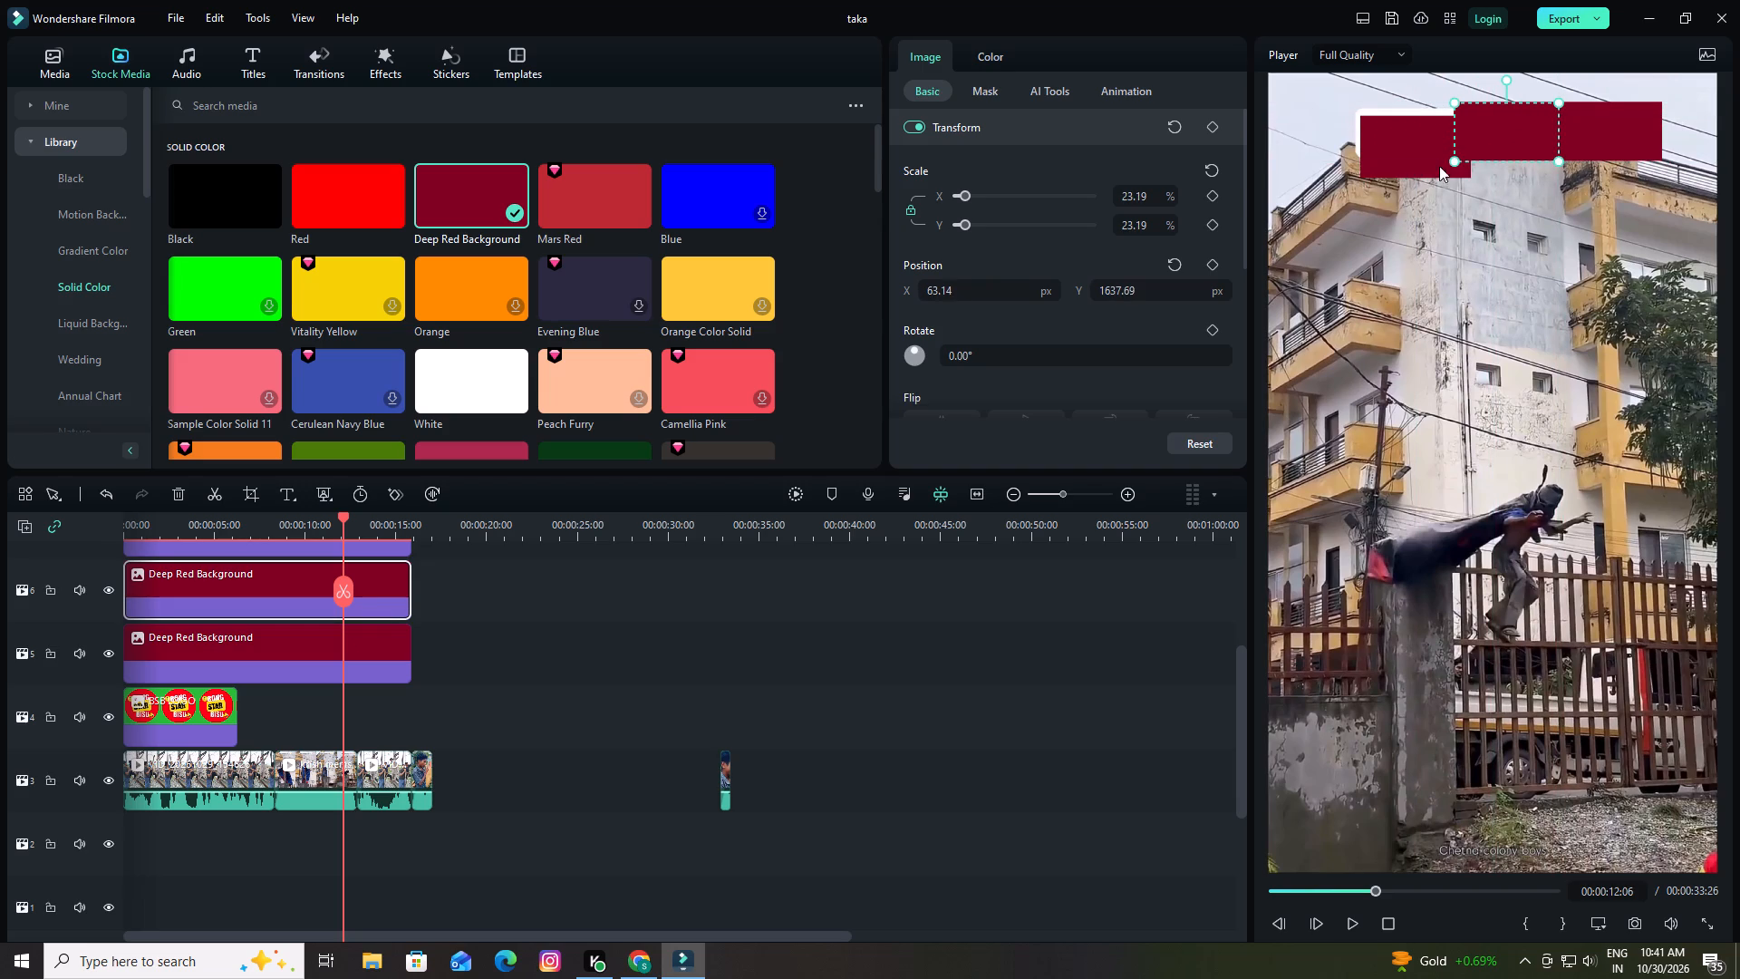
Place track 5's red block over the start of the caption, at about X -438, Y 1638, shrunk to about 23.2%.
drag(1397, 160, 1396, 149)
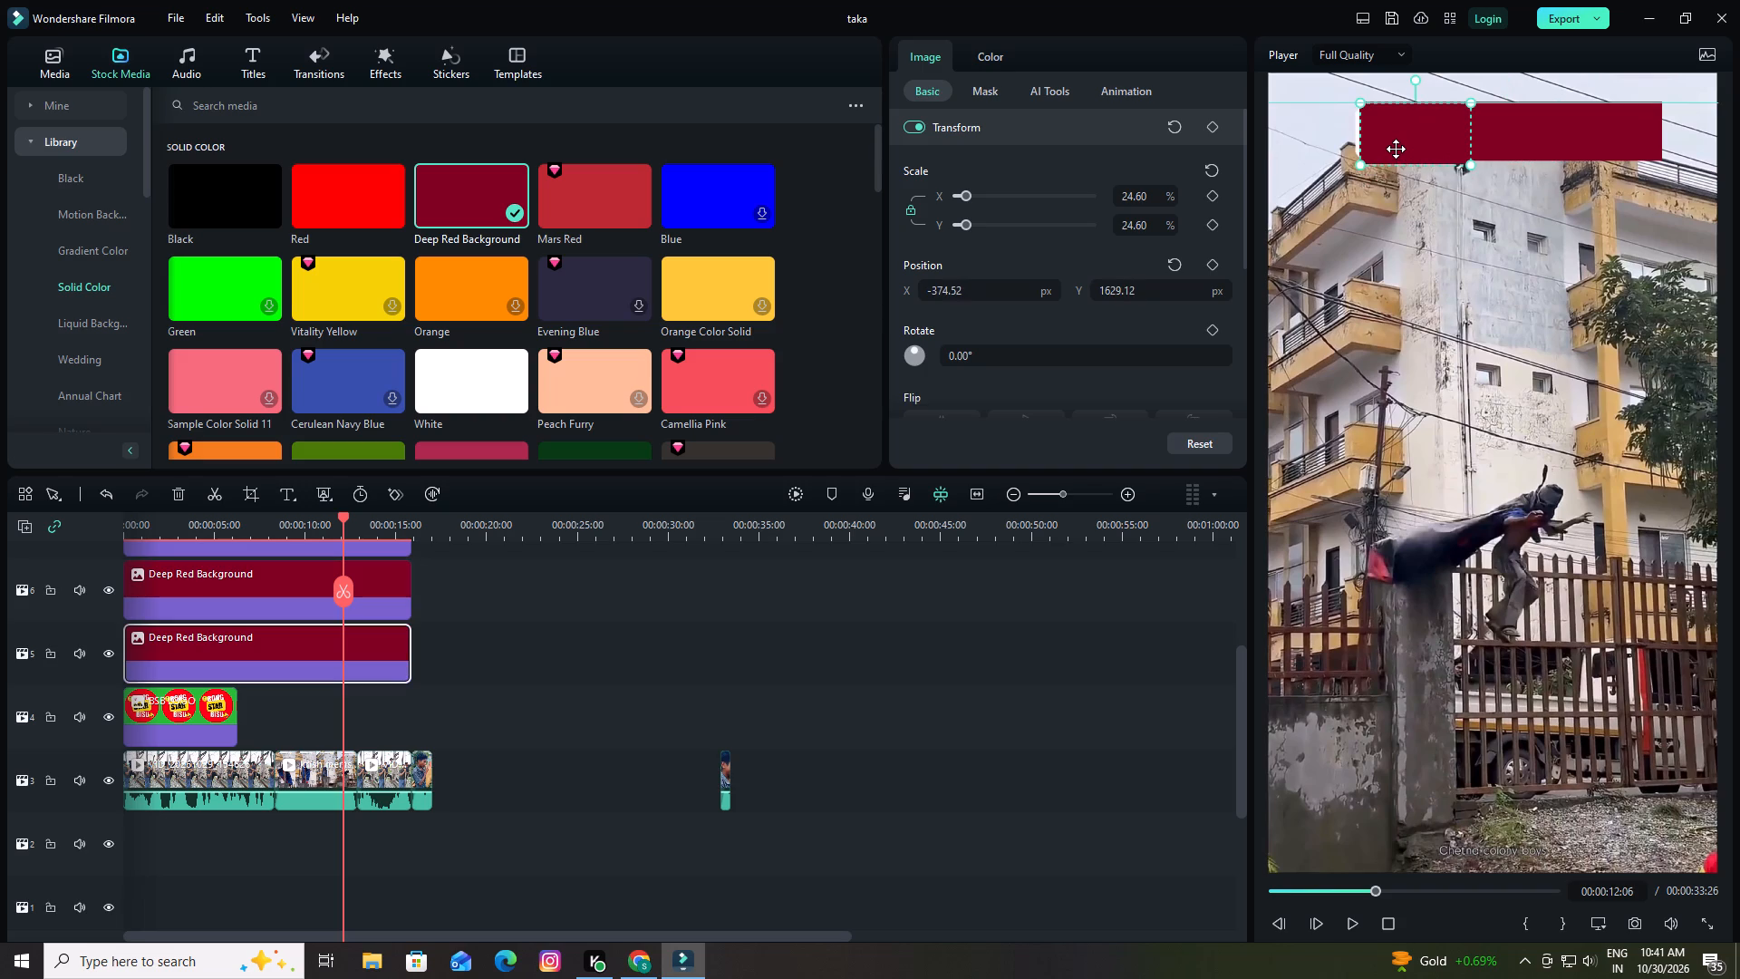
drag(1396, 149, 1392, 148)
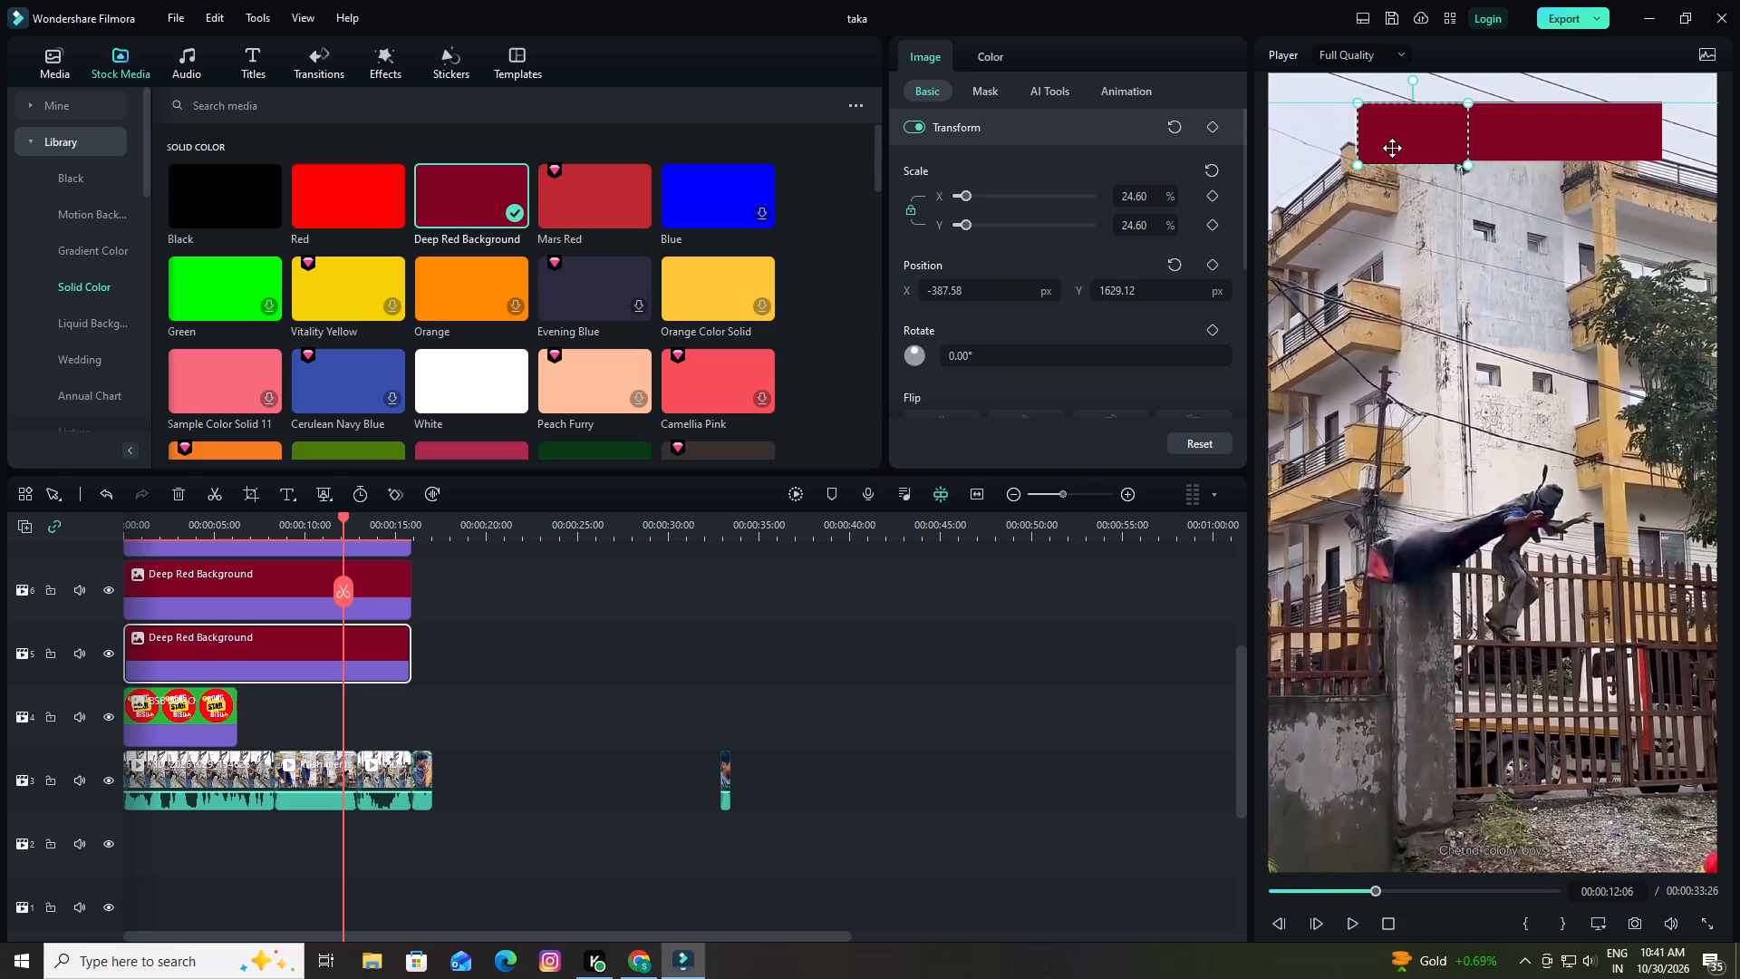
drag(1392, 148, 1391, 147)
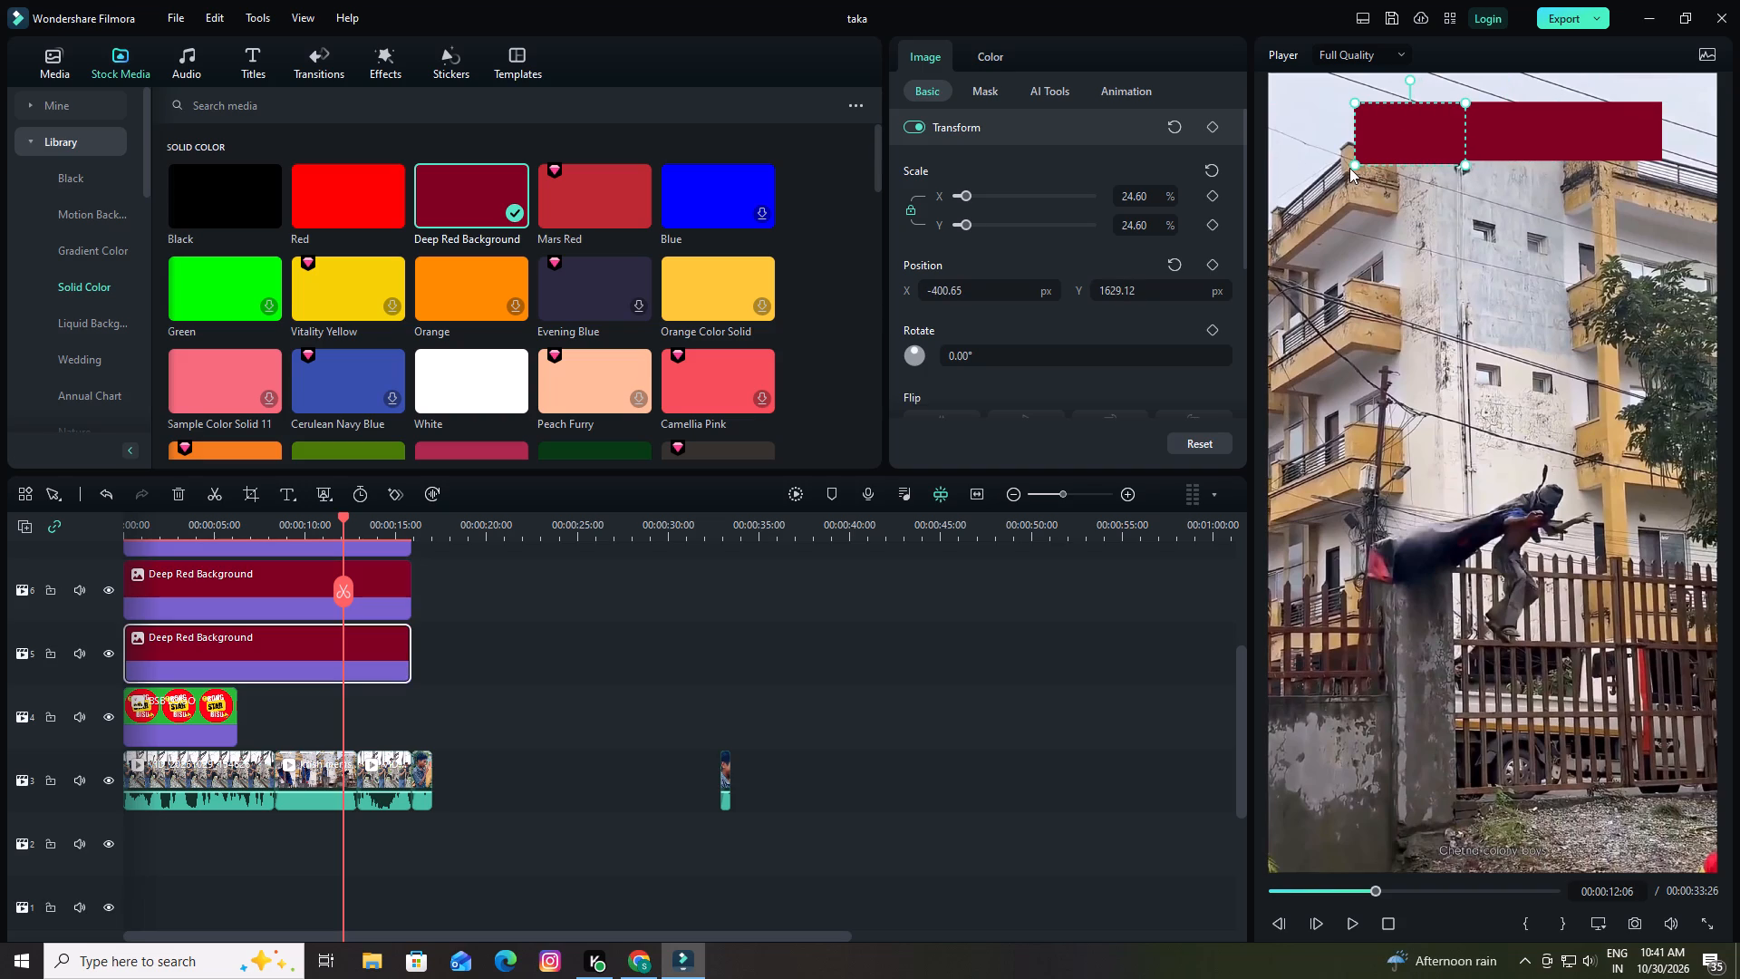
click(1353, 167)
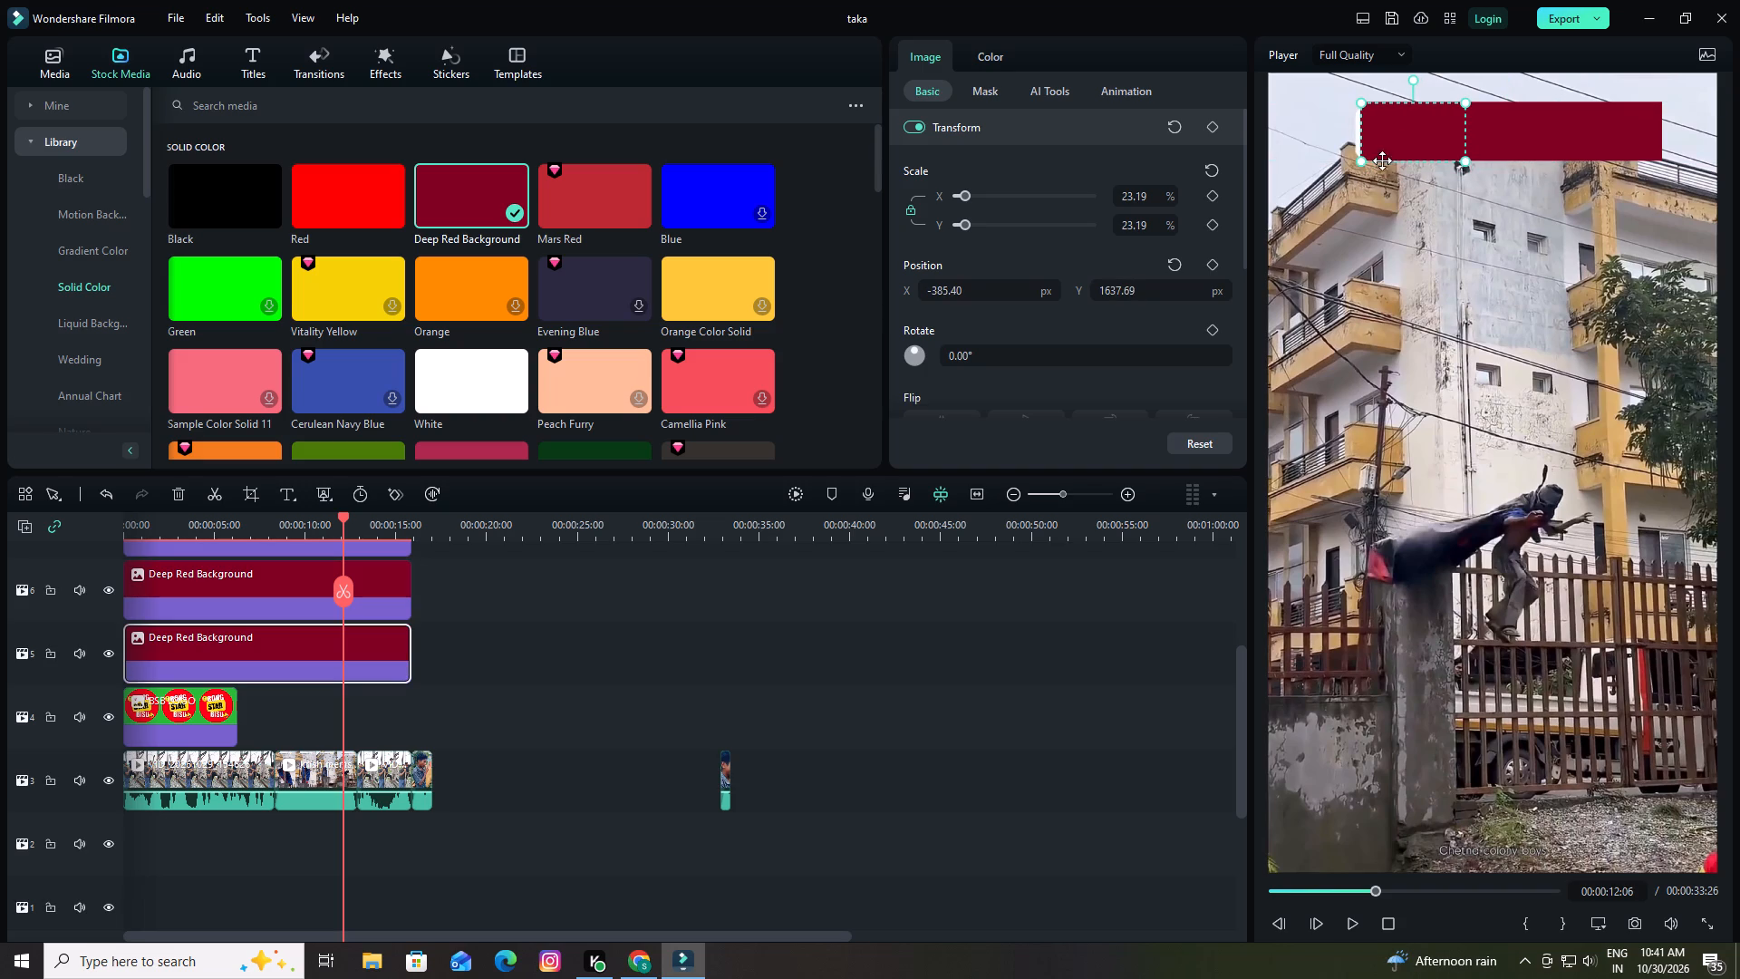
drag(1399, 151, 1391, 150)
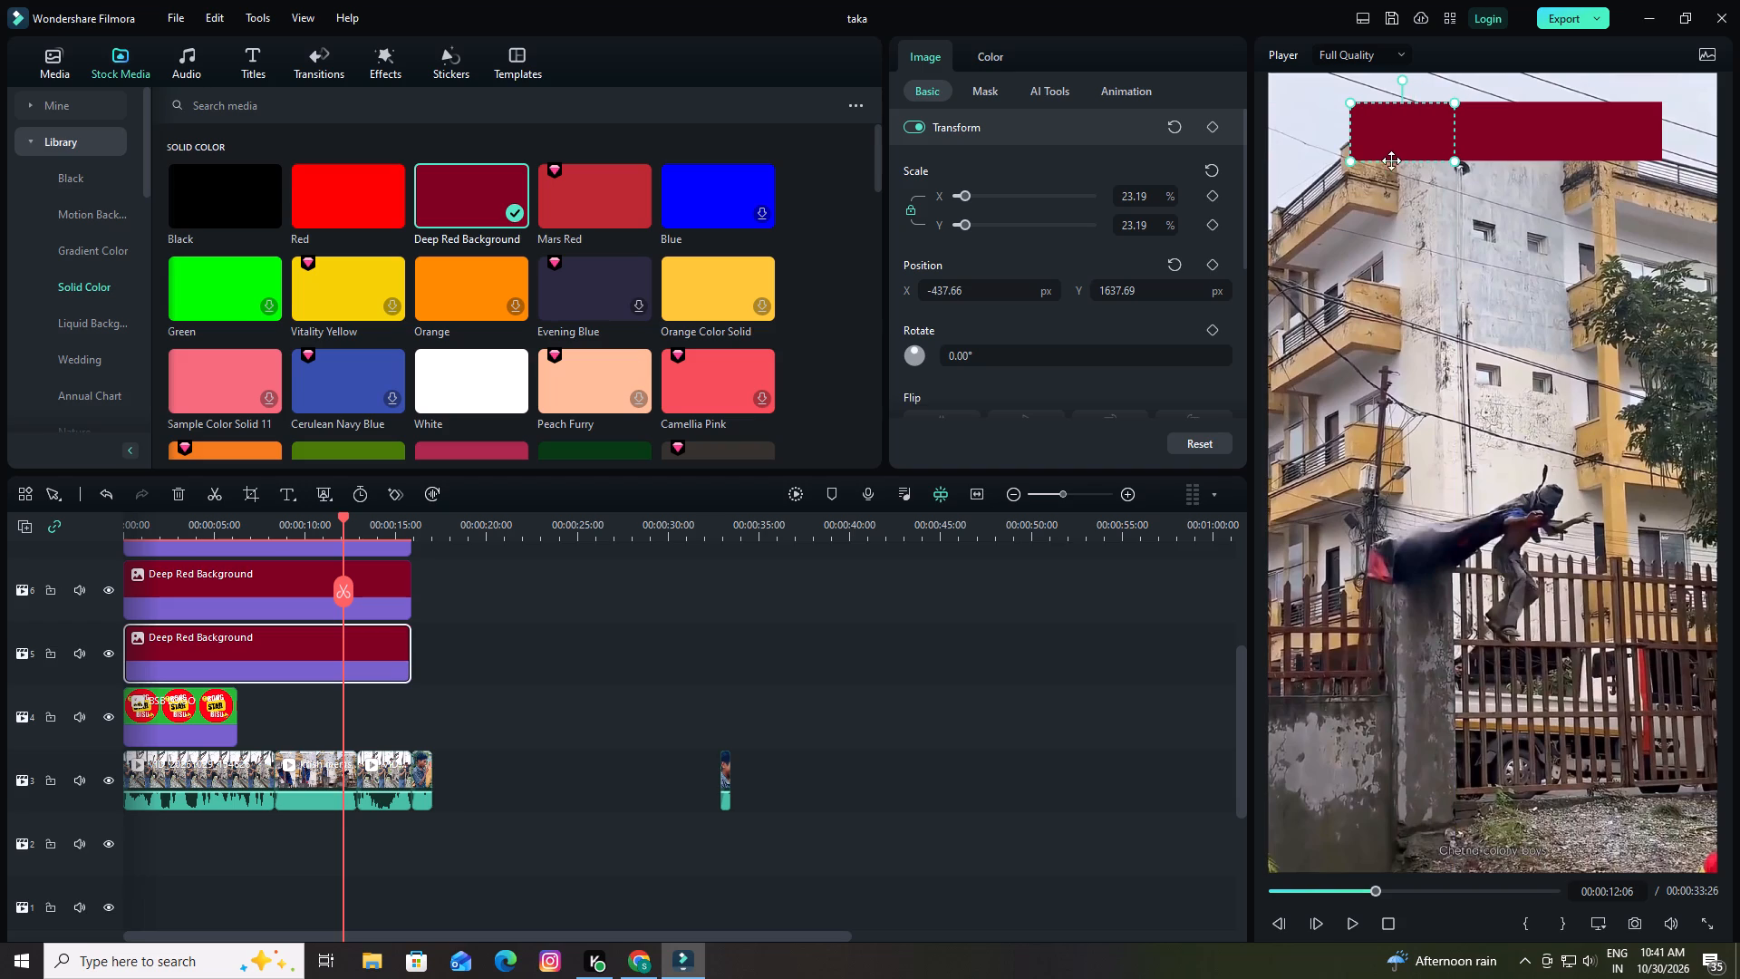
click(1417, 298)
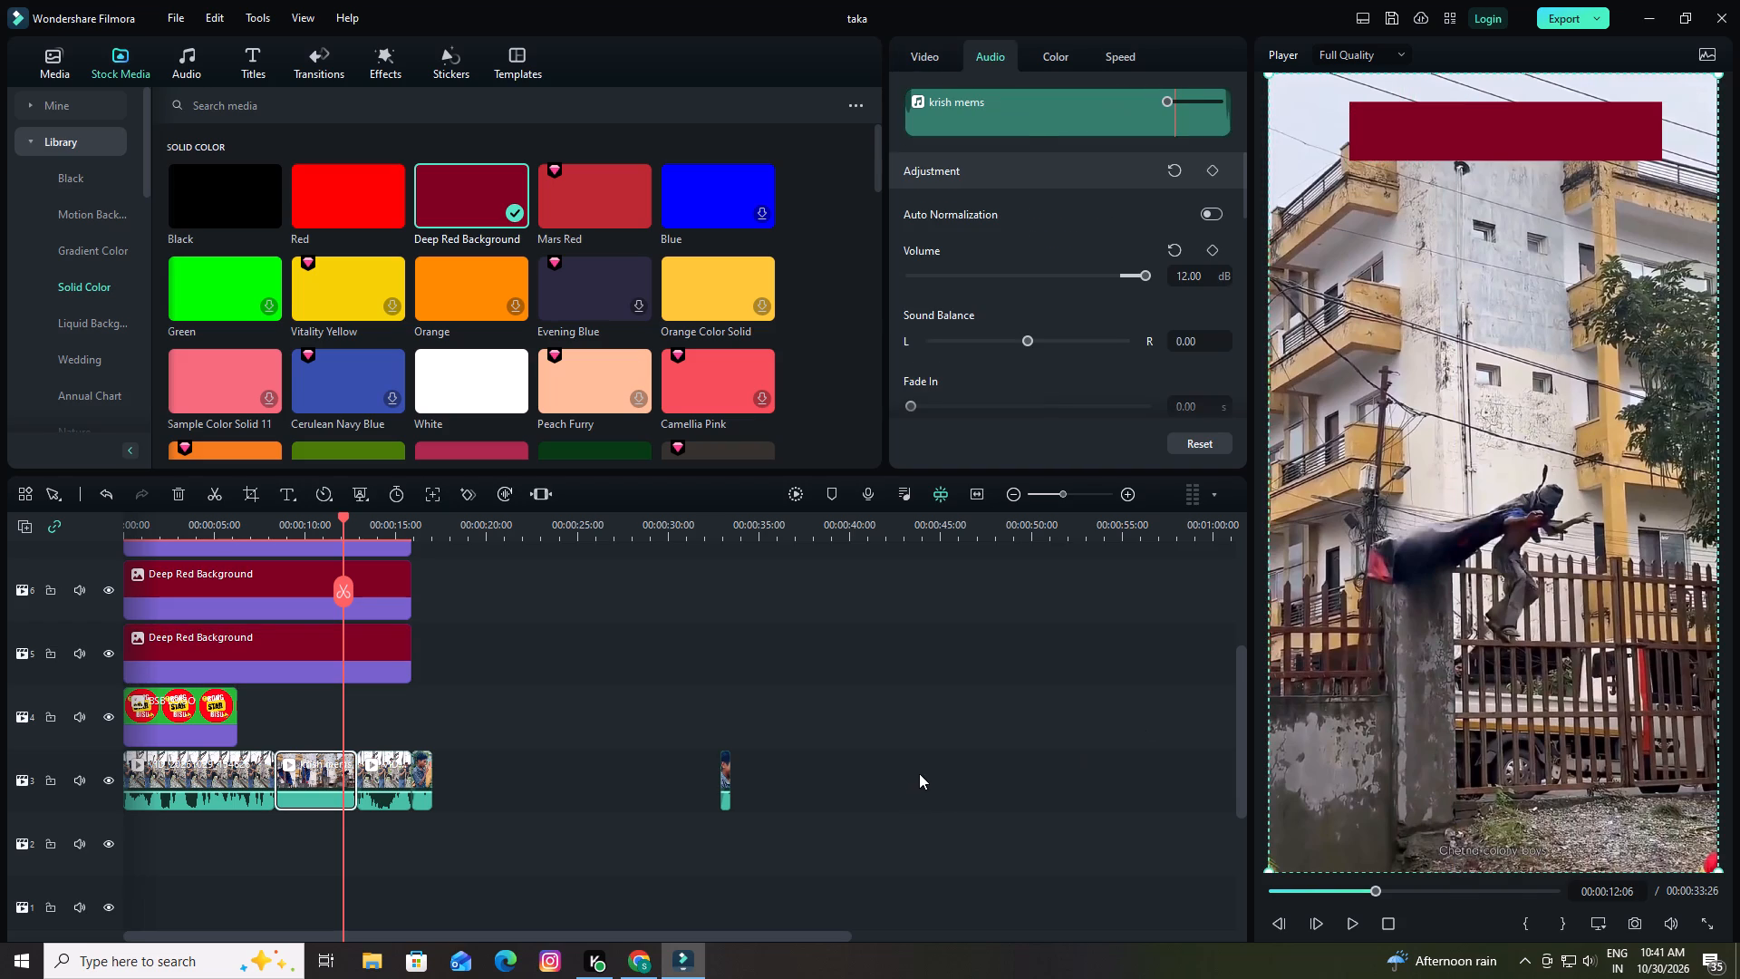
click(921, 772)
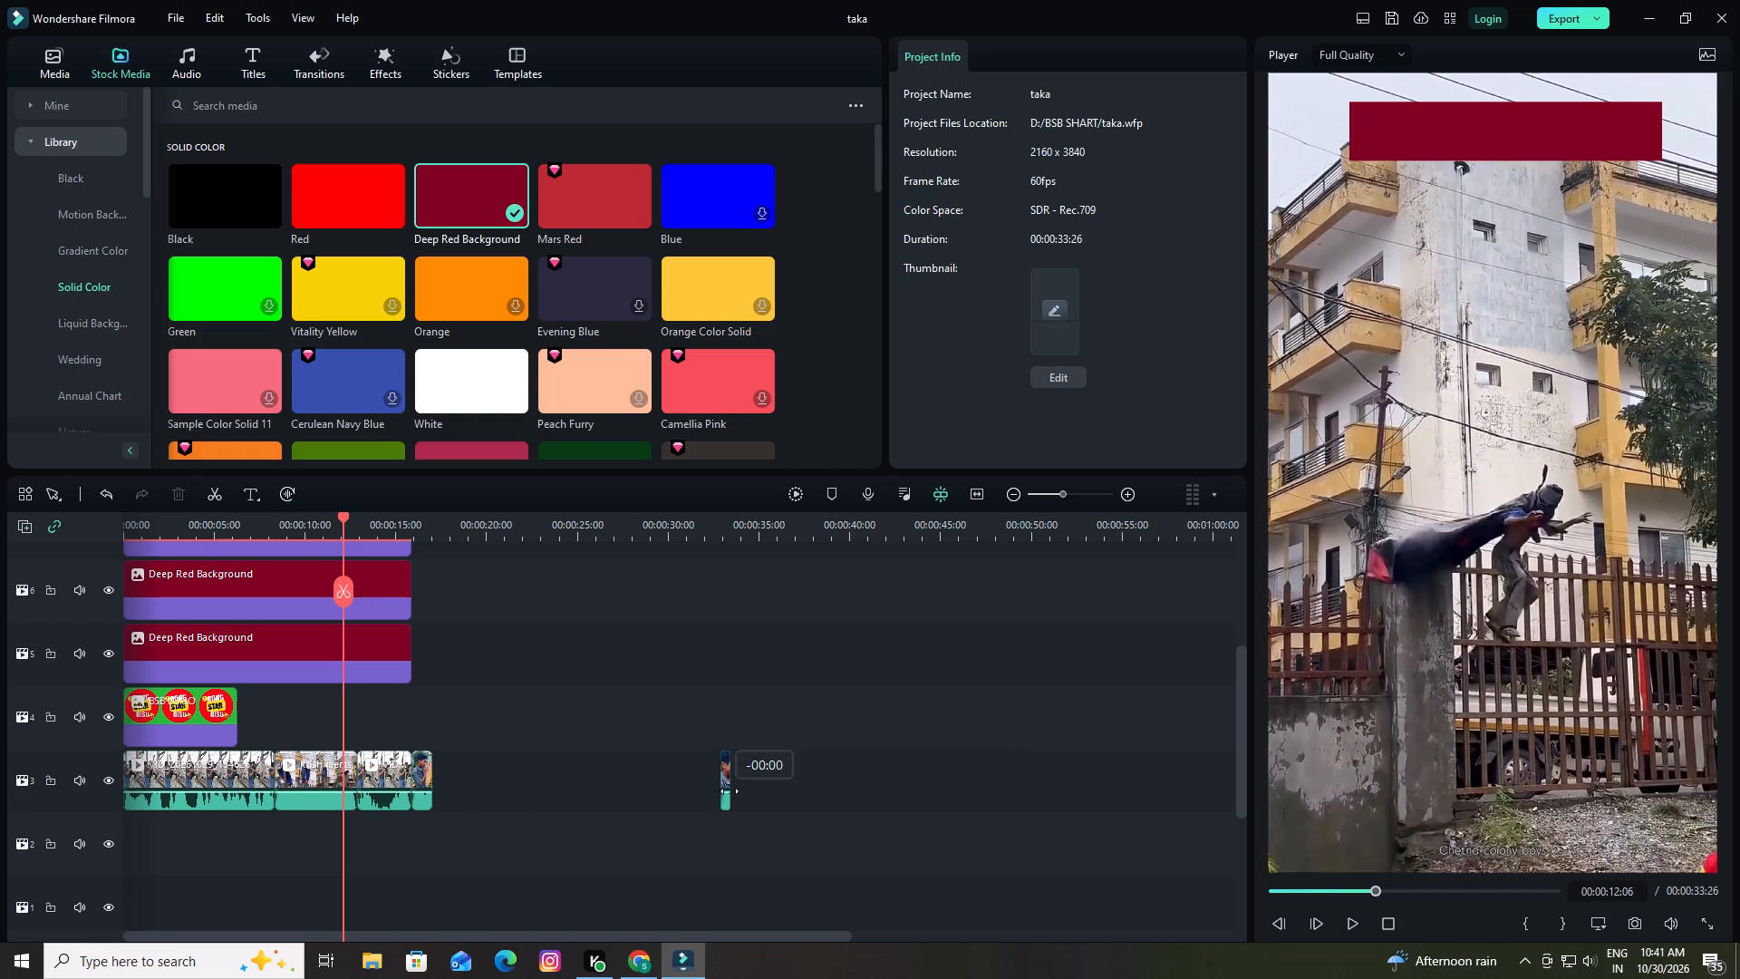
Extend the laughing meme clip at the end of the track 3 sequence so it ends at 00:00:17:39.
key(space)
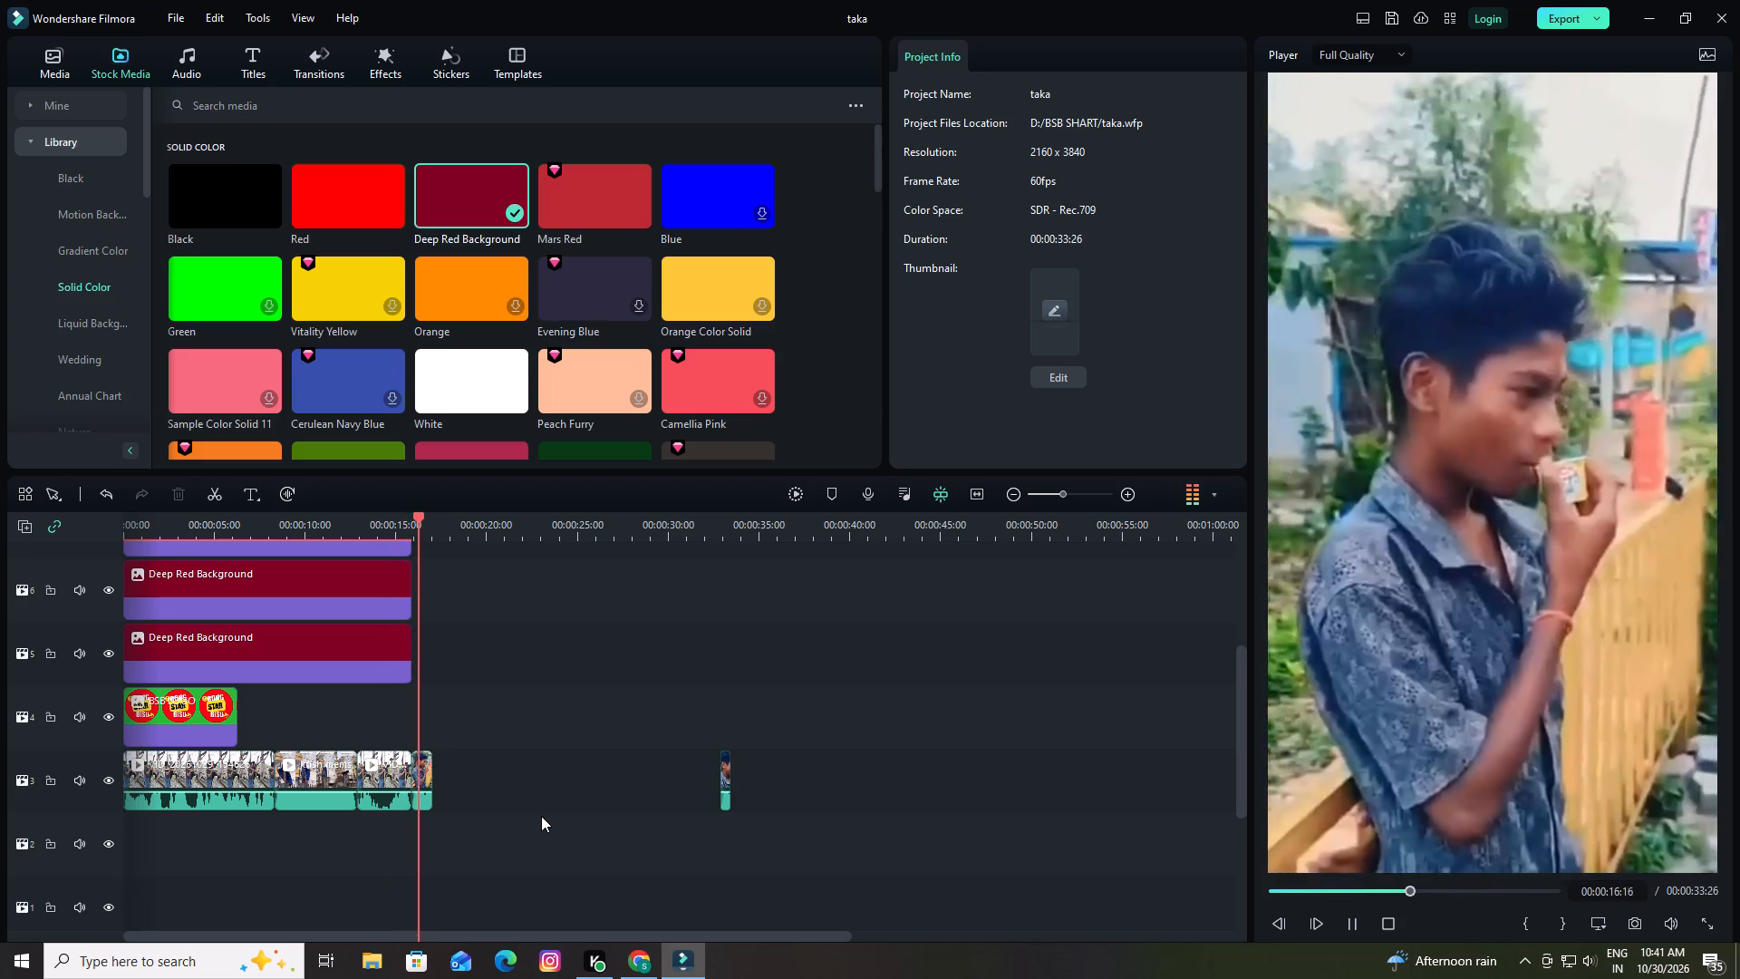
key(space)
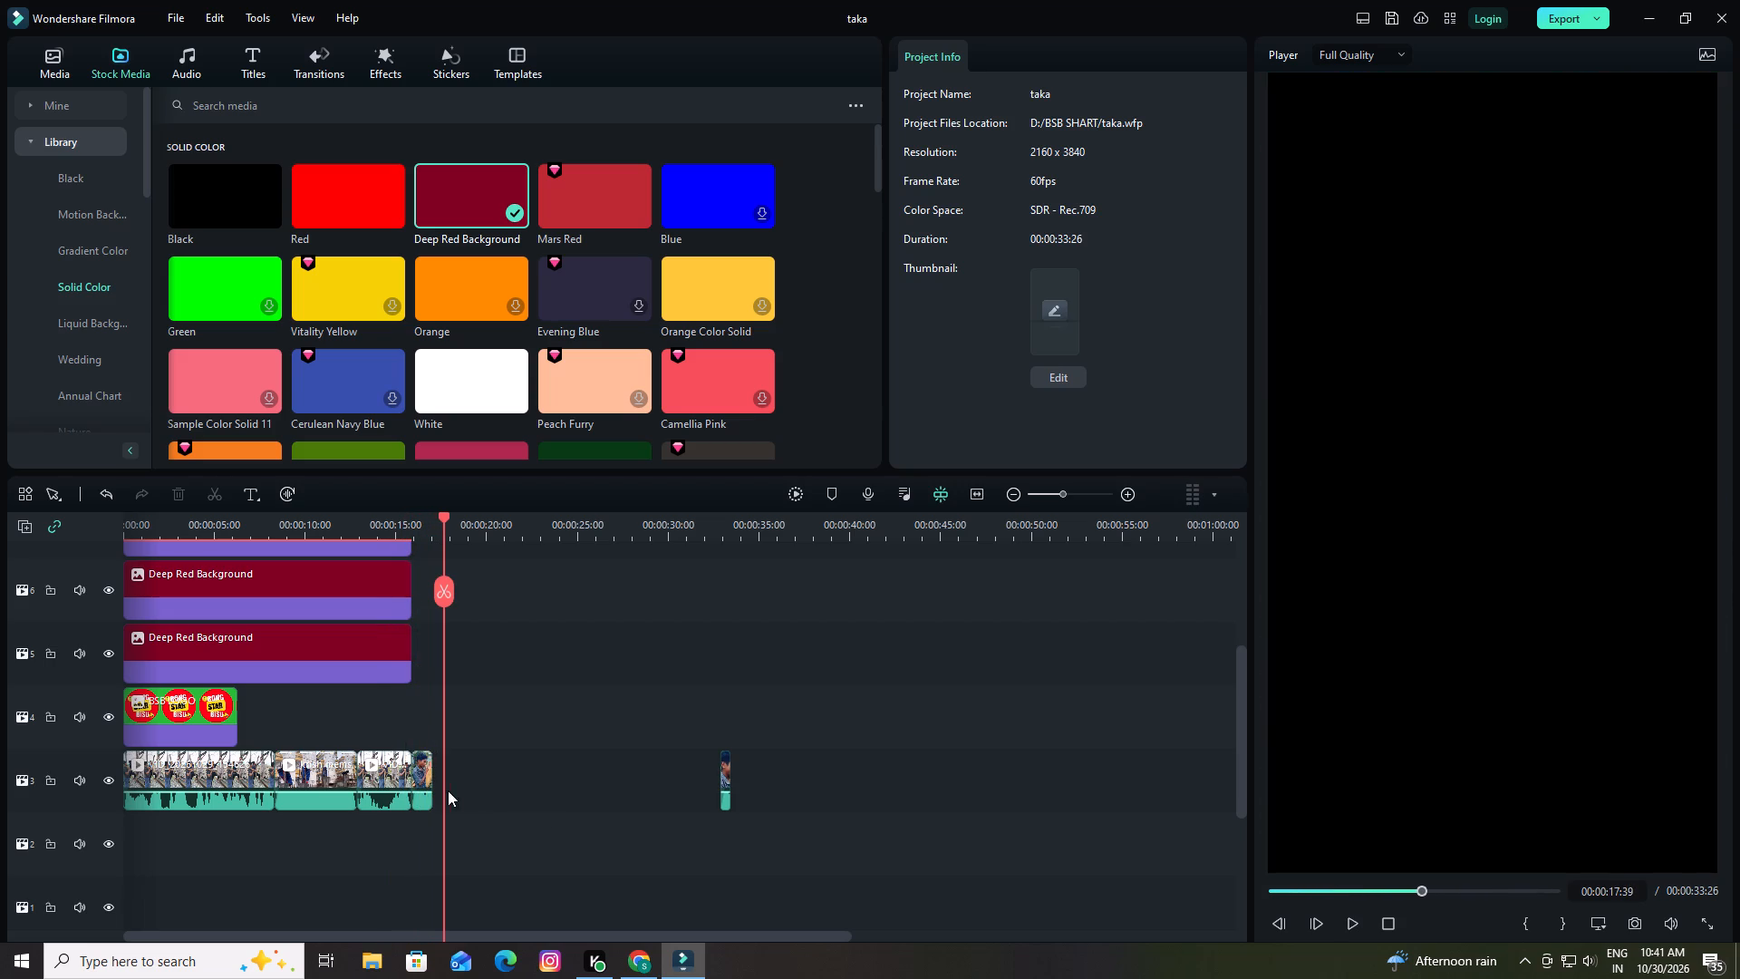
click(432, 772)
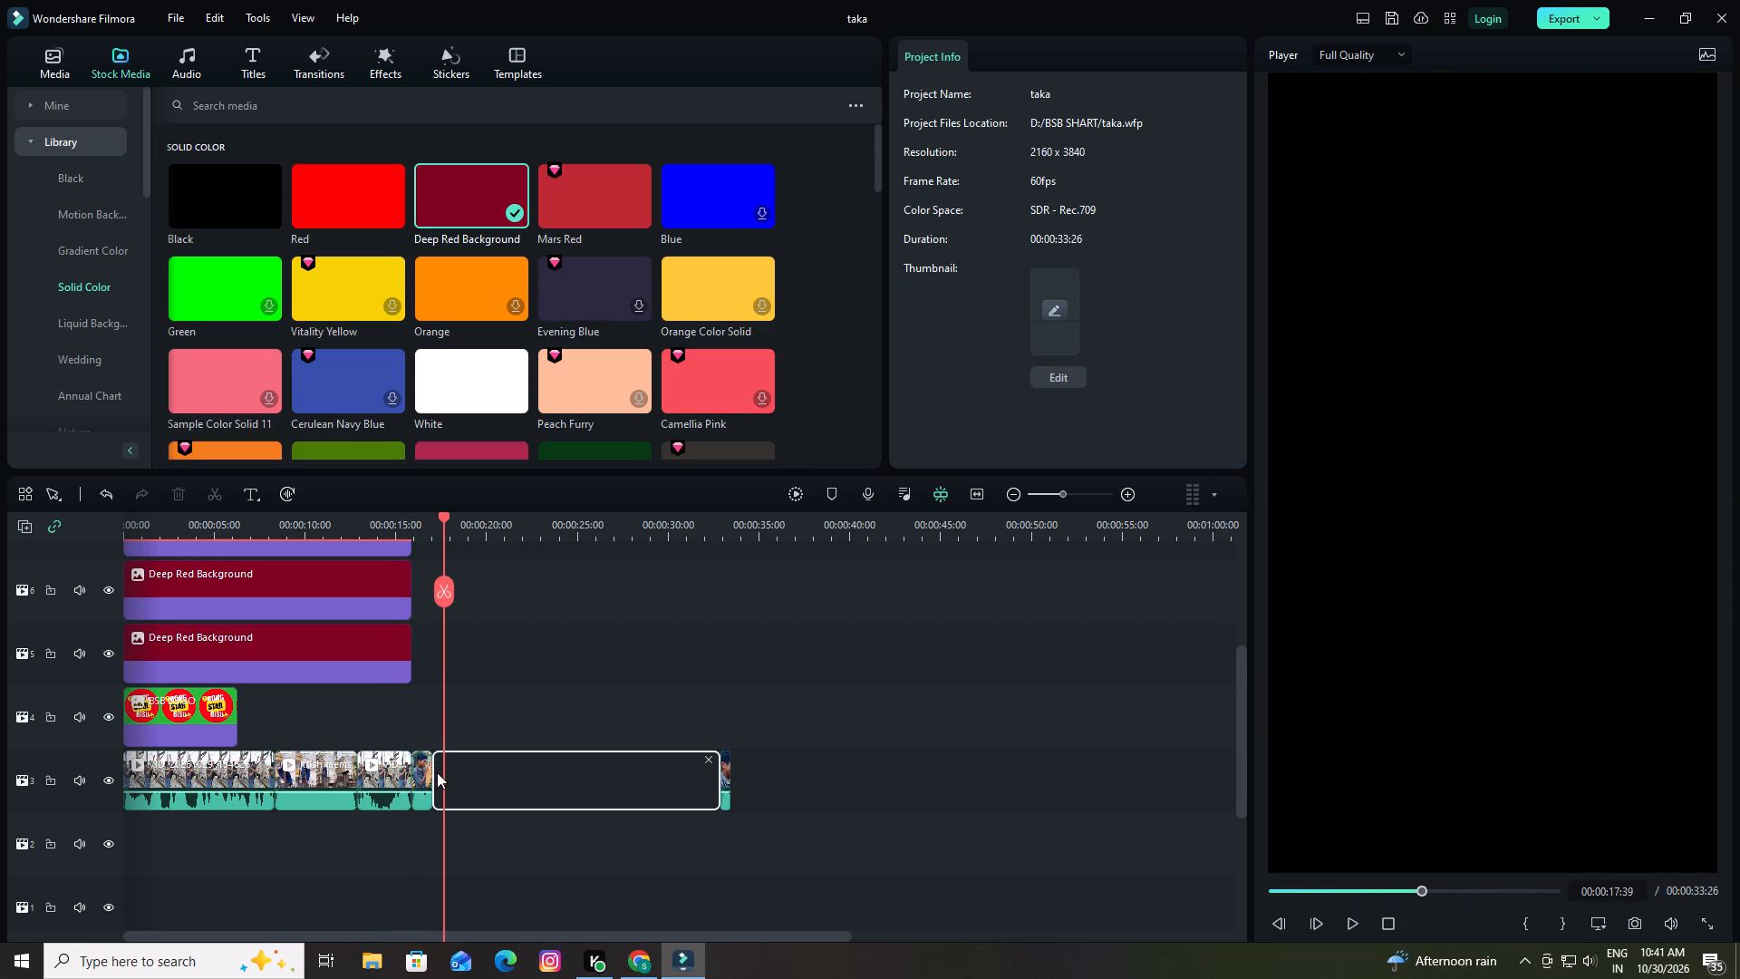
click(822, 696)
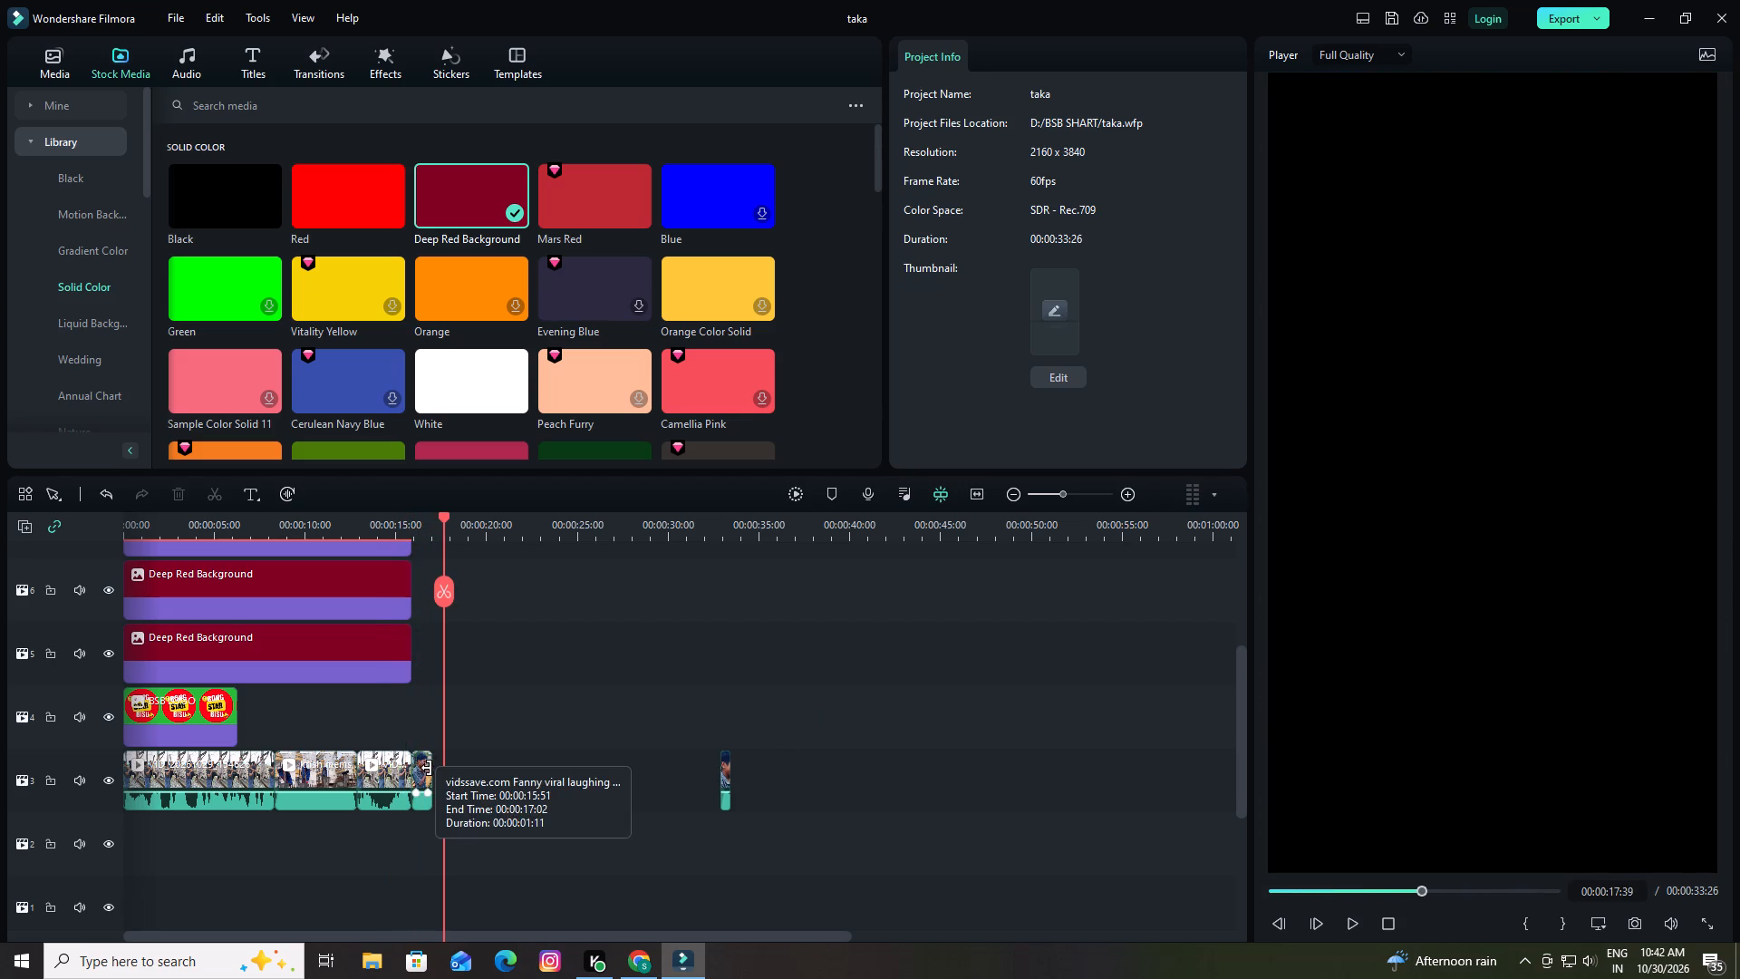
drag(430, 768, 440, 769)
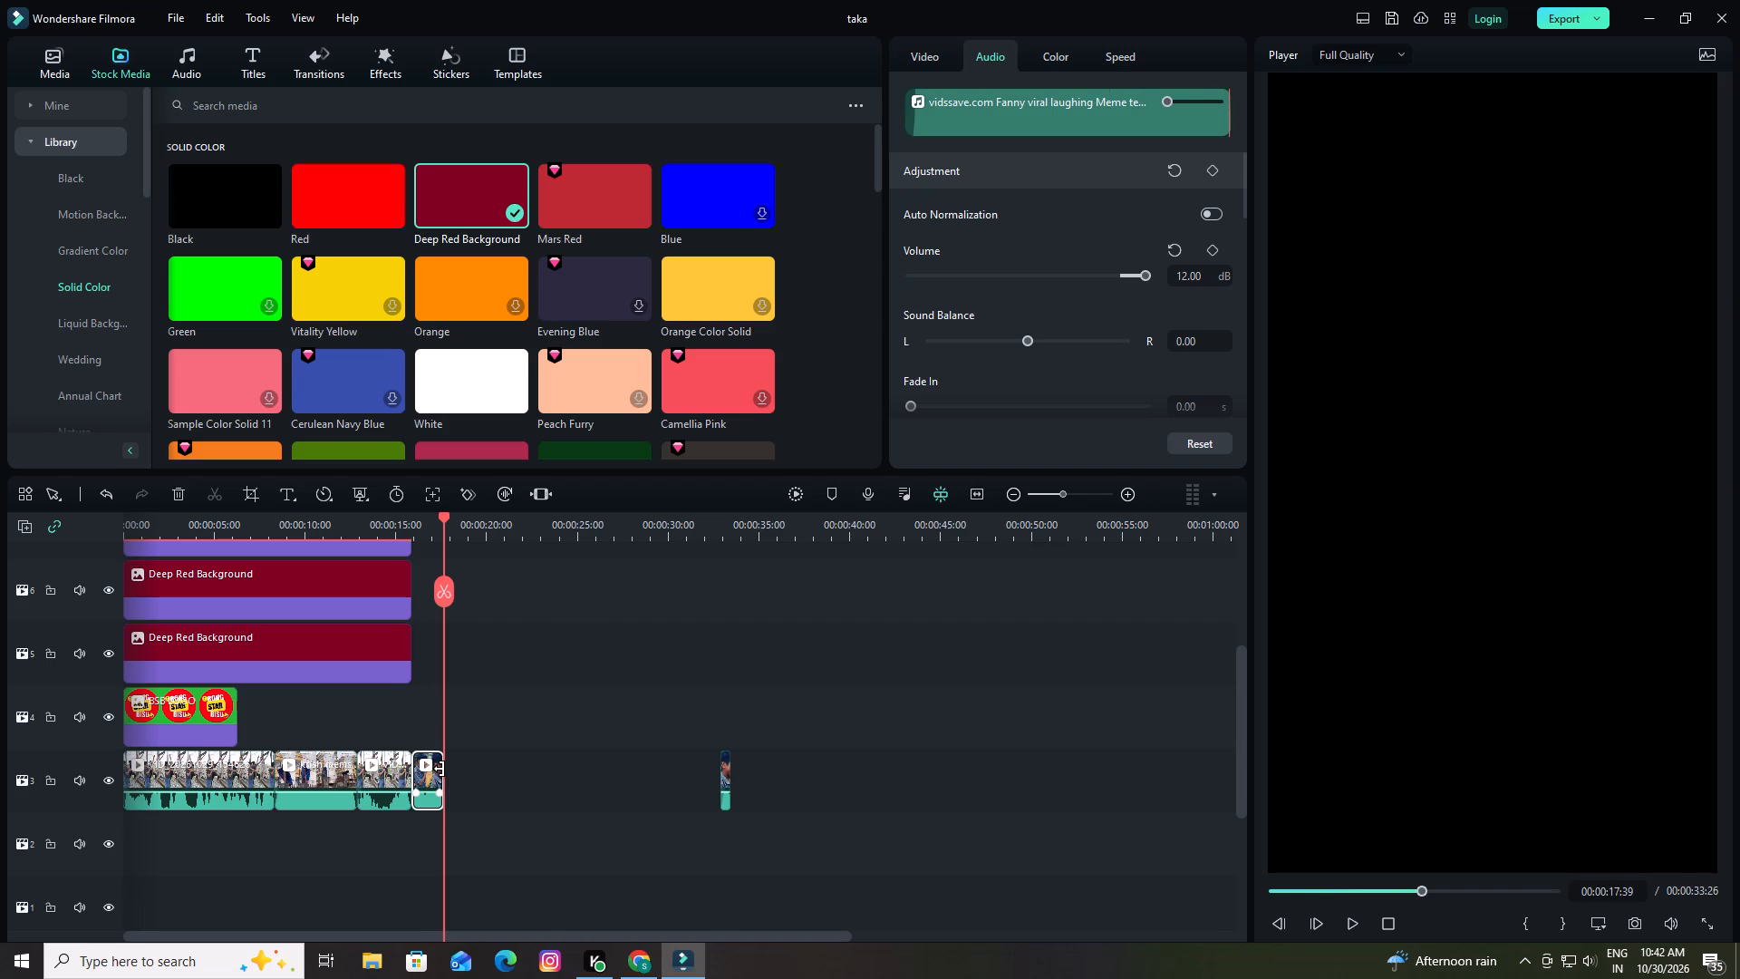
Delete the leftover meme clip fragment sitting alone at about 33 s on track 3.
click(724, 780)
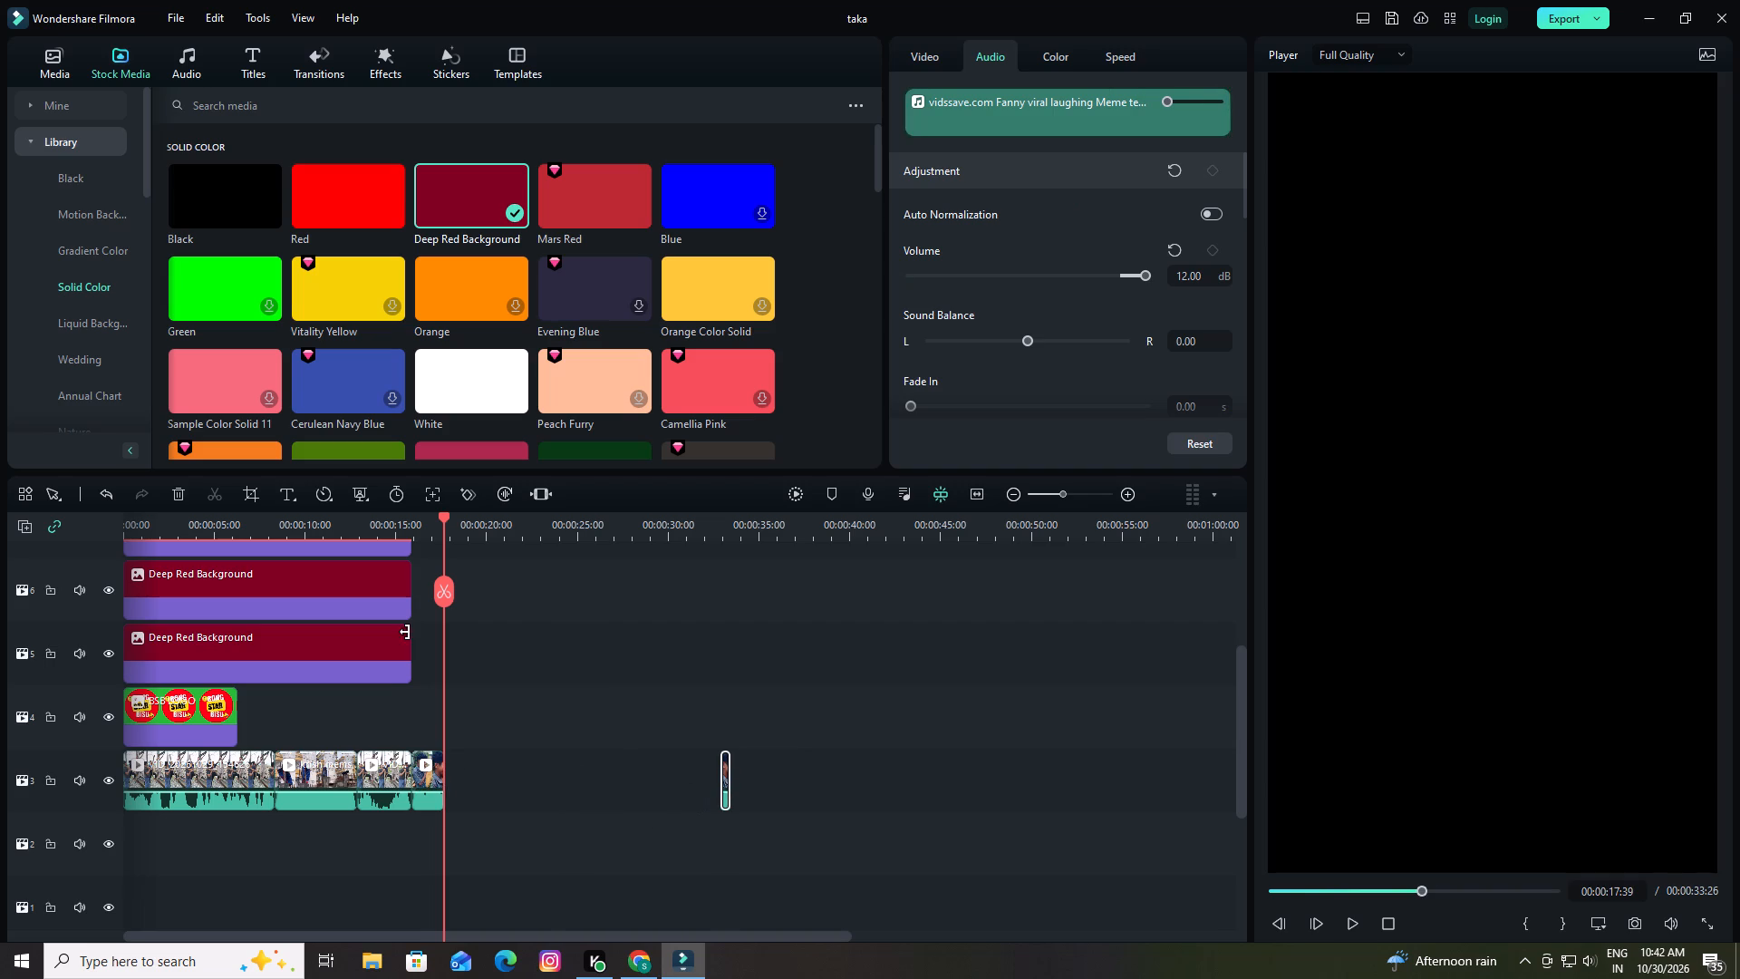
click(181, 488)
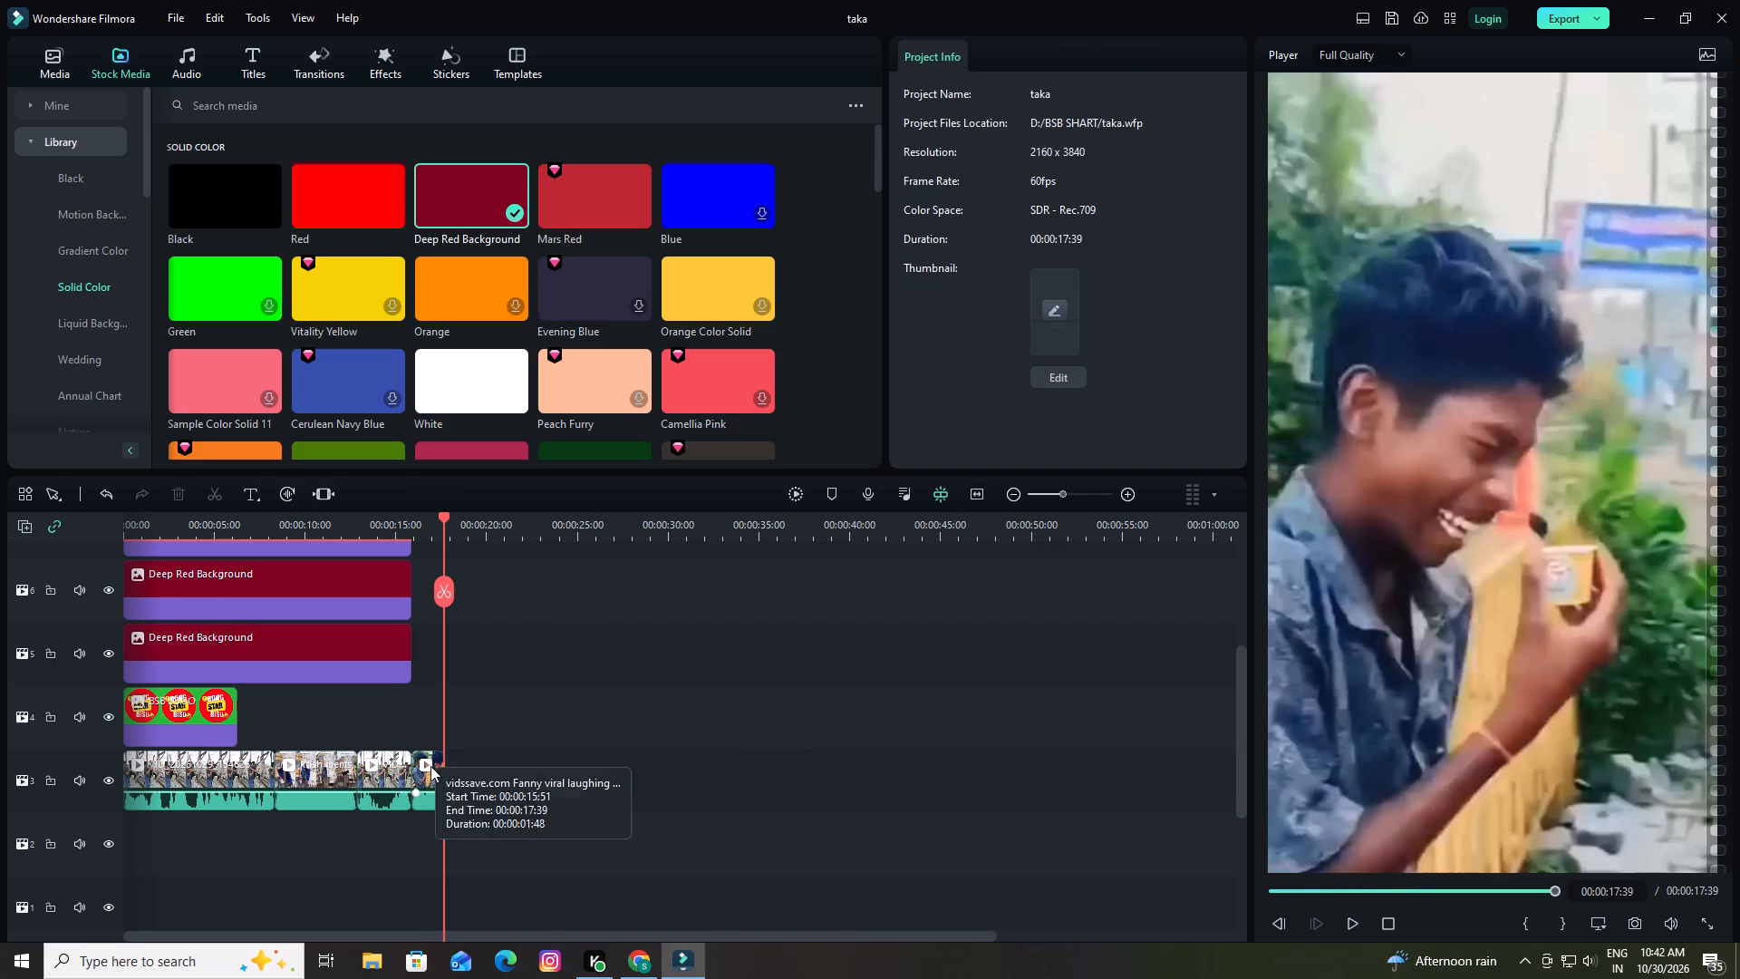
Play back the laughing meme clip and lengthen its end to 00:00:18:15.
drag(441, 516, 408, 525)
key(space)
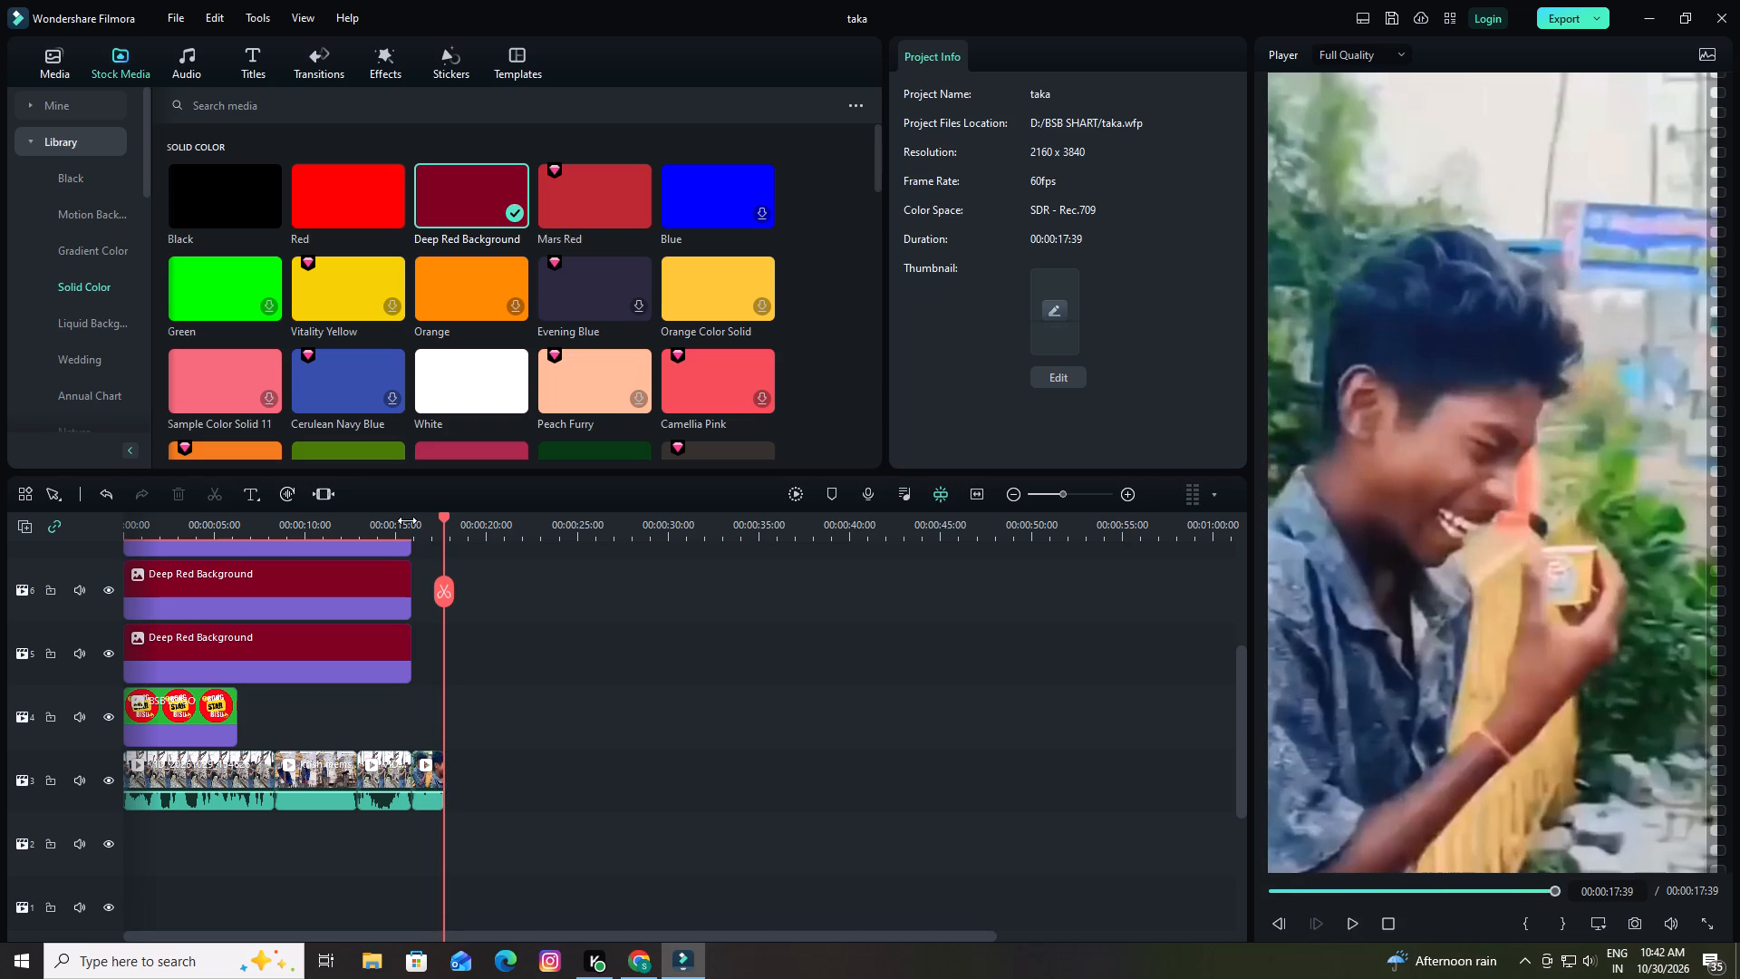
click(444, 771)
drag(439, 771, 443, 771)
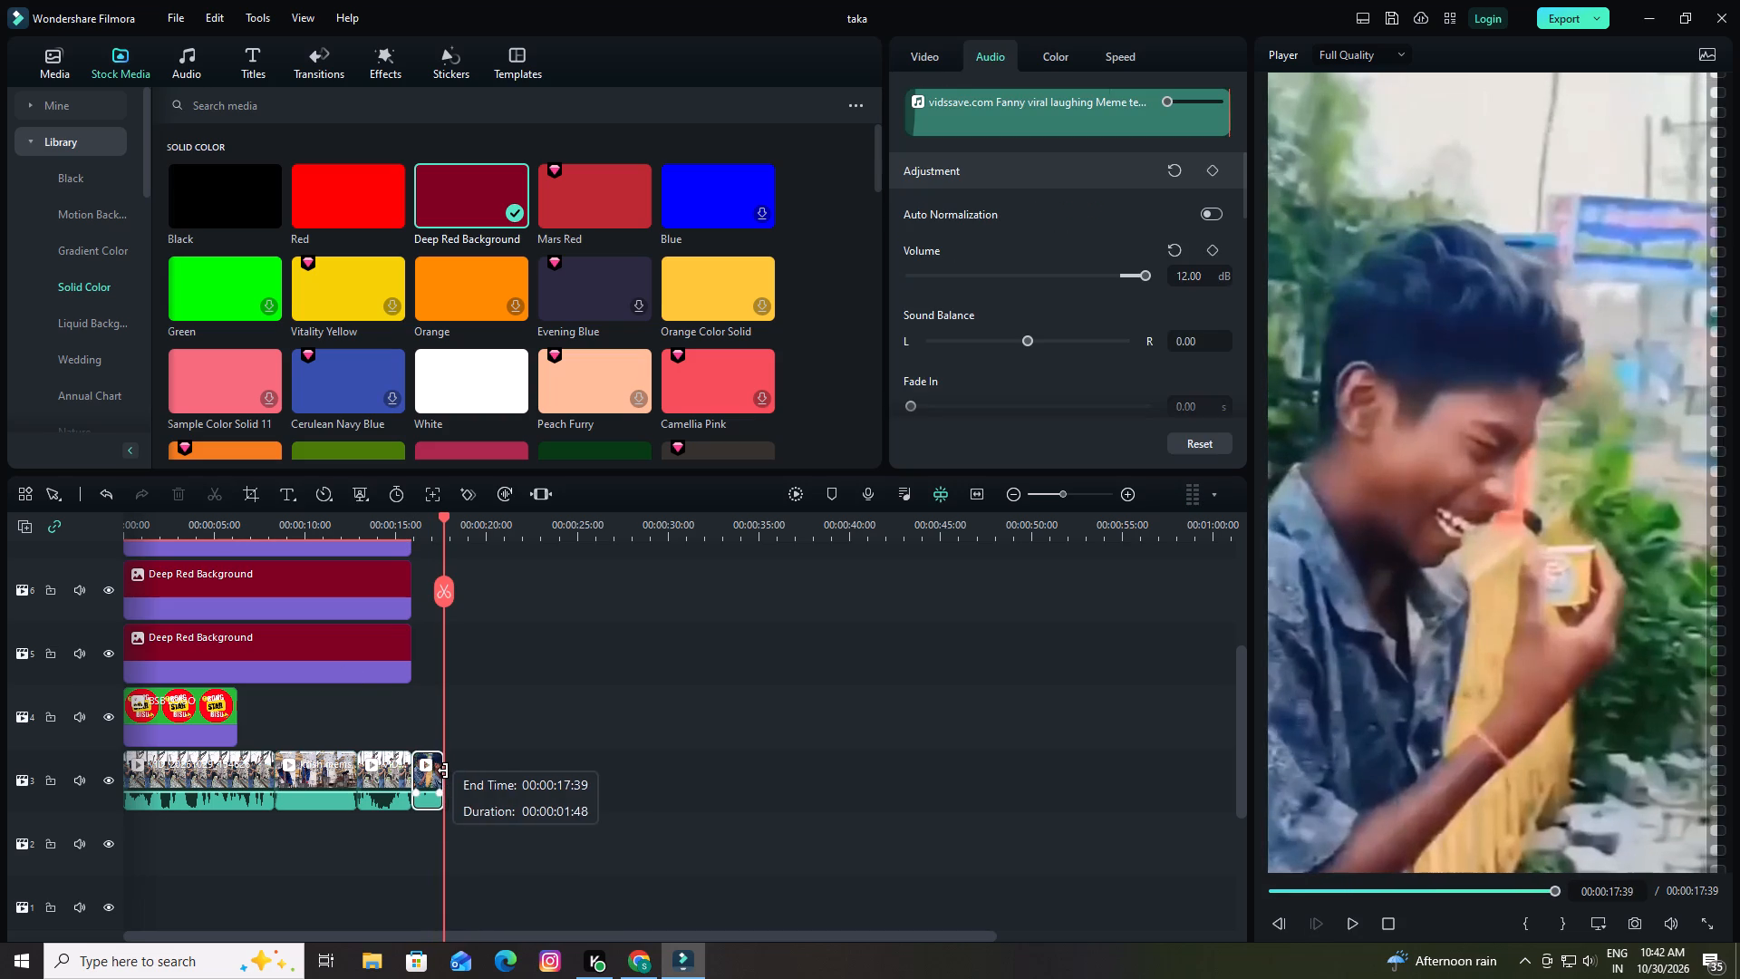
drag(443, 771, 449, 771)
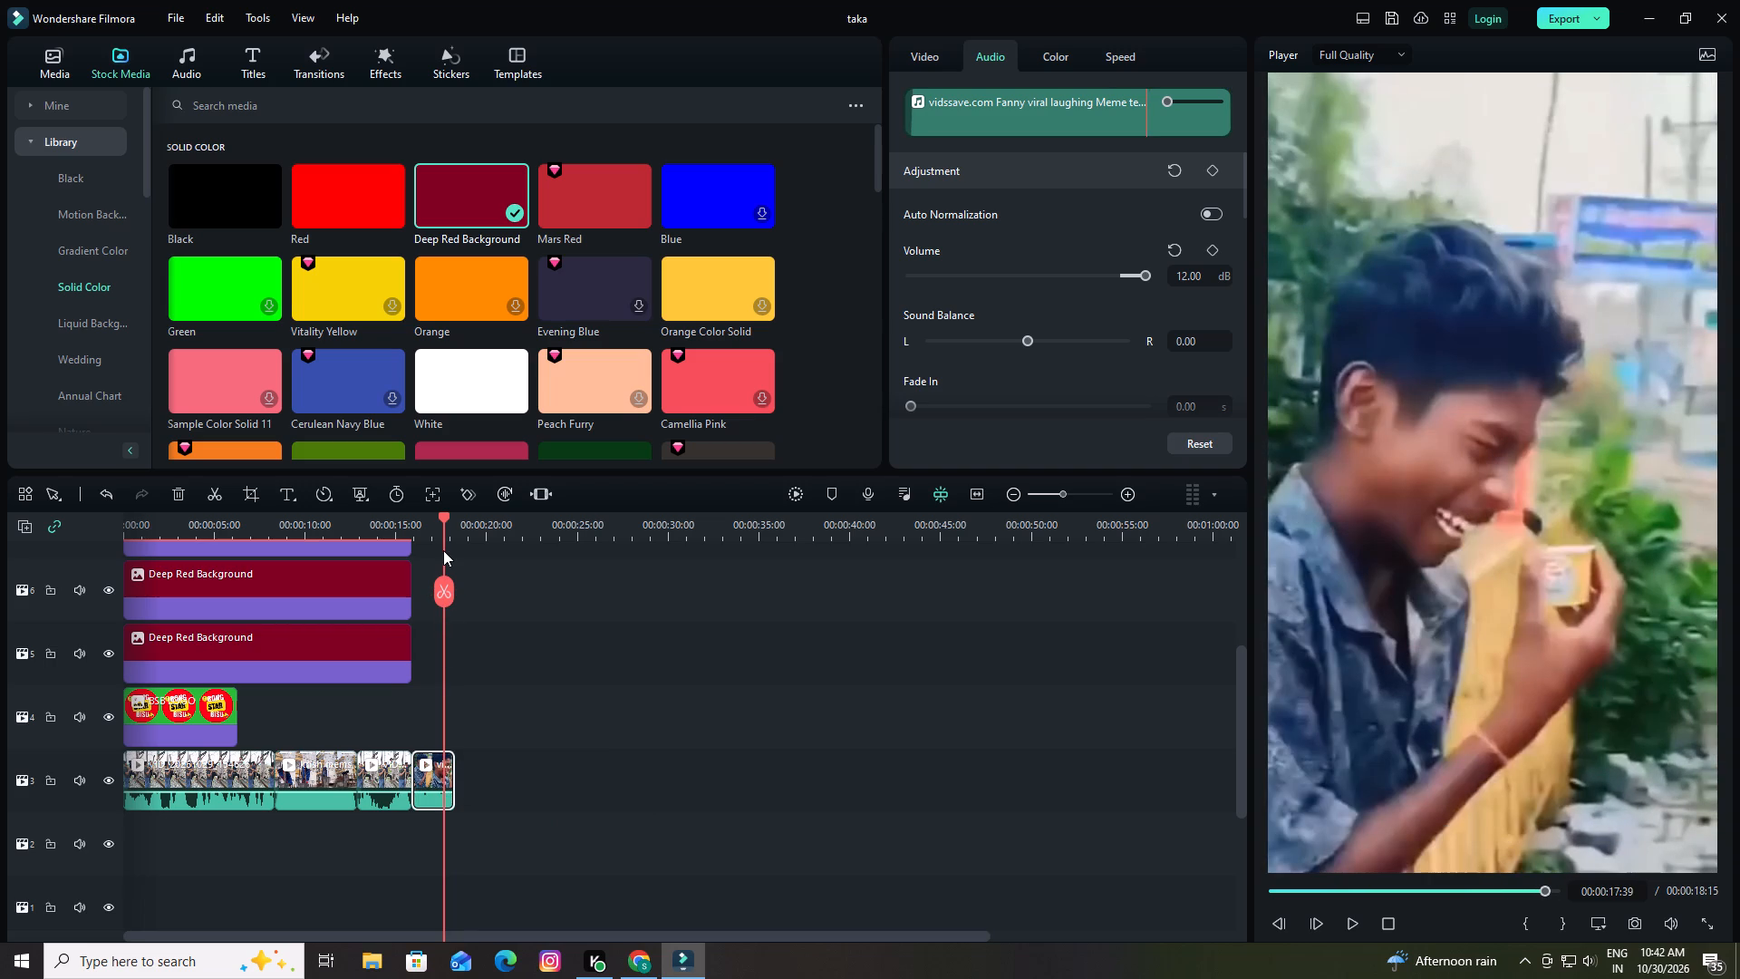
Review the short from the start and extend track 4's round logo to end level with the red blocks.
drag(444, 514, 0, 589)
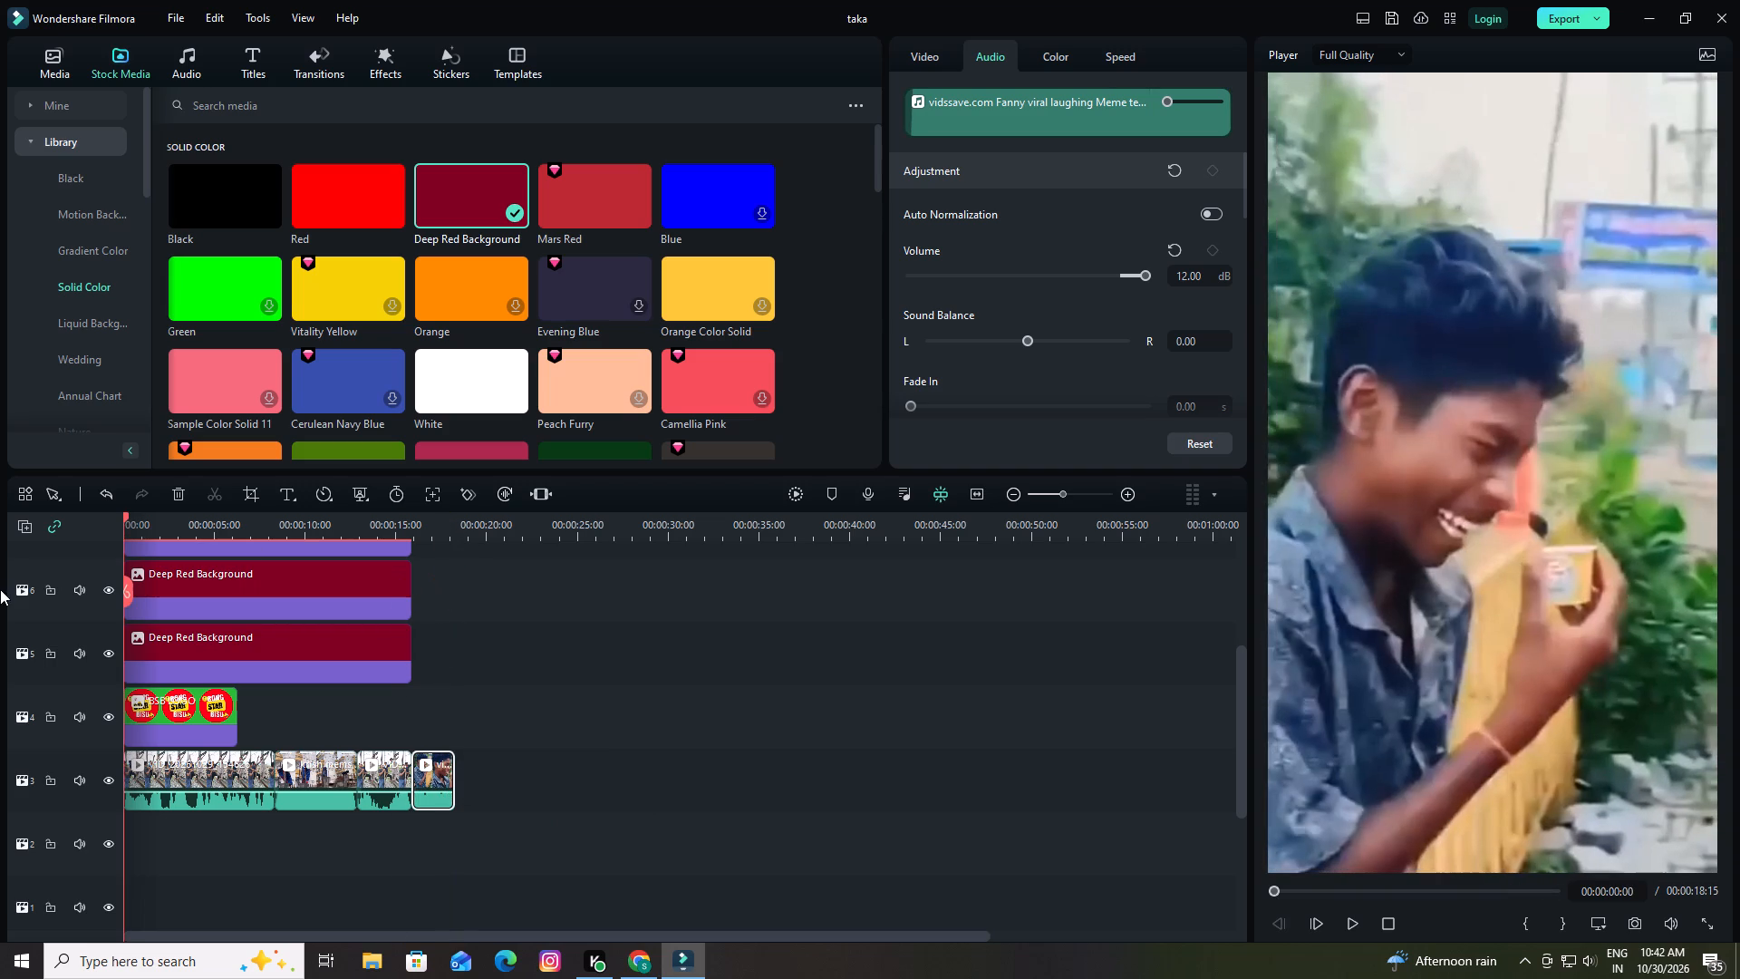
drag(0, 589, 0, 591)
key(space)
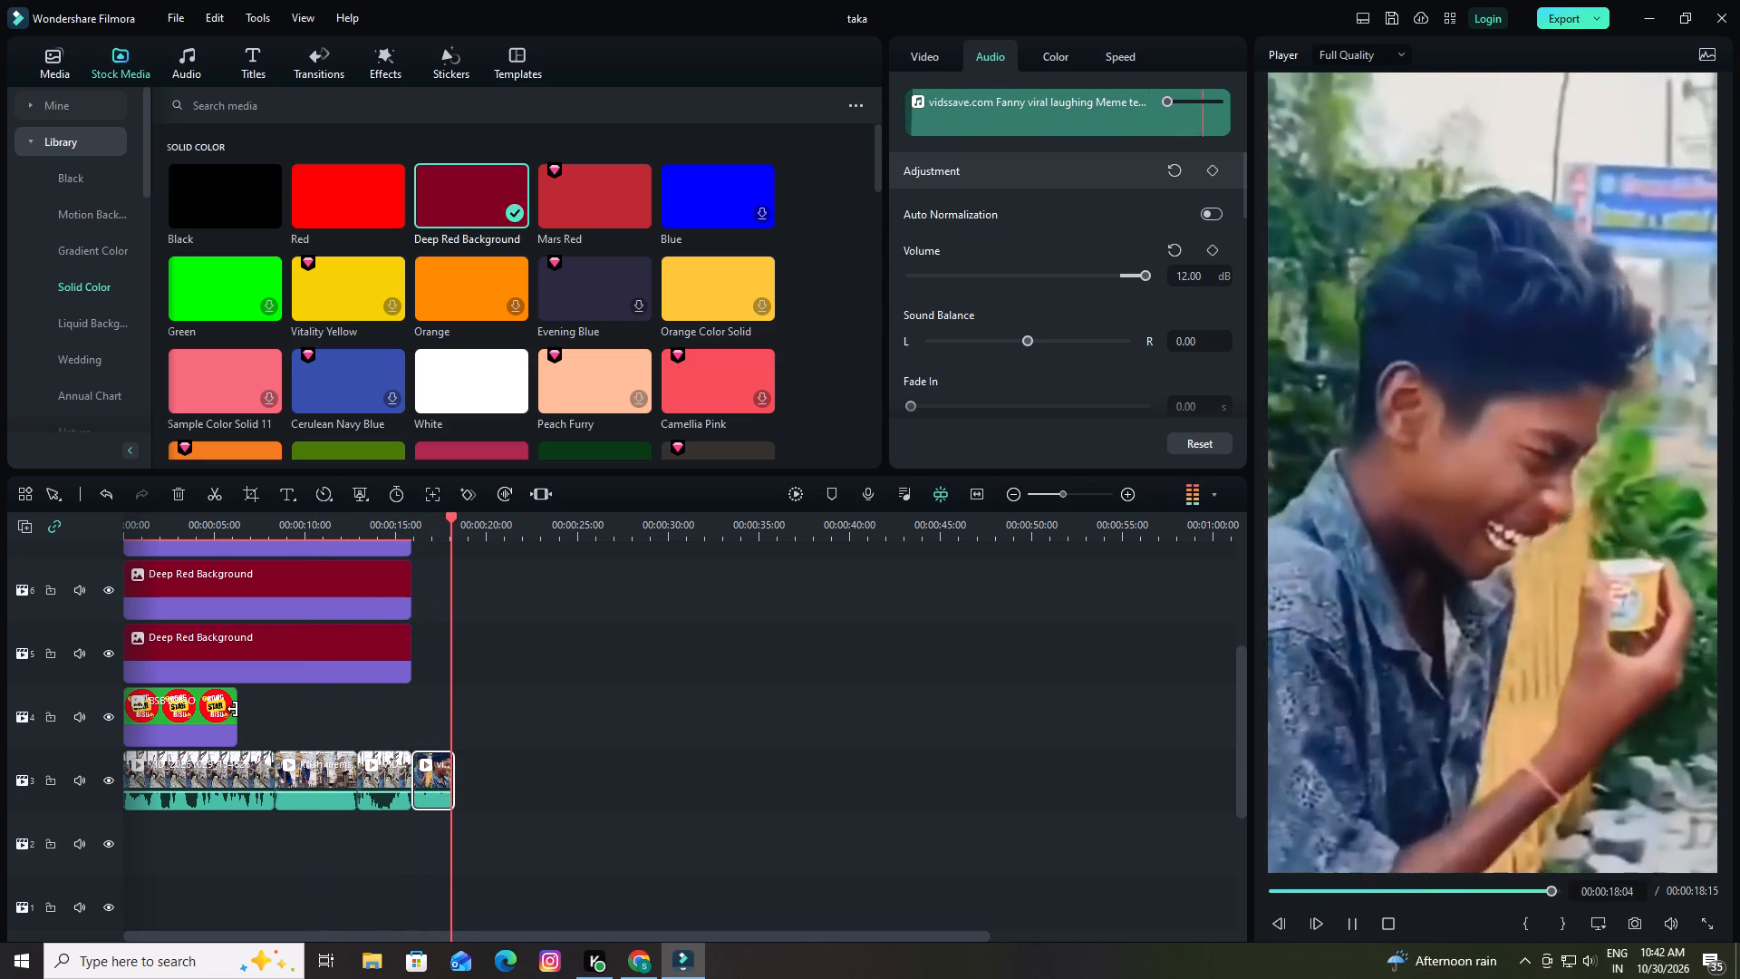
drag(236, 710, 379, 714)
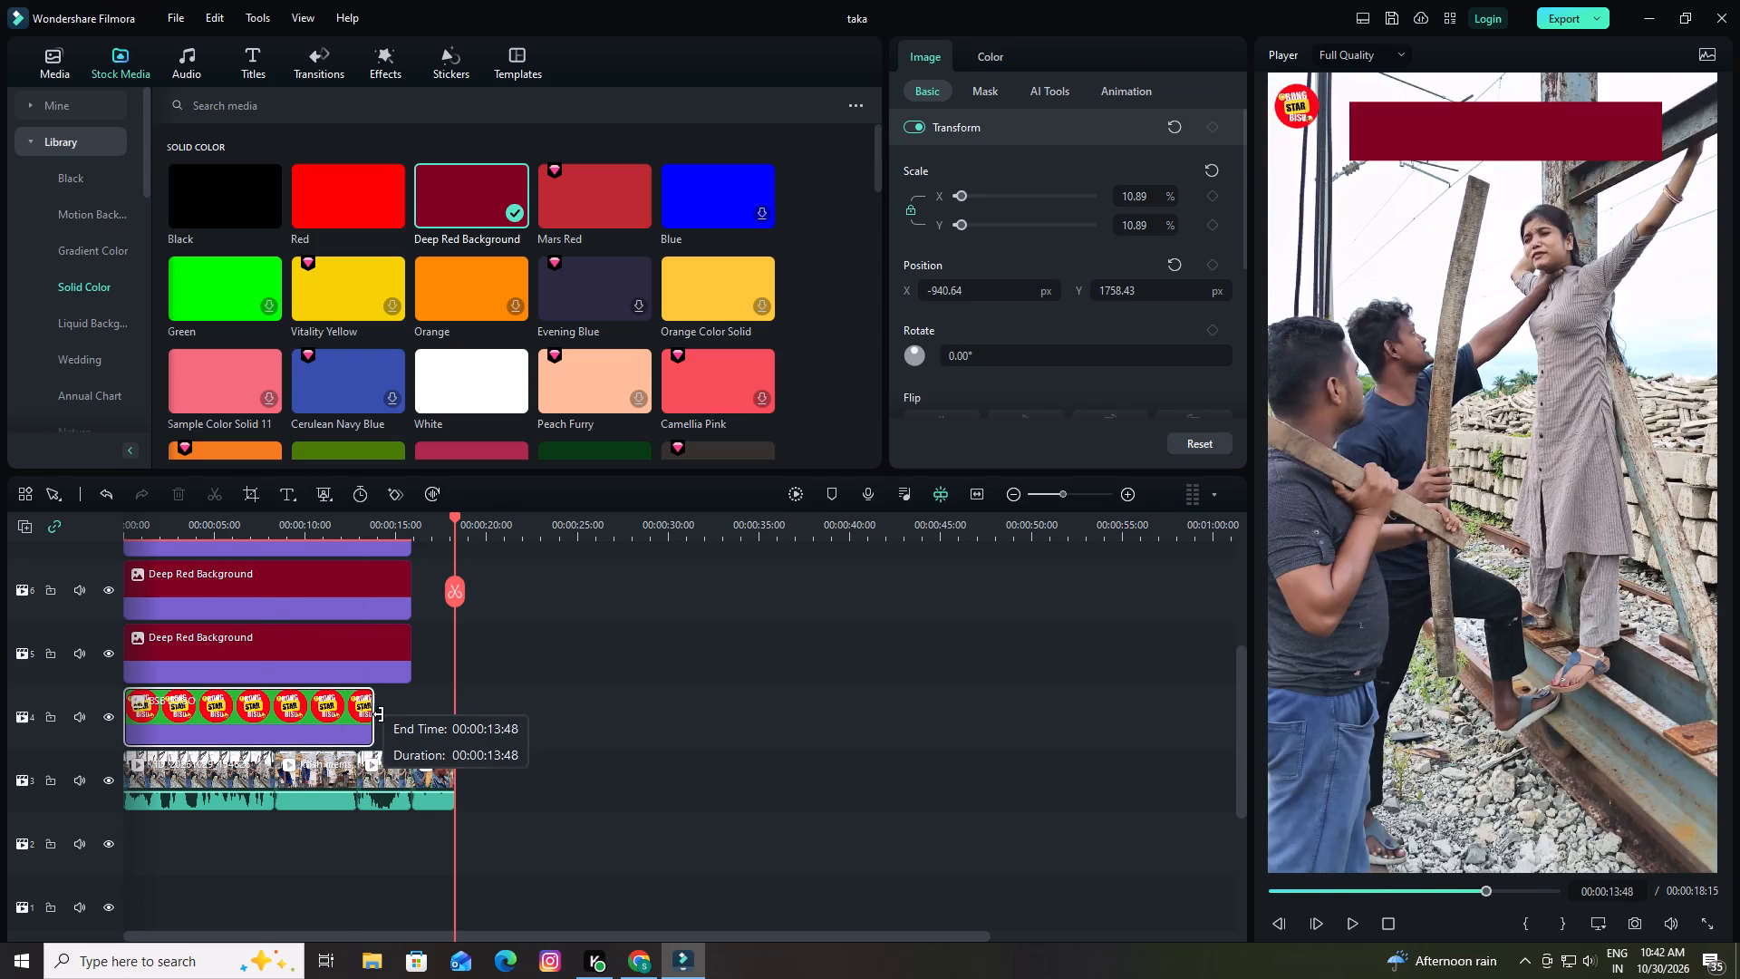
drag(379, 714, 412, 716)
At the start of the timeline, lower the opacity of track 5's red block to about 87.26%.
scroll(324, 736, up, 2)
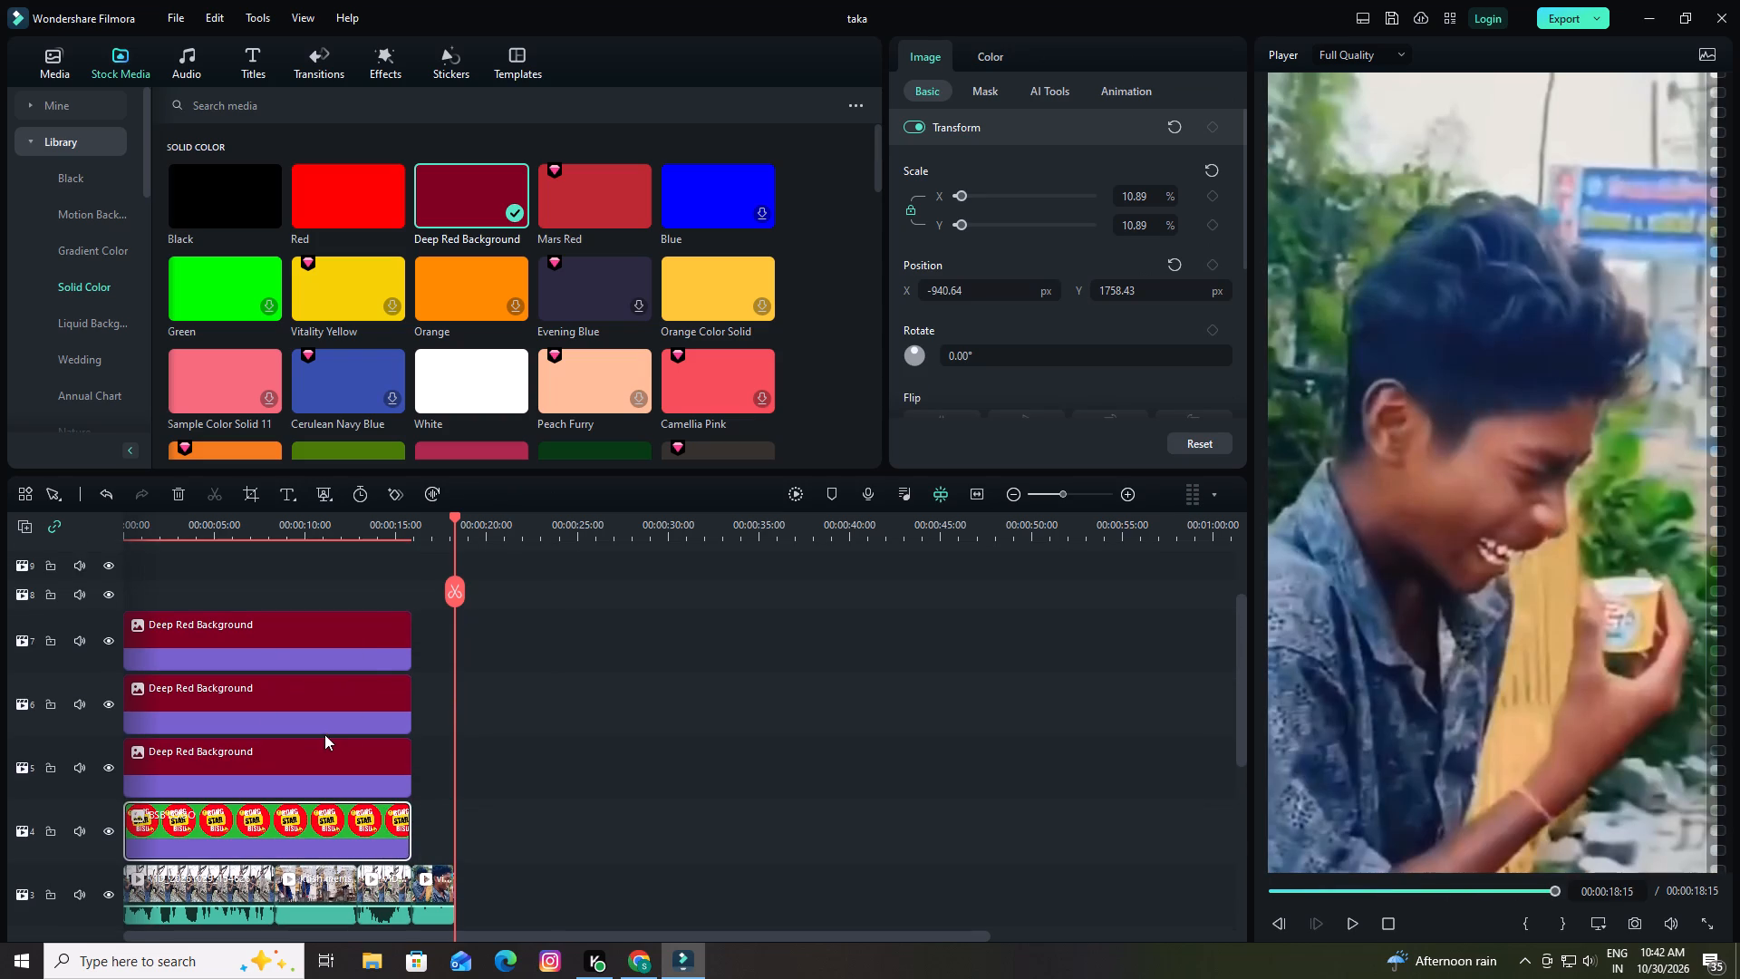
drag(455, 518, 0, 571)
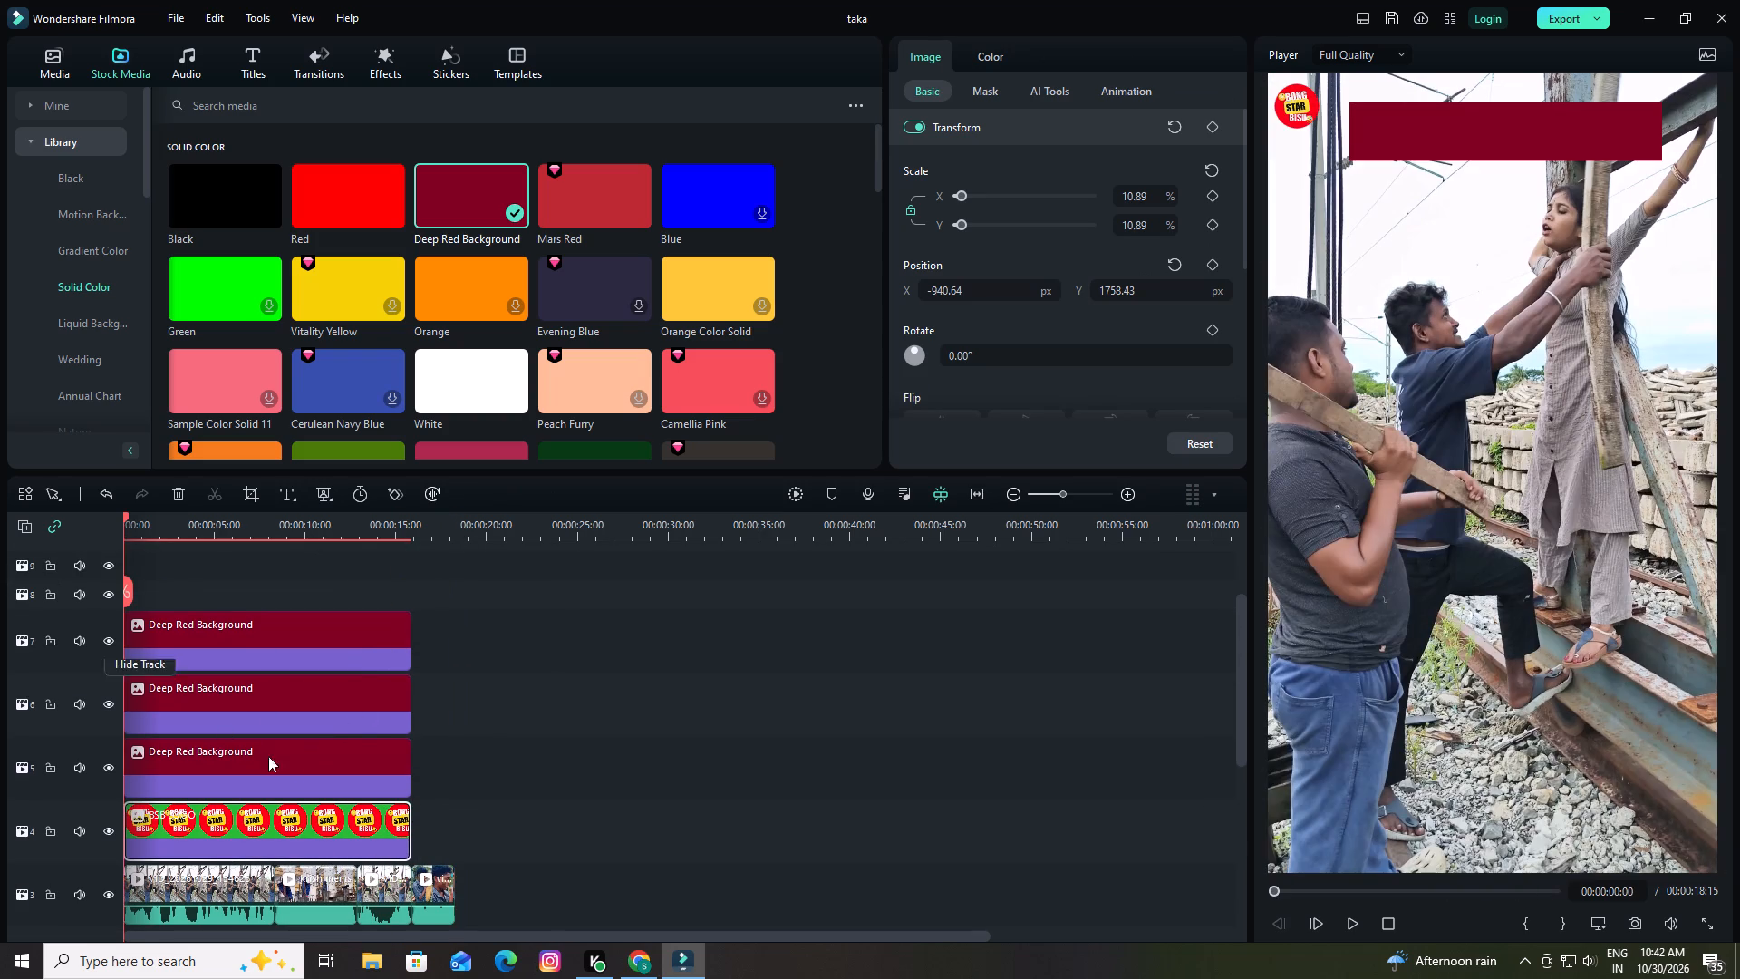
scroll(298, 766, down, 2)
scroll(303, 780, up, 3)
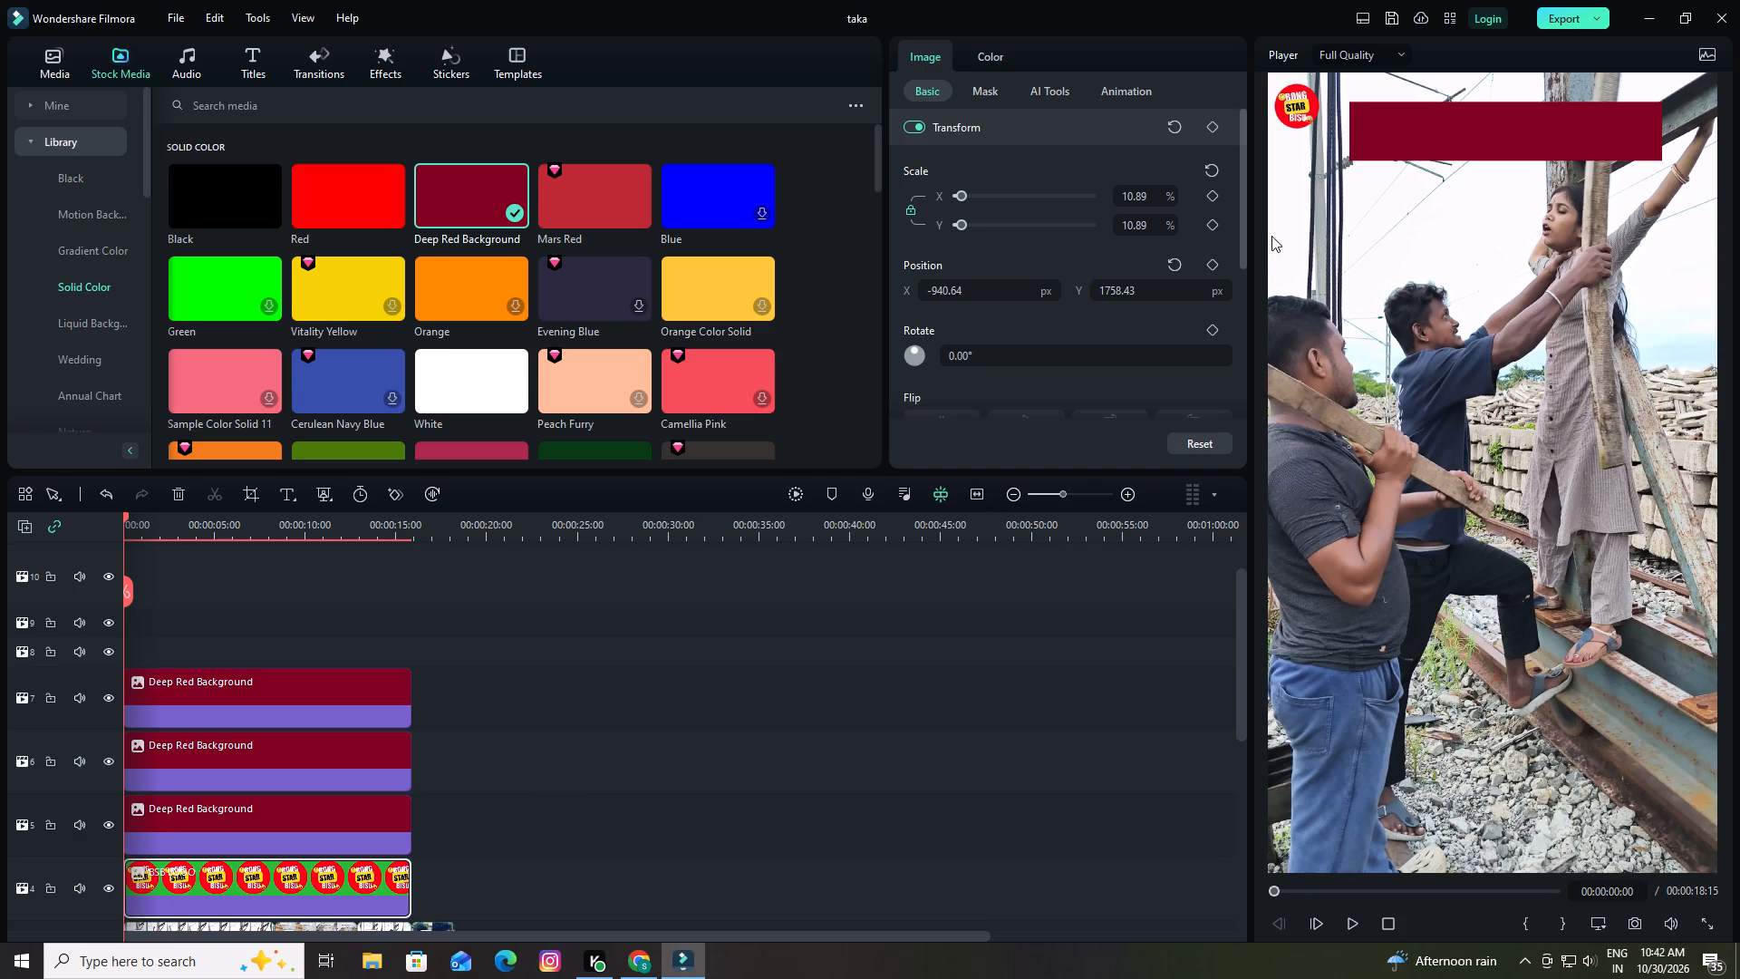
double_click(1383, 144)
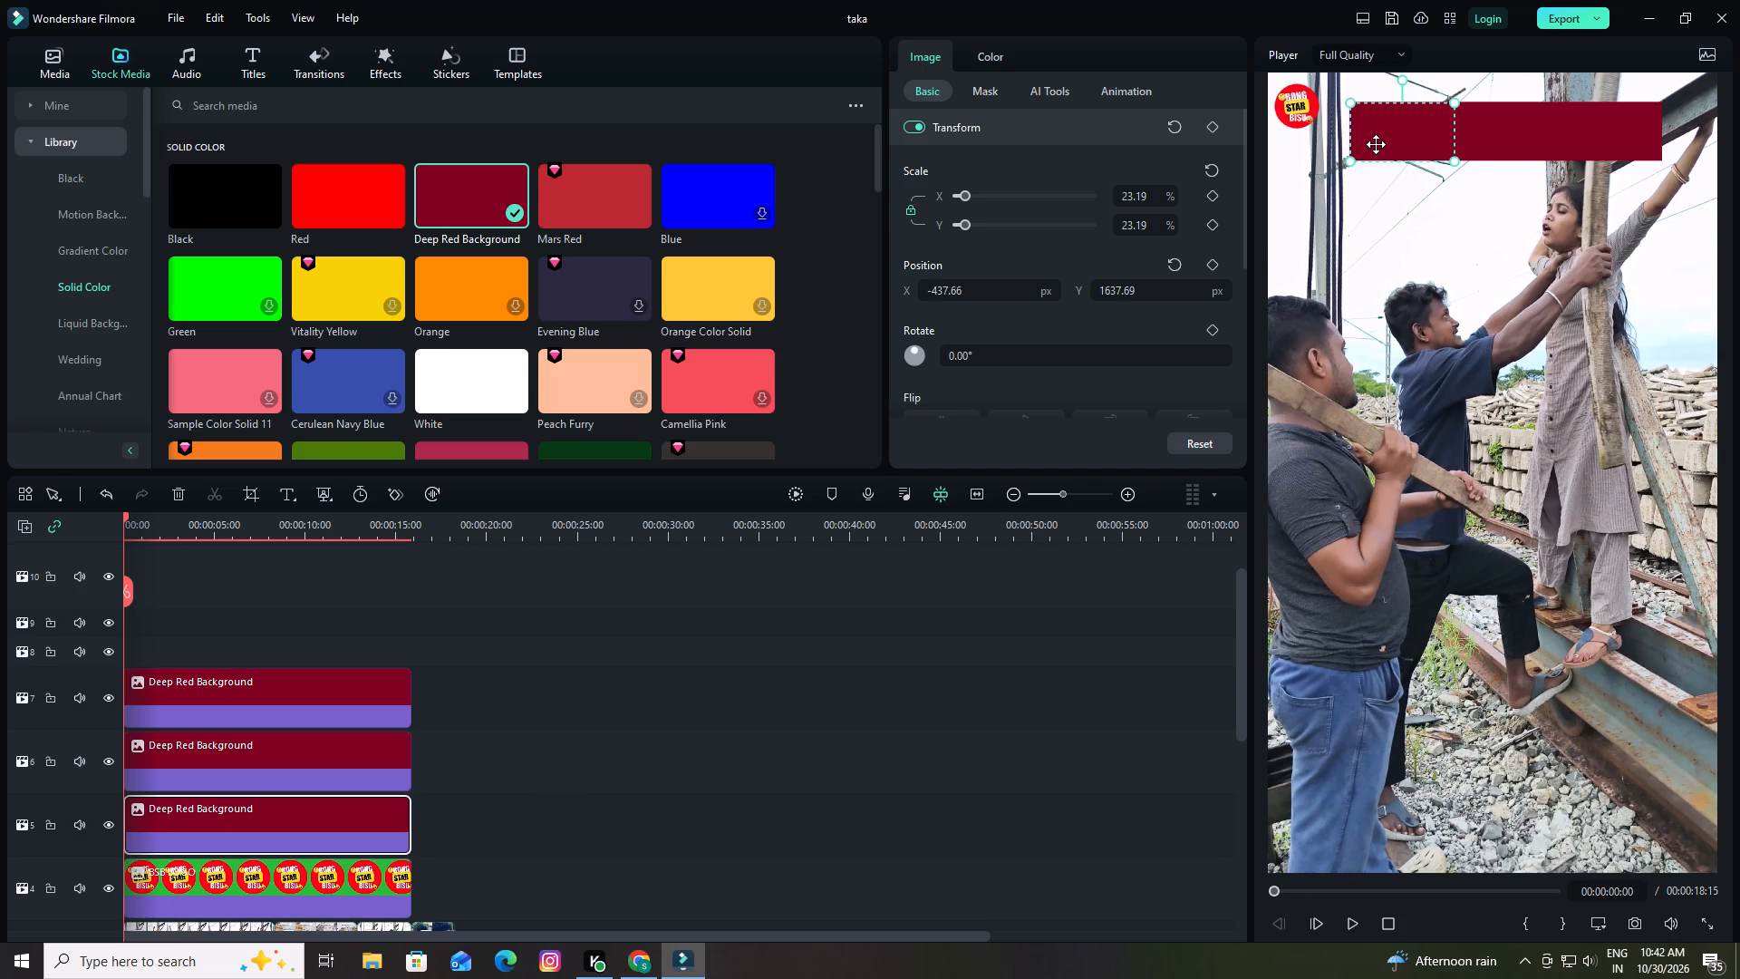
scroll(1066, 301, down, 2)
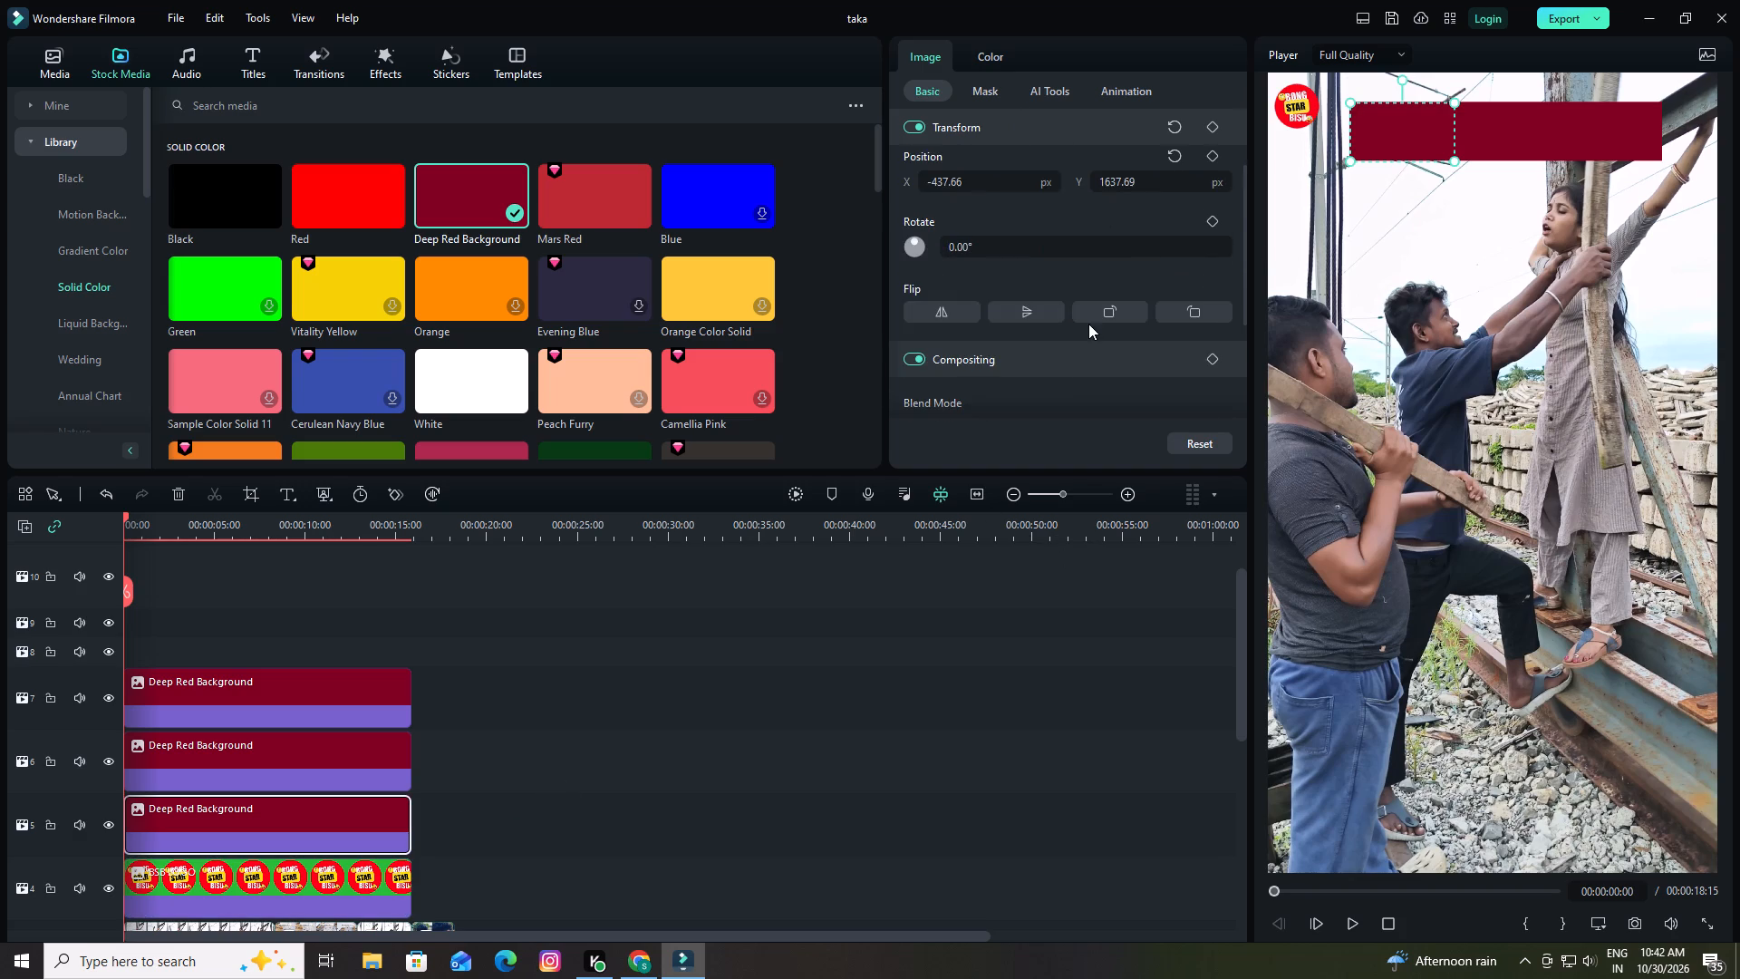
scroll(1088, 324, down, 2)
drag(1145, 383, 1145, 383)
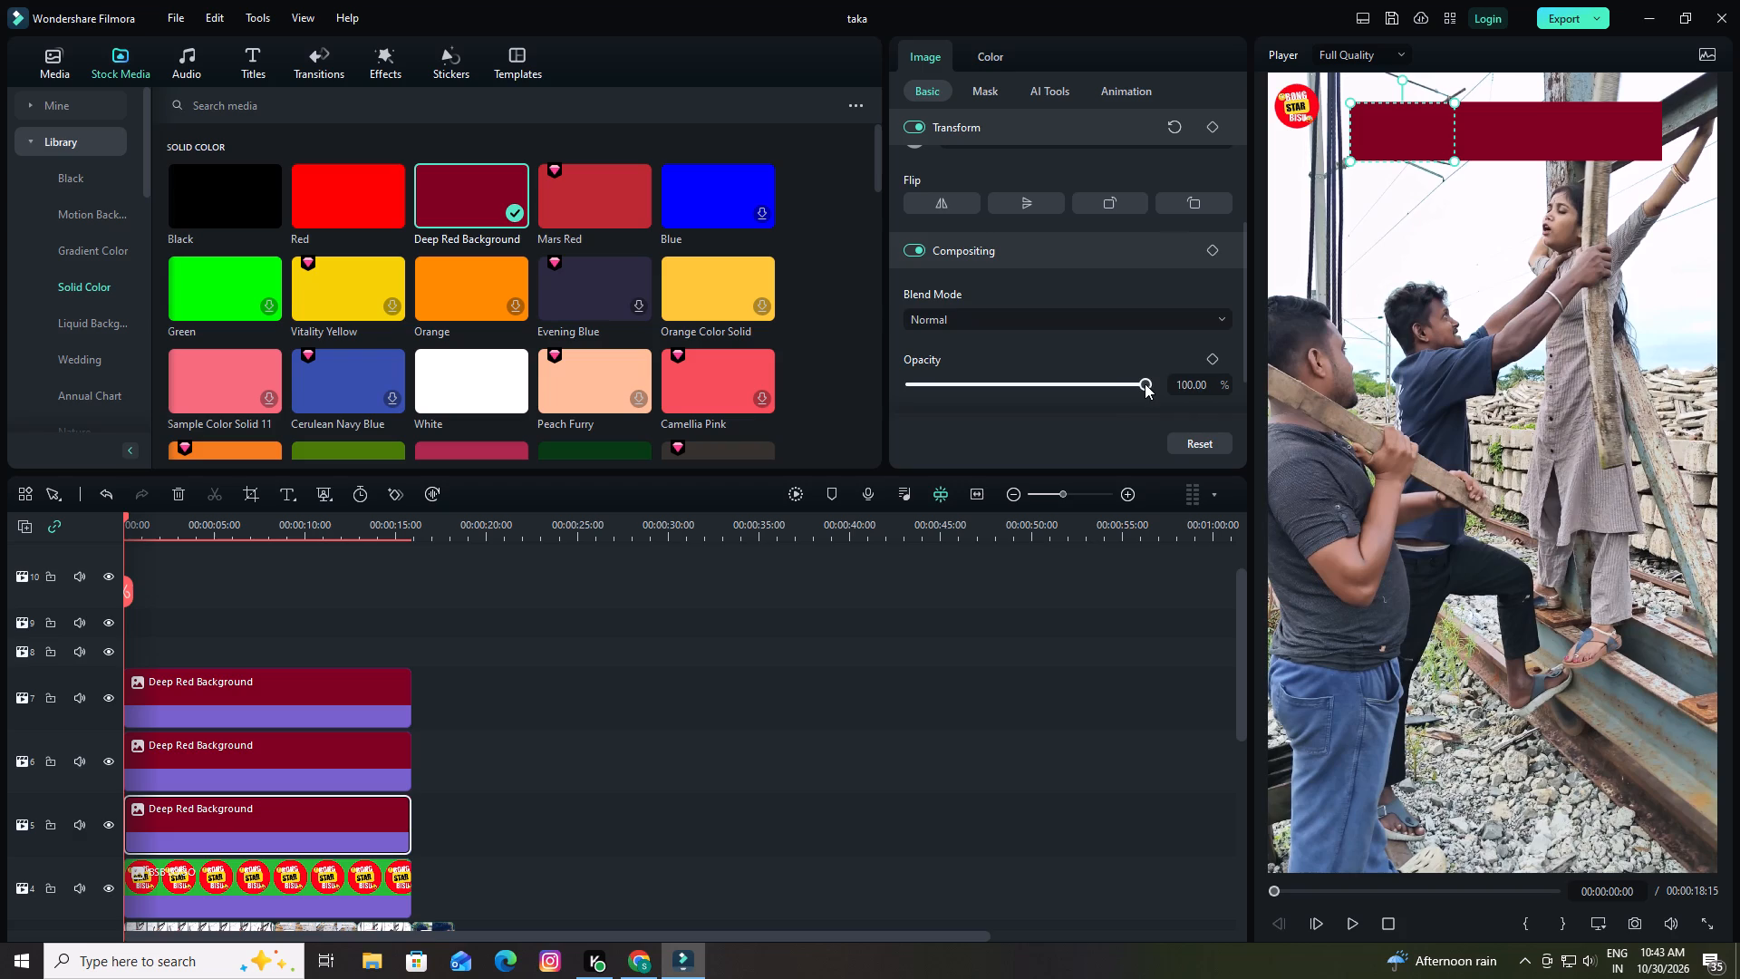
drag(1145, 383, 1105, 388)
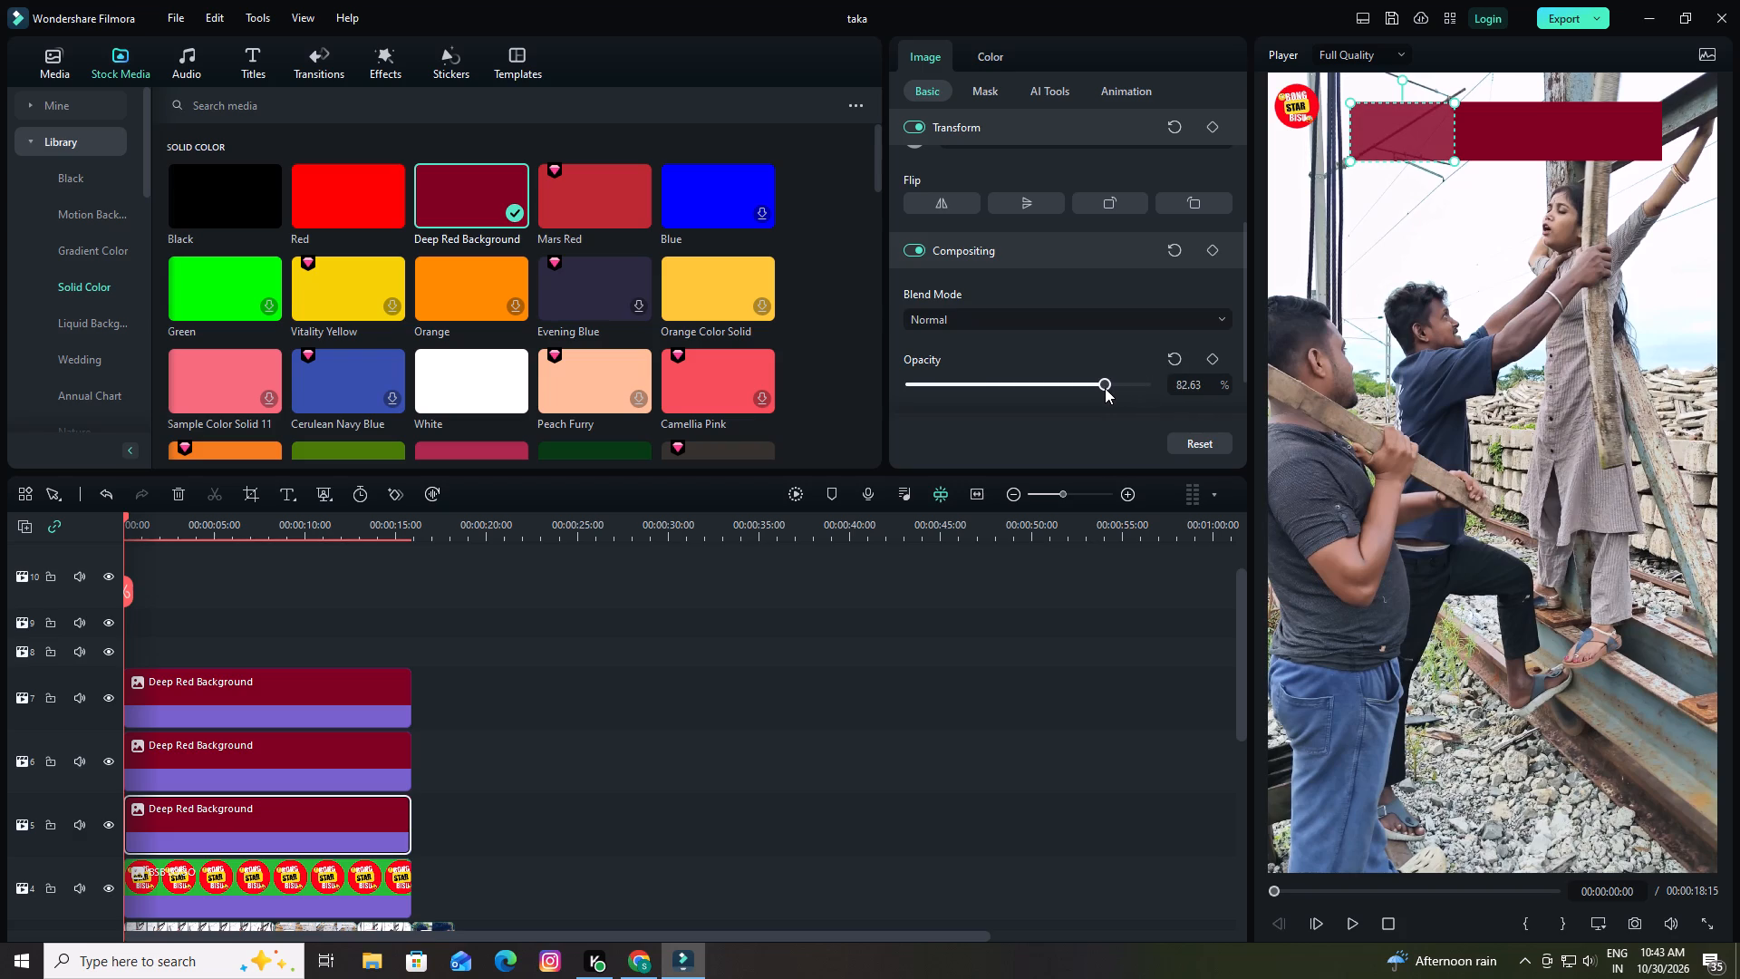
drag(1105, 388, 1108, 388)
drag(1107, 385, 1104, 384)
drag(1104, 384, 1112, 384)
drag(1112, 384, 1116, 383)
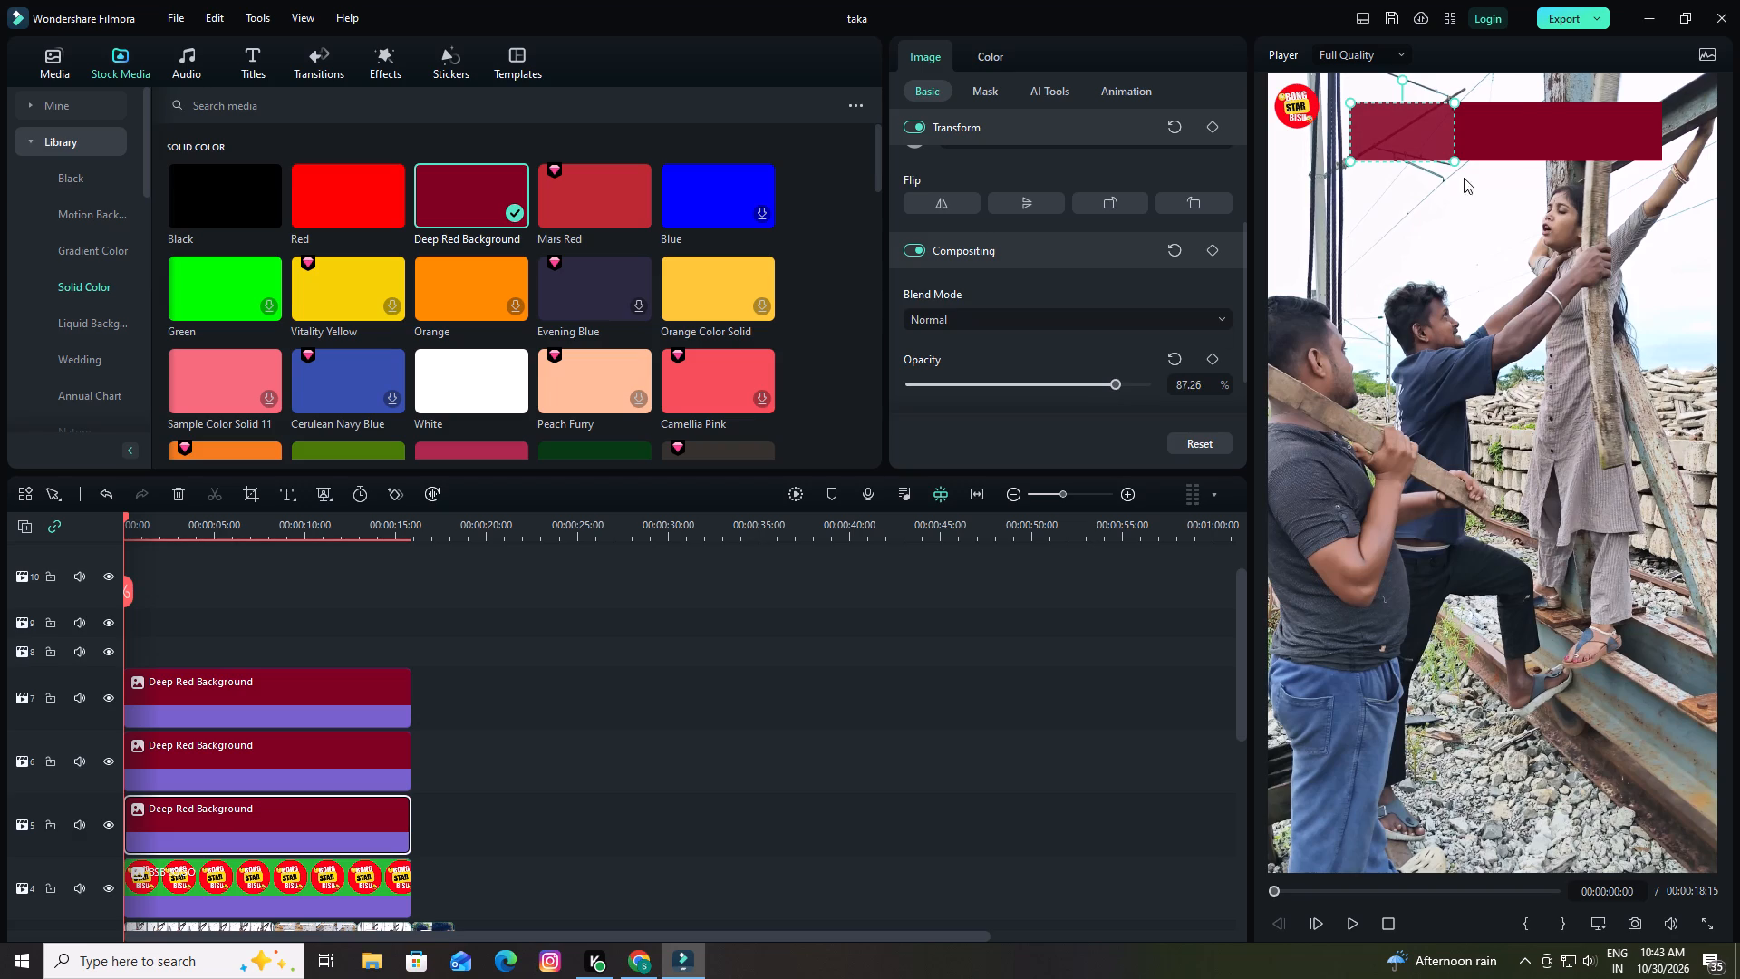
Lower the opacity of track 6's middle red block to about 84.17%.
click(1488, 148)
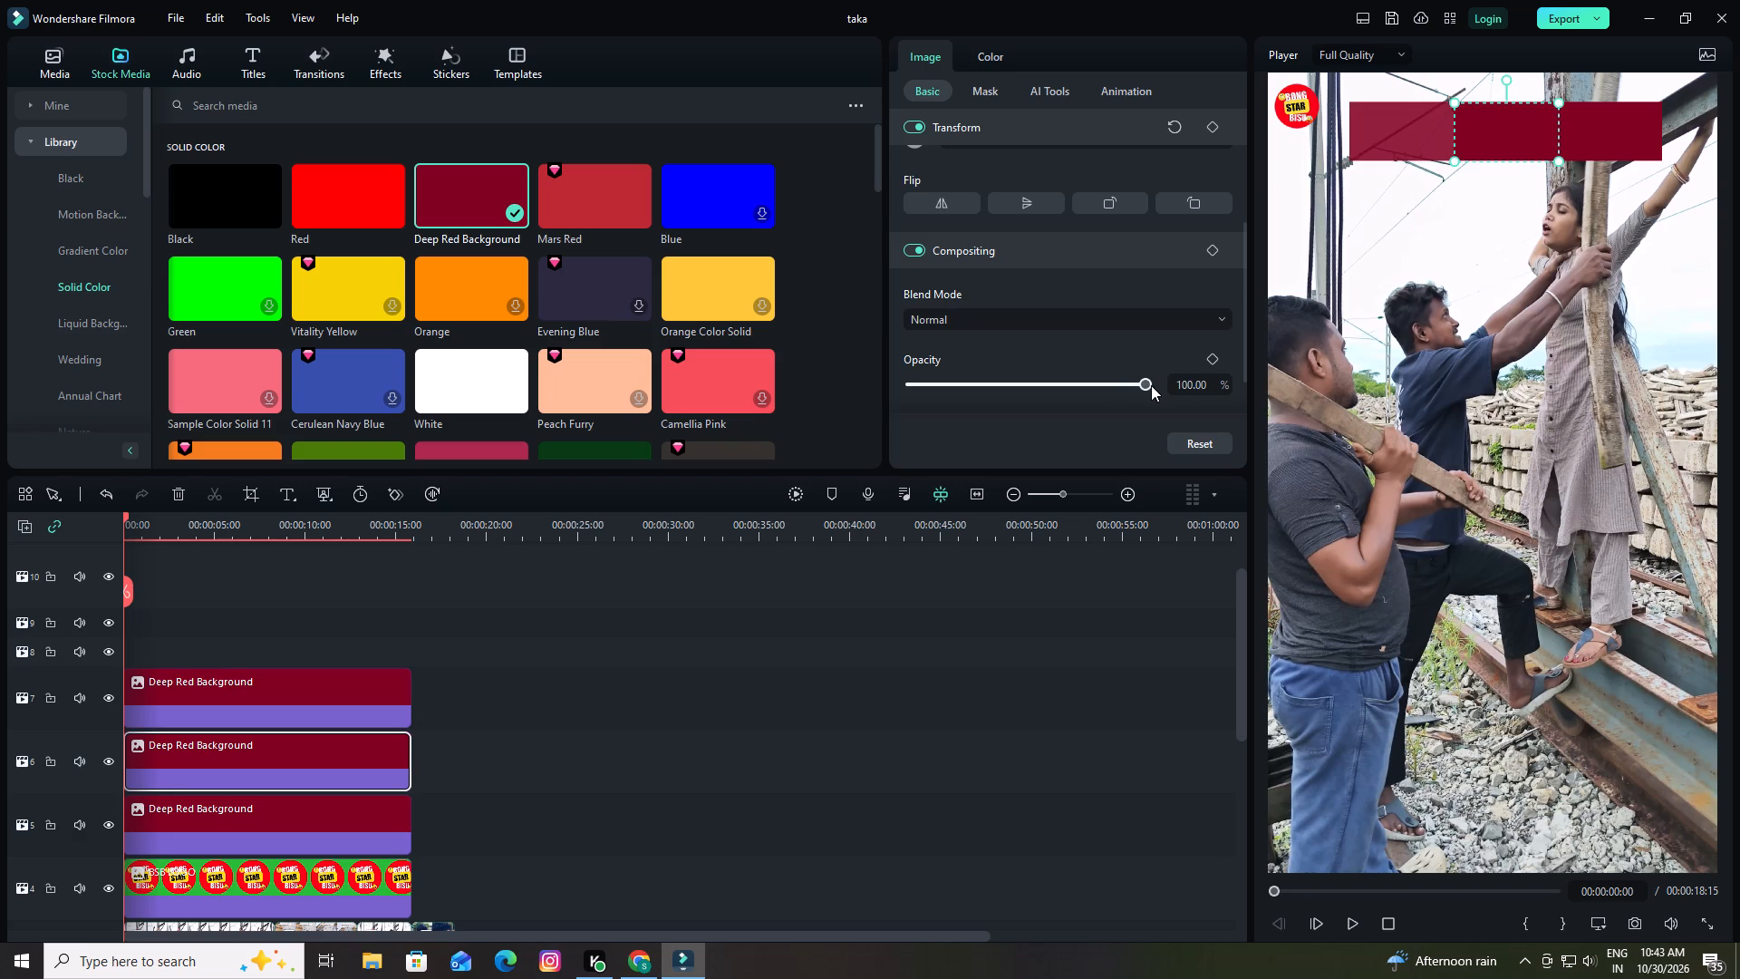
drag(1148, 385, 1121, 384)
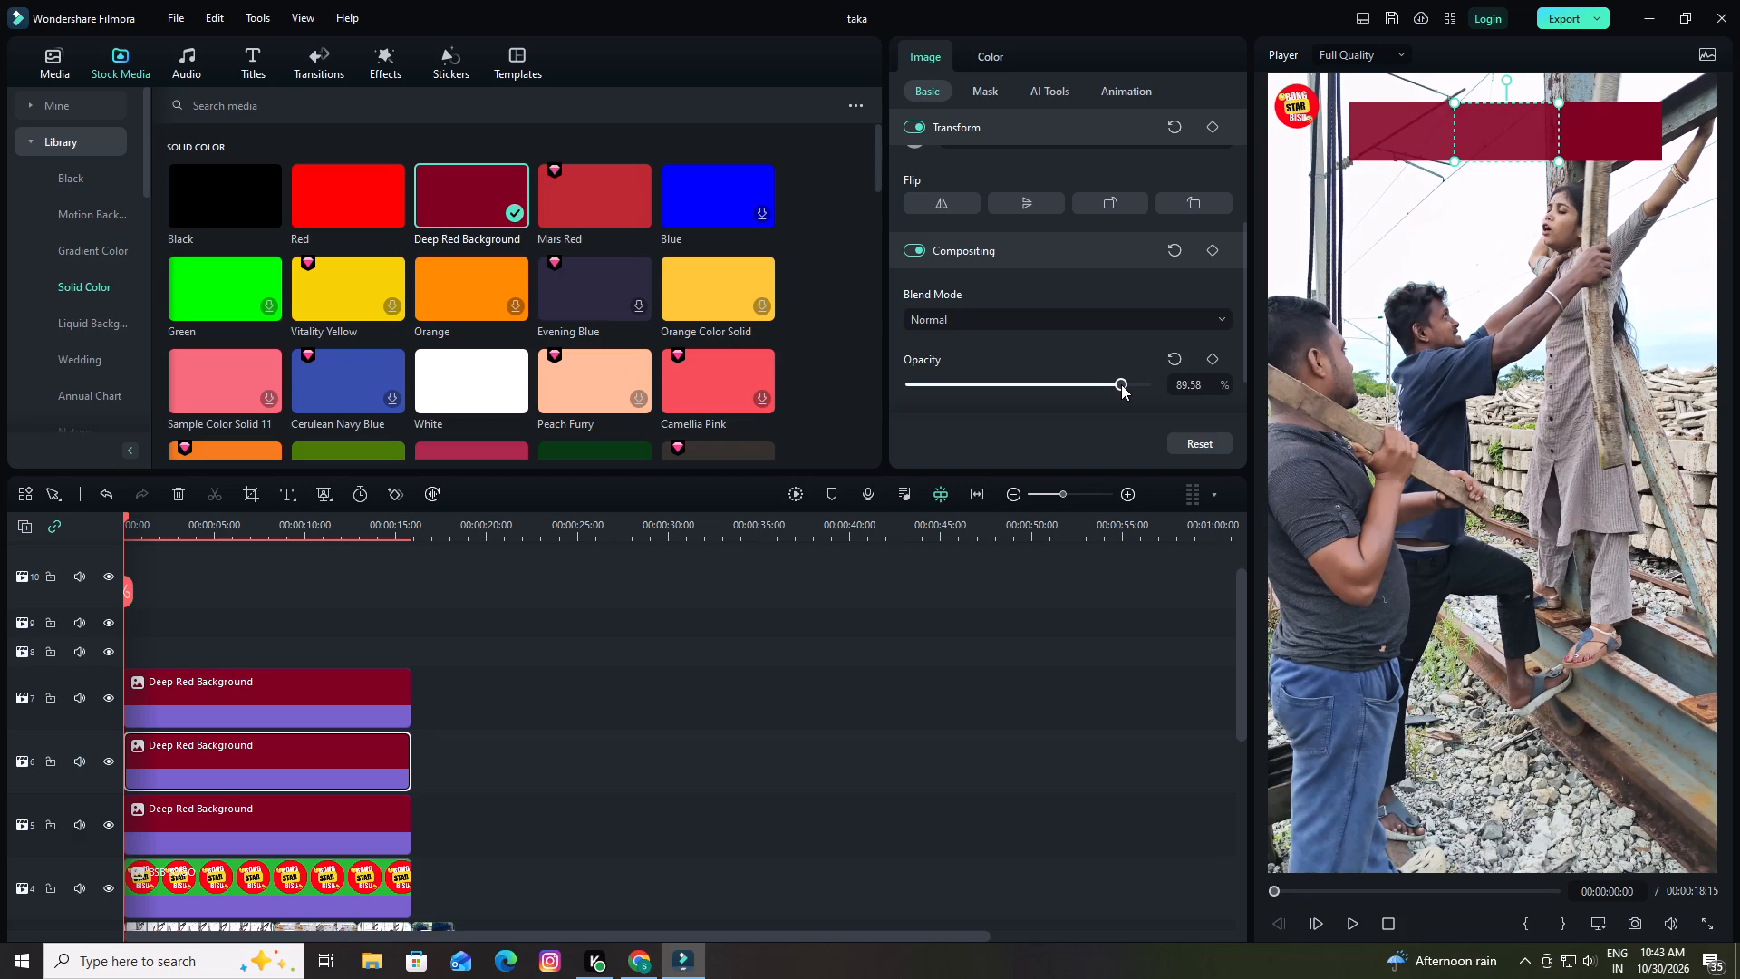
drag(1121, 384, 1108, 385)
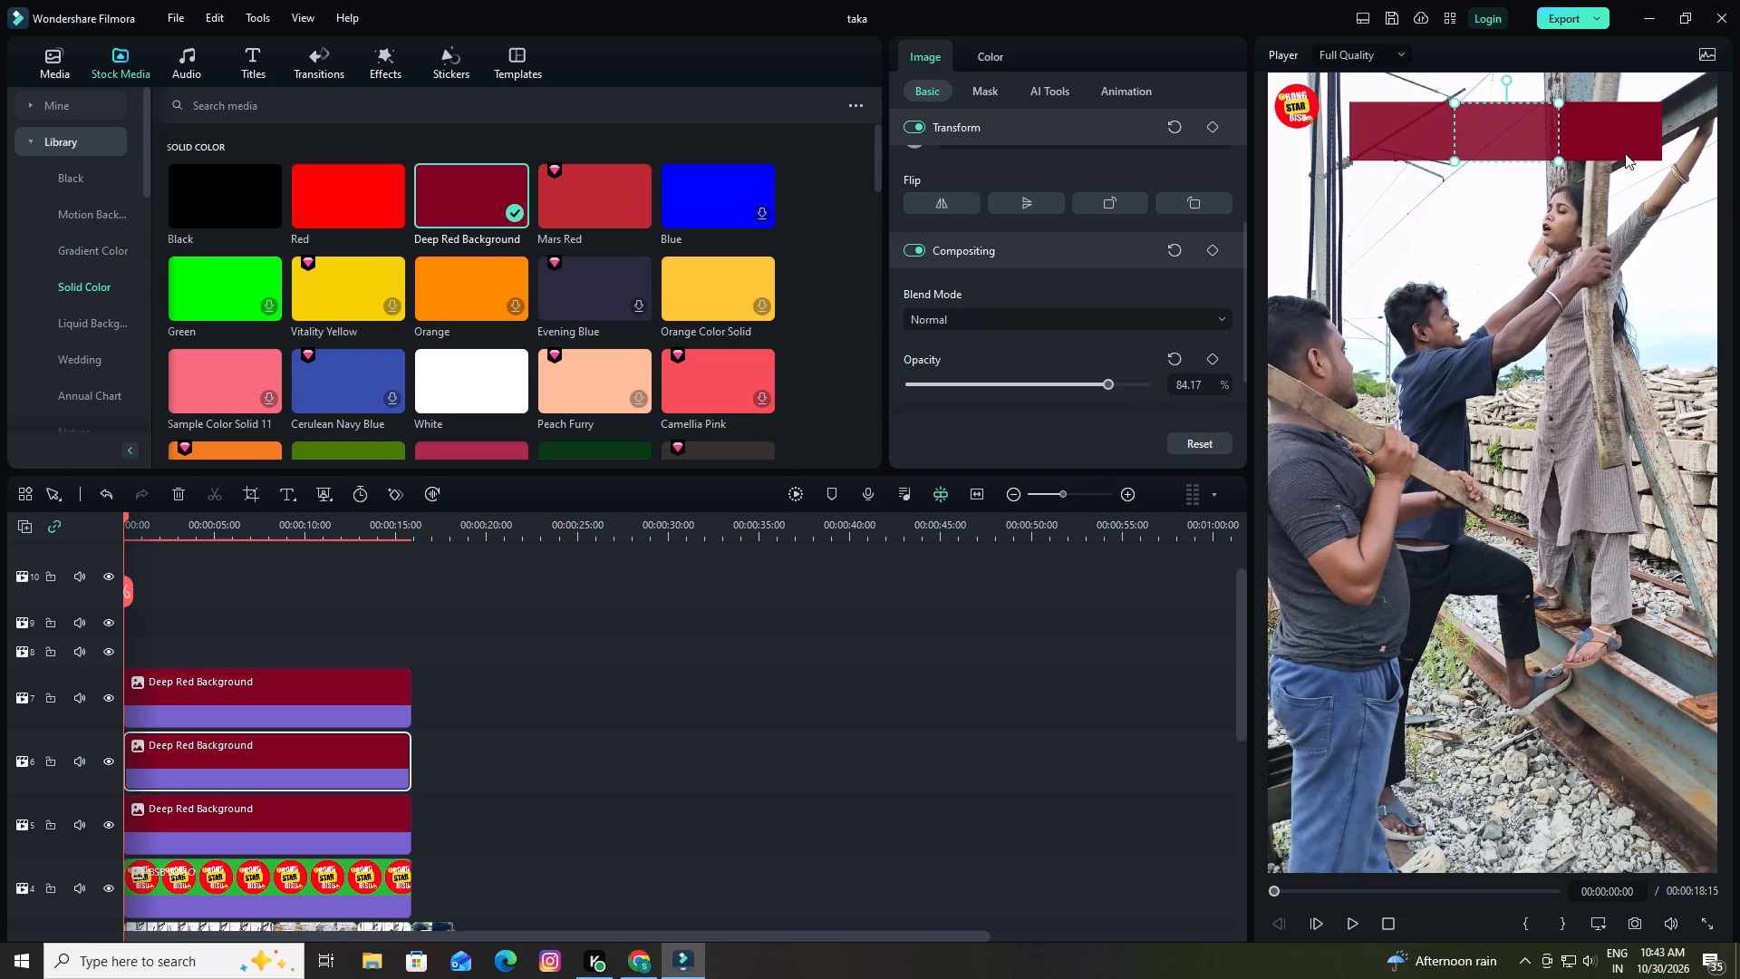
Lower the opacity of track 7's red block to about 84.17% and deselect it.
click(1610, 144)
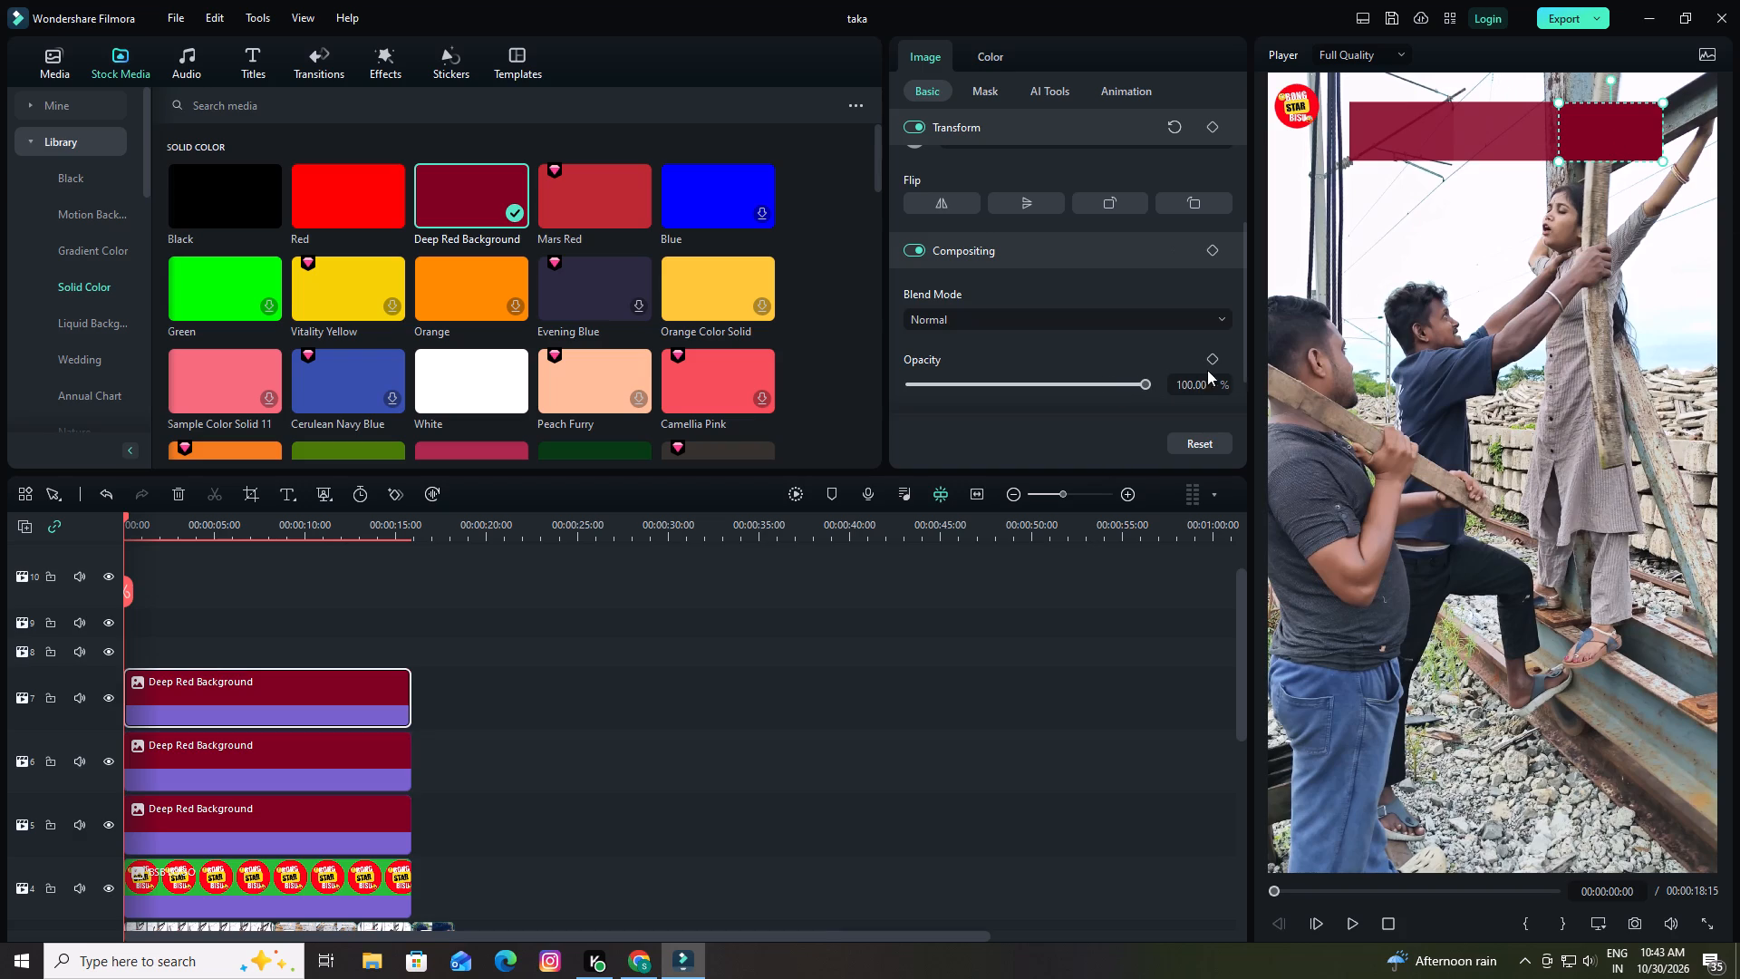
drag(1144, 386, 1121, 388)
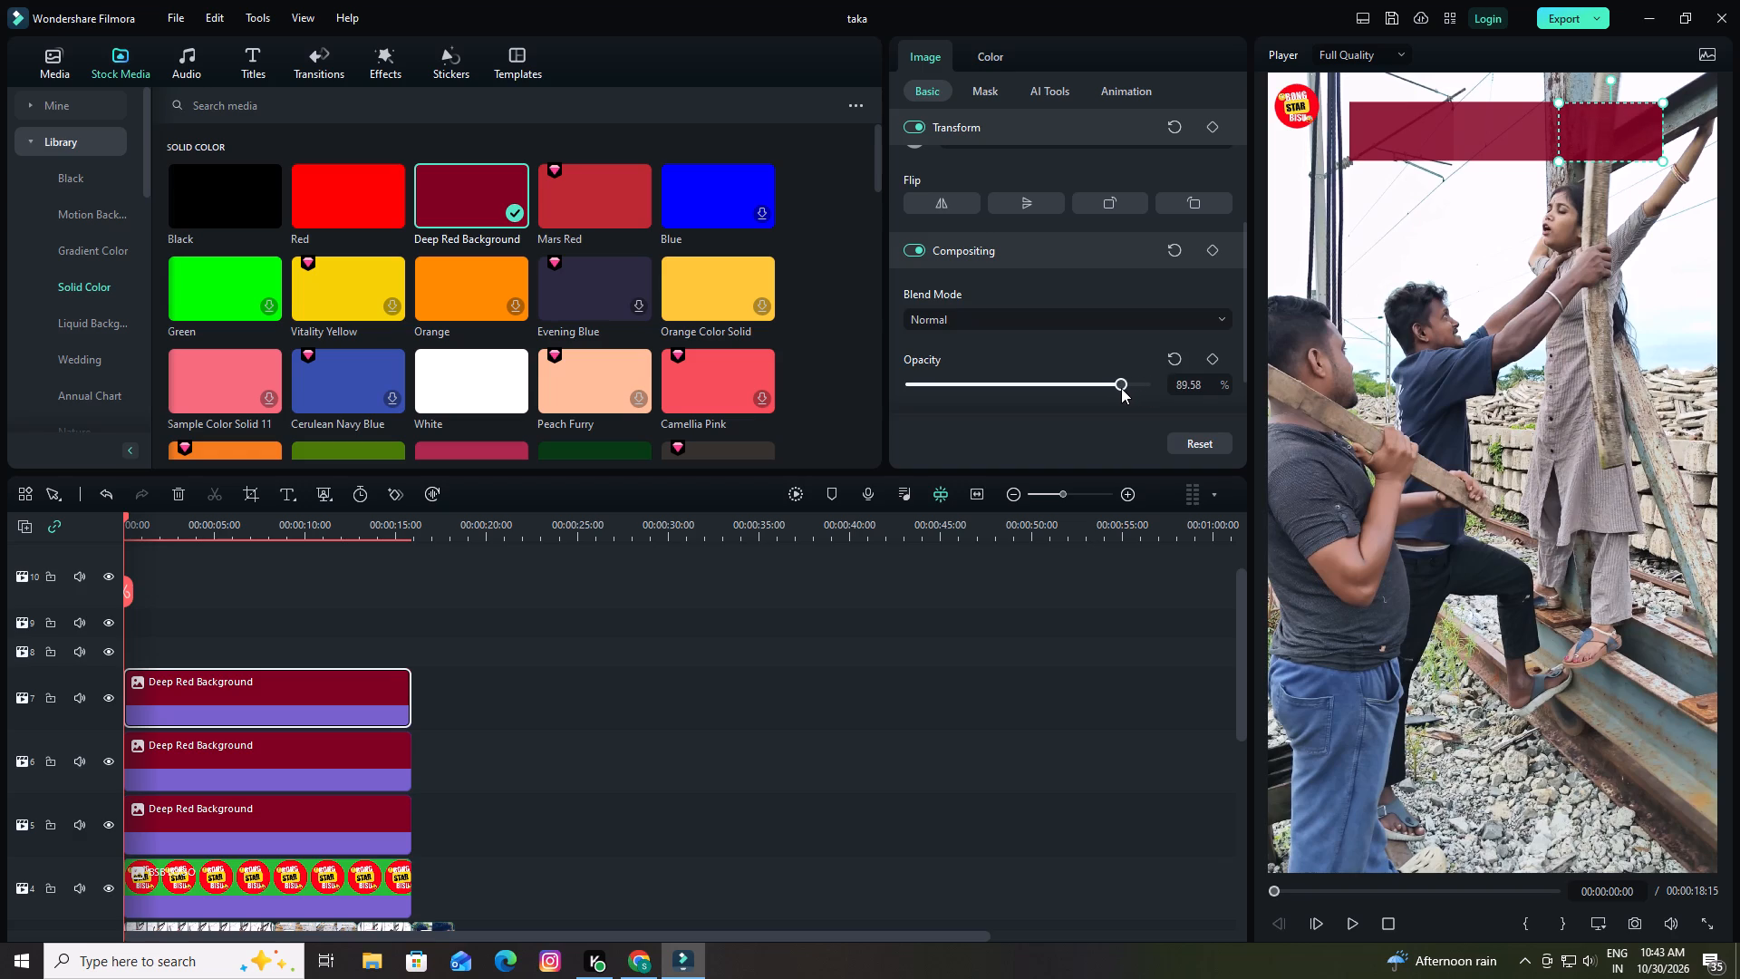
drag(1121, 388, 1108, 388)
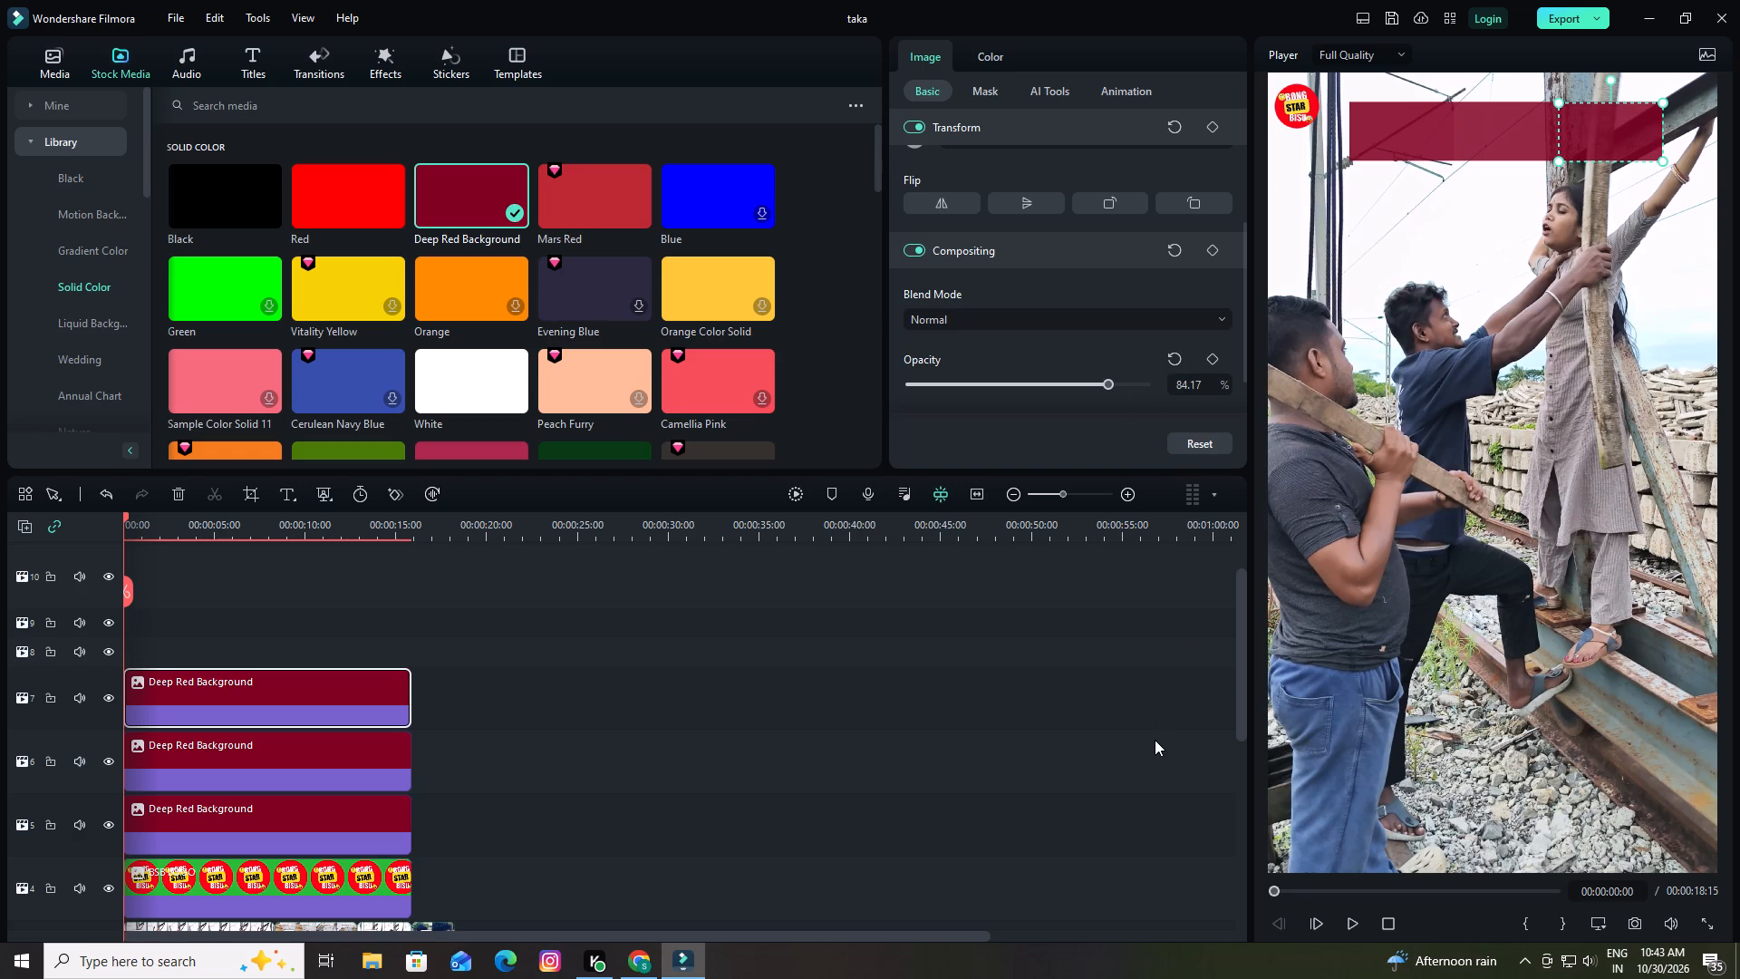
click(1155, 740)
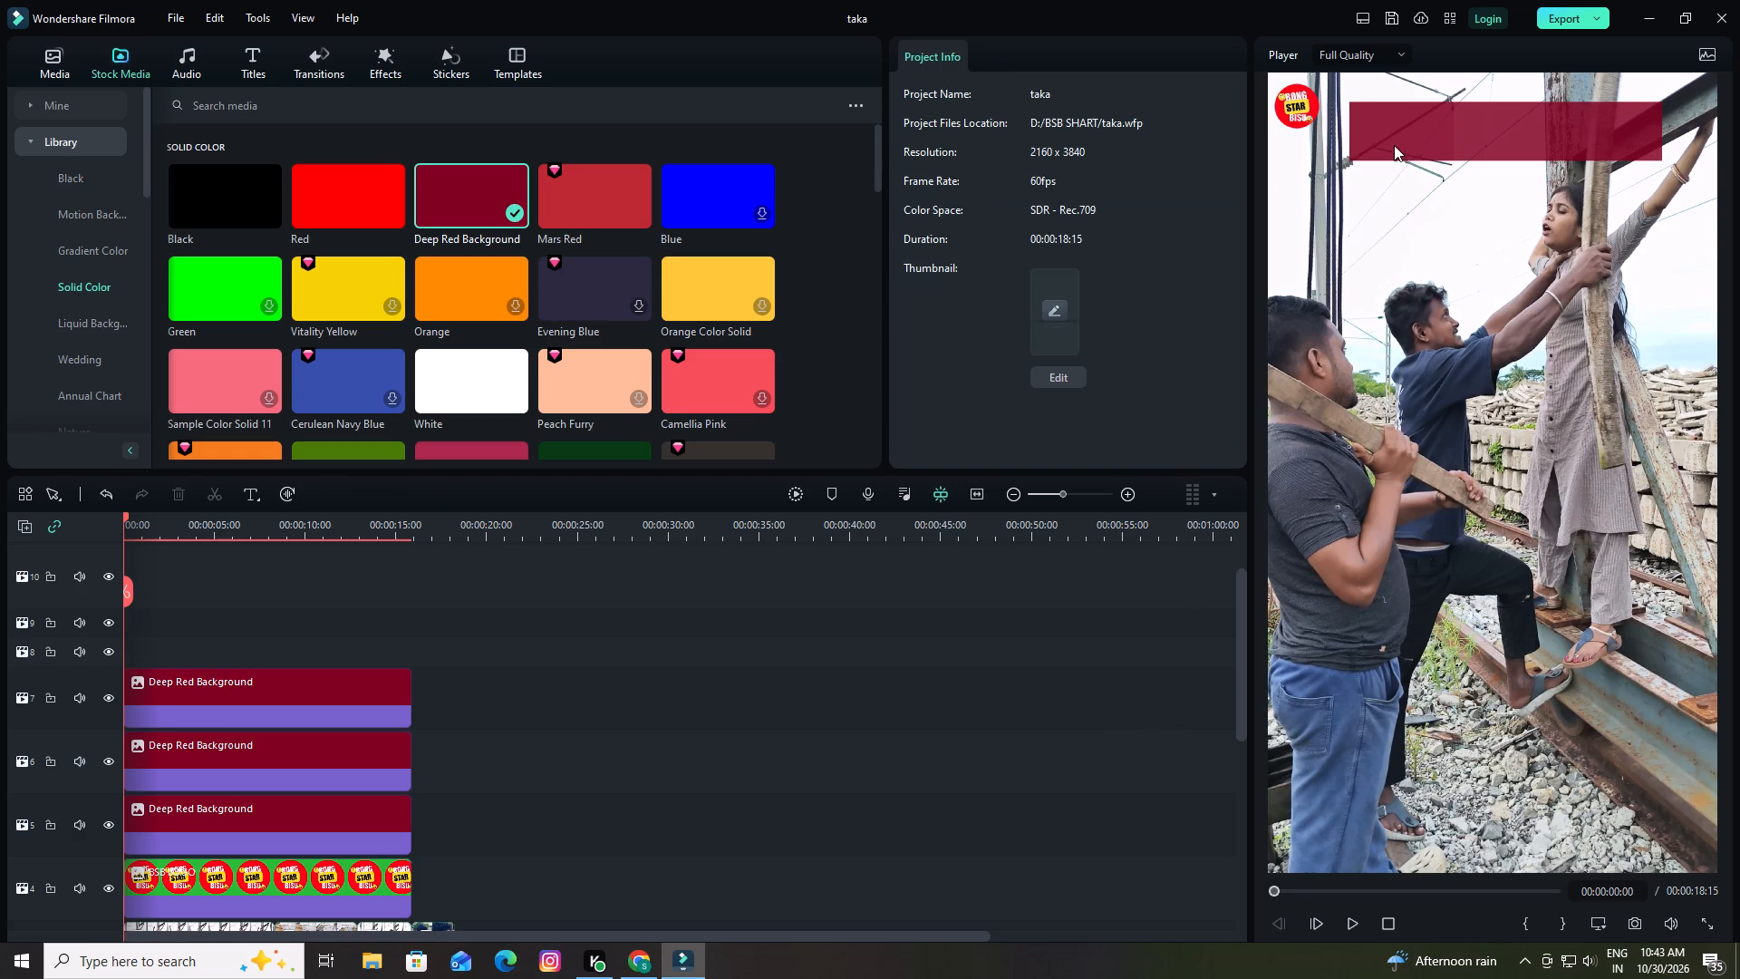
Set the opacity of track 5's red block to about 91.12%.
double_click(1394, 145)
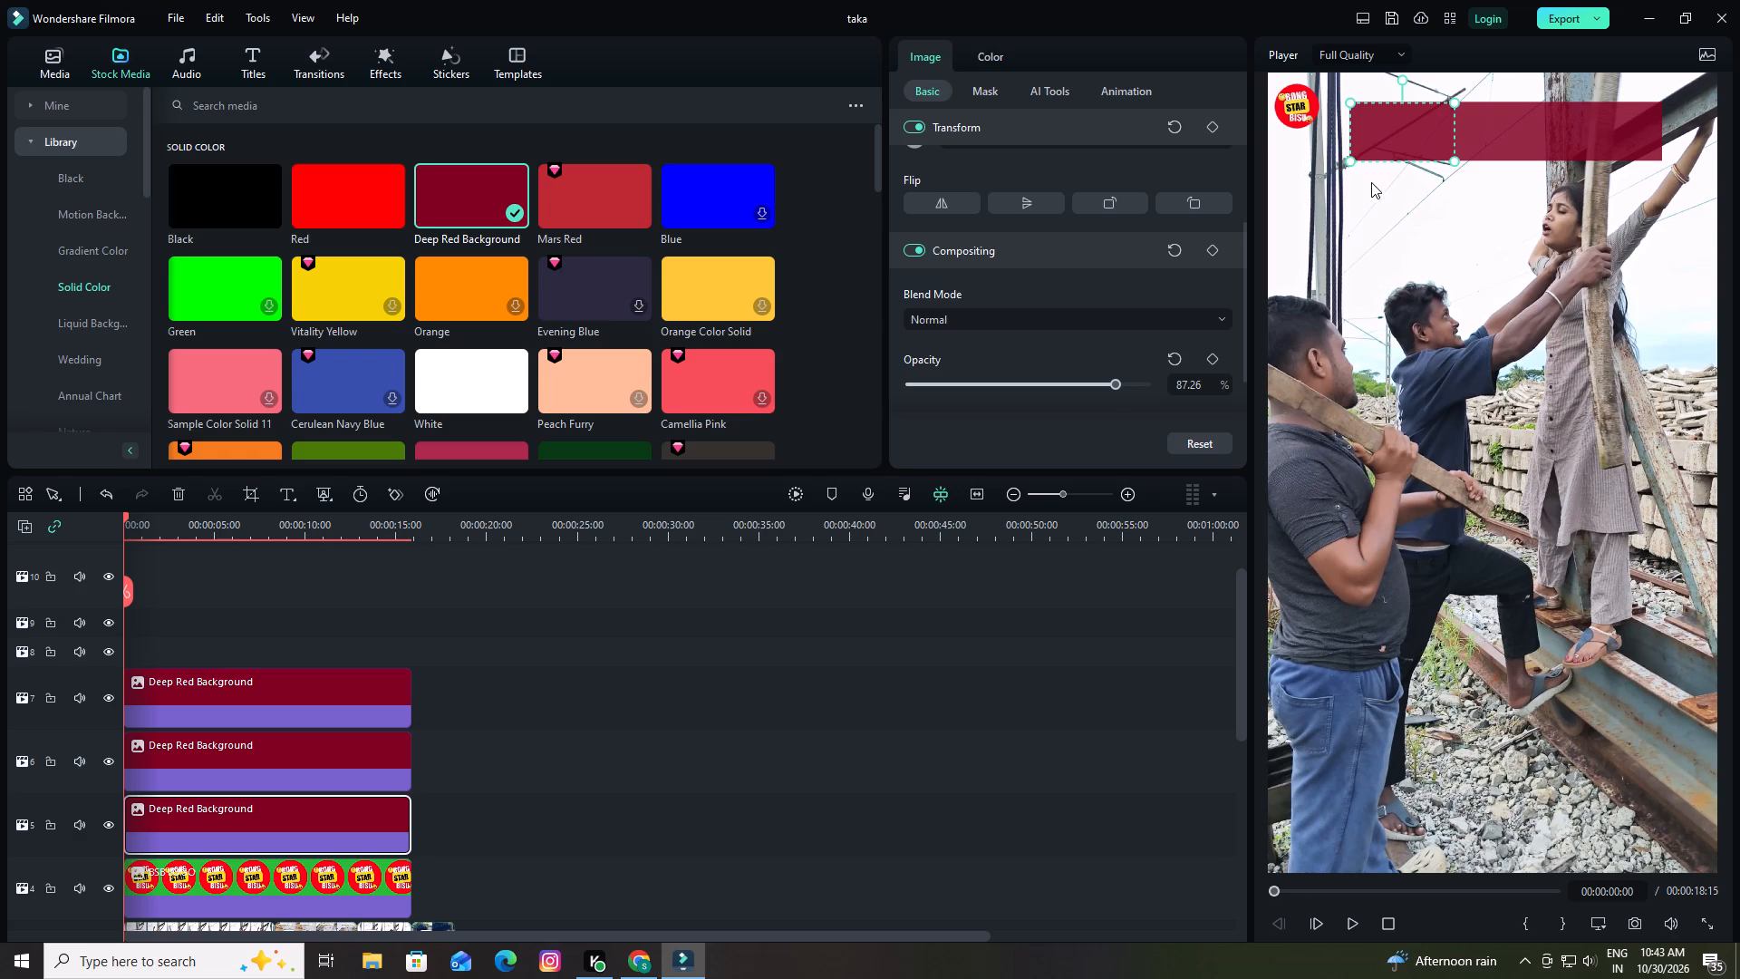
click(1119, 385)
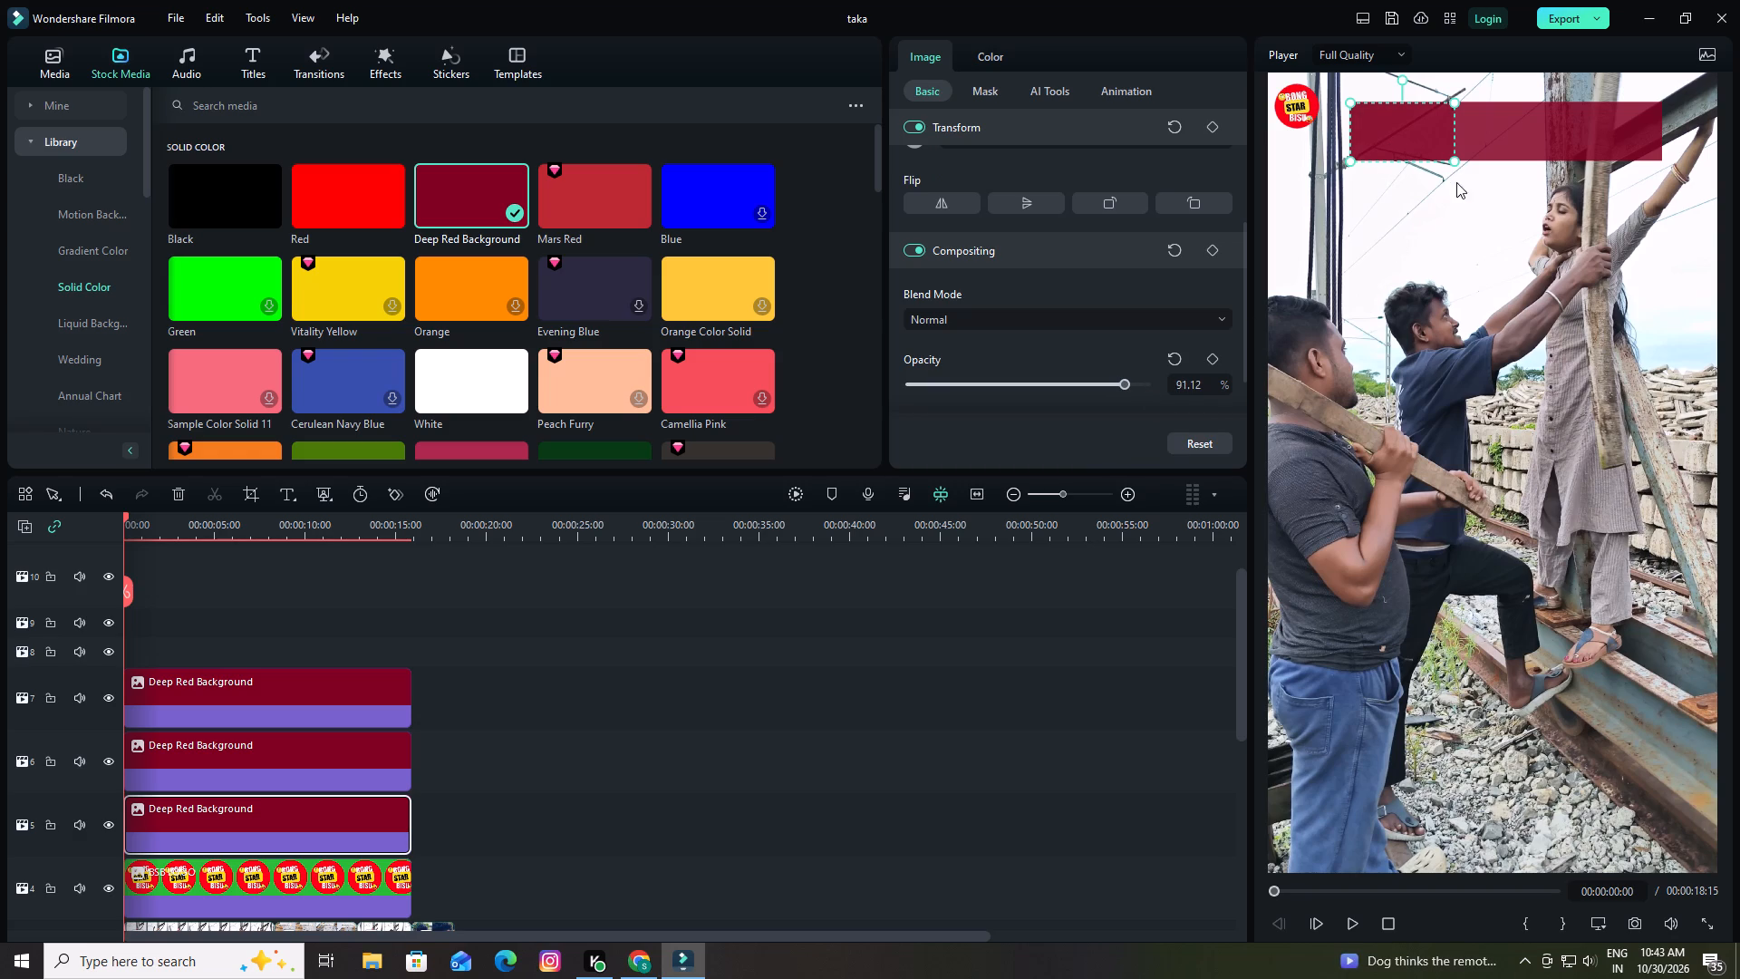
Raise the opacity of track 6's middle red block to about 87.26%.
click(1481, 126)
click(1481, 126)
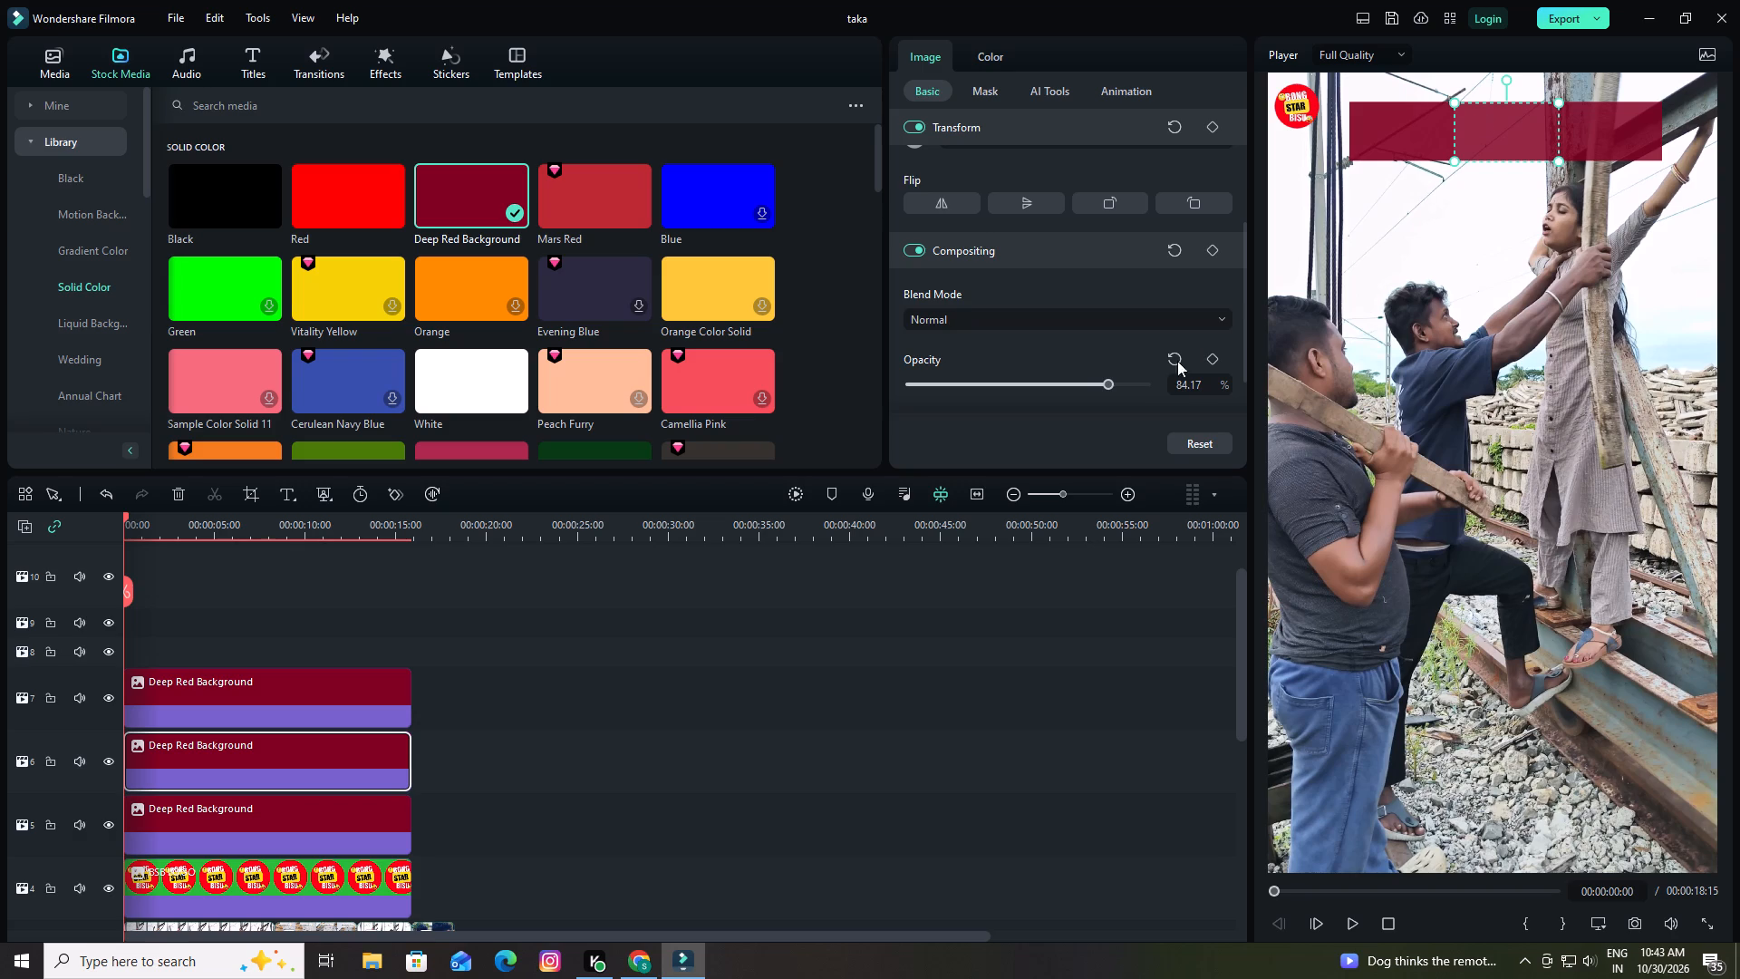
drag(1110, 383, 1116, 383)
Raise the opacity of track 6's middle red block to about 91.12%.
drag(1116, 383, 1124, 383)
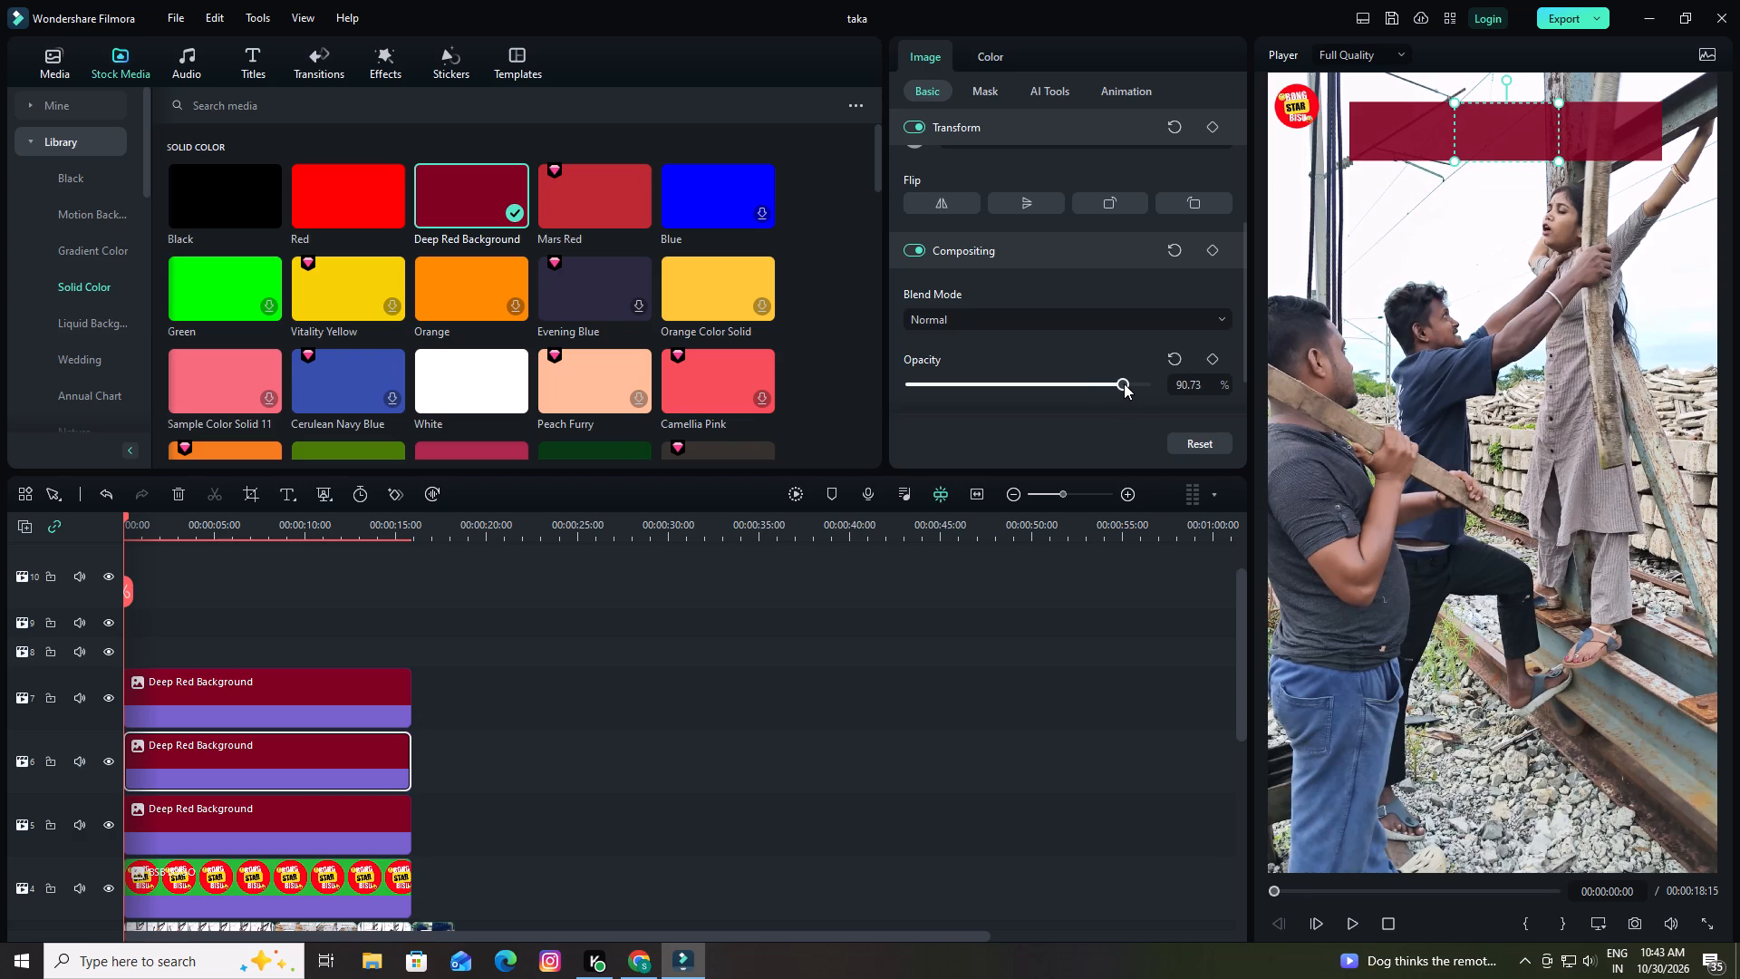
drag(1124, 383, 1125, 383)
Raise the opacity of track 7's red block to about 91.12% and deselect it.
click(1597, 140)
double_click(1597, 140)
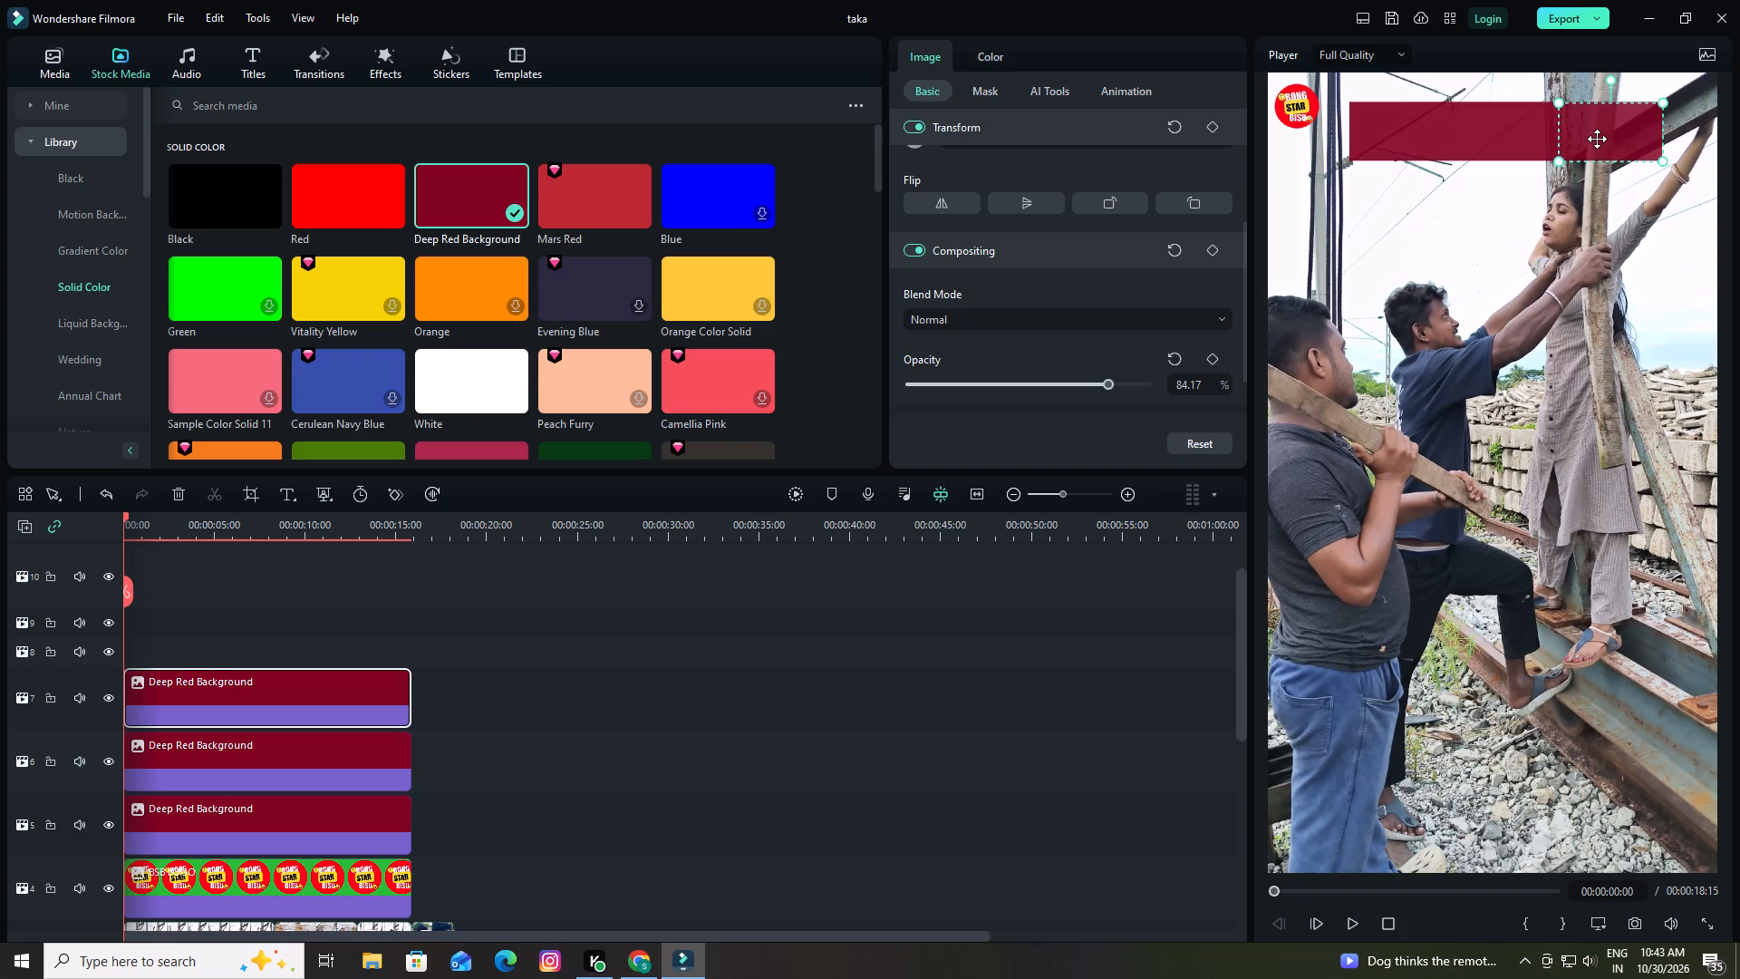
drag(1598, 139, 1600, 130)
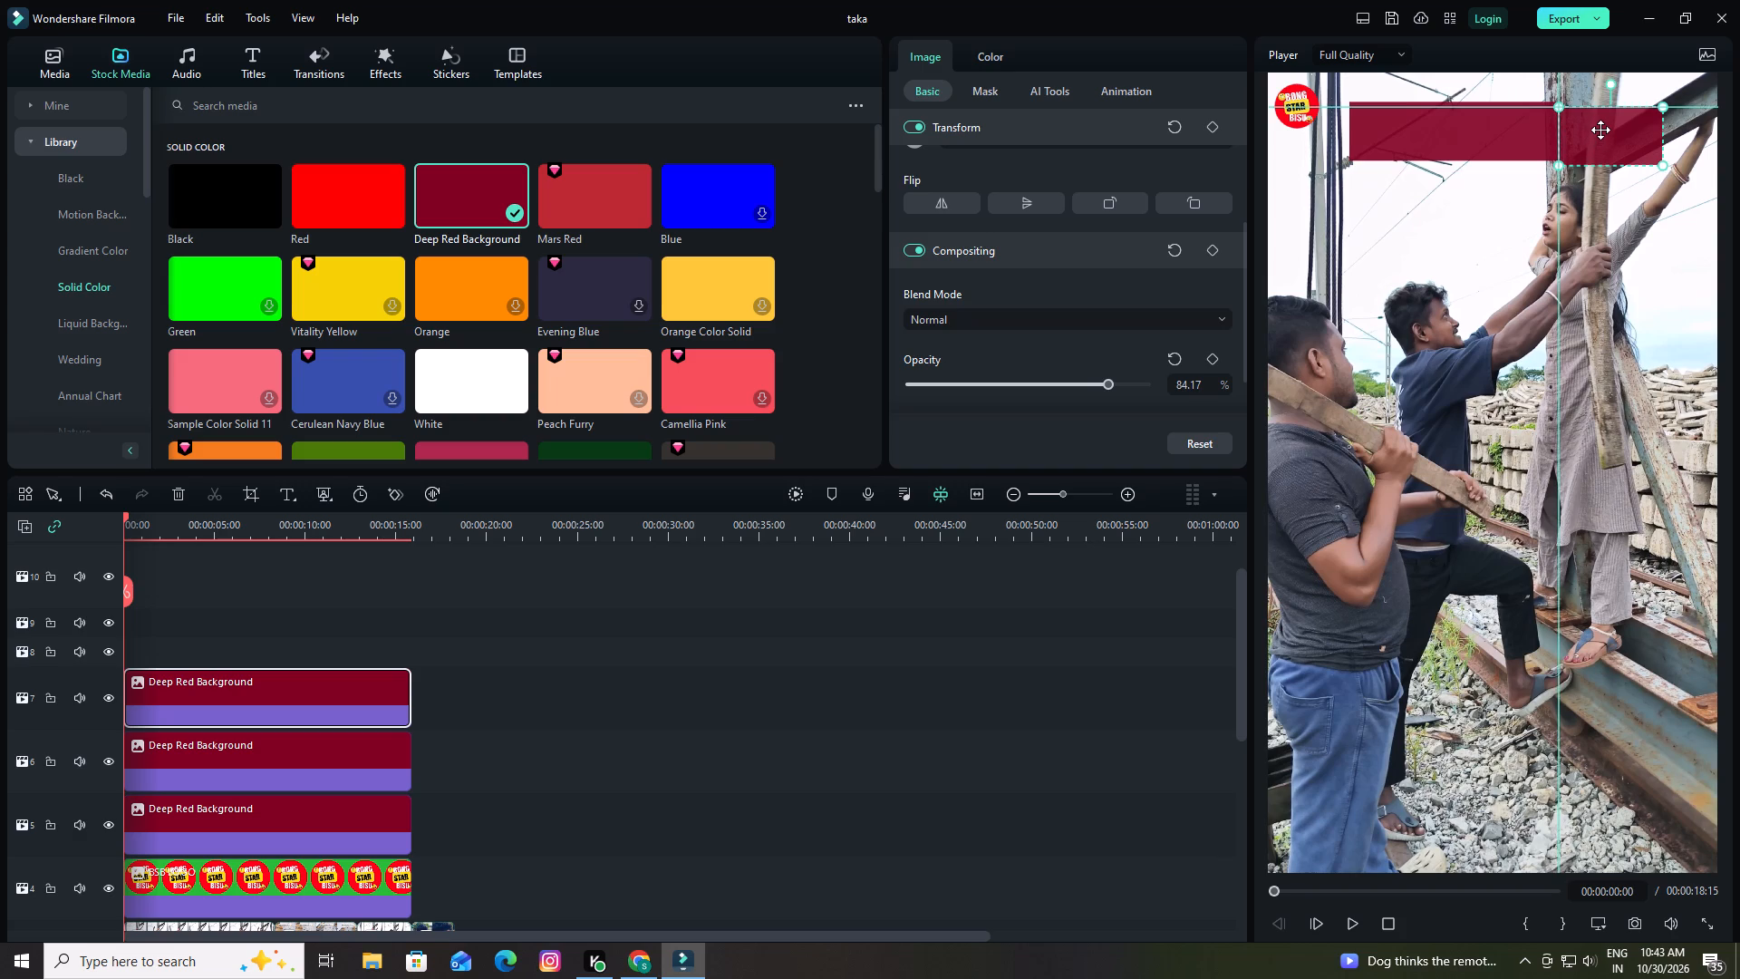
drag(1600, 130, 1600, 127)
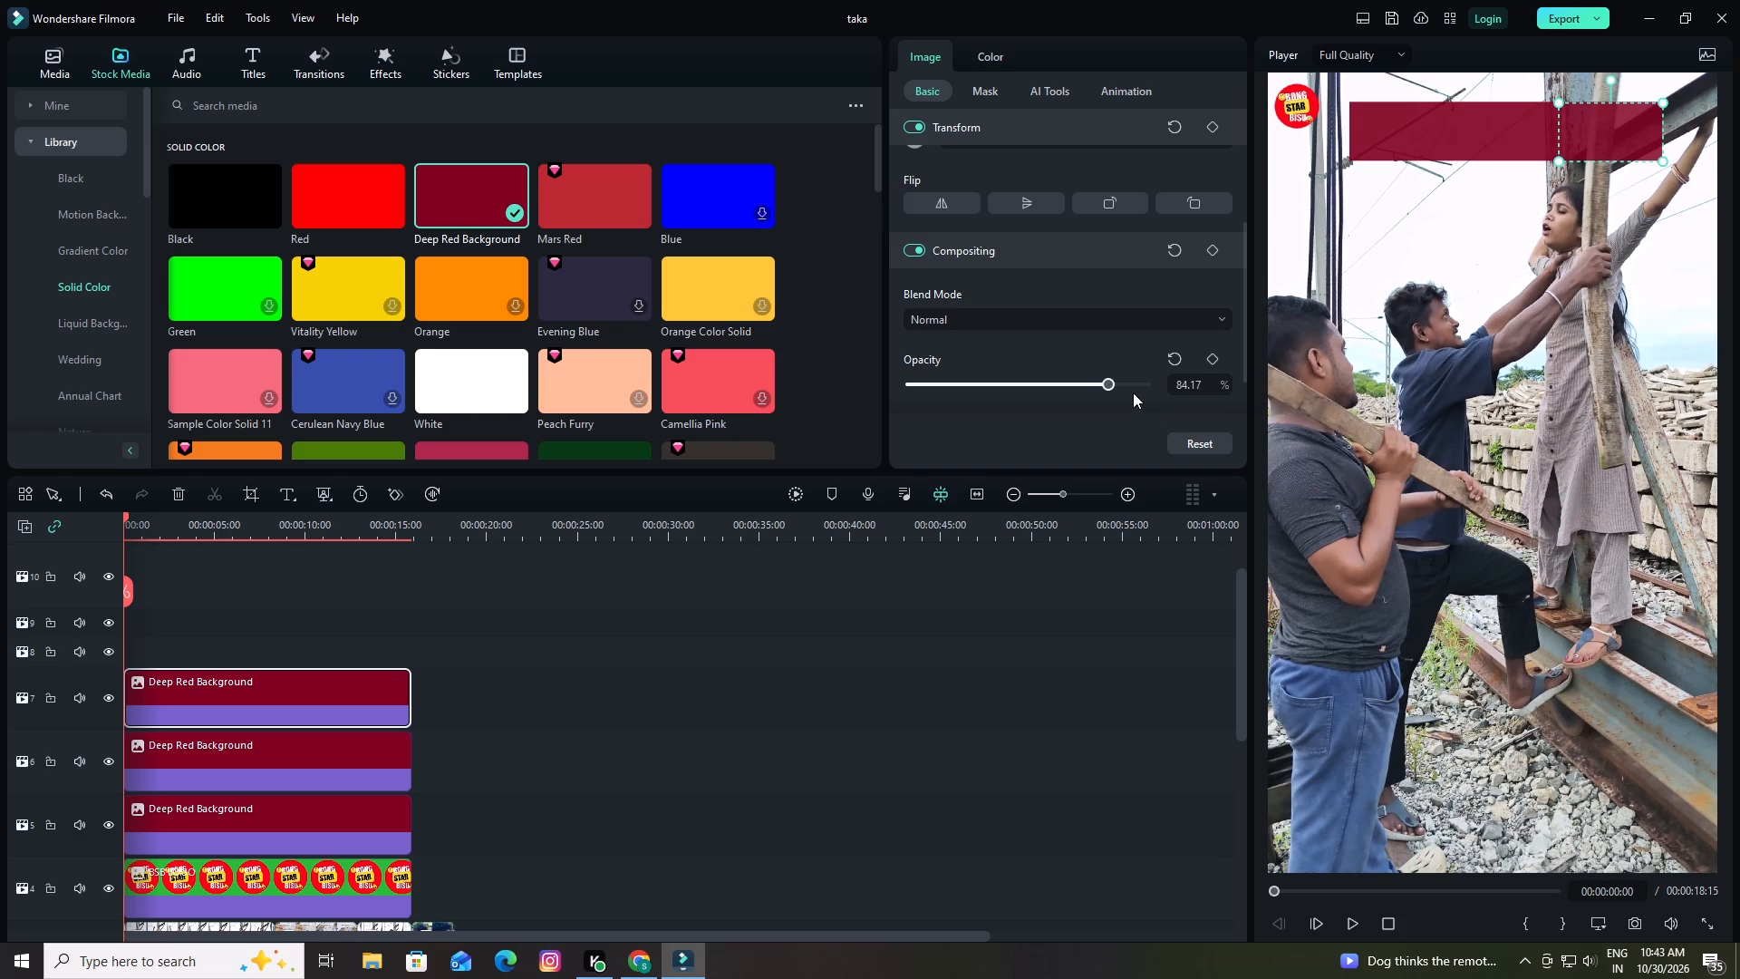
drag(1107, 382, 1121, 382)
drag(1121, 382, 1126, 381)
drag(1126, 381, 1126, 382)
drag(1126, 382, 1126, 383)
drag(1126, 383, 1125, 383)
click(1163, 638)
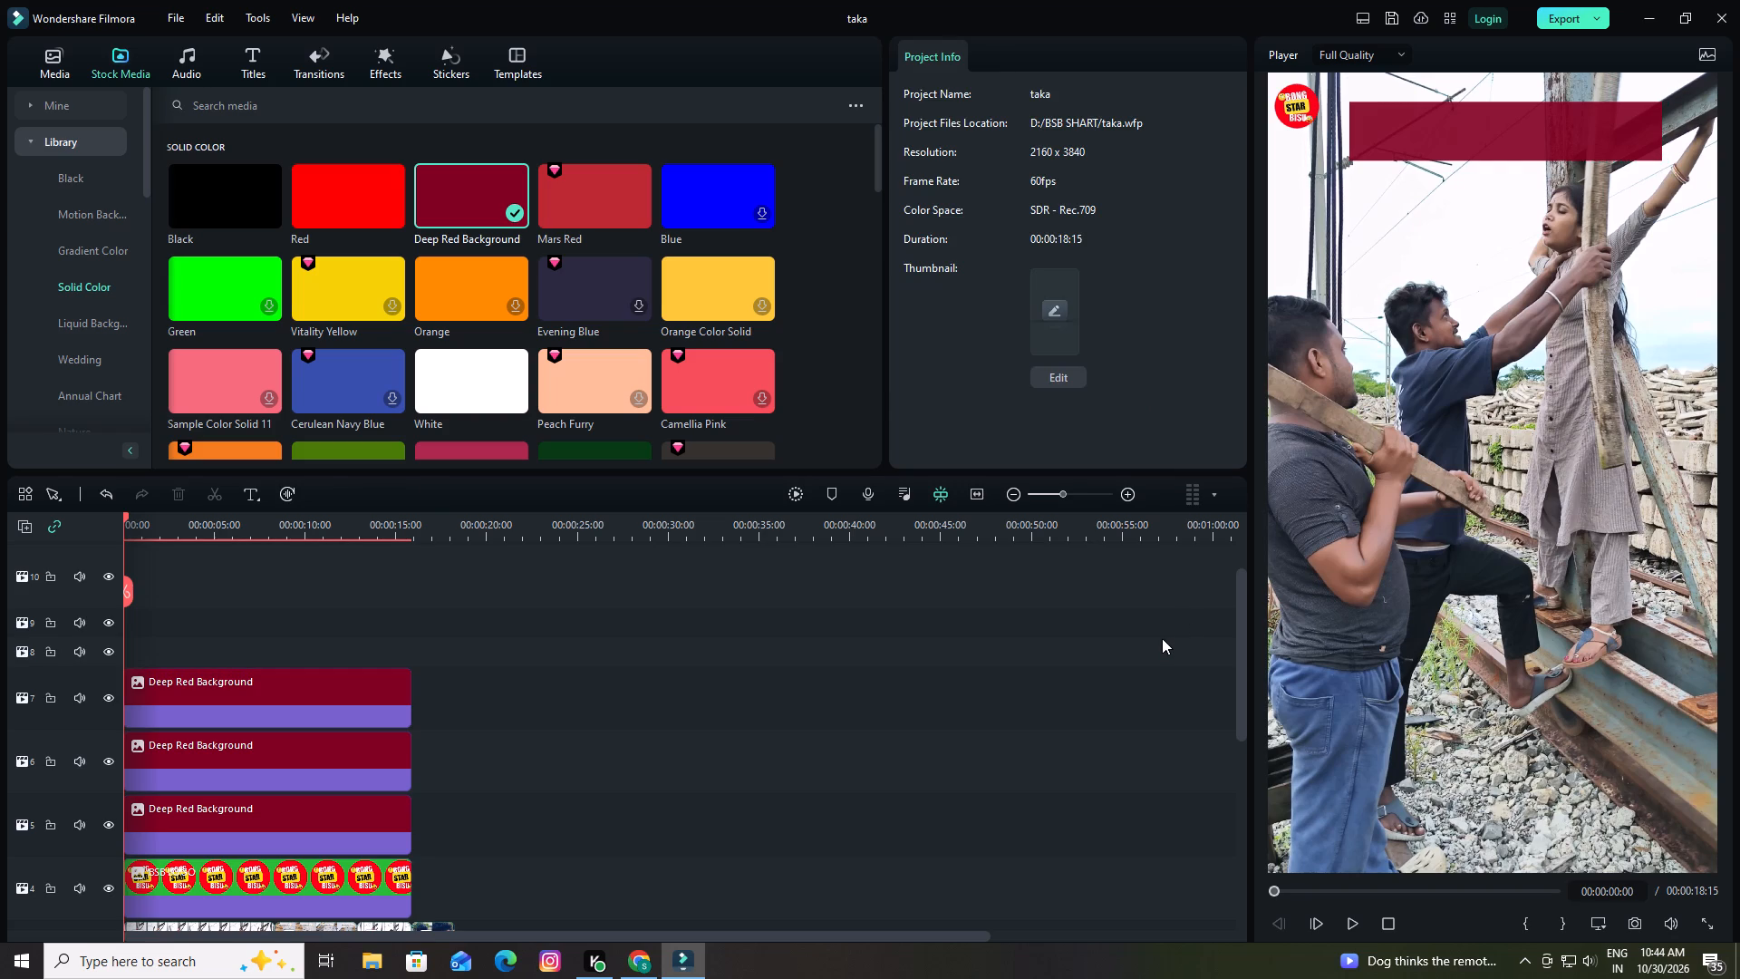
Play the short from the start to about 10 seconds to check how the red blocks cover the old caption.
key(space)
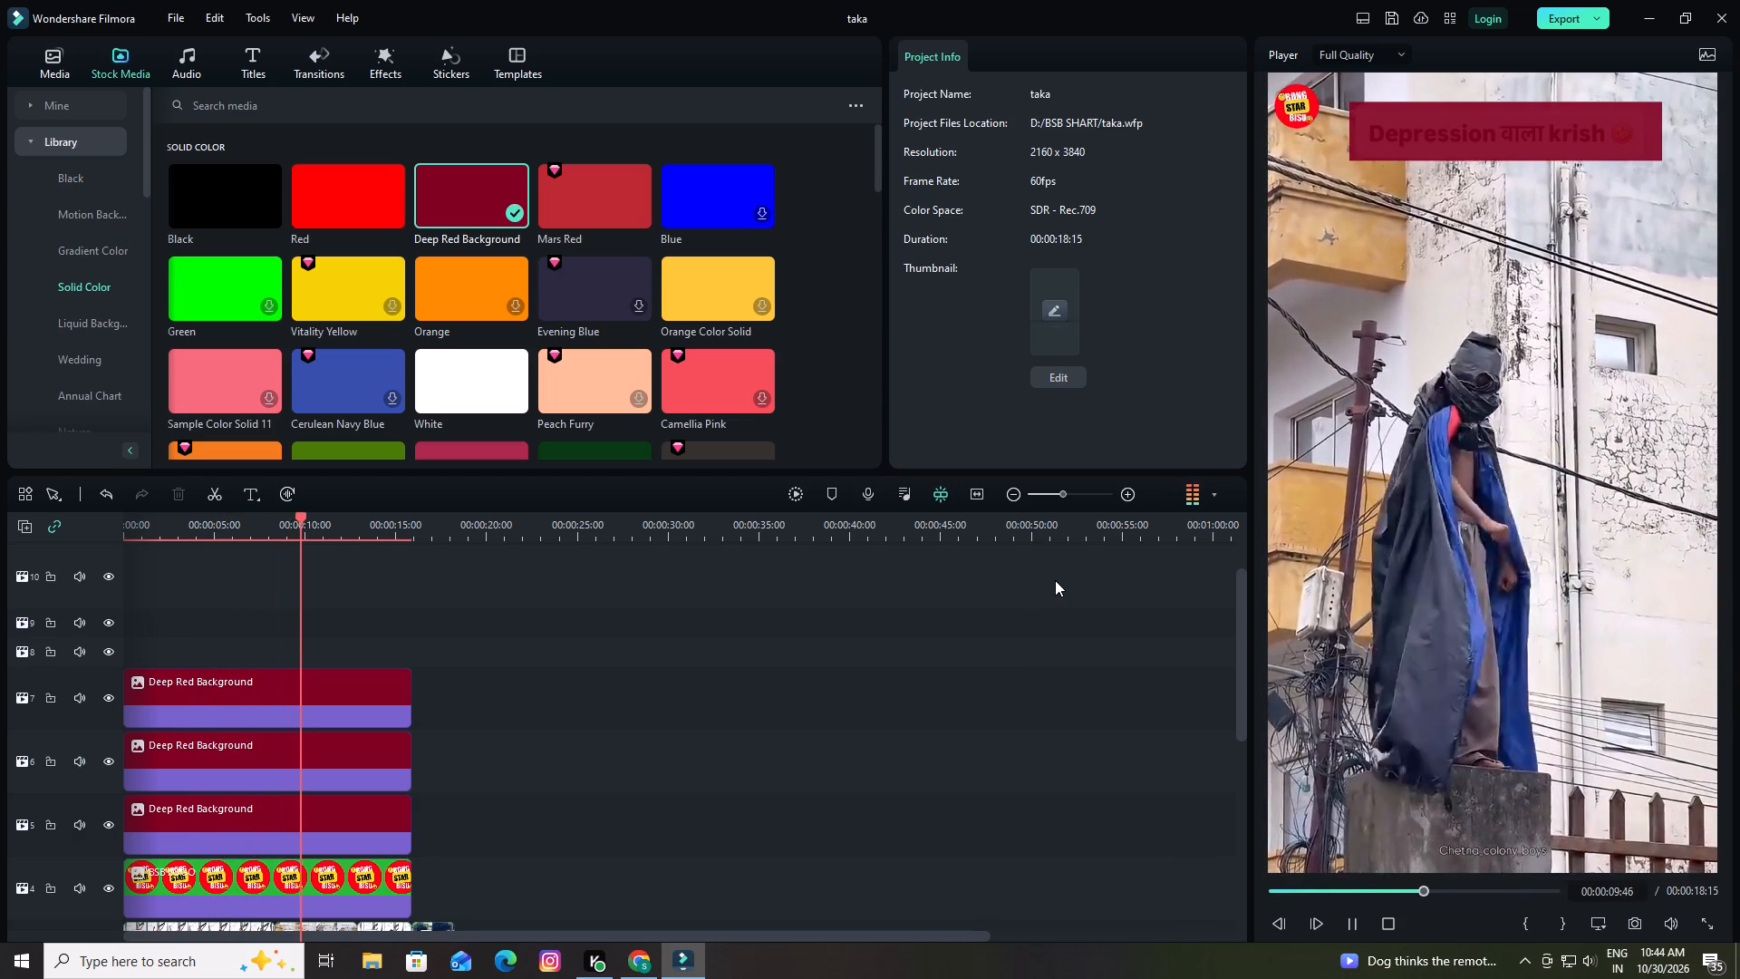
key(space)
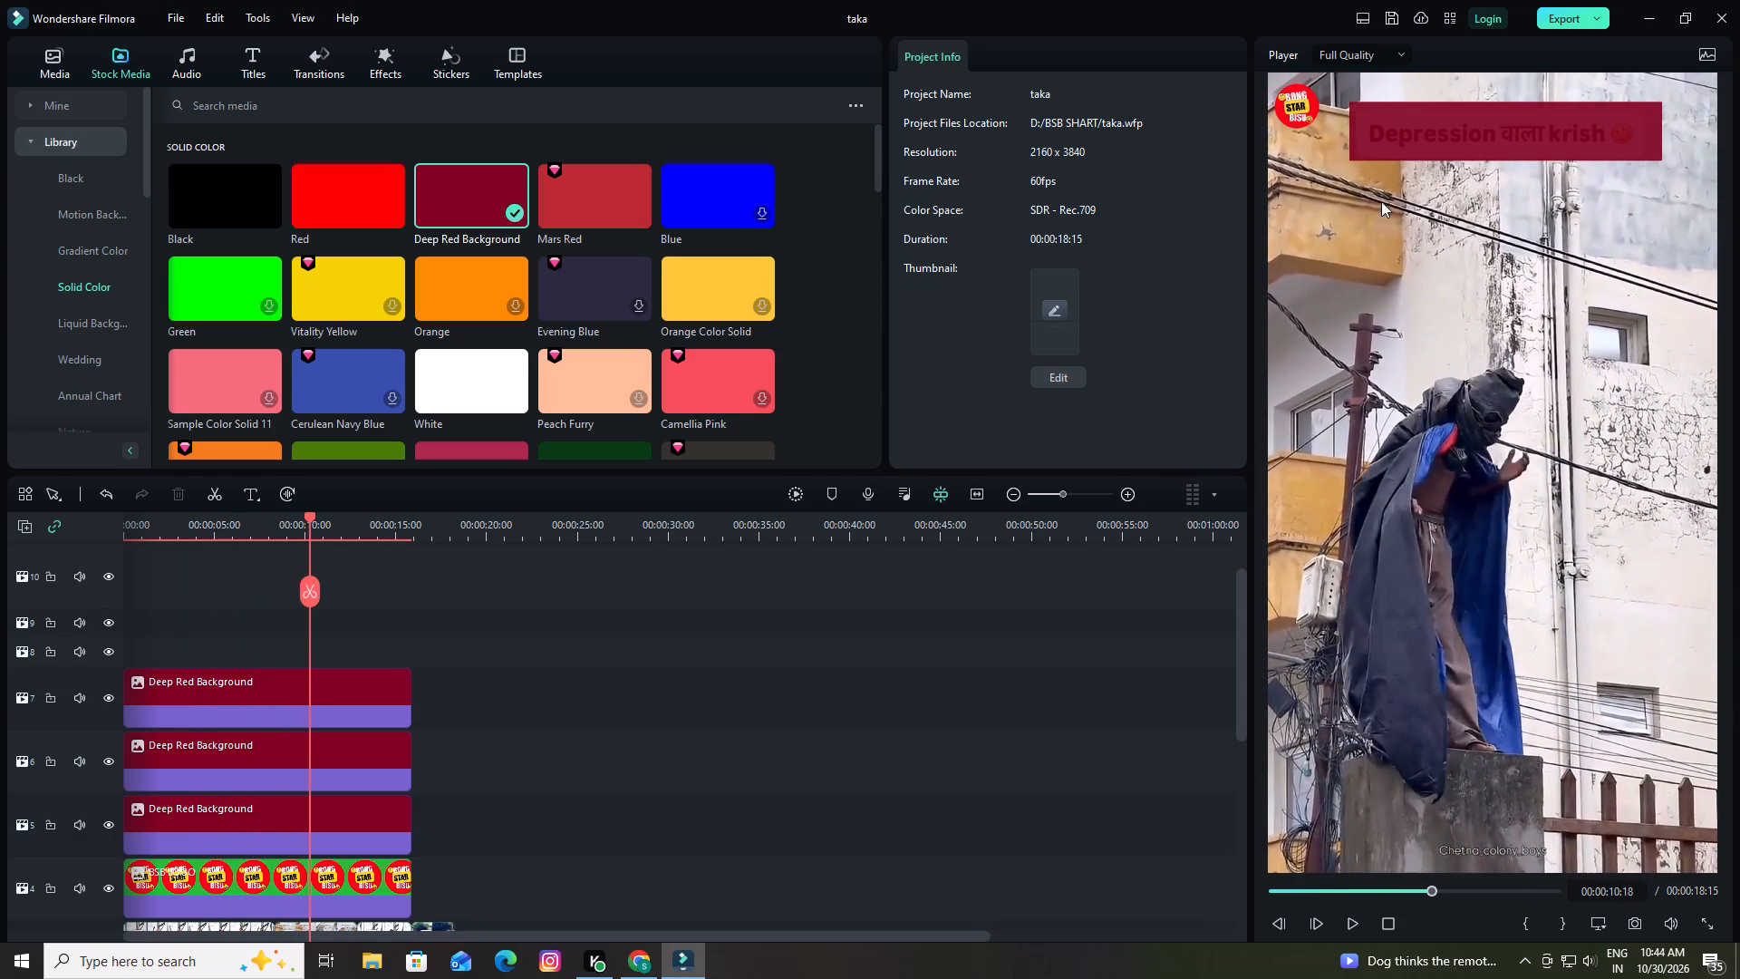
Set the opacity of the three deep red blocks on tracks 5, 6 and 7 to 100% and deselect them.
double_click(1397, 135)
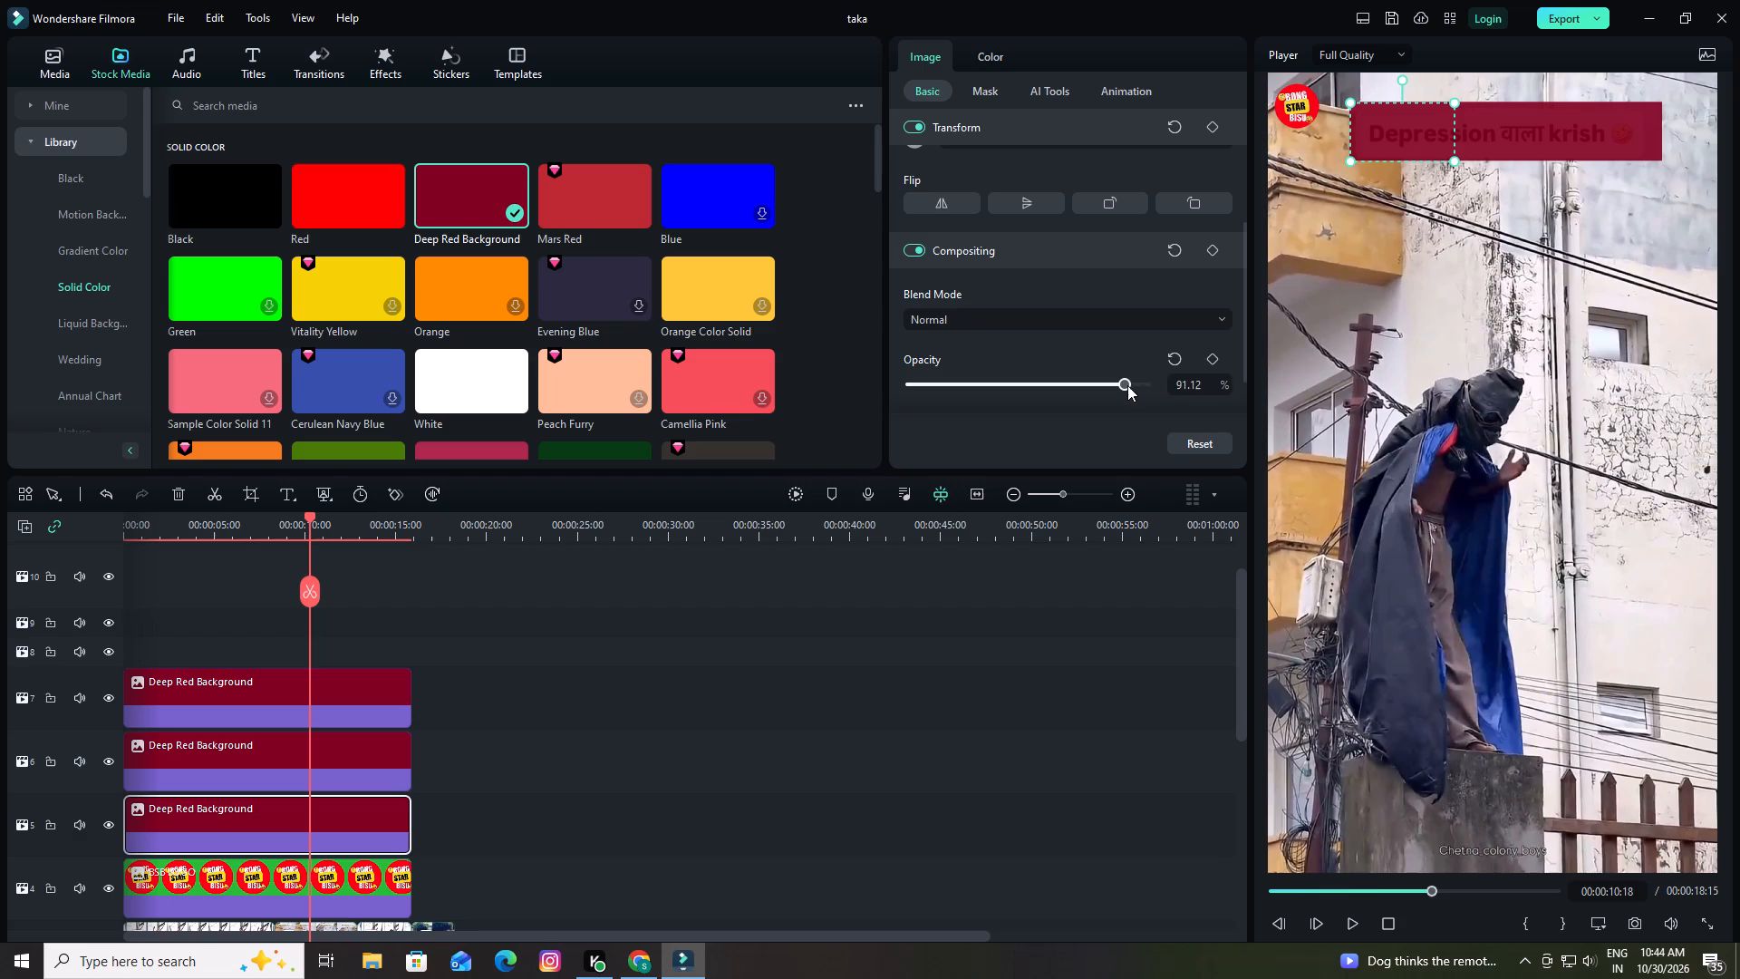
drag(1124, 385, 1155, 385)
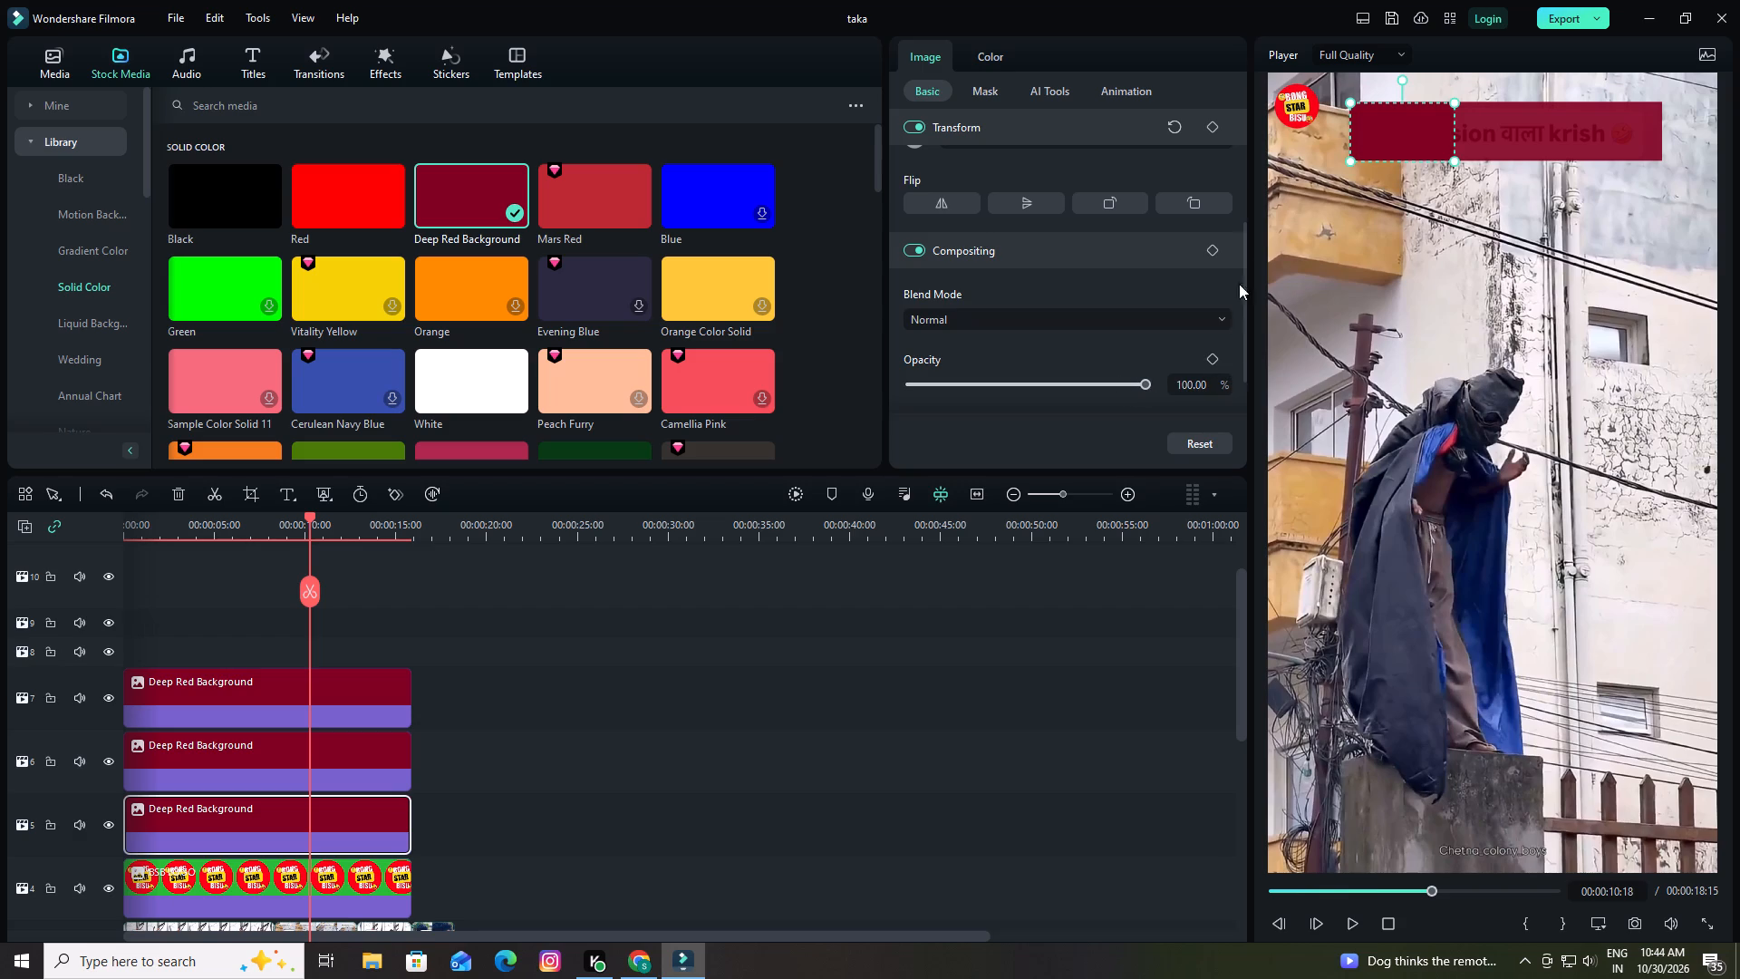
click(1525, 131)
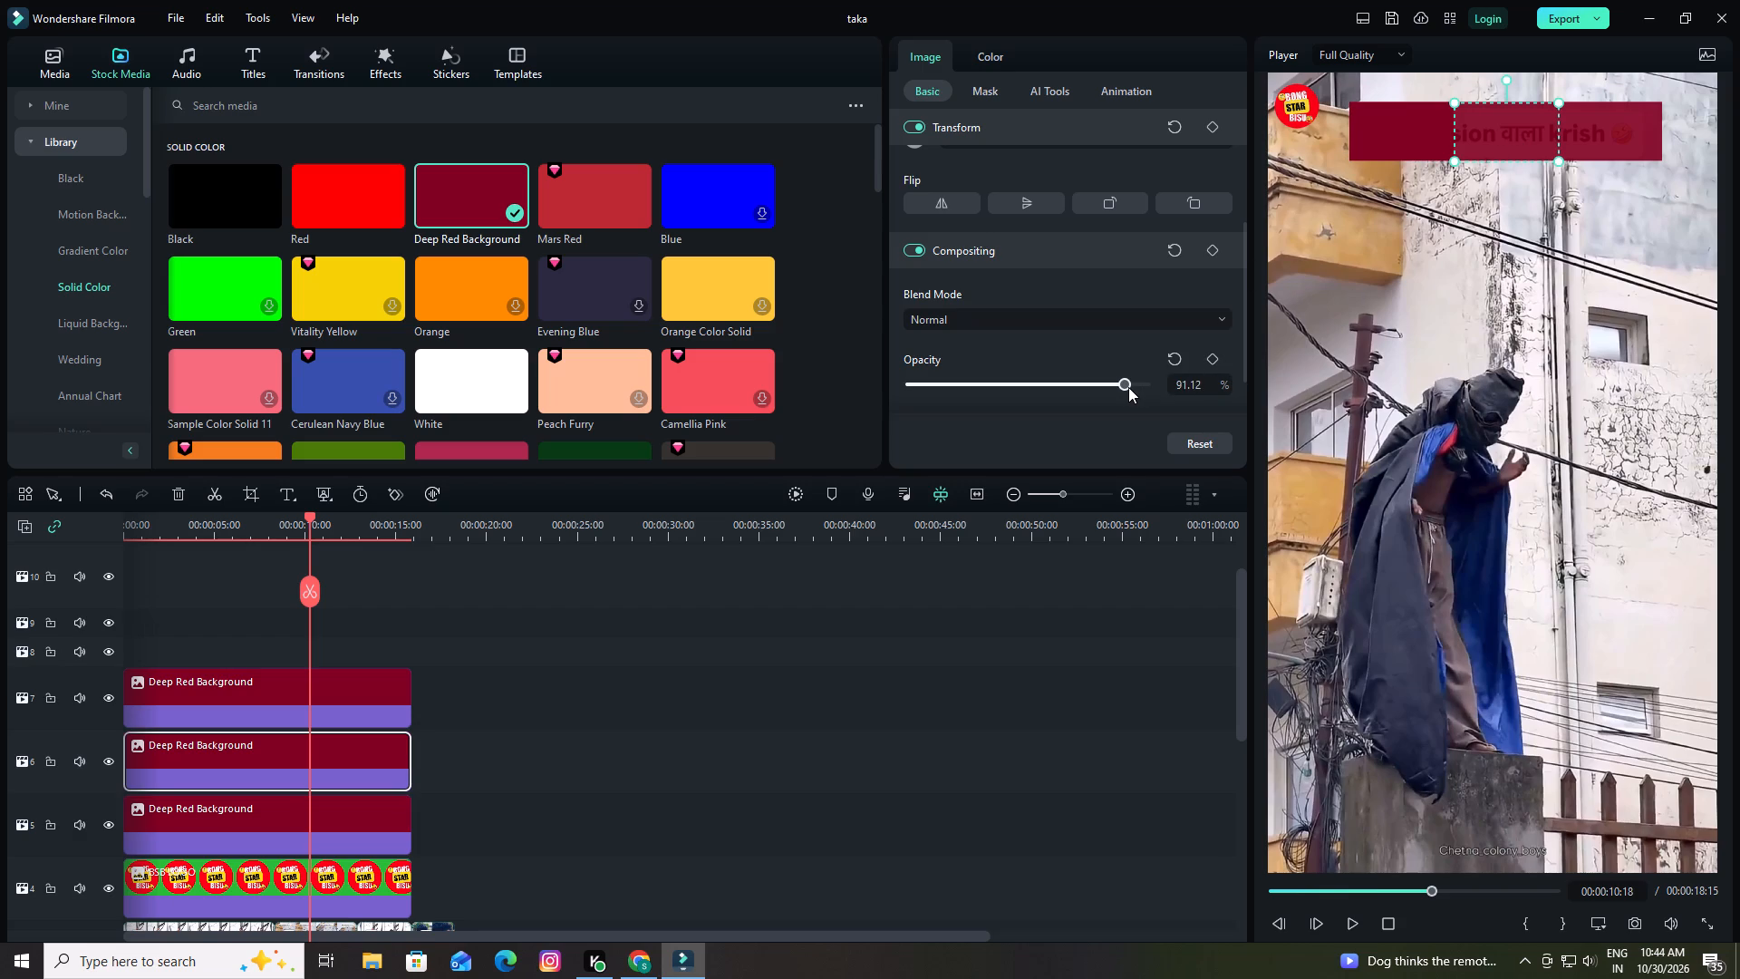
drag(1125, 387, 1157, 387)
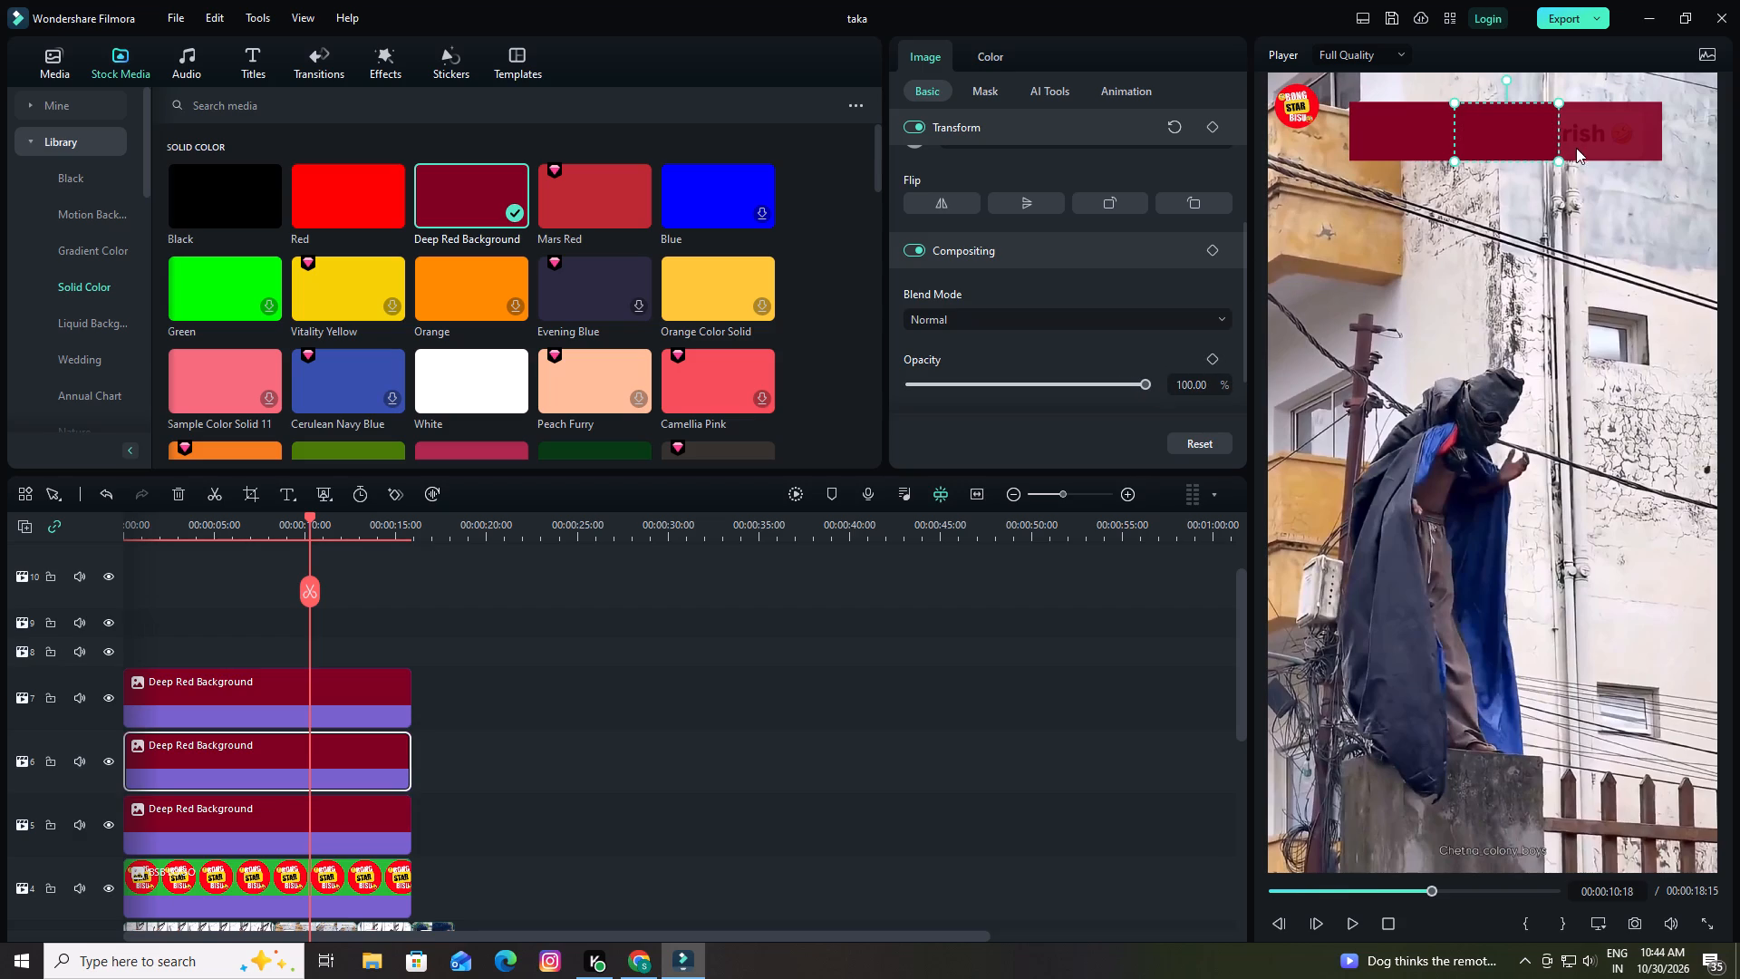
click(1579, 144)
drag(1126, 387, 1126, 386)
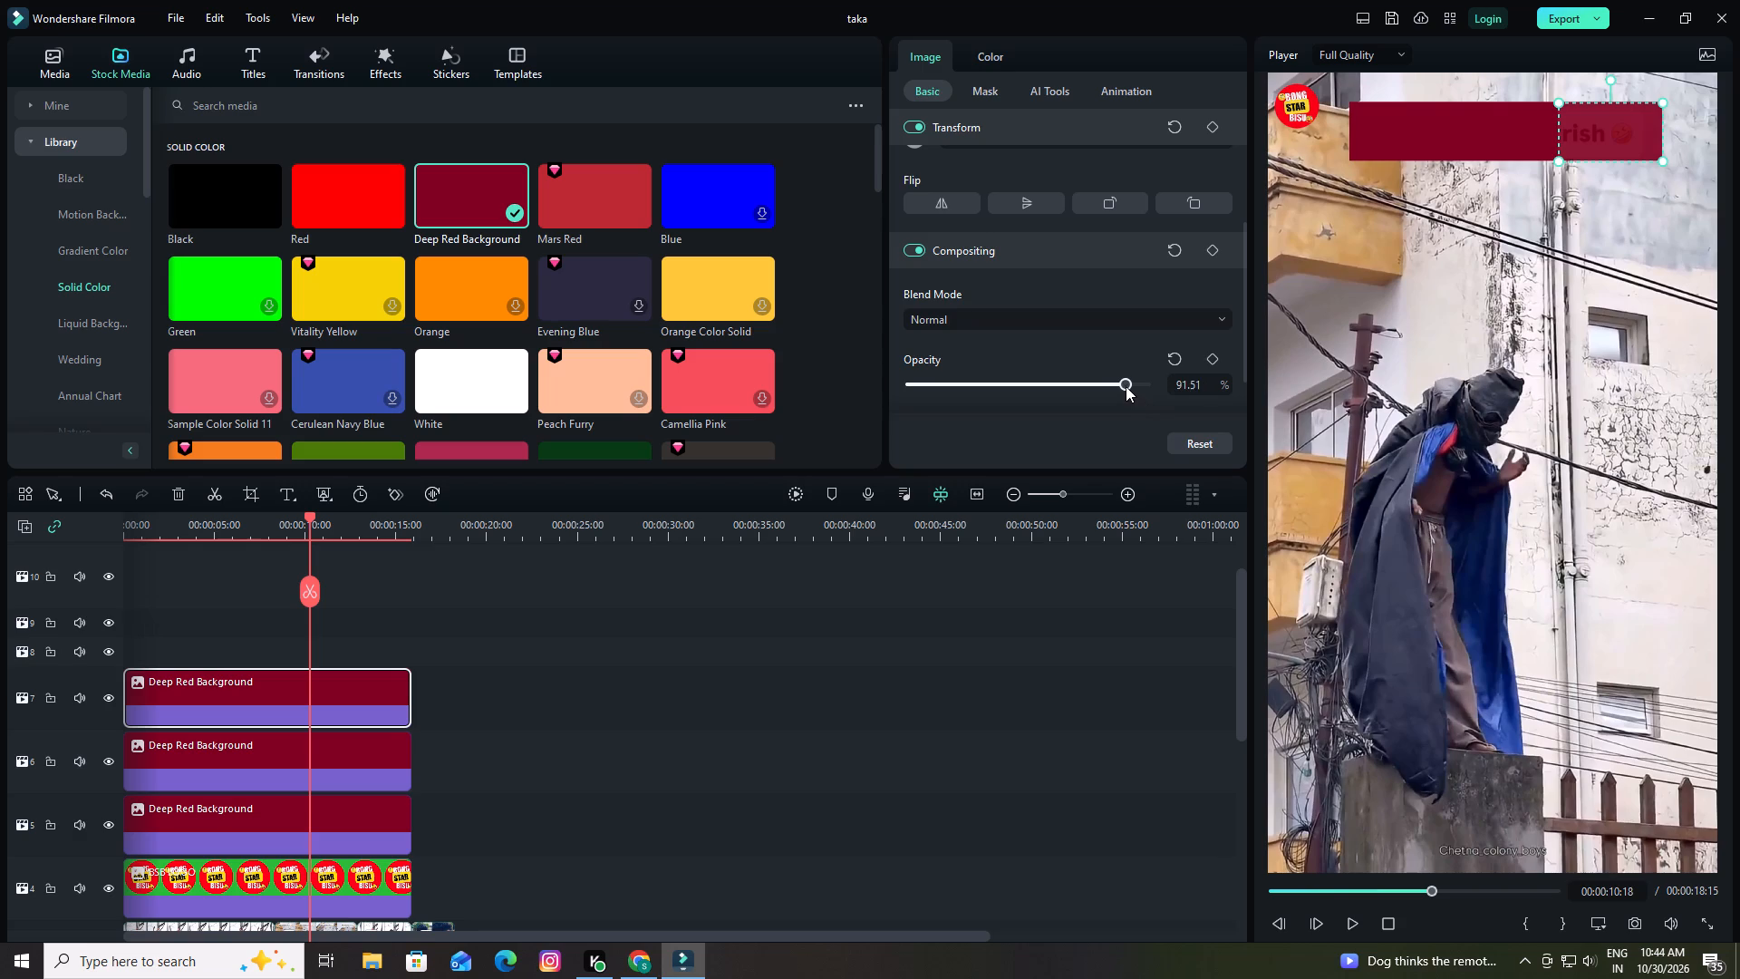
drag(1126, 386, 1157, 387)
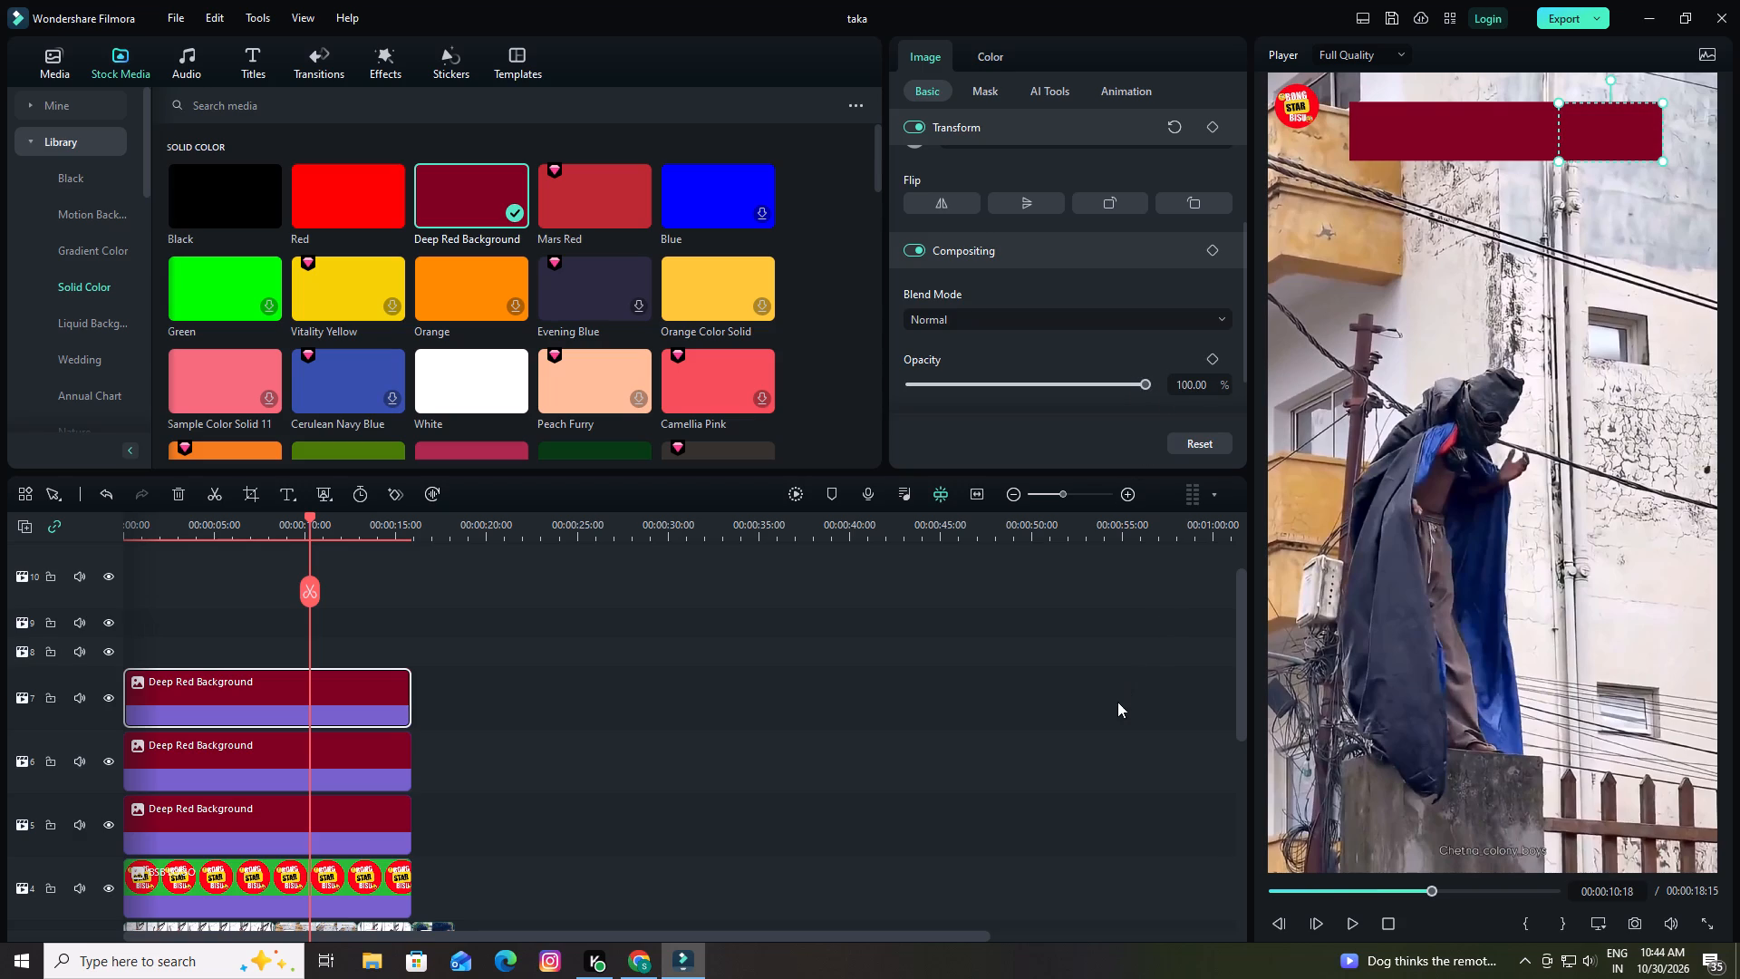
click(1129, 702)
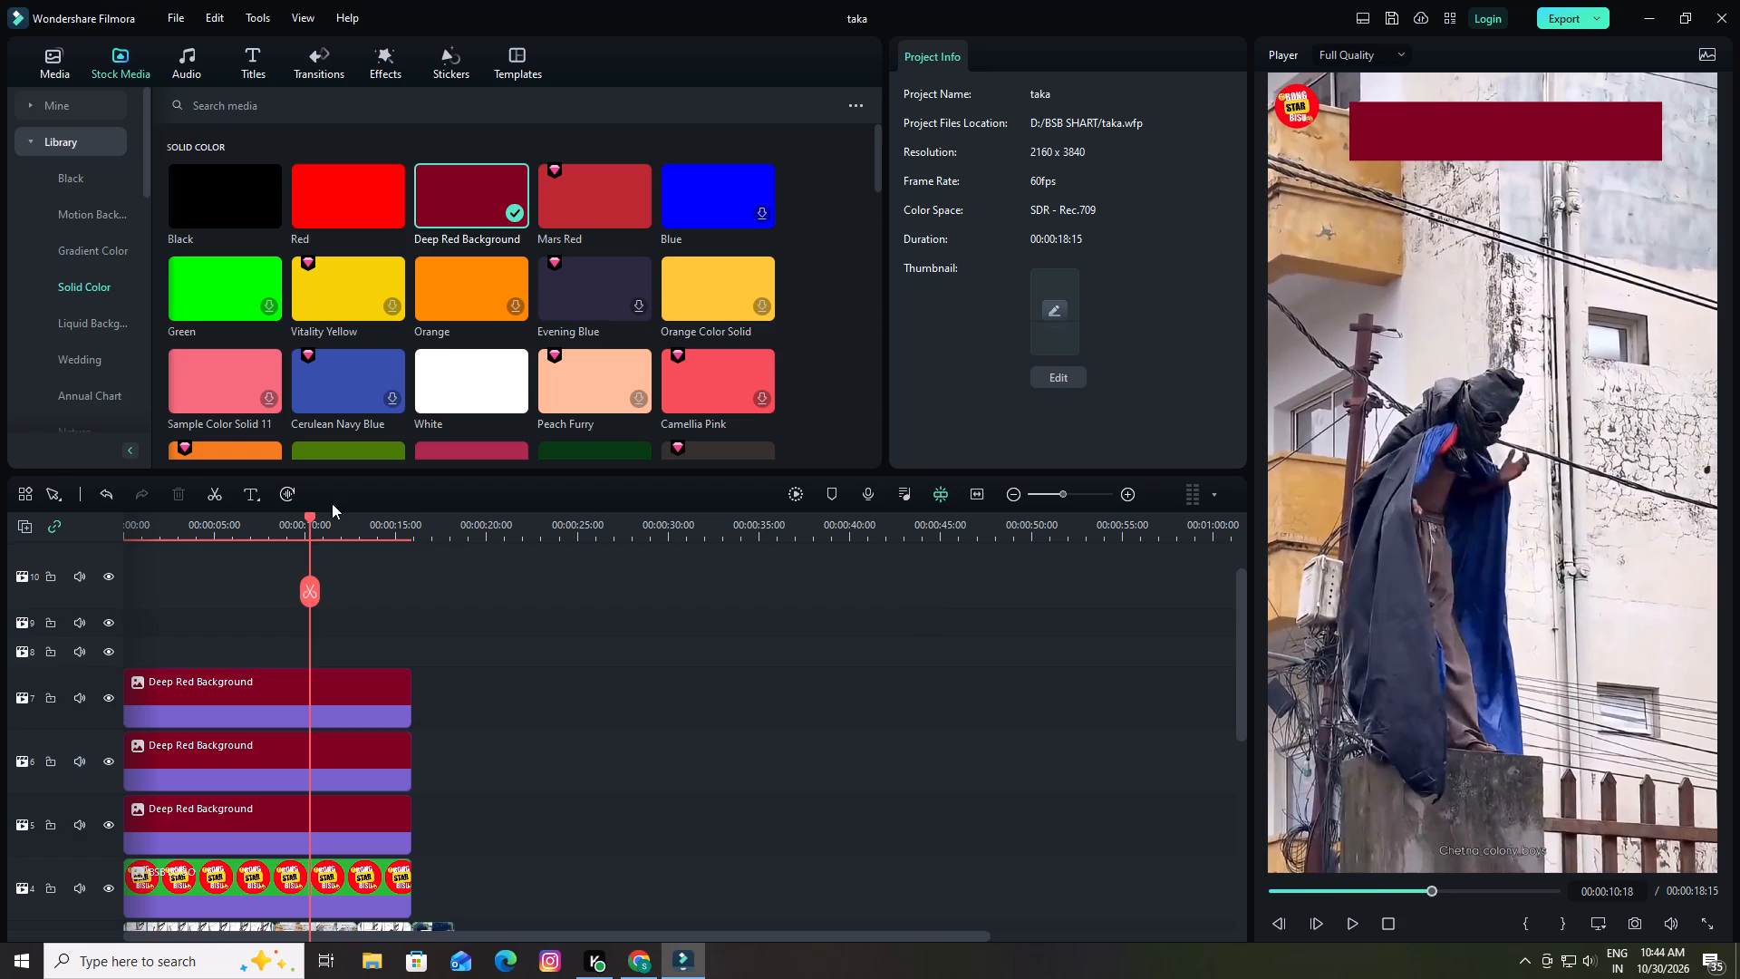
Add a Default Title on track 8 from the start of the timeline and extend it to the end of the red blocks.
drag(311, 519, 2, 504)
scroll(488, 733, down, 2)
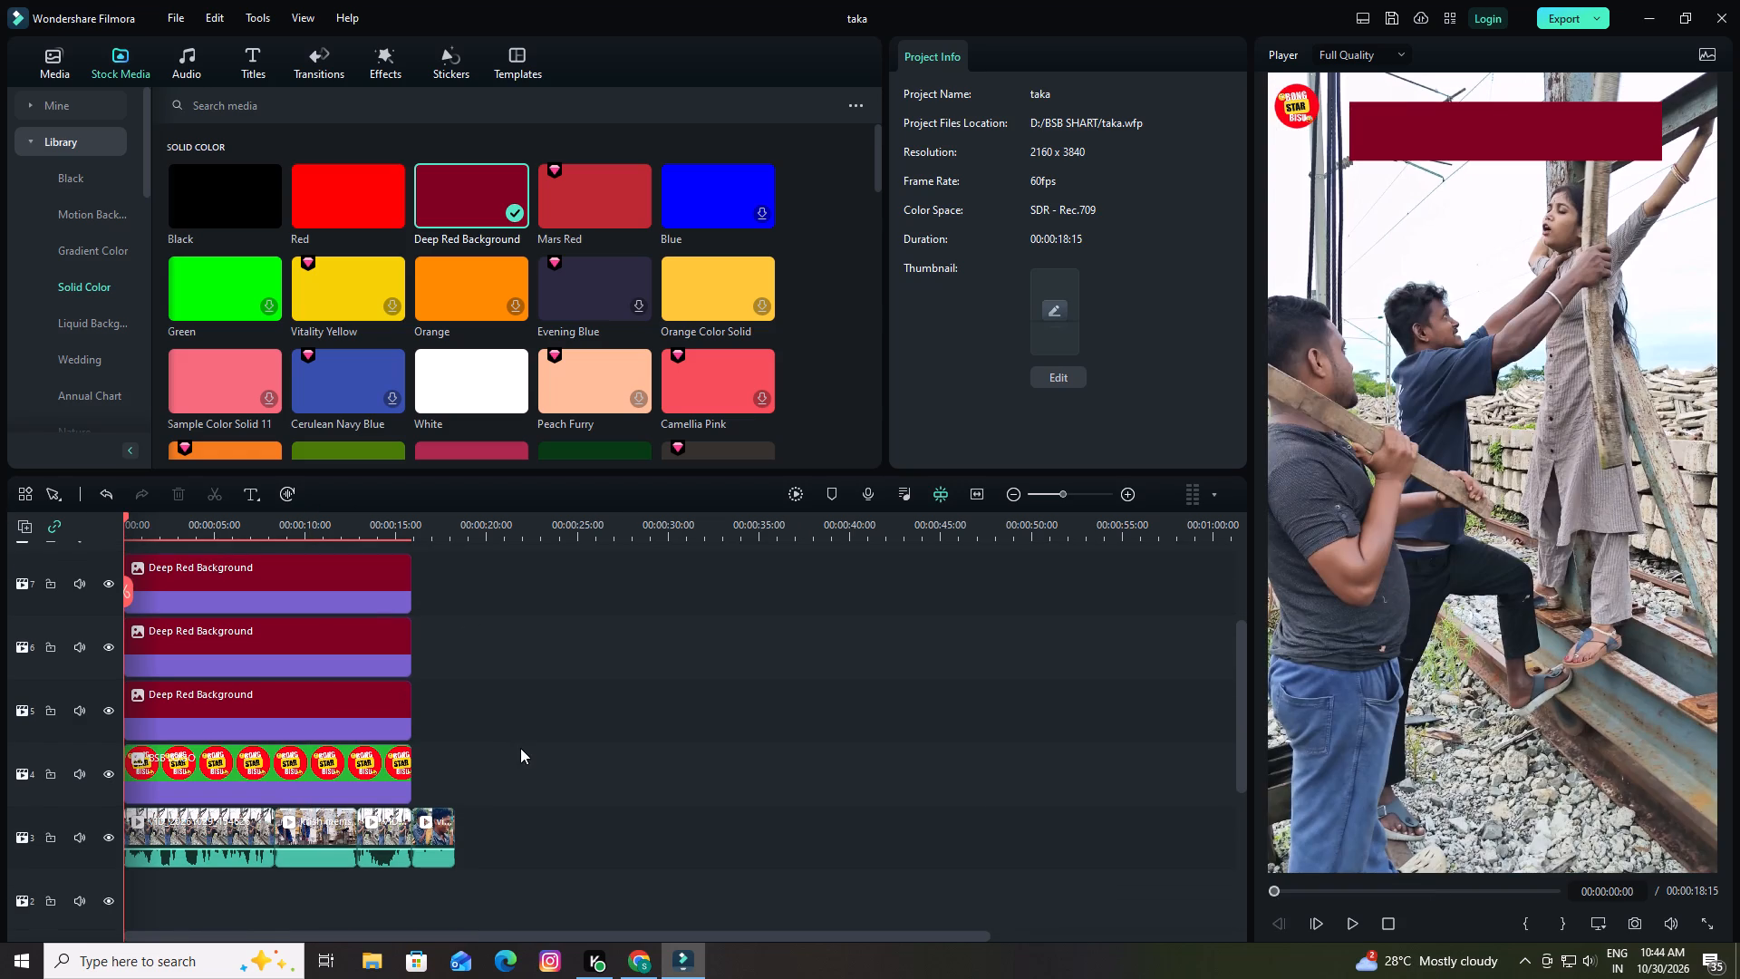
scroll(513, 742, up, 2)
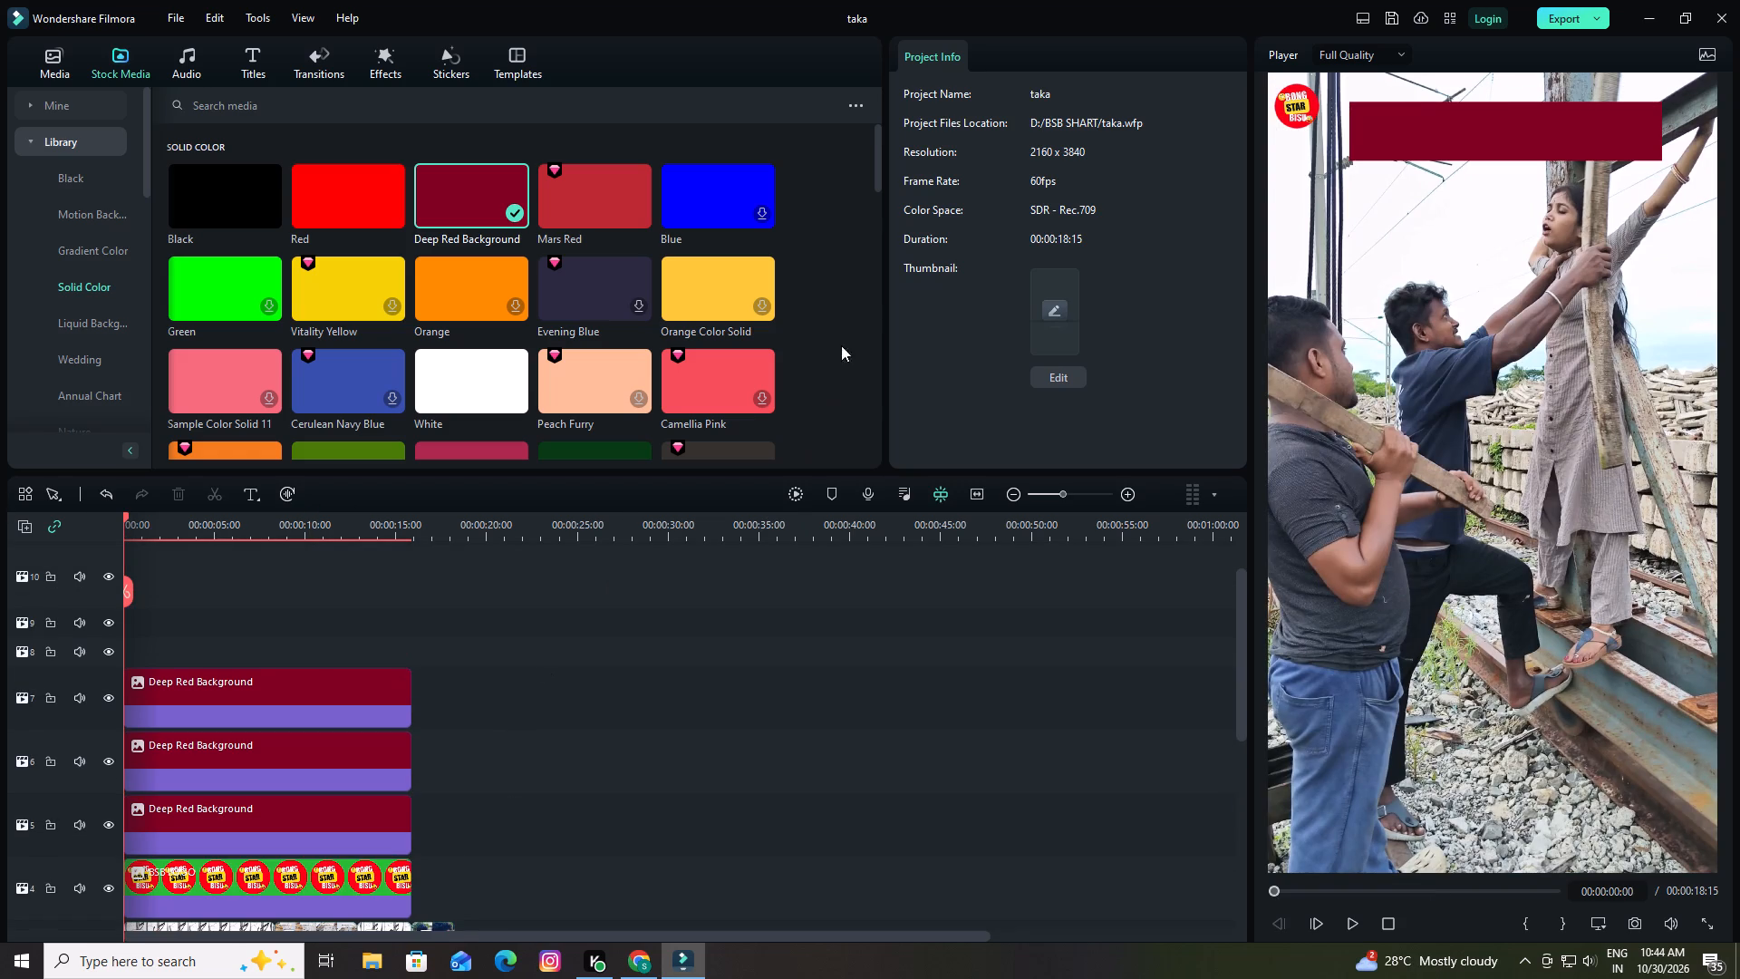
click(257, 53)
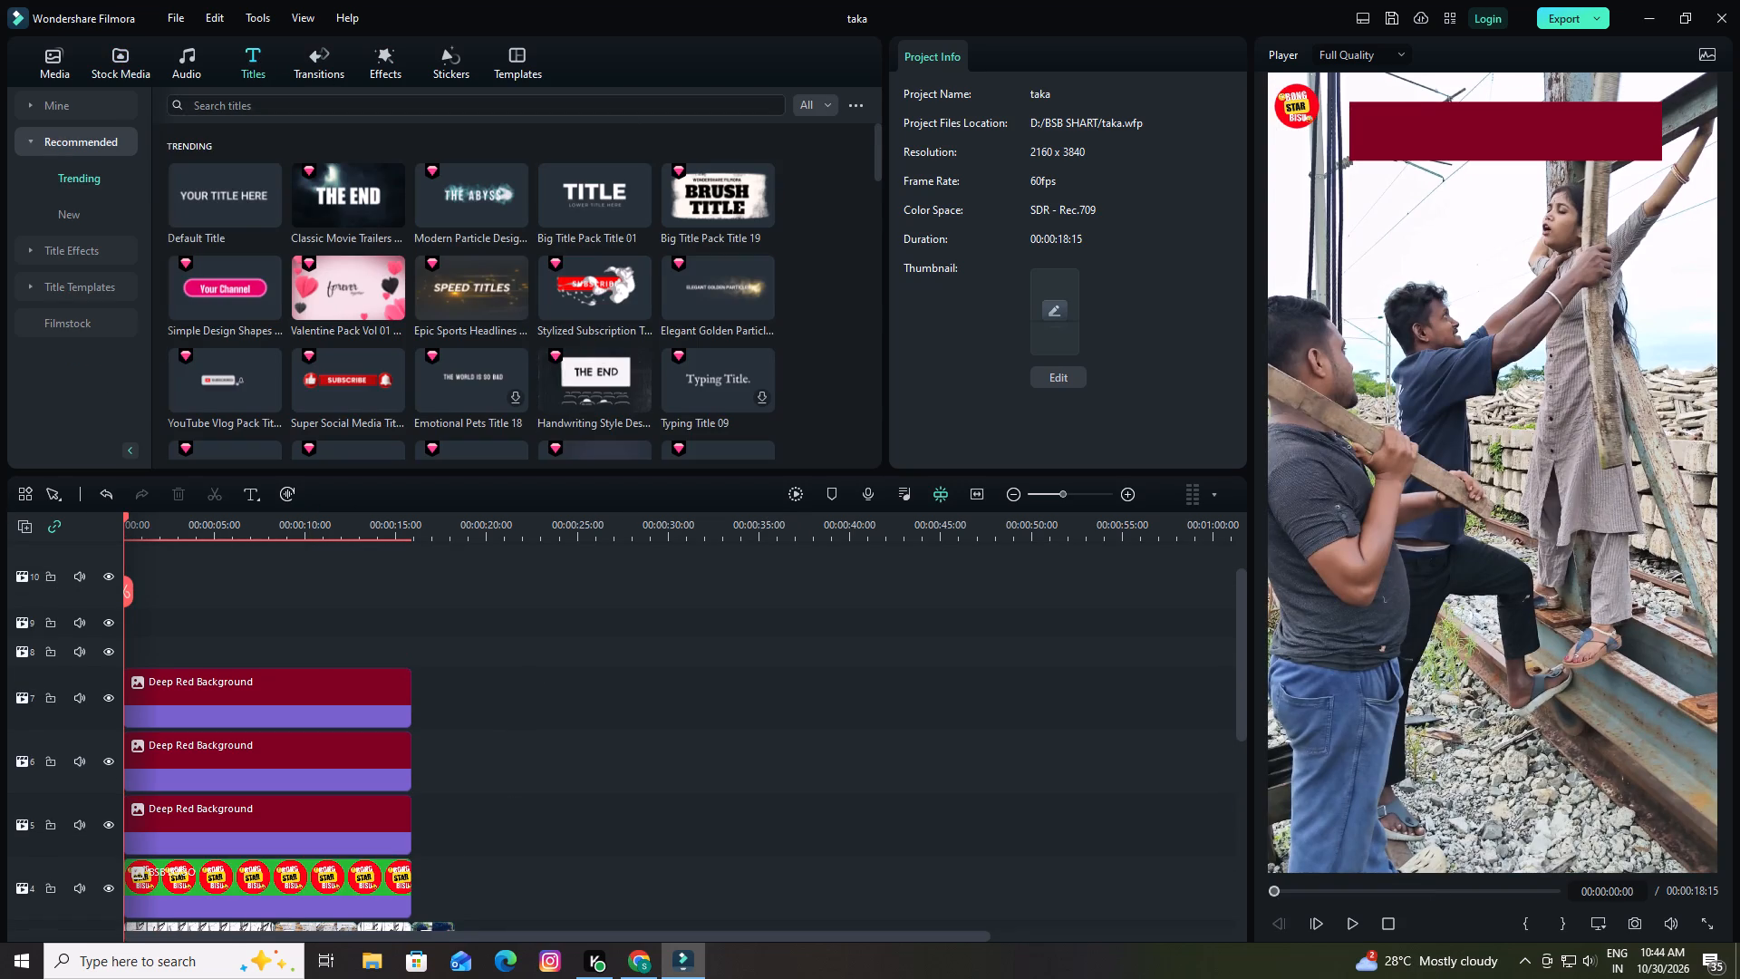
drag(230, 190, 123, 652)
drag(212, 646, 237, 641)
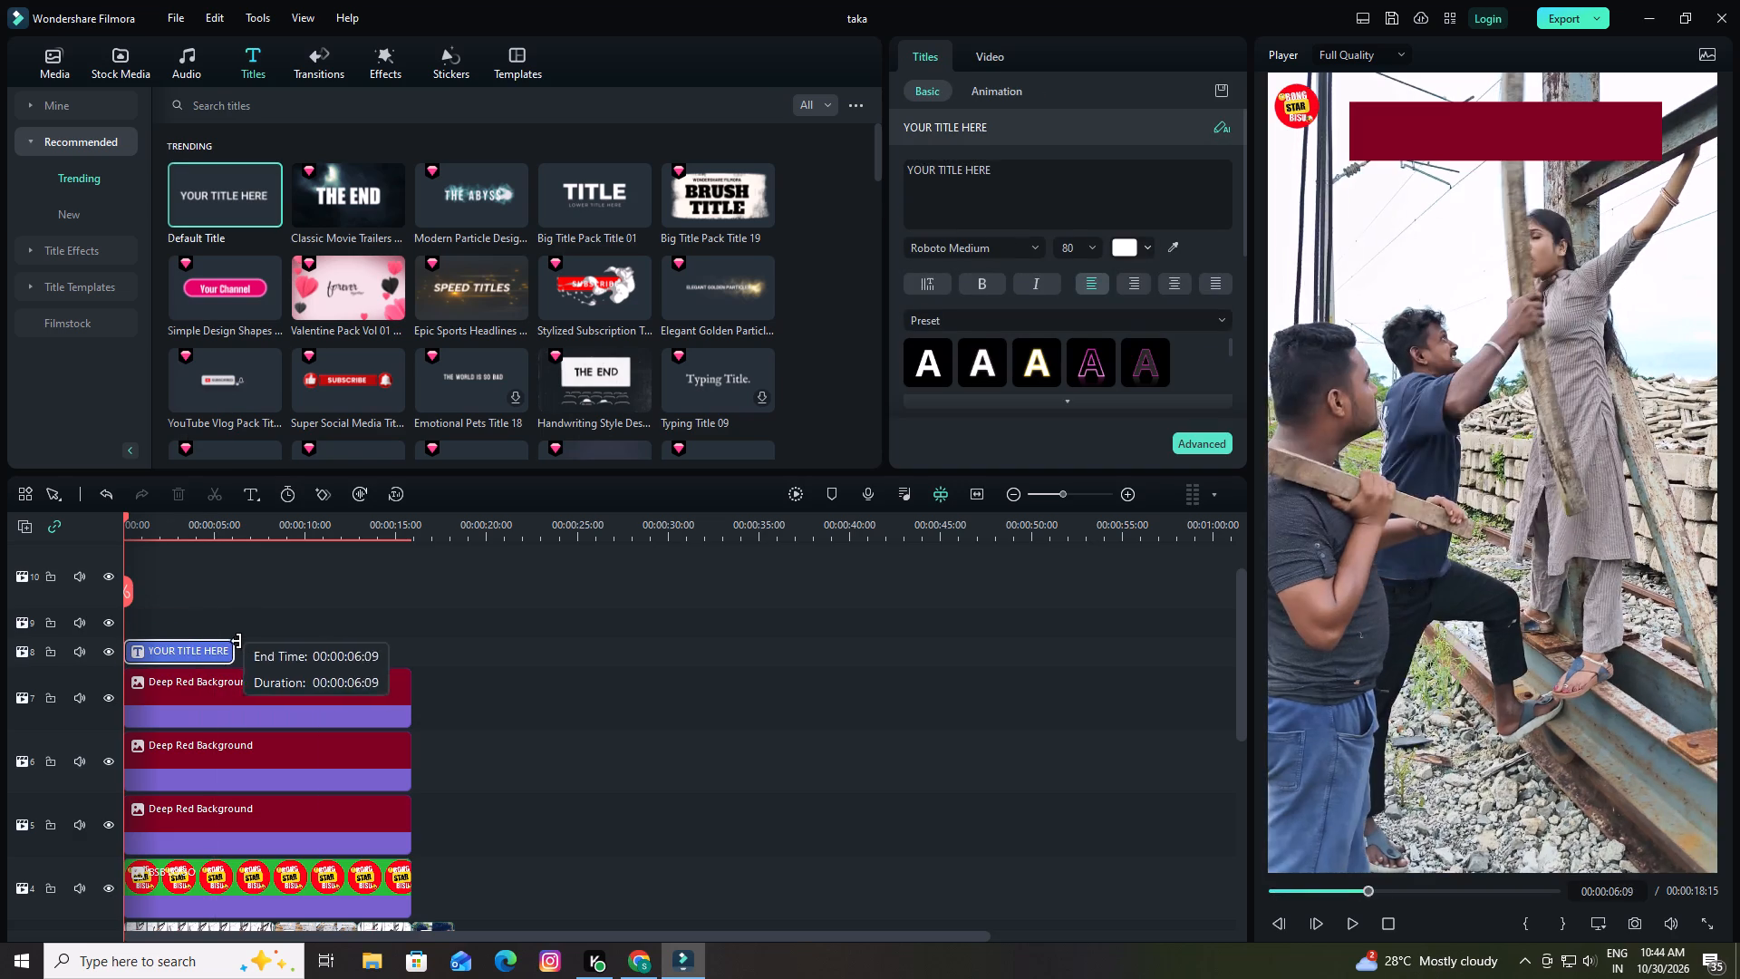
drag(237, 641, 409, 639)
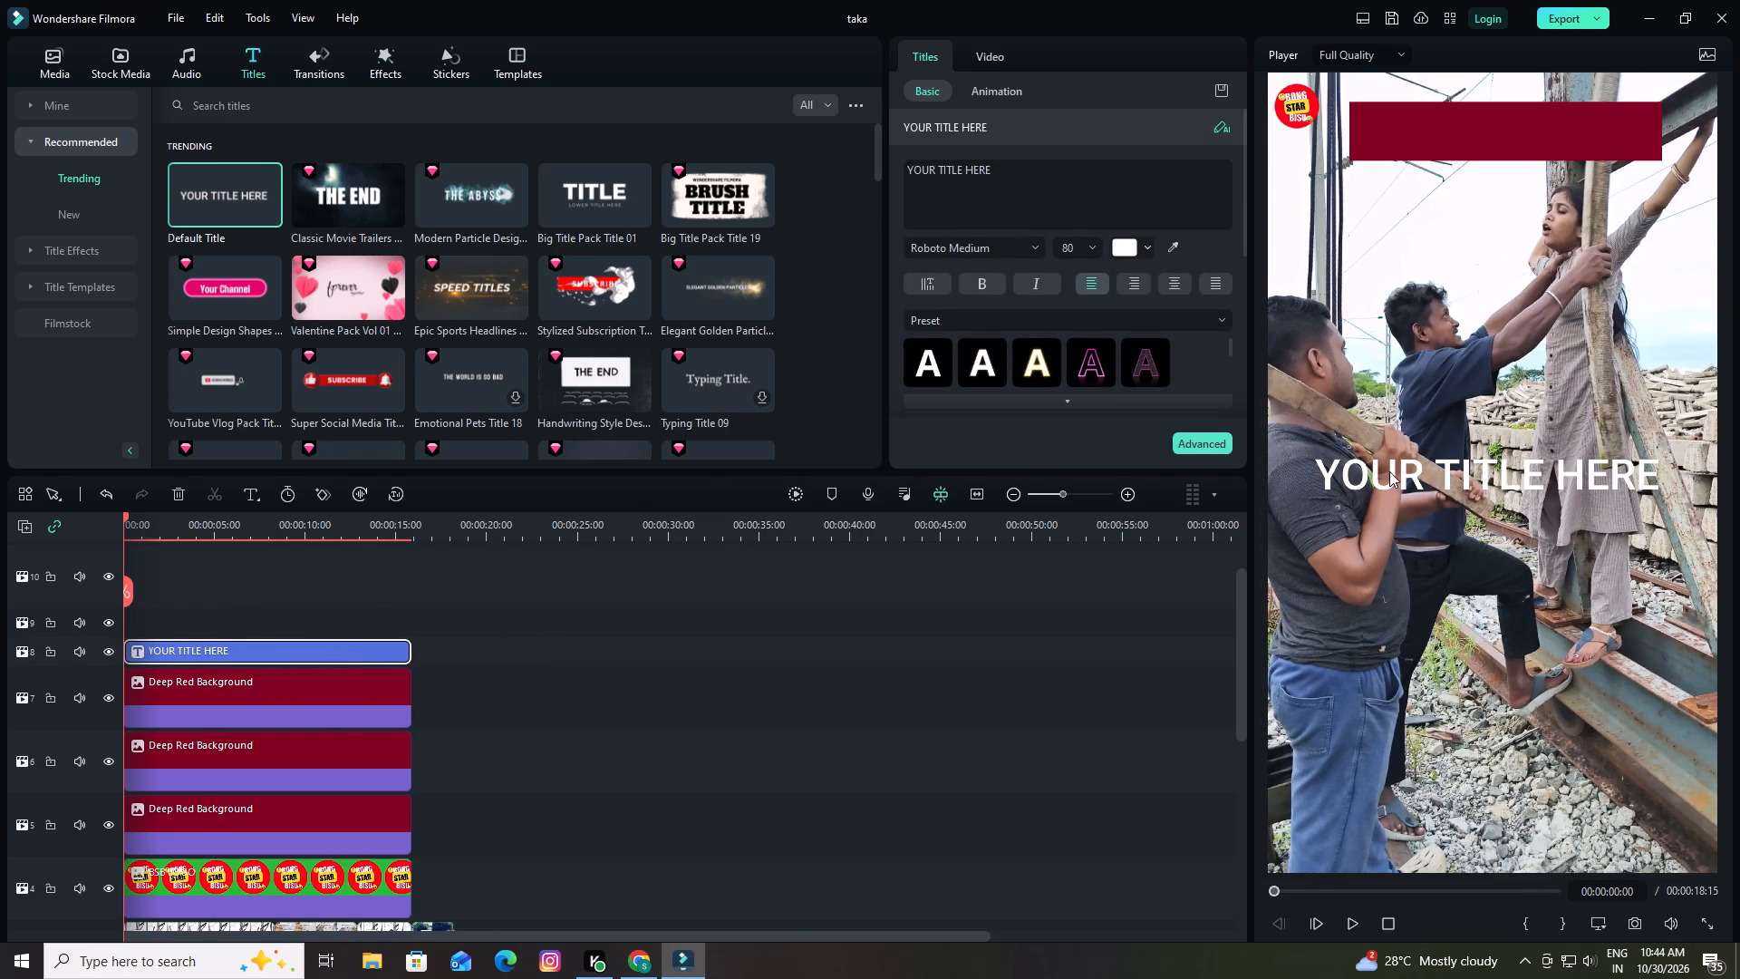
Replace the title's placeholder text with "KRRISH" in capitals, followed by a space.
click(996, 170)
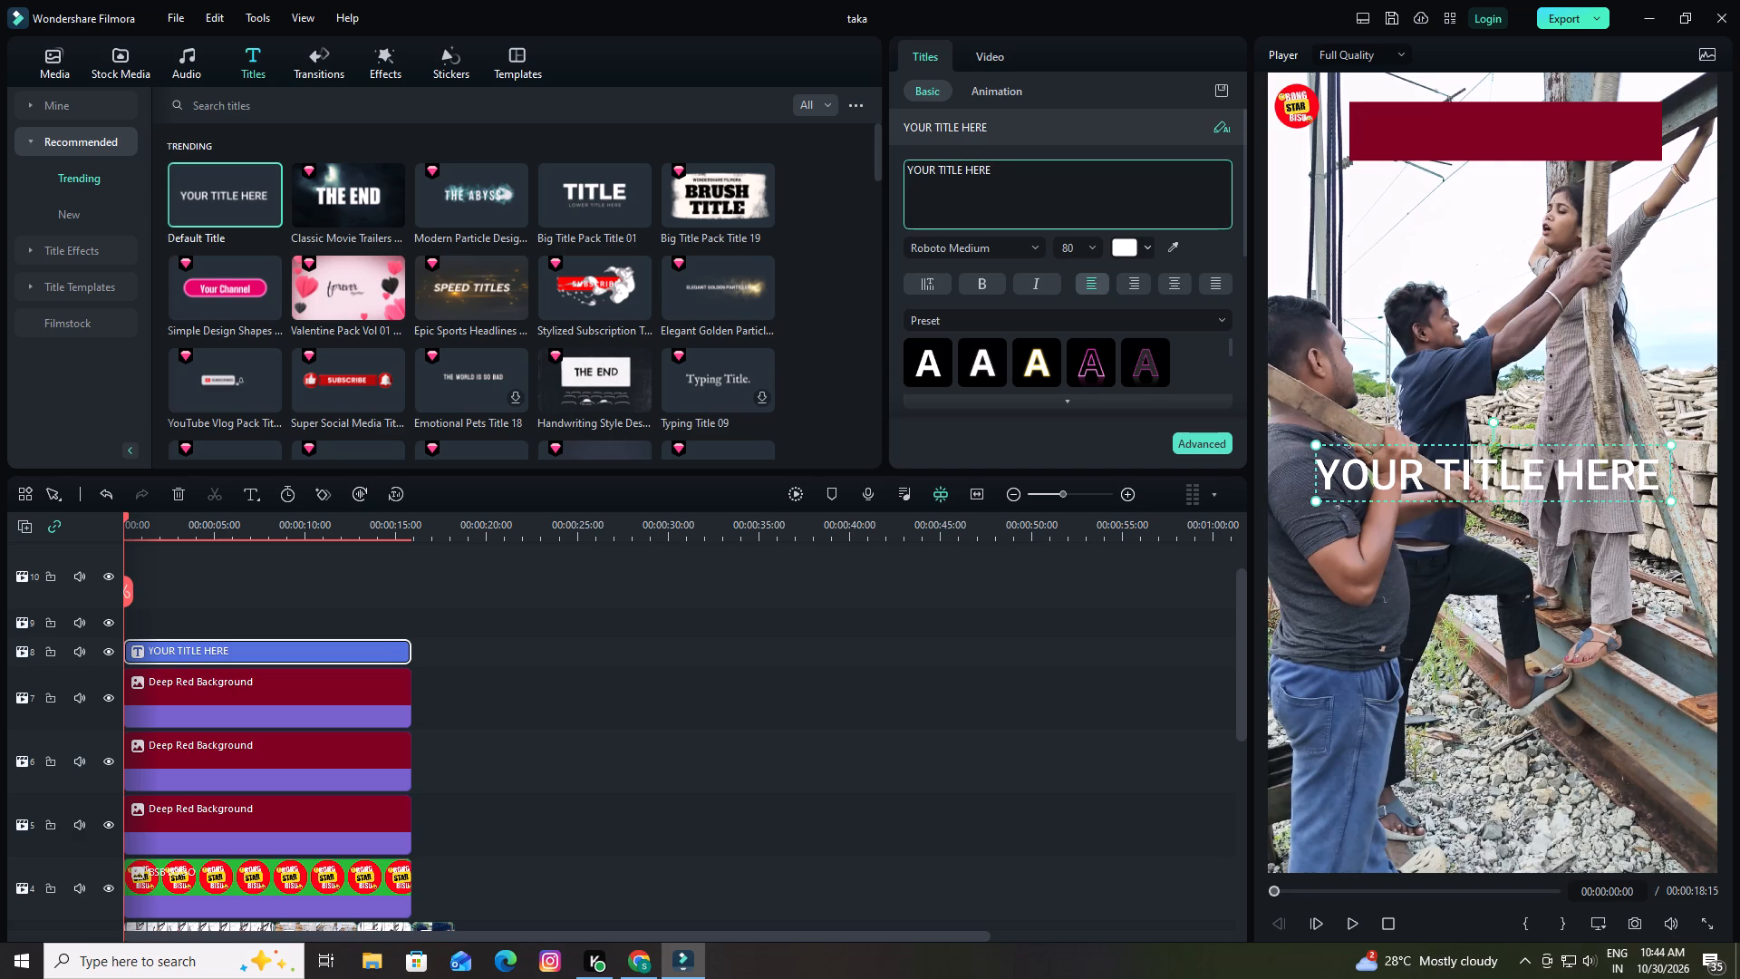
key(BackSpace)
key(BackSpace)
key(BackSpace)
key(BackSpace)
key(BackSpace)
key(BackSpace)
key(BackSpace)
key(BackSpace)
key(BackSpace)
key(BackSpace)
key(BackSpace)
key(BackSpace)
key(BackSpace)
key(BackSpace)
key(BackSpace)
key(BackSpace)
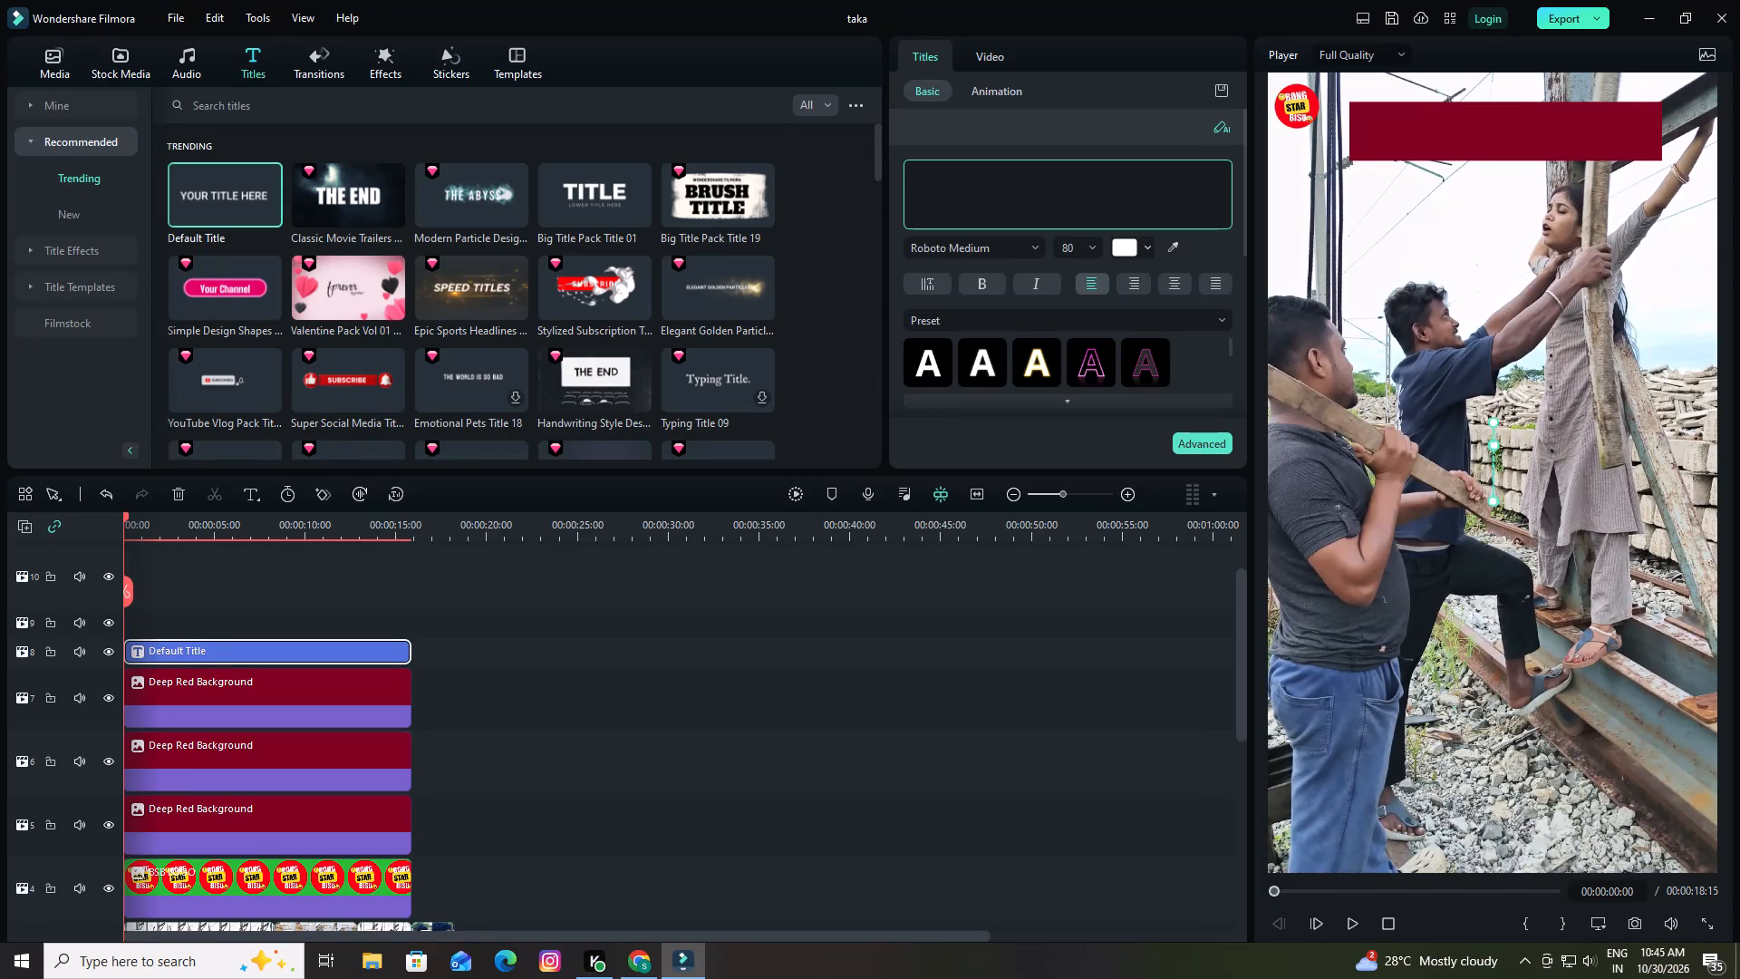
text(krr)
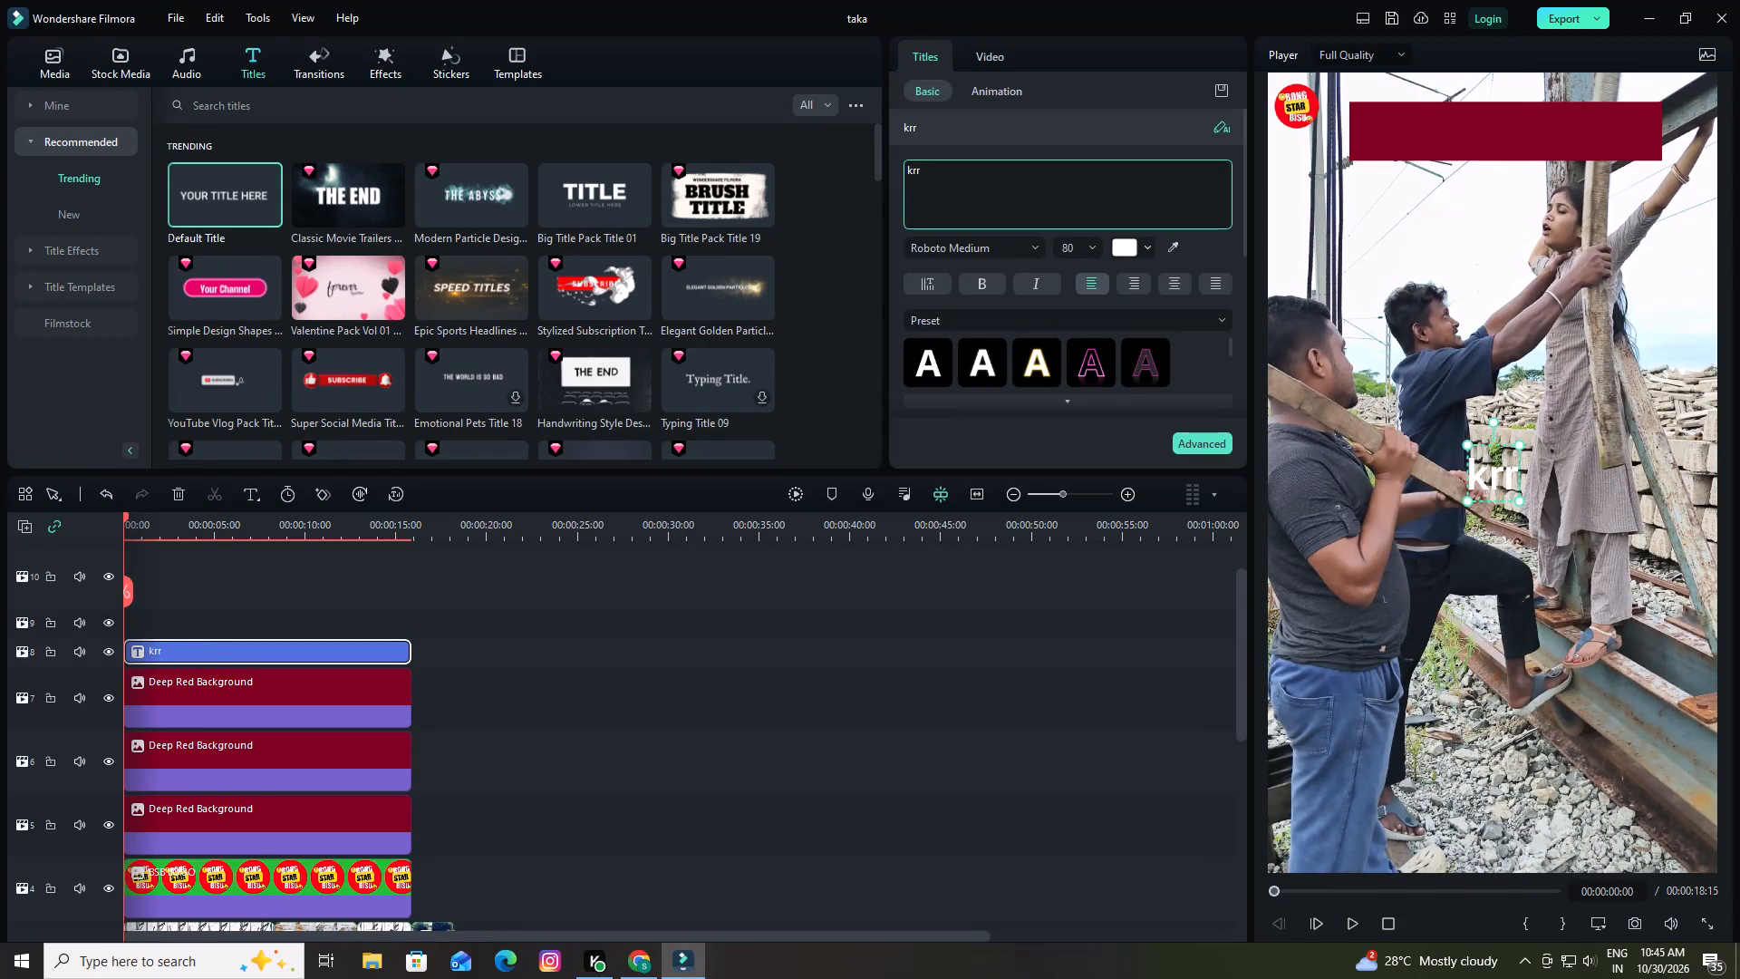
key(BackSpace)
key(BackSpace)
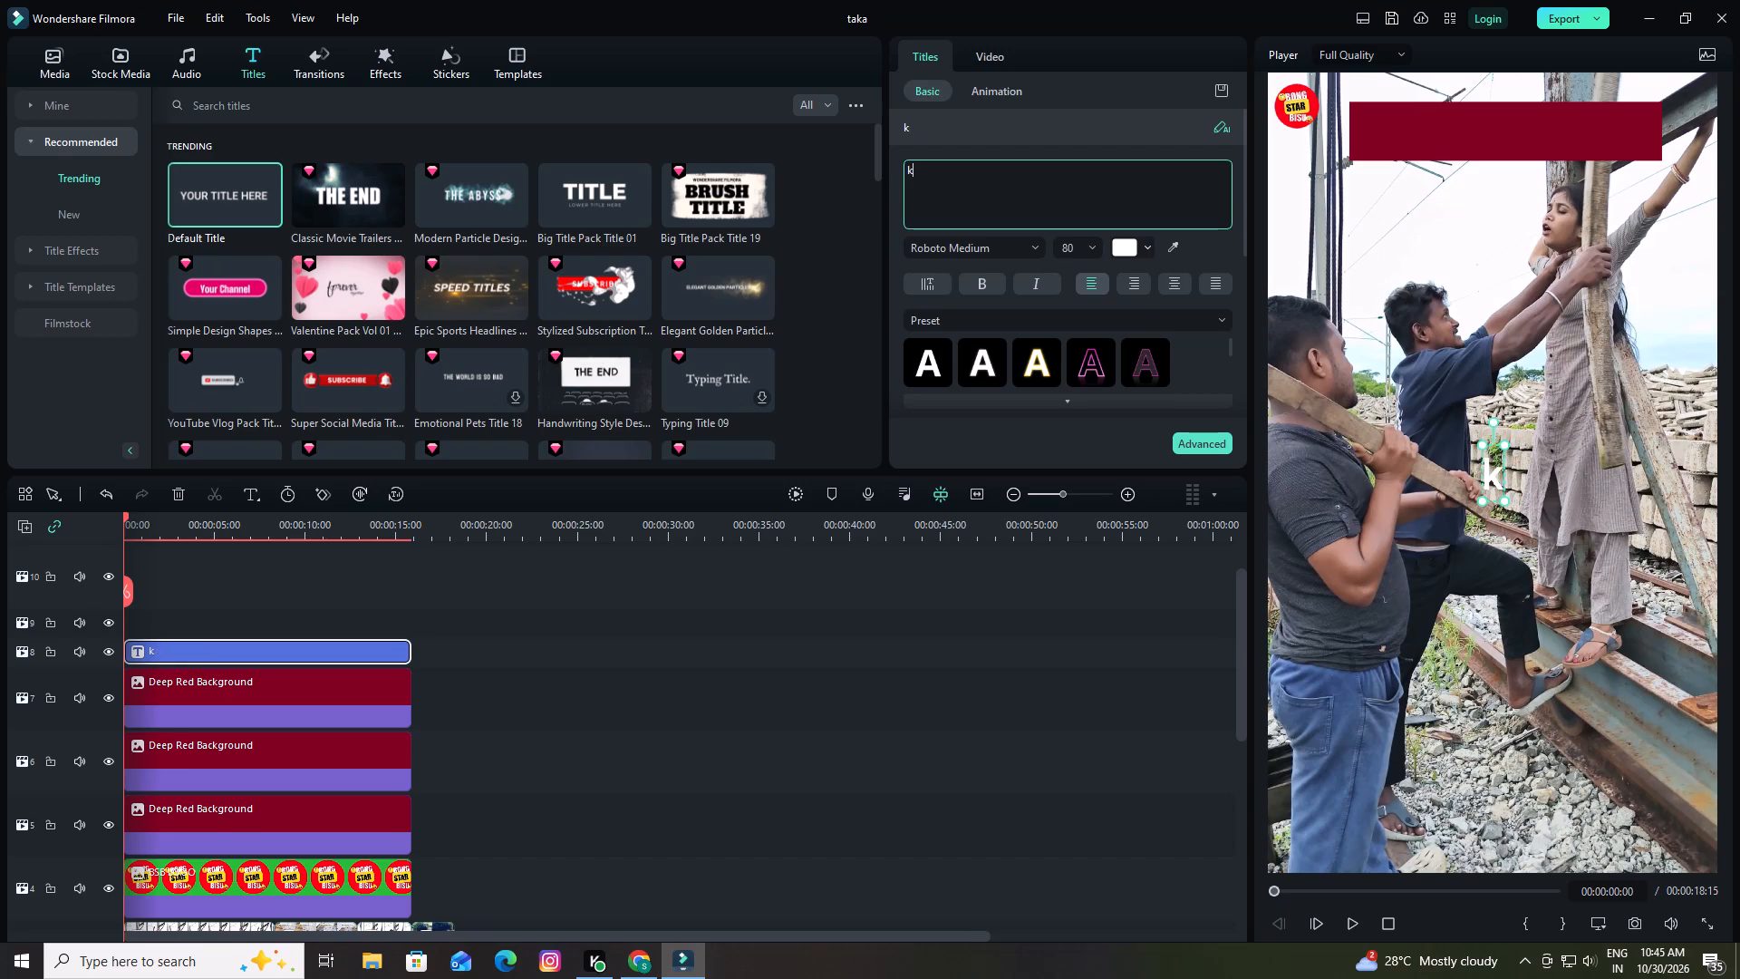
key(BackSpace)
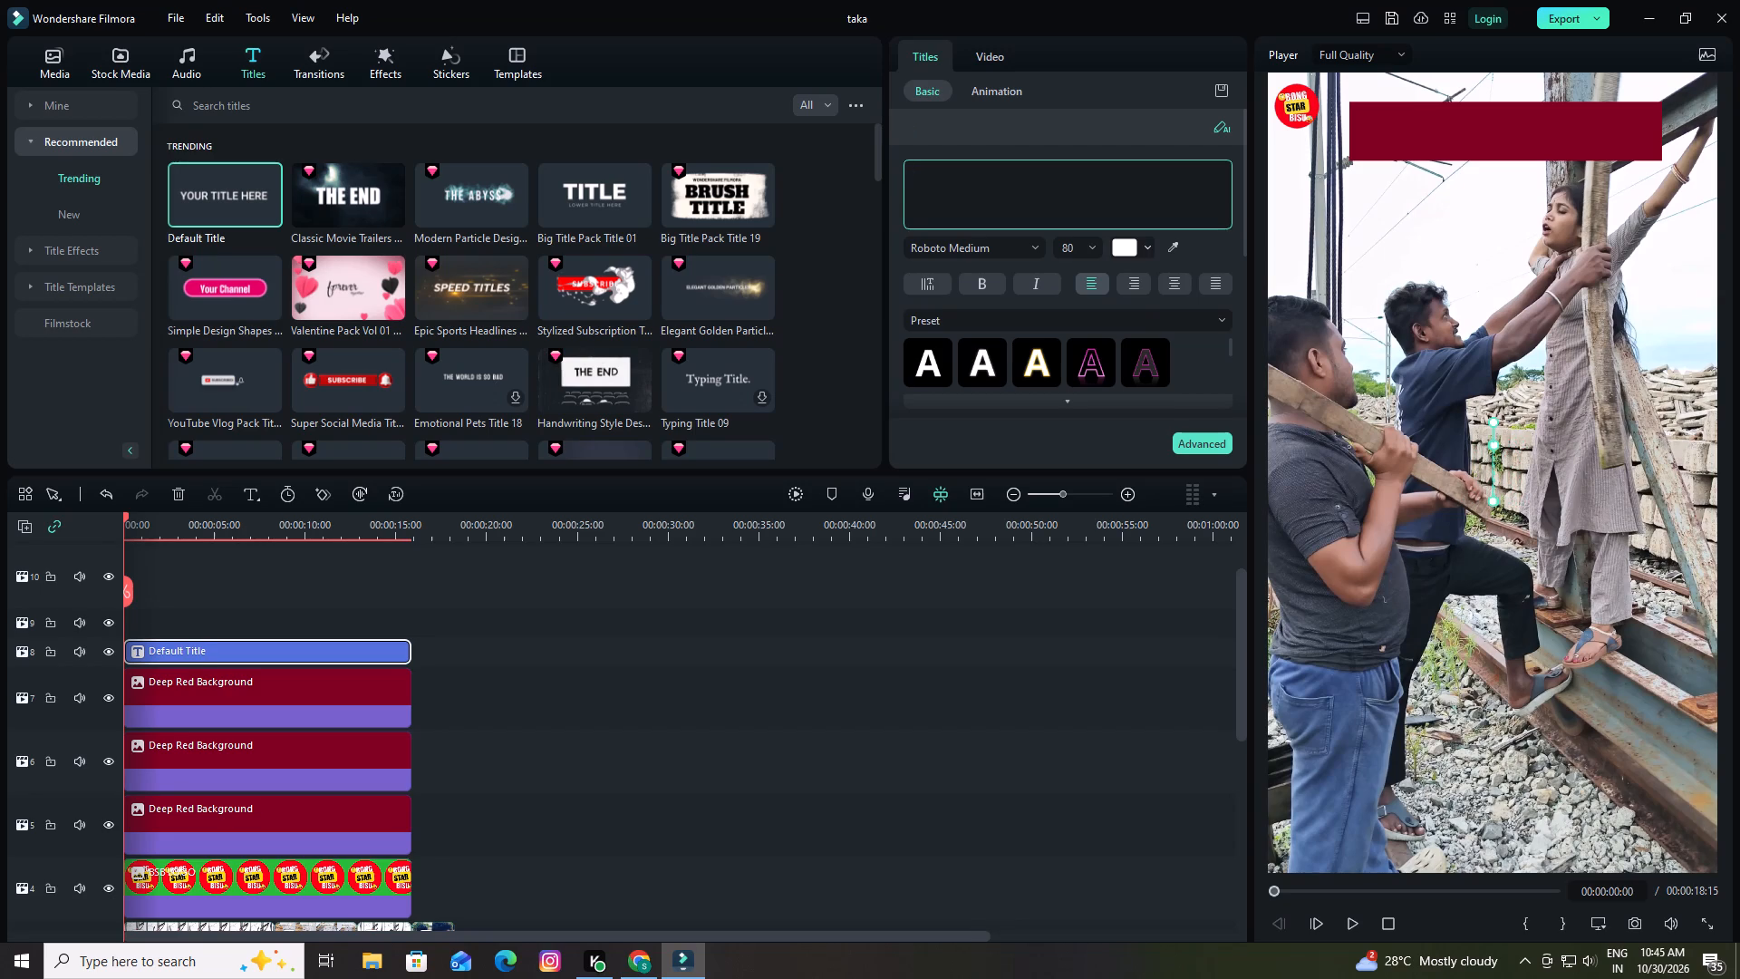
key(shift+k)
text(RR)
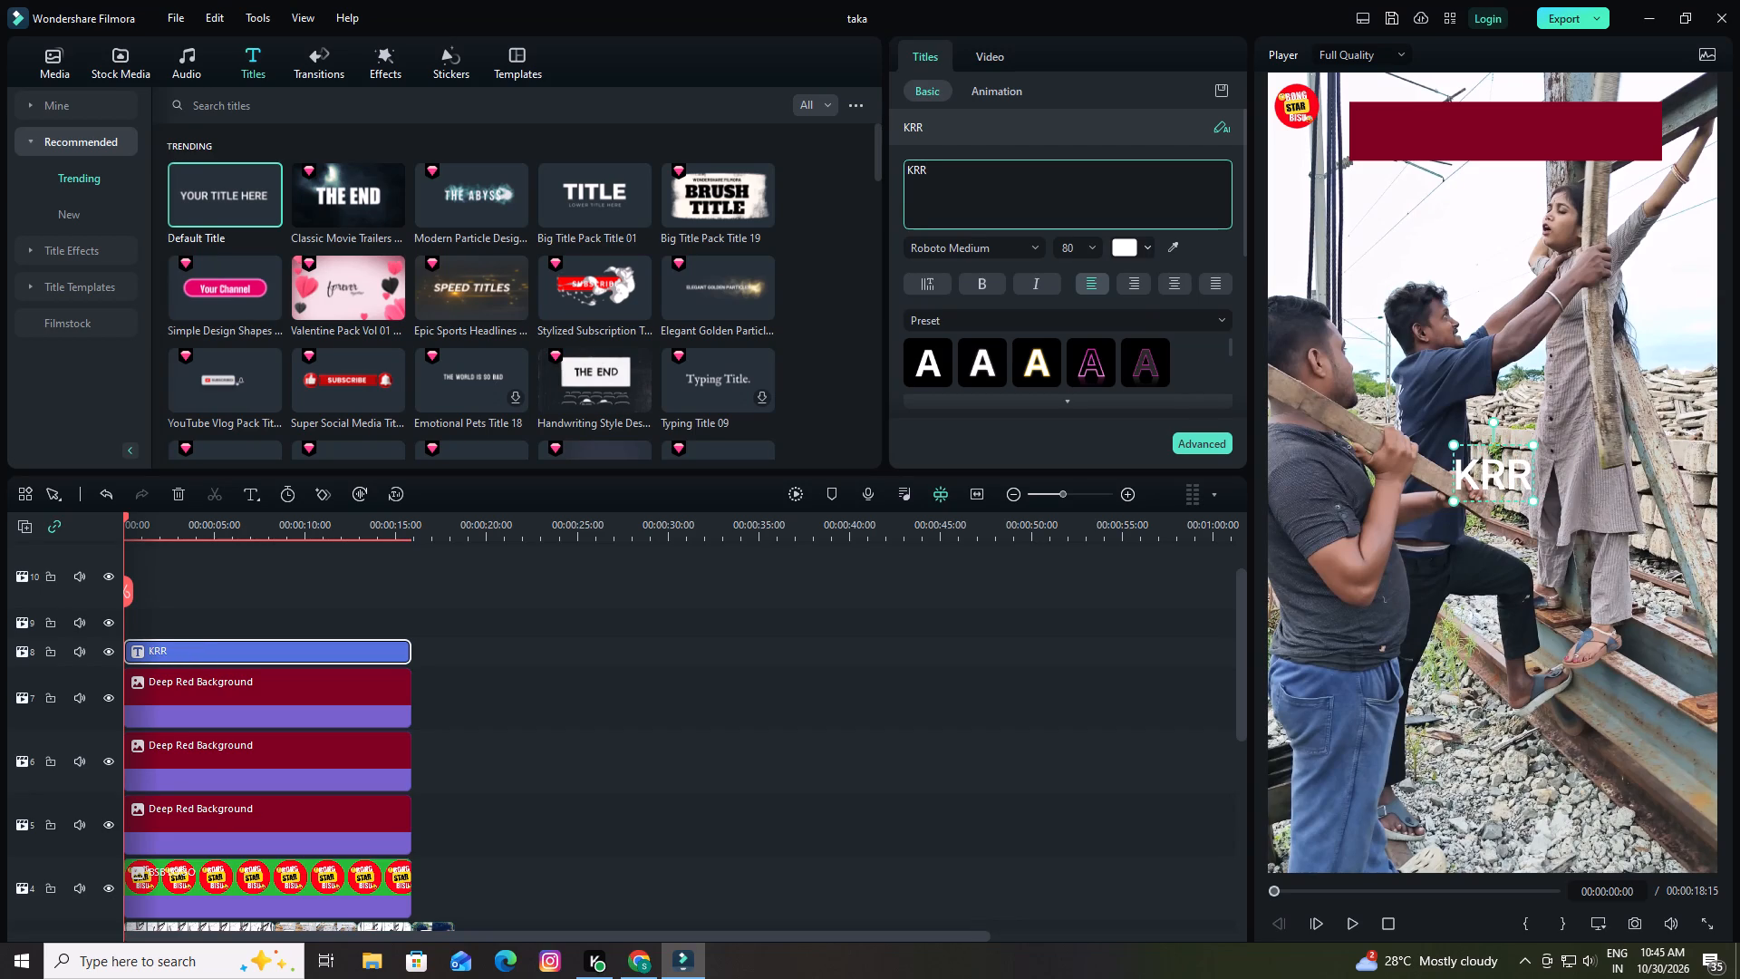
key(shift+i)
text(SH)
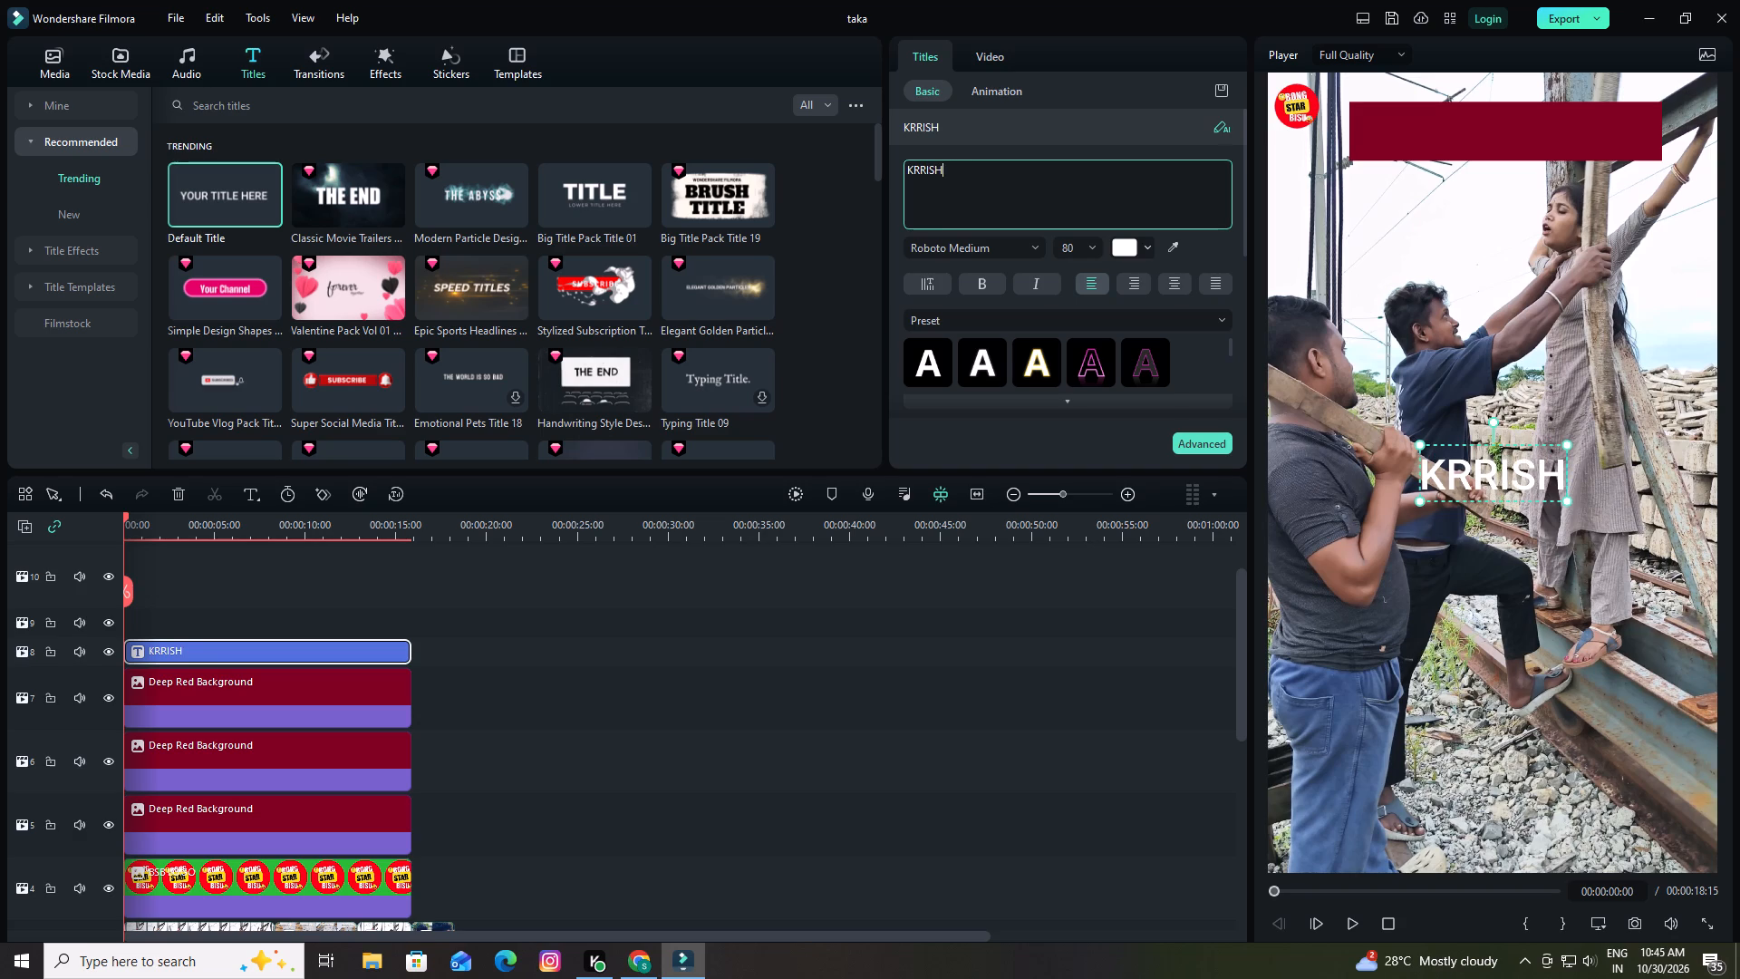
key(space)
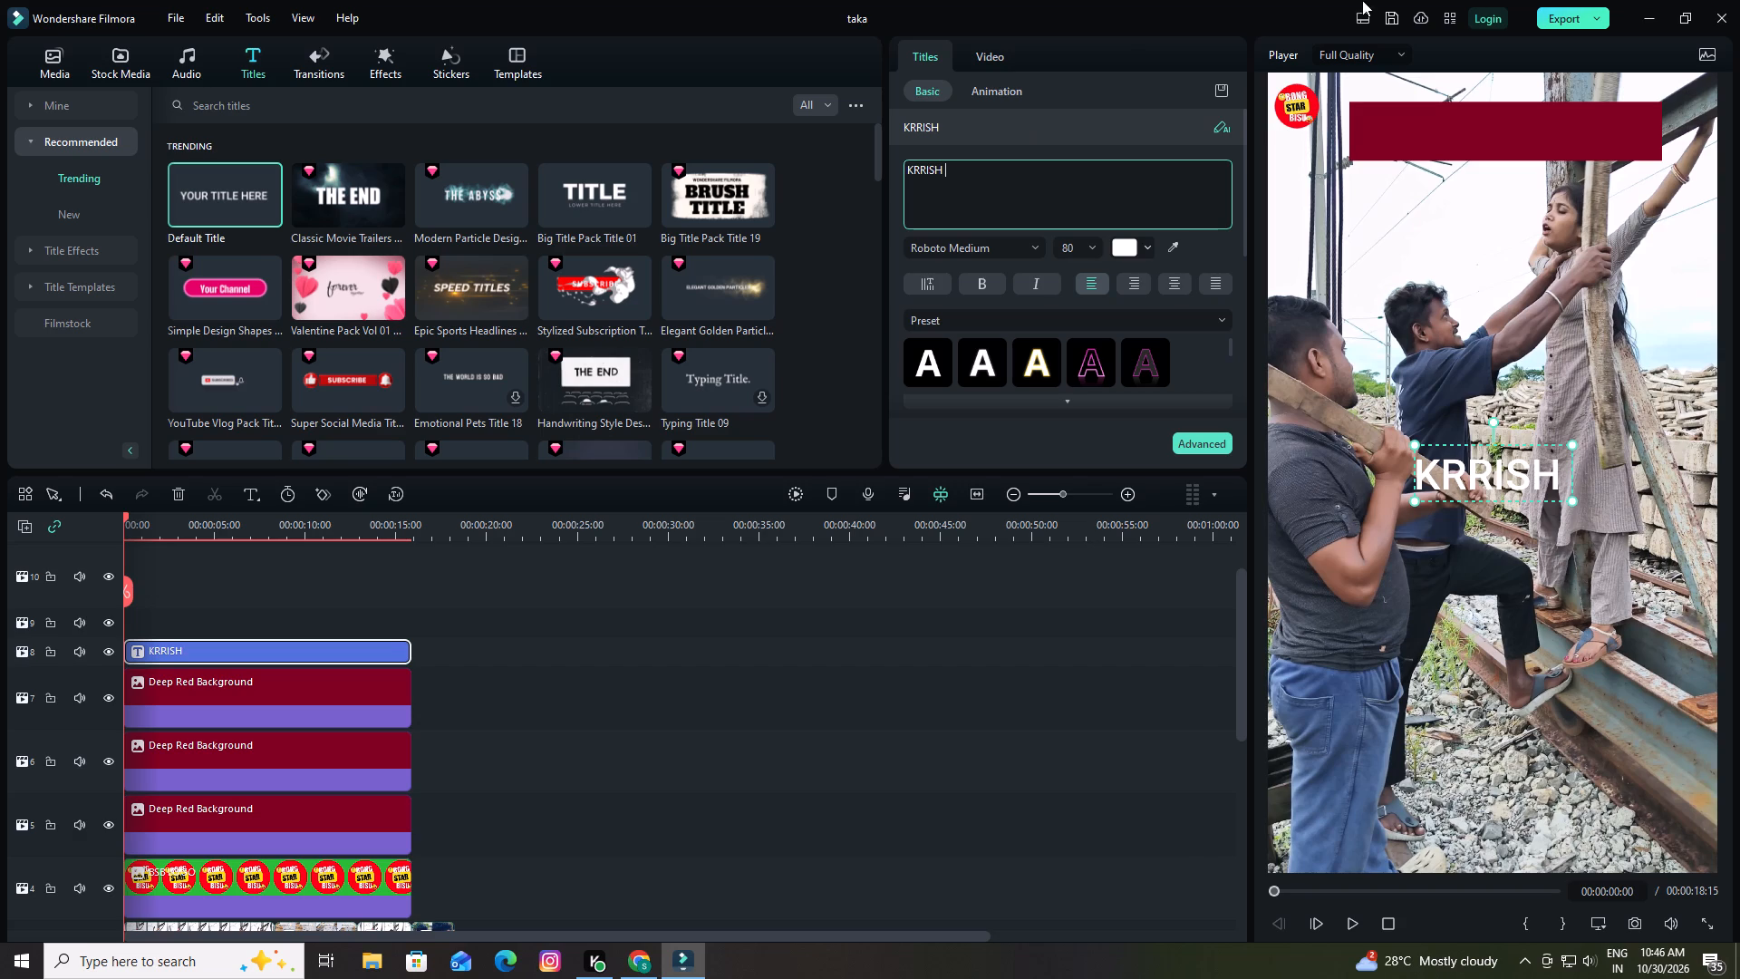
Save the project.
click(1387, 16)
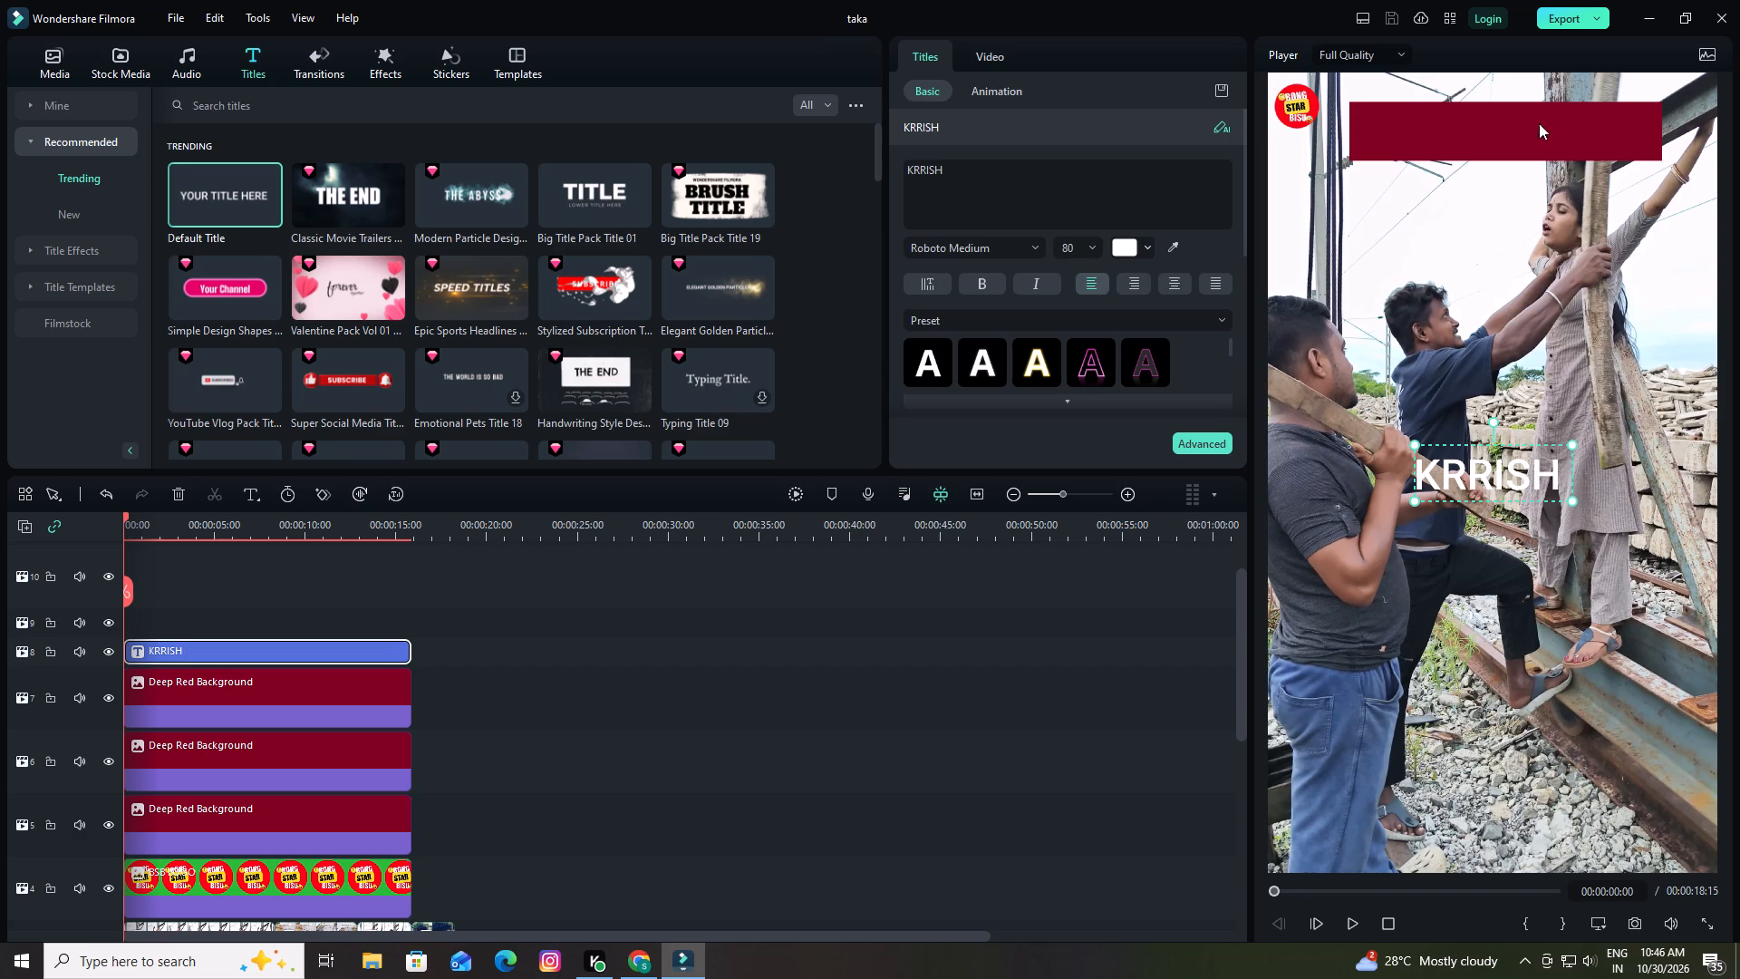
Switch the input language to Bangla Phonetic, append "চারে" after "KRRISH" in the title text, and deselect the title.
click(945, 168)
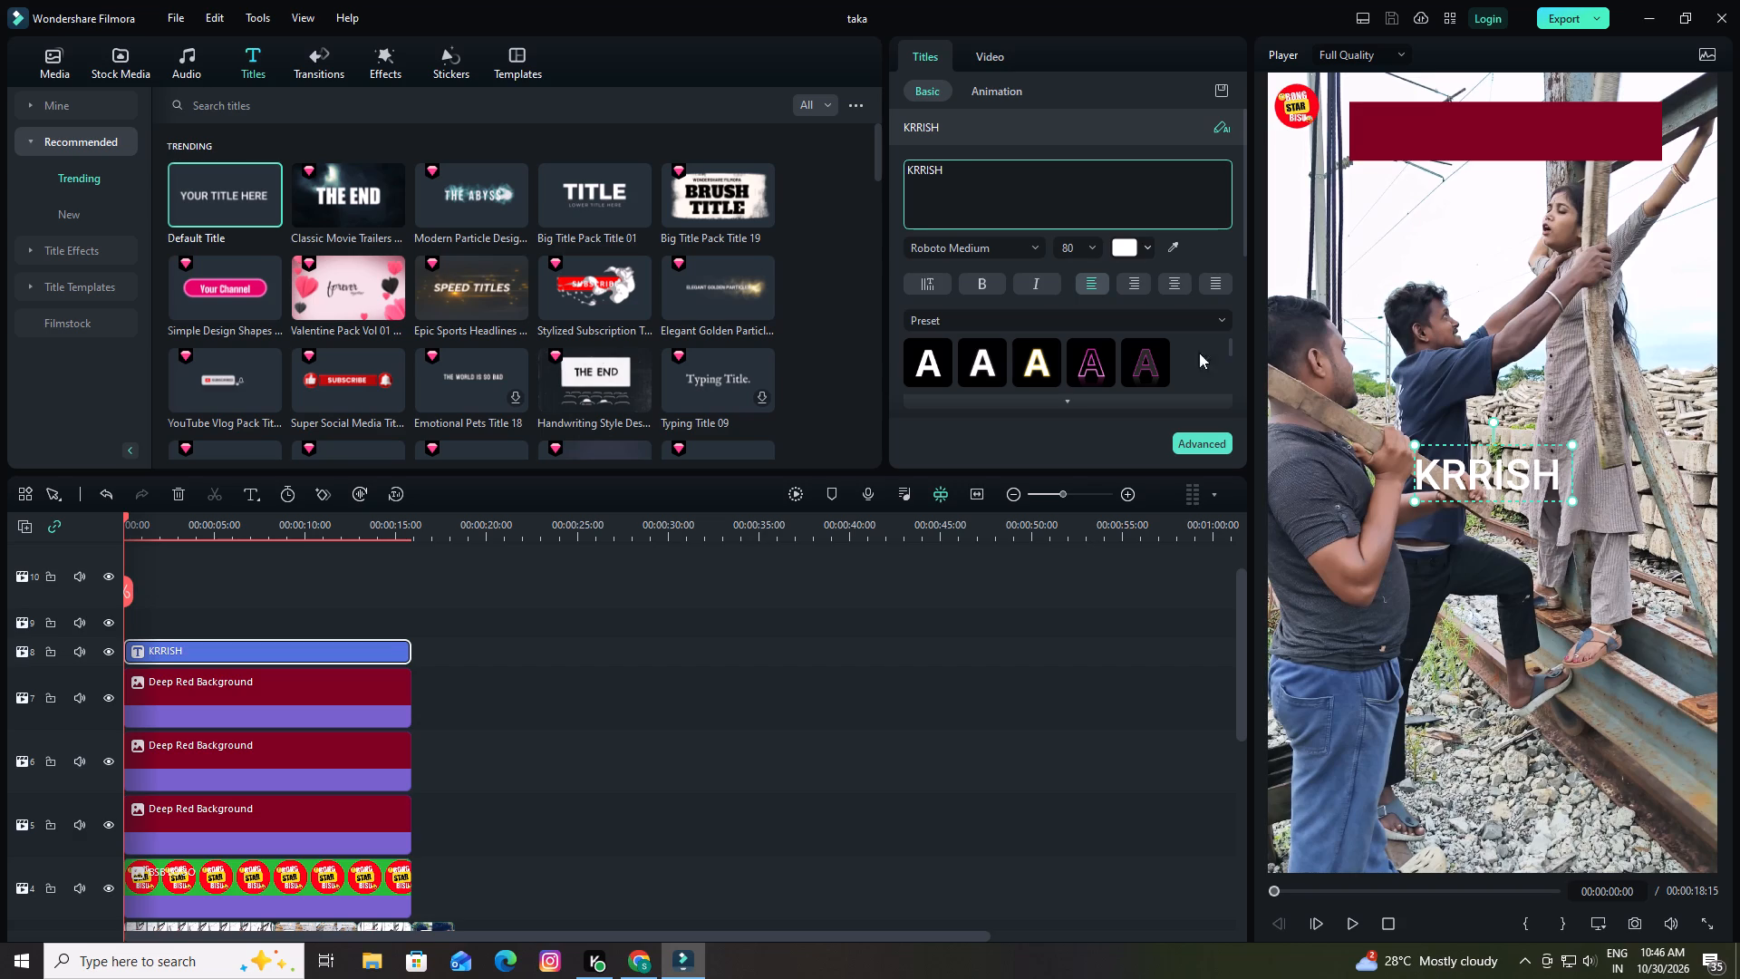
click(1613, 965)
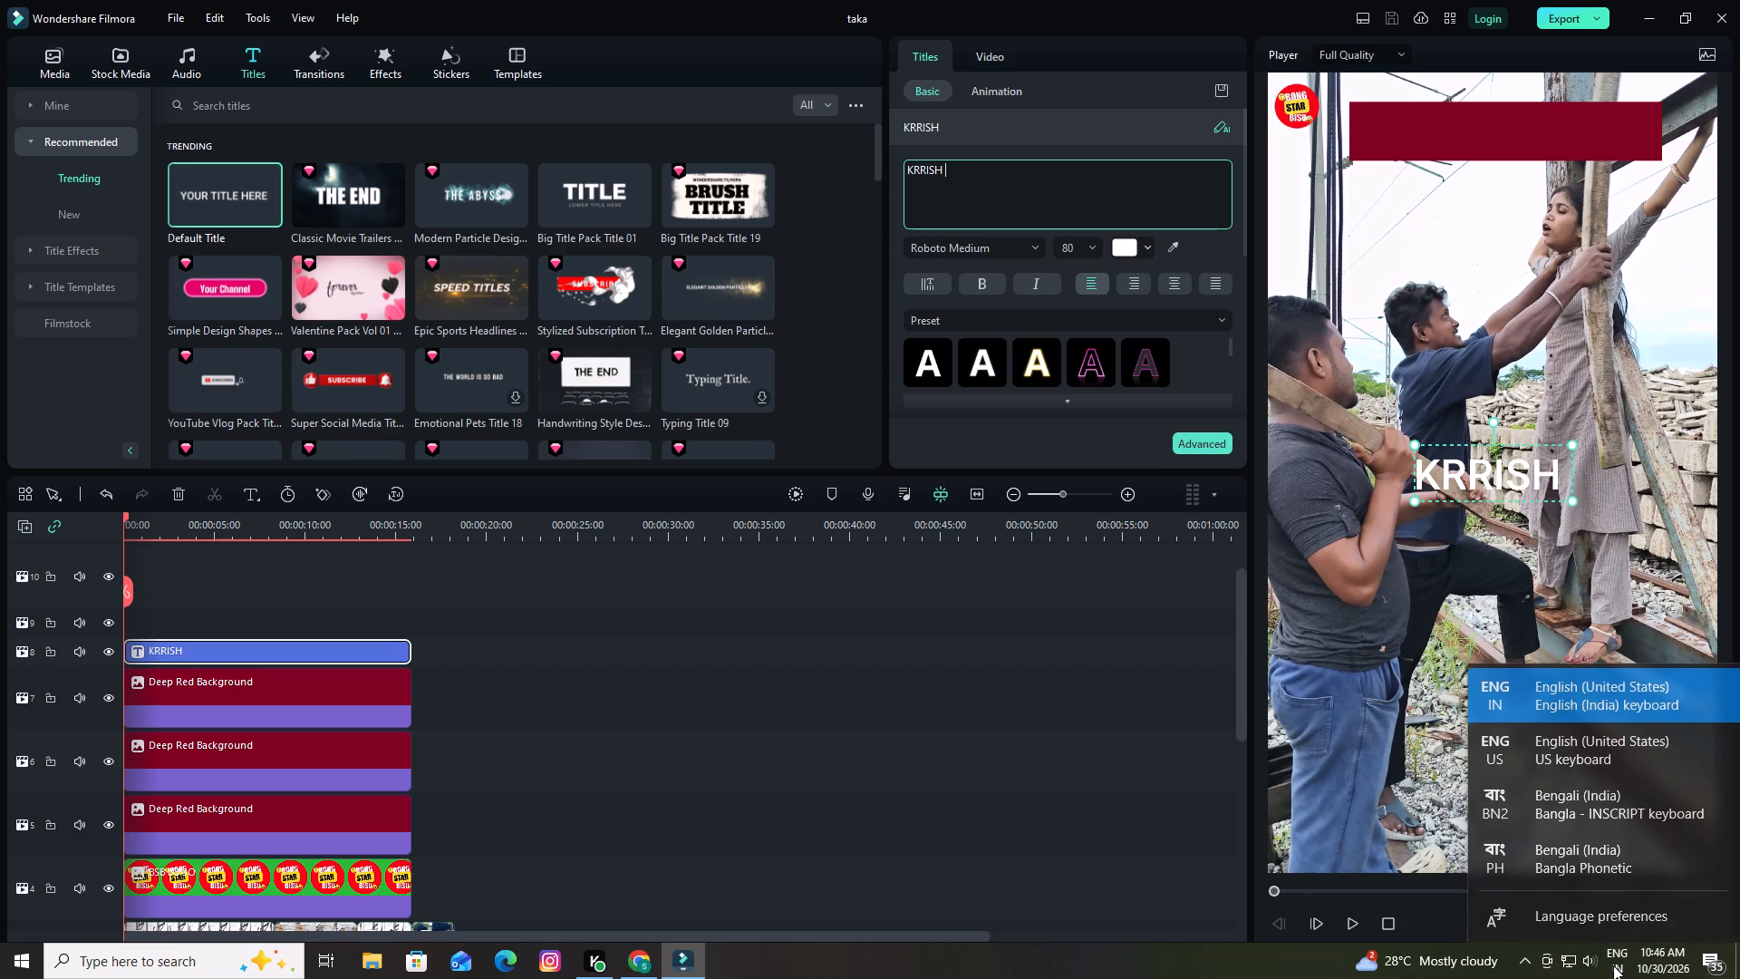
click(1603, 860)
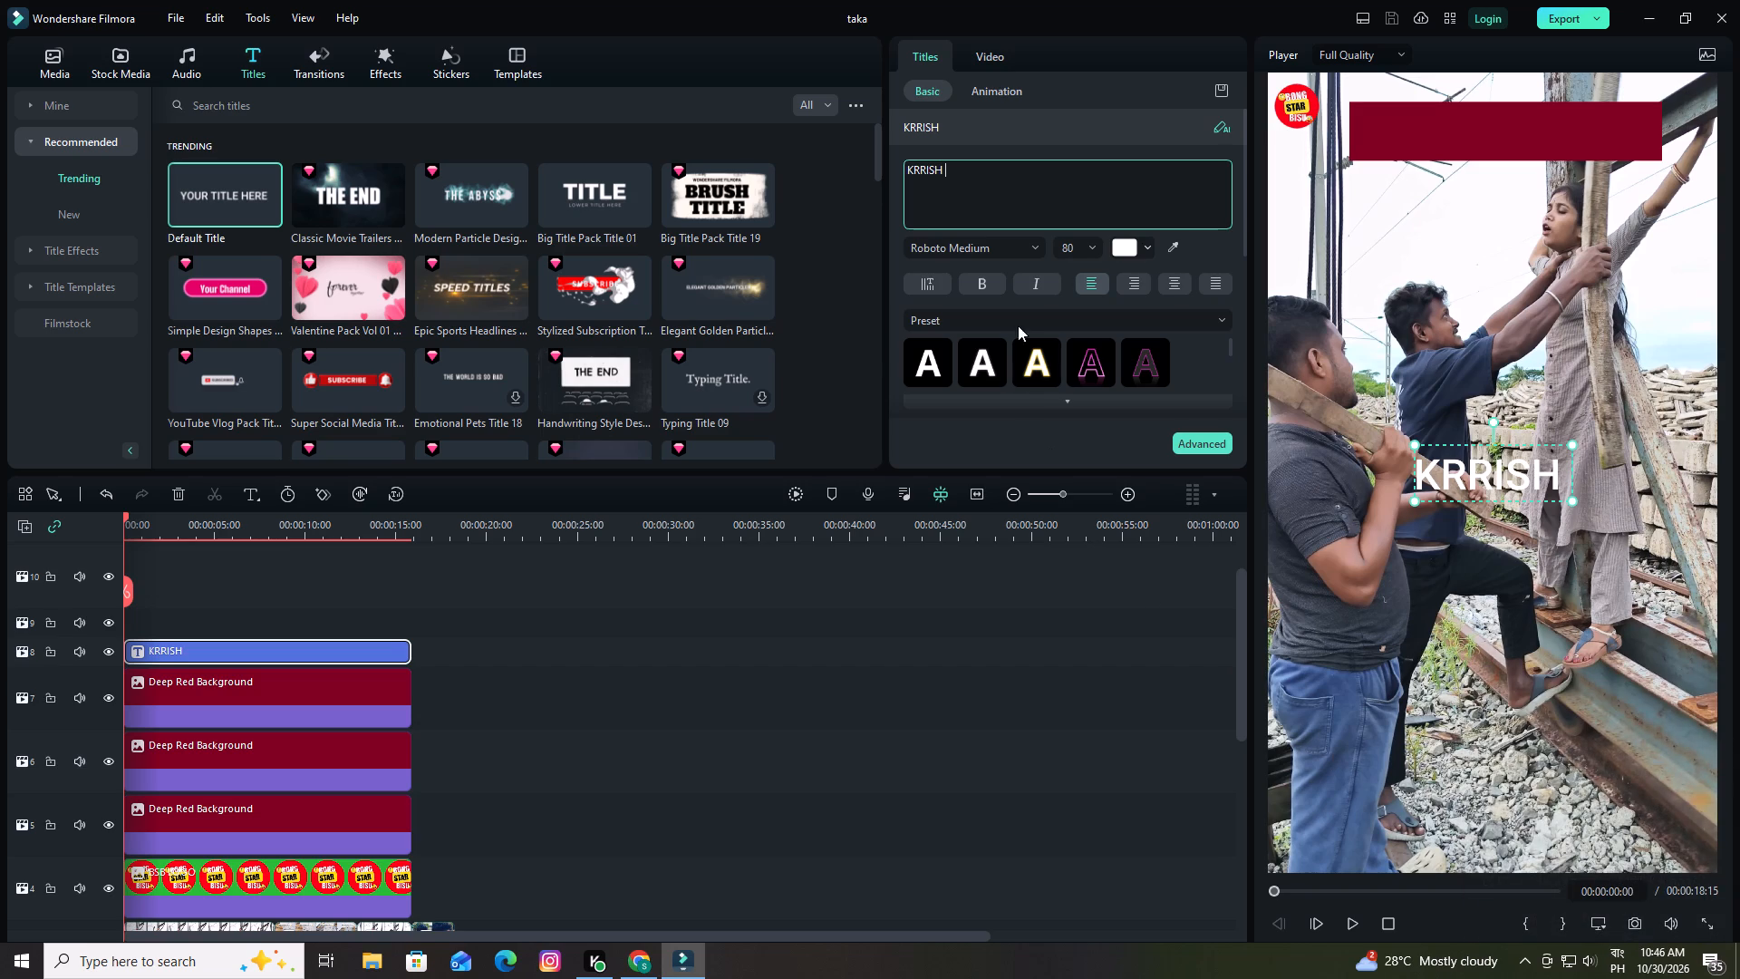
click(971, 172)
text(cha)
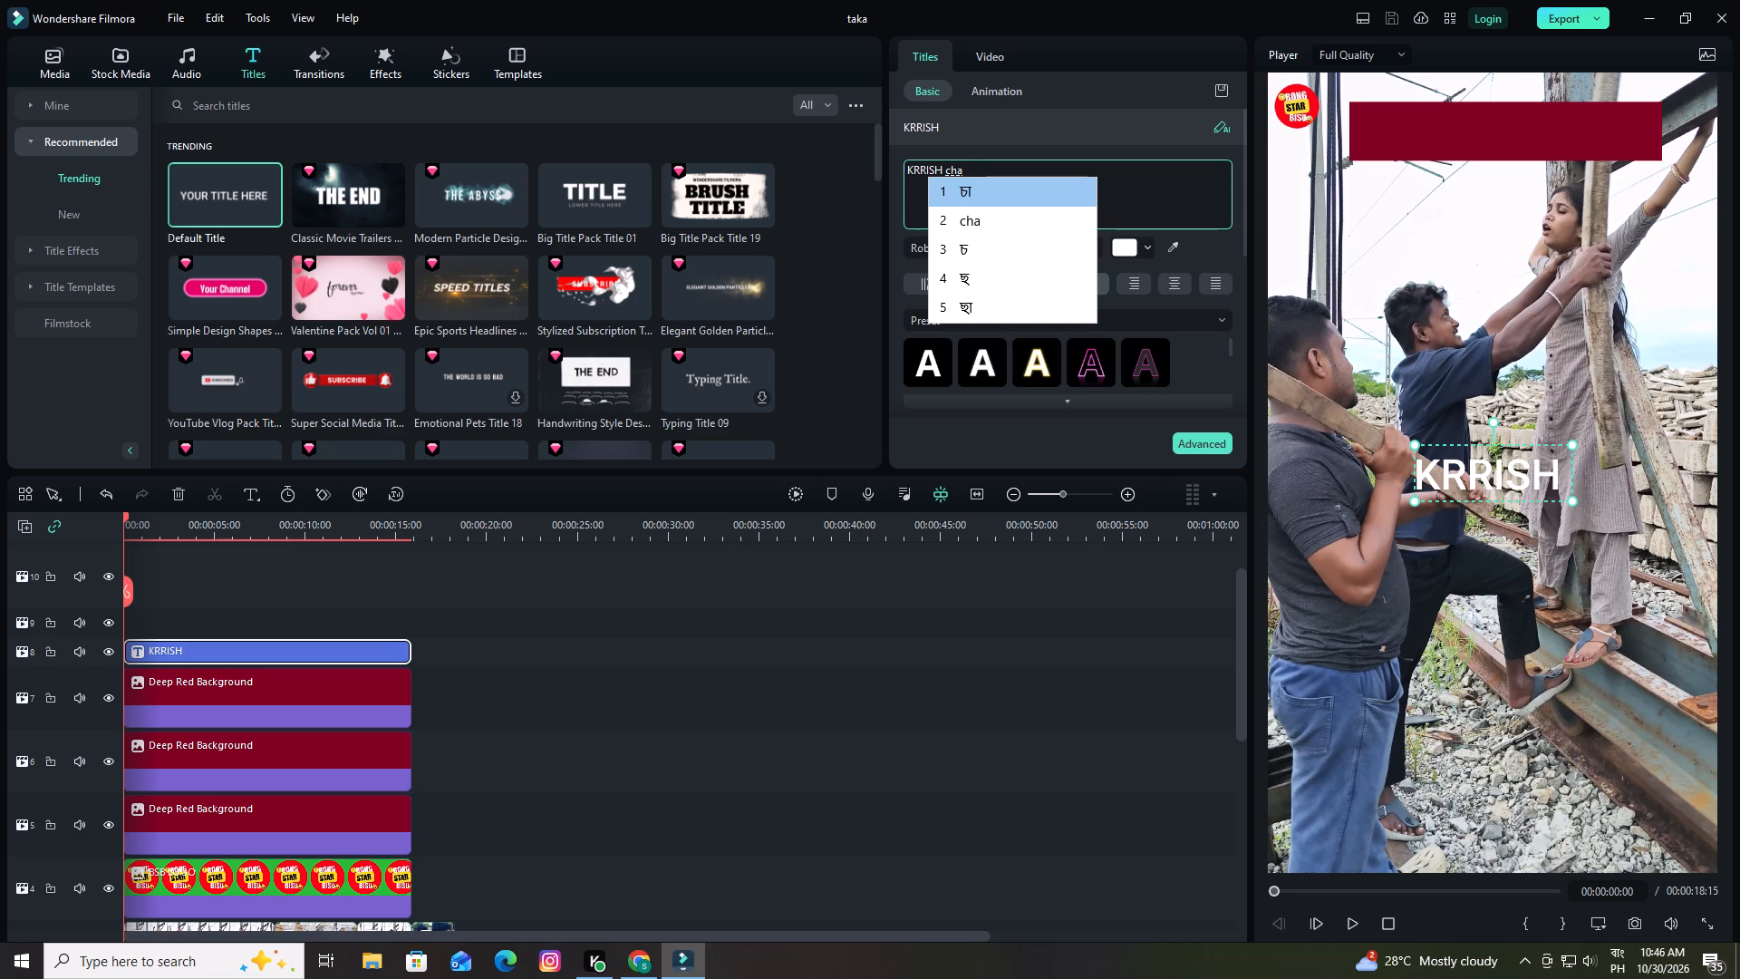
text(ra)
key(BackSpace)
key(BackSpace)
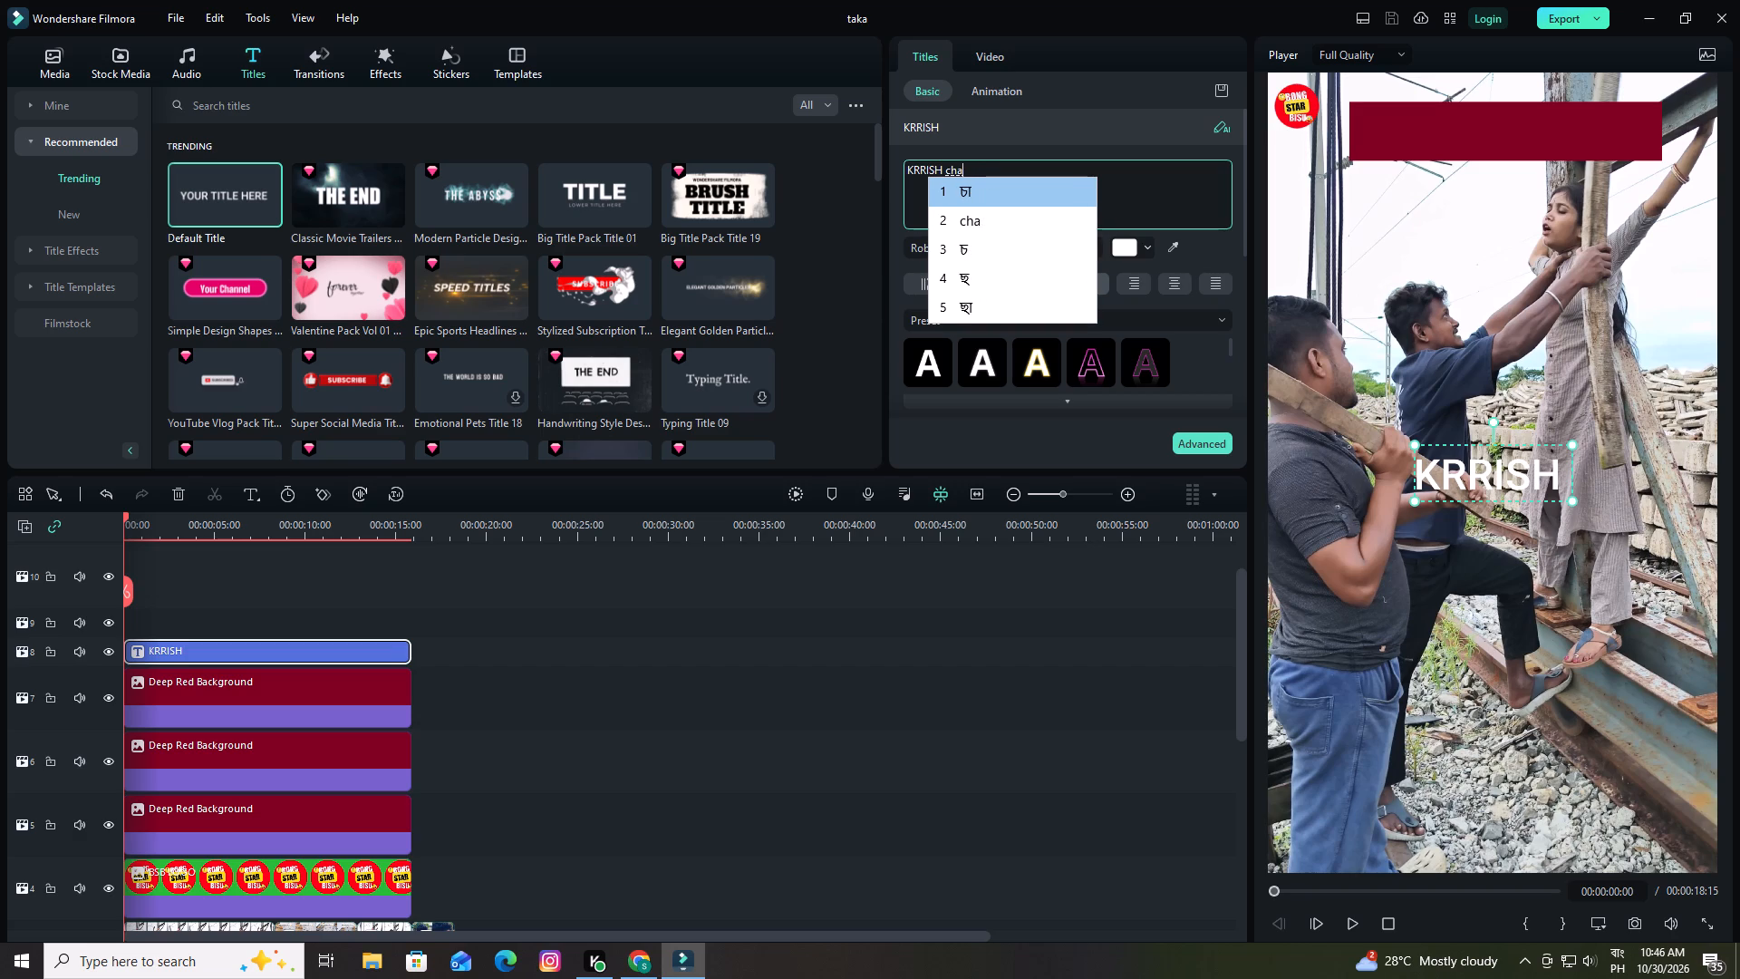
text(re)
click(994, 310)
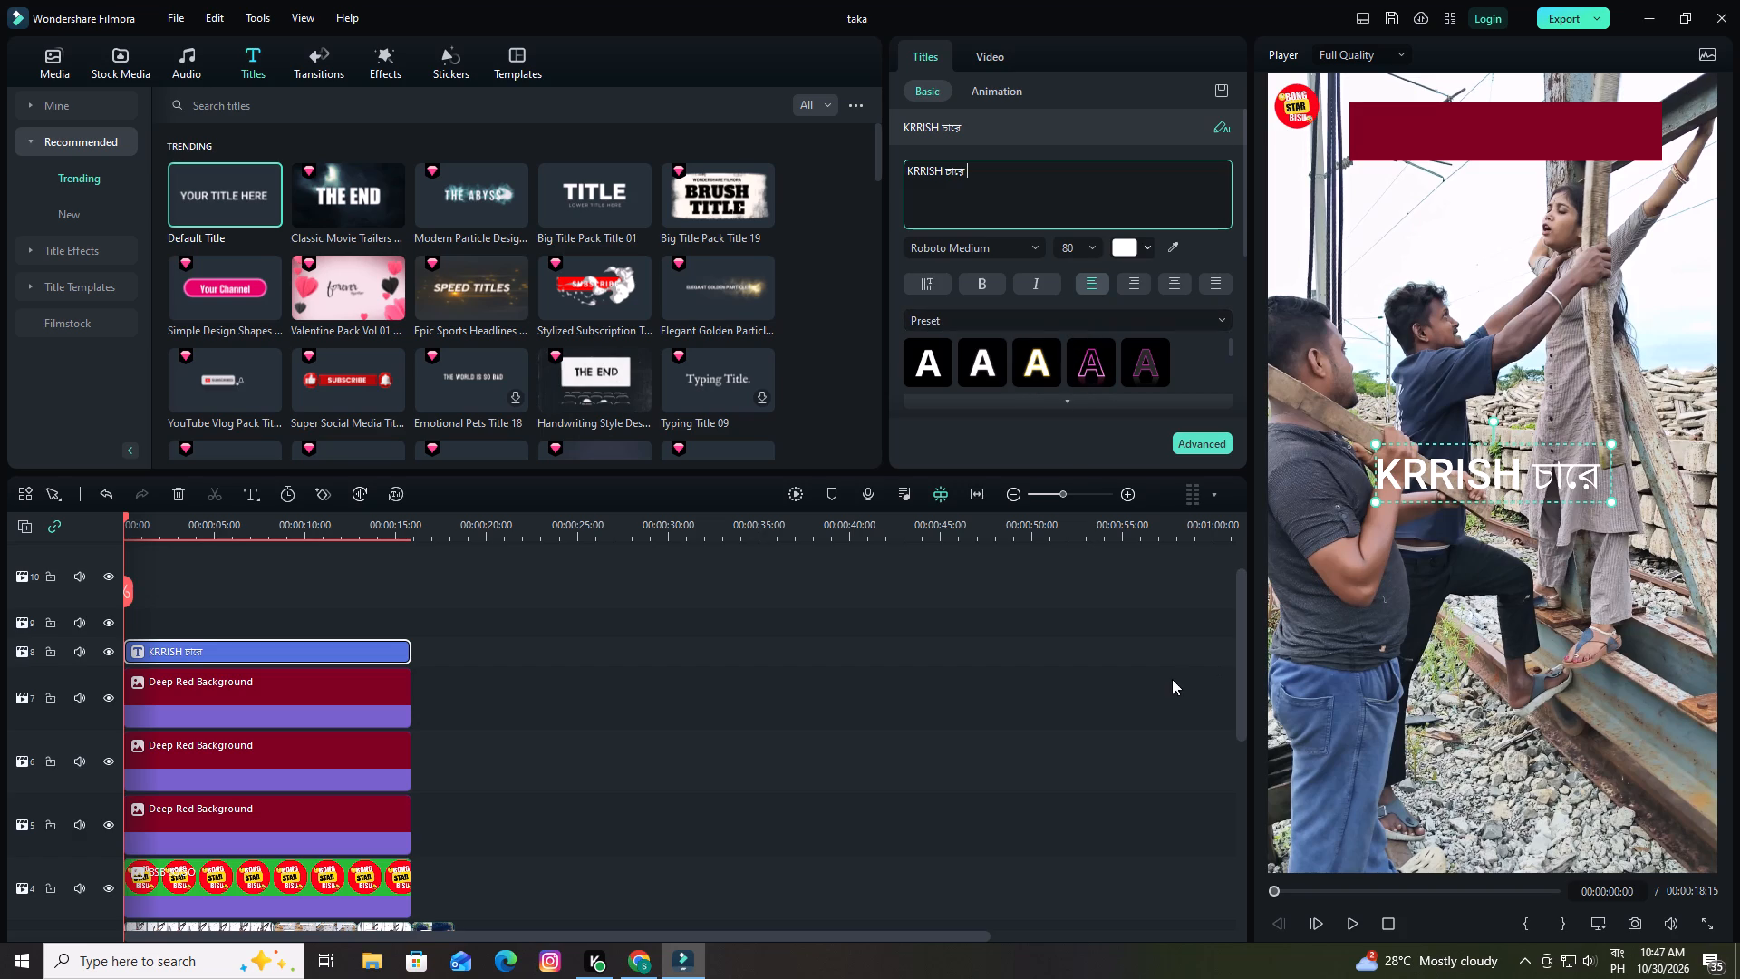
click(1142, 690)
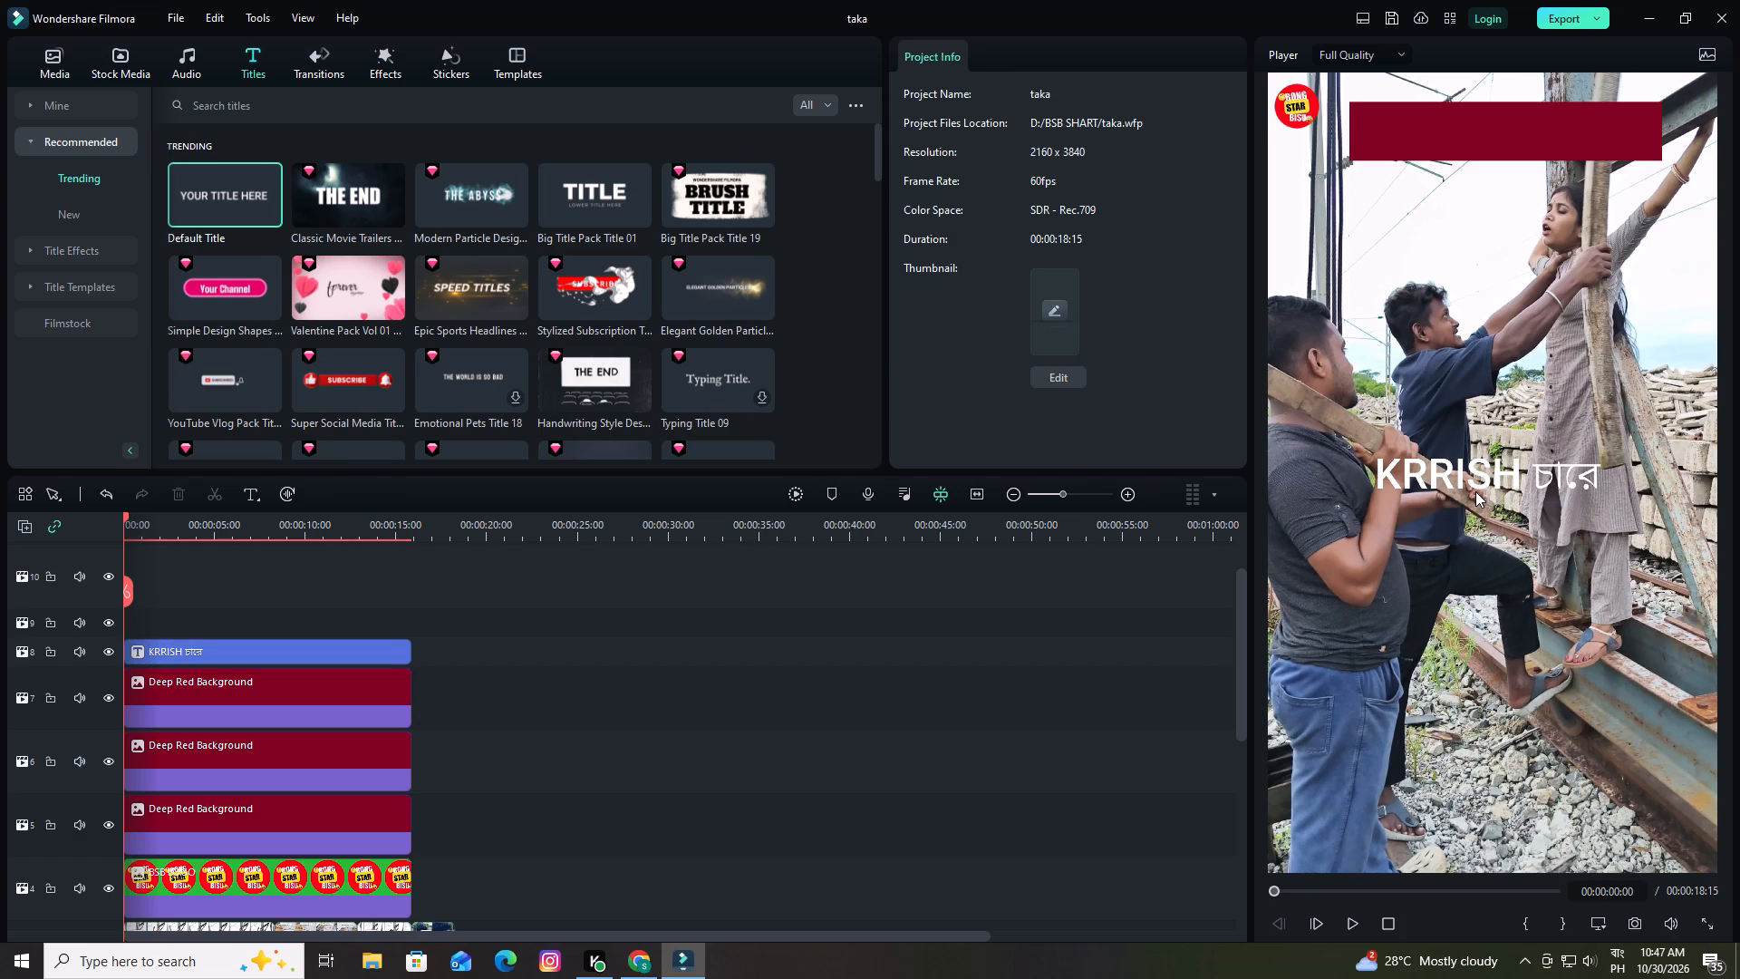
Move the "KRRISH চারে" title from the middle of the frame onto the deep red block at the top.
click(1474, 485)
drag(1474, 485, 1488, 430)
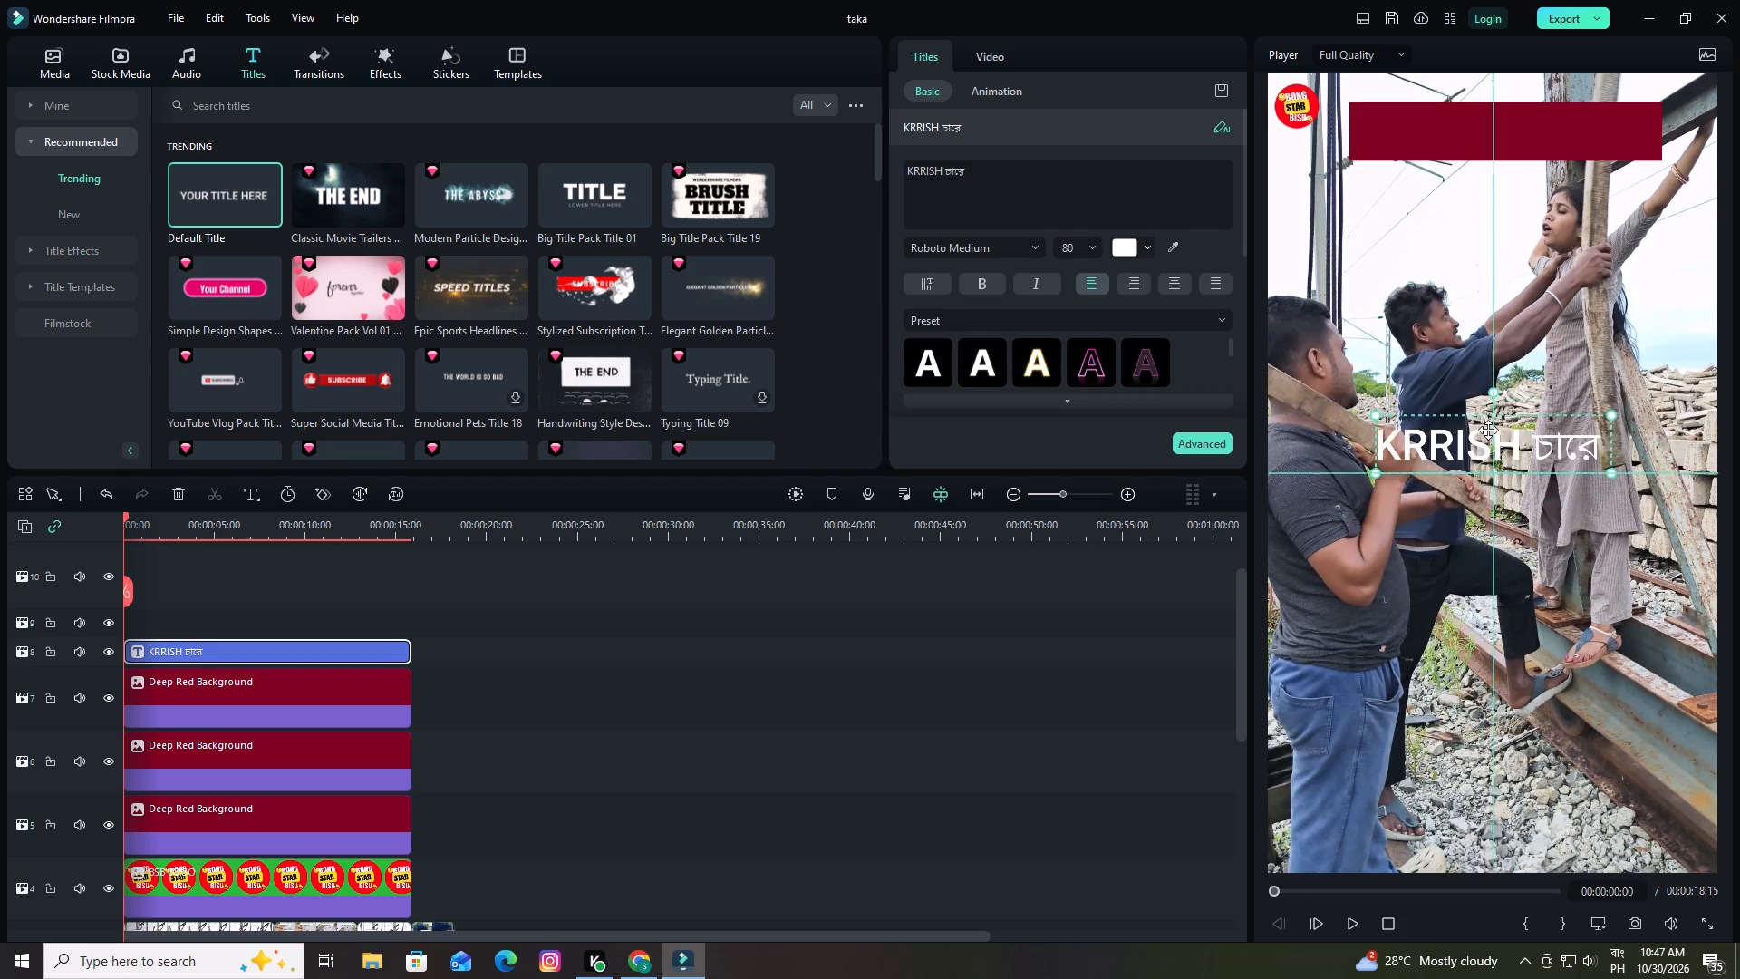
drag(1488, 430, 1497, 140)
click(1497, 140)
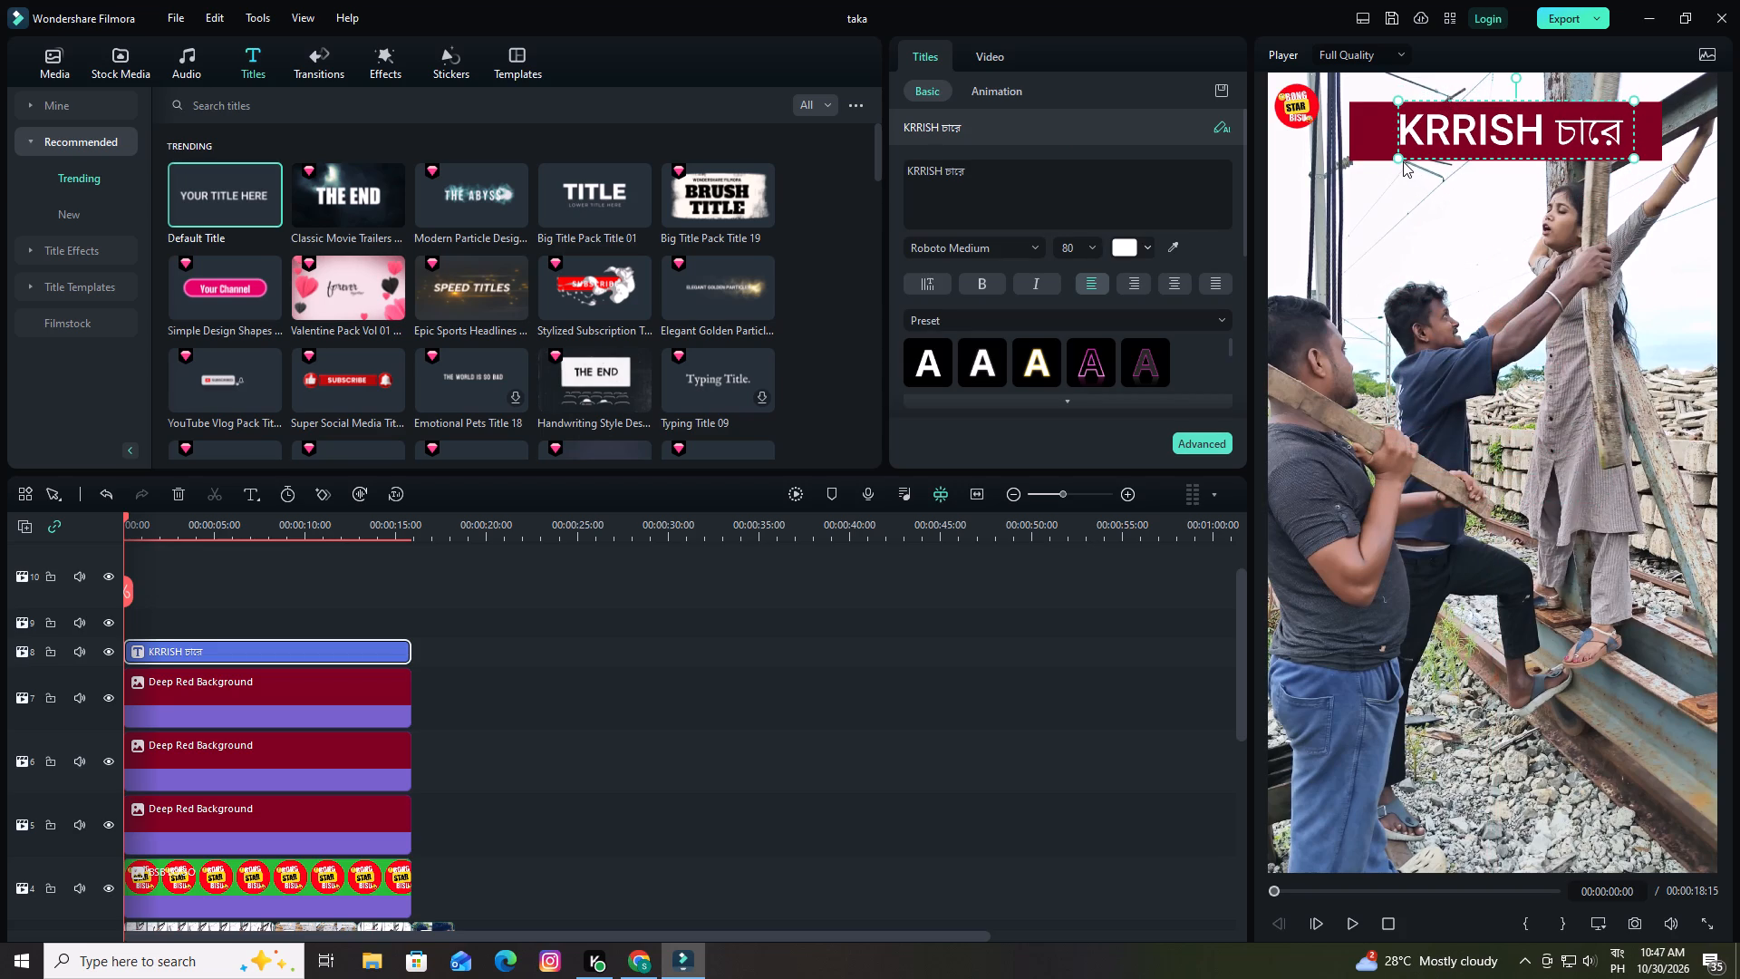
Enlarge the title to font size 98 so it spans nearly the full width of the red block.
drag(1400, 160, 1387, 156)
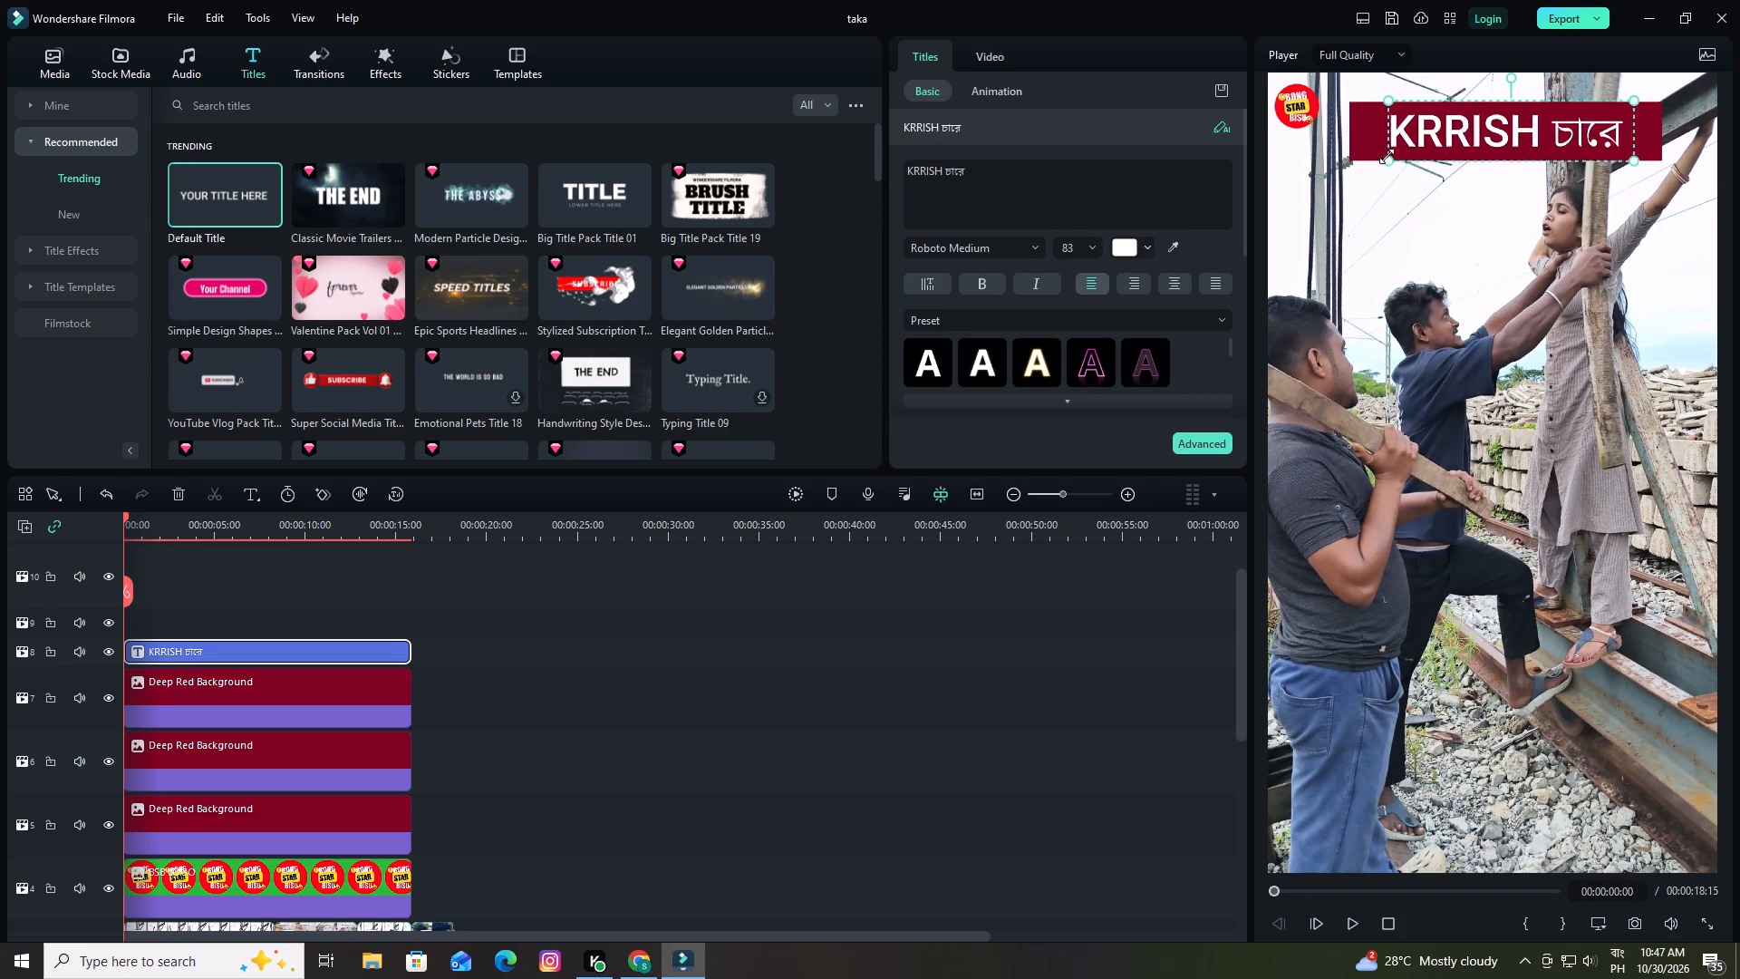
drag(1387, 156, 1373, 156)
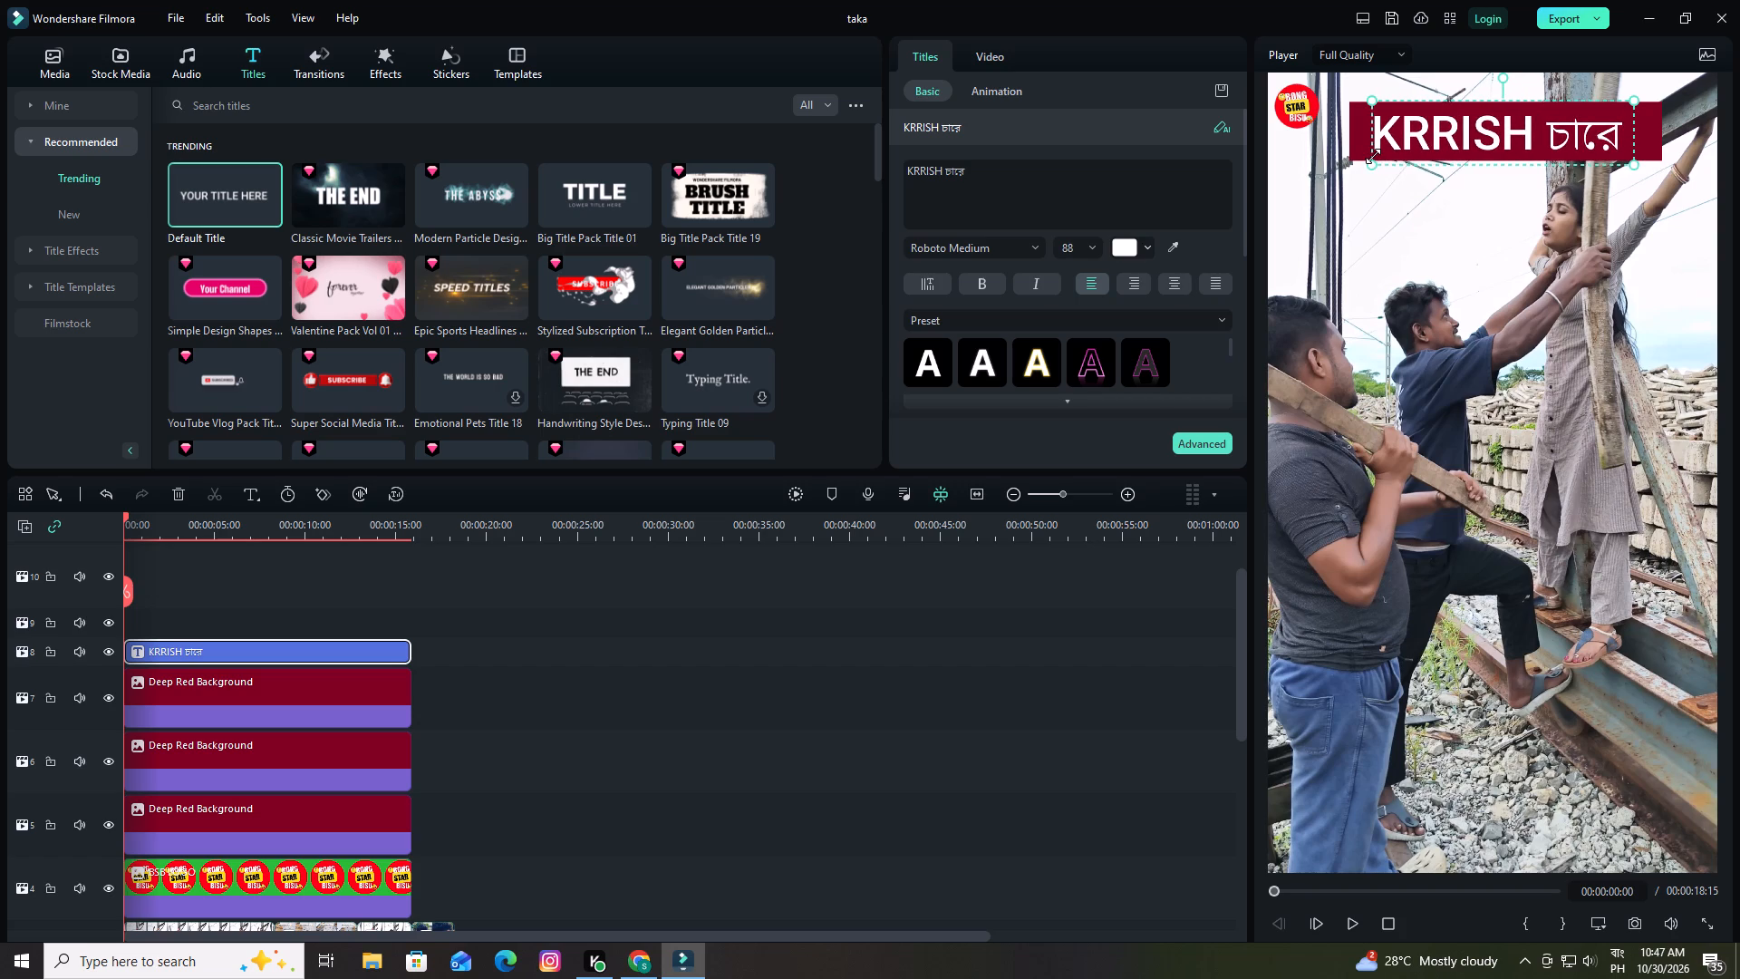
drag(1373, 156, 1371, 156)
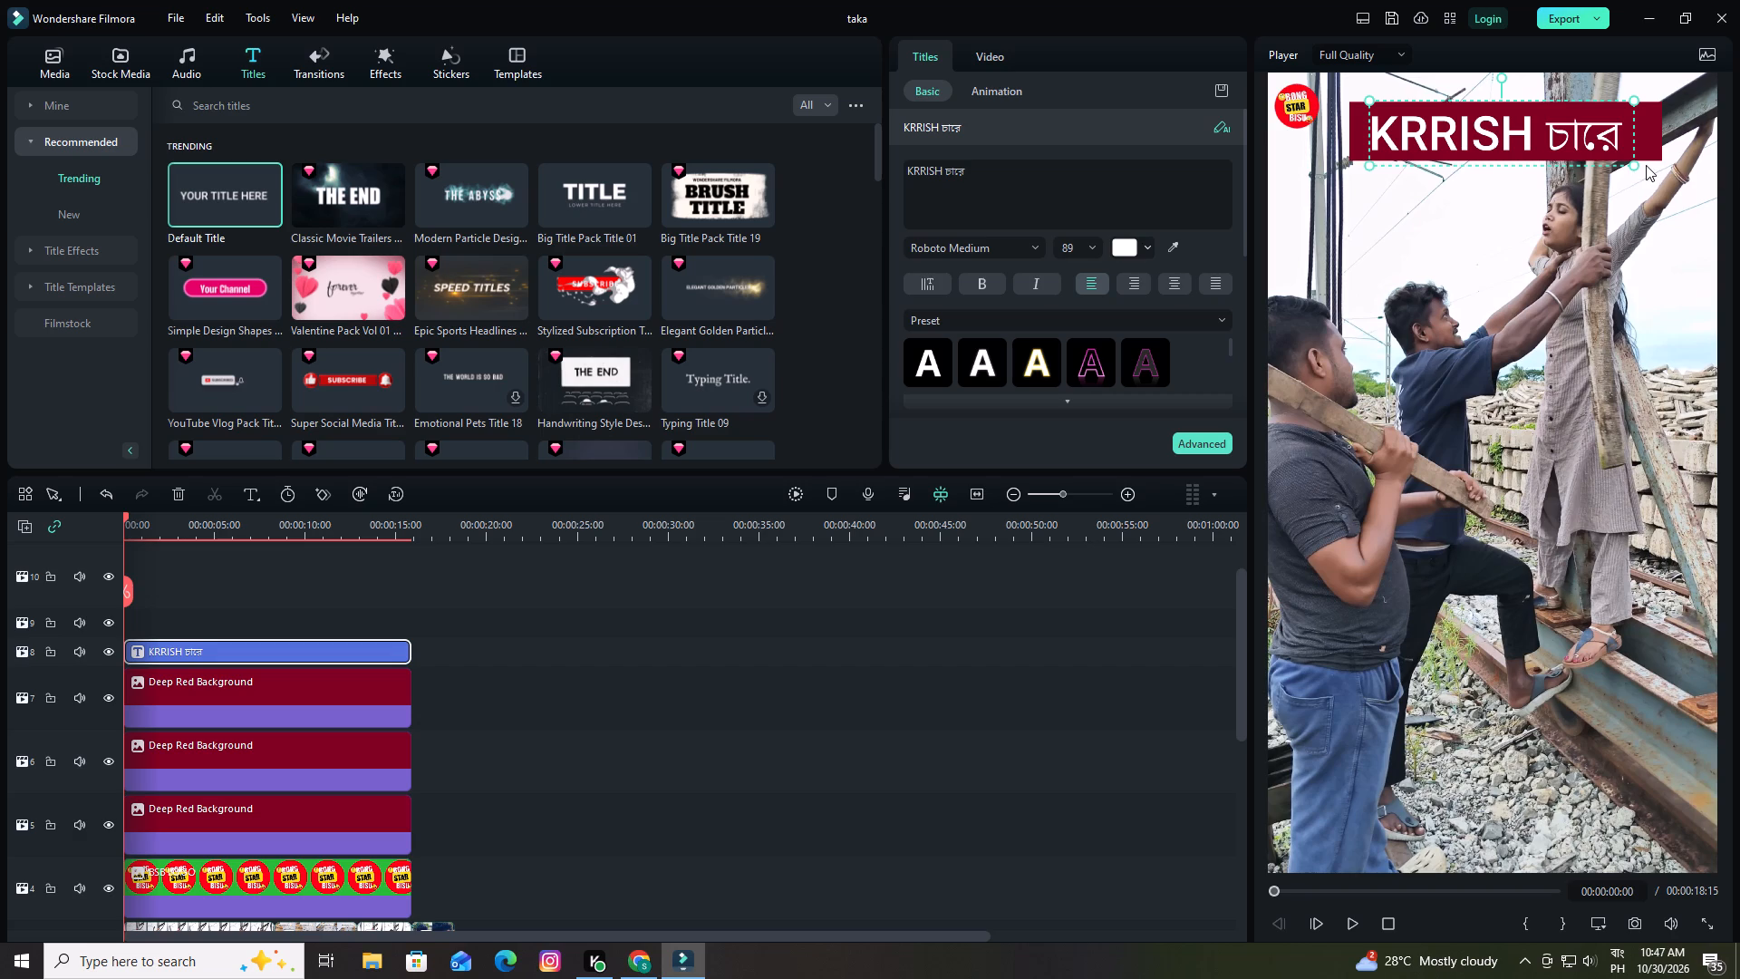
drag(1634, 165, 1644, 162)
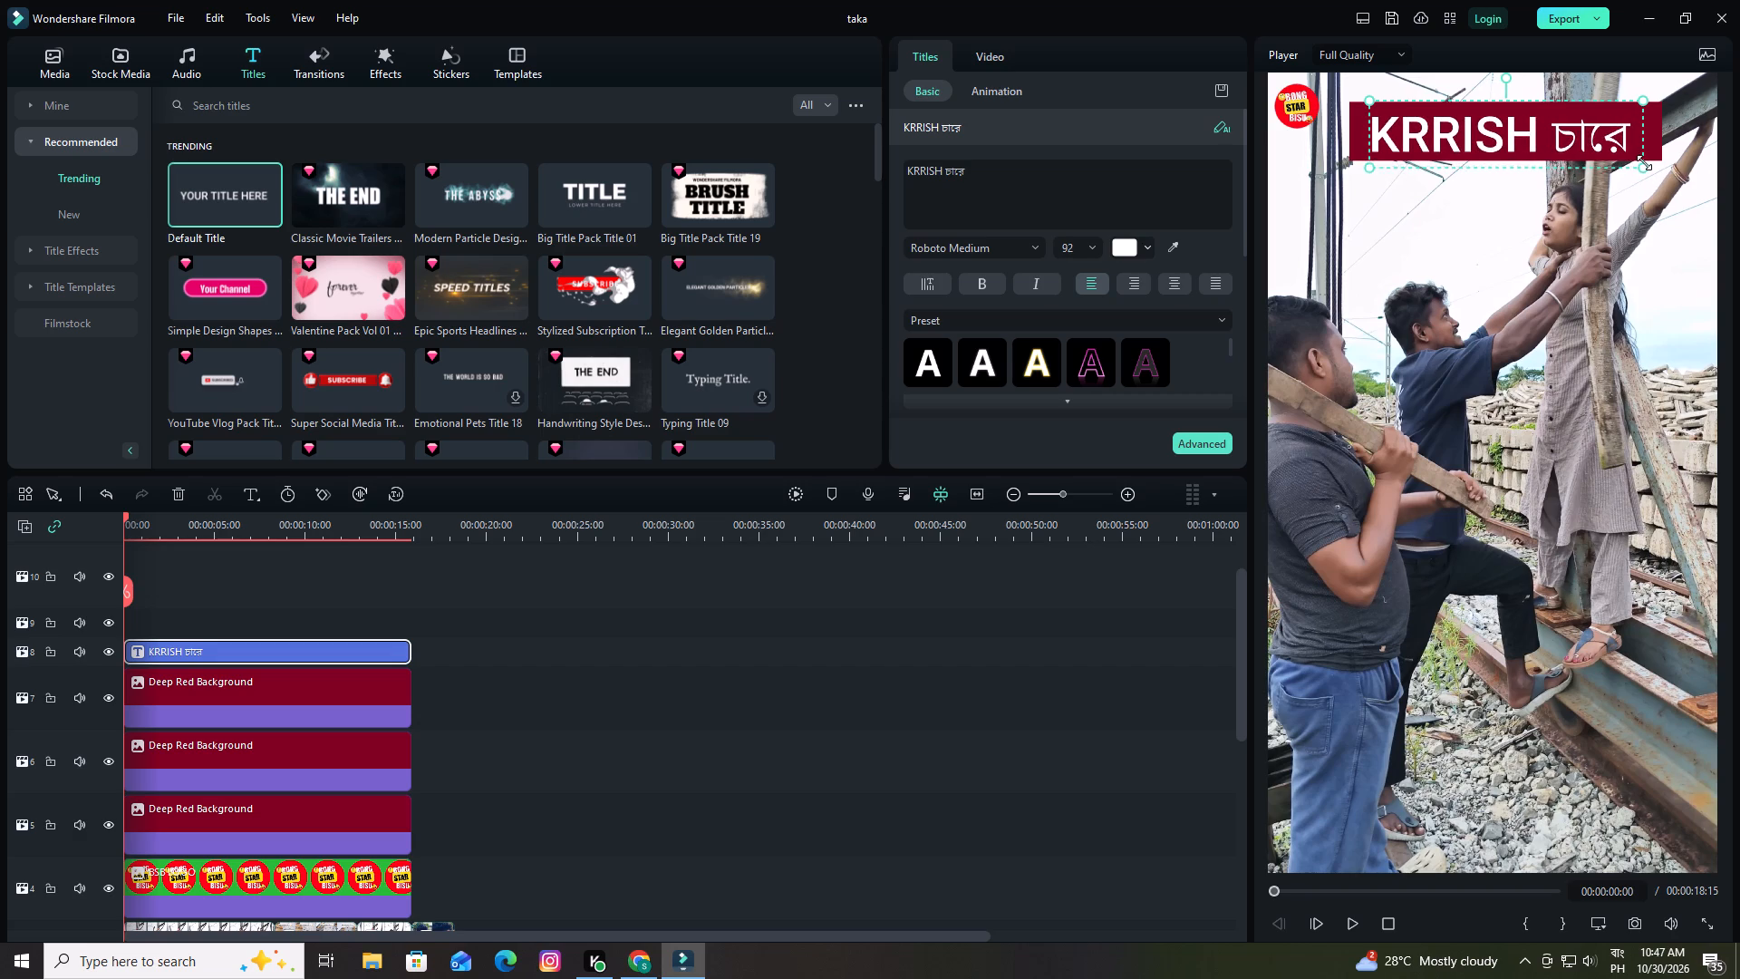
drag(1644, 162, 1656, 162)
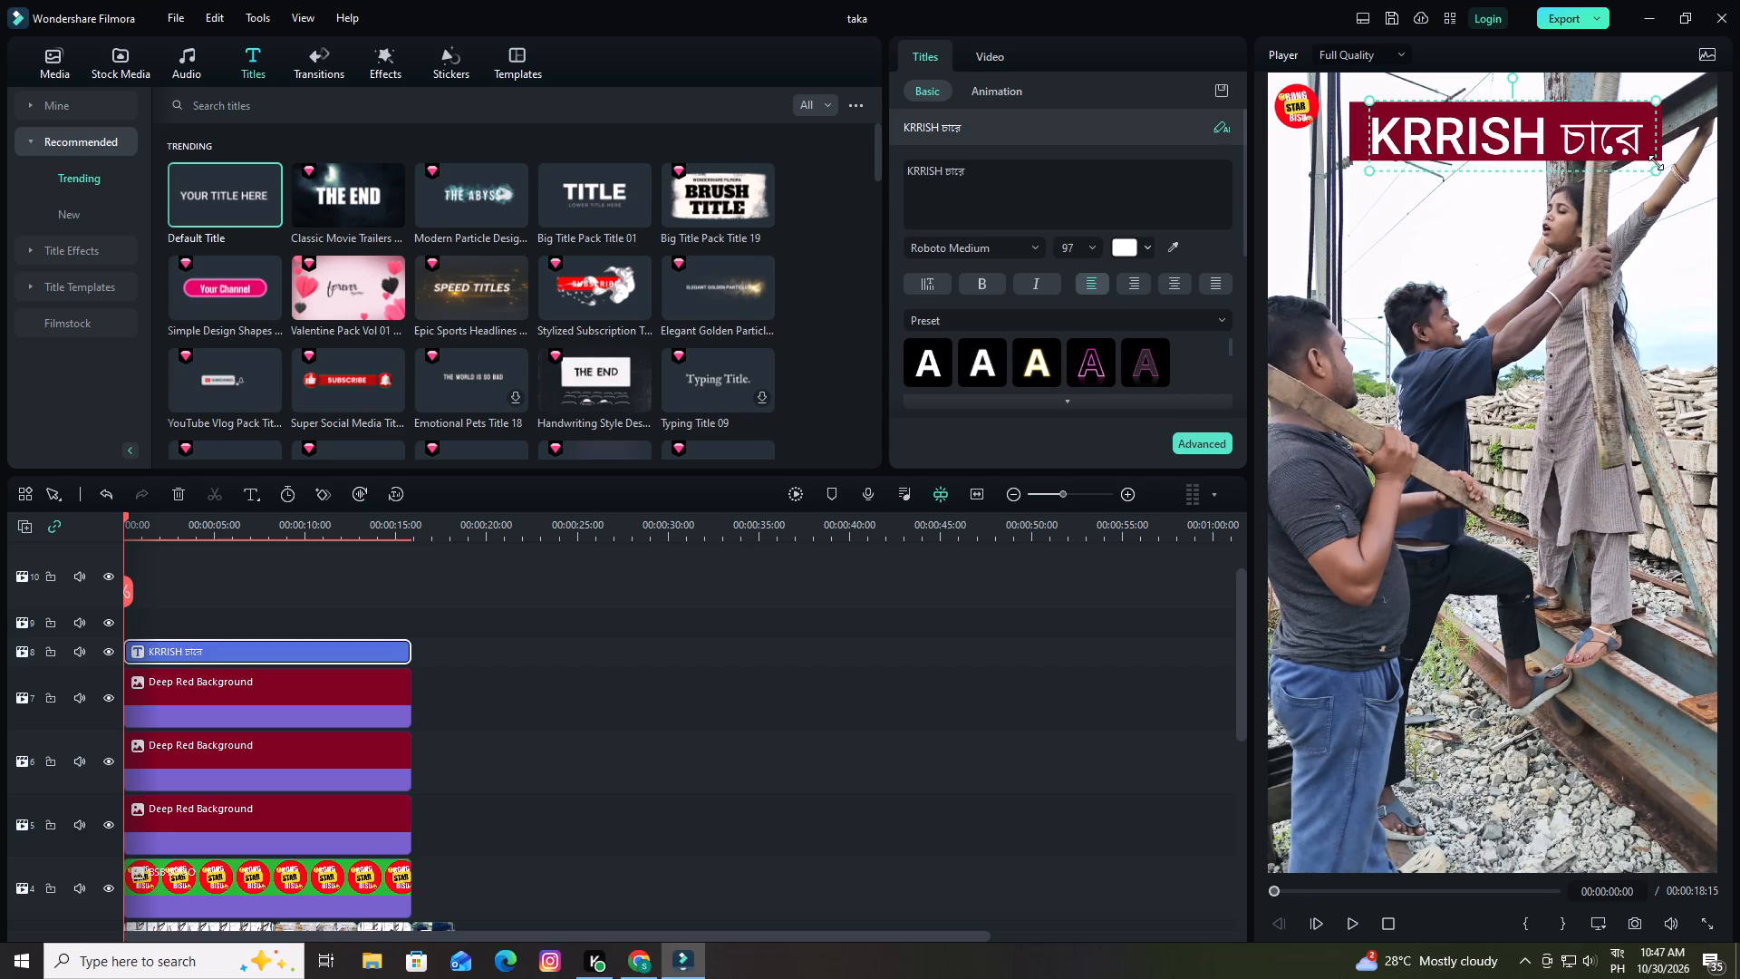
drag(1656, 162, 1658, 161)
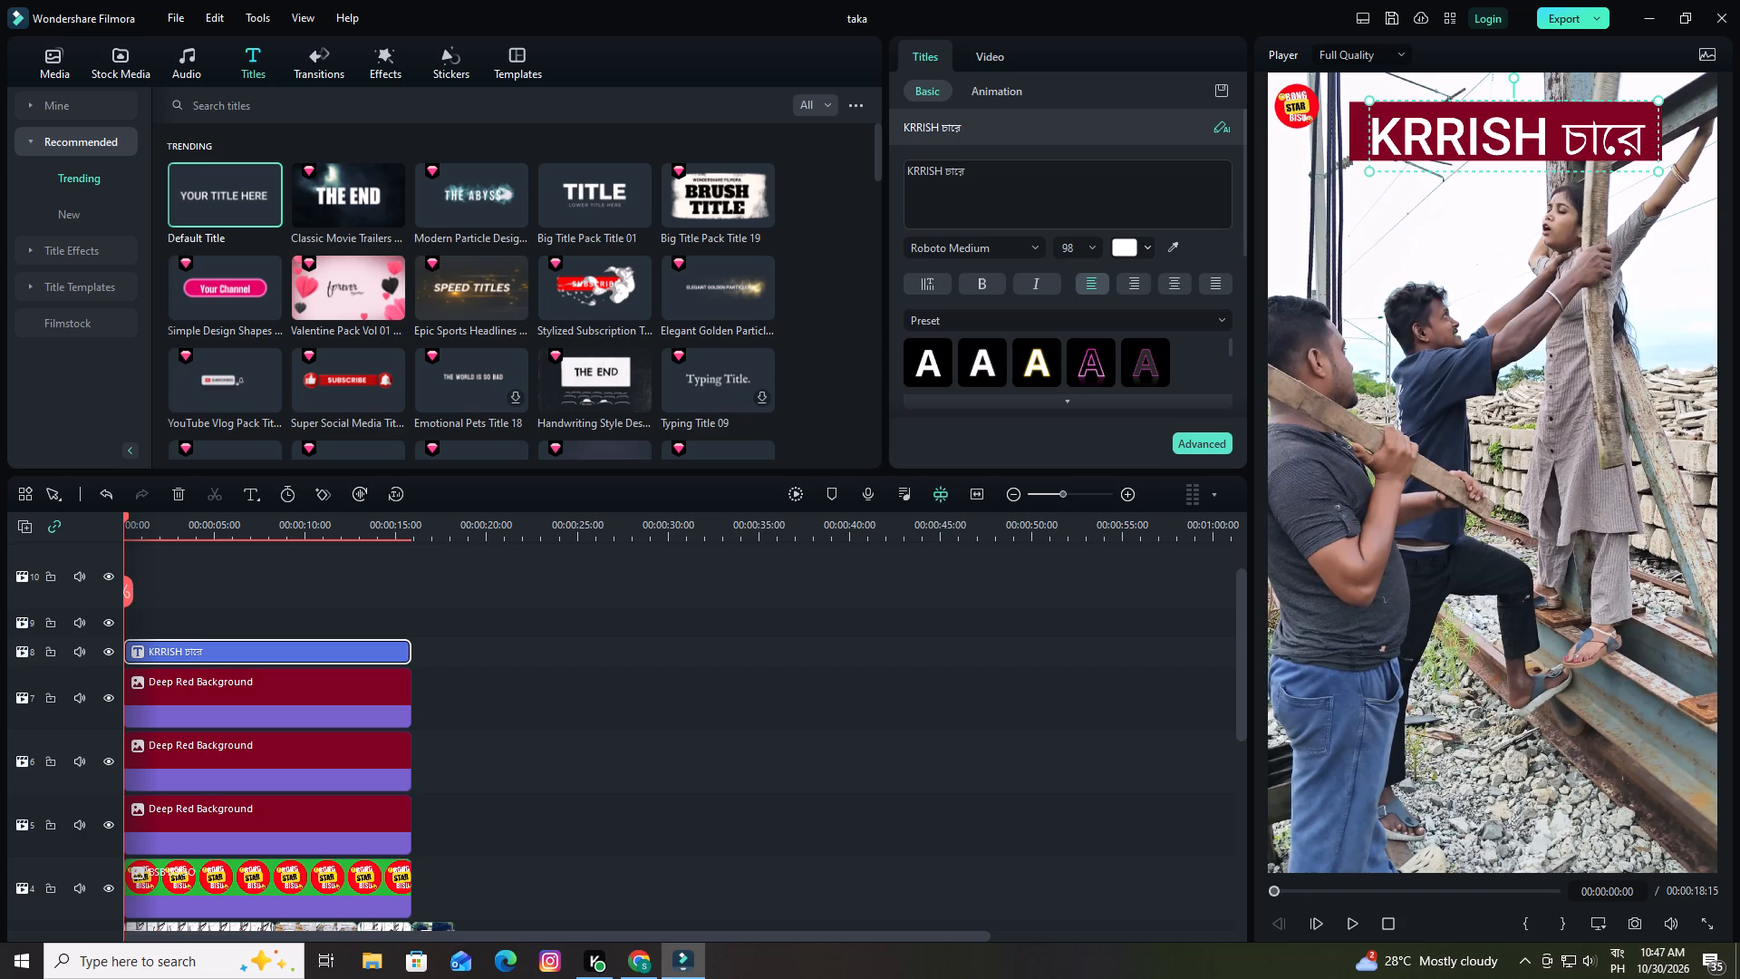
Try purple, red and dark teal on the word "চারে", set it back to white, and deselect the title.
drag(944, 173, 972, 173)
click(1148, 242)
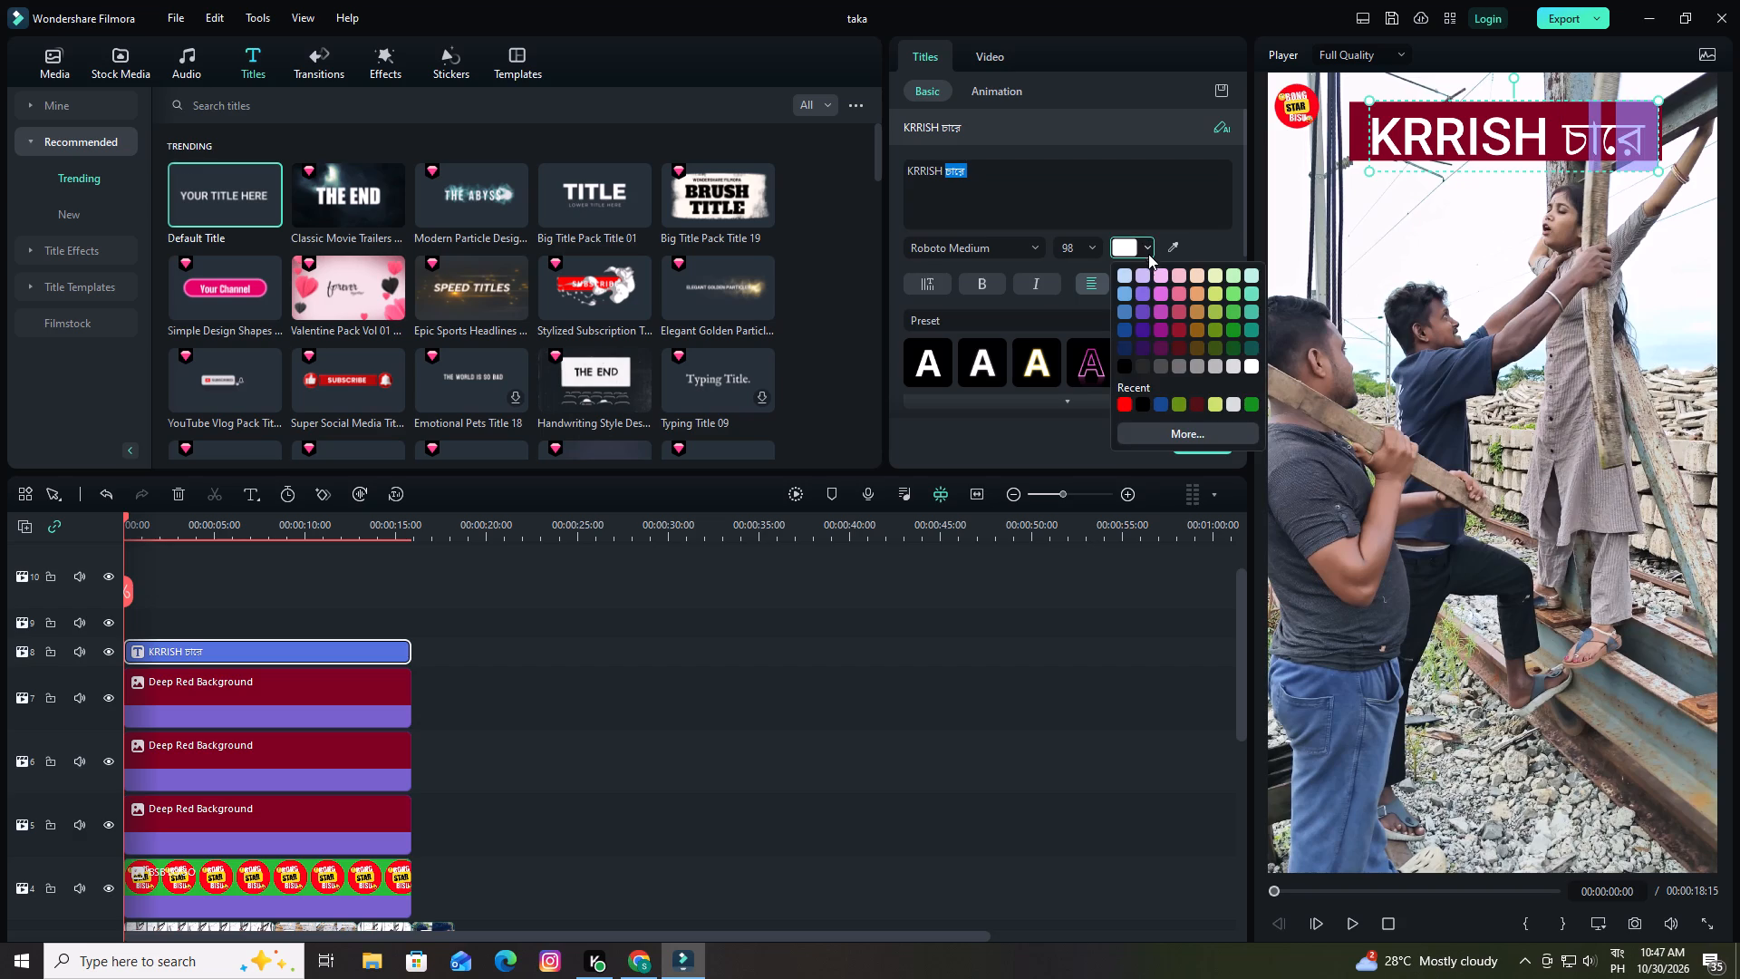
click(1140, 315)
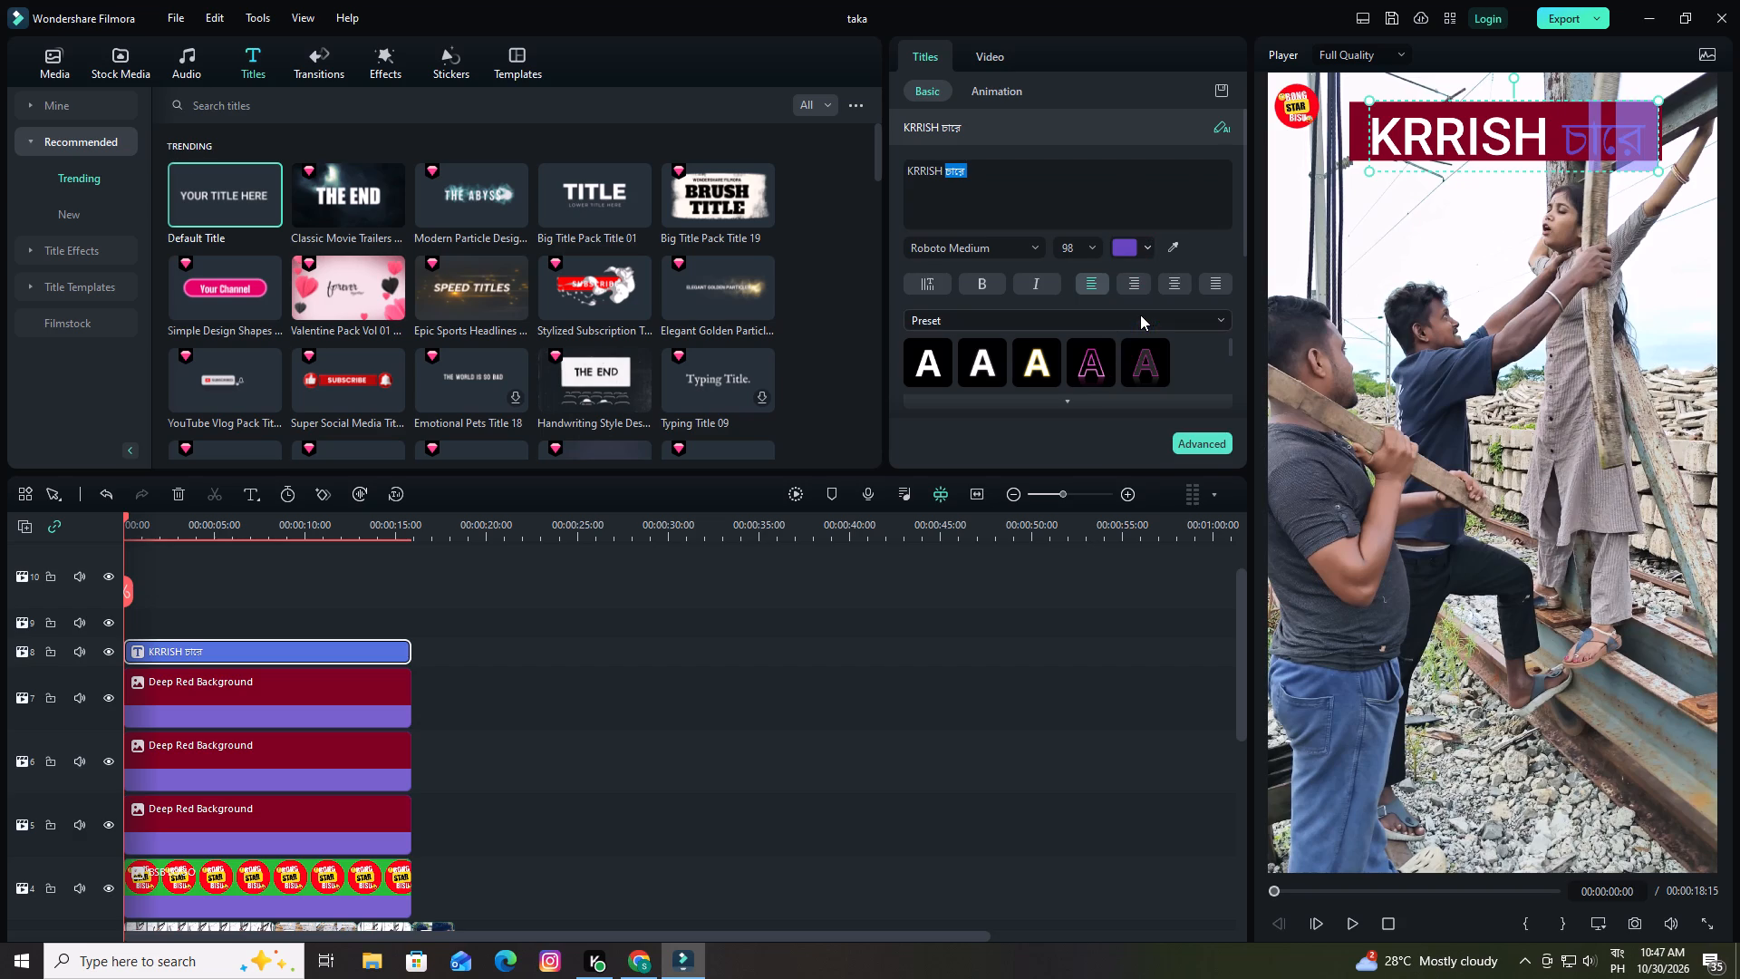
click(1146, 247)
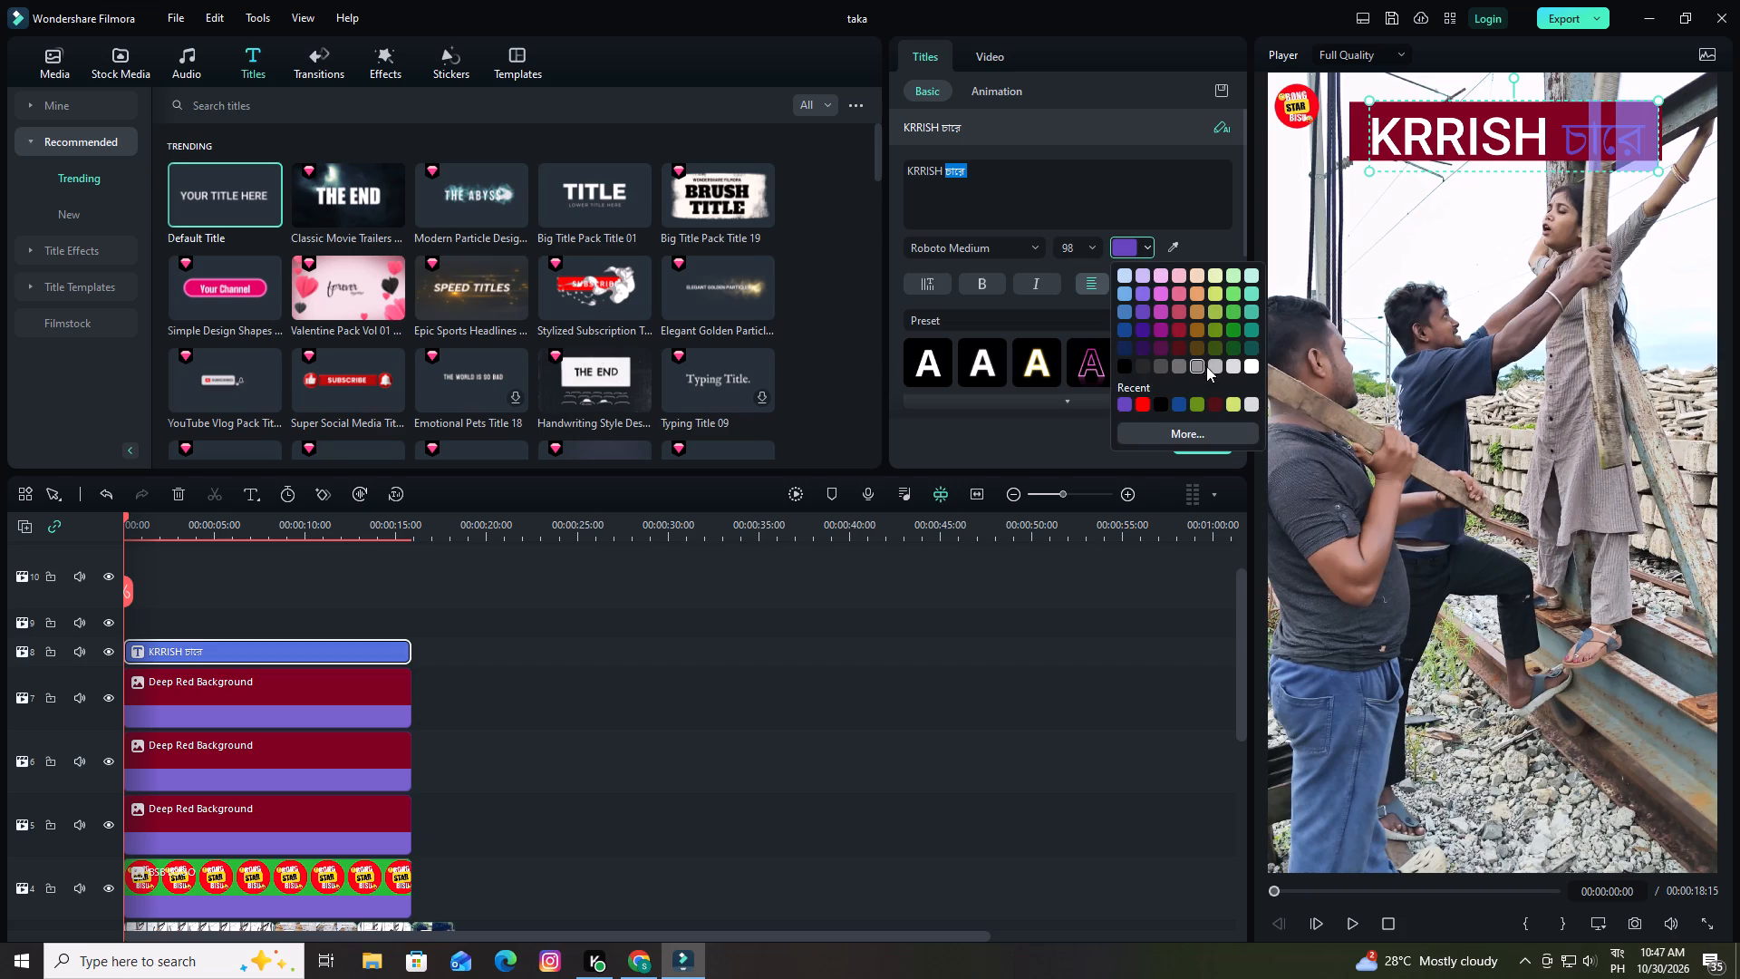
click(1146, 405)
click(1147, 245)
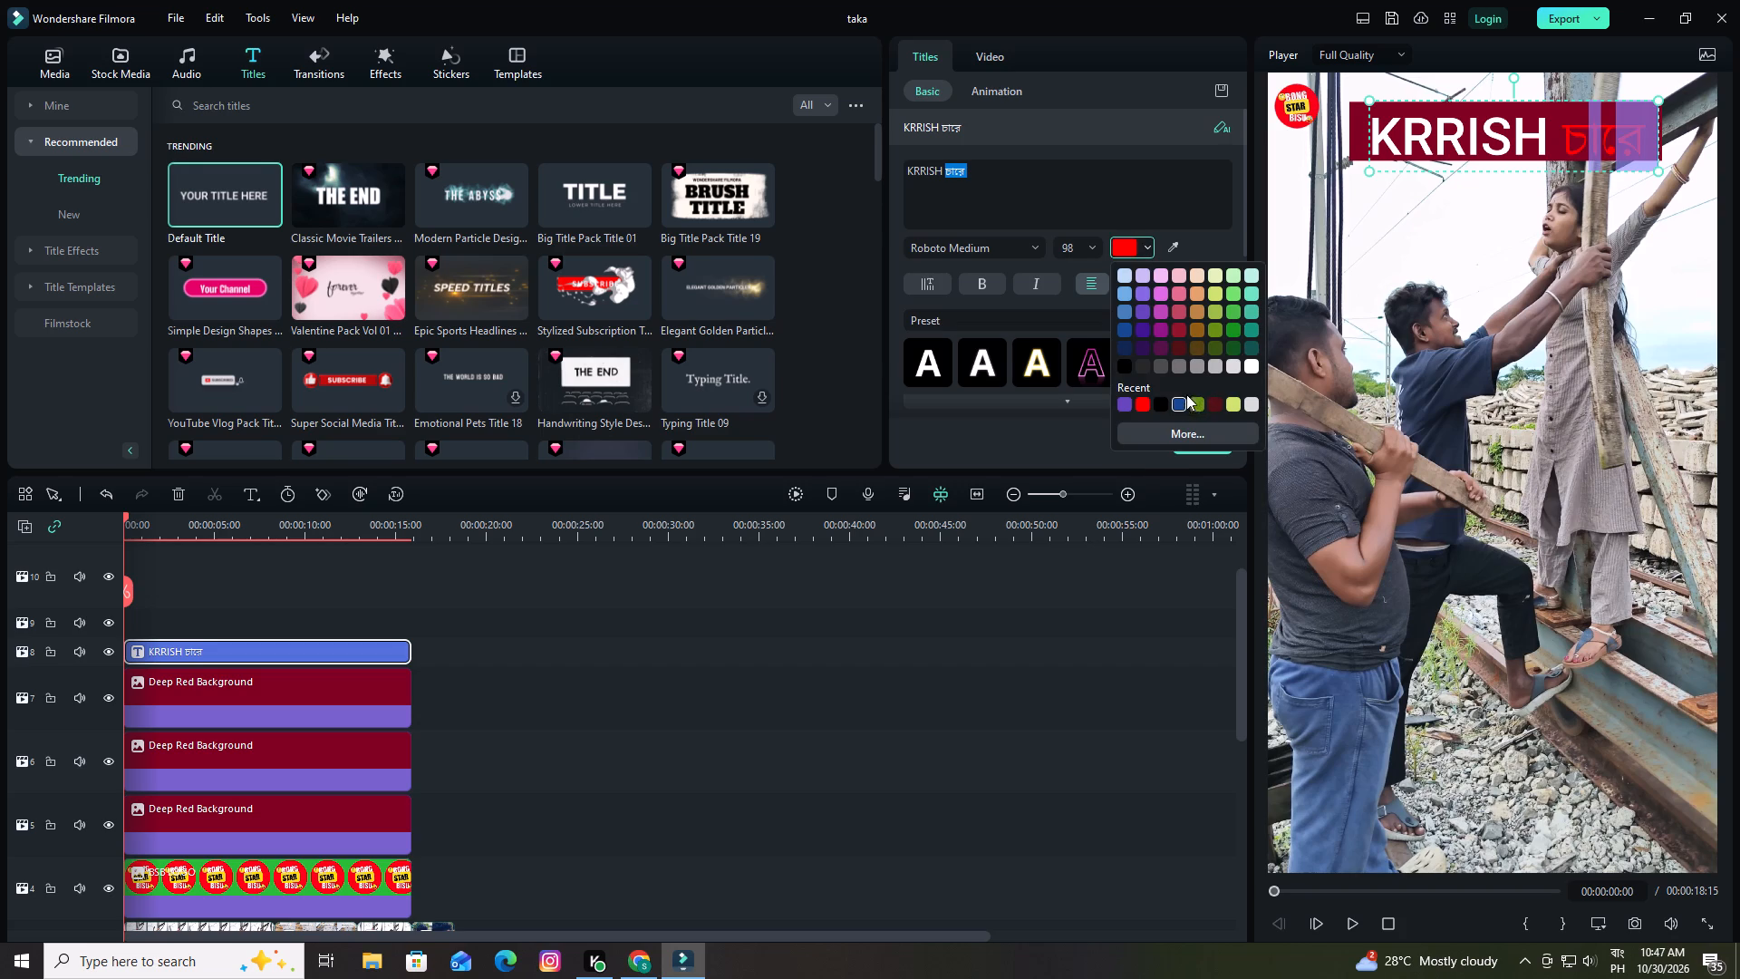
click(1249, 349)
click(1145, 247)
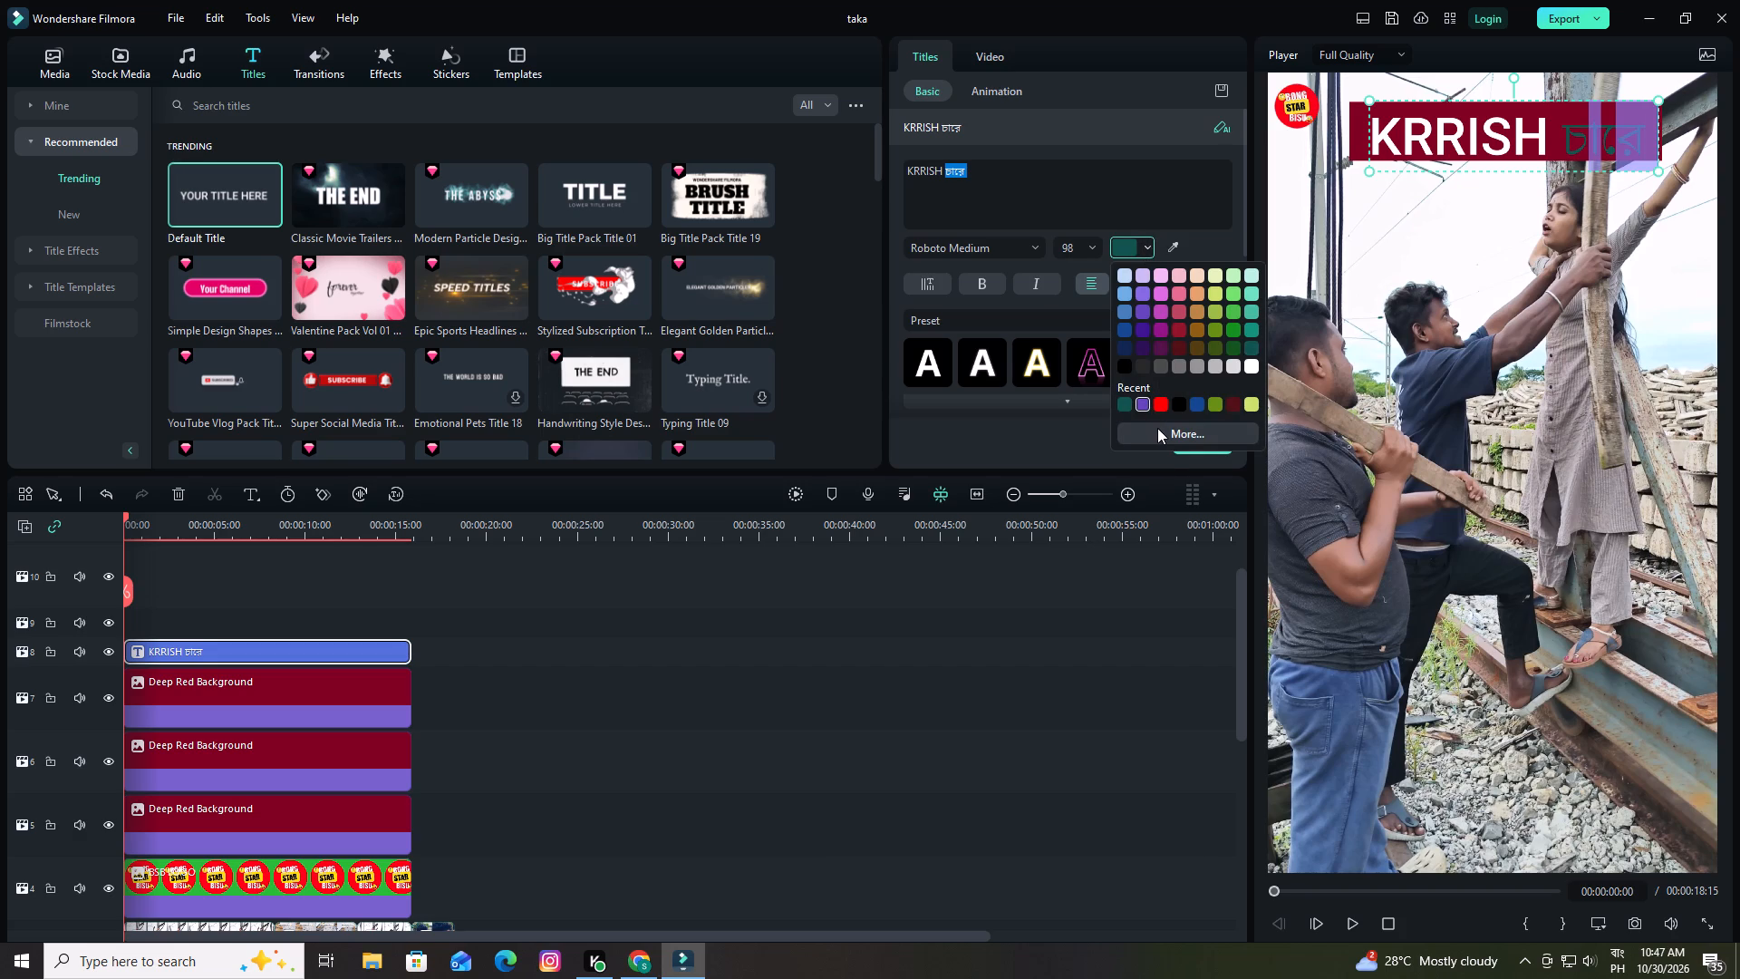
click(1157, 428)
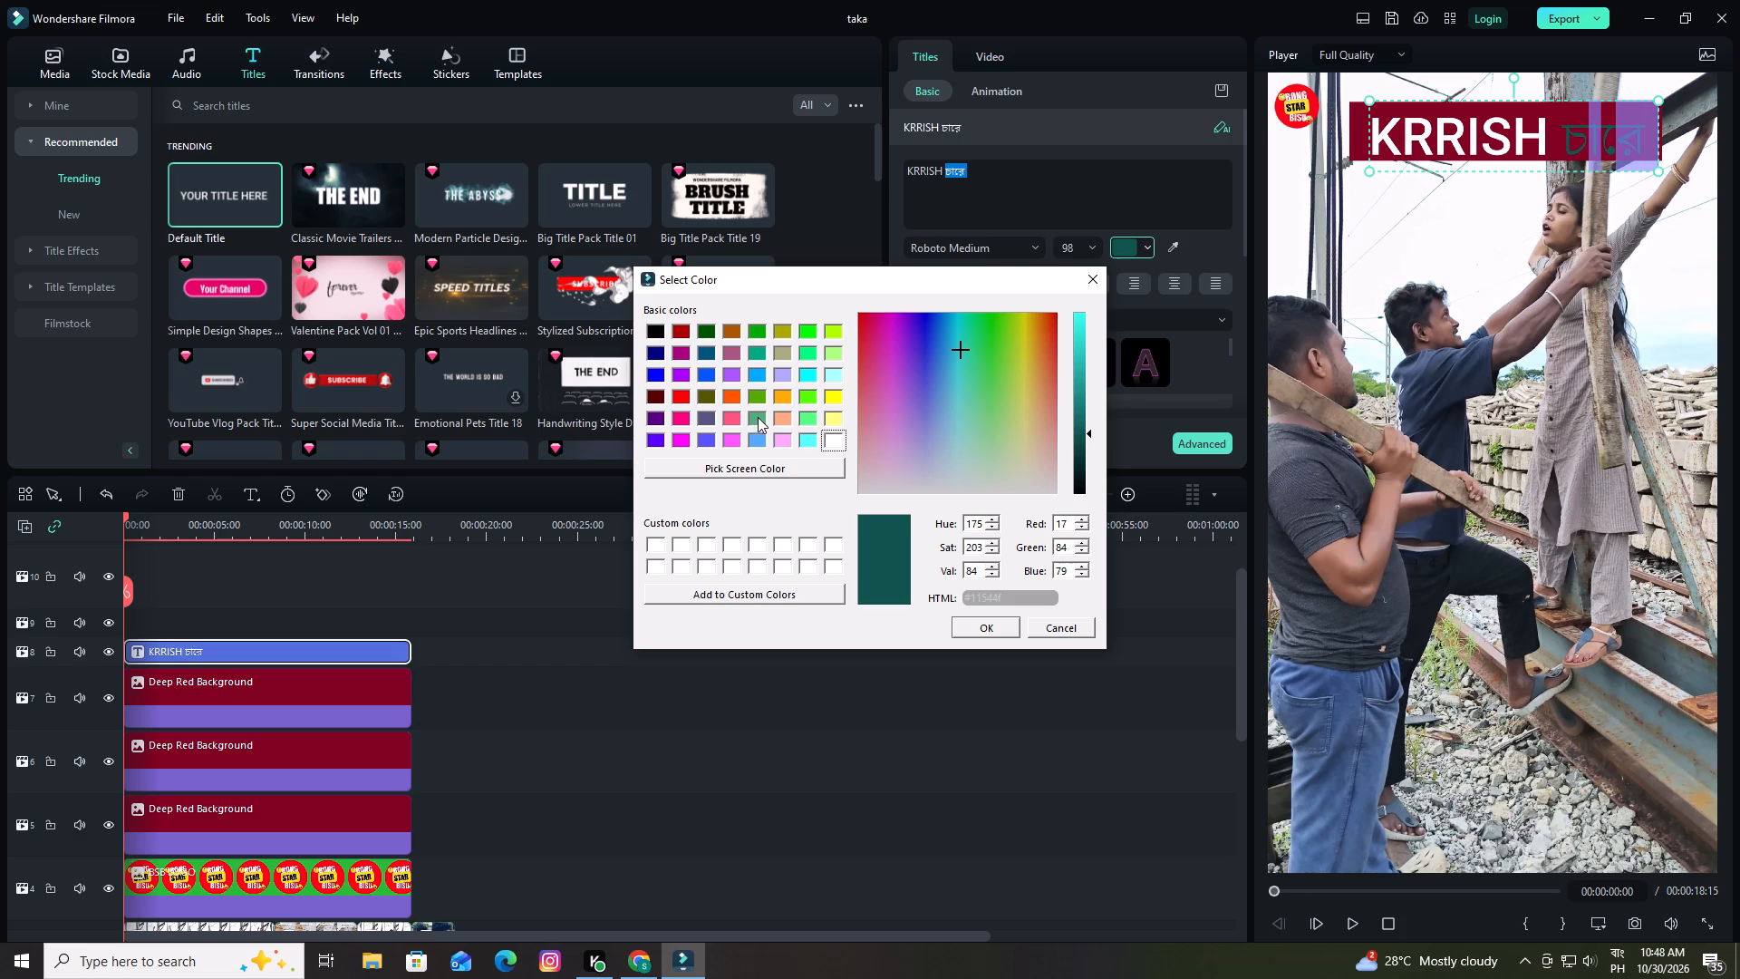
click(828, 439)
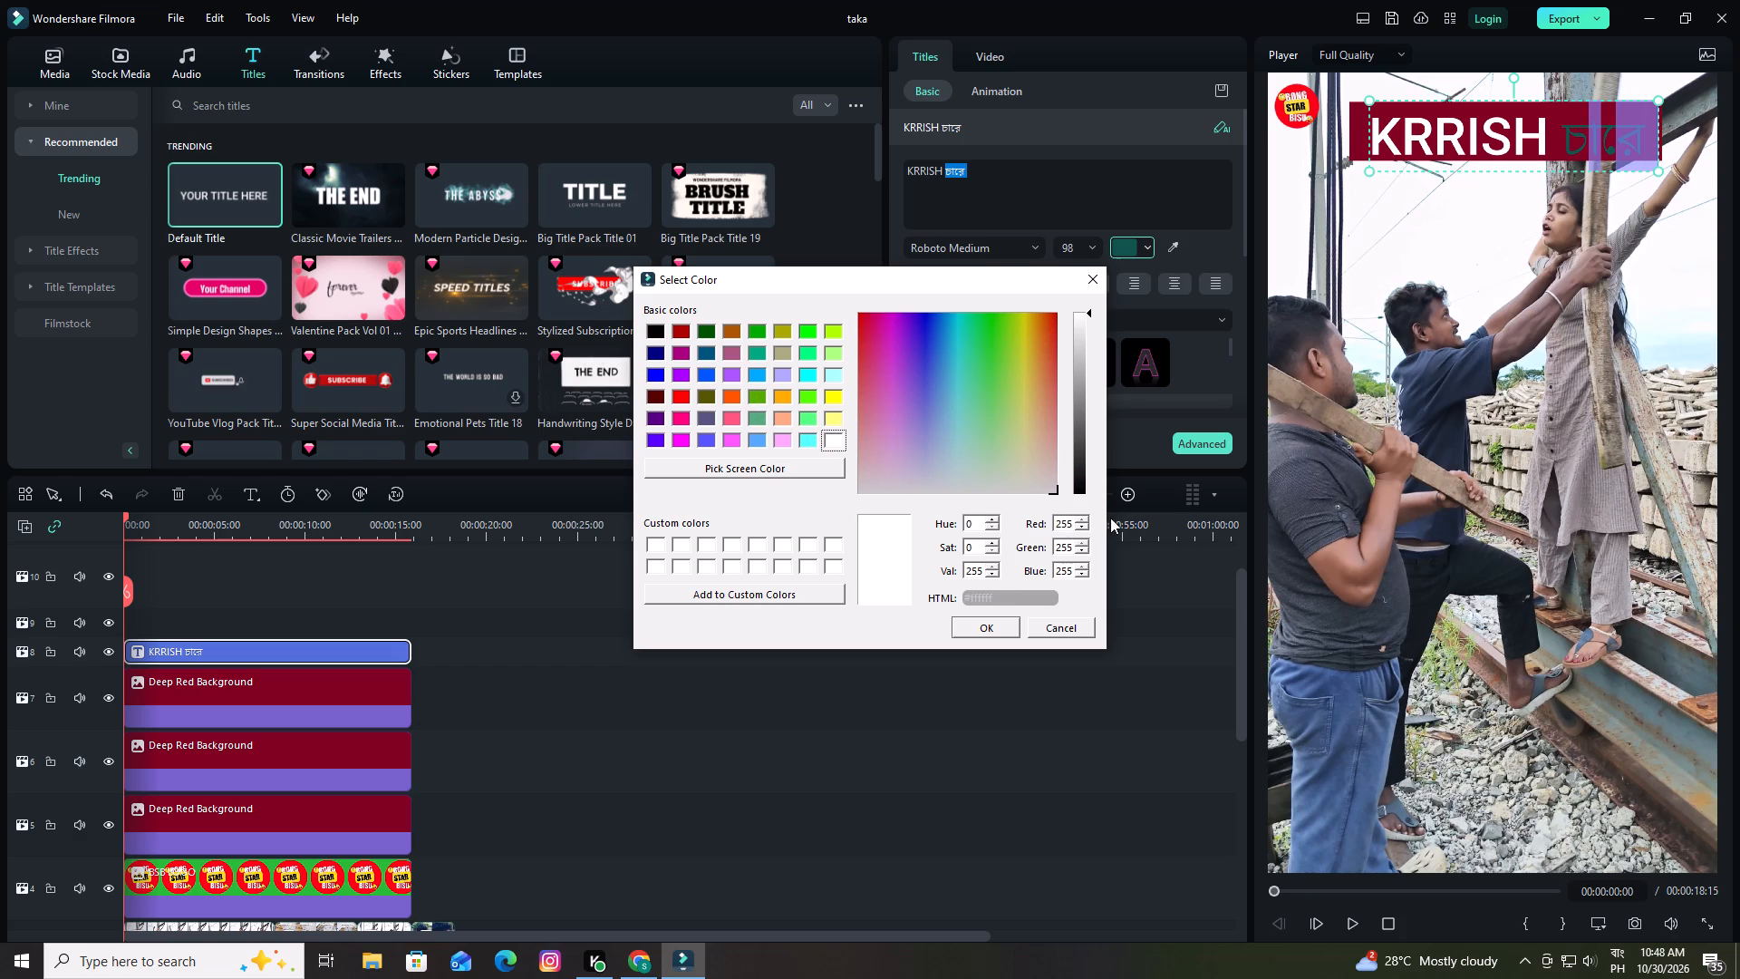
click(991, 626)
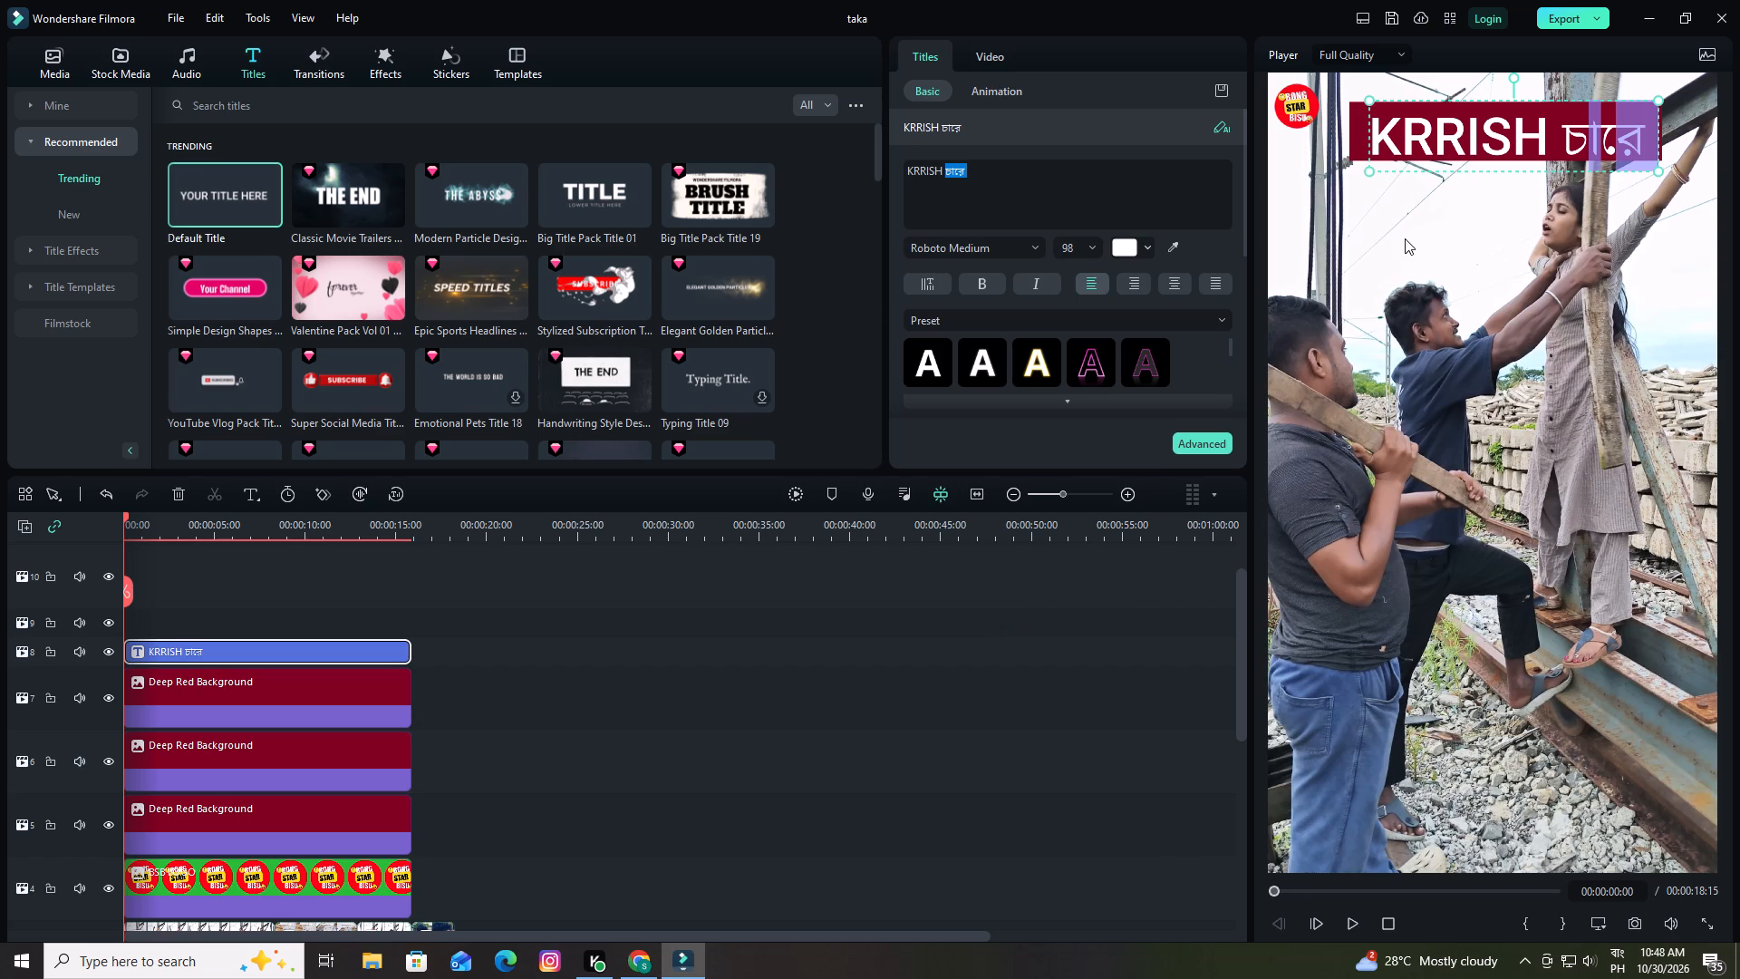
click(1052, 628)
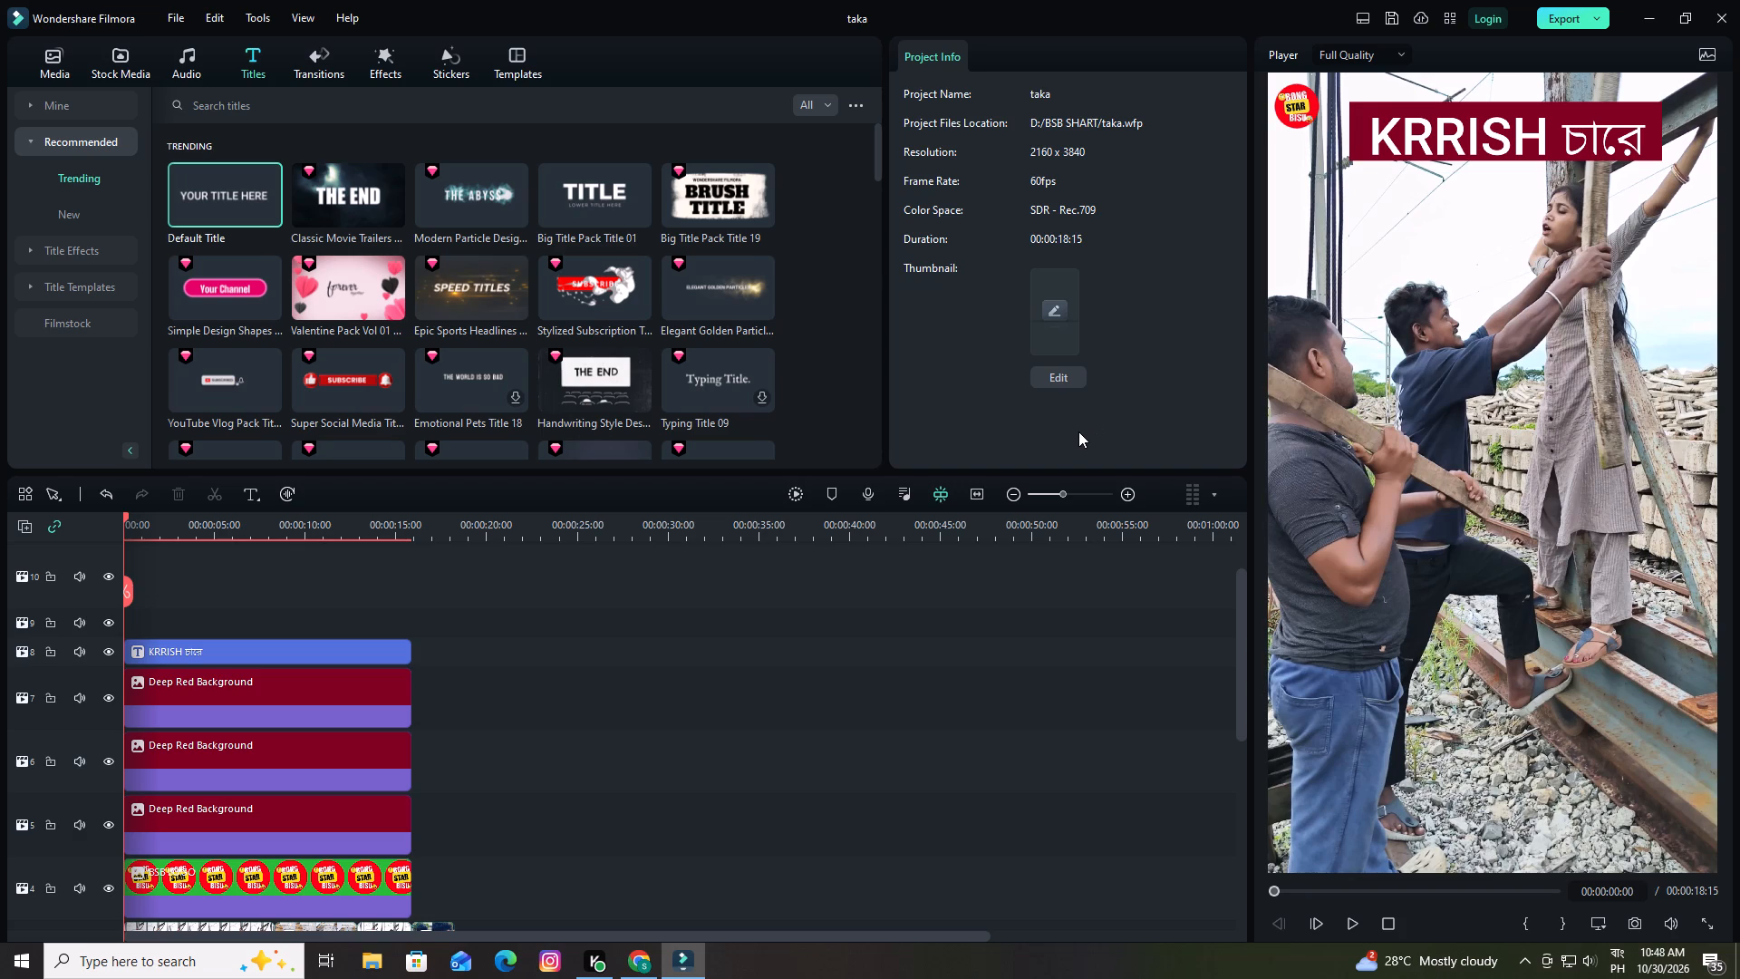
Set the font of the word "চারে" in the title to Special Elite Regular and deselect the title.
click(1617, 134)
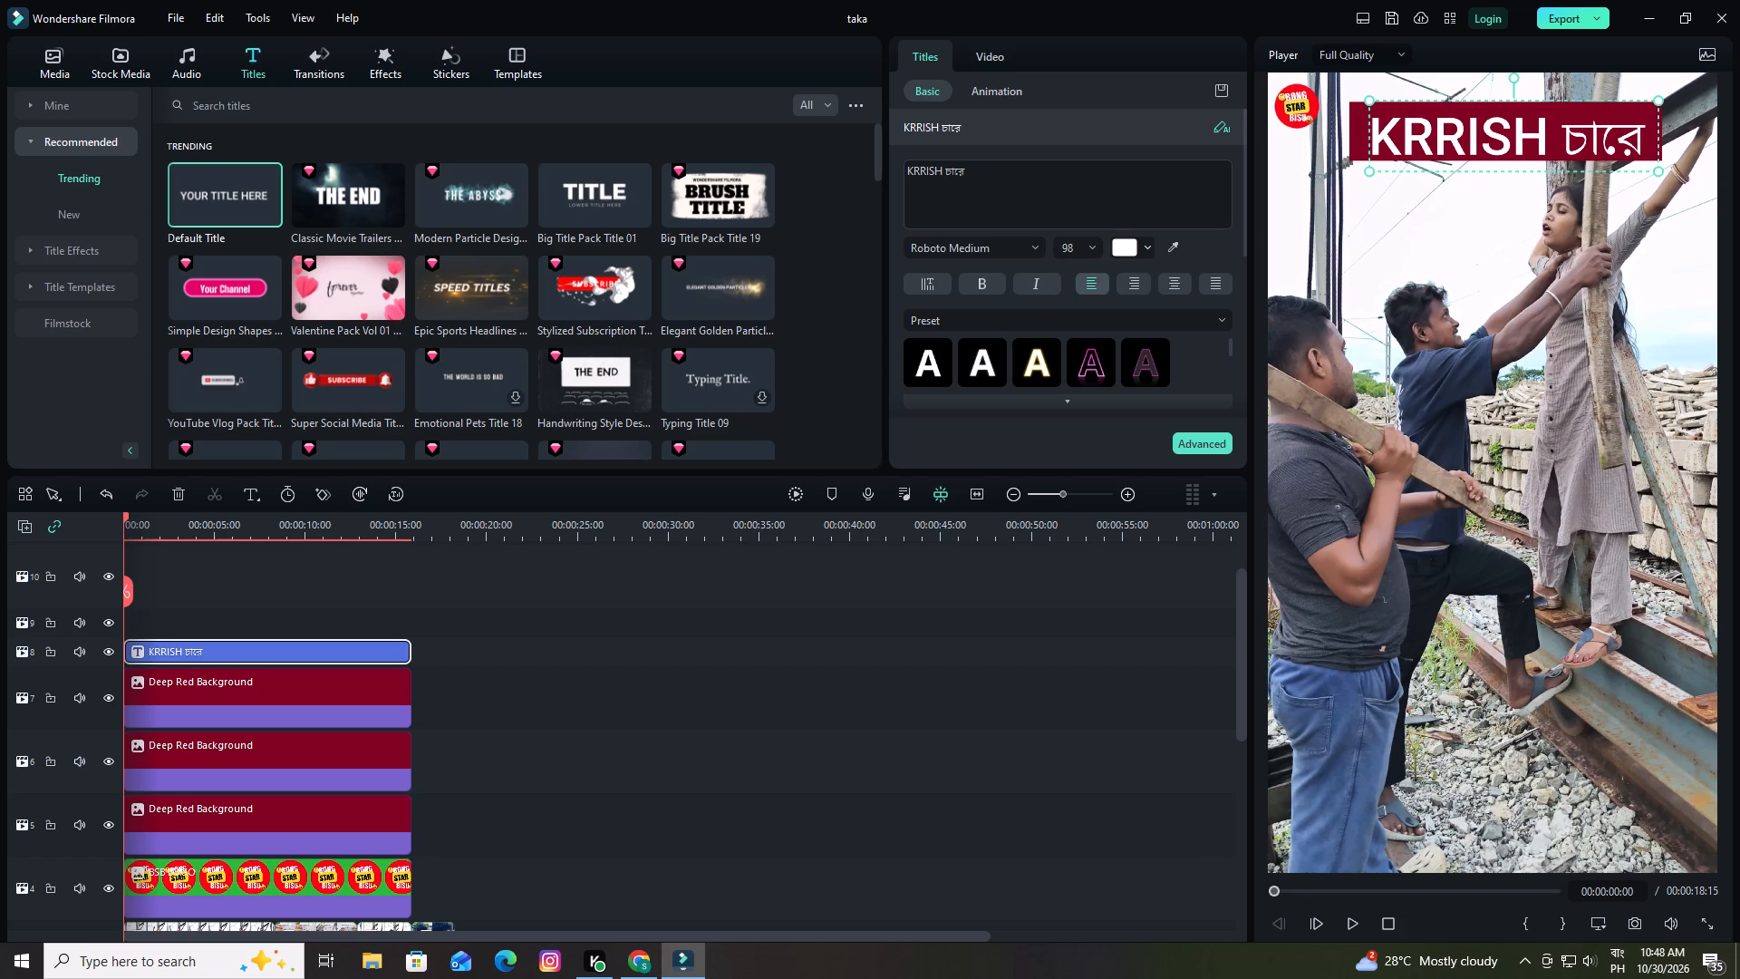
drag(945, 173, 971, 174)
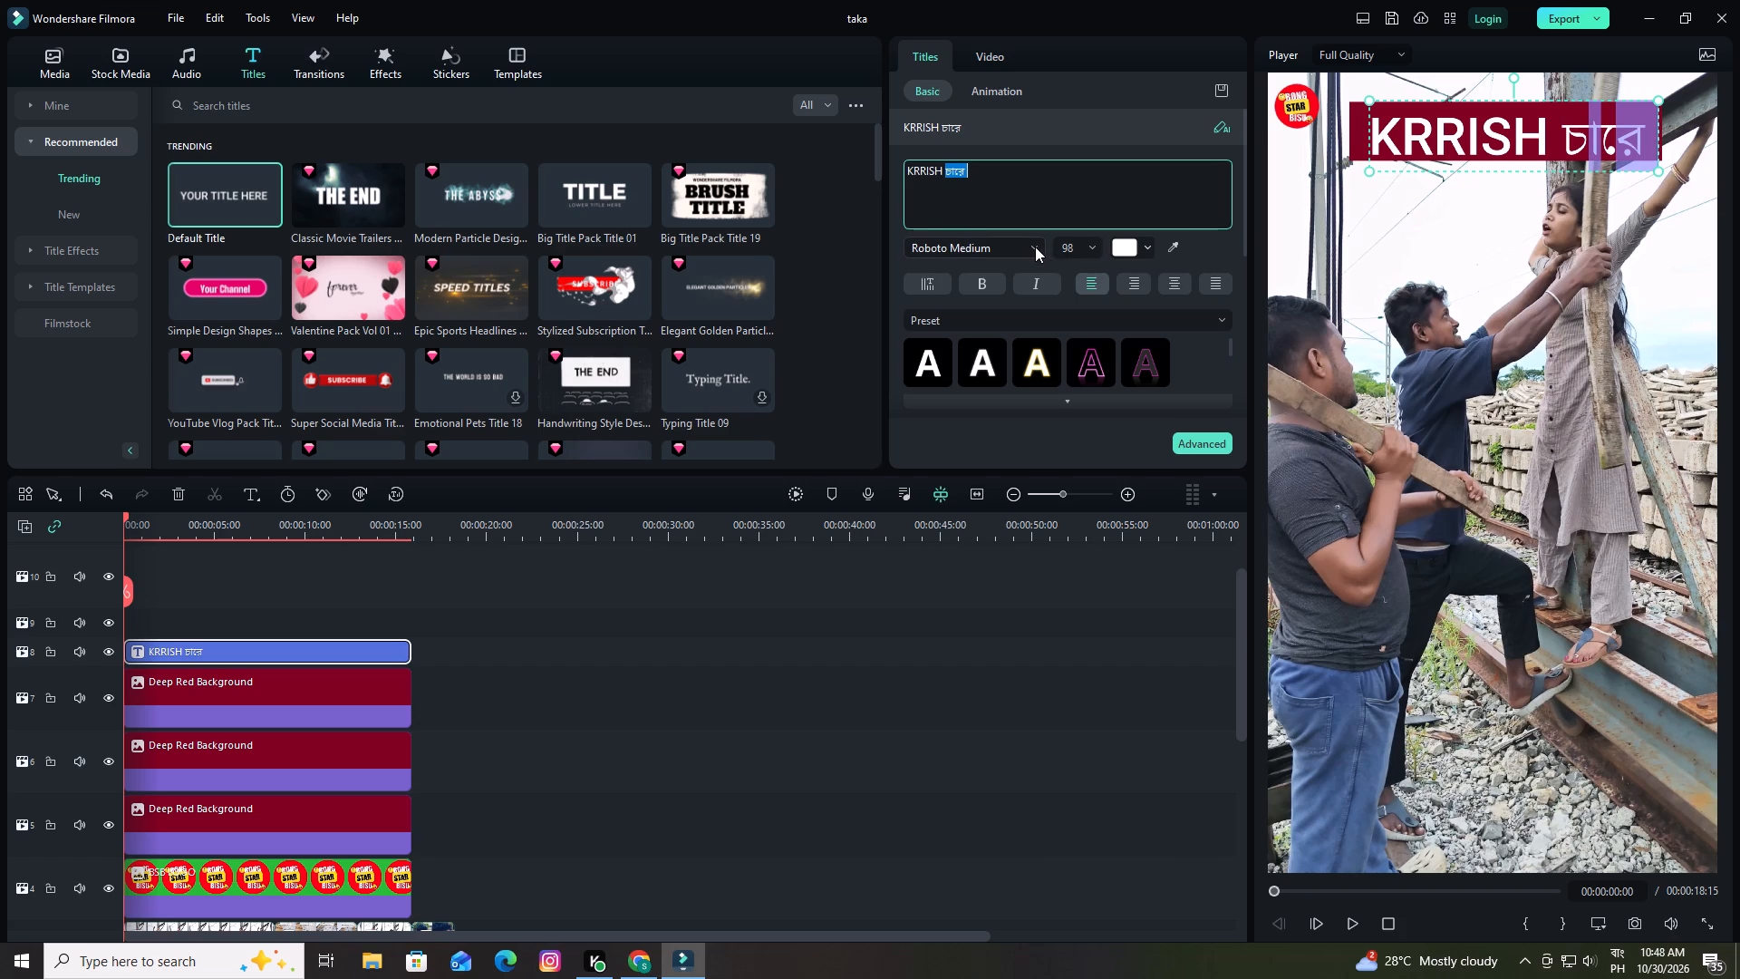
click(1035, 247)
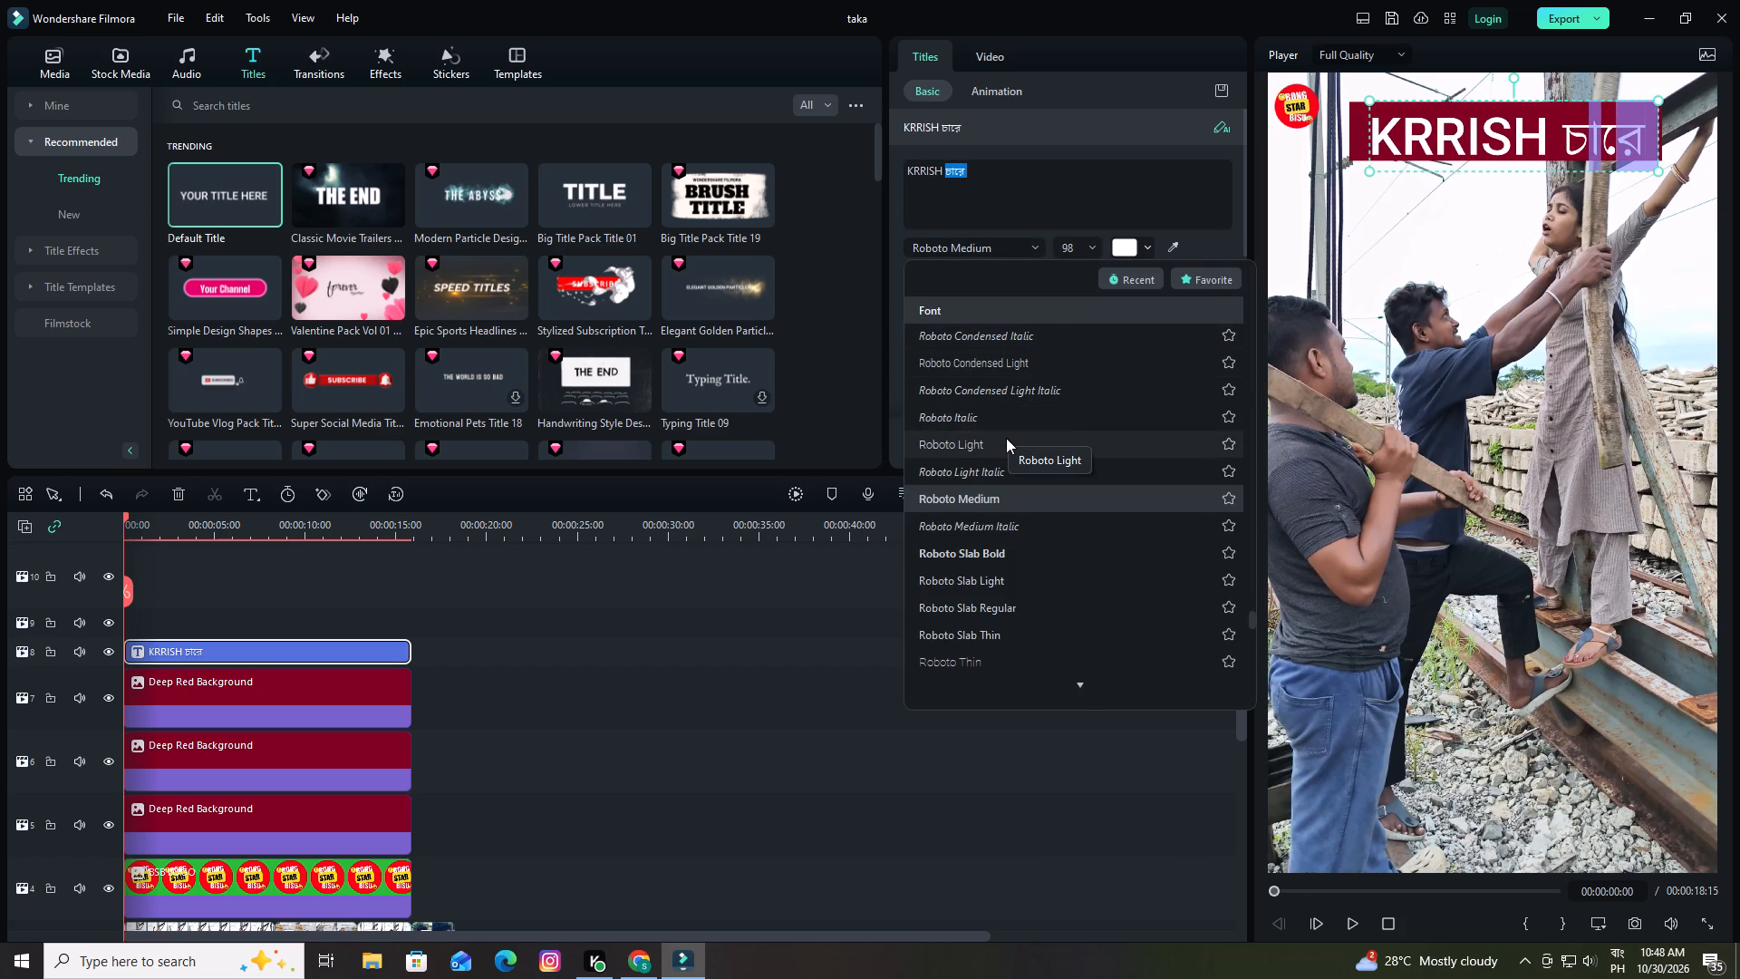
scroll(1006, 438, down, 5)
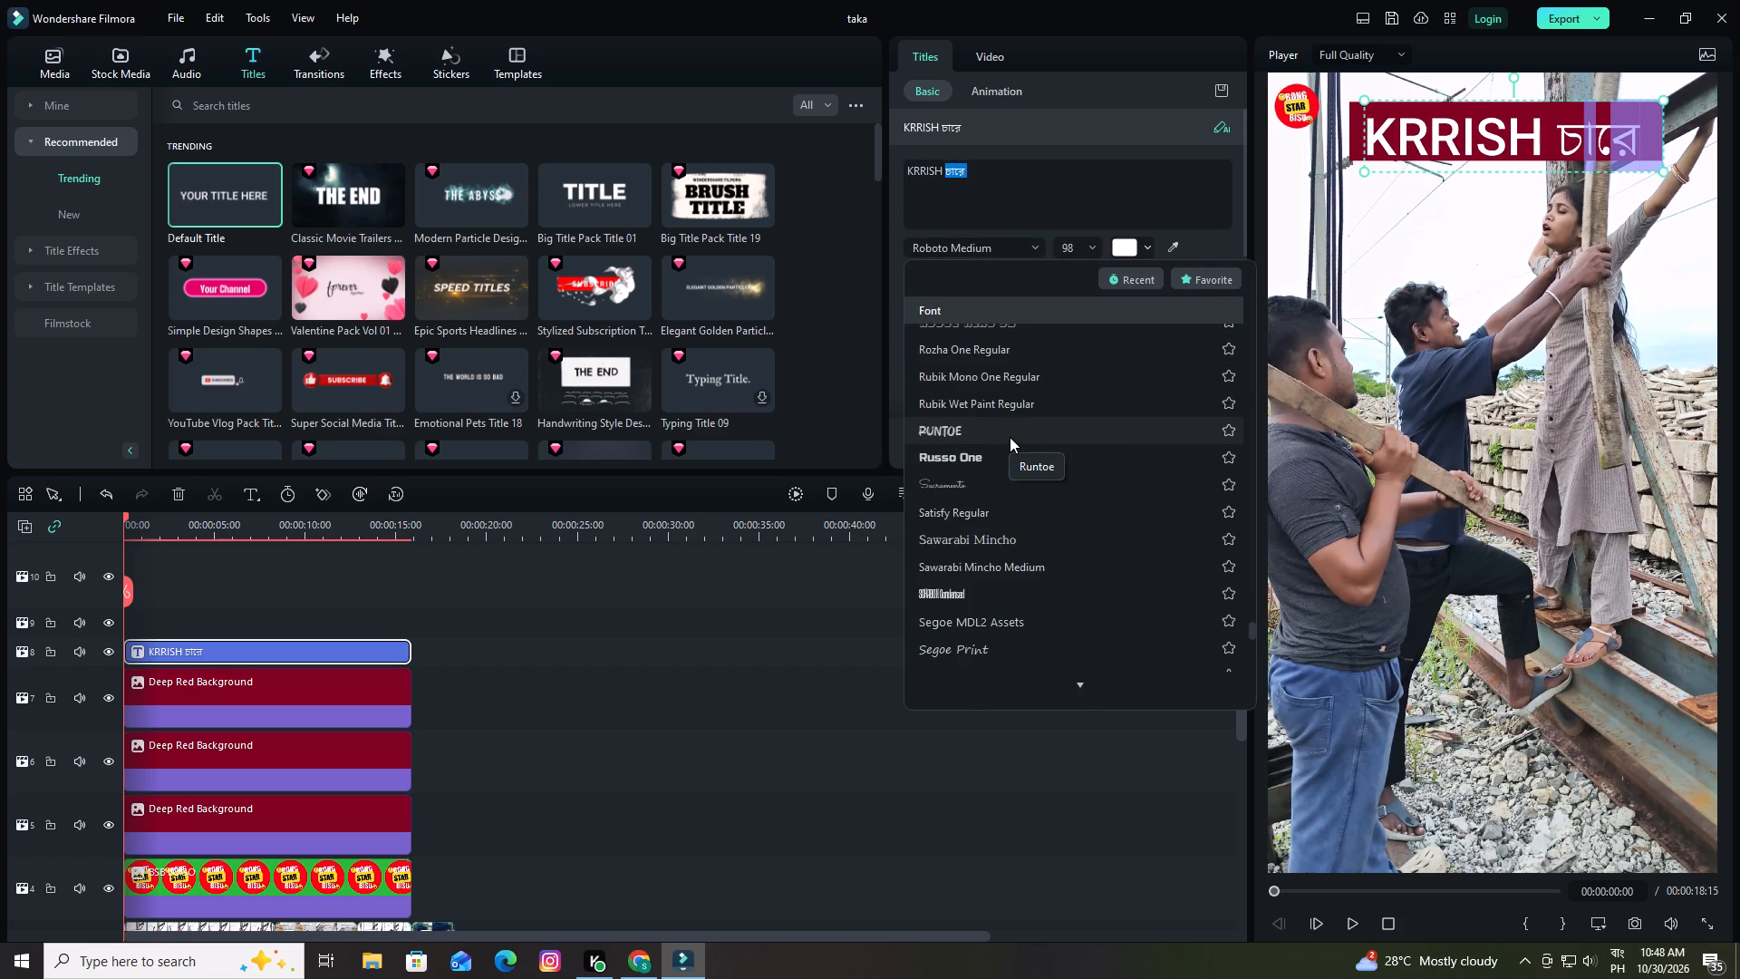
scroll(1010, 437, up, 4)
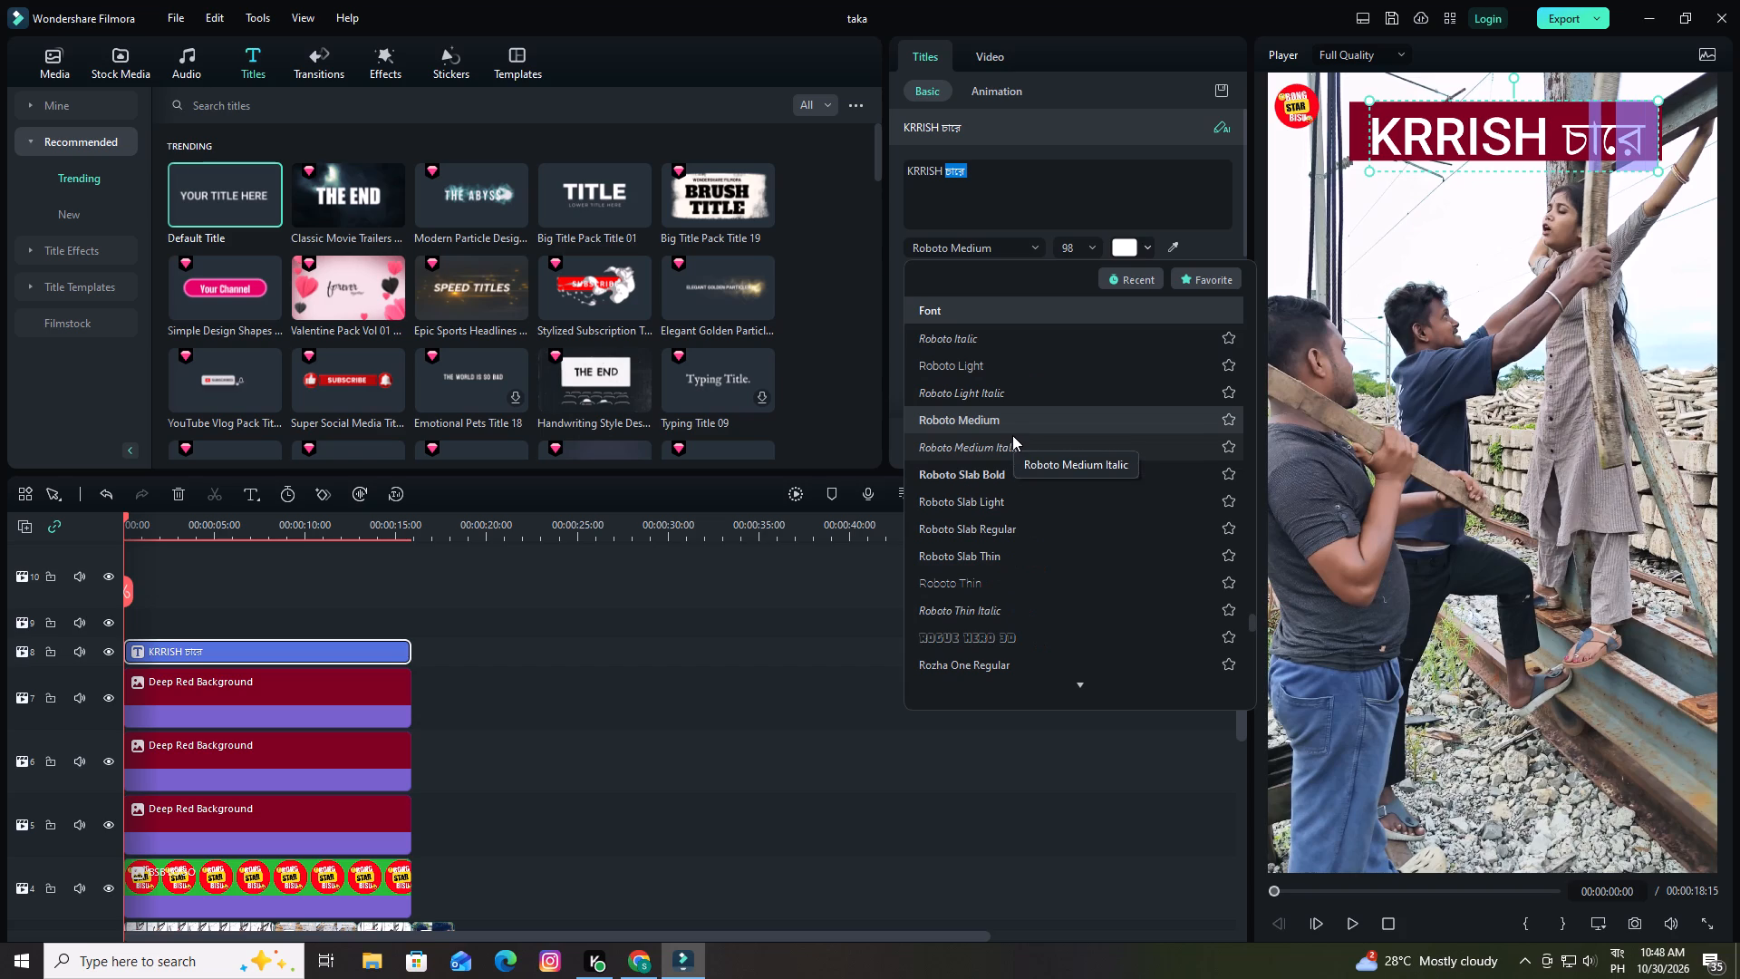
scroll(1025, 521, down, 2)
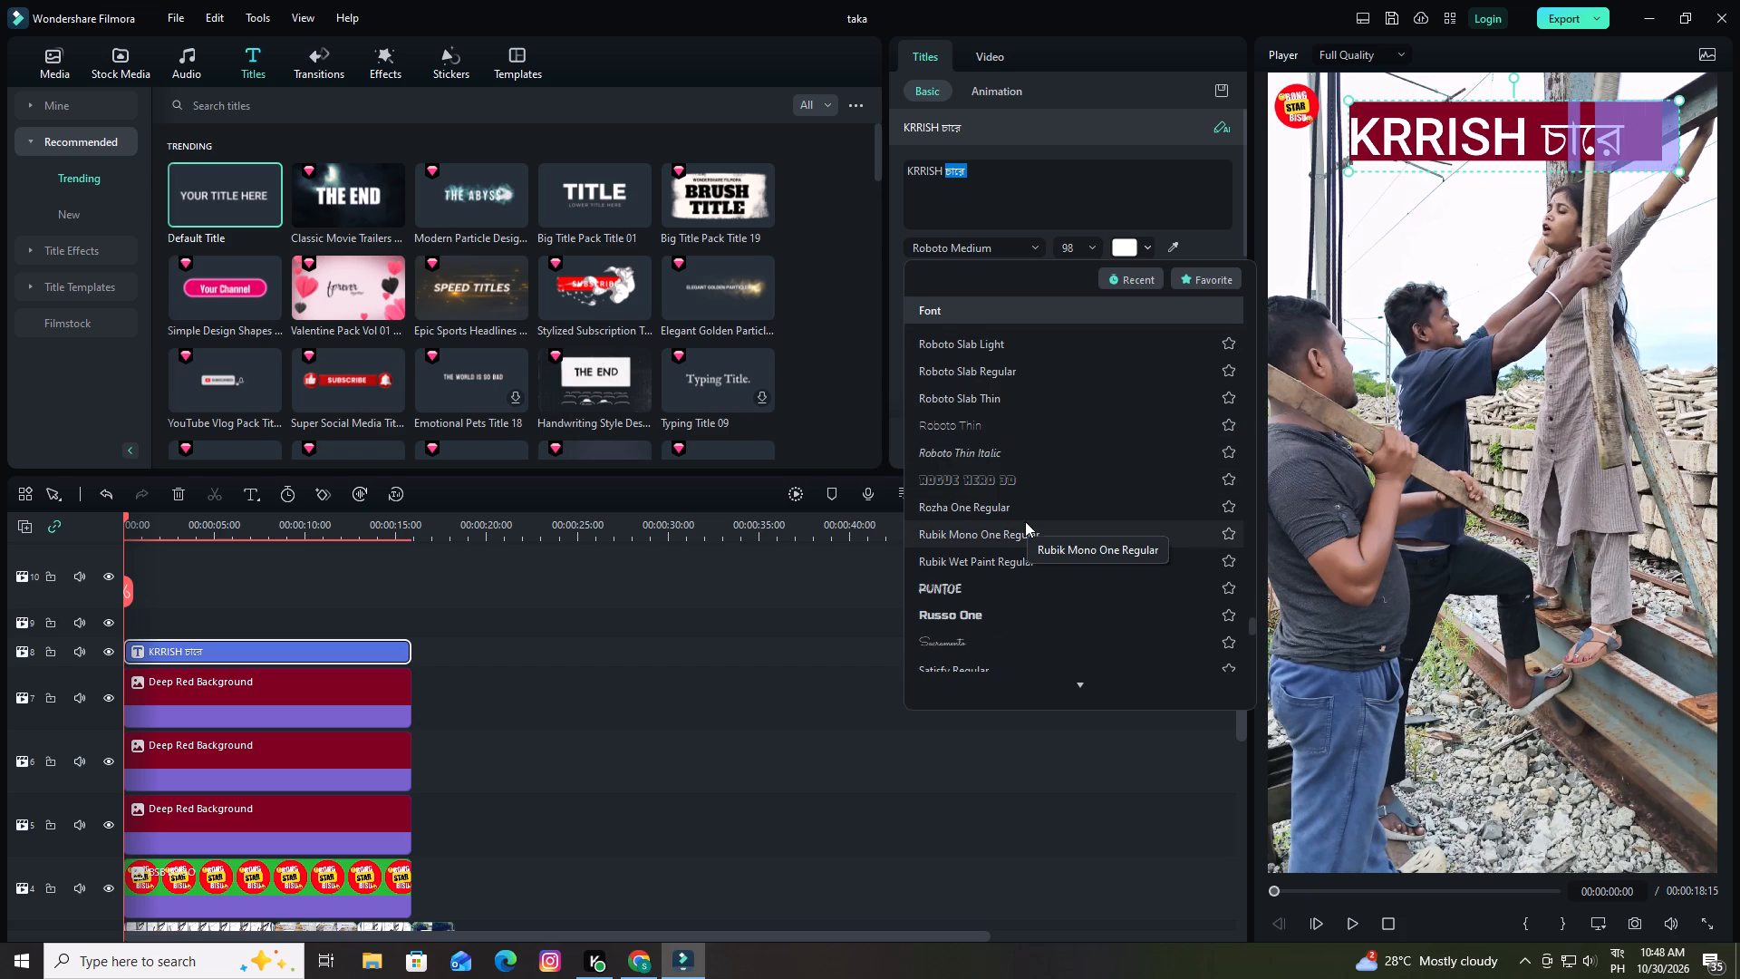
scroll(1027, 520, down, 1)
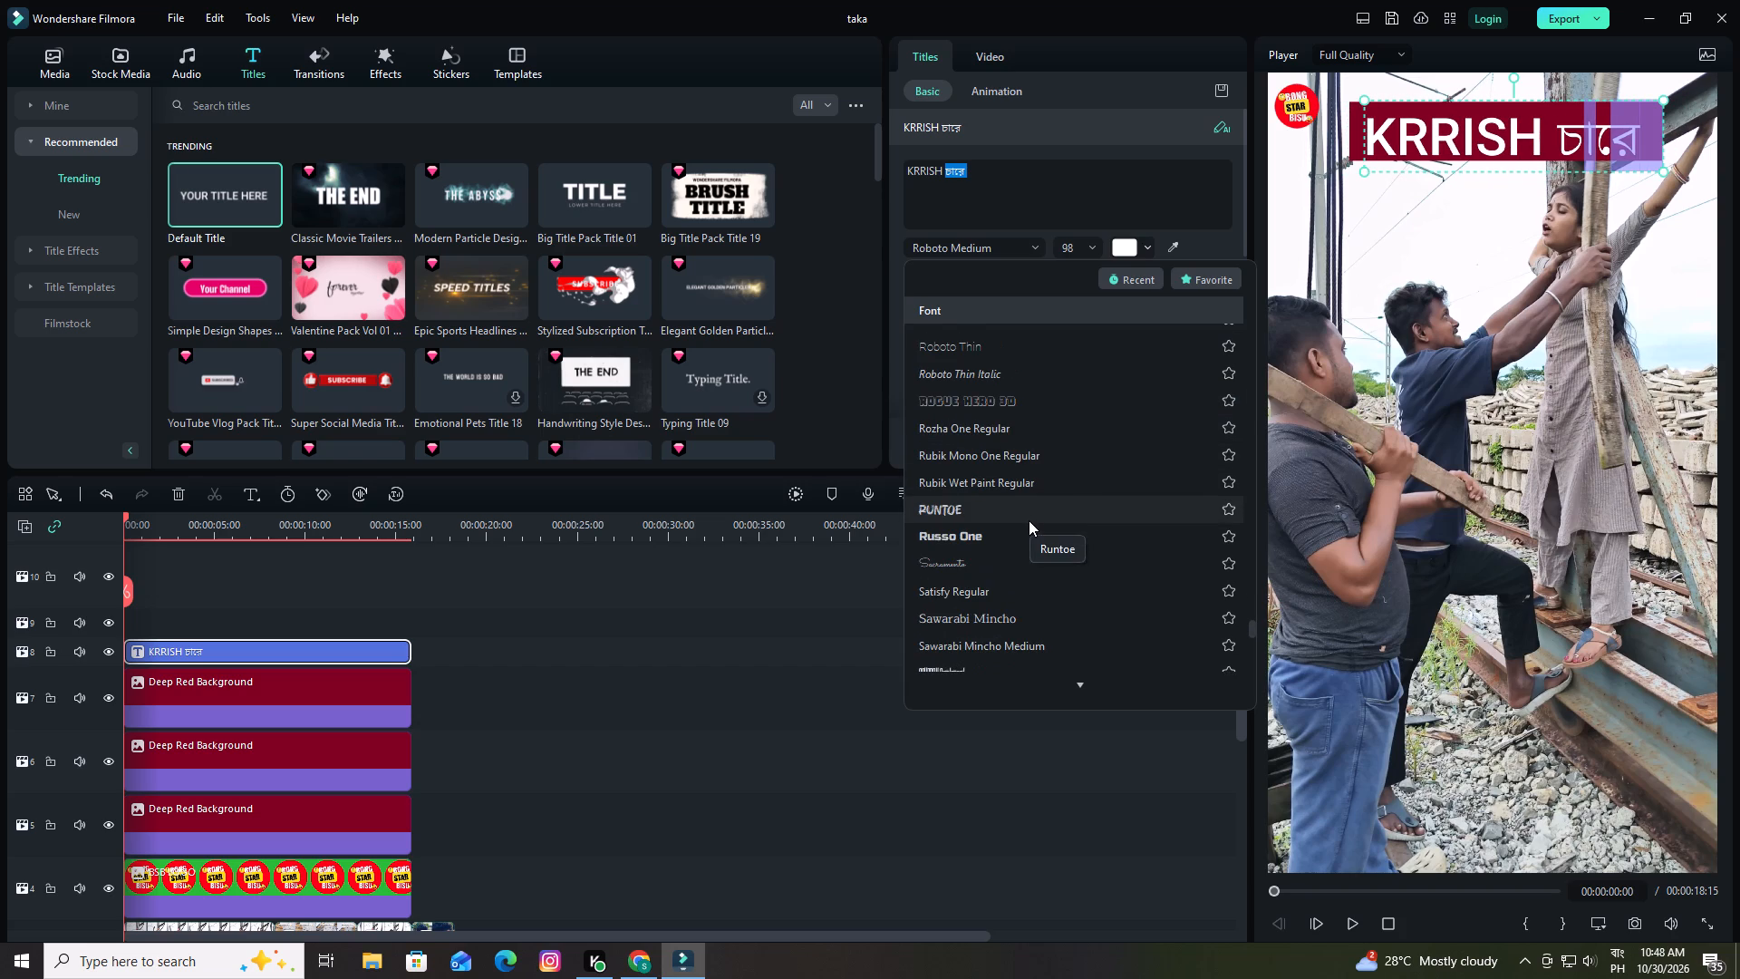
scroll(1029, 519, down, 9)
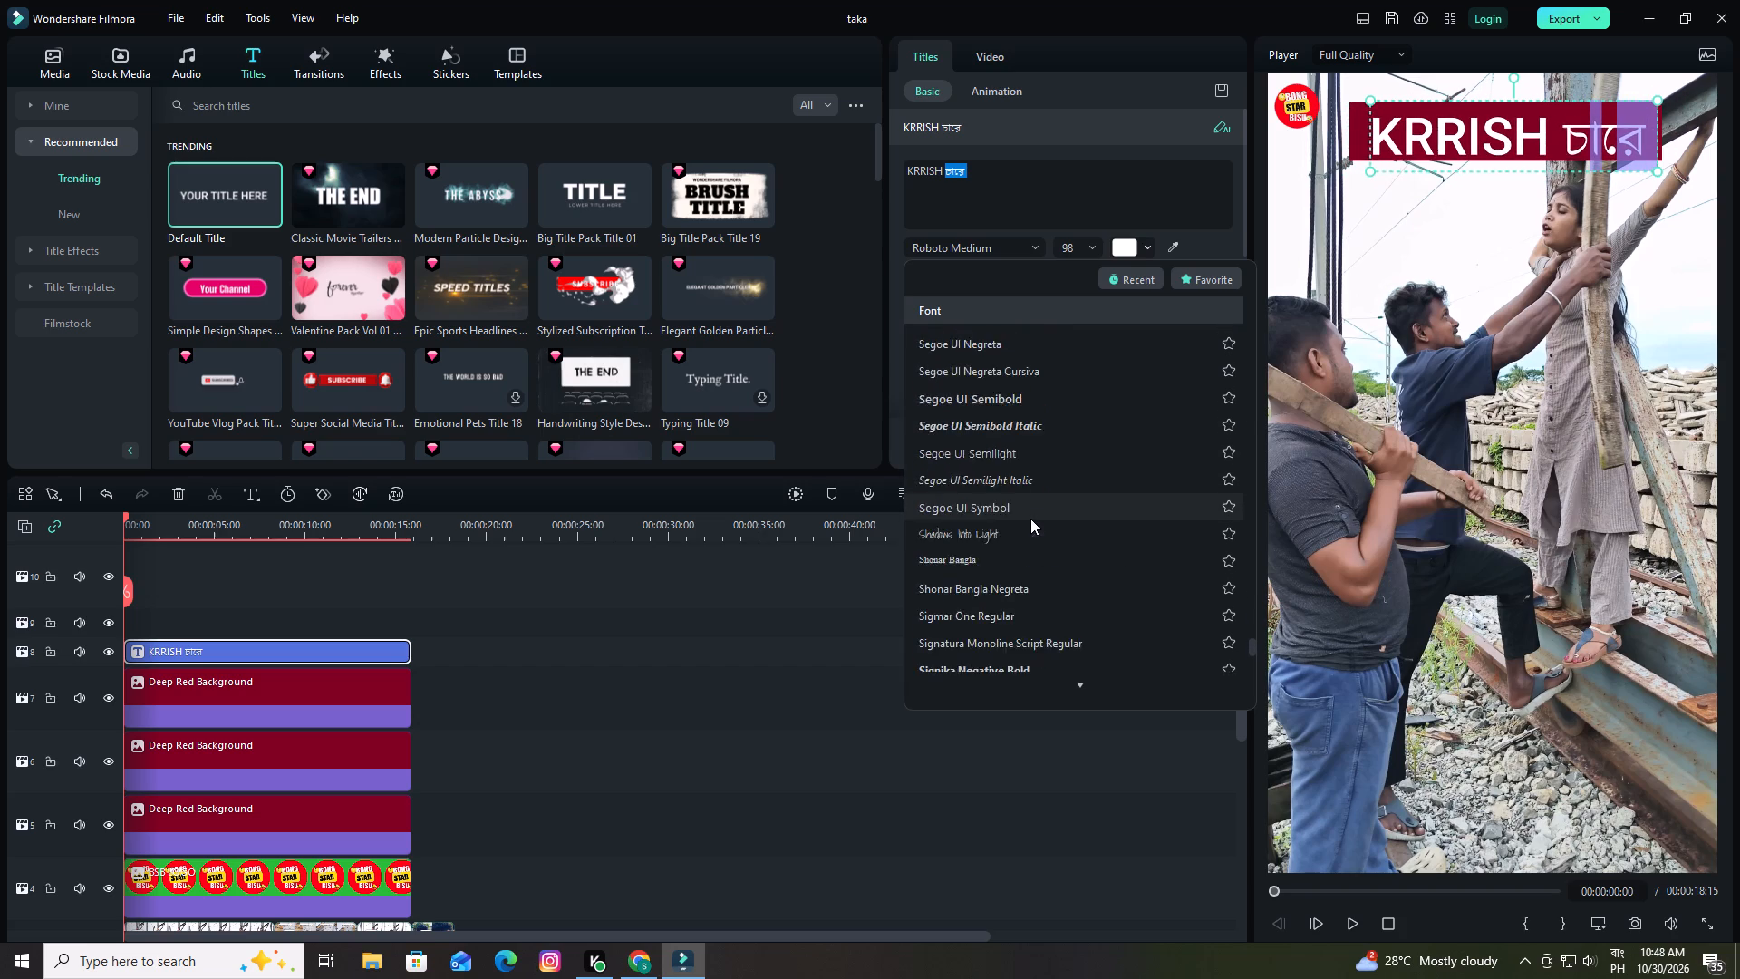
scroll(1030, 519, down, 7)
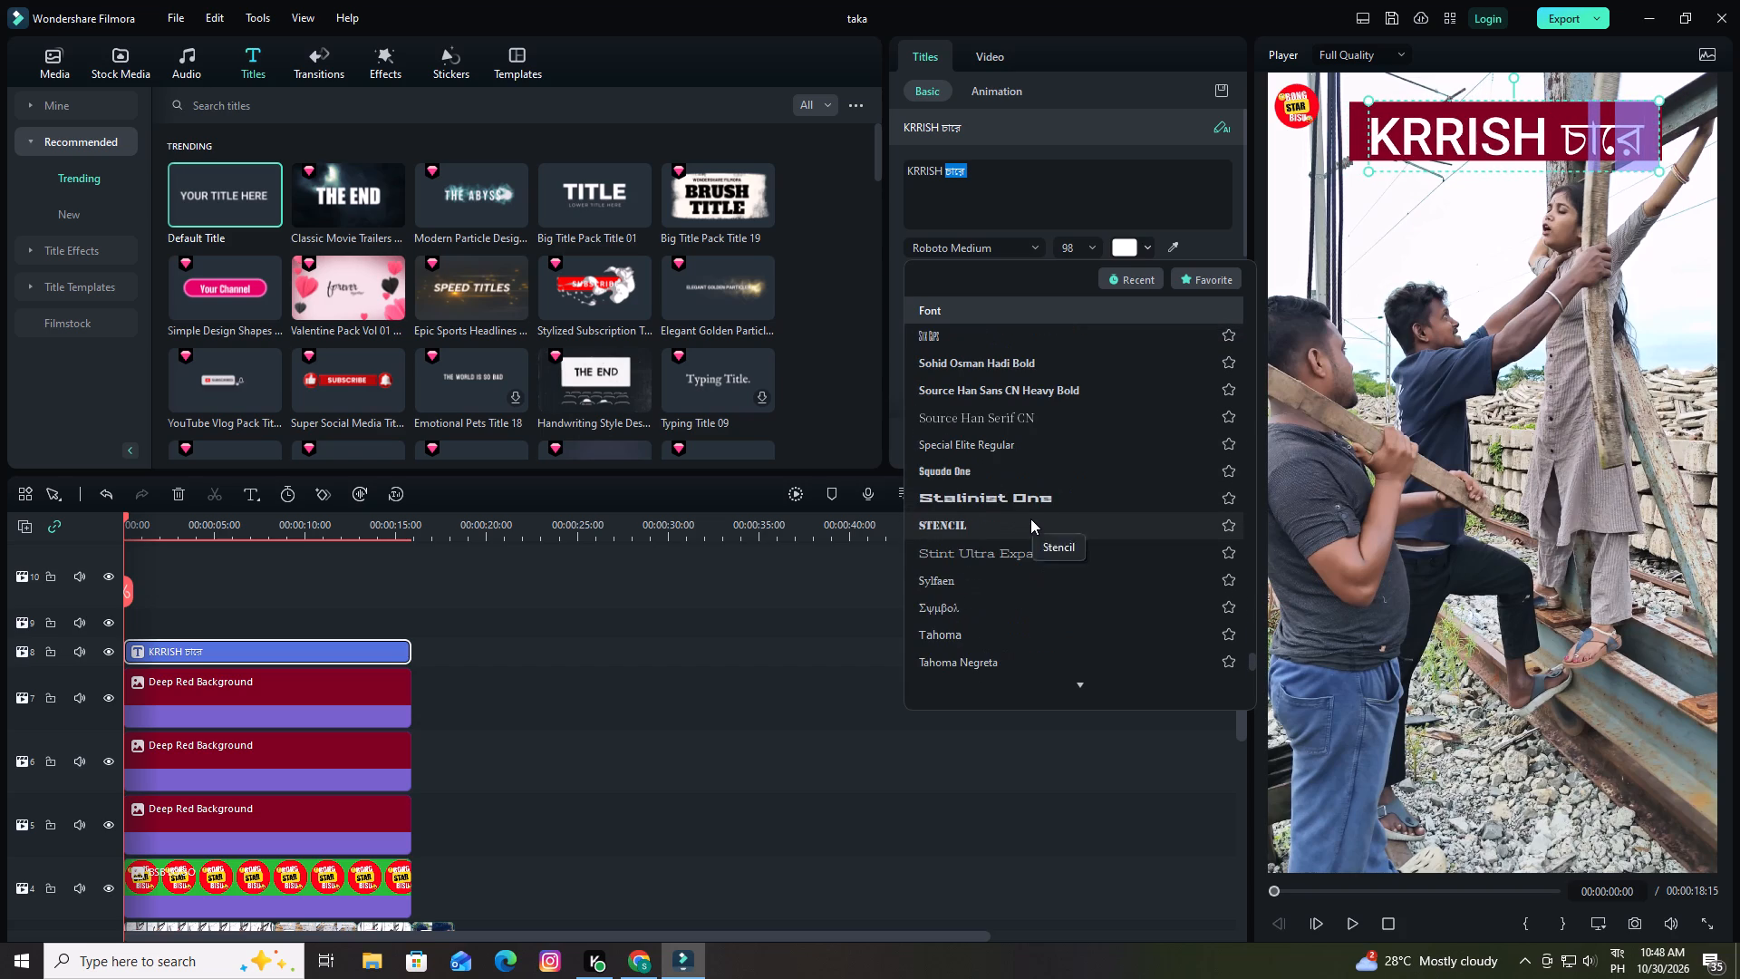
scroll(1030, 517, up, 2)
scroll(1030, 517, down, 4)
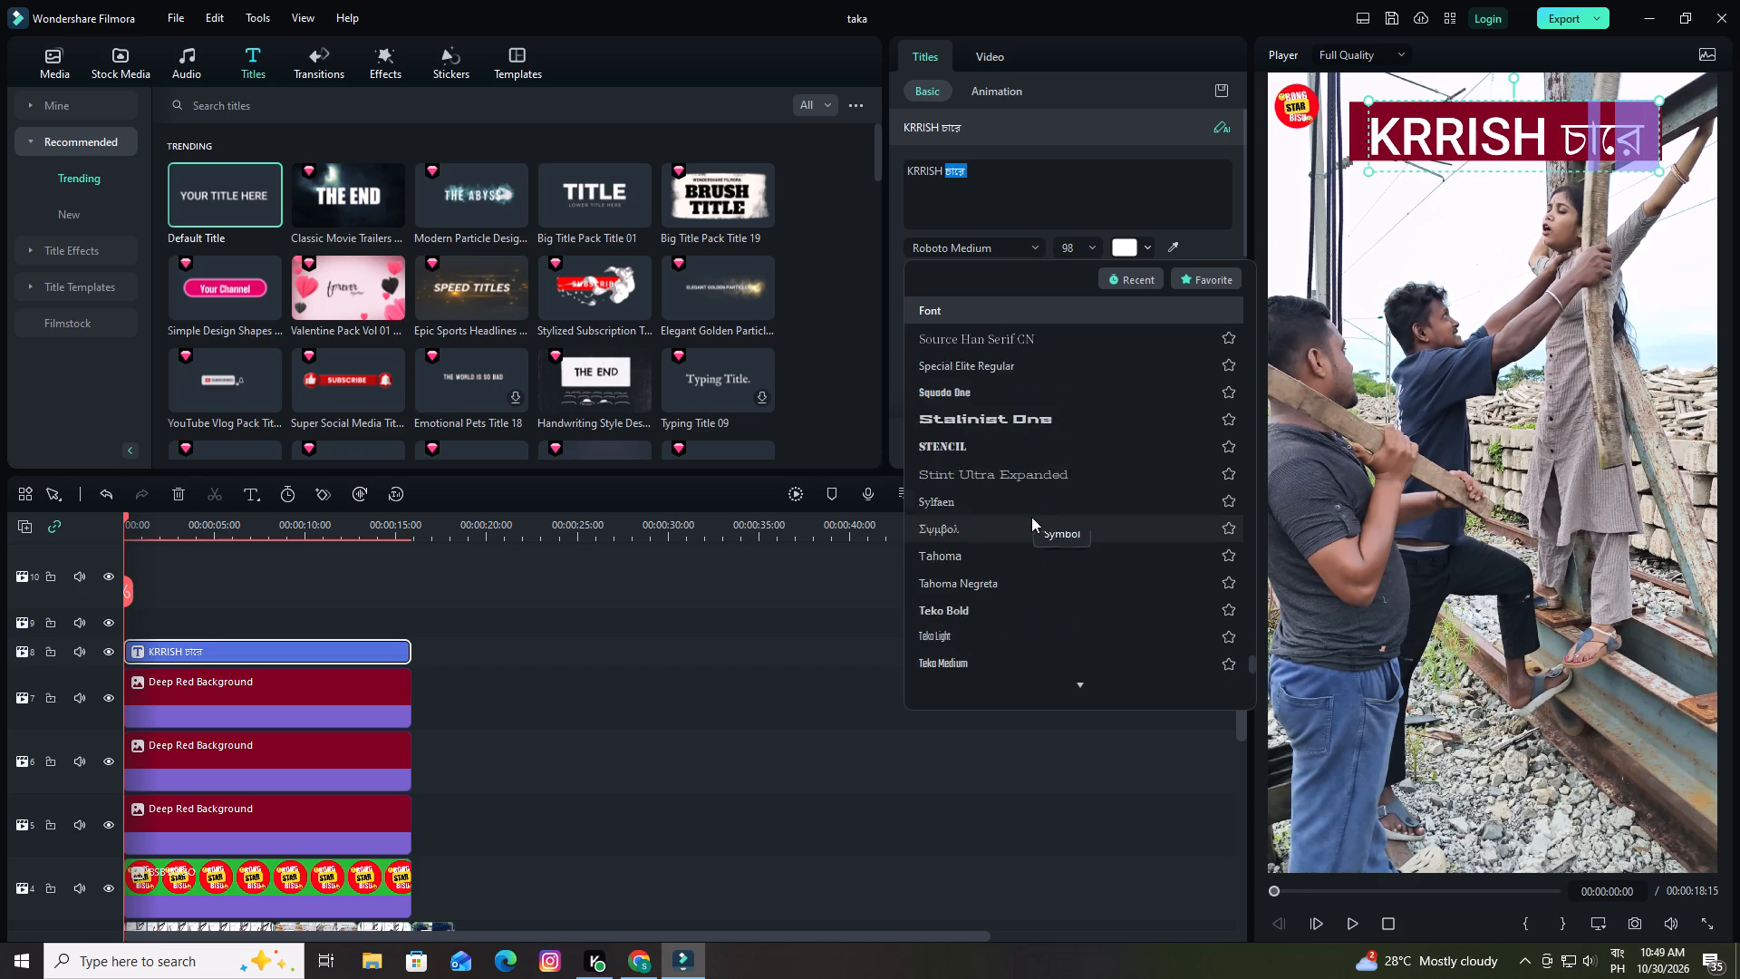
scroll(1031, 516, down, 4)
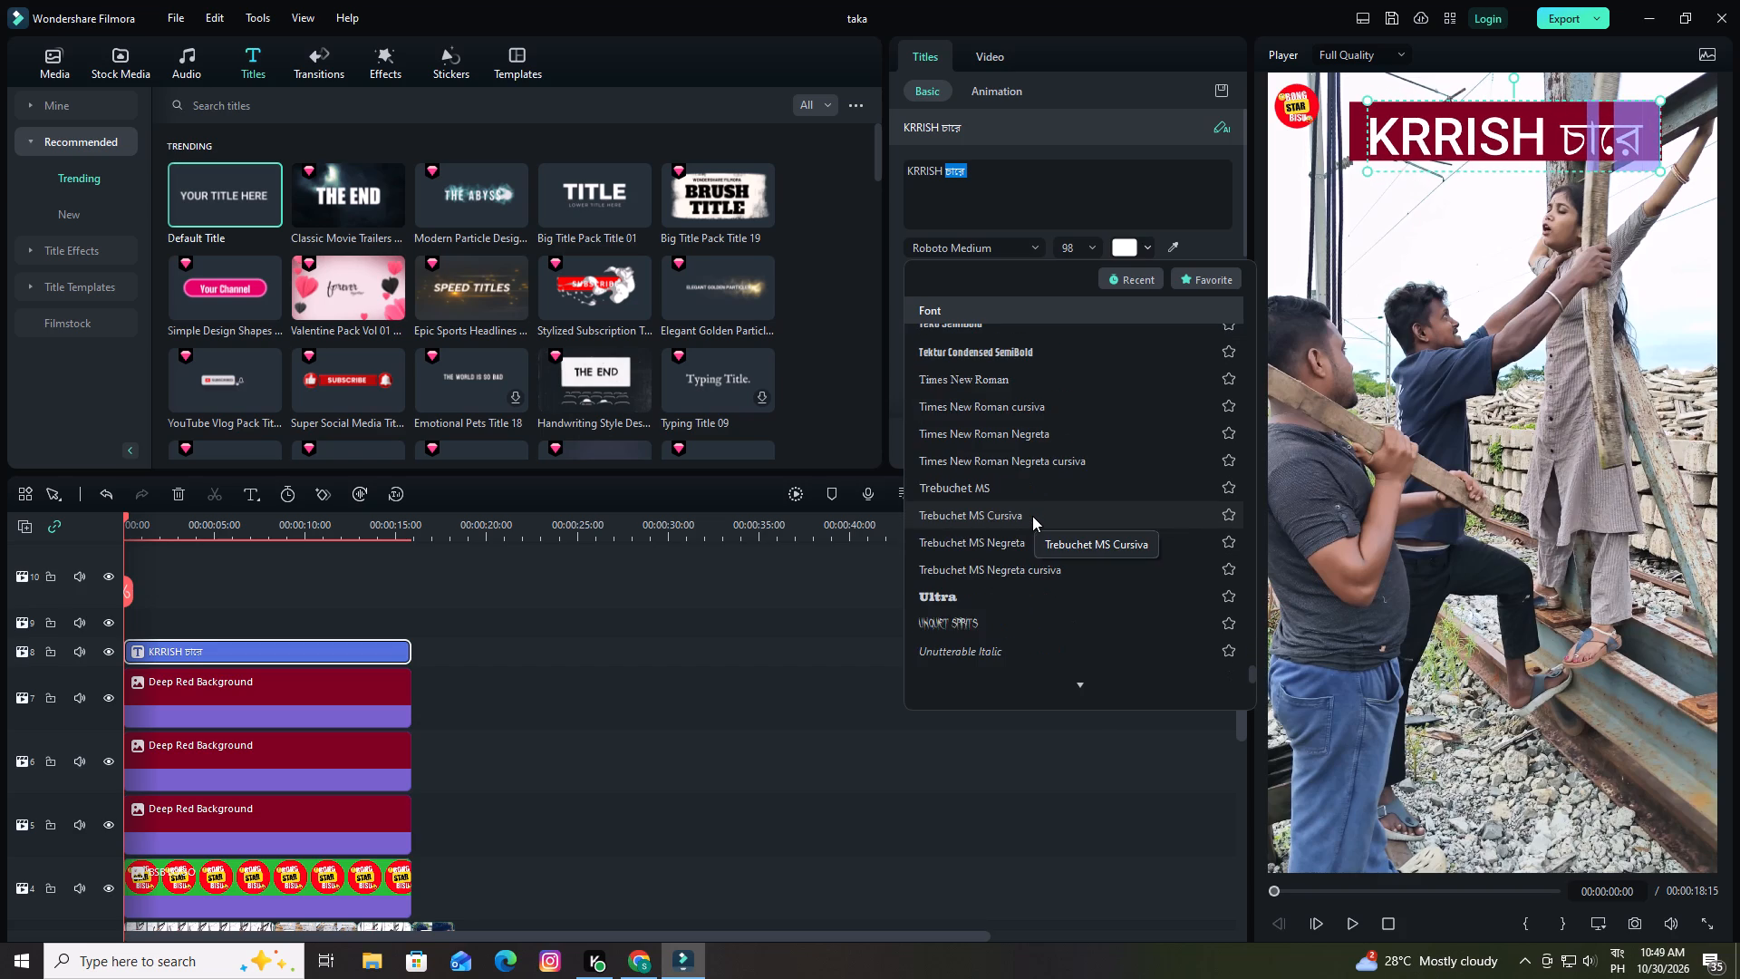
scroll(1032, 516, down, 4)
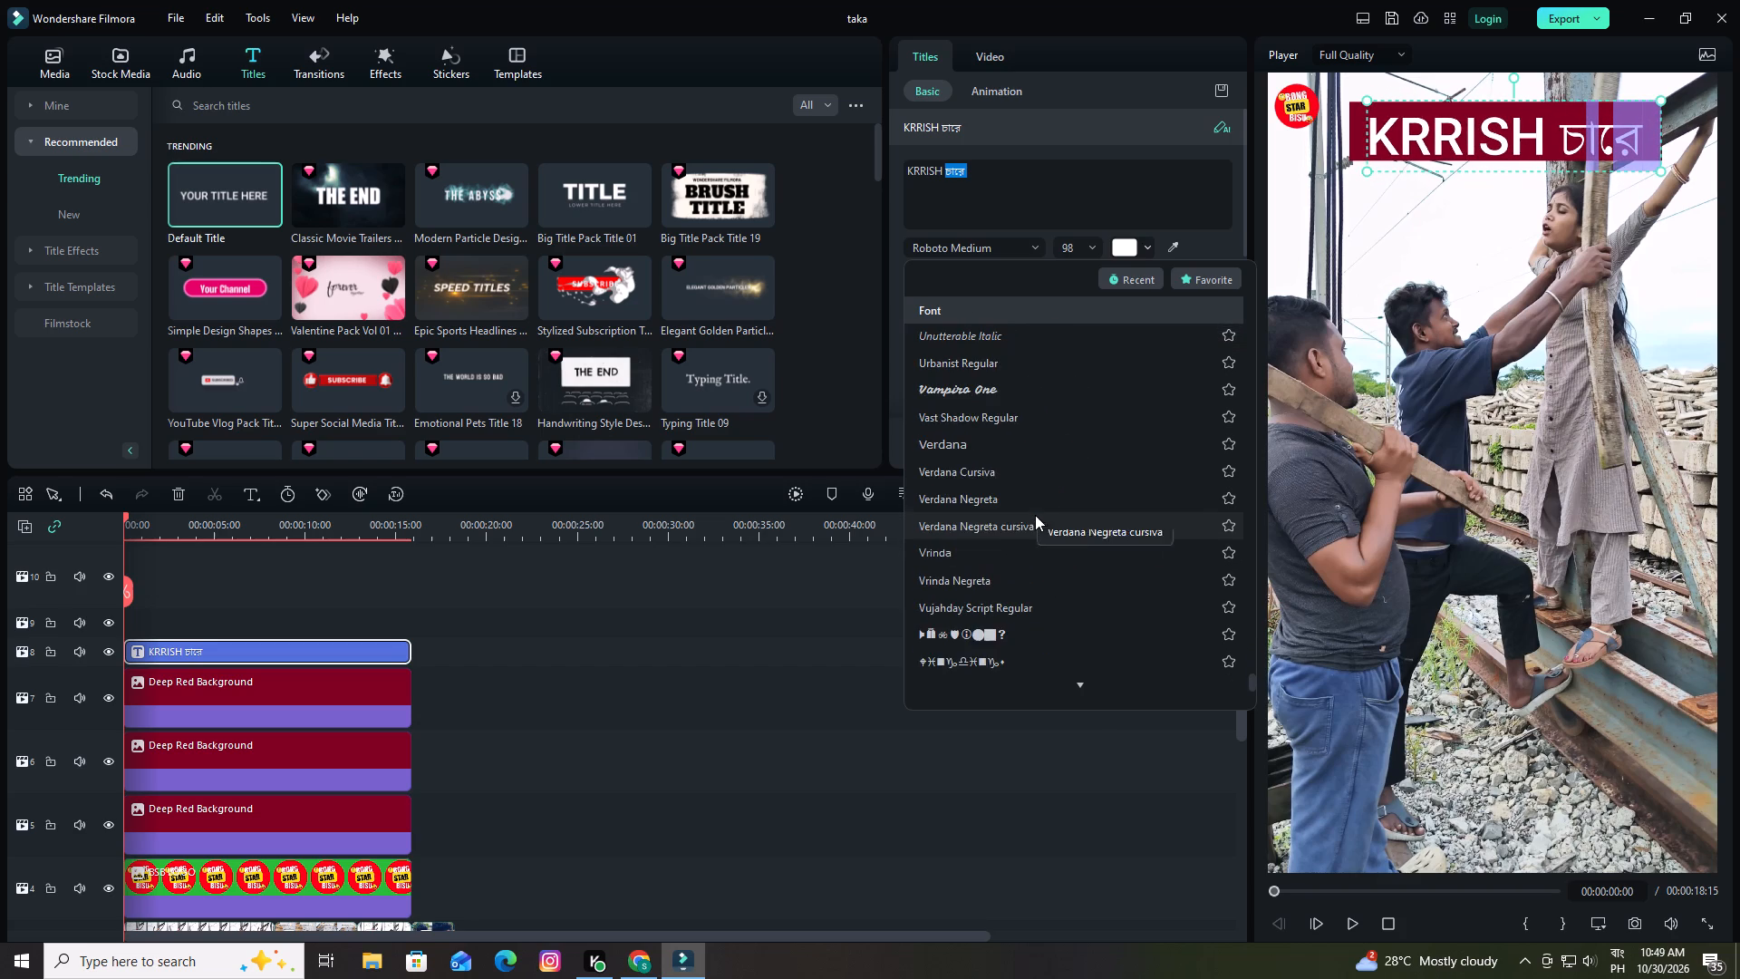
scroll(1035, 515, down, 2)
scroll(1036, 515, up, 1)
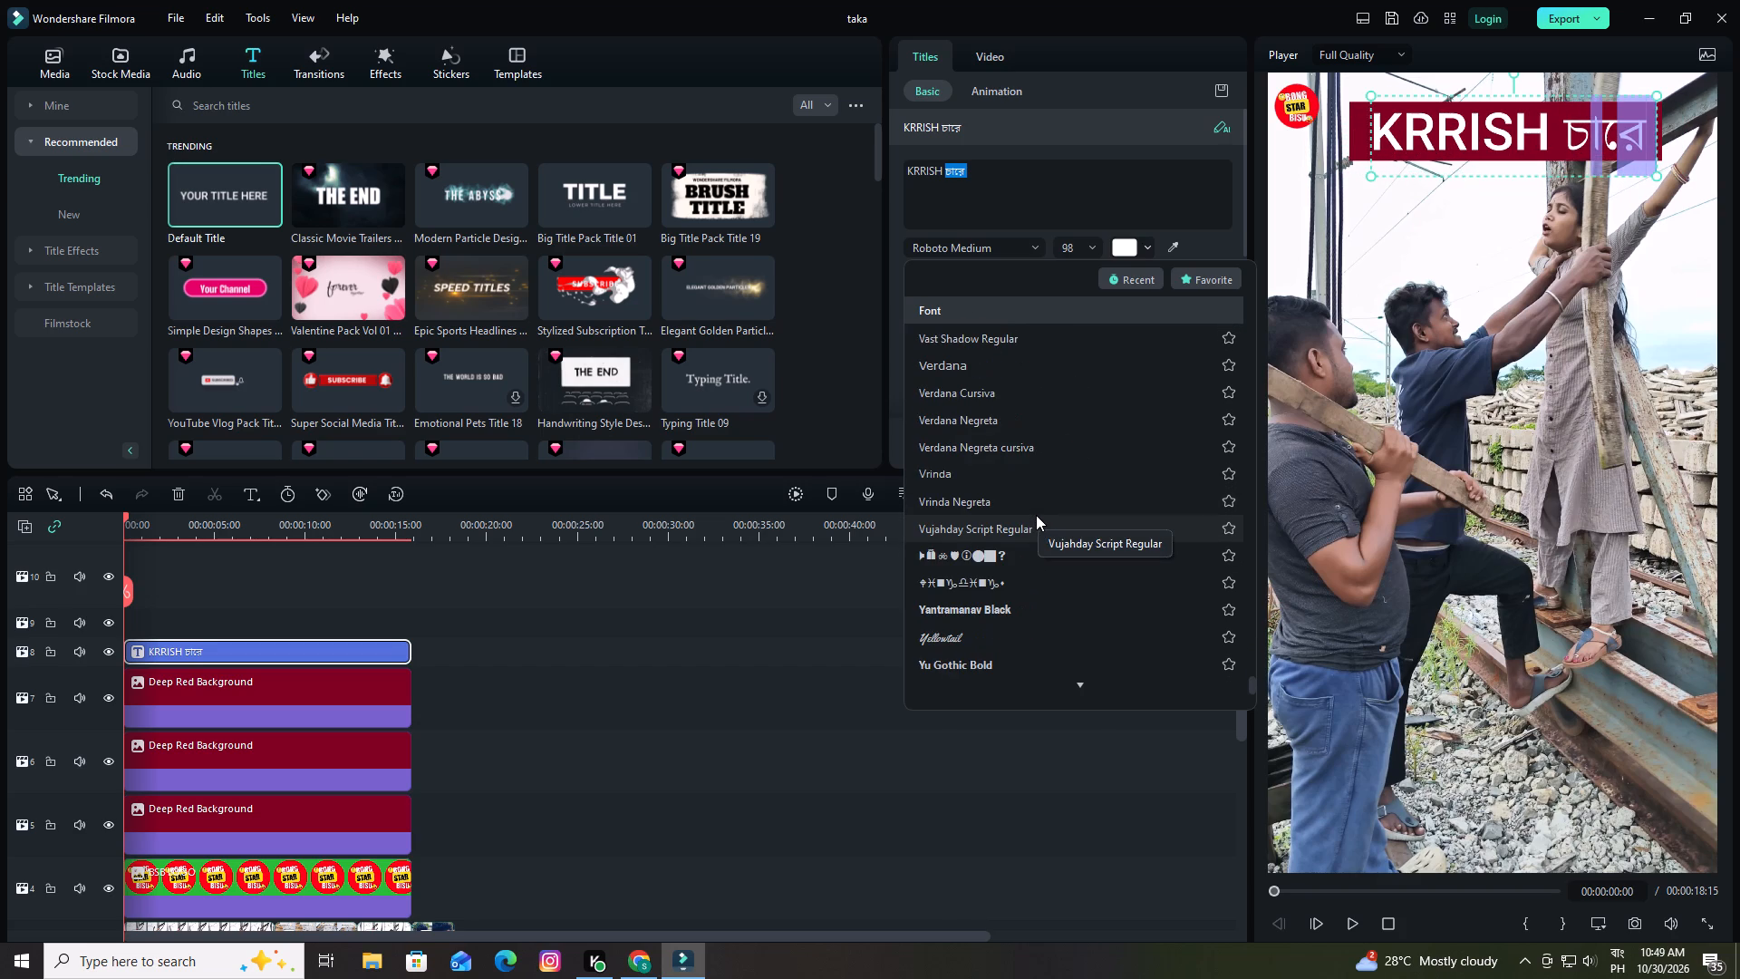
scroll(1036, 515, up, 3)
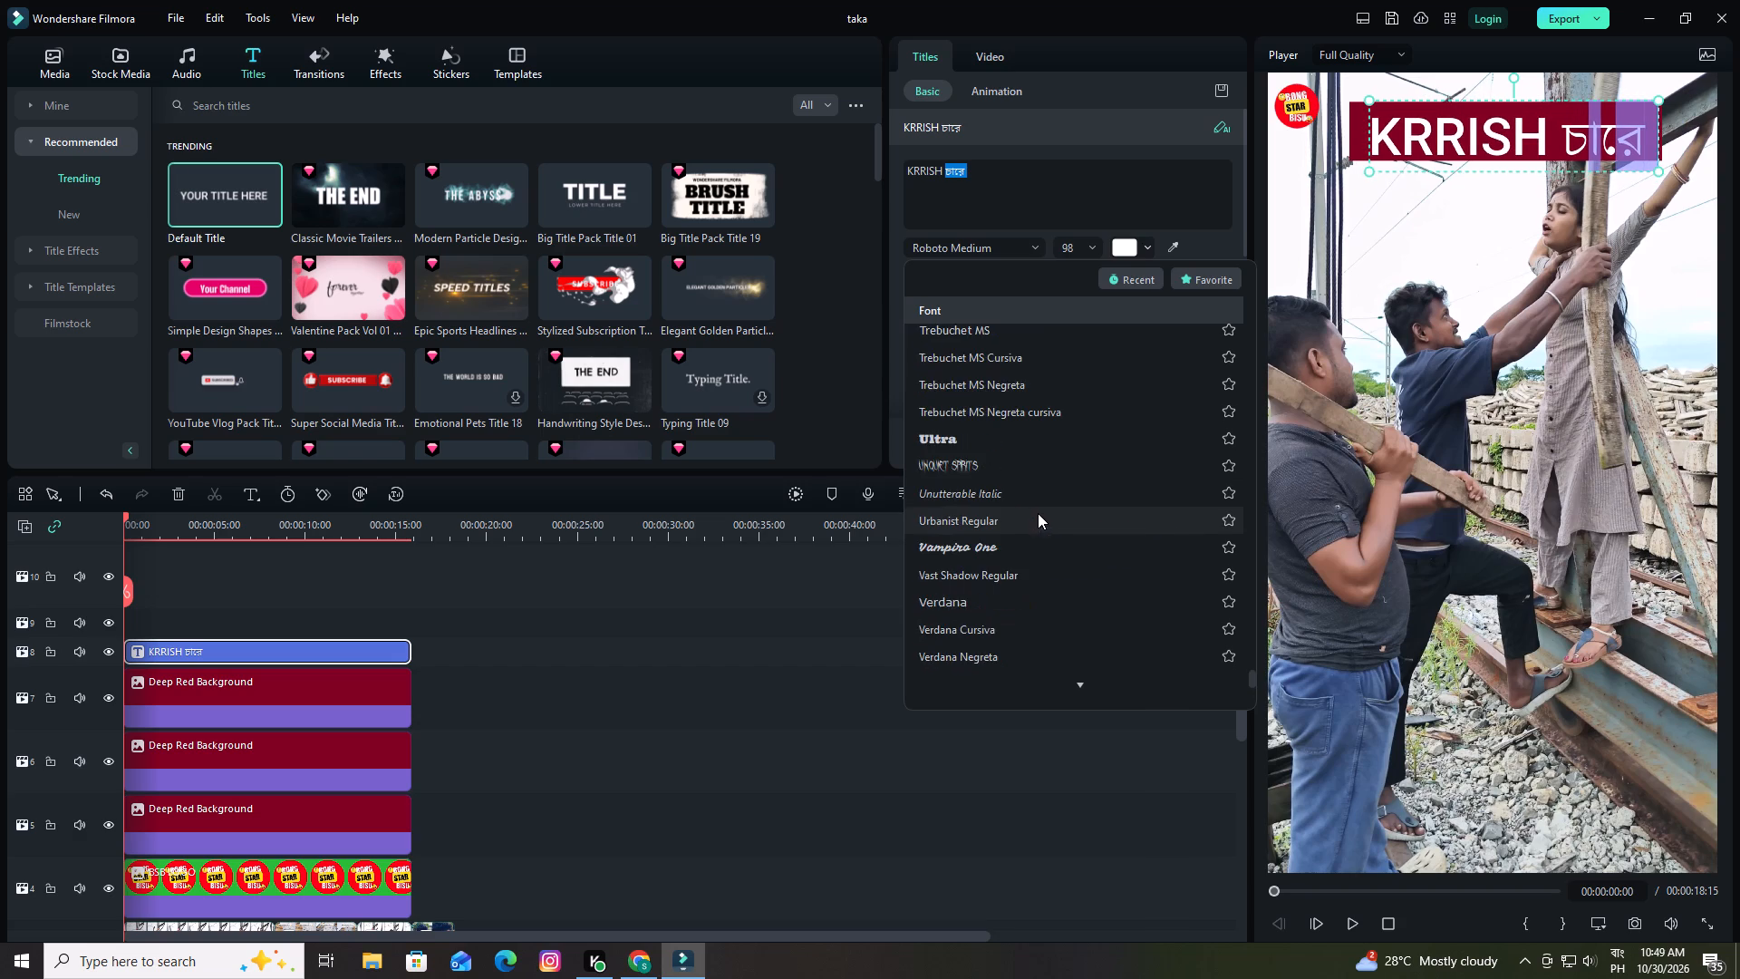
scroll(1039, 511, up, 4)
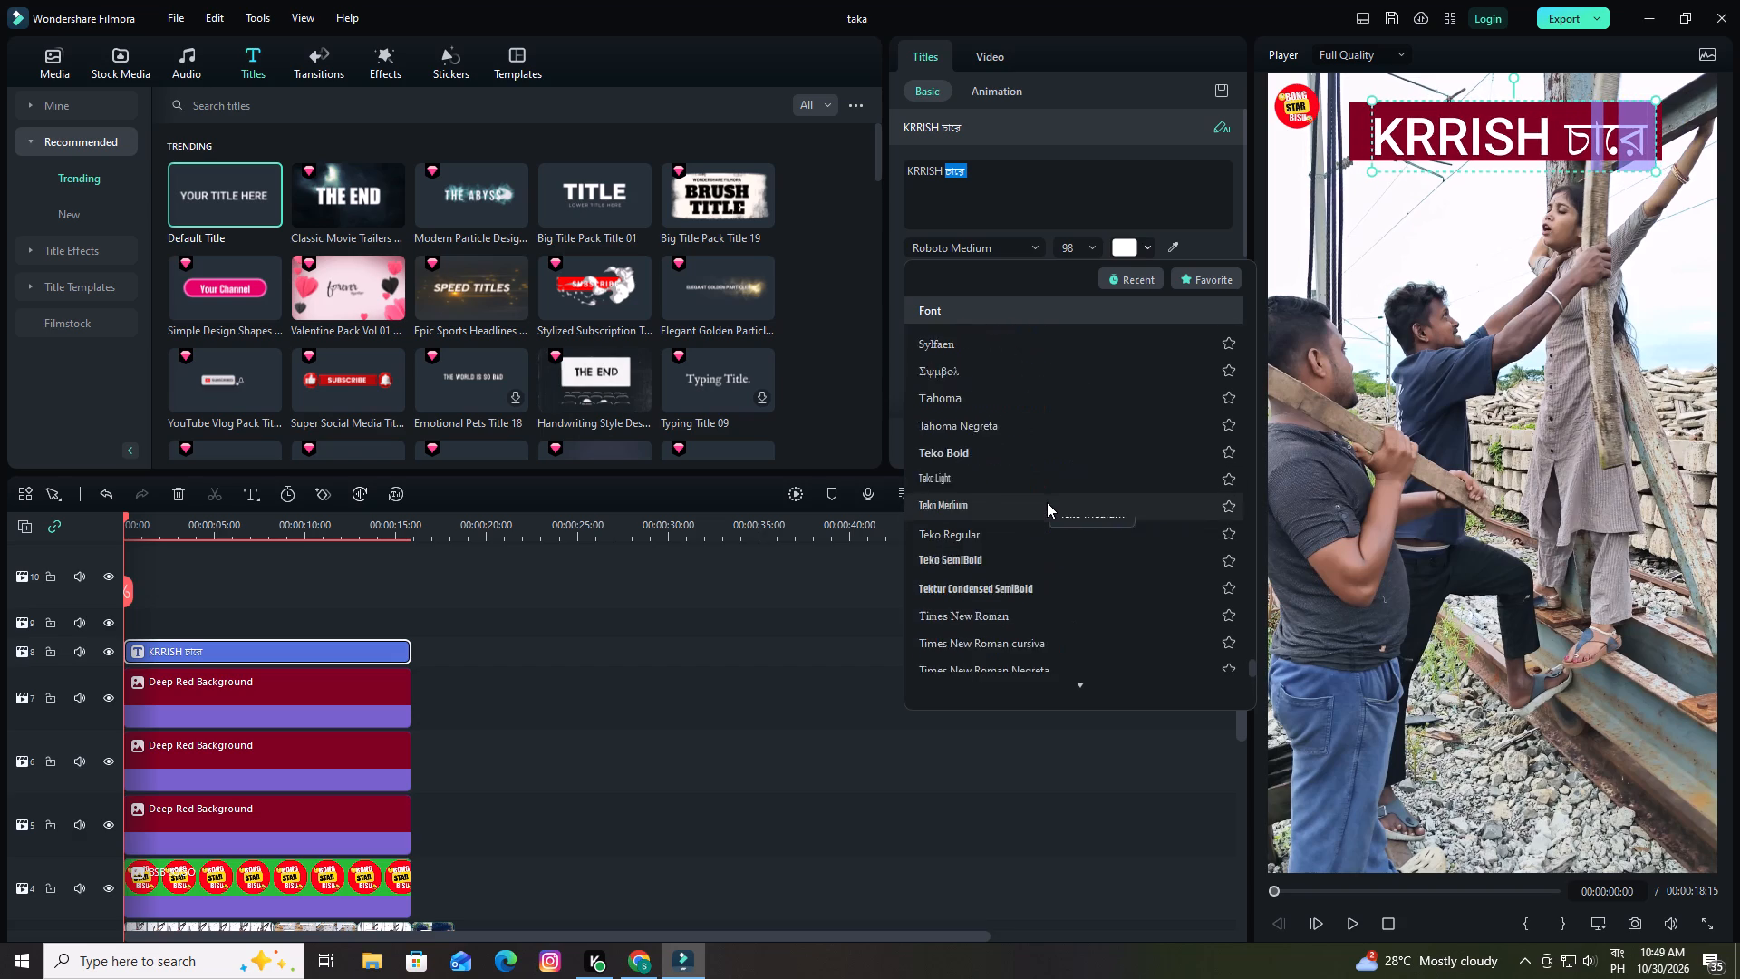
scroll(1047, 502, up, 5)
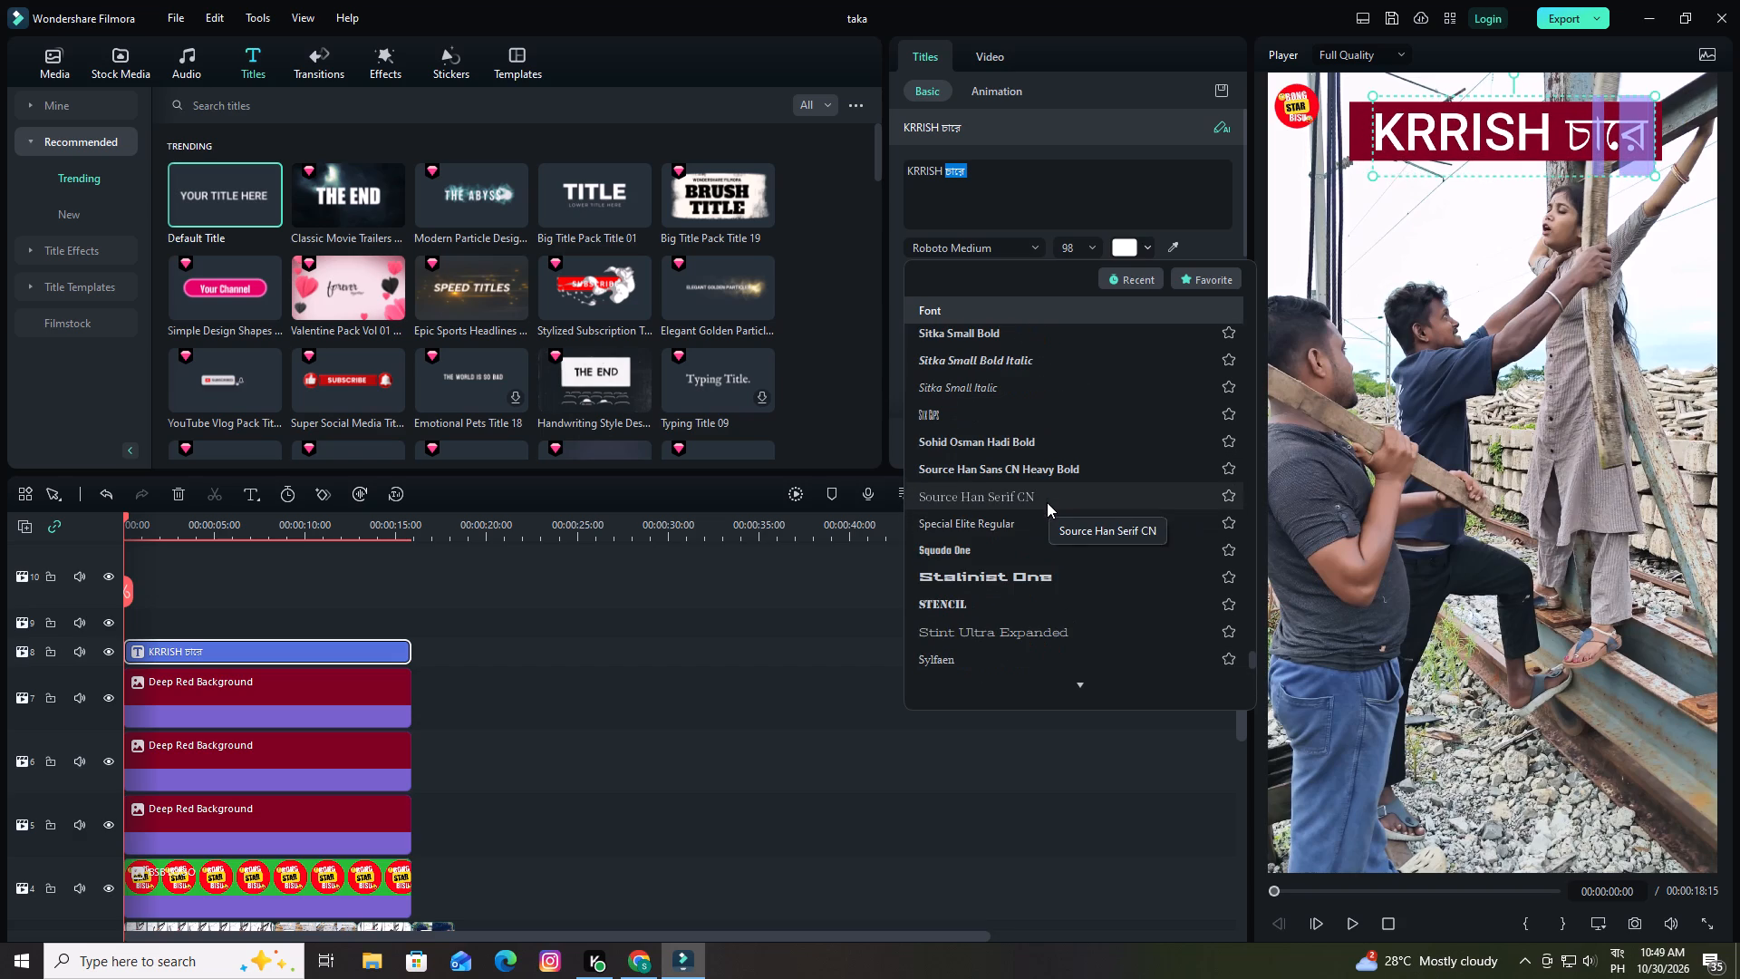
click(993, 525)
click(932, 693)
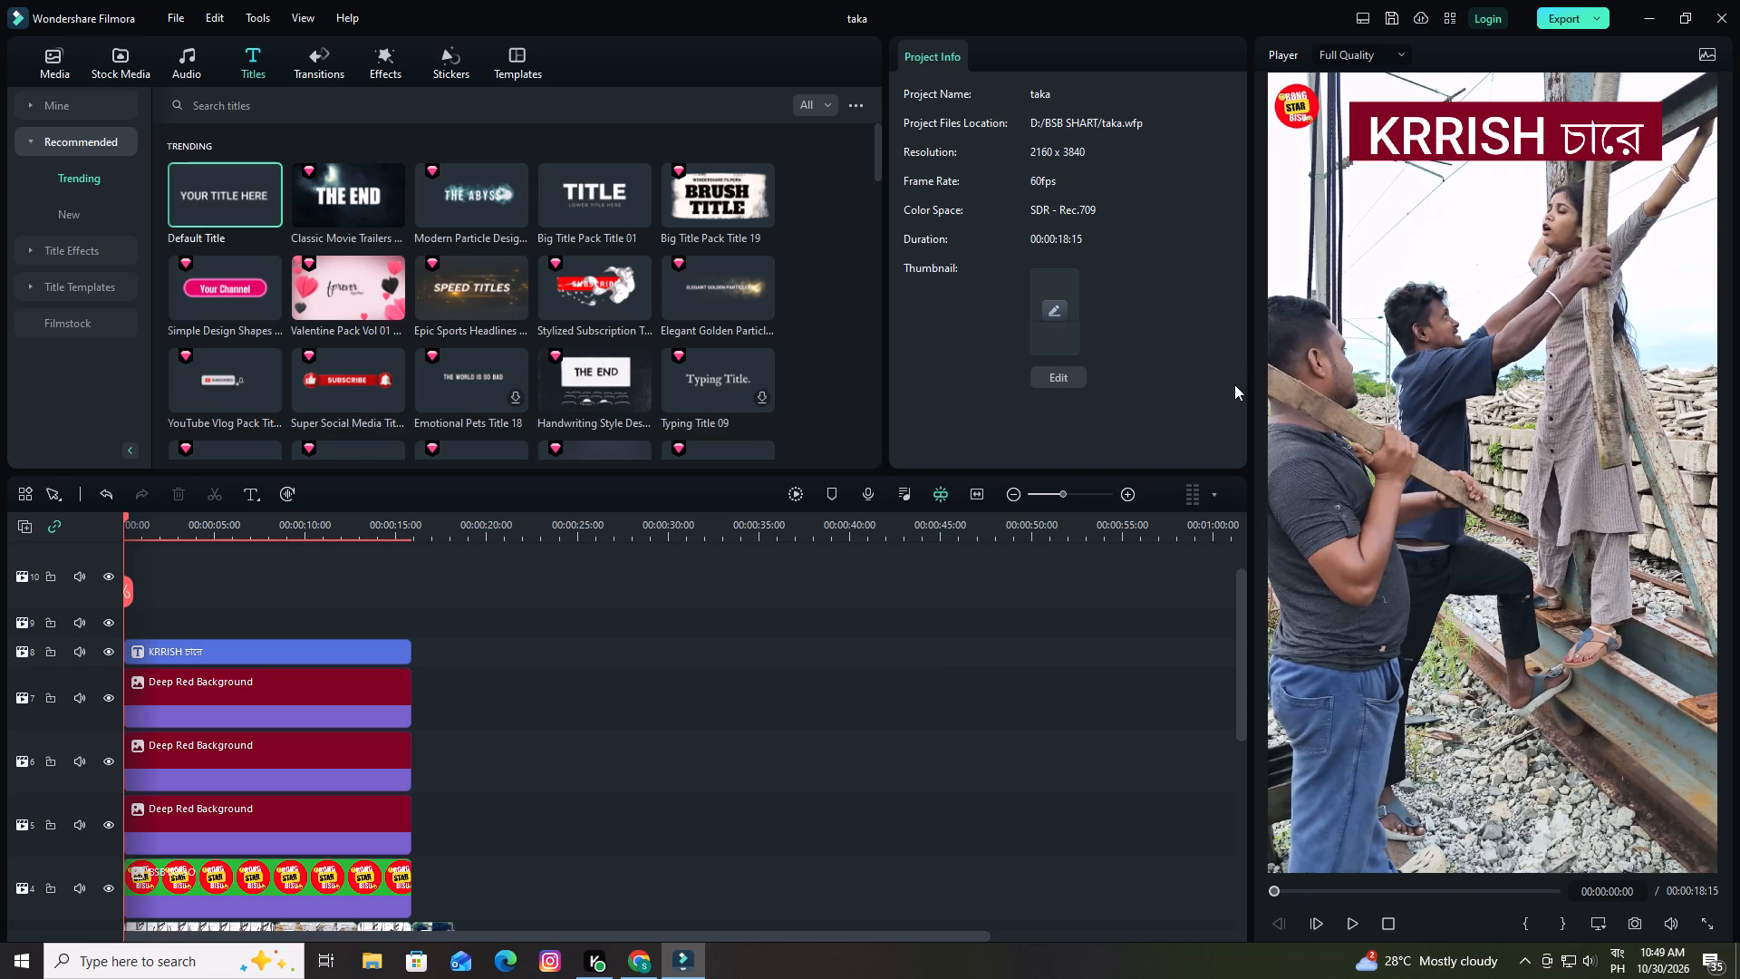
Replace the ending "রে" with "ড়ে" so the title reads "KRRISH চাড়ে", and deselect it.
click(1622, 148)
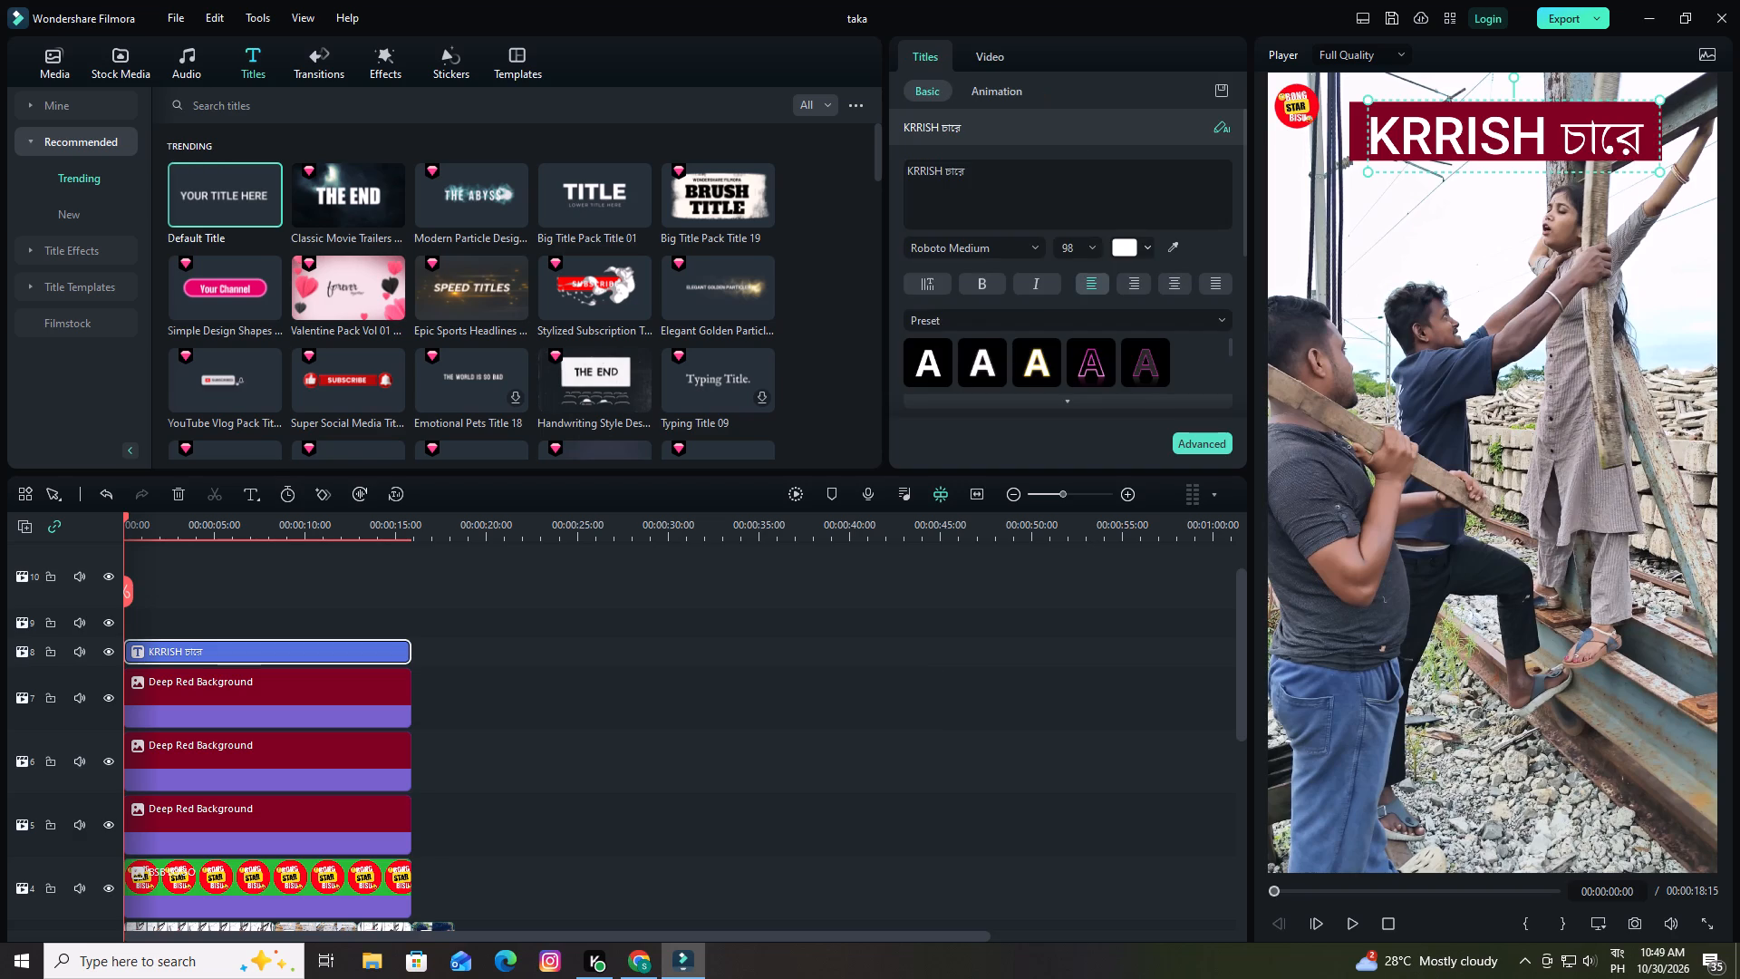
drag(971, 165, 963, 169)
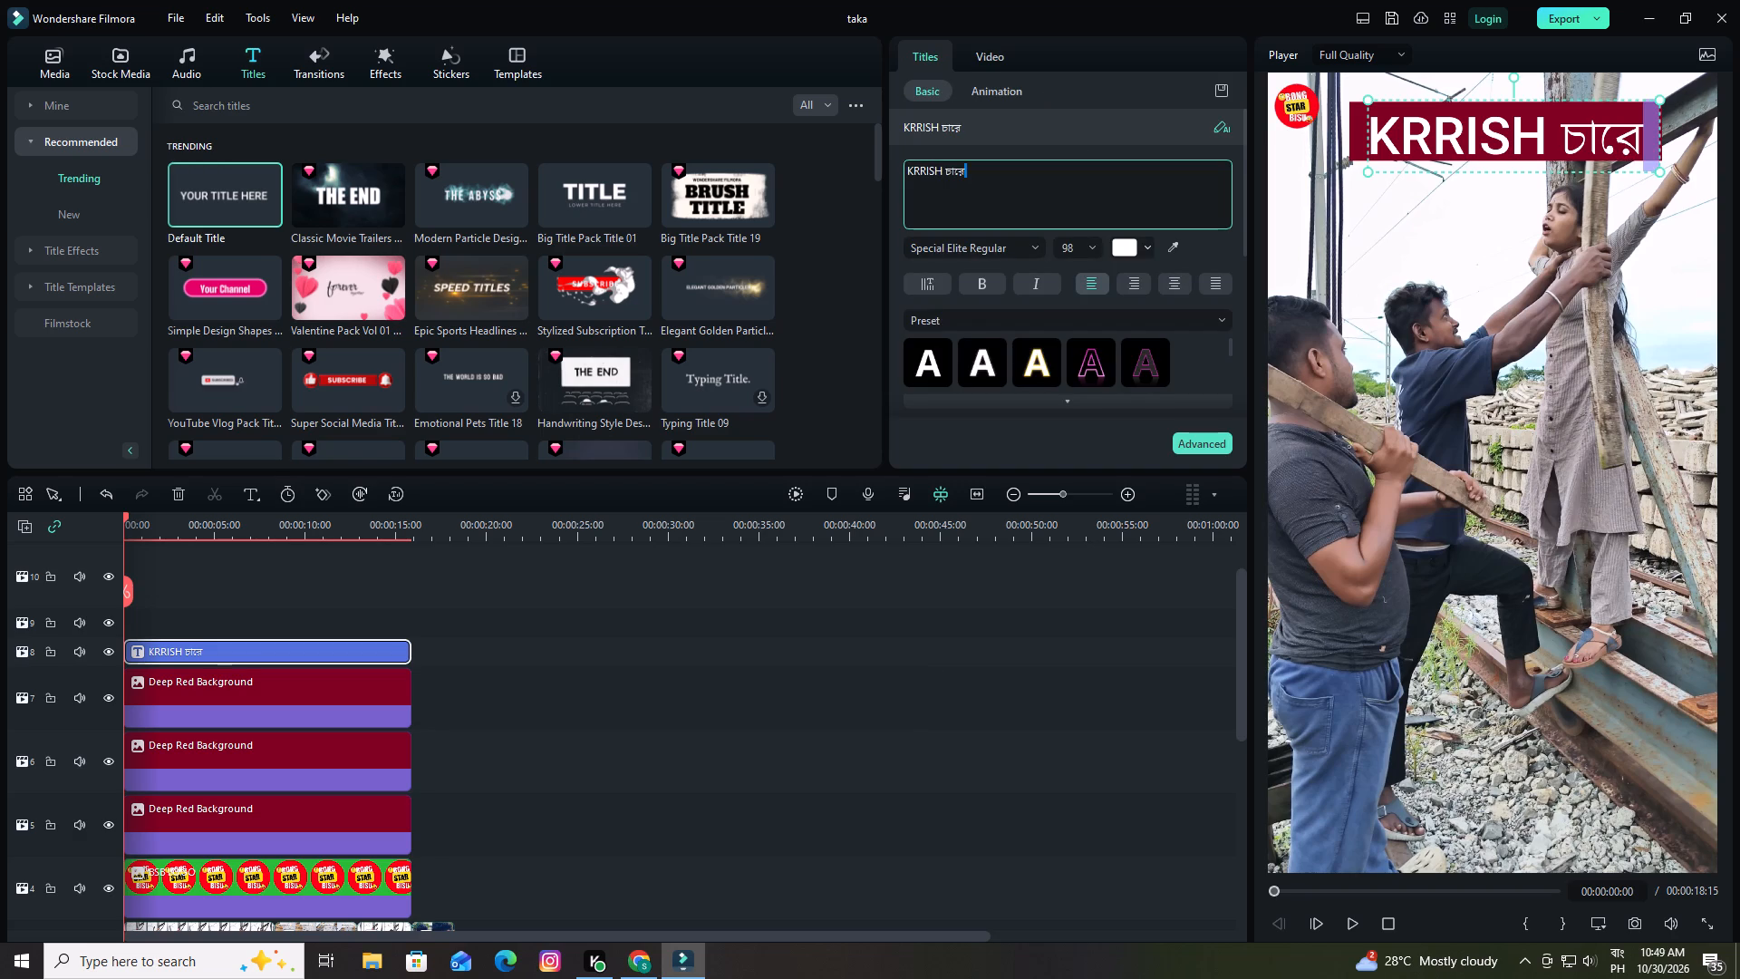
drag(963, 169, 958, 170)
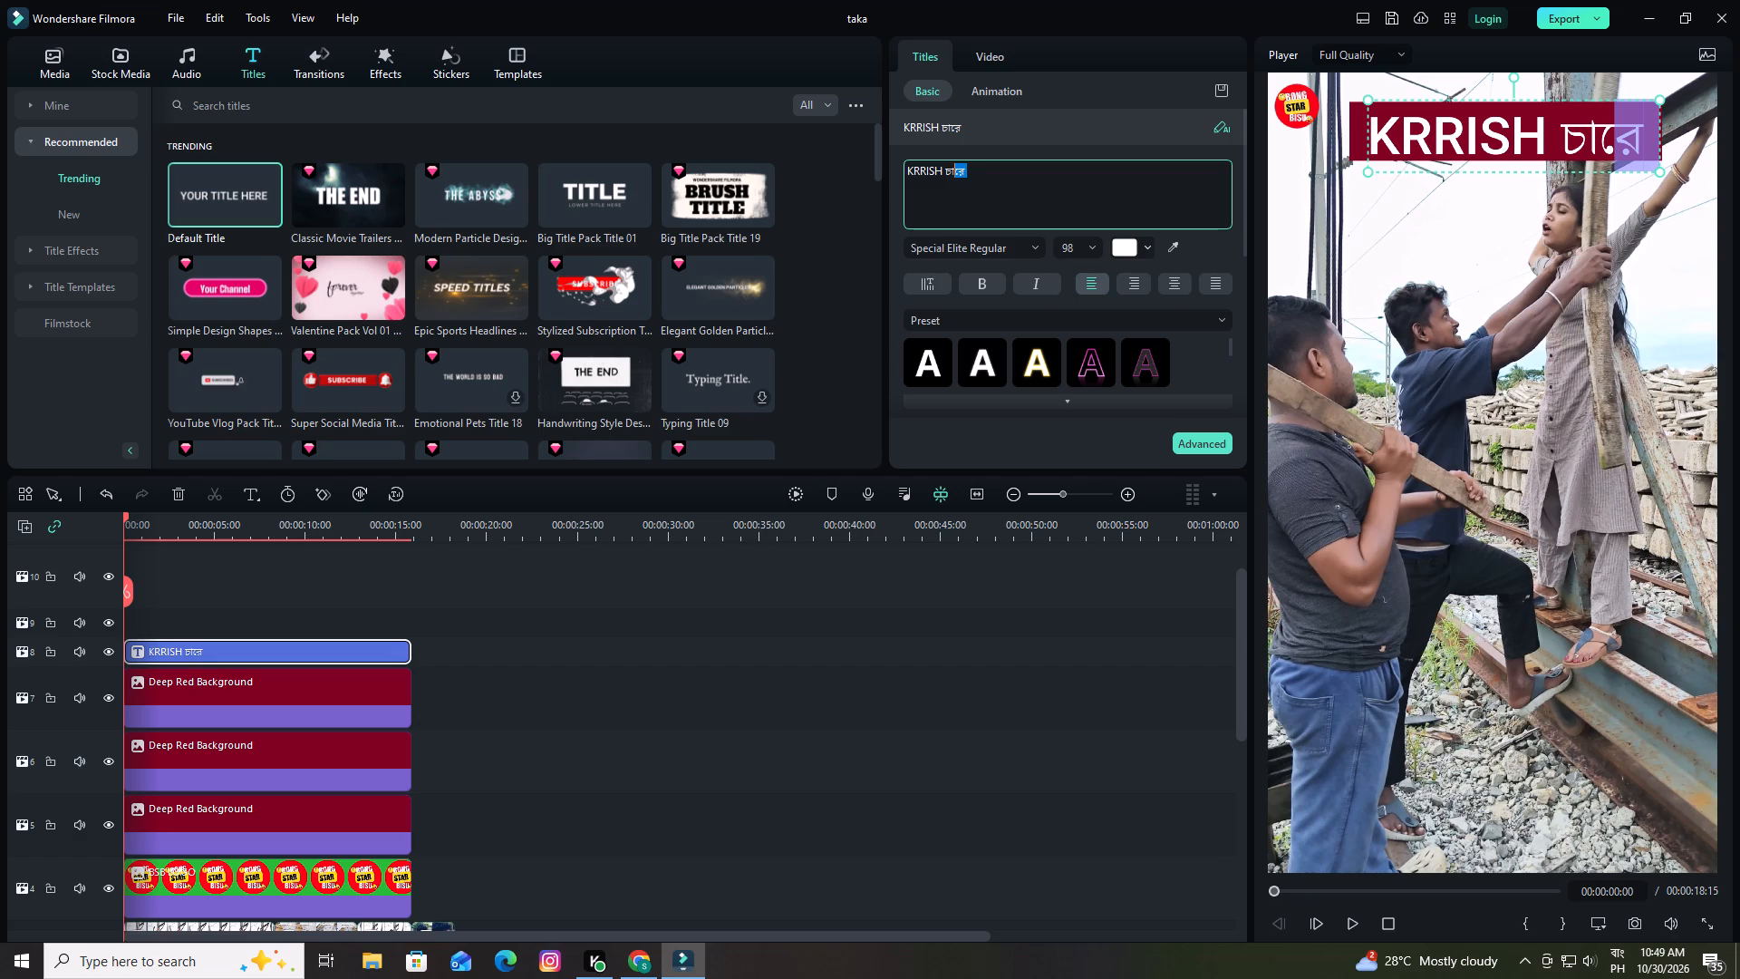
key(BackSpace)
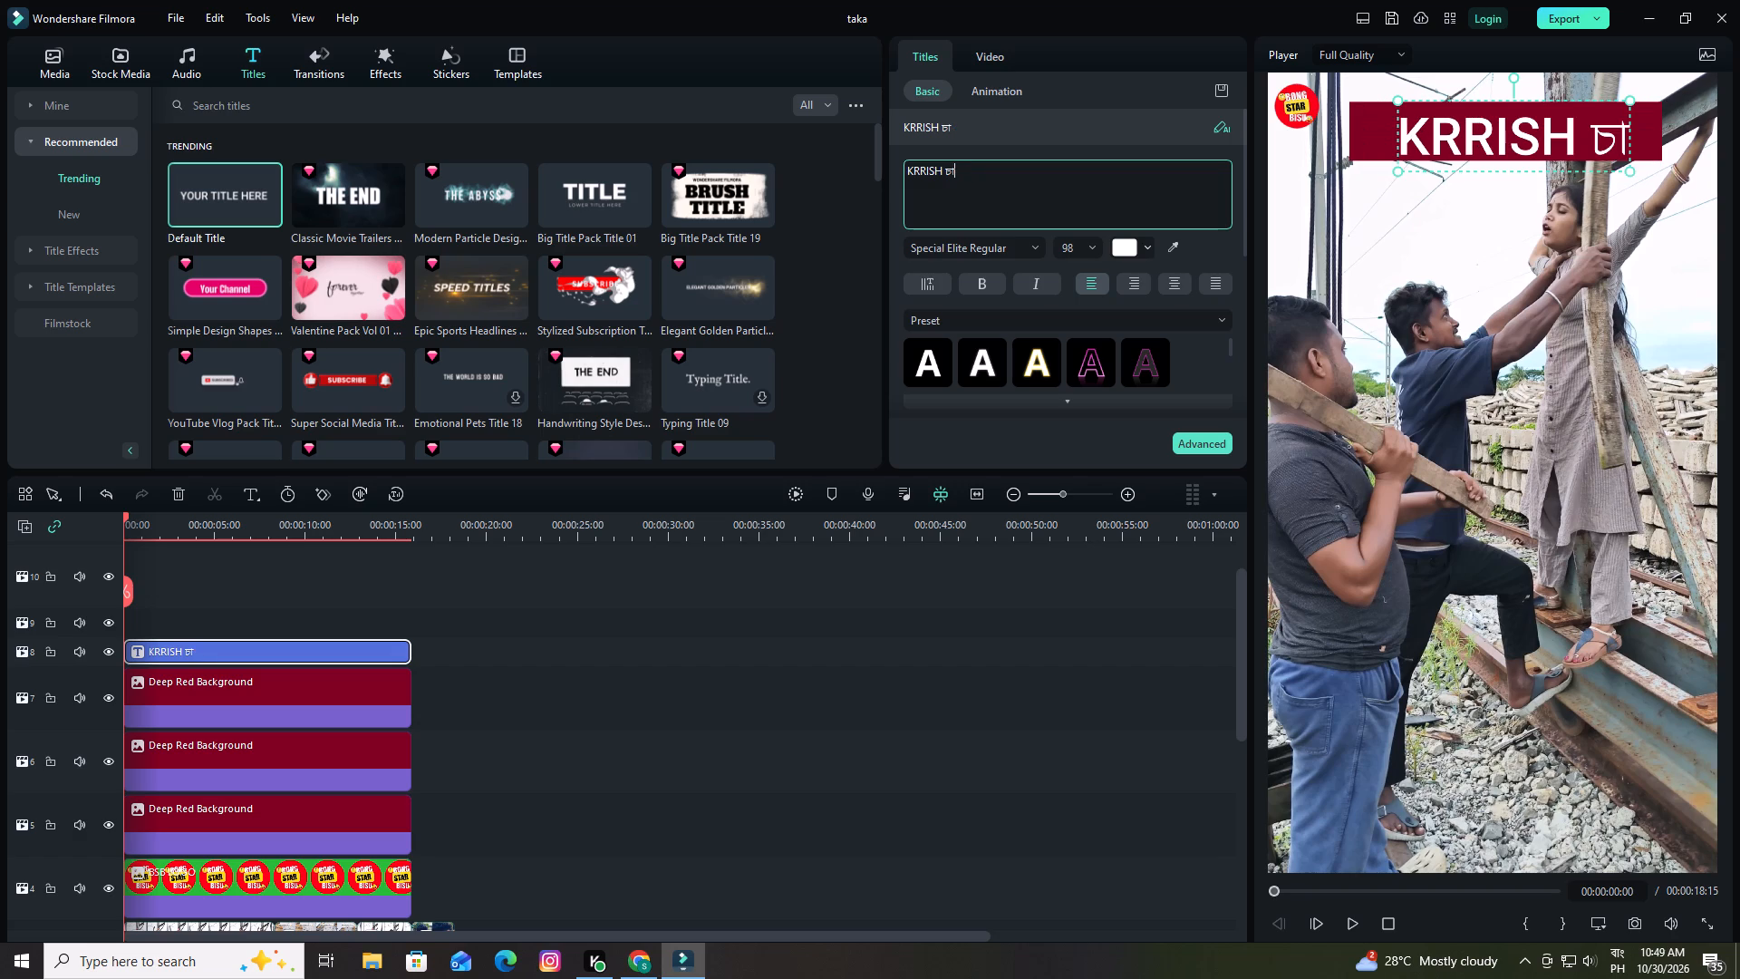
text(re)
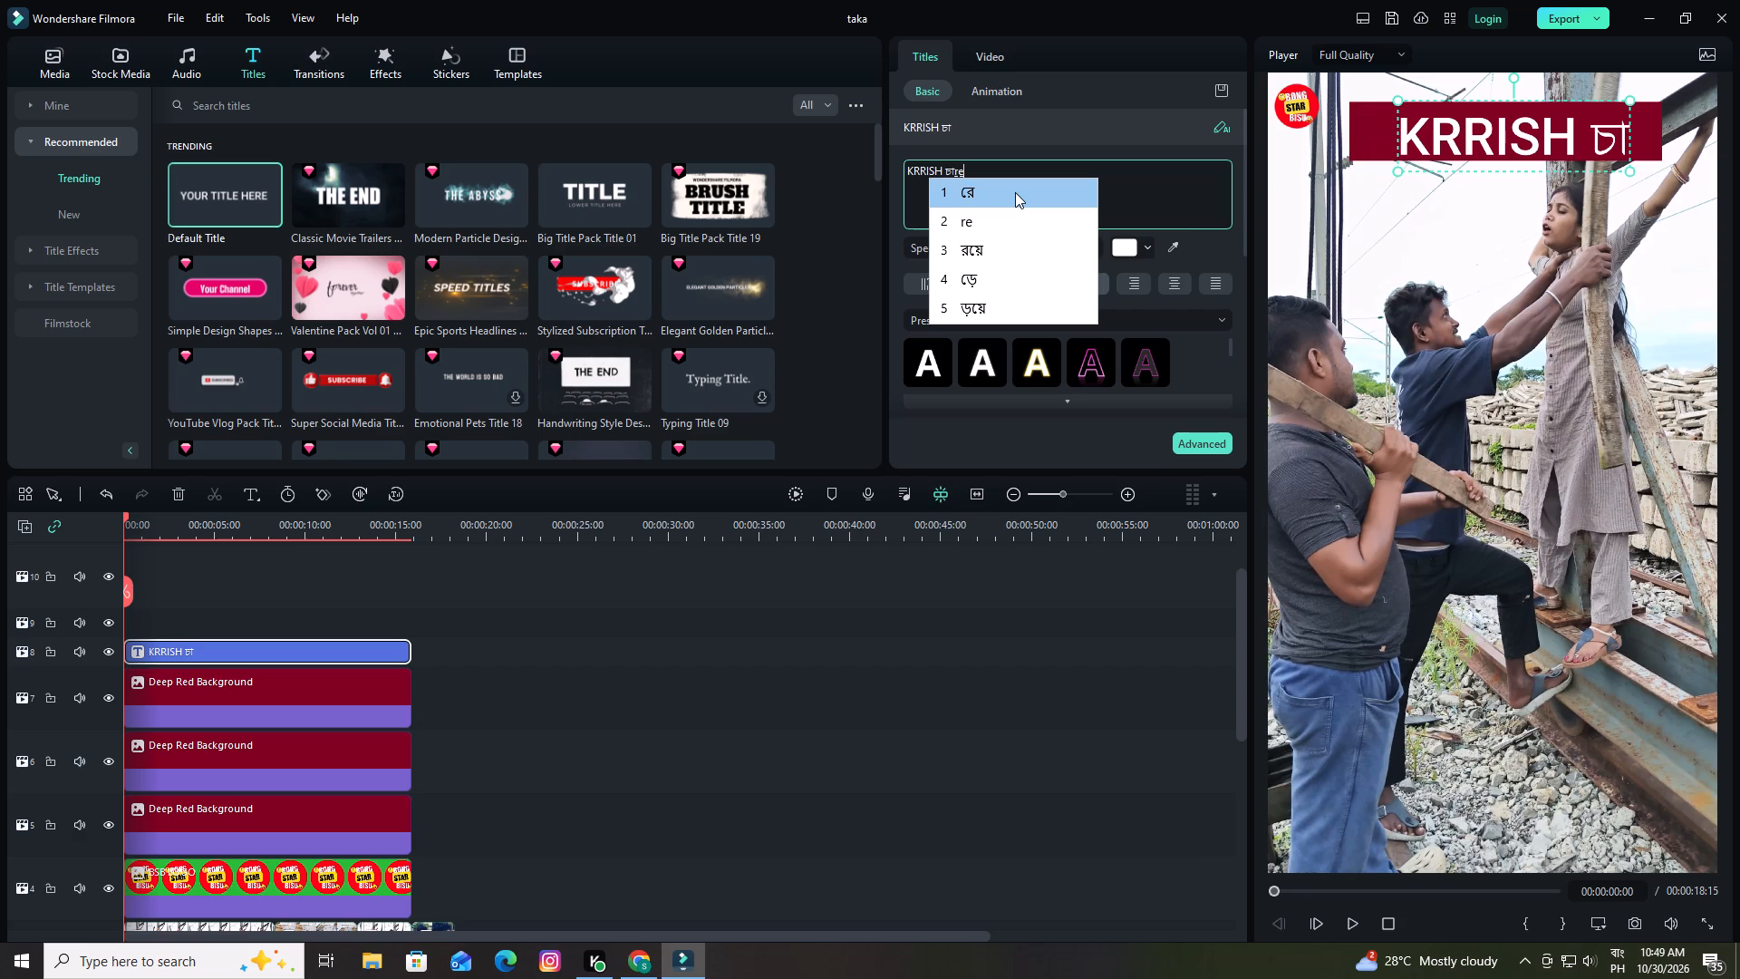
click(991, 281)
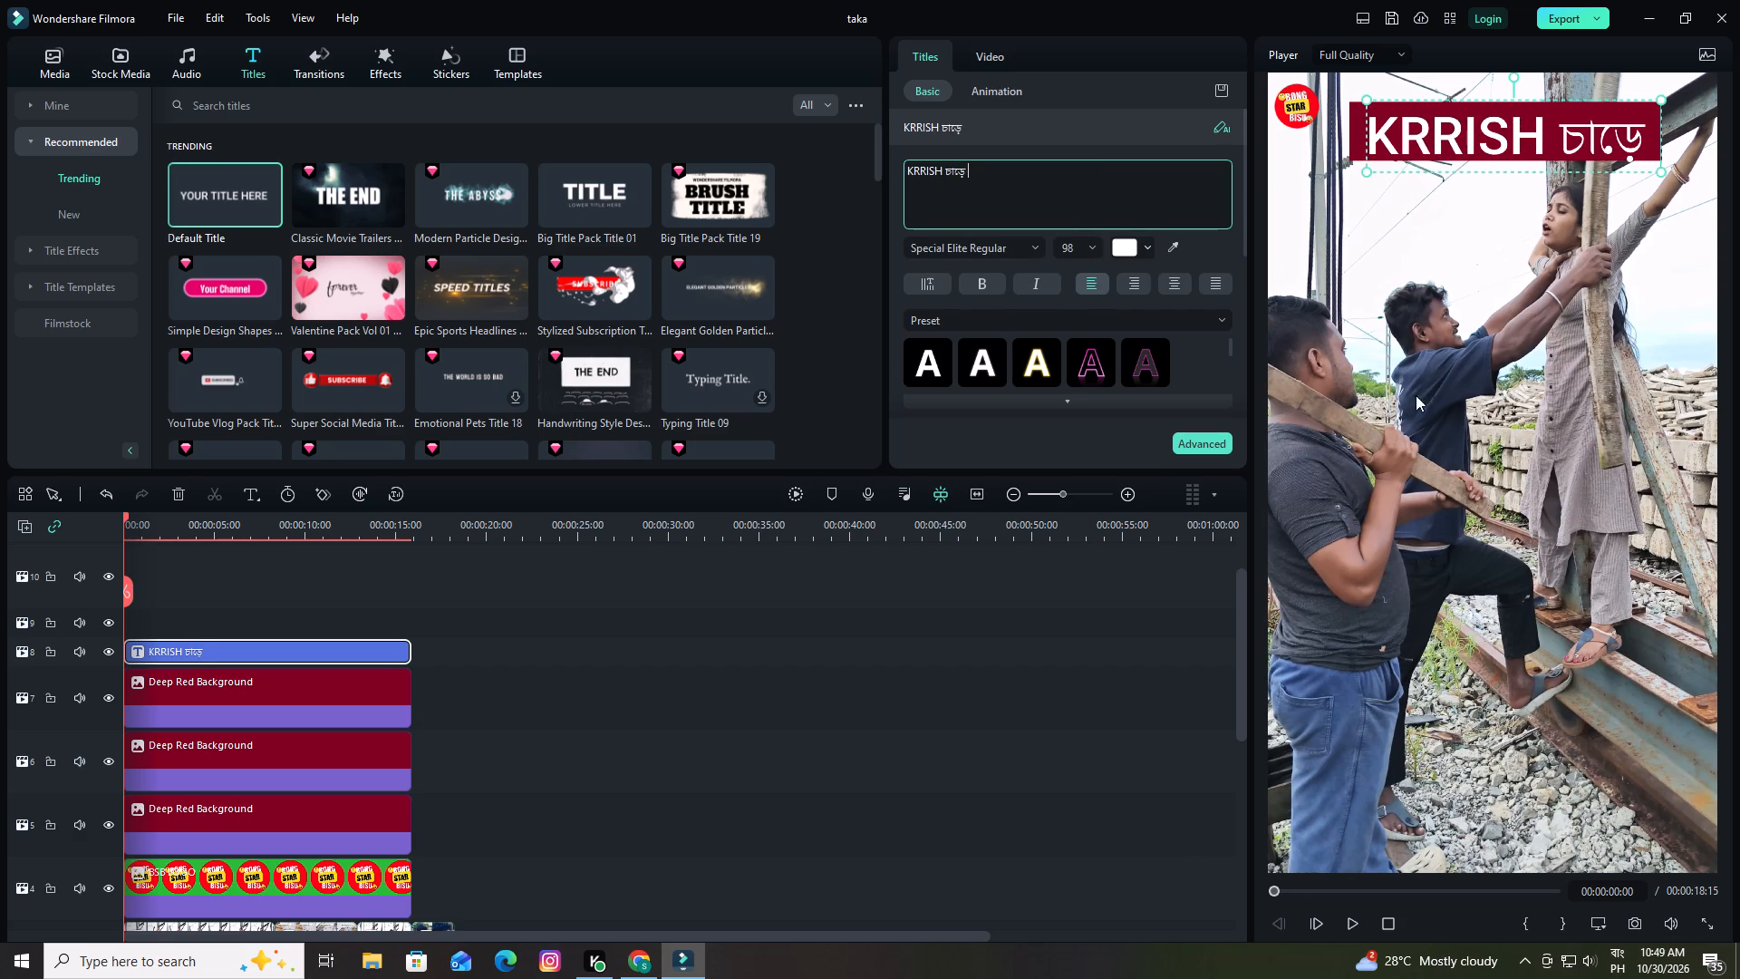
click(1119, 699)
Try black, light blue and pink on the word "চাড়ে", settle on pale yellow-green, and deselect the title.
click(1555, 133)
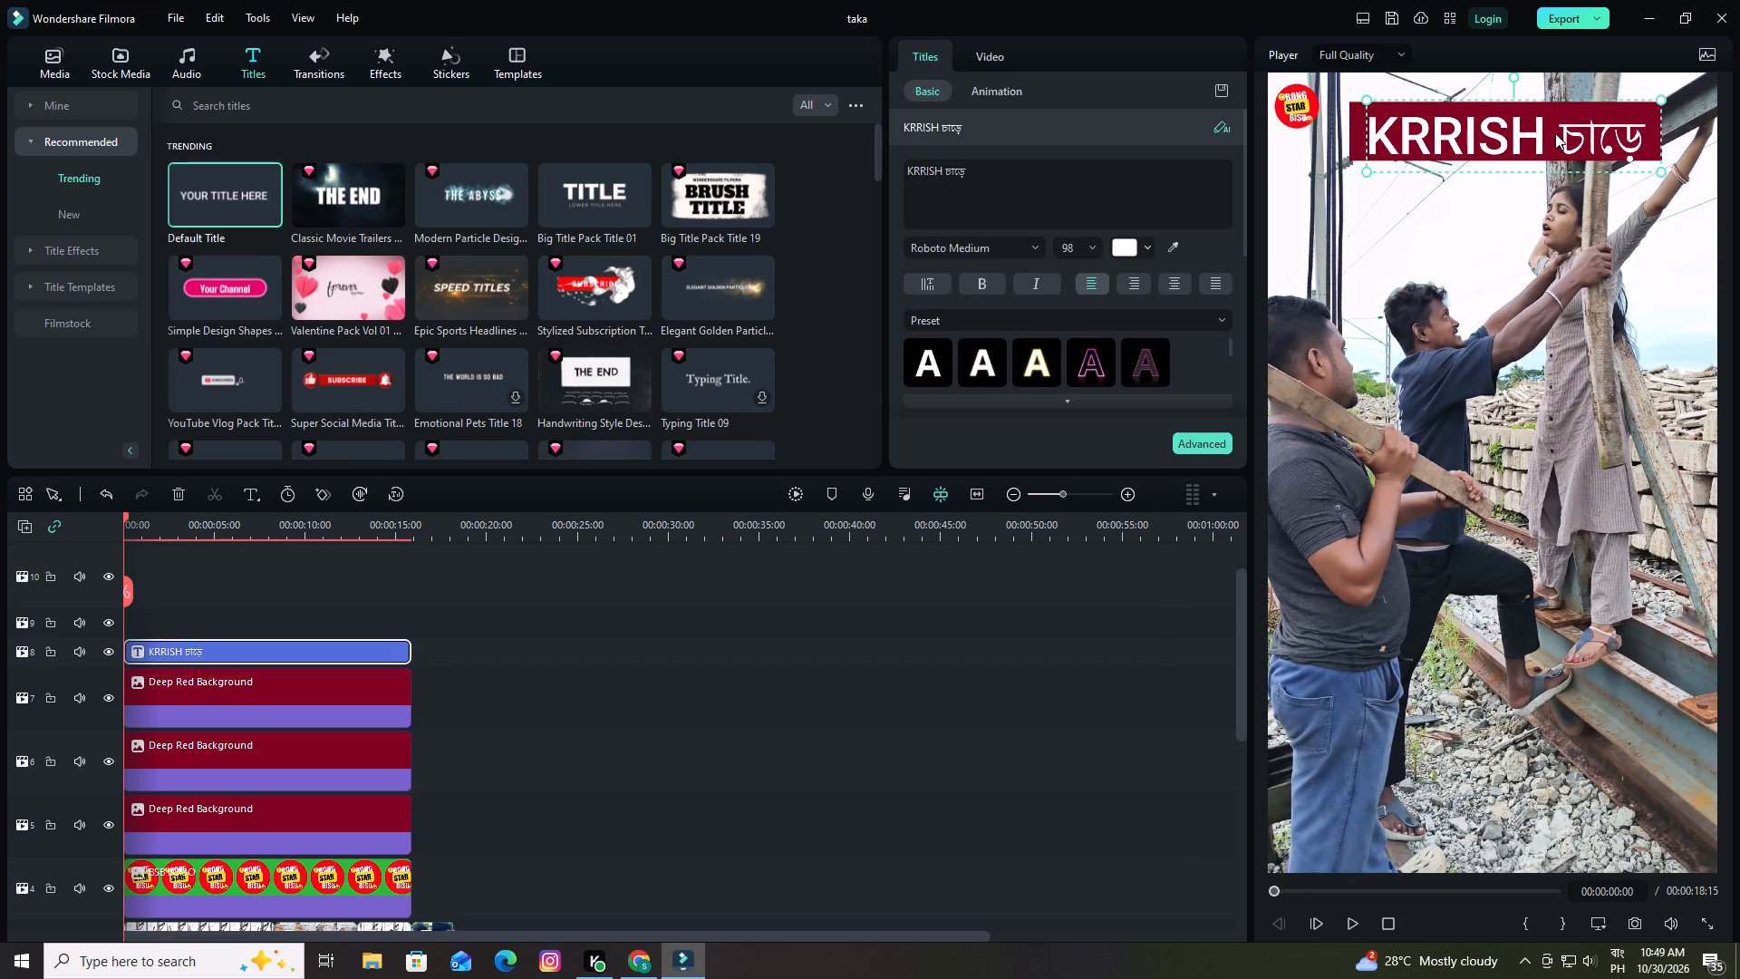
click(1555, 133)
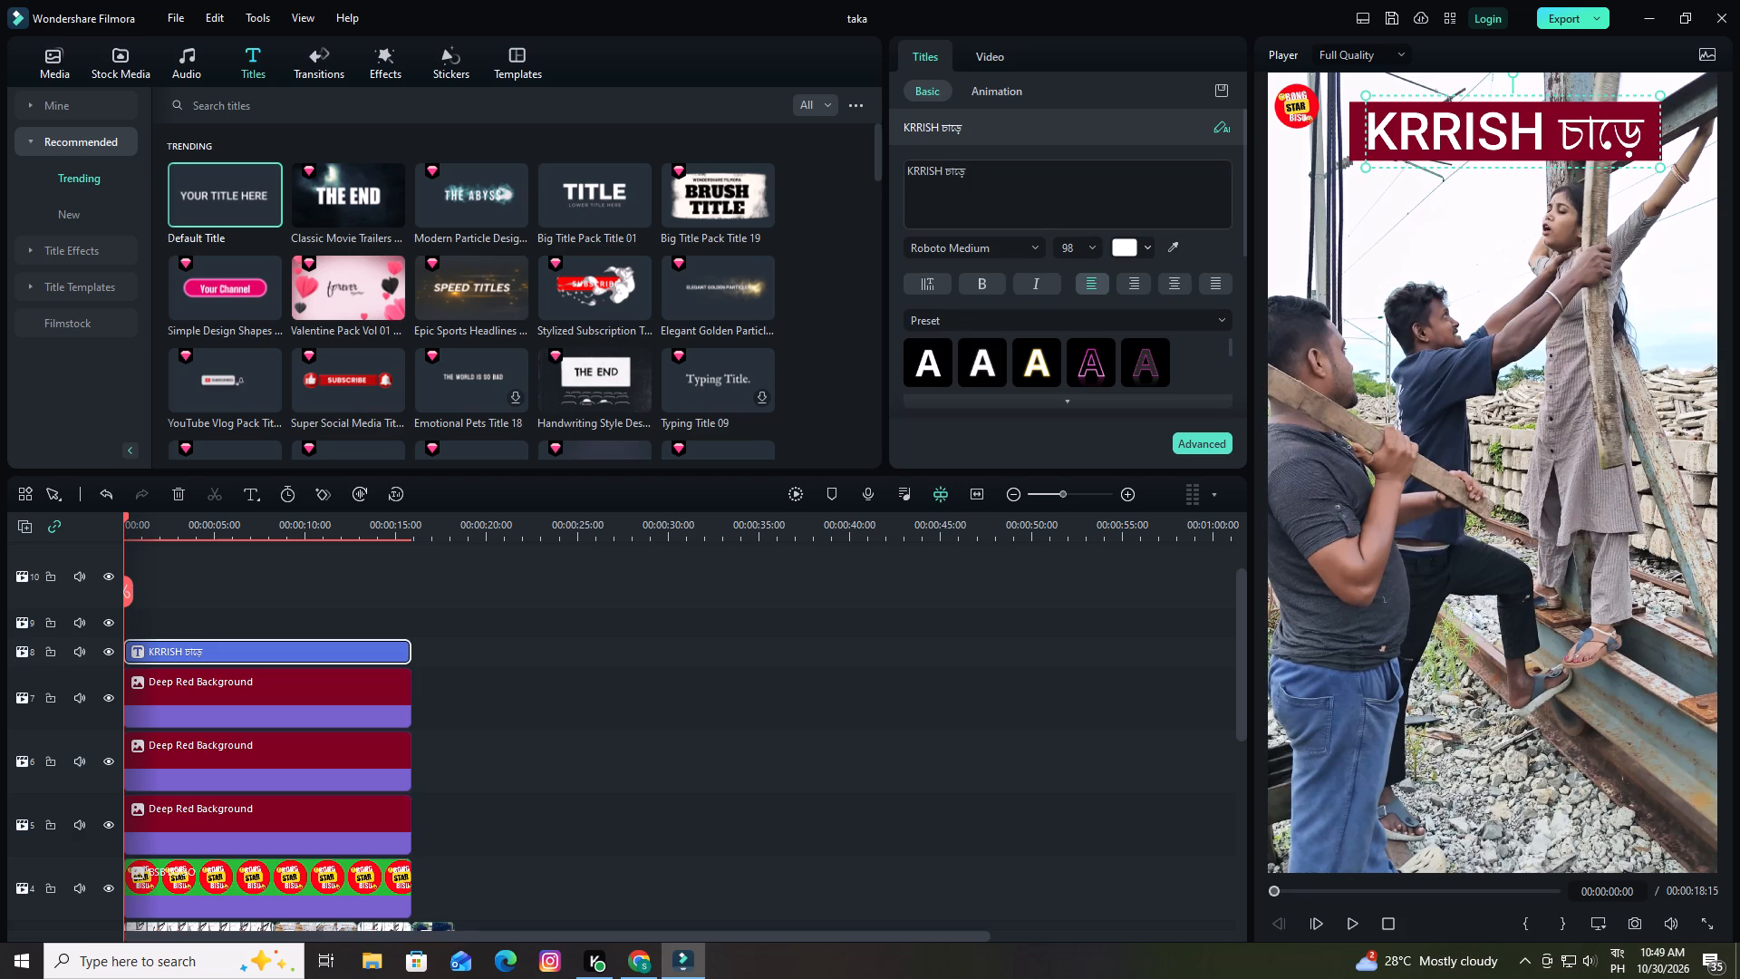
drag(946, 173, 966, 173)
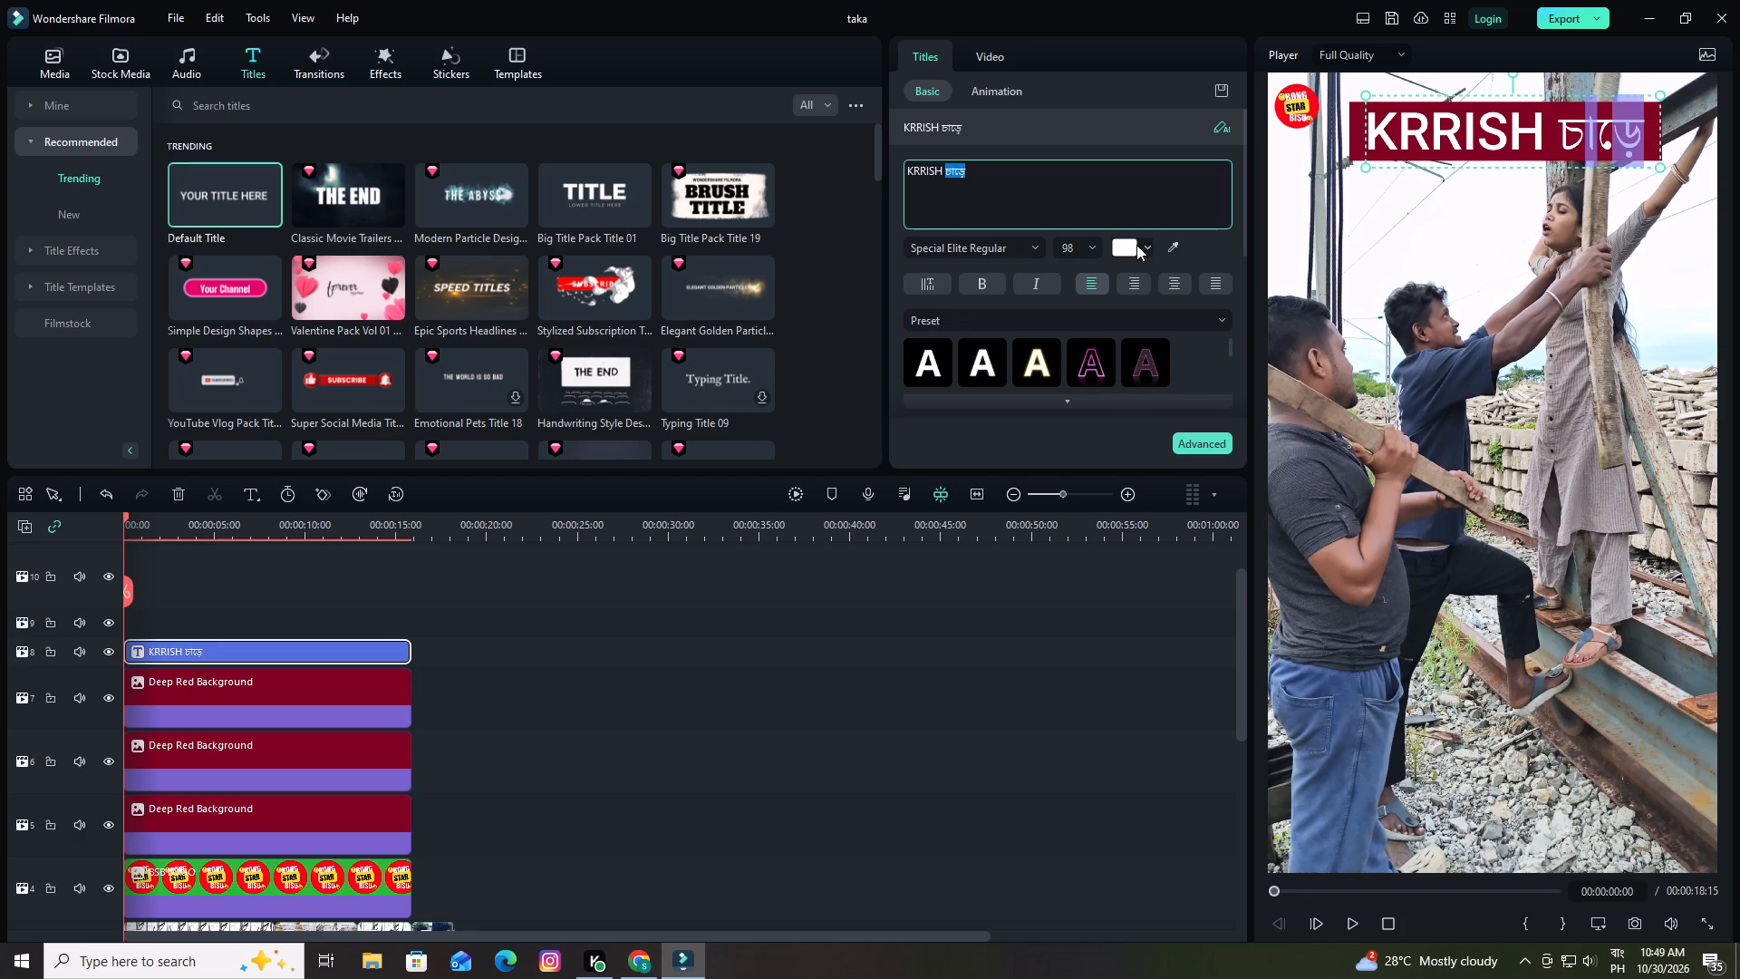
click(1141, 244)
click(1194, 402)
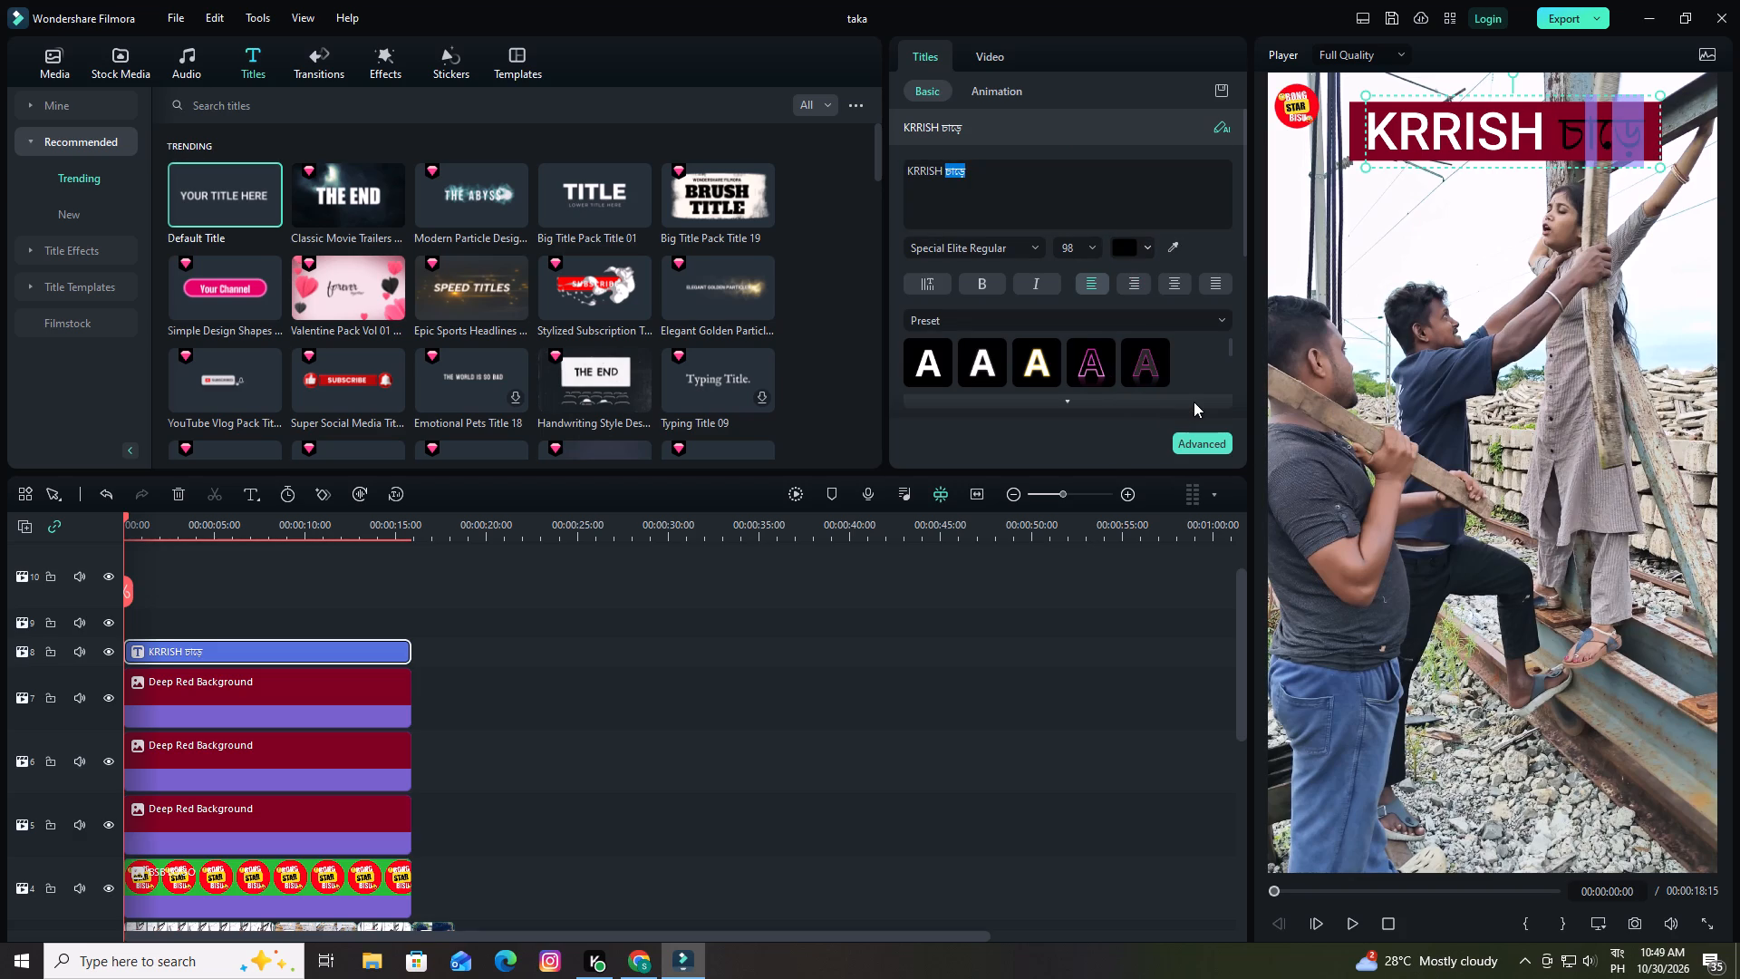
click(1140, 247)
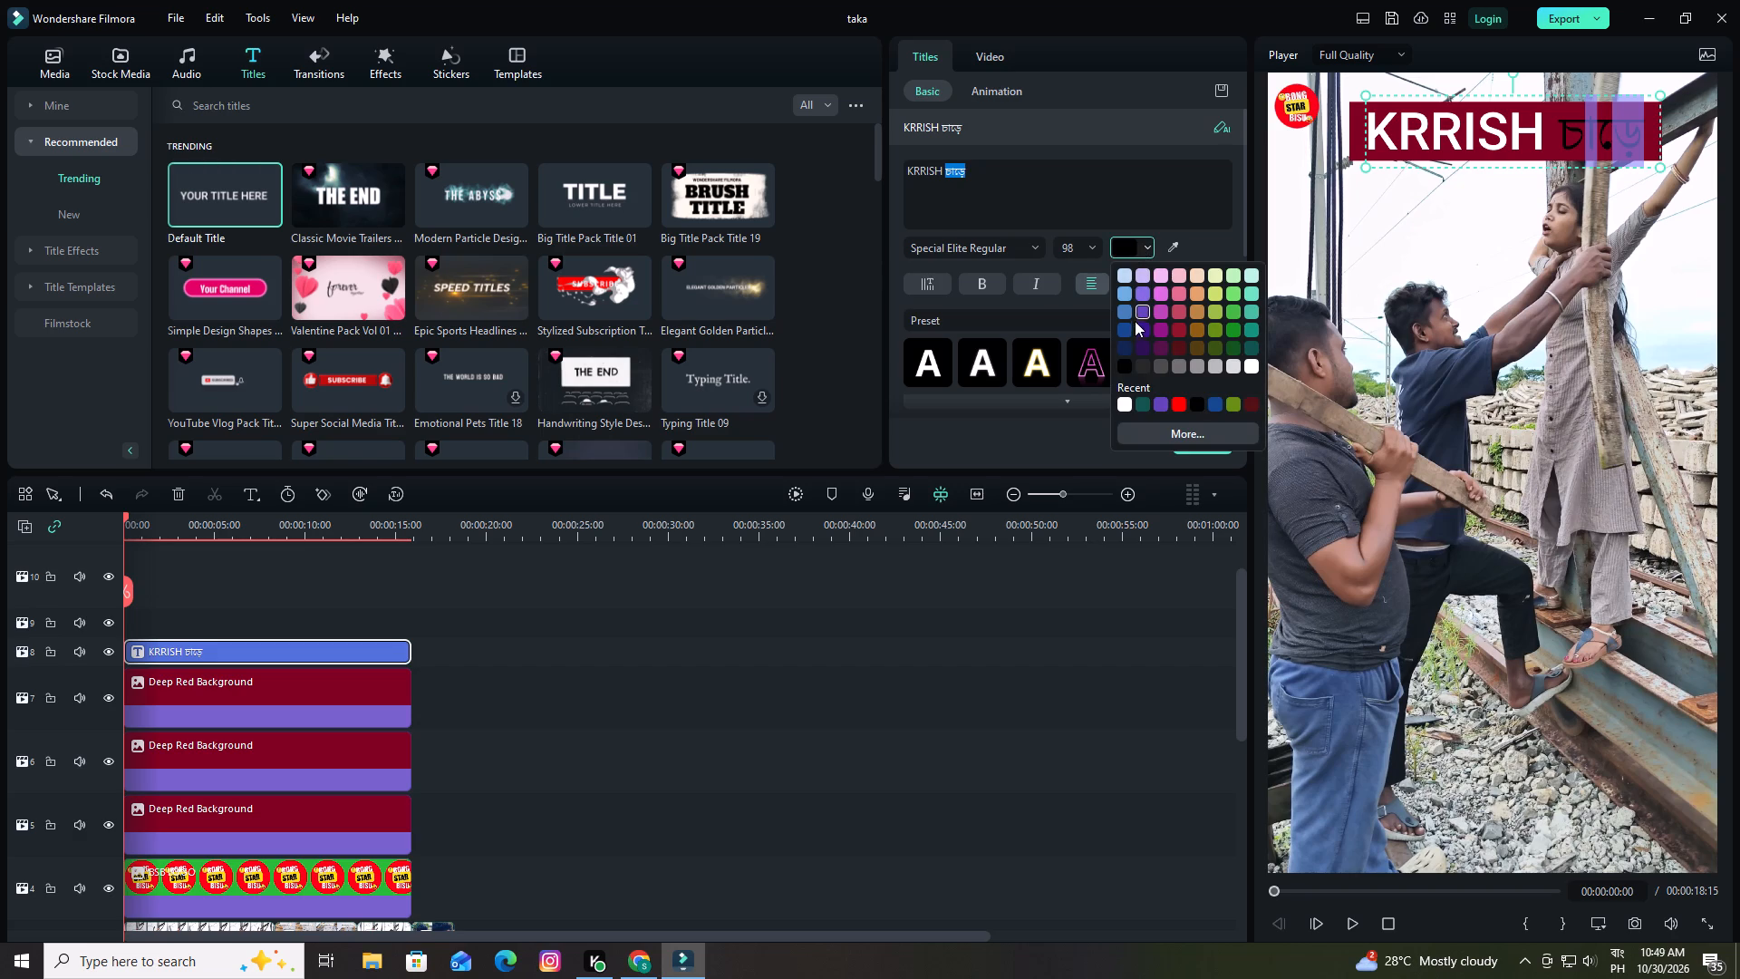
click(1125, 292)
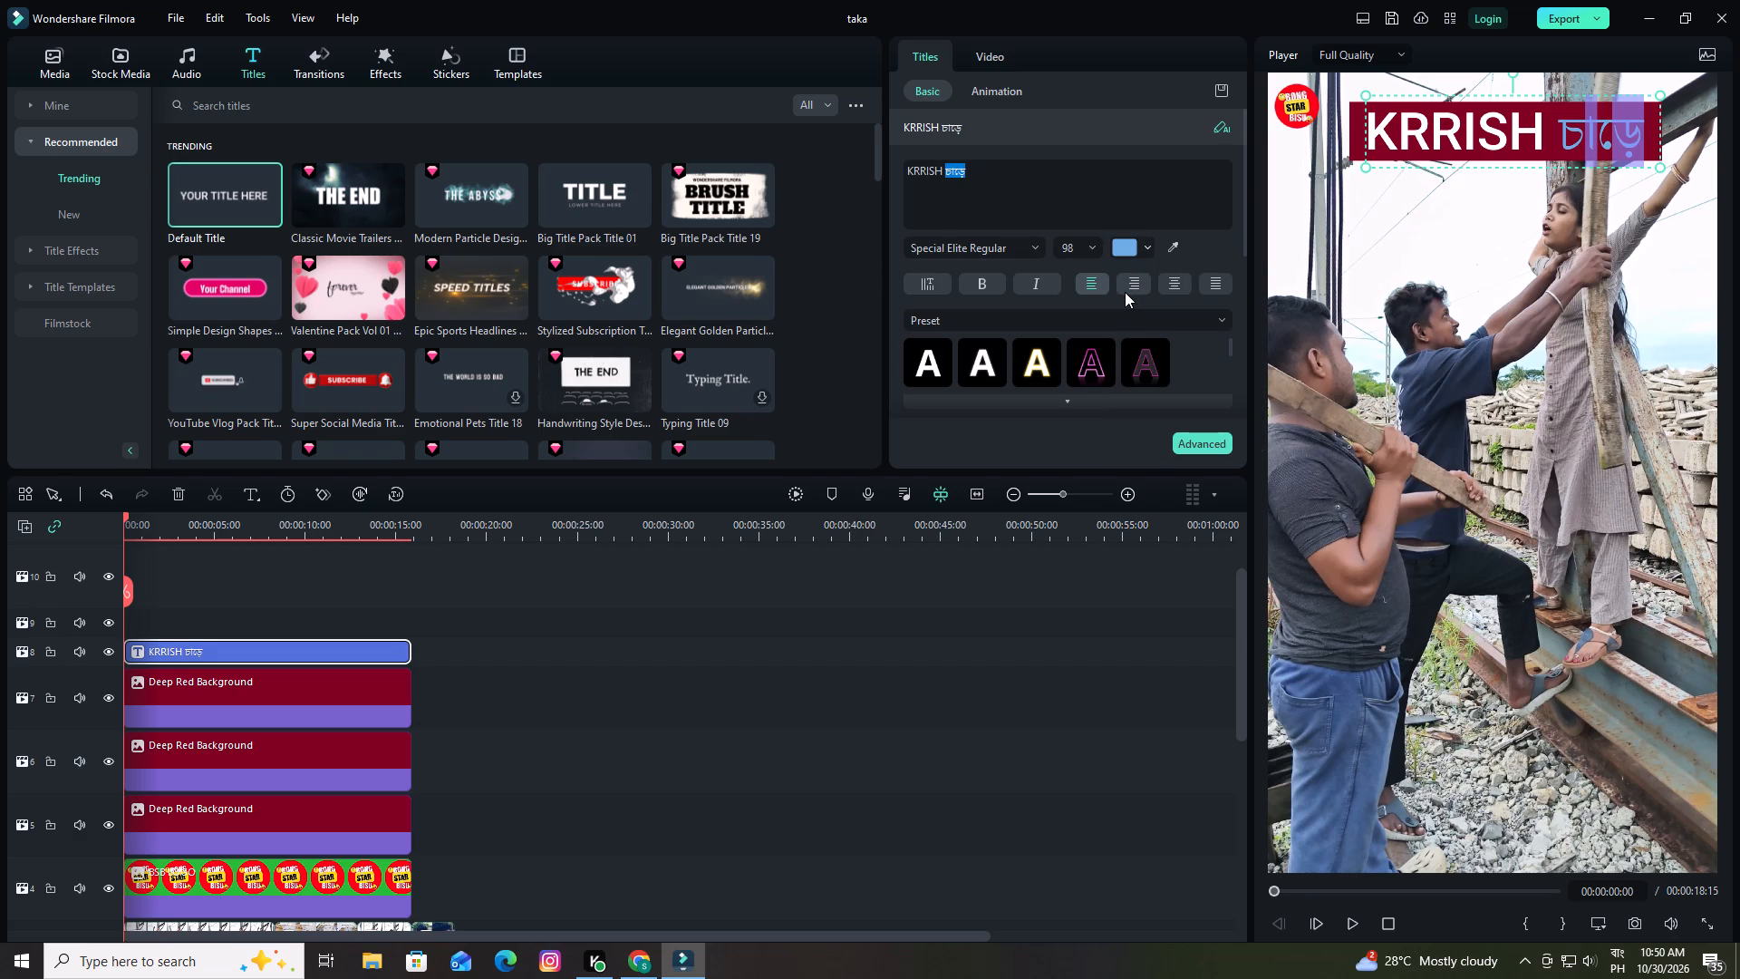
click(1146, 247)
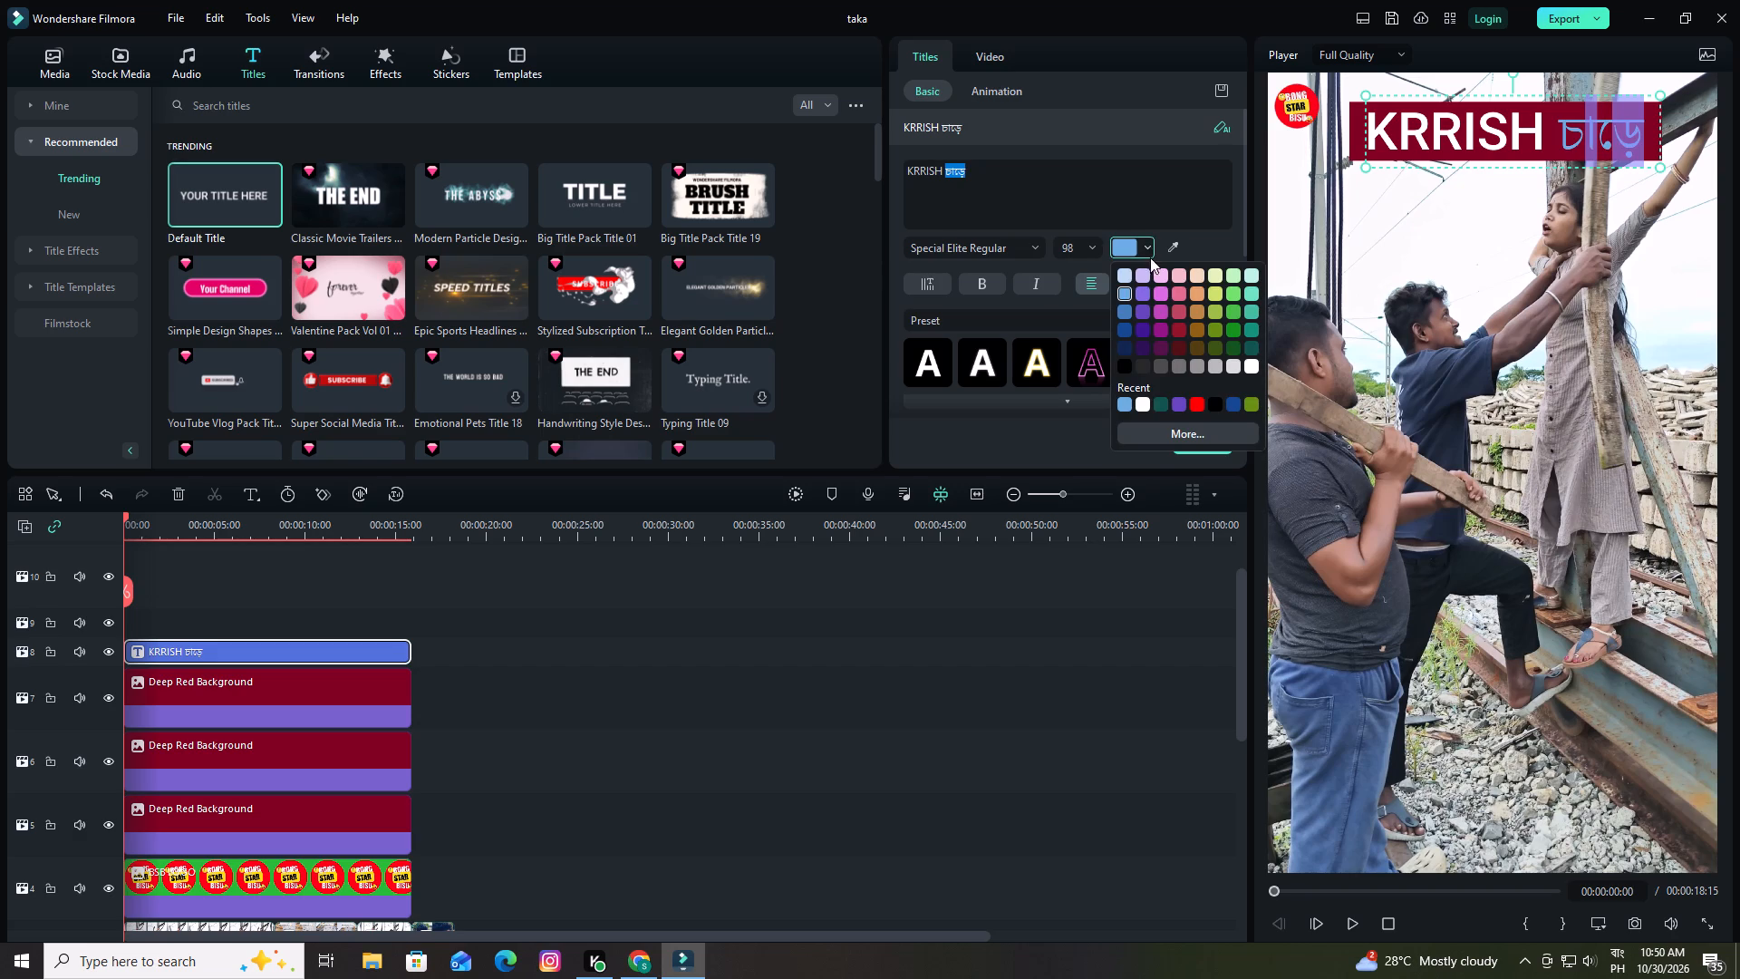
click(1157, 289)
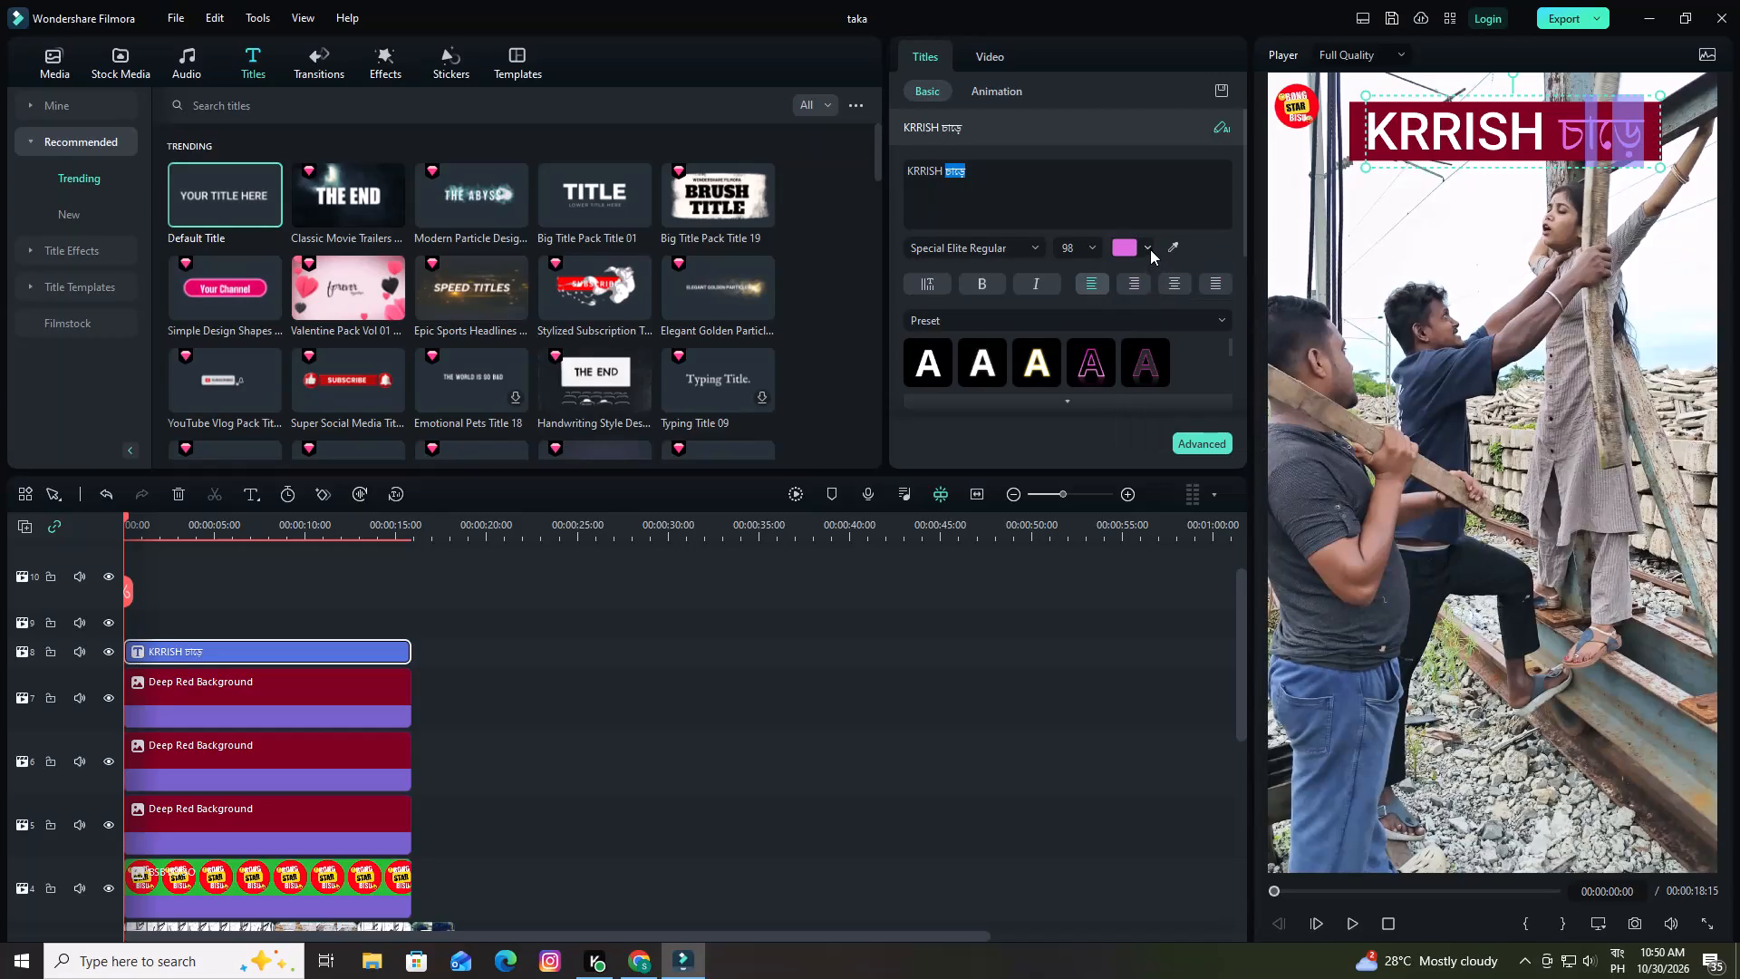
click(1149, 247)
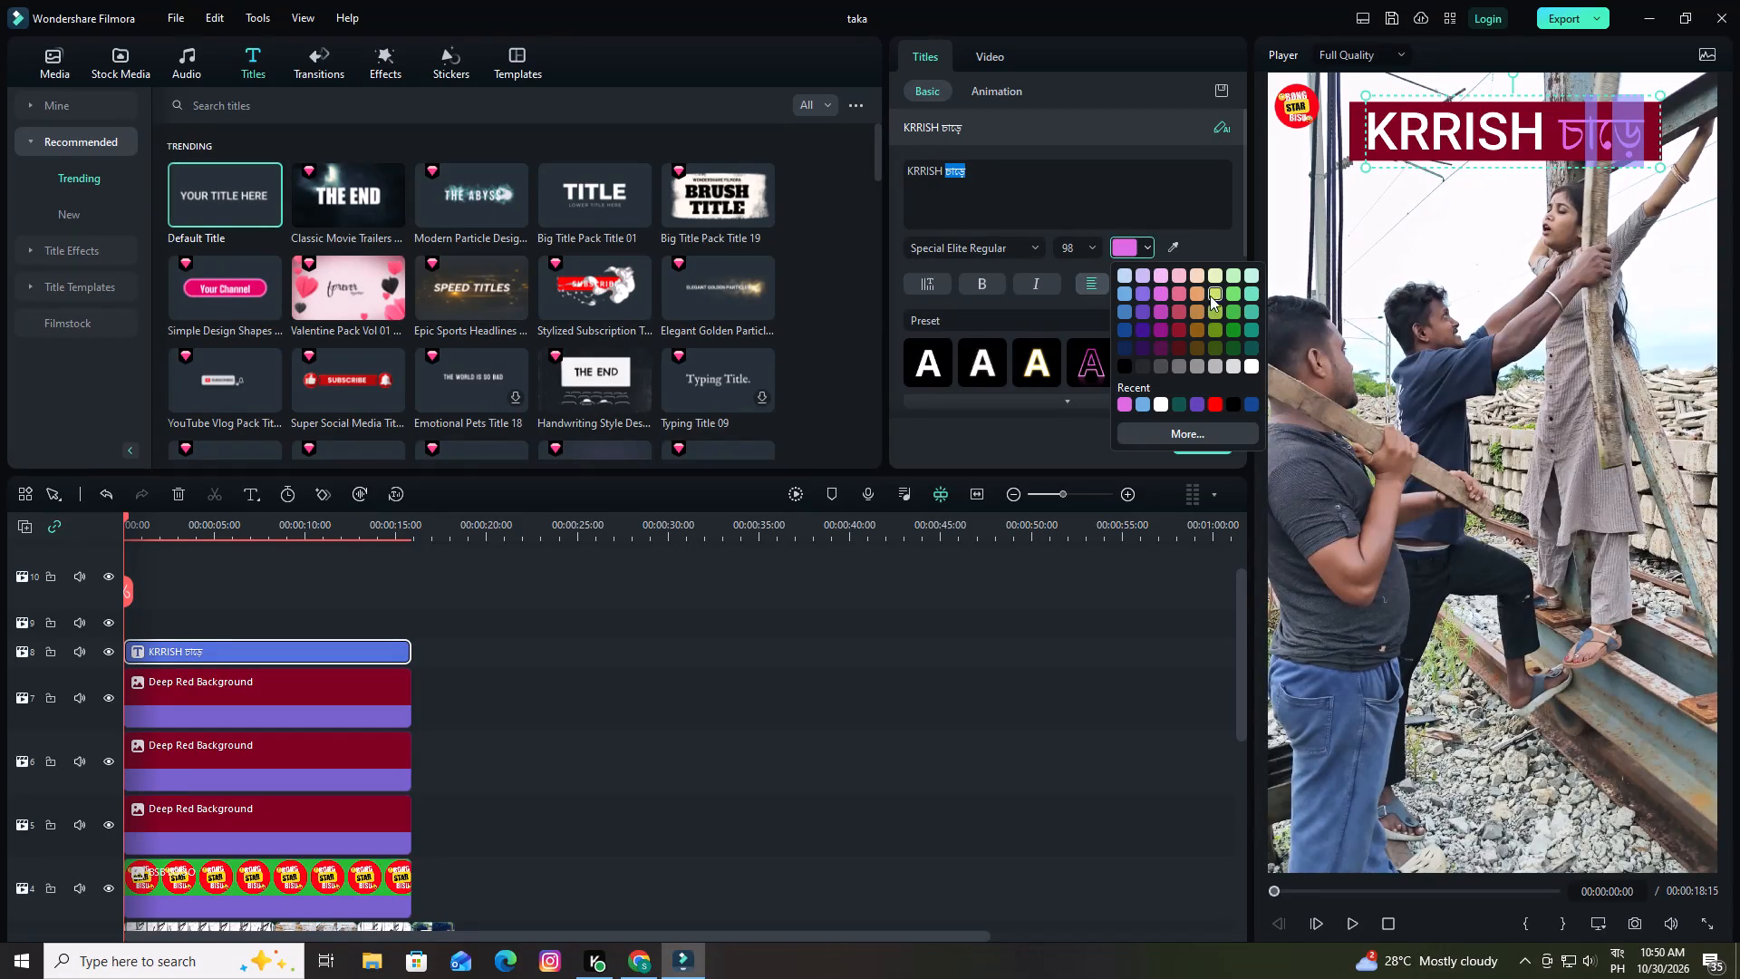
click(1216, 276)
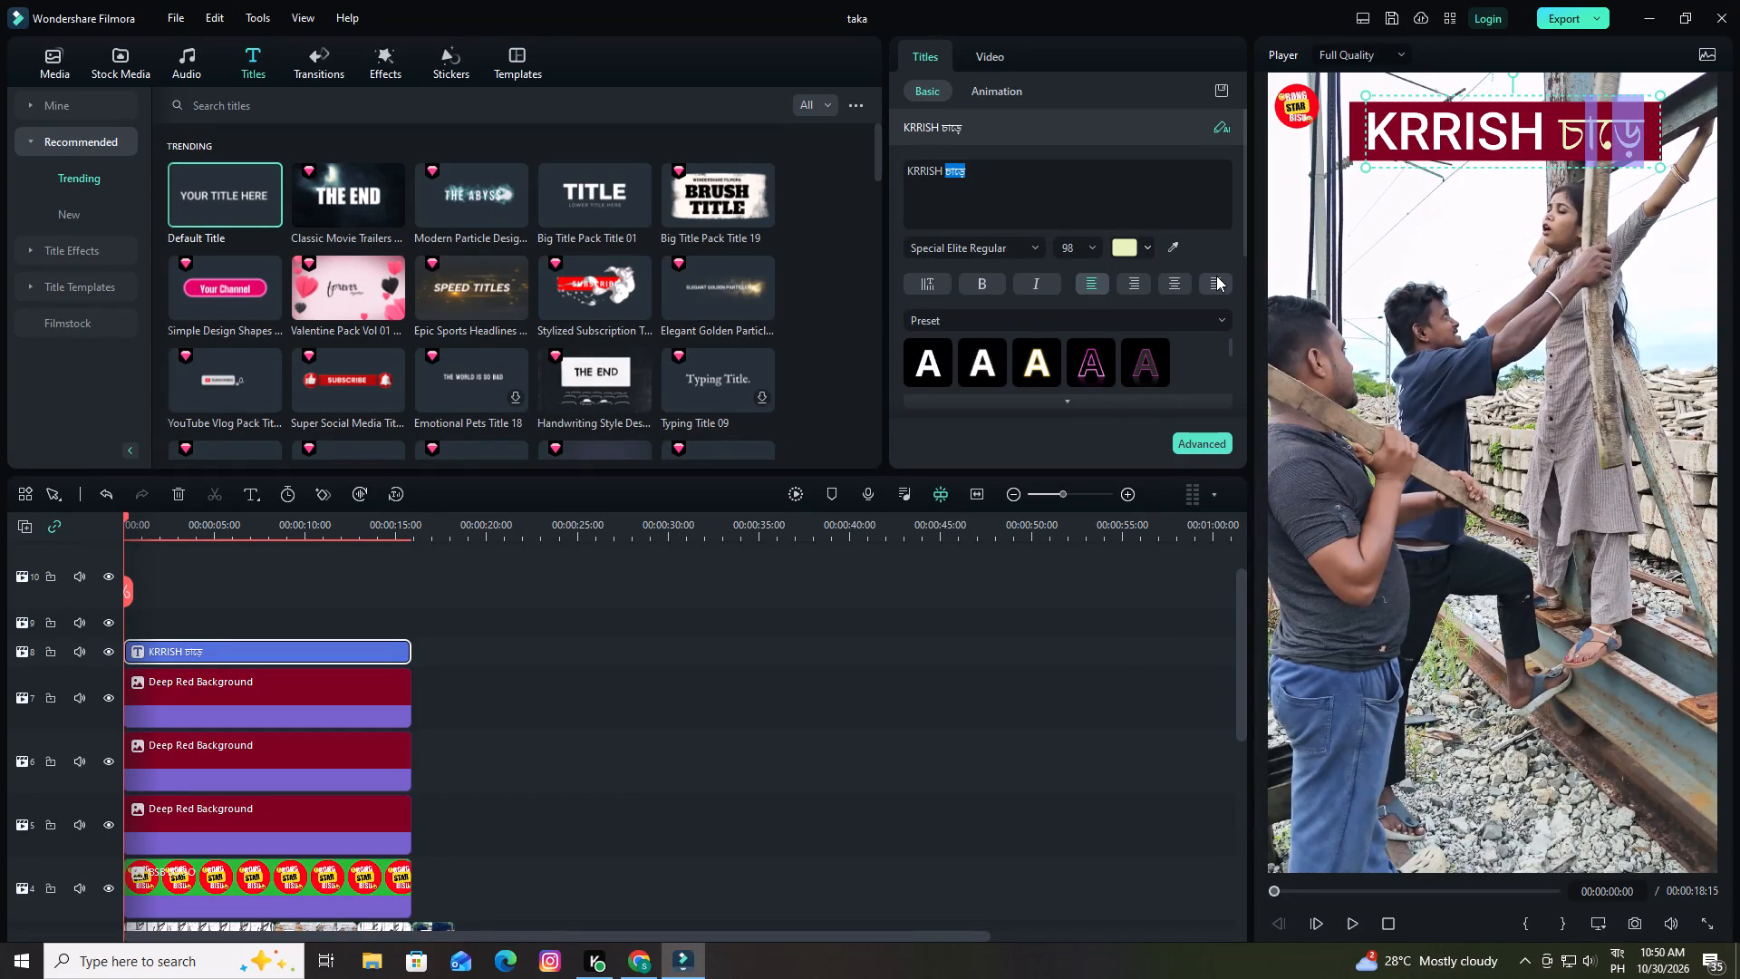
click(1116, 639)
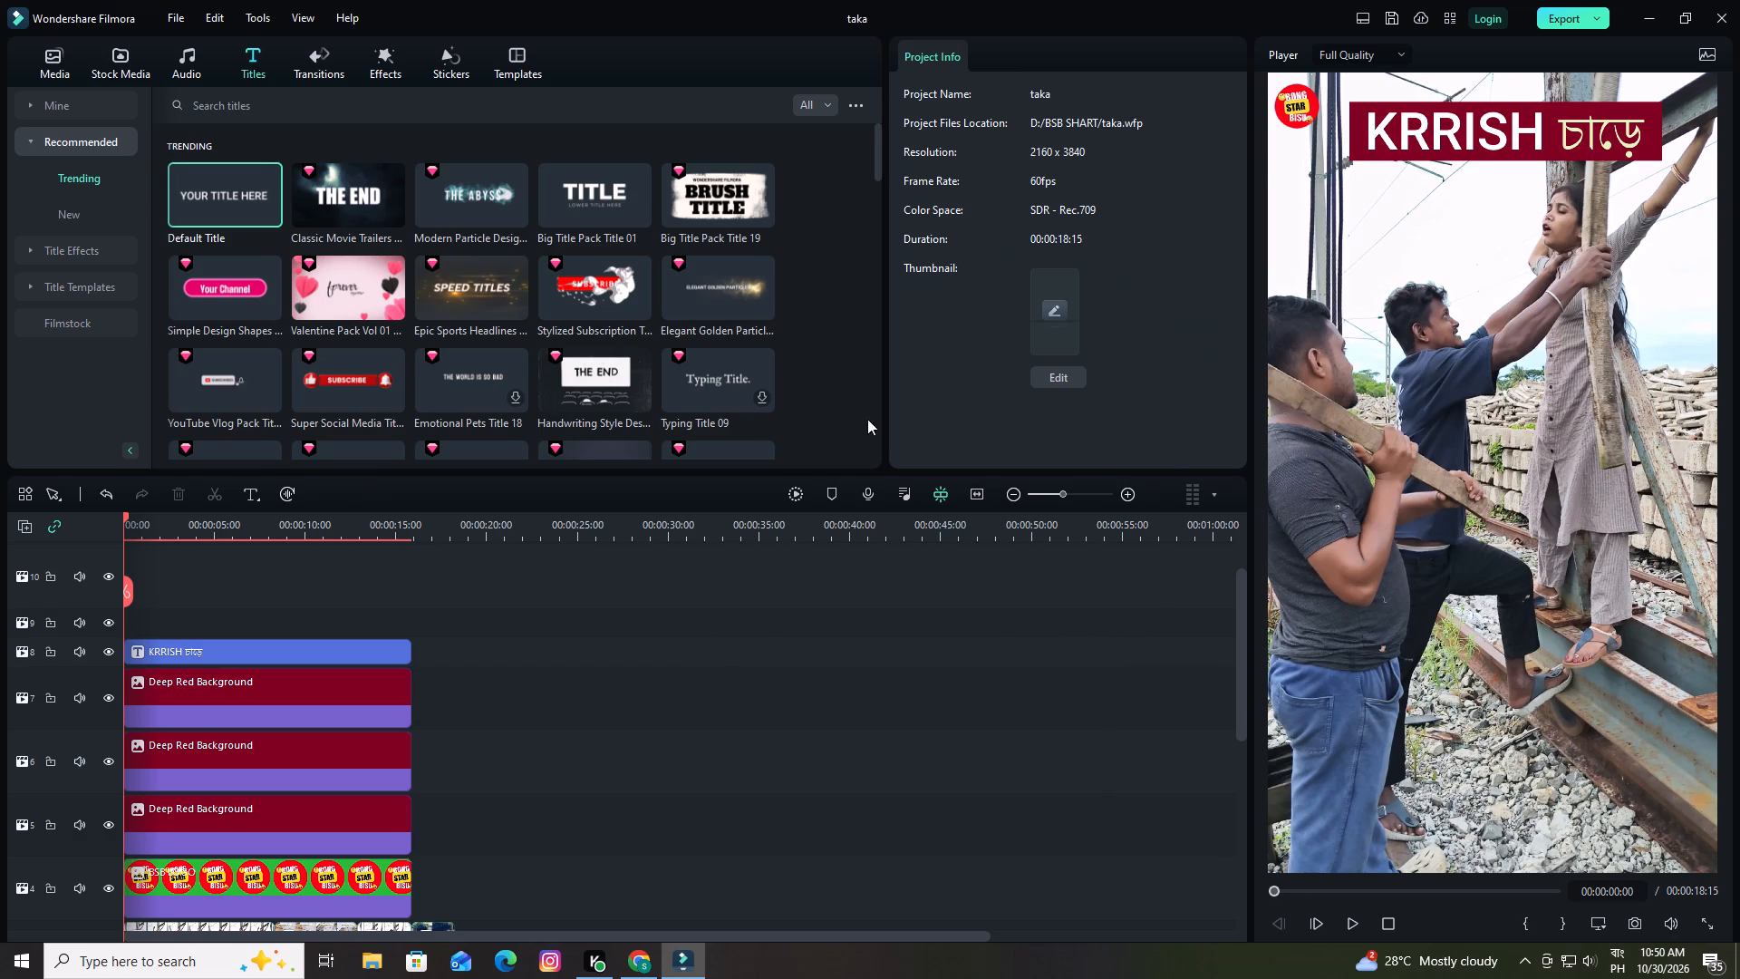
Save the project.
click(1384, 16)
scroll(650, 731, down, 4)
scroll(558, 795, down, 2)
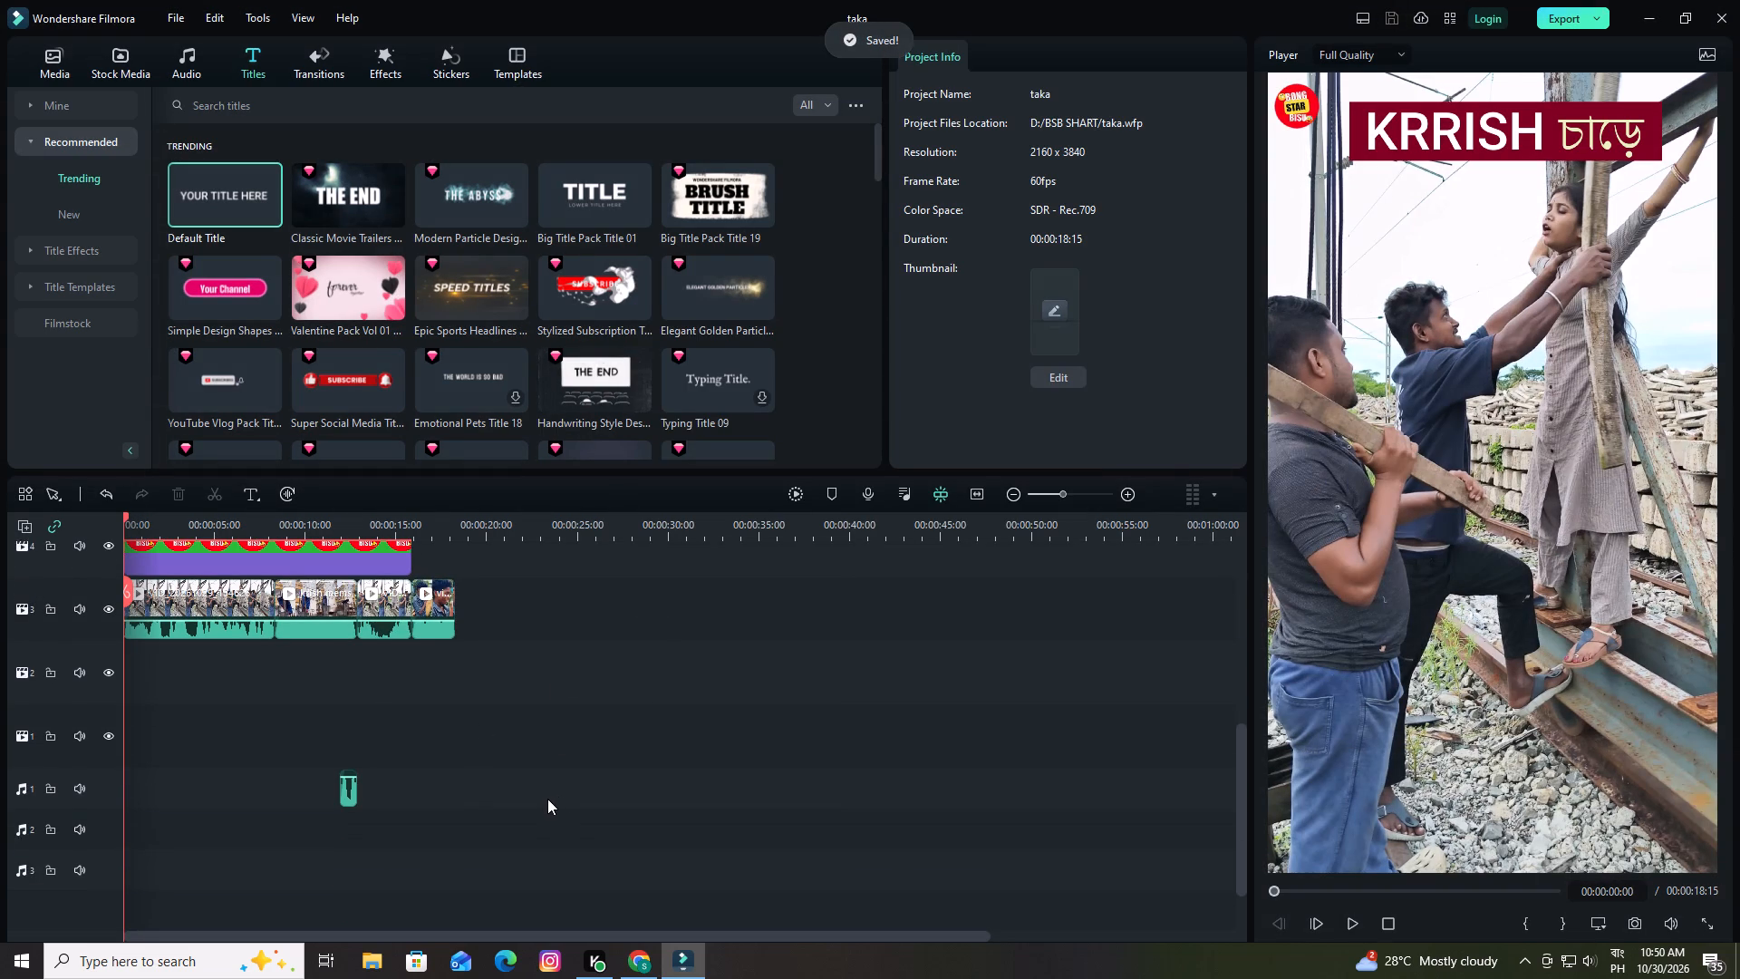
Add the pink-purple FOLLOW sticker from Social Media Icons Pack on the track above the title, ending level with the title clip.
key(space)
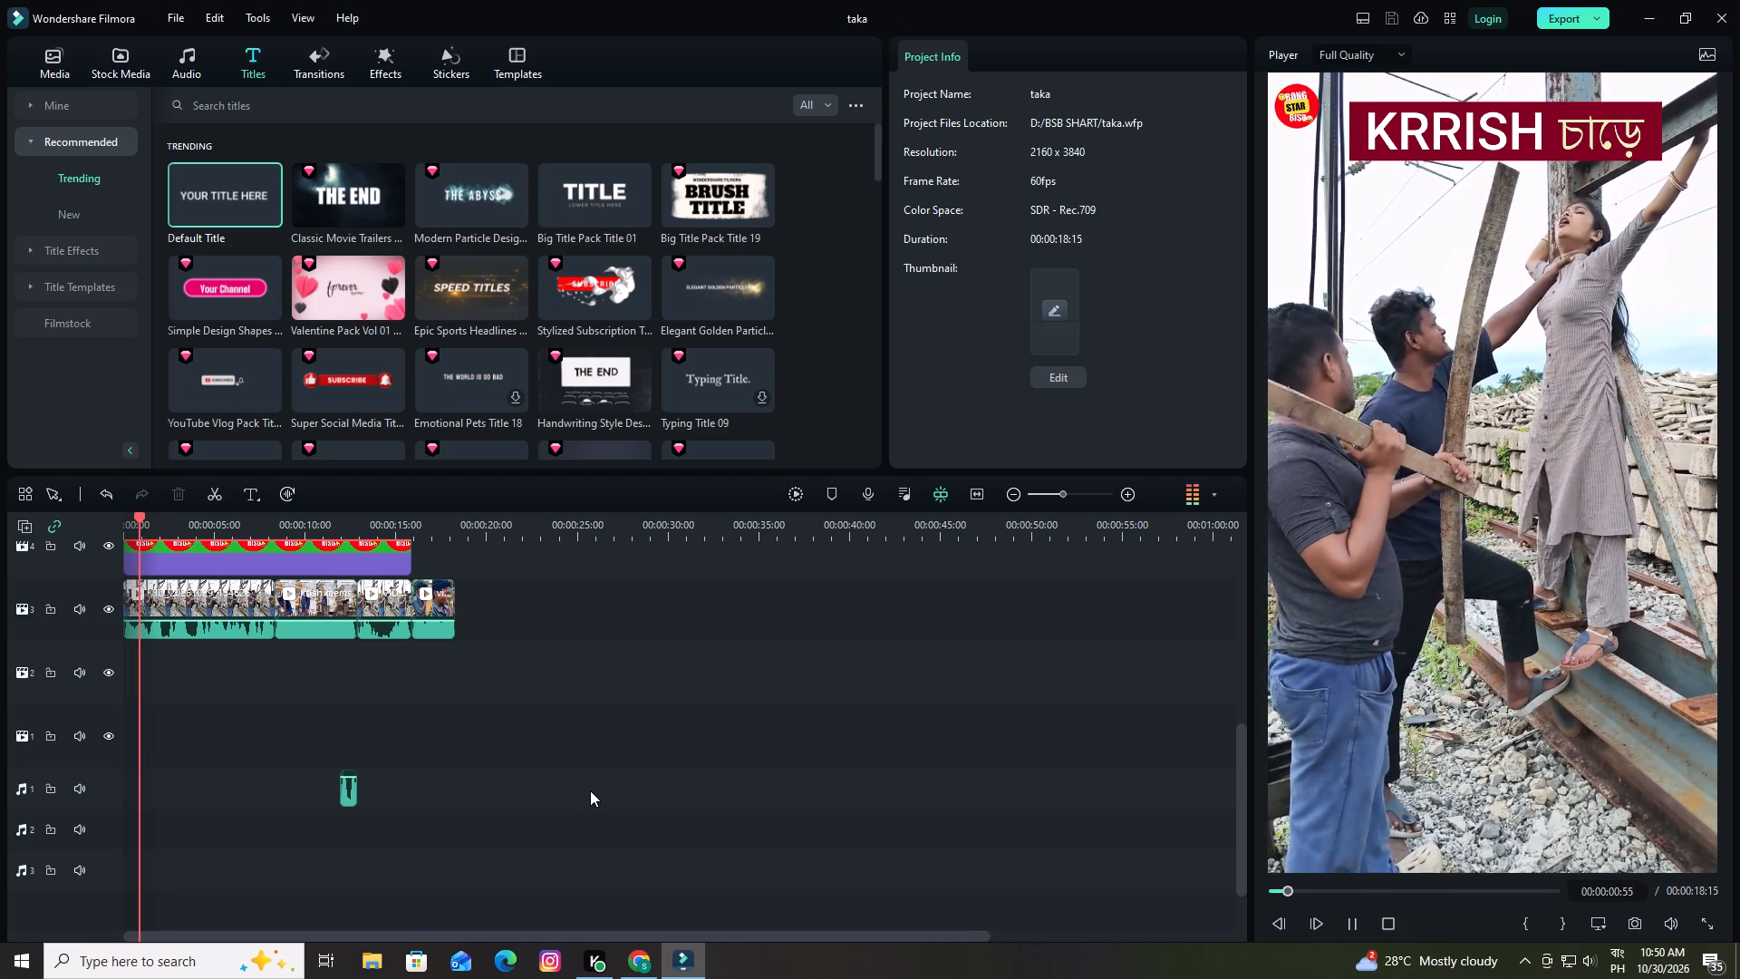
key(space)
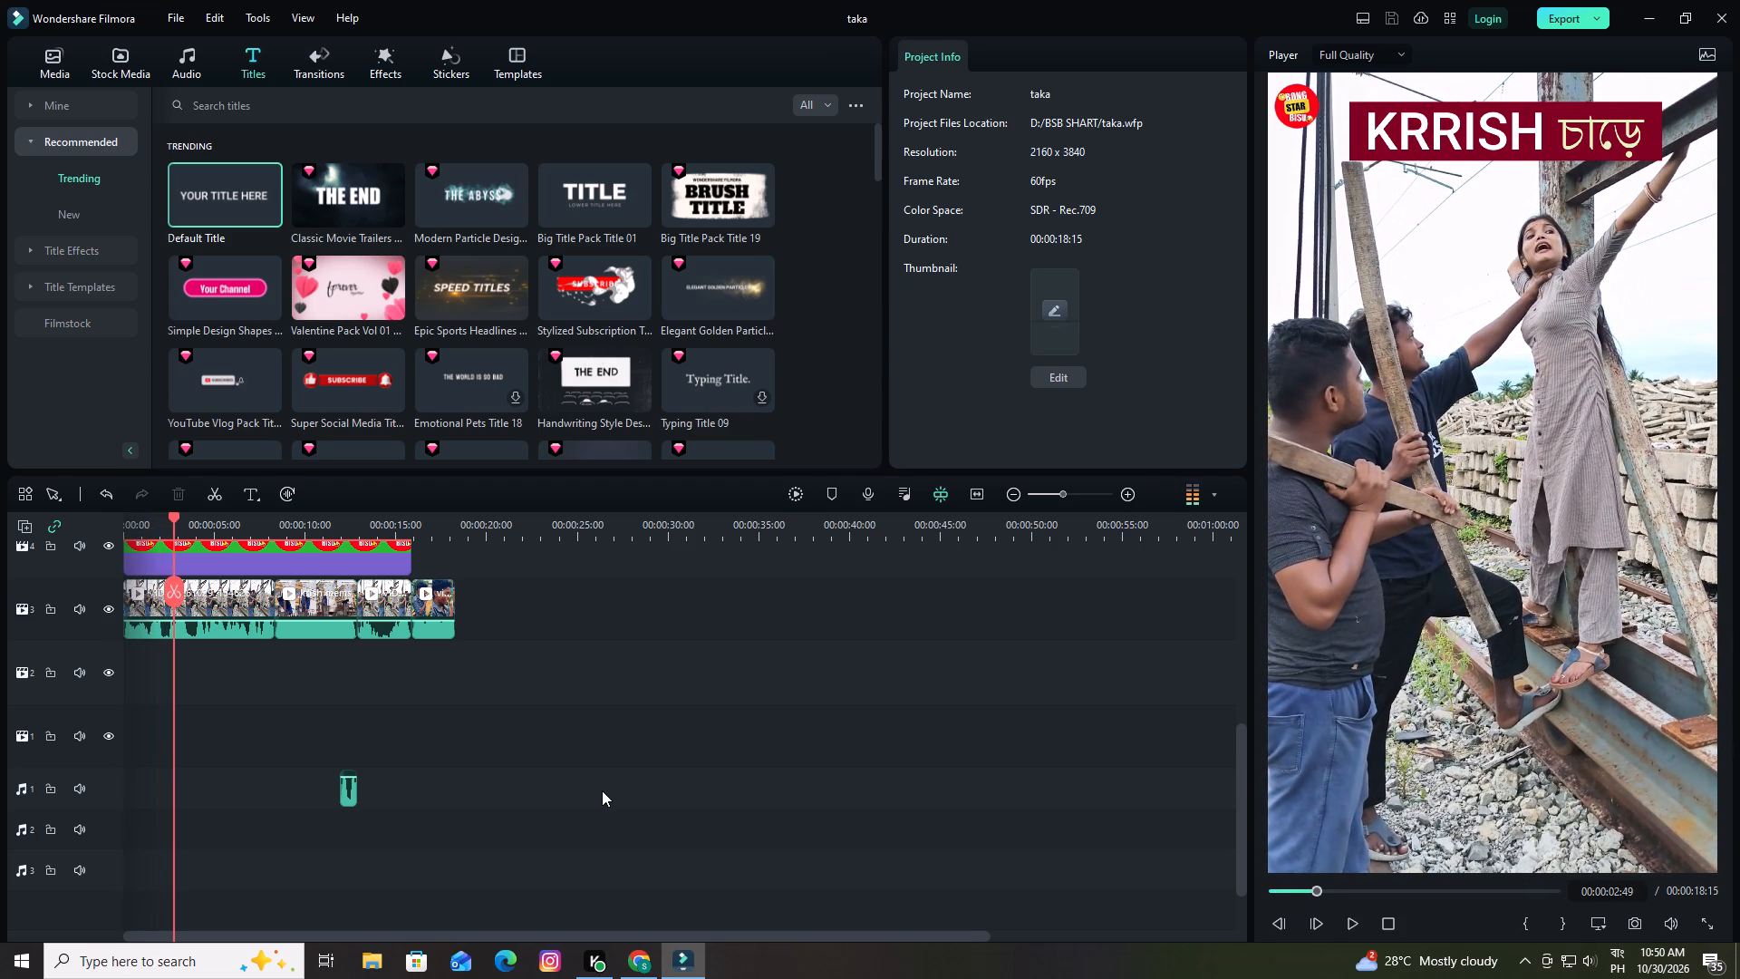
scroll(602, 790, up, 3)
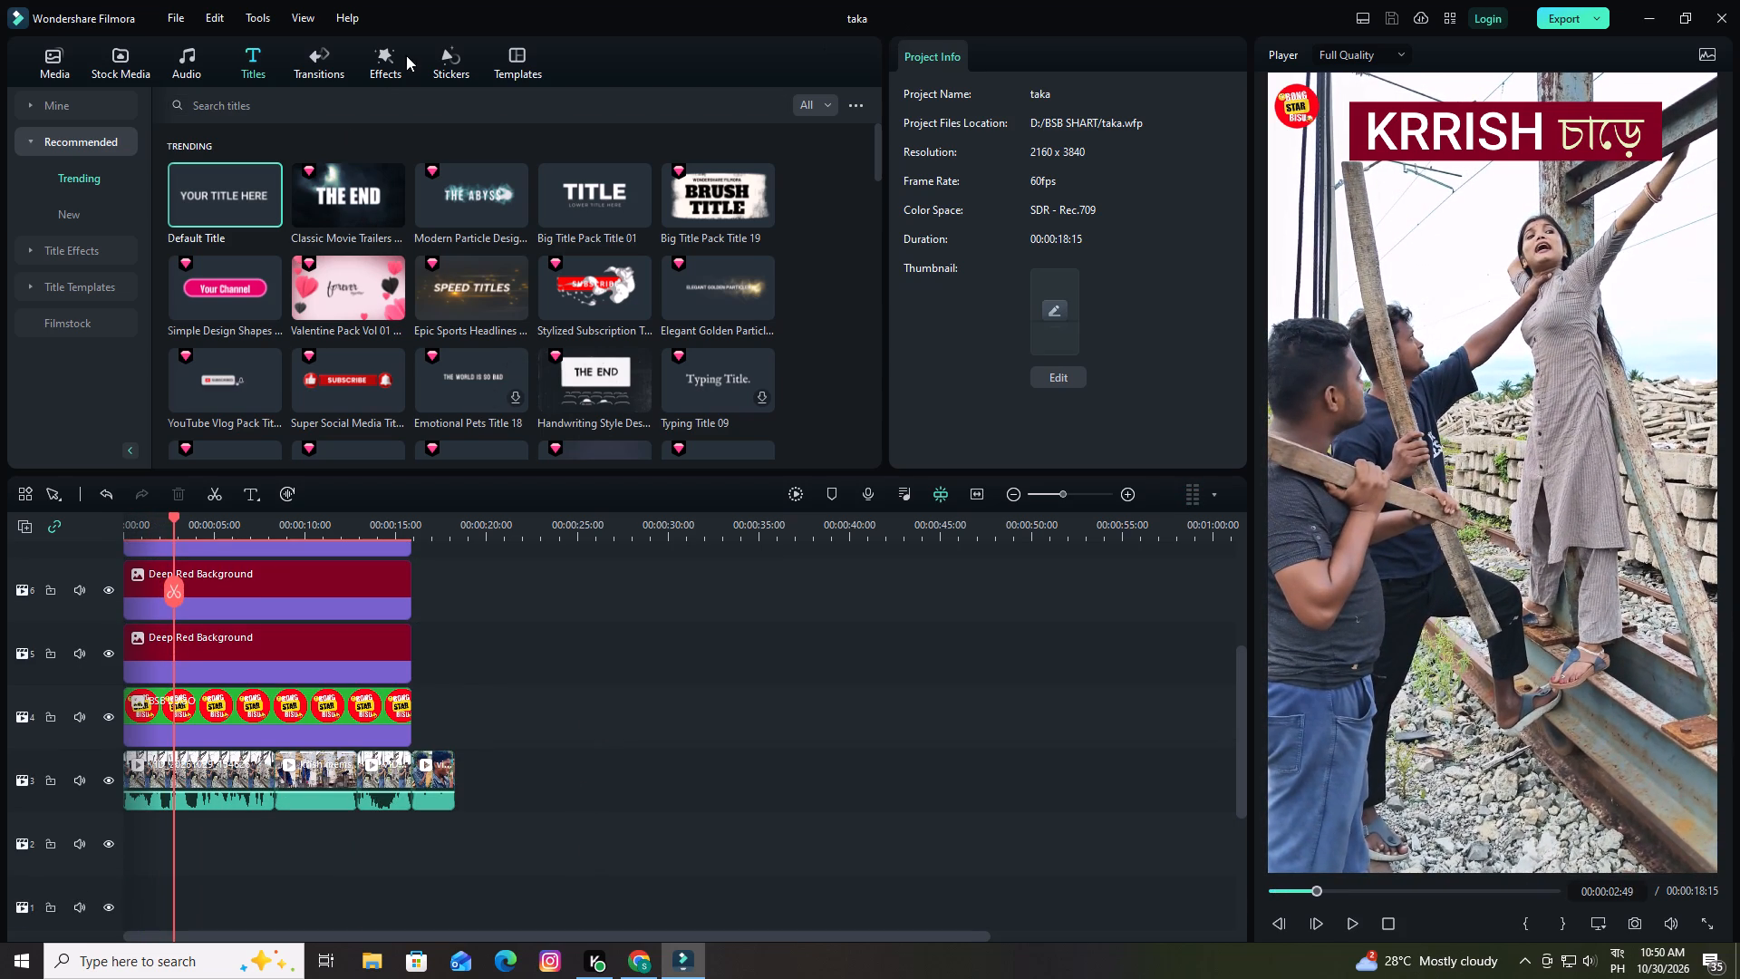
click(446, 61)
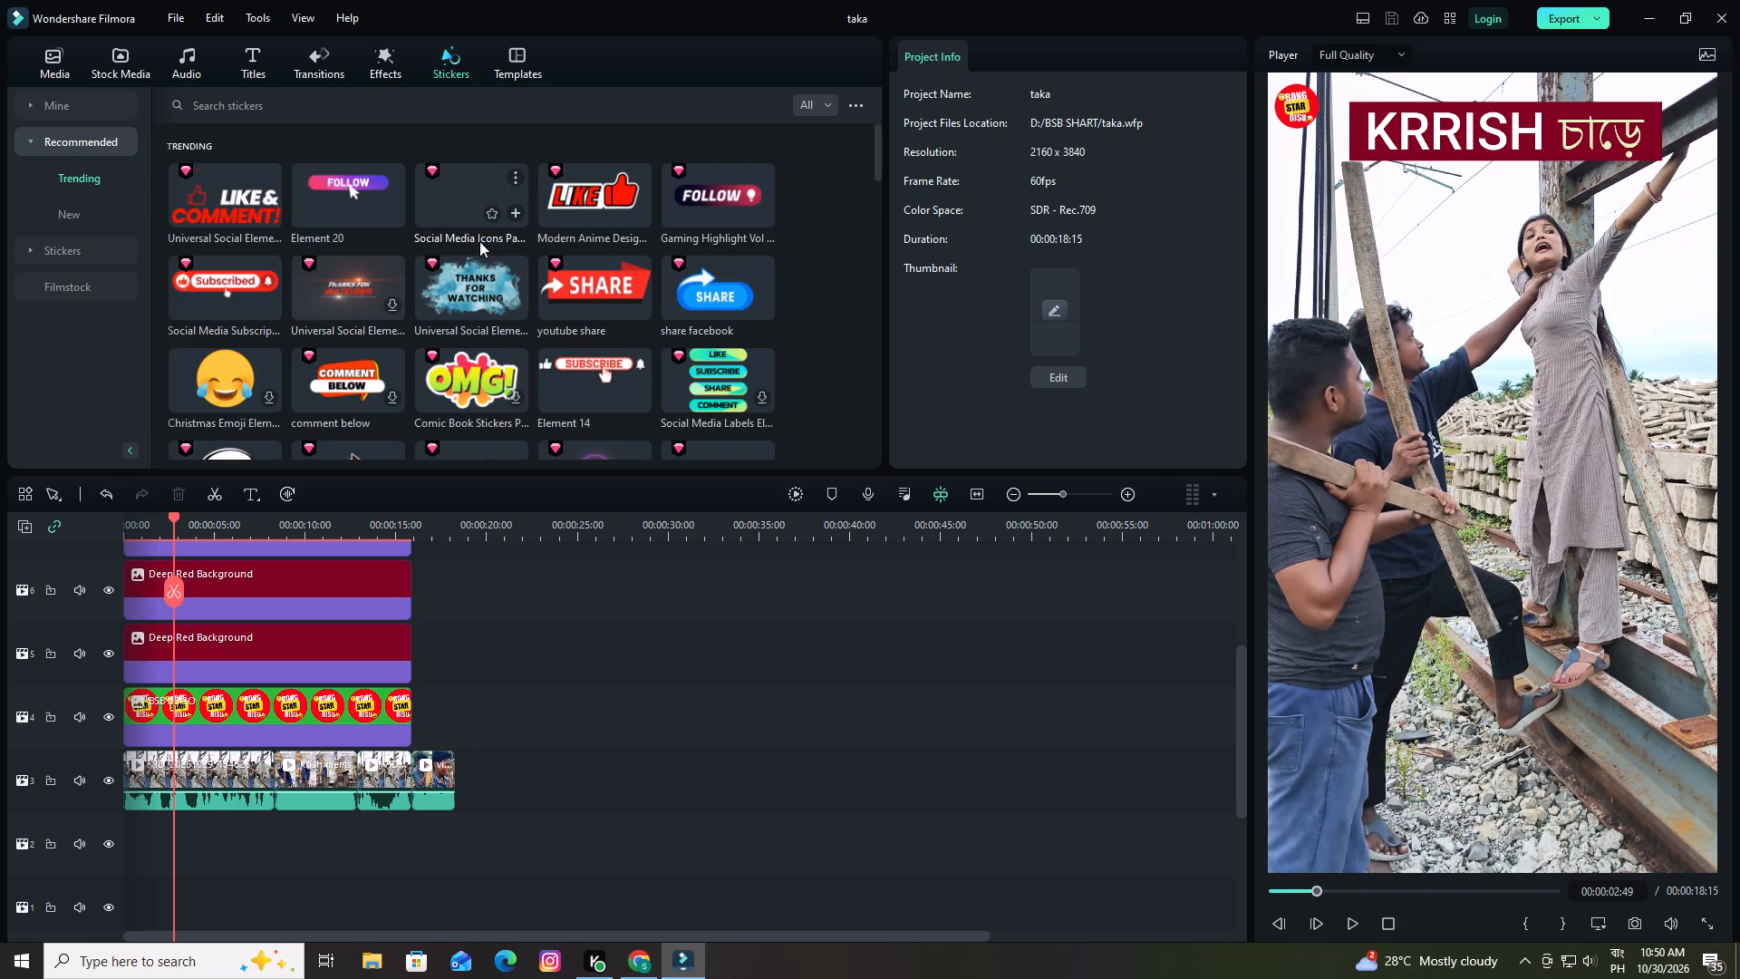
drag(451, 192, 451, 207)
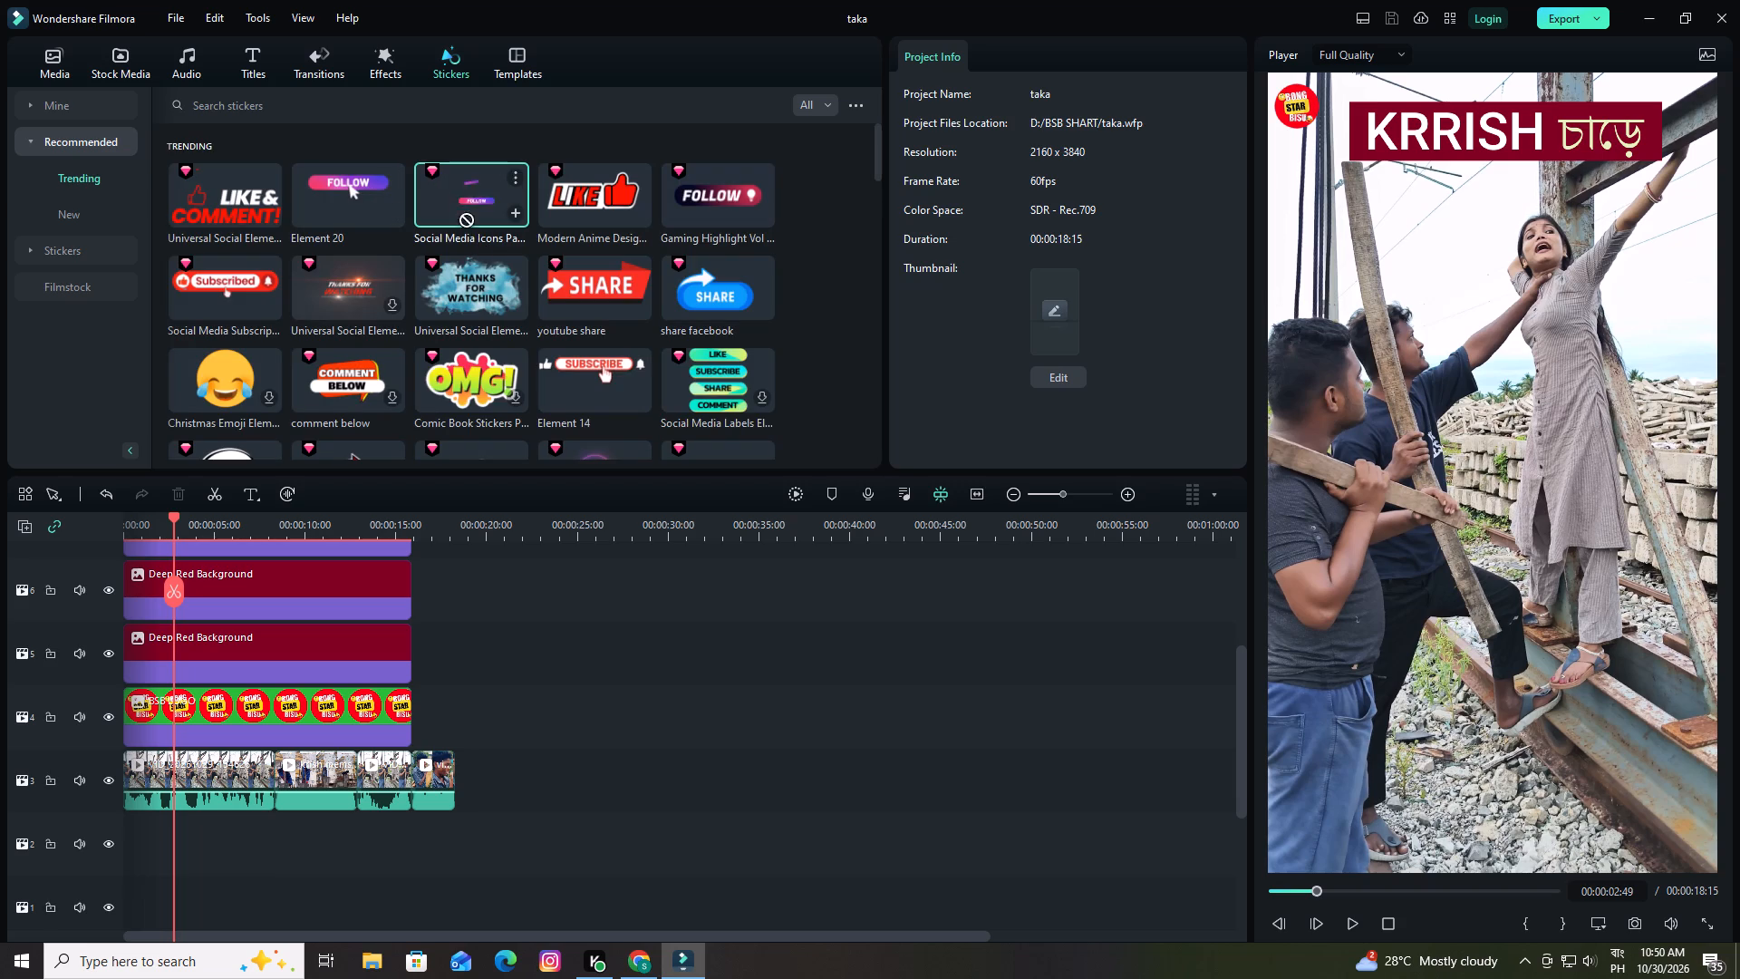
drag(451, 207, 157, 581)
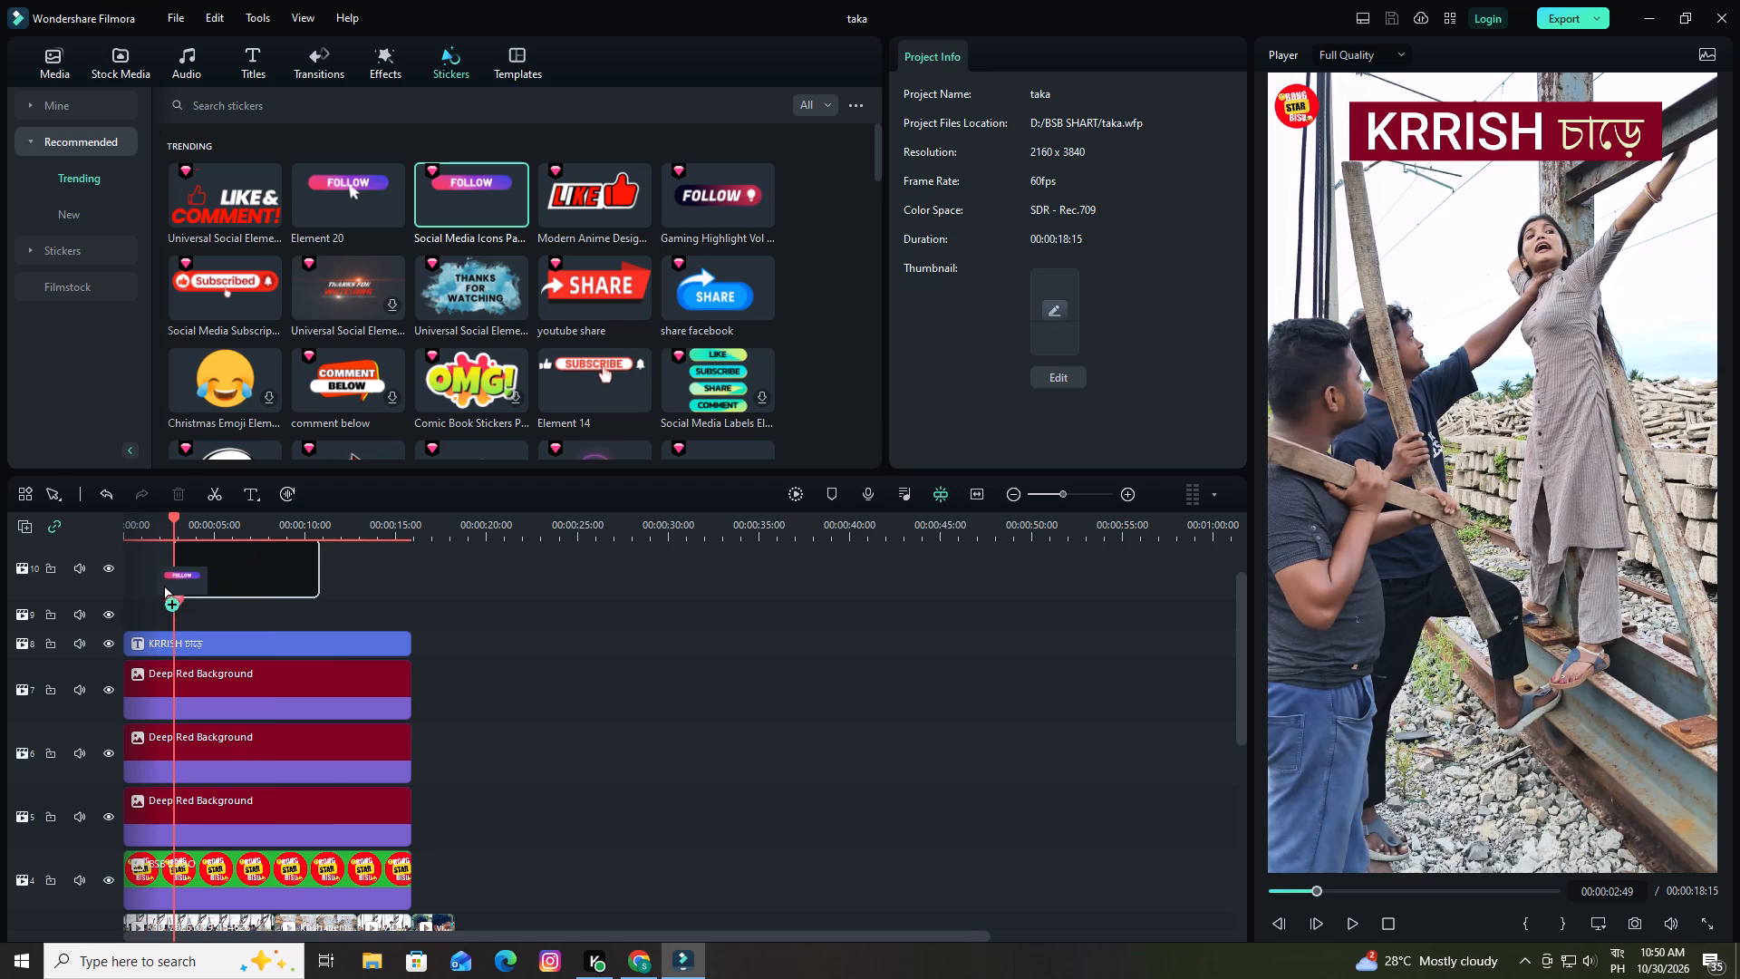
drag(157, 581, 231, 624)
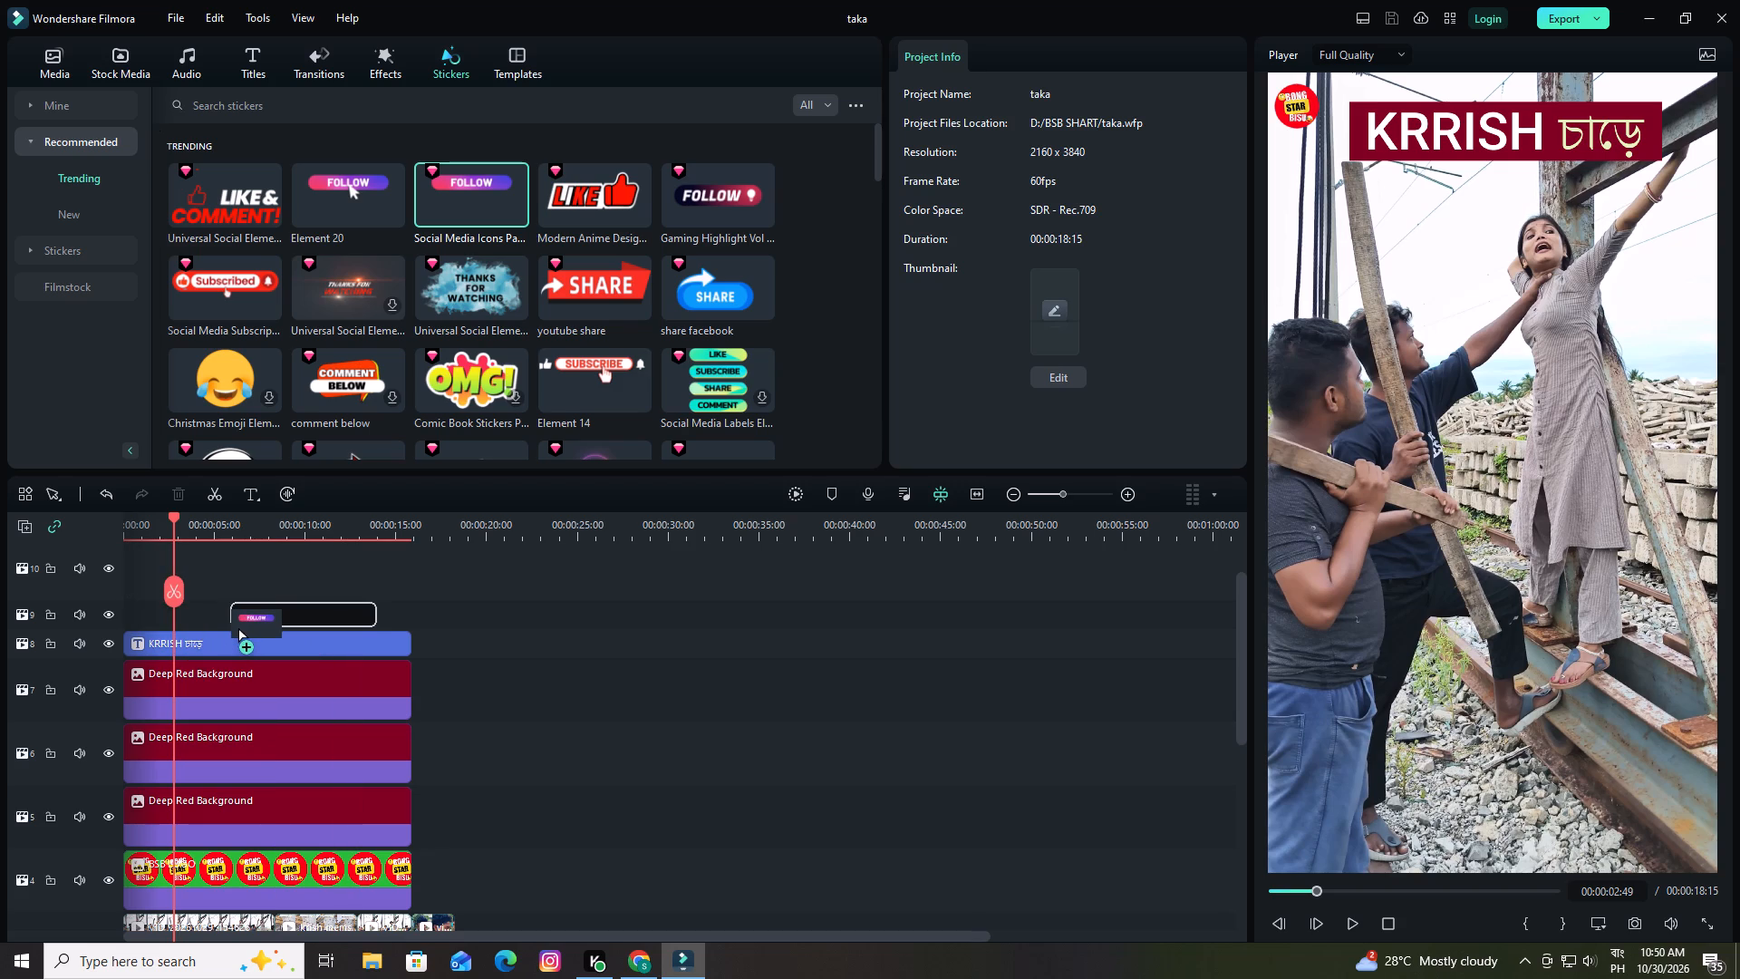
drag(231, 624, 259, 625)
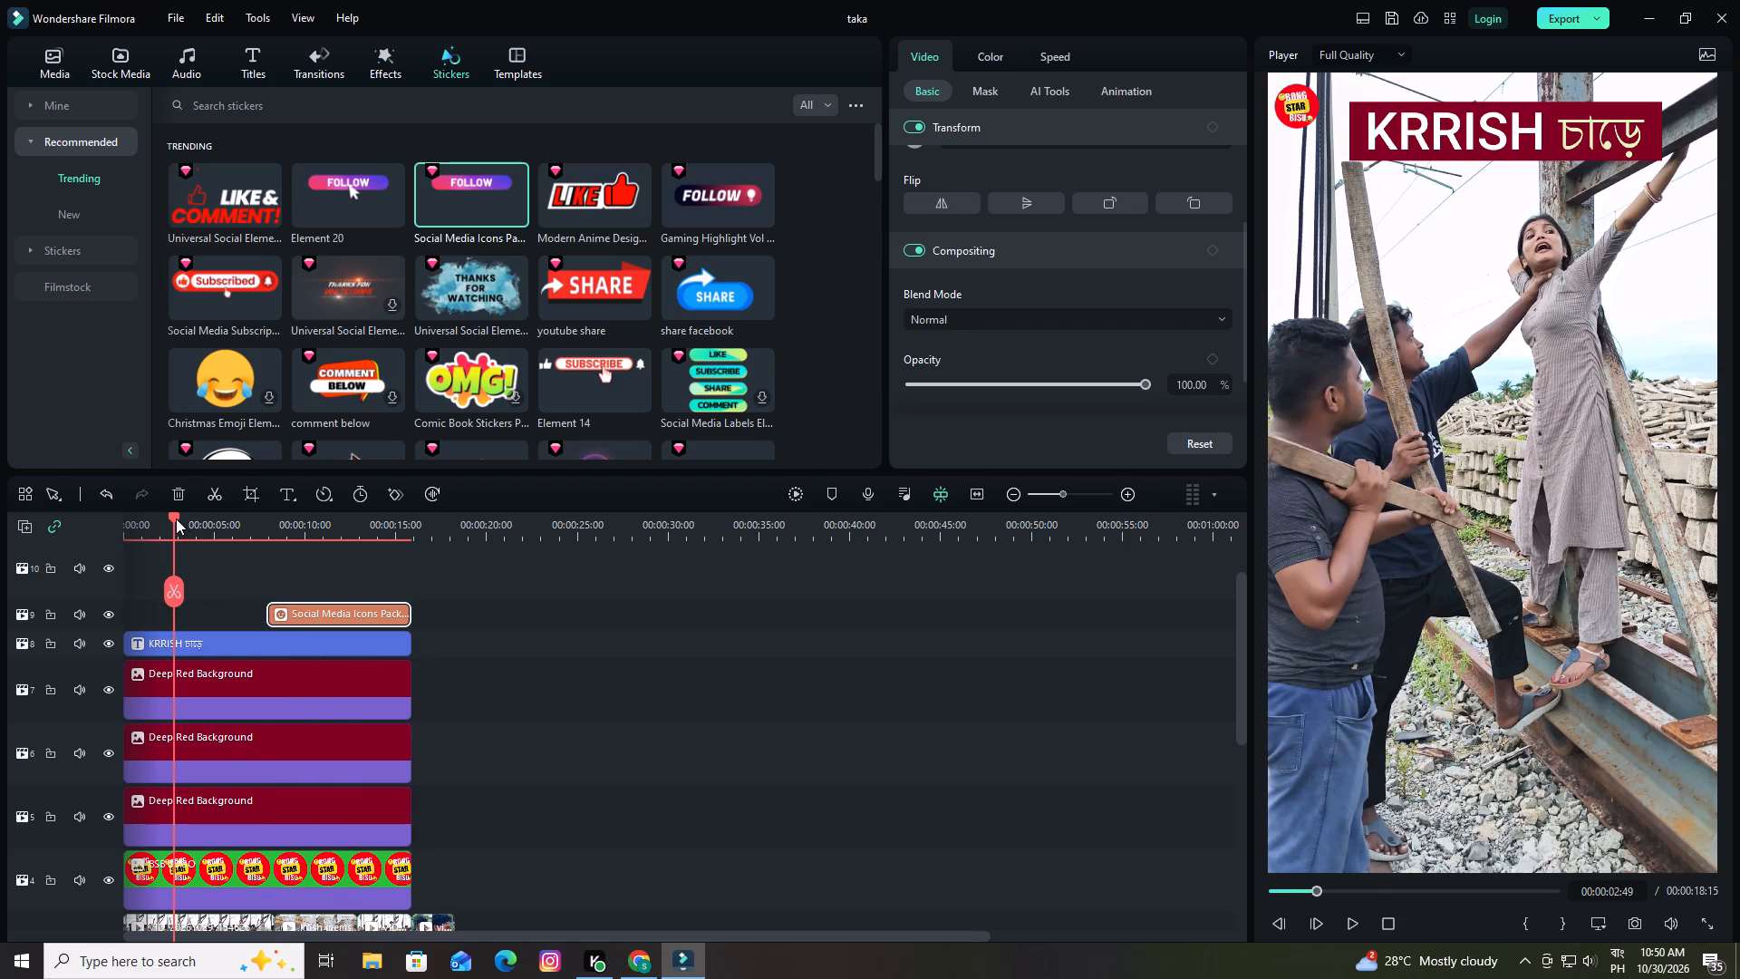
Split the FOLLOW sticker clip at about 00:00:11:37 and delete its second part.
drag(176, 519, 299, 548)
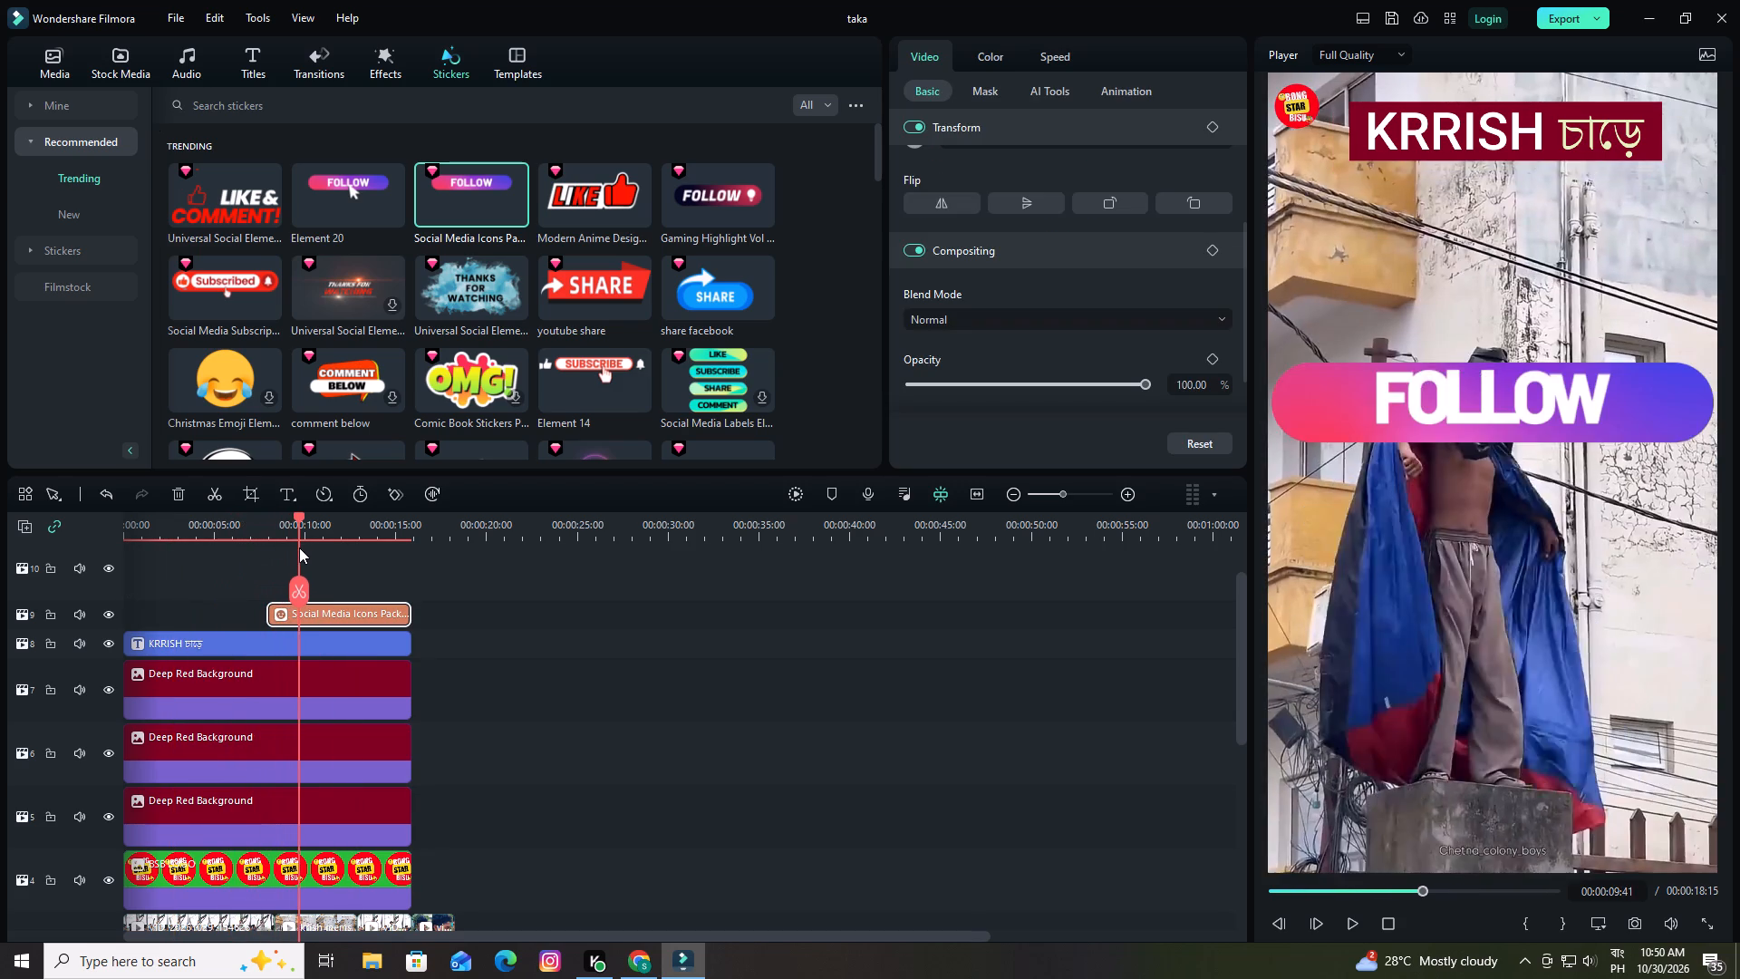
drag(299, 548, 320, 552)
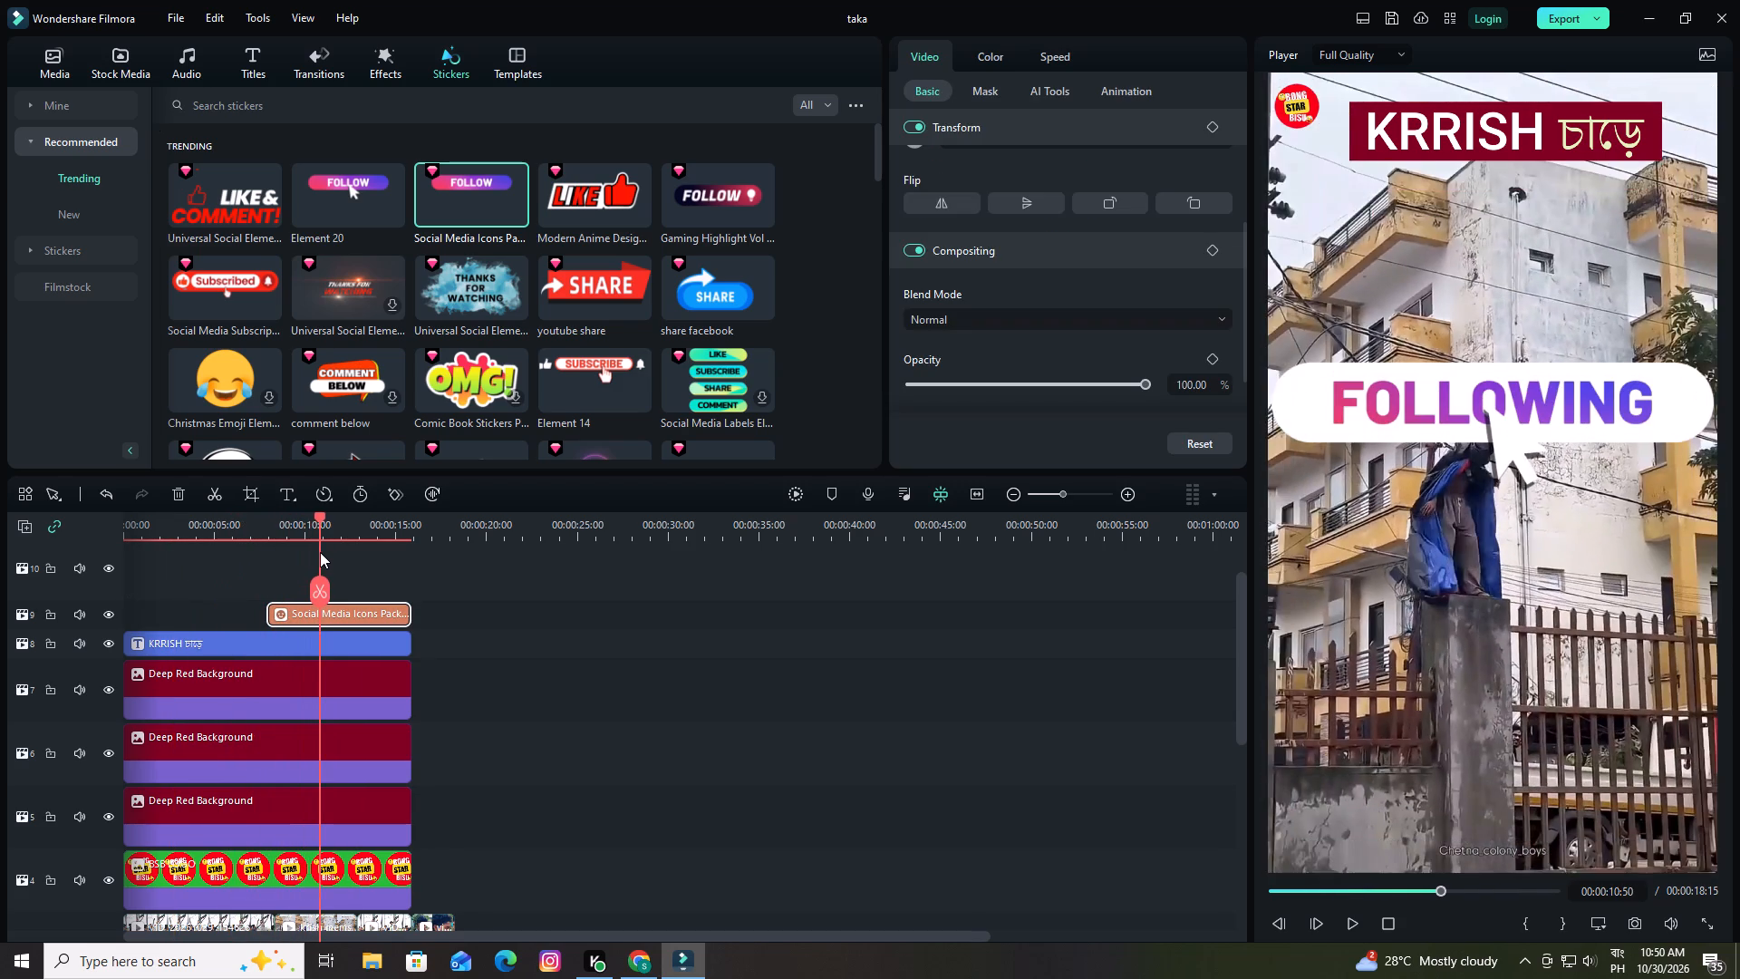
drag(320, 552, 333, 555)
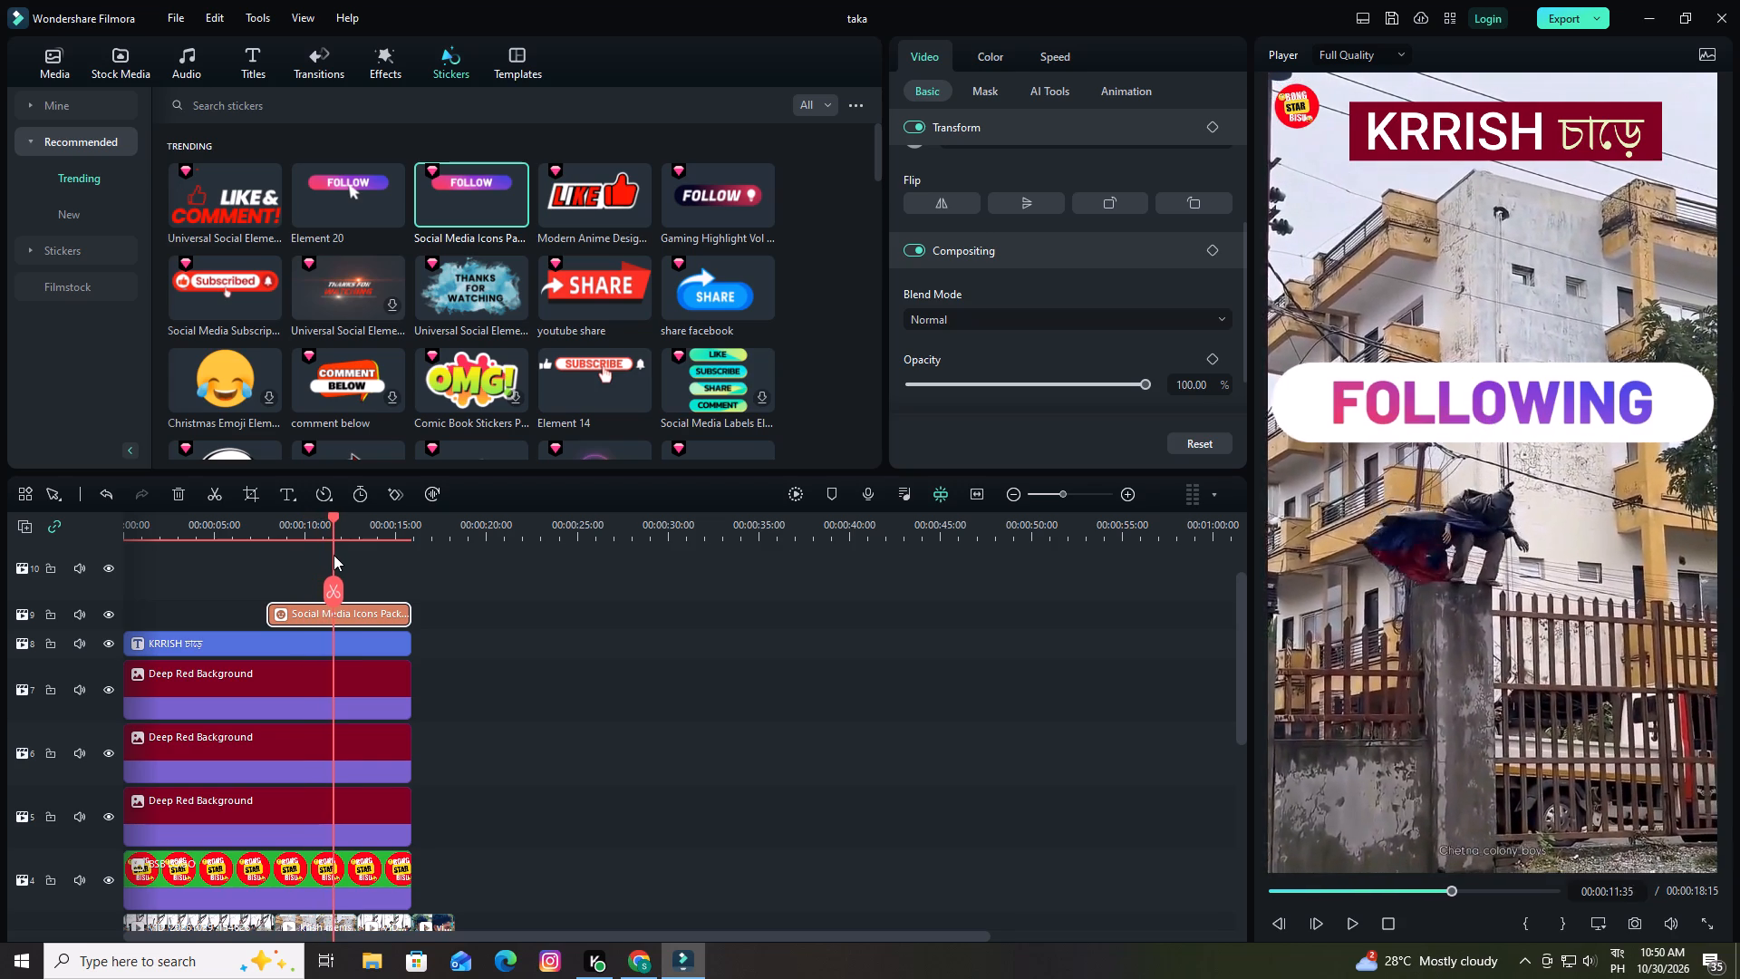
drag(333, 555, 334, 558)
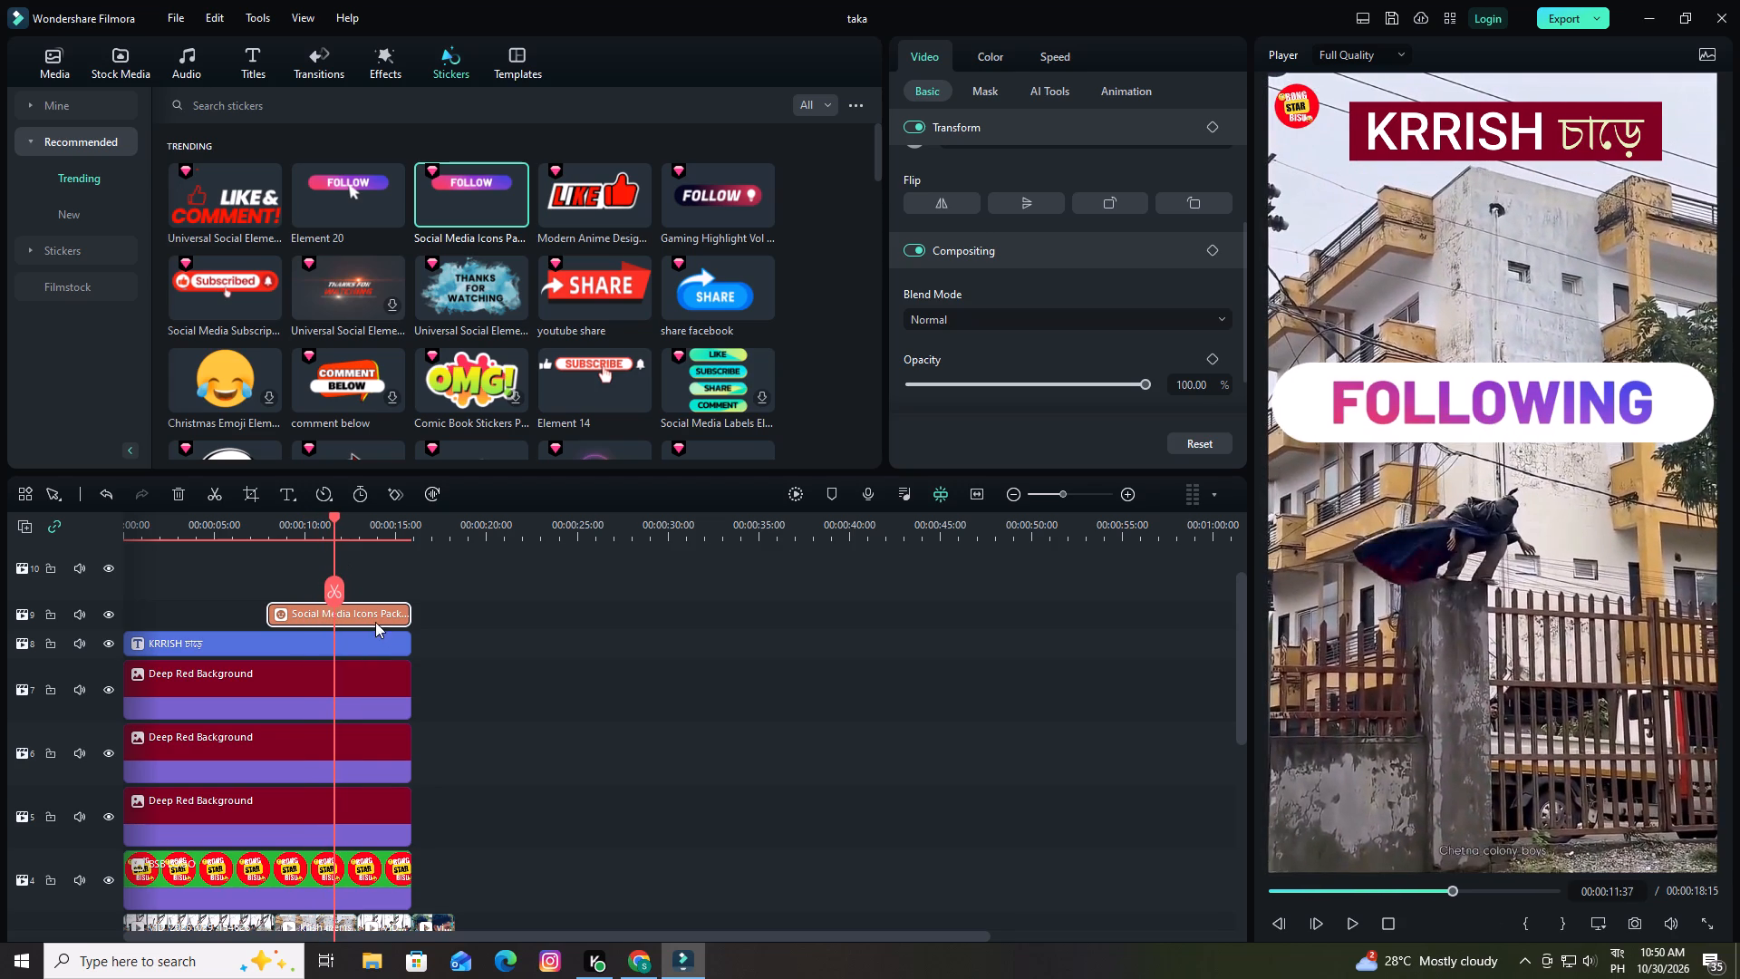
click(370, 616)
click(333, 592)
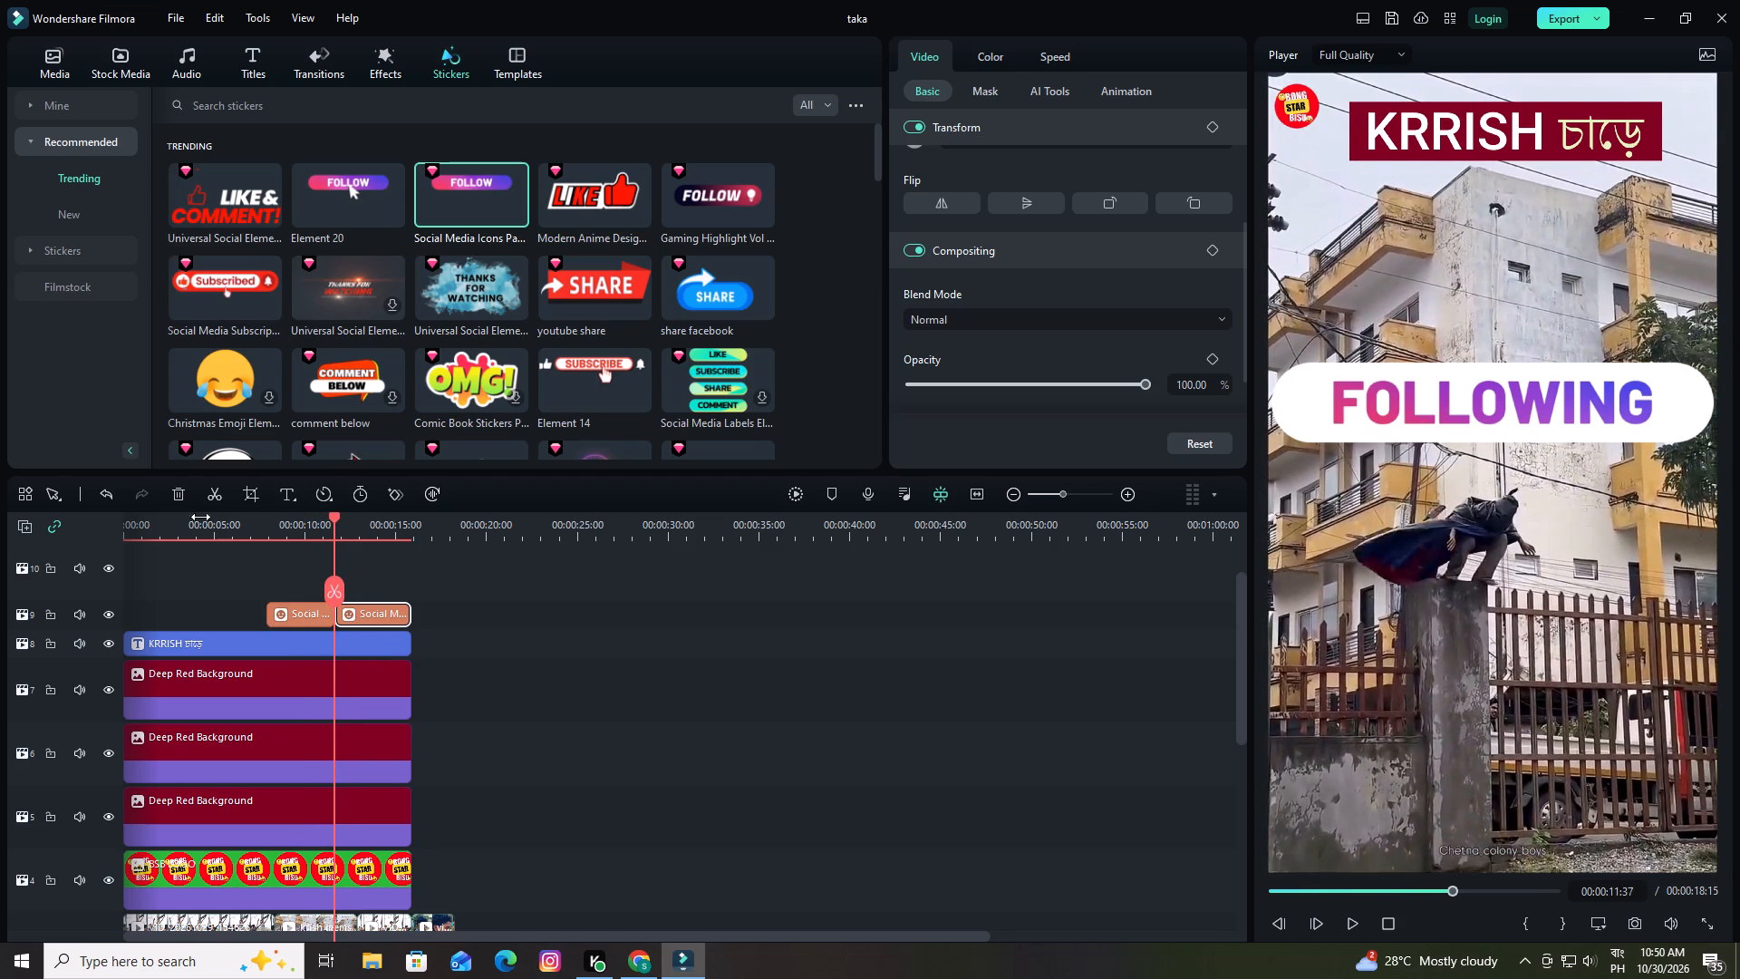
click(176, 492)
Move the shortened FOLLOW sticker clip later so its end lines up with the end of the title clip.
drag(298, 612, 356, 615)
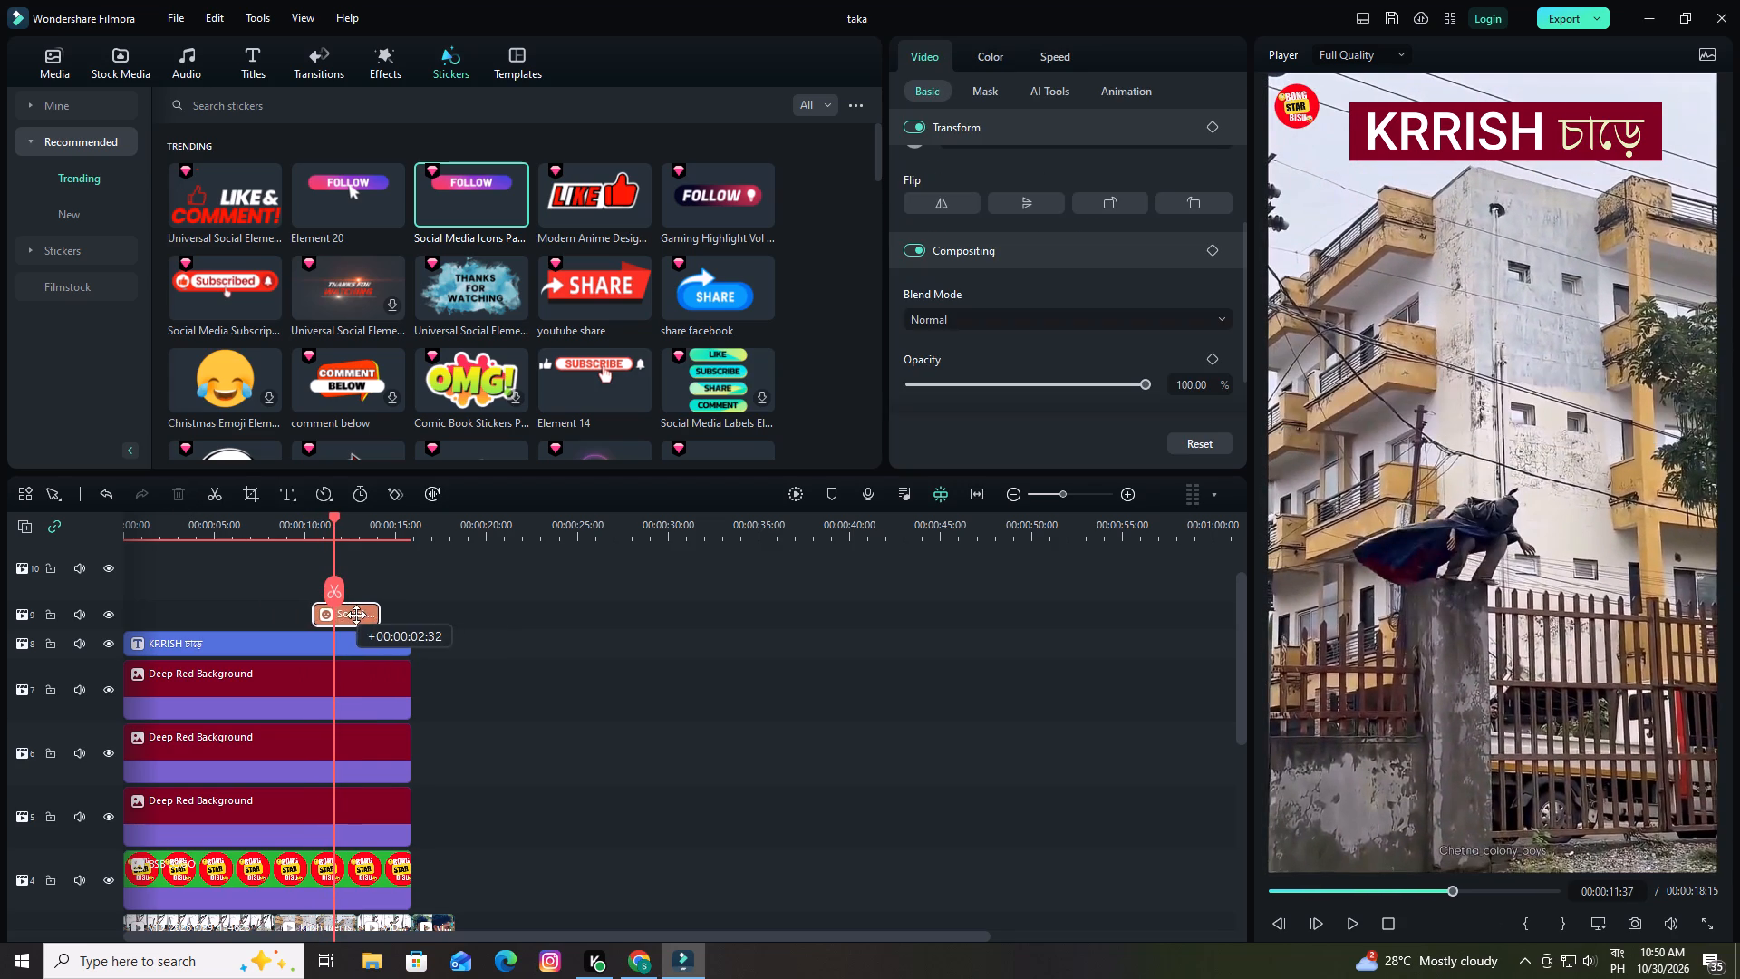
drag(356, 615, 372, 620)
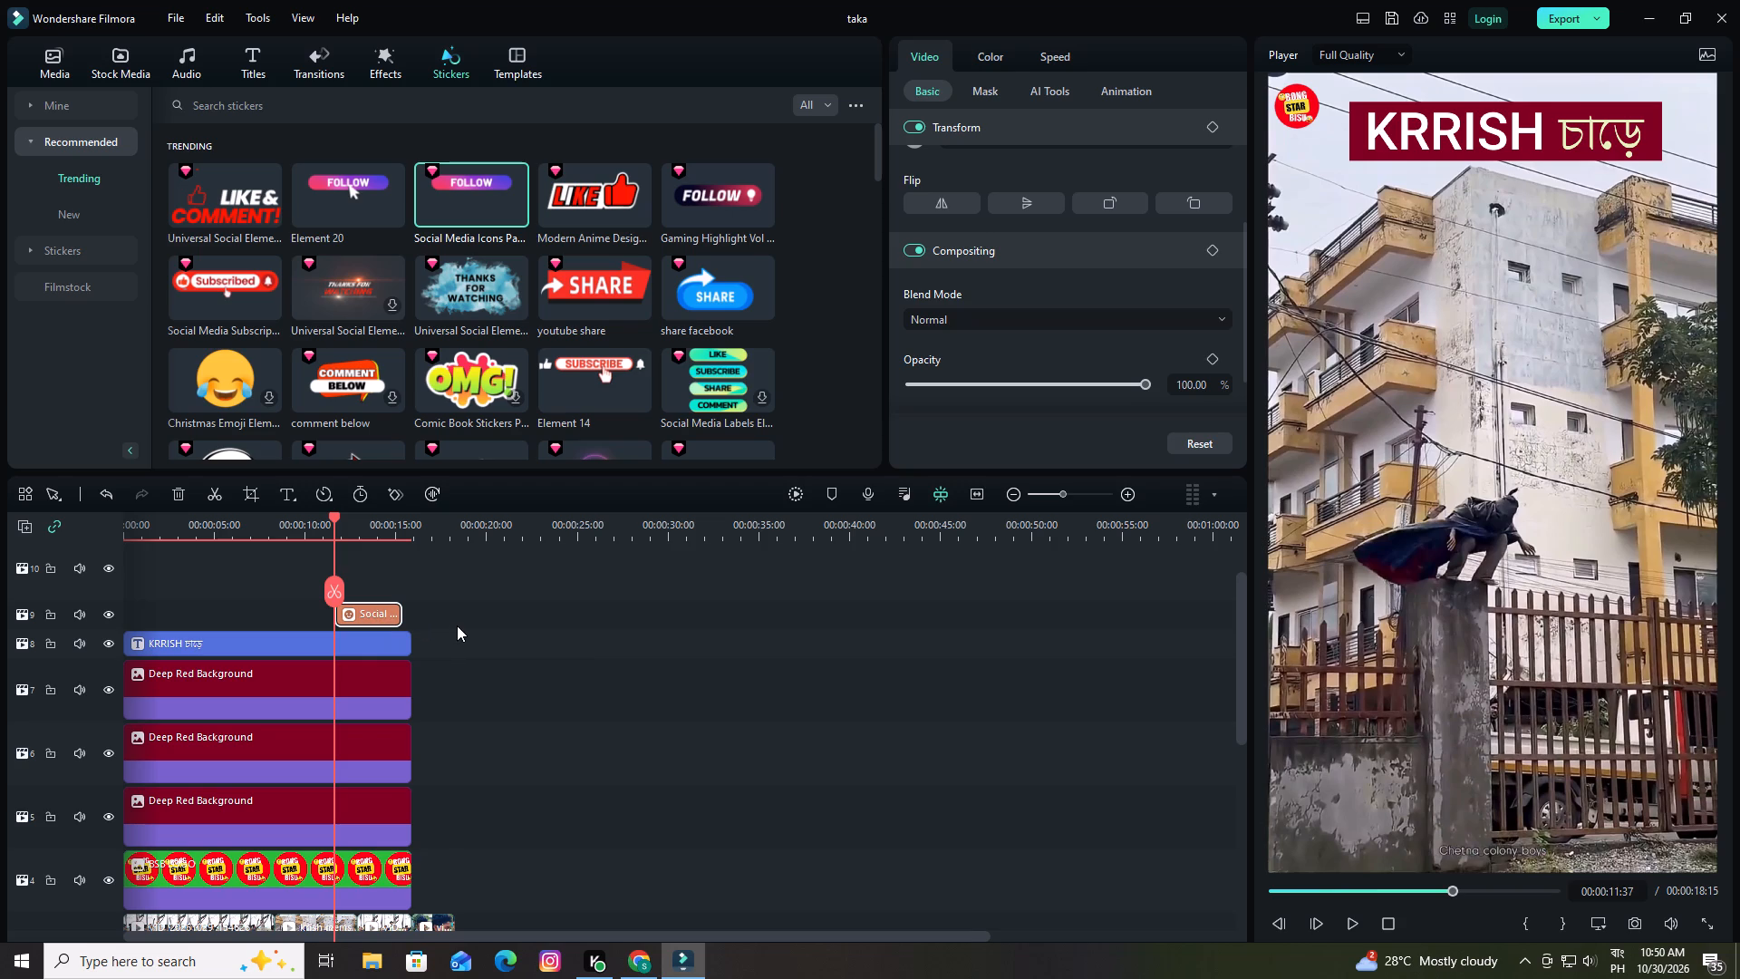
key(space)
key(space)
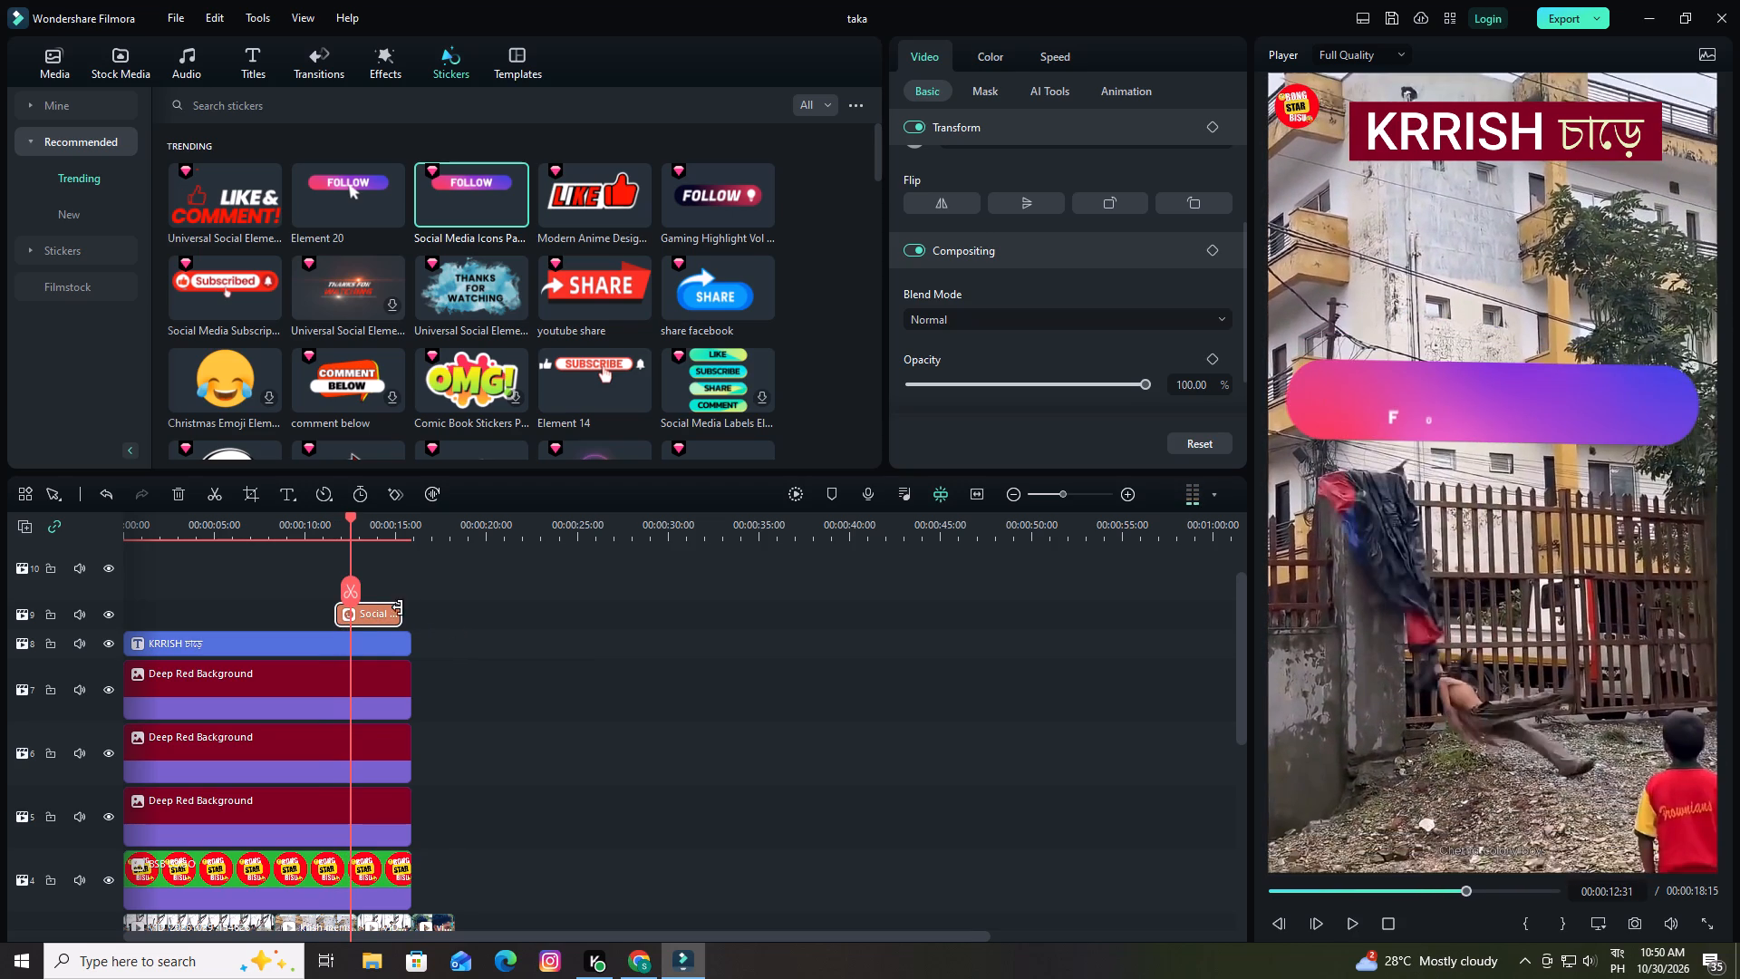
drag(373, 614, 390, 614)
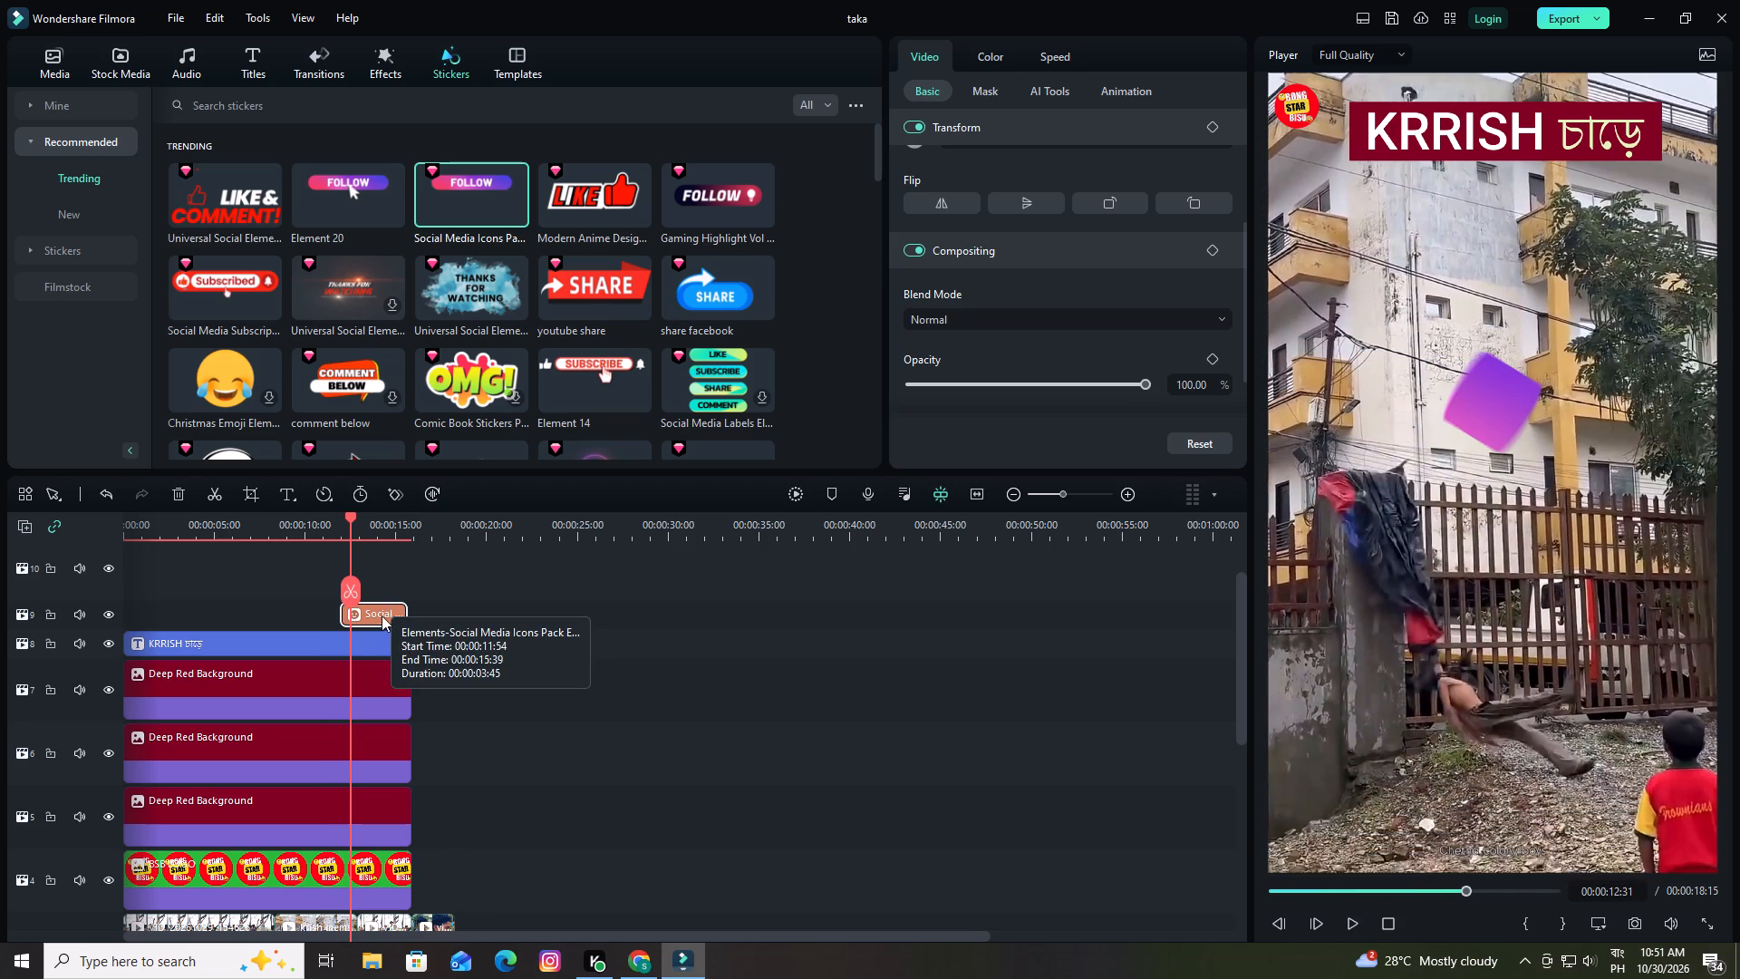
drag(382, 615, 394, 615)
Shrink the FOLLOW sticker to under half the frame width, place it at the bottom centre of the frame, and preview the ending.
key(space)
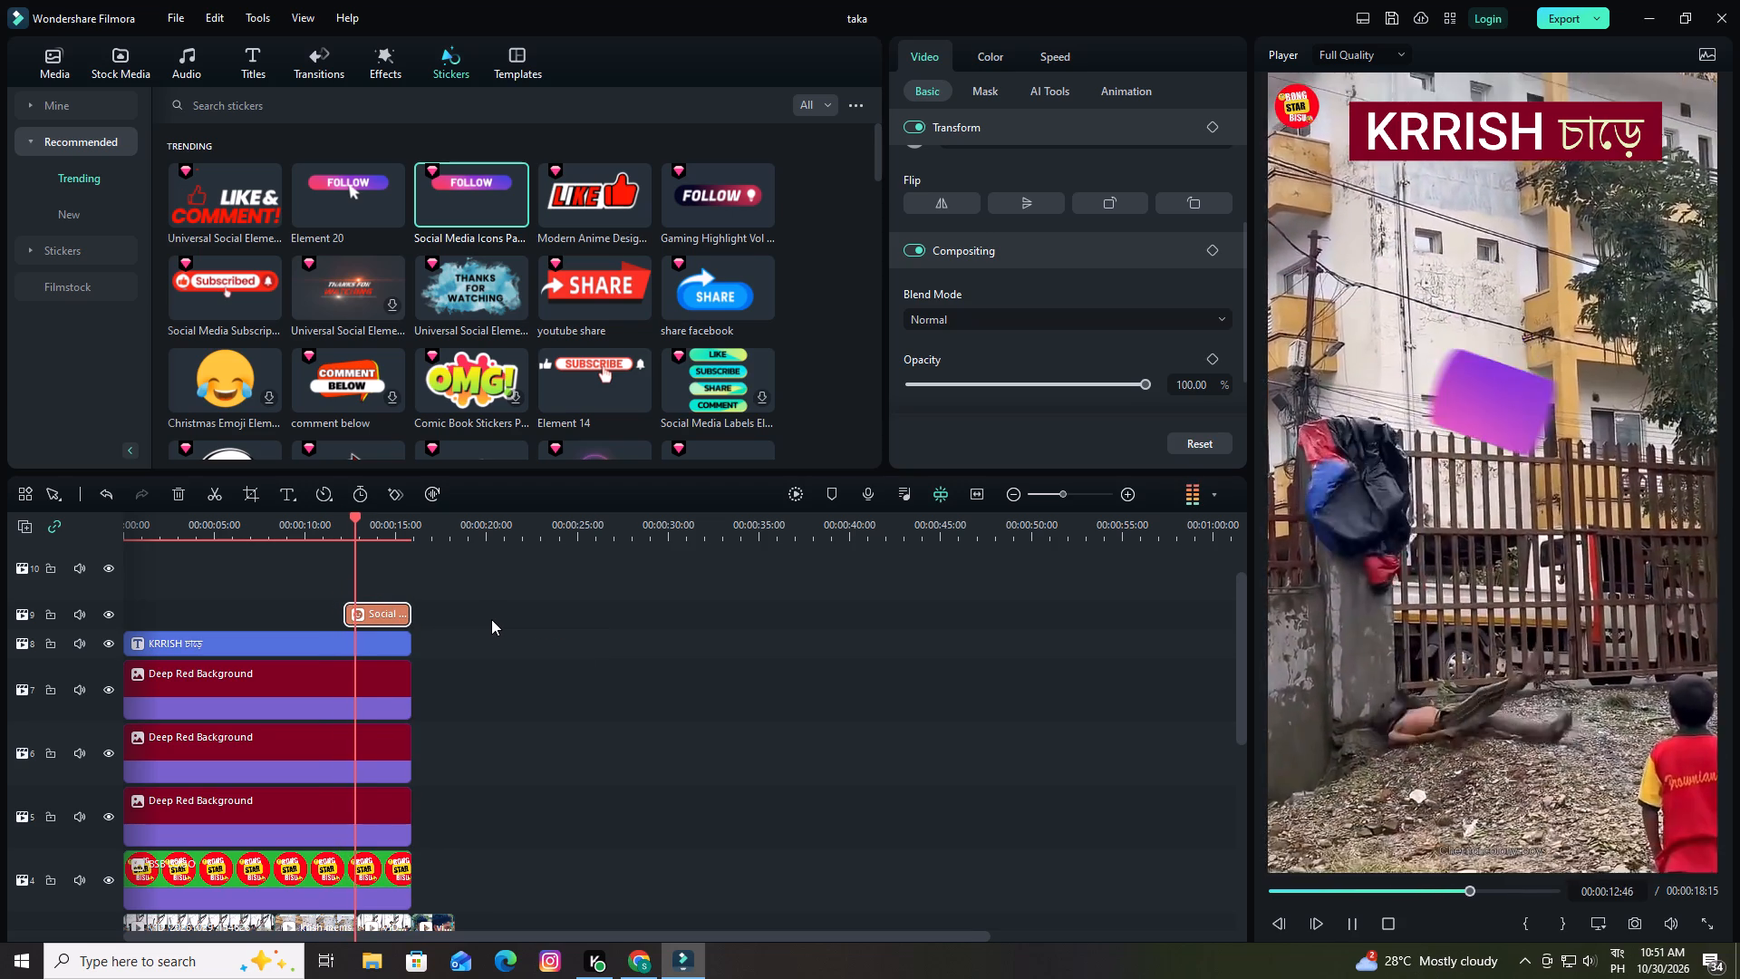
key(space)
click(1415, 420)
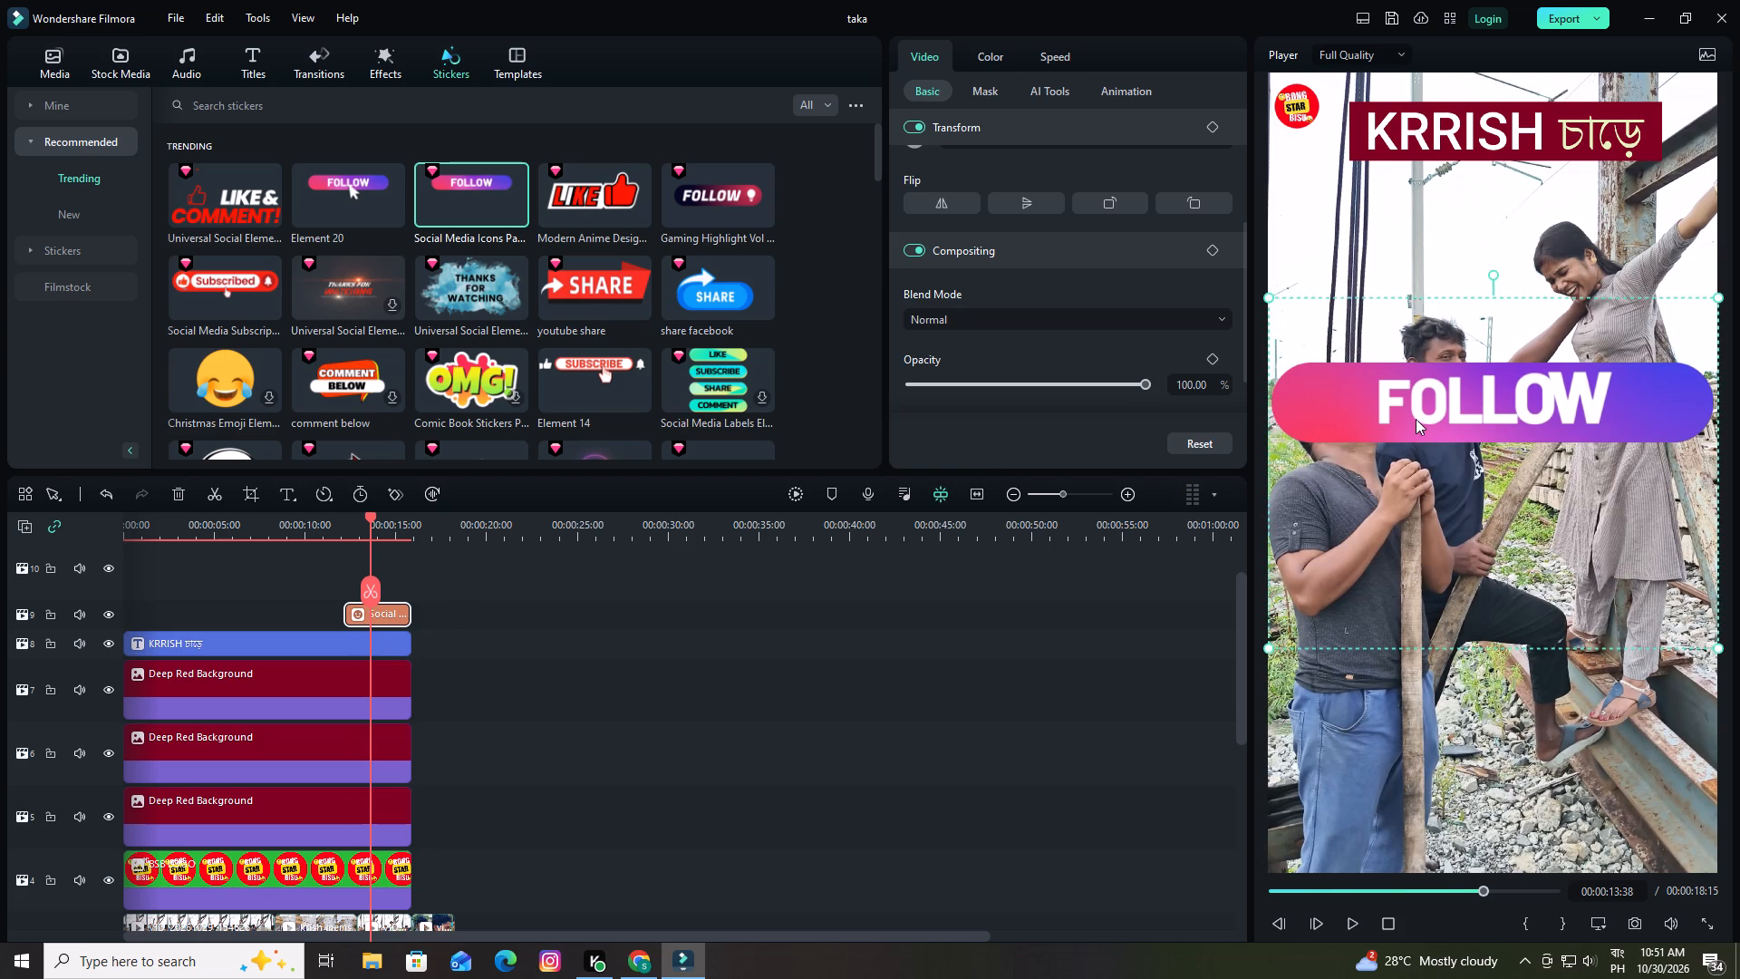
drag(1271, 651, 1331, 618)
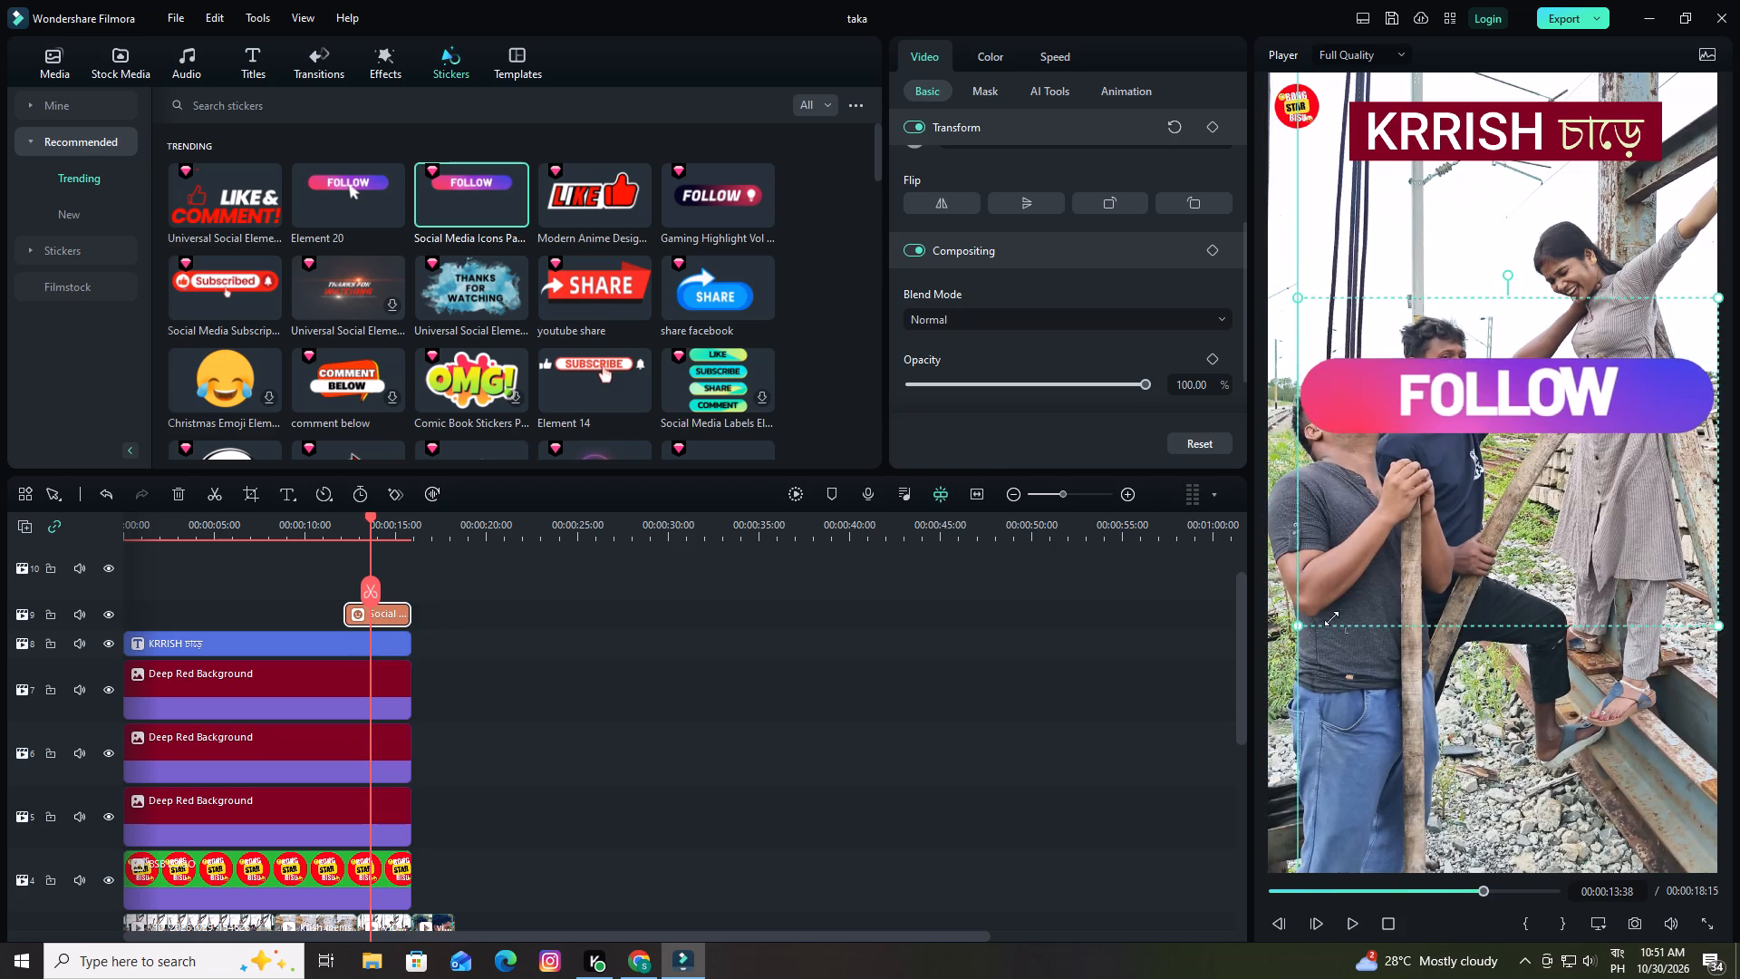
drag(1331, 618, 1575, 449)
drag(1629, 368, 1586, 569)
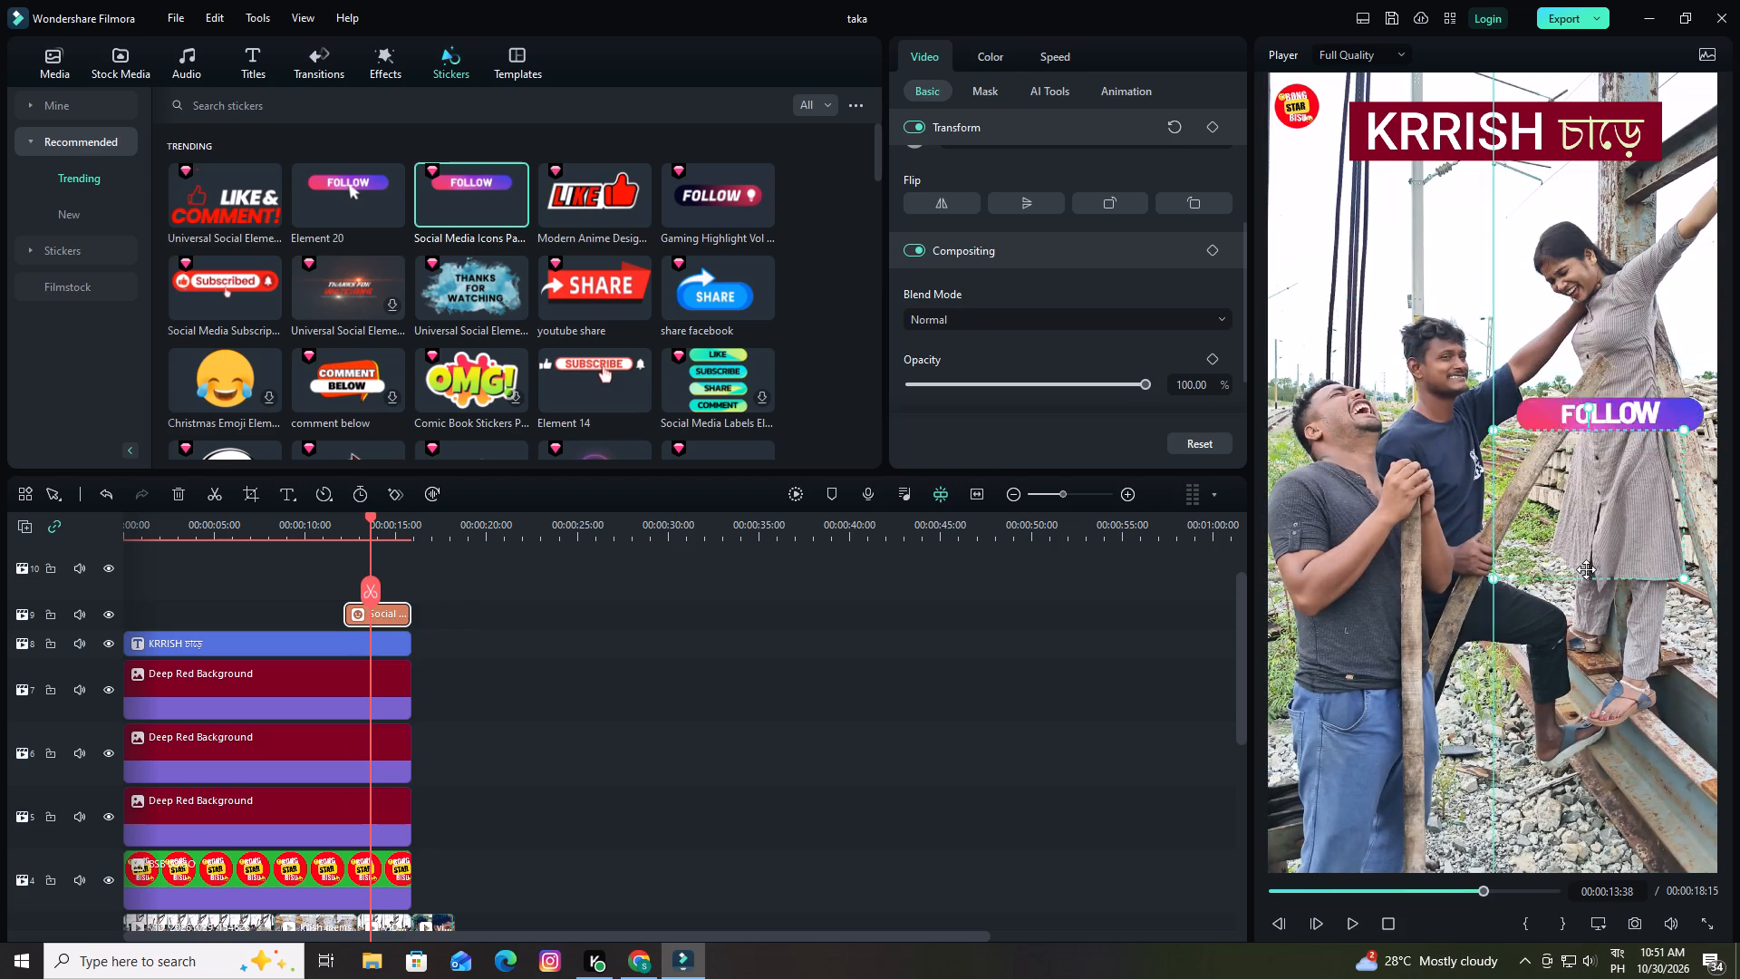
drag(1586, 569, 1525, 845)
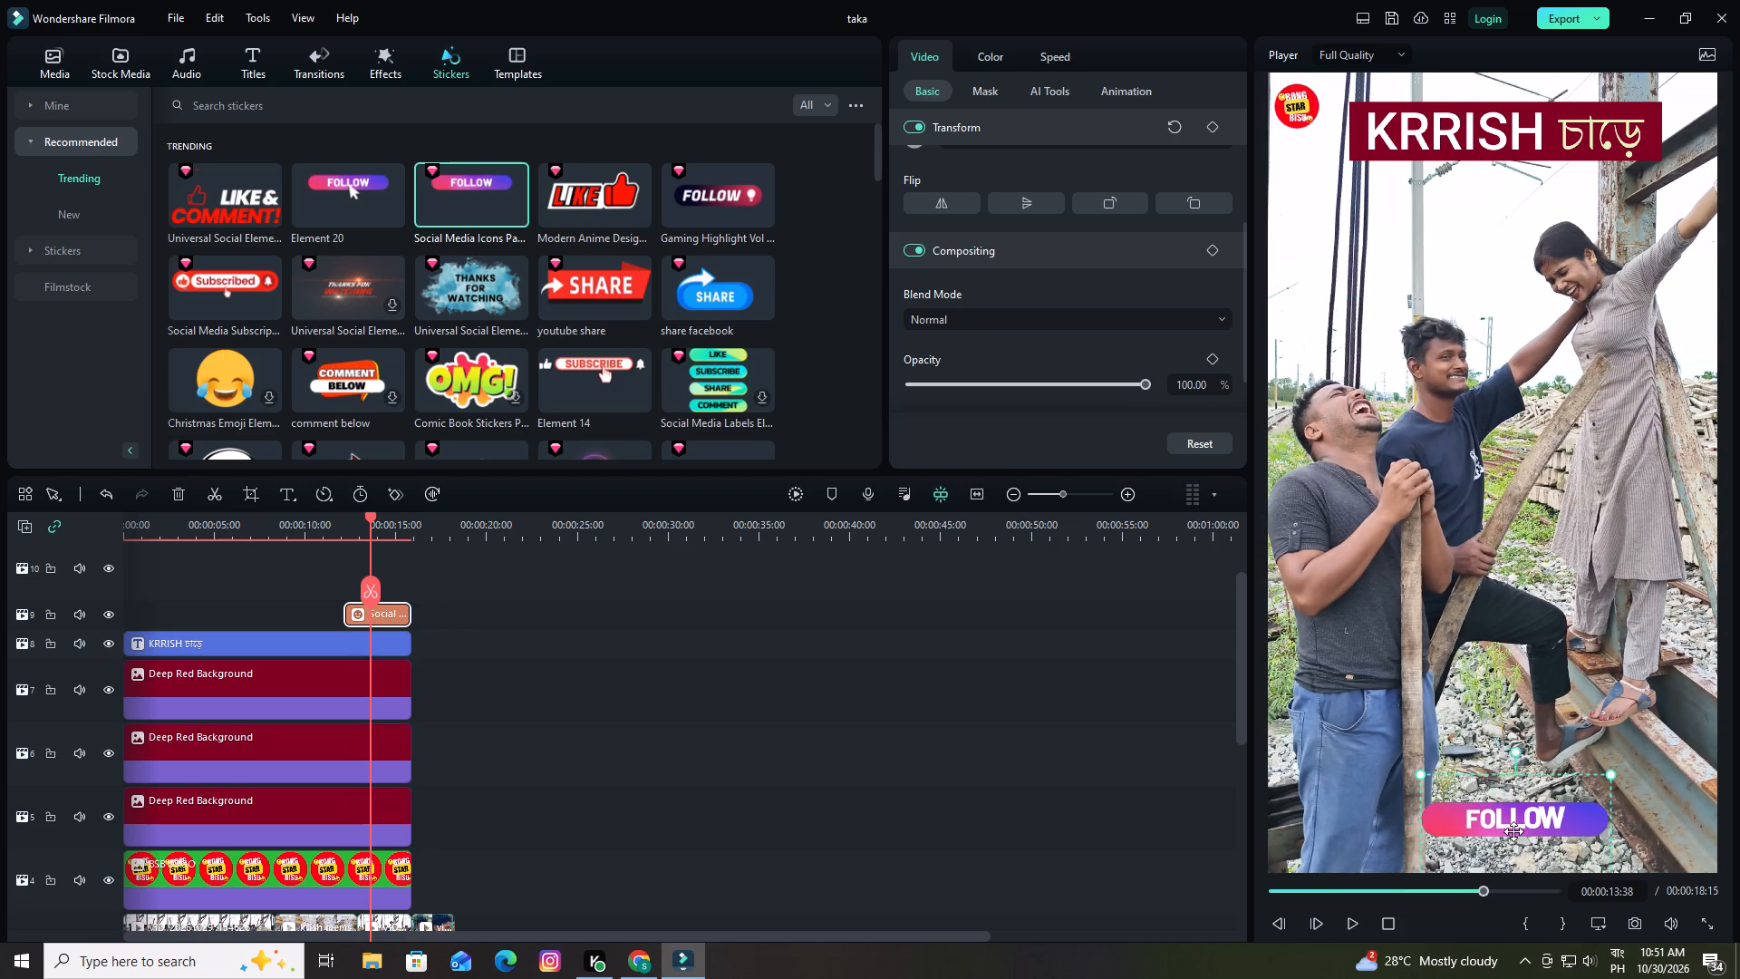
key(space)
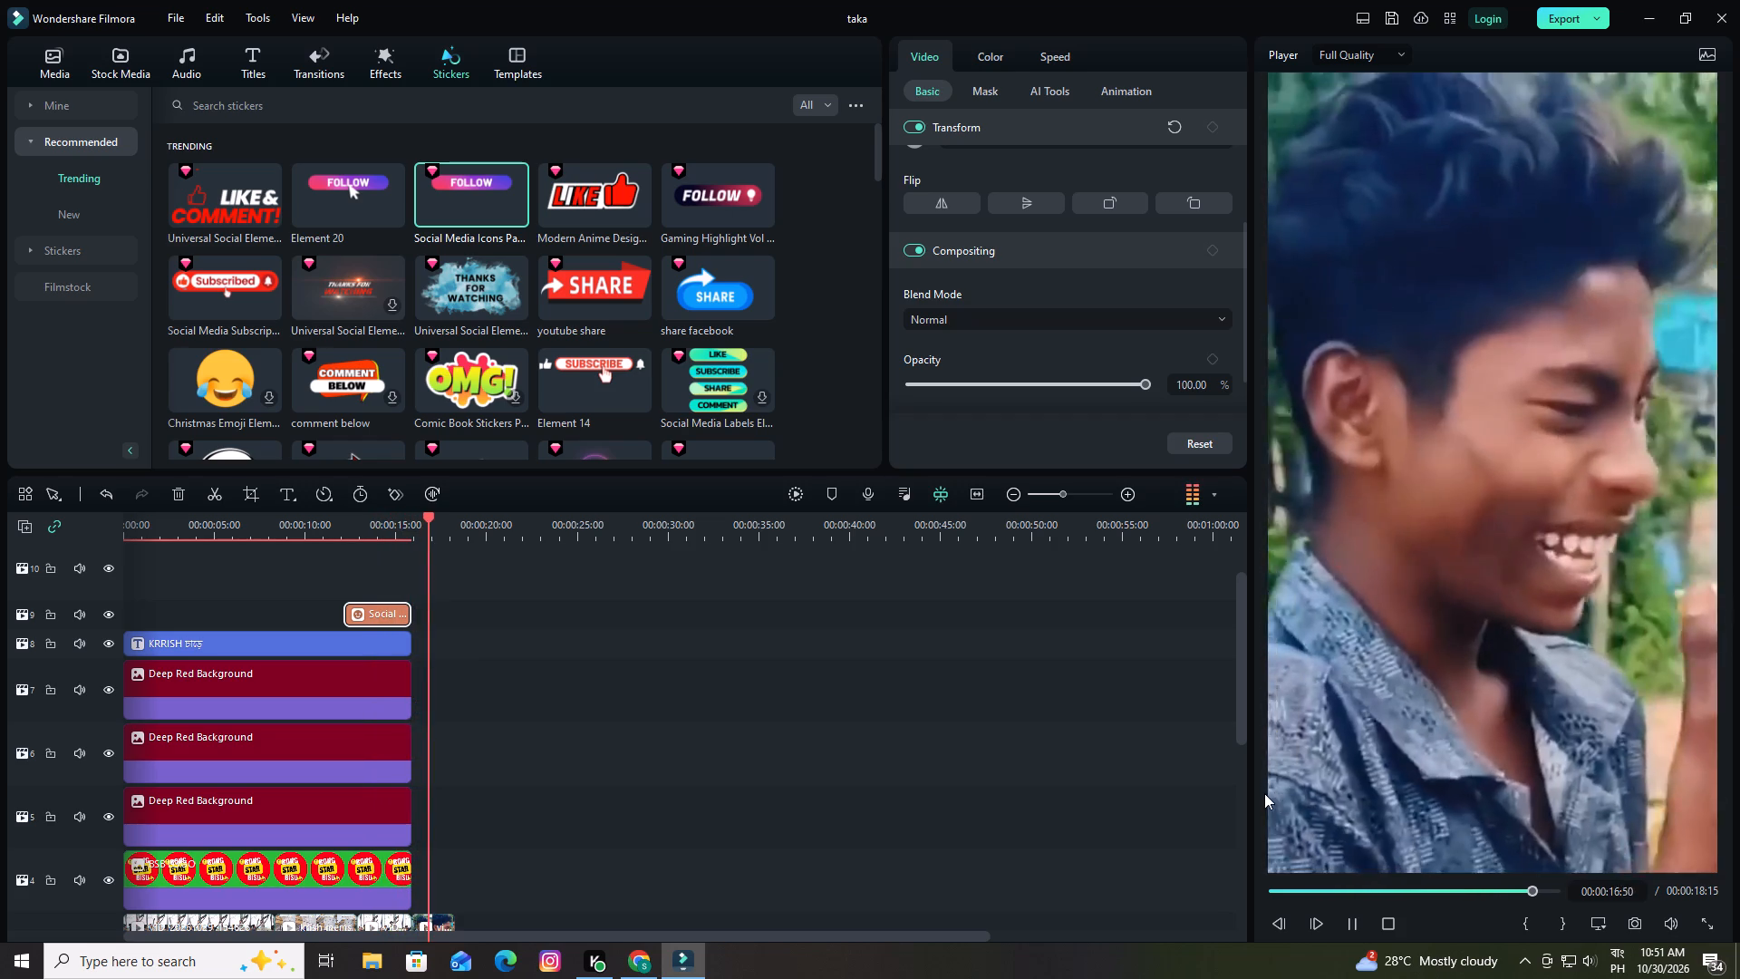
key(space)
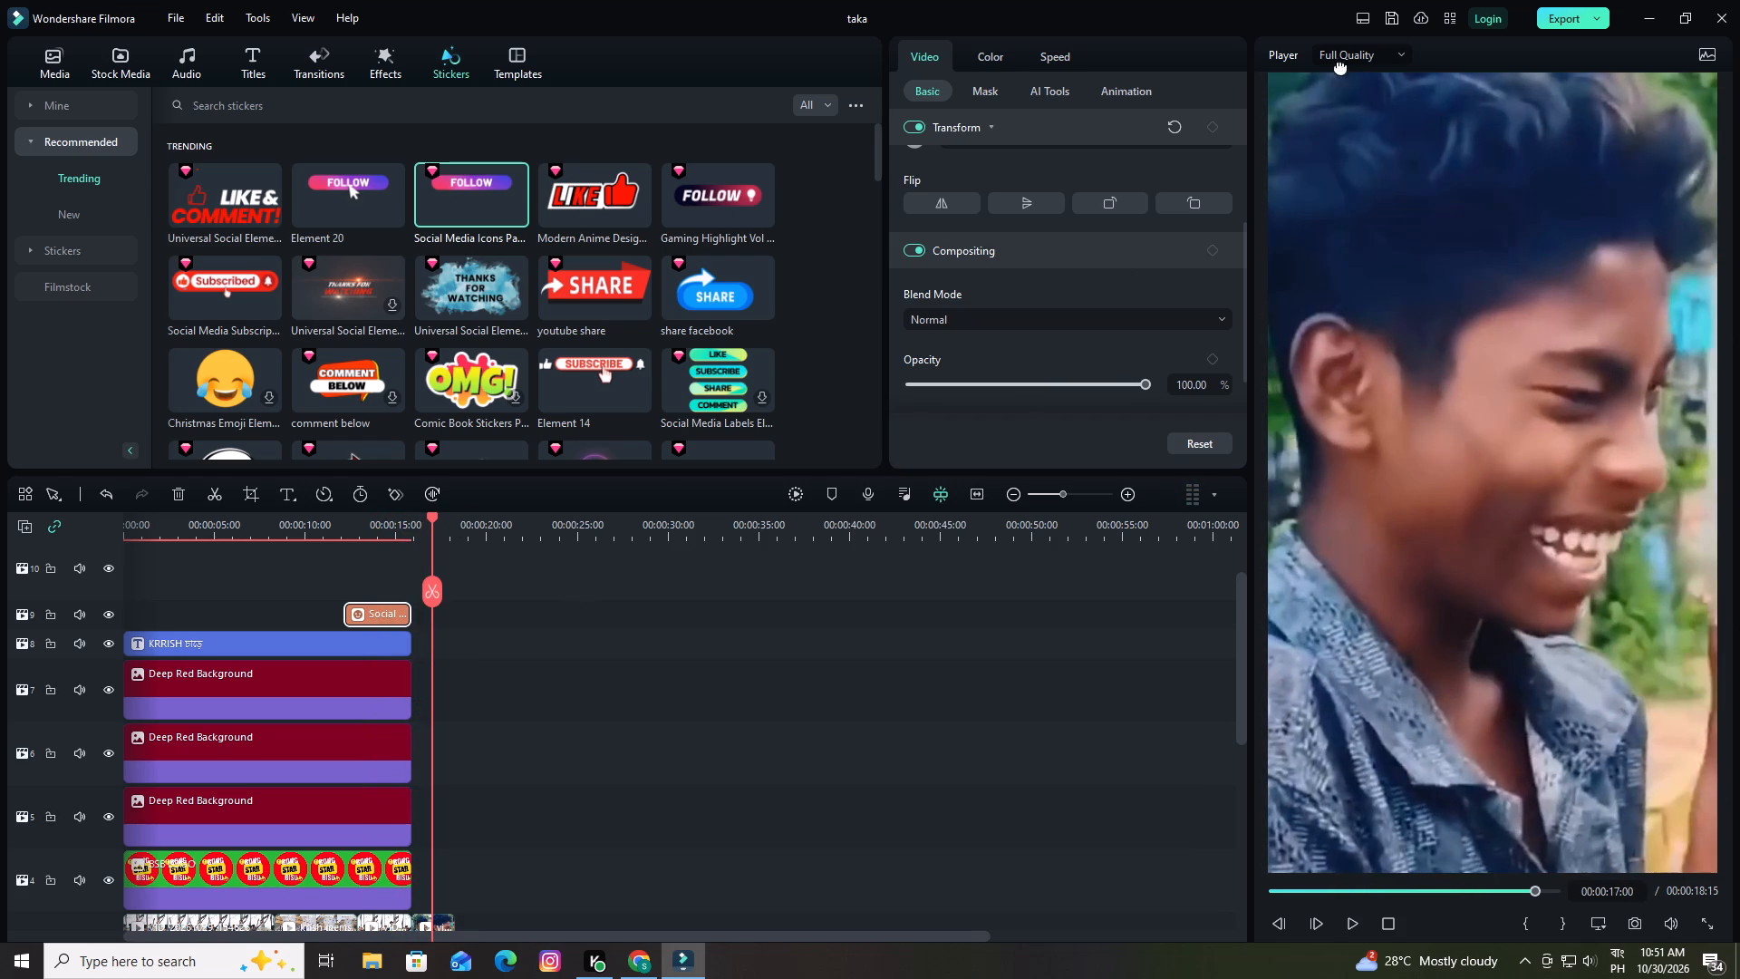
Save the project.
click(1391, 15)
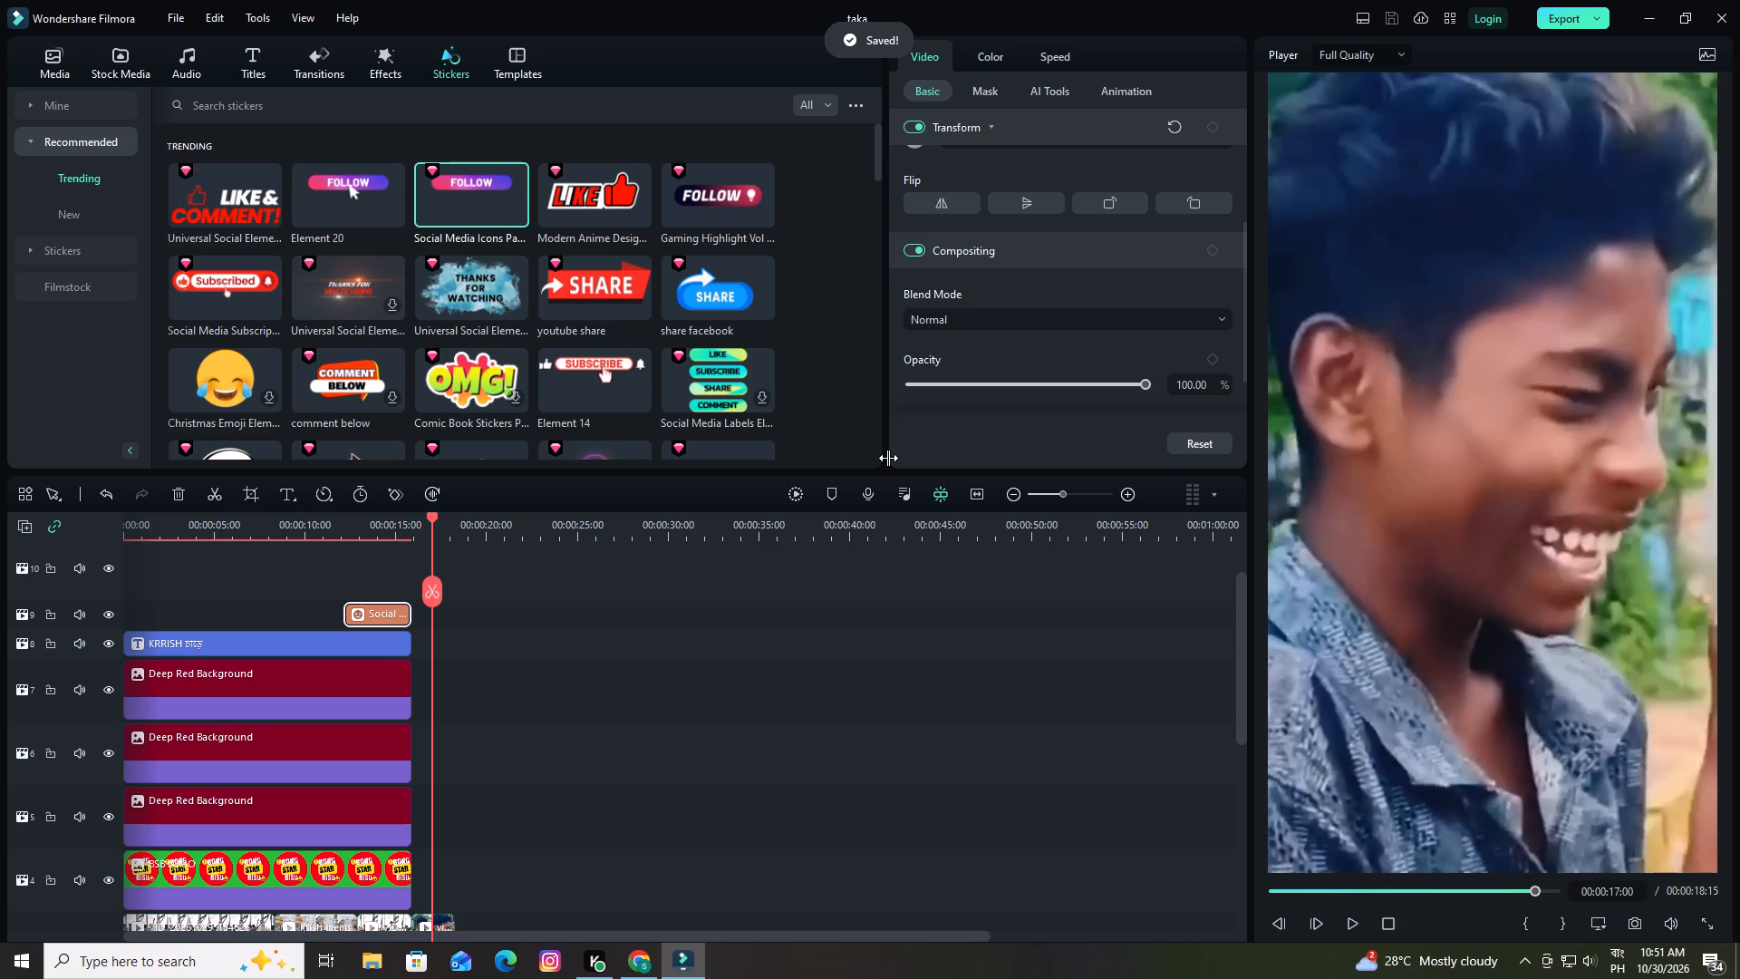
Return the playhead to the start, open the local export settings and set the quality to Higher.
scroll(615, 619, down, 5)
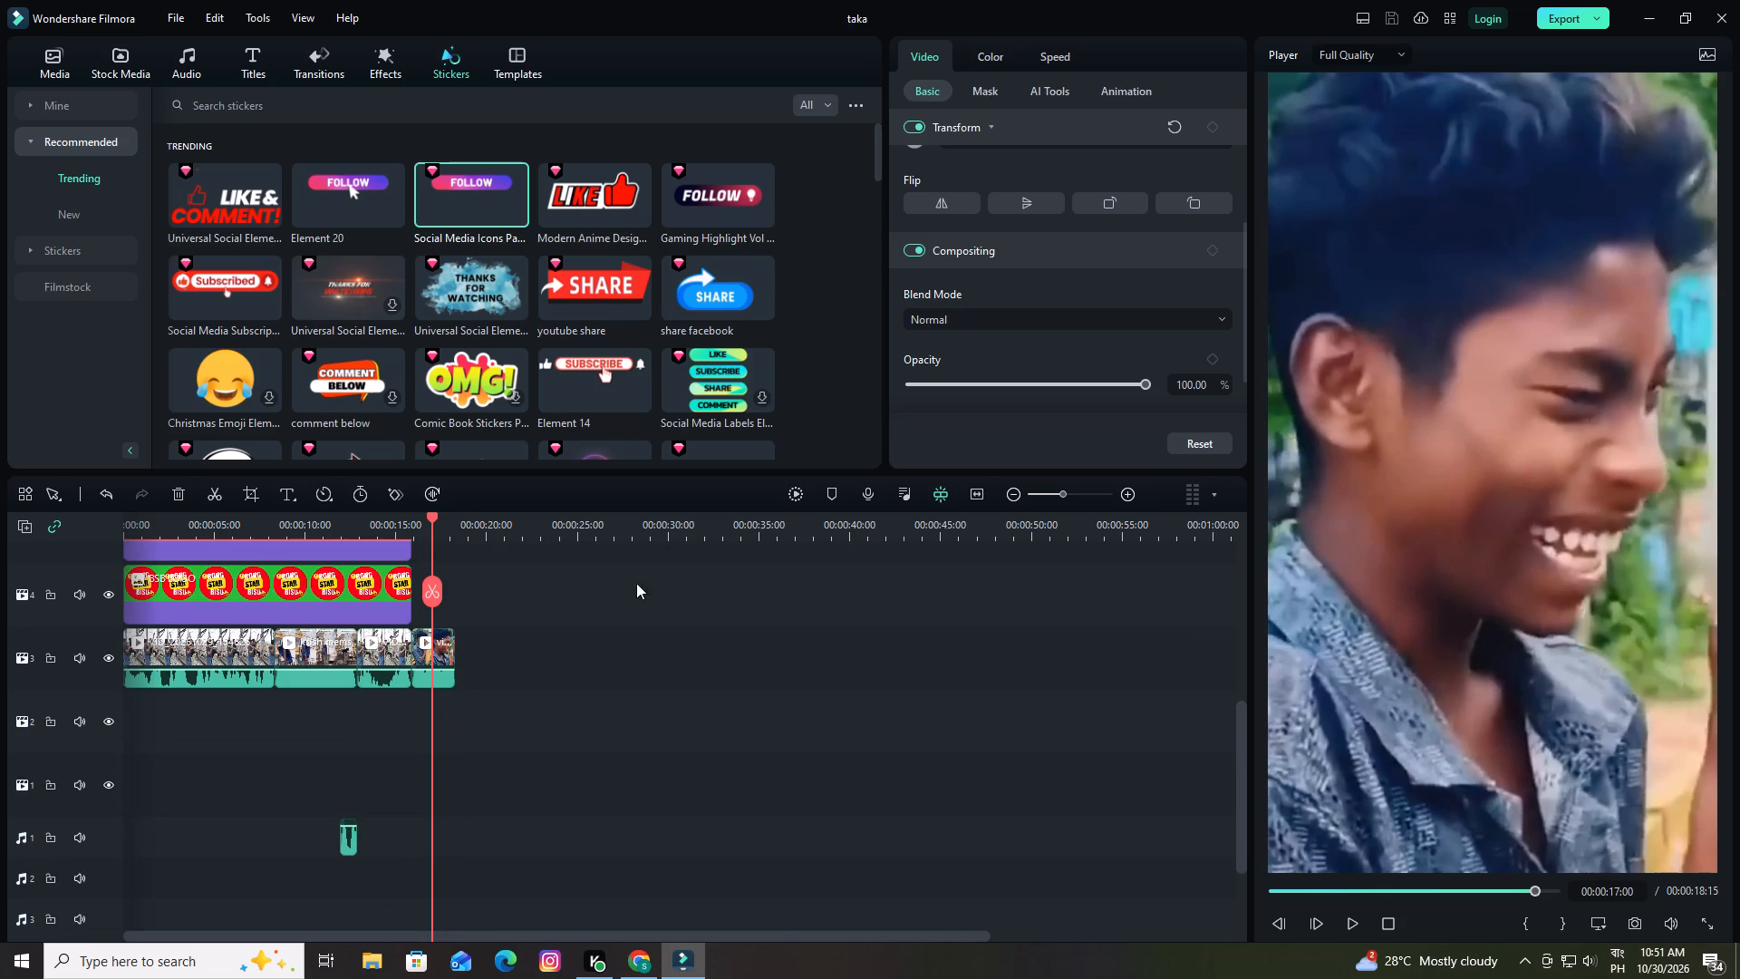
drag(431, 515, 0, 544)
scroll(518, 671, up, 5)
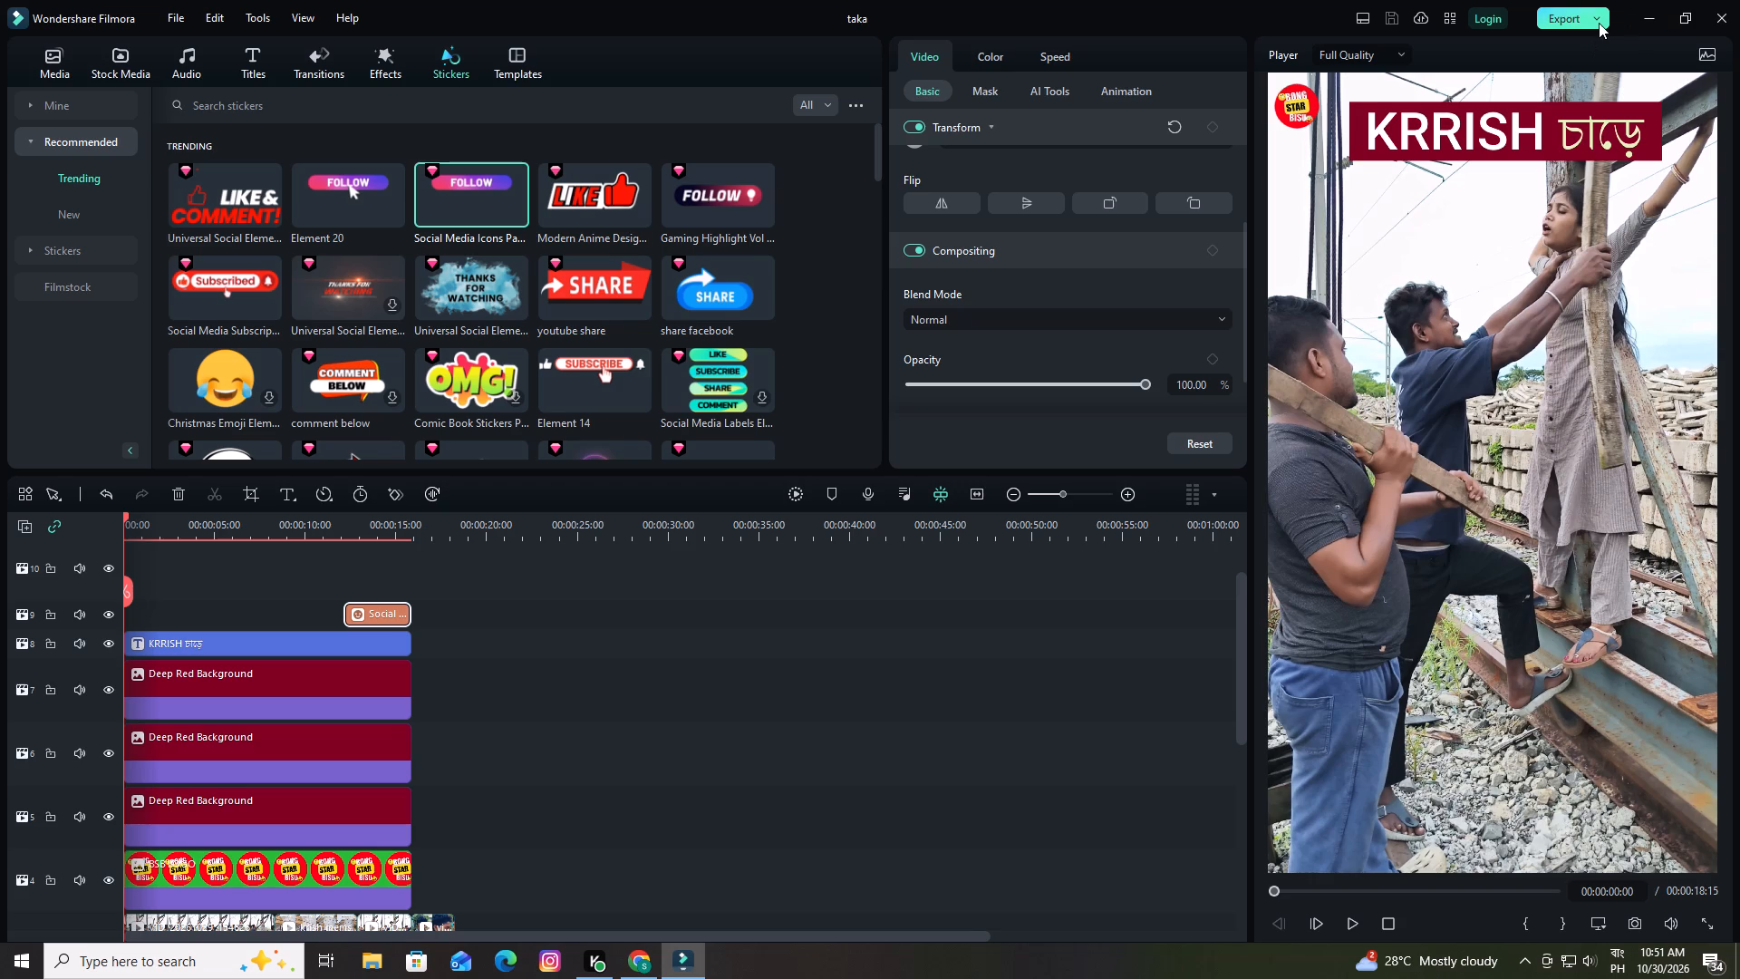
click(1571, 20)
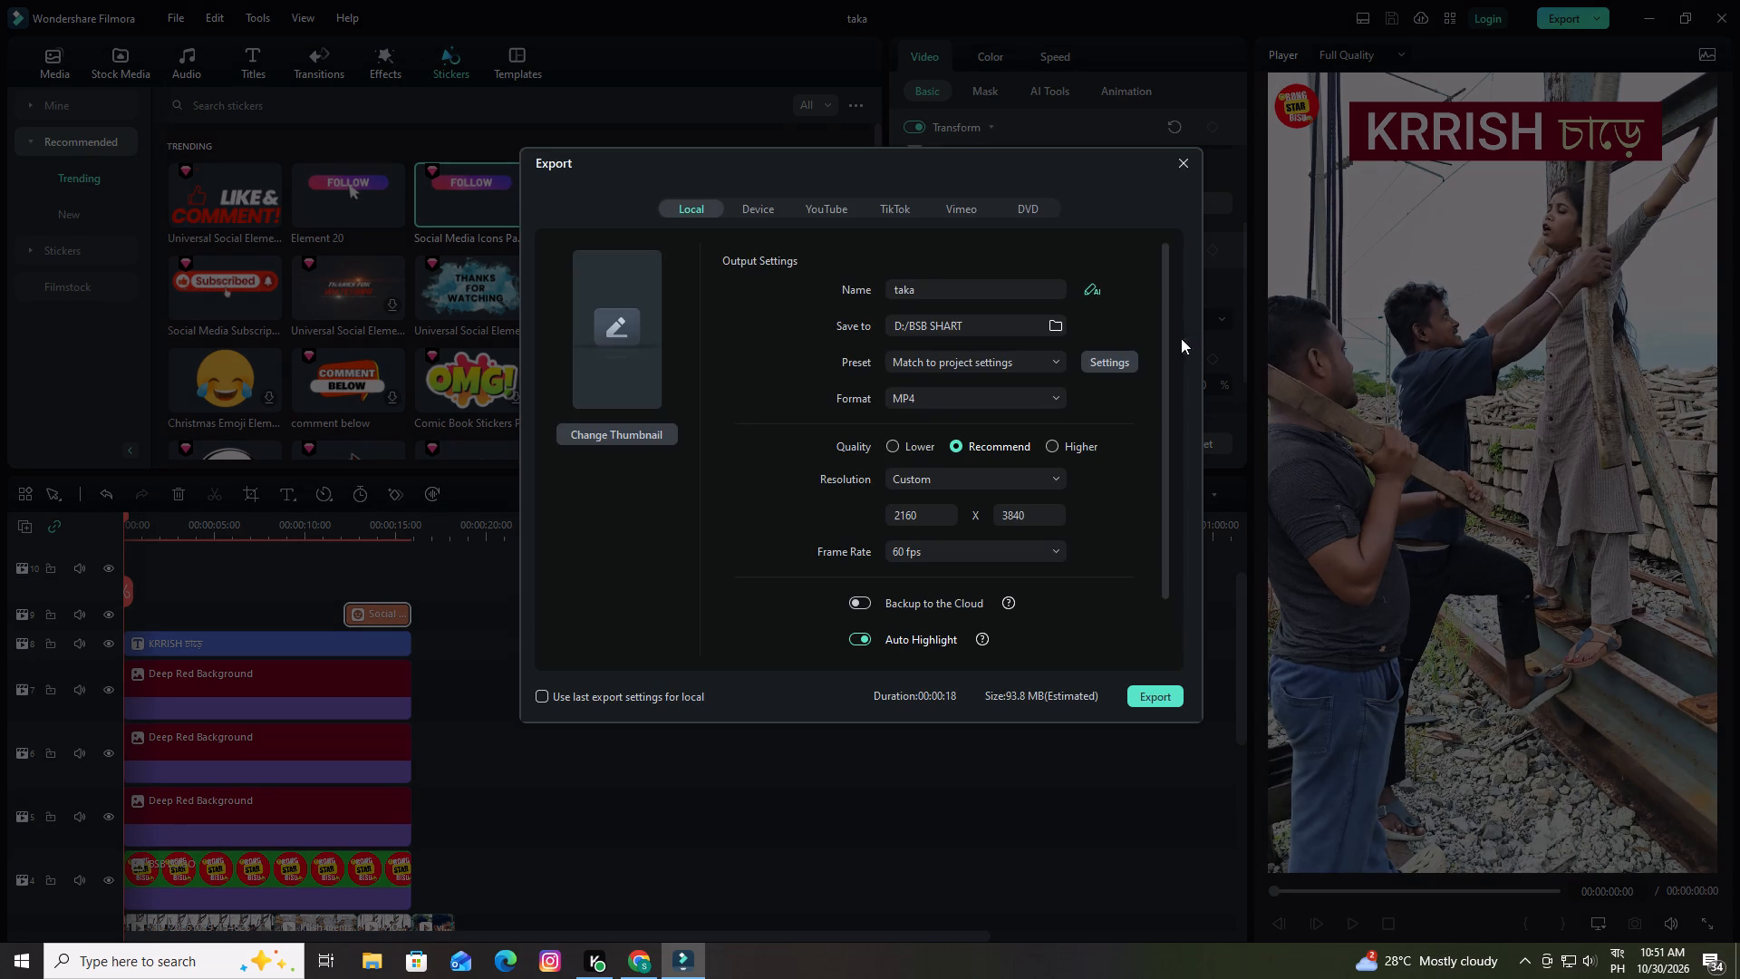
click(1054, 444)
click(935, 291)
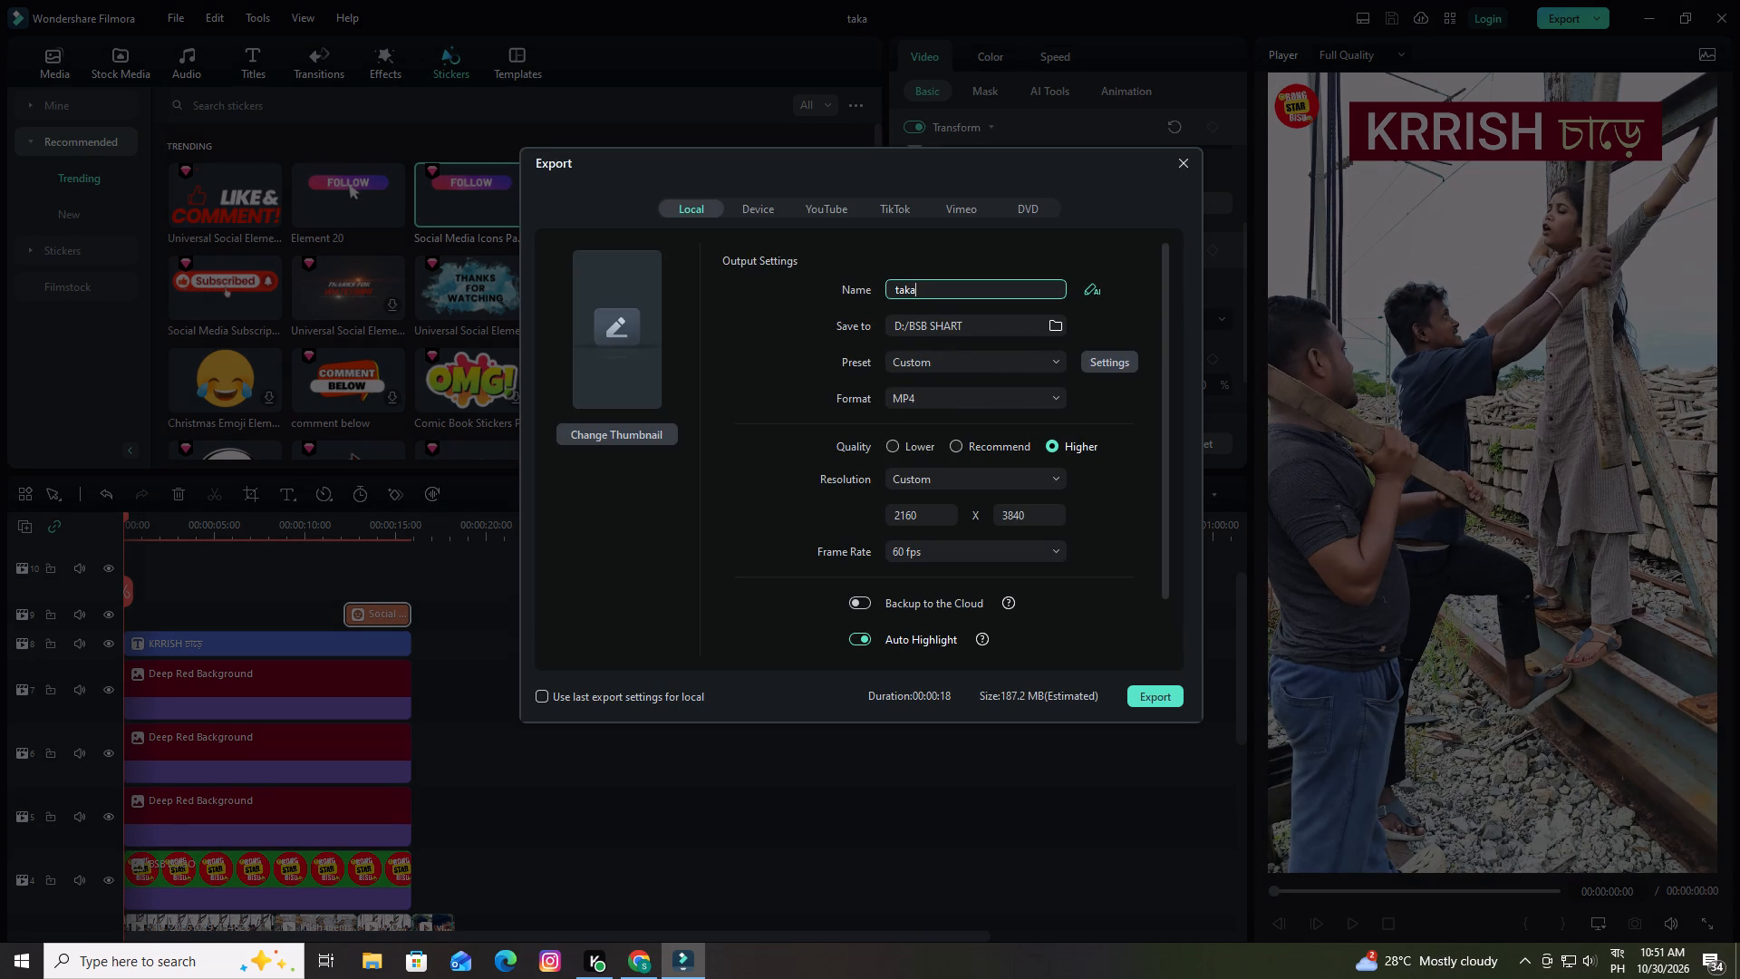
key(BackSpace)
key(BackSpace)
key(BackSpace)
key(BackSpace)
key(BackSpace)
key(BackSpace)
key(BackSpace)
key(BackSpace)
key(BackSpace)
key(BackSpace)
key(BackSpace)
key(k)
text(rr)
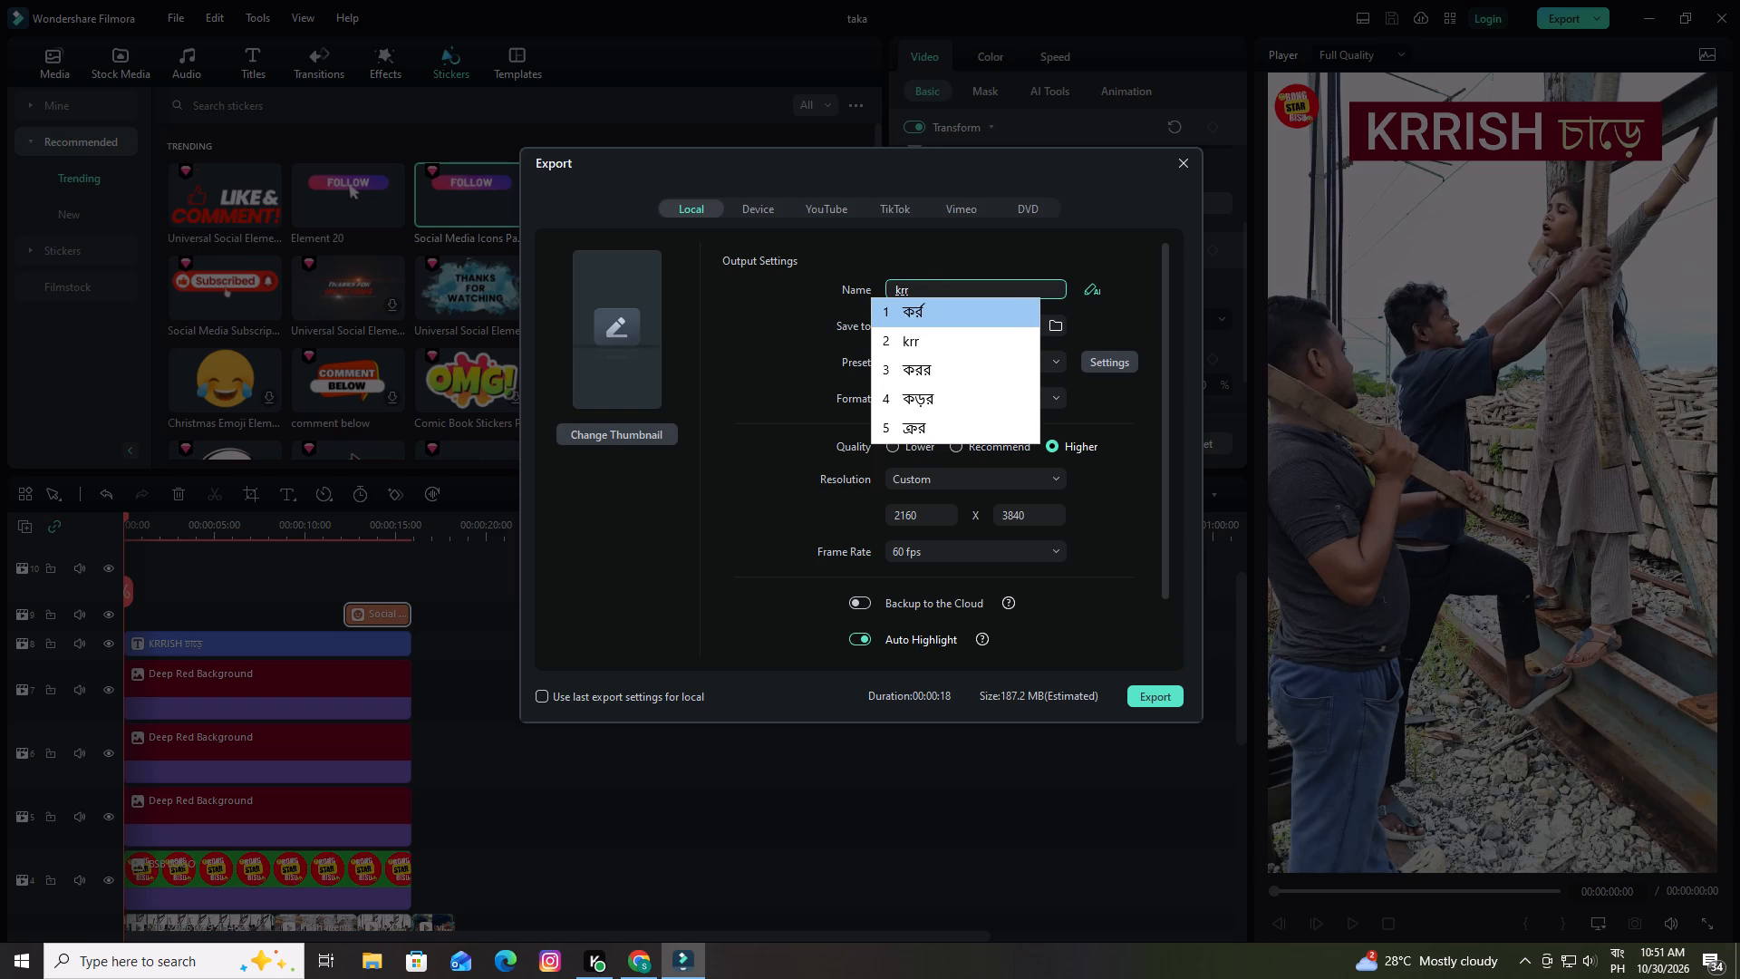
key(i)
text(sh)
click(949, 340)
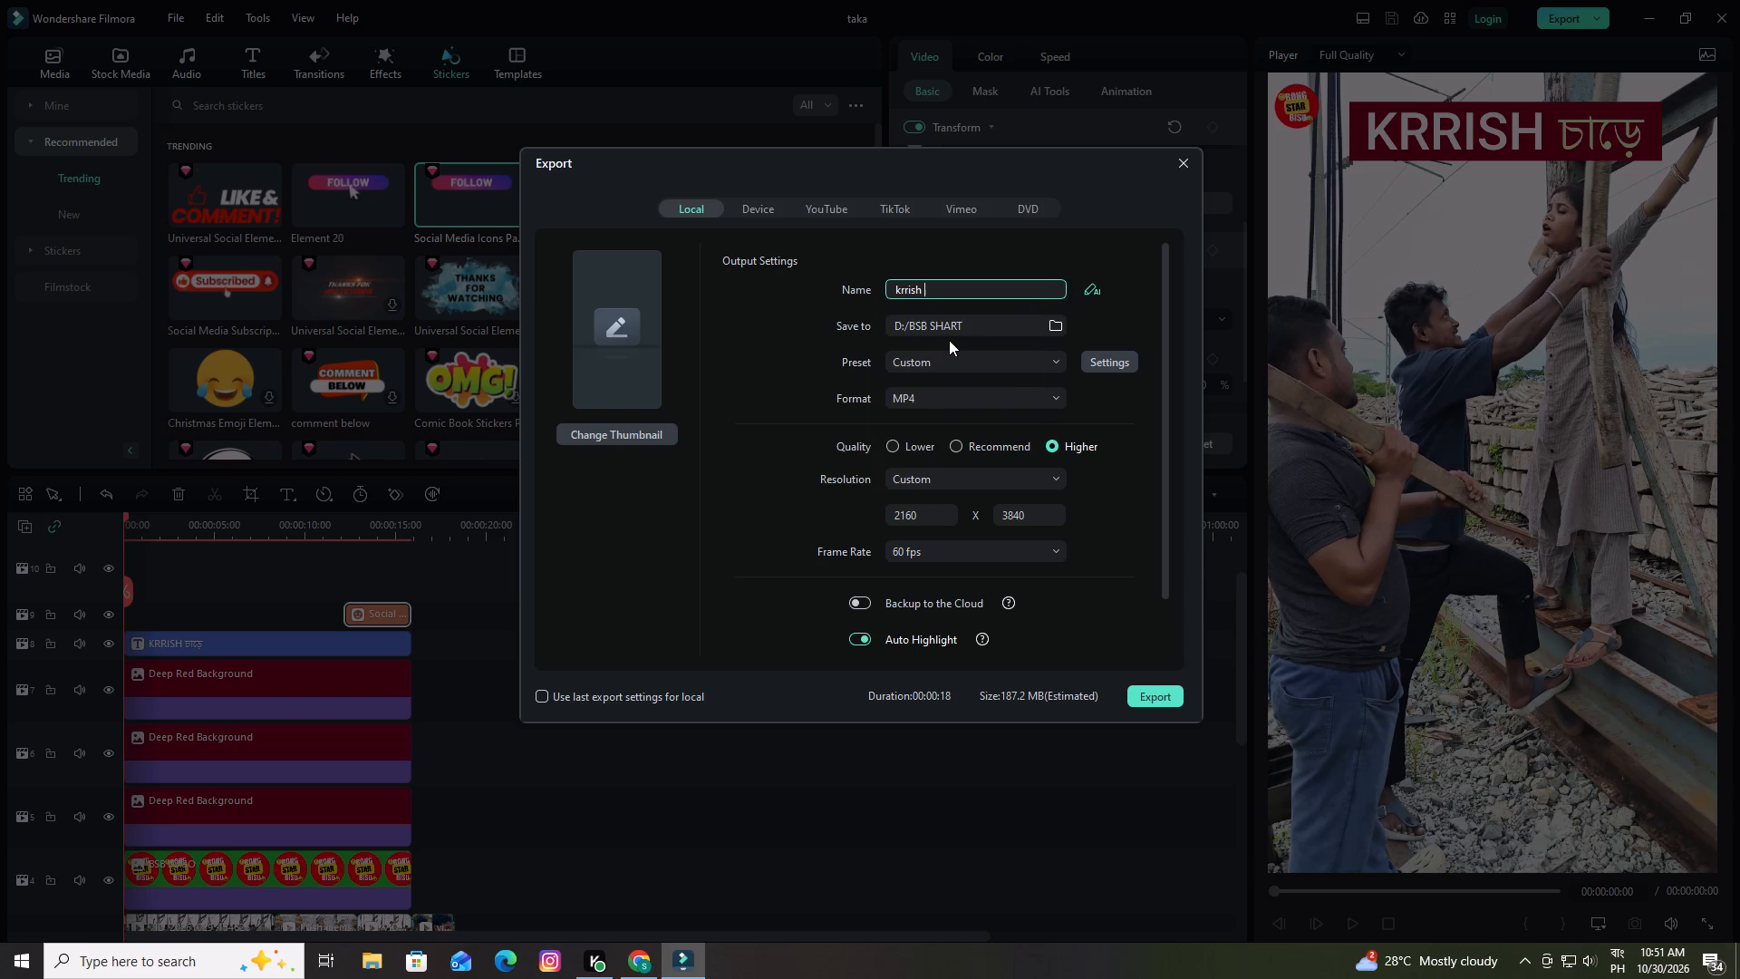
key(c)
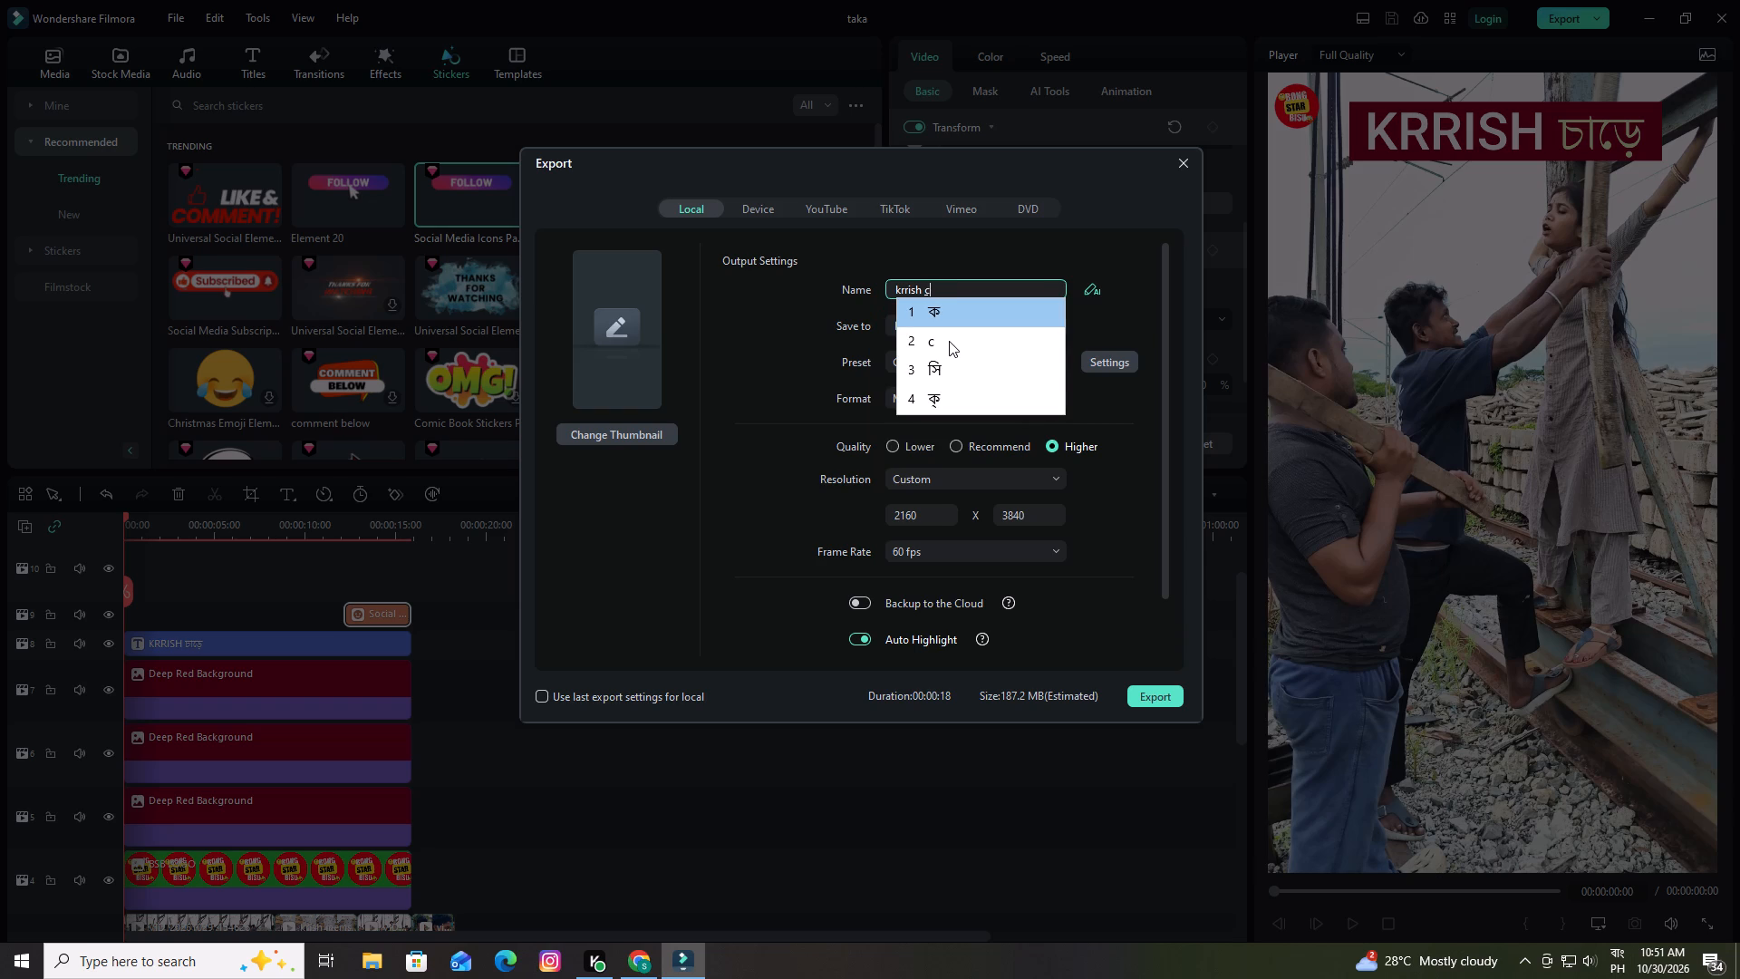
key(h)
text(are)
click(958, 311)
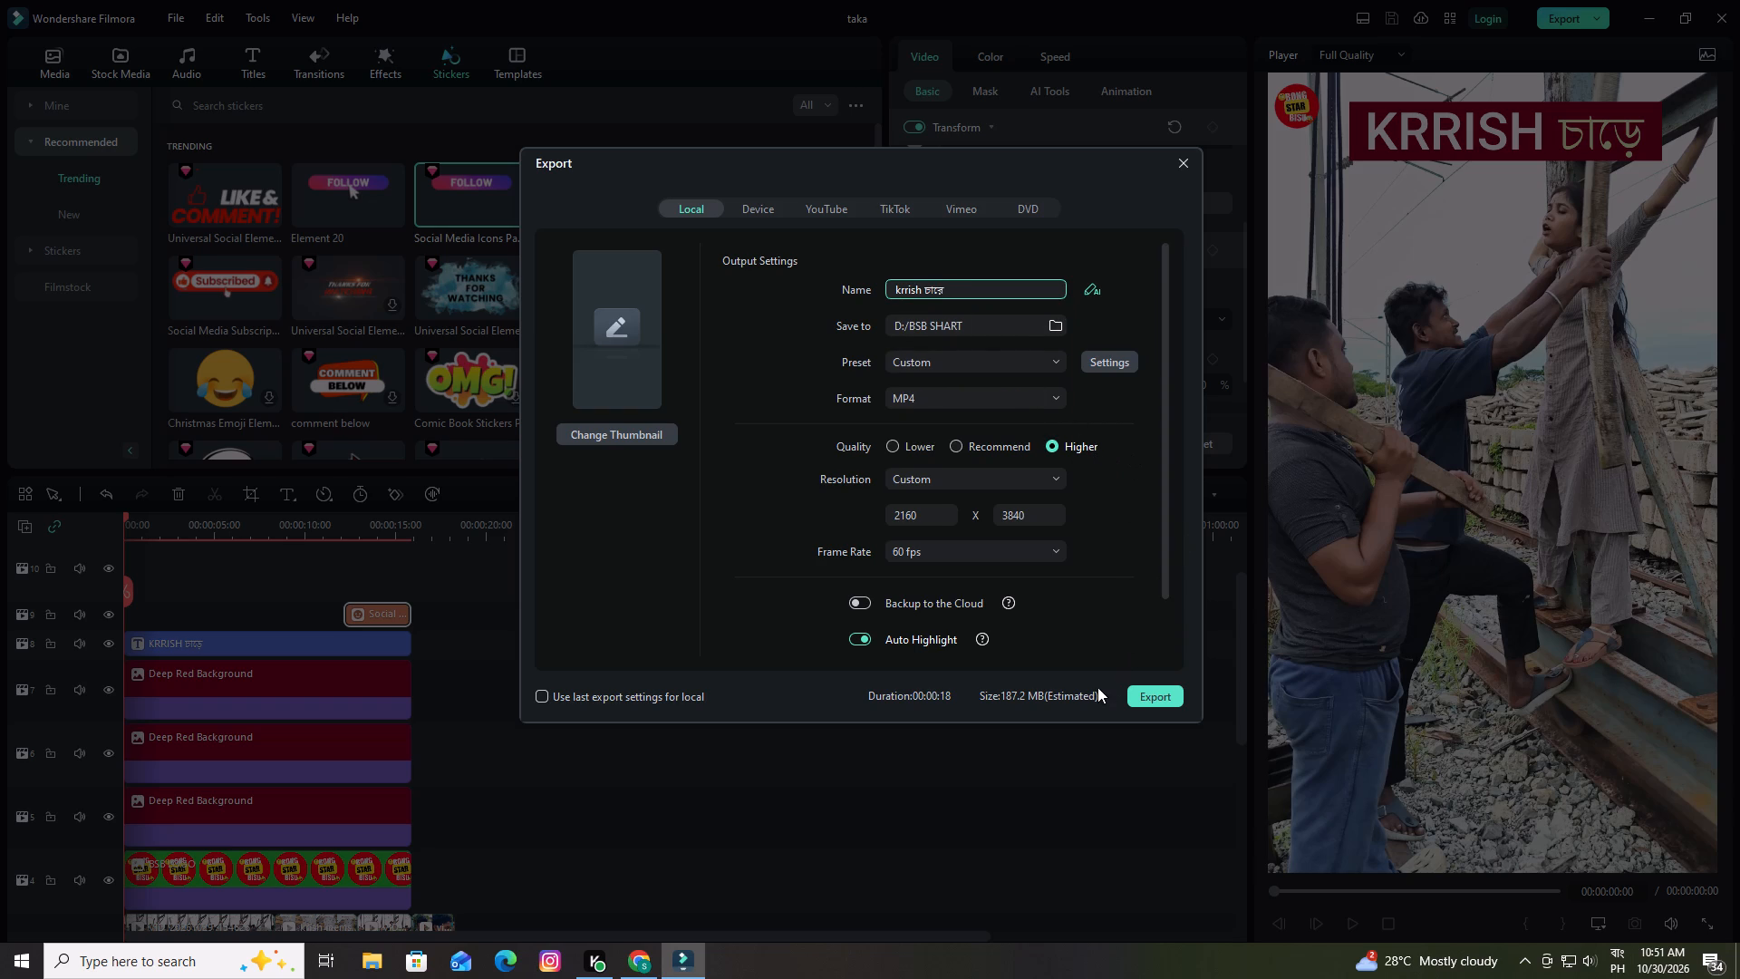
Start exporting the video as an MP4 to D:/BSB SHART.
click(1136, 700)
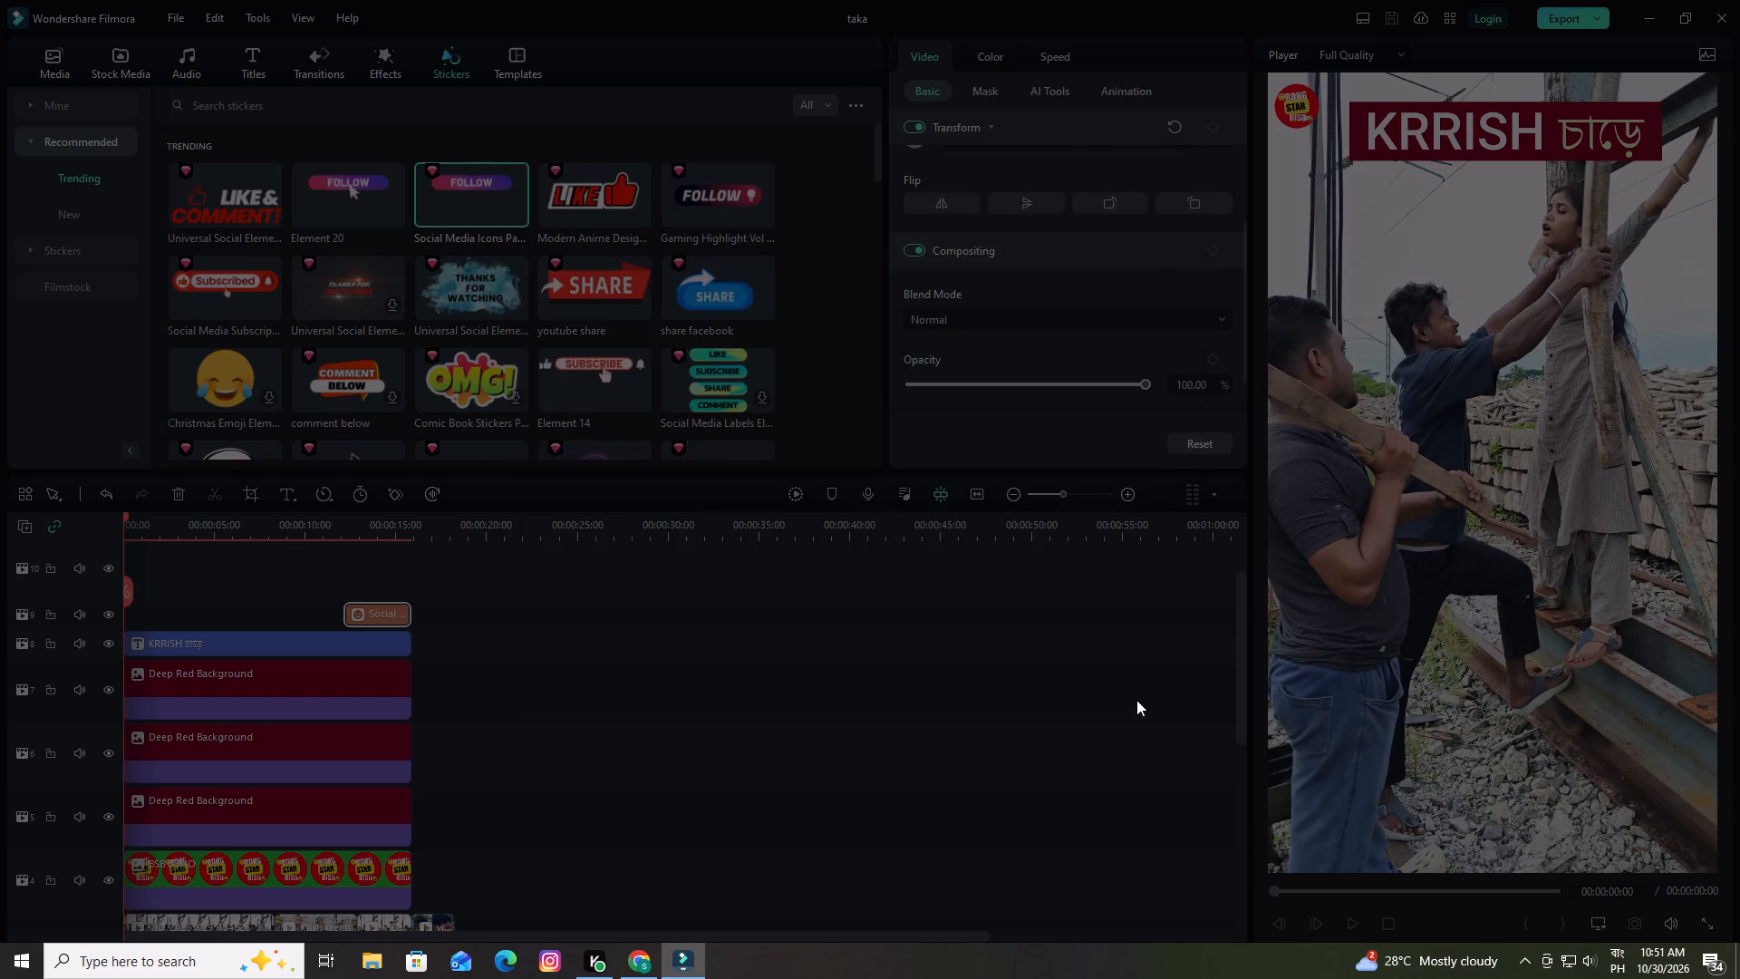
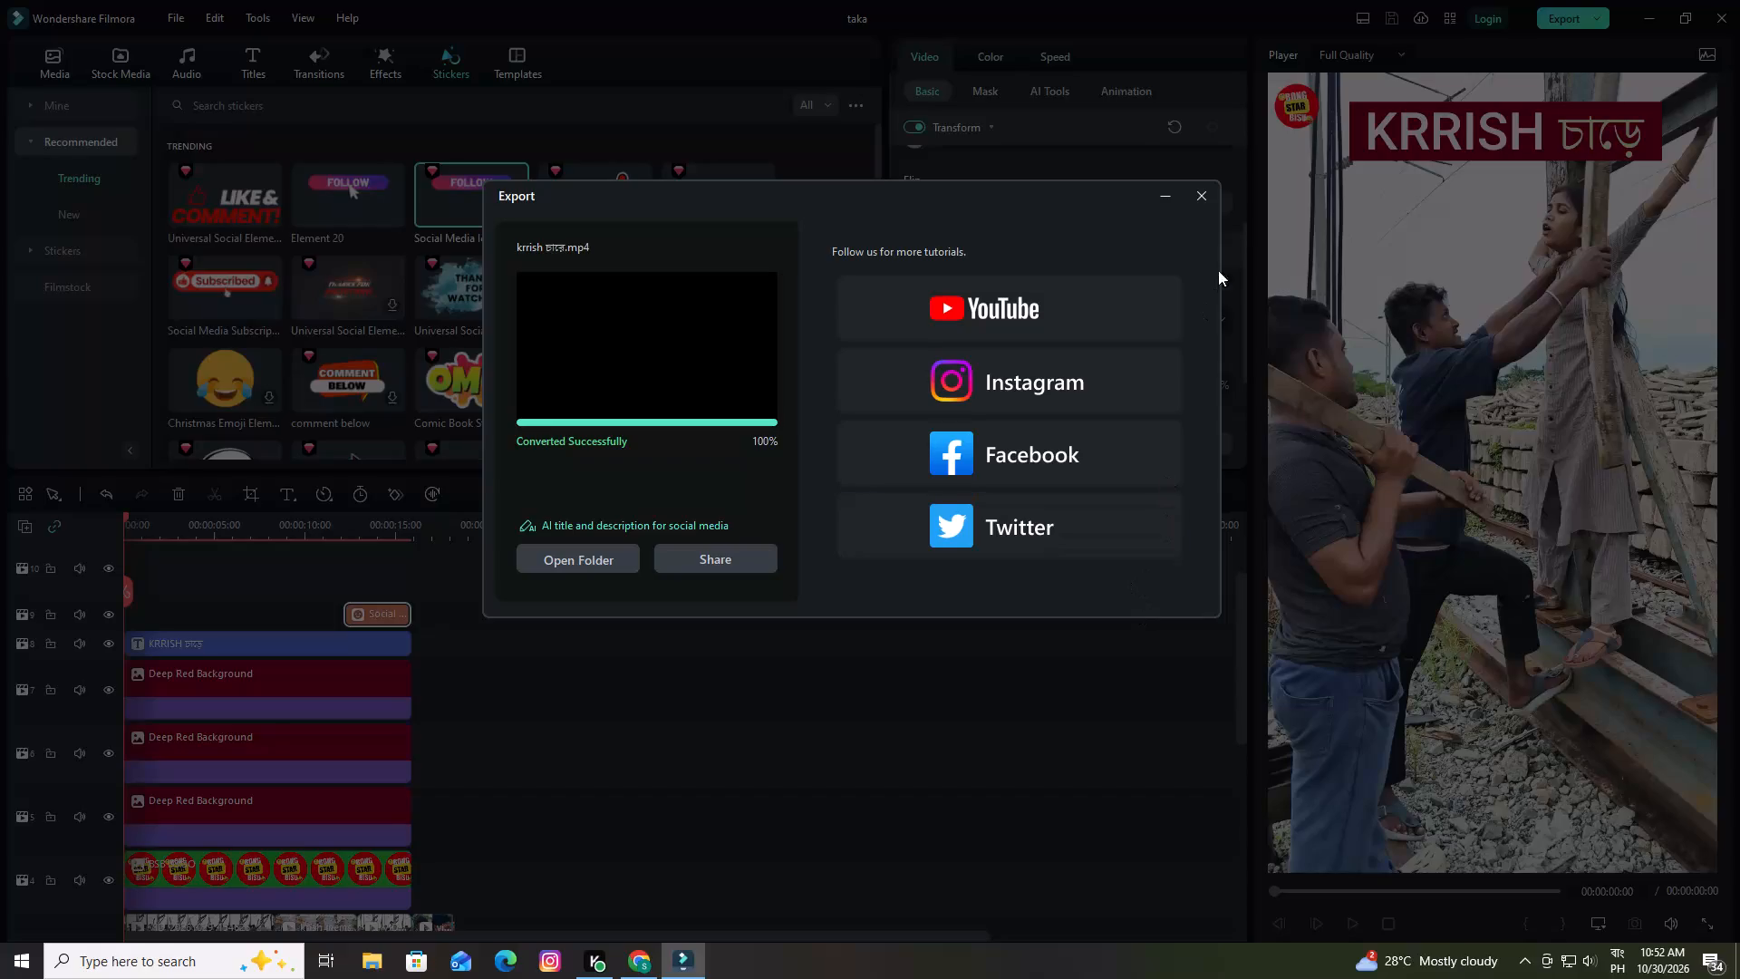
Close the export window of the finished video and return to the project.
click(1206, 192)
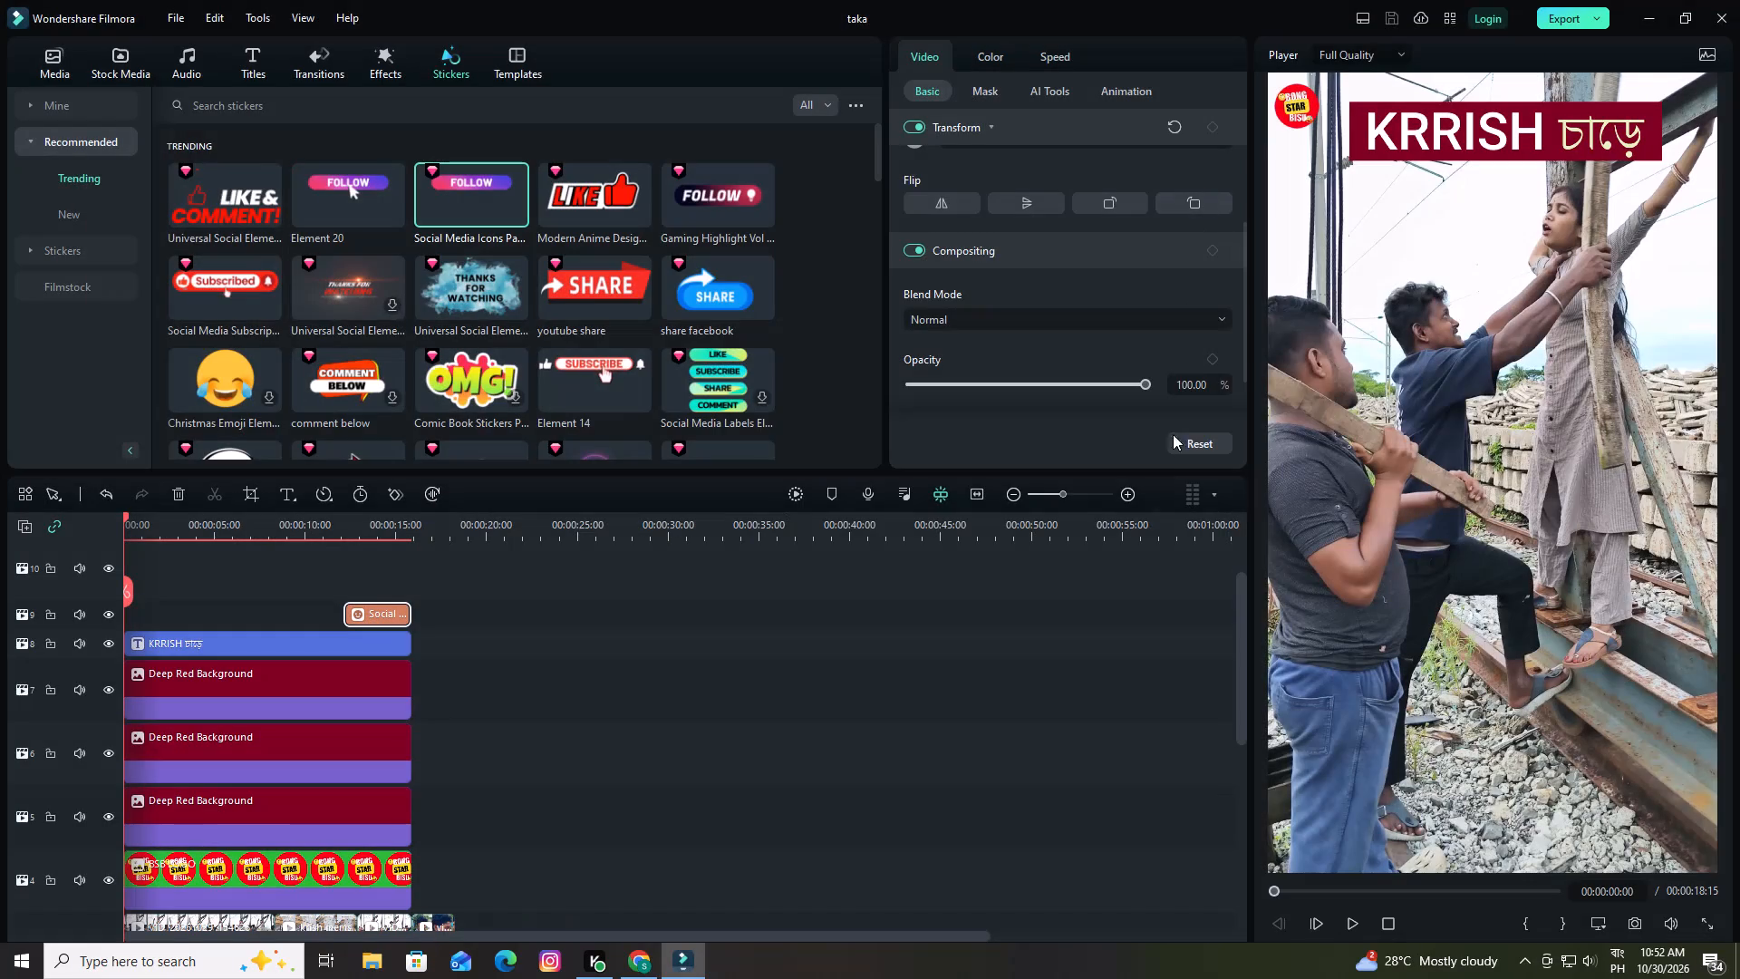
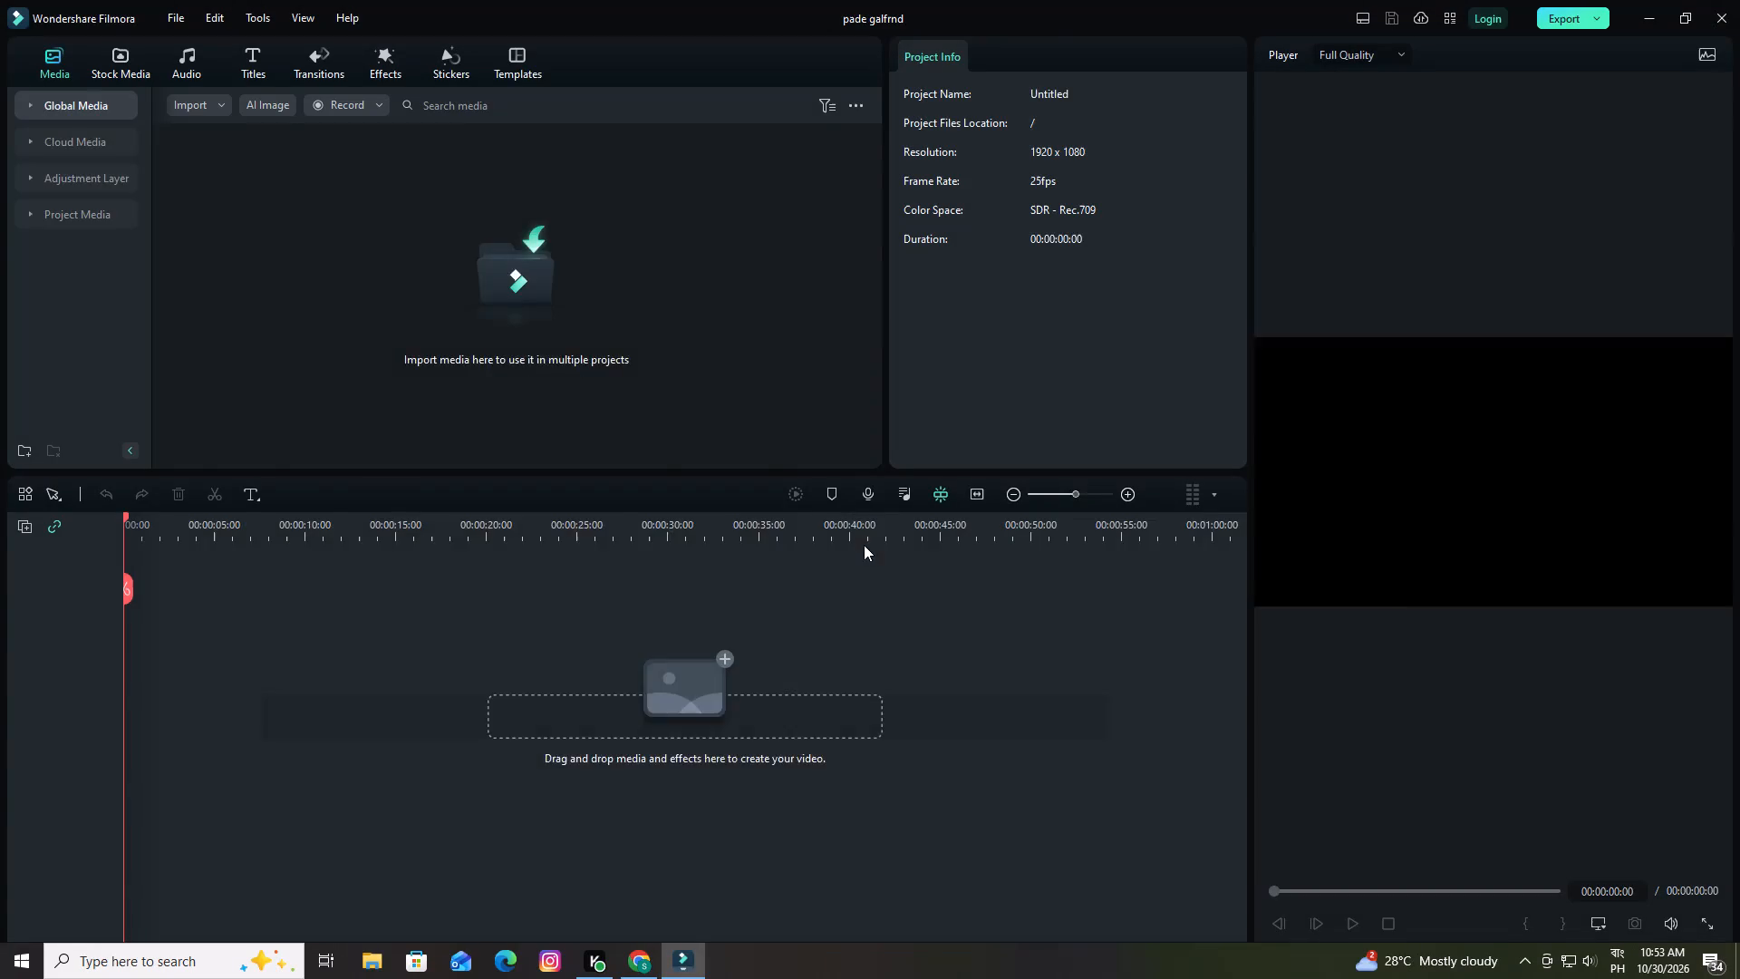
Switch the workspace to a layout with a larger player and a full-width timeline.
click(1360, 20)
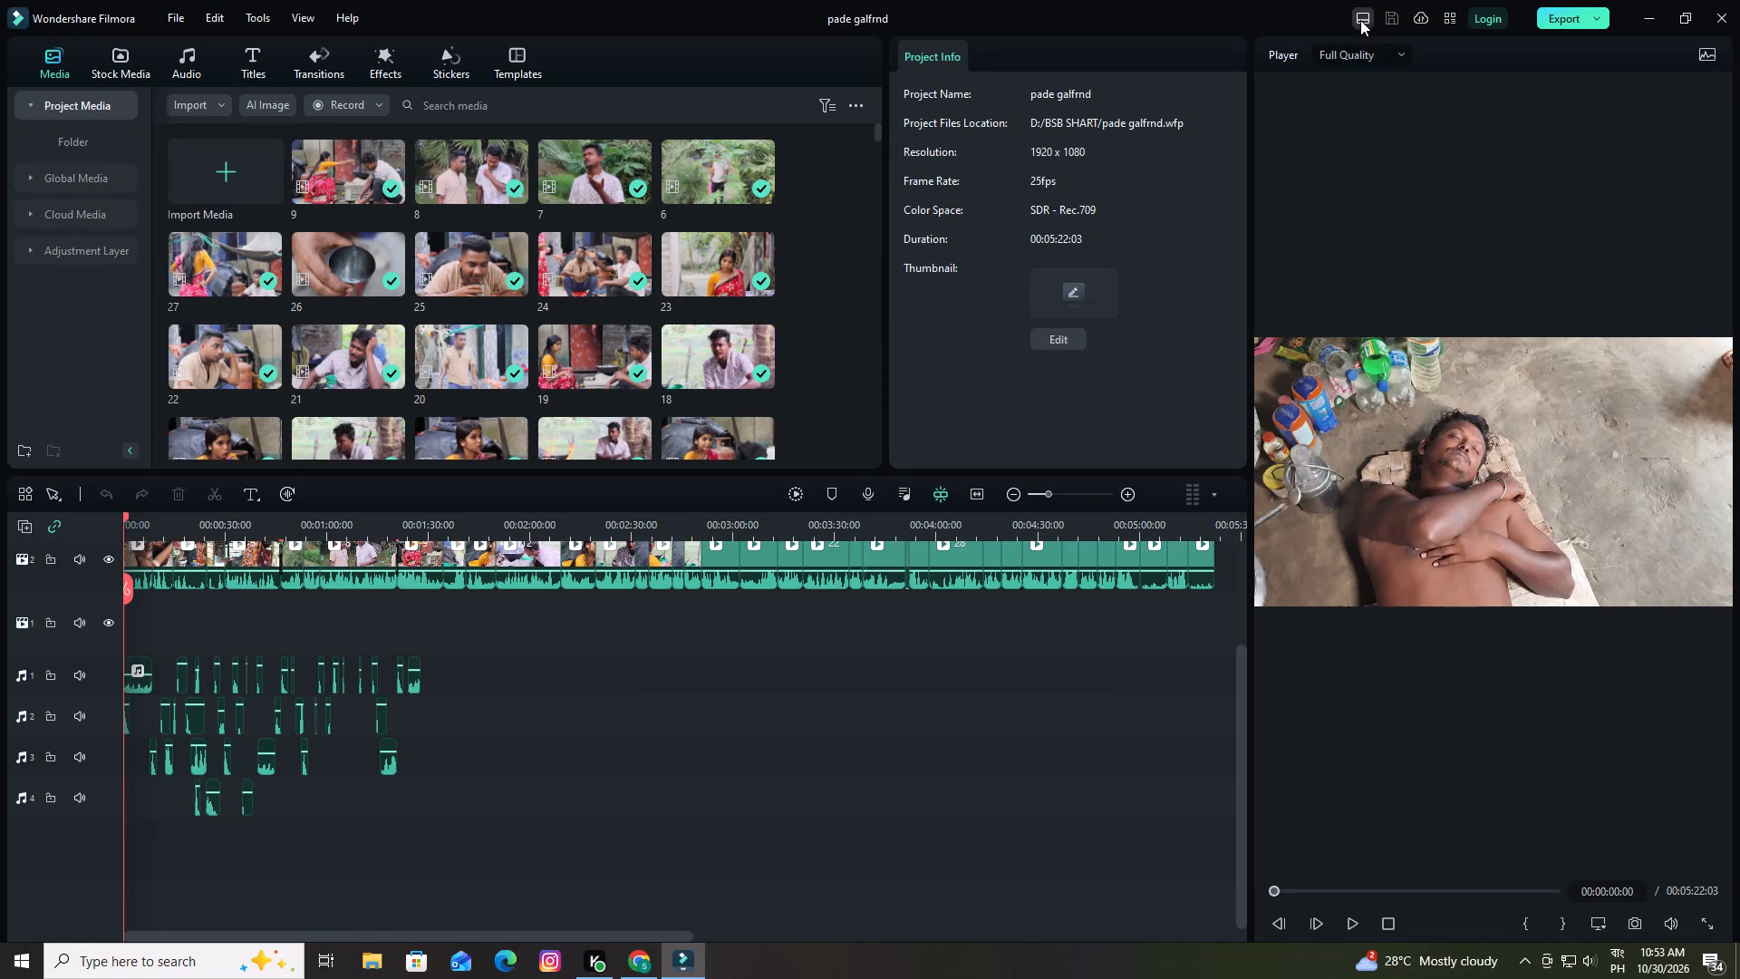
click(1459, 124)
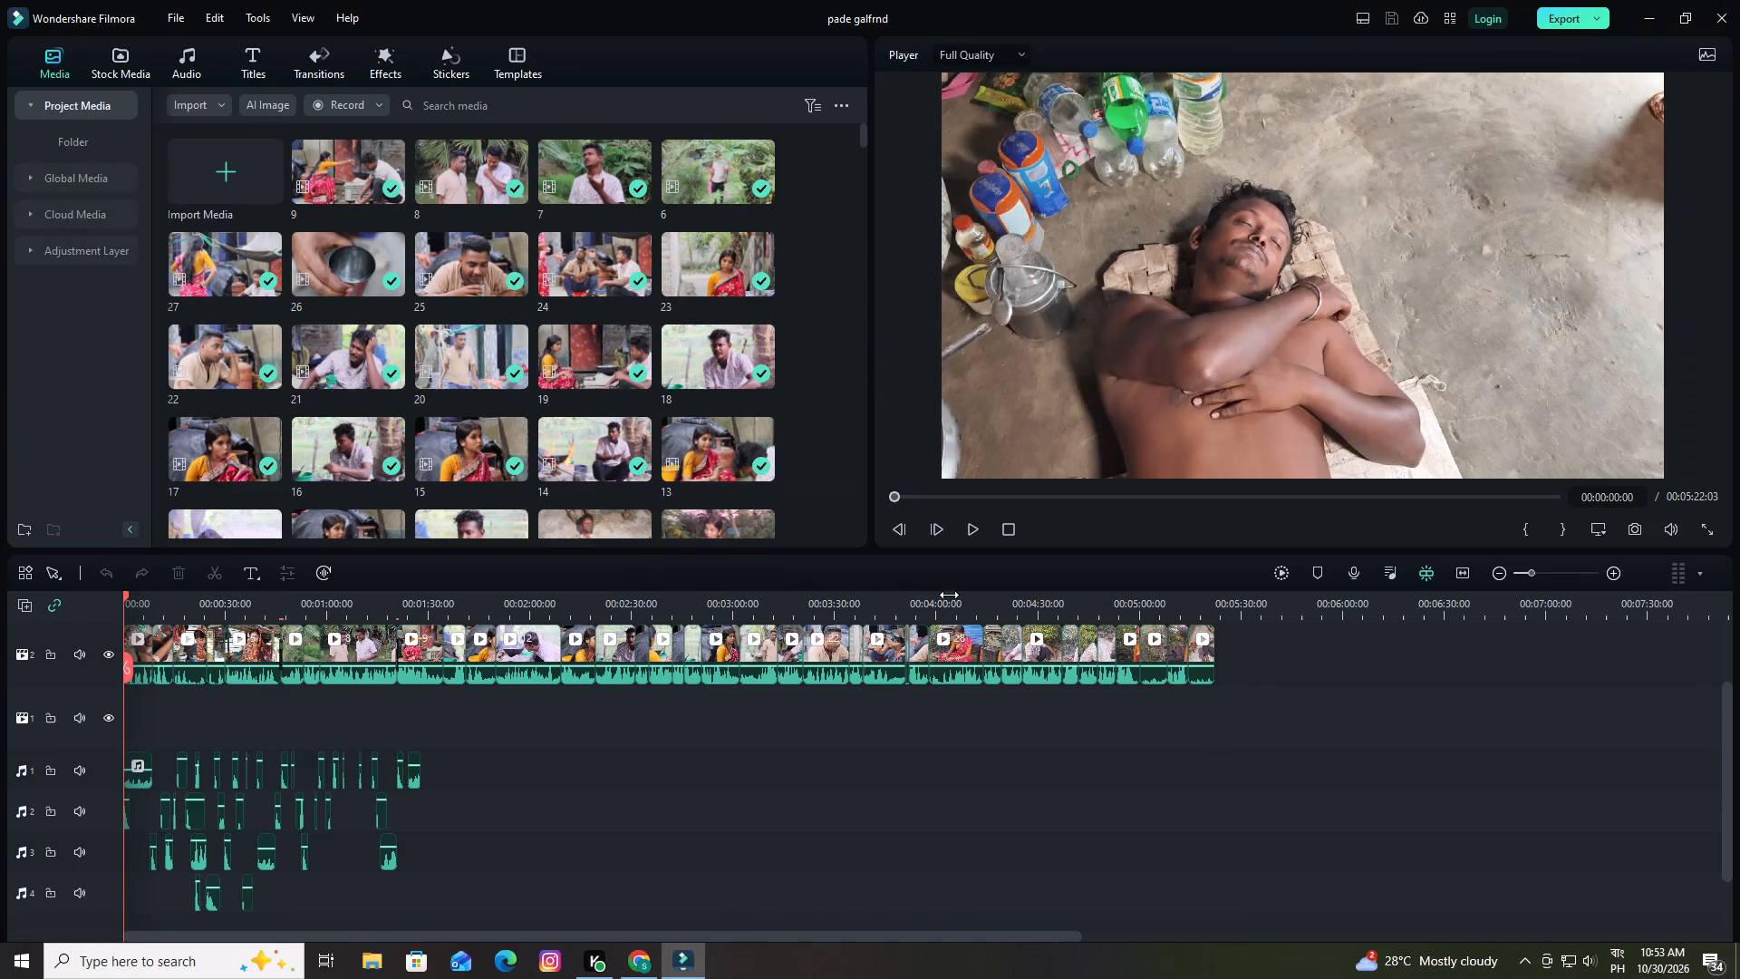
Play the pade galfrnd edit from the beginning to about 27 seconds to review it.
scroll(808, 880, down, 1)
scroll(658, 799, up, 1)
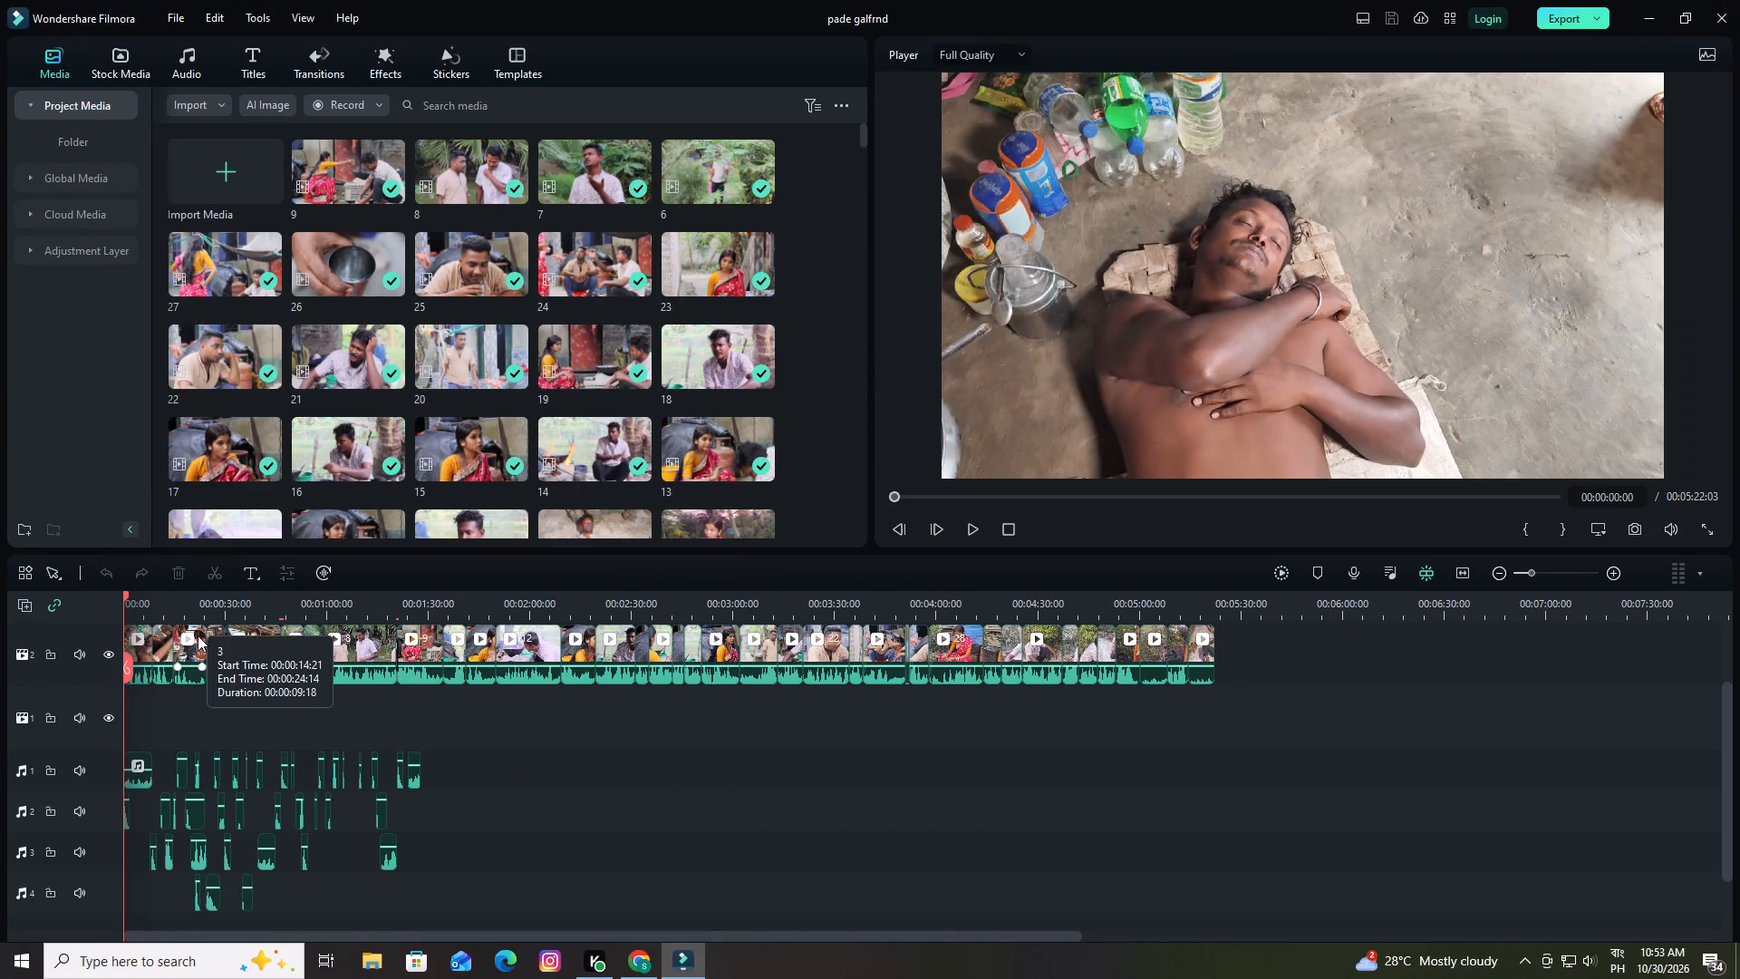
key(space)
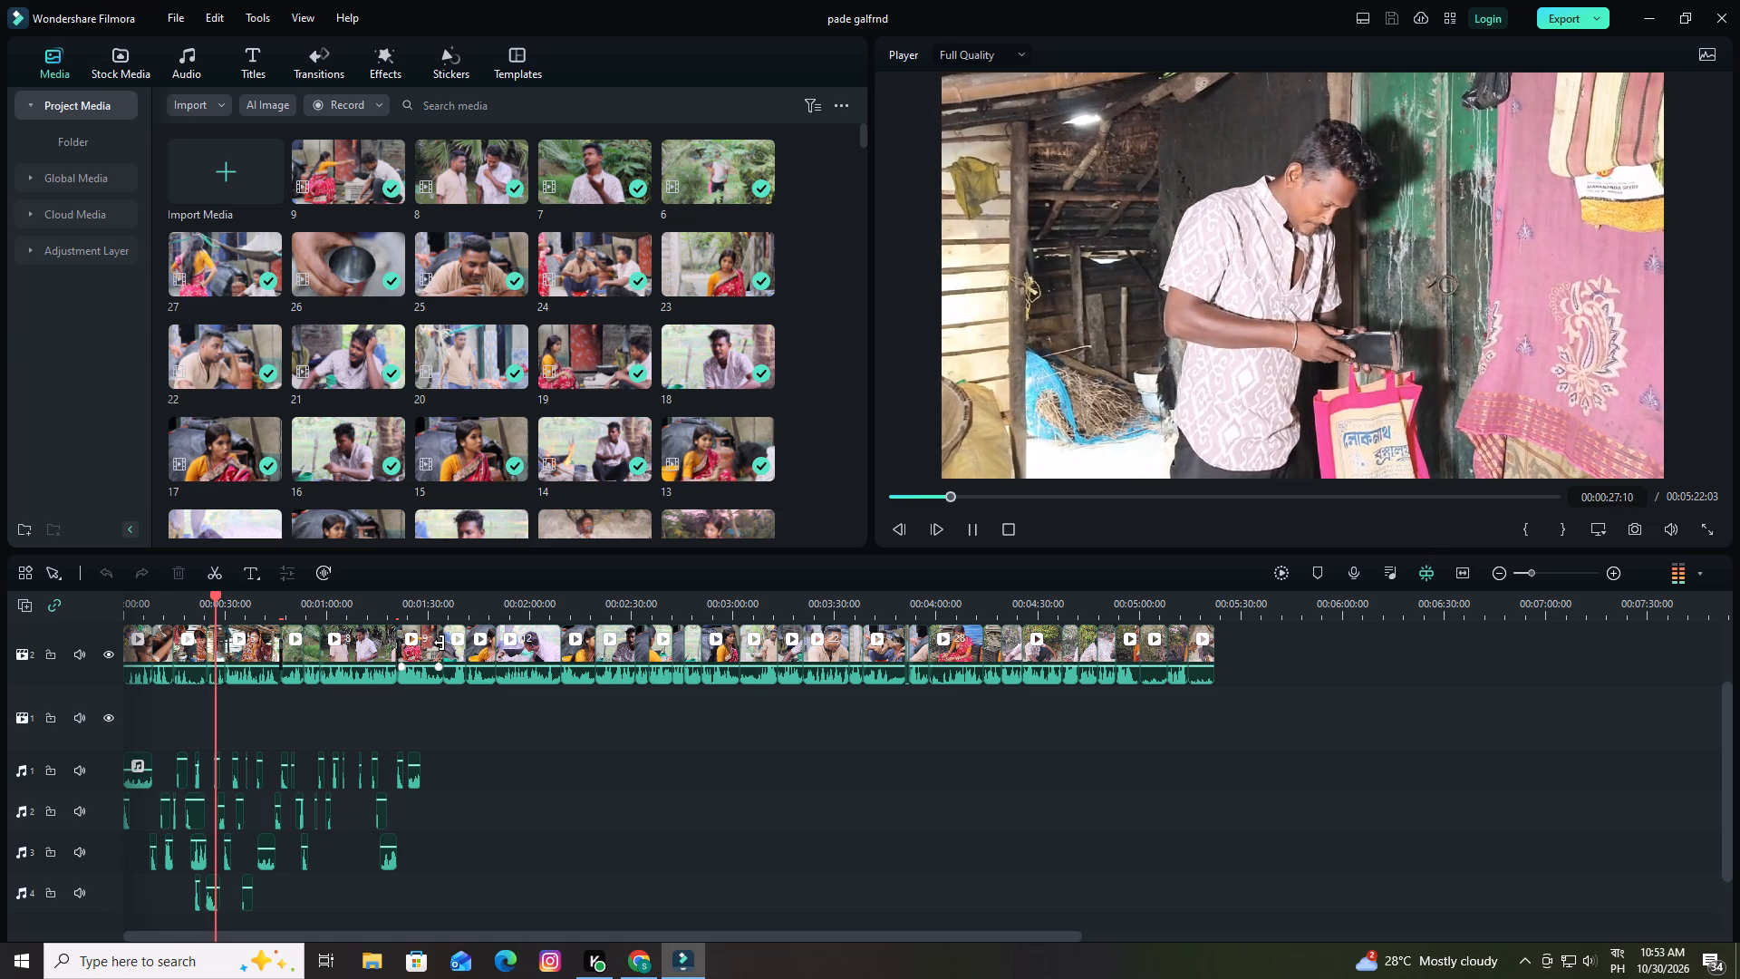
key(space)
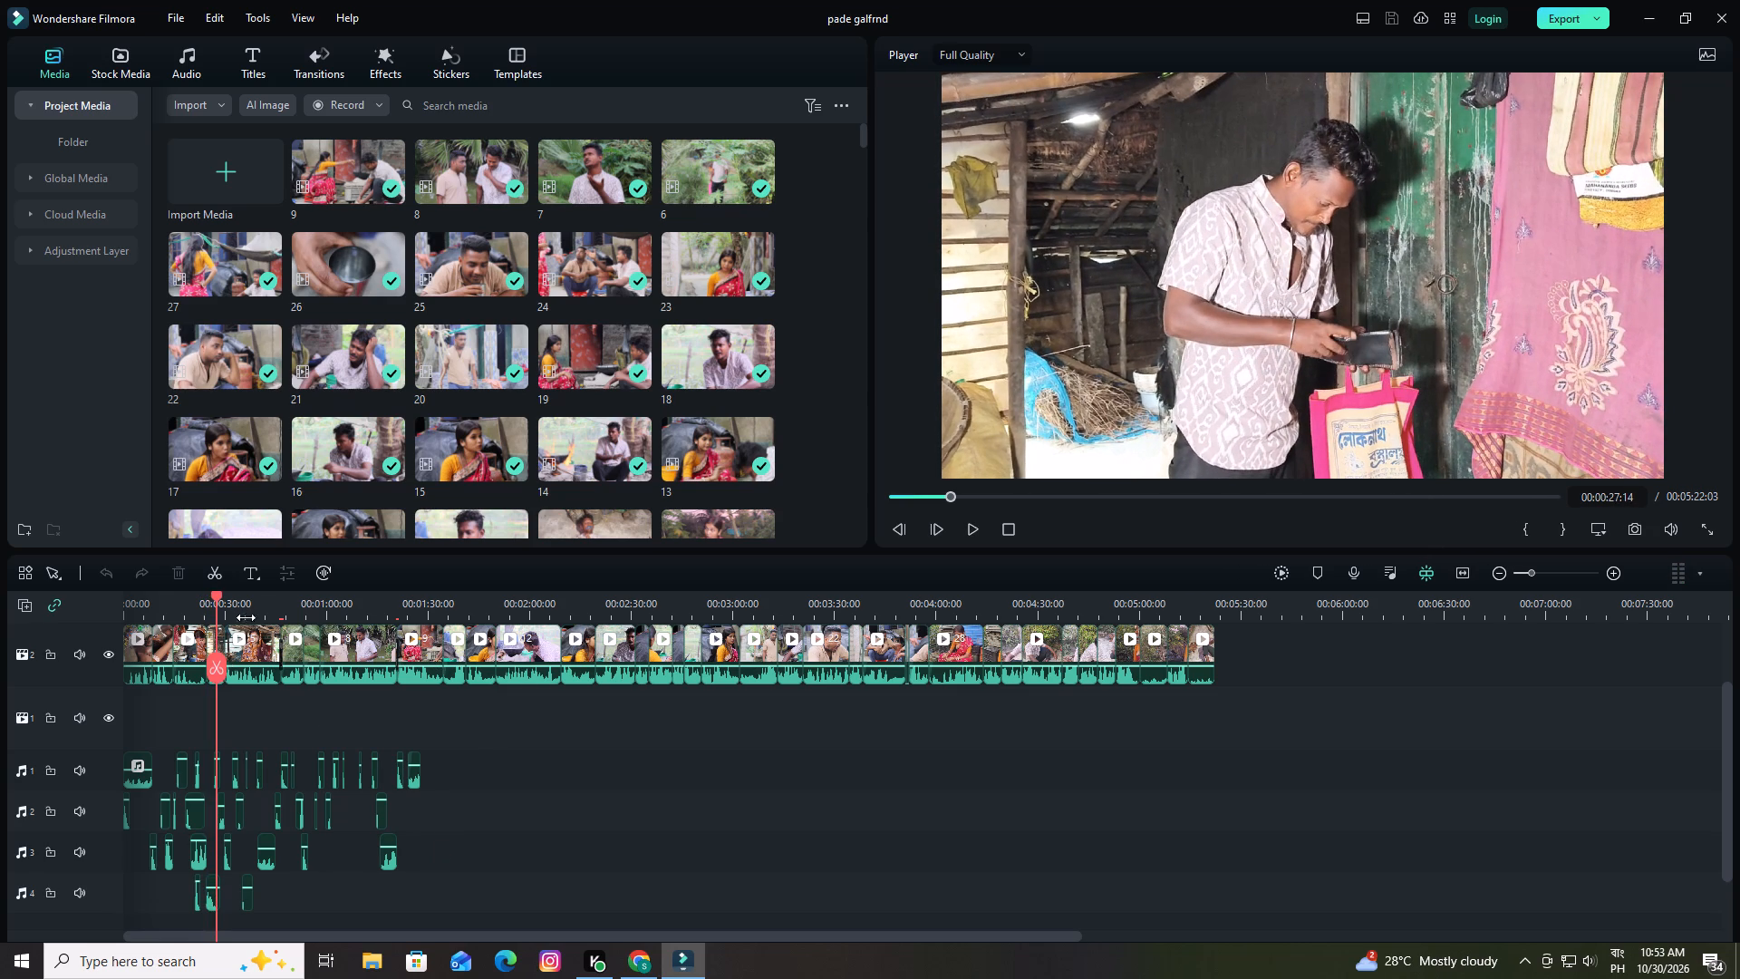
Replay the cut from the woman to the man at the door, about 23 to 28 seconds, checking its sound timing.
drag(240, 604, 427, 620)
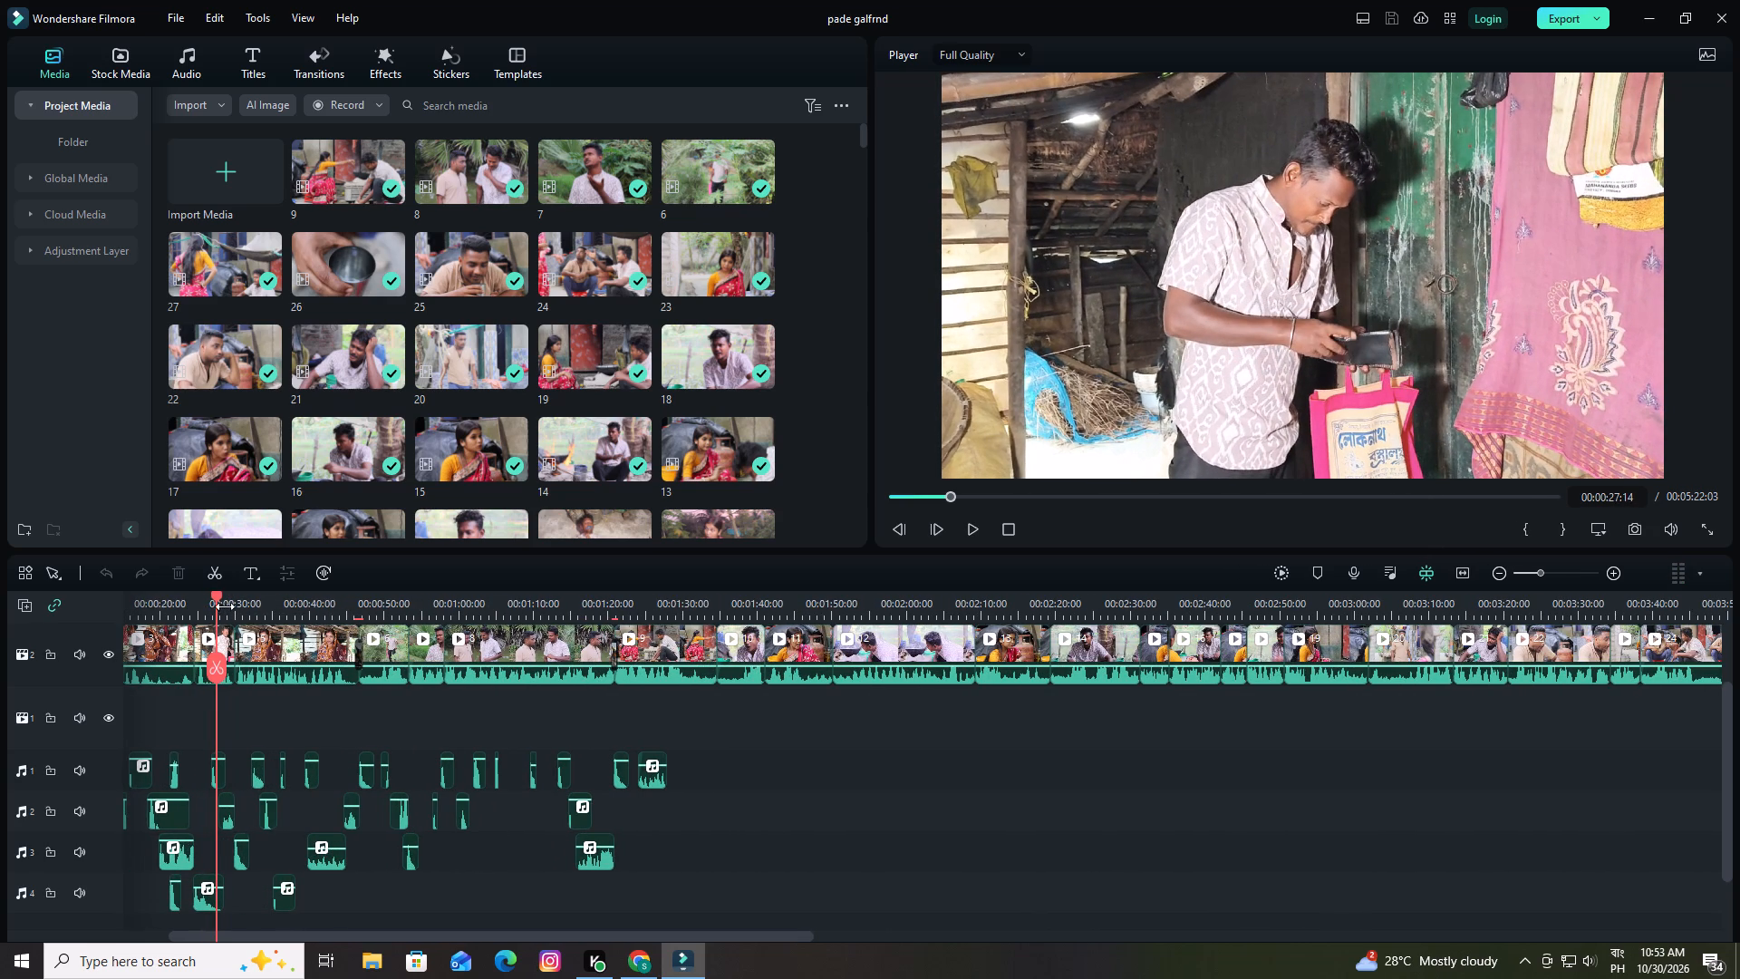
drag(216, 594, 188, 597)
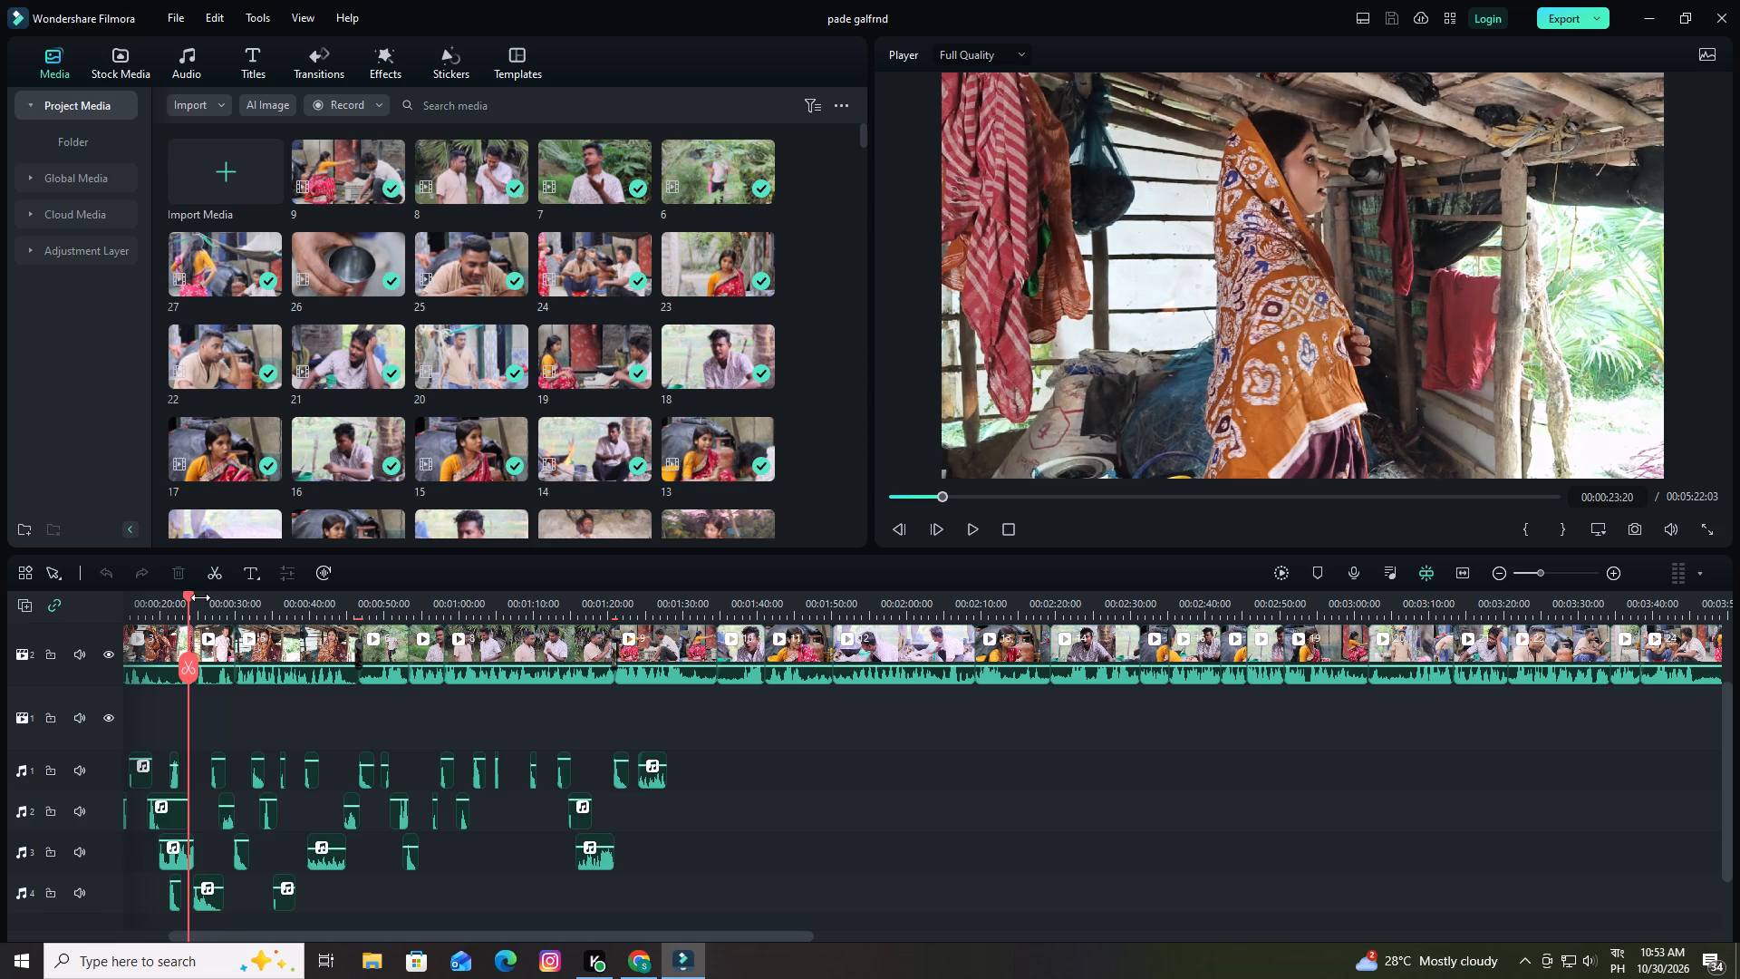
key(space)
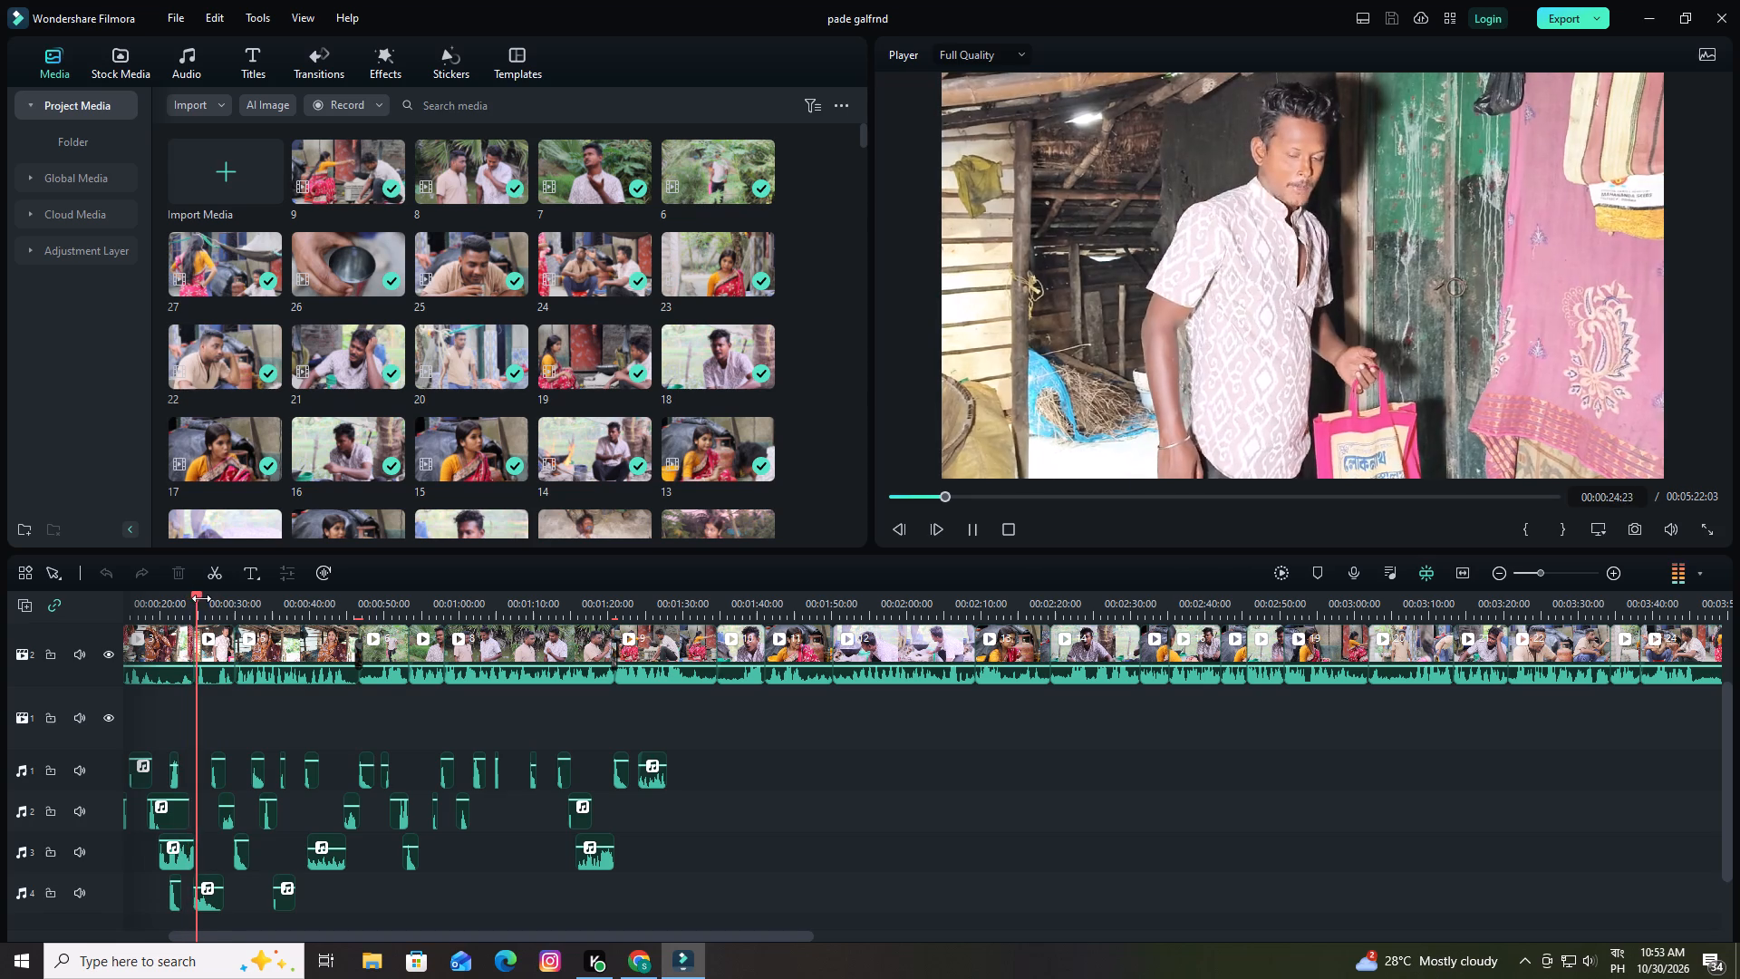
key(space)
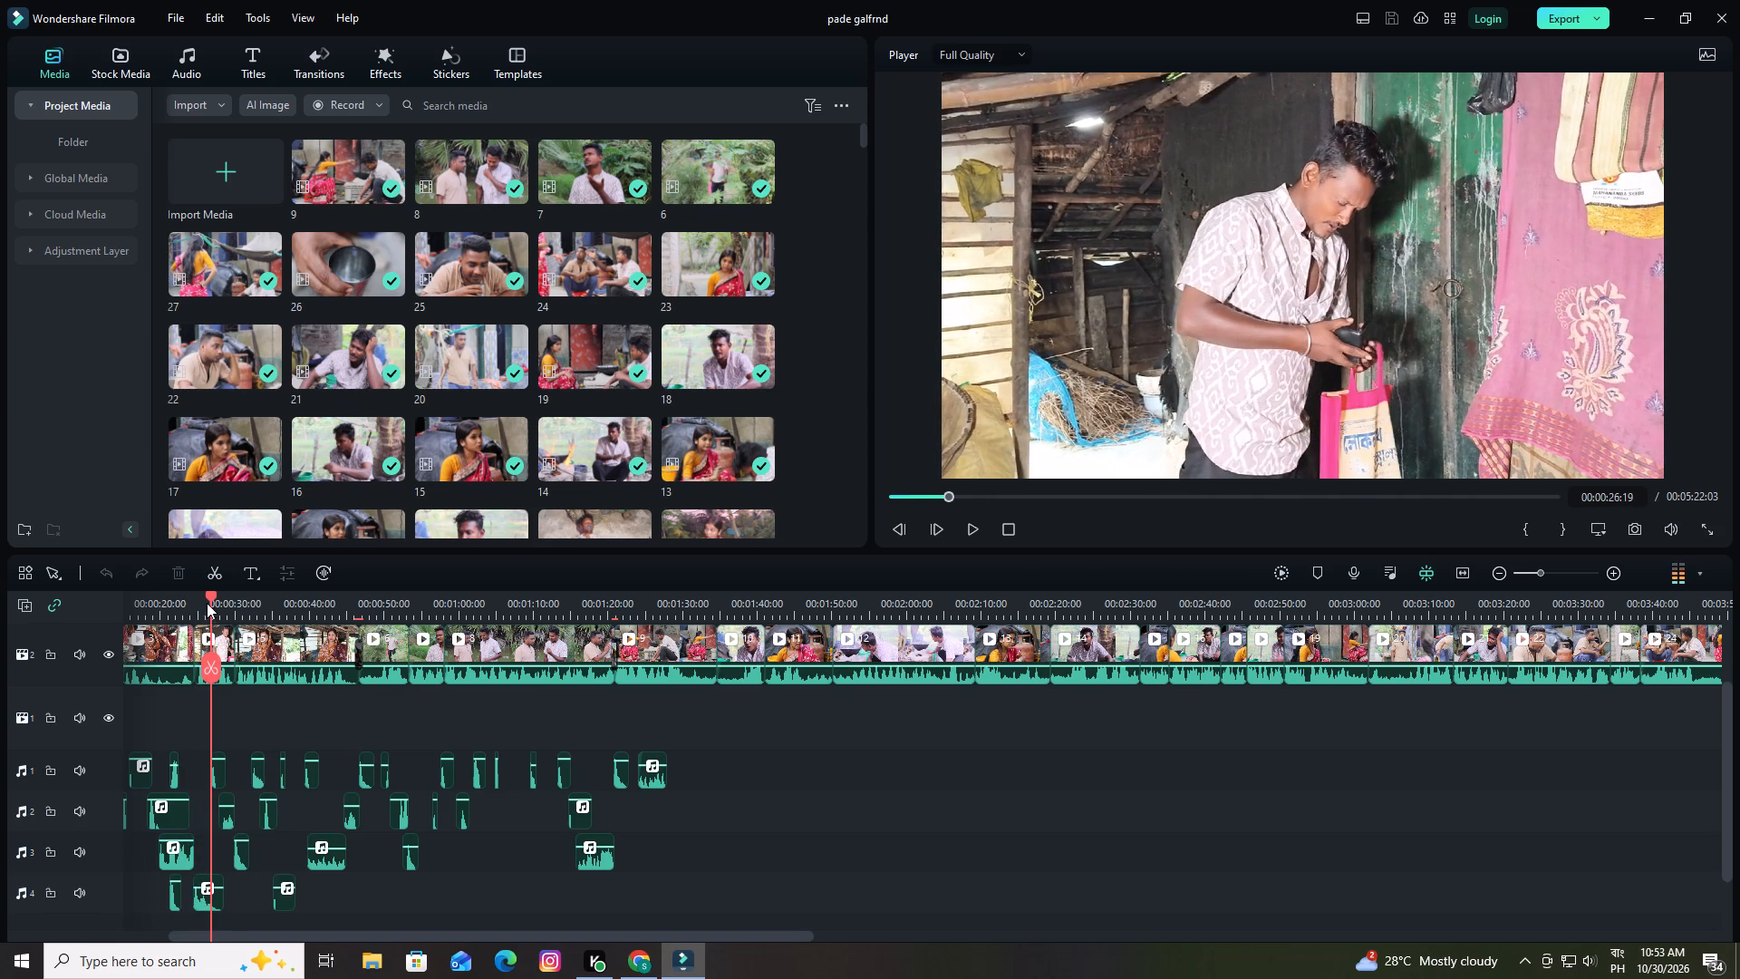
drag(212, 596, 198, 596)
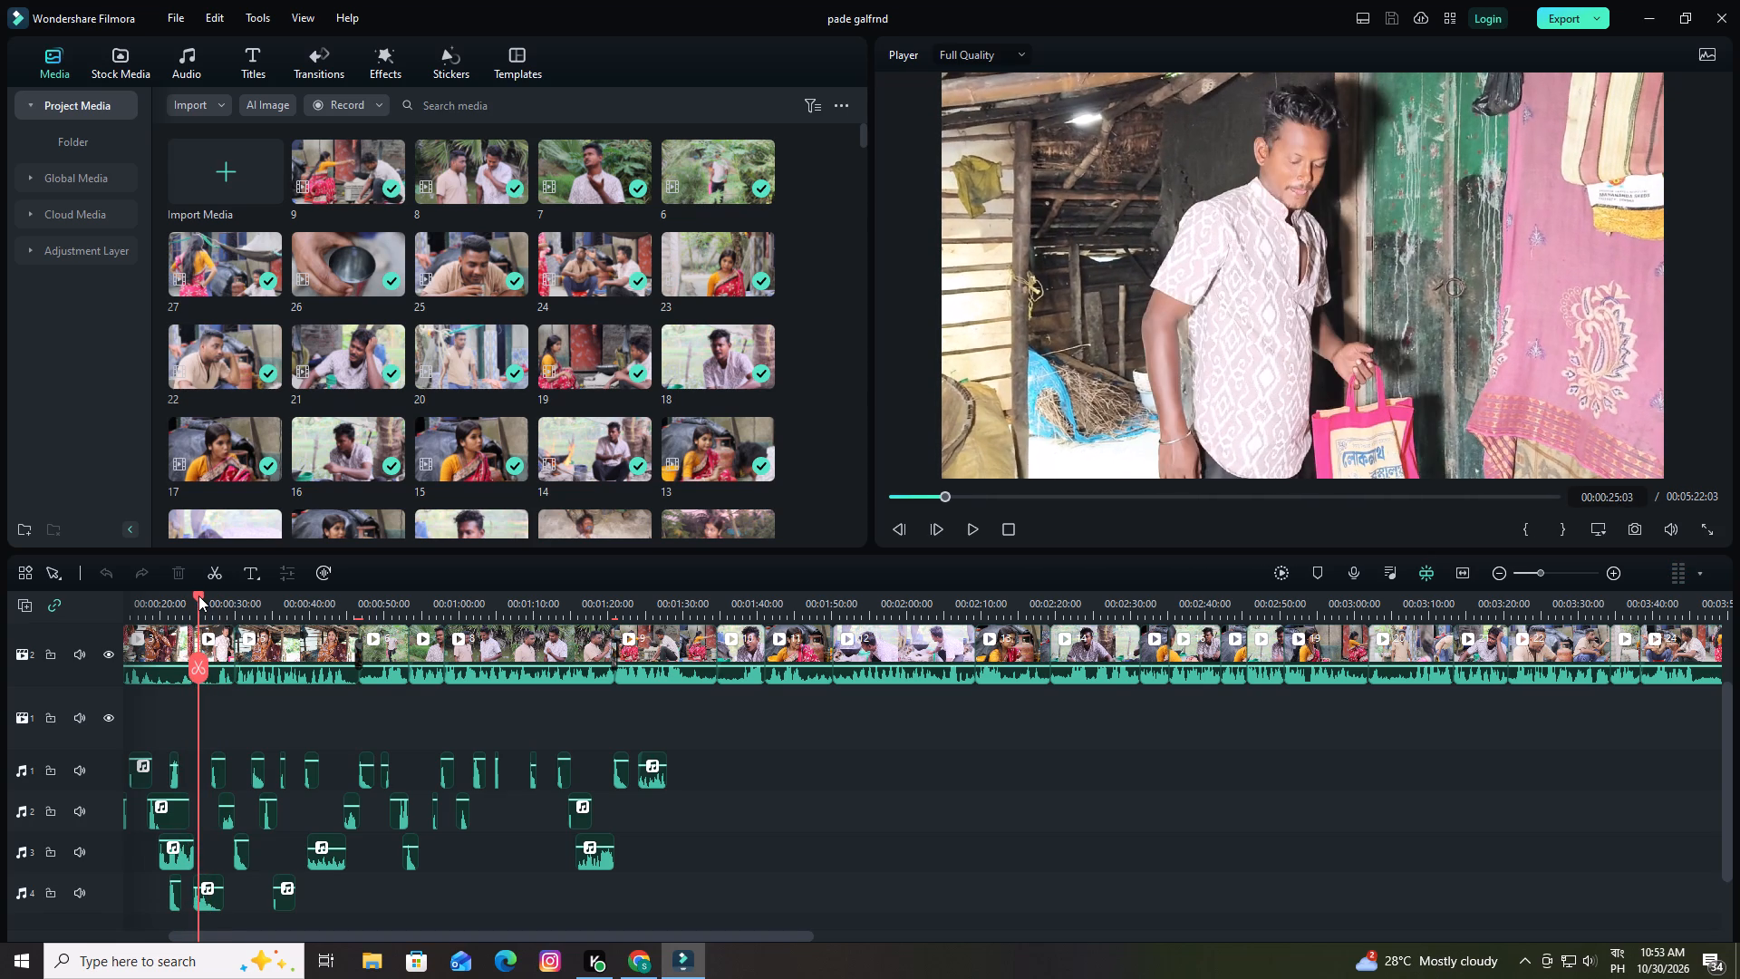
key(space)
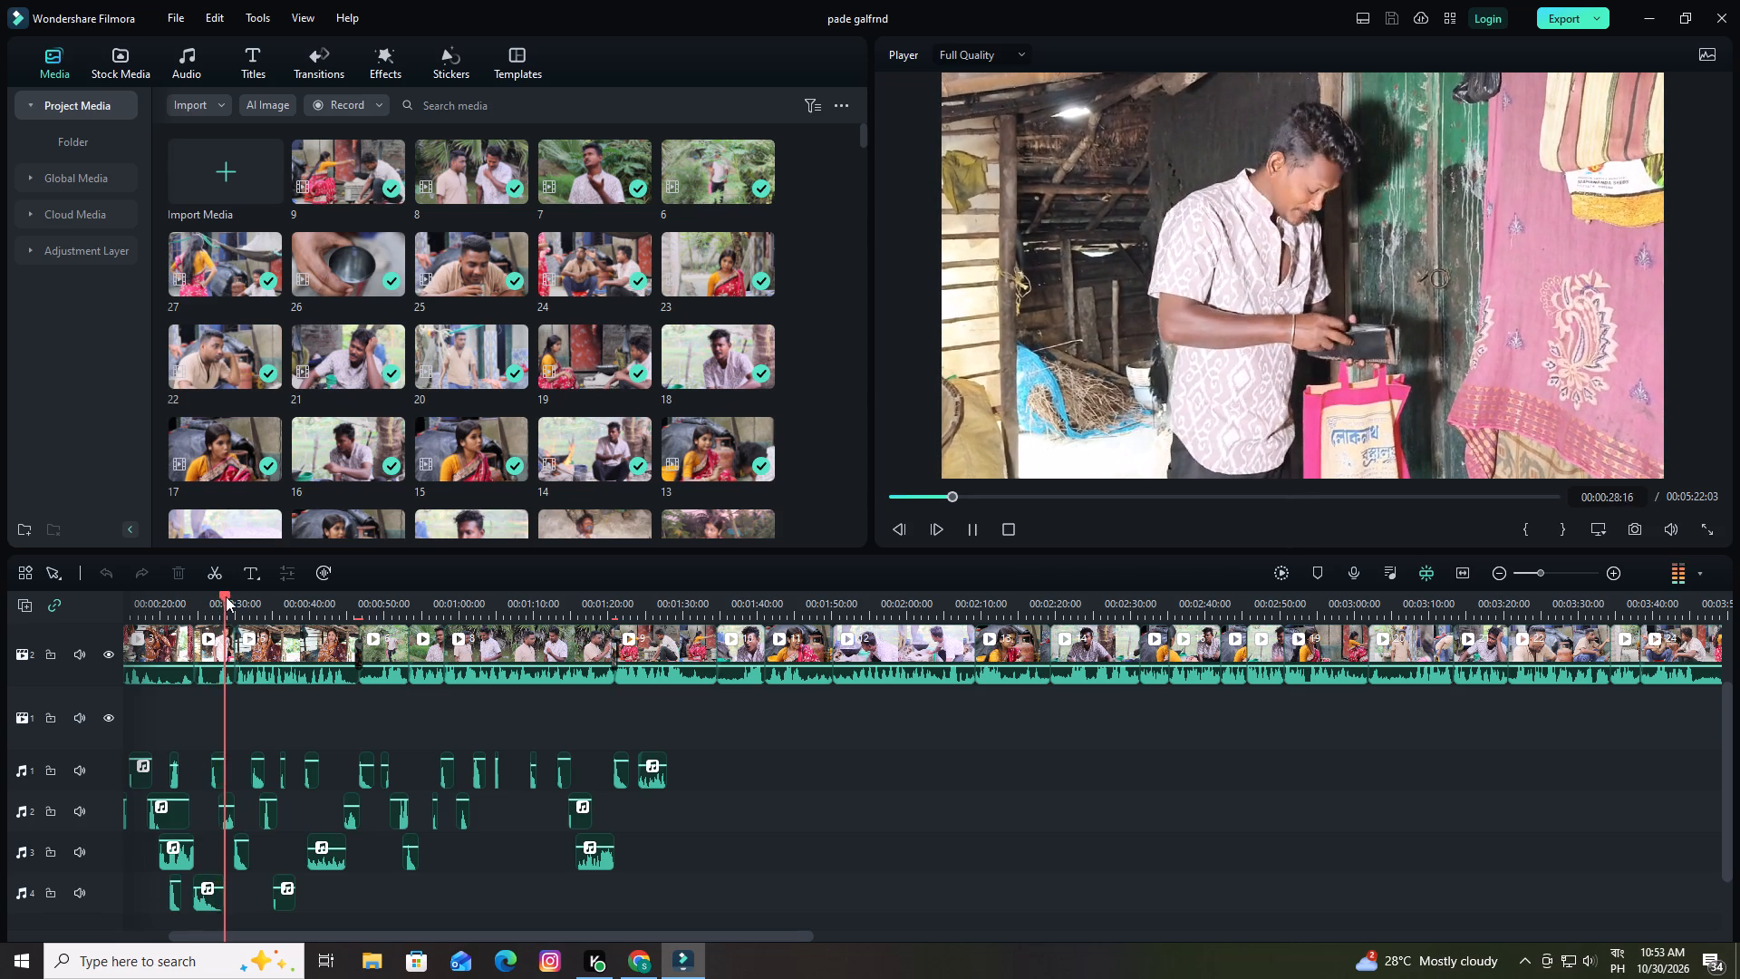
key(space)
drag(229, 599, 215, 599)
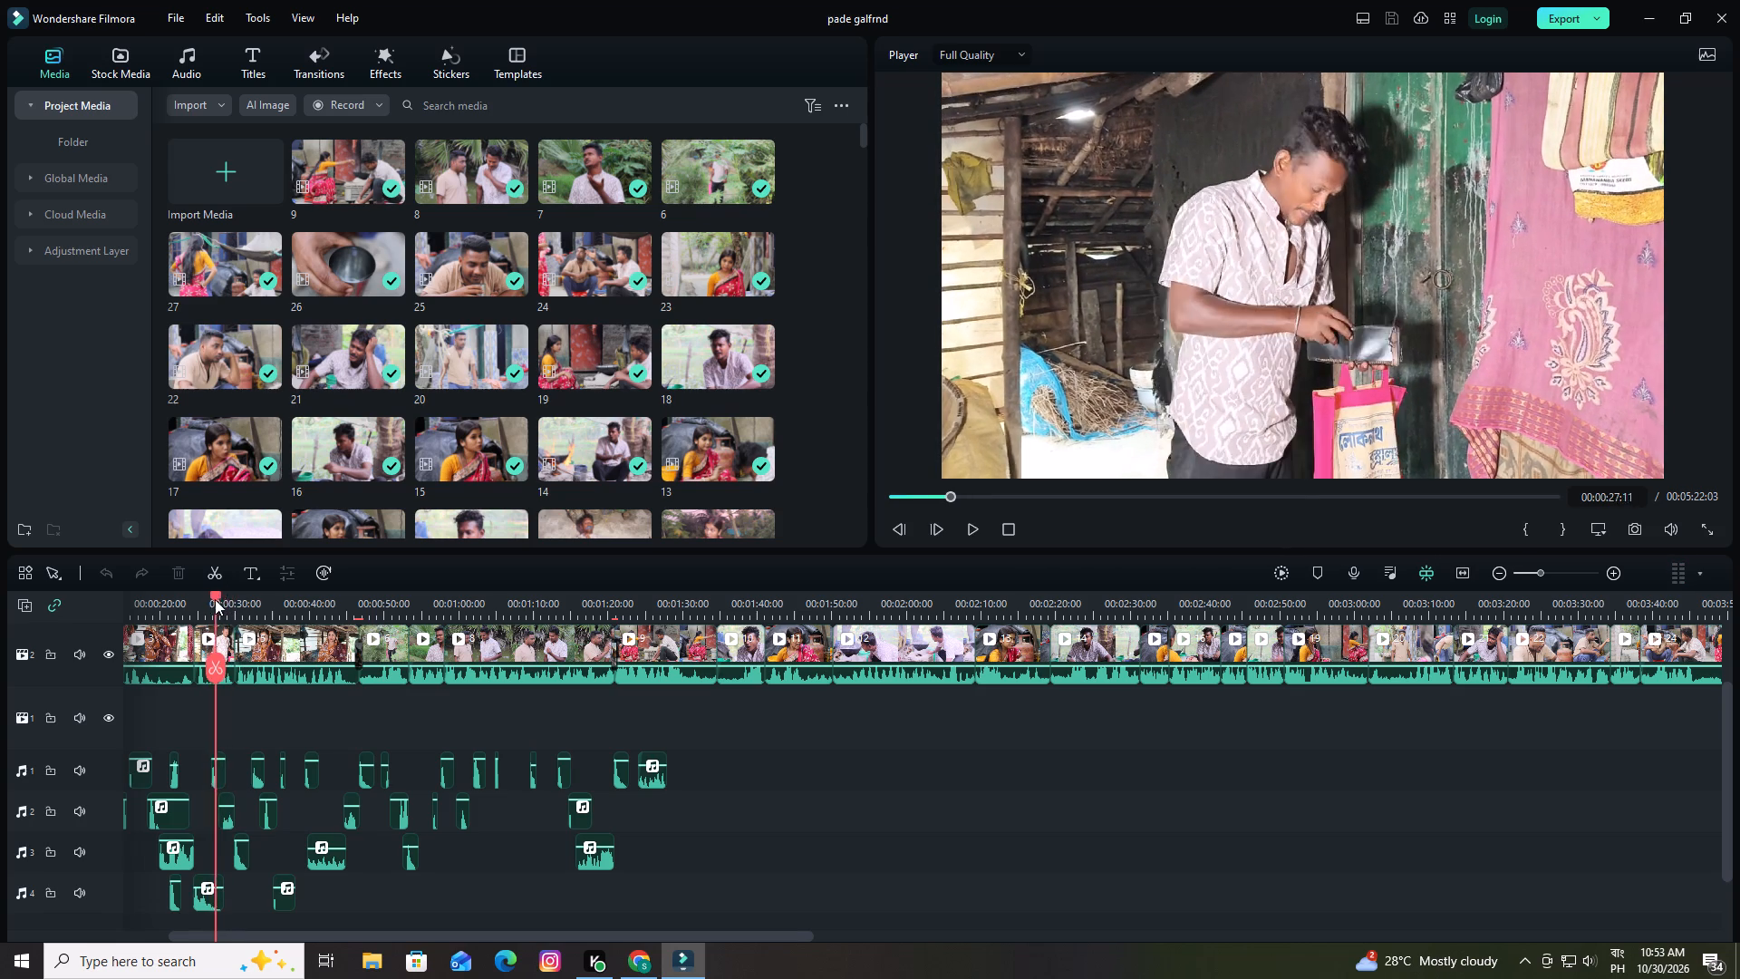
drag(215, 599, 198, 600)
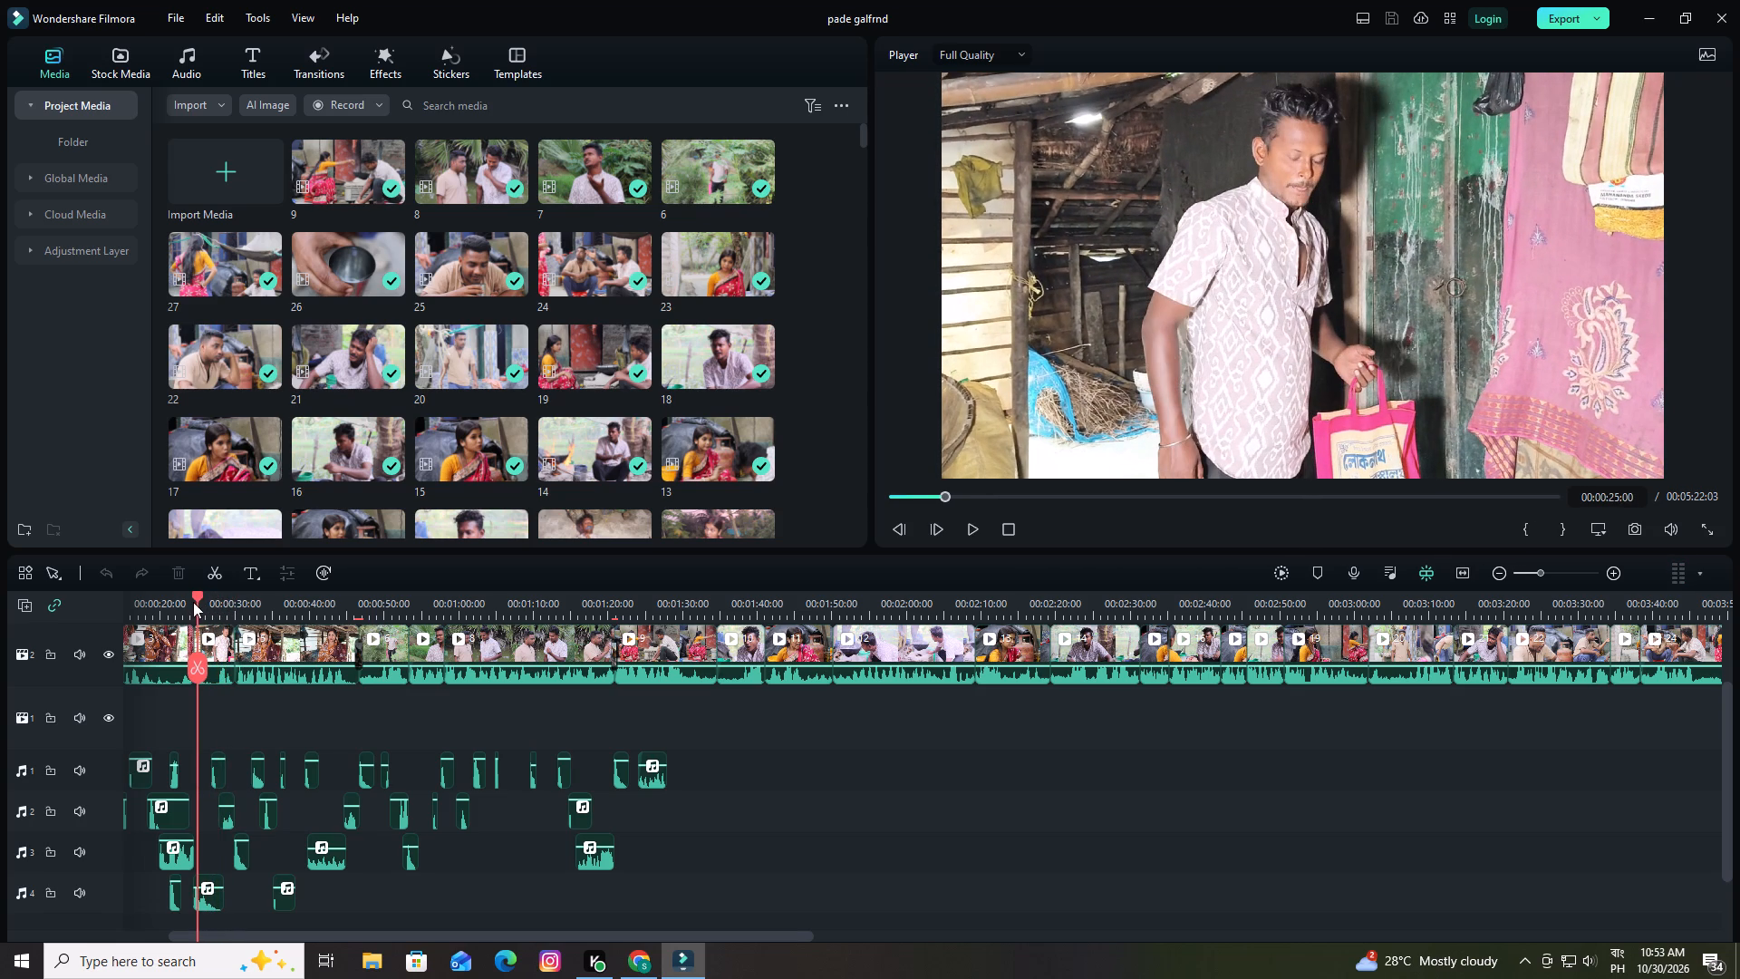
drag(195, 596, 182, 596)
drag(237, 607, 510, 621)
key(space)
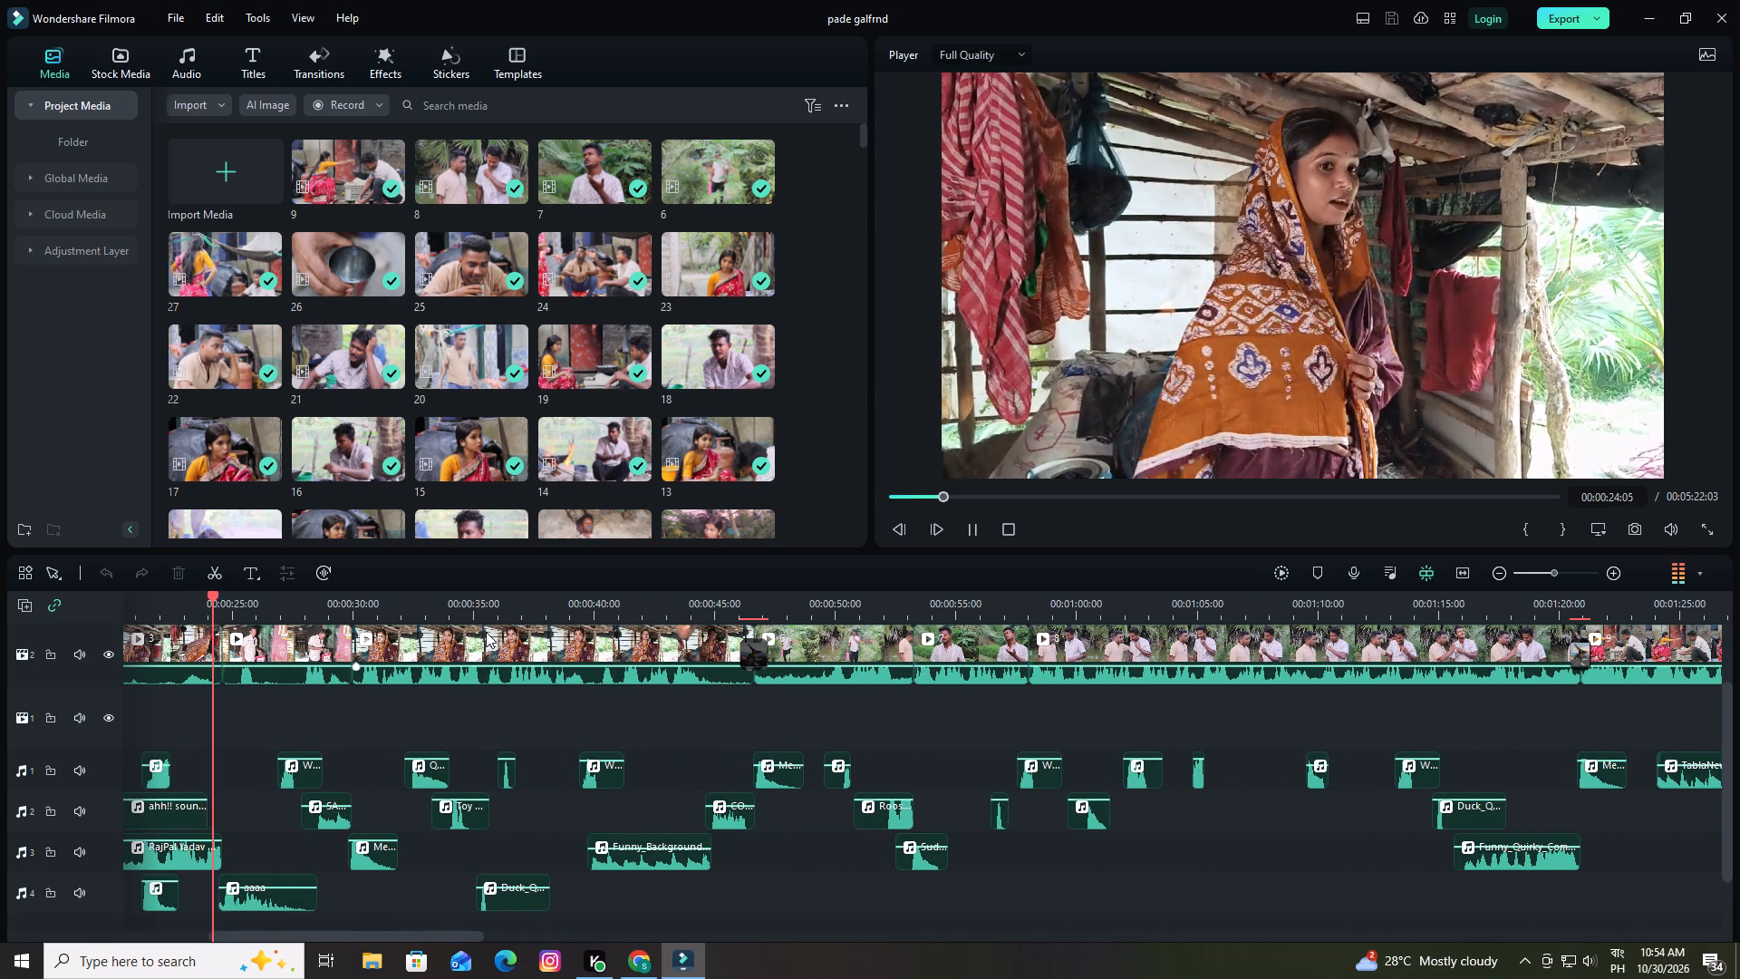
key(space)
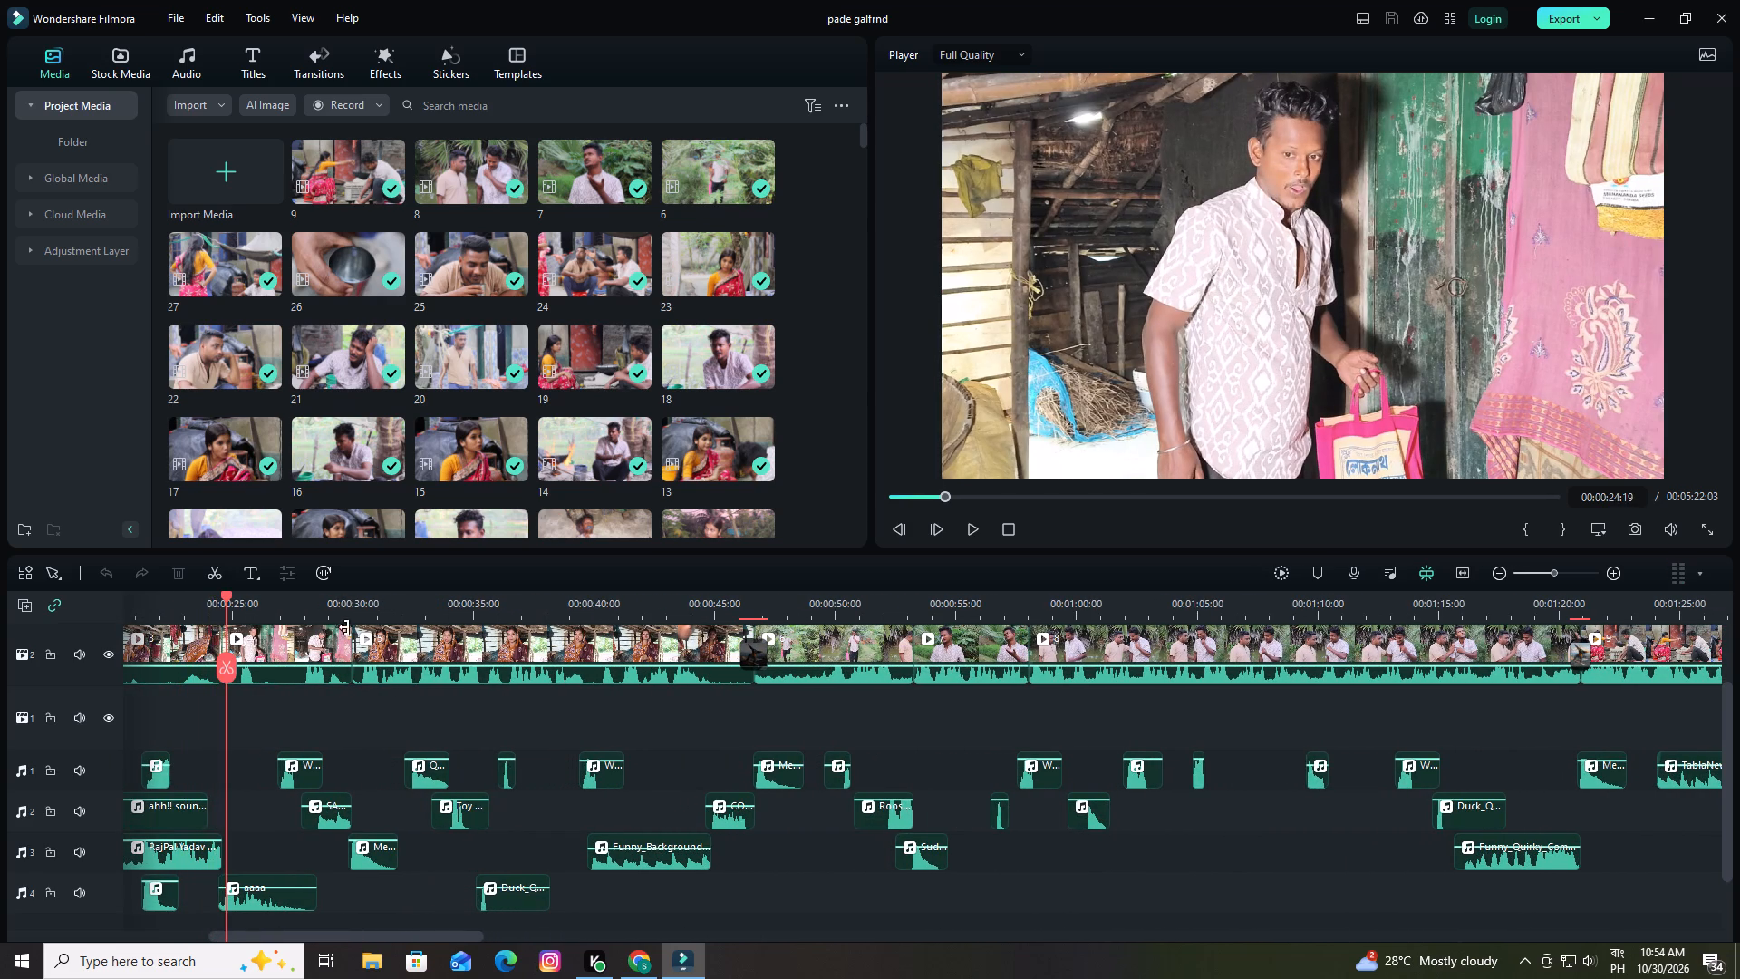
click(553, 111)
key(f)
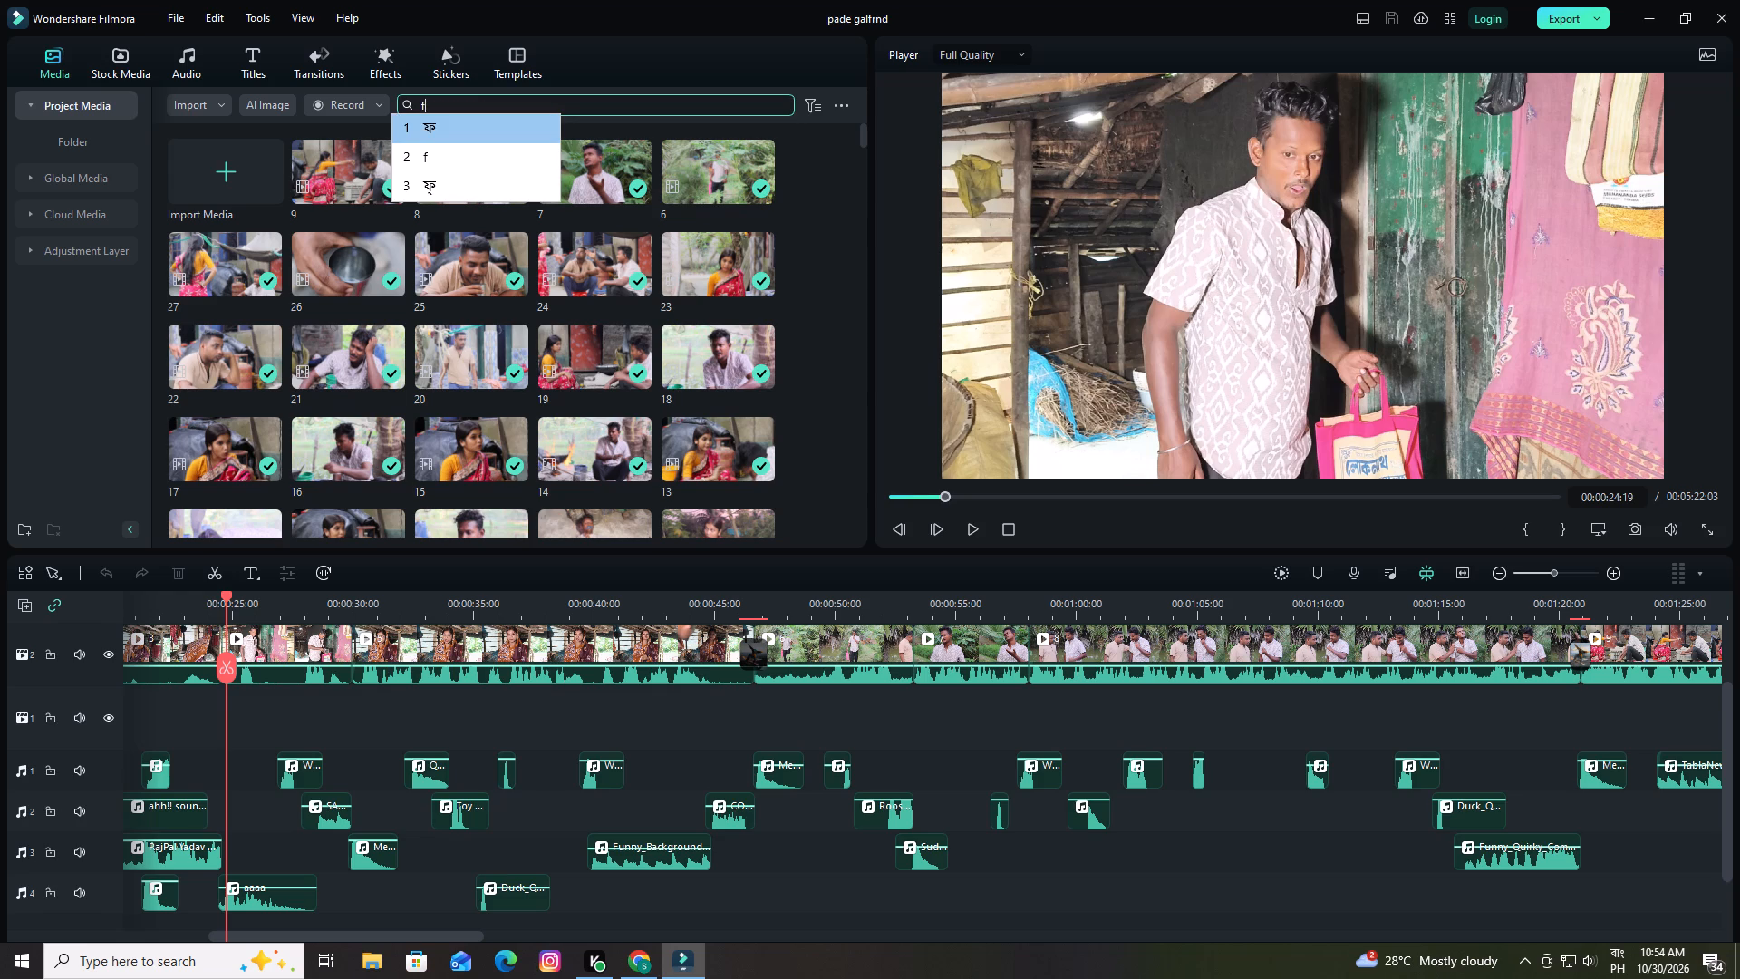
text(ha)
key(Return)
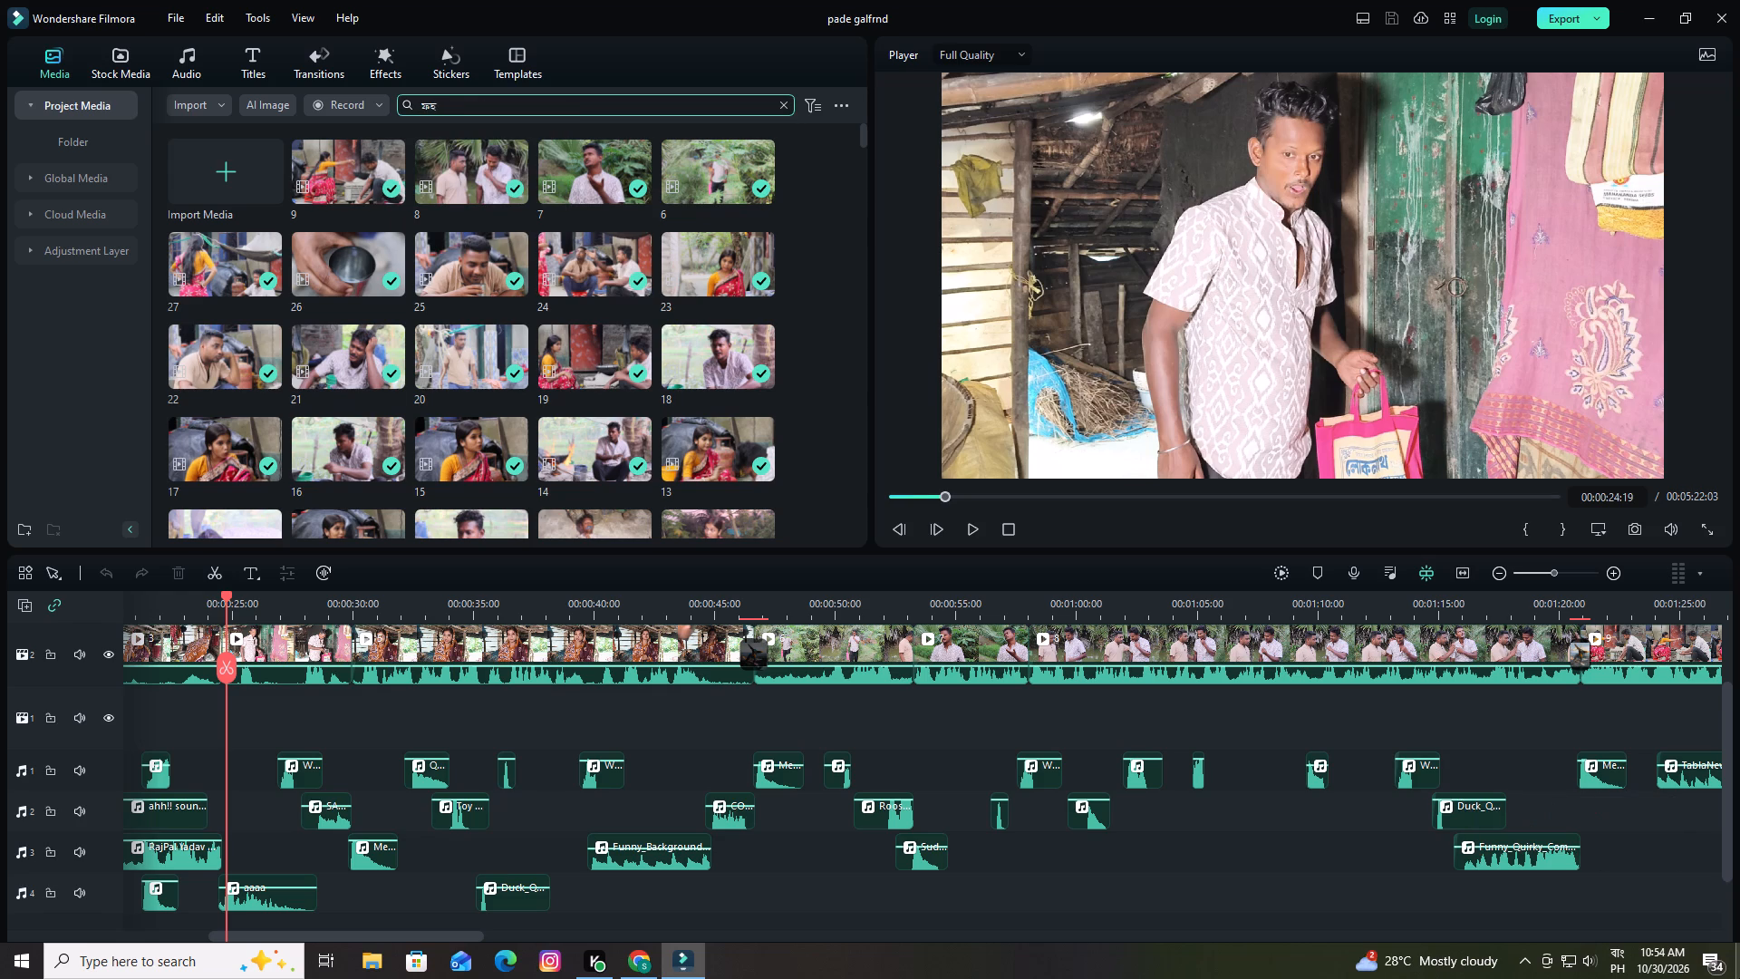
Switch the keyboard input language to English (United States) with the English (India) keyboard.
click(1615, 963)
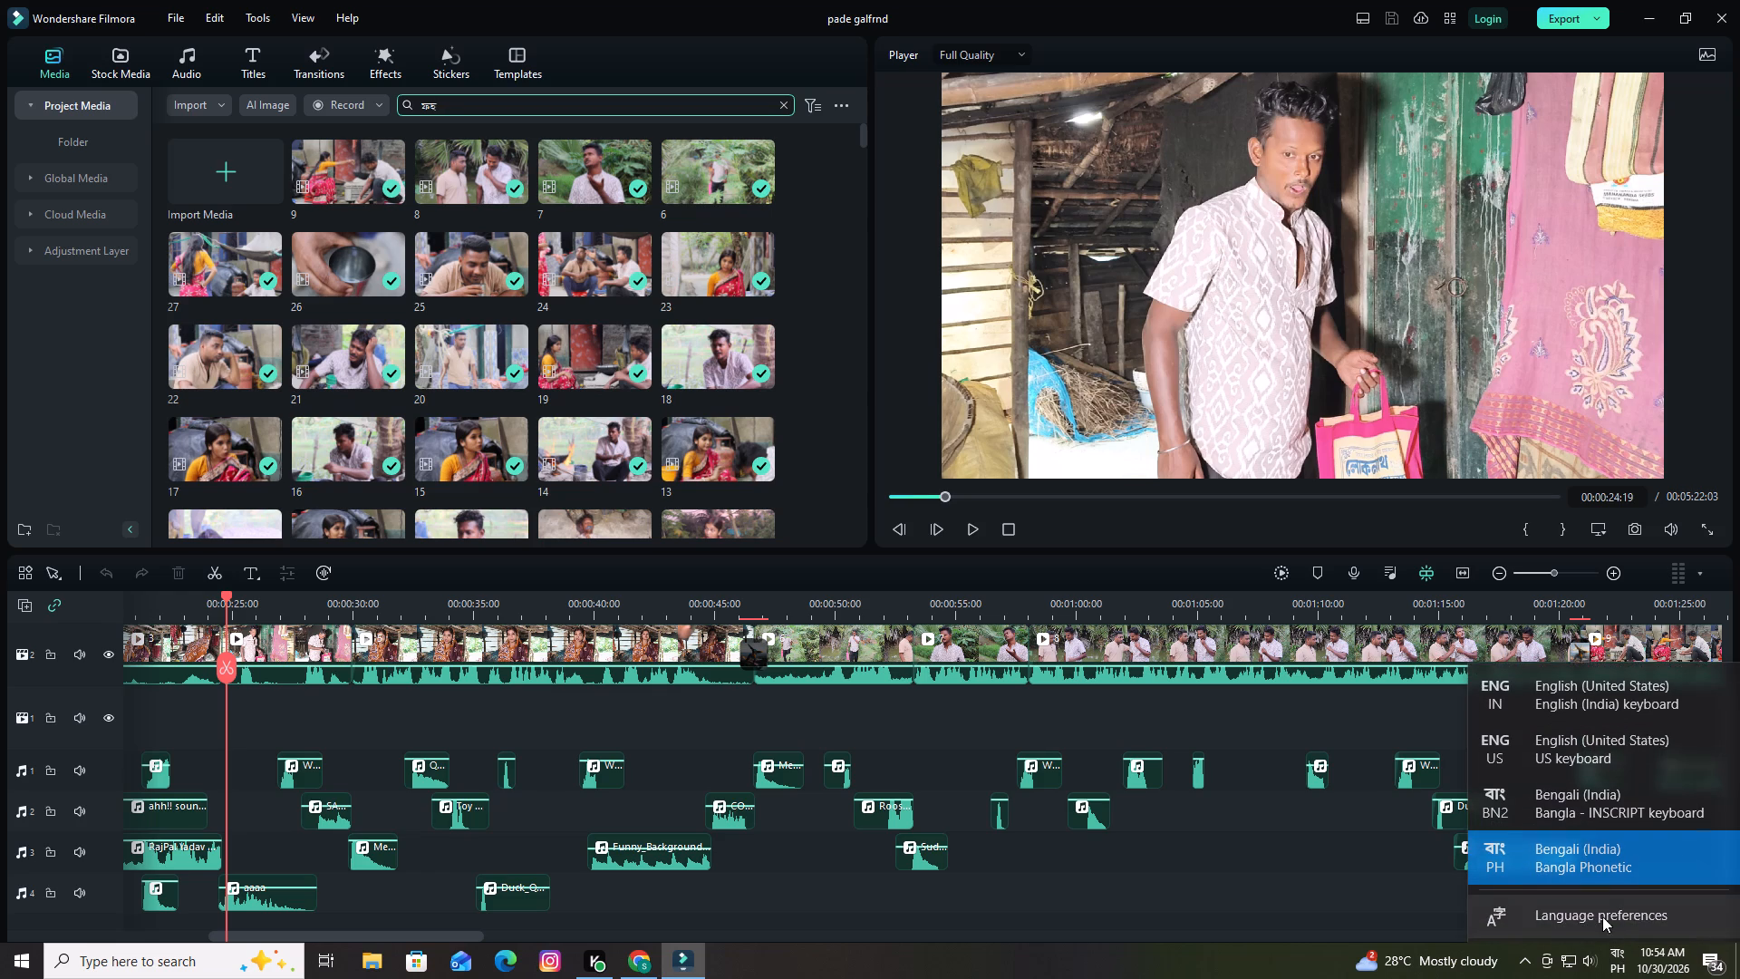
click(1565, 702)
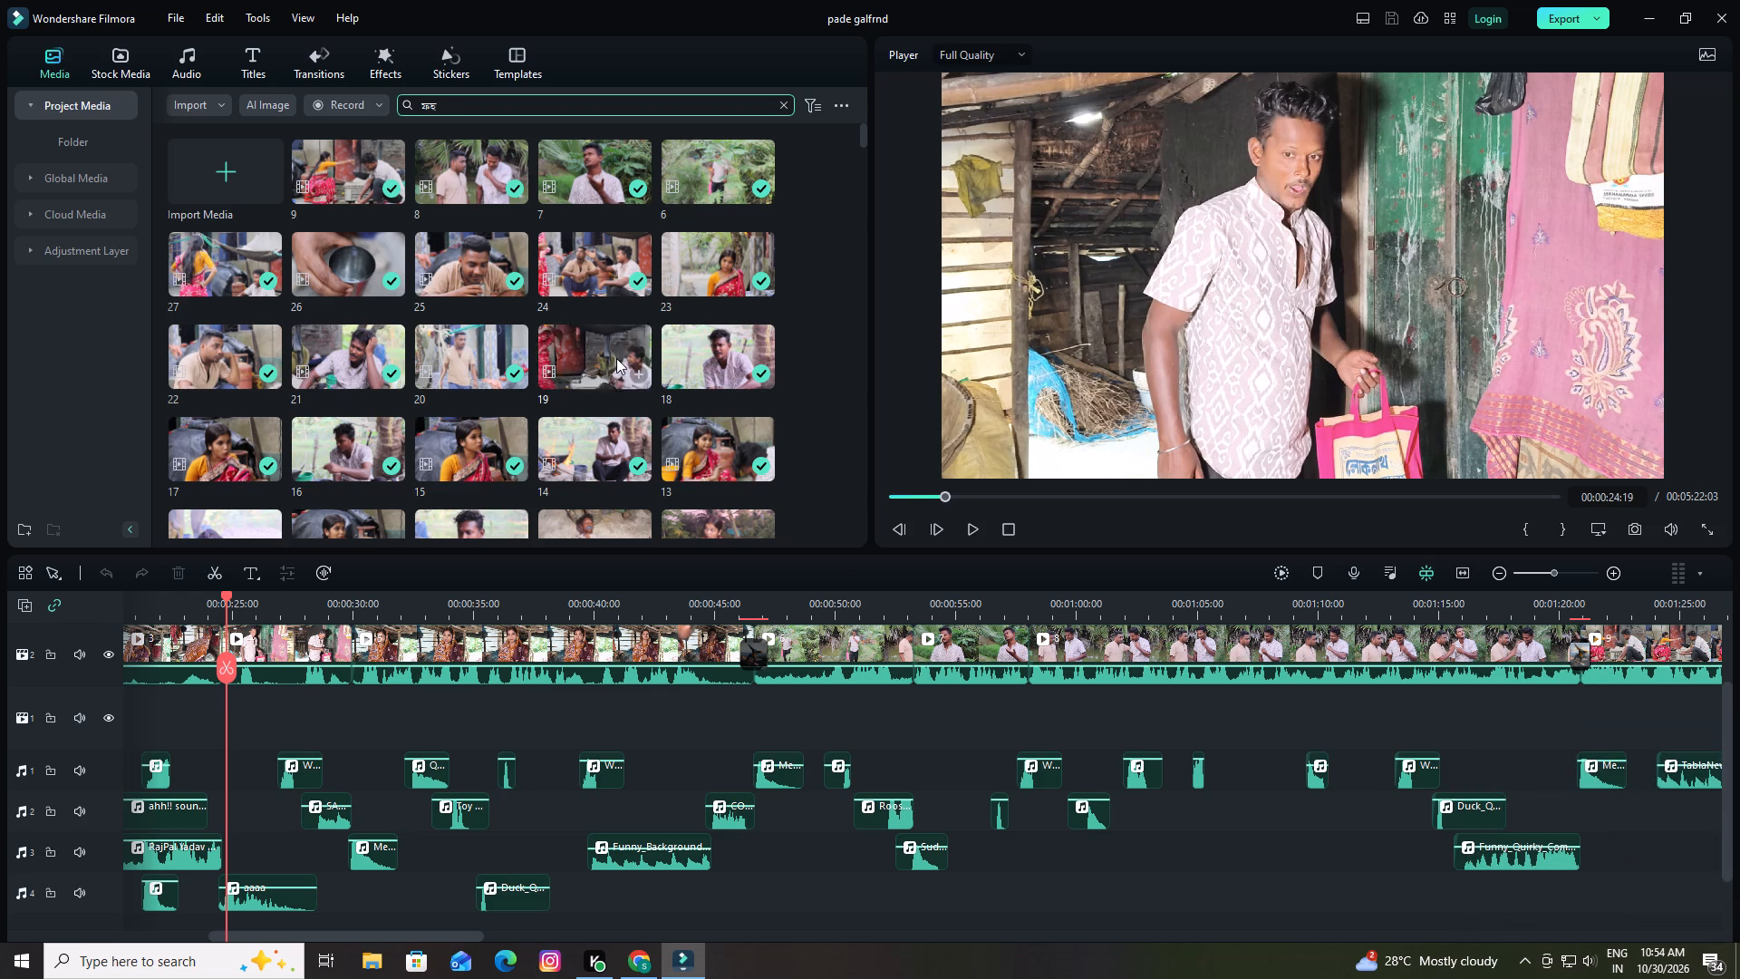
Search the project media for "fa" and place the Fahhh- sound effect at 00:00:24:19 on a new audio track below the others.
click(784, 102)
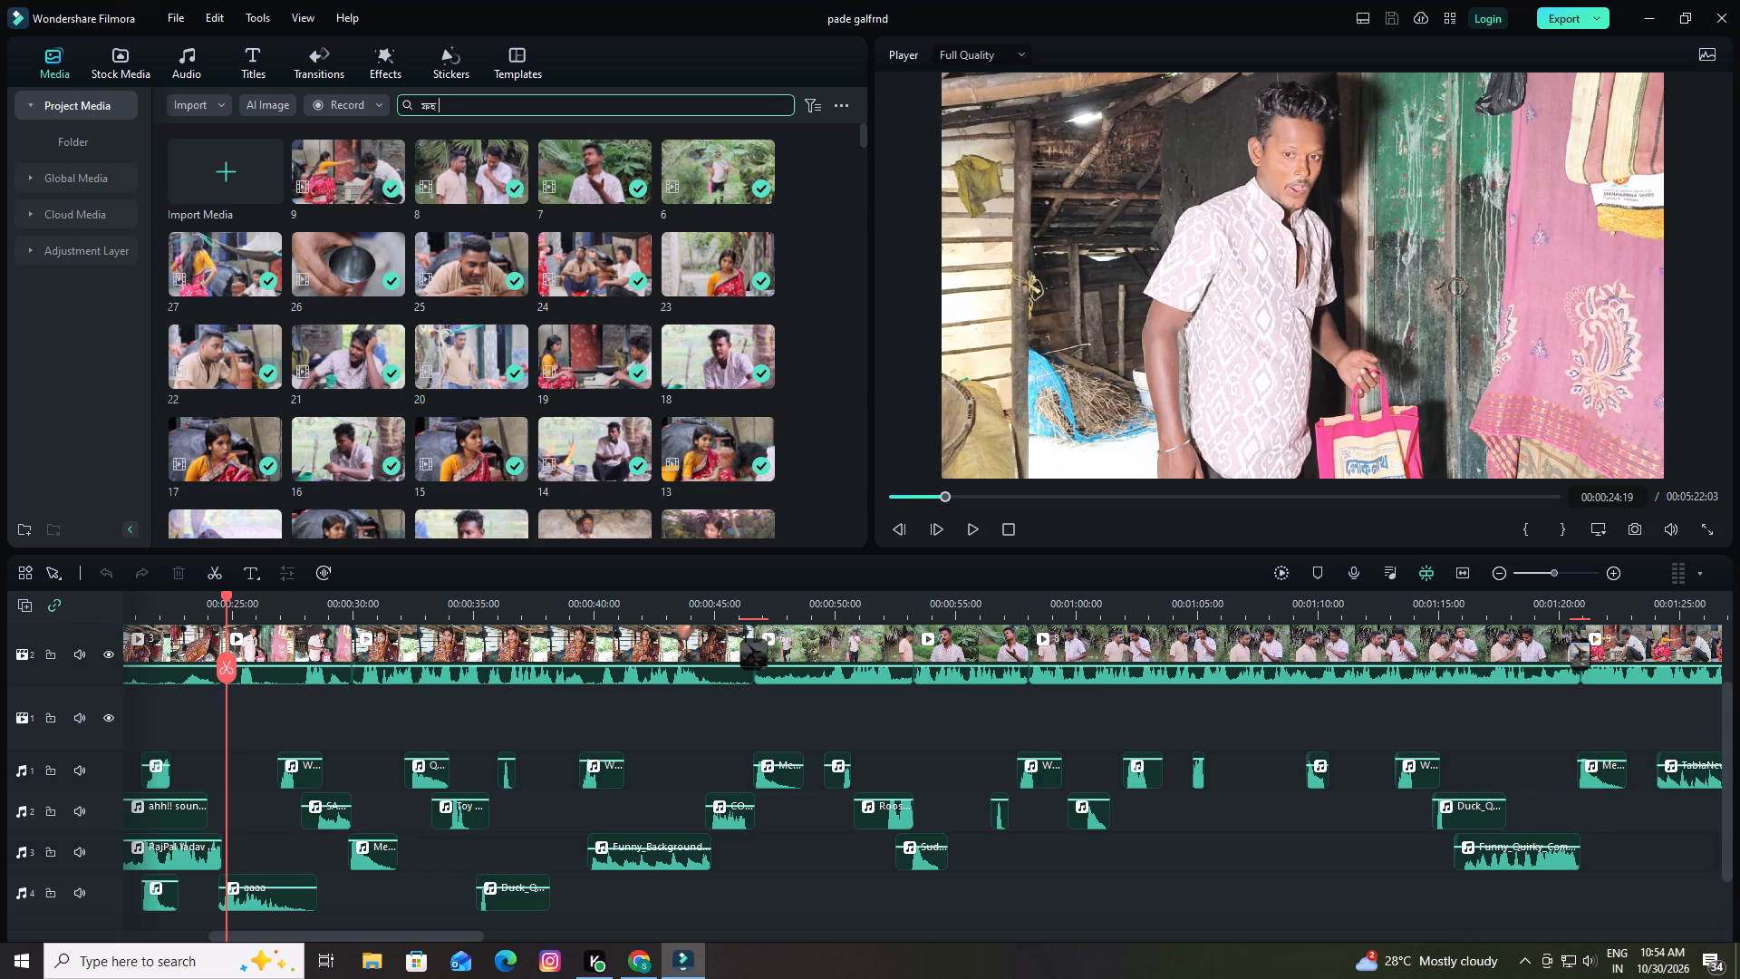
key(f)
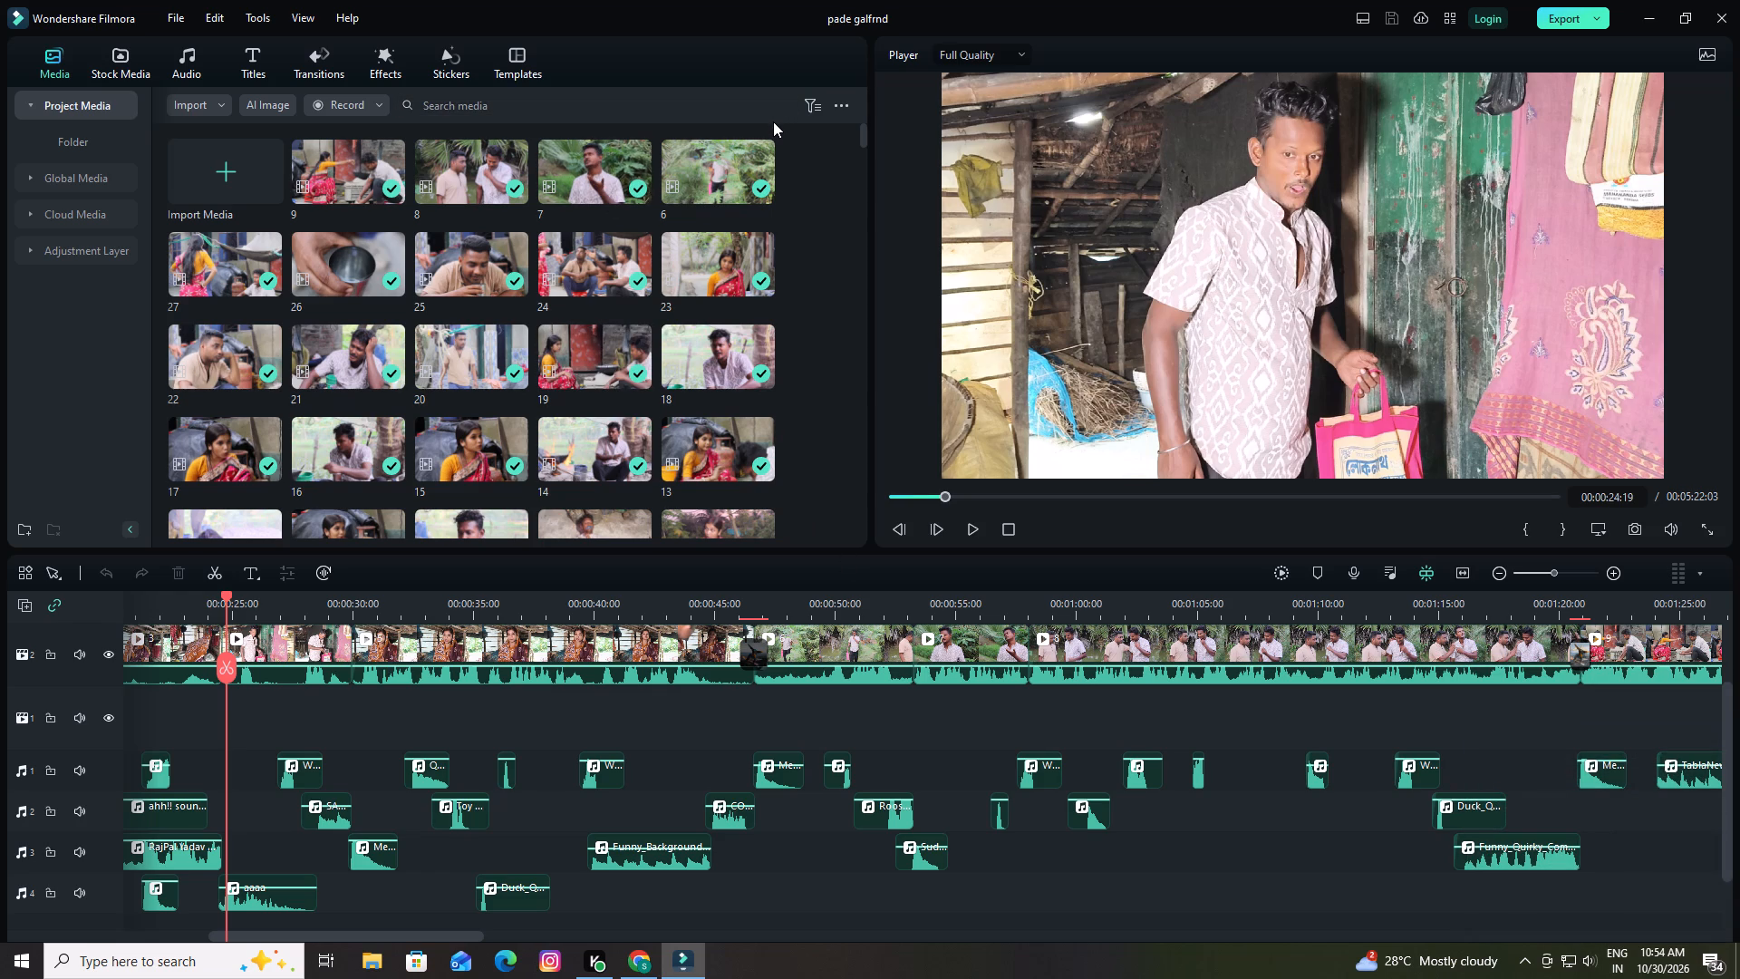
key(a)
key(h)
click(720, 106)
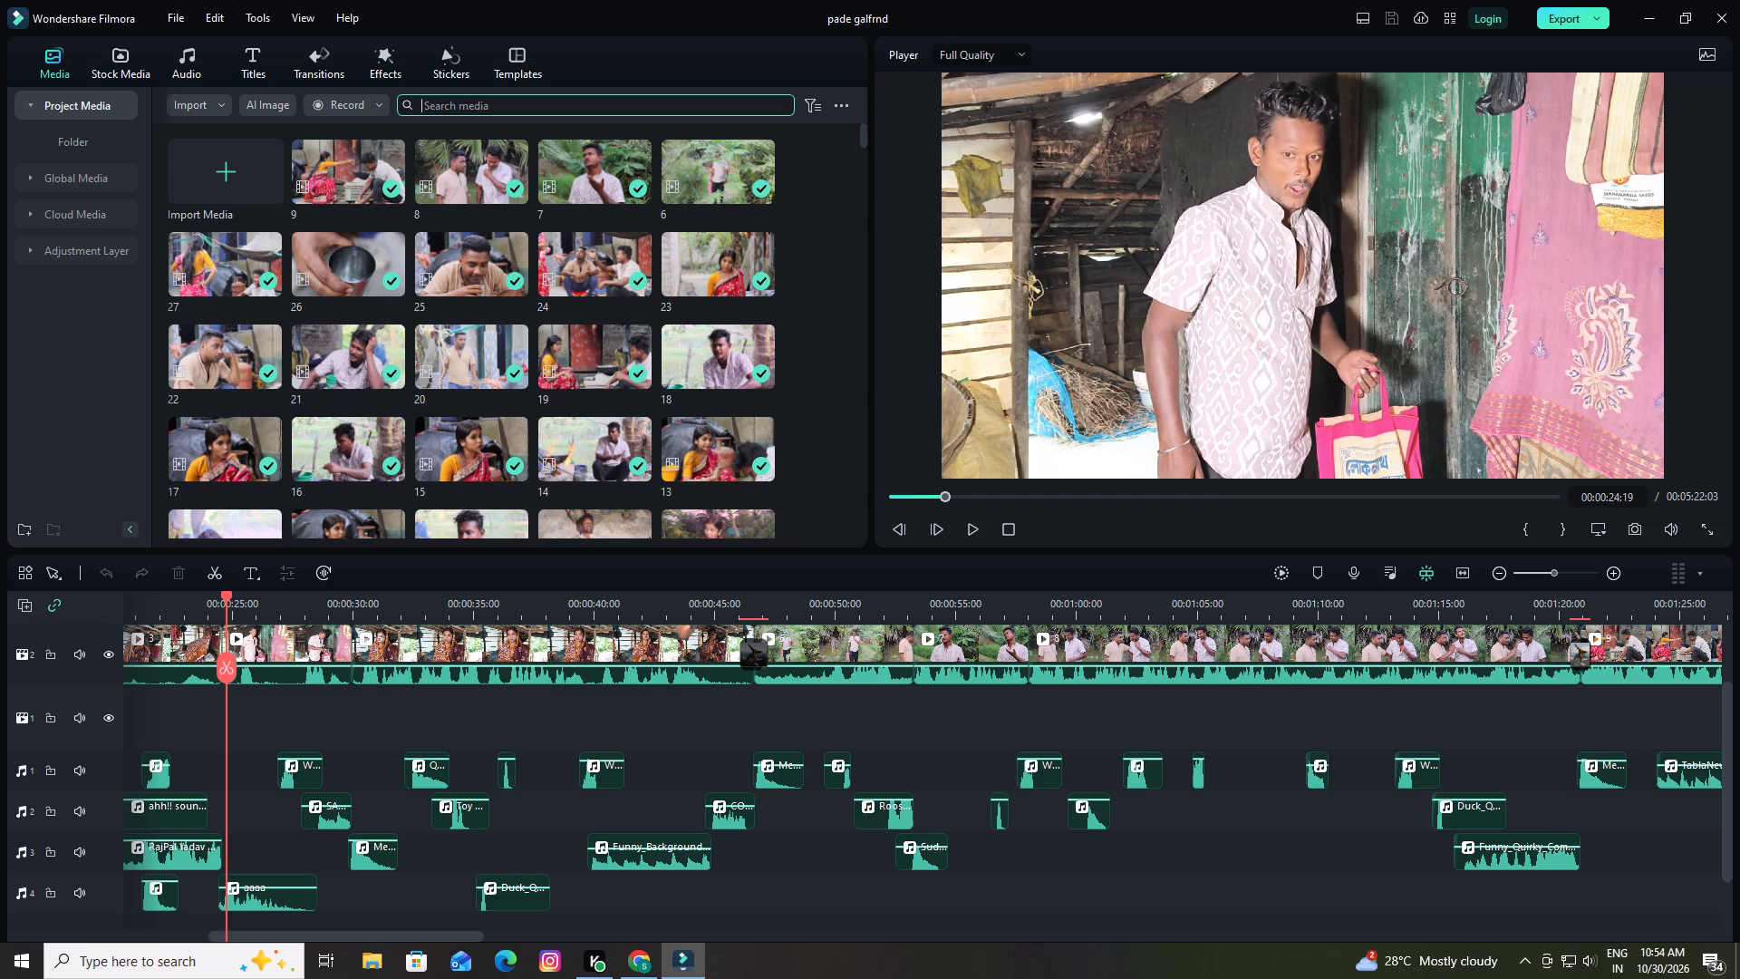
text(fa)
key(Return)
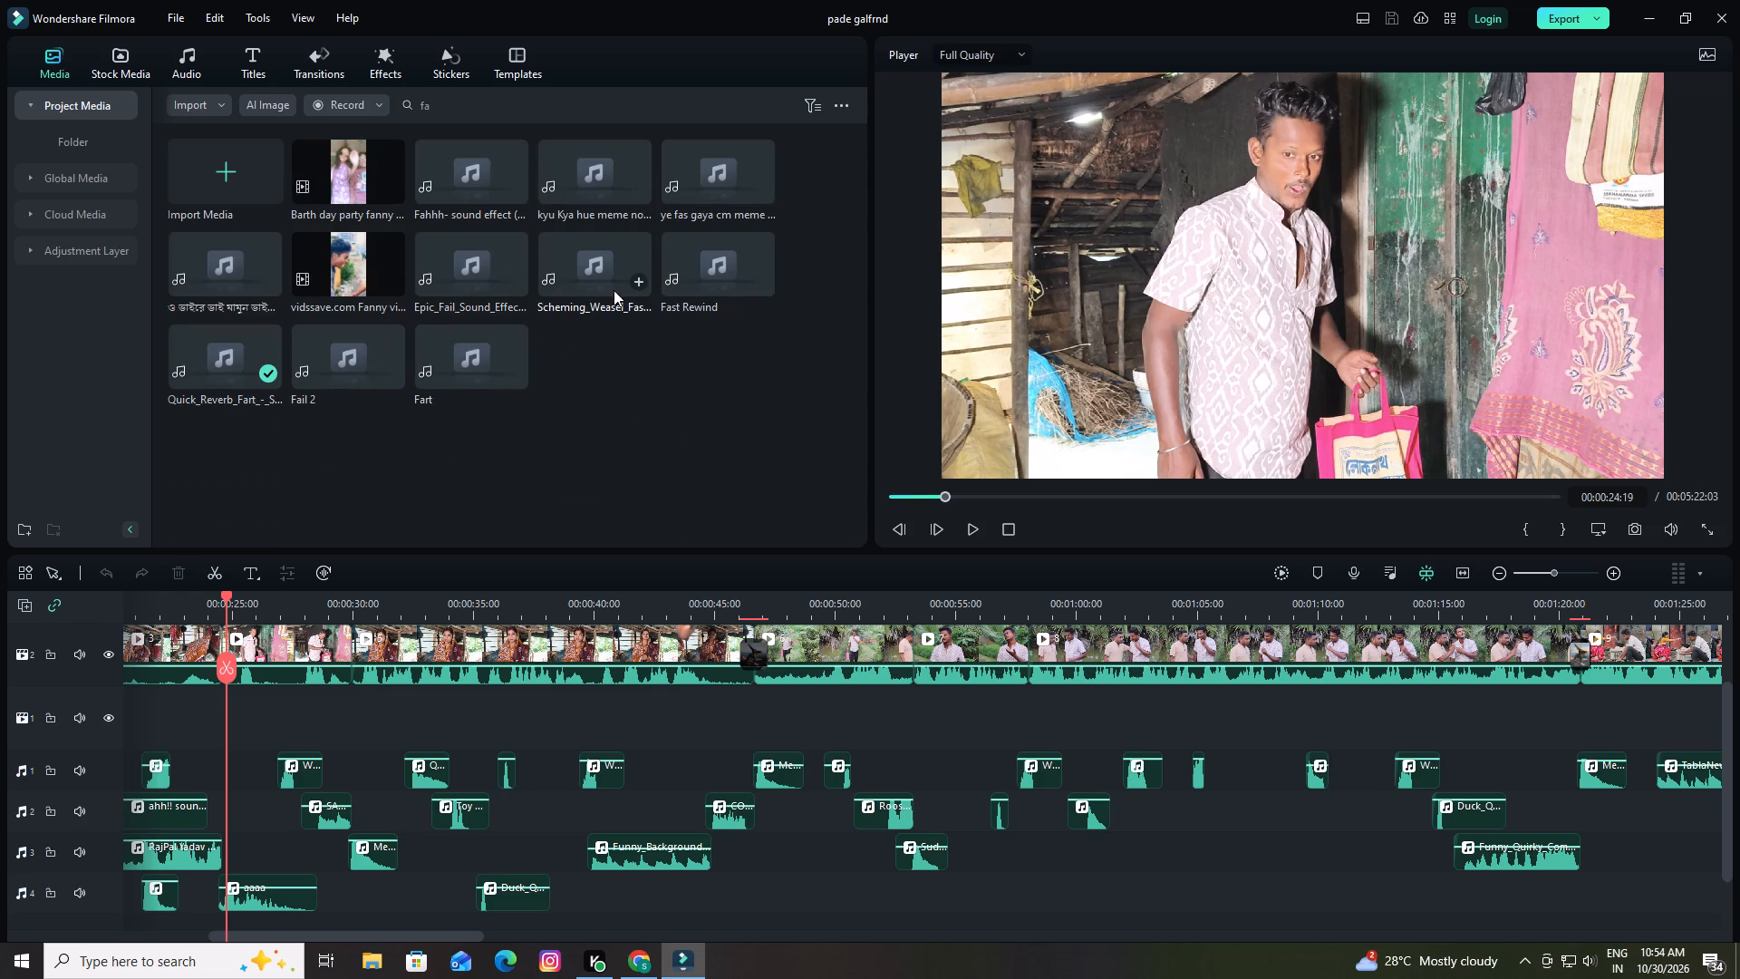
drag(445, 169, 348, 570)
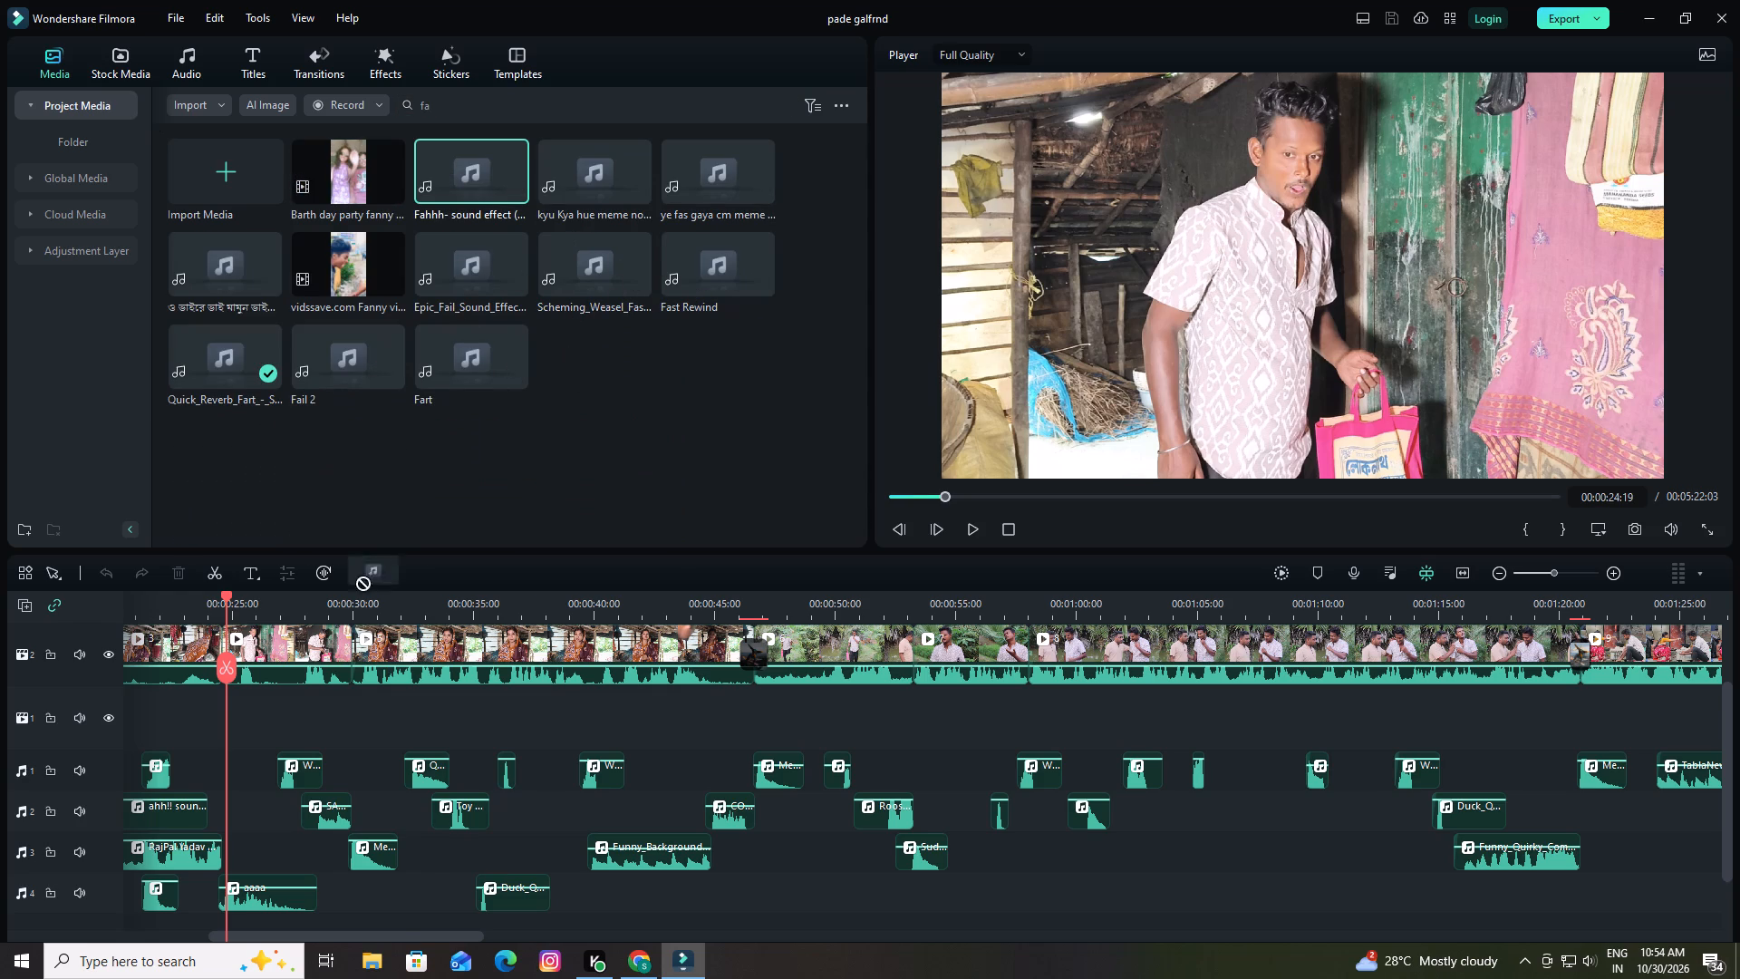
drag(348, 570, 217, 929)
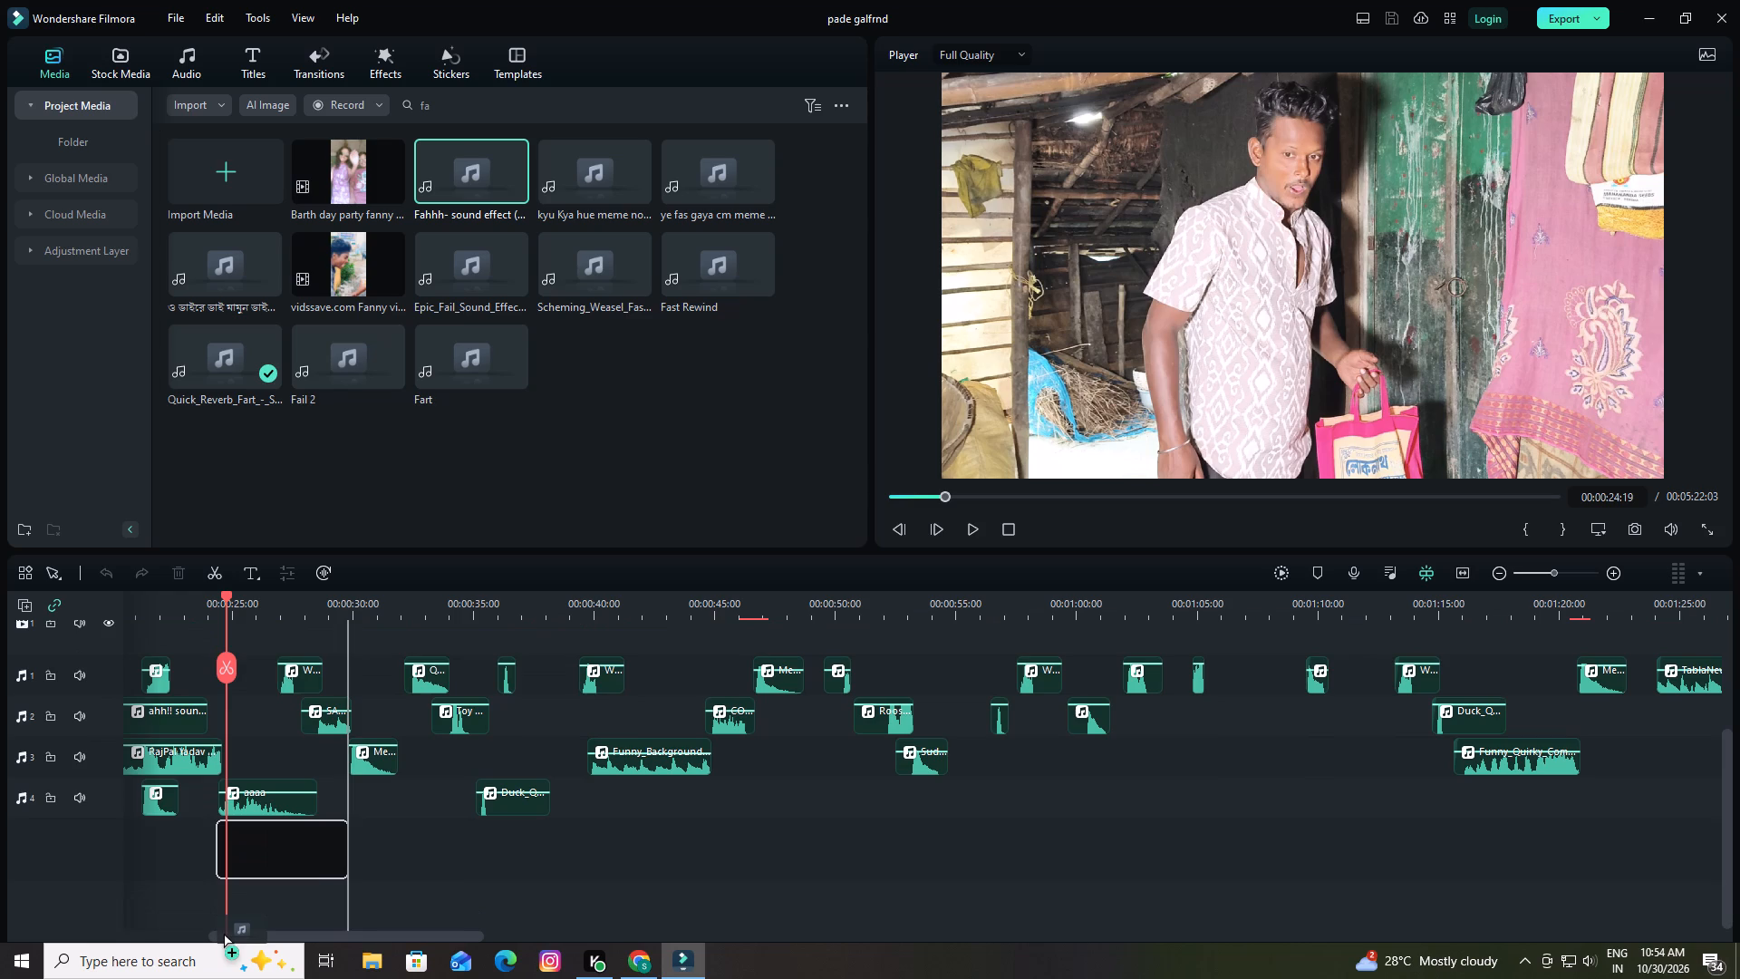
drag(217, 929, 228, 892)
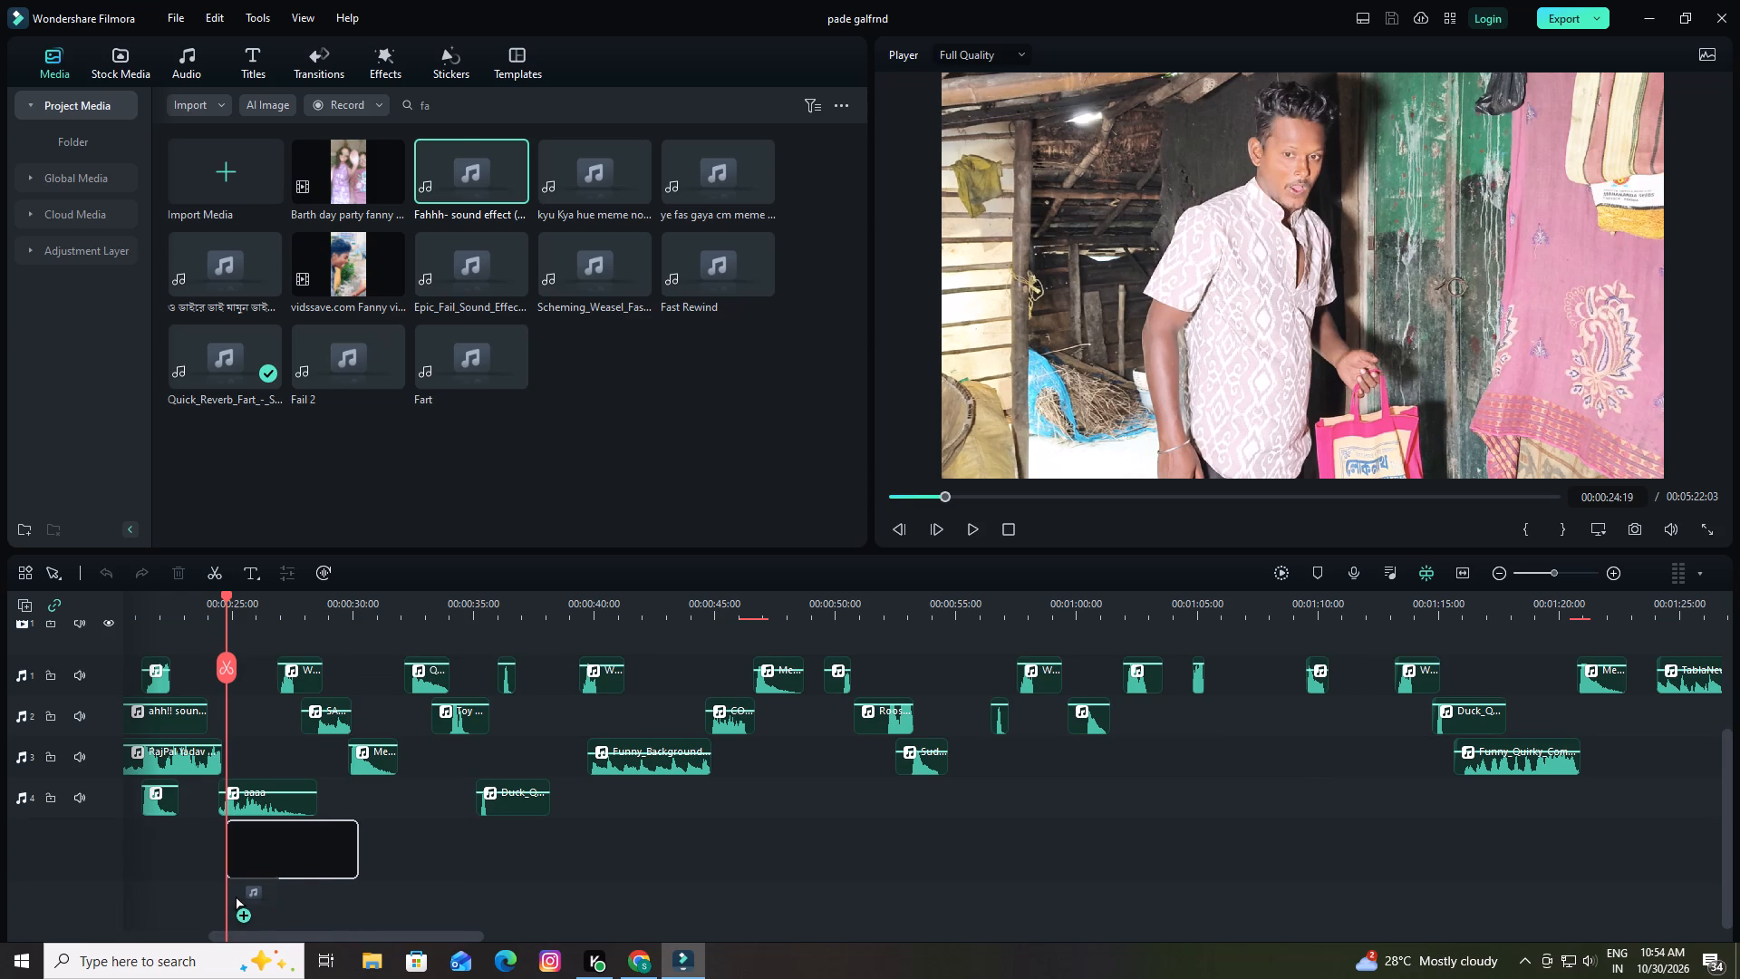
drag(228, 892, 230, 894)
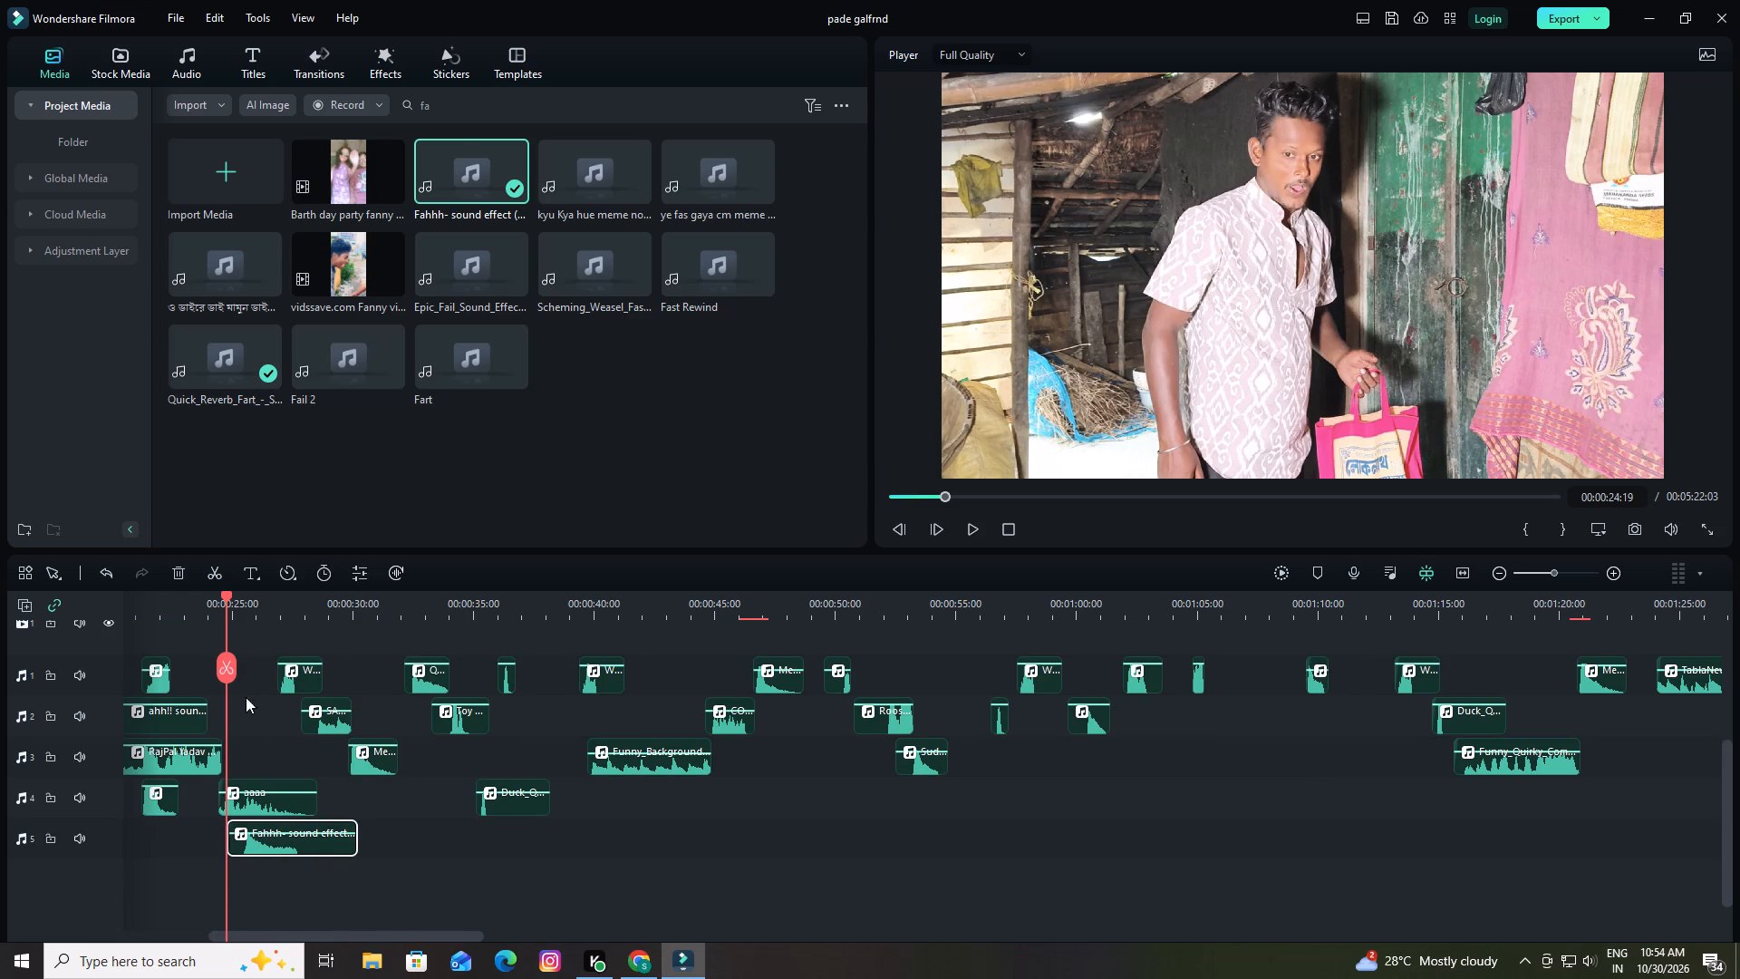
Shift the Fahhh- sound effect clip earlier on its track so that it starts at 00:00:23:20.
drag(225, 595, 214, 598)
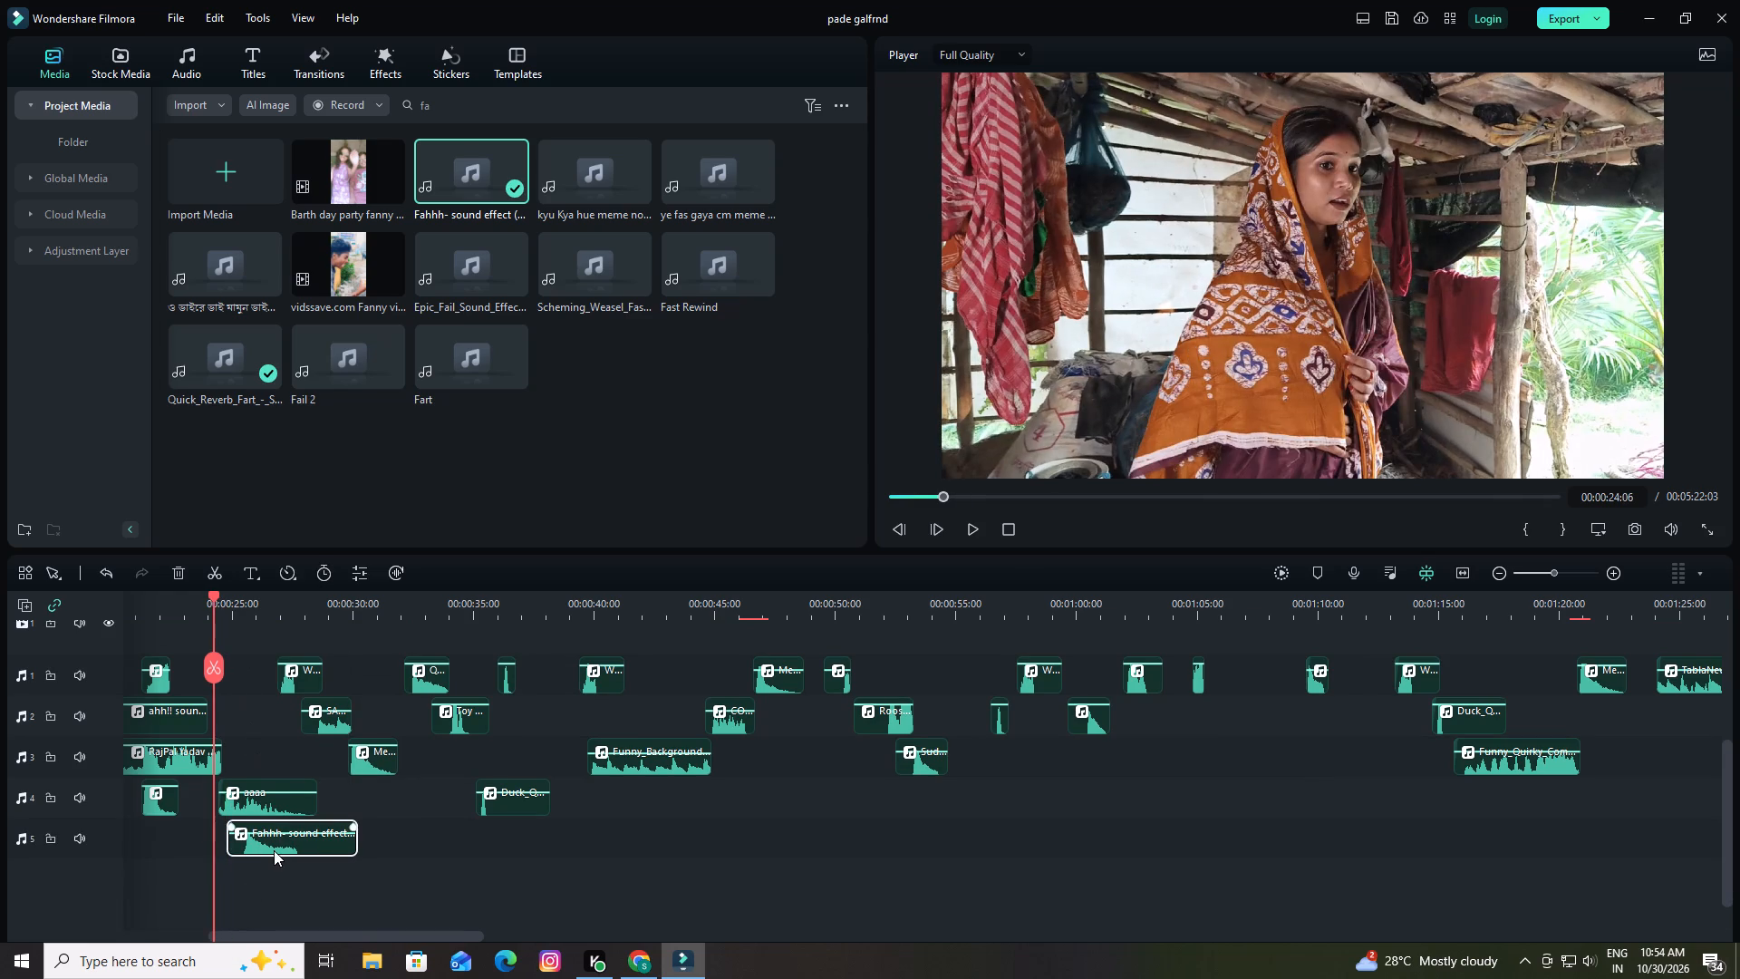
drag(274, 850, 251, 848)
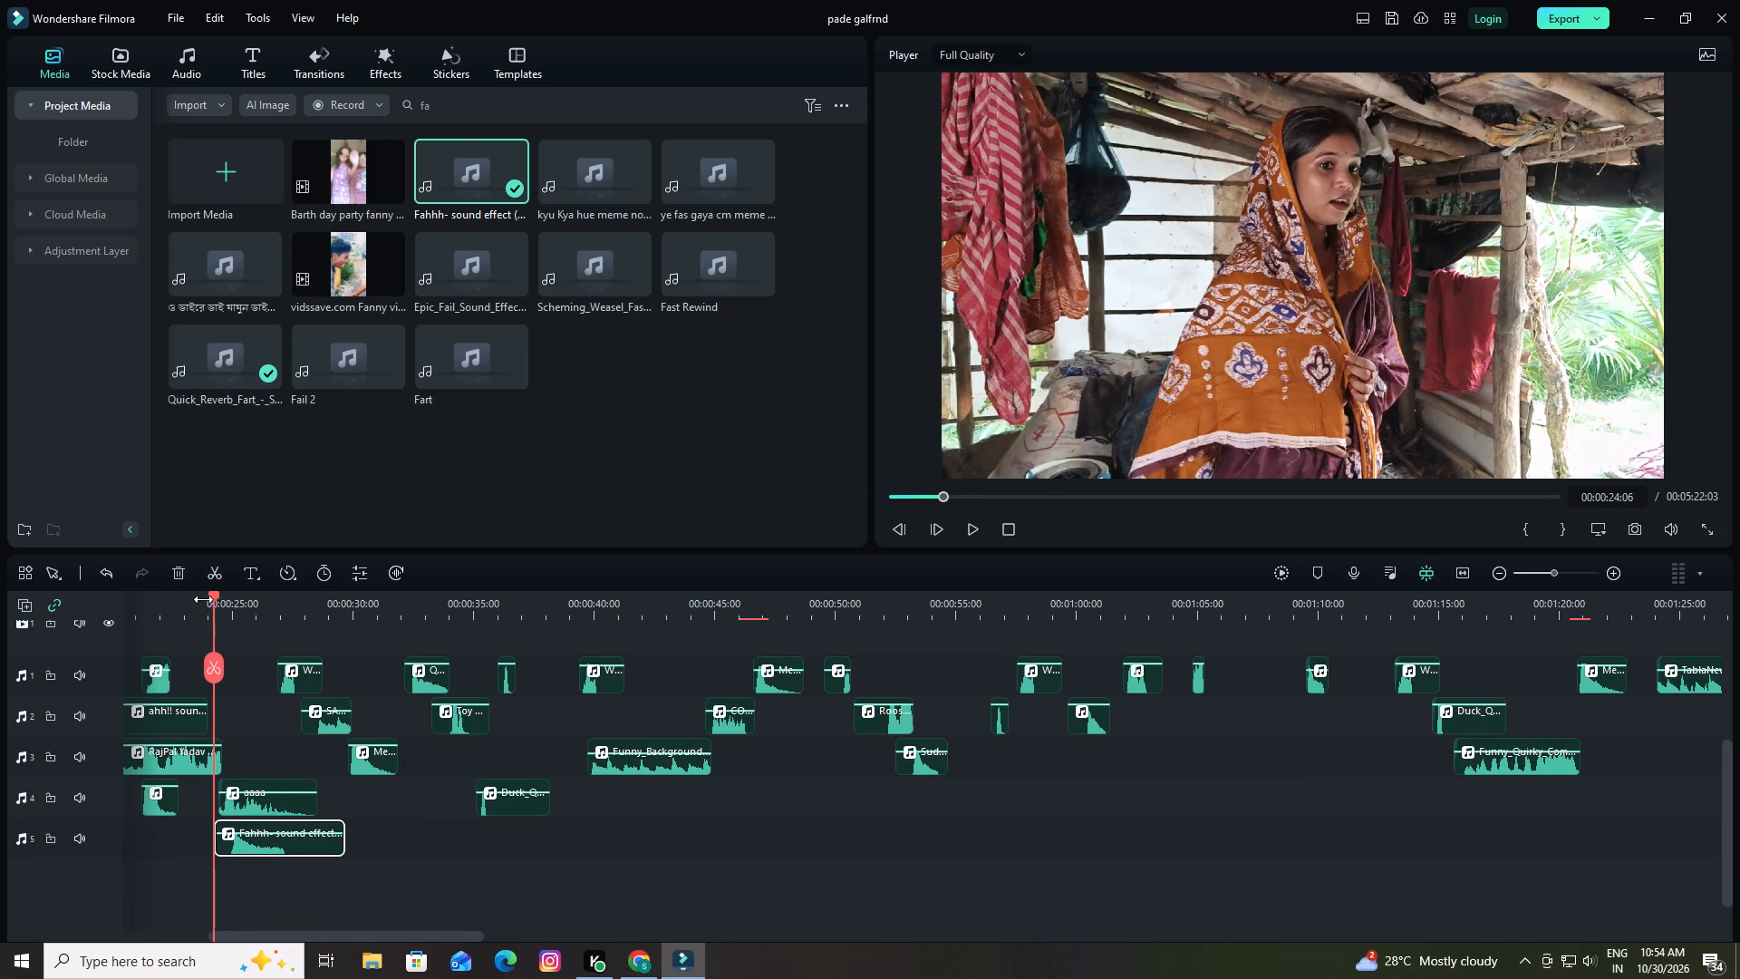
click(211, 594)
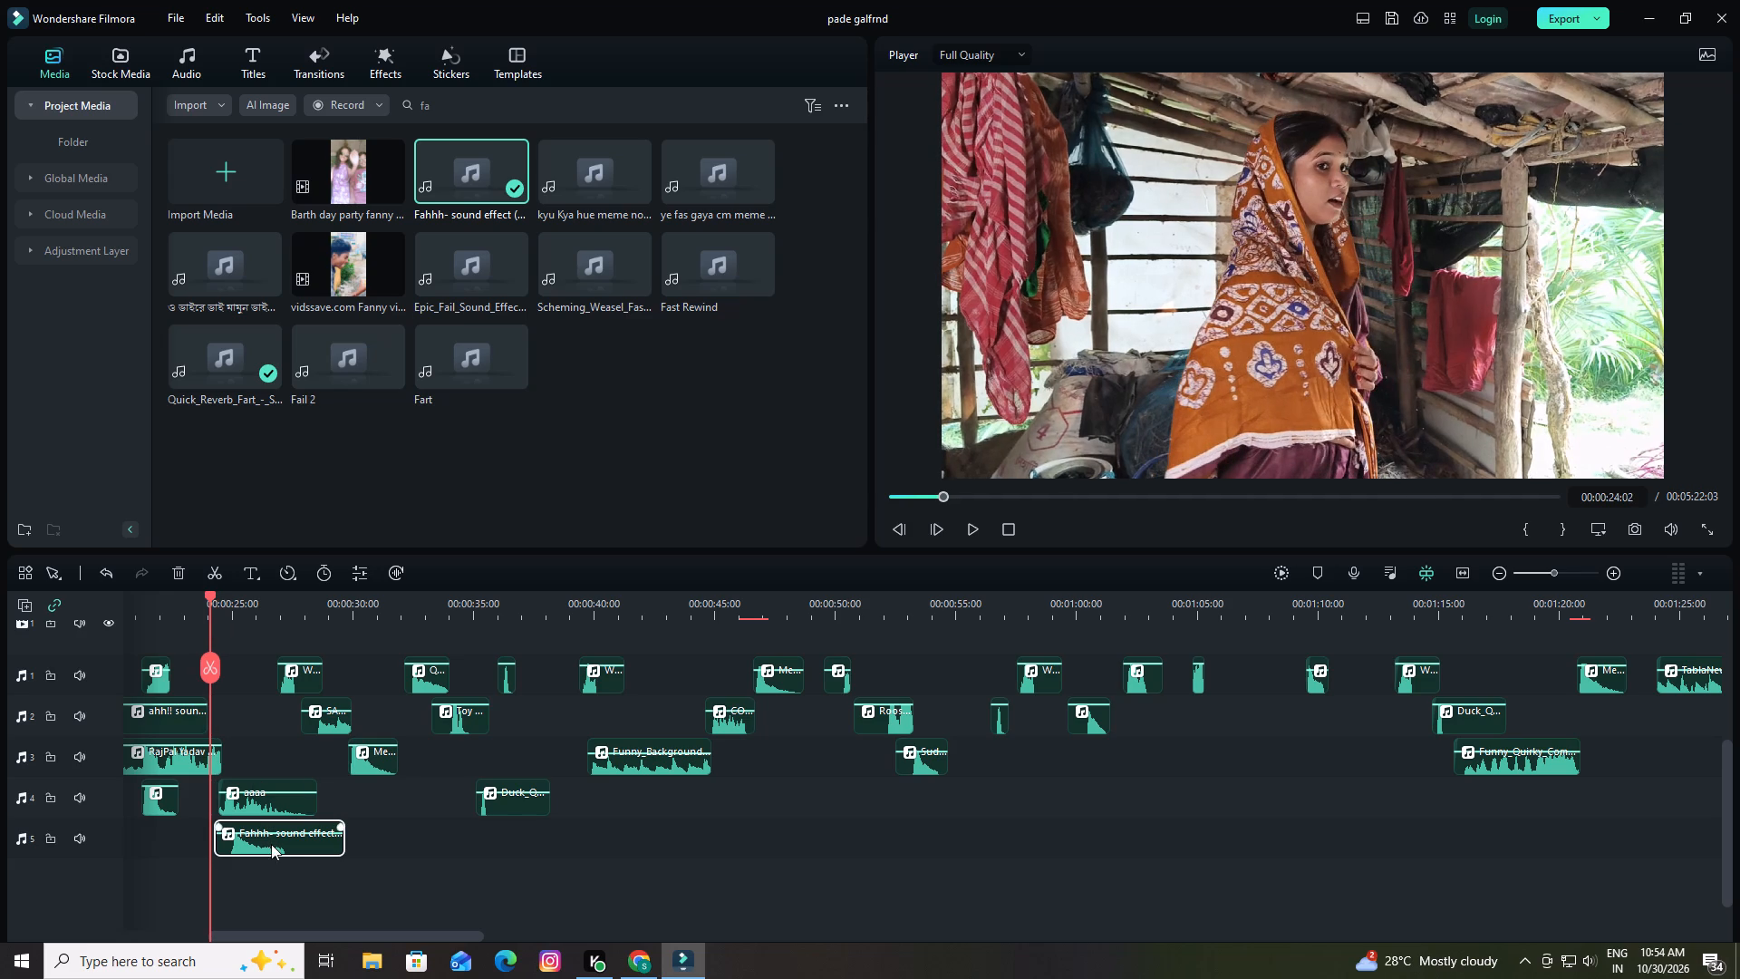
drag(271, 852, 256, 853)
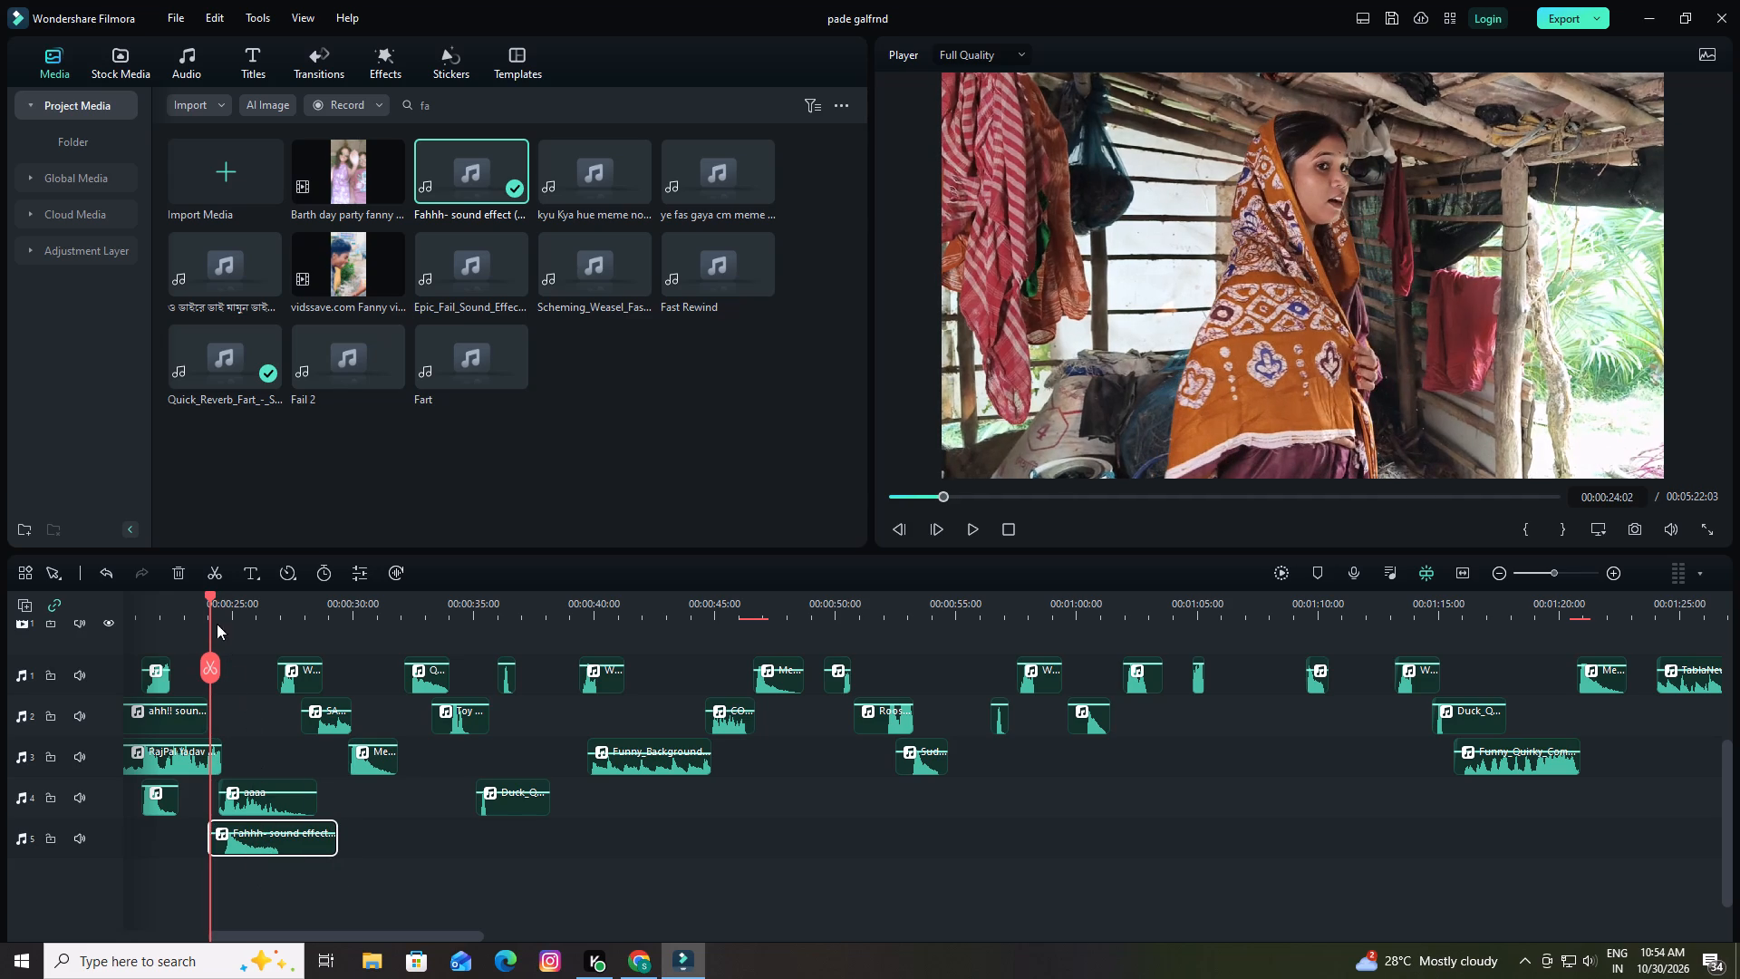
click(210, 596)
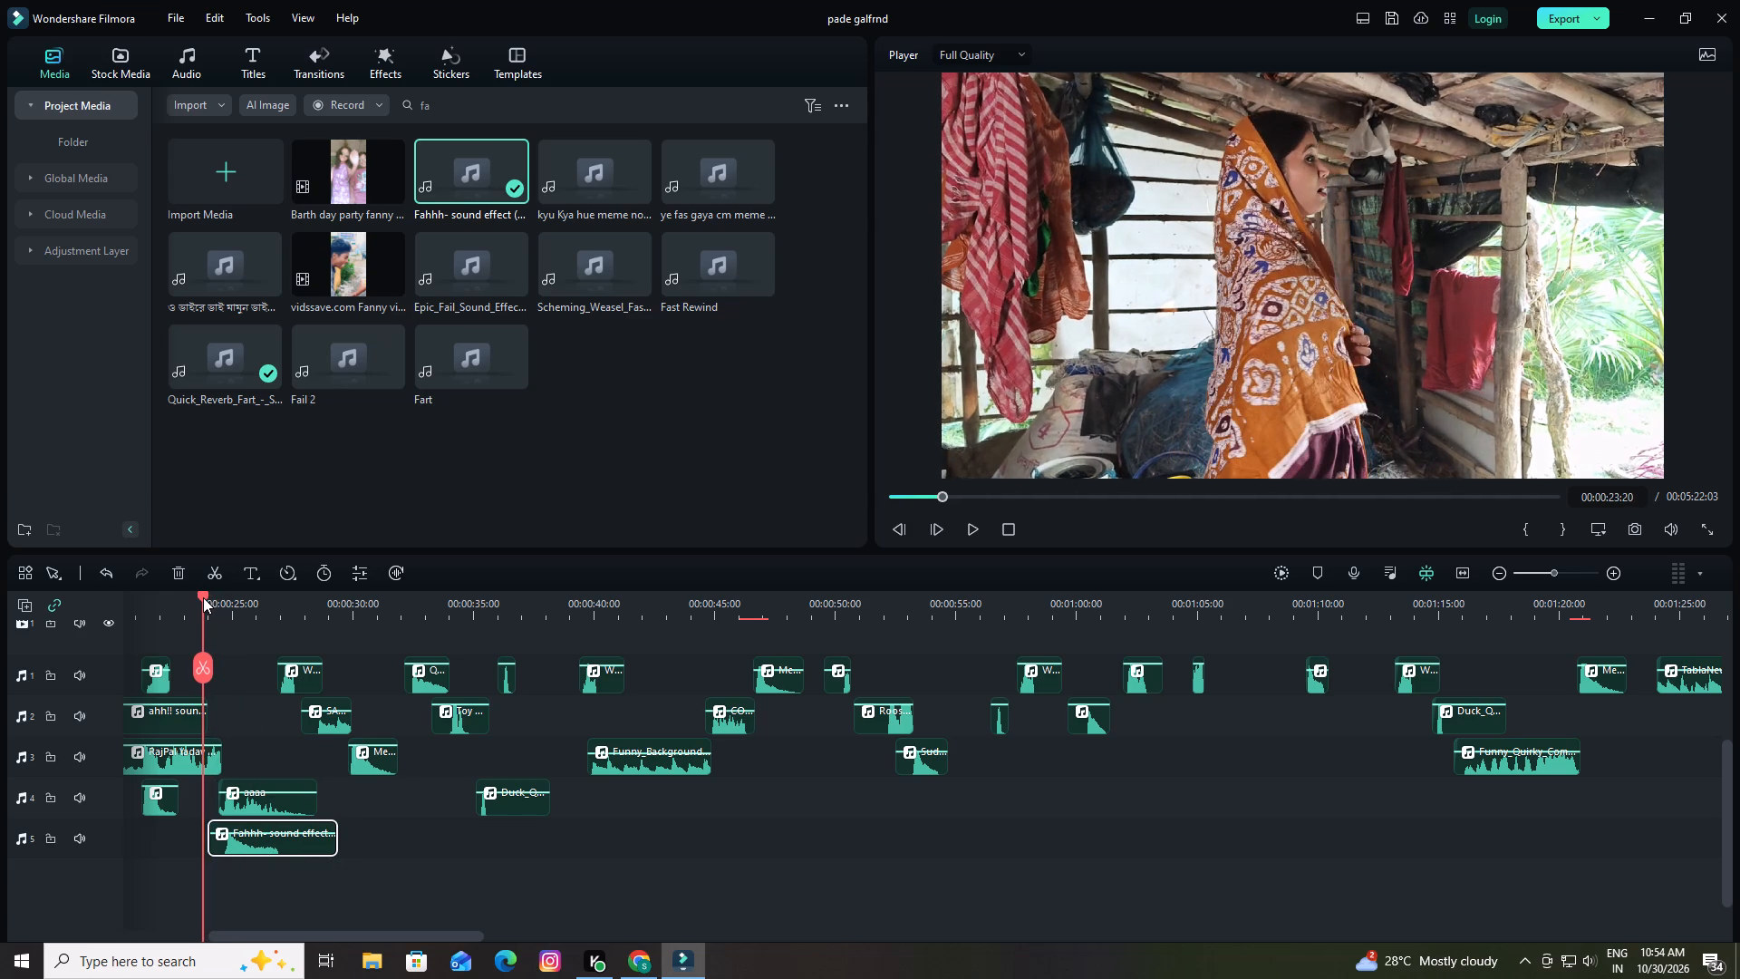
drag(266, 846, 248, 845)
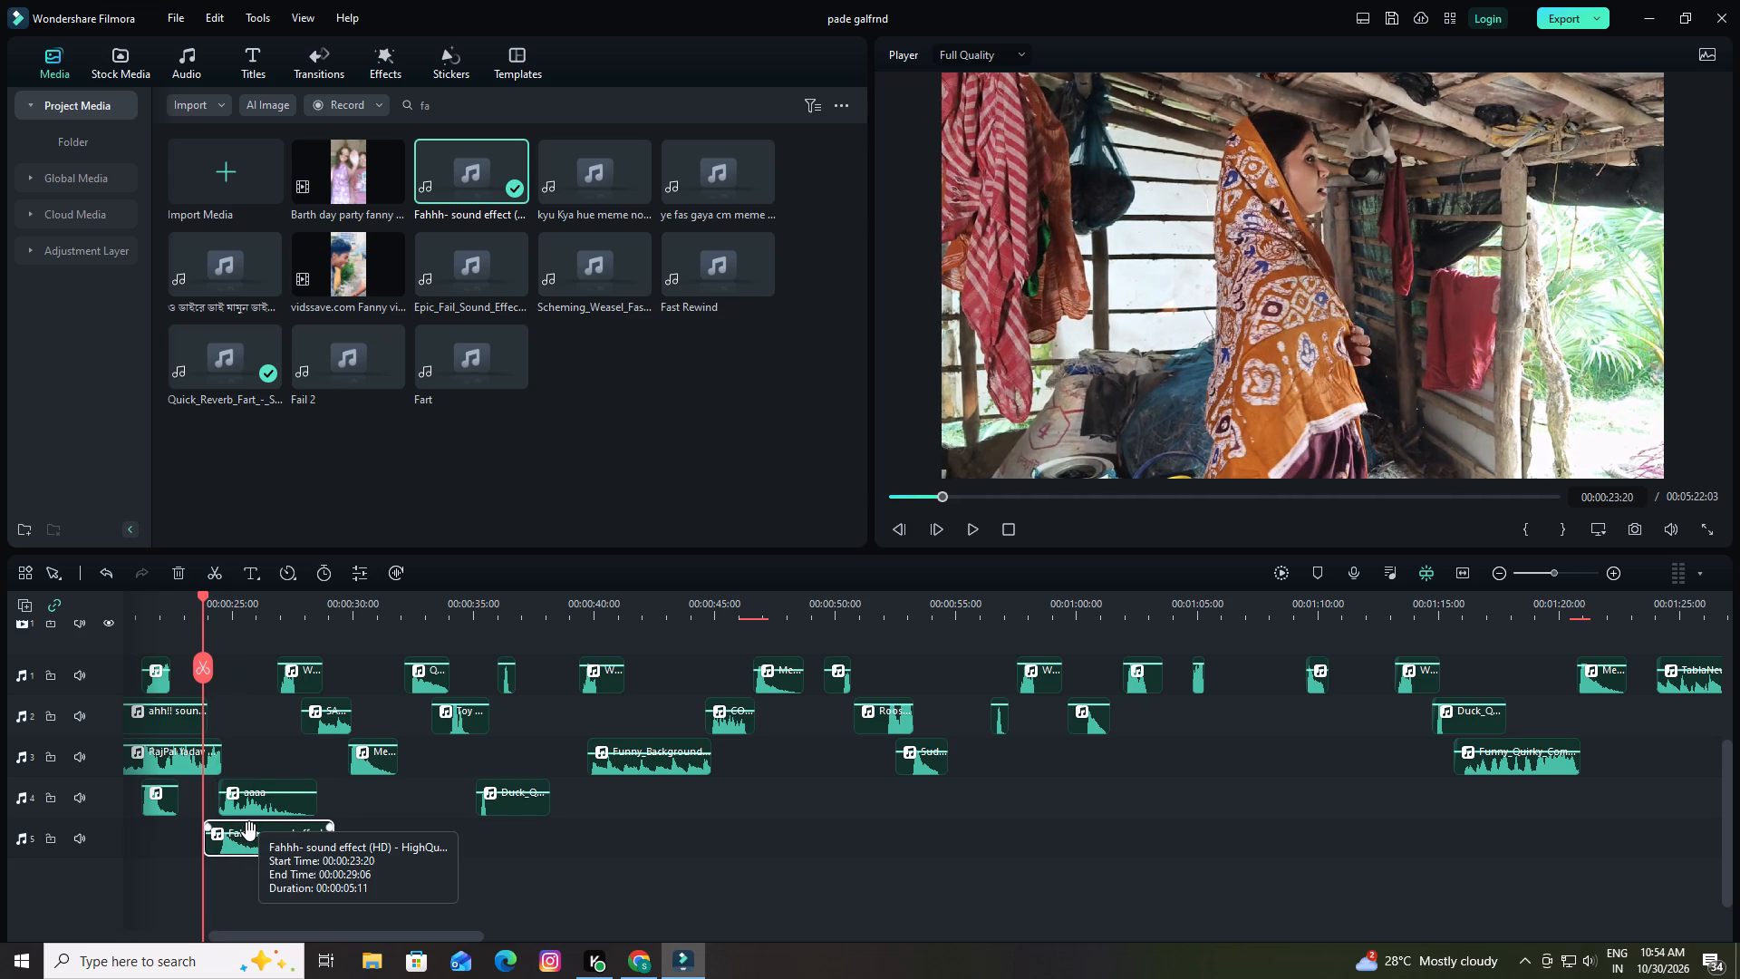
Review the video from 00:00:23:20 to about 00:01:29, checking the sound effects' timing and the cooking scene that still lacks effects.
click(249, 830)
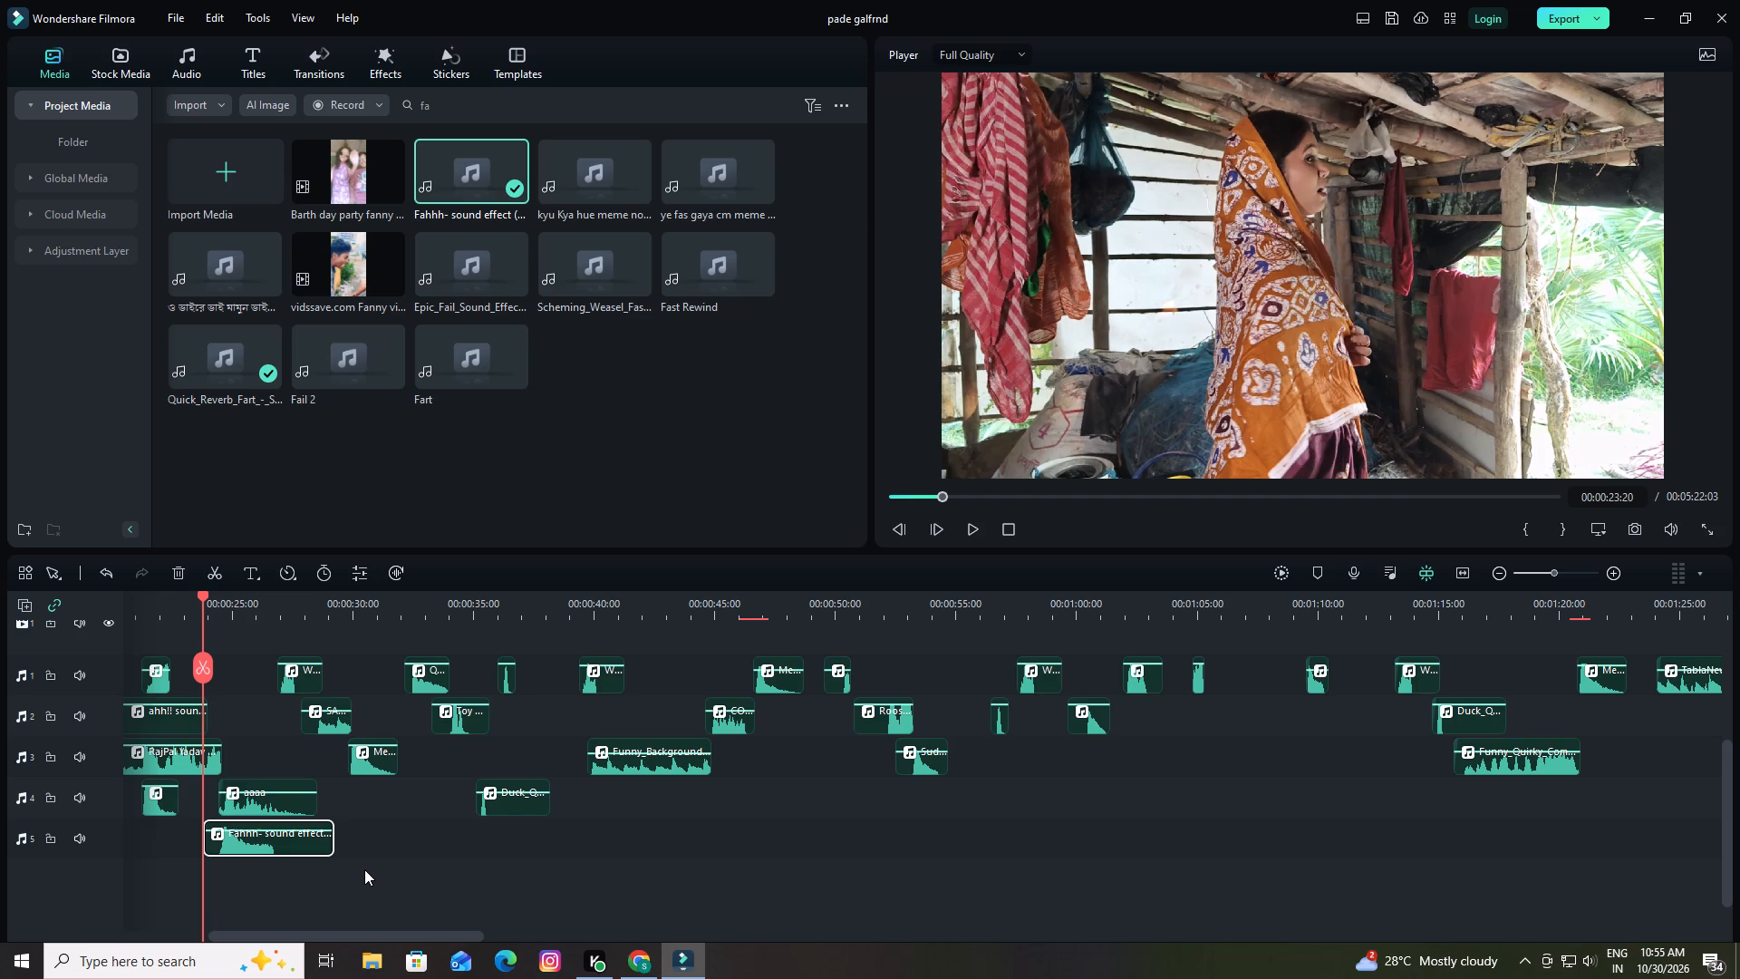
scroll(365, 868, up, 1)
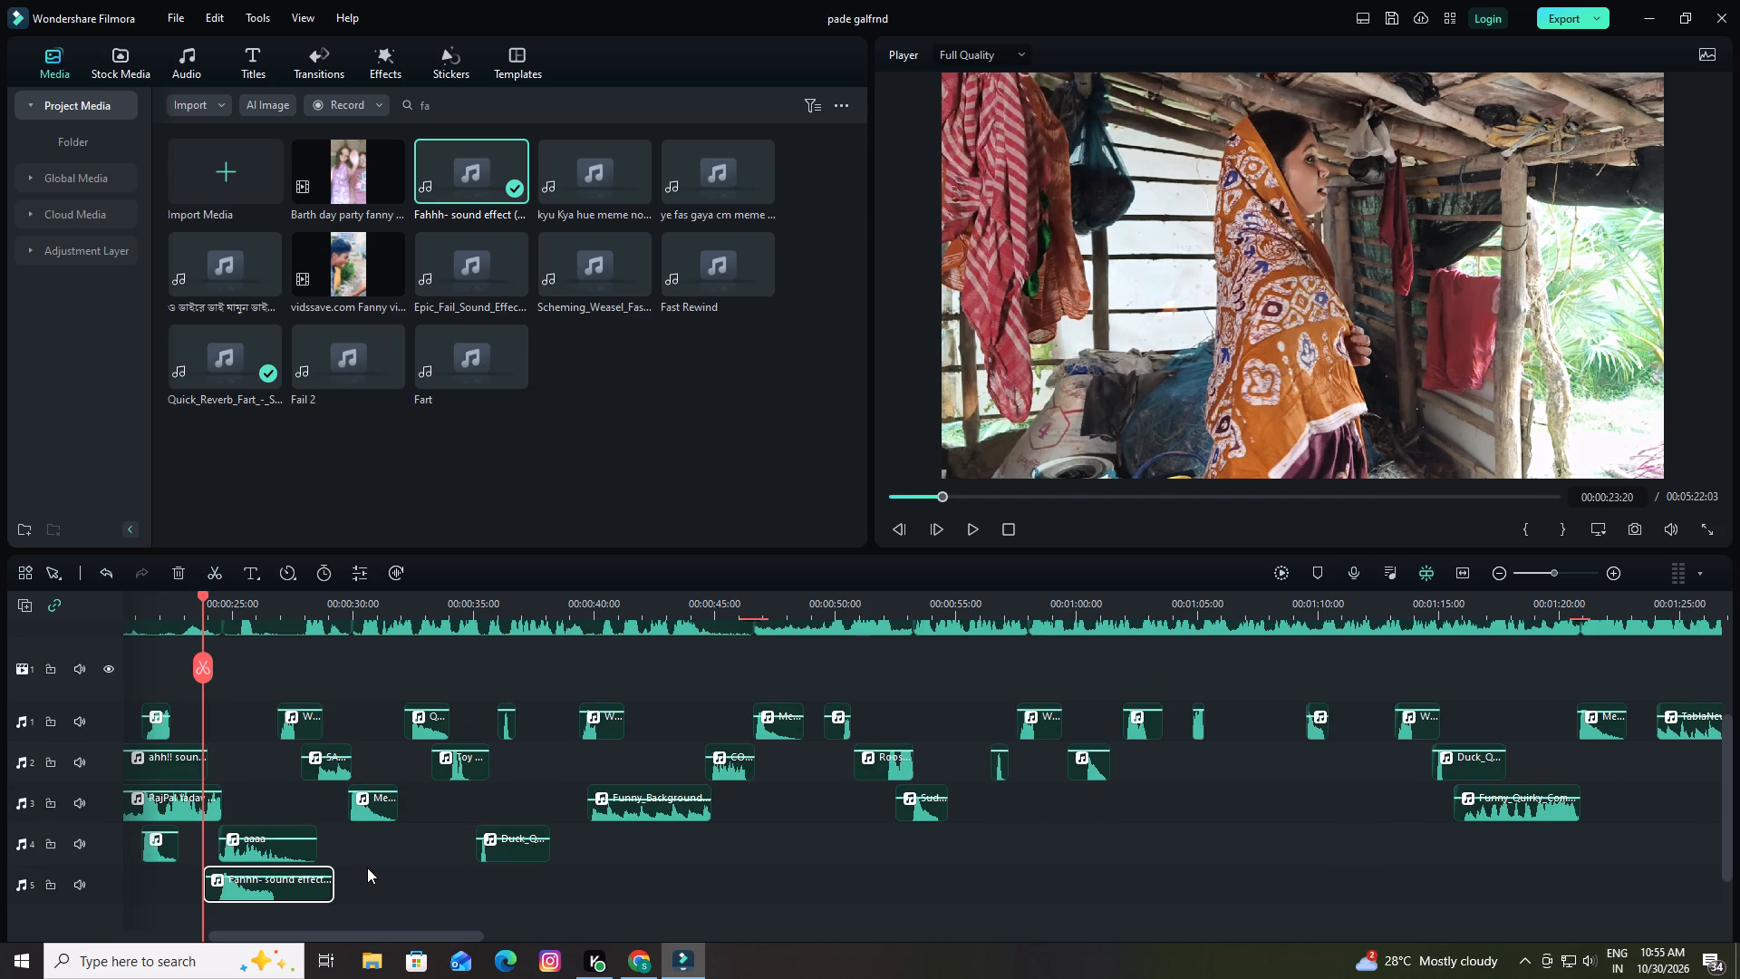
key(space)
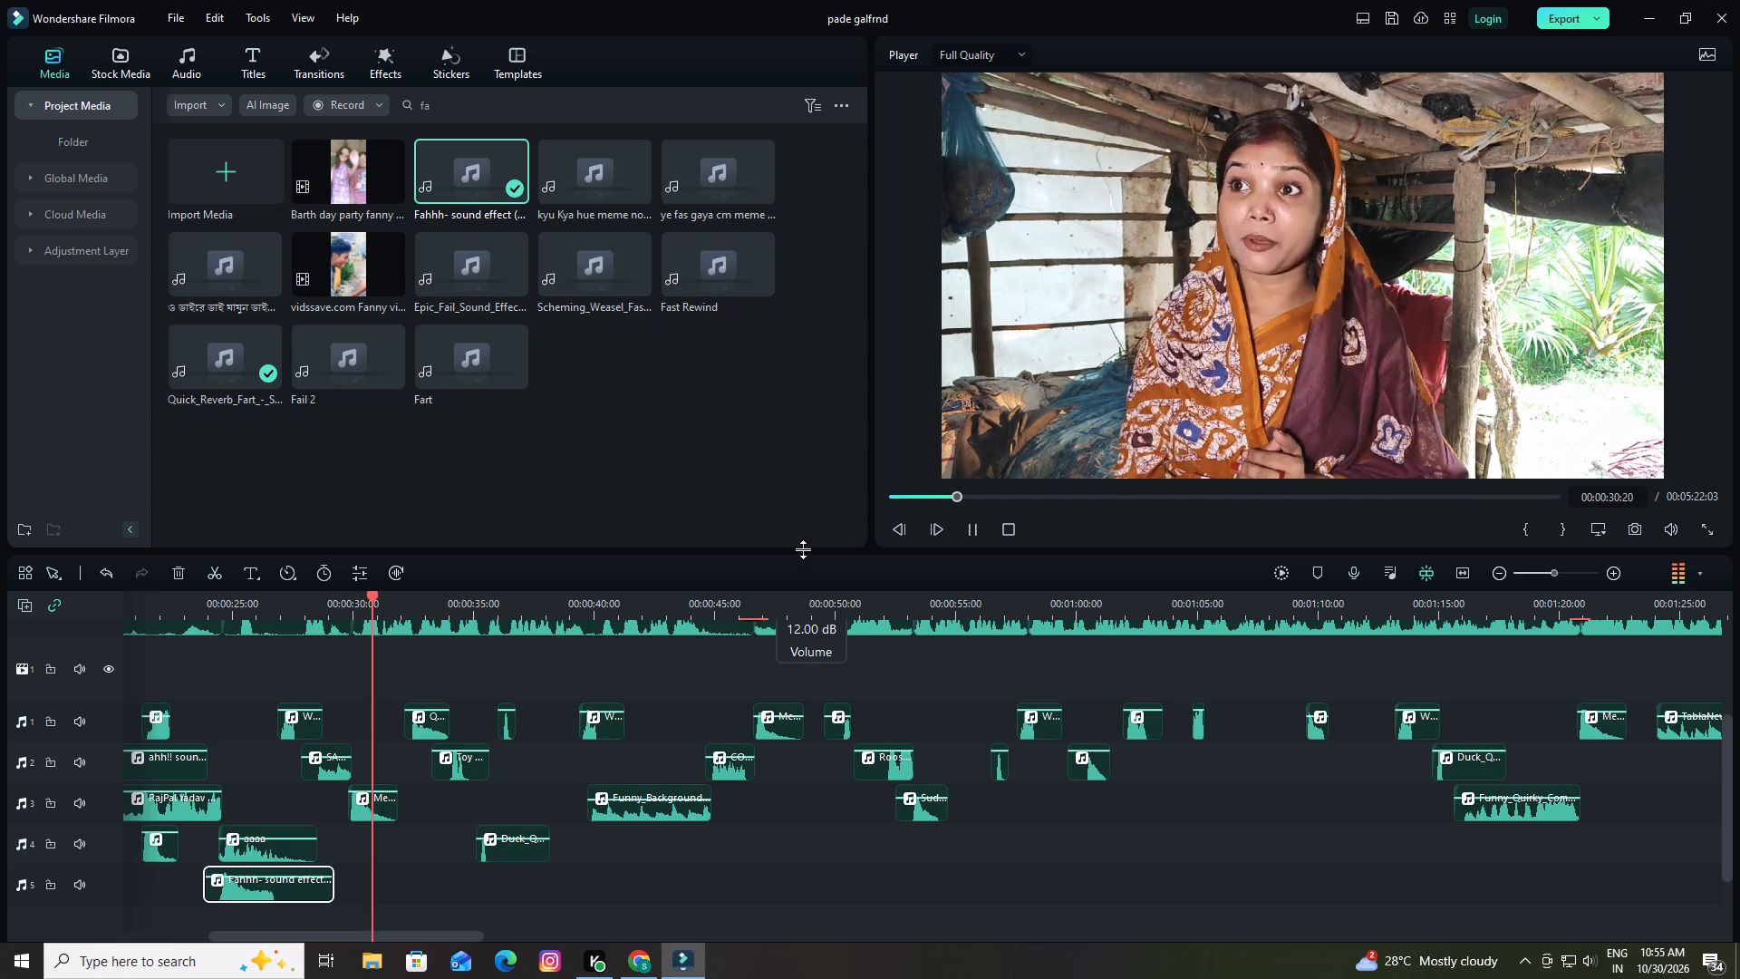
drag(803, 549, 803, 499)
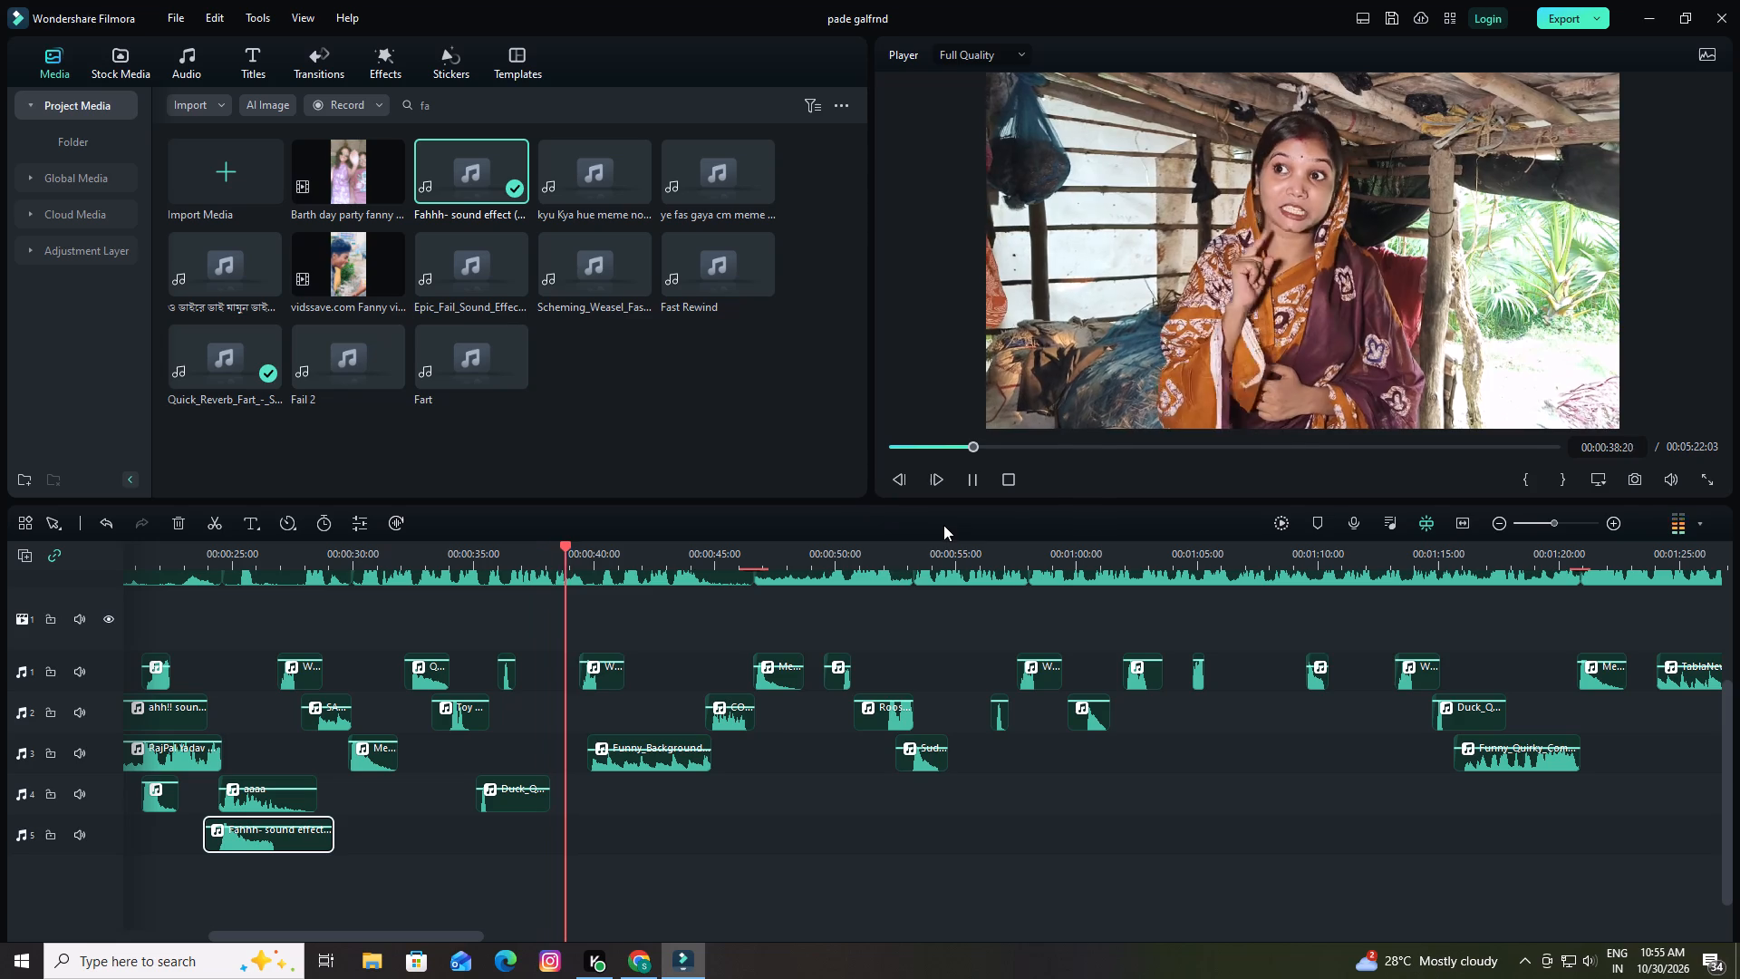
drag(950, 553, 859, 546)
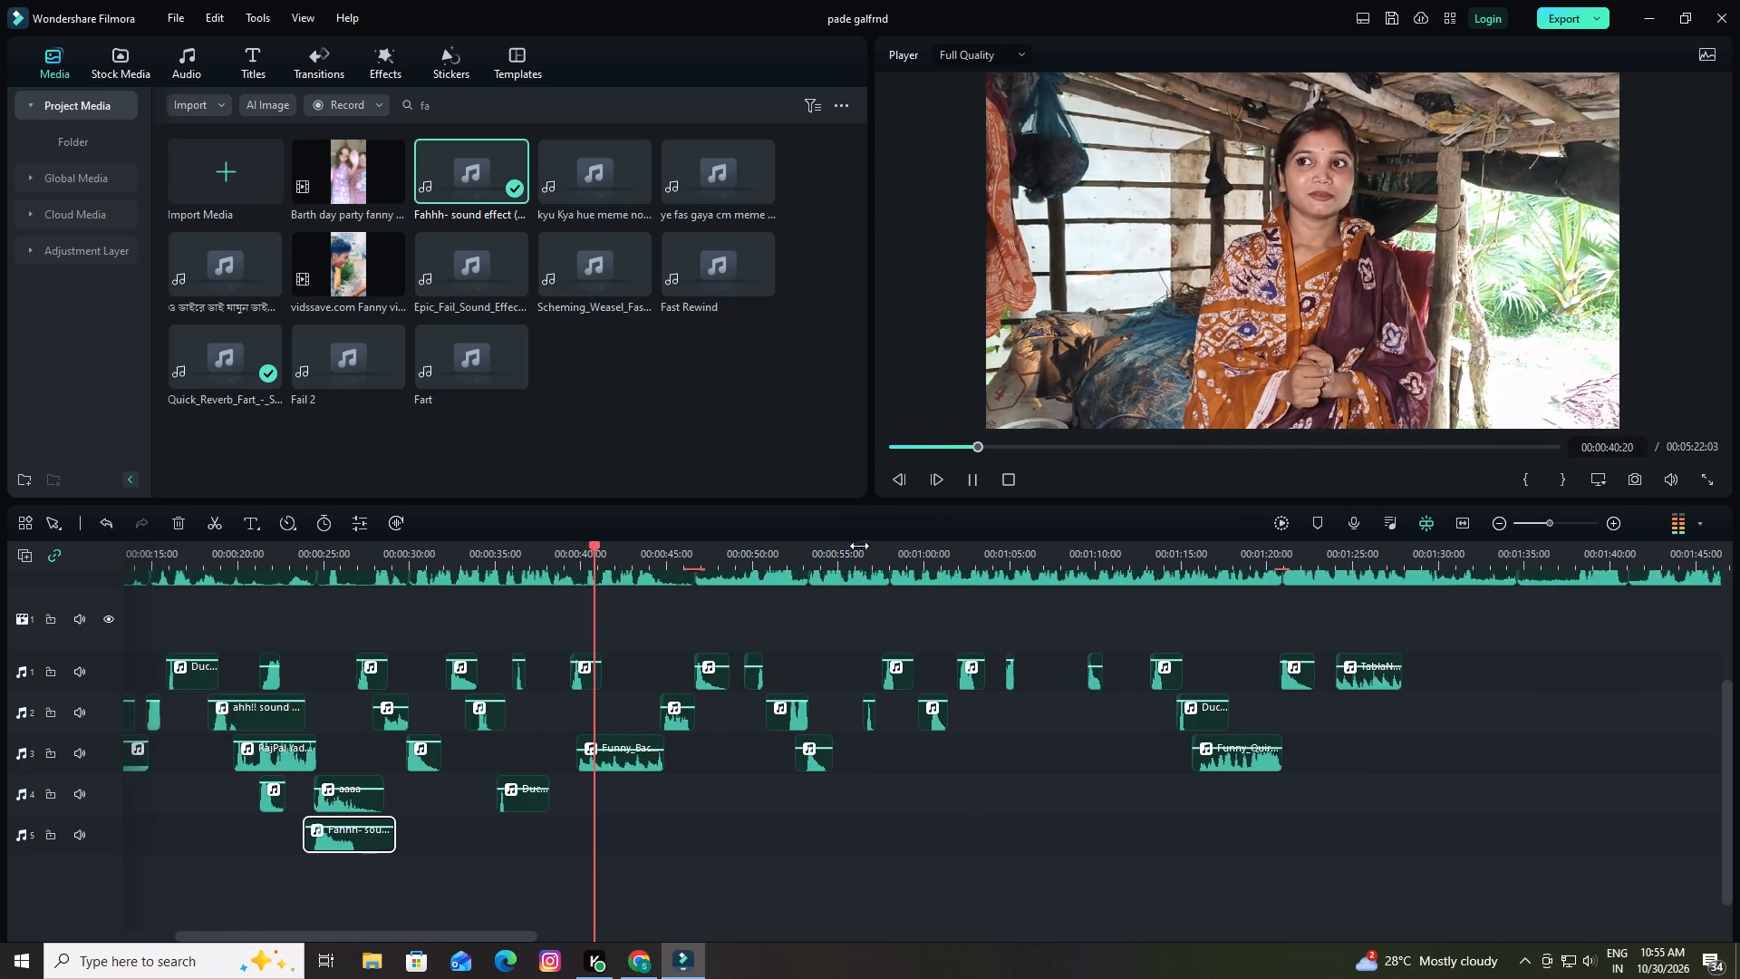
drag(859, 546, 828, 543)
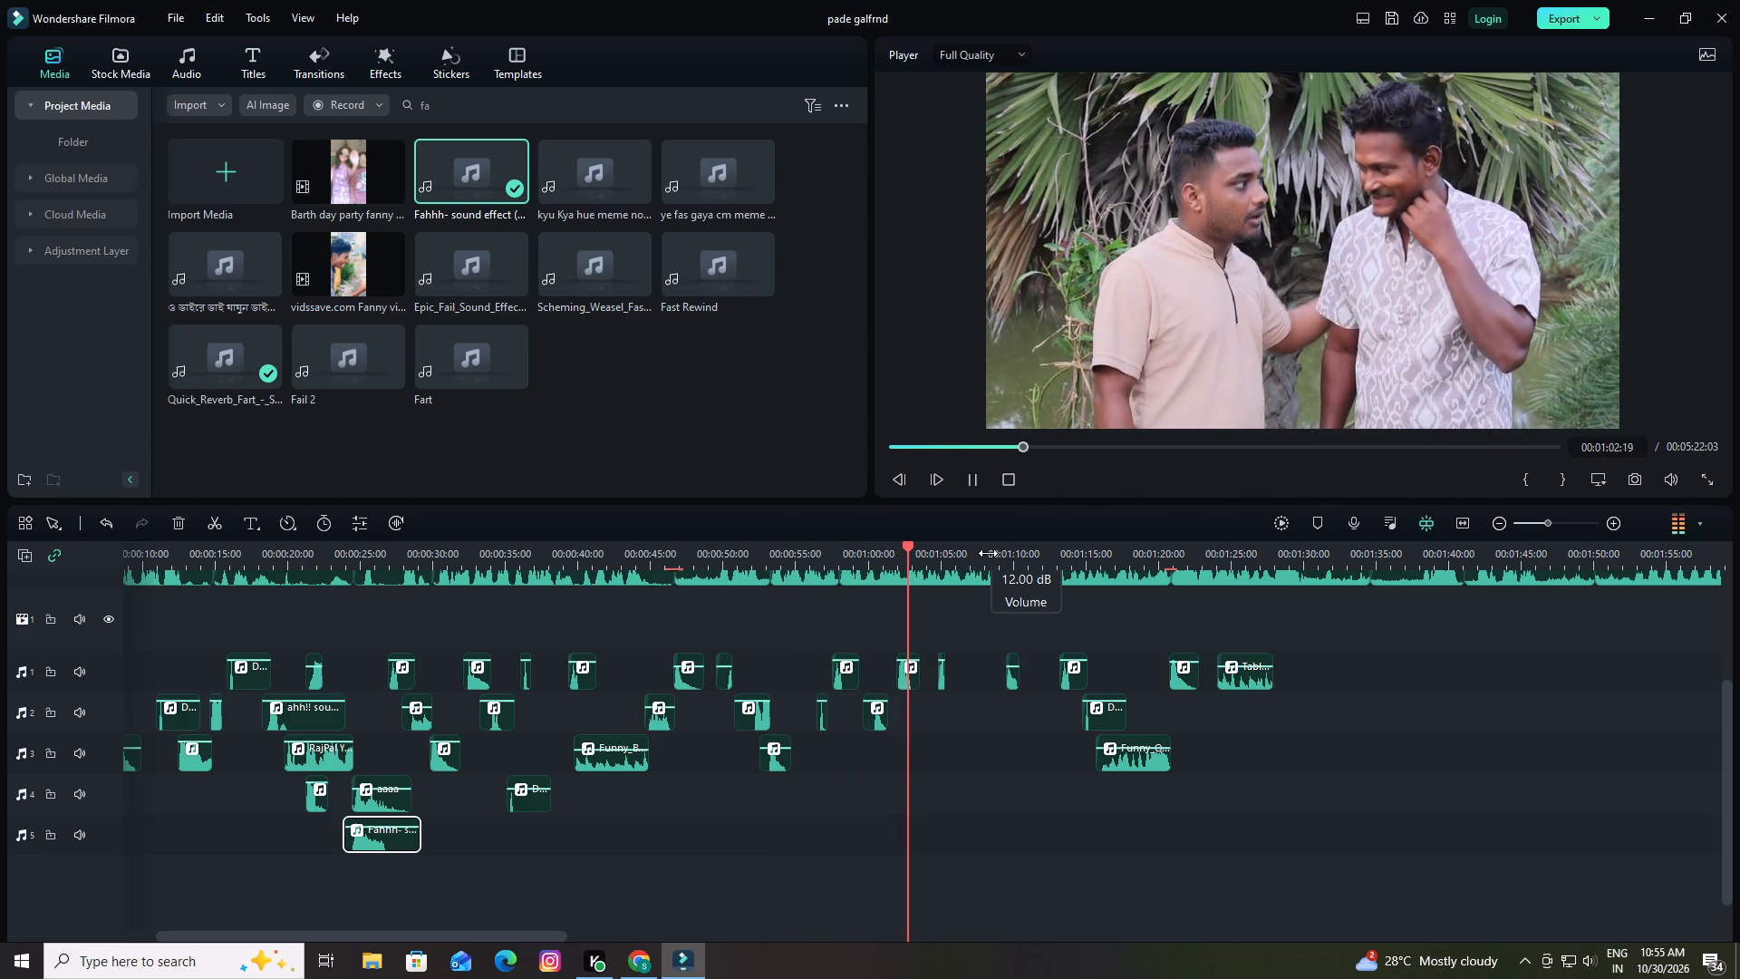
drag(988, 553, 953, 552)
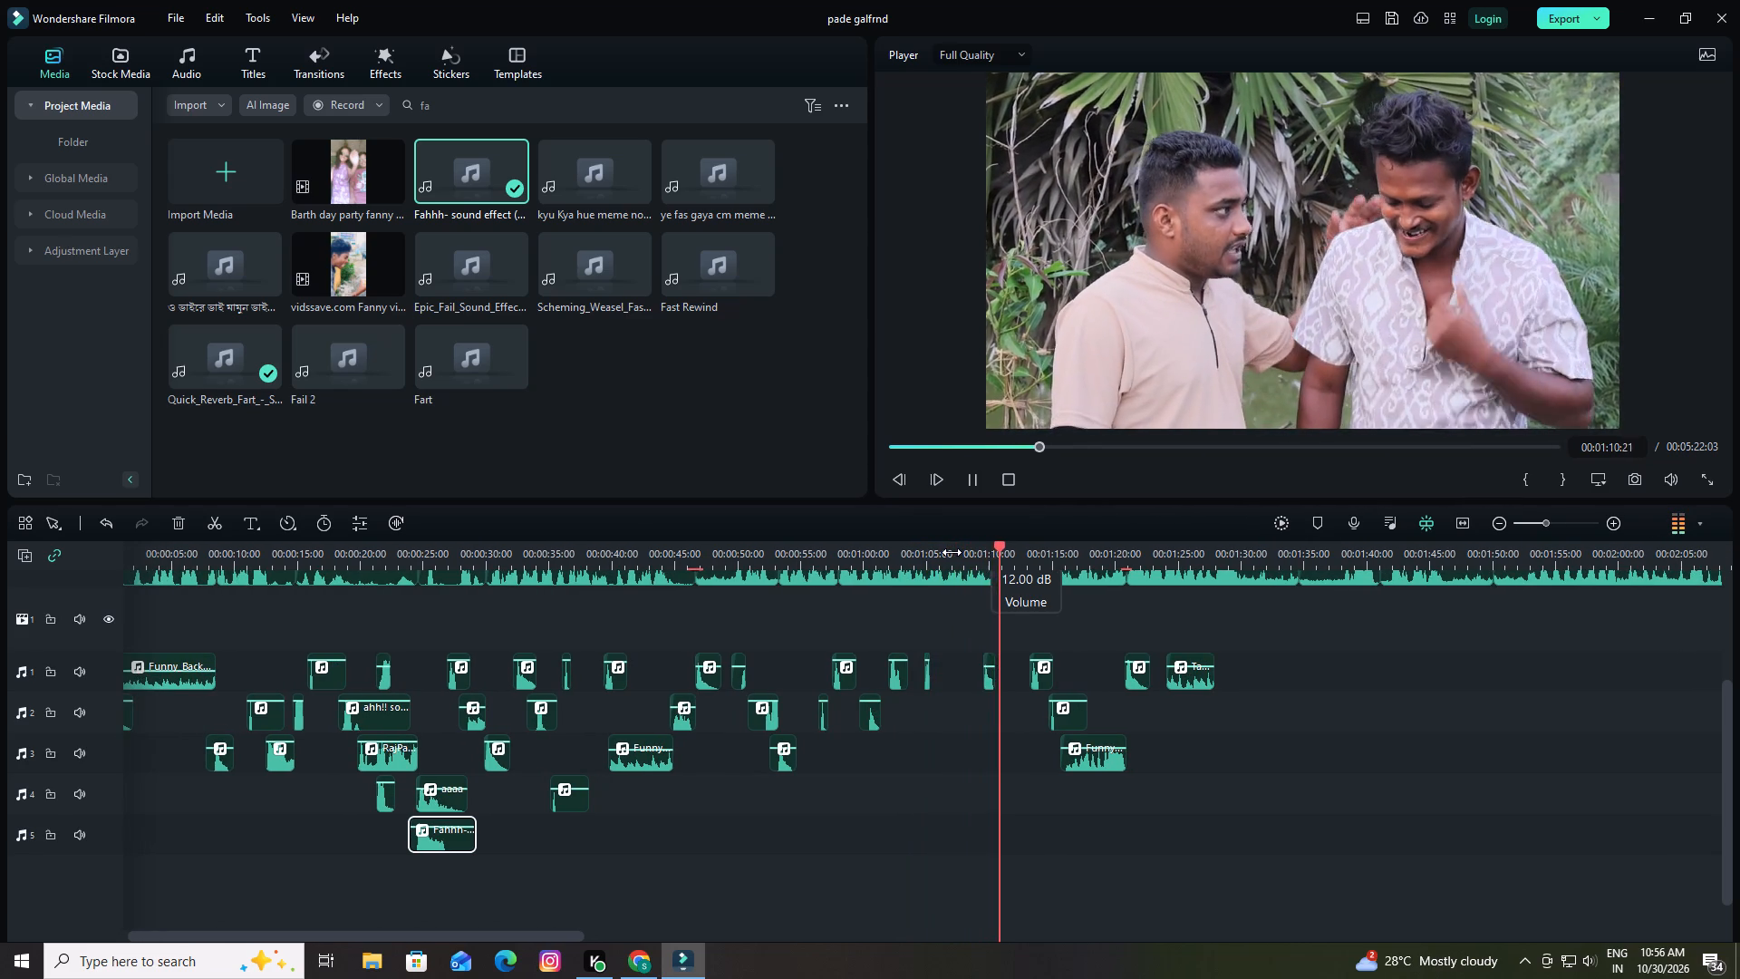
drag(1050, 551, 1039, 551)
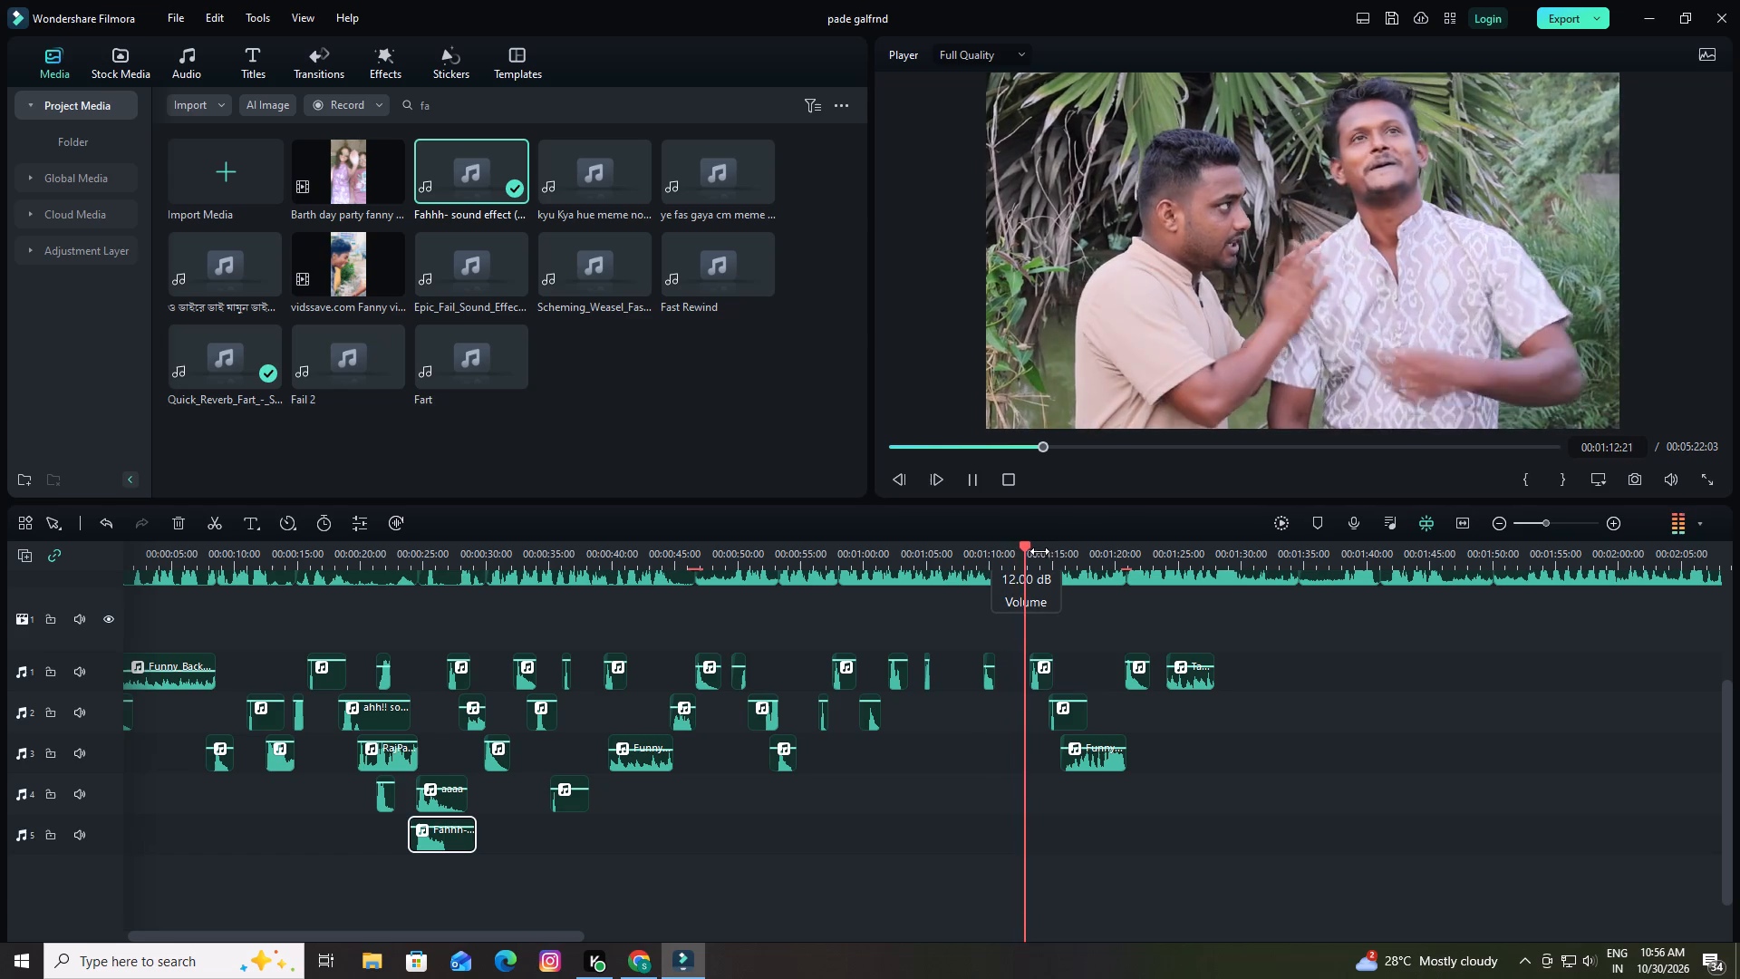
drag(1039, 551, 1005, 555)
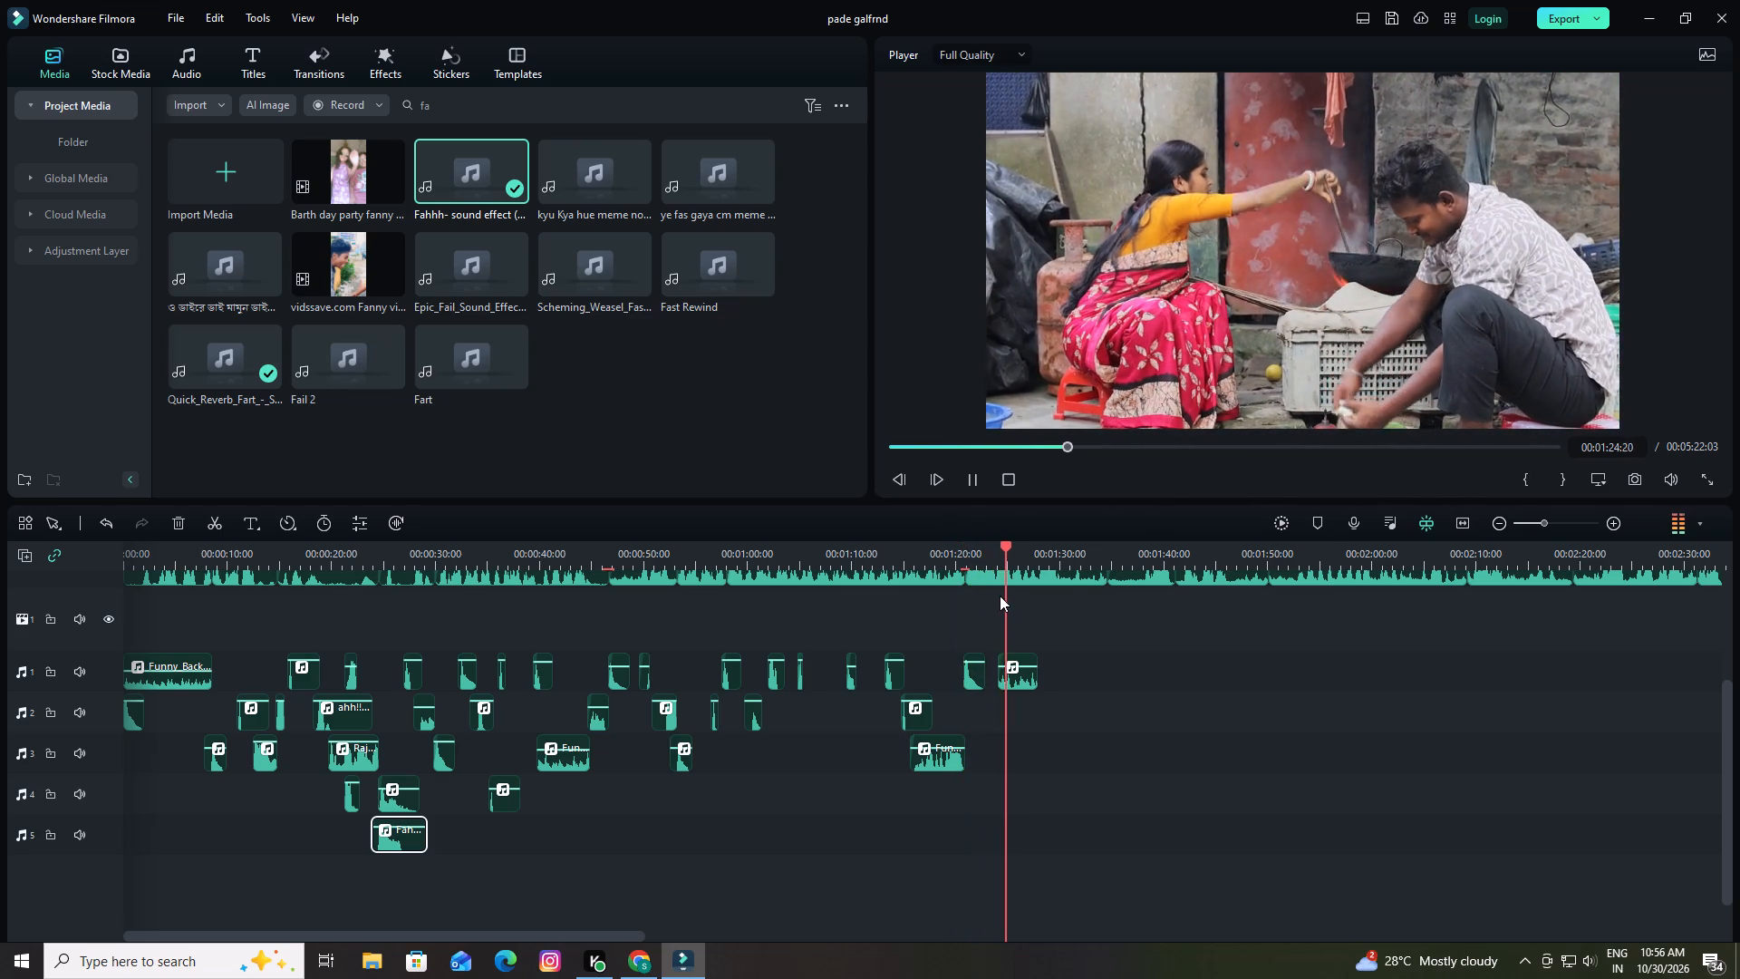
click(1068, 557)
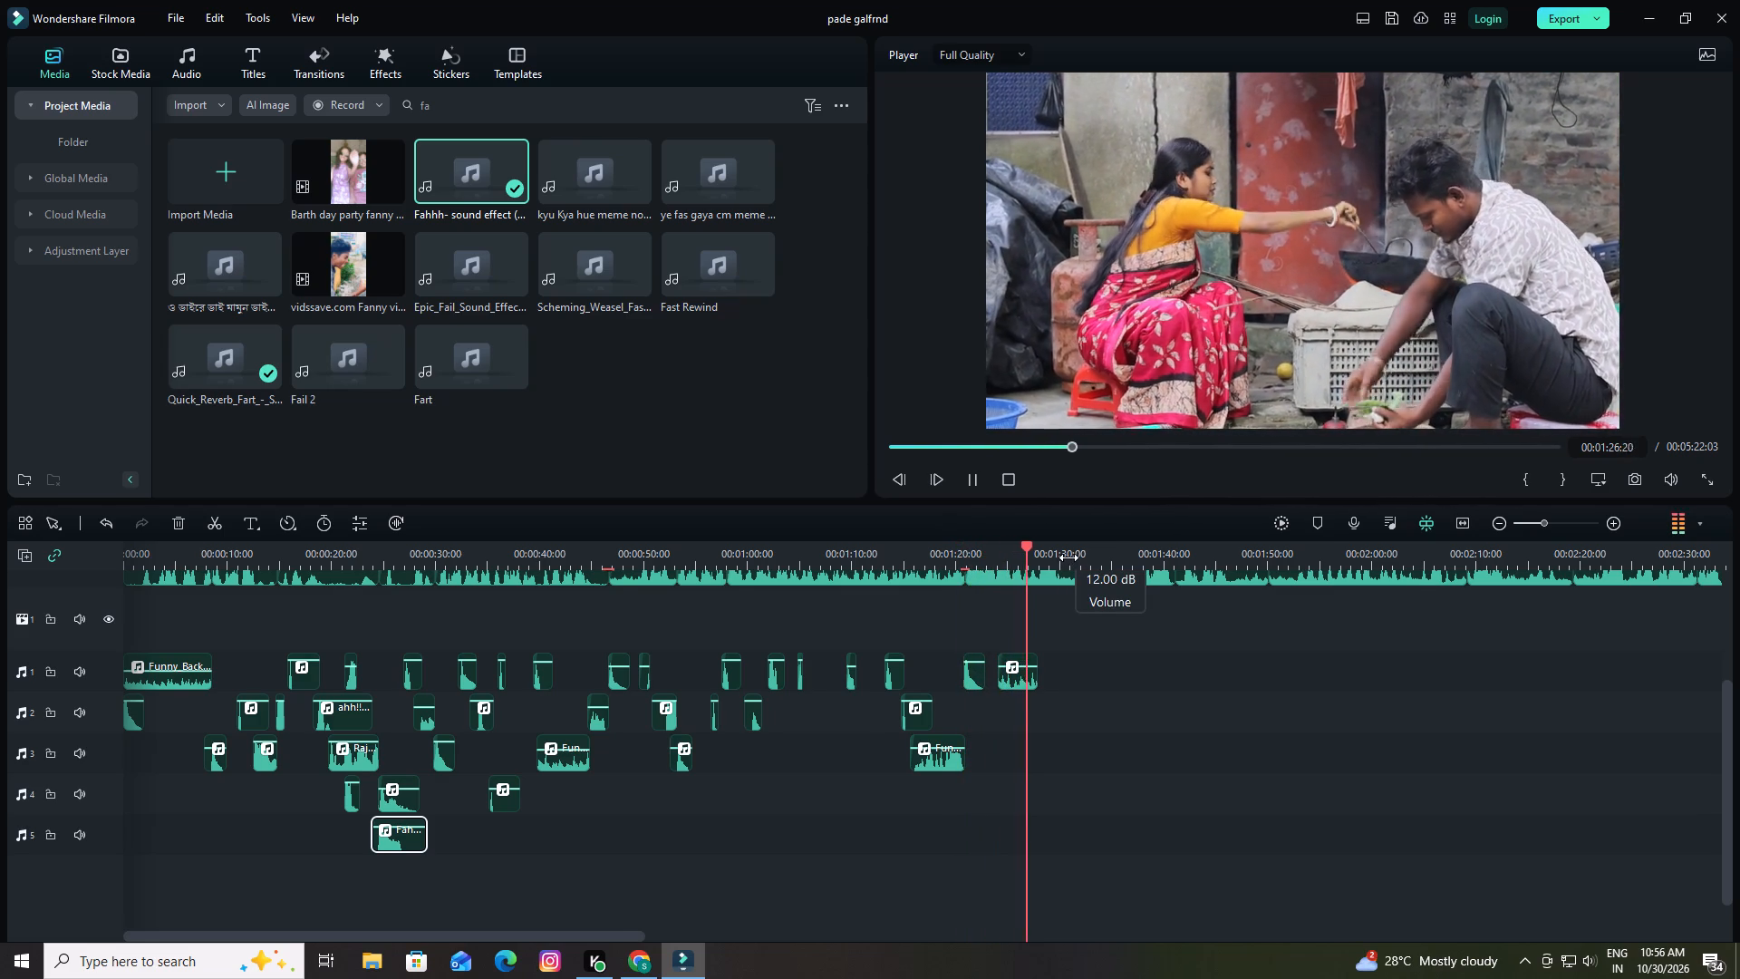
key(space)
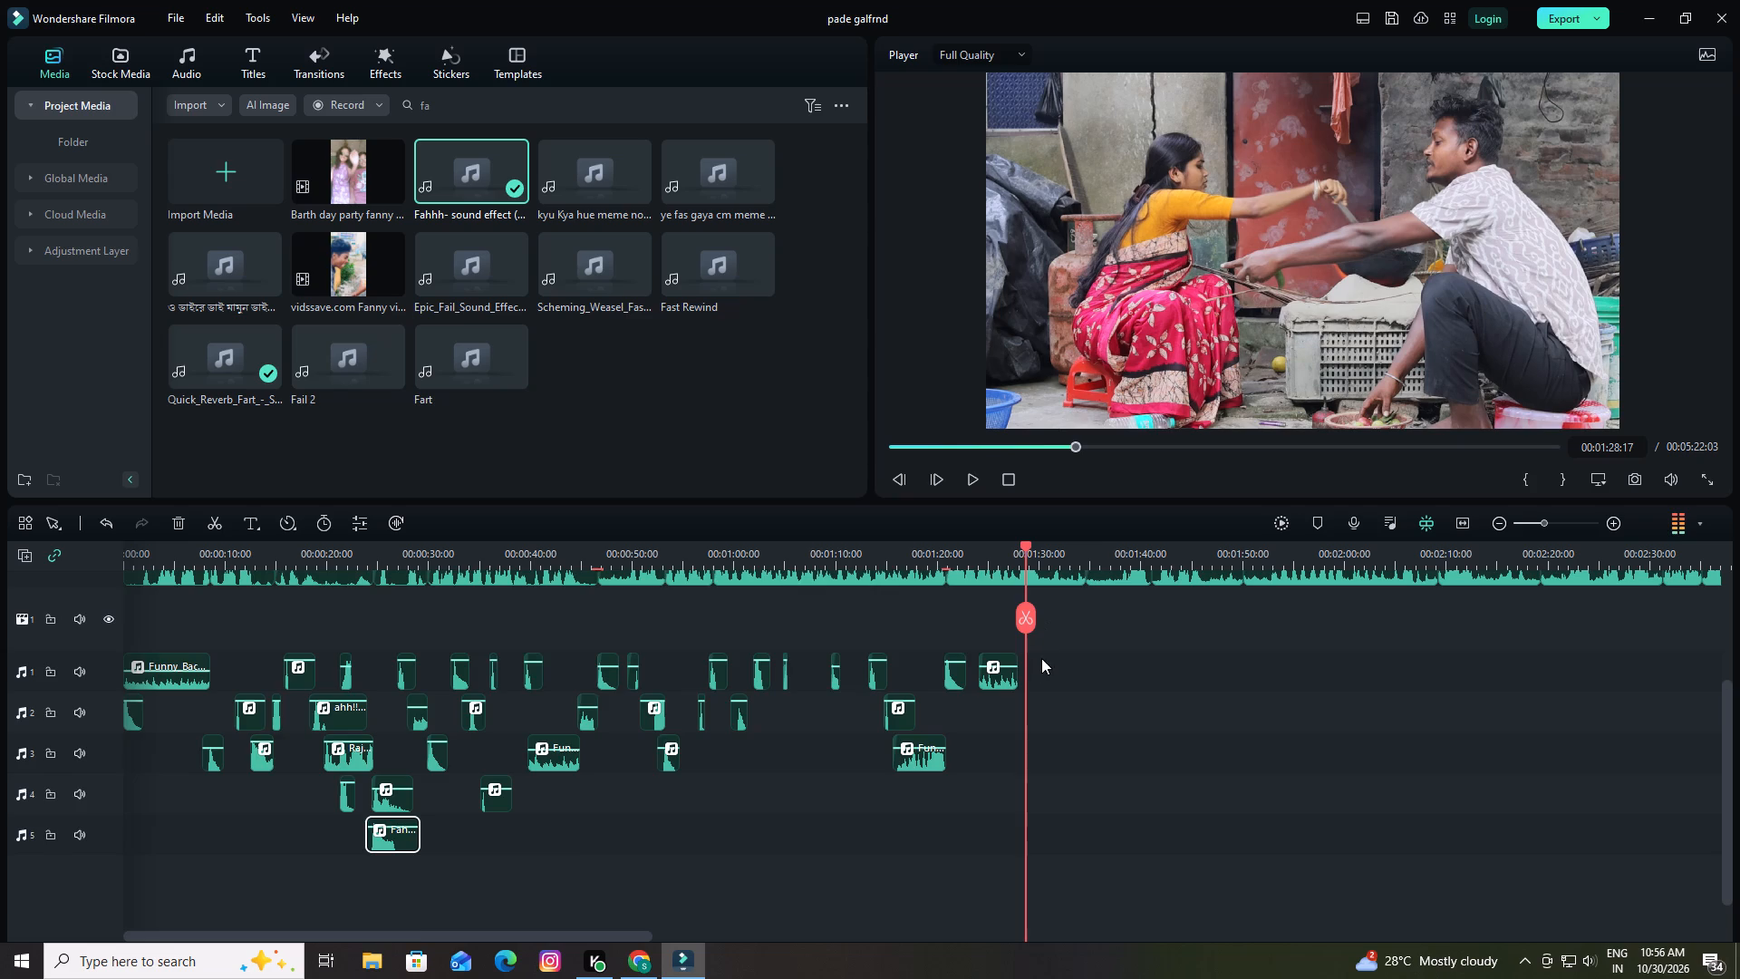
scroll(1041, 679, up, 2)
drag(1026, 545, 1003, 550)
key(space)
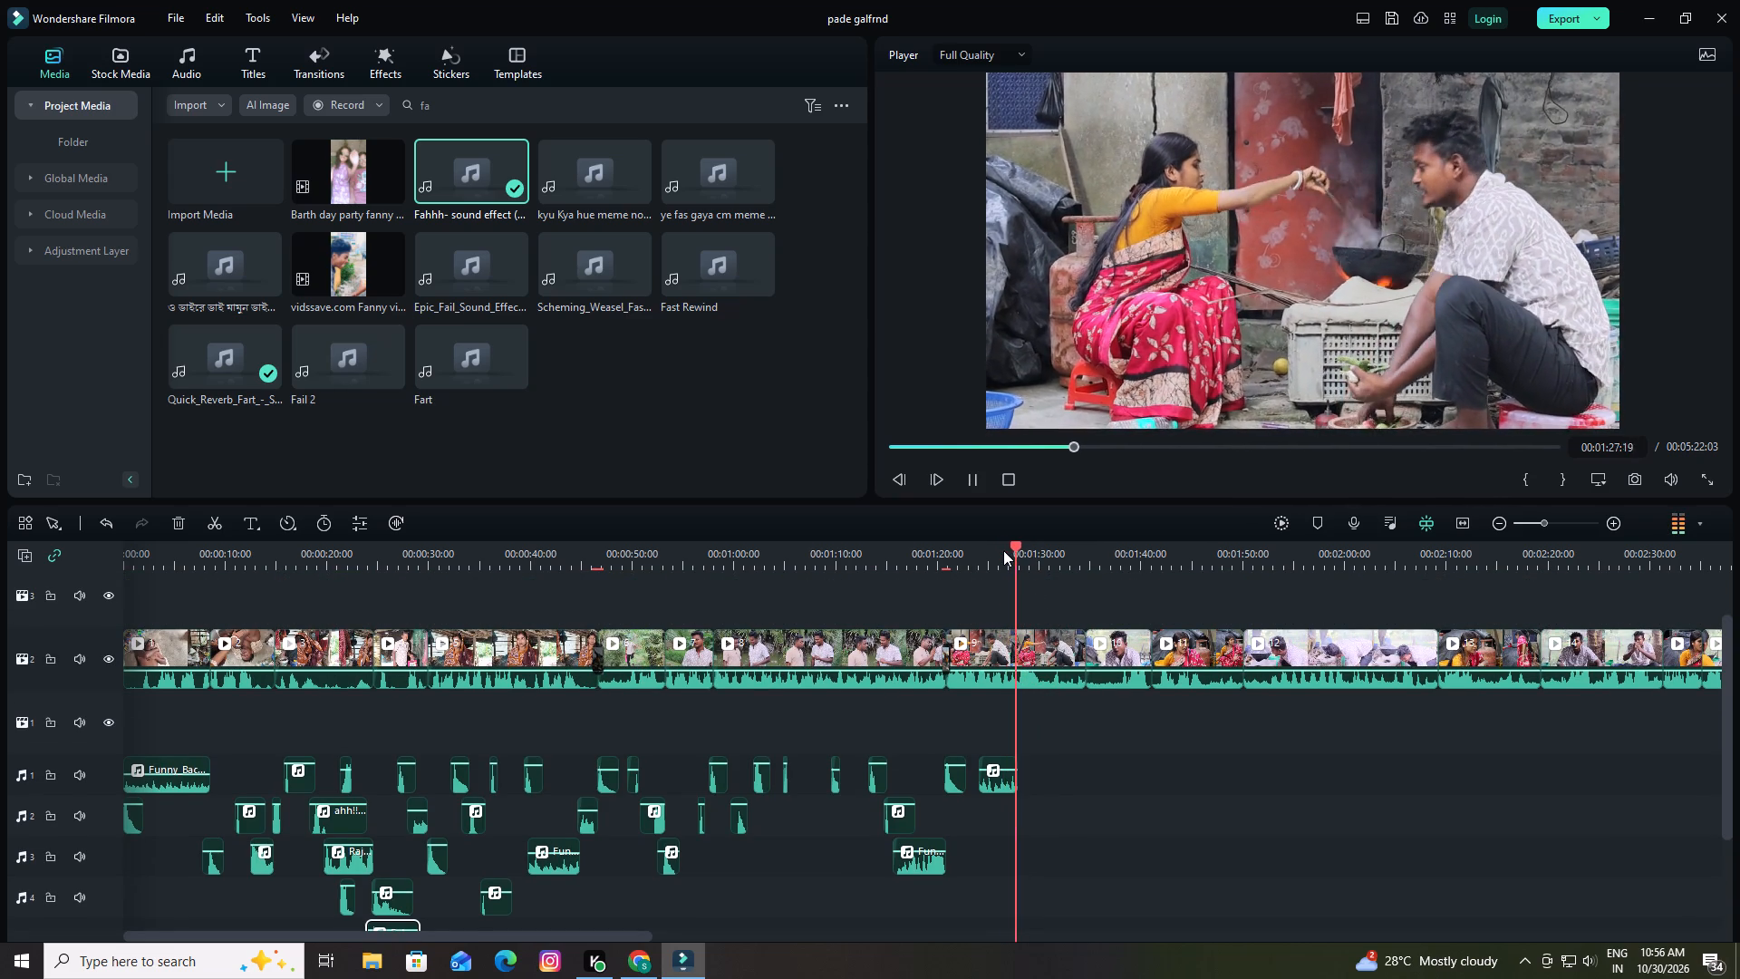
key(space)
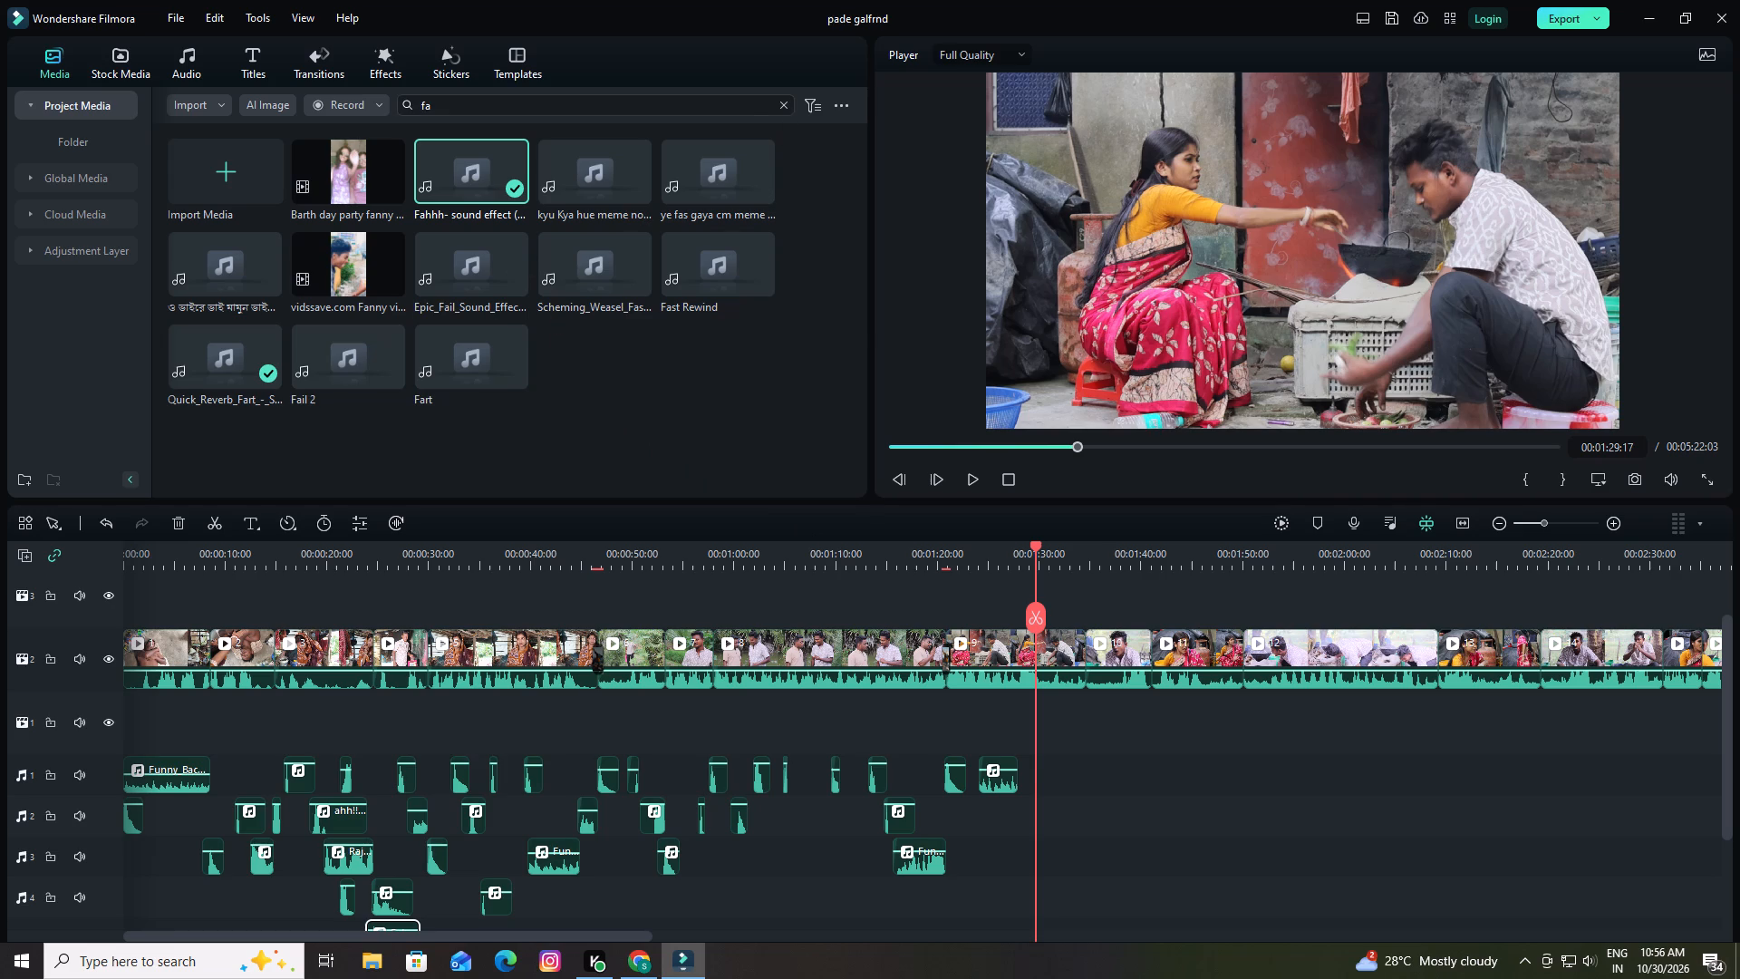
Clear the media search, preview the begen sound and place it on audio track 1 at about 00:01:36.
click(780, 103)
scroll(608, 286, down, 6)
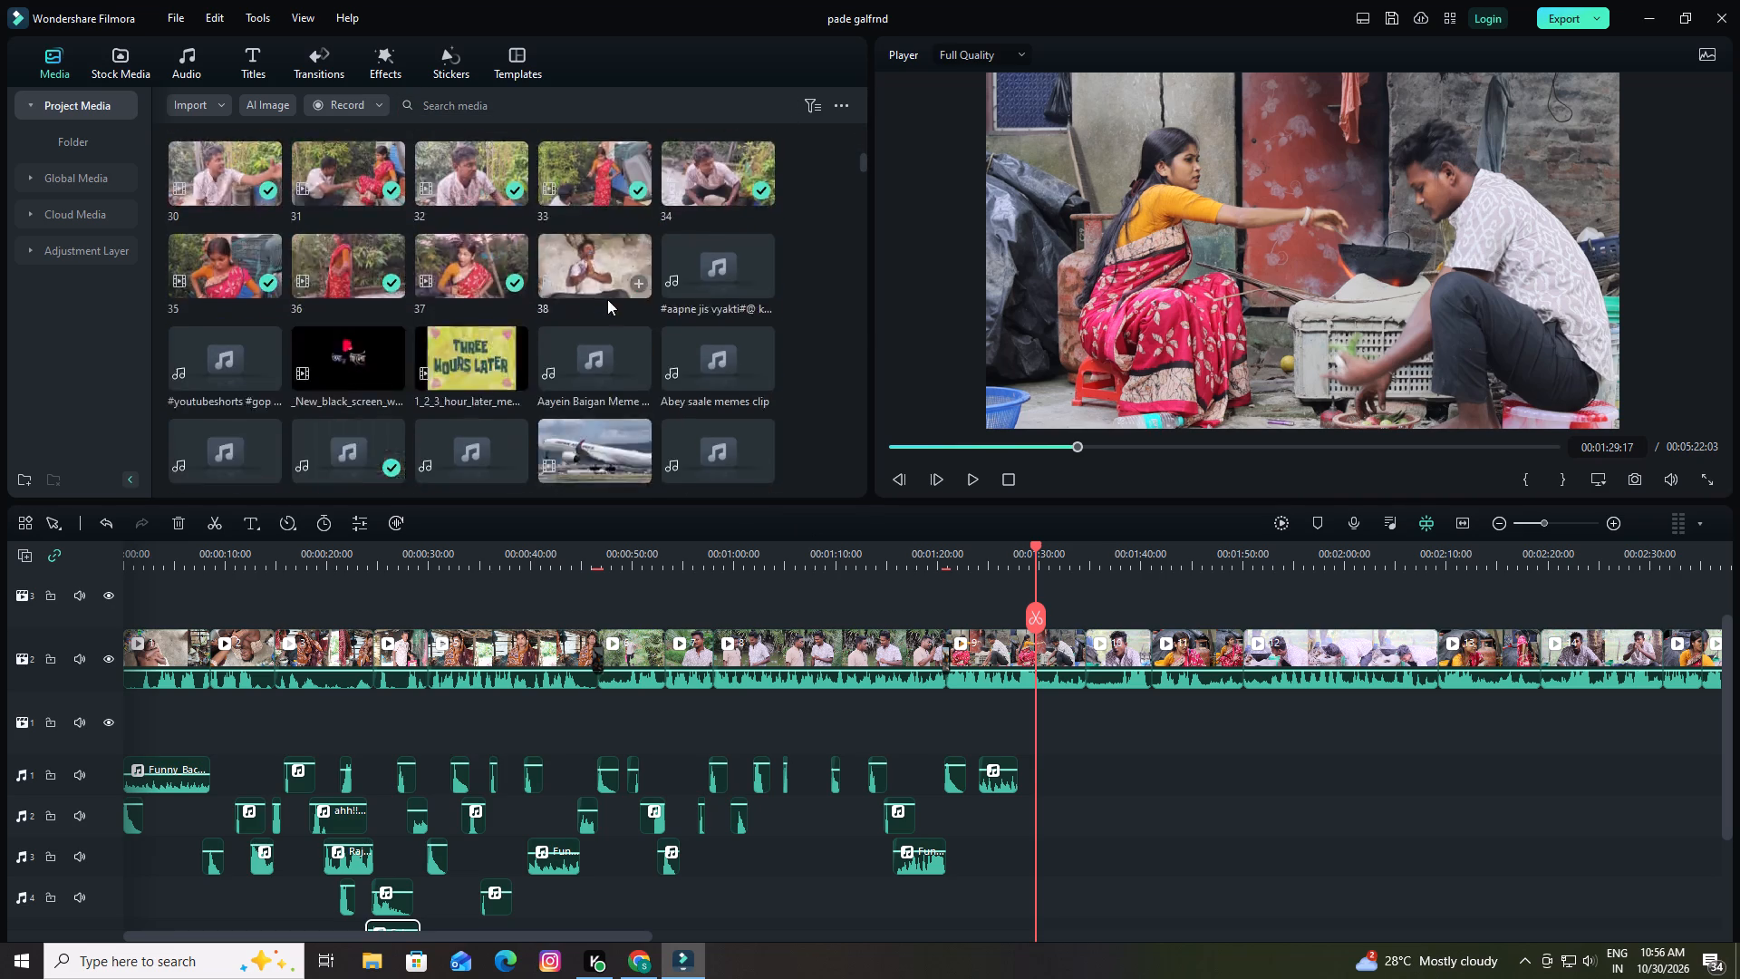
scroll(577, 338, down, 1)
click(459, 268)
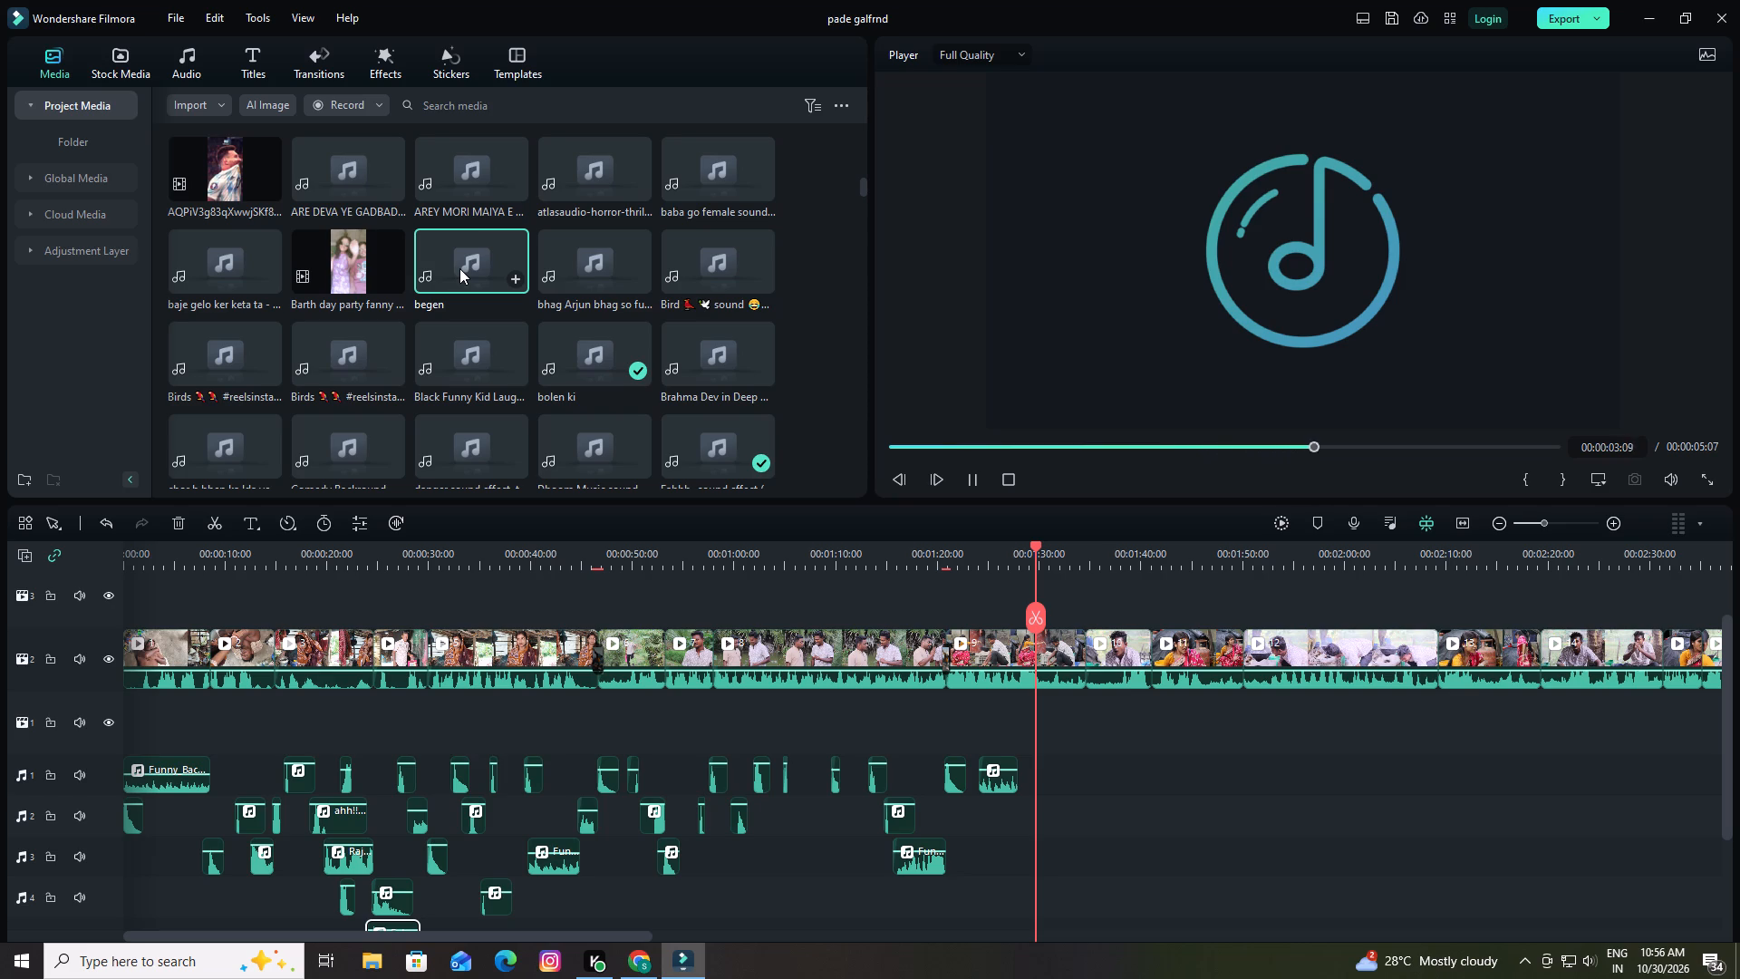
key(space)
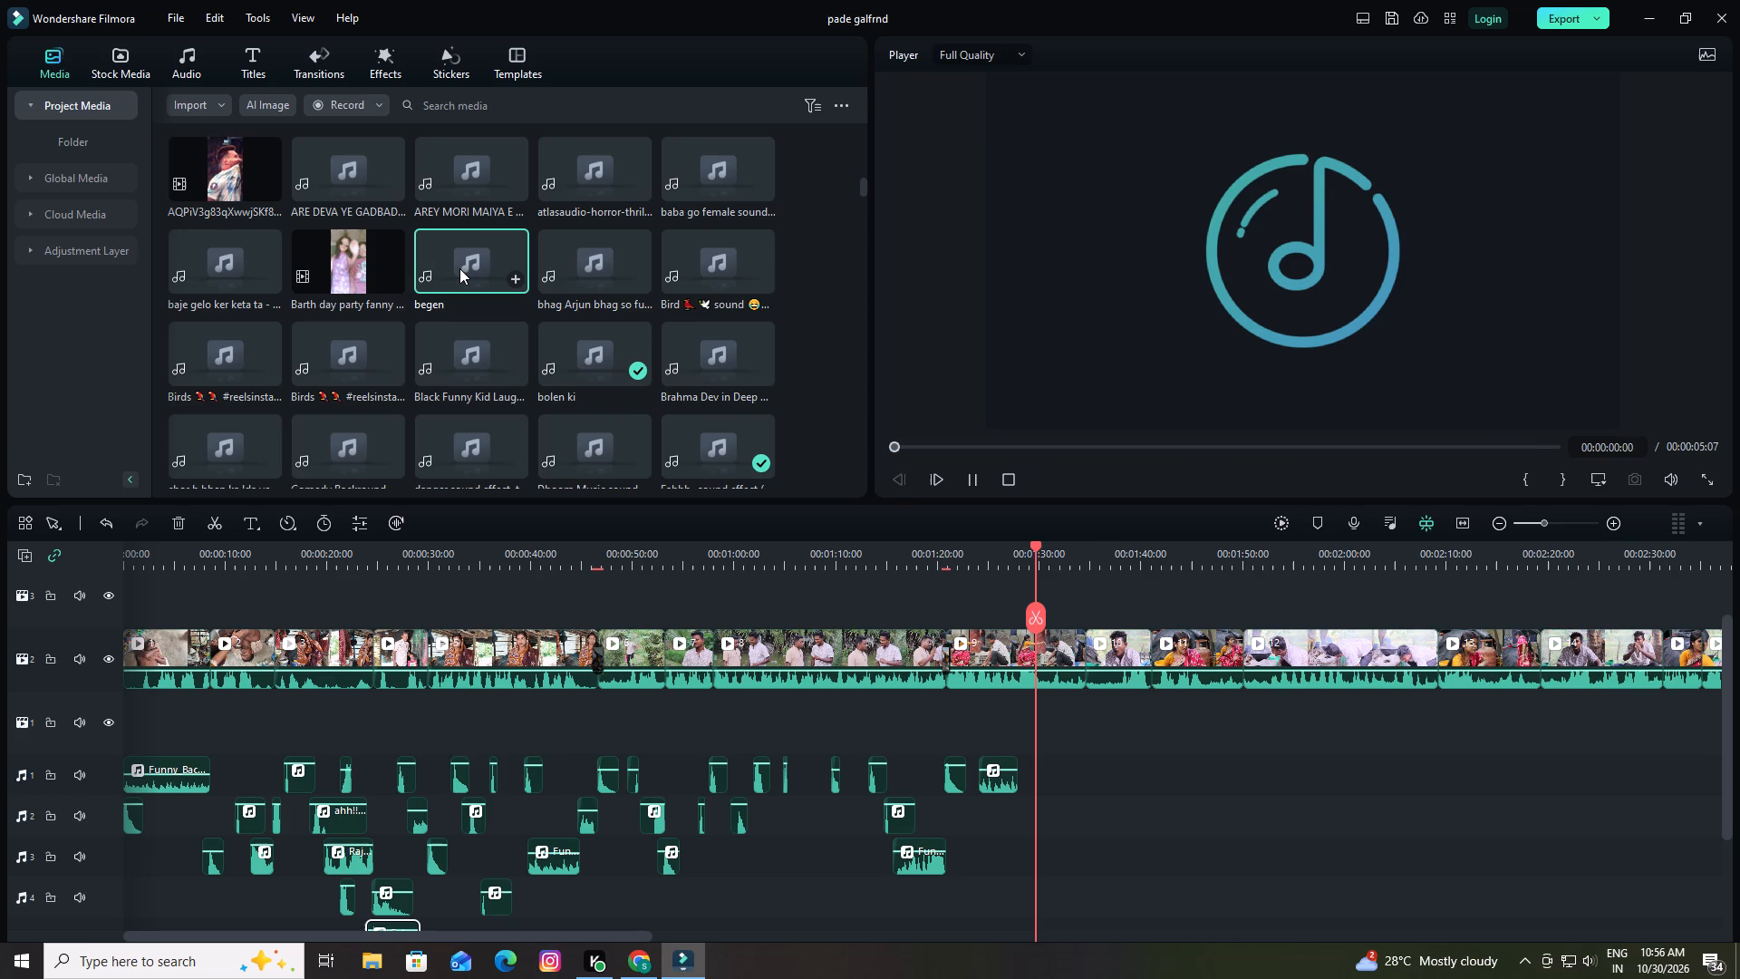
key(space)
drag(459, 268, 1049, 684)
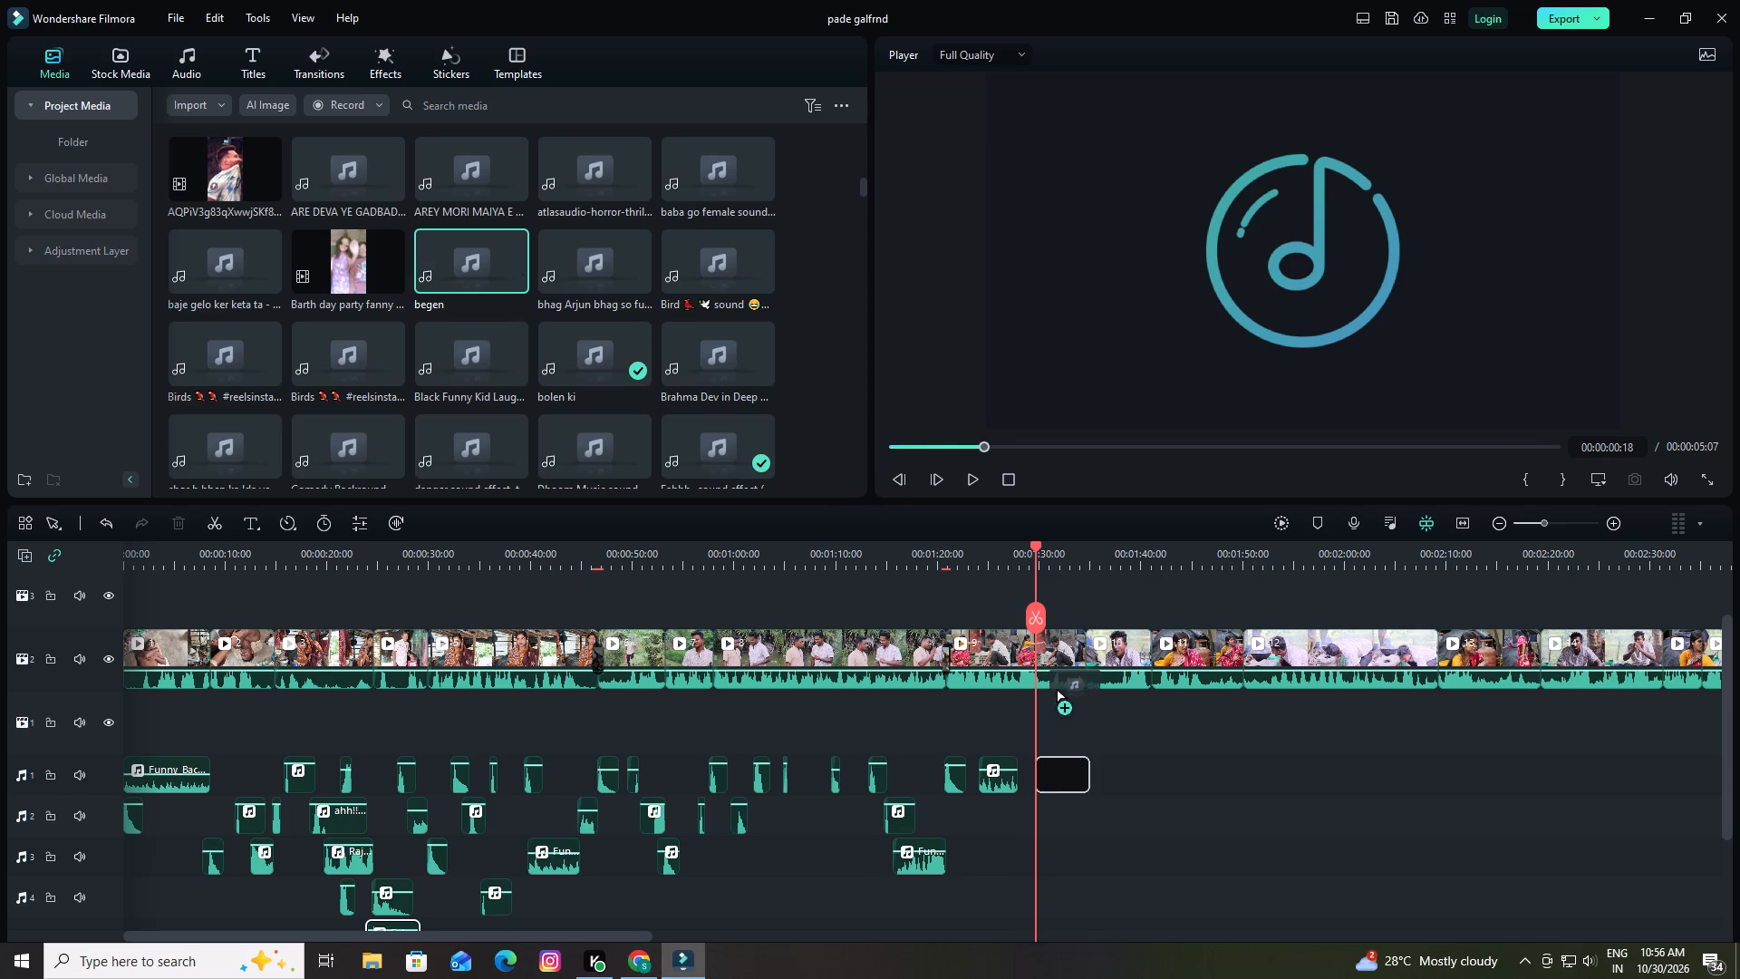
drag(1049, 684, 1092, 716)
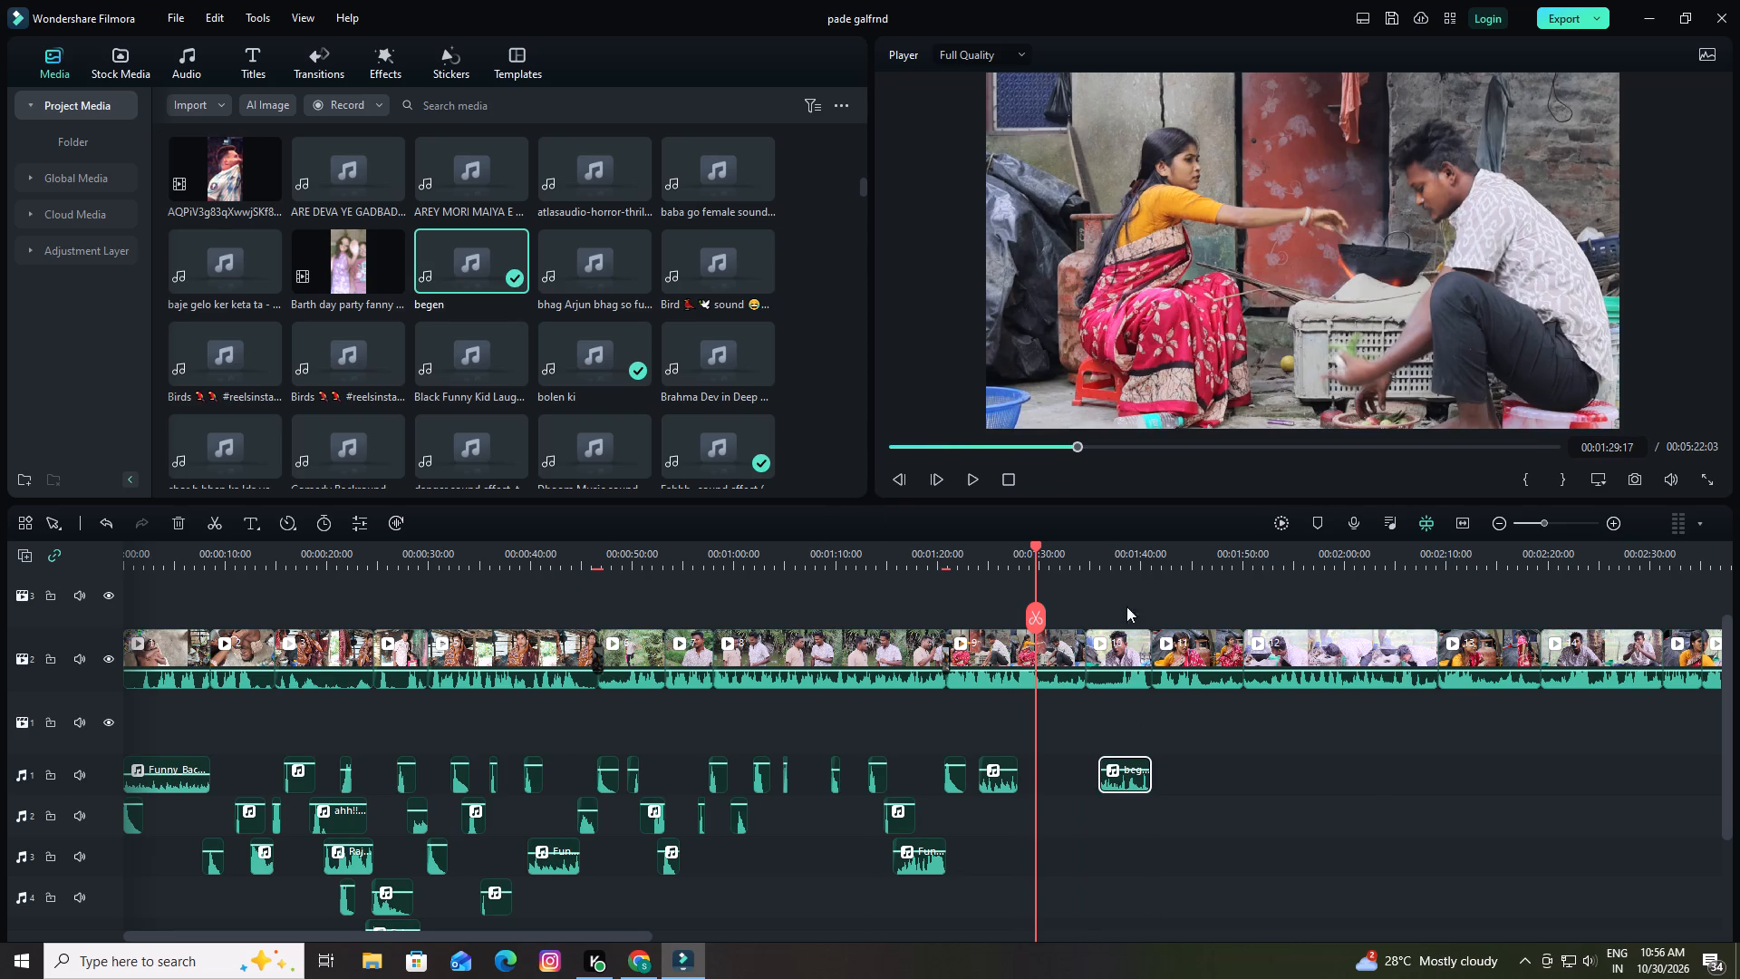
Split the begen clip at 00:01:40:03 and delete its longer first part, keeping only the short end piece.
drag(1117, 557, 1401, 576)
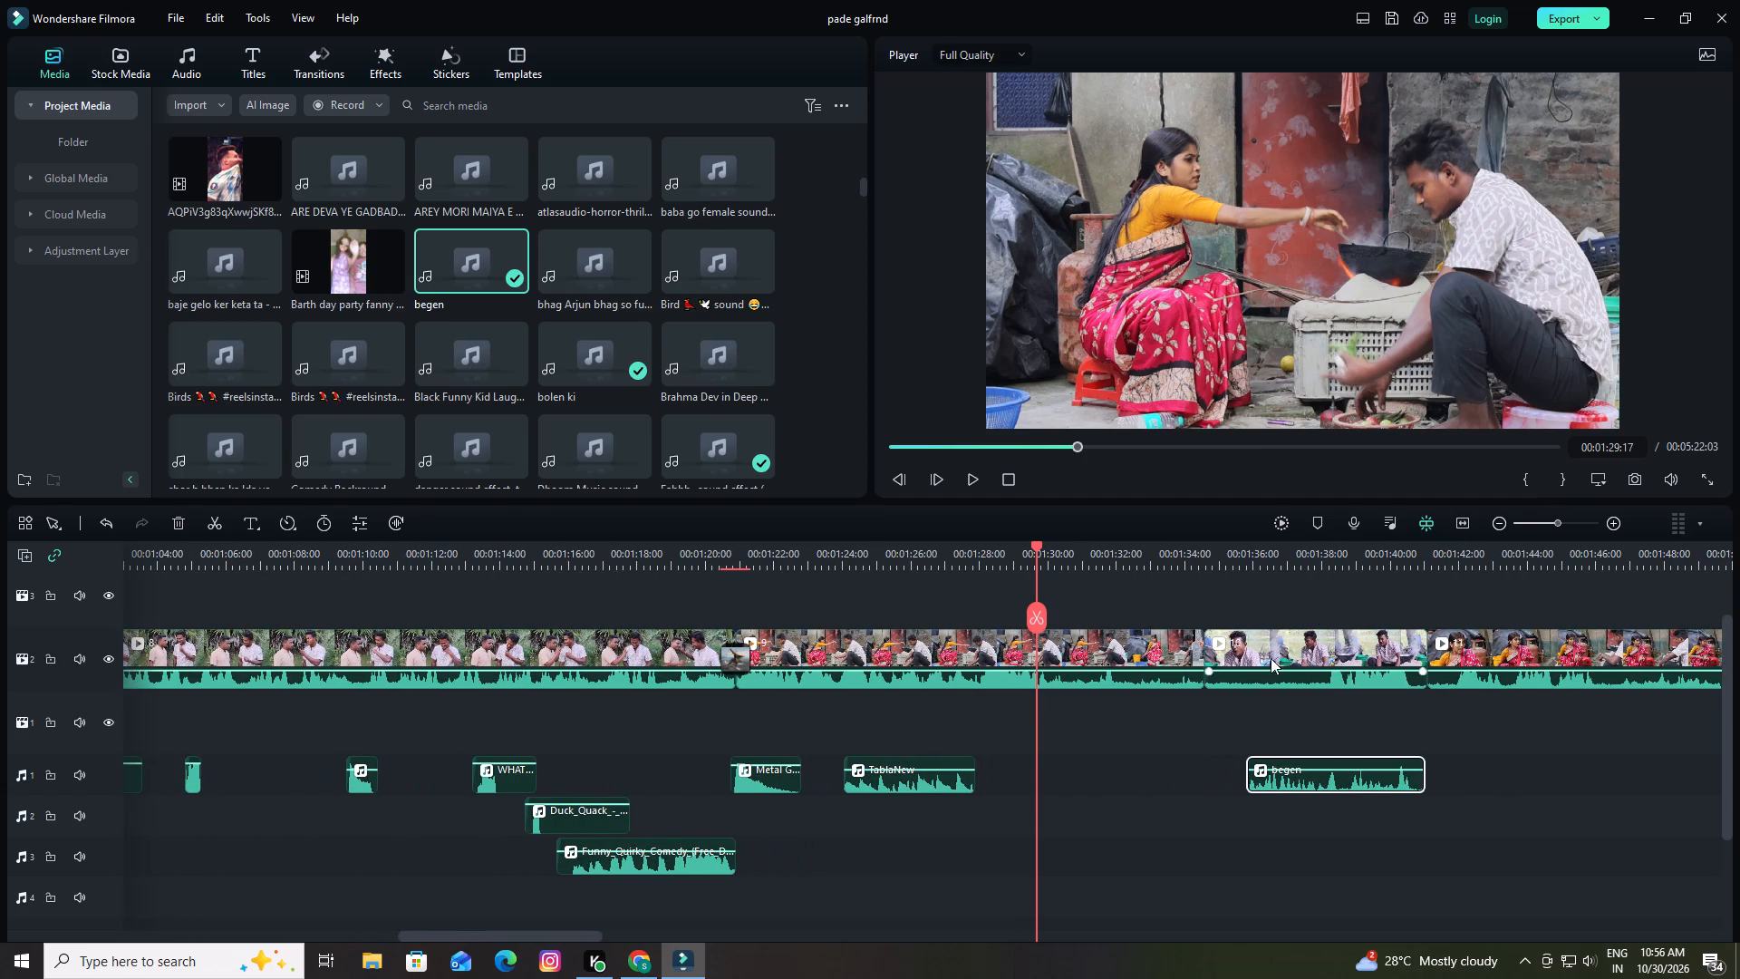
drag(1035, 543, 1282, 621)
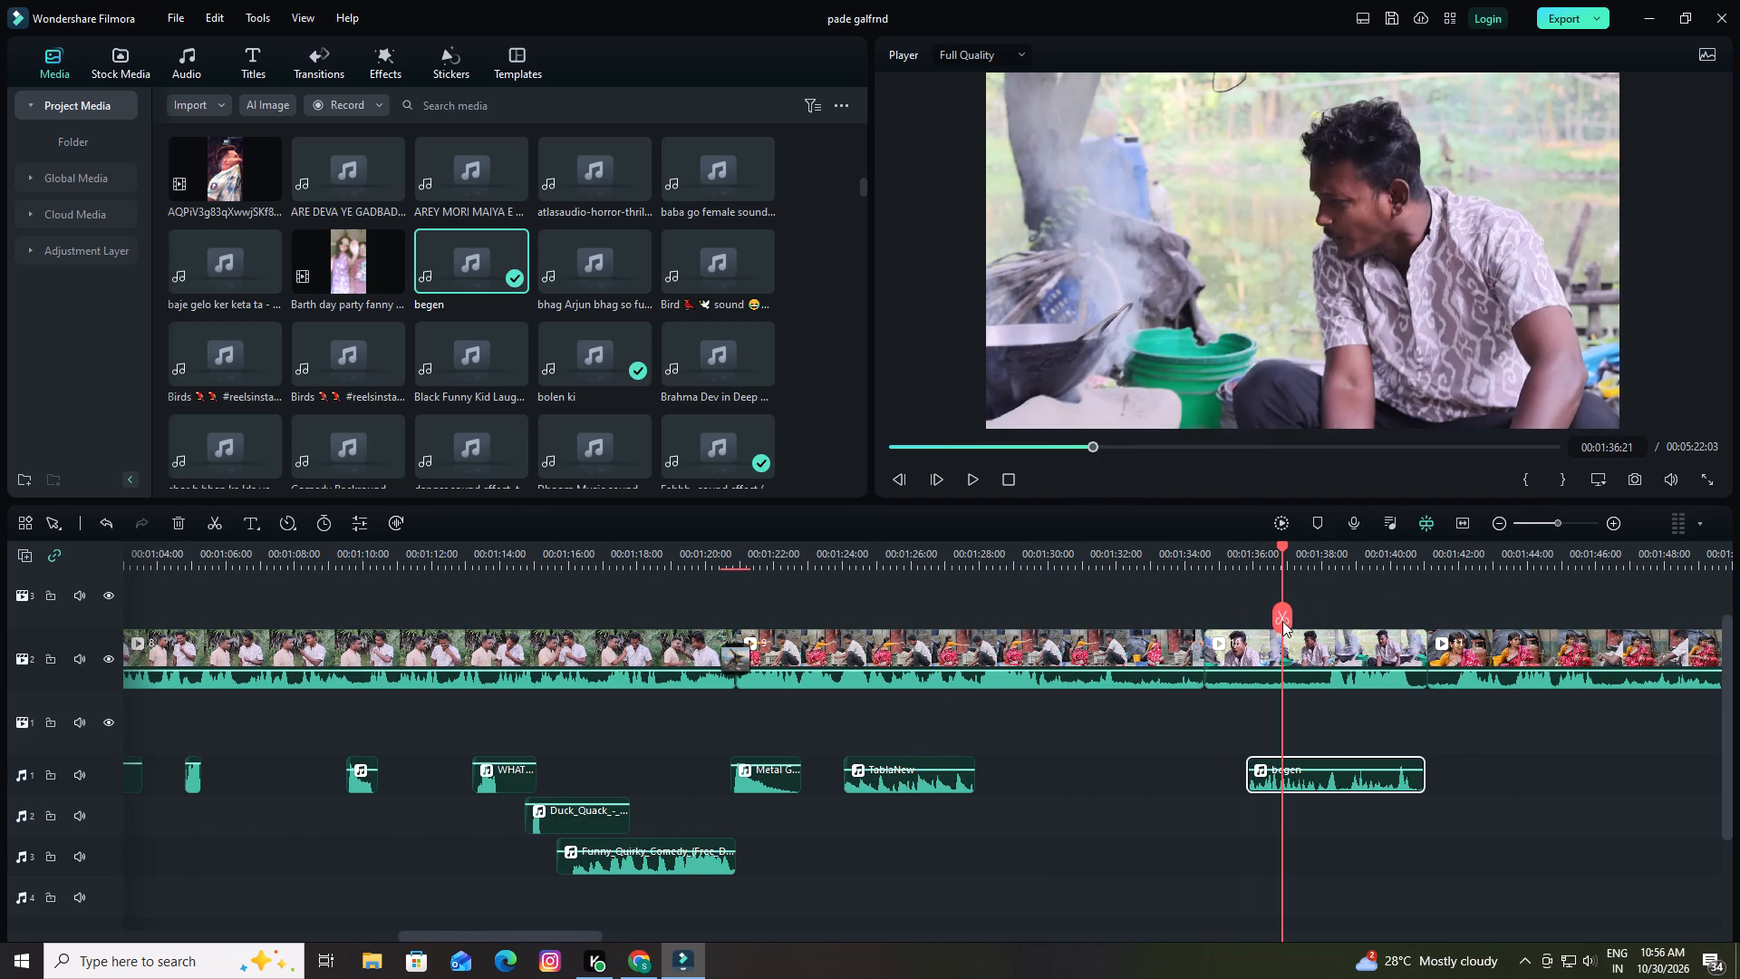
key(space)
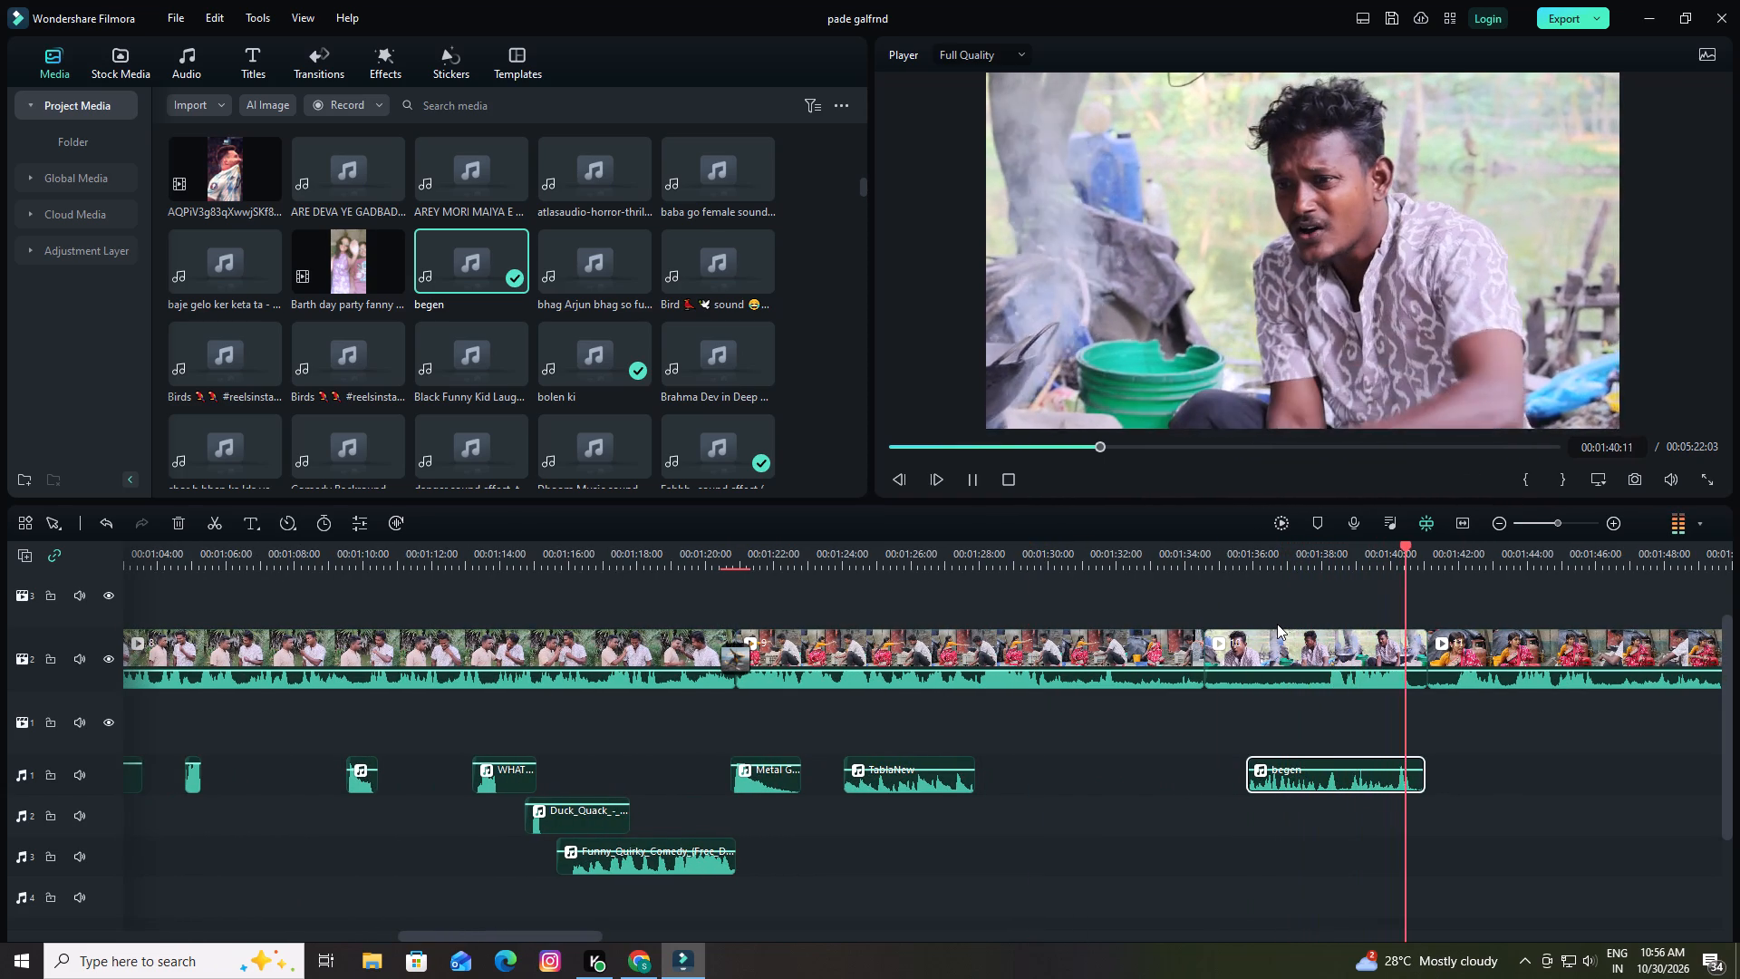
key(space)
drag(1414, 548, 1395, 561)
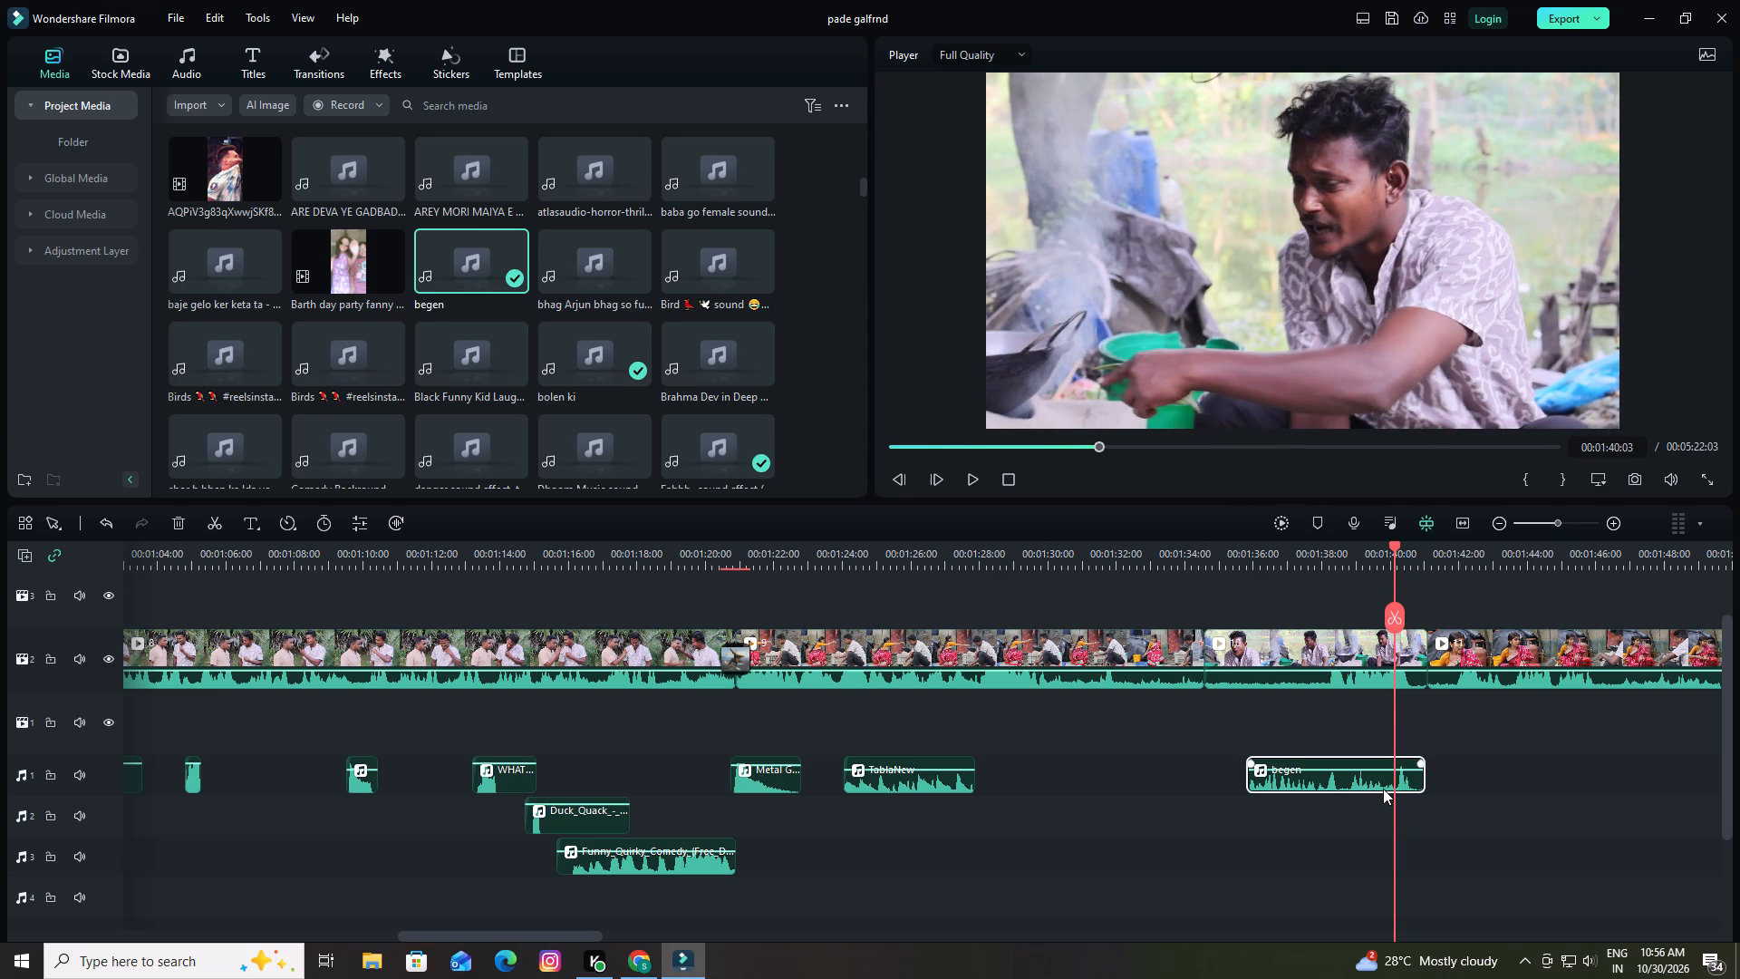
click(1383, 789)
click(1395, 616)
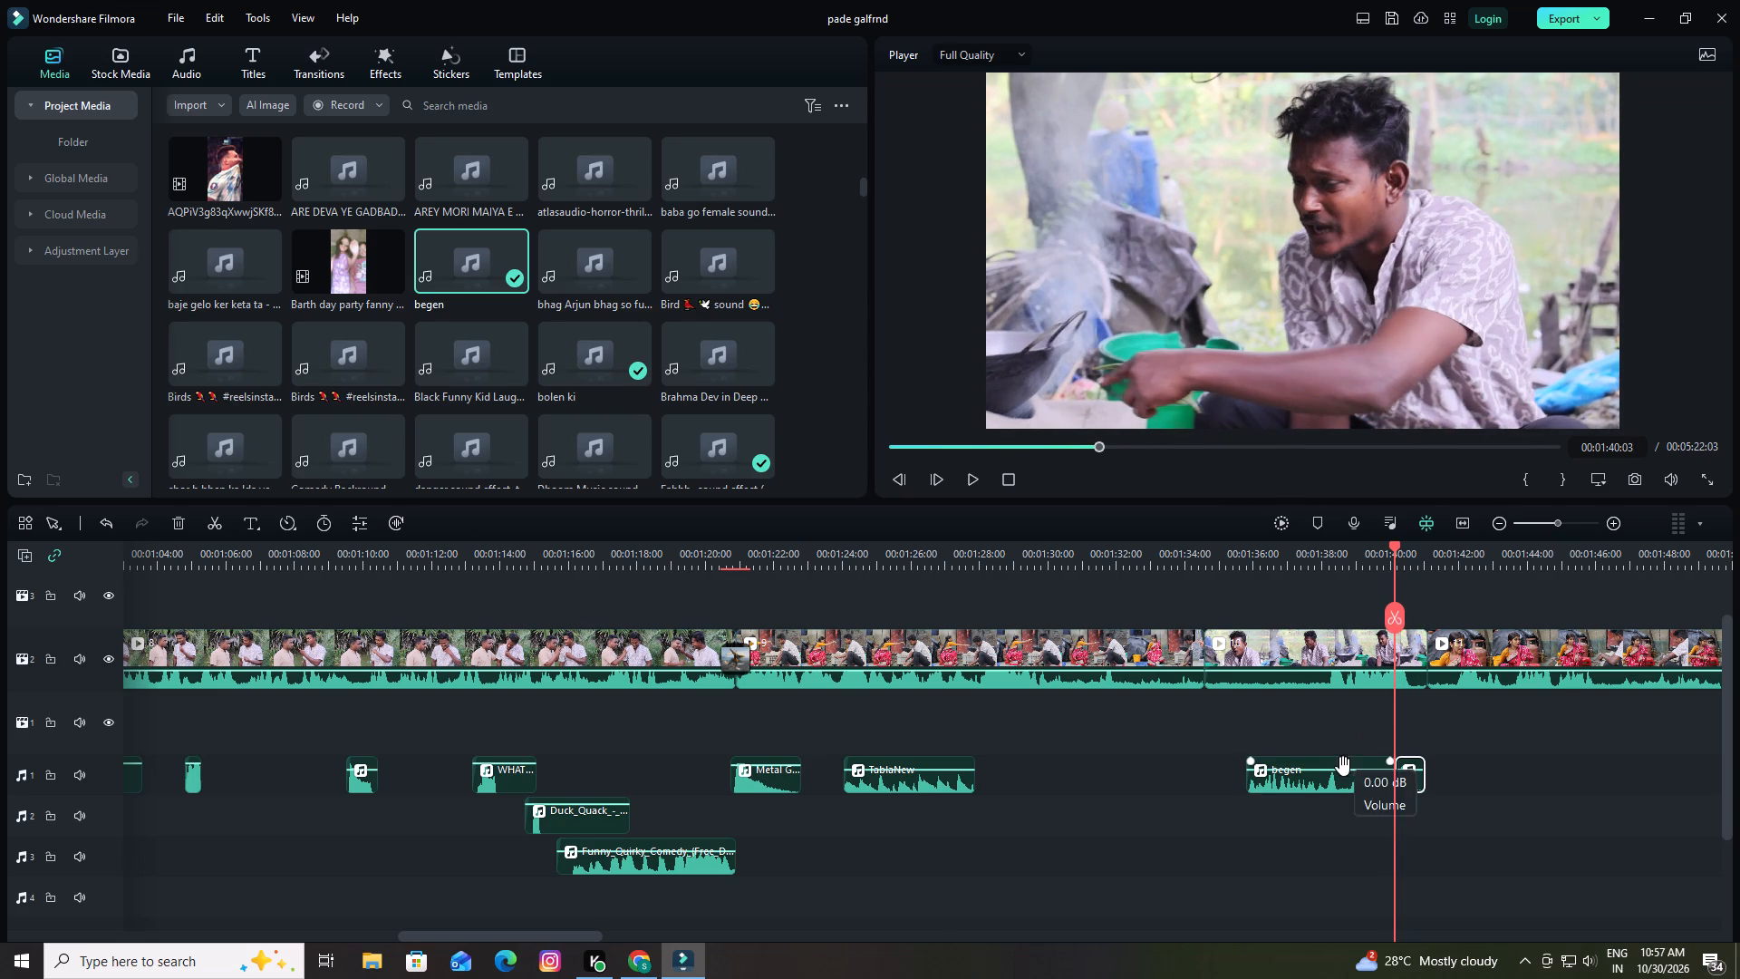
click(1326, 790)
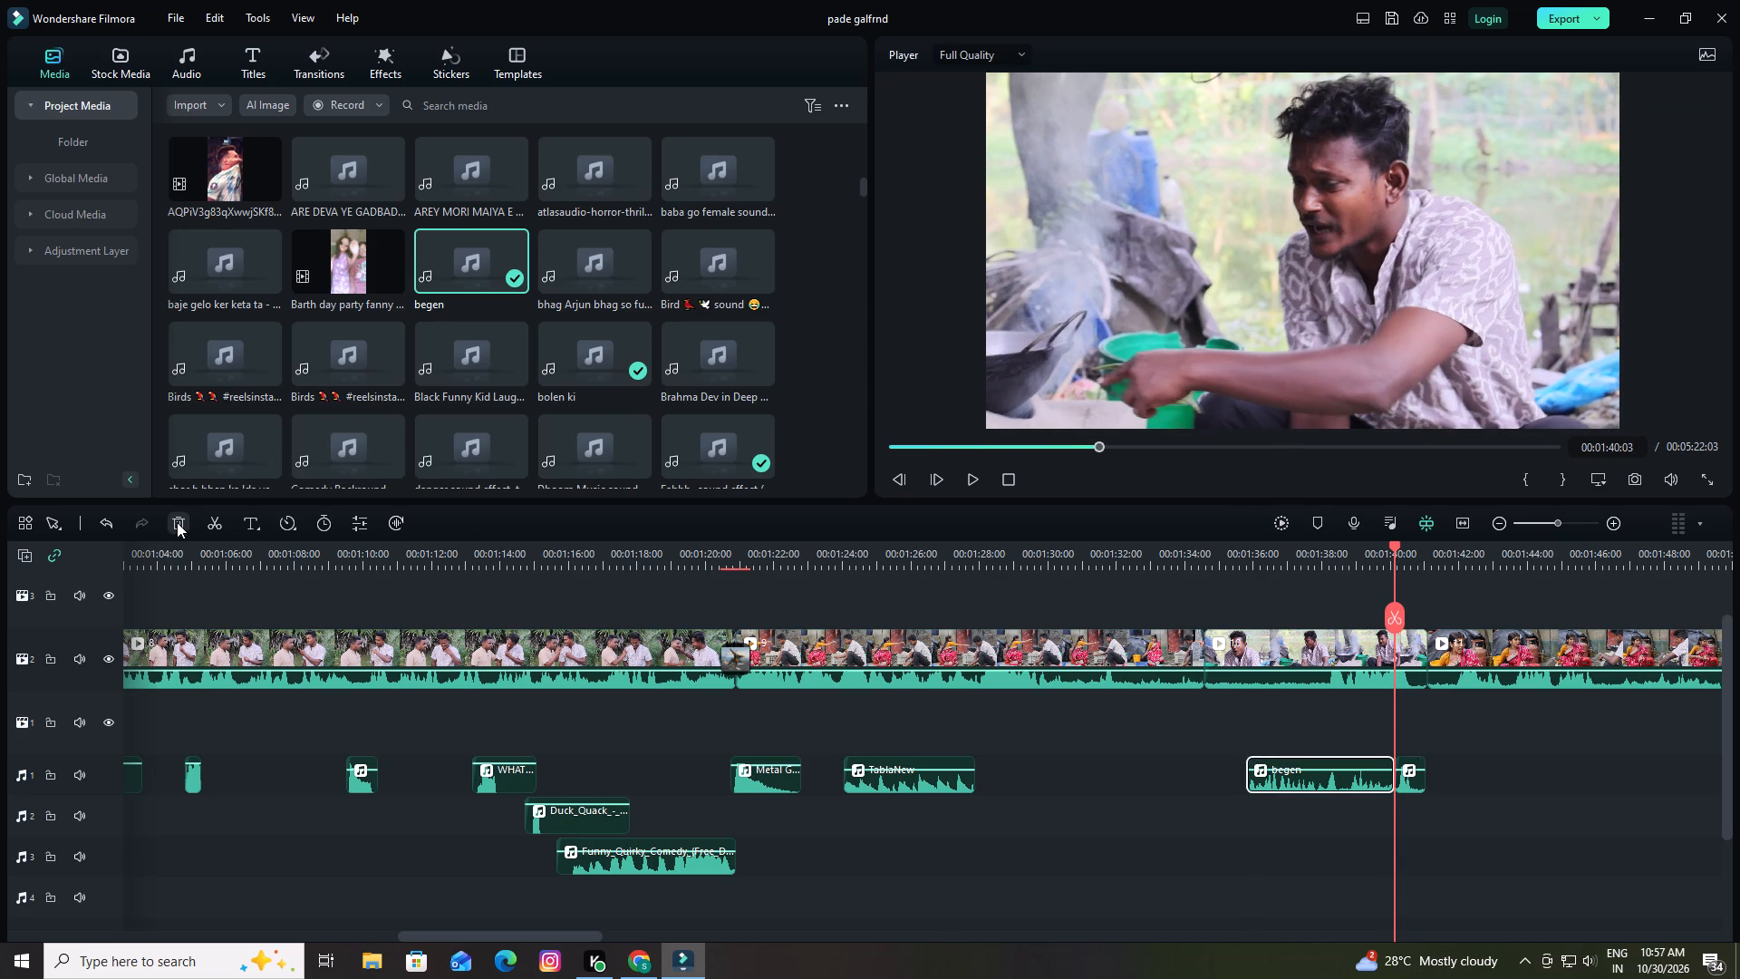
click(177, 522)
Replay the cooking scene from about 00:01:26 and move the short begen piece on audio track 1 to start at 00:01:30:00.
drag(1247, 548, 918, 598)
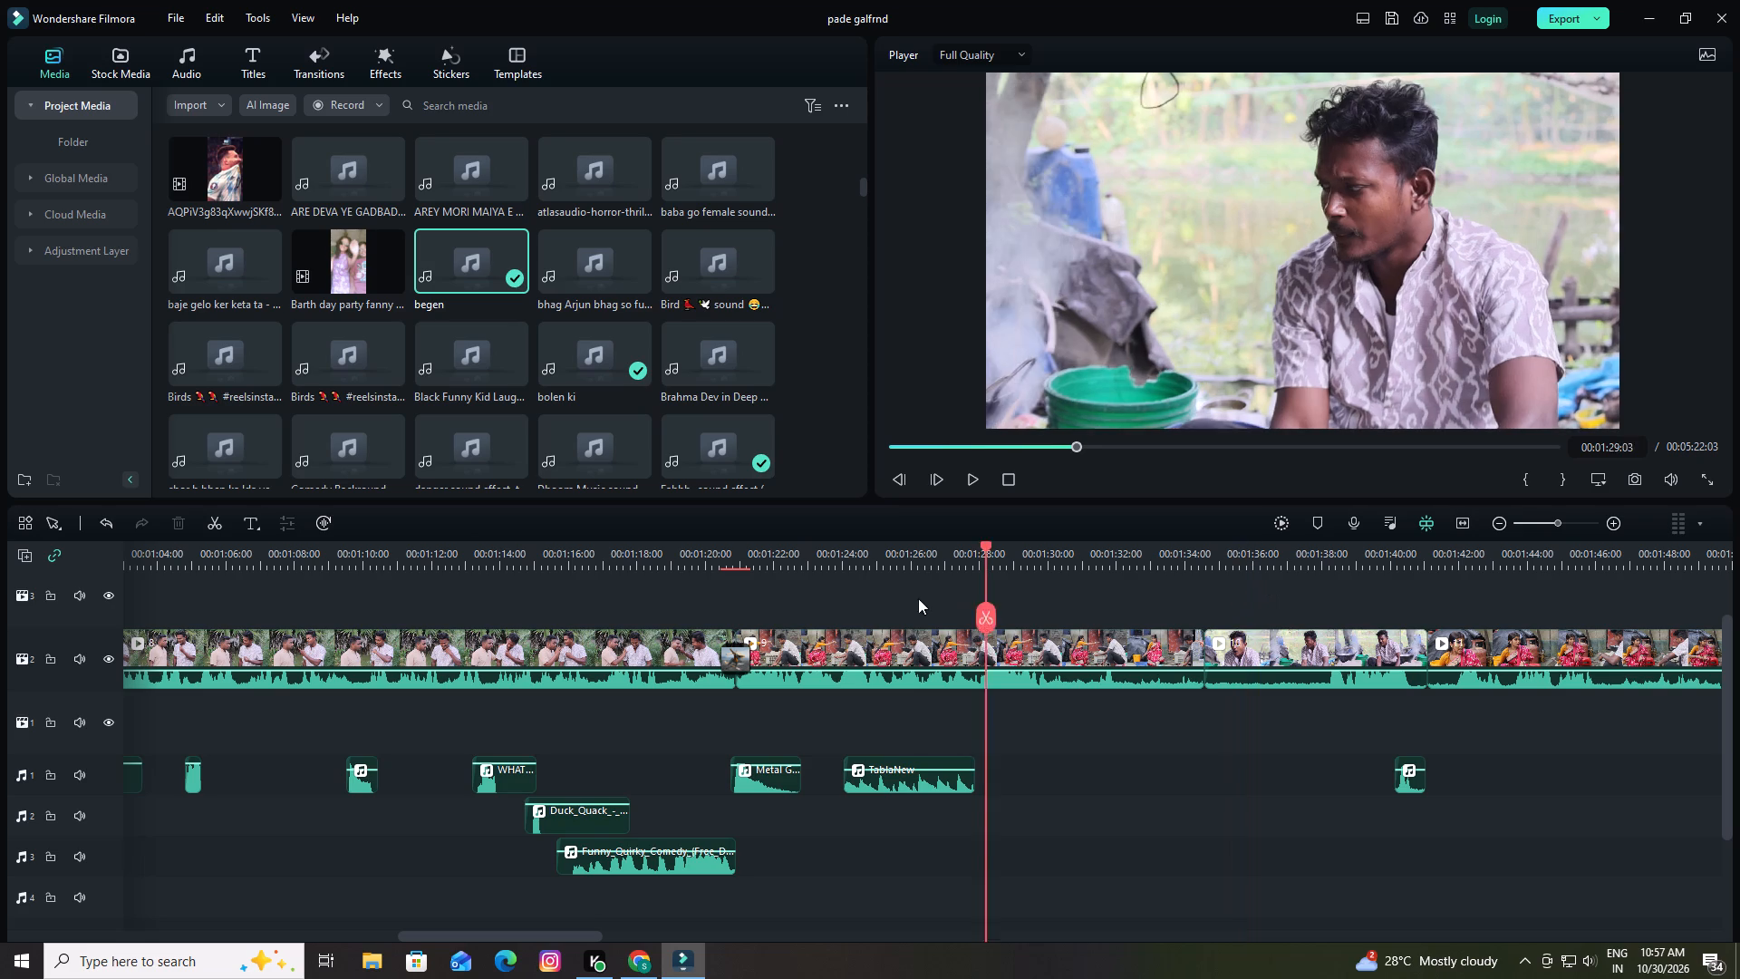
drag(918, 598, 849, 602)
key(space)
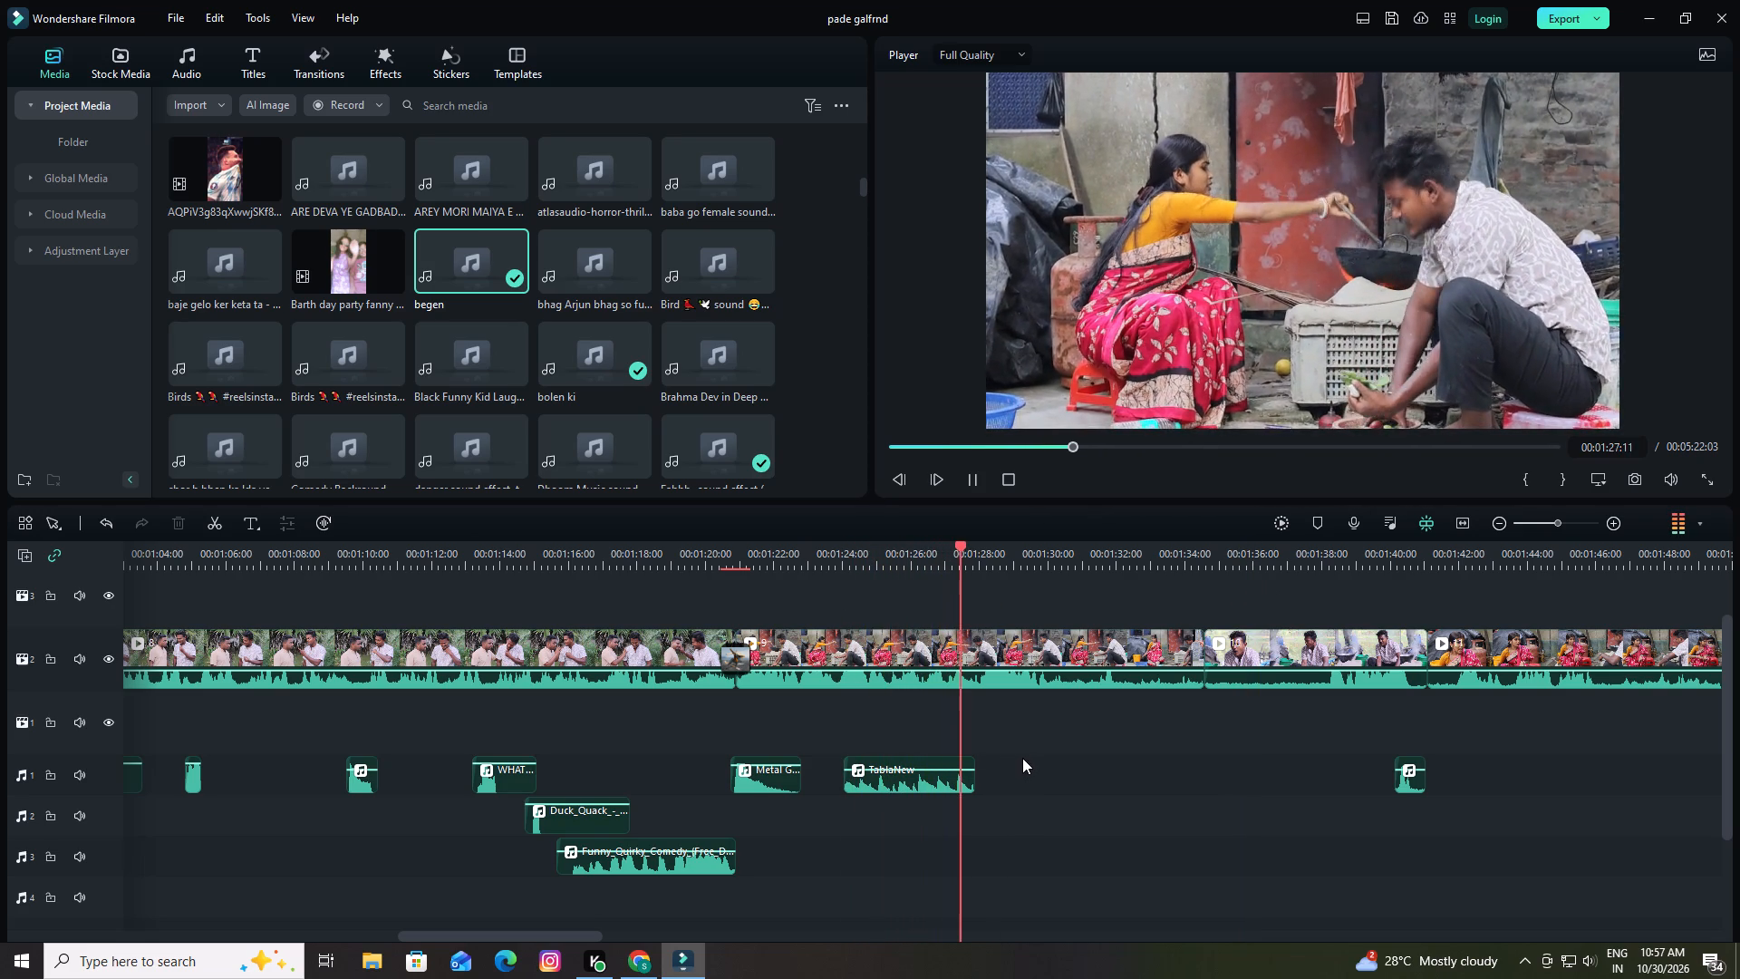
key(space)
key(space)
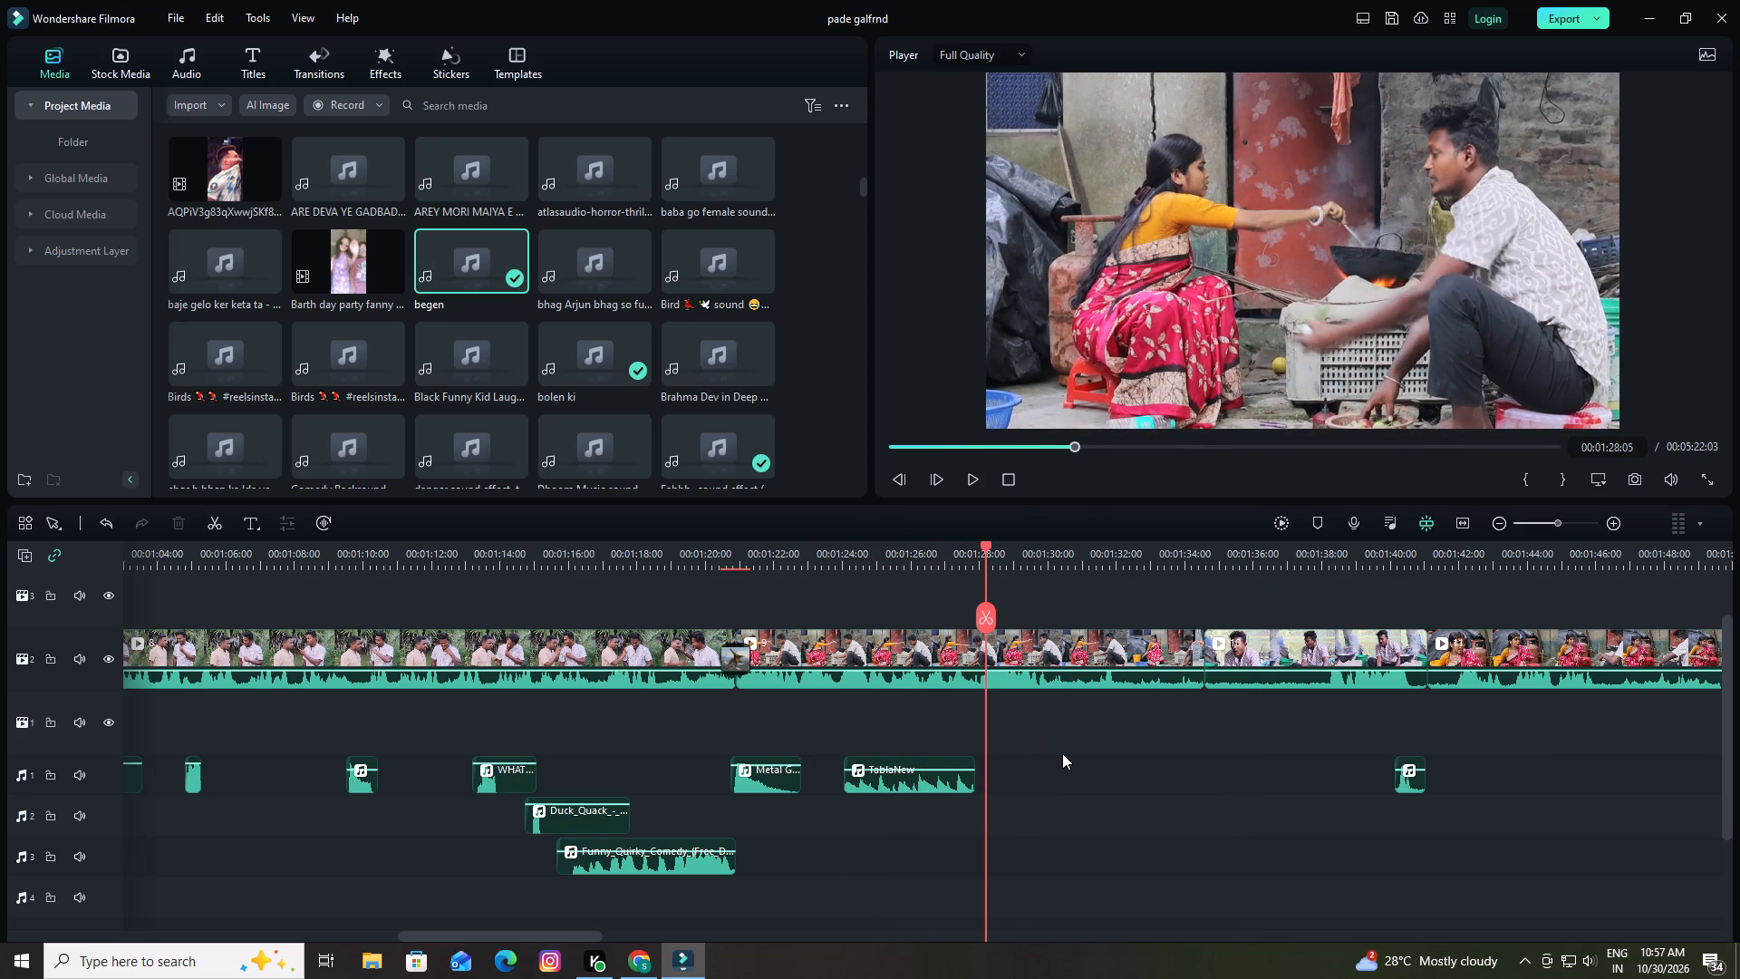
key(space)
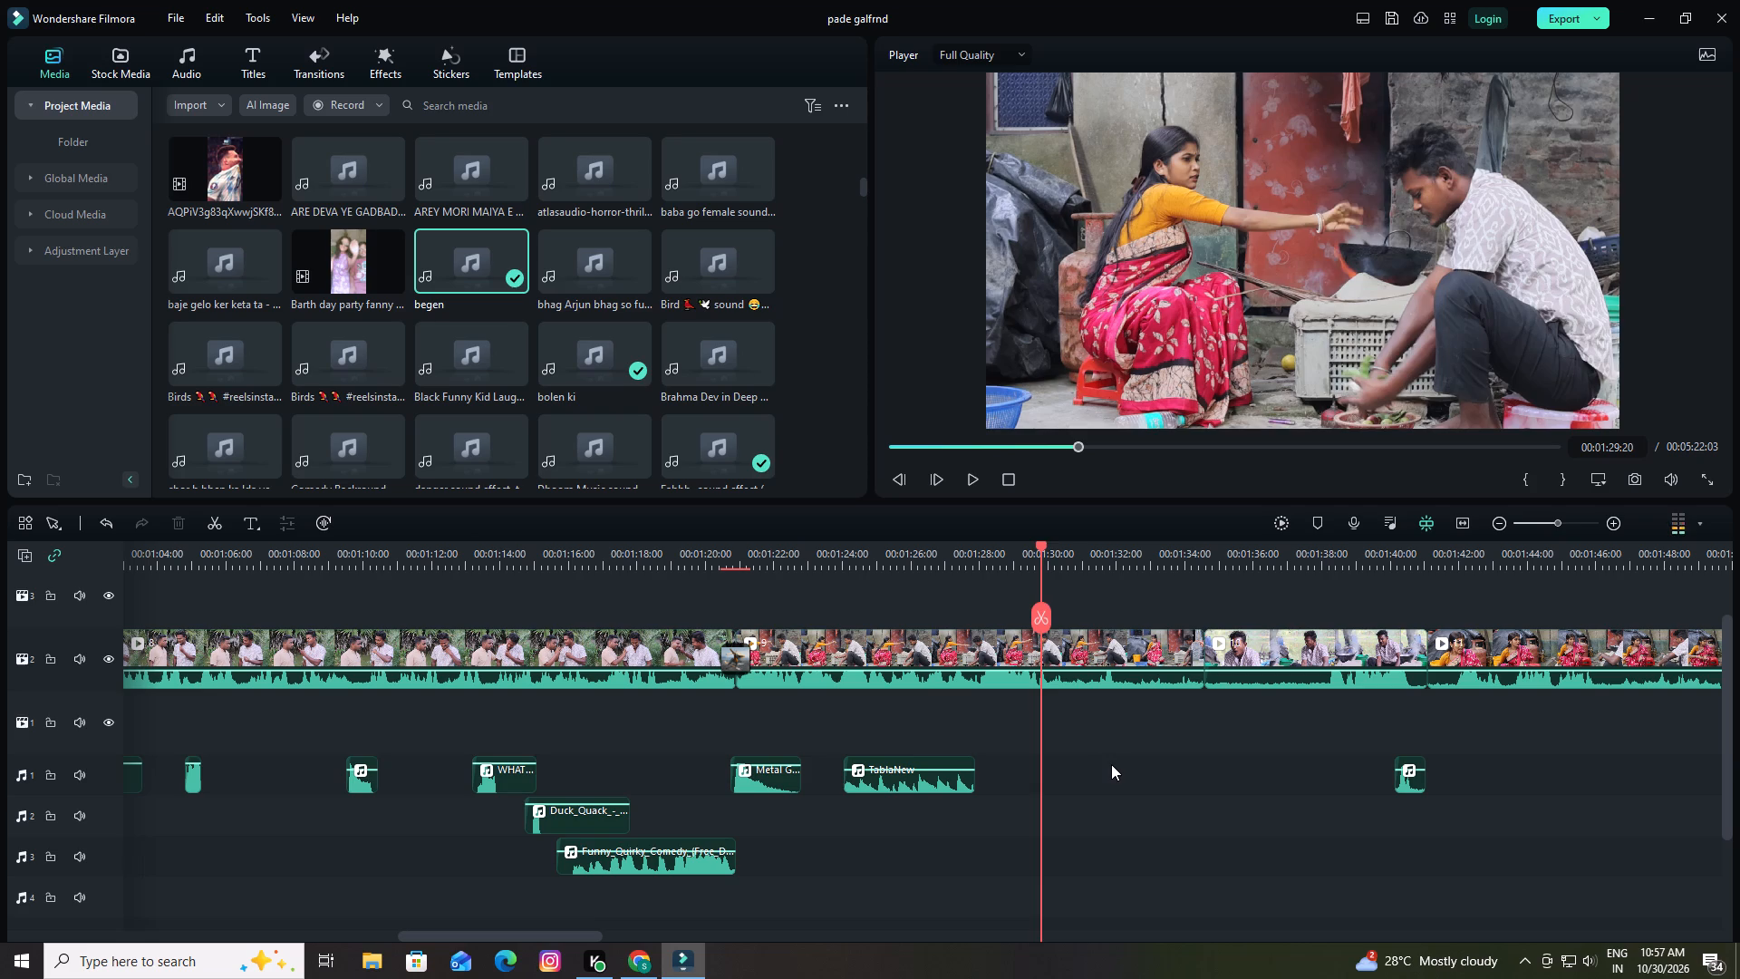
key(space)
key(space)
click(1054, 544)
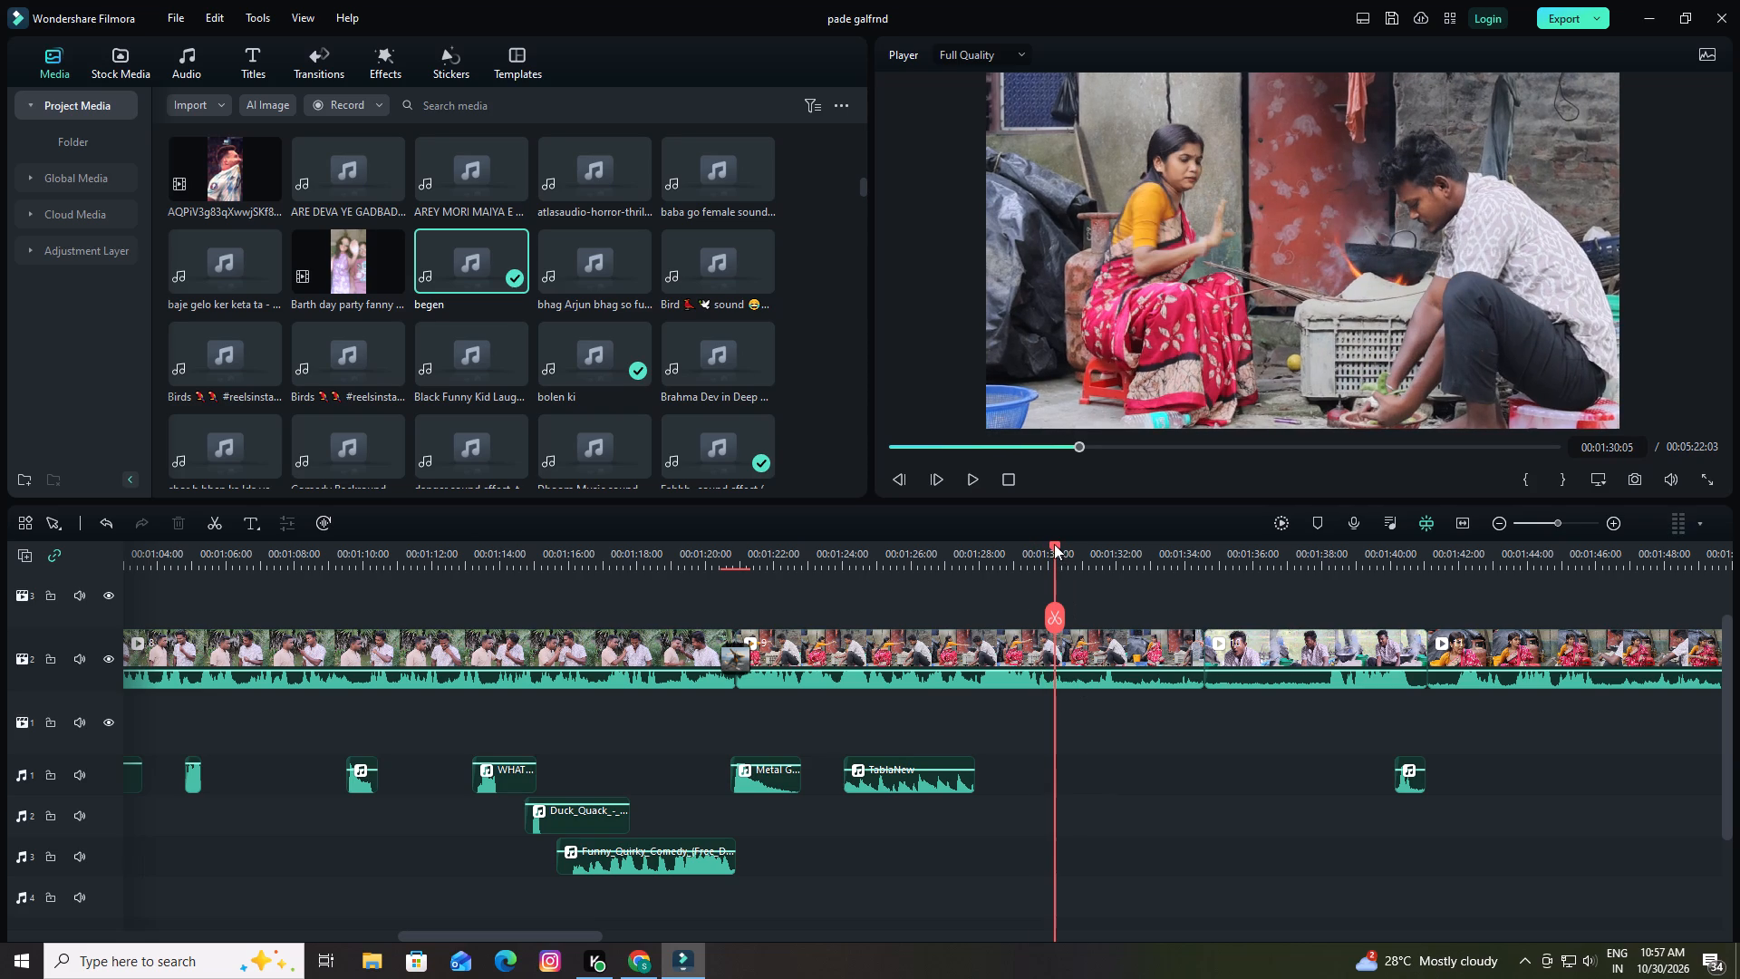
drag(1412, 785, 1172, 785)
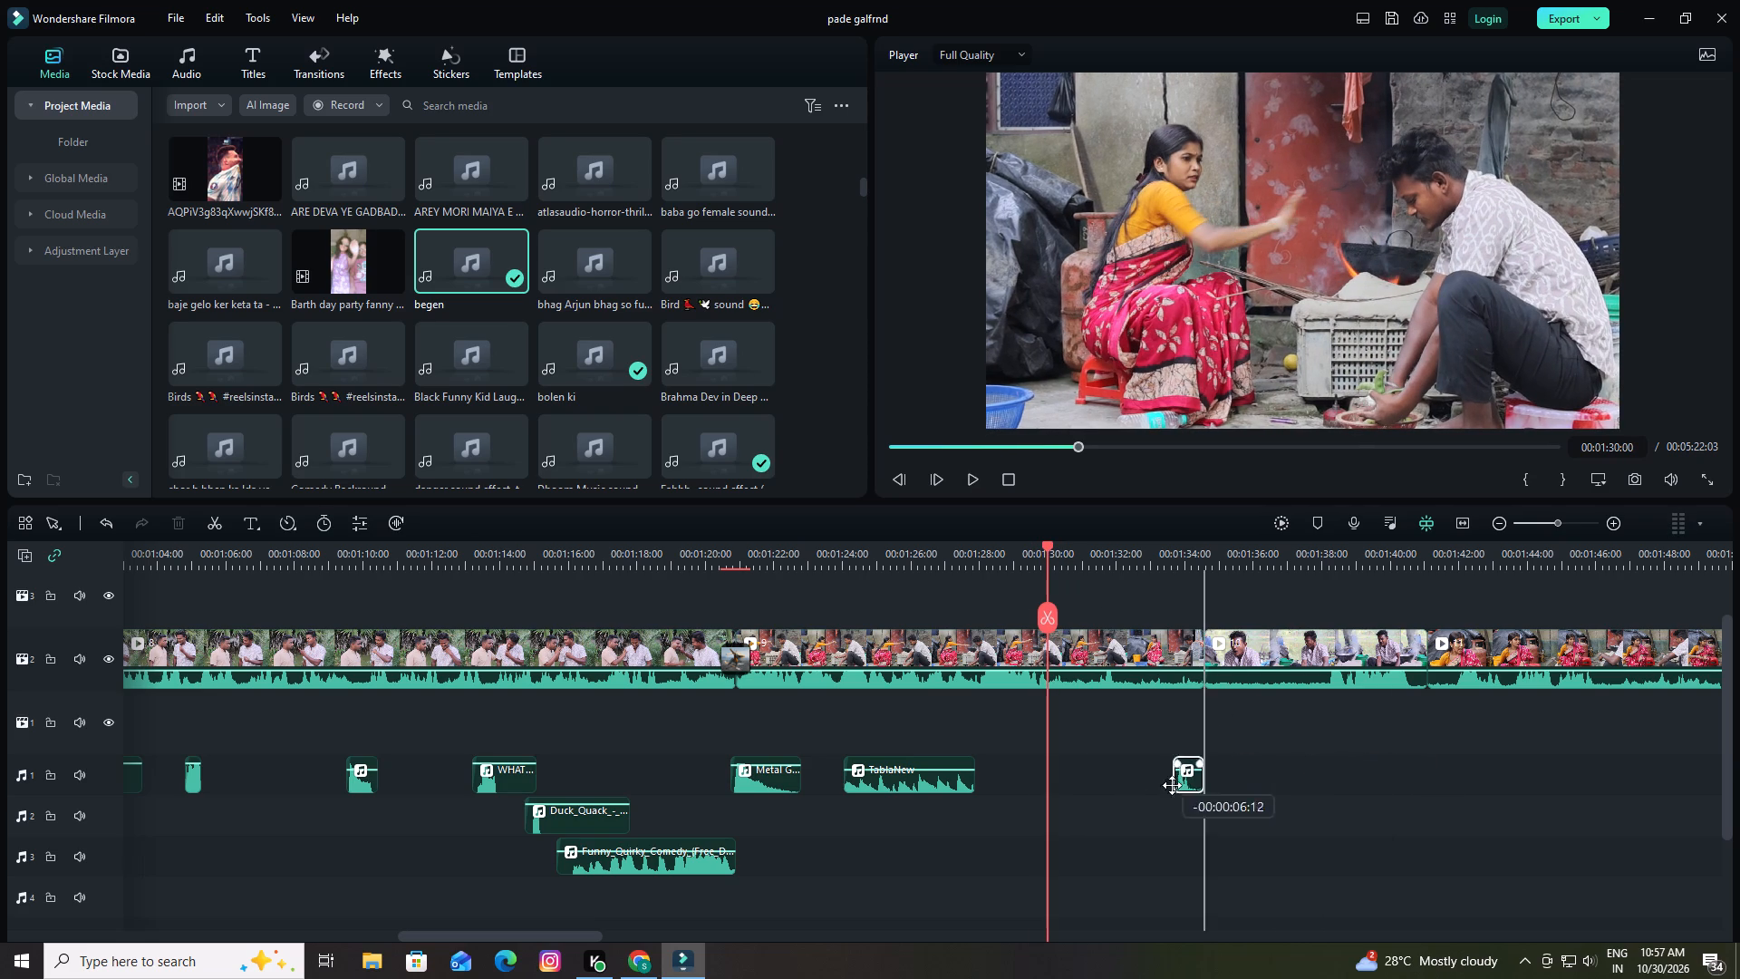
drag(1172, 785, 1027, 789)
drag(1029, 784, 1065, 784)
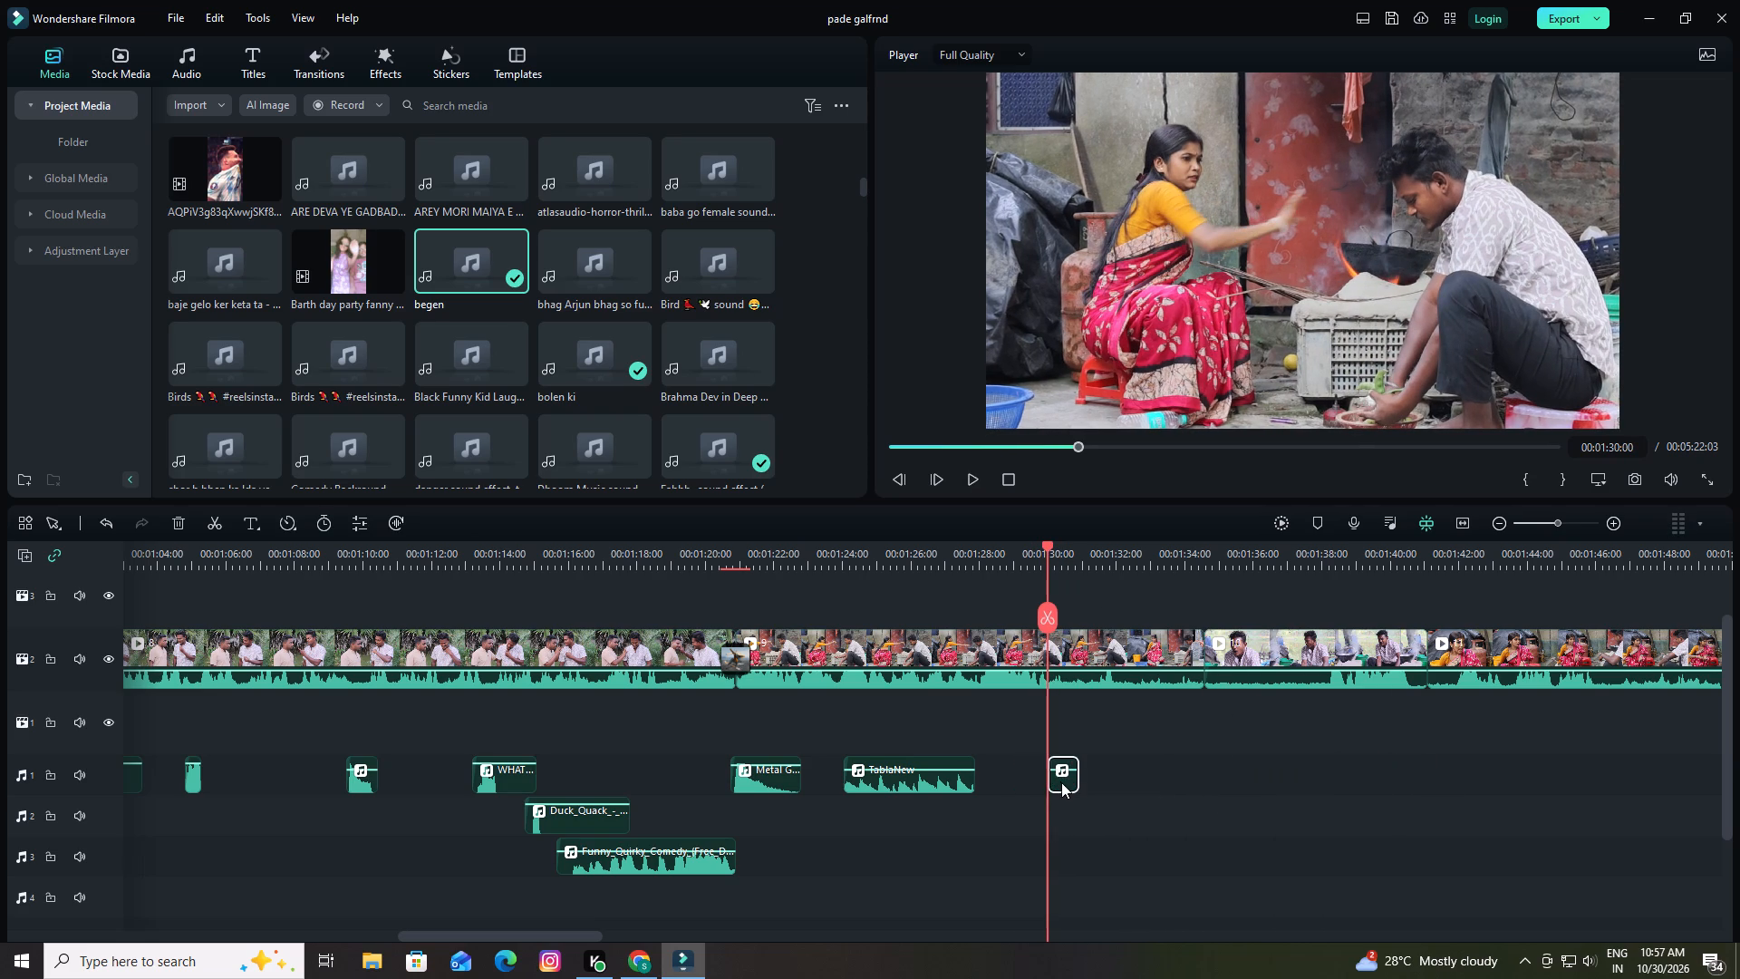
Replay the scene from 00:01:30:00 to about 00:01:32 to check the begen piece and find where another effect fits.
key(space)
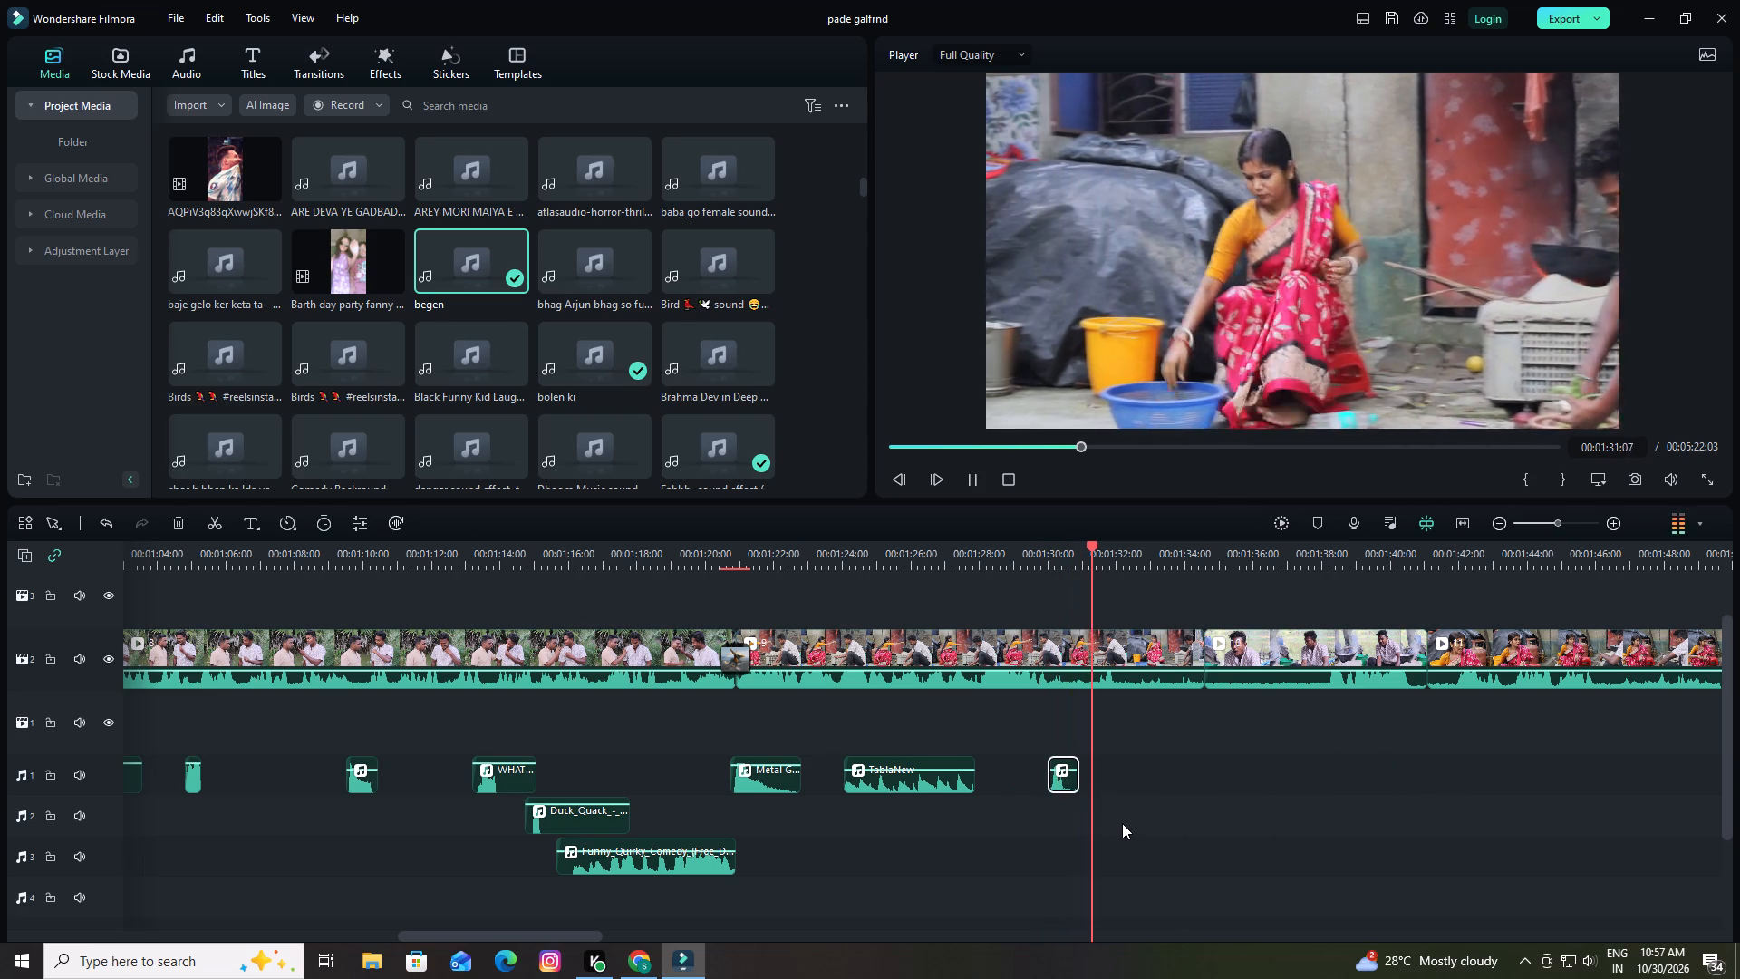
key(space)
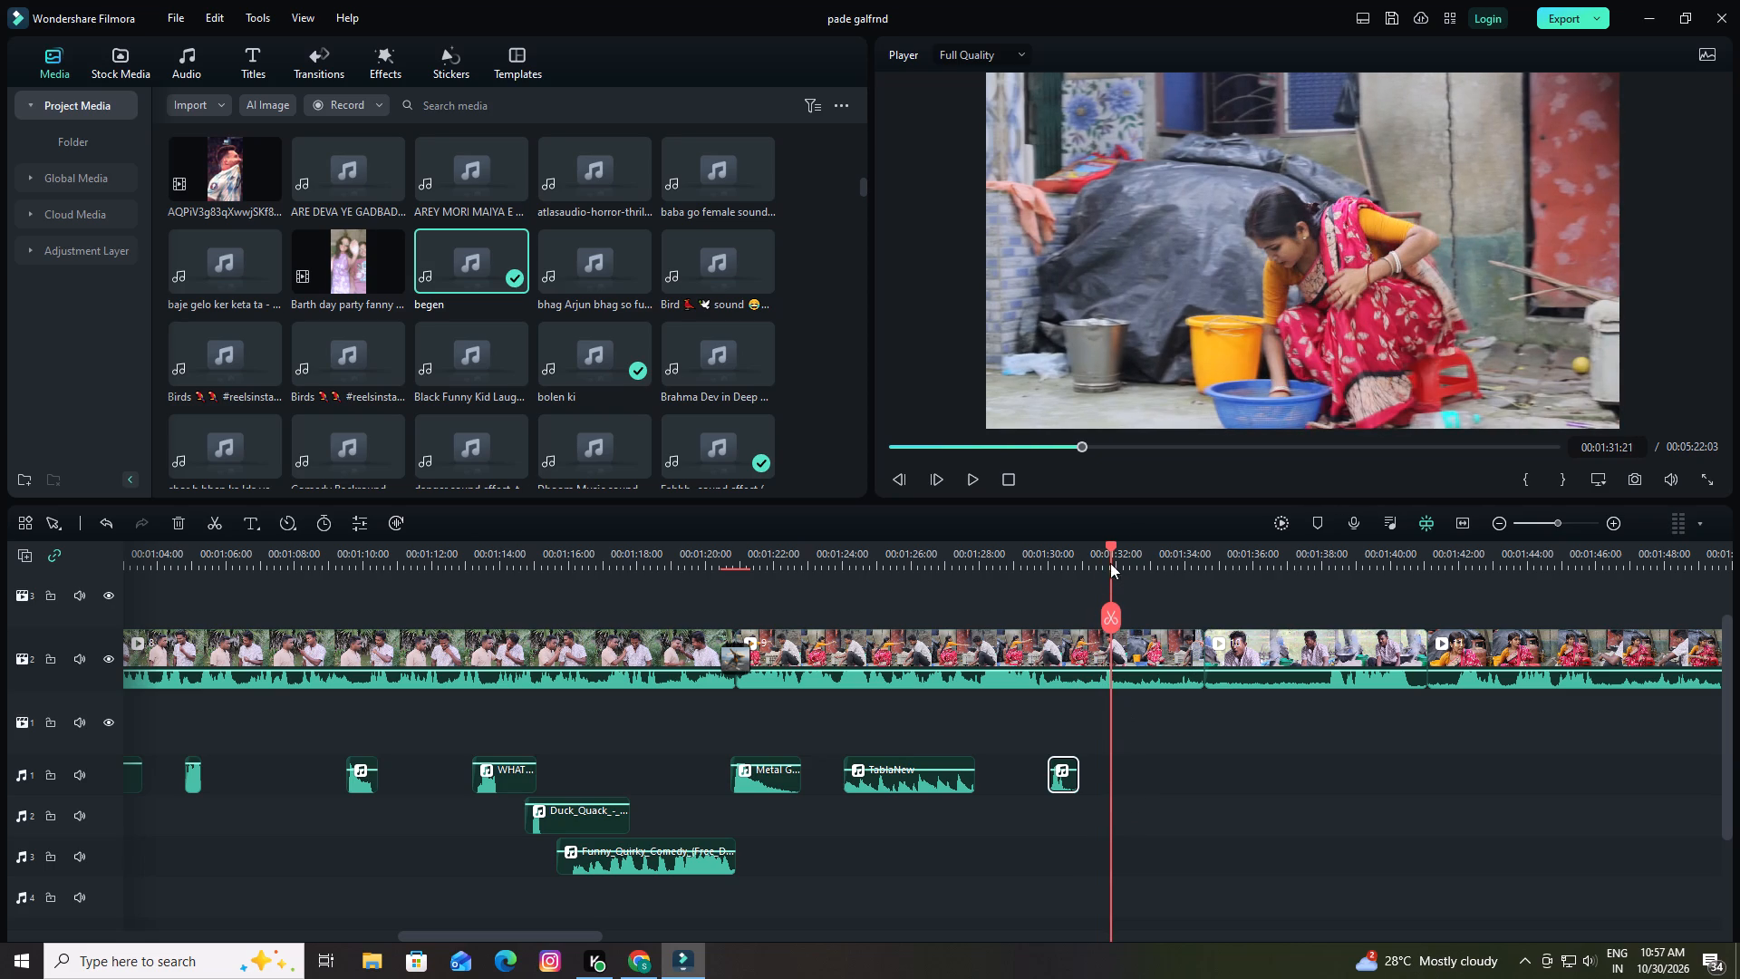
drag(1109, 545, 1099, 549)
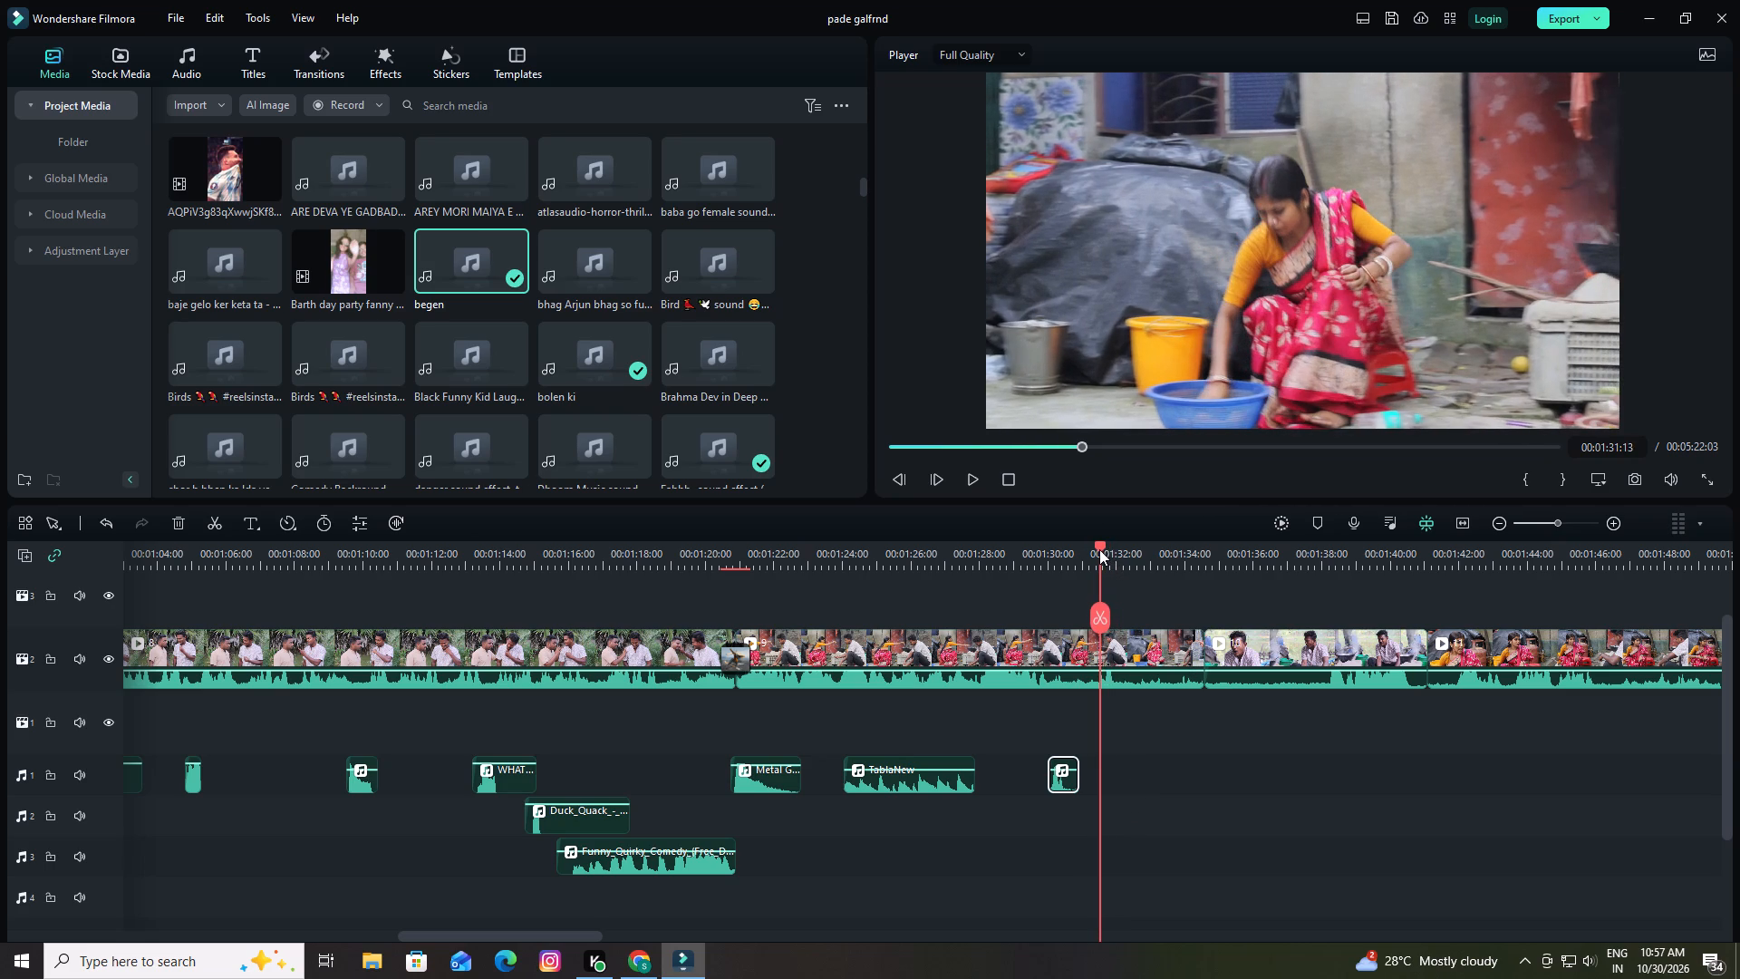
drag(1101, 545, 1080, 553)
key(space)
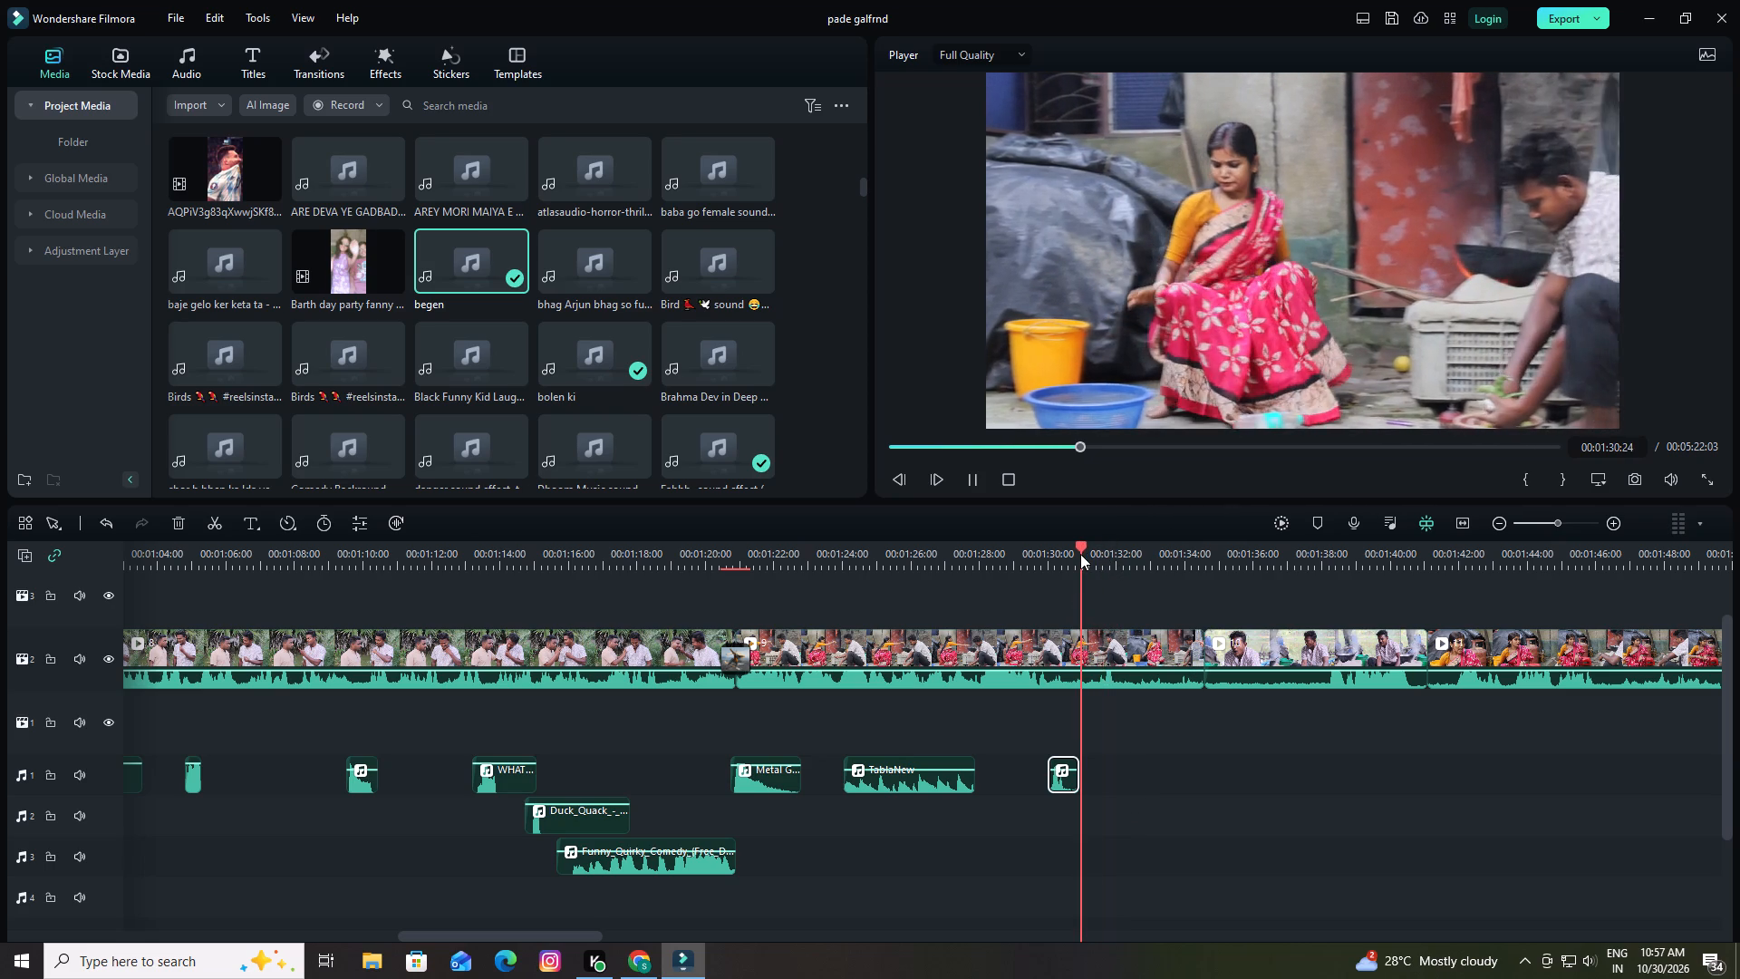
key(space)
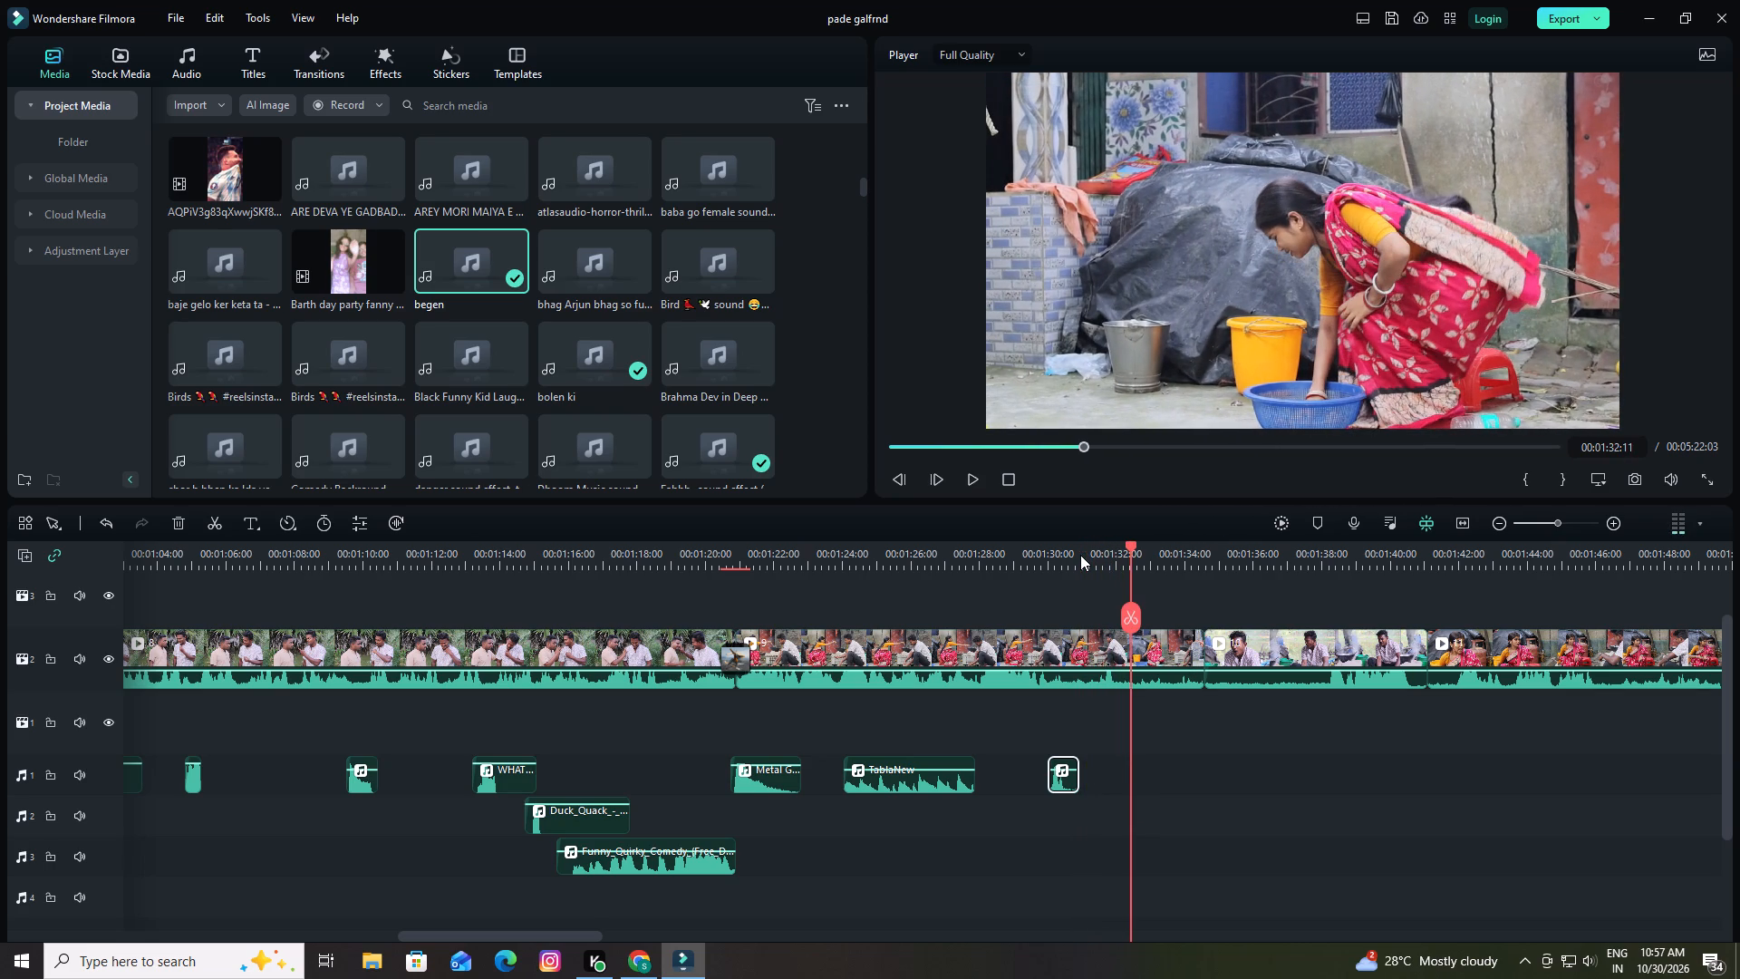
drag(1130, 547, 1097, 561)
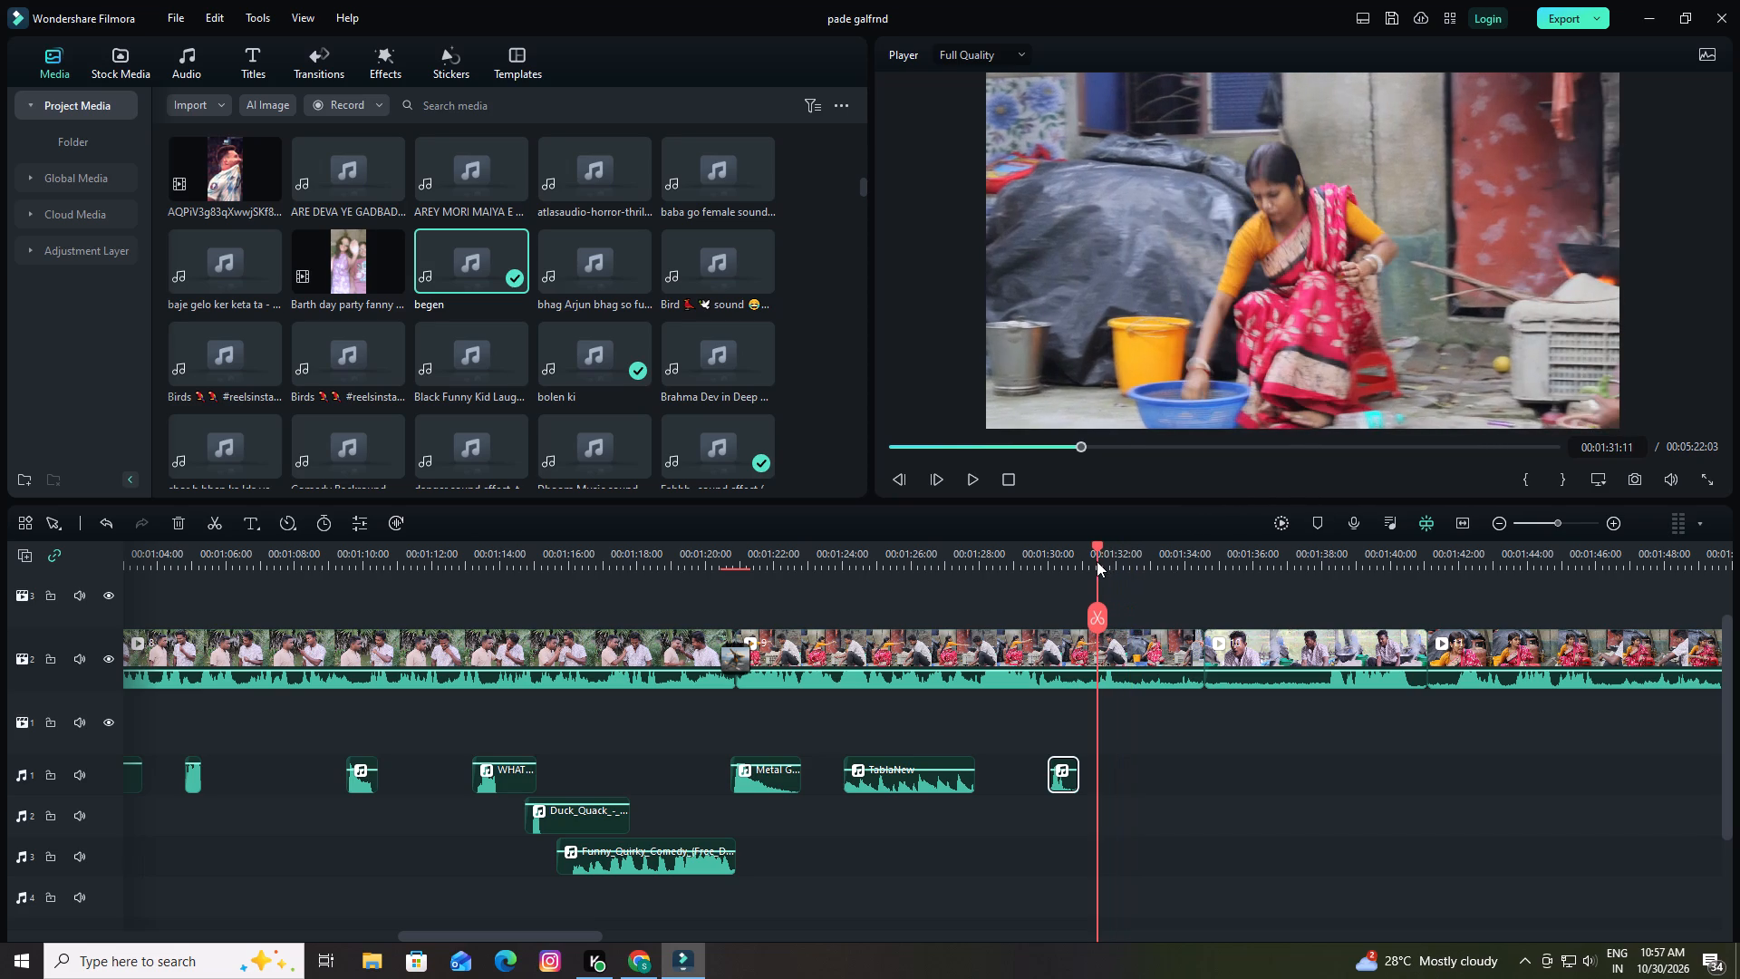
Search the project media for "ye" and place the yee bhai aa a sound on audio track 1 directly after the begen piece.
click(433, 110)
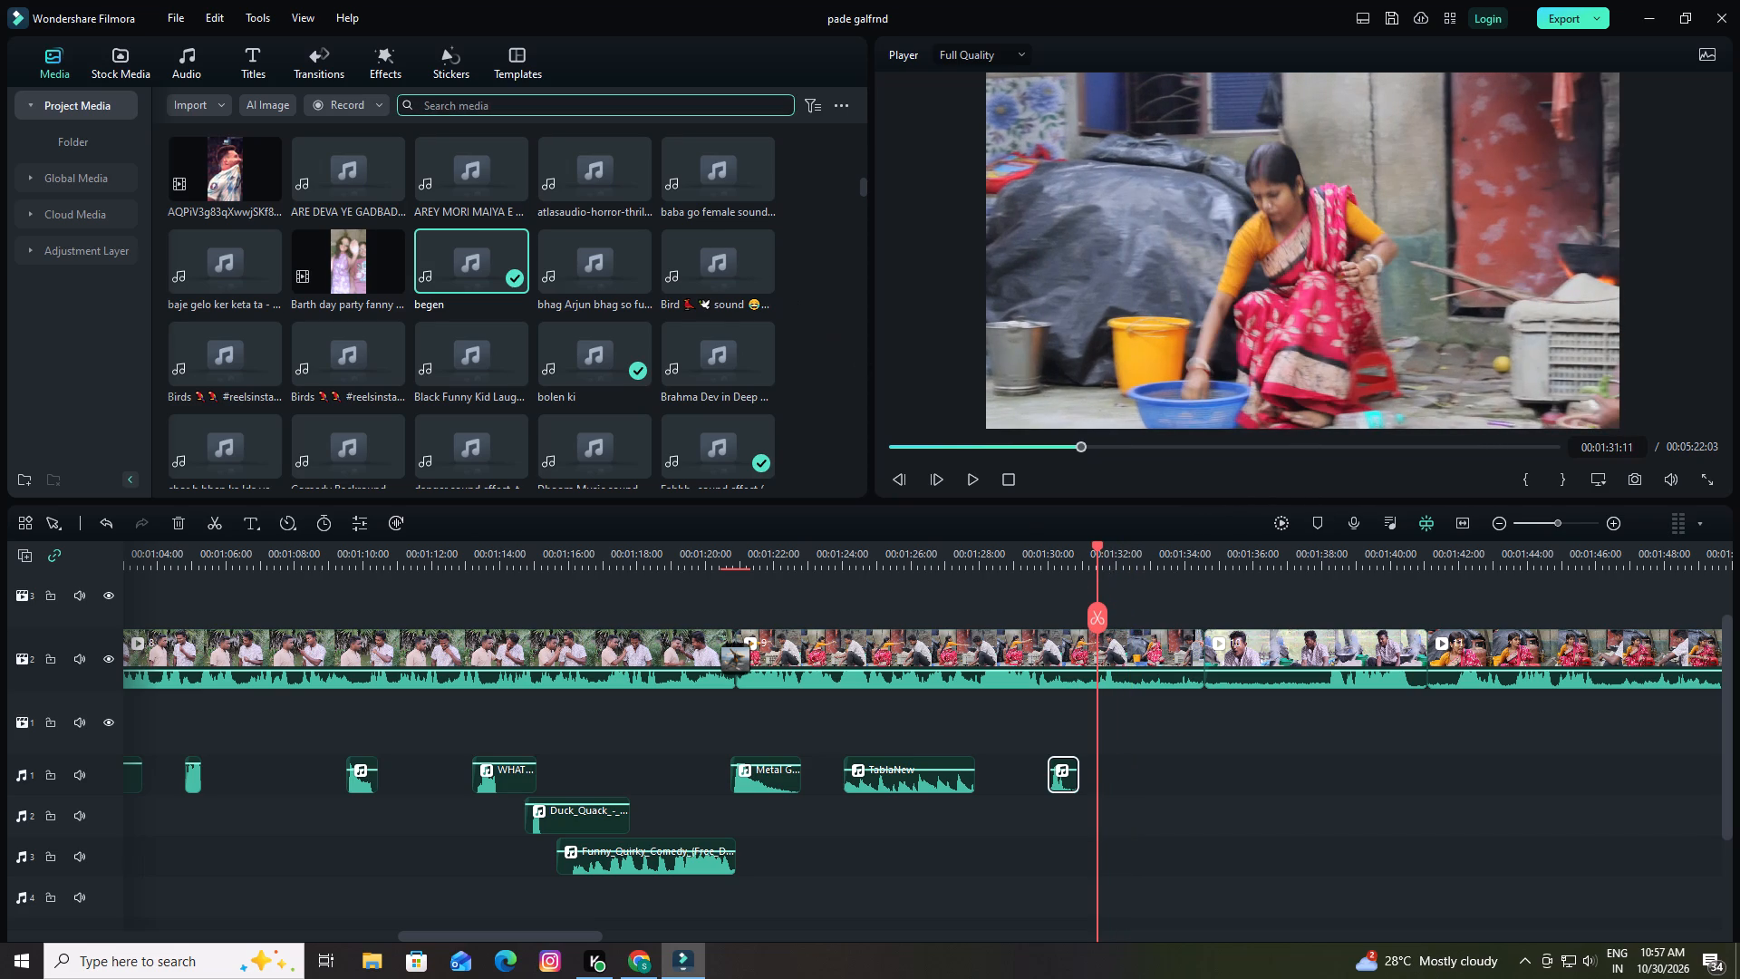
key(y)
key(e)
key(Return)
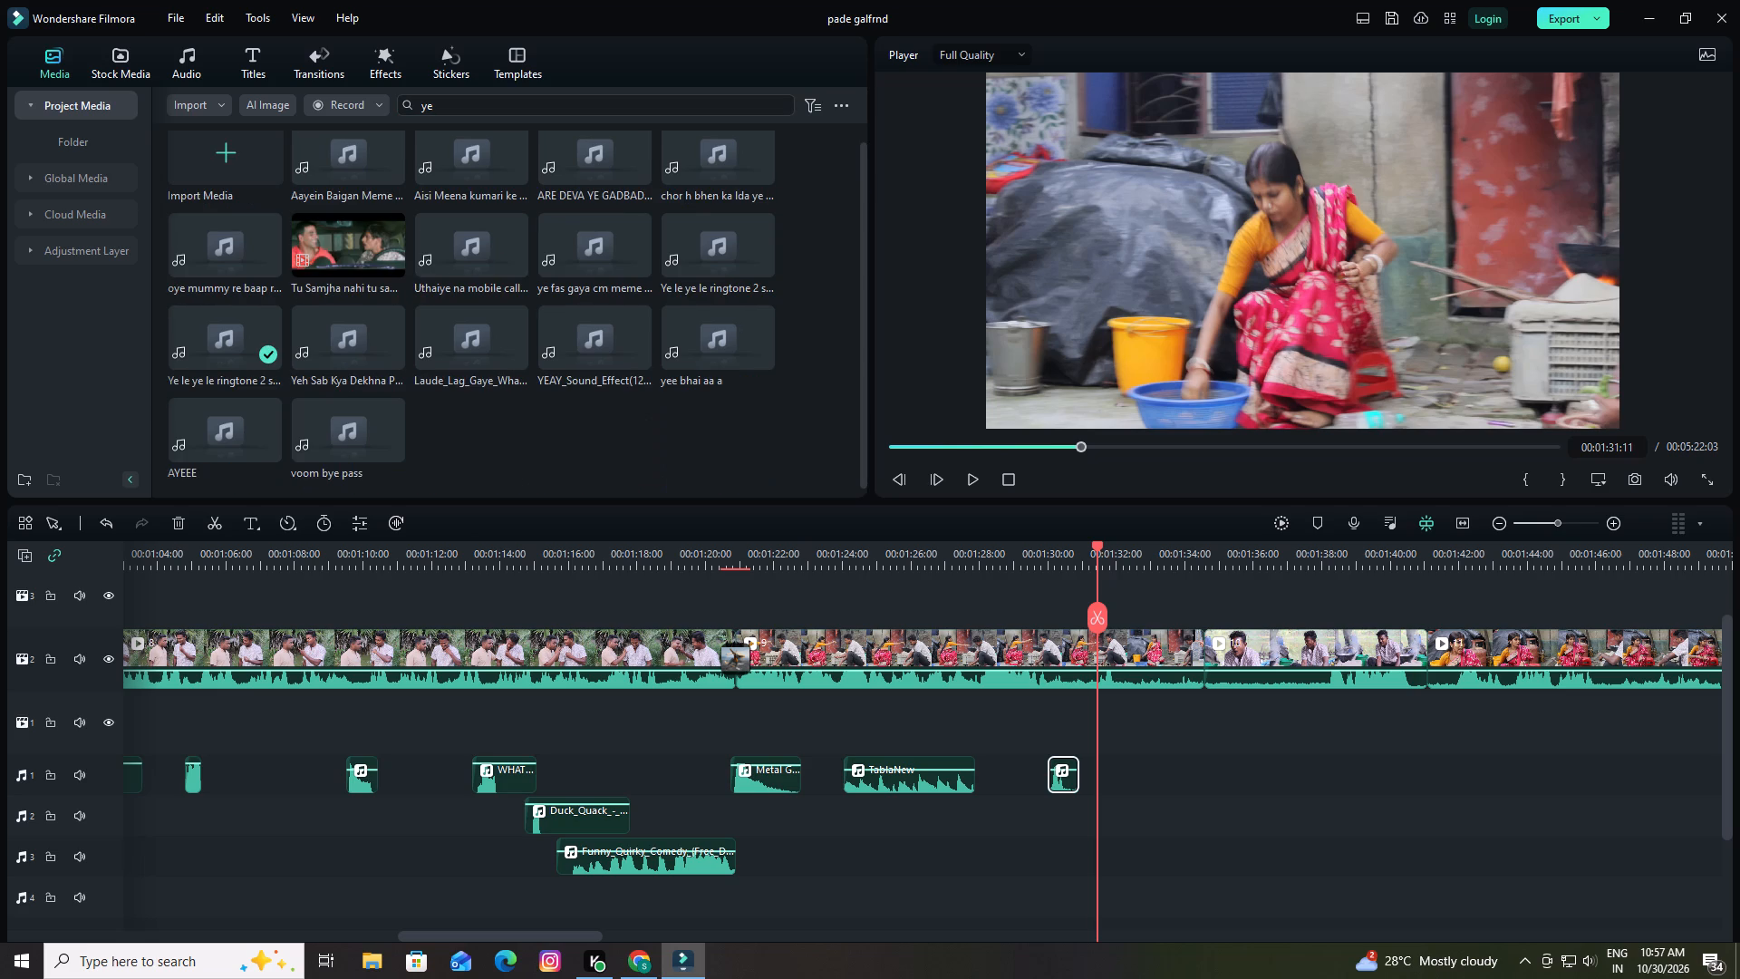
drag(681, 334, 908, 589)
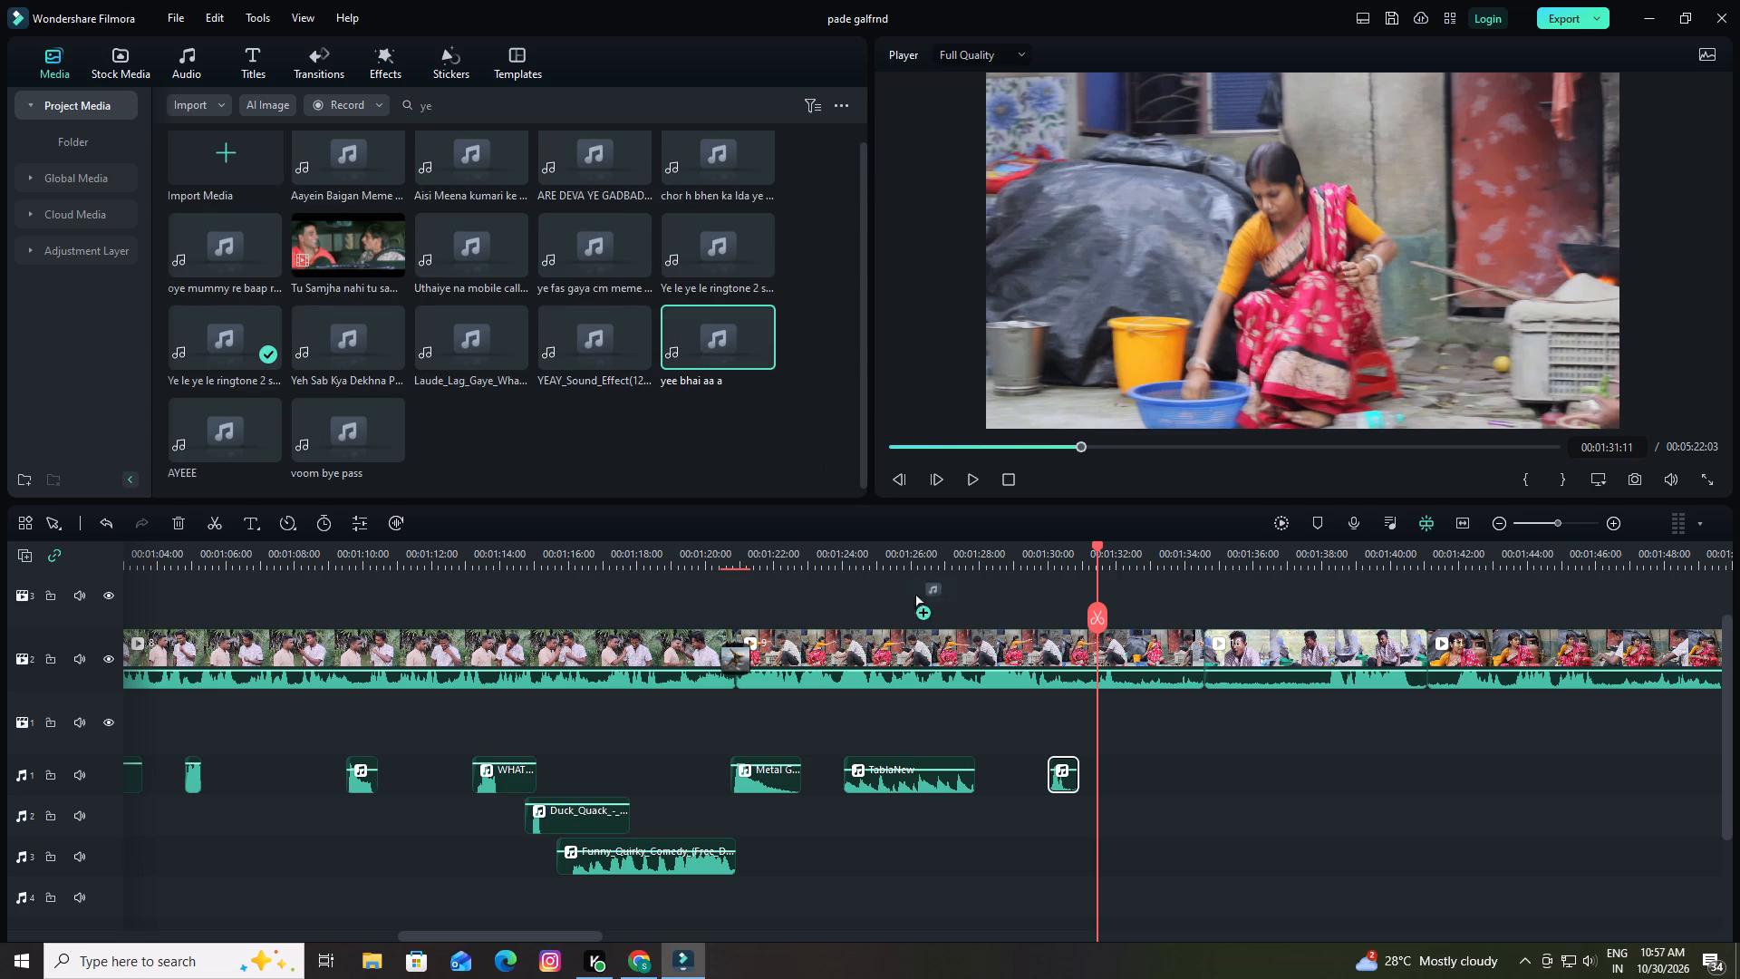
drag(908, 589, 1087, 742)
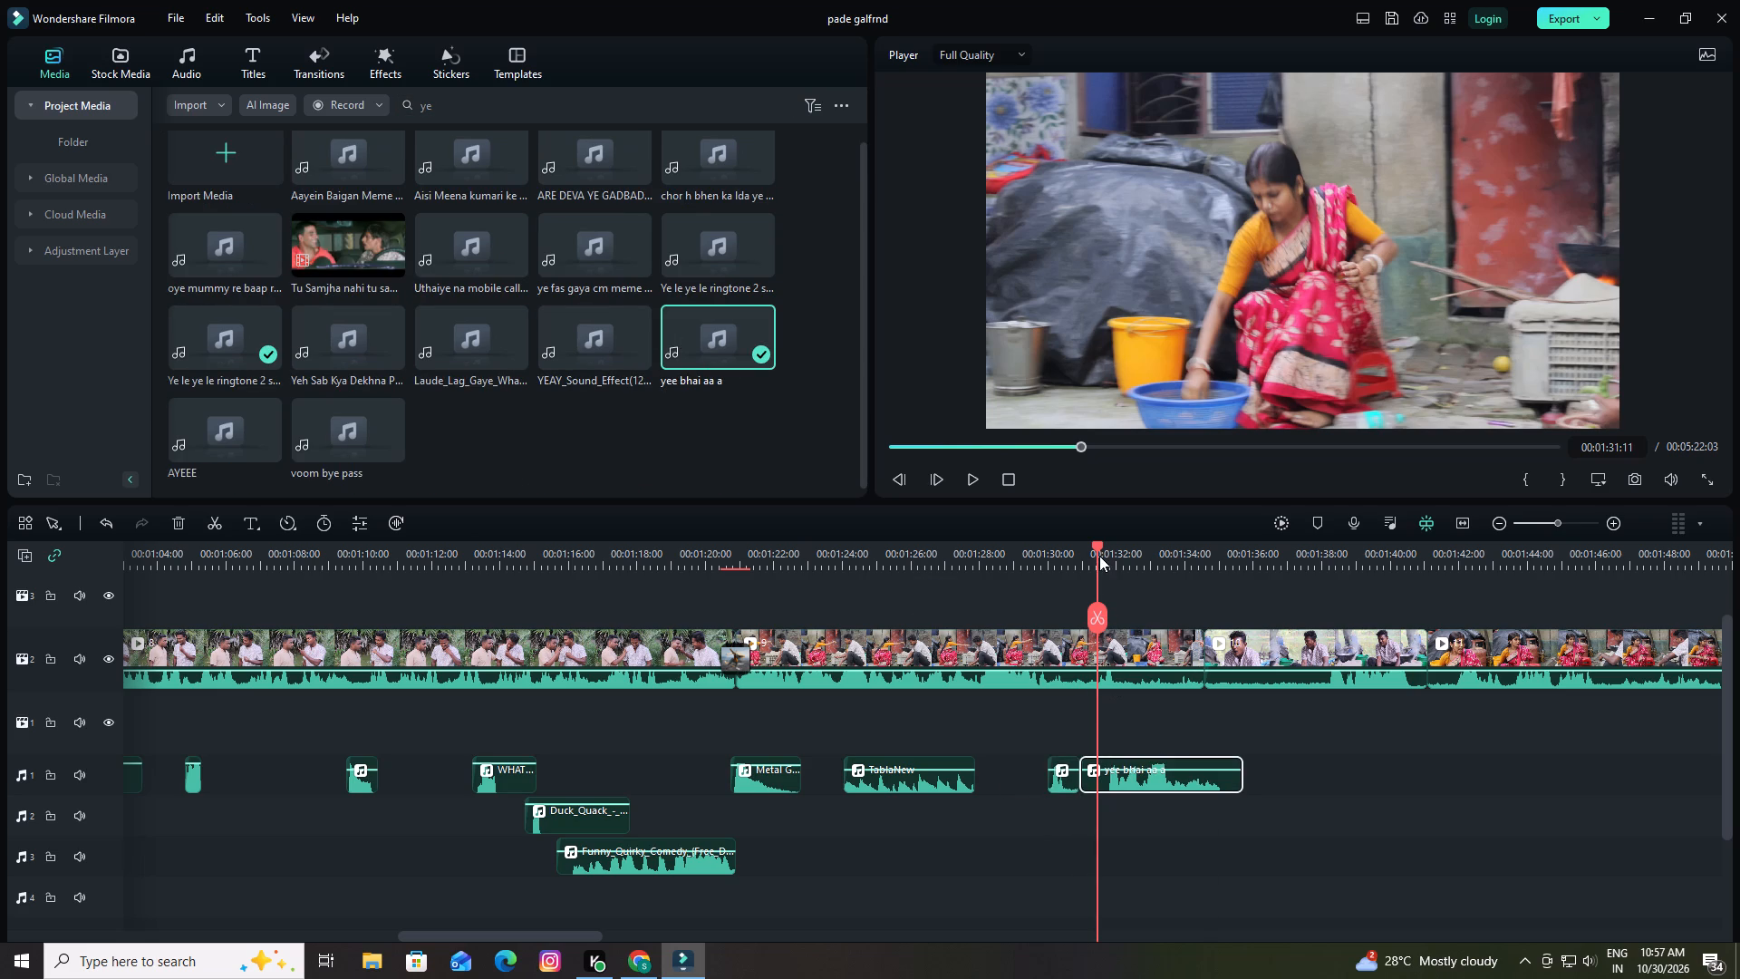
Move the yee bhai aa a clip to audio track 2, starting at 00:01:30:00 beneath the begen piece, and check its timing by playback.
drag(1096, 547, 1077, 554)
key(space)
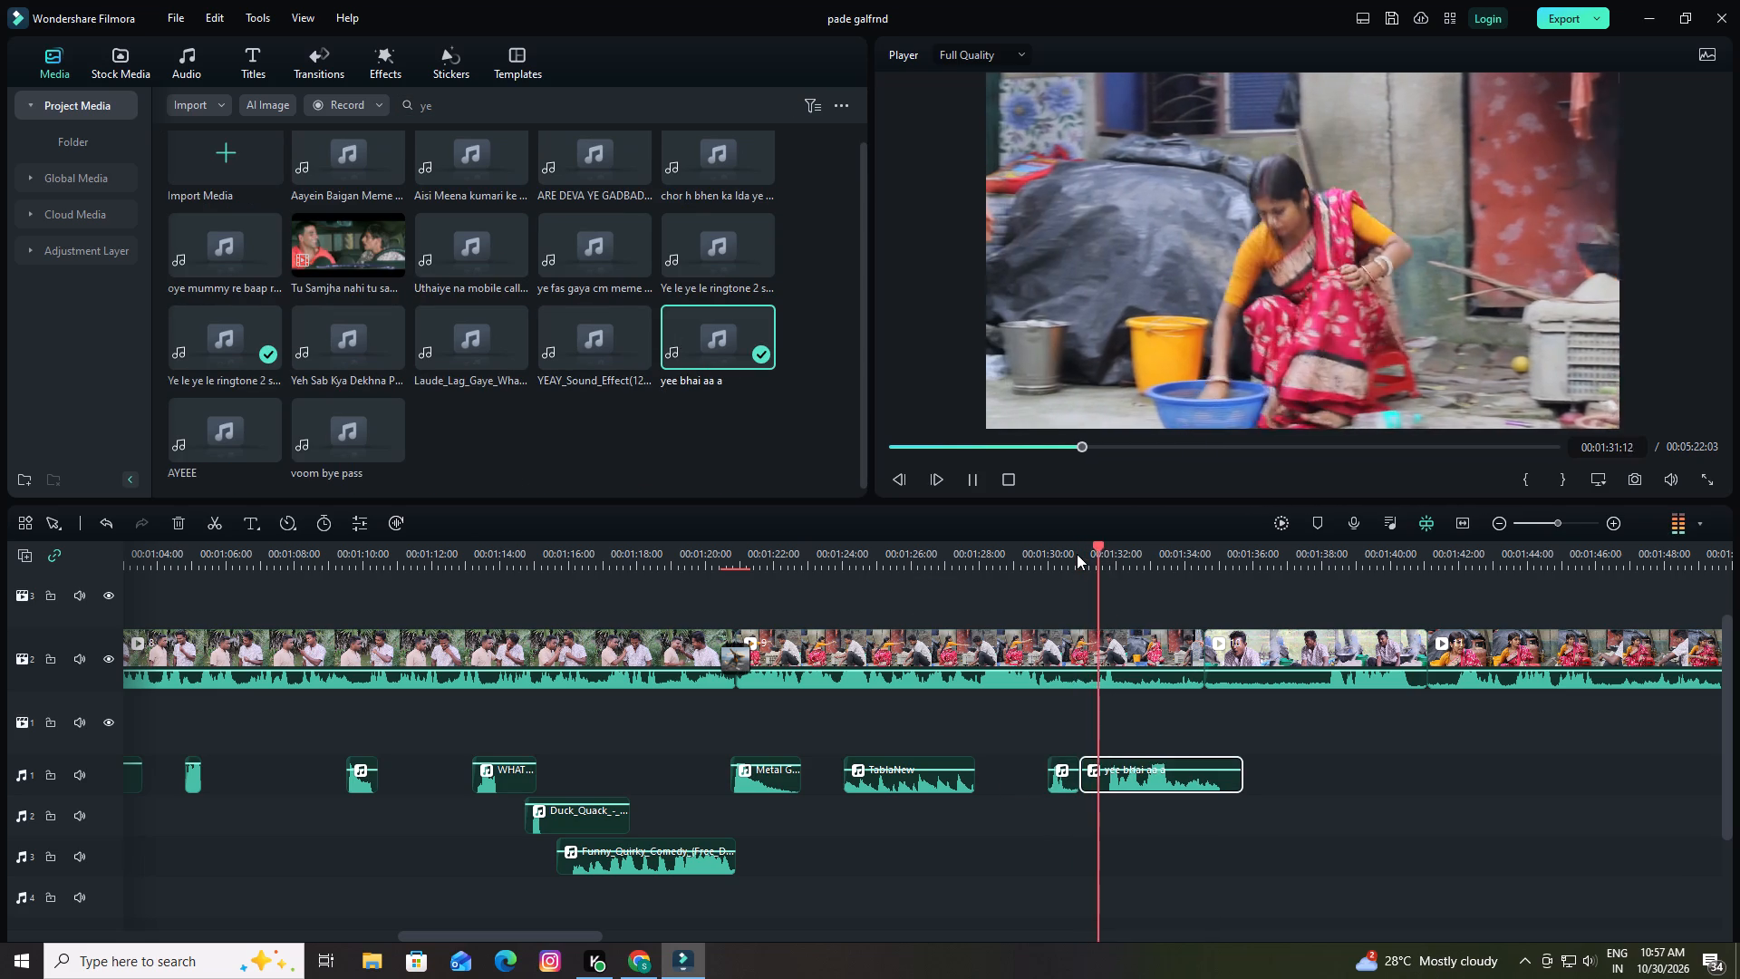
key(space)
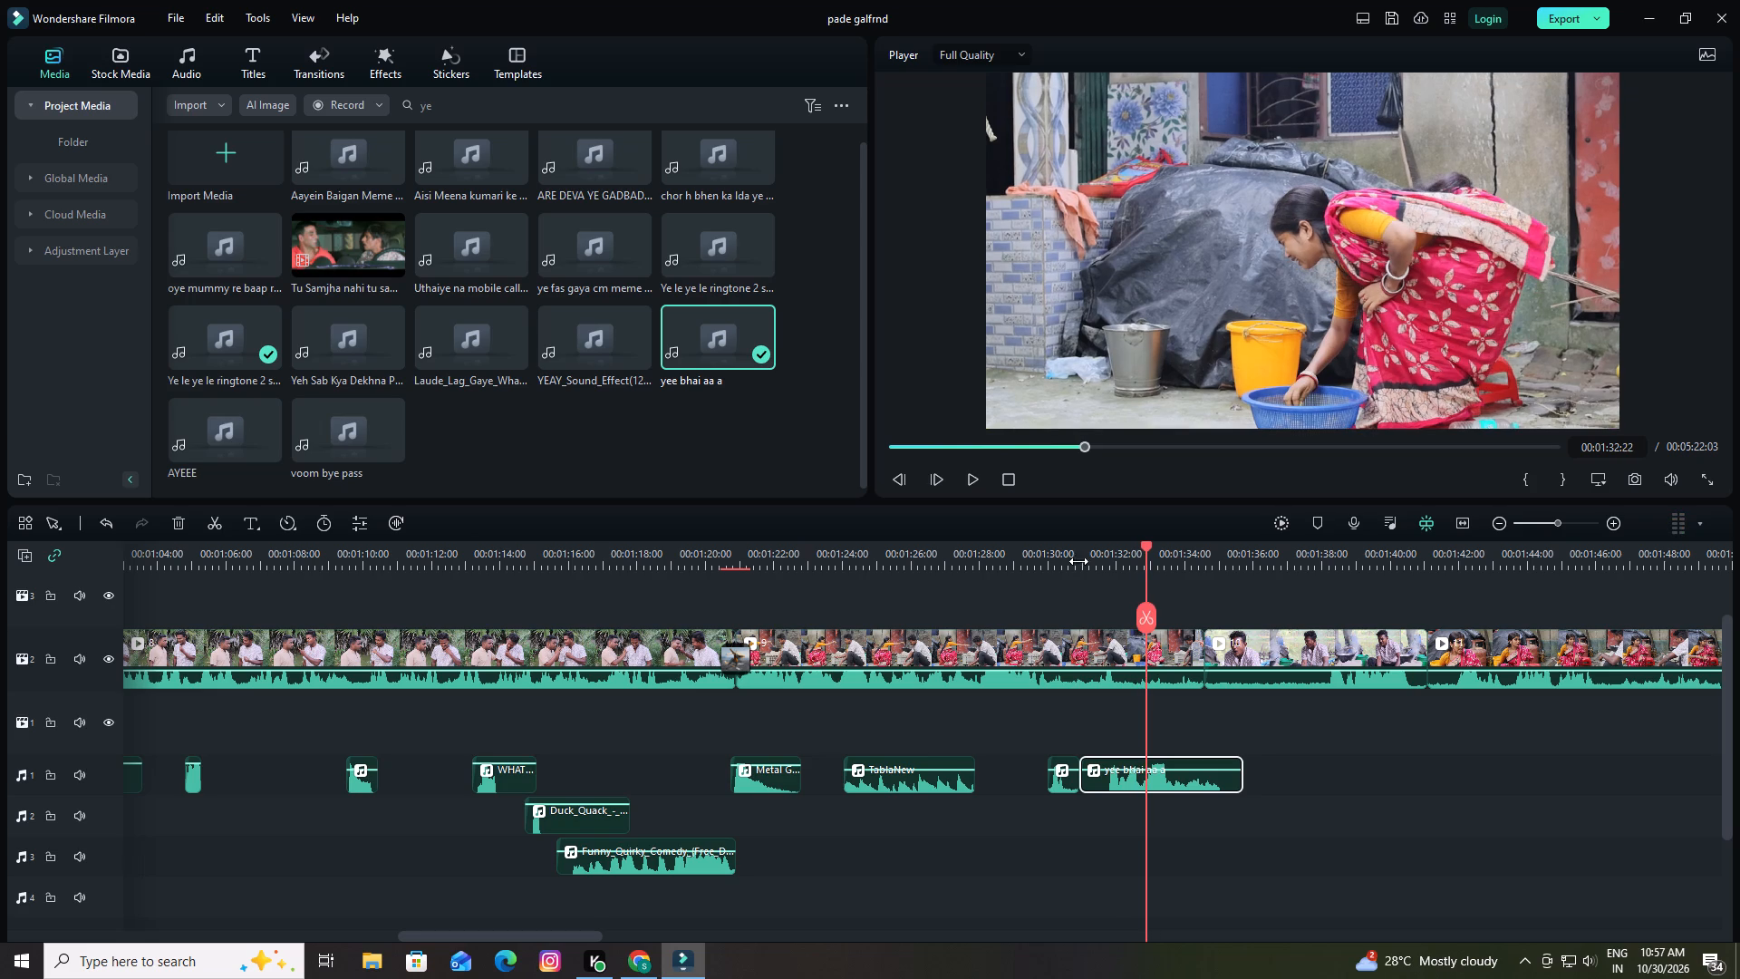
drag(1129, 780, 1107, 810)
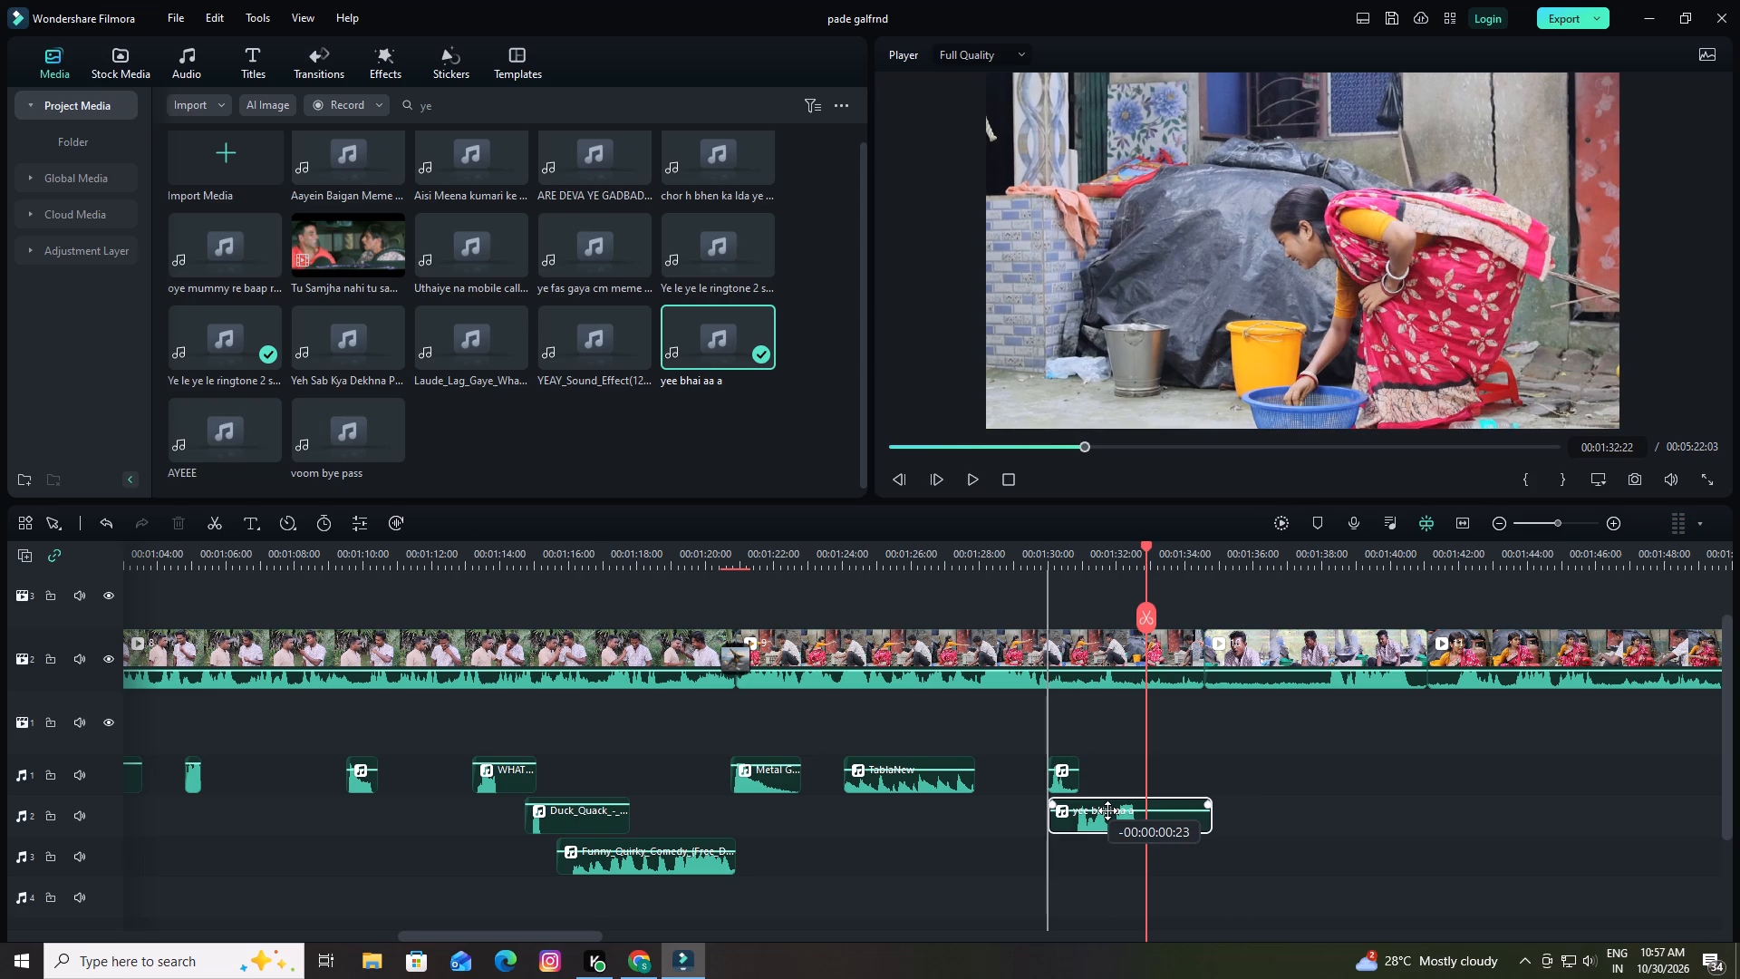
drag(1107, 810, 1108, 810)
drag(1145, 547, 1029, 588)
key(space)
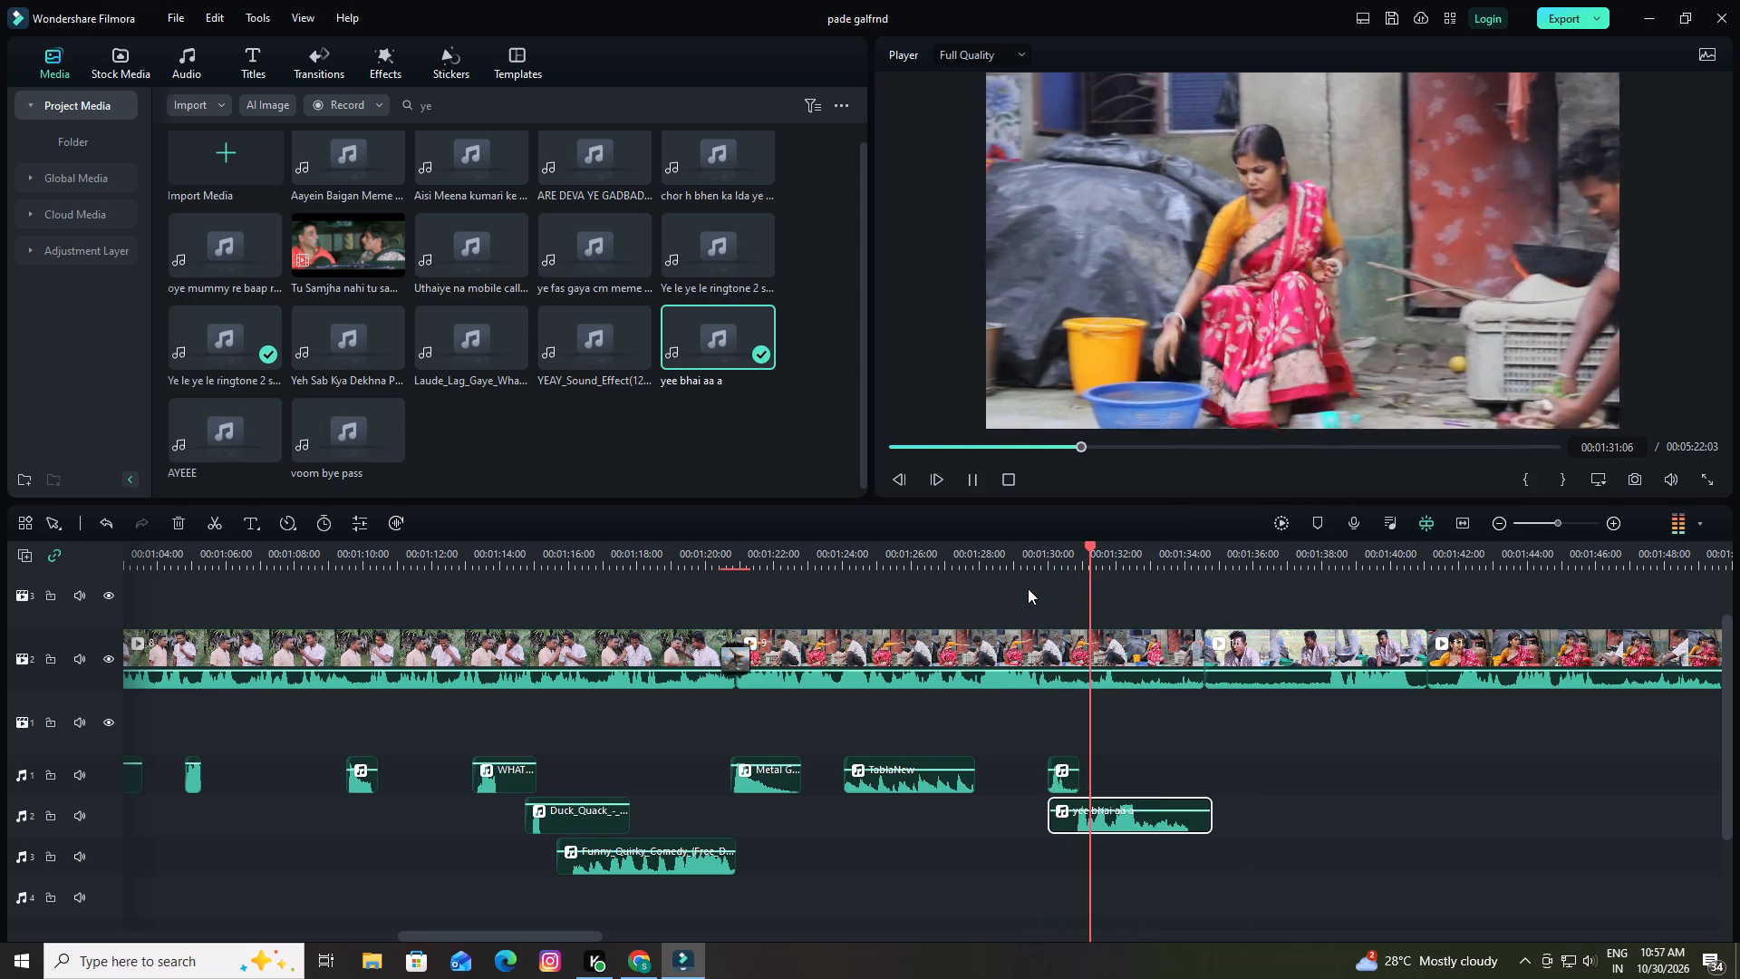
key(space)
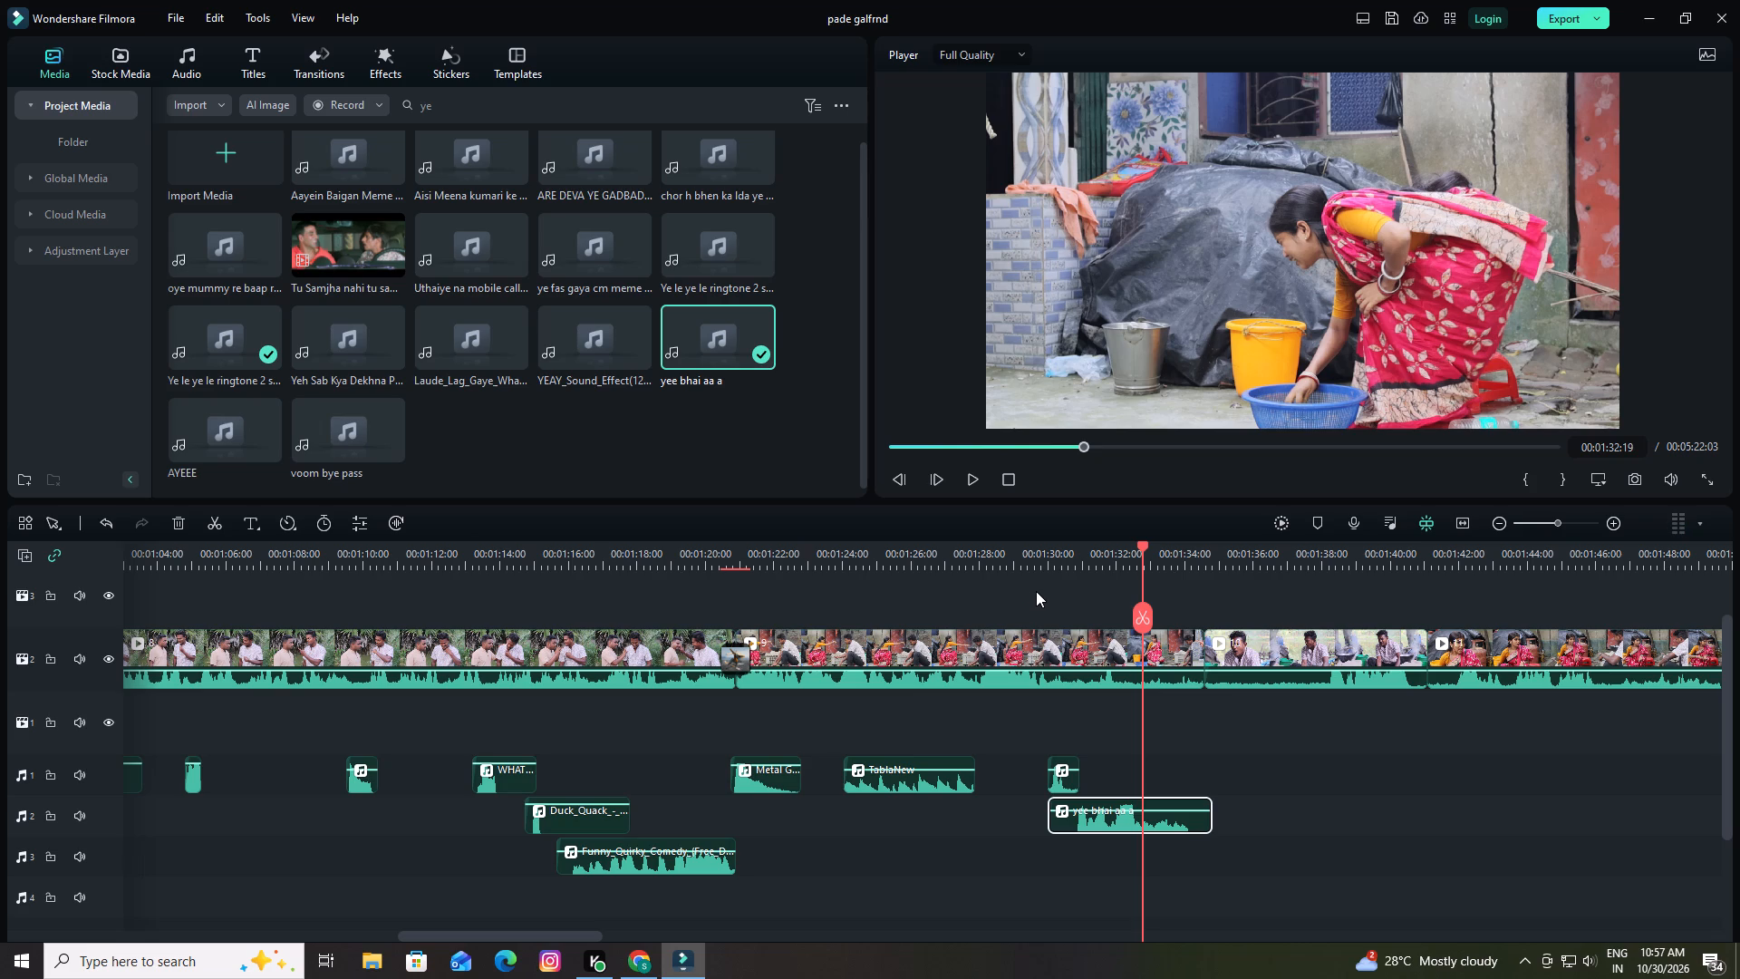
Set the playhead at 00:01:32:15 and clear the media search.
click(1144, 546)
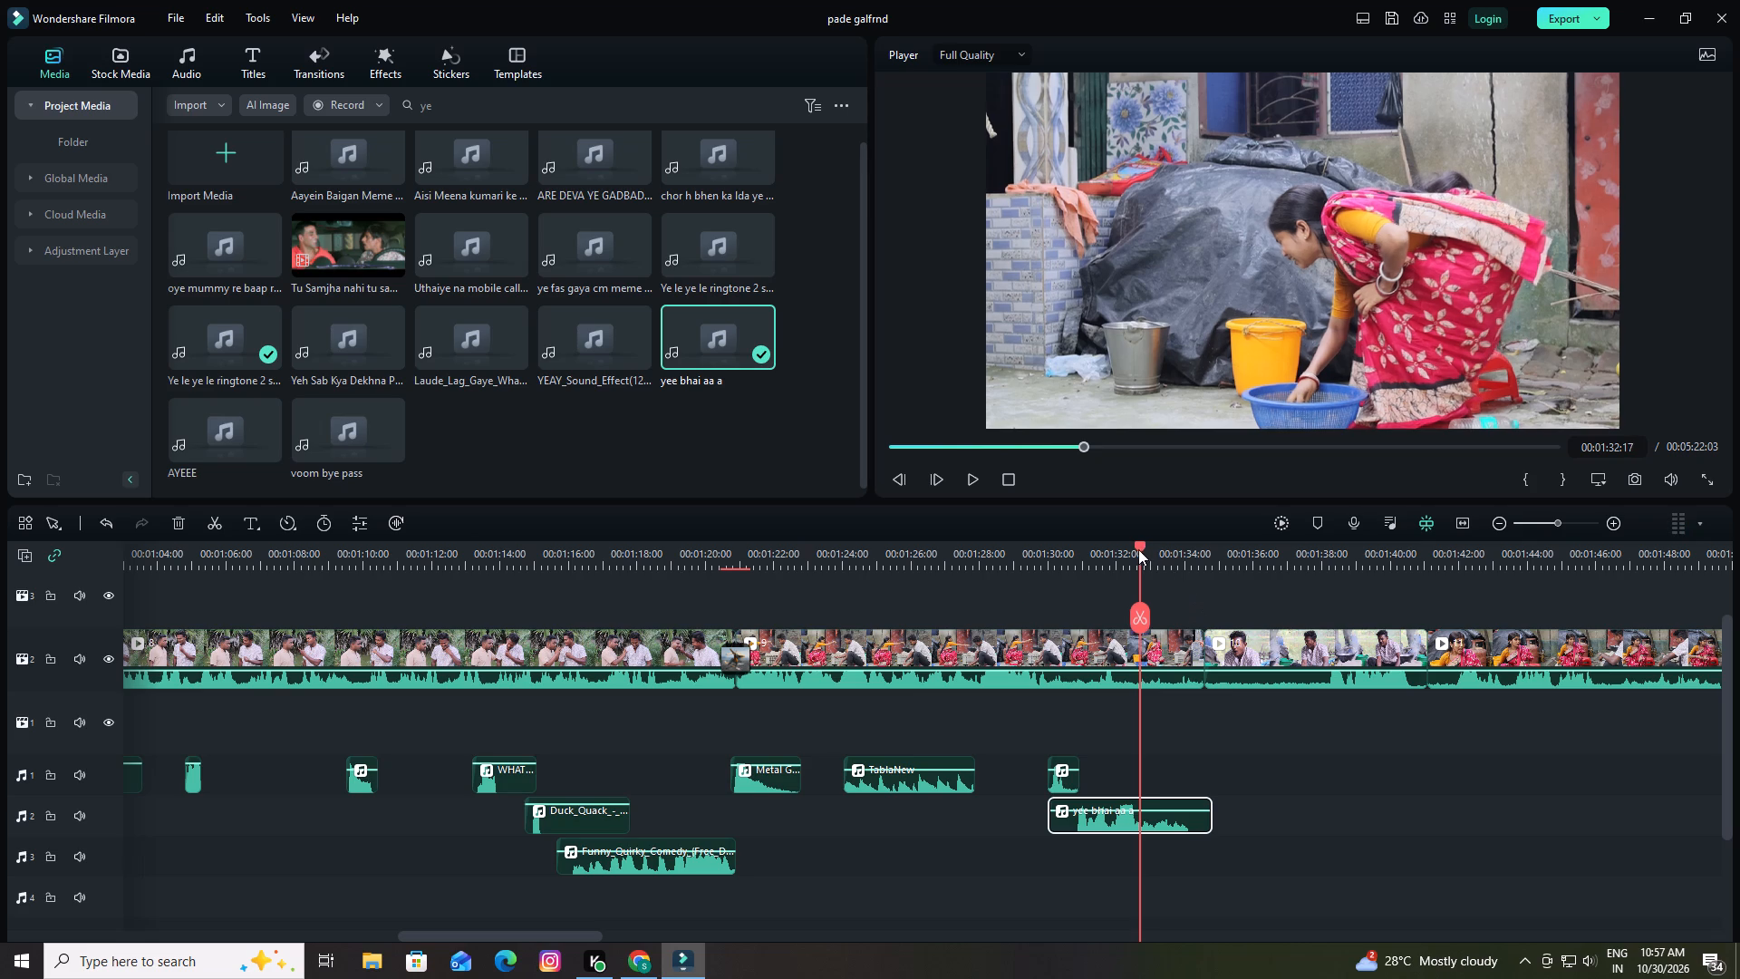
click(565, 104)
key(BackSpace)
key(BackSpace)
key(BackSpace)
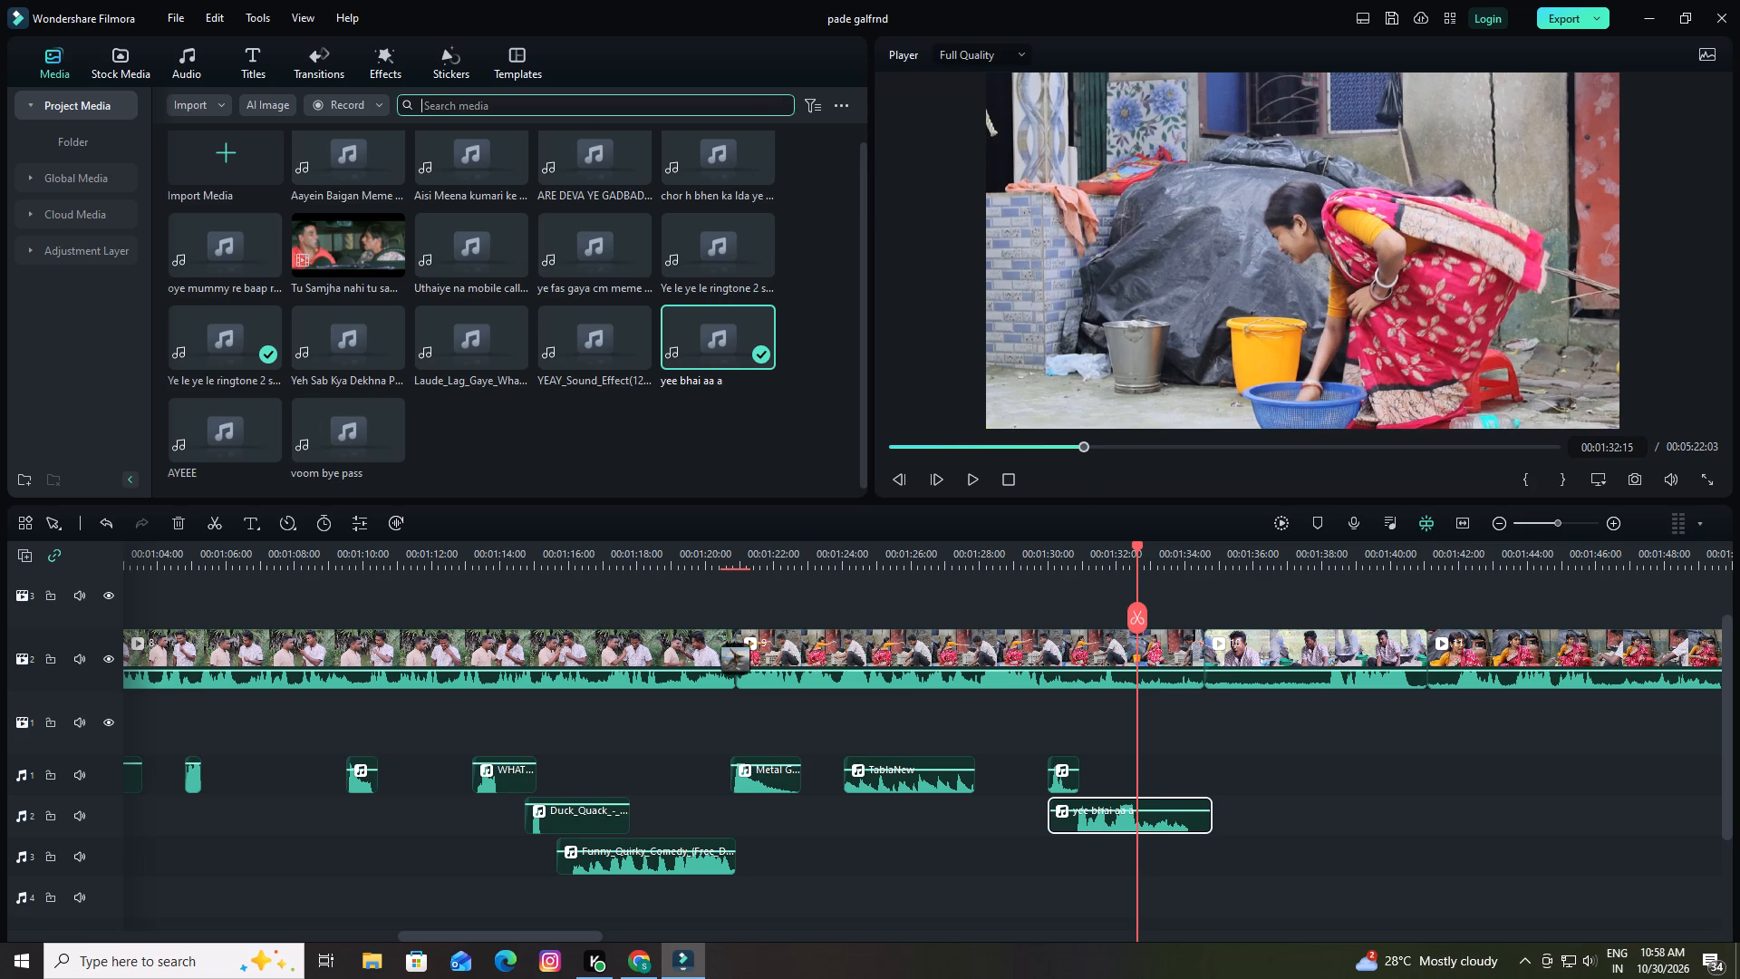
Preview Fart Long 05 and Fart Long 03 among the trending sound effects and place Fart Long 03 on audio track 1 at 00:01:32:15.
click(254, 64)
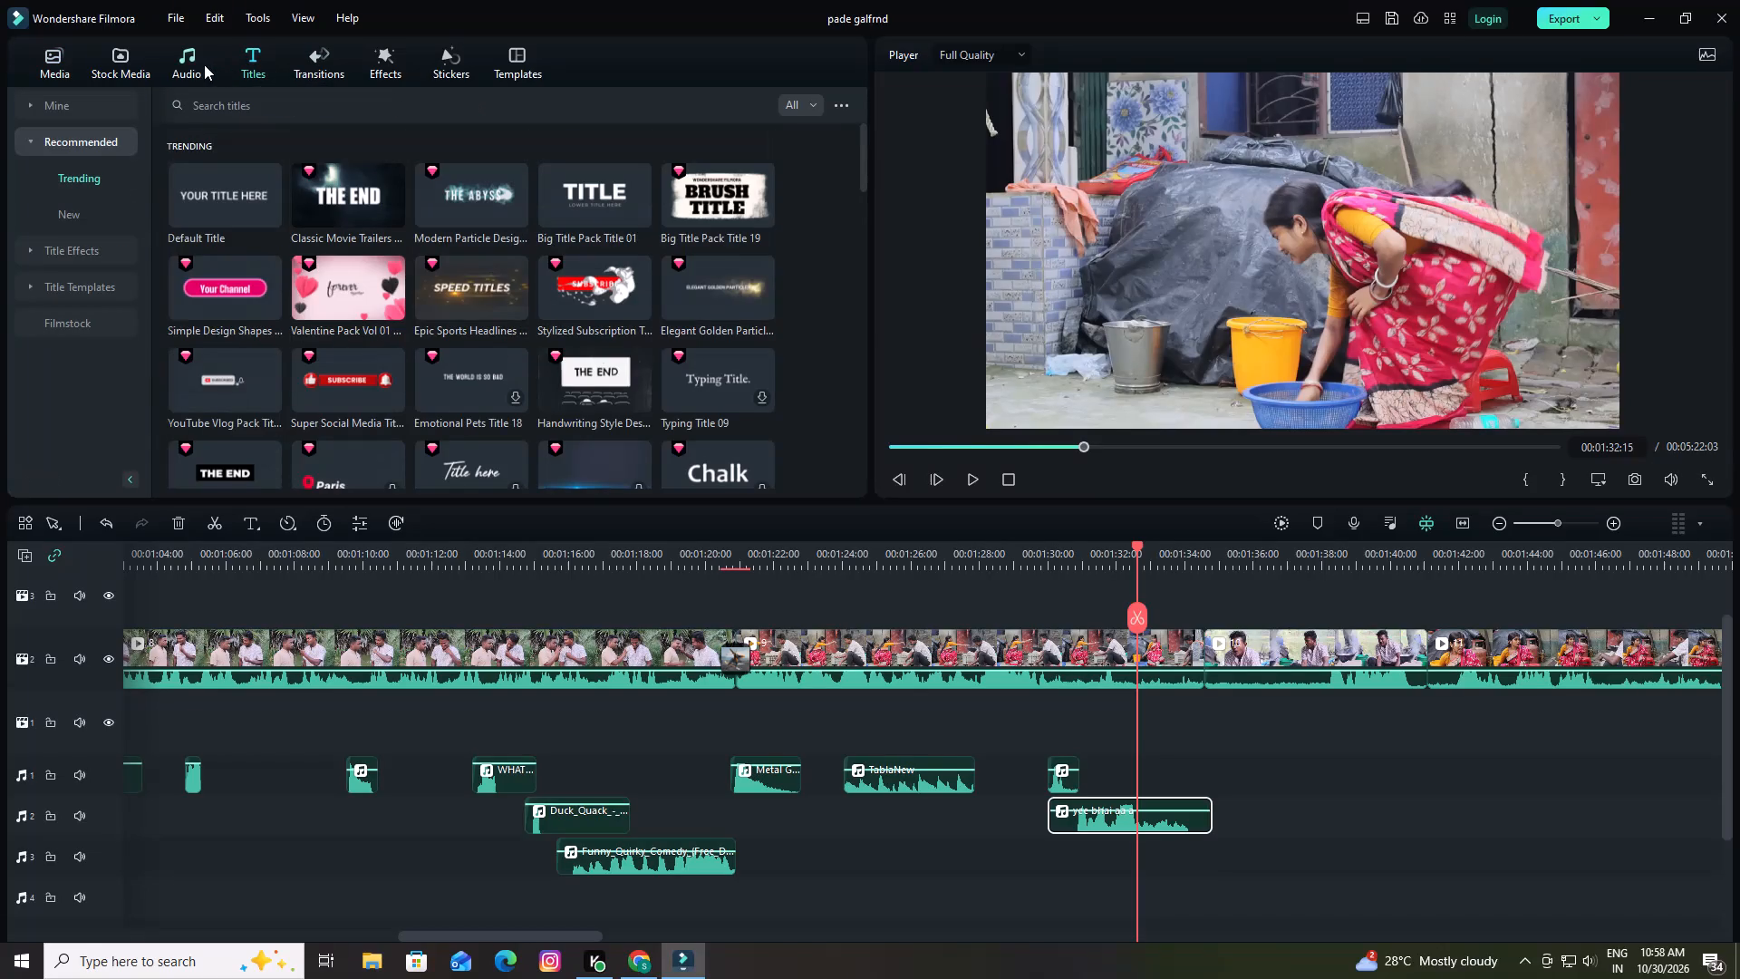
click(177, 62)
click(276, 137)
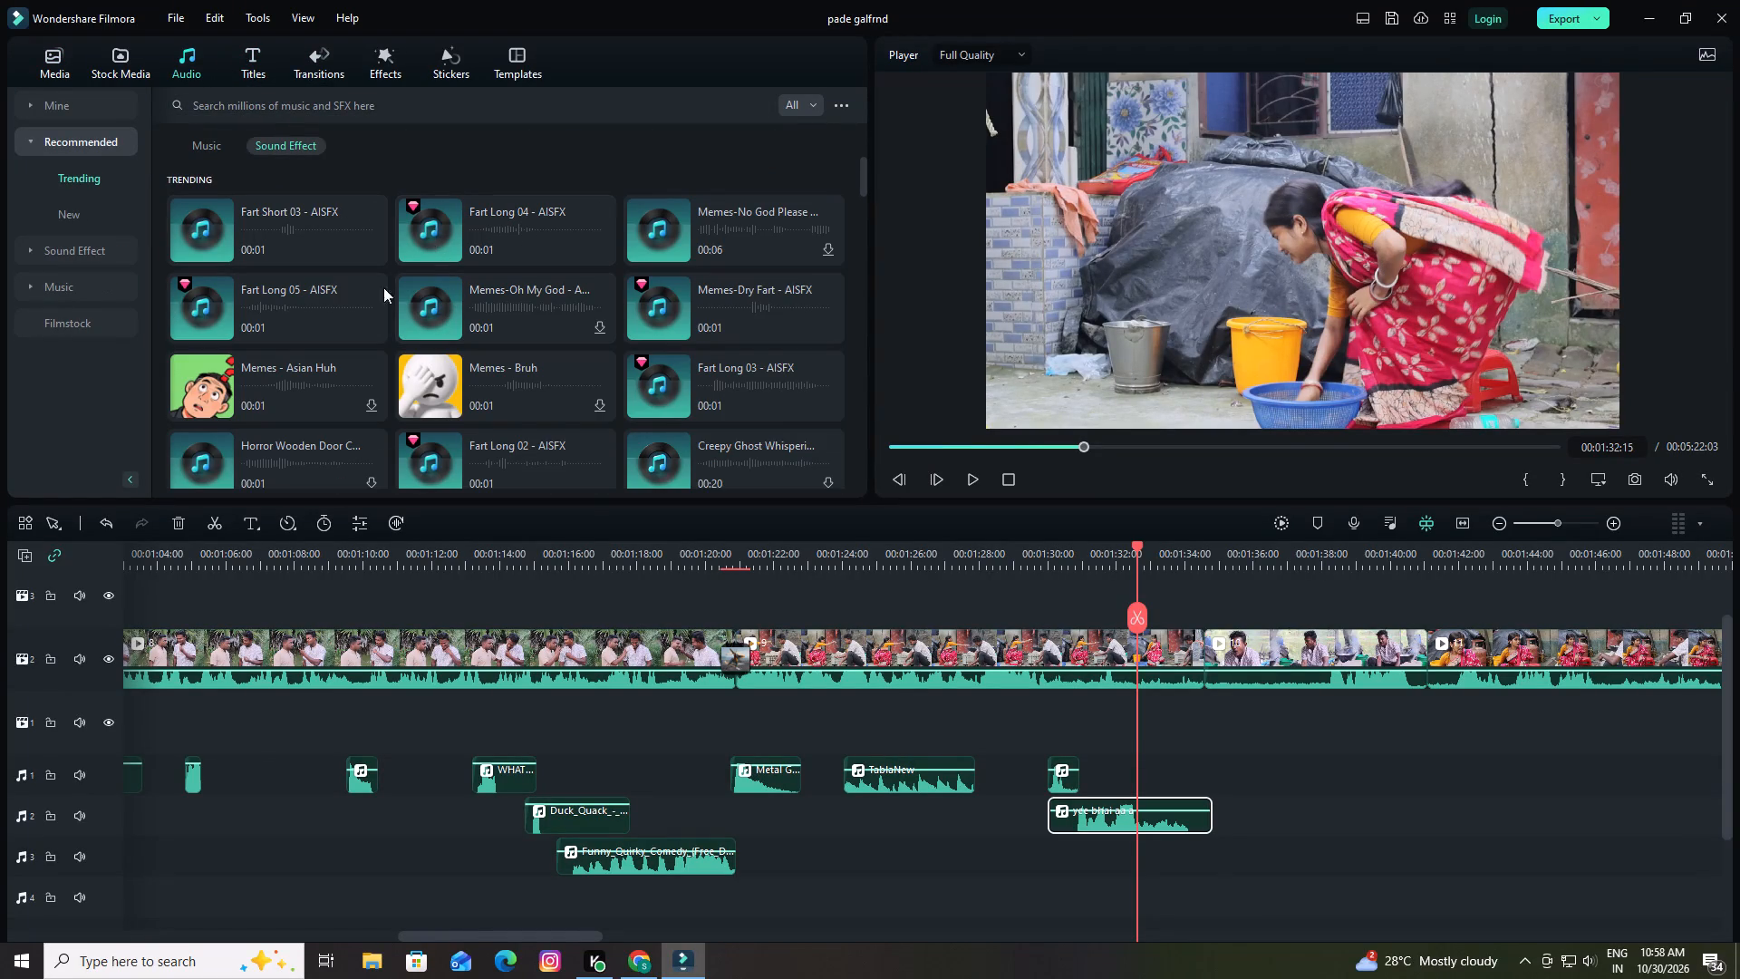
click(207, 306)
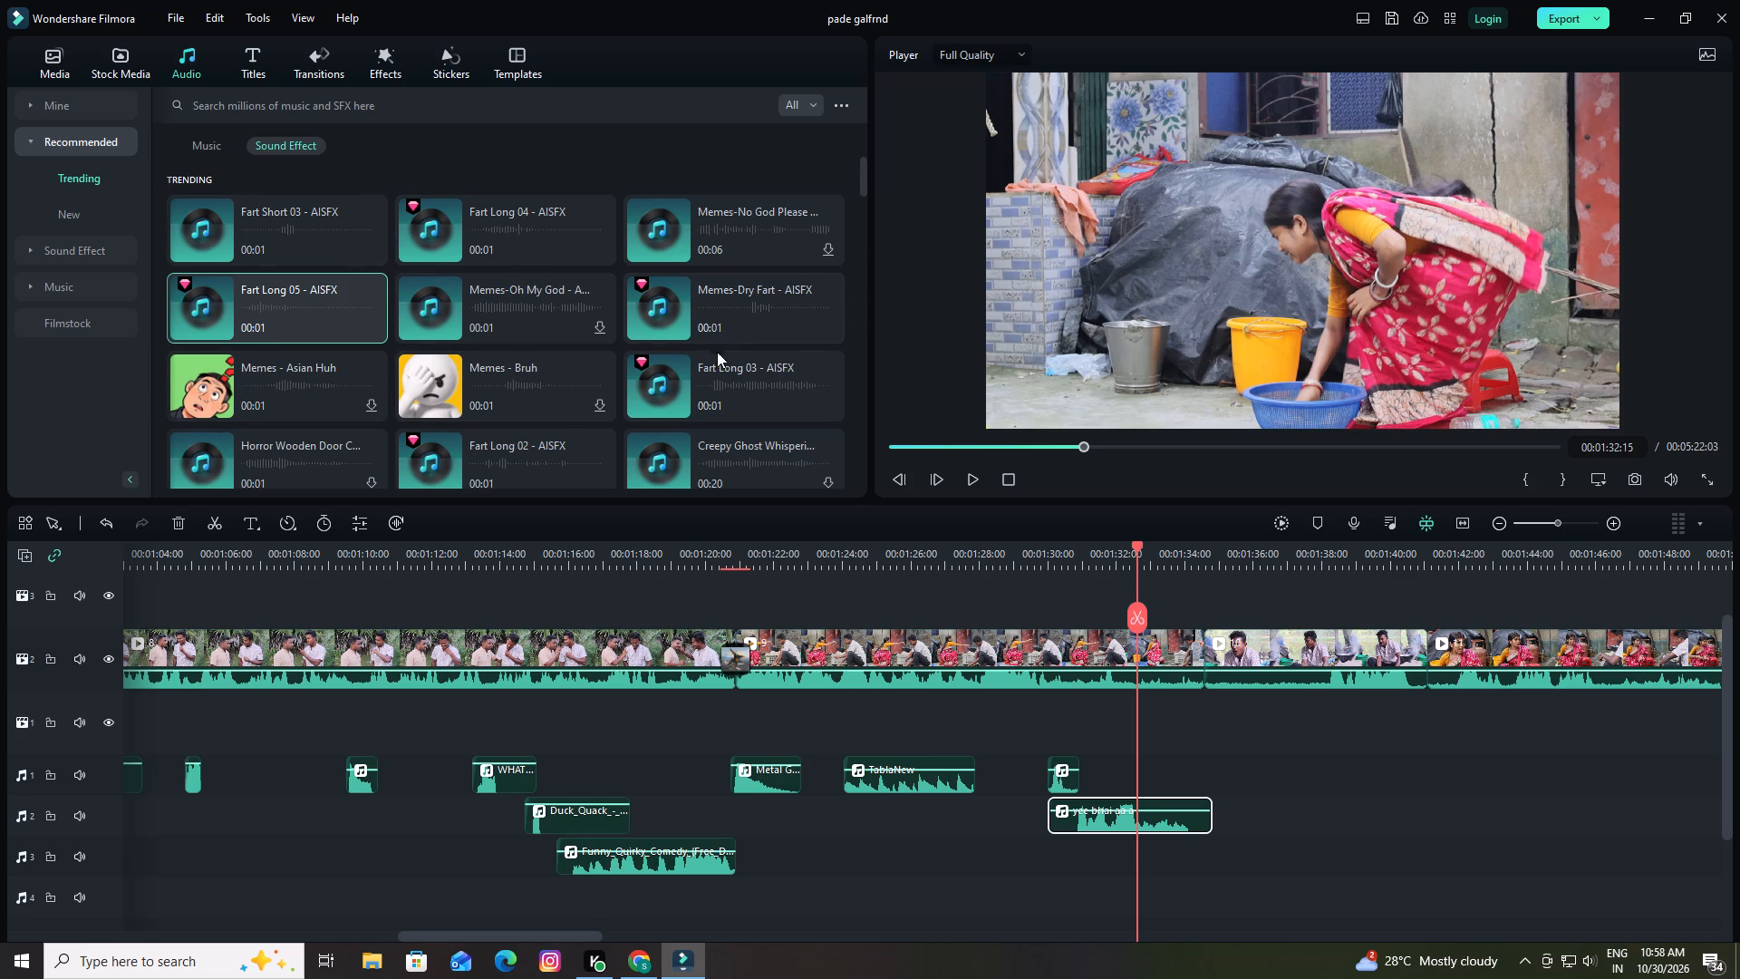
click(662, 379)
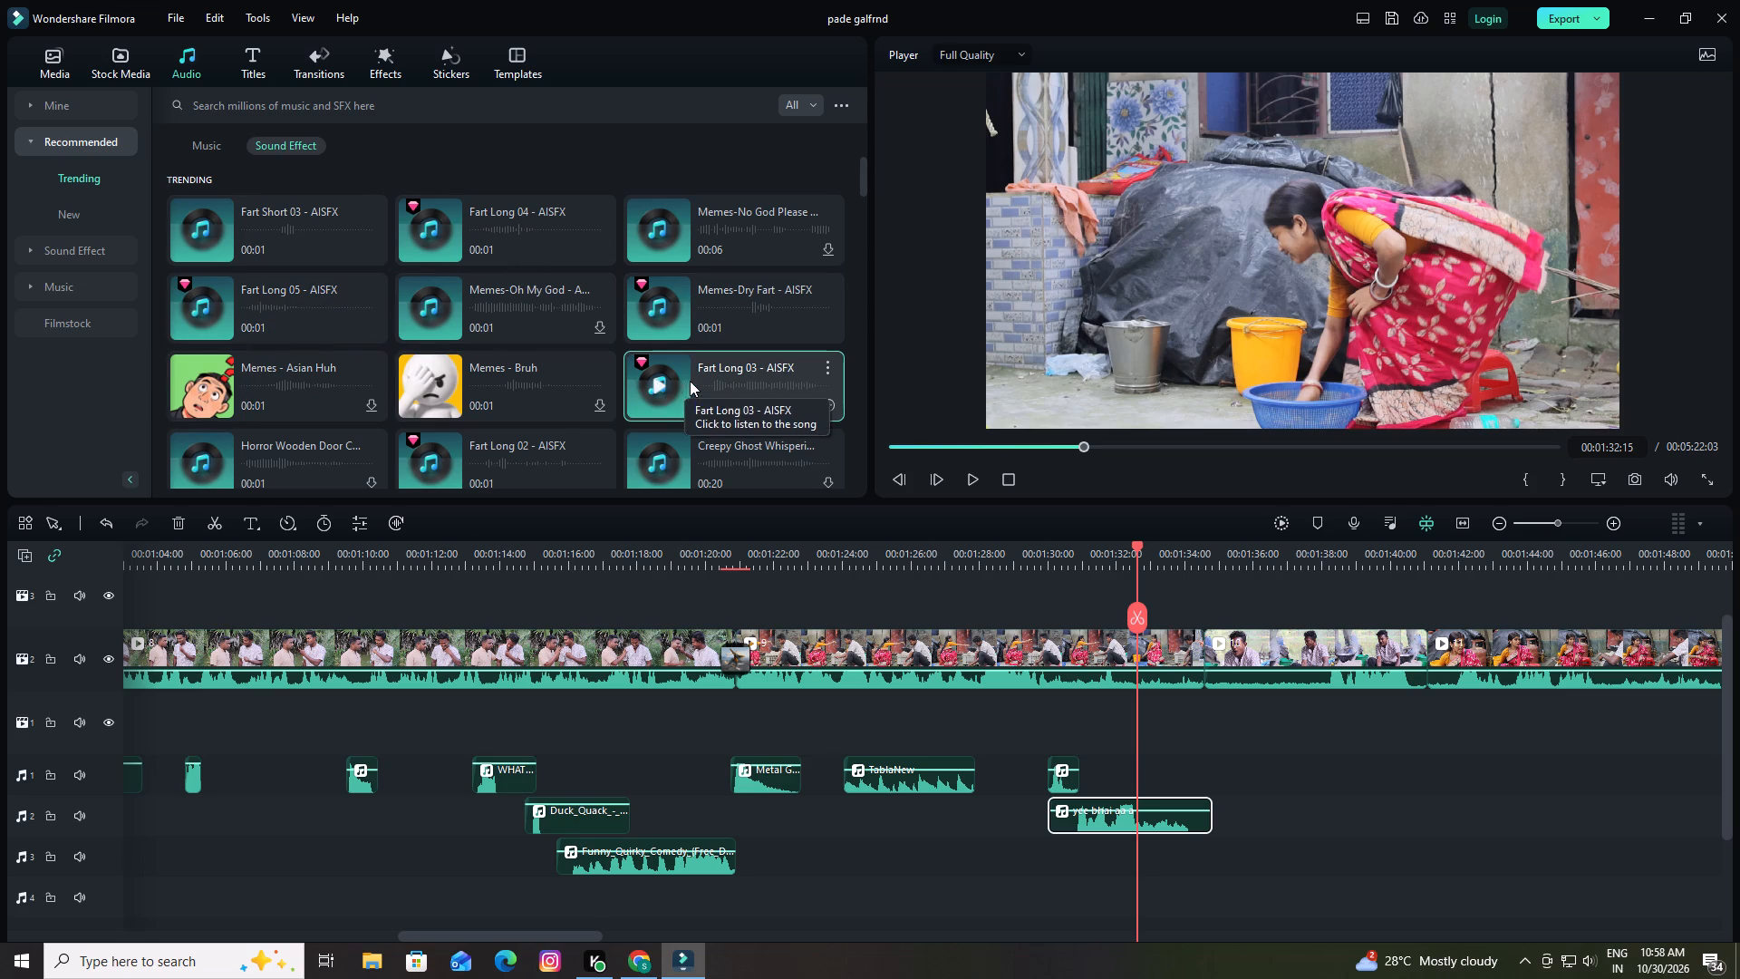
drag(691, 380, 1141, 742)
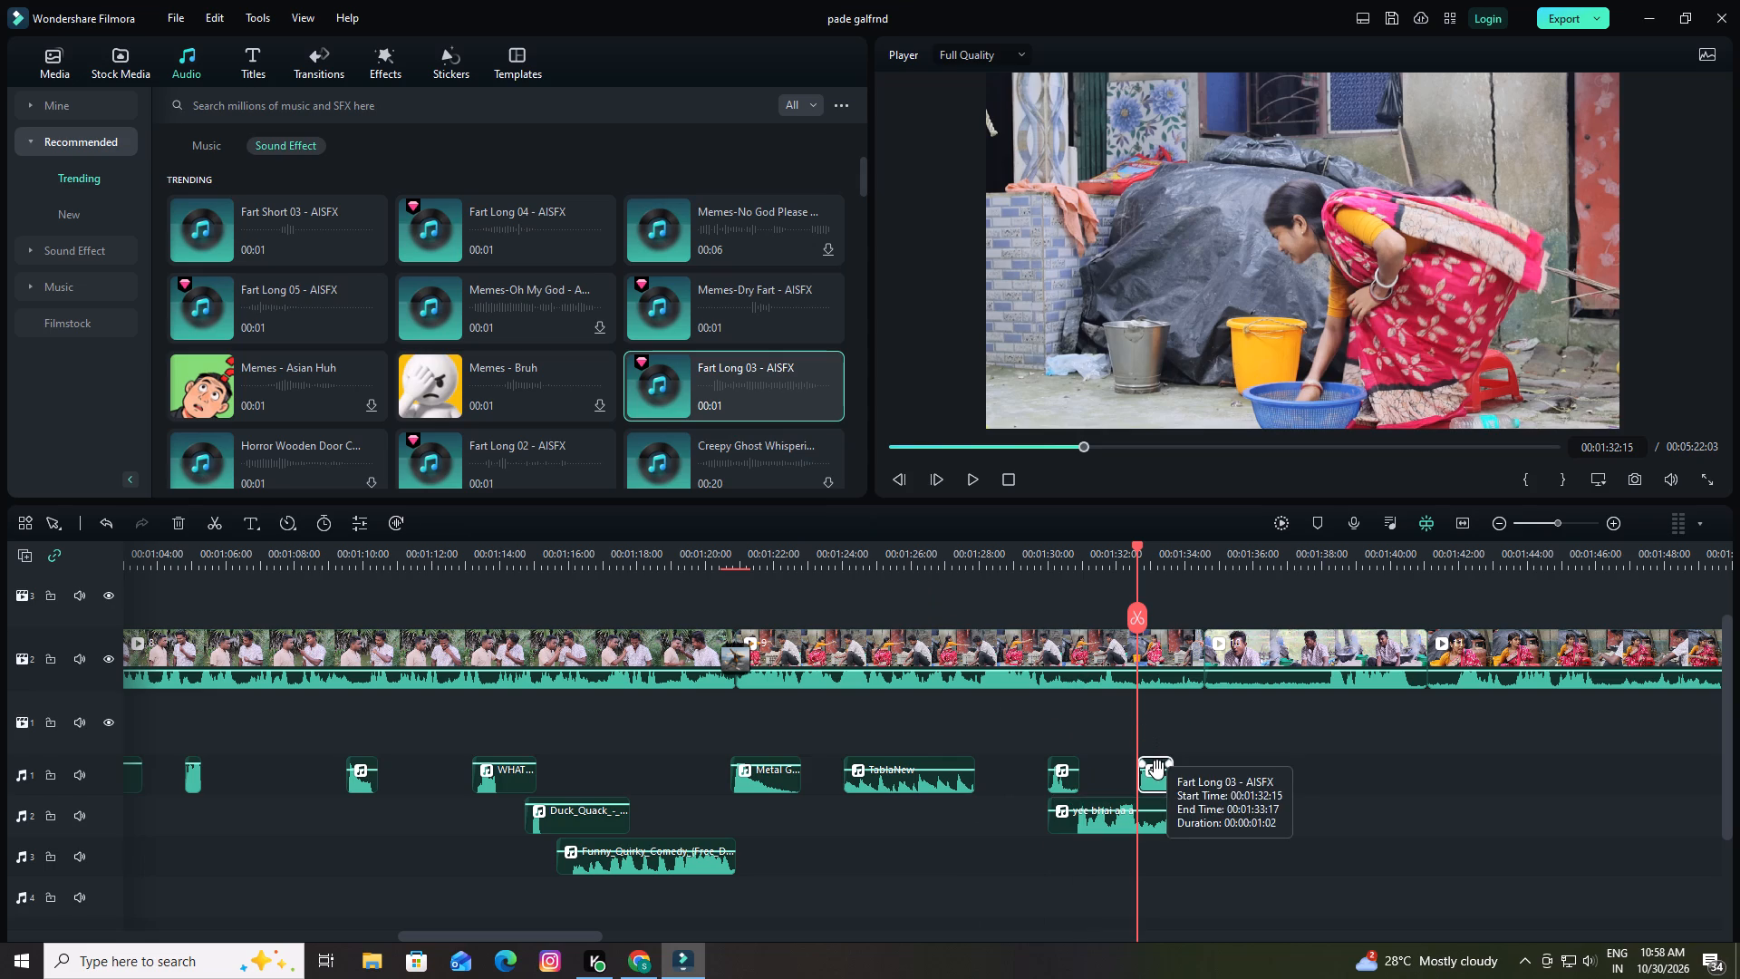
Shift the Fart Long 03 clip on audio track 1 slightly earlier so it starts at 00:01:32:13.
drag(1157, 771, 1157, 746)
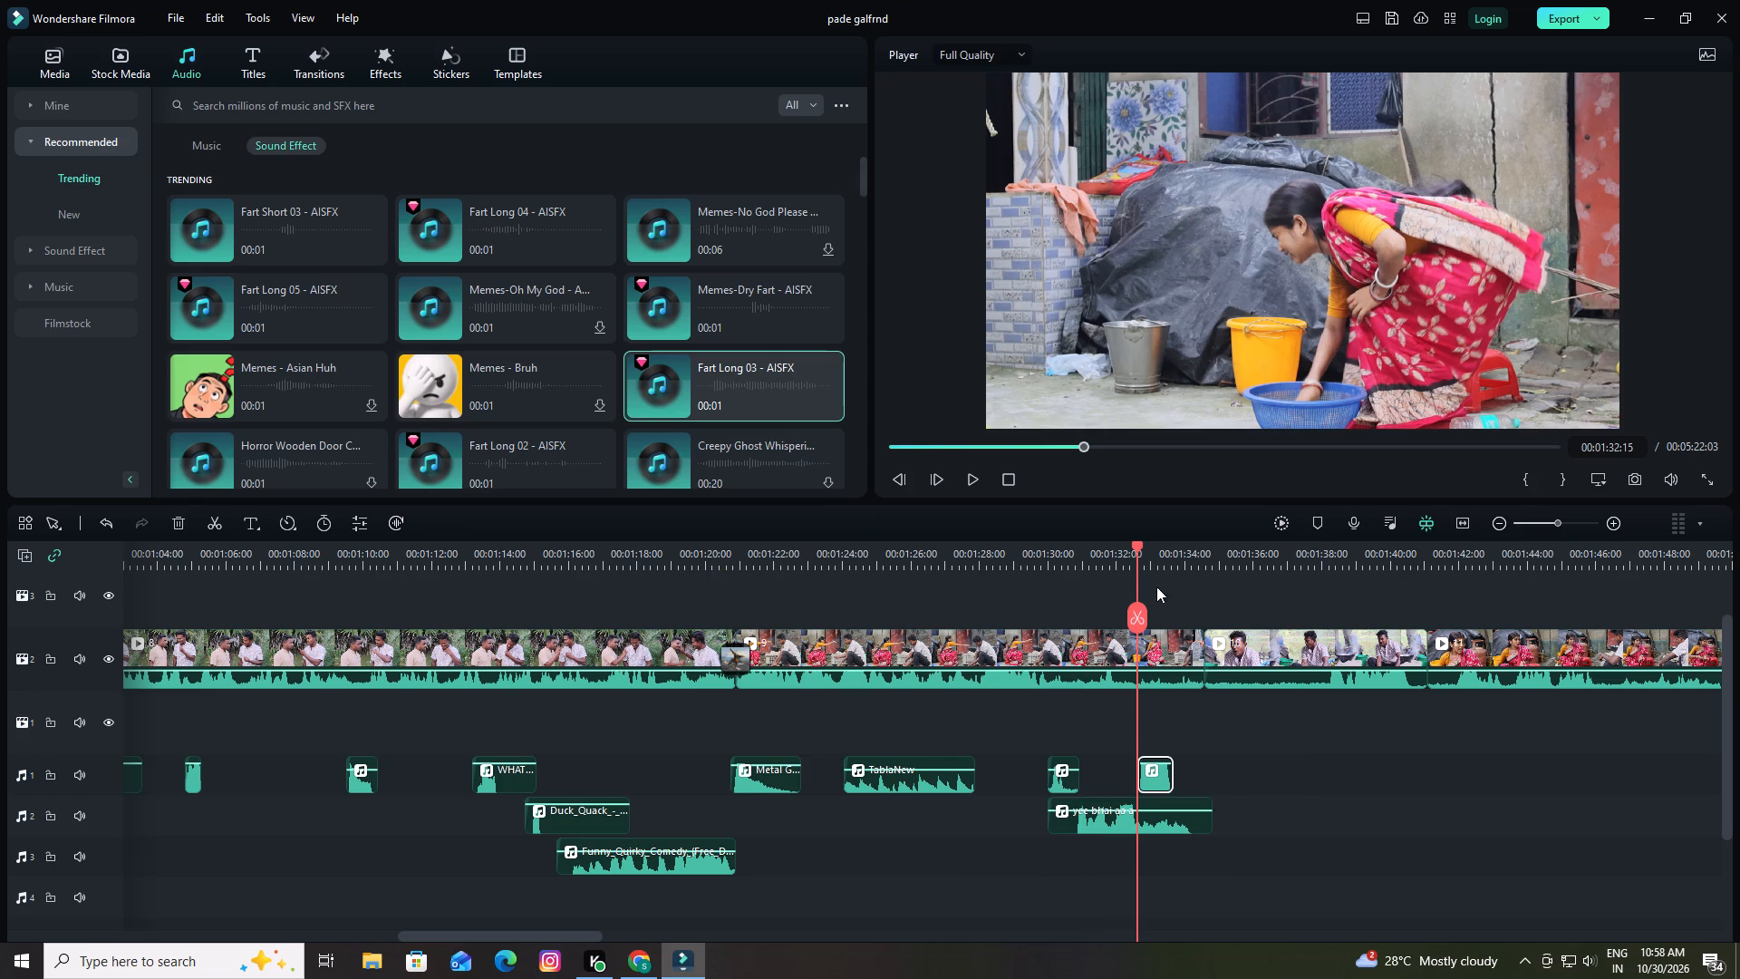
click(1136, 545)
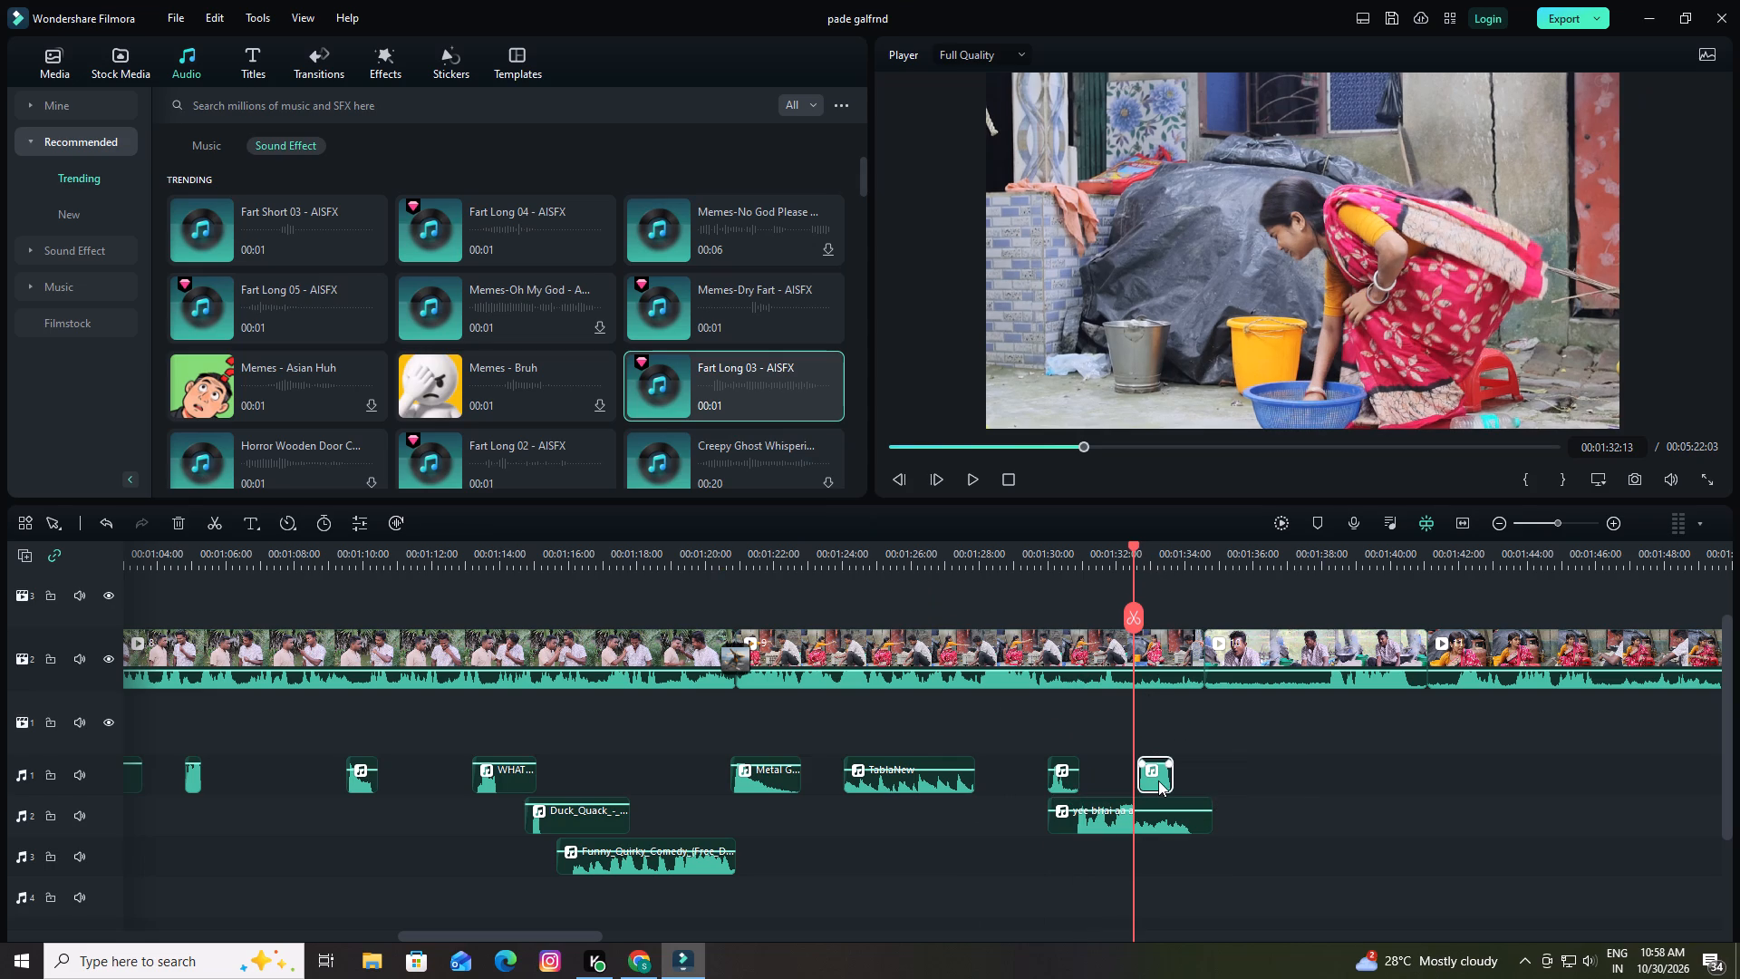
drag(1155, 783, 1137, 782)
Replay the washing scene repeatedly between about 00:01:31 and 00:01:34 to check the Fart Long 03 timing against the yee bhai aa a sound.
key(space)
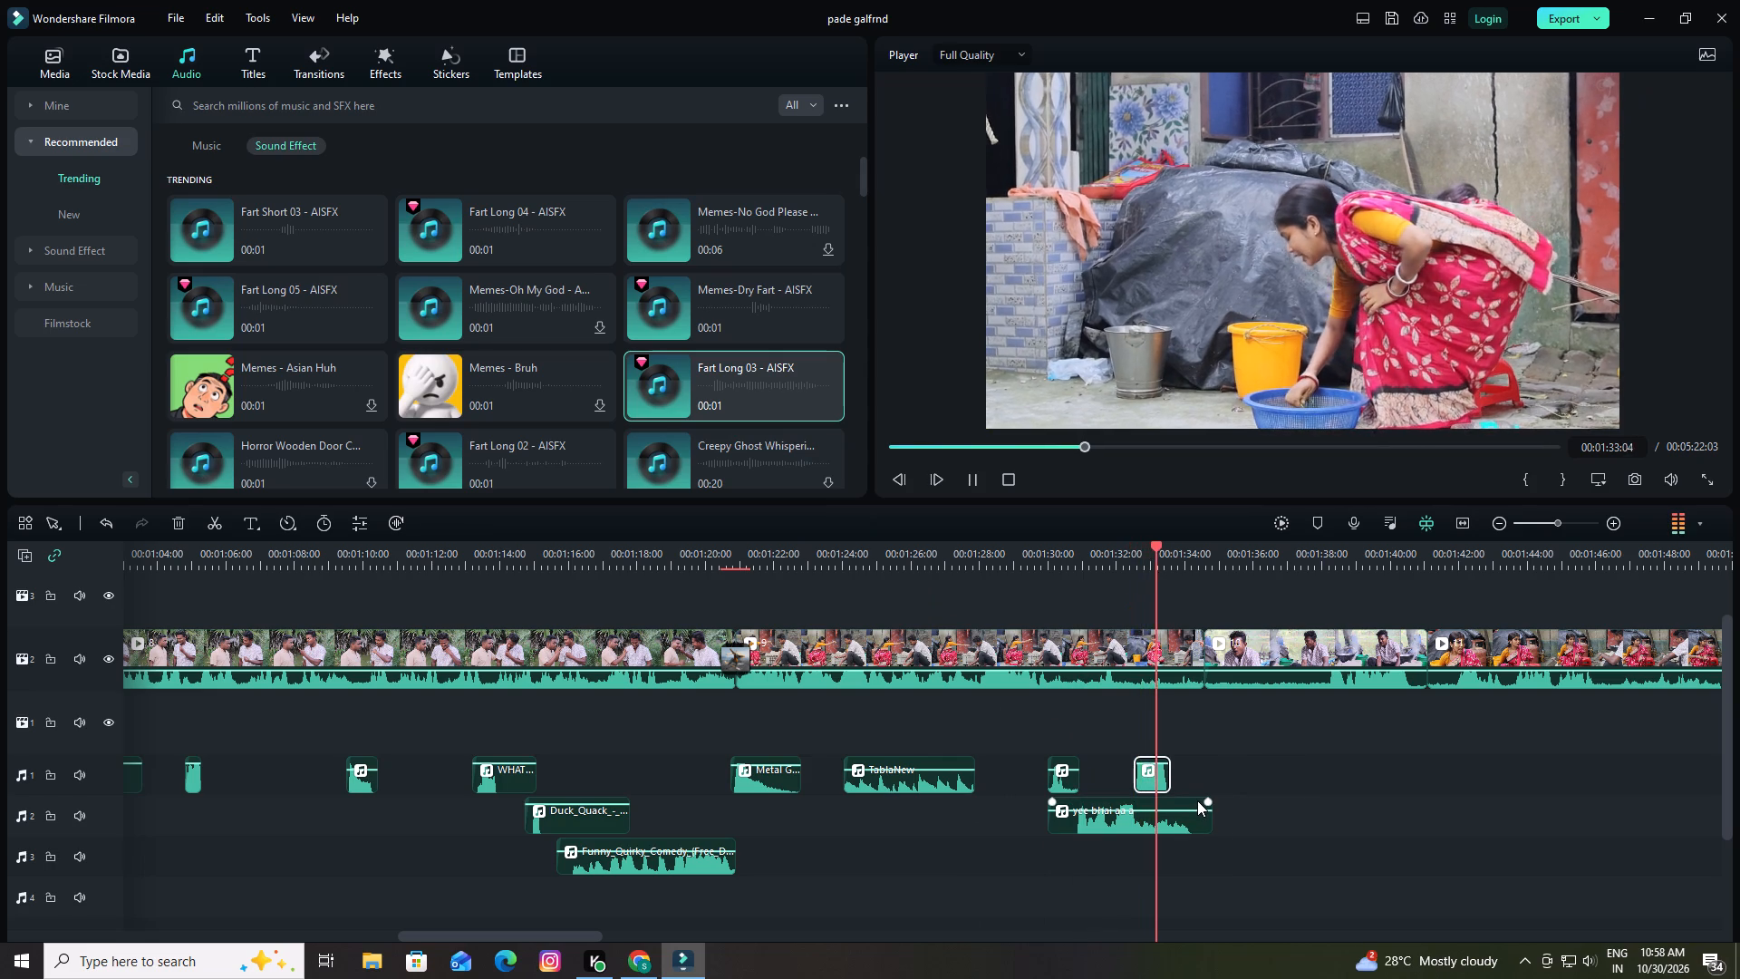
key(space)
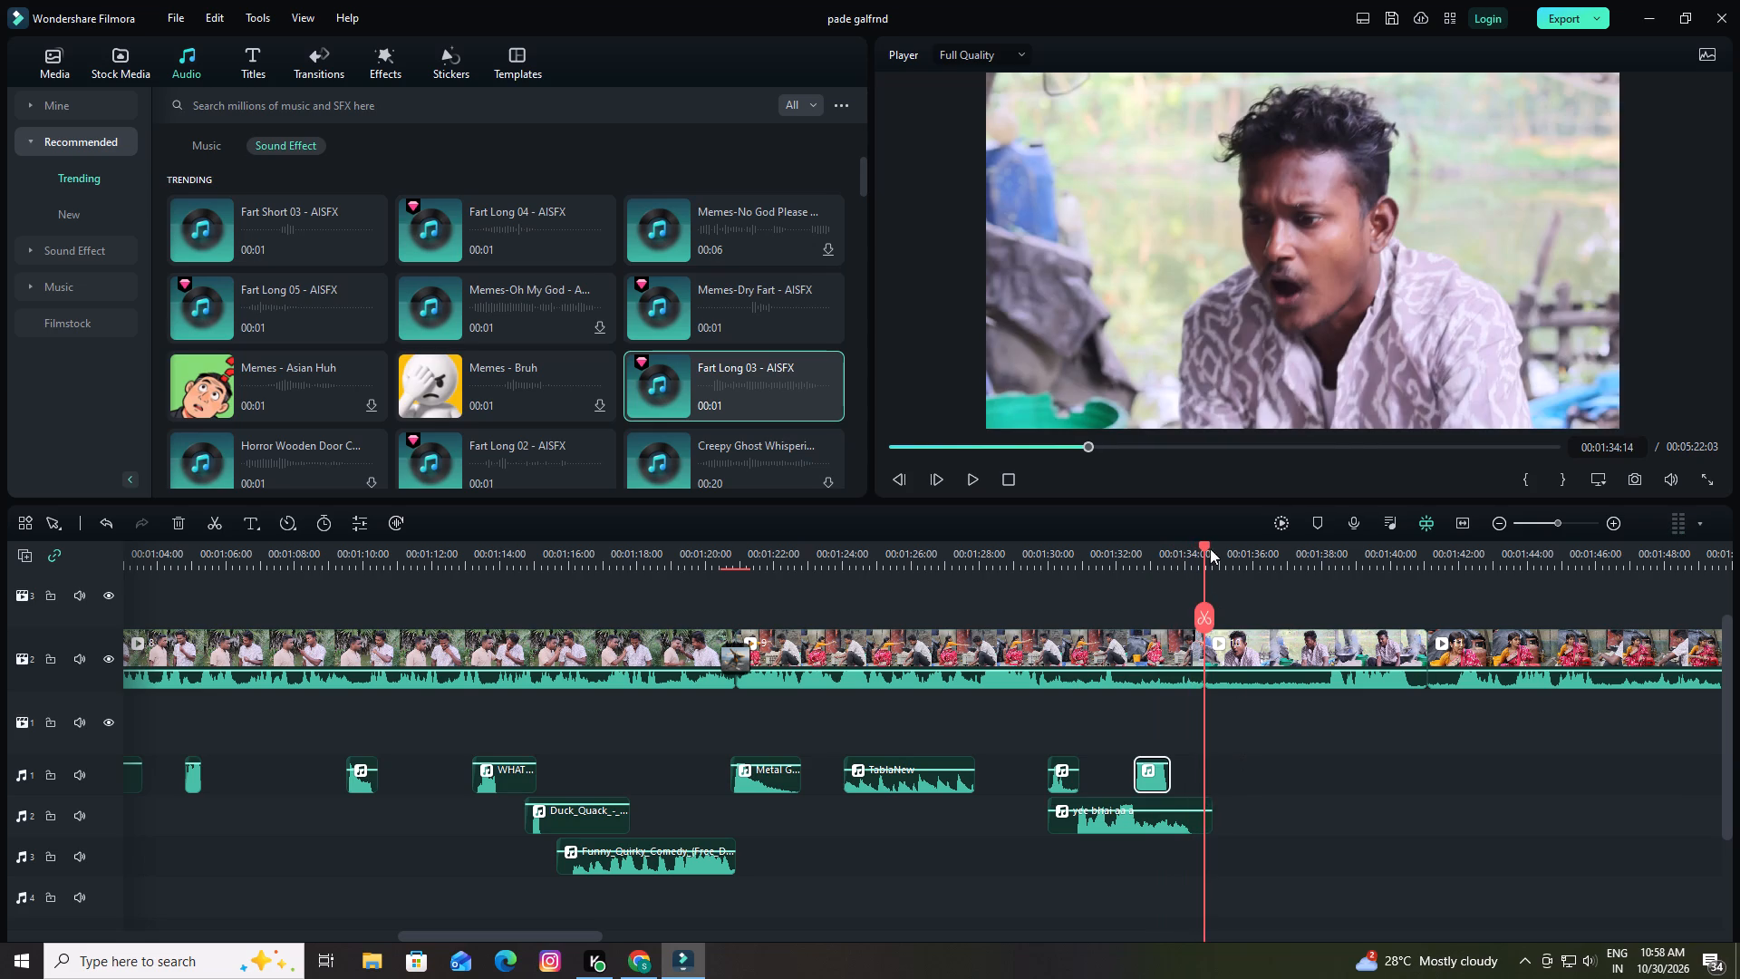
drag(1204, 544, 1116, 568)
key(space)
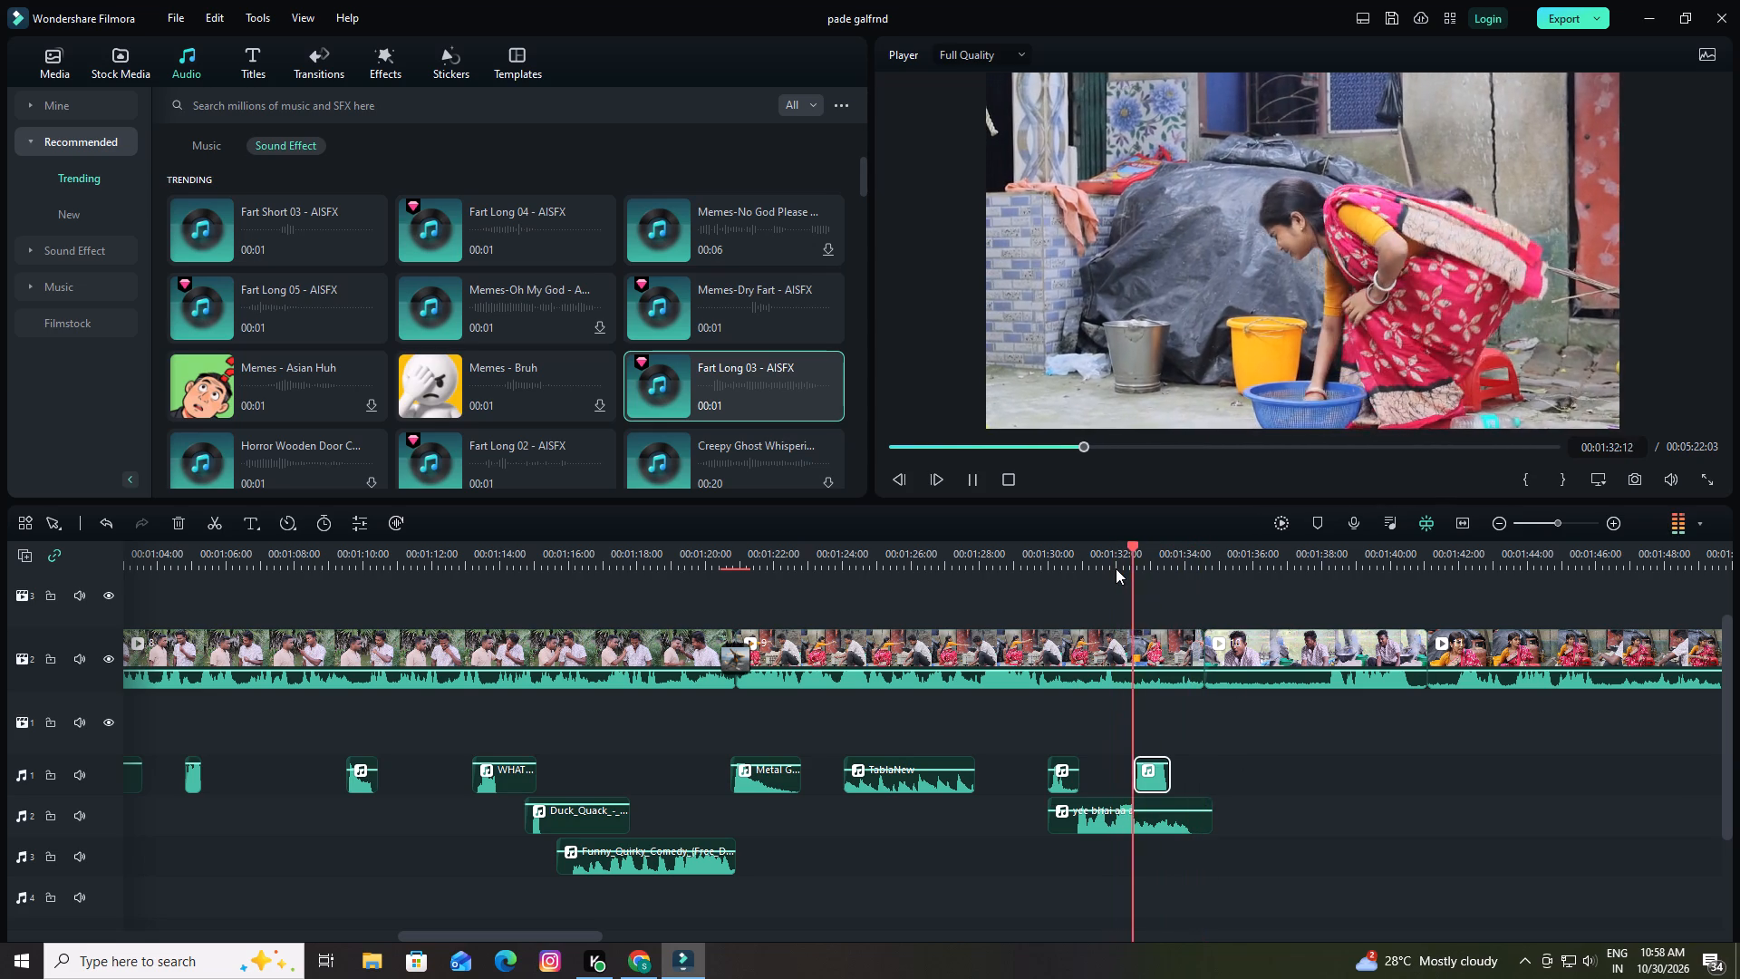
key(space)
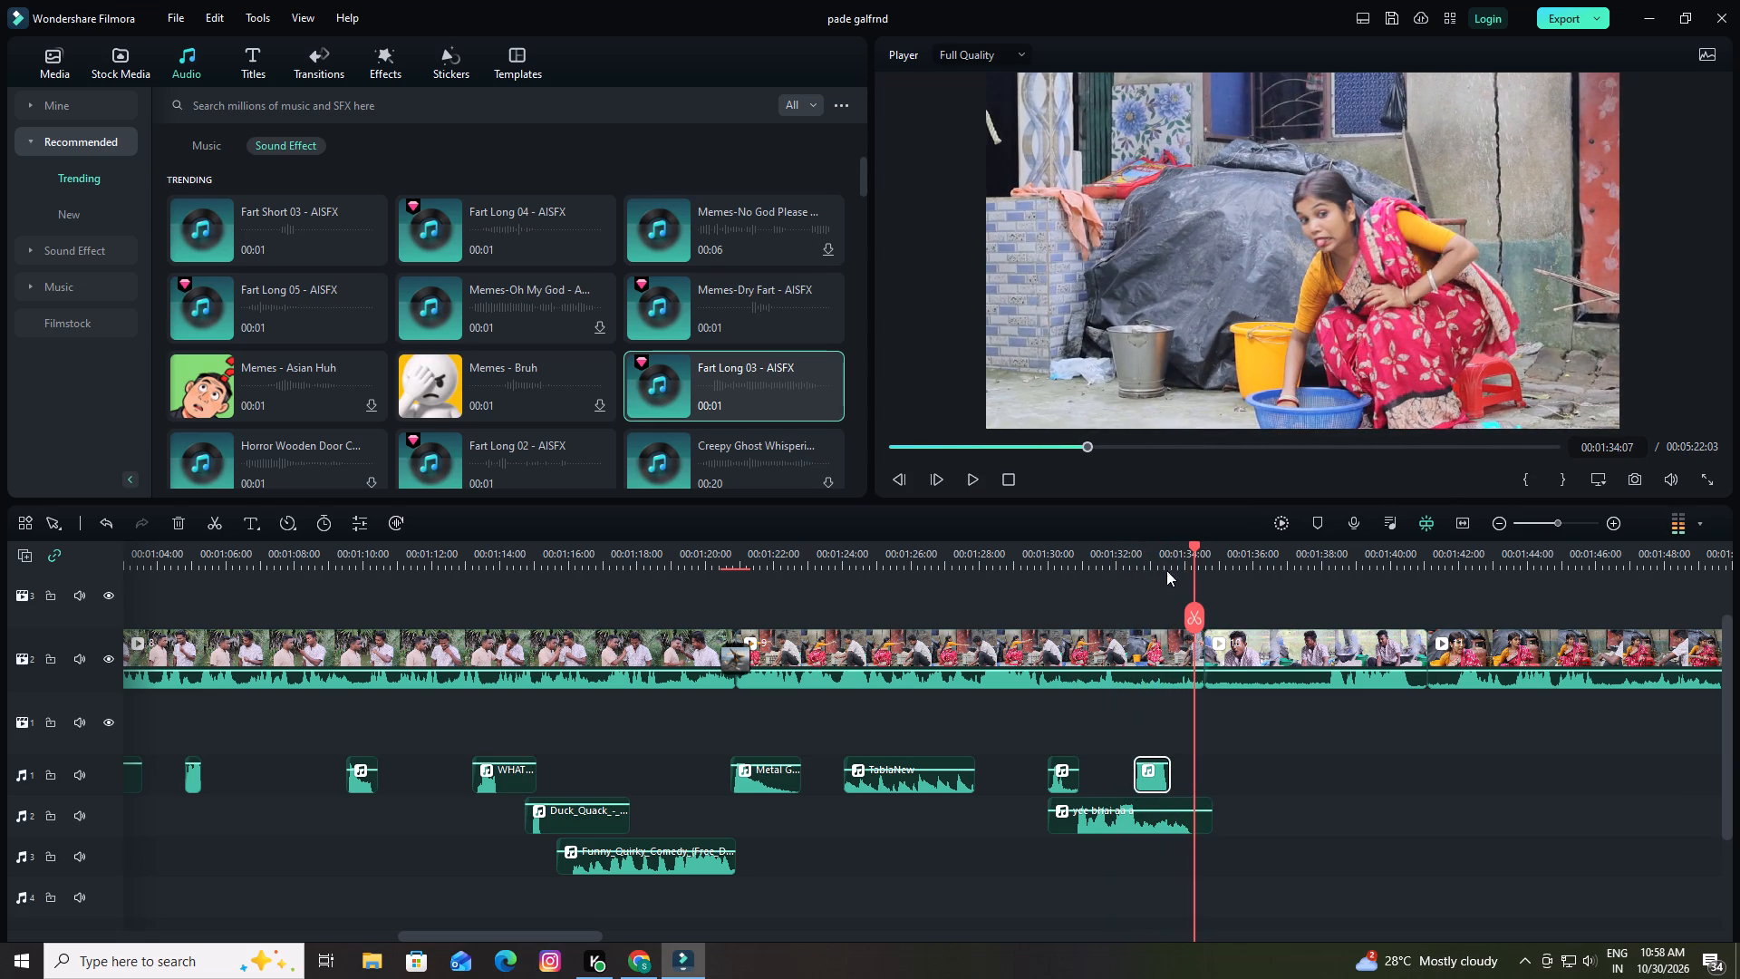
drag(1194, 547, 1119, 579)
key(space)
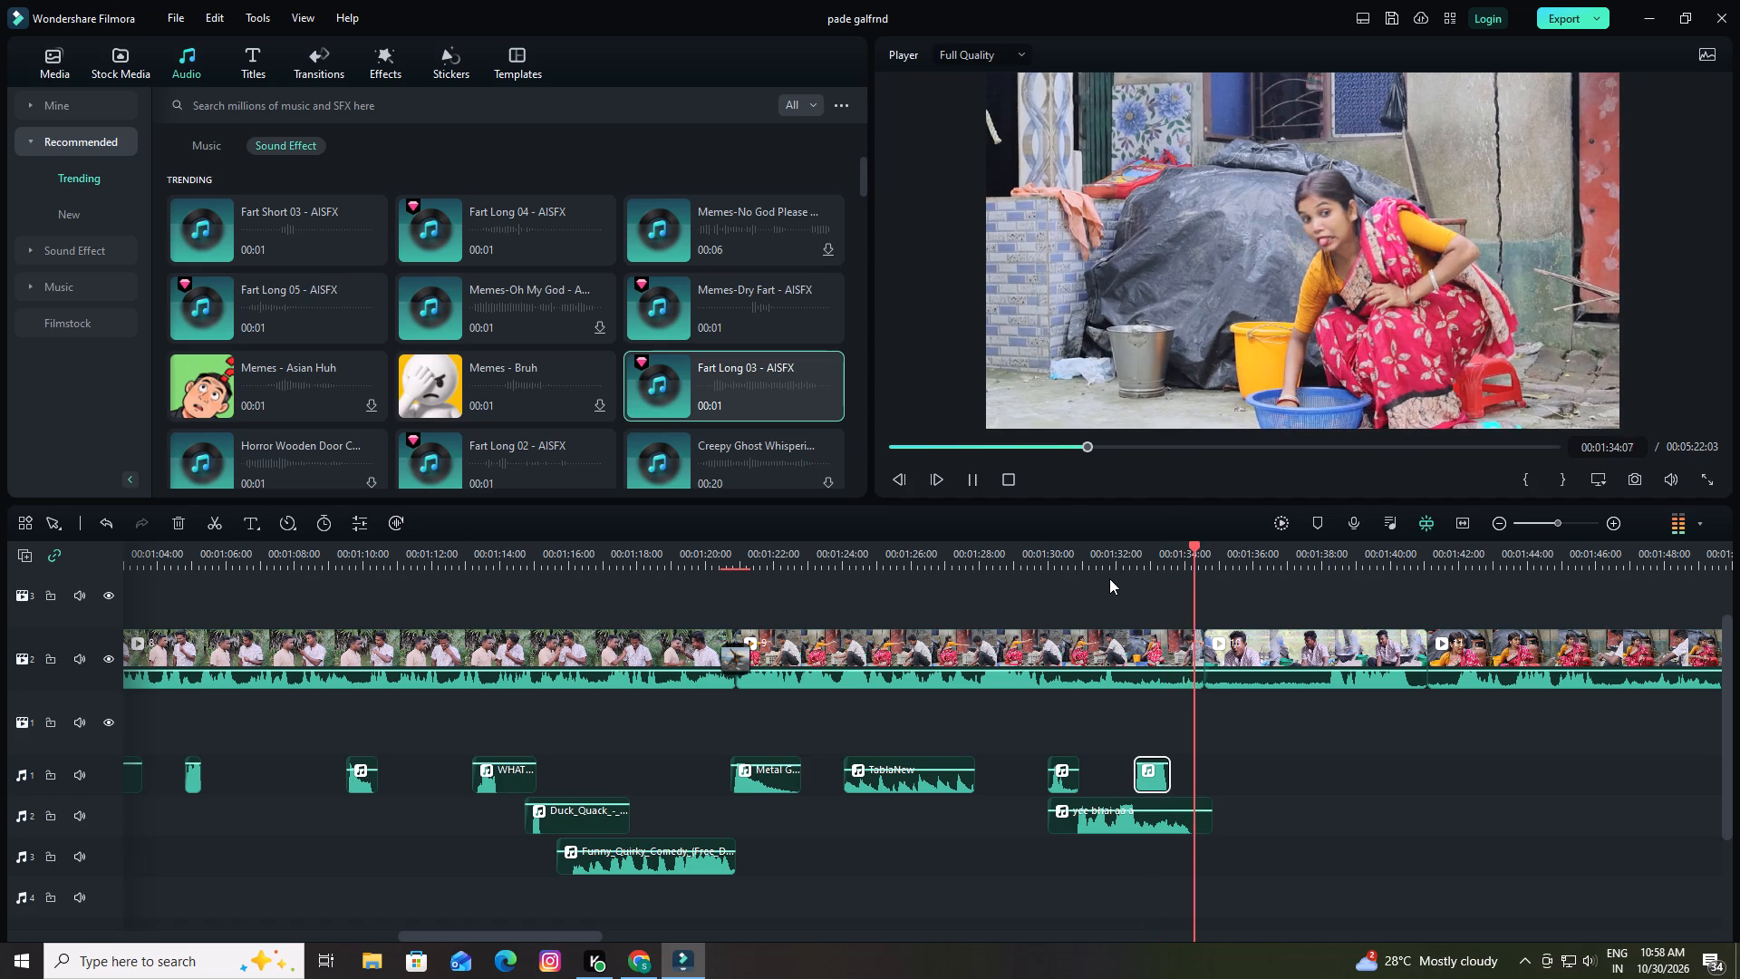
key(space)
drag(1199, 547, 1095, 579)
key(space)
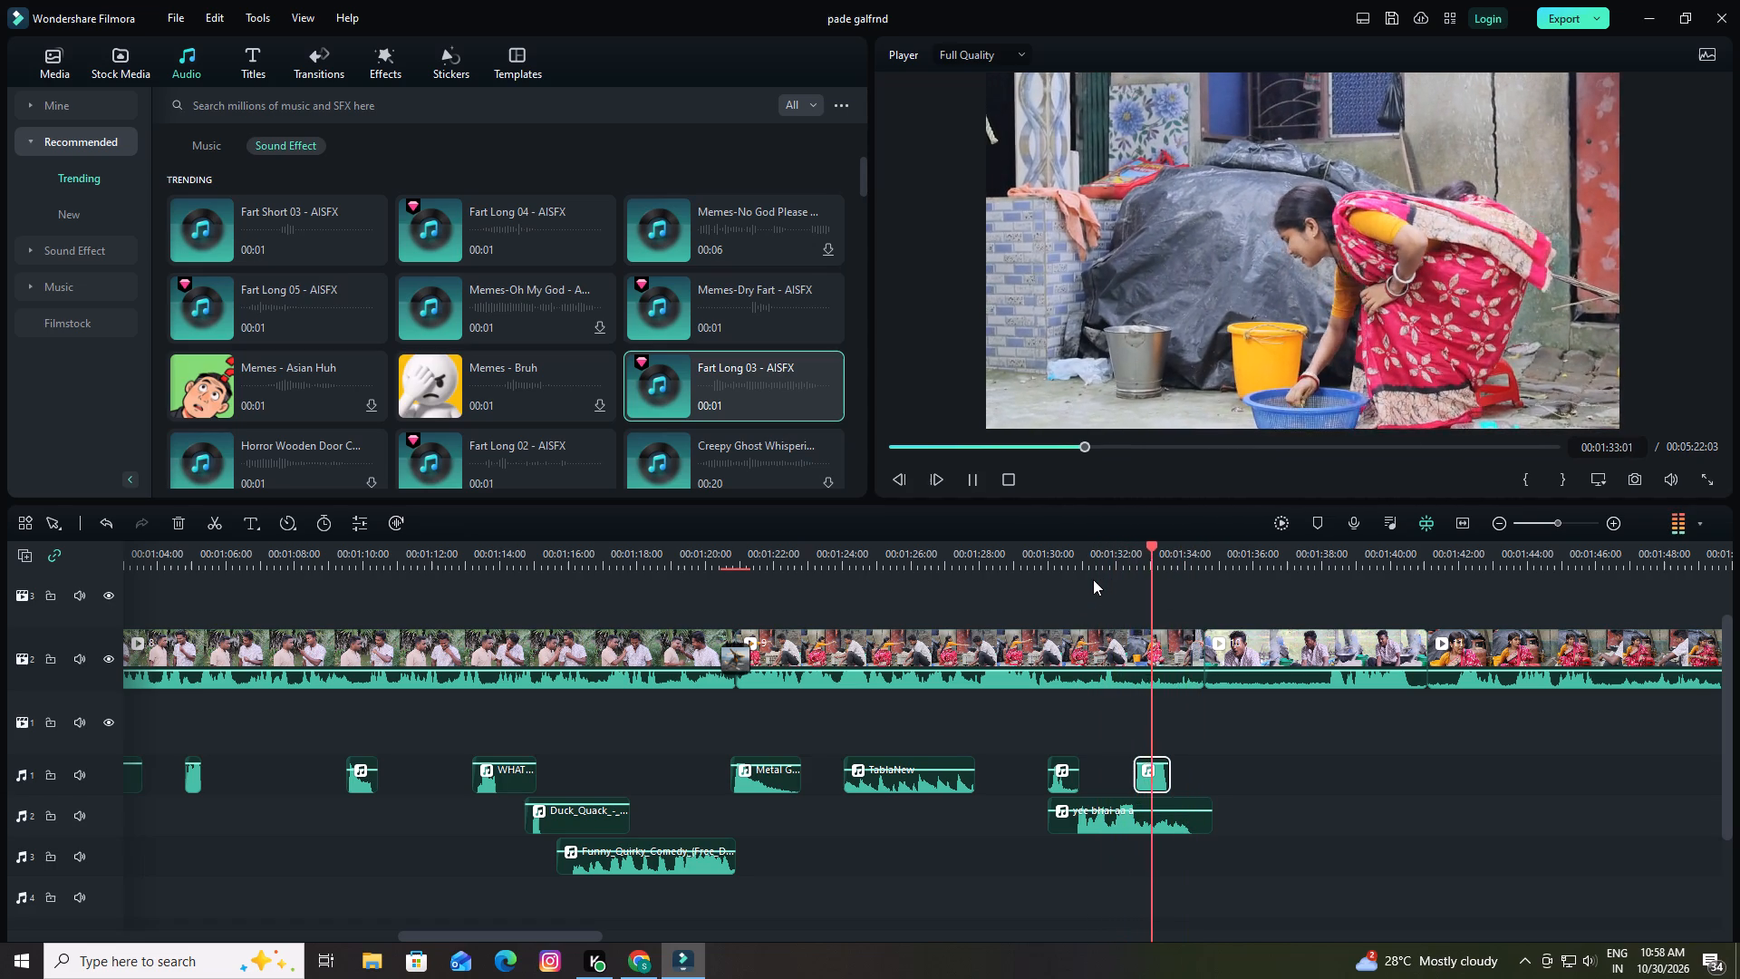
key(space)
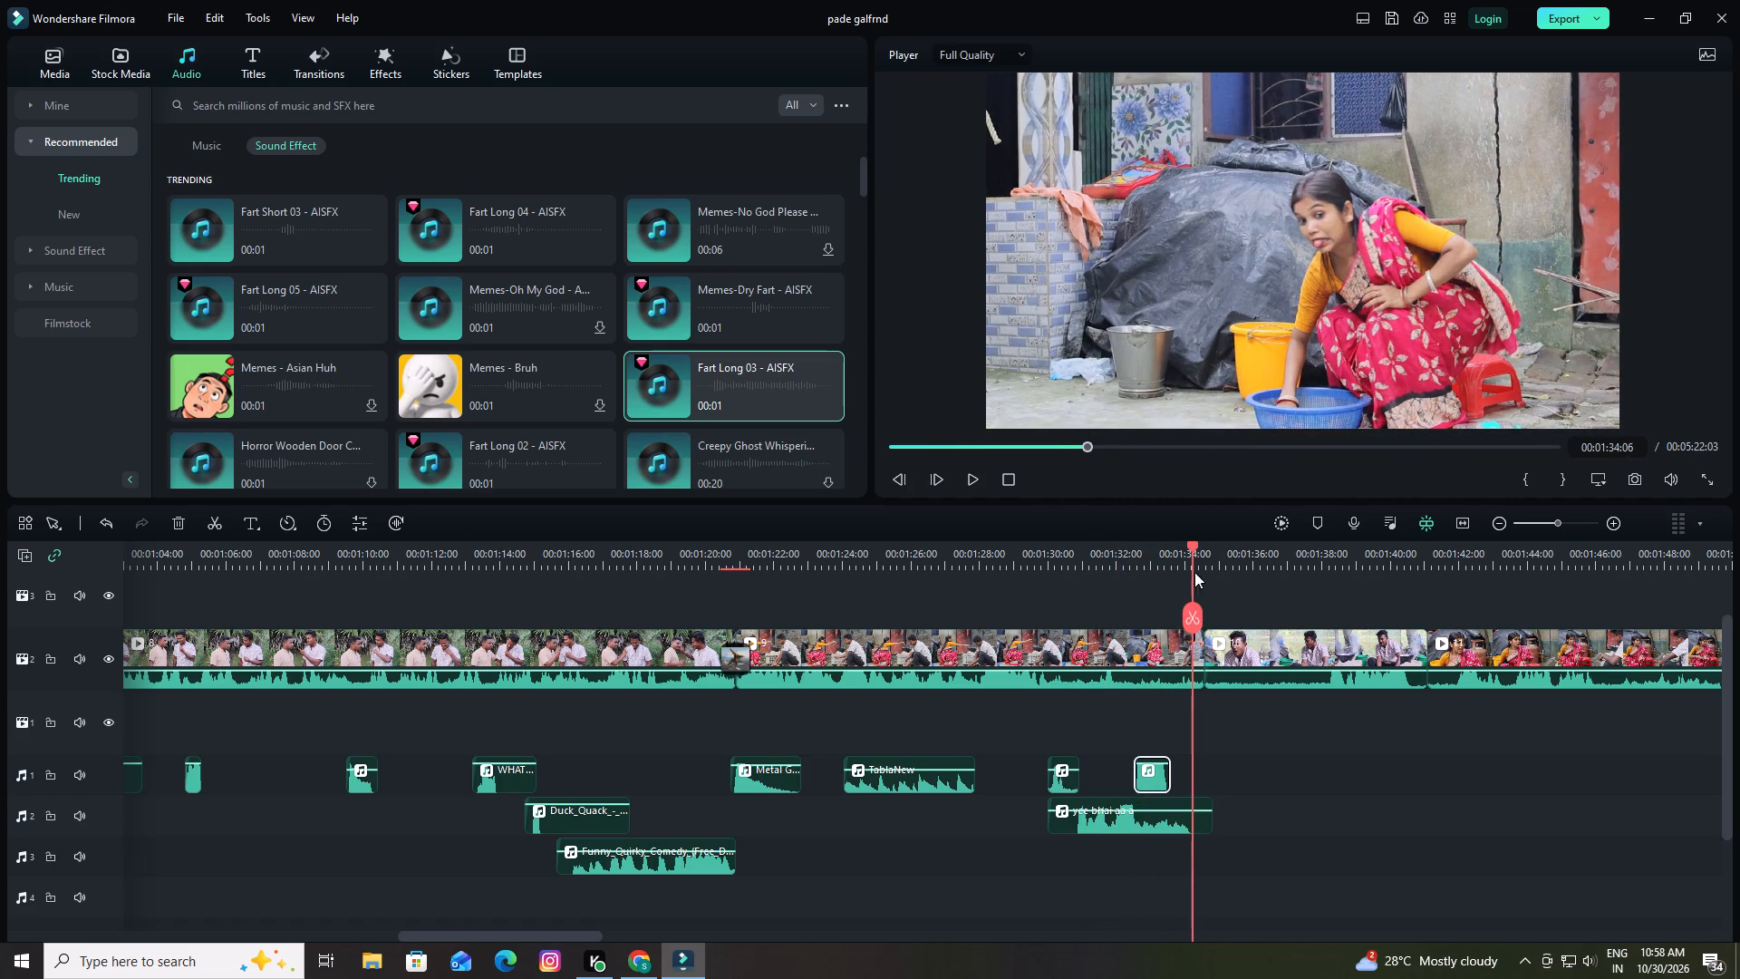
drag(1194, 548, 1120, 574)
key(space)
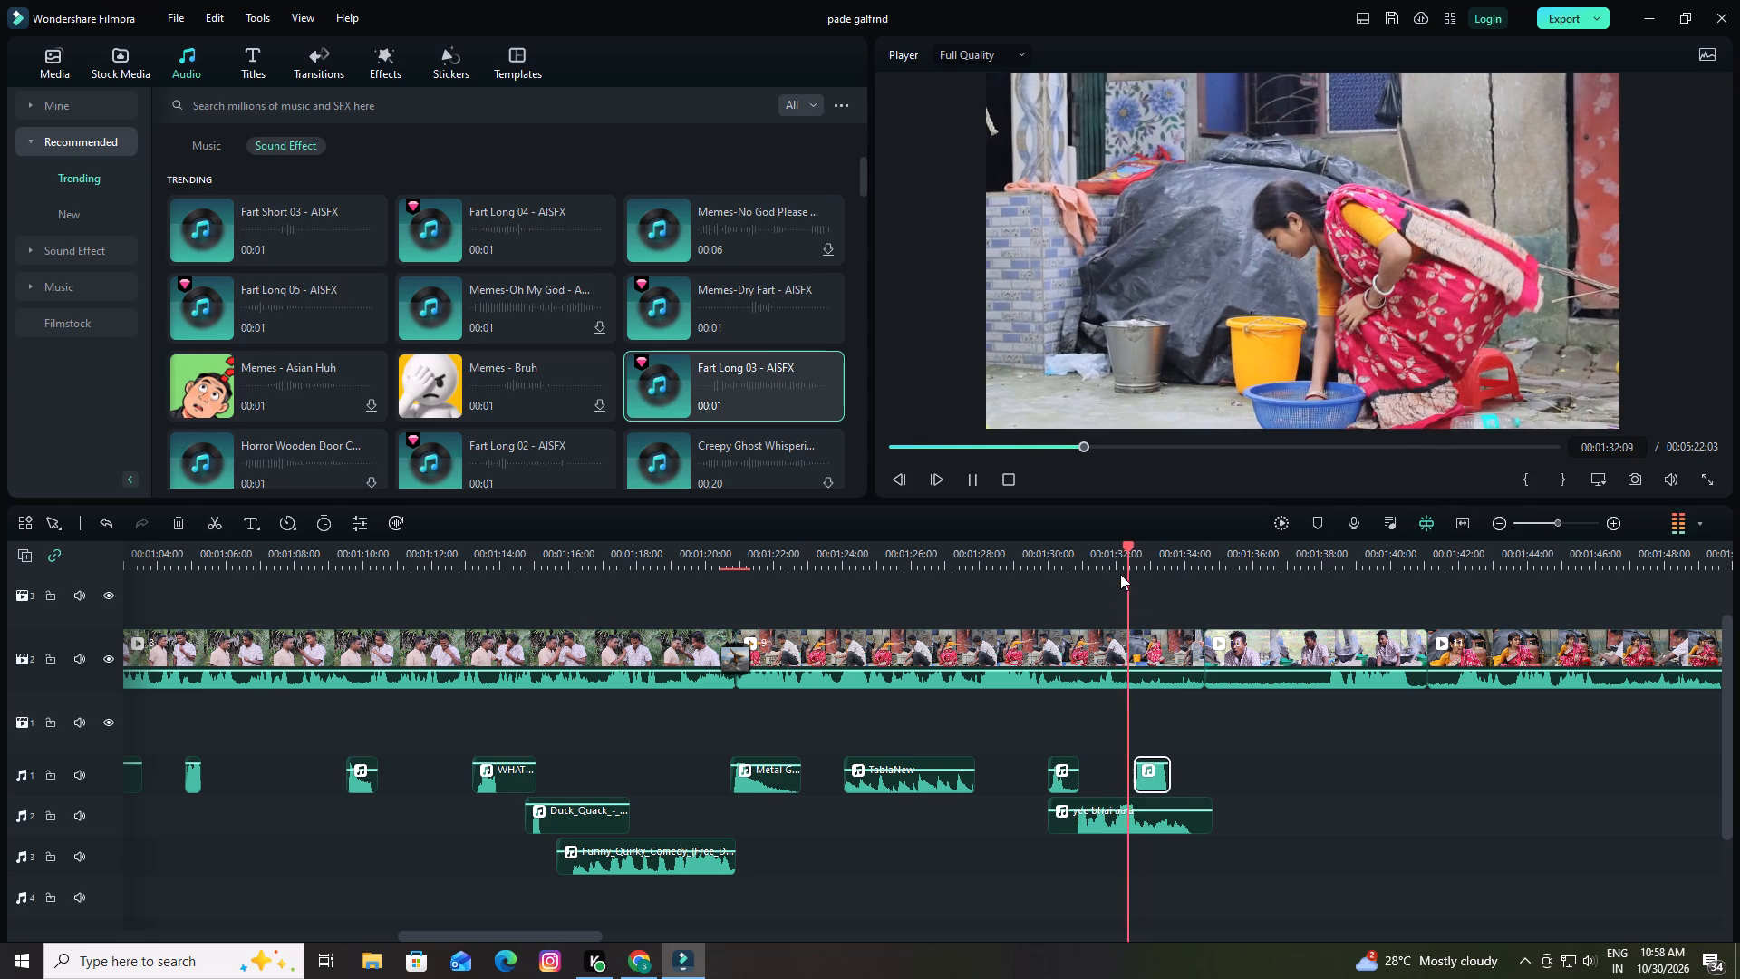
key(space)
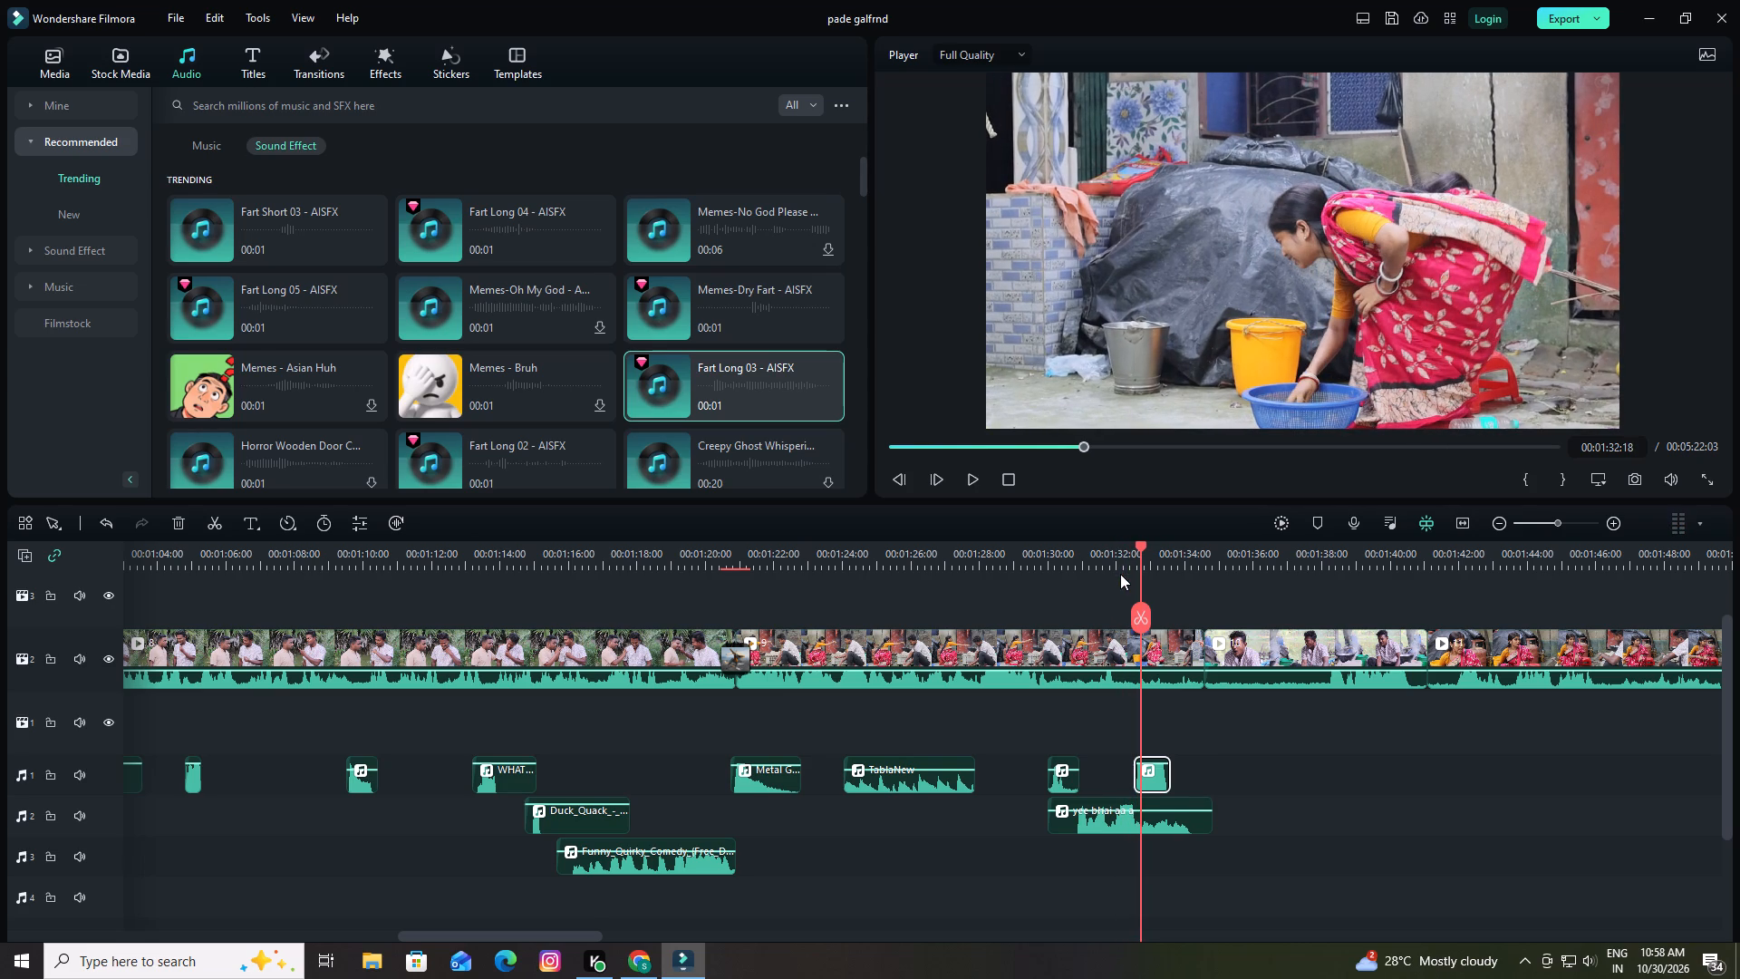
Replay the washing scene from about 00:01:32 into the man's cooking shot to check the sound effect timing.
key(space)
key(space)
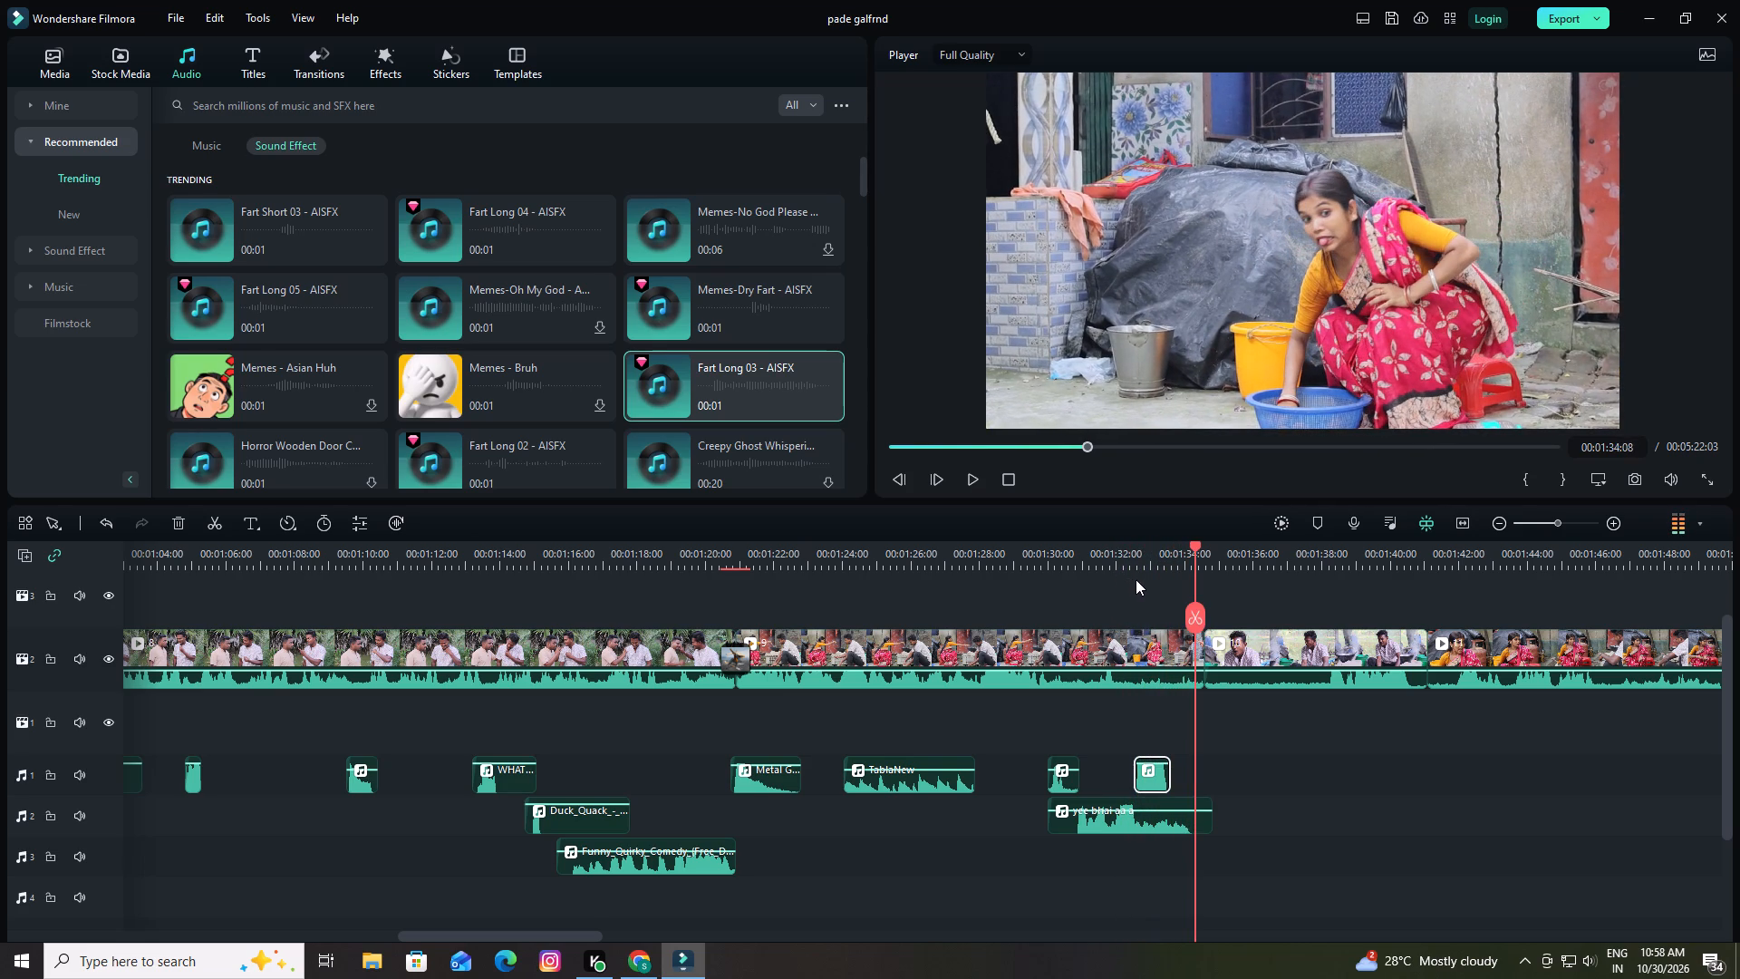
key(space)
key(space)
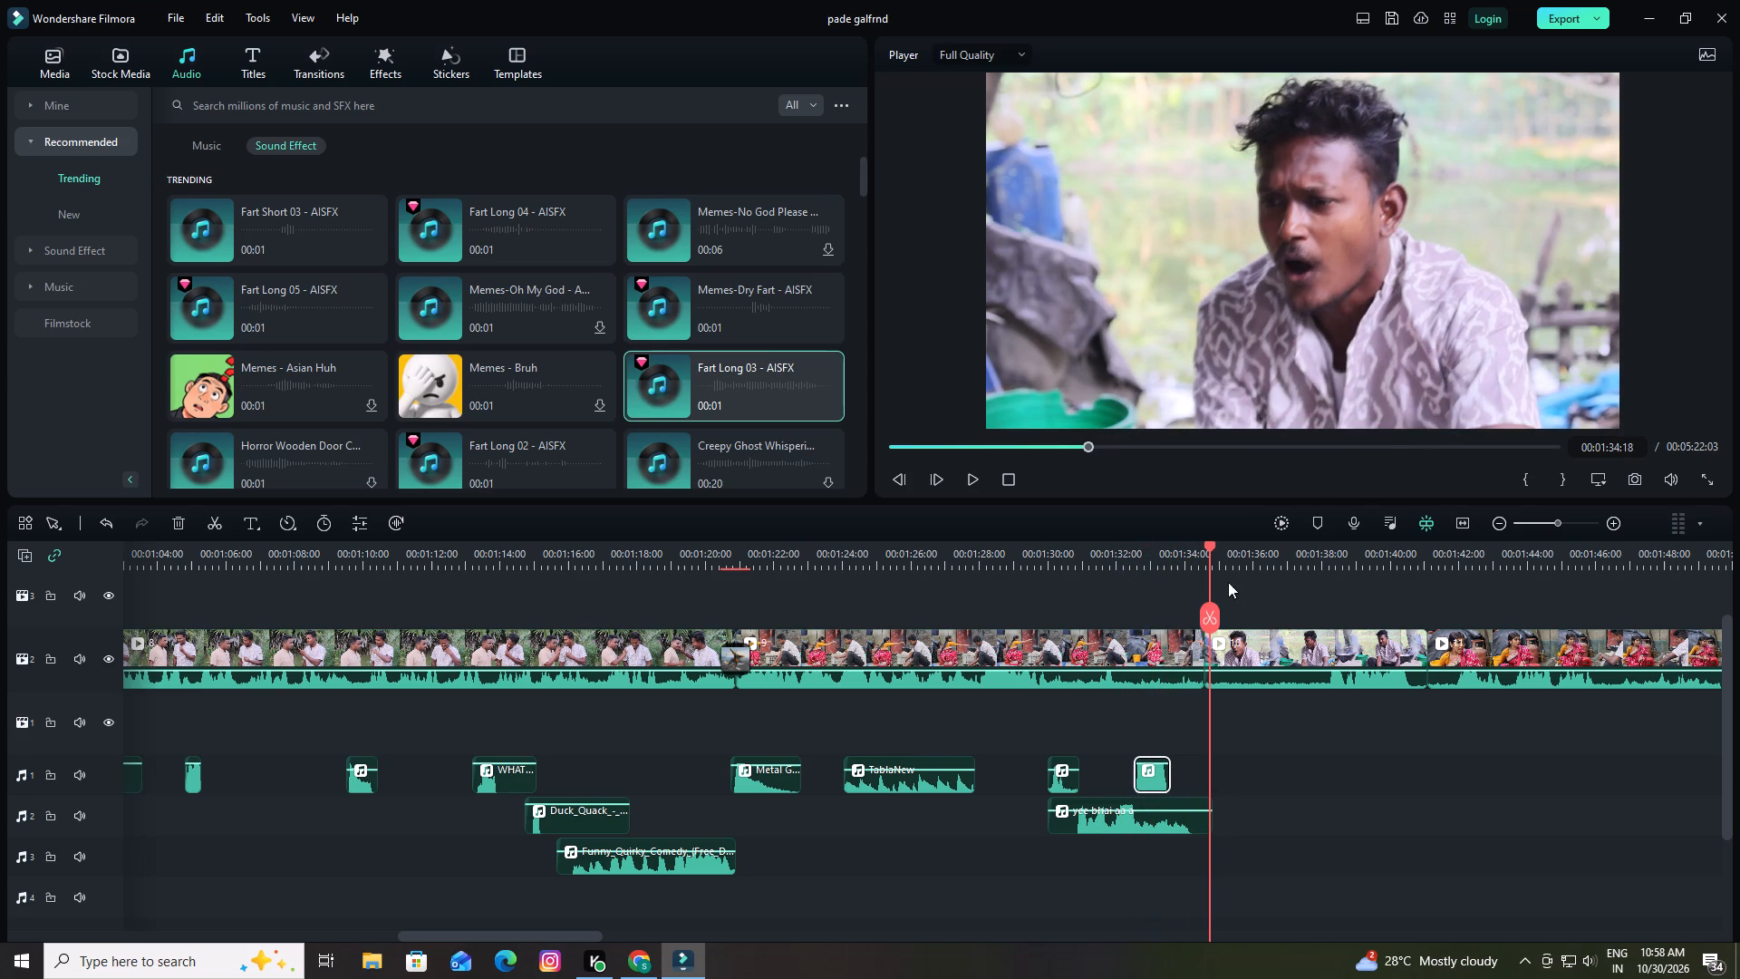
drag(1211, 548, 1121, 564)
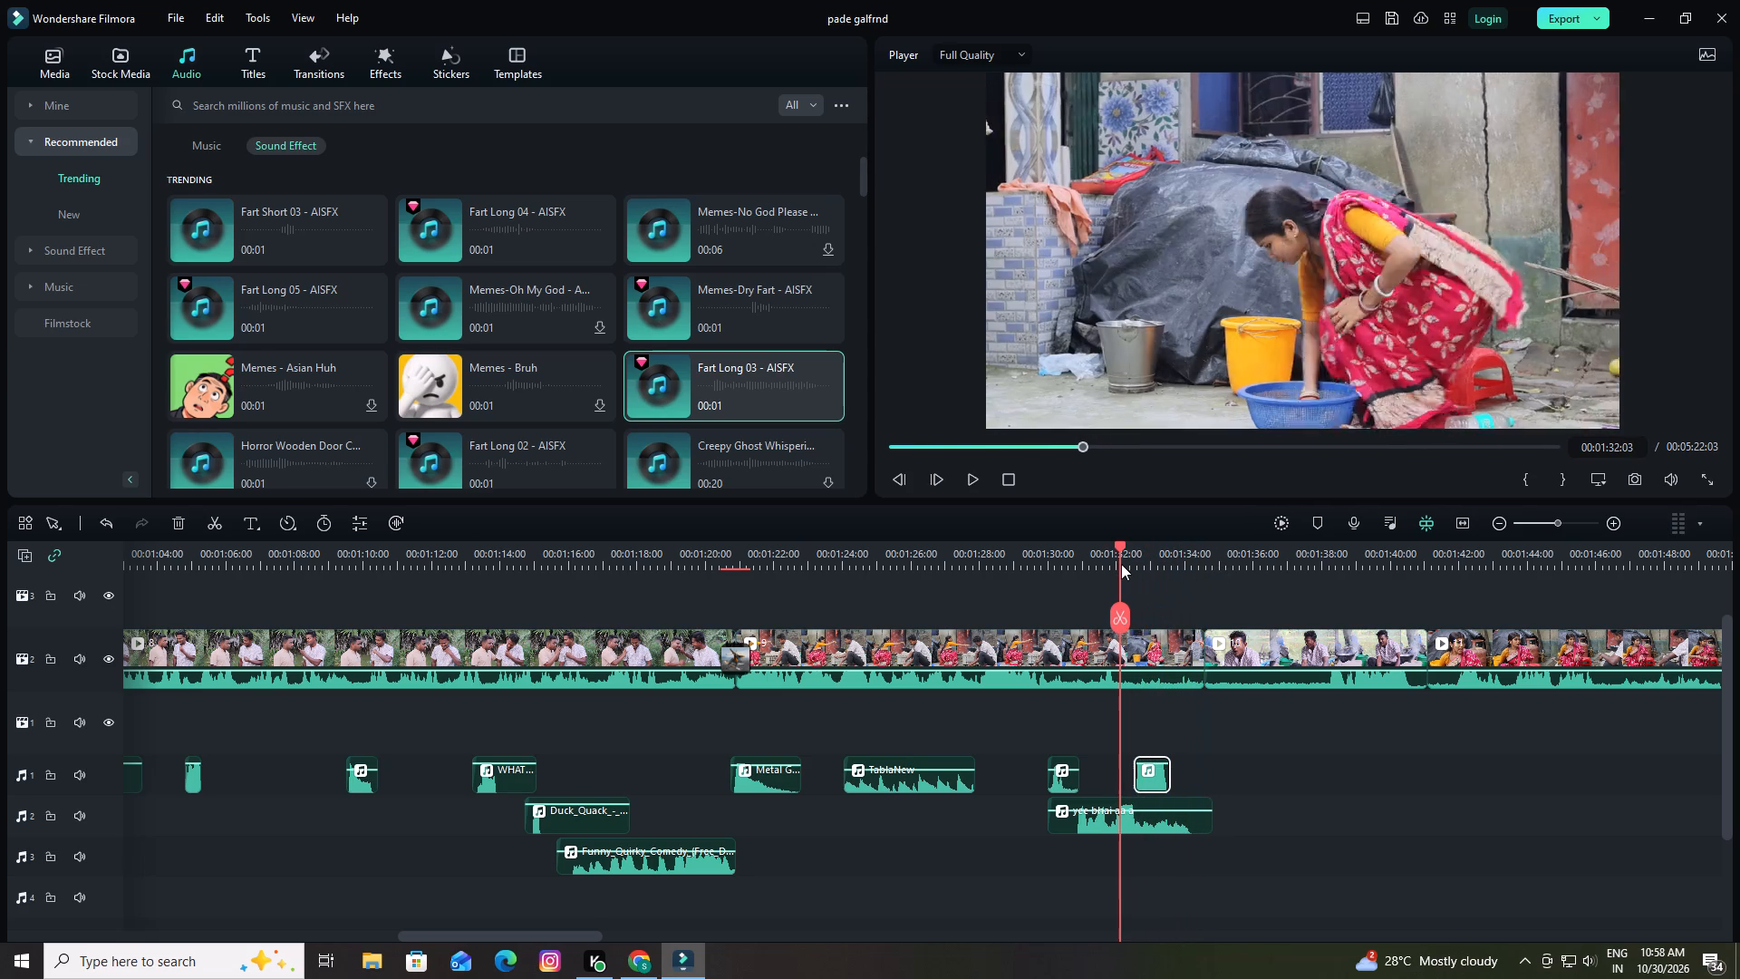
key(space)
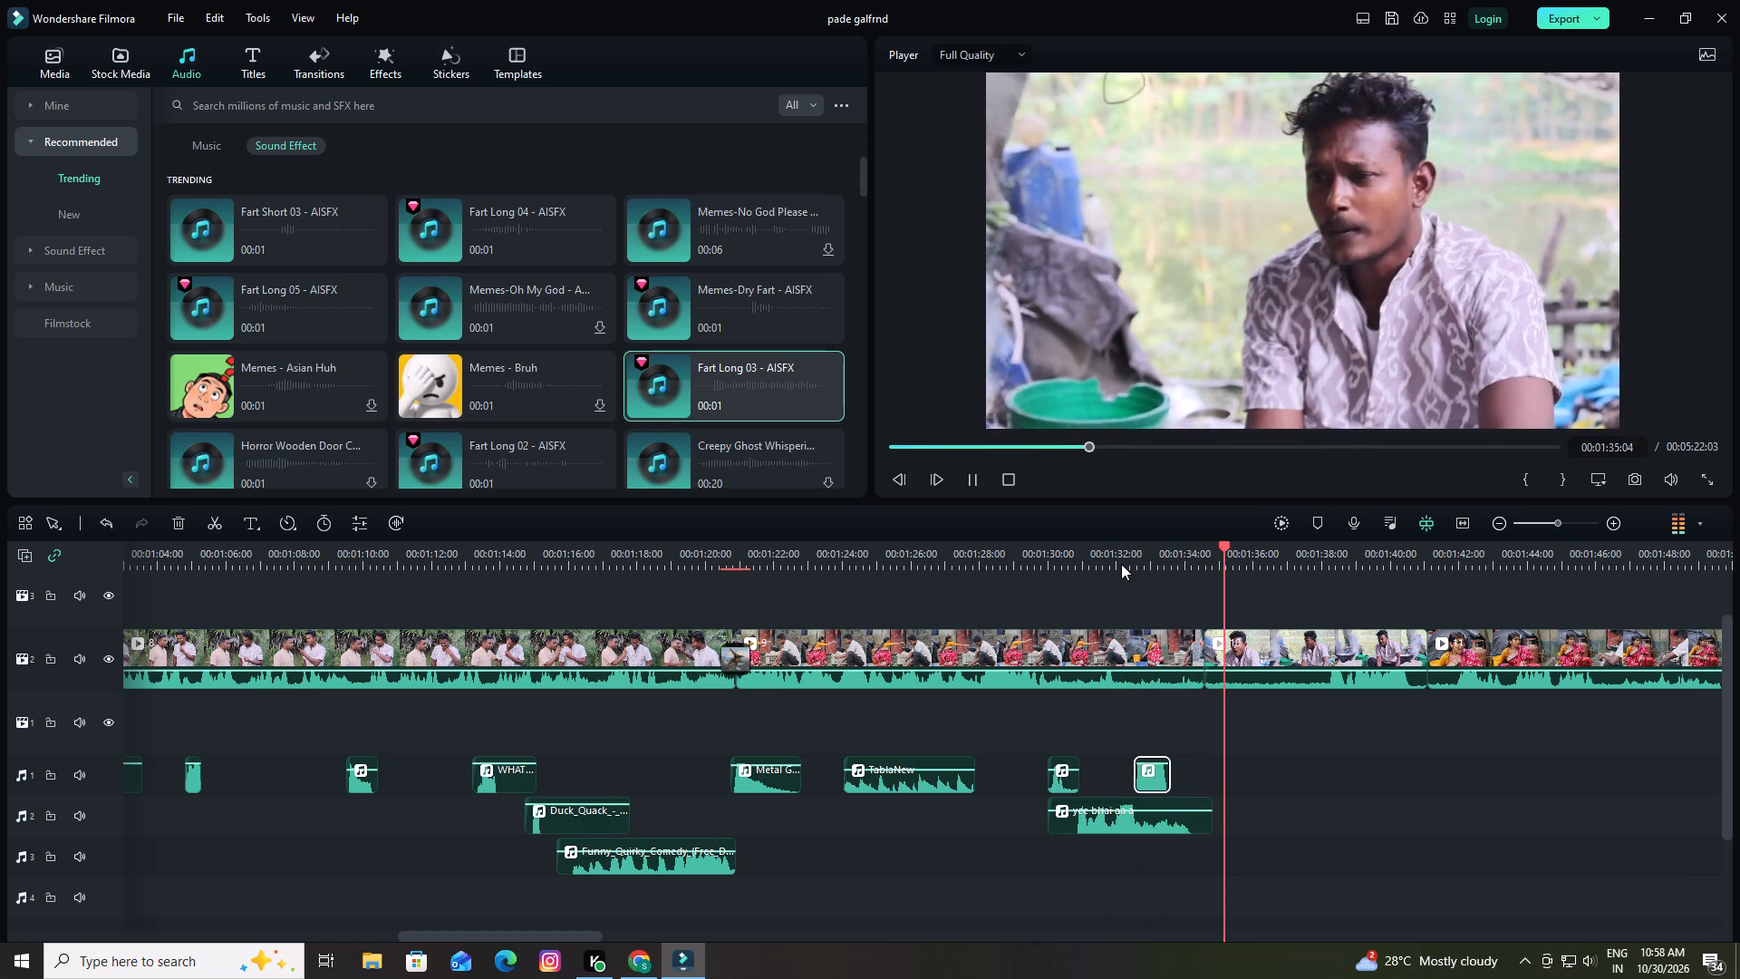
key(space)
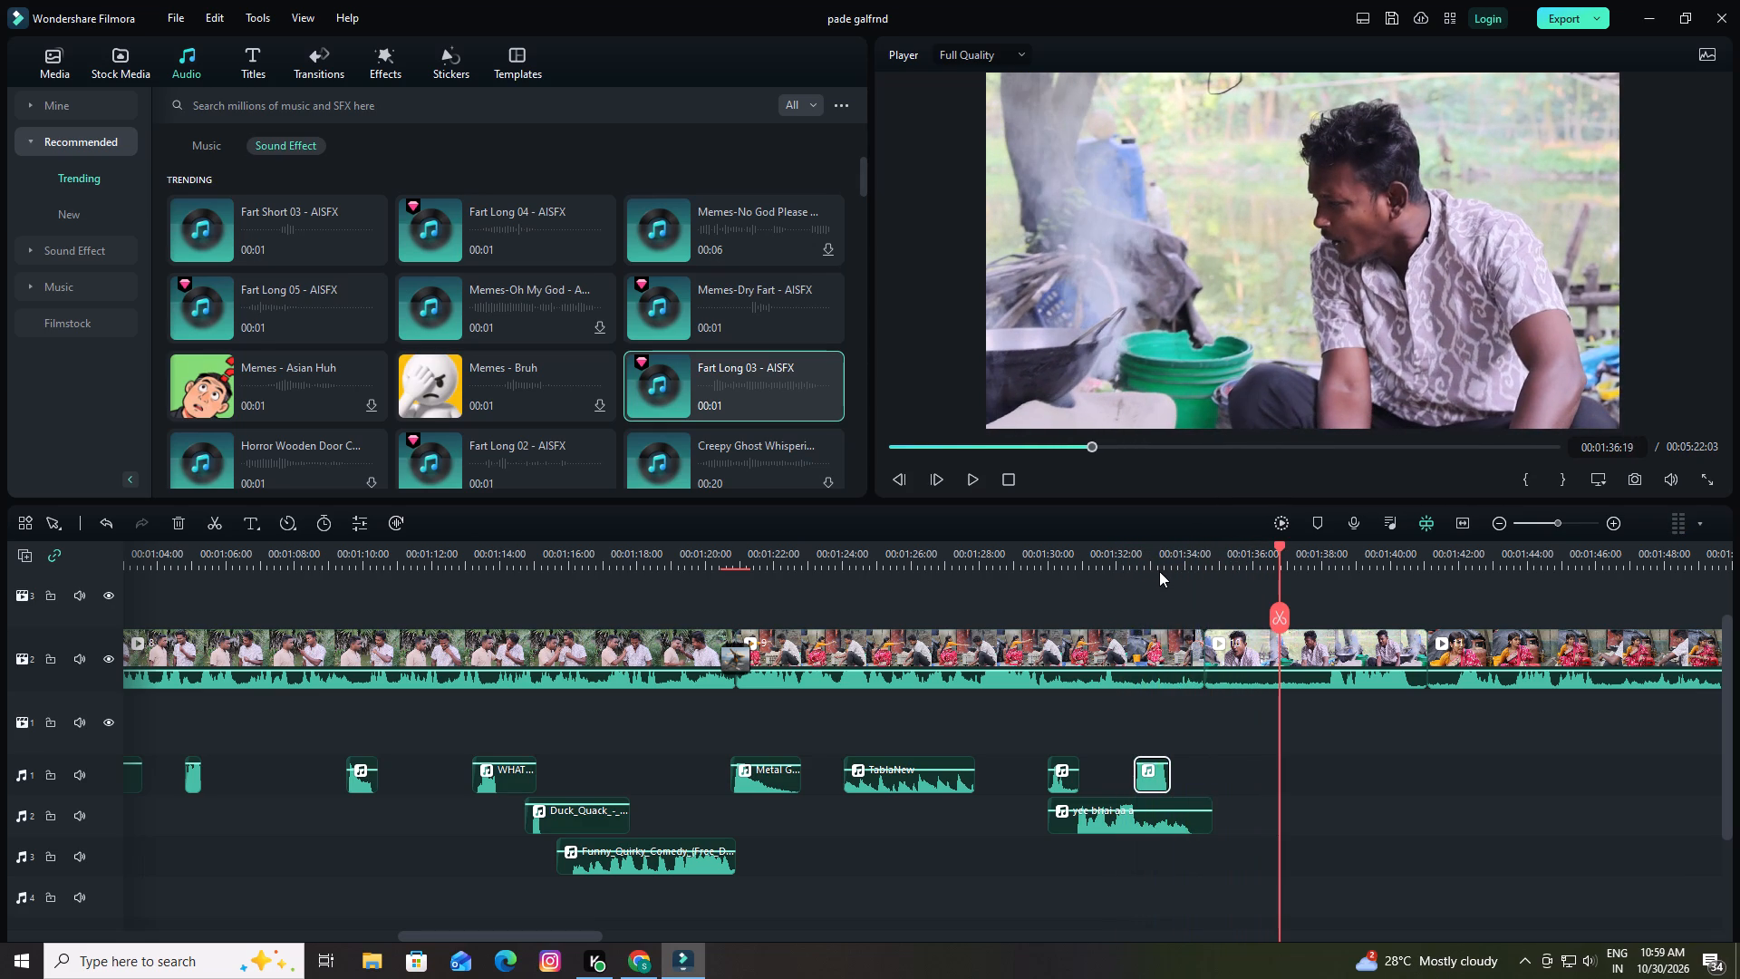
Replay the man's reaction shot between about 00:01:34 and 00:01:40 to find a suitable point for a meme insert.
drag(1281, 545, 1230, 568)
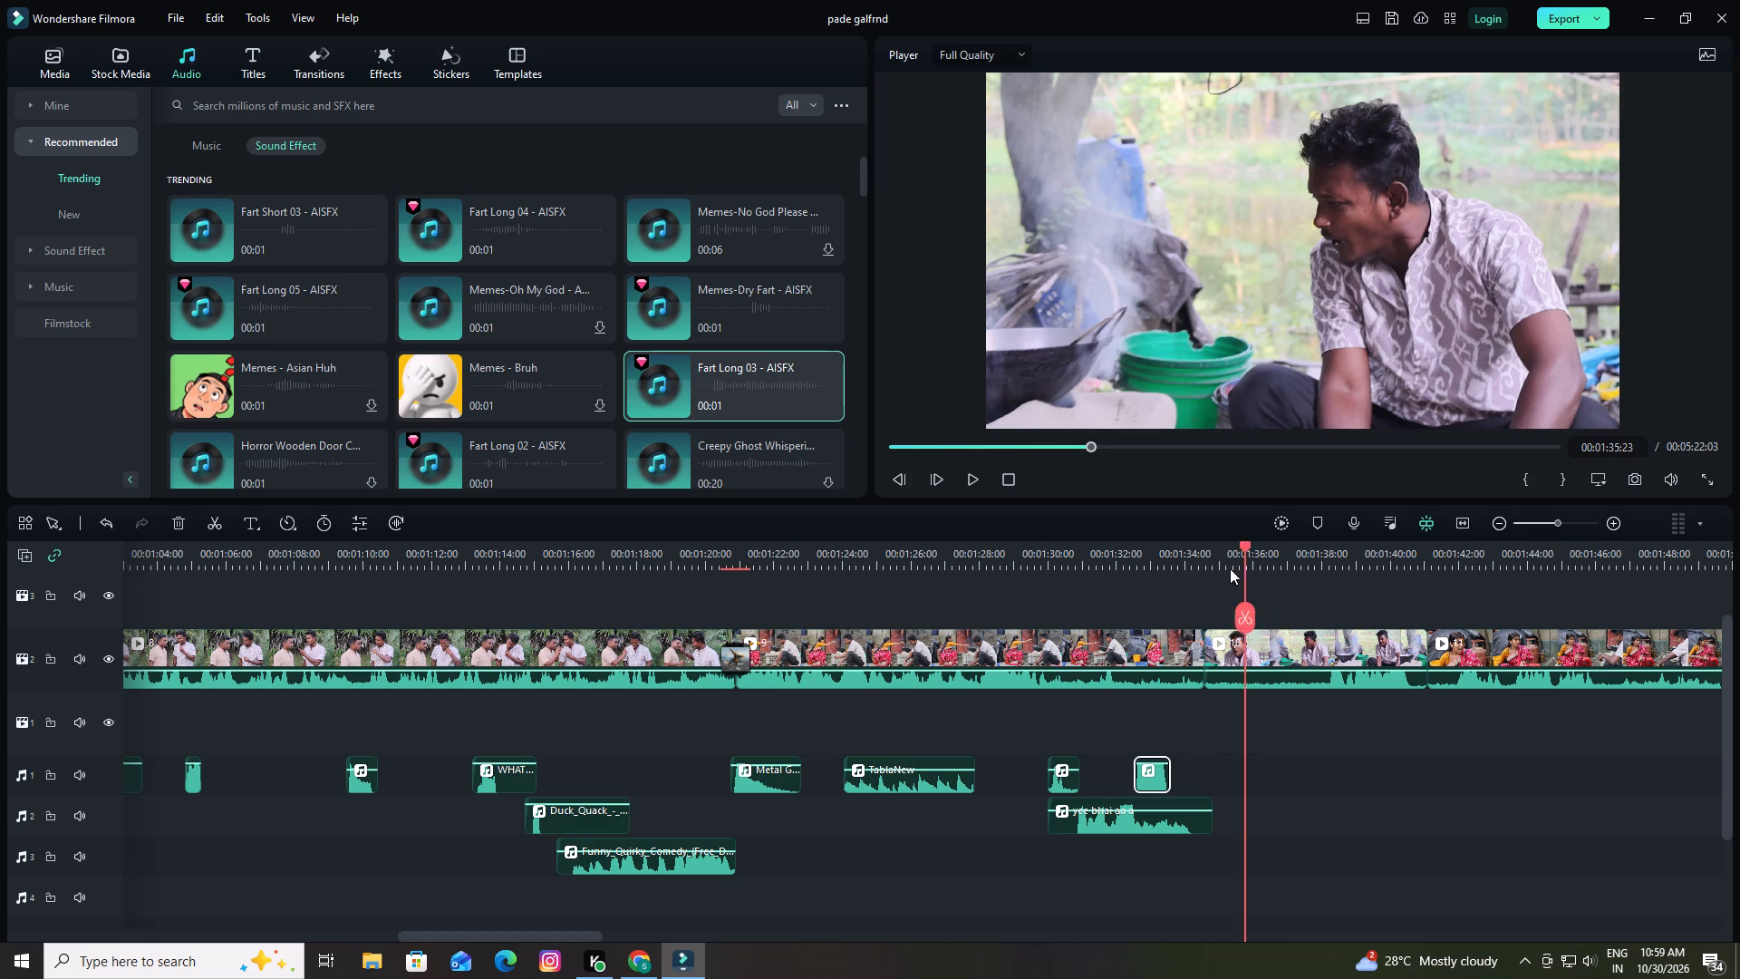
drag(1230, 568, 1165, 590)
key(space)
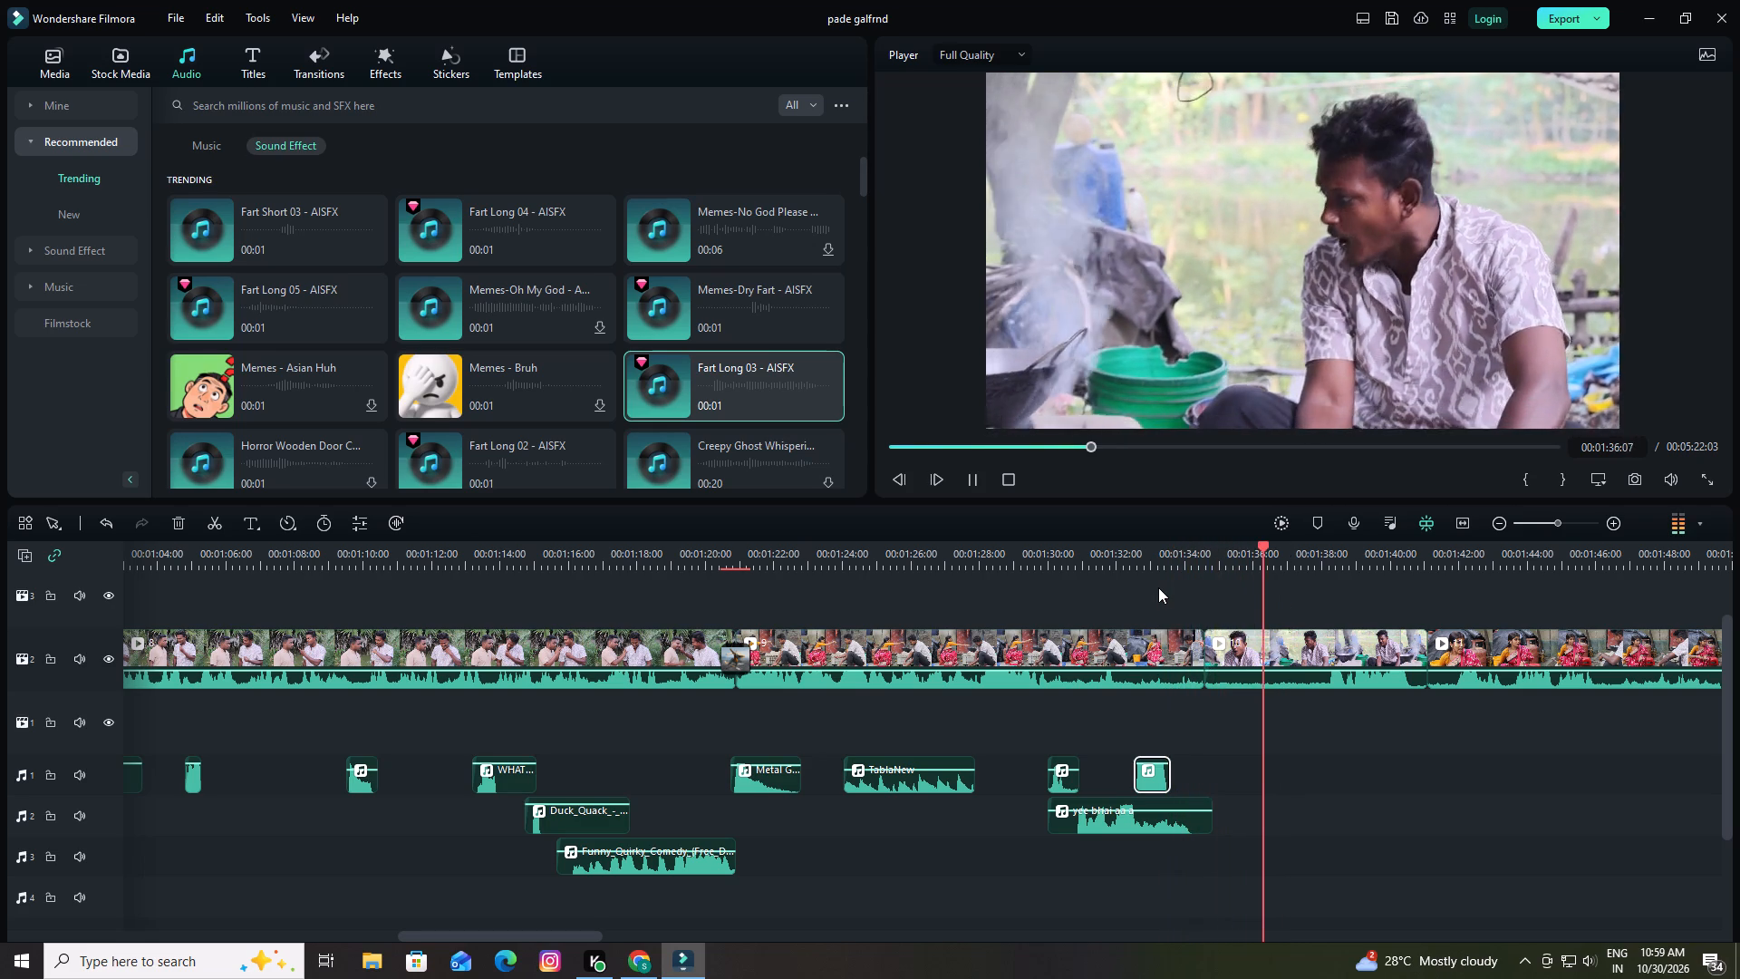
key(space)
key(space)
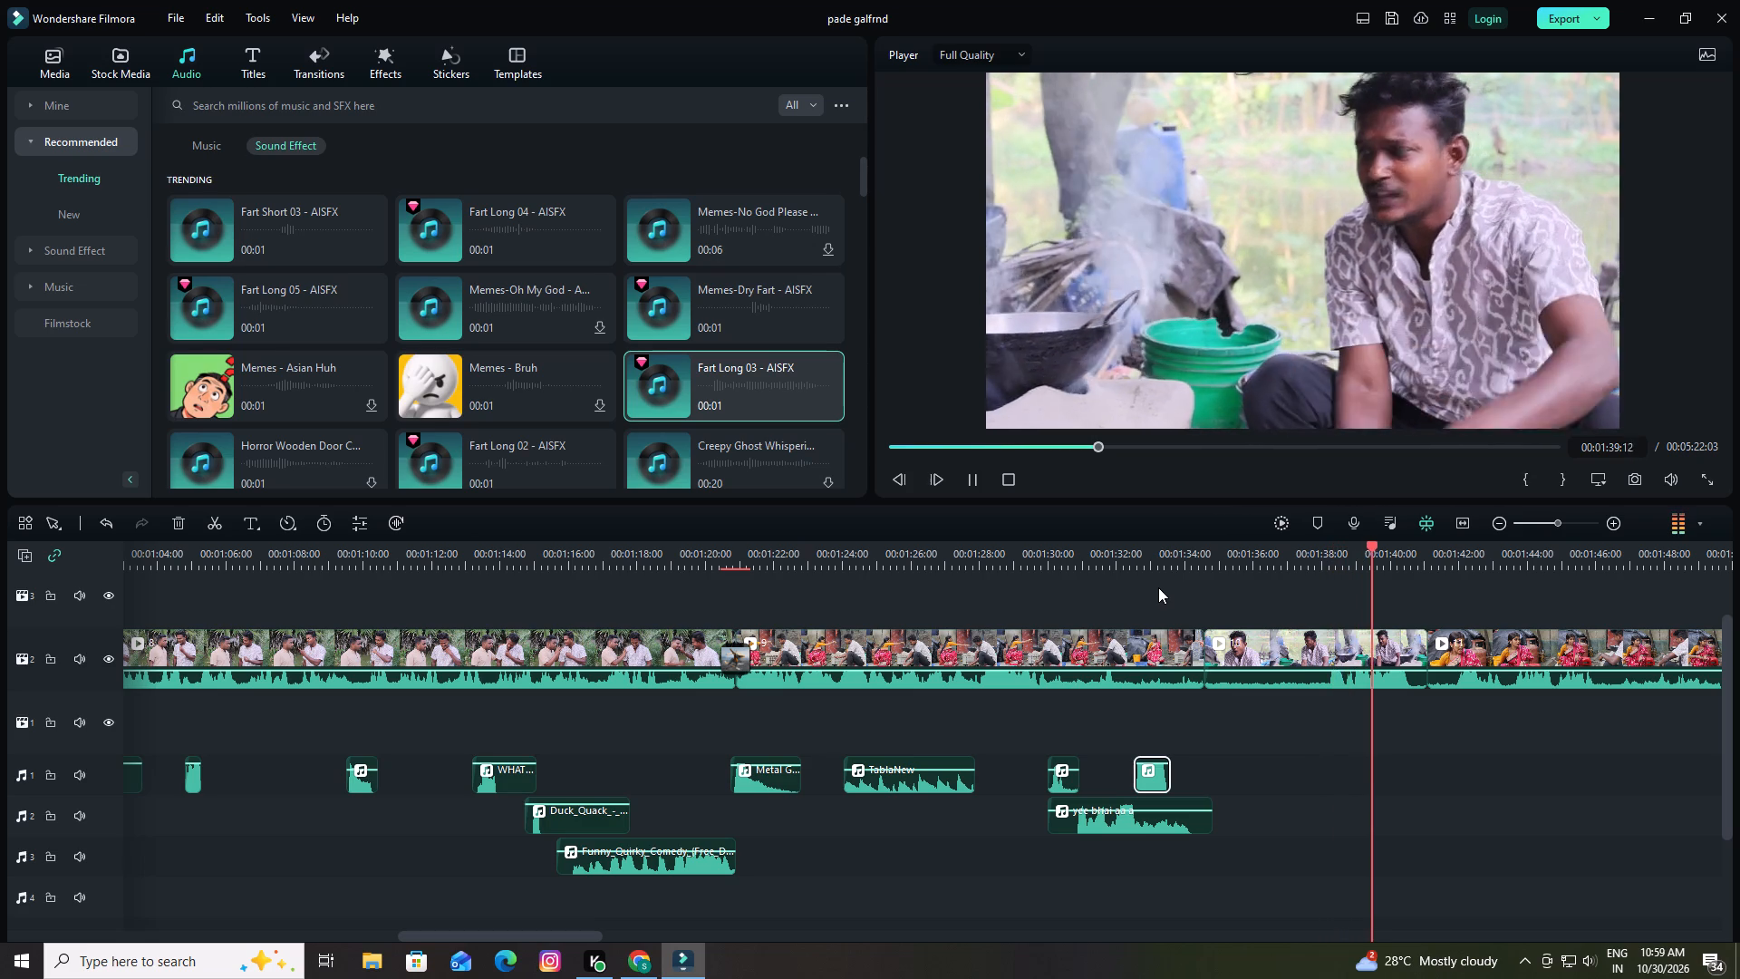
key(space)
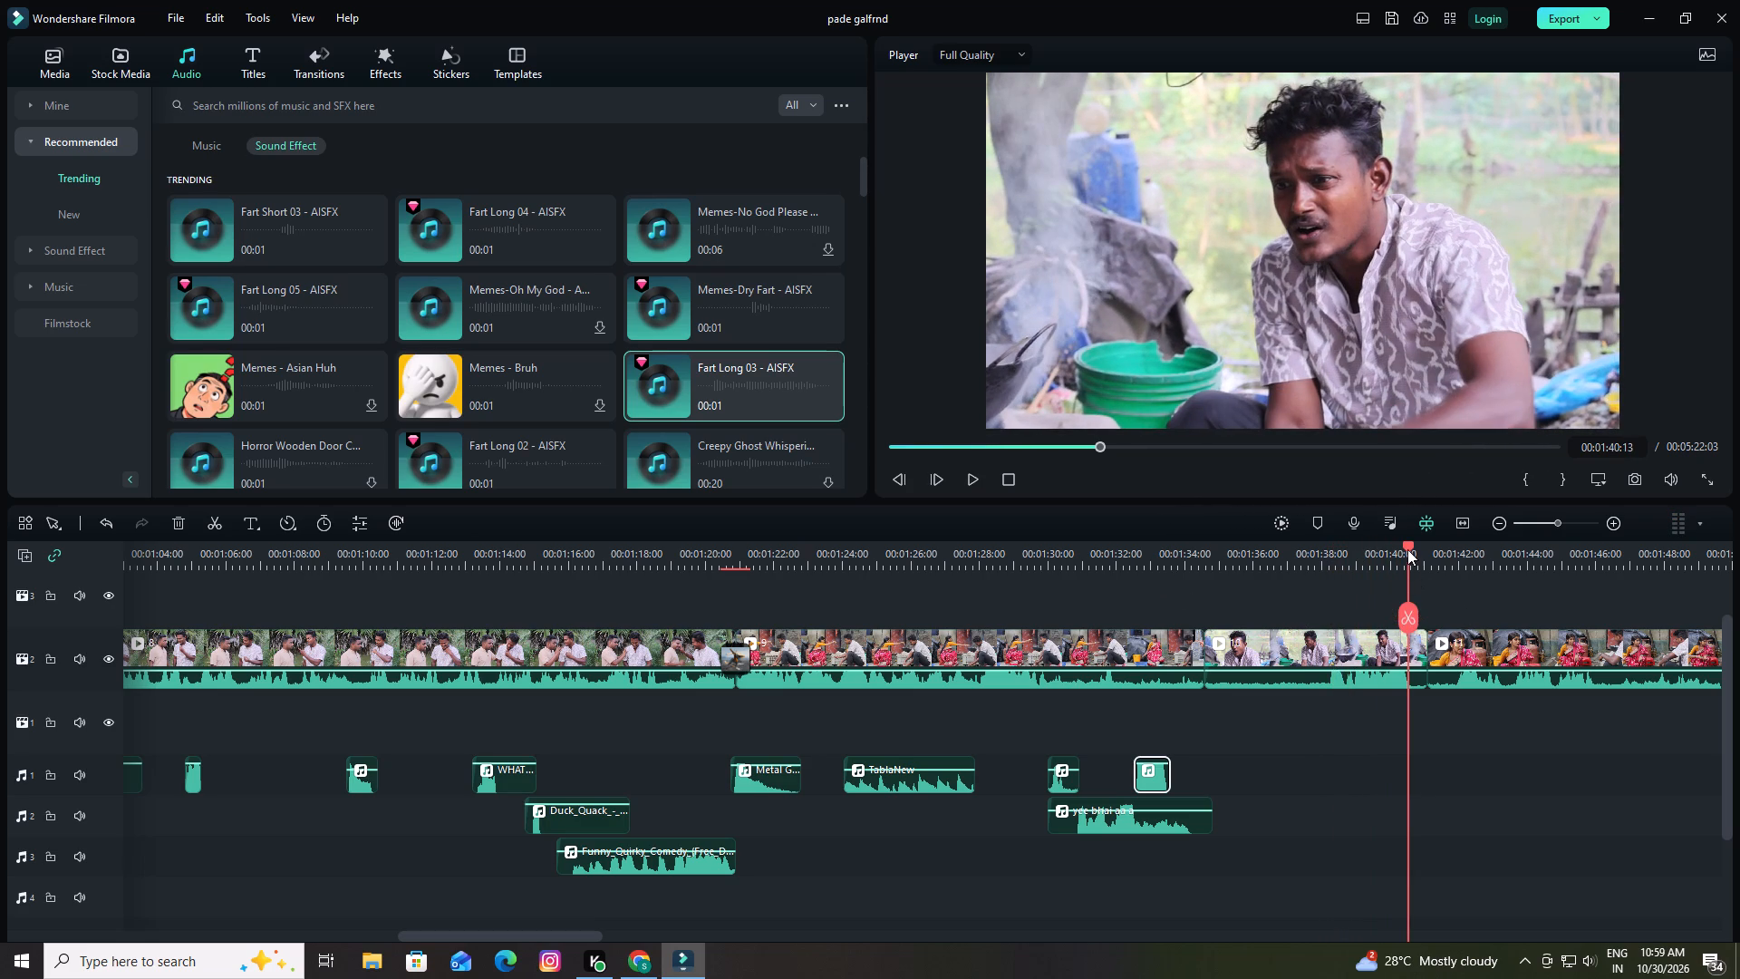
drag(1407, 547, 1194, 582)
key(space)
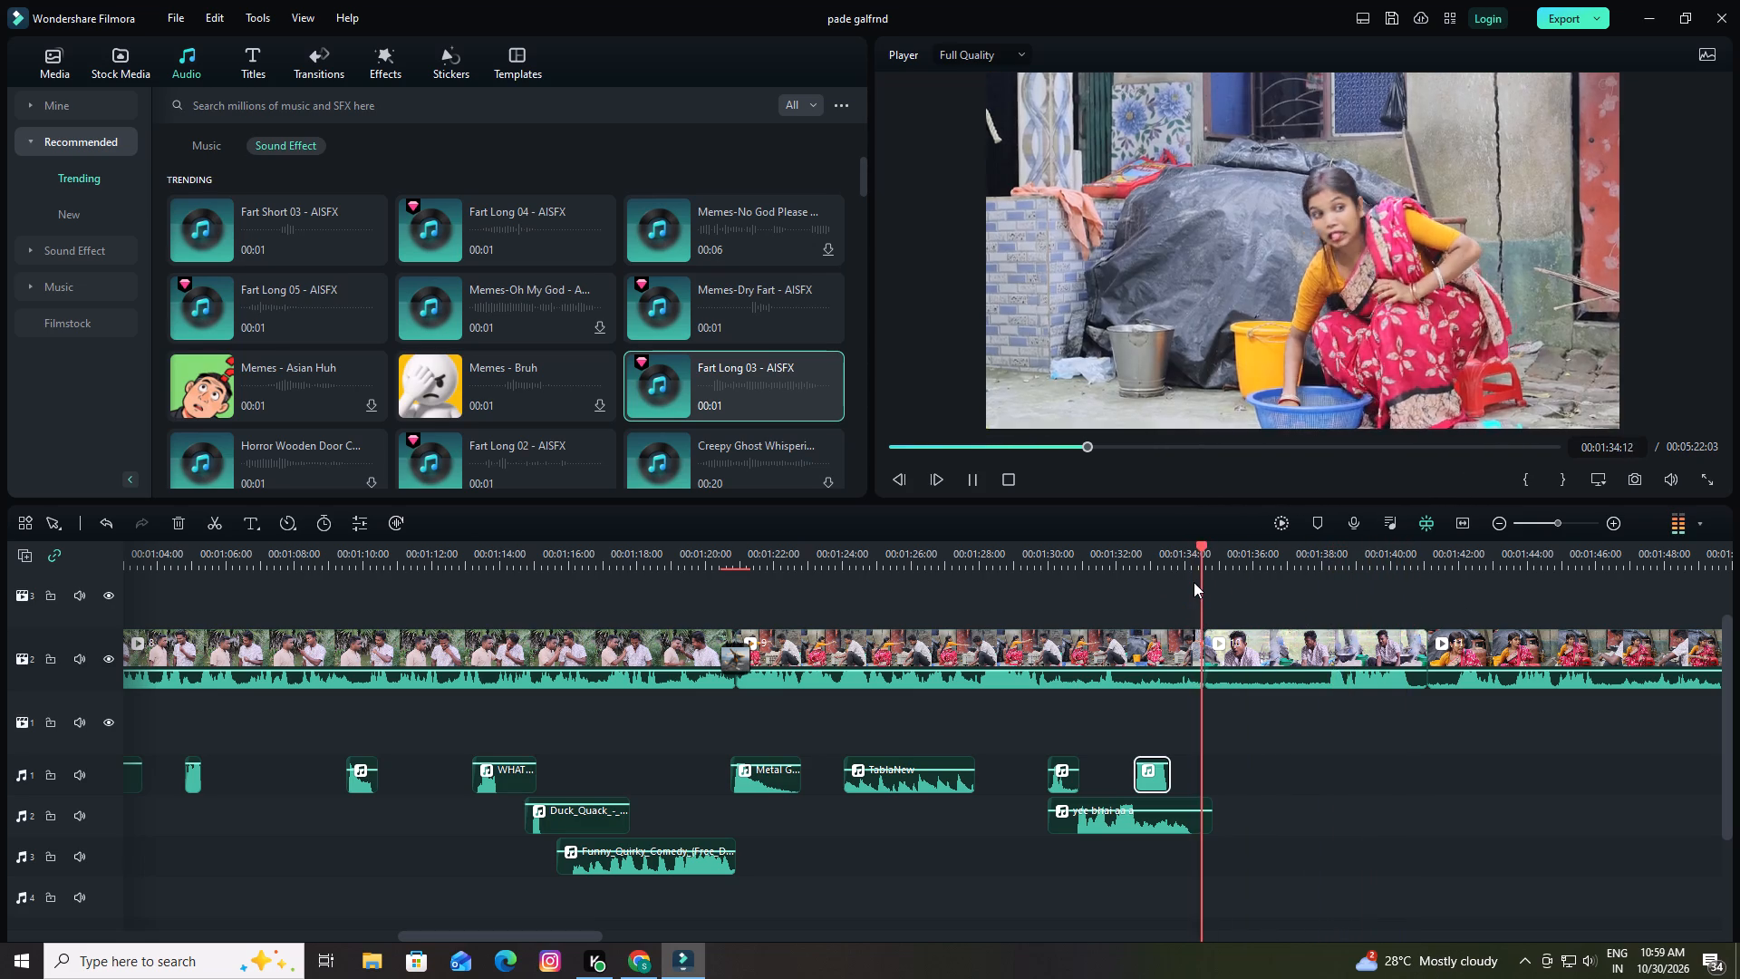
key(space)
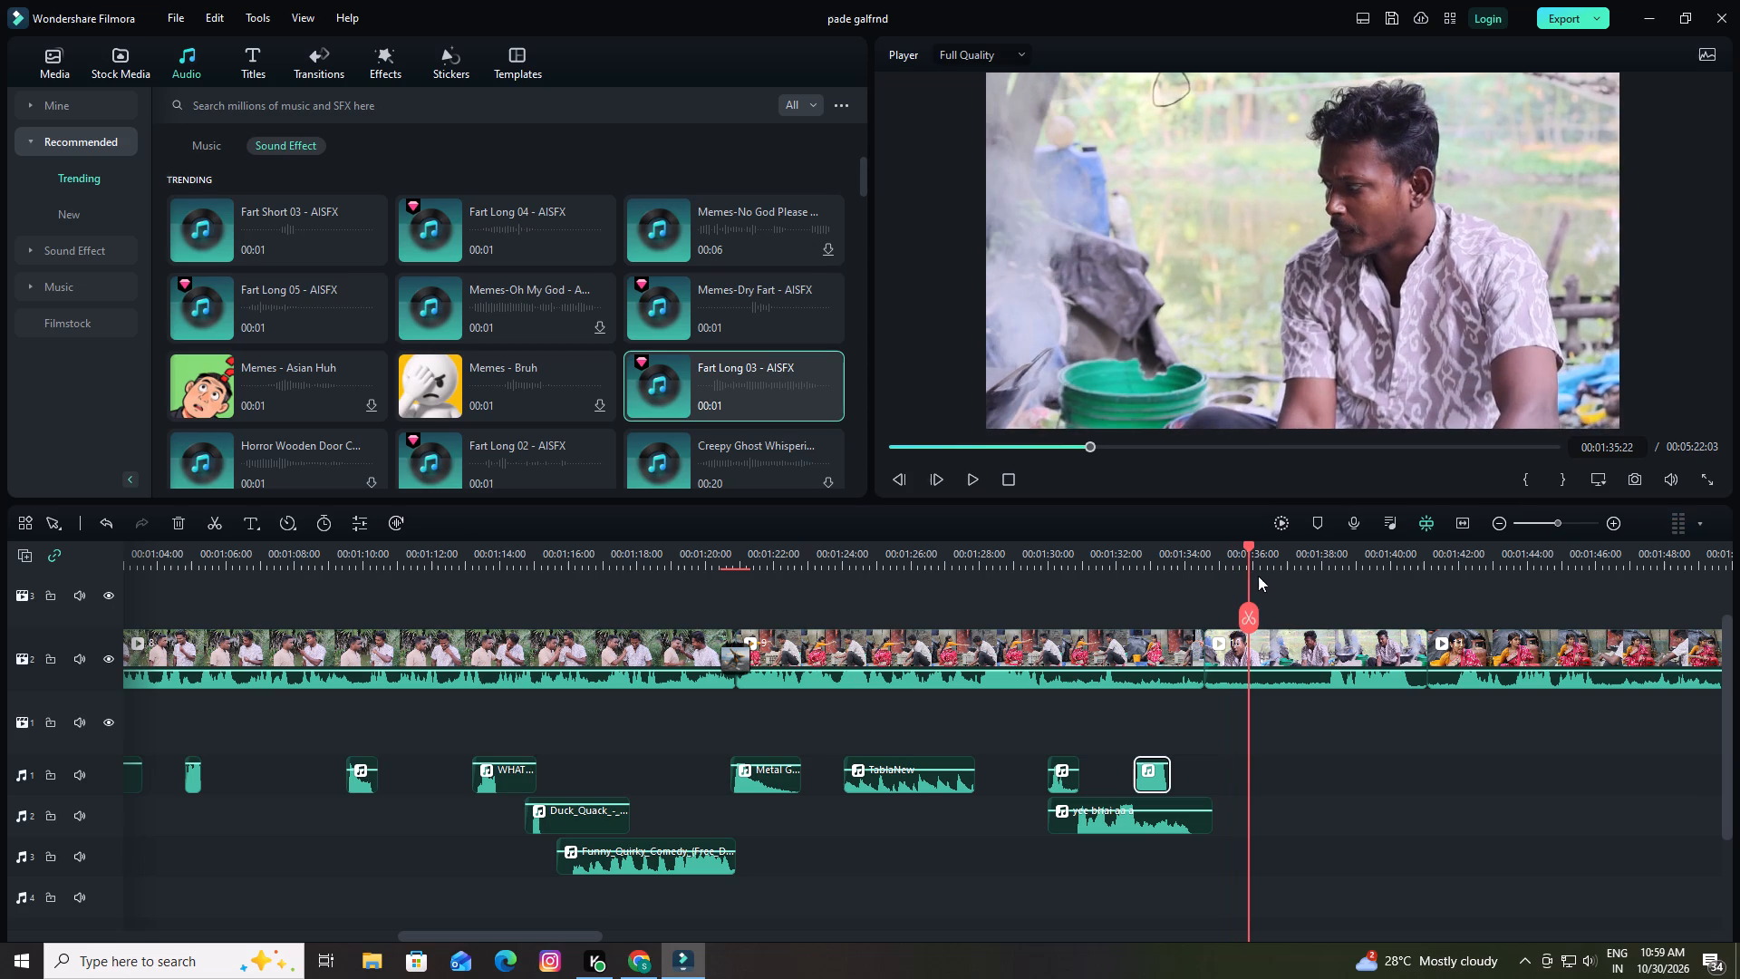
drag(1247, 545, 1186, 559)
key(space)
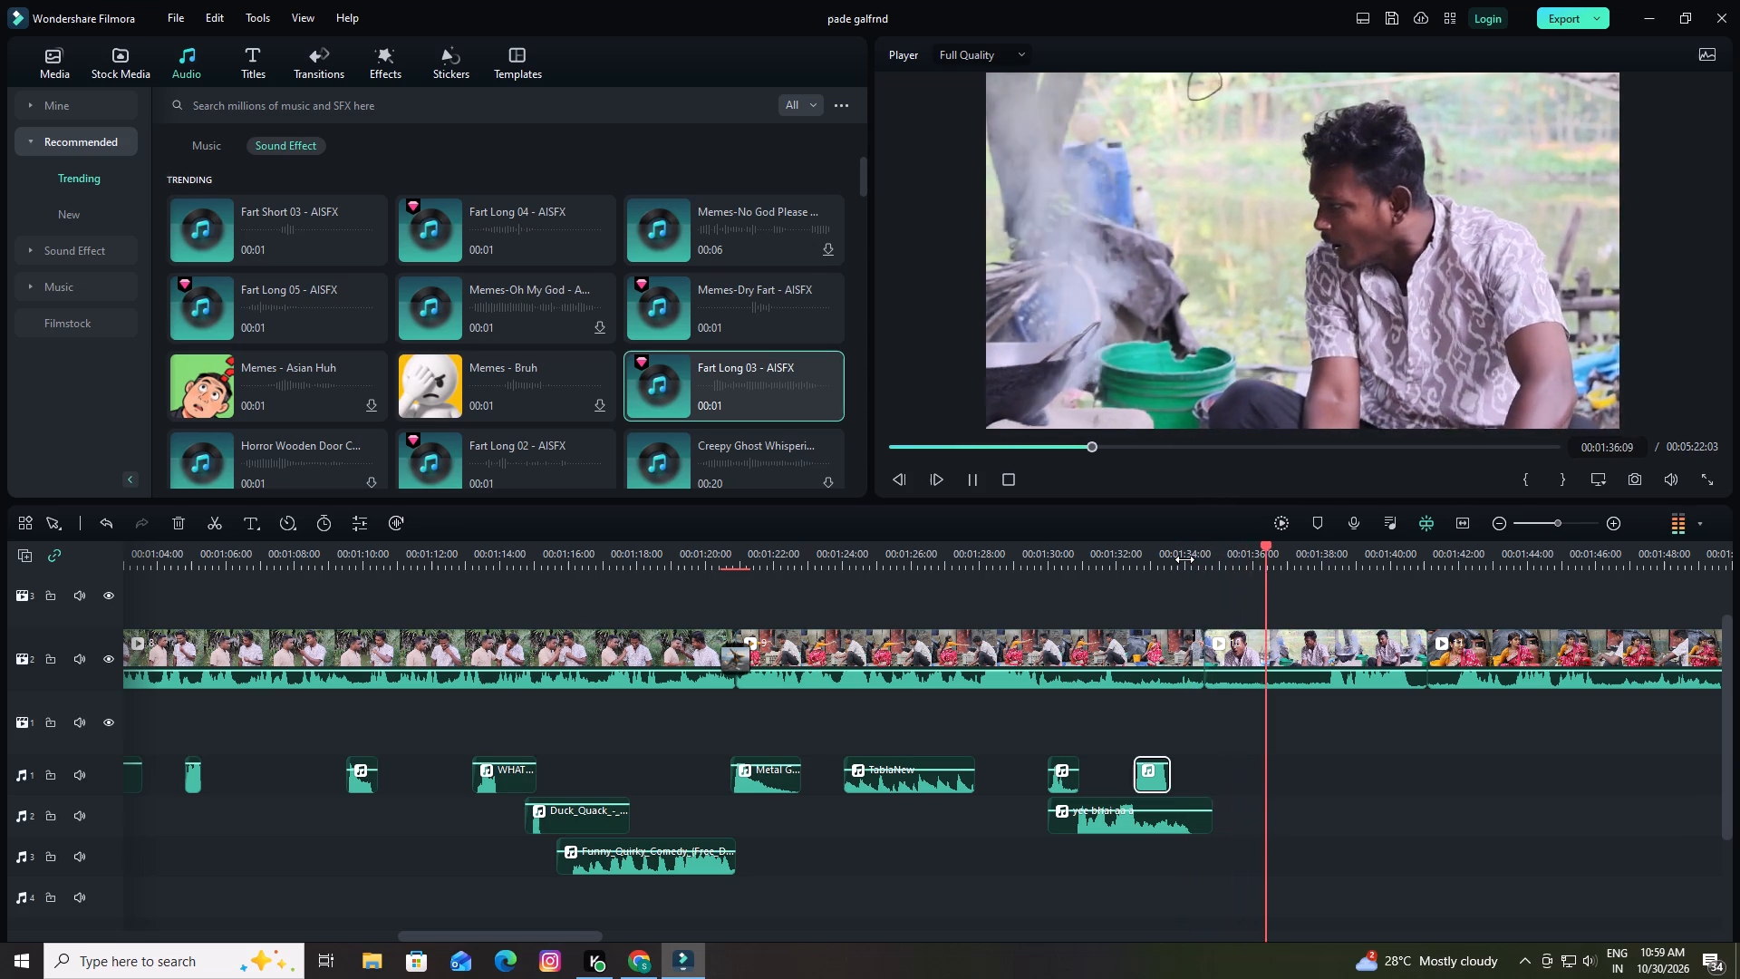
key(space)
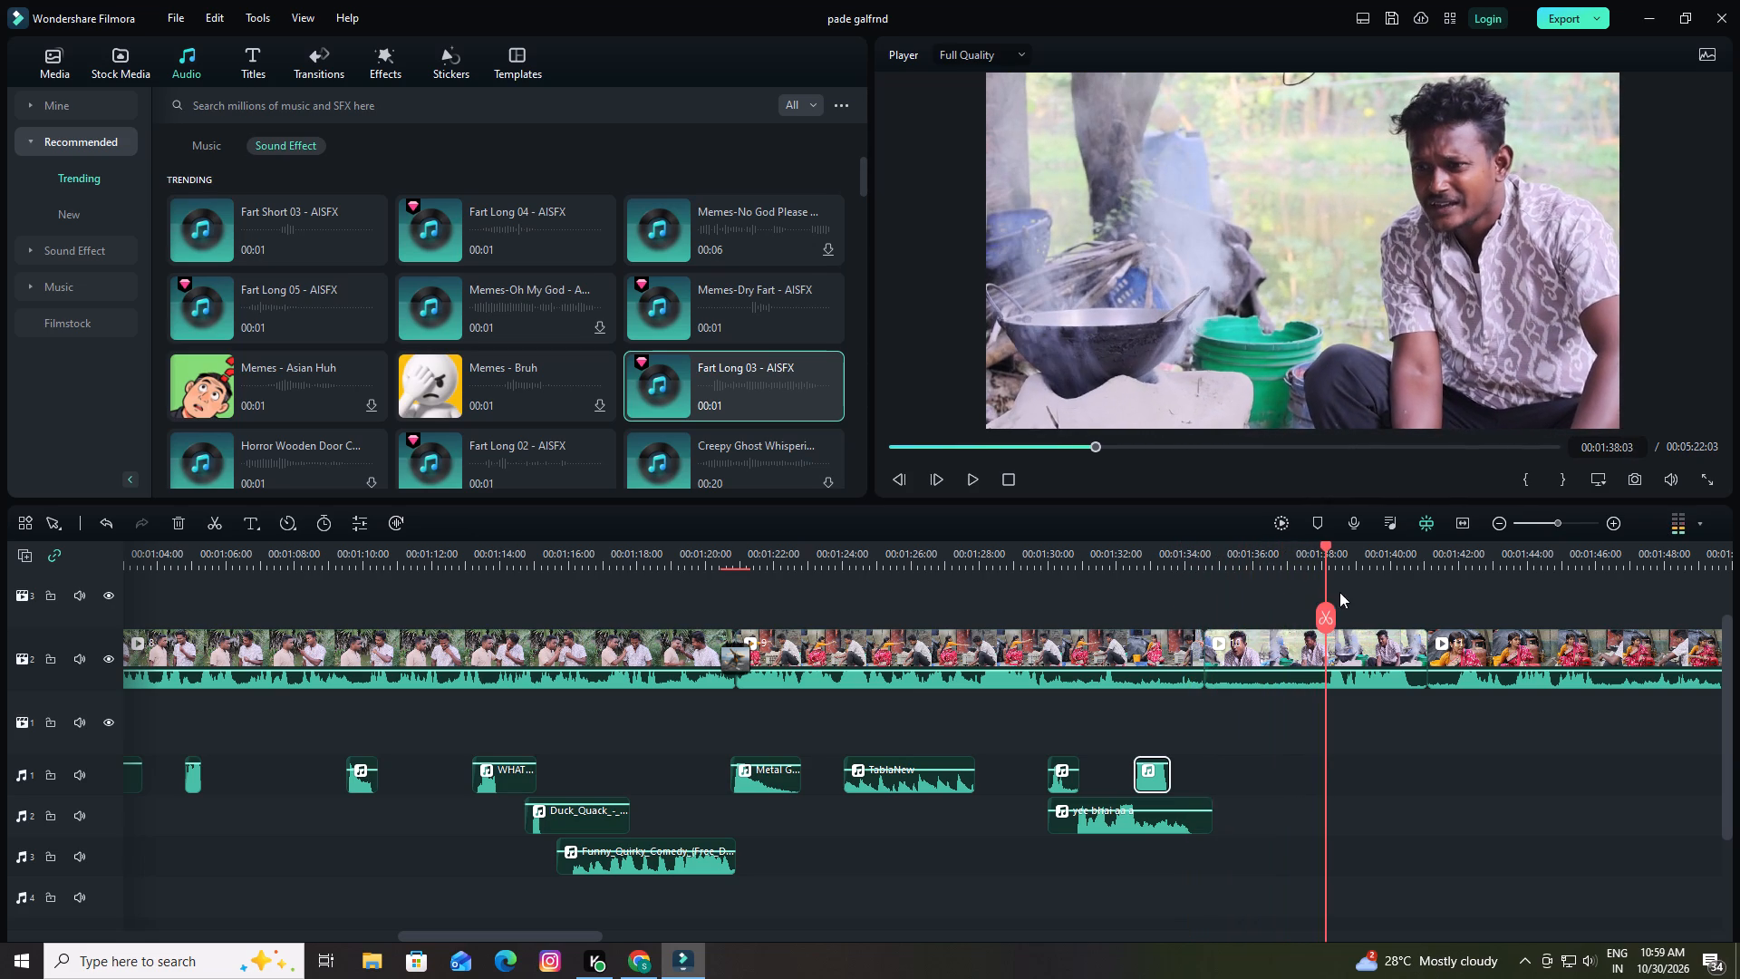
drag(1328, 544, 1202, 576)
key(space)
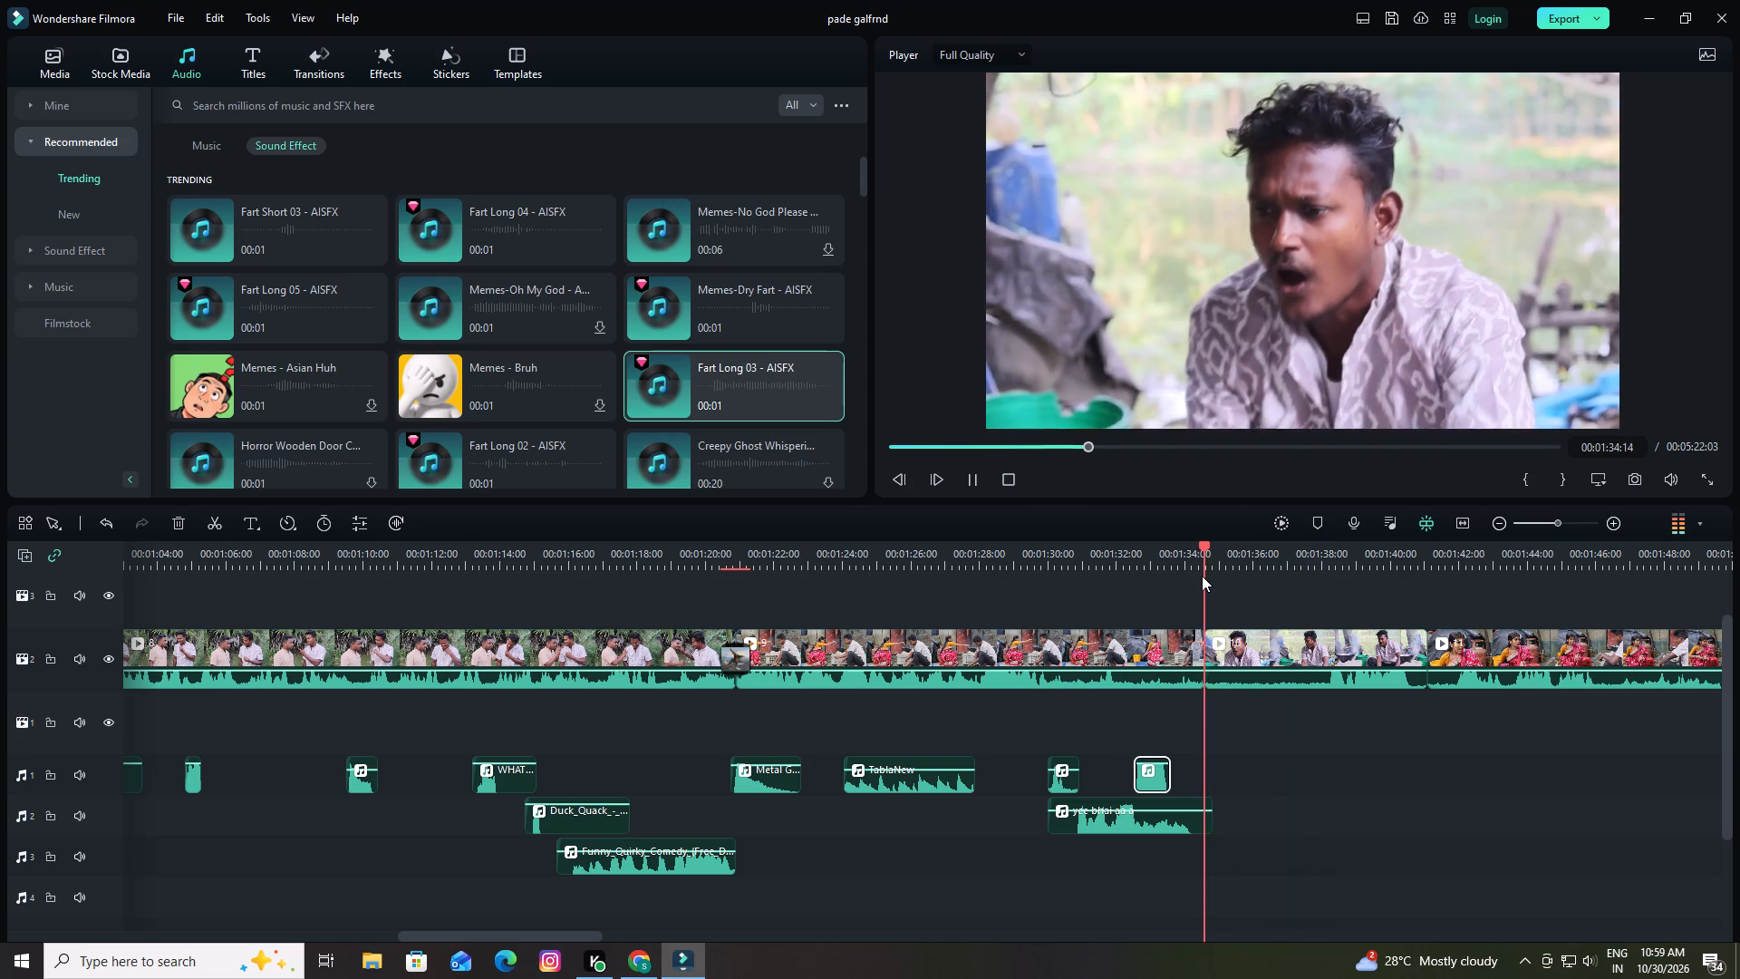
key(space)
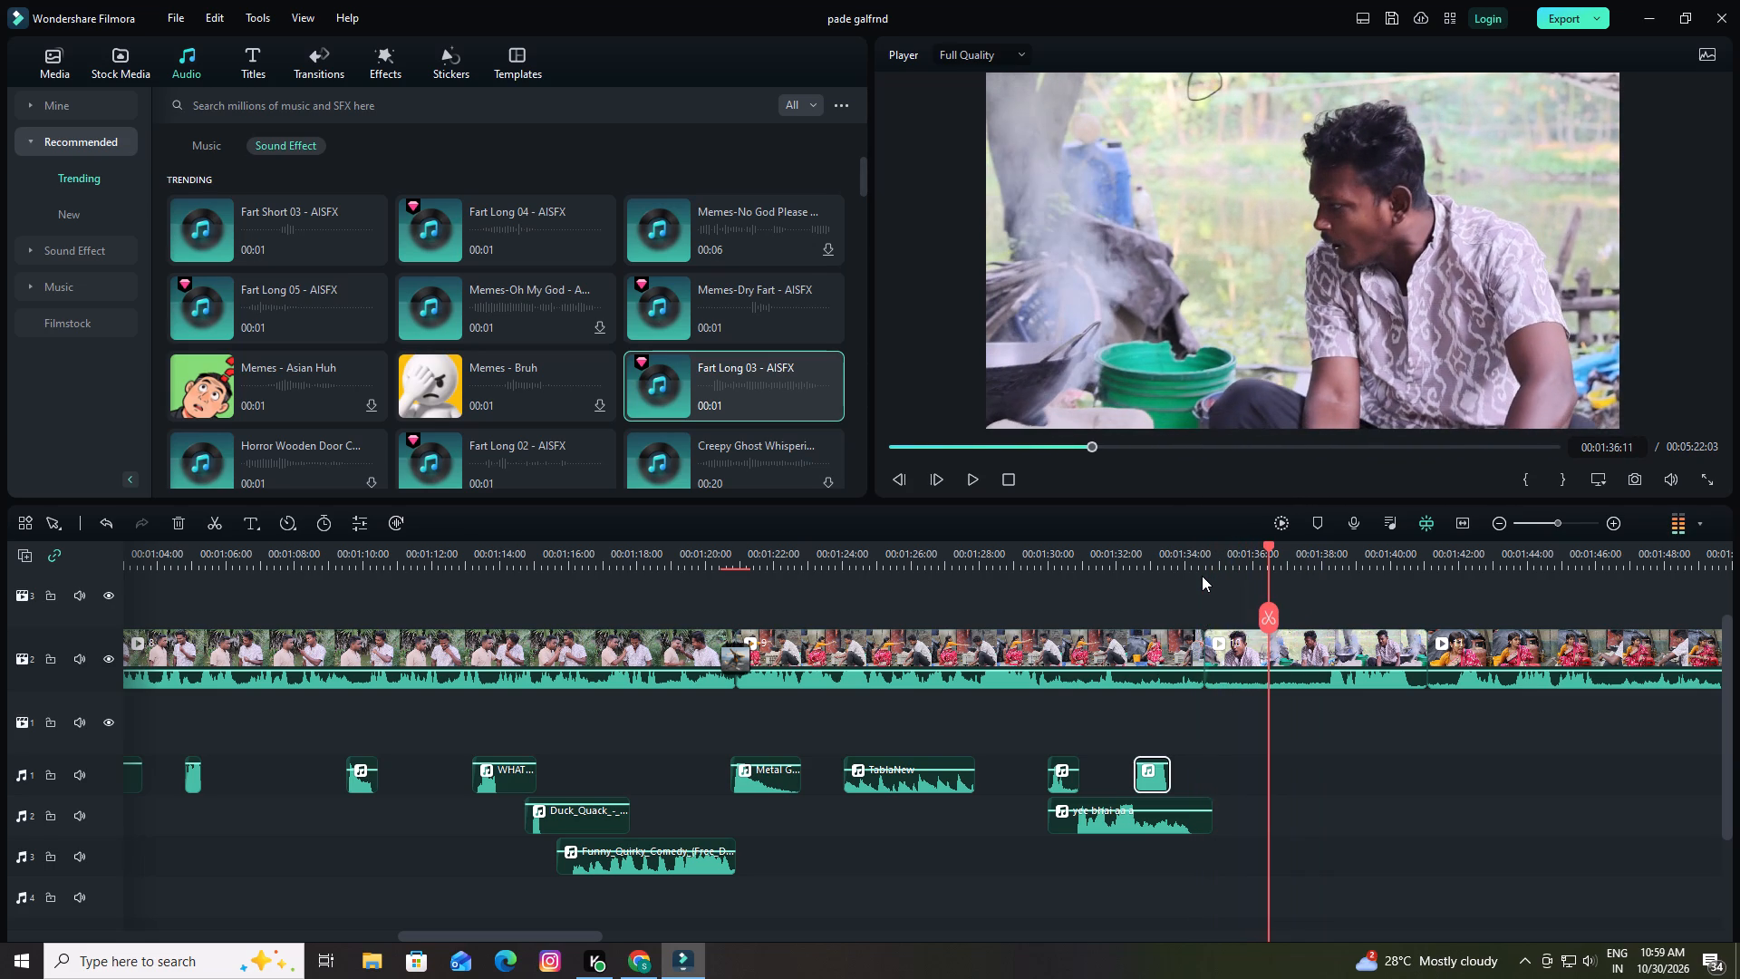
Split the man's cooking clip on video track 2 at 00:01:36:19.
key(space)
key(space)
click(1286, 620)
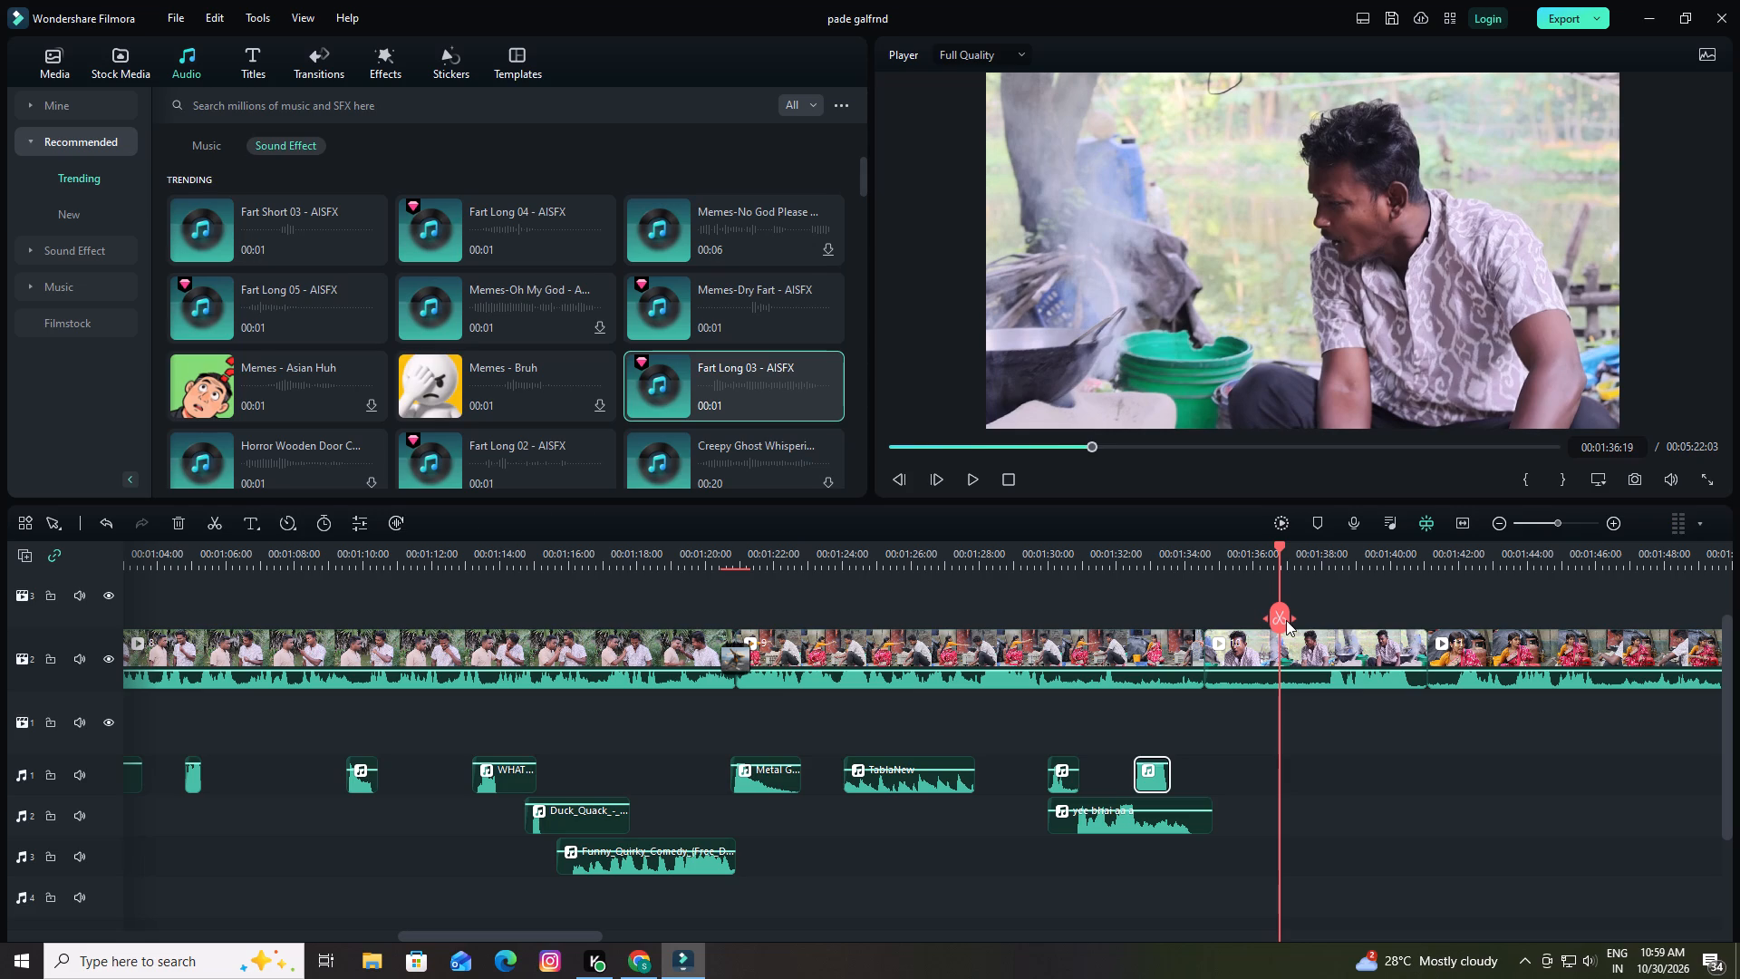
Insert the project media clip "vidssave.com Ooo oo Ha laughing memes" on video track 2 at 00:01:36:19, keeping the 1920 x 1080 25fps project settings.
click(49, 69)
scroll(548, 307, down, 3)
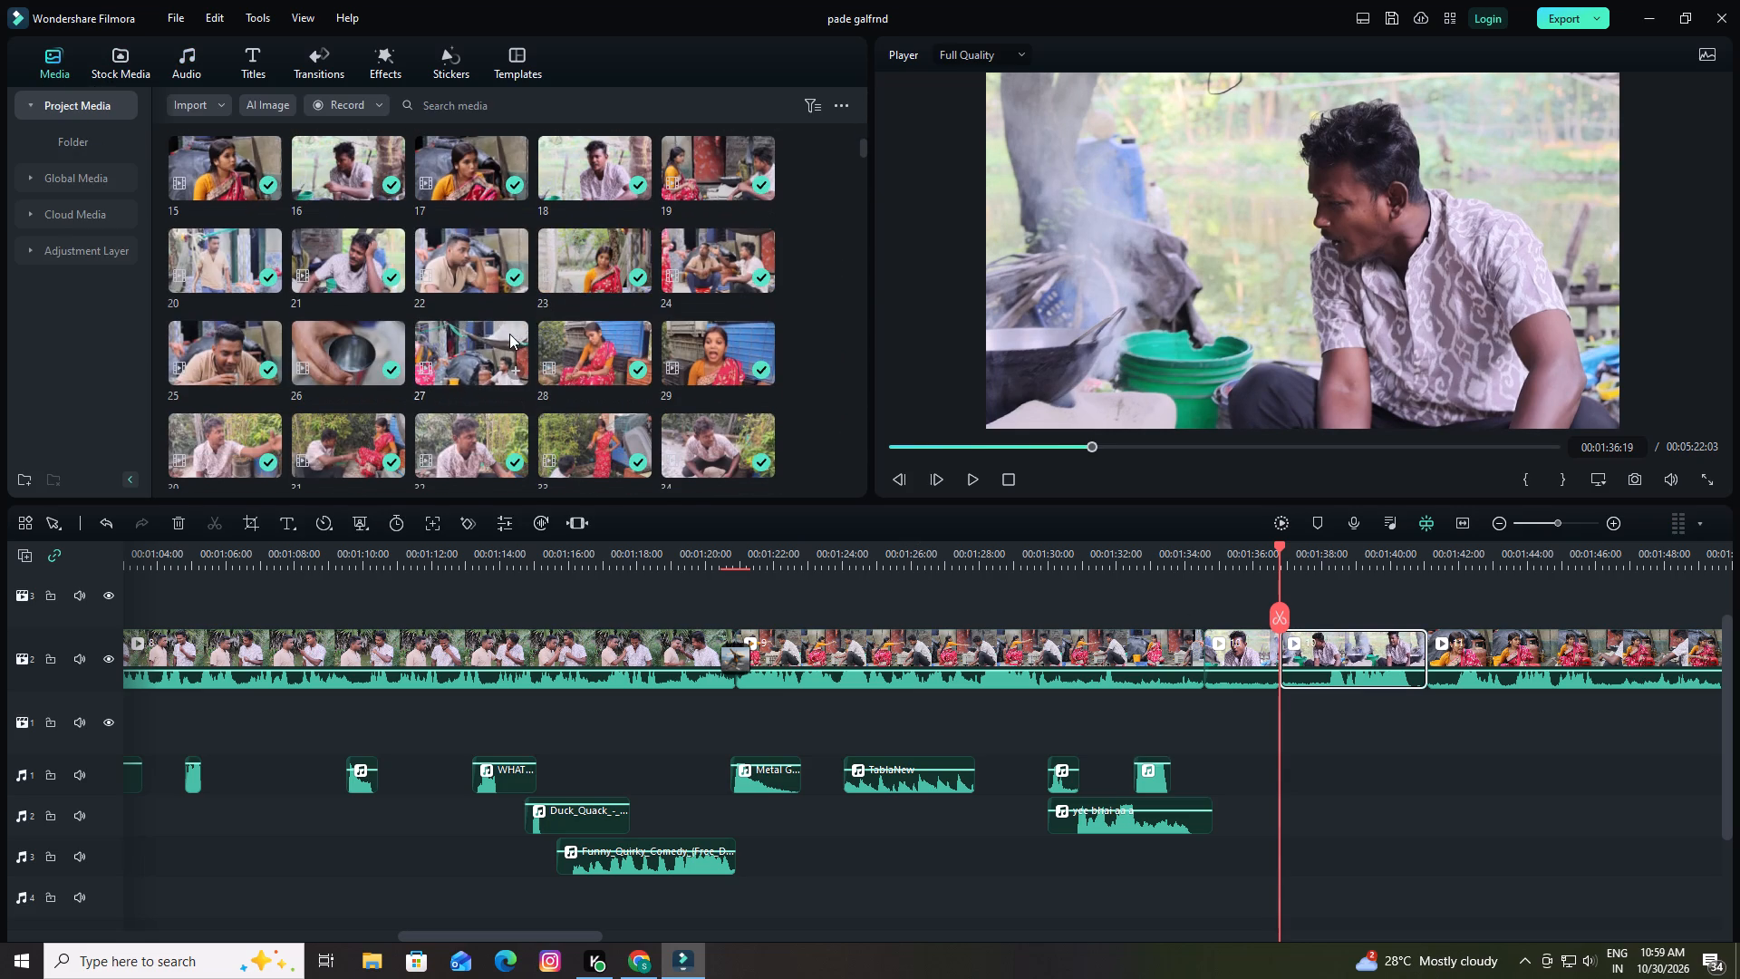
scroll(509, 334, down, 6)
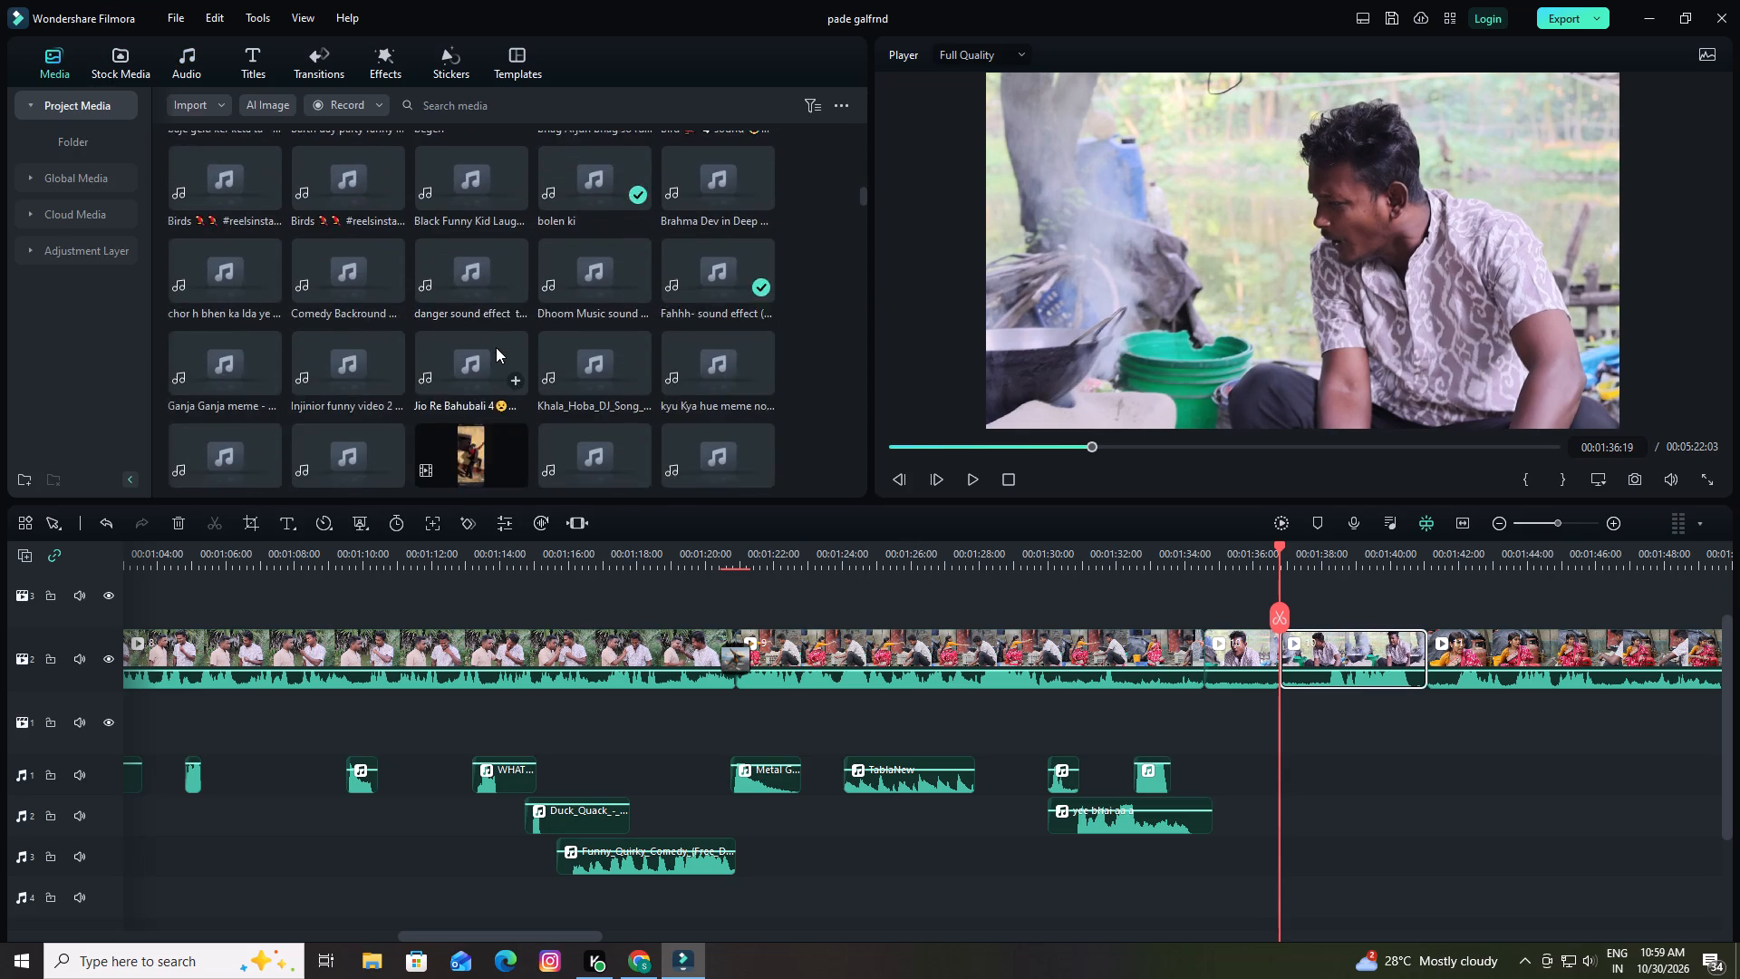
scroll(496, 347, down, 7)
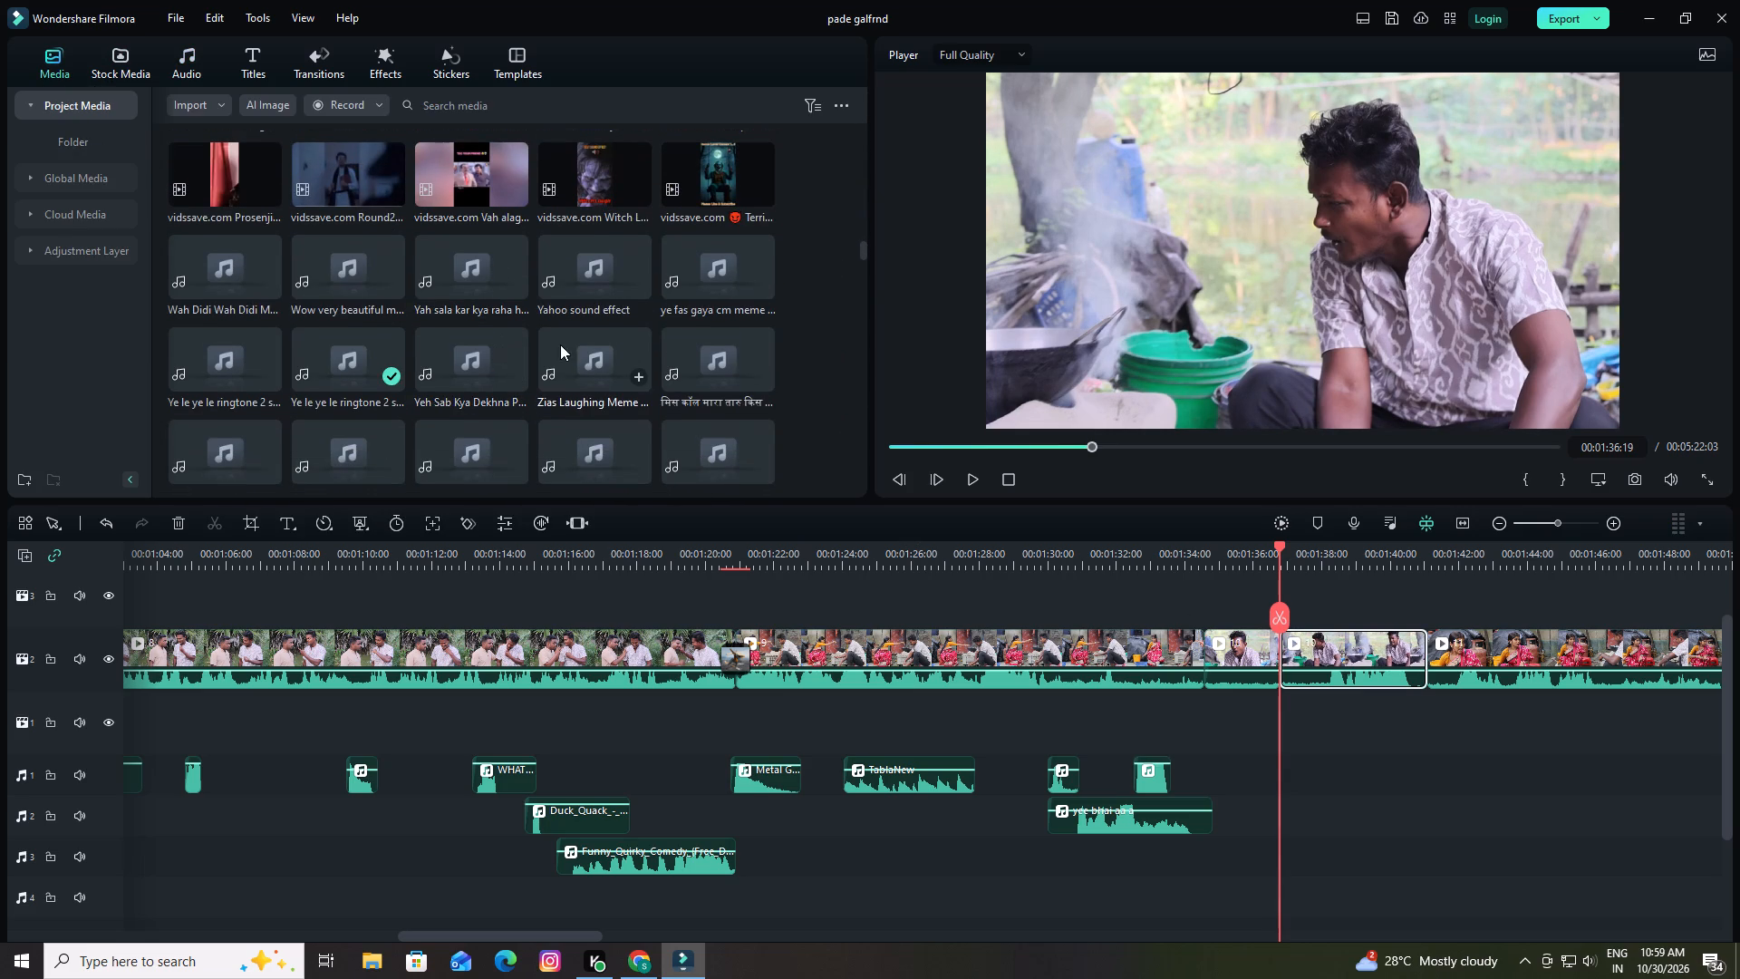
scroll(568, 344, up, 3)
scroll(642, 345, down, 3)
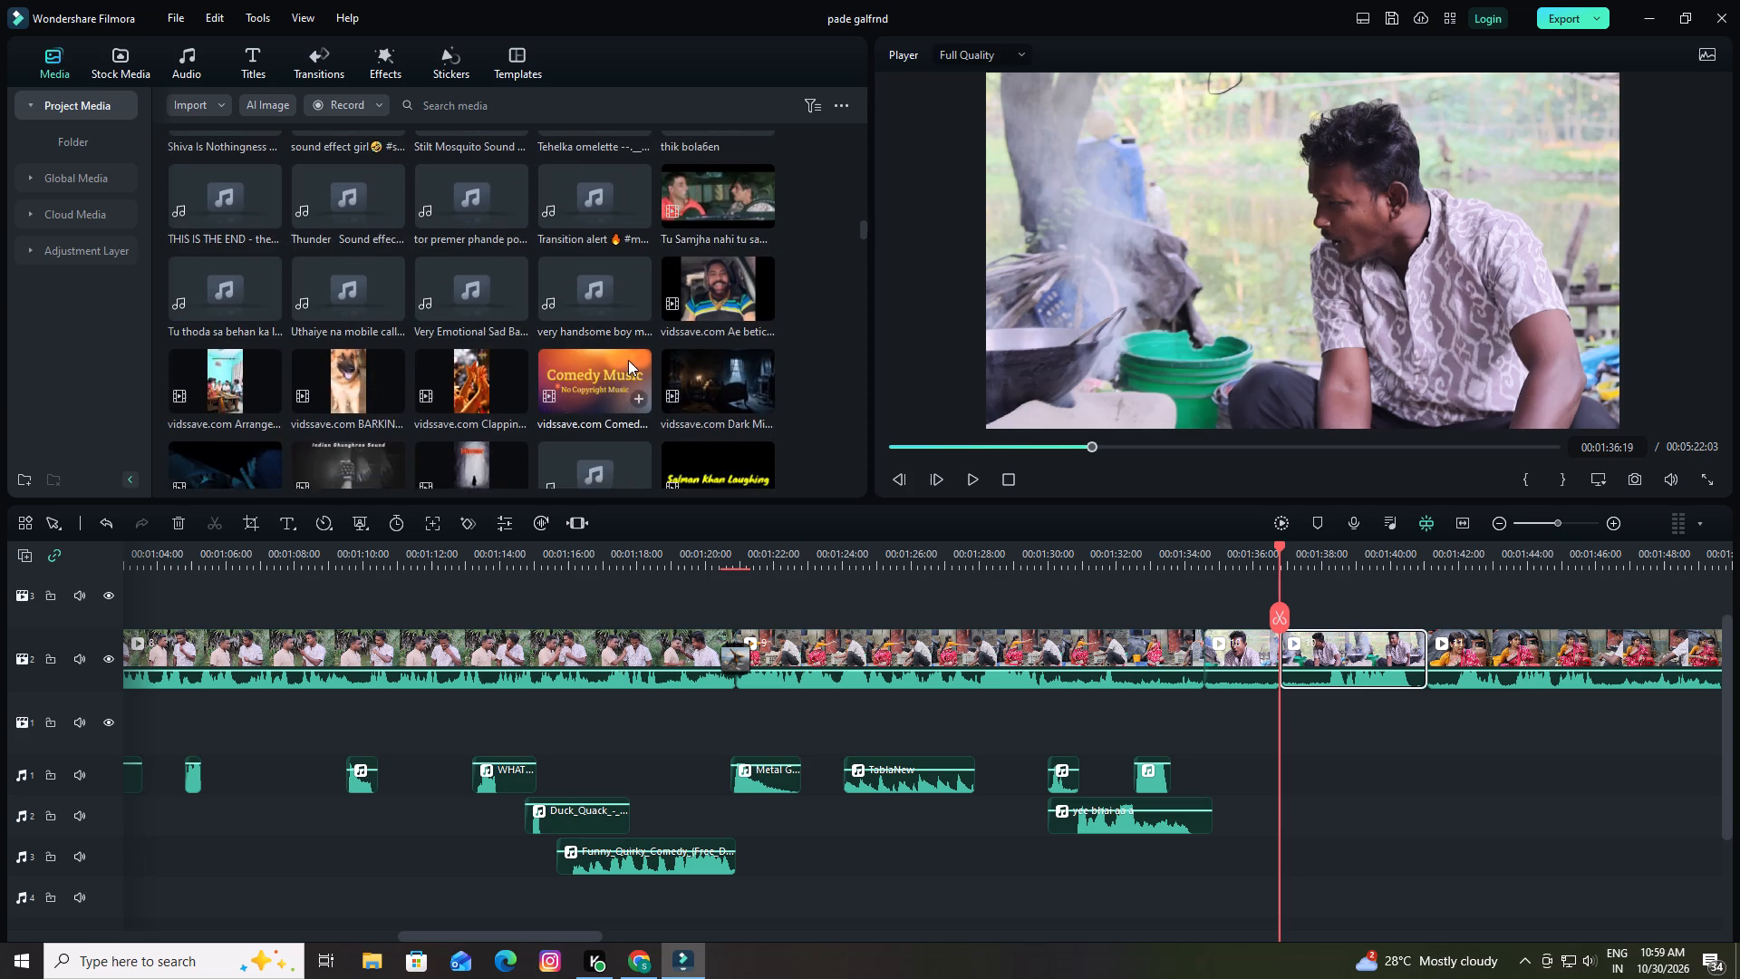
scroll(574, 373, down, 5)
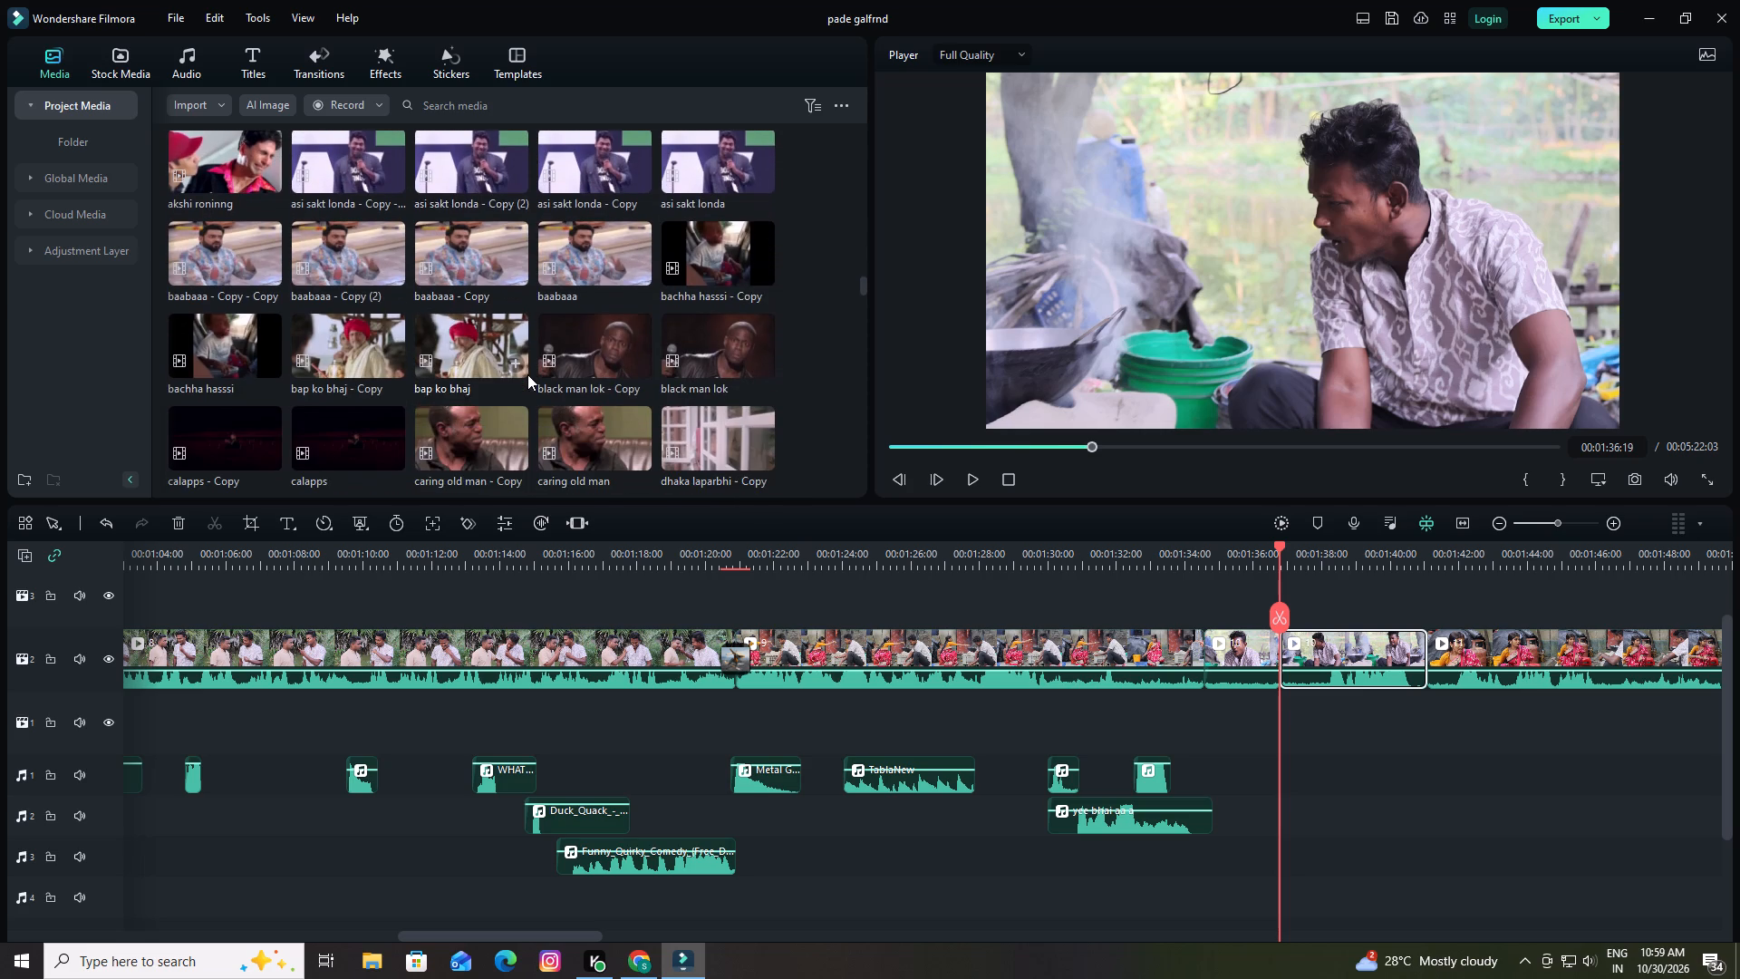
scroll(527, 374, down, 3)
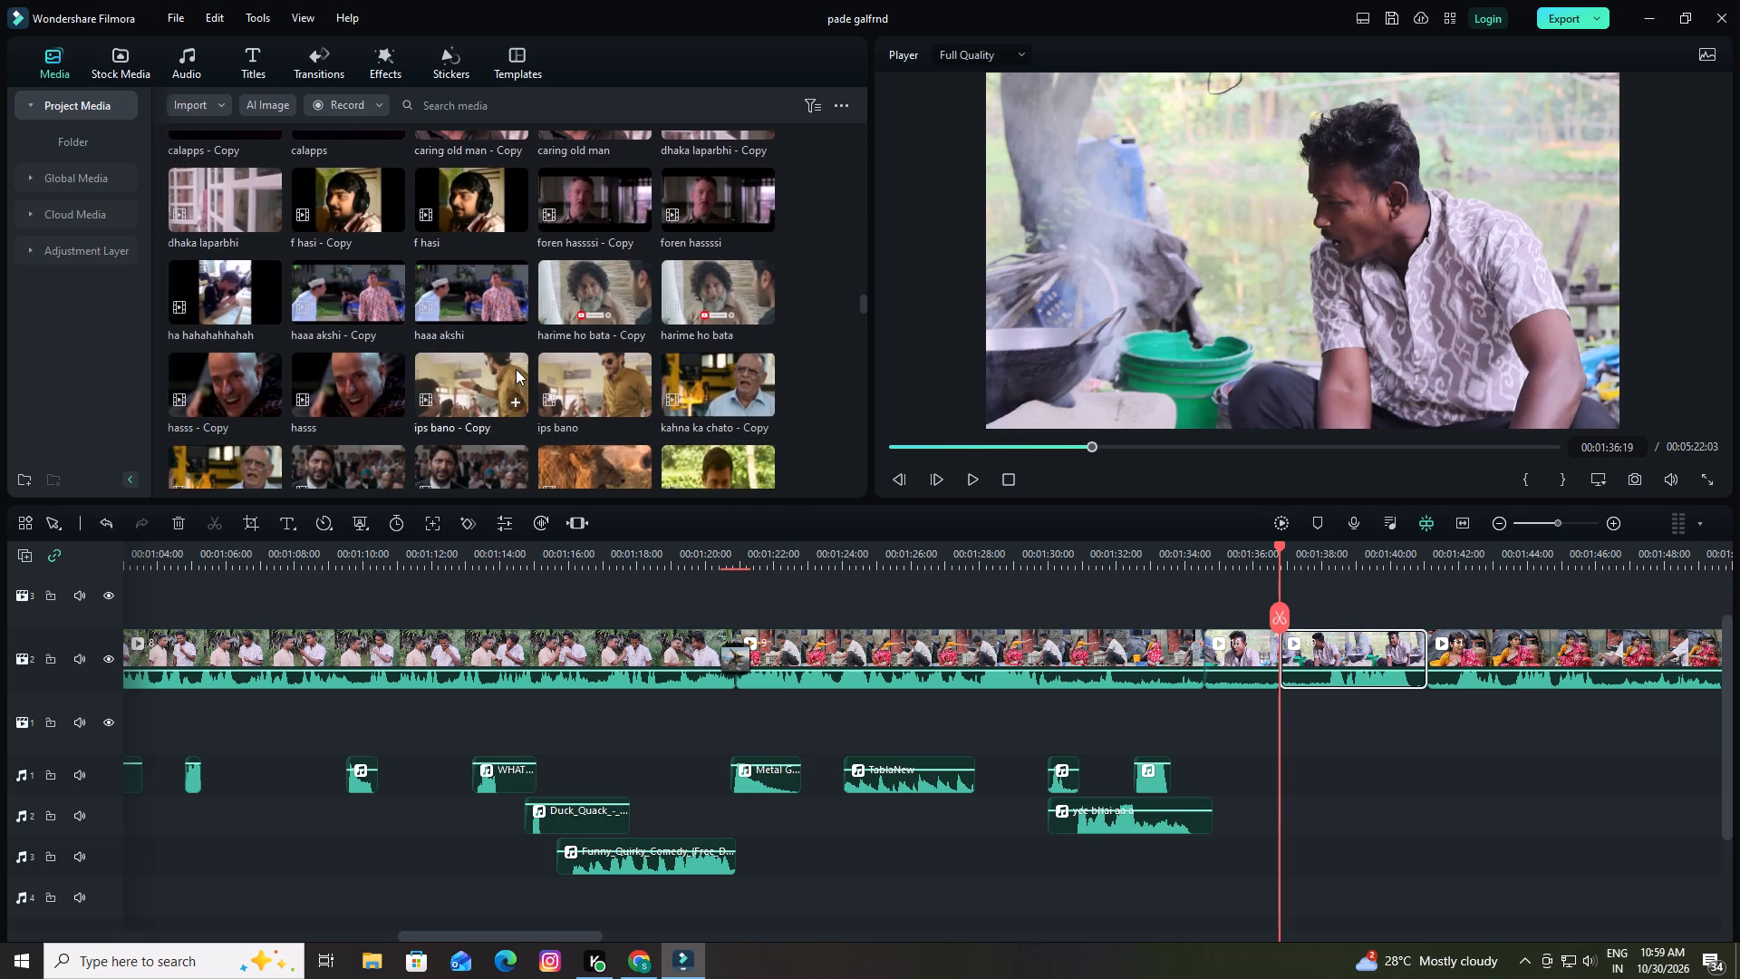
scroll(516, 369, down, 2)
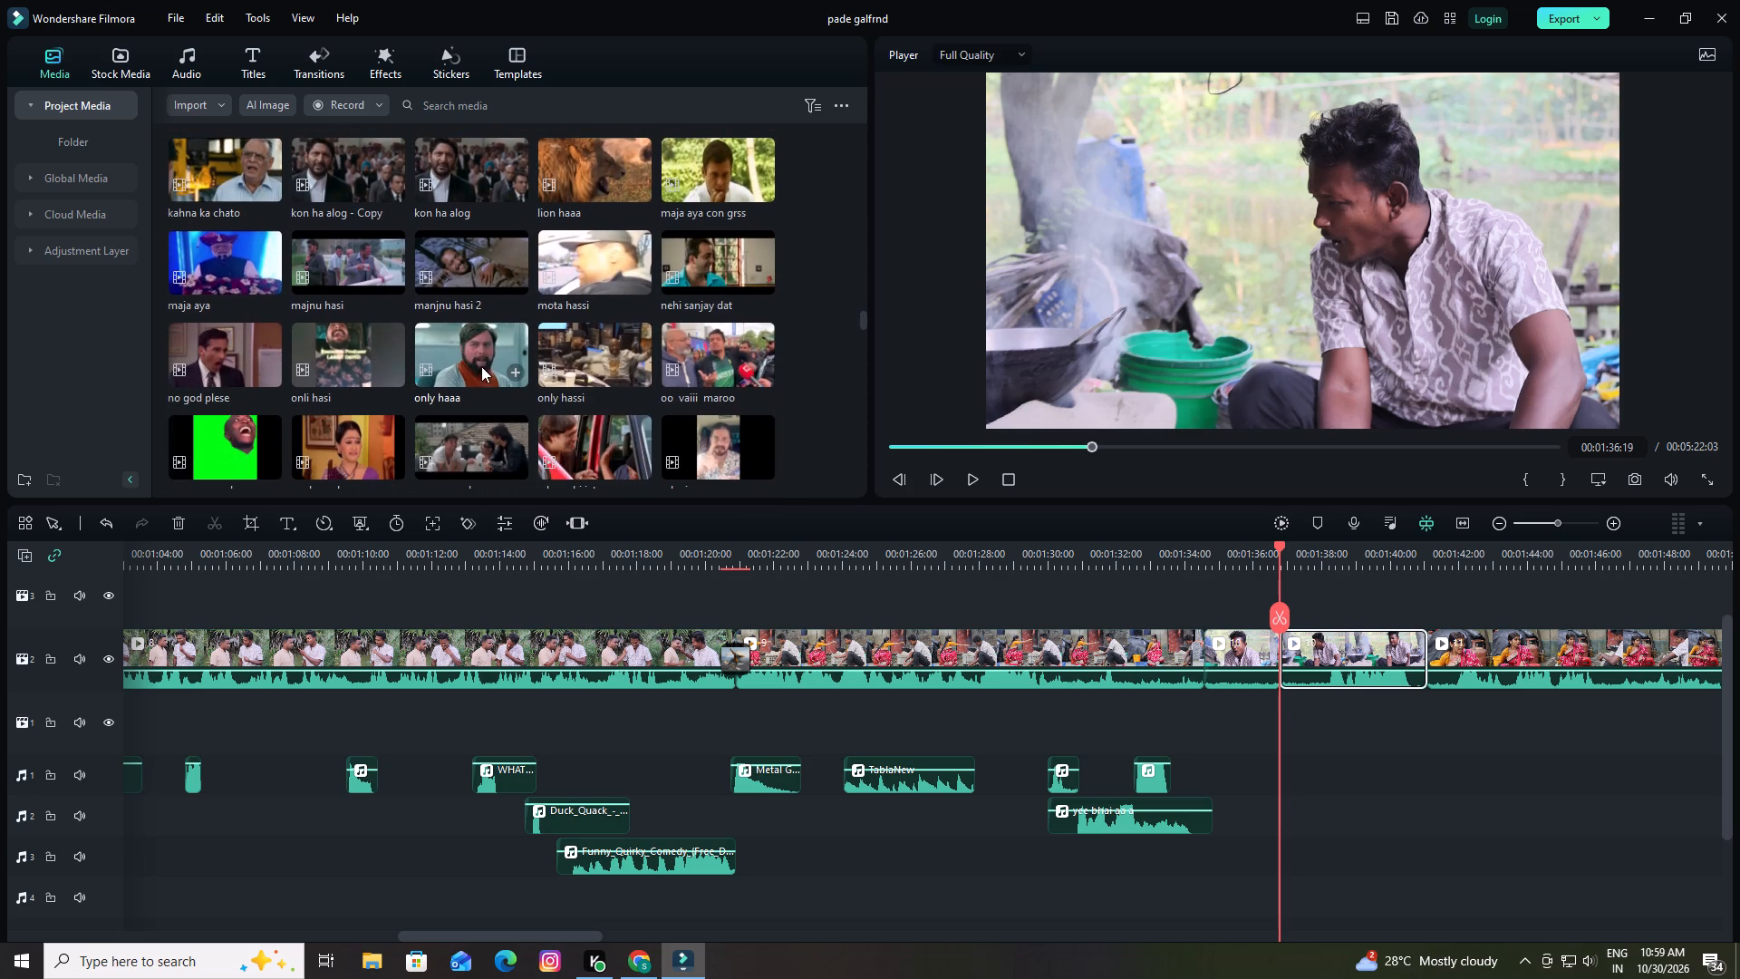
scroll(607, 364, down, 1)
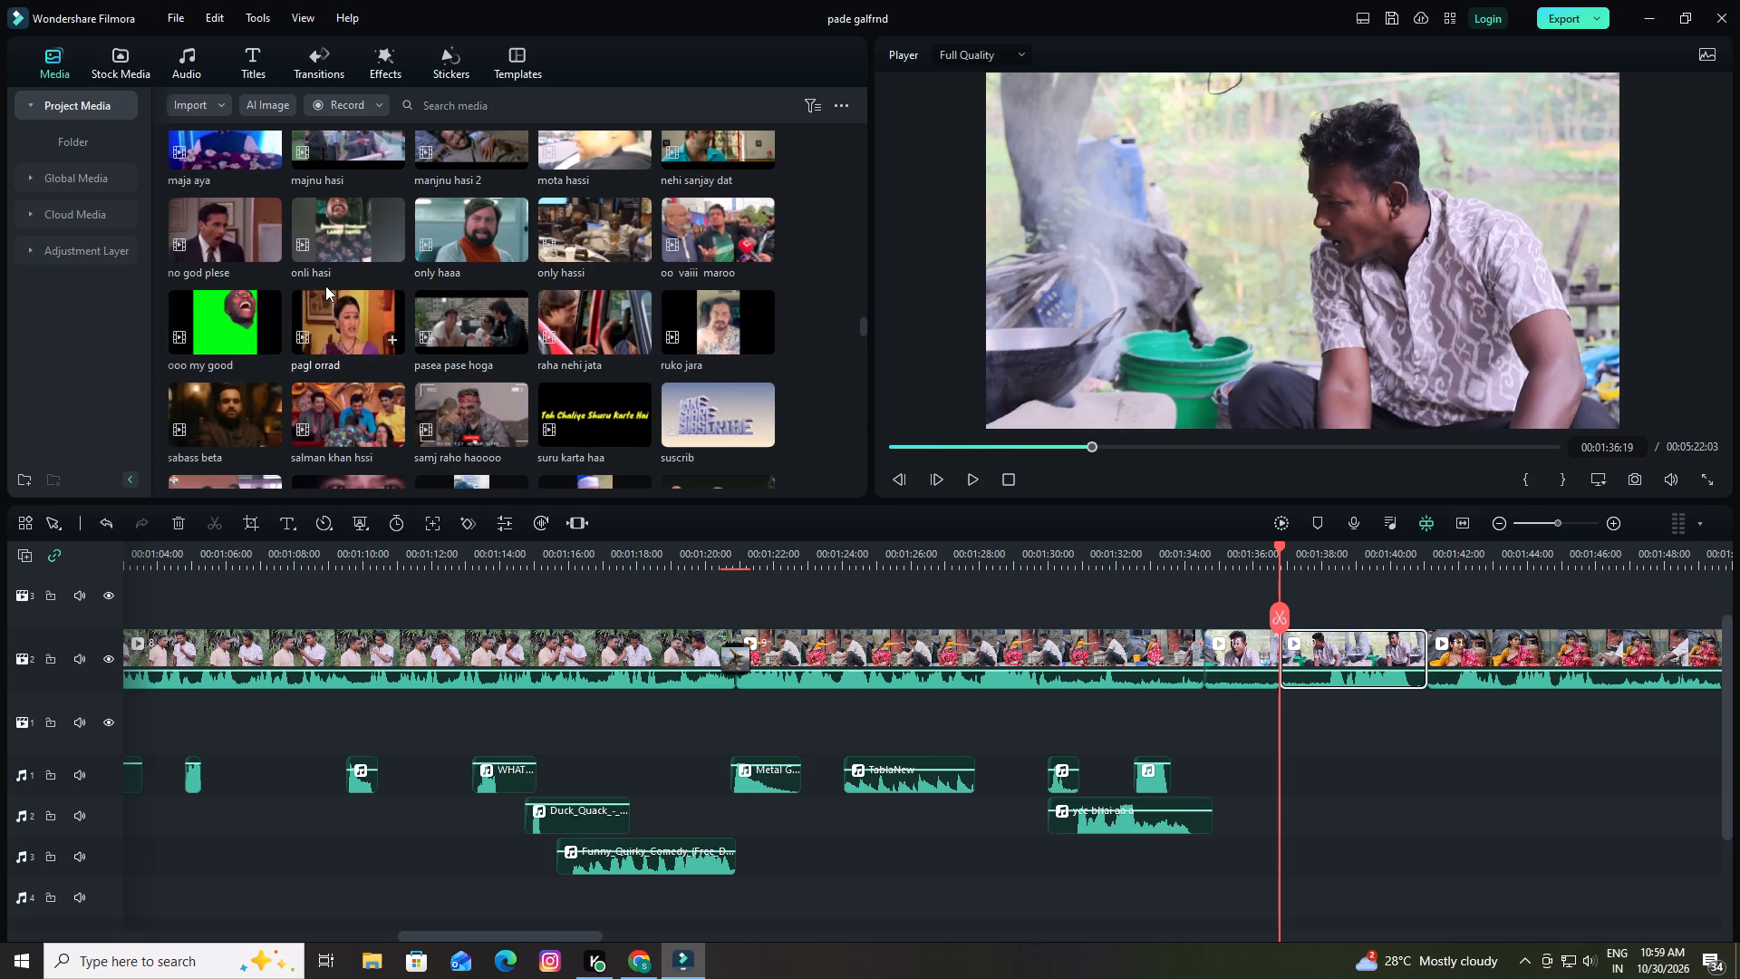
scroll(402, 305, down, 1)
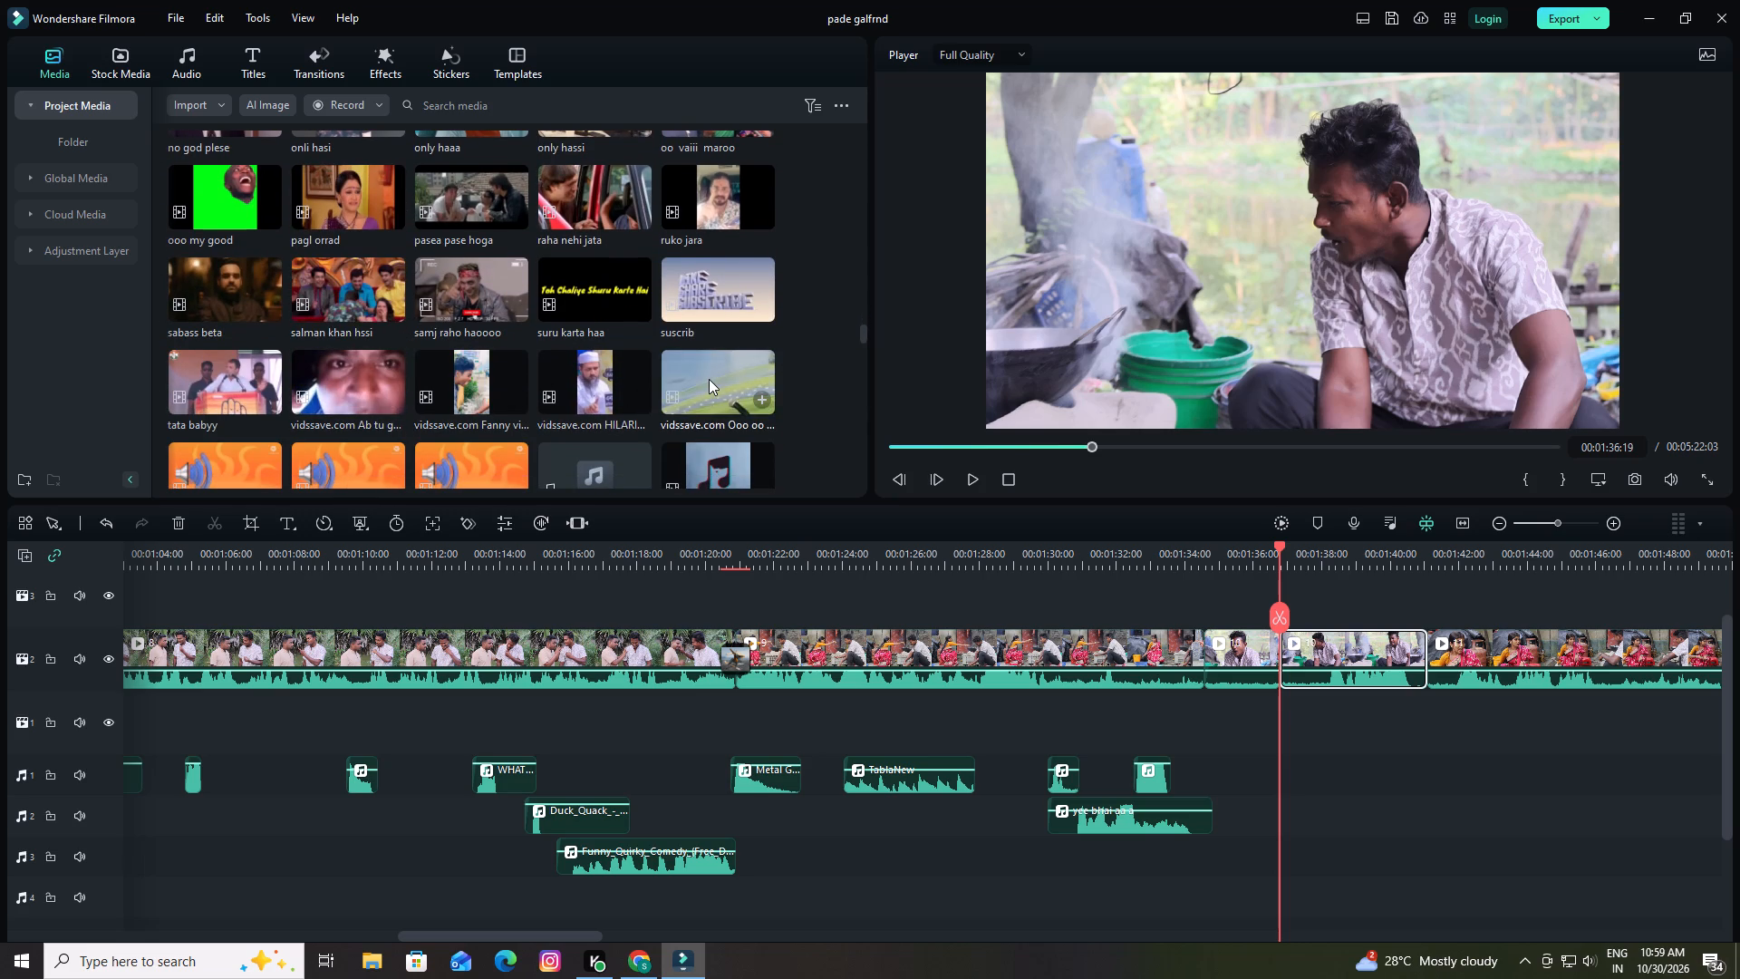
drag(702, 374, 1232, 648)
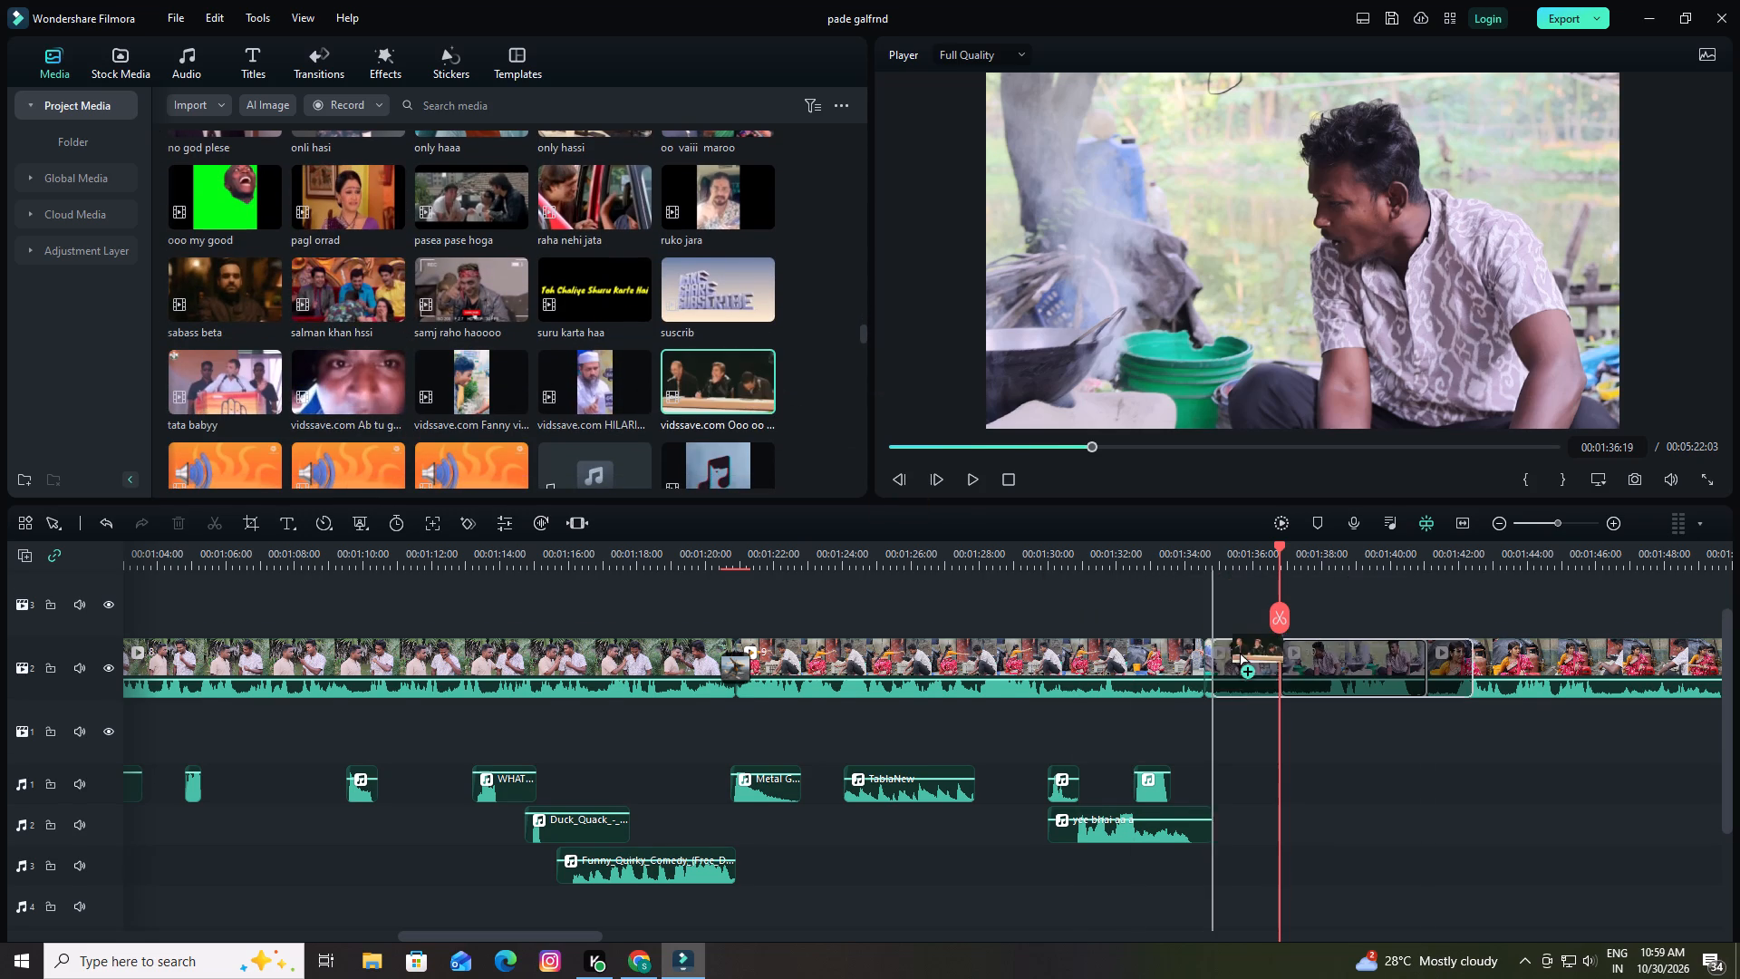
drag(1232, 648, 1271, 671)
click(924, 511)
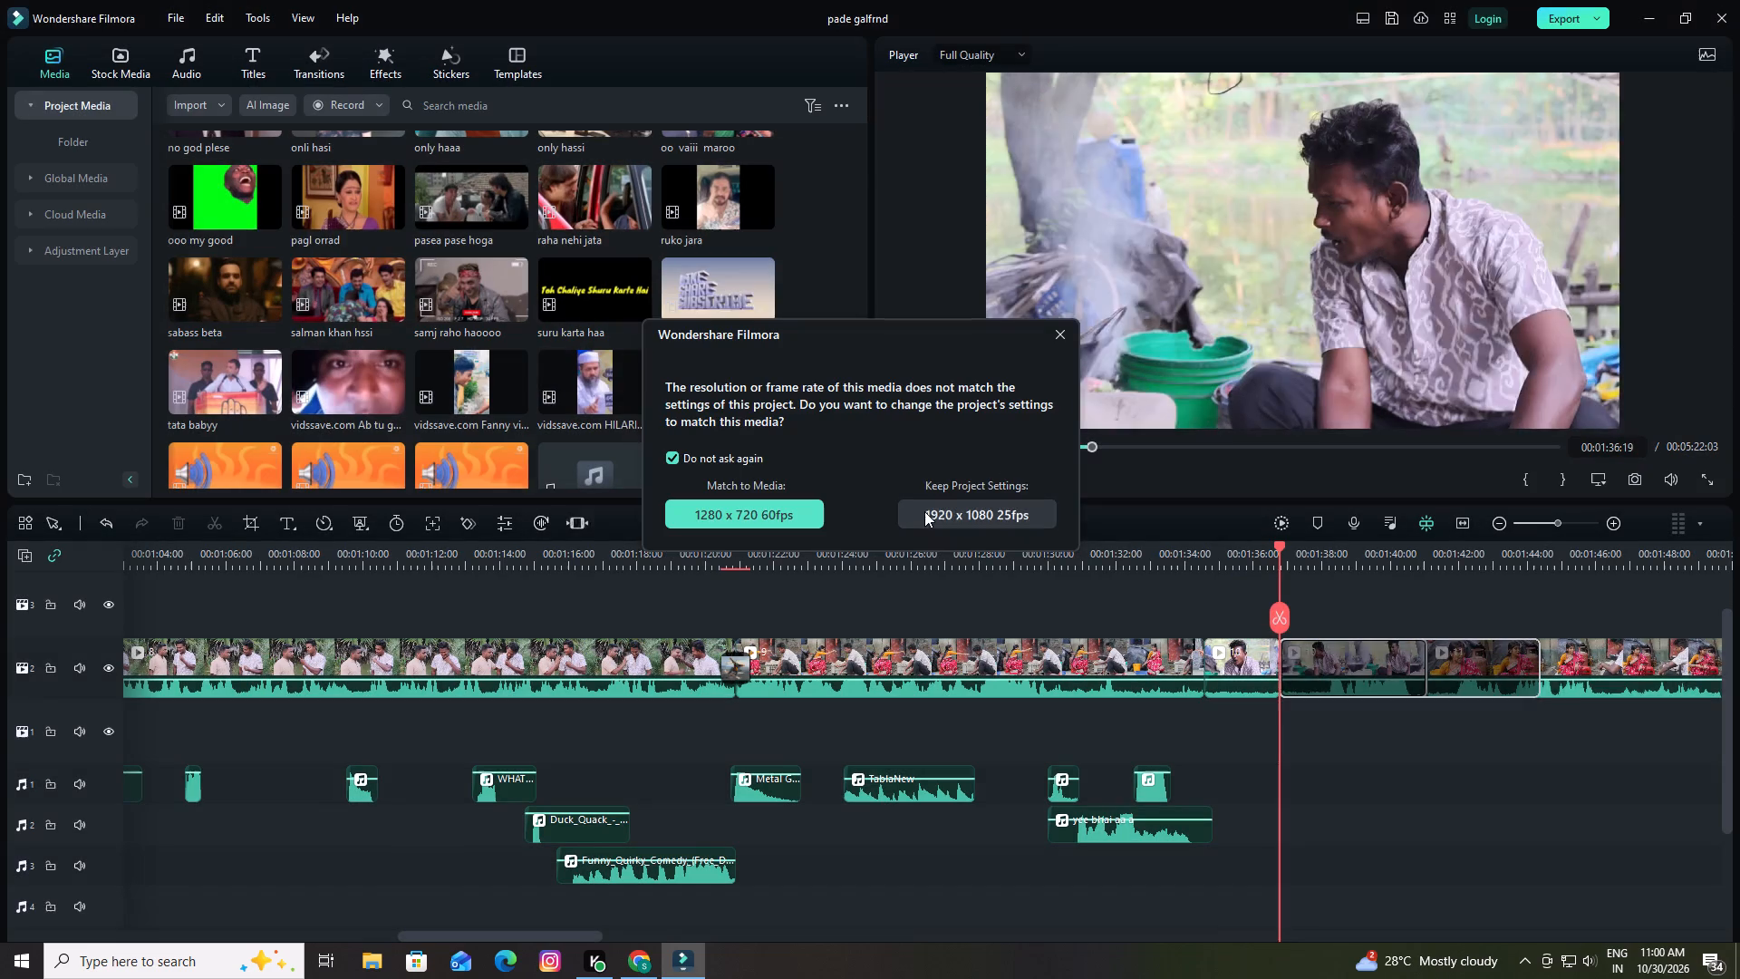
Split the inserted laughing meme clip at 00:01:38:16 and delete its opening part, closing the gap on video track 2.
key(space)
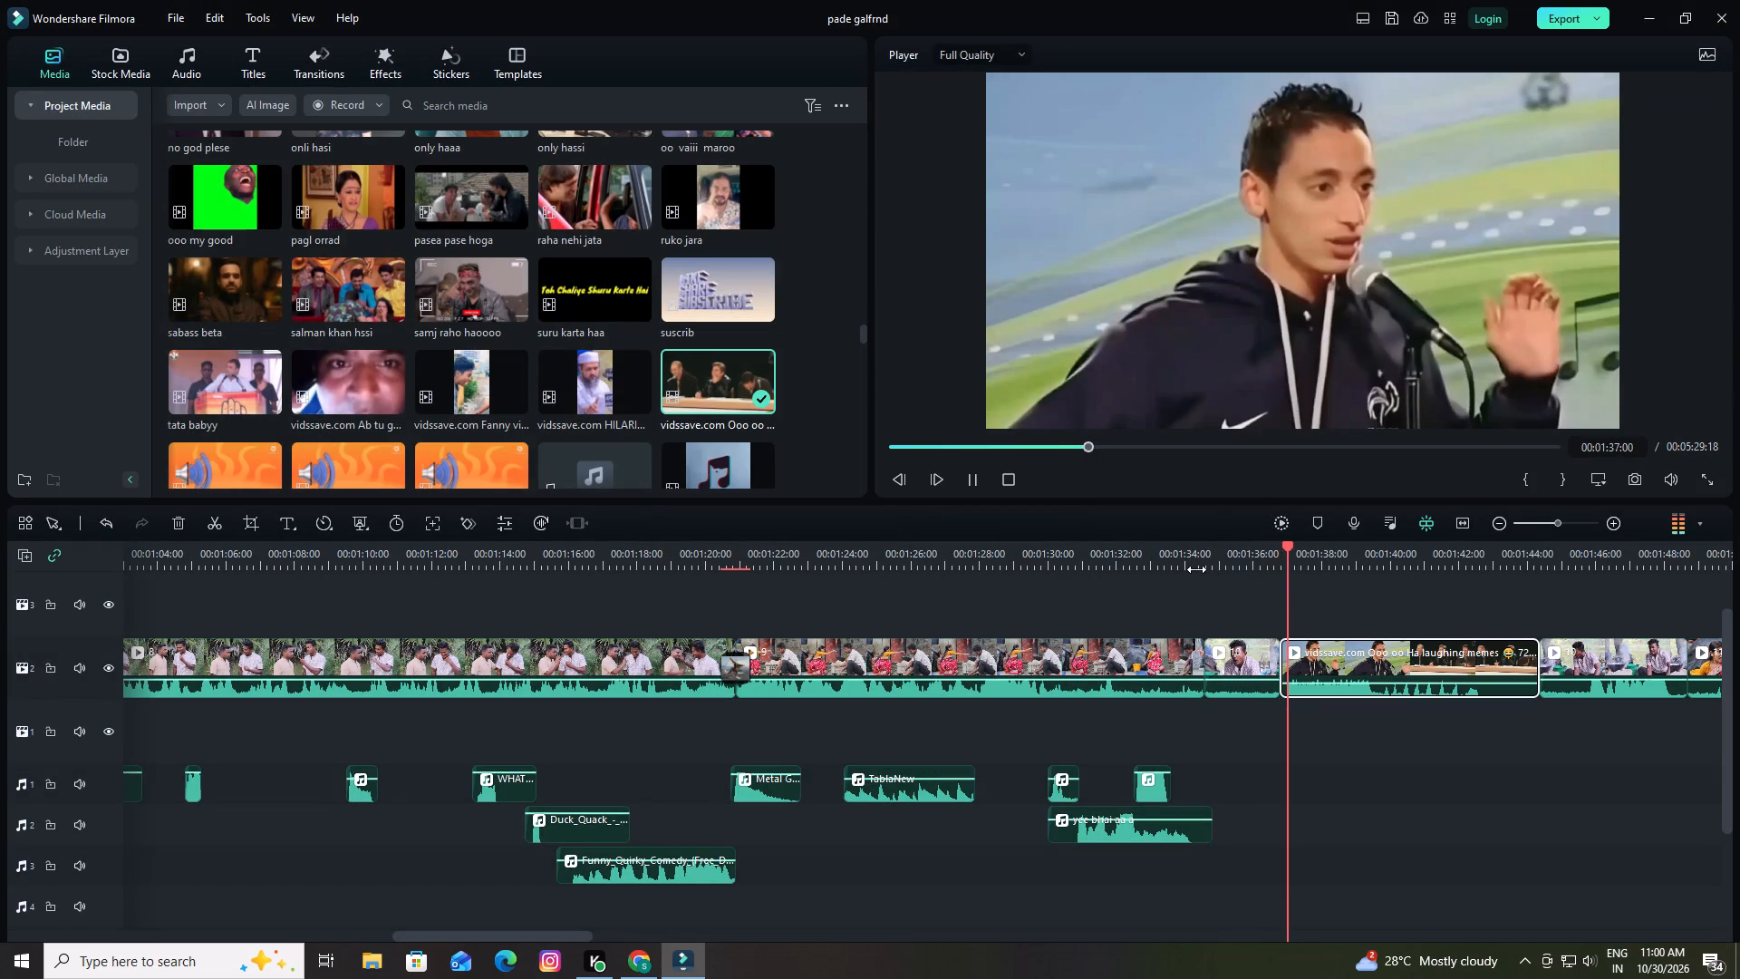
key(space)
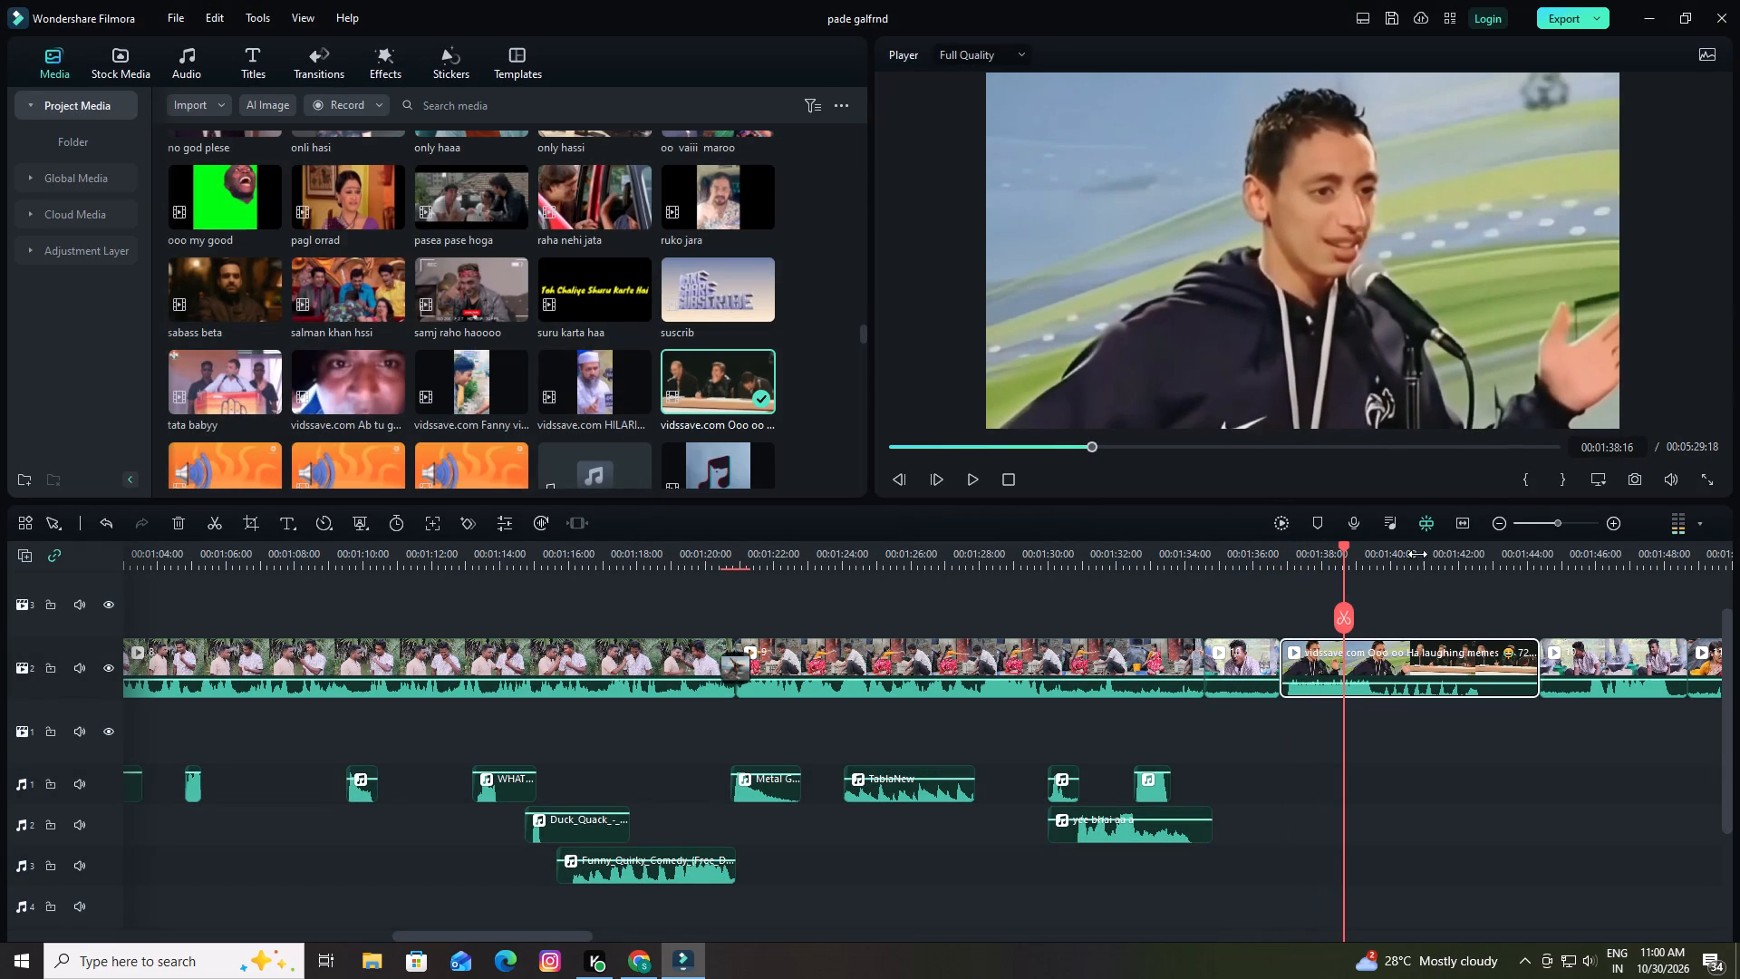
click(1345, 616)
click(1311, 669)
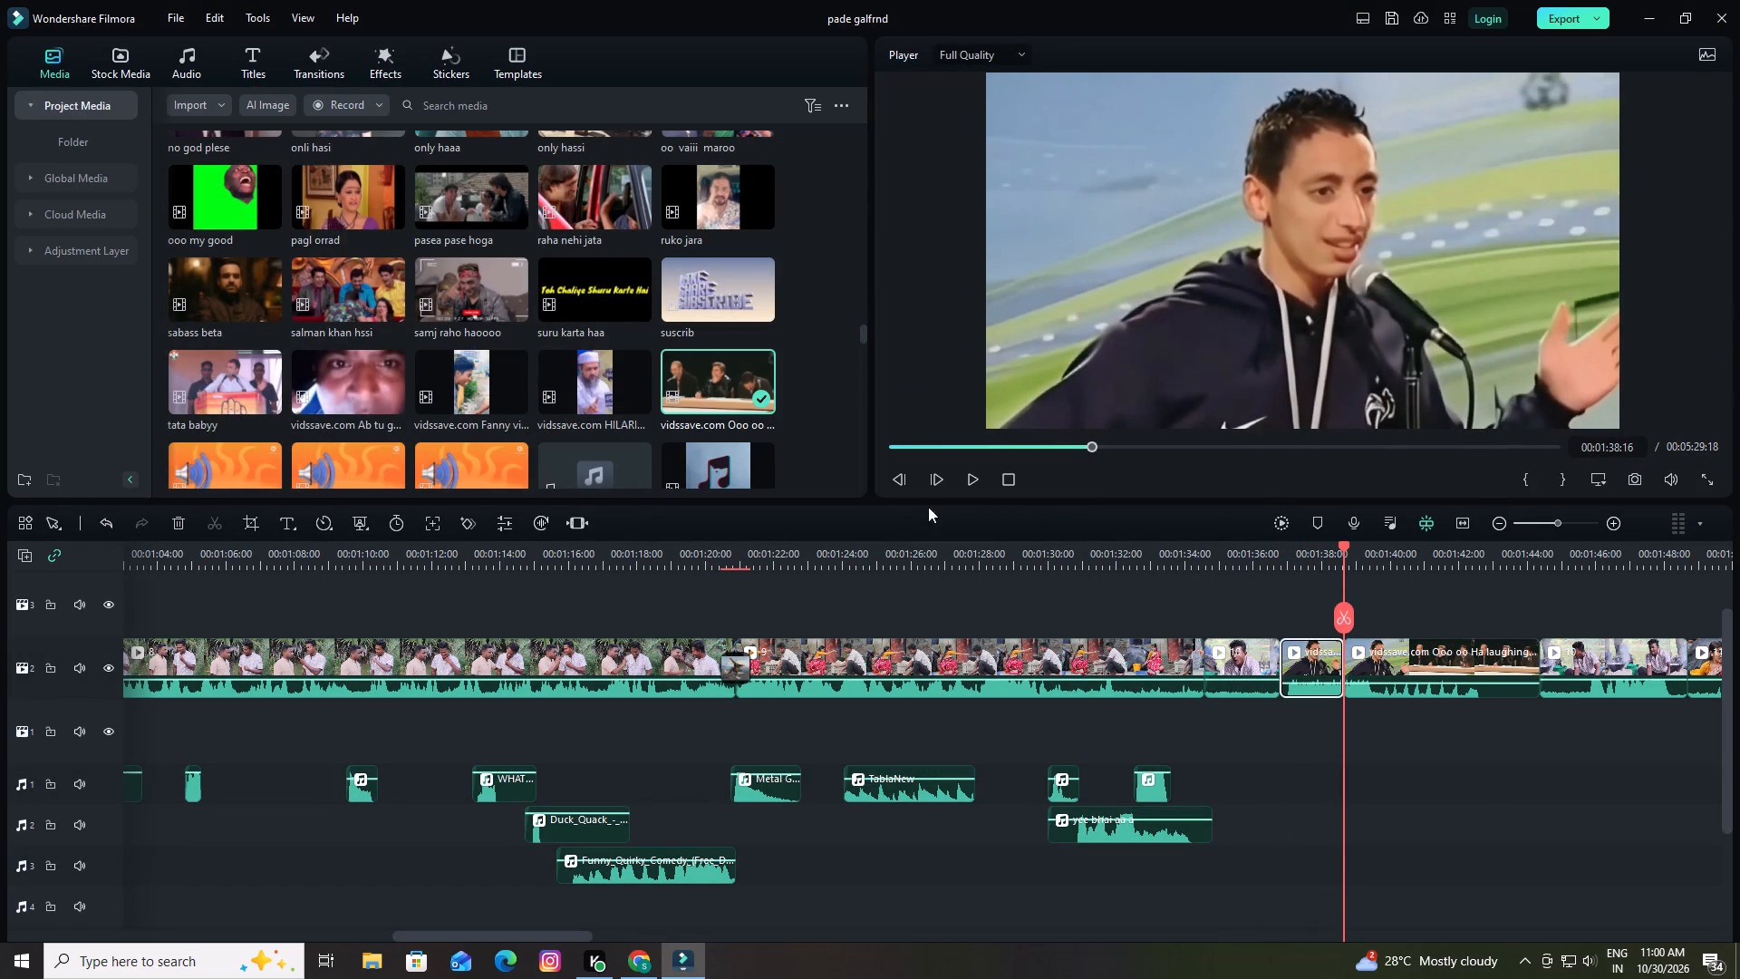
click(971, 481)
key(space)
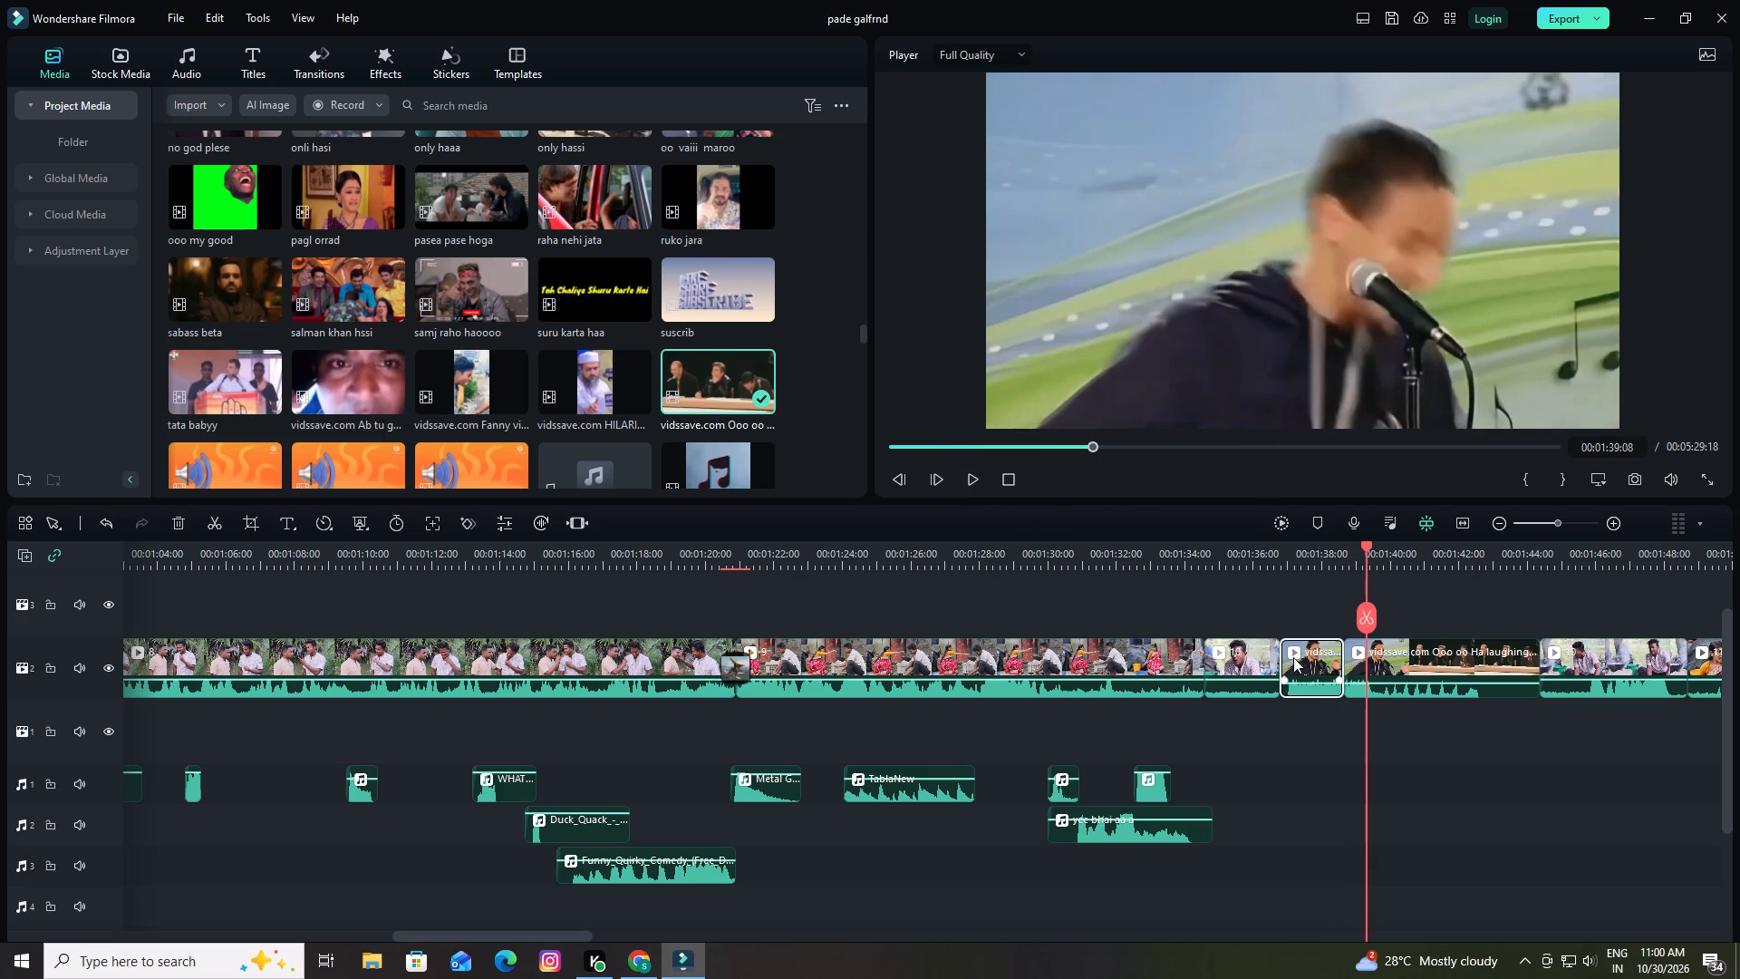
click(1317, 671)
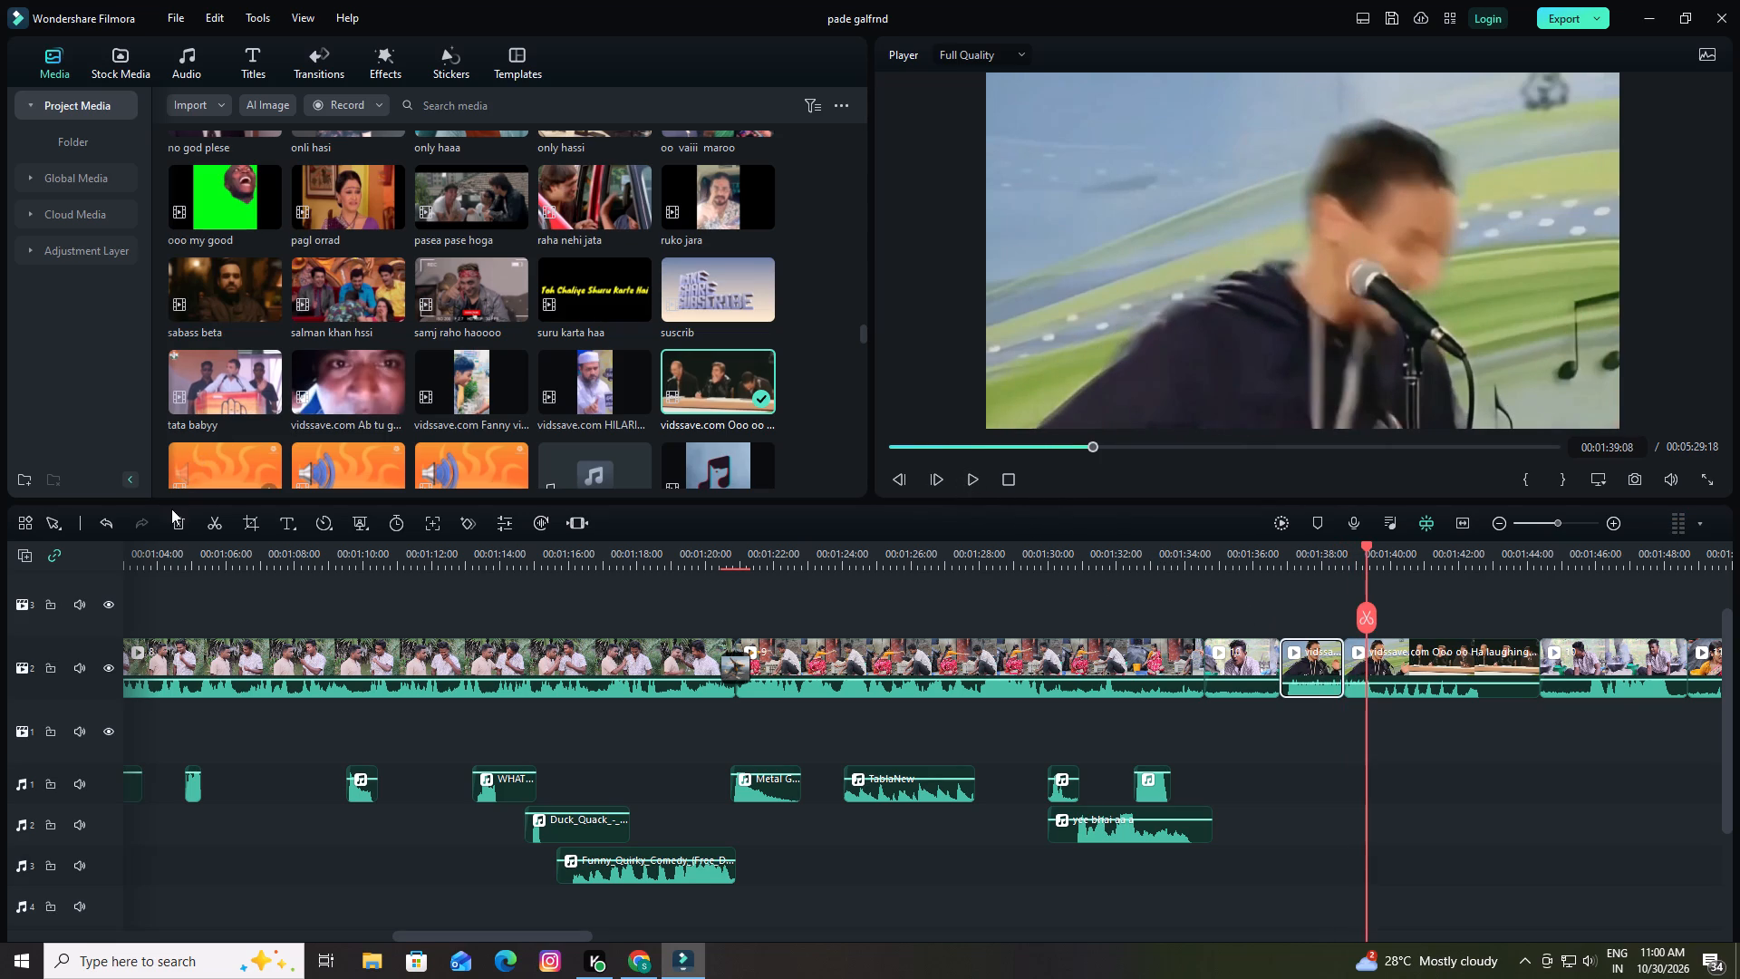
click(175, 519)
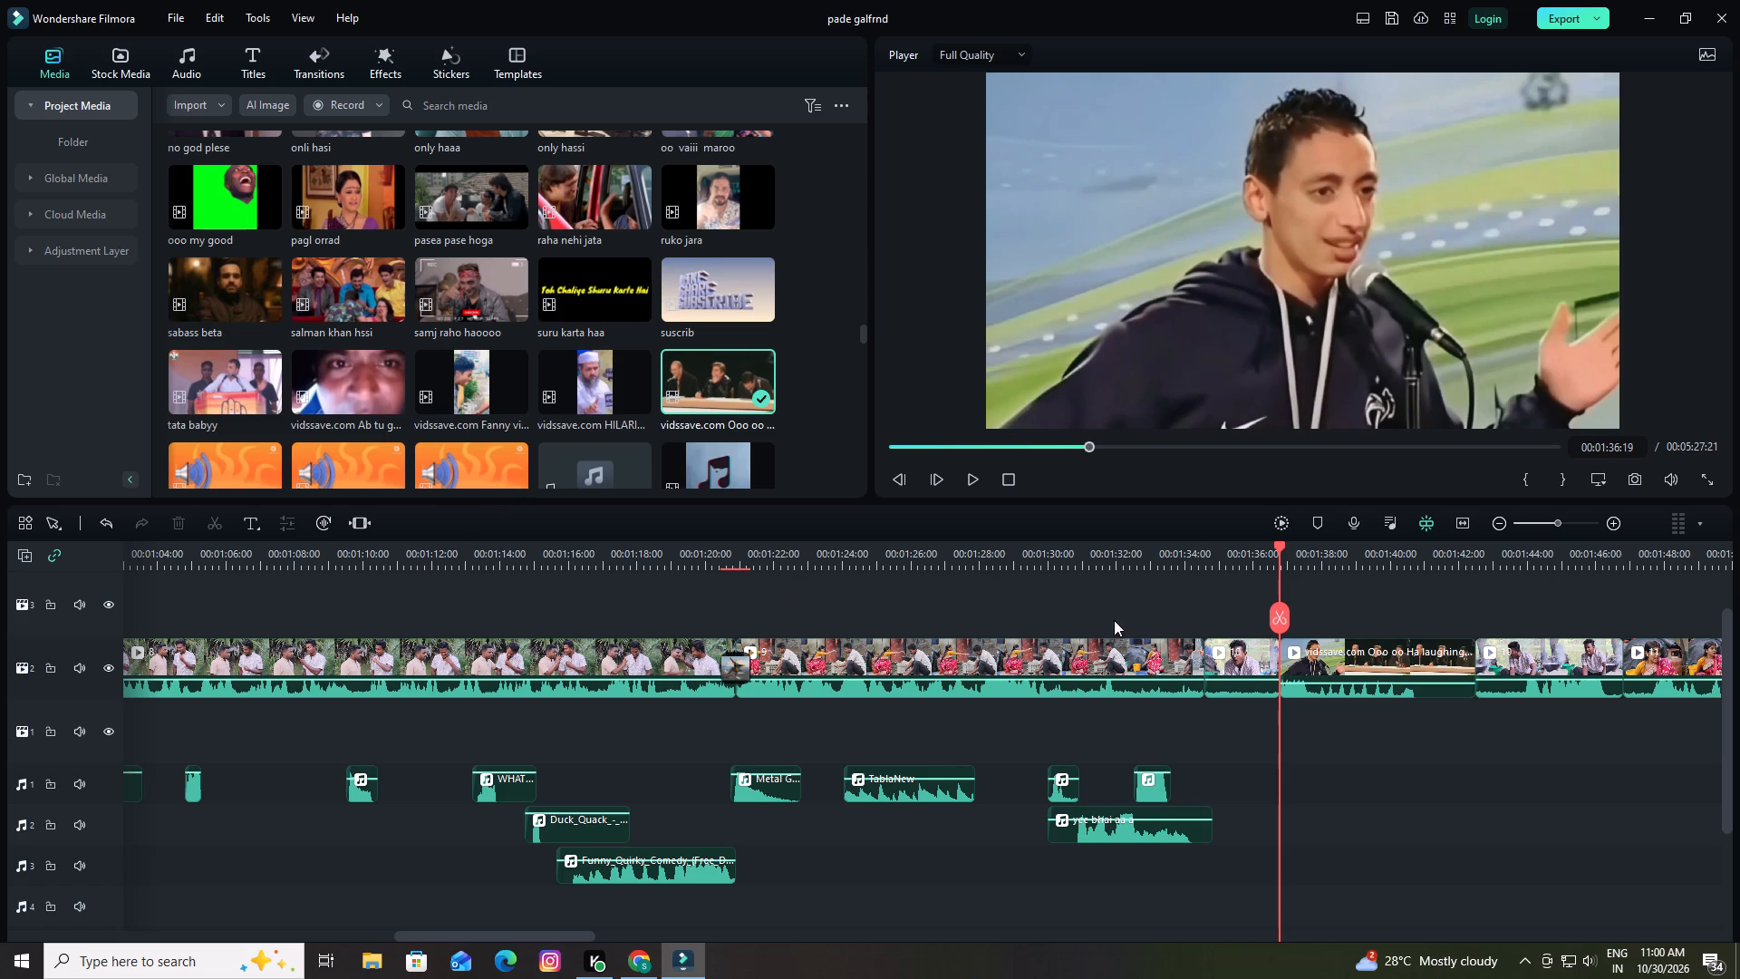
Split the laughing meme clip on video track 2 at 00:01:40:05 and delete its closing part, closing the gap.
click(1319, 683)
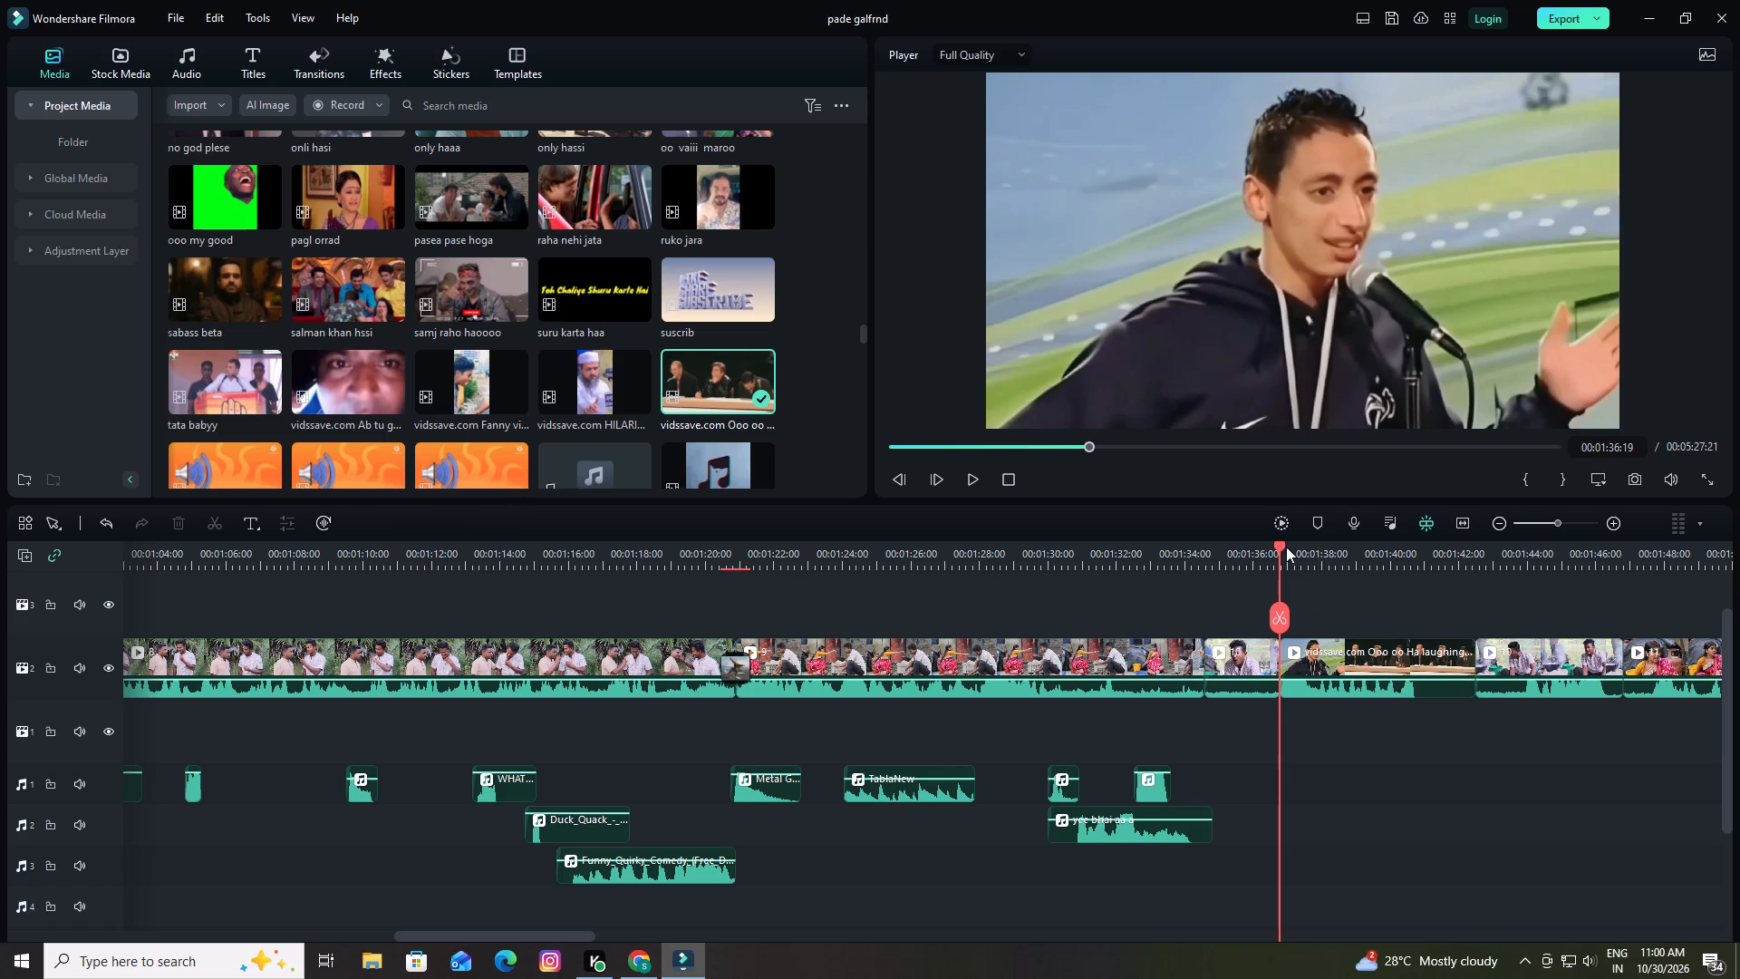
drag(1282, 545, 1180, 549)
key(space)
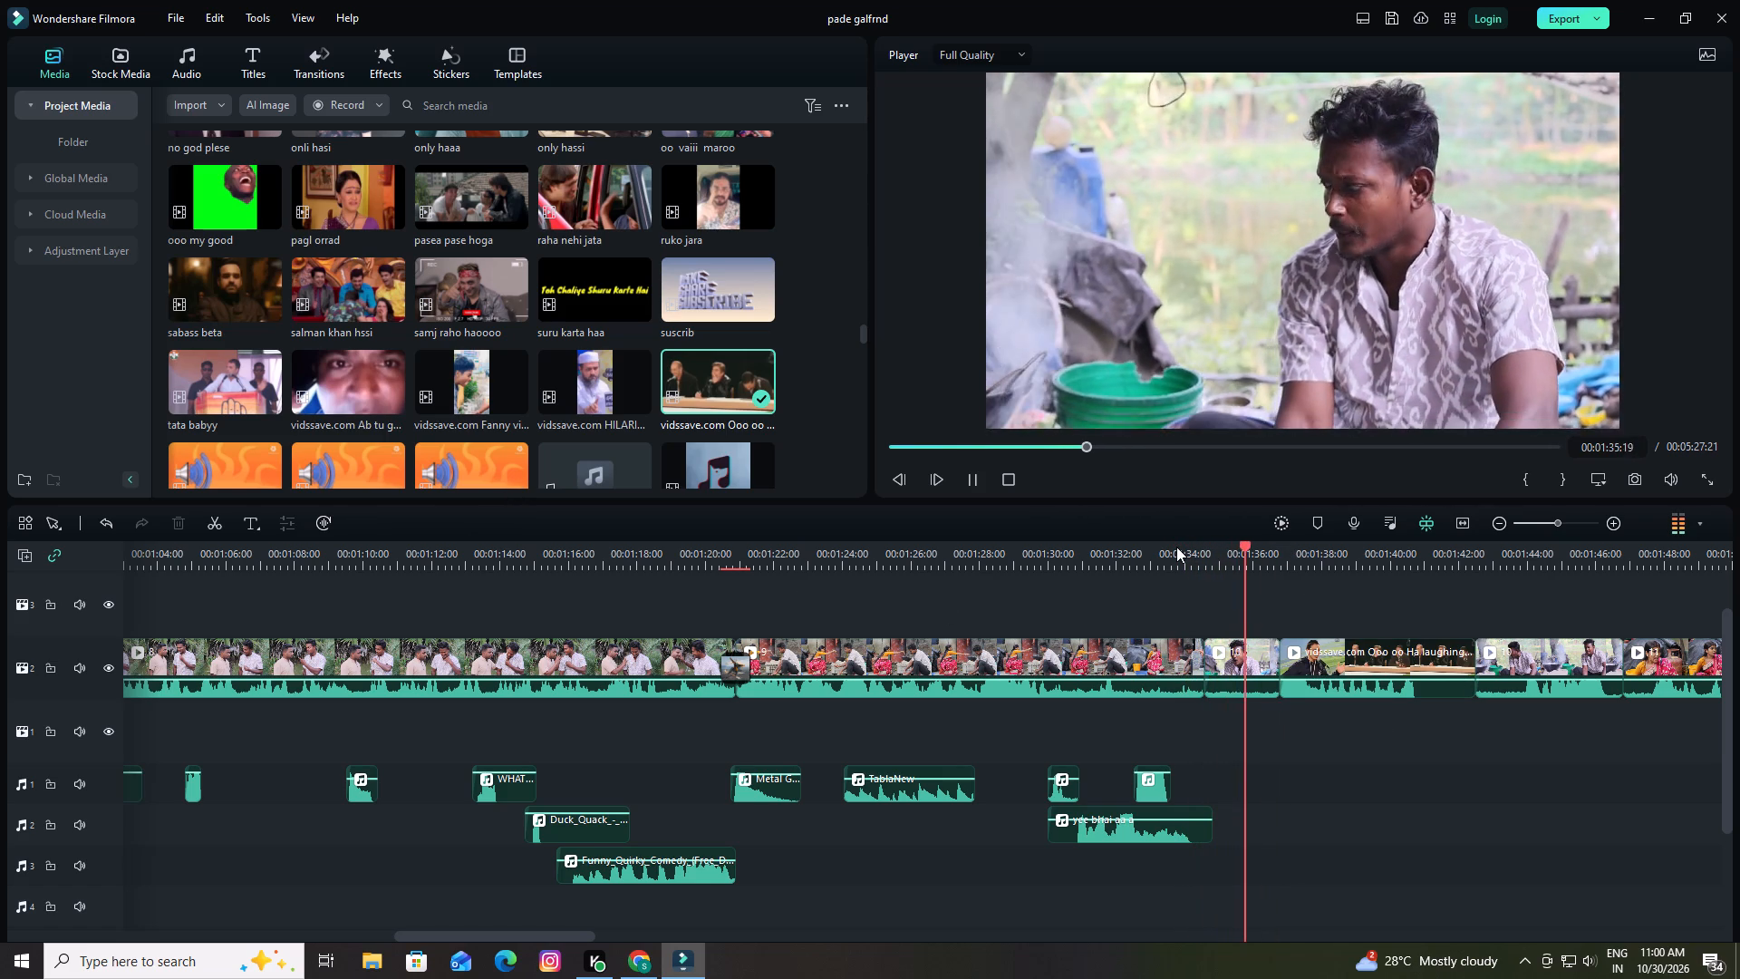
key(space)
key(space)
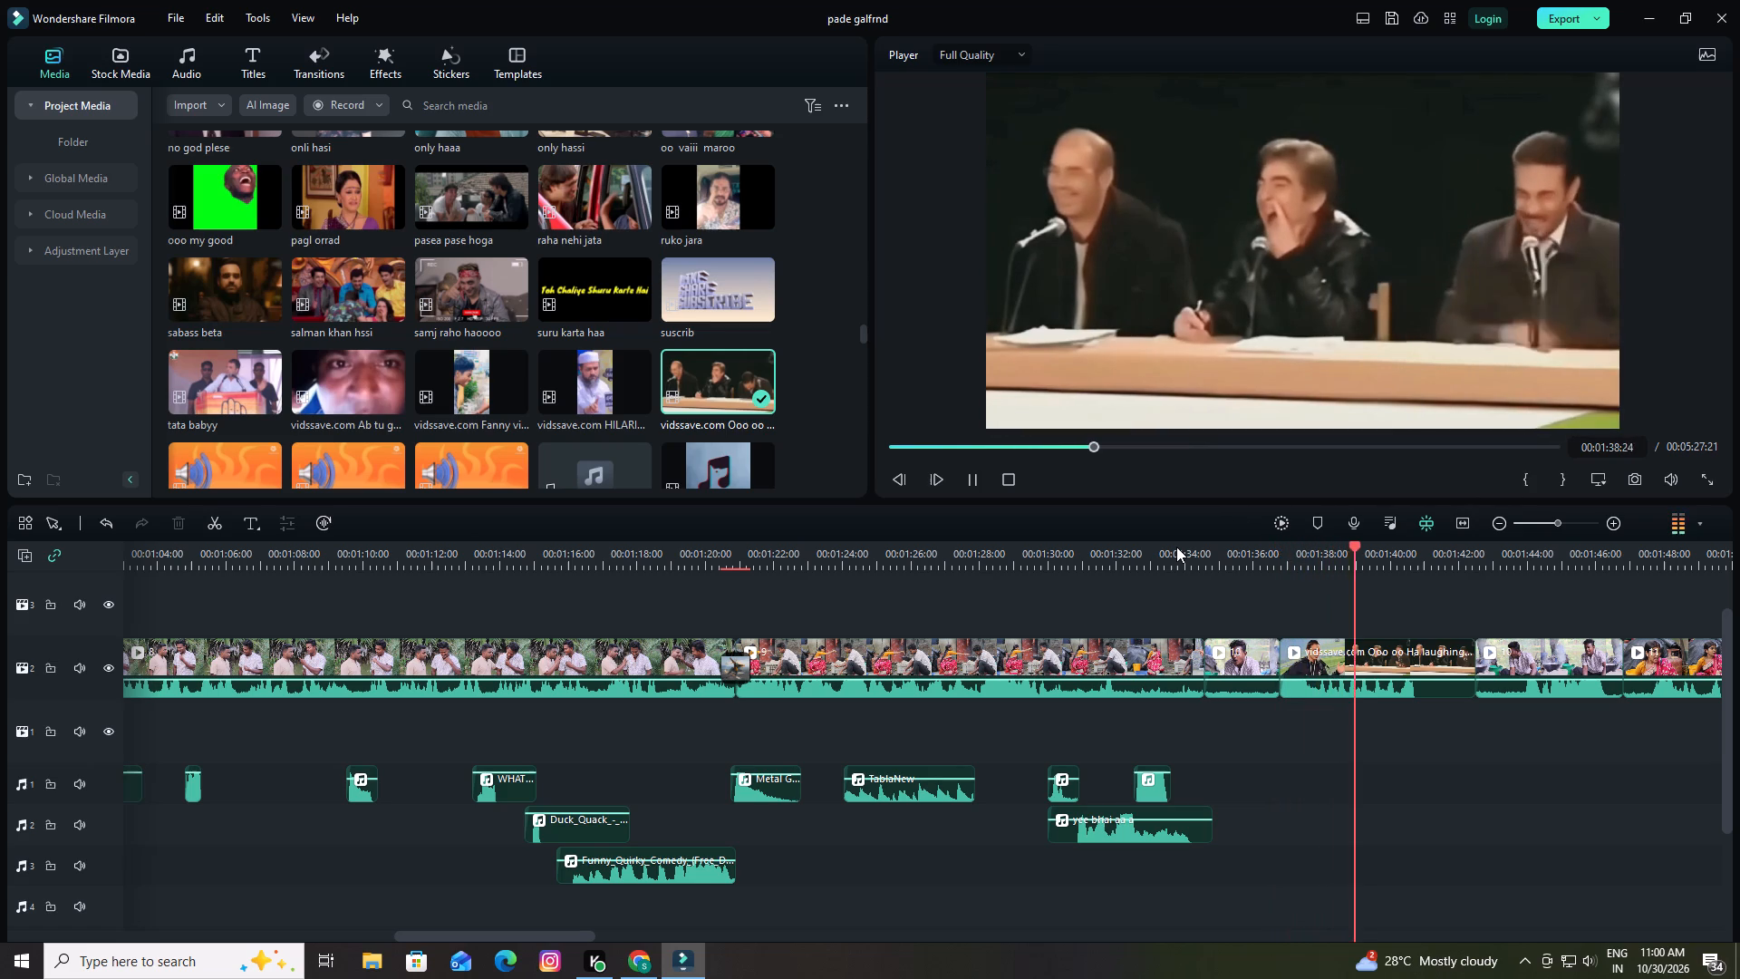
key(space)
key(space)
key(space)
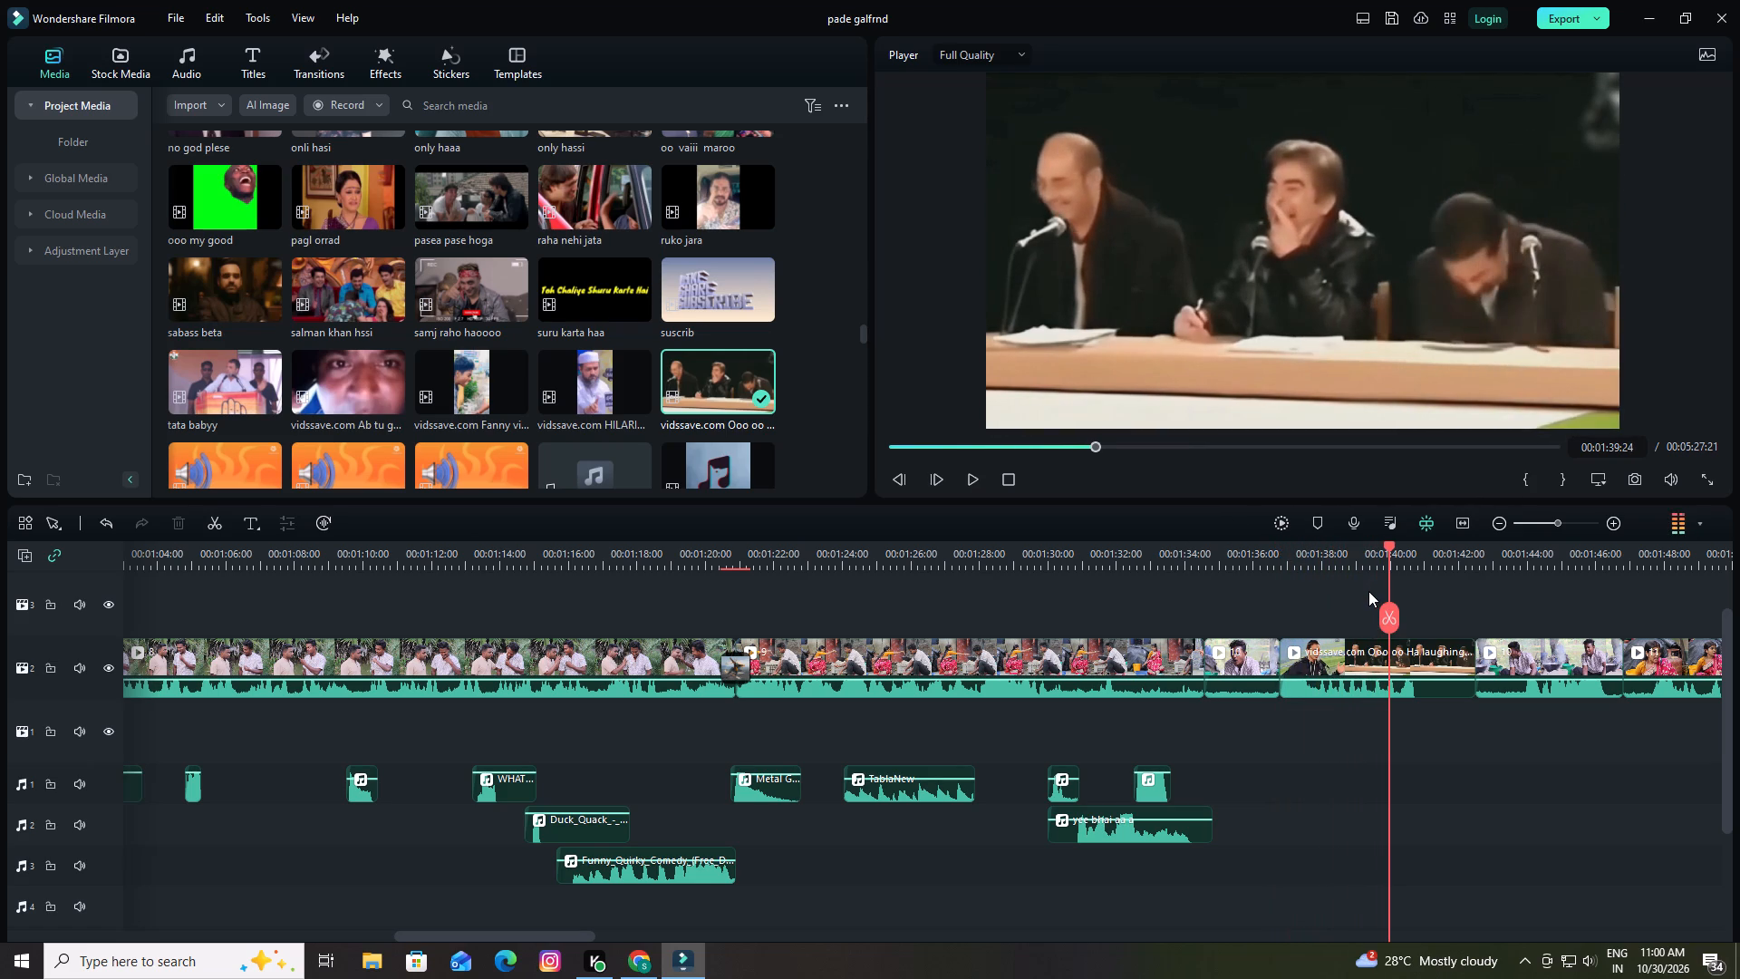
key(space)
key(space)
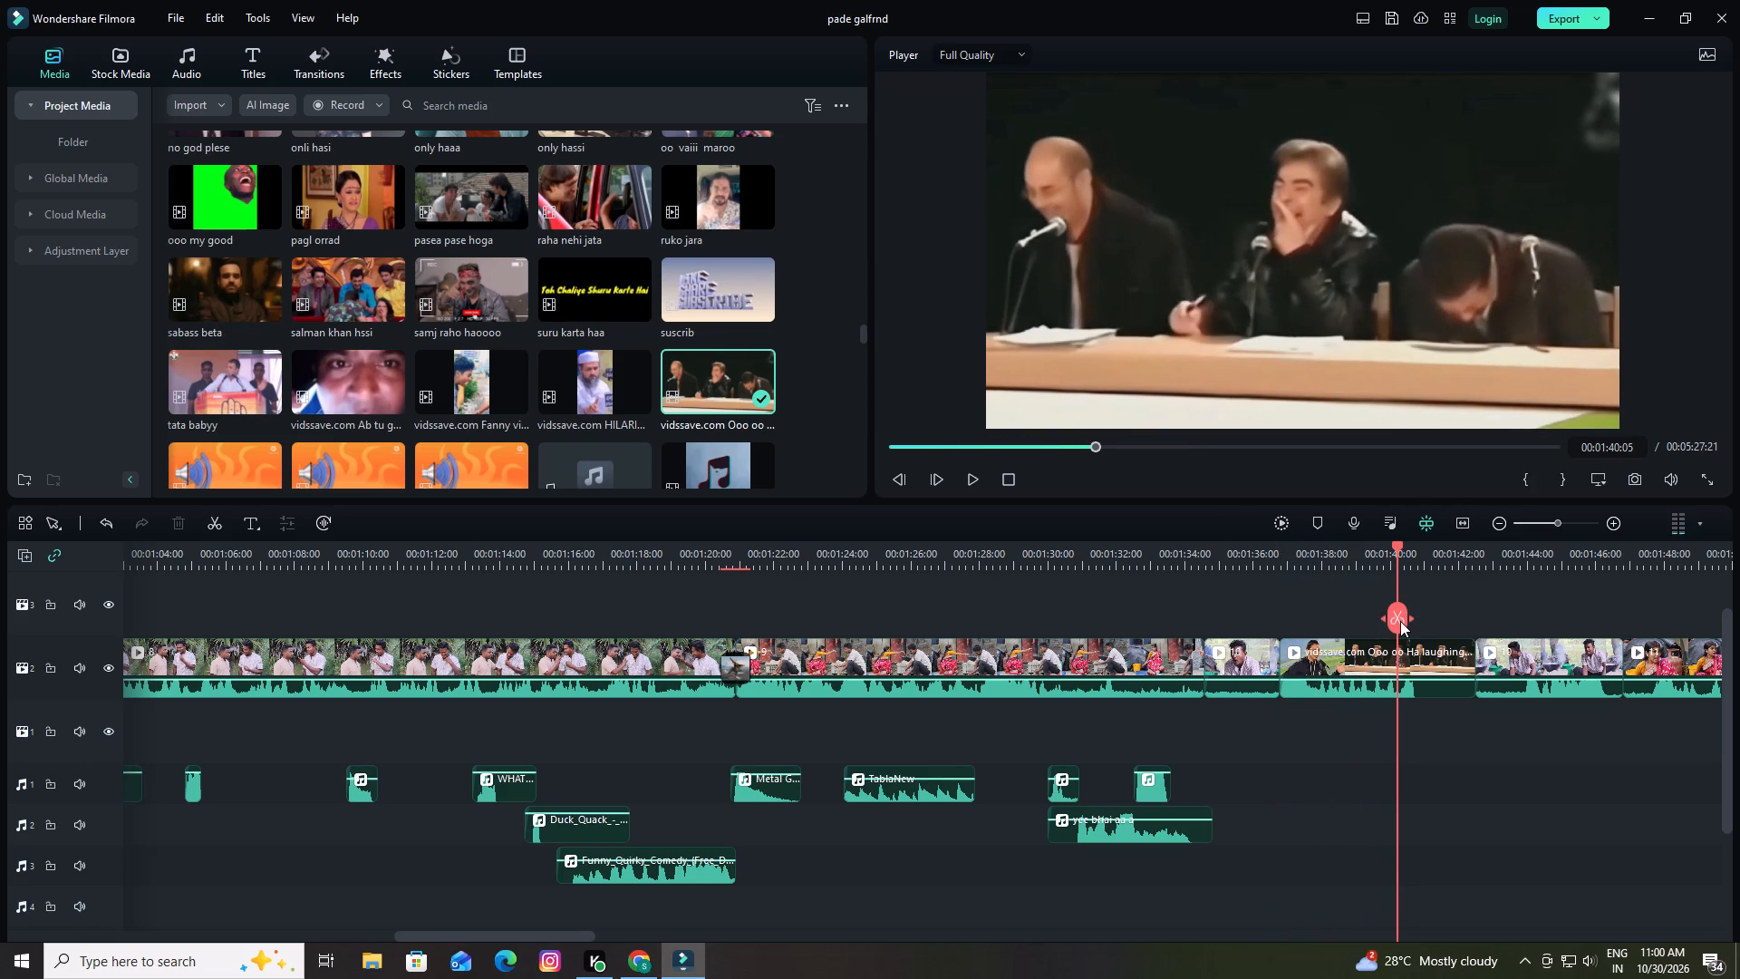
click(1400, 620)
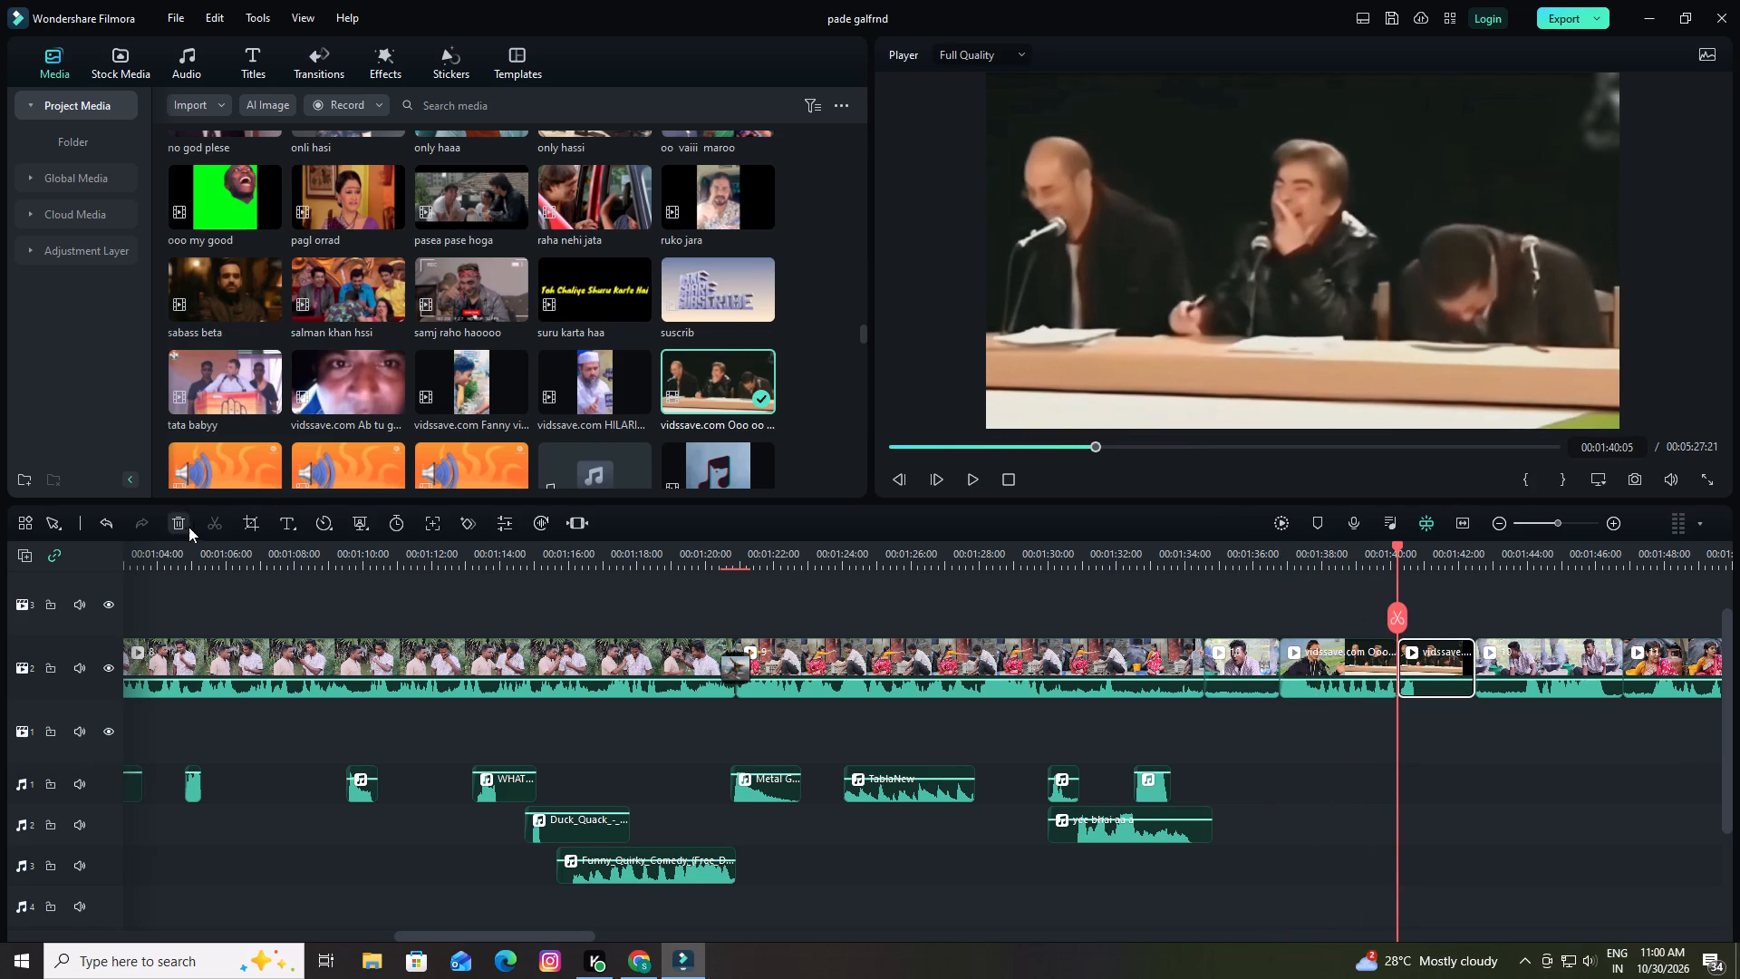
click(178, 520)
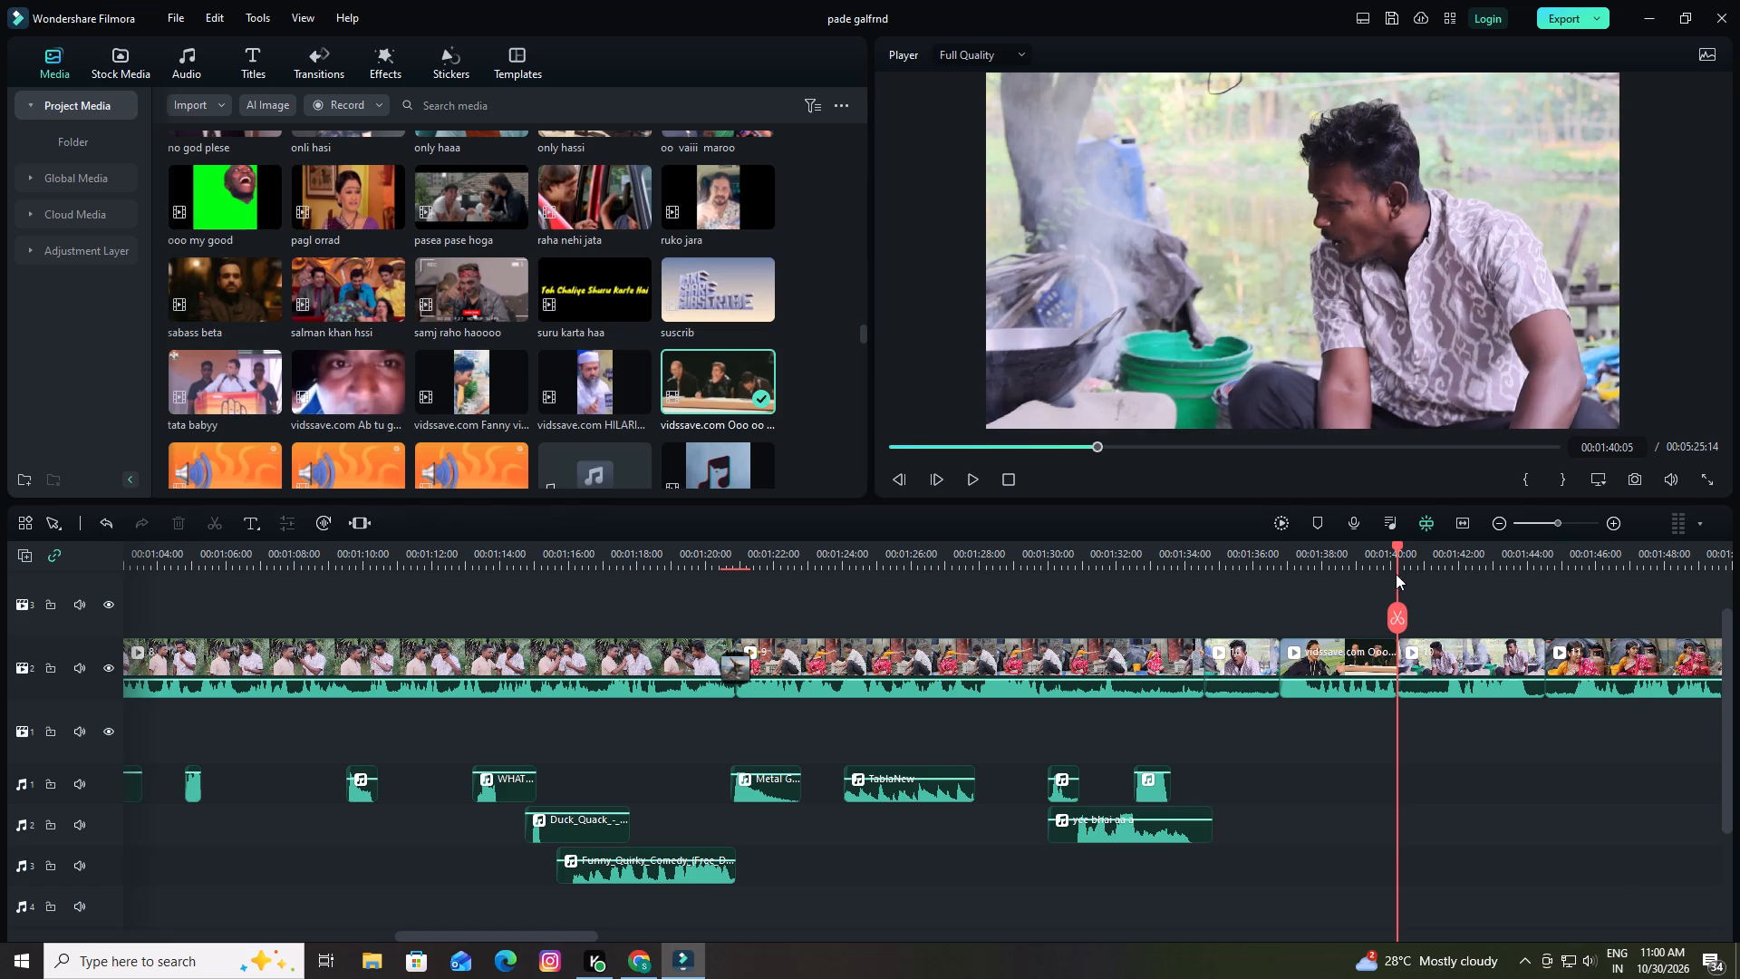
Search the project media for "aa" and place the "aaaa" sound on audio track 2 at 00:01:36:02.
drag(1397, 547, 1231, 582)
key(space)
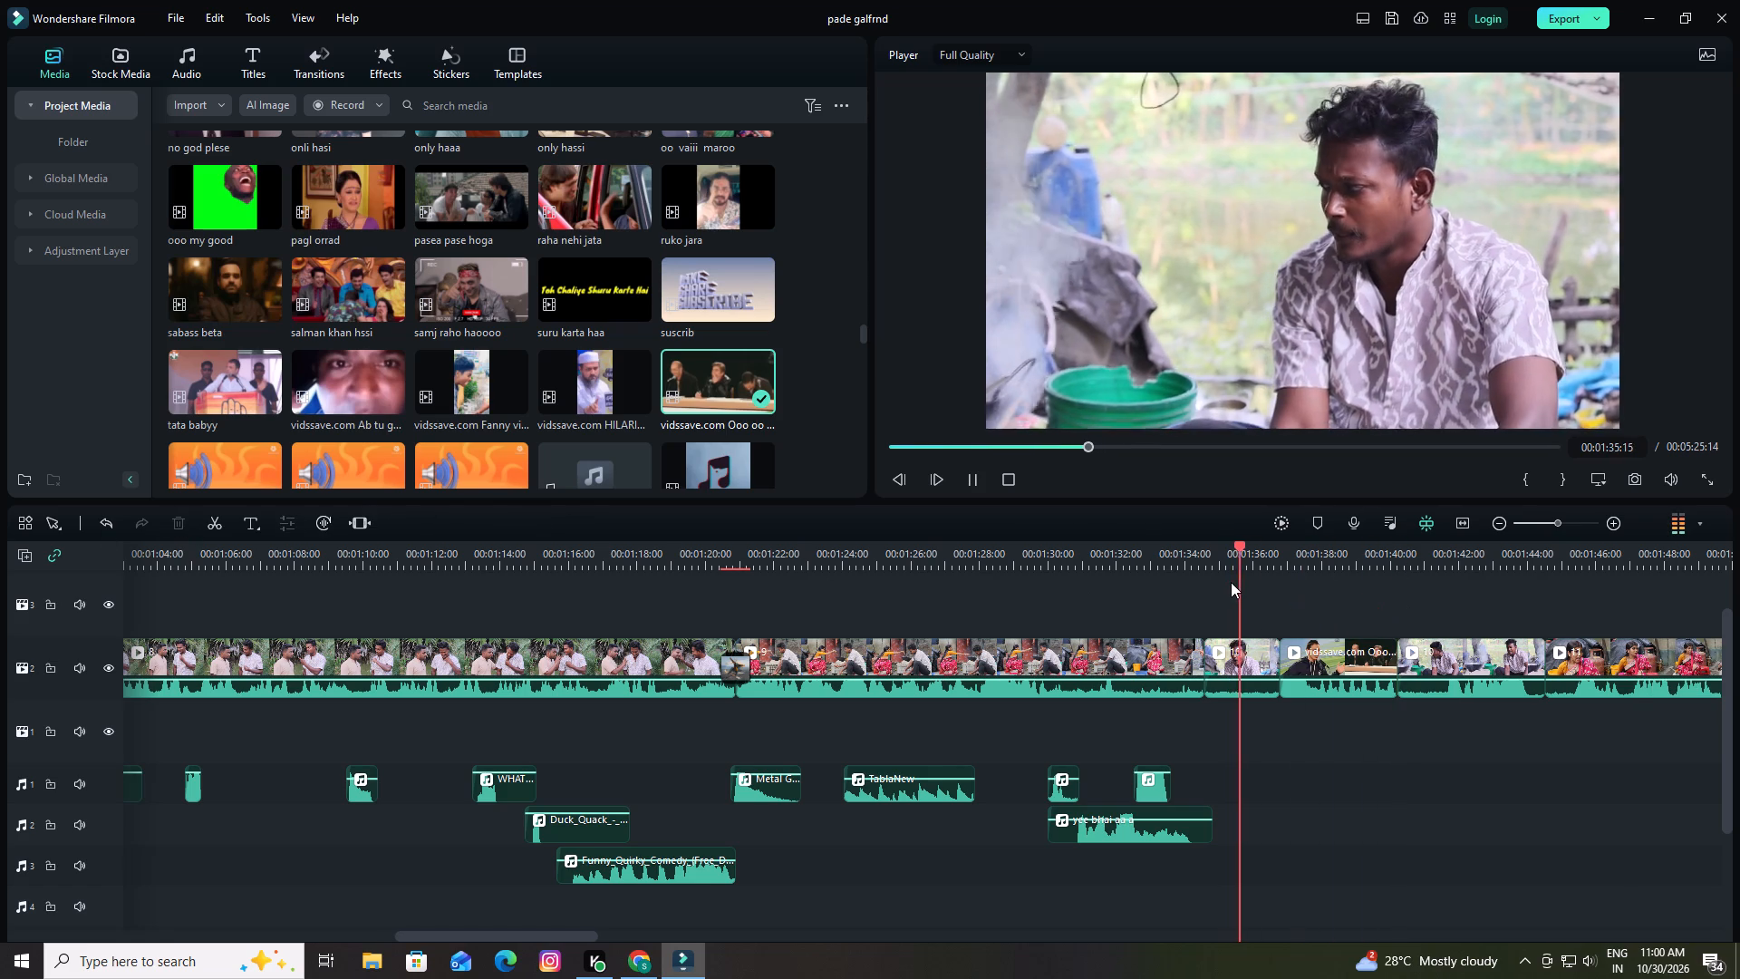
key(space)
drag(1272, 544, 1257, 554)
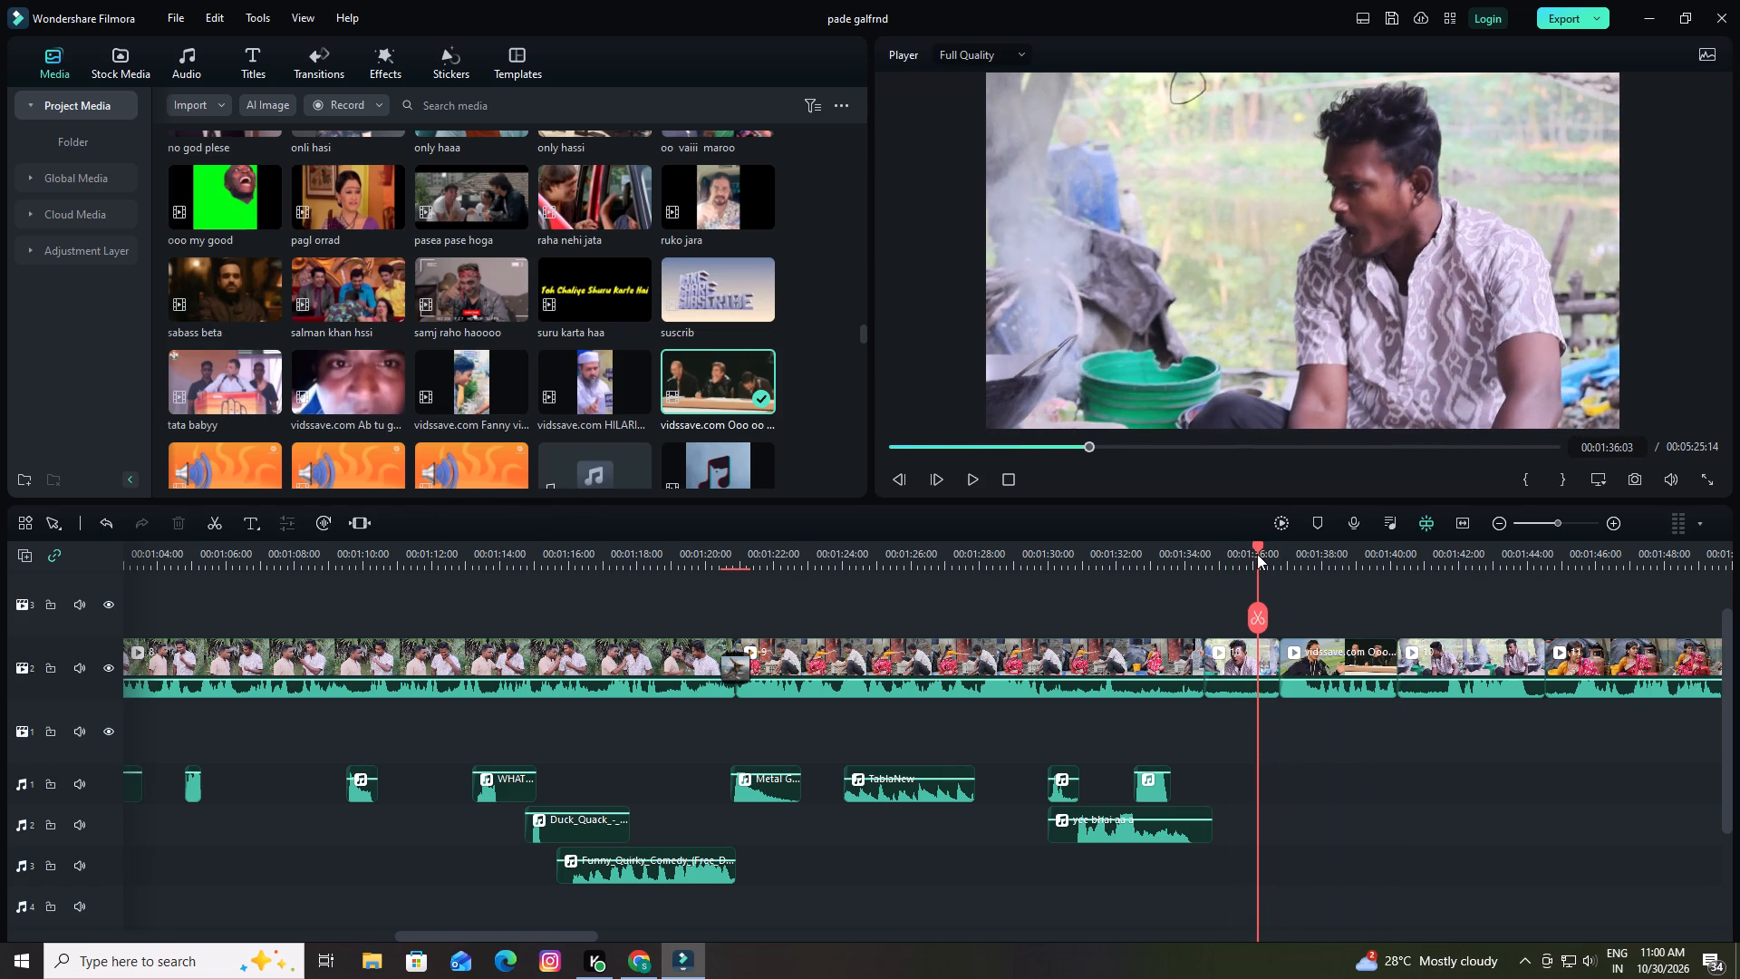
drag(1257, 554, 1256, 554)
click(451, 102)
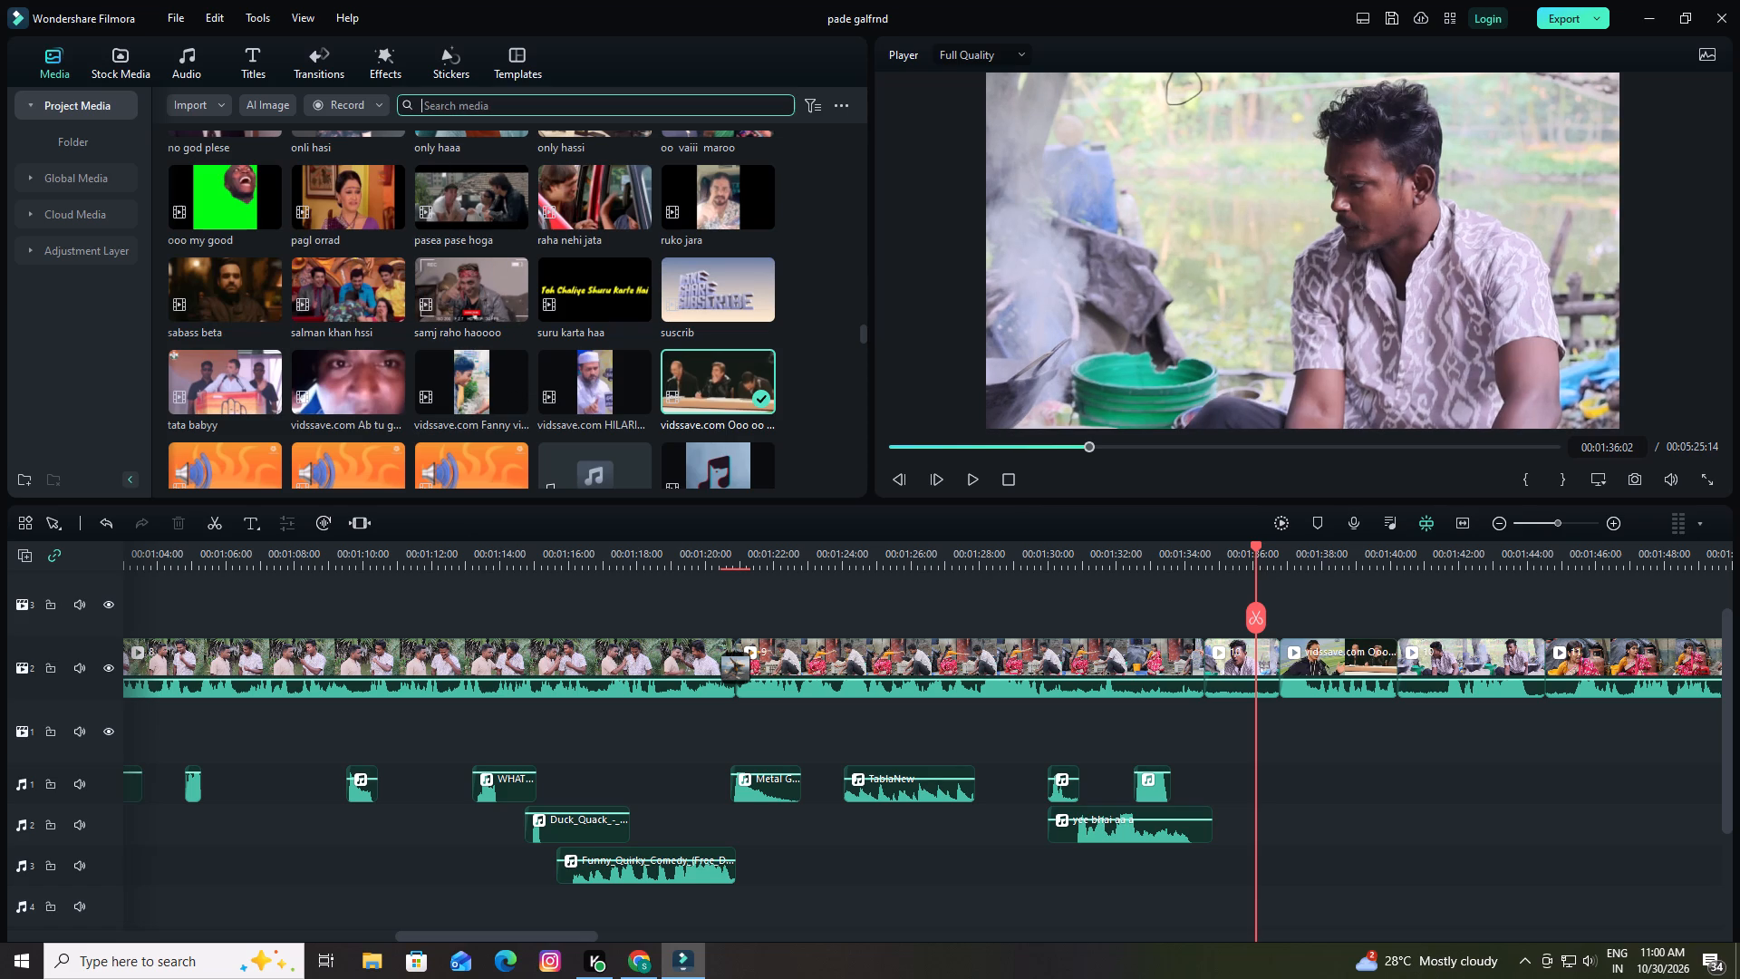
key(a)
key(a)
key(Return)
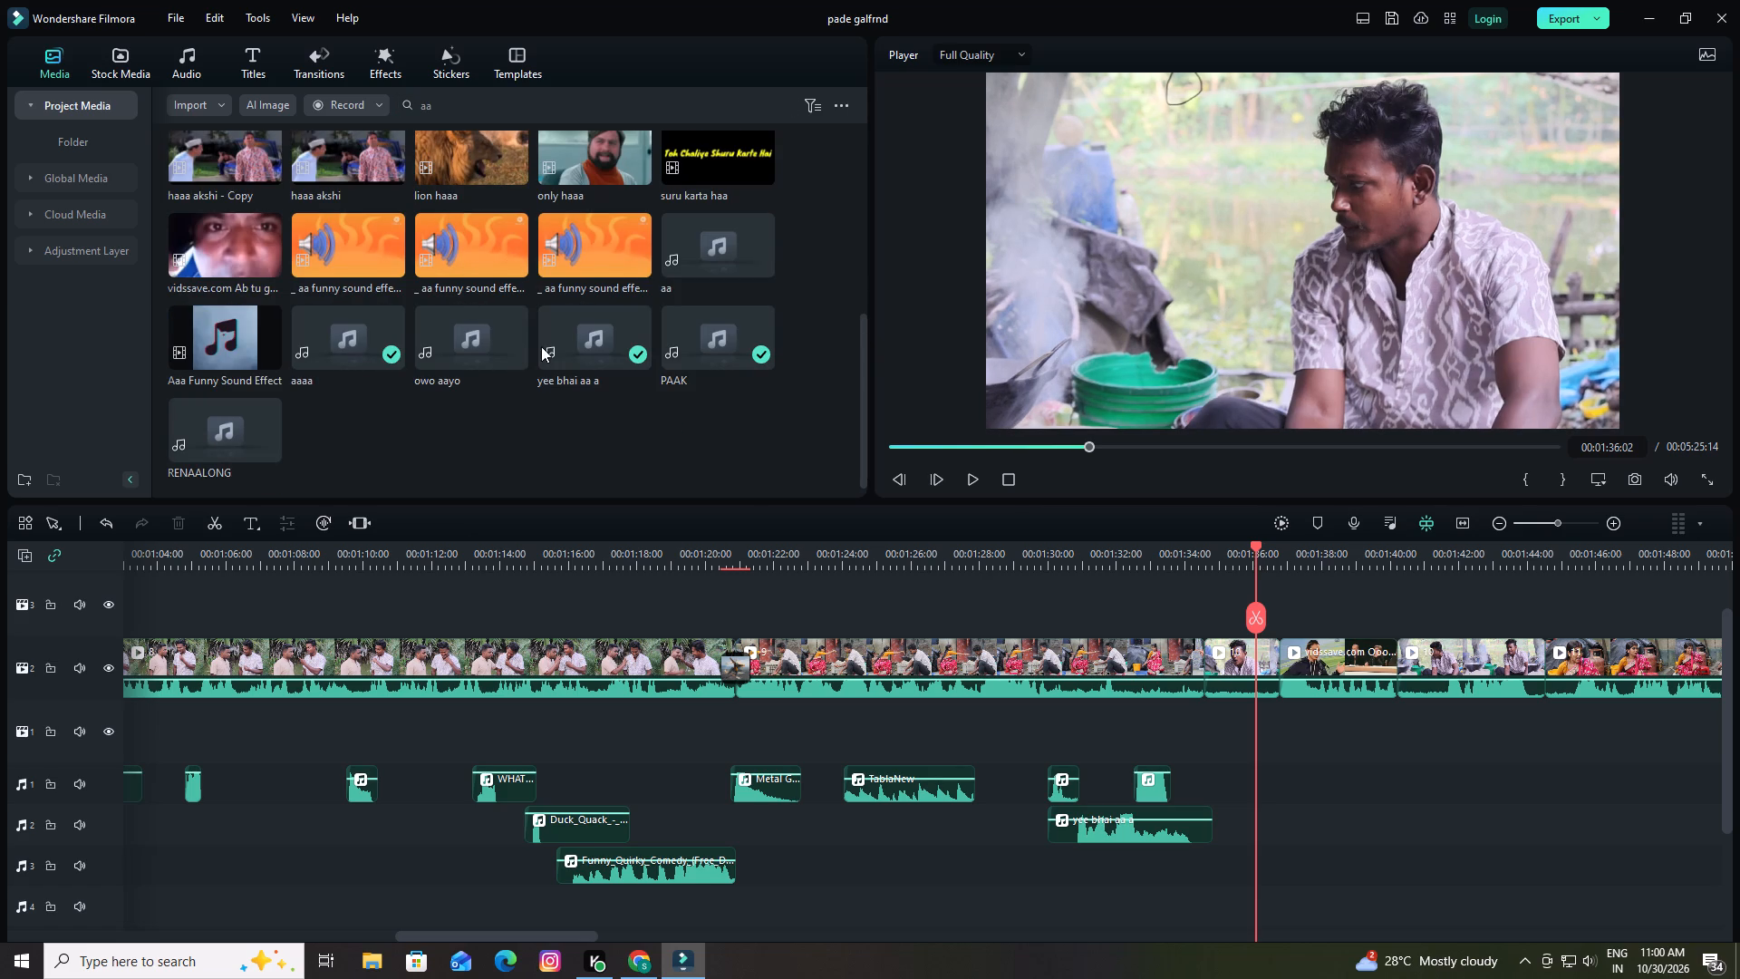
click(343, 336)
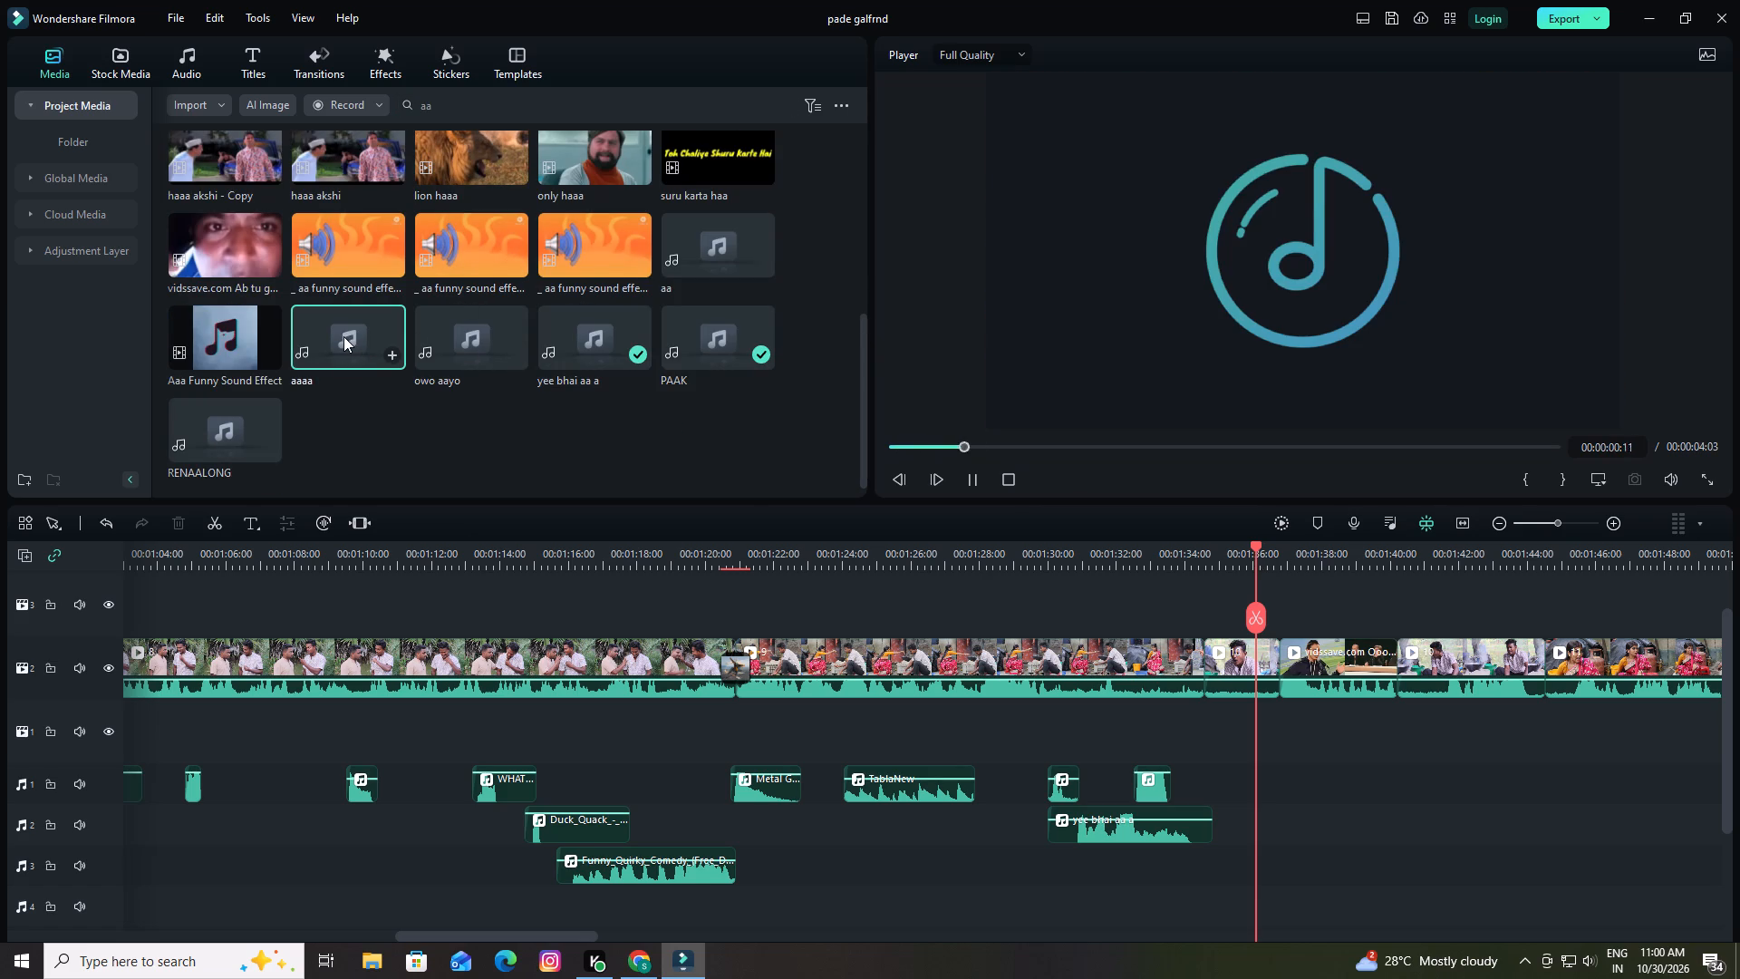
drag(343, 336, 1242, 834)
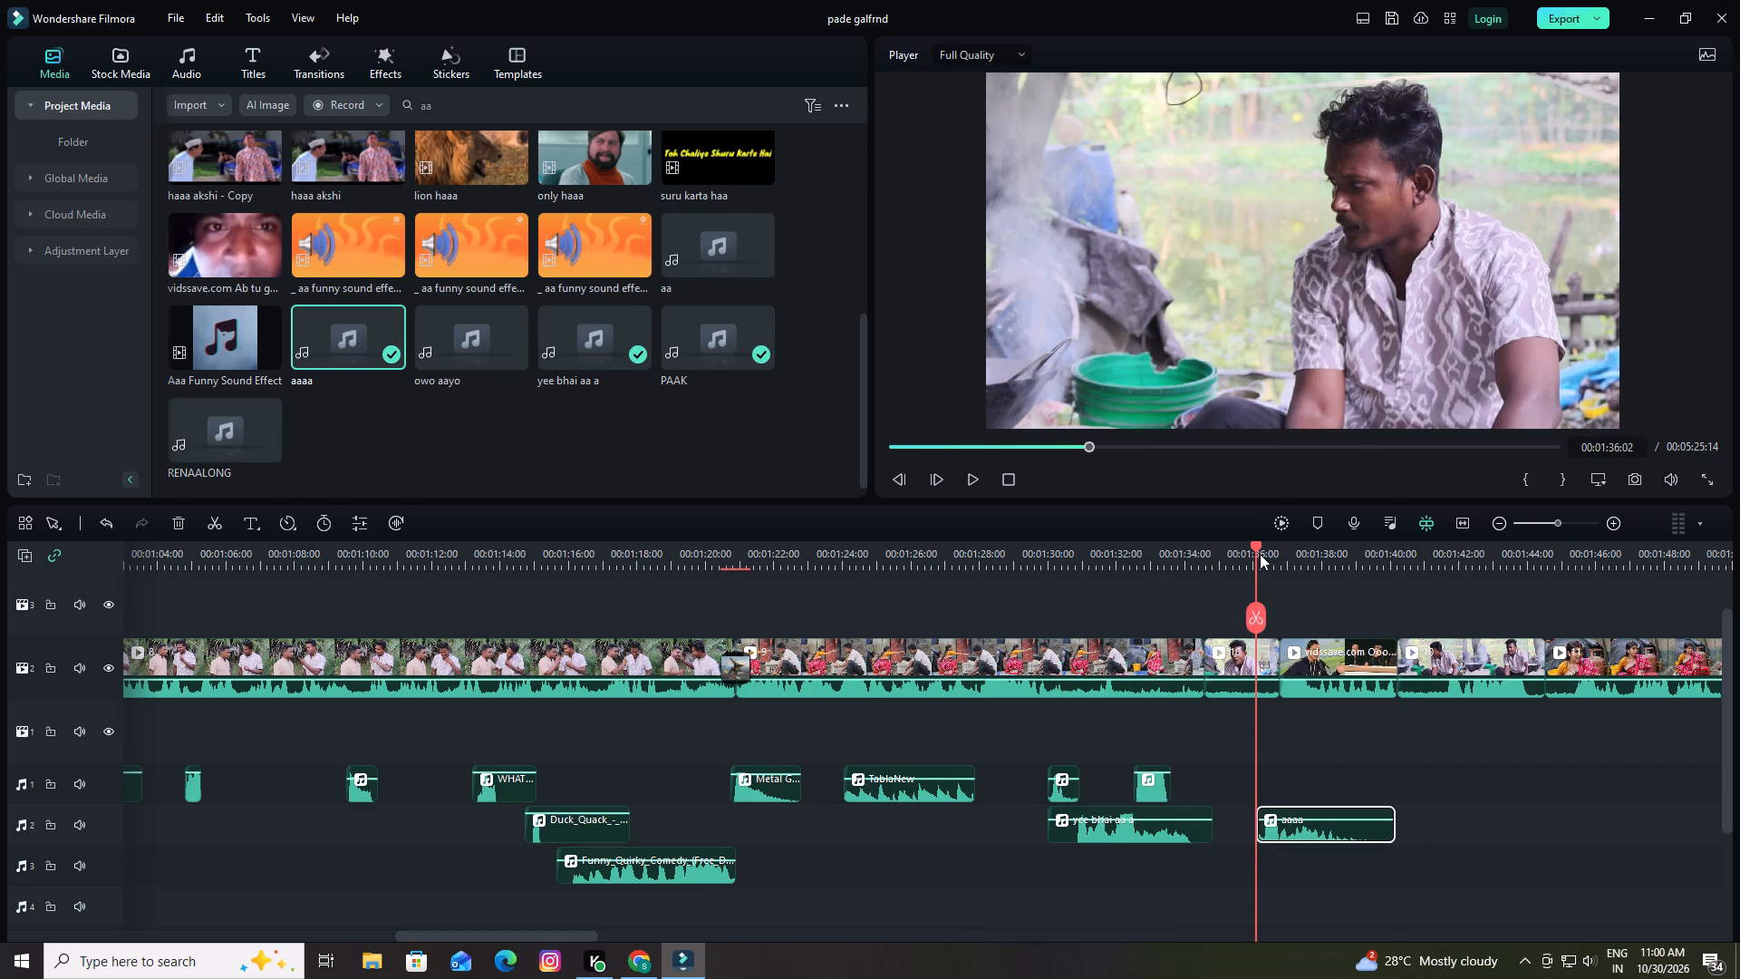
Nudge the "aaaa" sound slightly earlier on audio track 2 and raise its volume.
click(1256, 545)
drag(1296, 835, 1278, 837)
drag(1281, 819, 1282, 809)
Play through the laughing meme with the new sound and split the "aaaa" sound at 00:01:39:00.
key(space)
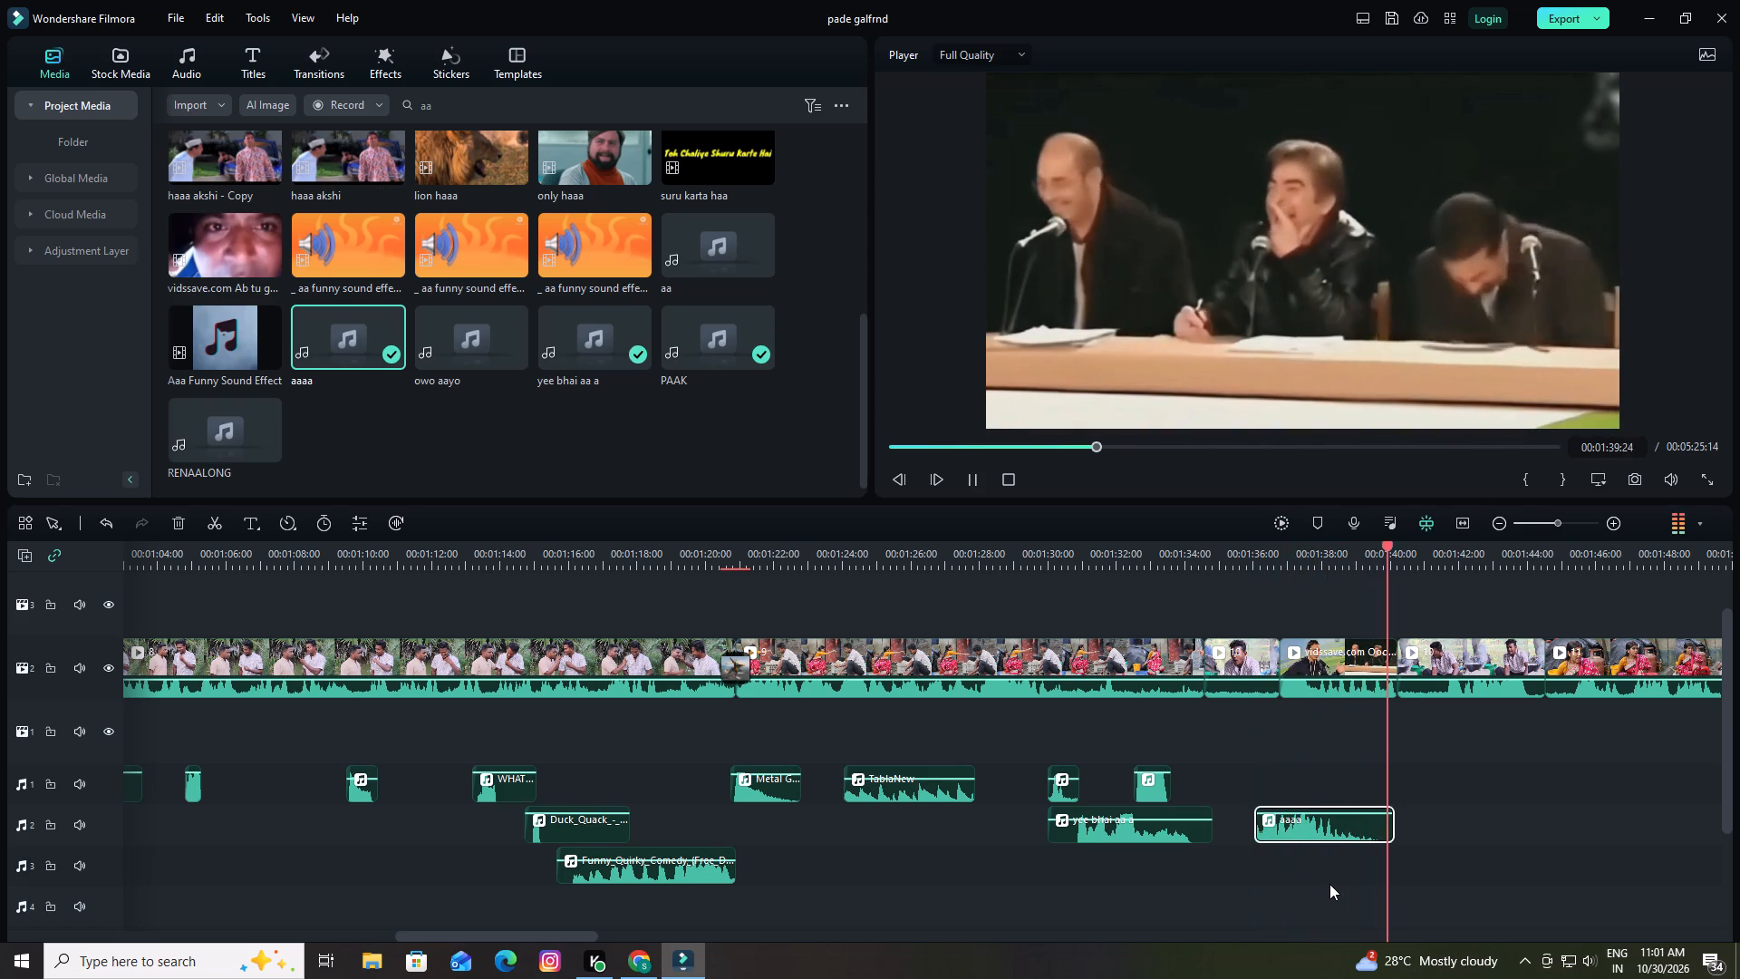
key(space)
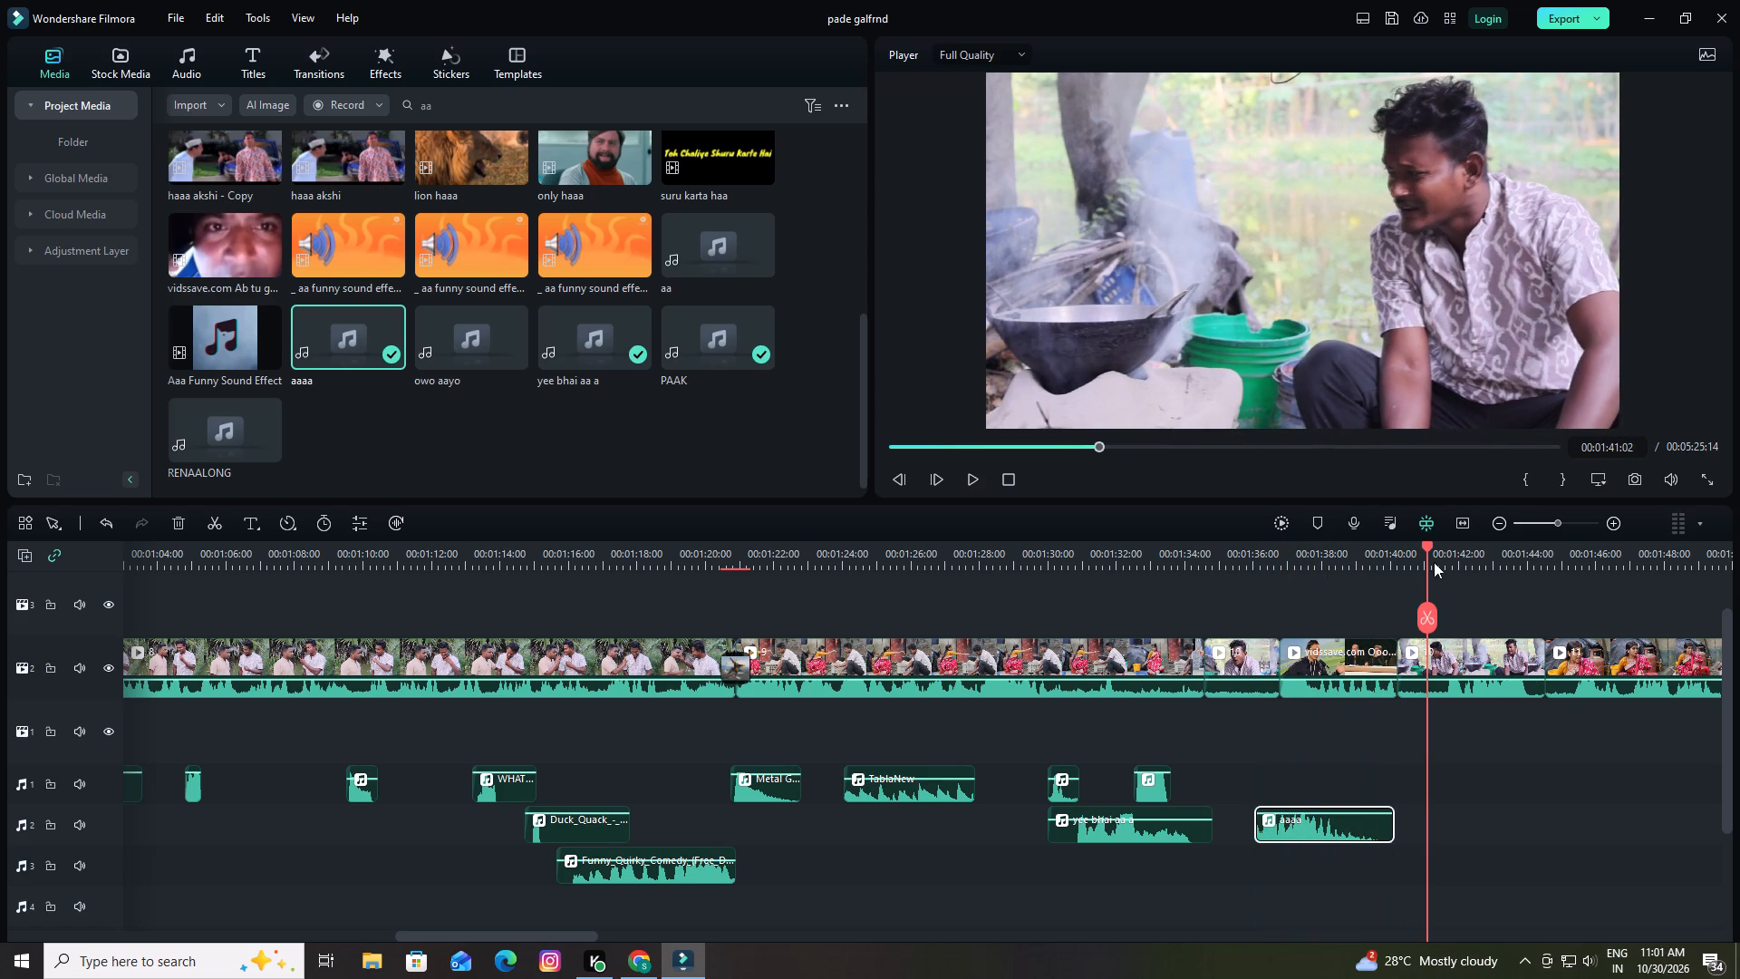
drag(1427, 543, 1318, 575)
key(space)
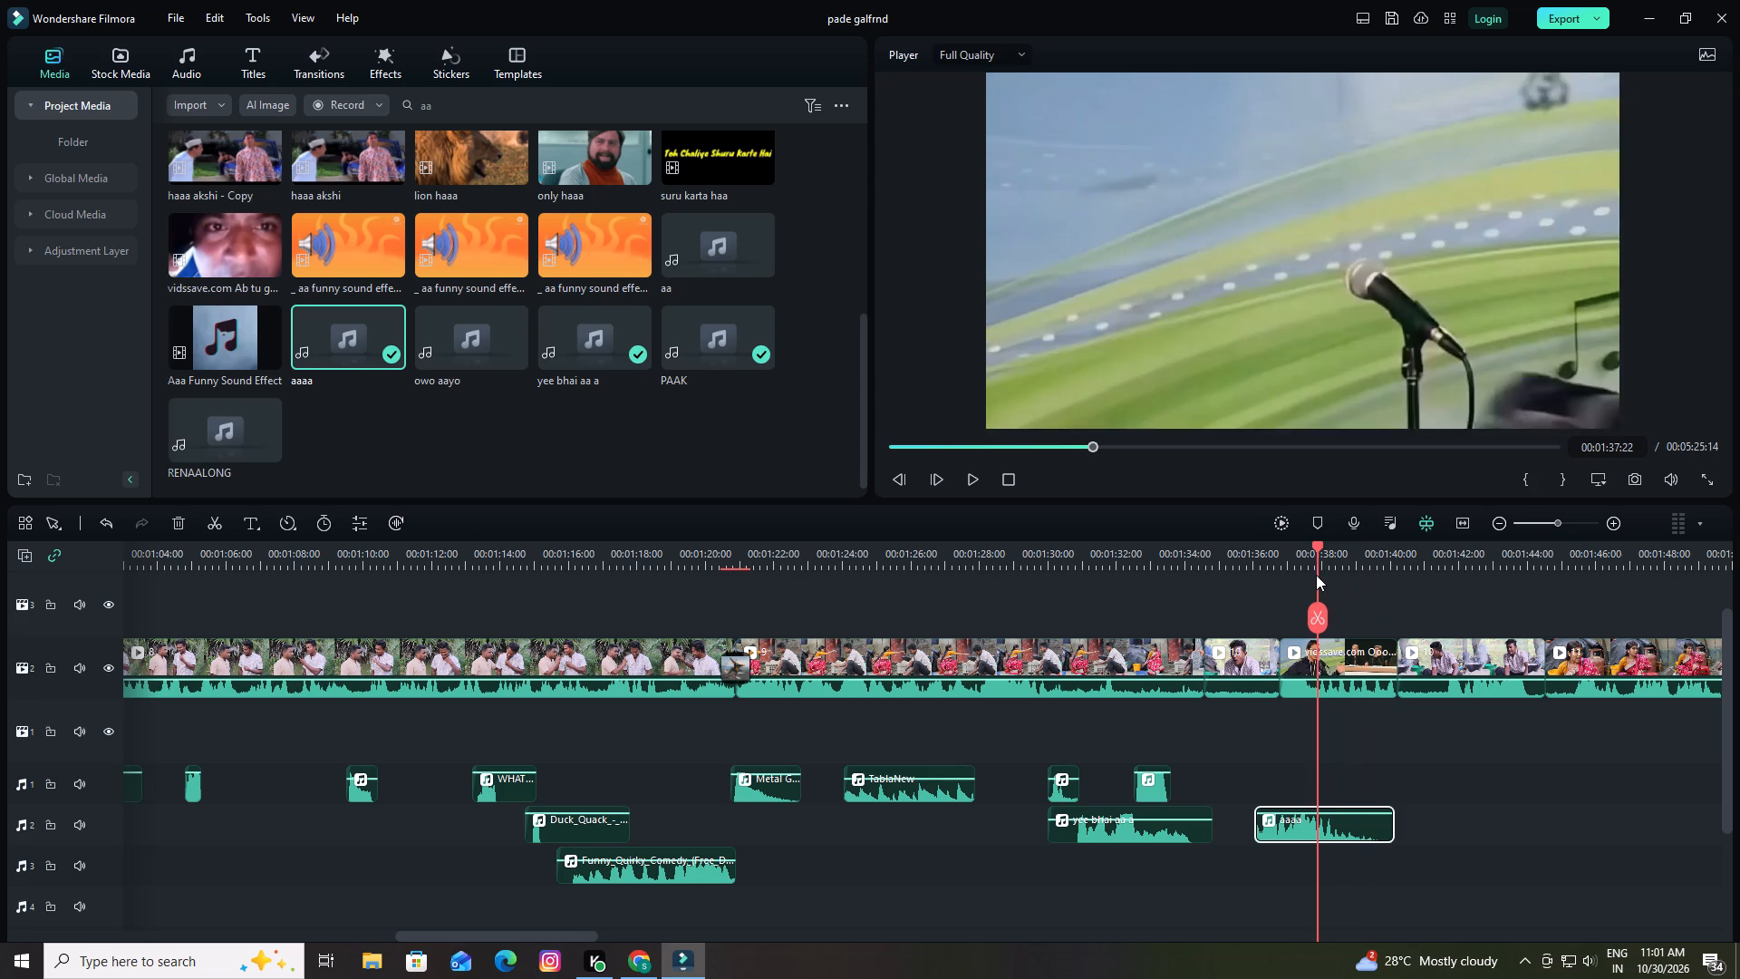
key(space)
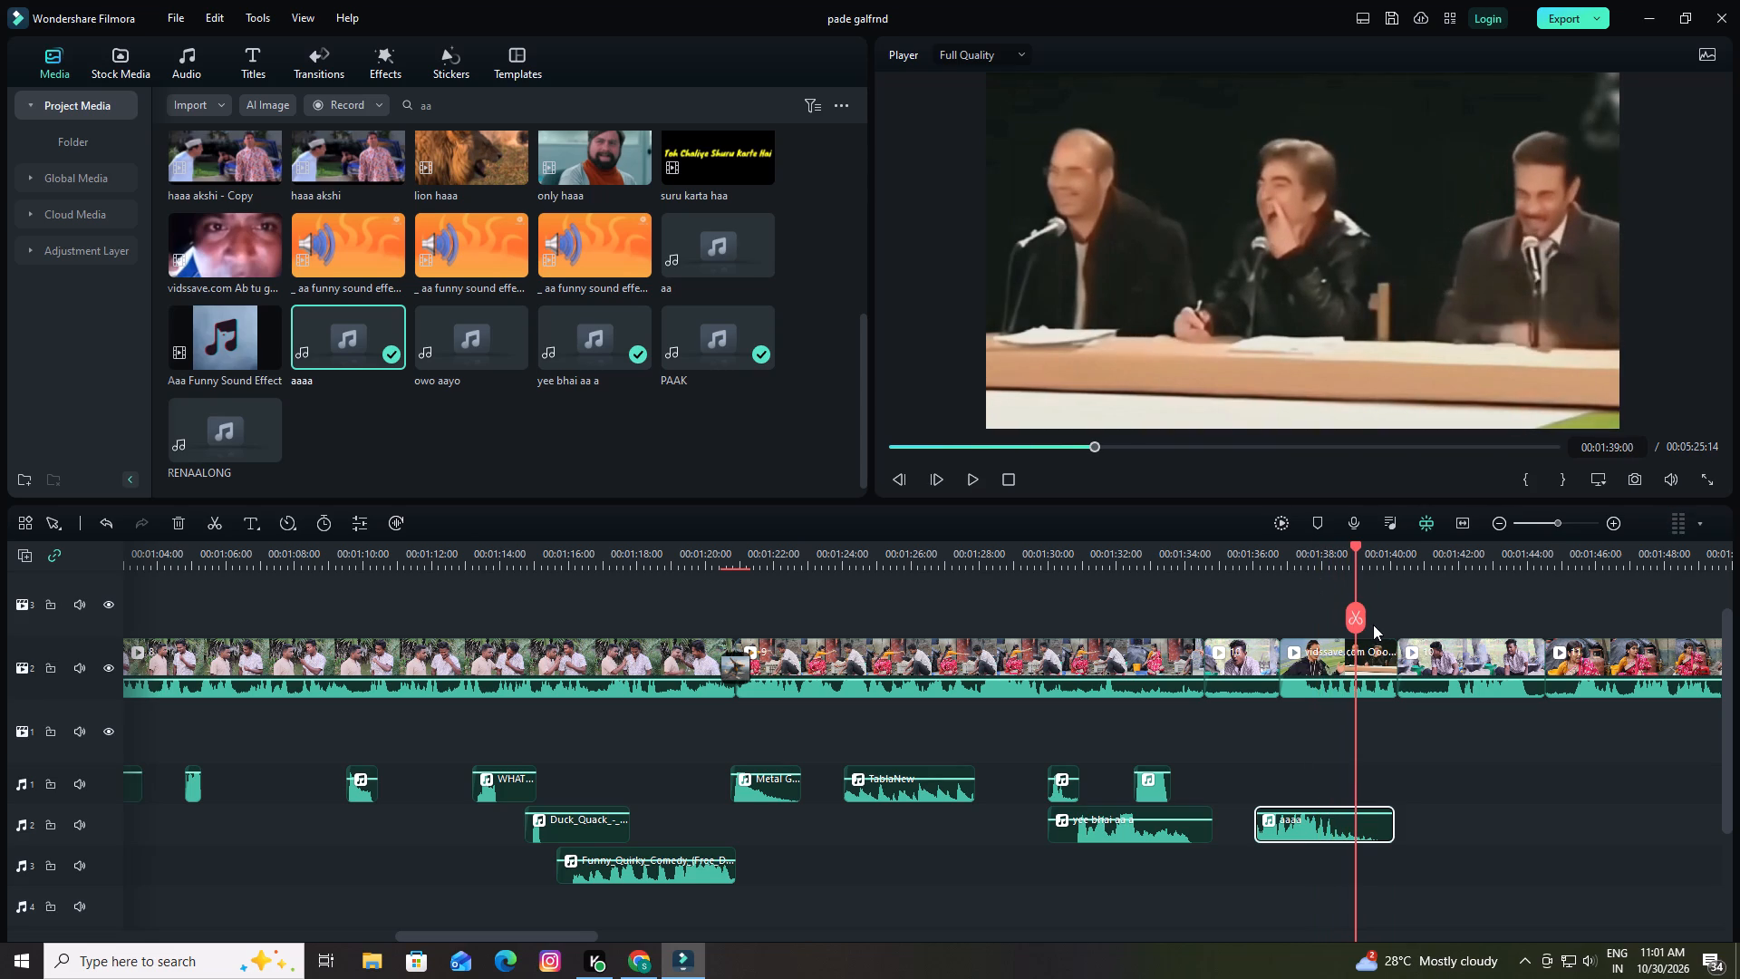
click(1358, 620)
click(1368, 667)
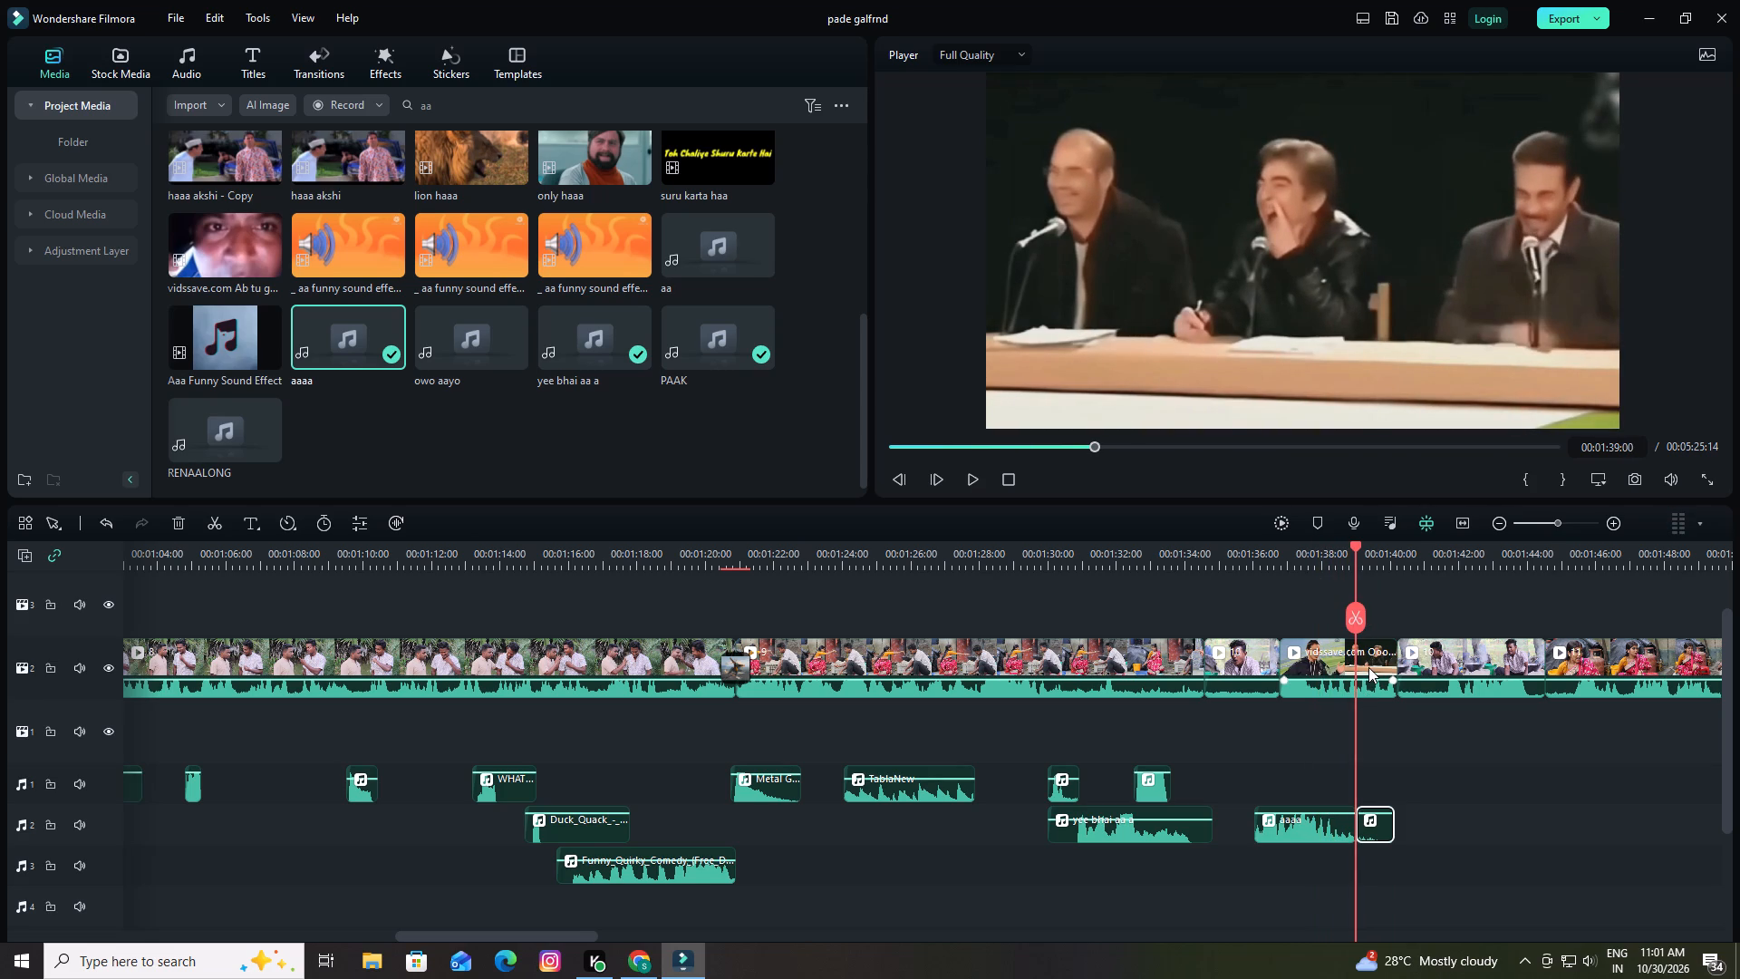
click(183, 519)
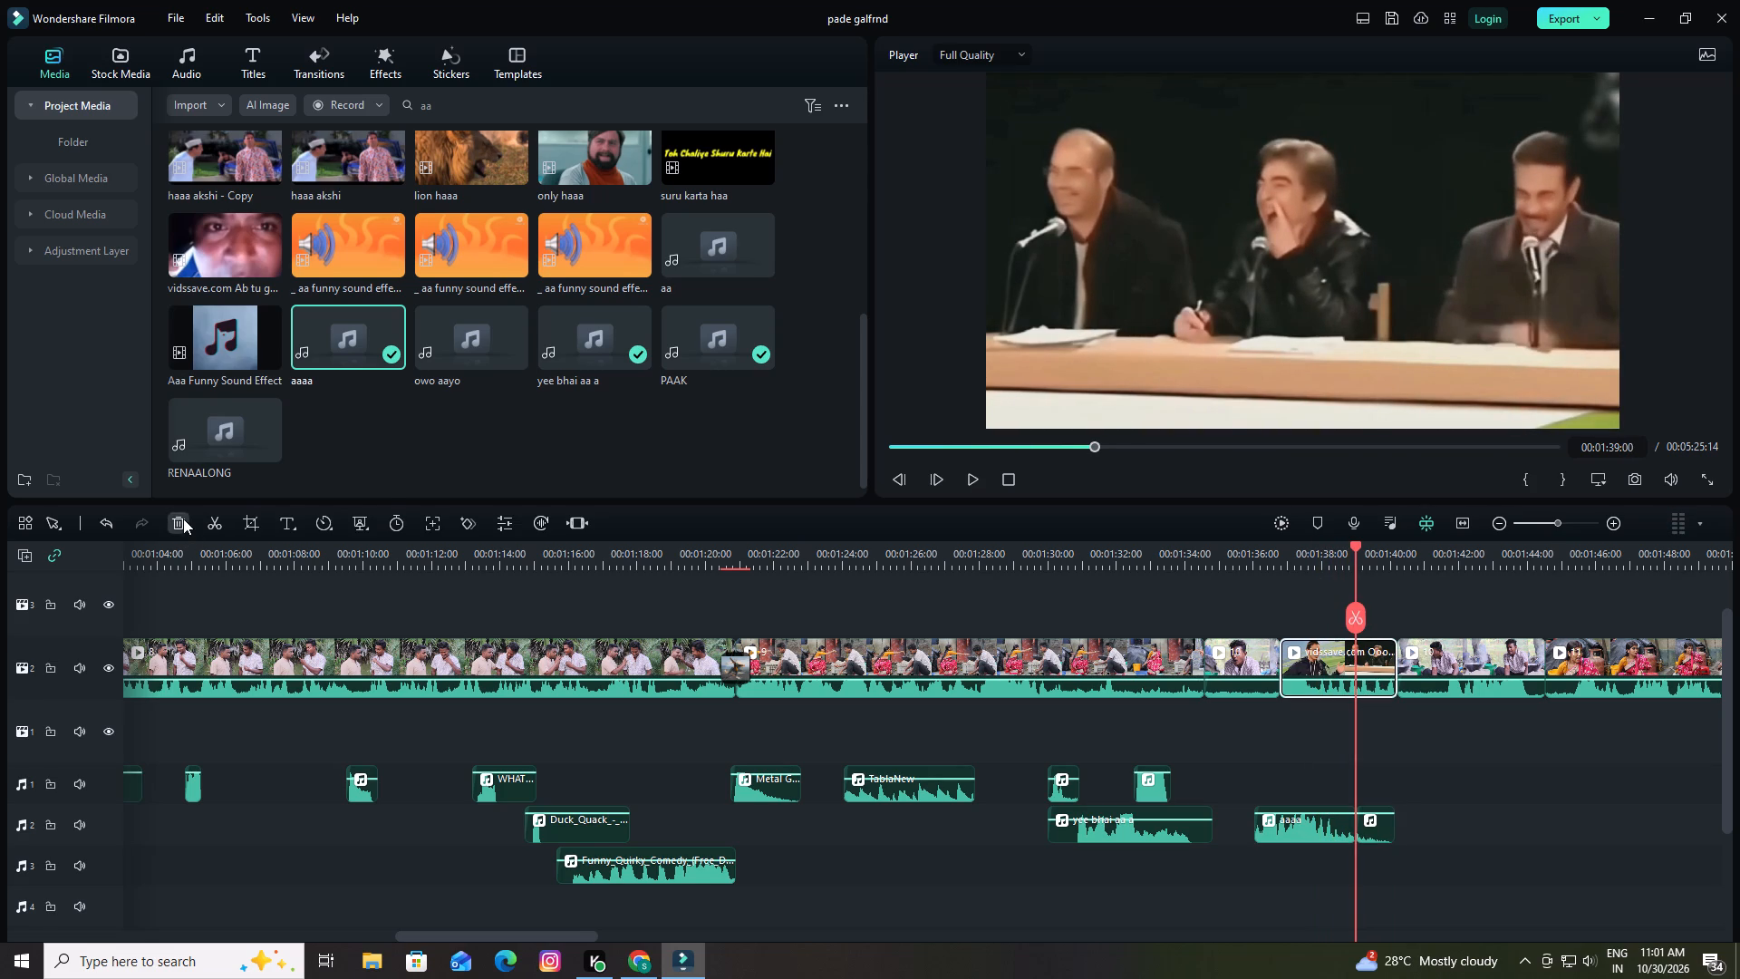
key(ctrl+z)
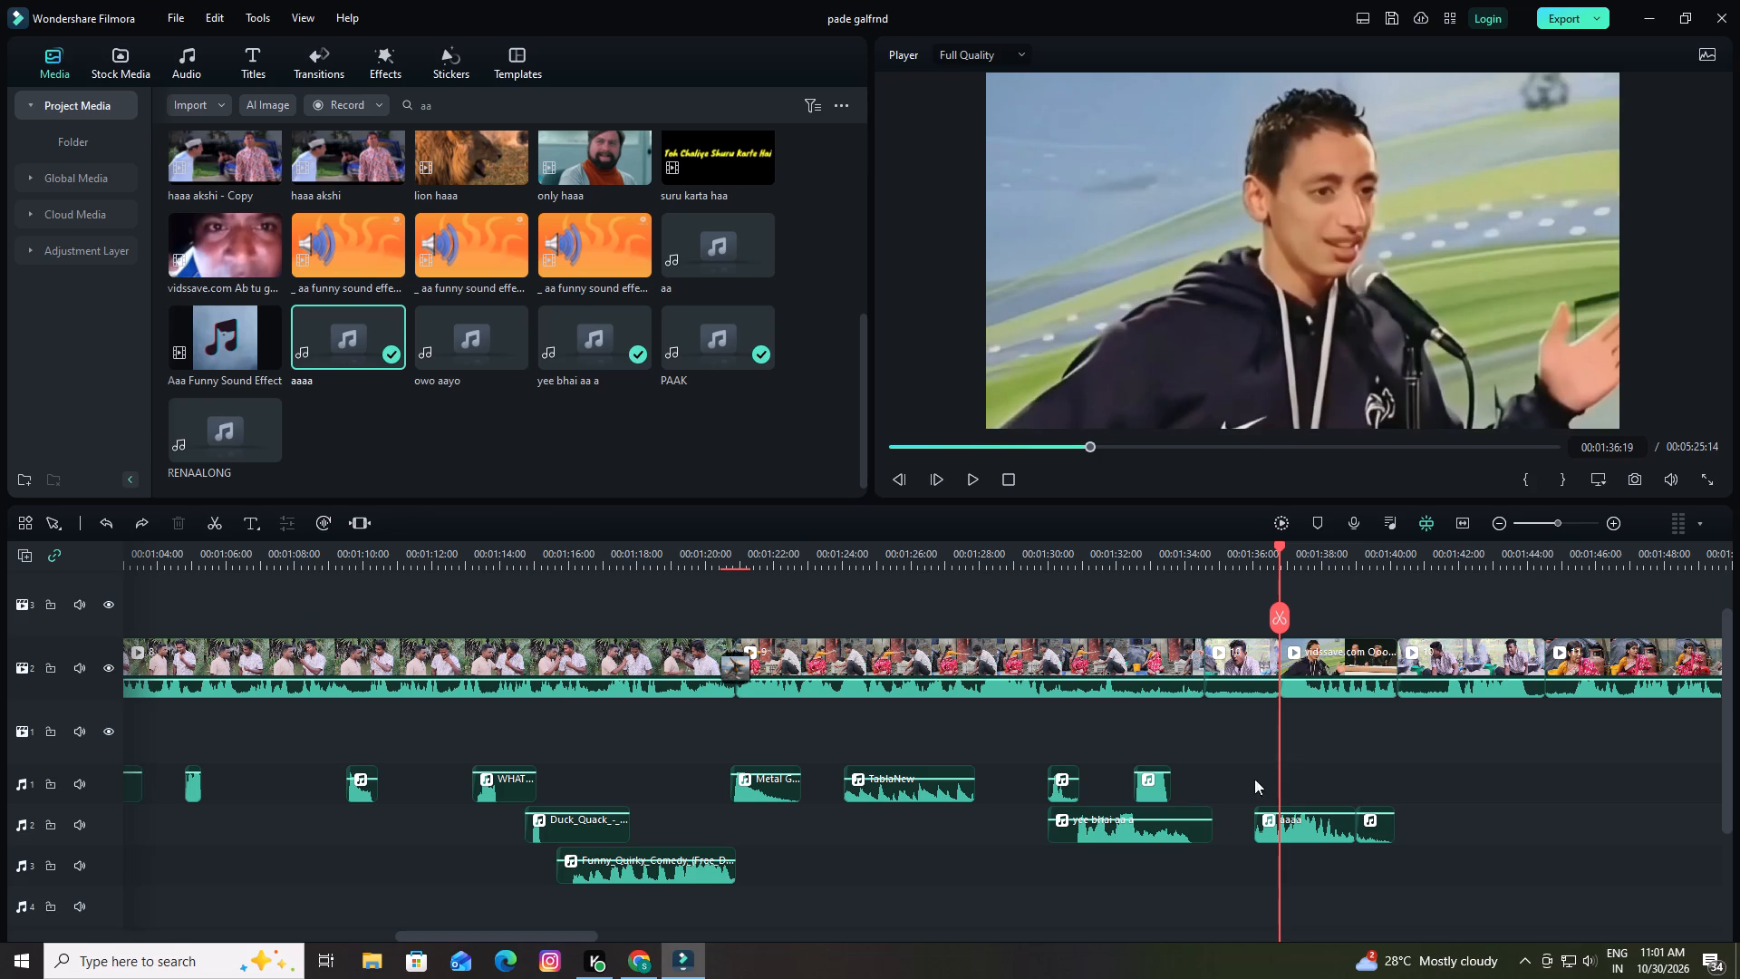
Split the laughing meme clip and the "aaaa" sound at 00:01:39:03 and delete both closing parts, closing the video gap.
drag(1284, 547, 1284, 546)
drag(1284, 546, 1360, 561)
click(1358, 617)
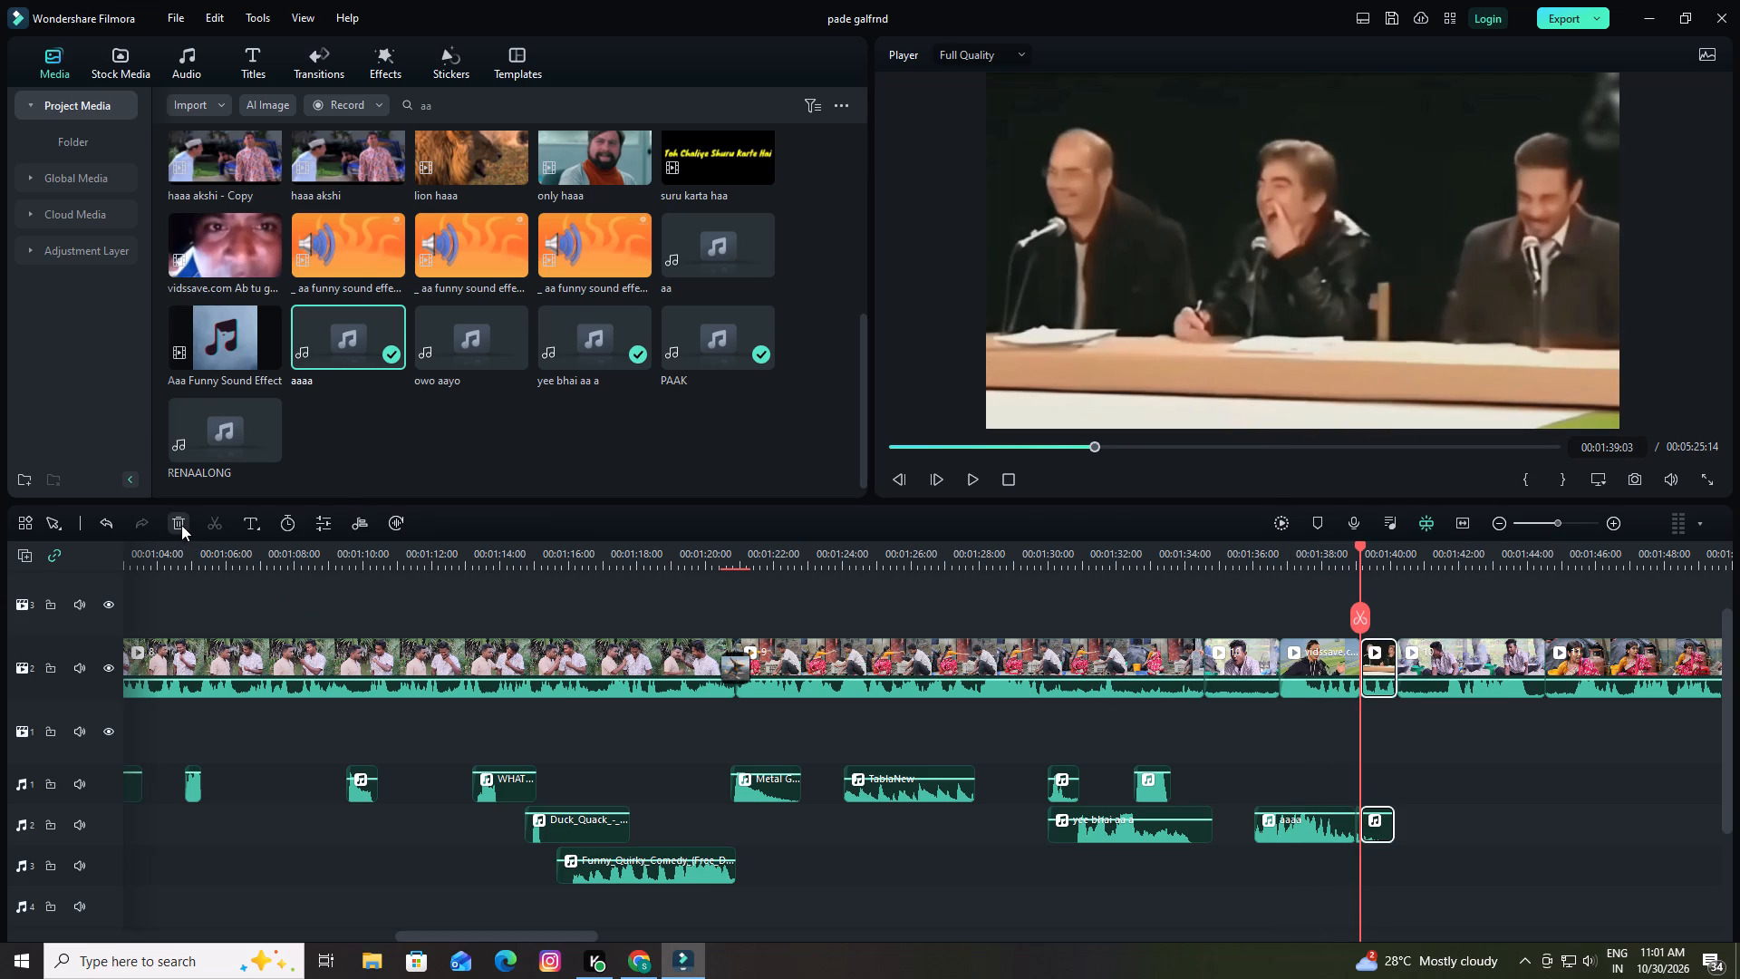
click(178, 520)
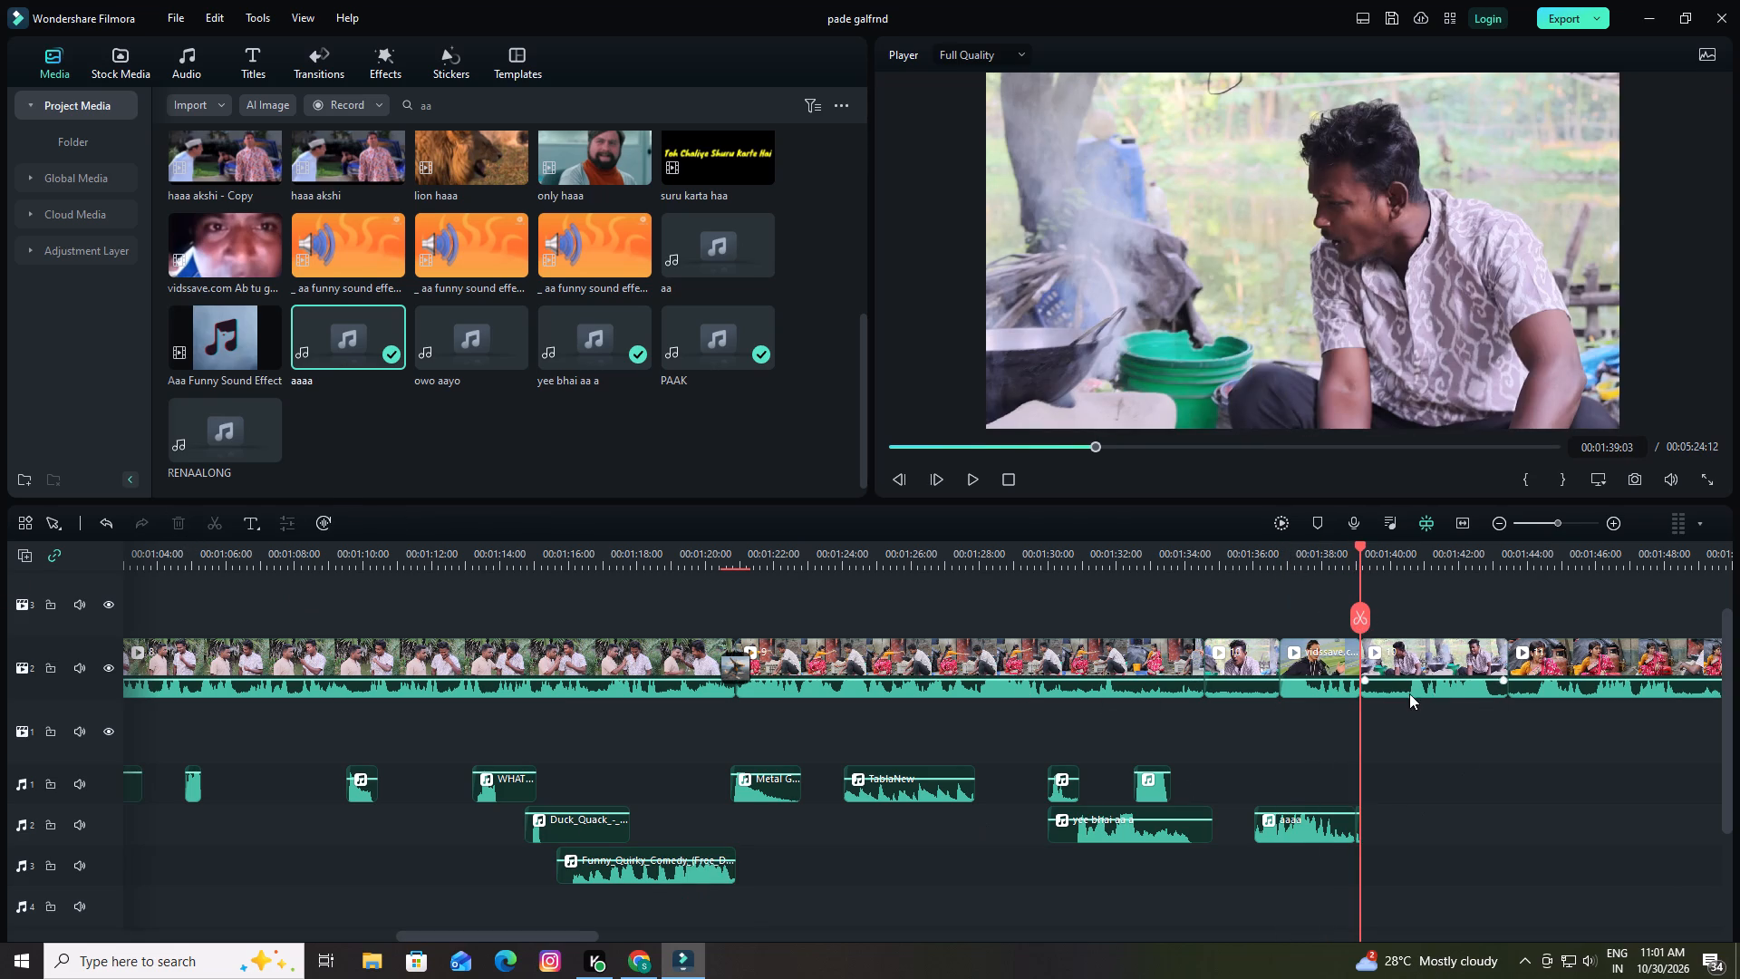
Go back to 00:01:34:20 to review the man's reaction and the trimmed meme insert.
drag(1362, 543, 1212, 565)
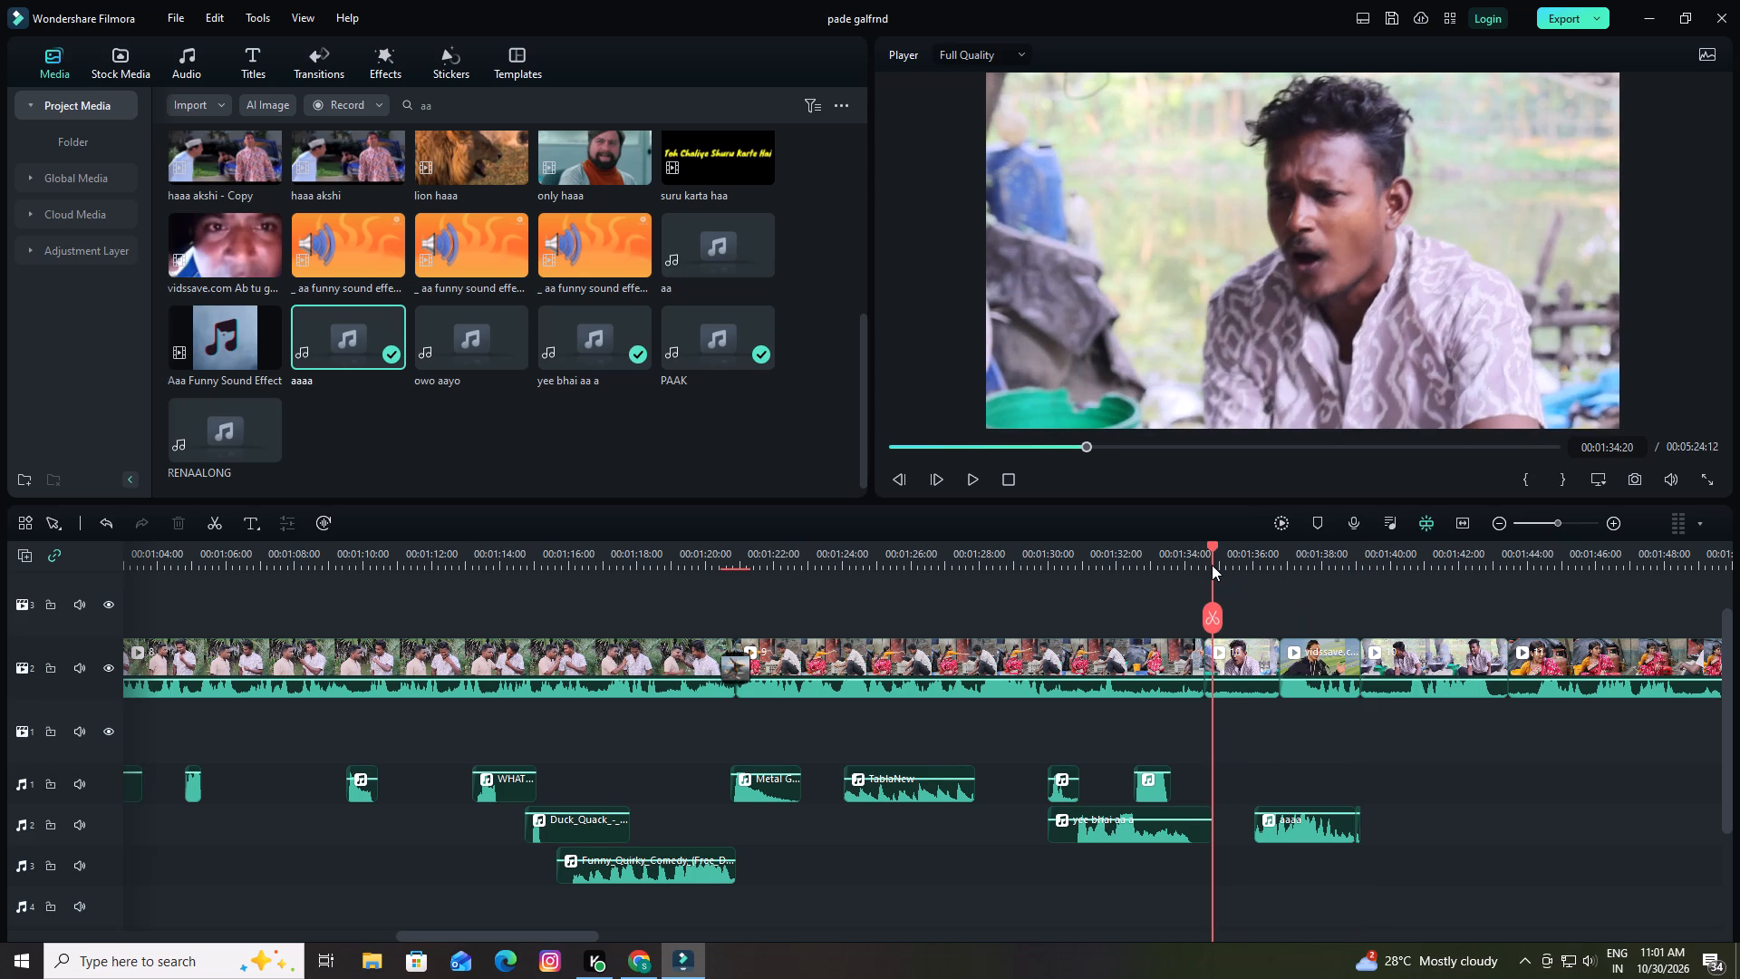
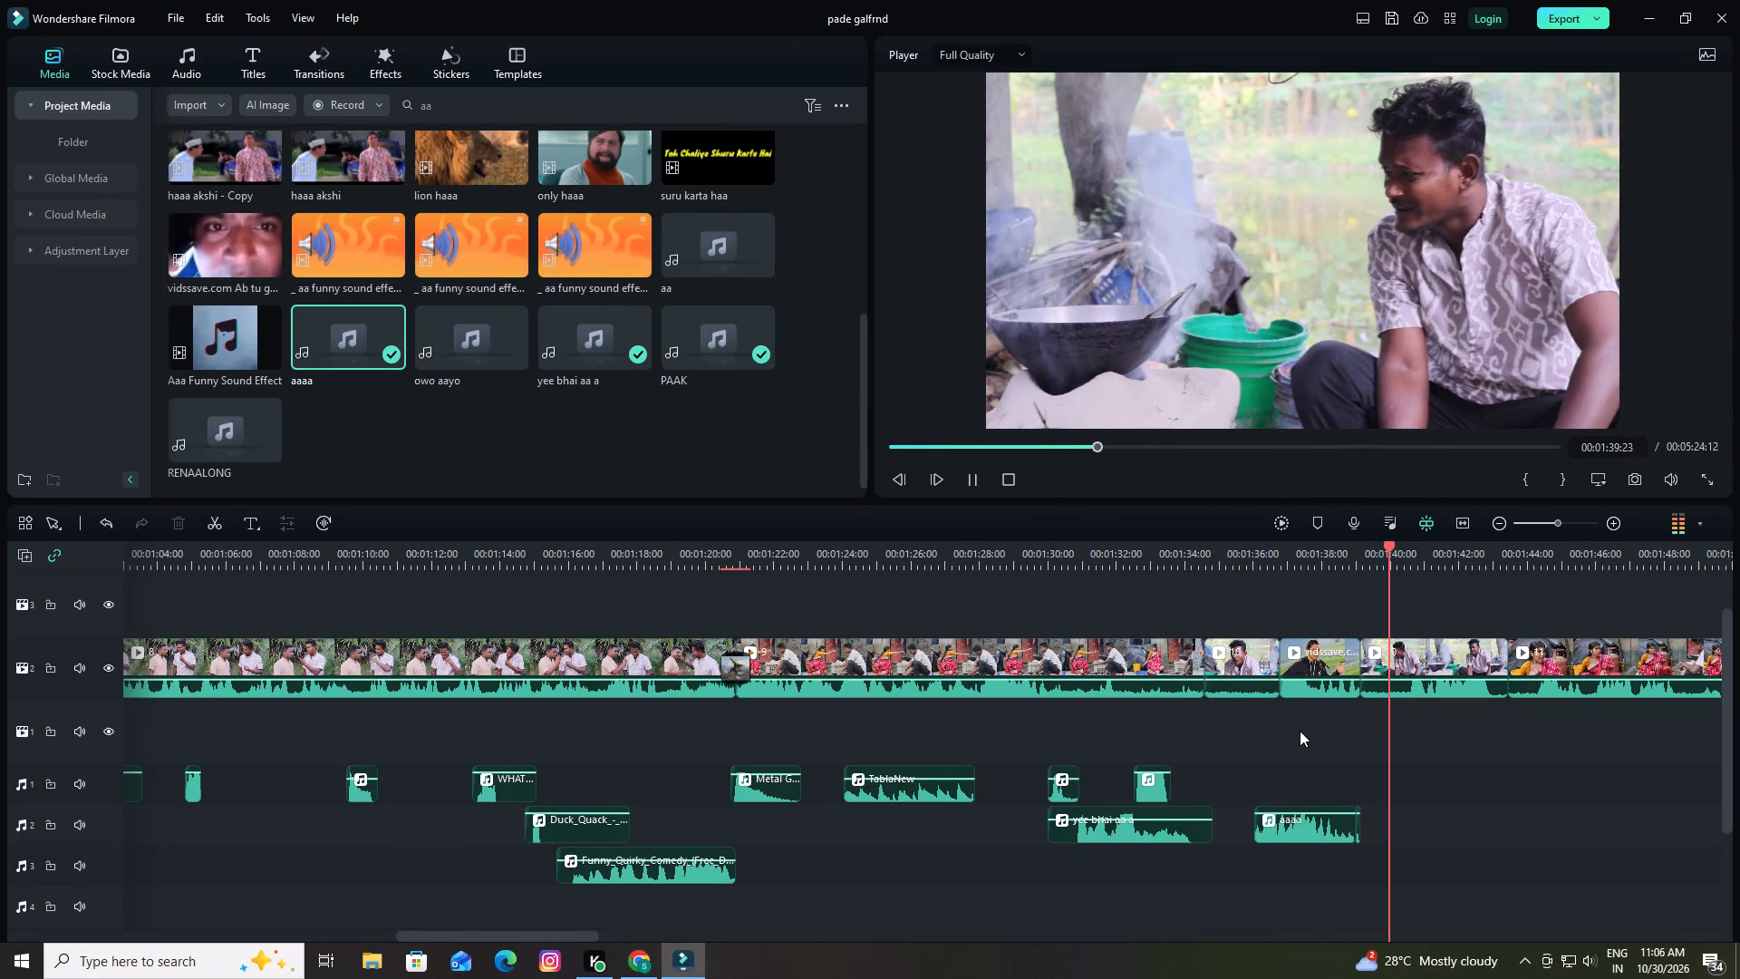
Replay the cooking shot after the laughing meme from about 00:01:39 to 00:01:43 to judge where a sound fits.
key(space)
drag(1388, 543, 1359, 557)
key(space)
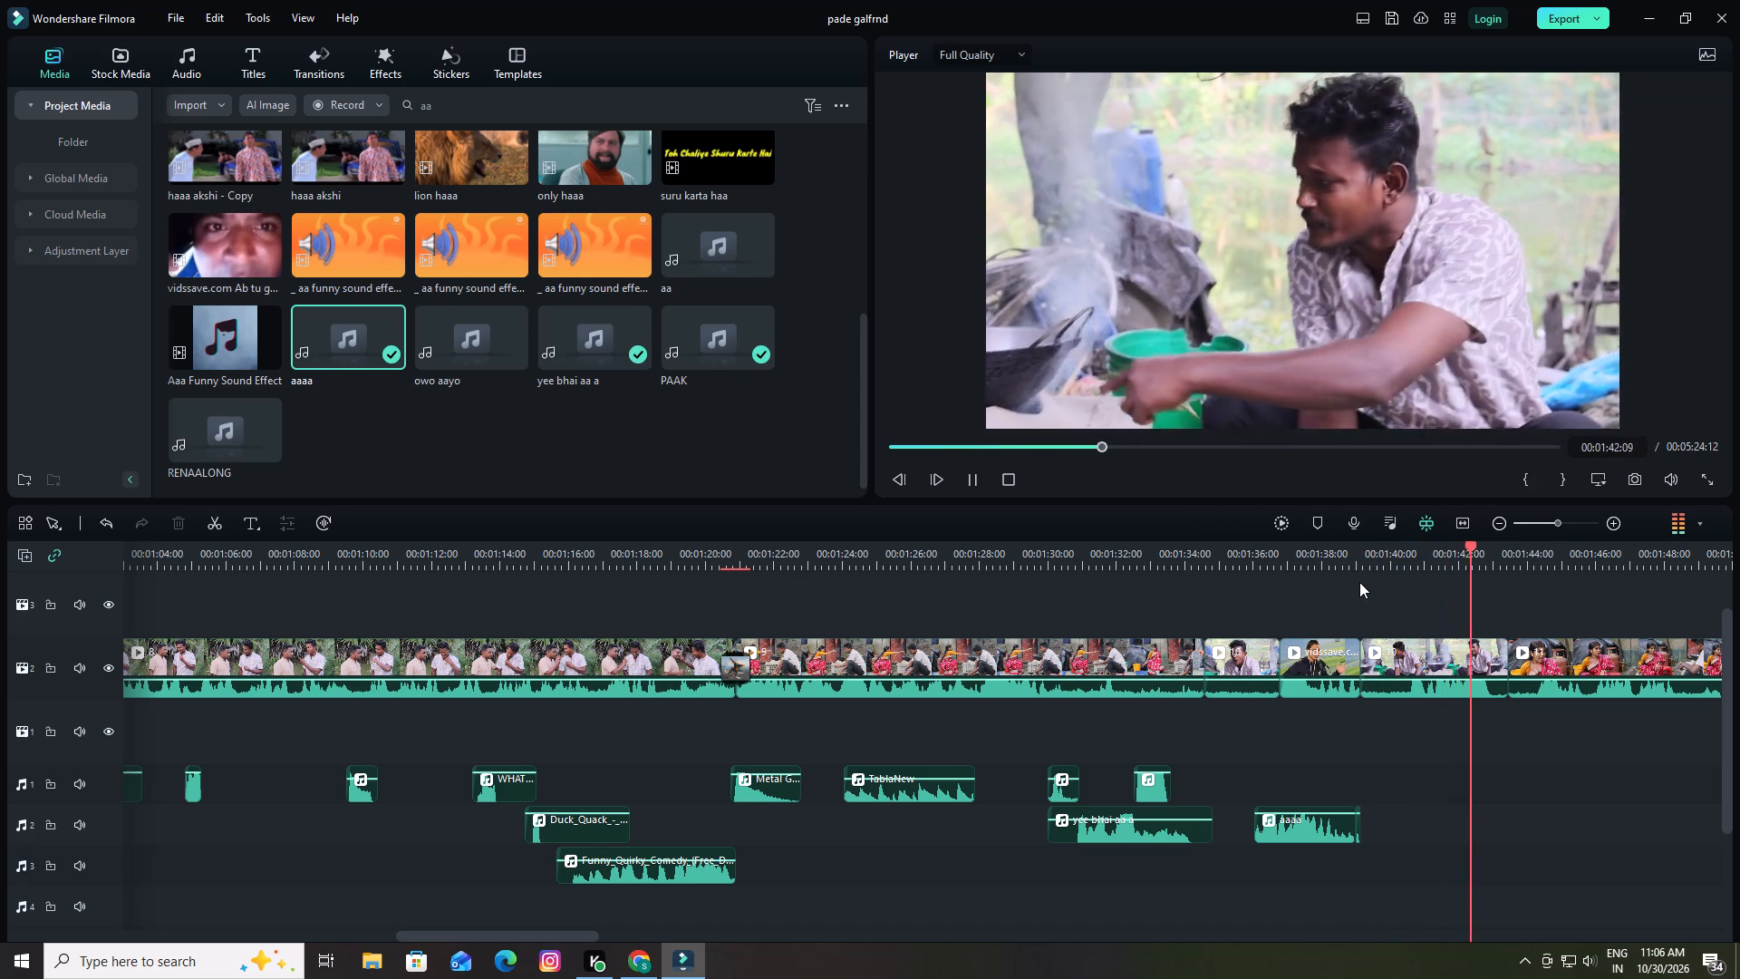
key(space)
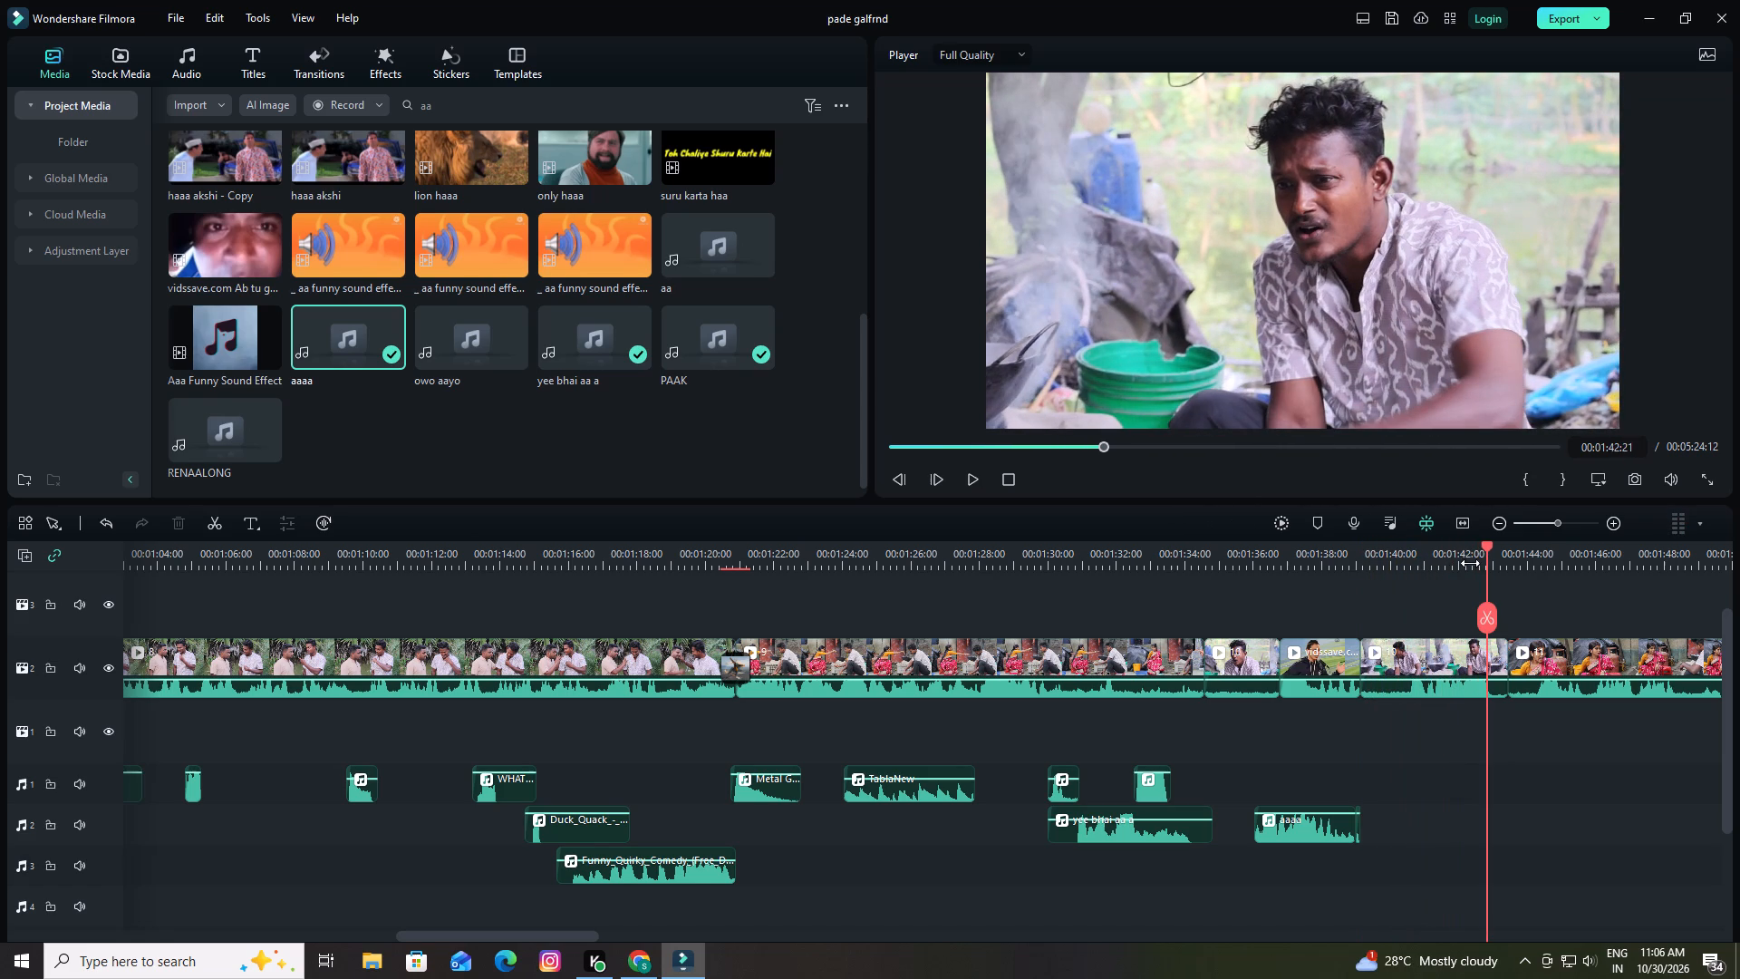
drag(1488, 547, 1382, 574)
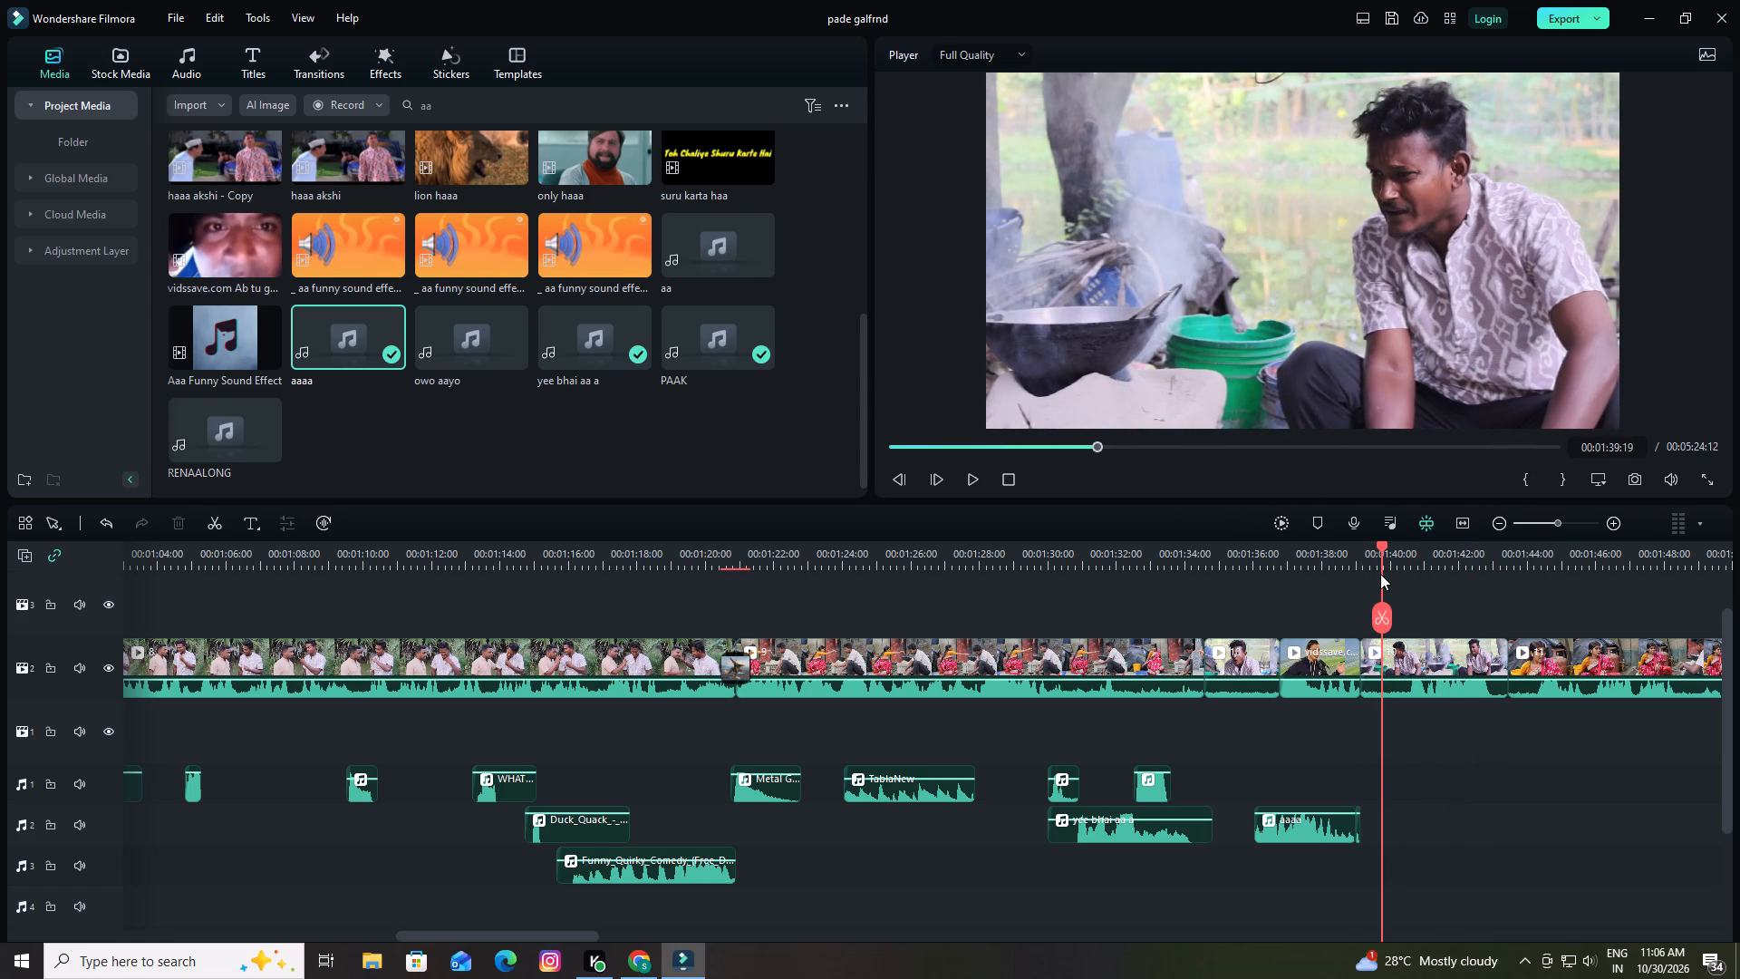
key(space)
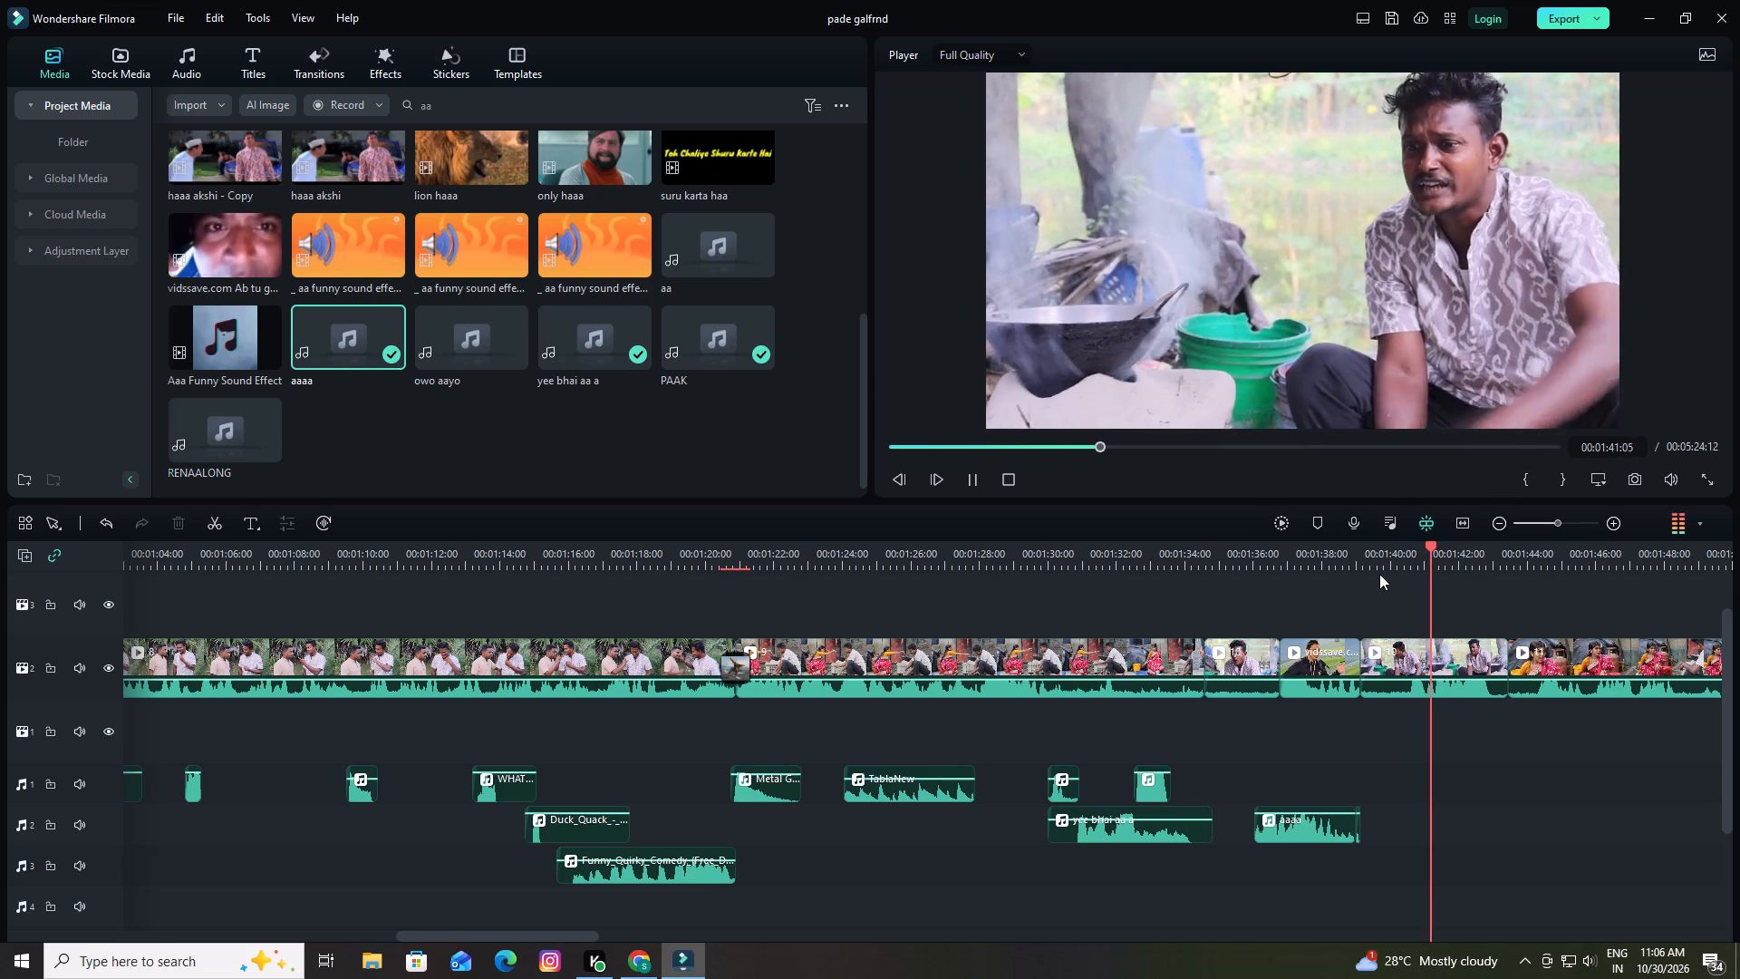
key(space)
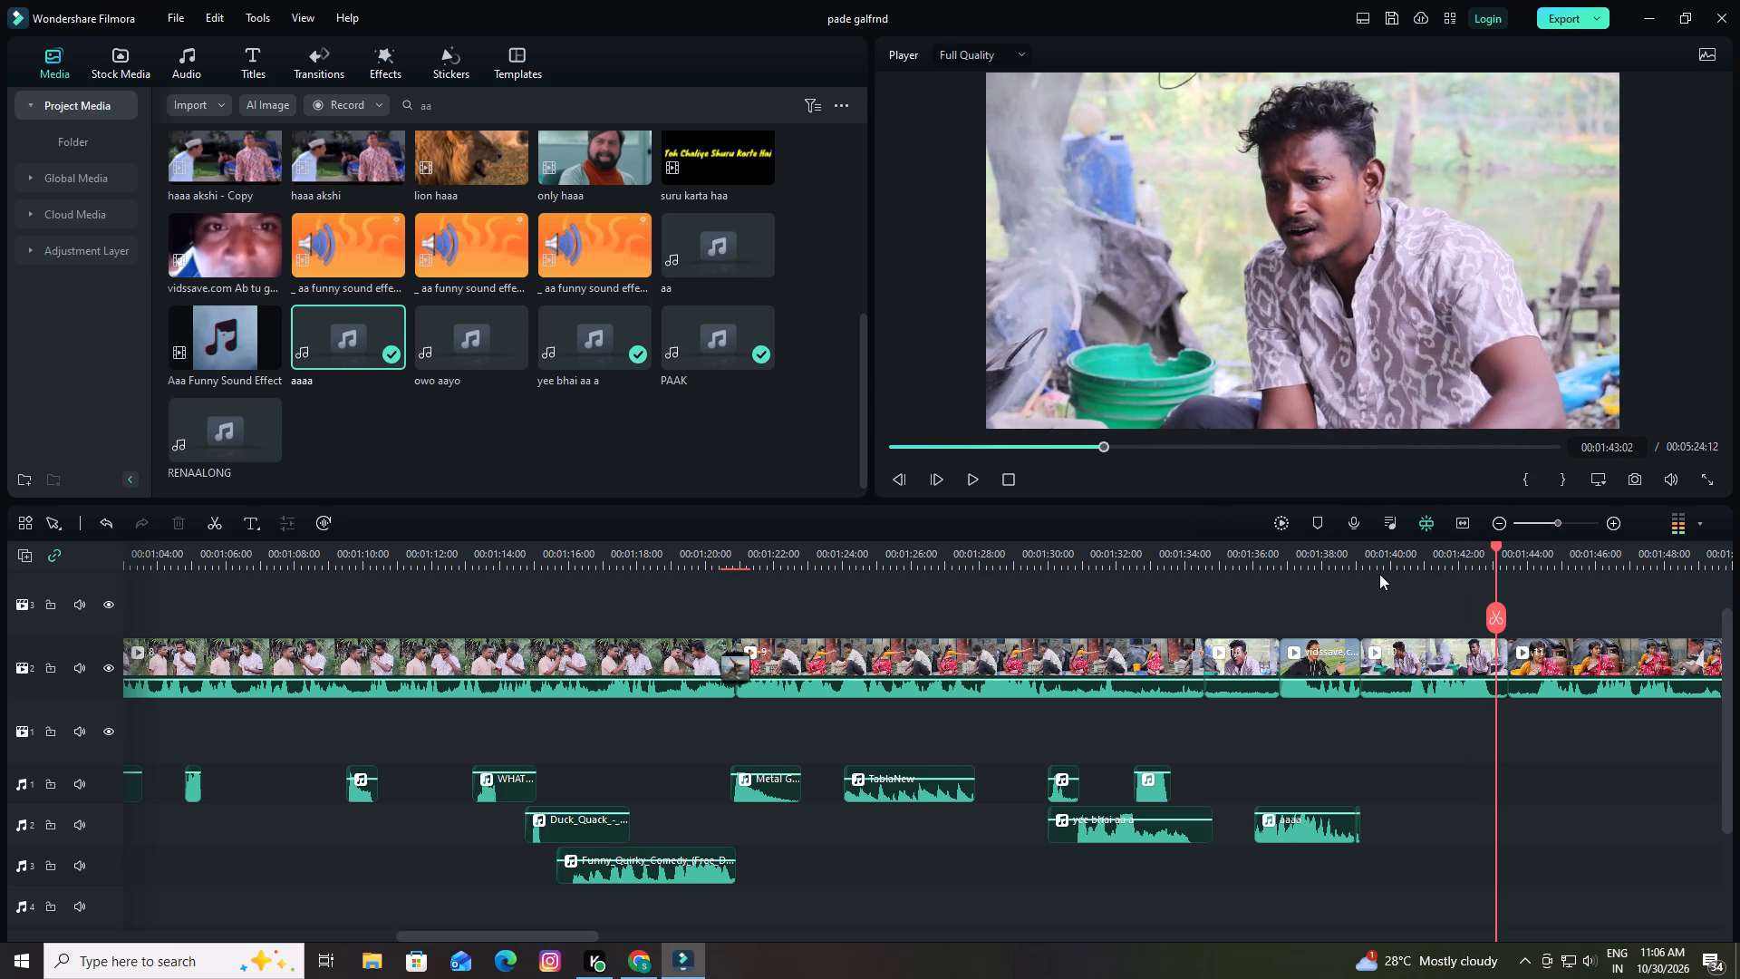
Clear the media search, preview the "oye mummy re baap" sound and place it on audio track 1 at about 00:01:39.
click(598, 97)
click(781, 107)
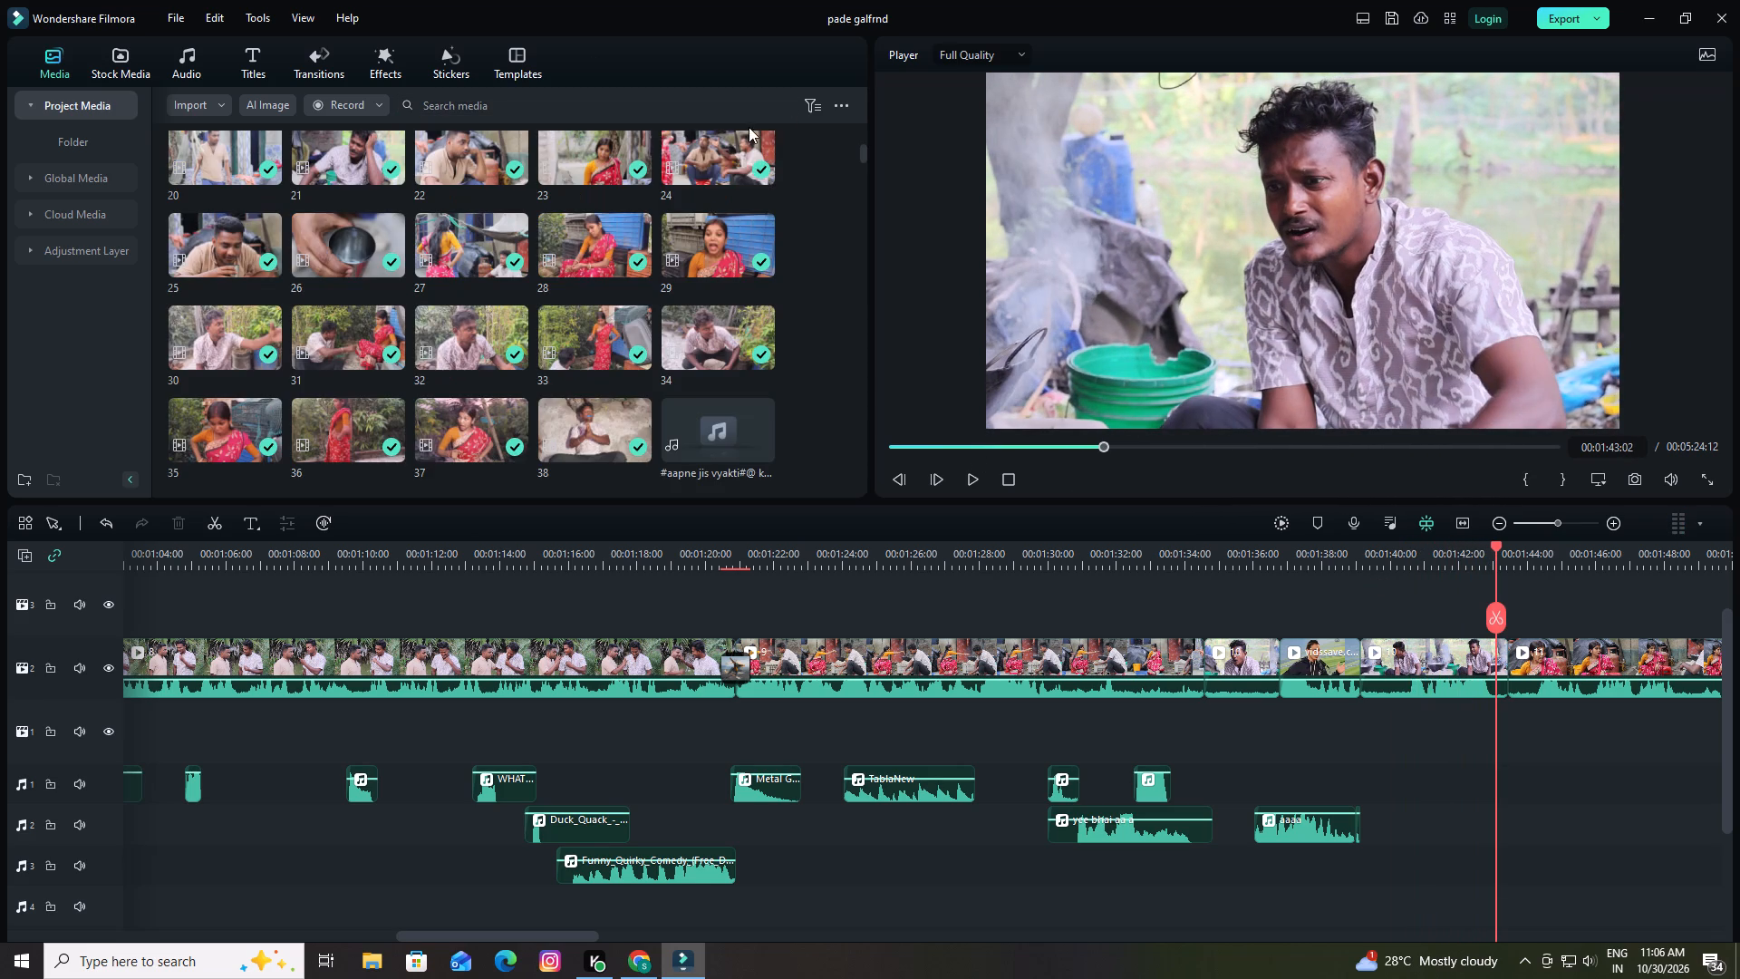
scroll(362, 373, down, 5)
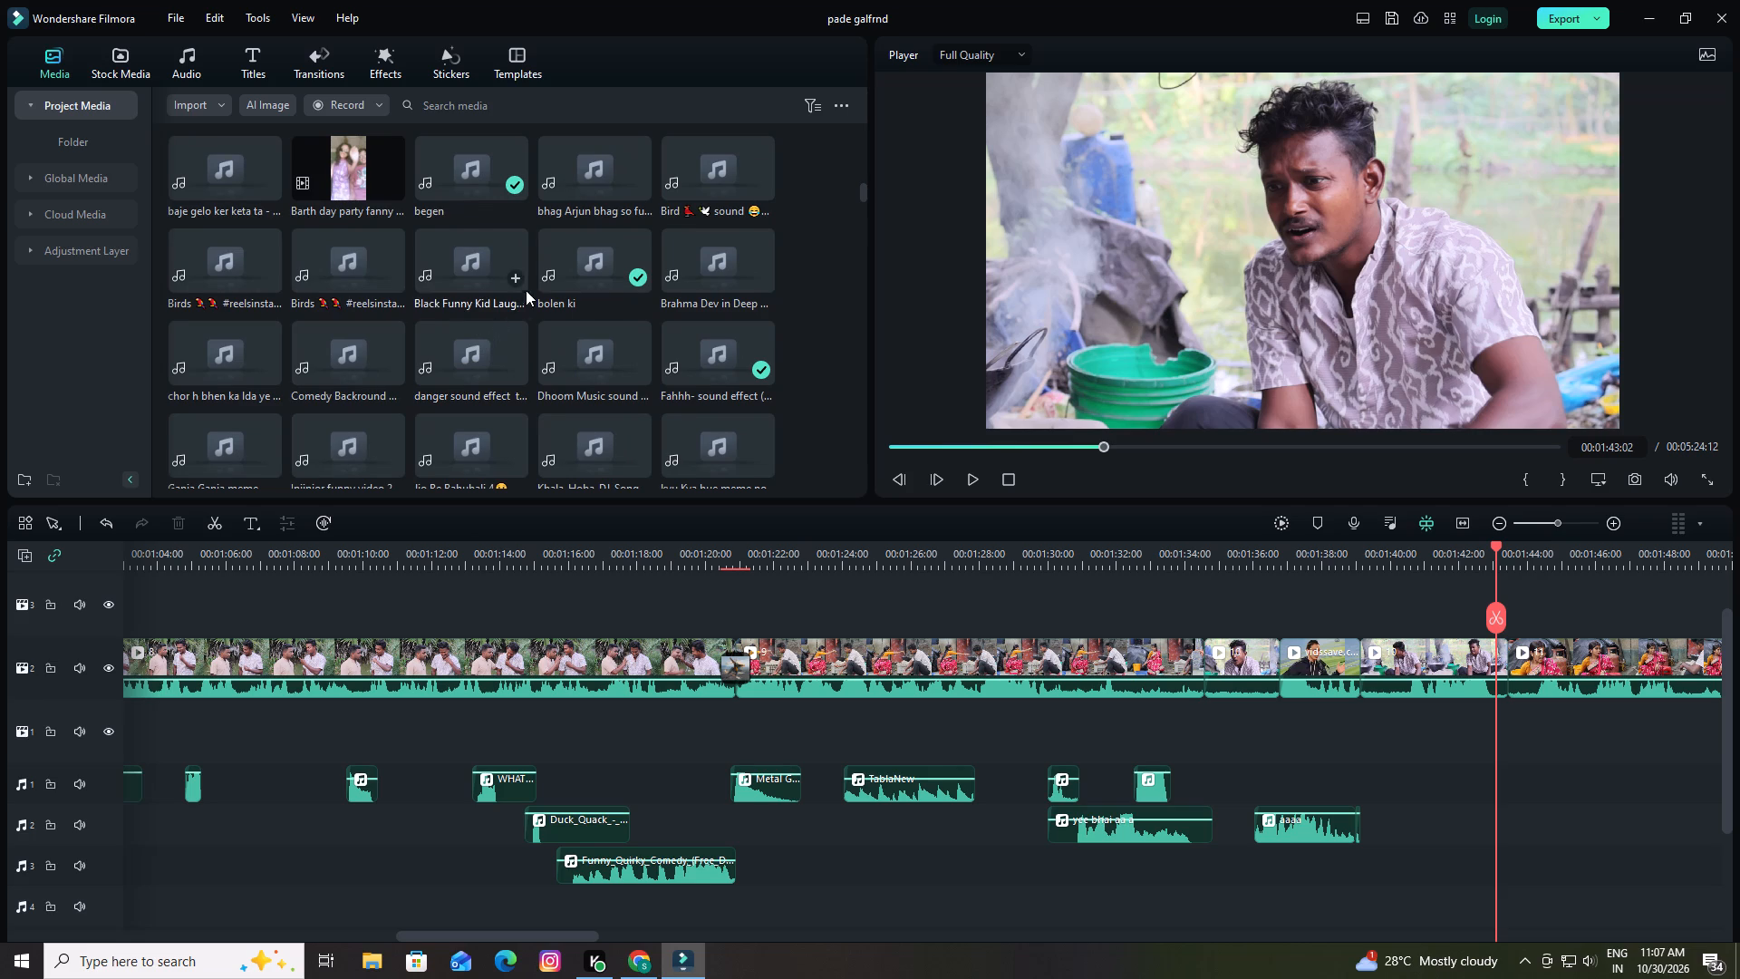
scroll(417, 357, down, 2)
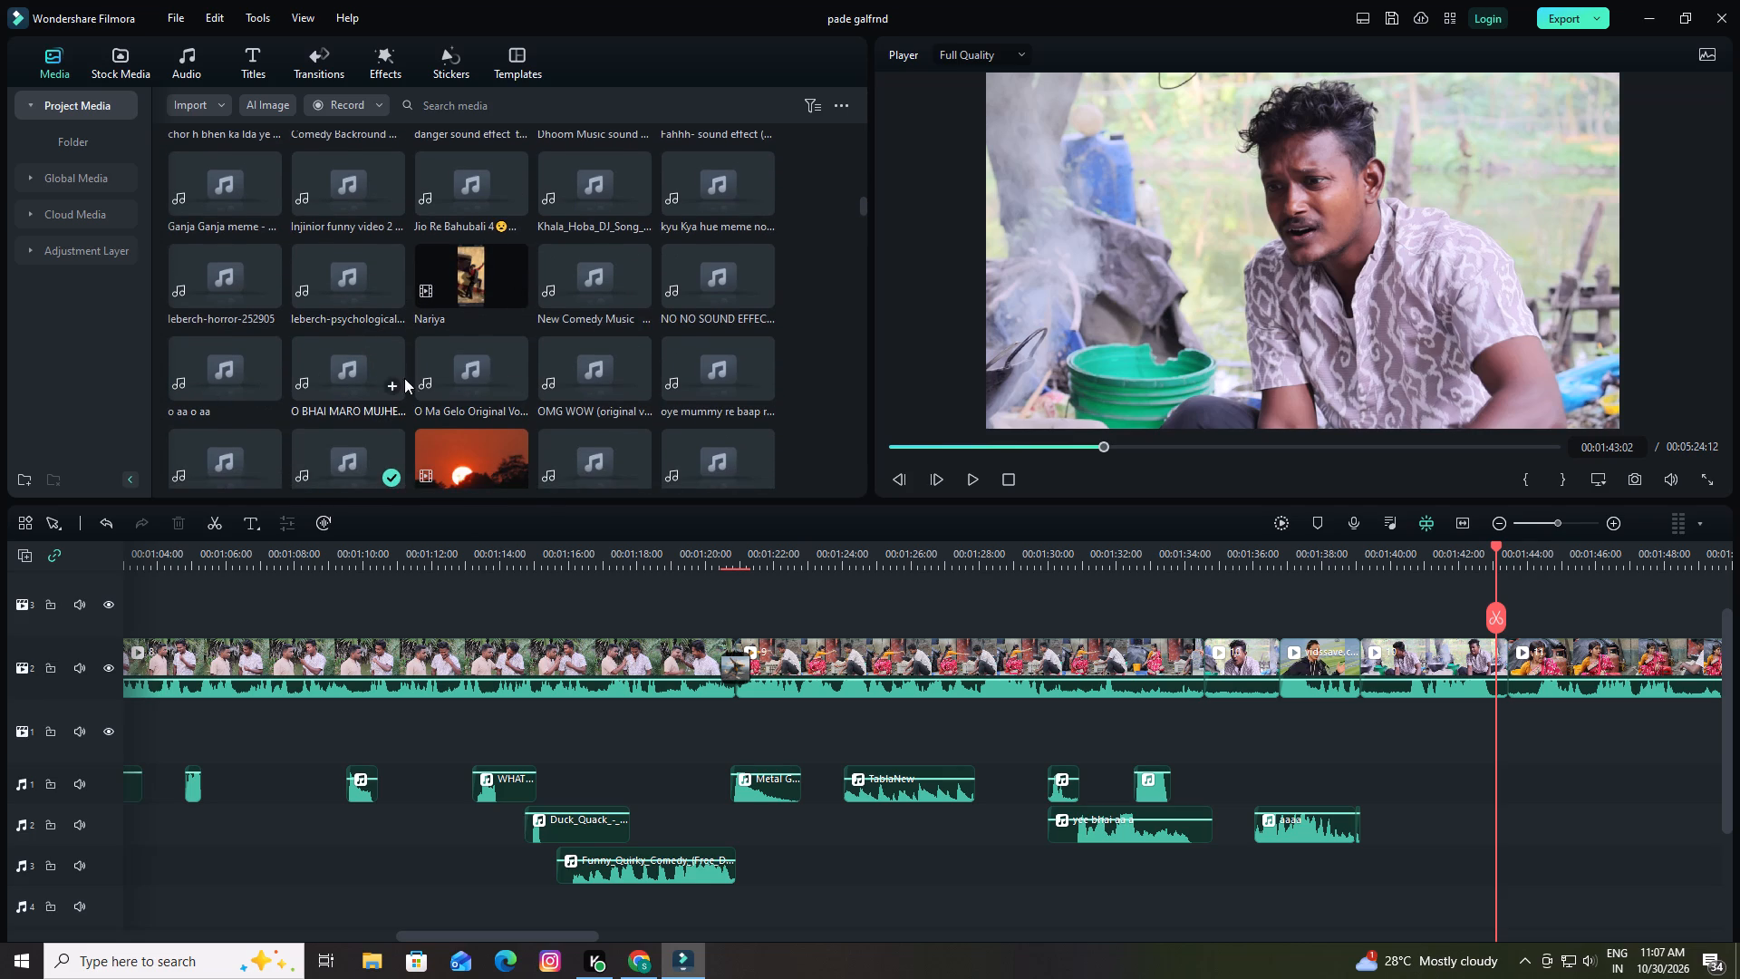
scroll(479, 399, down, 1)
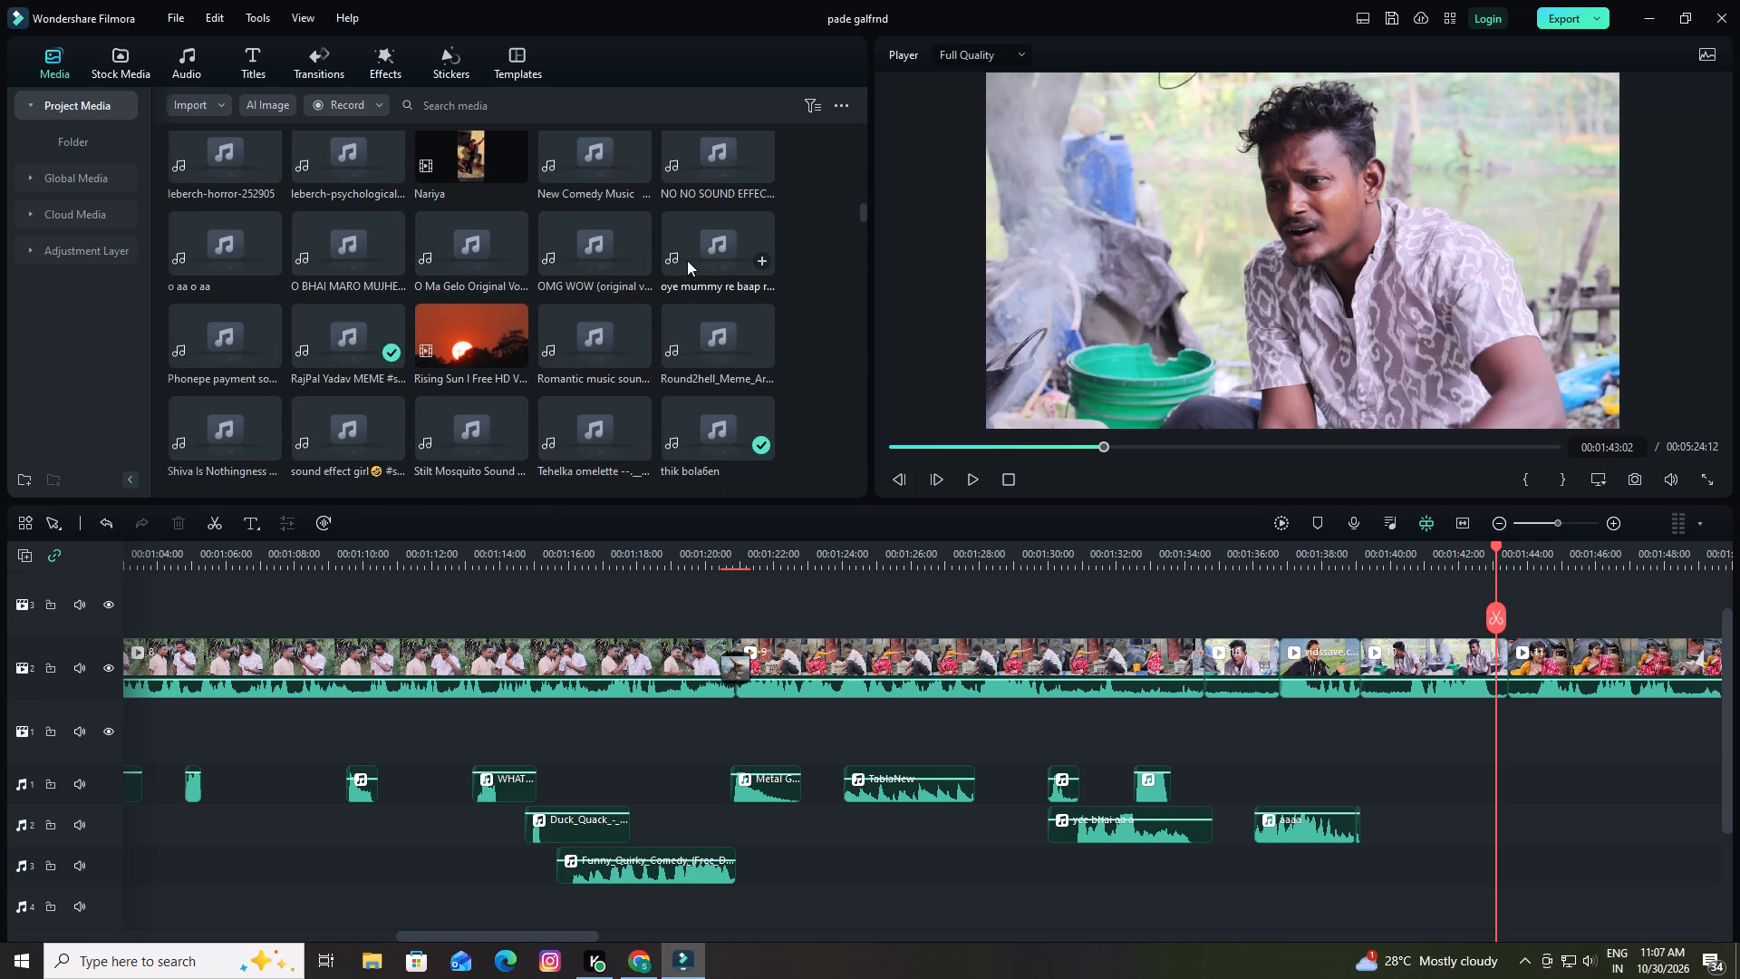
click(687, 260)
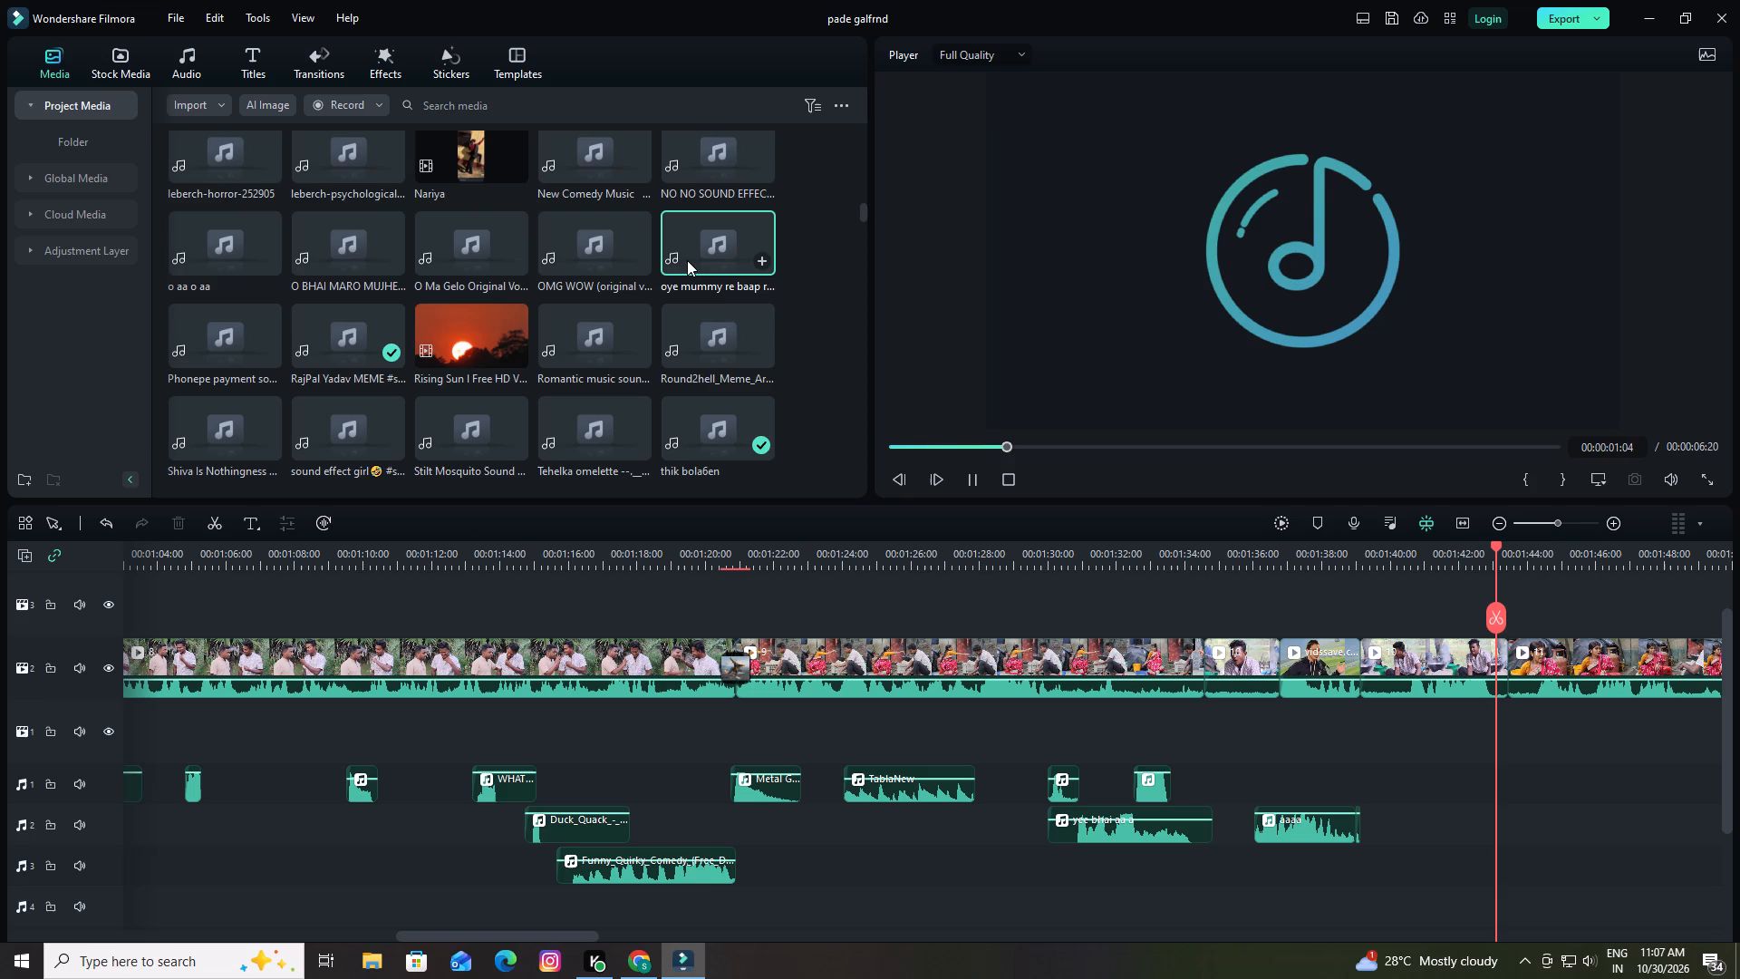
key(space)
drag(687, 260, 1120, 674)
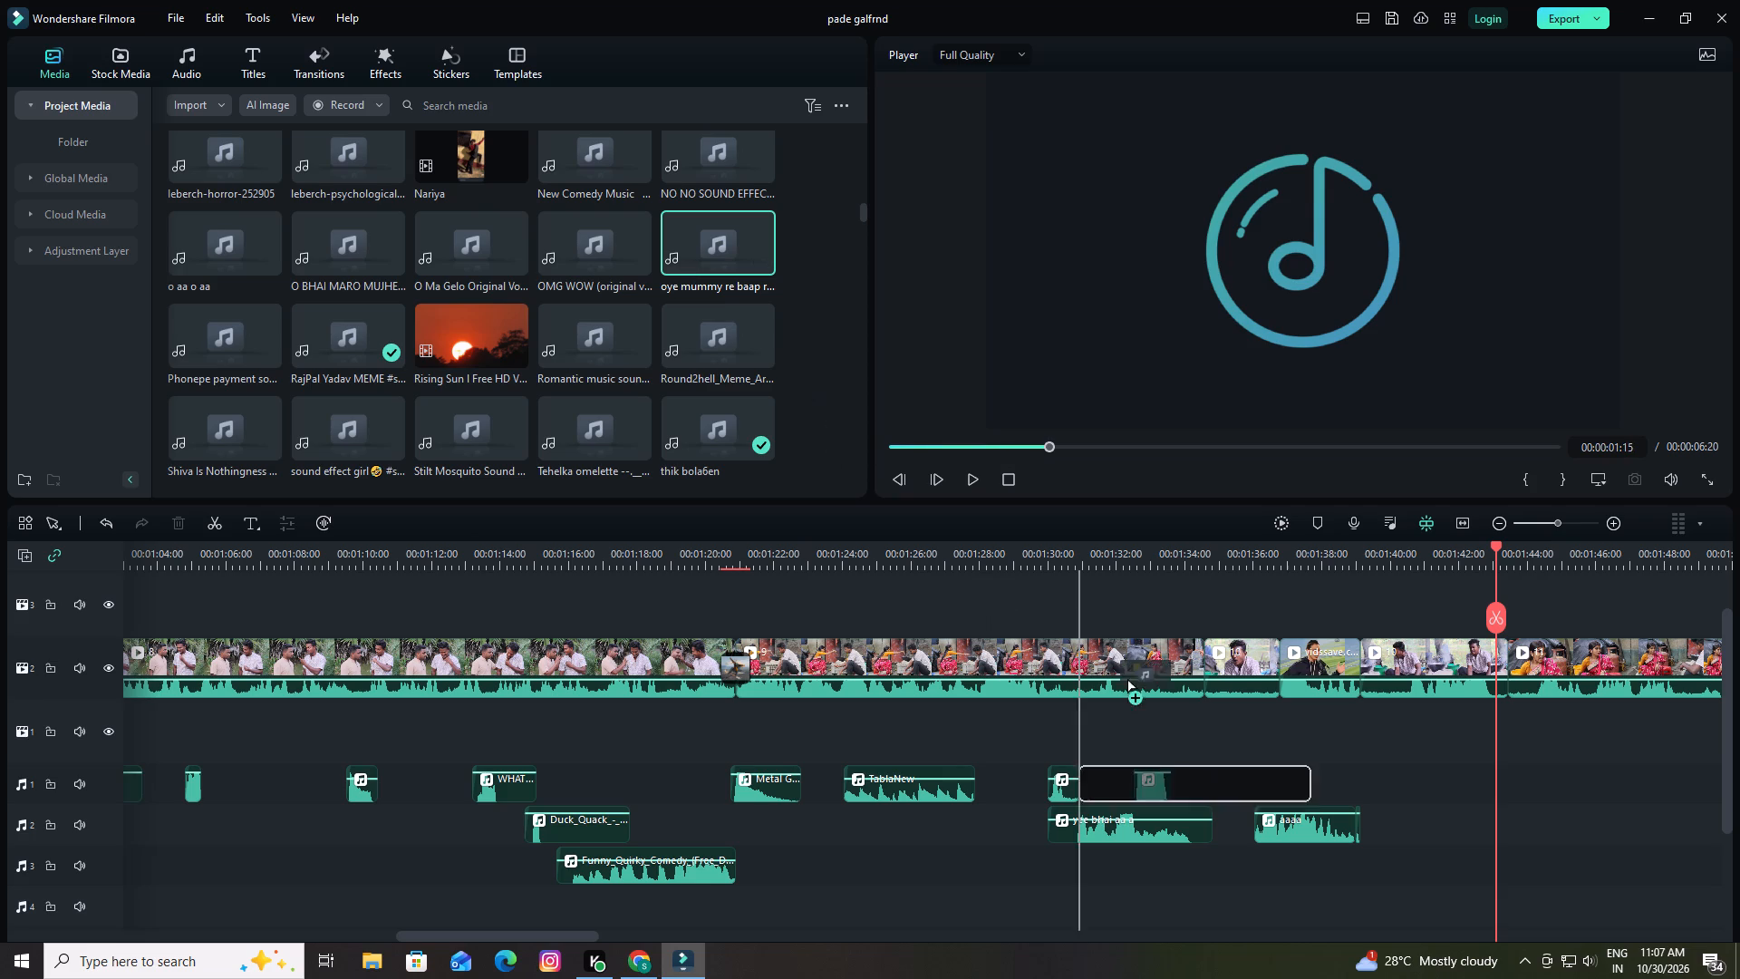
drag(1120, 674, 1351, 736)
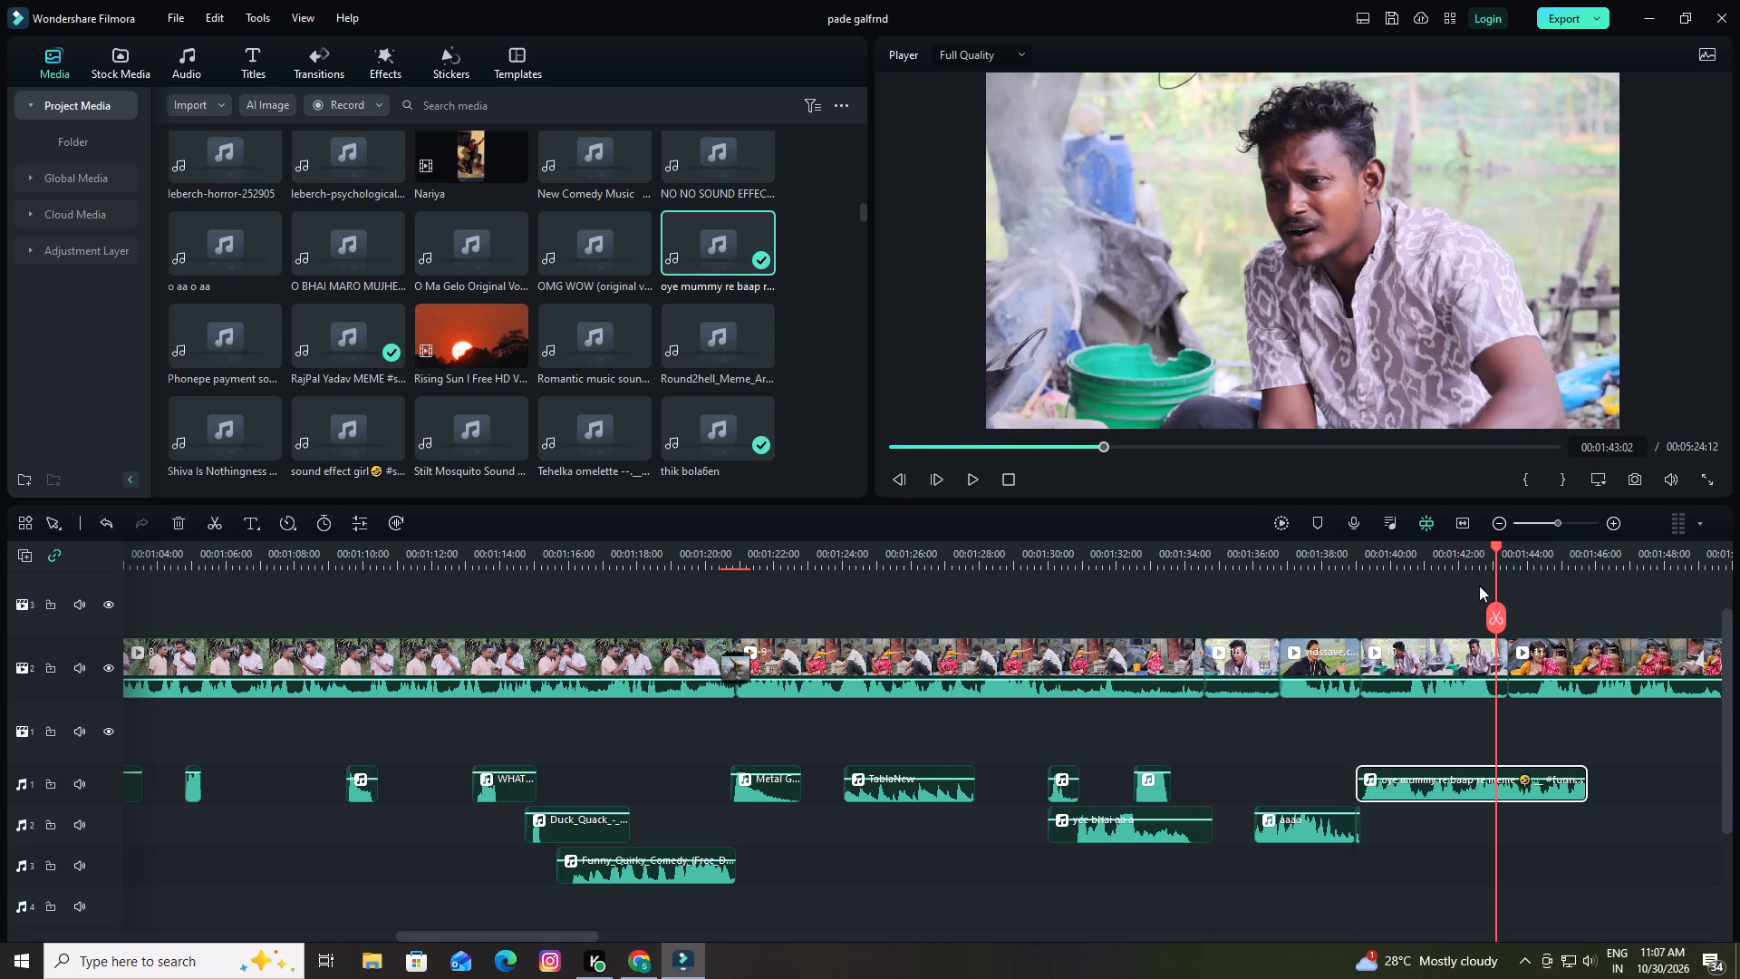
Play the "oye mummy re baap" sound from 00:01:39:04, split it at 00:01:40:12 and delete the remainder.
drag(1496, 548, 1361, 580)
key(space)
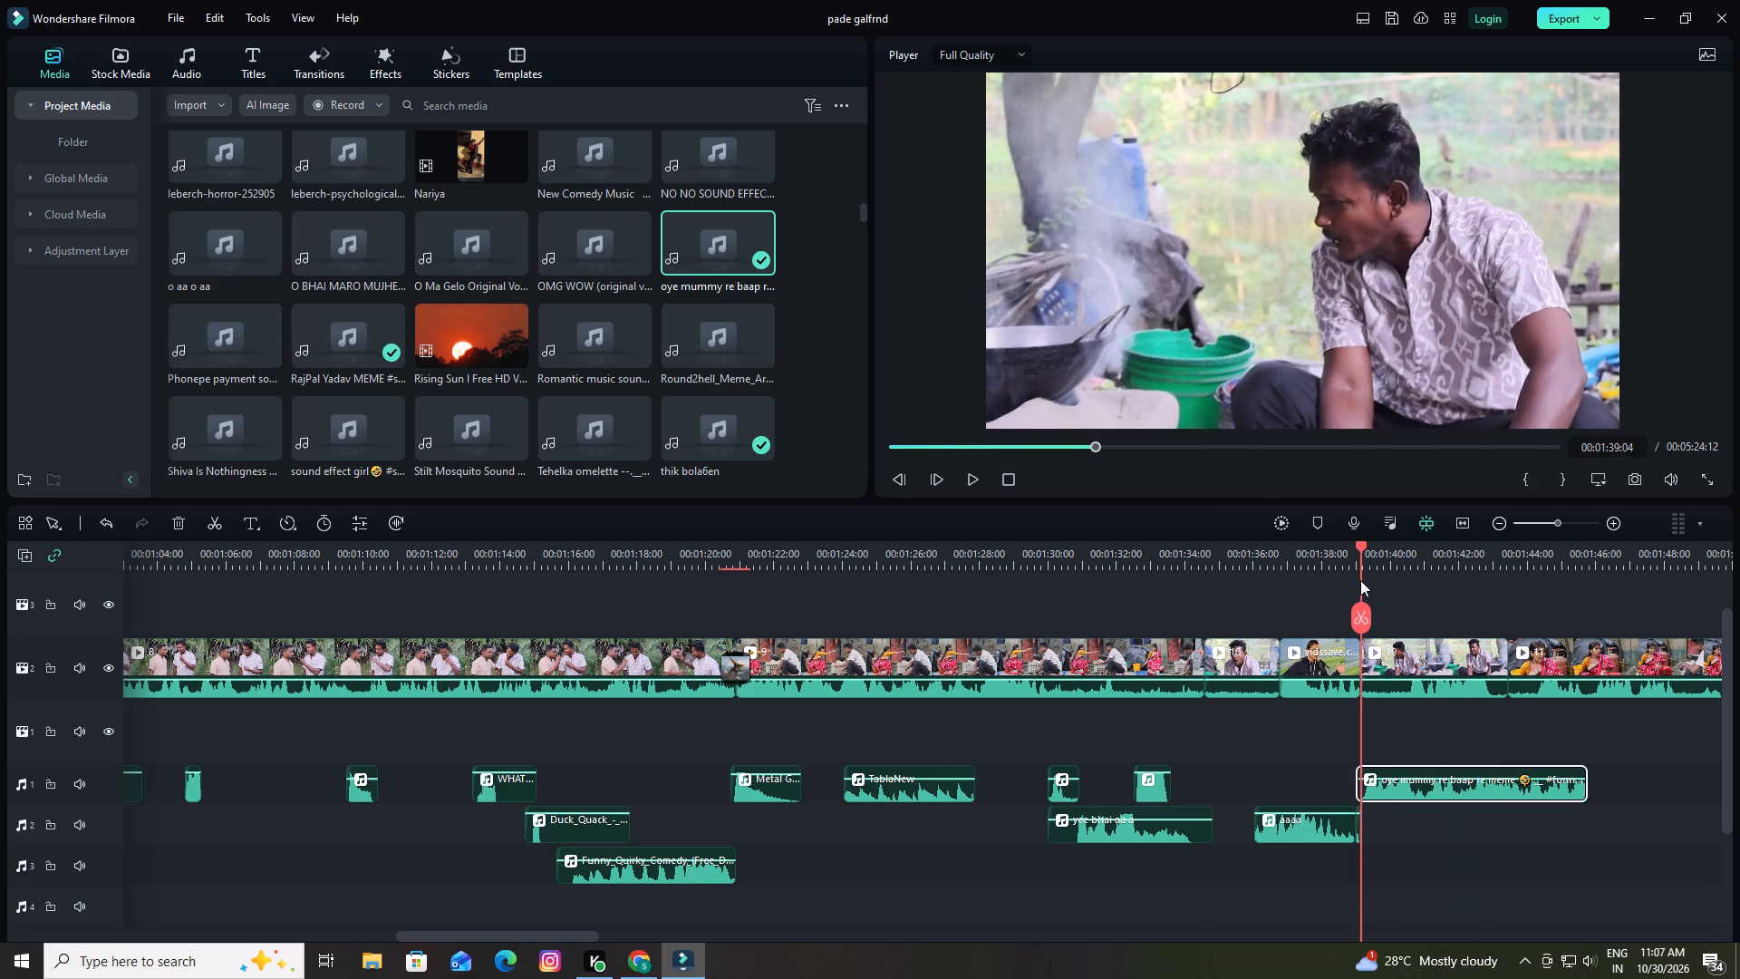
key(space)
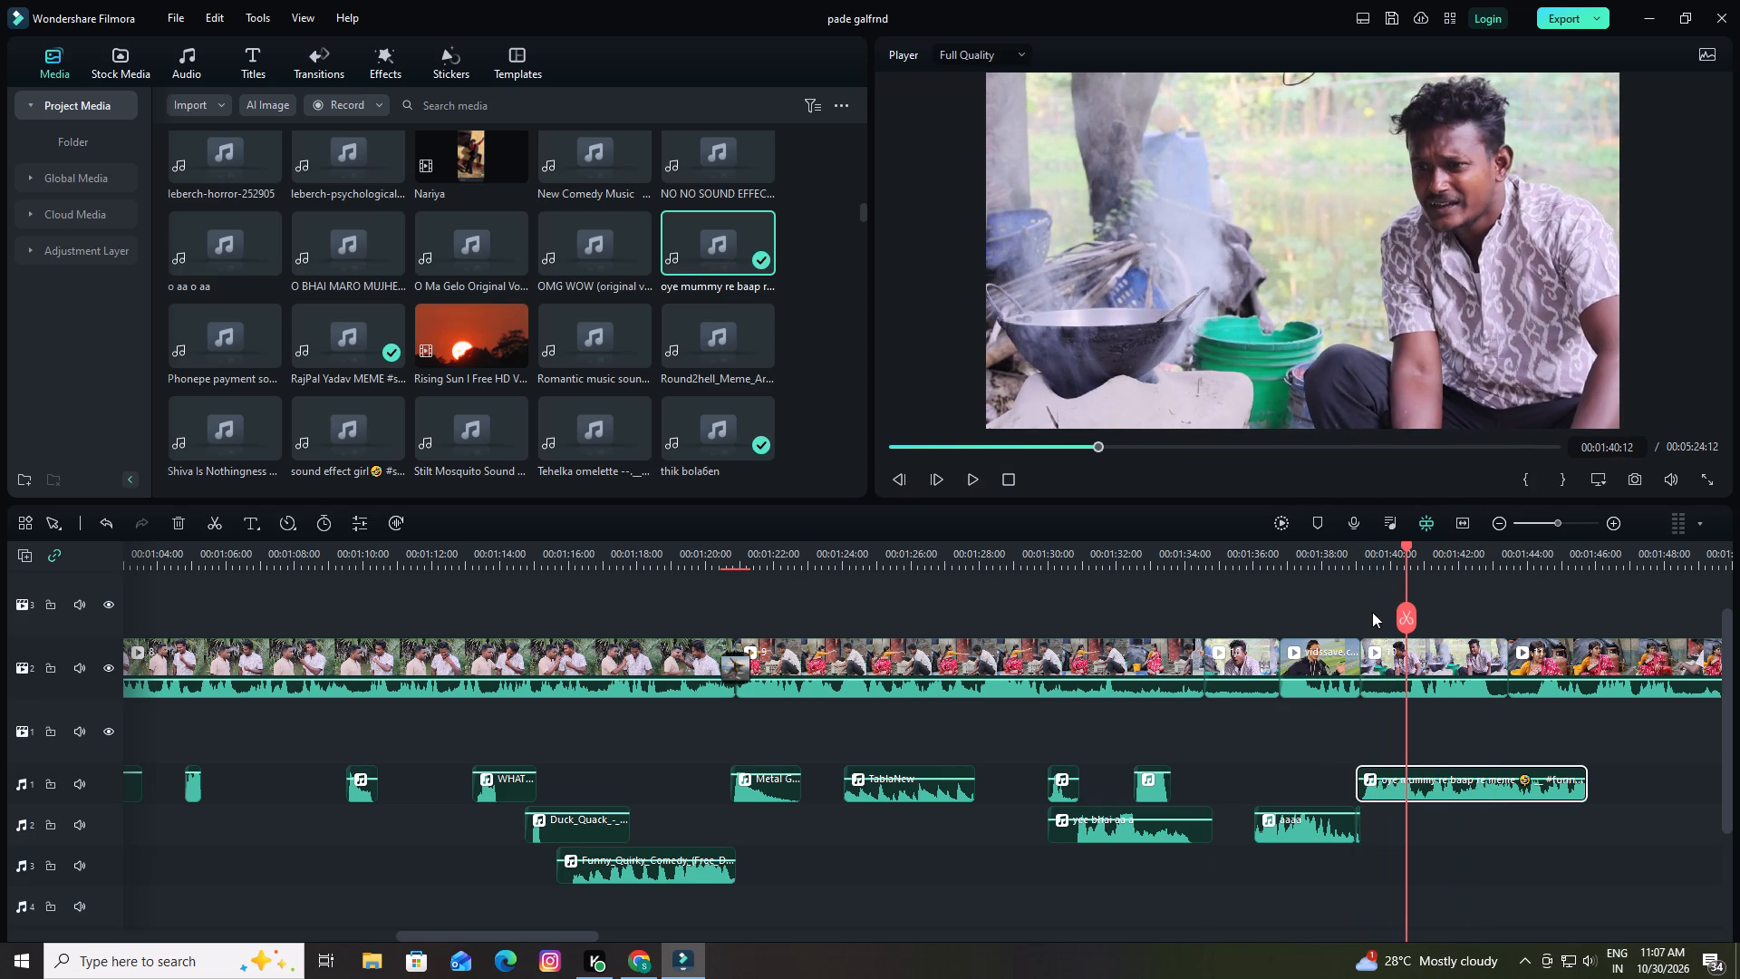
click(1420, 797)
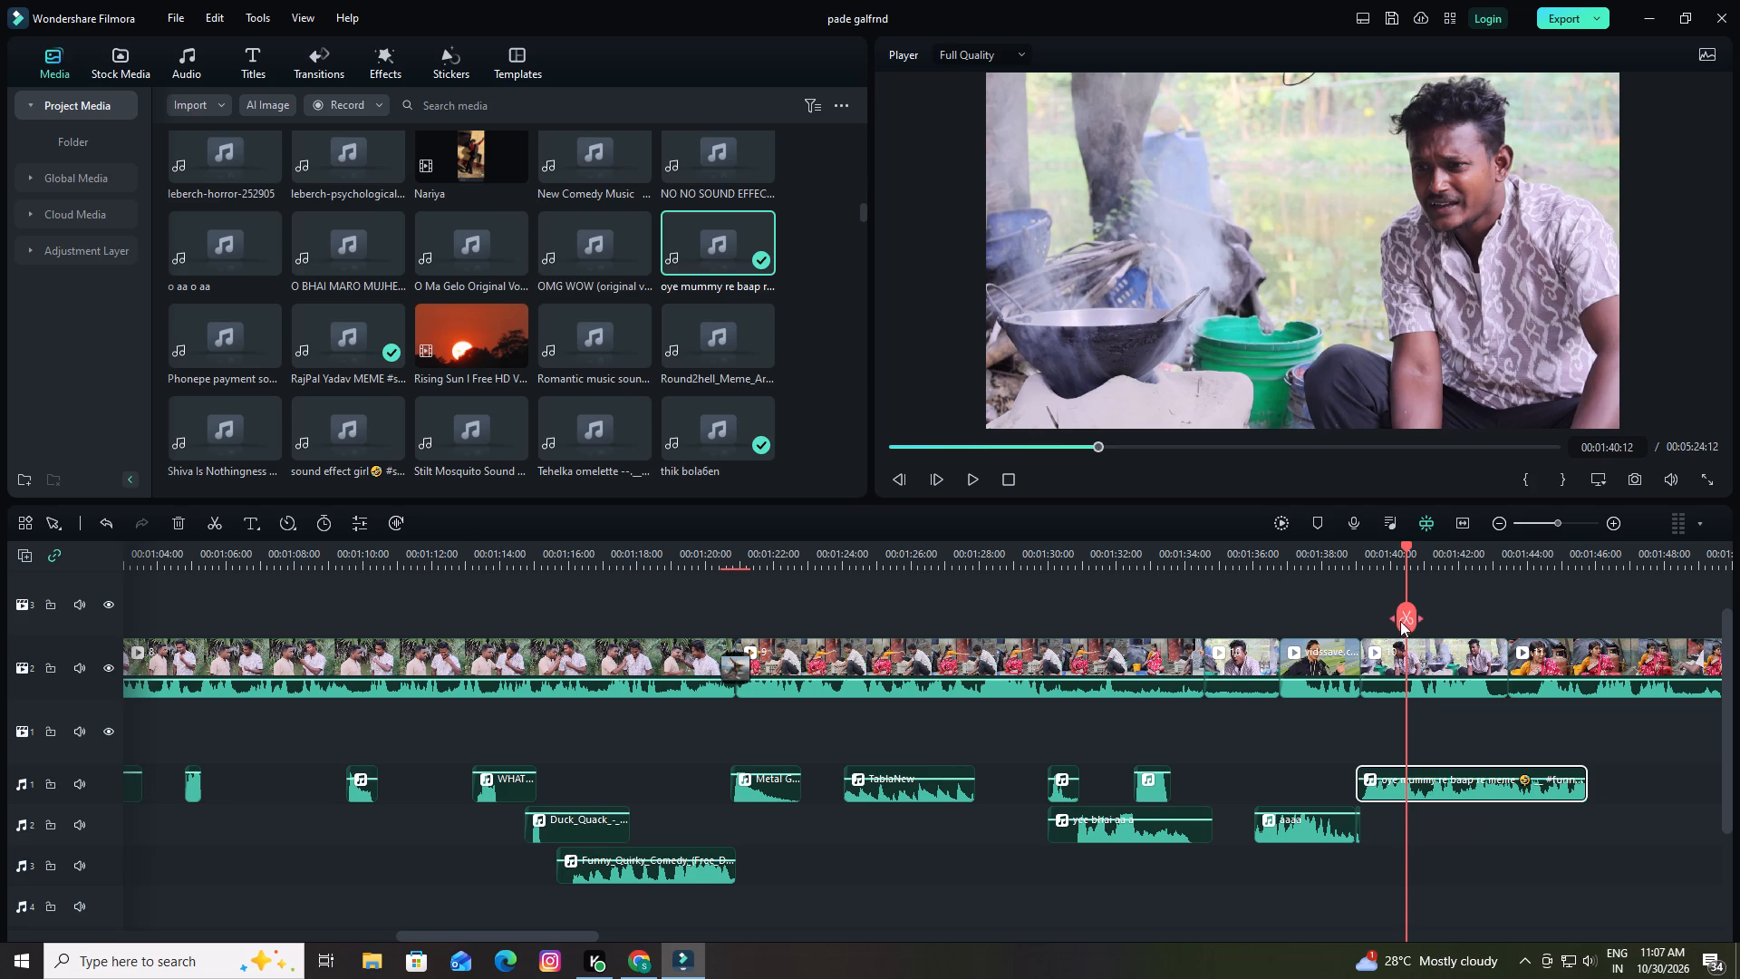
click(1403, 617)
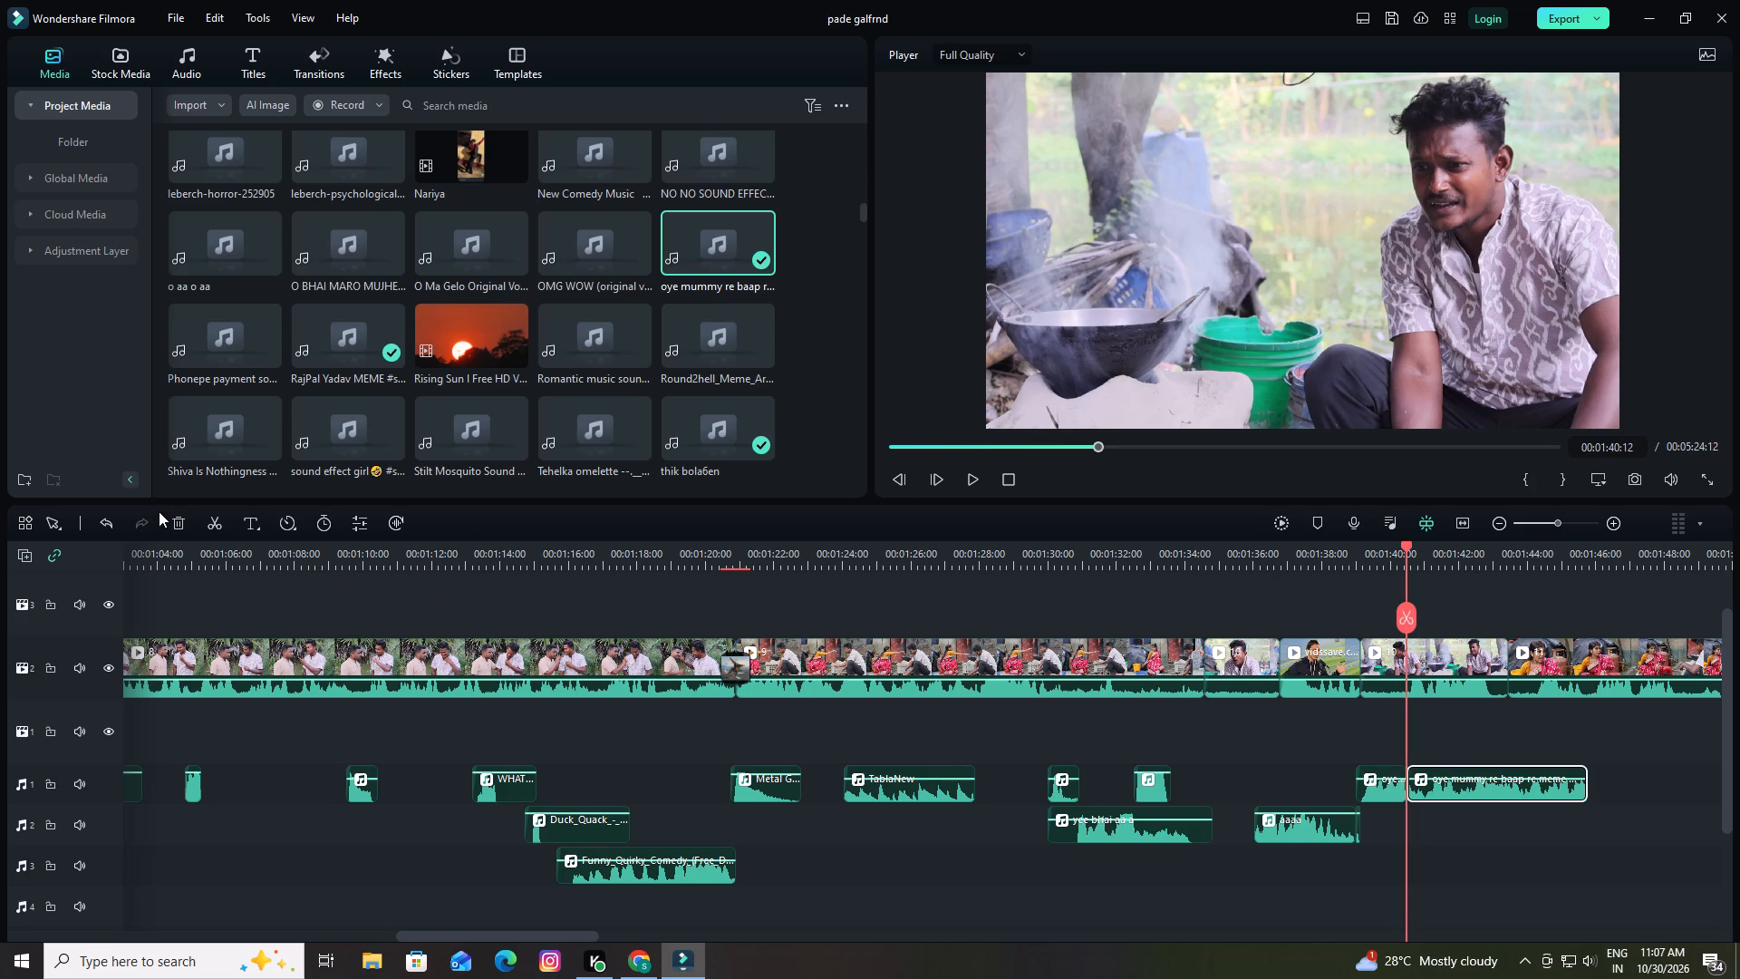
click(172, 518)
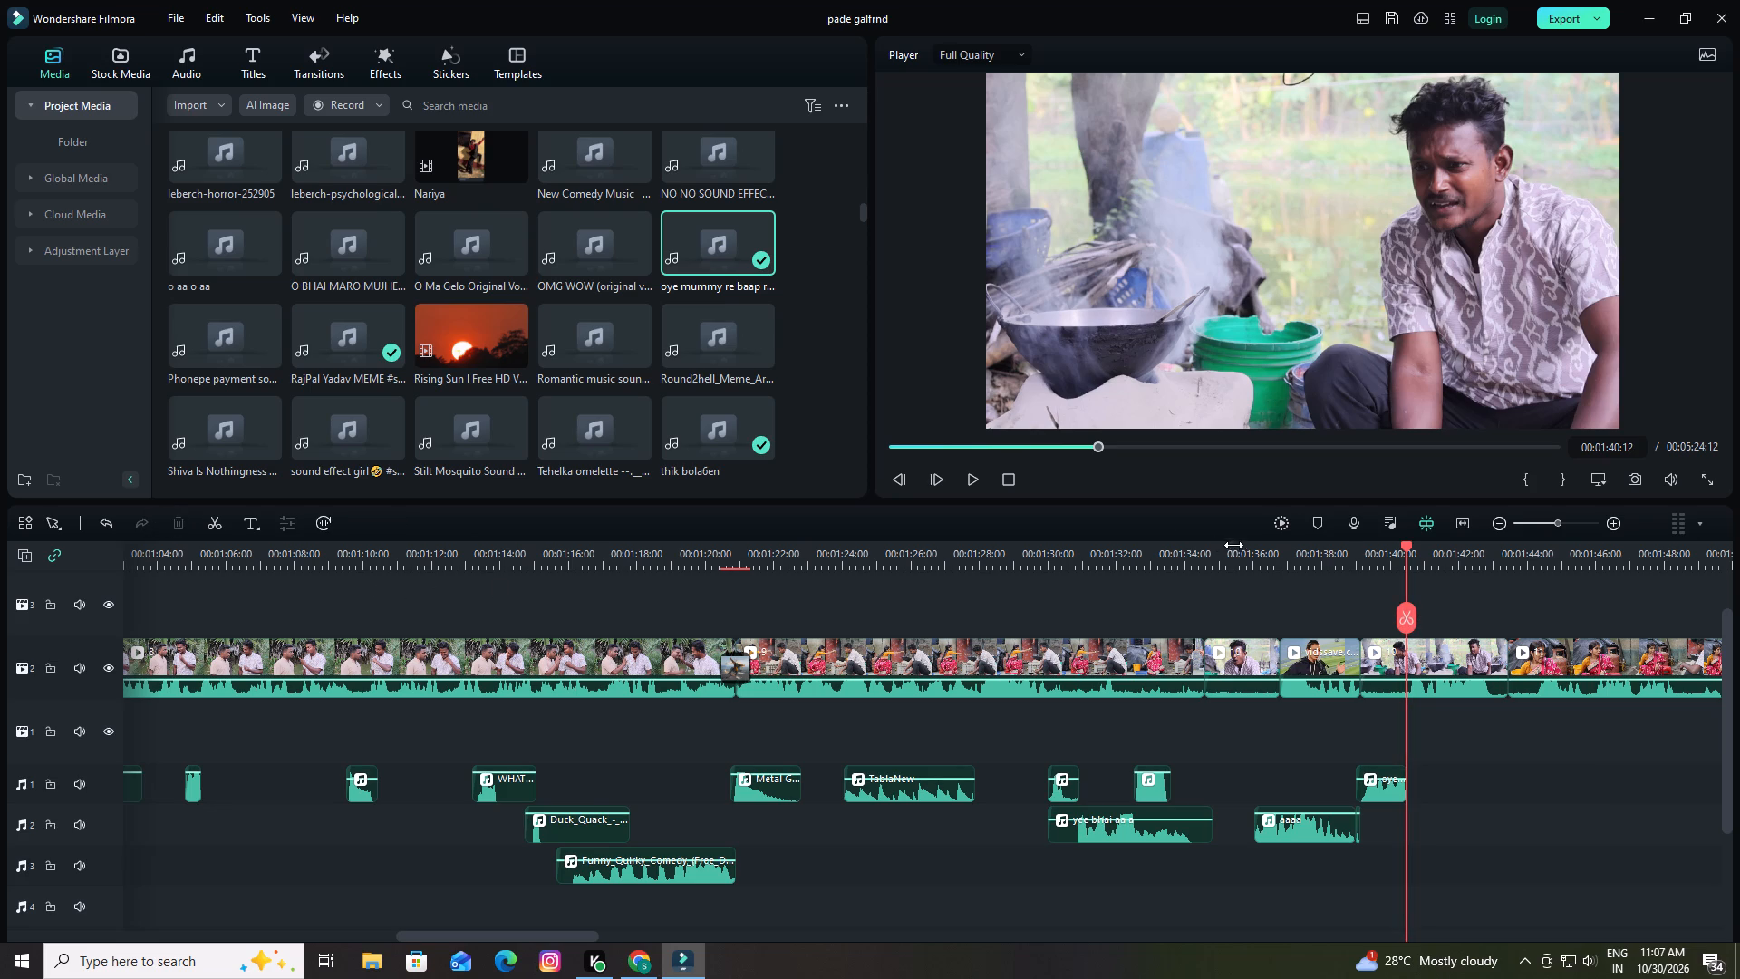
Replay the man's reaction with the trimmed "oye mummy re baap" sound, continuing to about 00:01:42:23.
drag(1234, 549, 847, 545)
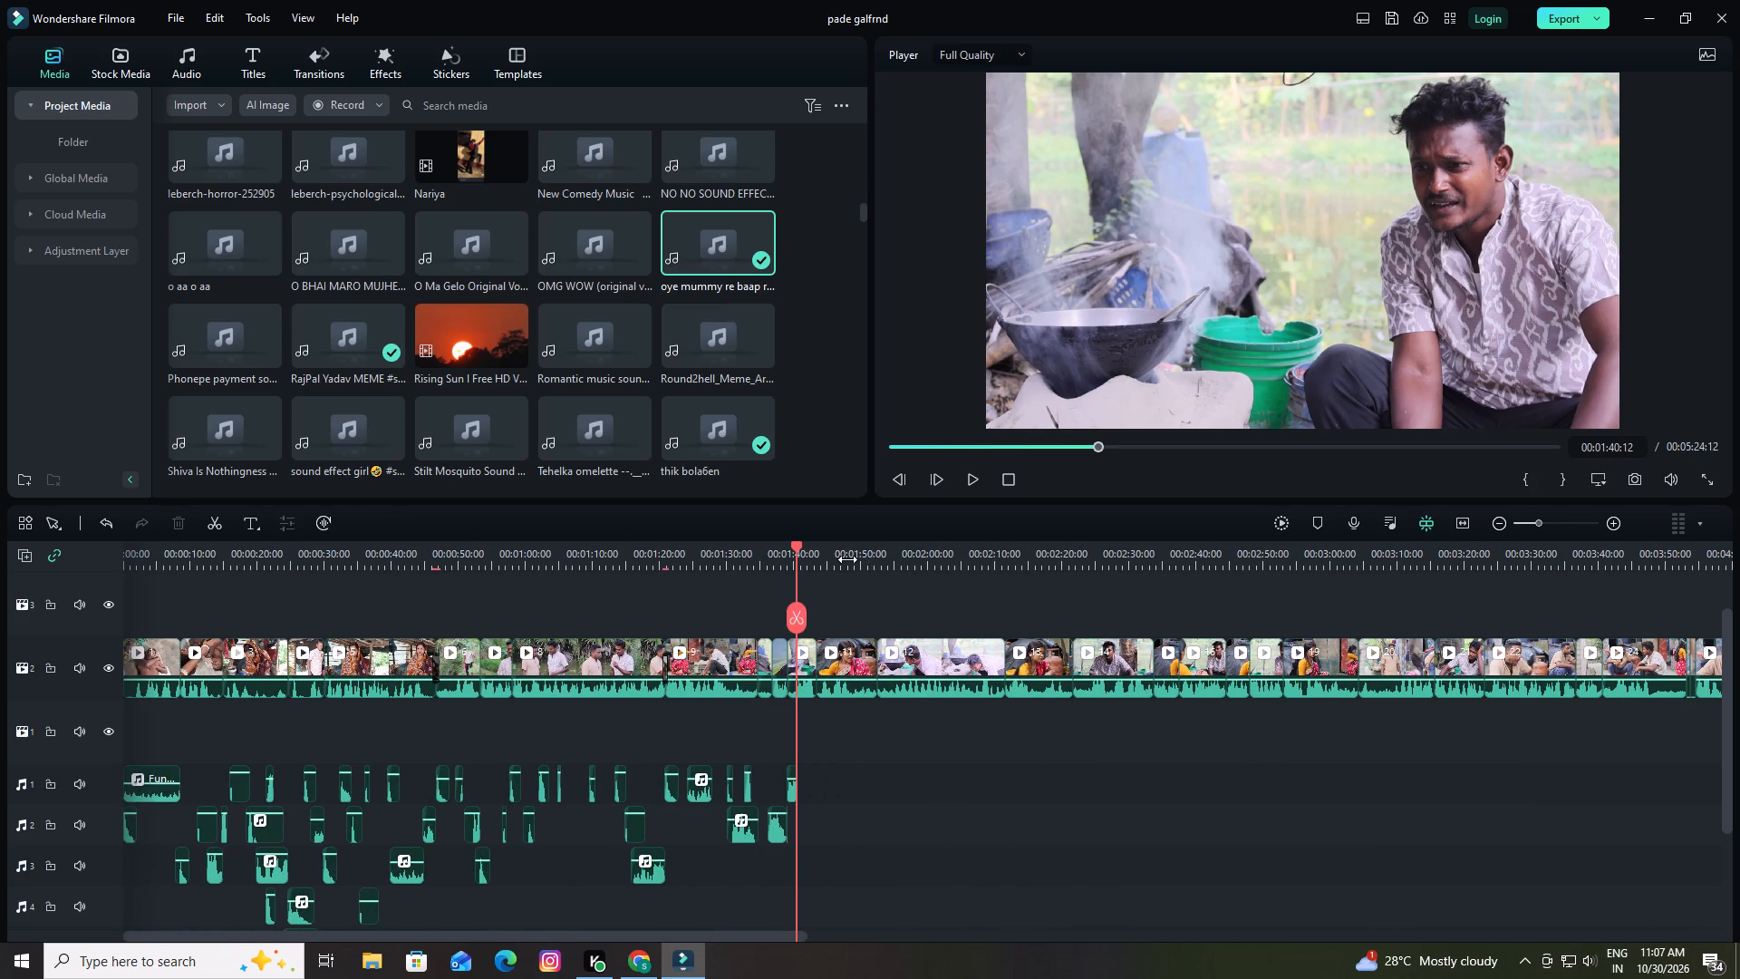
drag(846, 558, 1254, 571)
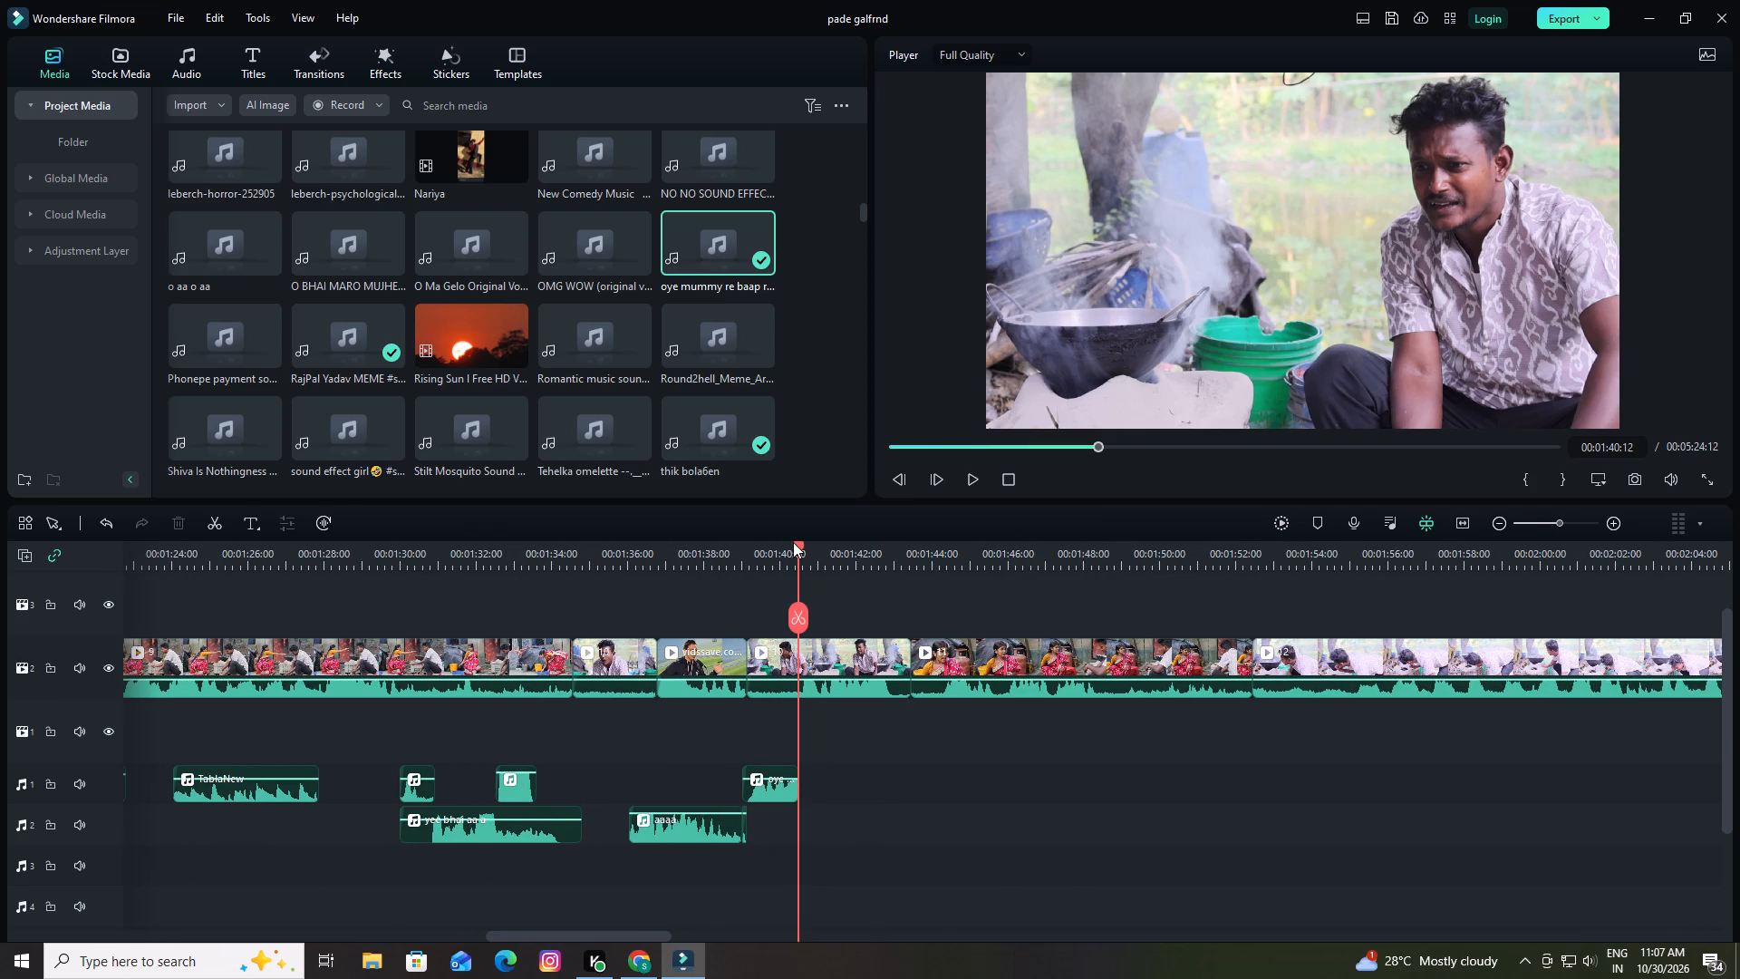
click(793, 542)
drag(800, 542, 768, 557)
key(space)
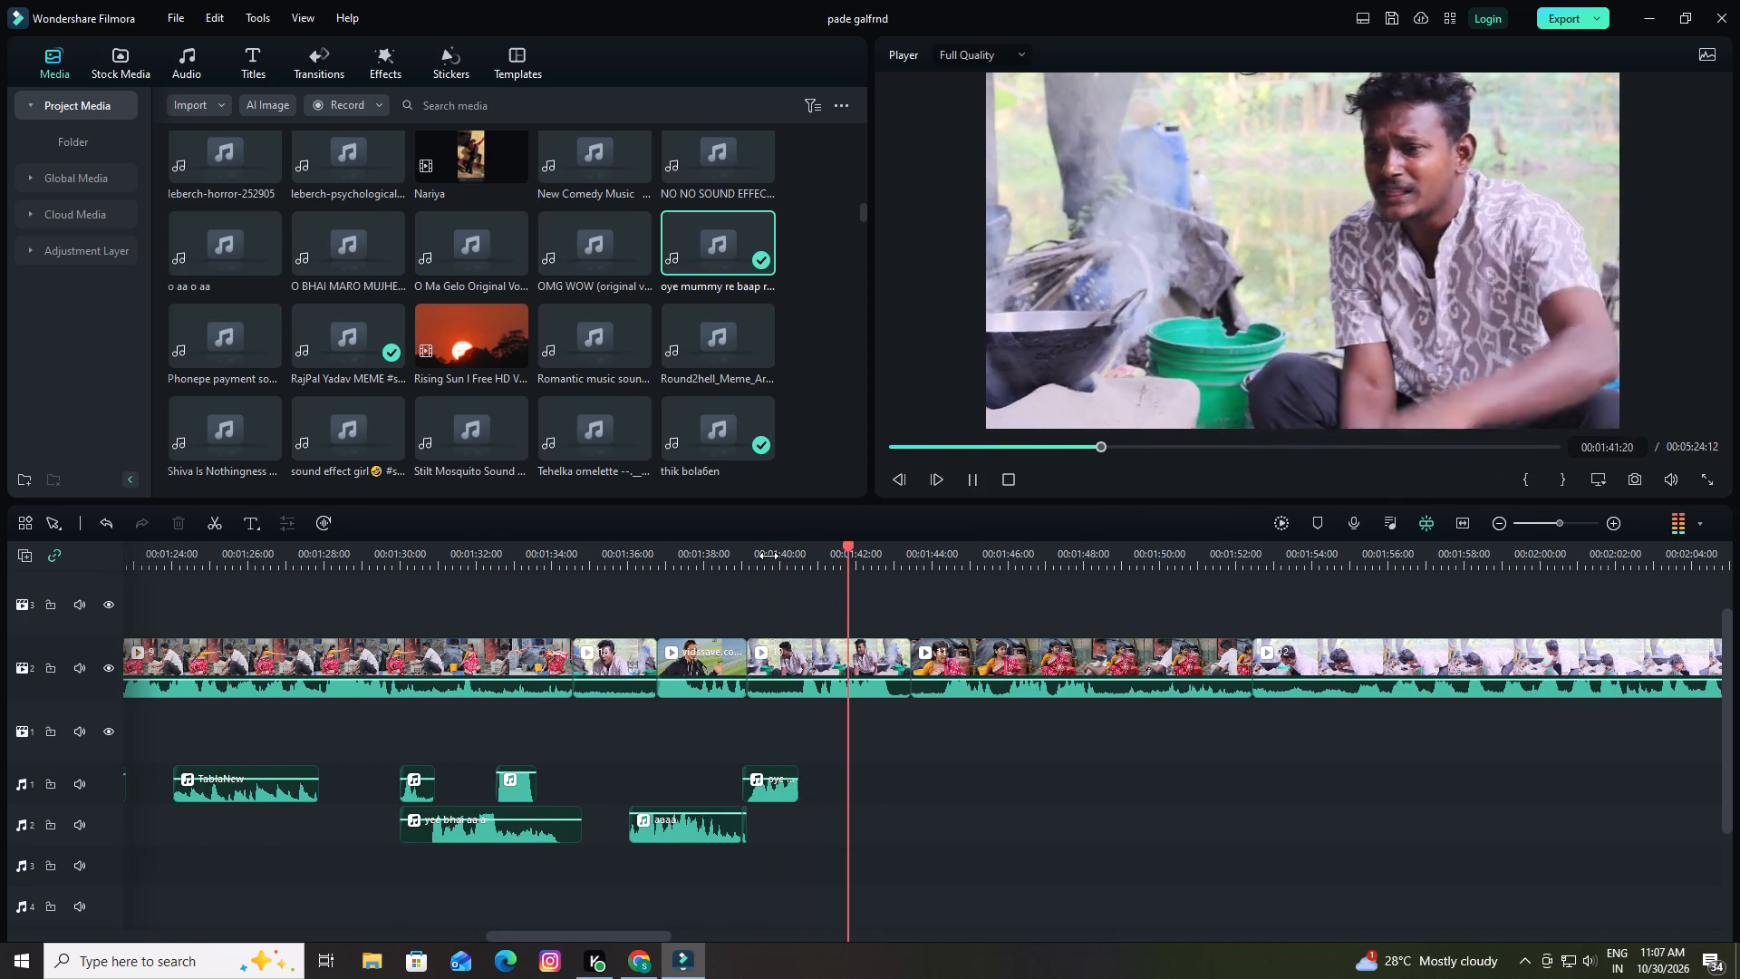
key(space)
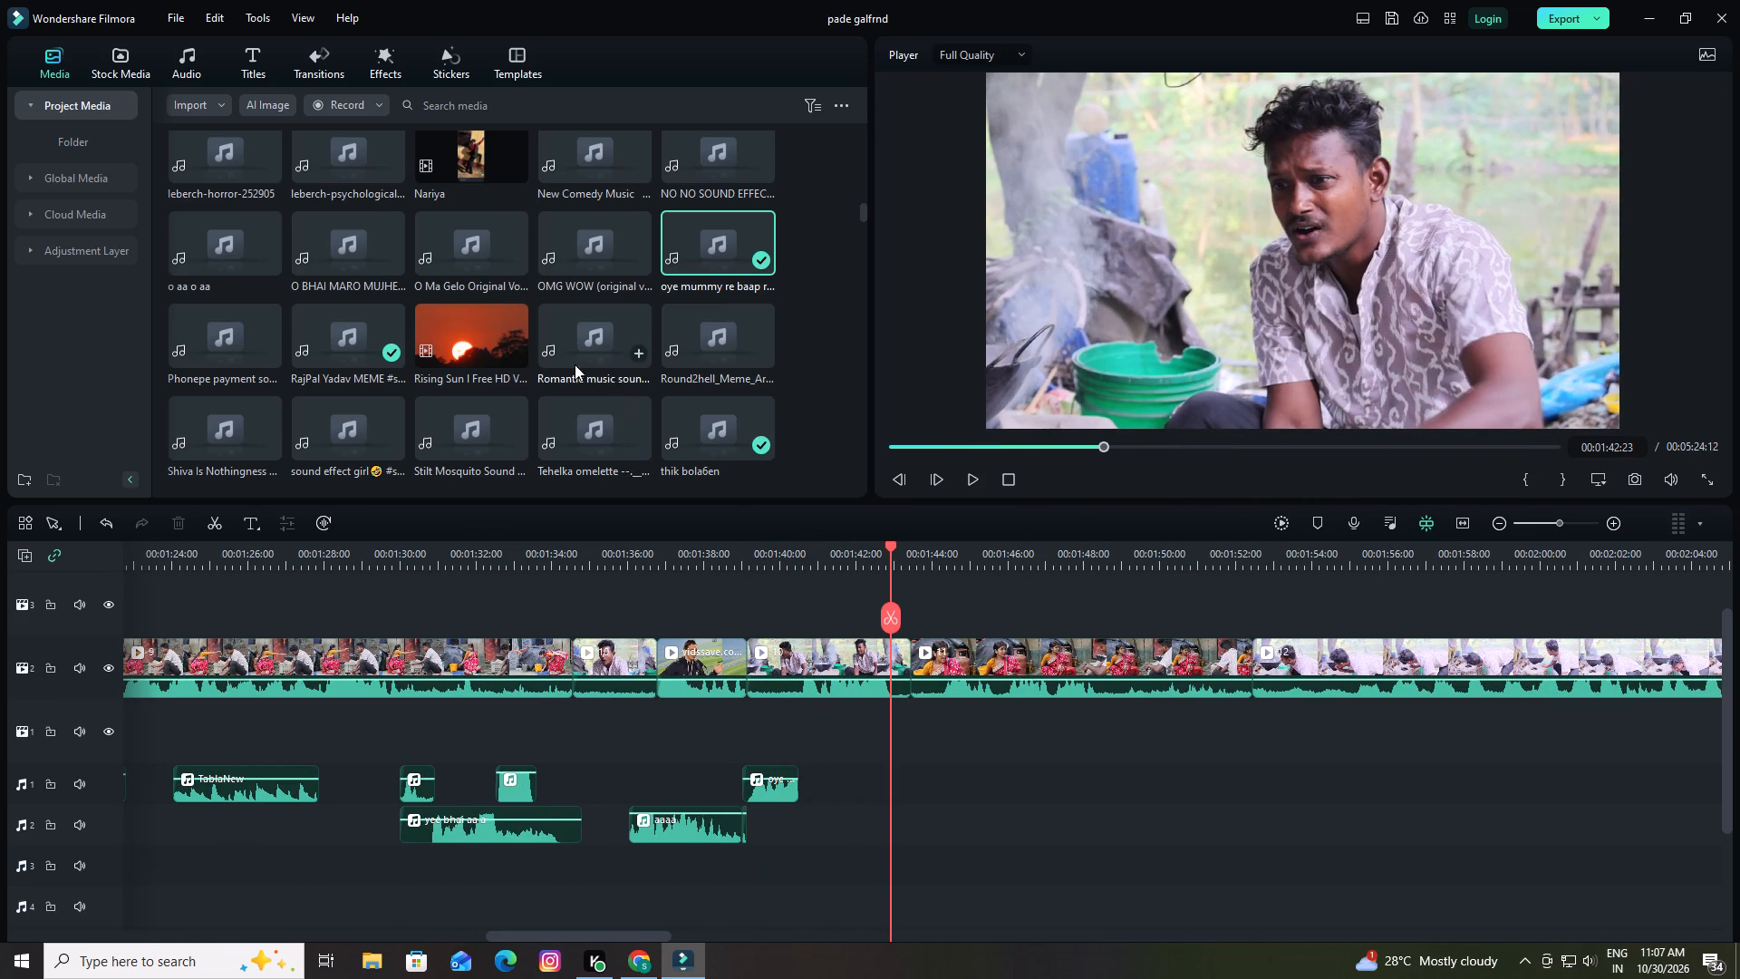
Browse the project media for a fitting meme and preview the "aaa bhai - Copy (2)" clip.
scroll(495, 352, down, 4)
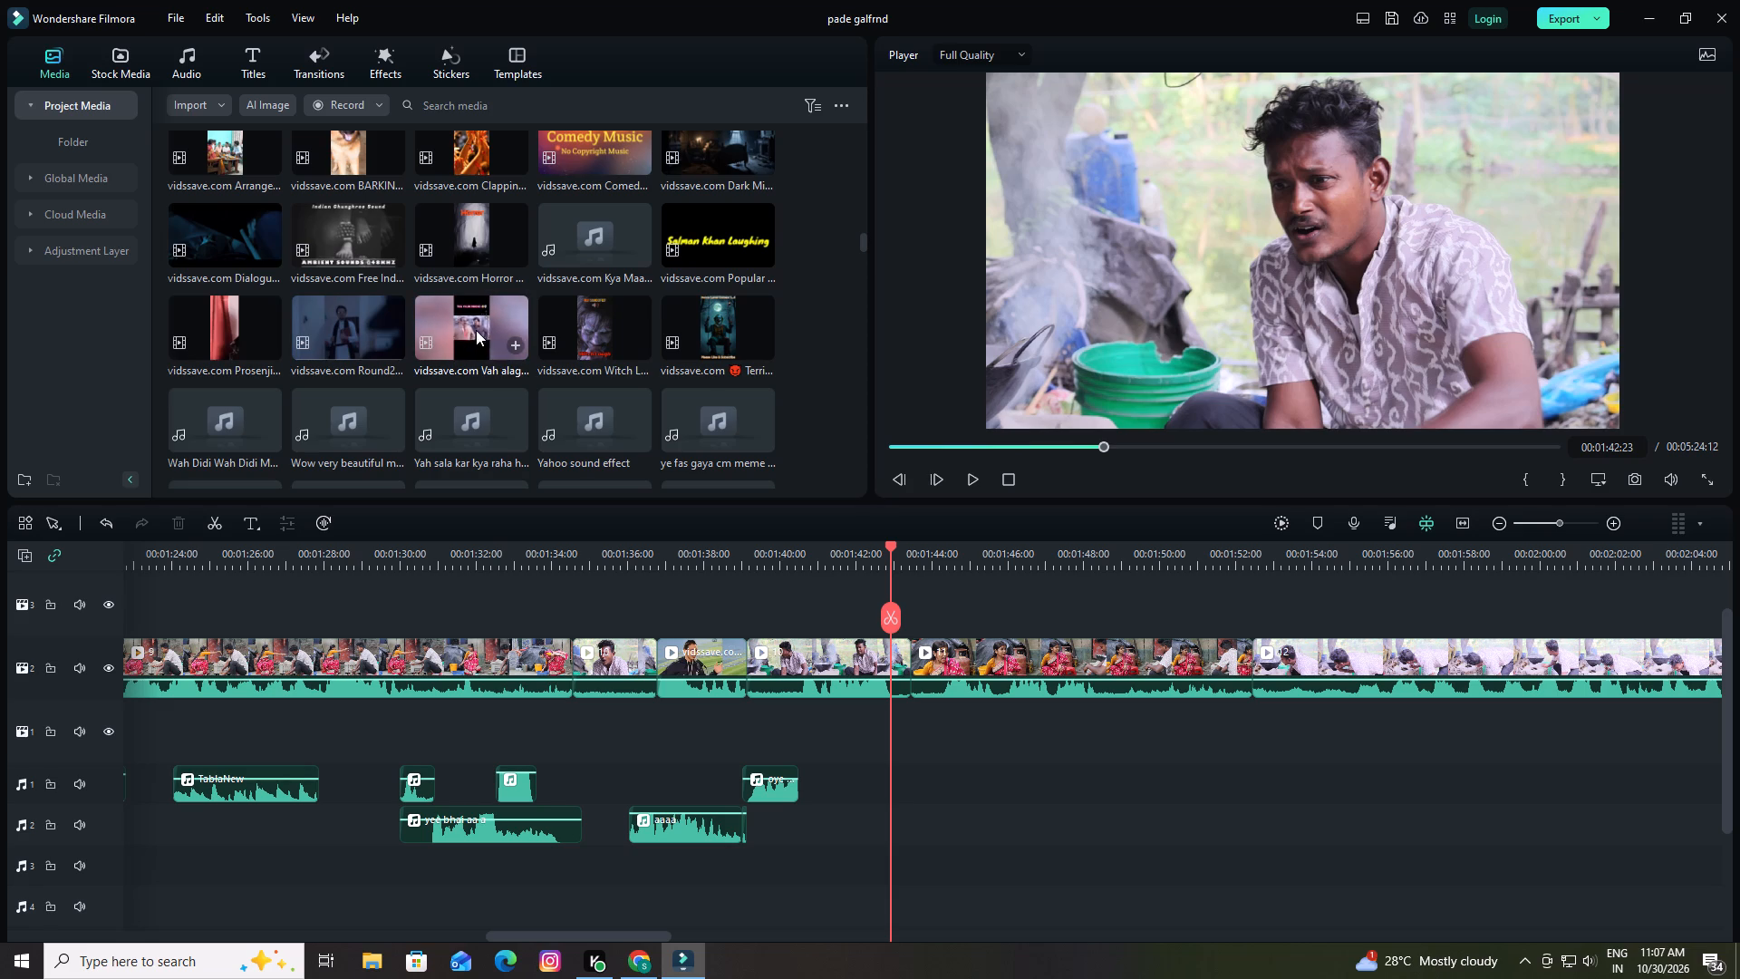
scroll(508, 323, down, 3)
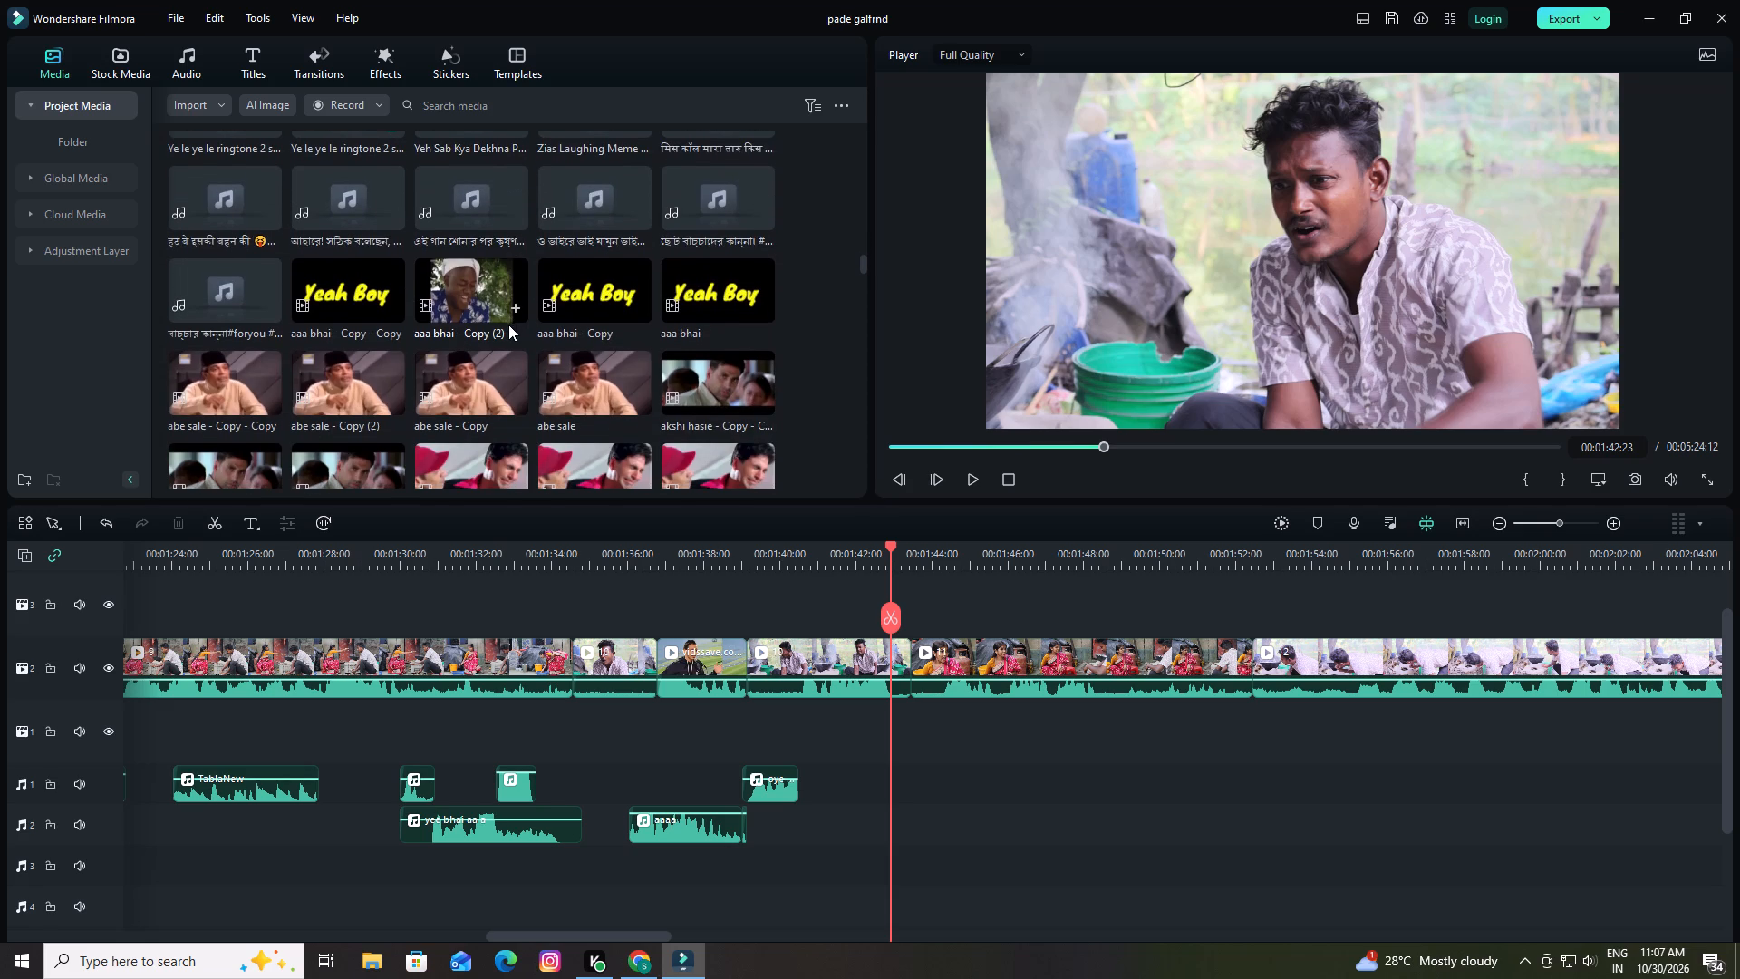
click(472, 296)
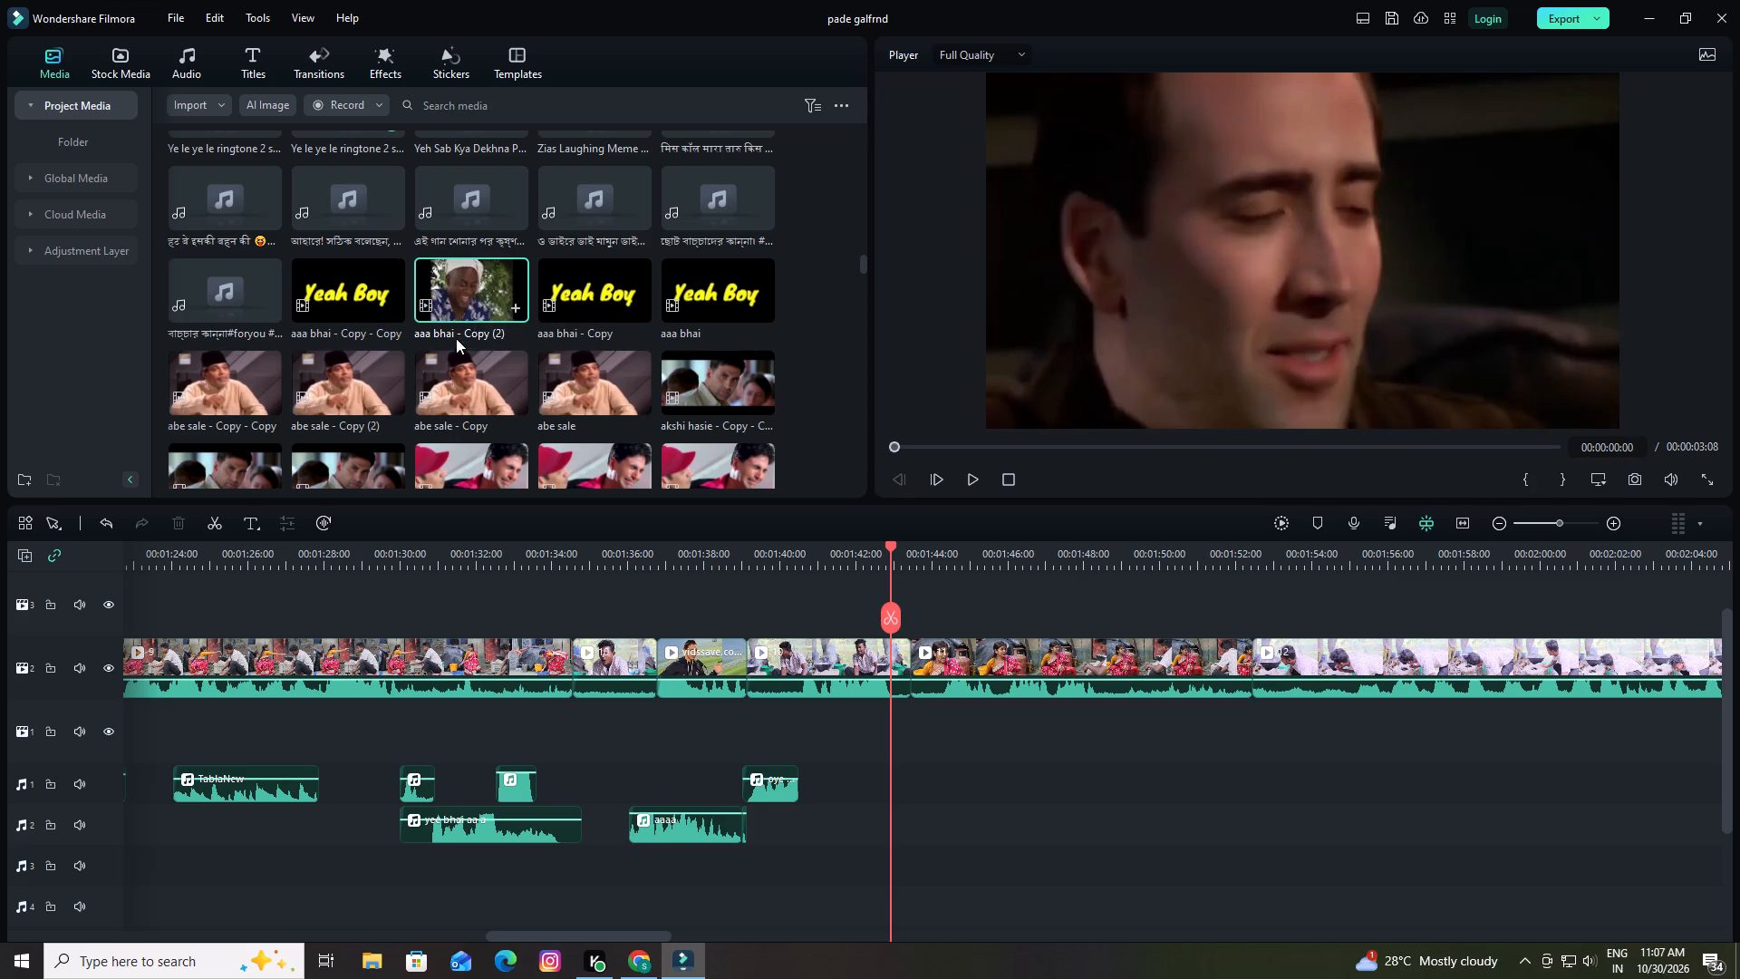
scroll(447, 338, down, 3)
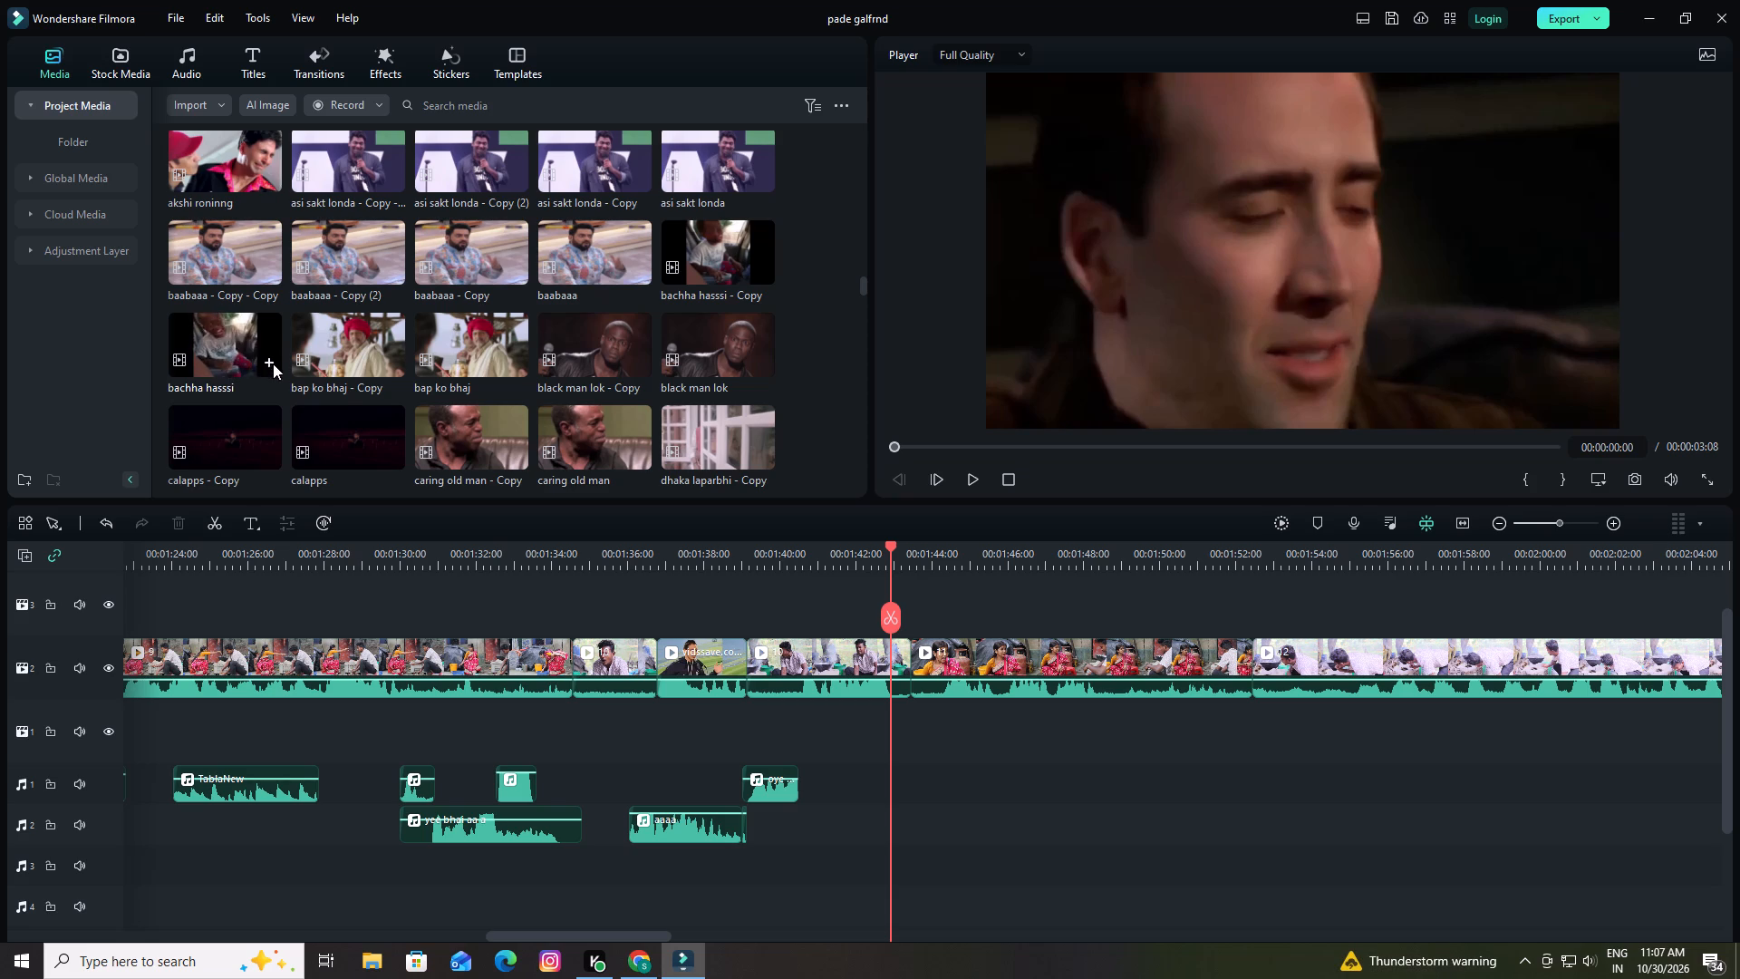
key(space)
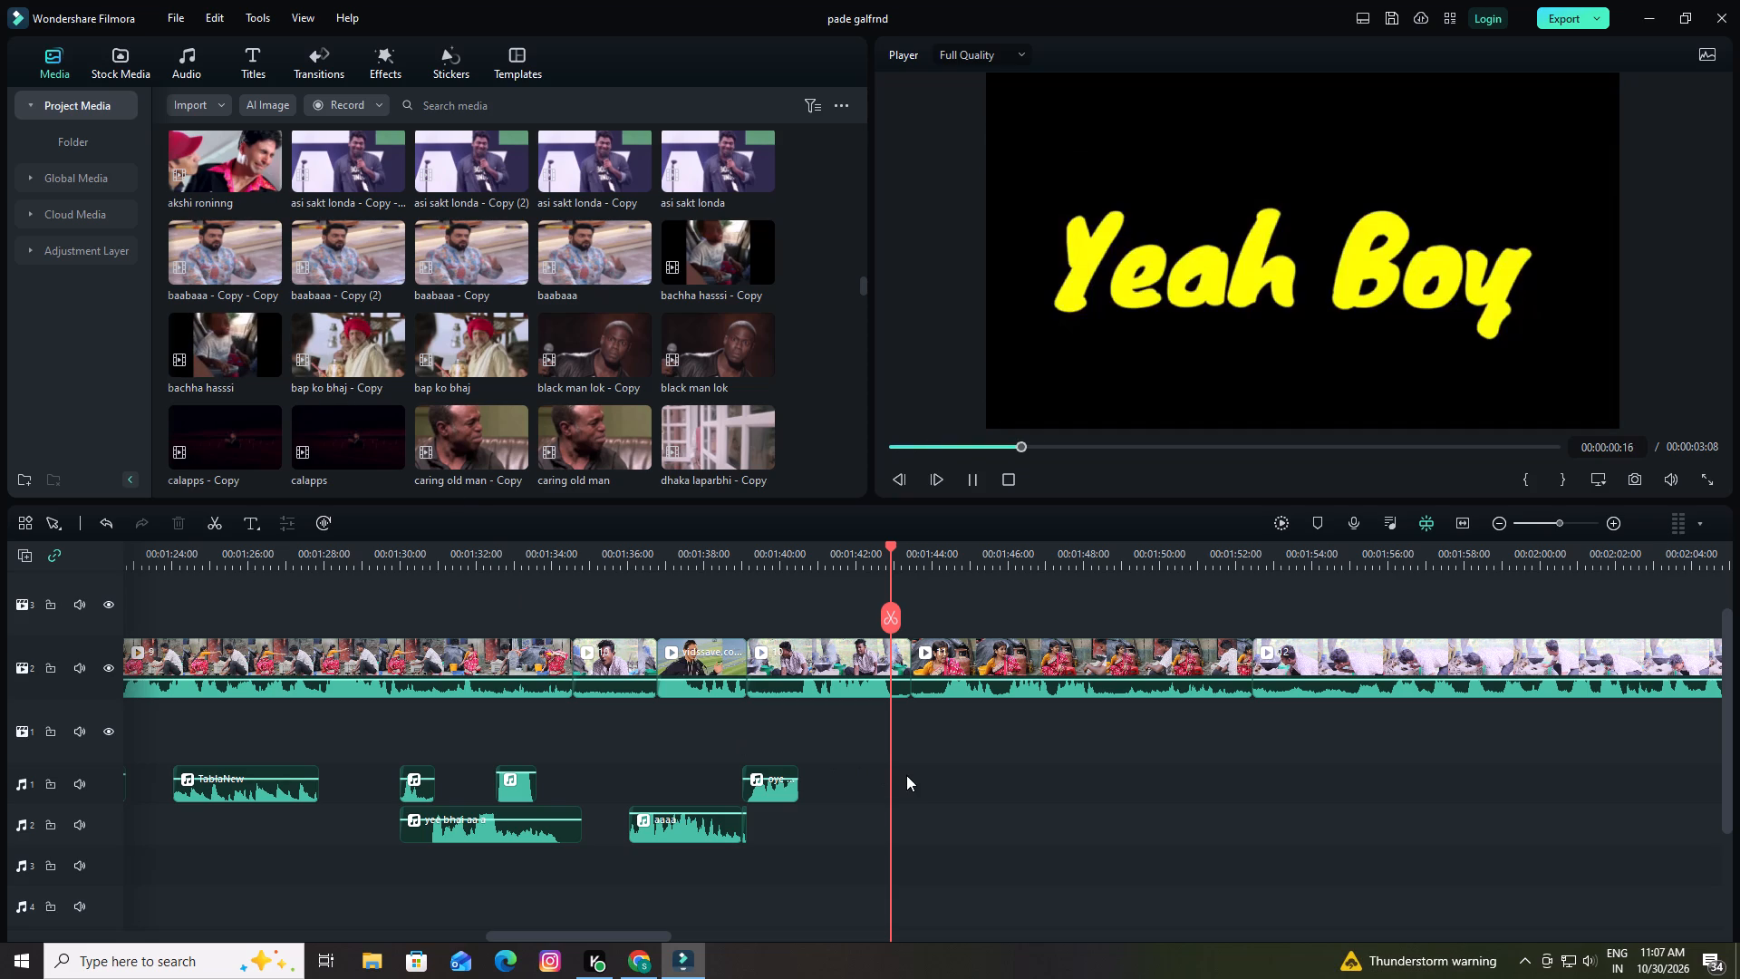
Play on into the woman's reaction shot and return to its first frames at 00:01:43:11.
click(906, 775)
key(space)
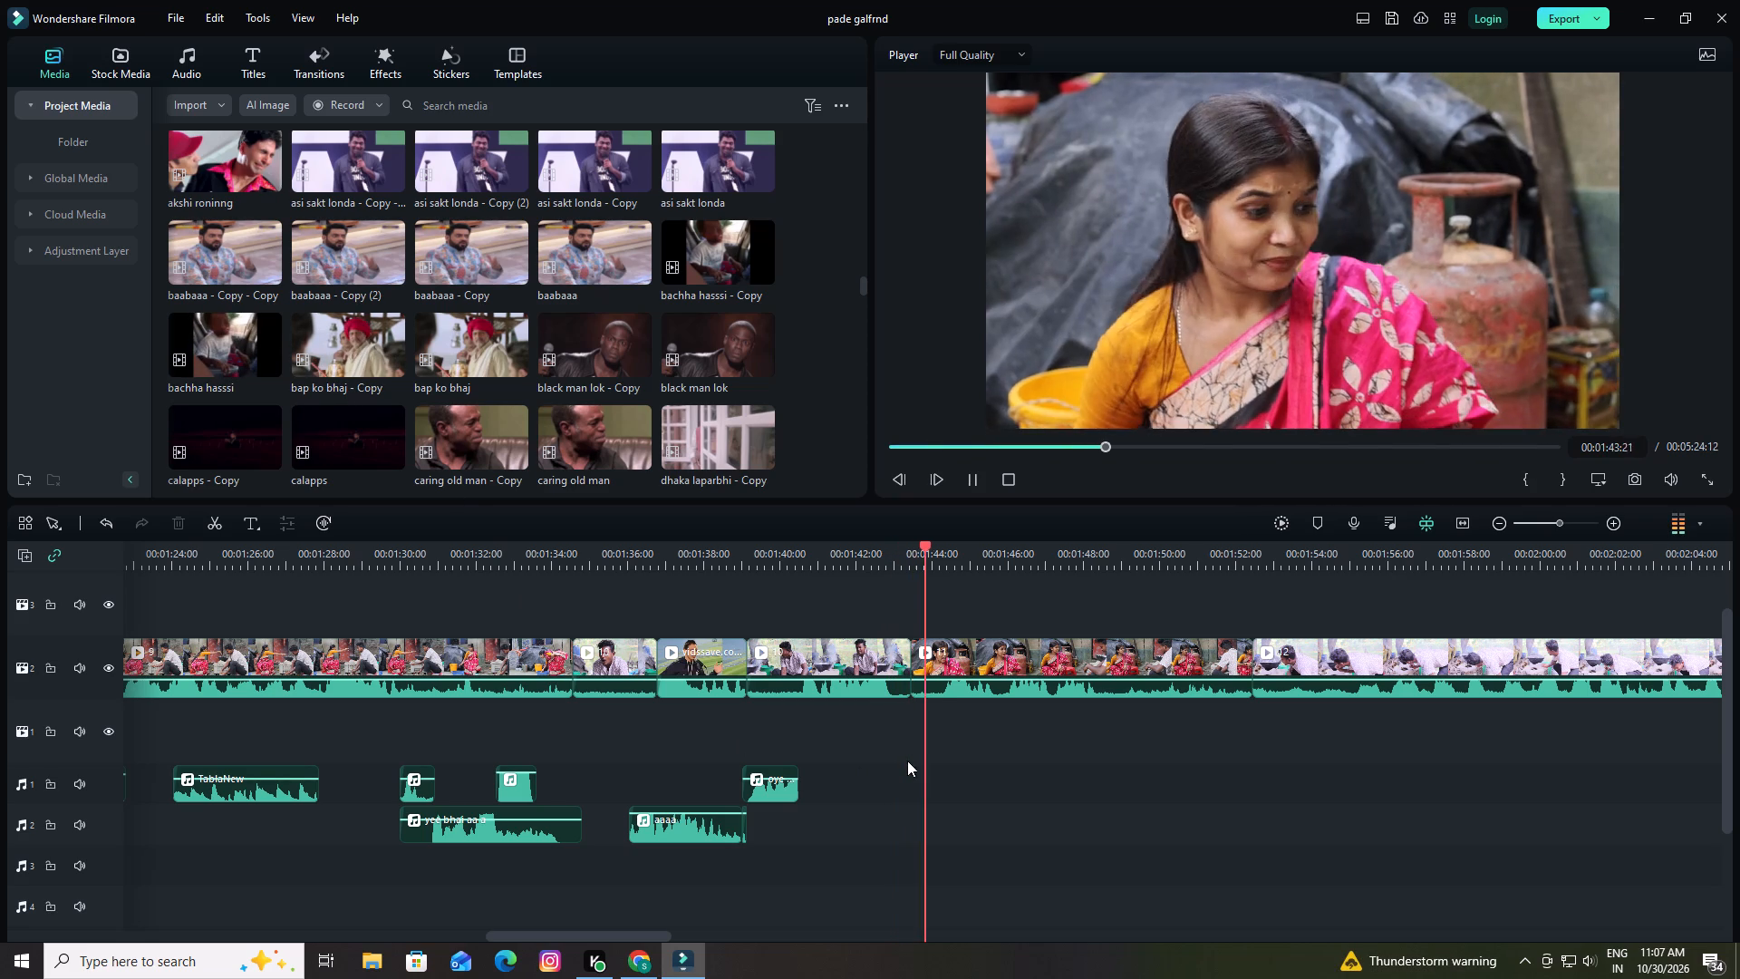
key(space)
drag(942, 548, 911, 554)
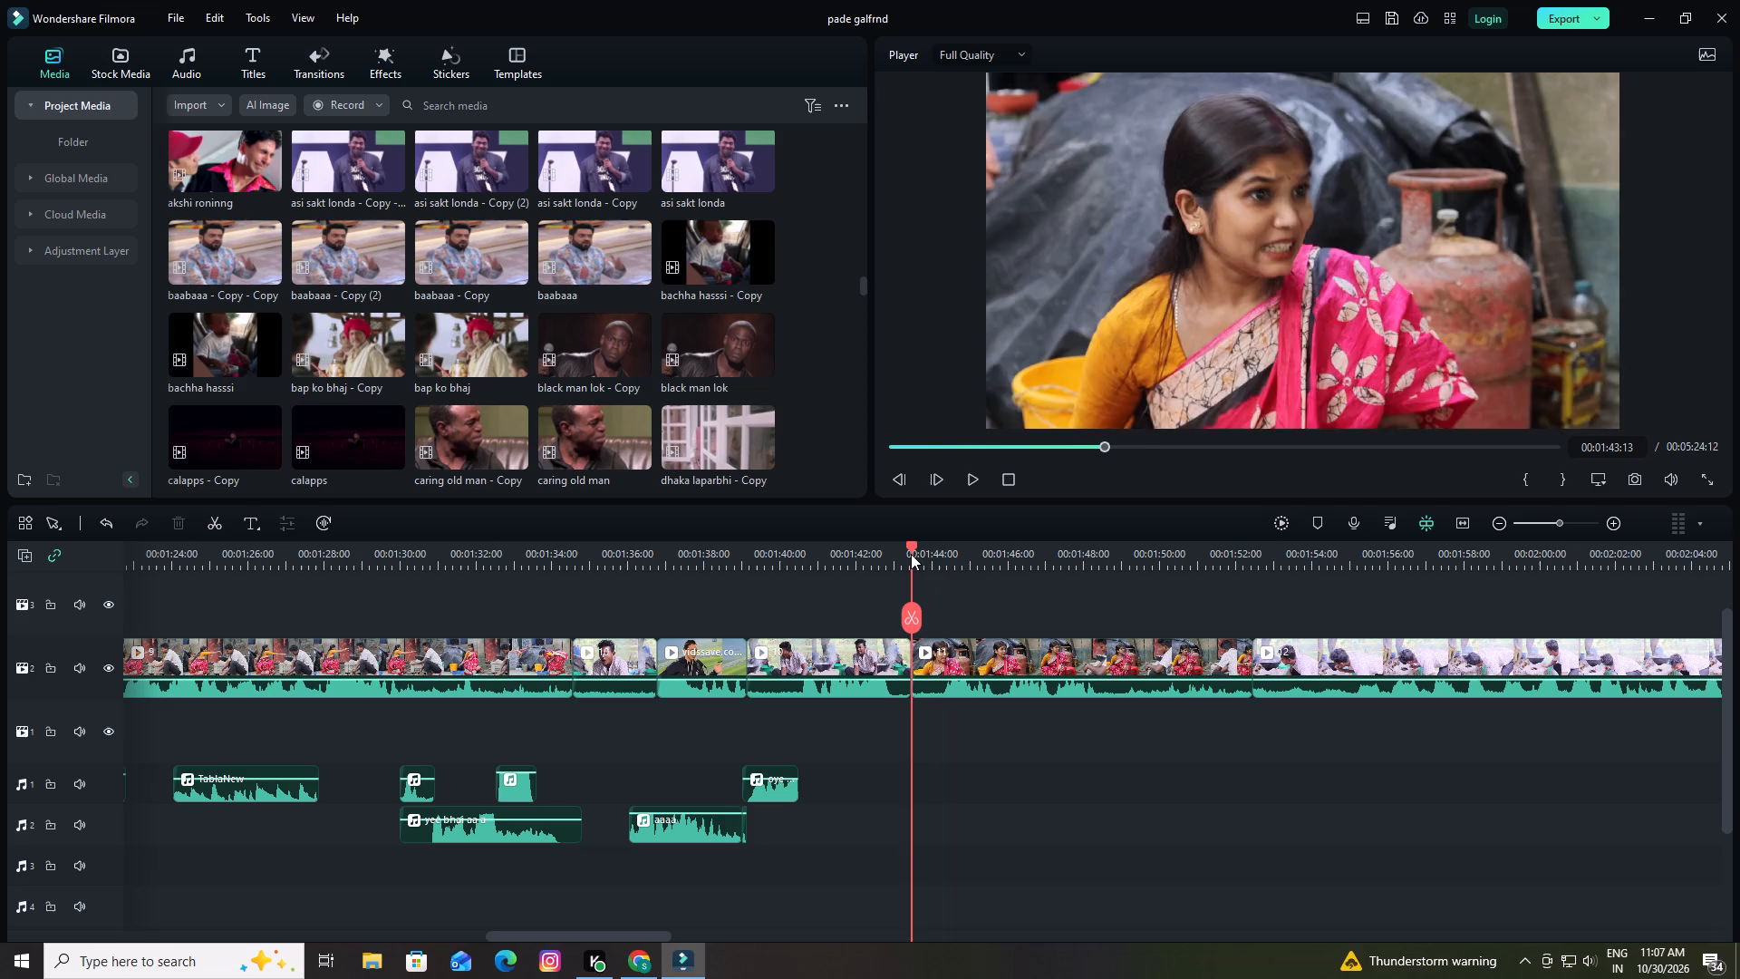
drag(911, 554, 910, 558)
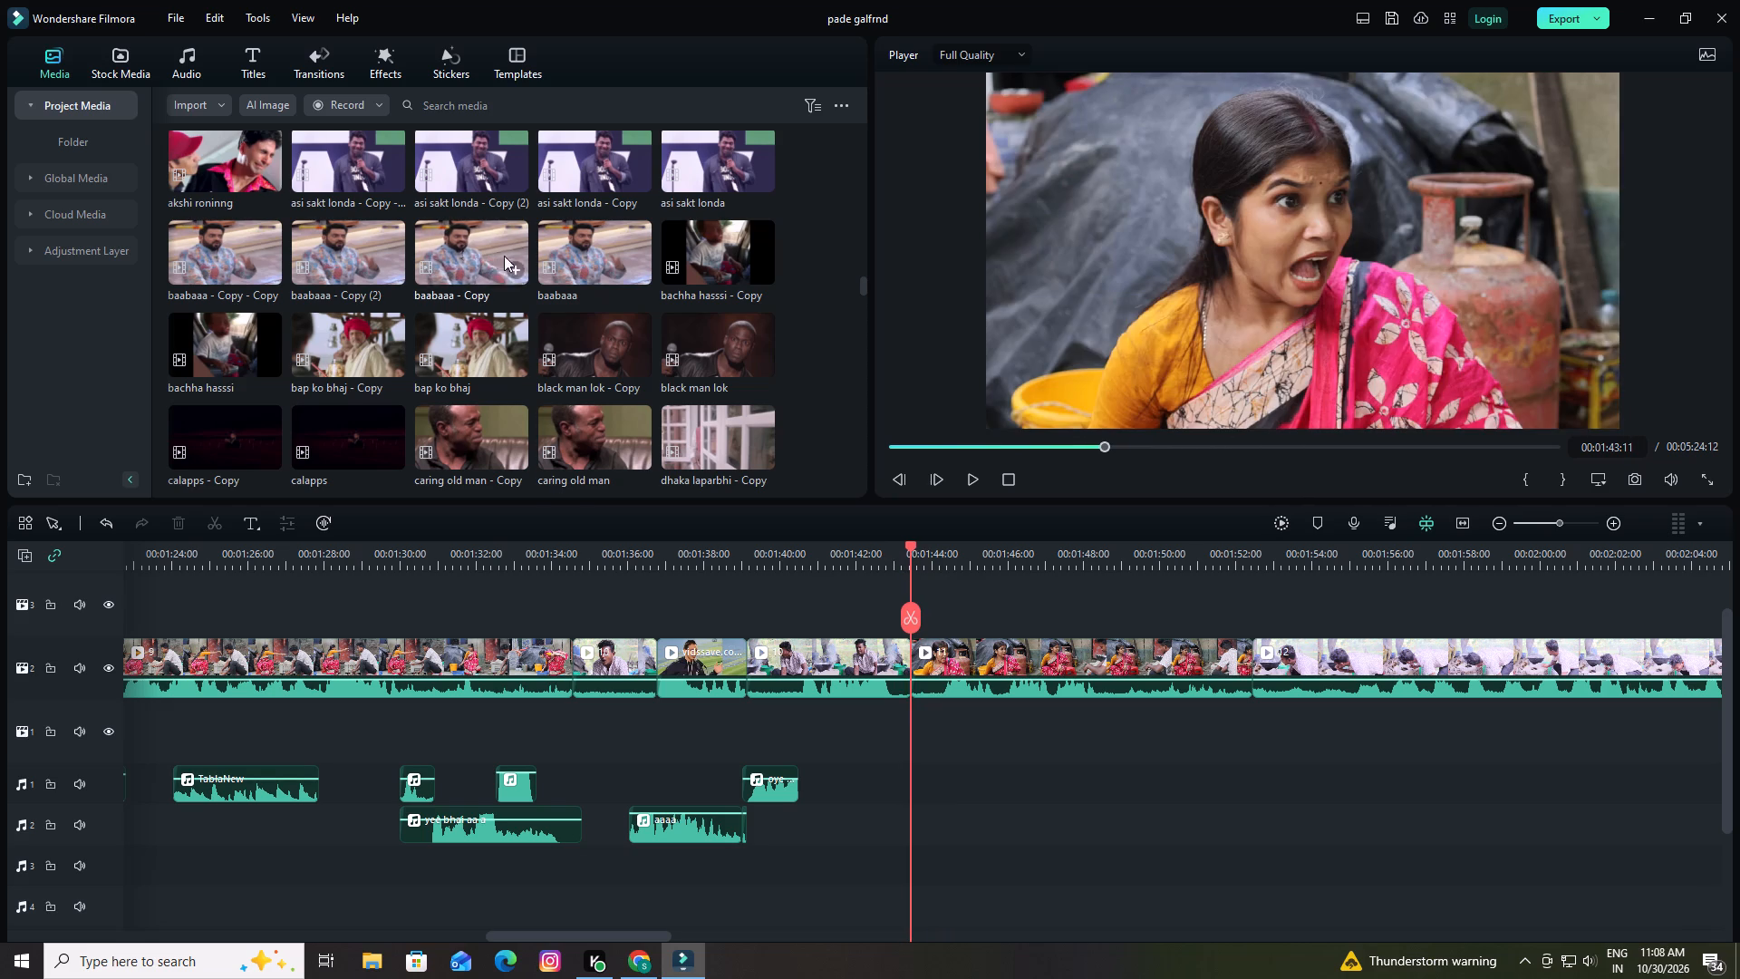
Search the media for "aa" and place the PAAK sound on audio track 1 at about 00:01:43, by the cut to the woman.
click(472, 97)
key(a)
key(a)
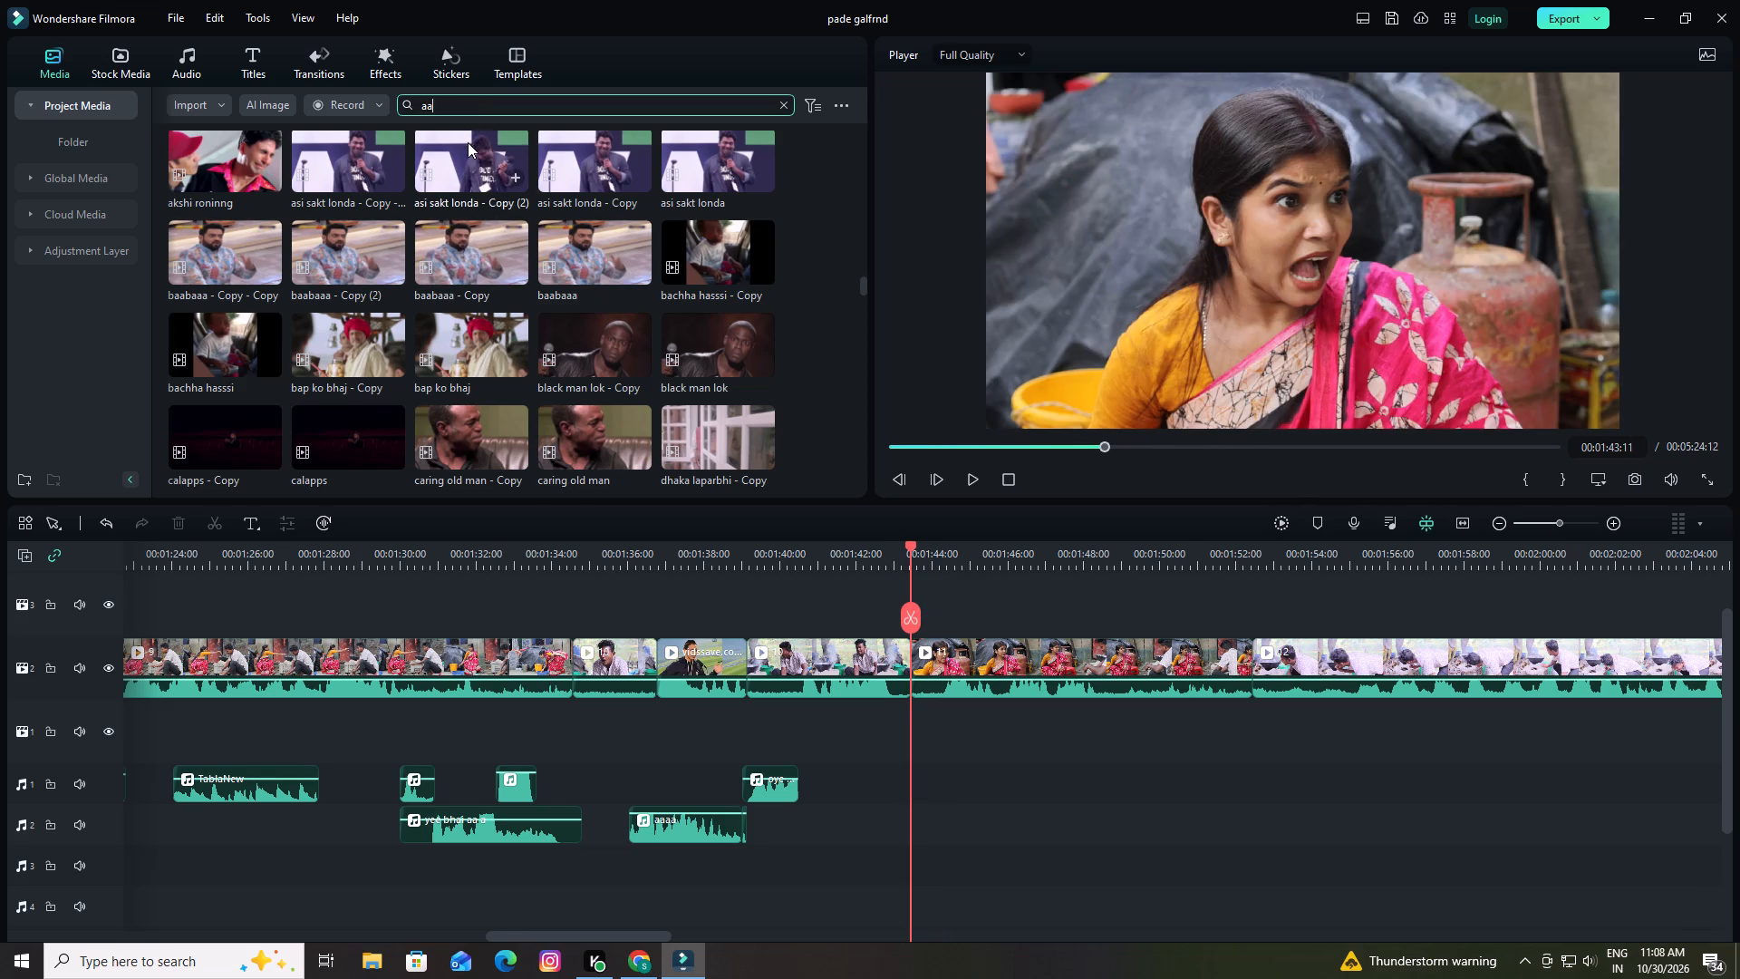
key(Return)
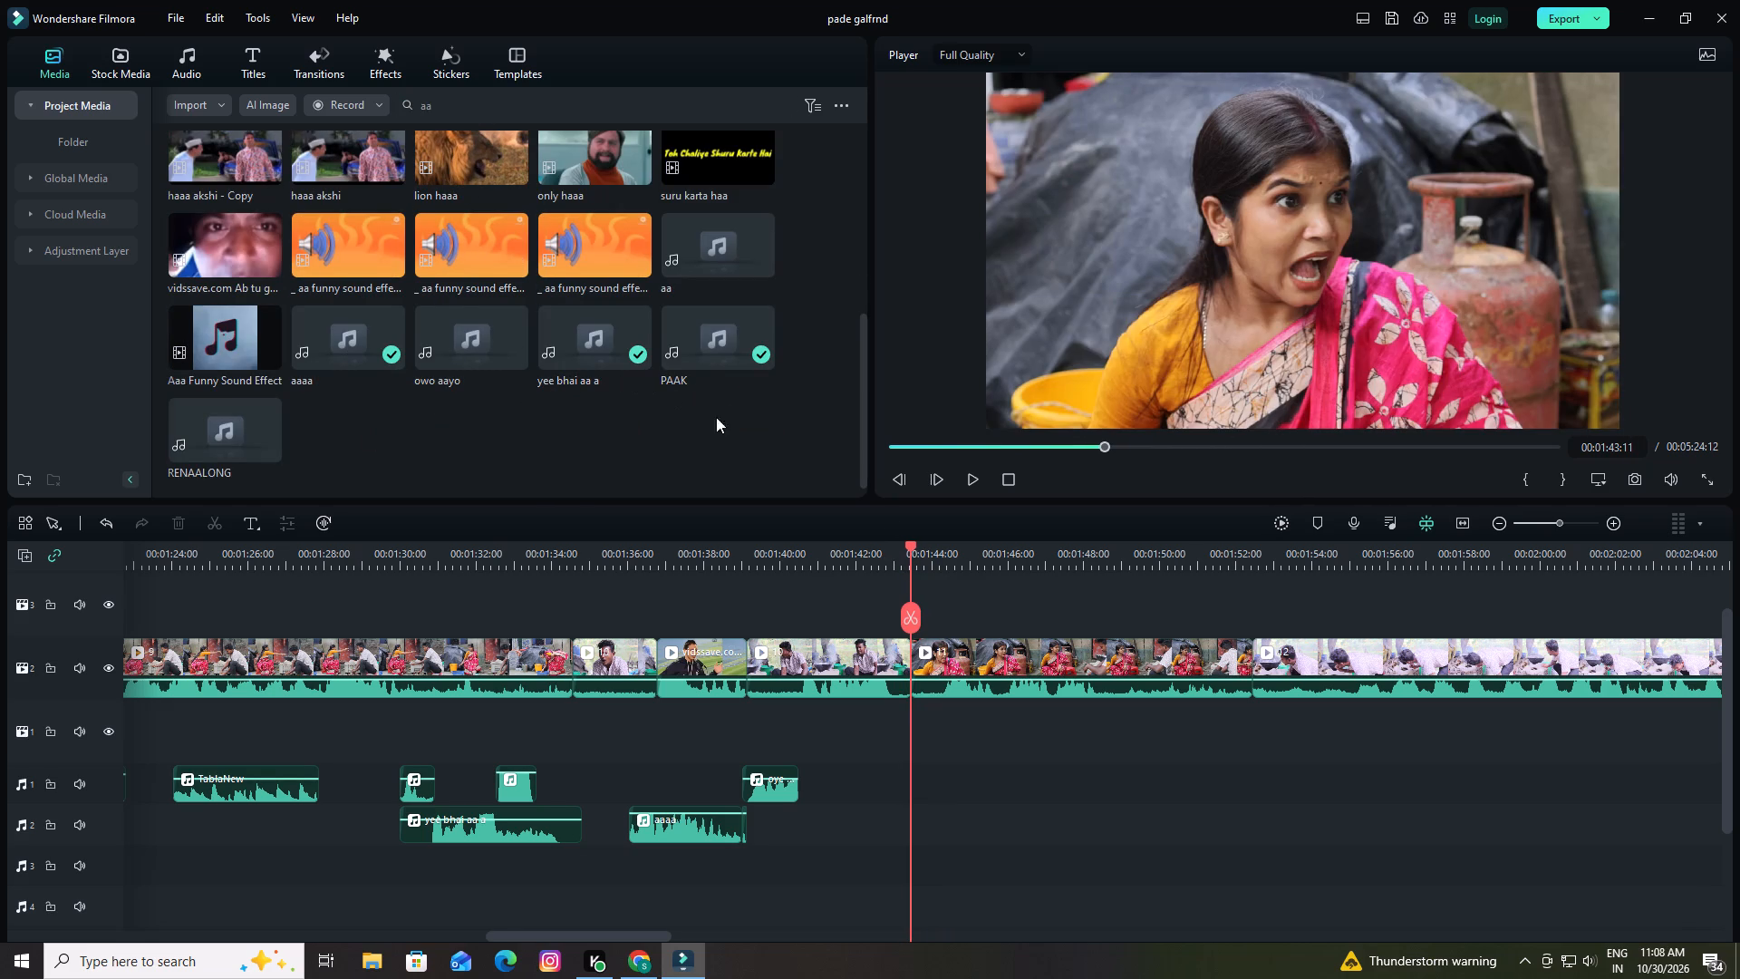
drag(913, 550, 900, 555)
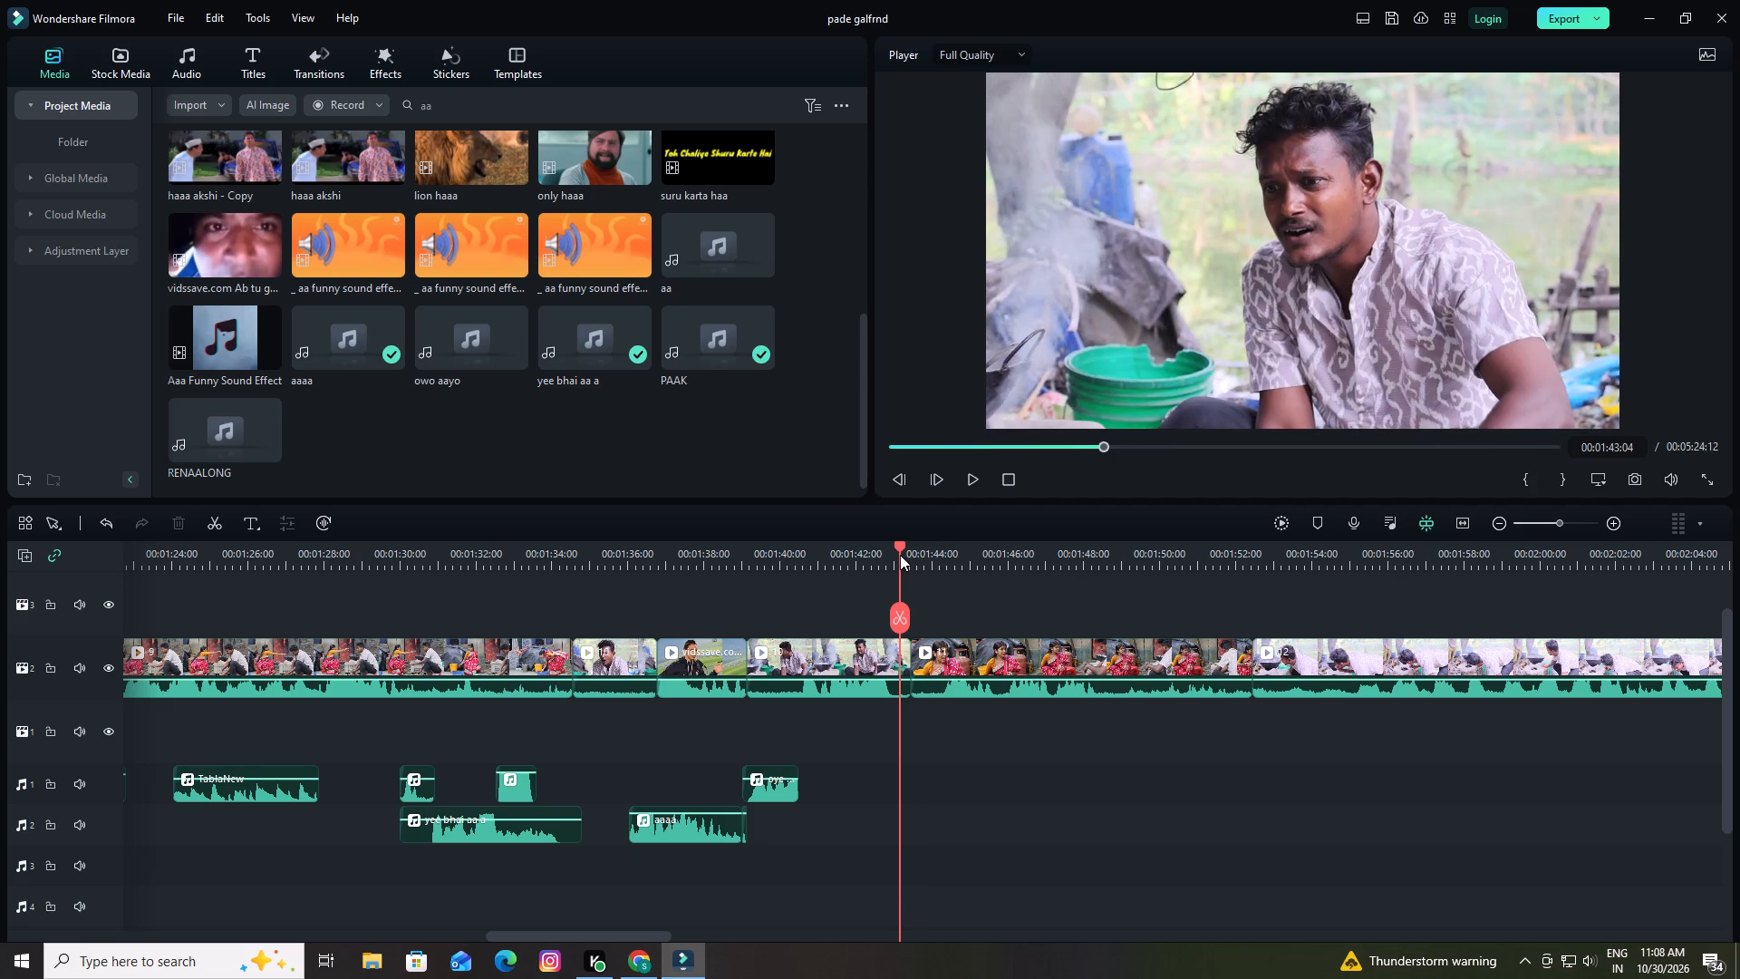
drag(900, 555, 898, 556)
drag(708, 338, 887, 759)
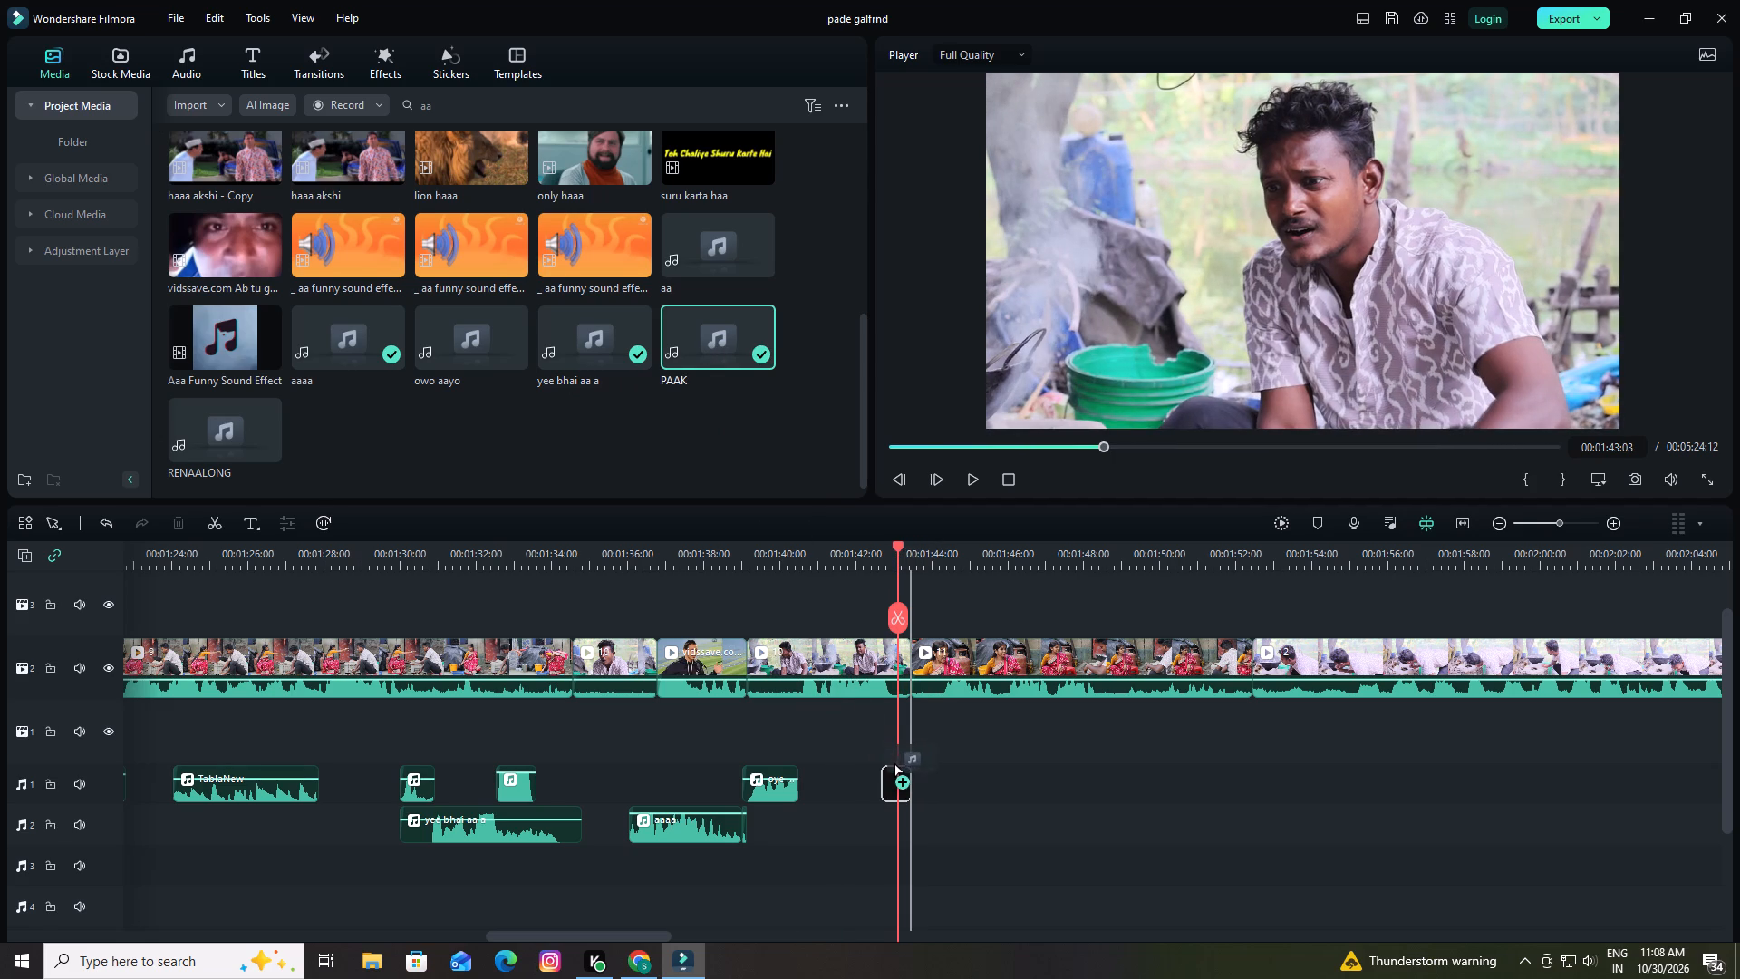
drag(887, 759, 889, 759)
drag(894, 793, 908, 799)
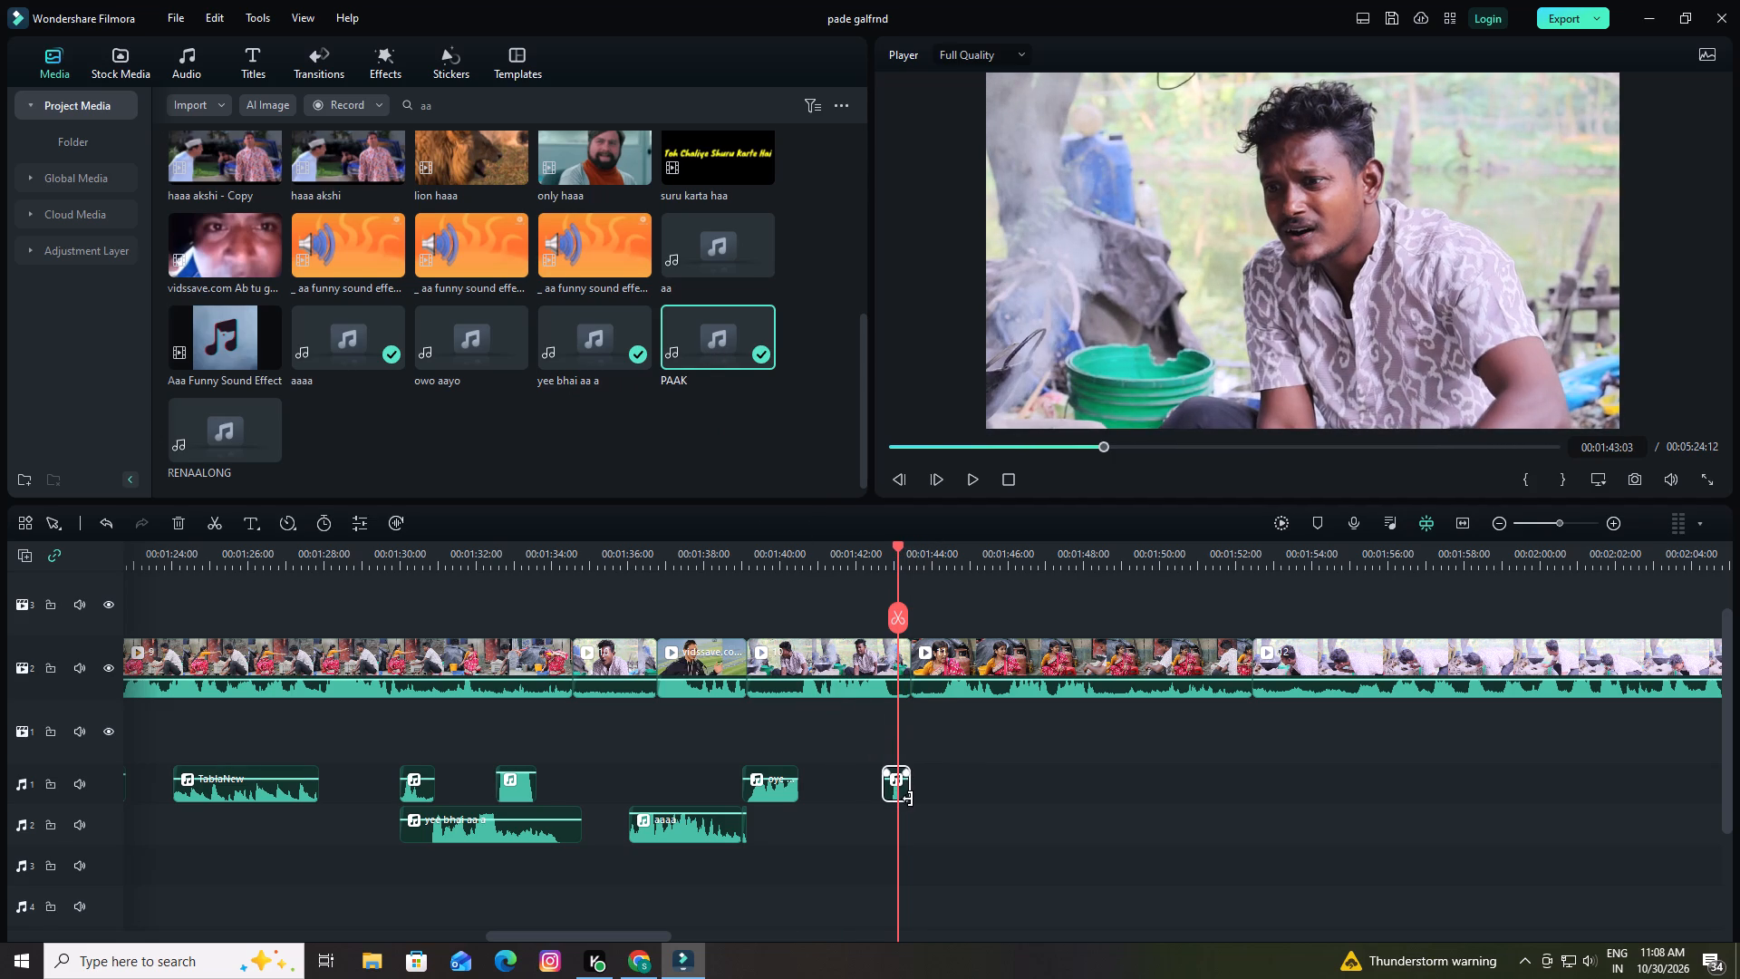
drag(908, 799, 915, 800)
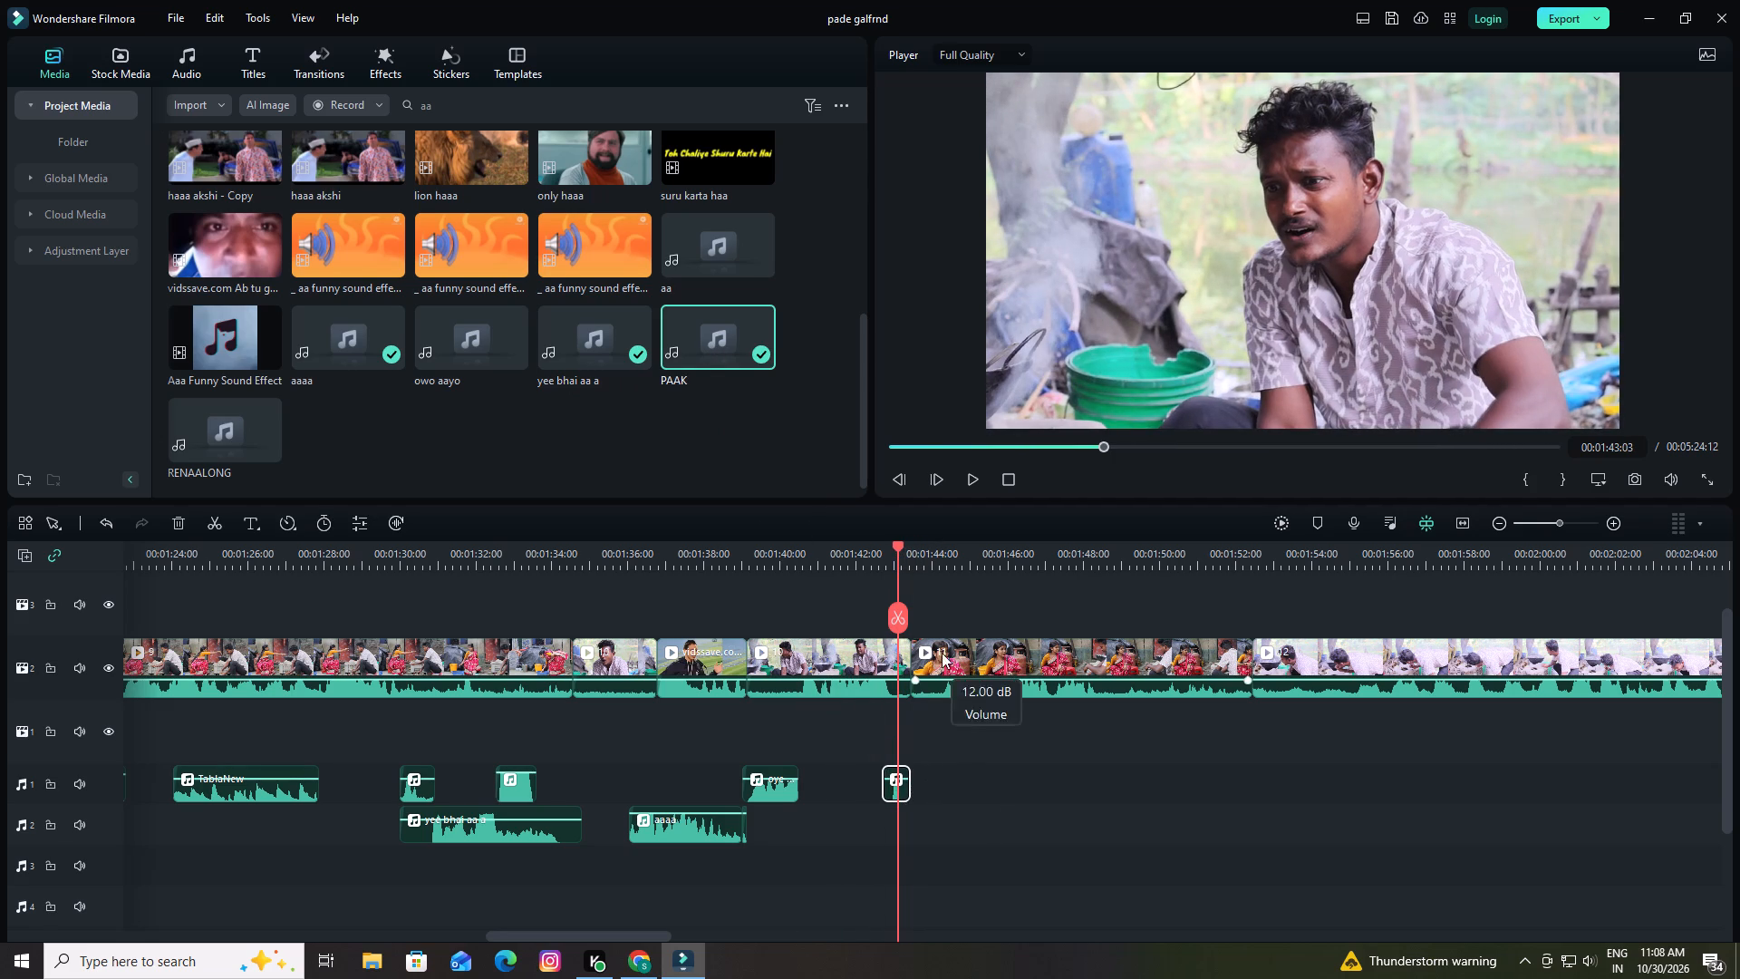
Align the PAAK sound so it ends at the cut to the woman, raise its volume, and replay the cut.
drag(936, 556, 1076, 561)
drag(904, 795, 909, 794)
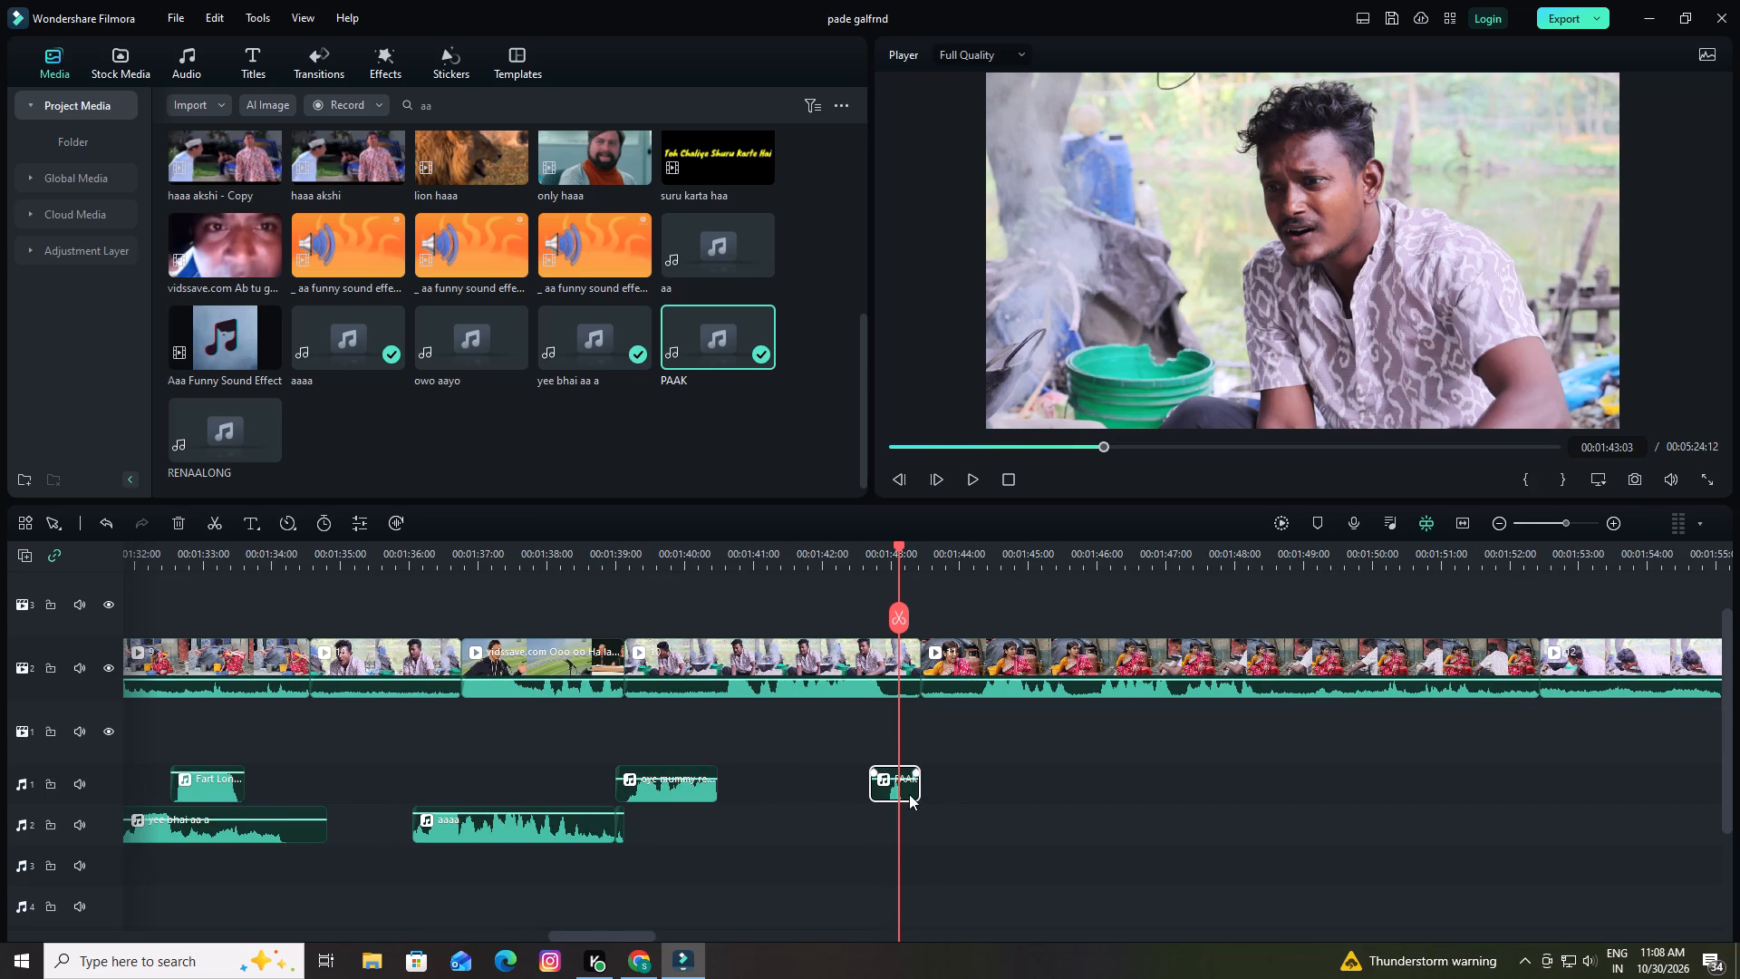
drag(909, 794, 933, 796)
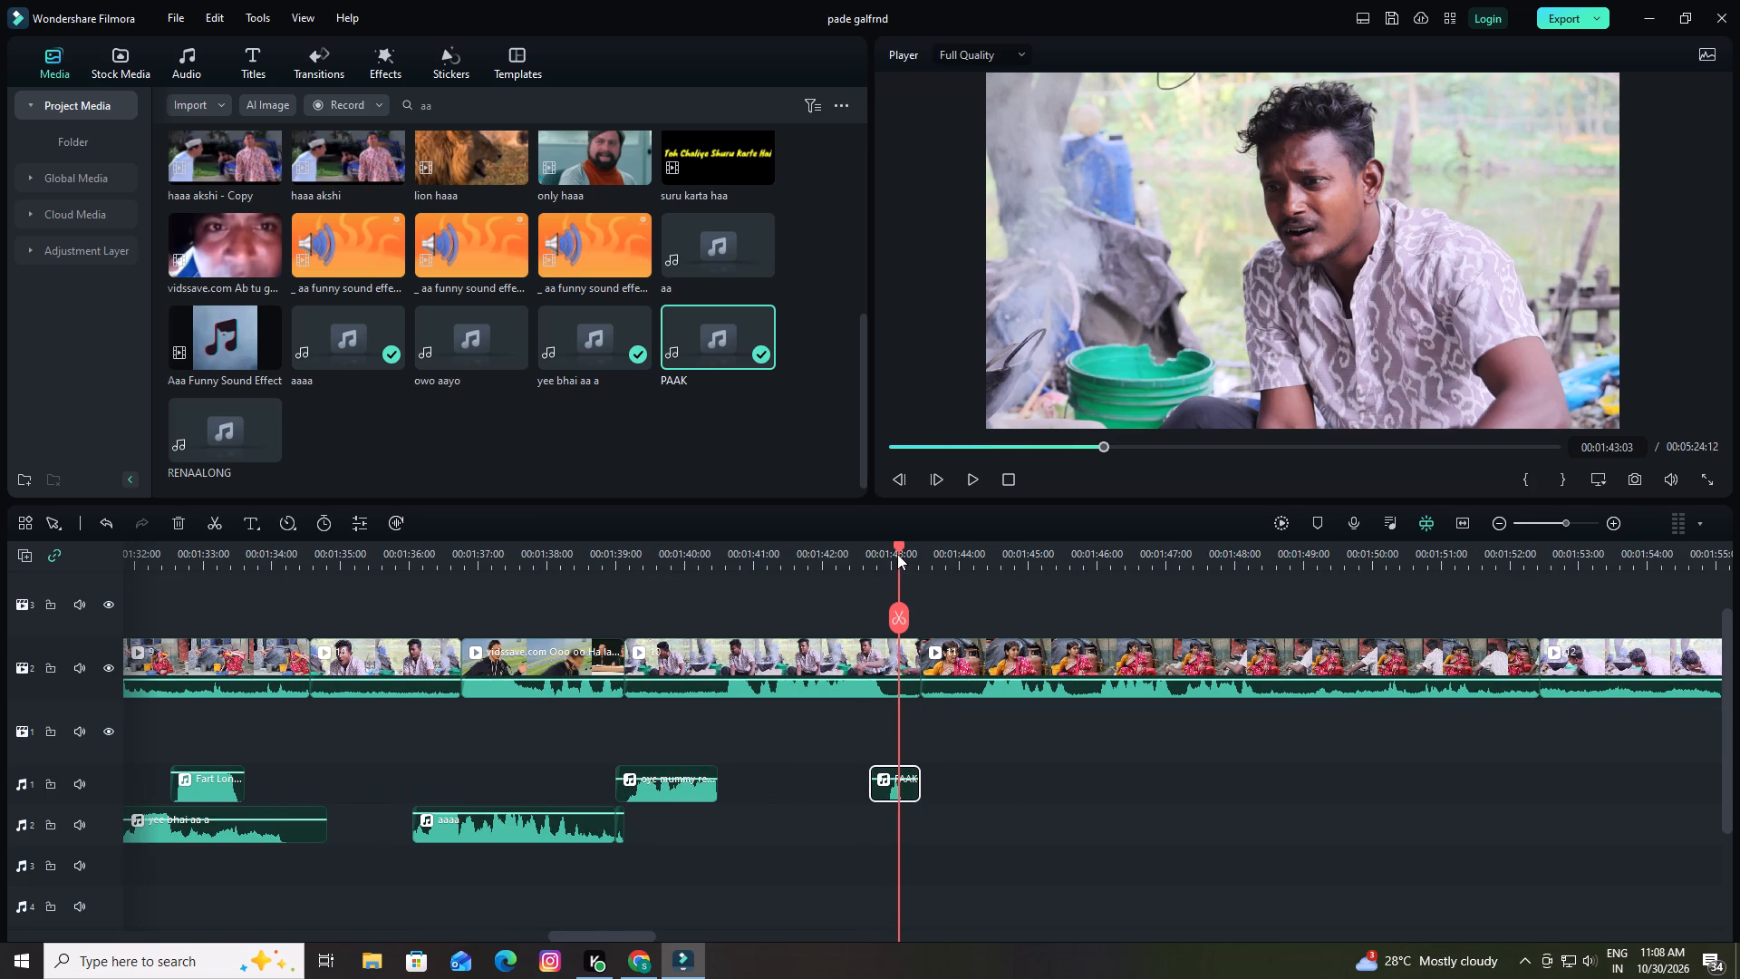
drag(896, 547, 875, 553)
key(space)
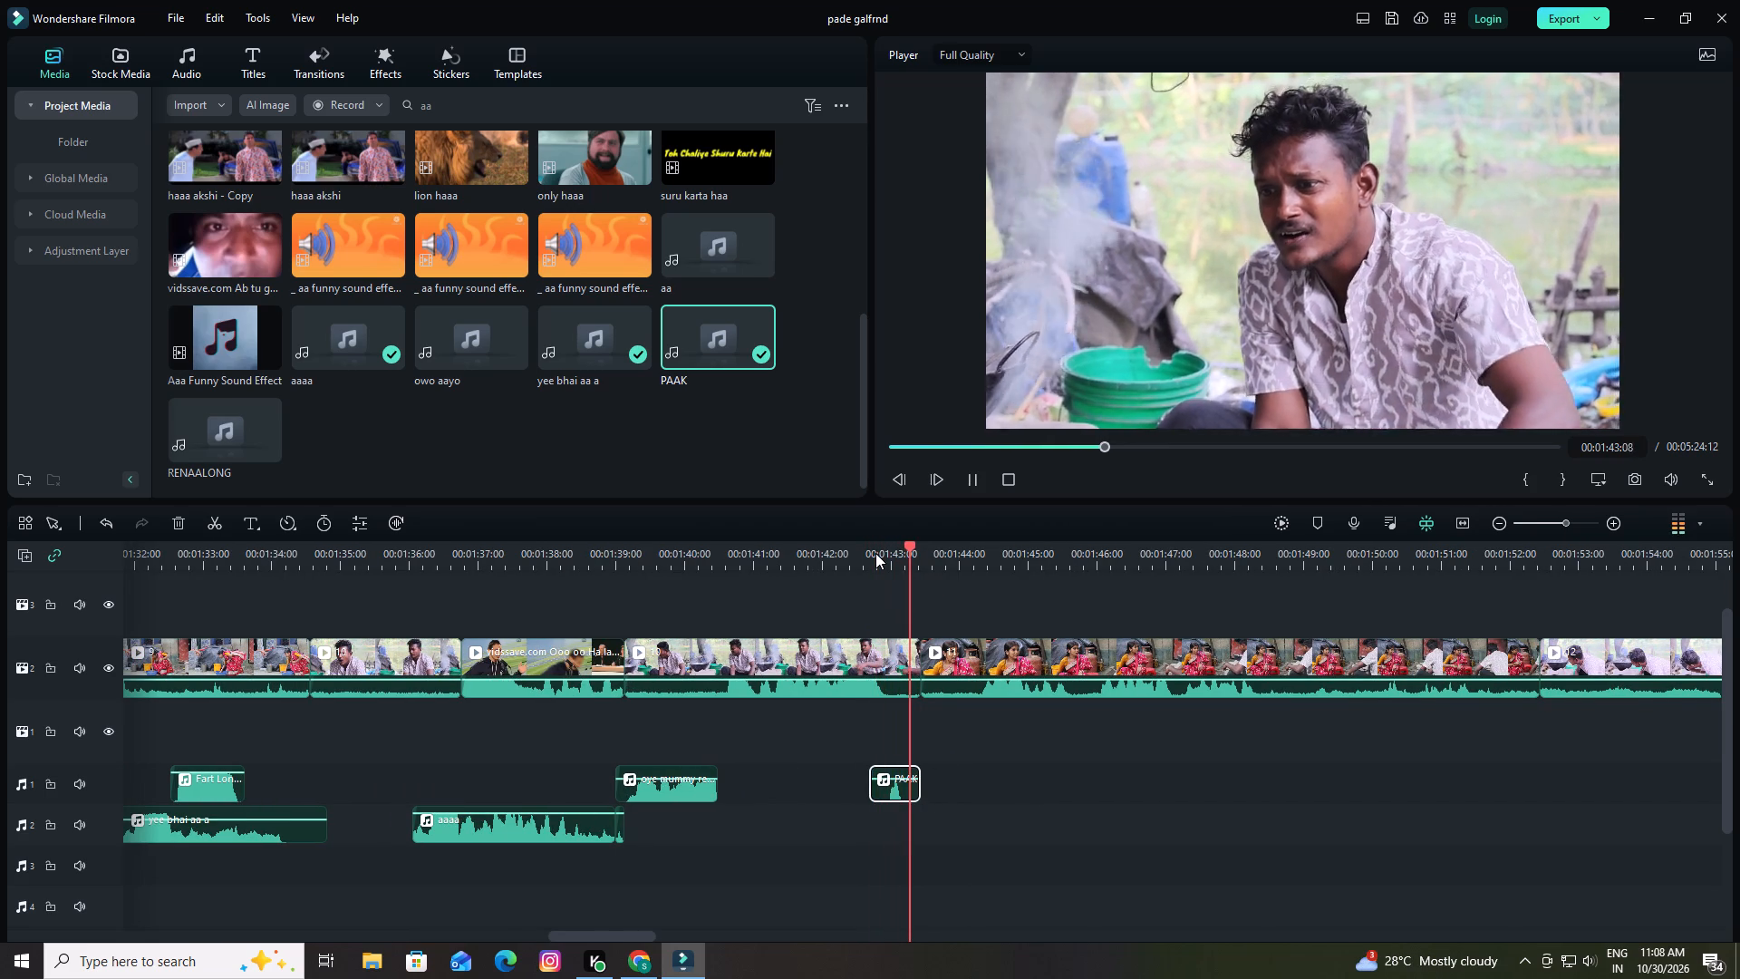
key(space)
drag(894, 777, 898, 755)
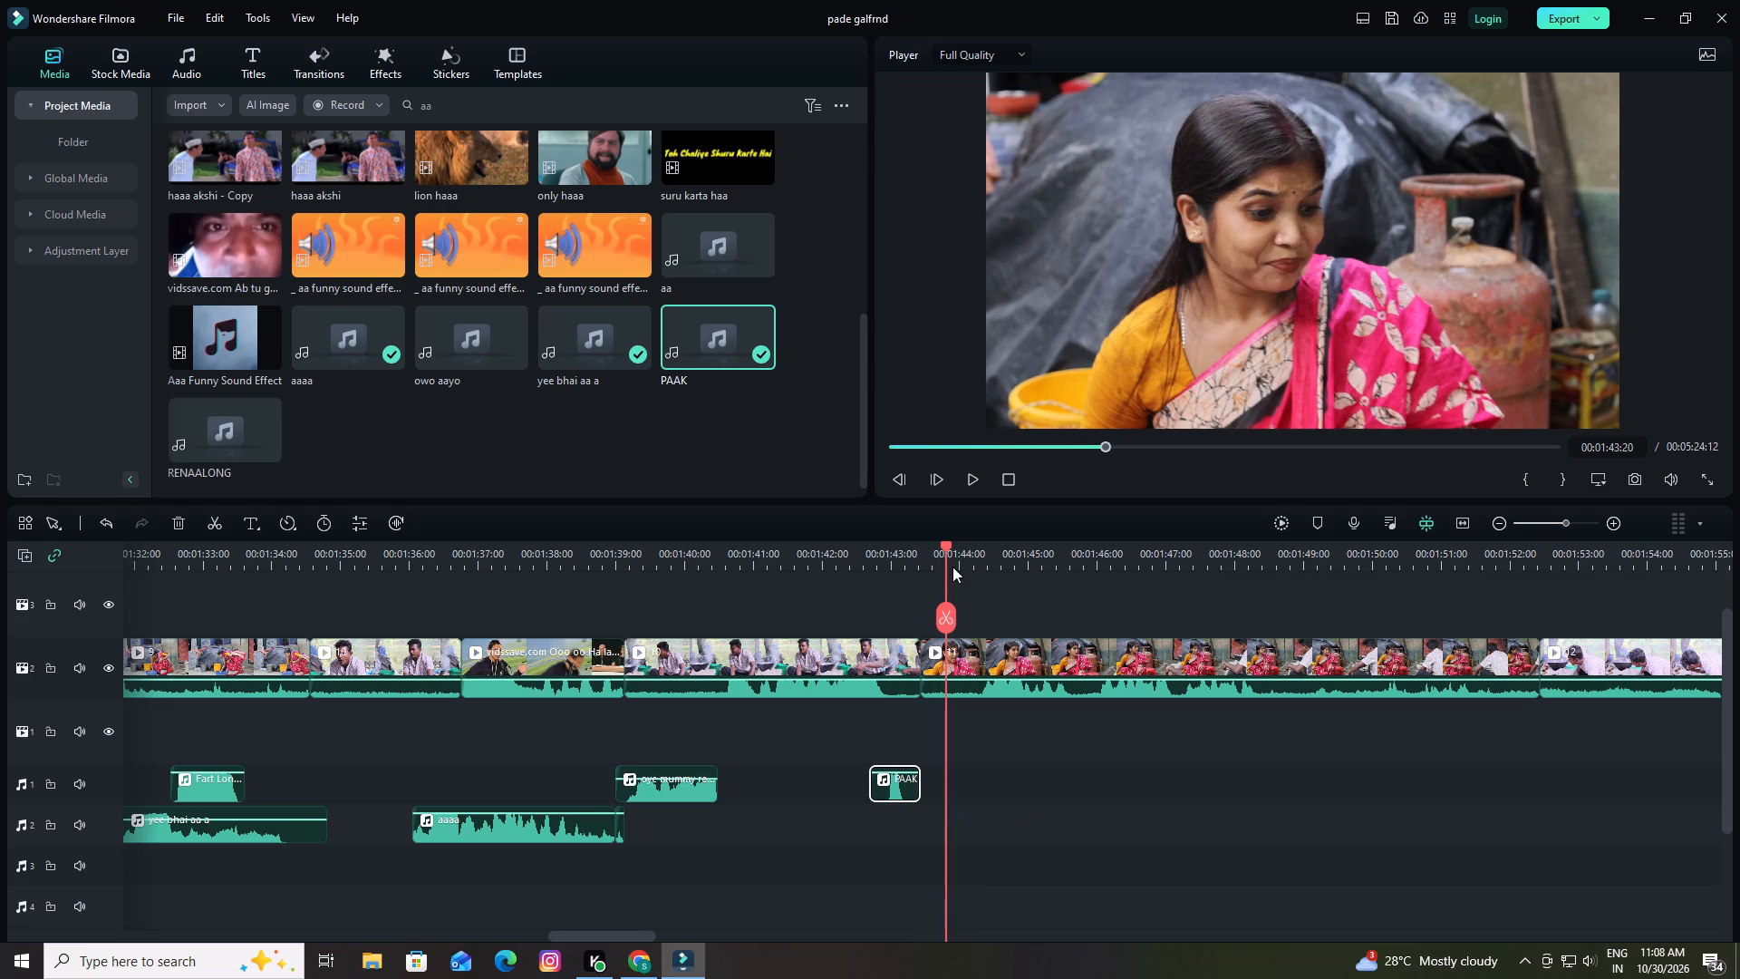
drag(946, 544, 868, 571)
key(space)
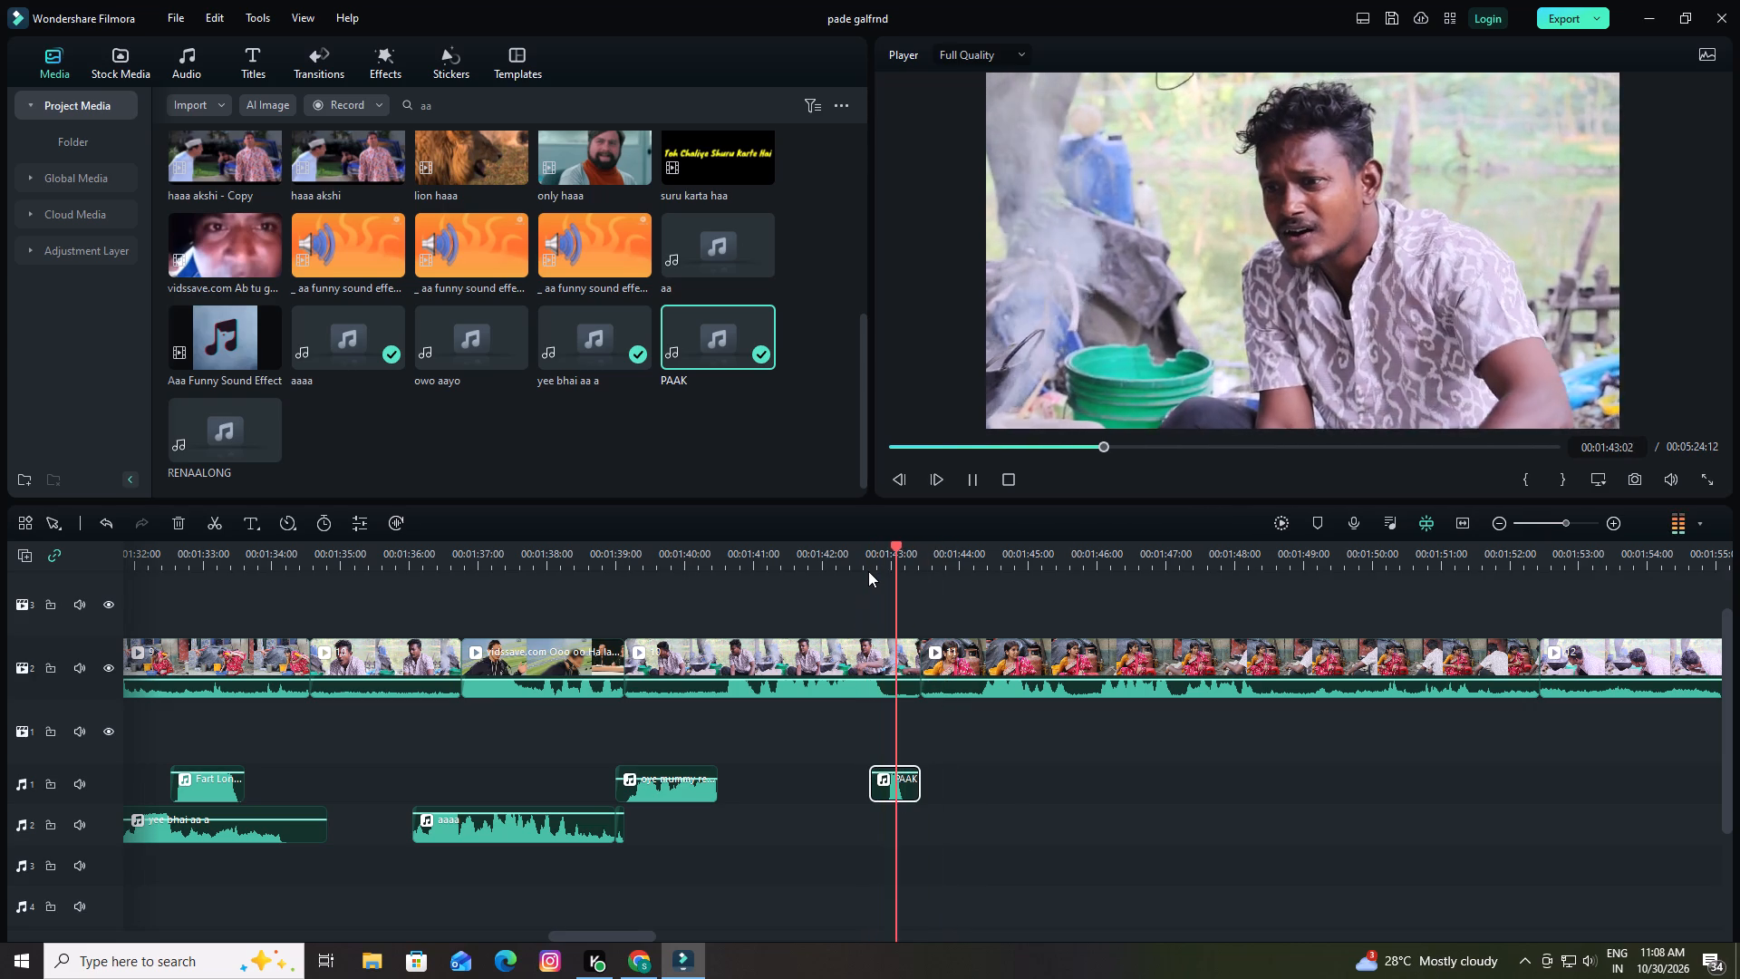
key(space)
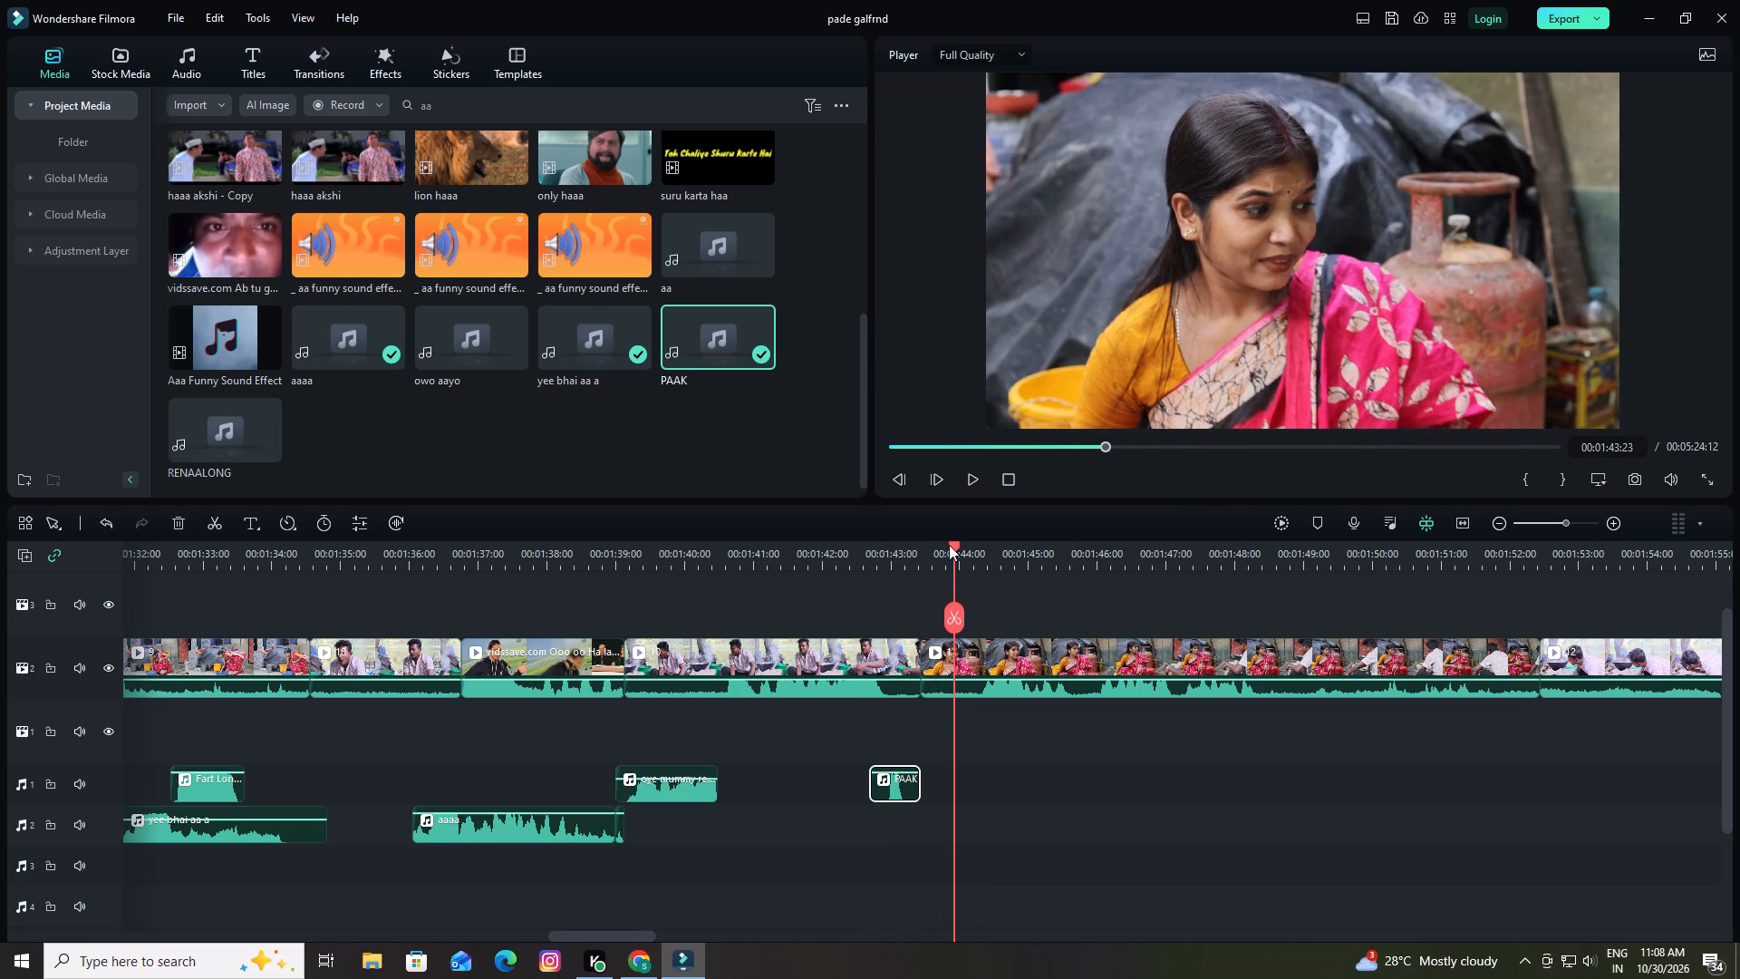
Return to the woman's first frames at 00:01:43:11 and preview the "o aa o aa" and "owo aayo" sounds.
drag(952, 546, 920, 561)
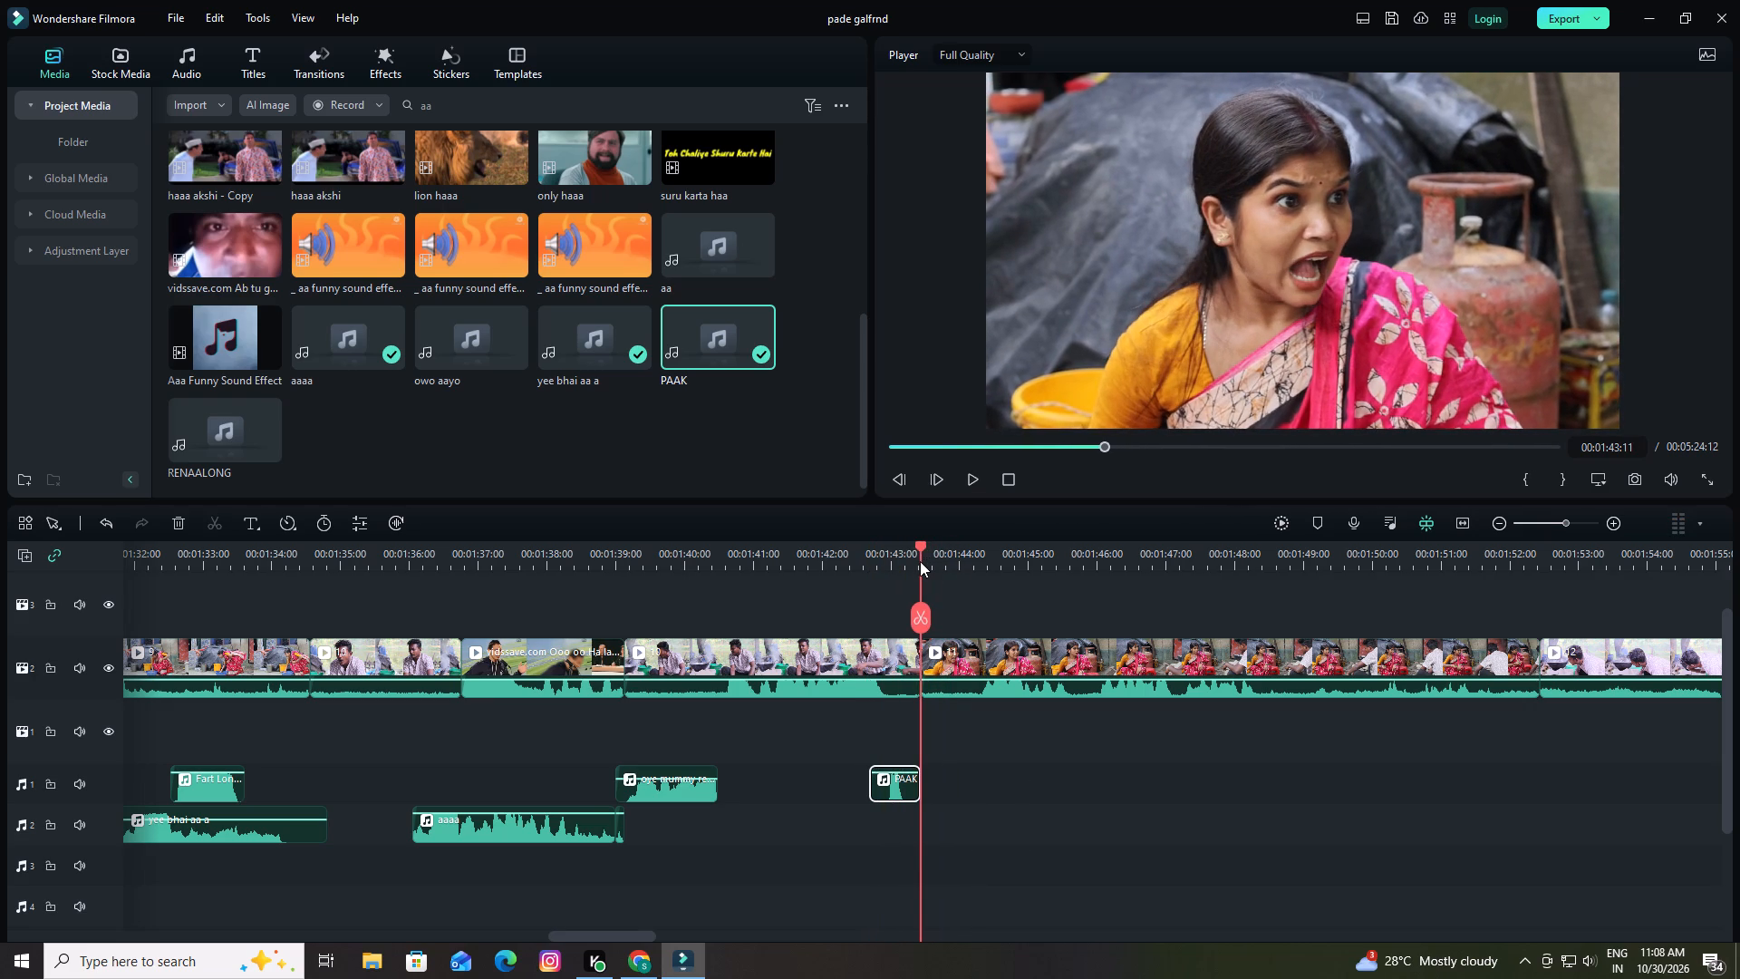
scroll(532, 393, up, 2)
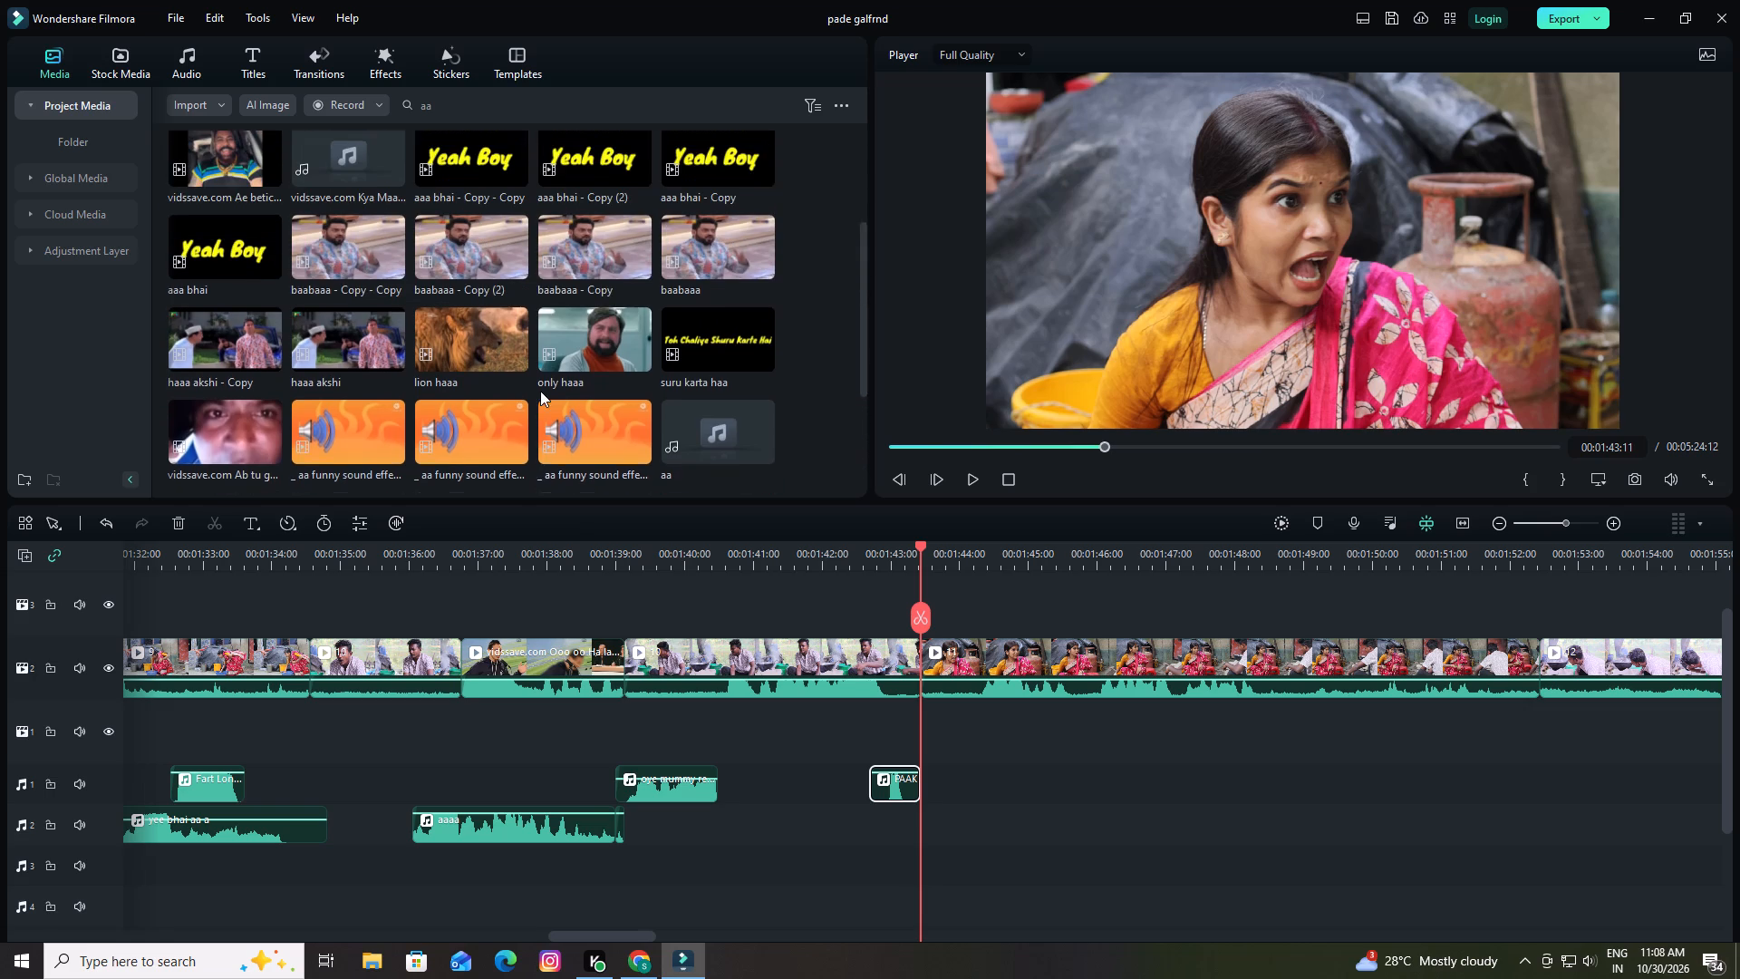
scroll(585, 157, up, 1)
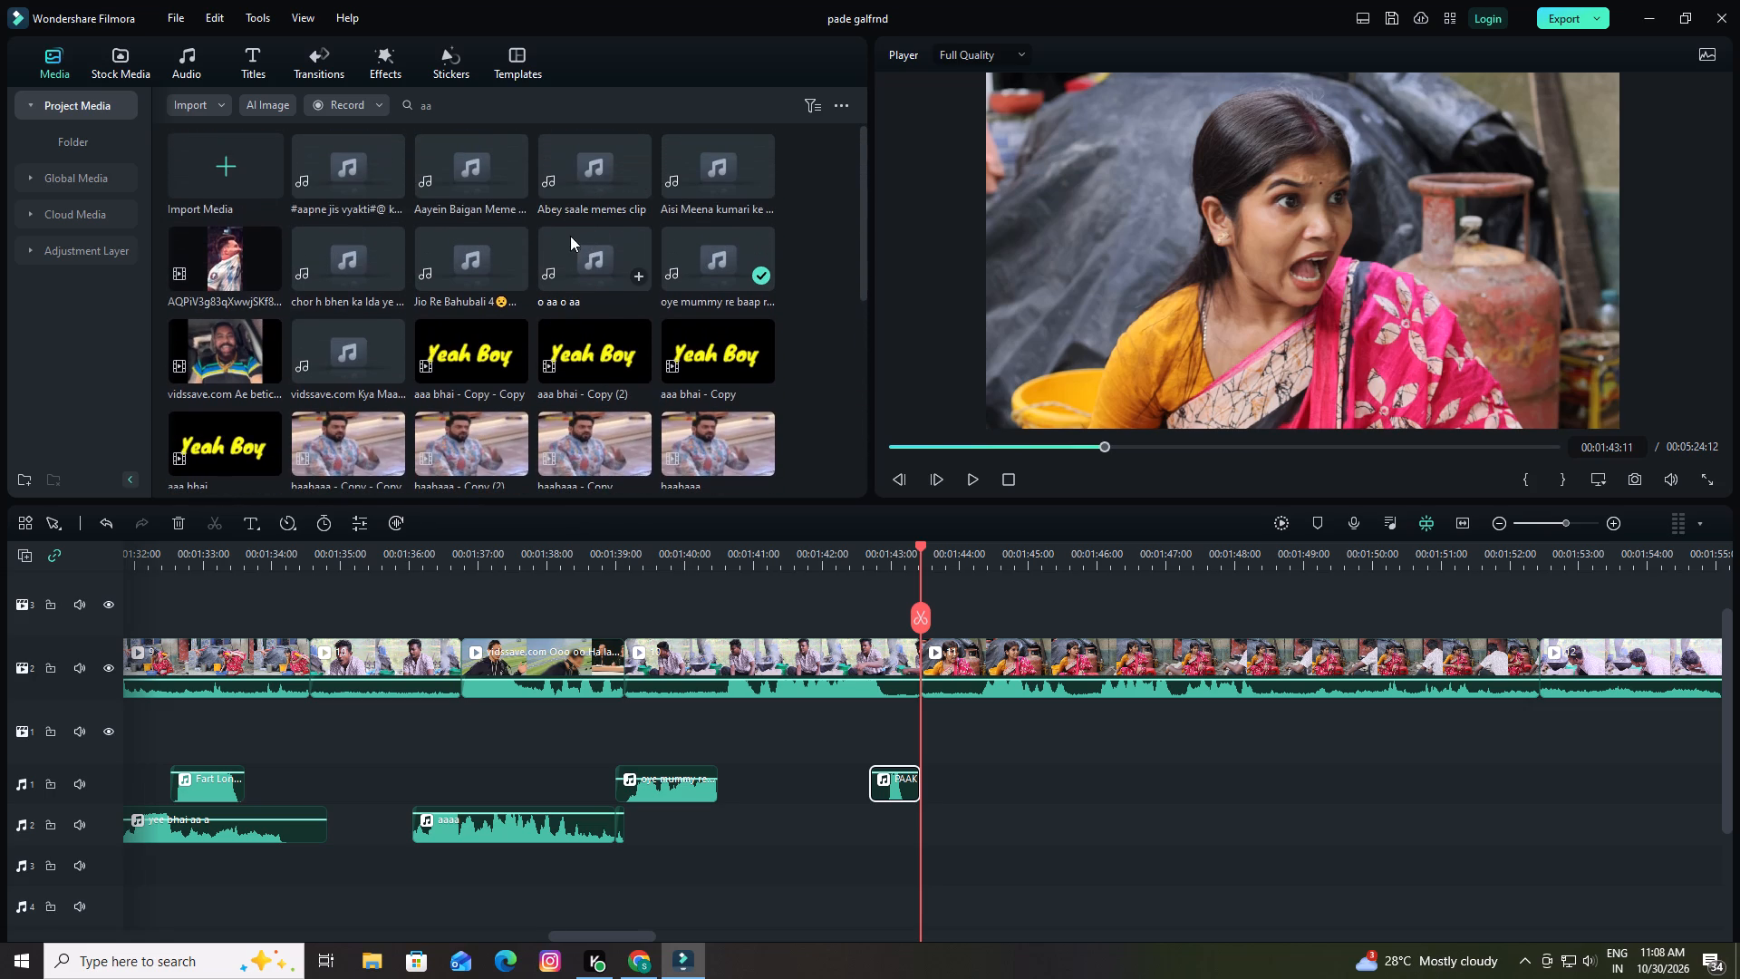
click(570, 257)
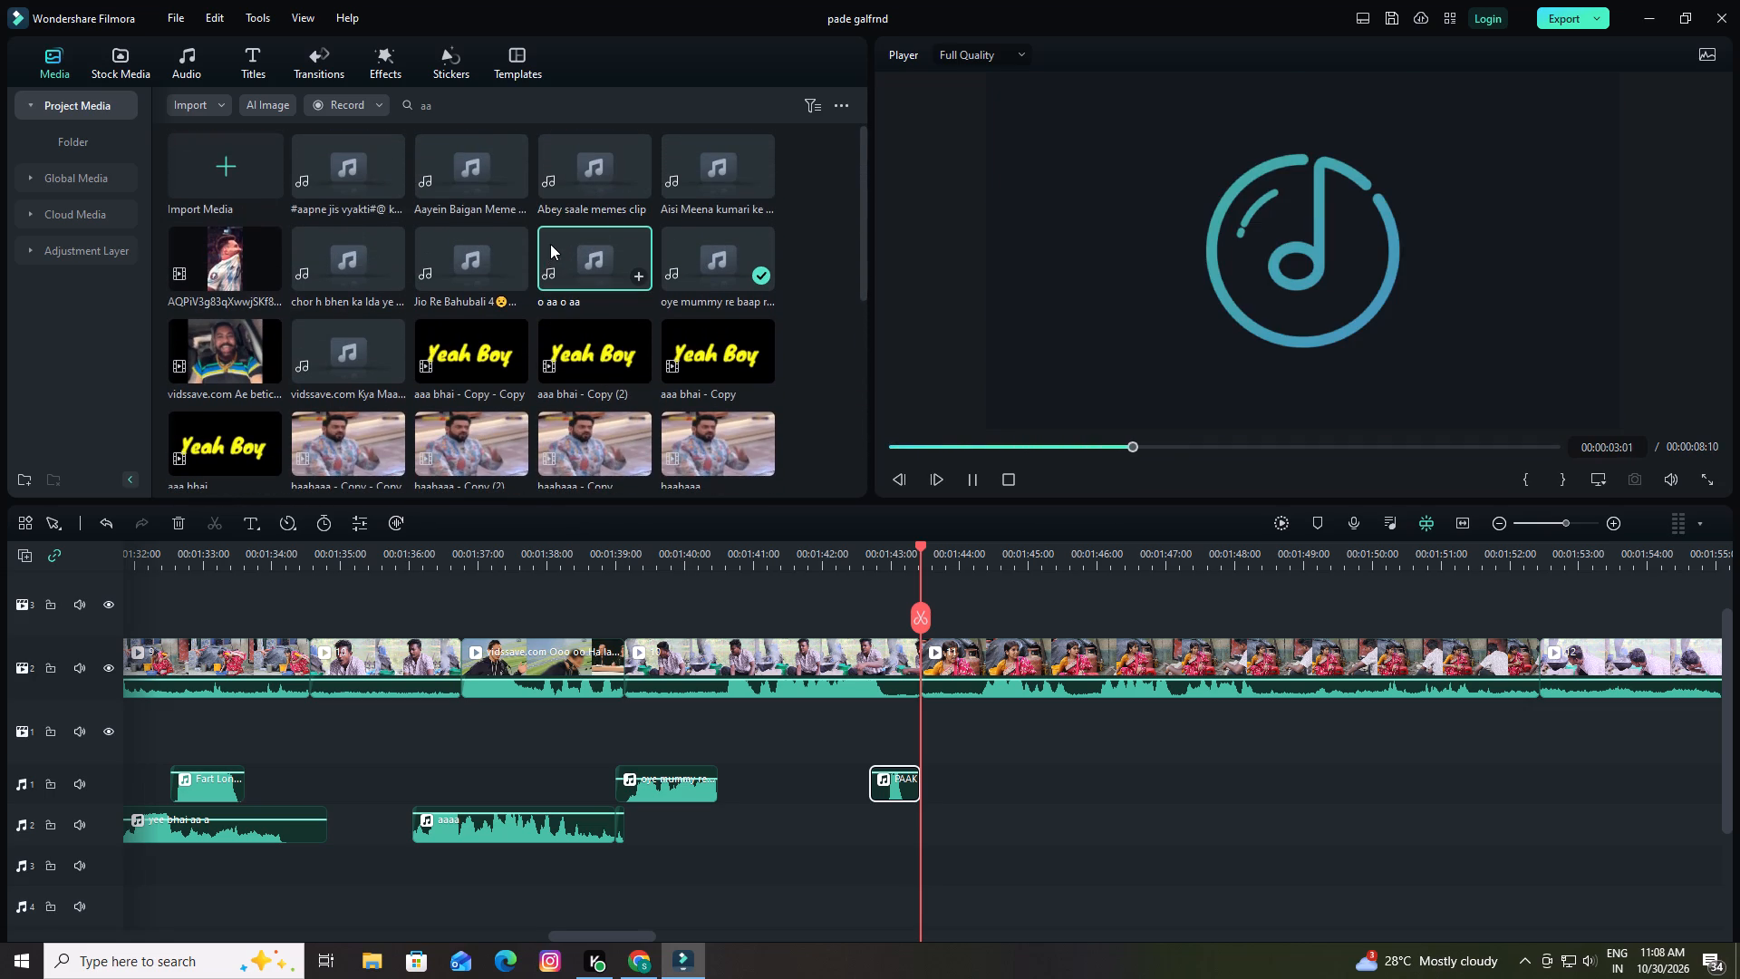
scroll(551, 244, down, 2)
scroll(361, 355, down, 2)
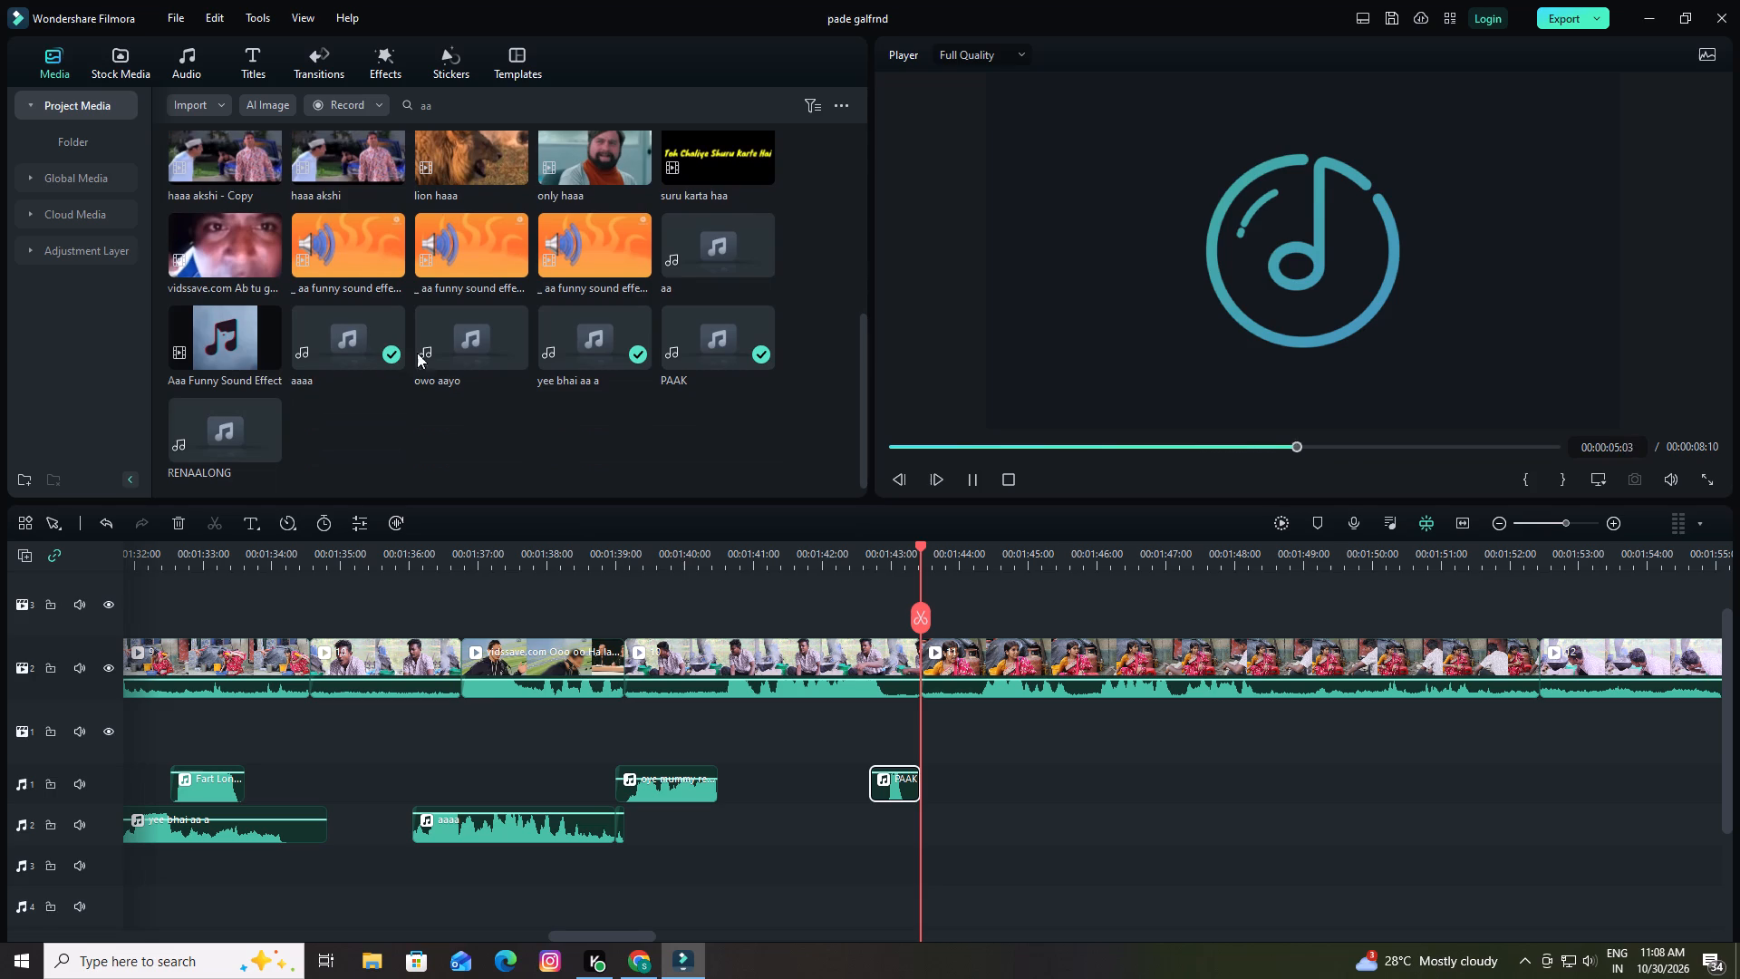
click(469, 352)
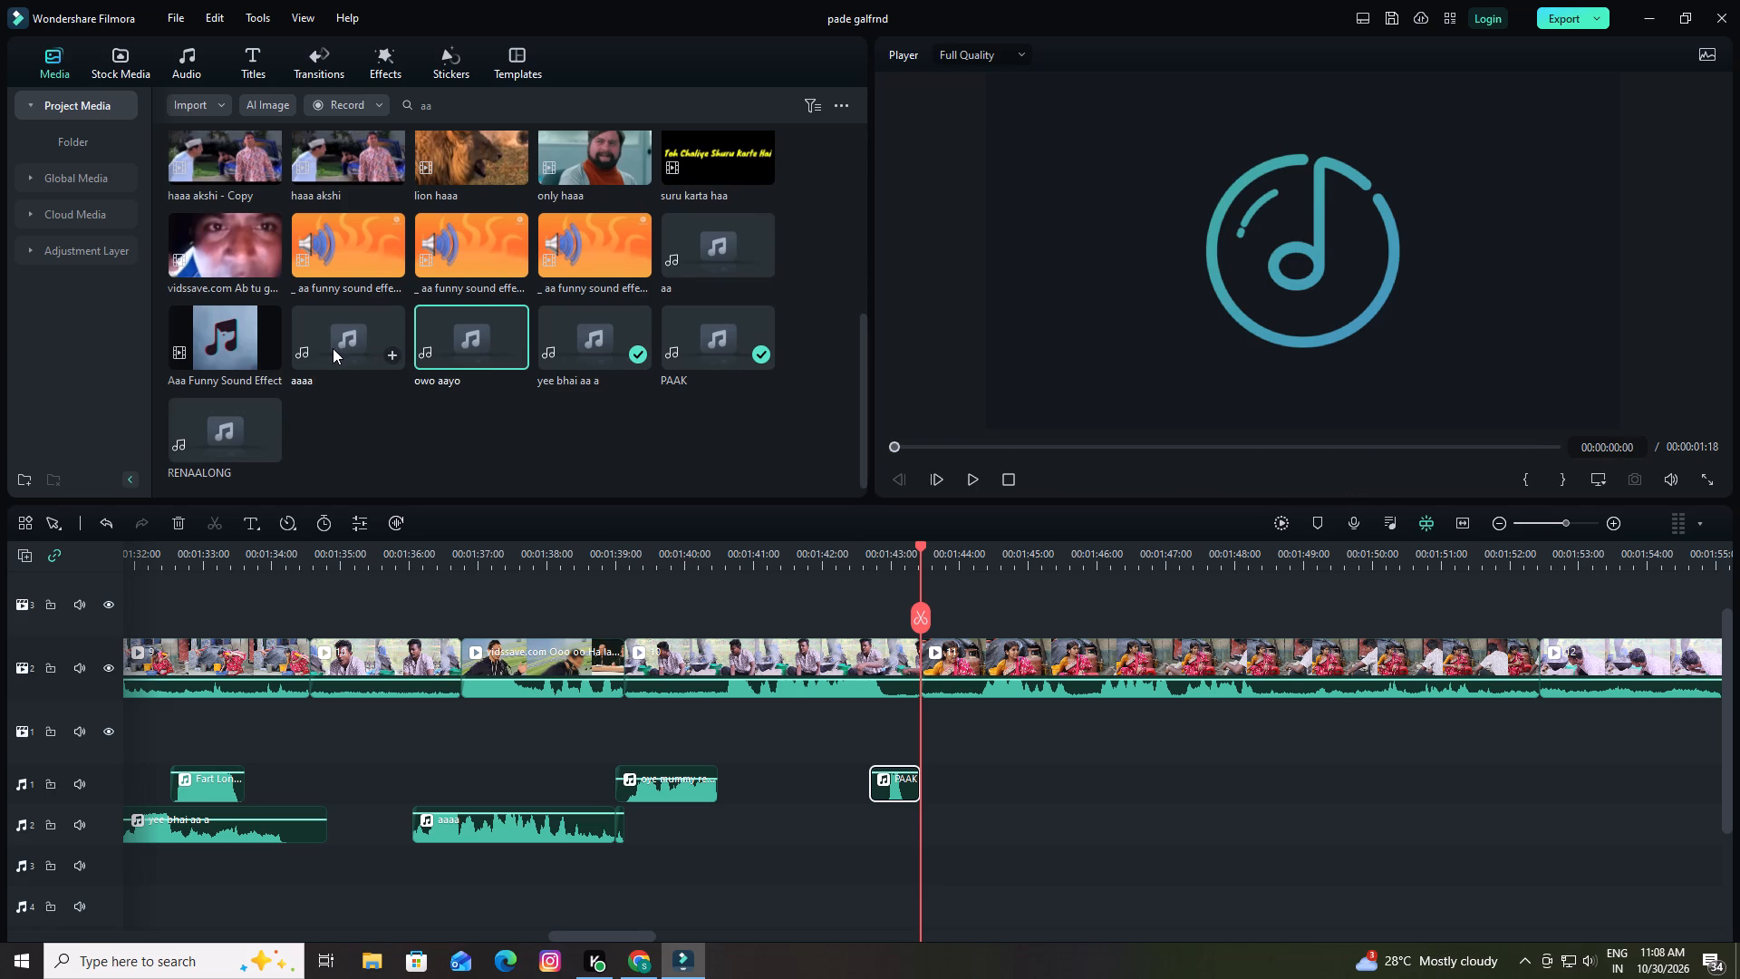
Place the "aa" sound on audio track 3 starting at 00:01:43:08 and raise its volume.
drag(690, 254, 891, 846)
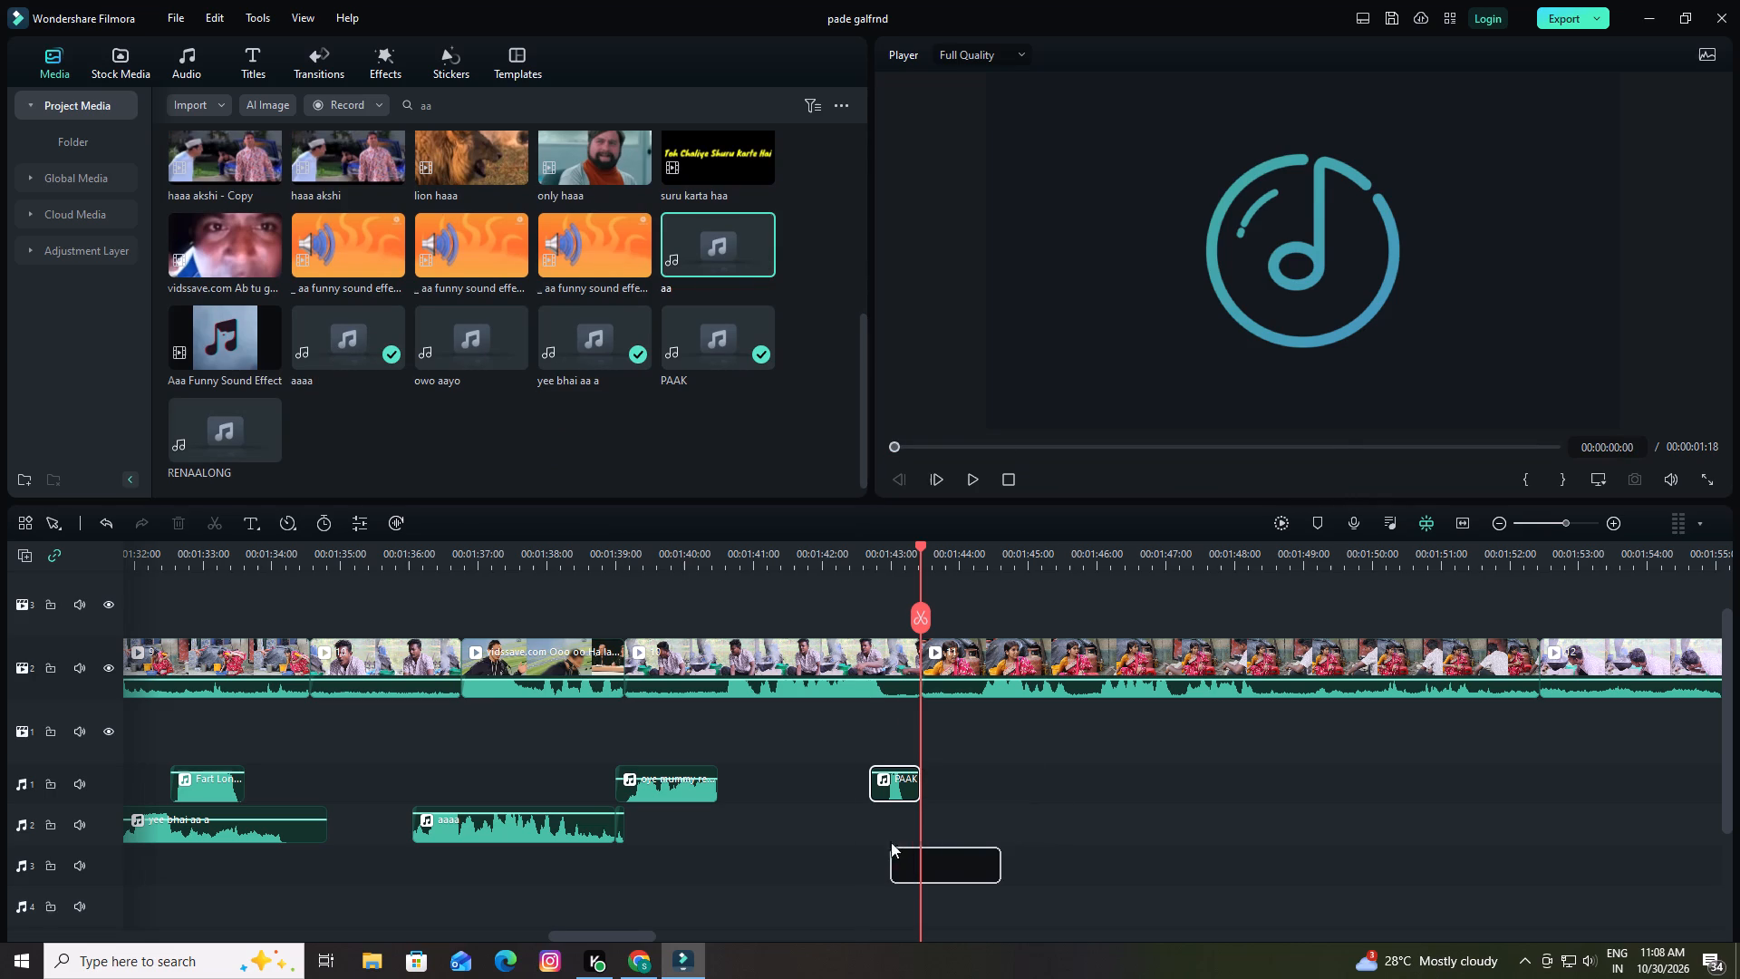
drag(934, 871, 965, 868)
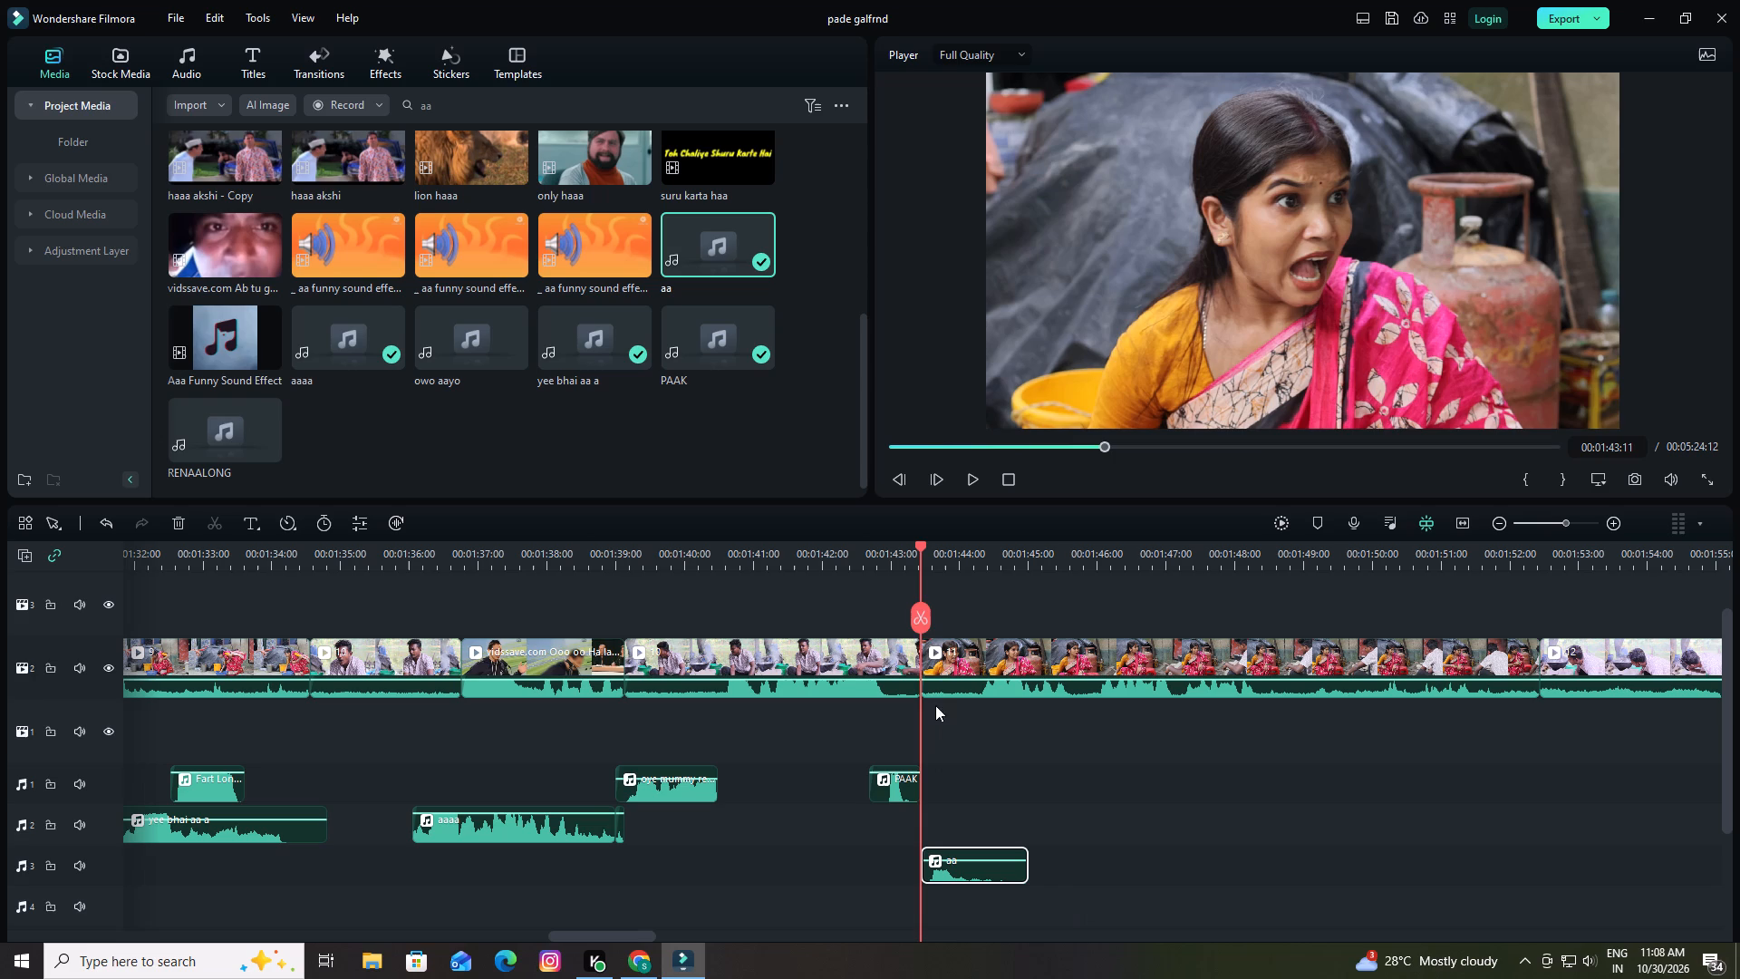
click(918, 547)
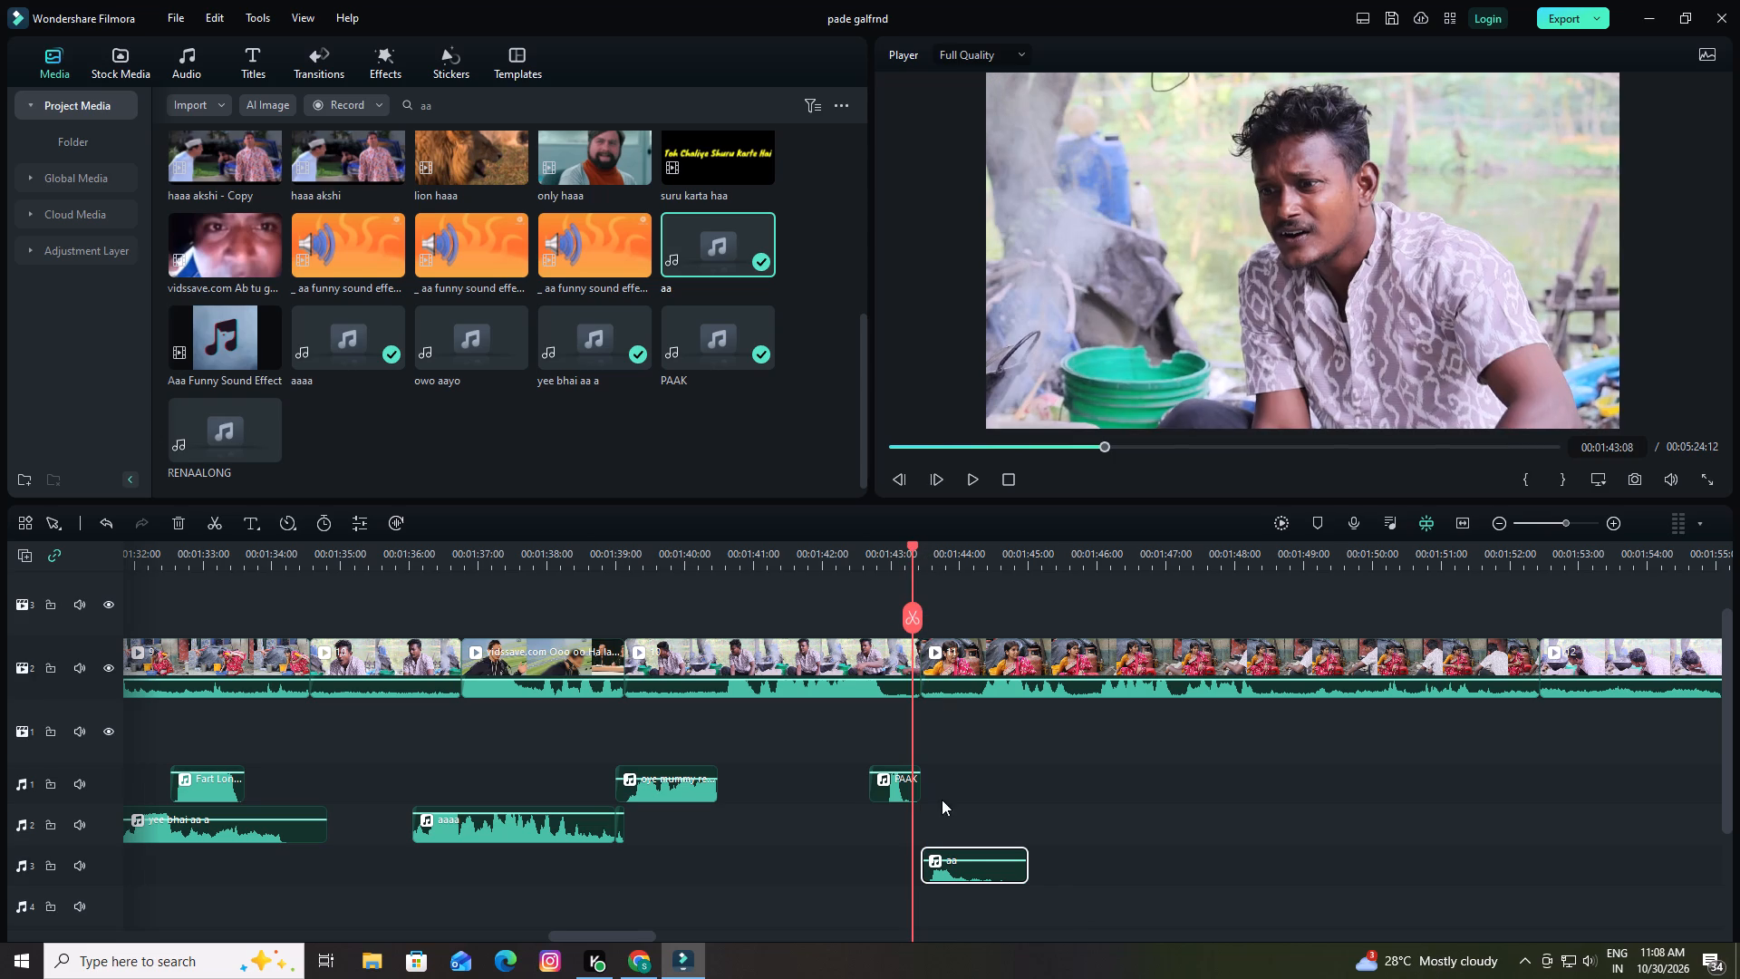
drag(952, 874, 936, 875)
drag(946, 862, 946, 861)
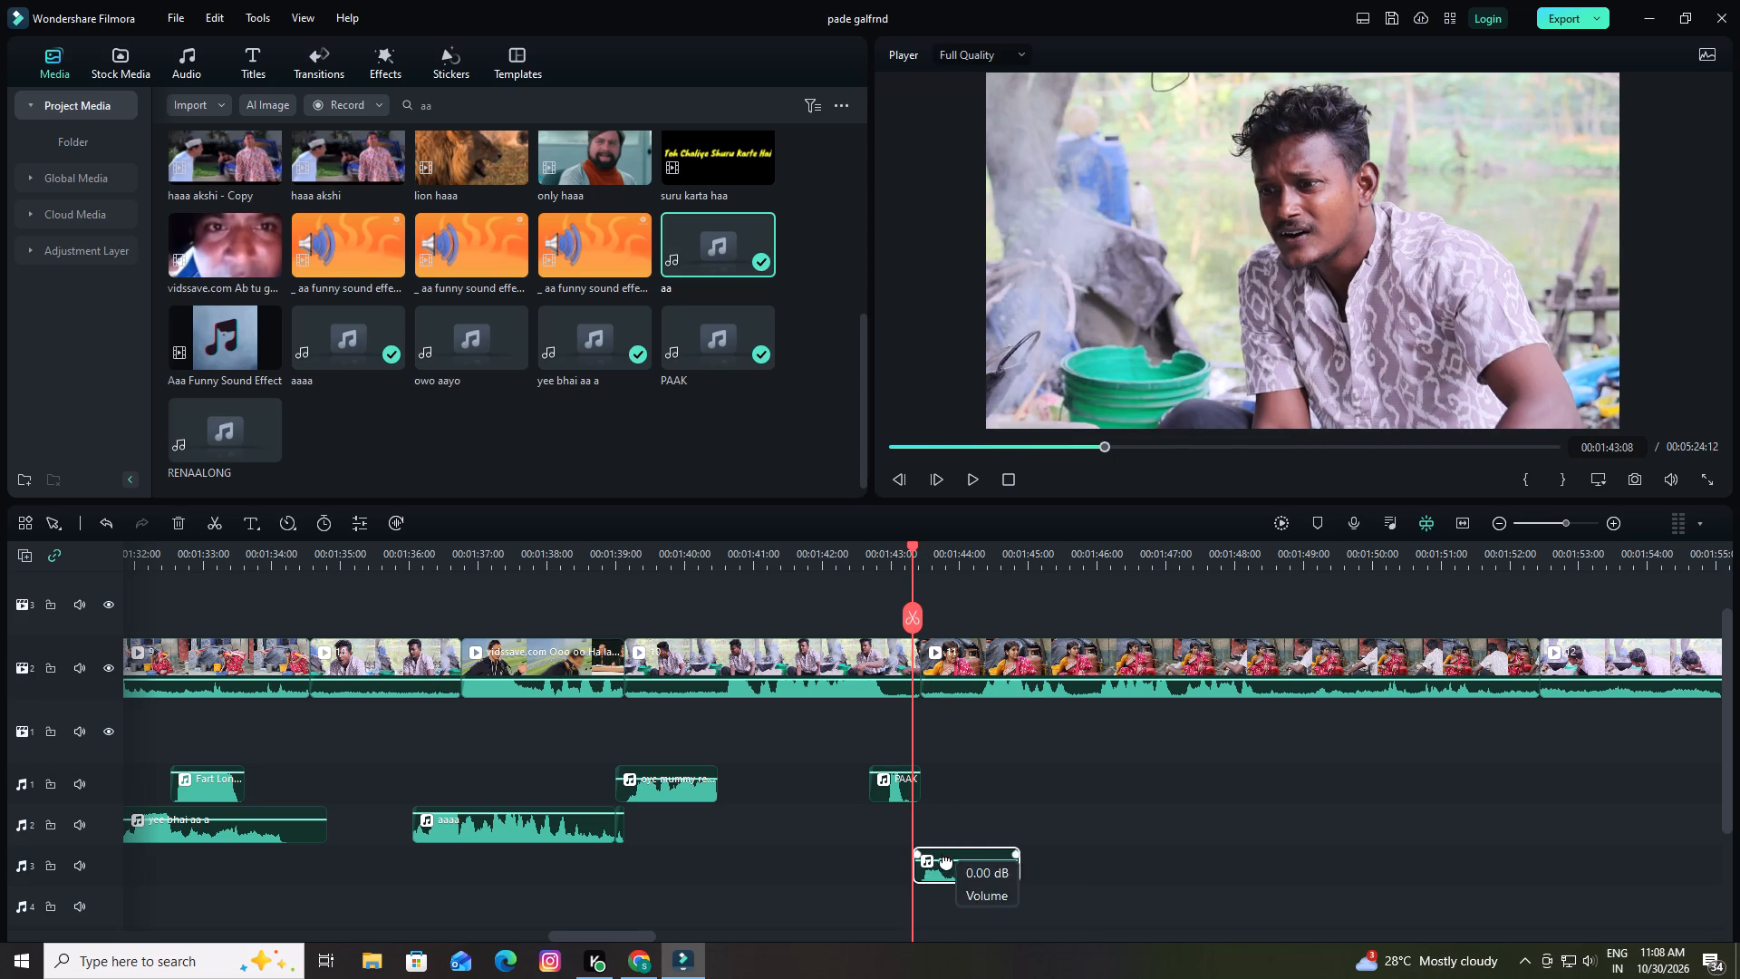
drag(946, 861, 945, 810)
Replay the cut to the woman with the PAAK and "aa" sounds, continuing to about 00:01:45:20.
key(space)
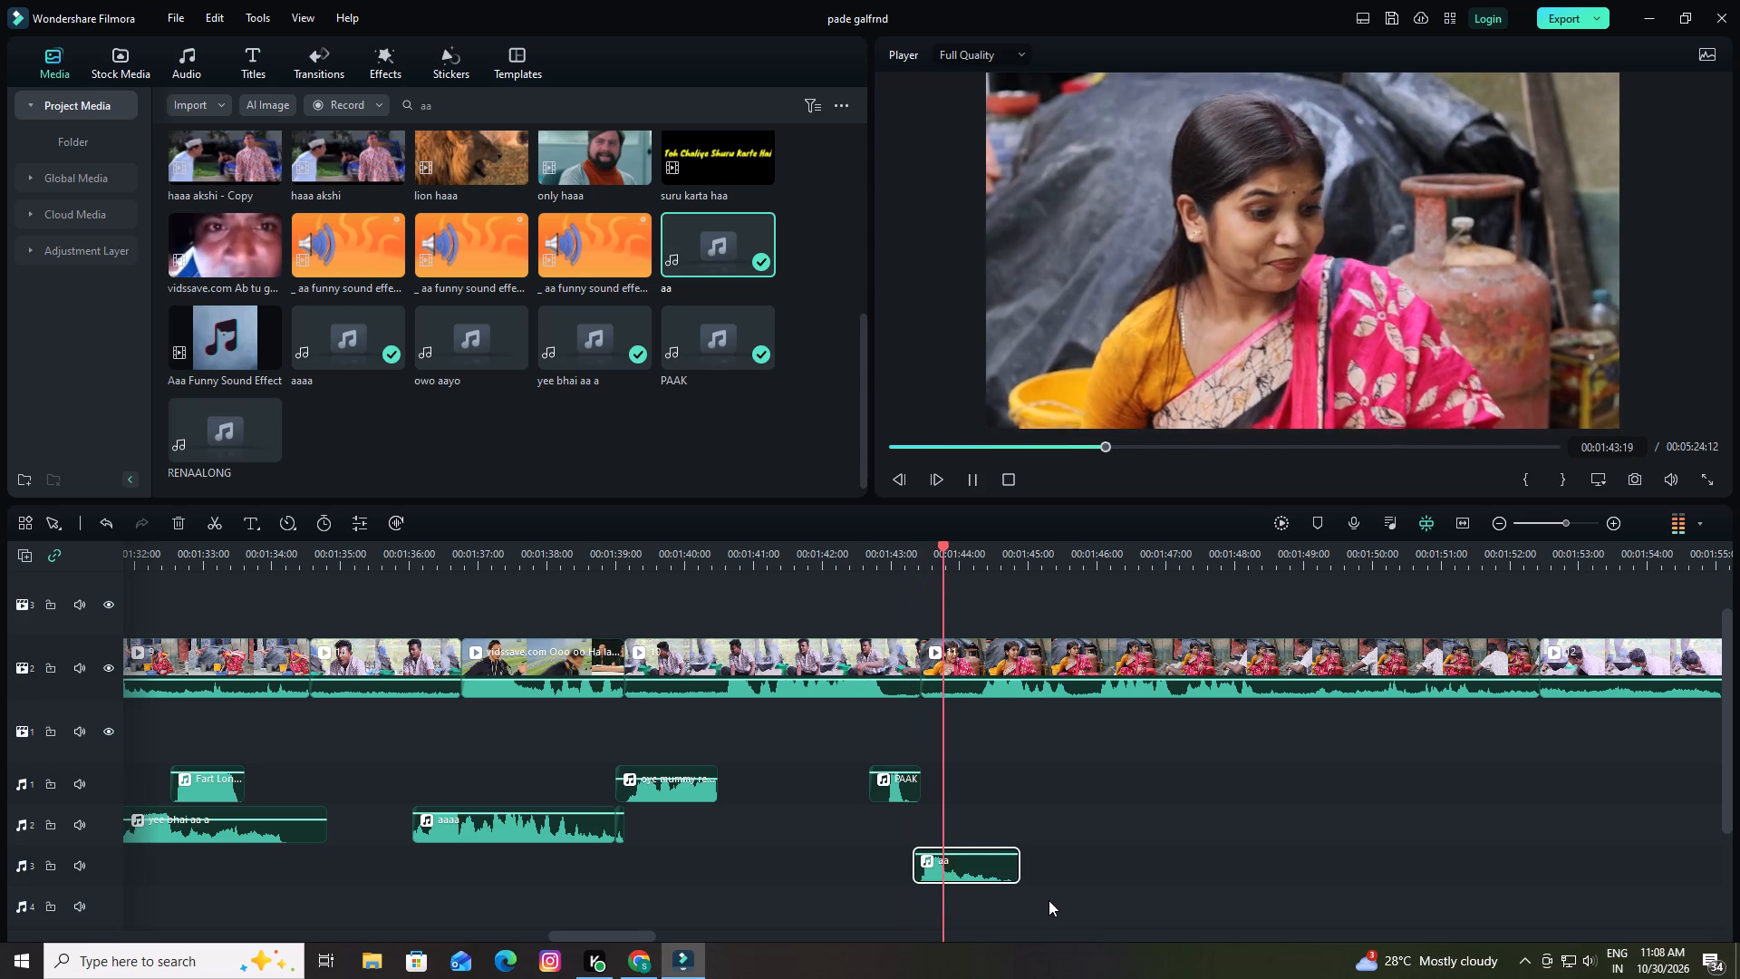
key(space)
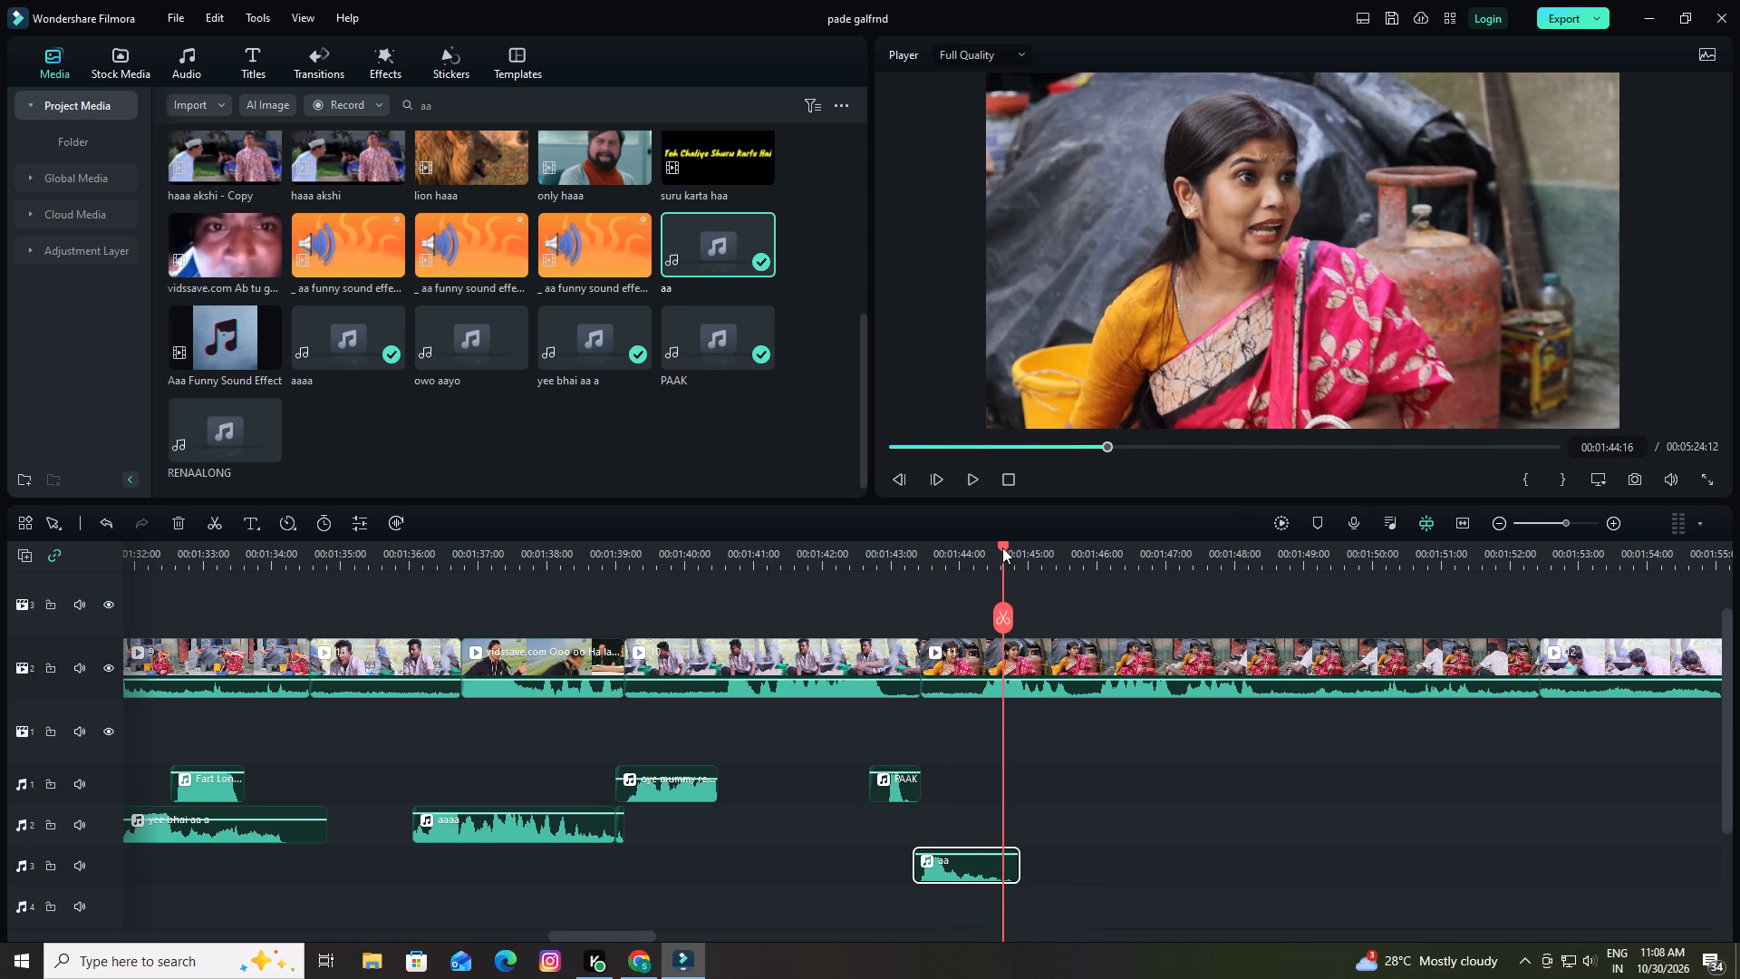
drag(1002, 546, 908, 596)
key(space)
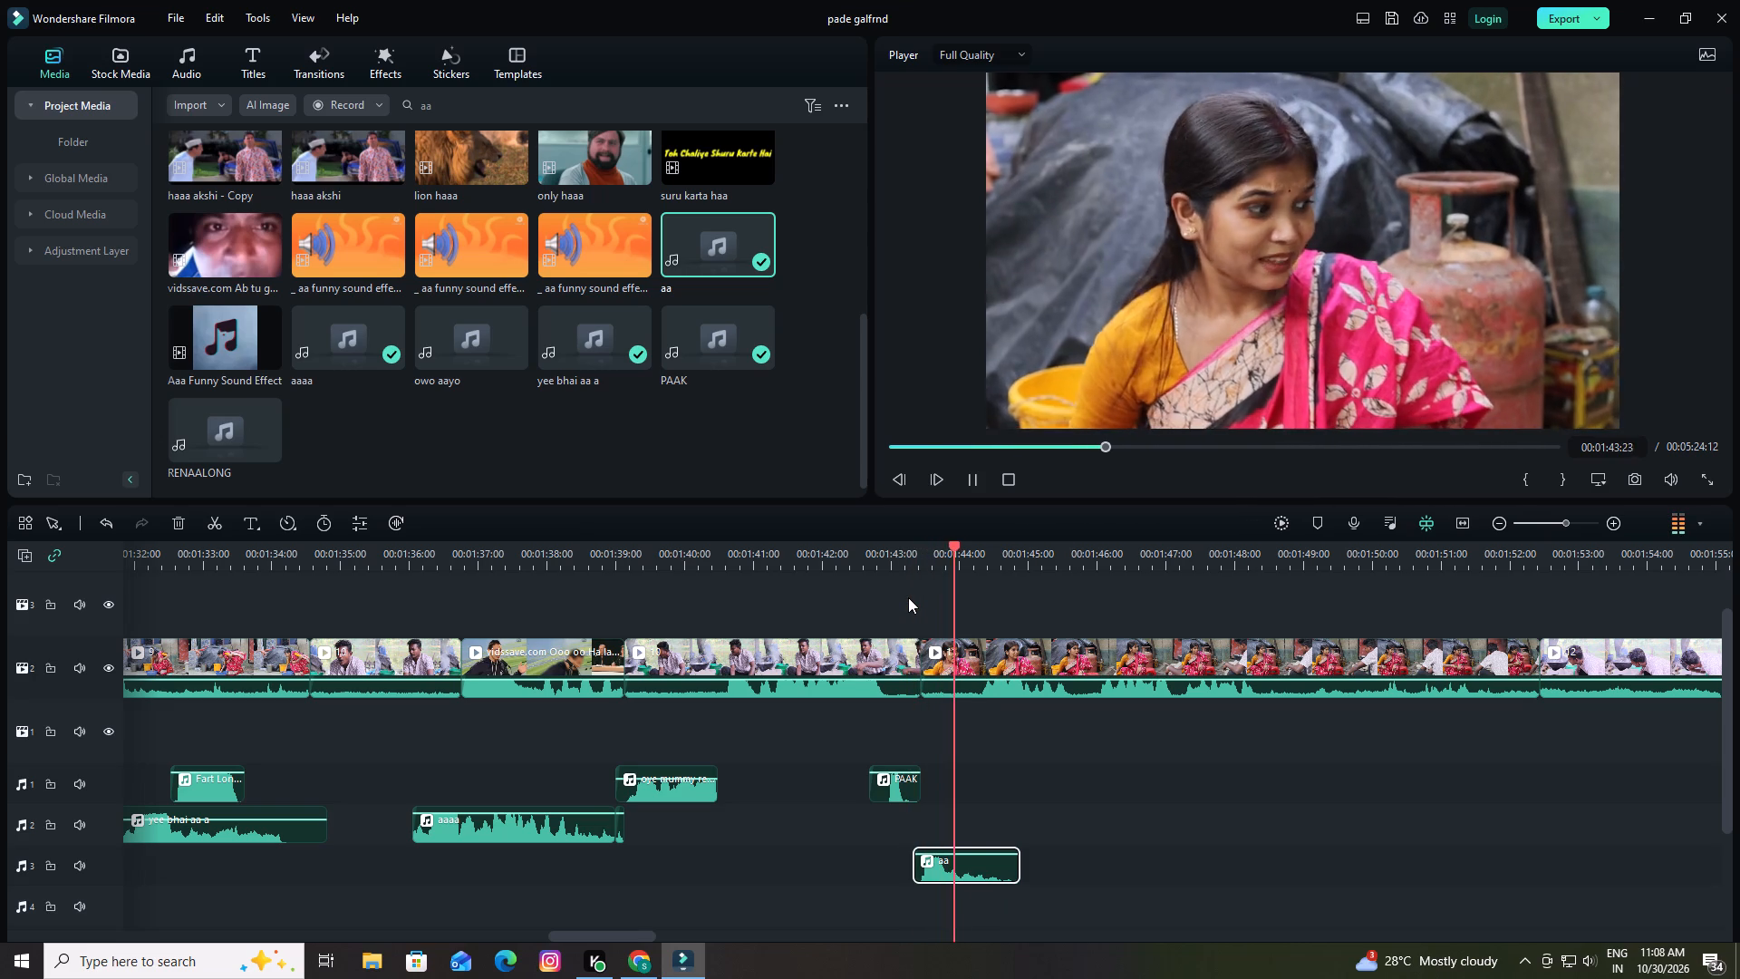
key(space)
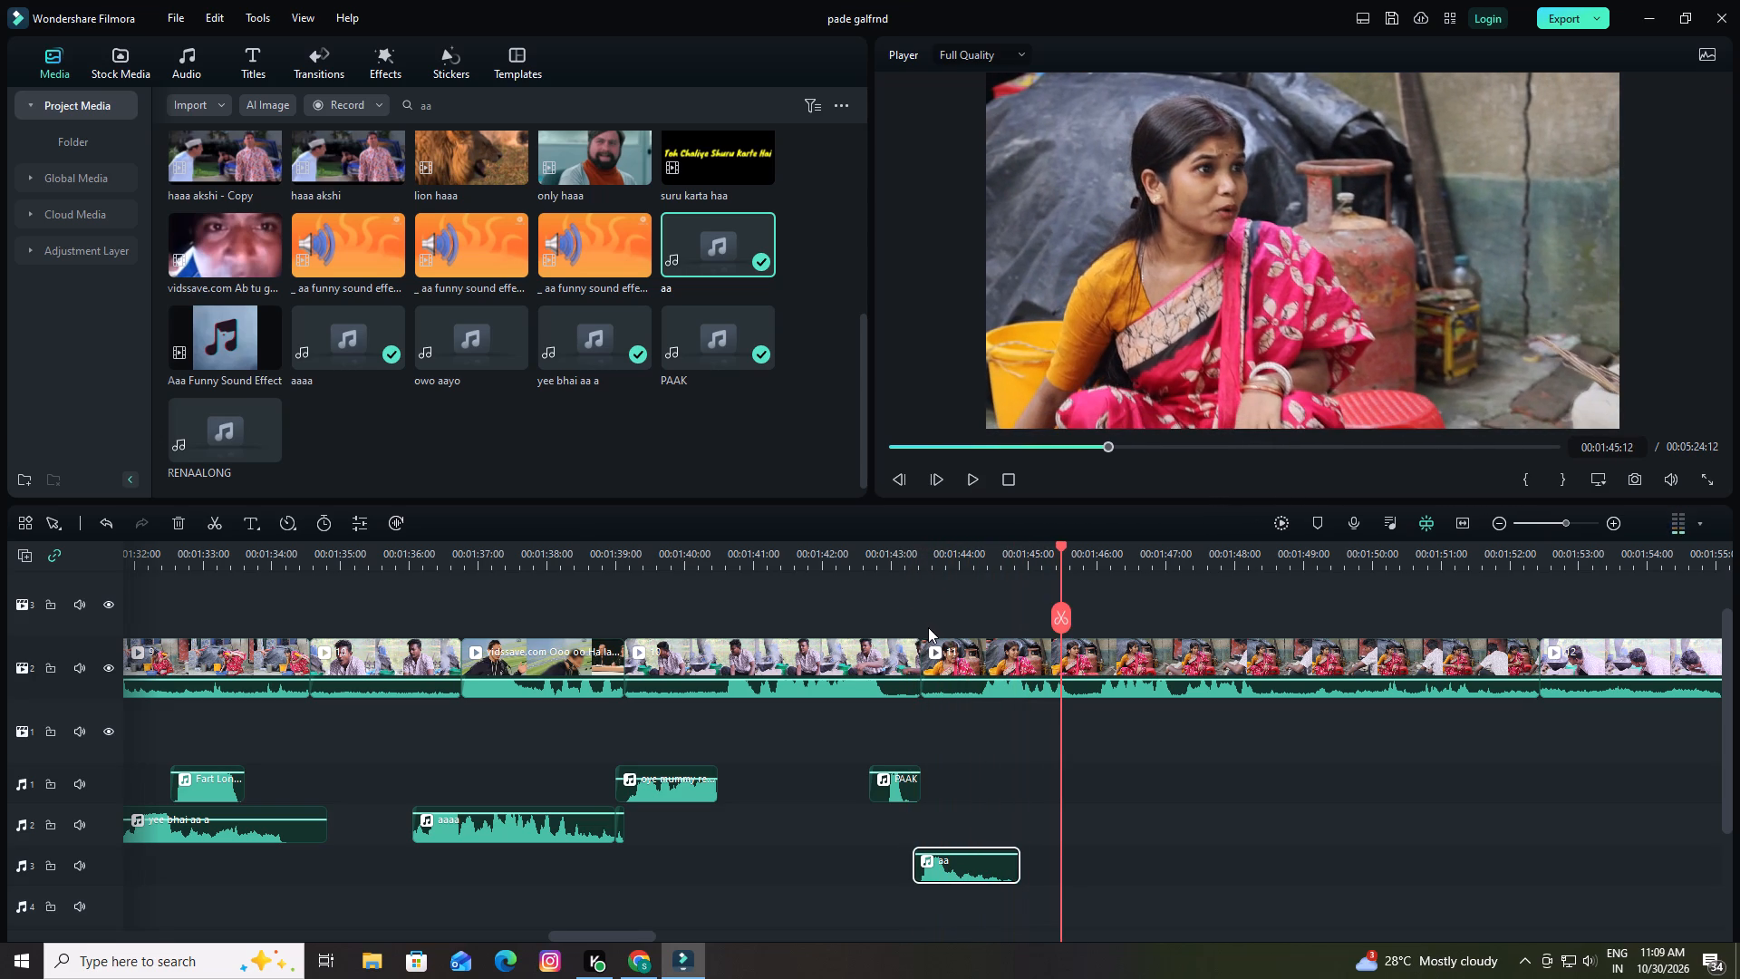
key(space)
key(space)
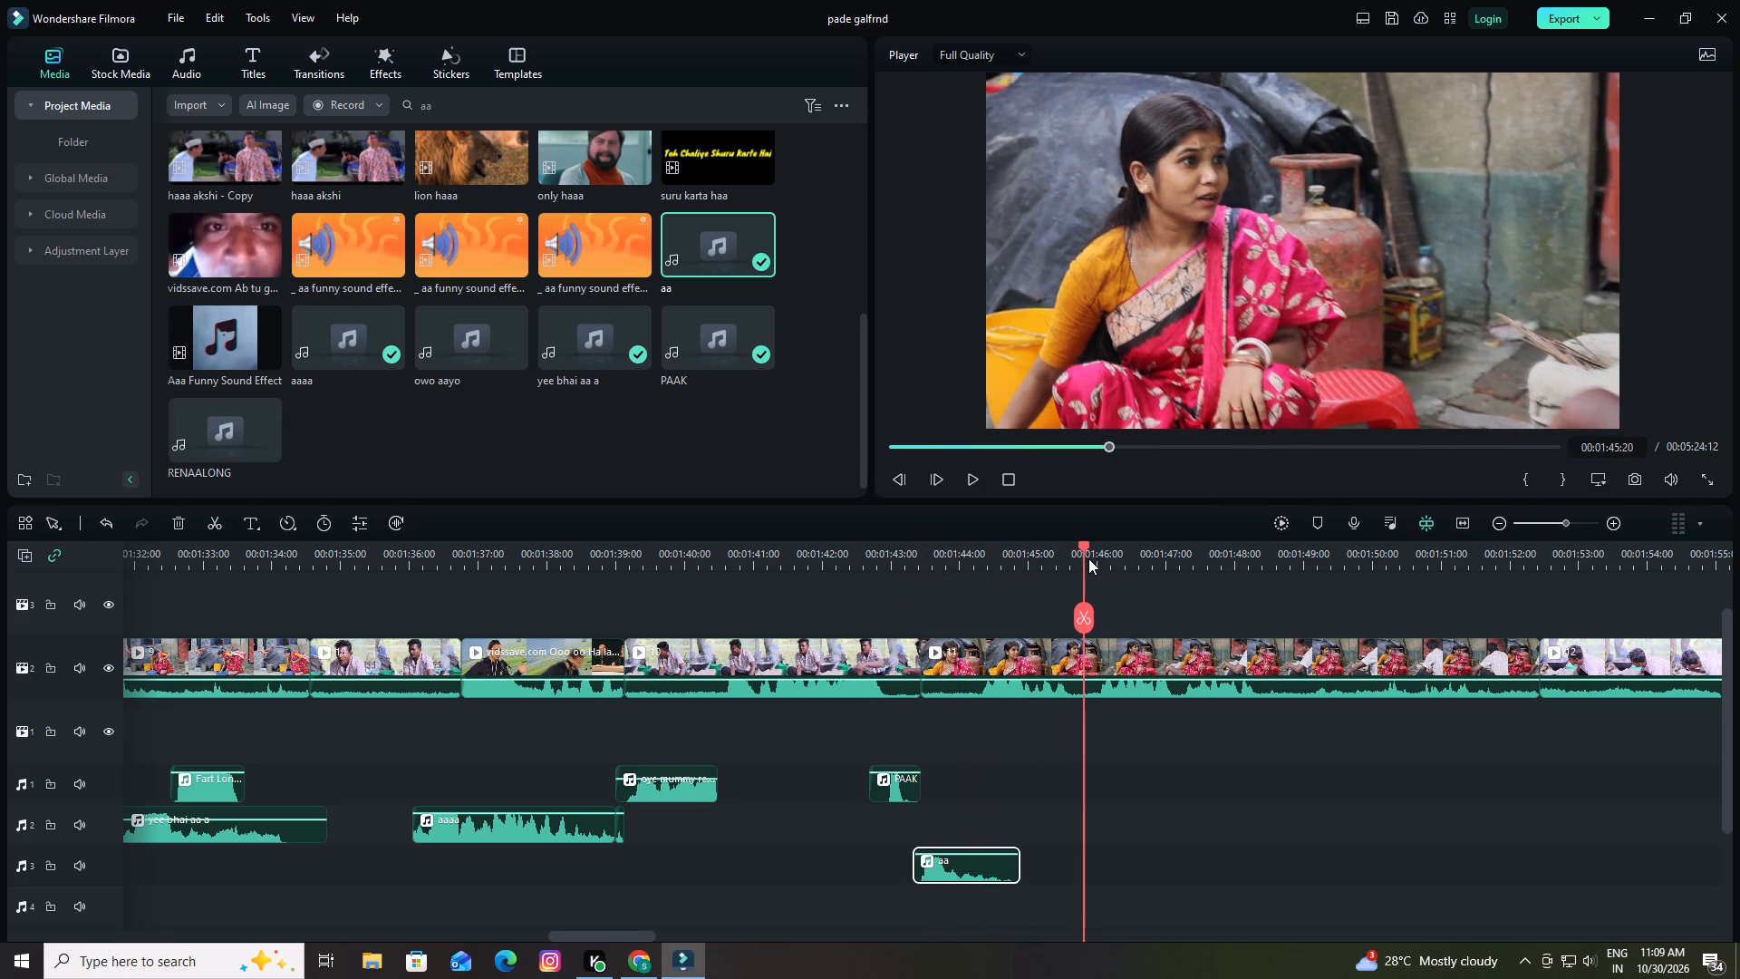
Place a second PAAK sound on audio track 1 at about 00:01:45:15 and raise its volume.
drag(1083, 547, 1071, 551)
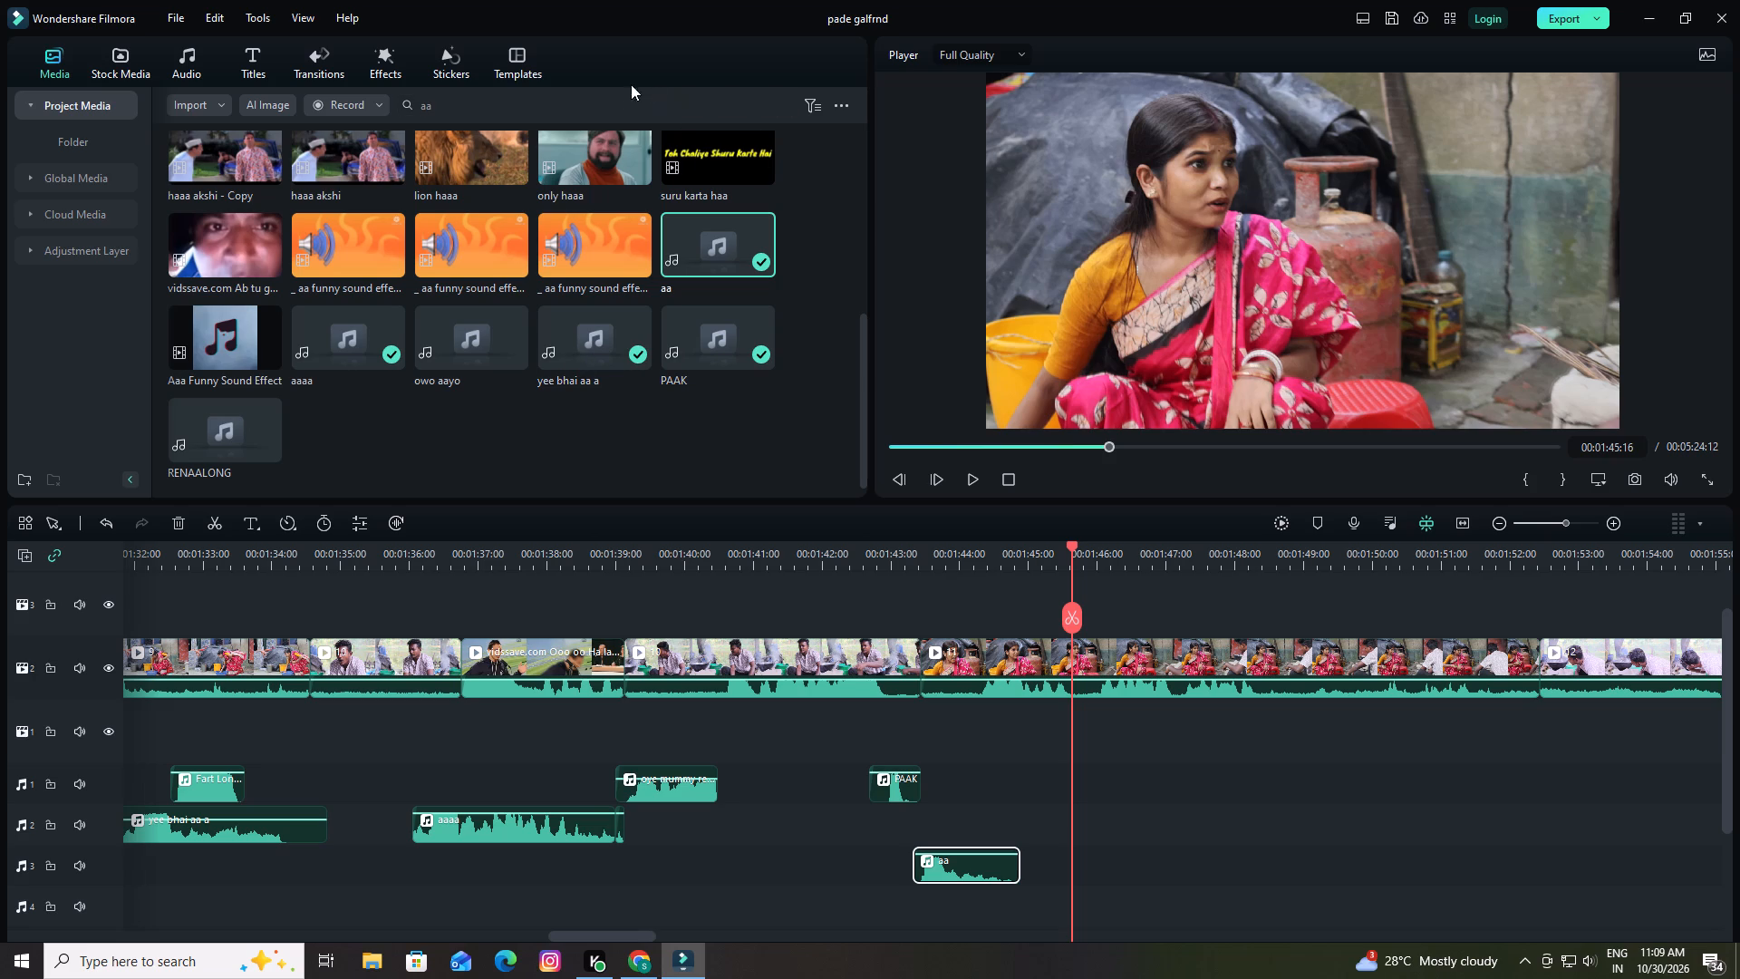
click(691, 358)
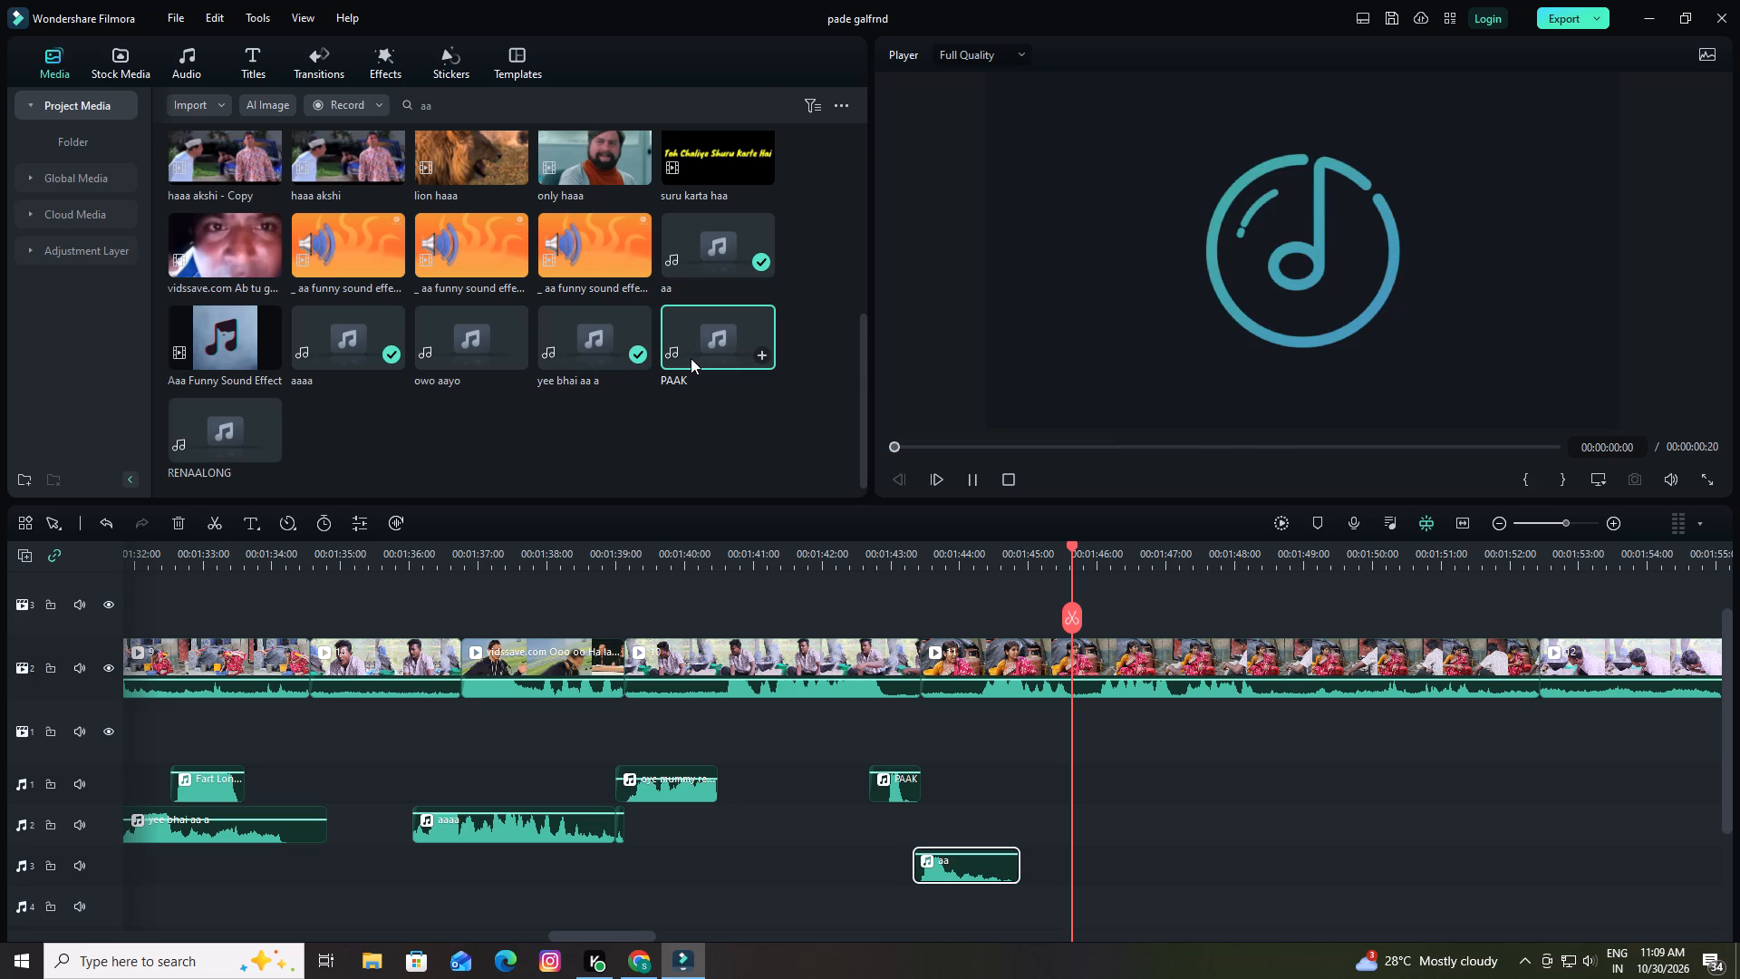
drag(691, 356, 1136, 775)
drag(1136, 775, 1075, 756)
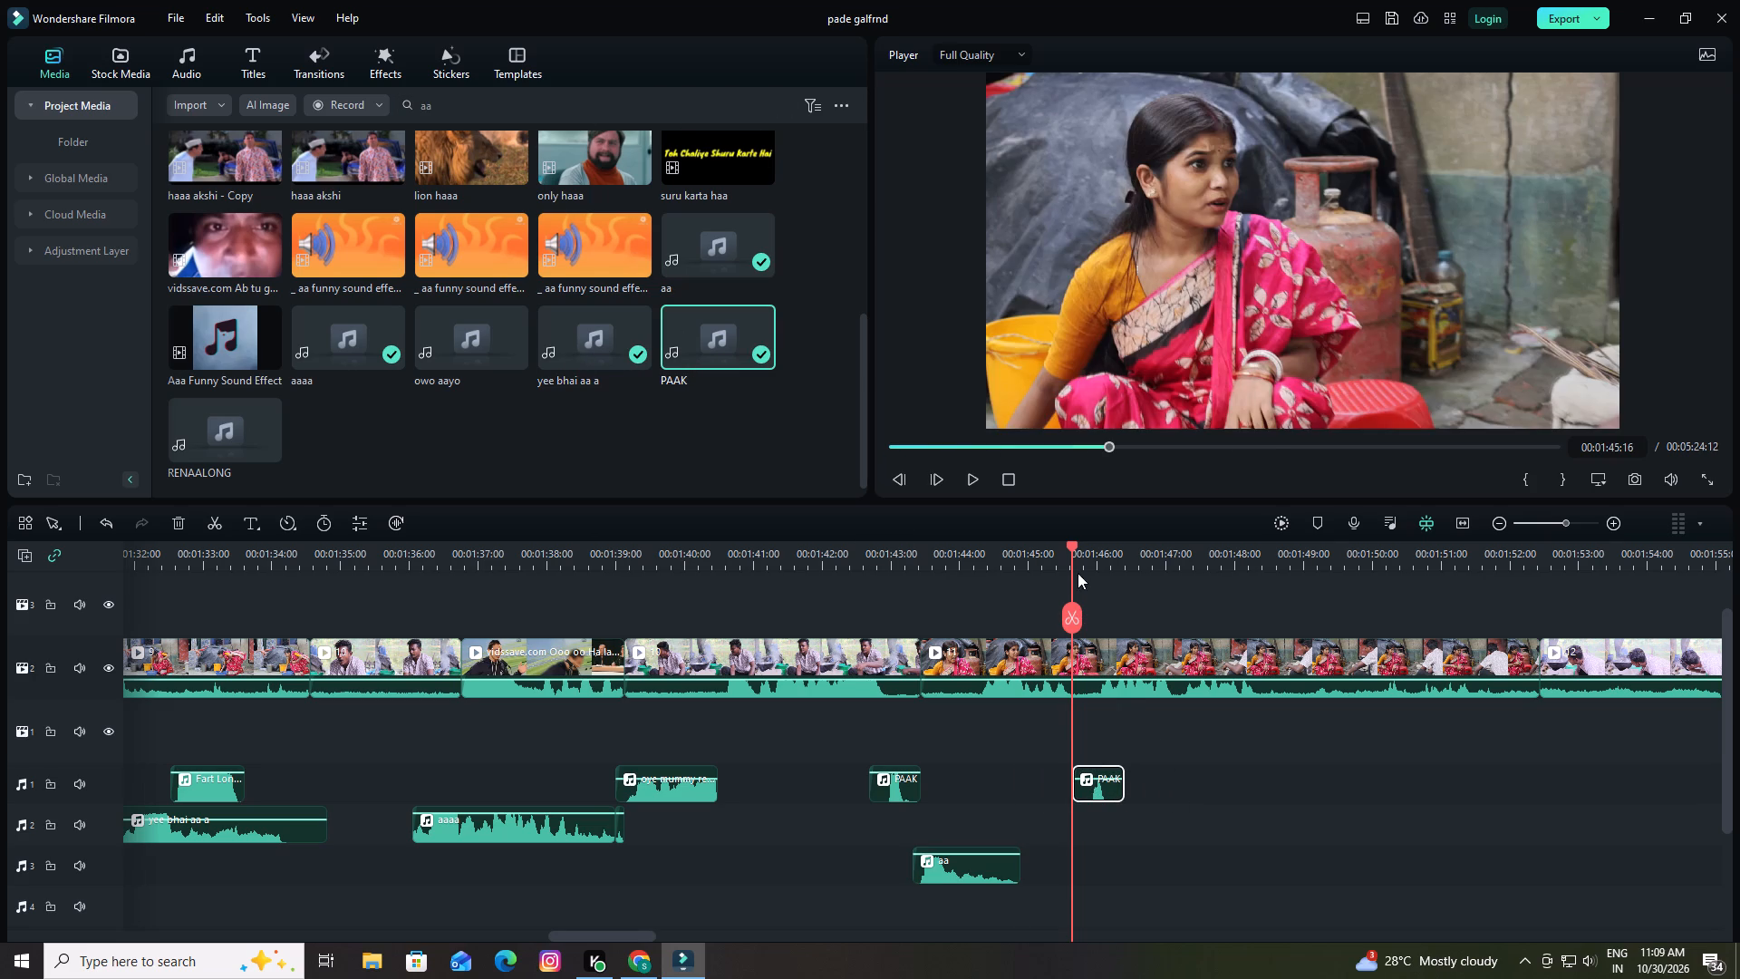
click(1070, 545)
drag(1092, 796, 1076, 796)
drag(1085, 780, 1090, 748)
Play on from the second PAAK sound through the woman's talk with the man to 00:01:48:09.
key(space)
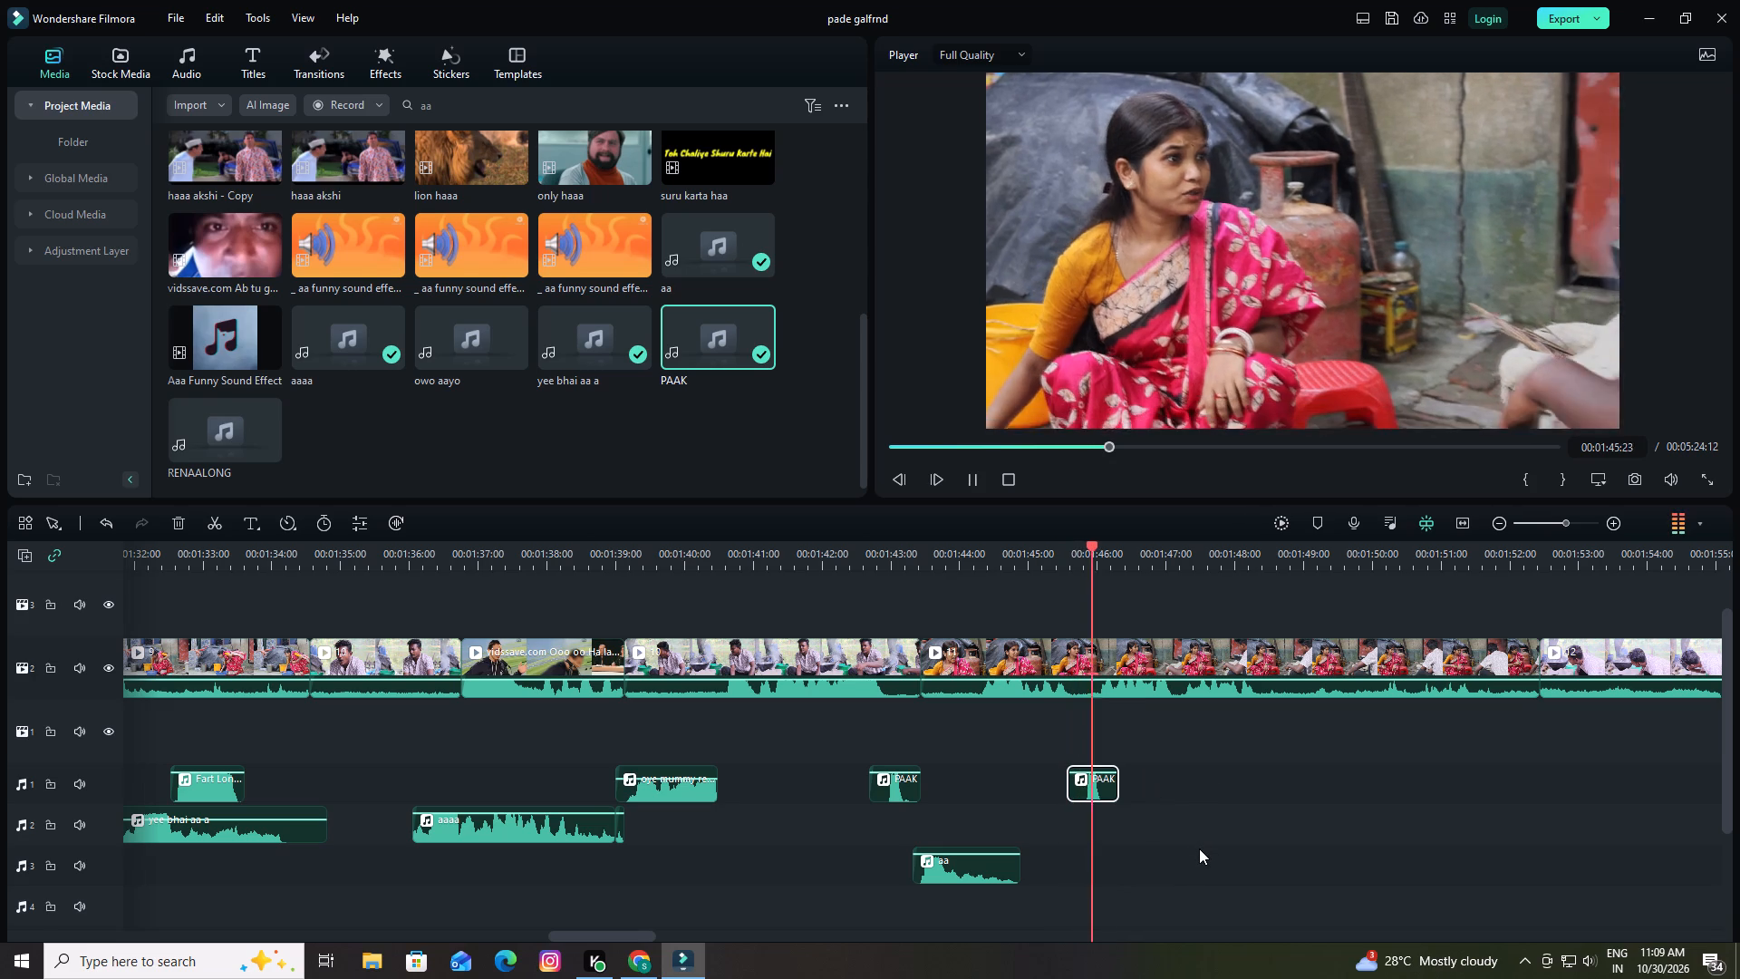
key(space)
key(space)
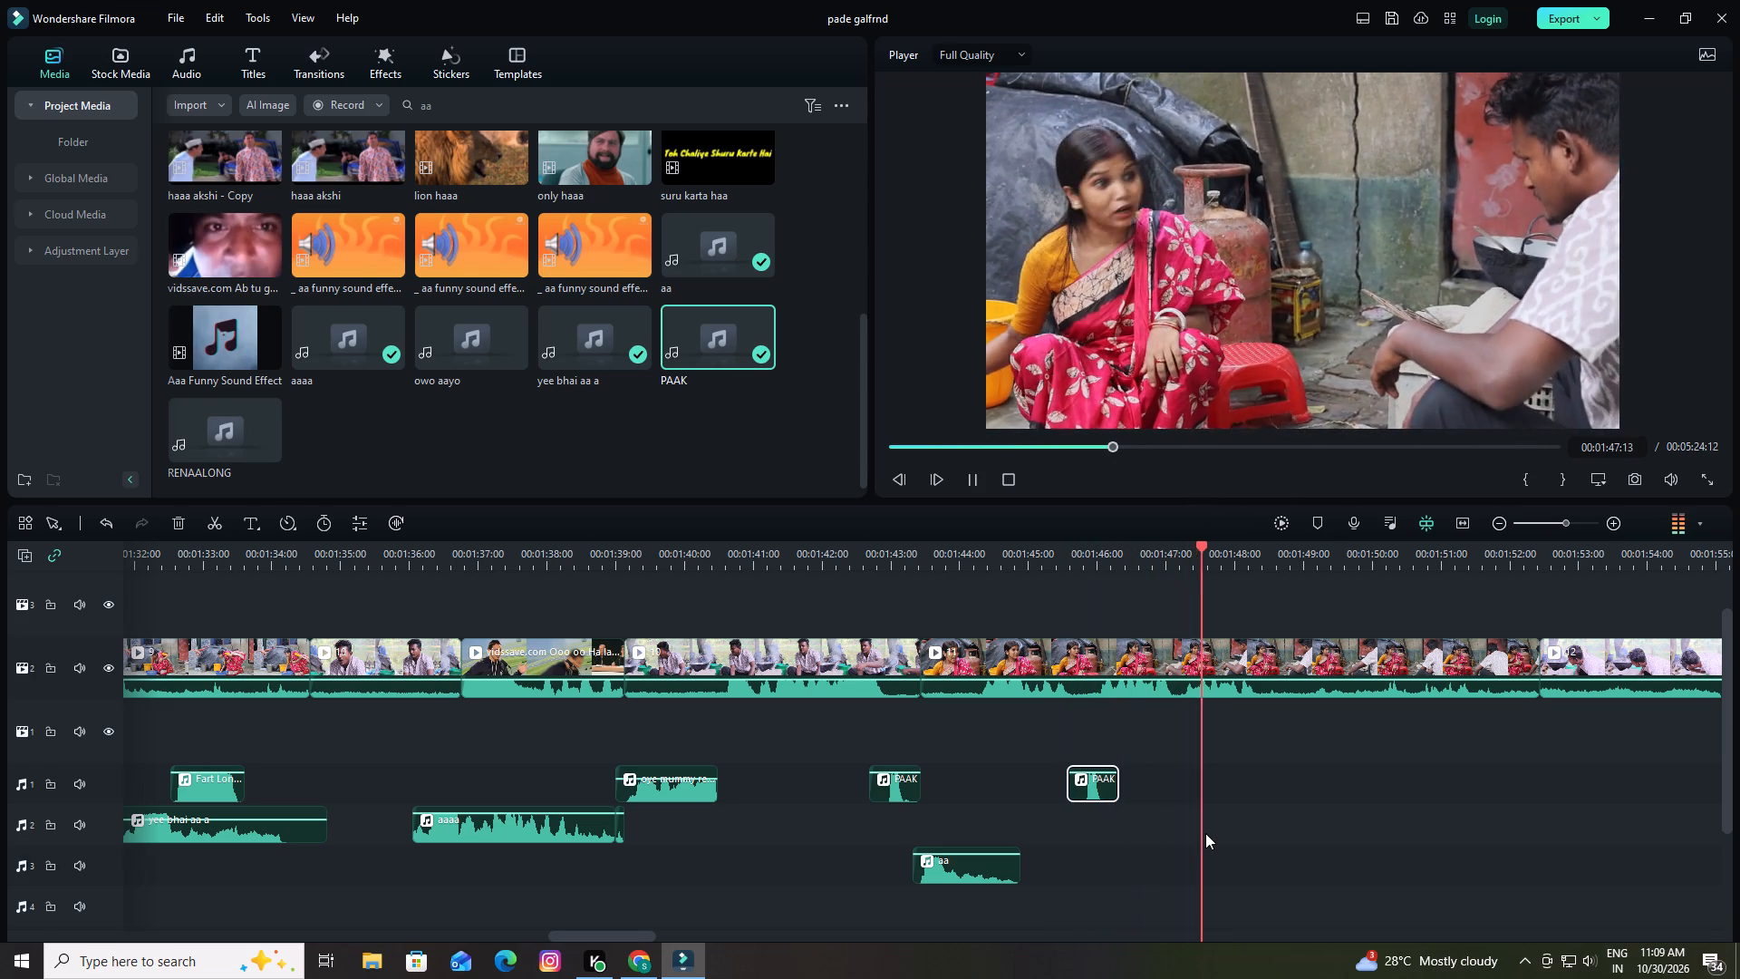
key(space)
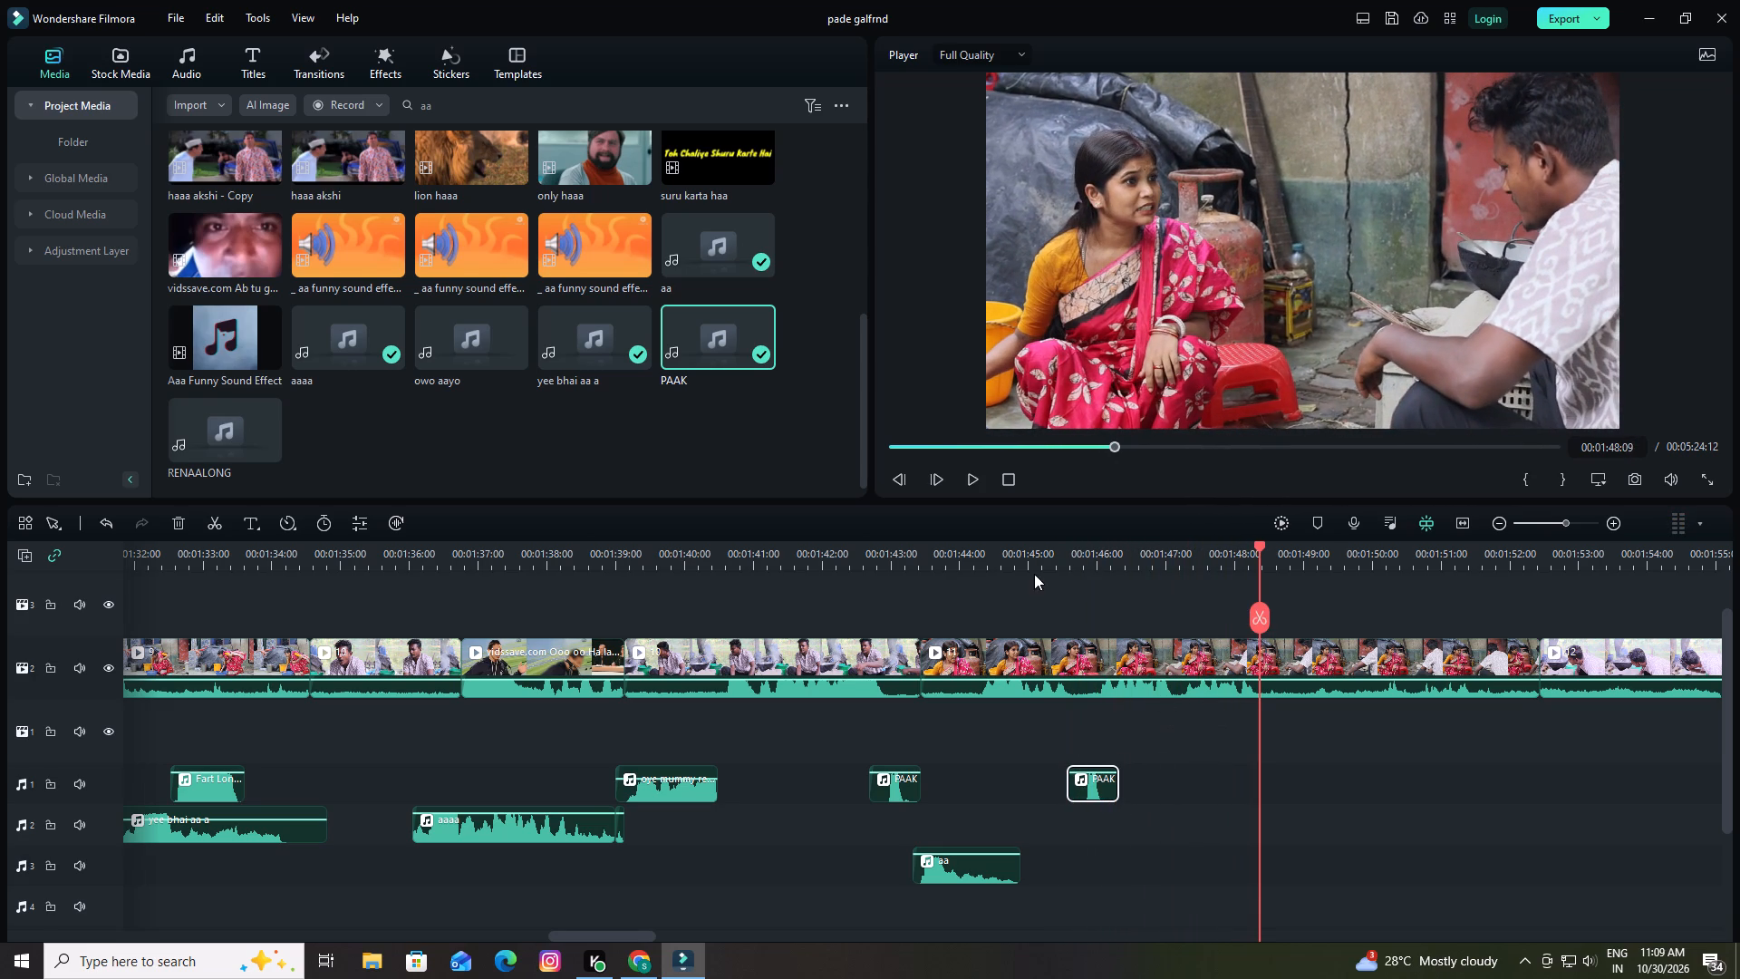
Search the media for "hi" and place the "hi horeee(128k)" sound on audio track 1 starting at 00:01:48:04.
click(548, 104)
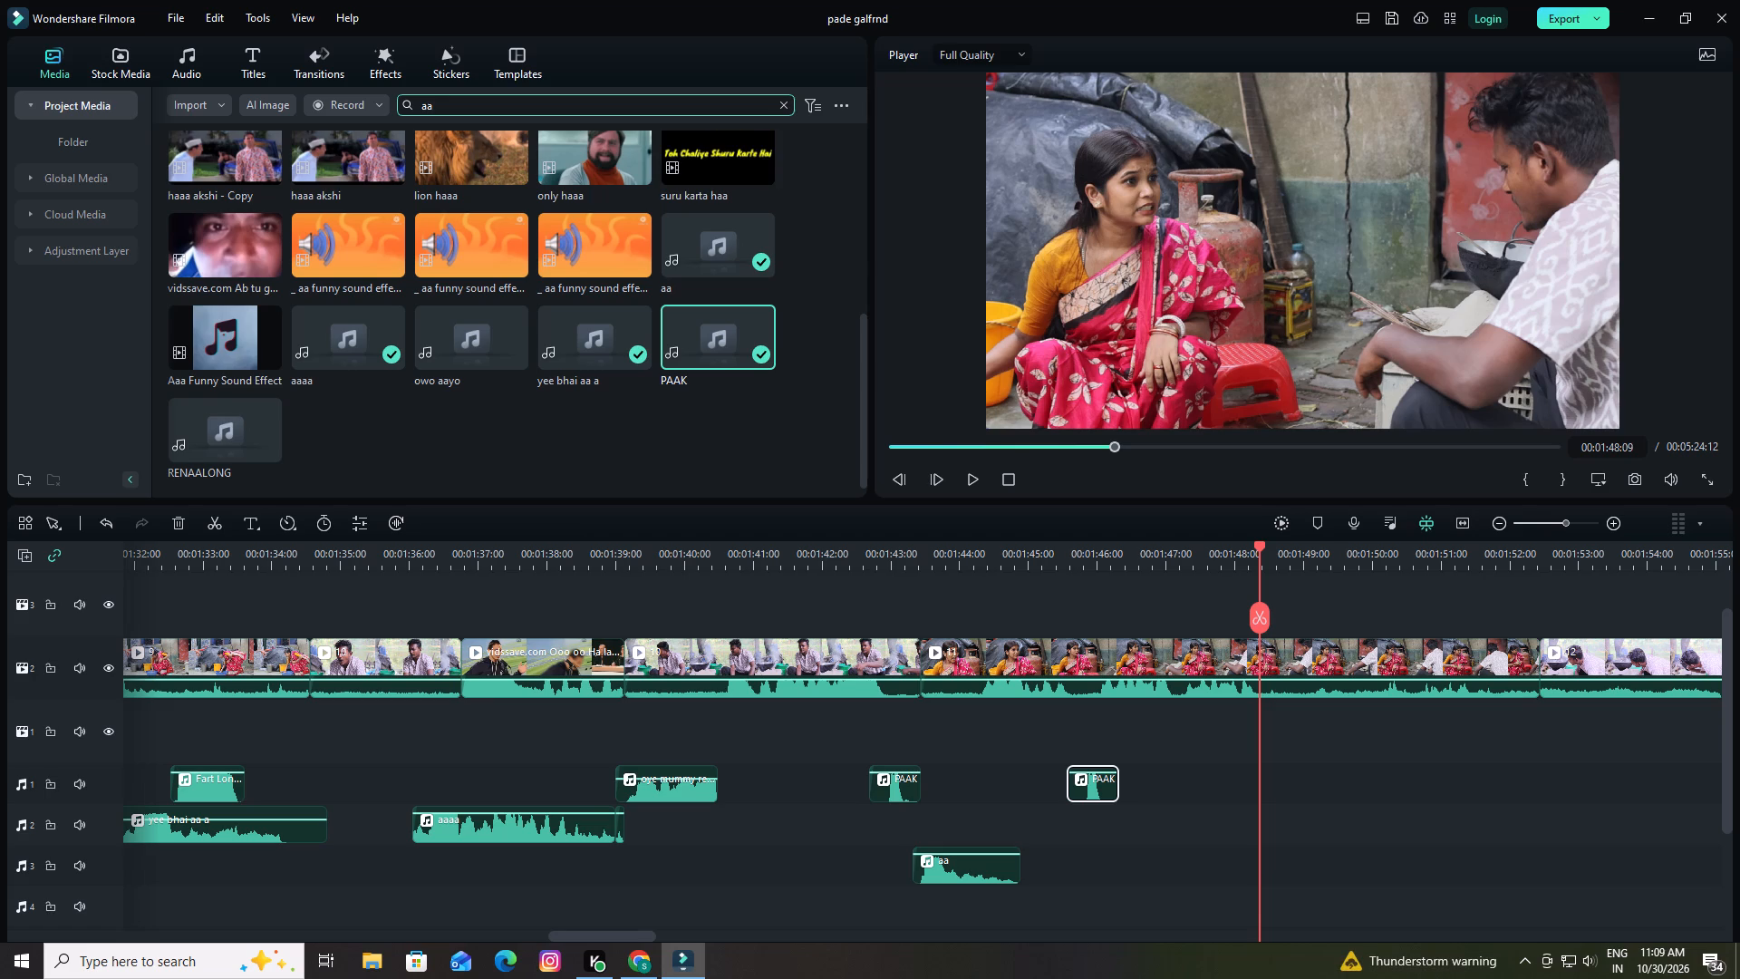
click(780, 103)
click(549, 106)
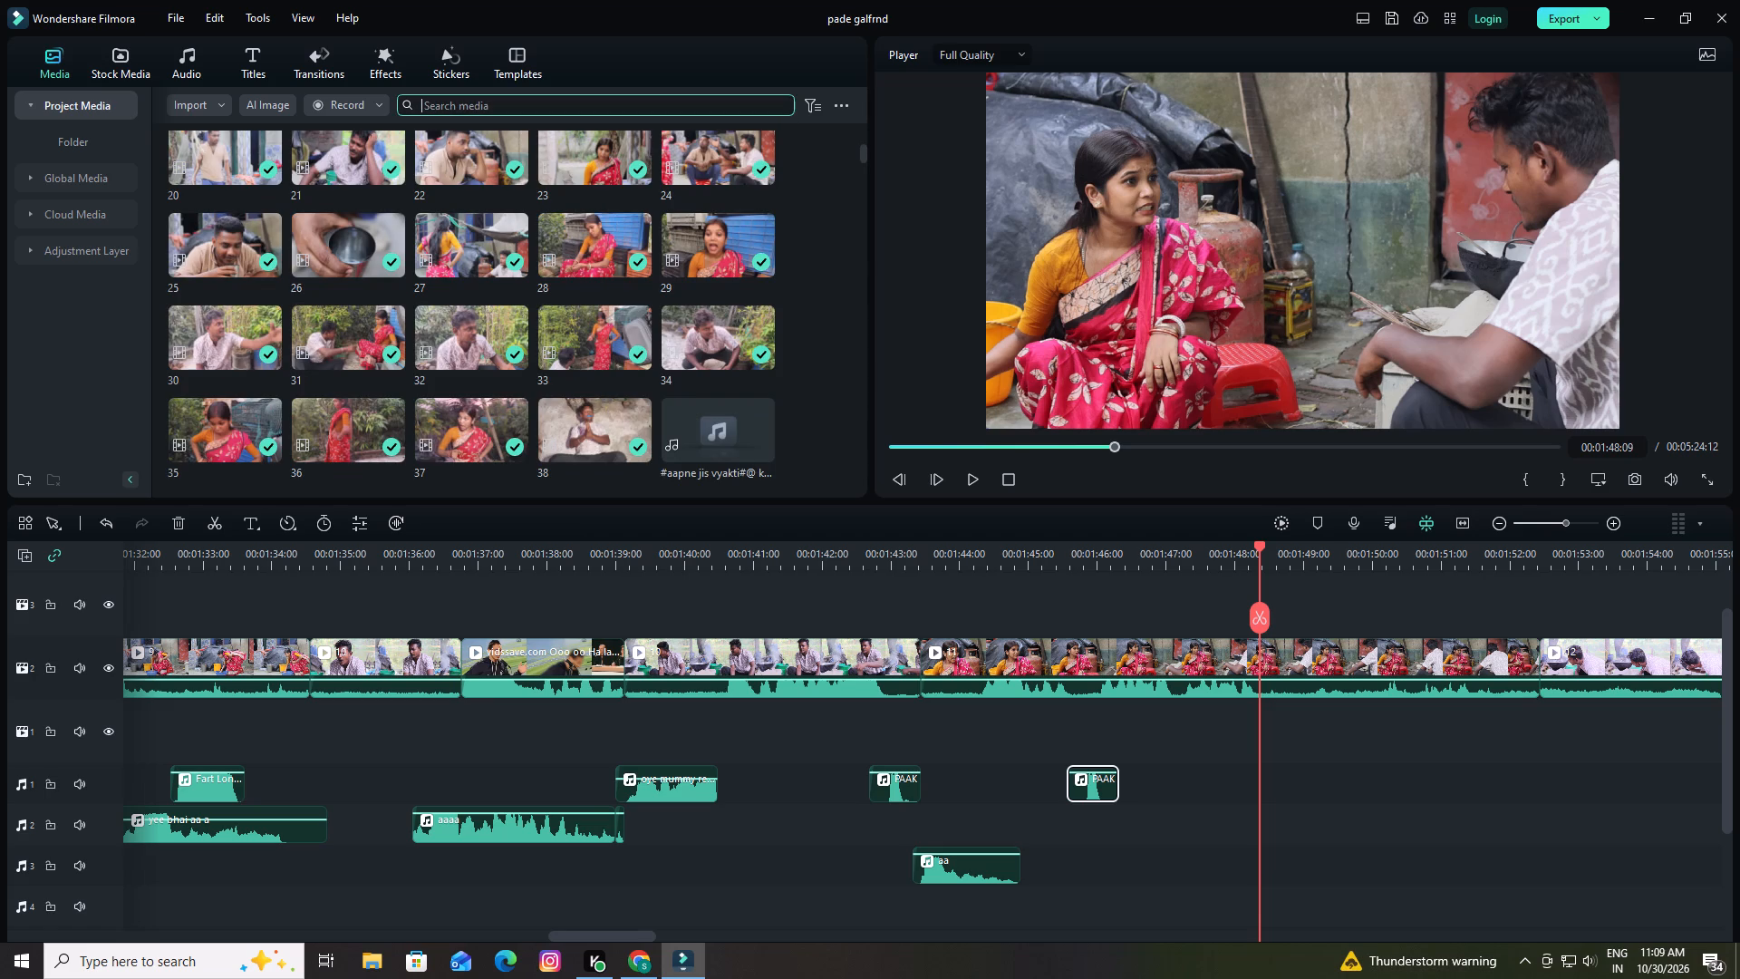
text(hi)
key(Return)
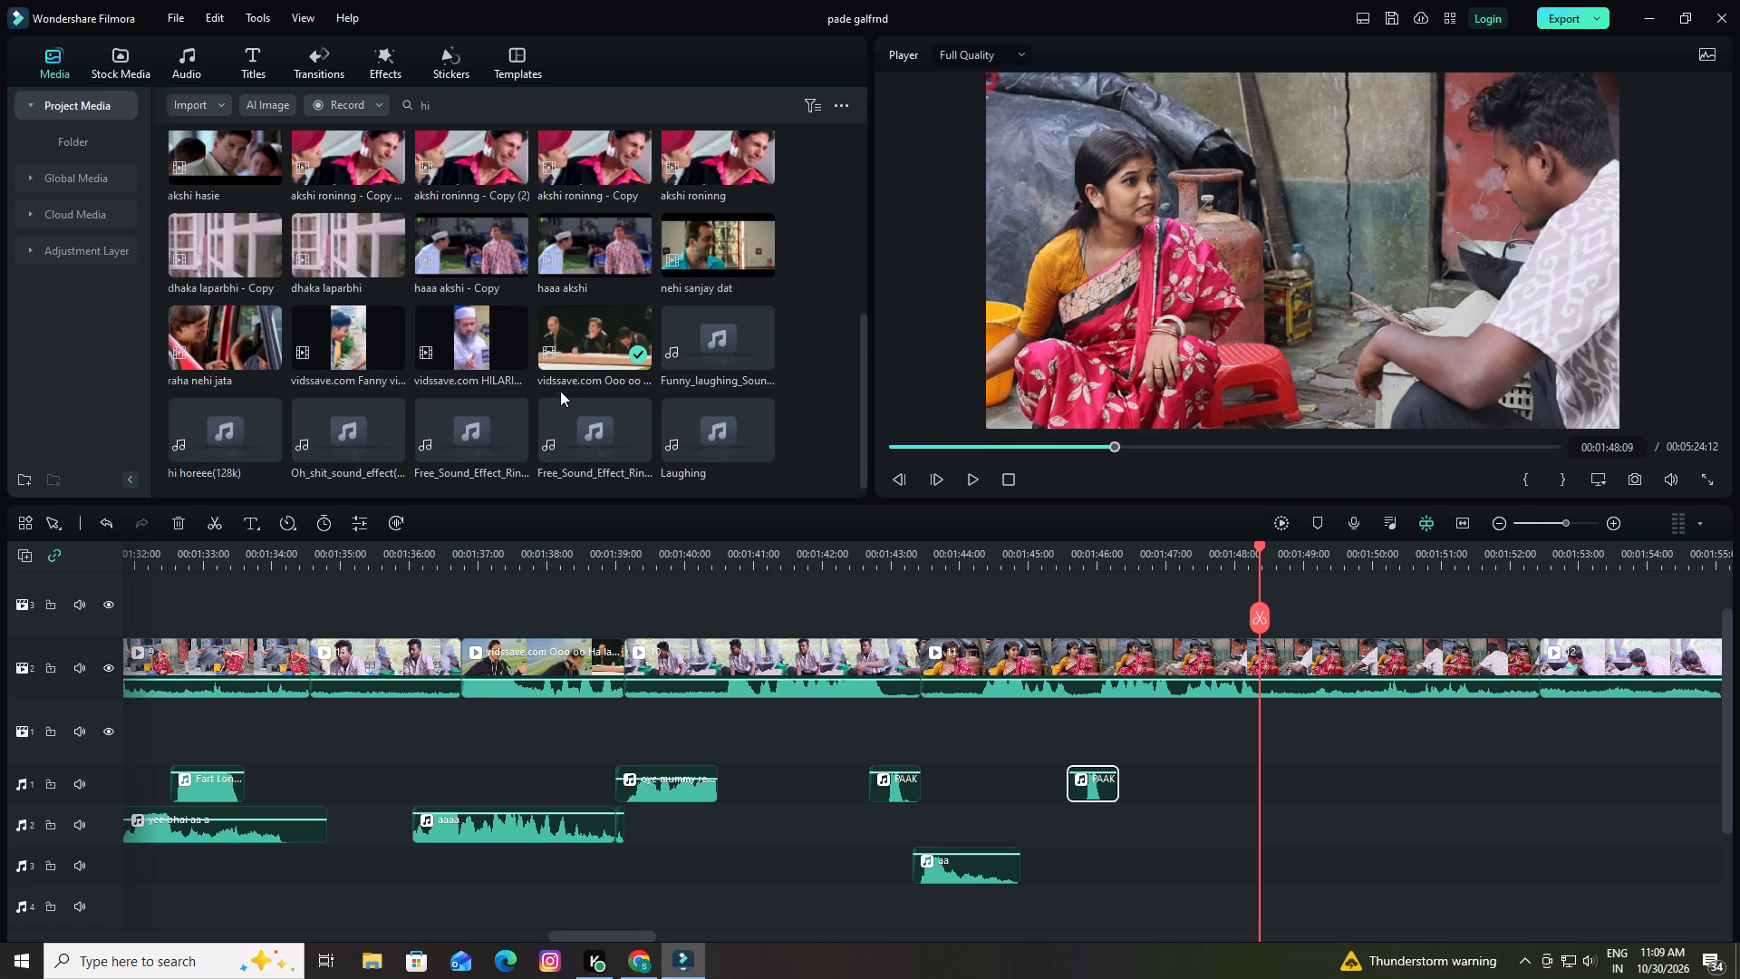
scroll(560, 391, down, 2)
drag(202, 428, 1252, 788)
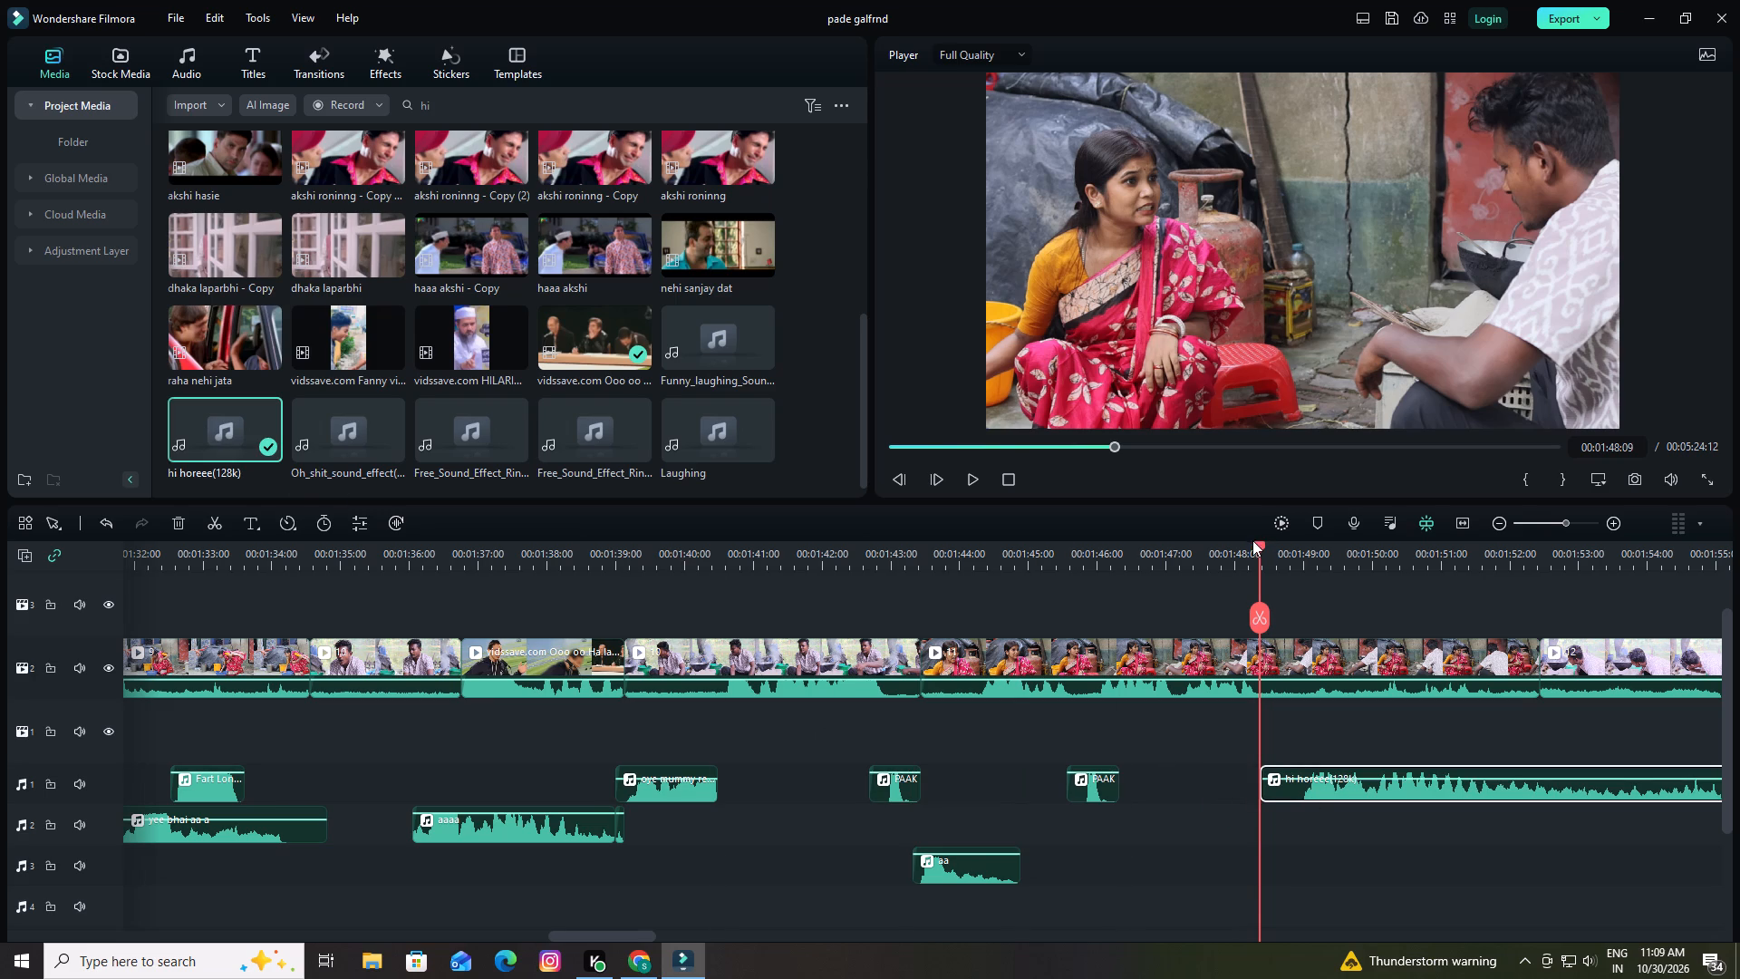
drag(1256, 545, 1247, 551)
drag(1300, 797, 1263, 796)
drag(1245, 539, 1244, 539)
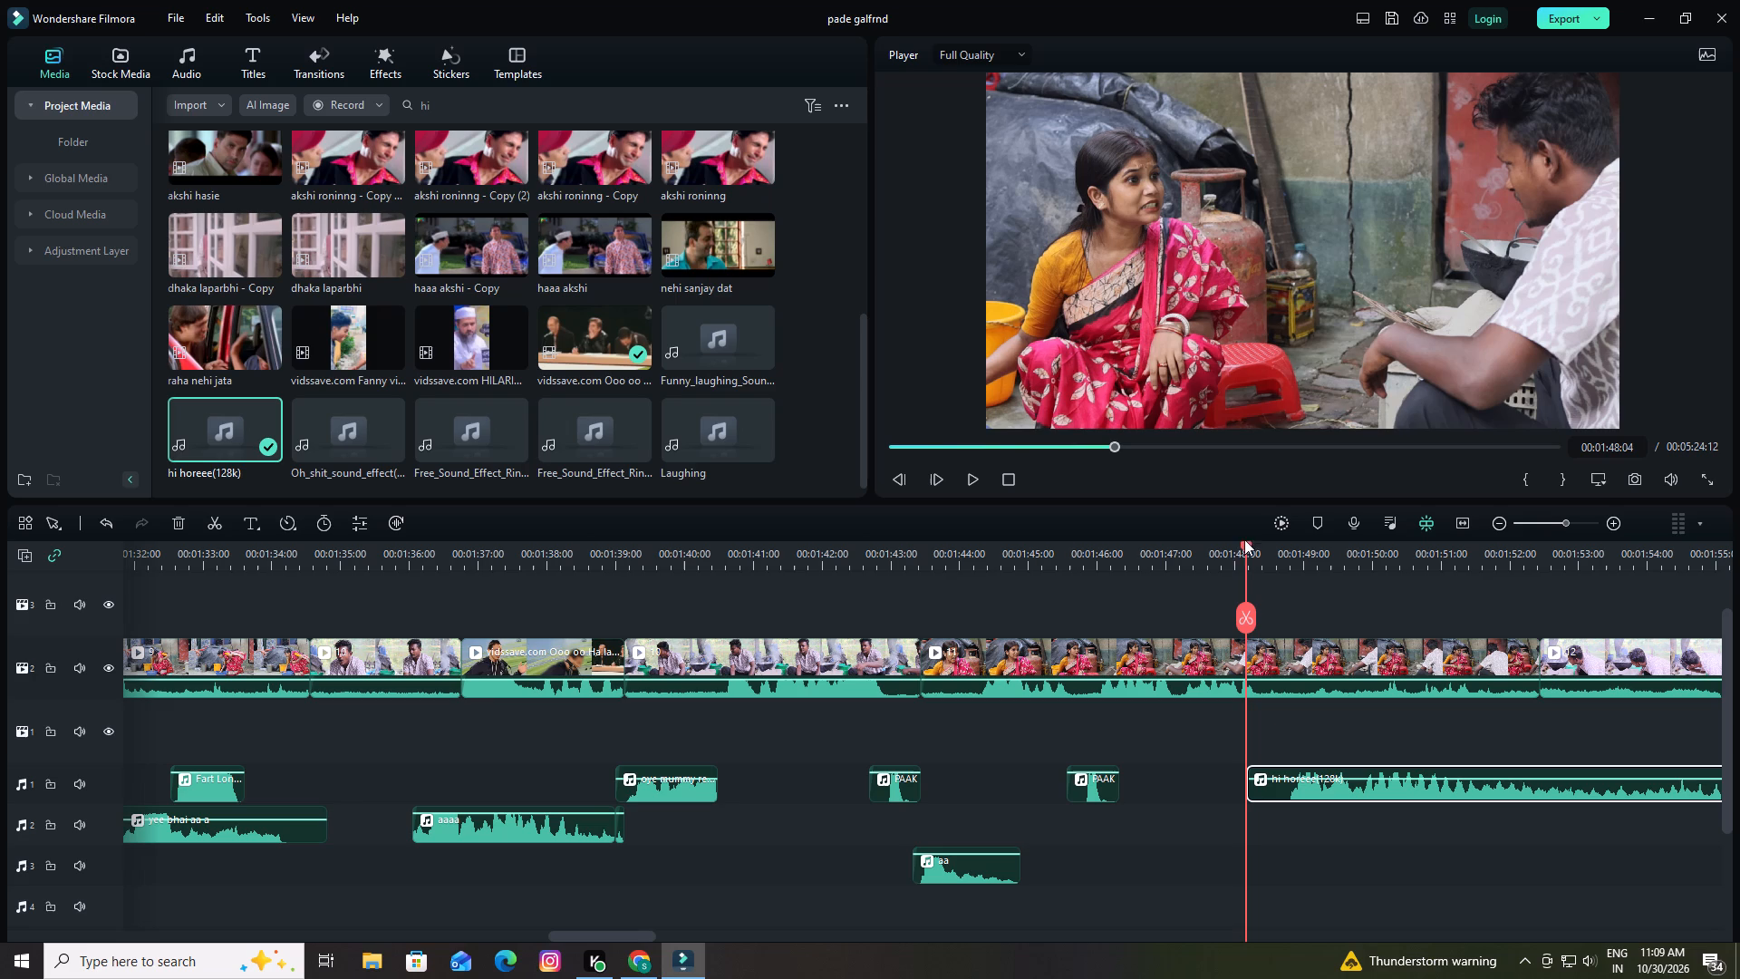
drag(1244, 539, 1220, 550)
drag(1247, 548, 1231, 551)
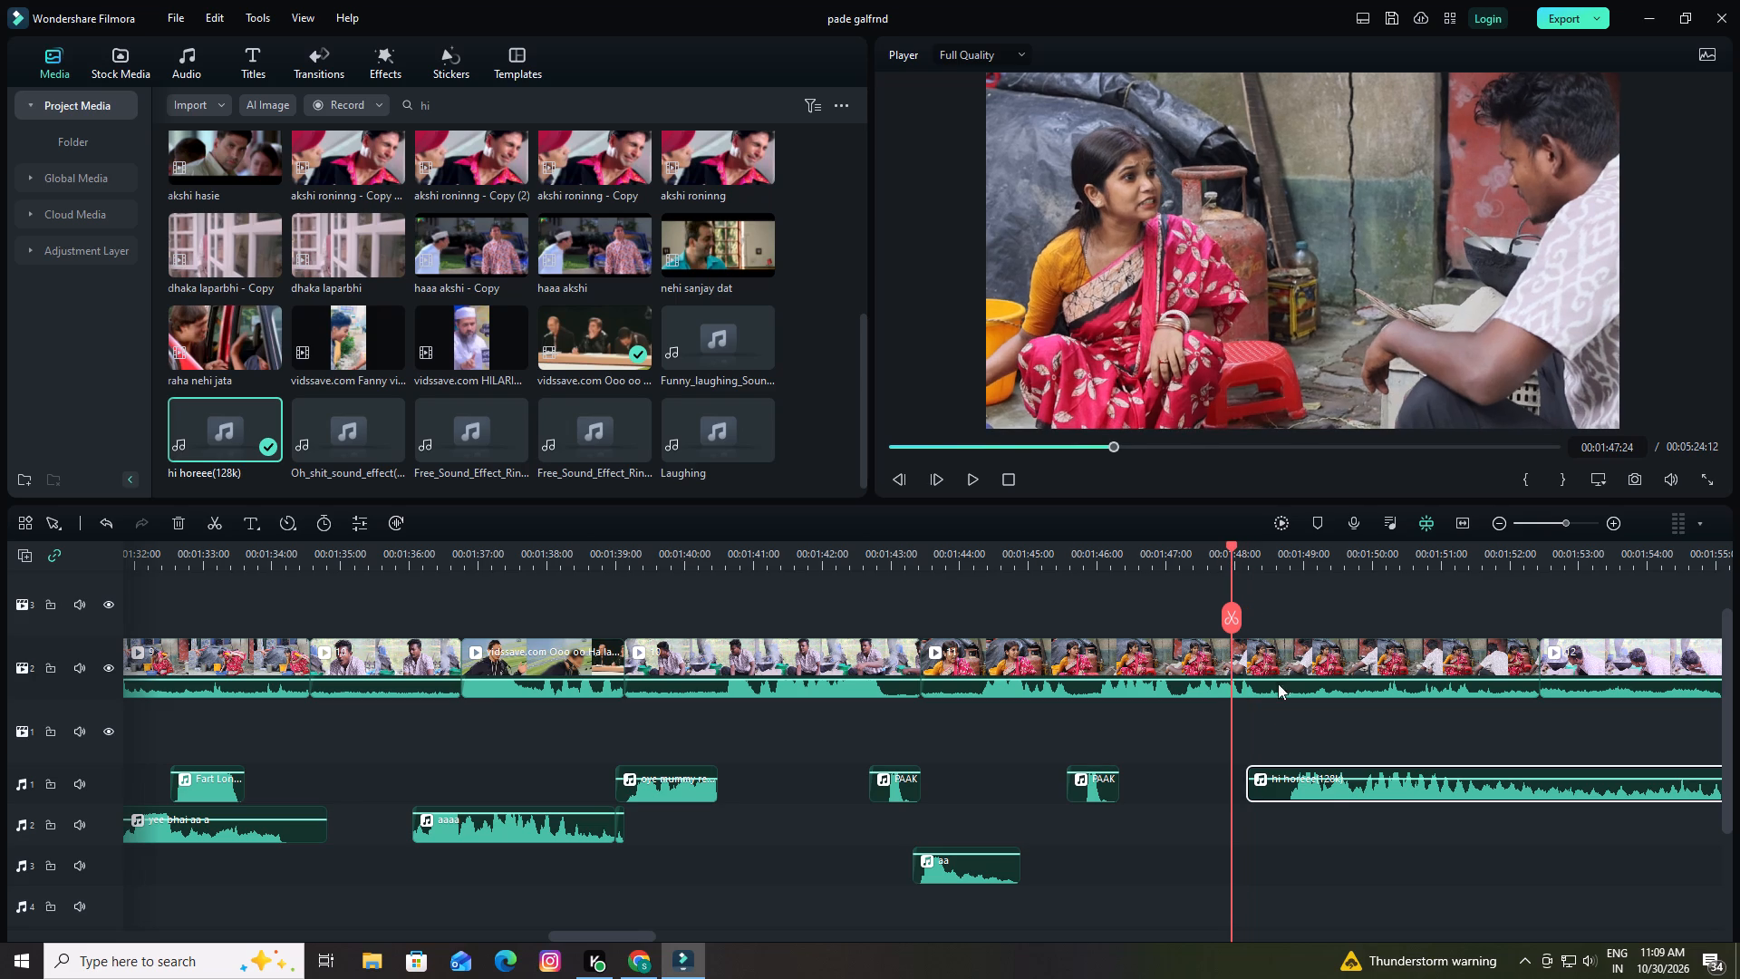
Move the "hi horeee(128k)" sound slightly earlier so it starts at 00:01:47:24 on audio track 1.
drag(1317, 792, 1281, 791)
Play the "hi horeee(128k)" sound from 00:01:47:24 through the man's stove shot to 00:02:03:17, and return to 00:02:02:05.
key(space)
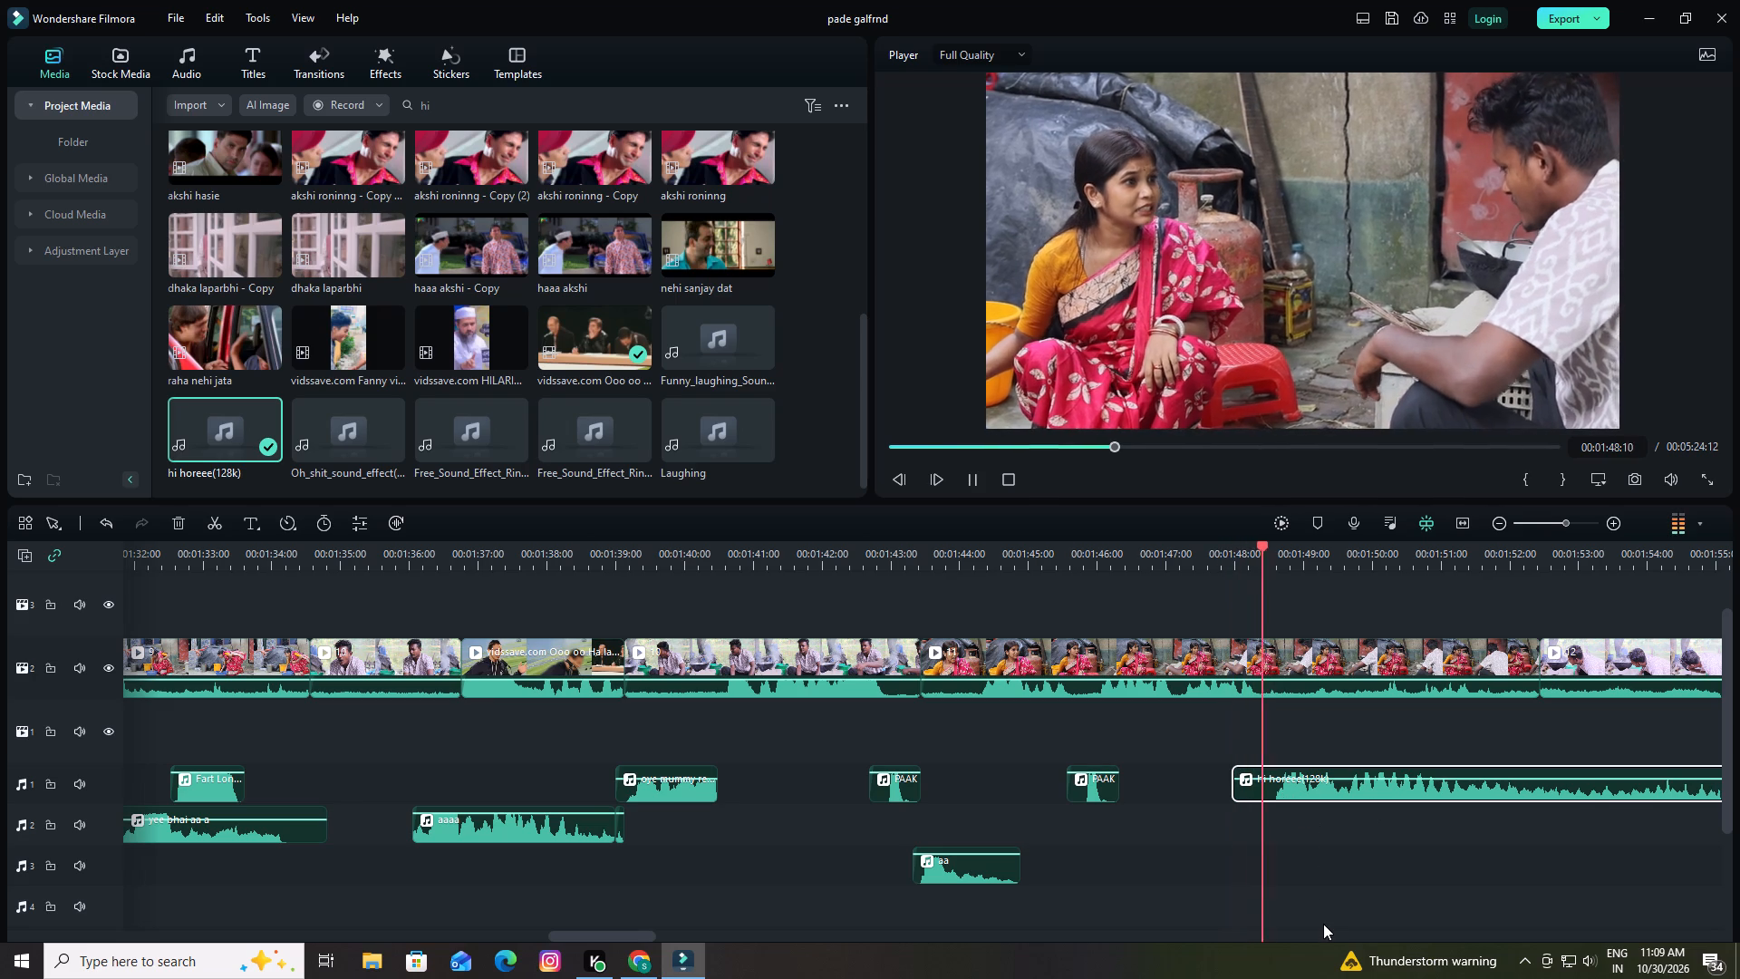
key(space)
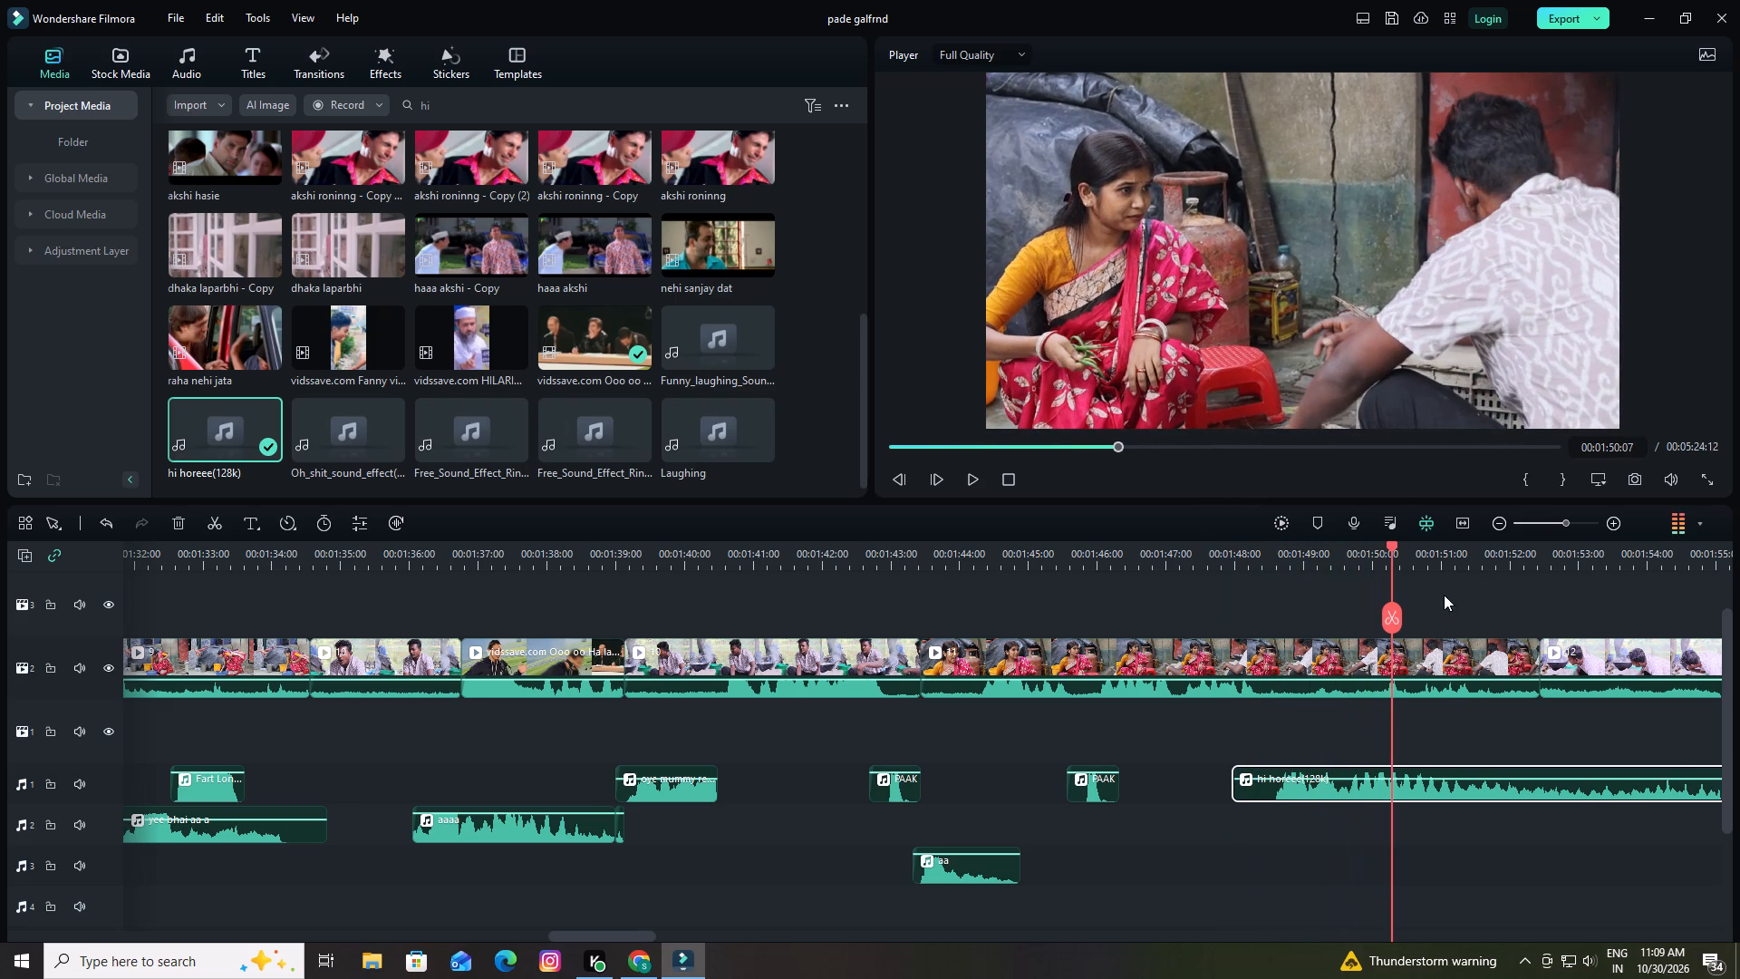
drag(1438, 555, 1217, 567)
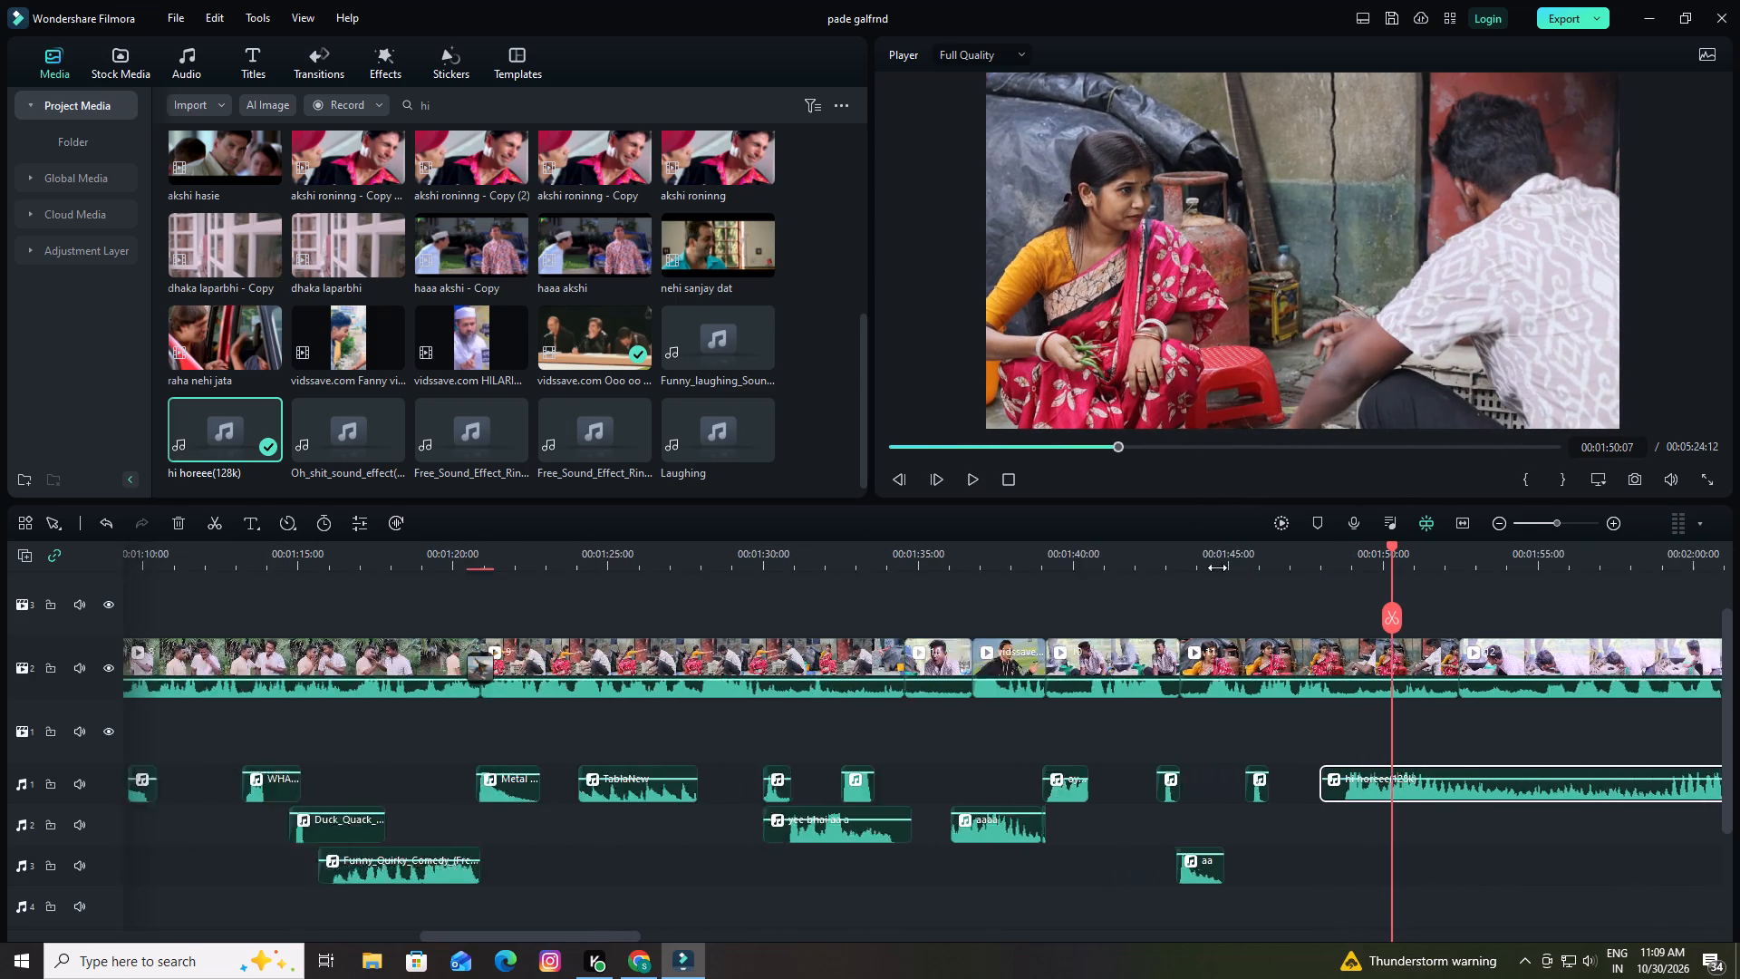
drag(1217, 567, 756, 571)
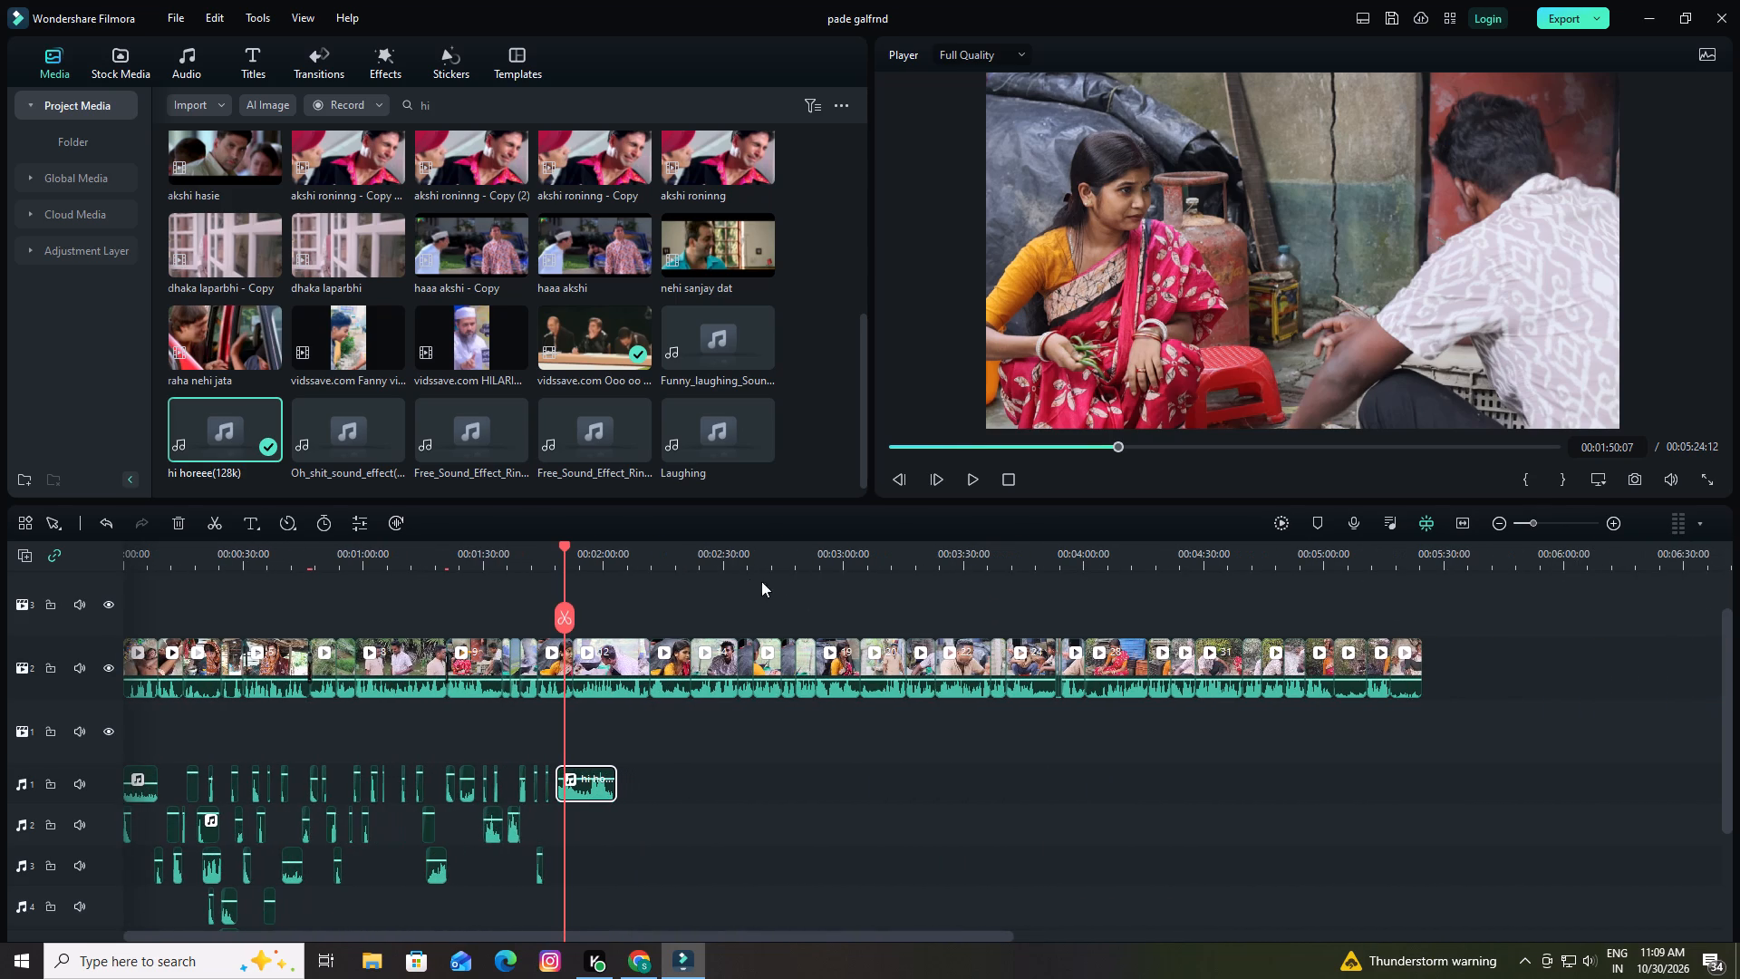
drag(668, 549, 1212, 547)
key(space)
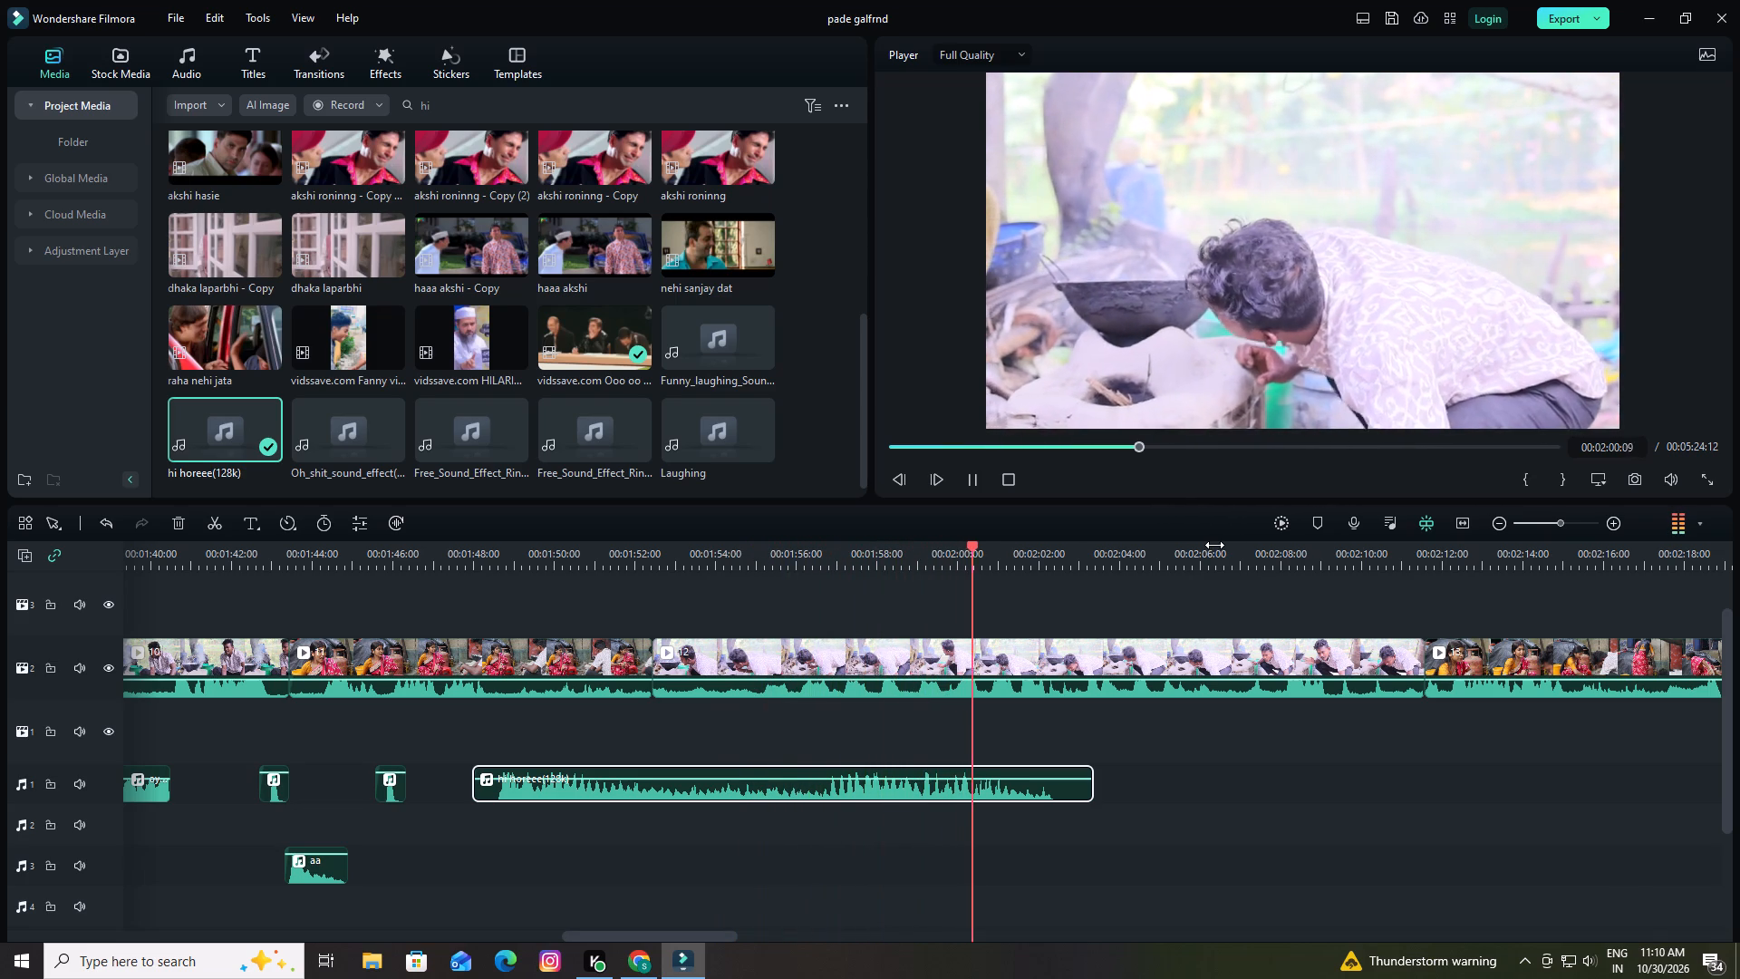
key(space)
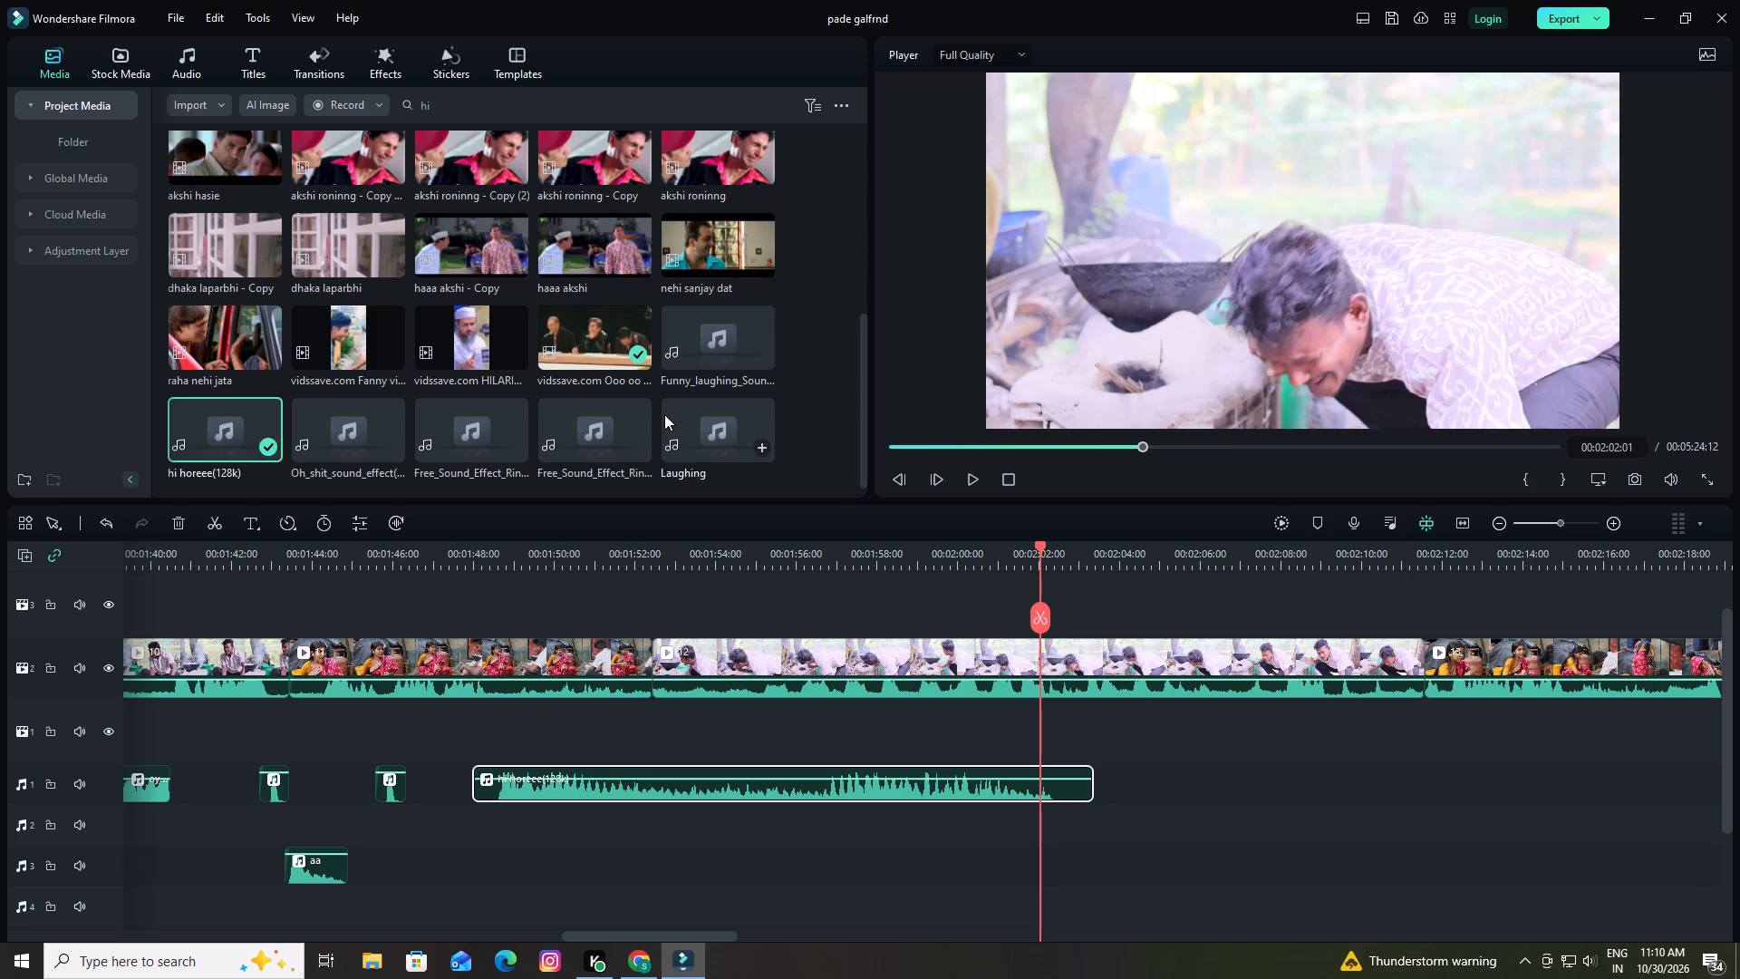
scroll(442, 360, up, 1)
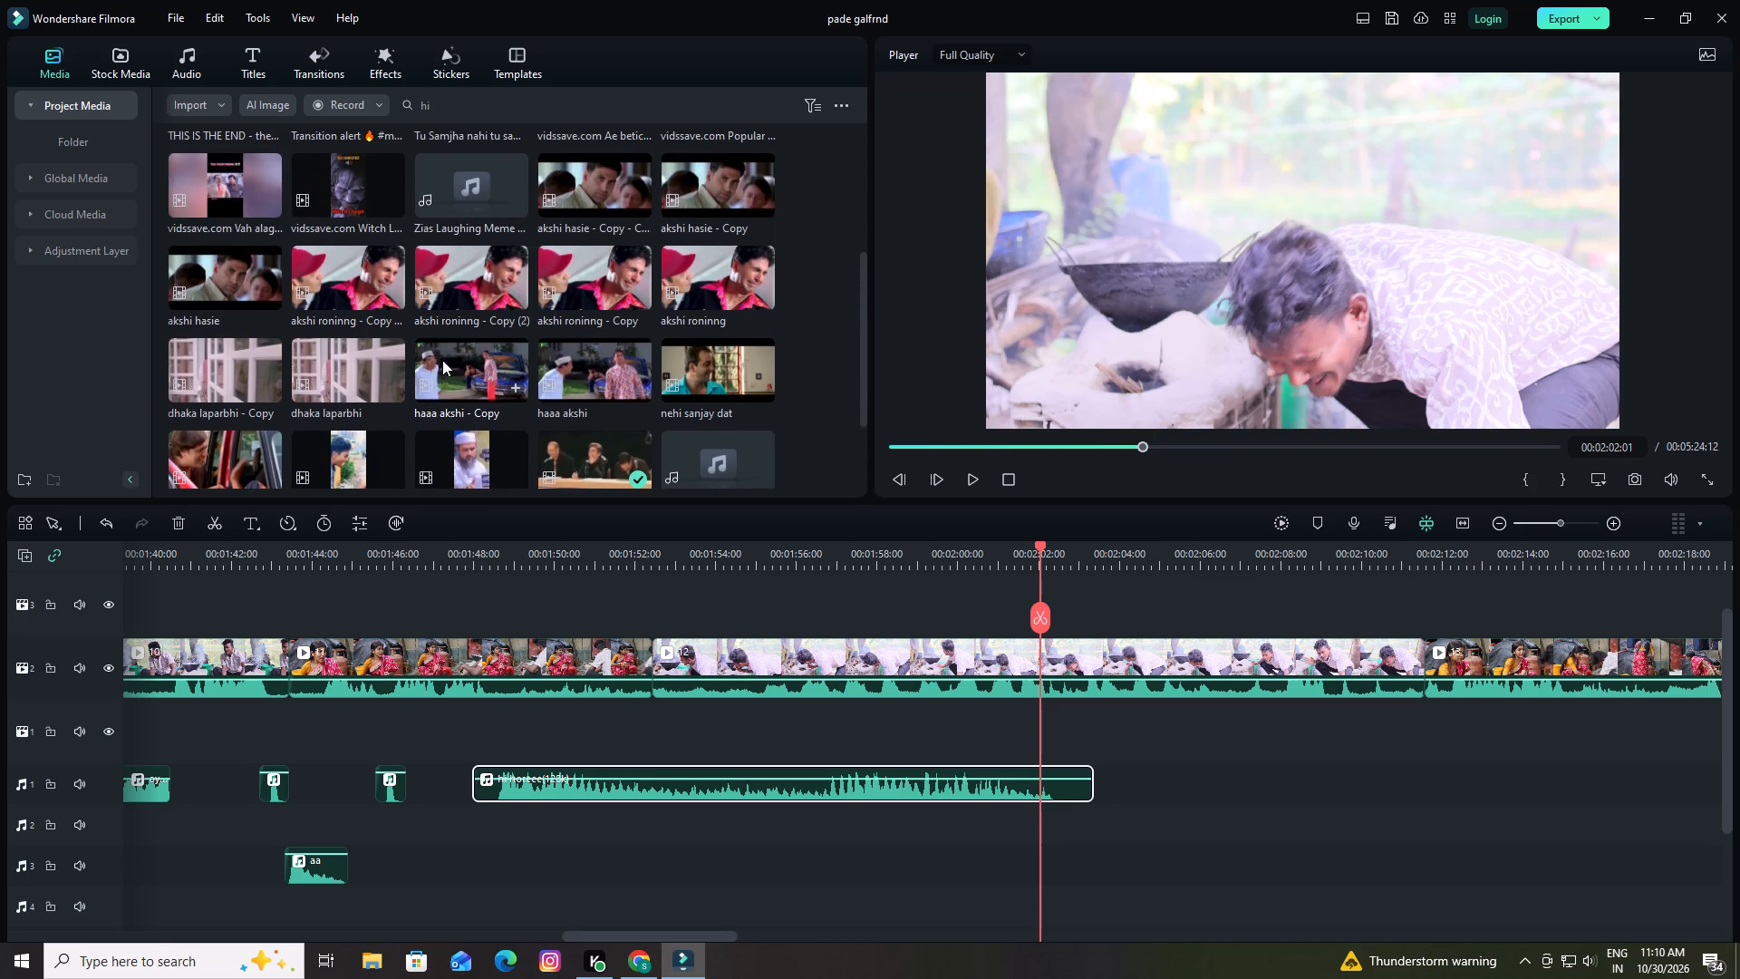
key(space)
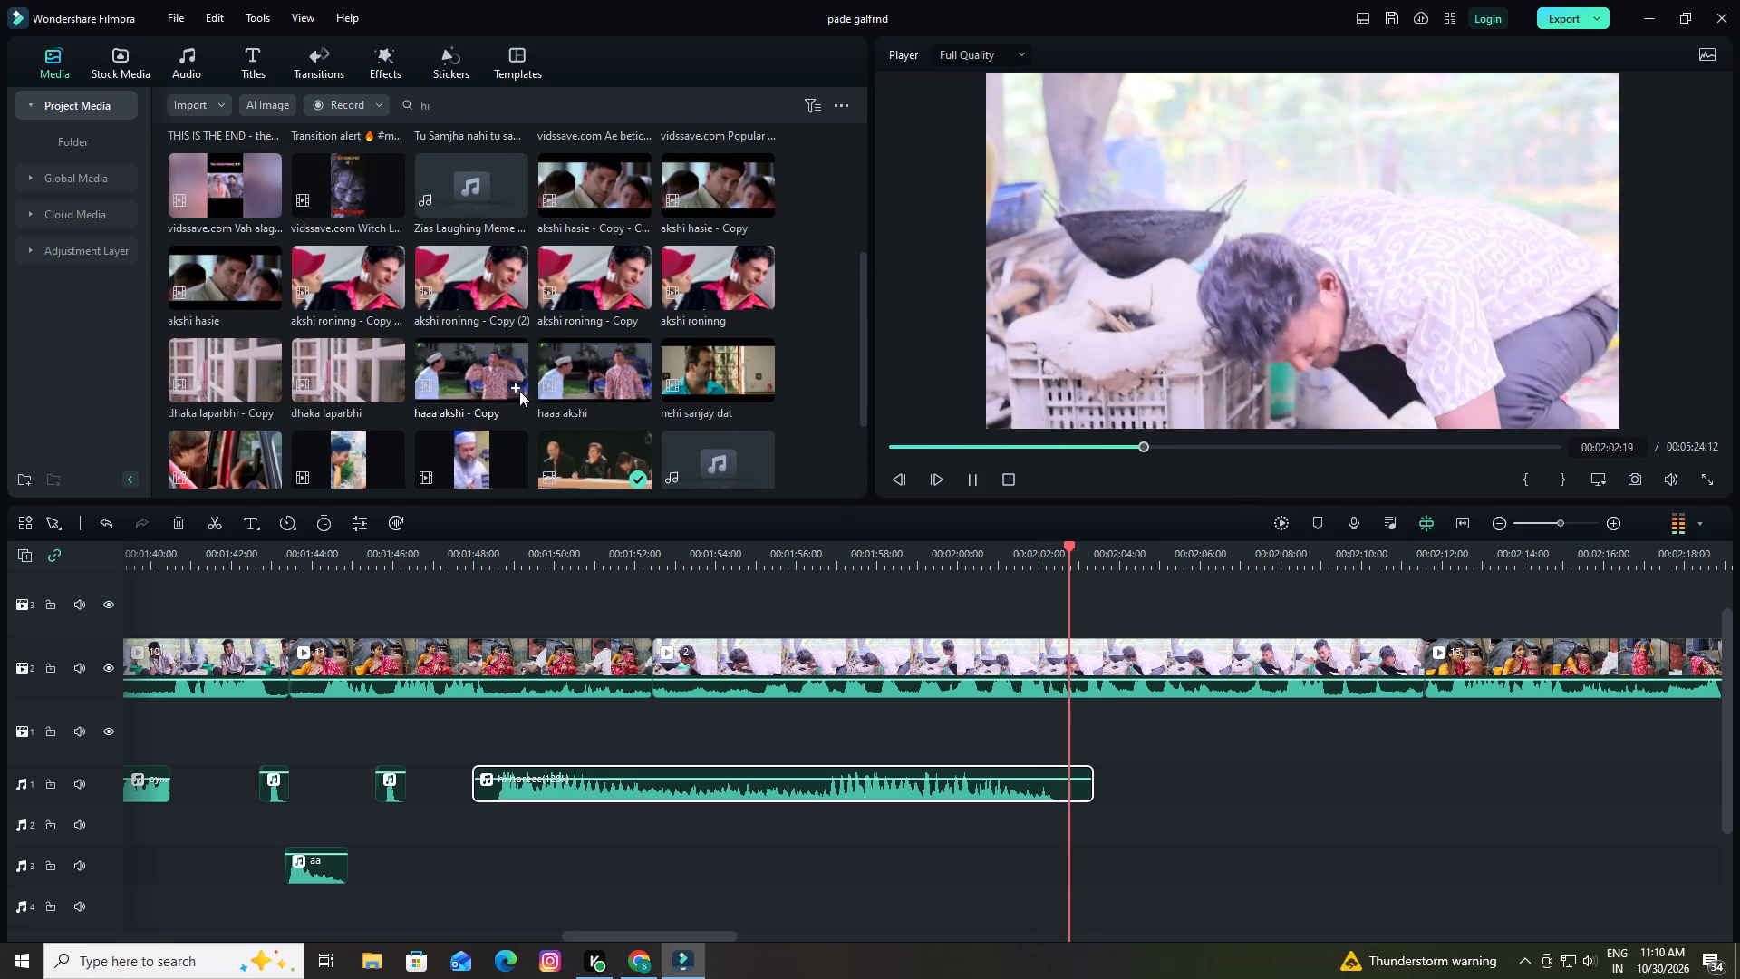
key(space)
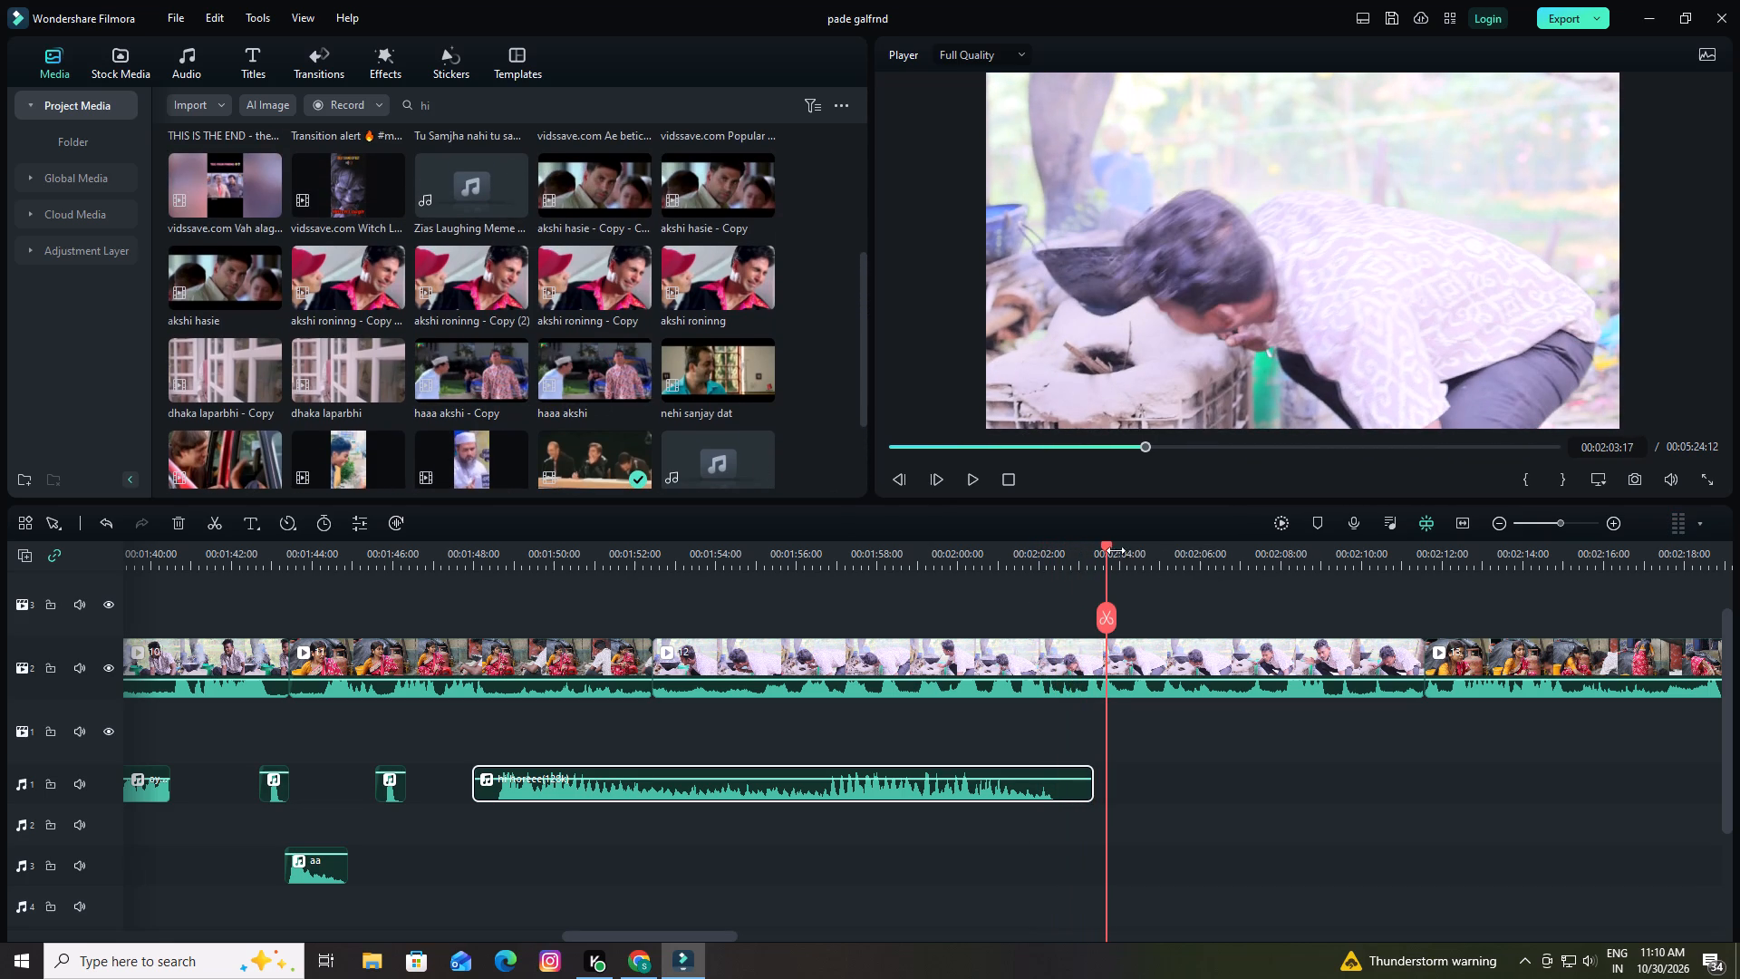
drag(1108, 546, 1047, 551)
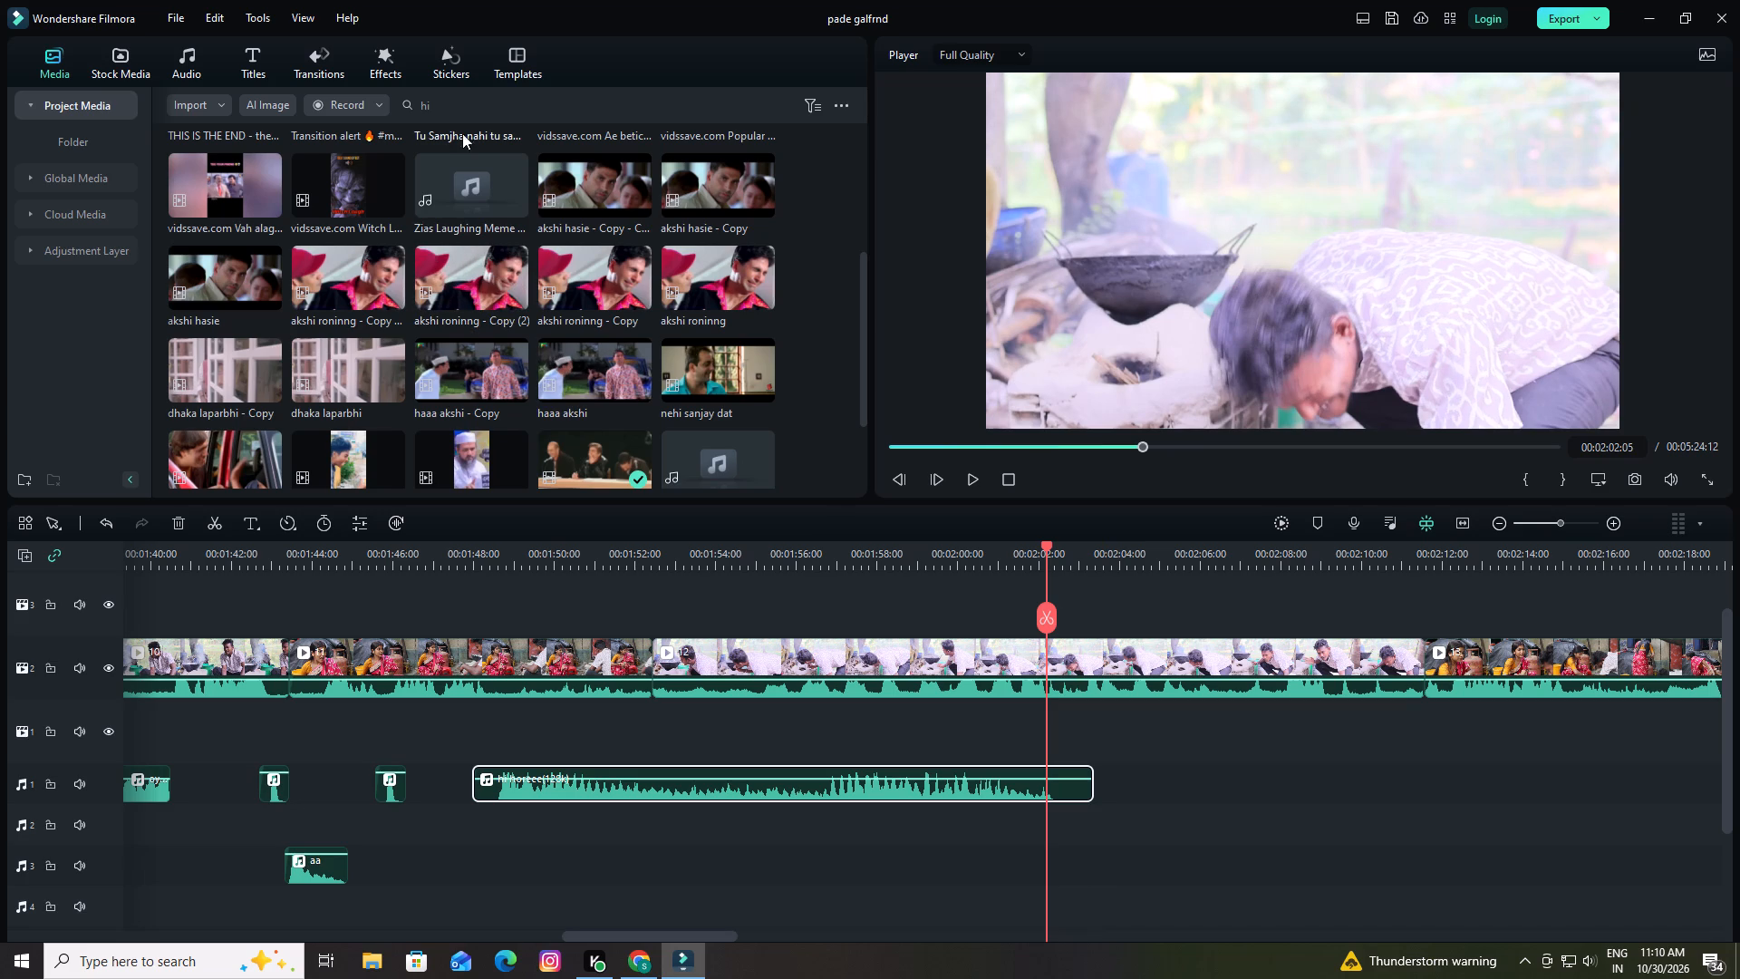
Clear the media search and browse the full library for a fitting sound, auditioning "Uthaiye na mobile call" and the Thunder sound effect.
click(454, 102)
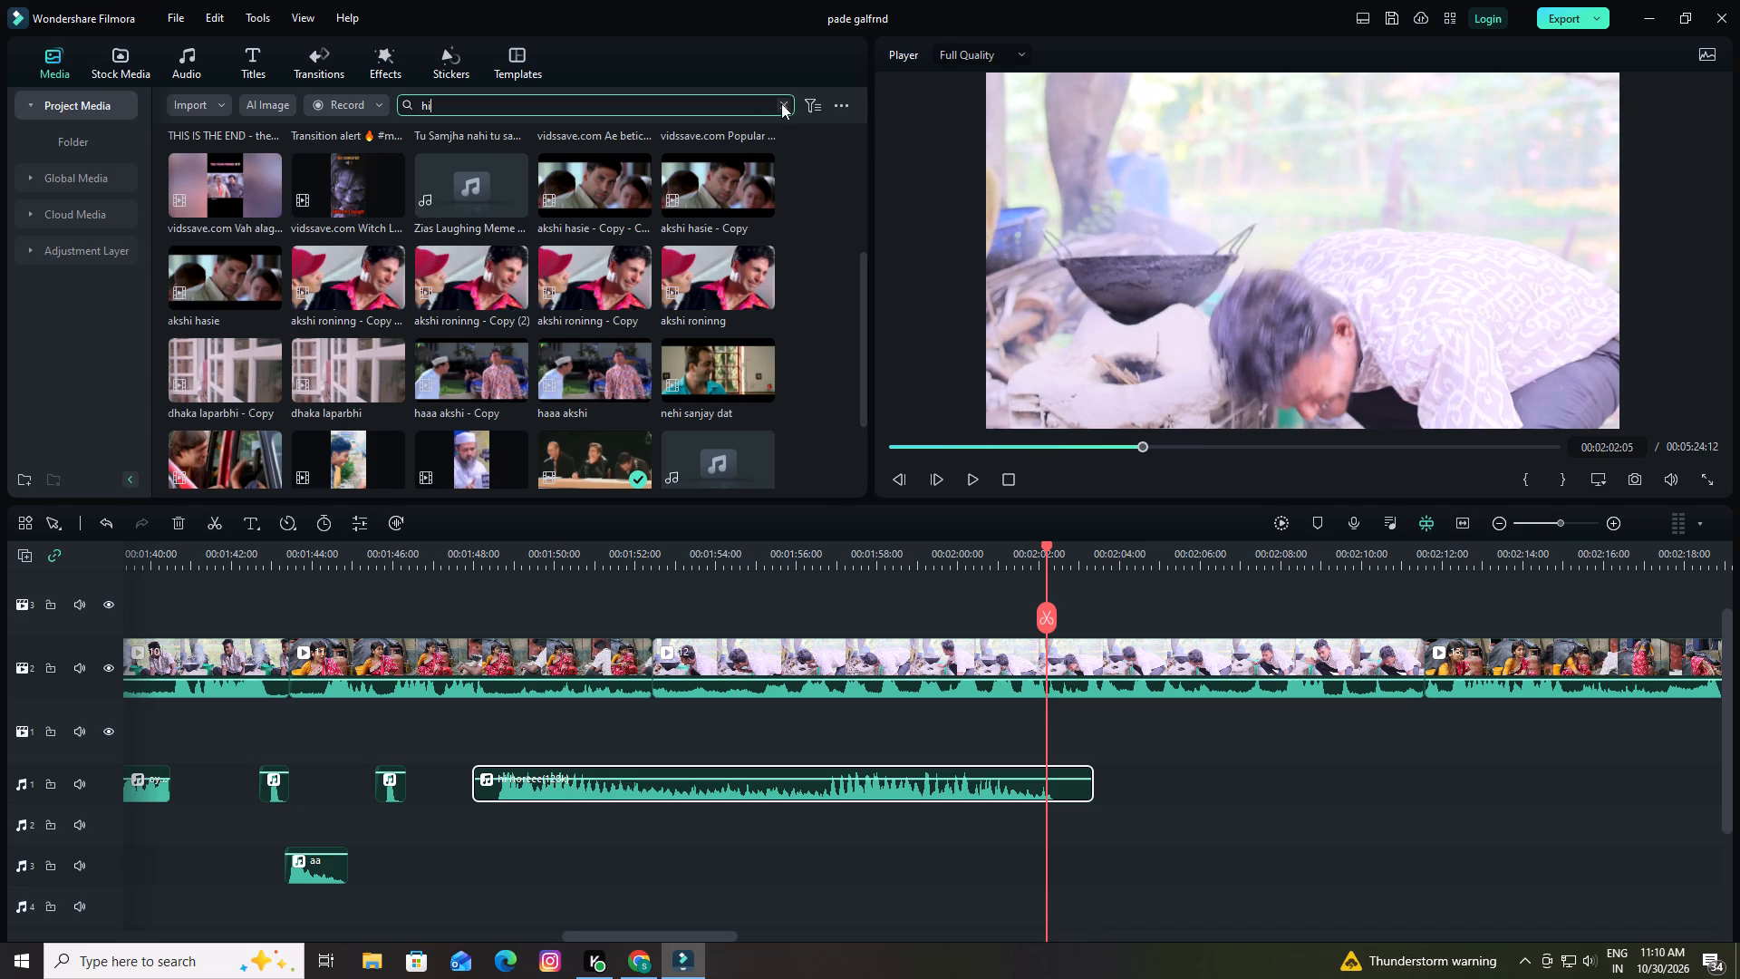
click(781, 103)
scroll(487, 381, down, 9)
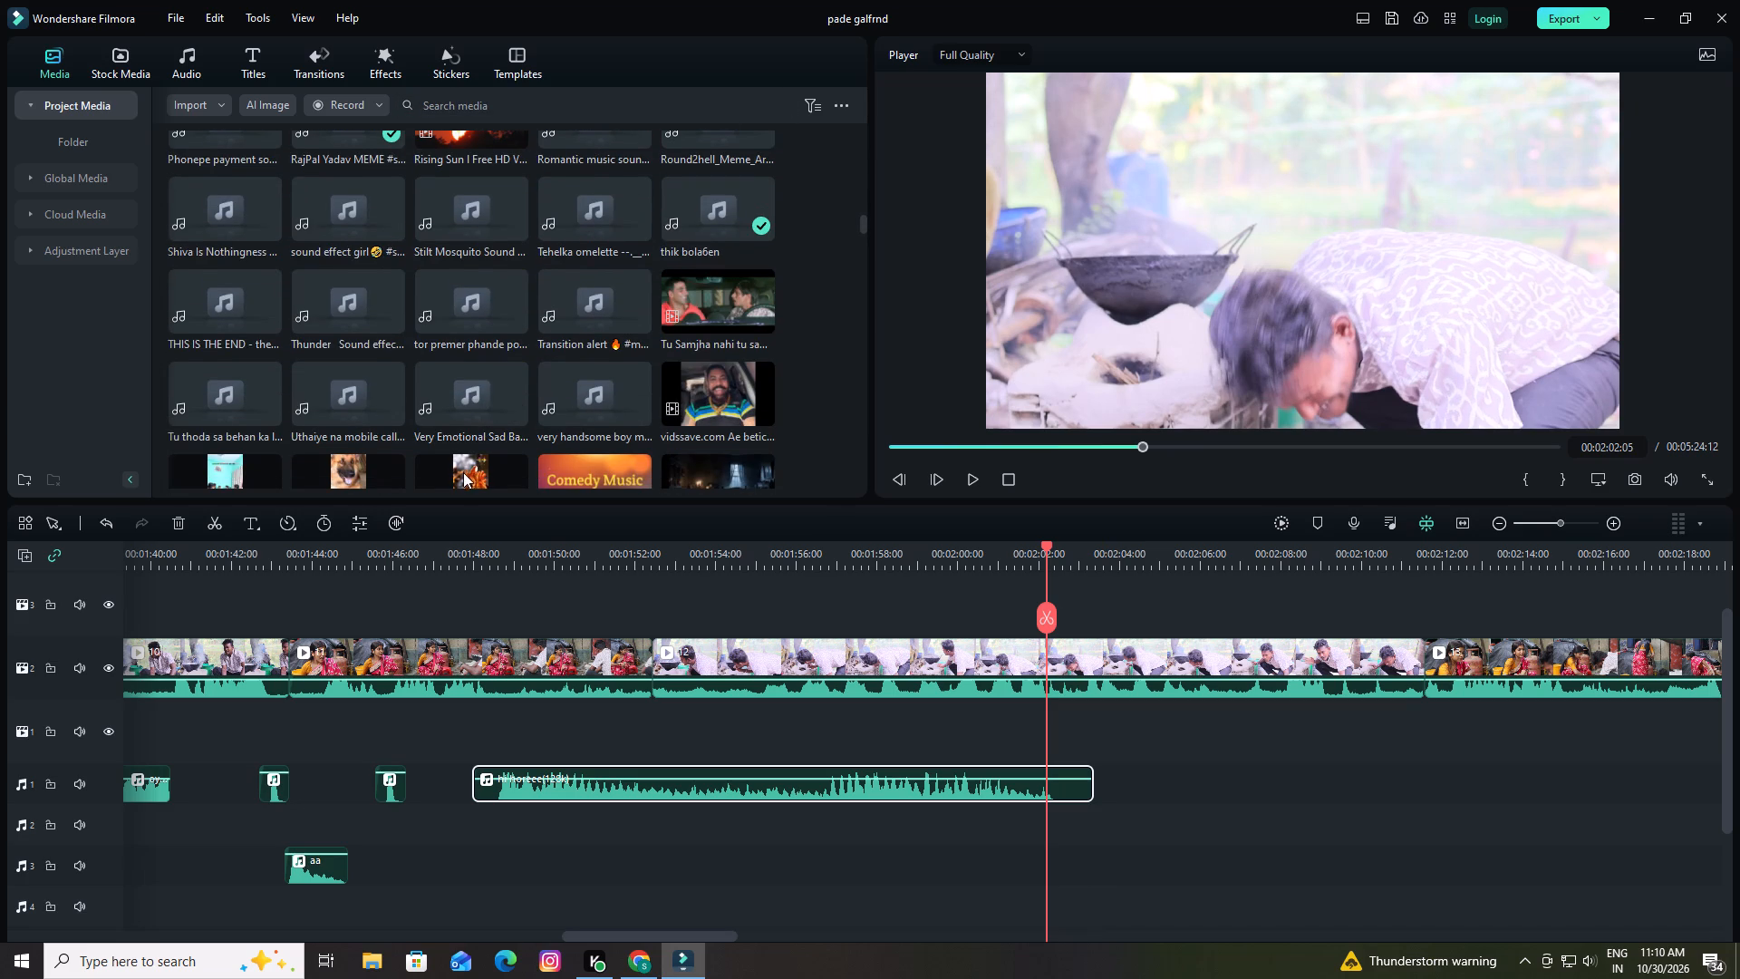
click(332, 388)
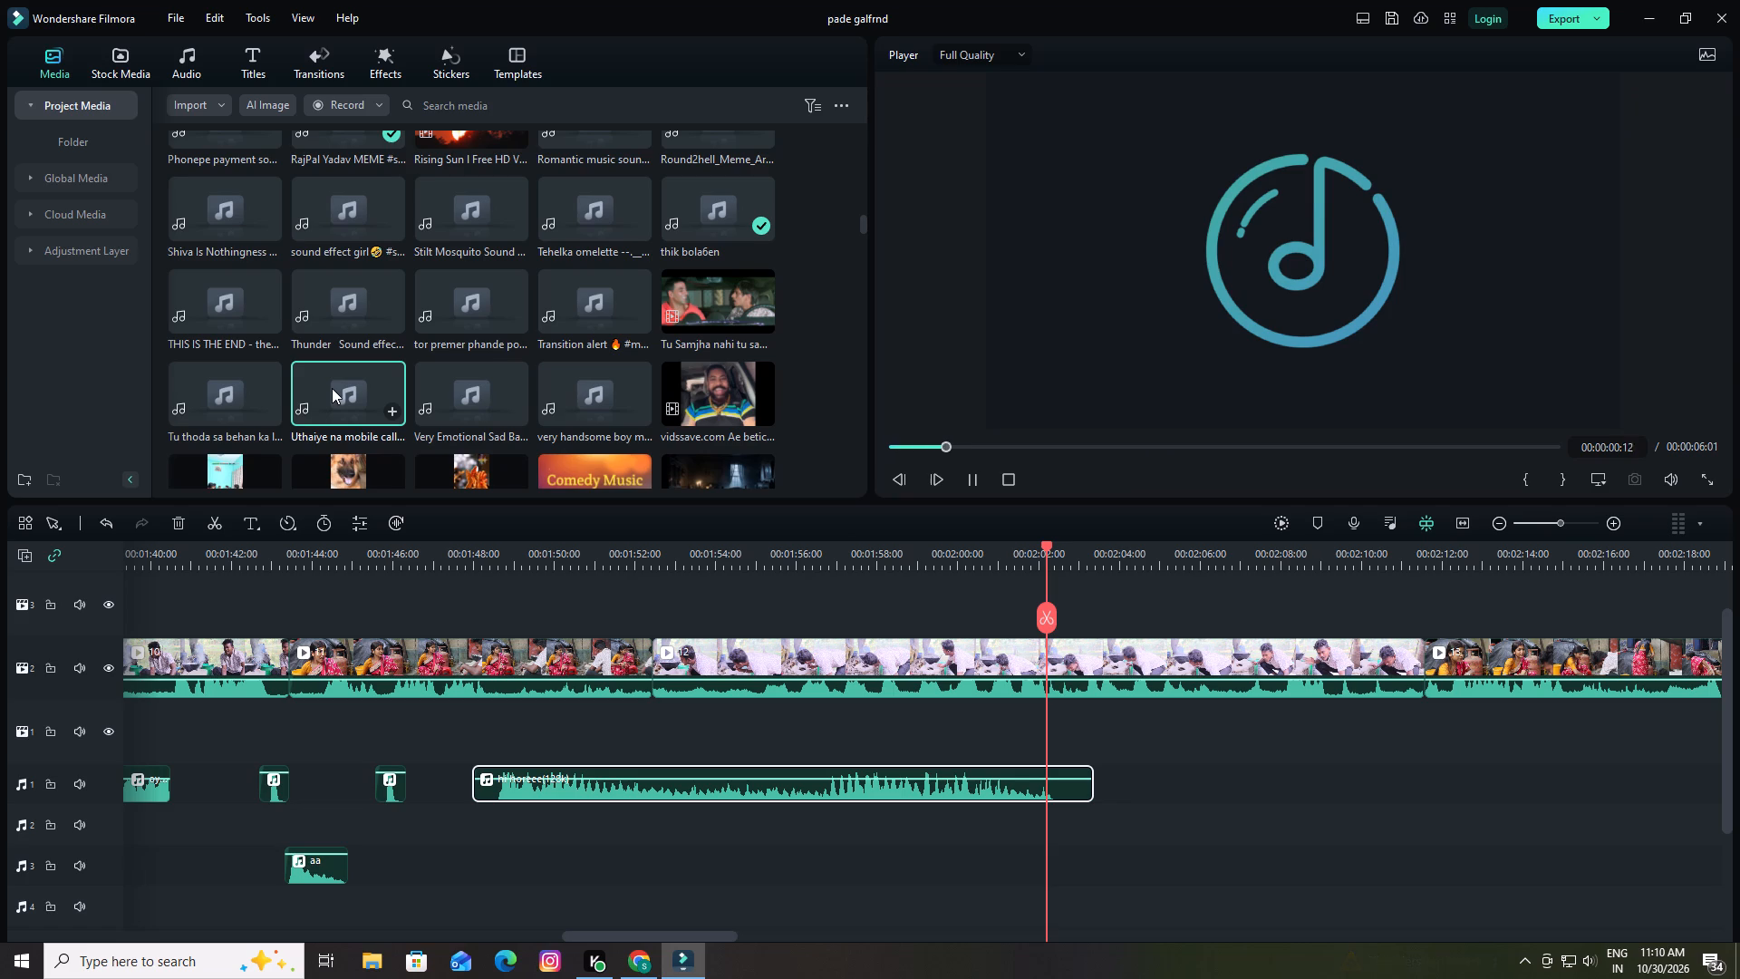
click(332, 311)
scroll(418, 325, down, 1)
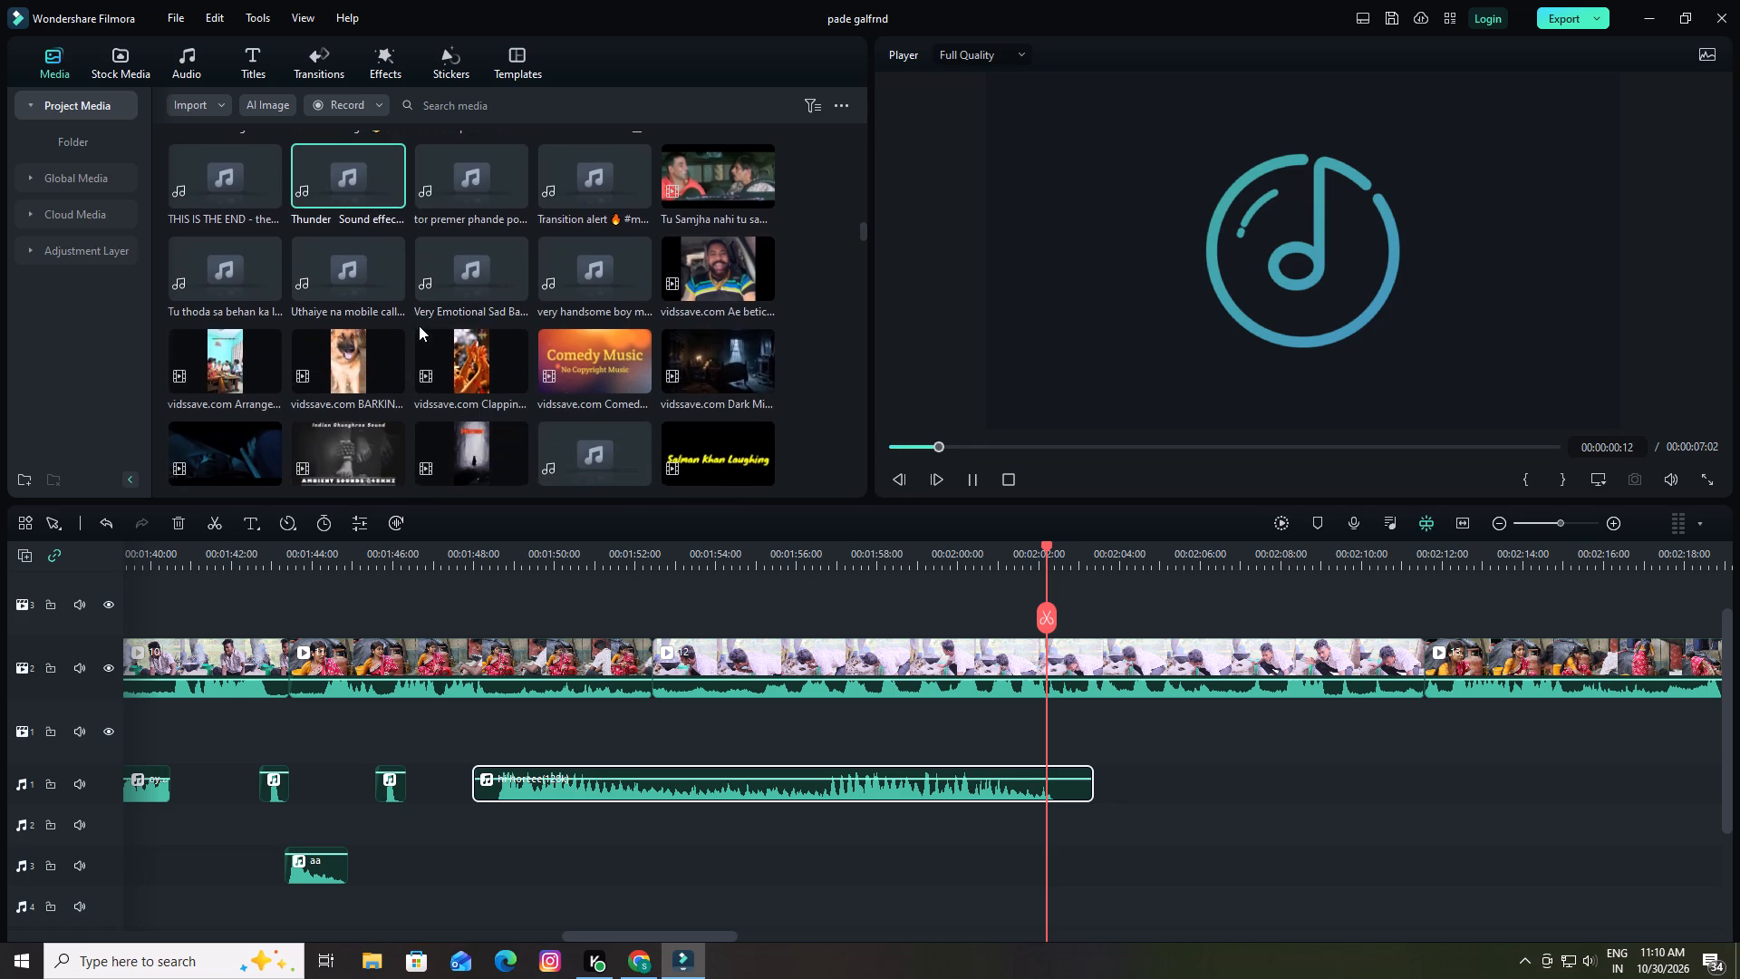
scroll(420, 325, down, 3)
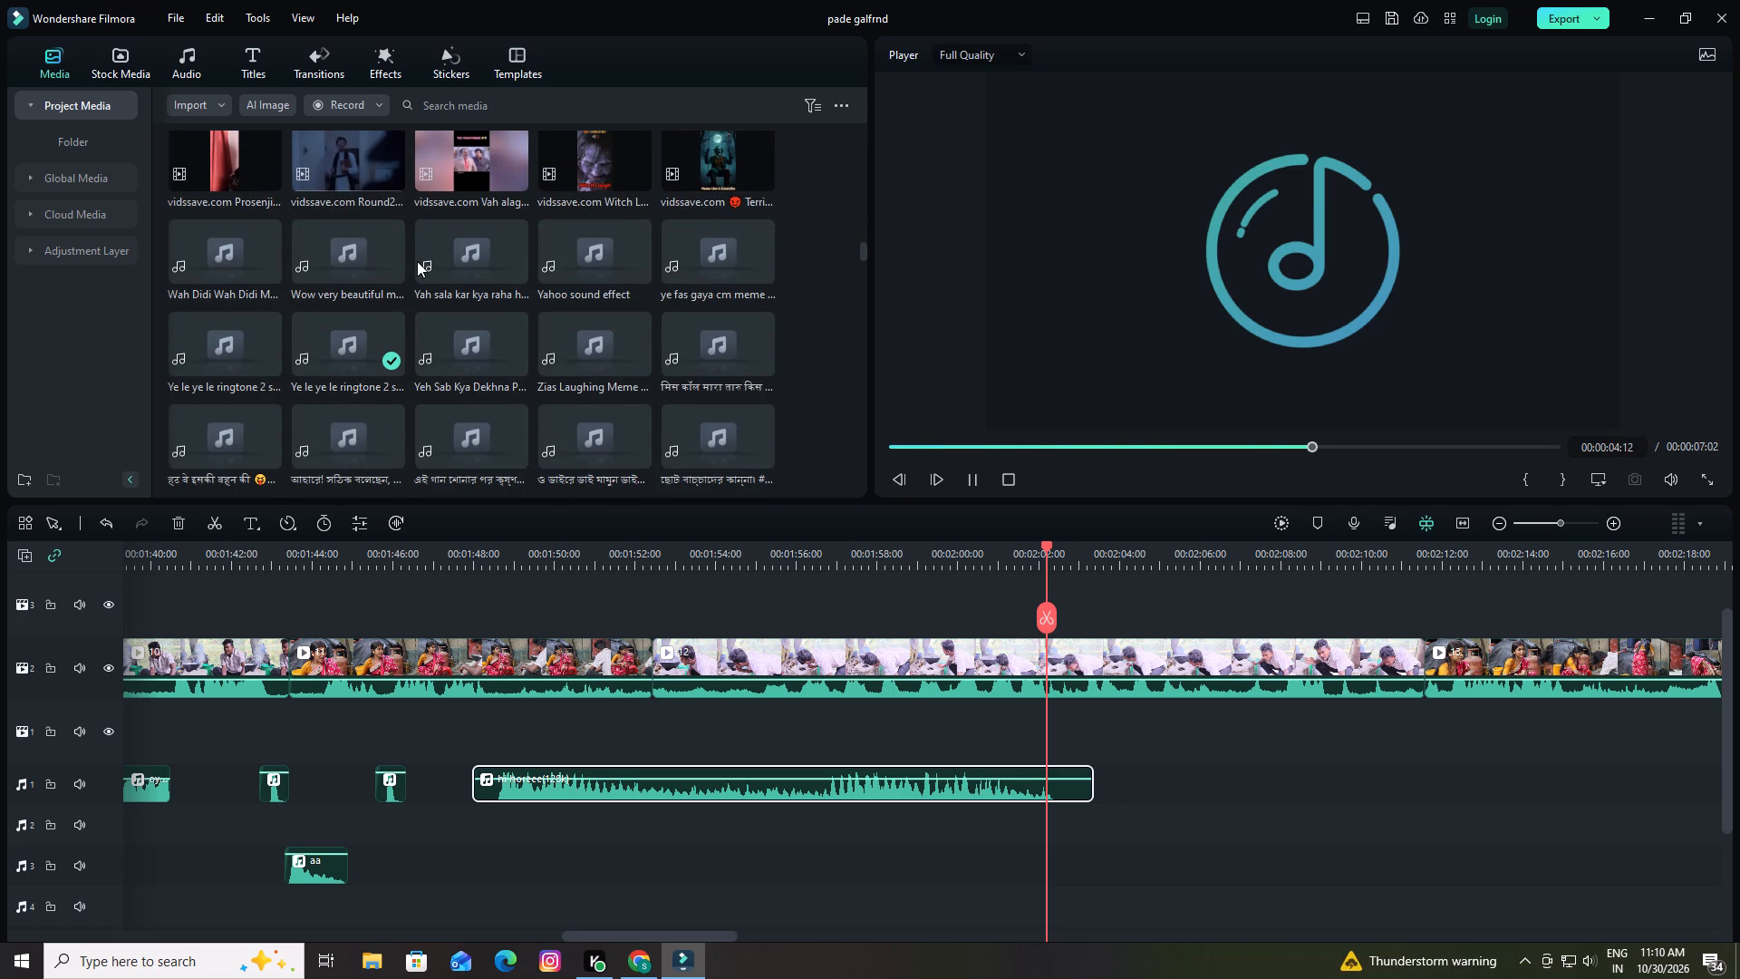
scroll(524, 352, down, 5)
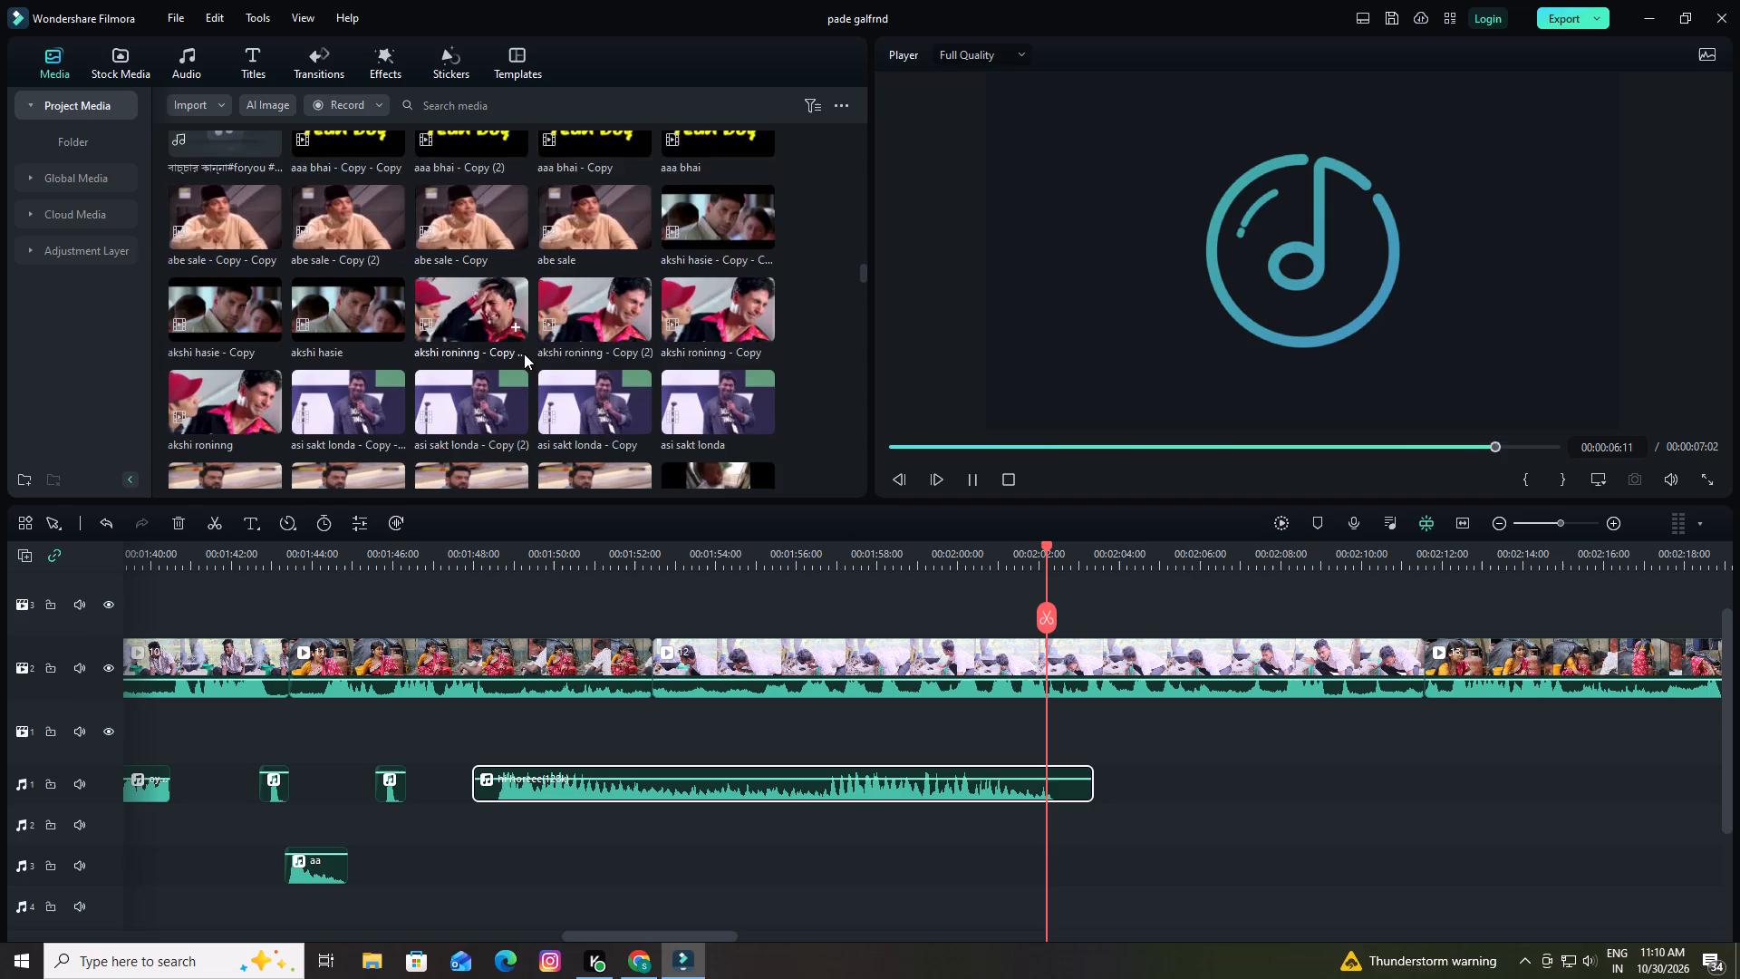
scroll(518, 355, down, 8)
scroll(400, 376, up, 2)
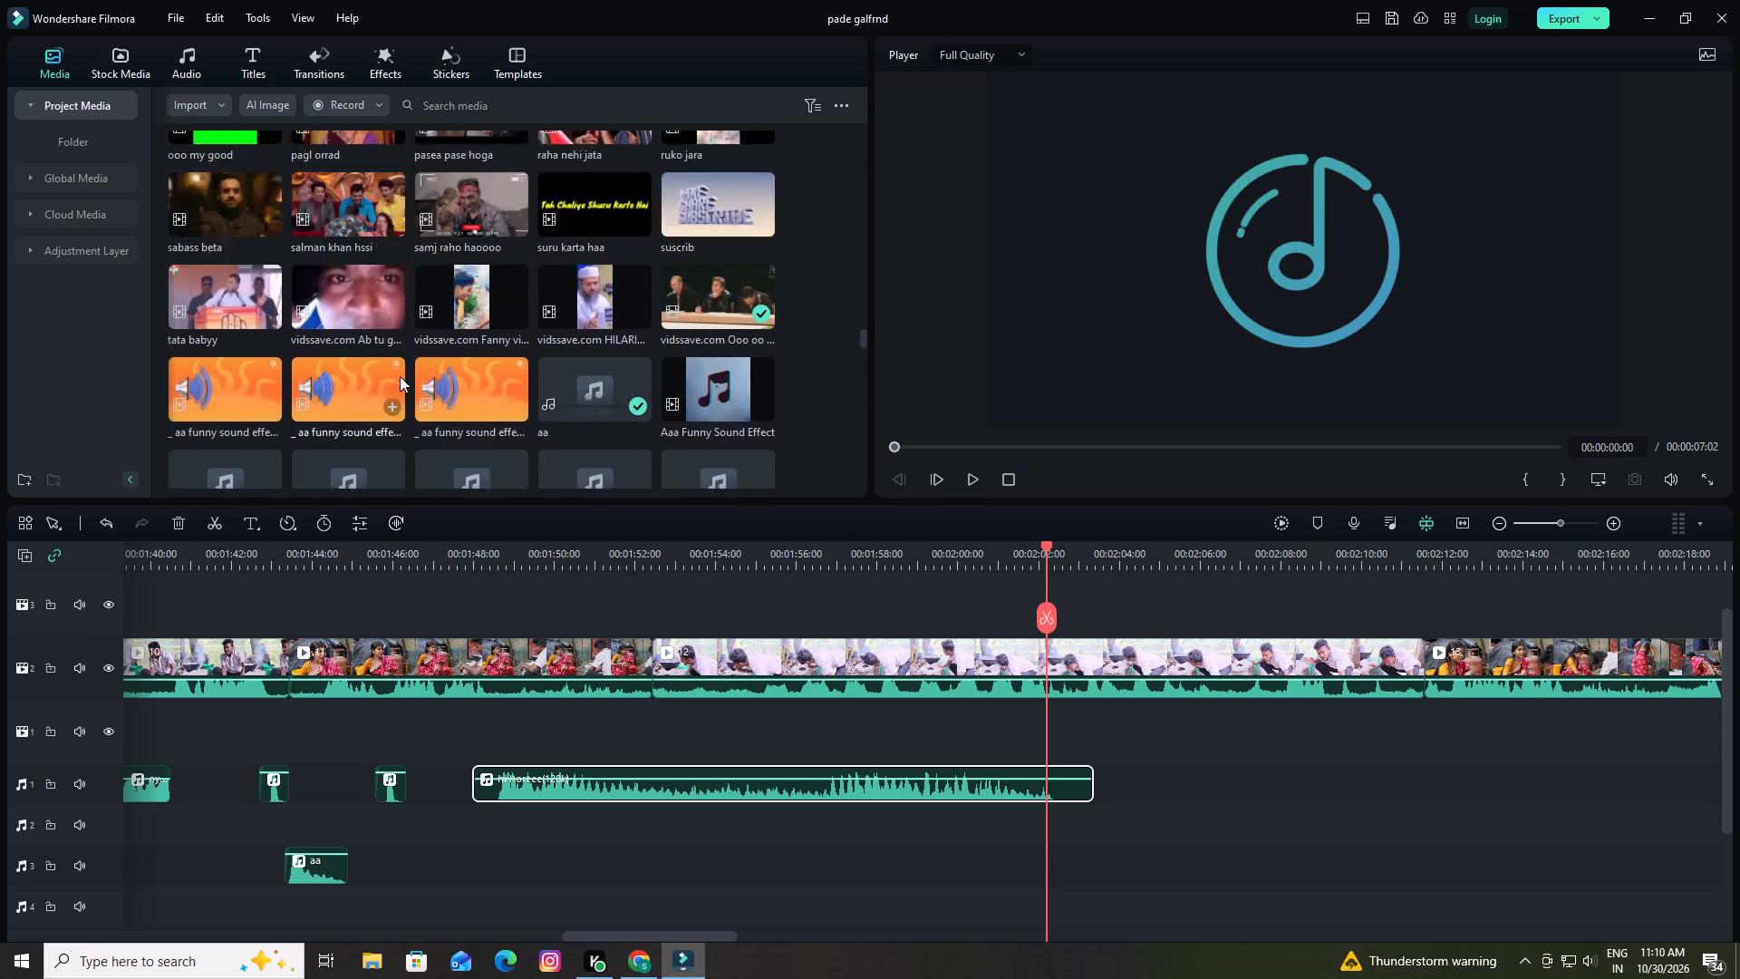
scroll(400, 376, up, 2)
Search the media for "baby" and place the "baby hasi" sound on audio track 1 directly after the "hi horeee(128k)" sound.
click(508, 107)
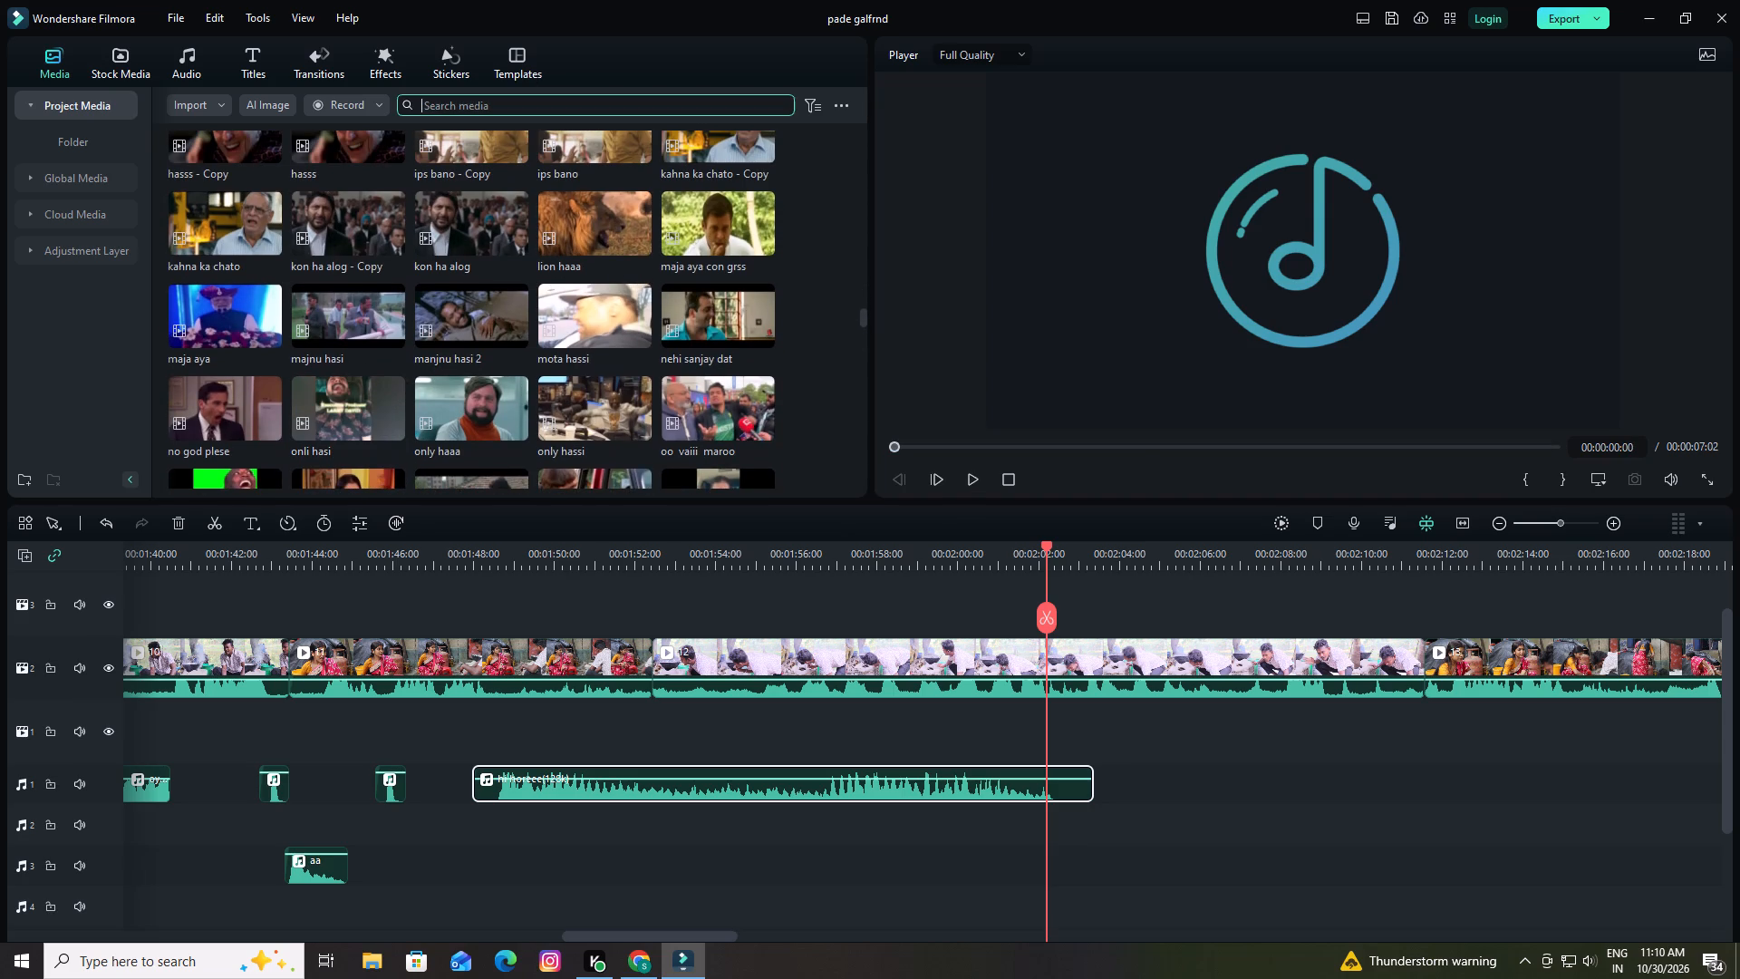
key(b)
key(a)
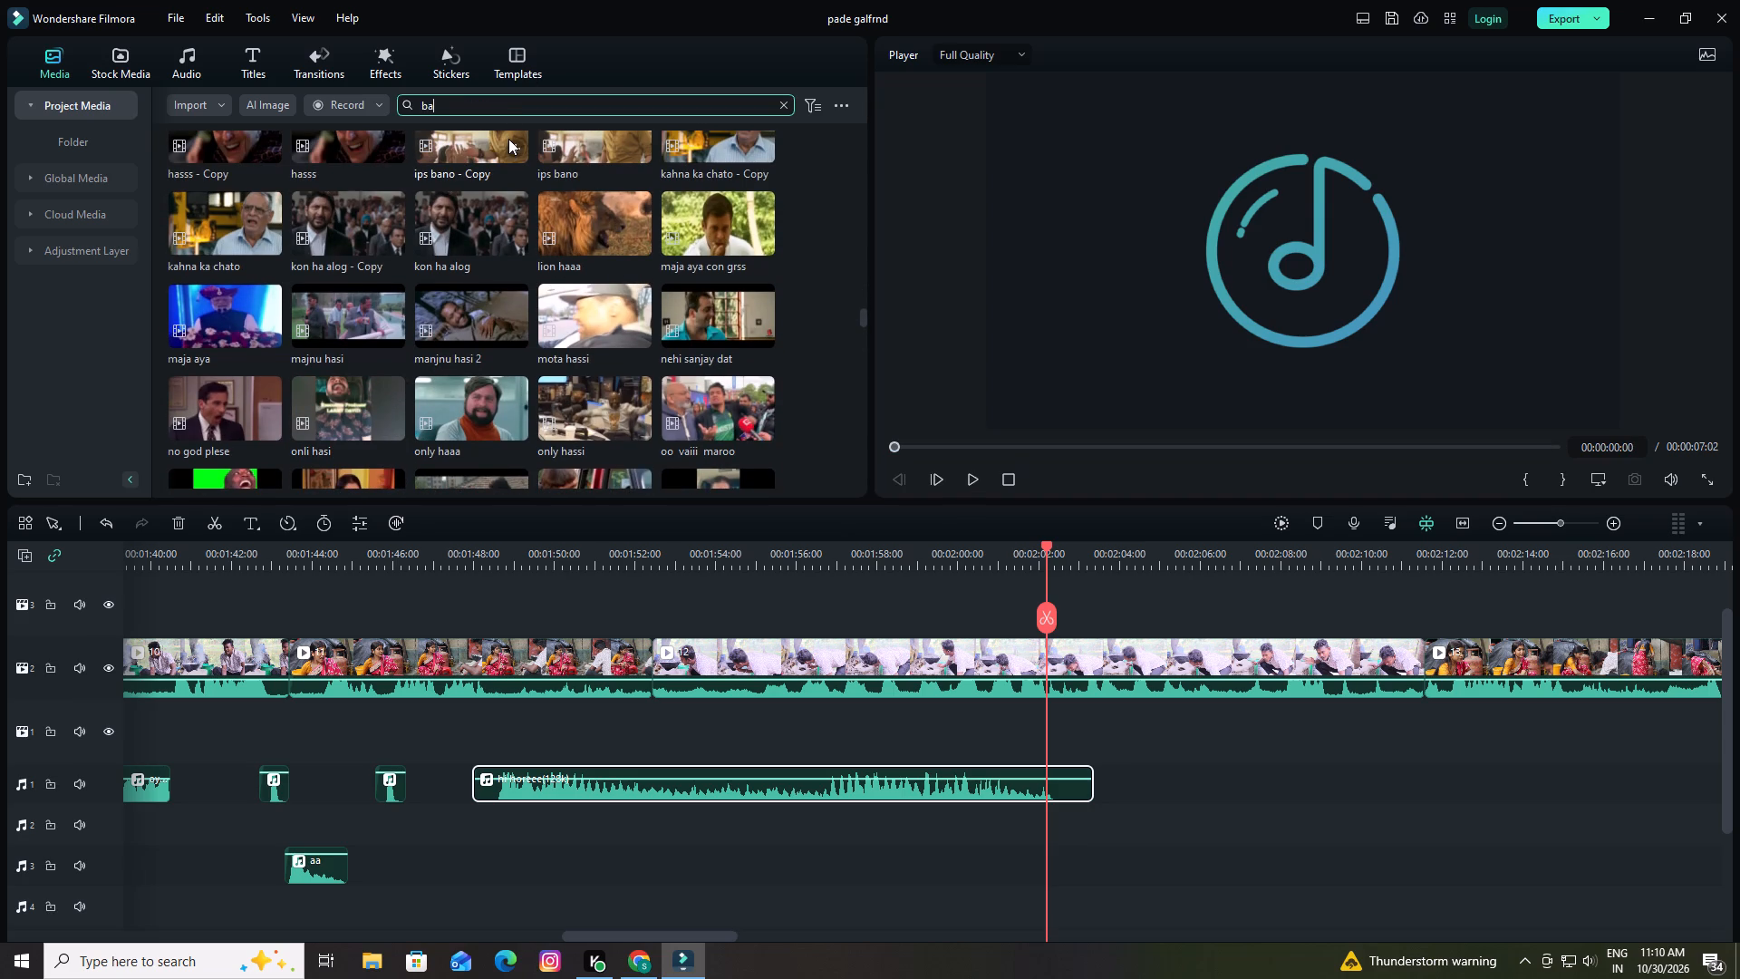
key(b)
key(y)
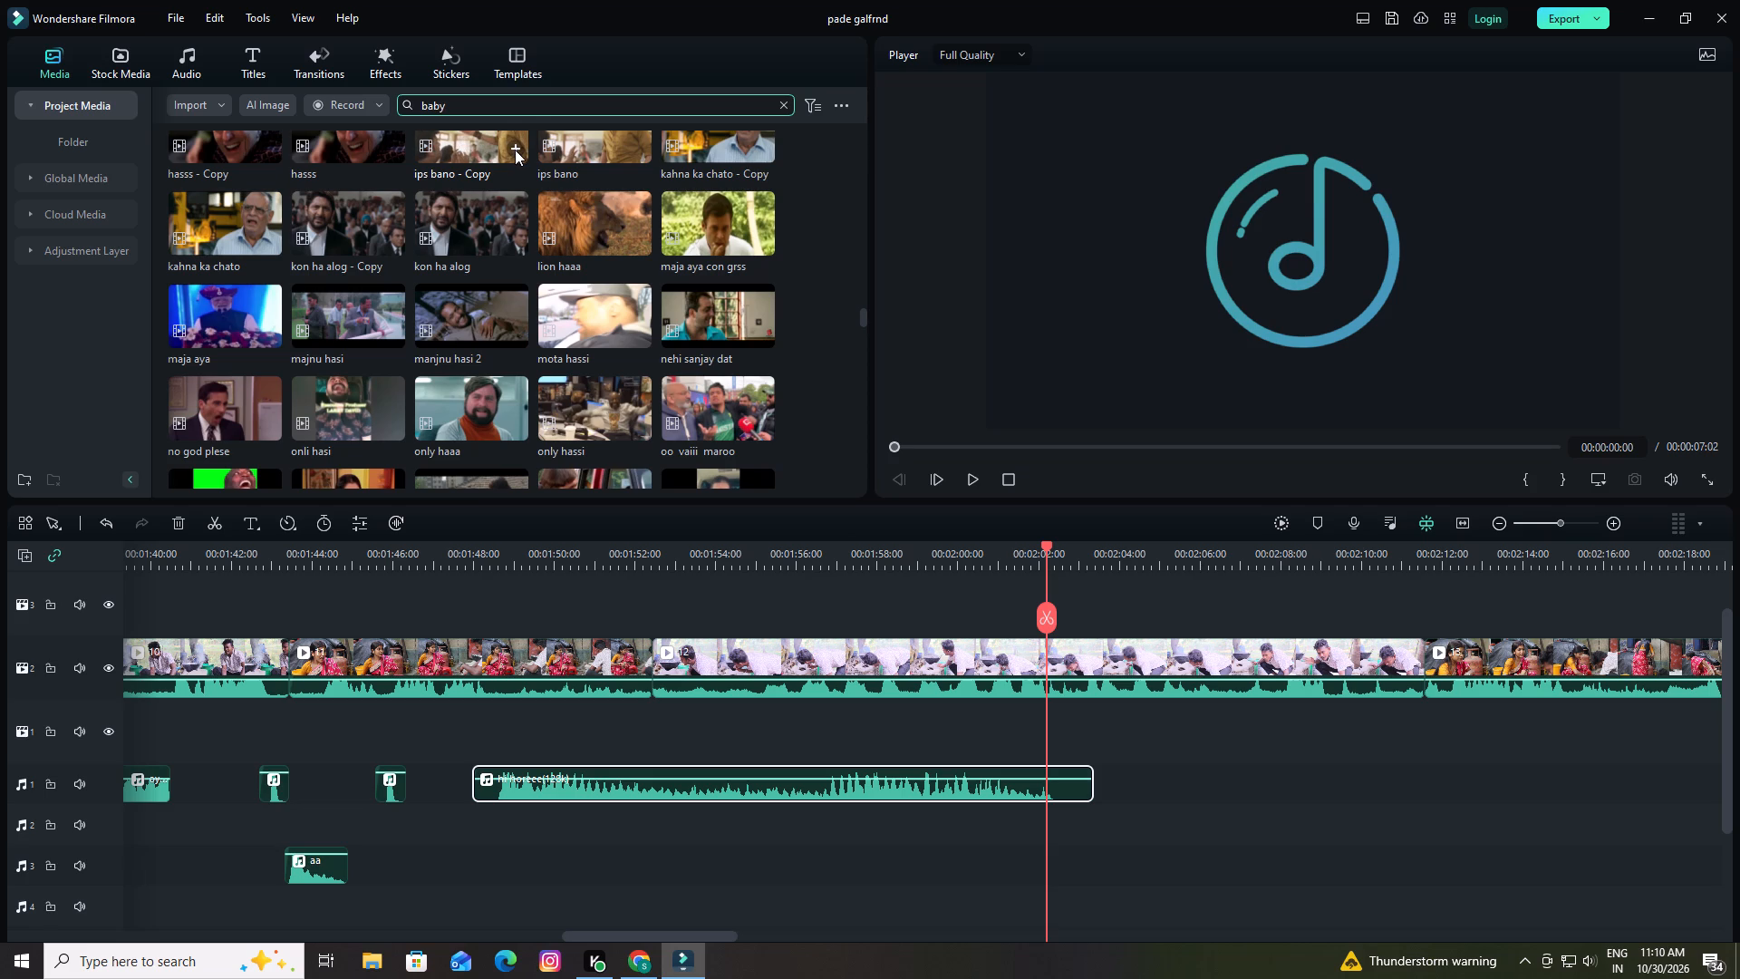
key(Return)
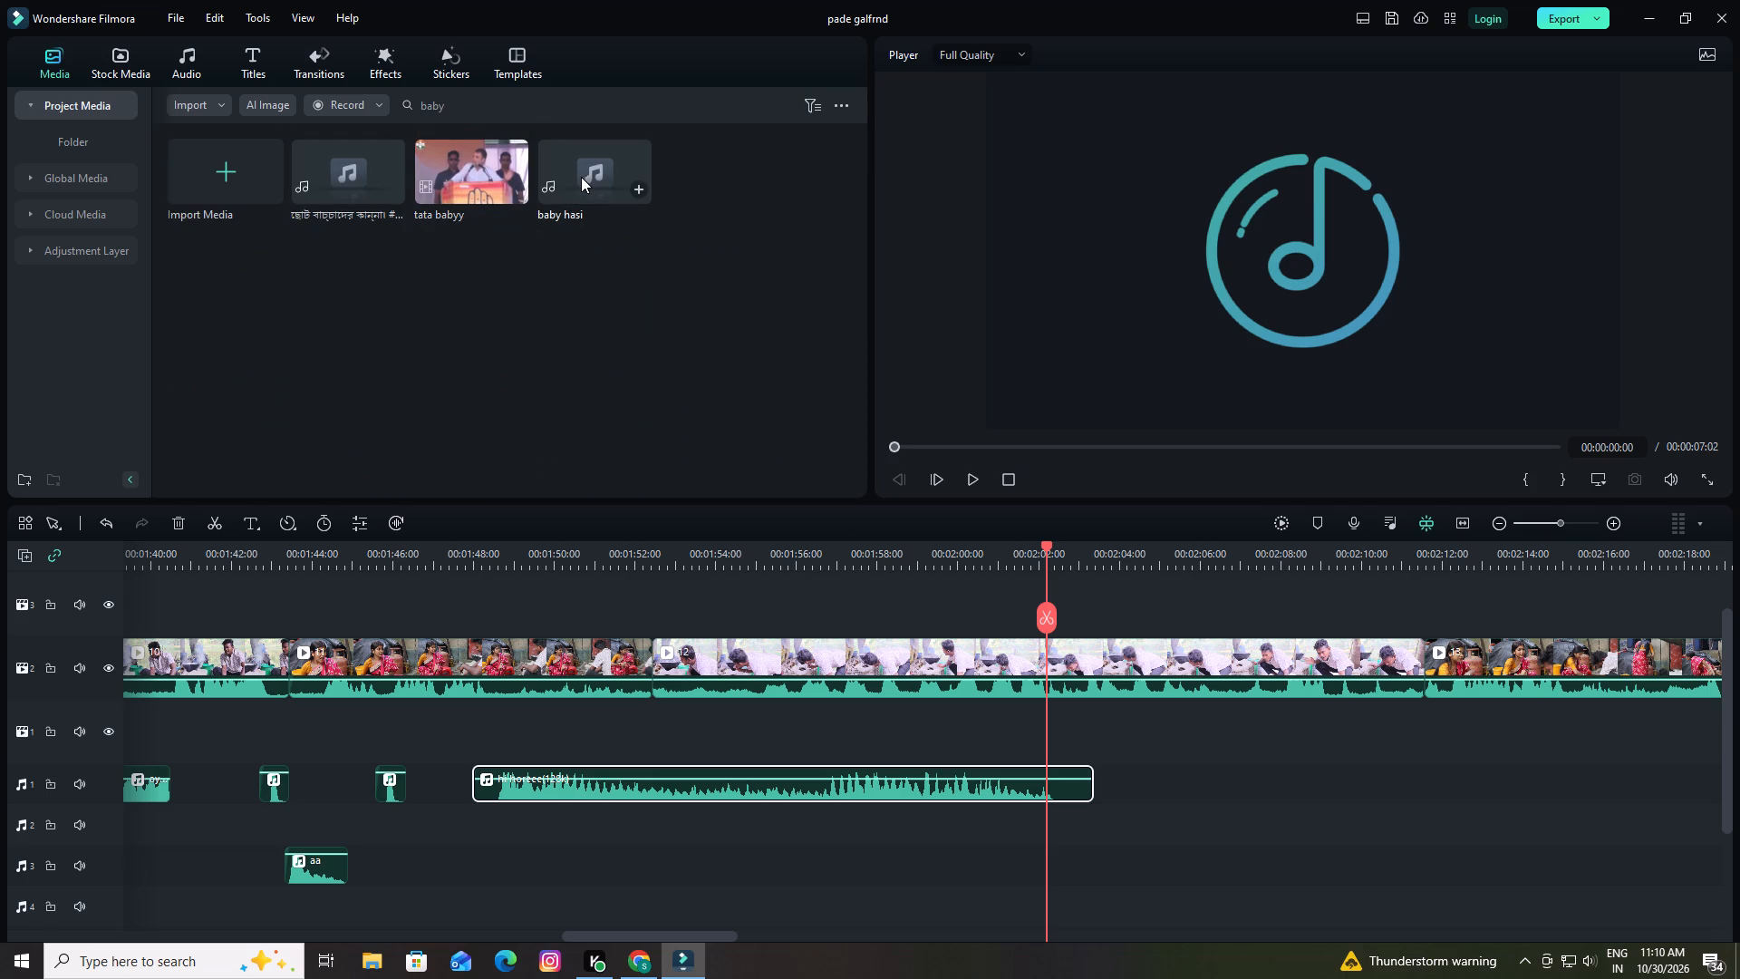
drag(581, 176, 1106, 653)
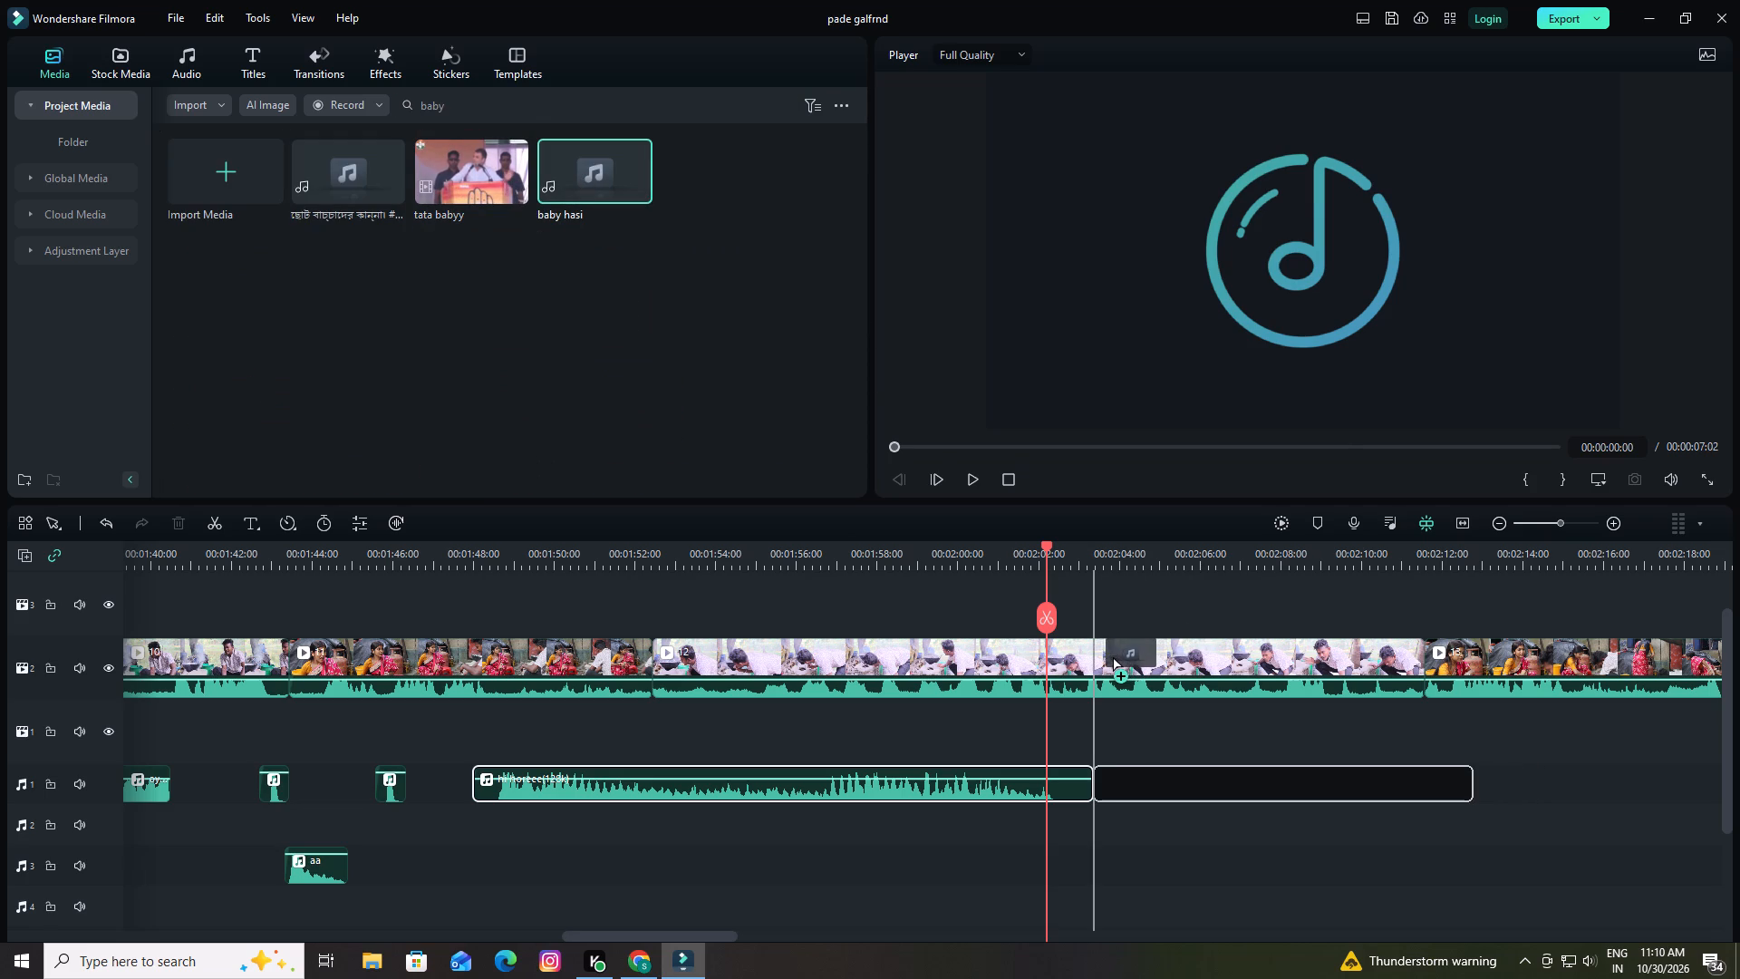
Play through the "baby hasi" sound, split it at the cut to the woman at 00:02:11:14 and delete the remainder.
key(space)
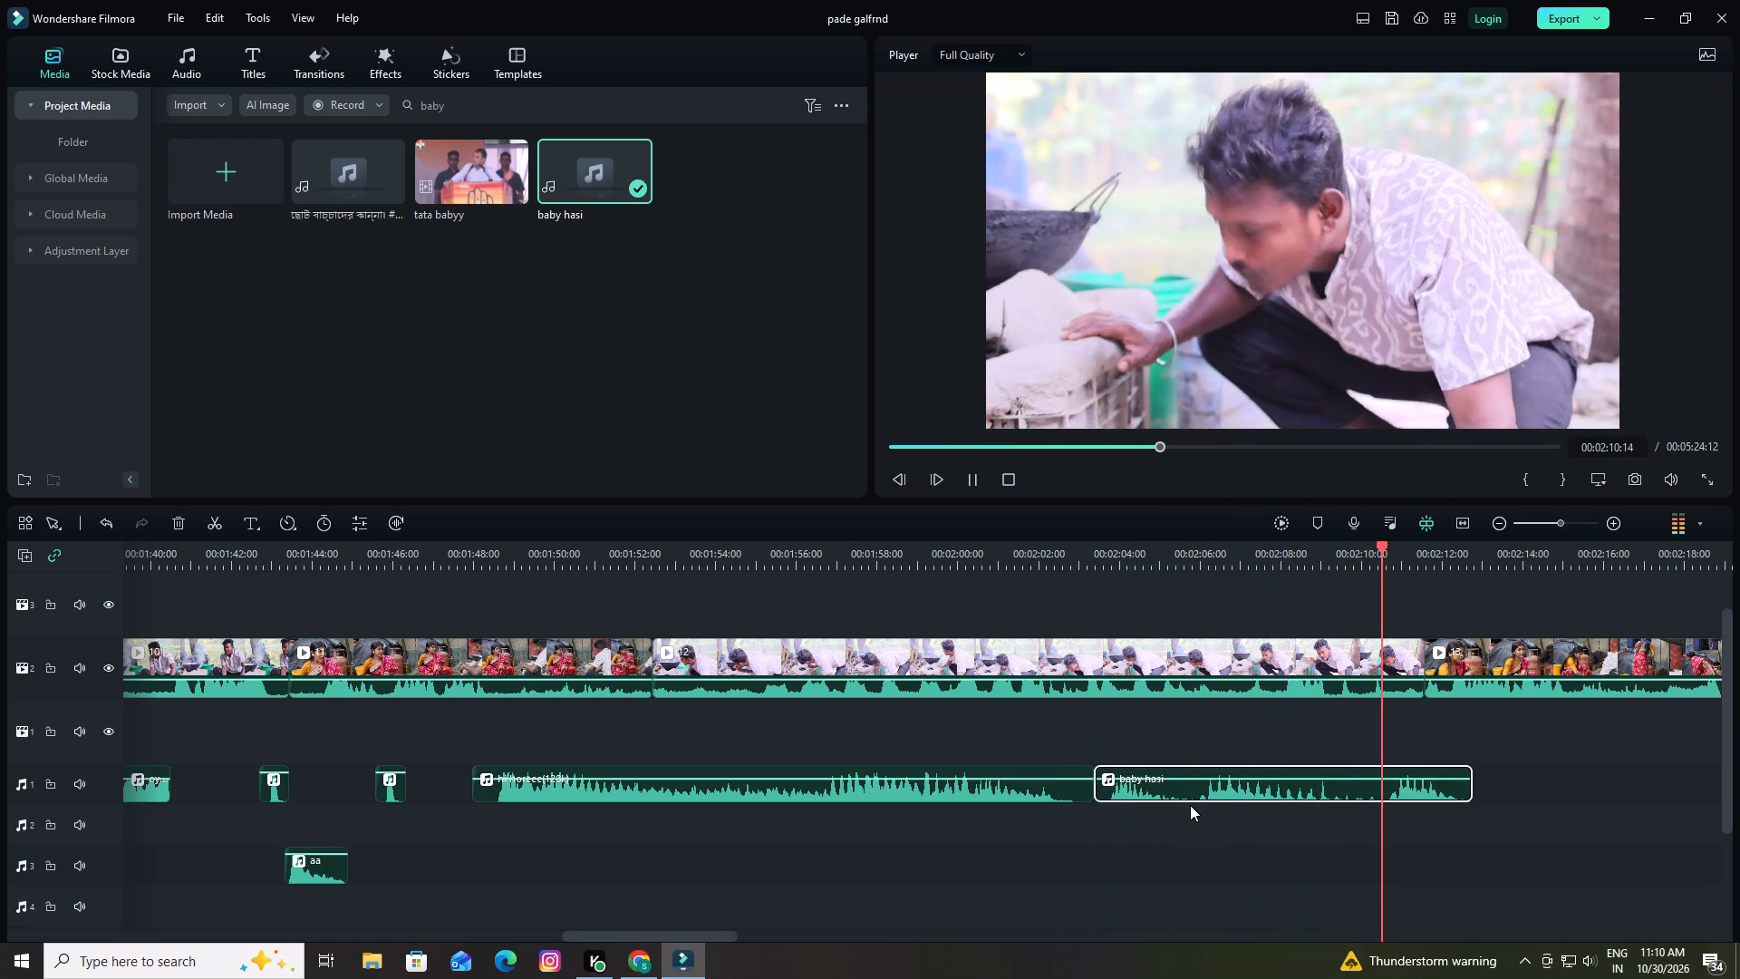
key(space)
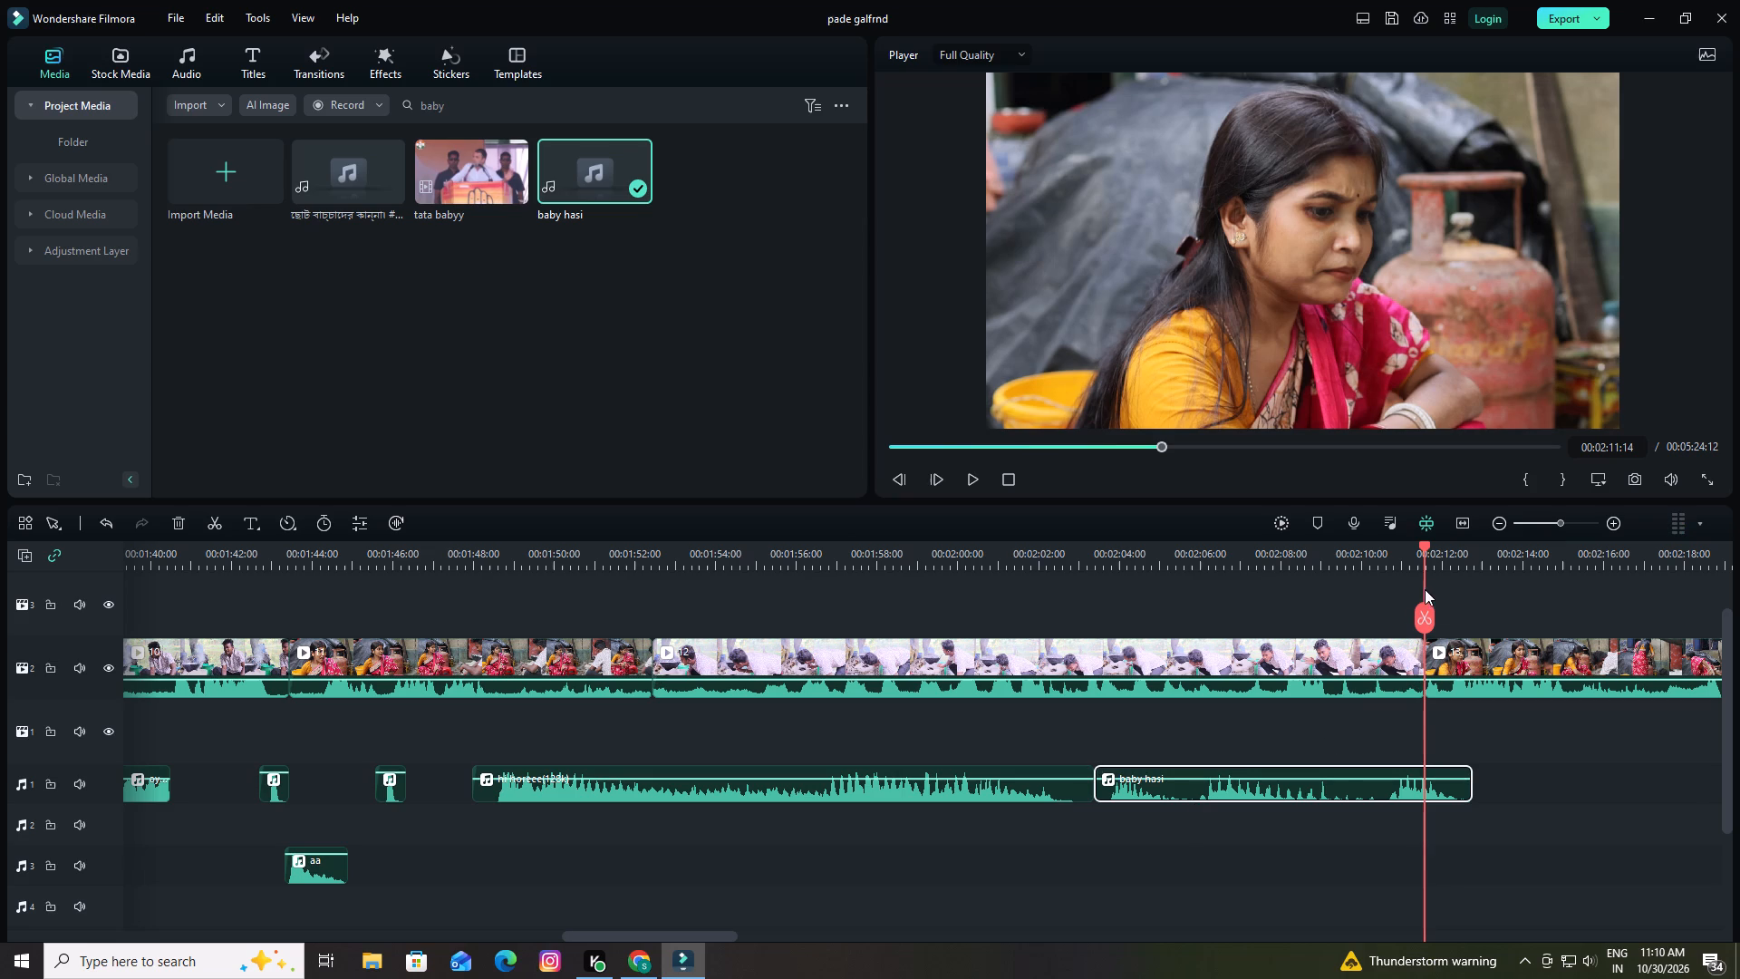
click(1435, 800)
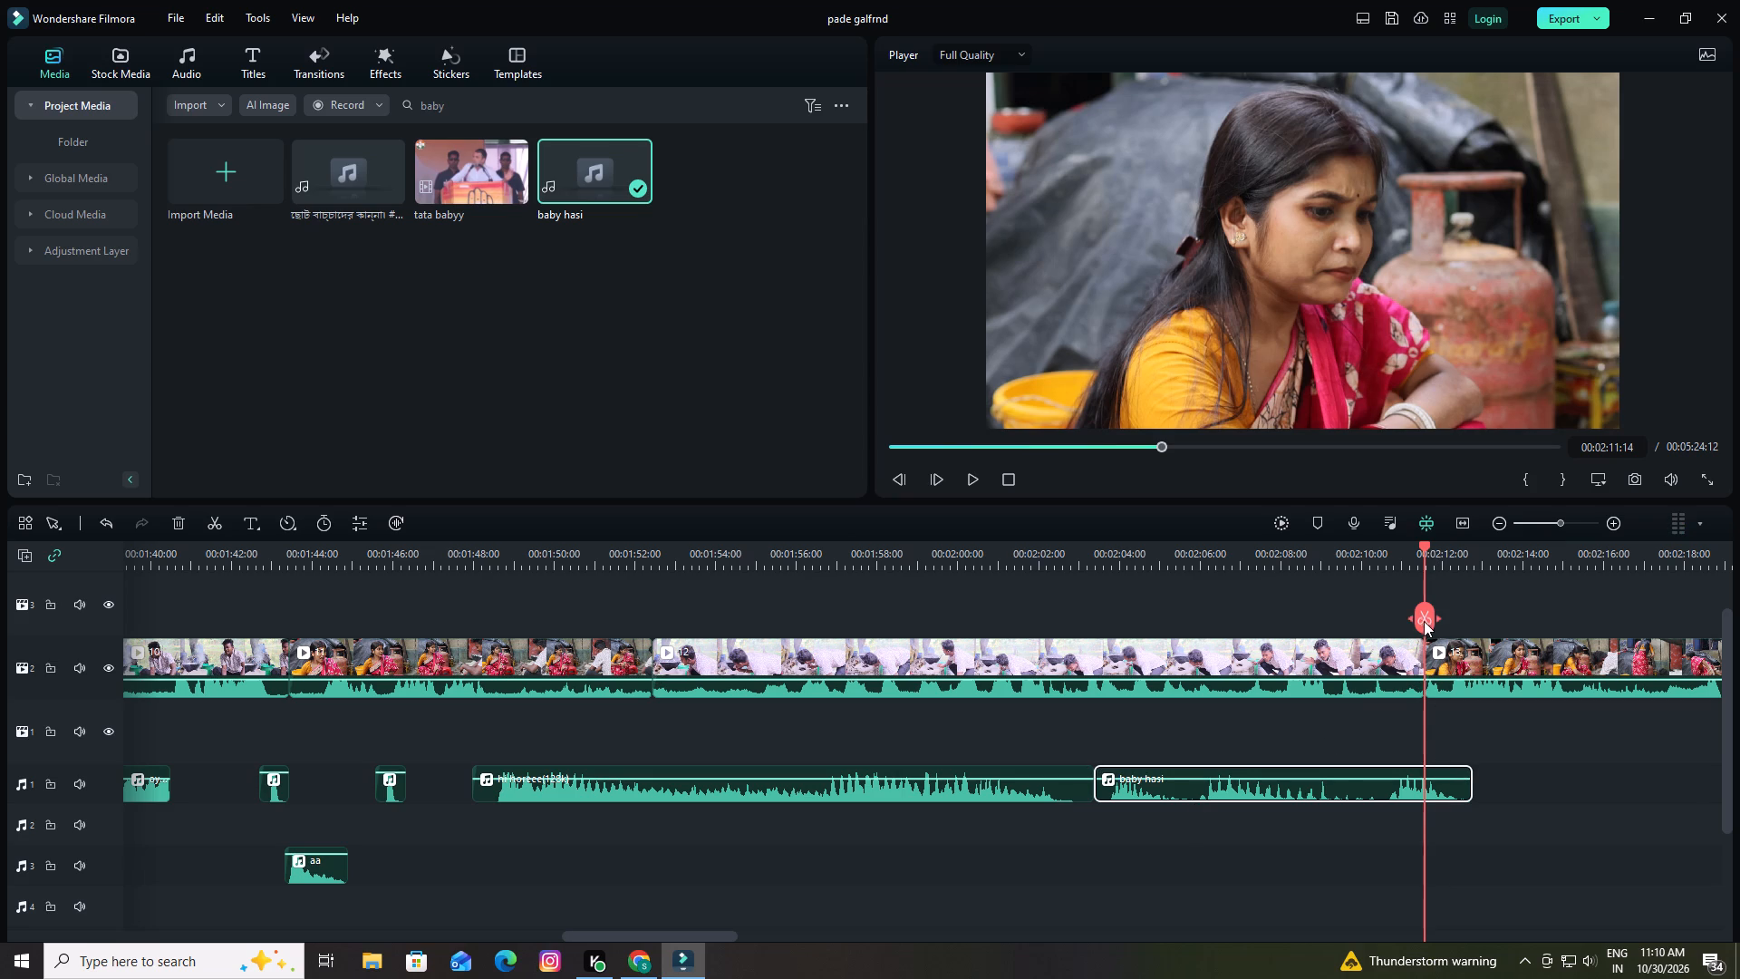
click(1423, 619)
click(177, 519)
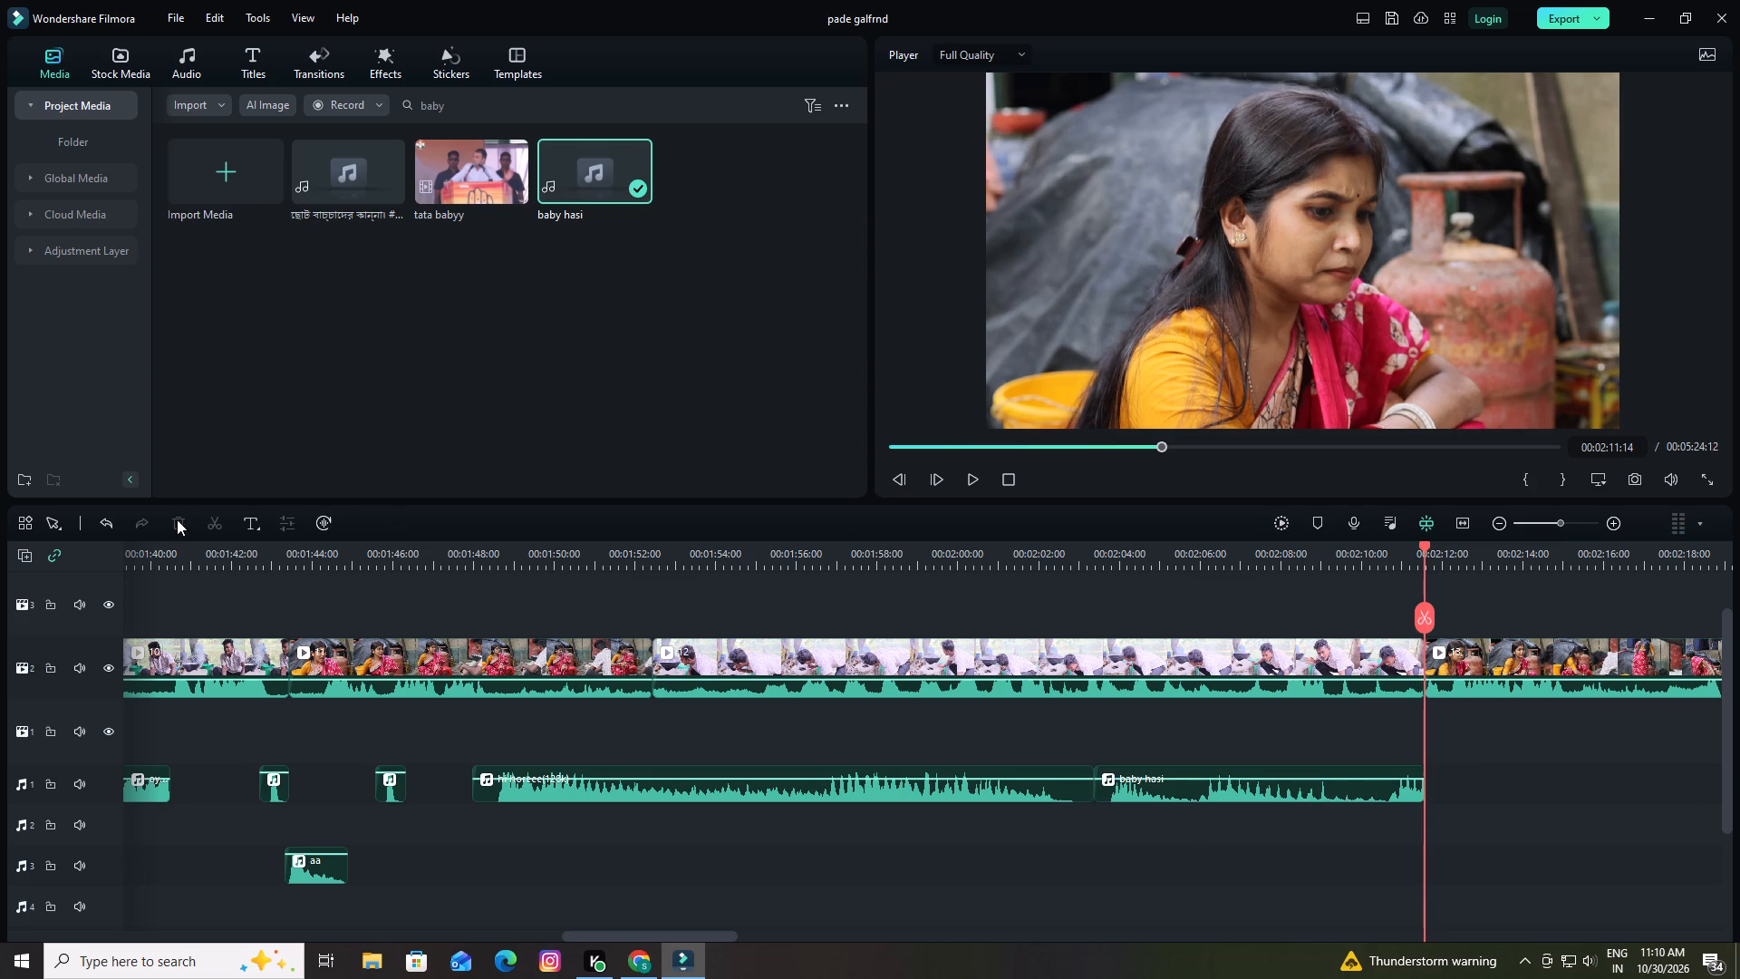
Search the media for "me" and place the last "Metal Gear Alert!" sound on audio track 2 at about 00:02:11:14, aligned with the woman's shot.
click(492, 105)
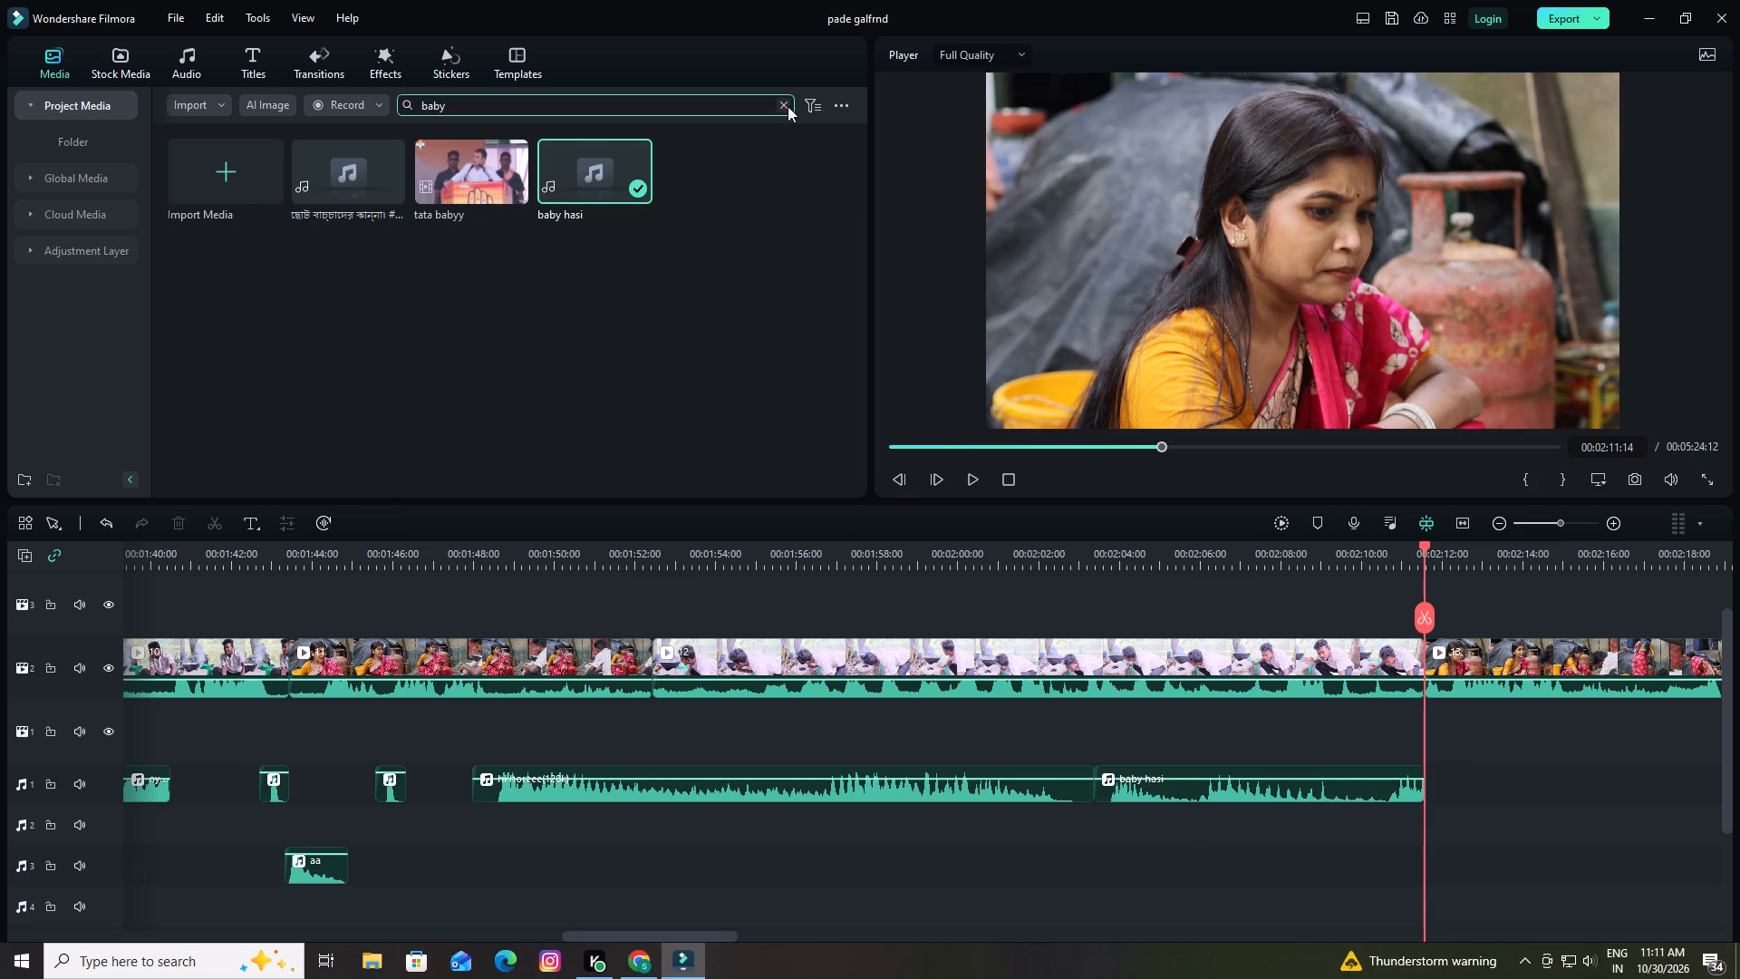
click(785, 106)
click(435, 108)
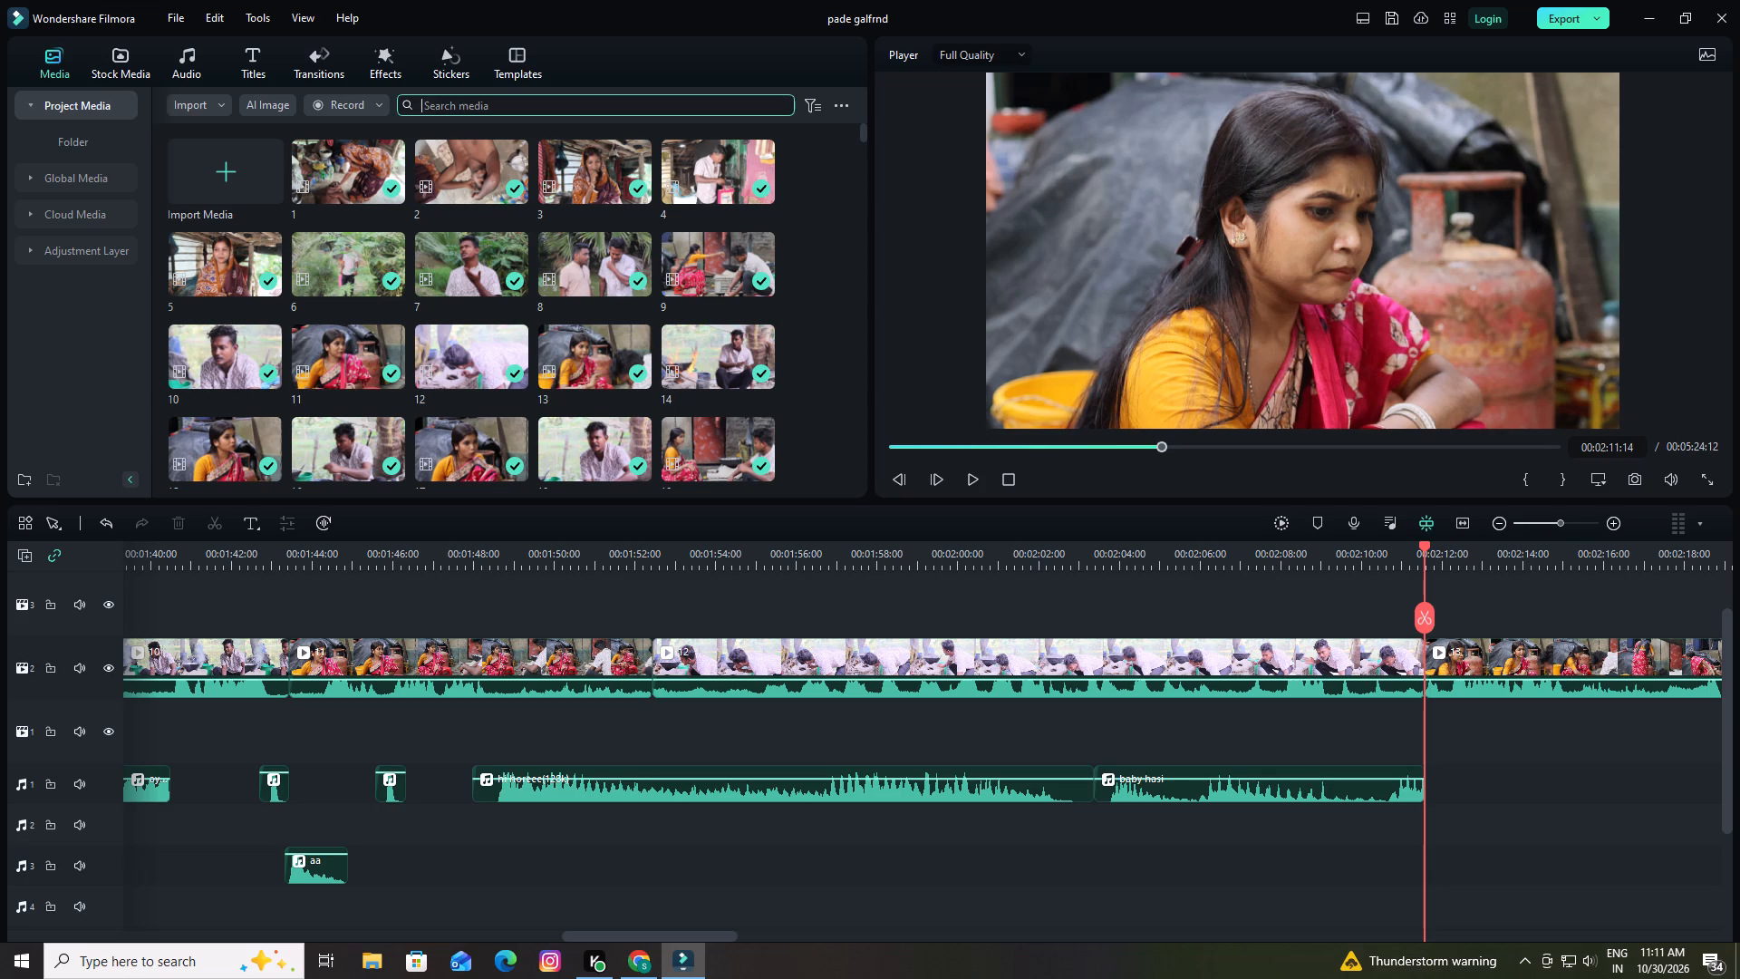
key(m)
key(e)
key(Return)
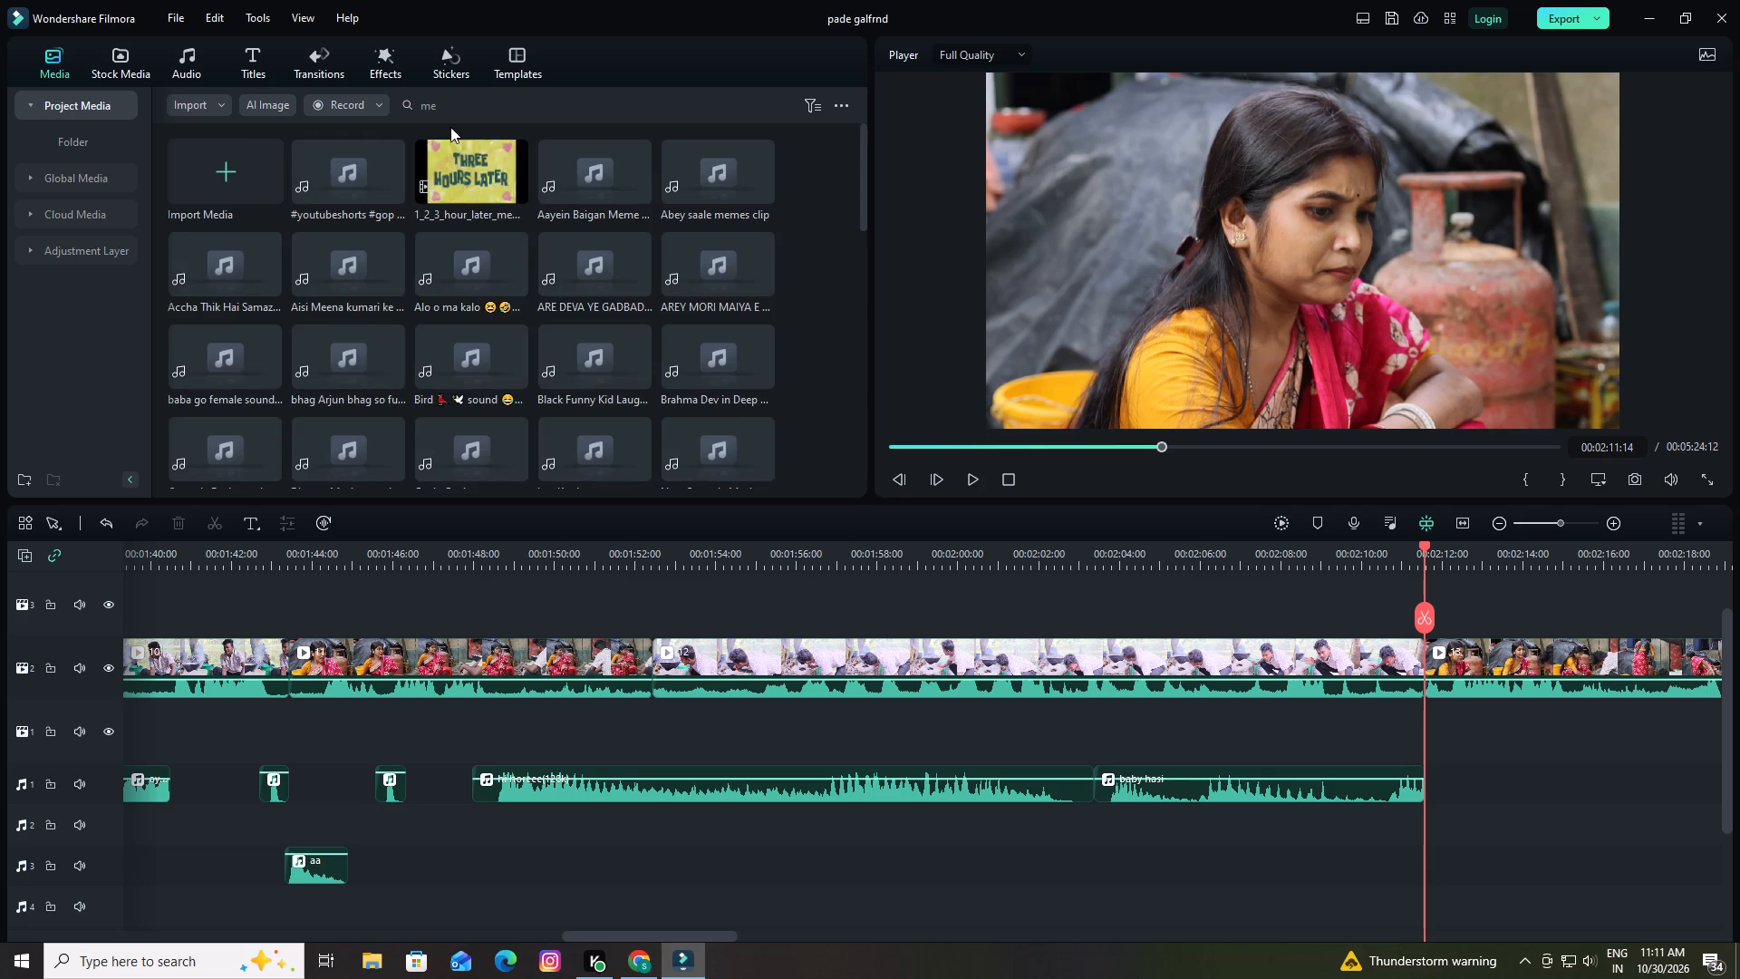
scroll(604, 286, down, 4)
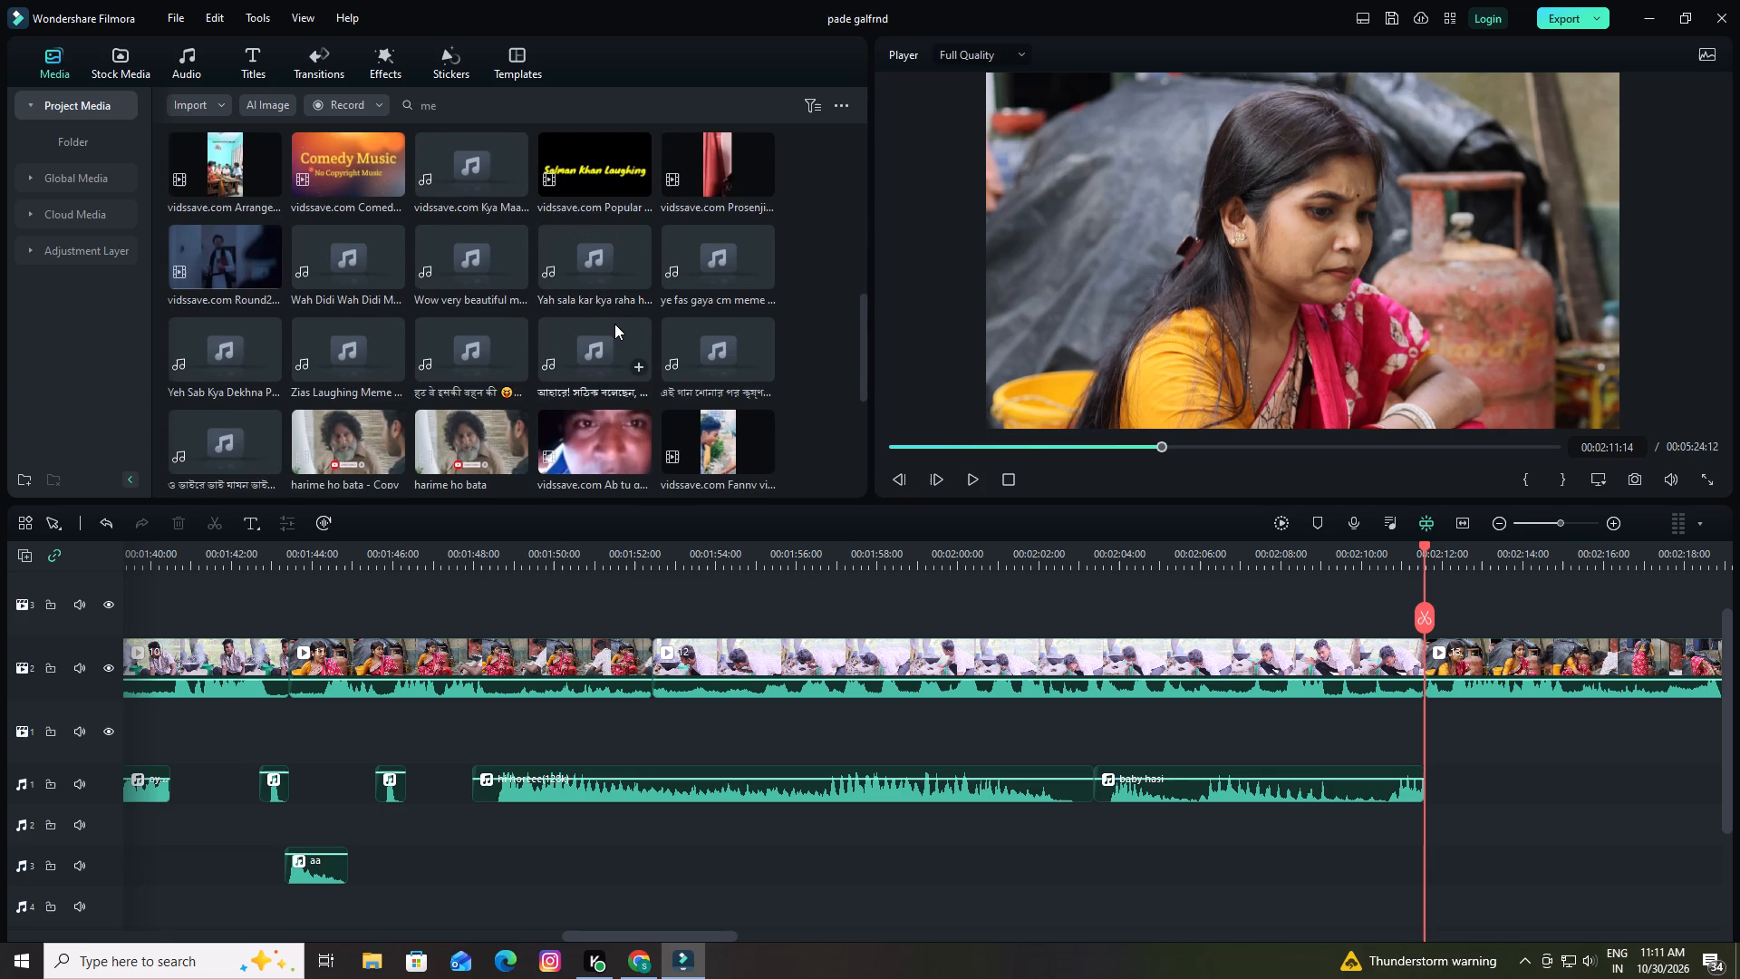
scroll(614, 324, down, 5)
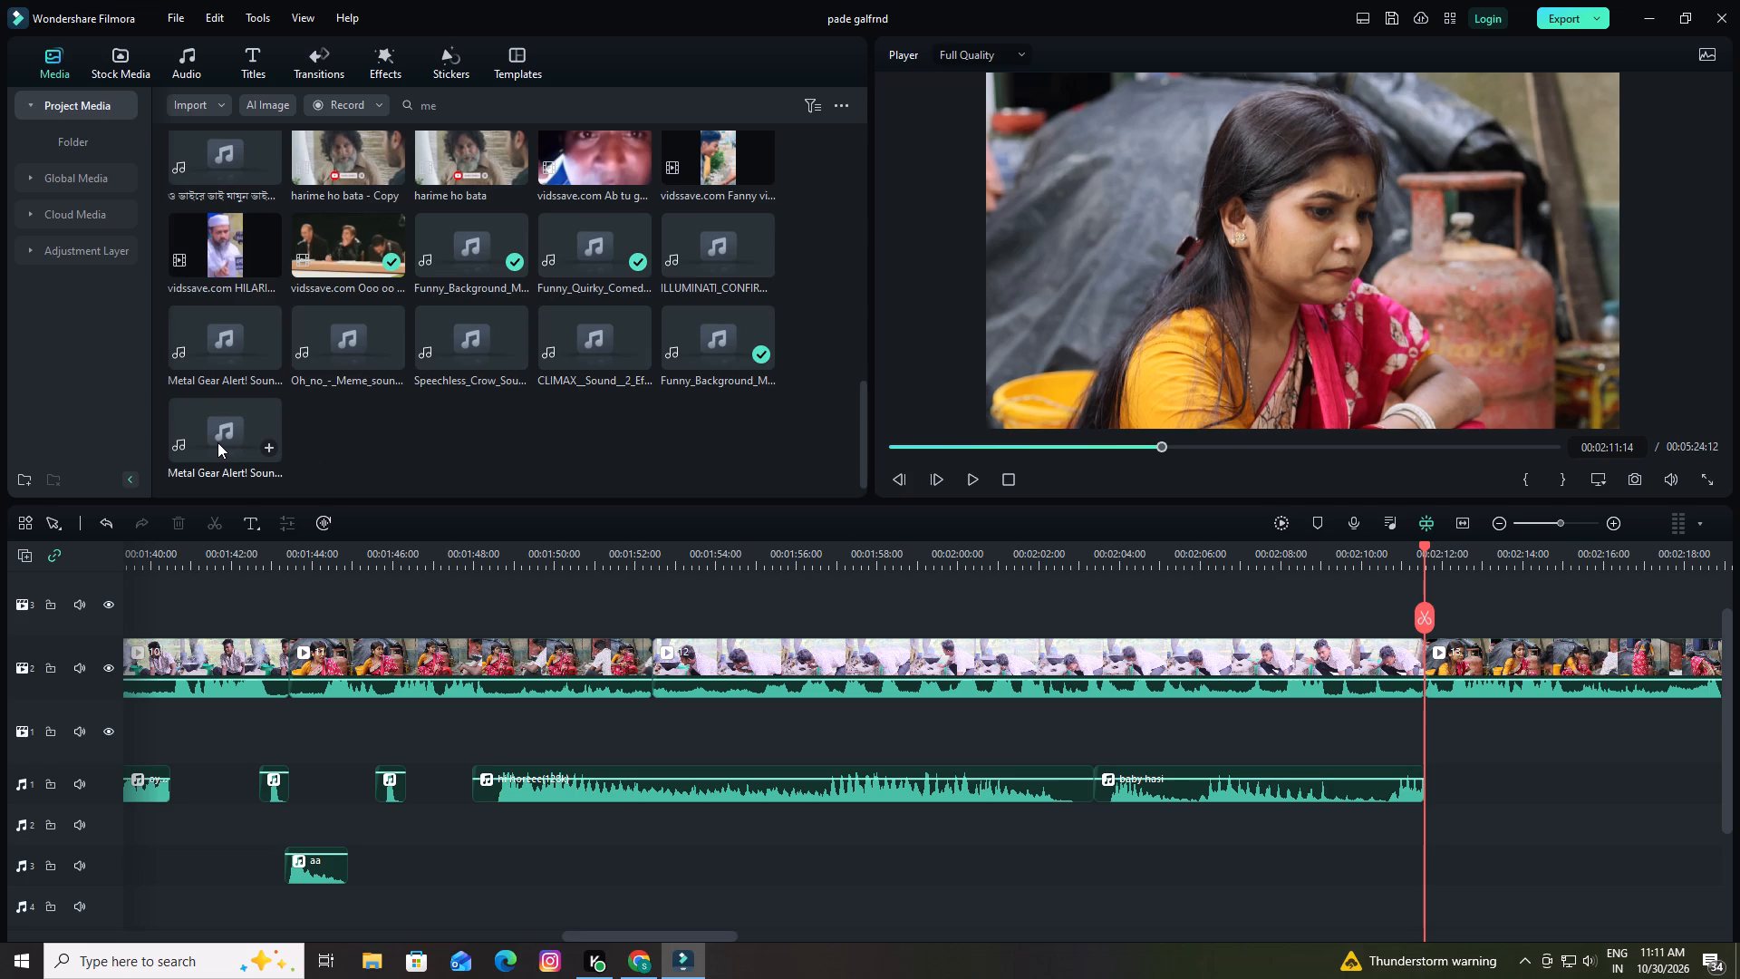
drag(217, 441, 1313, 838)
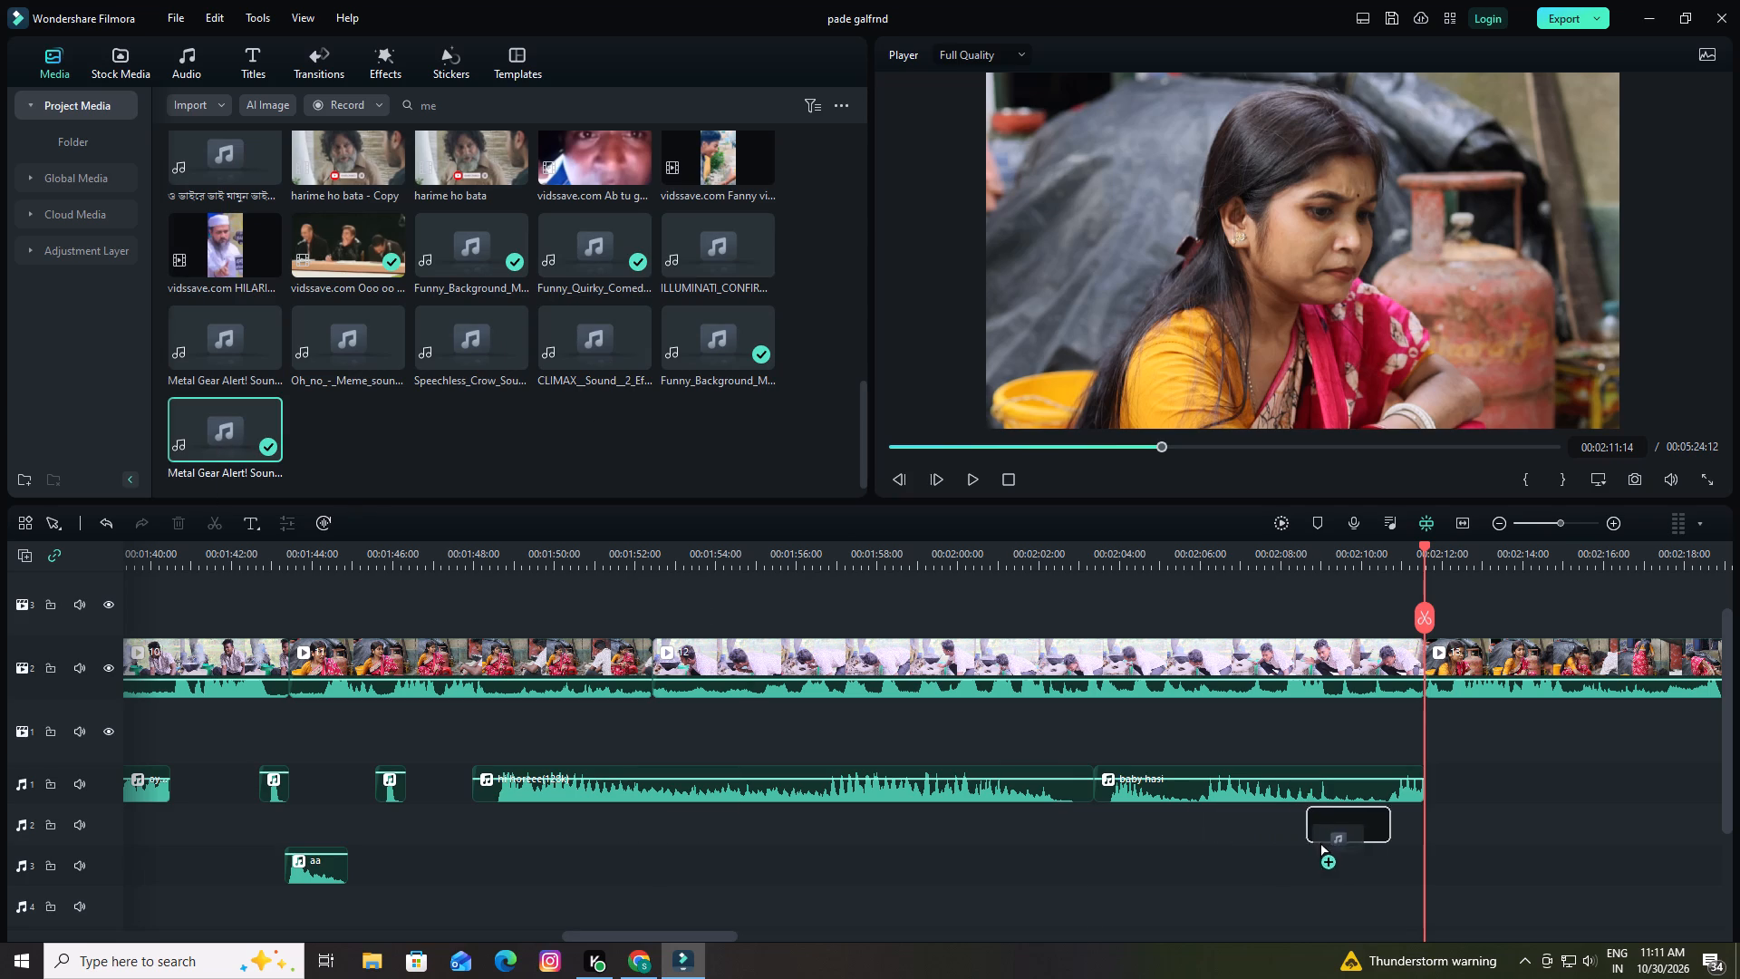
drag(1313, 838, 1420, 841)
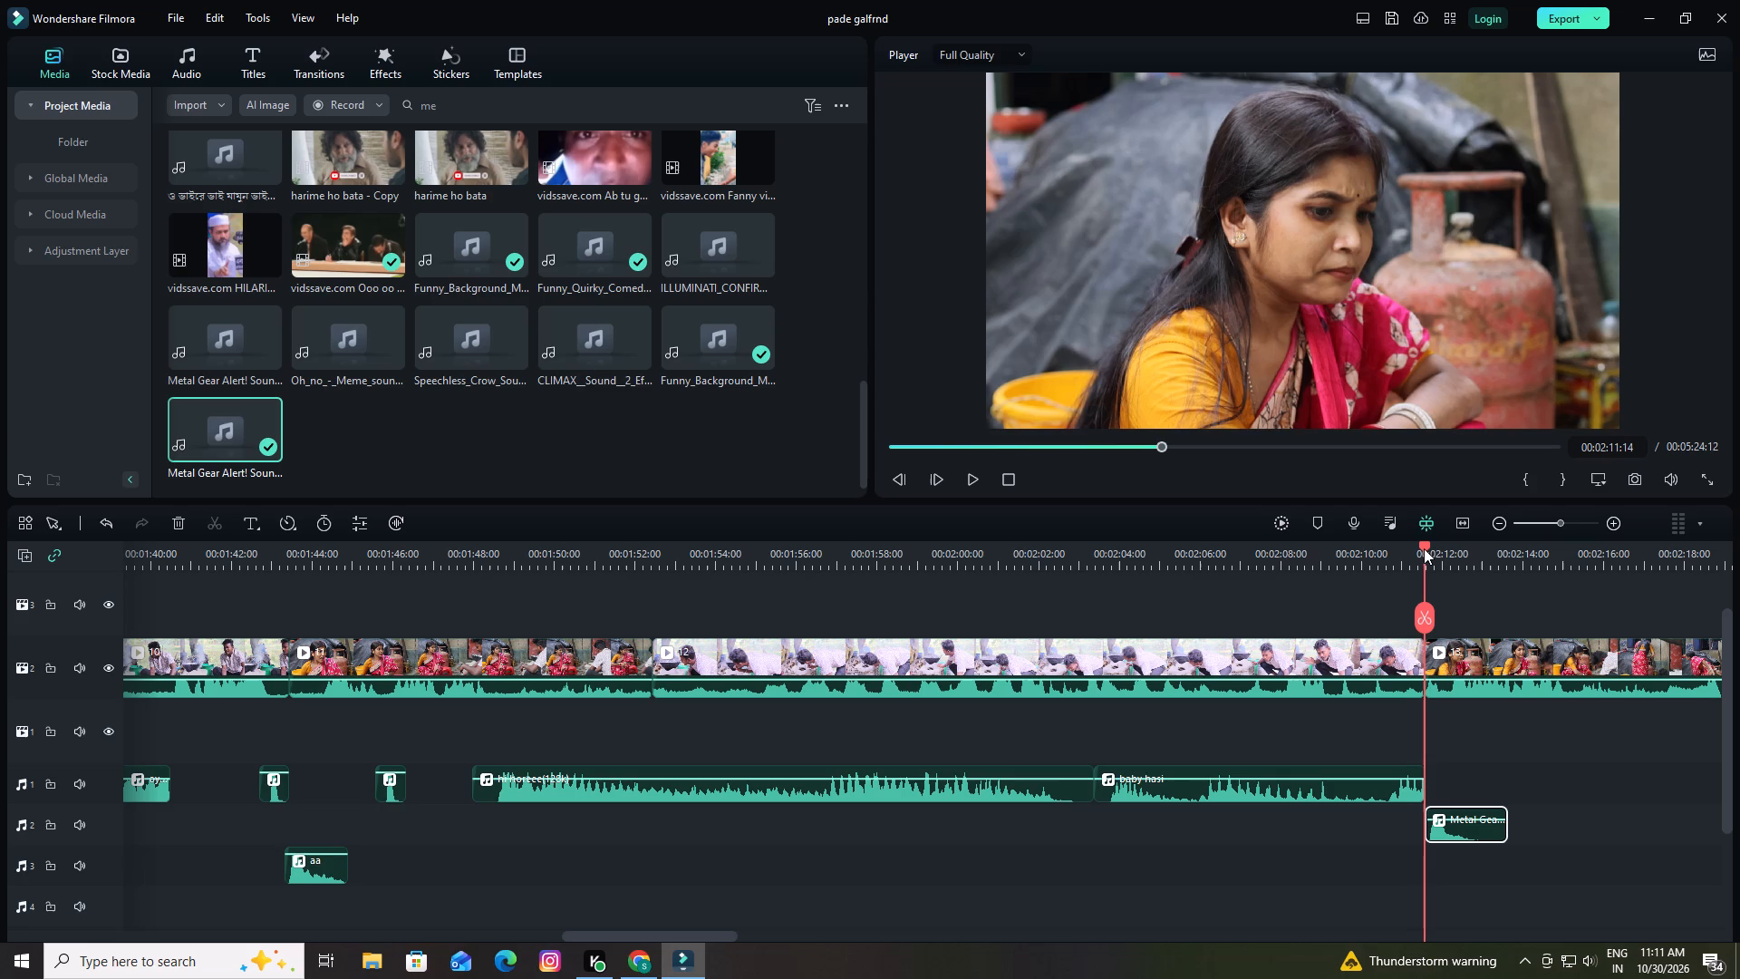
click(1424, 548)
drag(1454, 838, 1433, 840)
click(1447, 820)
Play back the "Metal Gear Alert!" sound over the woman's shot at about 00:02:11 and delete it from audio track 2.
key(space)
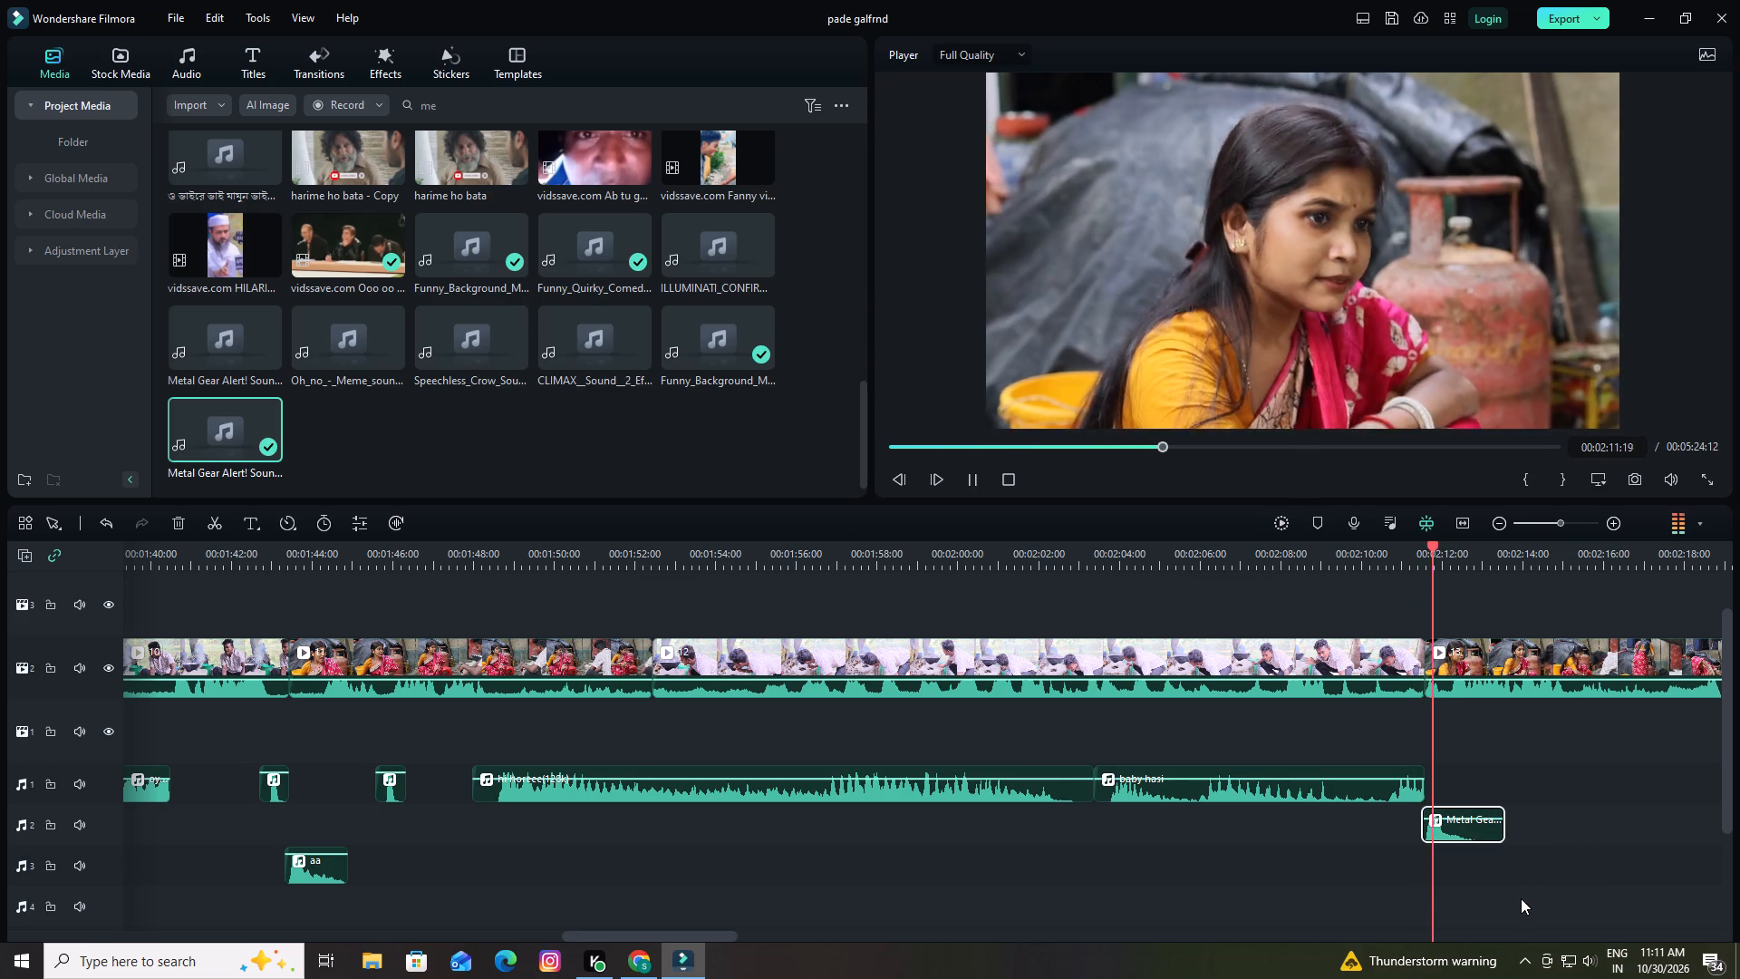
key(space)
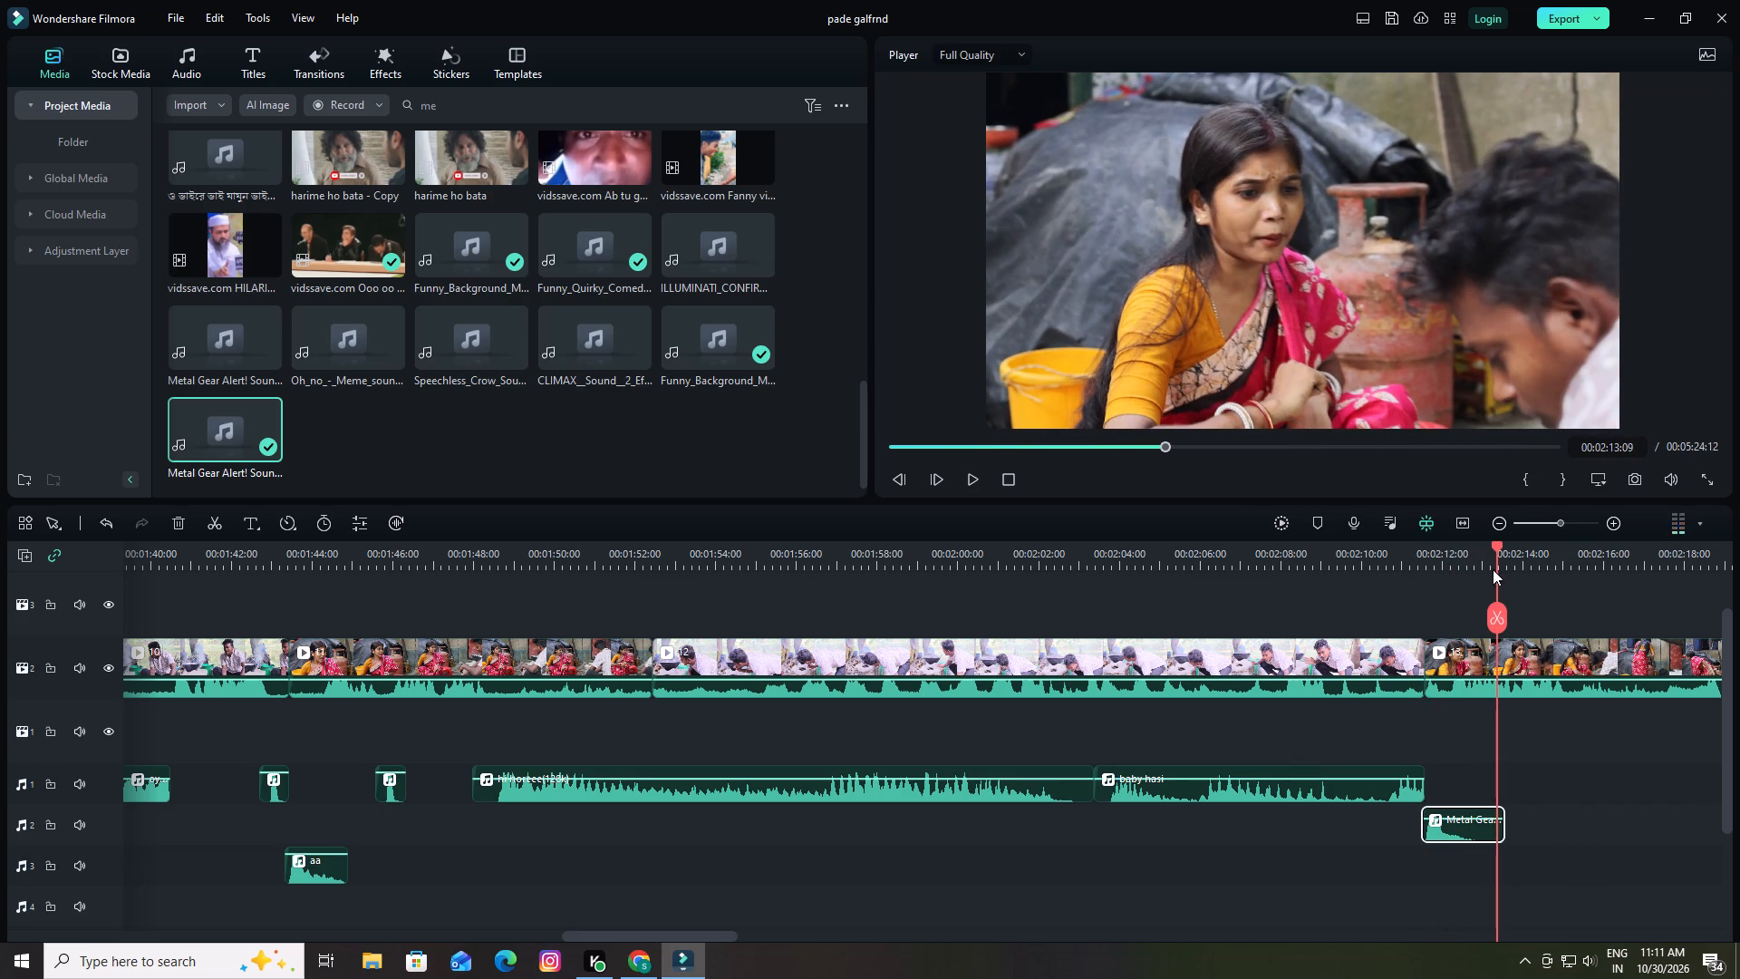
drag(1499, 548, 1412, 585)
key(space)
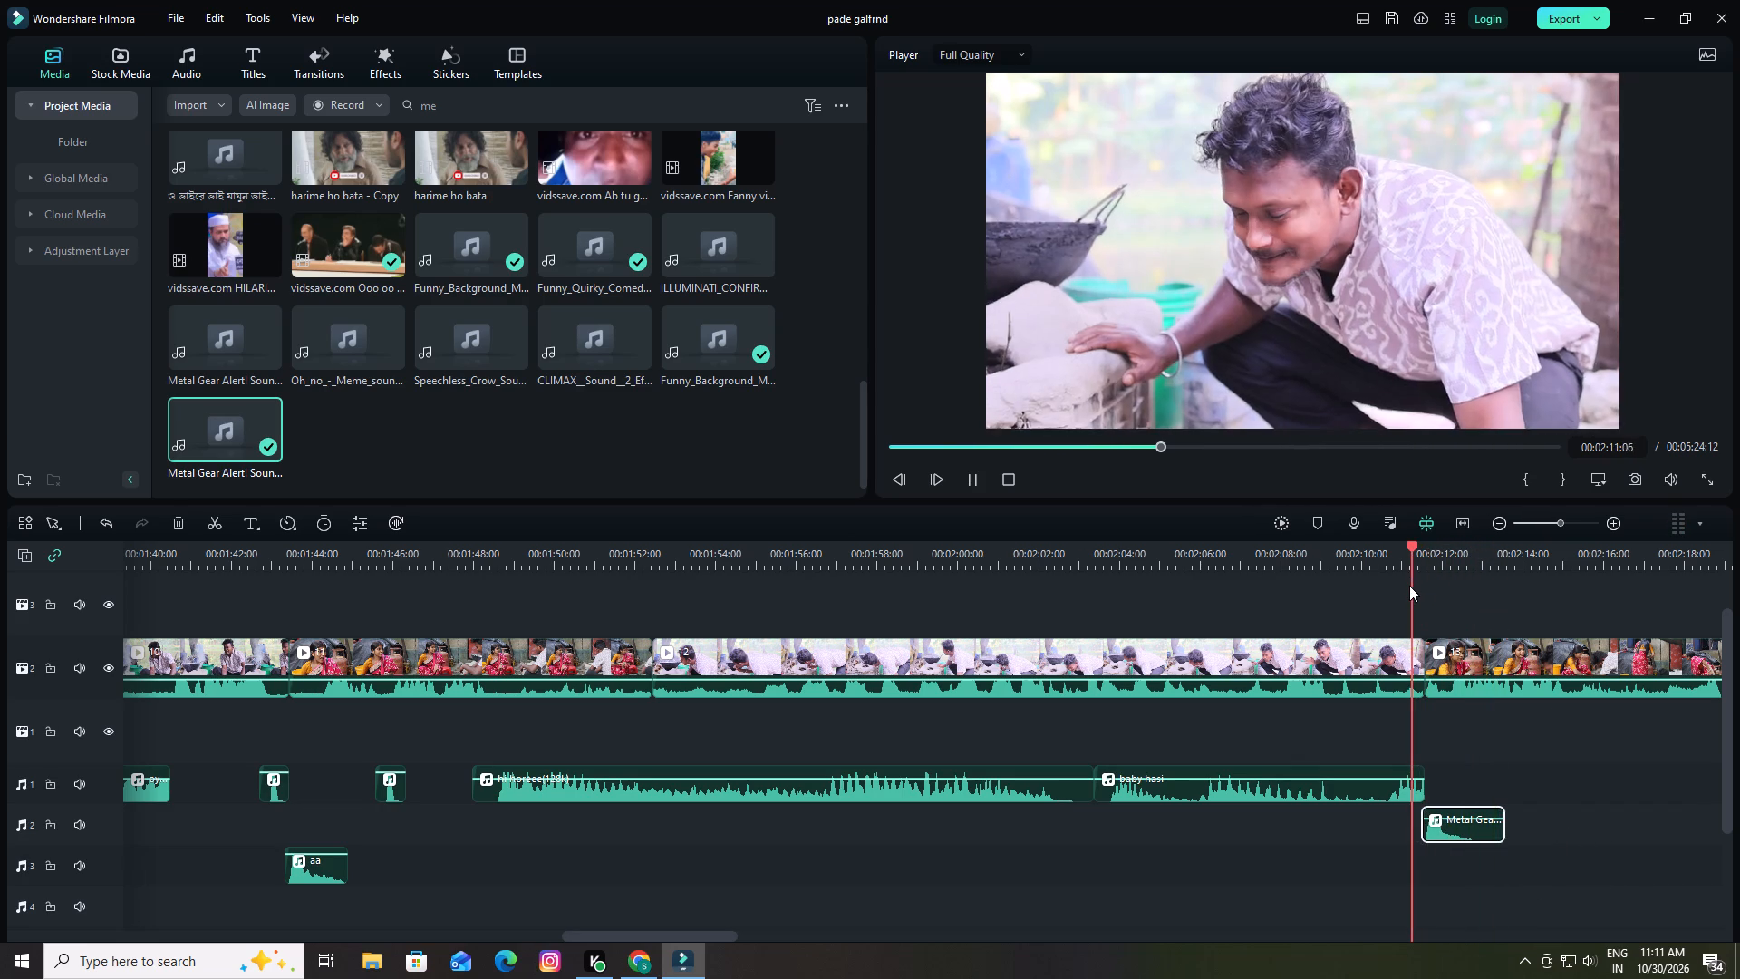
key(space)
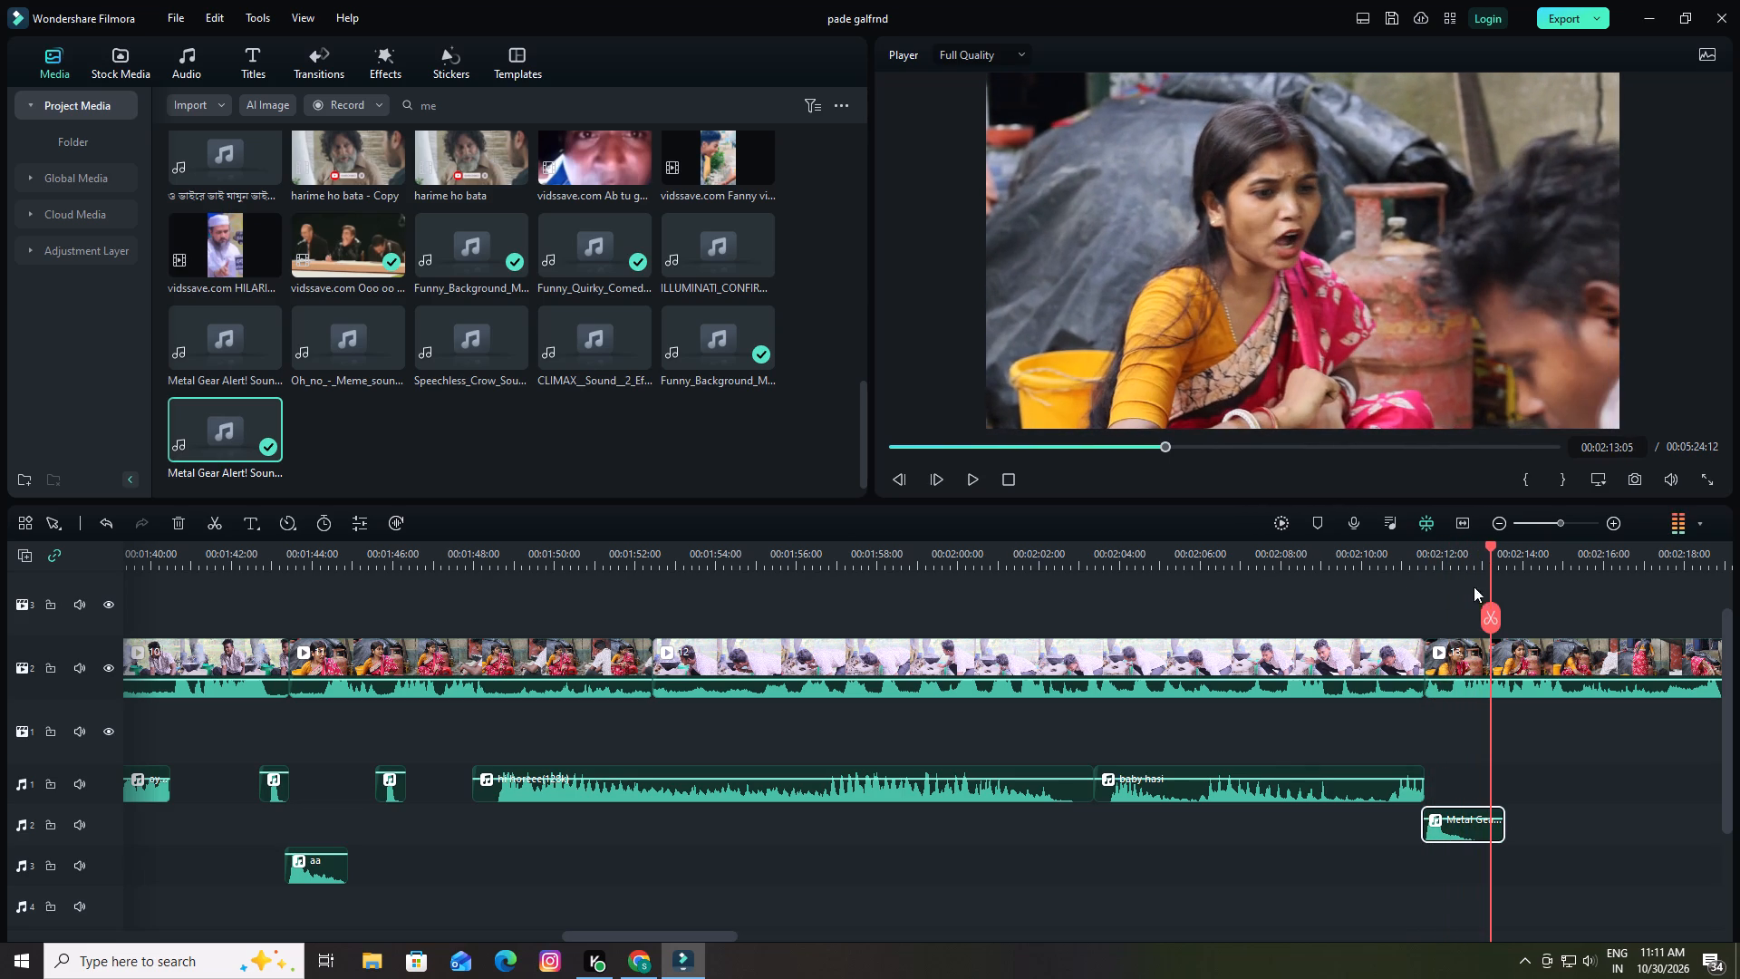
drag(1542, 558, 1500, 567)
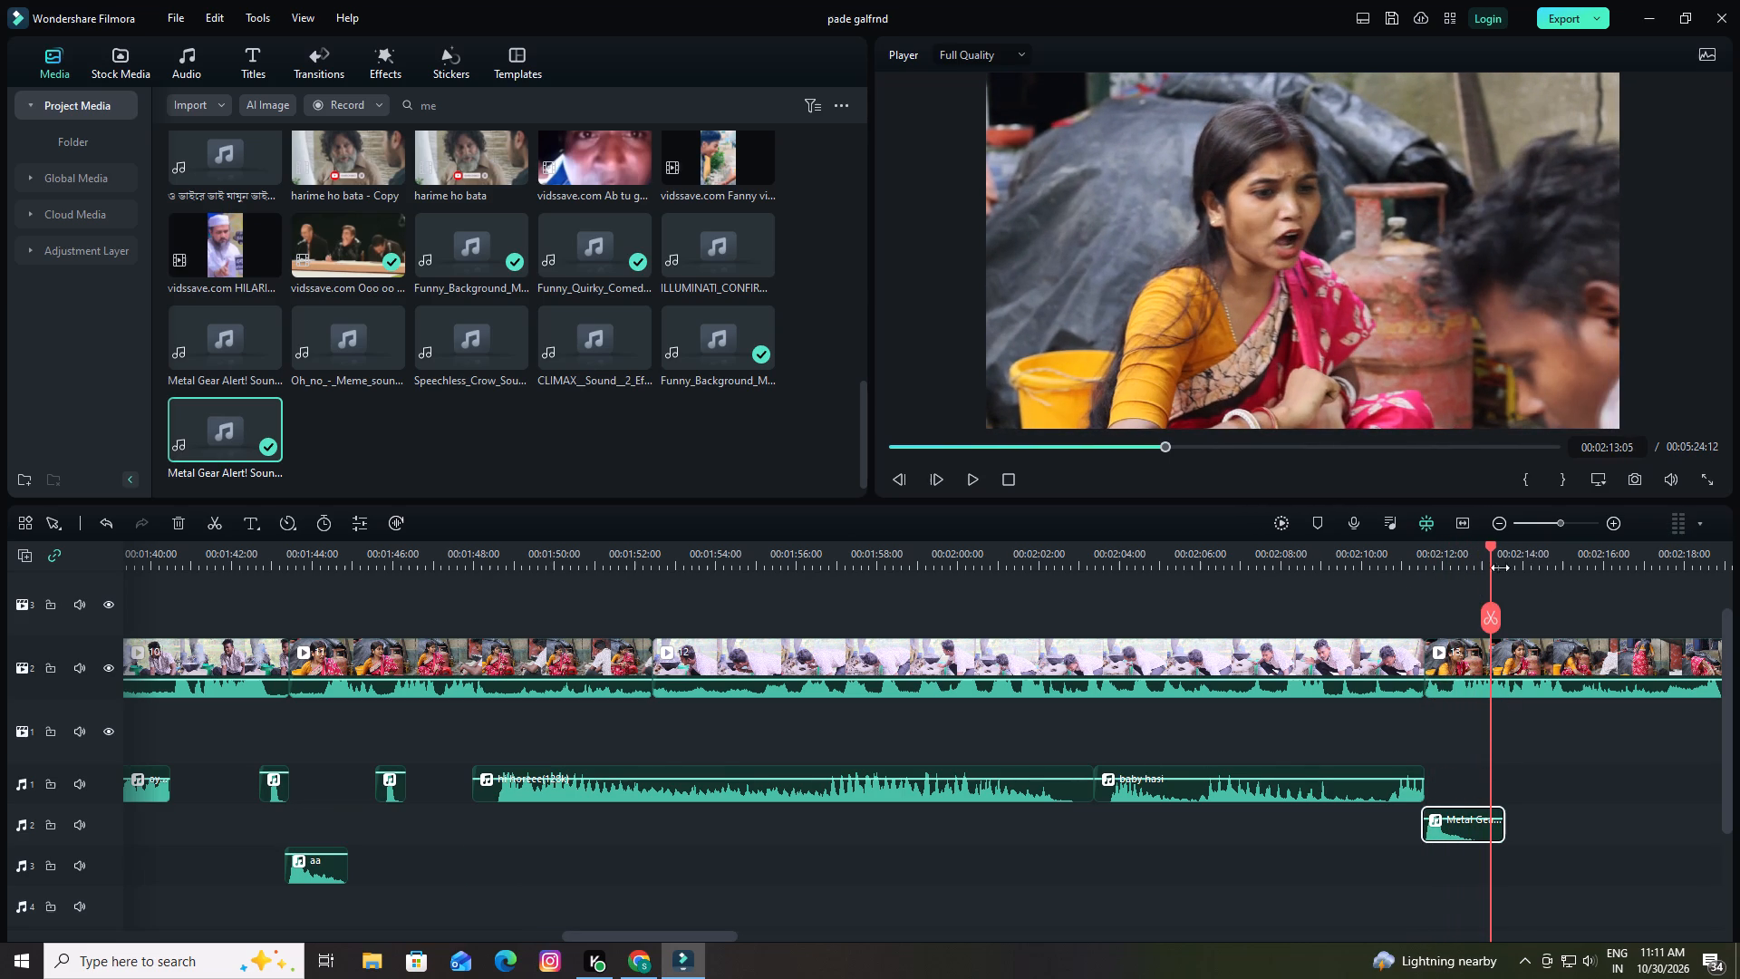
drag(1500, 567, 1029, 613)
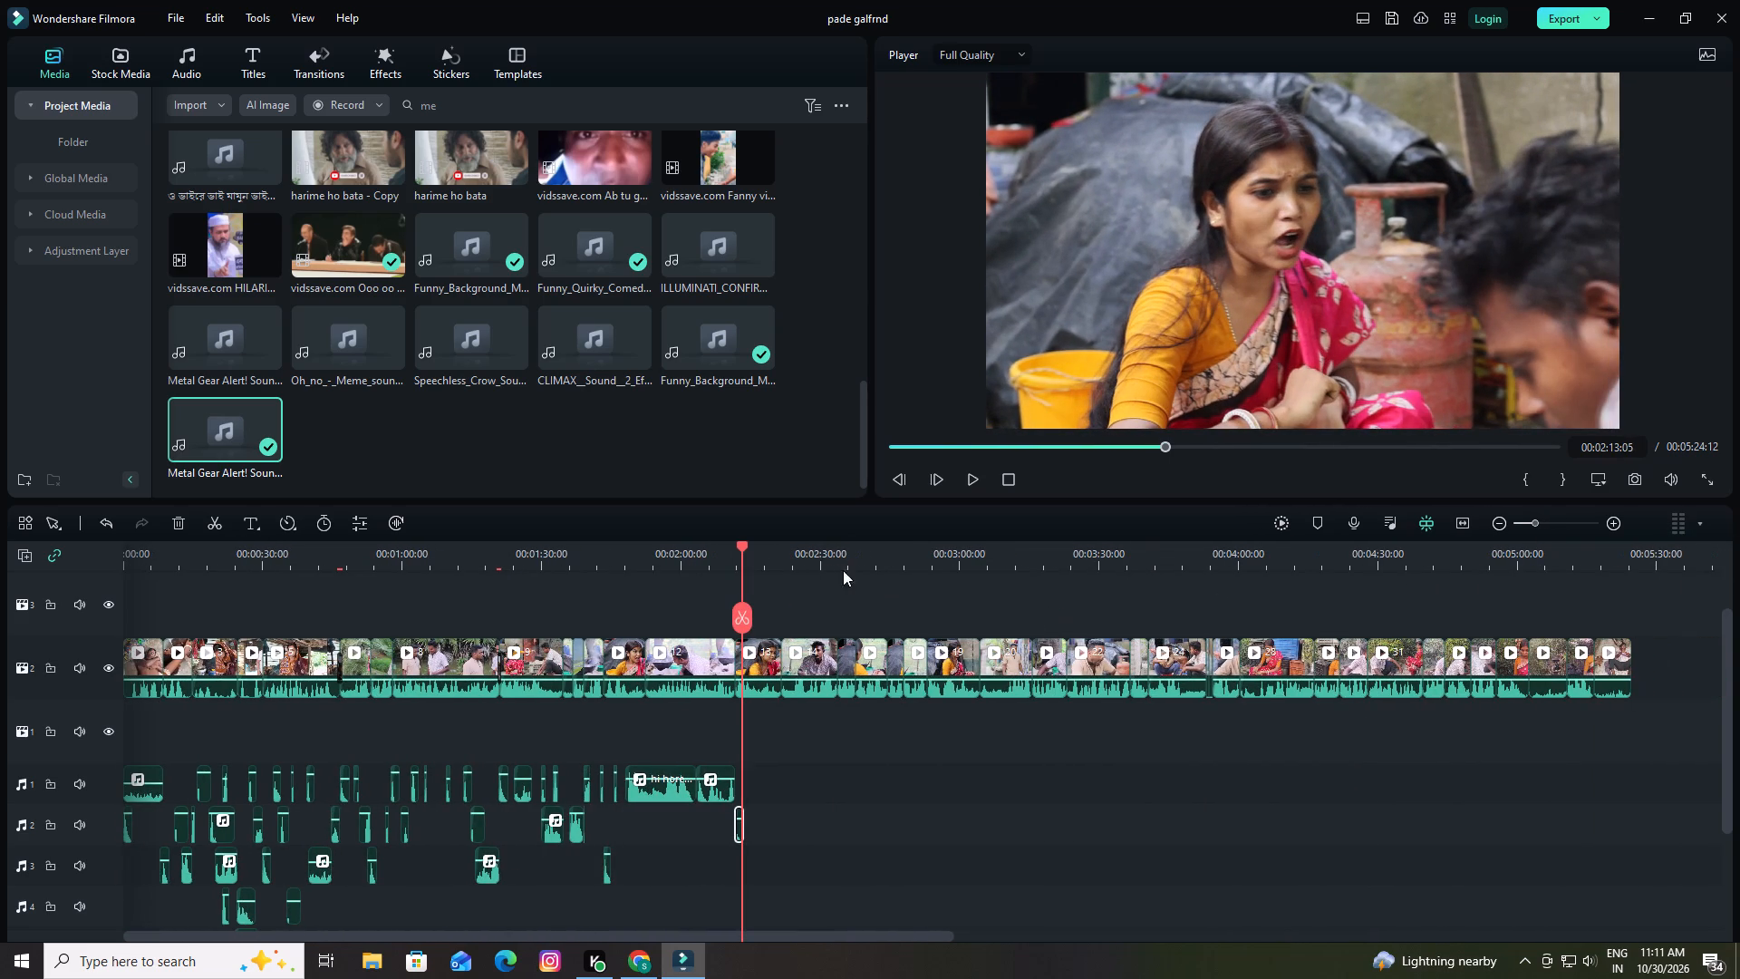
drag(807, 550, 1272, 566)
click(723, 832)
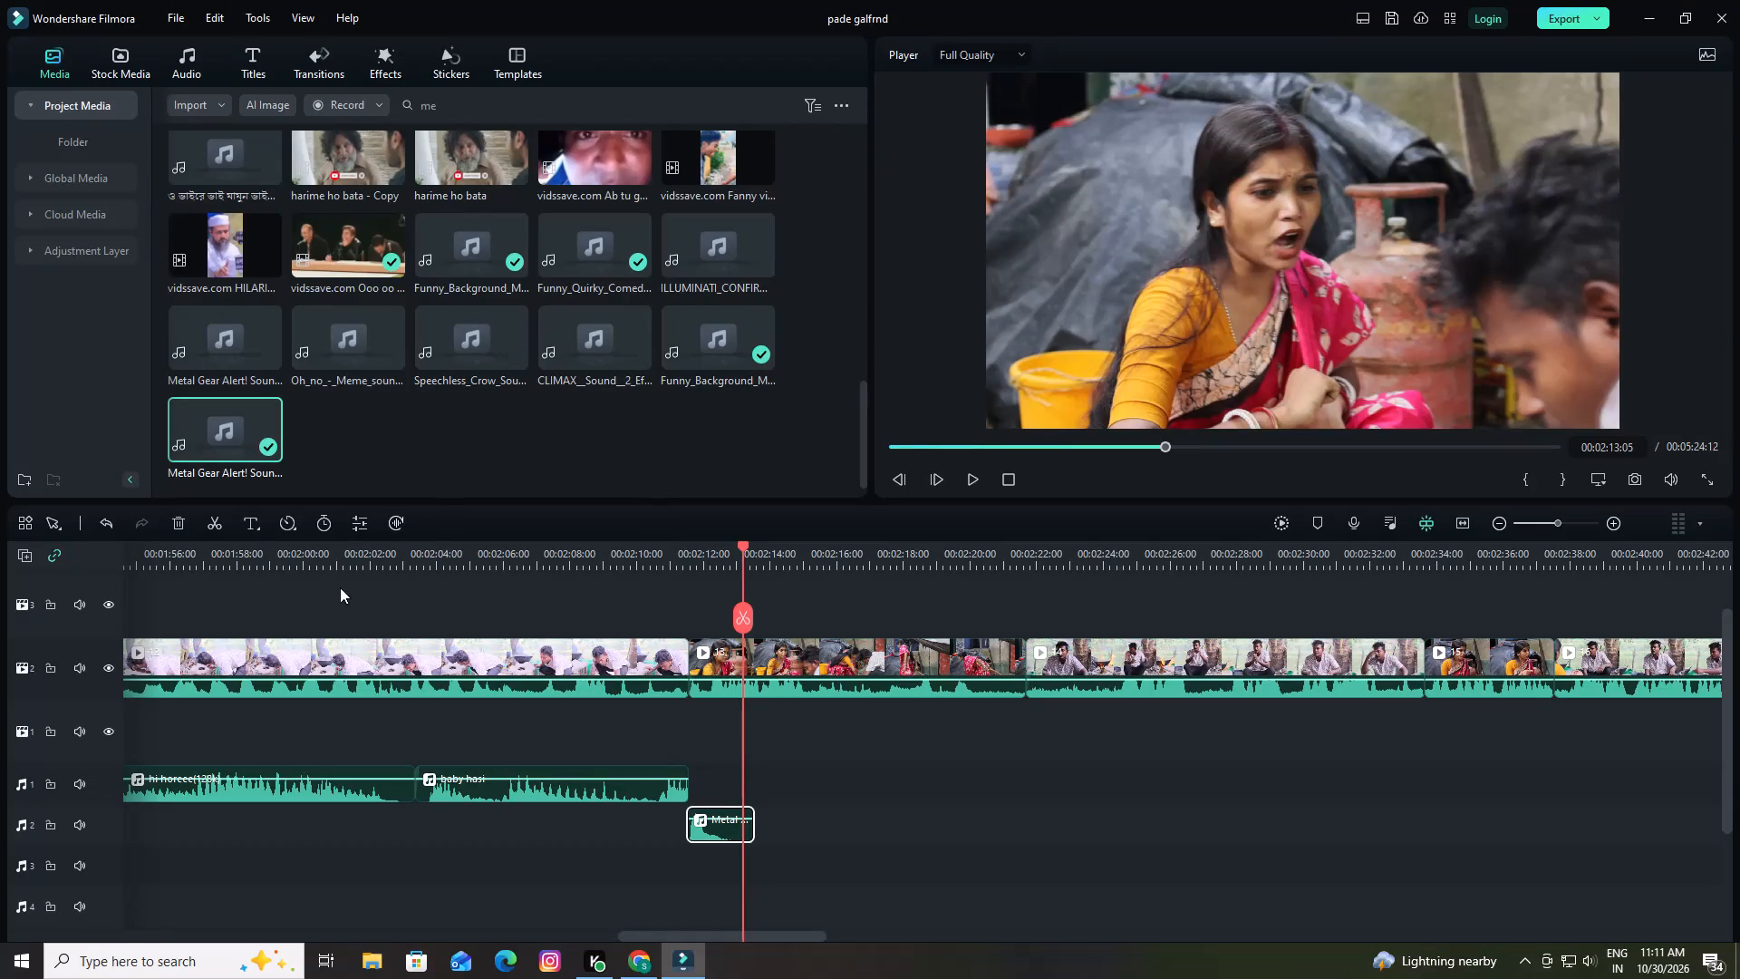
click(175, 517)
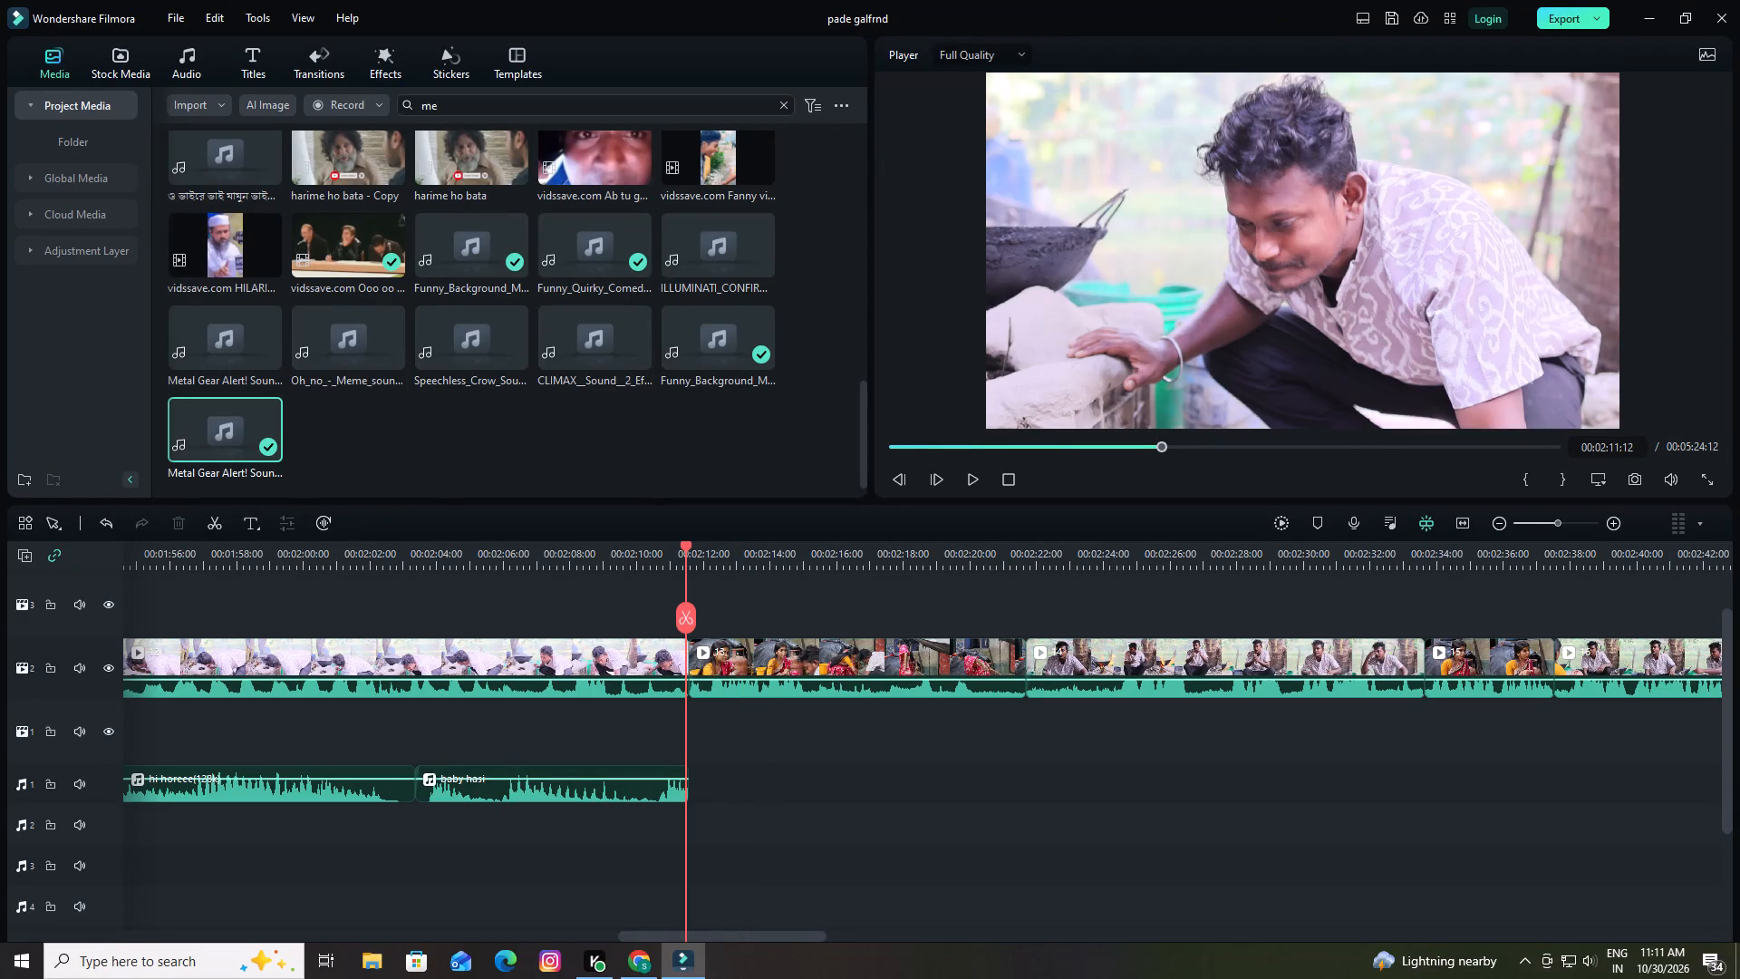
Search the media for "su" and place the "Sudden Suspense" sound on audio track 2, starting at 00:02:10:18.
click(508, 102)
key(BackSpace)
key(BackSpace)
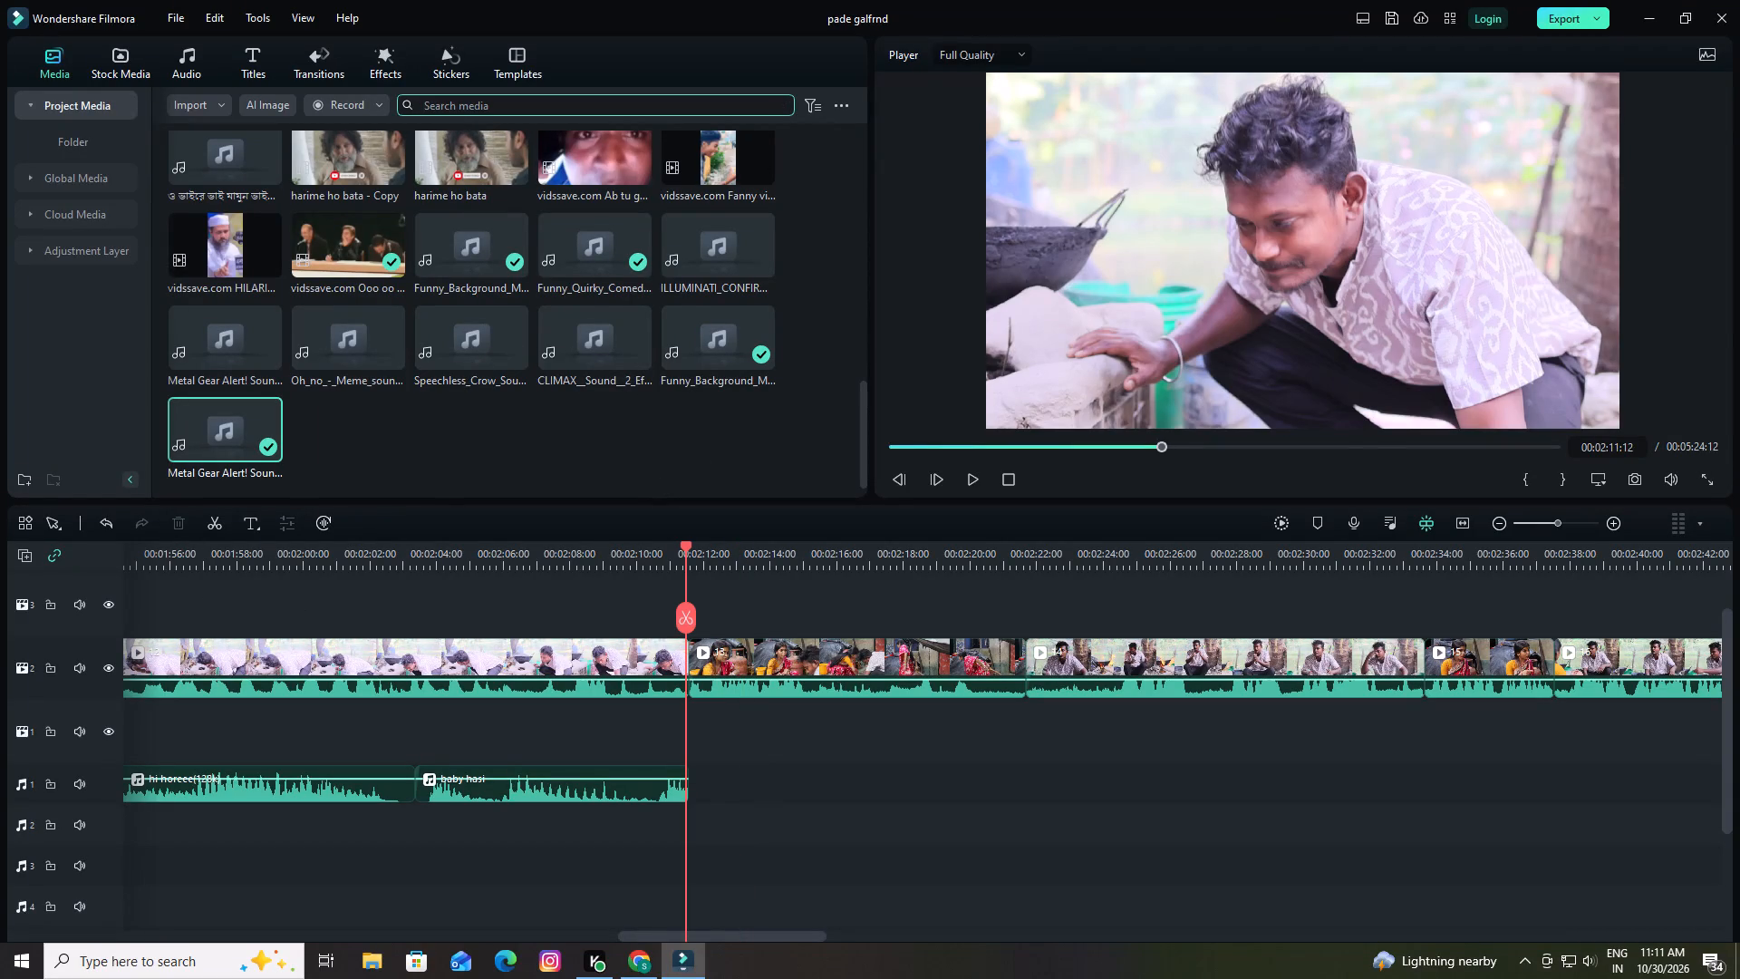
key(s)
key(u)
key(Return)
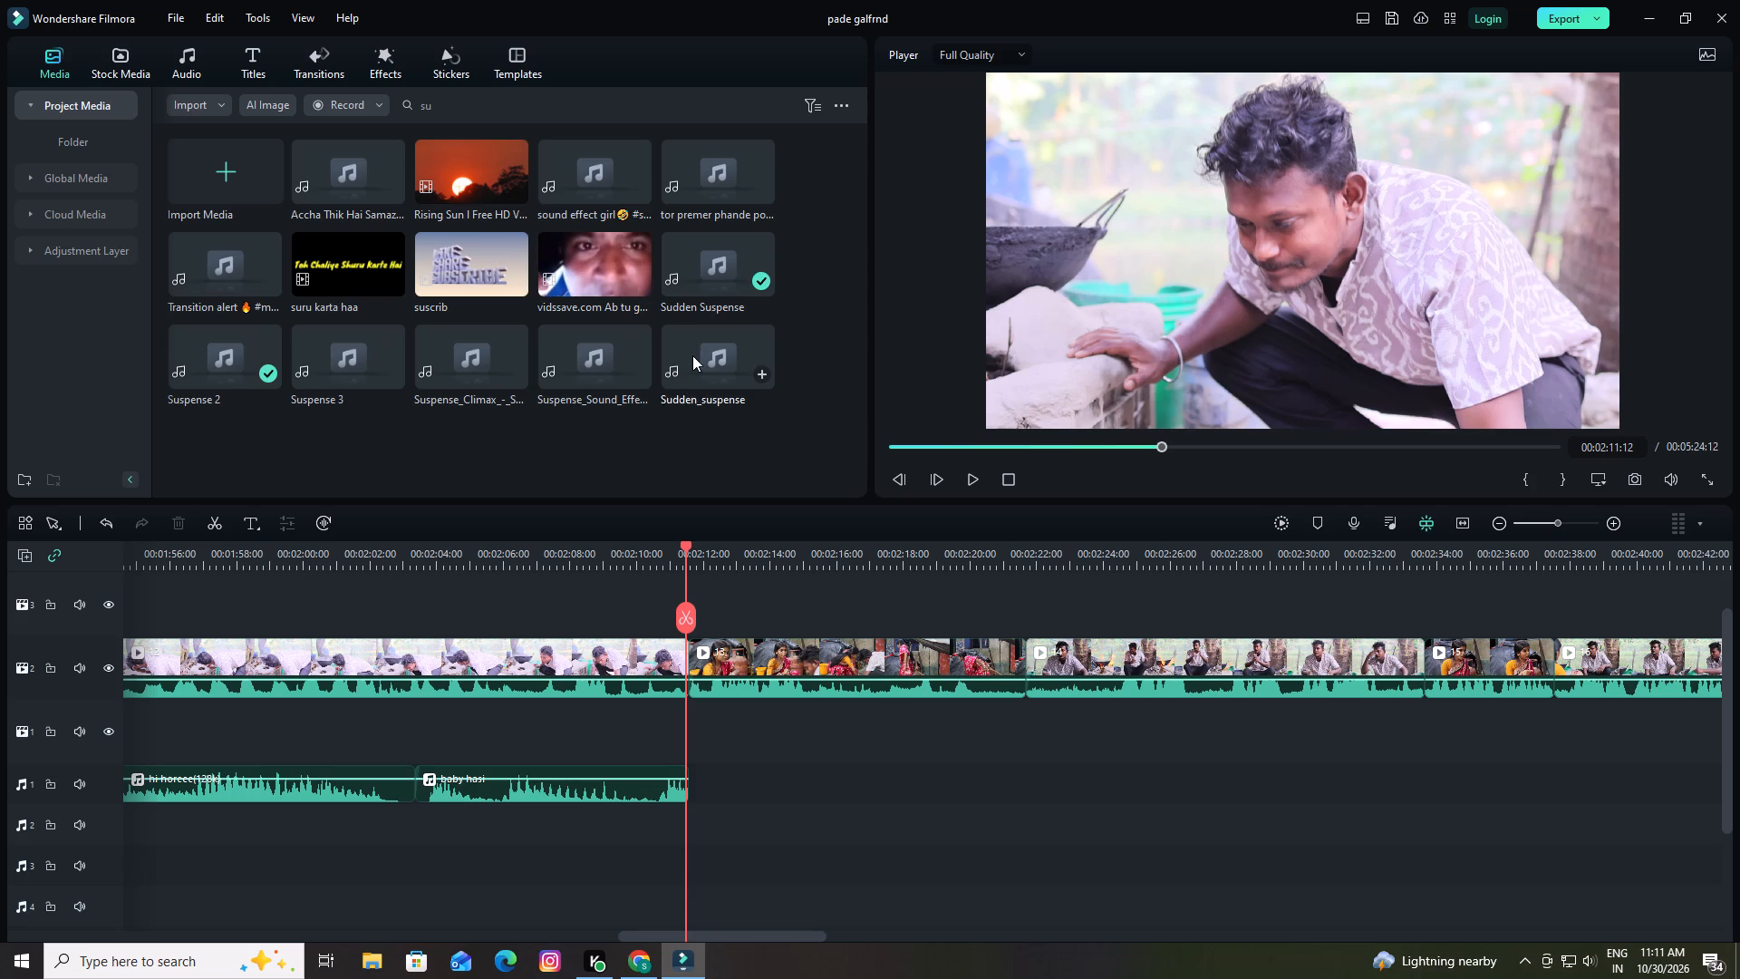
drag(712, 280, 677, 815)
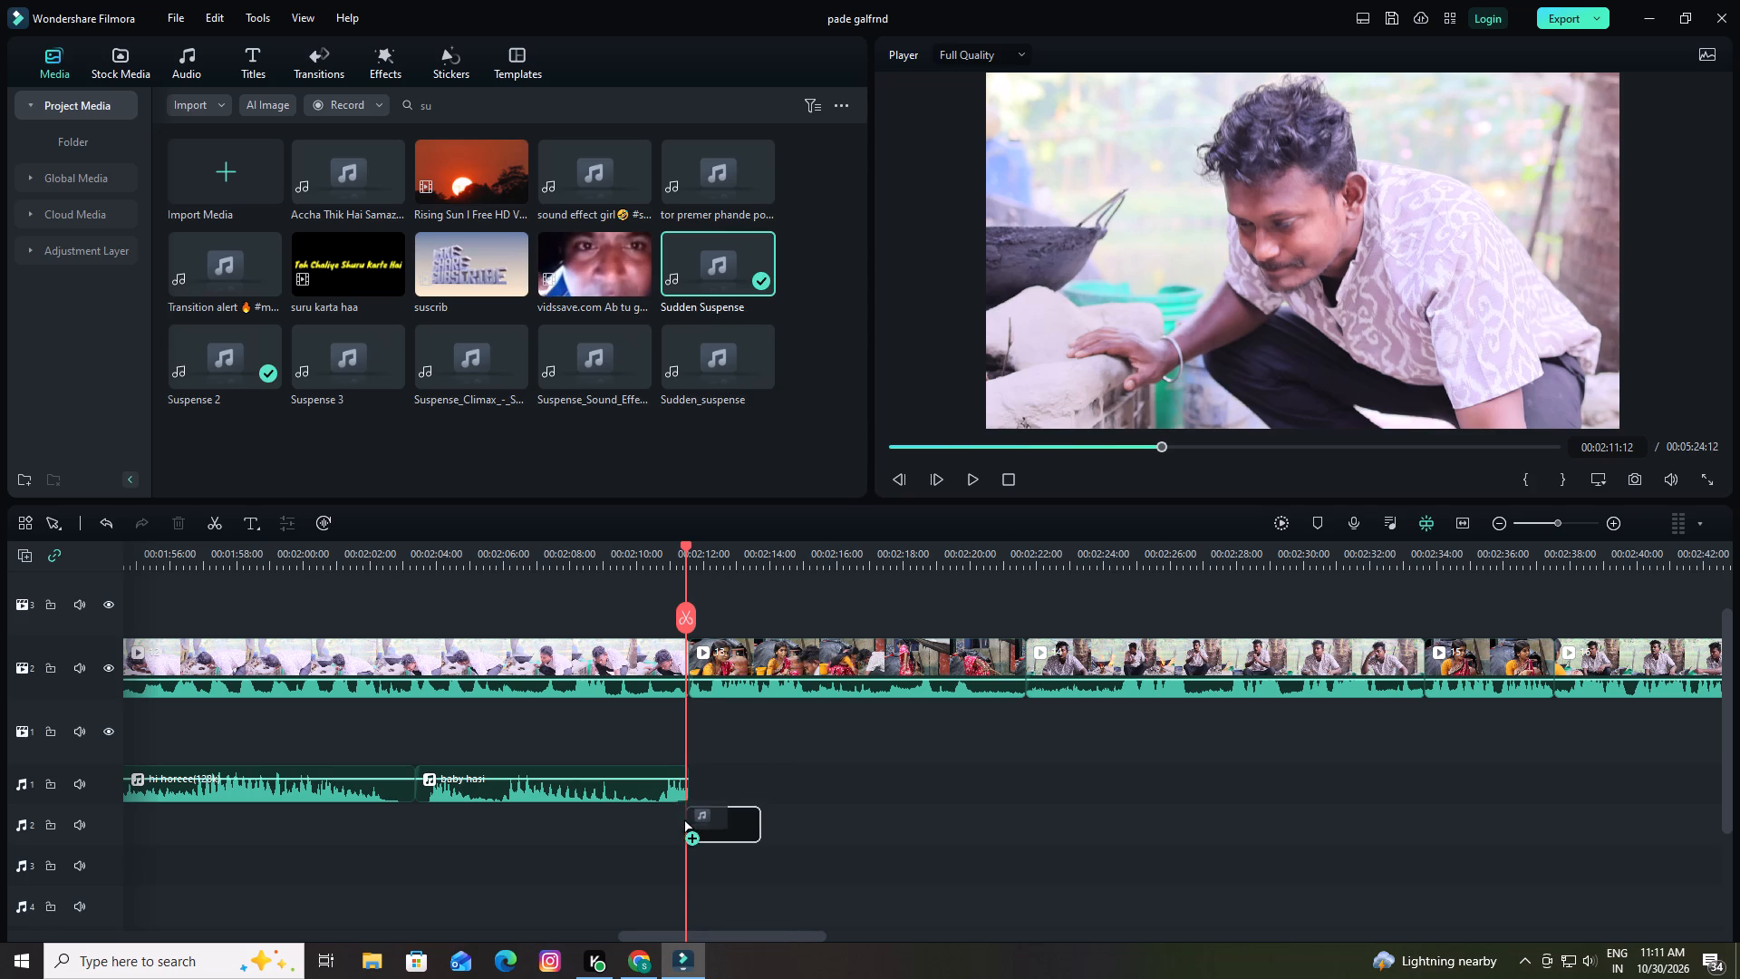
drag(677, 815, 677, 818)
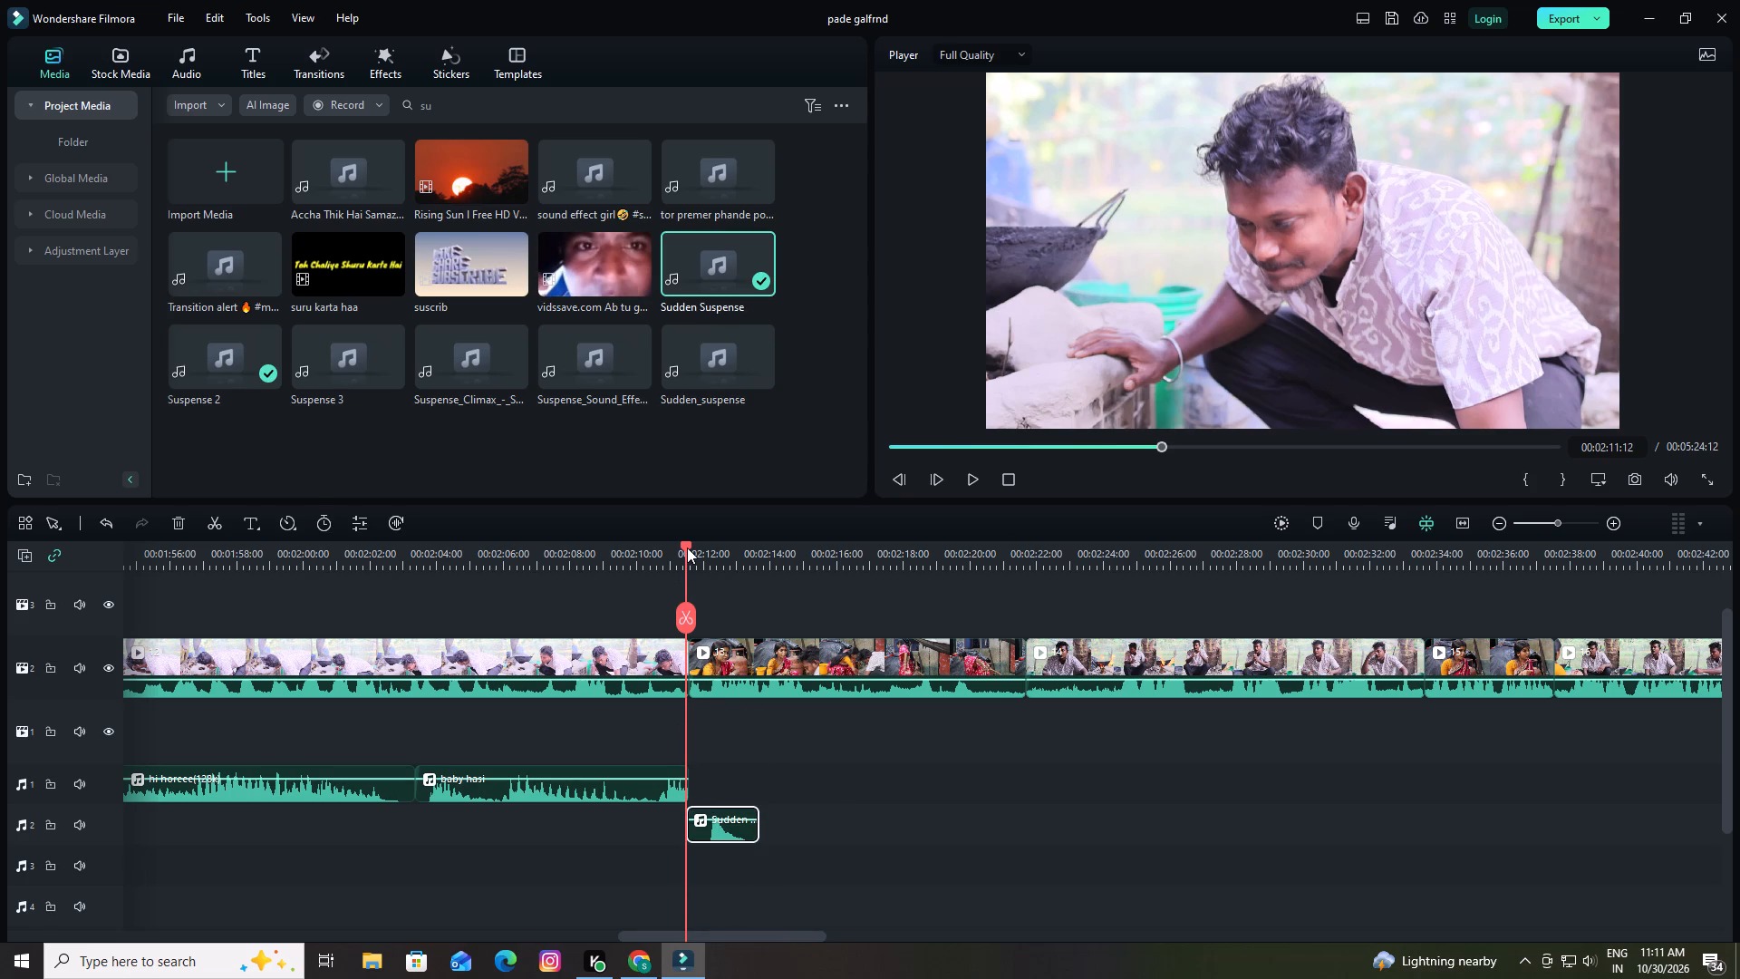
drag(687, 548, 667, 559)
drag(730, 838, 687, 838)
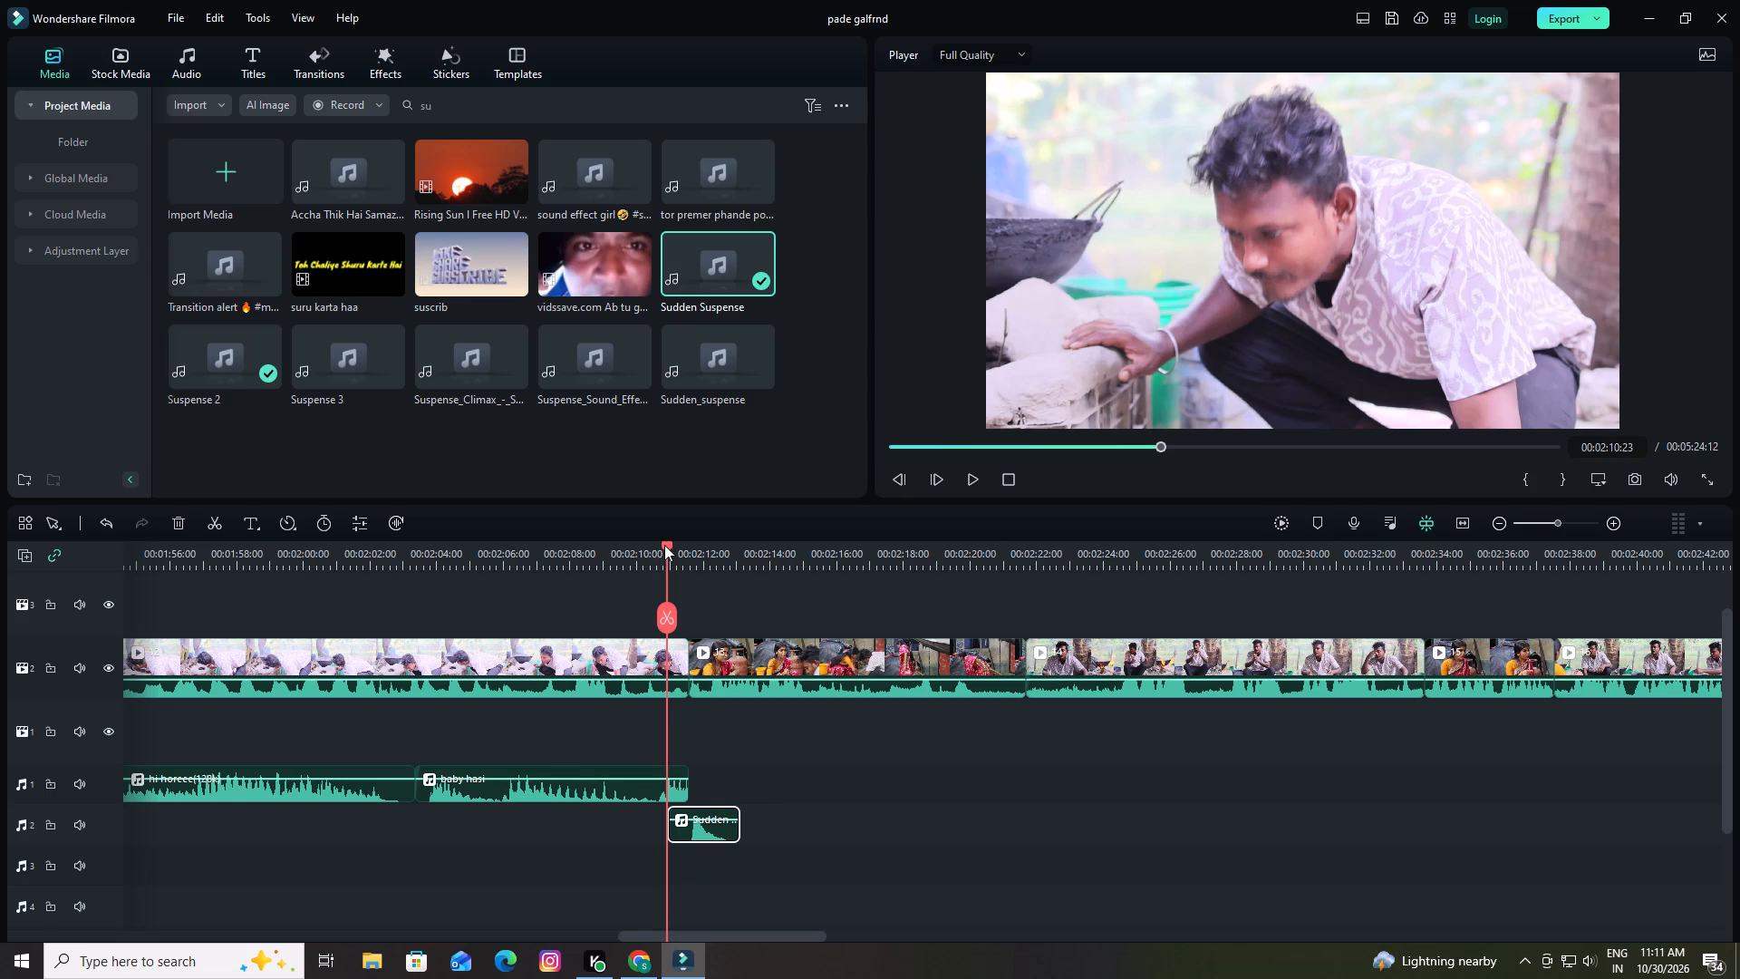
click(665, 545)
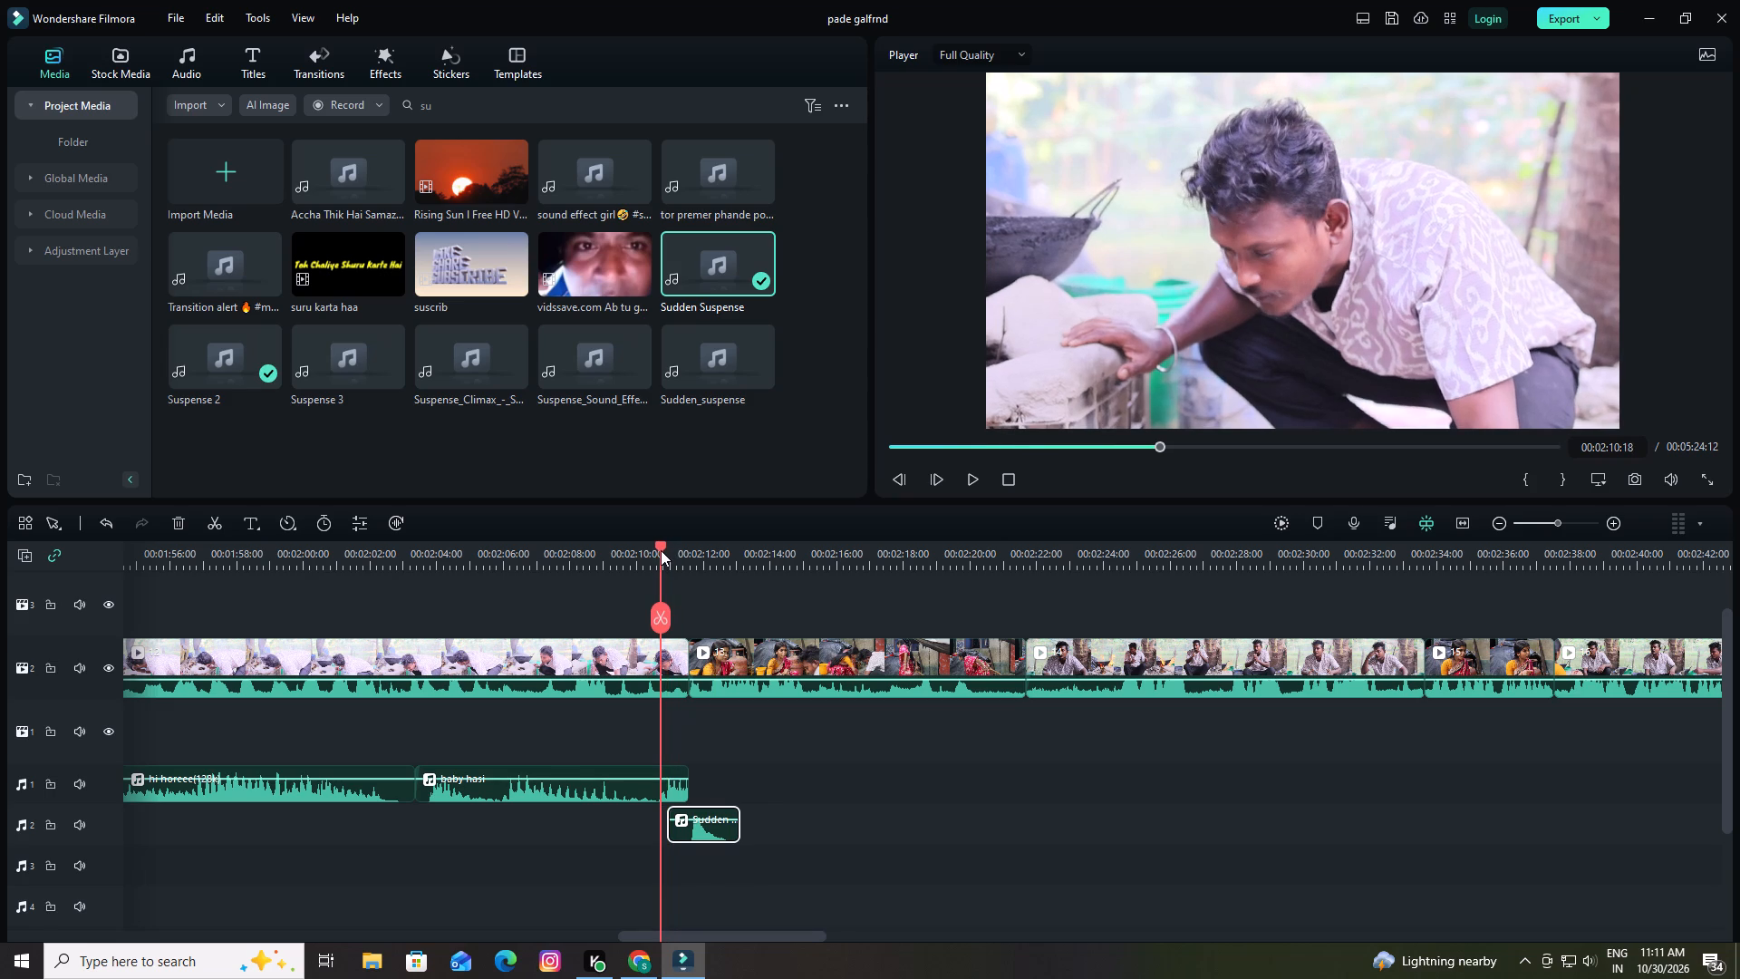
drag(712, 837, 699, 837)
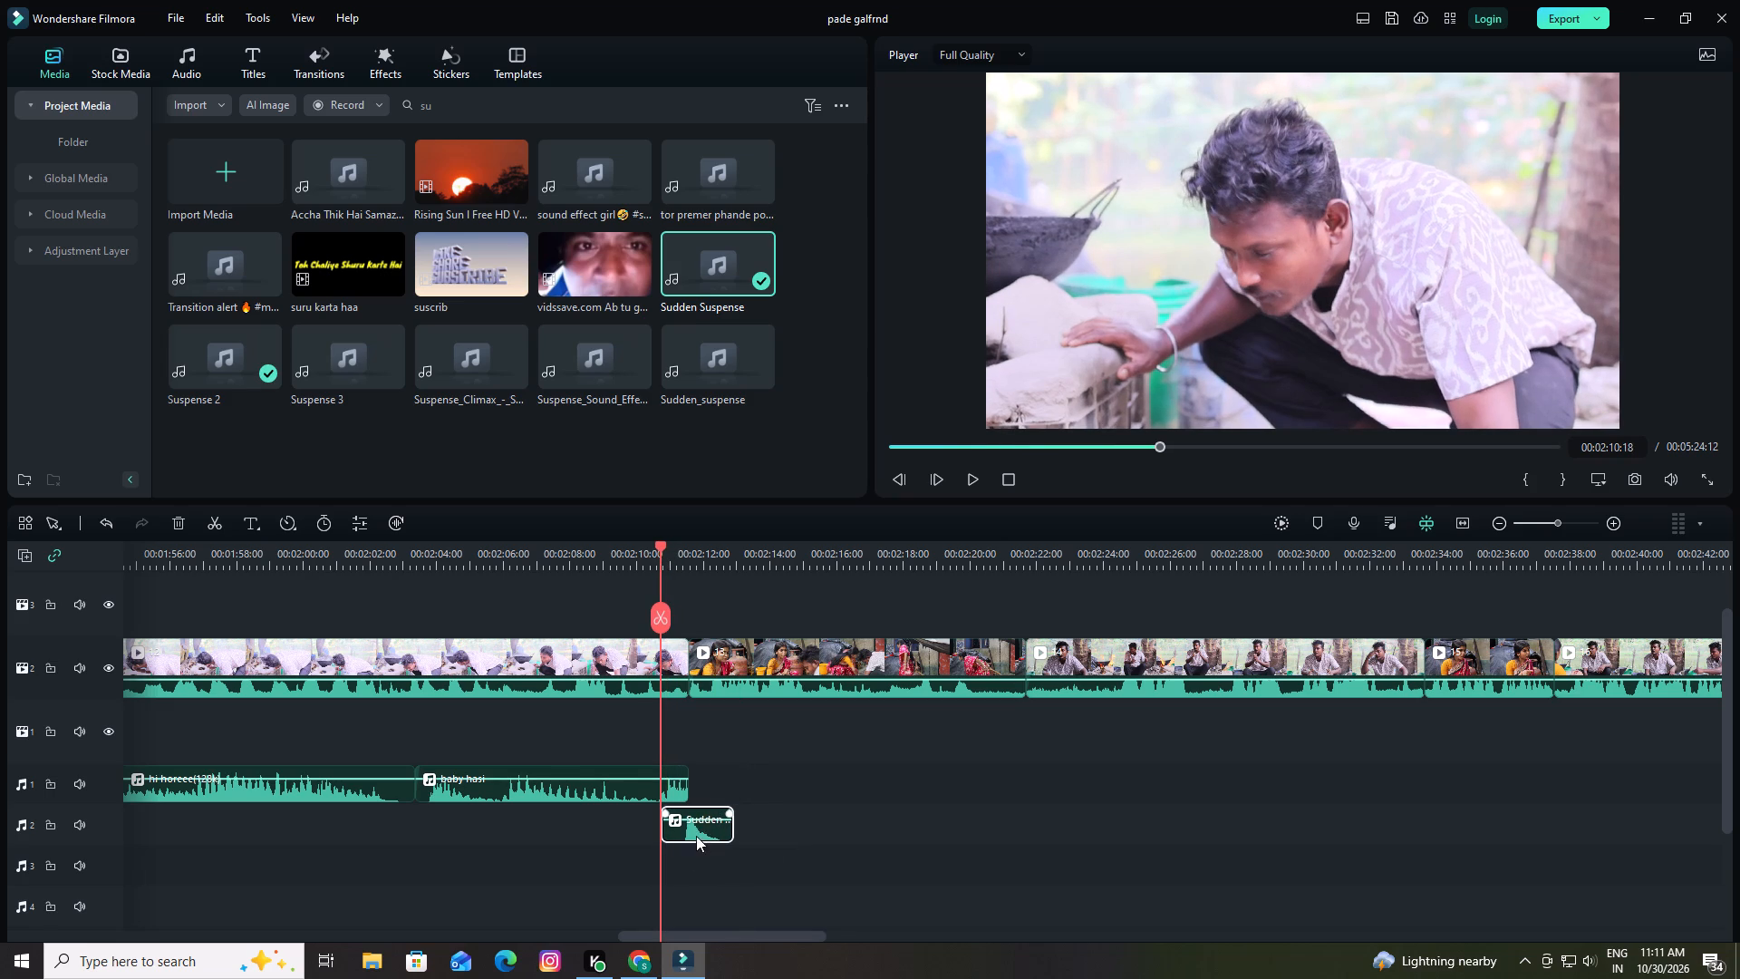
Raise the "Sudden Suspense" sound's volume to 12 dB and play it through into the woman's shot.
click(698, 813)
drag(699, 820, 699, 807)
drag(699, 807, 699, 802)
key(space)
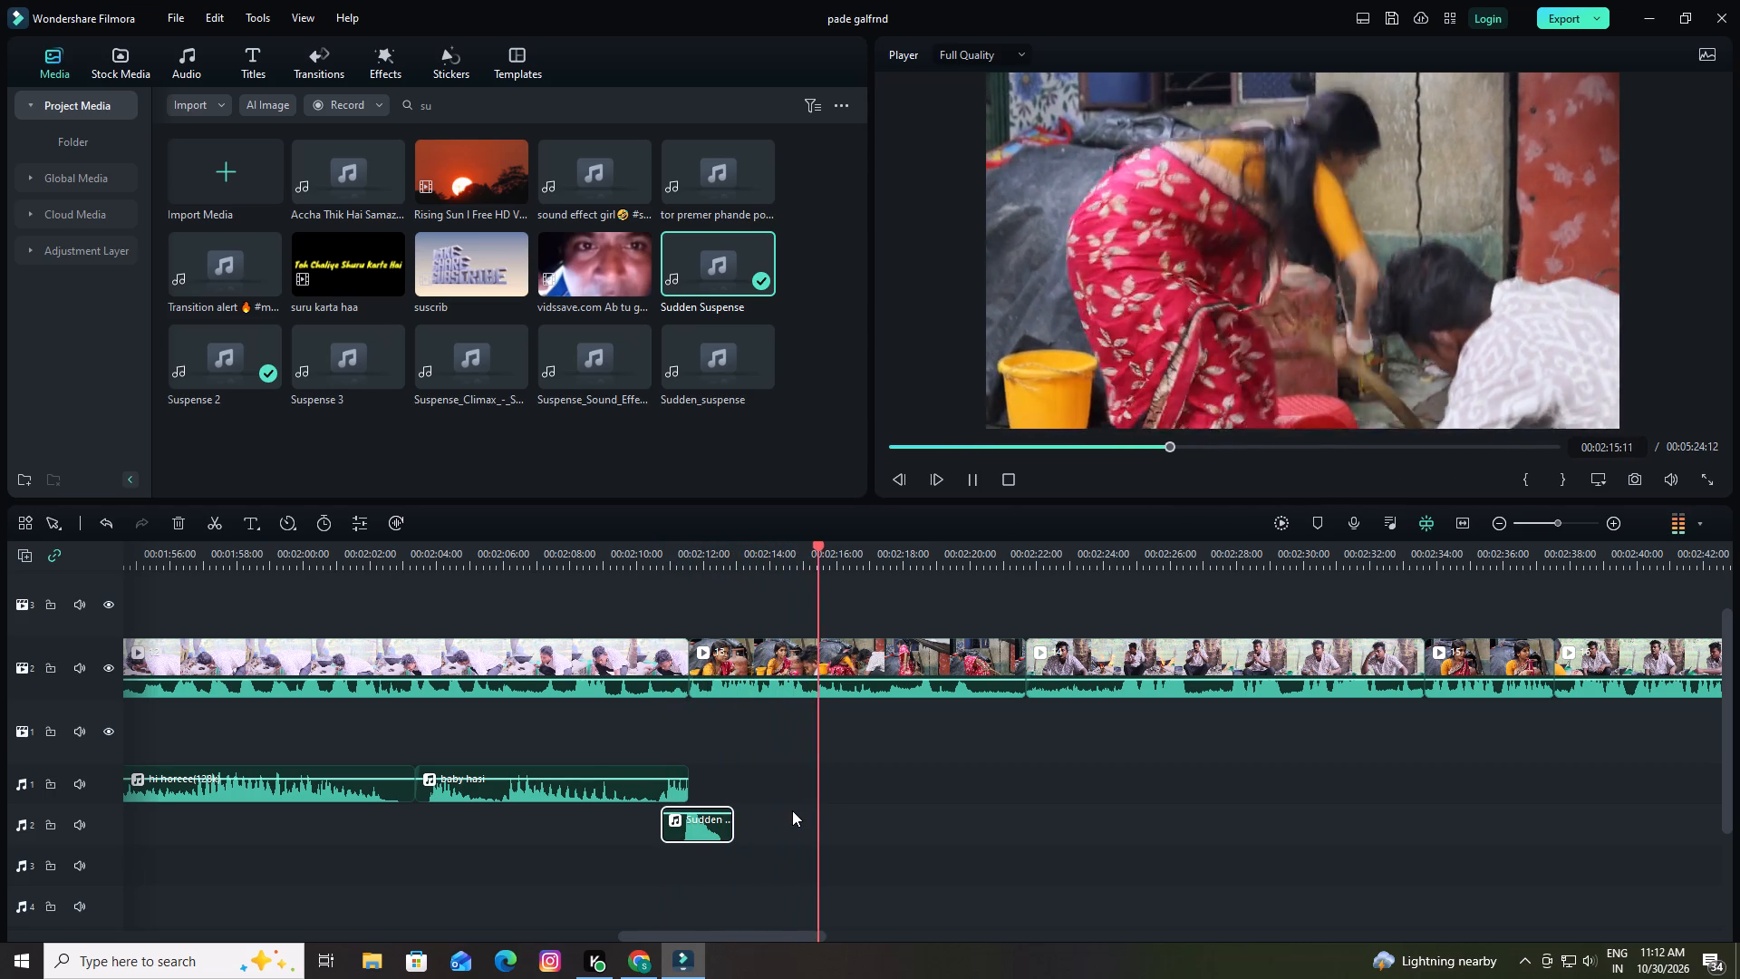
key(space)
drag(827, 547, 789, 556)
key(space)
key(space)
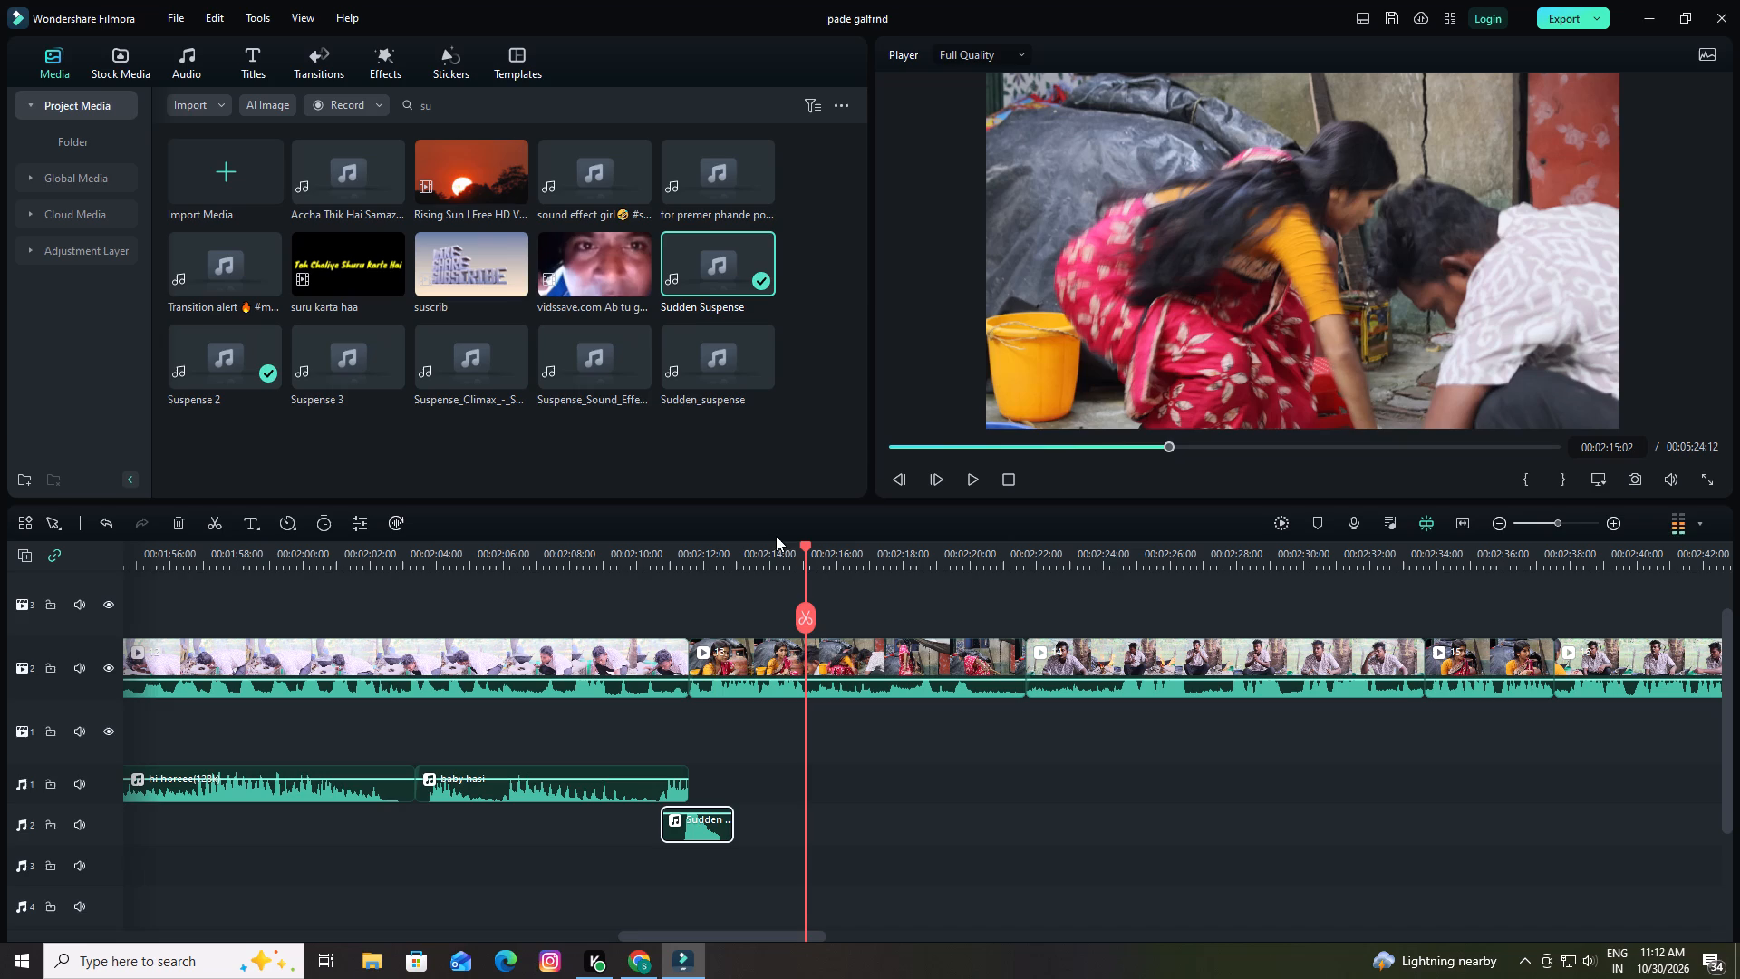
Insert the "vidssave.com Ab tu gaya beta" clip at about 00:02:20, detach its audio and delete its picture.
drag(604, 268, 963, 858)
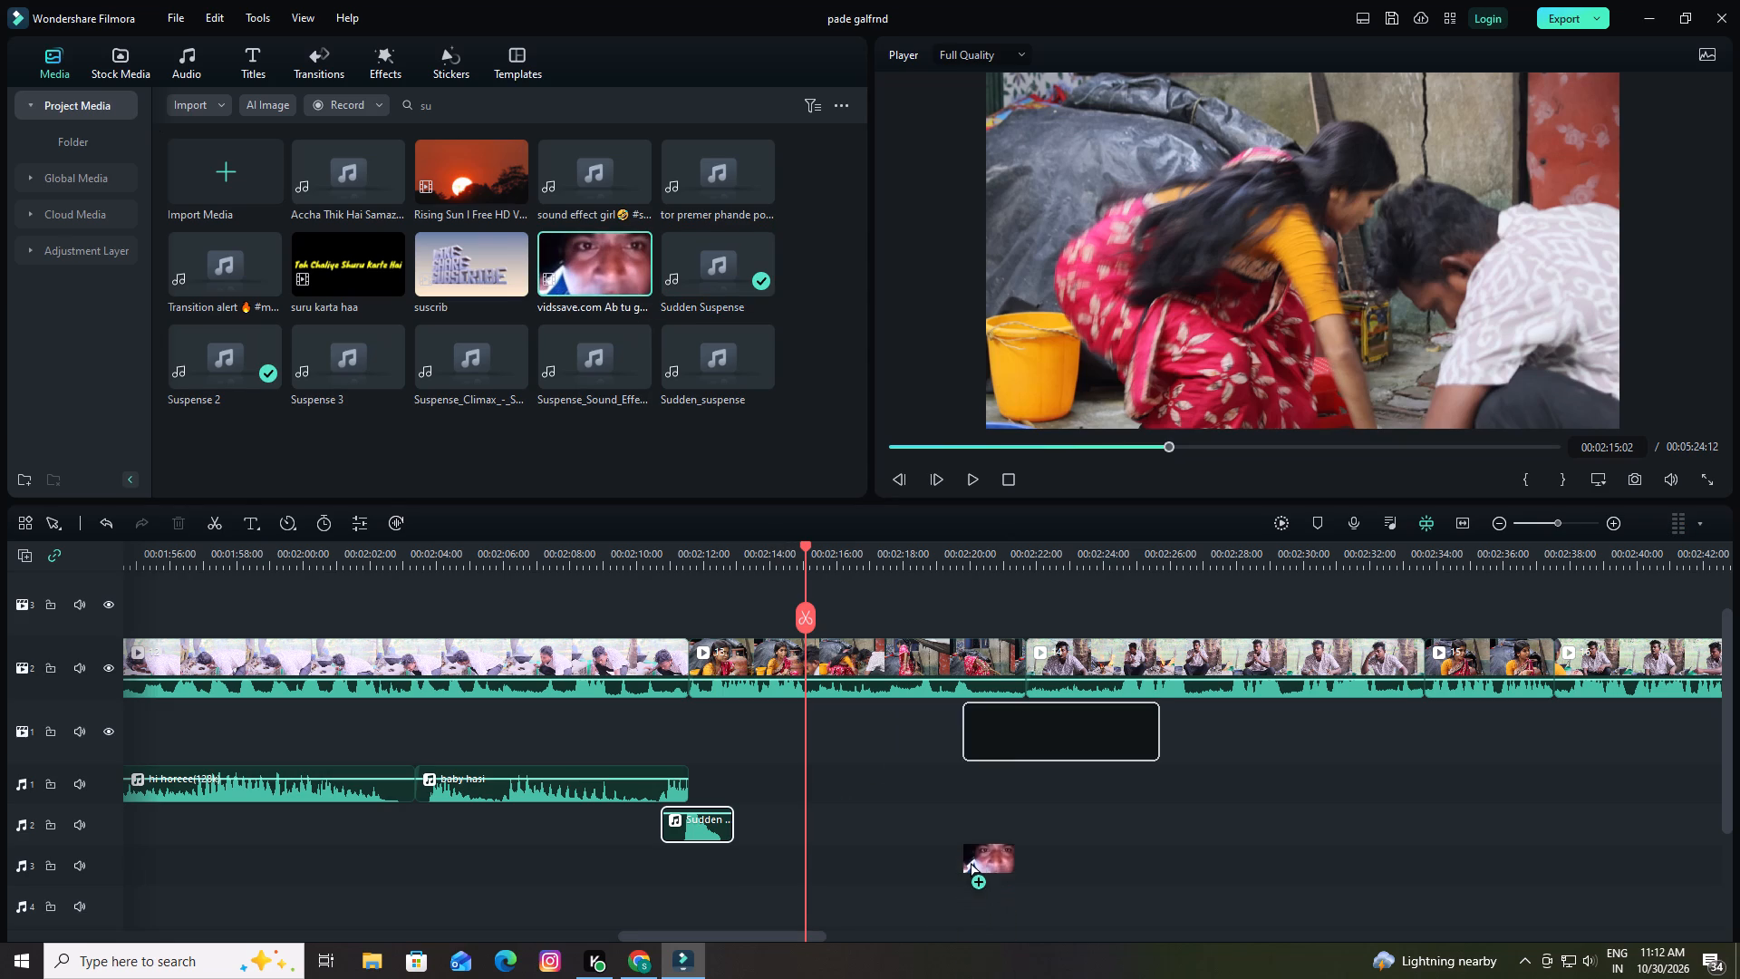
drag(963, 858, 963, 833)
right_click(1046, 720)
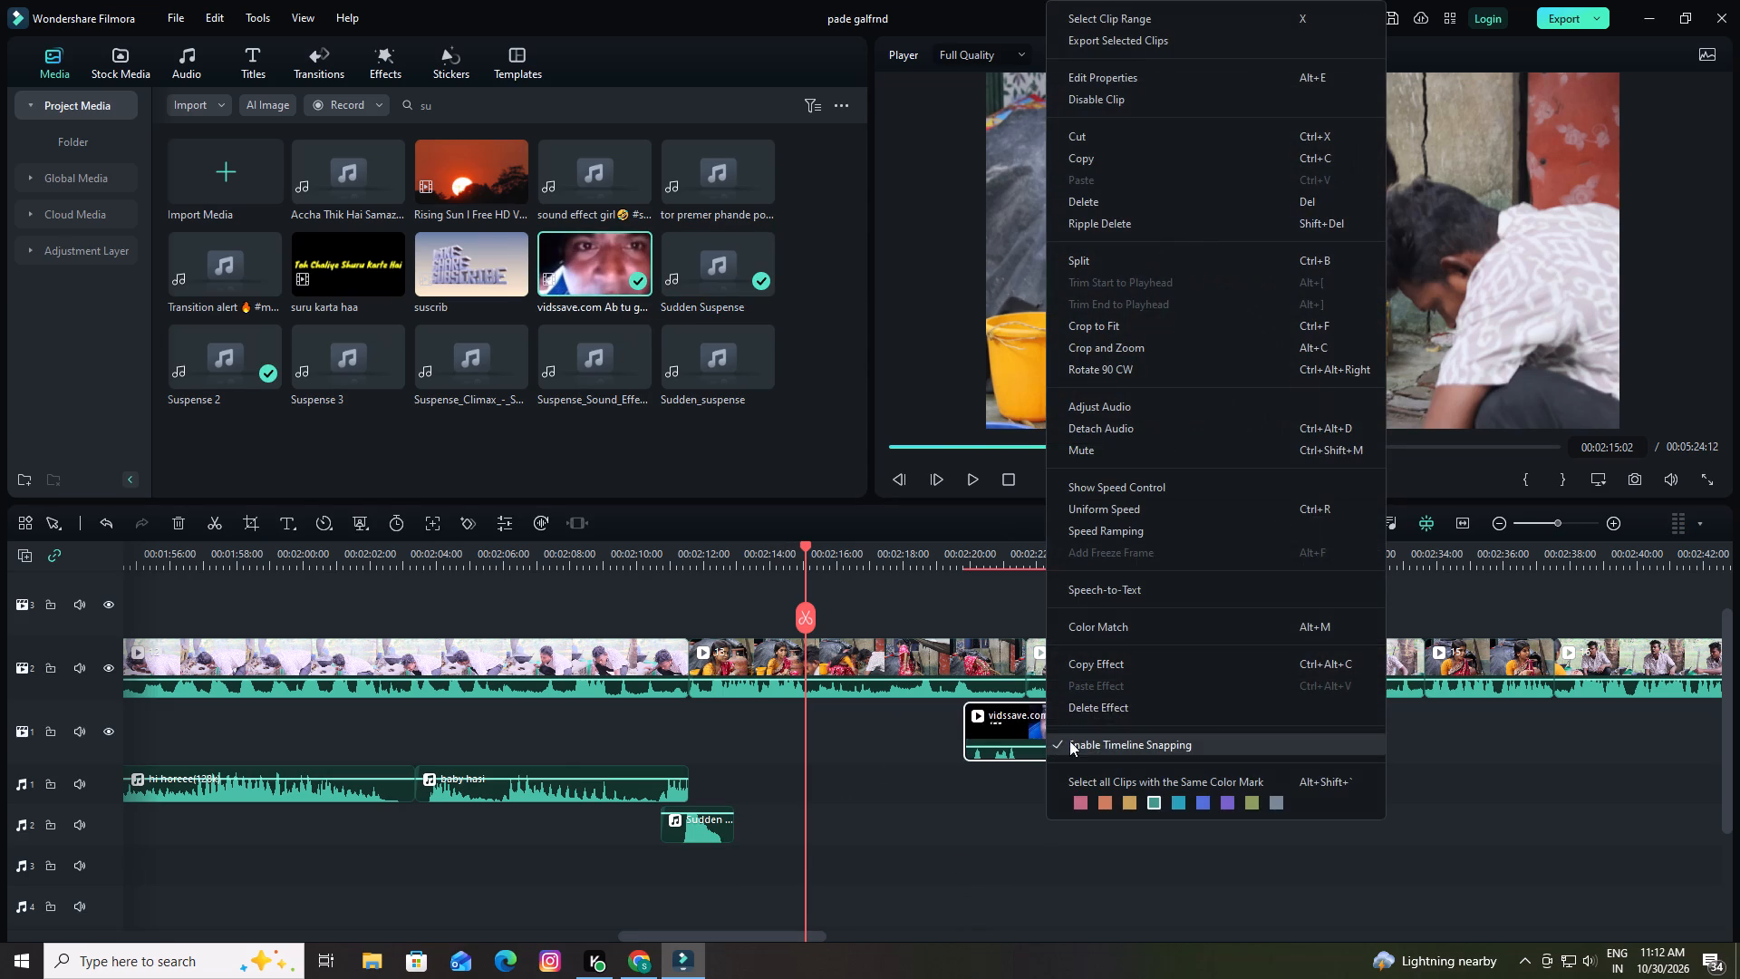
click(1126, 431)
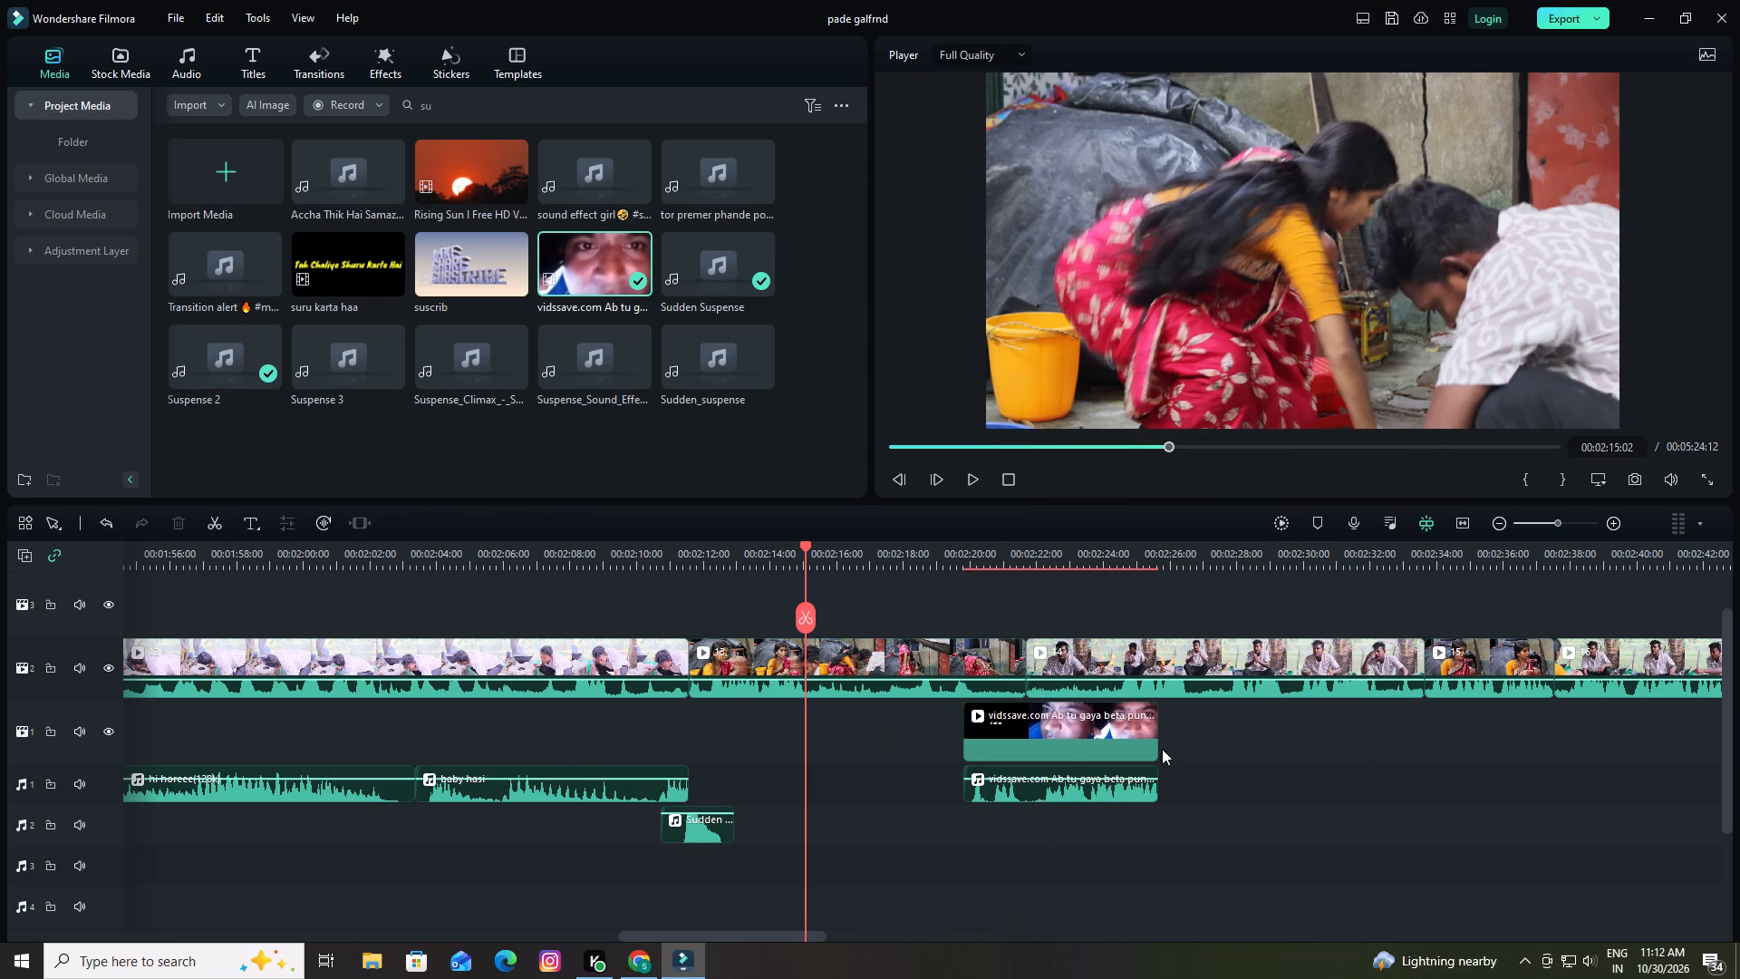
click(1057, 734)
click(174, 513)
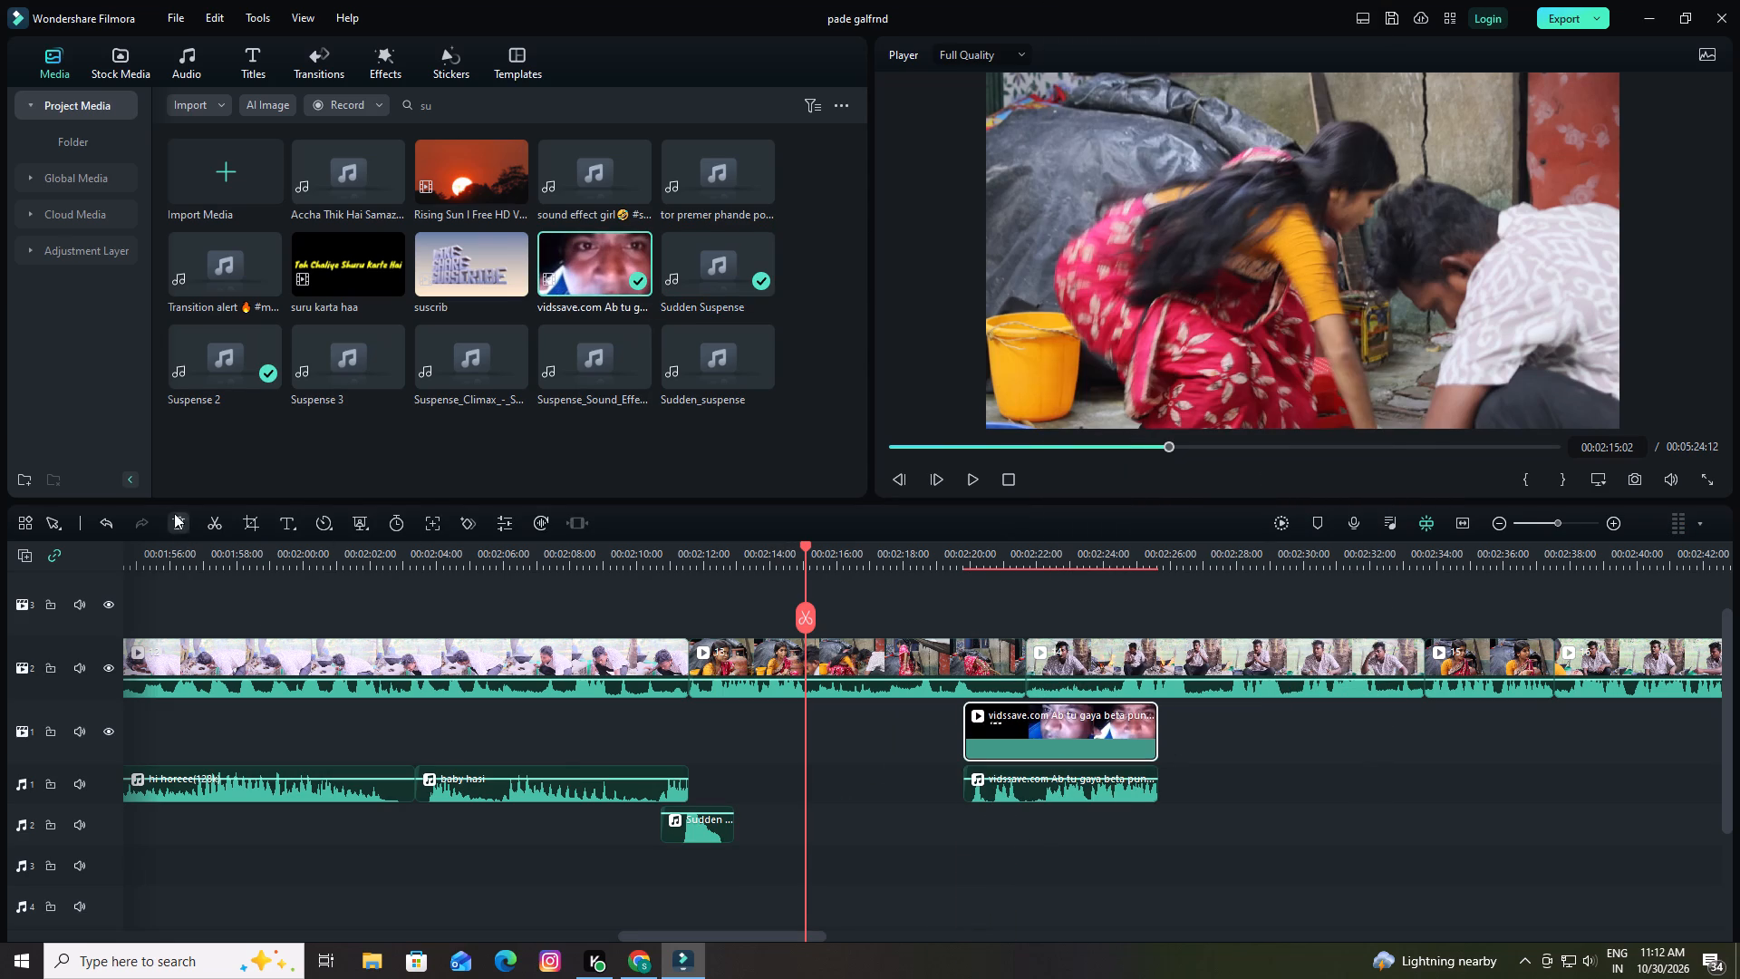
Move the detached "Ab tu gaya beta" audio on track 1 to start at 00:02:14:22, as the woman gets up.
drag(960, 543, 811, 577)
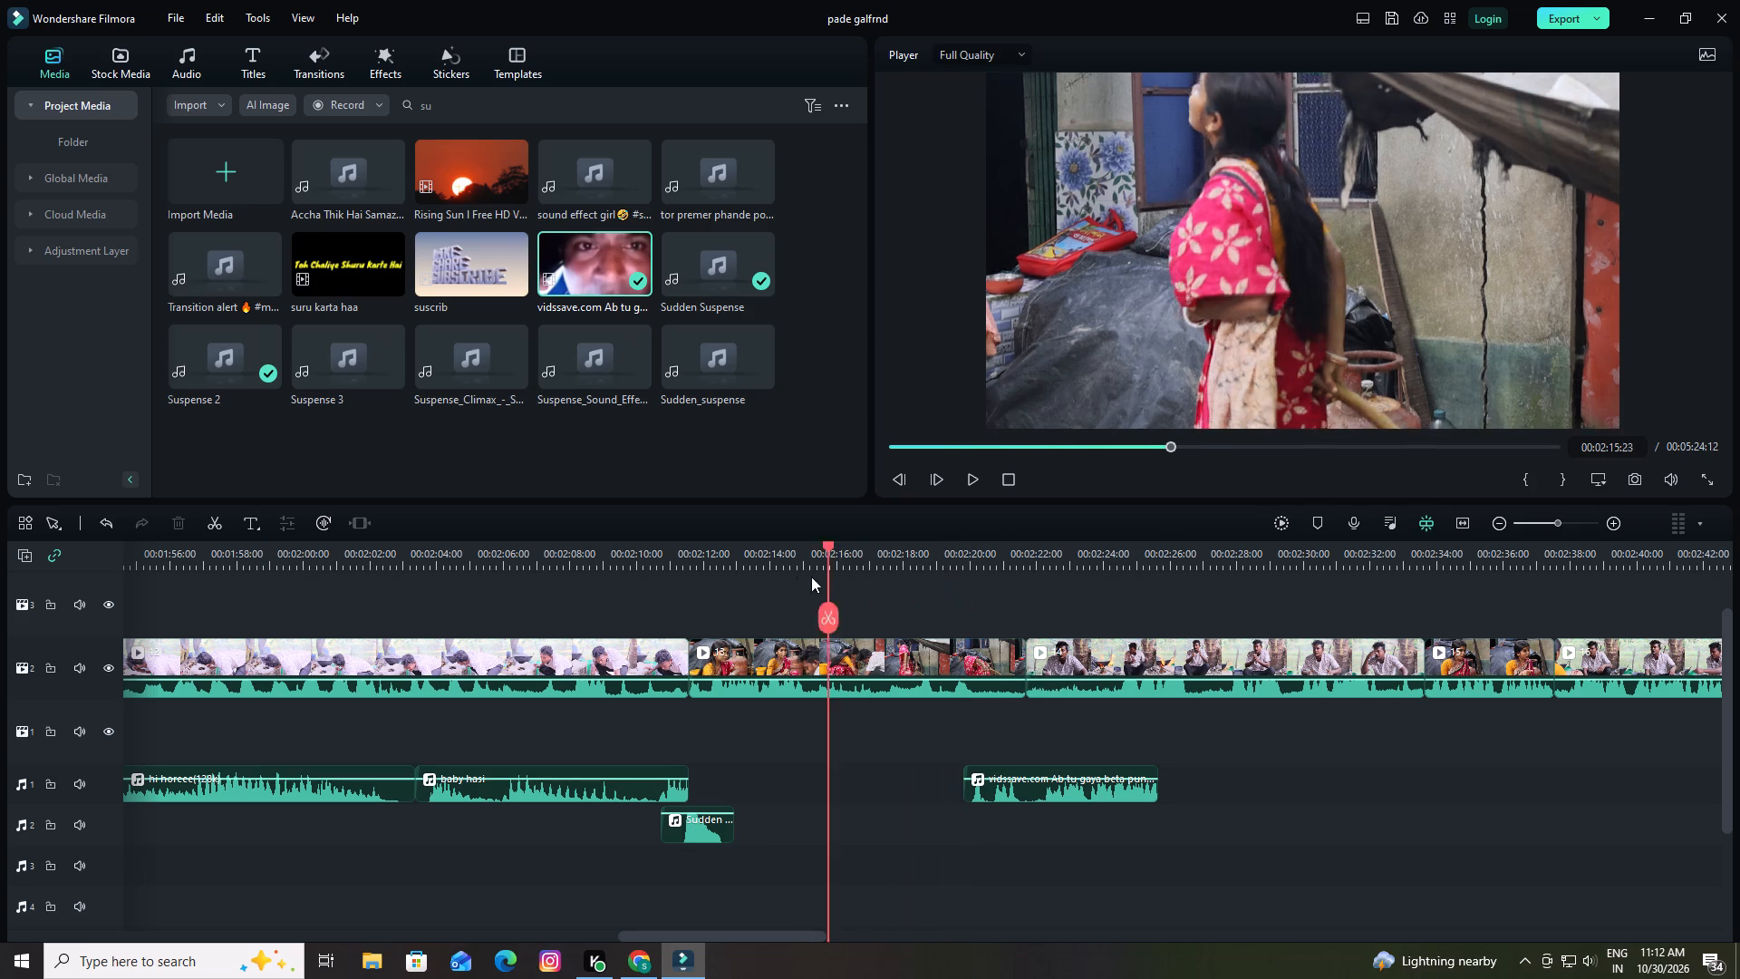
drag(811, 577, 763, 578)
key(space)
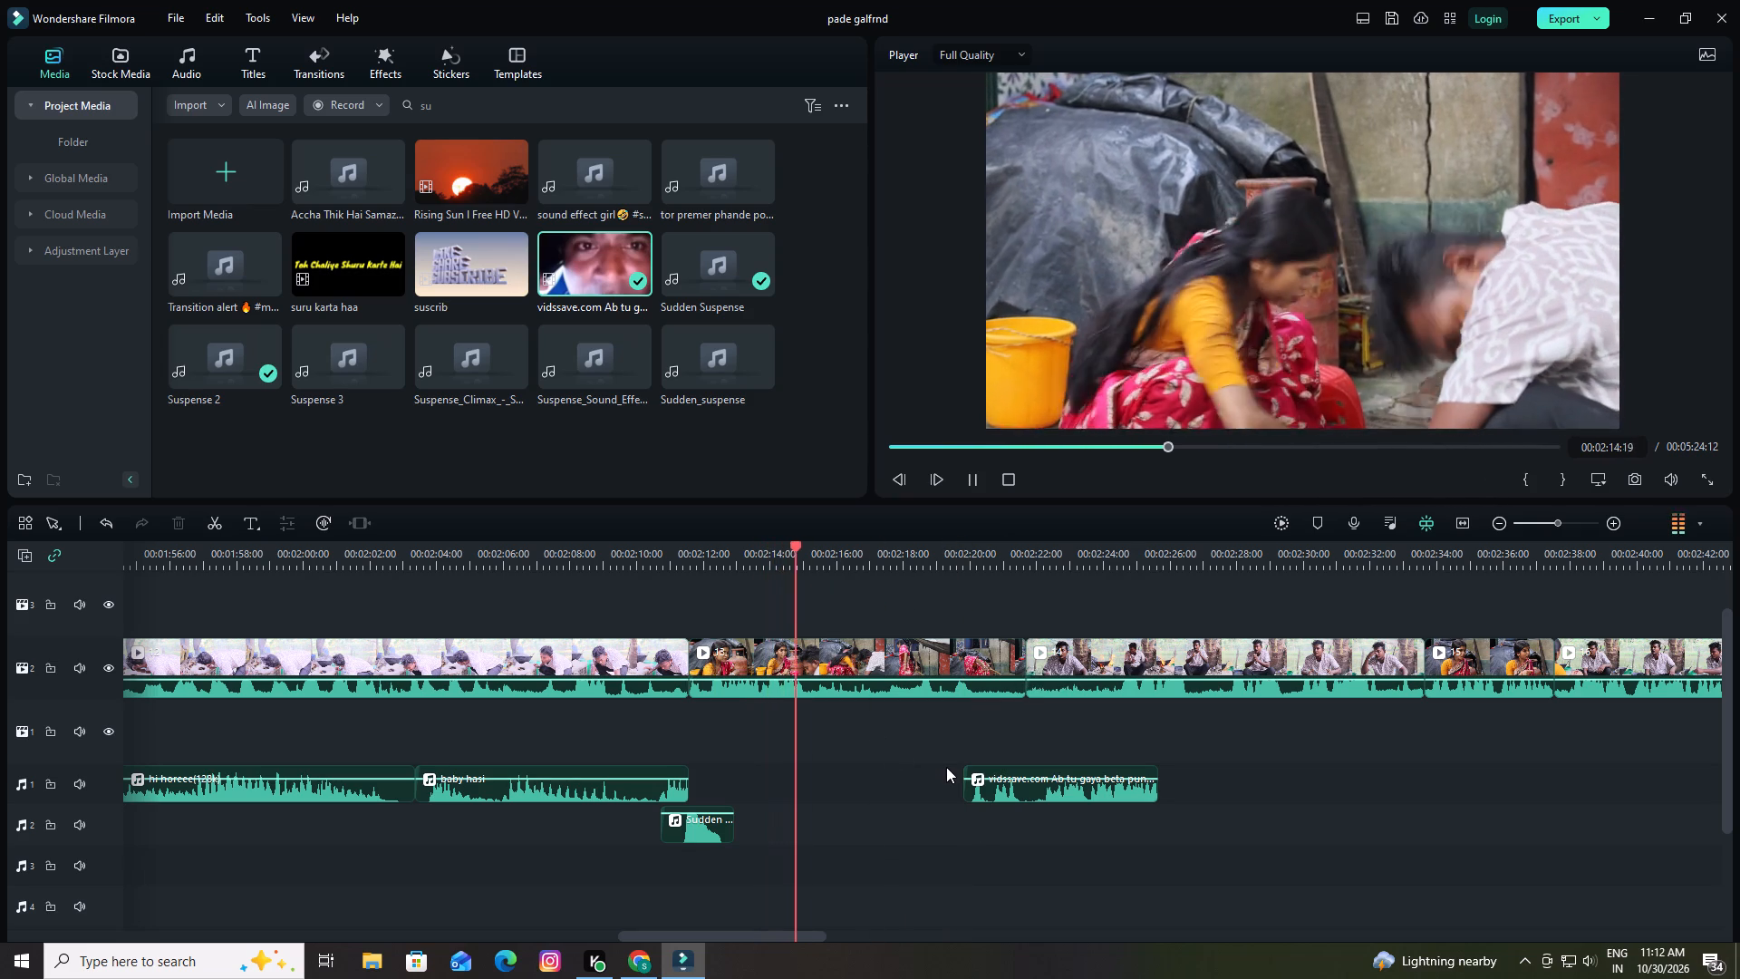
key(space)
drag(1018, 801, 845, 799)
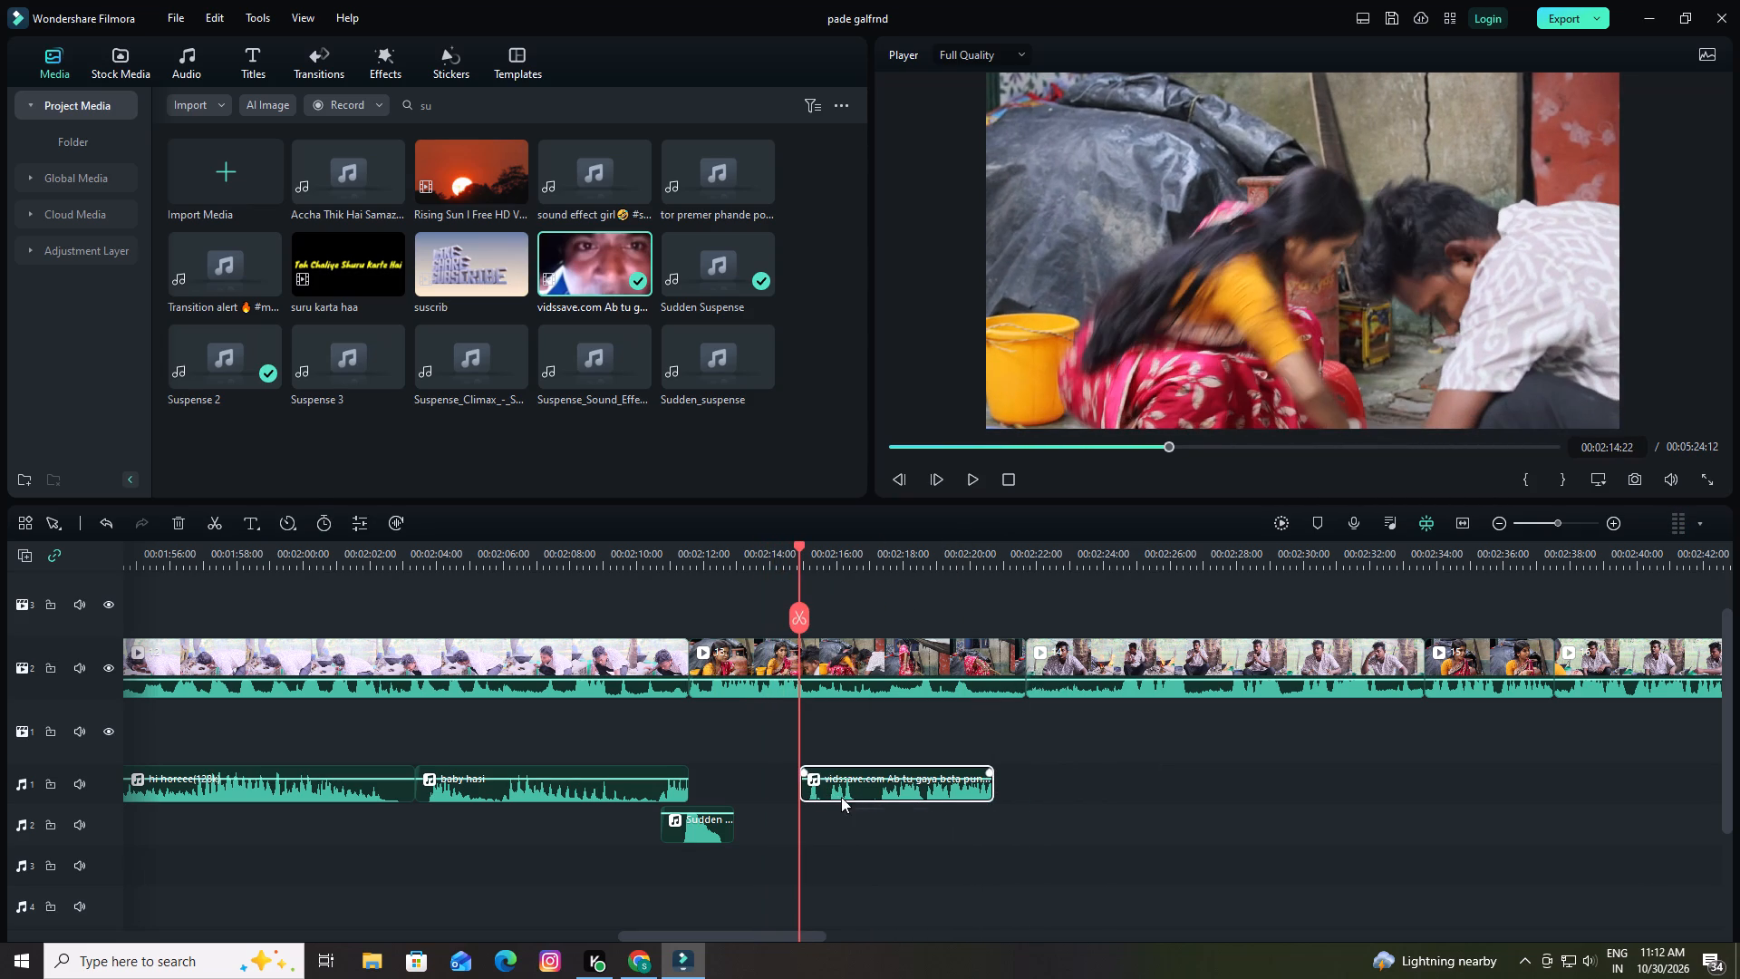
Play through the "Ab tu gaya beta" audio, split it at 00:02:18:14 and delete the remainder.
key(space)
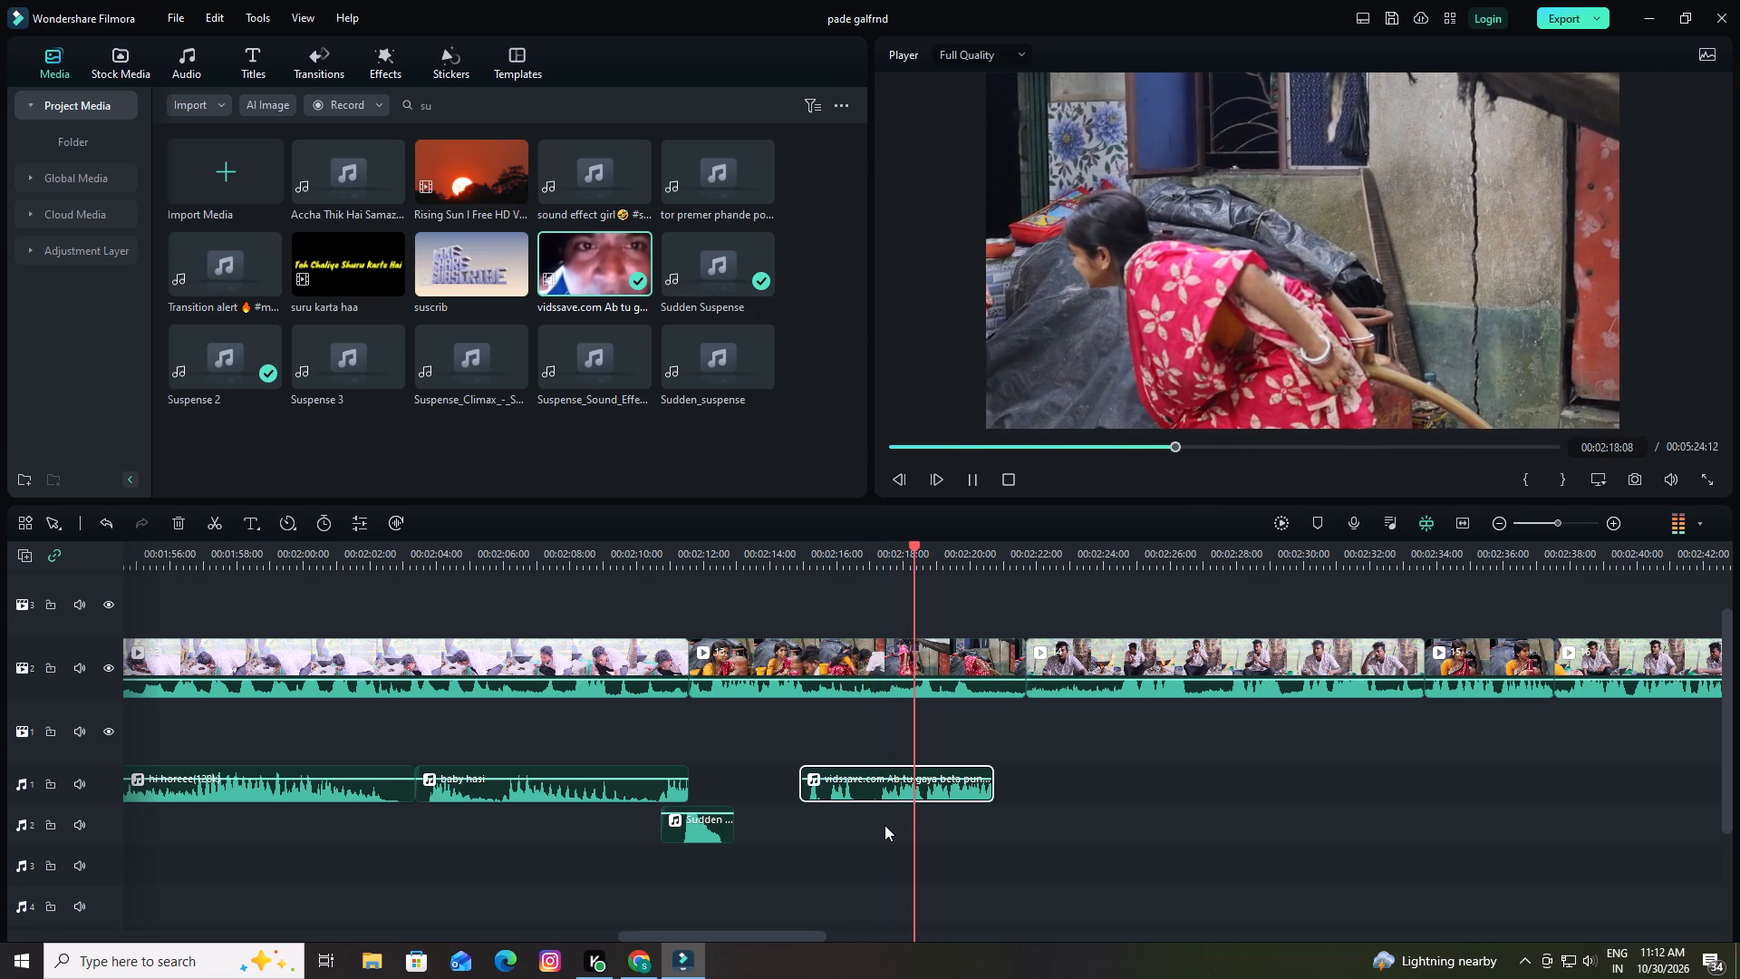
key(space)
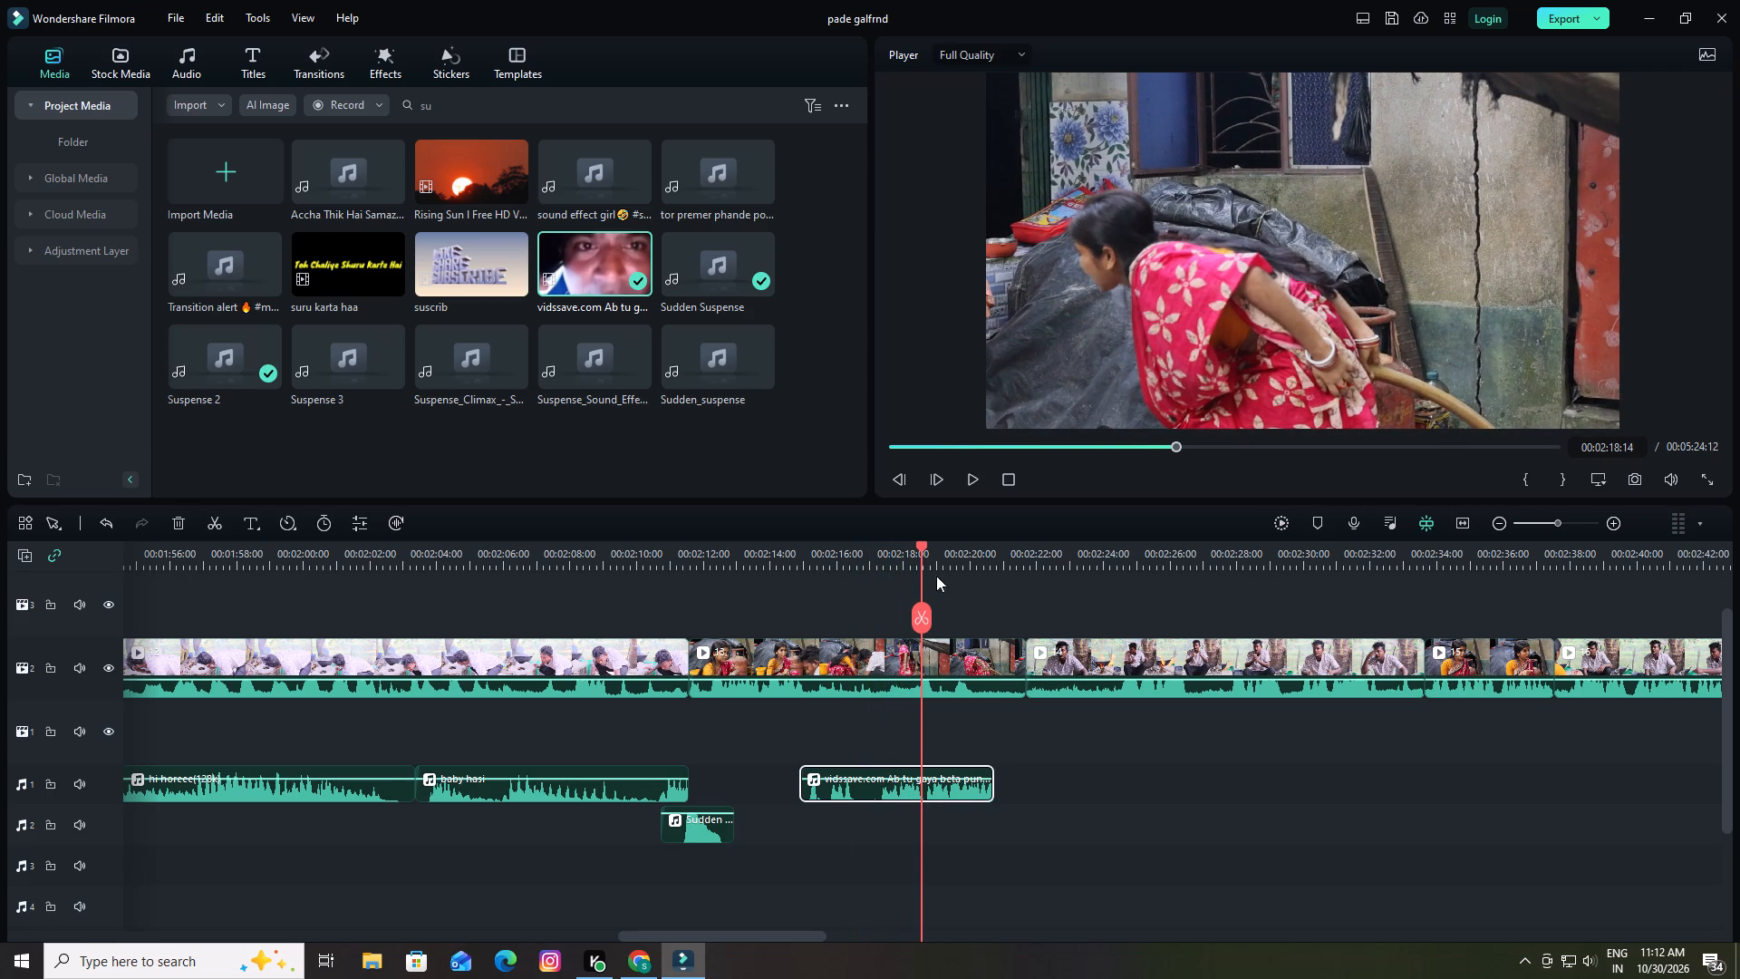
drag(921, 543, 768, 586)
key(space)
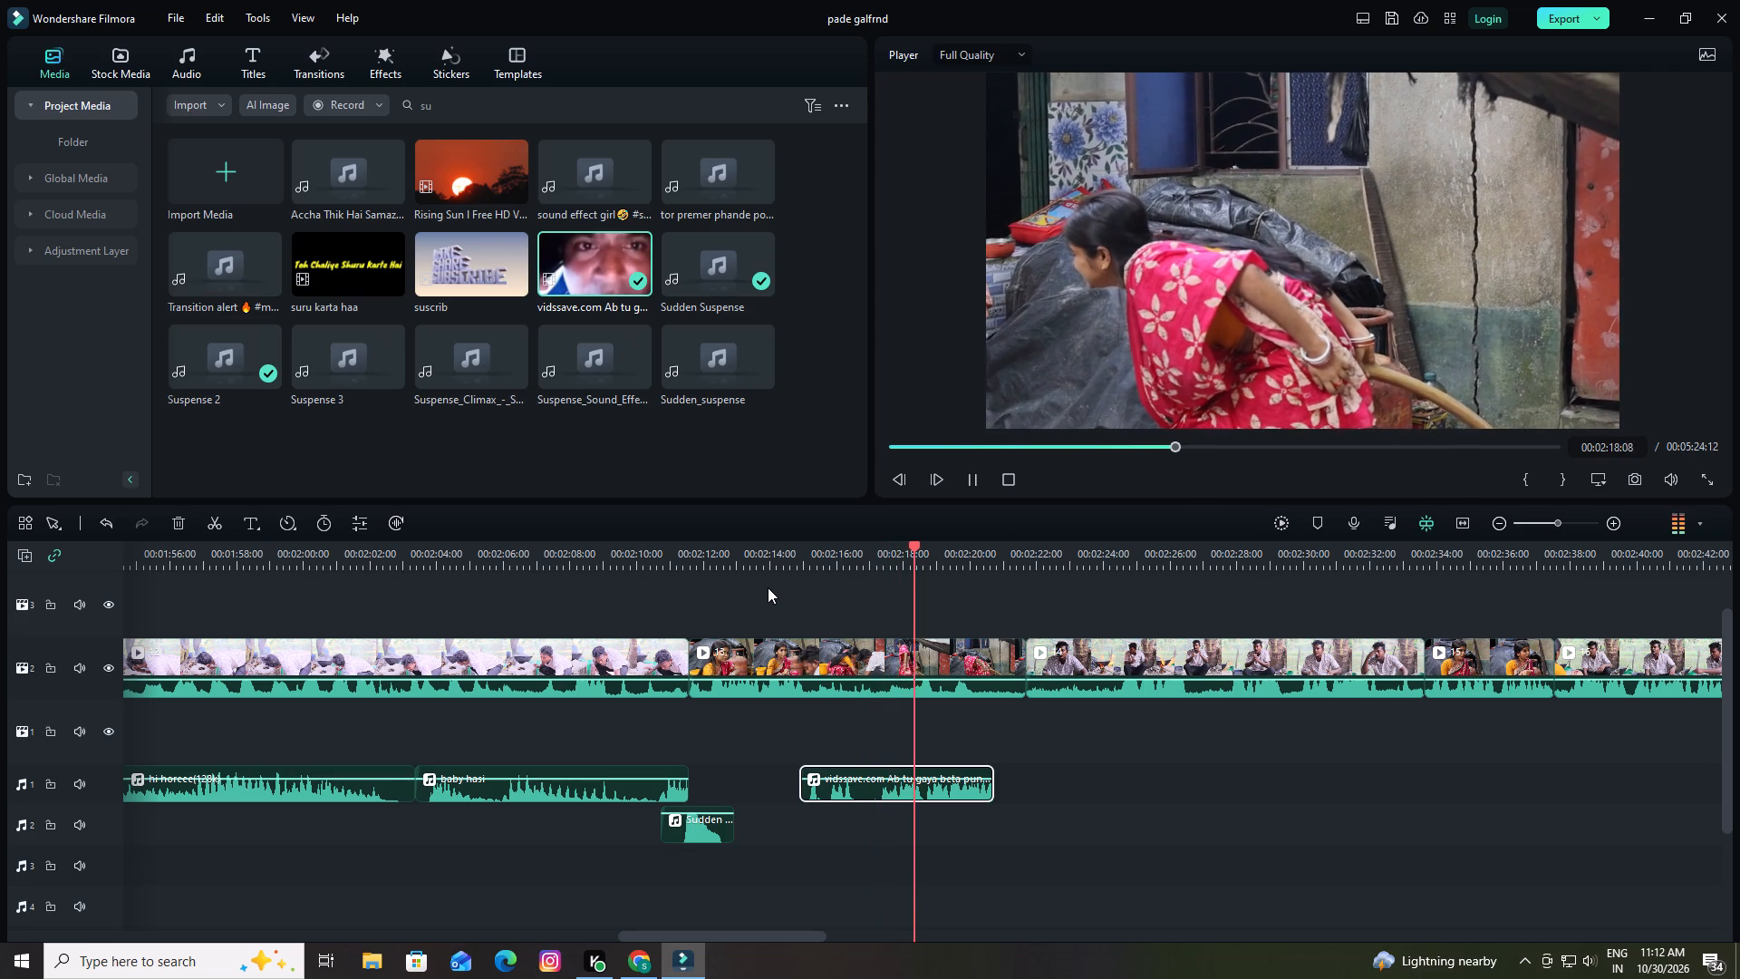
key(space)
click(949, 792)
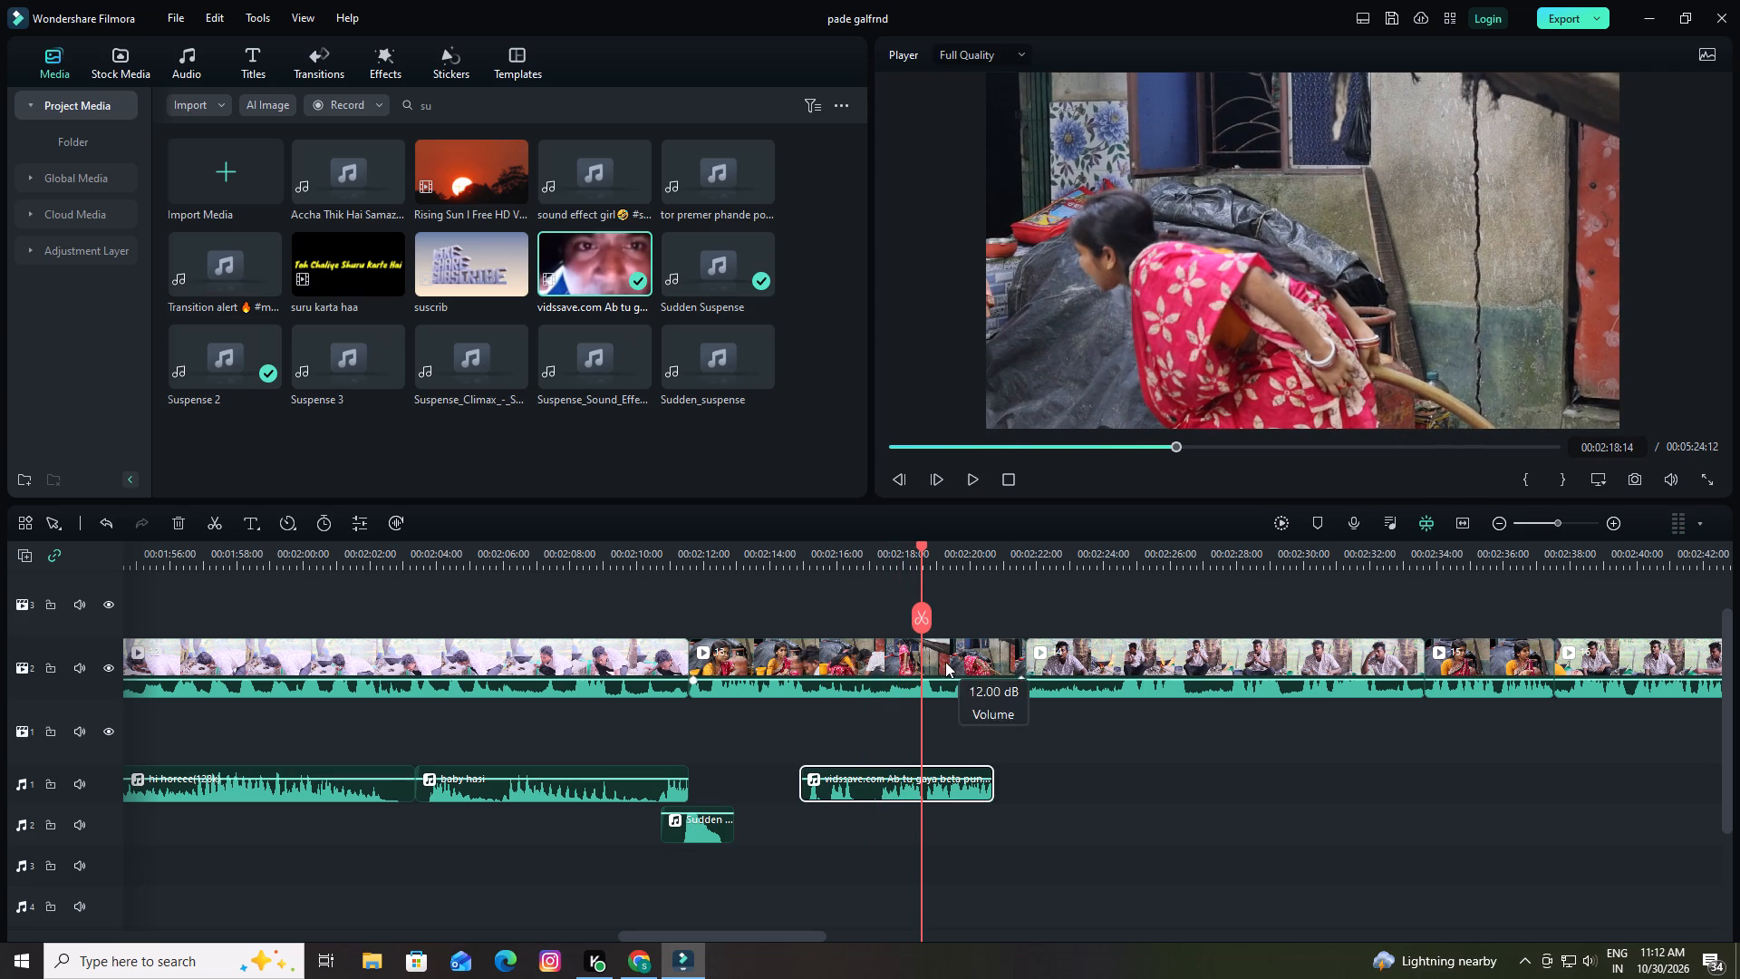
click(924, 613)
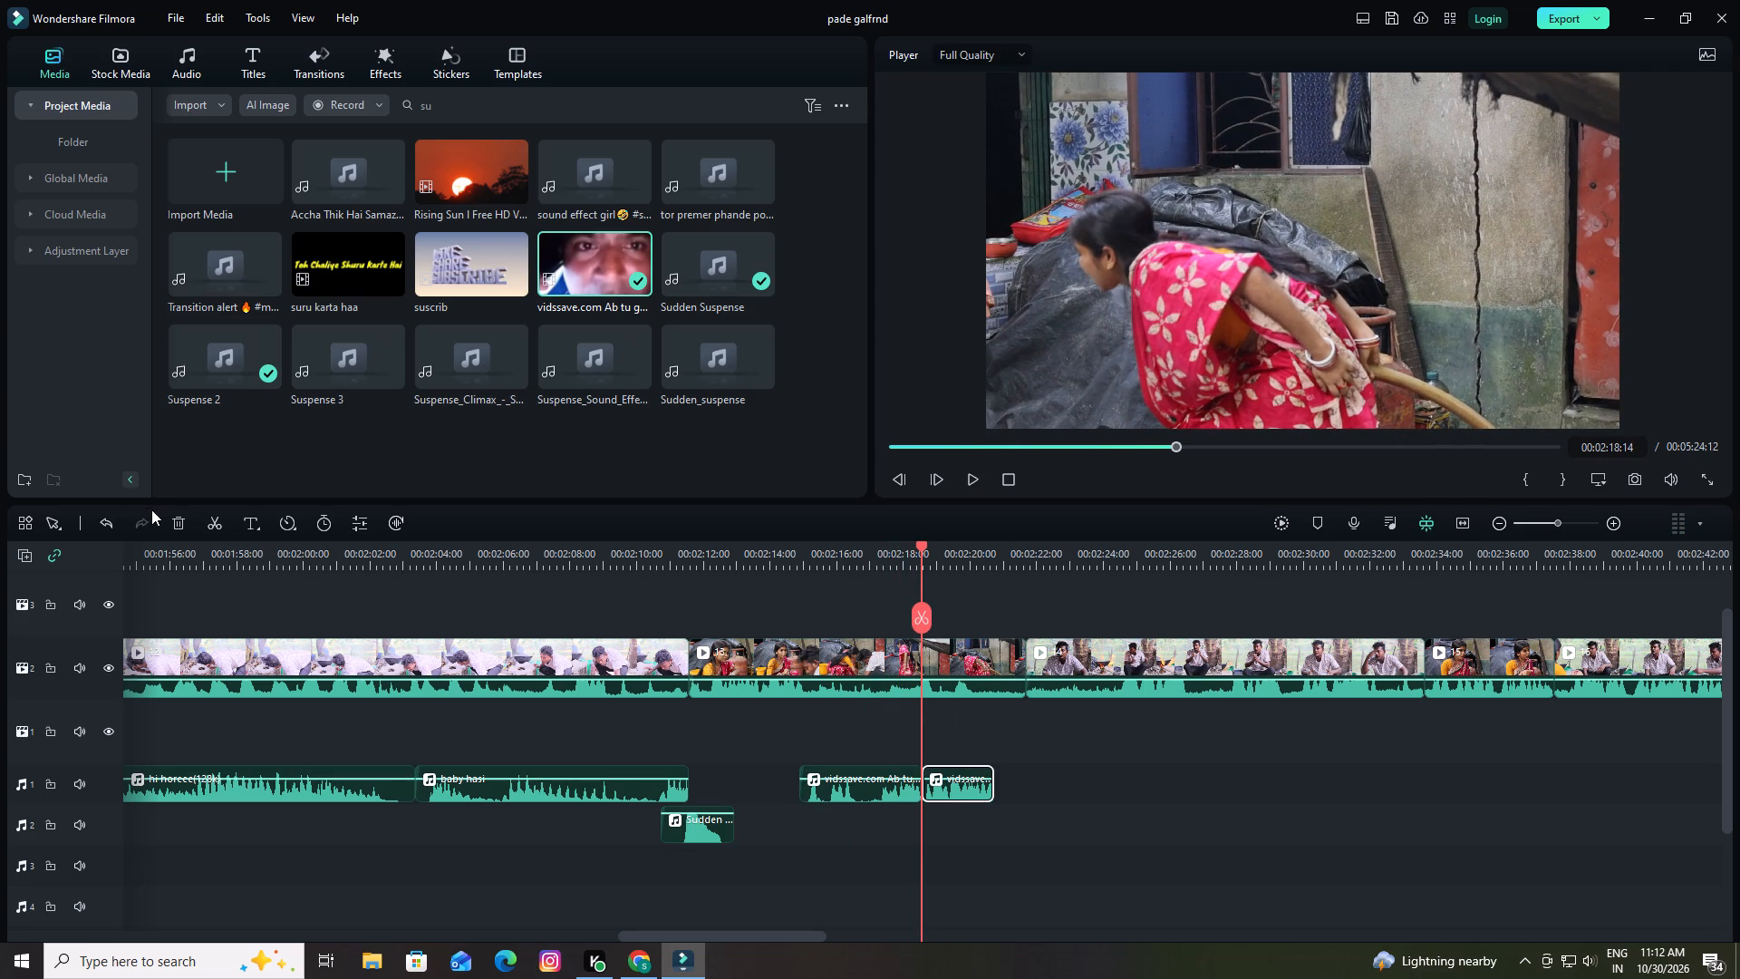
click(173, 519)
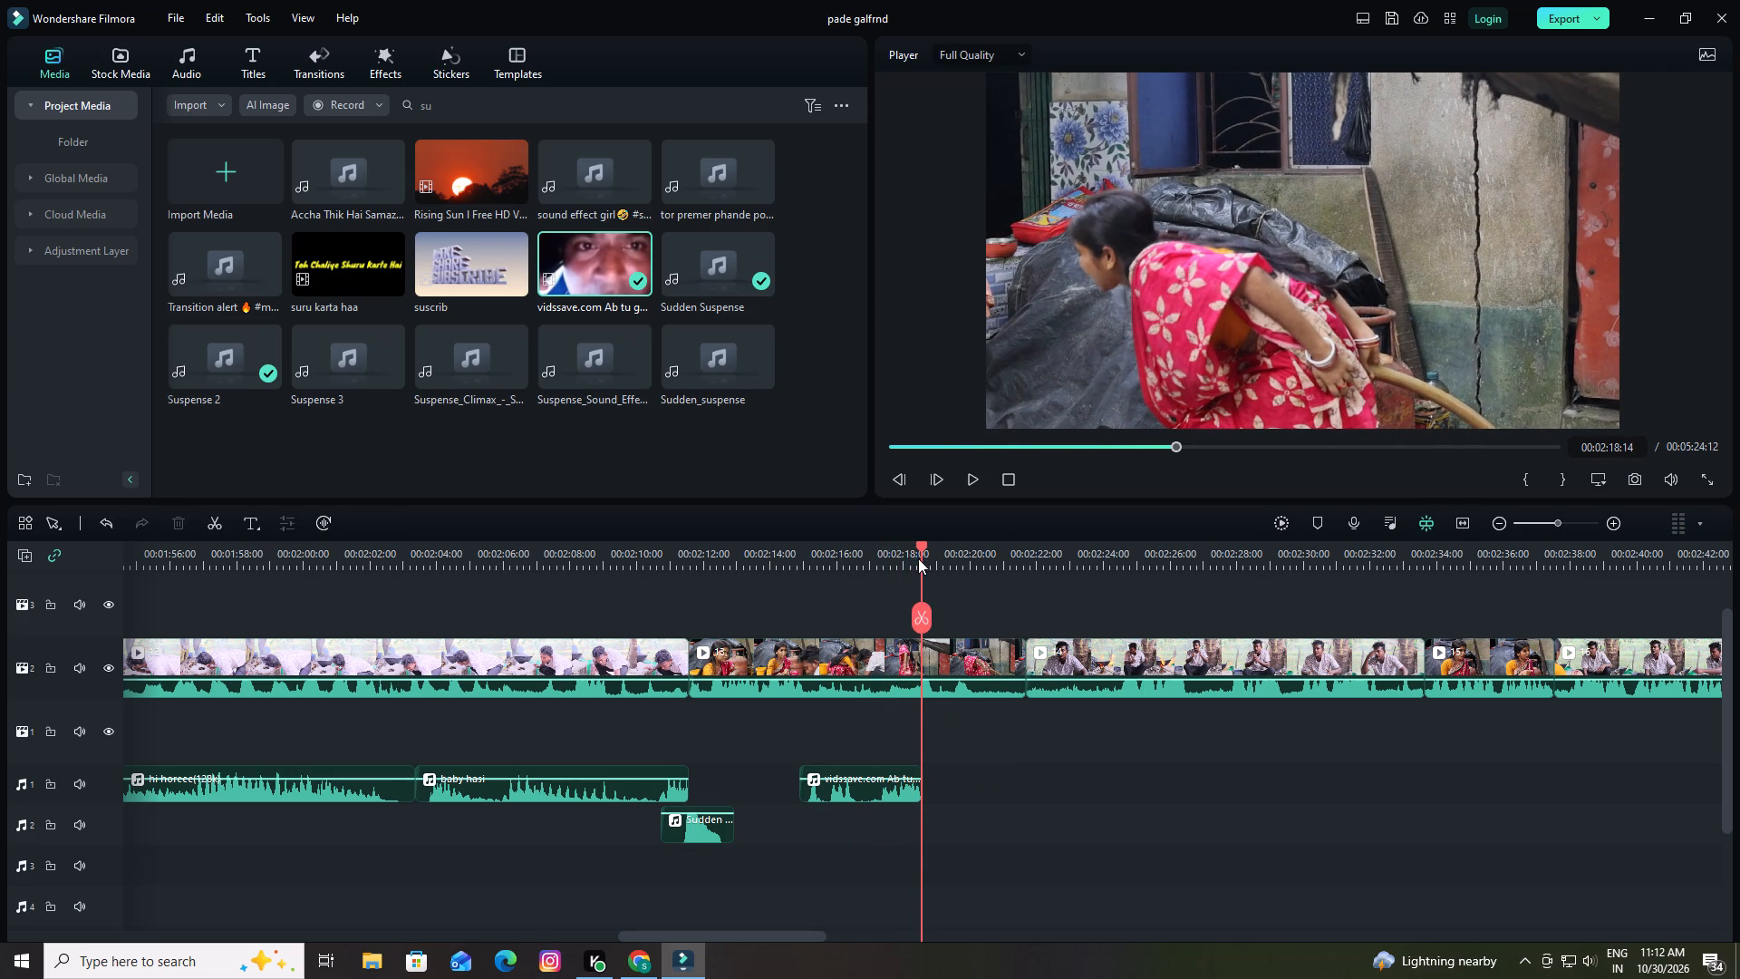
Split the "Ab tu gaya beta" audio on track 1 at 00:02:16:13.
drag(922, 546, 860, 577)
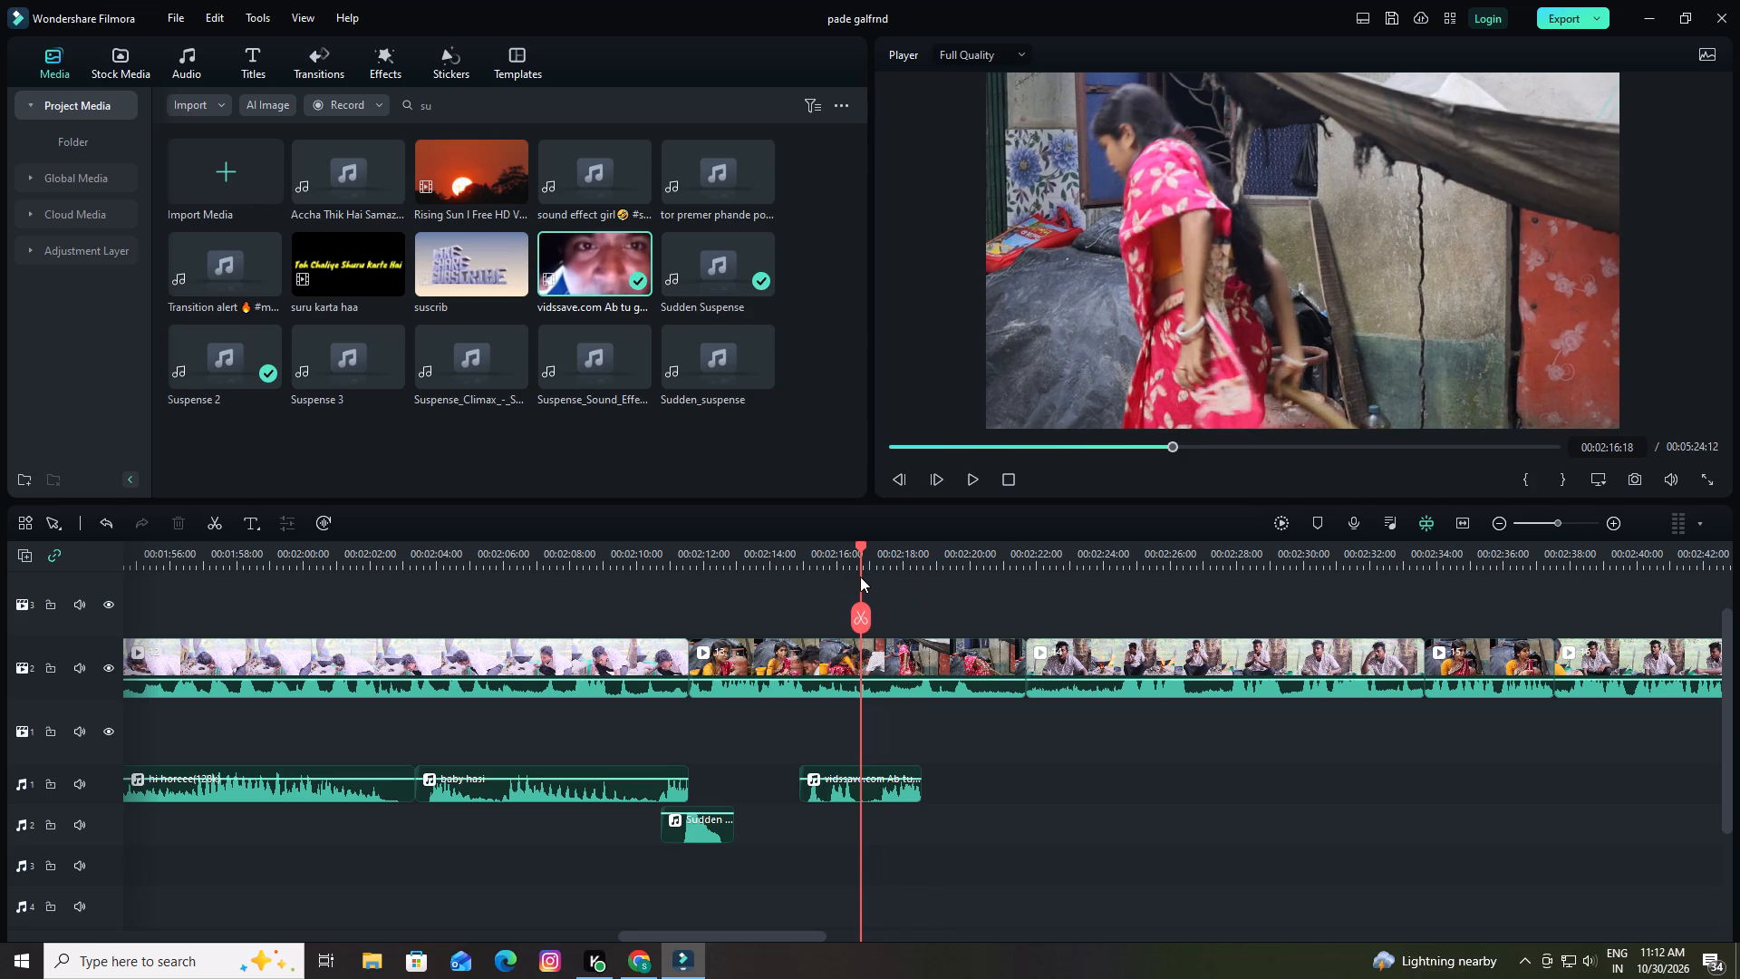
drag(860, 577, 855, 580)
key(space)
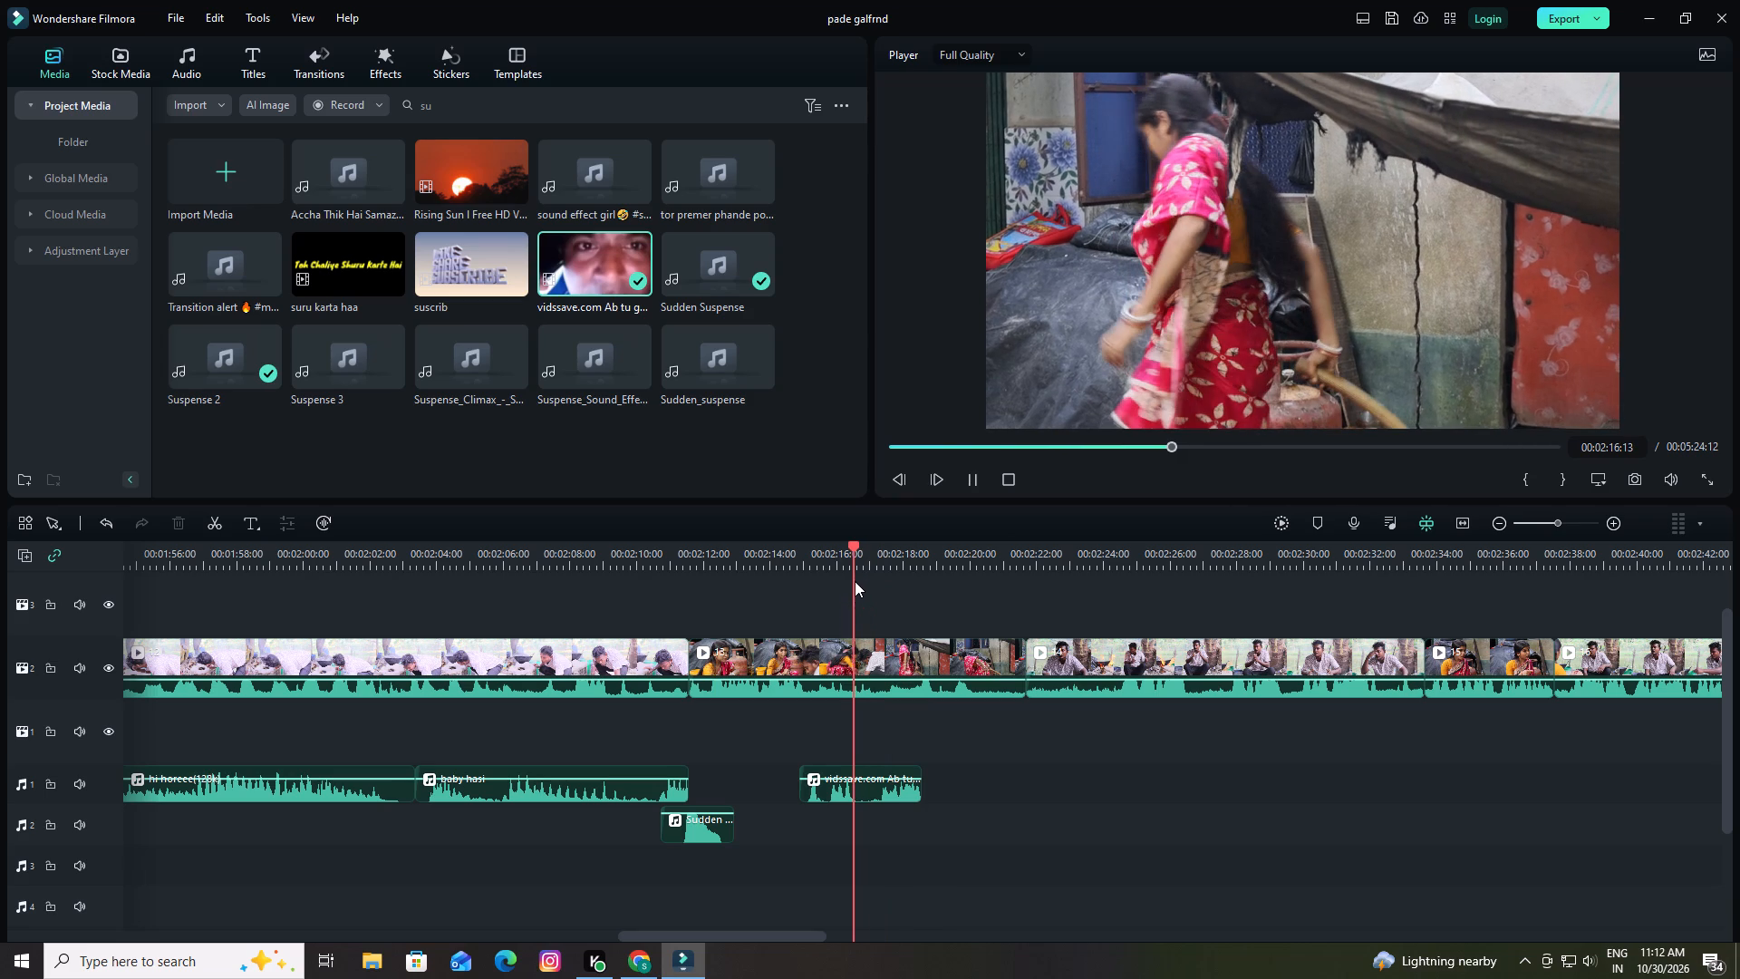
key(space)
click(865, 788)
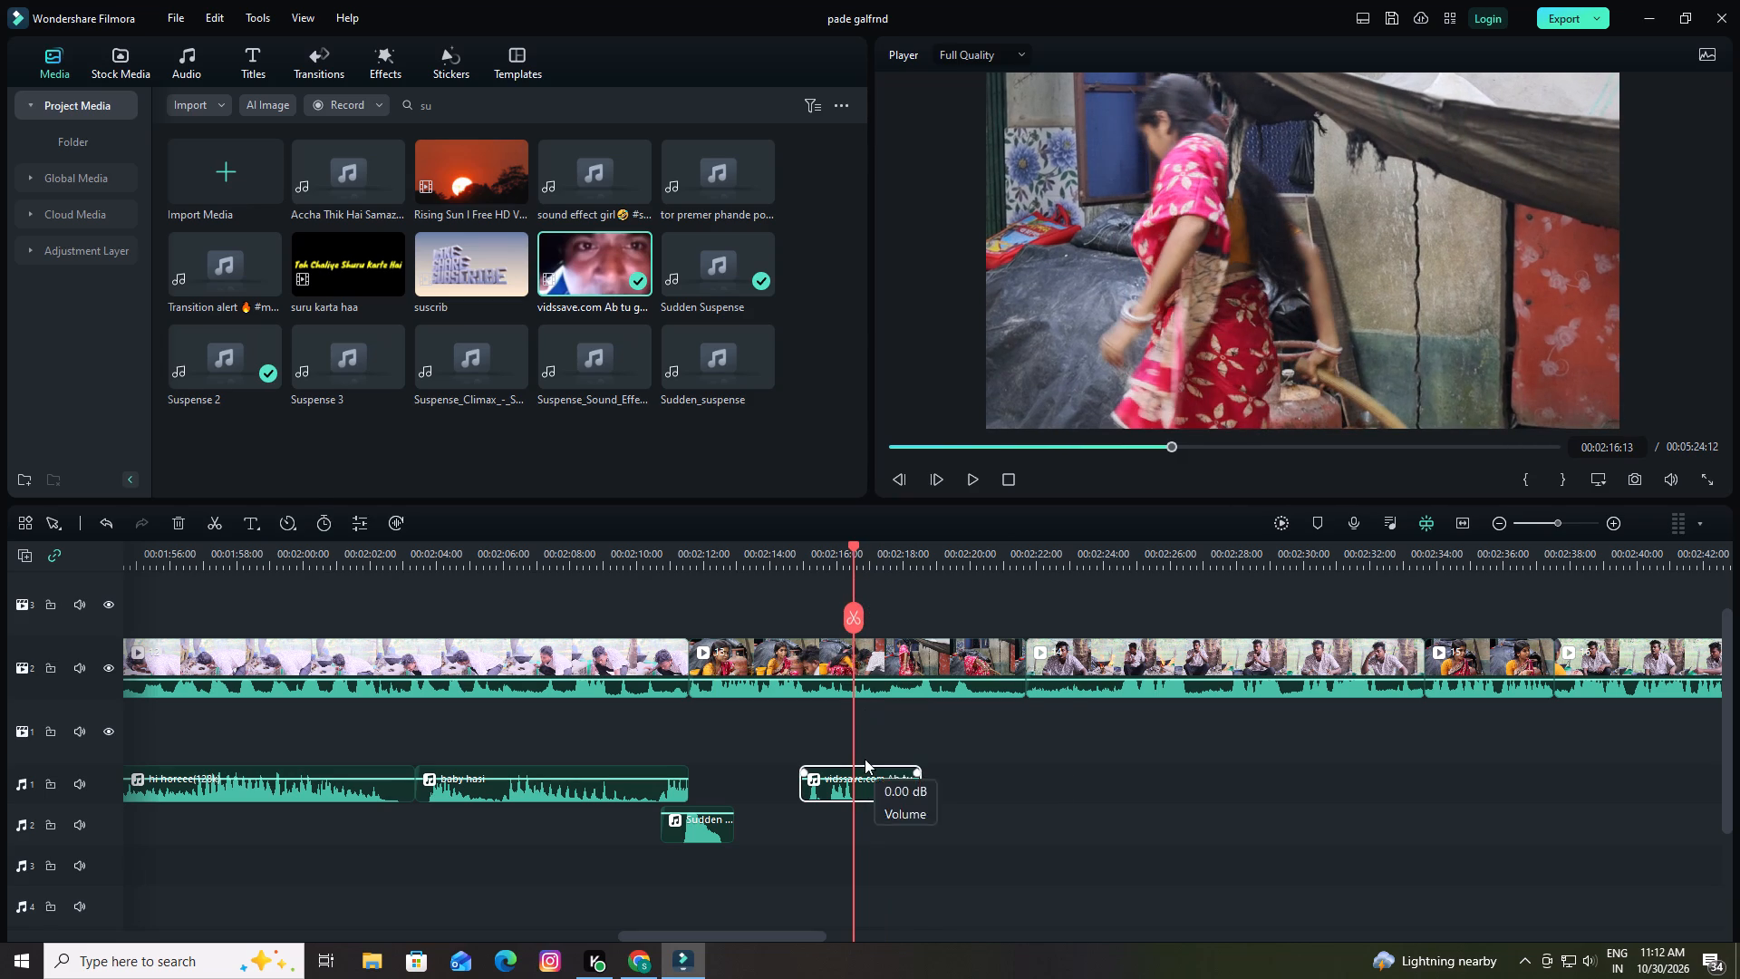
click(851, 615)
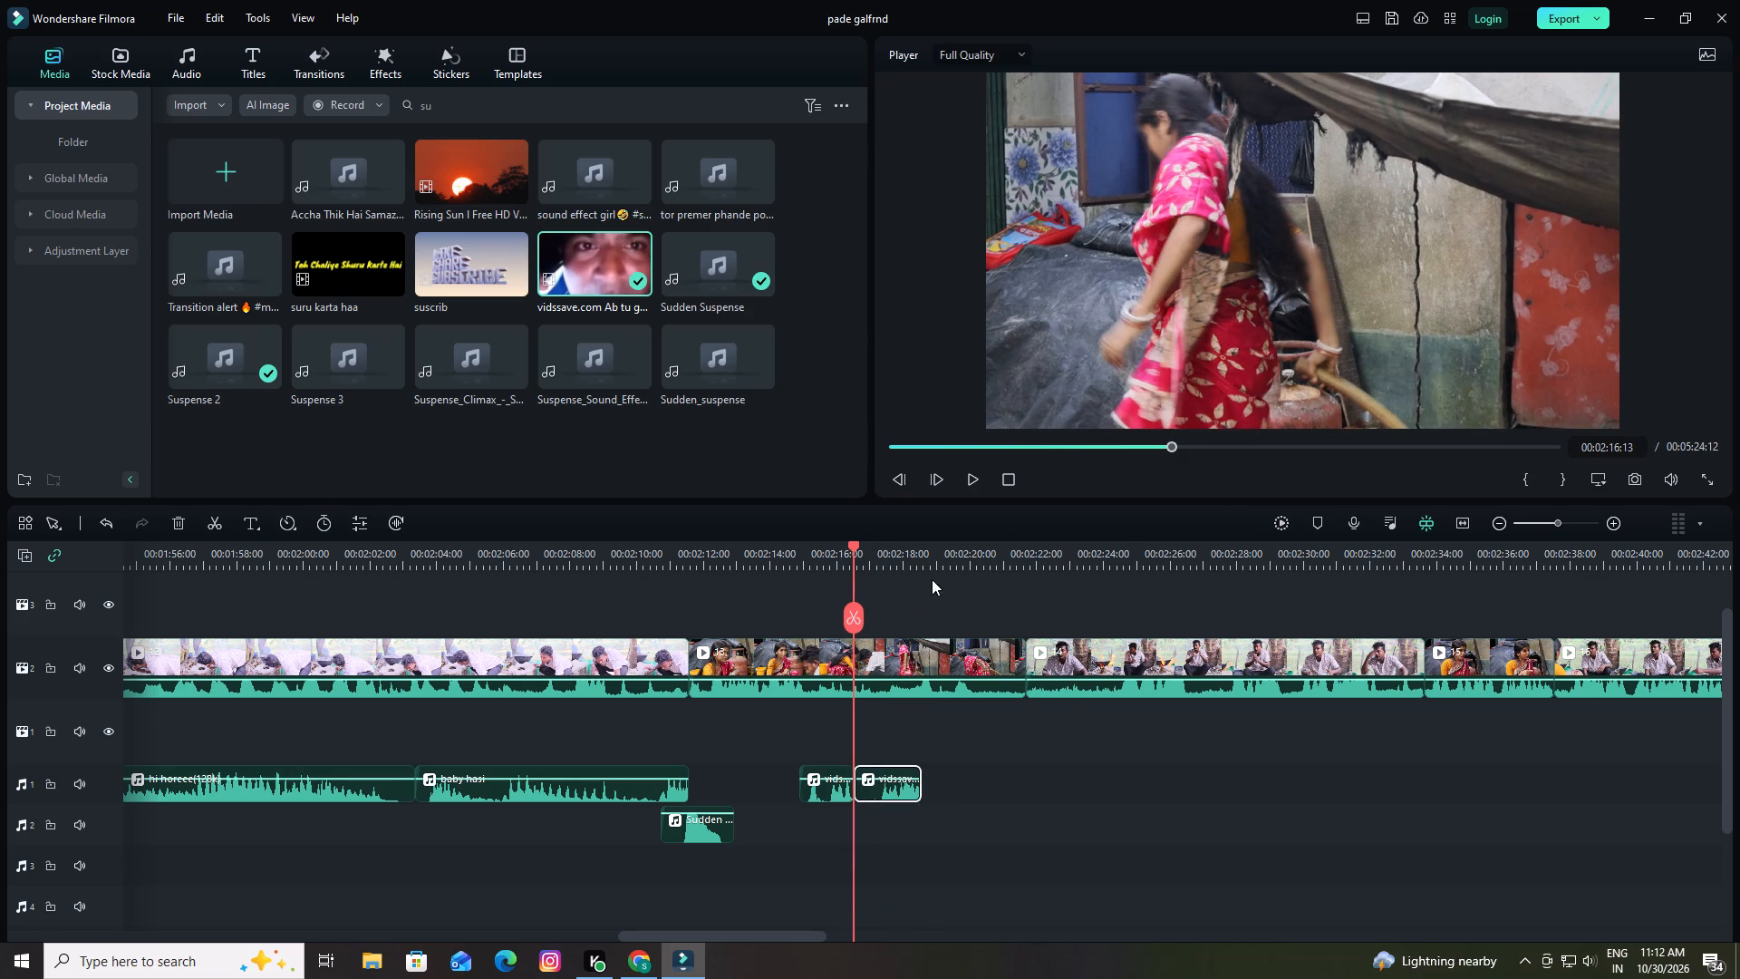
Move the second "Ab tu gaya beta" audio piece to track 2, starting at 00:02:15:16 so it overlaps the first, and play it briefly.
click(854, 547)
drag(893, 799, 879, 835)
drag(880, 790, 843, 829)
drag(855, 547, 825, 556)
drag(847, 830, 867, 830)
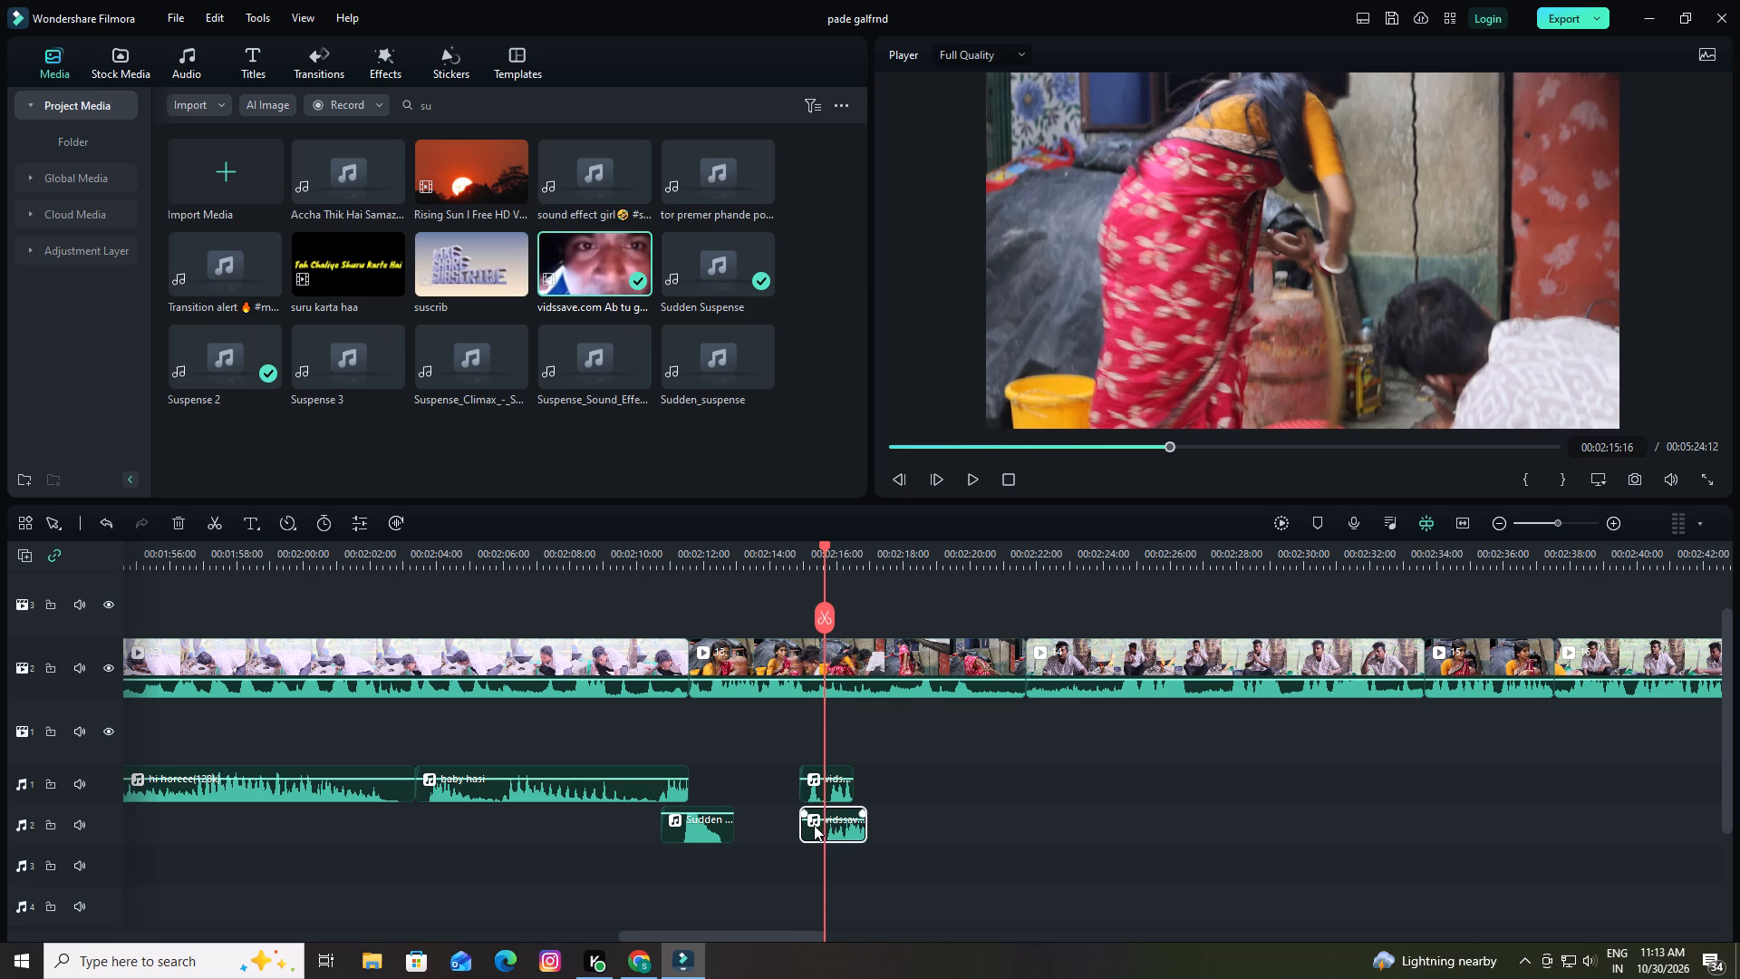
drag(841, 830, 875, 830)
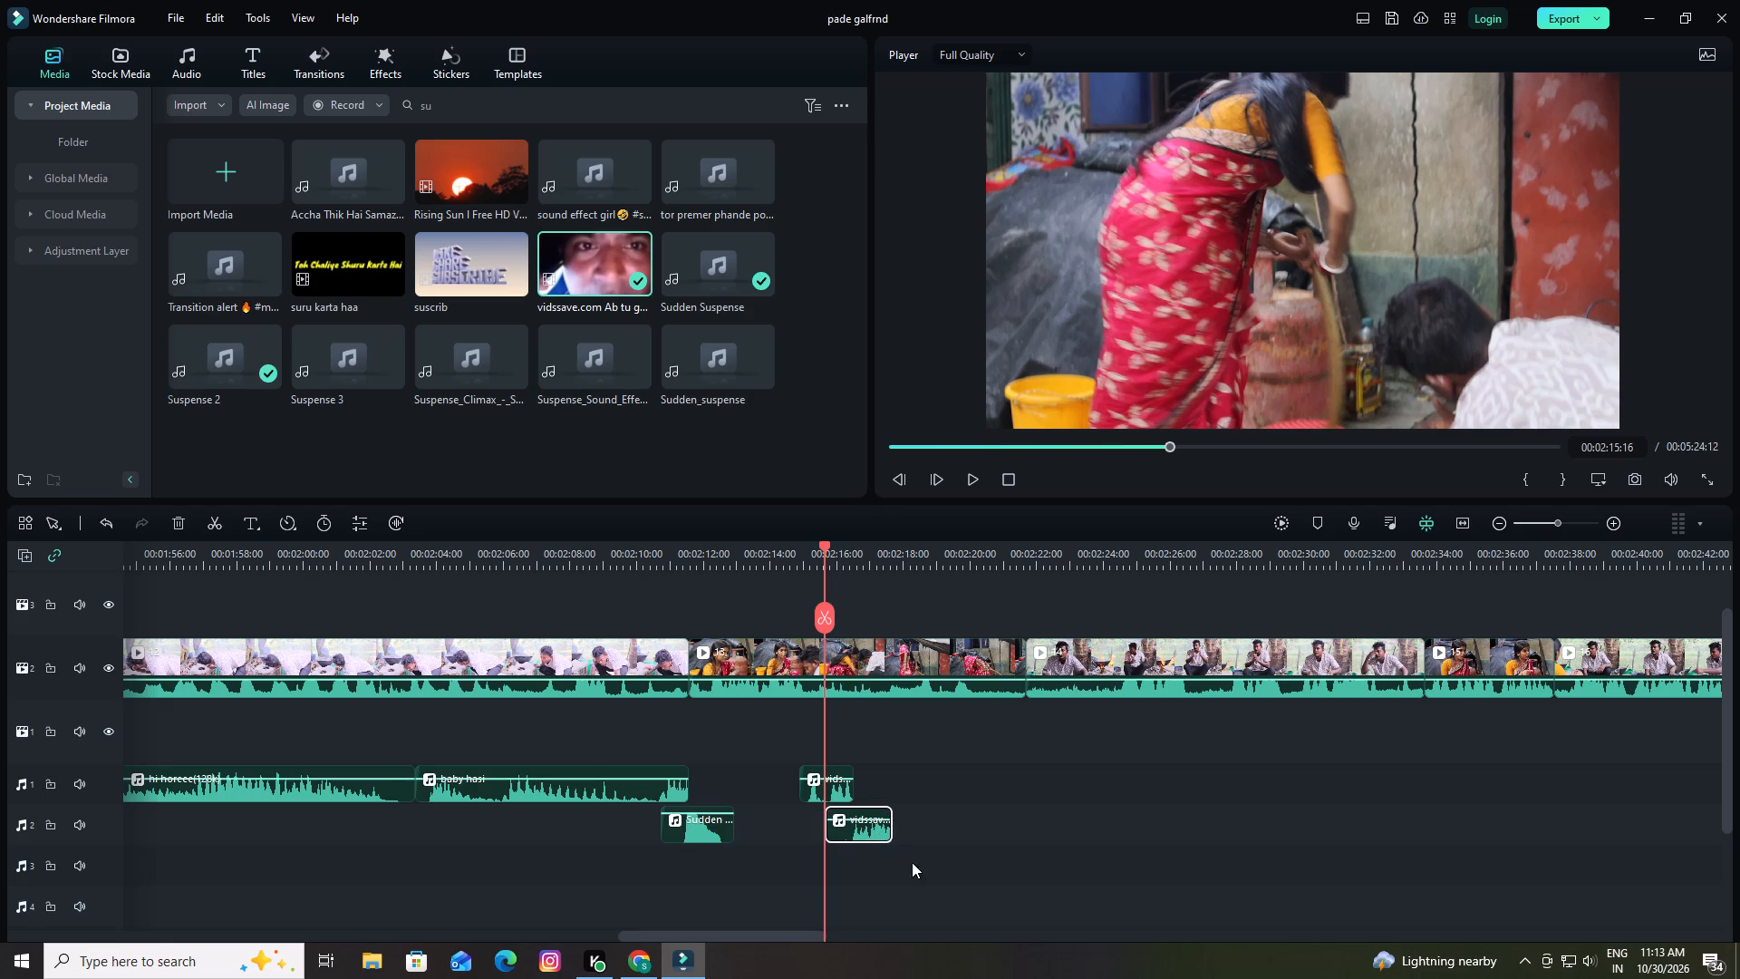
key(space)
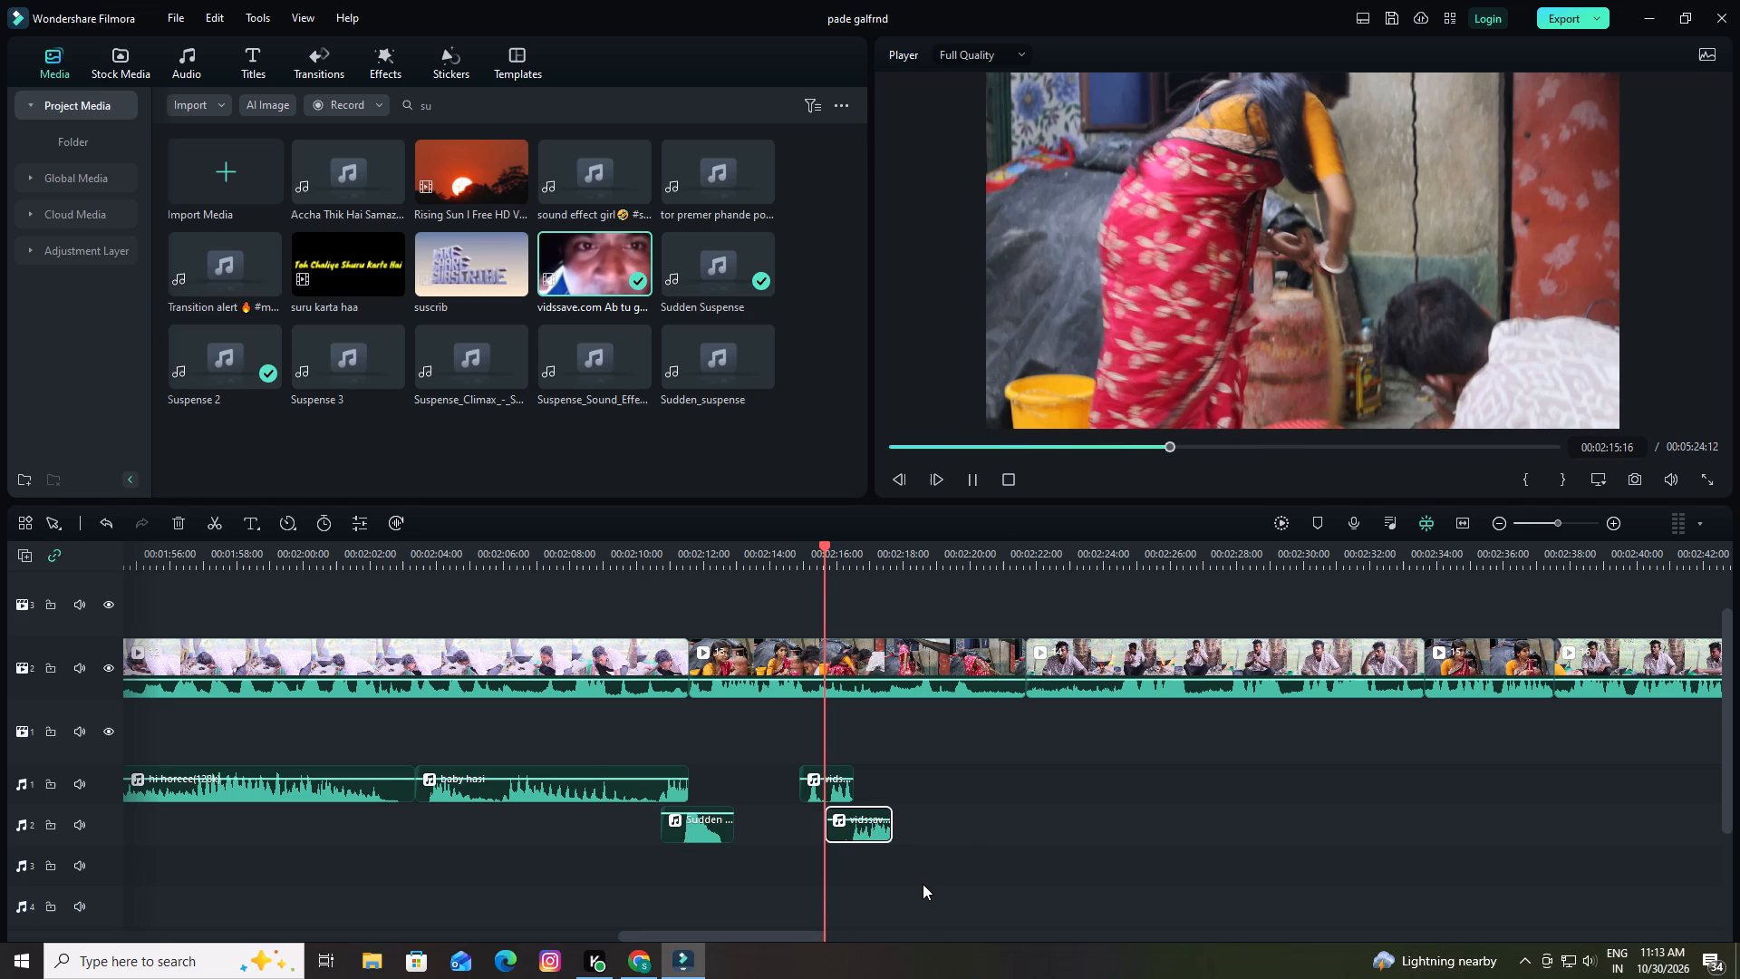
key(space)
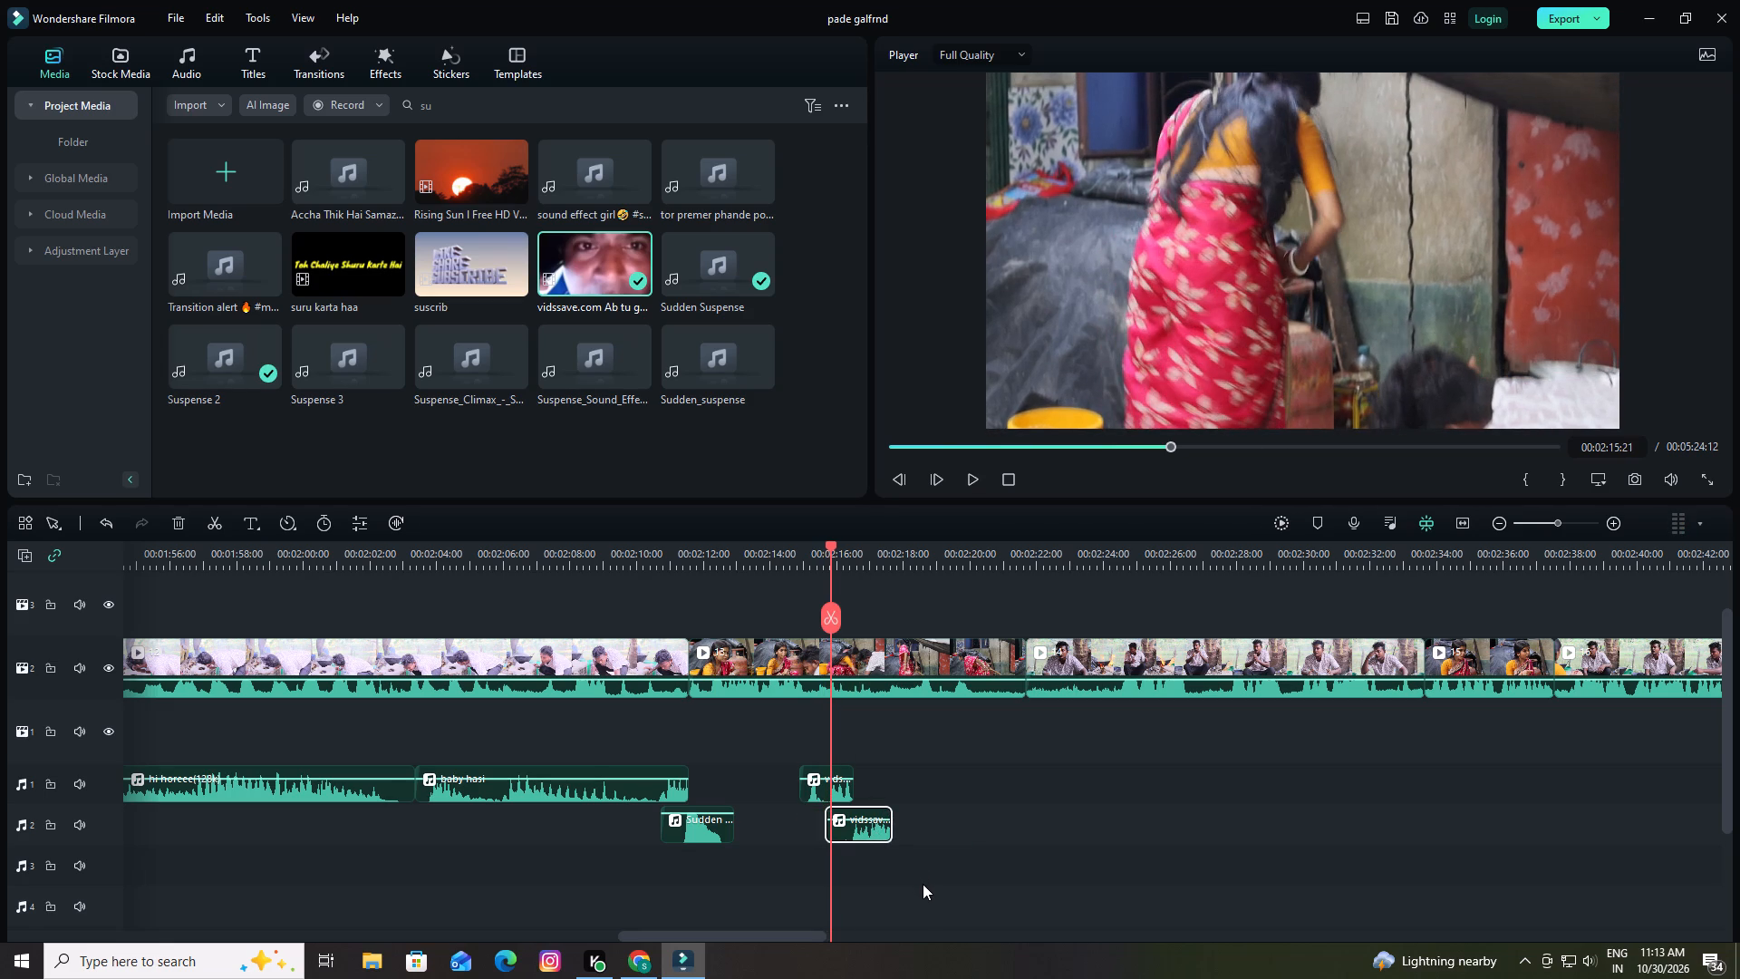
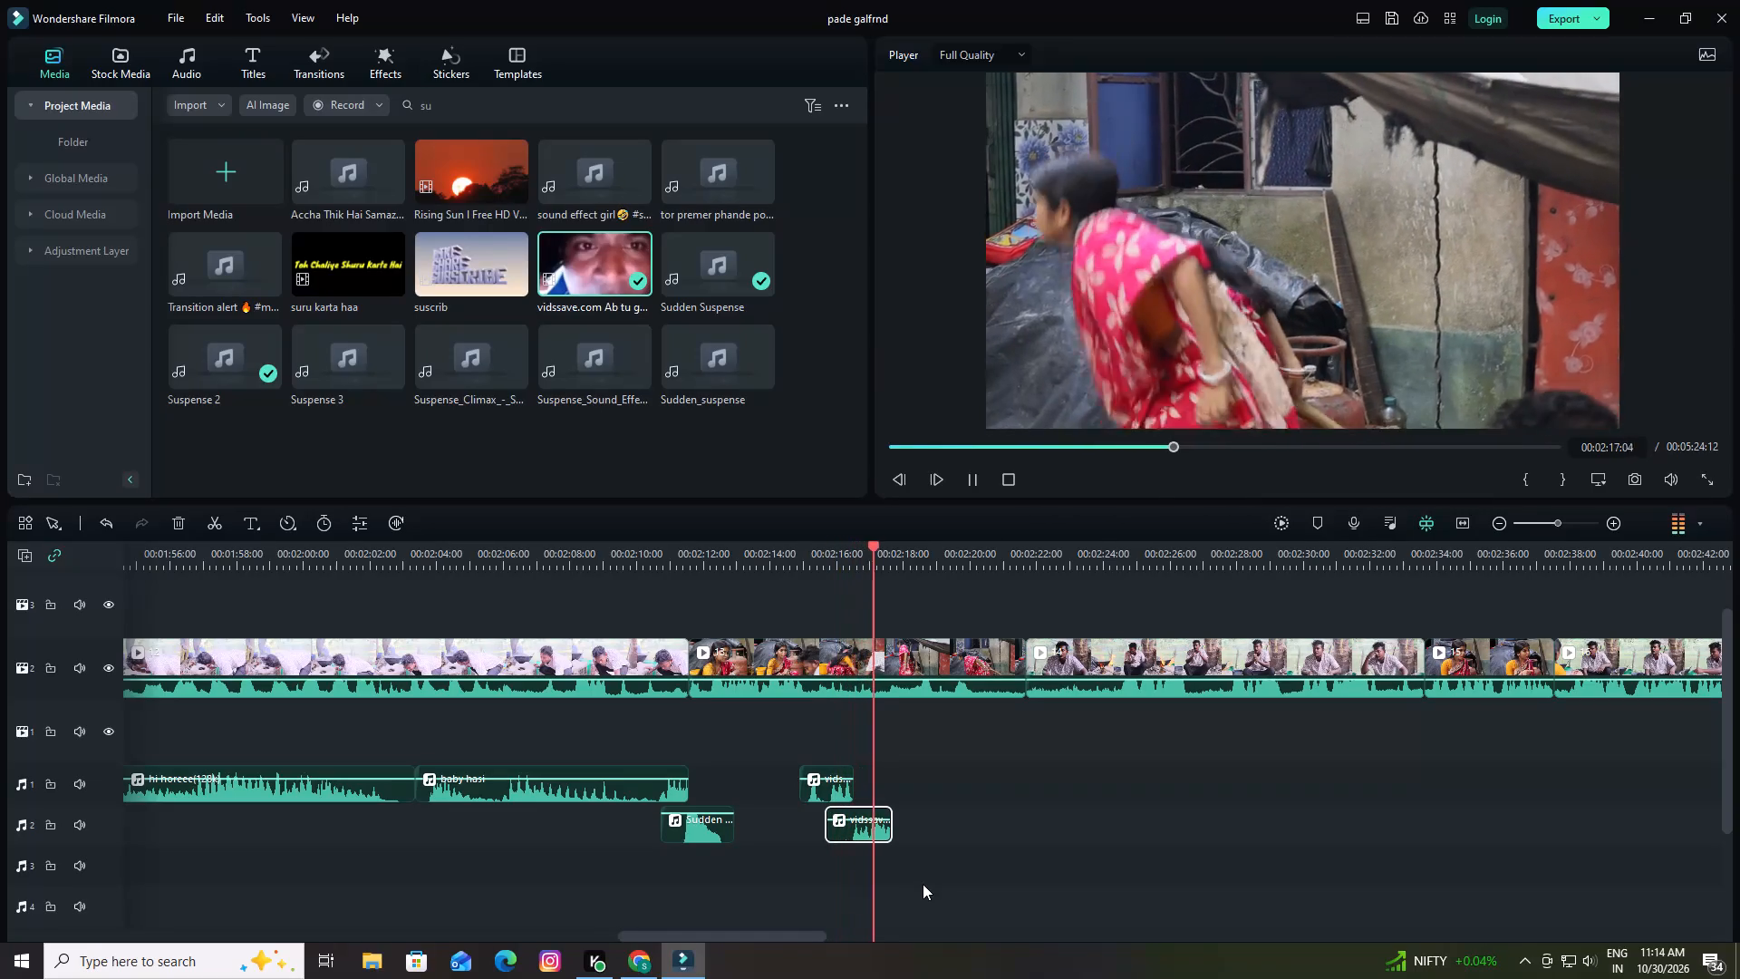
Pause playback at 00:02:17:10 and save the project.
key(space)
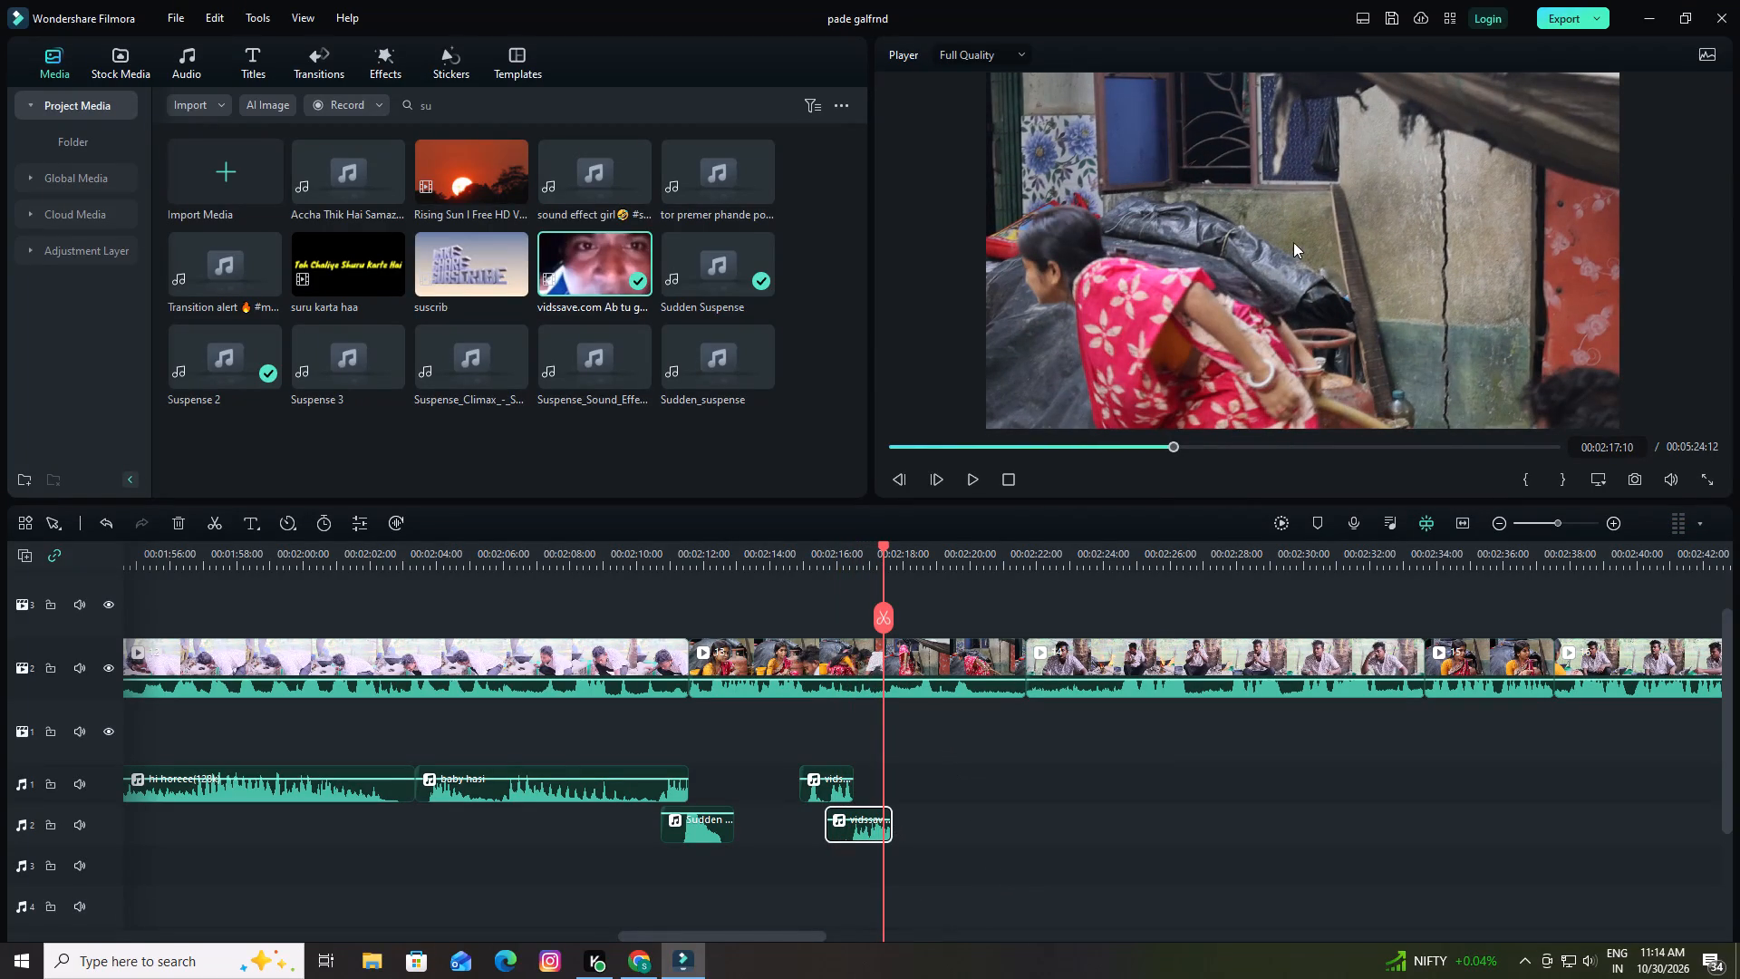
click(1393, 14)
Replay the end of the overlapping "Ab tu gaya beta" audio on track 2, stopping at 00:02:17:11.
drag(884, 544, 872, 545)
key(space)
key(space)
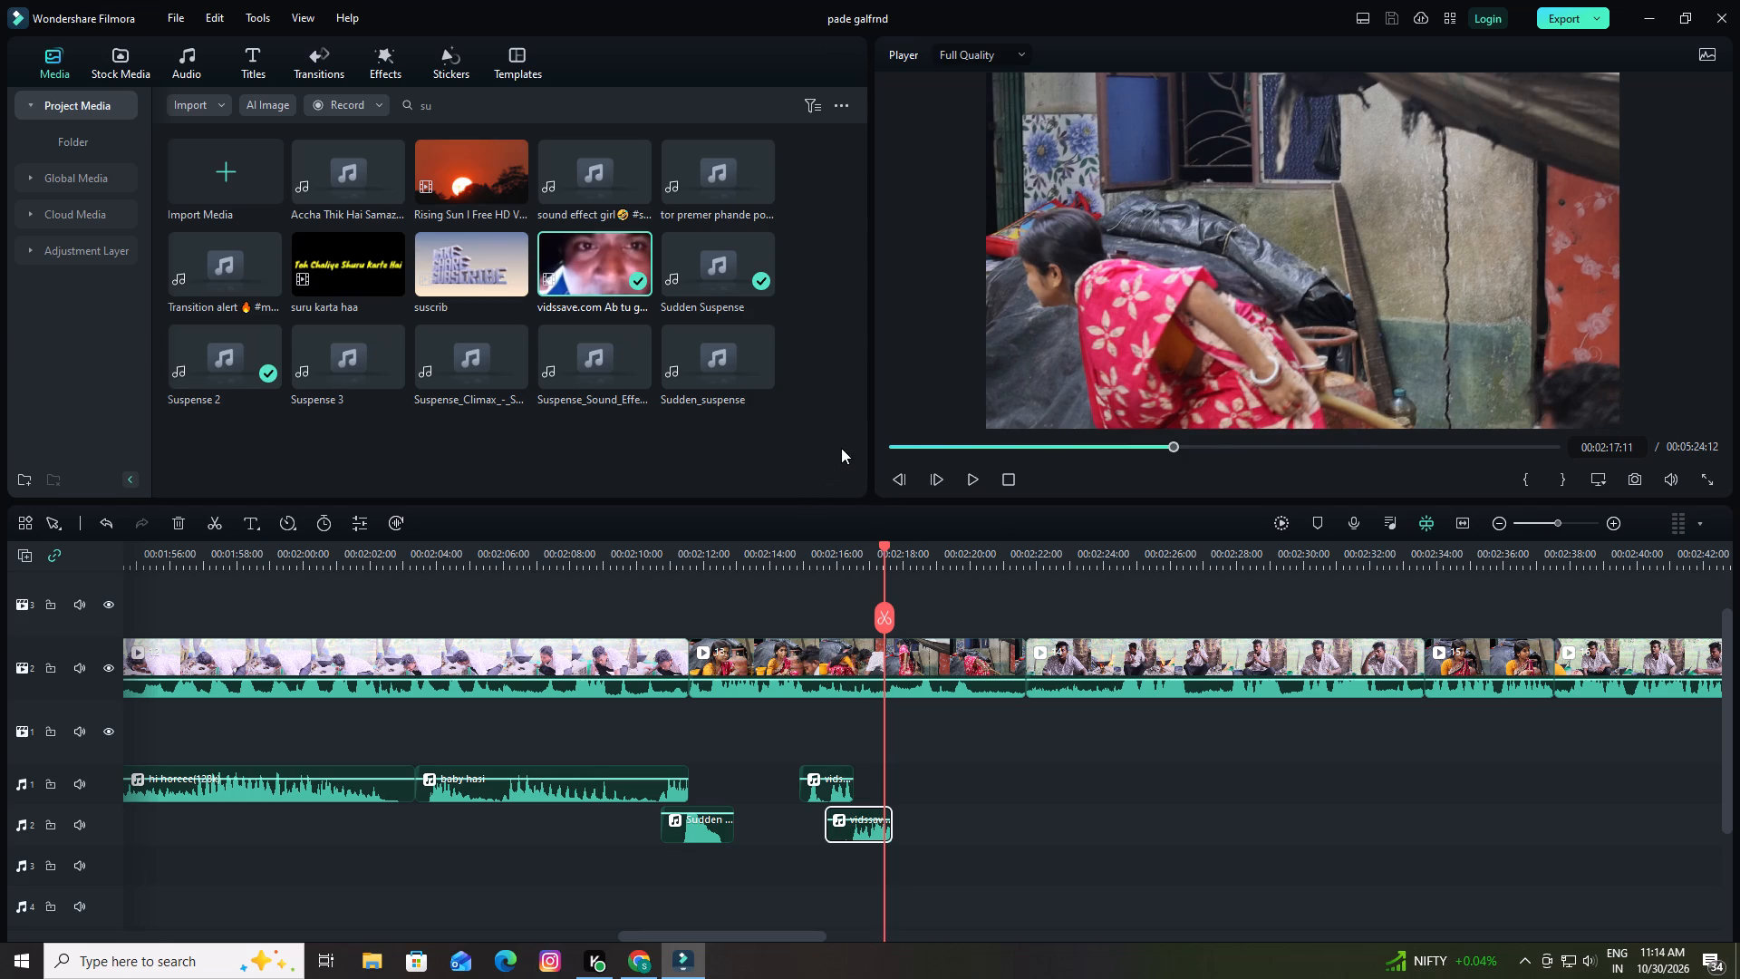
Clear the "su" media search and browse the full project media for a meme clip or sound fitting the moment at 00:02:17:11.
click(462, 97)
click(782, 107)
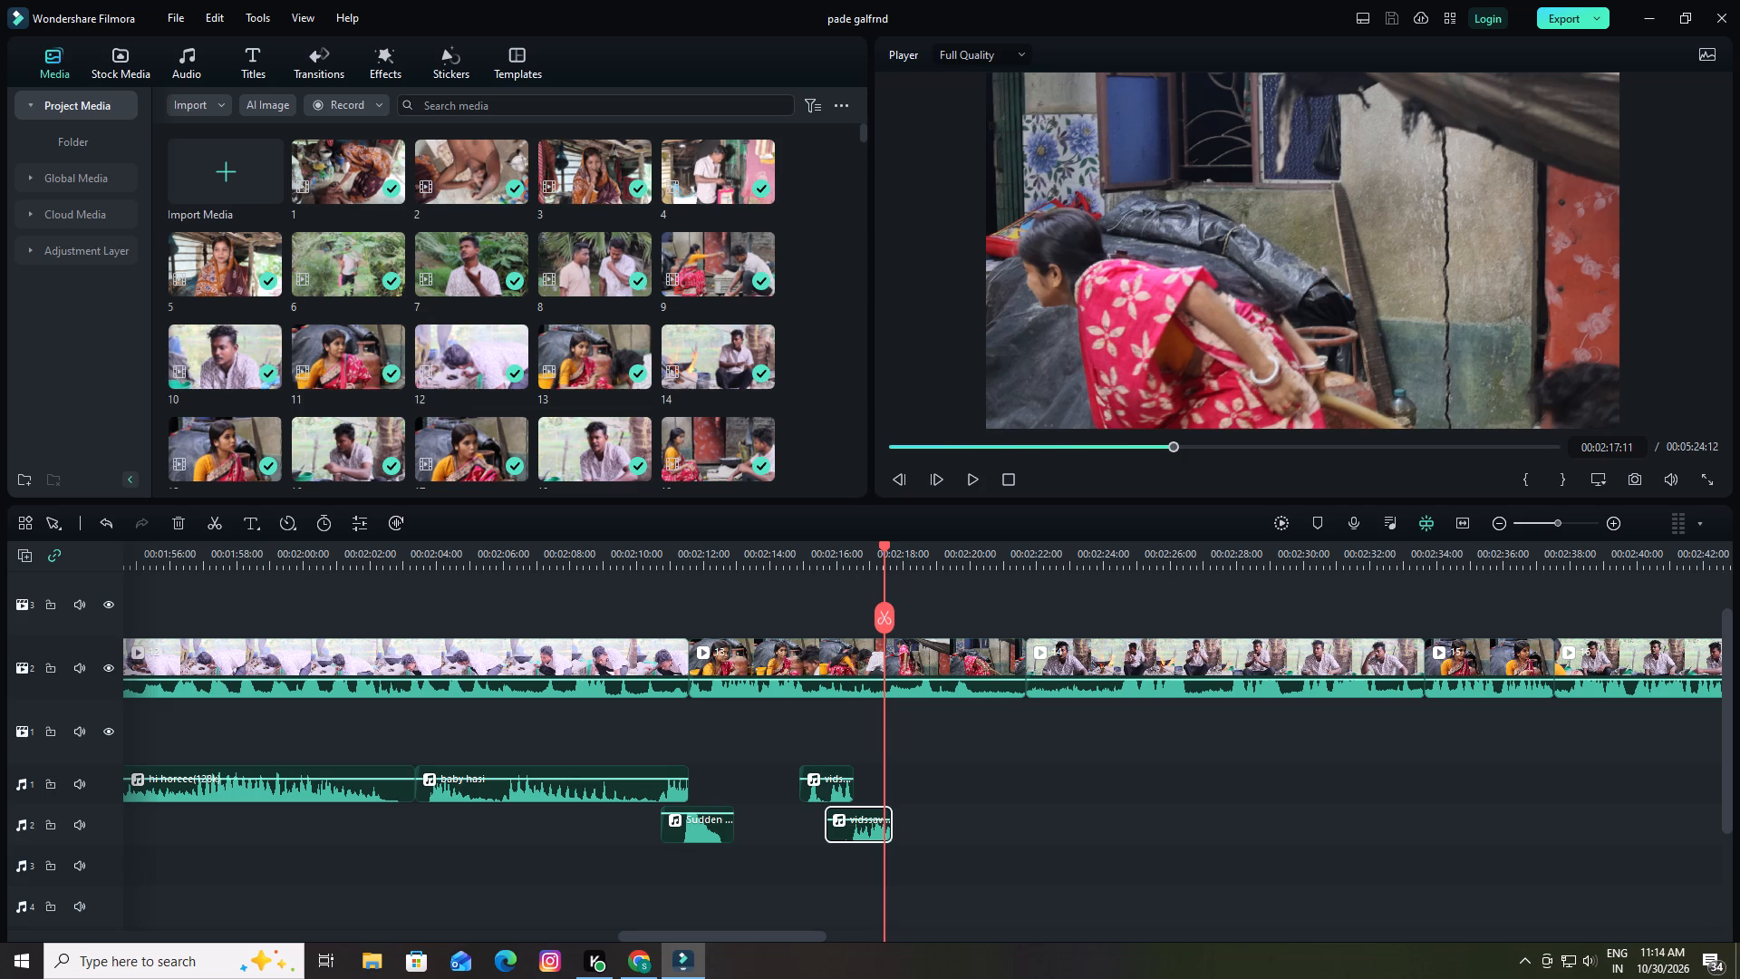
scroll(444, 372, down, 8)
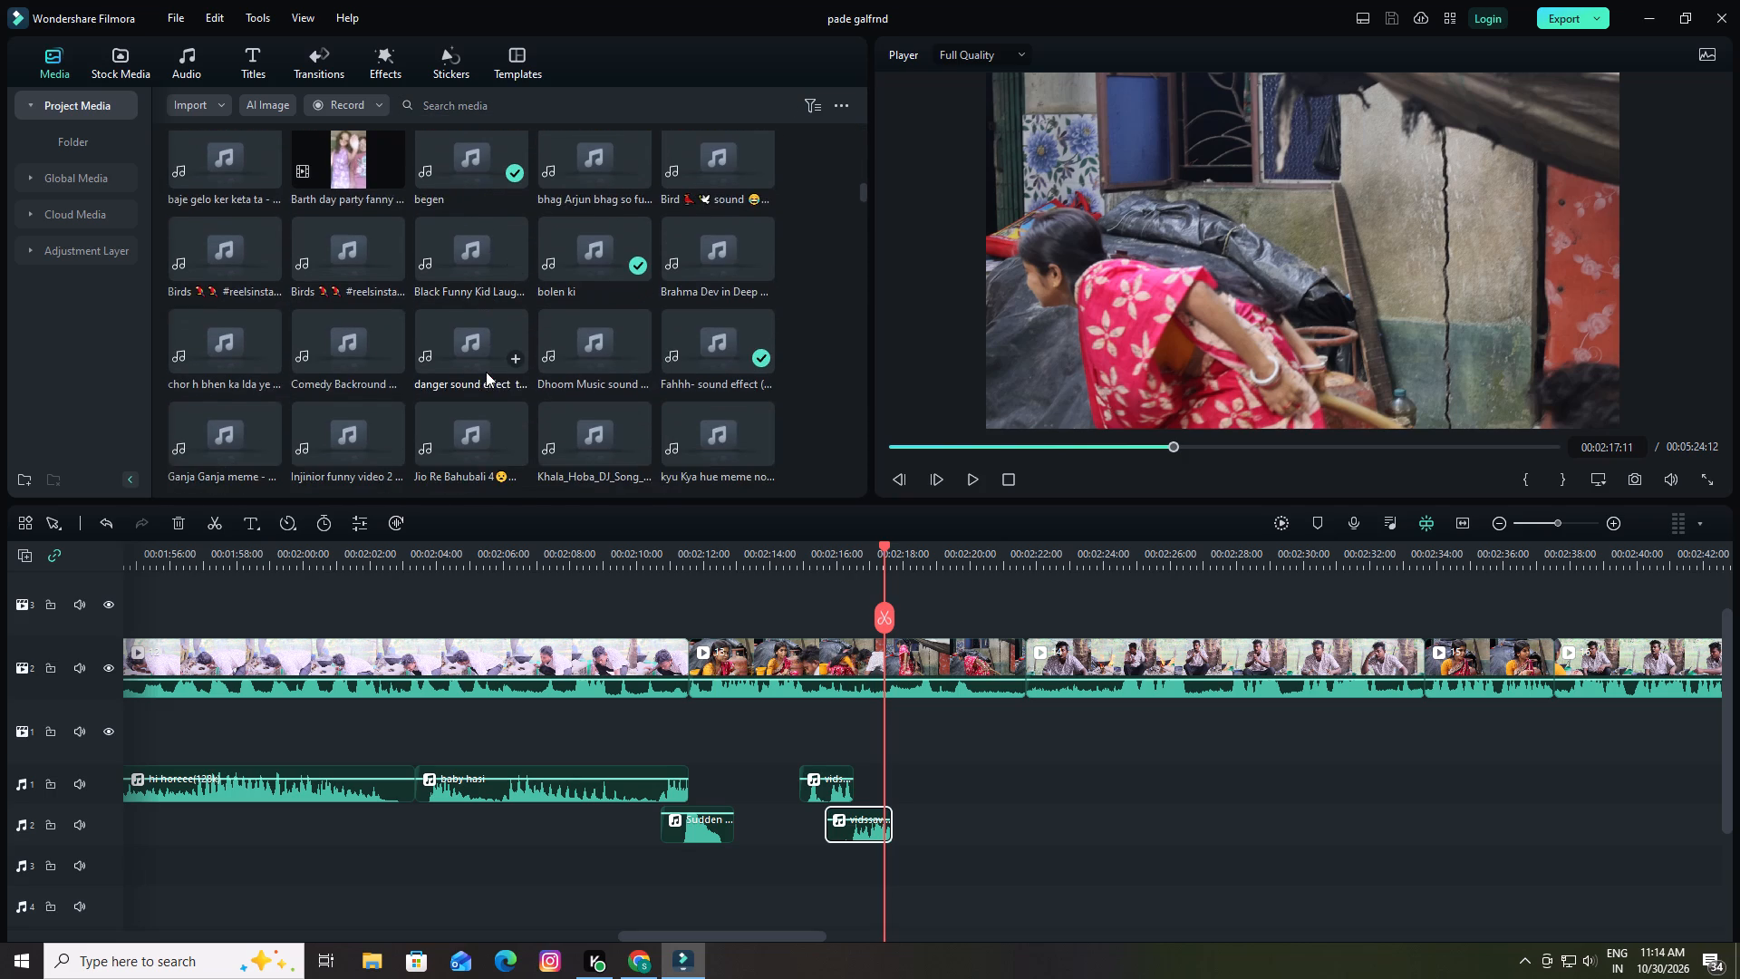
scroll(486, 372, down, 8)
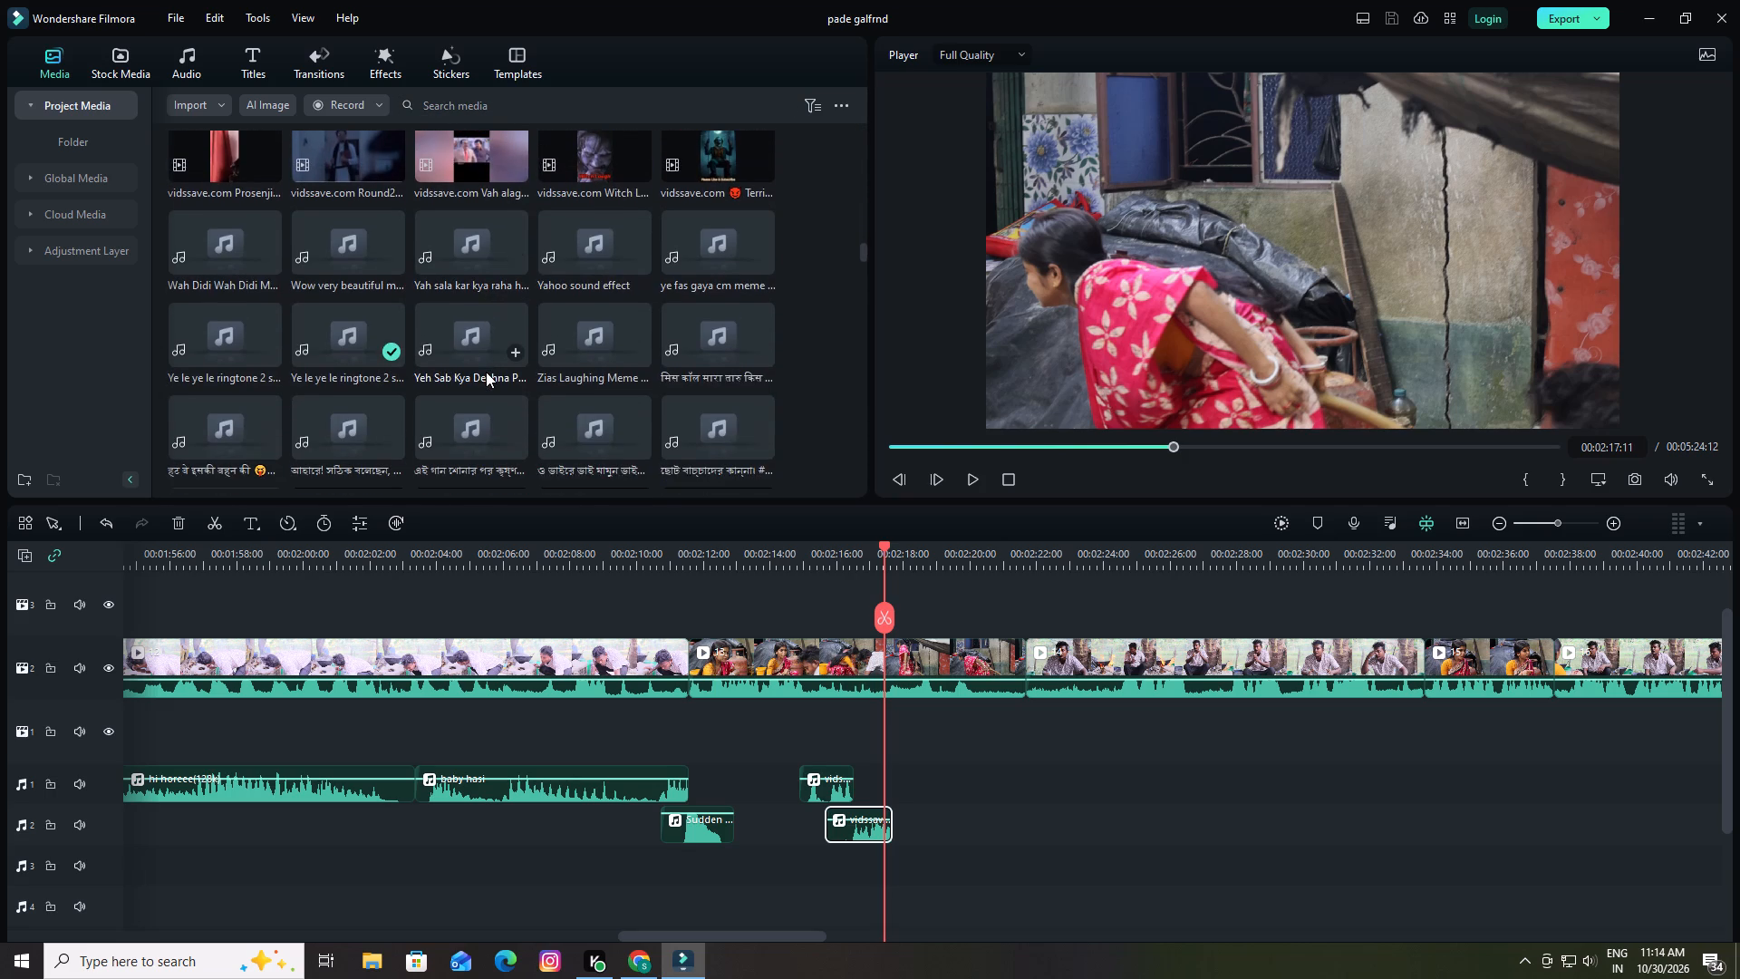
scroll(486, 372, down, 5)
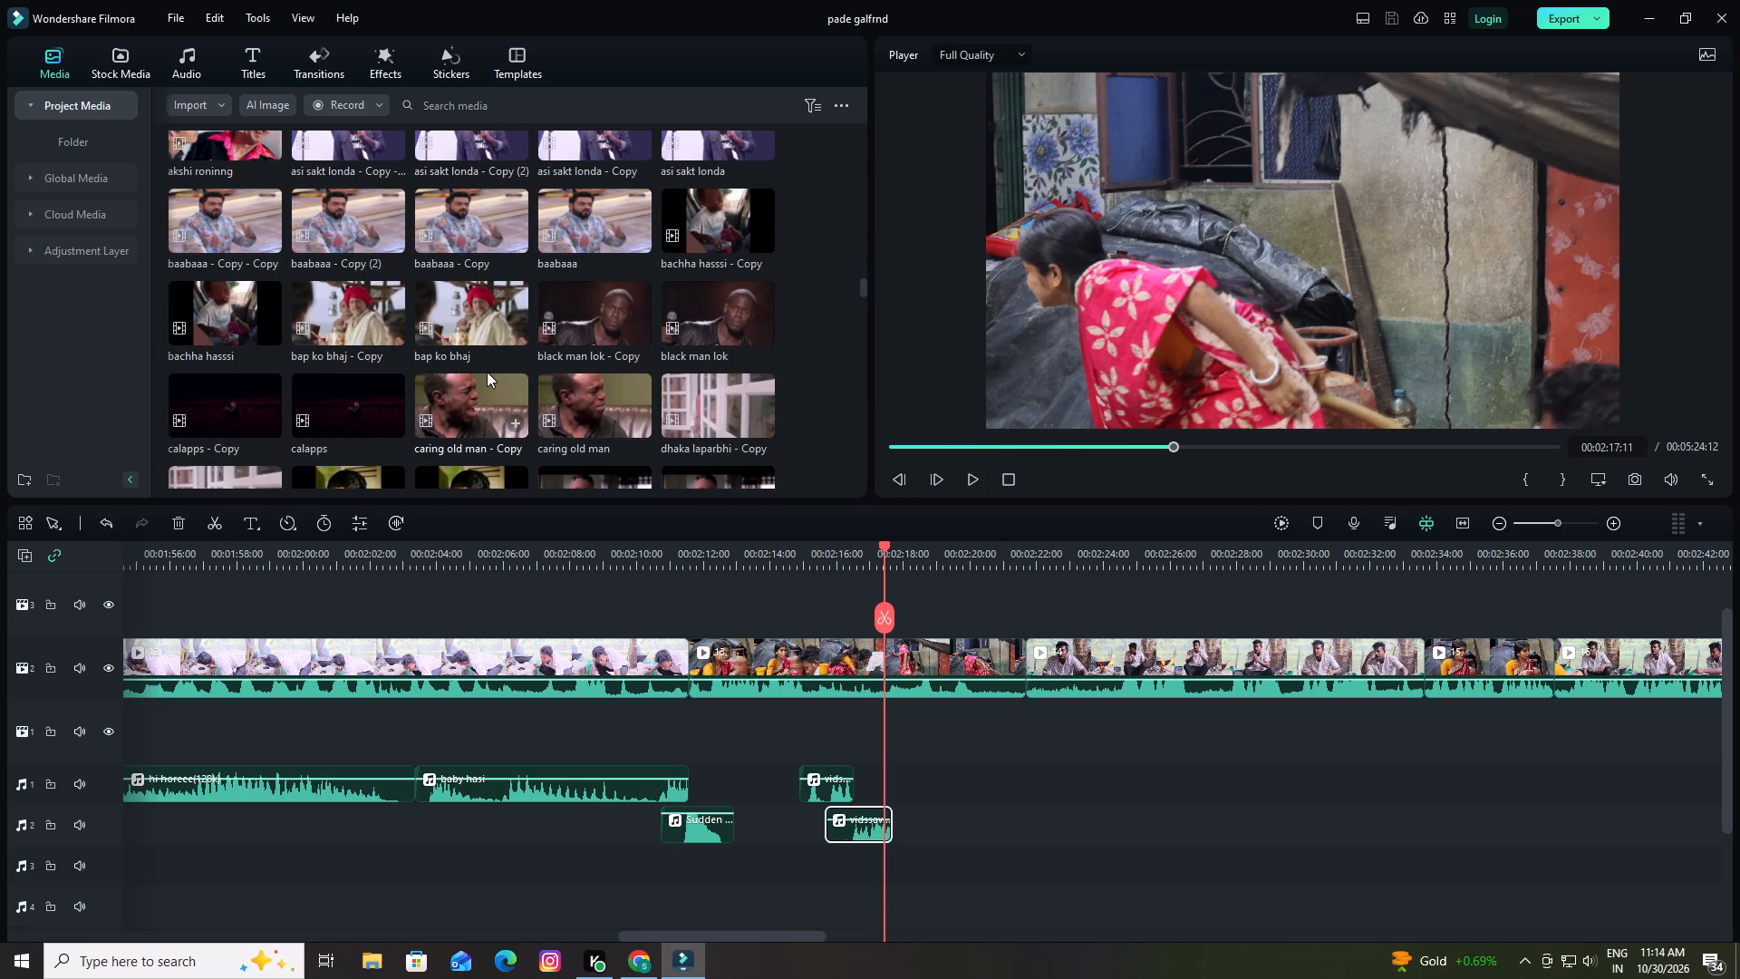
scroll(487, 372, down, 2)
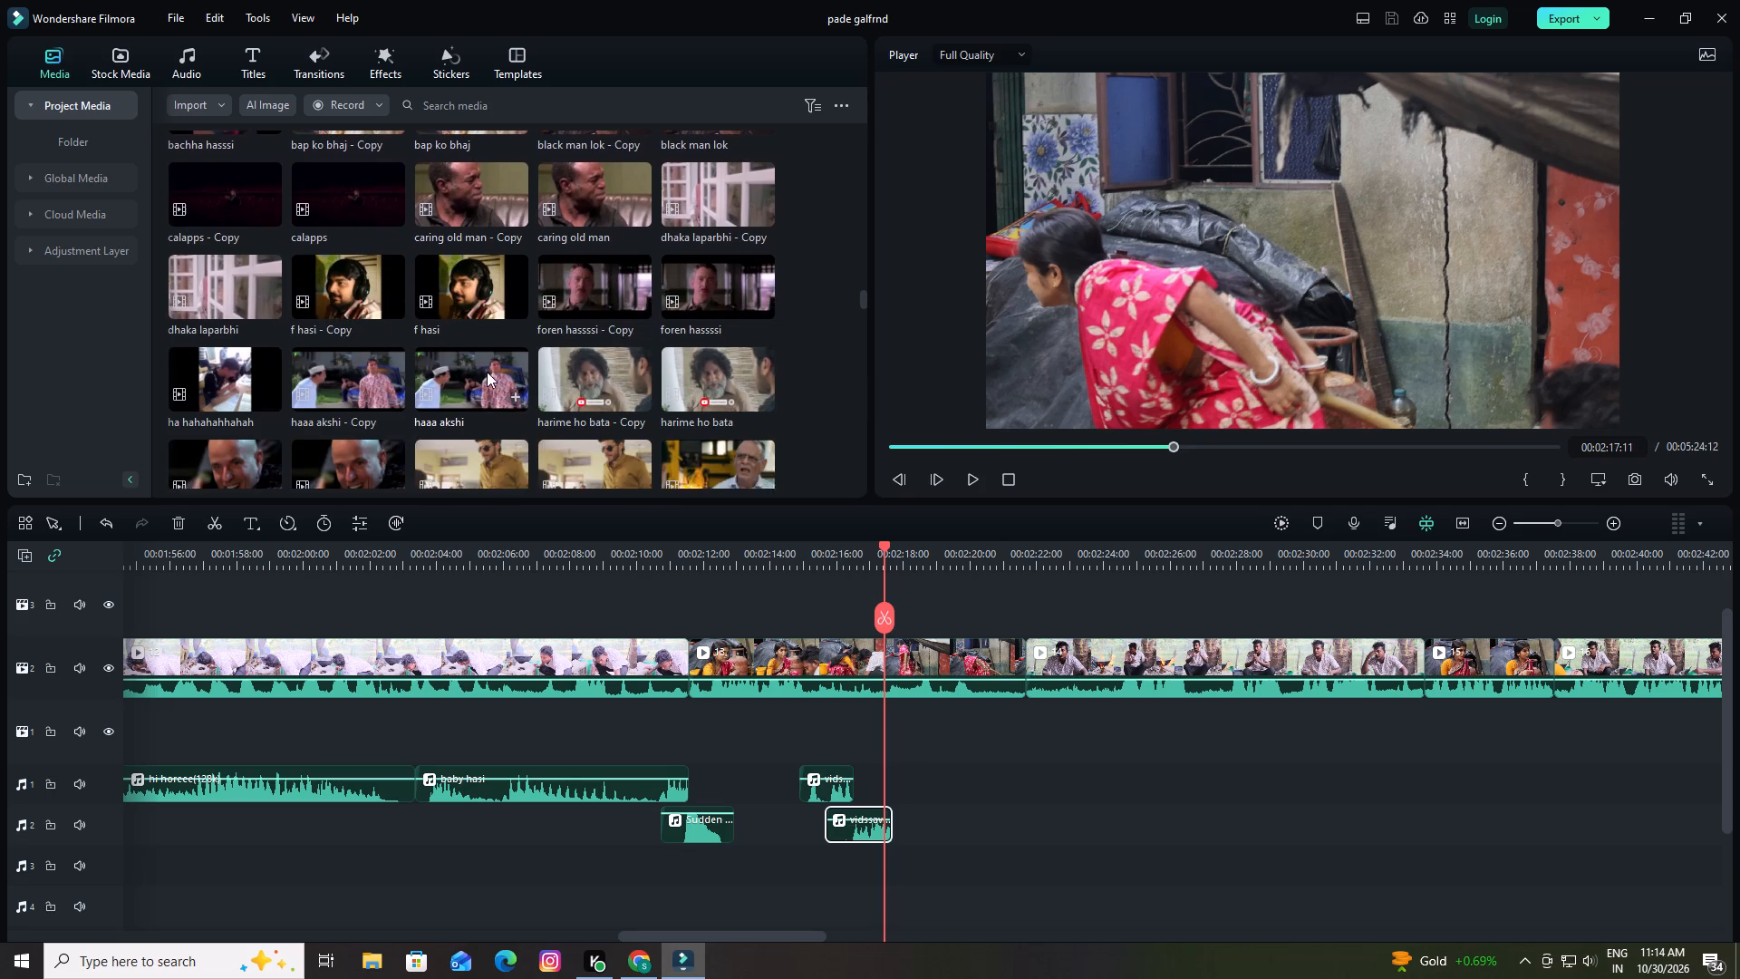
scroll(594, 369, down, 3)
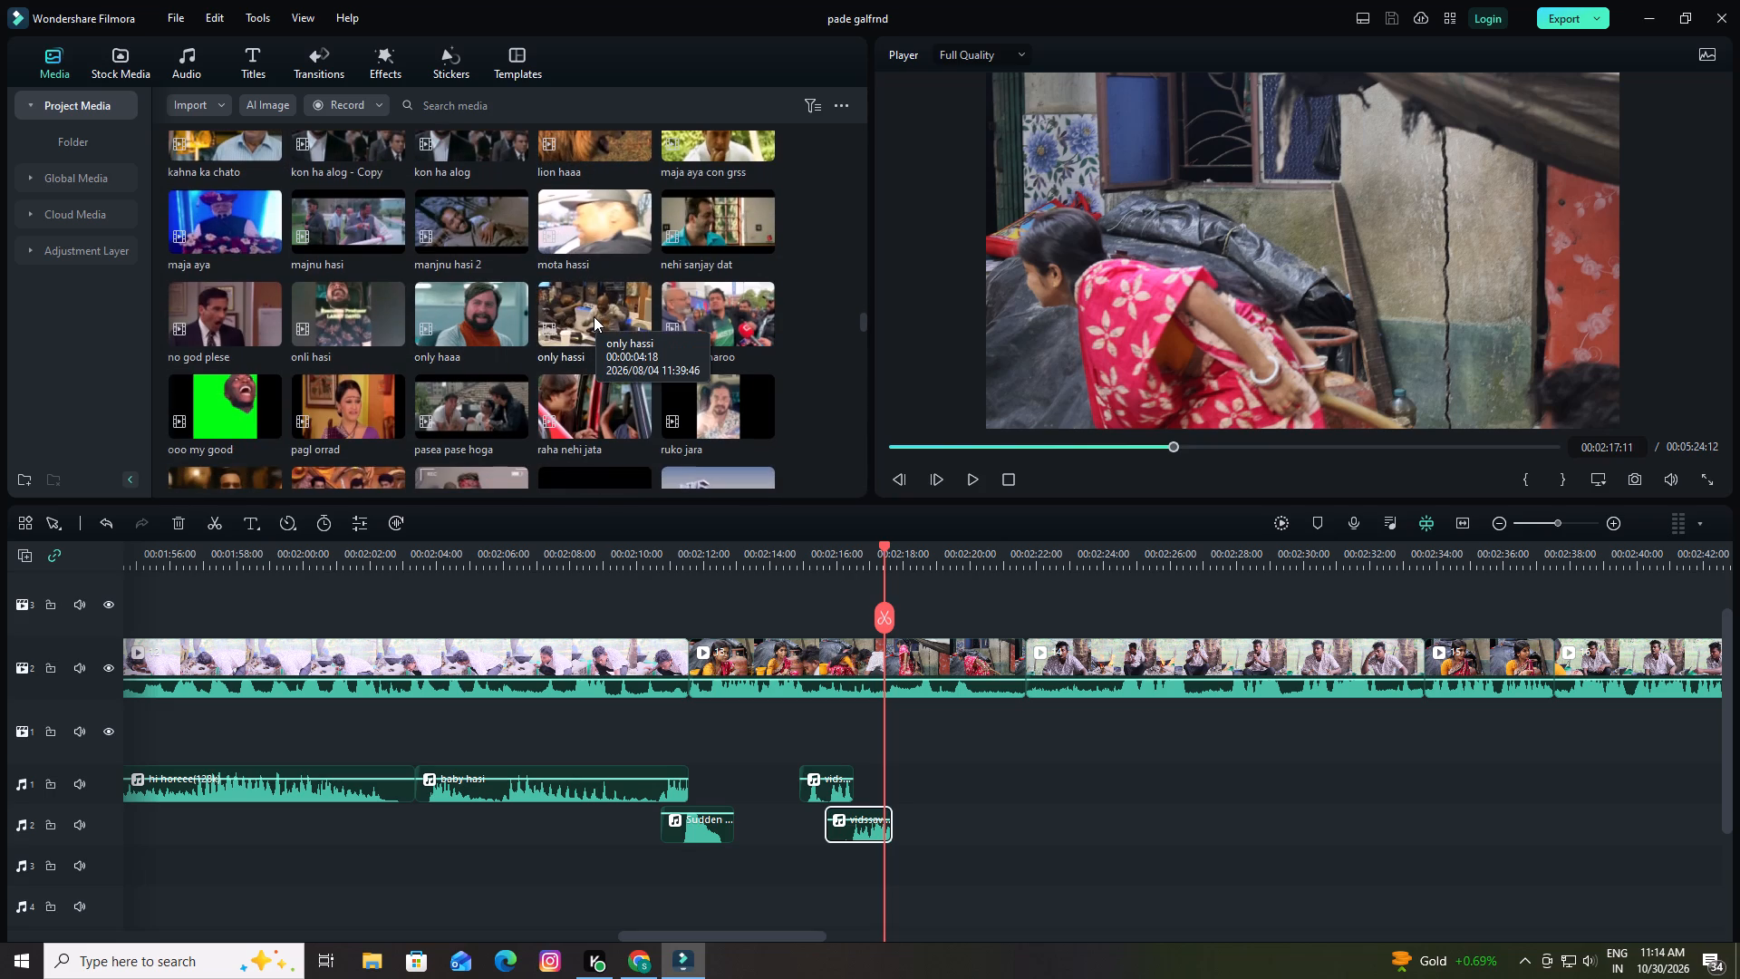
scroll(566, 337, down, 2)
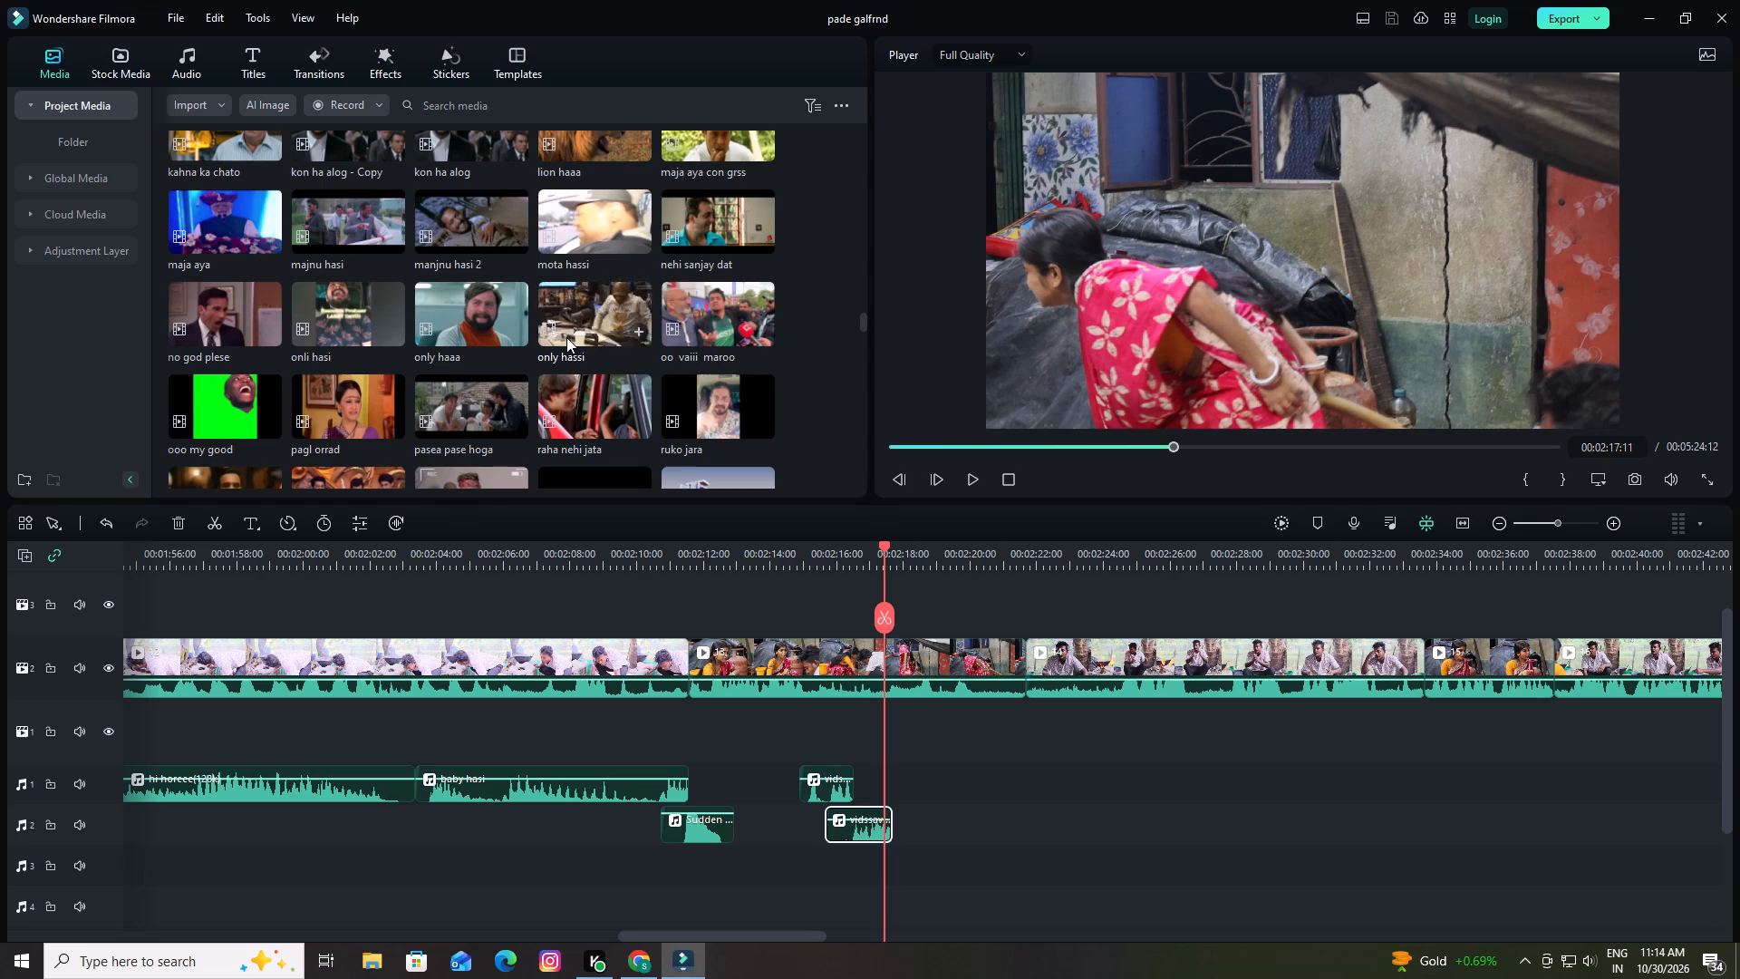
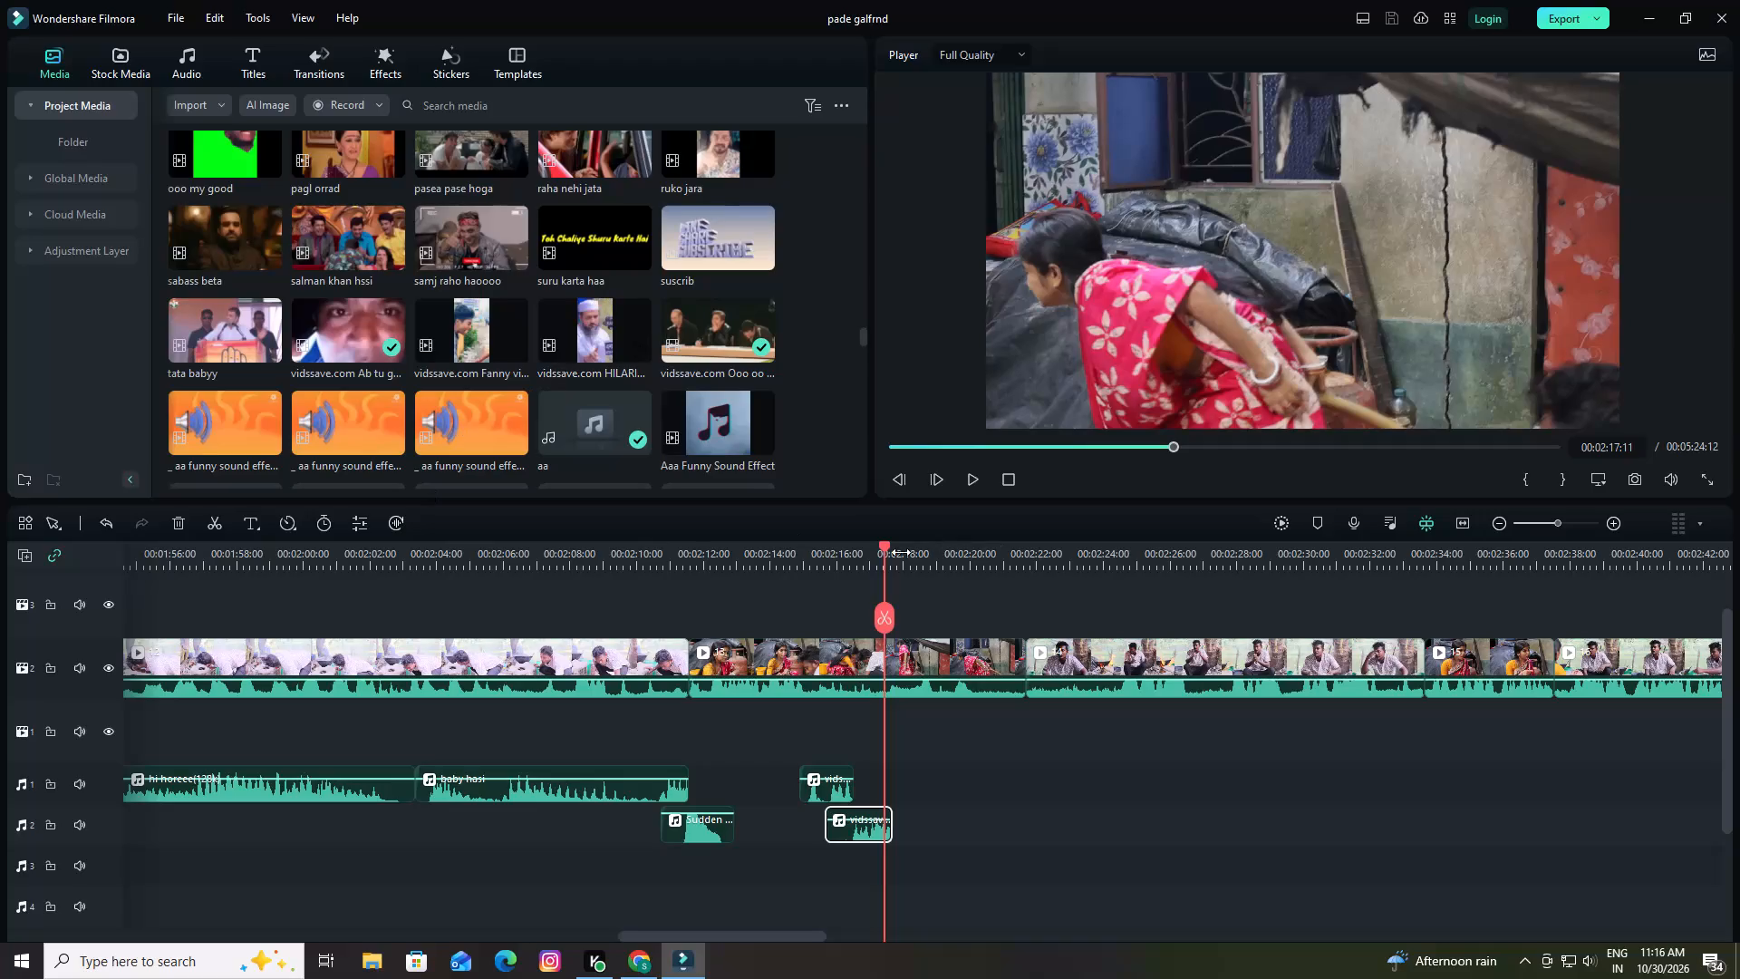
Replay the woman bending over from 00:02:15:23 and pause at about 00:02:17:09.
drag(884, 544, 834, 548)
key(space)
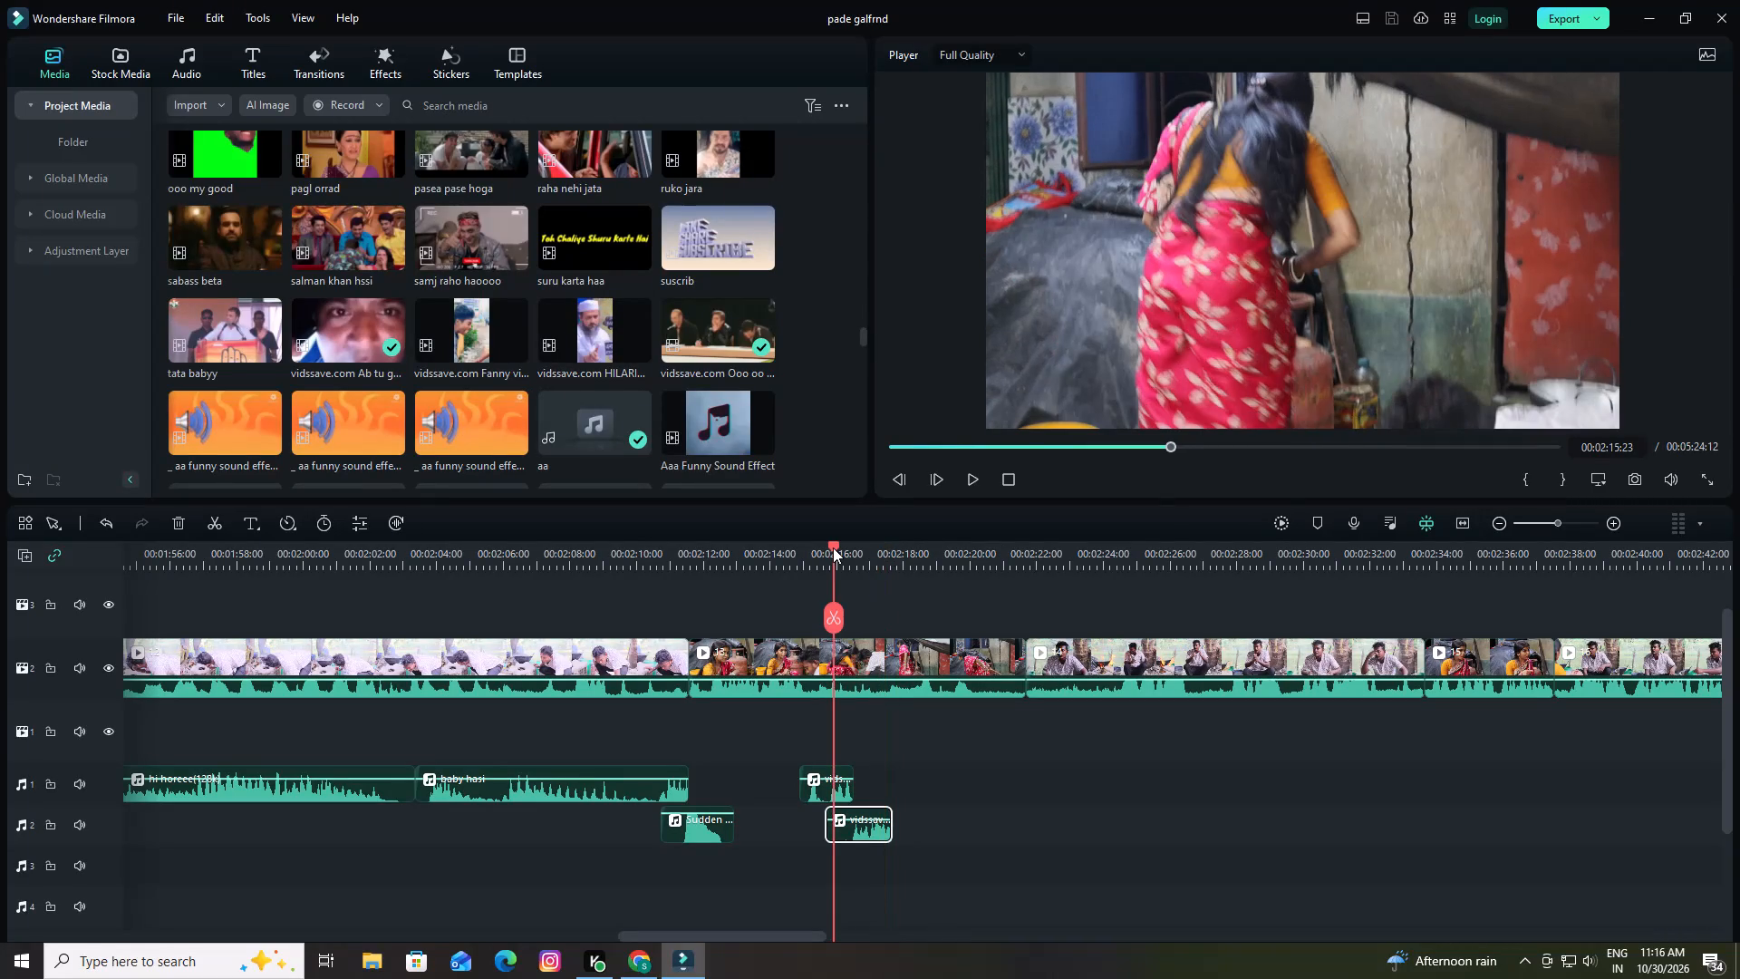
key(space)
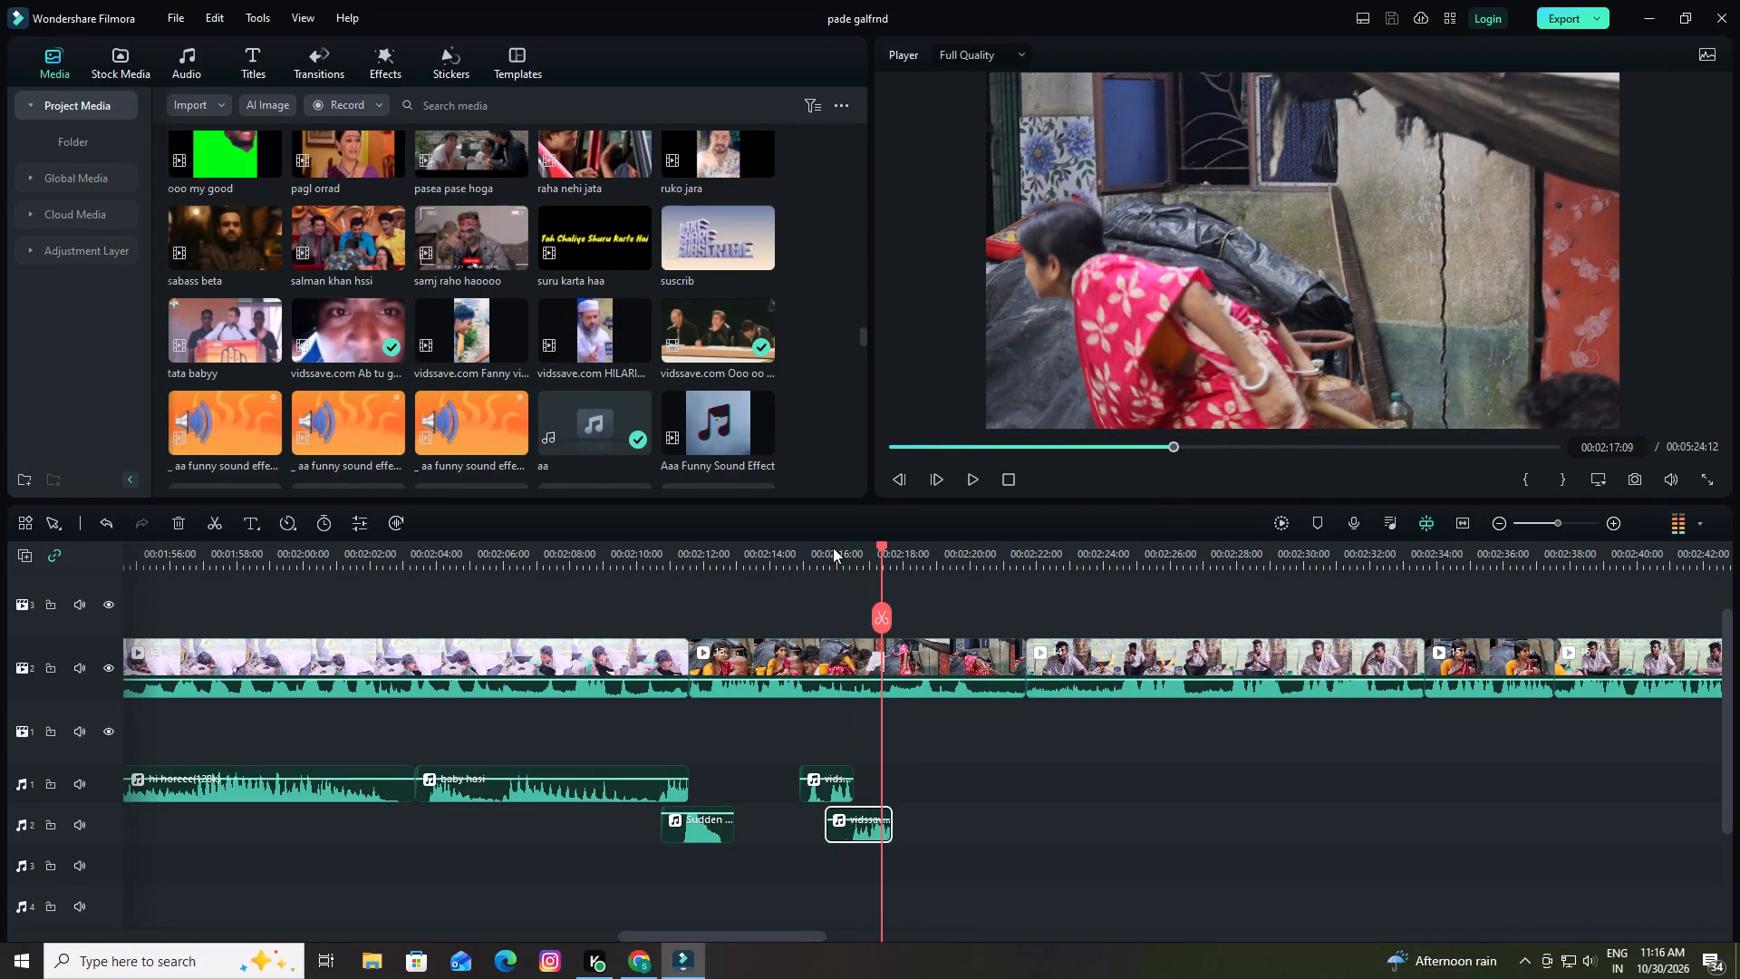
Place the trending sound effect Fart Long 04 - AISFX on audio track 1 starting at 00:02:17:04.
click(880, 545)
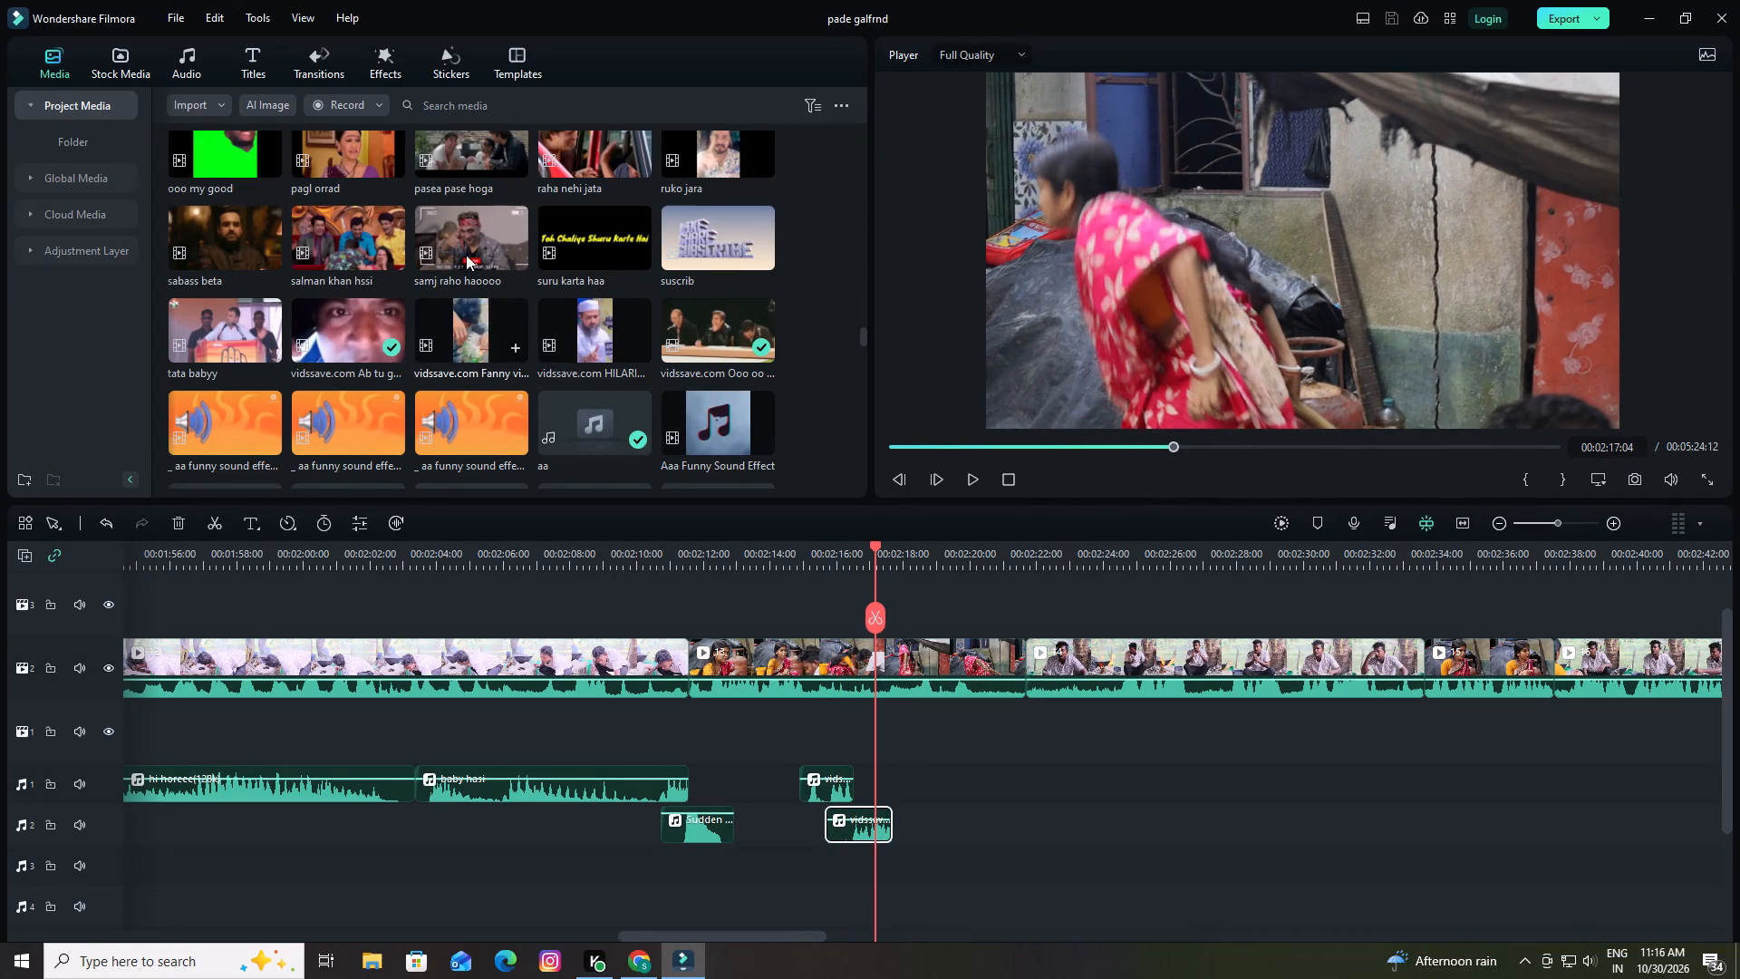
click(452, 104)
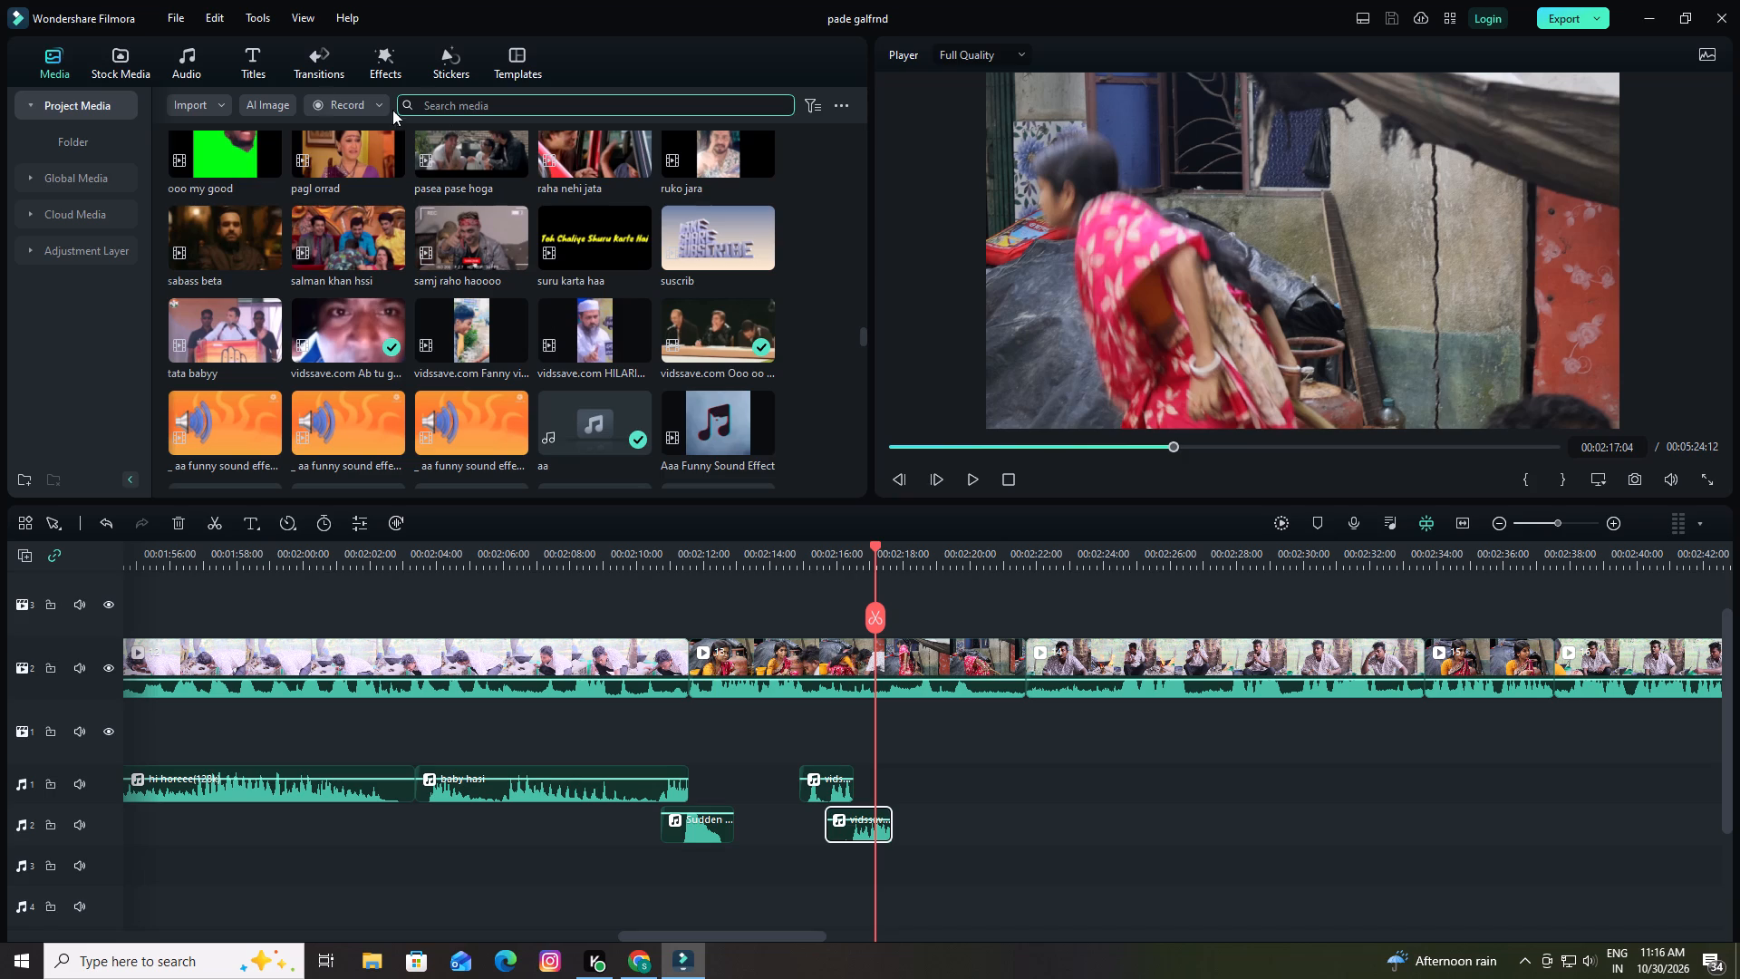
click(190, 64)
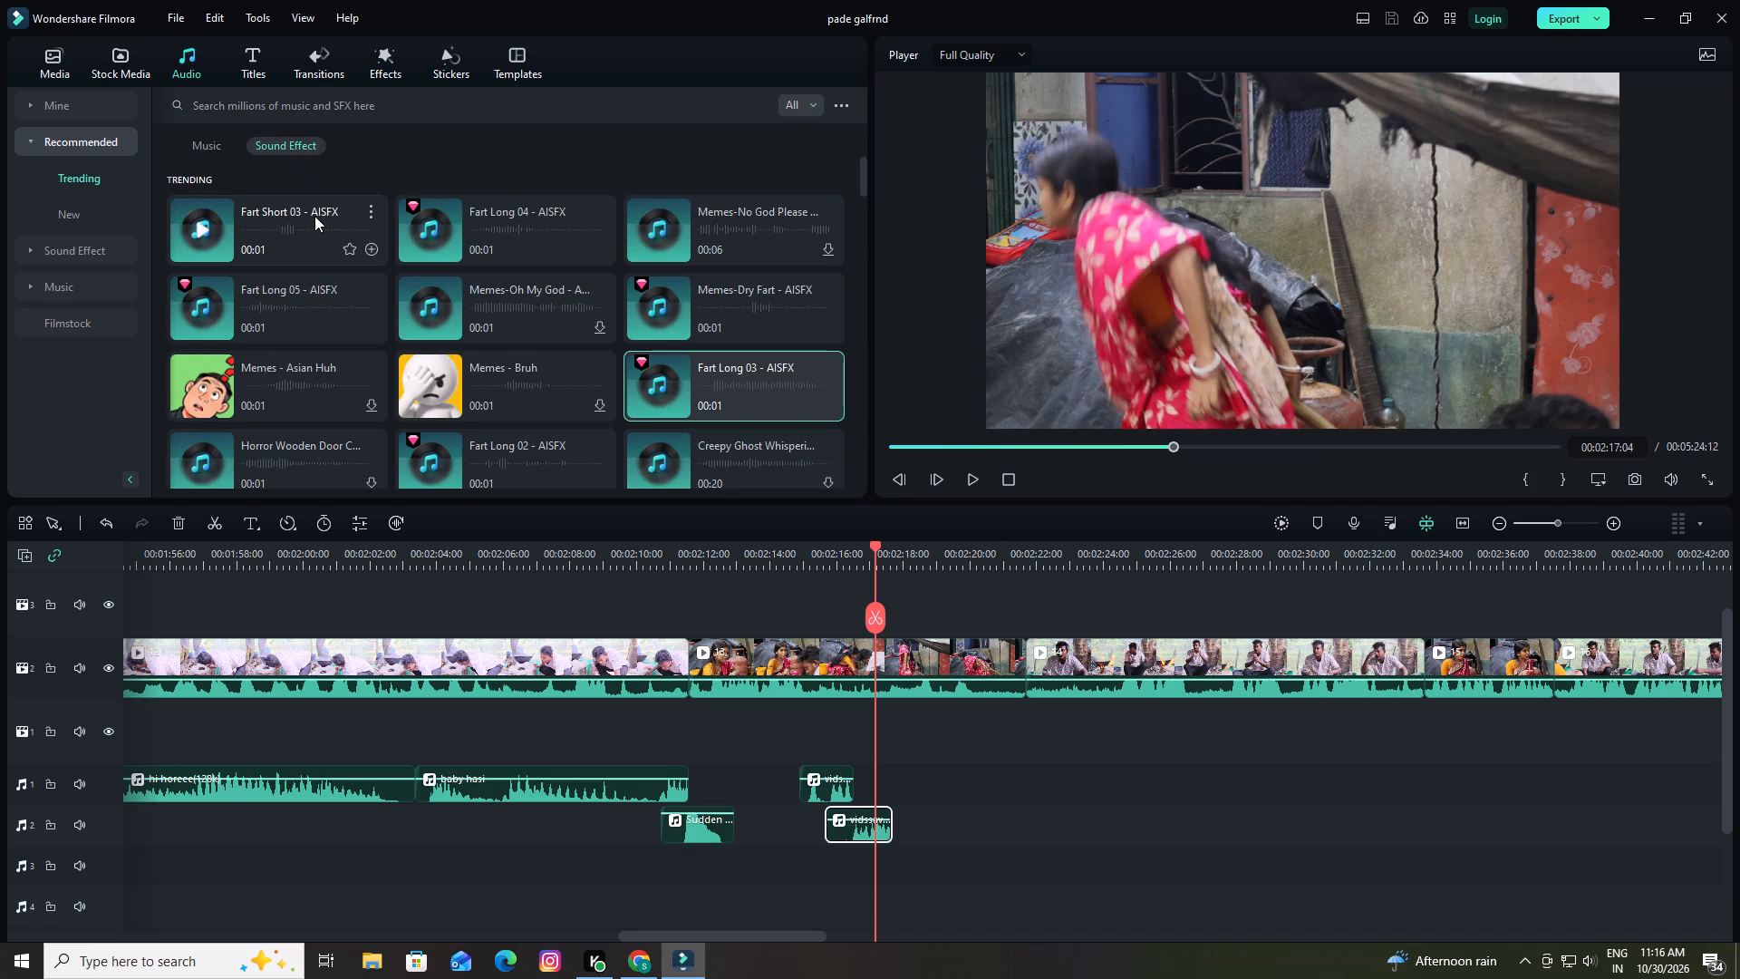
drag(487, 215, 819, 661)
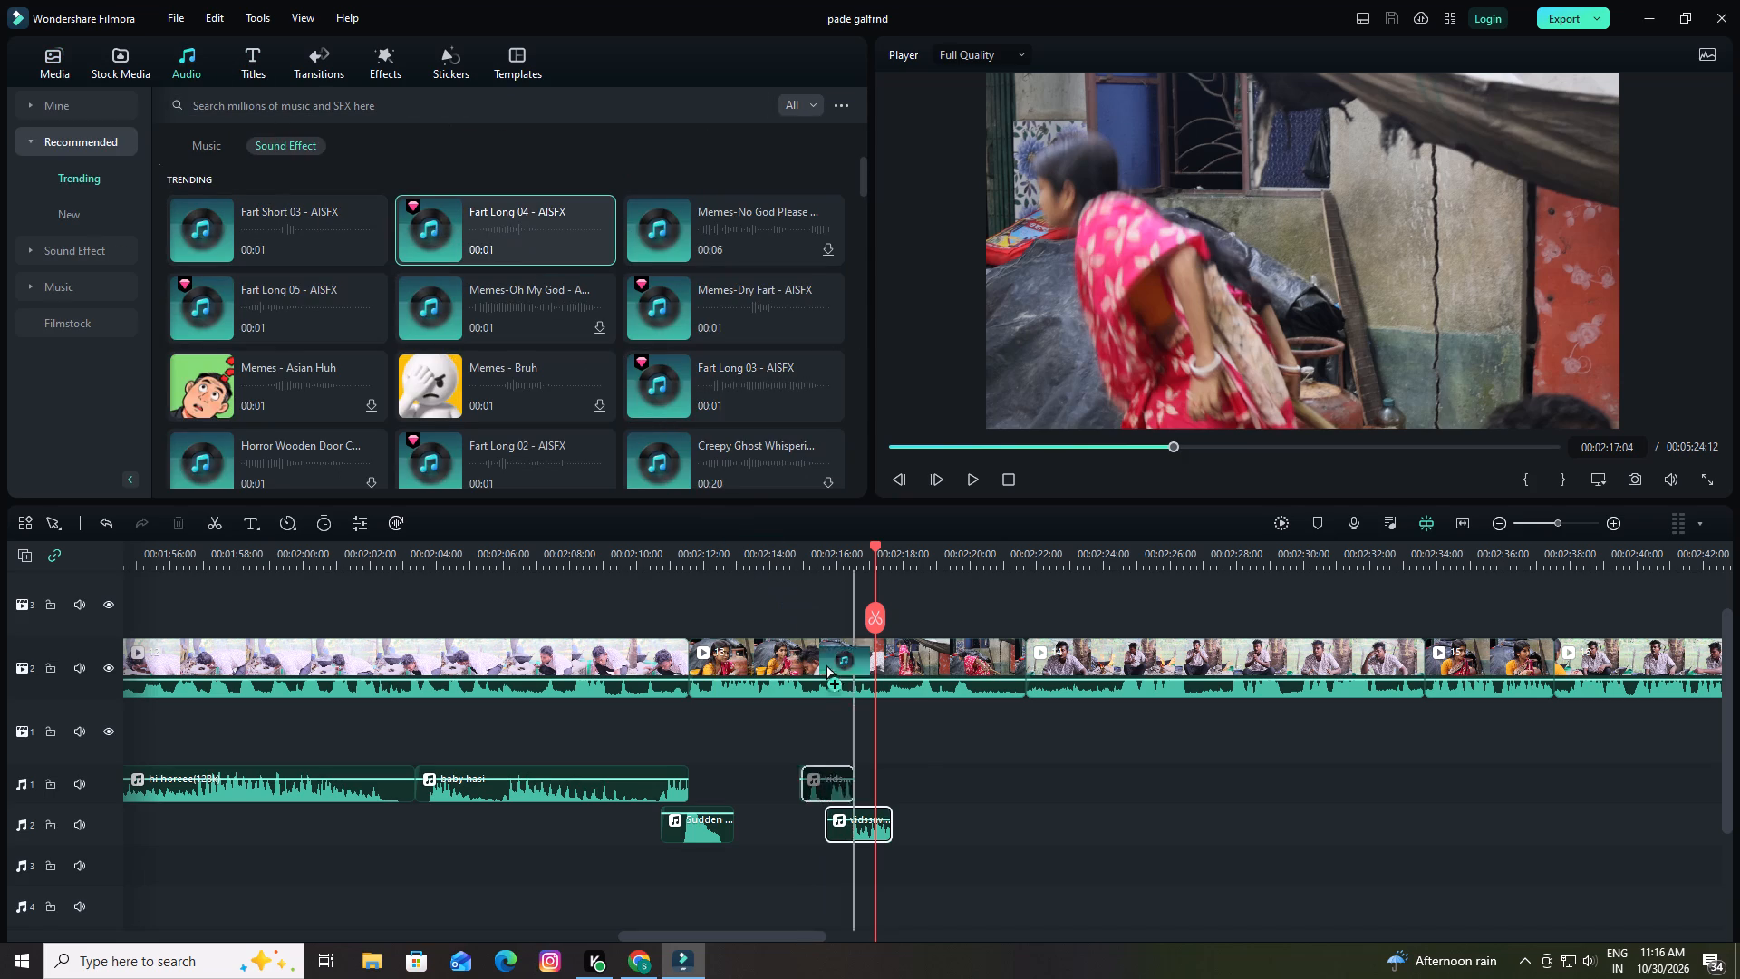
drag(819, 661, 881, 715)
drag(890, 776, 890, 762)
Add the Fart Short 03 - AISFX sound effect on audio track 3 starting at 00:02:17:04.
drag(303, 215, 718, 499)
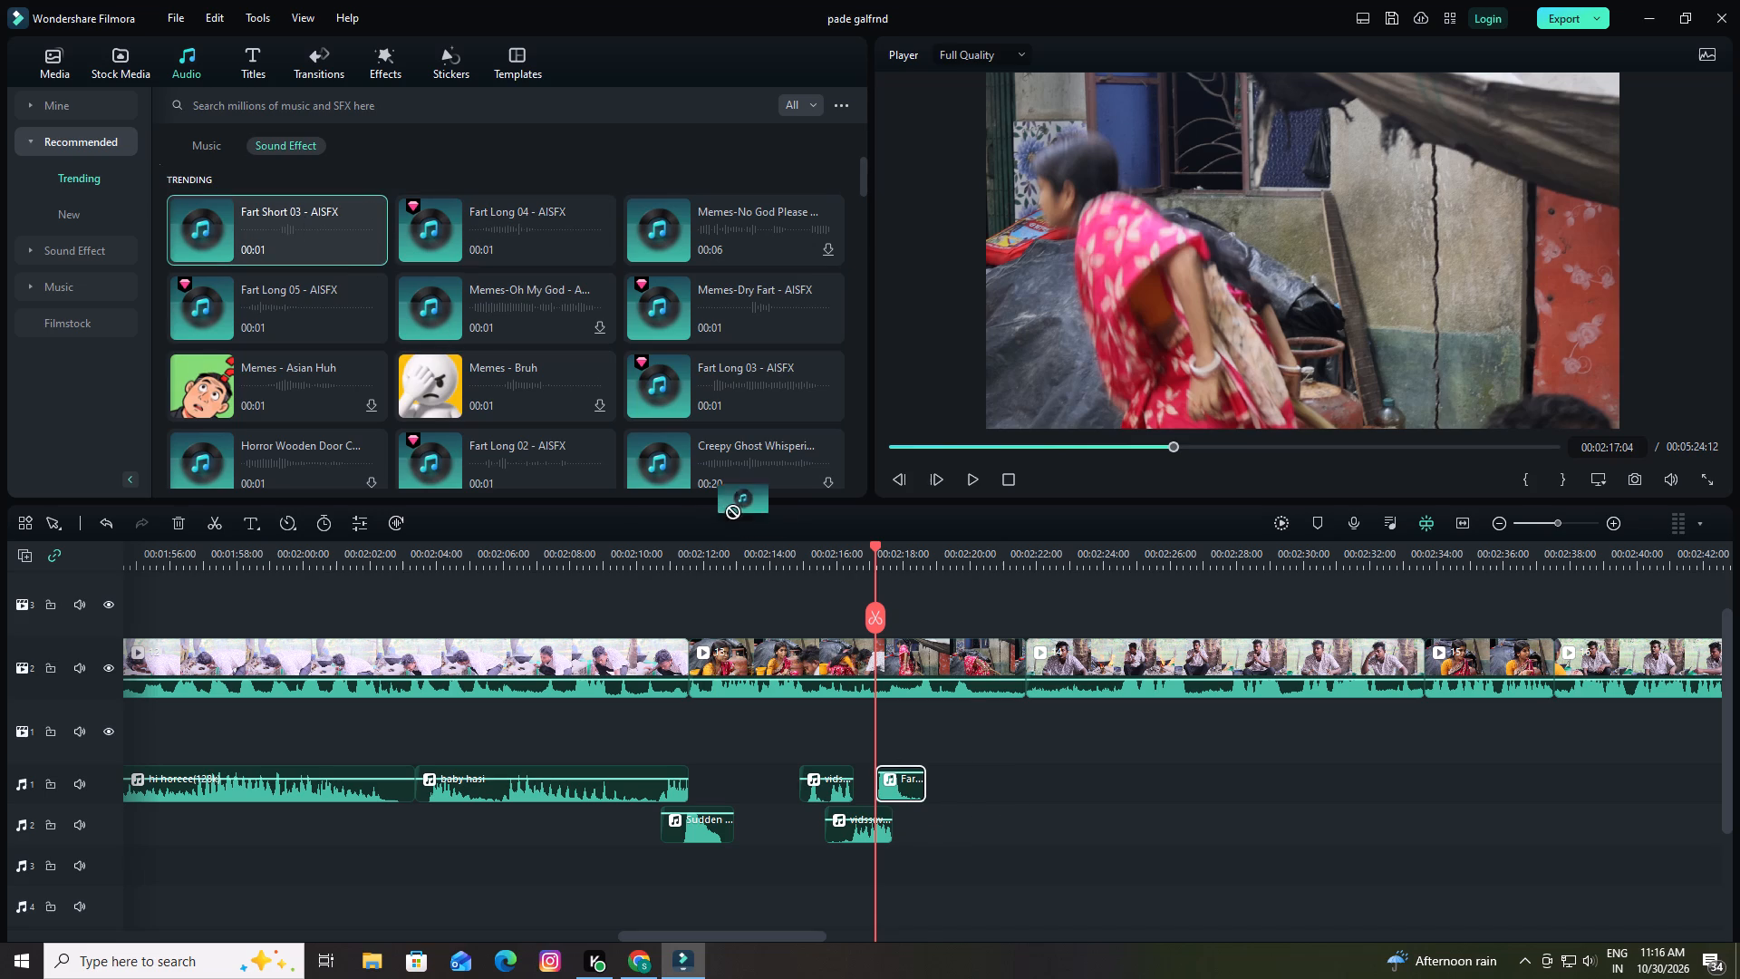
drag(718, 499, 874, 857)
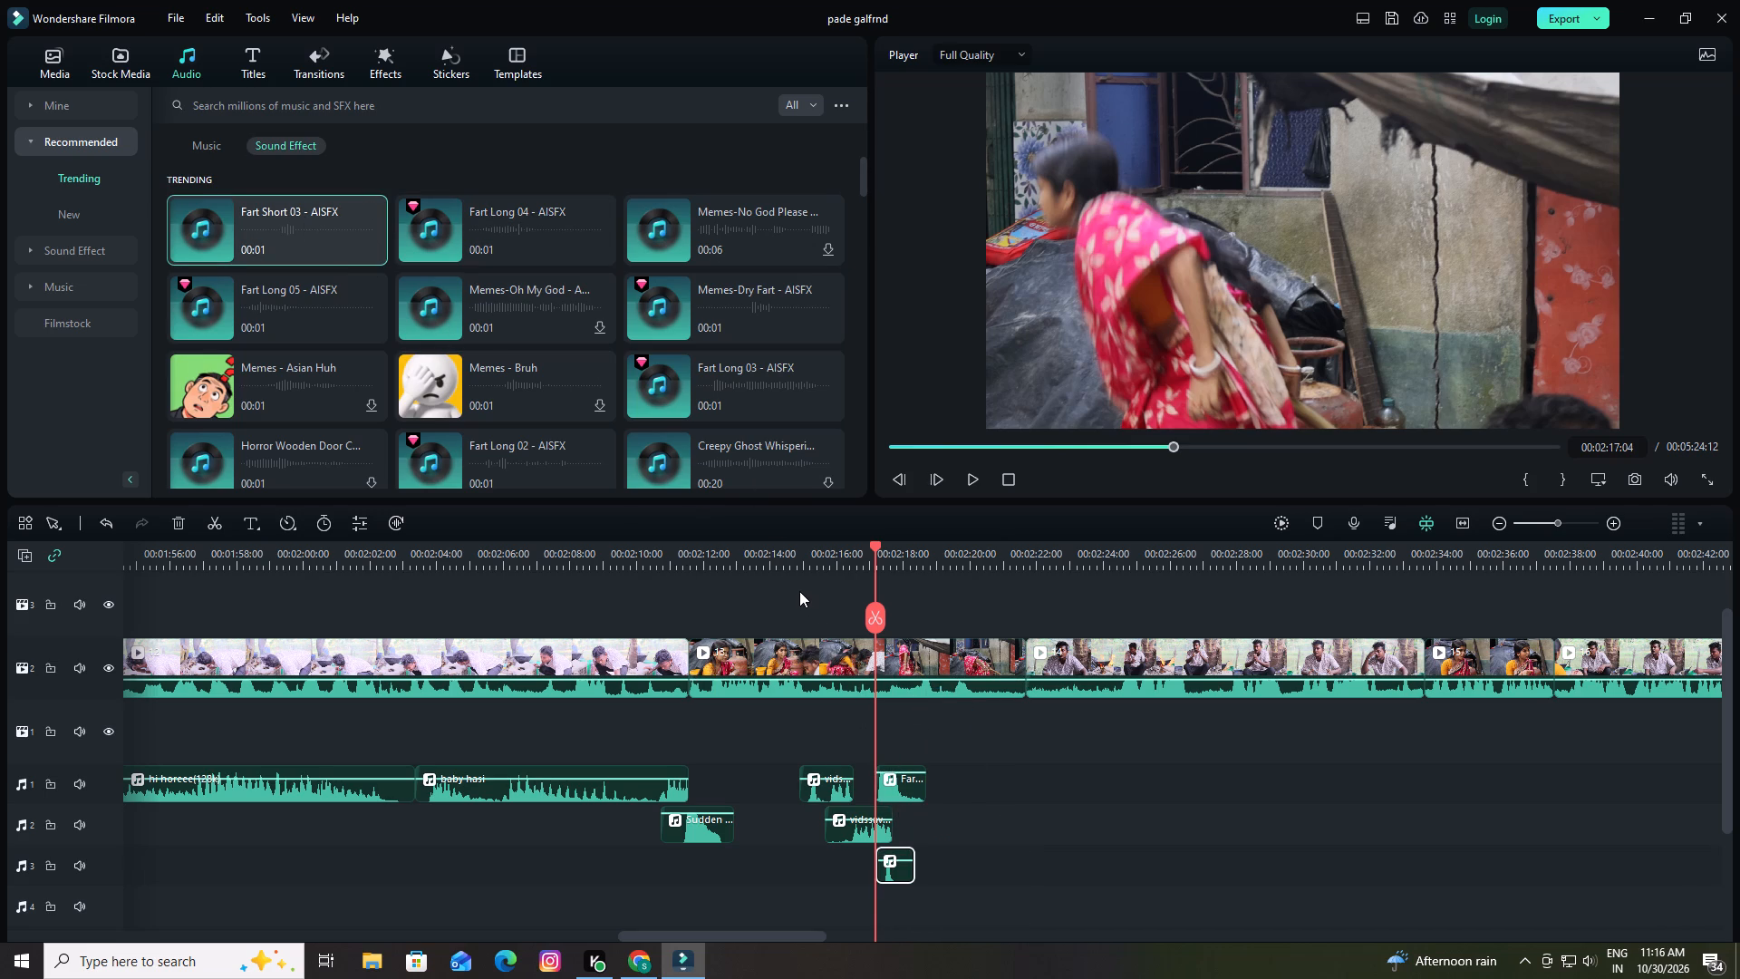
Shift the Fart Short 03 clip on audio track 3 earlier so it starts at 00:02:16:24.
click(875, 544)
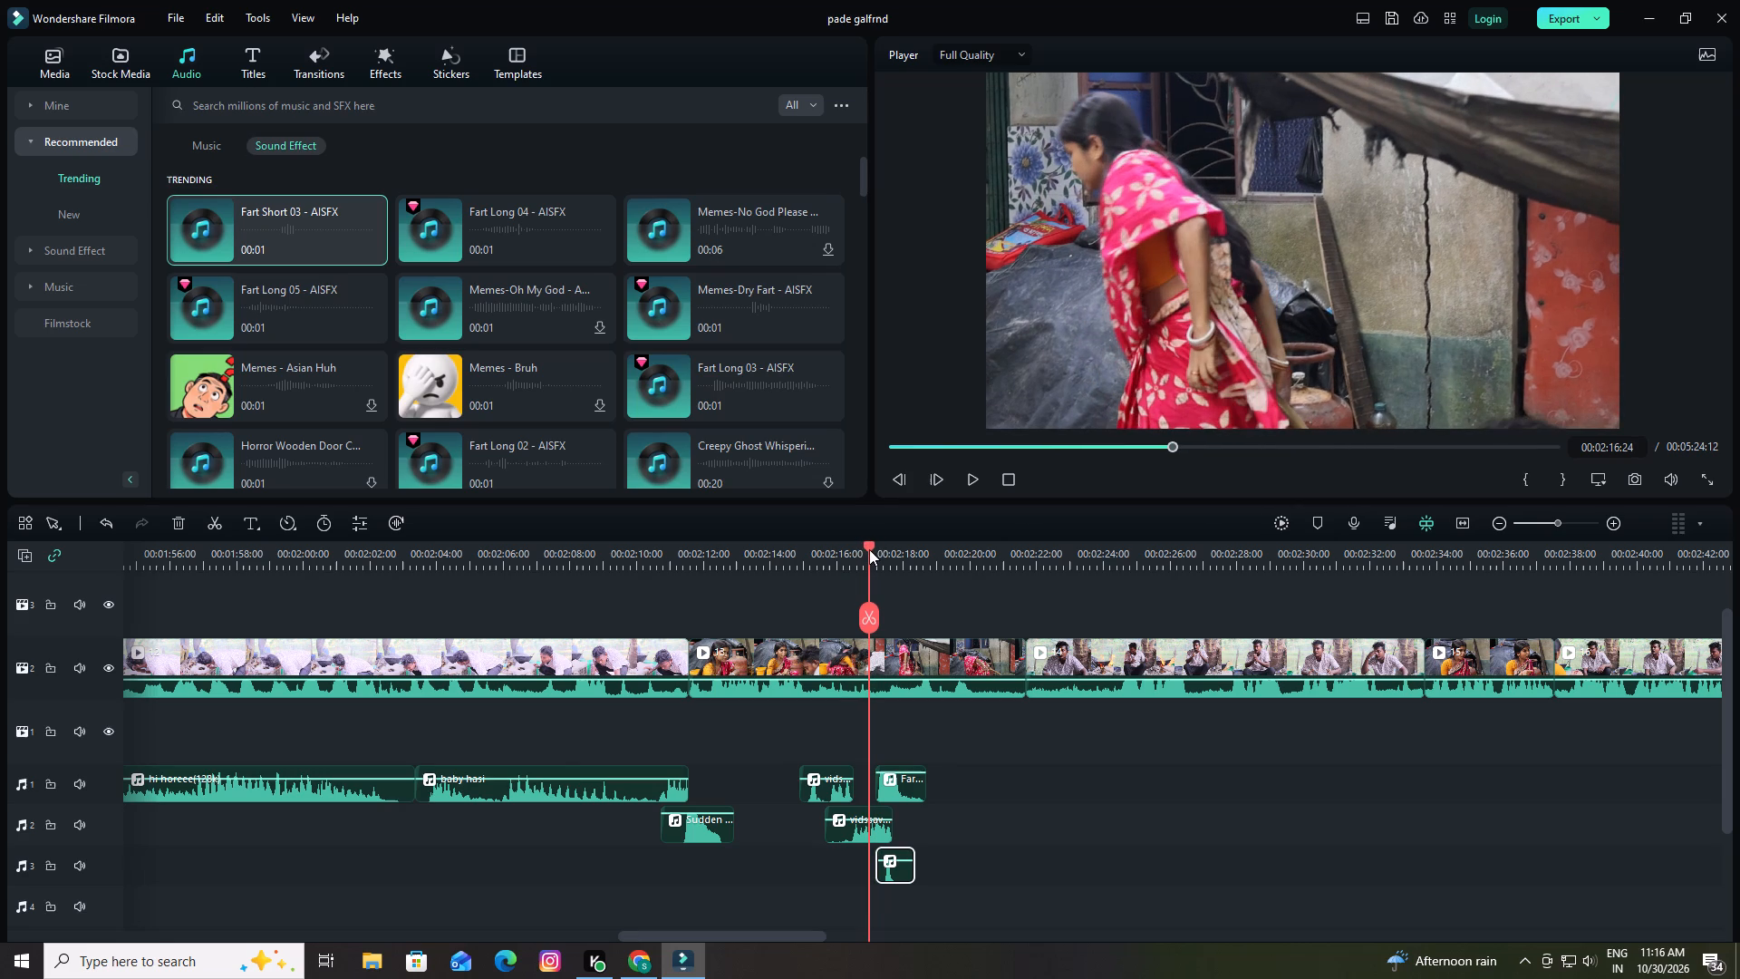
drag(903, 877, 883, 876)
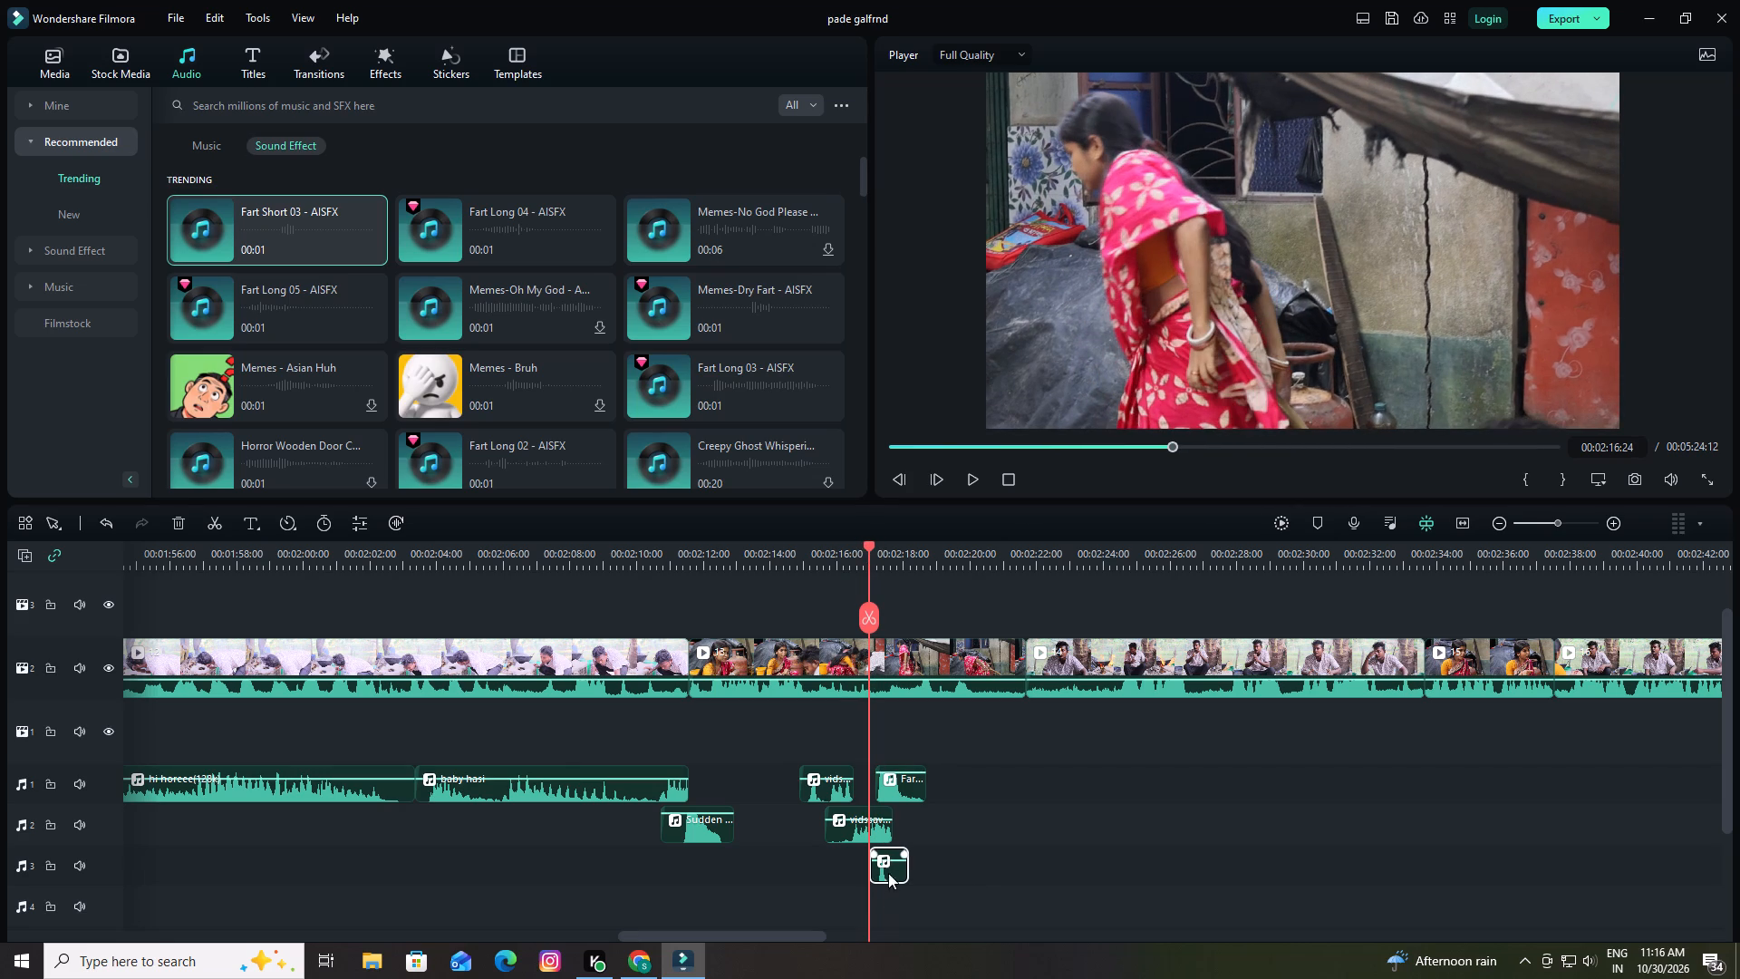
click(892, 858)
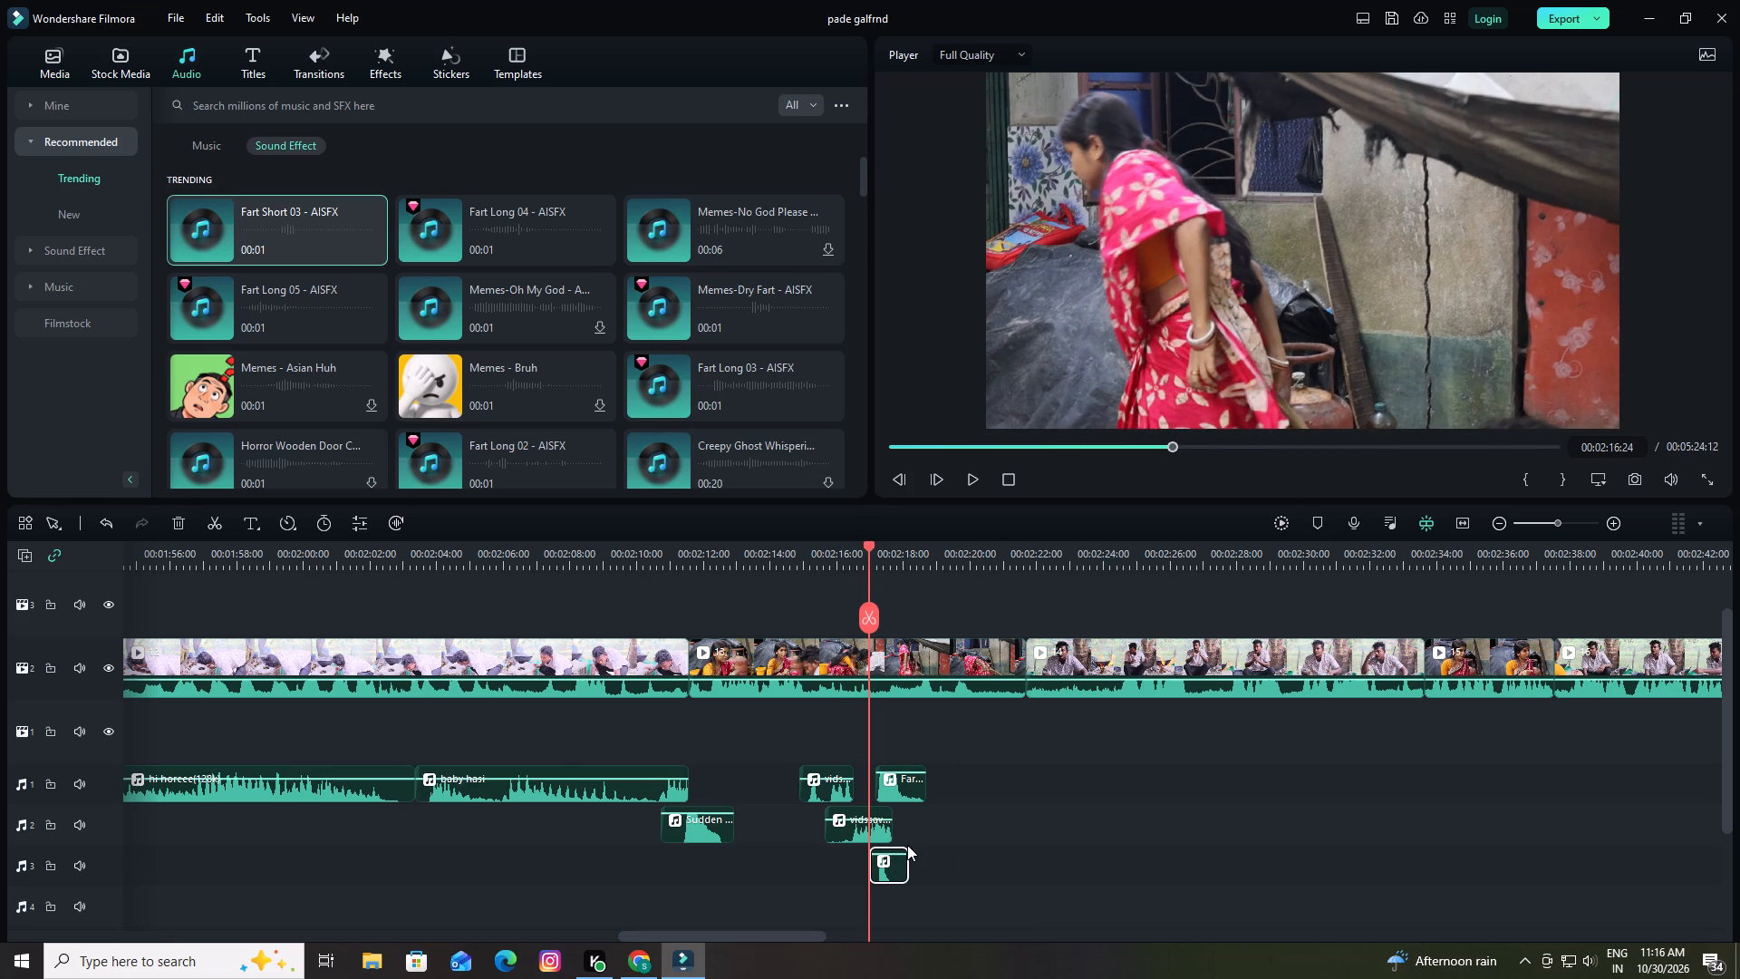
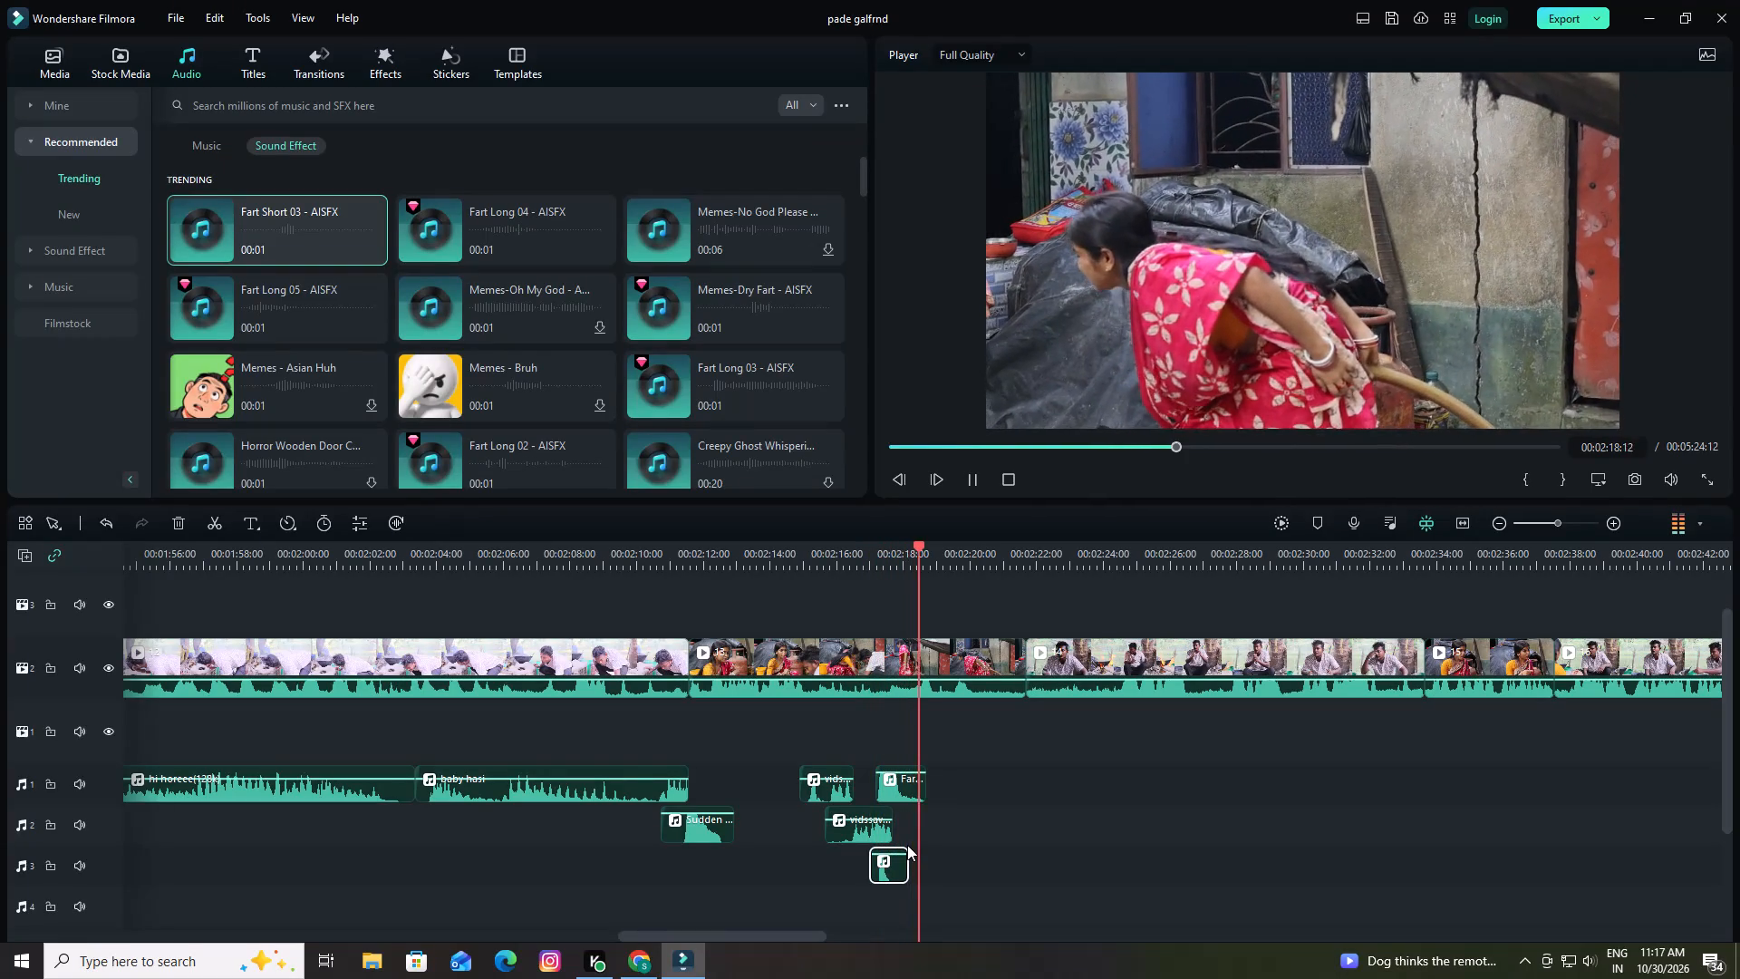
Replay the overlapping fart sounds from about 00:02:17 to check their timing against the woman bending over.
key(space)
scroll(907, 845, up, 1)
scroll(899, 791, down, 1)
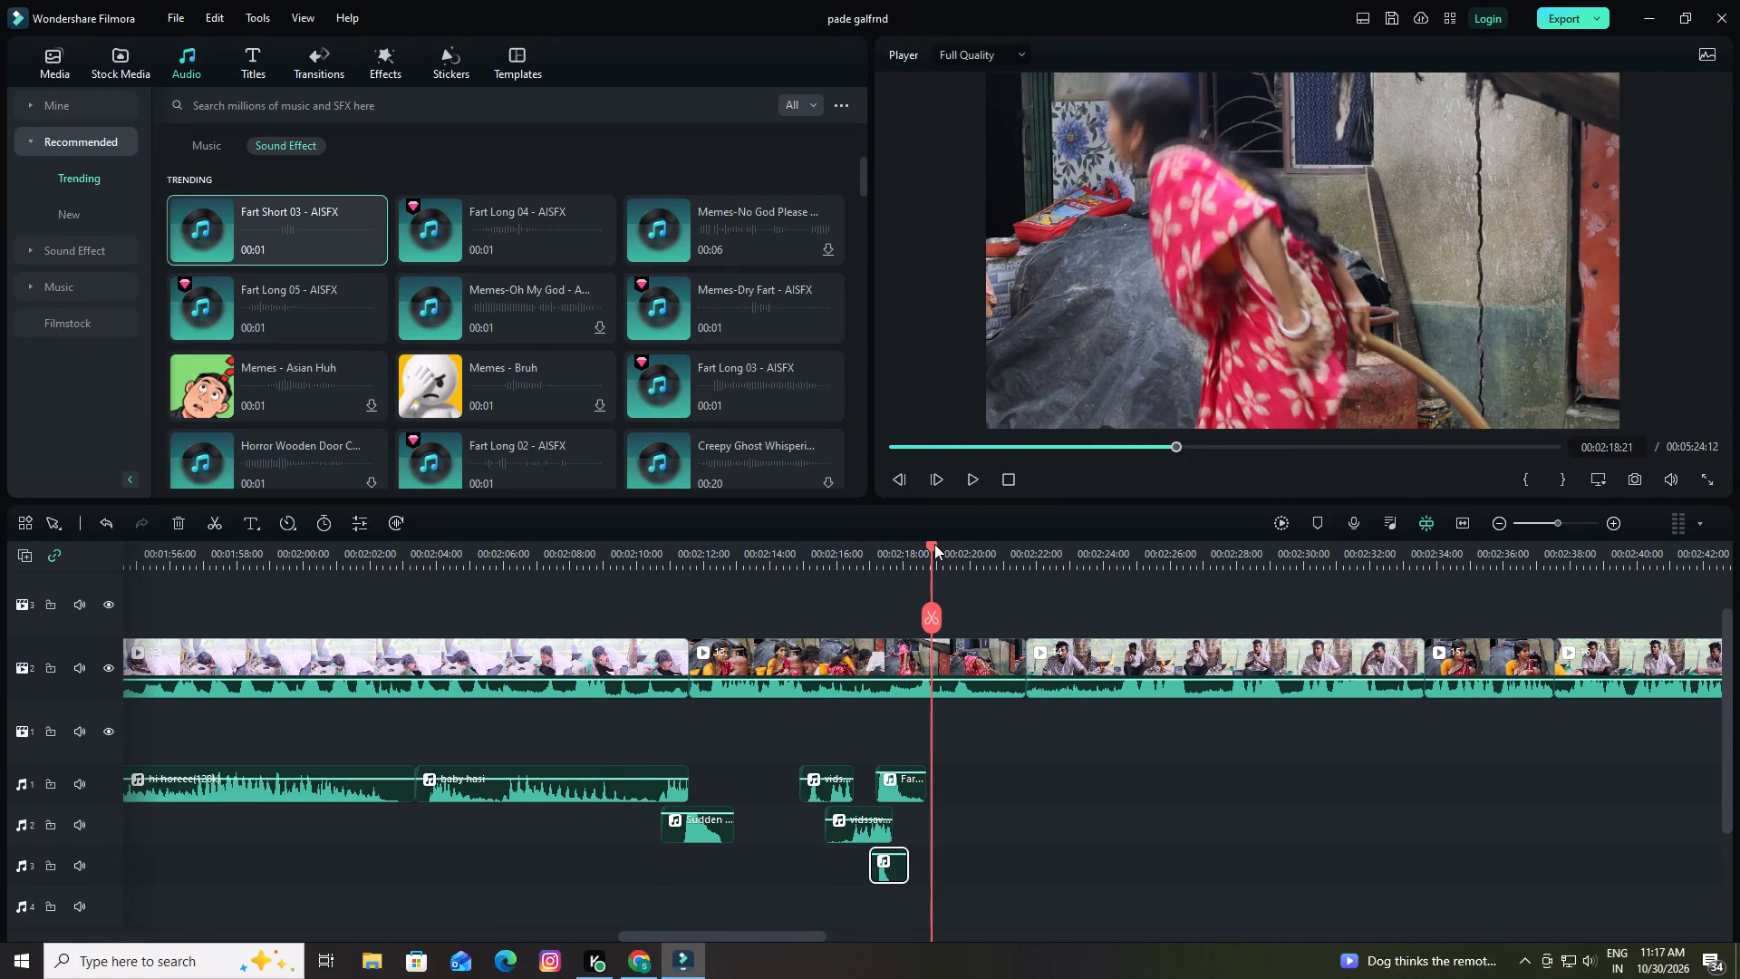
drag(933, 544, 874, 567)
key(space)
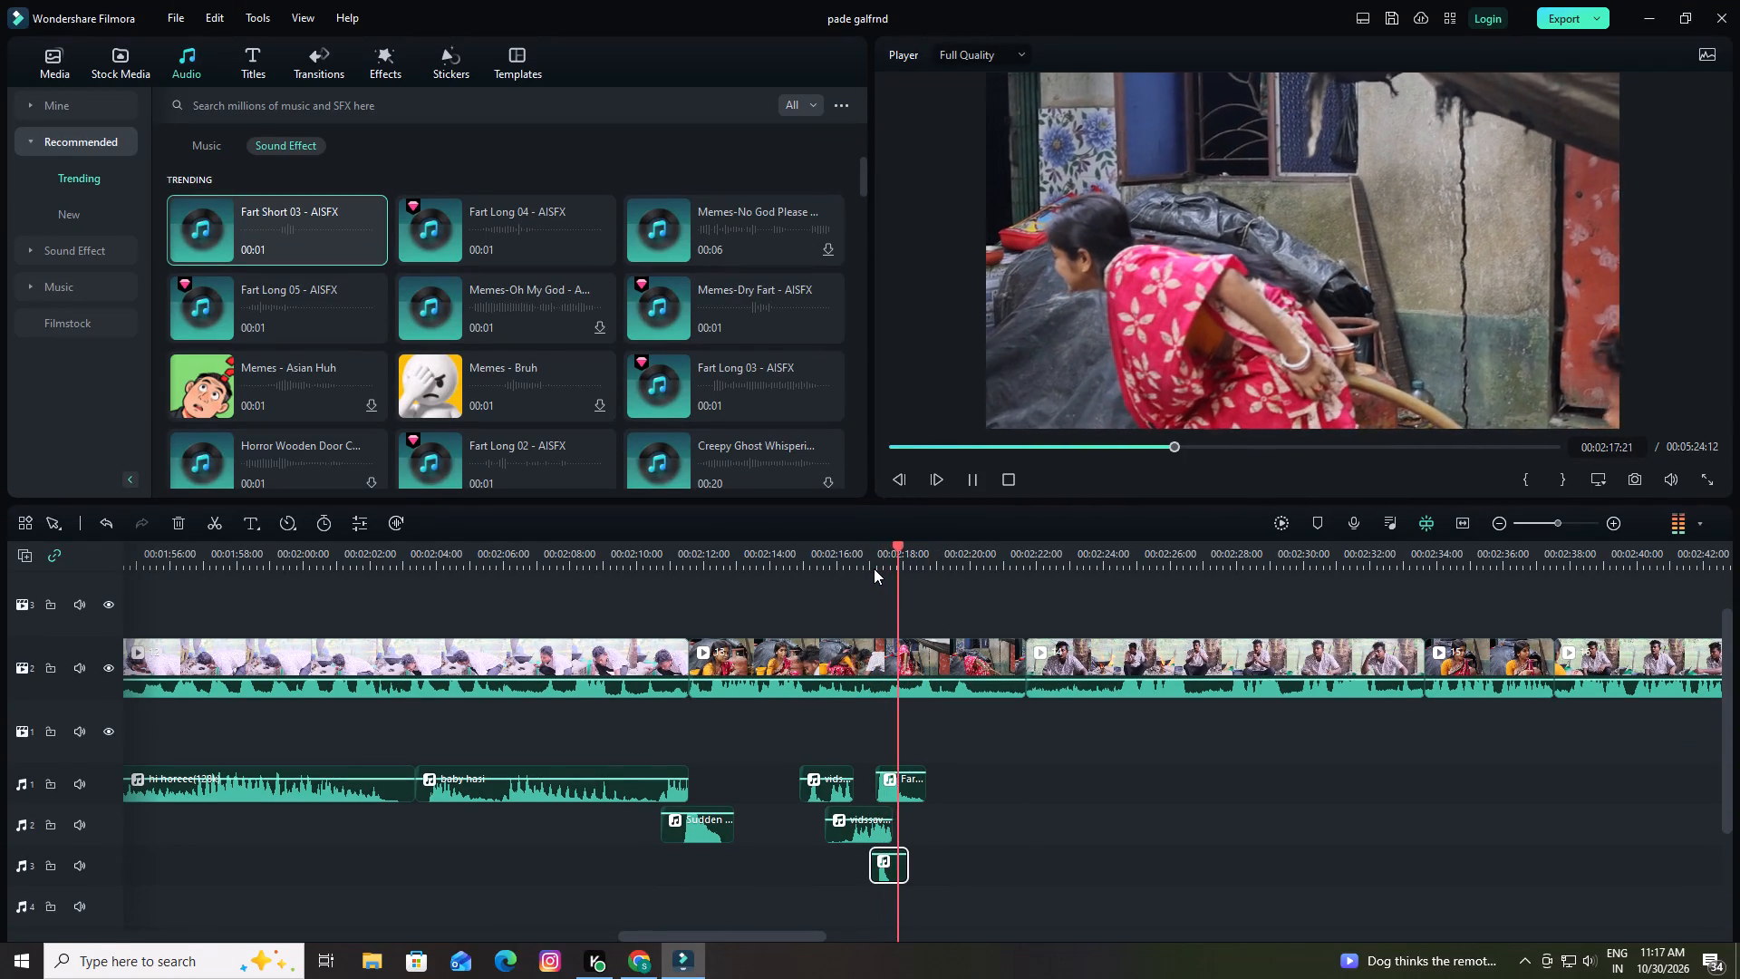
key(space)
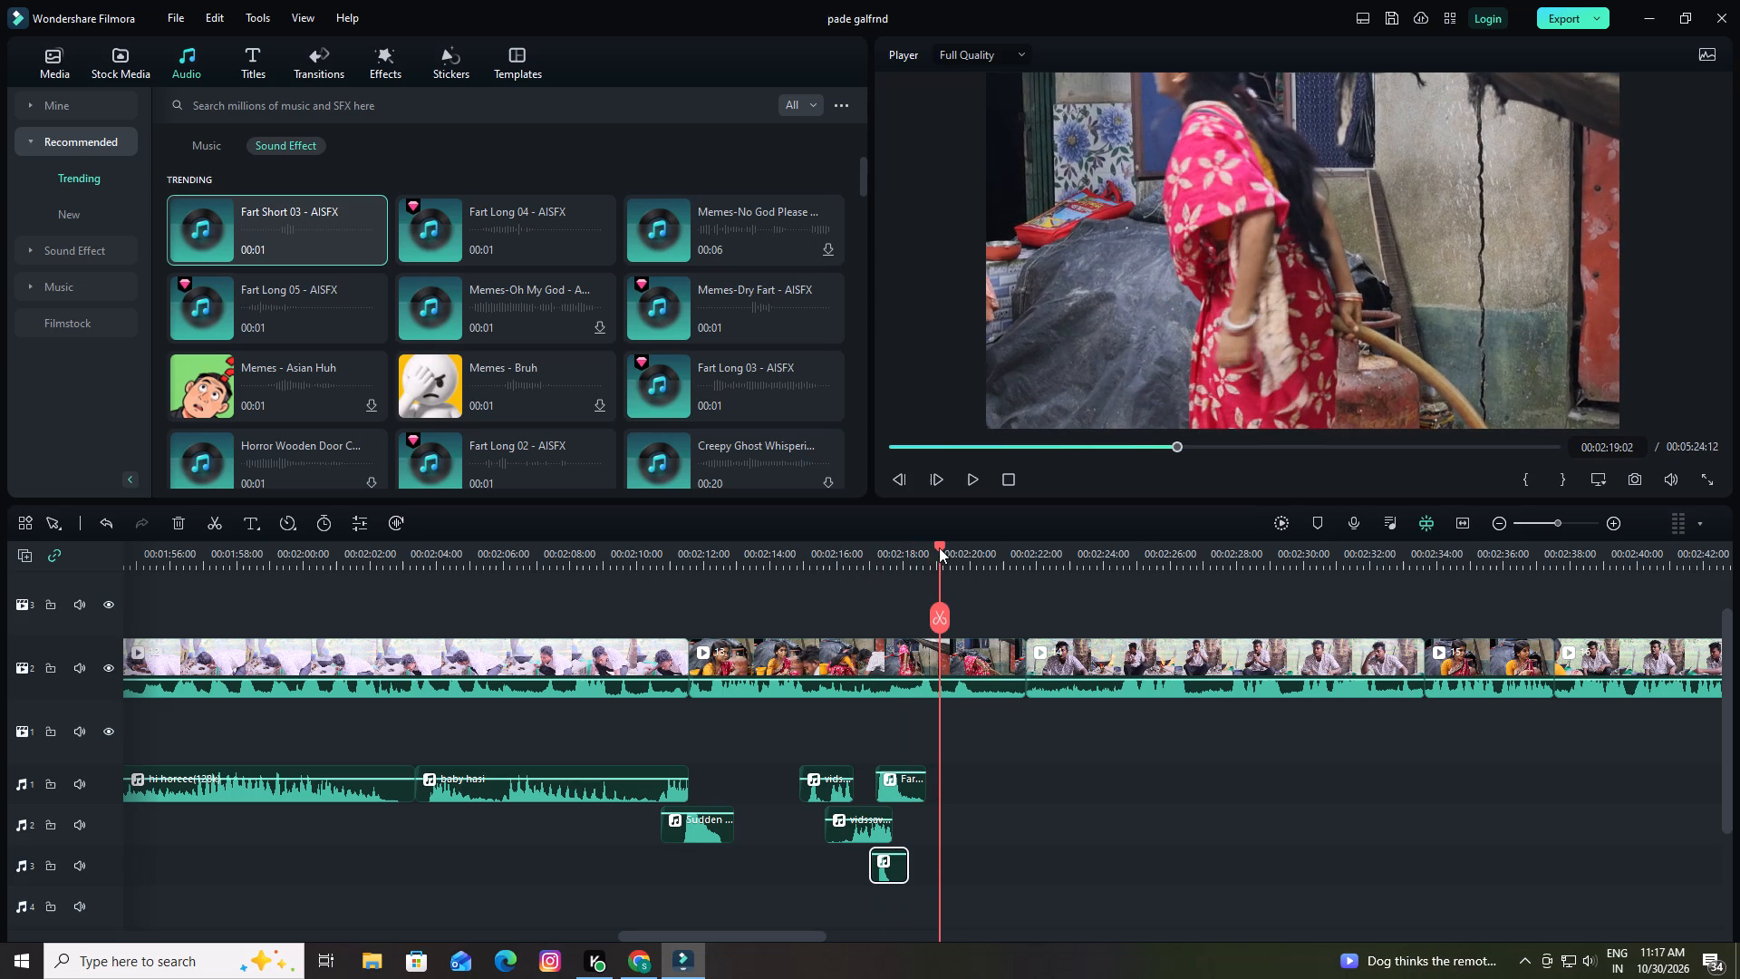
Preview Fart Long 03 - AISFX and add it on audio track 2 directly after the vidssave clip, at about 00:02:17:16.
drag(939, 545, 875, 565)
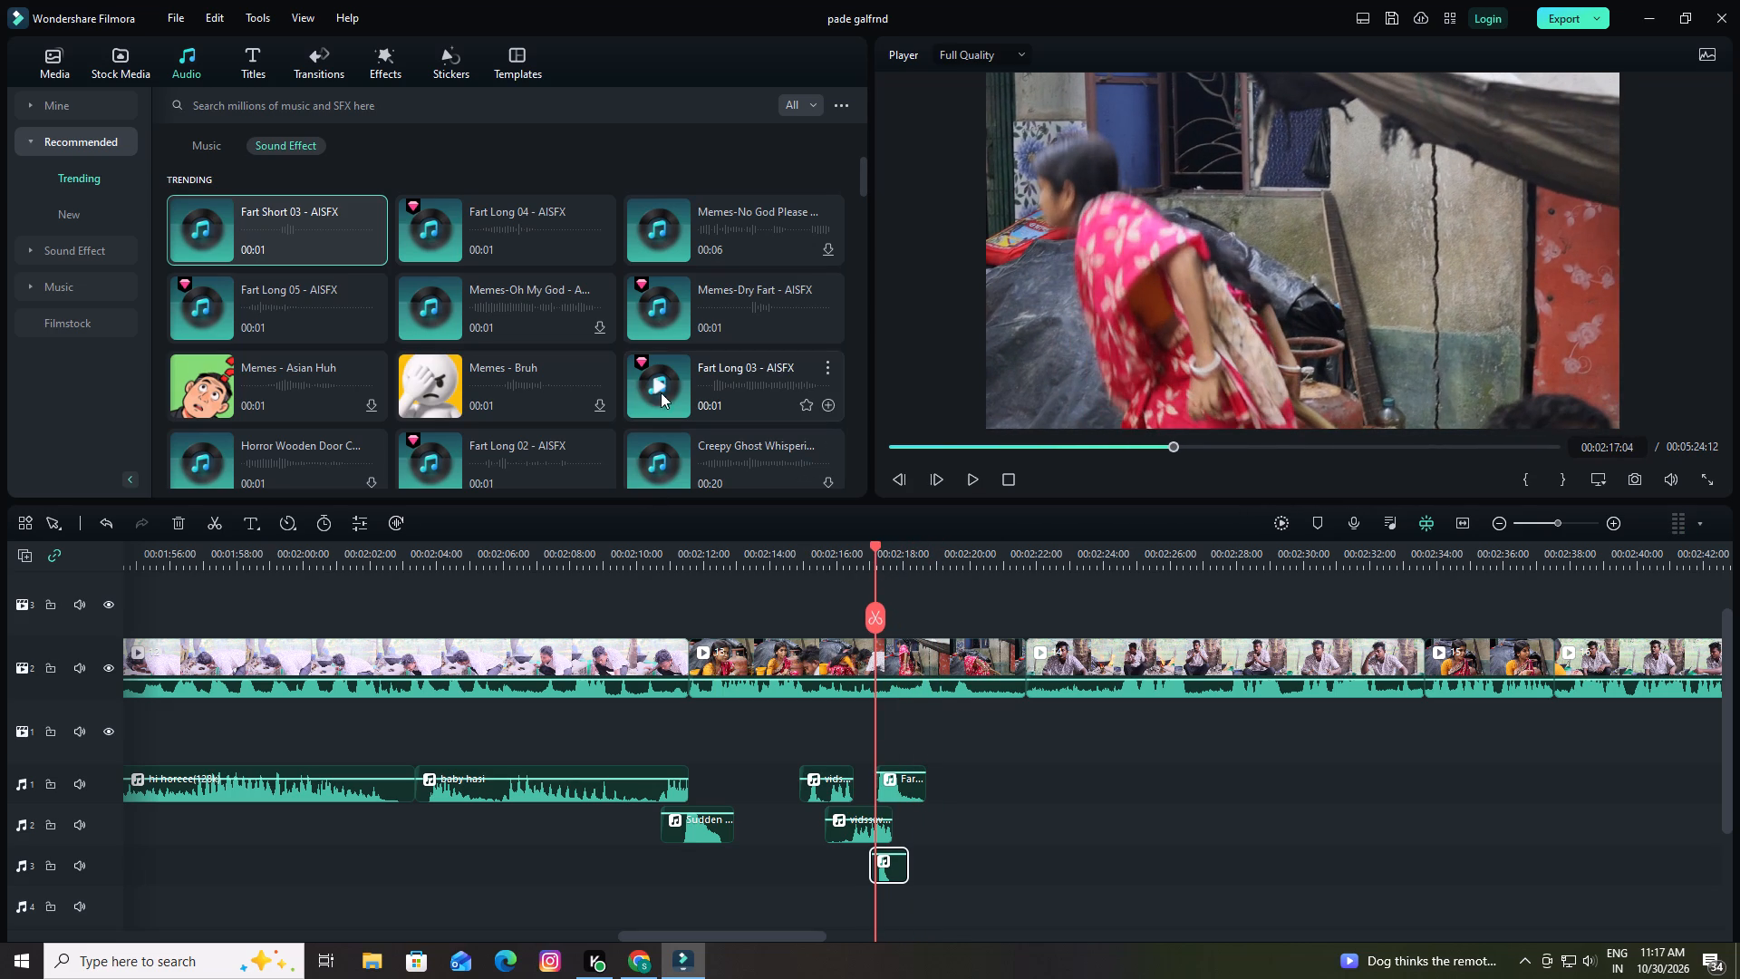
click(664, 382)
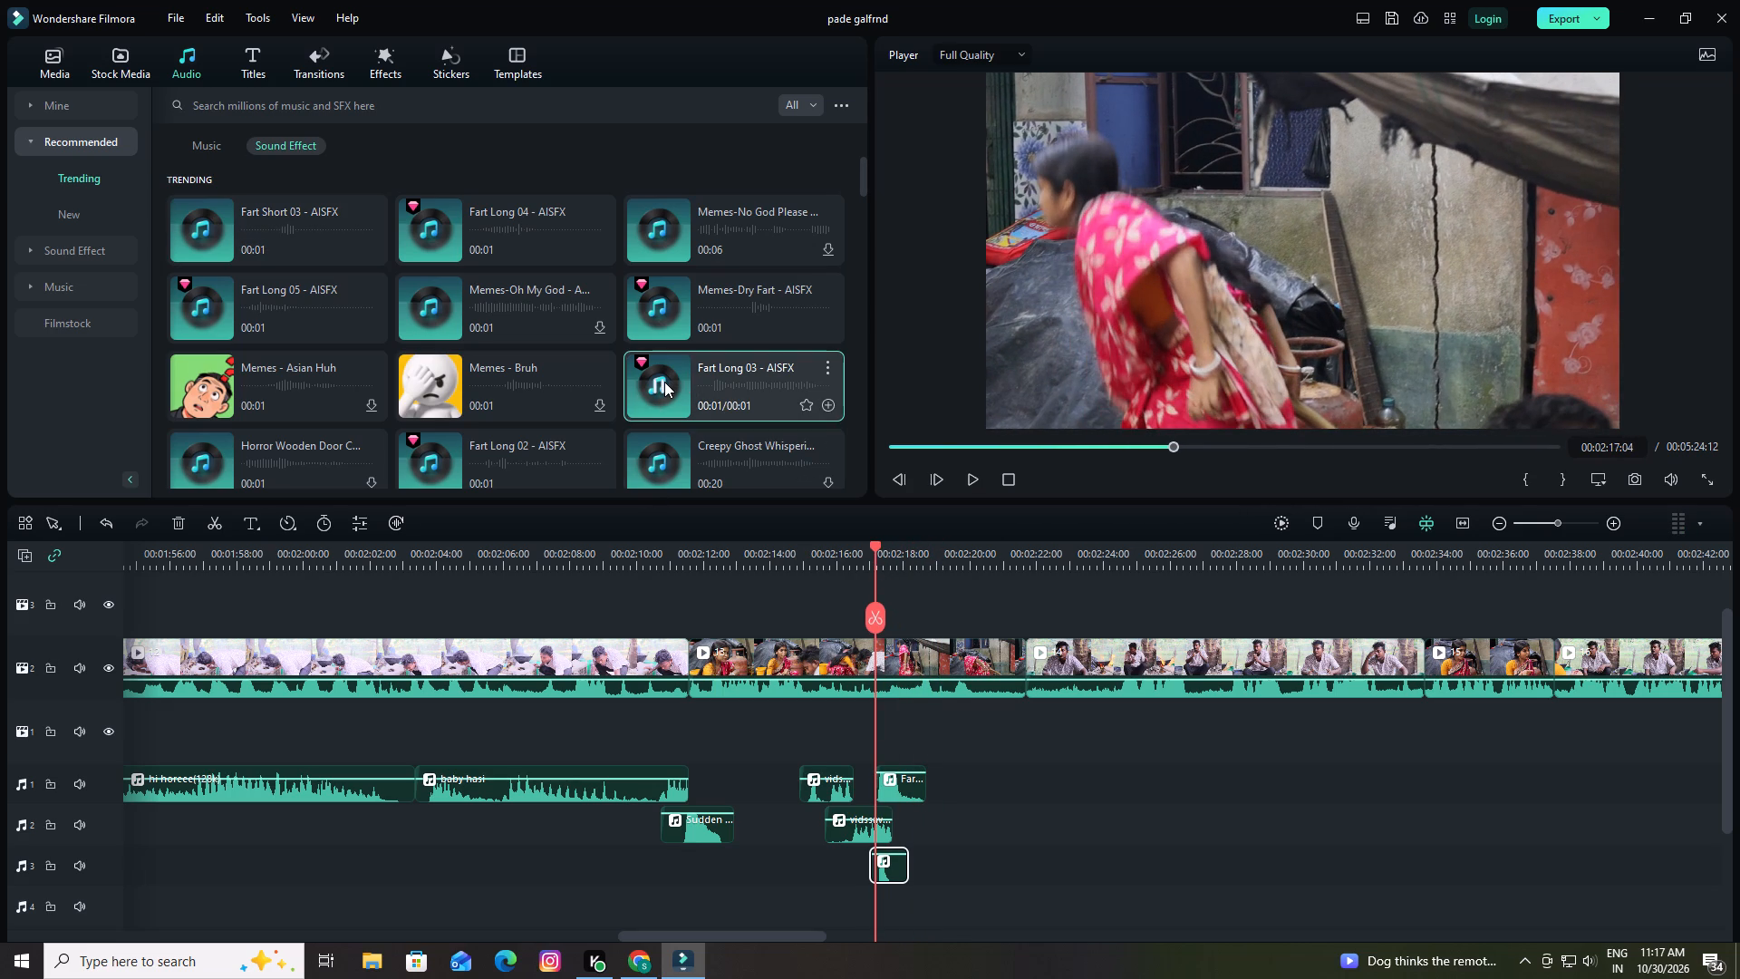
drag(688, 382, 886, 661)
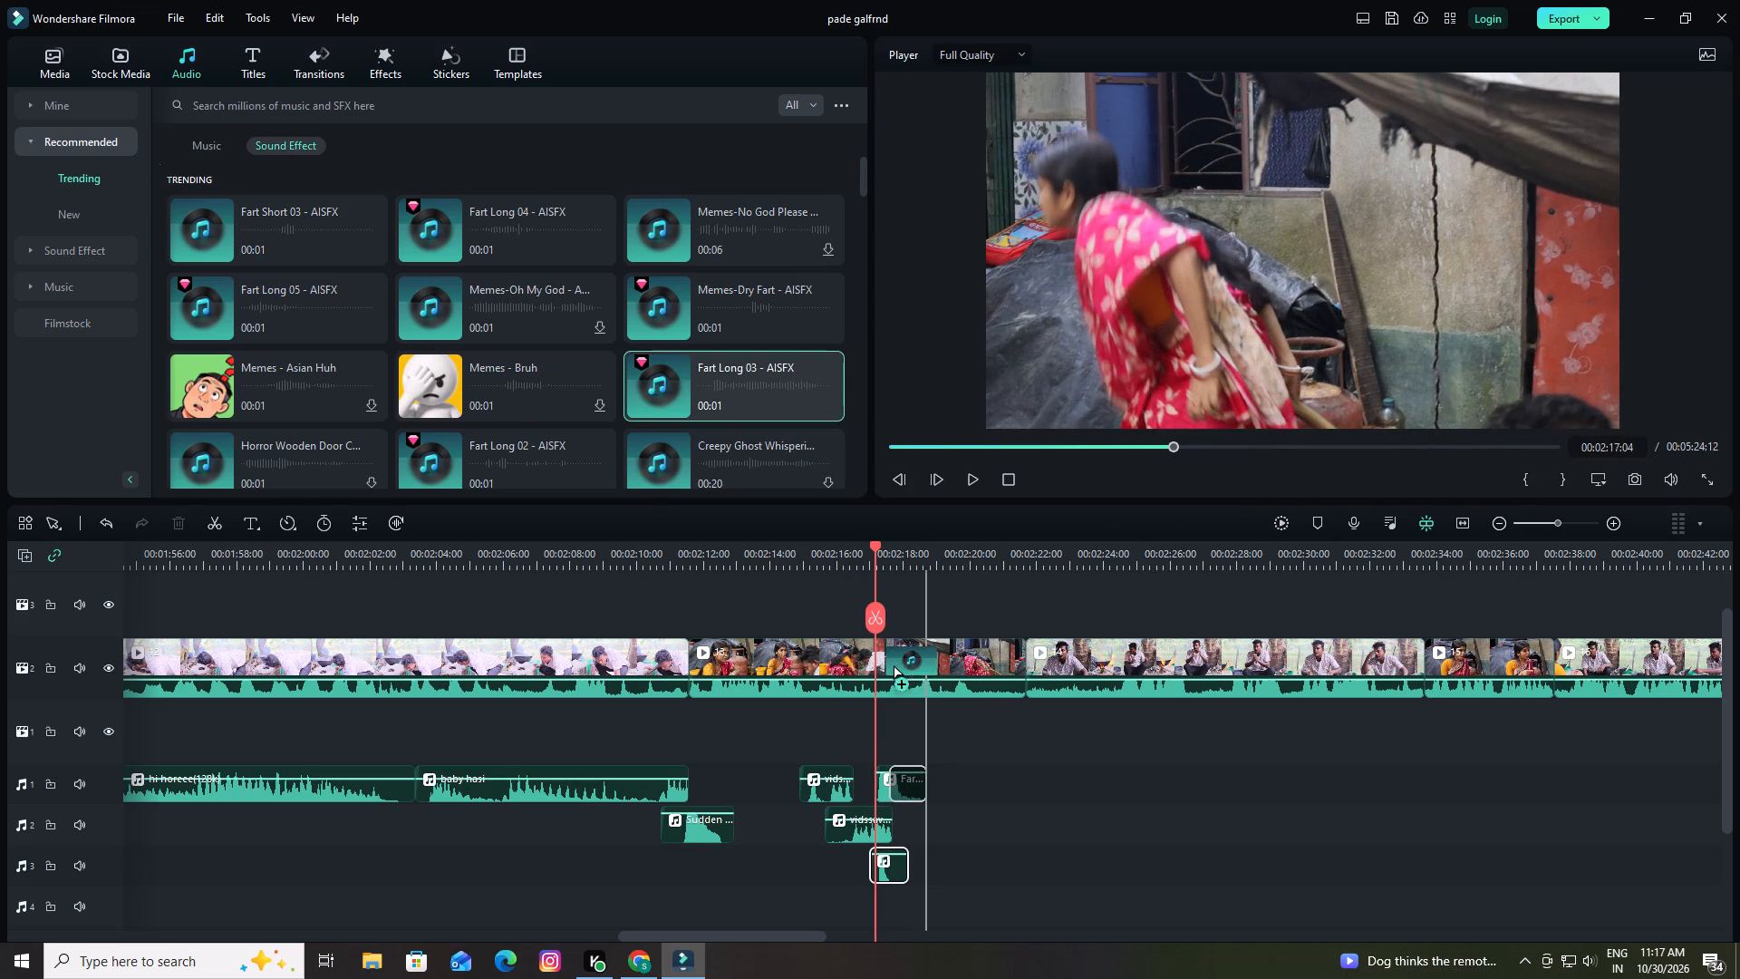
drag(886, 661, 895, 817)
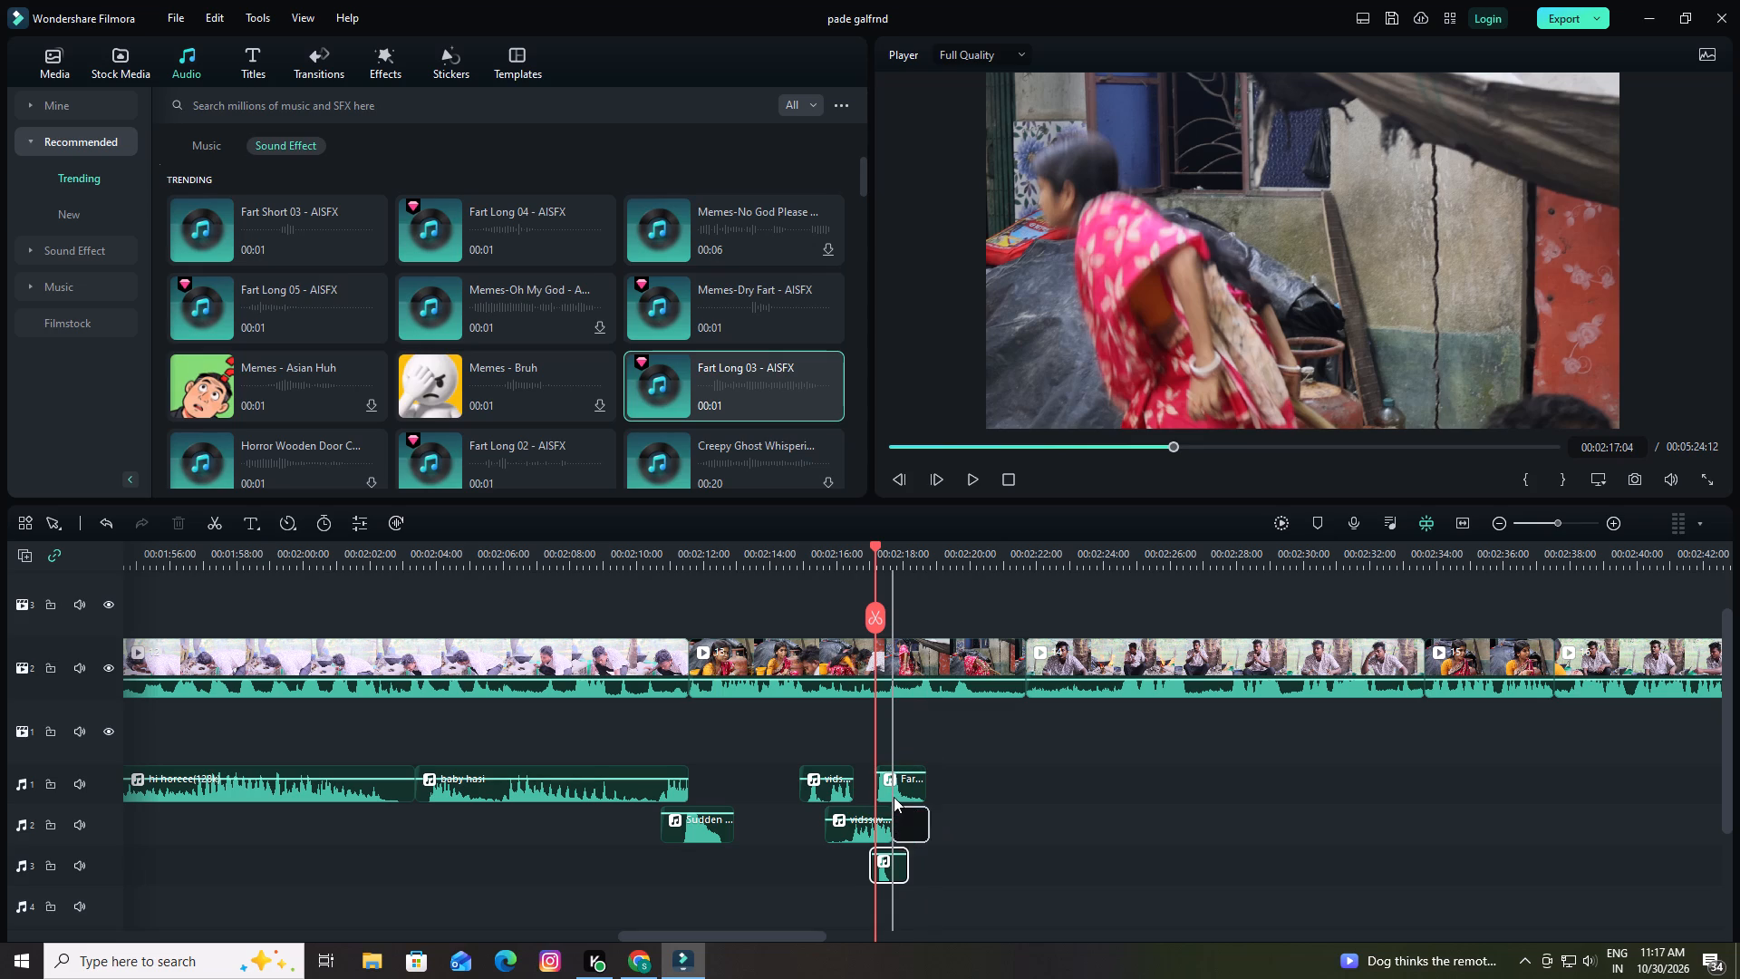
key(space)
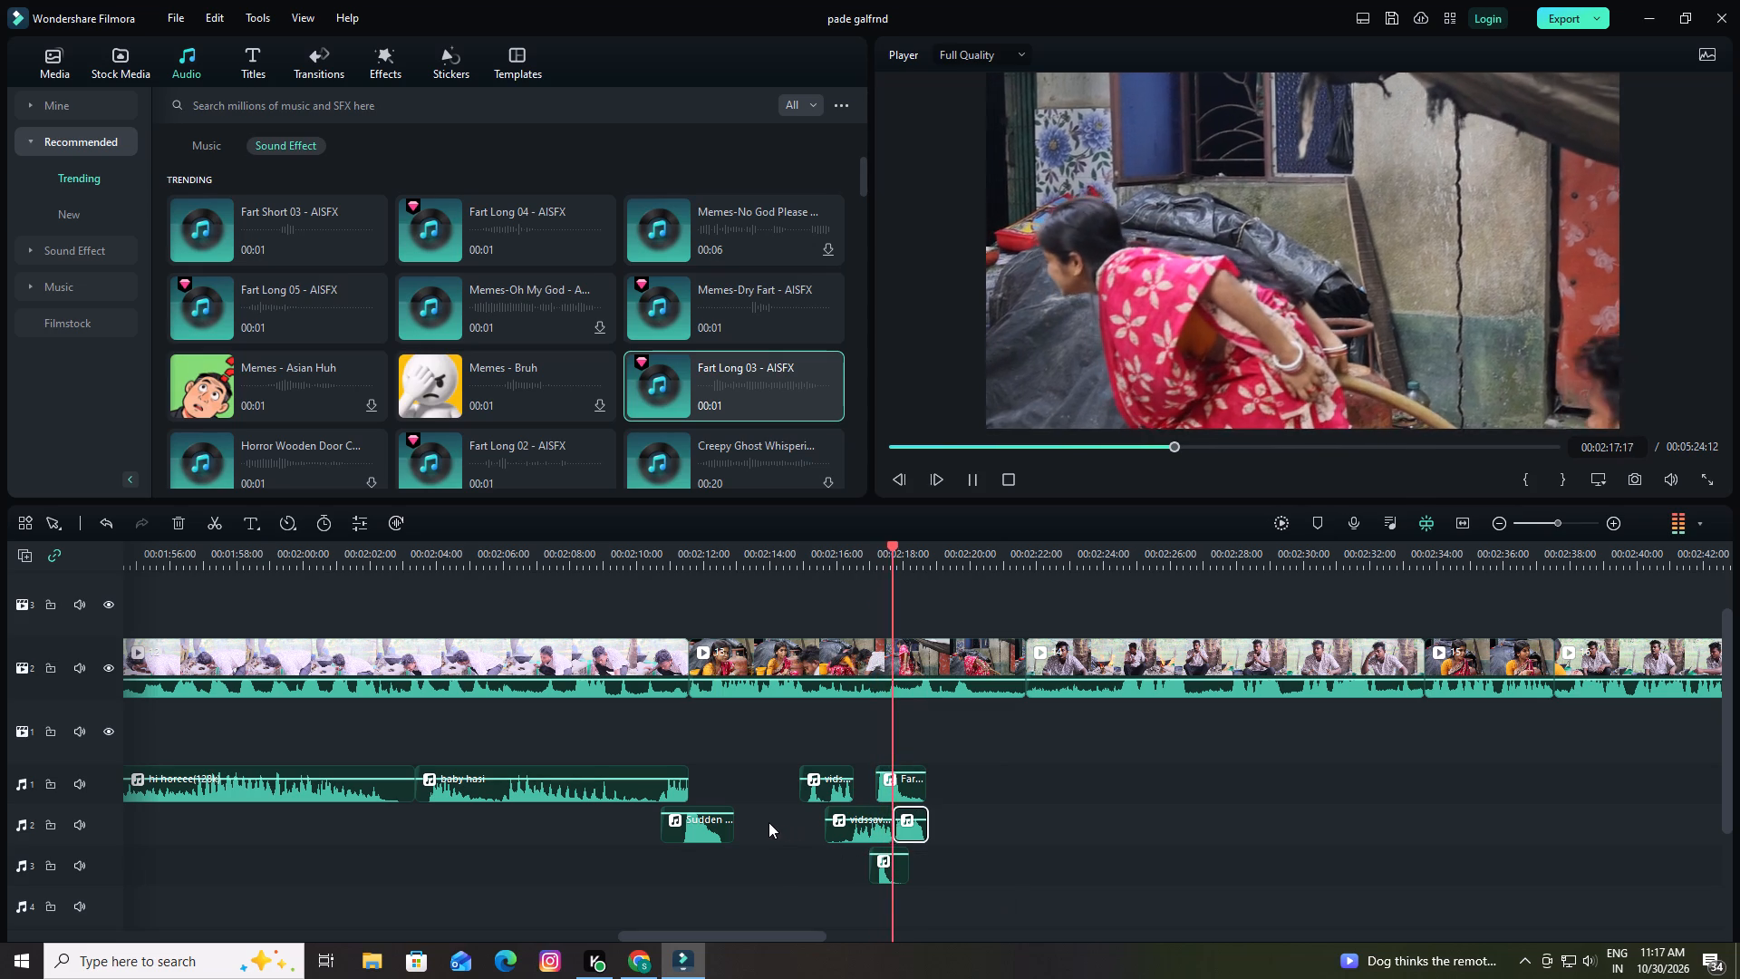
key(space)
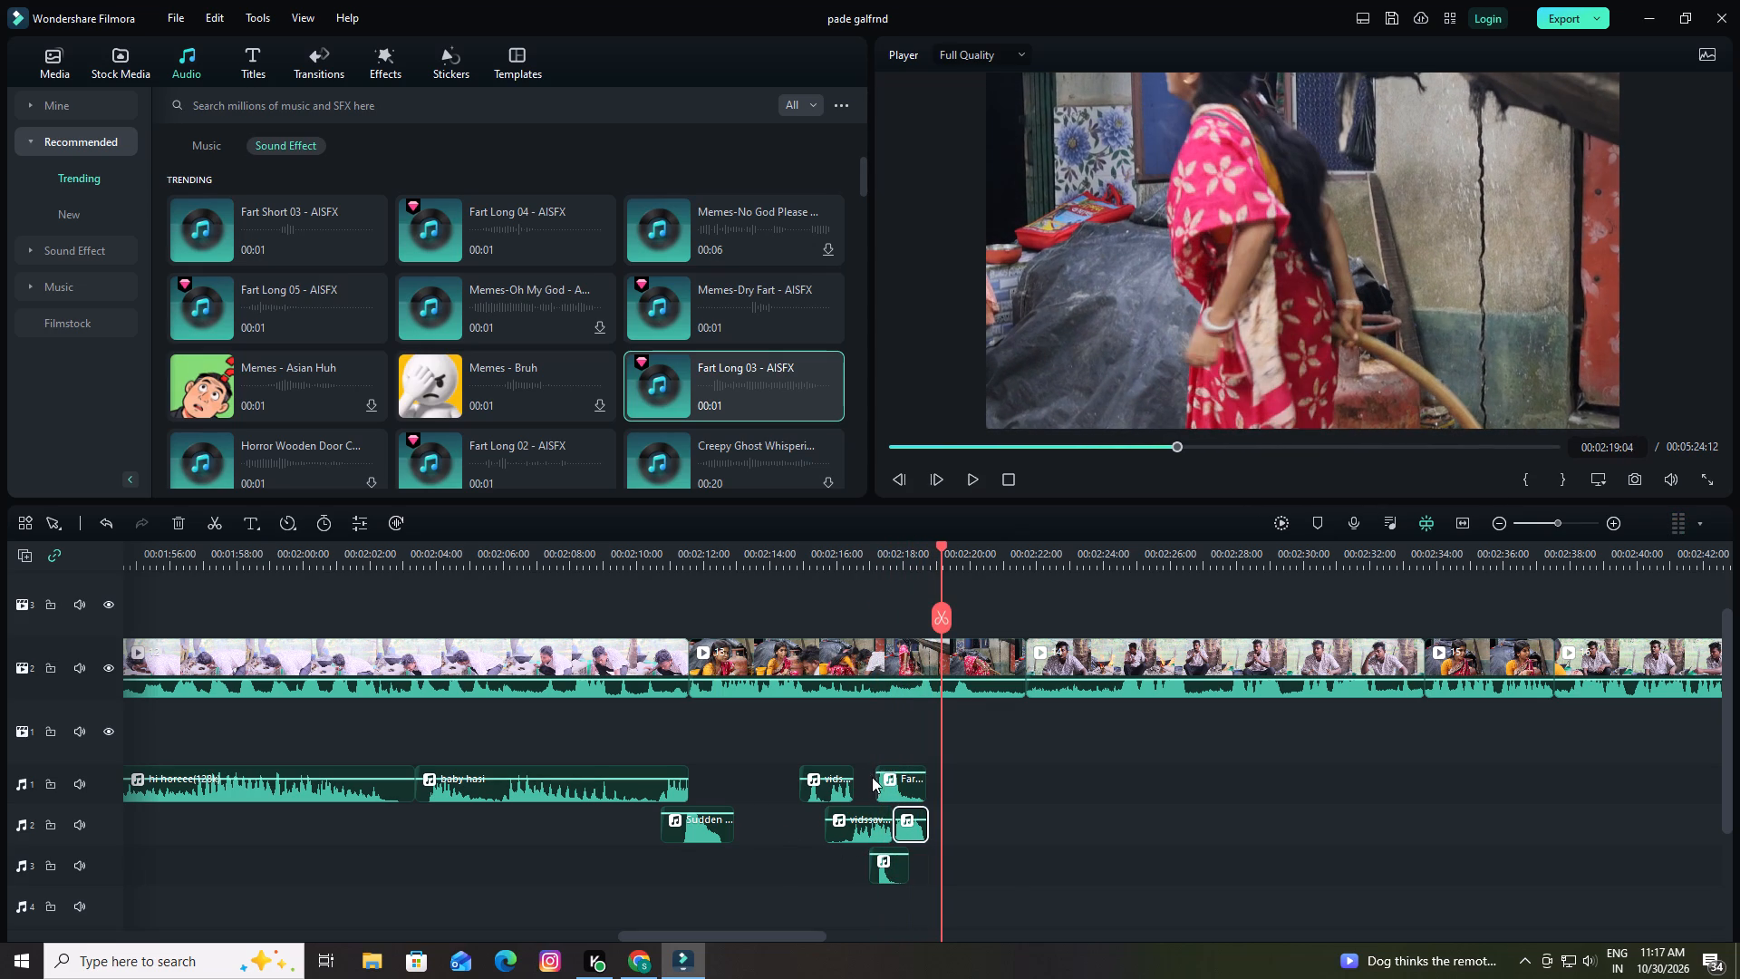
Split the vidssave clip on audio track 2 at 00:02:17:02 and delete the part after the cut.
drag(940, 544, 913, 550)
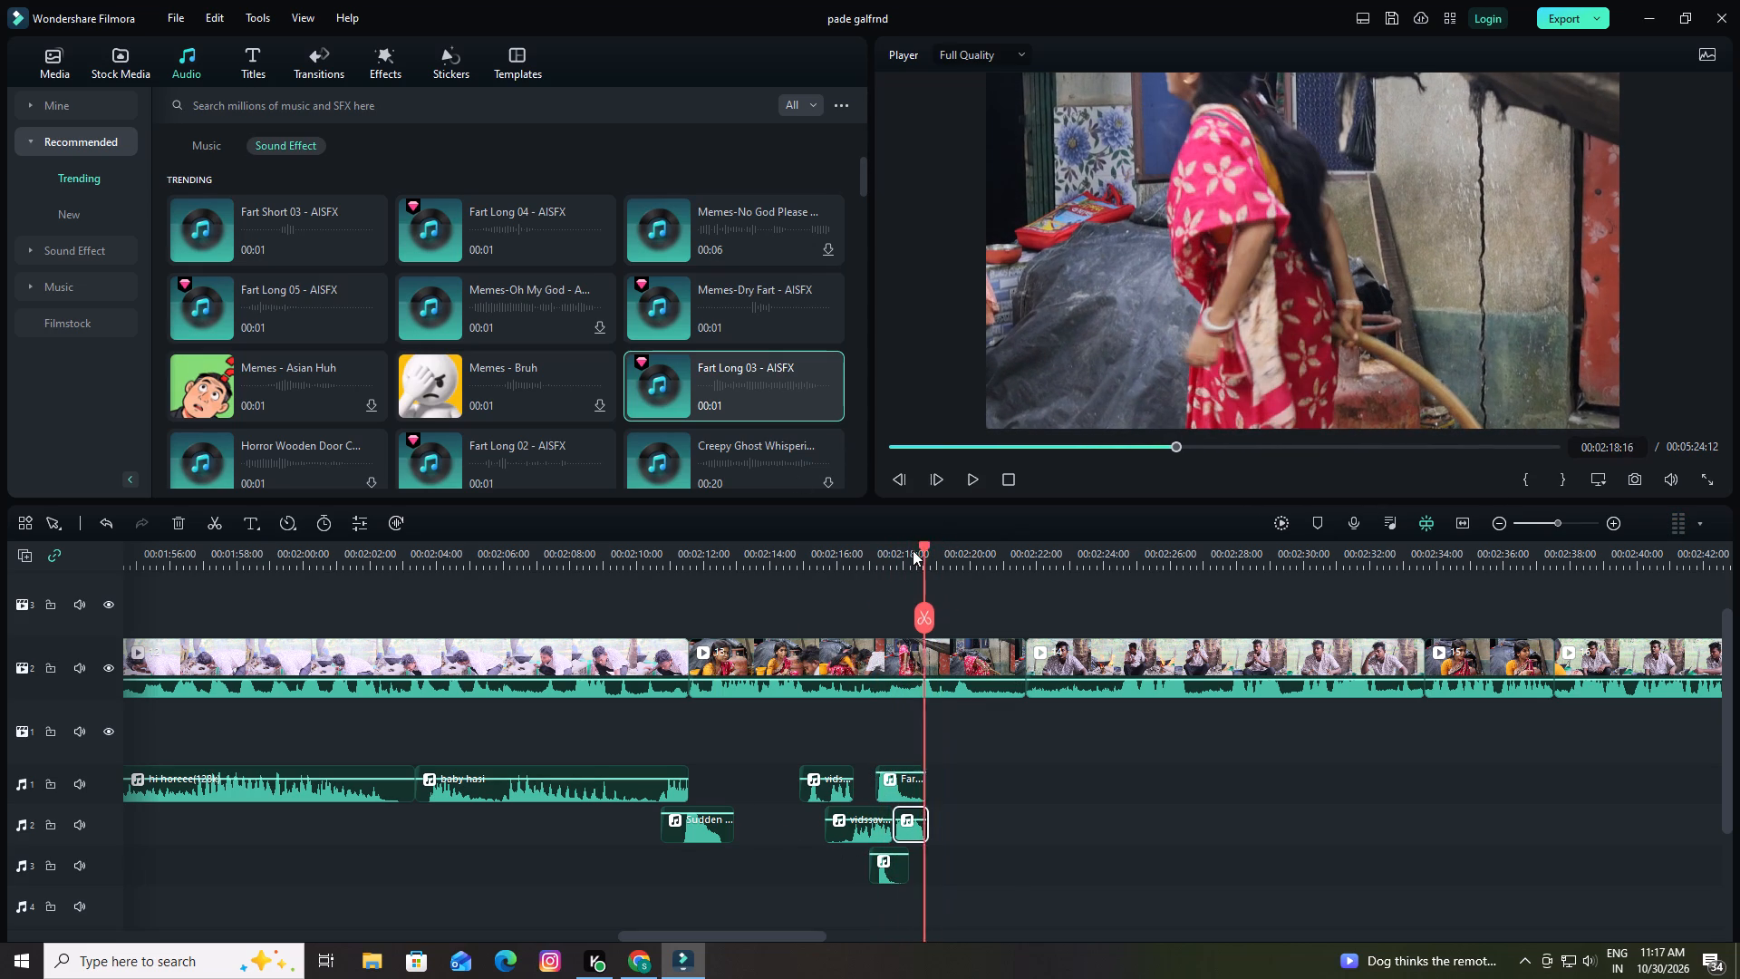
drag(913, 550, 873, 559)
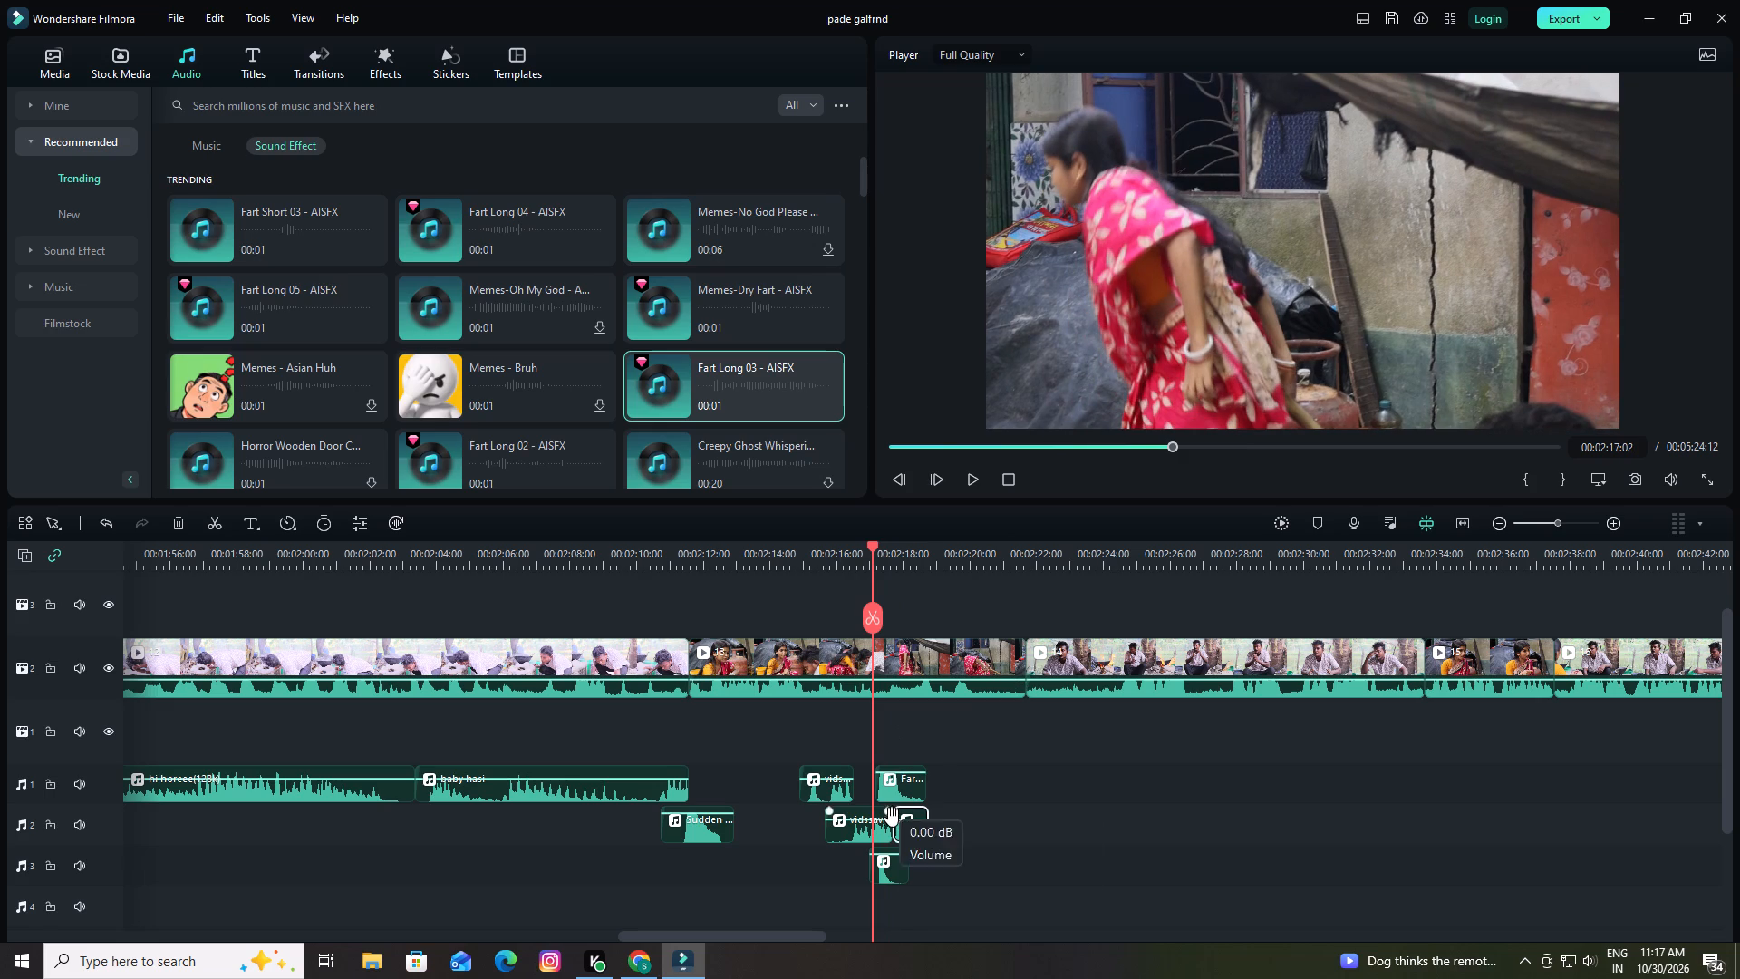
click(866, 837)
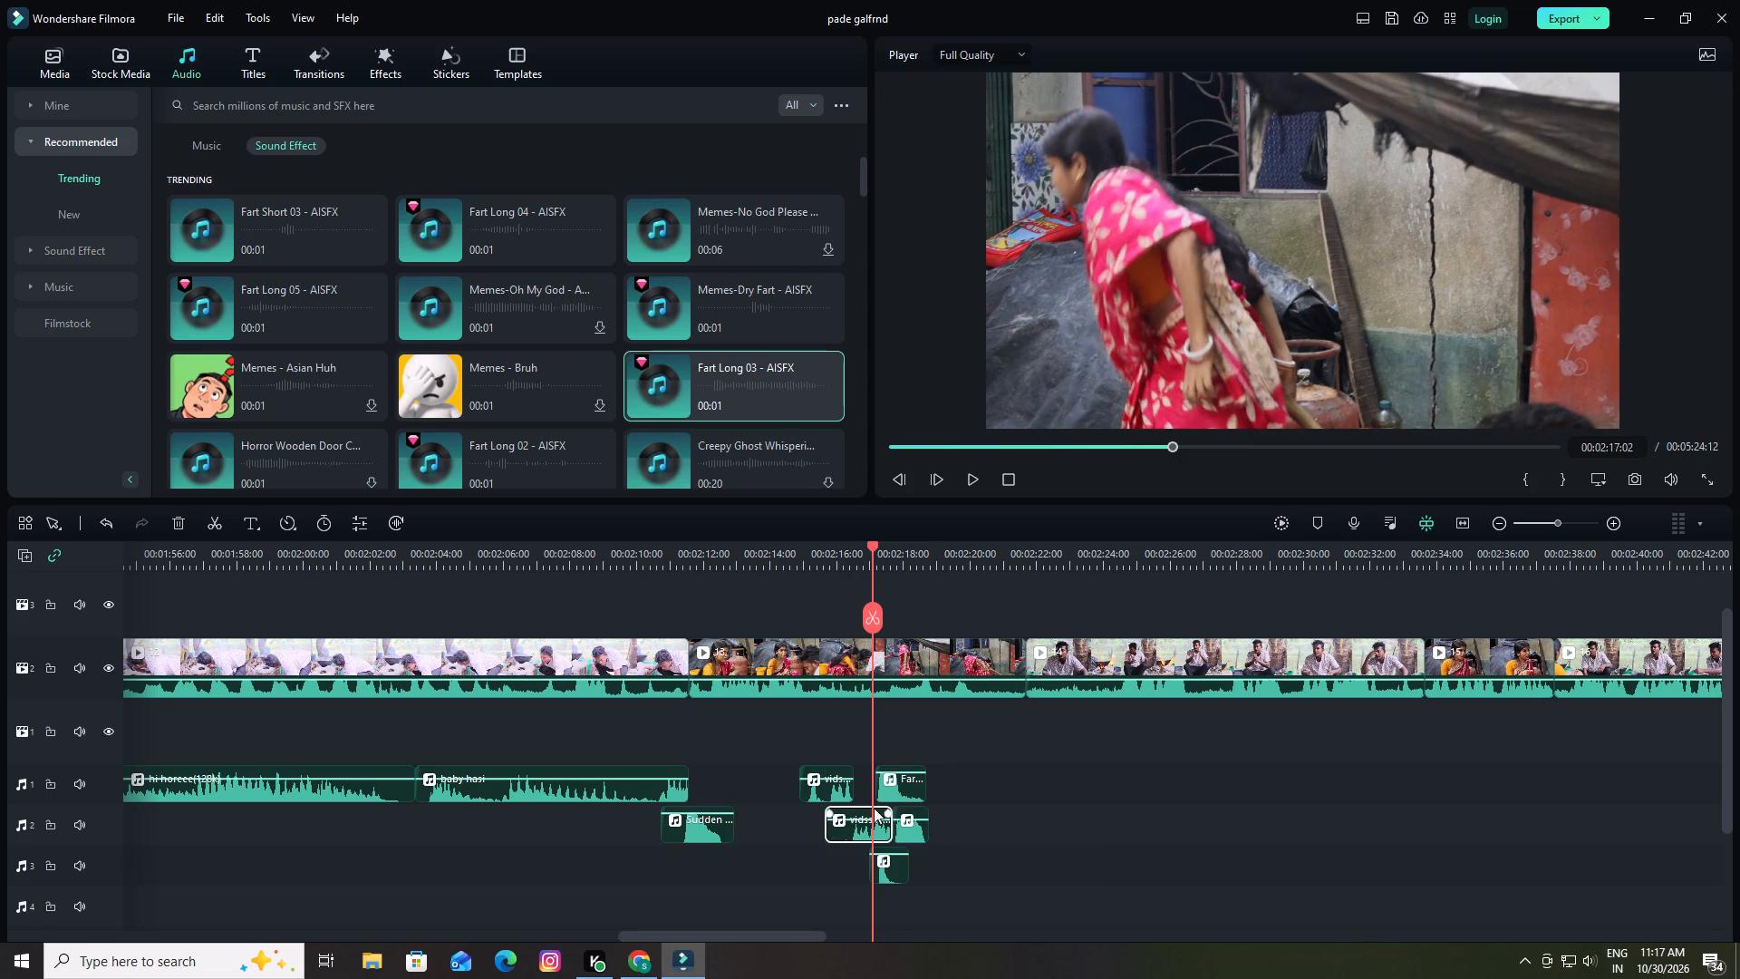
click(872, 616)
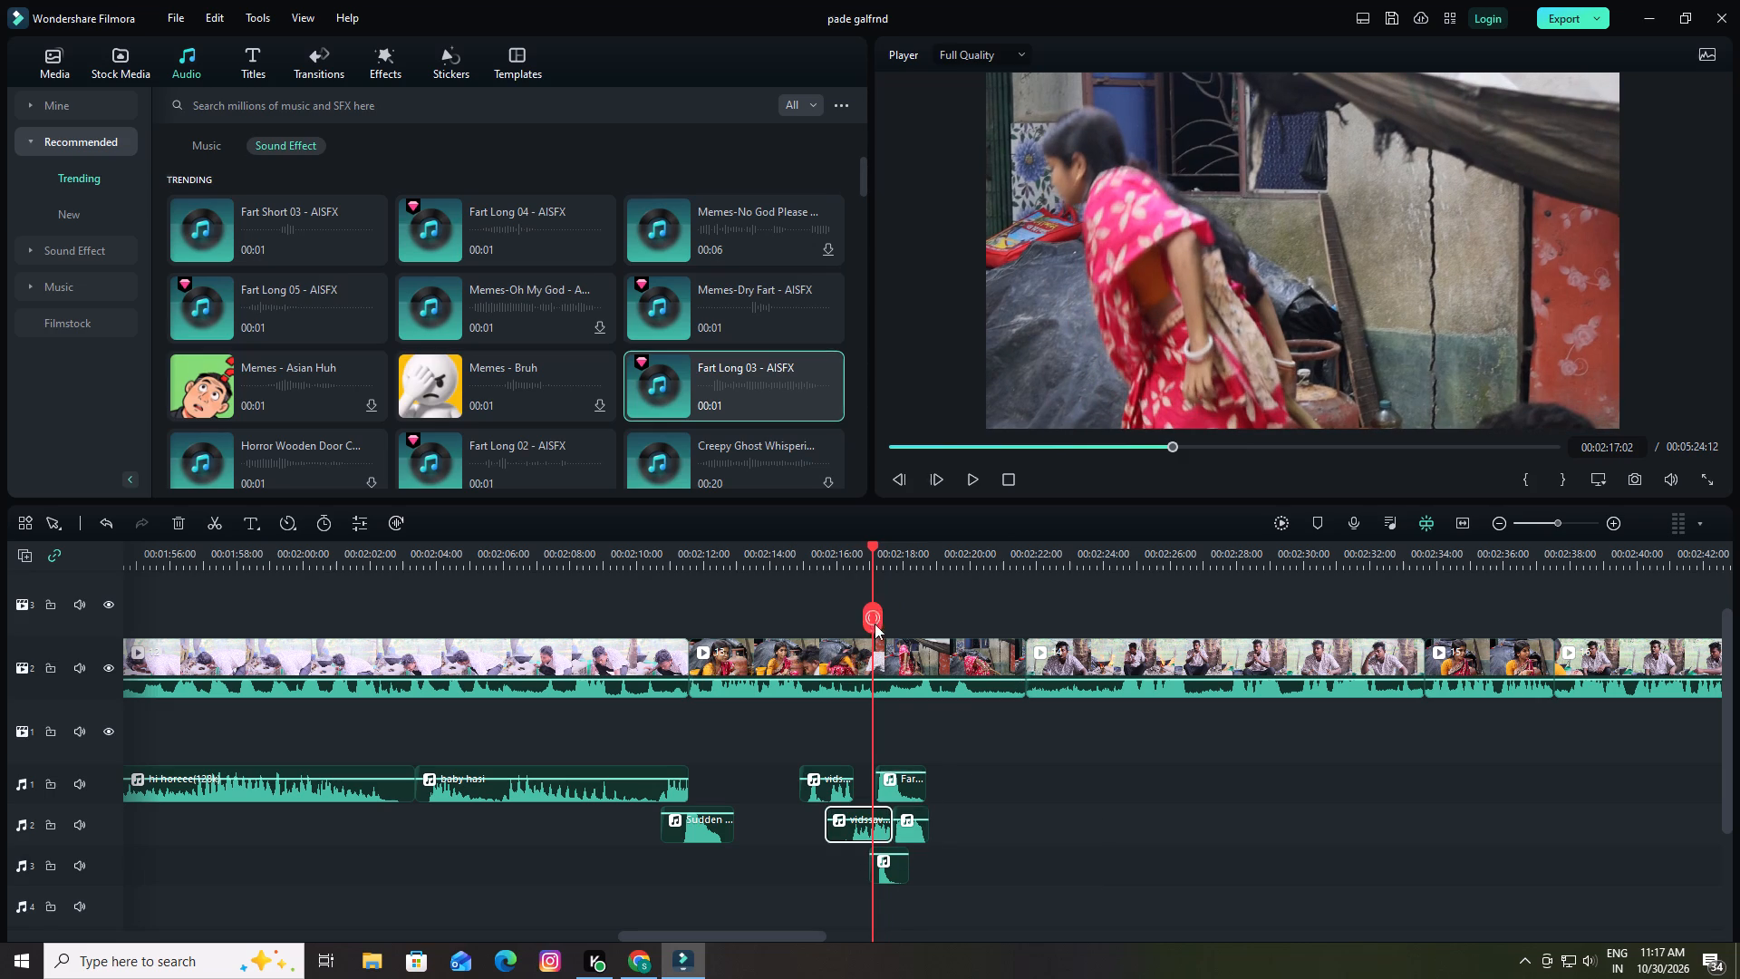
click(182, 521)
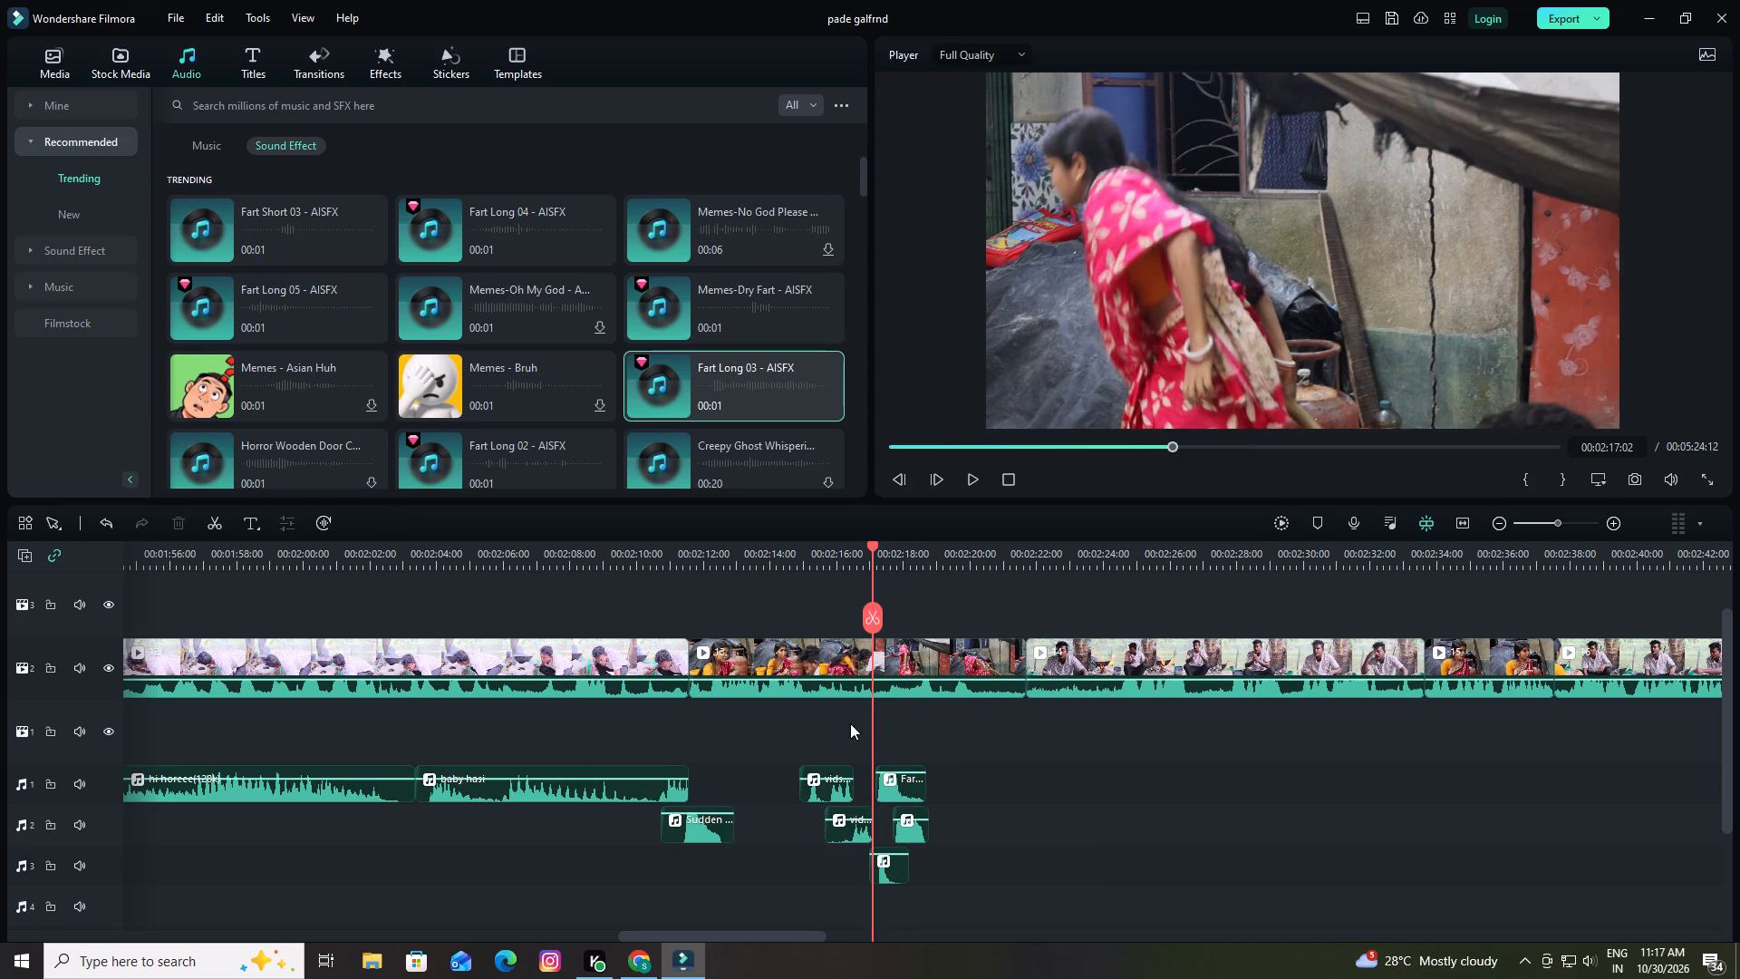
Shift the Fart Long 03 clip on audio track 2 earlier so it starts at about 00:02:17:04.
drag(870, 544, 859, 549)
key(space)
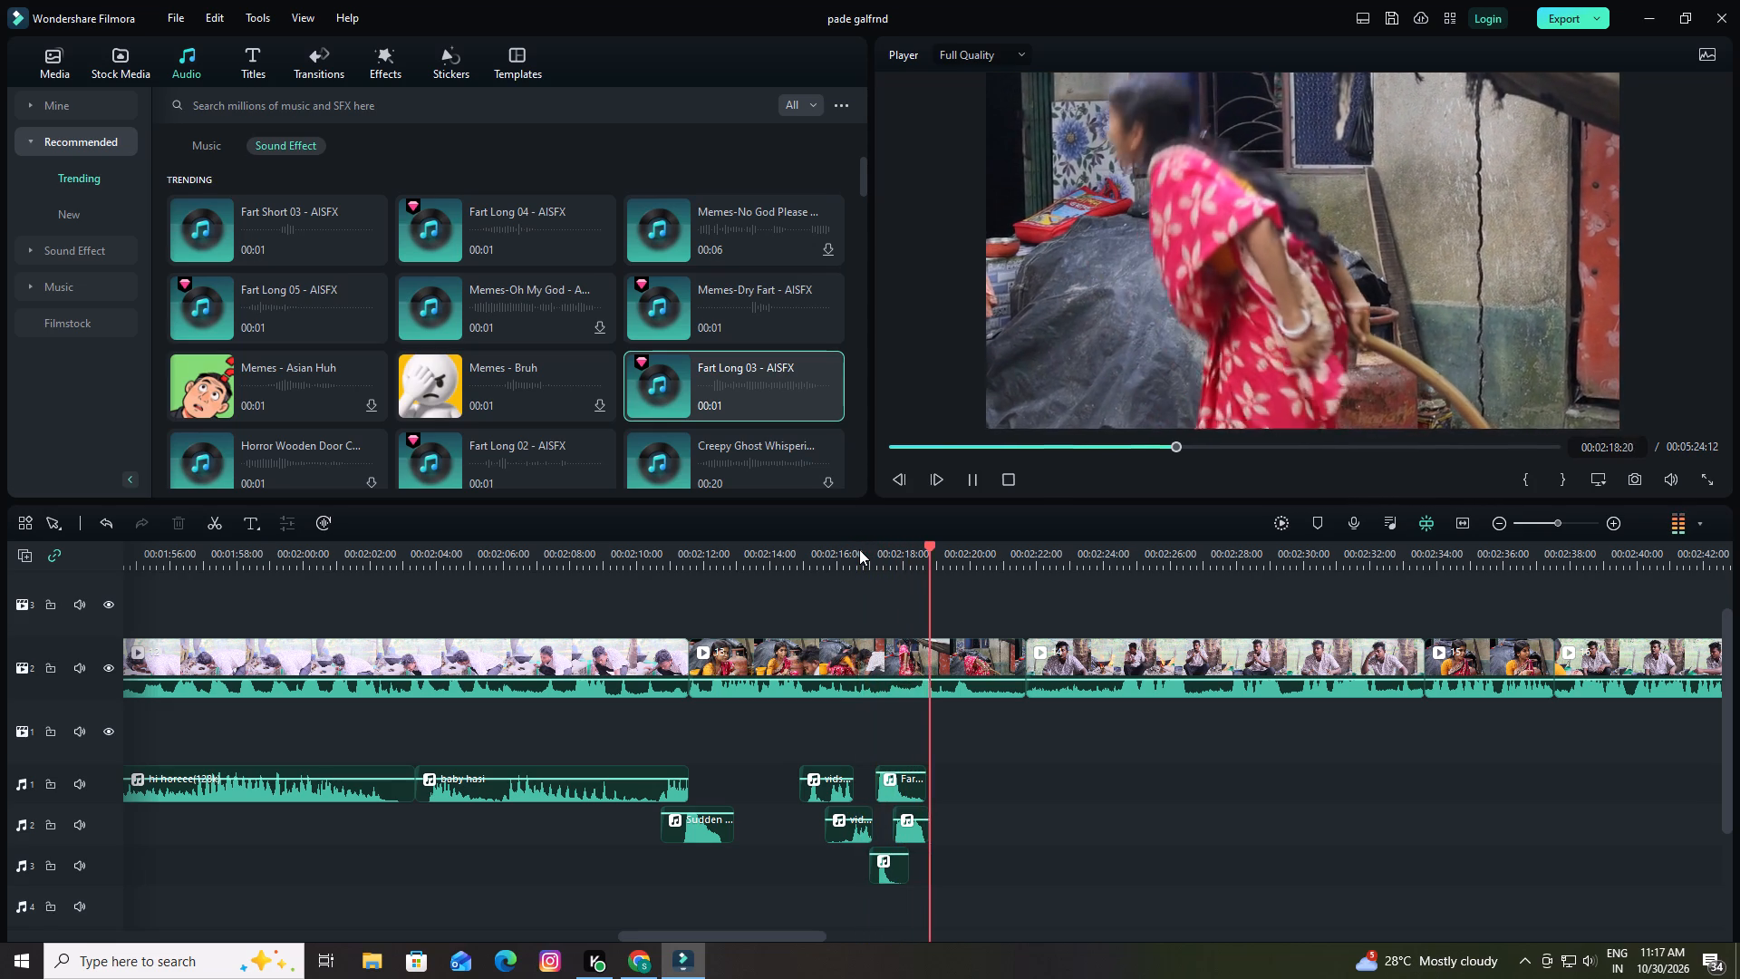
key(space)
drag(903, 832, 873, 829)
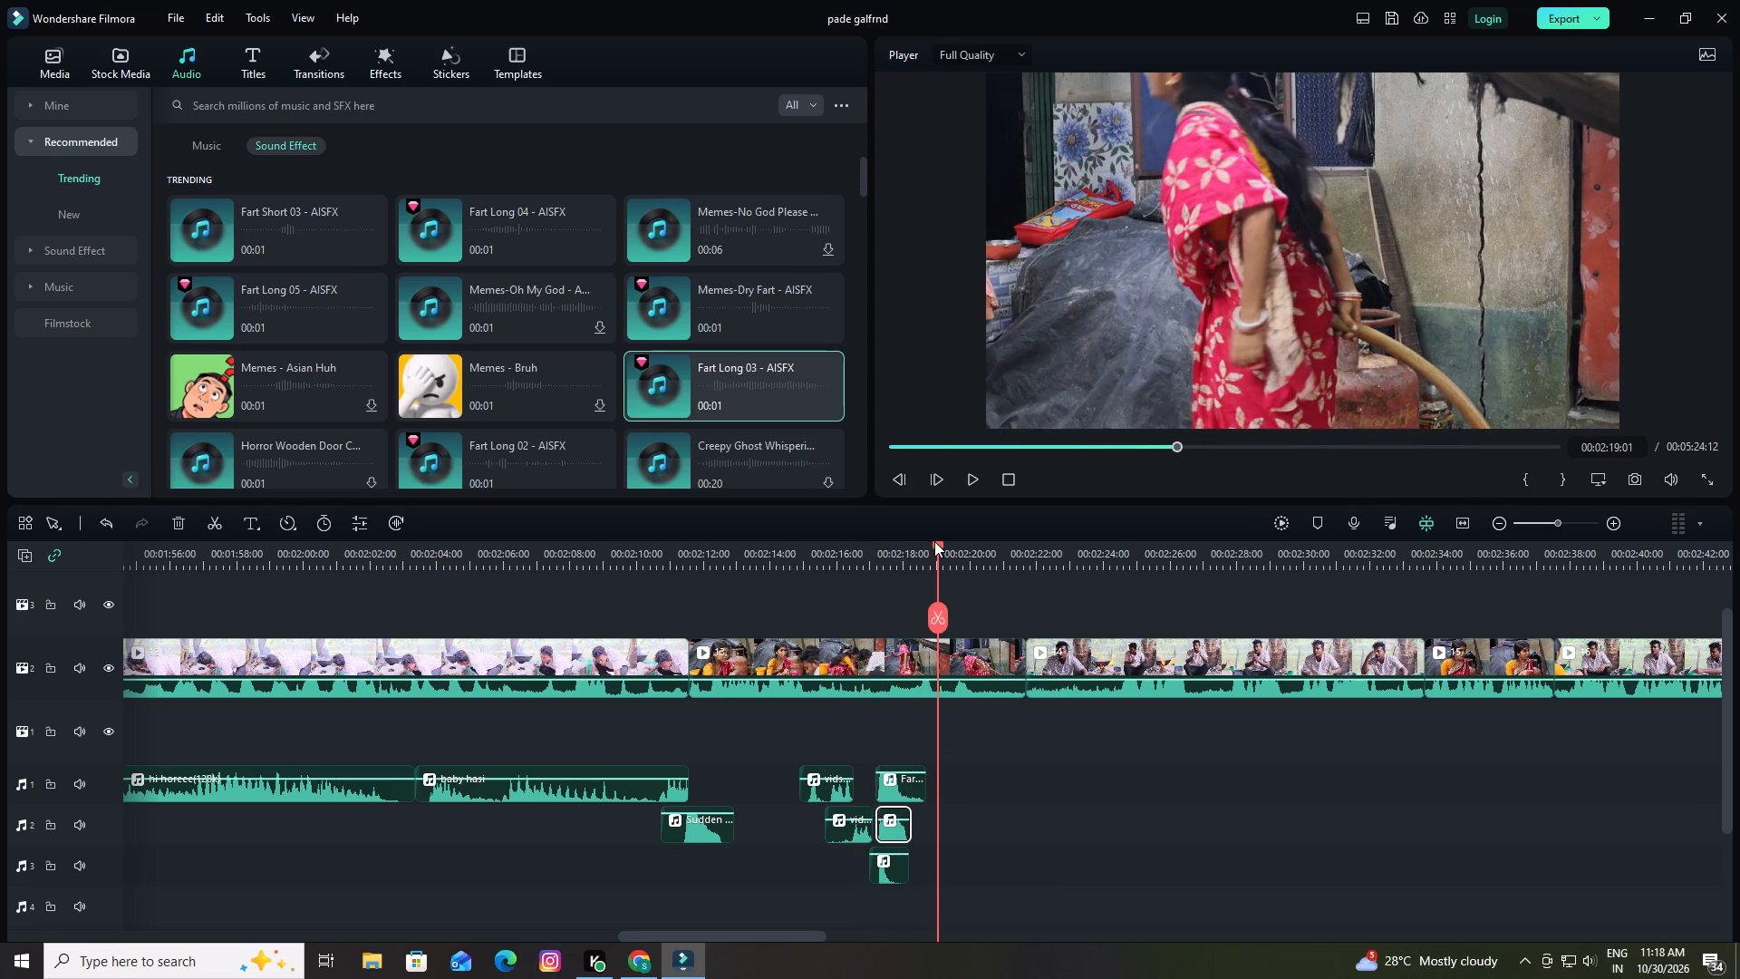
Replay the fart sounds and move the Fart Long 03 clip on audio track 2 to start at about 00:02:17:13.
drag(934, 541, 832, 580)
key(space)
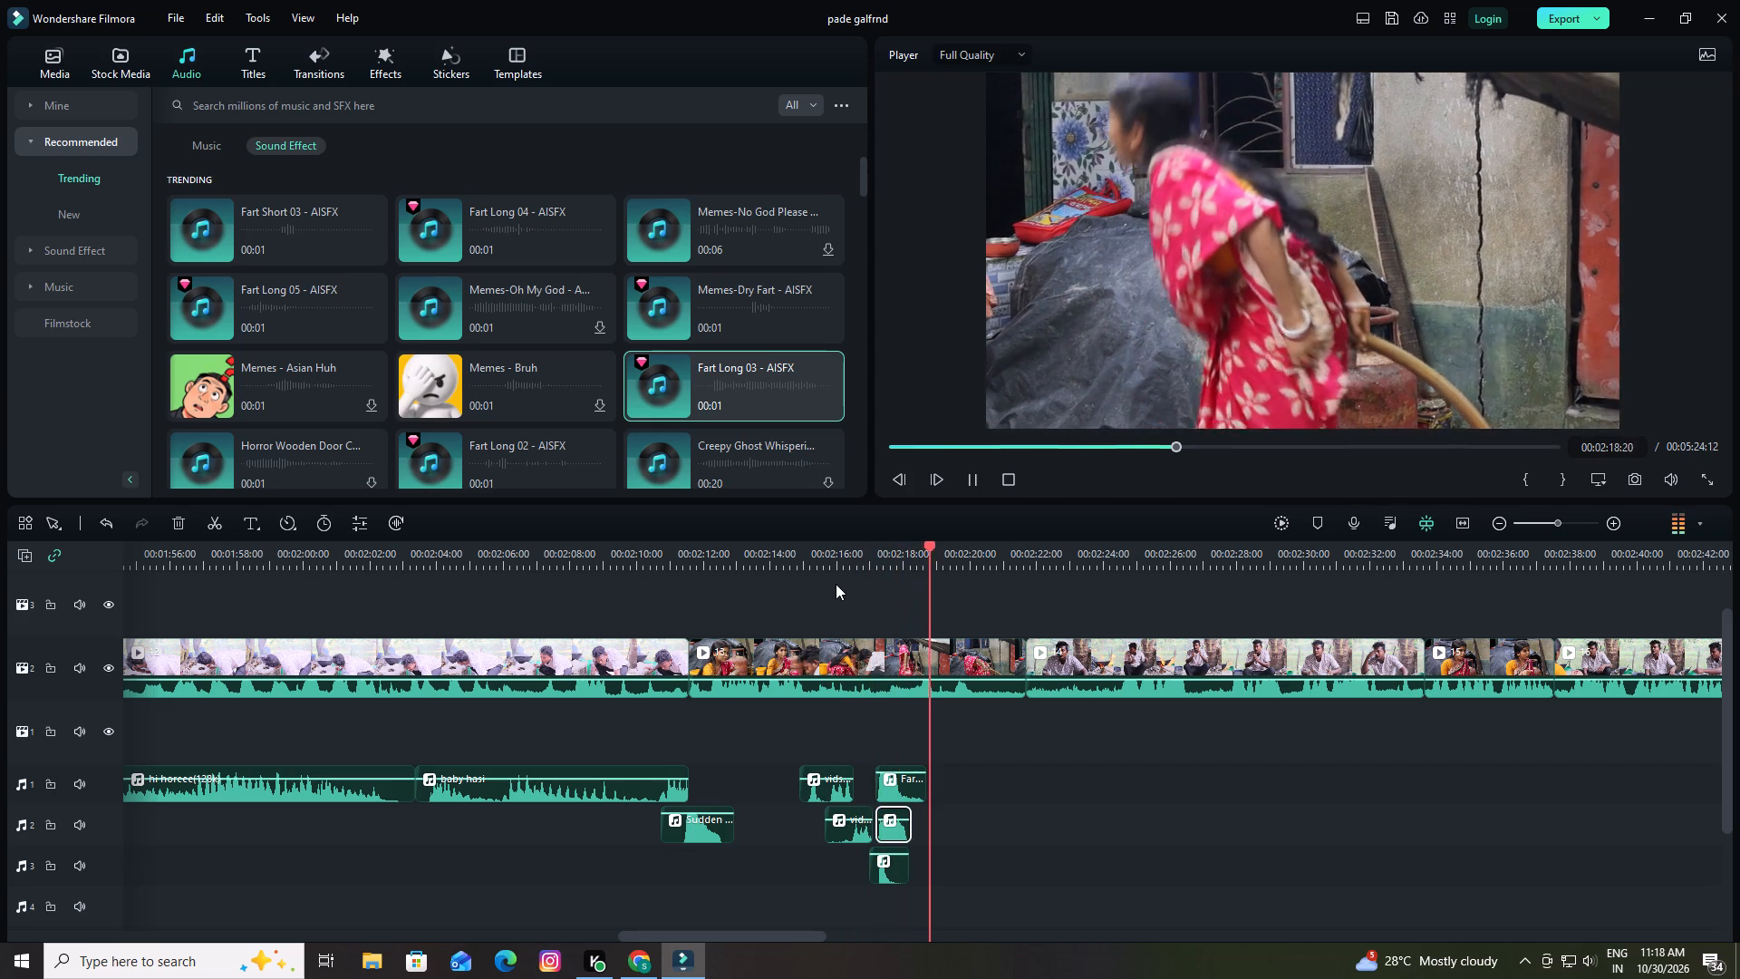
key(space)
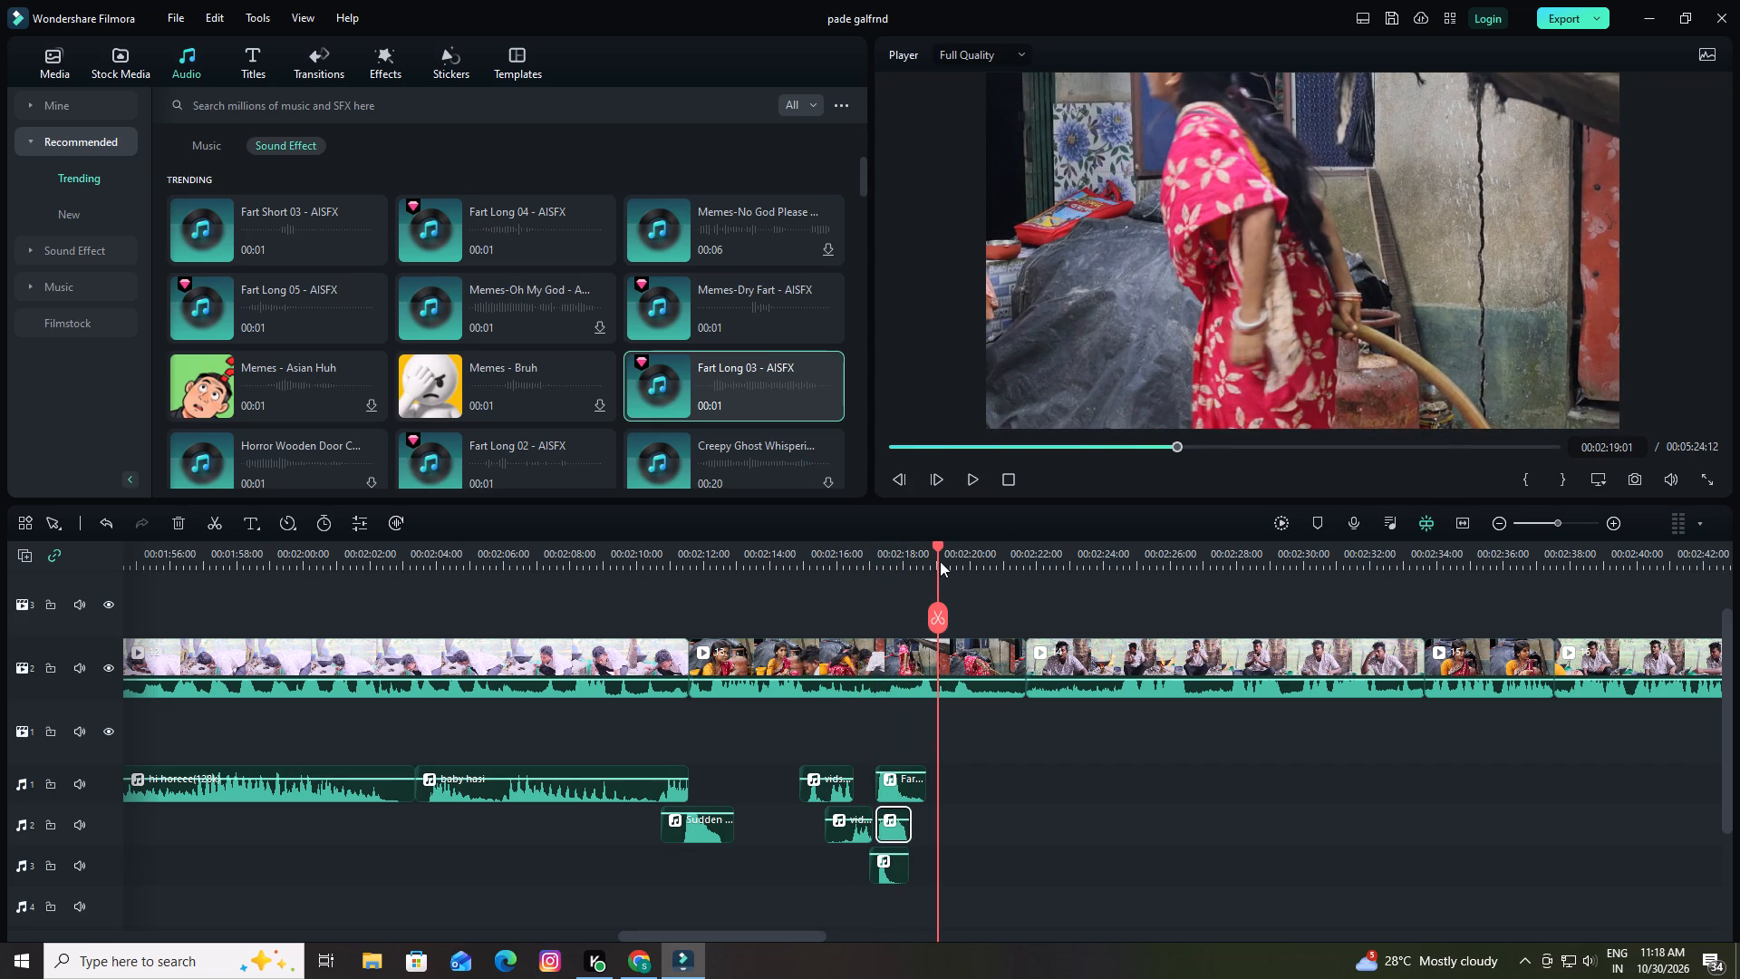
drag(938, 546, 877, 583)
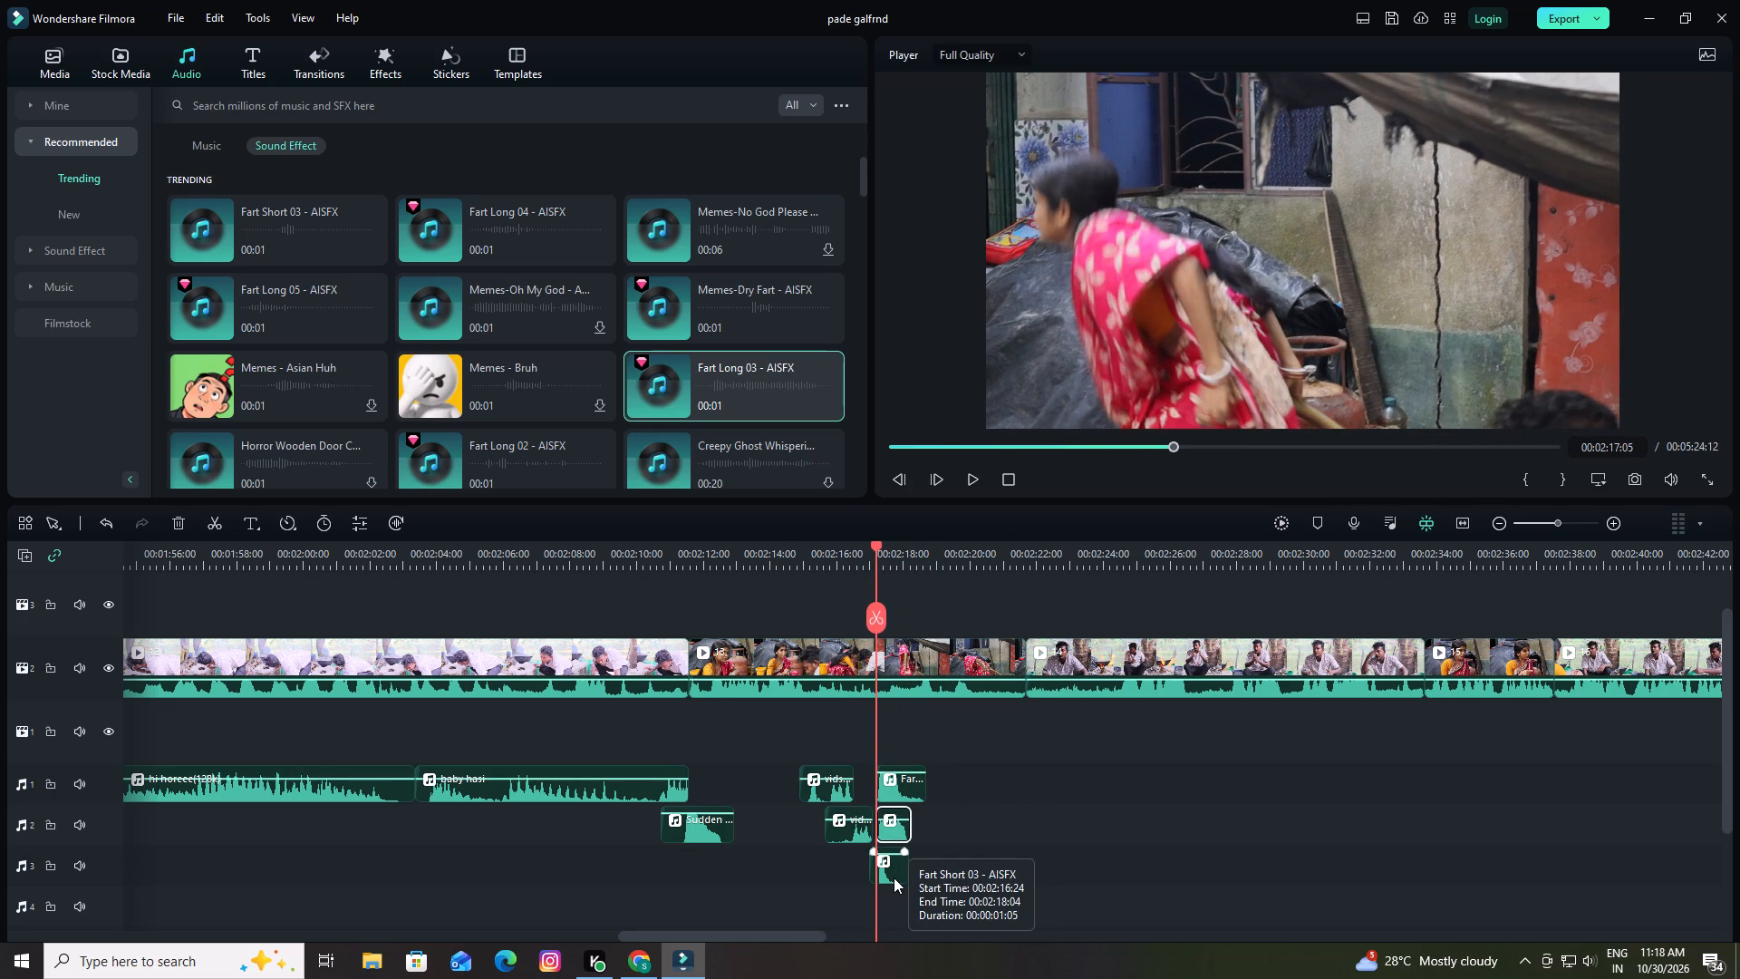
key(space)
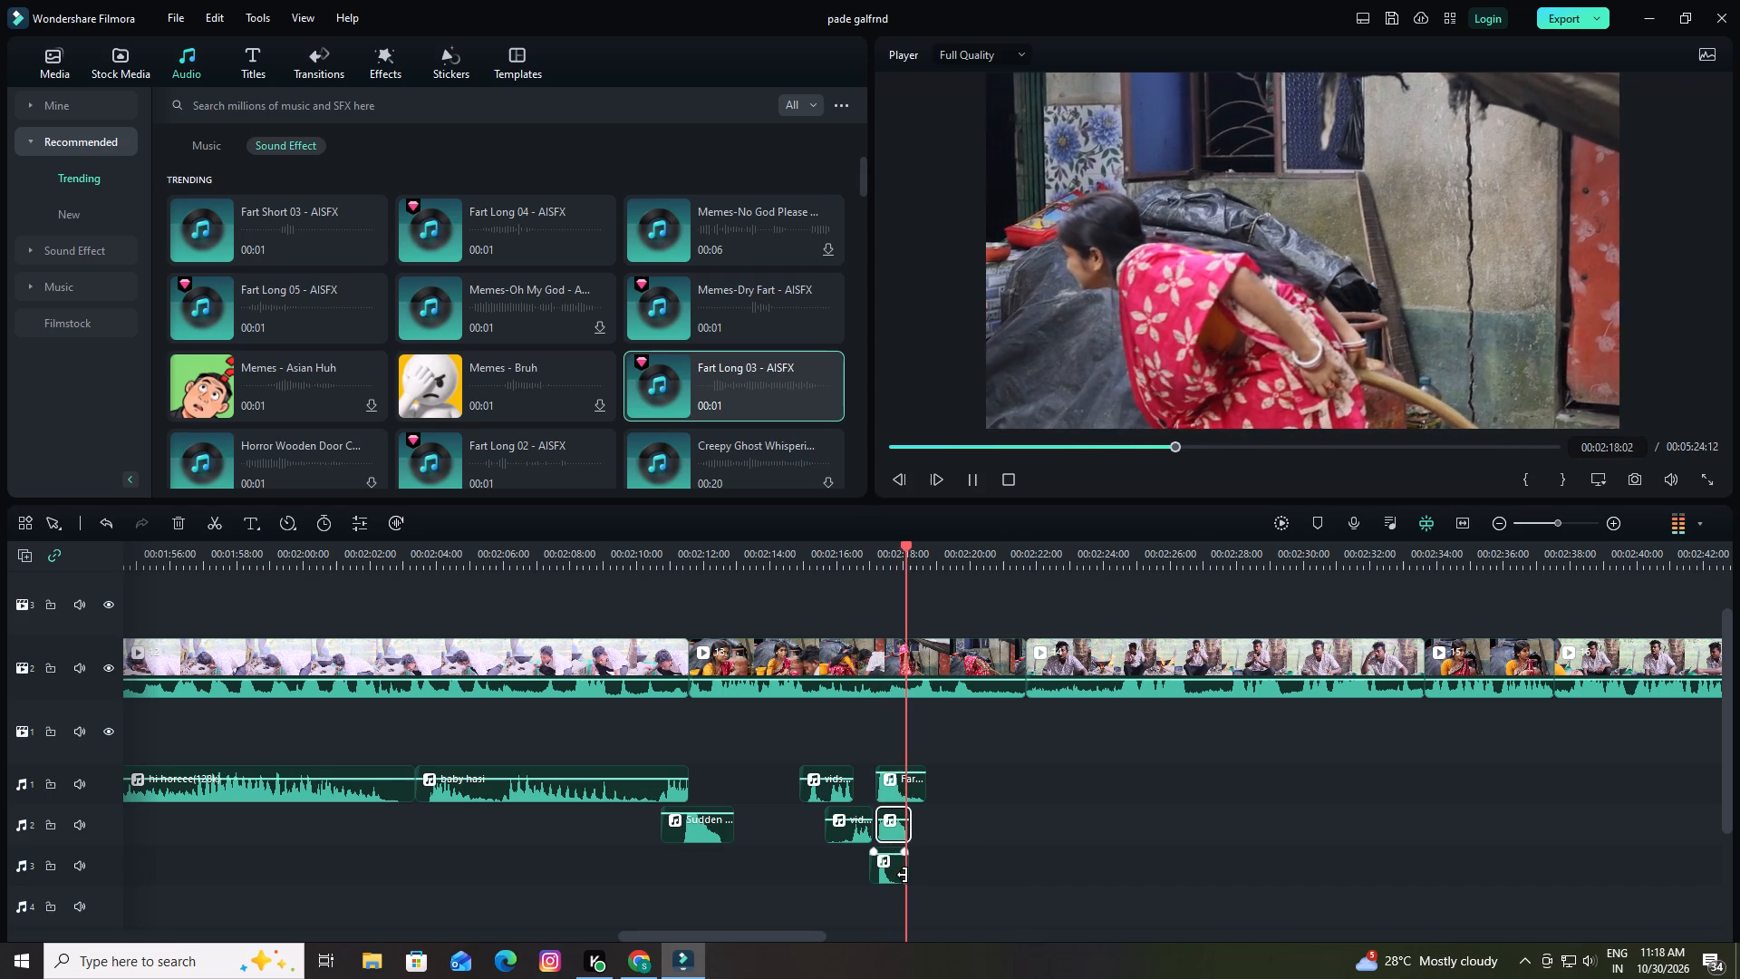
key(space)
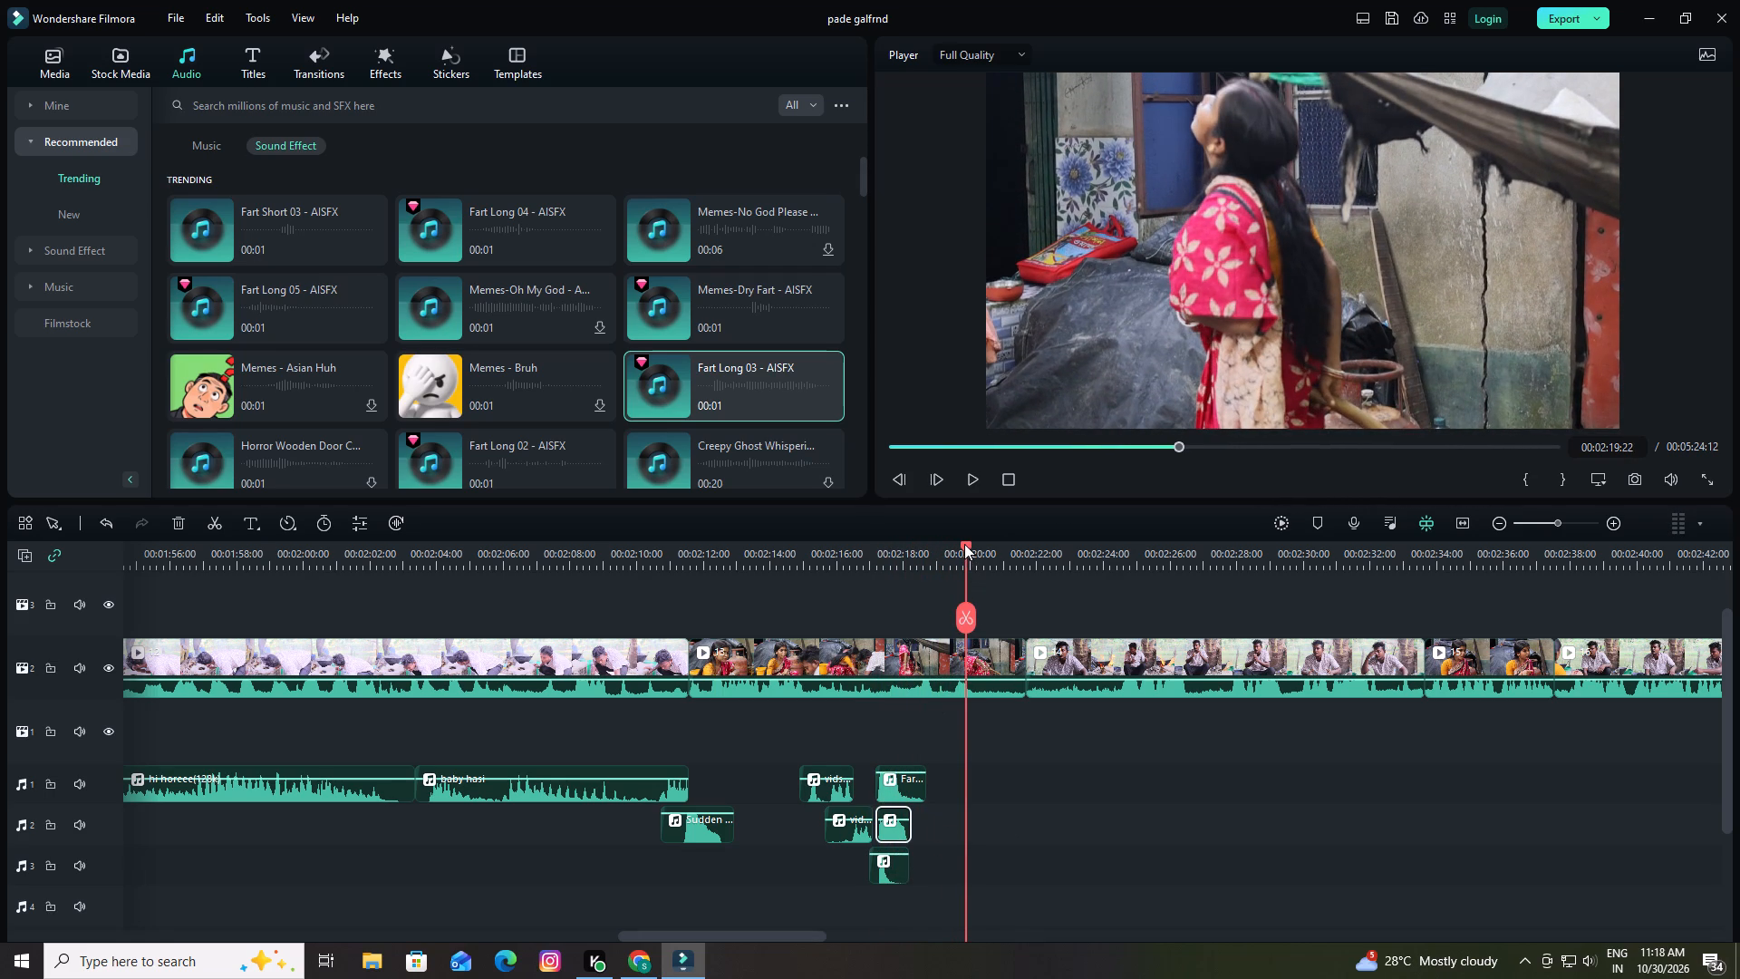
drag(964, 544, 887, 553)
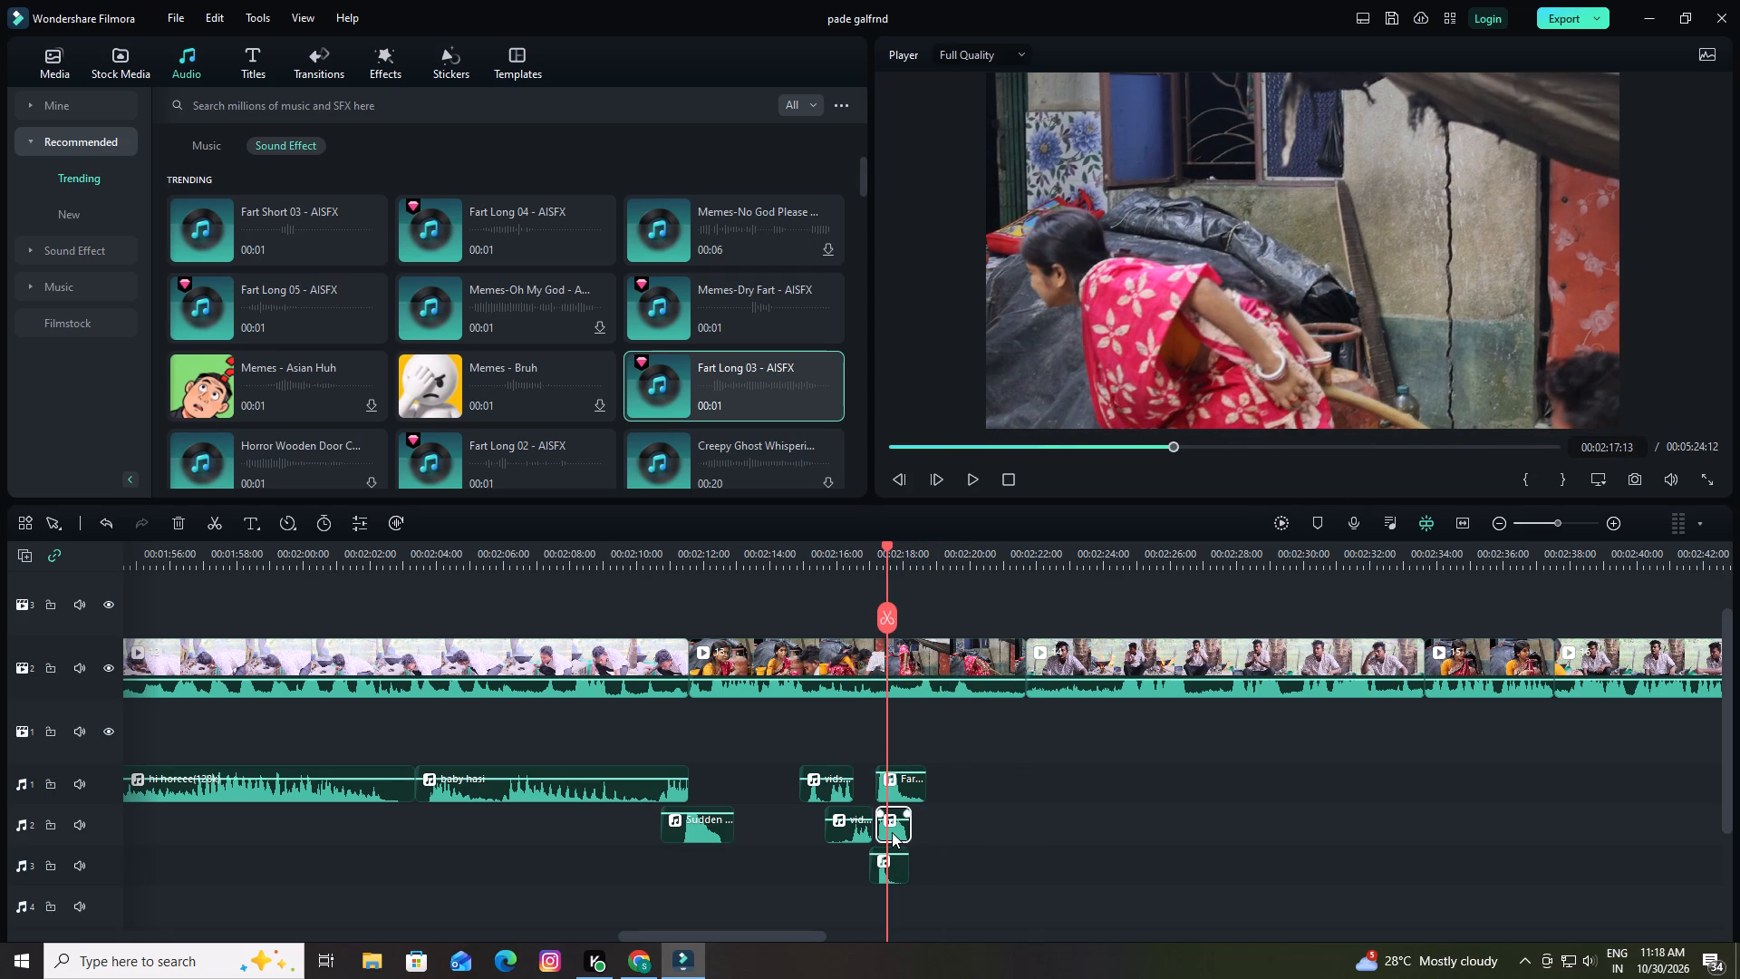
drag(892, 832, 910, 832)
Replay from about 00:02:17 through the man's reaction by the fire, checking the sound timing and where an insert fits.
key(space)
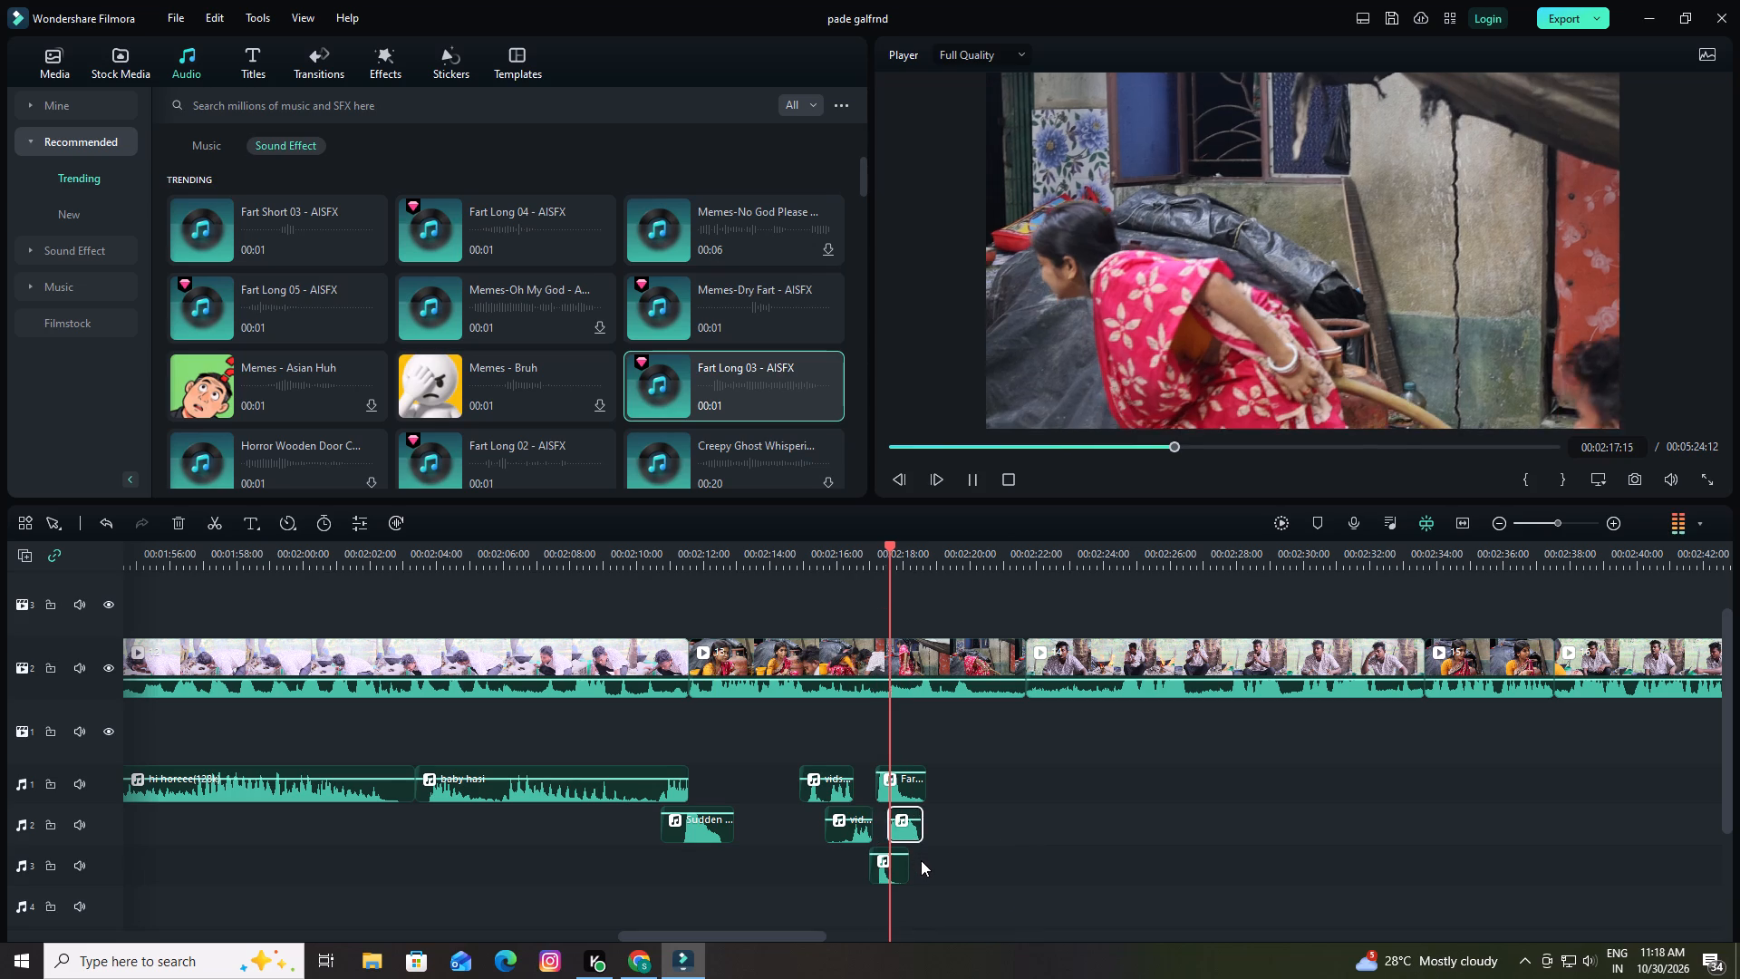
key(space)
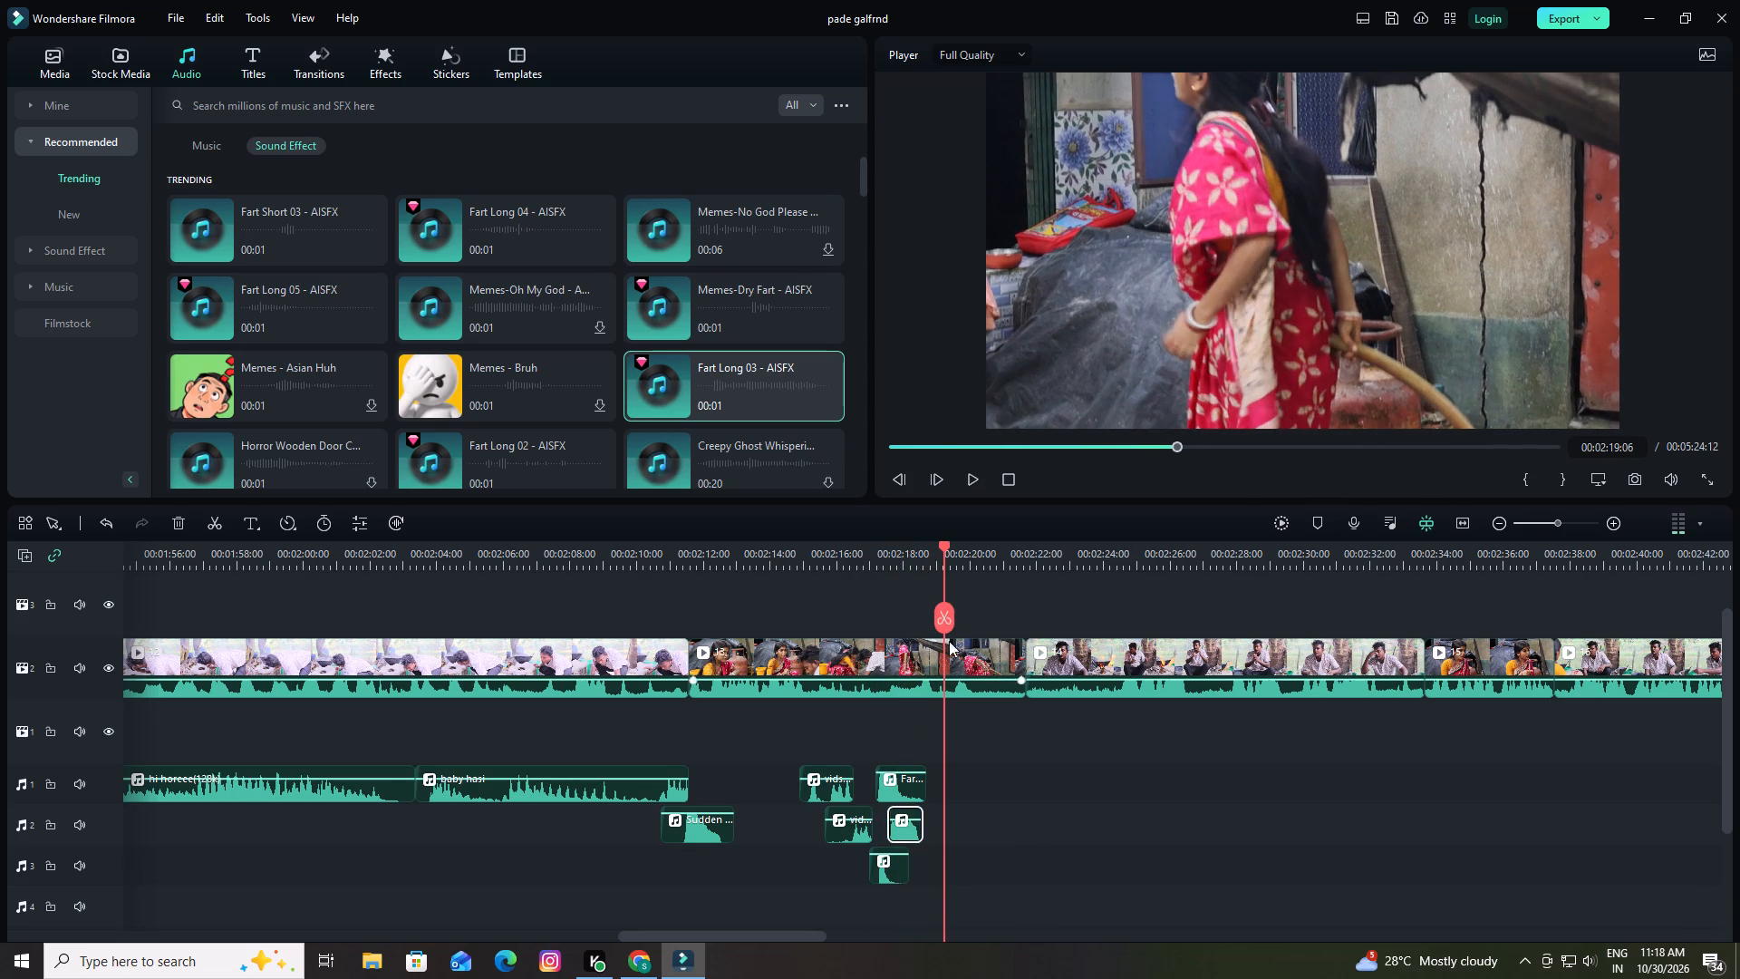
drag(942, 548, 874, 595)
key(space)
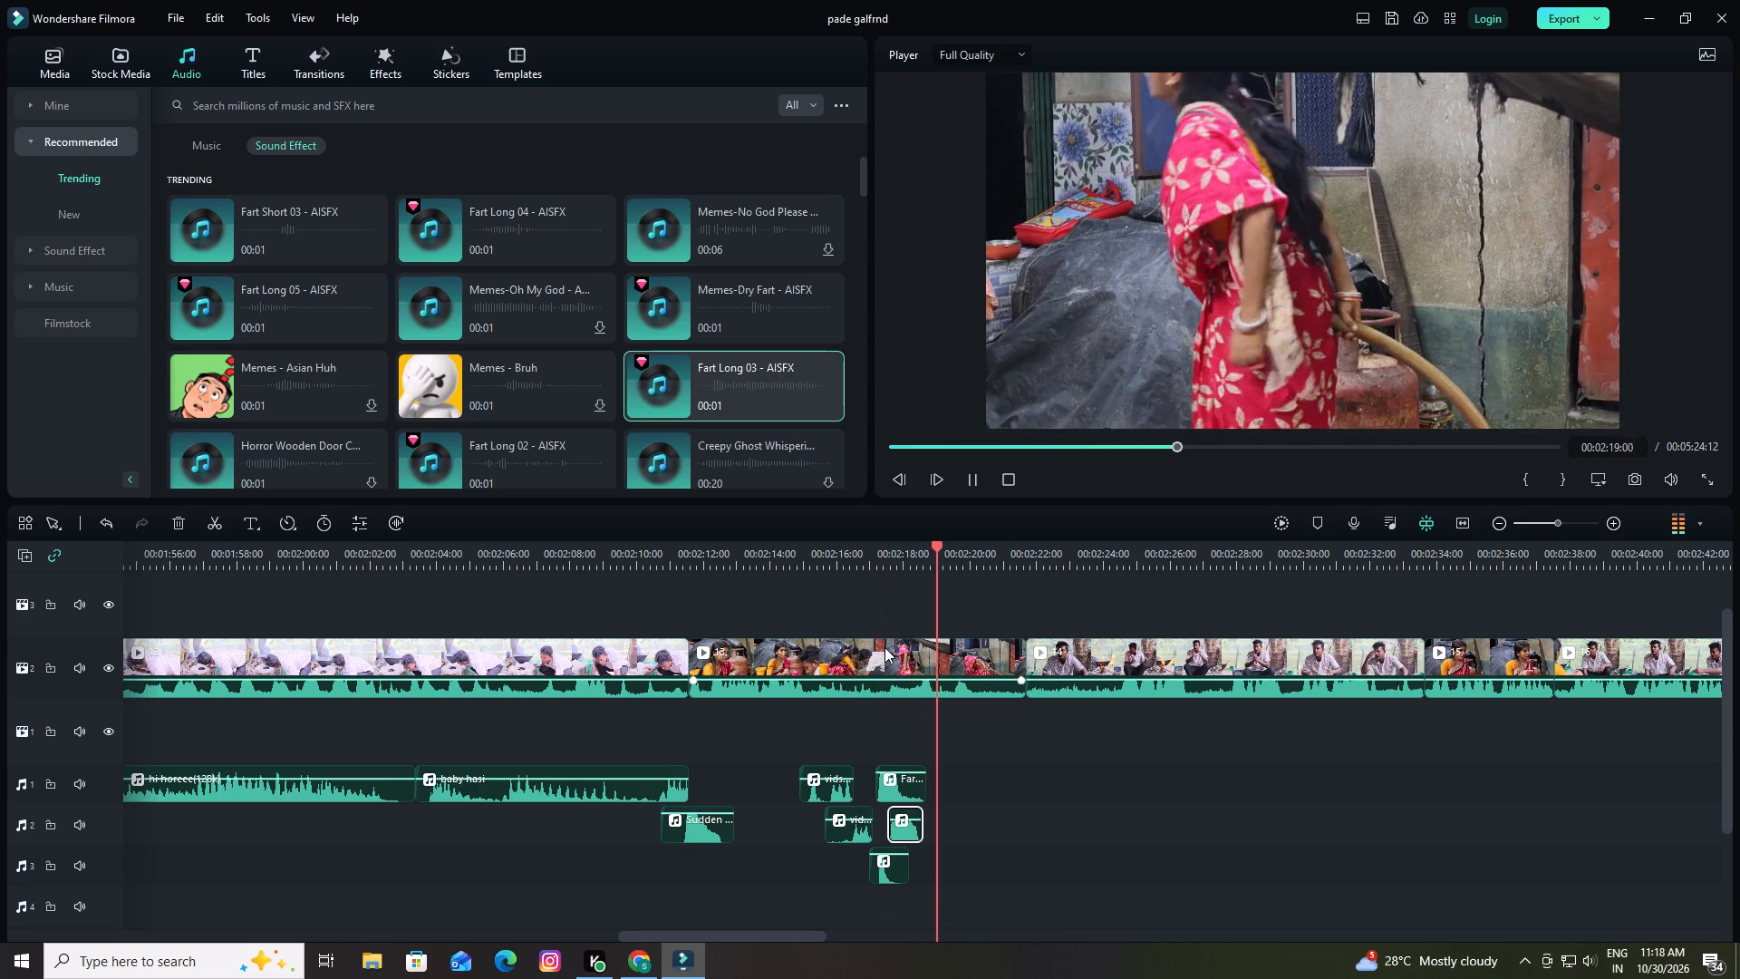
key(space)
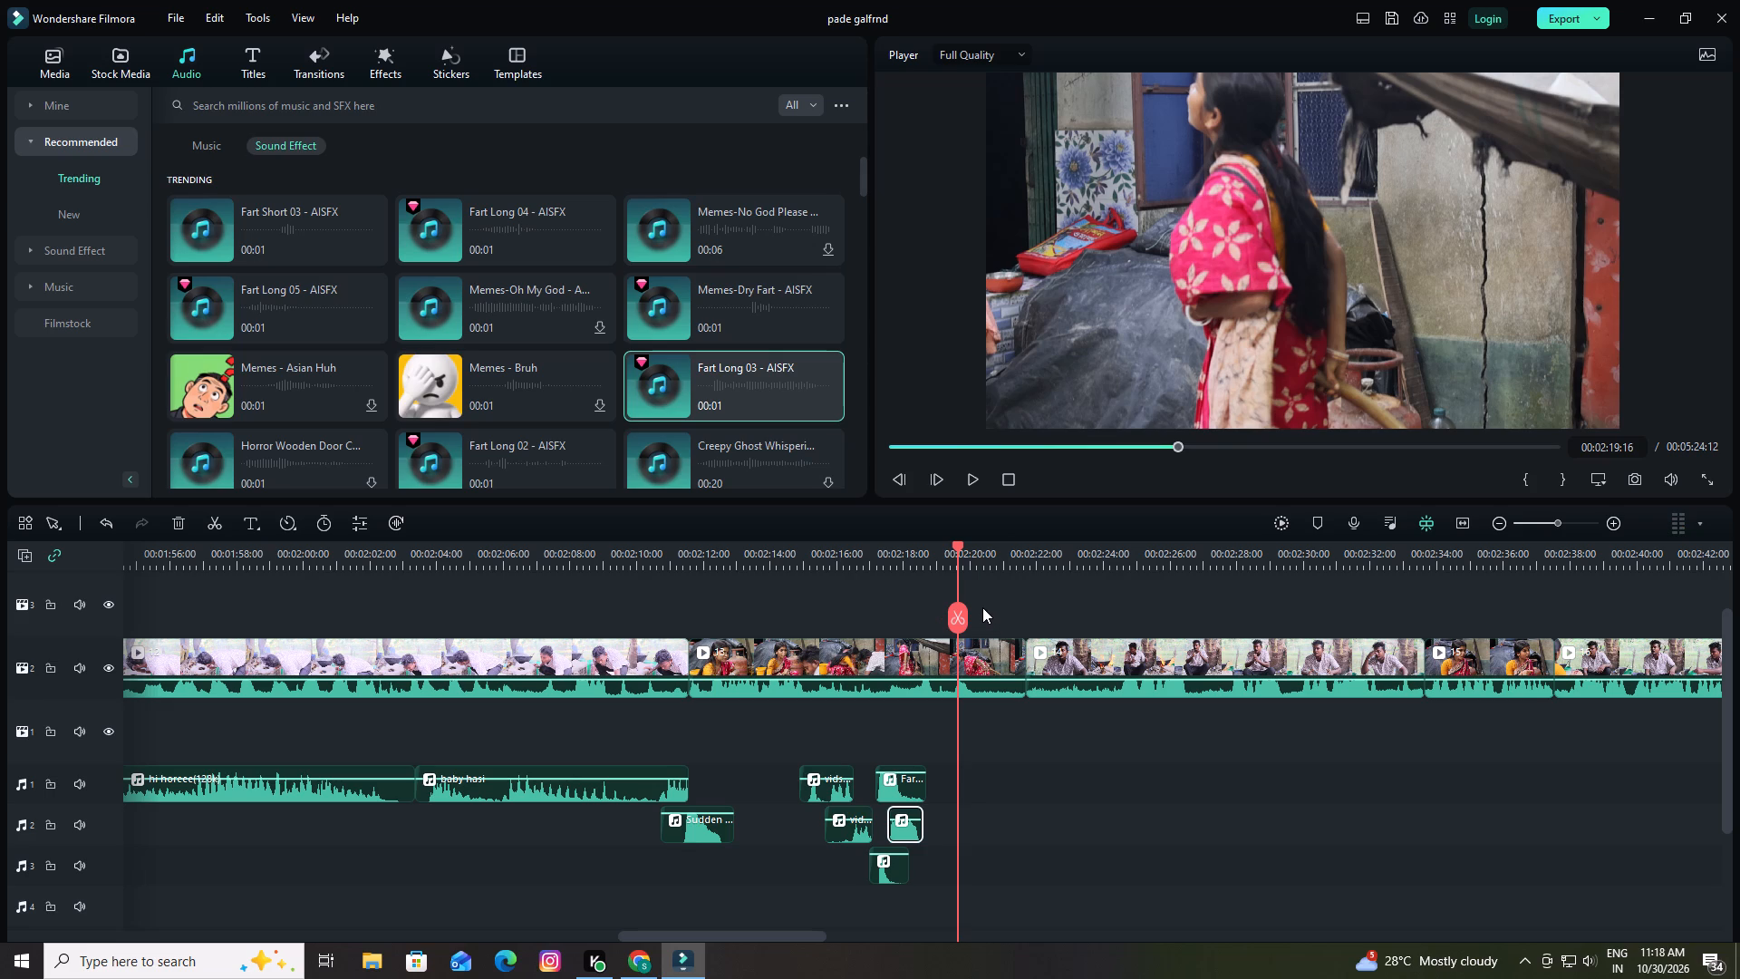
drag(958, 545, 905, 565)
key(space)
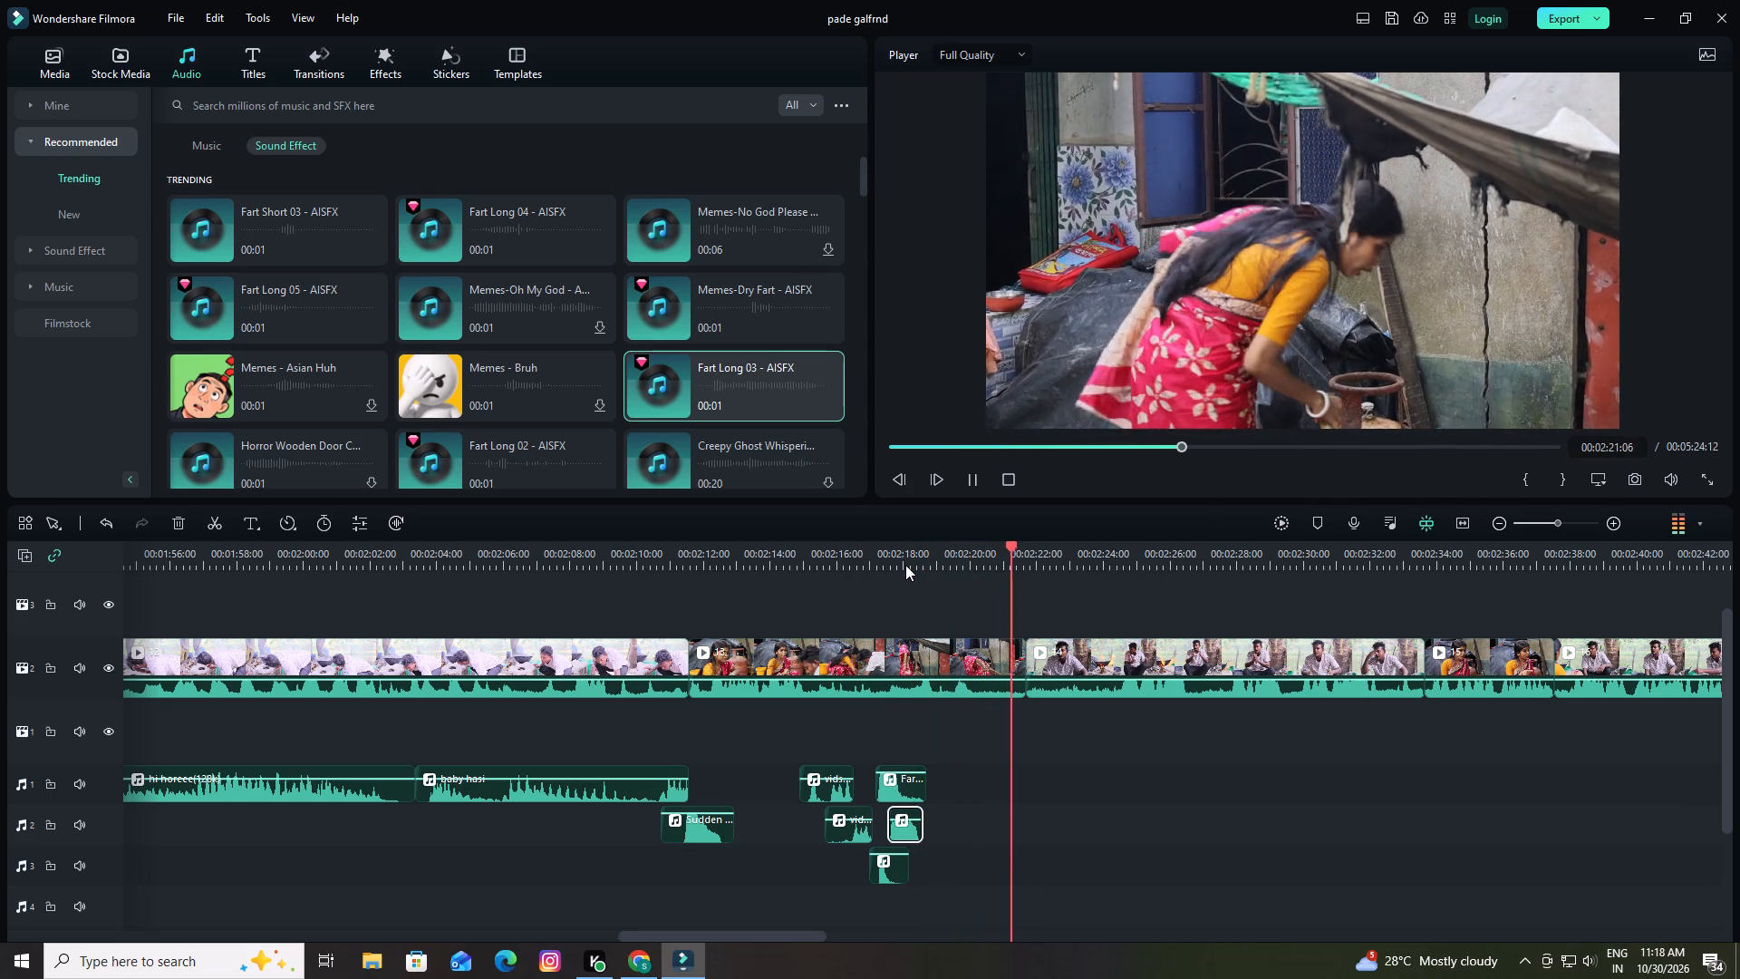
key(space)
key(space)
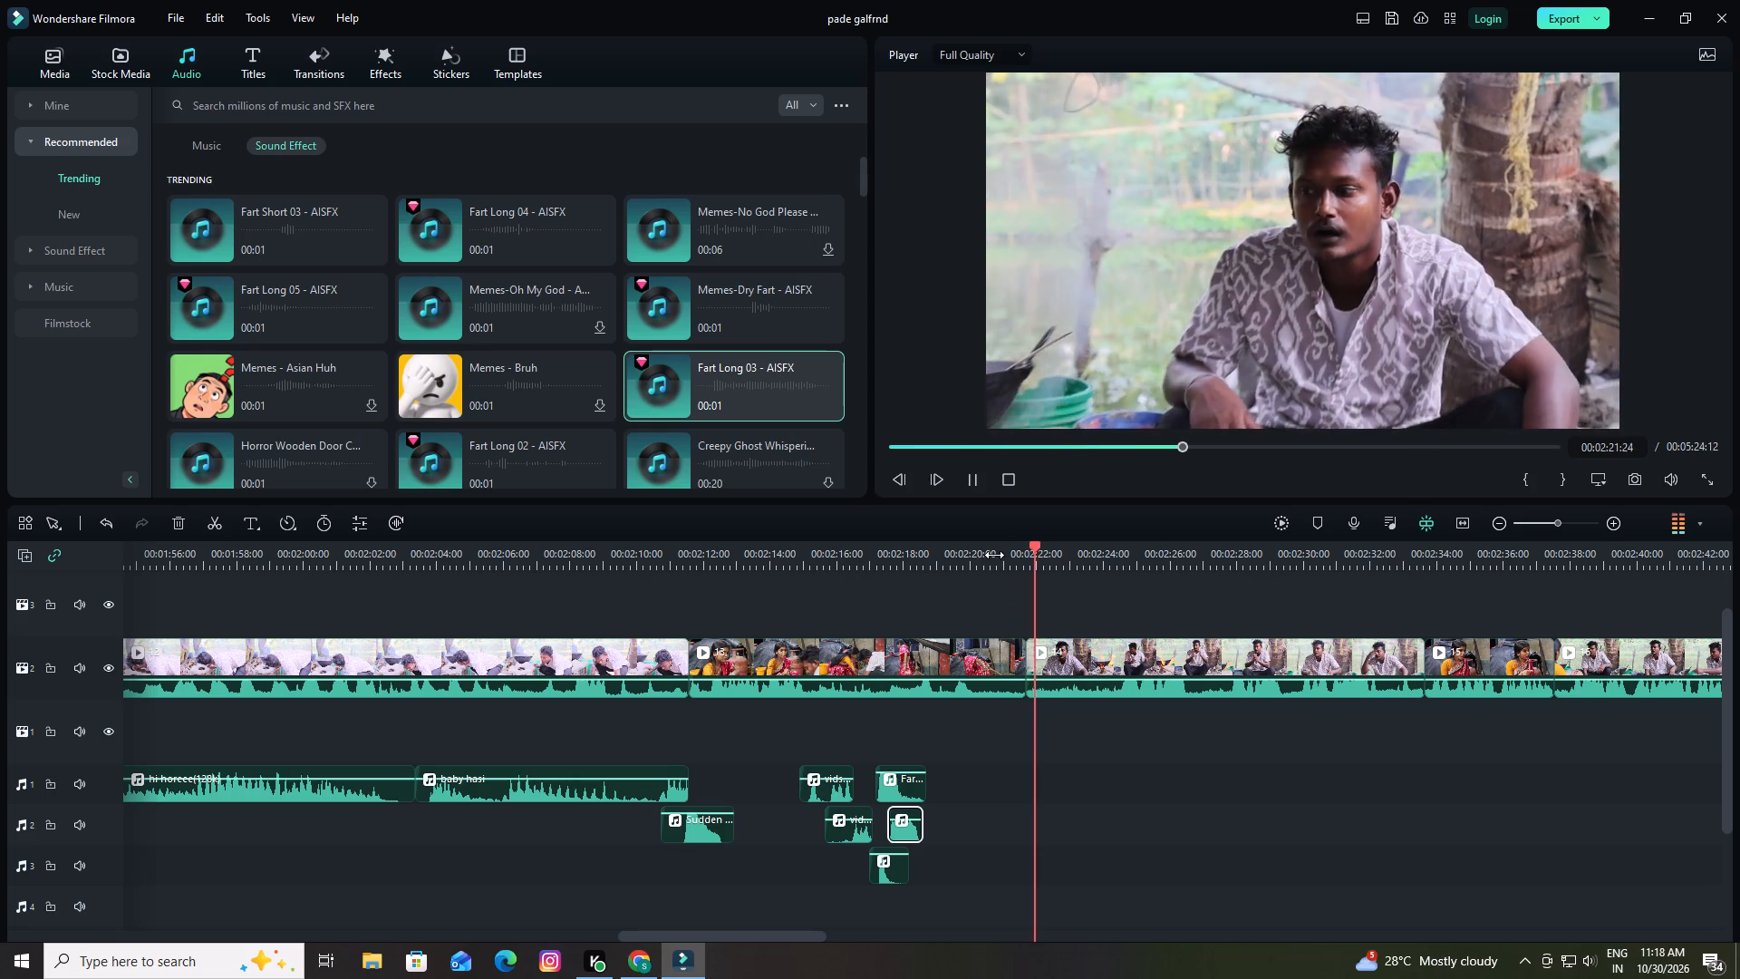
key(space)
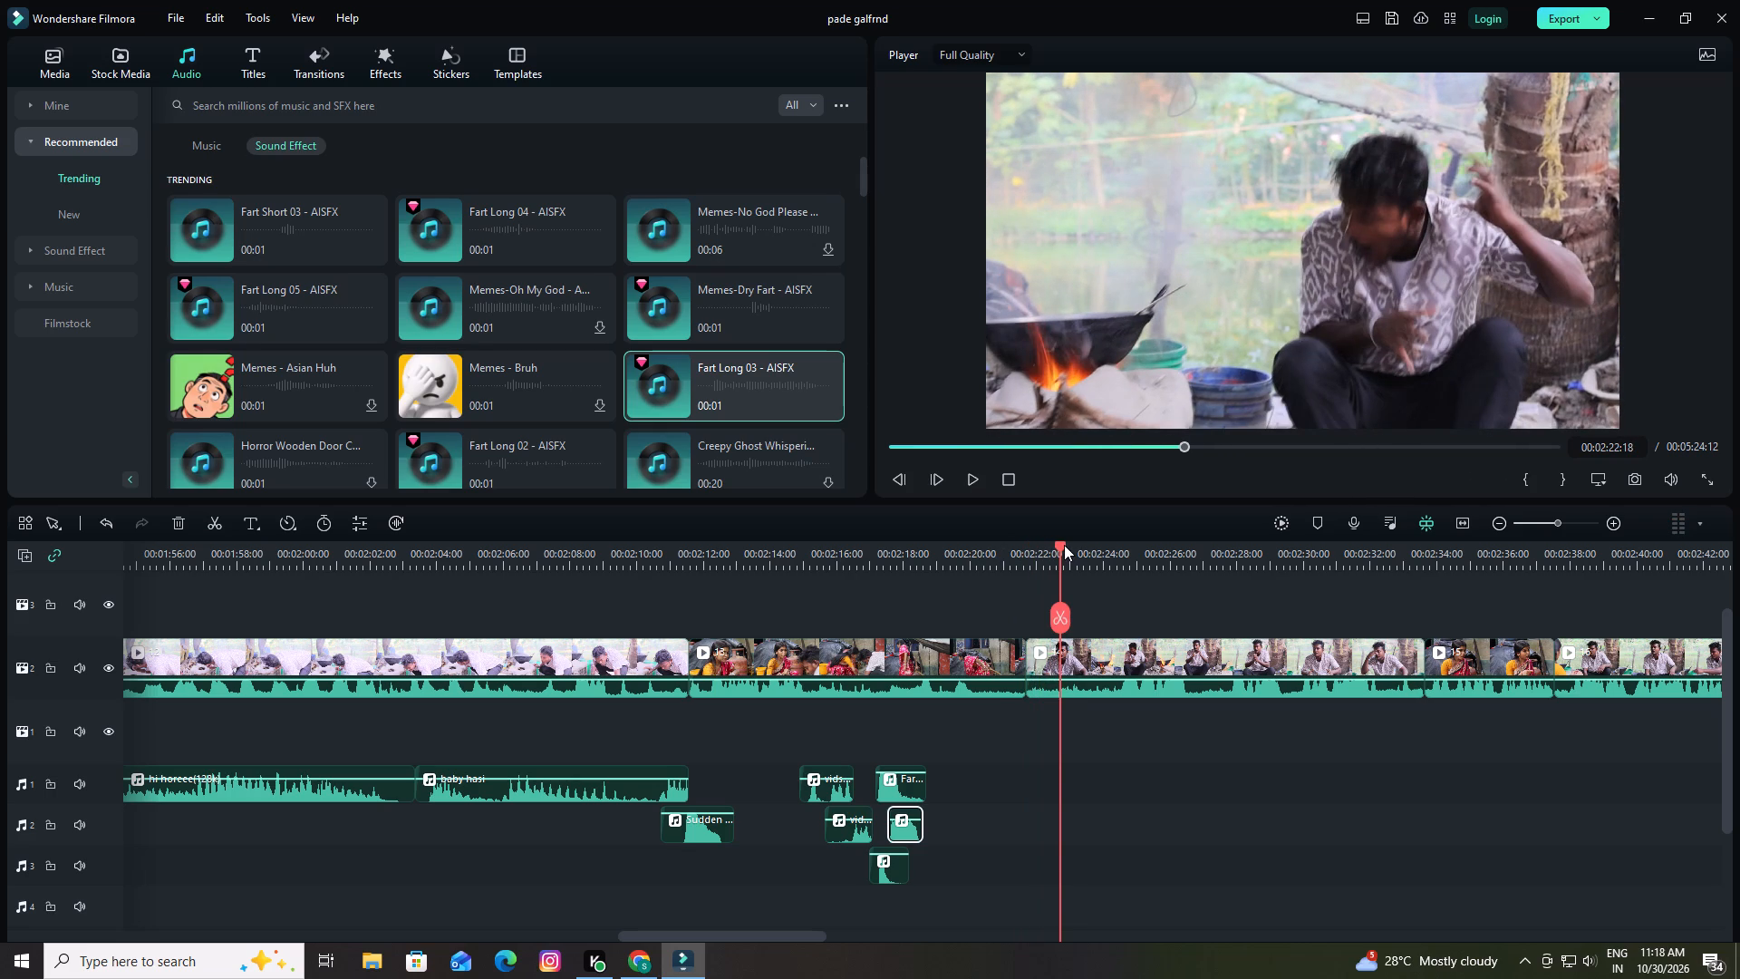
key(space)
key(space)
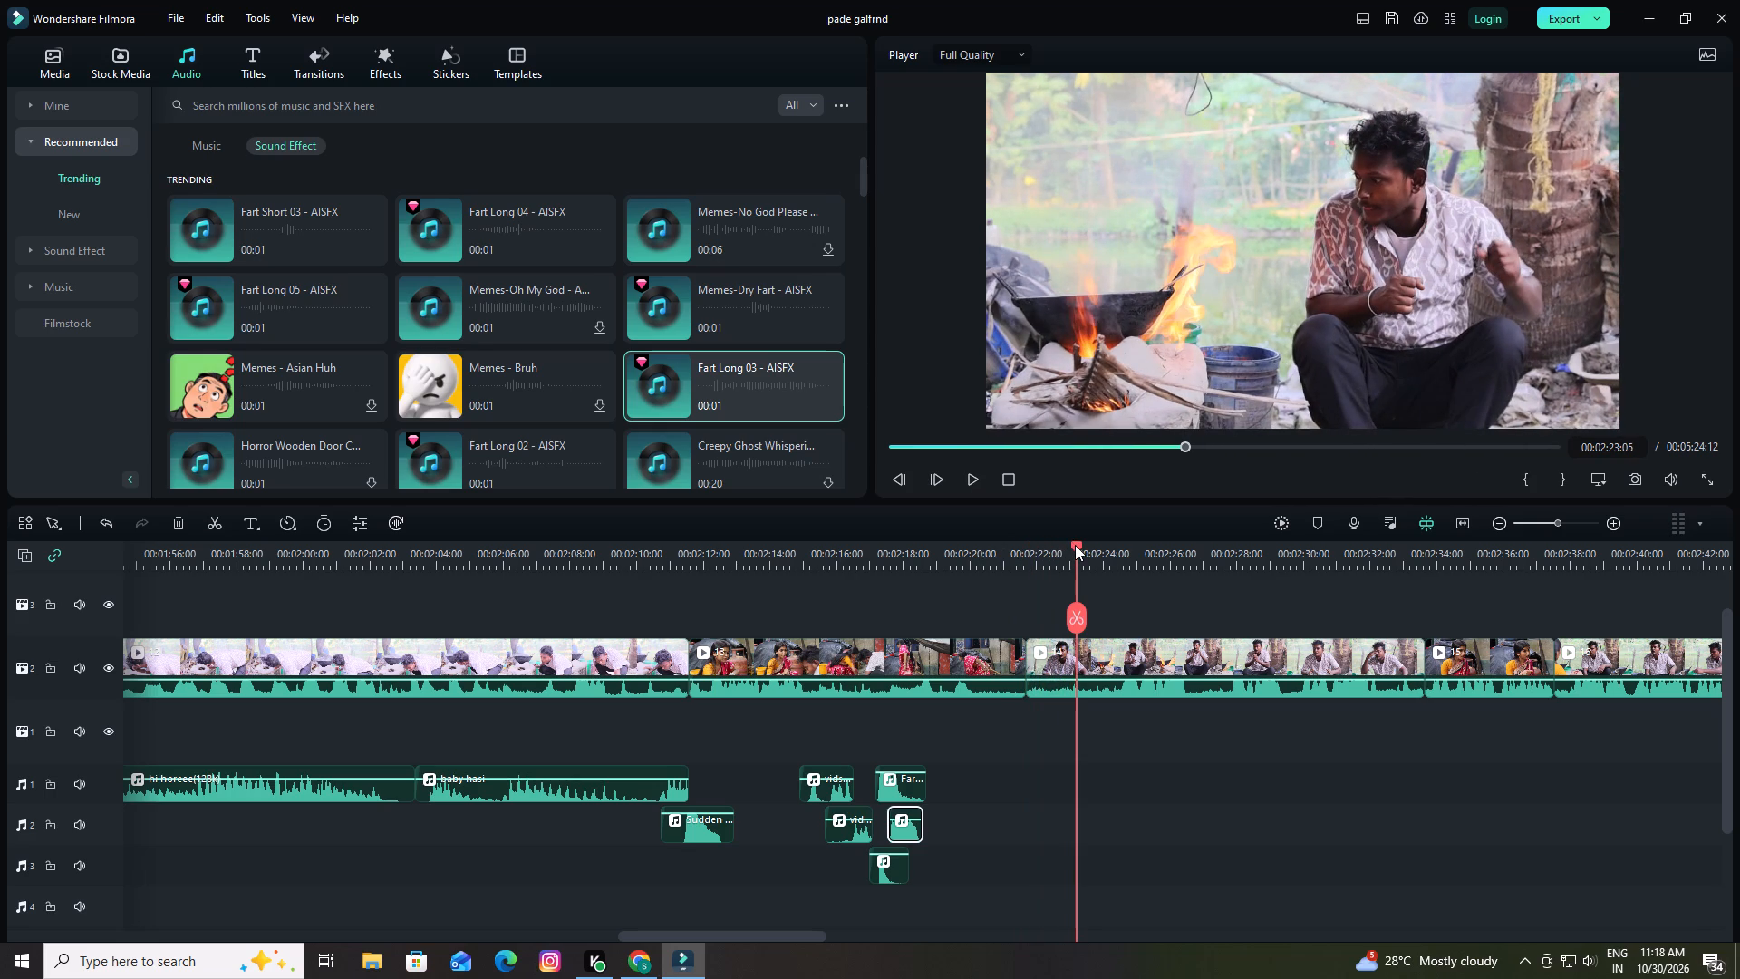
drag(1075, 545, 872, 576)
key(space)
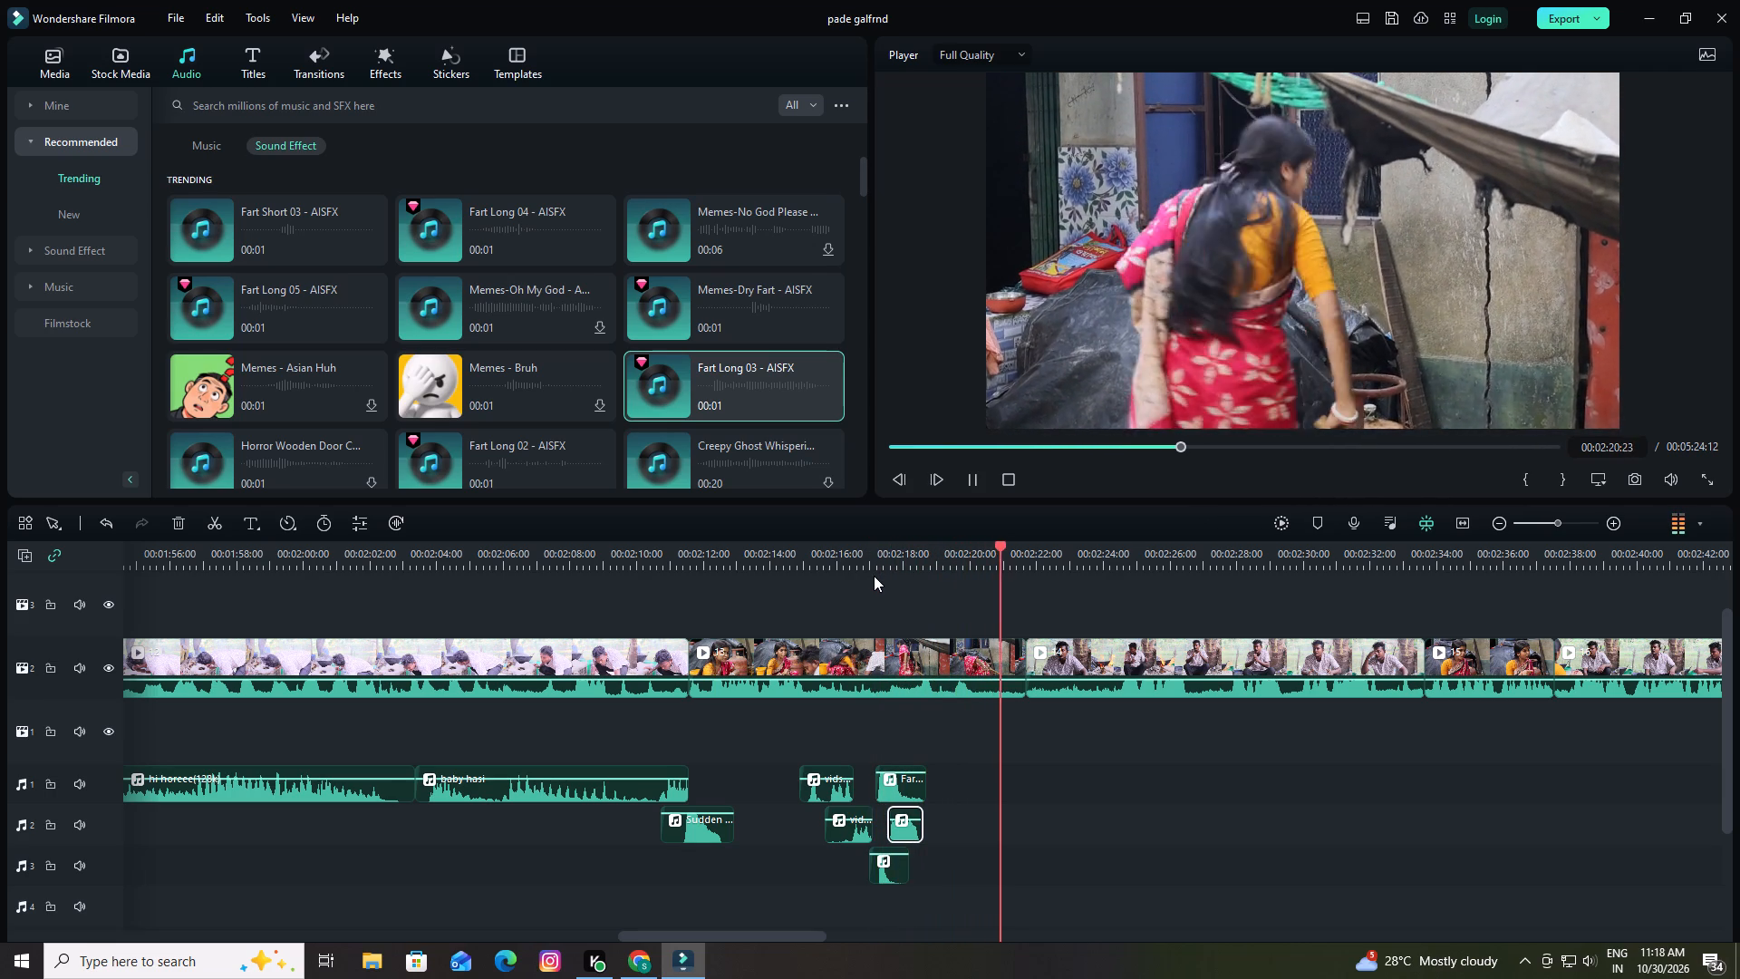
key(space)
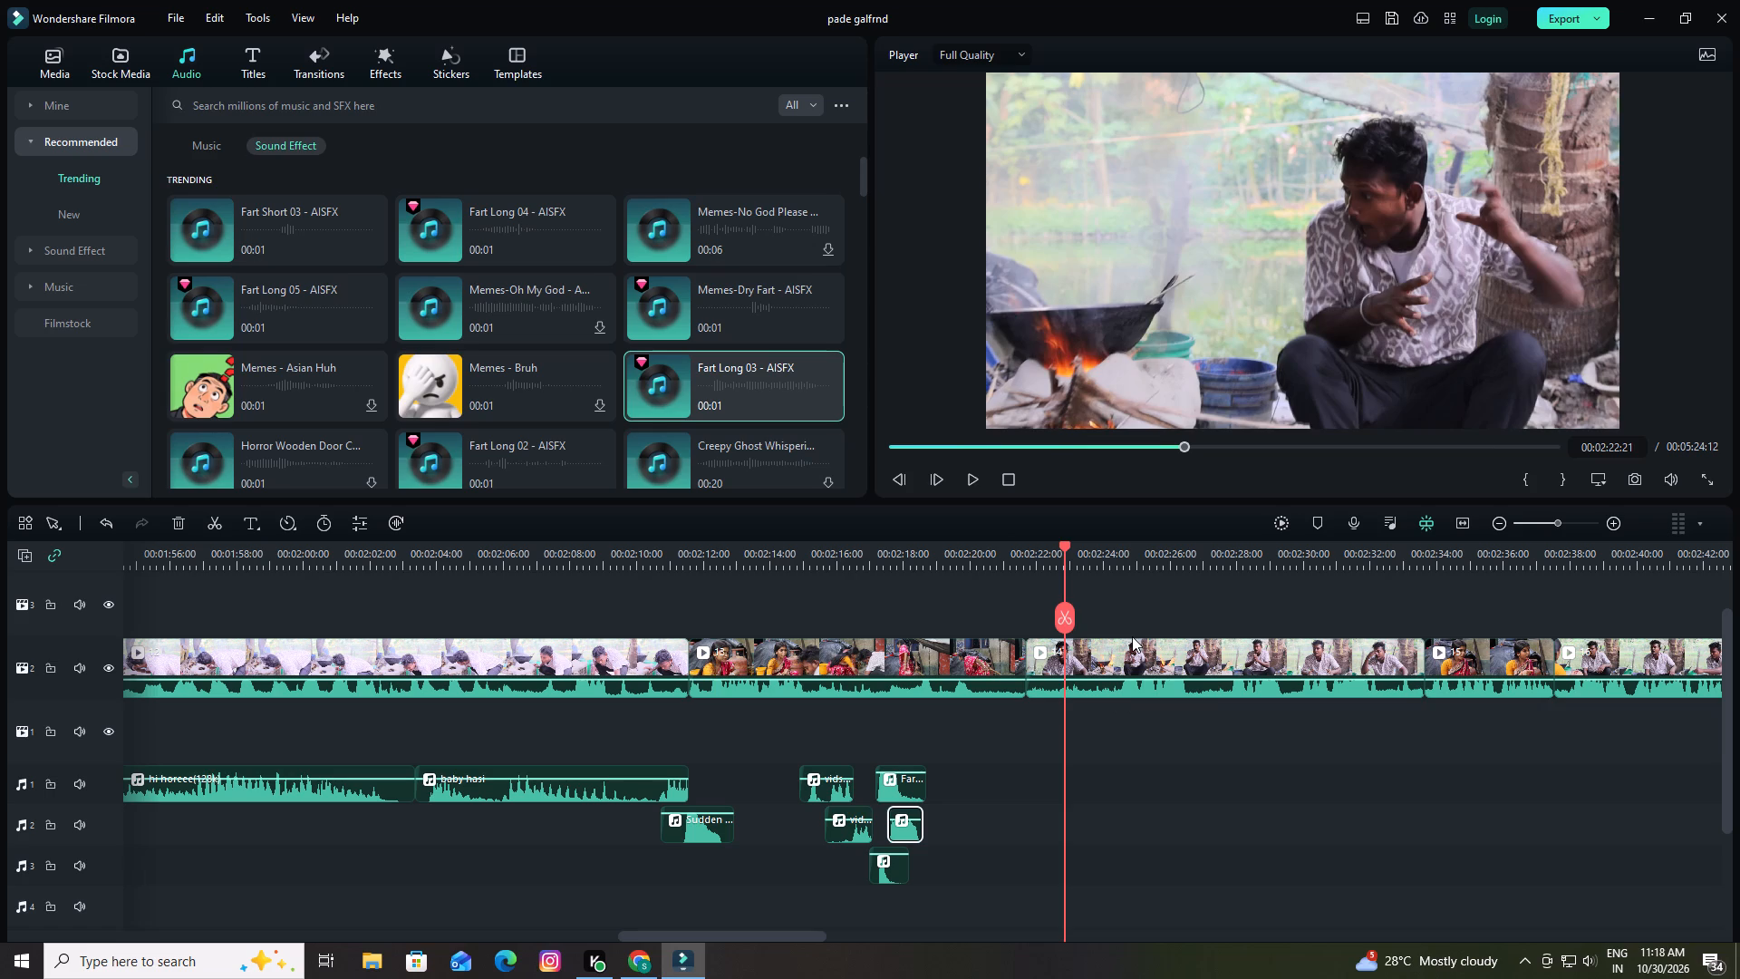
Split the clip of the man by the fire on video track 2 at 00:02:23:03.
key(space)
key(space)
click(1076, 615)
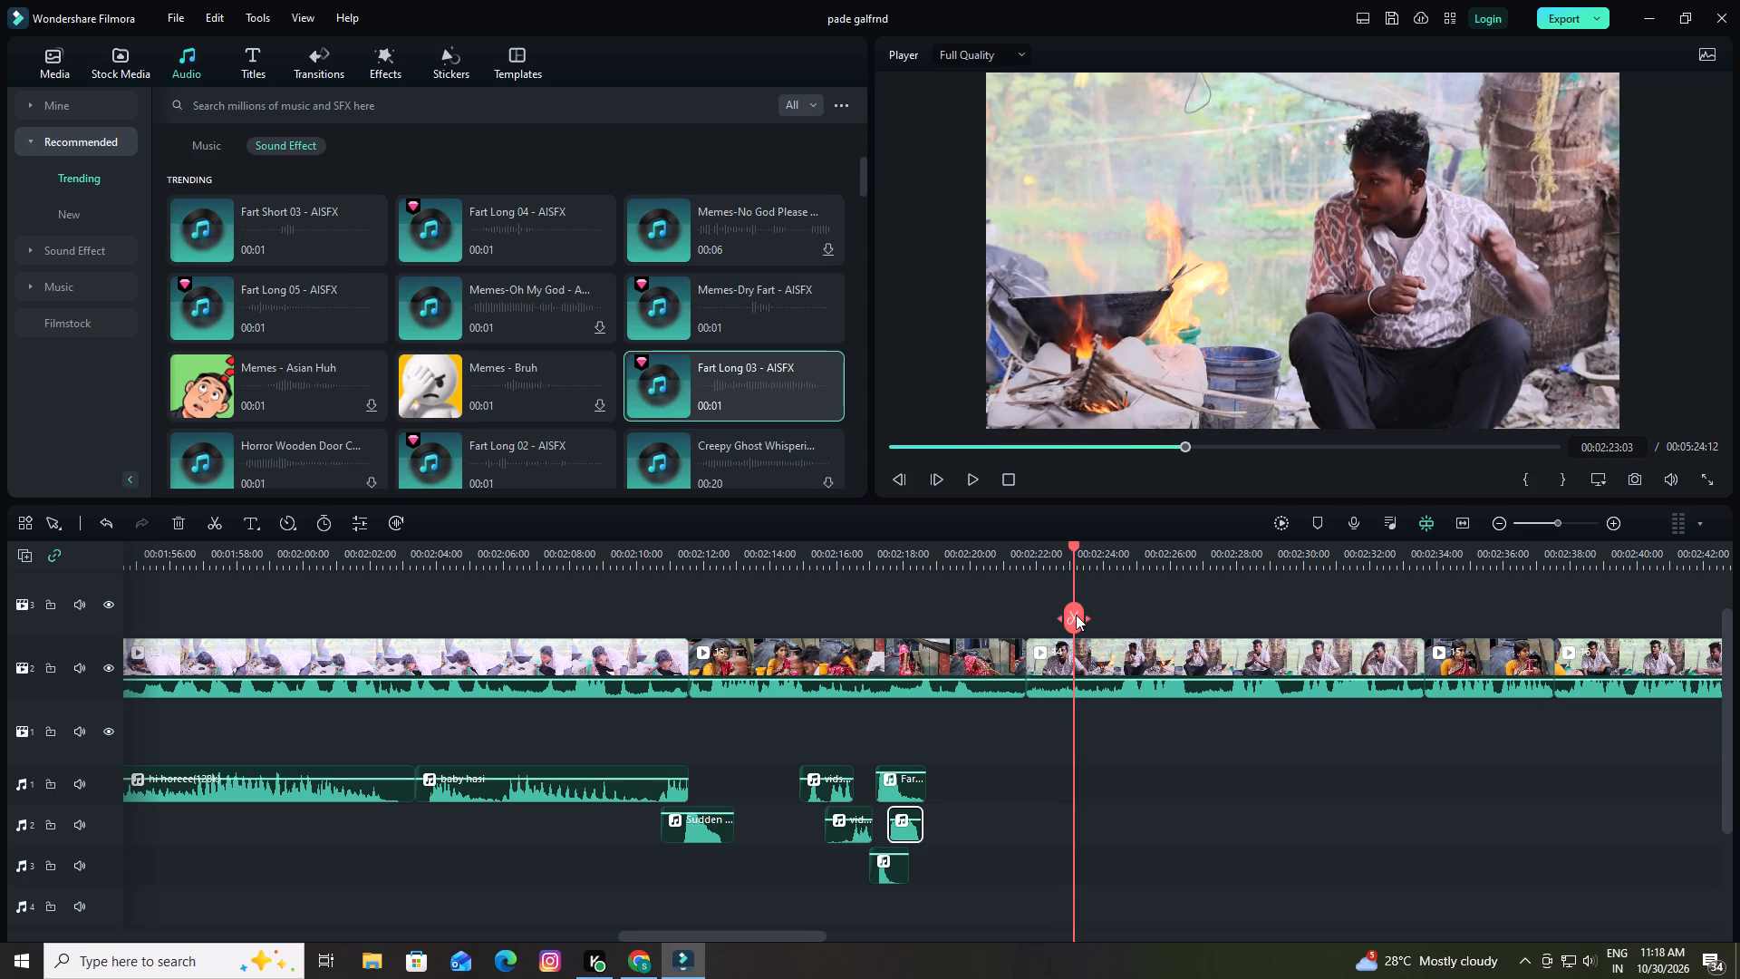
Find the only hassi clip in the project media and insert it on video track 2 at the 00:02:23:03 cut.
click(53, 55)
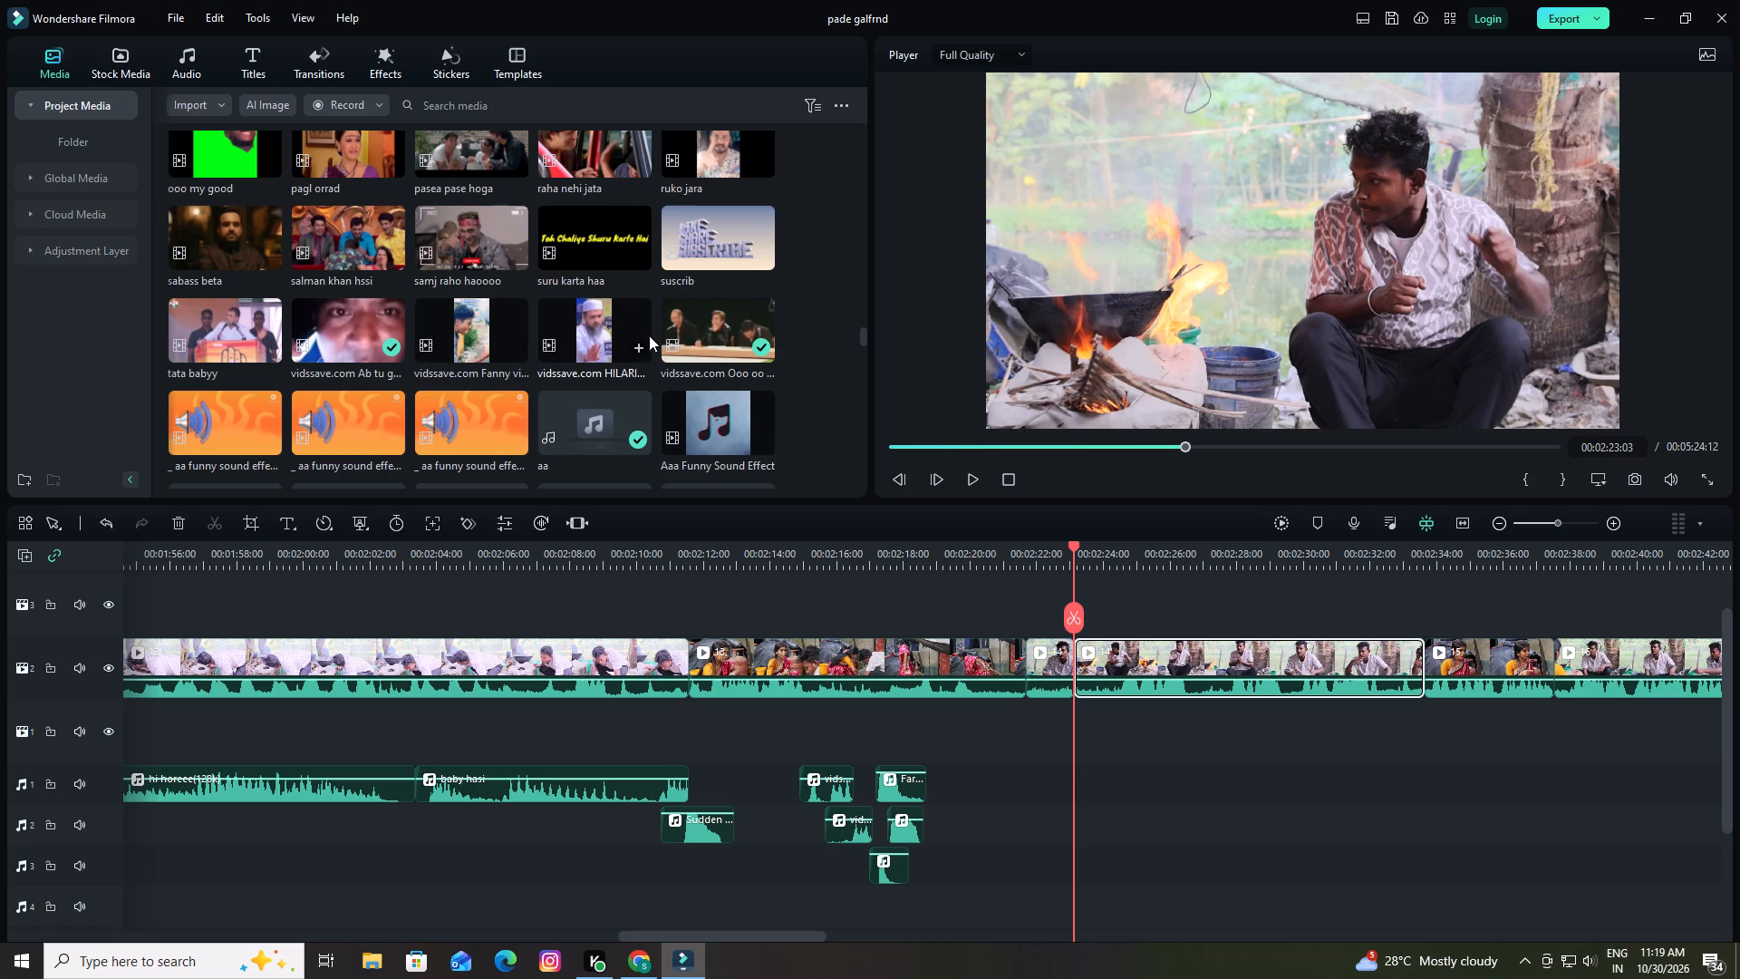
scroll(605, 336, down, 4)
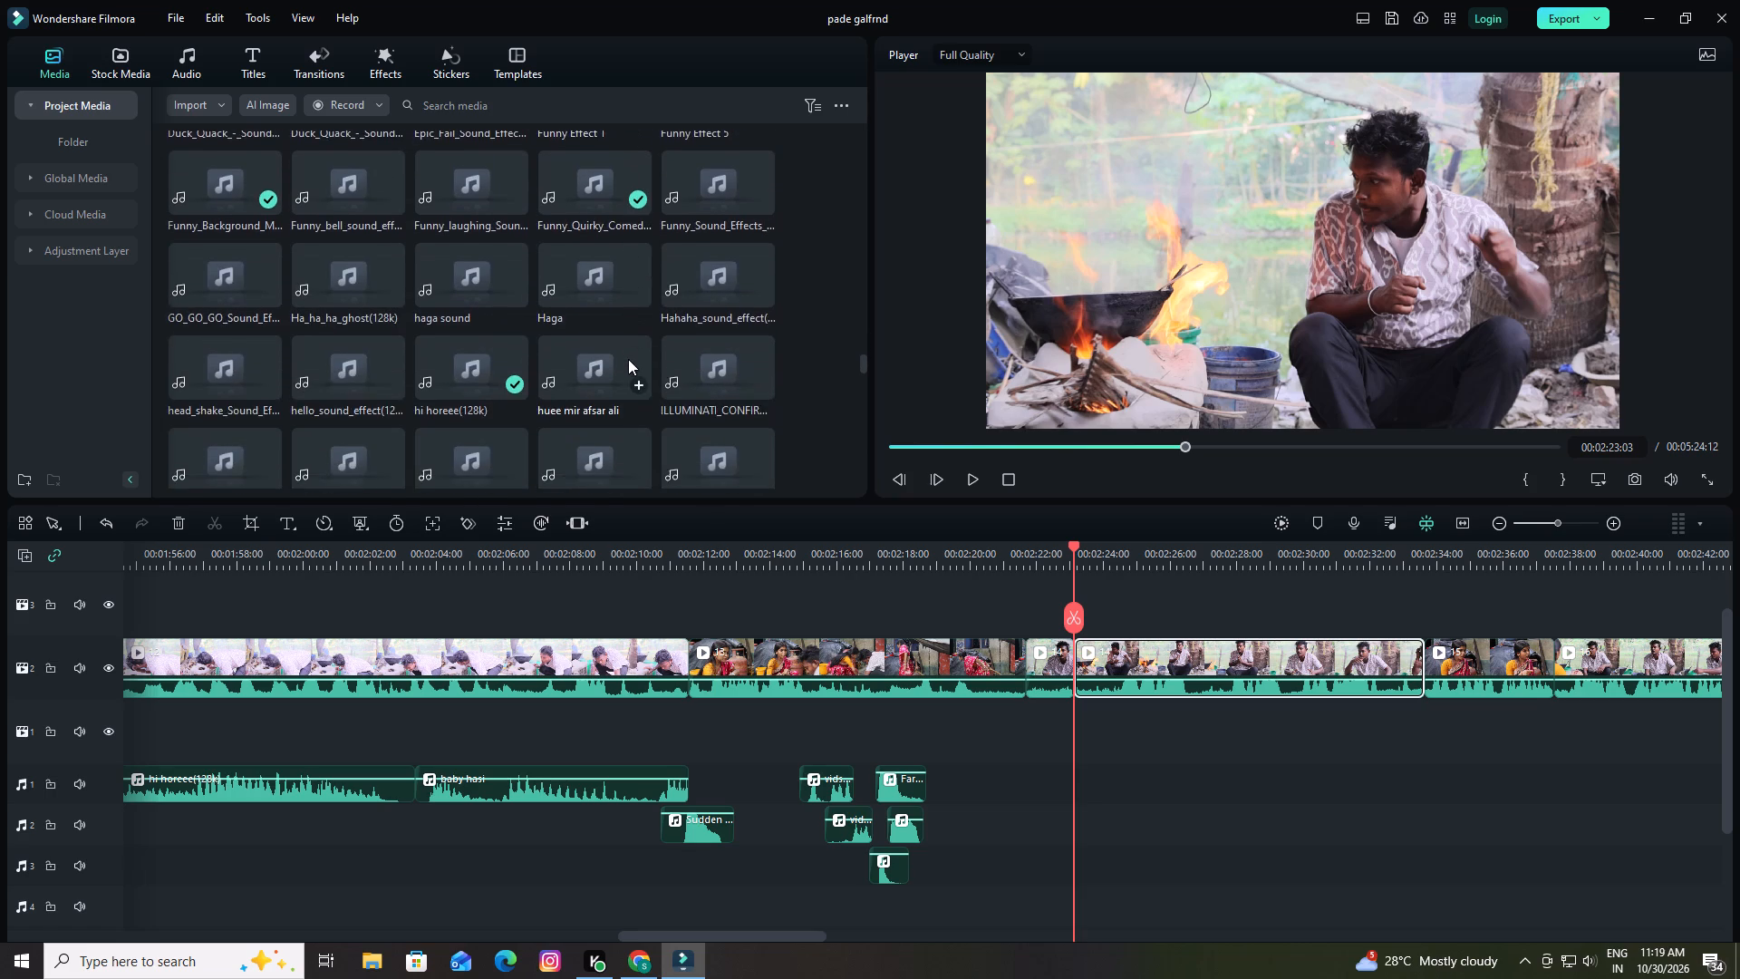
scroll(628, 359, up, 7)
scroll(604, 374, down, 1)
drag(564, 375, 1027, 654)
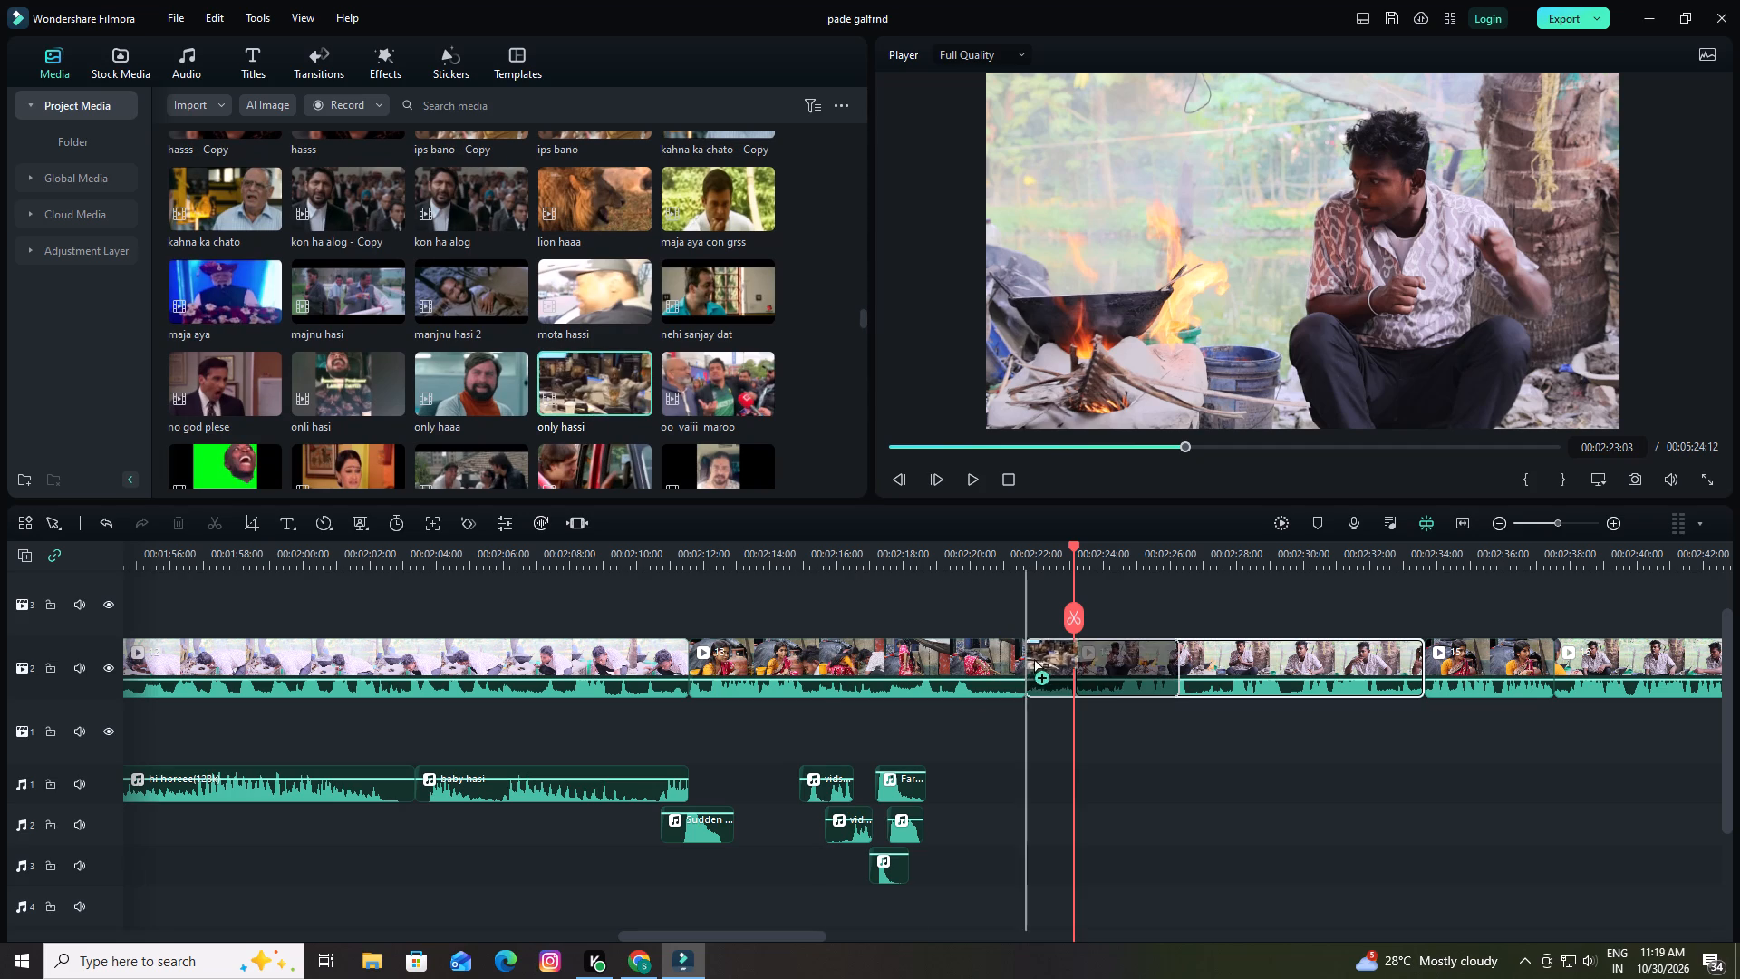
drag(1027, 654, 1066, 663)
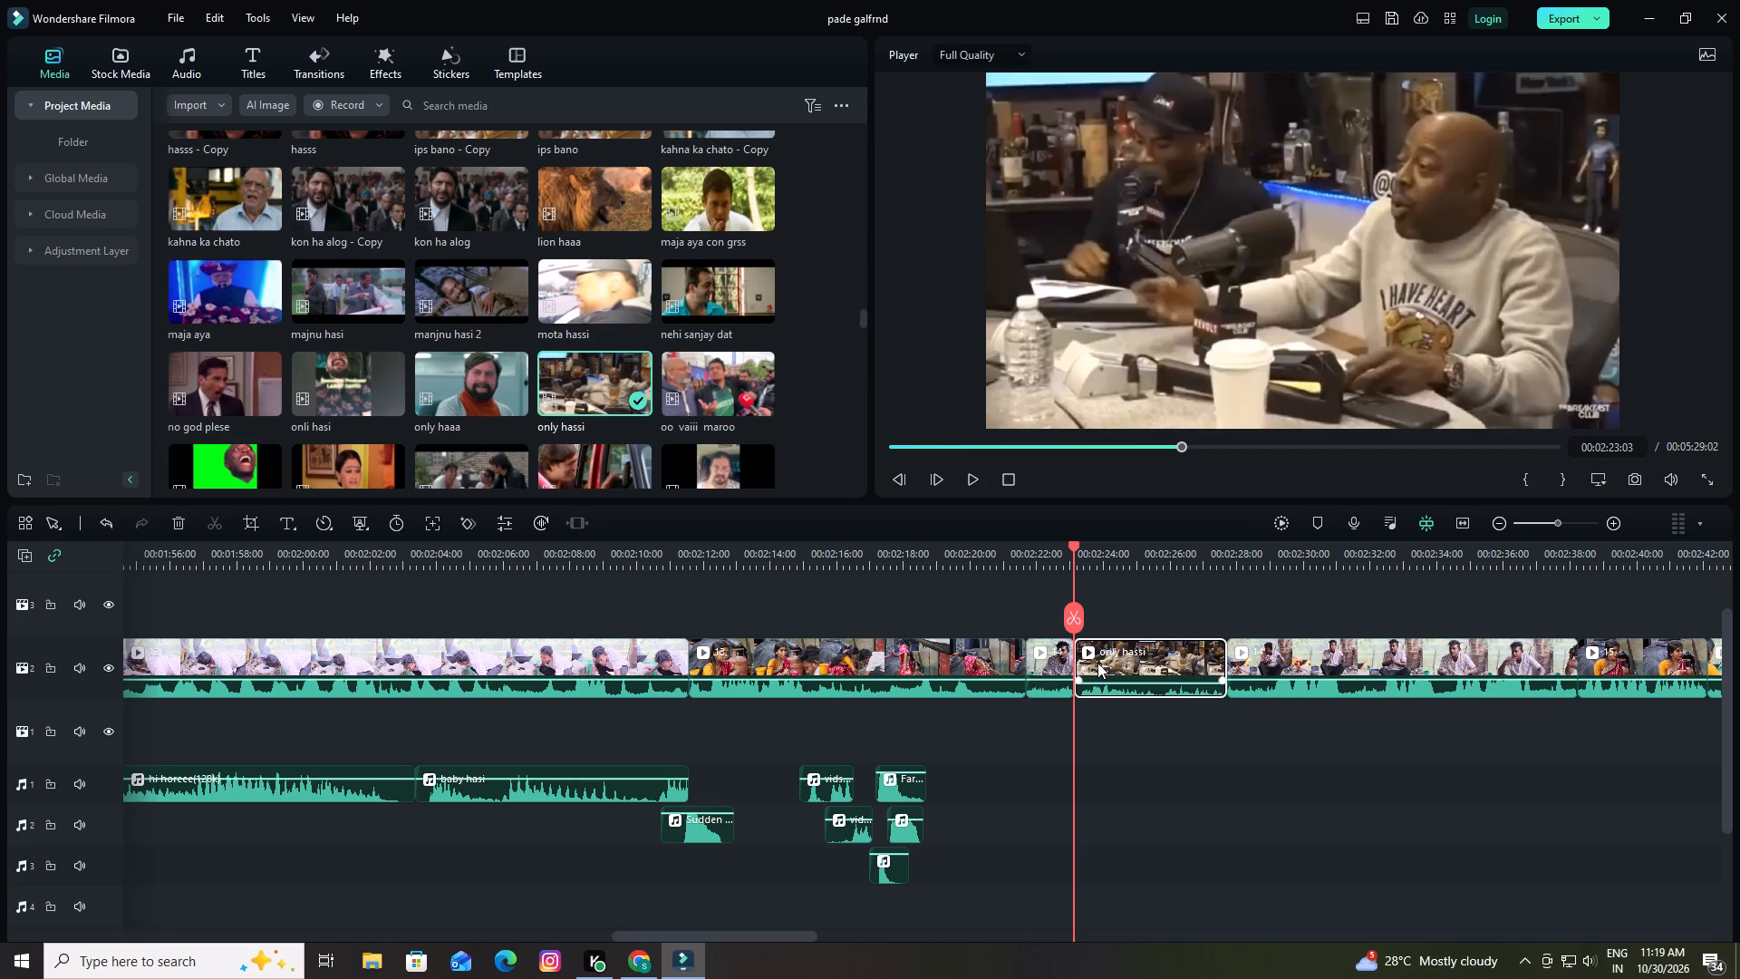
Split the only hassi clip at 00:02:23:11 and delete the short piece before the split, closing the gap.
drag(1073, 545, 1084, 554)
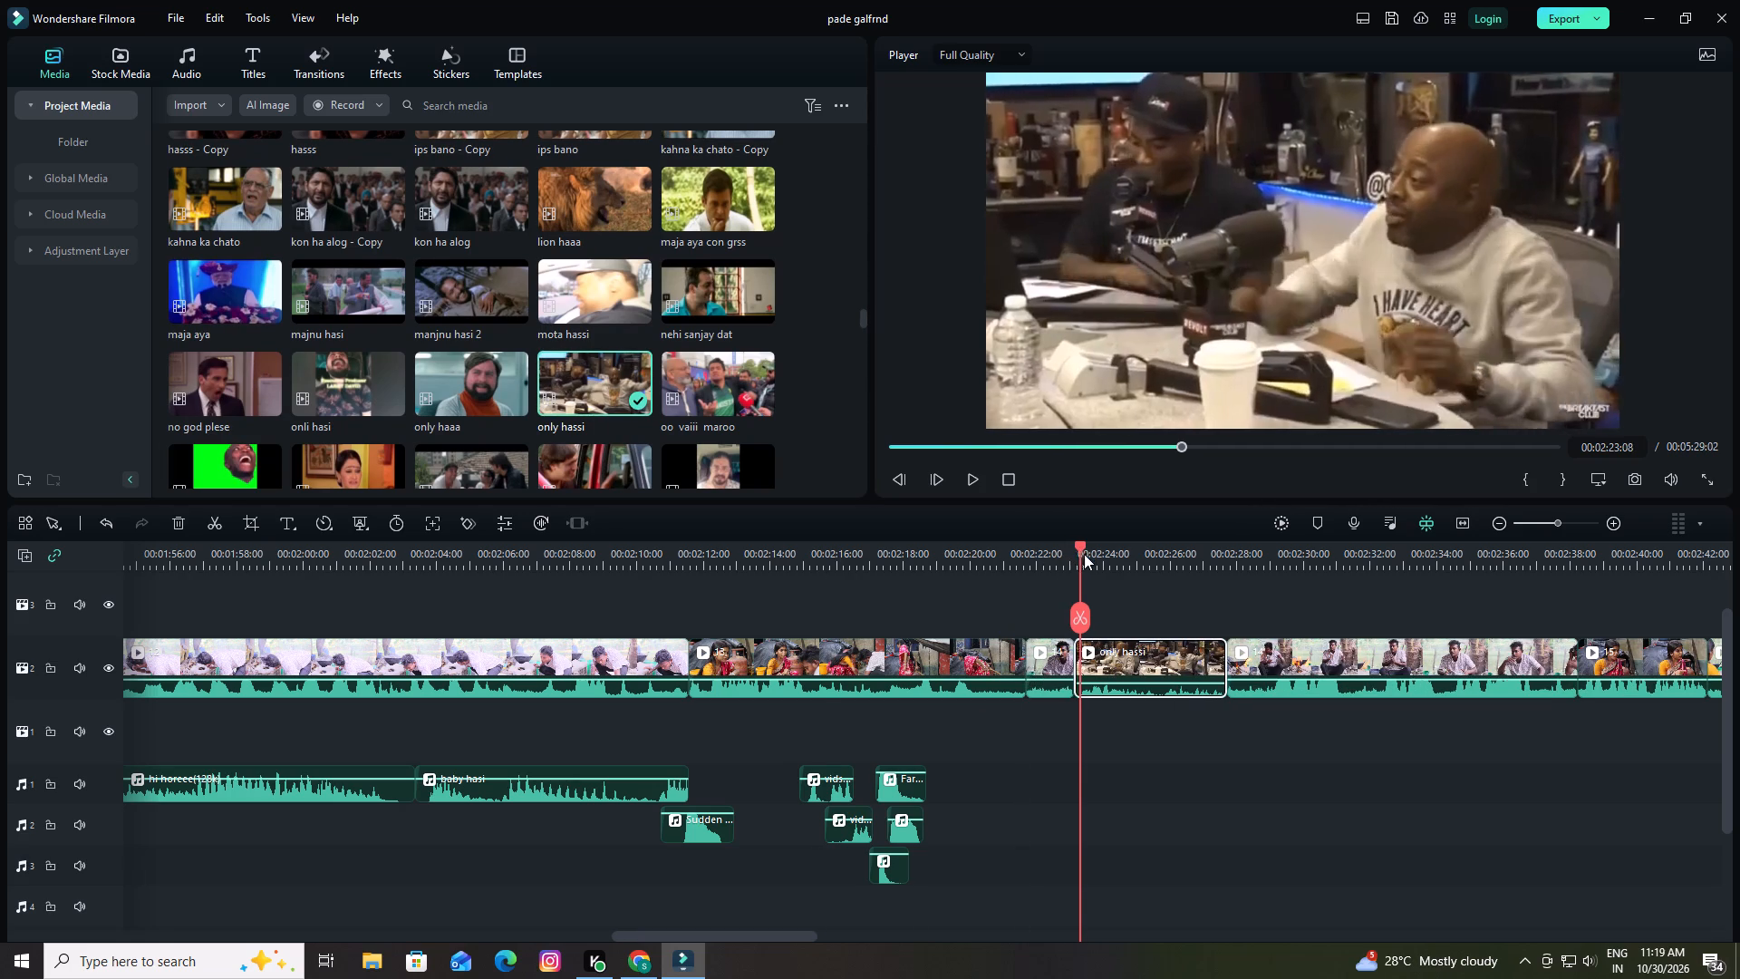
drag(1084, 554, 1085, 555)
click(1084, 615)
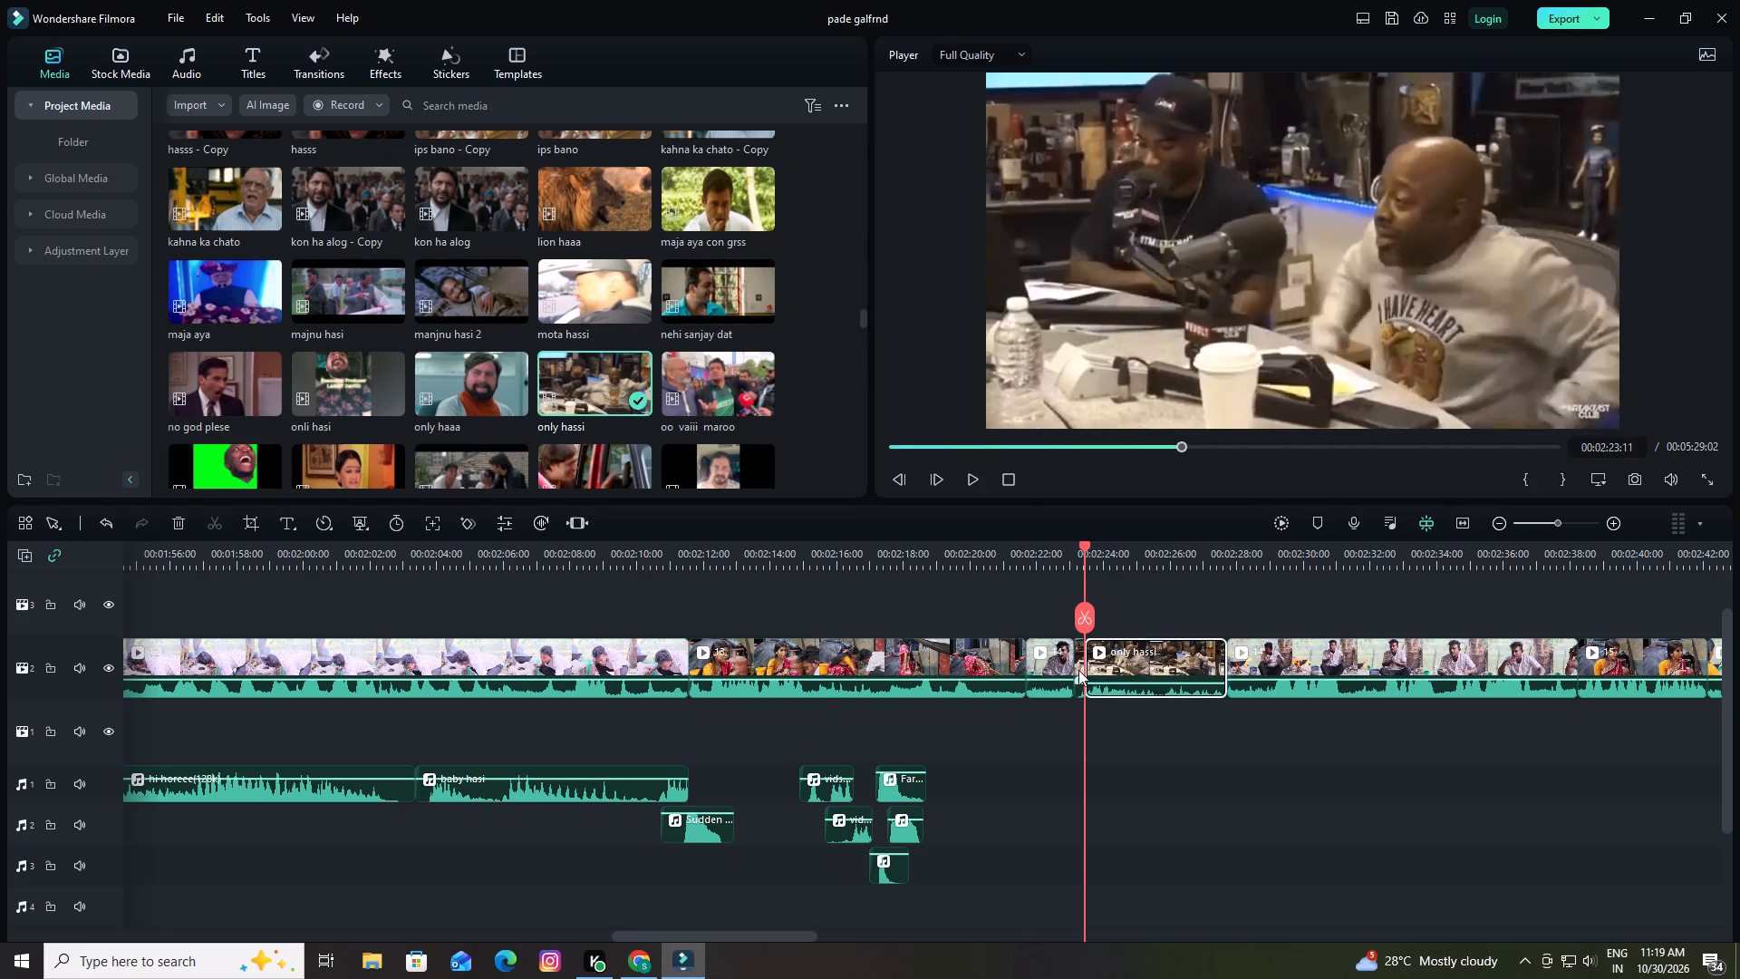
click(1078, 664)
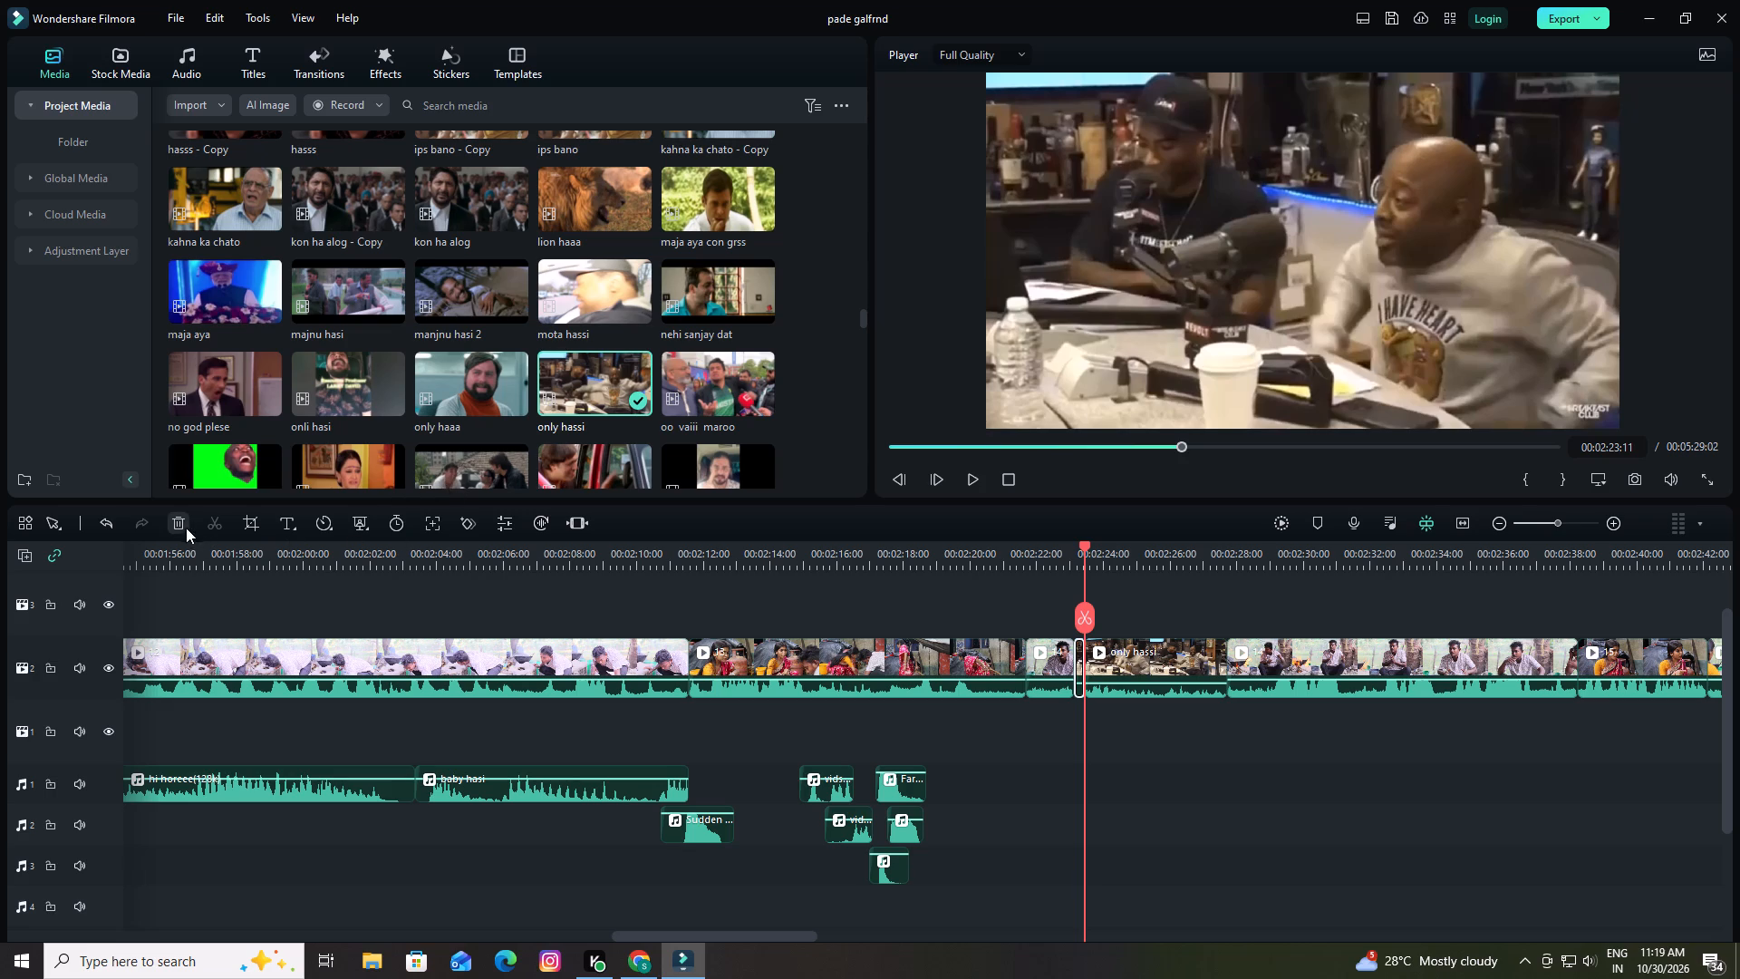
click(184, 522)
Play the only hassi insert, split it at 00:02:25:23 and delete the remainder after the split.
drag(1112, 685, 1113, 649)
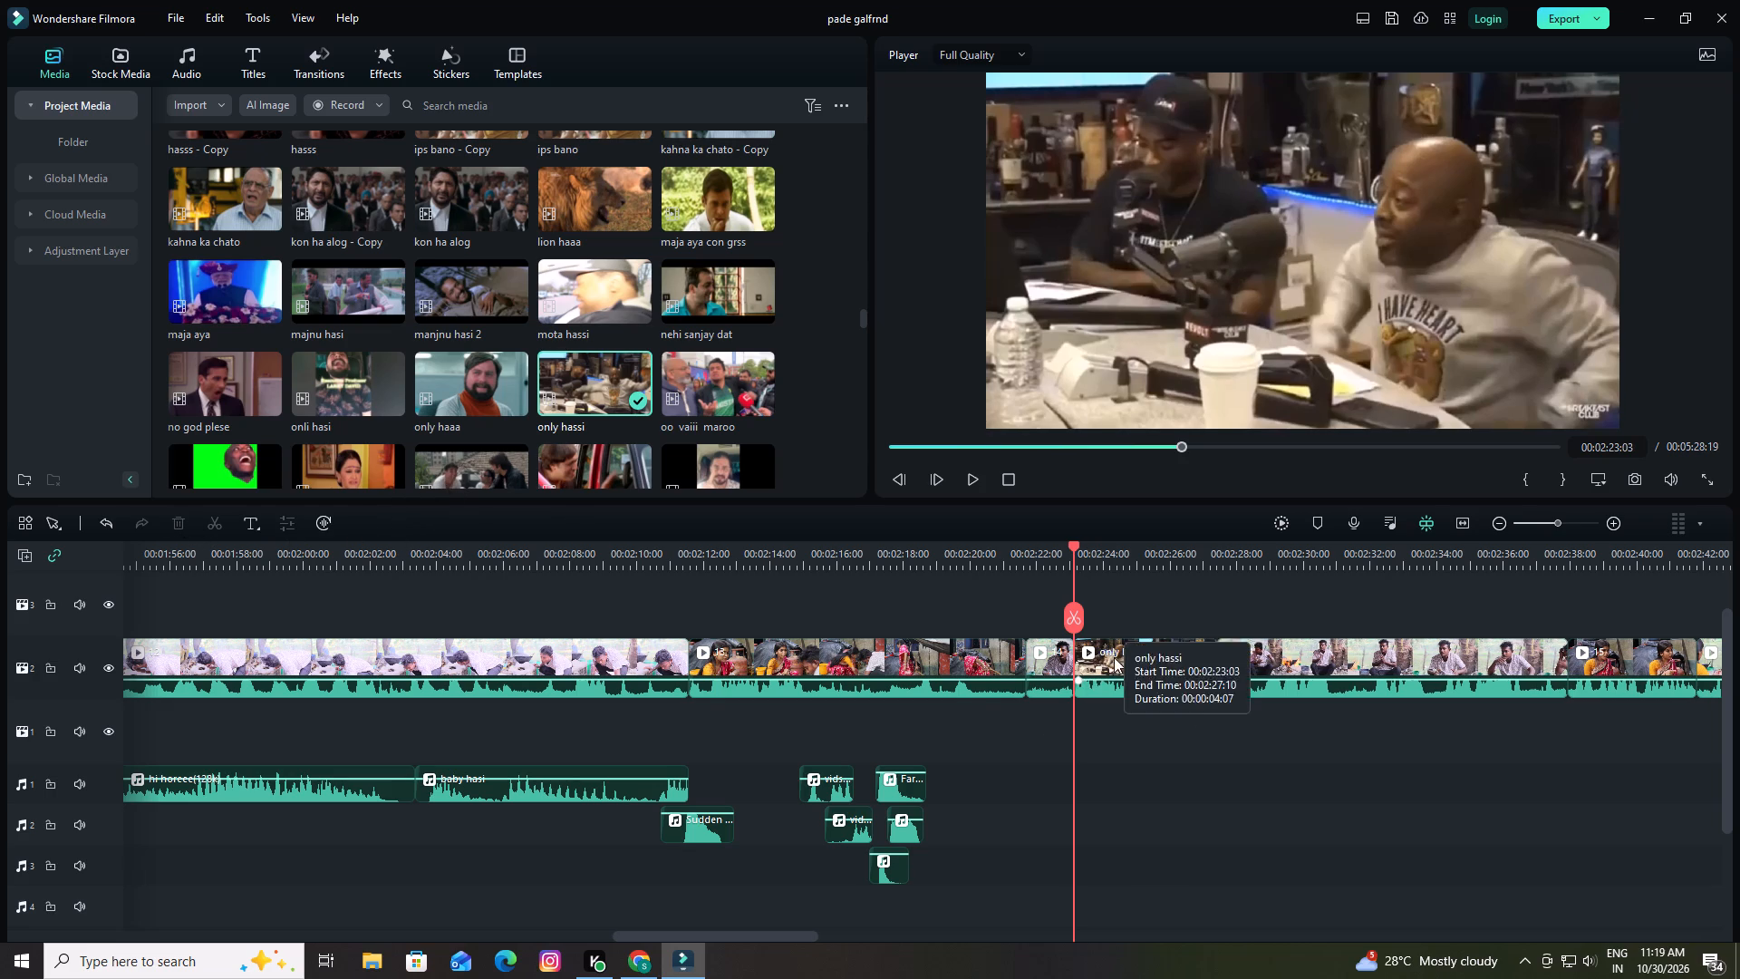
key(space)
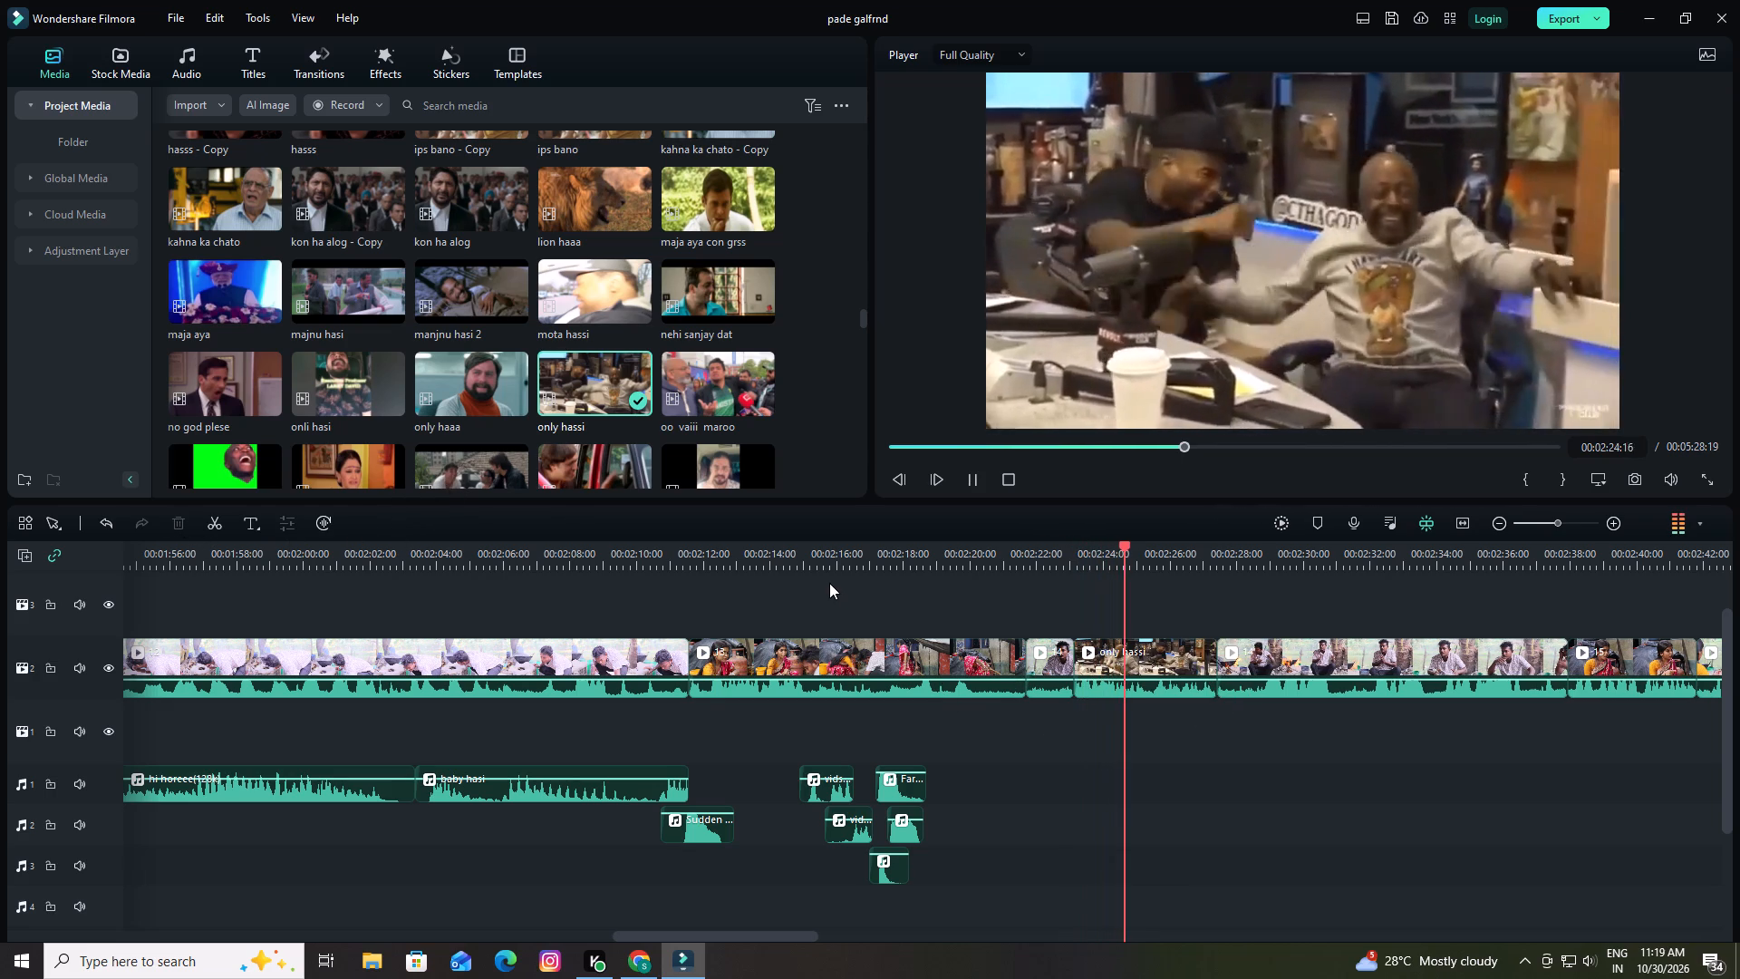
key(space)
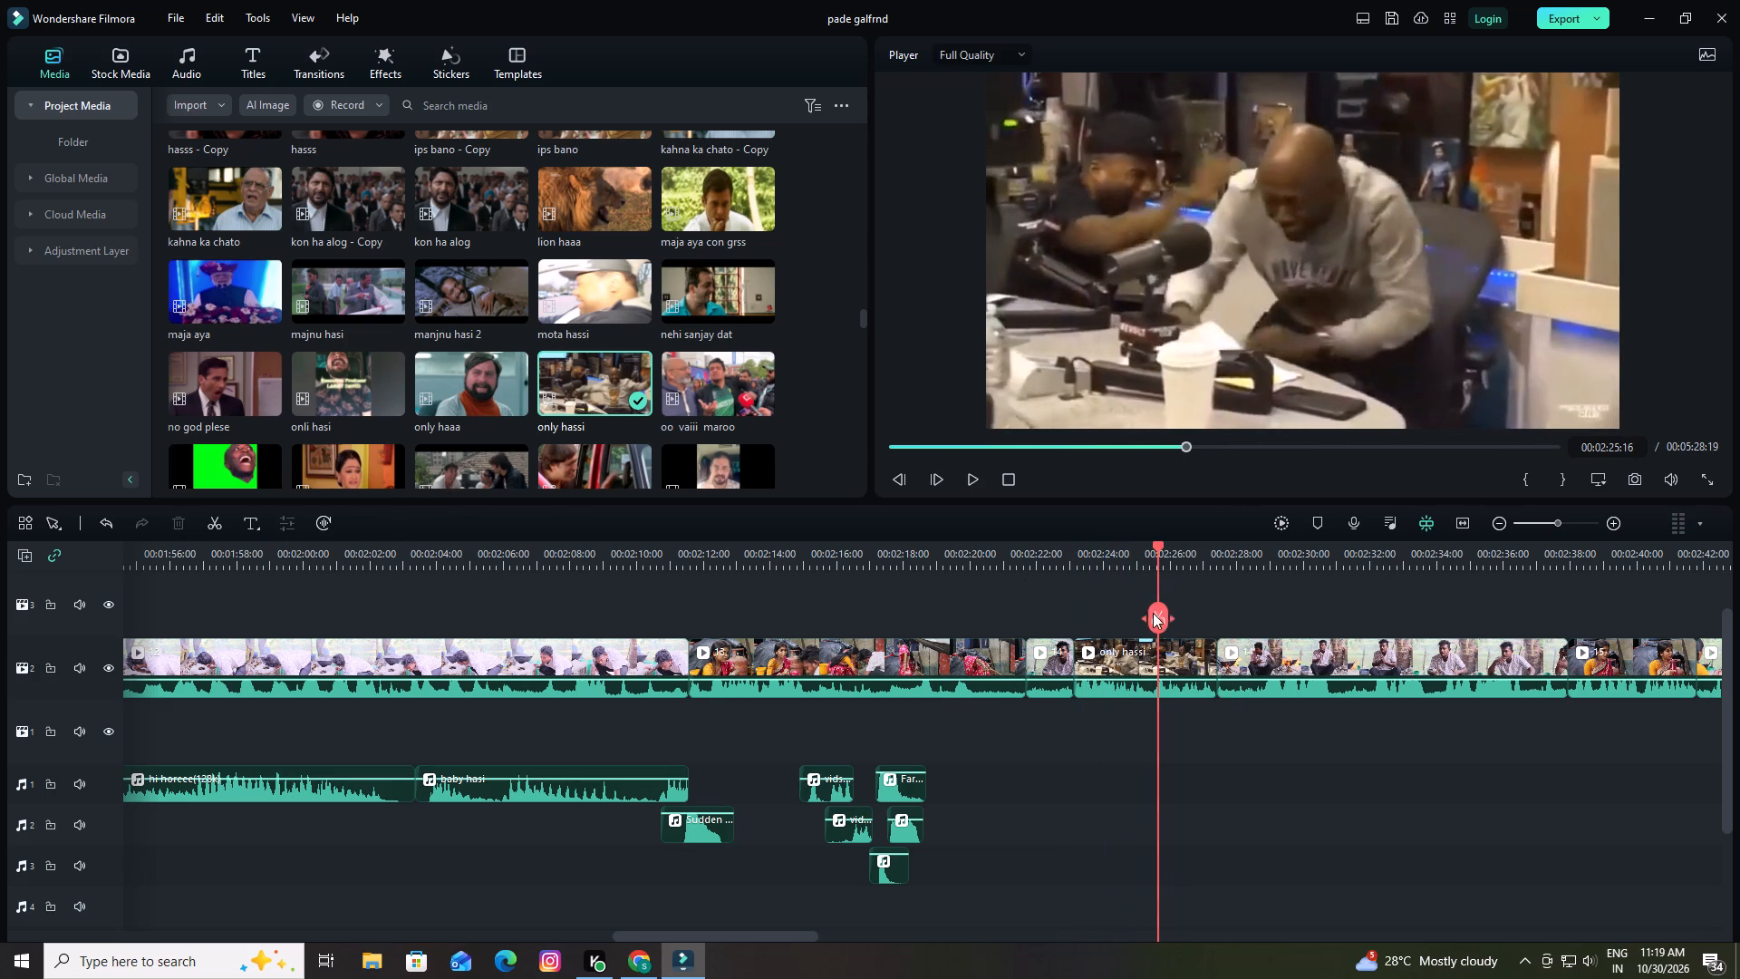
key(space)
key(space)
click(1160, 608)
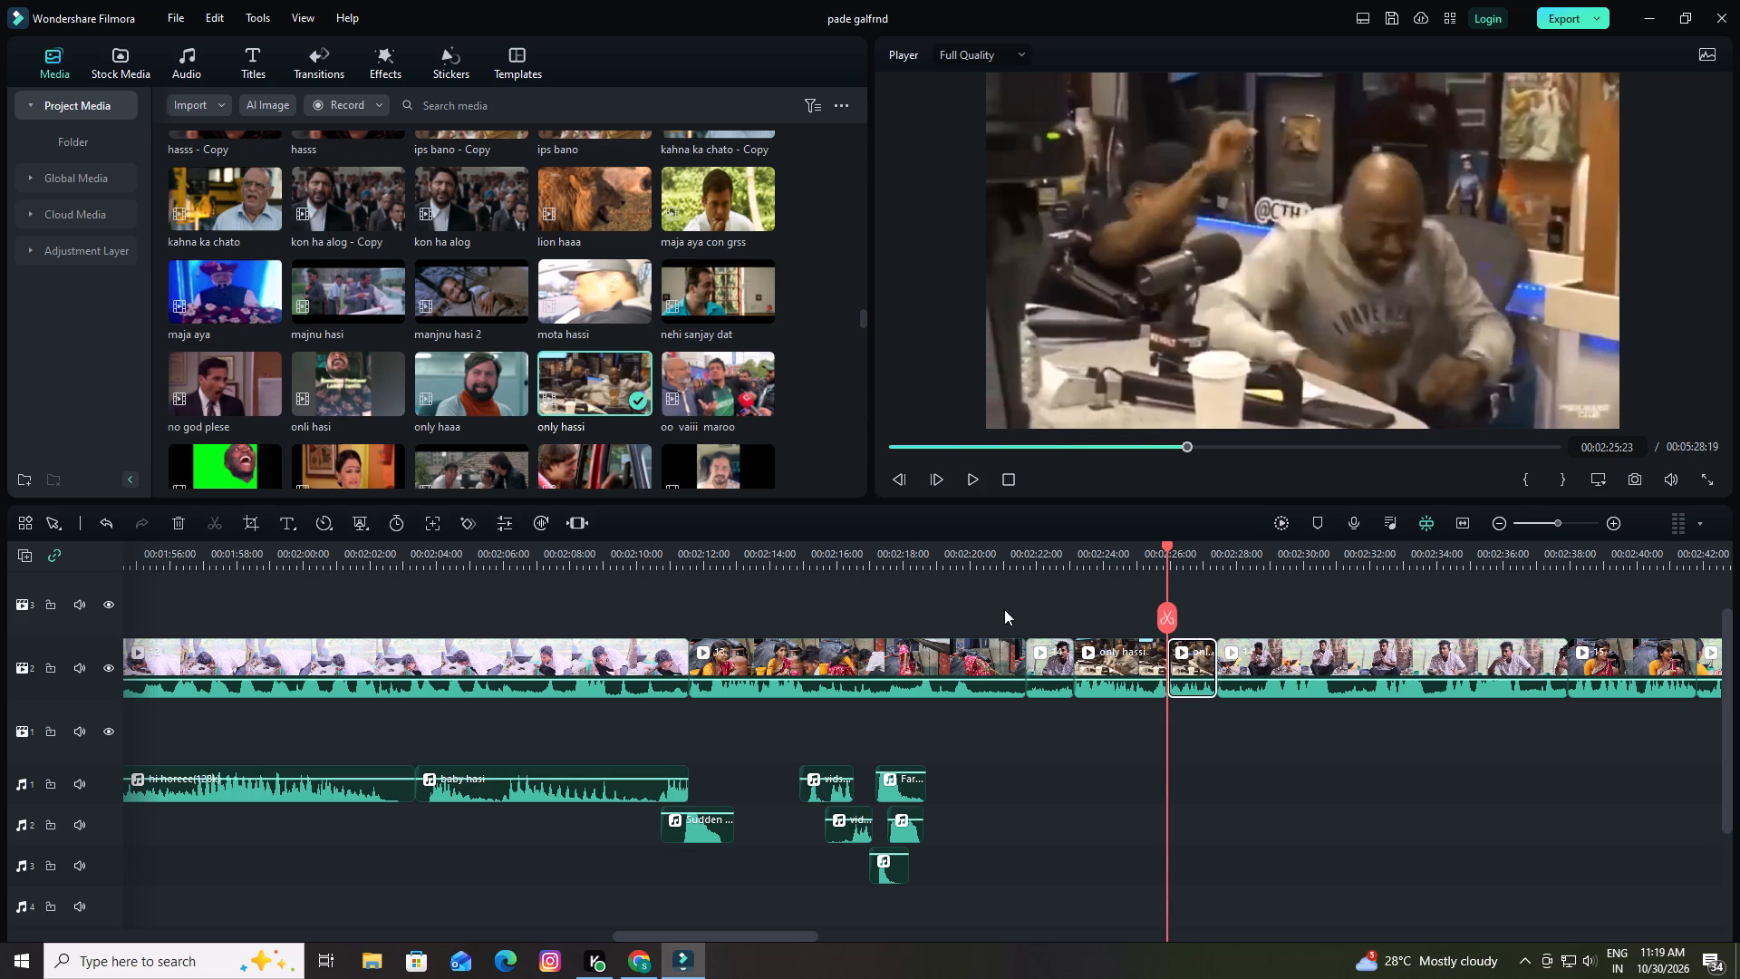
click(174, 519)
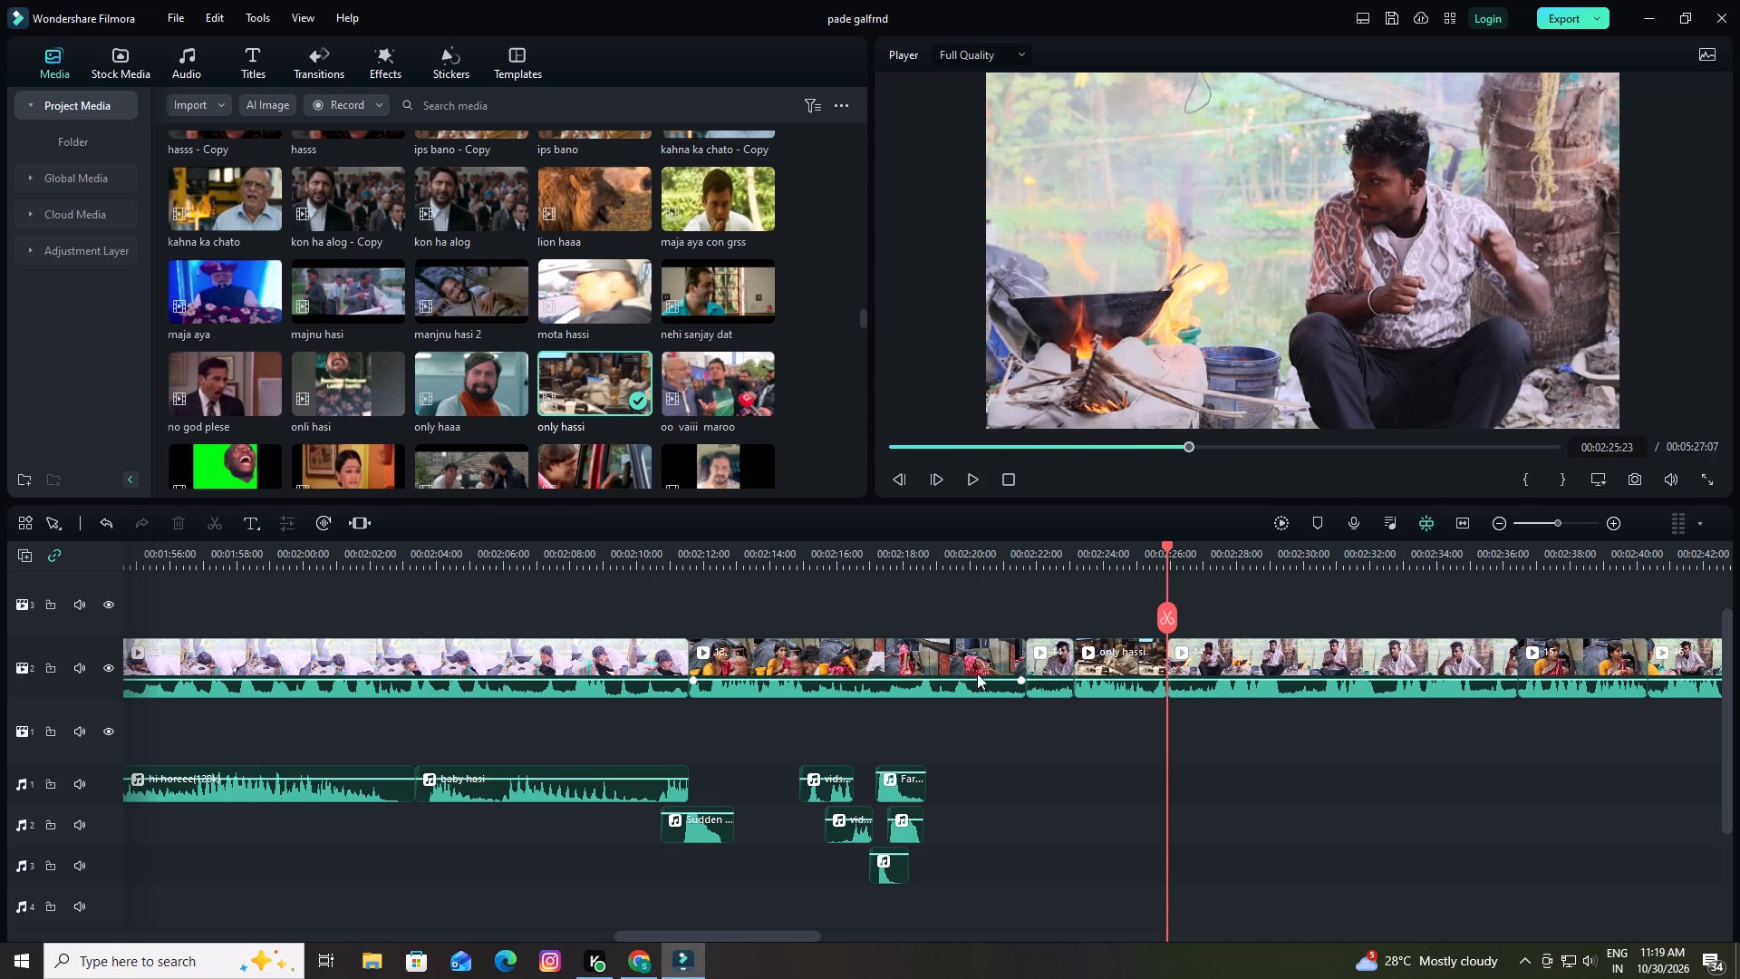
Replay the lead-in to the insert, search the project media for fah, and place the Fahhh sound effect on audio track 1 at about 00:02:21:16.
drag(1167, 545, 846, 597)
key(space)
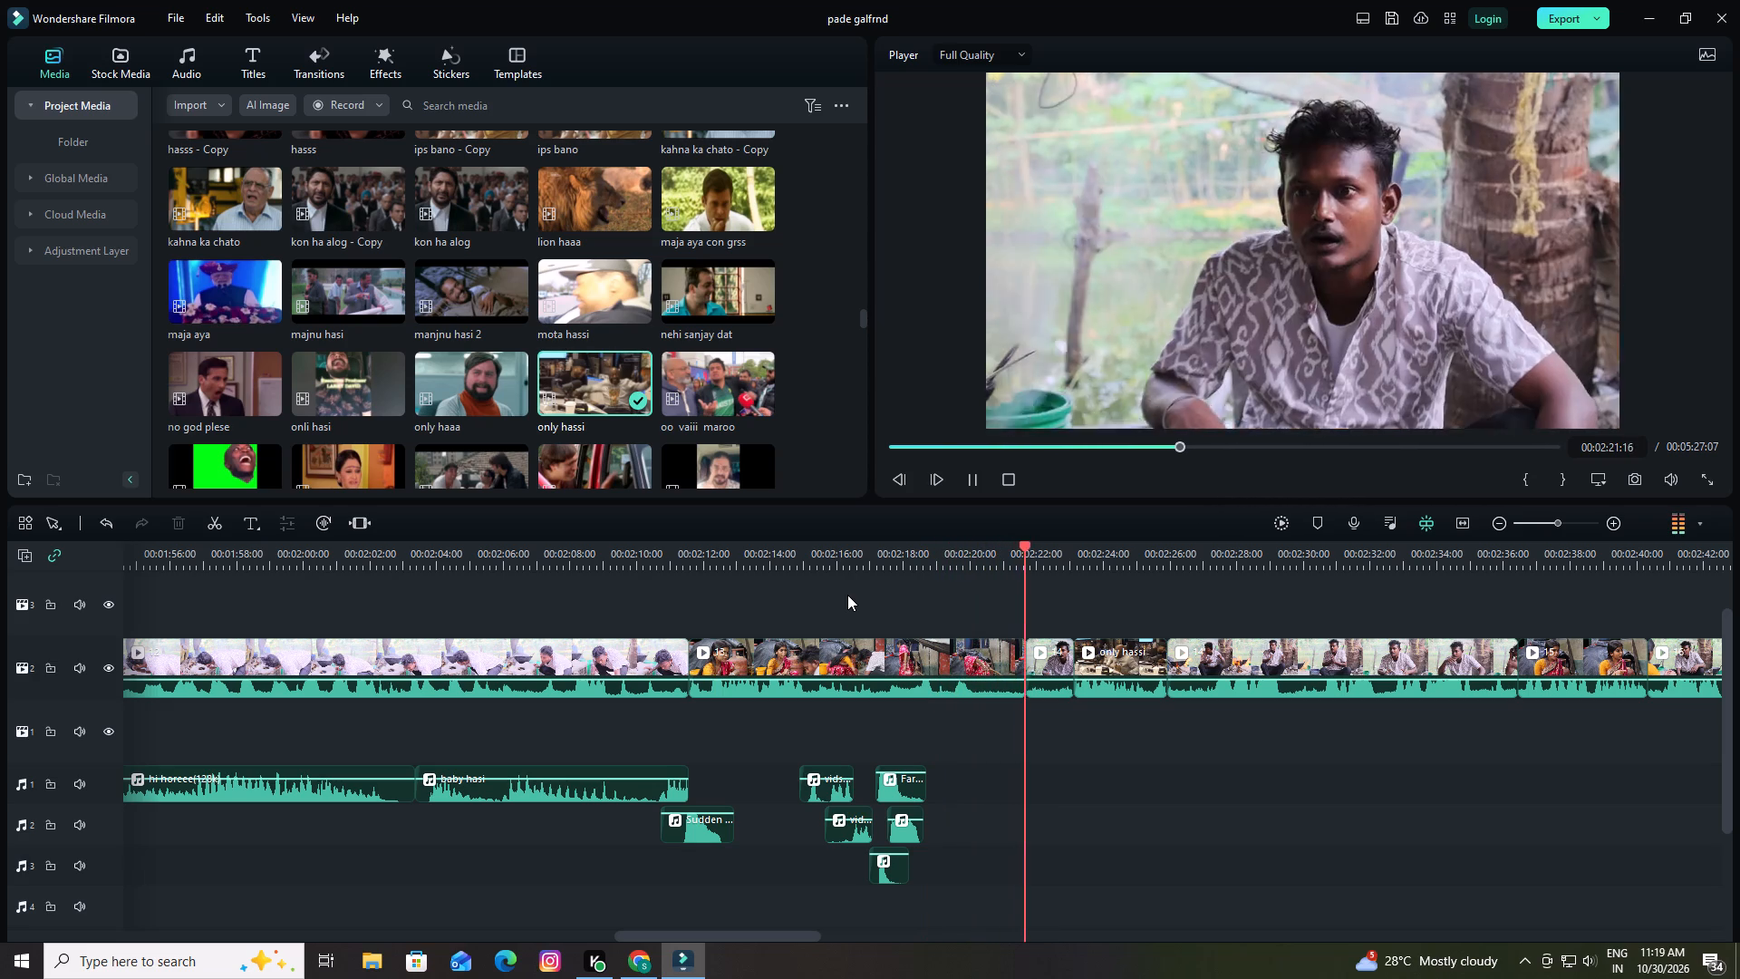
key(space)
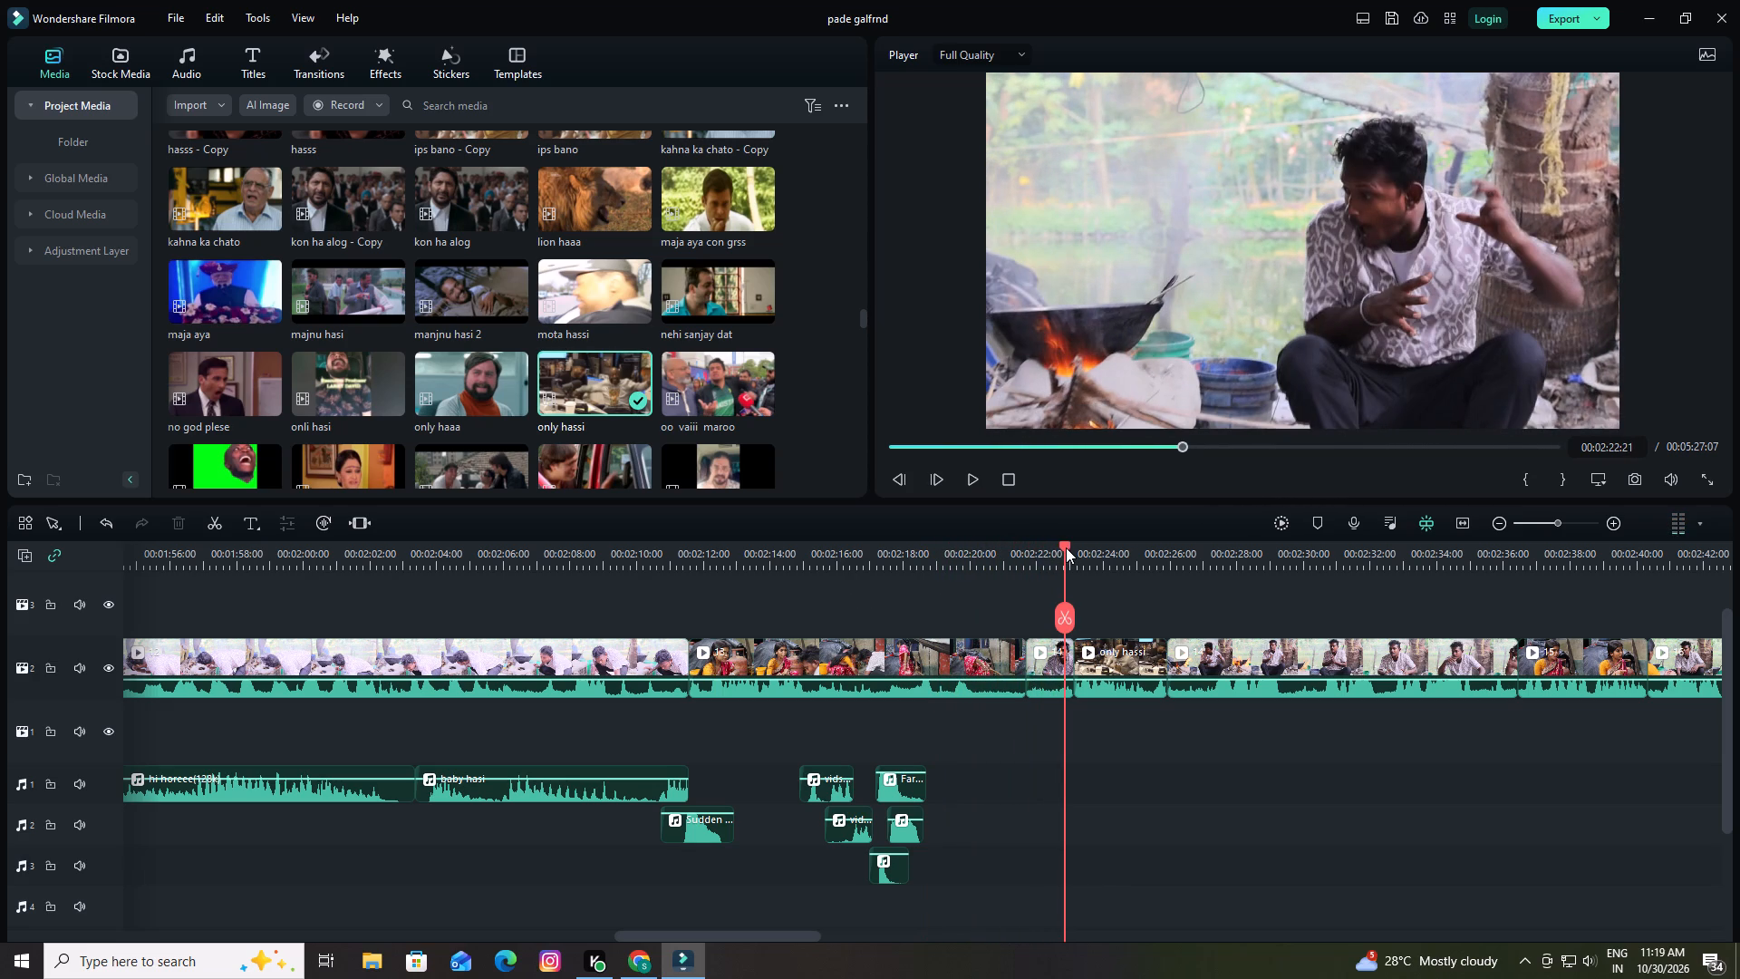
drag(1066, 547, 1017, 555)
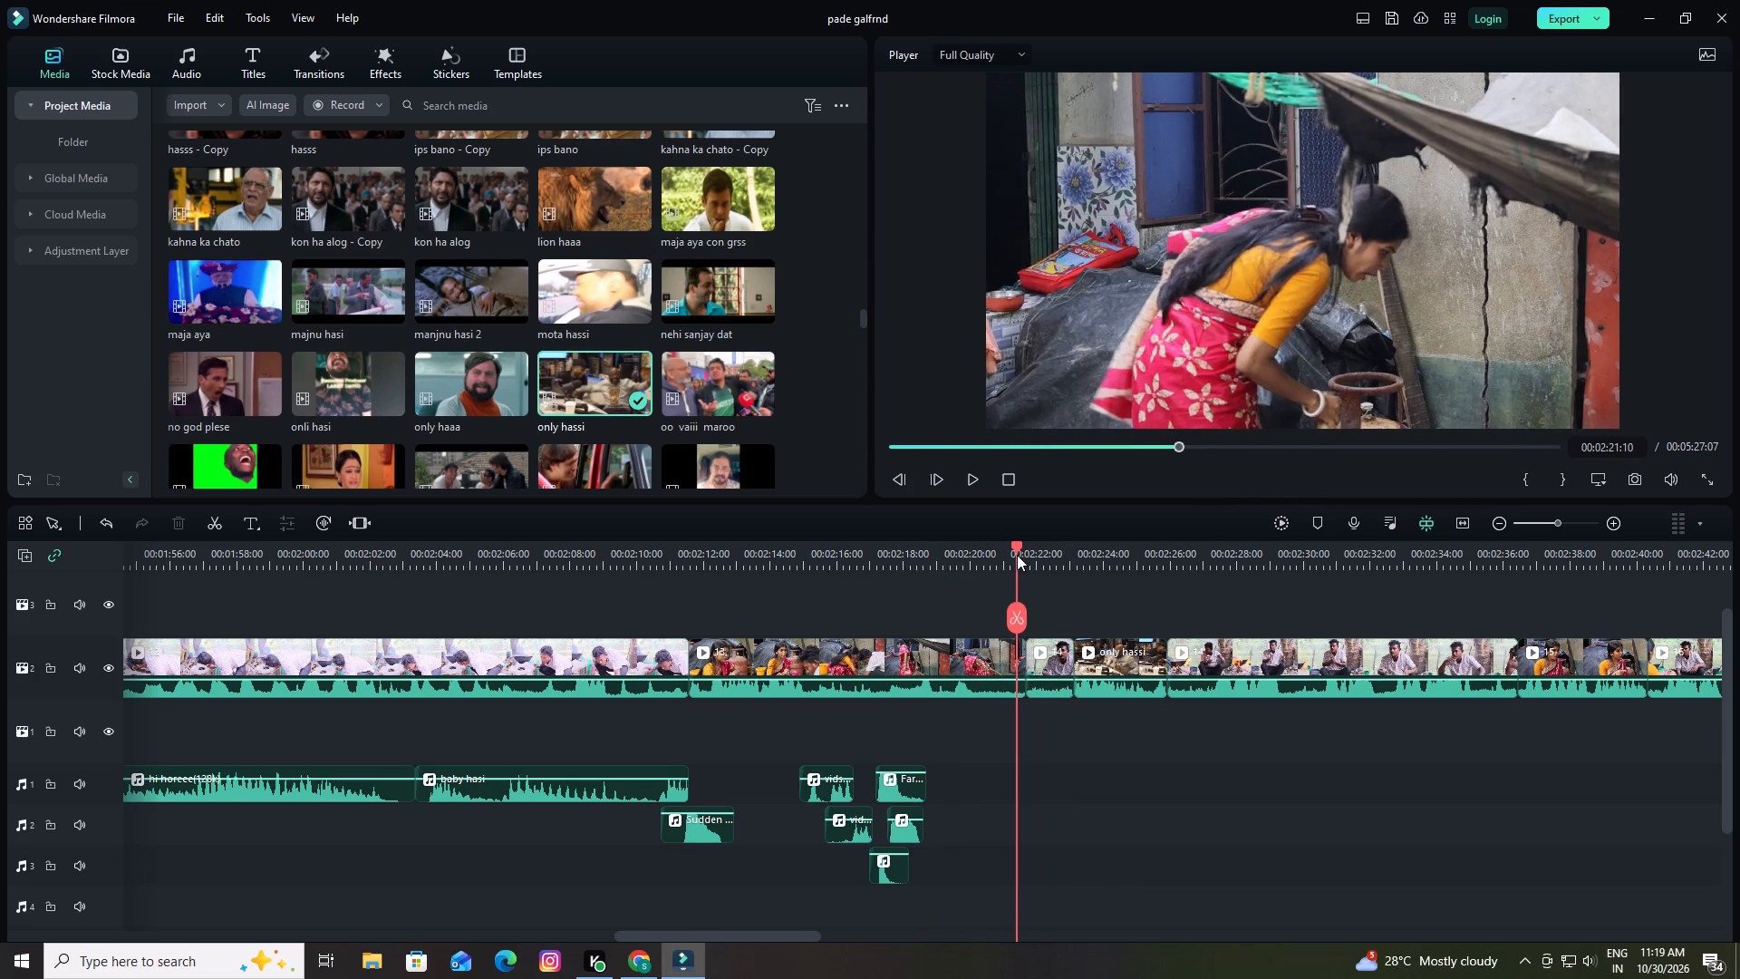
drag(1017, 555, 1022, 557)
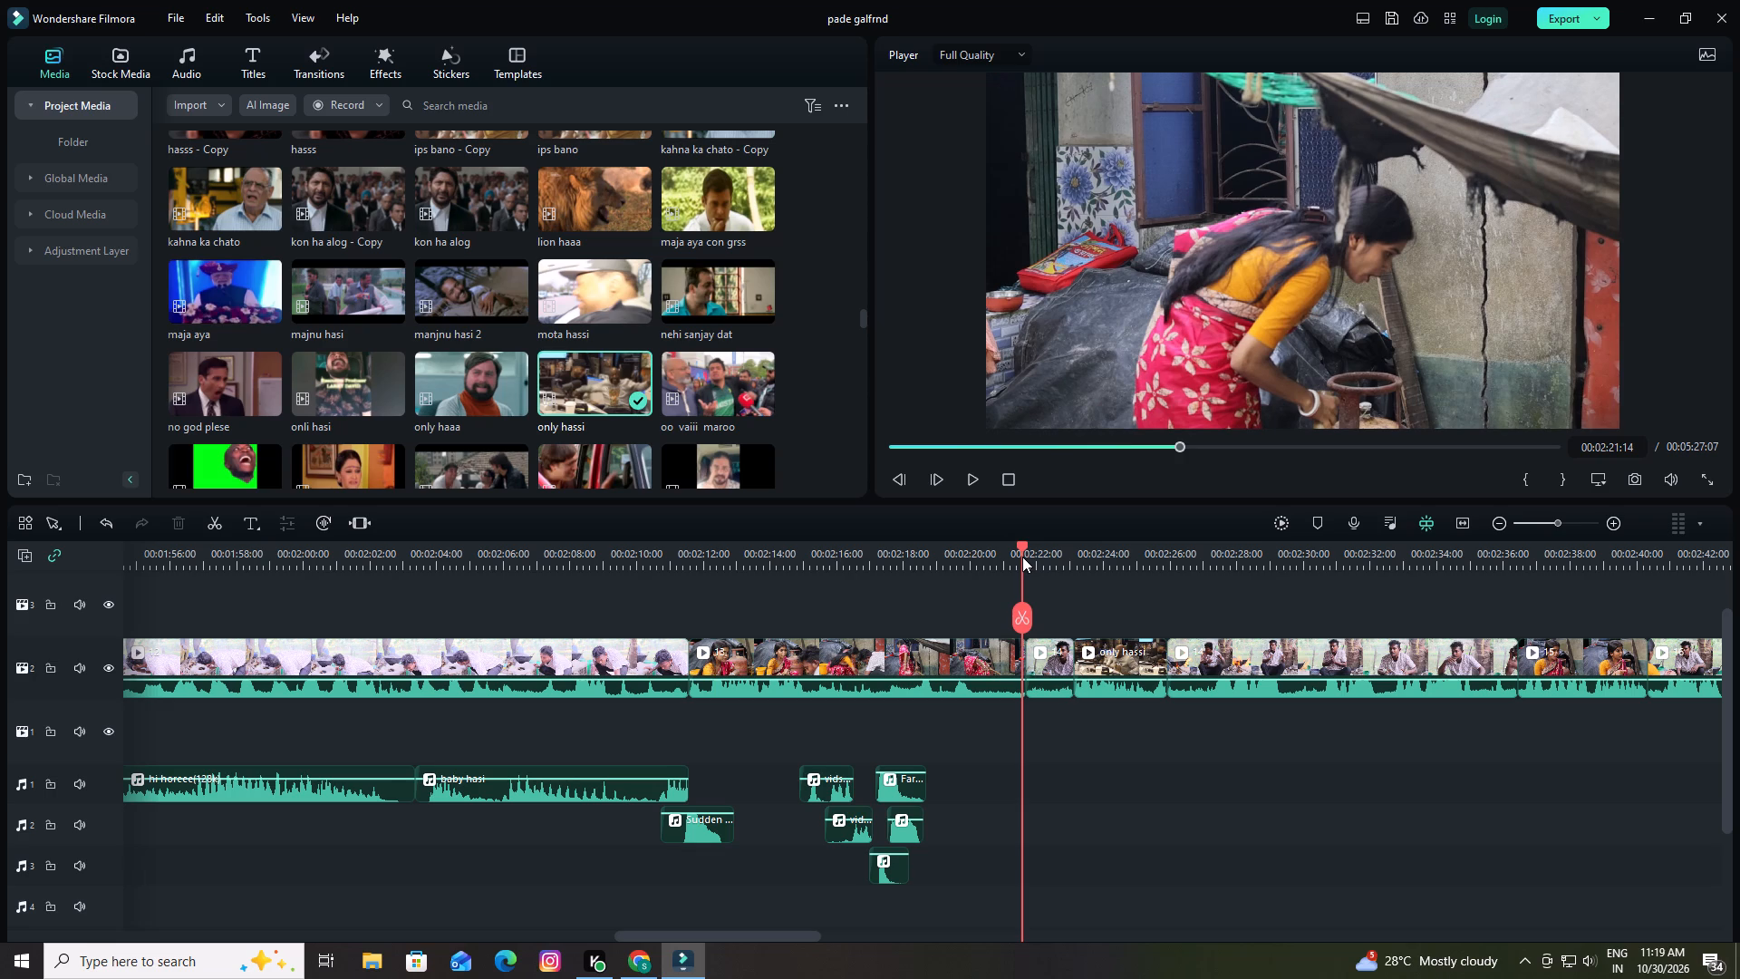
key(space)
key(space)
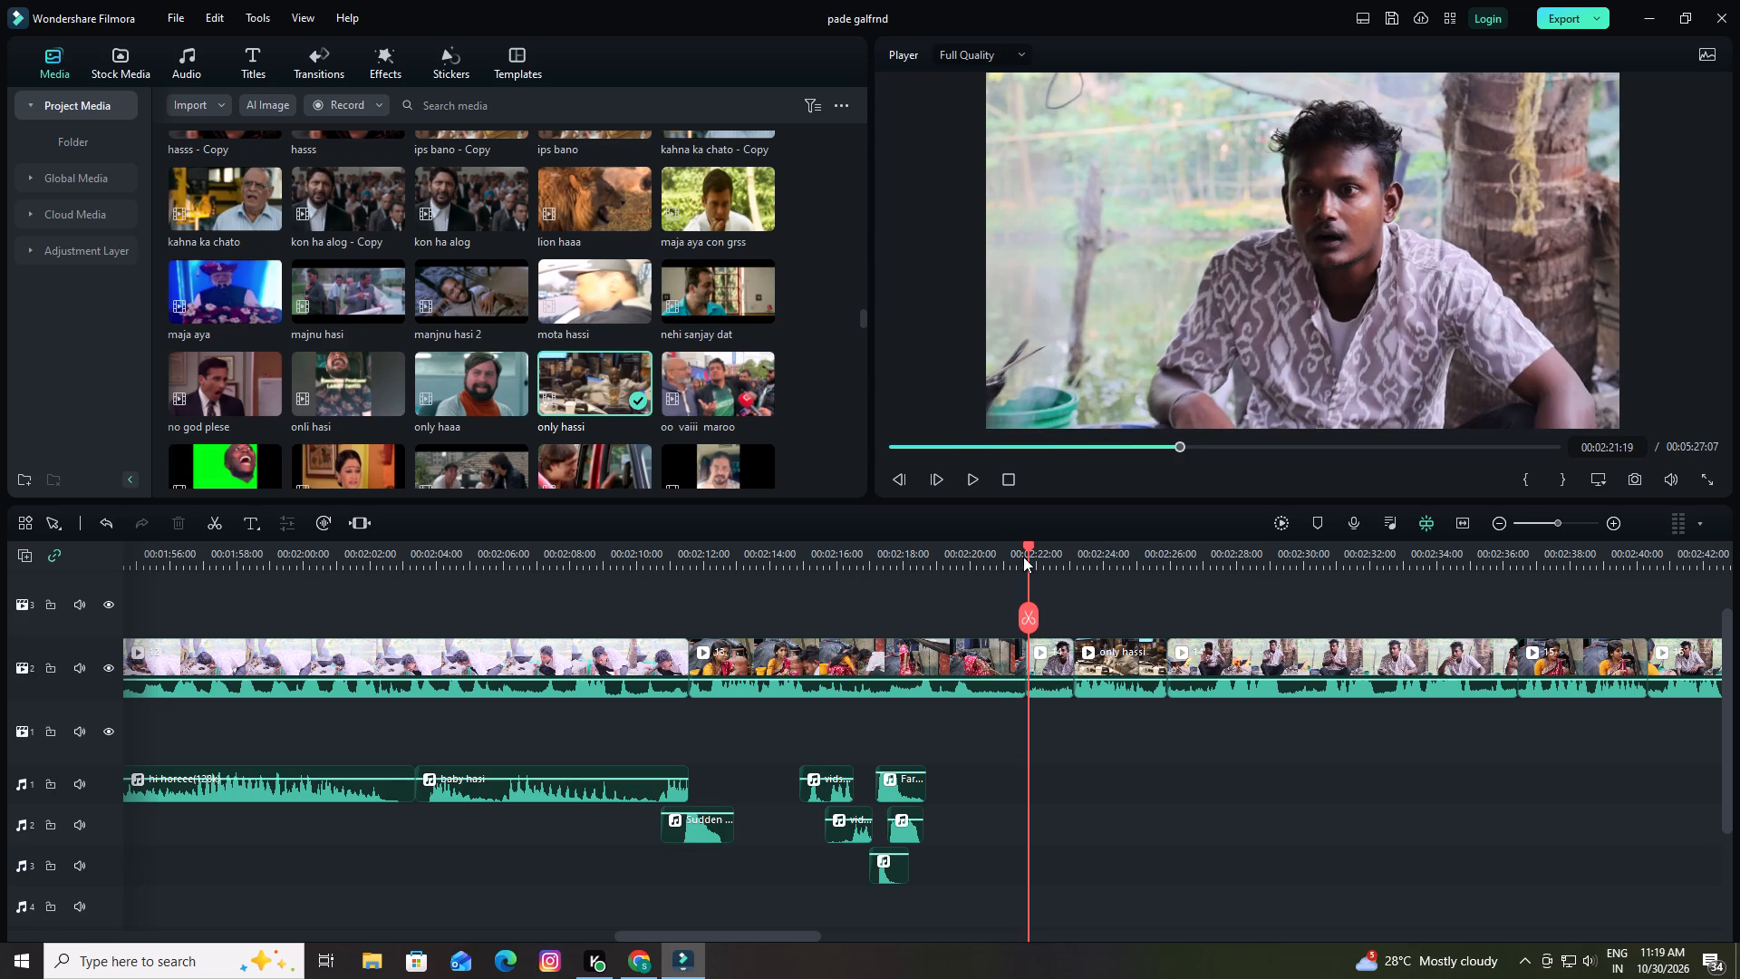
click(468, 111)
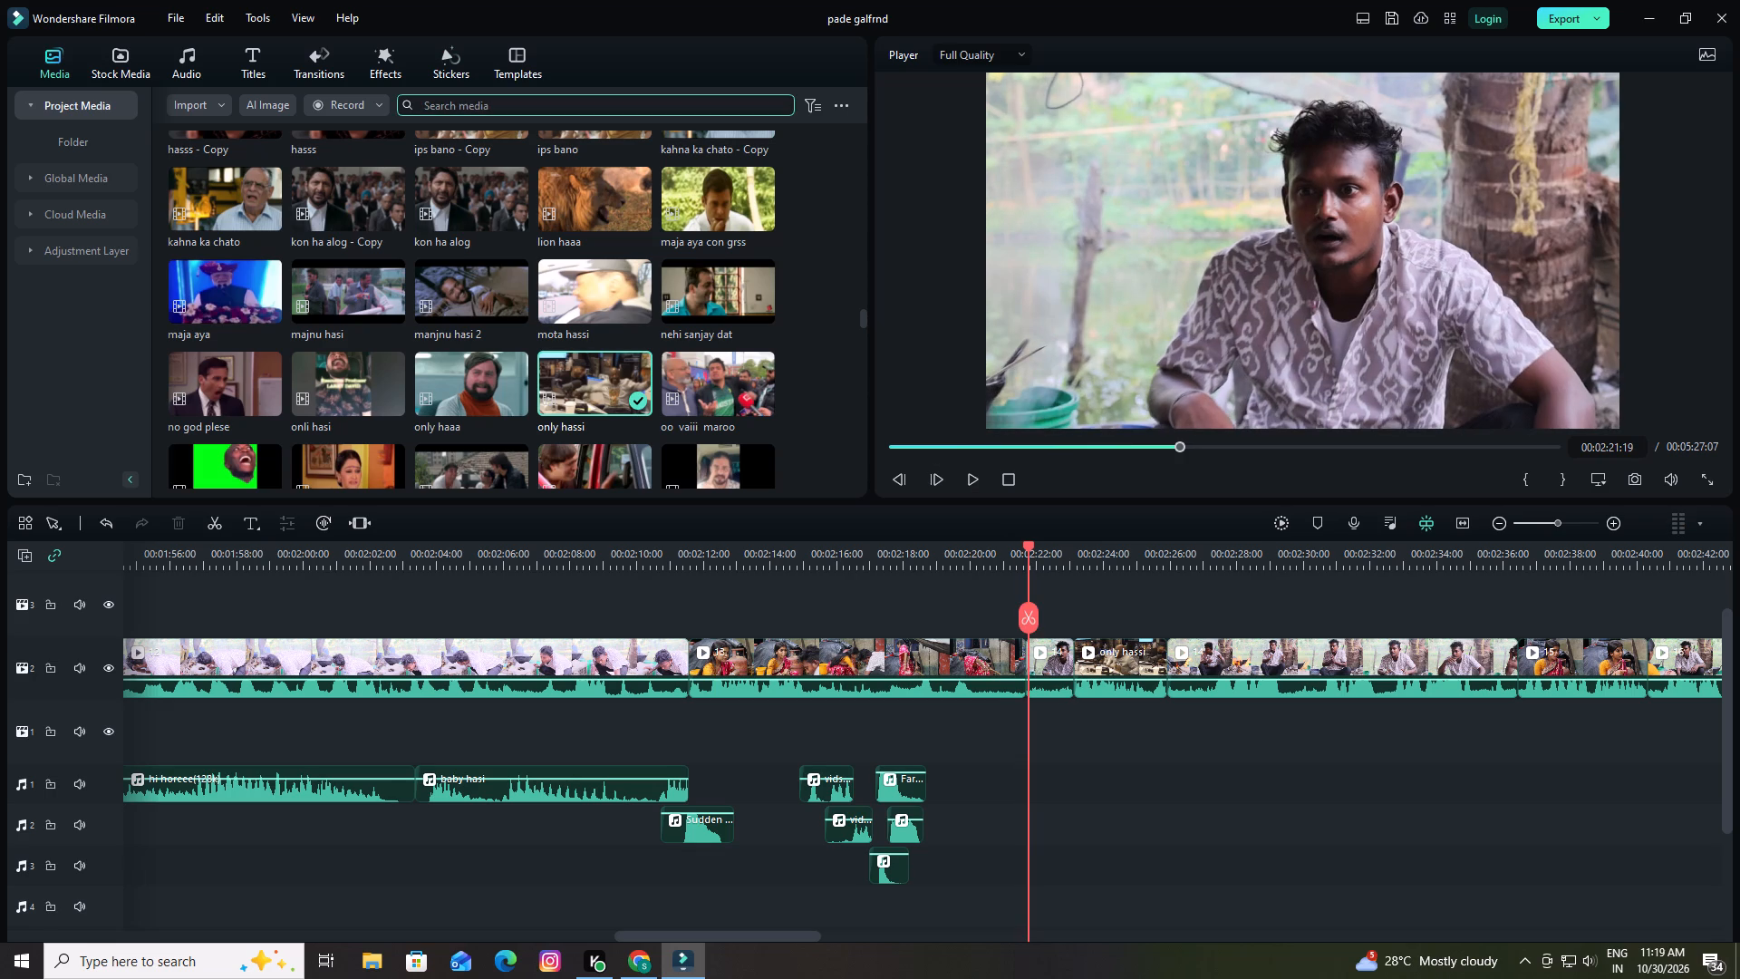
text(fa)
key(h)
key(Return)
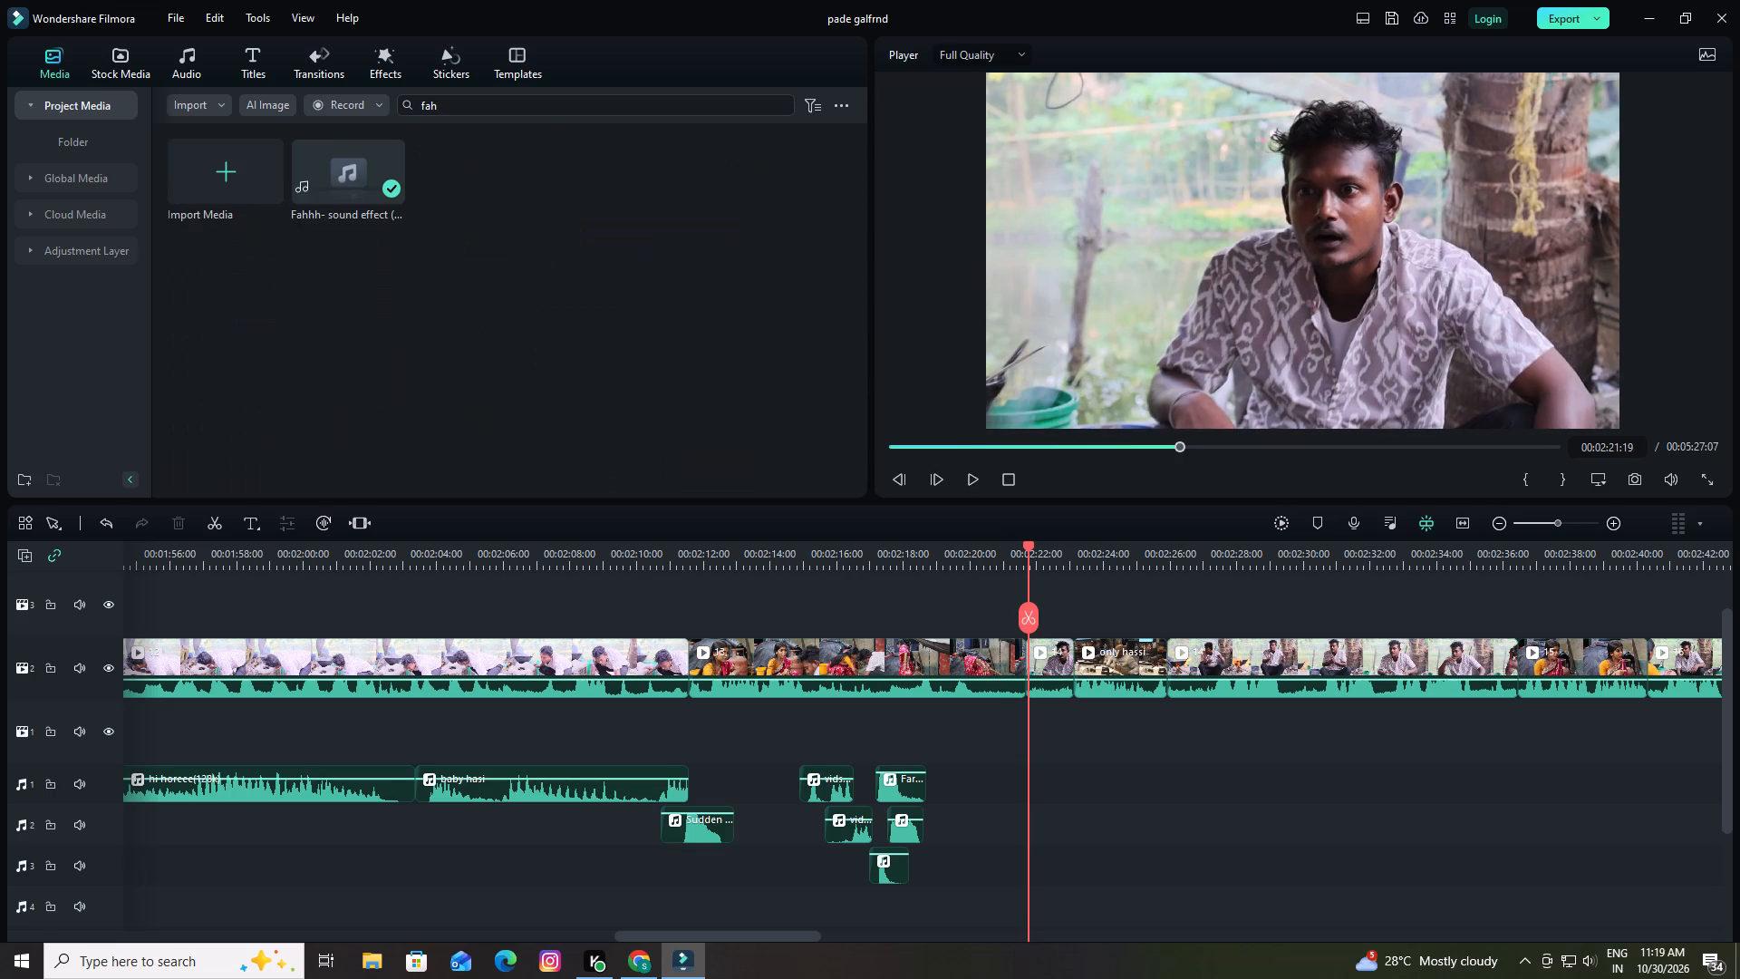
drag(337, 175, 1015, 750)
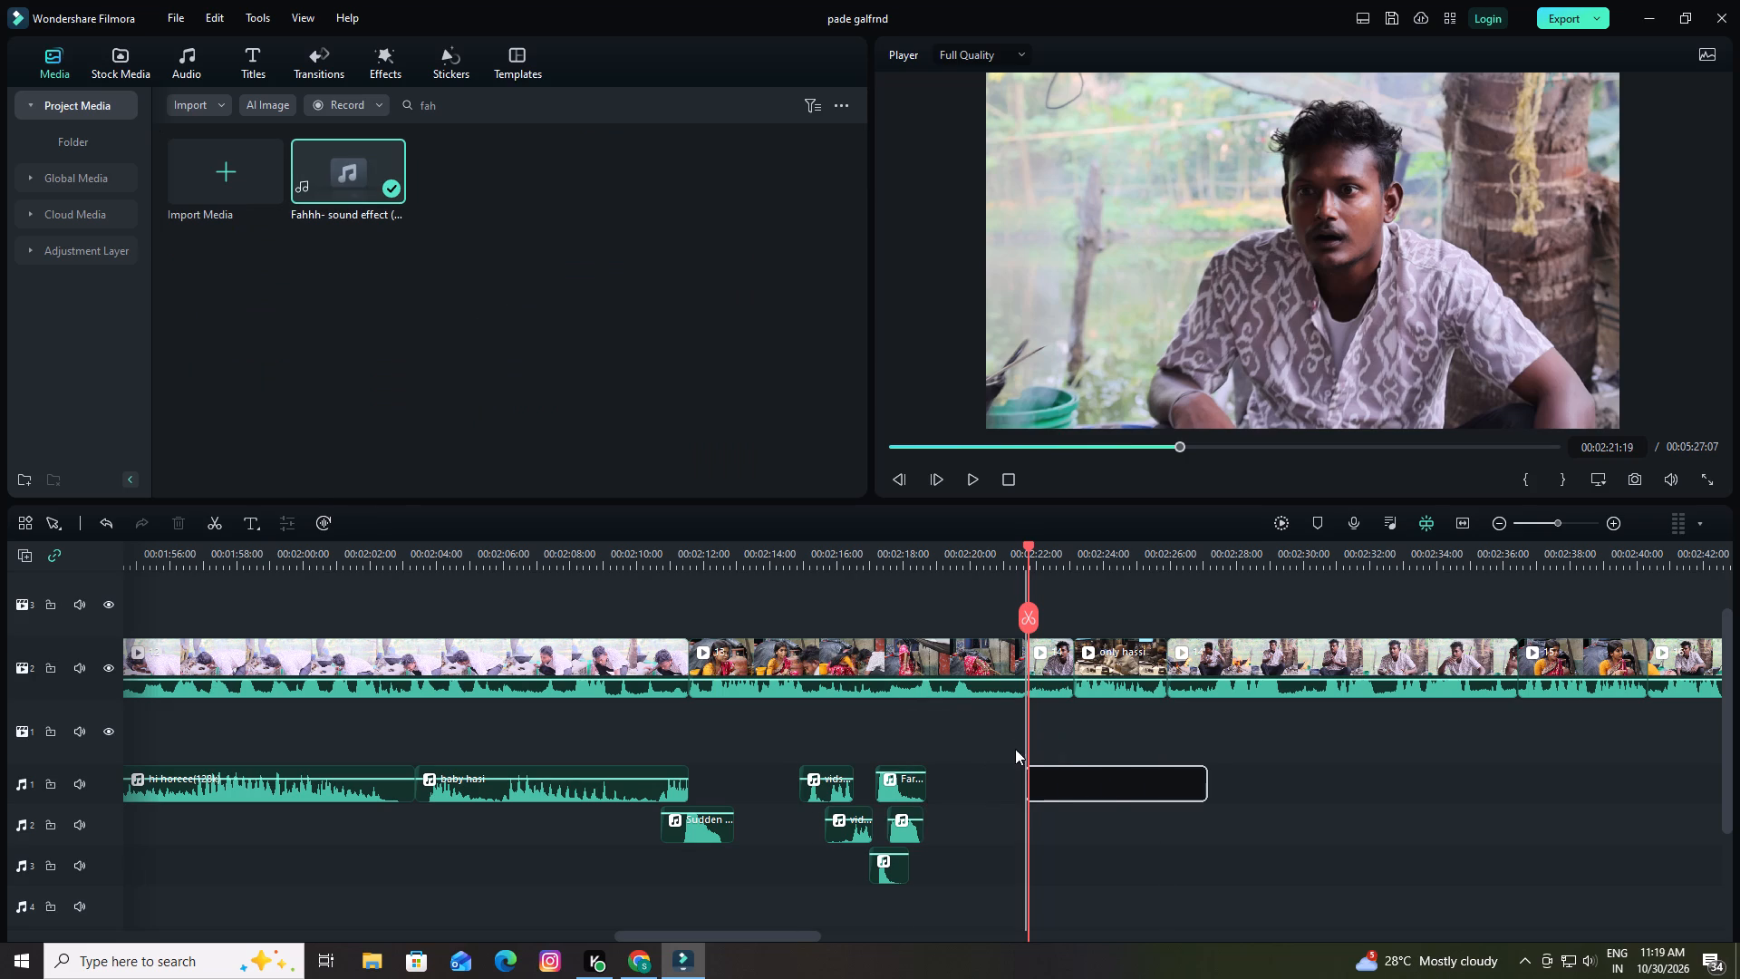
Move the Fahhh sound effect on audio track 1 earlier so it starts at 00:02:21:01.
drag(1026, 547, 1019, 550)
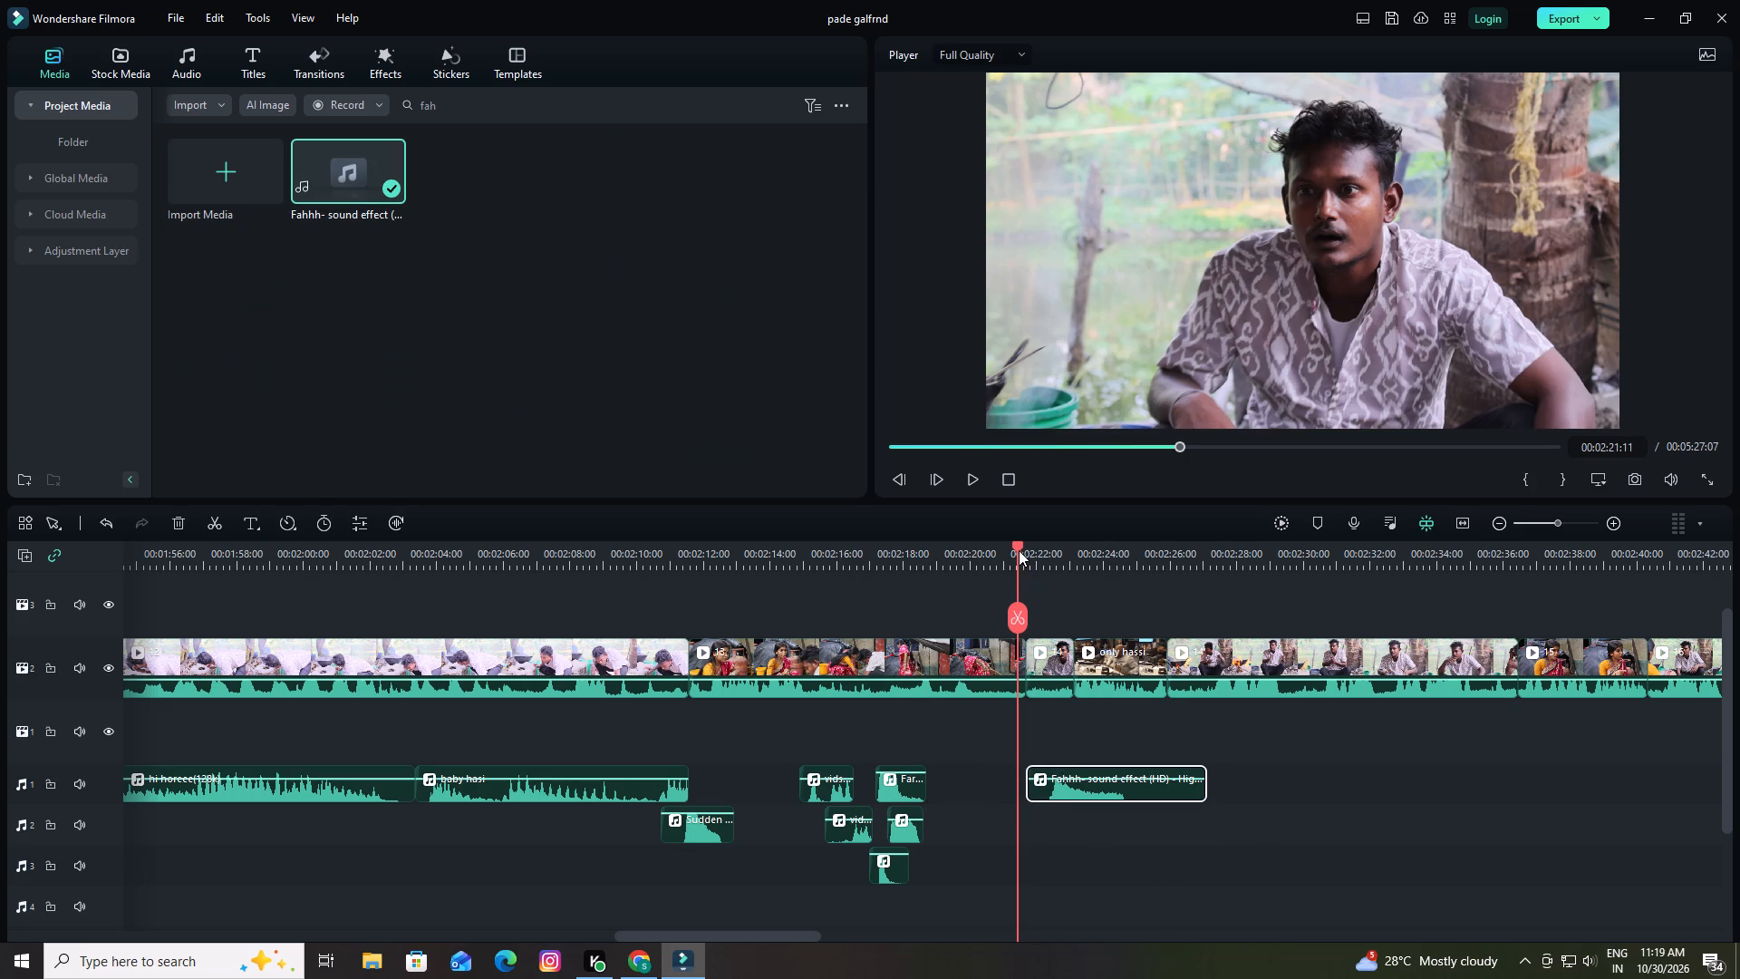
drag(1019, 550, 1018, 551)
drag(1071, 795, 1042, 798)
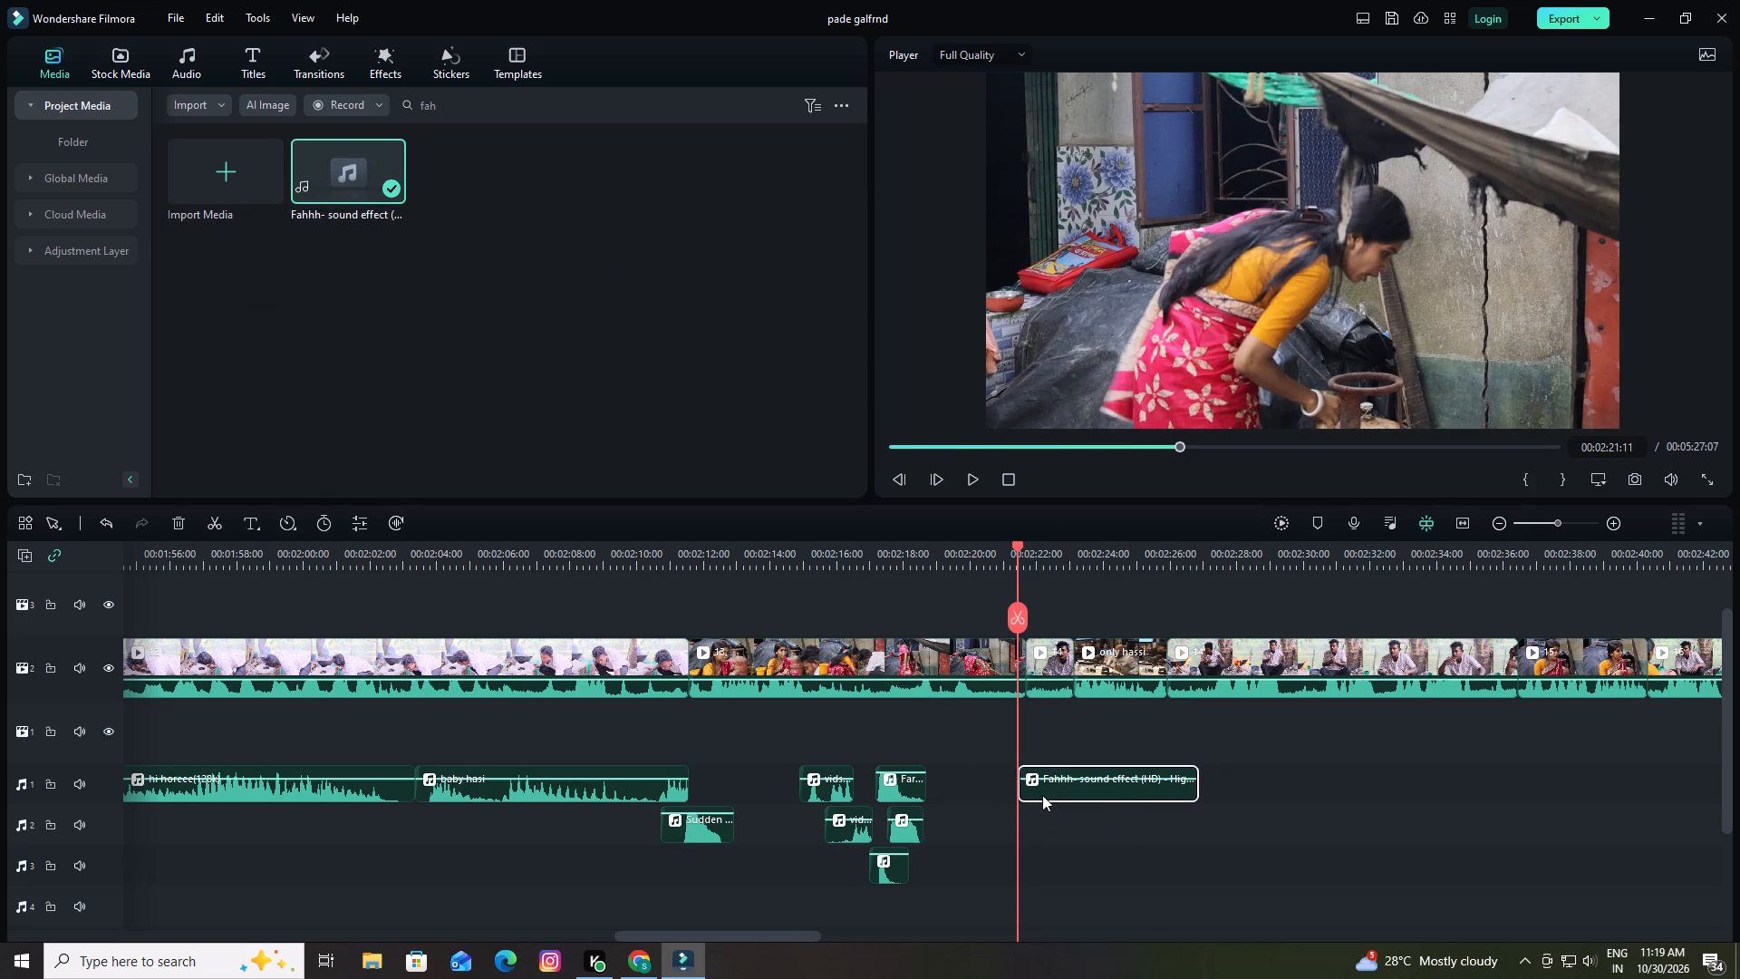
drag(1015, 546, 1004, 549)
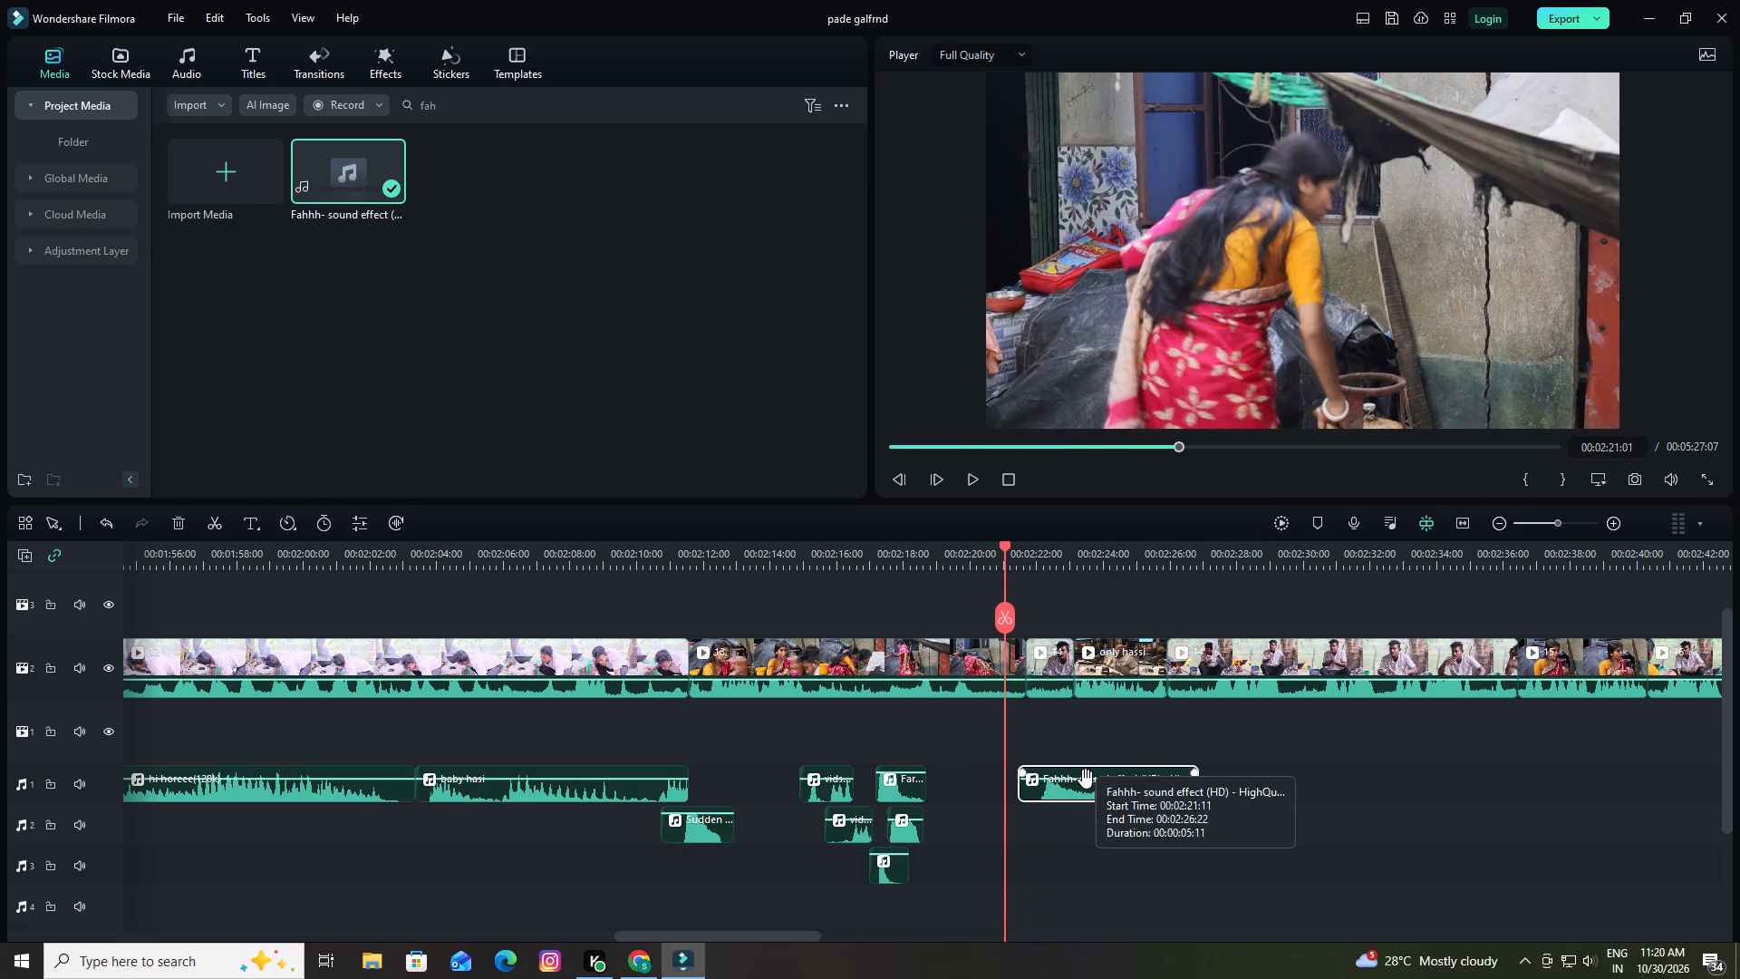
drag(1080, 800, 1050, 797)
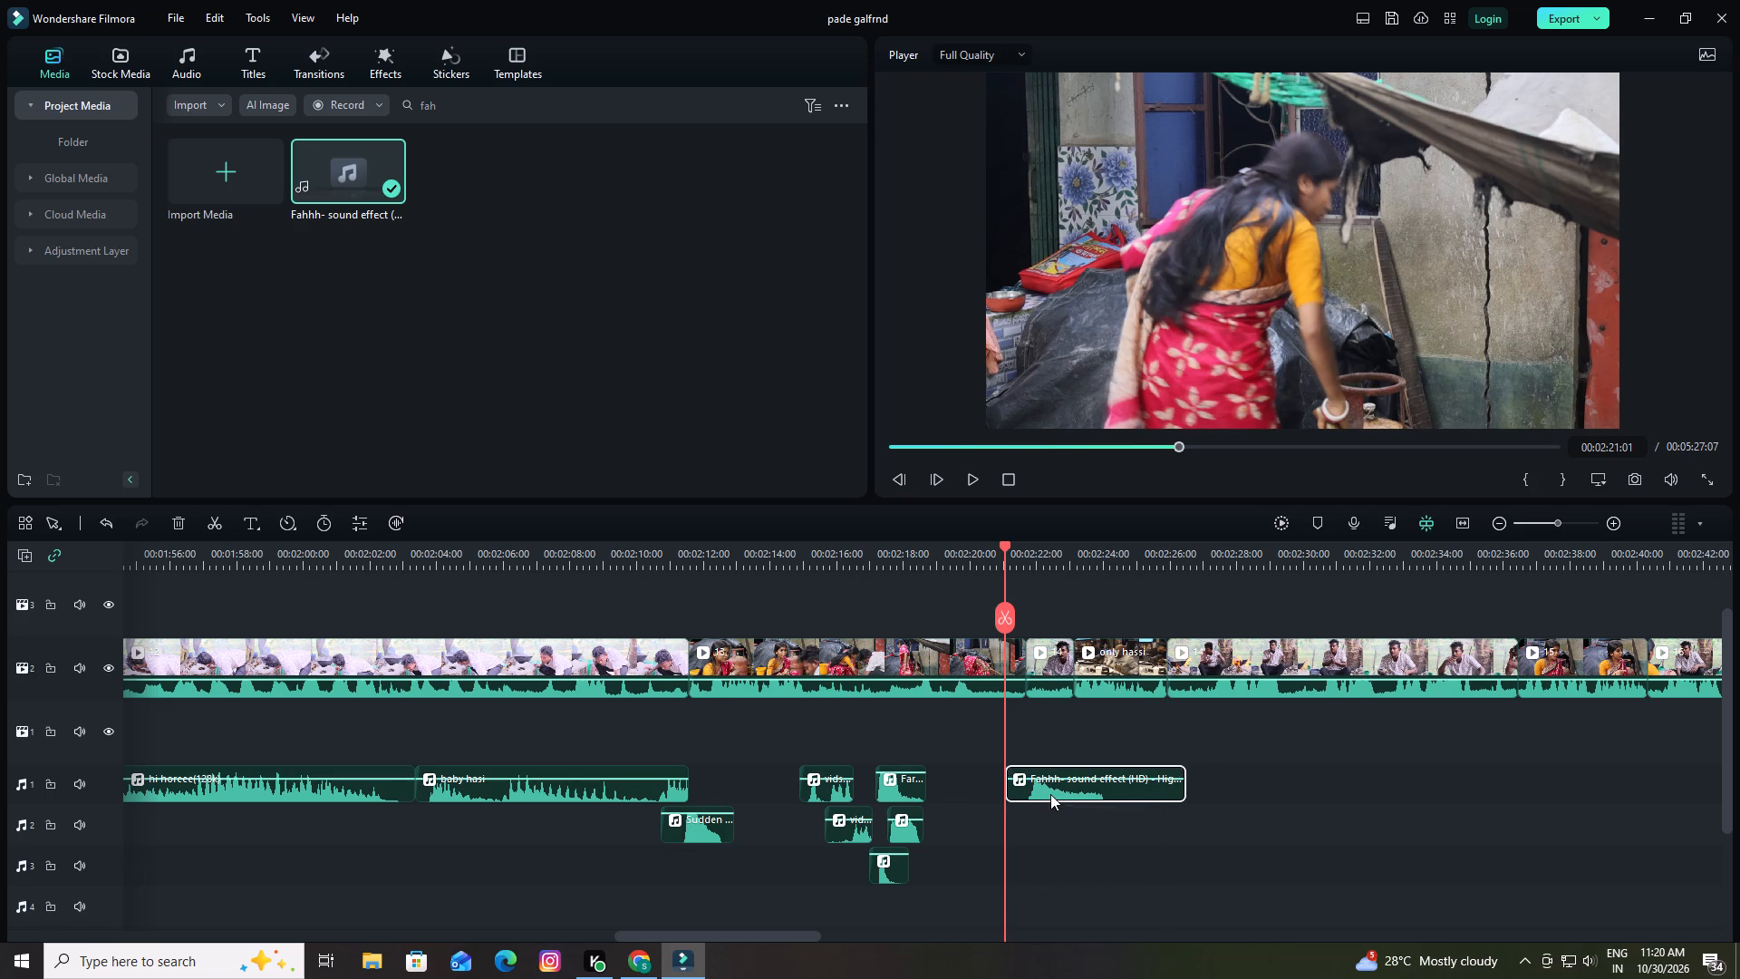
Replay from about 00:02:21 to check the Fahhh timing against the man's reaction, and find the frame where he reacts near 00:02:22:13.
key(space)
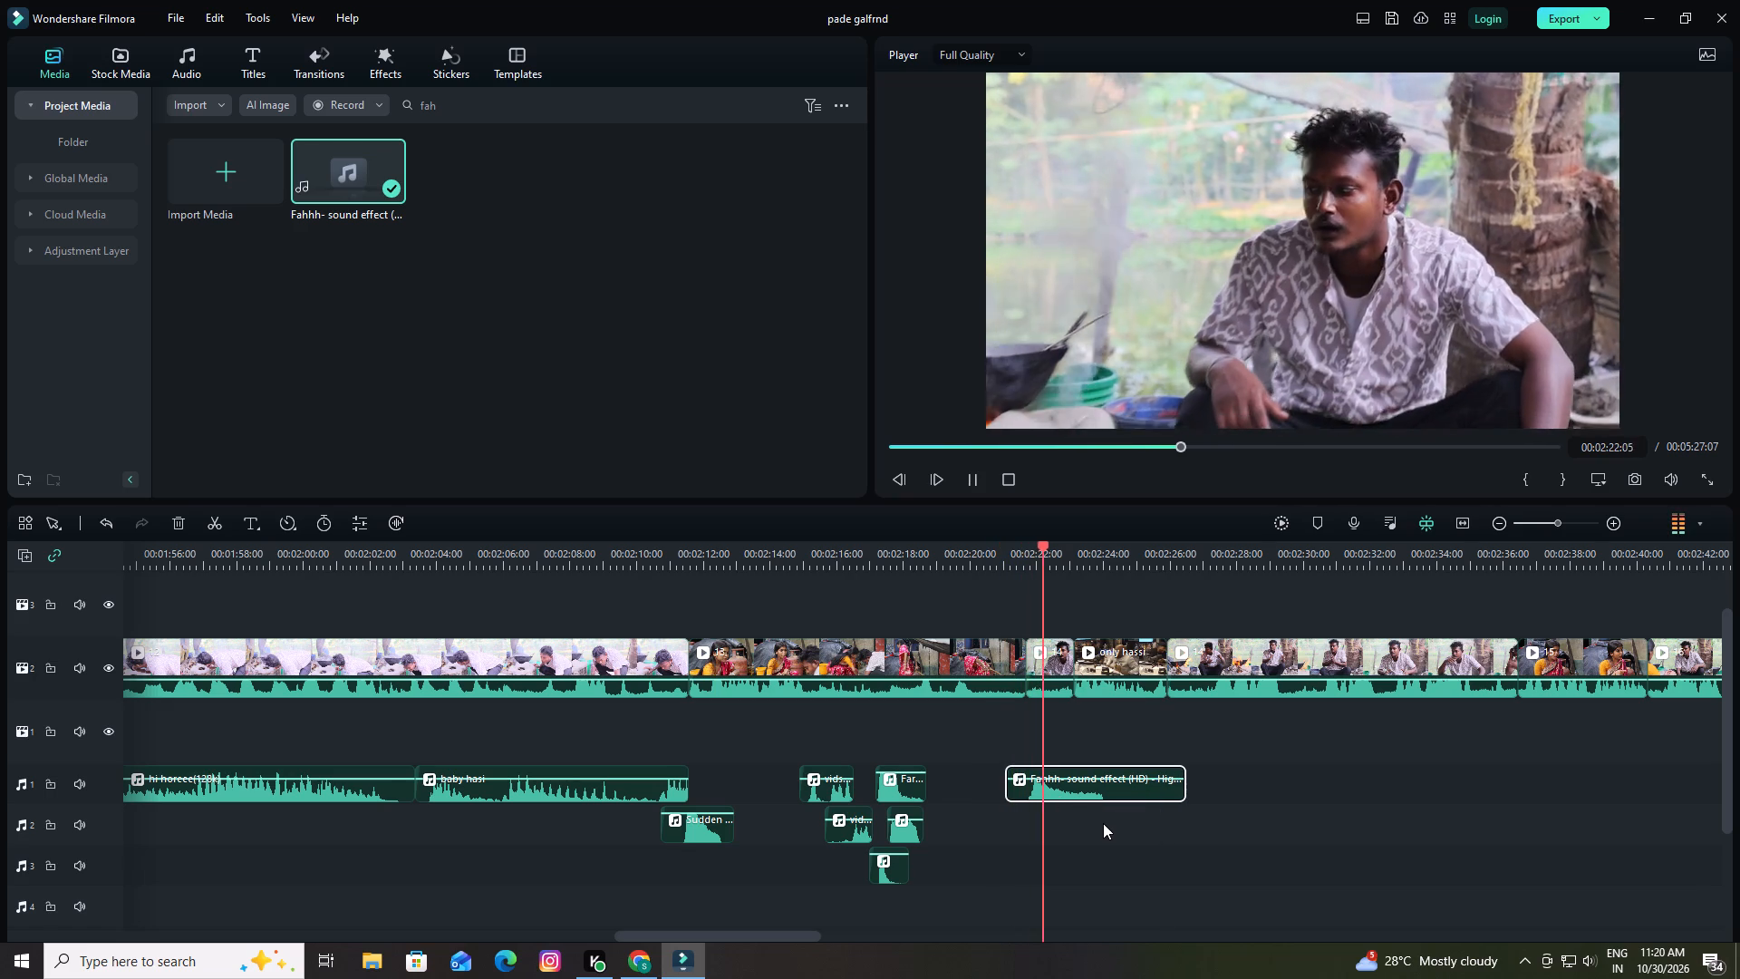
key(space)
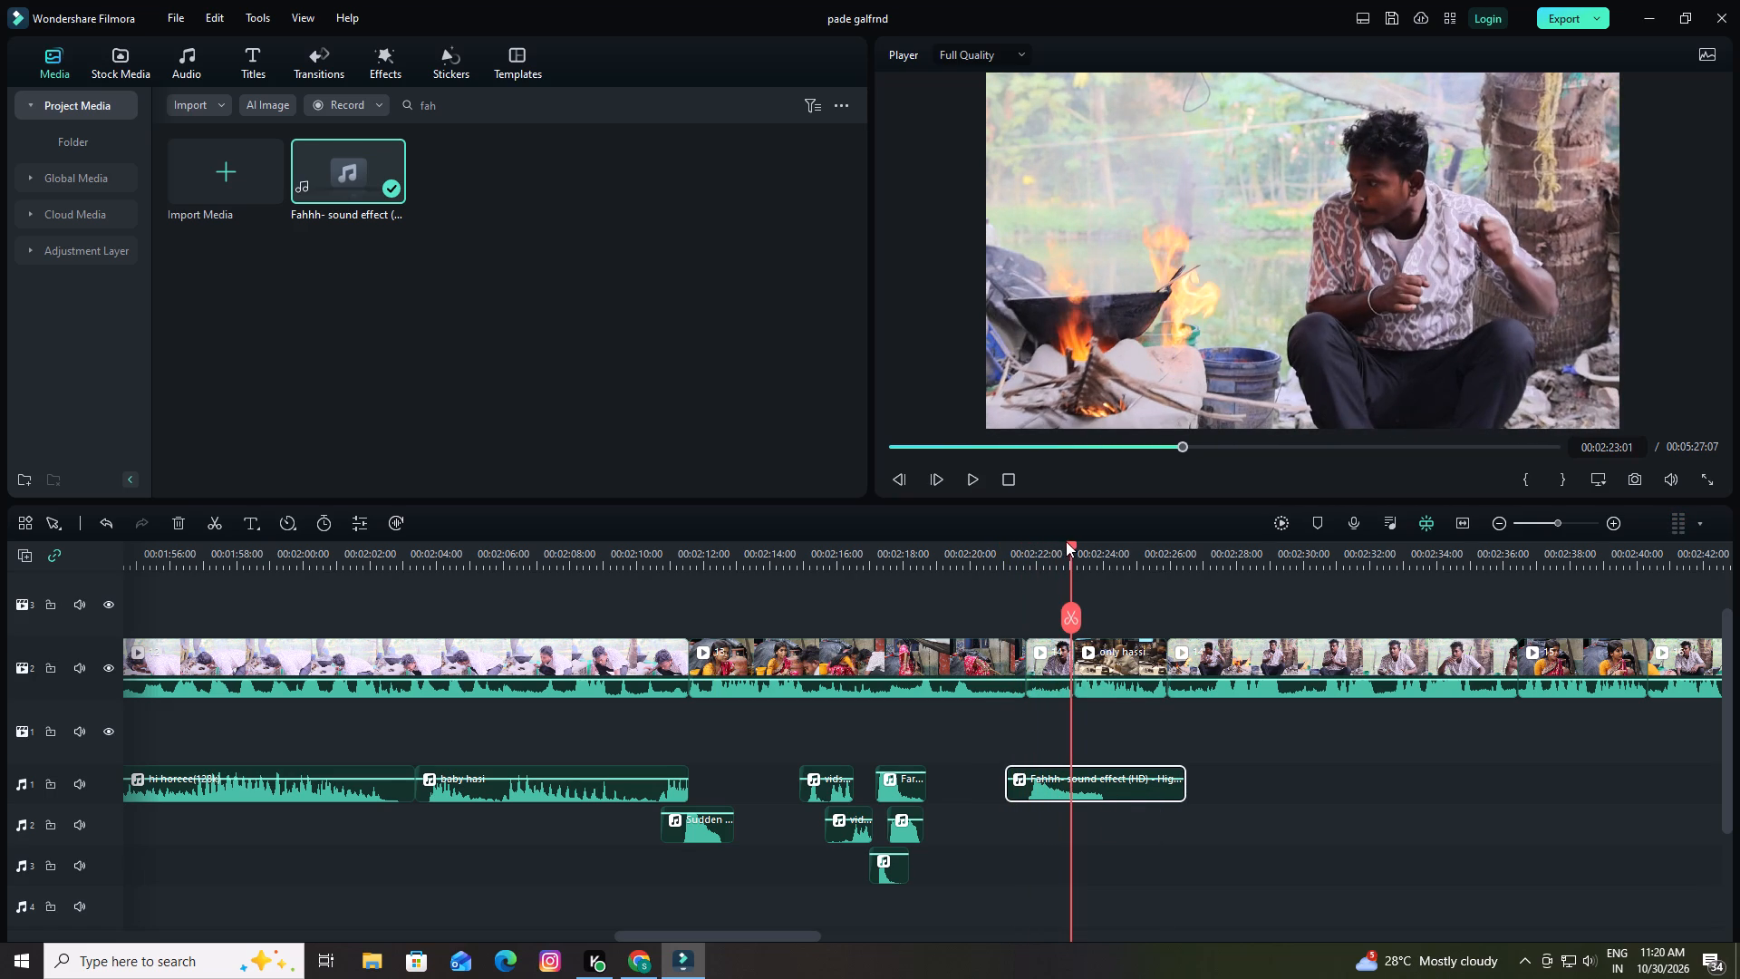
drag(1069, 545, 1010, 565)
key(space)
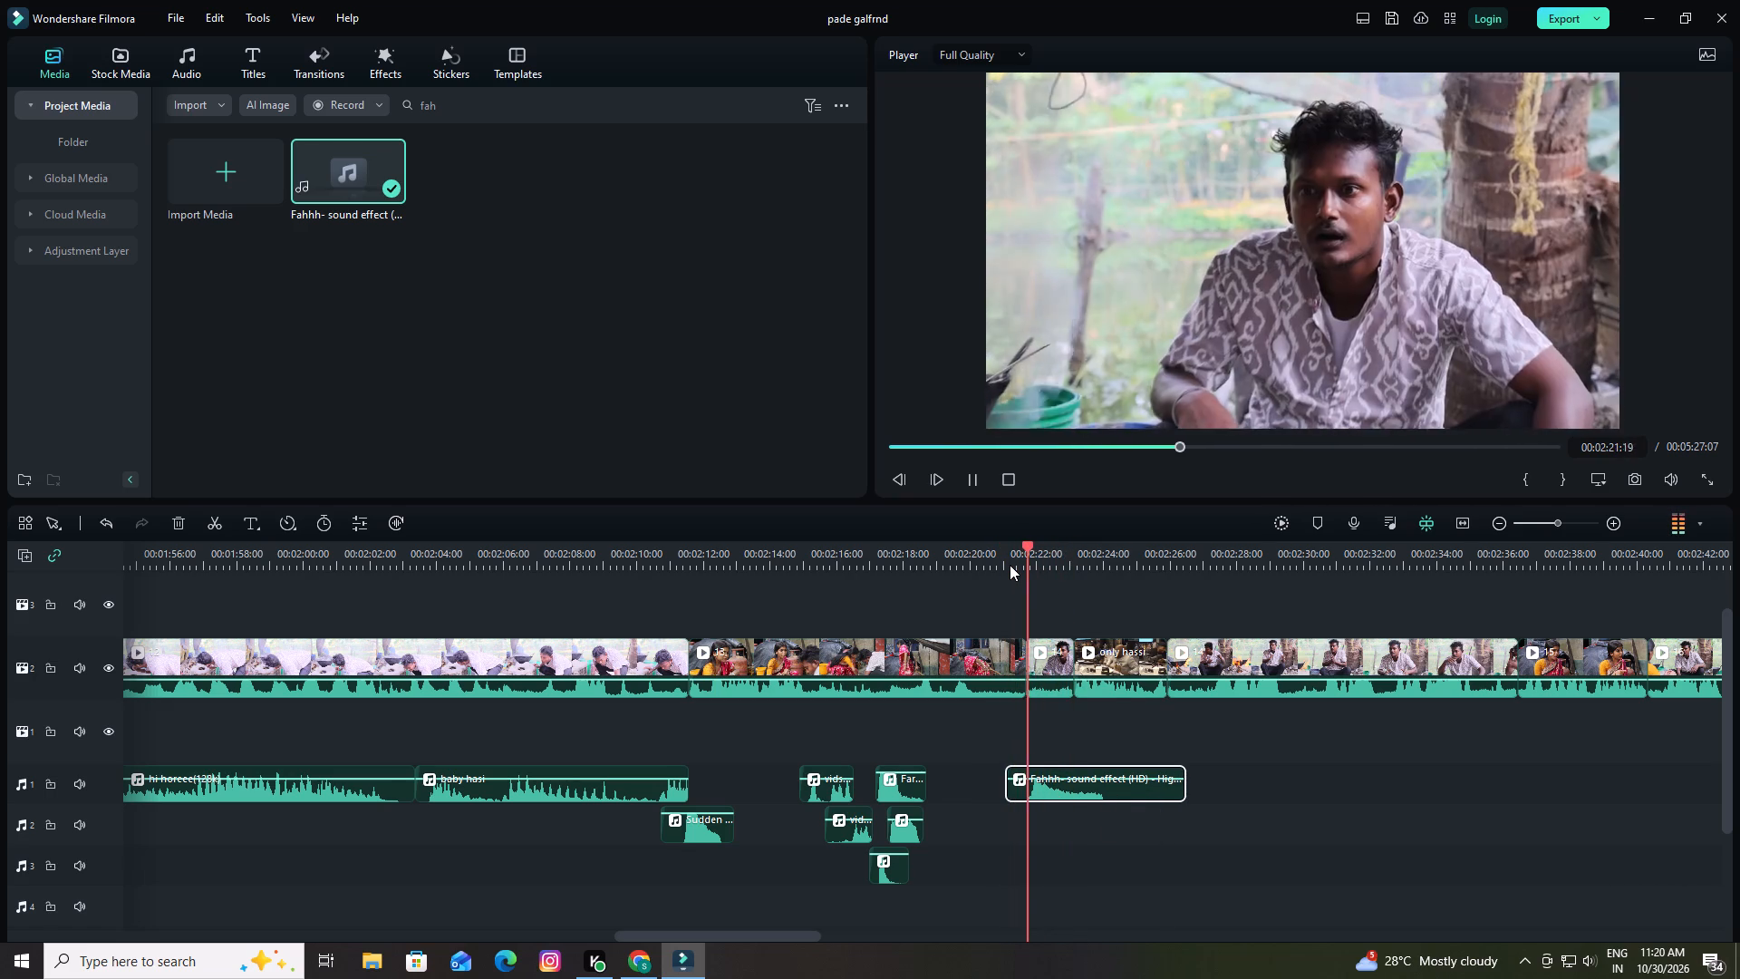
key(space)
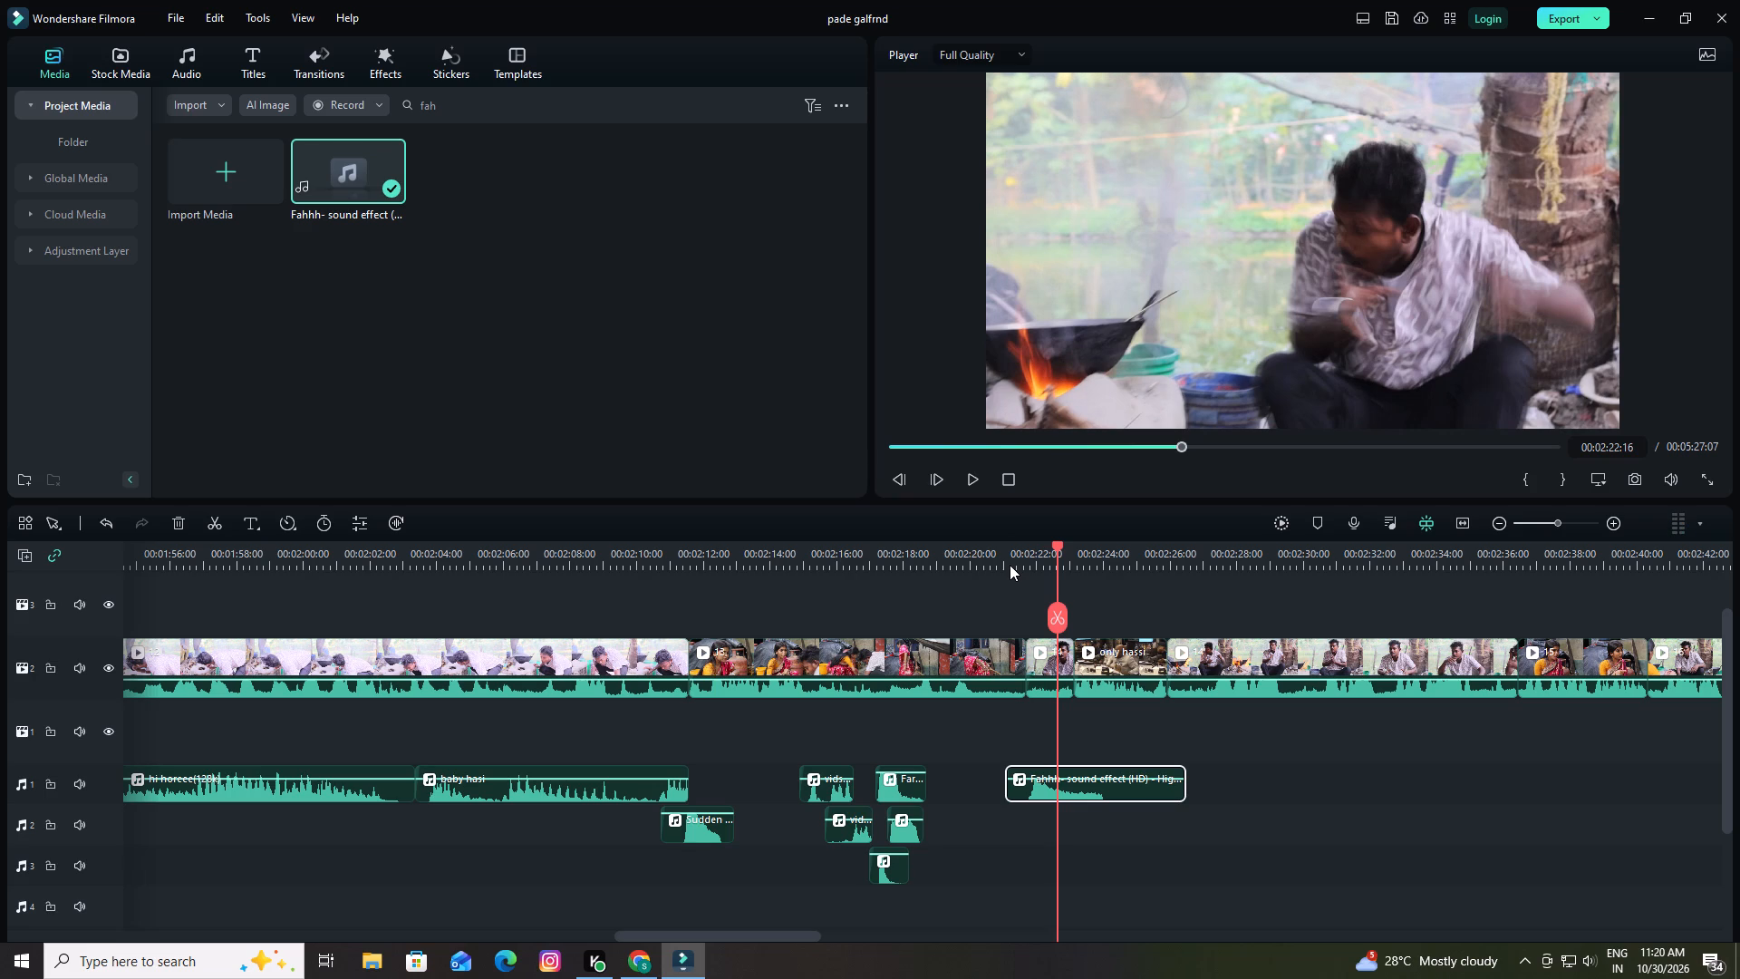
key(Left)
key(Left)
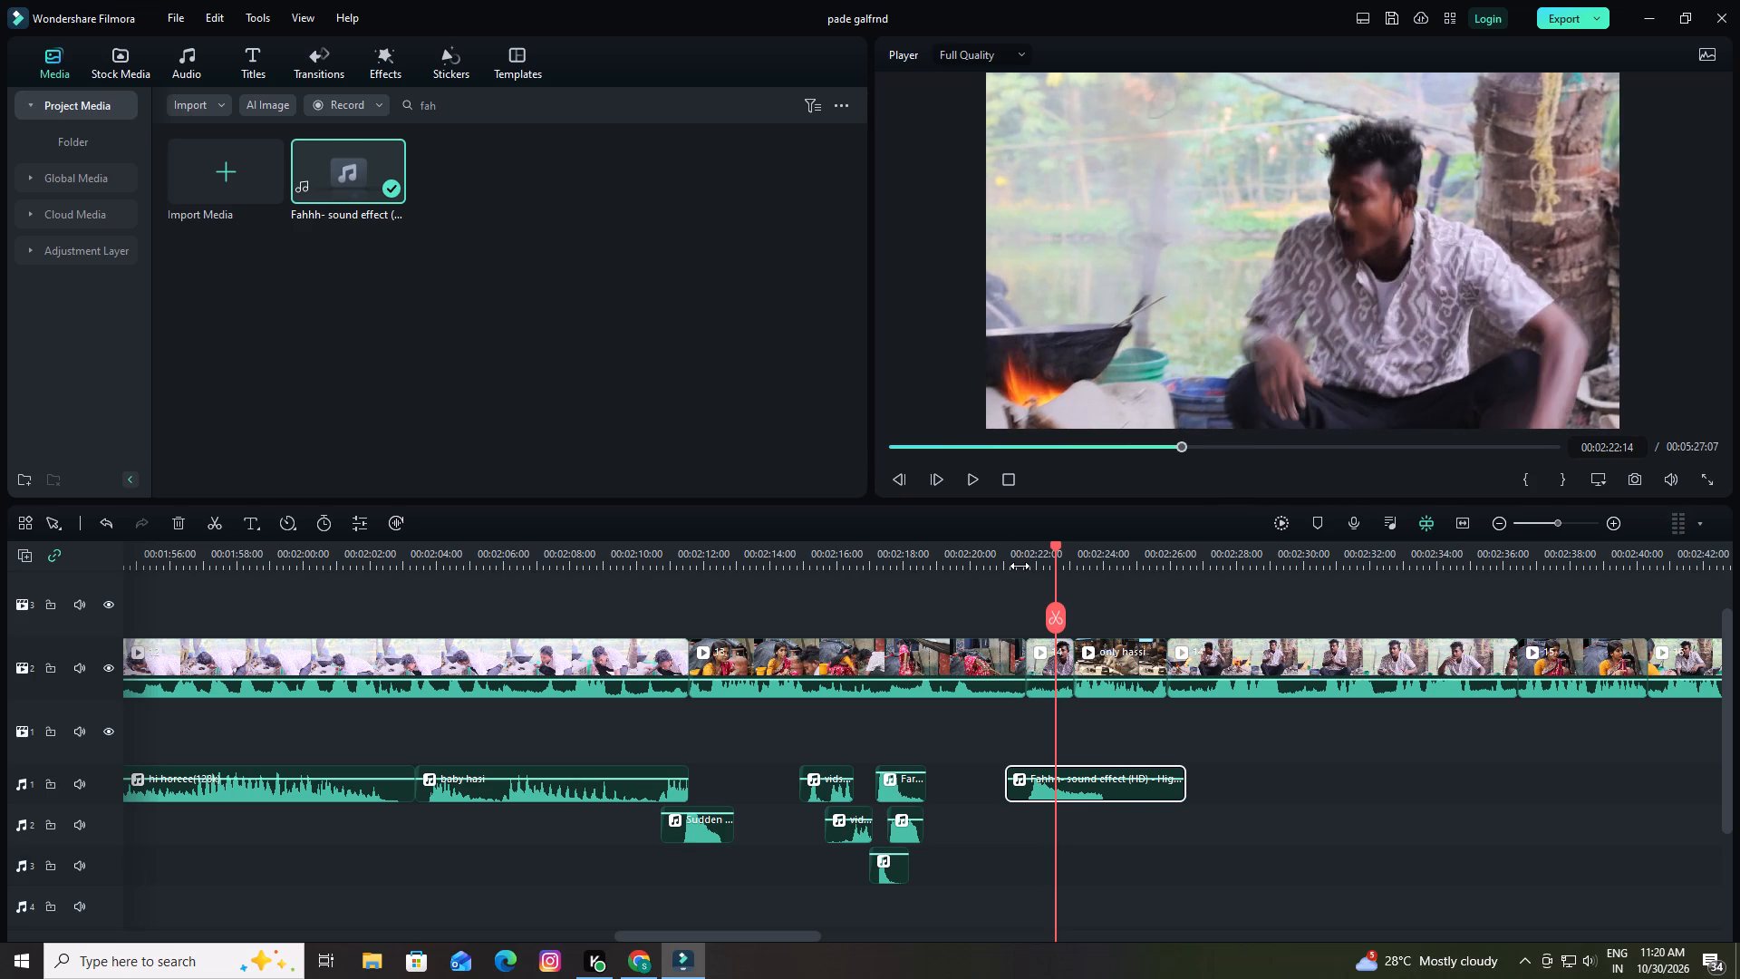
key(Left)
Search the project media for aa and place the aaaa sound effect on audio track 2, starting at about 00:02:22:13.
click(473, 103)
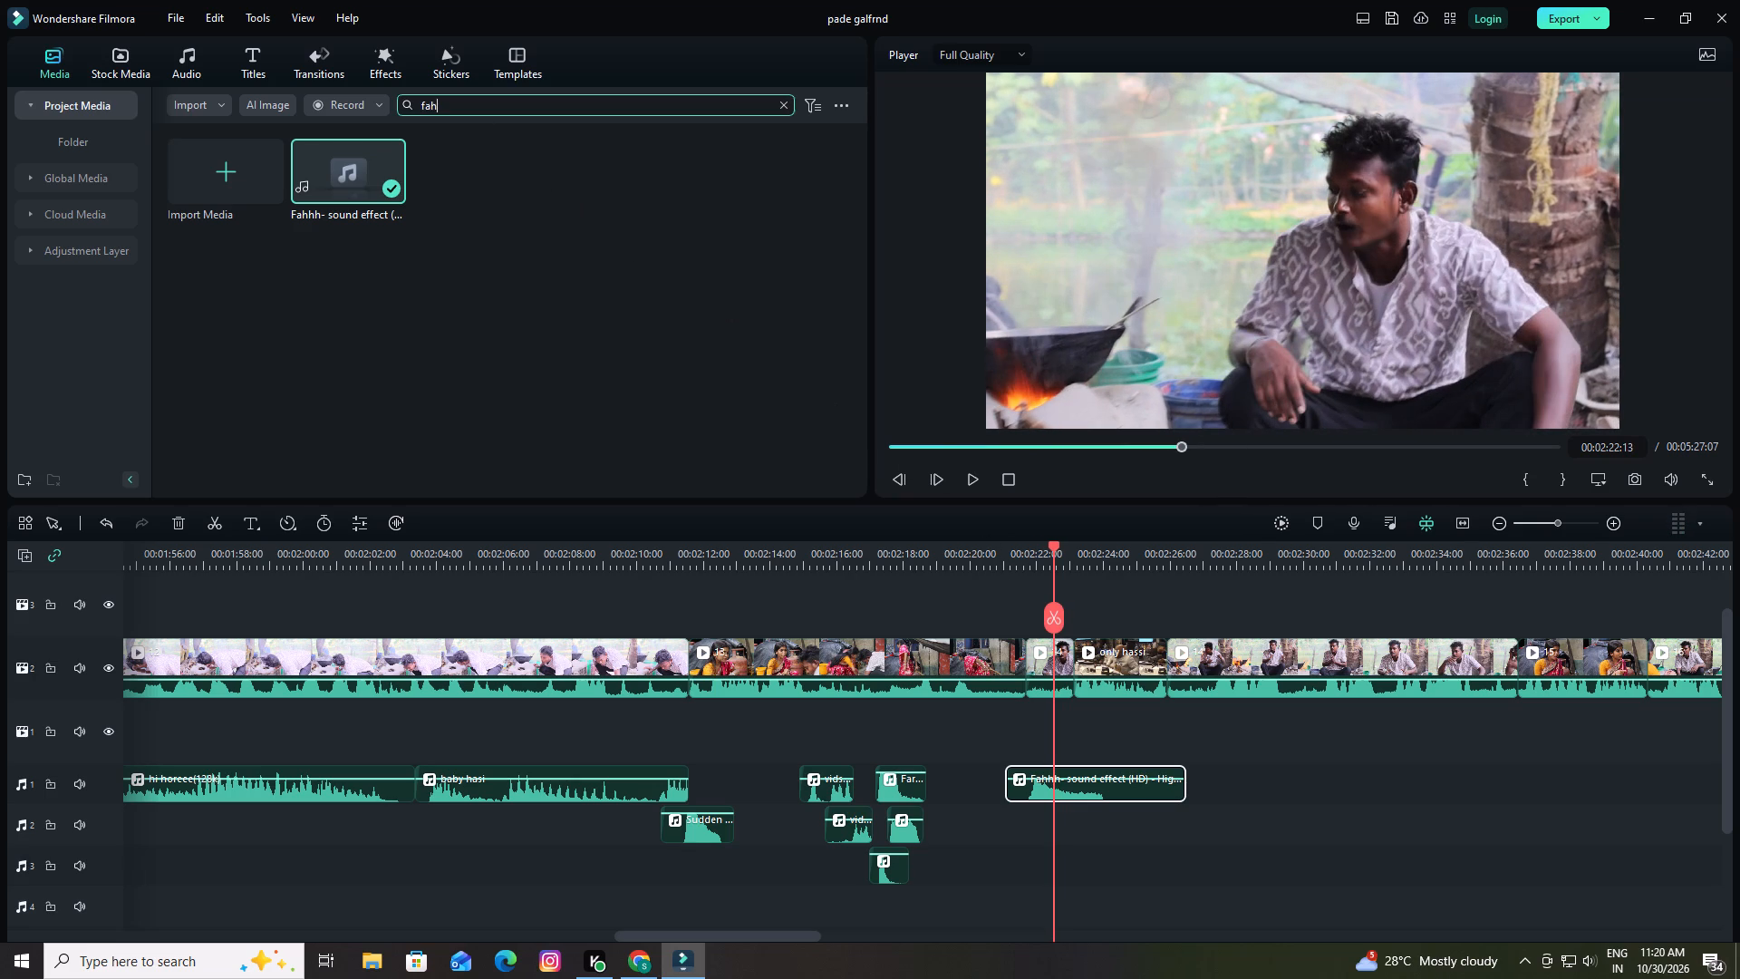
key(BackSpace)
key(BackSpace)
key(BackSpace)
text(aa)
key(Return)
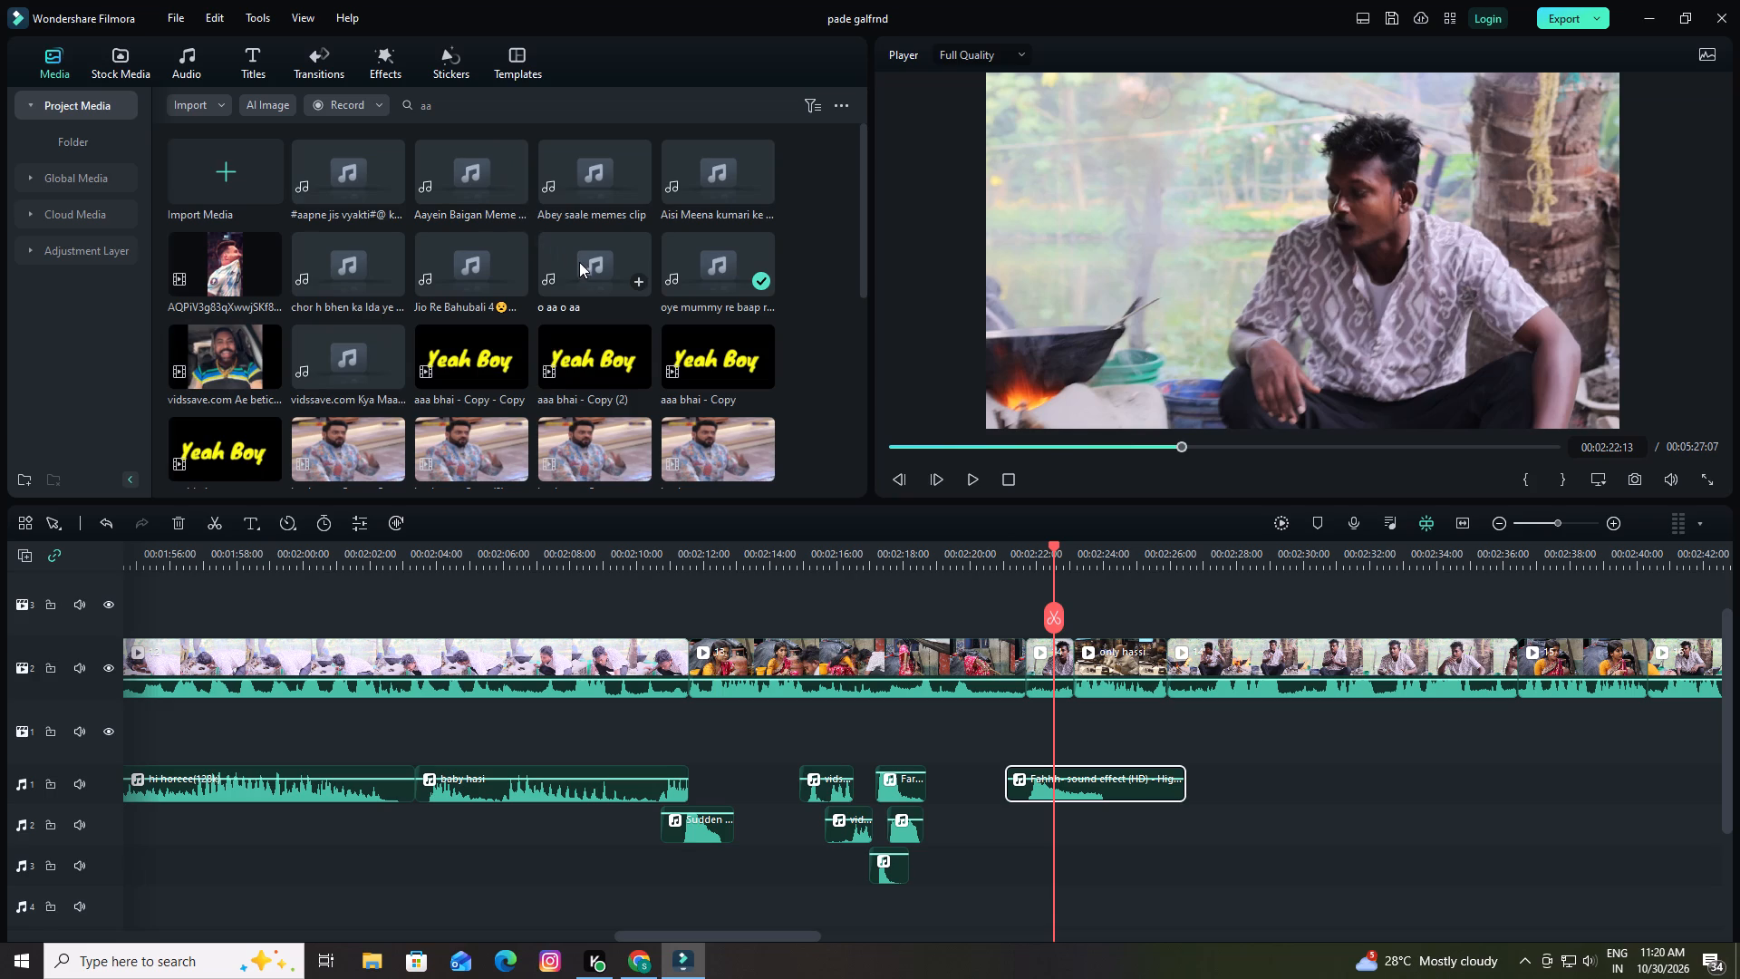
scroll(578, 269, down, 4)
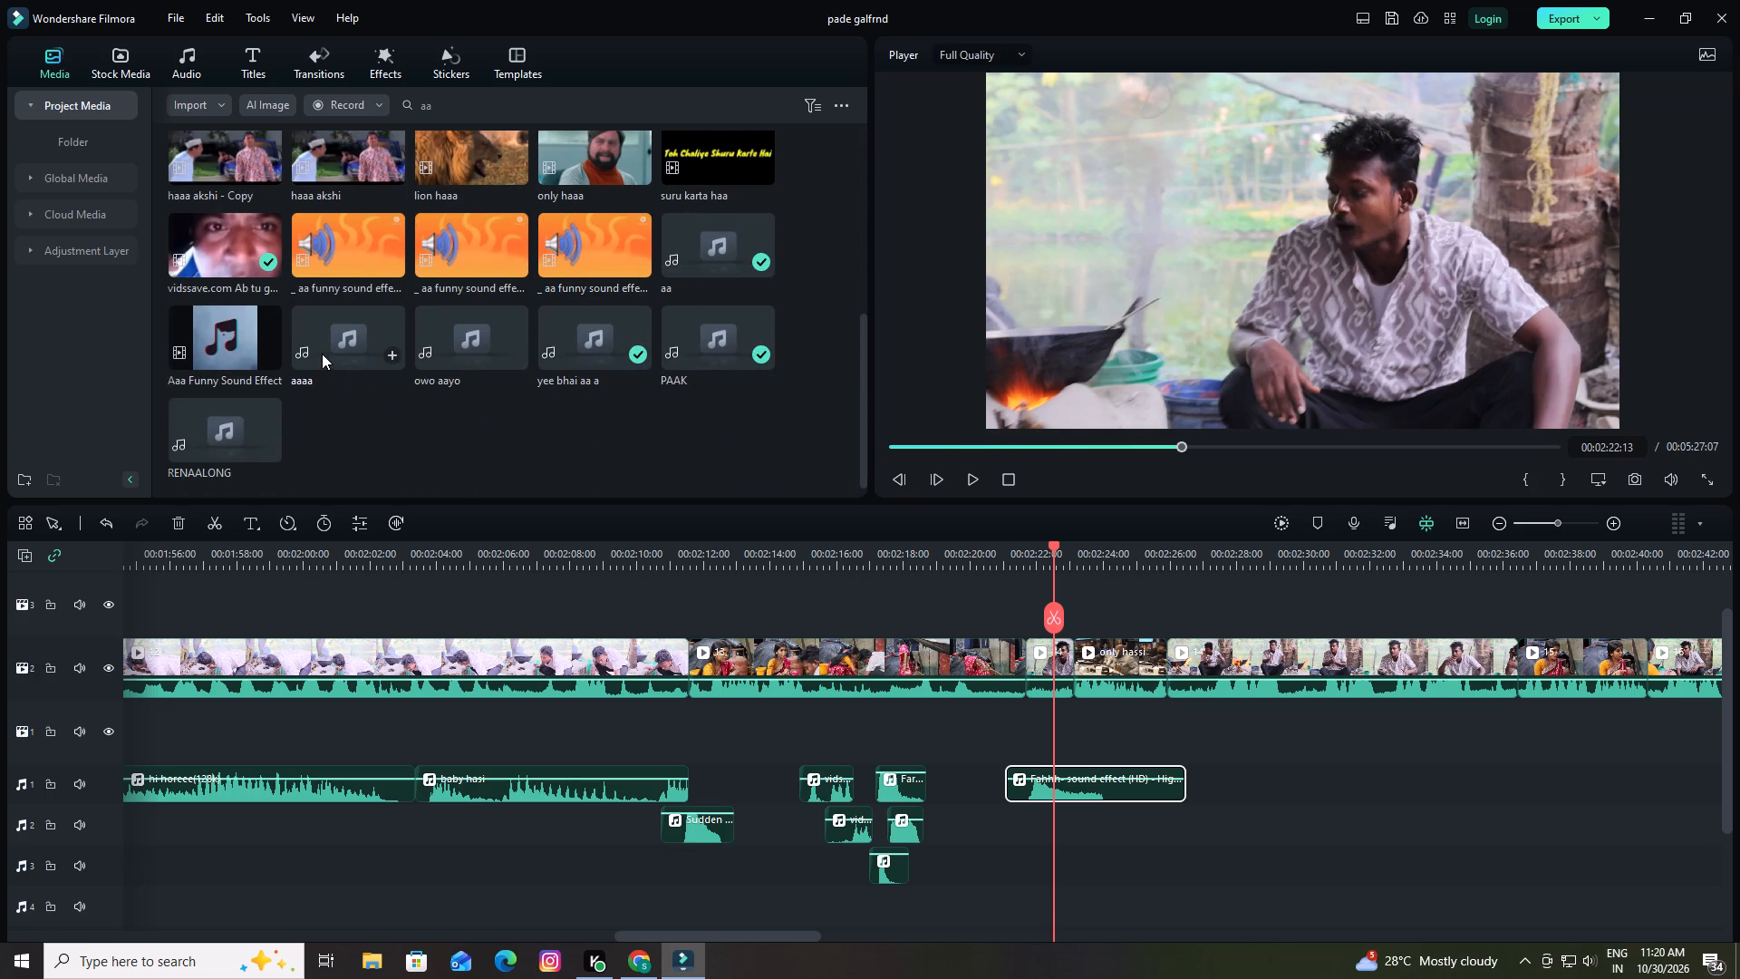
click(322, 352)
drag(322, 347, 1003, 867)
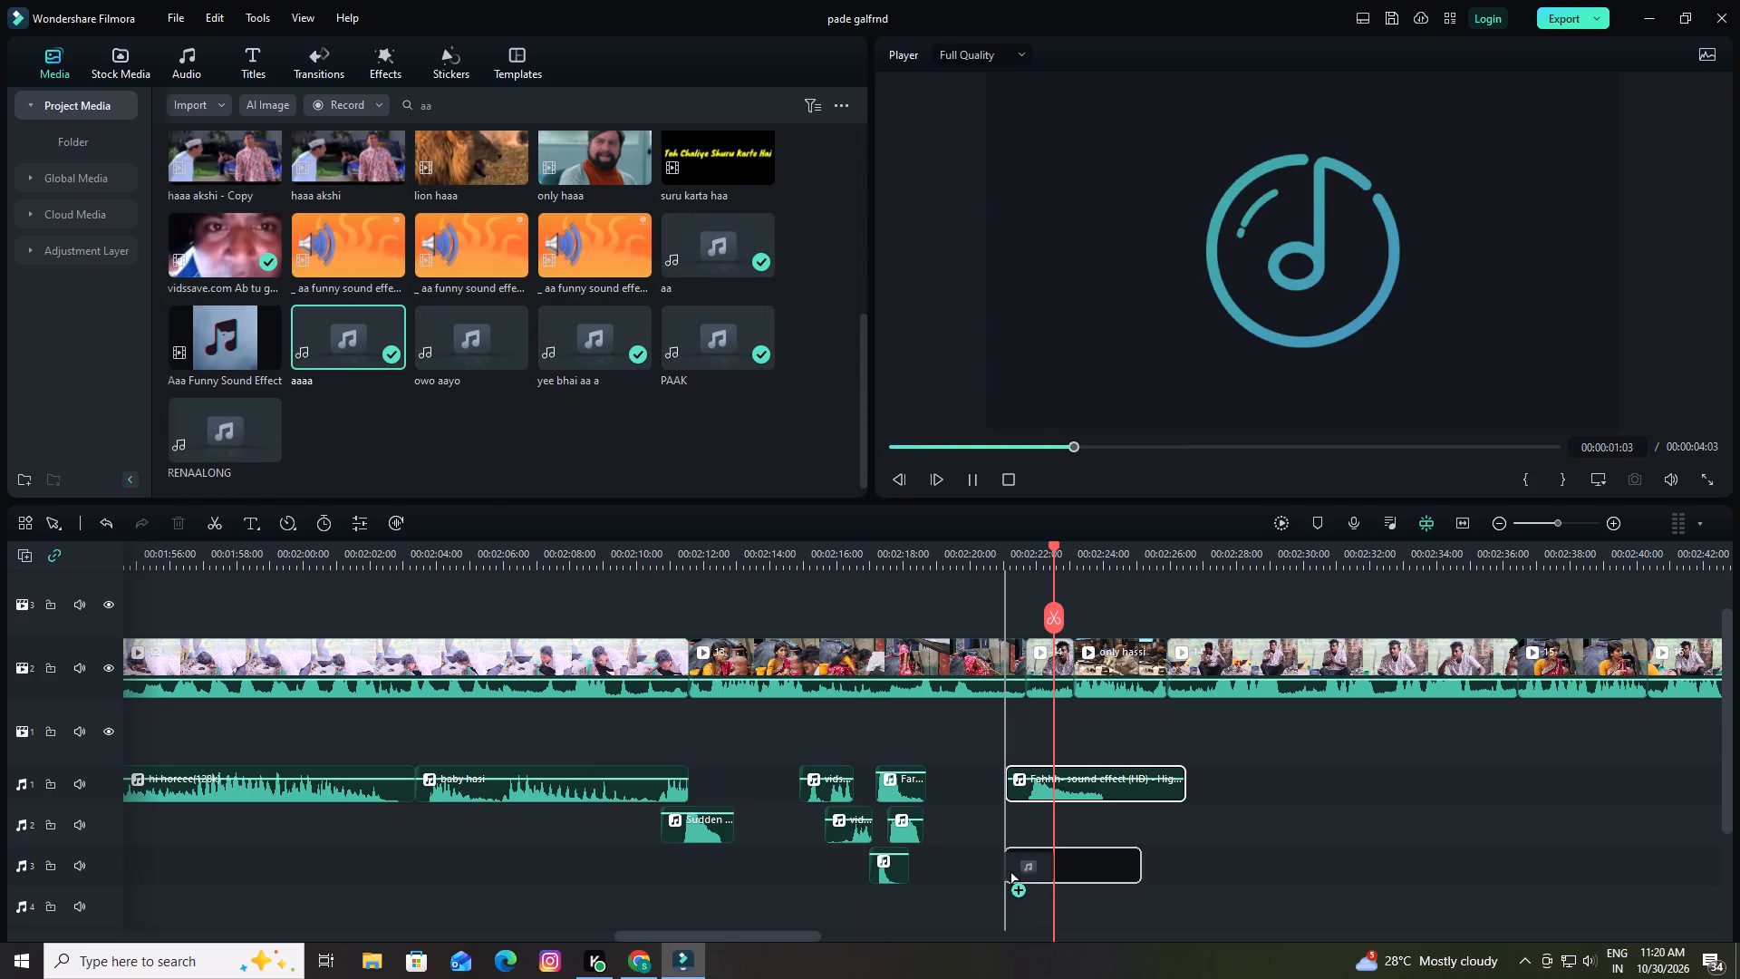
drag(1003, 867, 1036, 835)
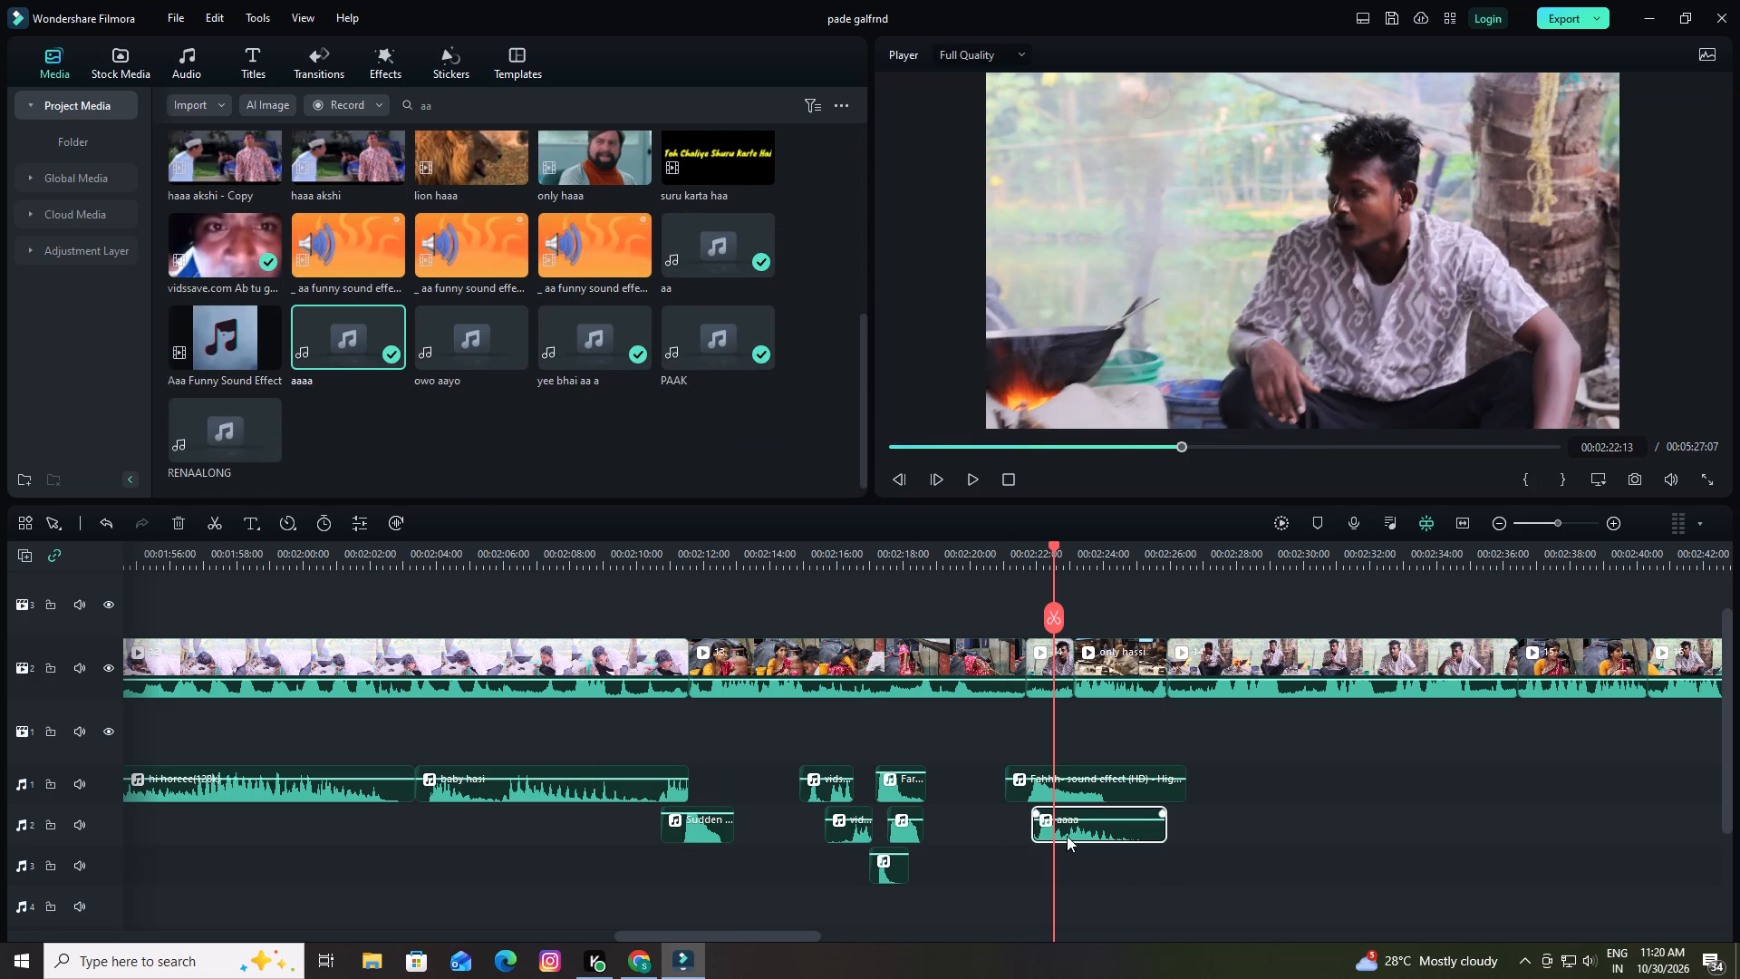
drag(1064, 829, 1088, 832)
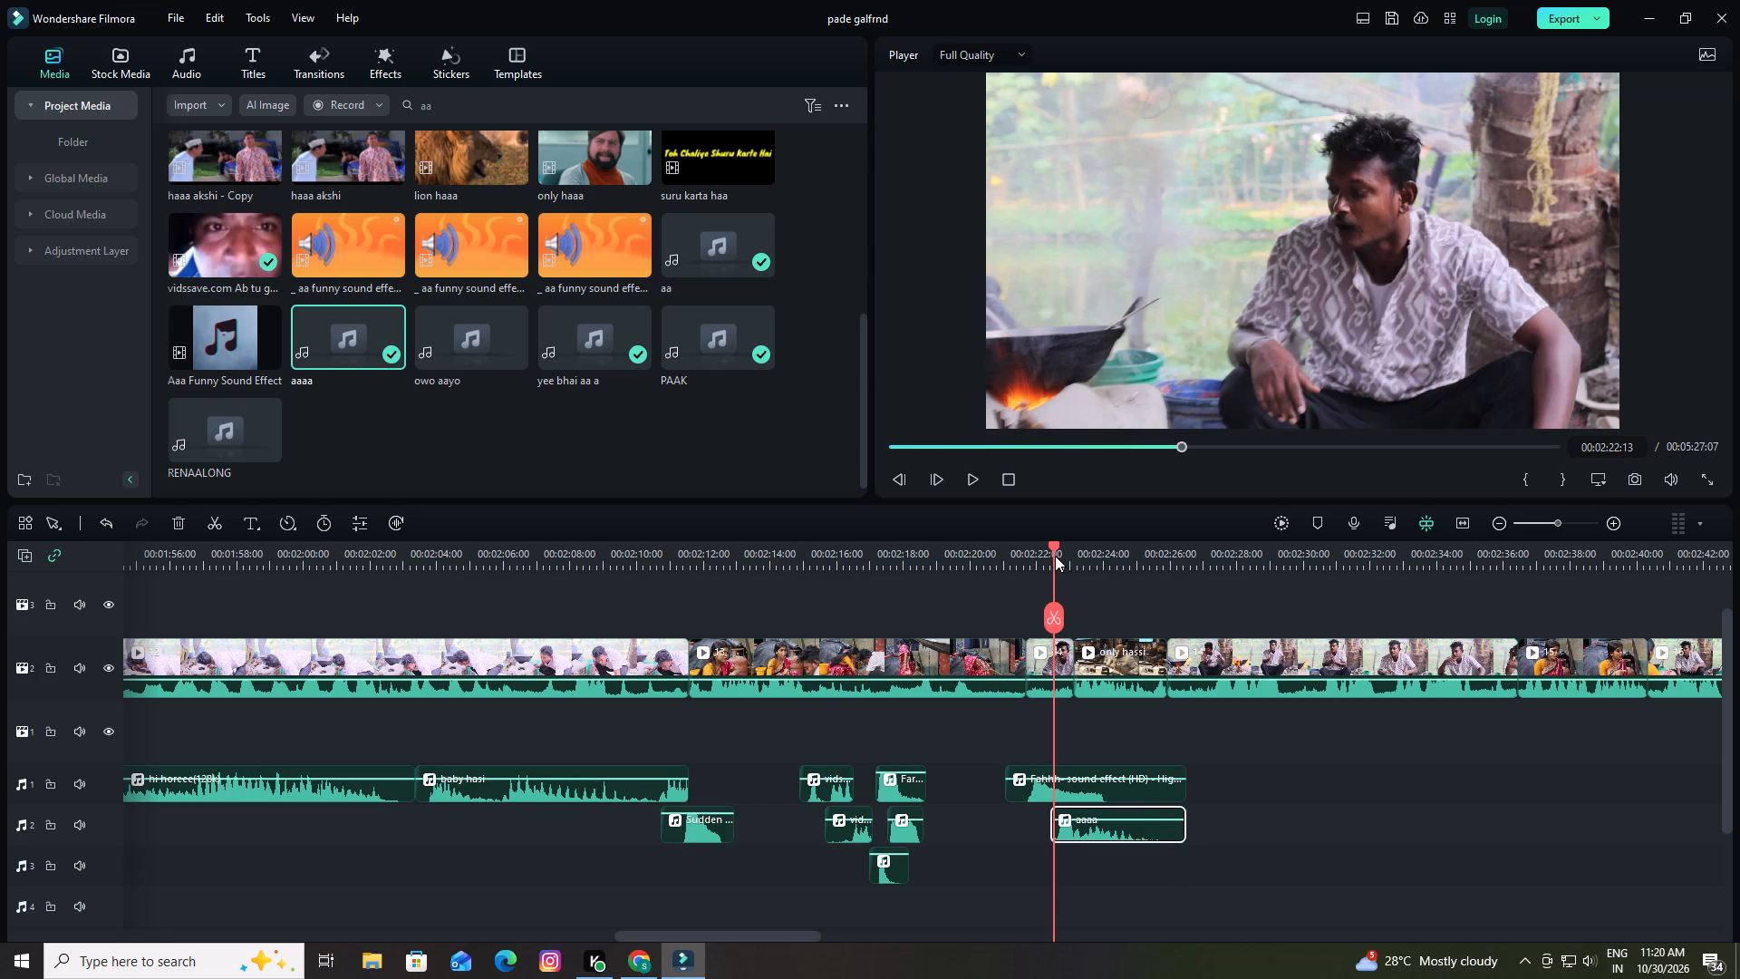
Play from 00:02:22:13 to check the layered sounds, and continue reviewing the following scene up to about 00:02:35:03.
key(space)
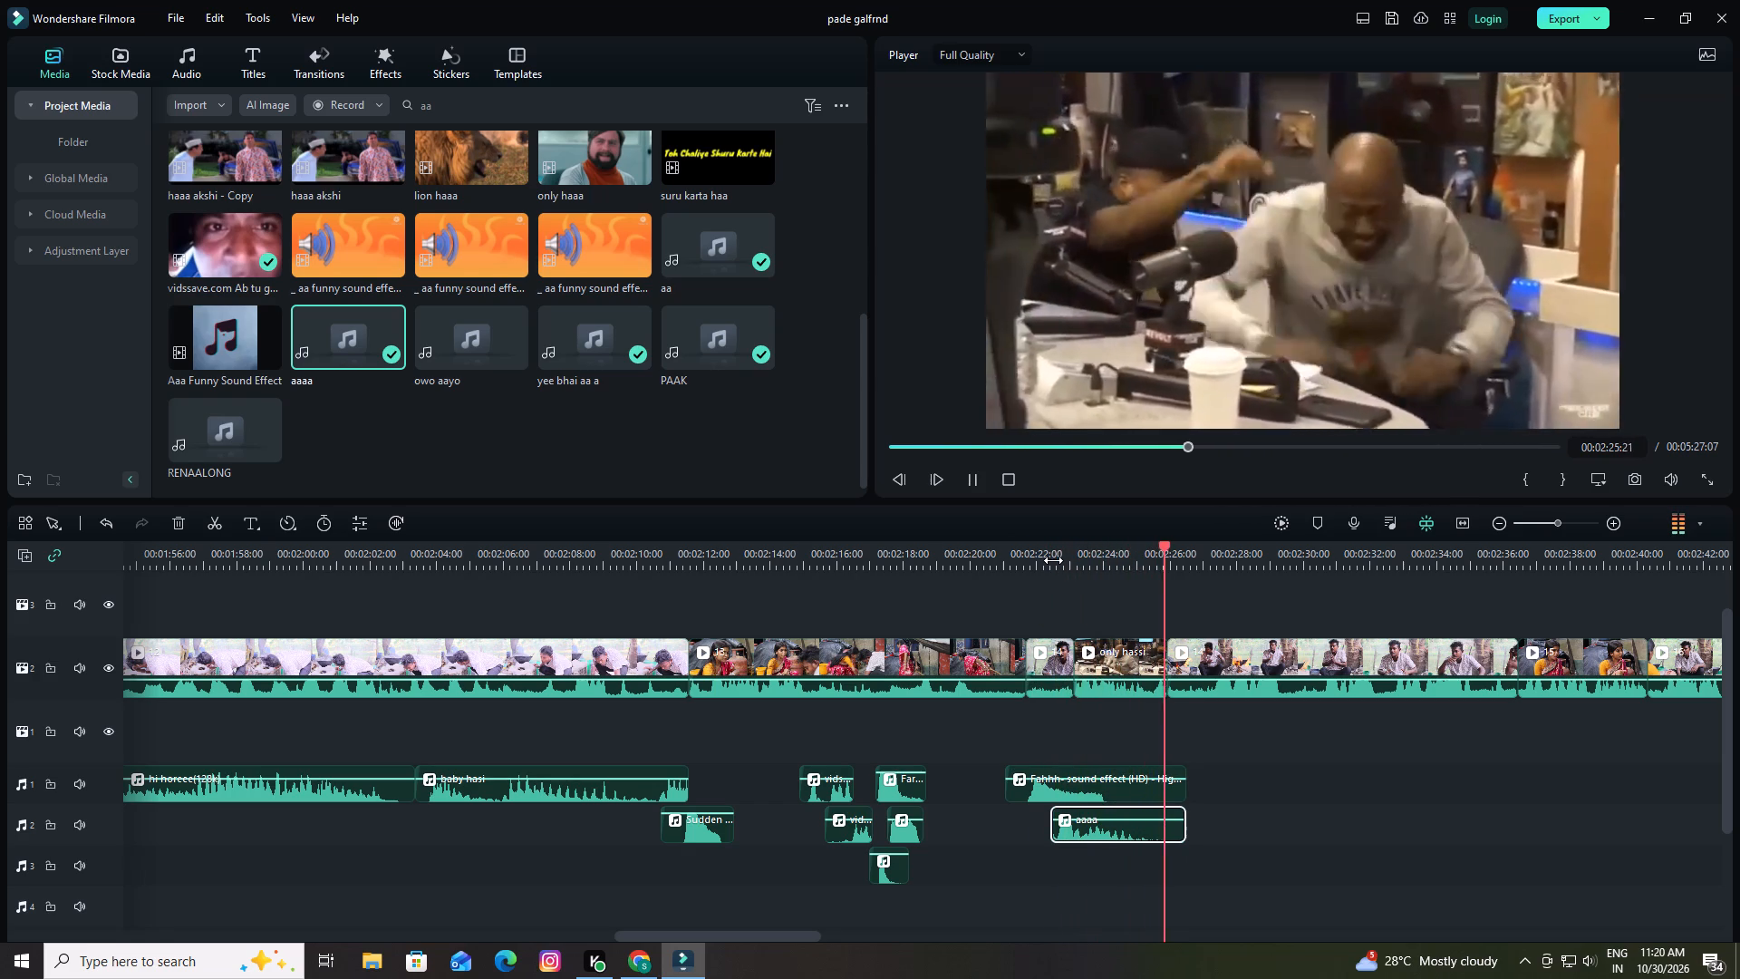
key(space)
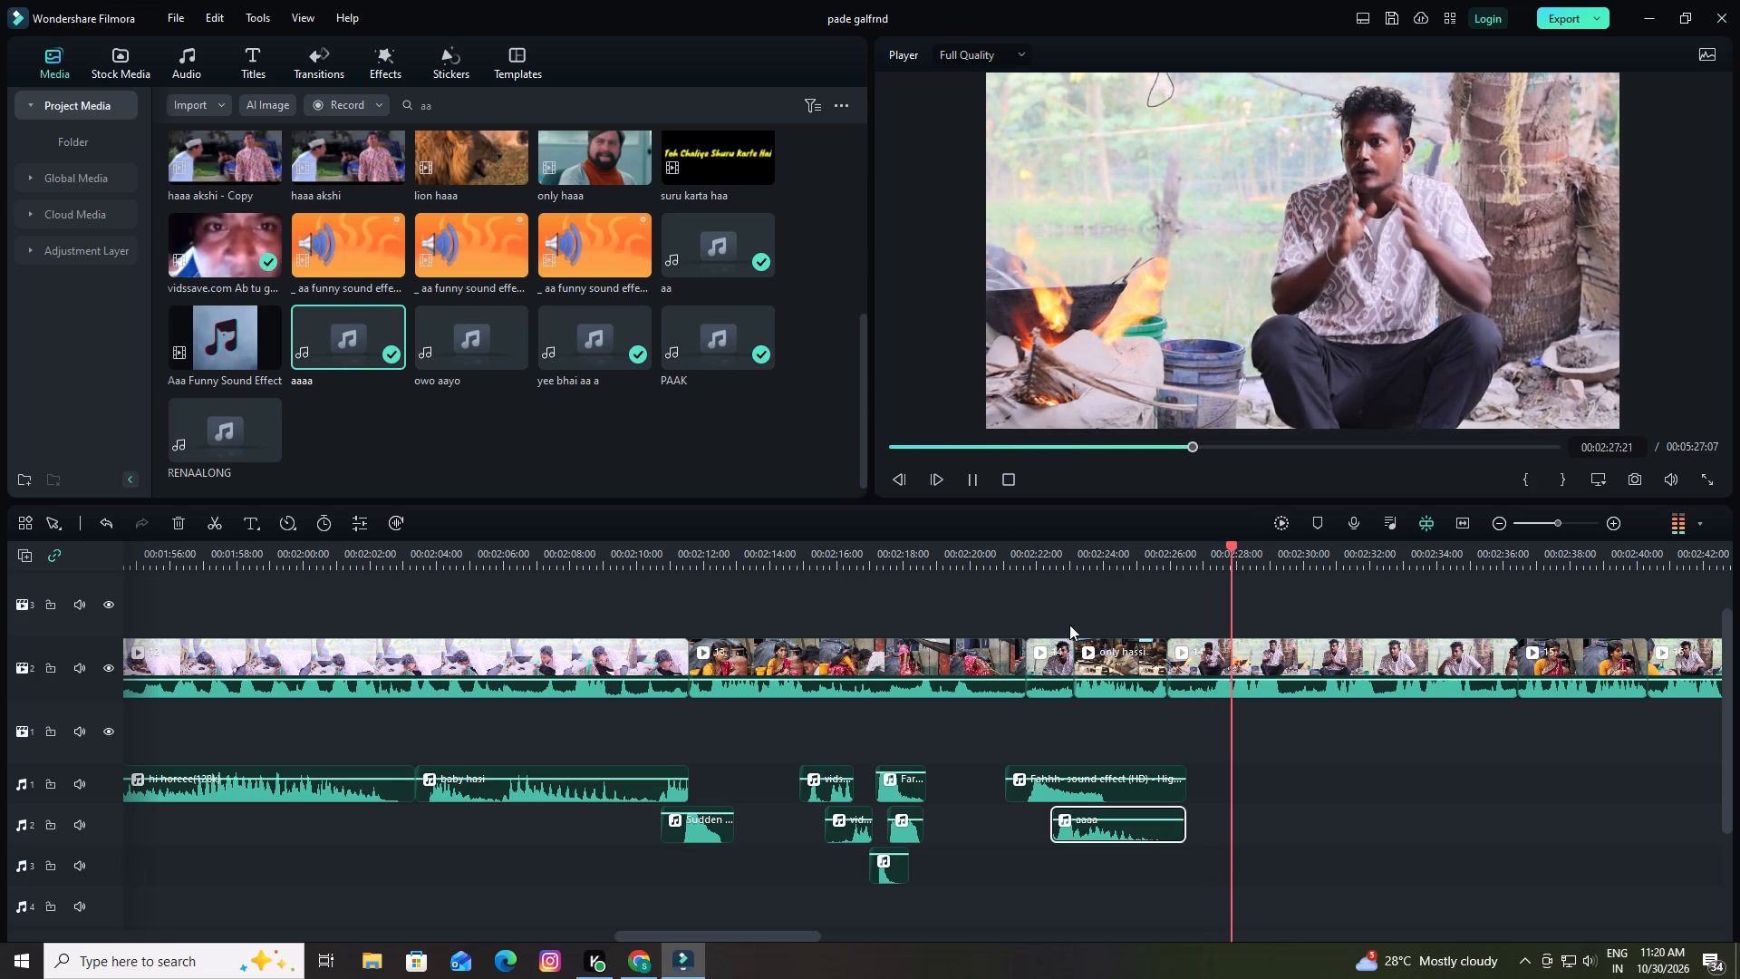
key(space)
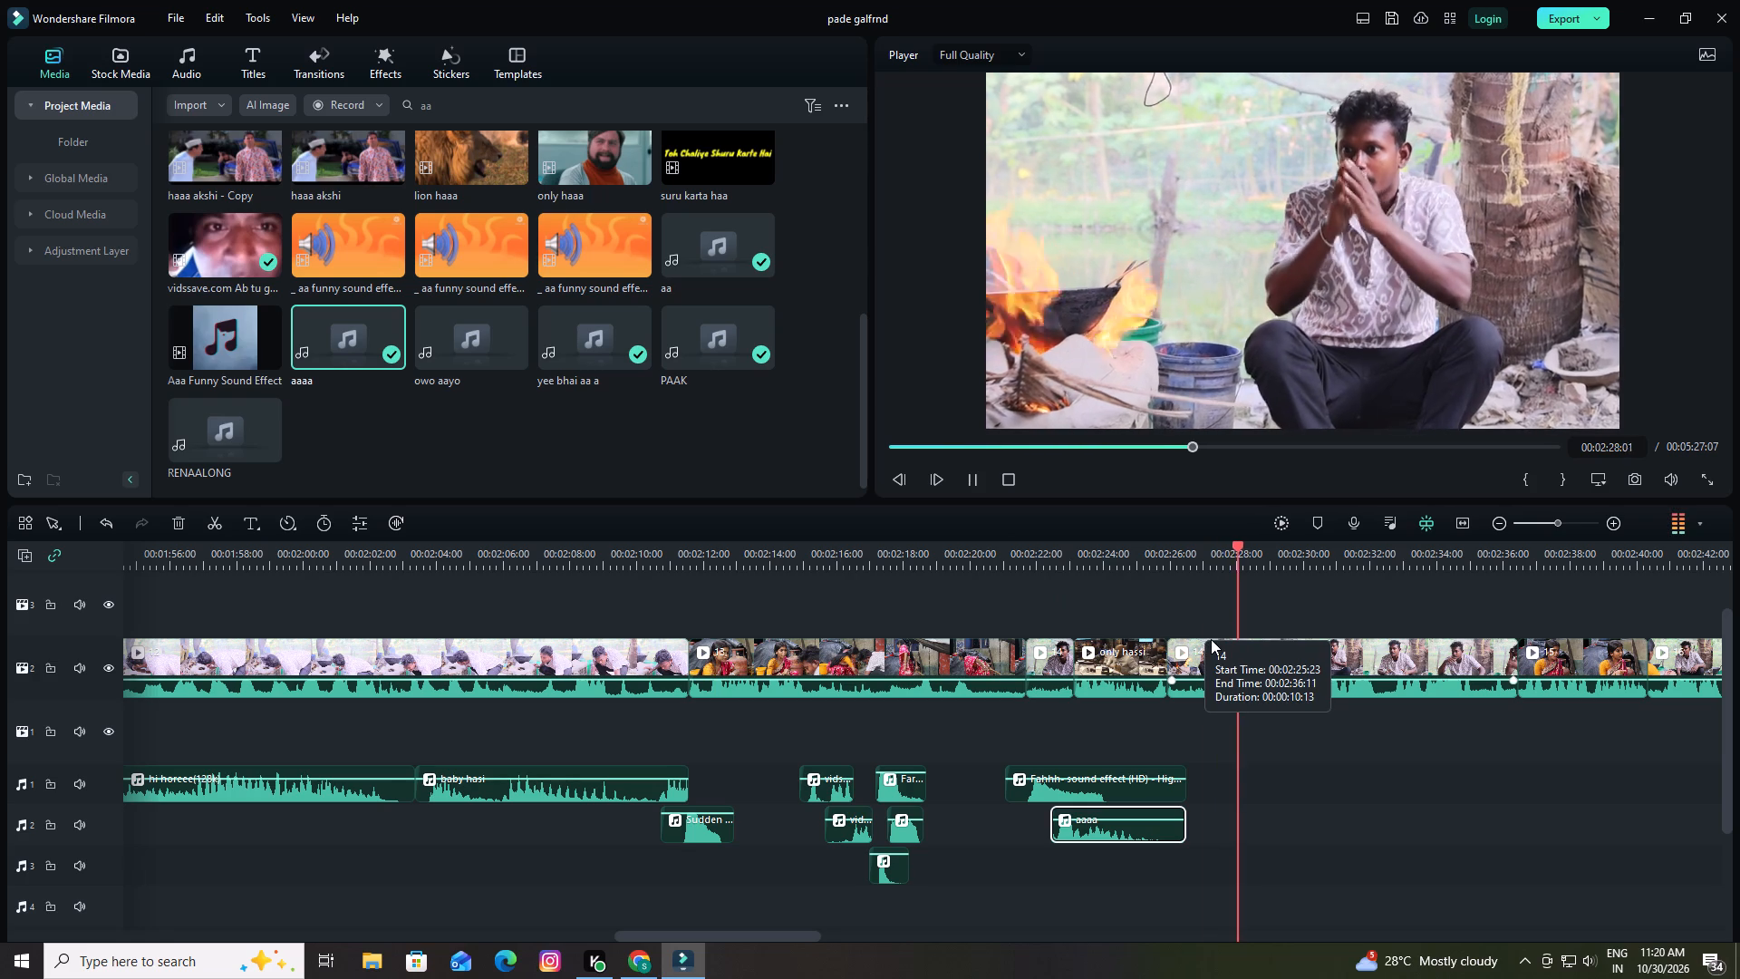
key(space)
key(space)
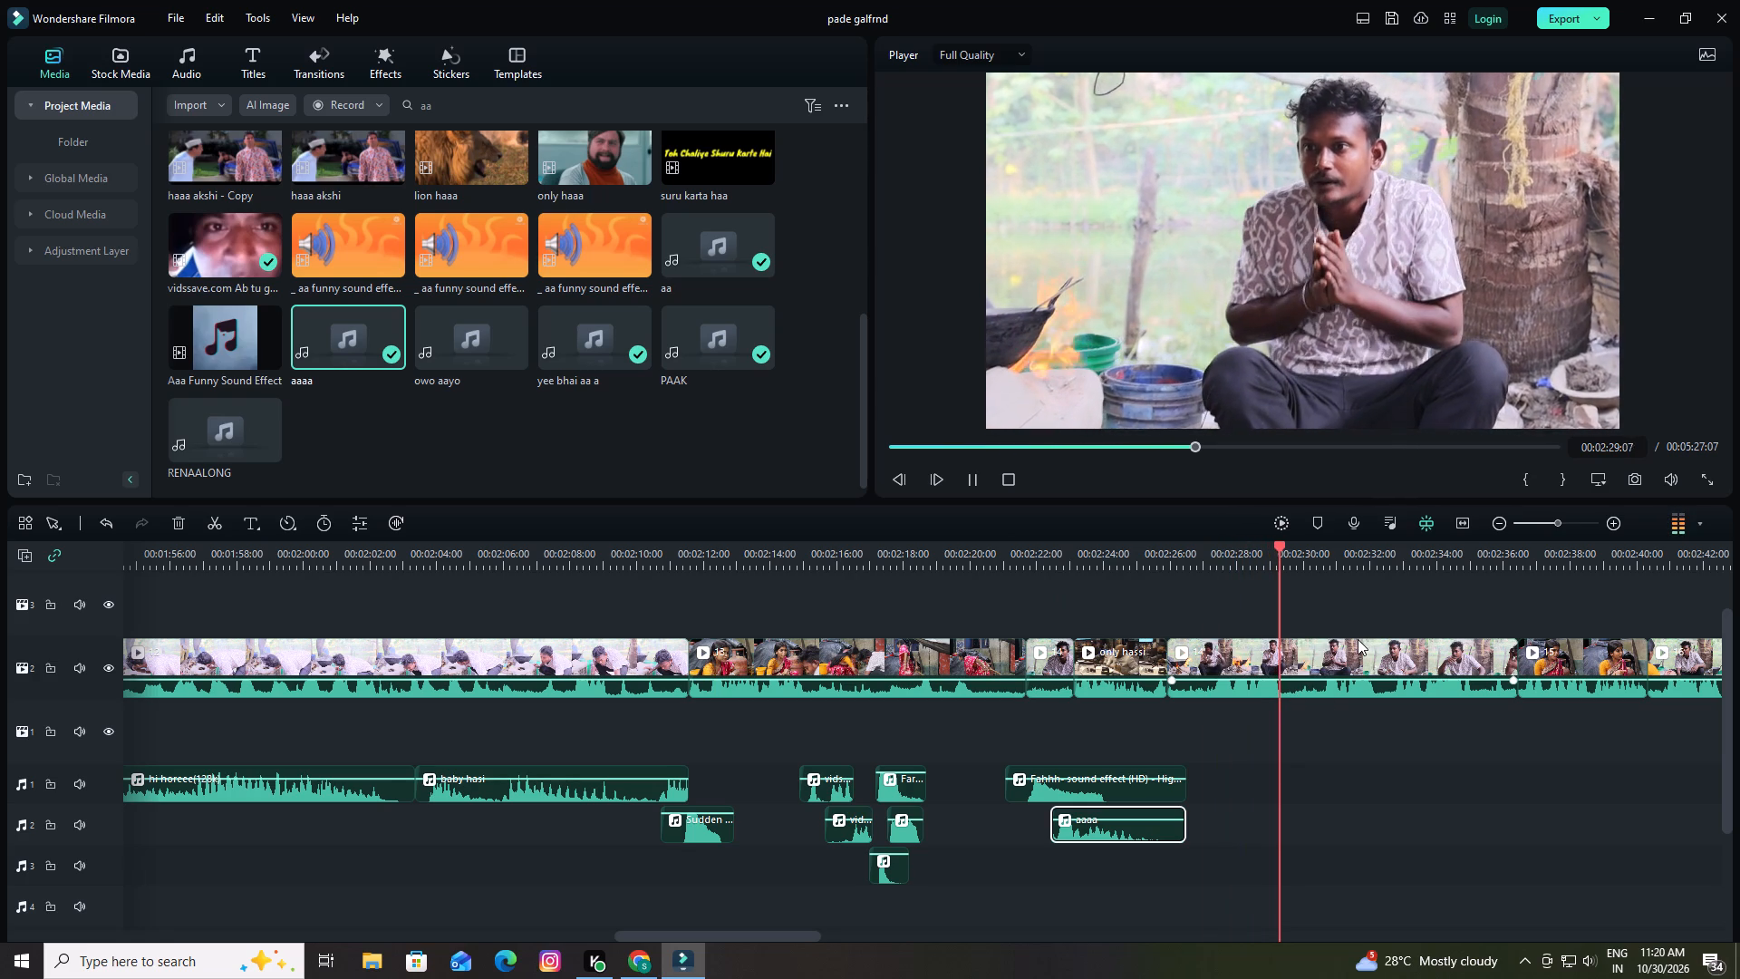
key(space)
key(space)
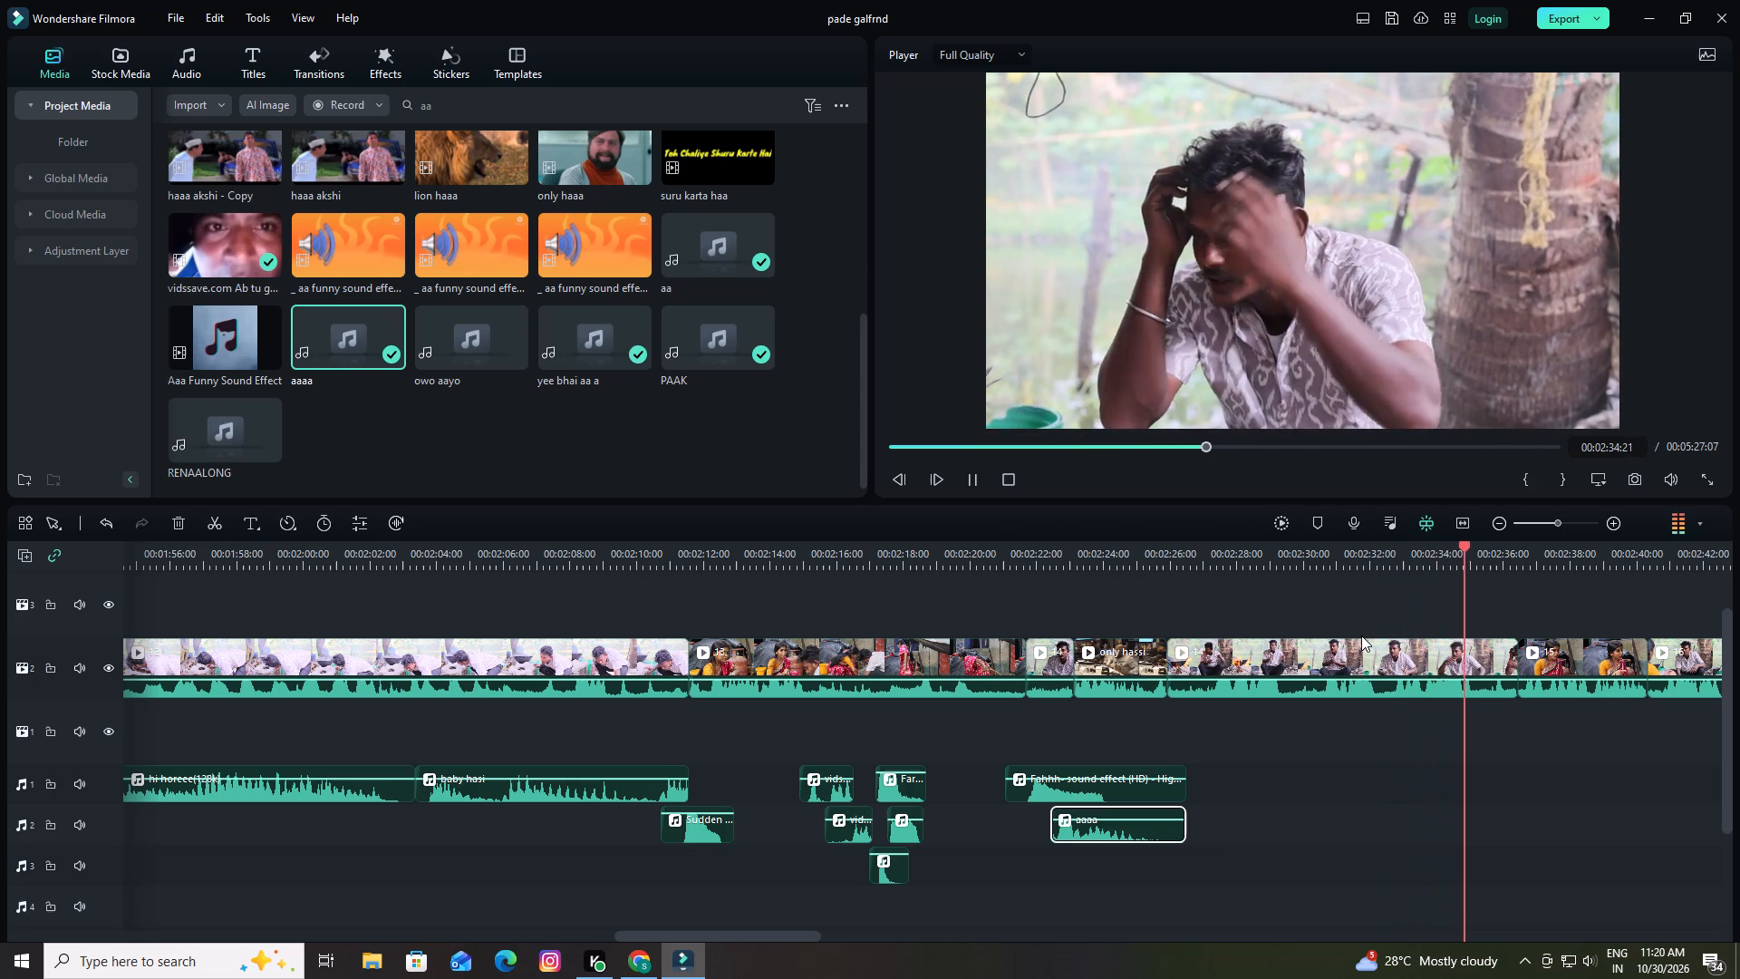
key(space)
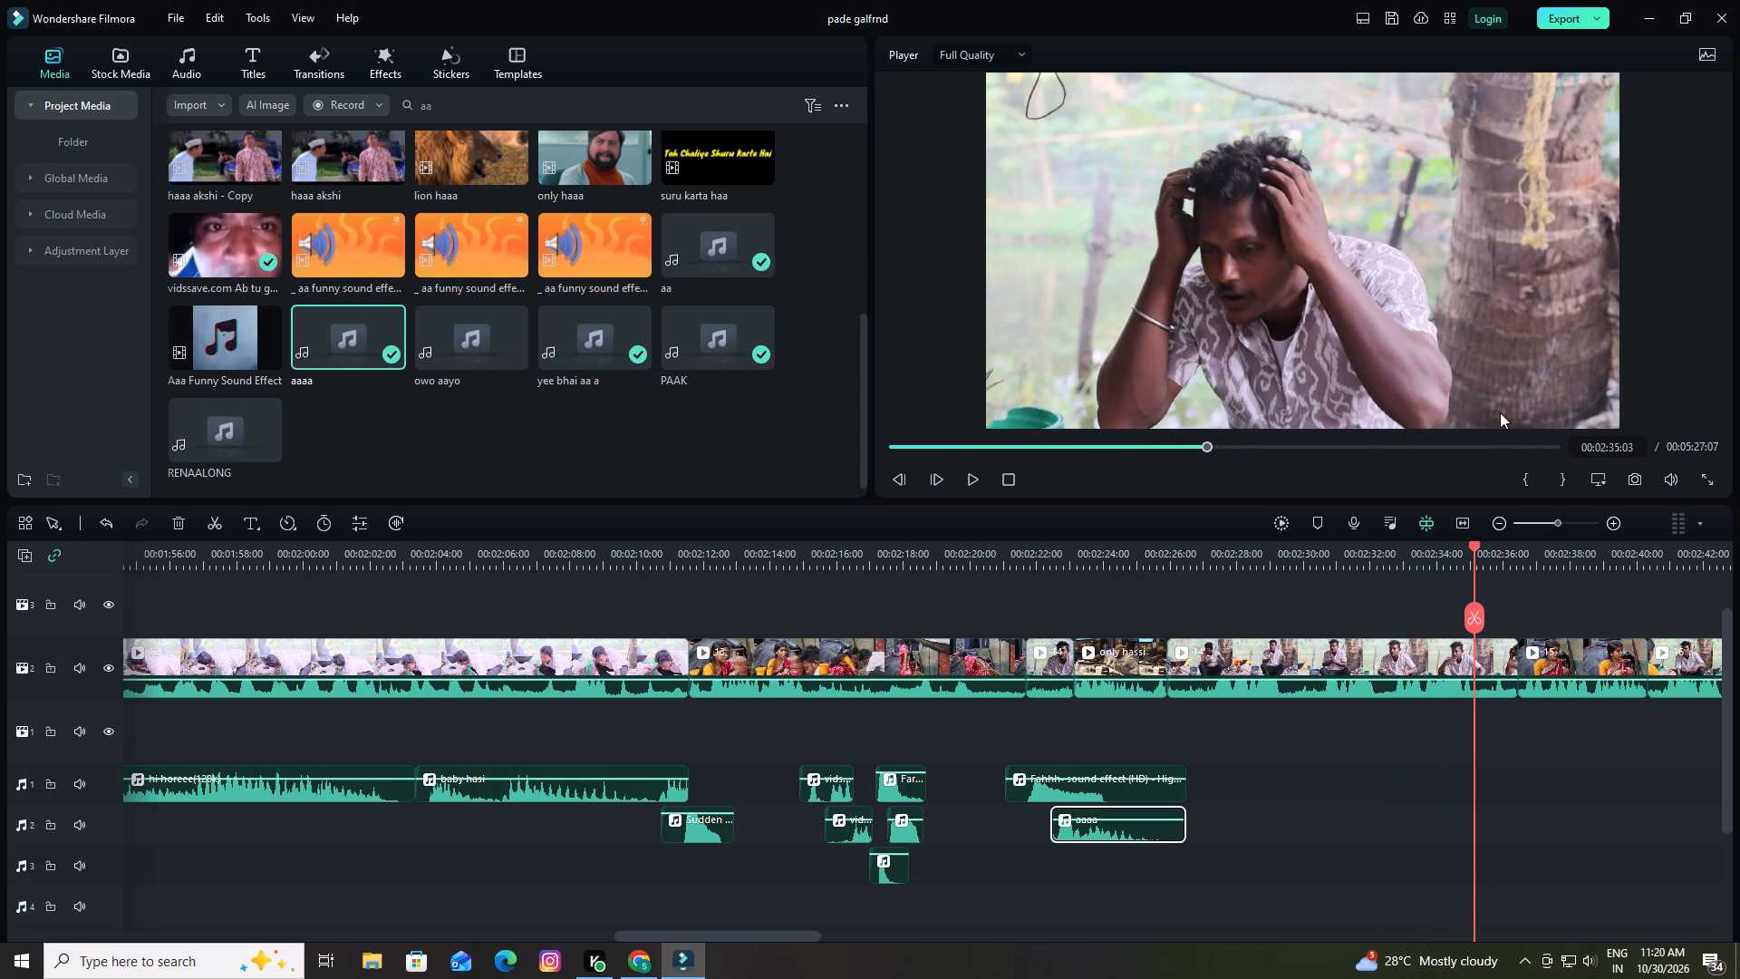
Save the project.
click(1389, 20)
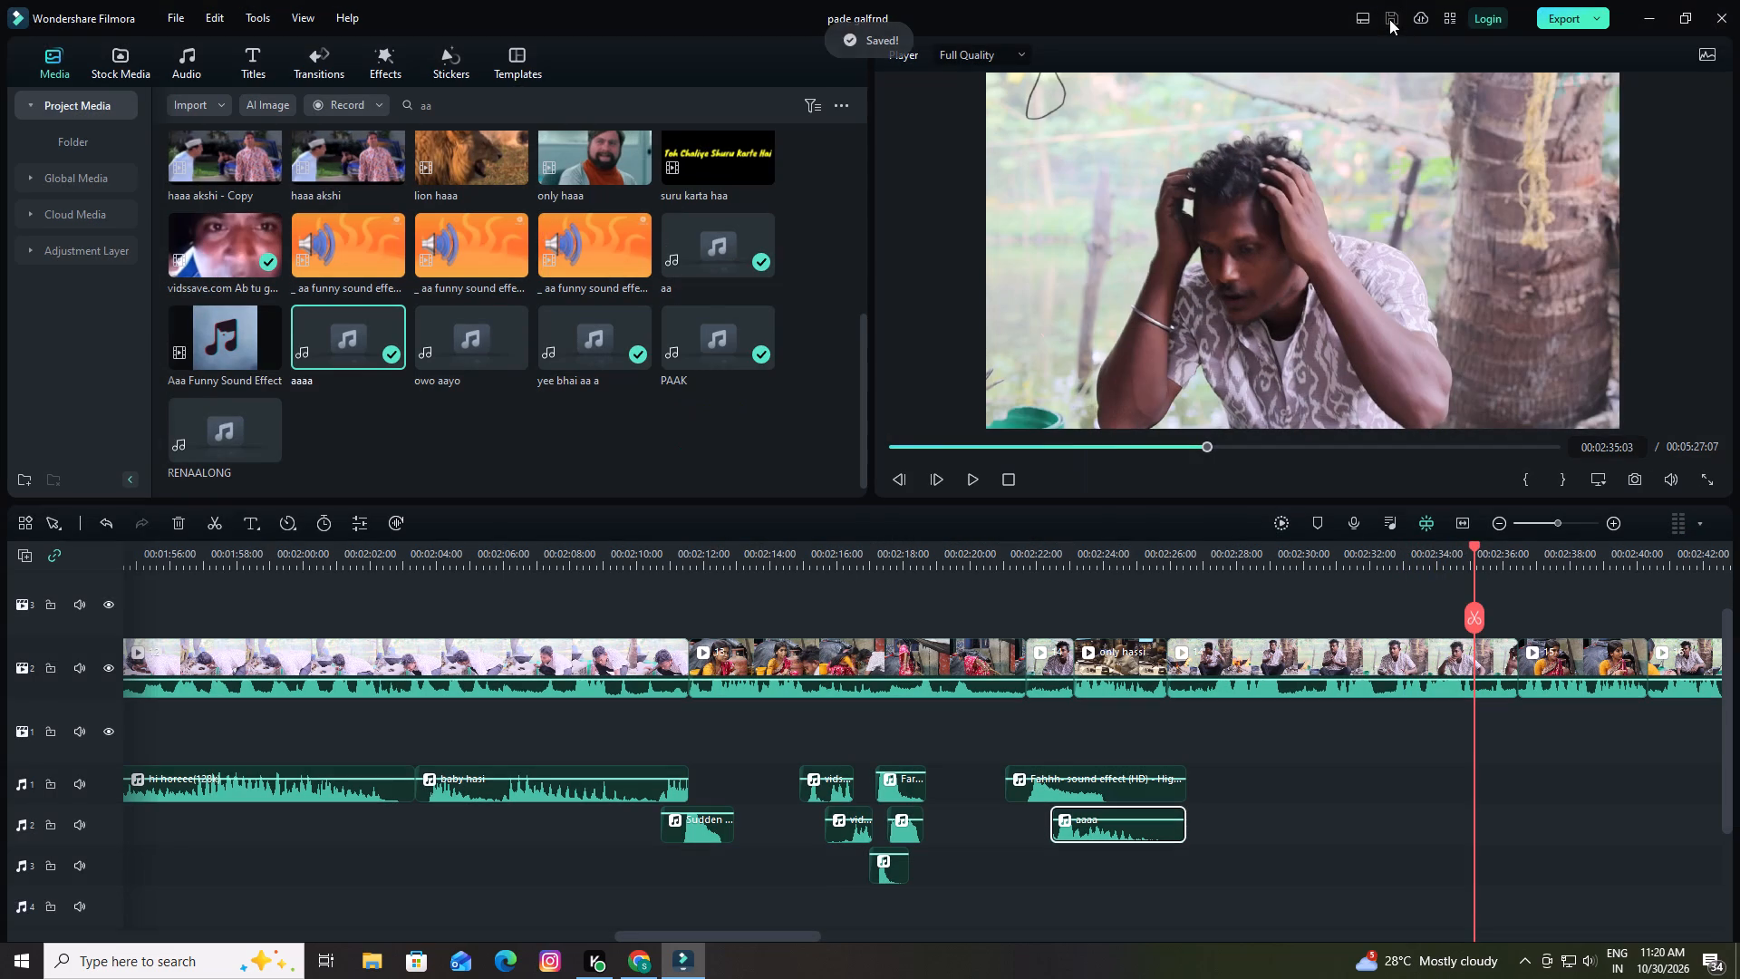
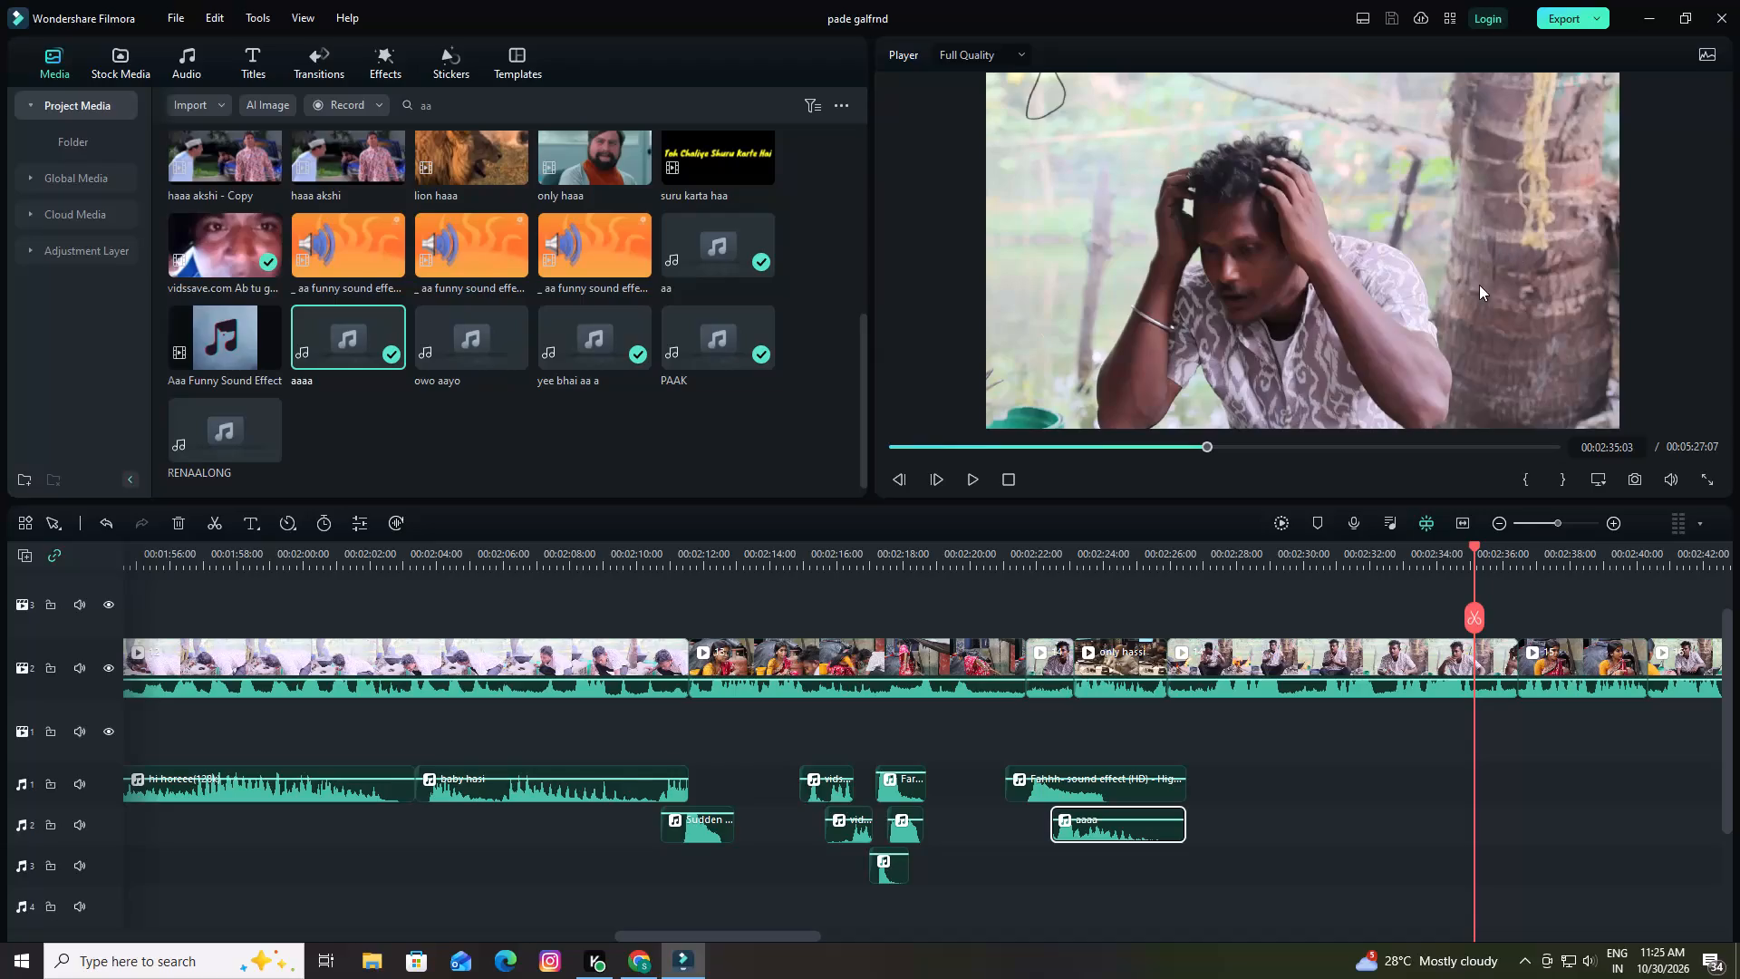
Replay the scene of the man by the fire from about 00:02:27 and find his reaction frame at 00:02:32:00.
drag(1471, 546, 1303, 569)
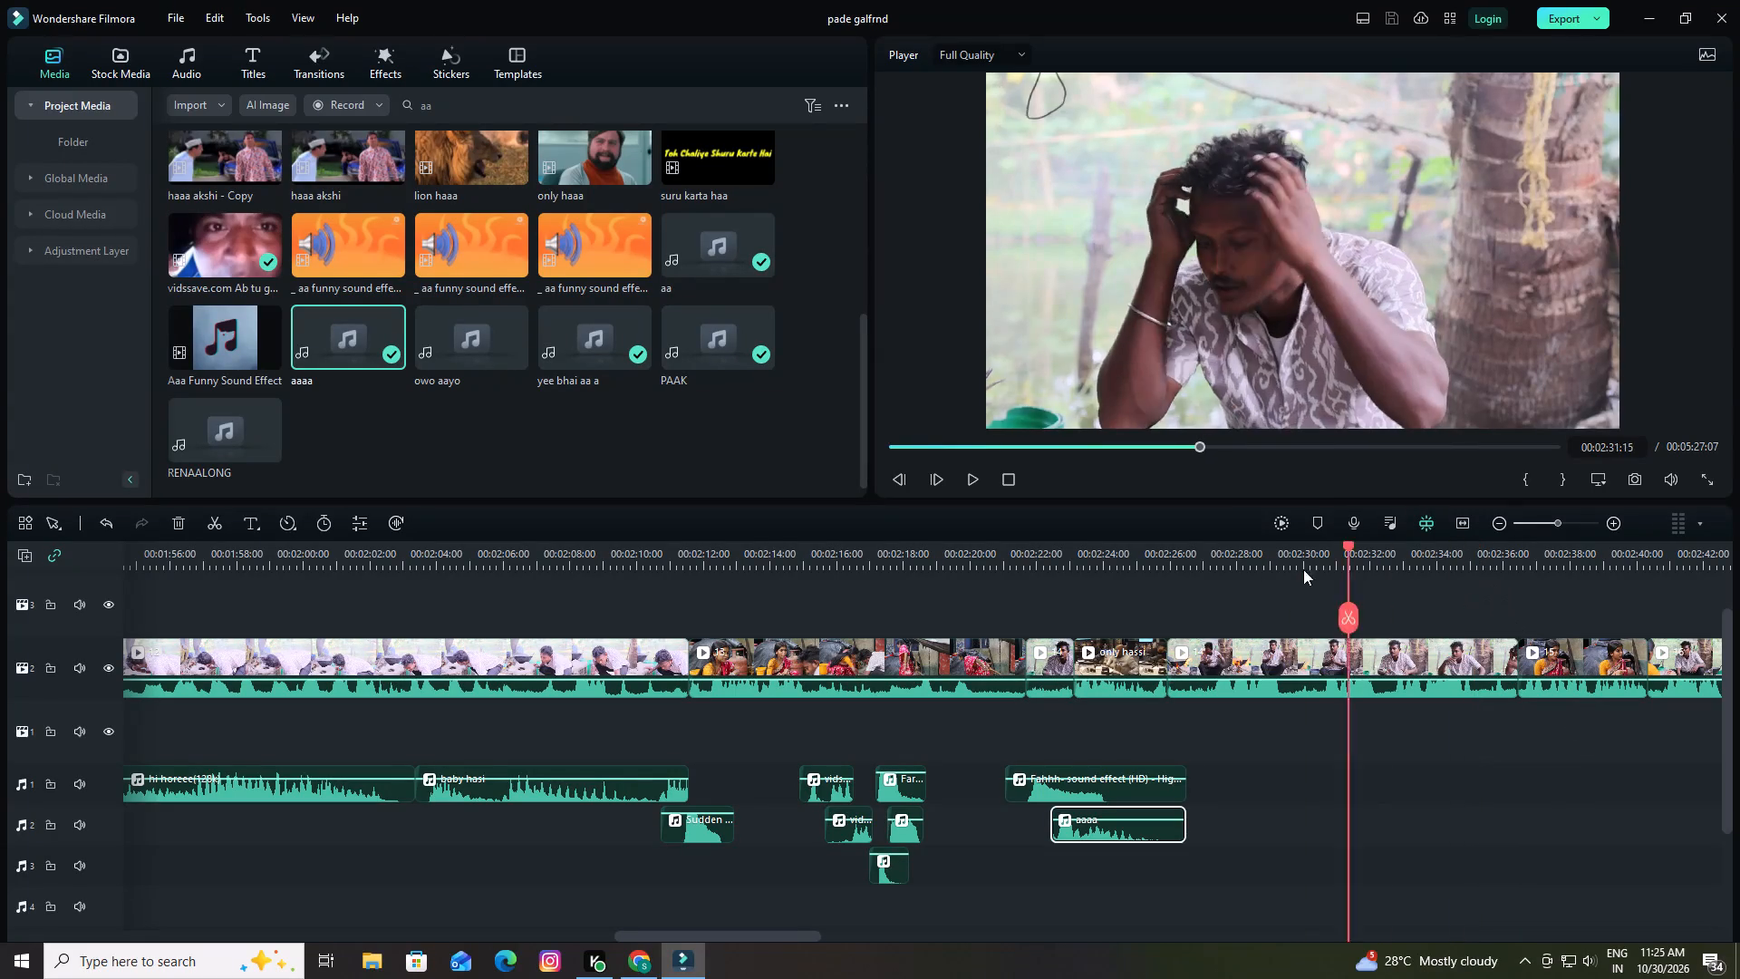
drag(1303, 569, 1200, 589)
key(space)
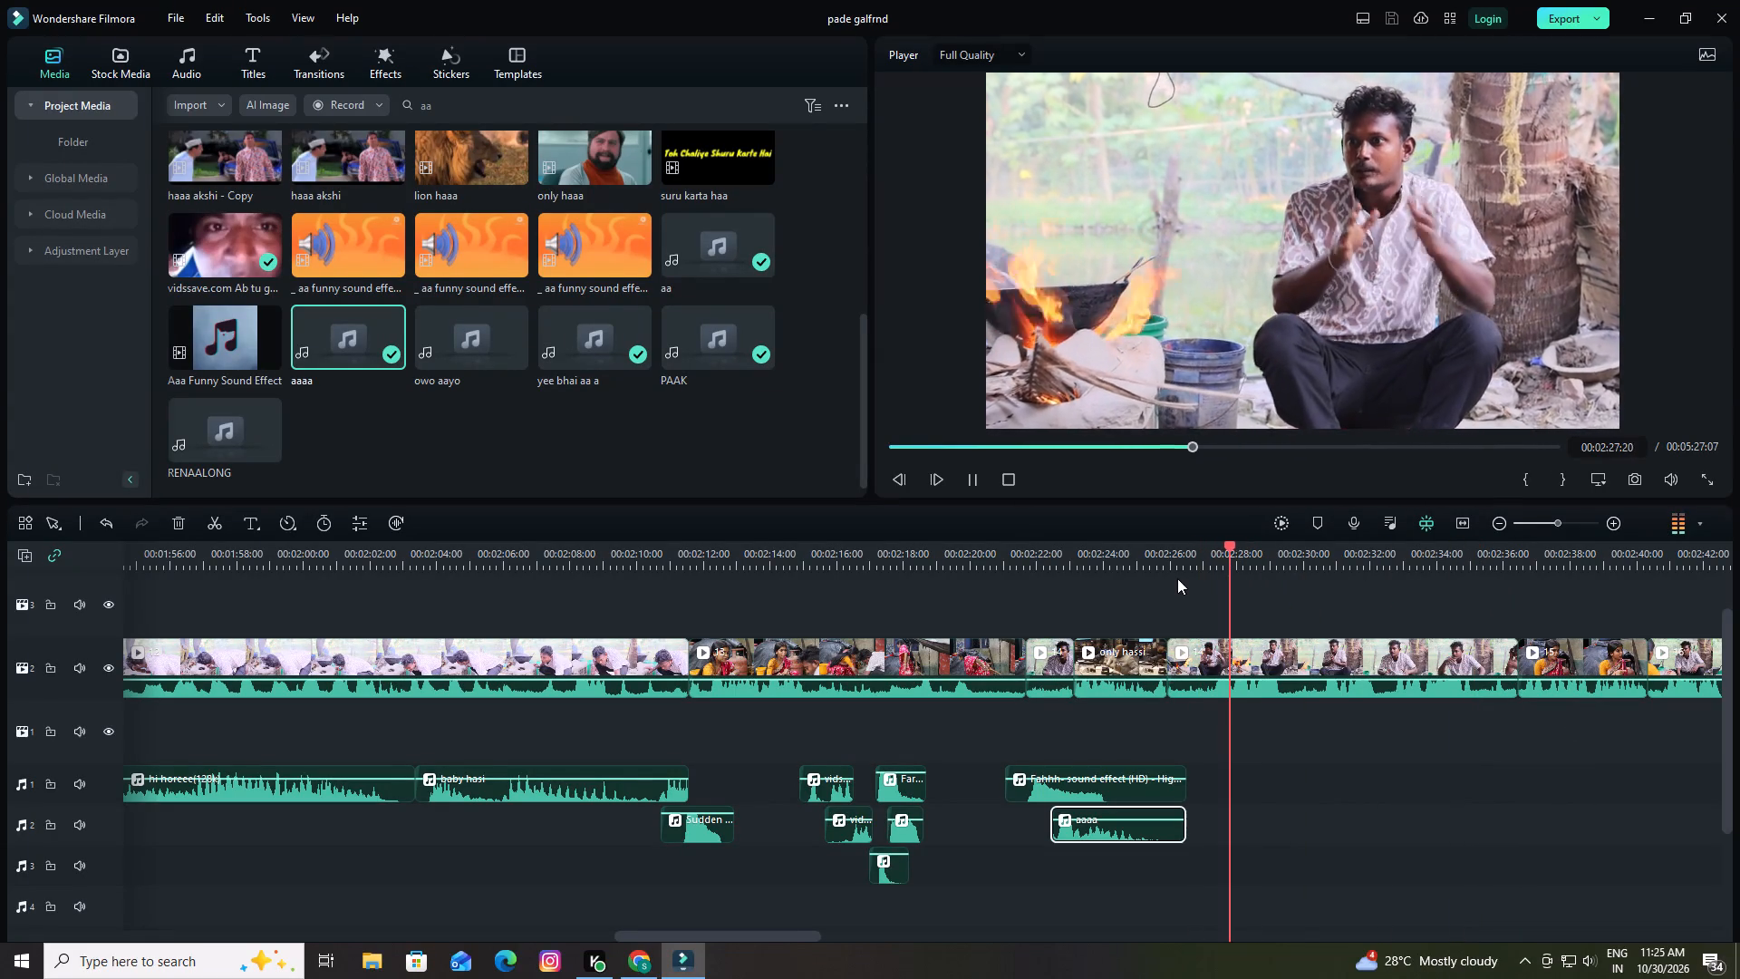
key(space)
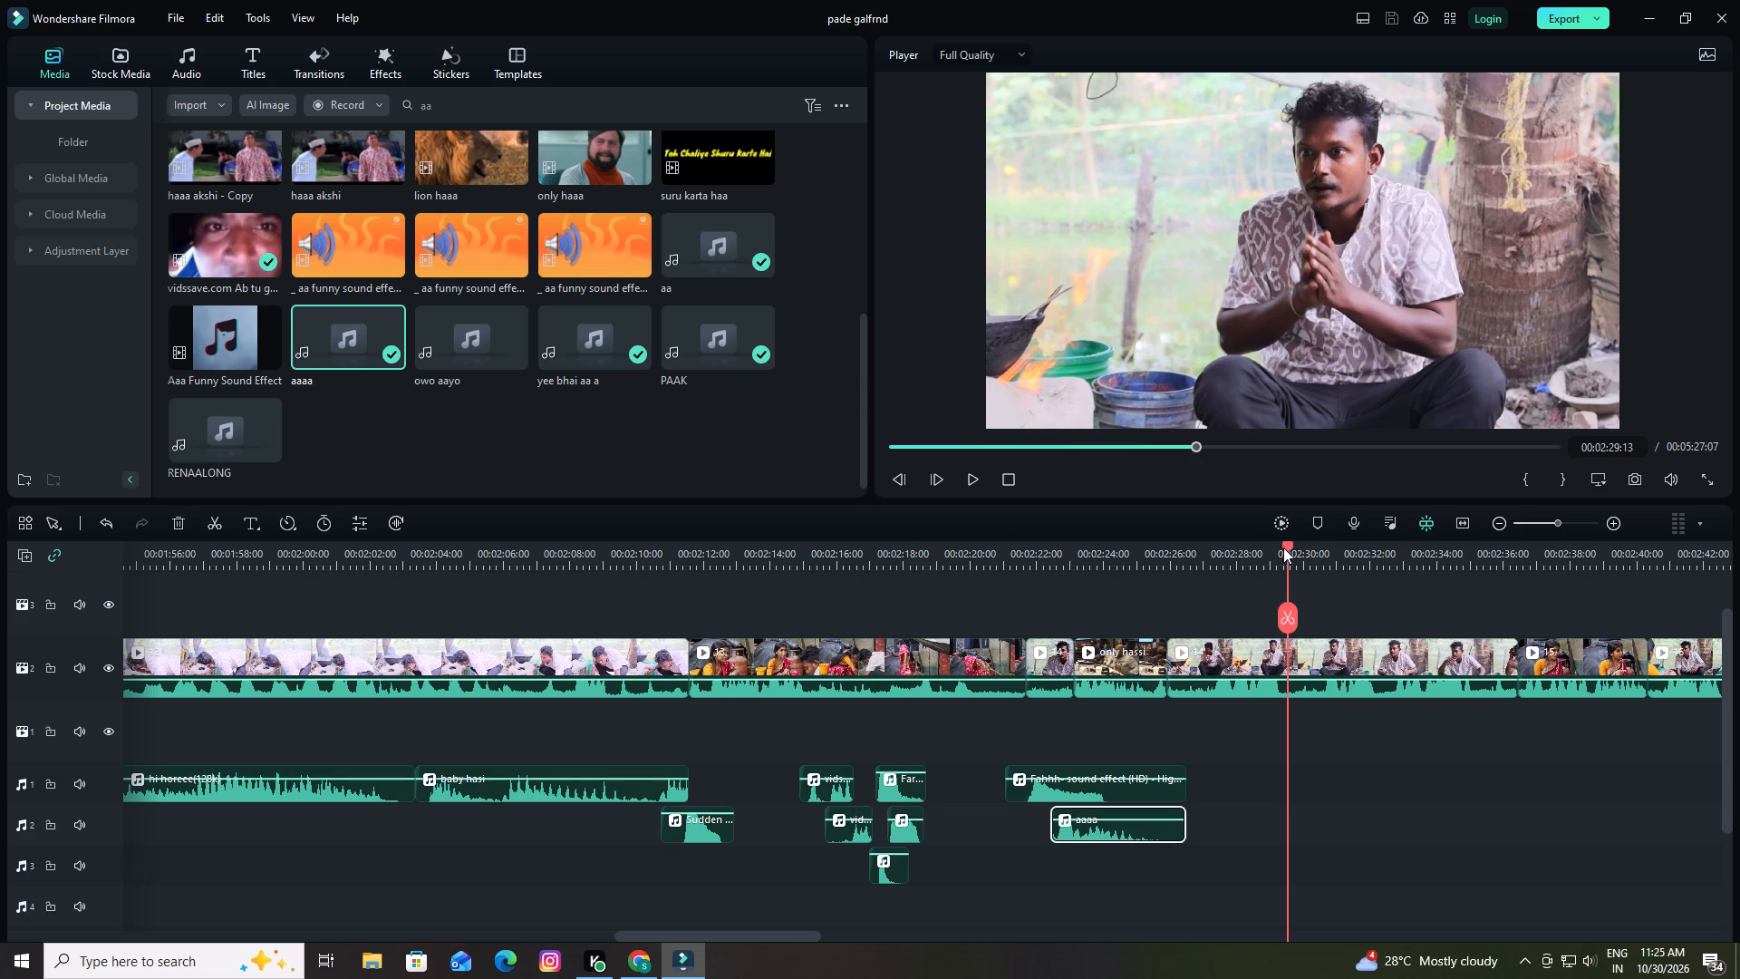
key(space)
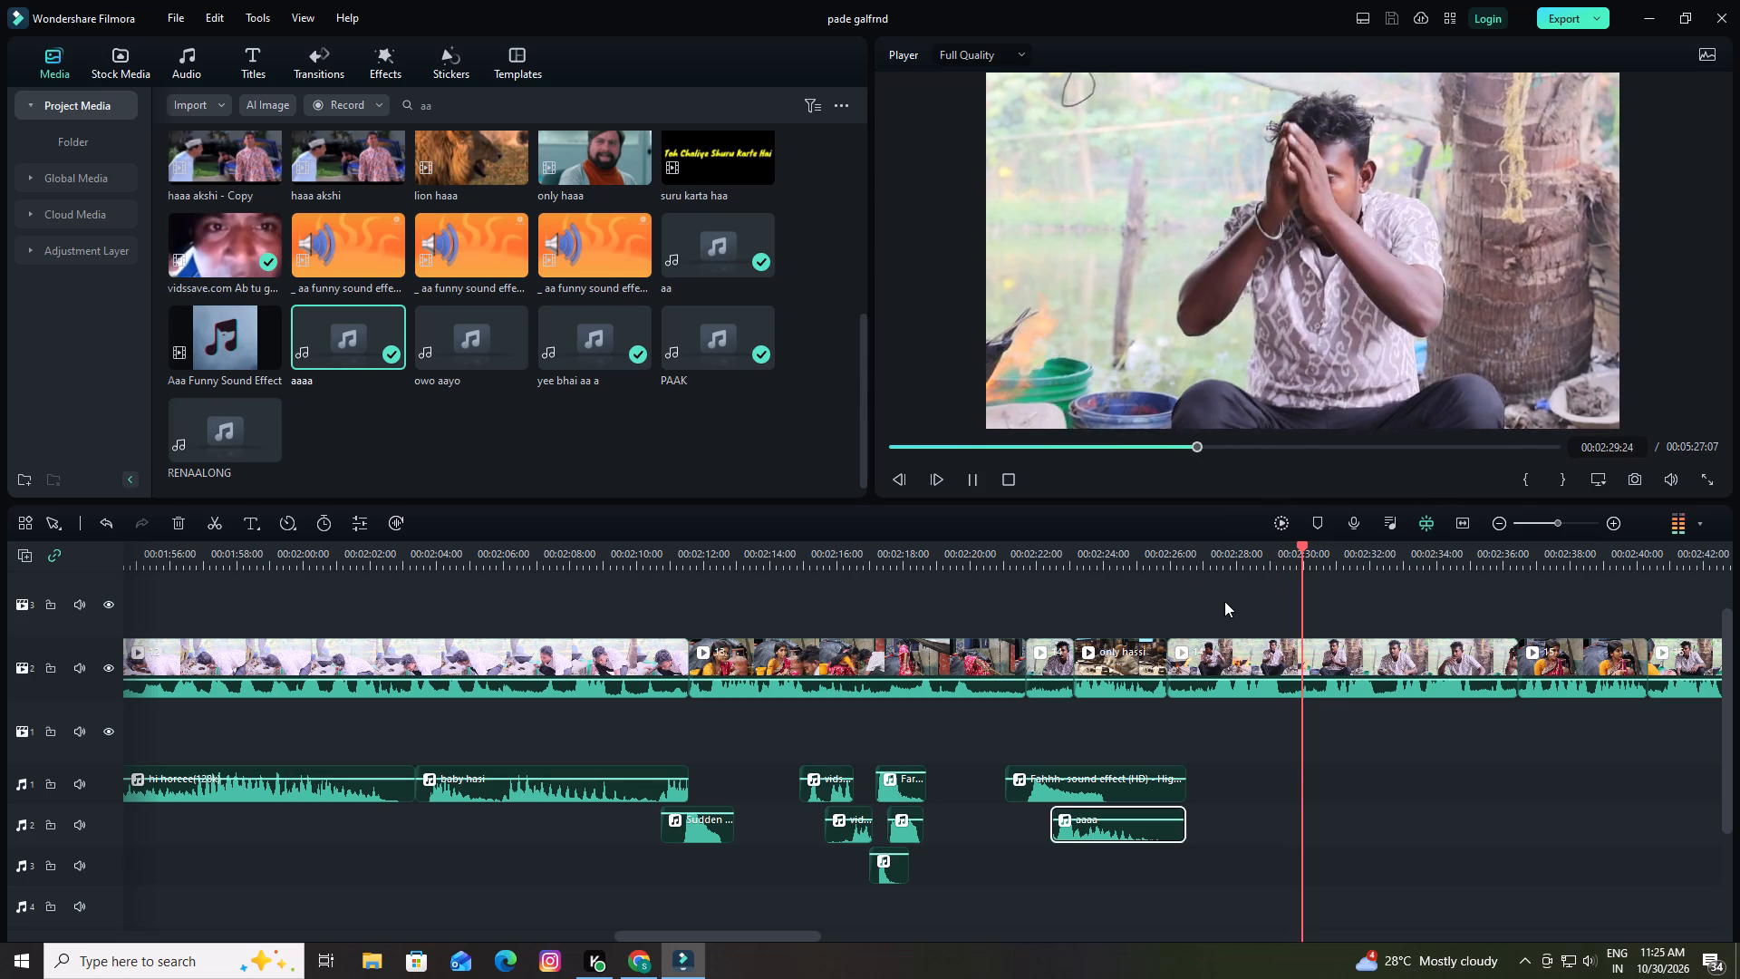
key(space)
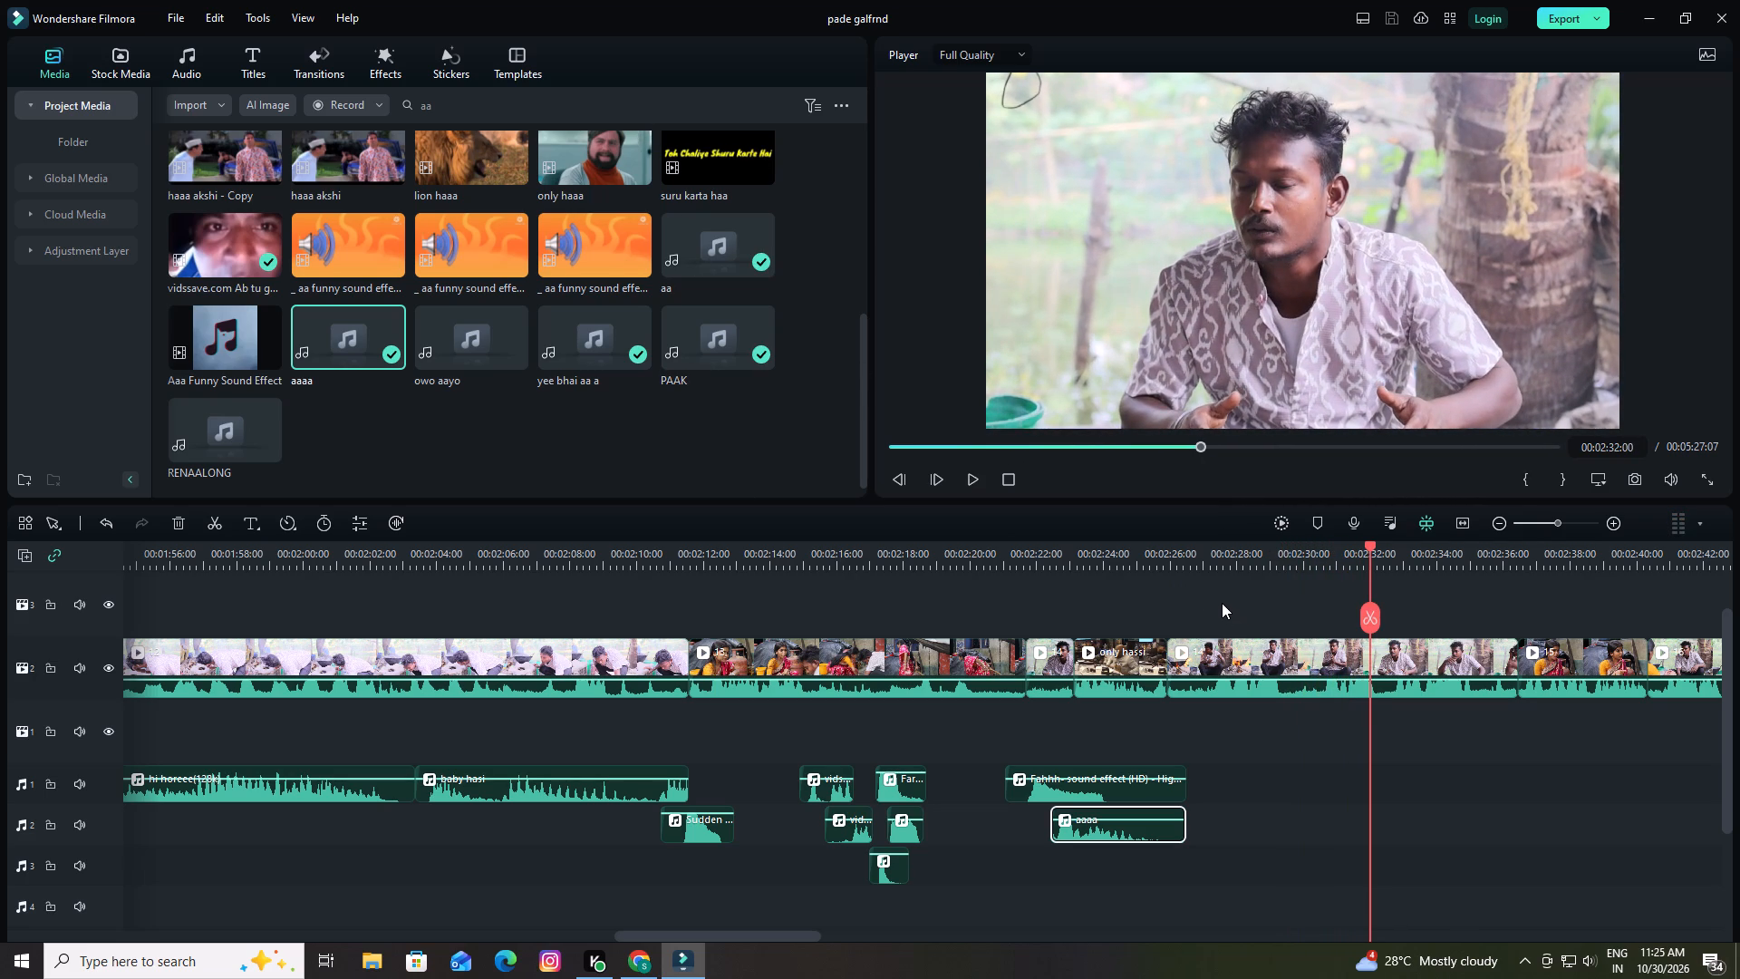
Search the project media for wha, place the WHAT! sound effect on audio track 1 at 00:02:32:00, and play it to check.
click(537, 104)
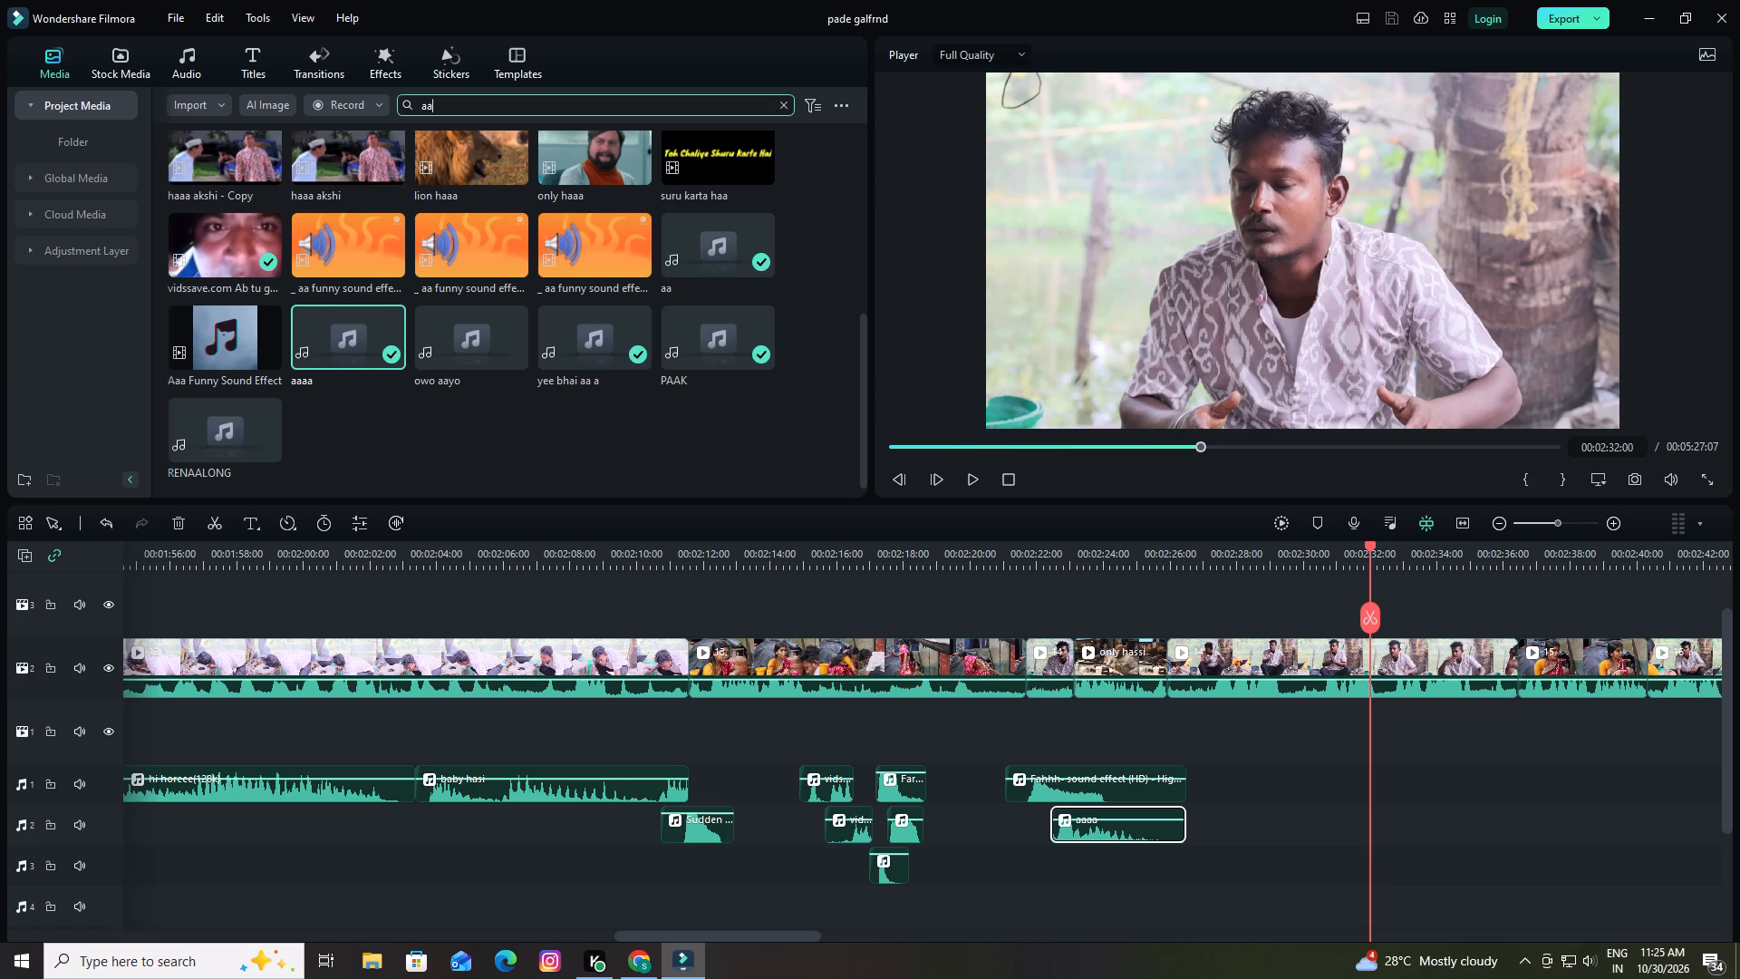
key(BackSpace)
key(BackSpace)
key(w)
text(ha)
key(Return)
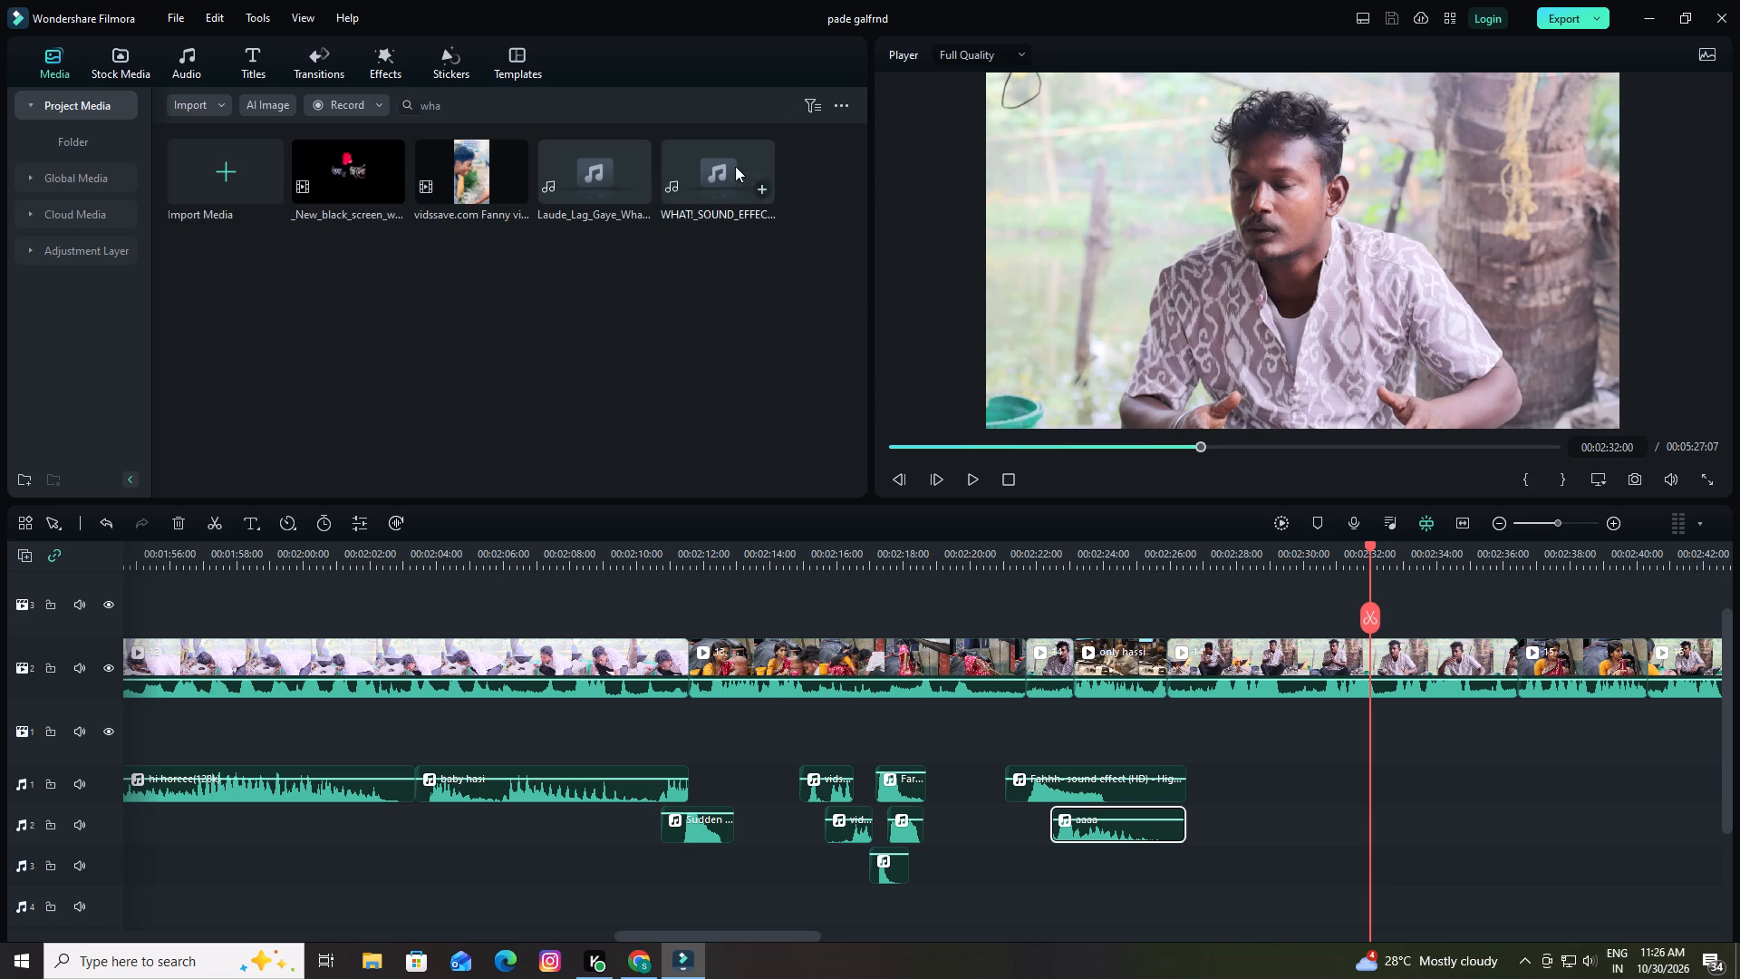
drag(718, 175, 1368, 683)
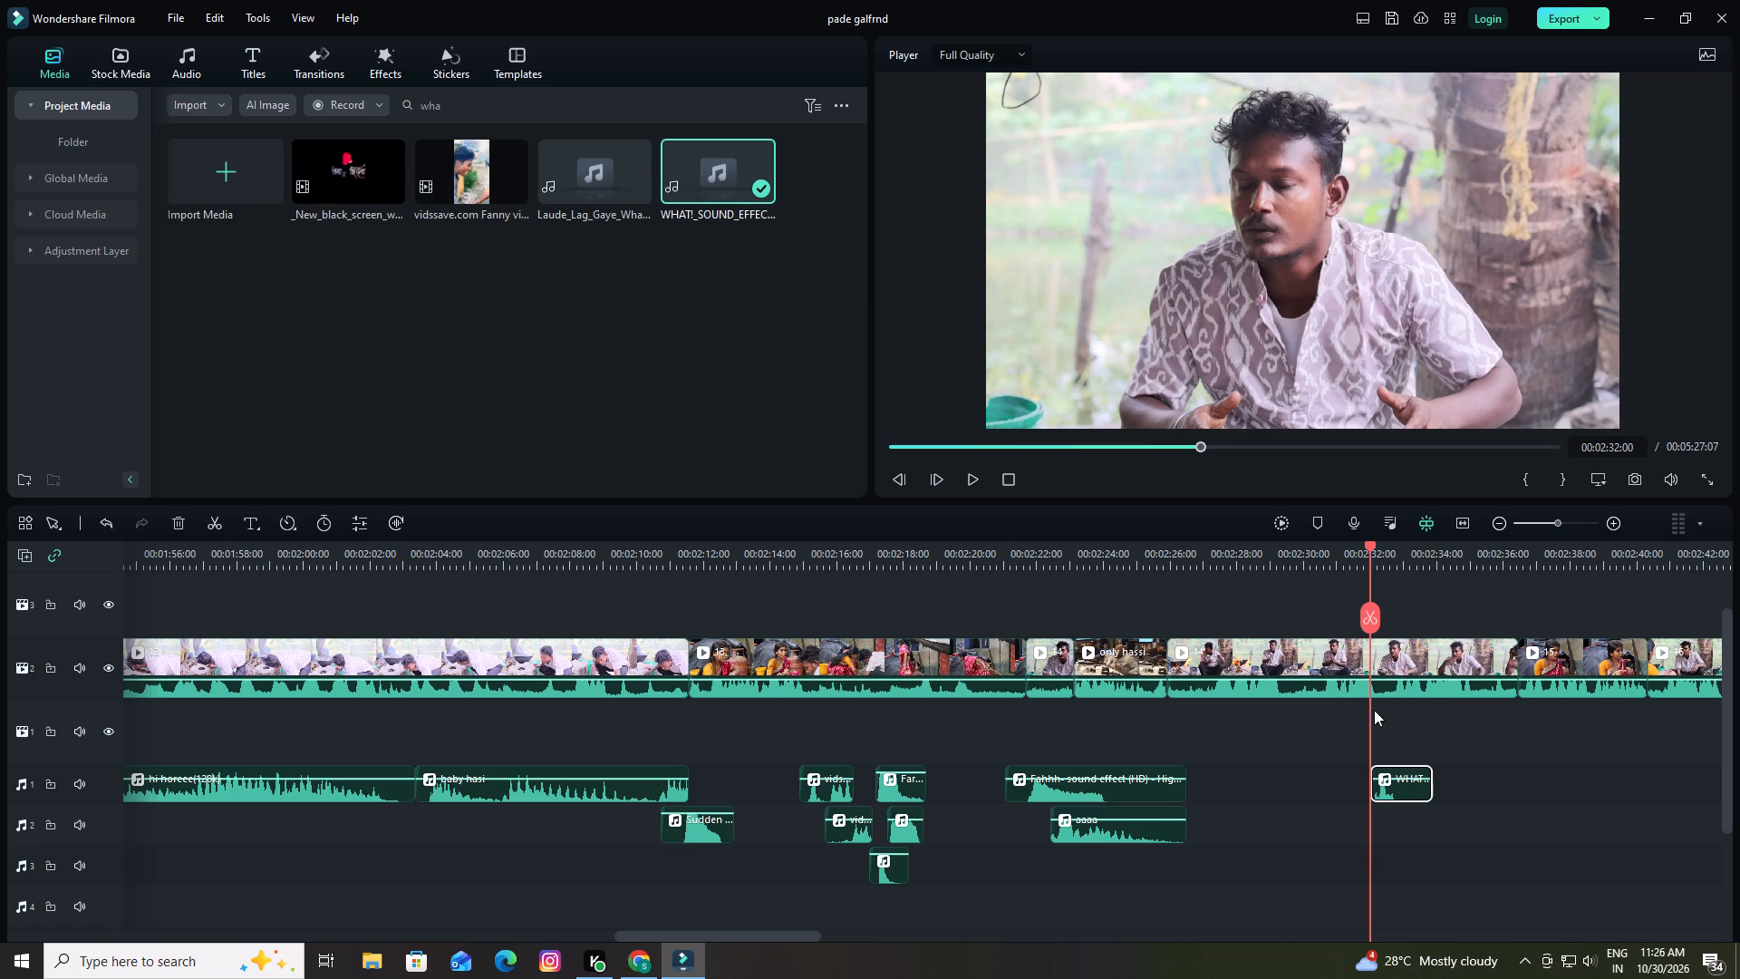
click(1386, 775)
key(space)
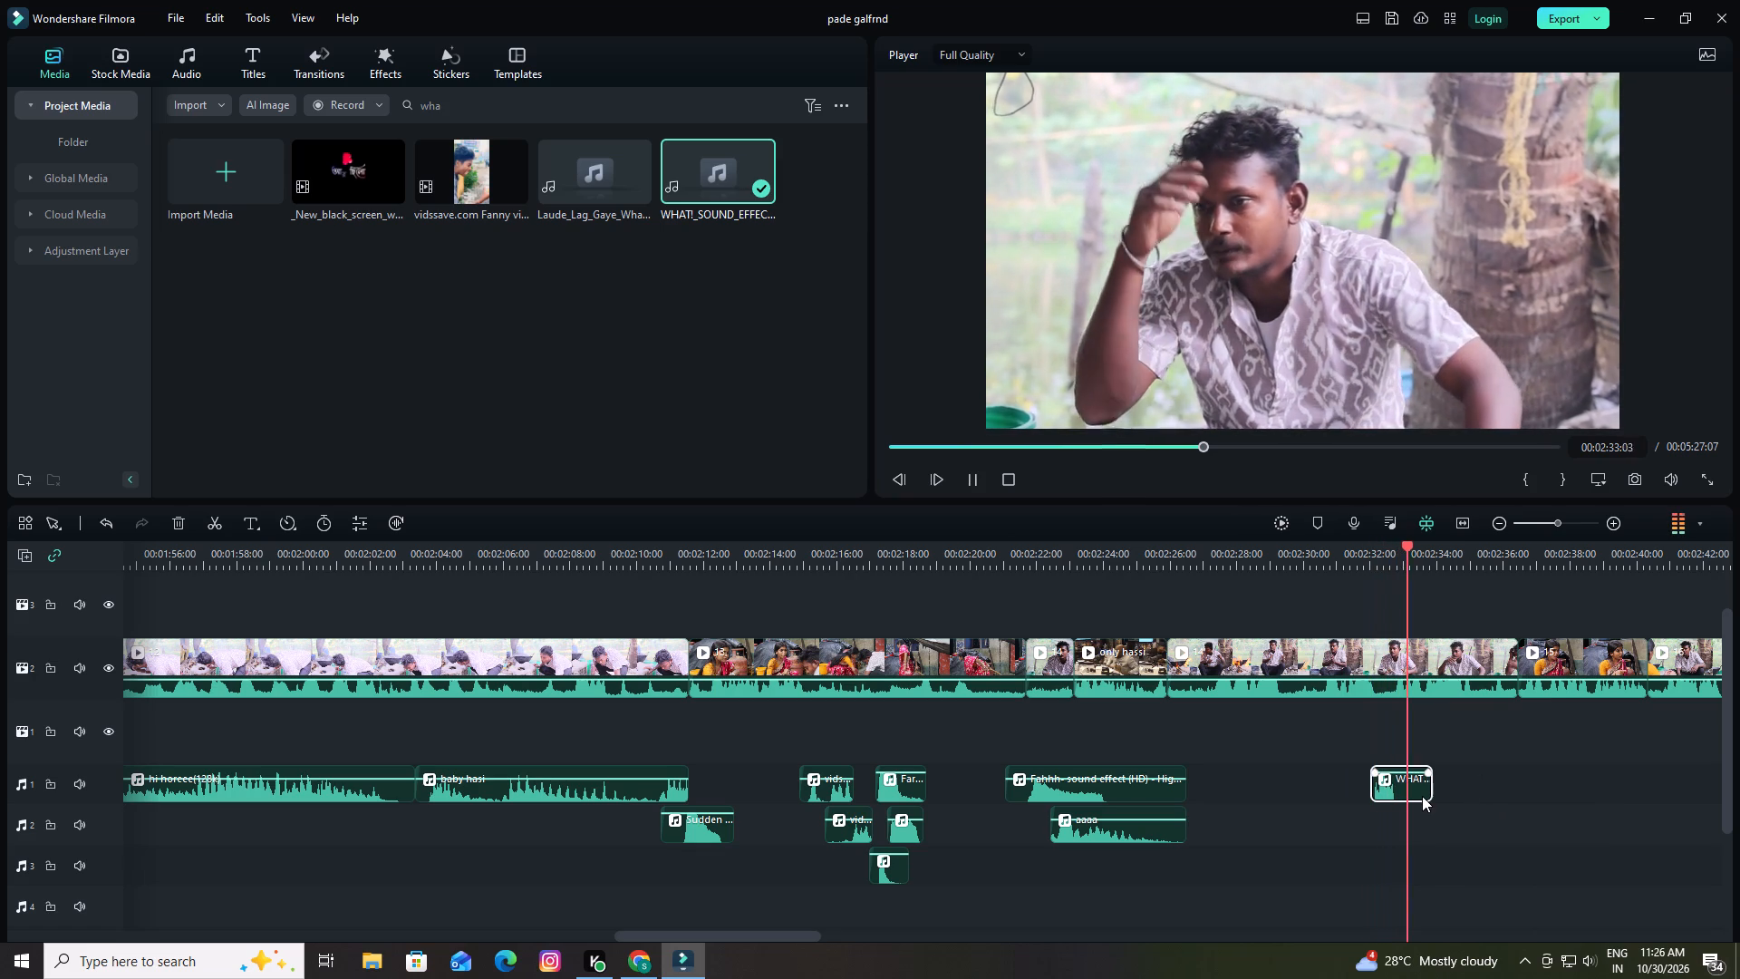
key(space)
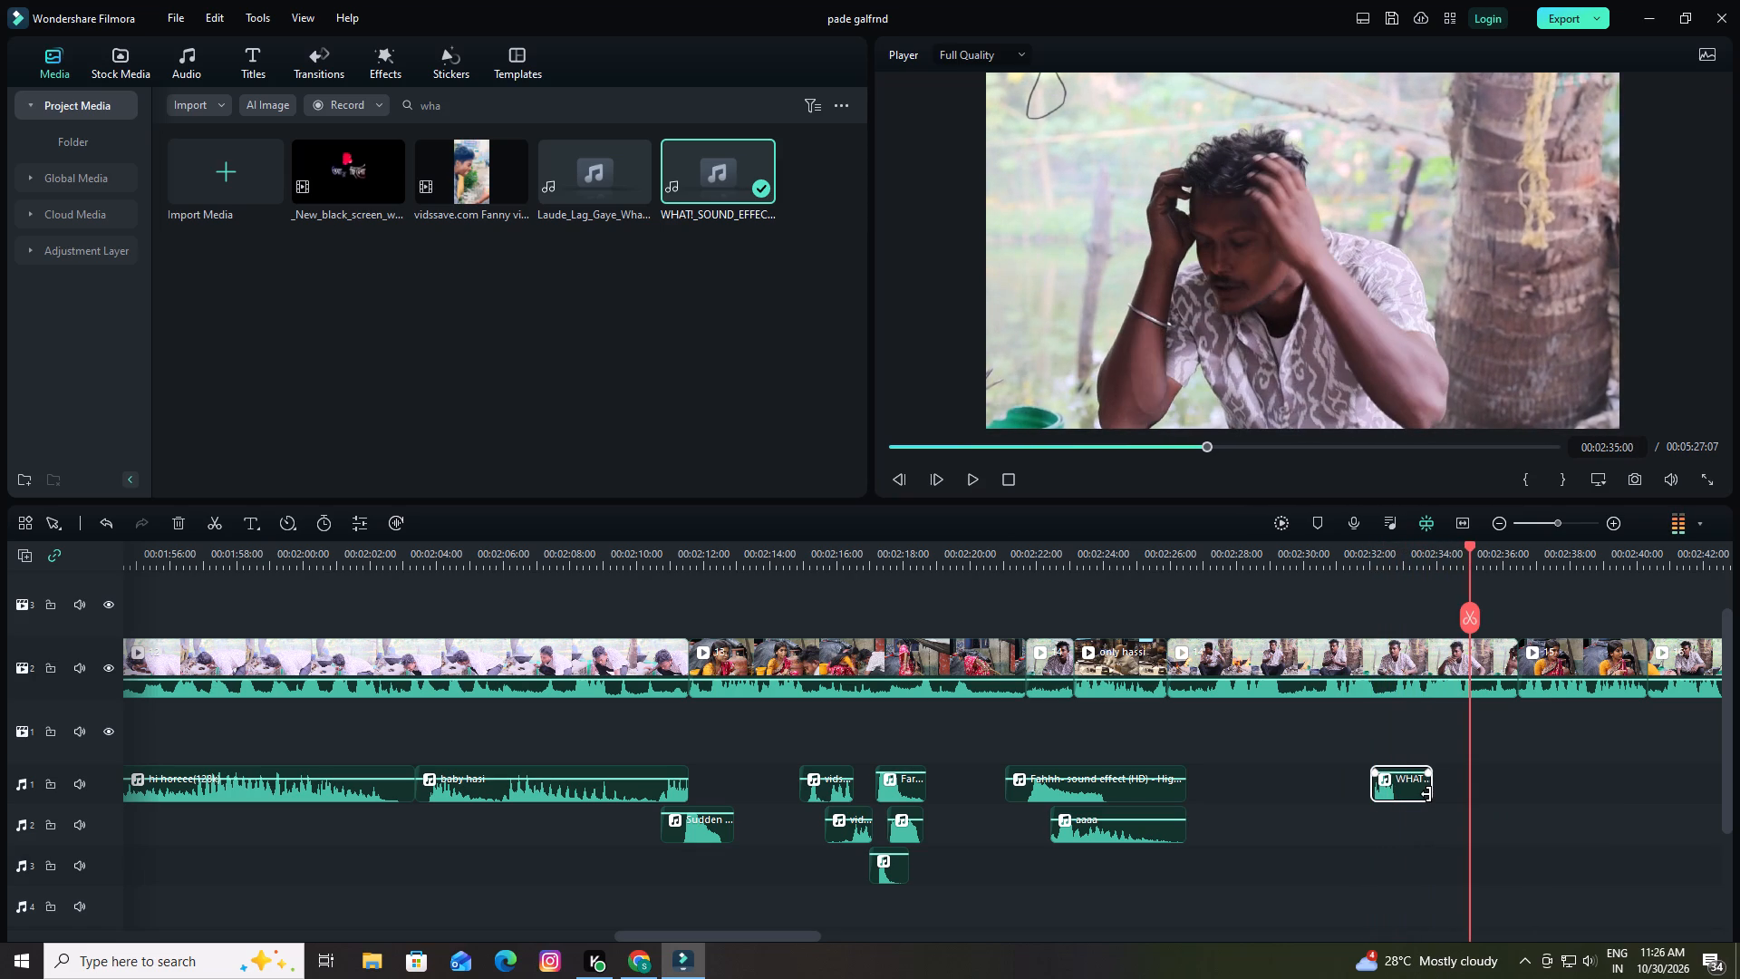
Search the project media for wow, preview the wow sound effect, and place it on audio track 1 at 00:02:35:00.
click(581, 101)
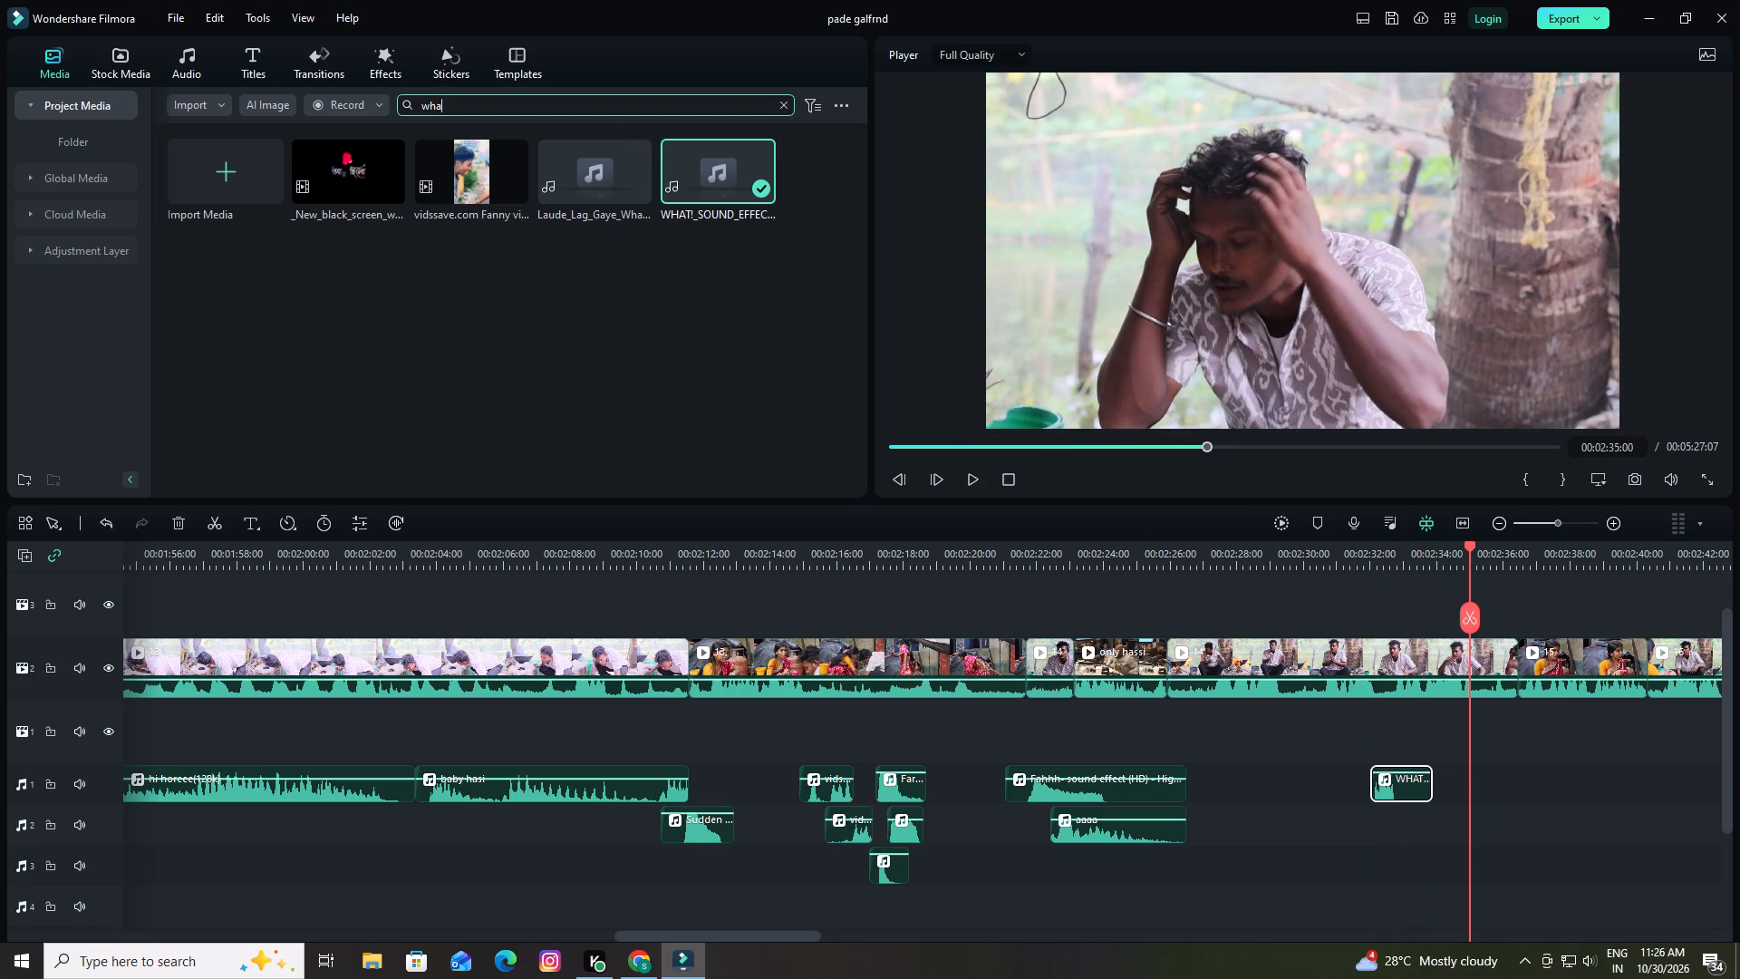
key(BackSpace)
key(BackSpace)
key(BackSpace)
key(w)
text(oe)
key(BackSpace)
key(w)
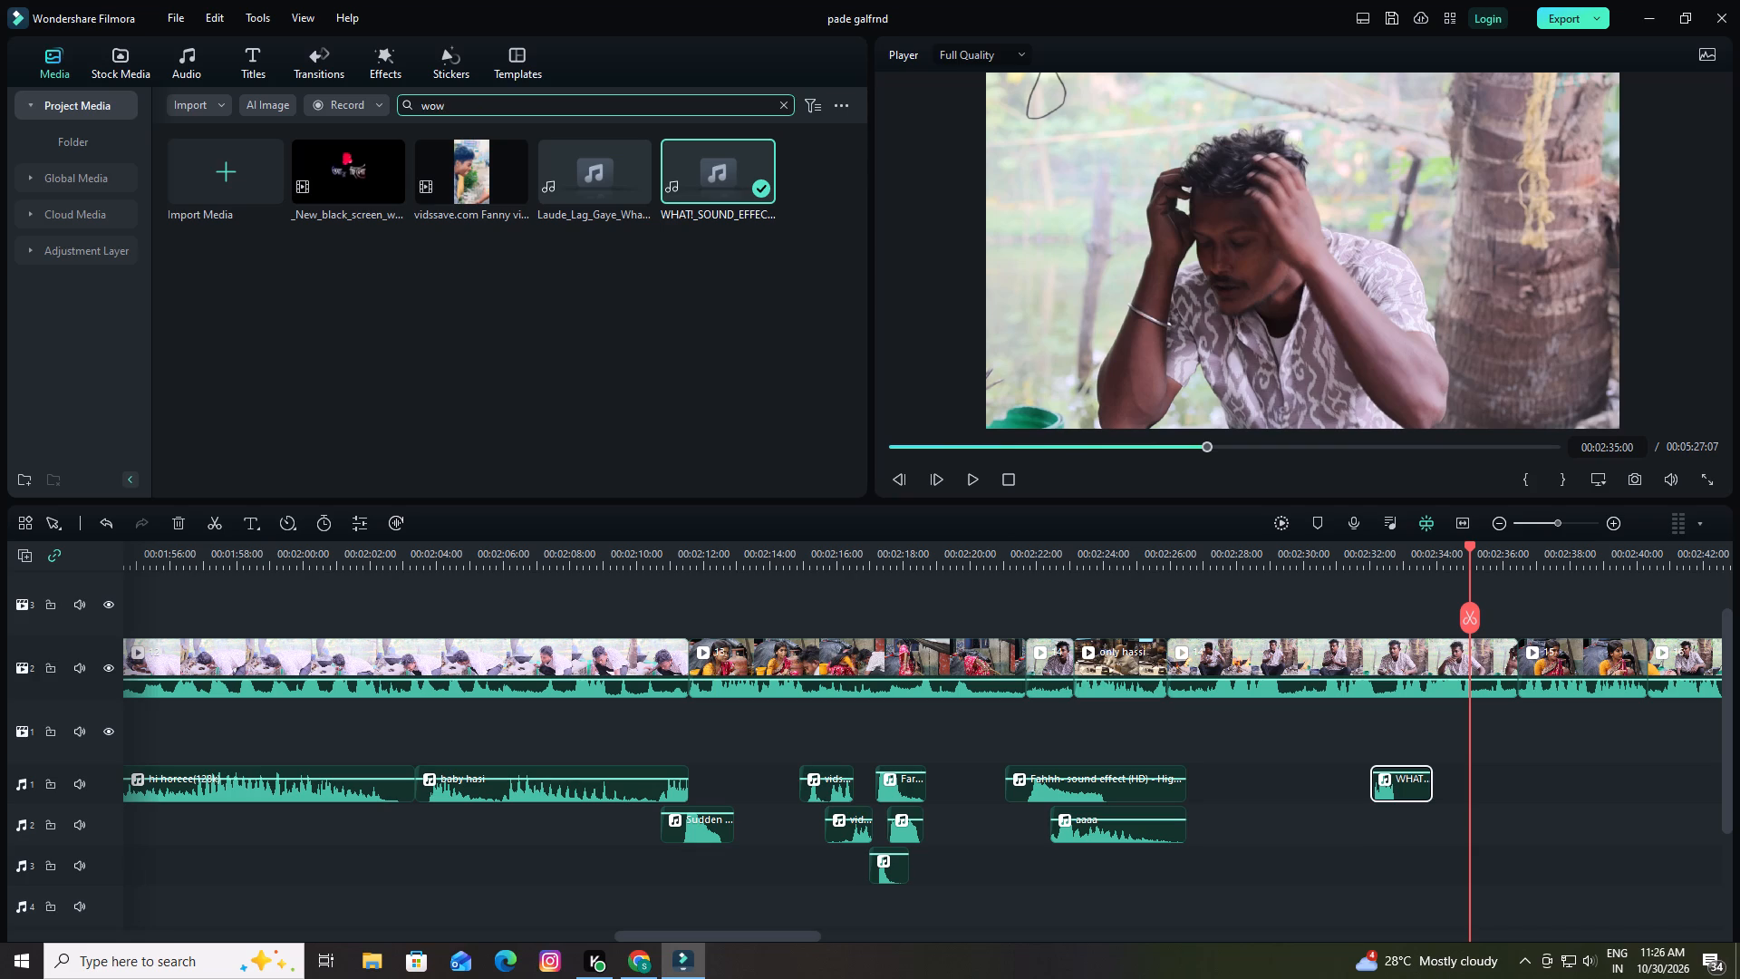
key(Return)
click(615, 167)
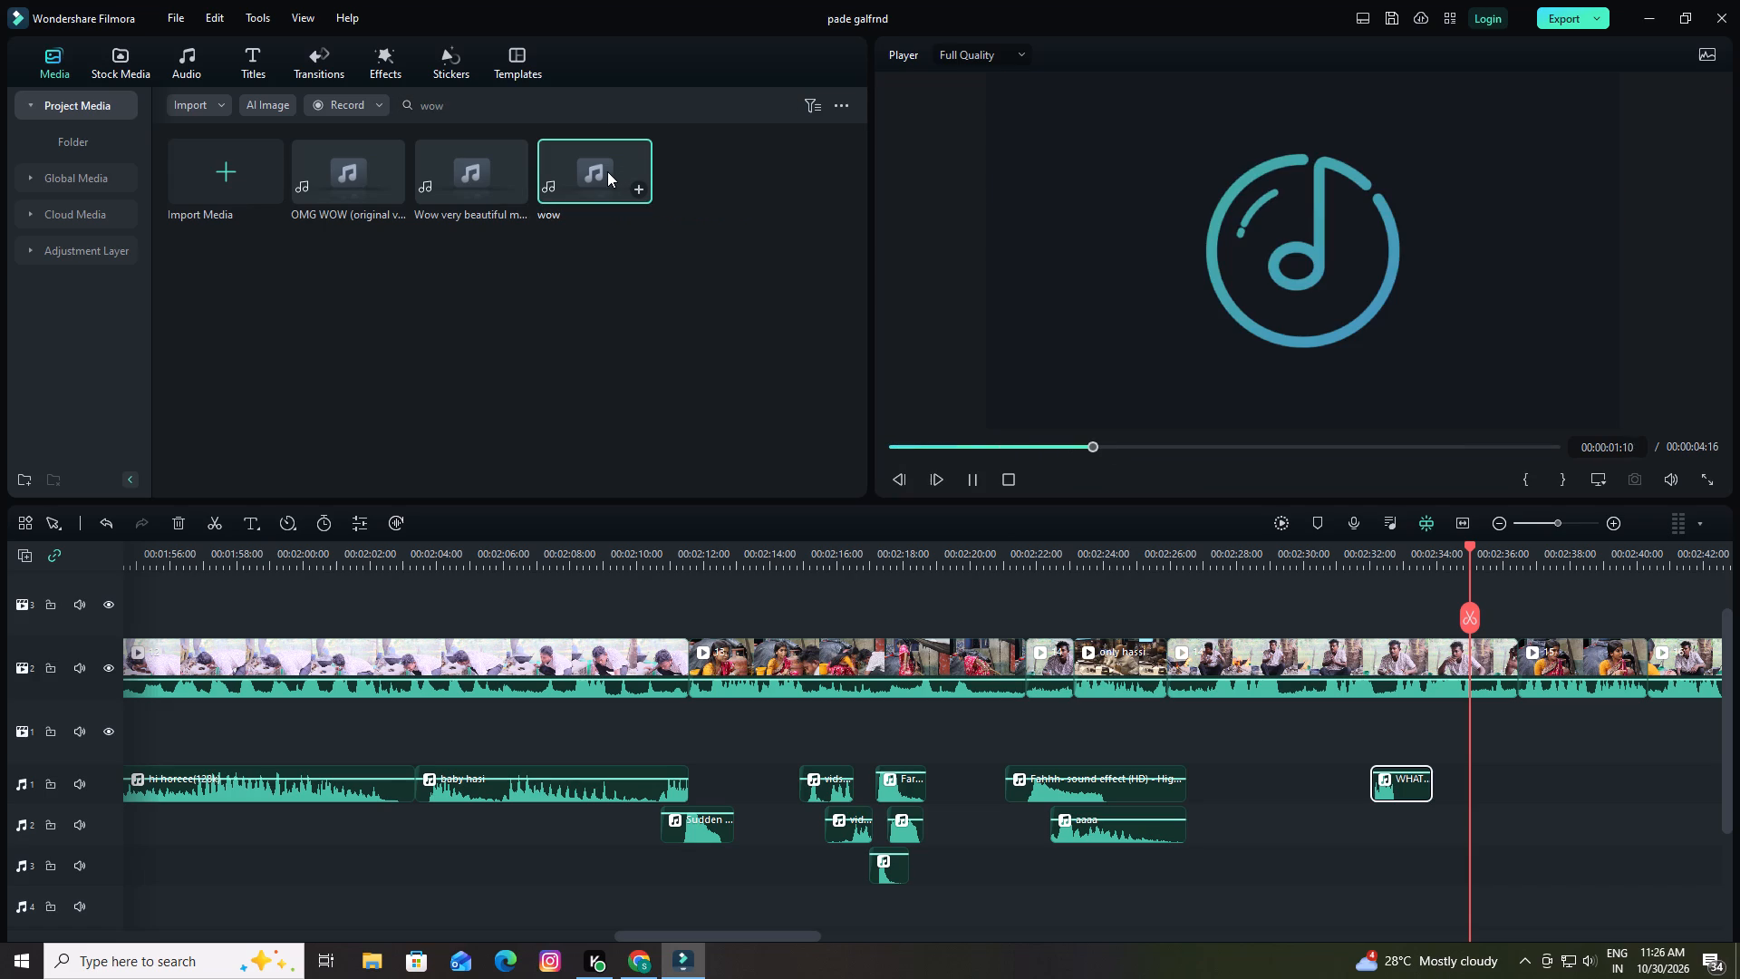
drag(607, 171, 1418, 751)
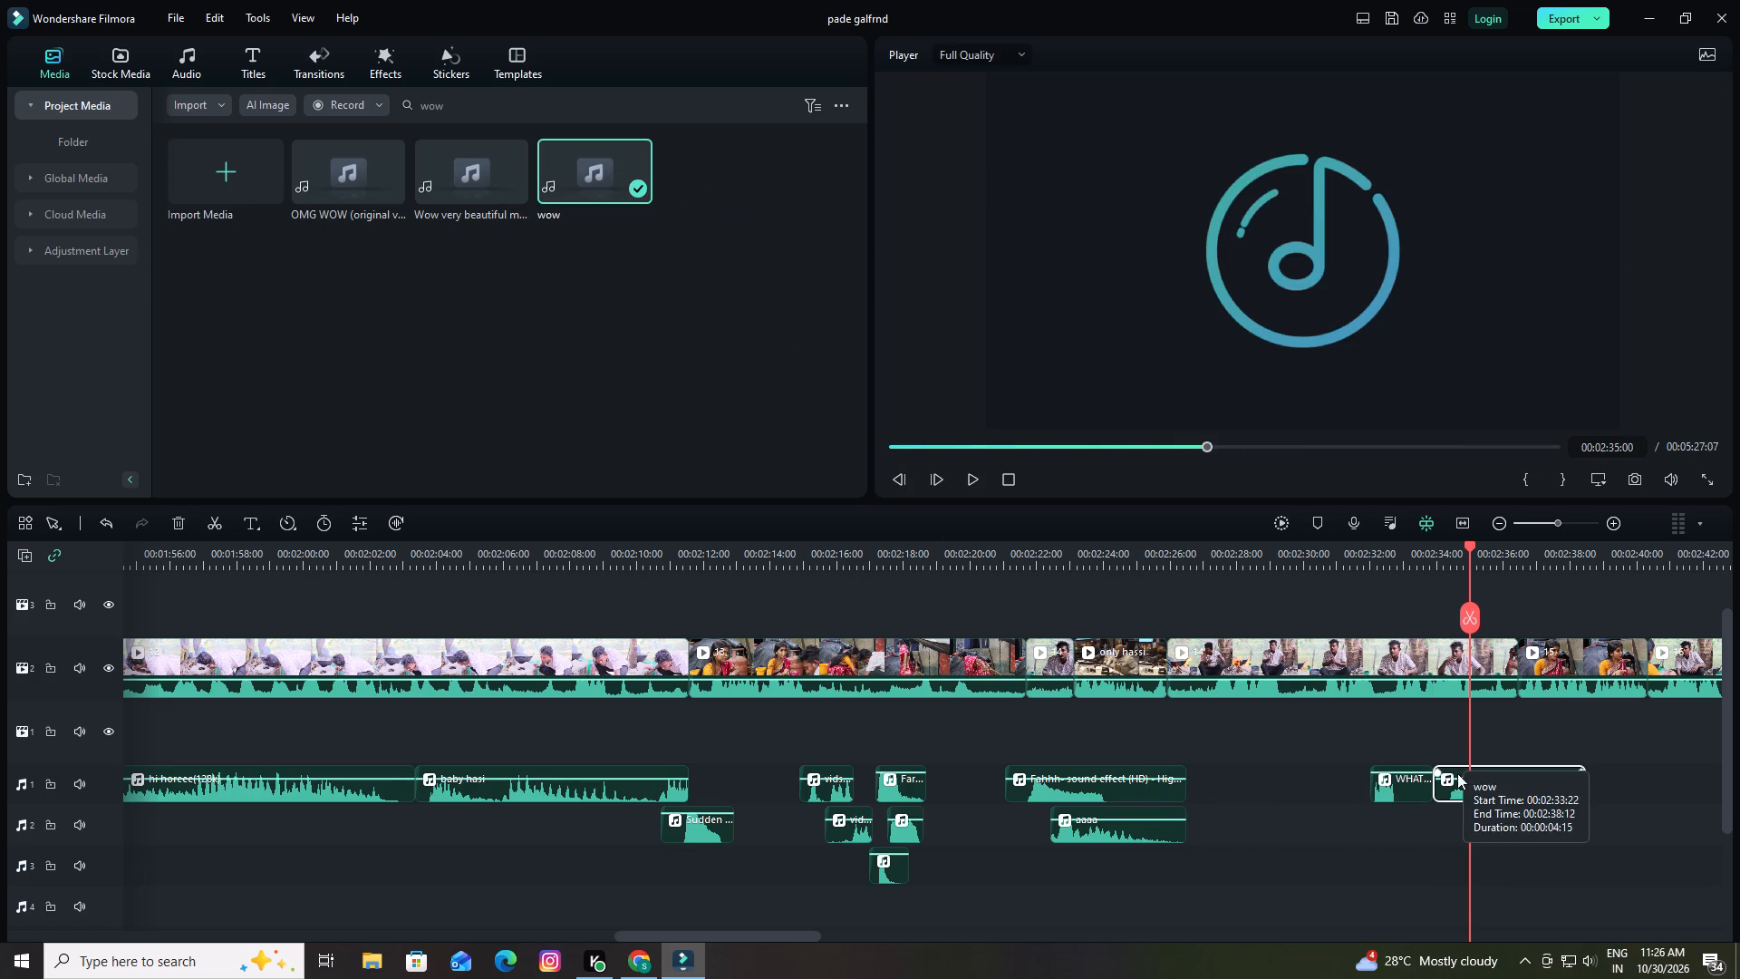
drag(1491, 792, 1522, 791)
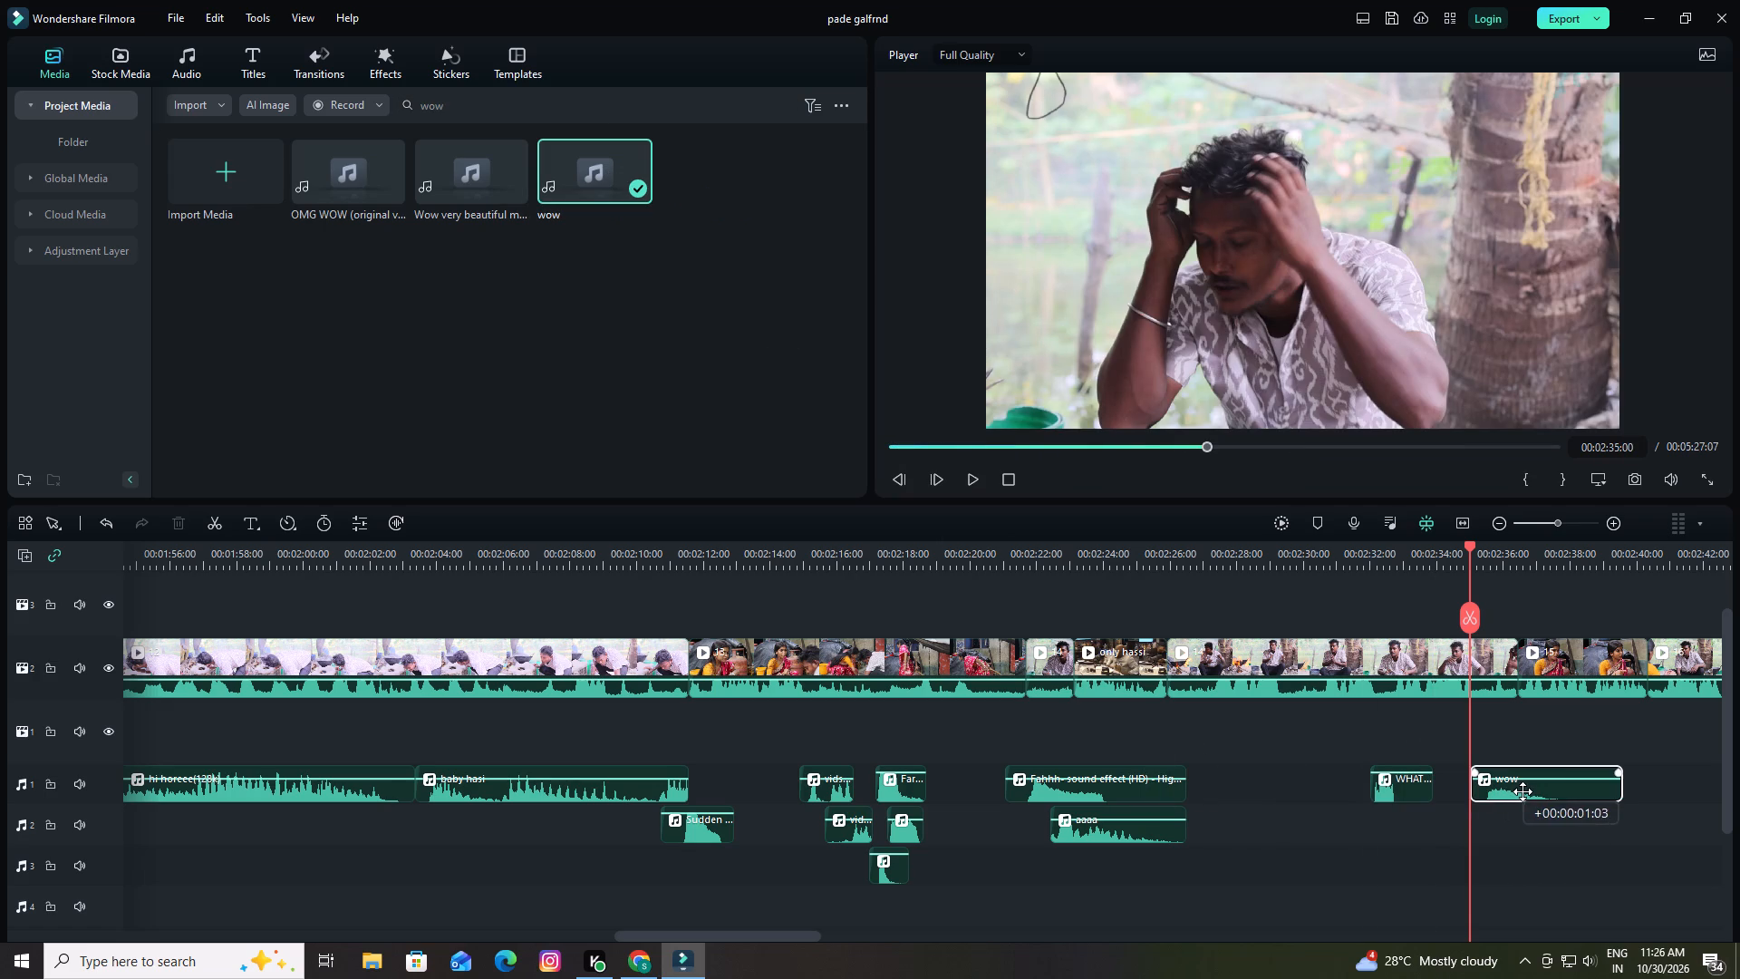
drag(1522, 791, 1522, 792)
Move the wow sound effect slightly earlier on audio track 1 so it starts at 00:02:34:20.
drag(1506, 559, 1600, 548)
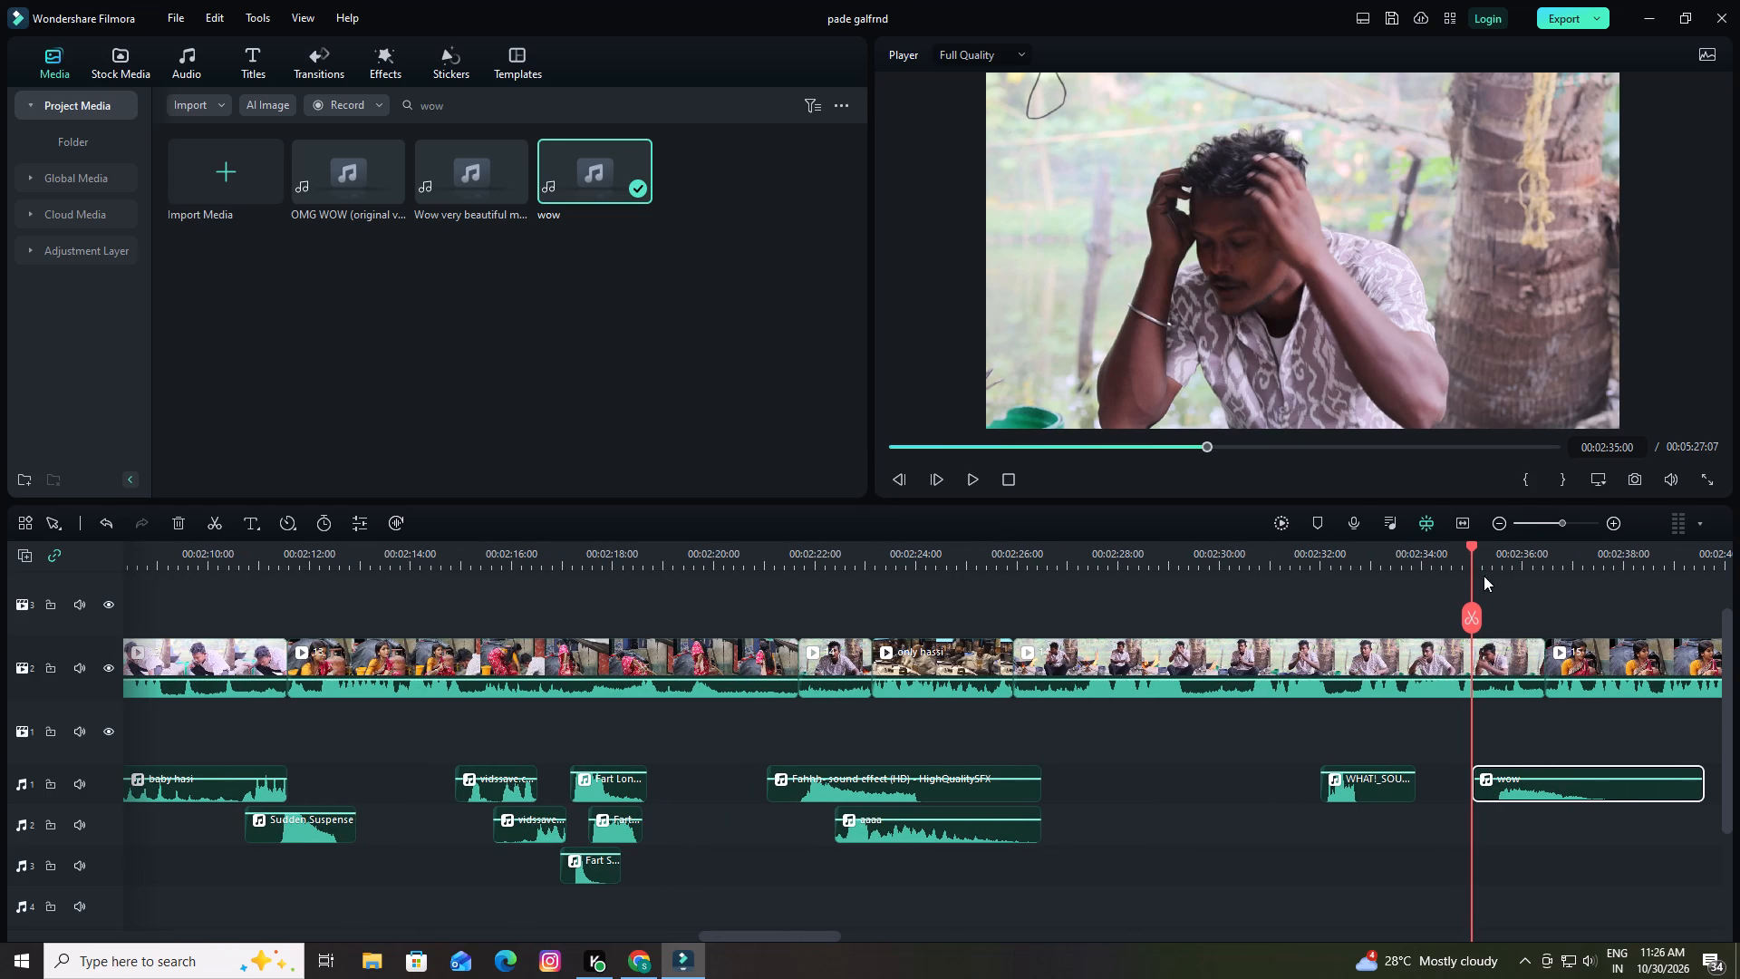
click(1469, 548)
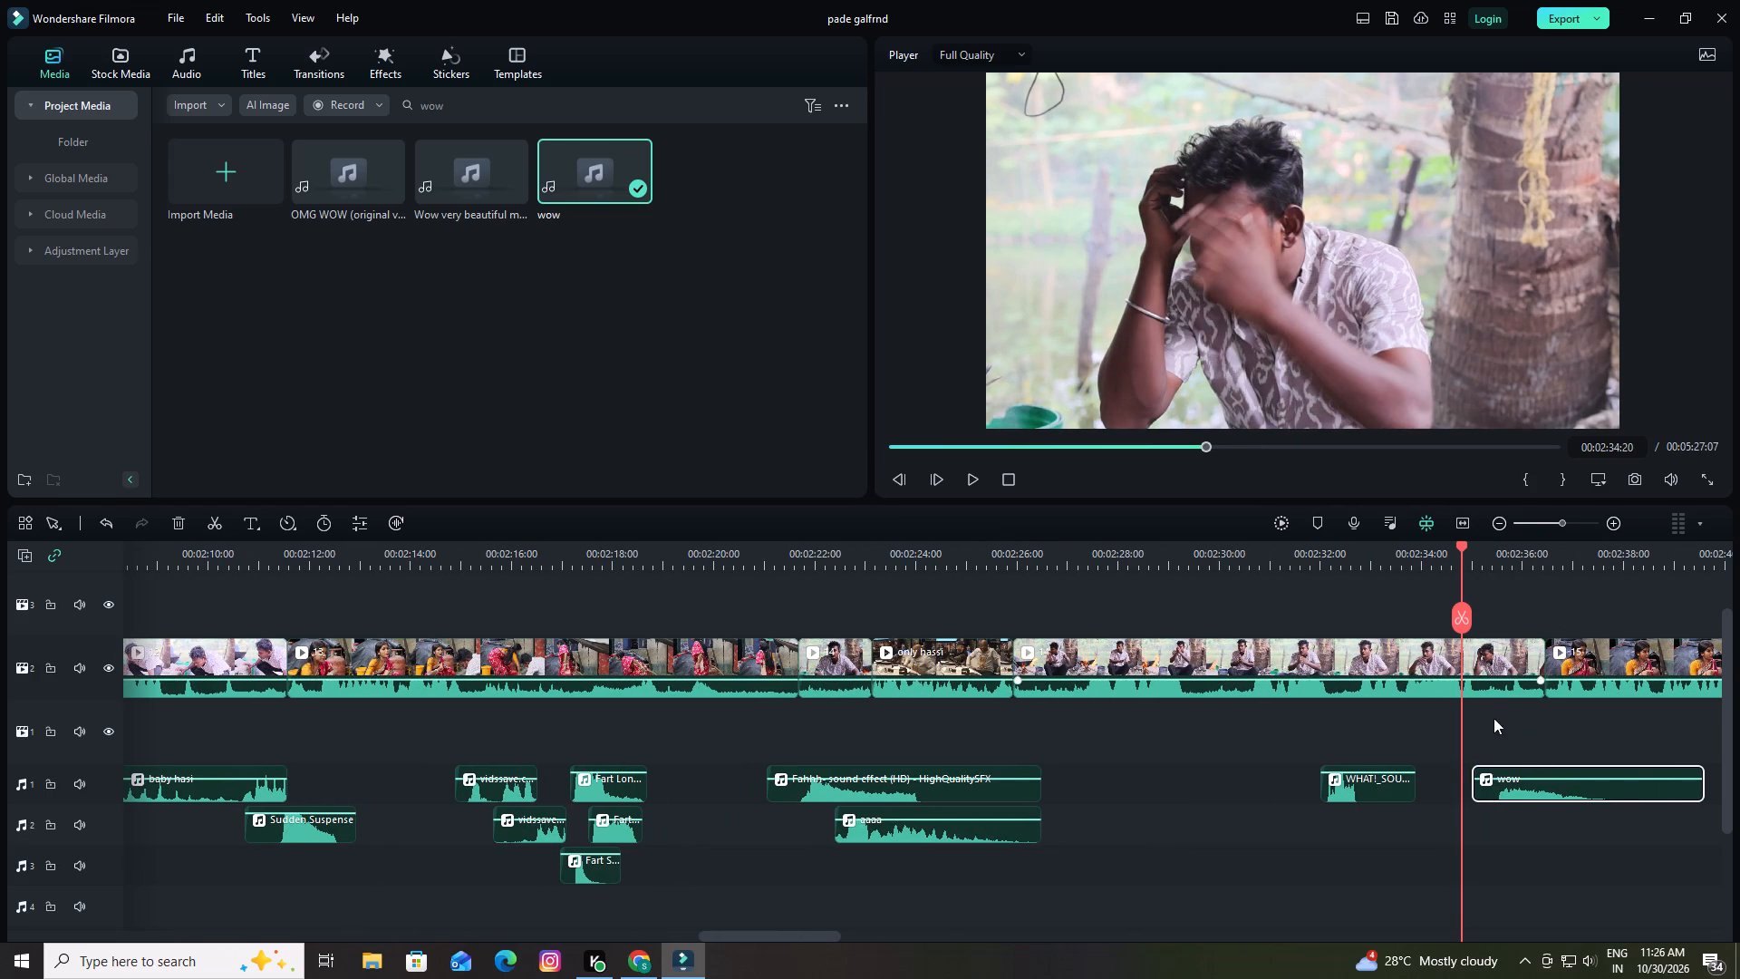
drag(1497, 792, 1486, 795)
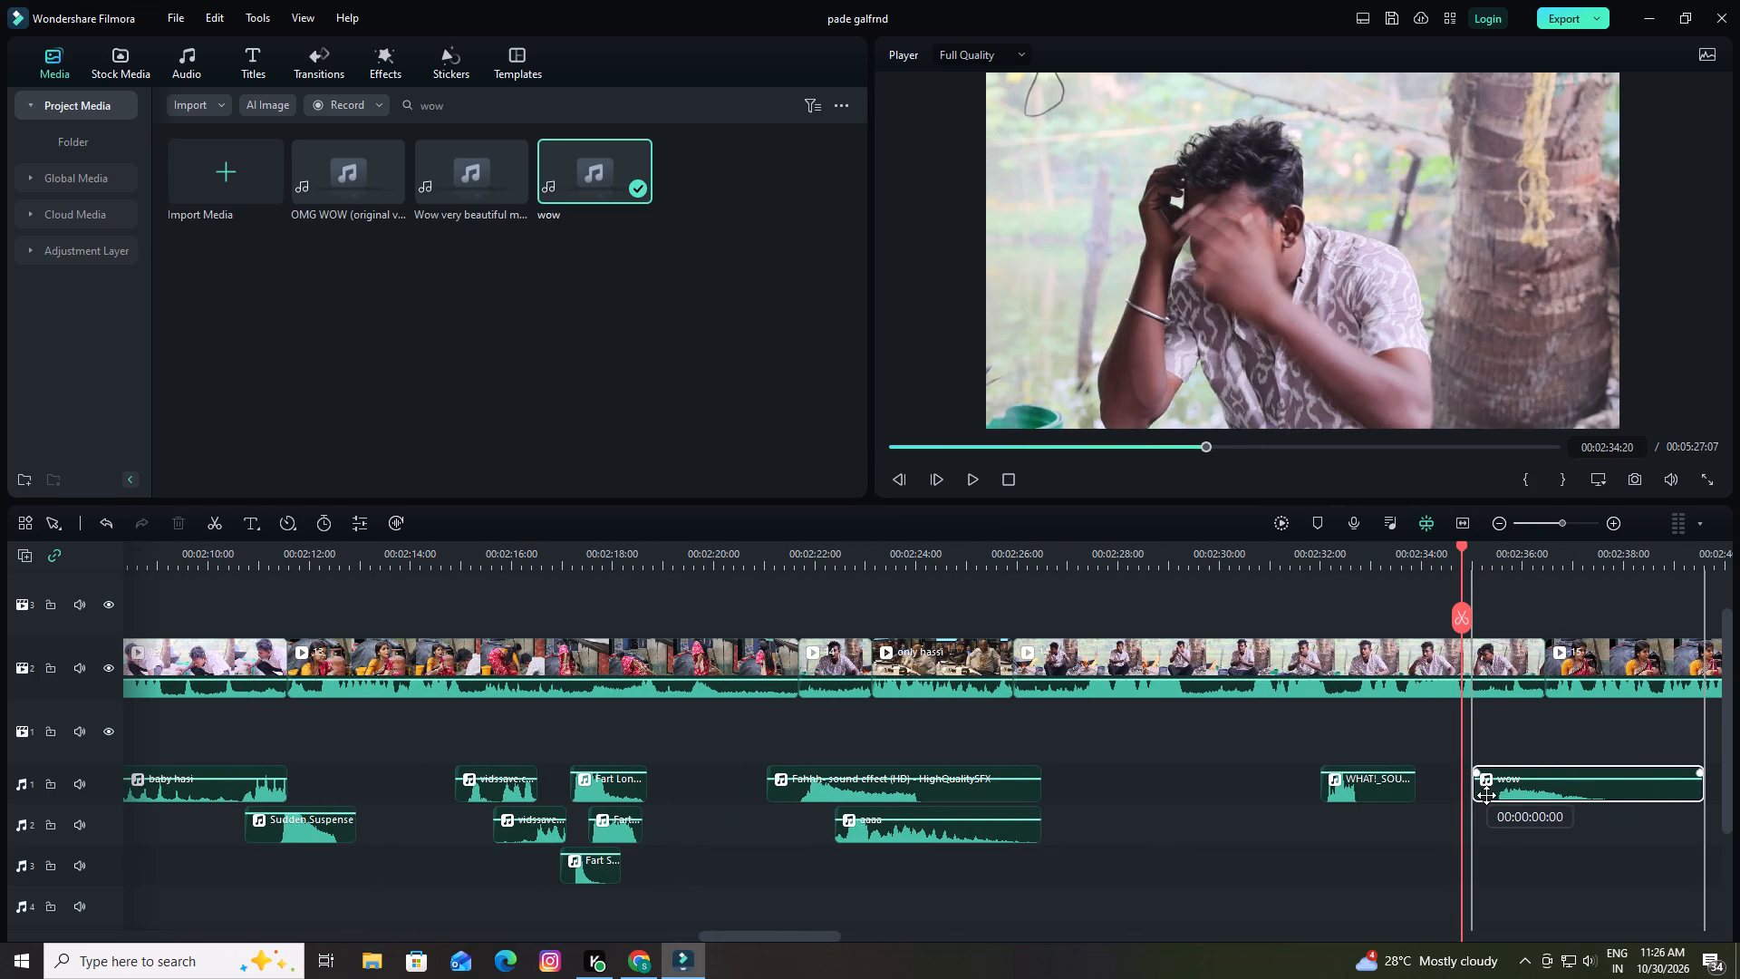
drag(1486, 795, 1481, 796)
Play from 00:02:34:20 to check the wow timing against the man's reaction, and return to 00:02:35:00 for another review.
key(space)
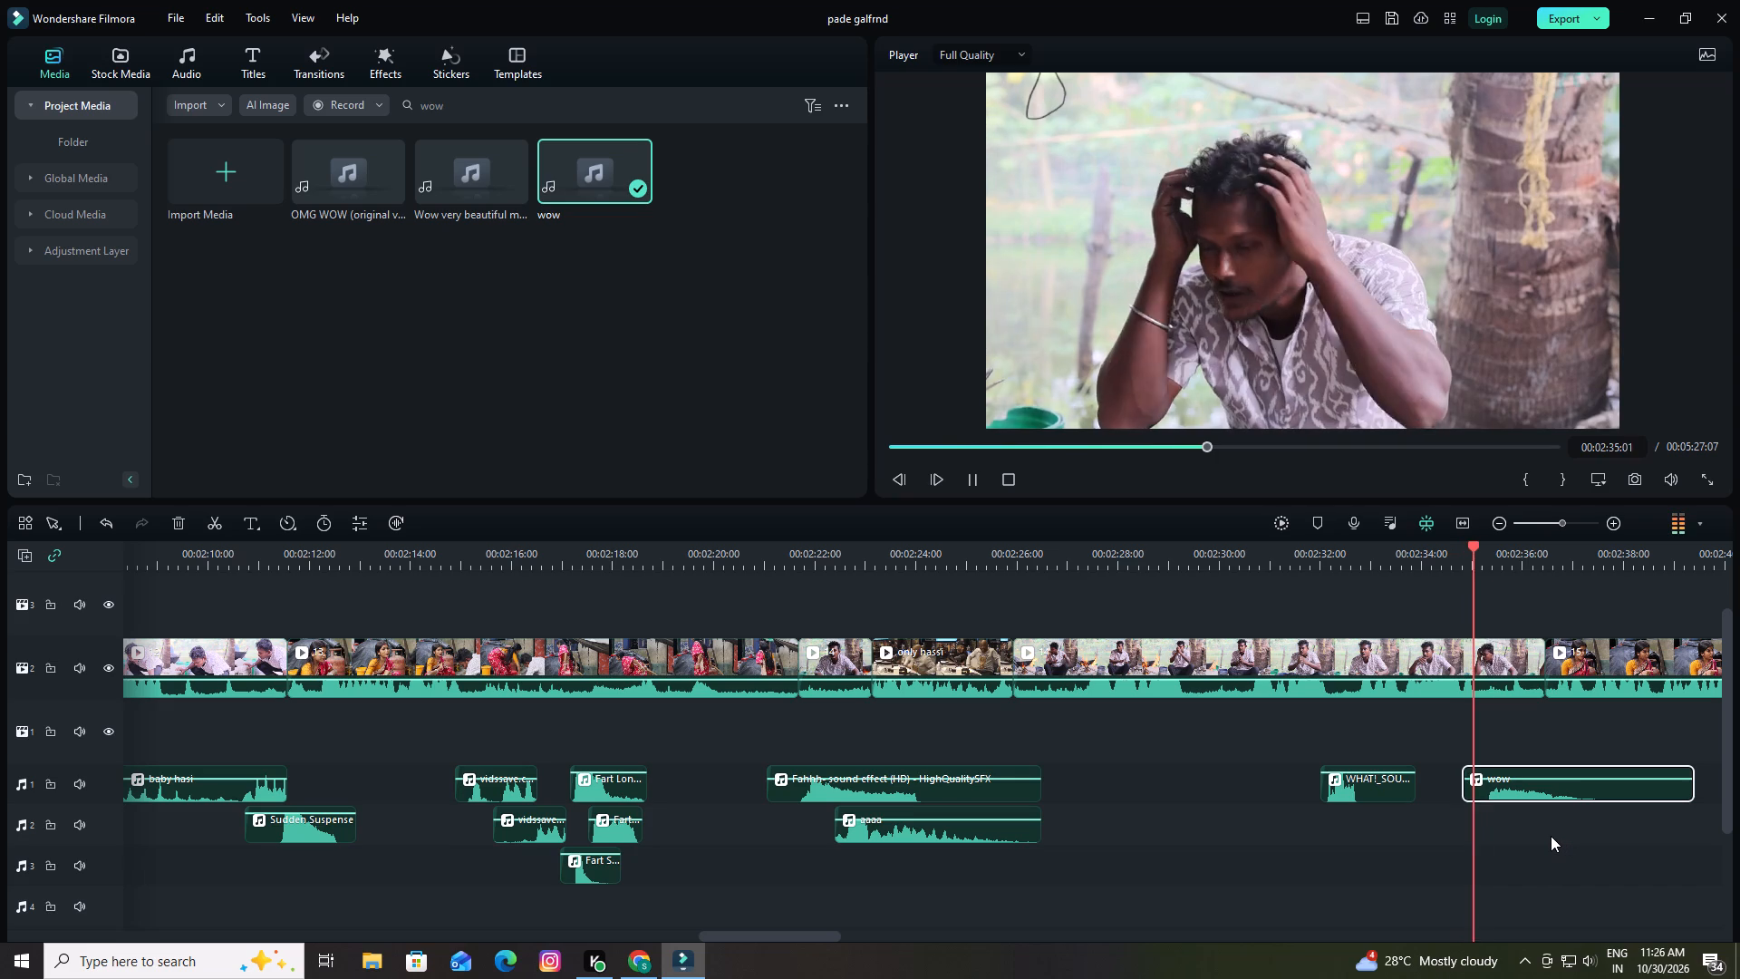
key(space)
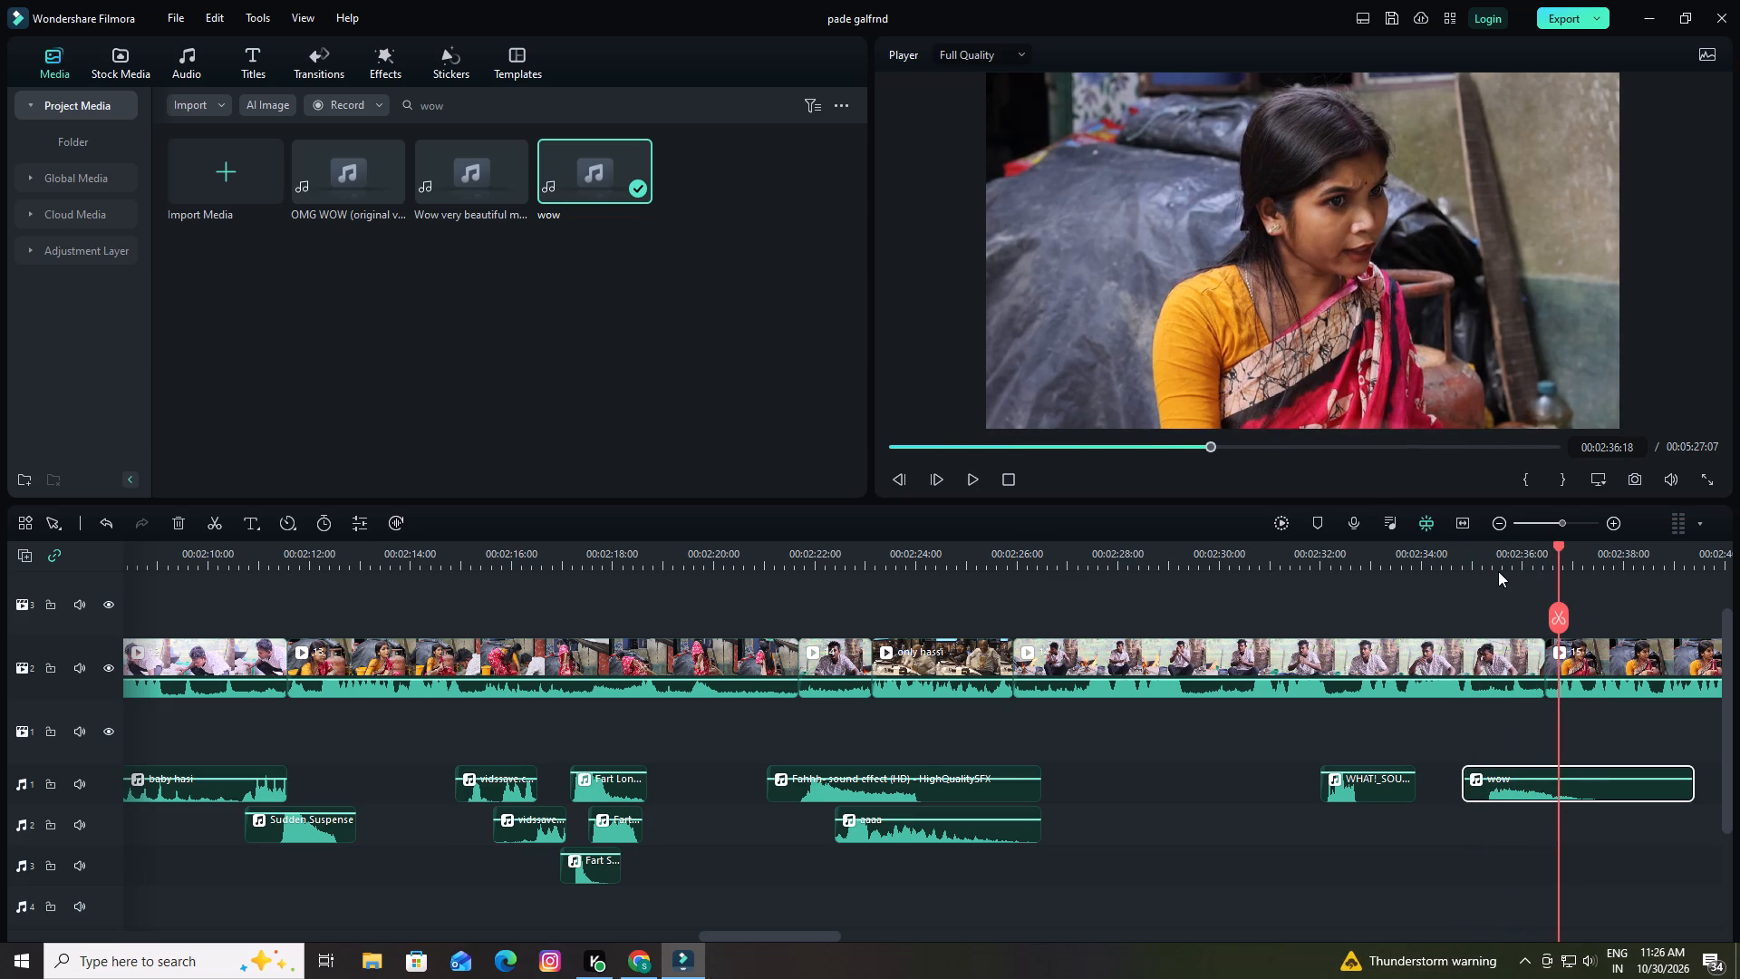
drag(1488, 561, 861, 565)
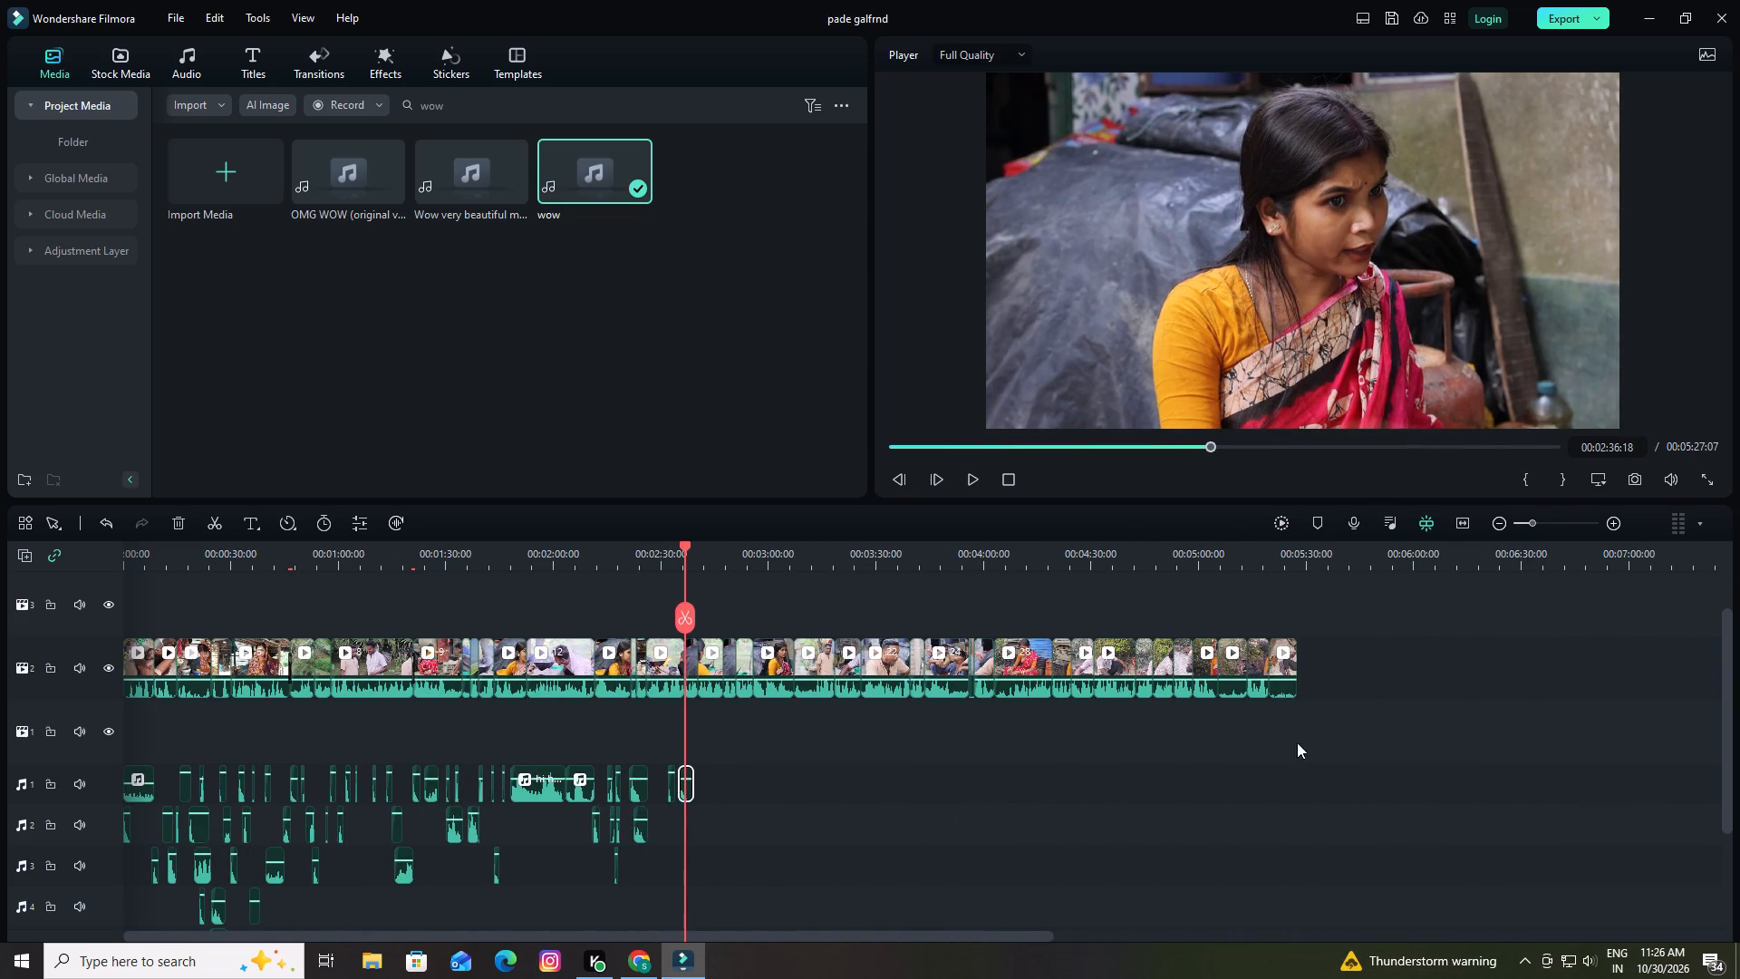
drag(735, 550, 923, 572)
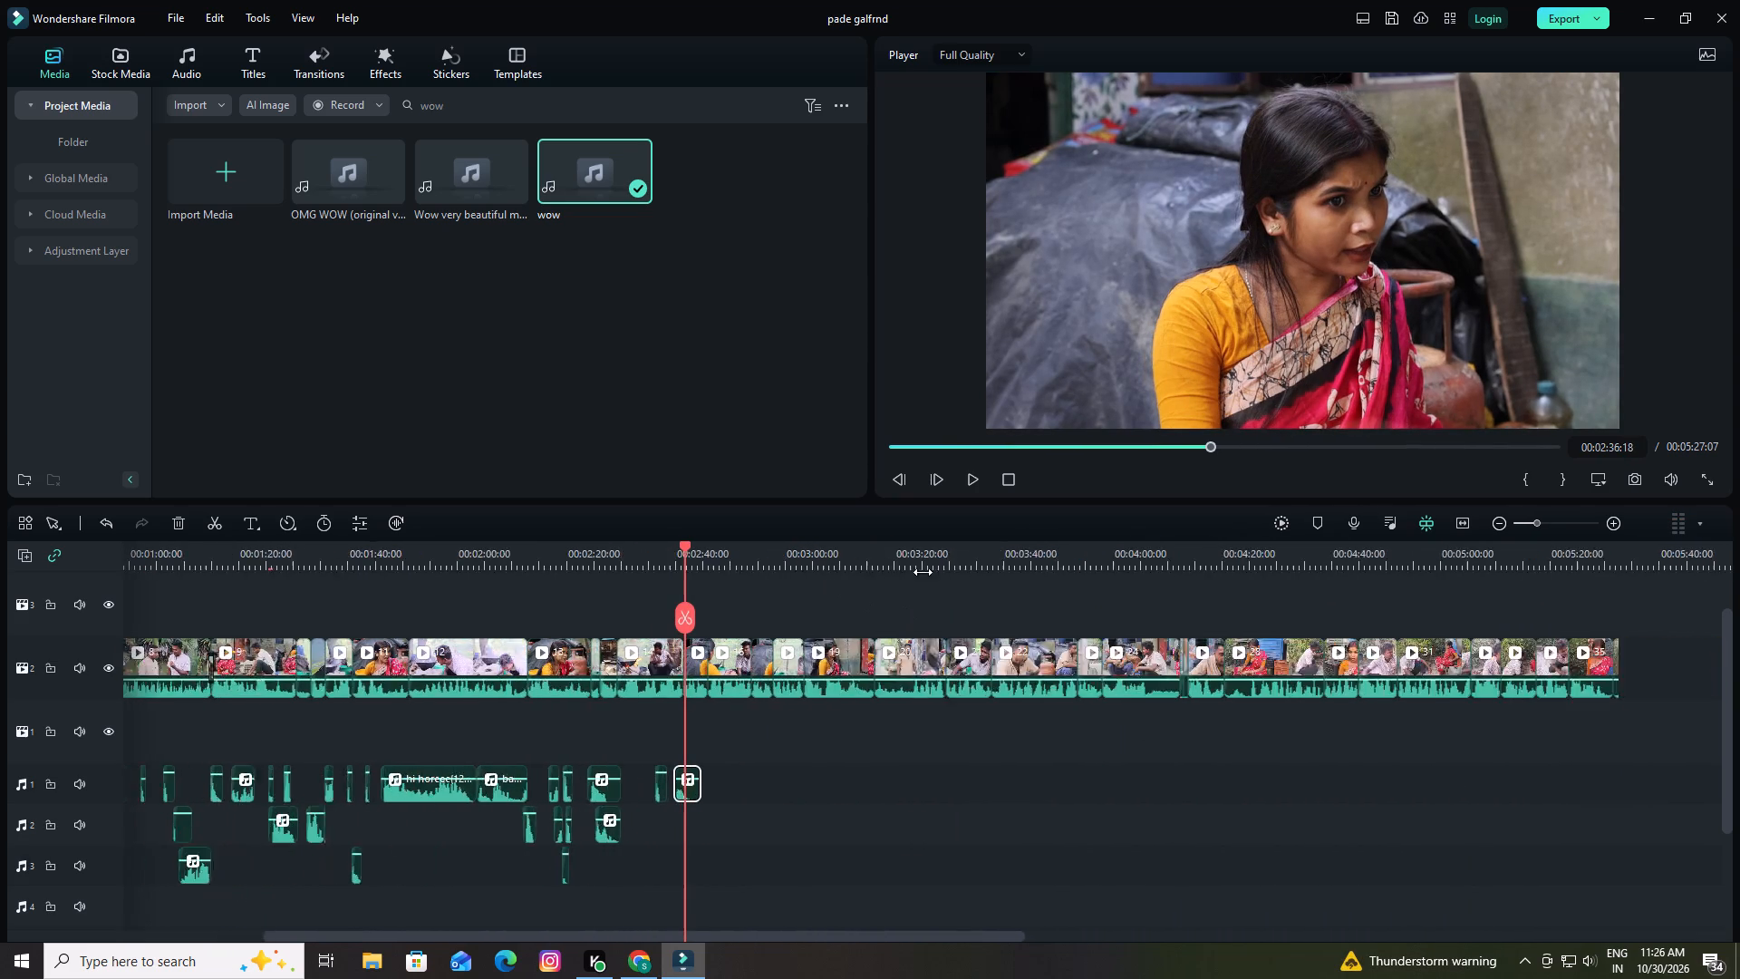
drag(923, 572, 1232, 593)
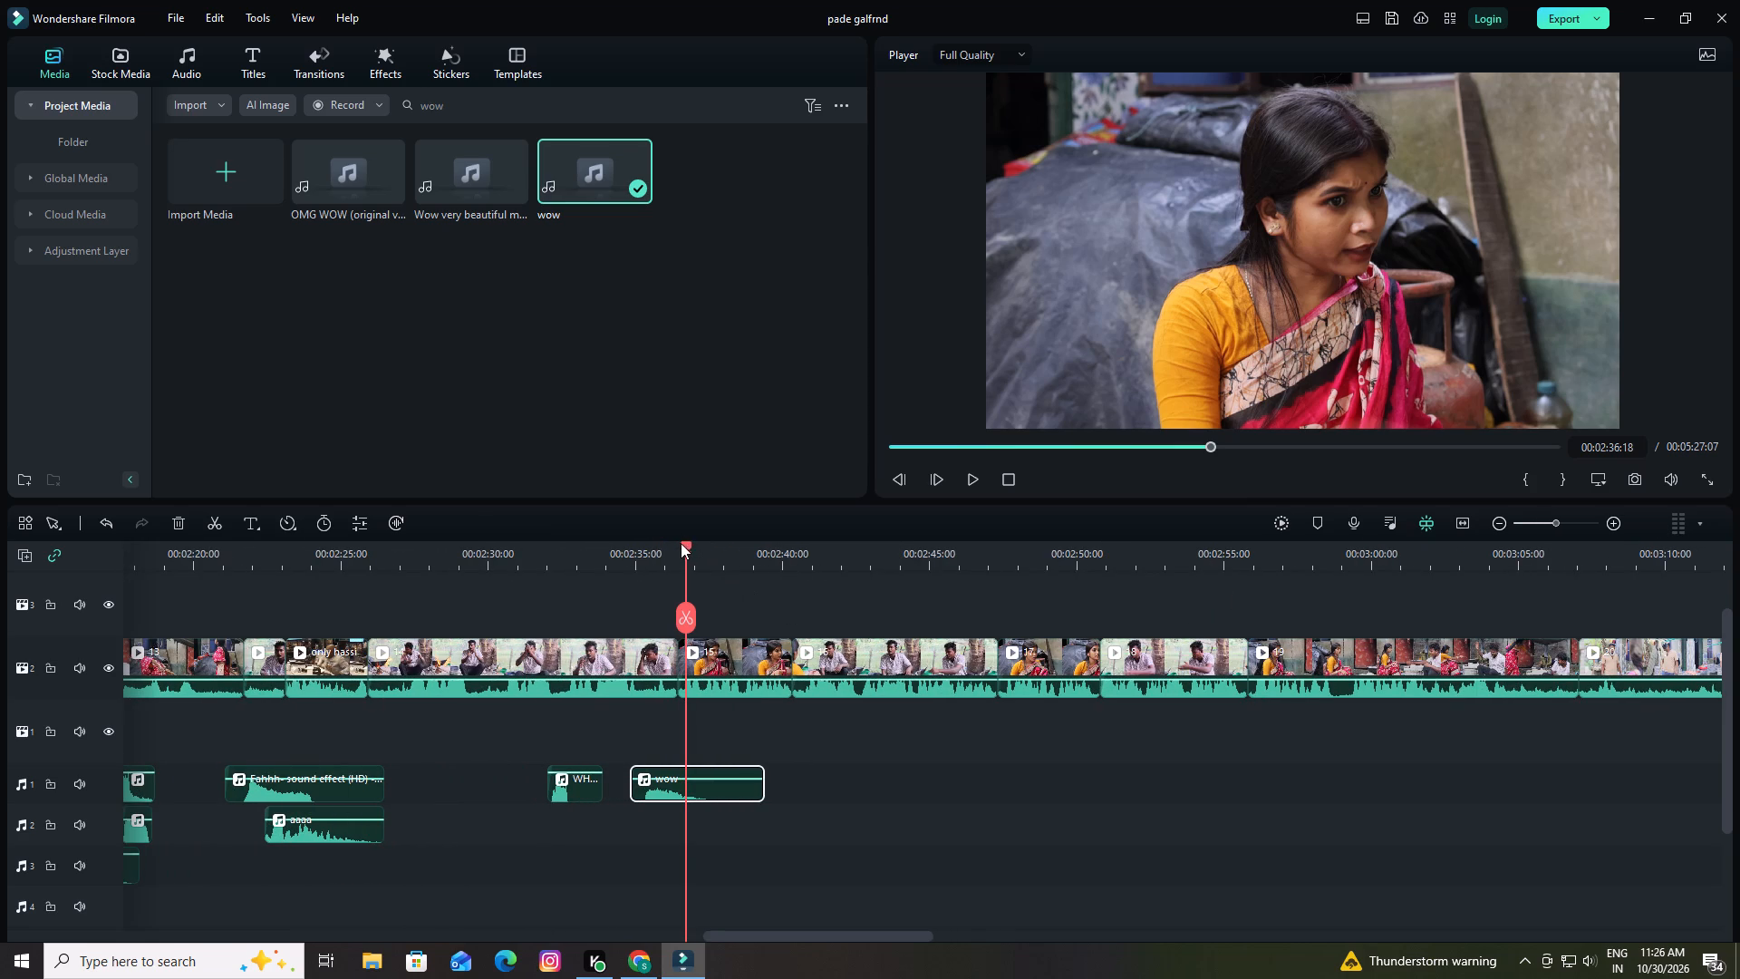
drag(685, 540, 673, 545)
drag(684, 544, 635, 557)
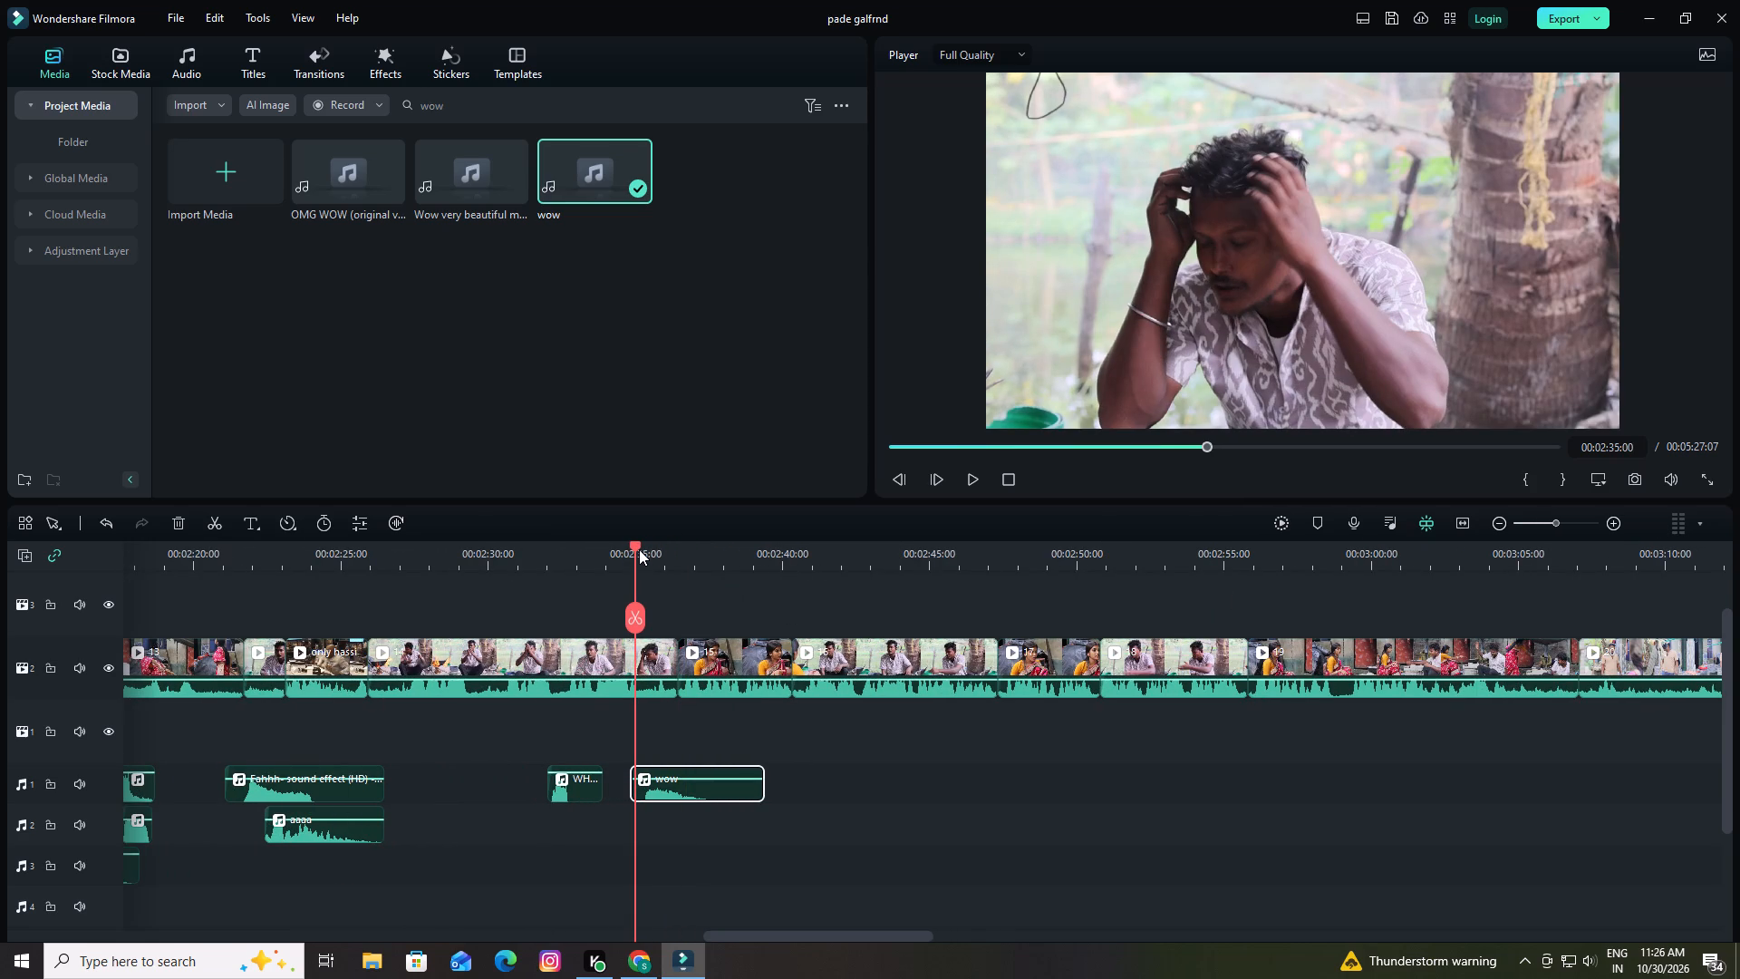
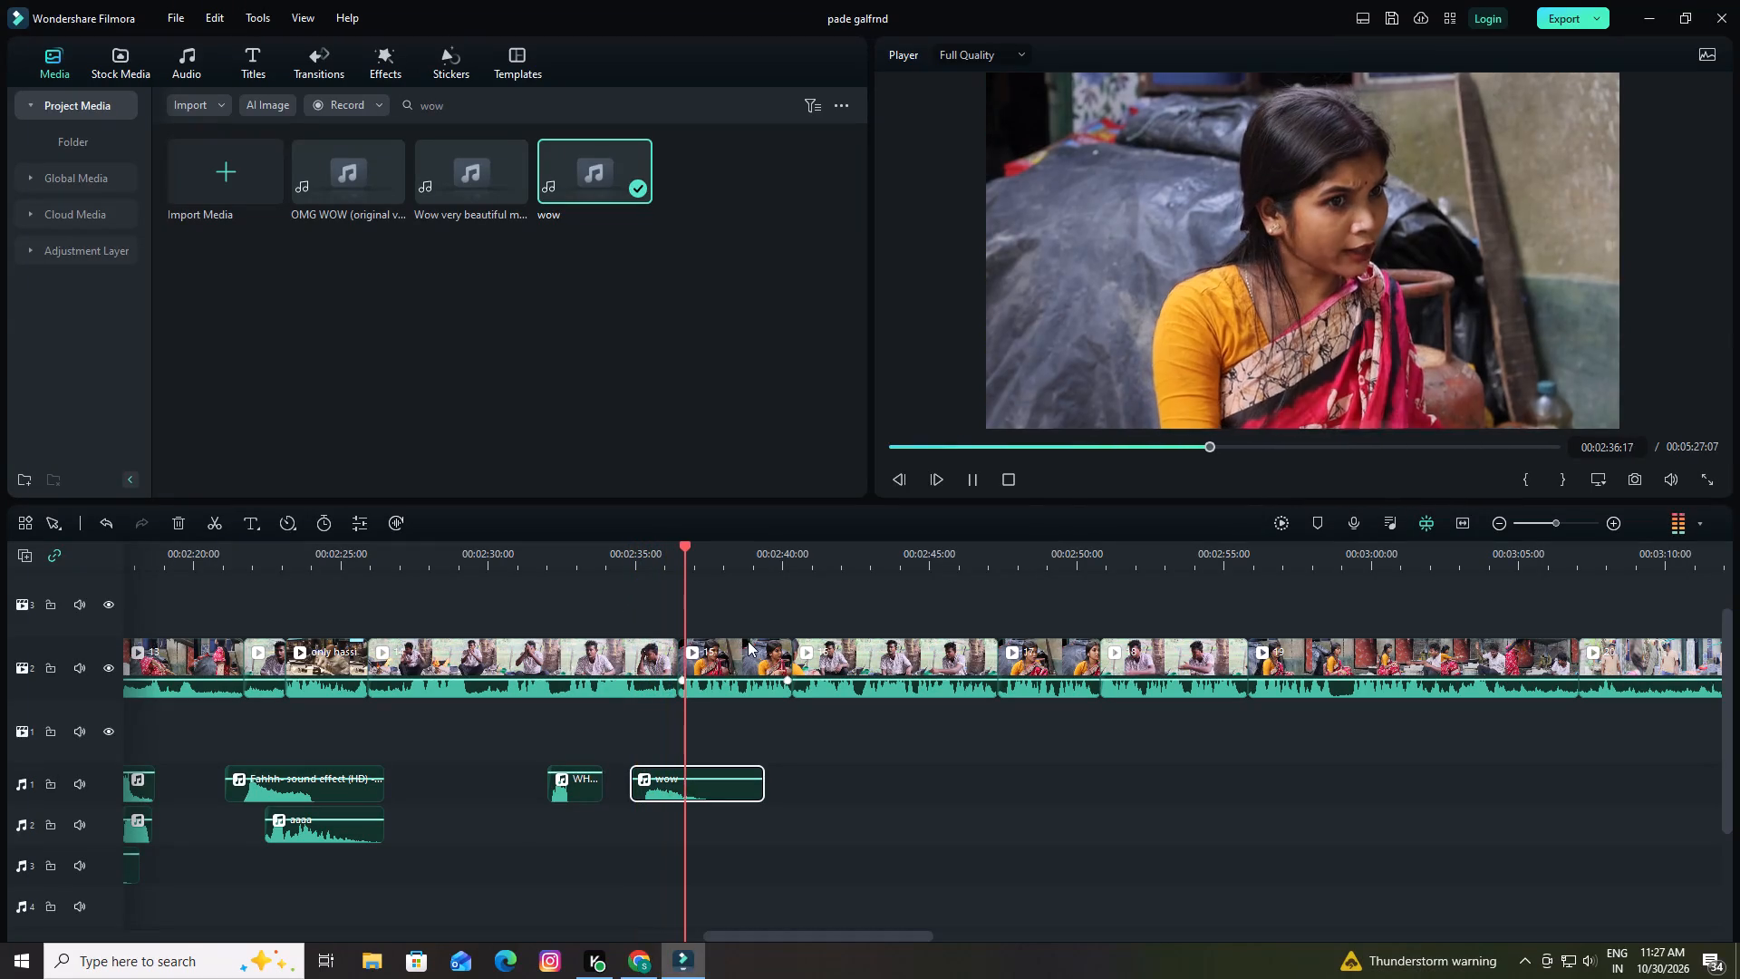
Search the project media for su, preview the Sudden Suspense sound effect, and place it on audio track 2 at 00:02:36:10.
key(space)
drag(700, 543, 676, 554)
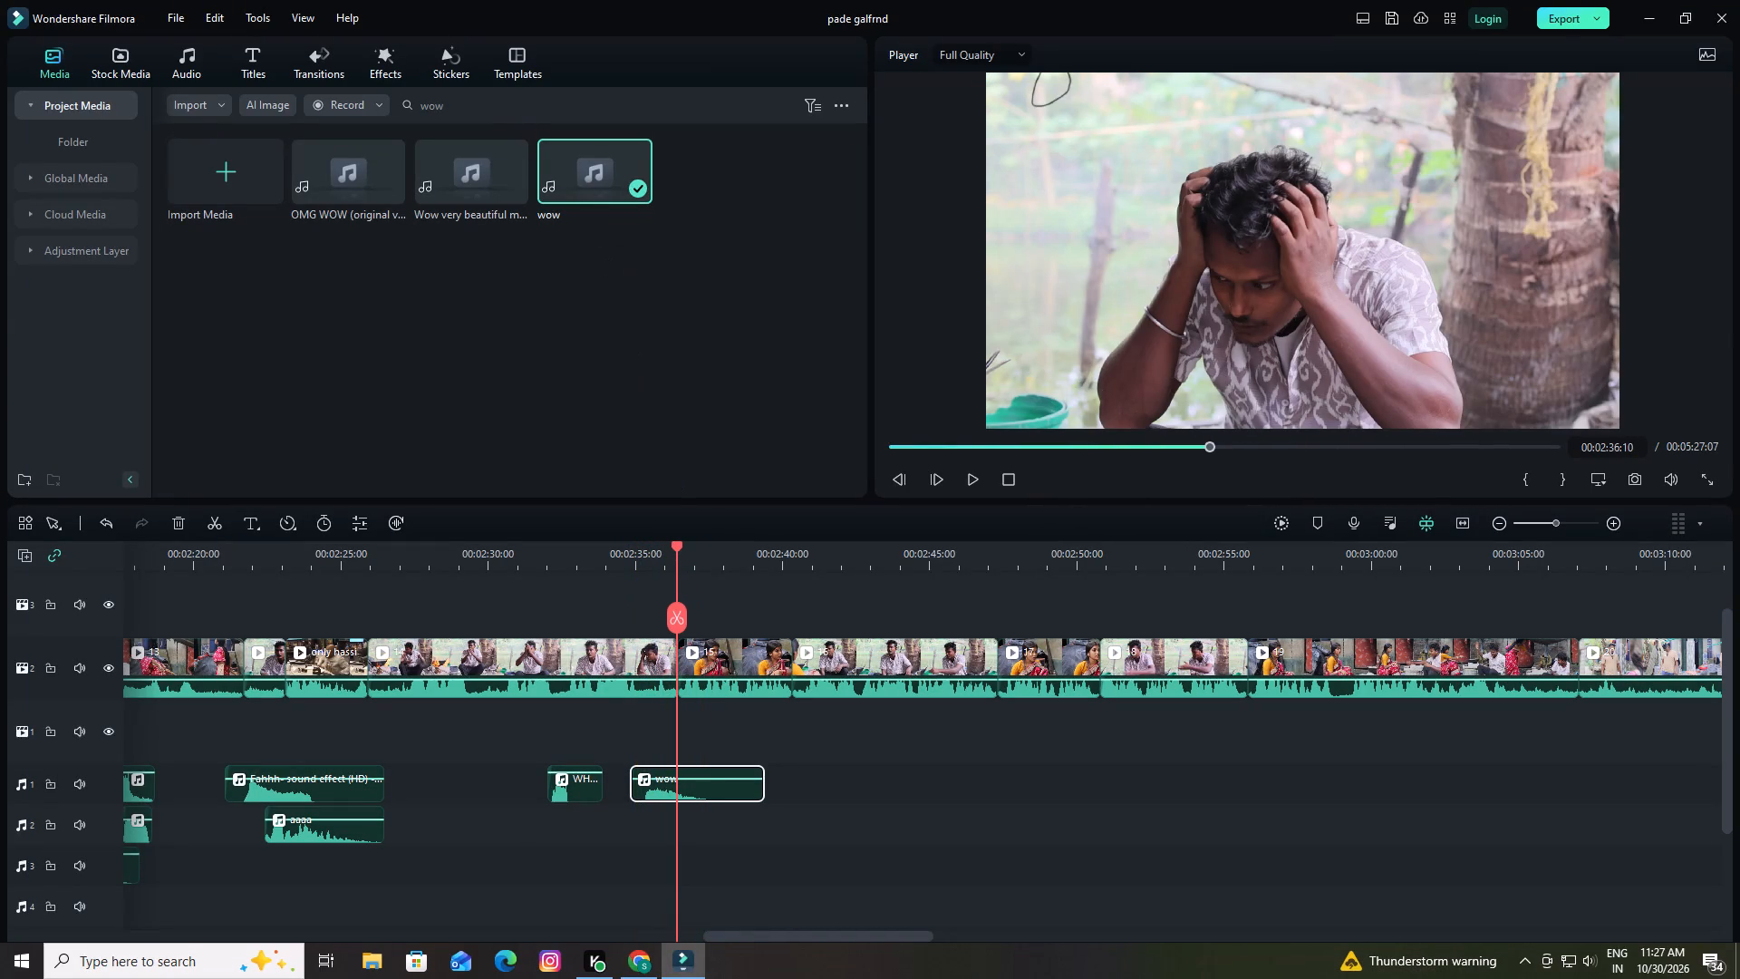
click(502, 103)
key(BackSpace)
key(BackSpace)
key(BackSpace)
key(BackSpace)
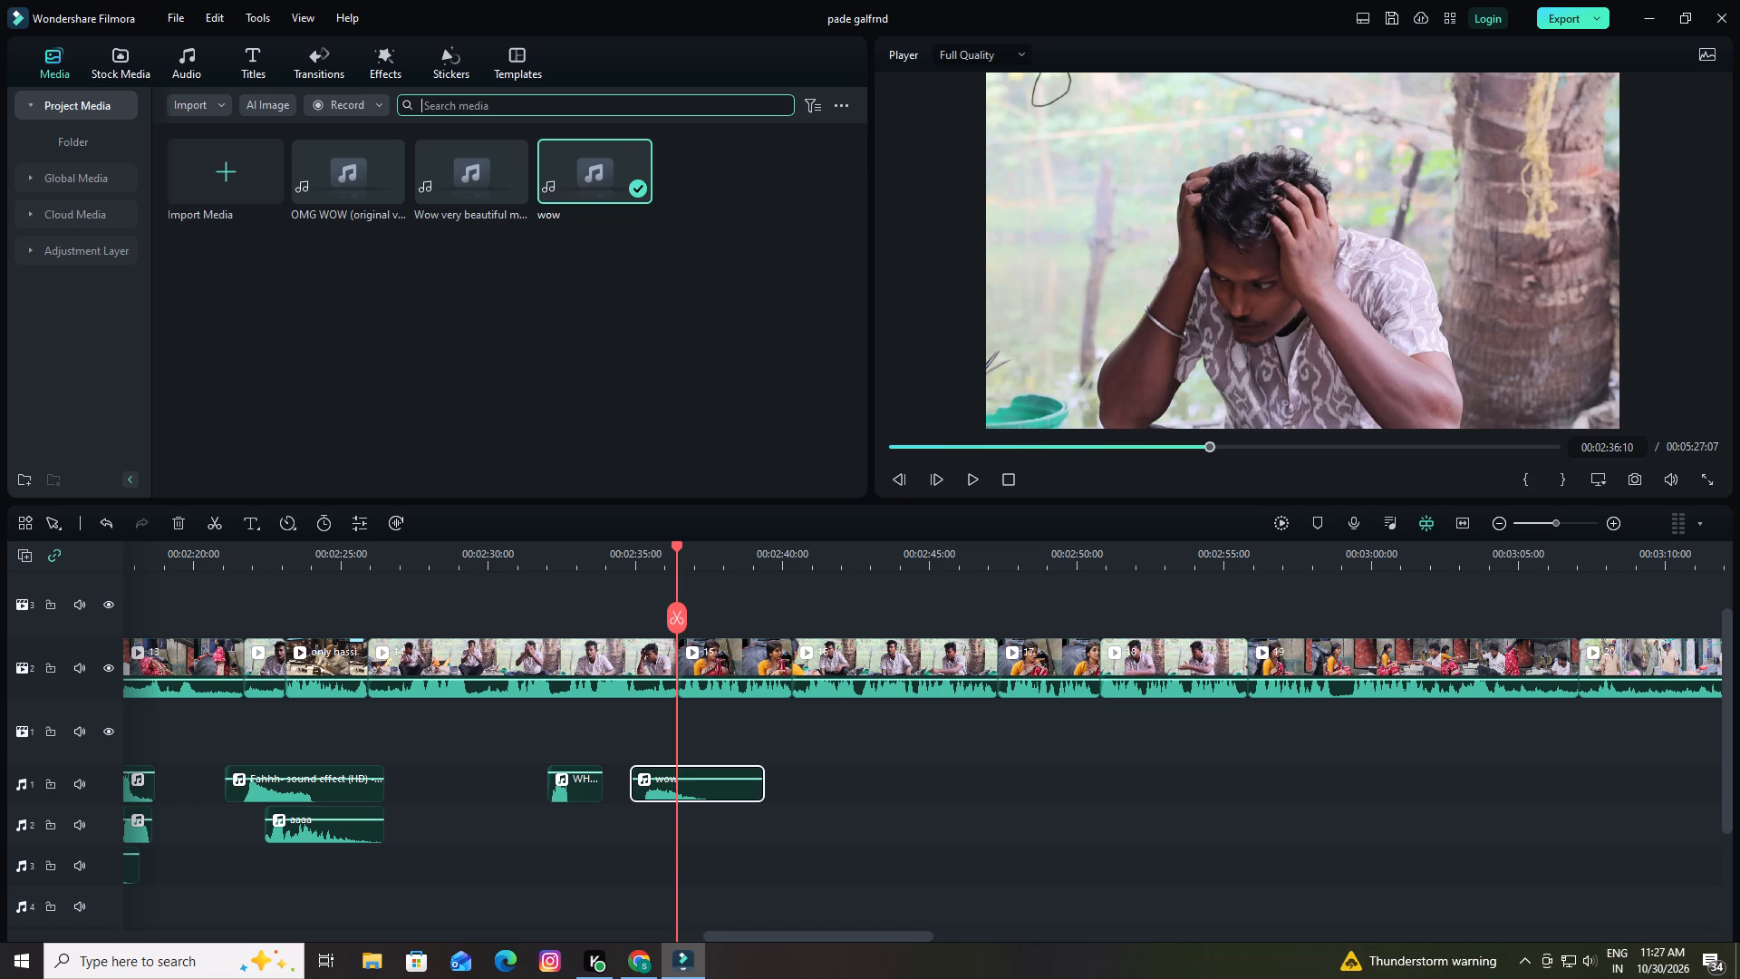
key(s)
key(u)
key(Return)
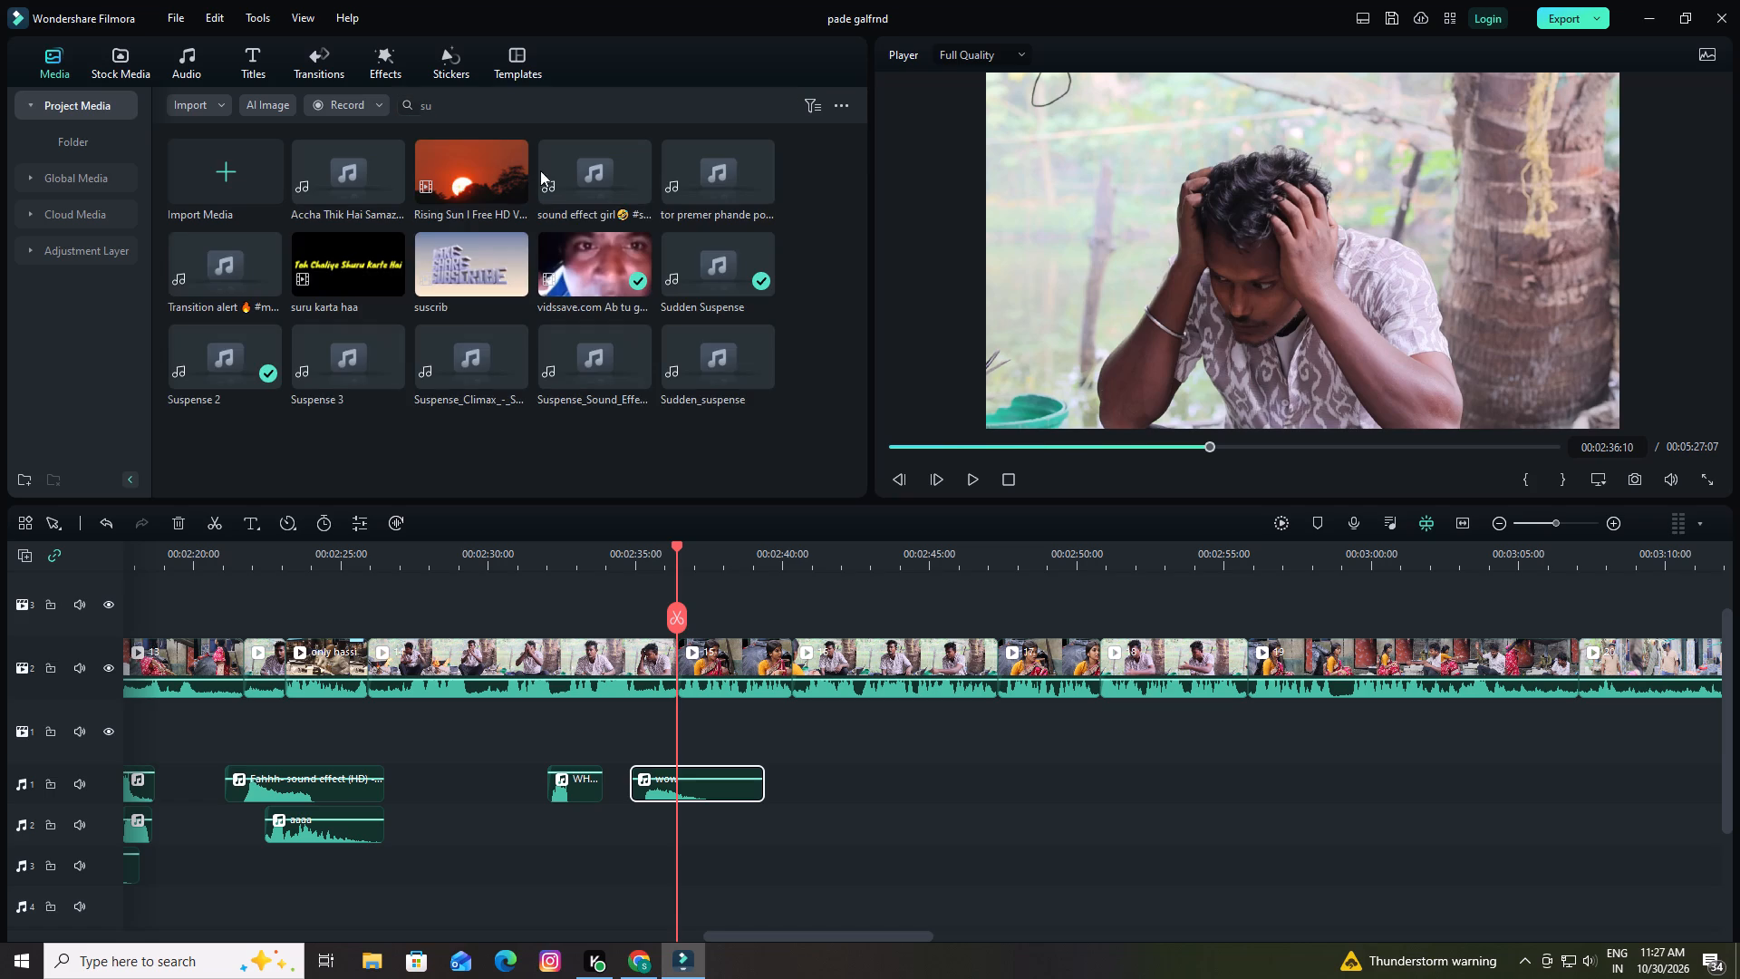
click(700, 267)
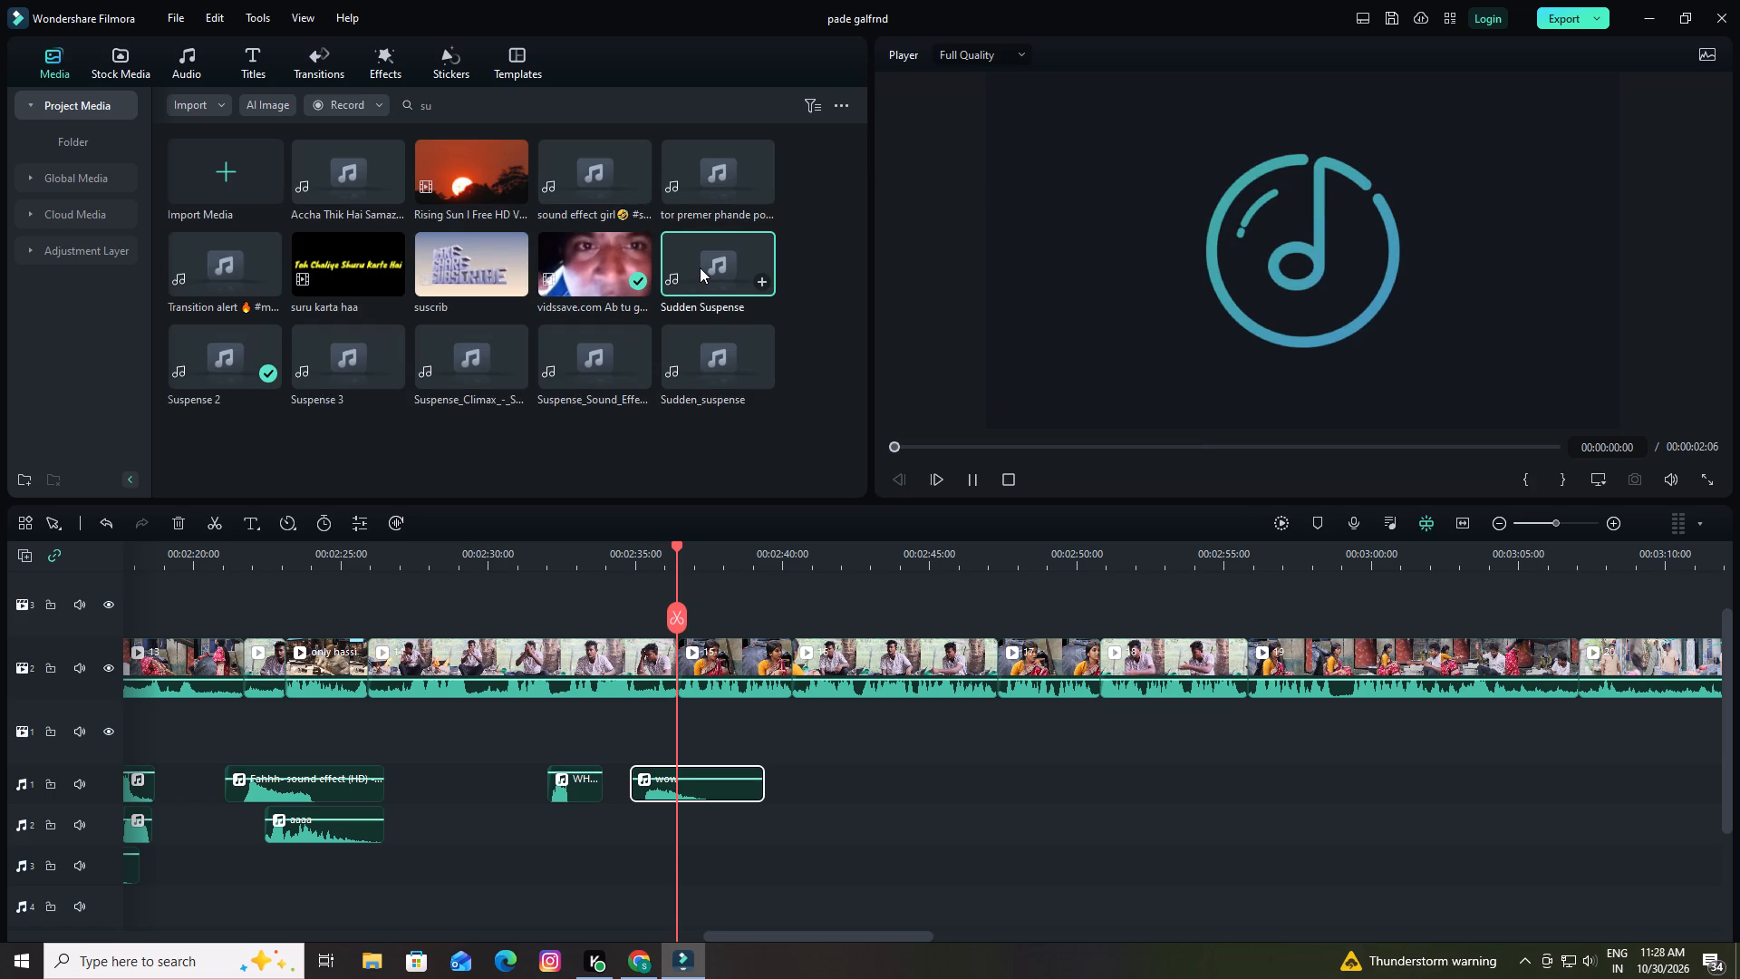
drag(700, 267, 679, 819)
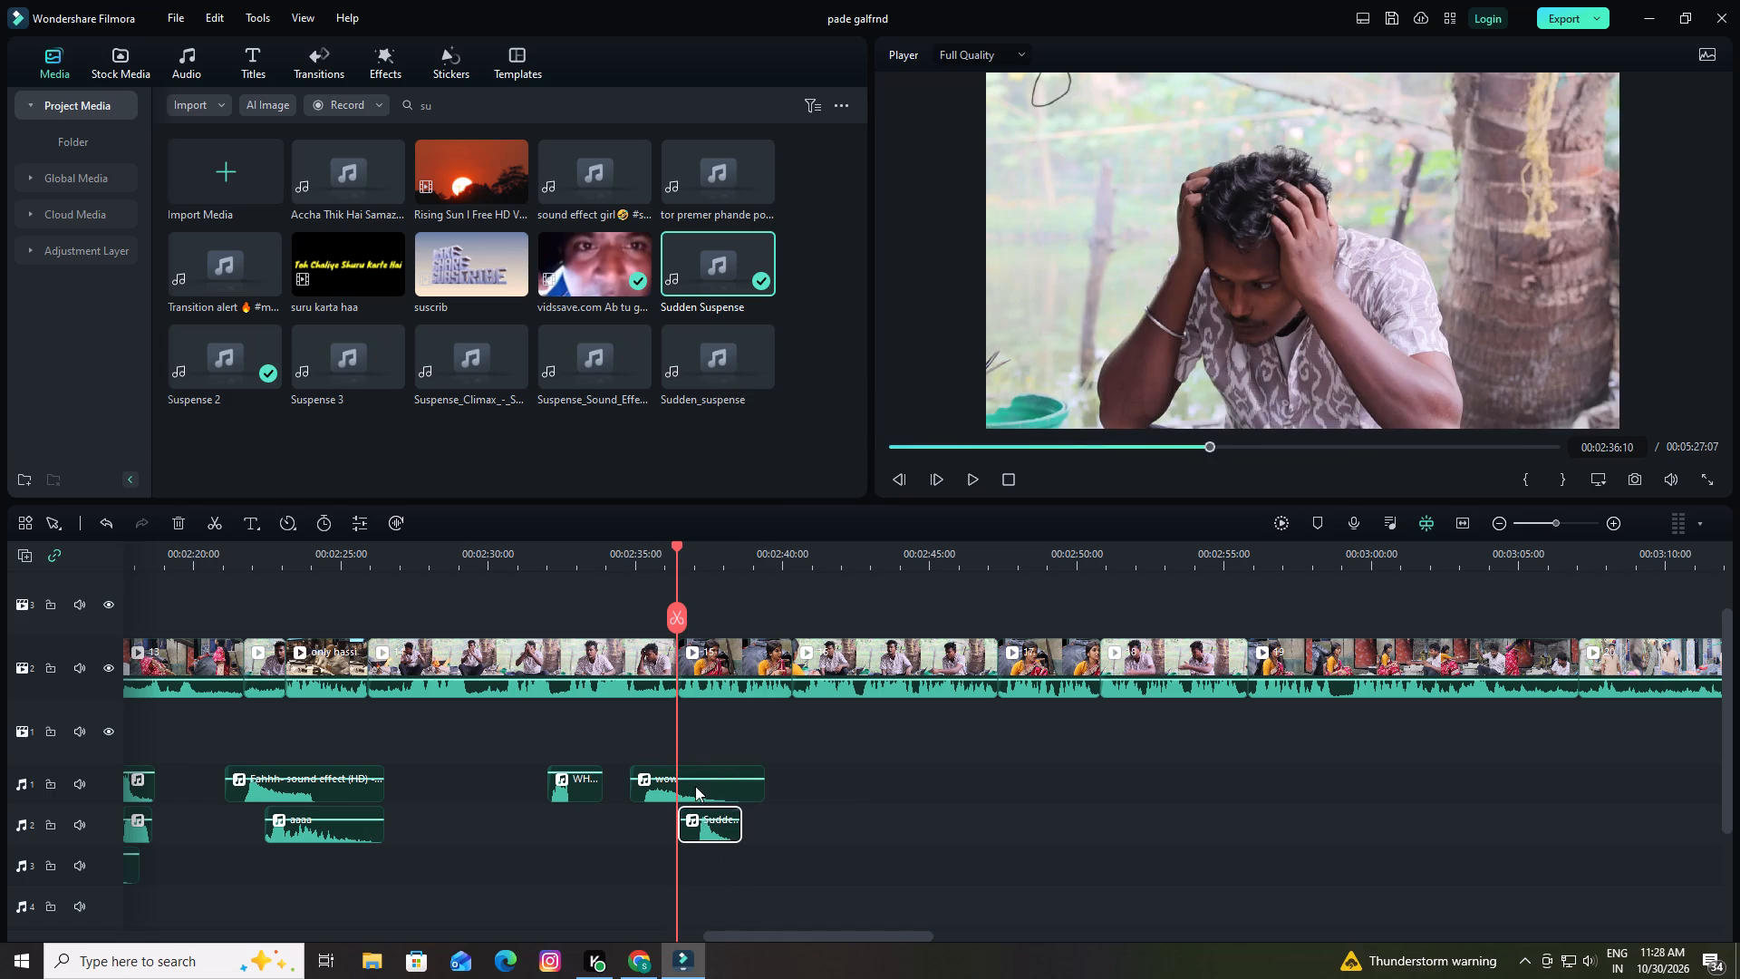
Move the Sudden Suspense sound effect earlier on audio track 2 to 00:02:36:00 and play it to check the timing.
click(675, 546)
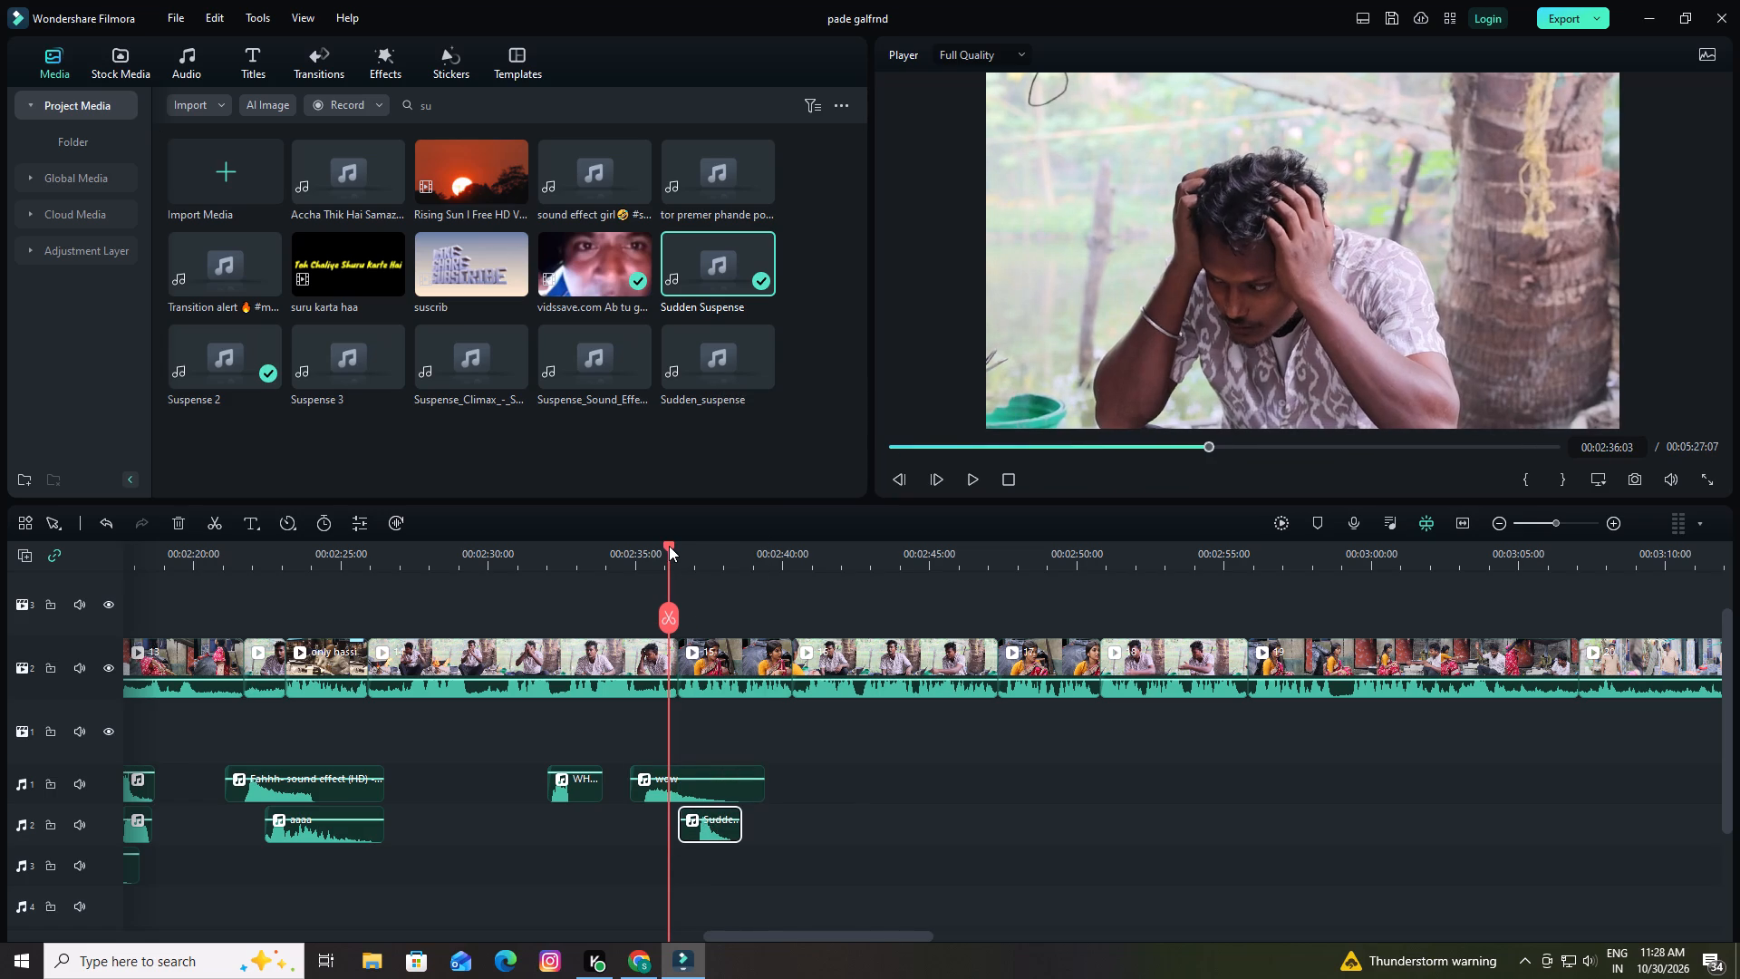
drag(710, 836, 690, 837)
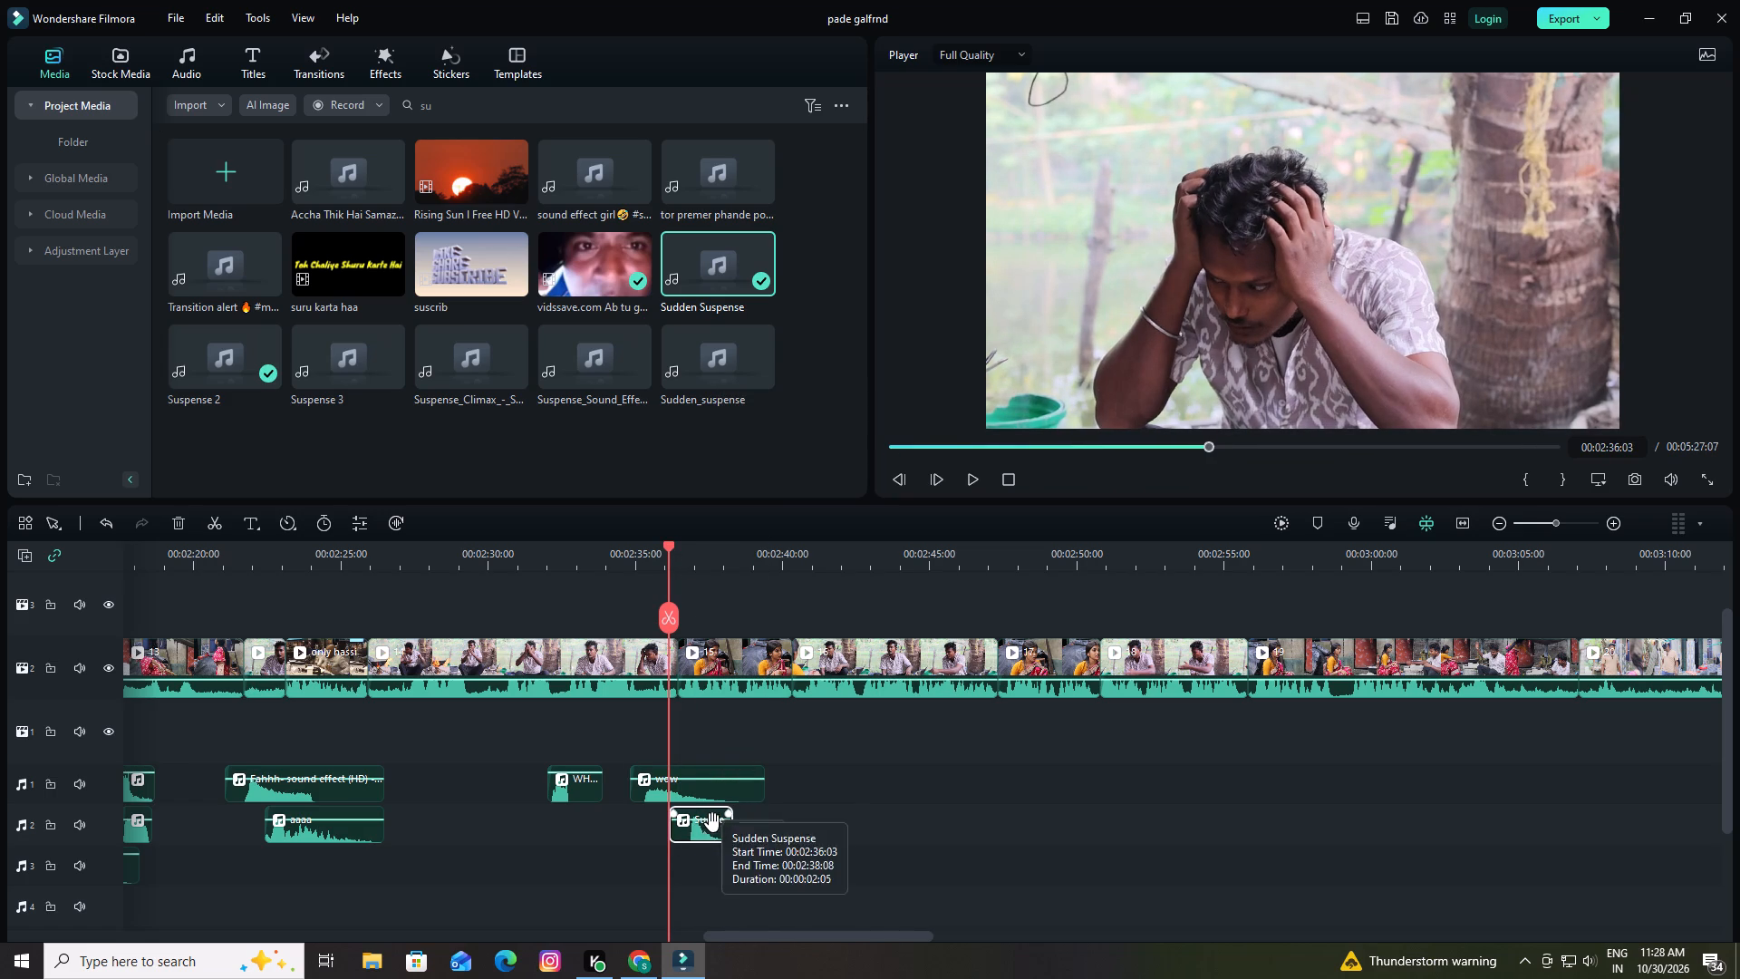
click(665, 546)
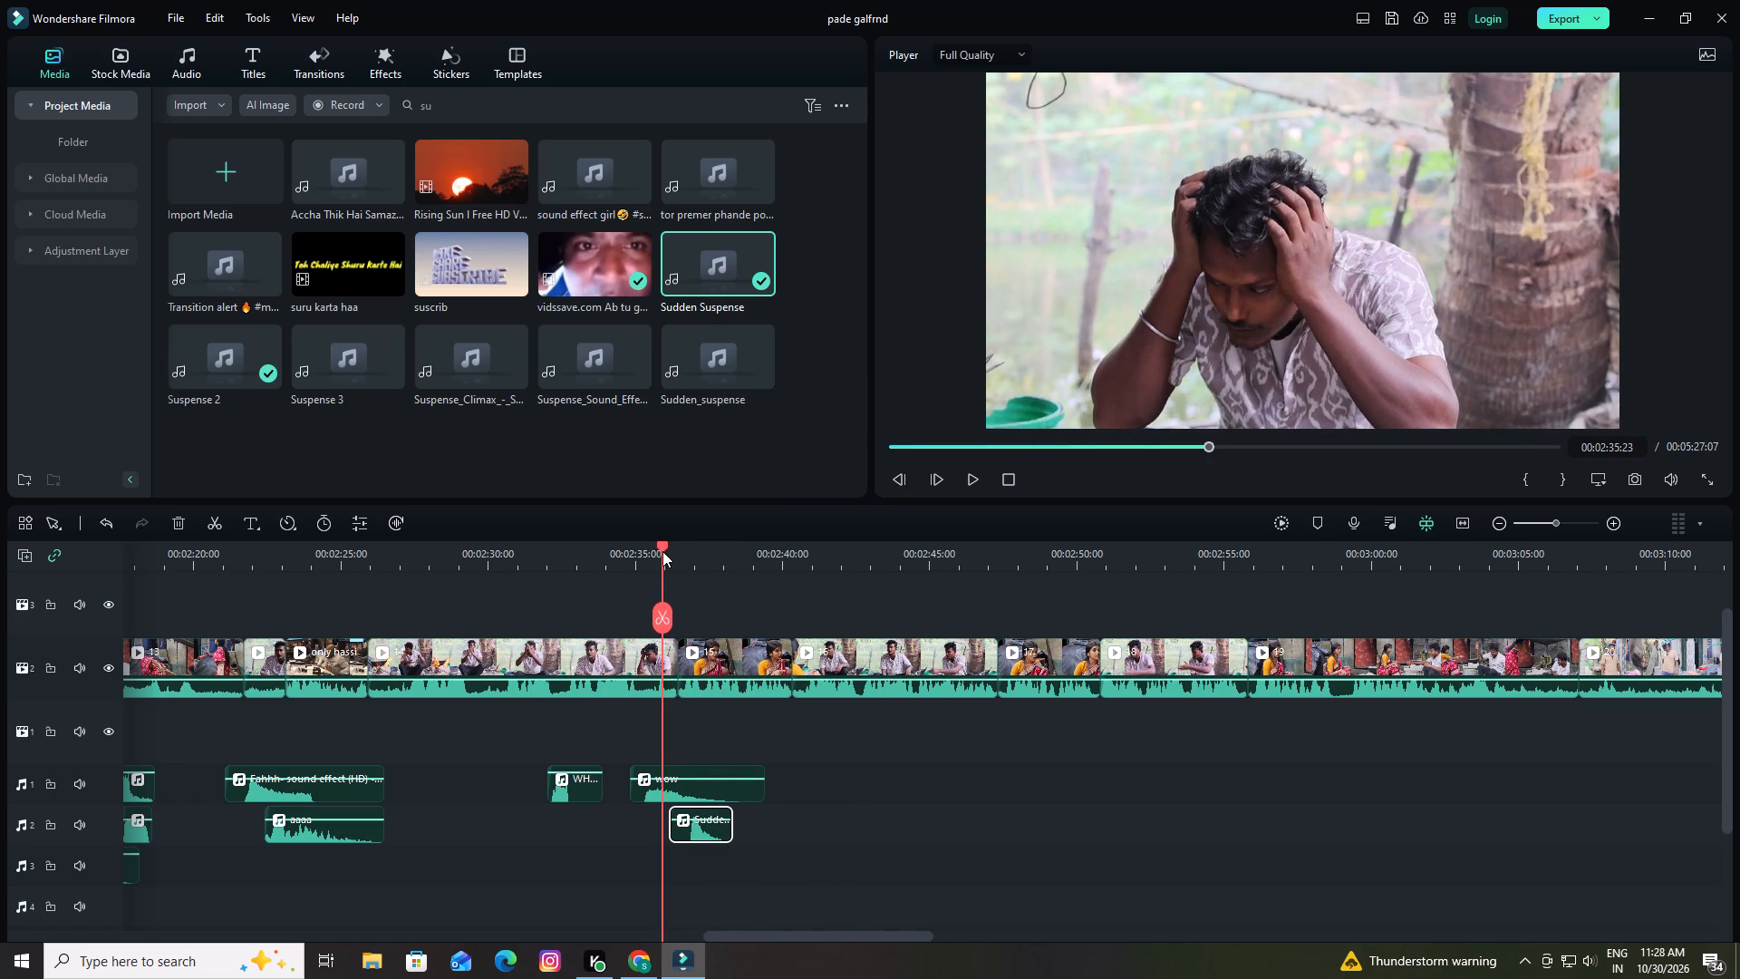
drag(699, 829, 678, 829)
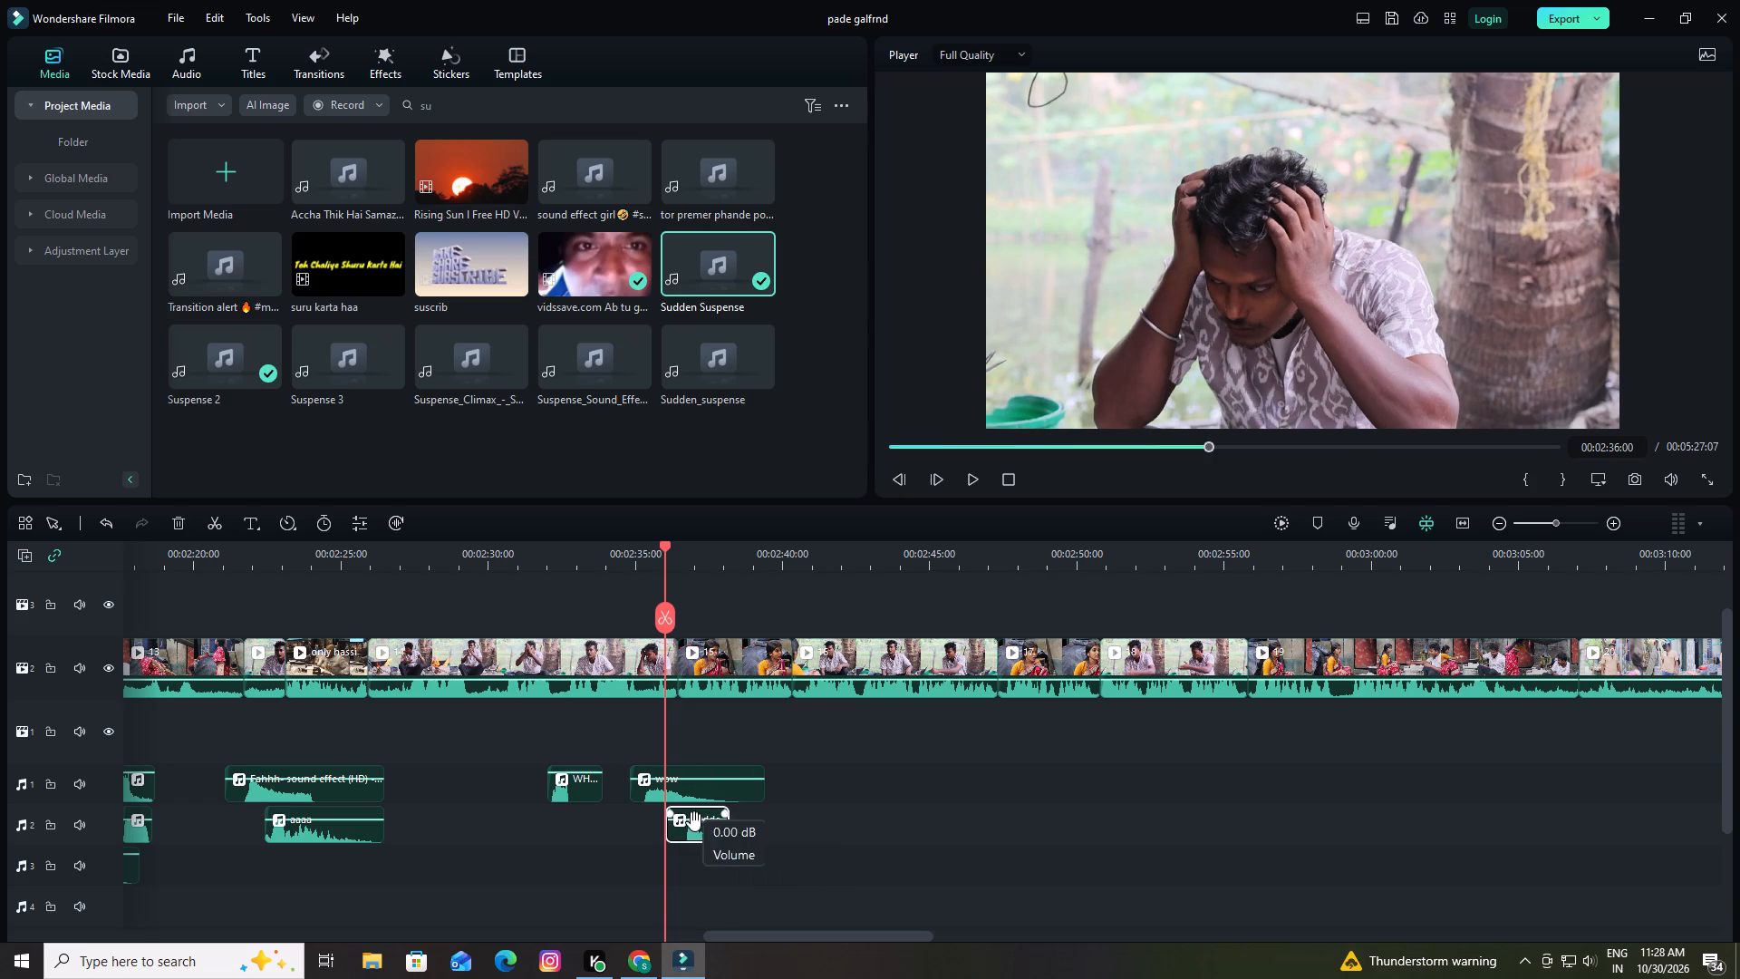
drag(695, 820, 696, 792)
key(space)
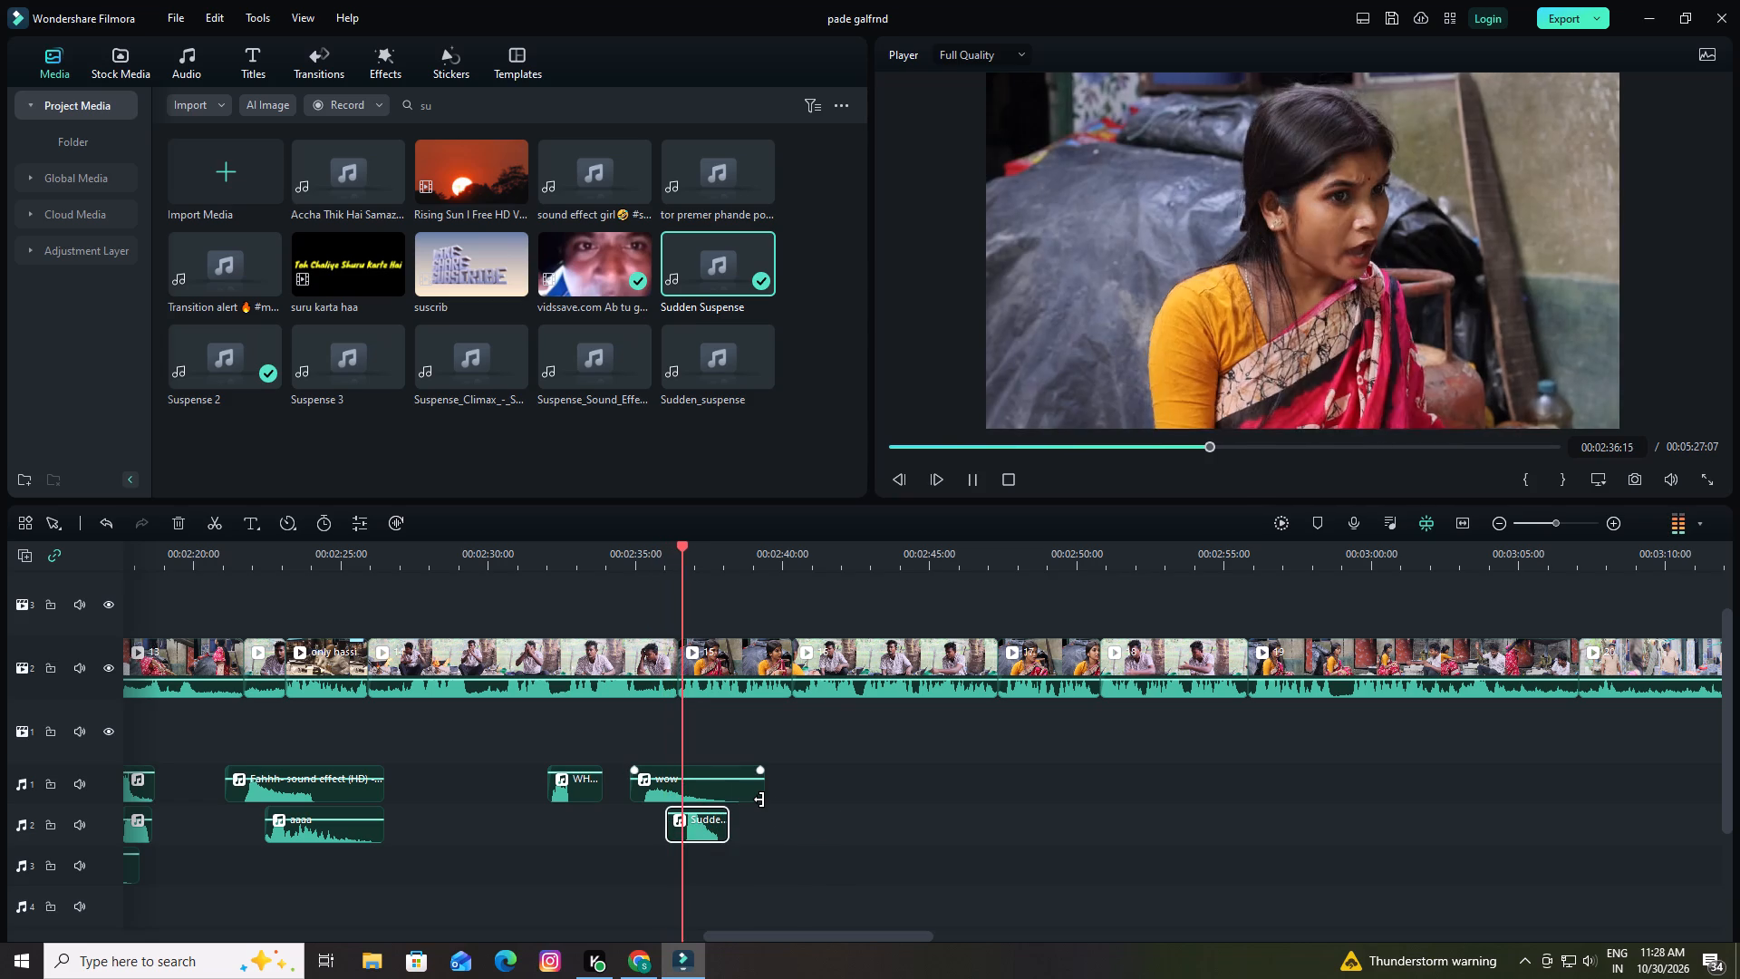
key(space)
Shift the Sudden Suspense sound effect earlier in small moves to start just before 00:02:35:20, playing the cut to the woman after each move.
drag(699, 544, 672, 553)
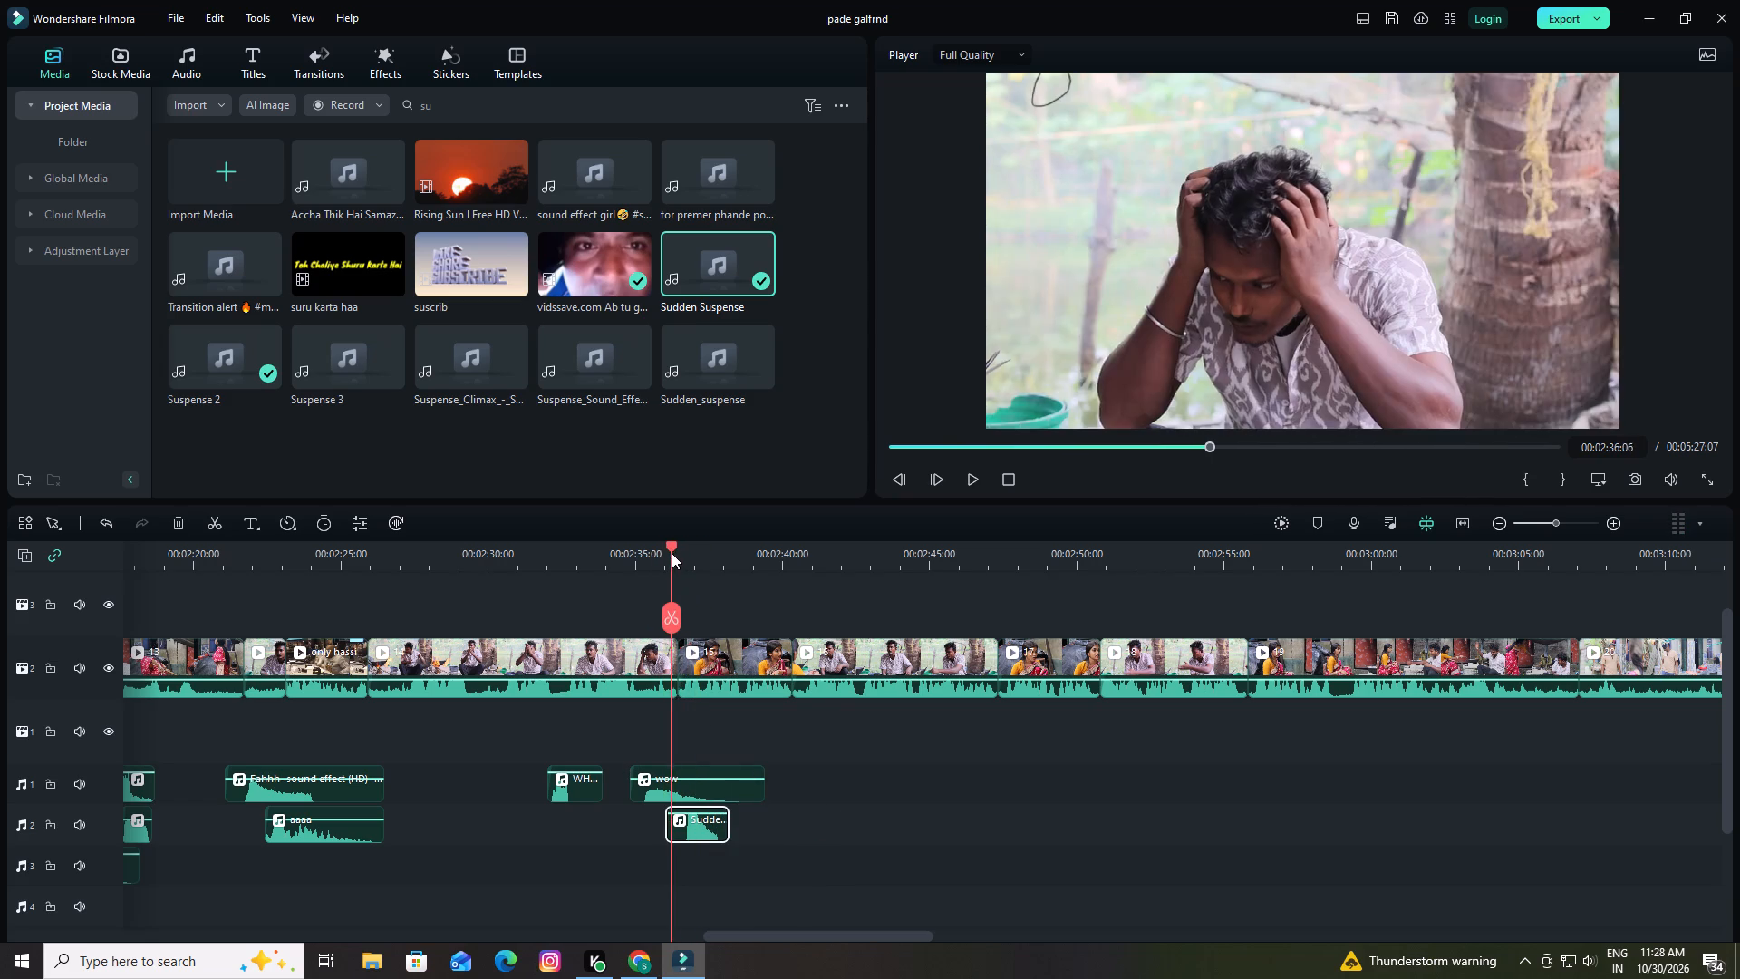
drag(672, 553, 659, 560)
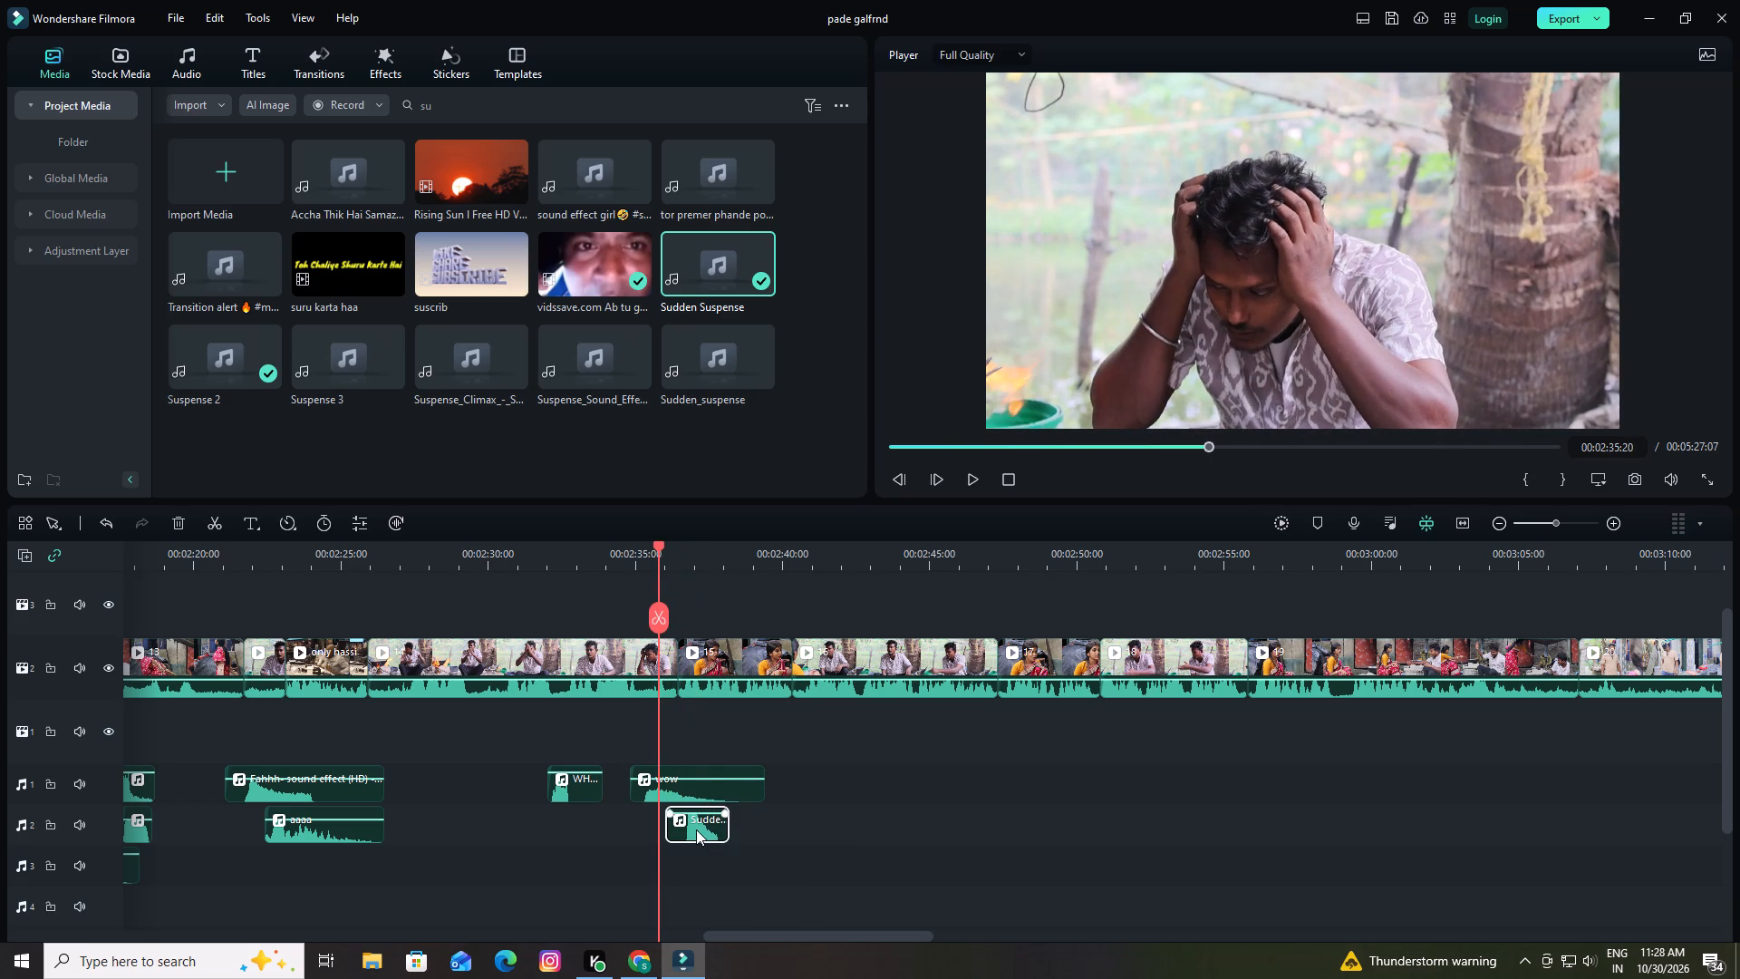
drag(696, 829, 672, 831)
key(space)
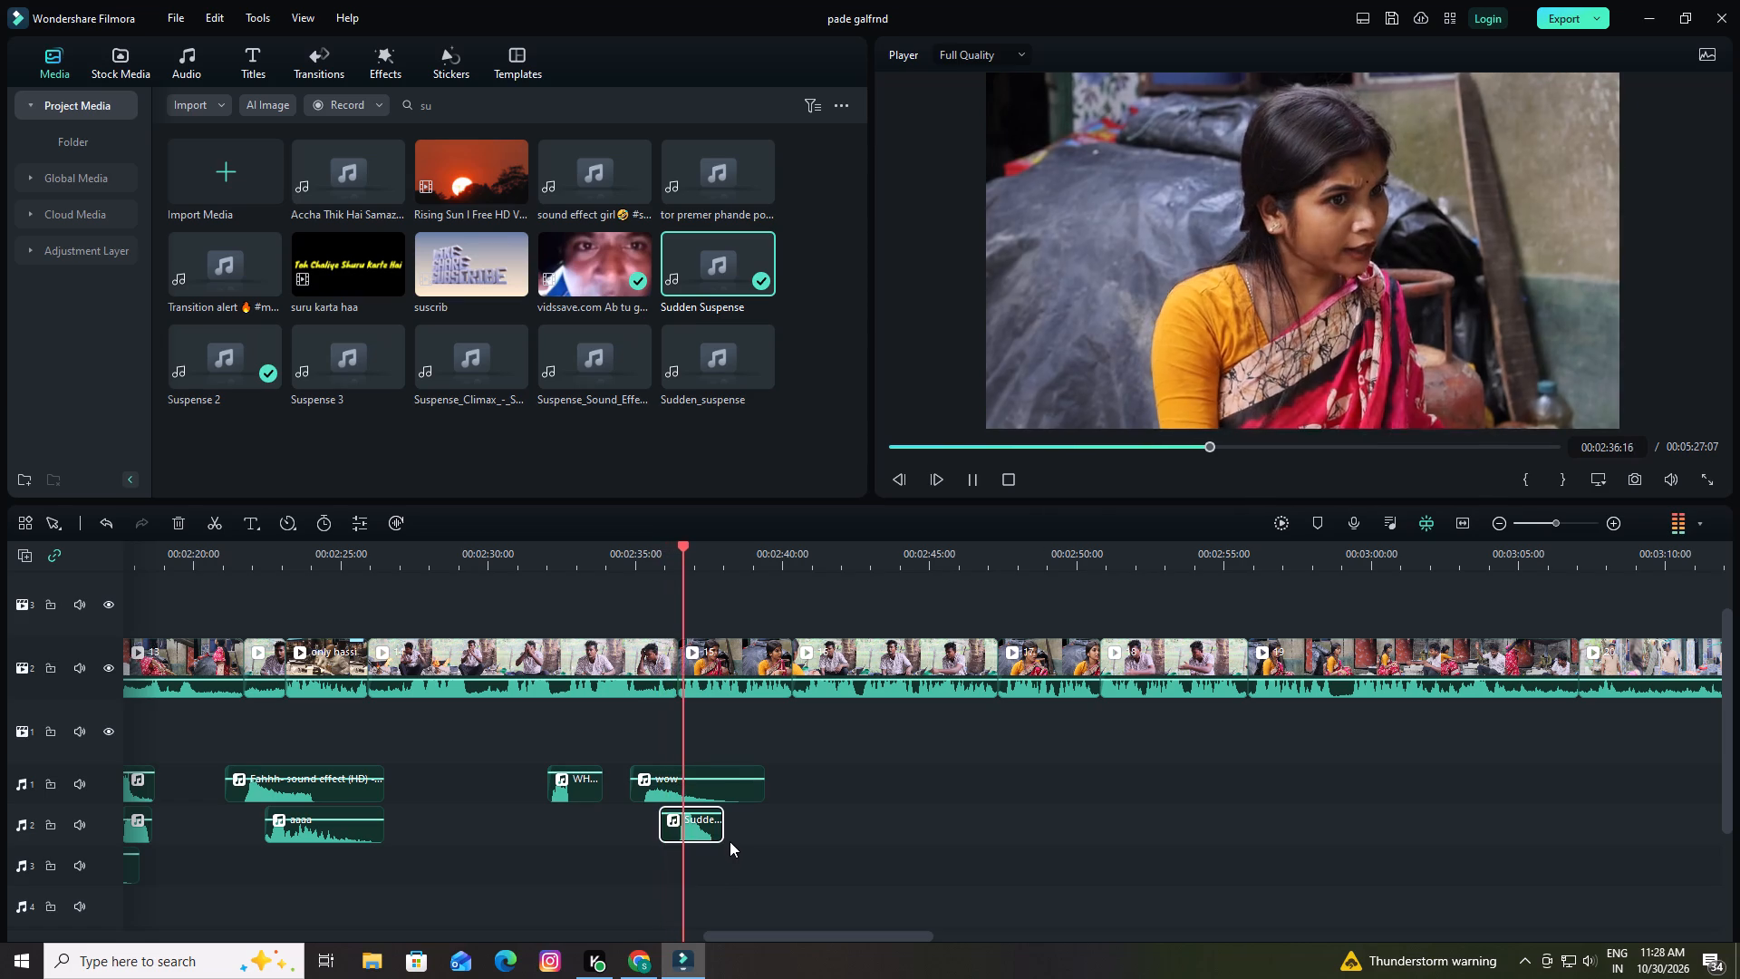
key(space)
drag(697, 544, 664, 562)
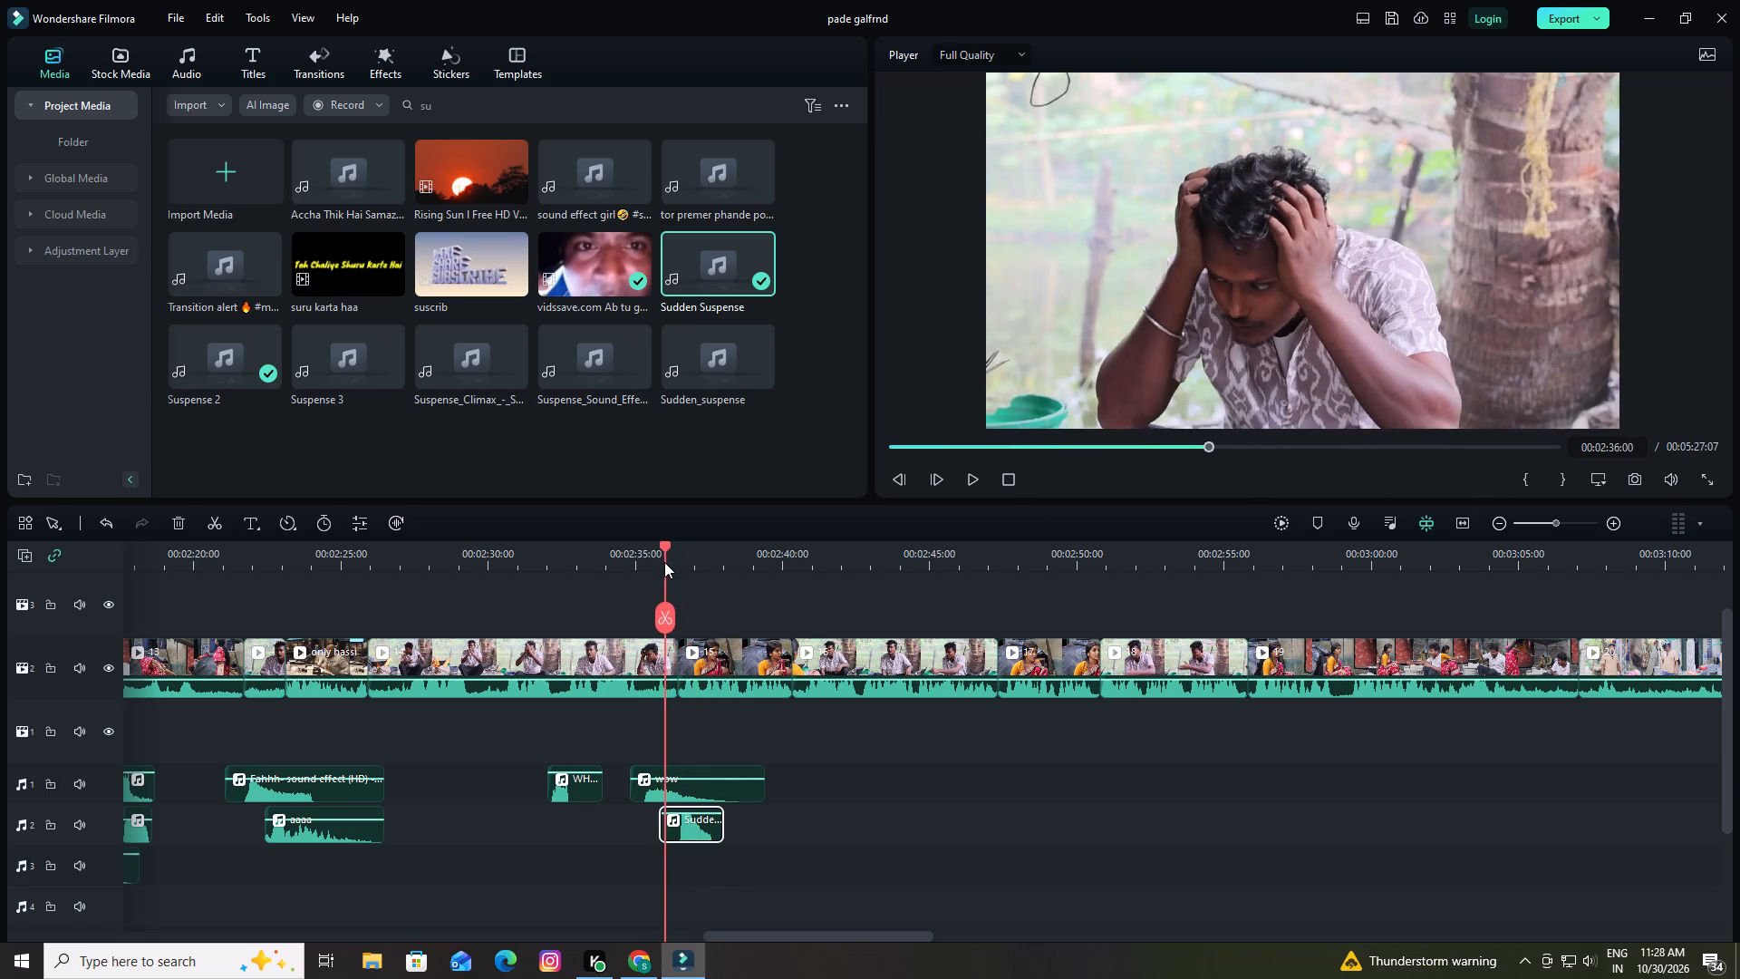
drag(664, 562, 654, 568)
drag(695, 829, 680, 829)
key(space)
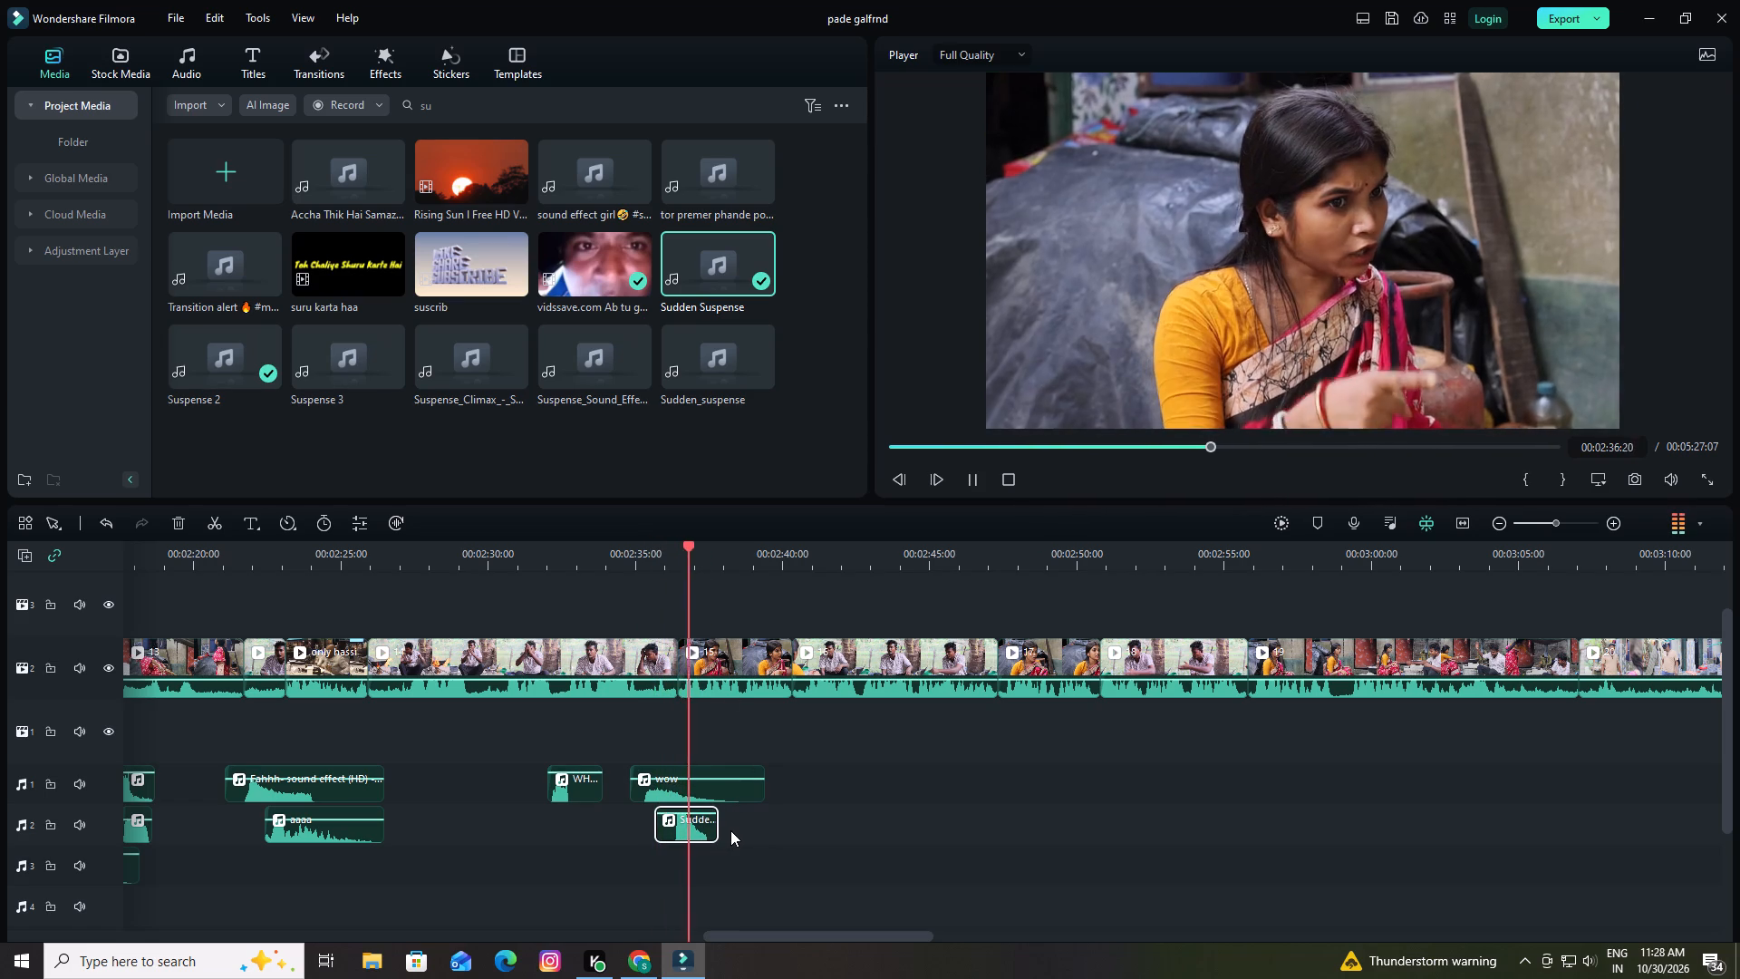
key(space)
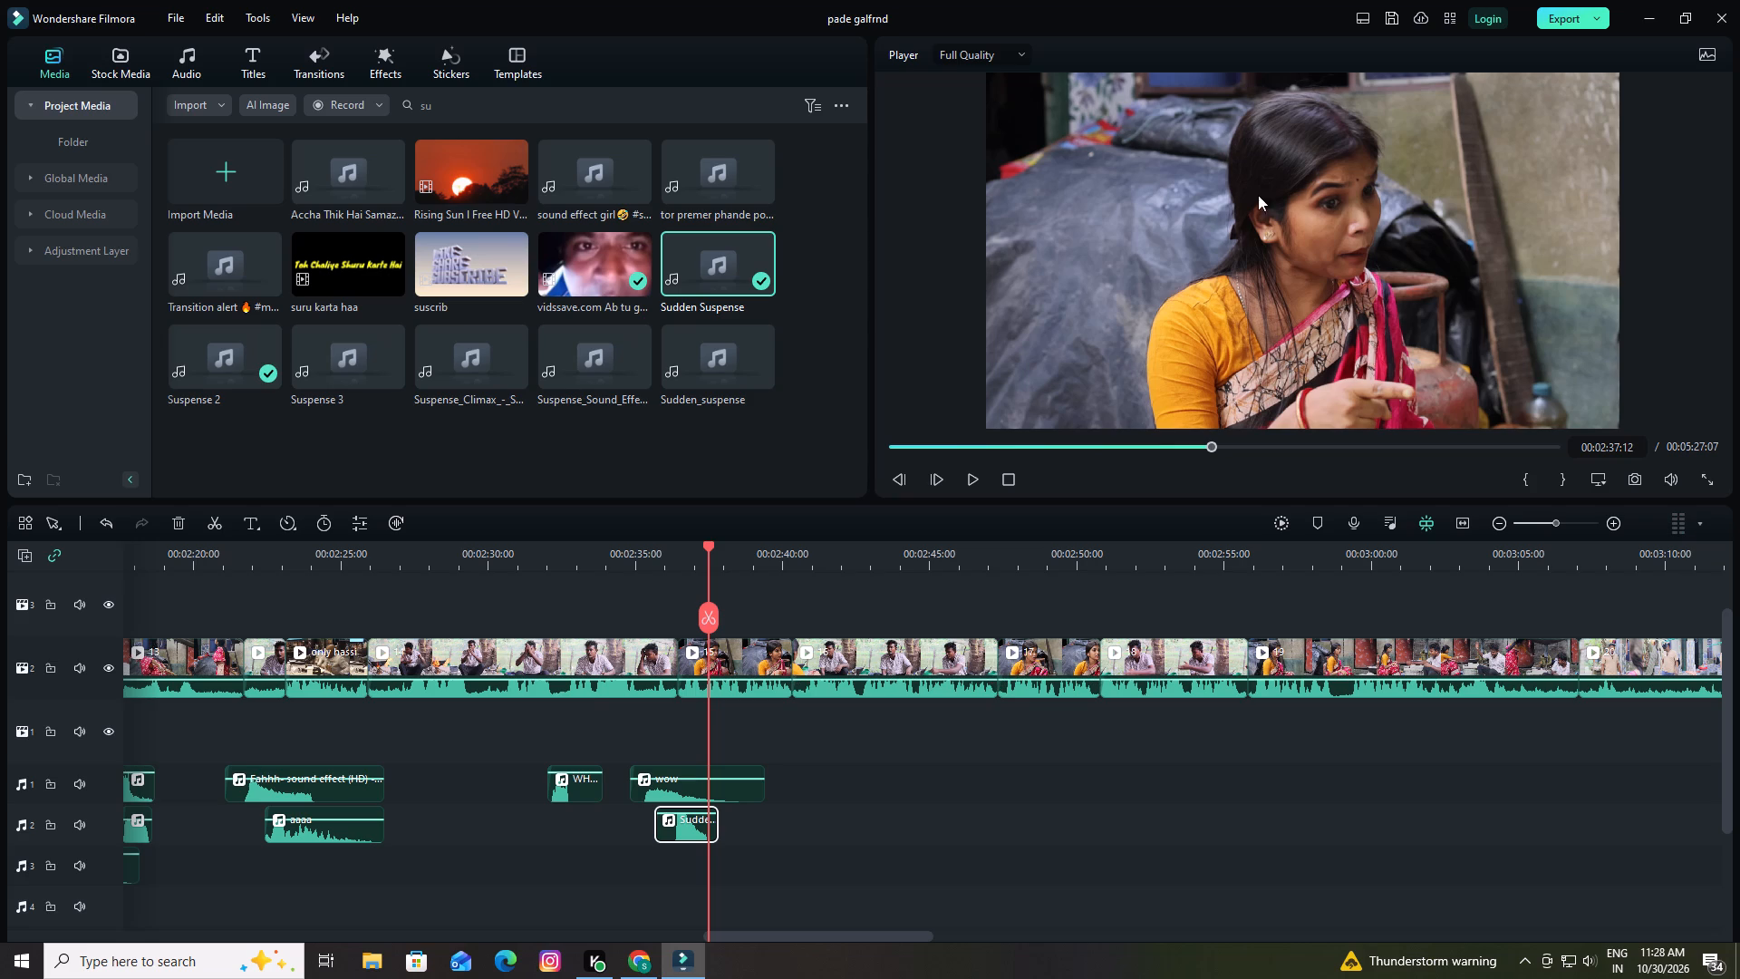
Save the project.
click(1389, 22)
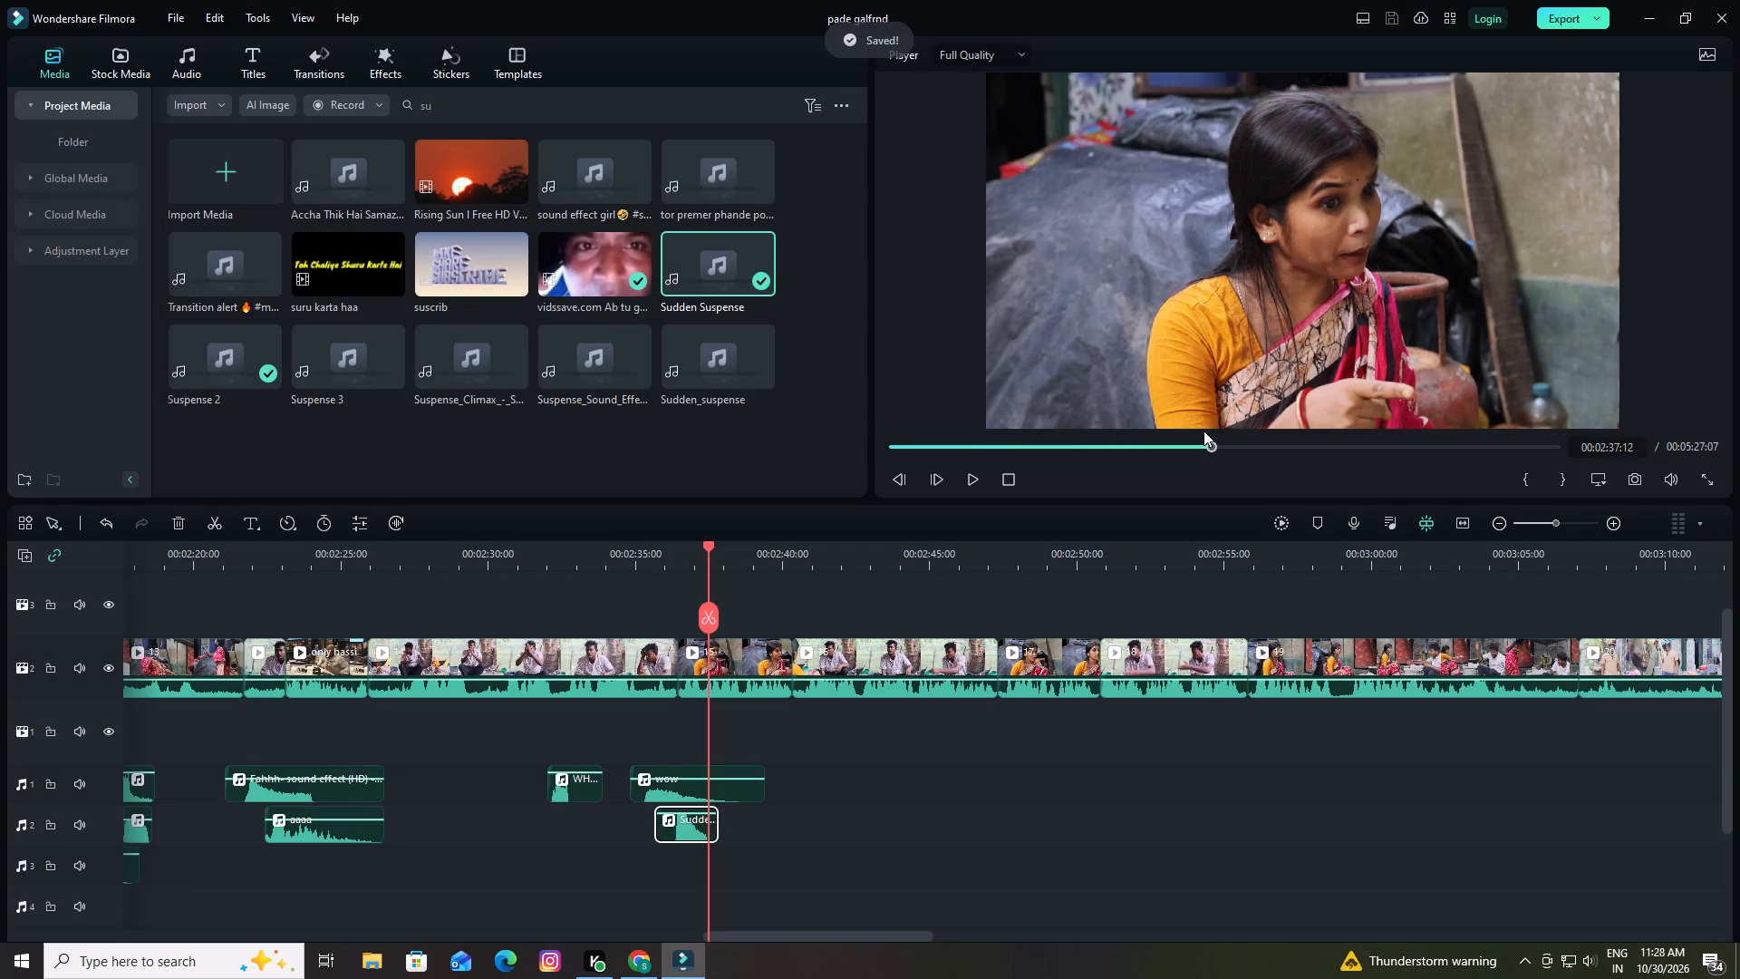
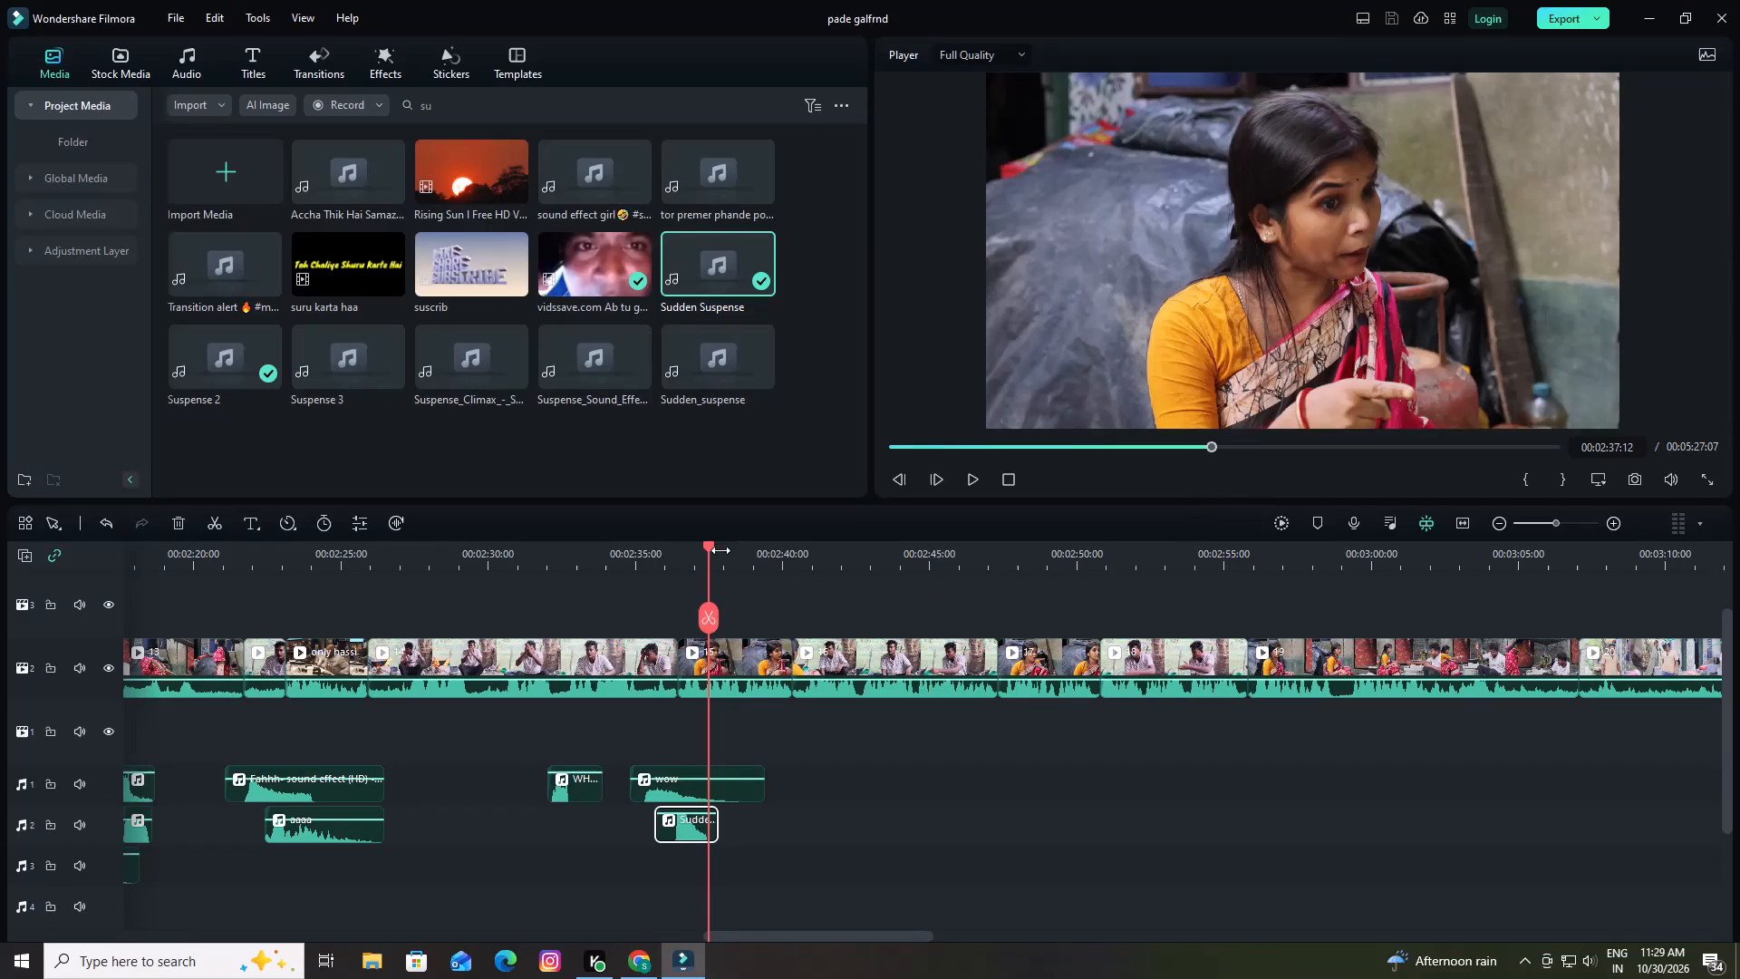
Play the woman's shot from about 00:02:36 and place the playhead at the cut to the man, 00:02:40:08.
drag(709, 544, 673, 546)
key(space)
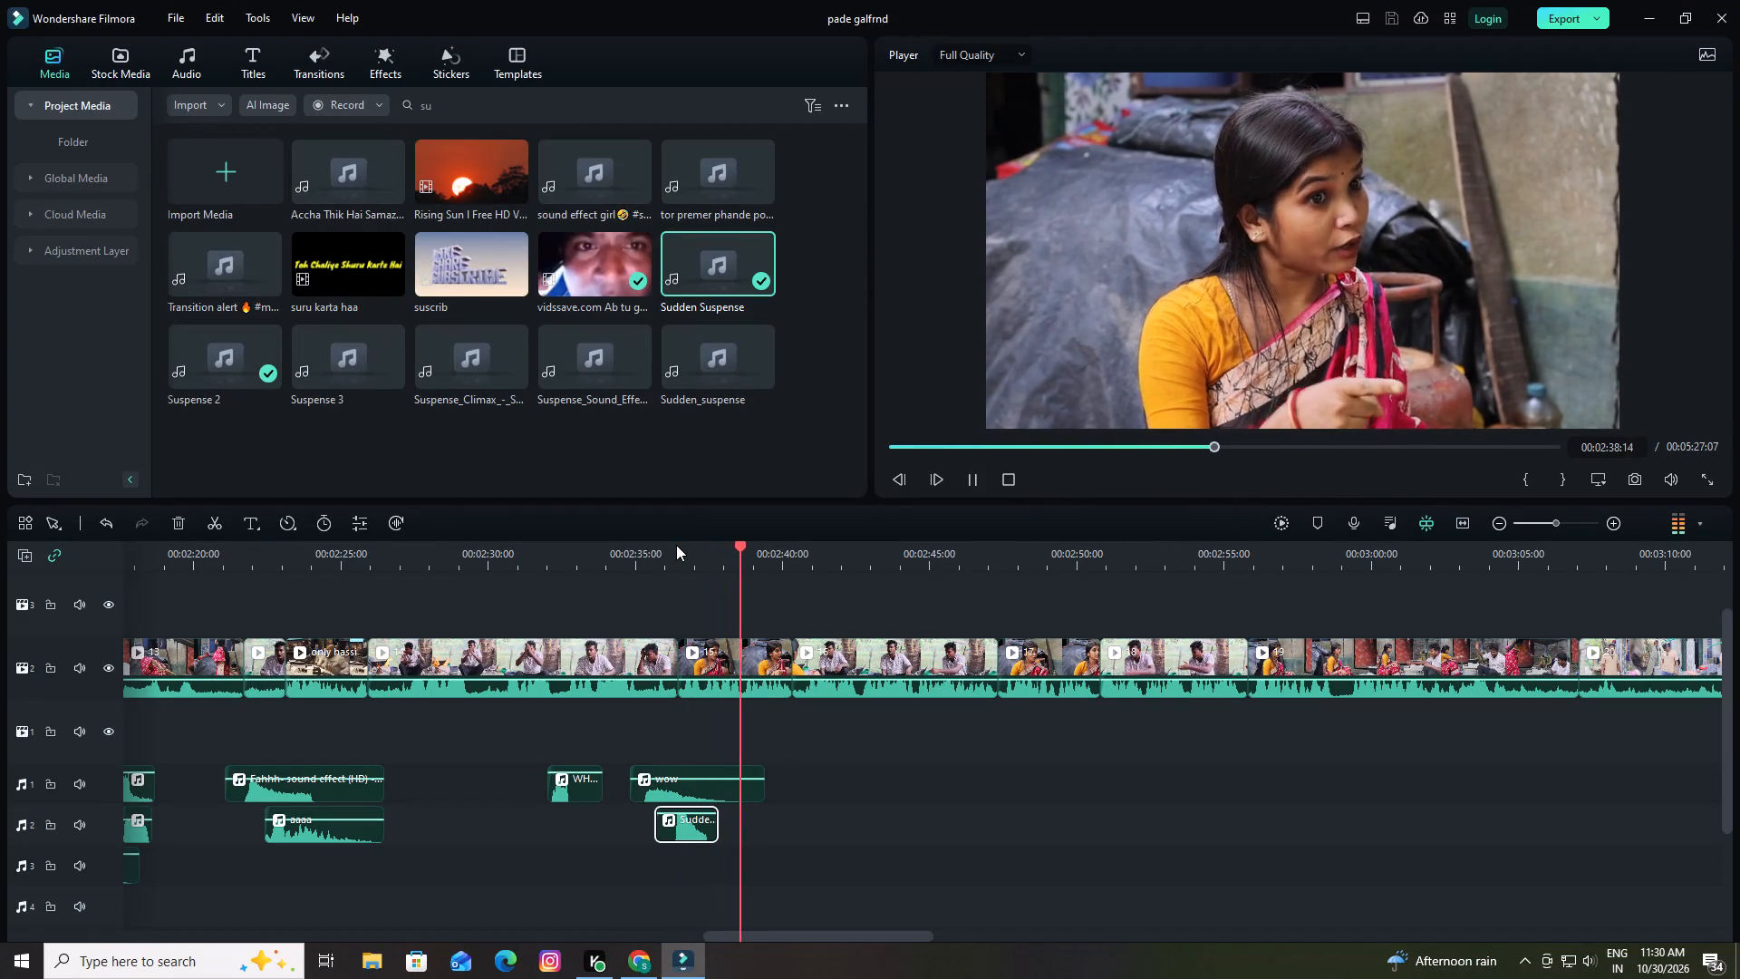
key(space)
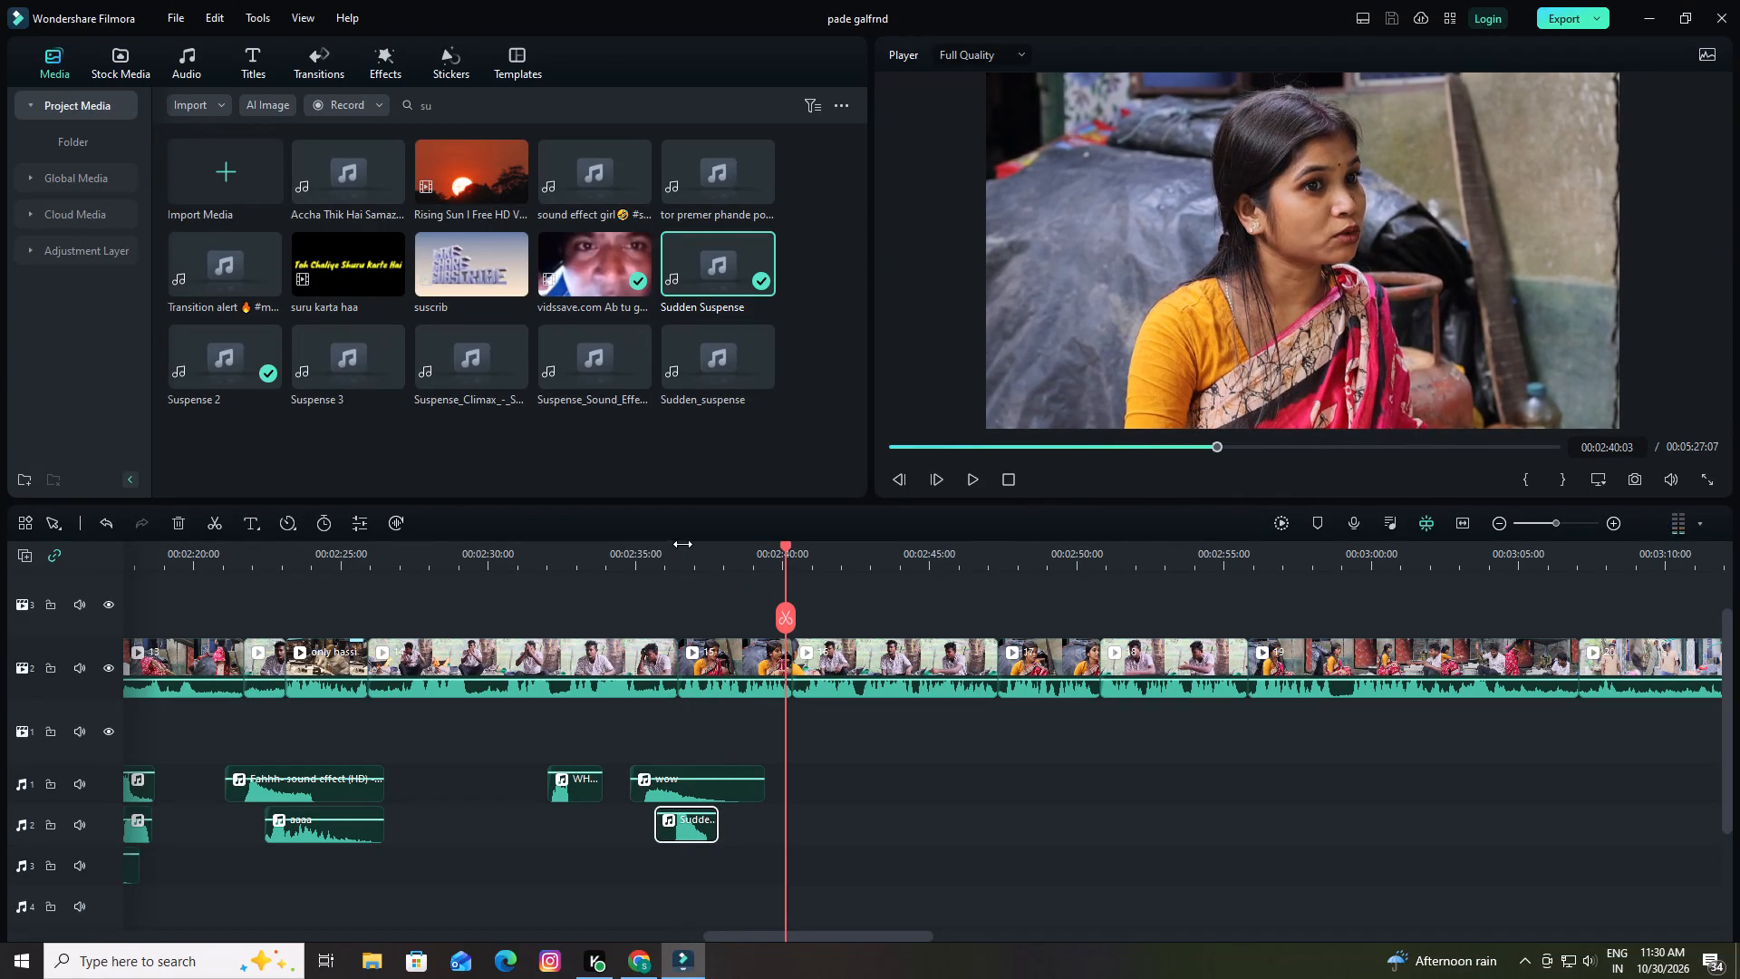
key(space)
key(space)
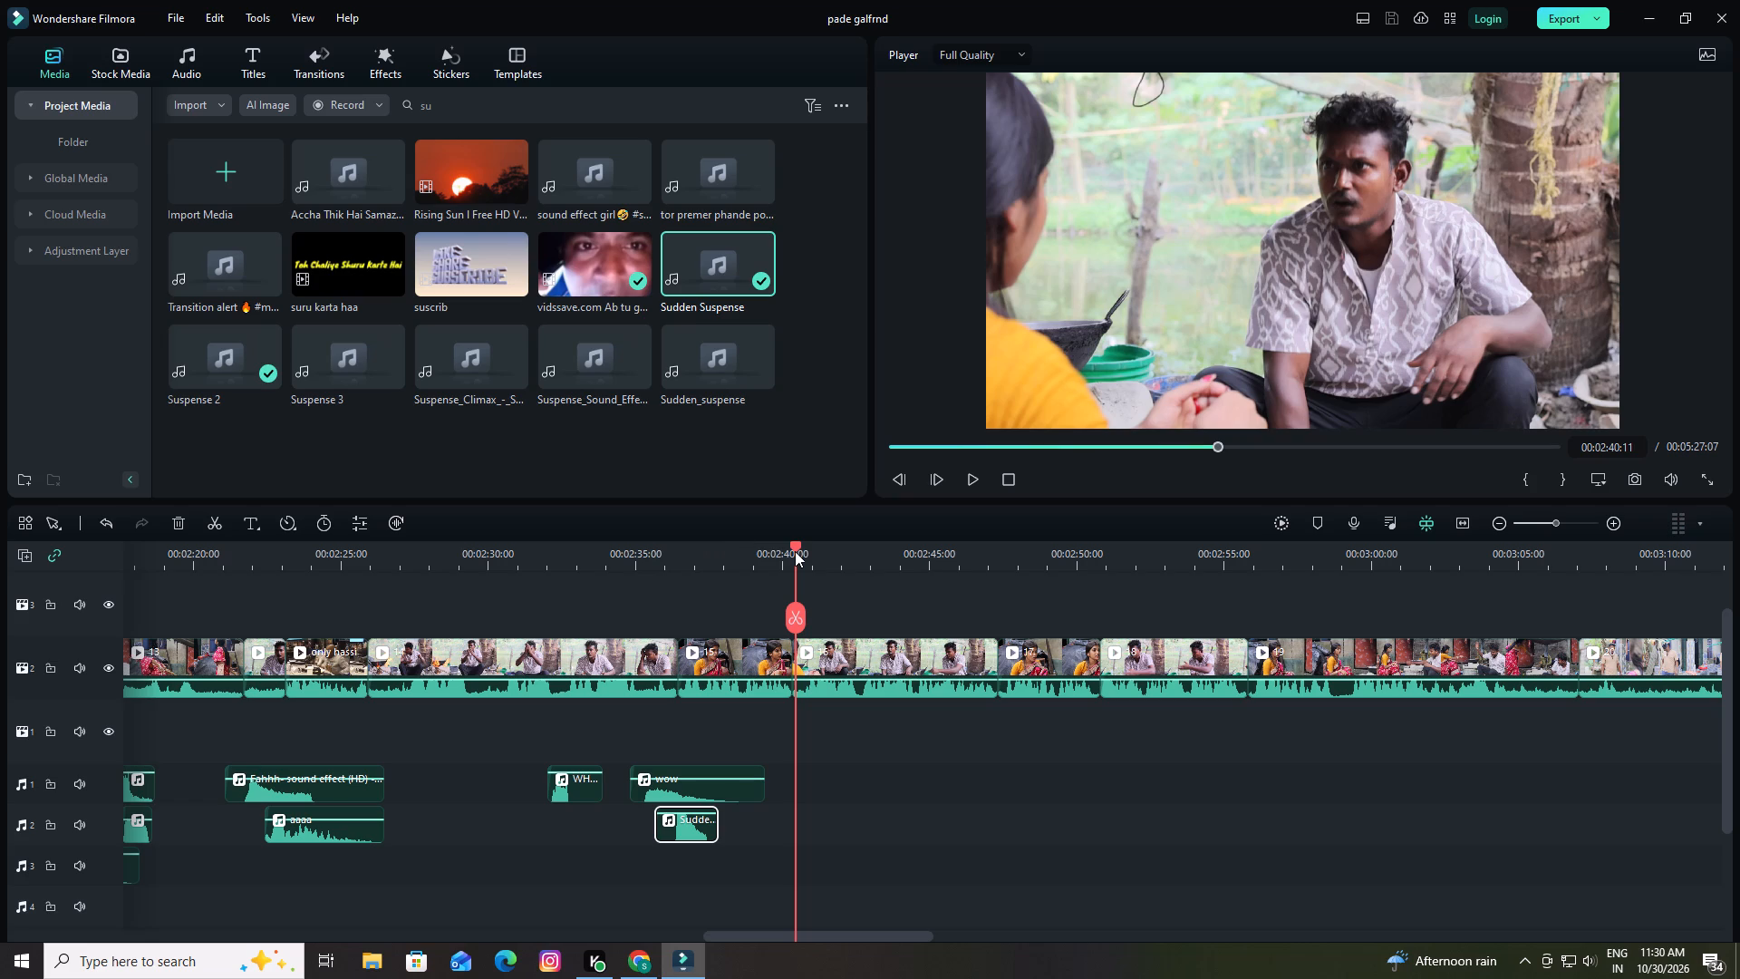
click(795, 551)
key(space)
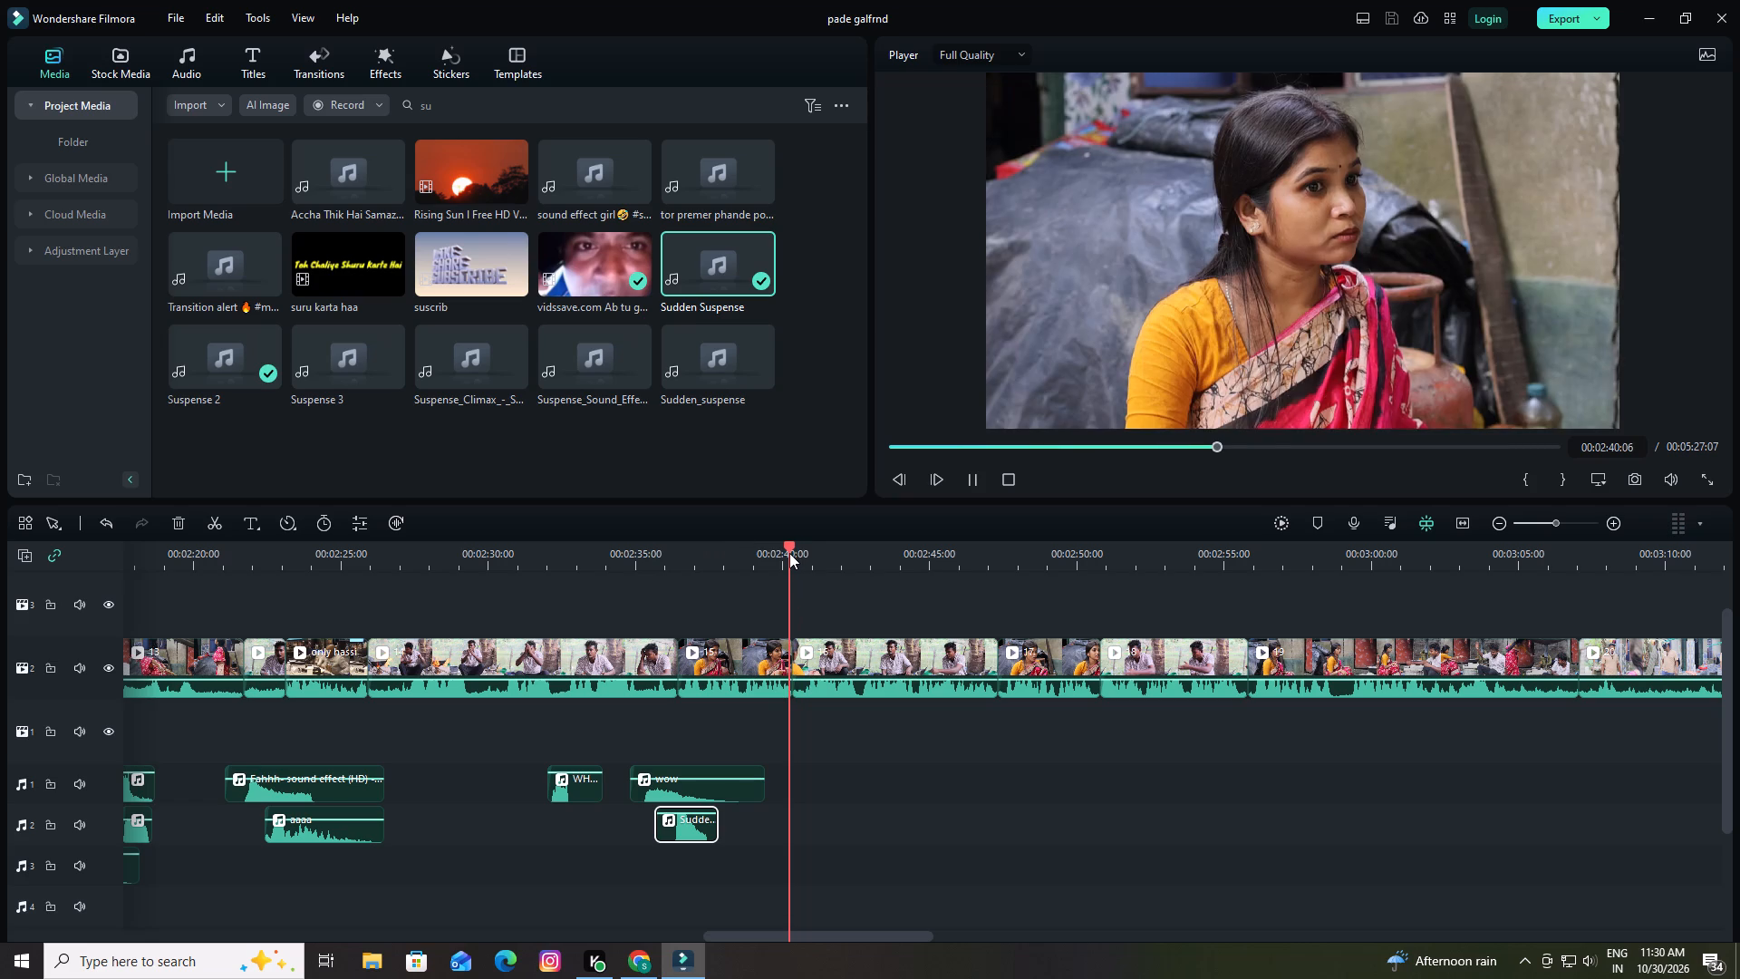
key(space)
drag(807, 547, 792, 551)
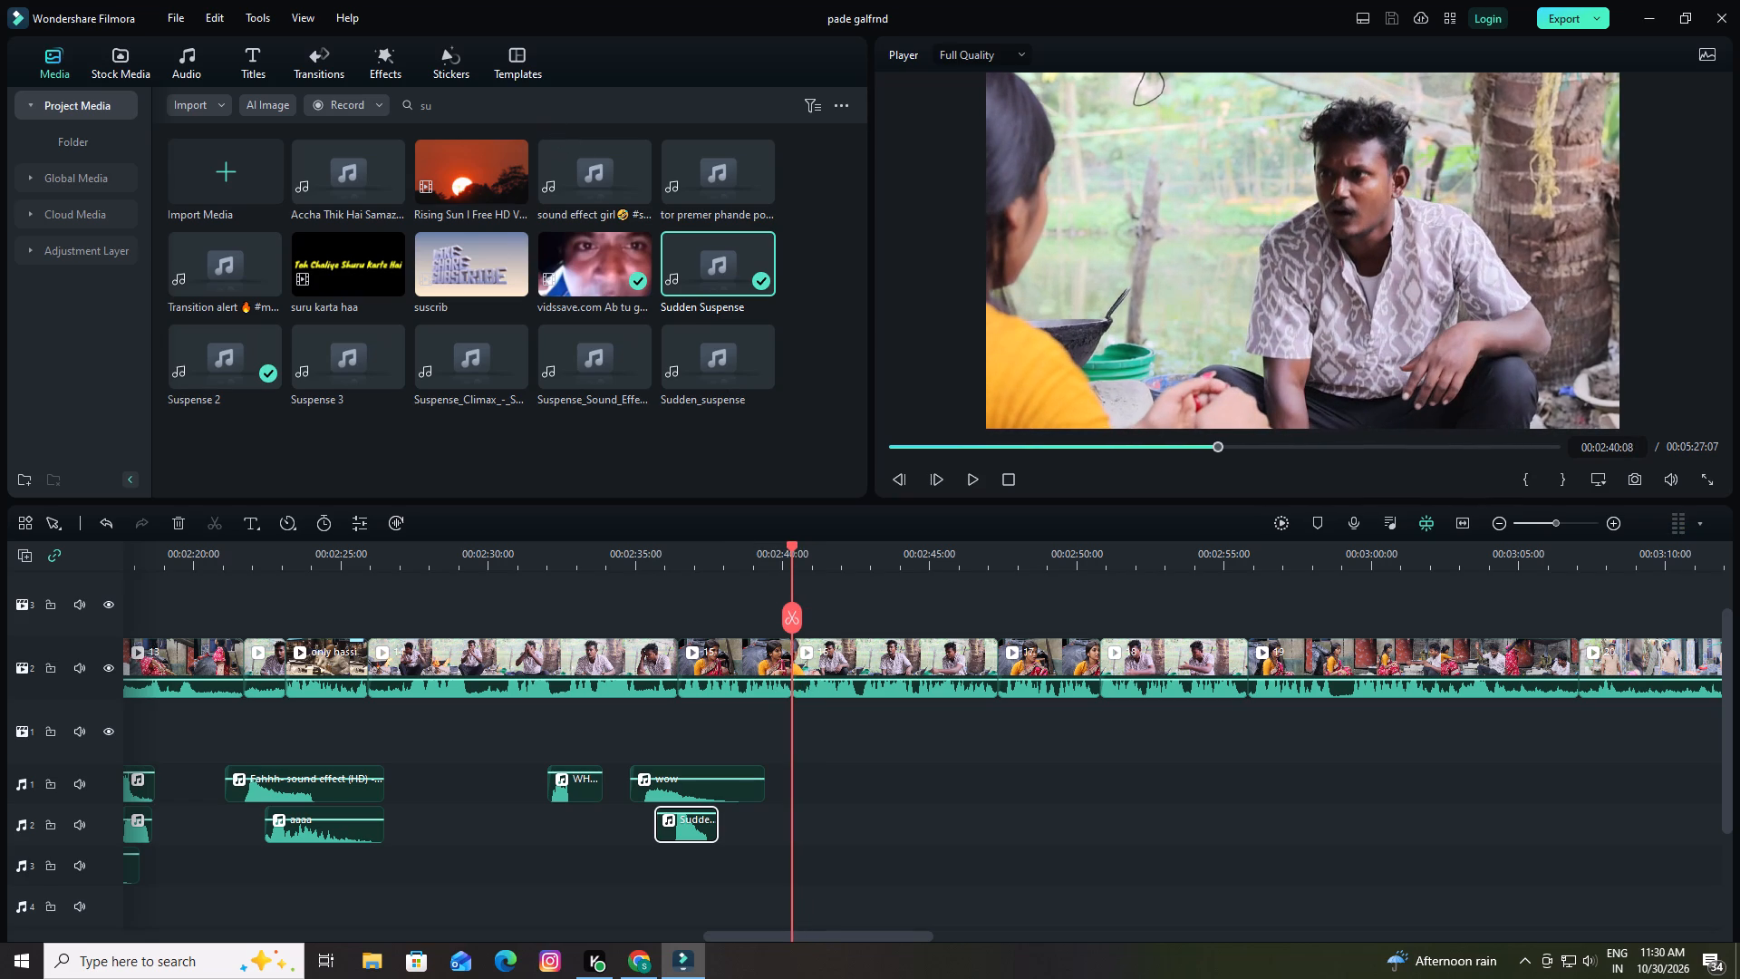
Clear the project media search, preview Oh_shit_sound_effect, and place it on audio track 1 directly after the wow clip.
click(519, 102)
click(783, 104)
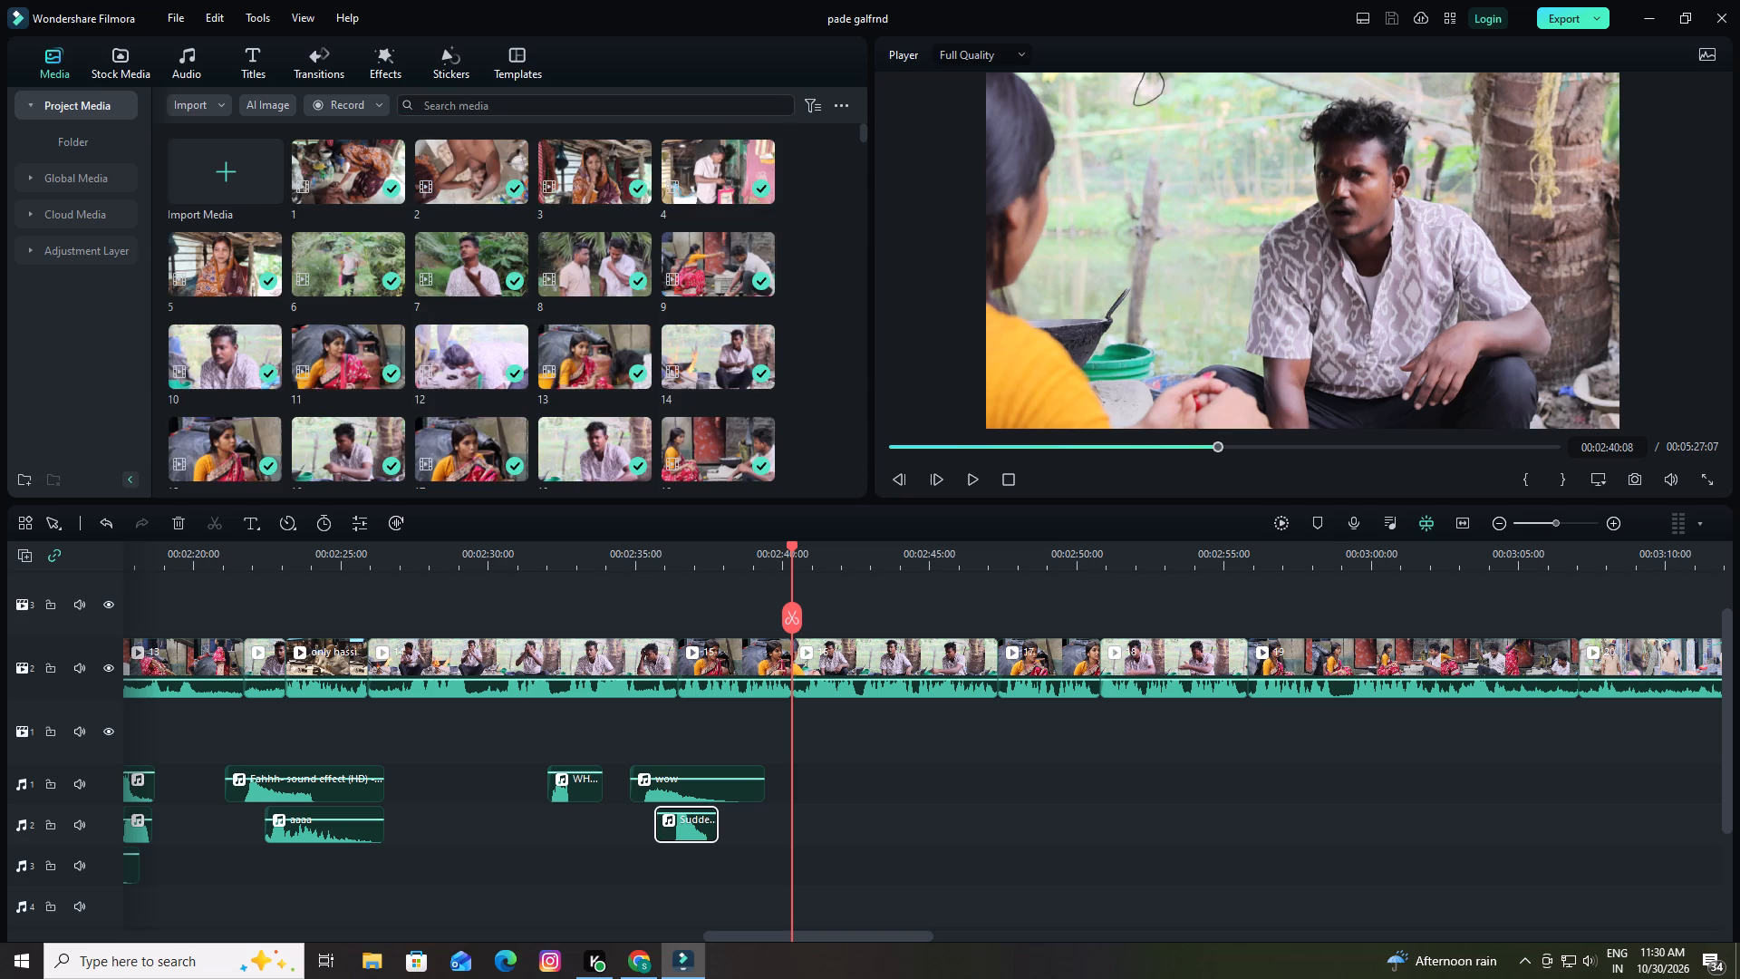
scroll(695, 276, down, 10)
scroll(632, 318, down, 2)
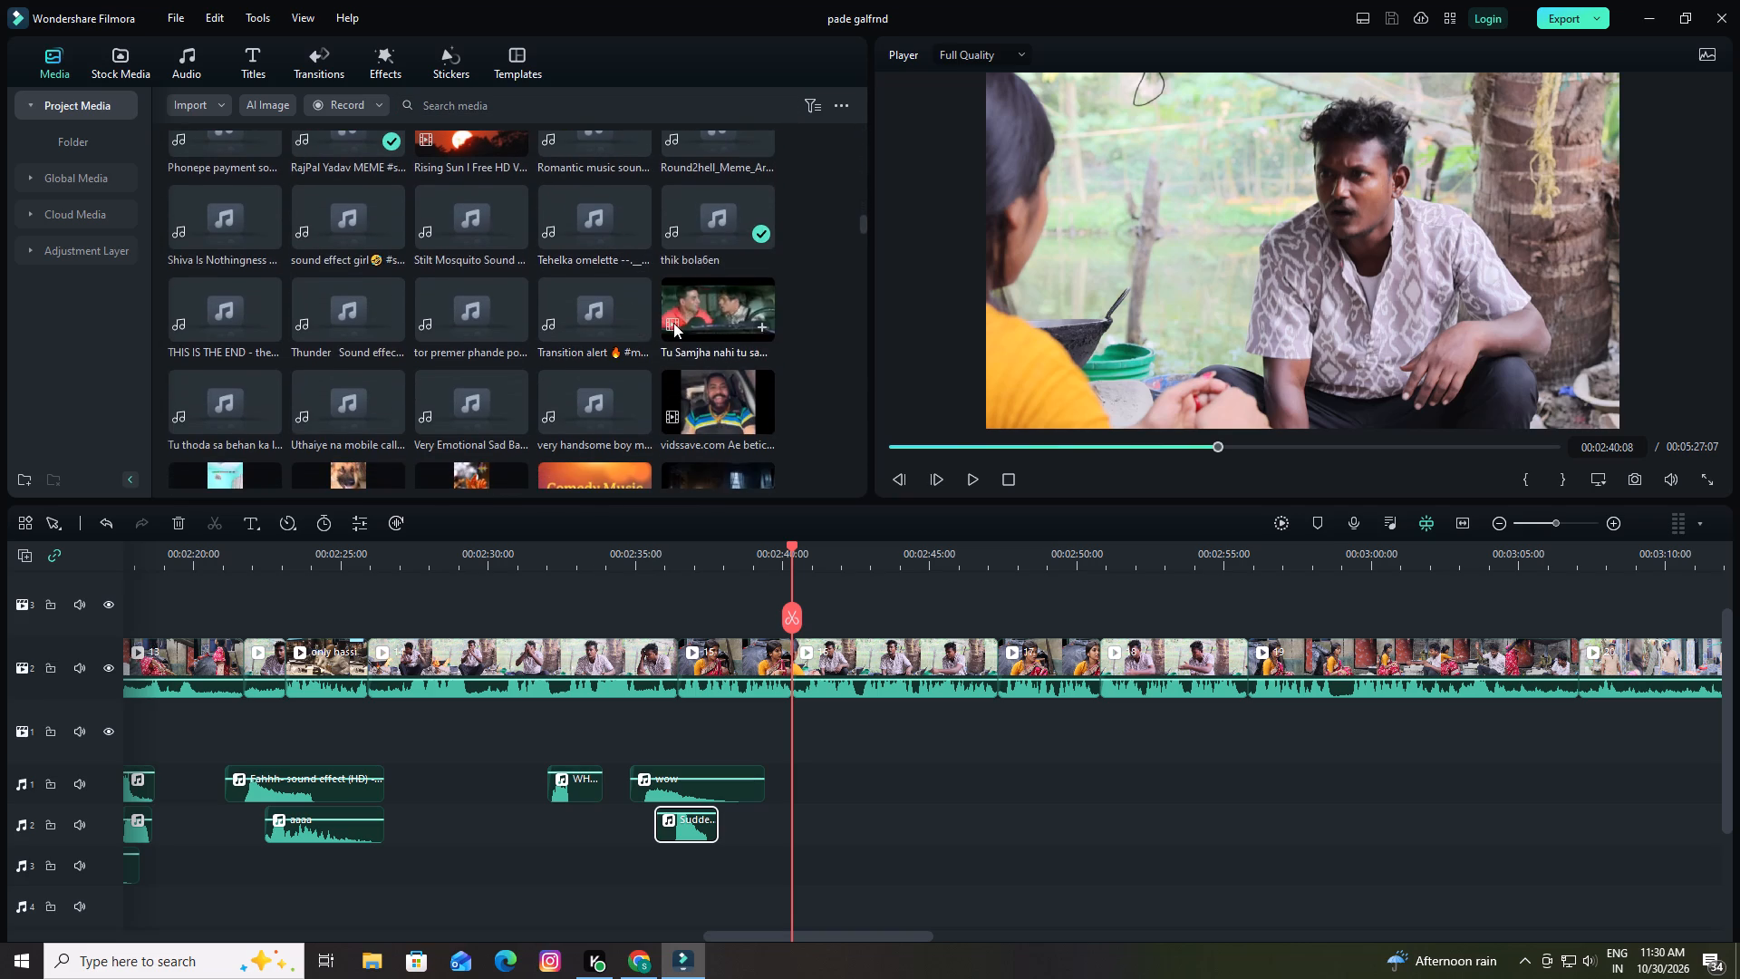
scroll(681, 334, down, 5)
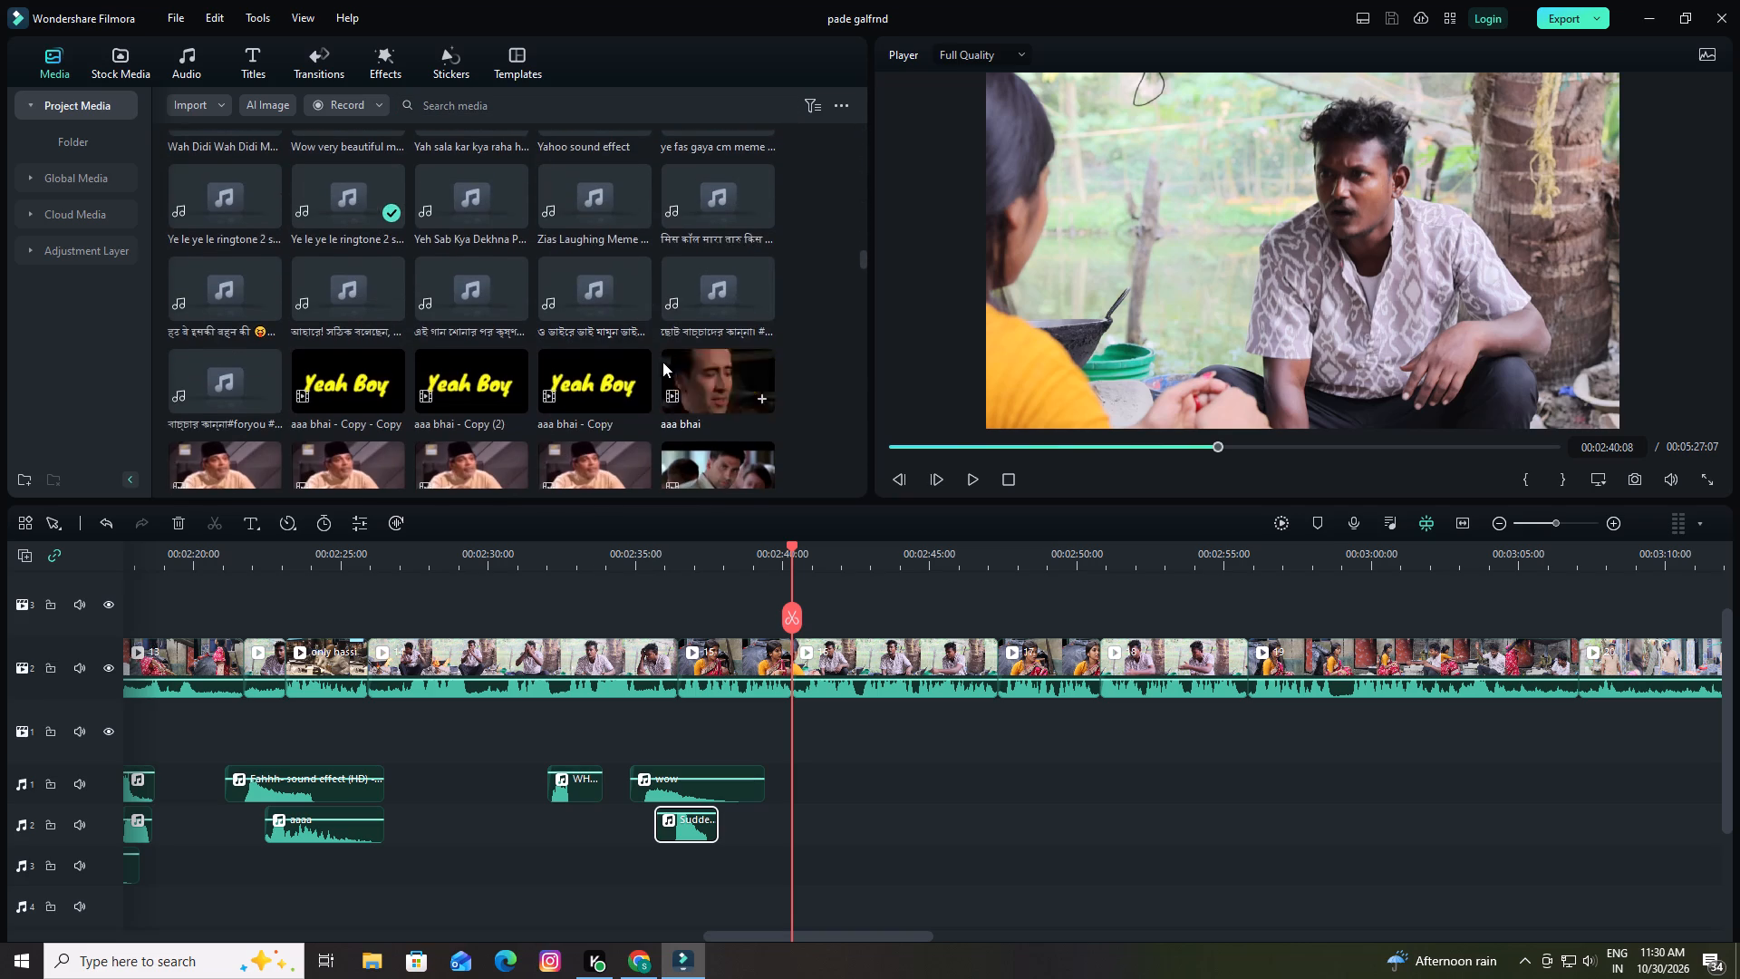
scroll(406, 271, down, 3)
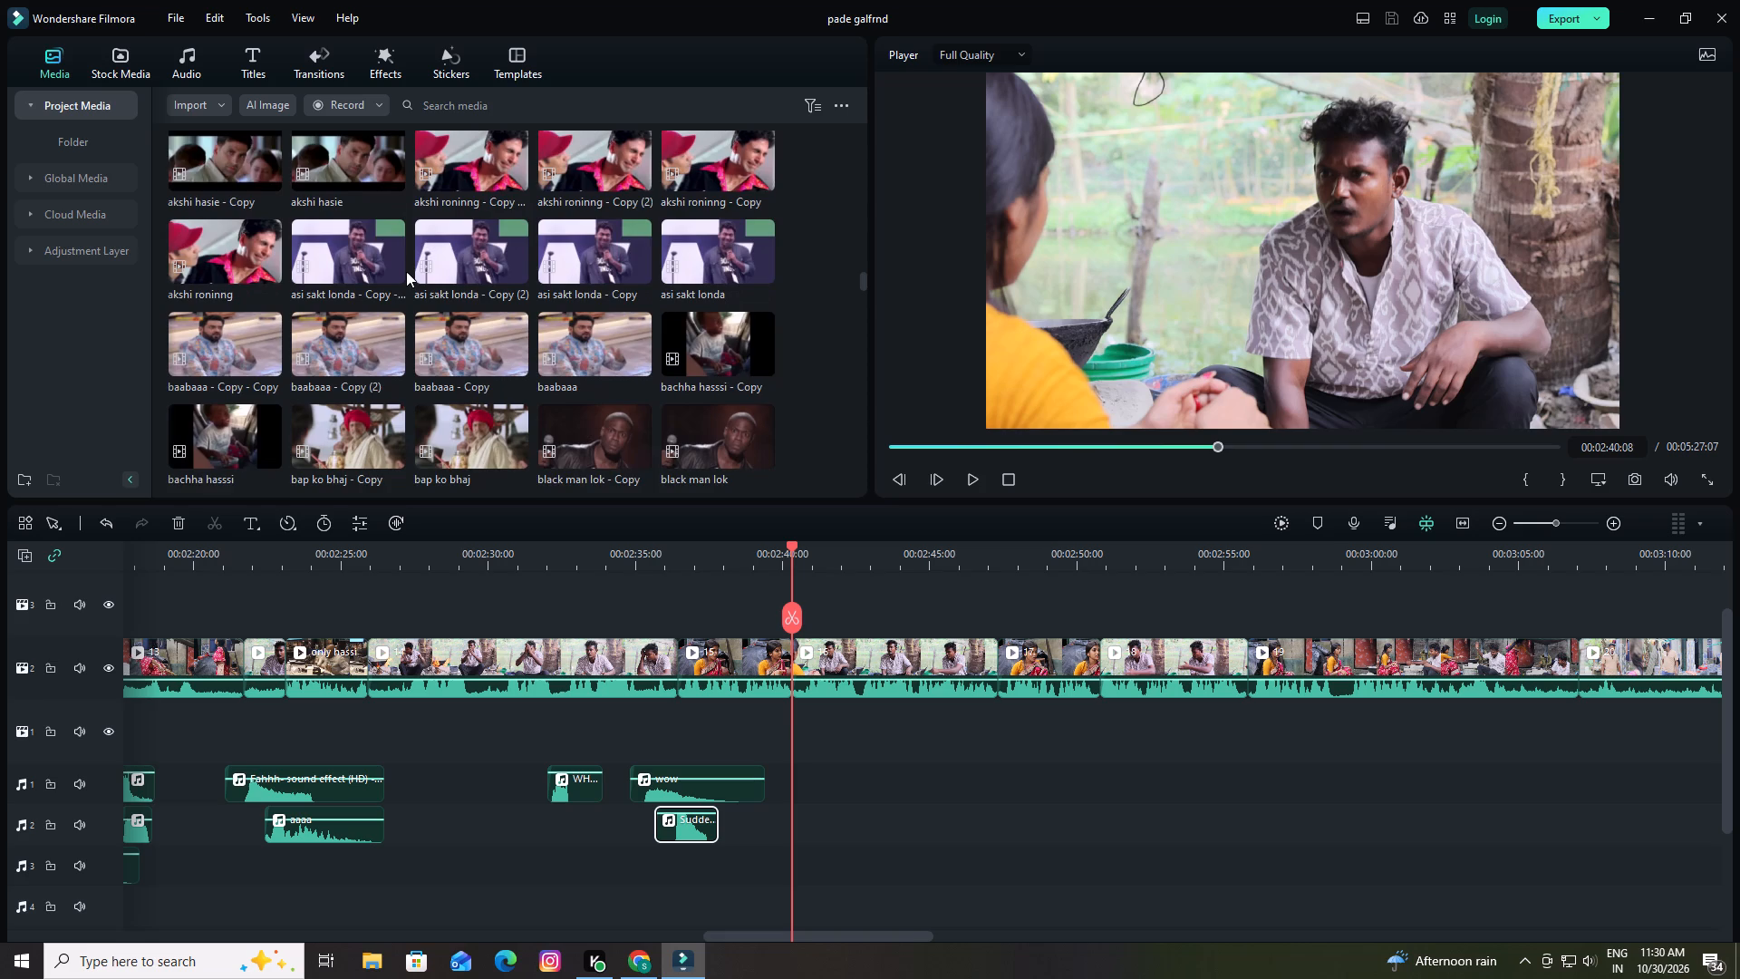
scroll(408, 271, down, 9)
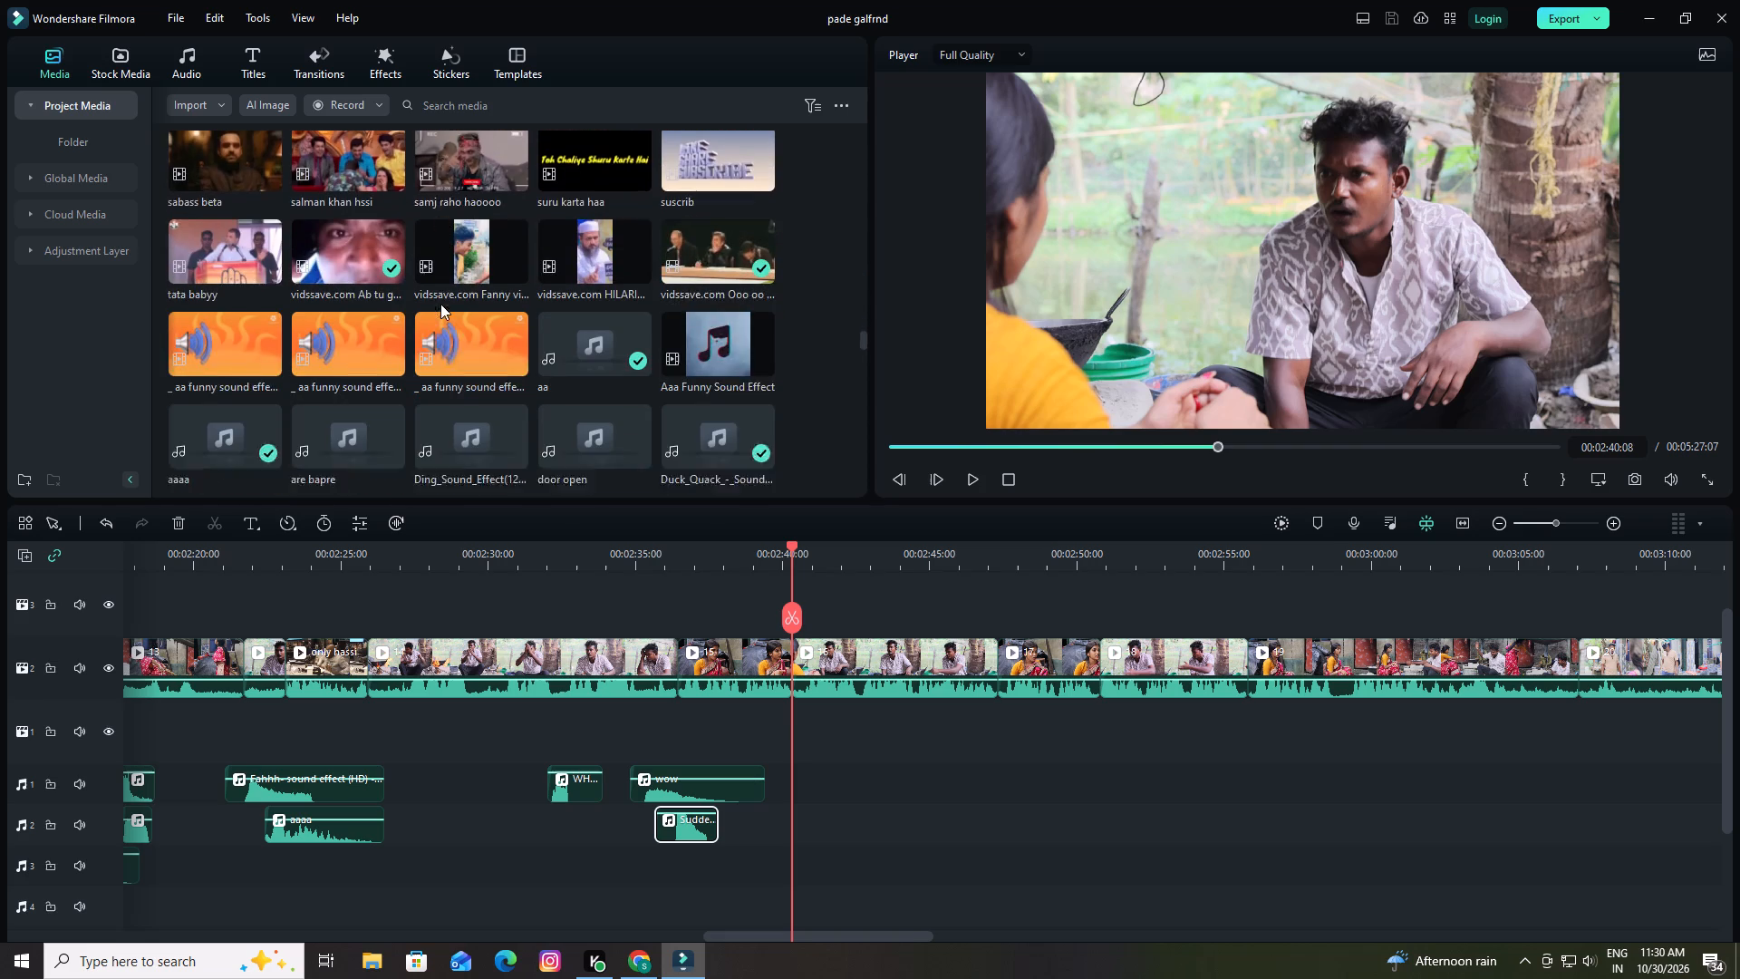
scroll(468, 312, down, 2)
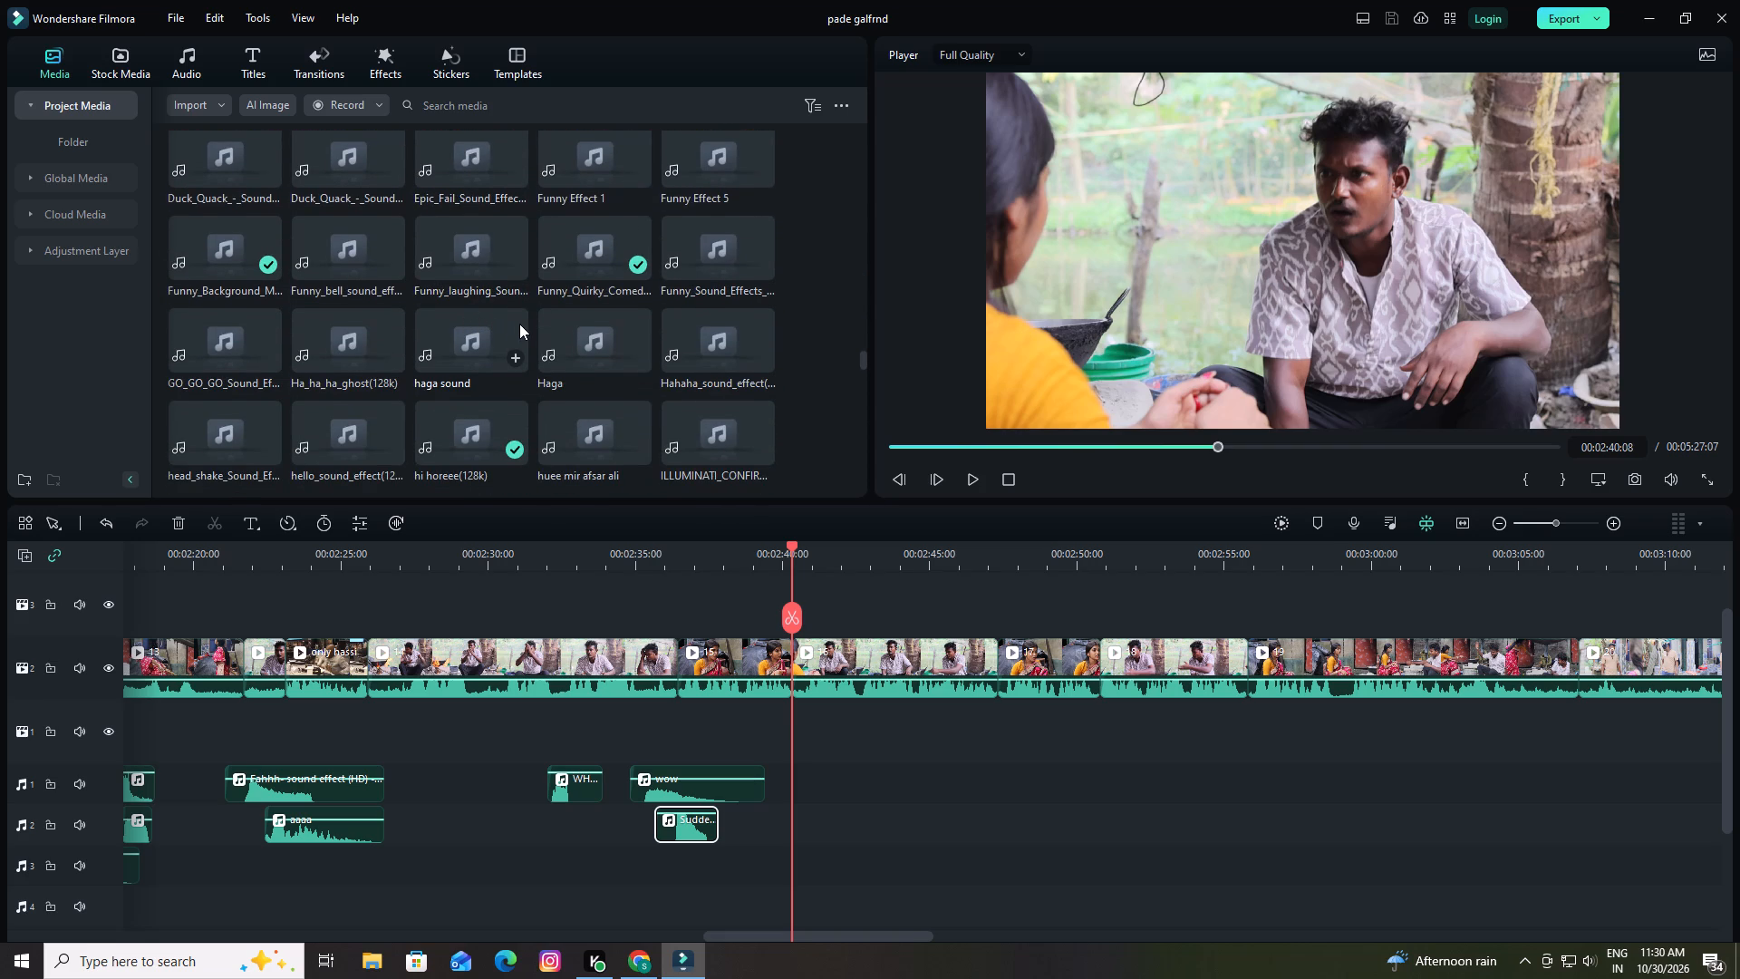
scroll(519, 324, down, 1)
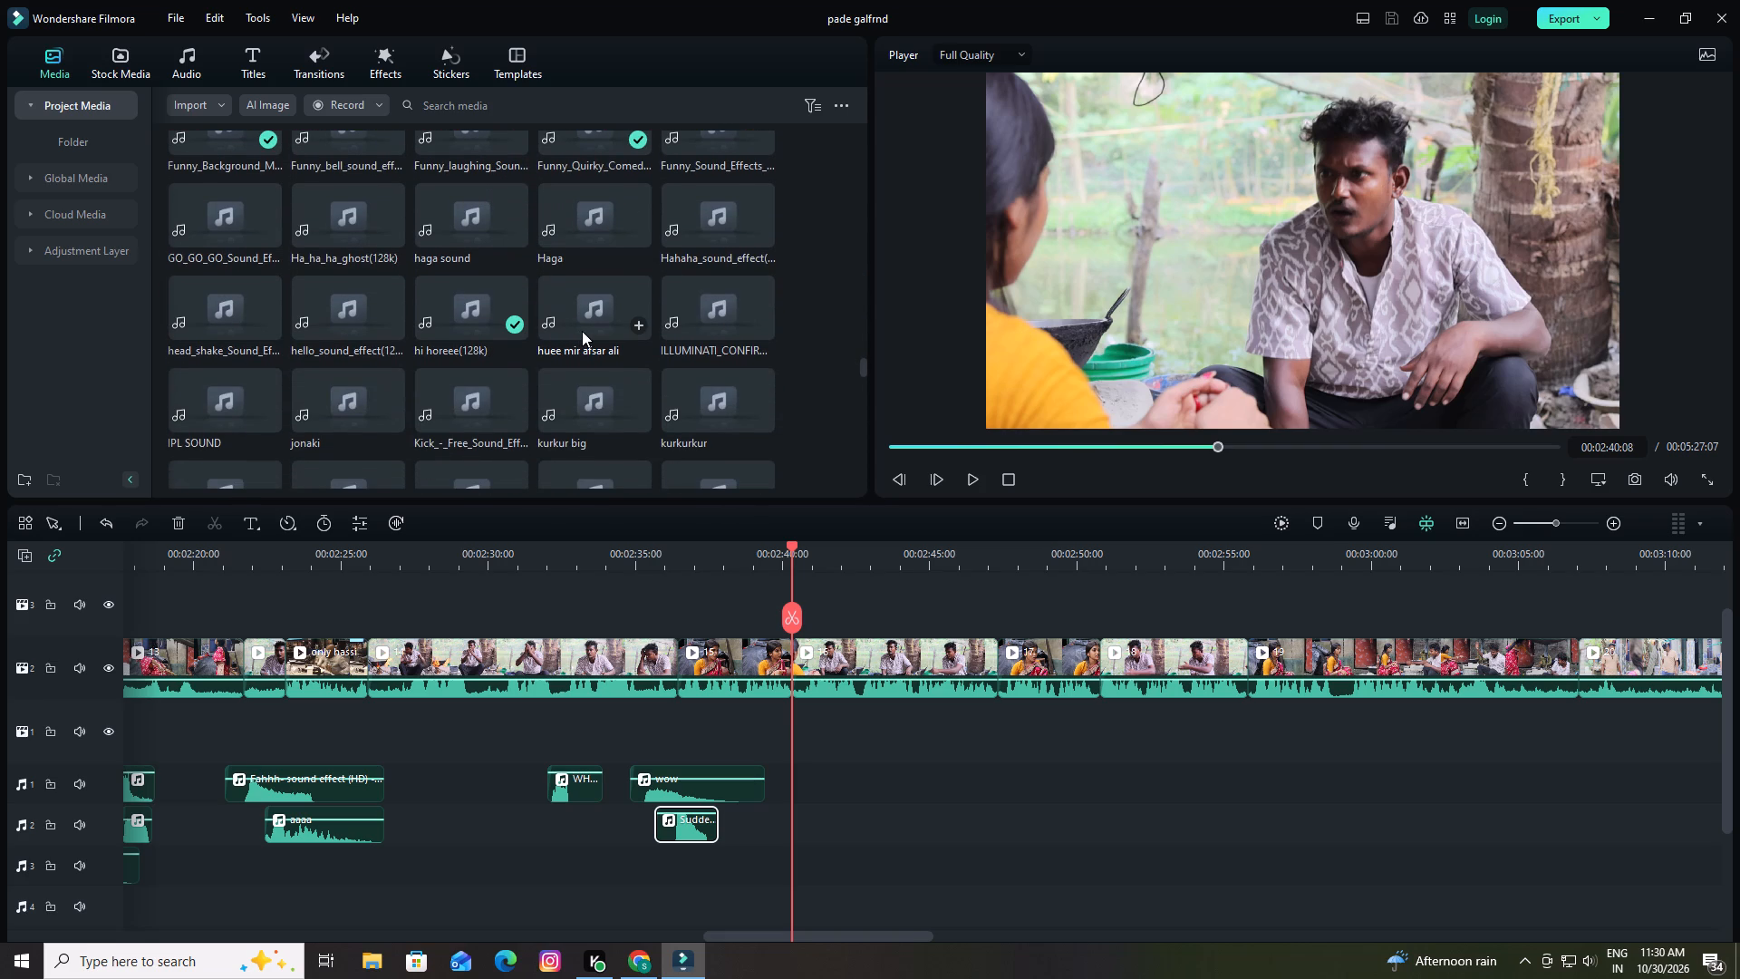
scroll(501, 371, down, 1)
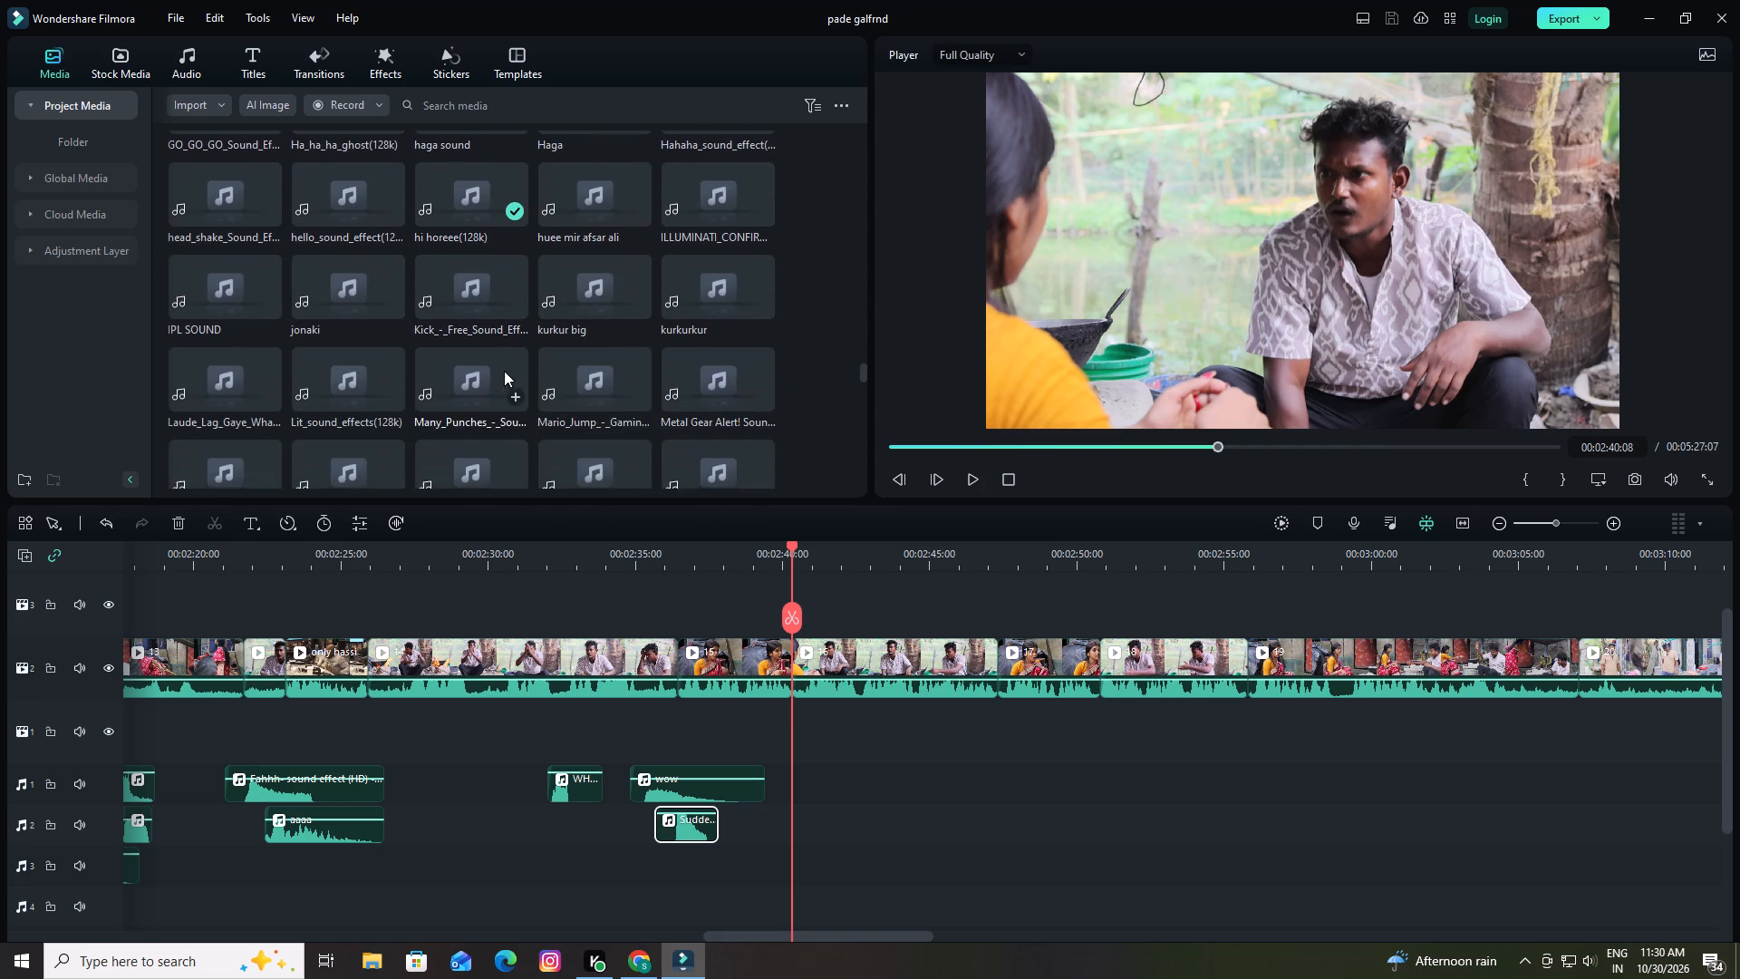
scroll(531, 367, down, 2)
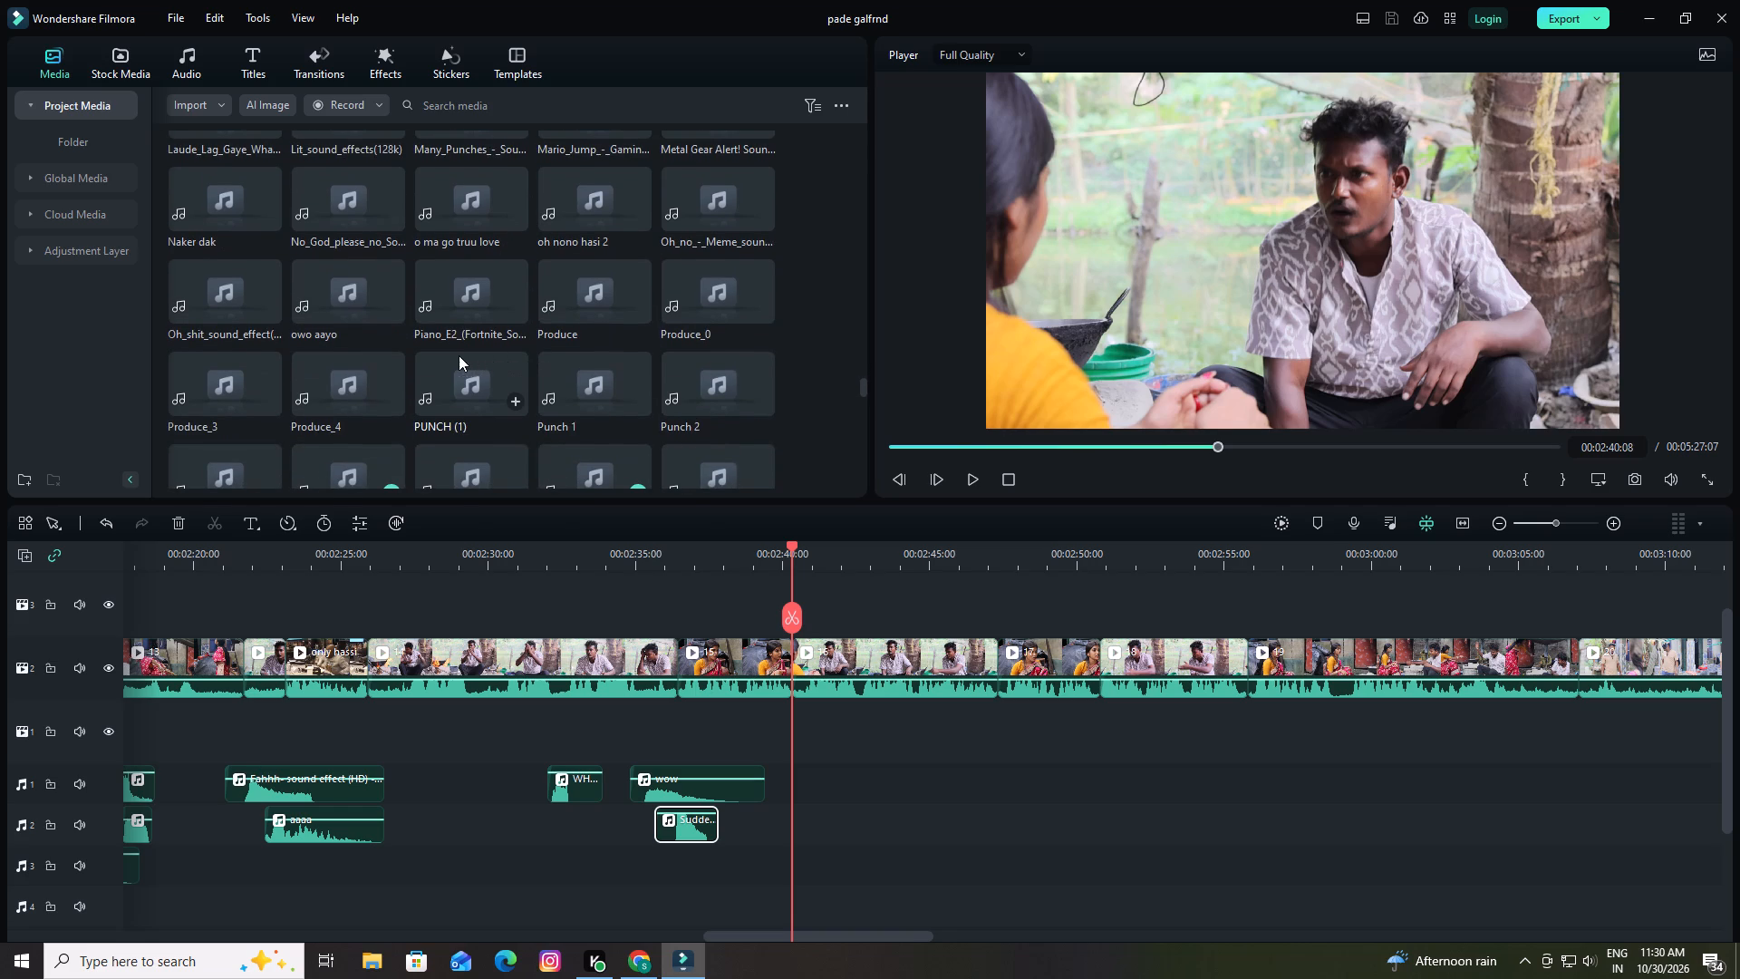
click(237, 285)
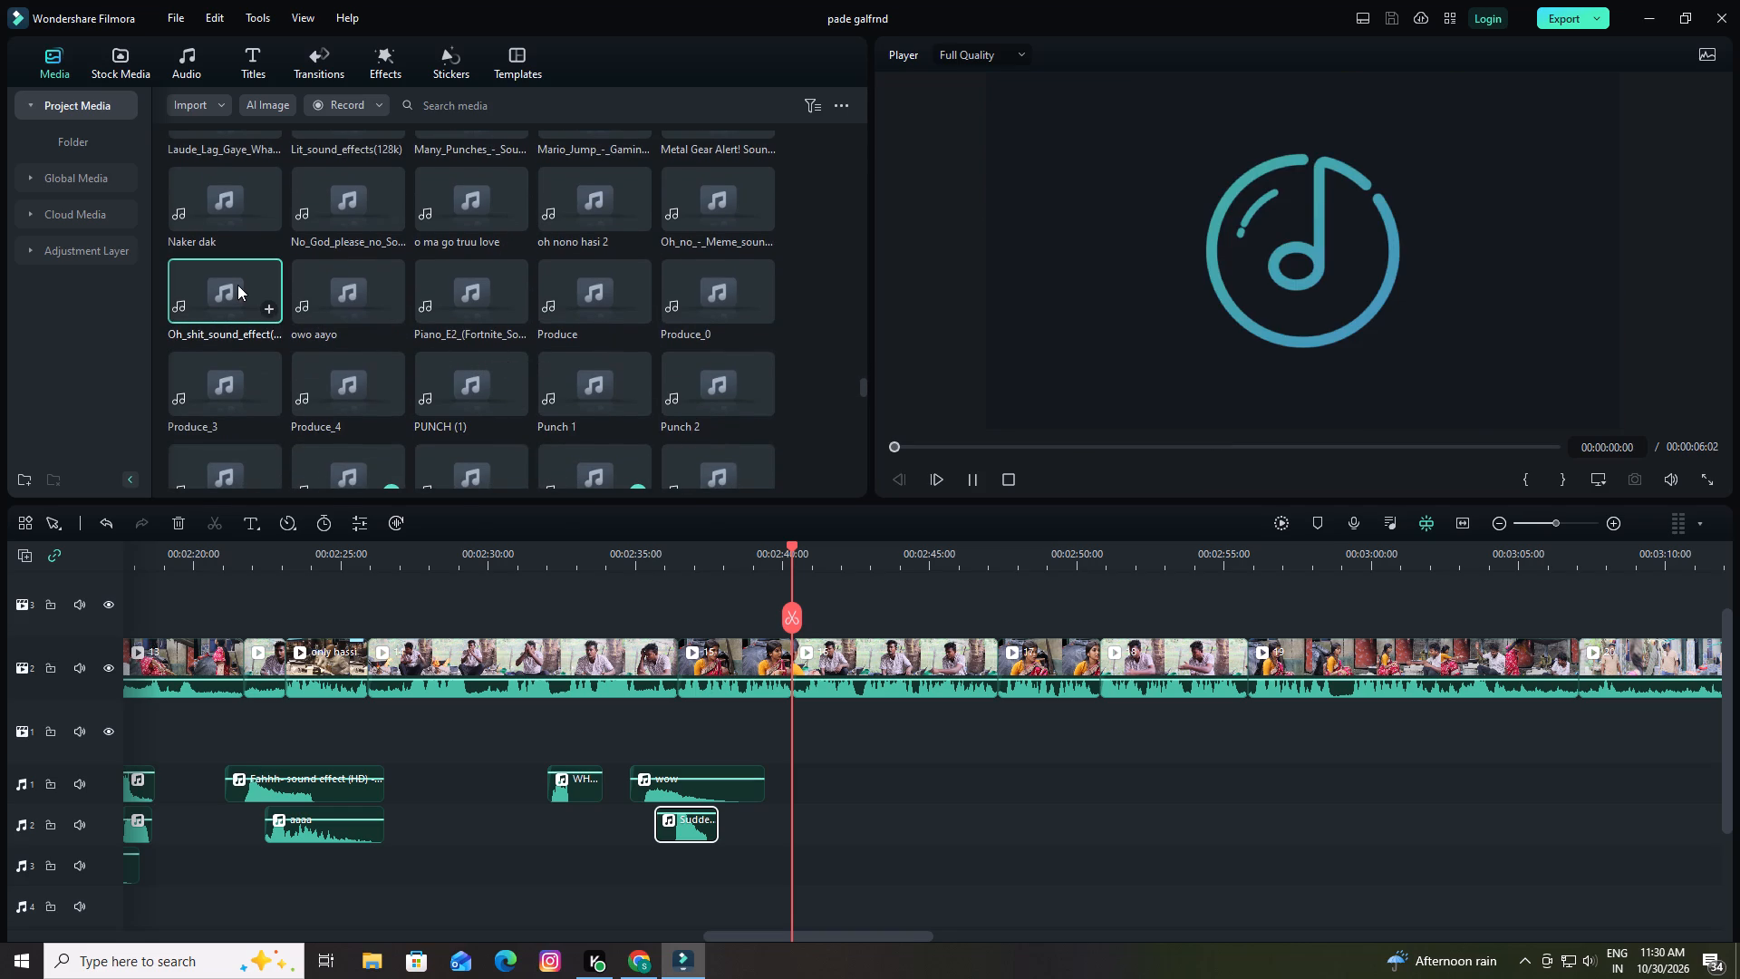
drag(237, 285, 247, 315)
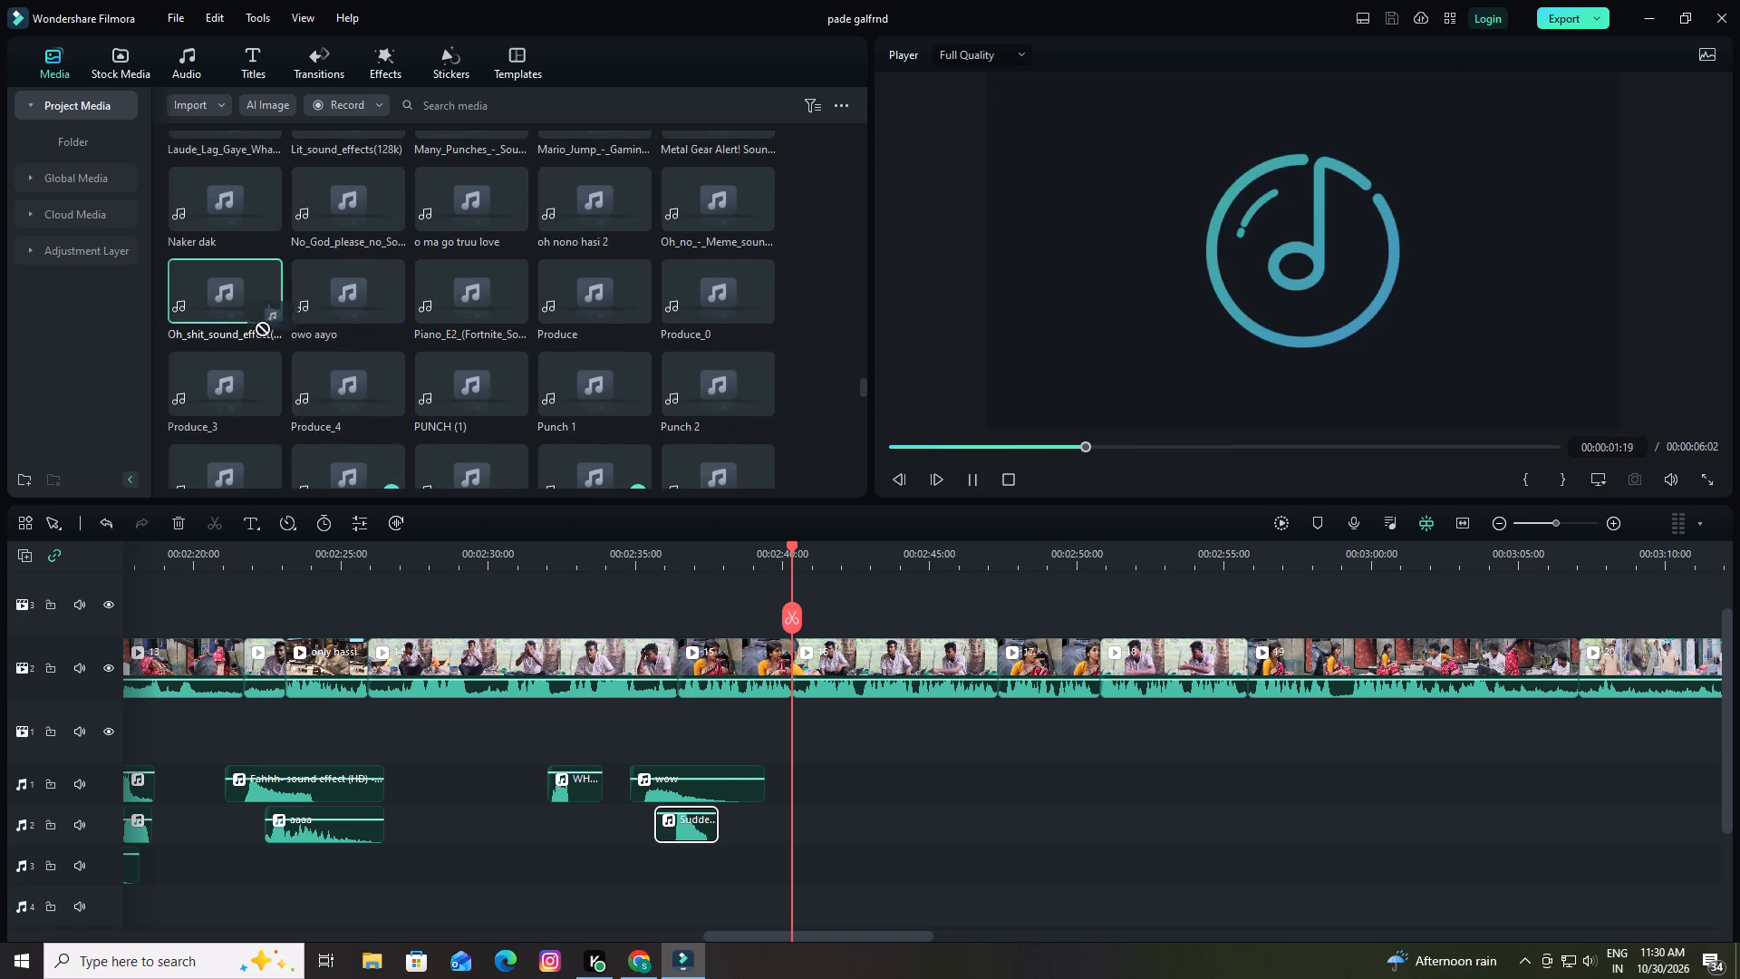
drag(247, 315, 760, 732)
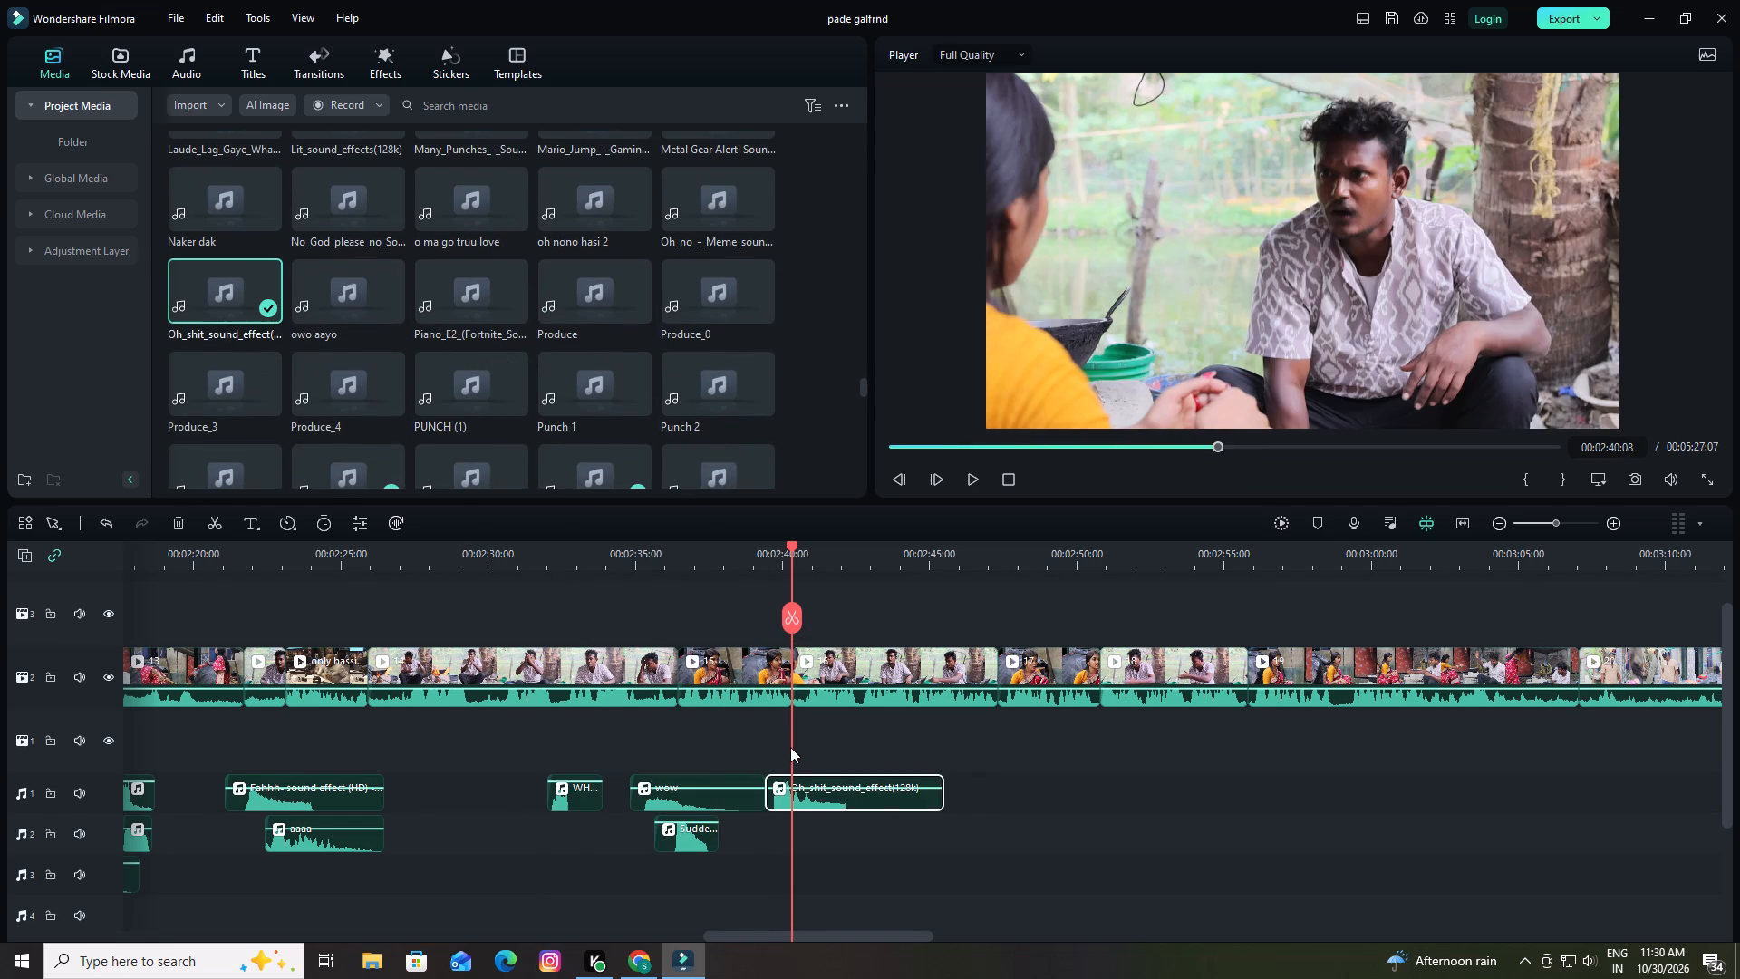
Move the Oh_shit_sound_effect clip to start at 00:02:40:00 on audio track 1 and play the cut to check its timing.
drag(811, 800, 837, 806)
drag(791, 544, 783, 548)
drag(838, 802, 822, 805)
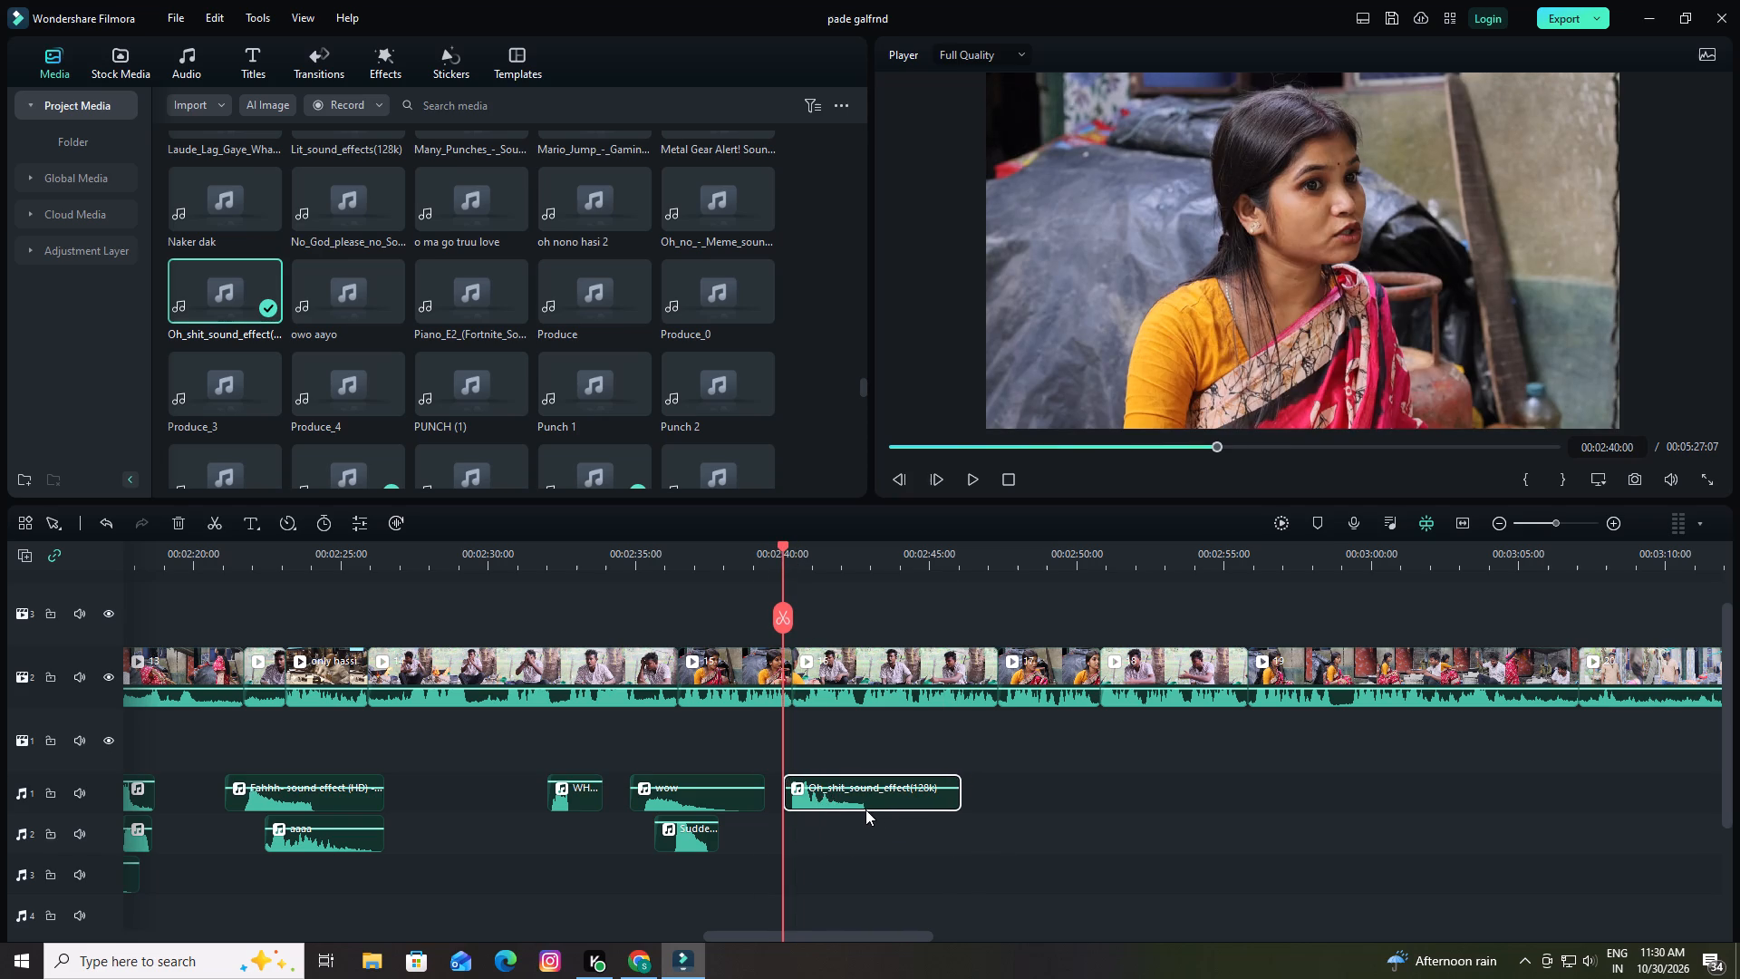
key(space)
key(space)
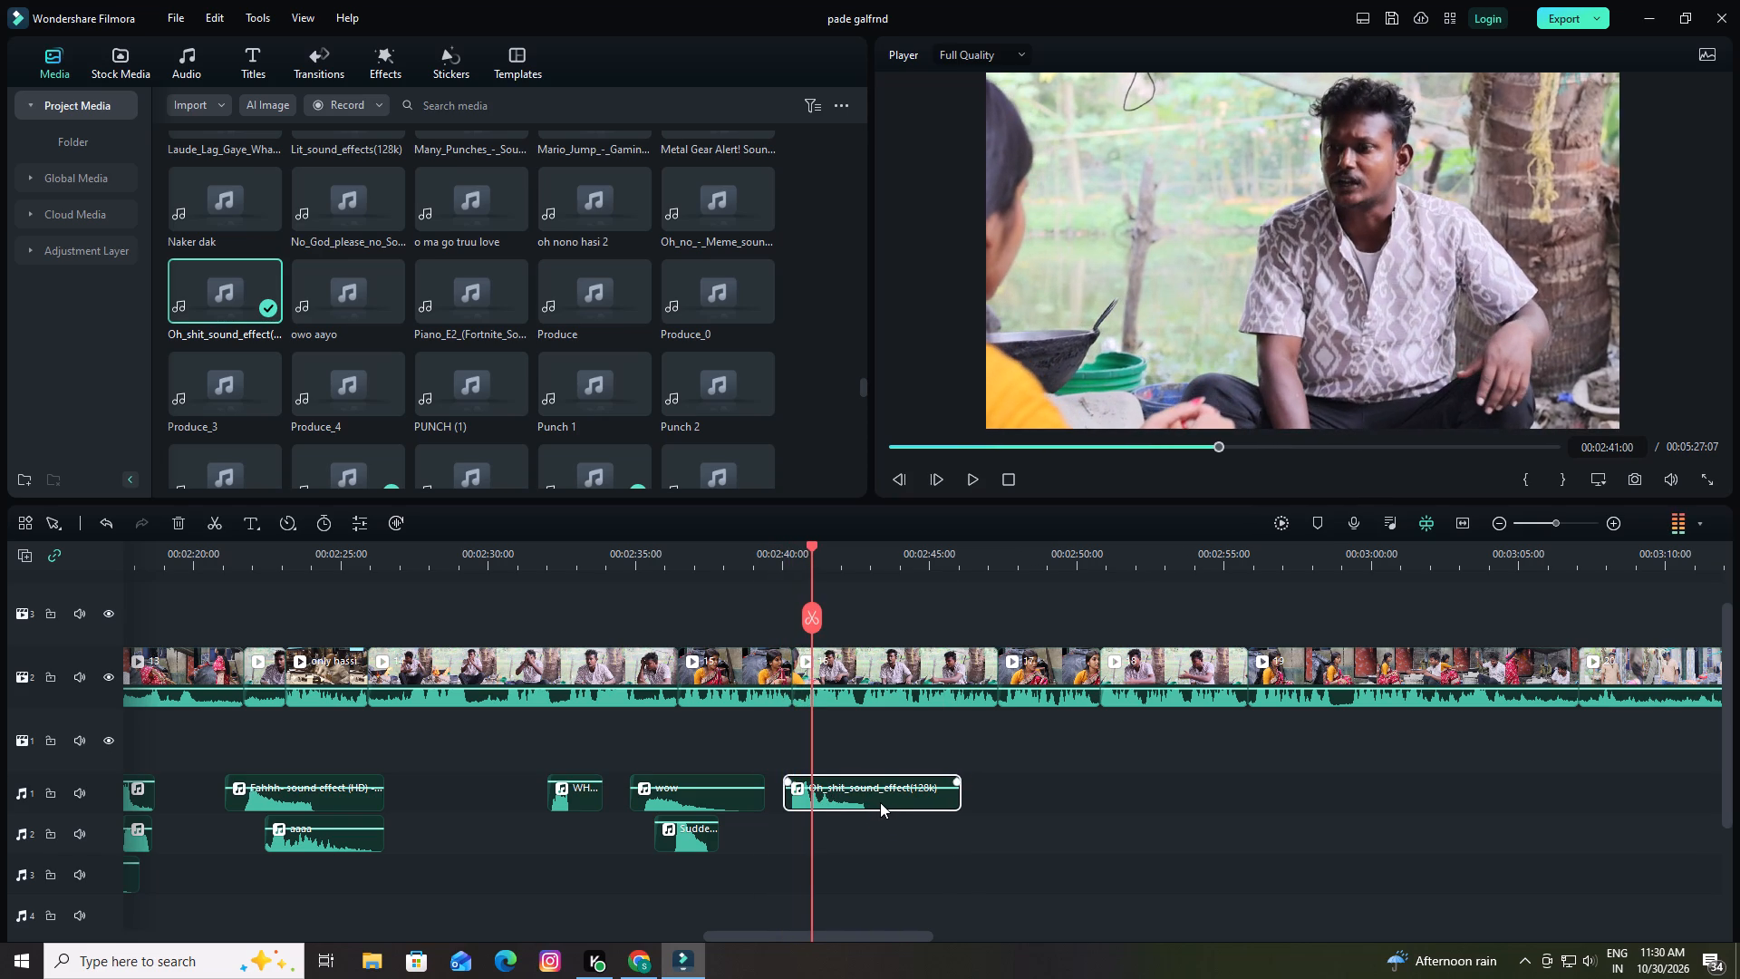
Play the rest of the man's shot and place the playhead at the cut to the woman, 00:02:47:09.
key(space)
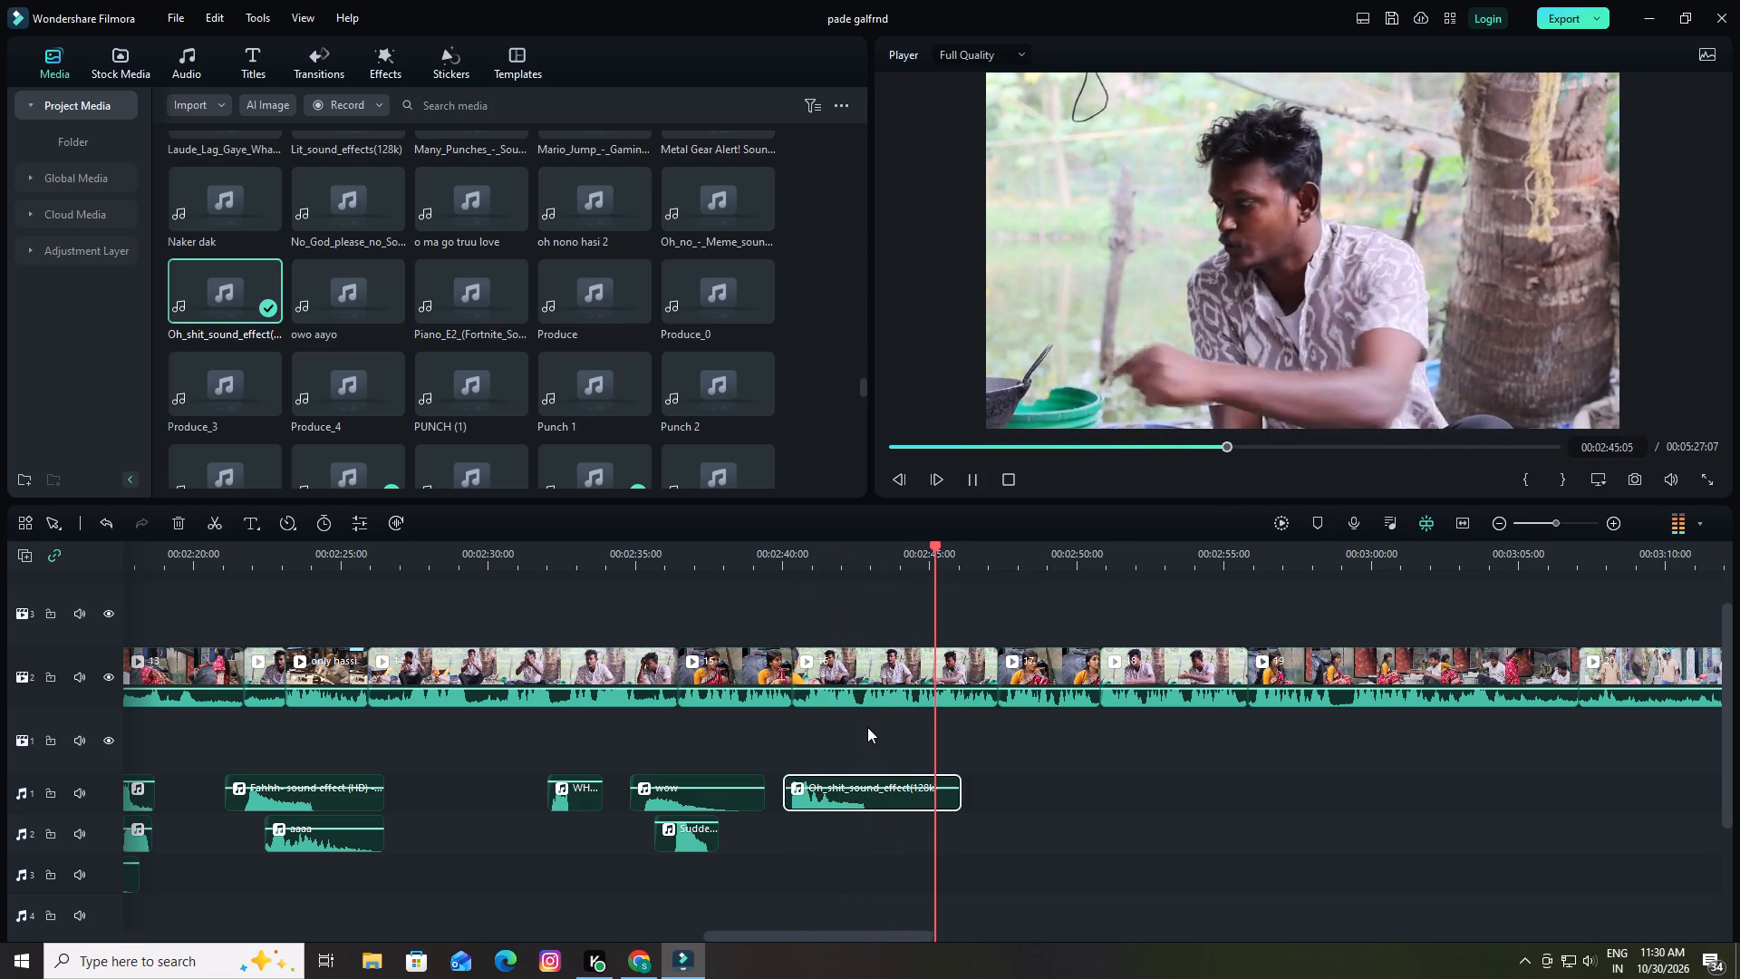
key(space)
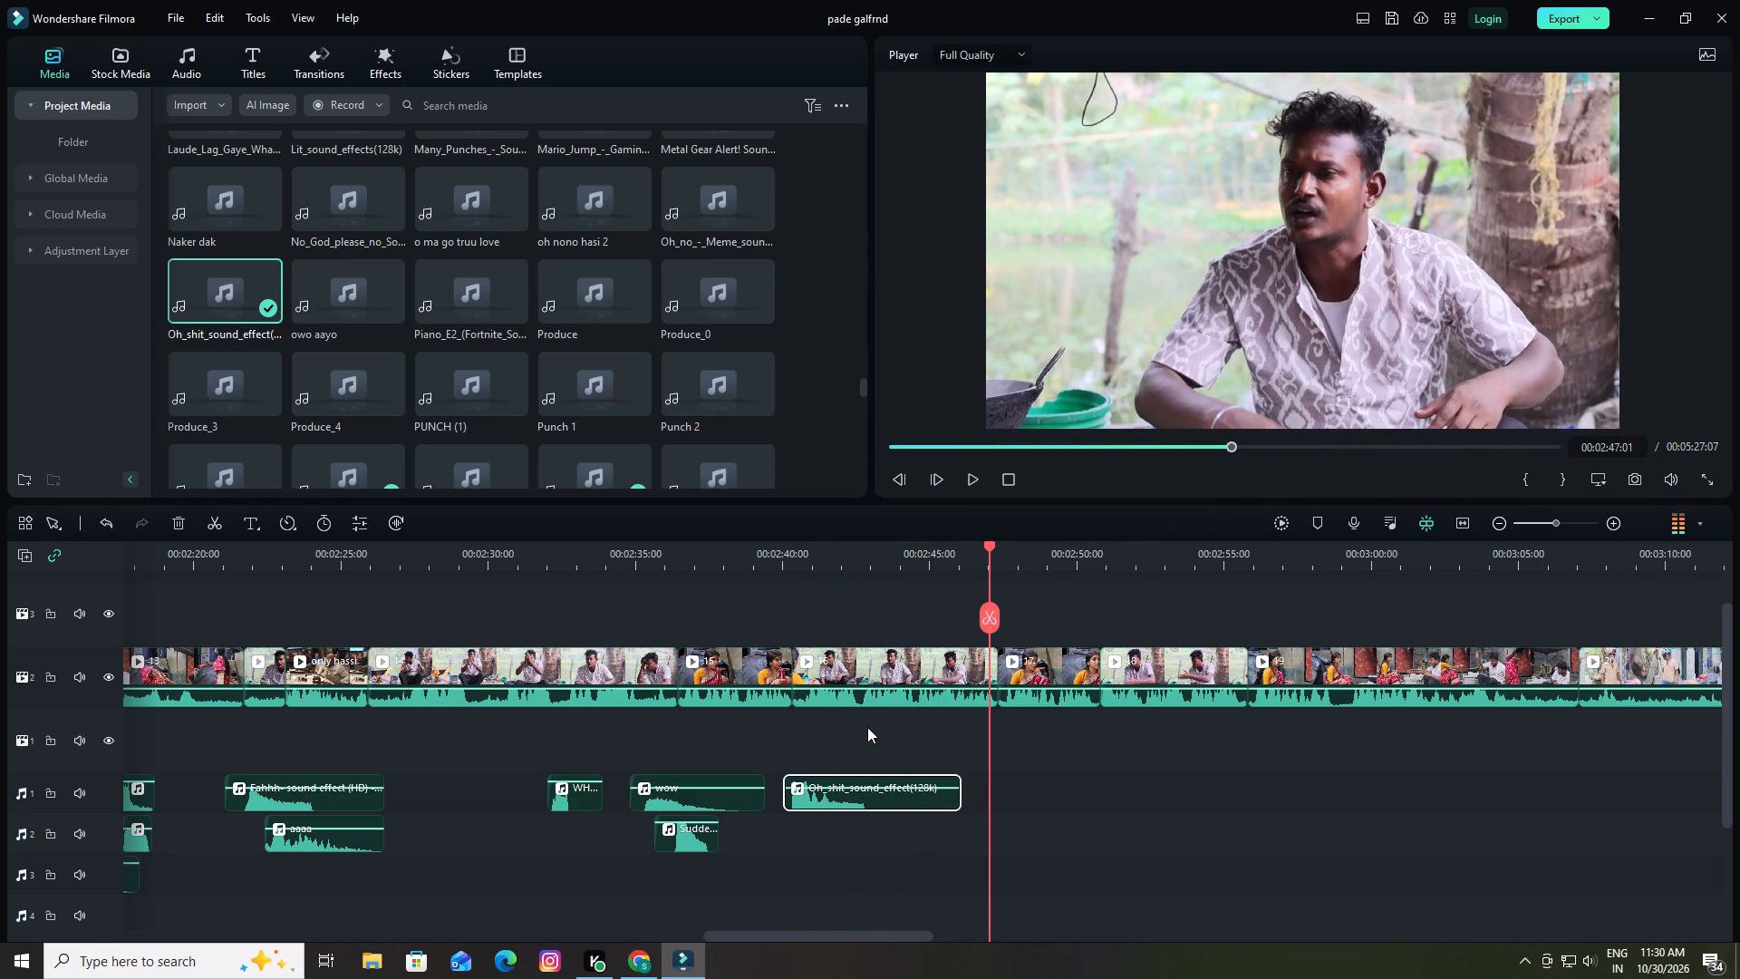
key(space)
key(space)
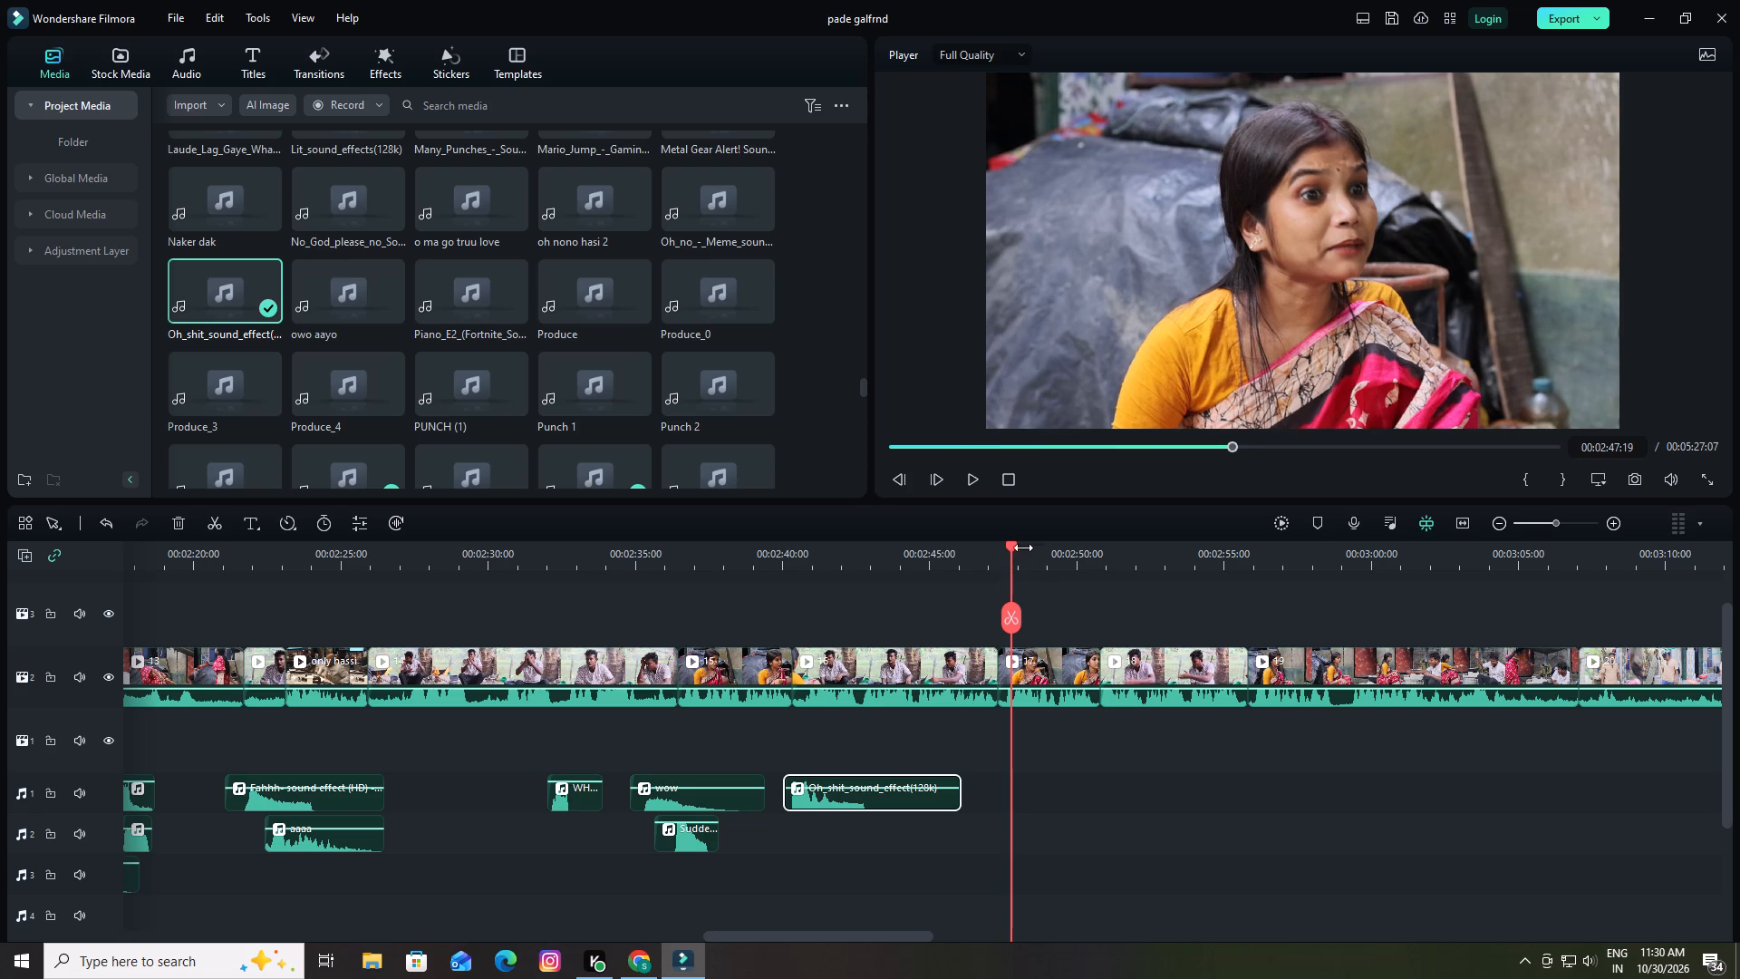
drag(1011, 545, 1000, 550)
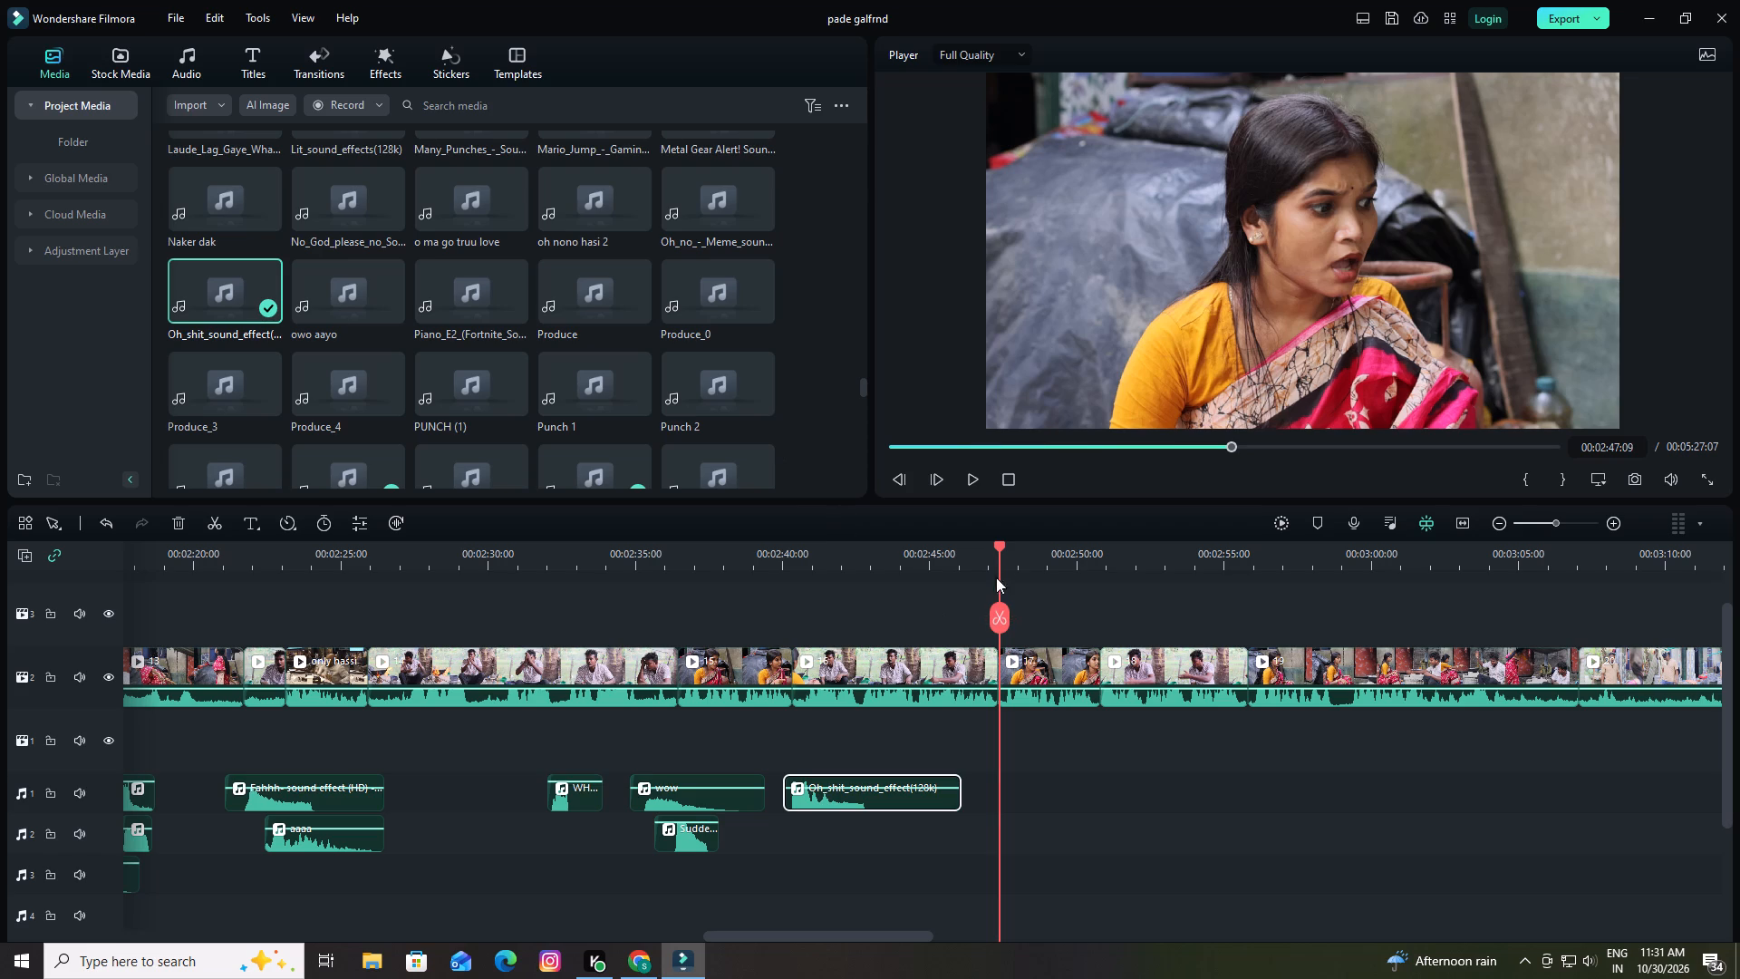
Replay the man's shot from around 00:02:40 to 00:02:46:21 to review the sound effect and his reaction.
drag(1000, 542, 746, 585)
key(space)
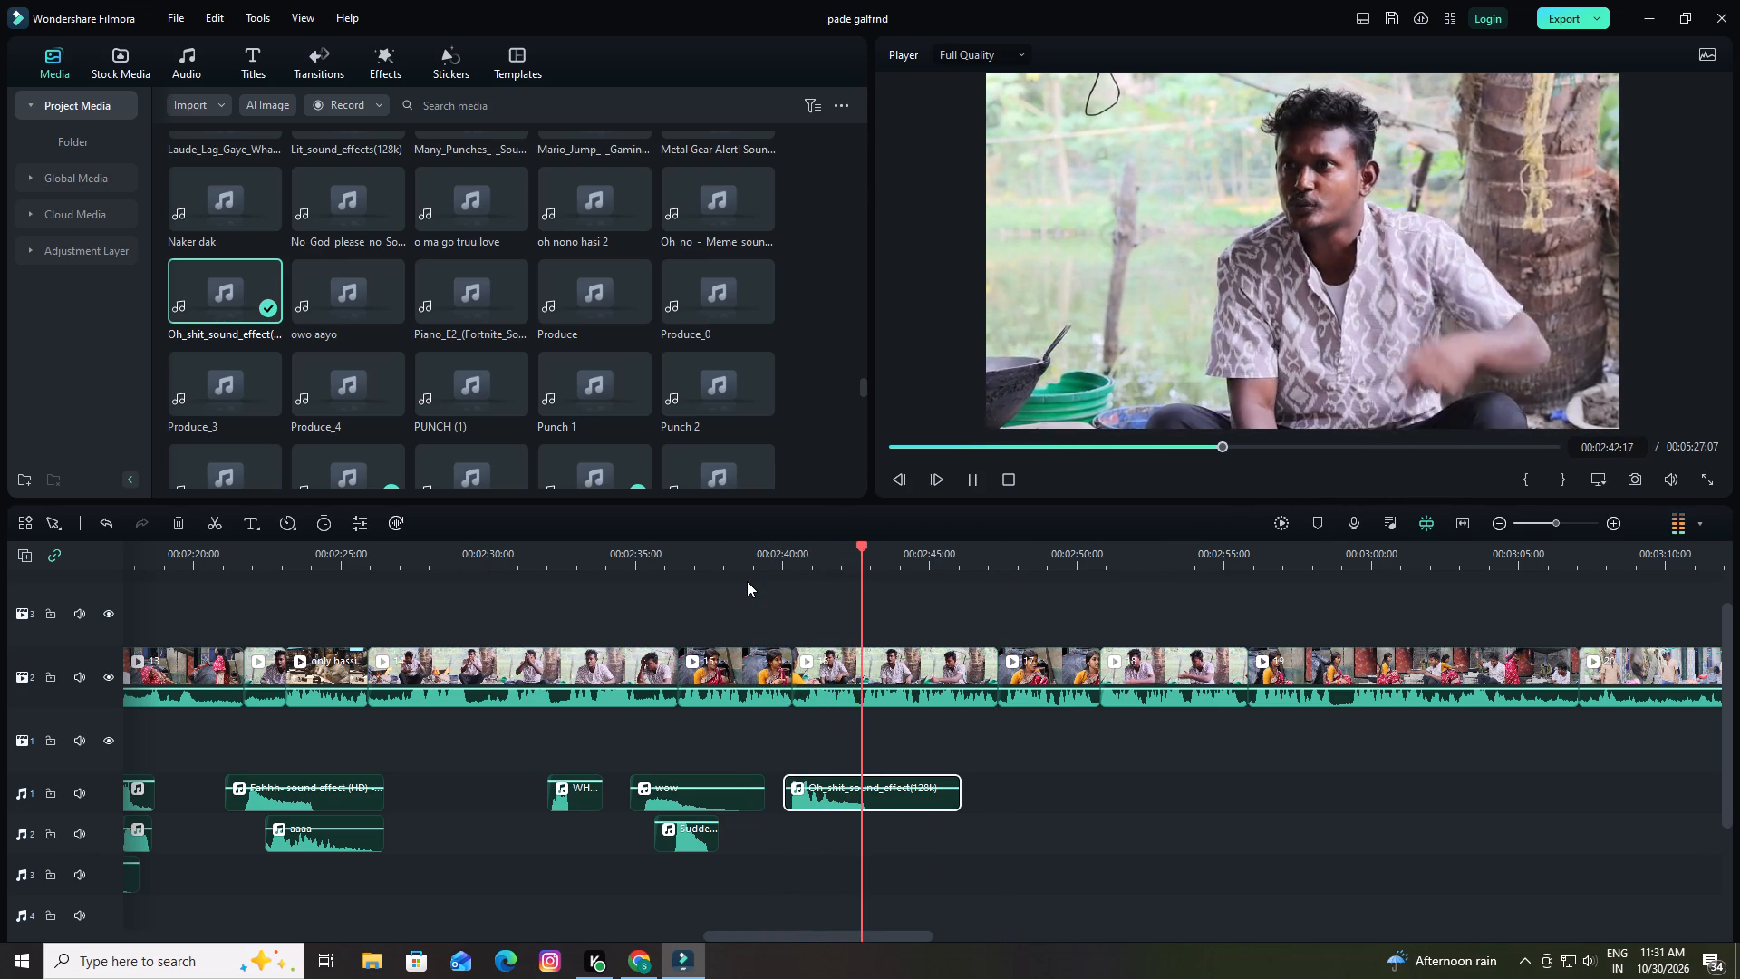
key(space)
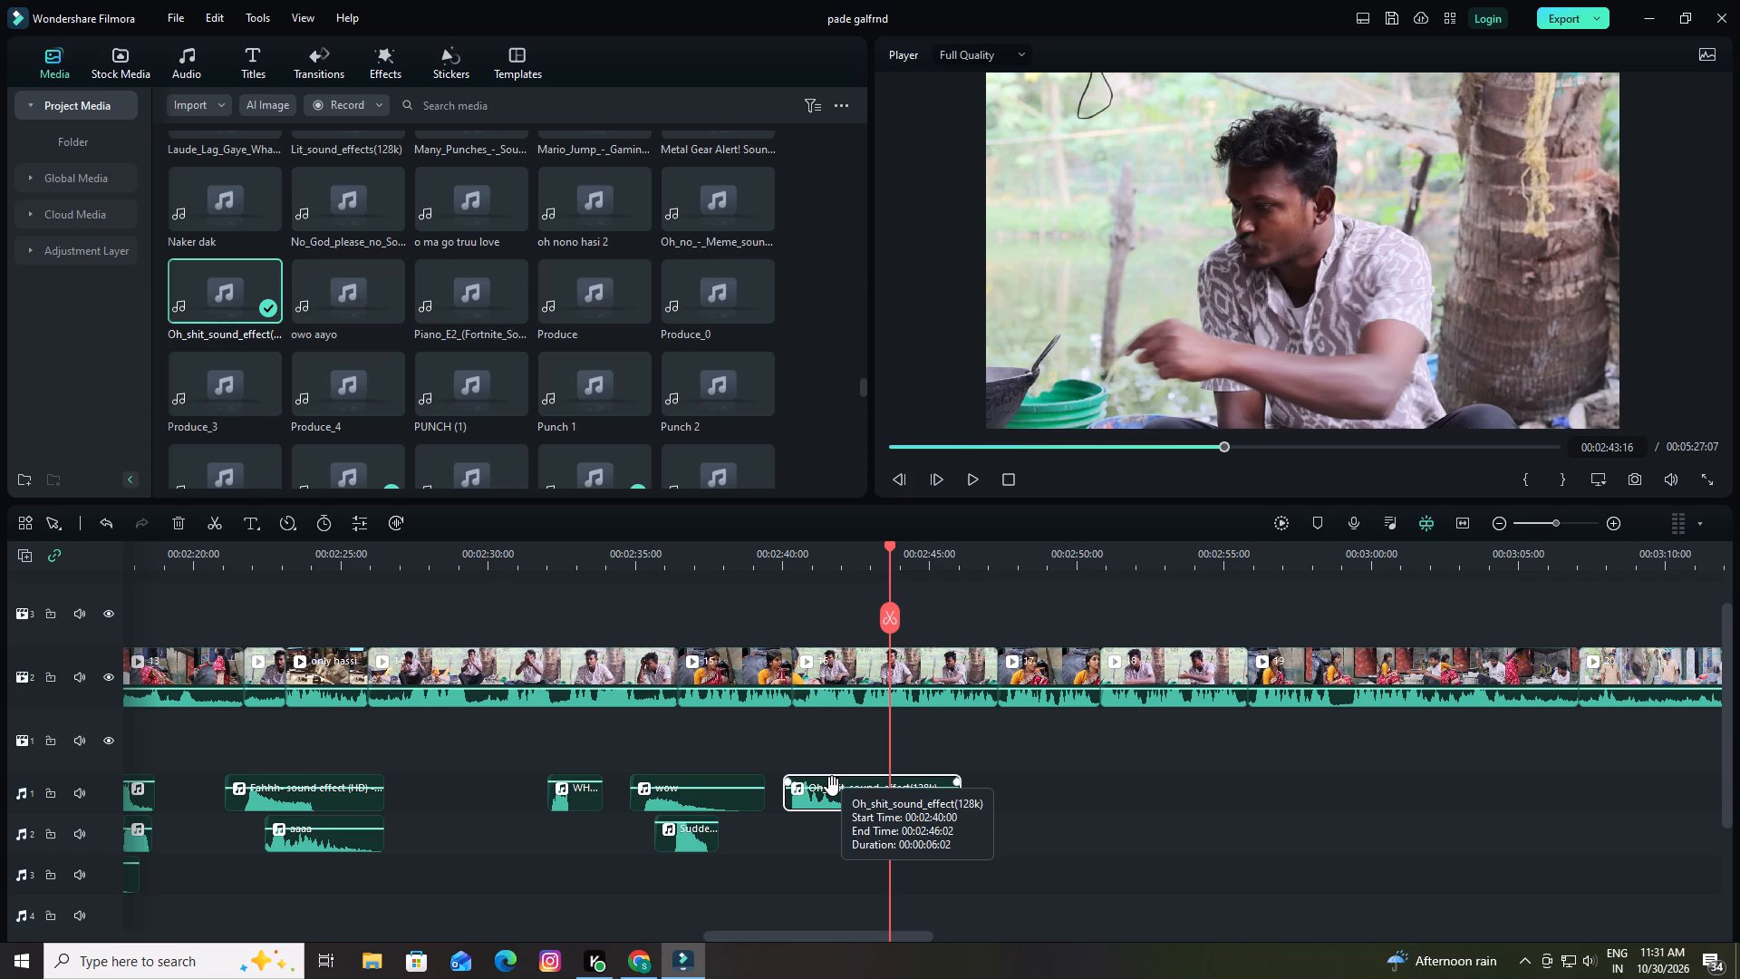
click(832, 786)
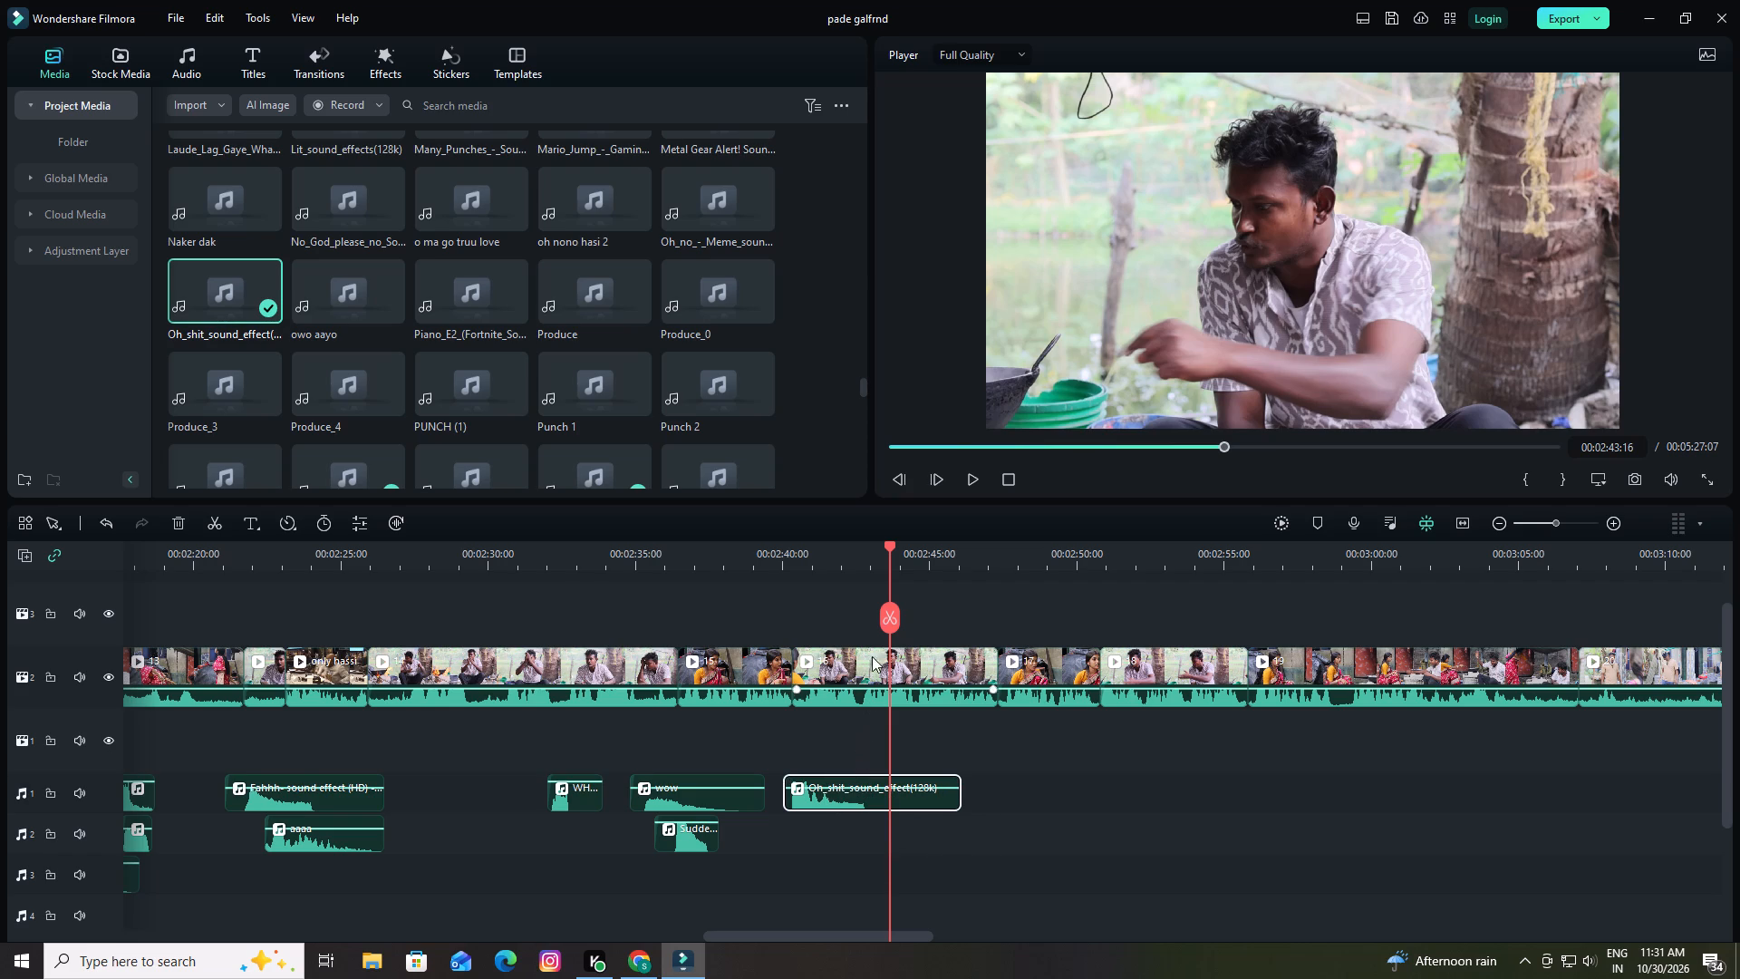
drag(891, 547, 787, 571)
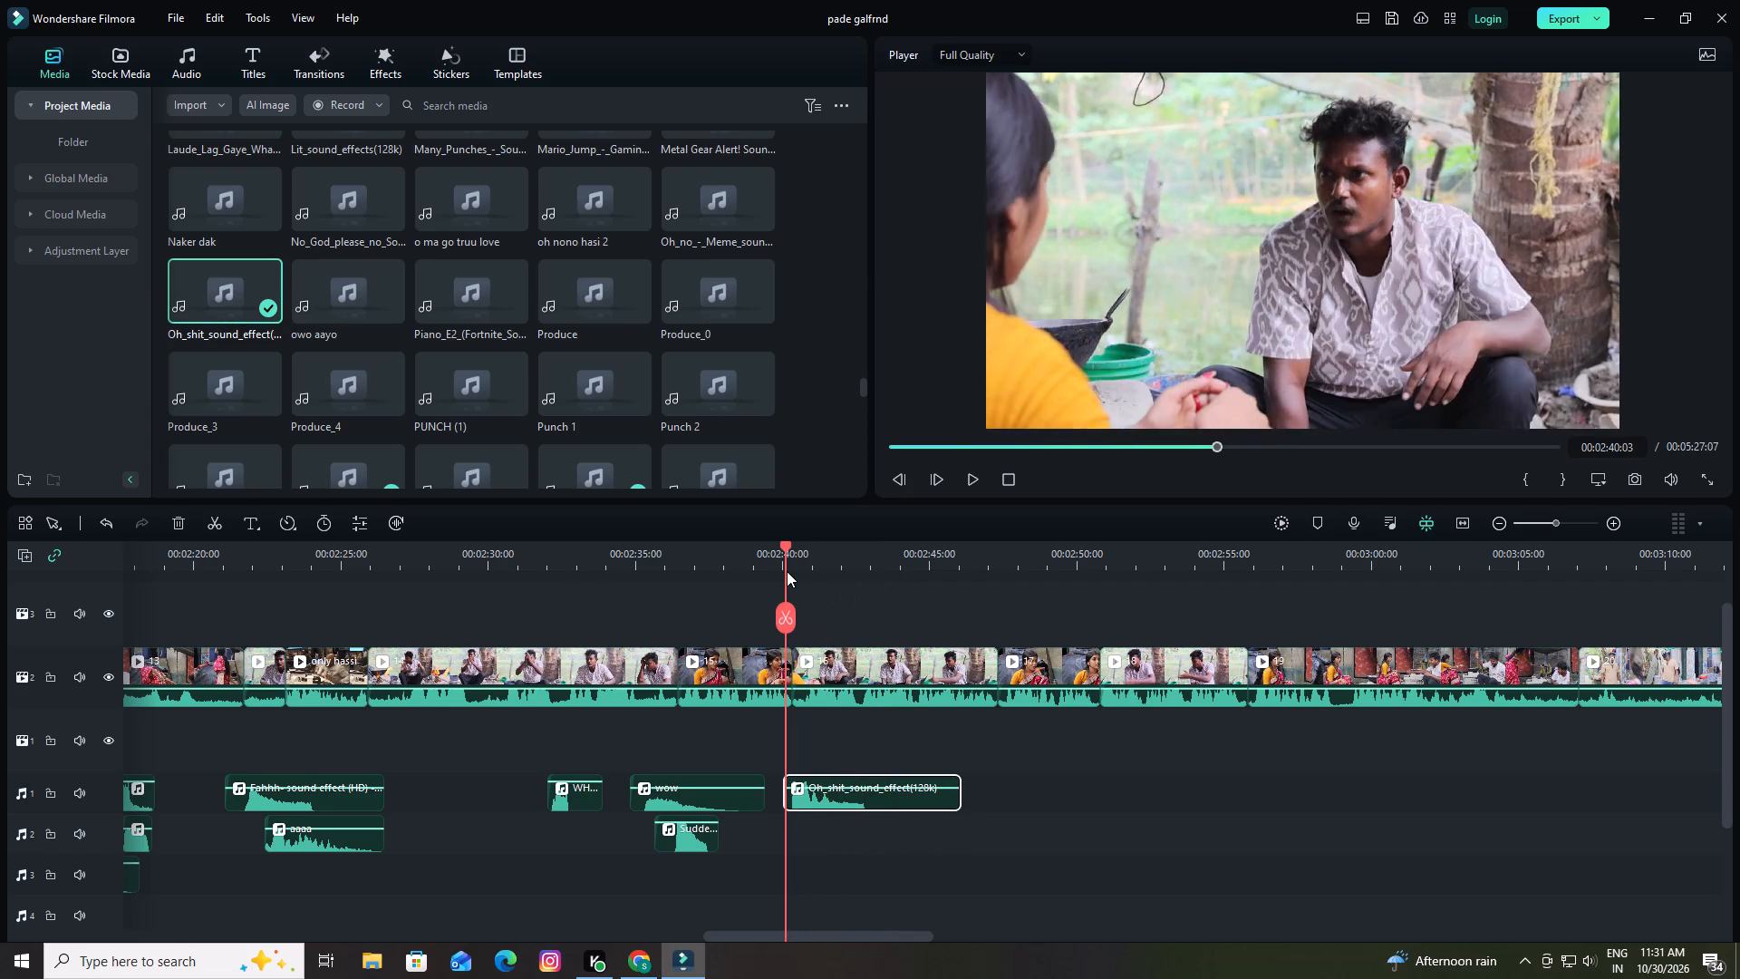
drag(787, 571, 790, 573)
key(space)
key(space)
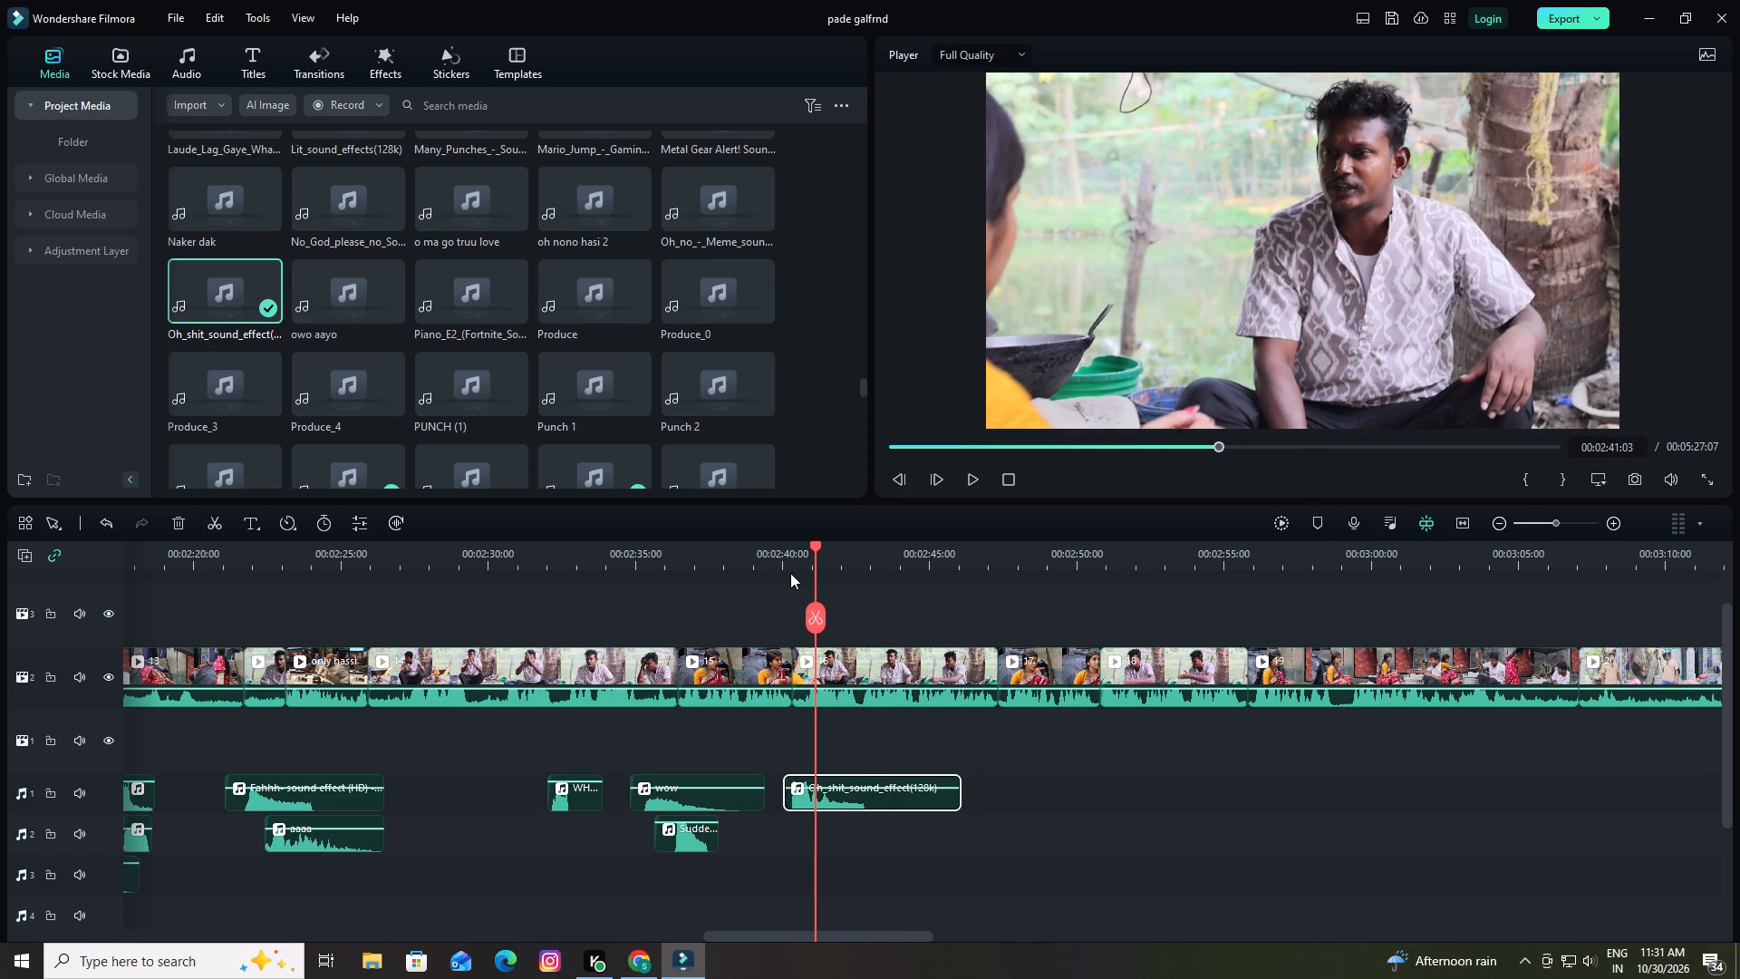
key(space)
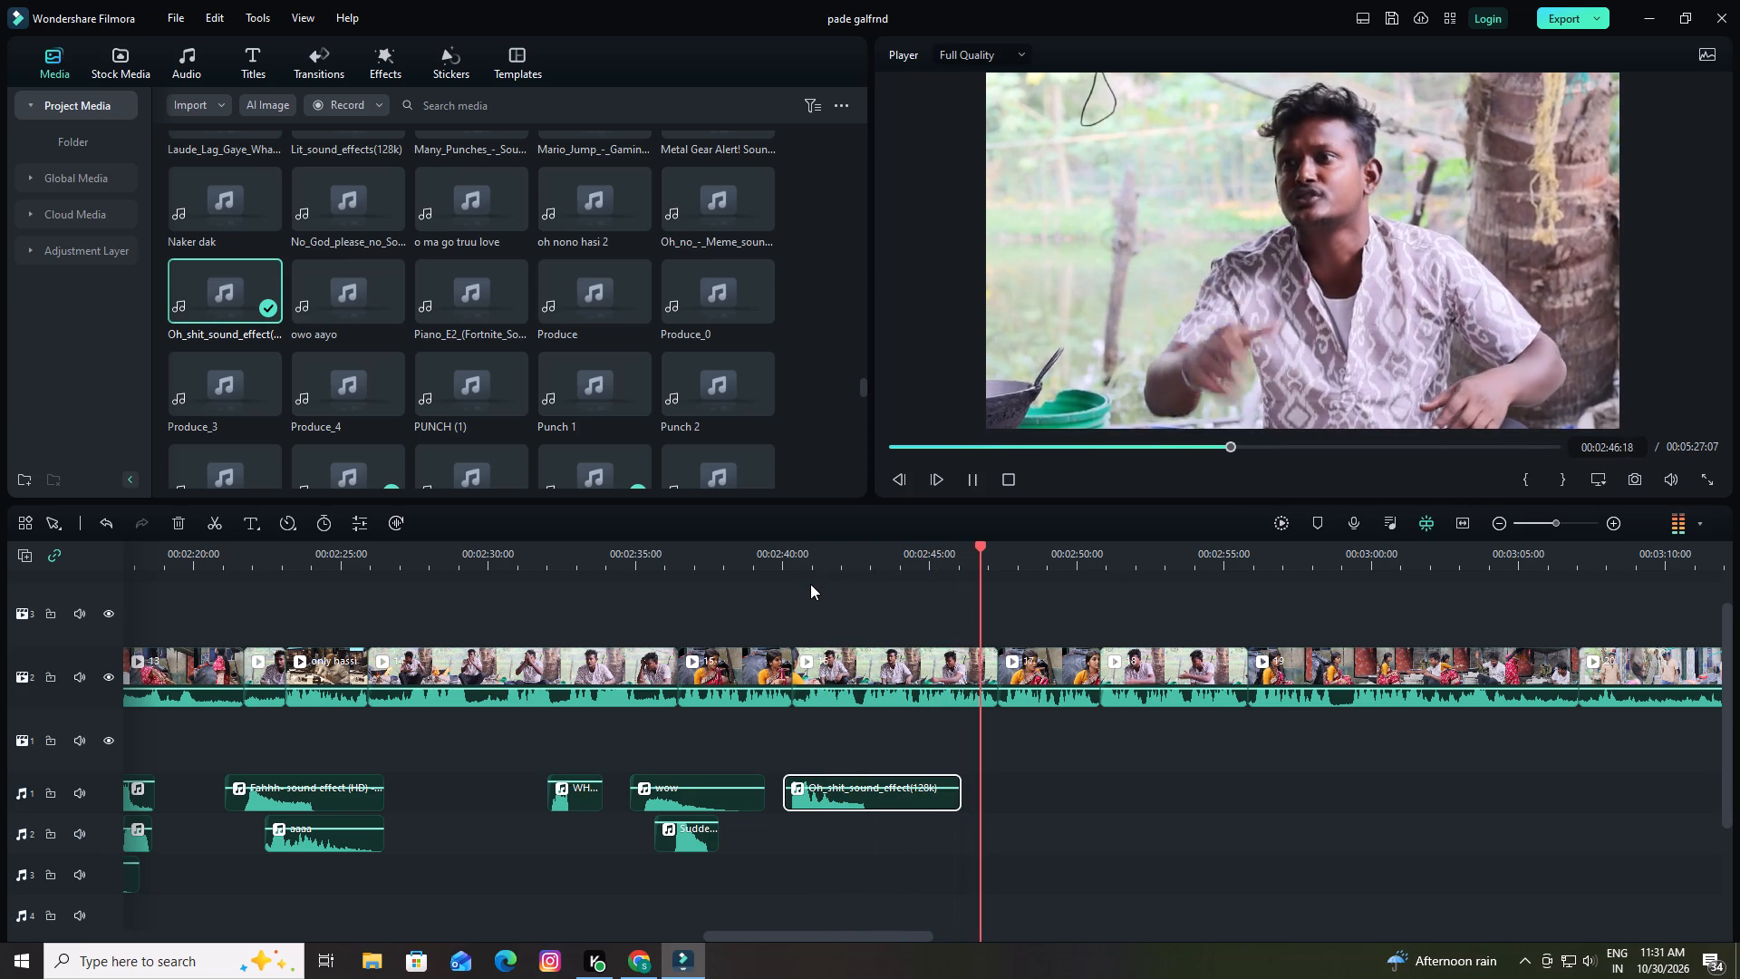
key(space)
Search the project media for "no", preview the matching sounds, and place No_sound_effect(128k) on audio track 1 at 00:02:46:21.
click(505, 106)
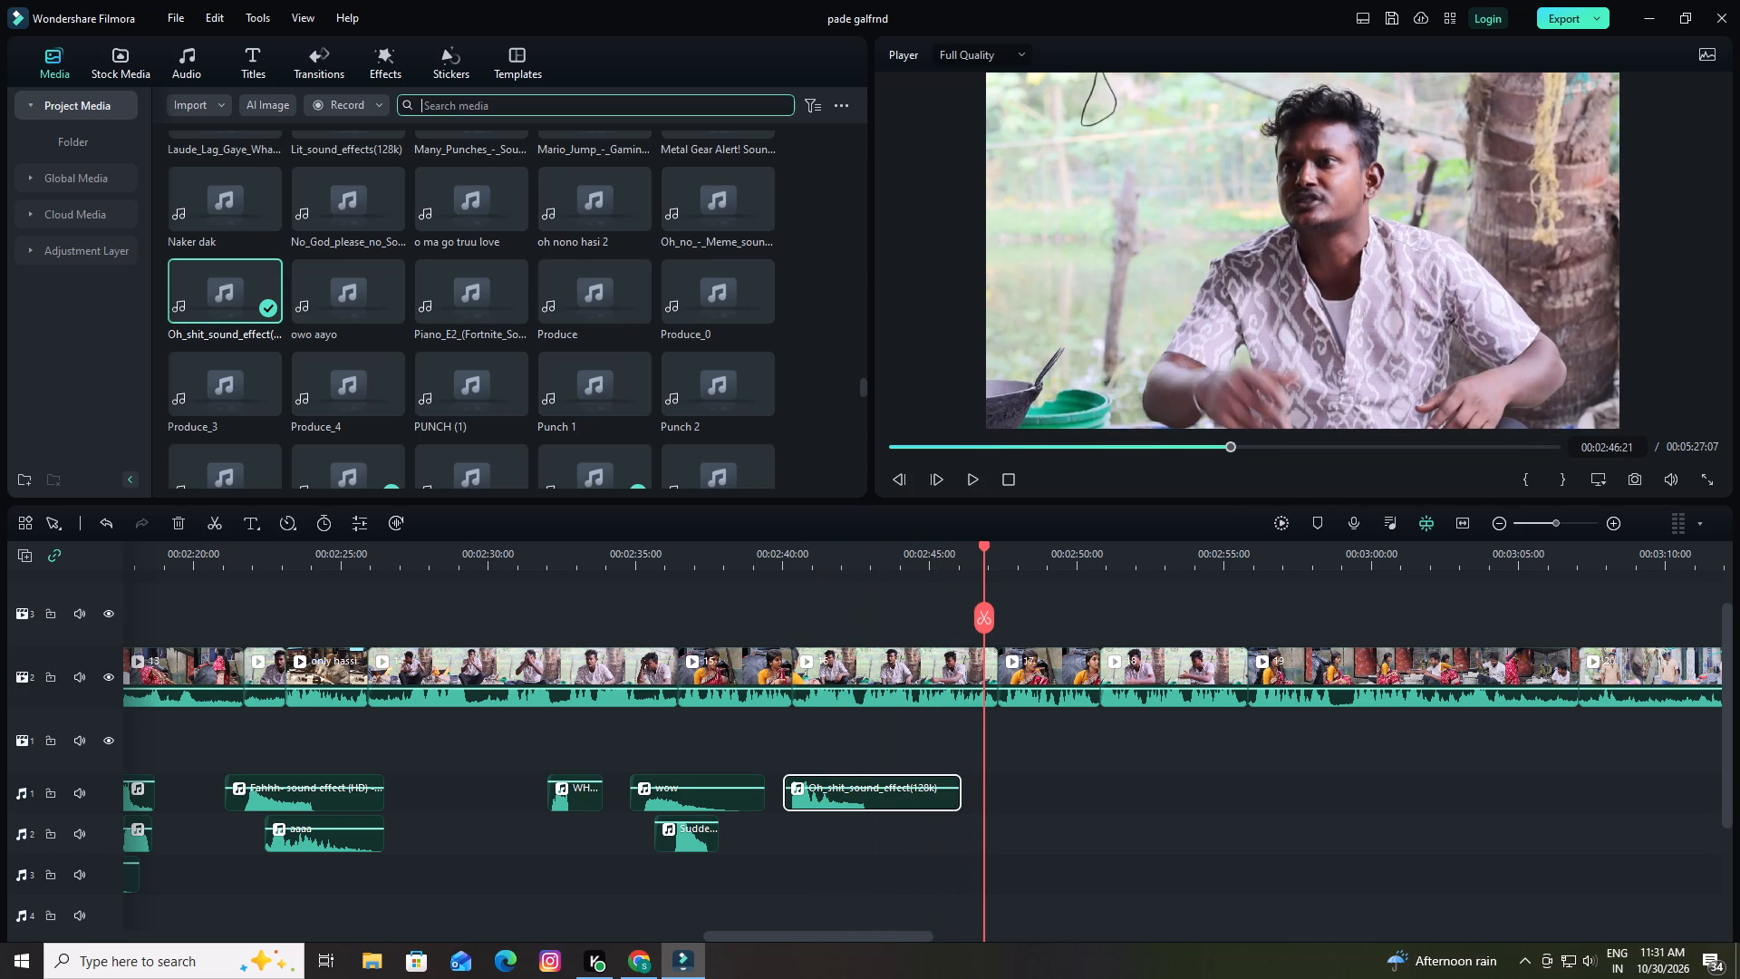
text(no)
key(Return)
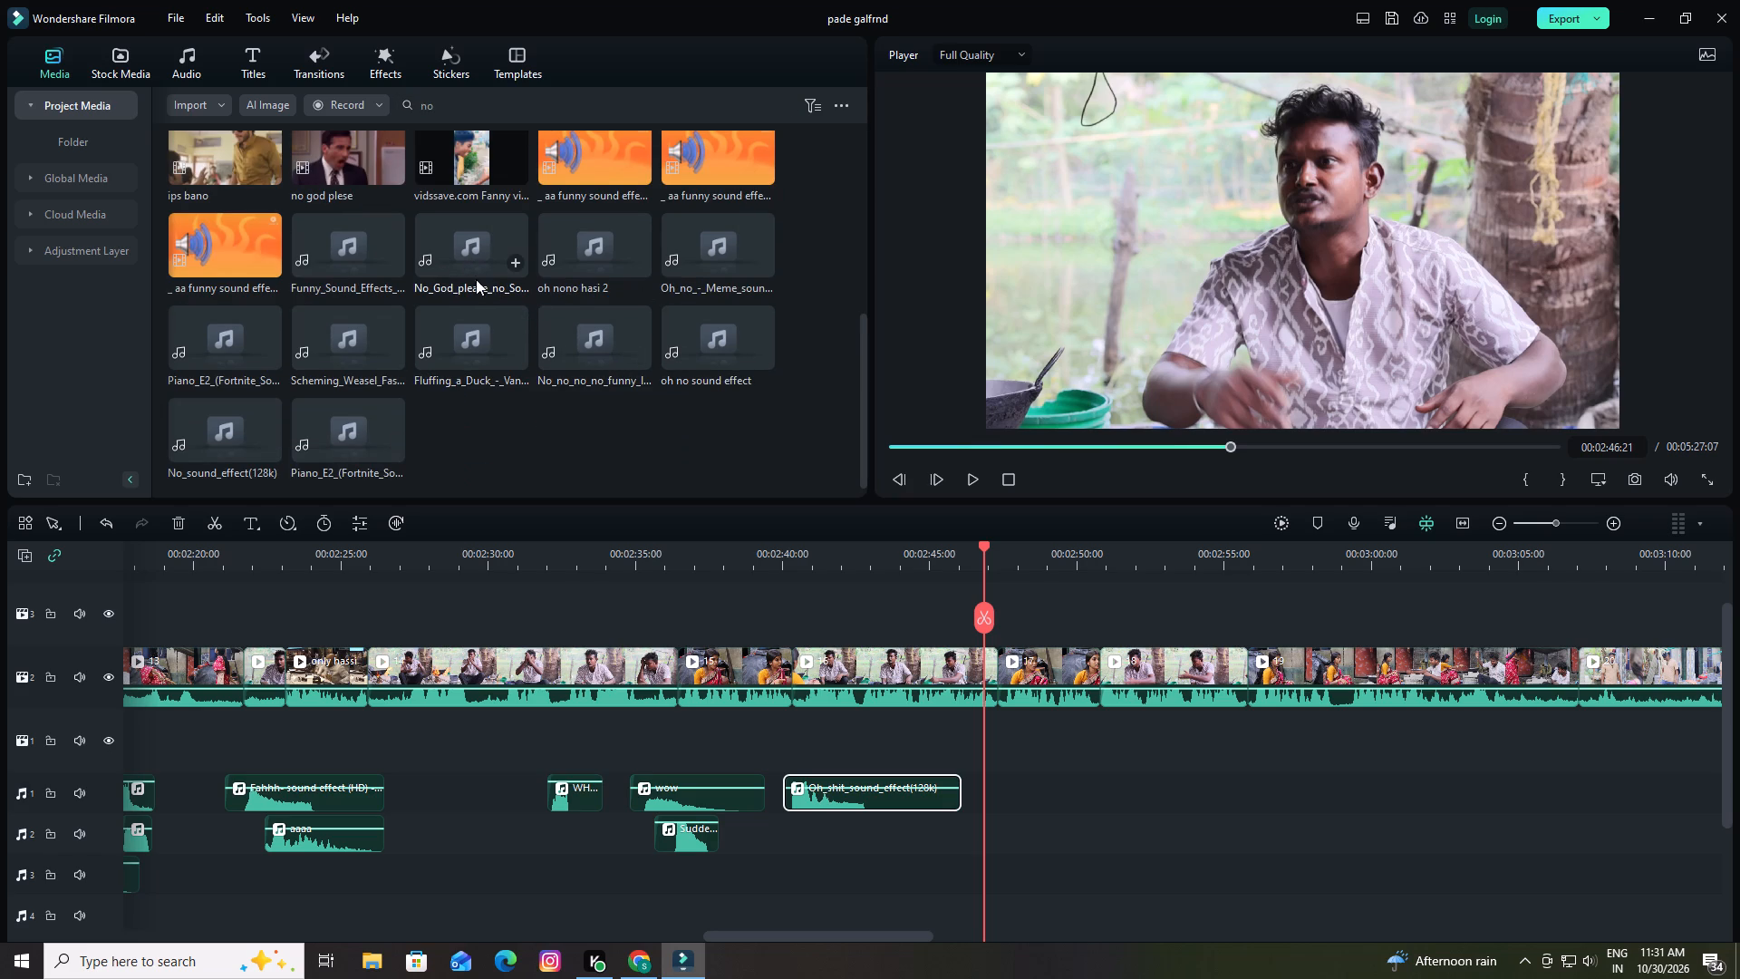
scroll(477, 280, up, 4)
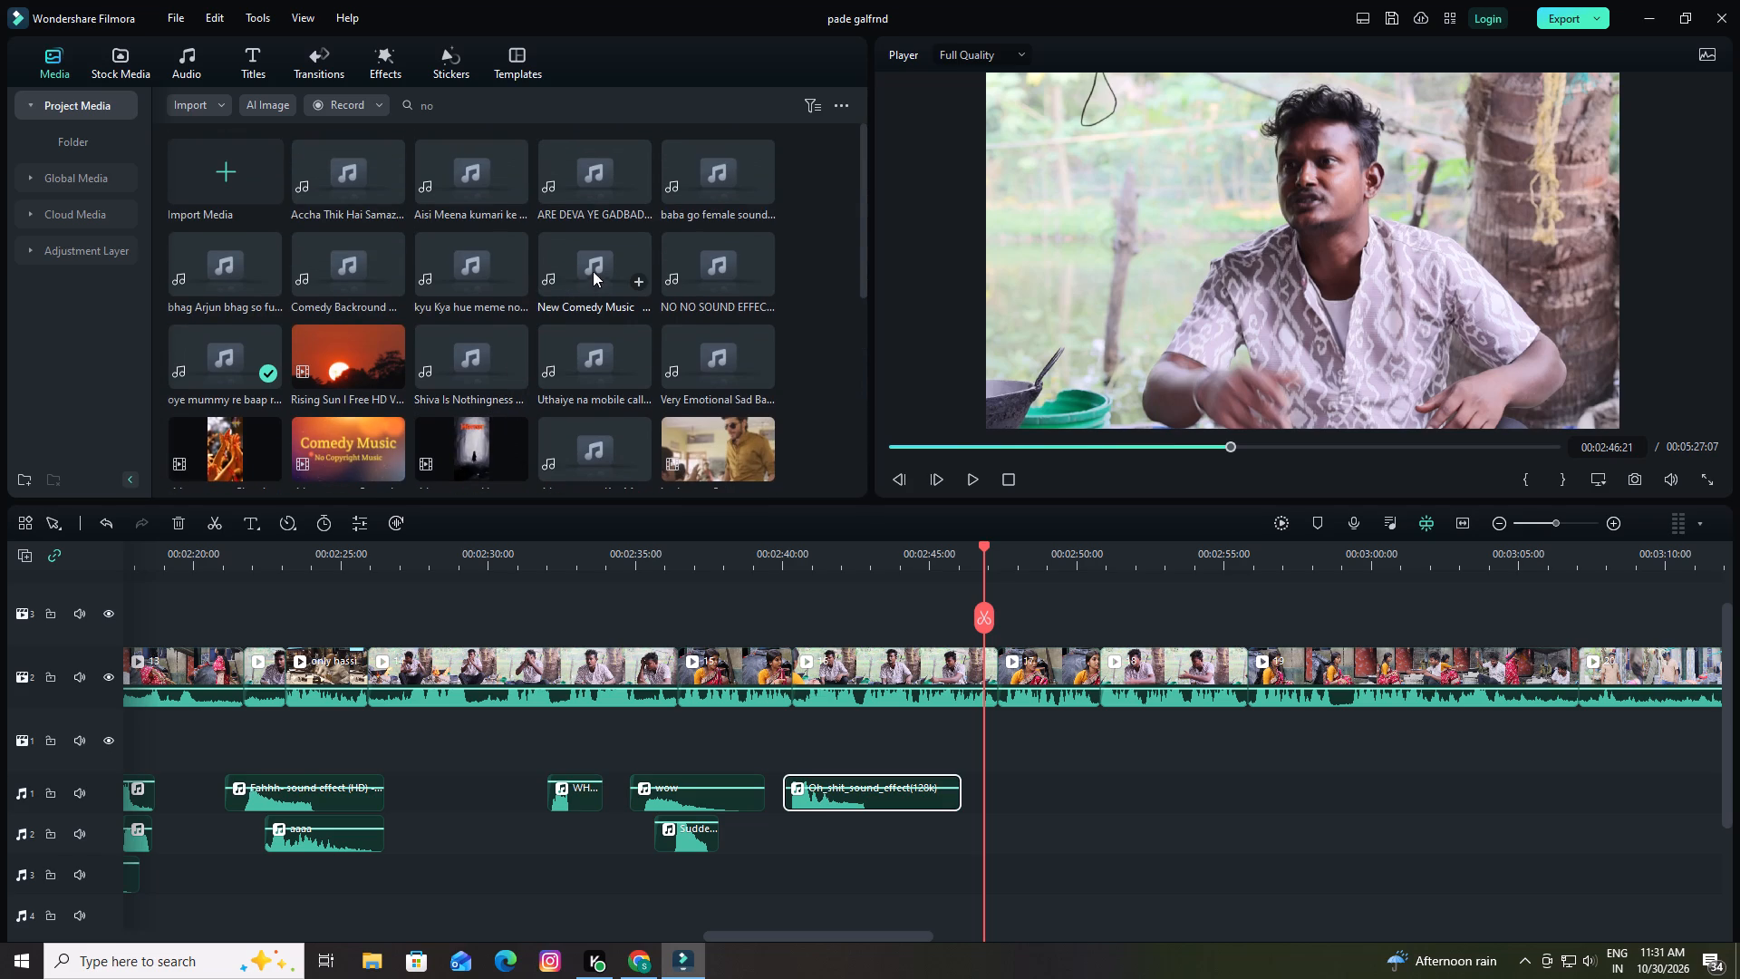
scroll(593, 267, down, 4)
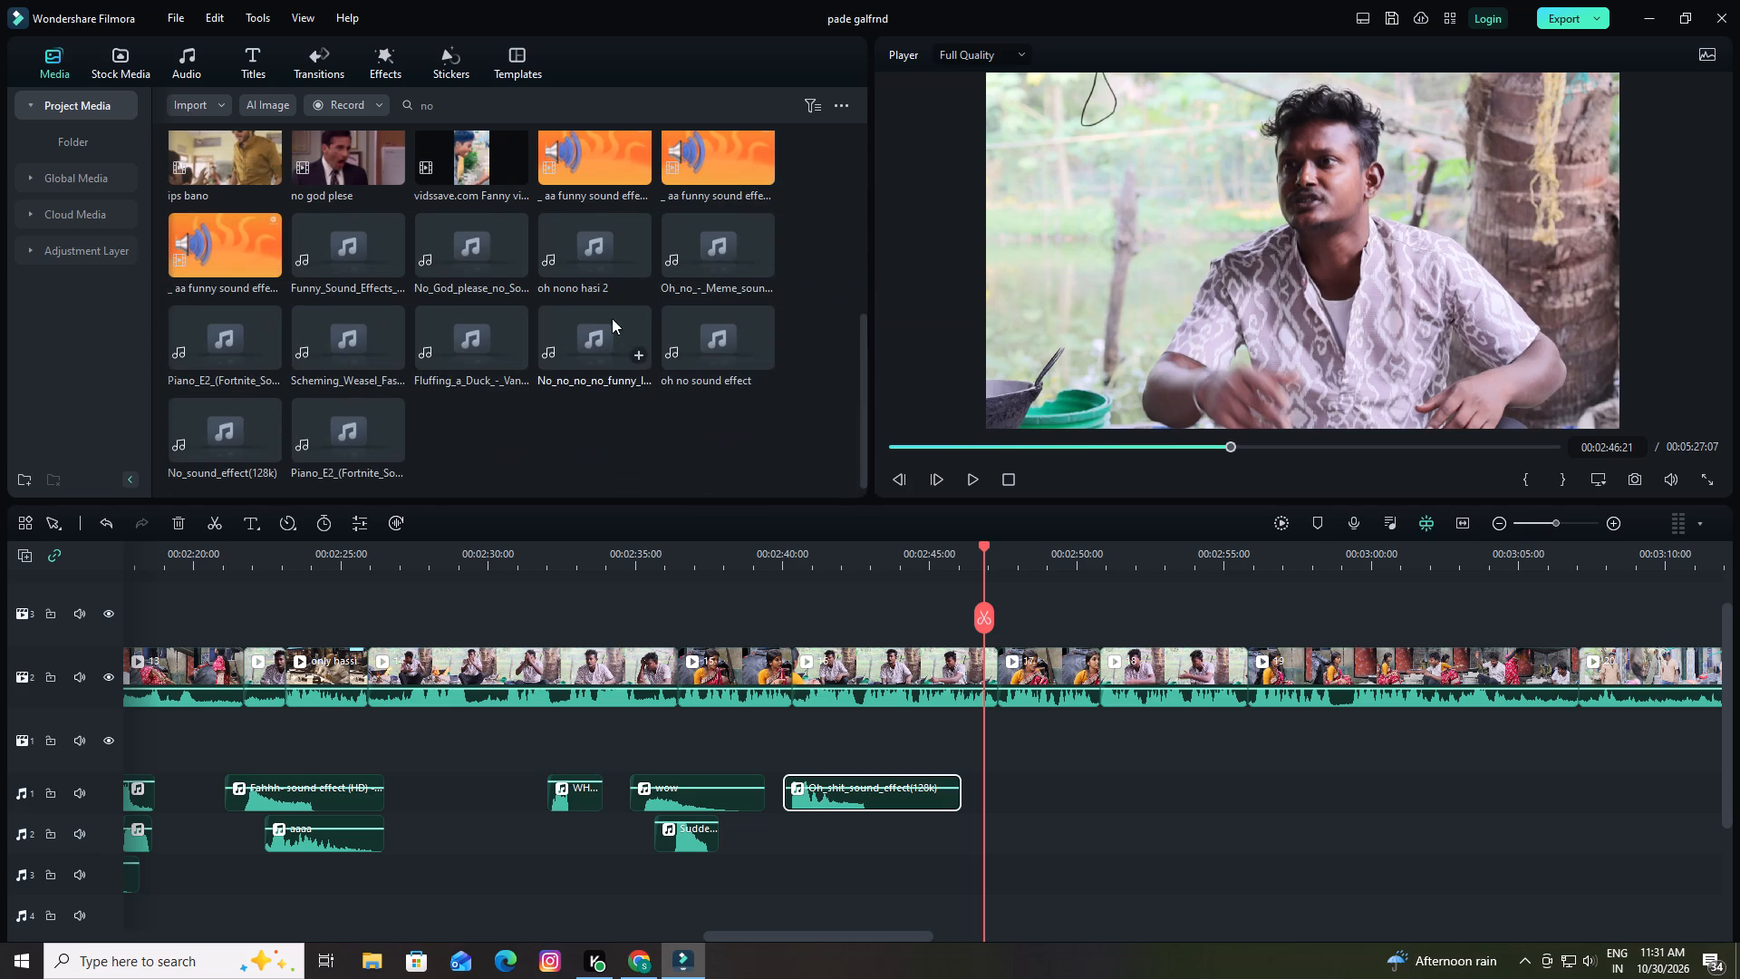
click(687, 327)
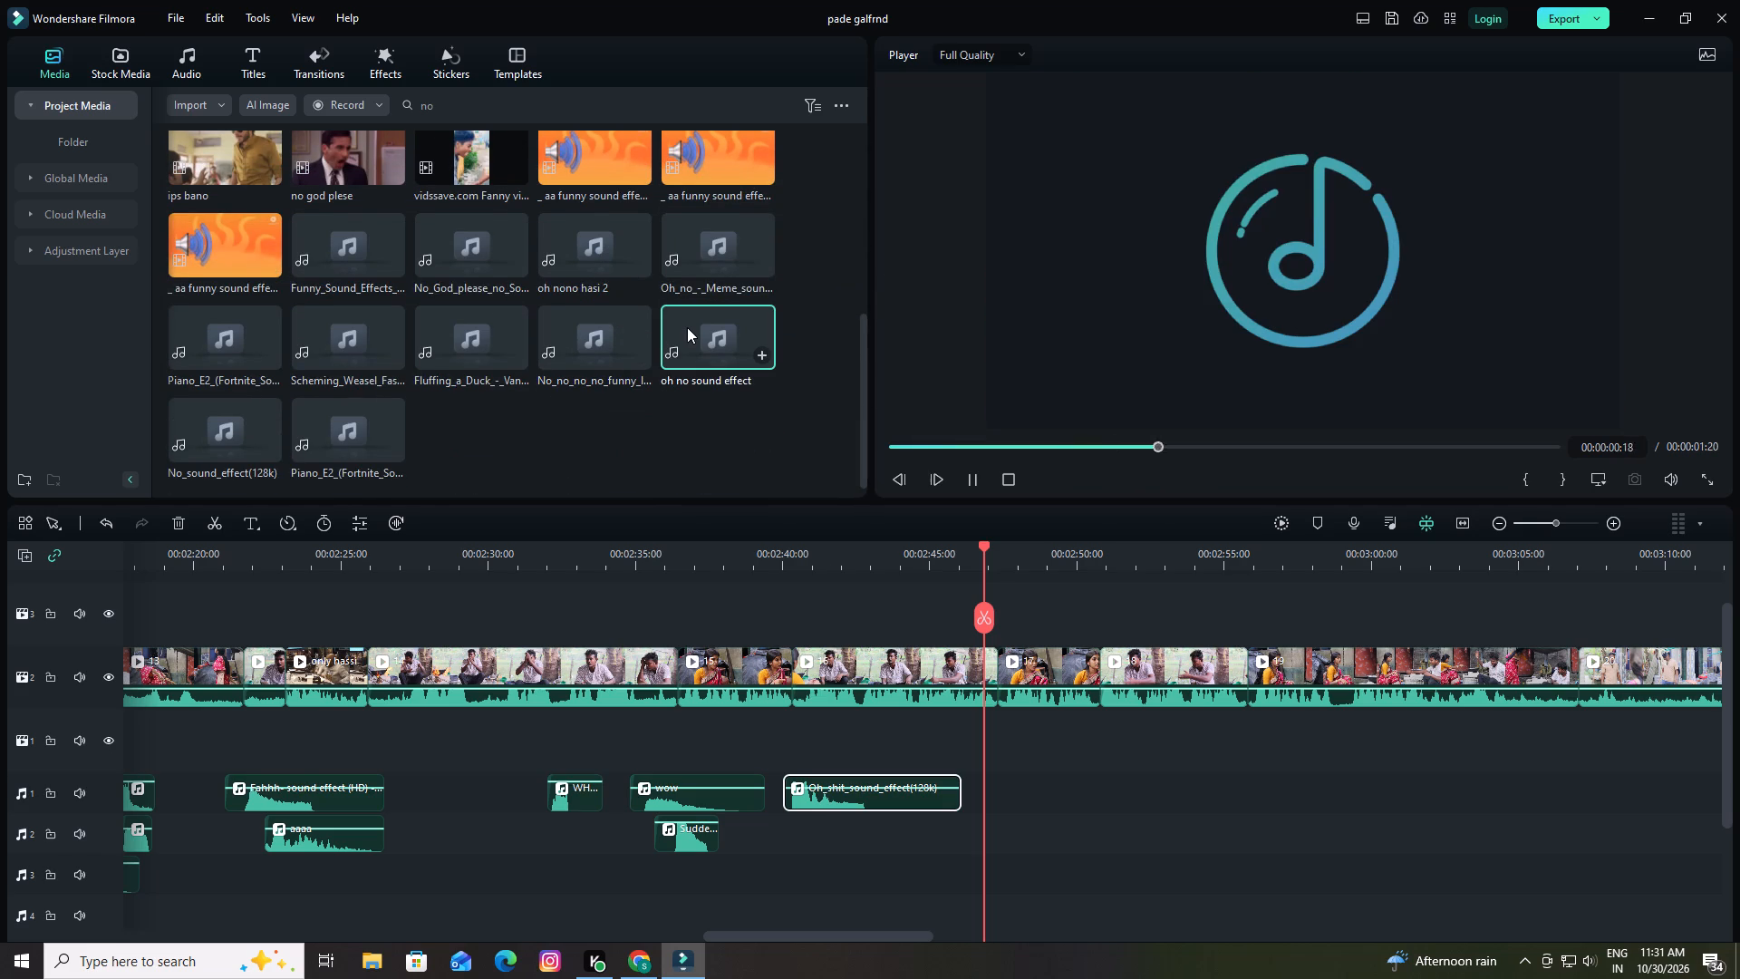
click(248, 444)
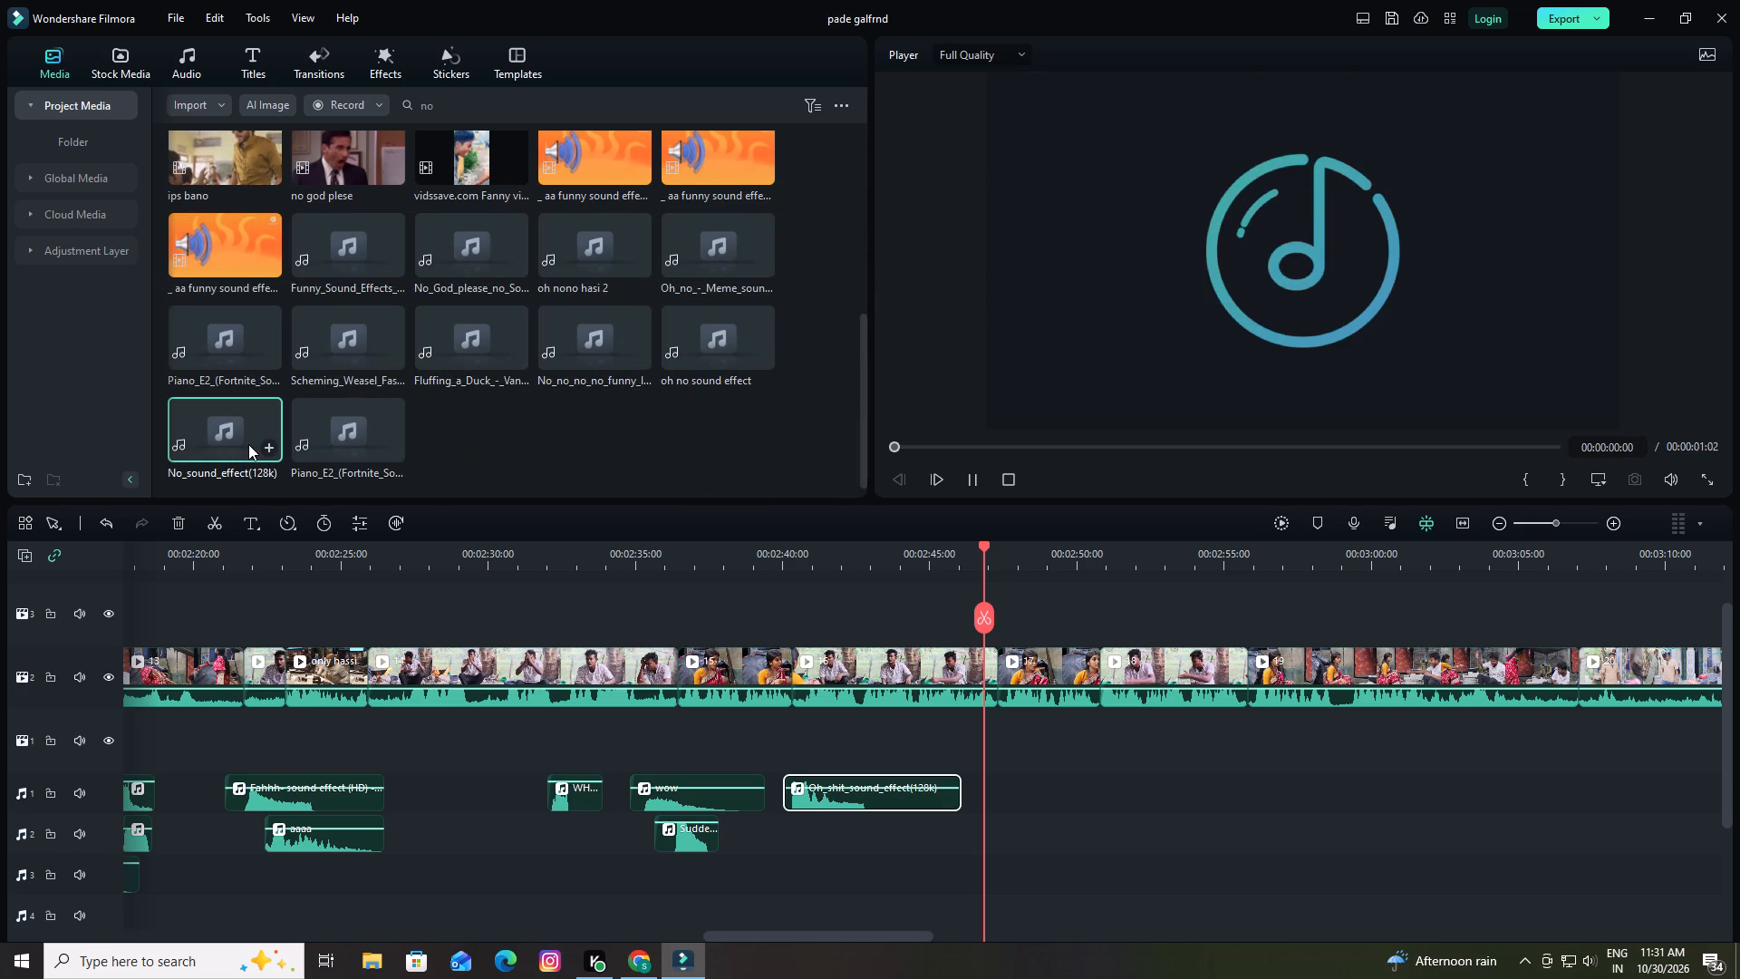
drag(239, 437, 981, 767)
Replay the cut around 00:02:47 to check the no sound's timing, and play on through the woman's shot to 00:02:50:11.
key(space)
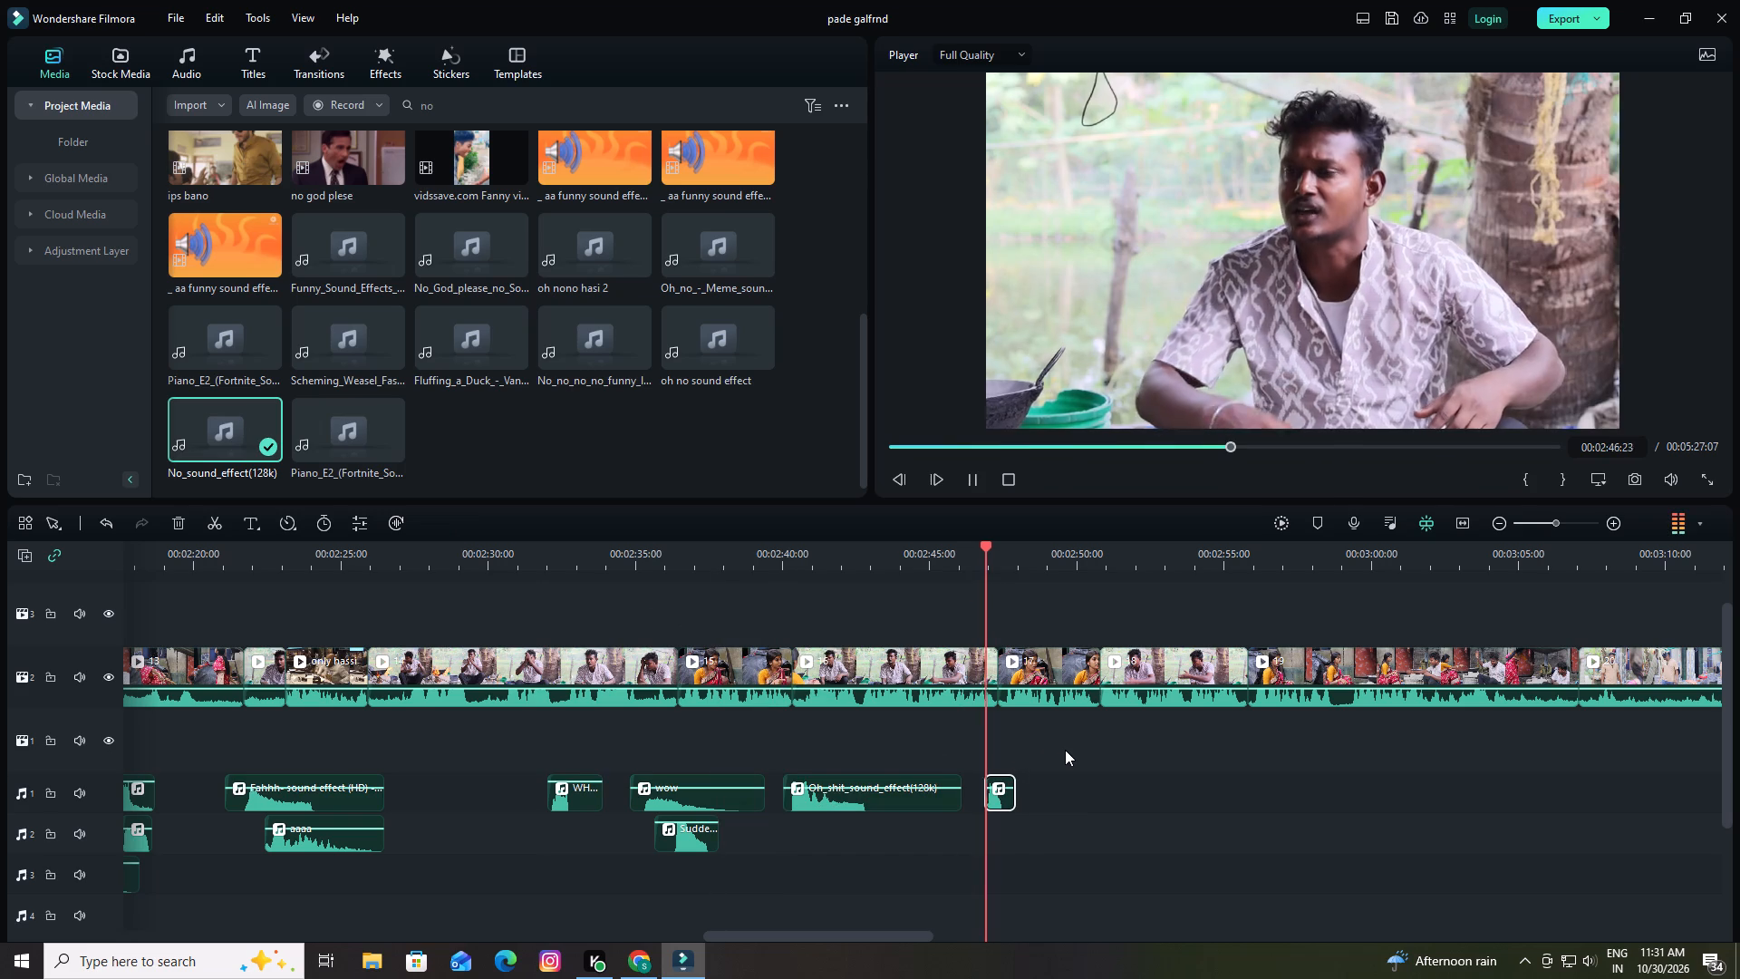
key(space)
drag(1011, 542, 974, 555)
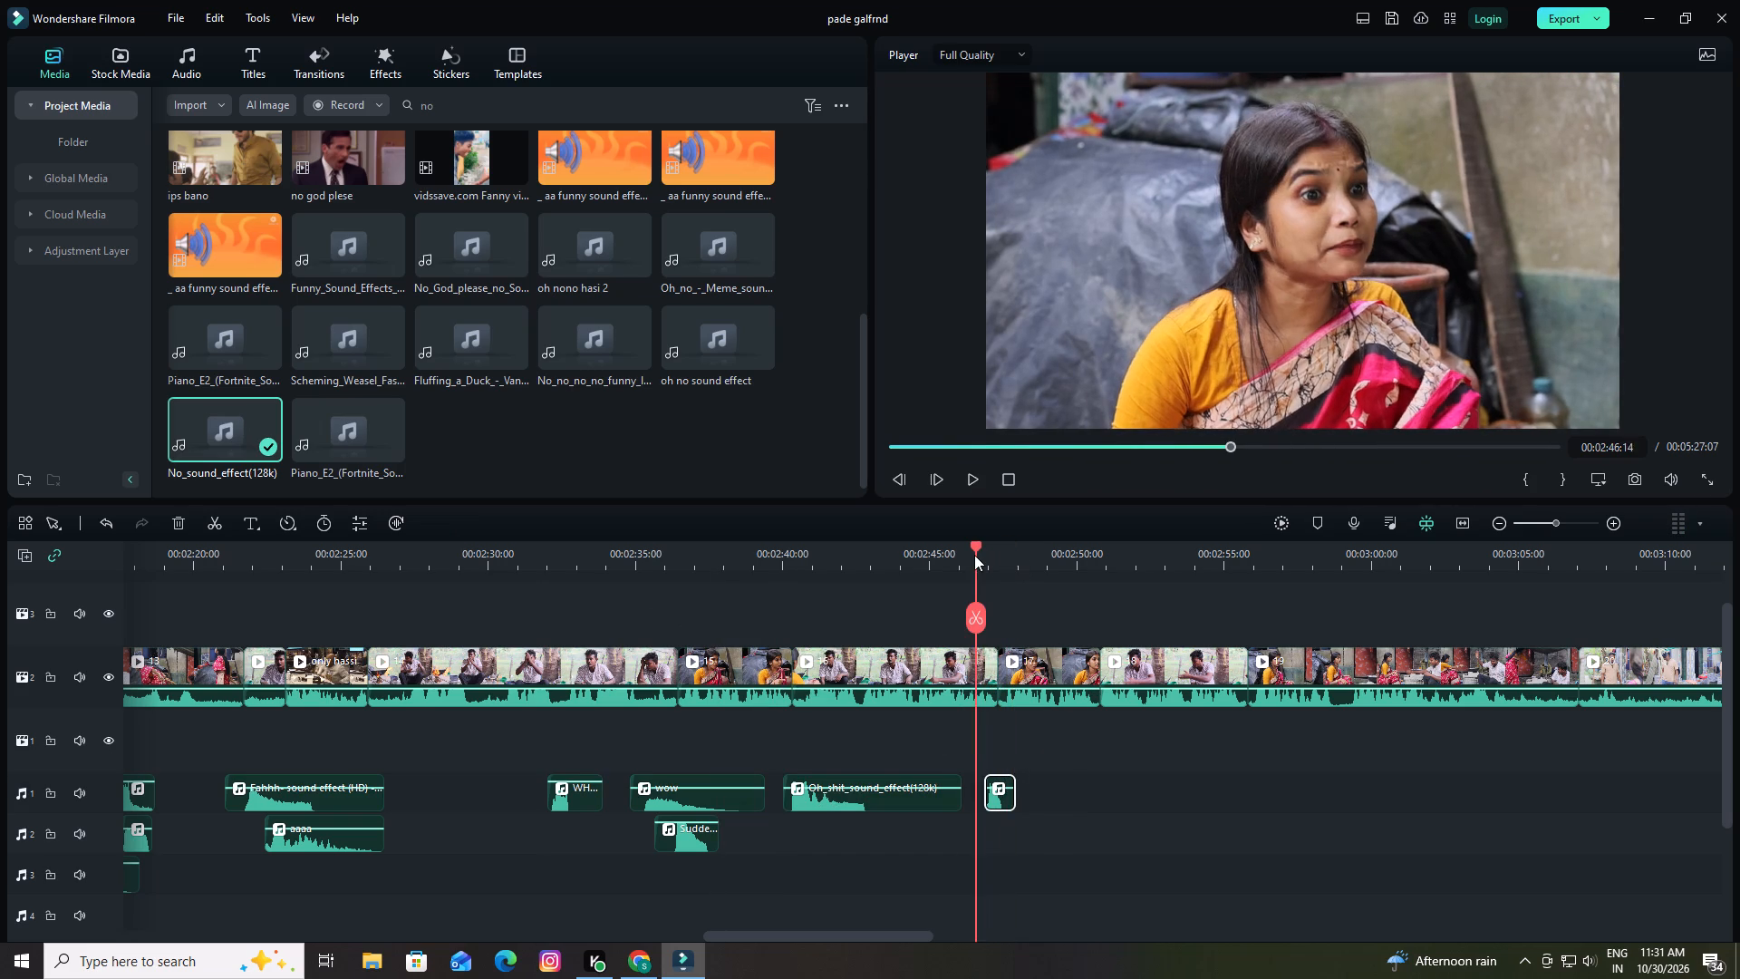
drag(974, 555, 973, 556)
key(space)
key(space)
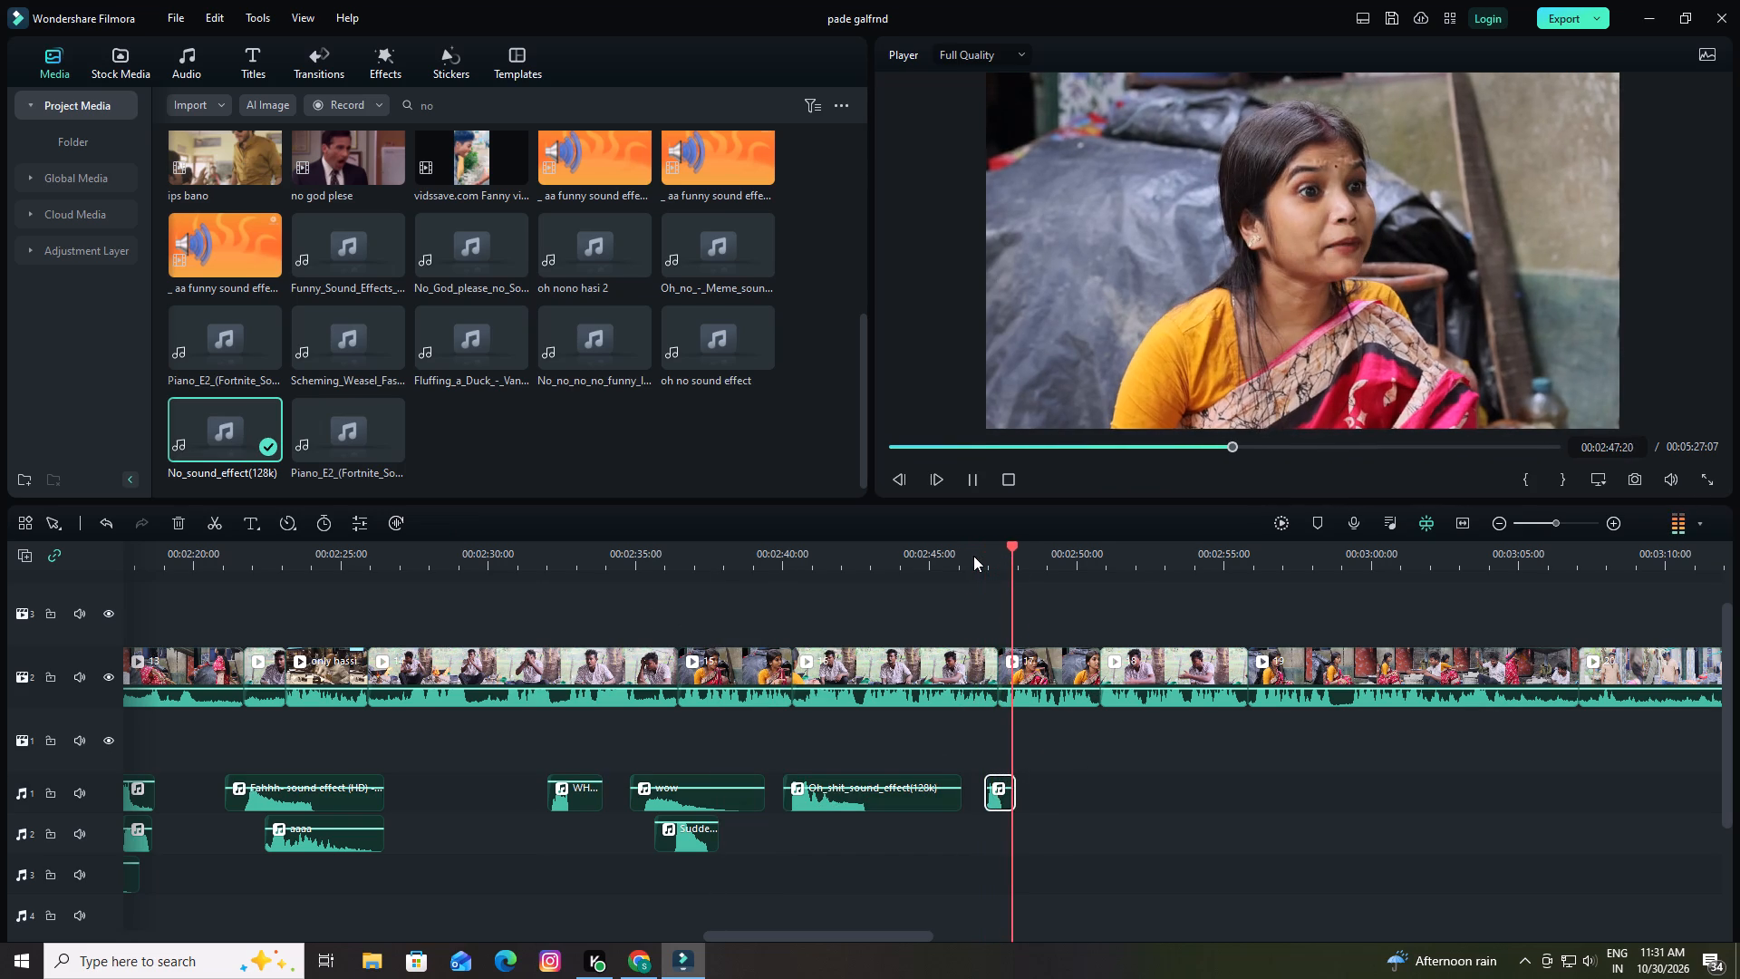
drag(1014, 542, 995, 555)
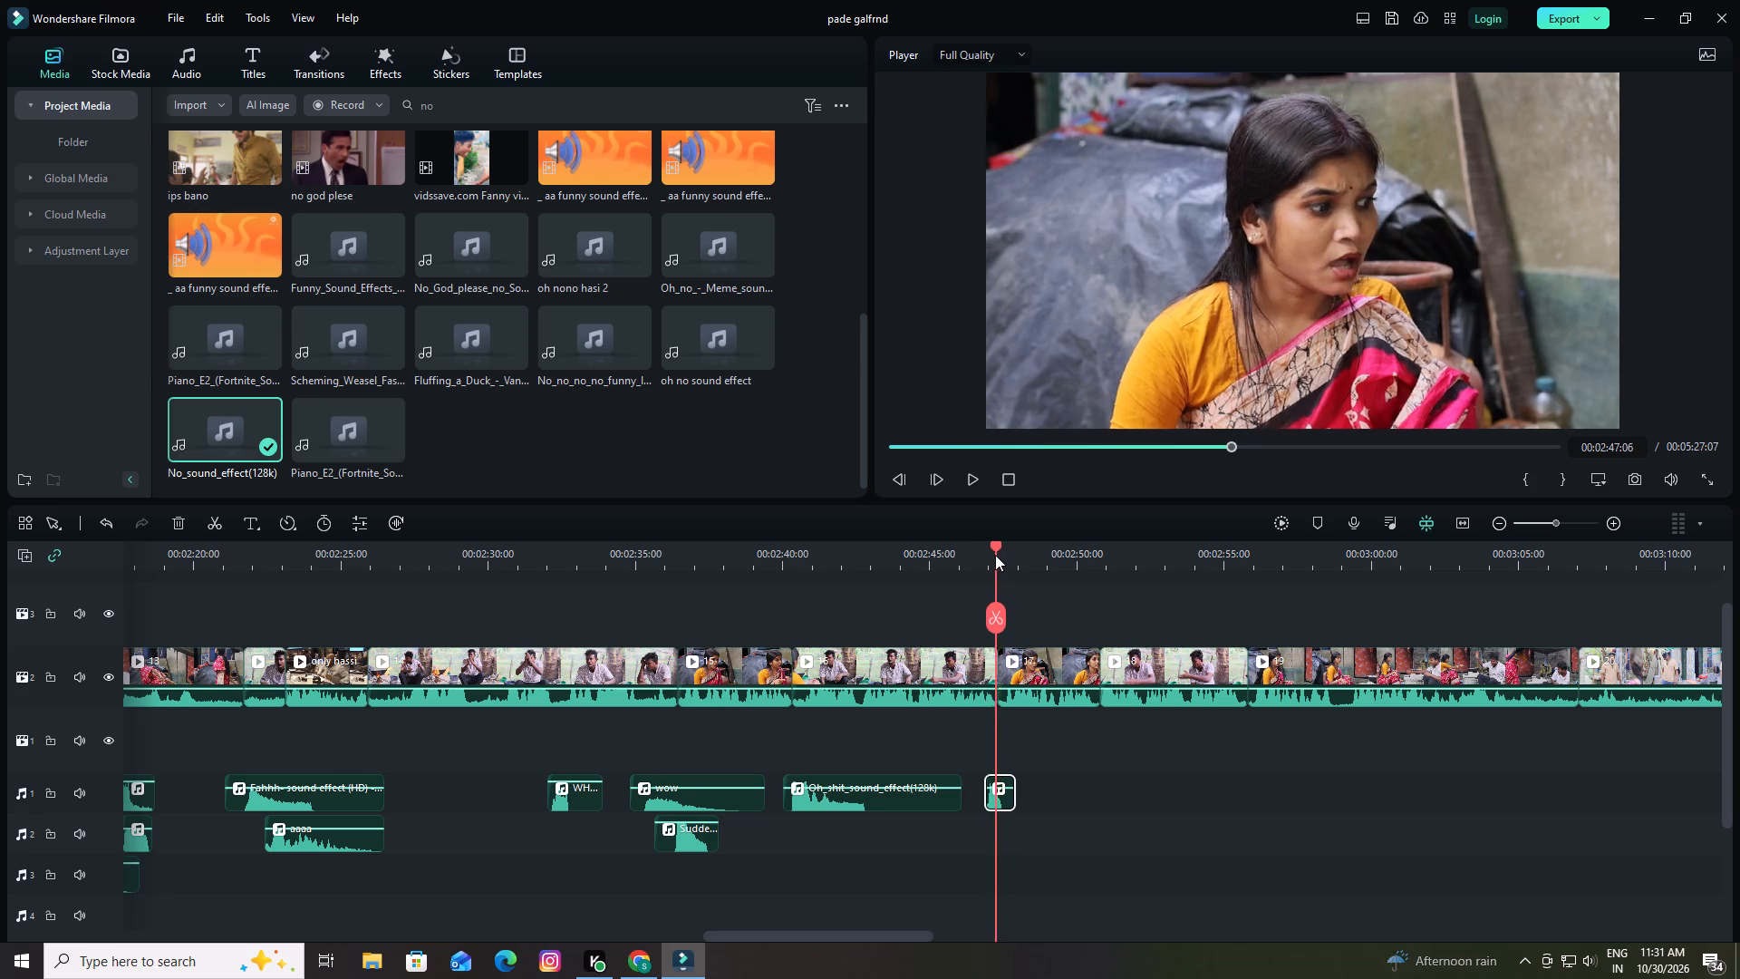
drag(995, 555, 983, 558)
key(space)
key(space)
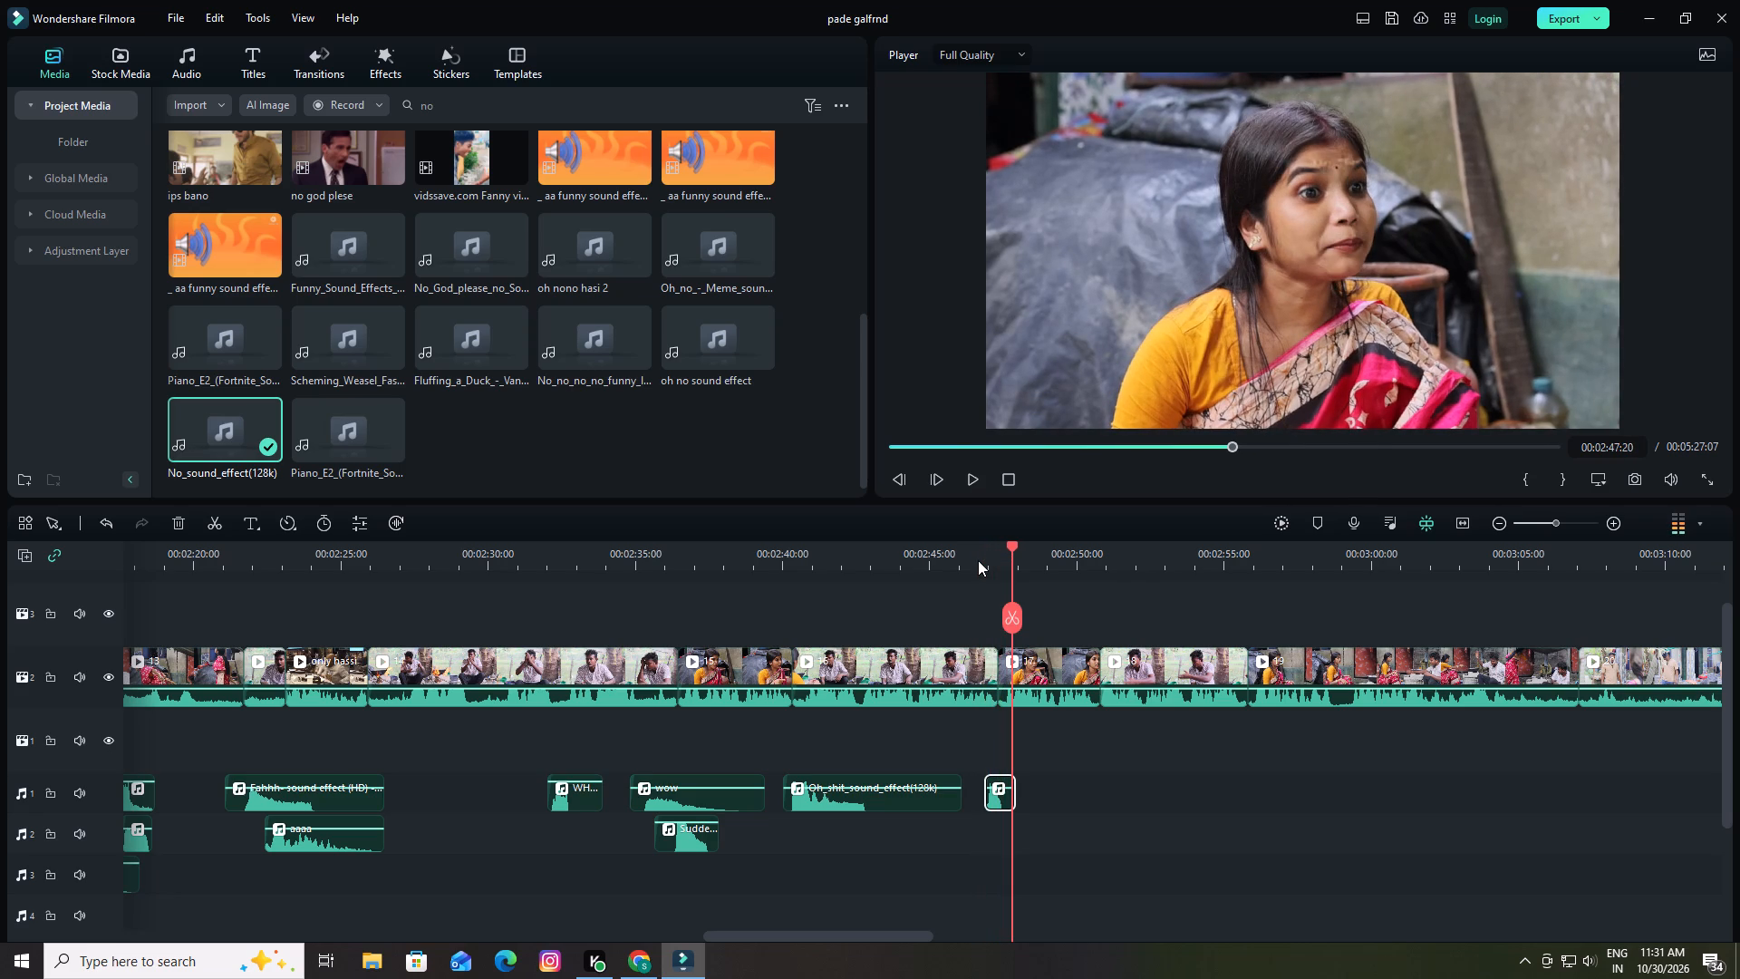
key(space)
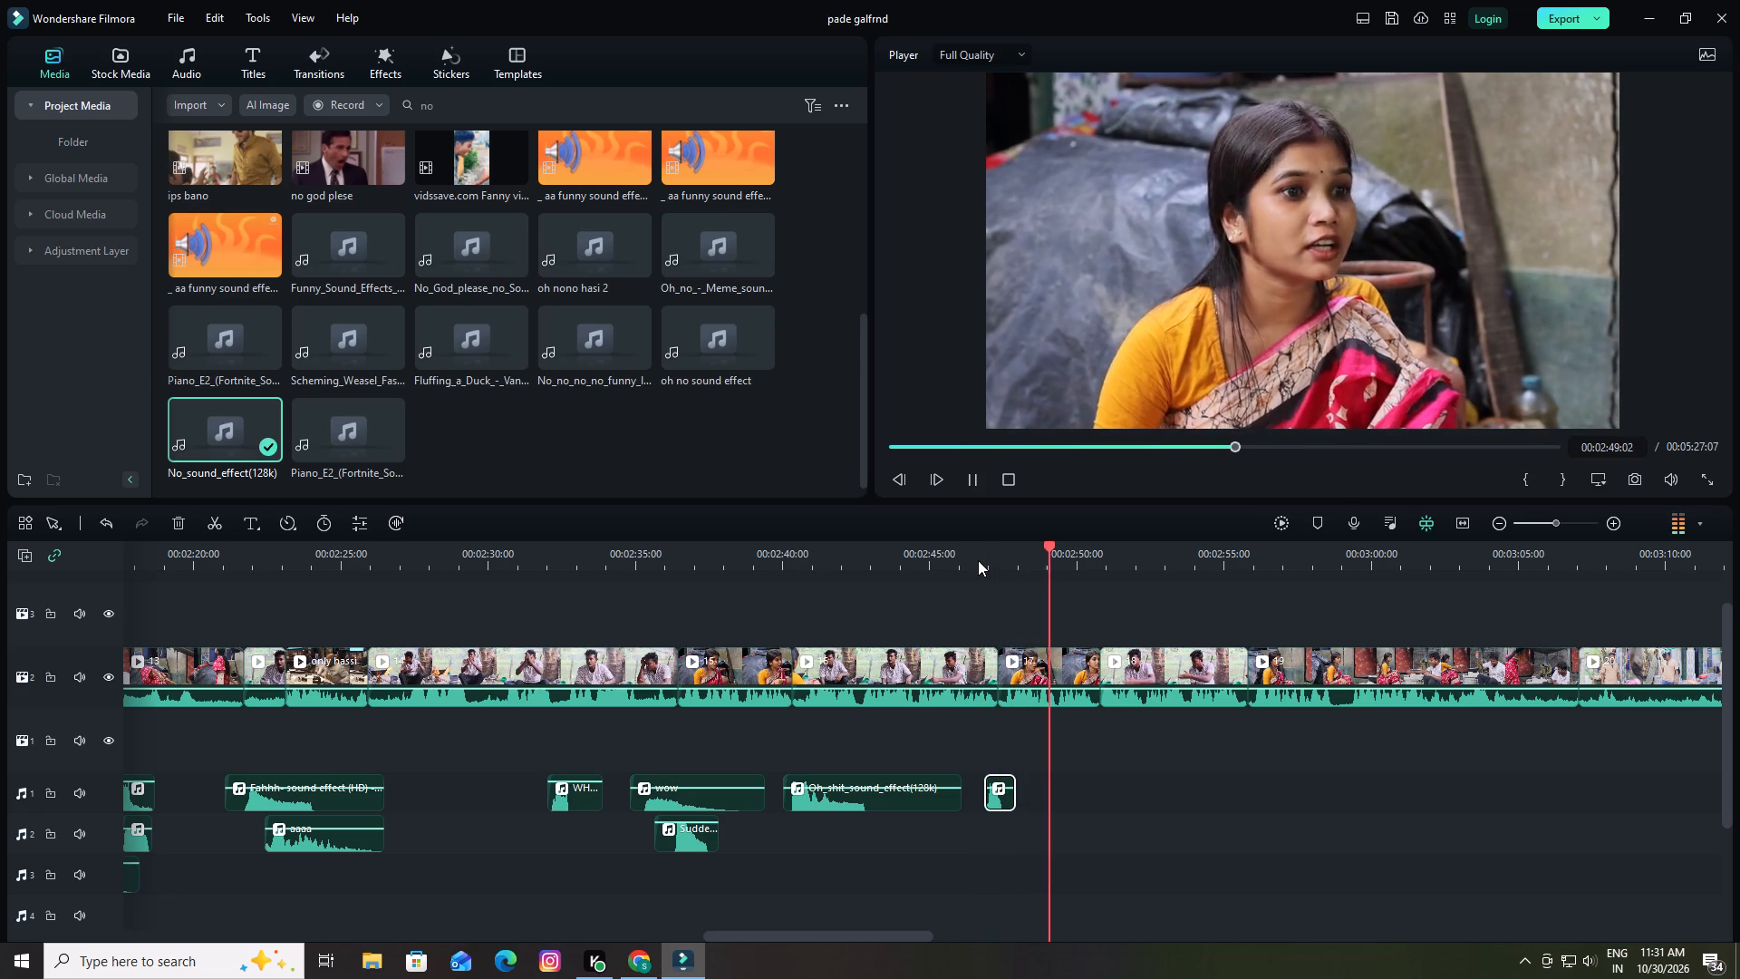
key(space)
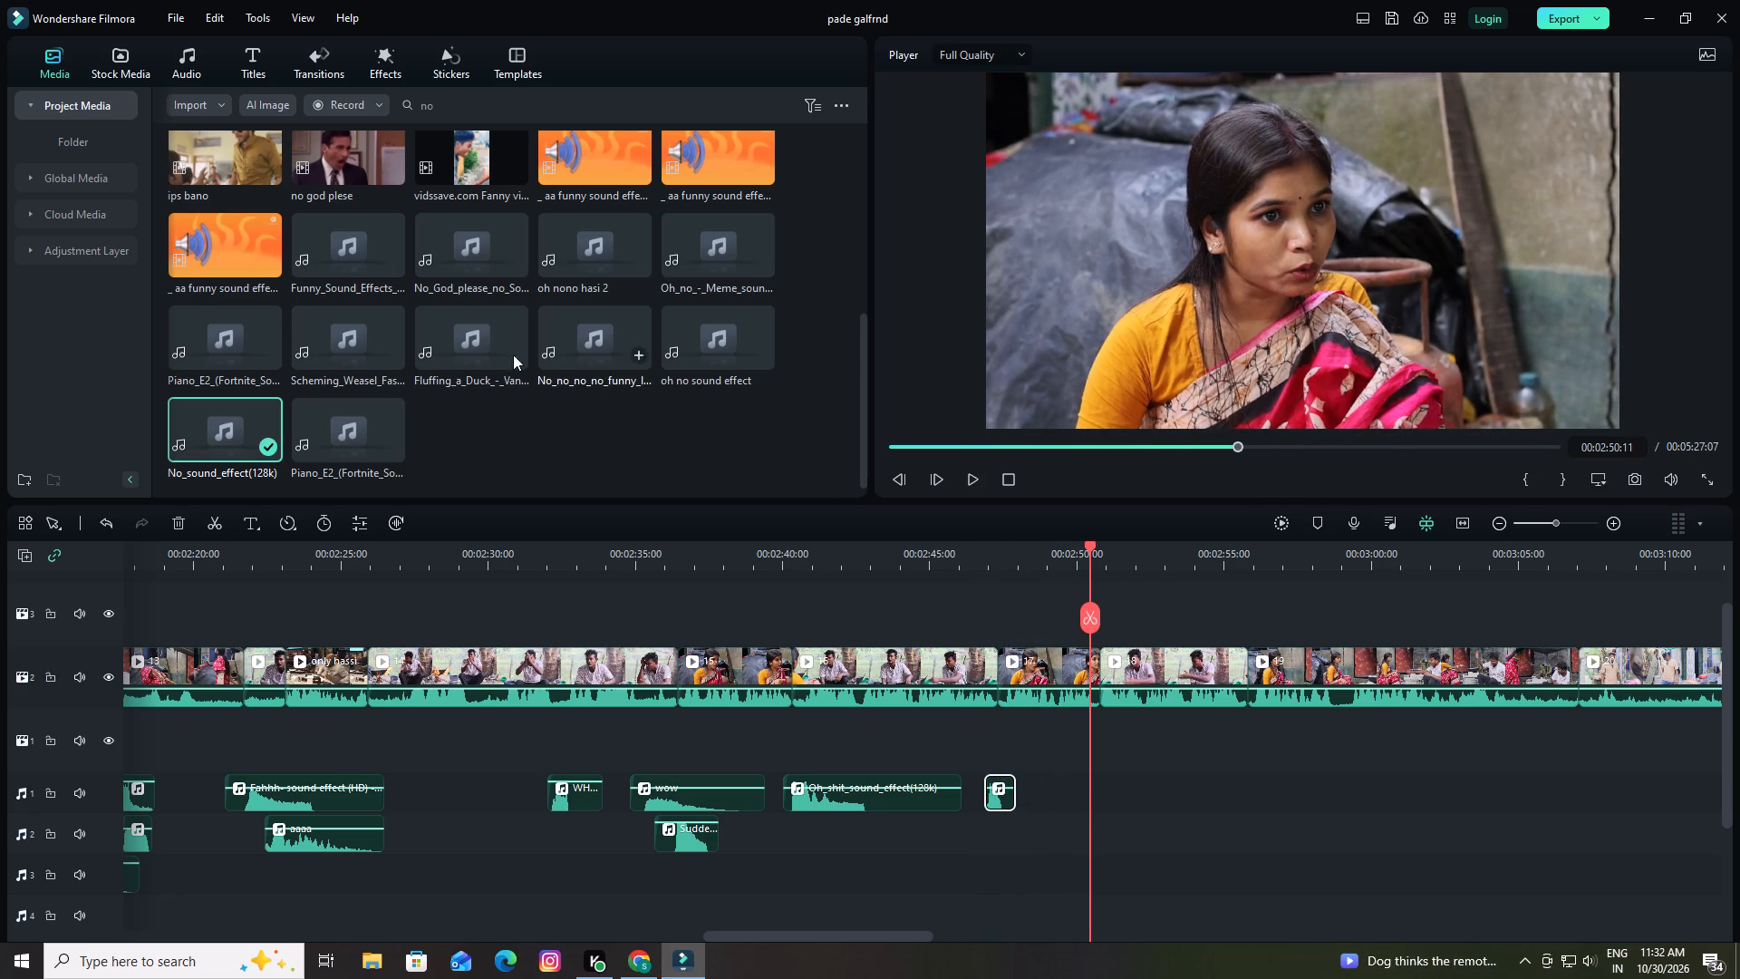
Clear the current project media search and search for "duc".
click(459, 99)
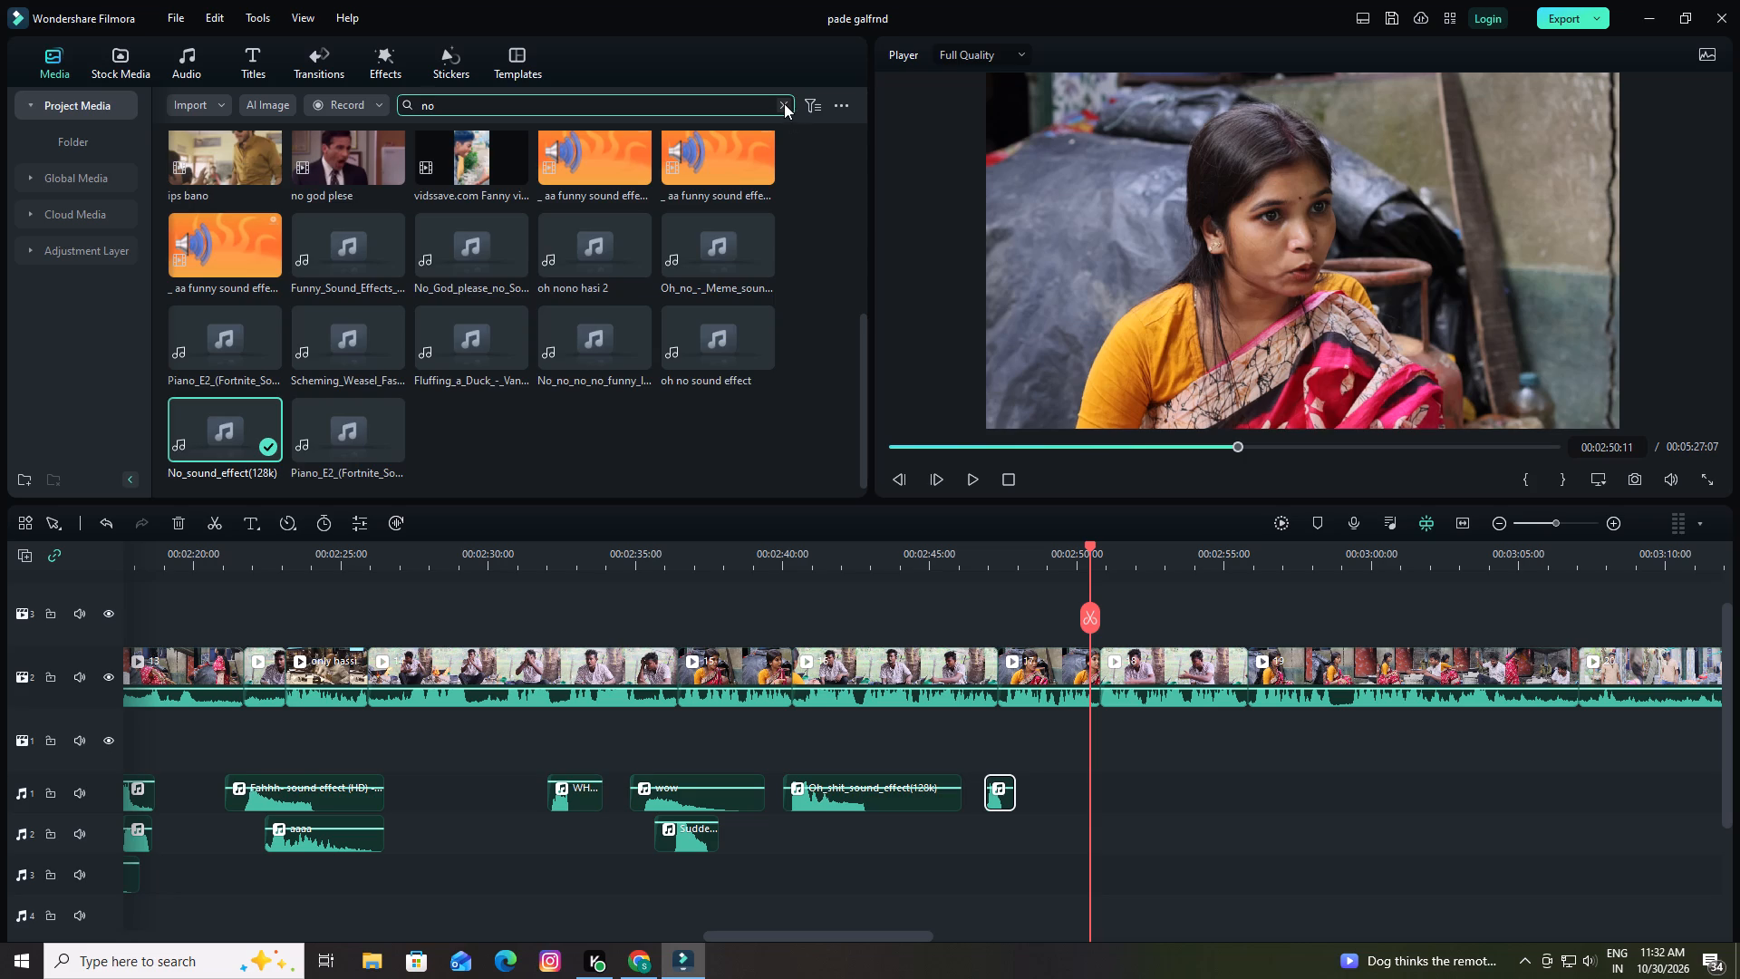
click(784, 103)
click(498, 107)
key(d)
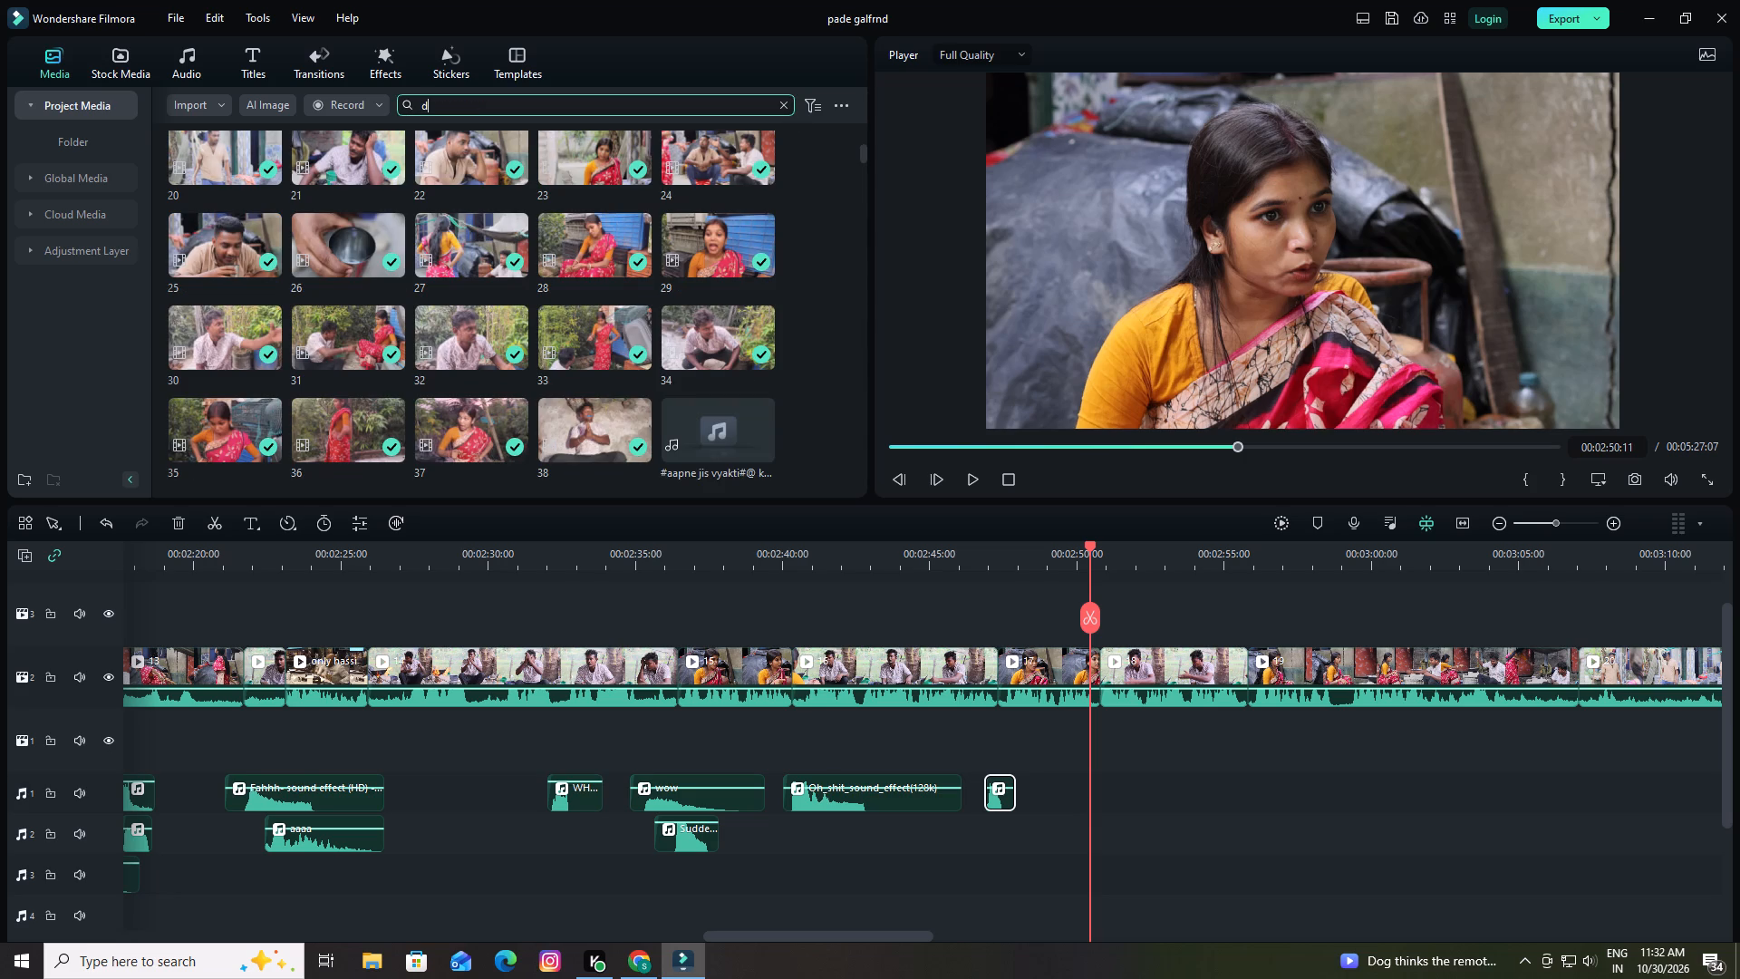
key(u)
key(c)
key(Return)
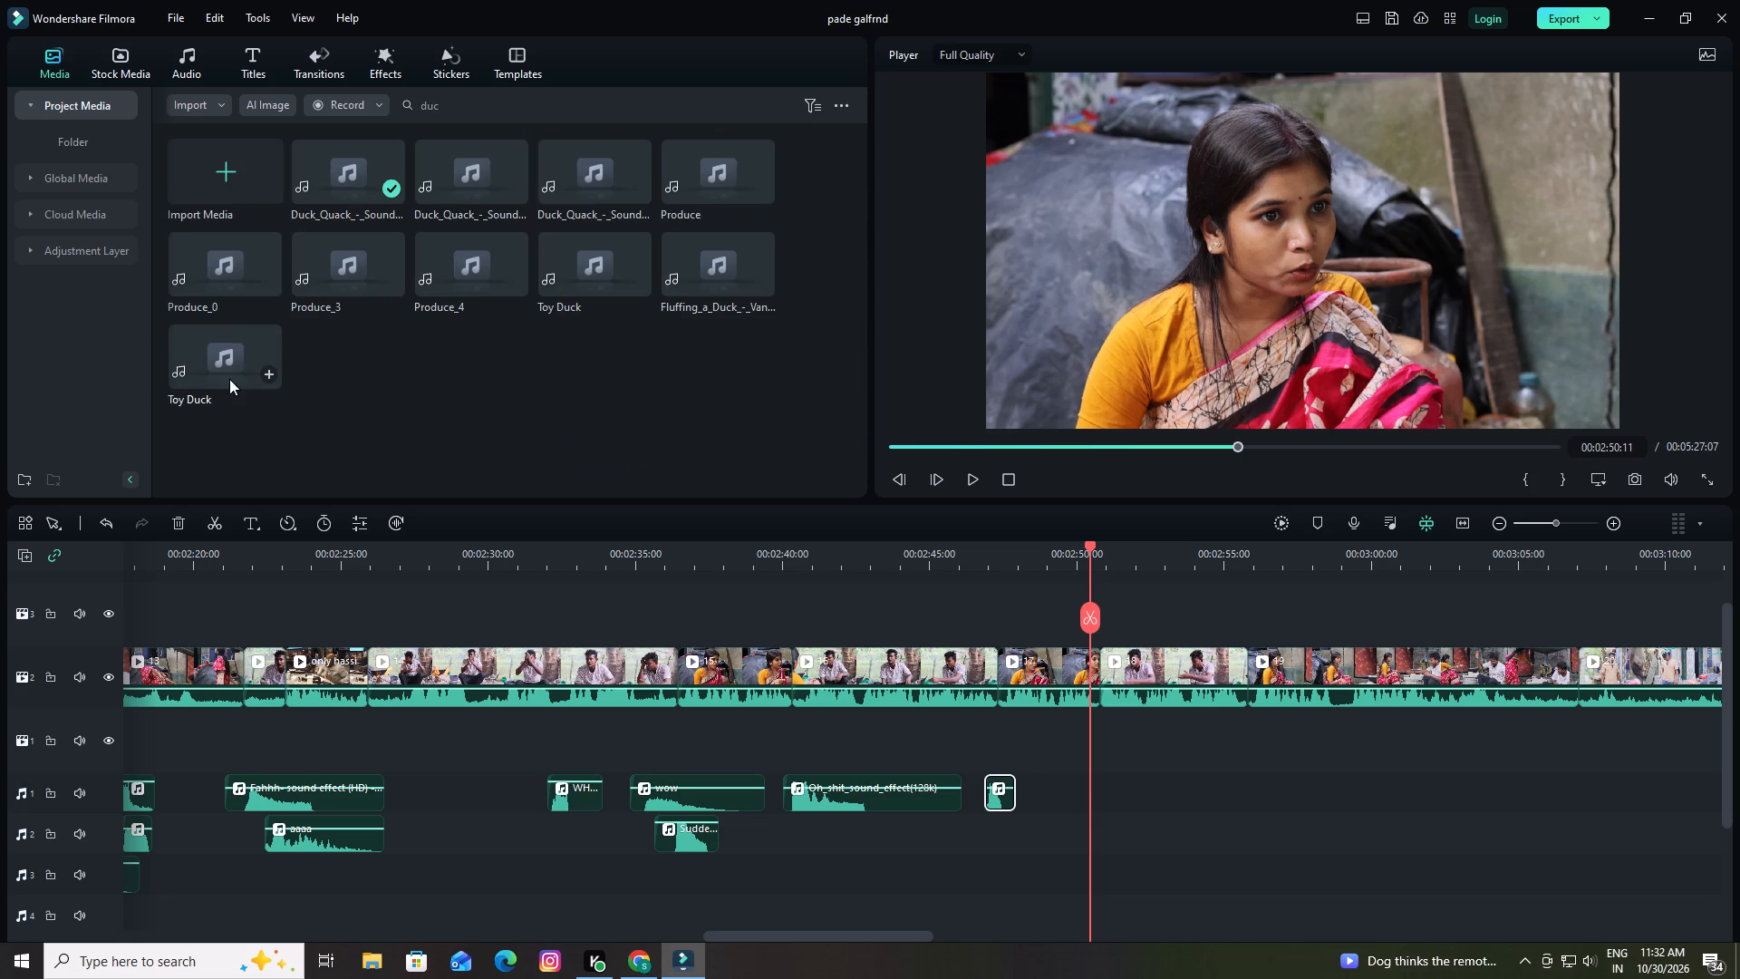
Preview the two Toy Duck sounds and the third Duck_Quack sound, and place that Duck_Quack on audio track 1 at 00:02:50:11.
click(220, 367)
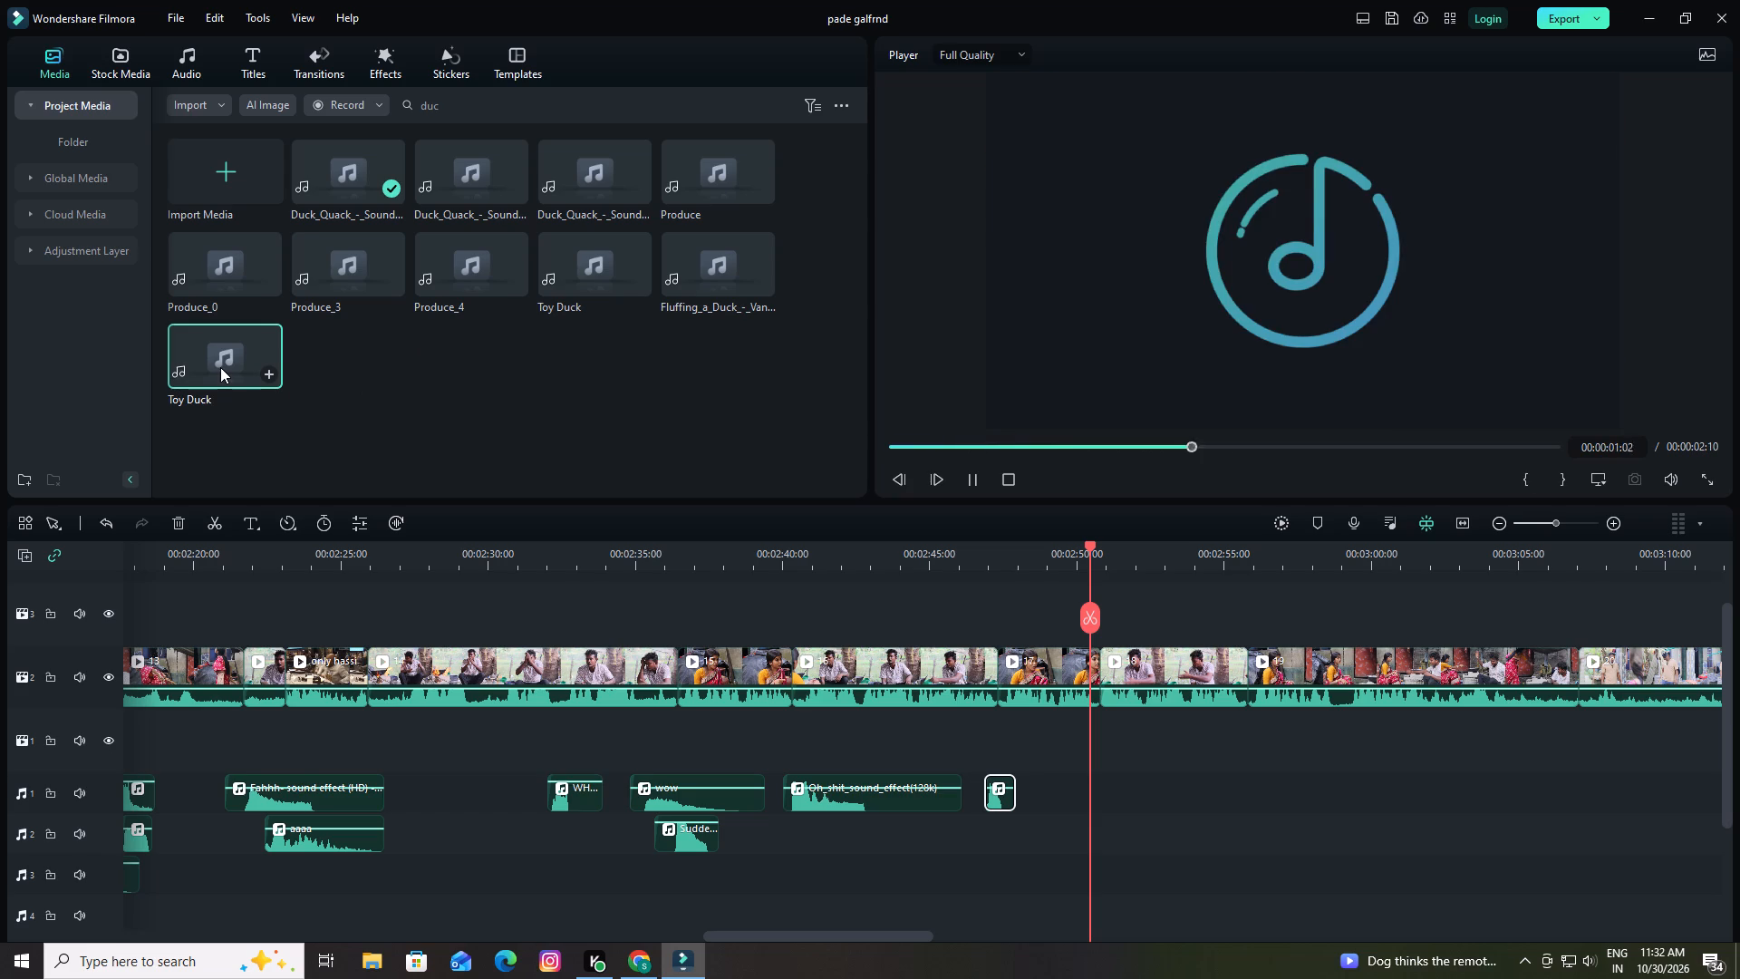
click(616, 256)
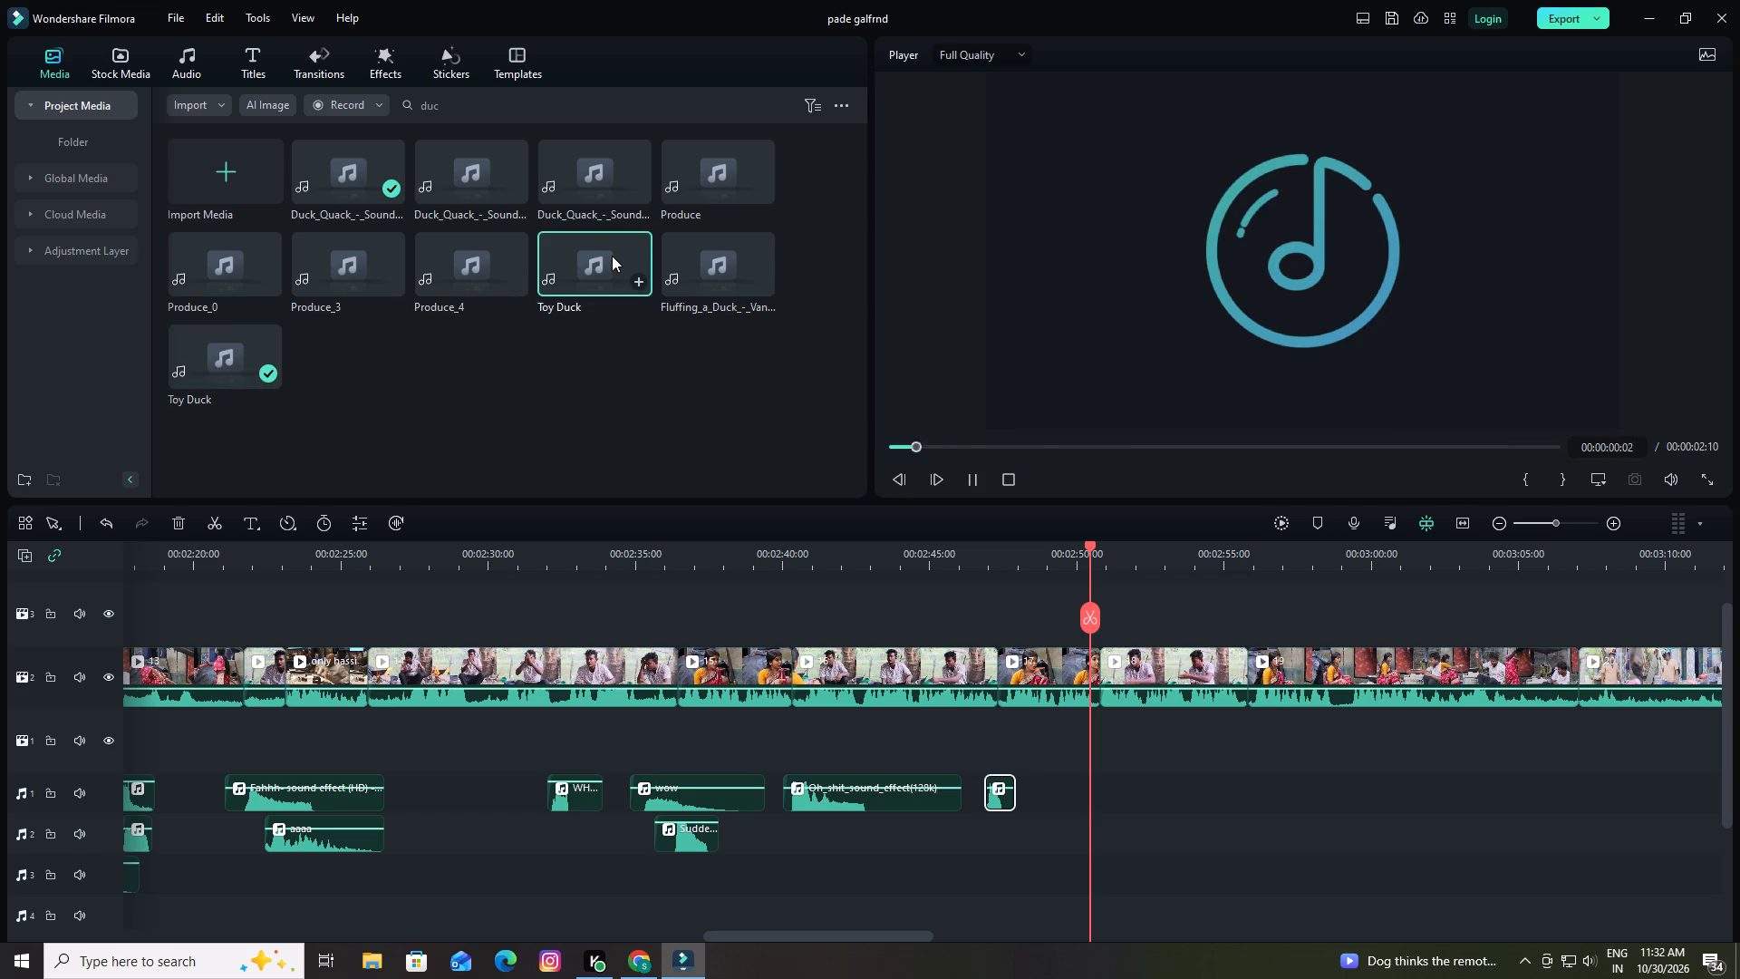
click(599, 166)
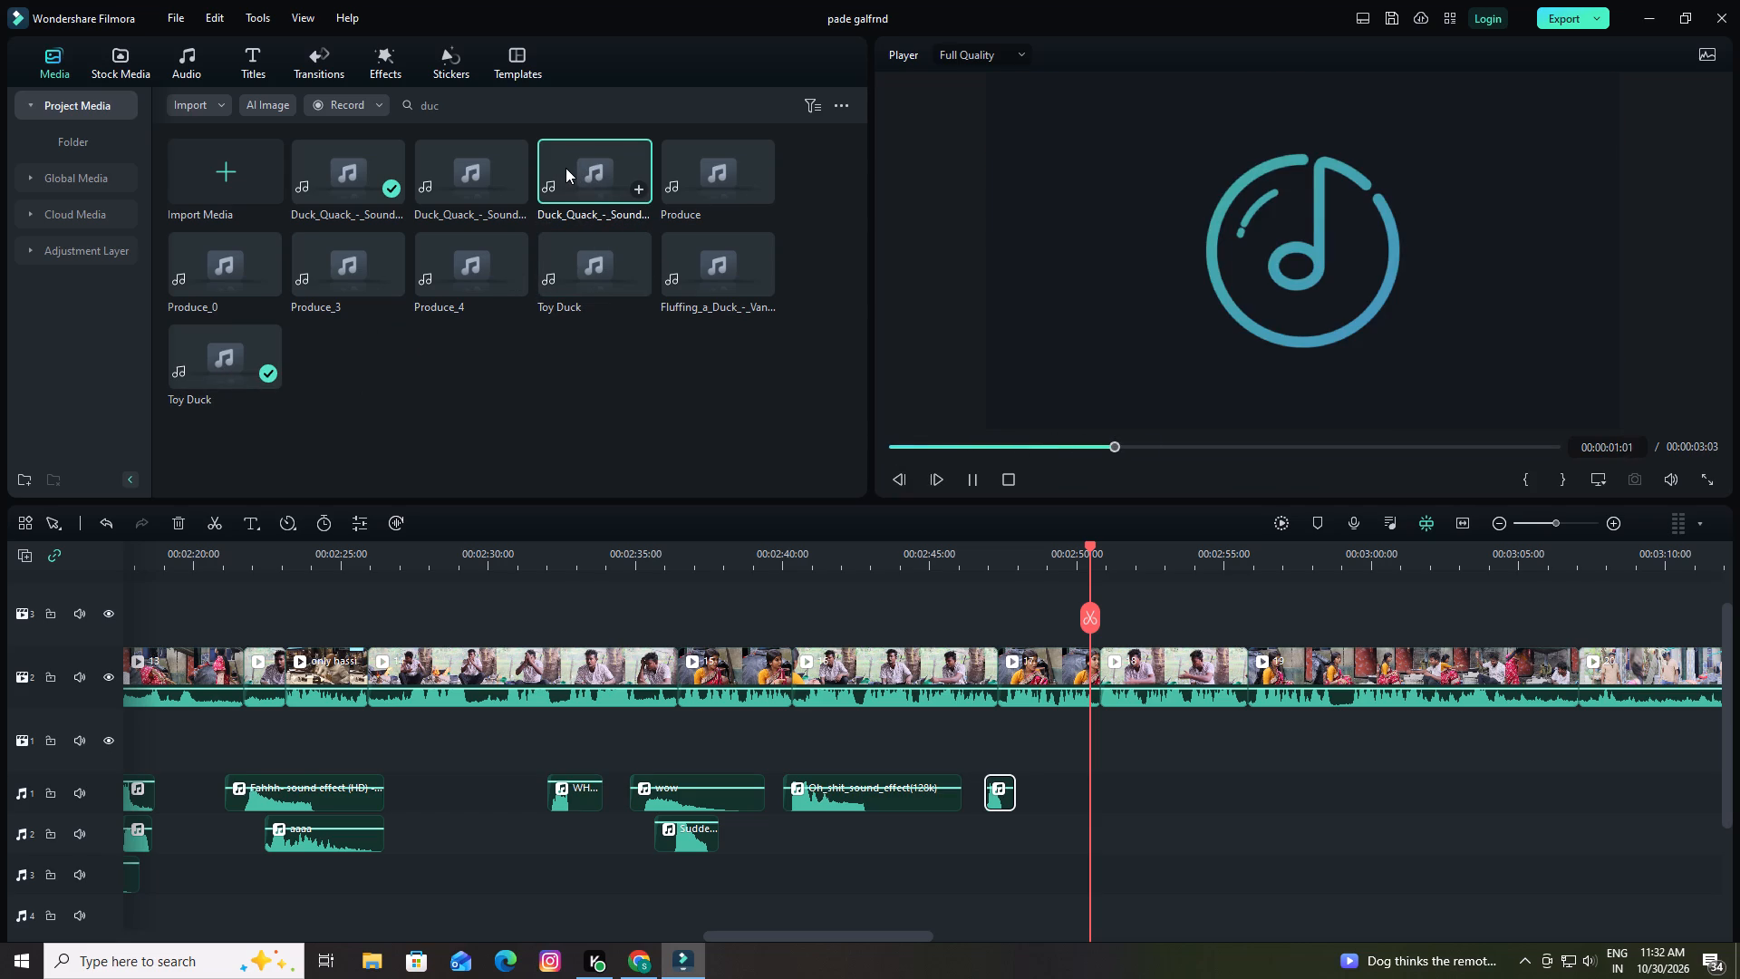
drag(566, 168, 1049, 734)
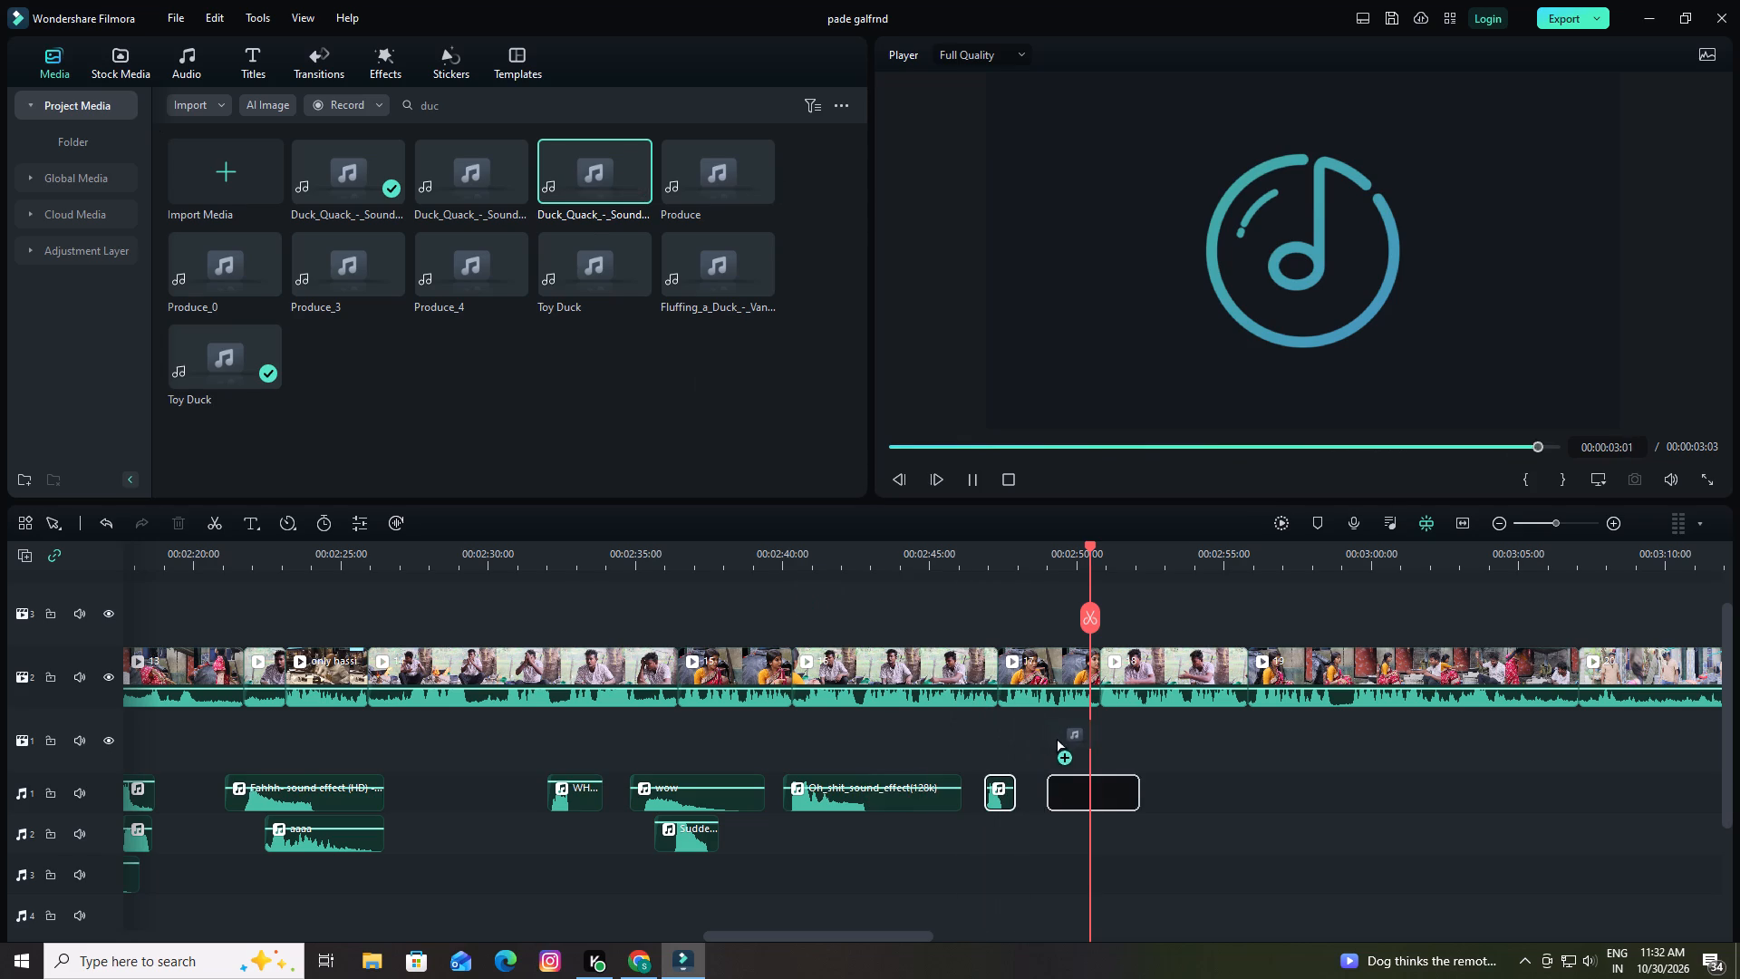
drag(1049, 734, 1078, 740)
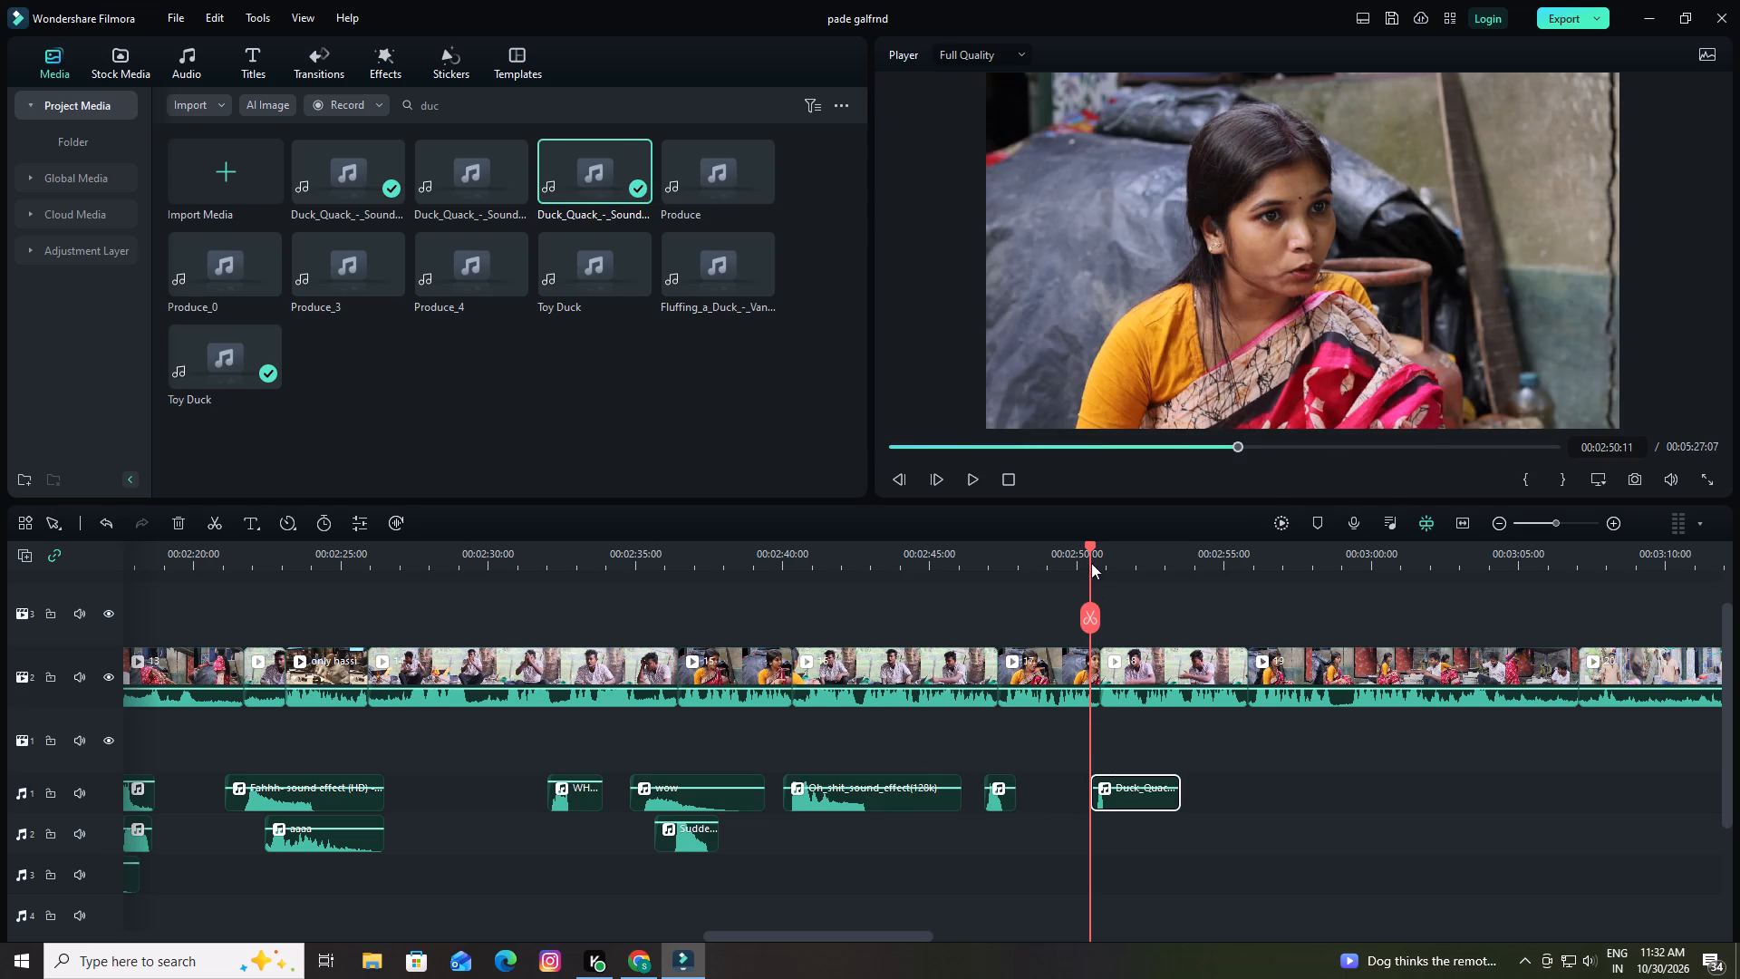
Move the Duck_Quack clip earlier to start just after 00:02:50:00, check its timing, and play the man's shot to 00:02:55:08.
drag(1088, 547, 1078, 550)
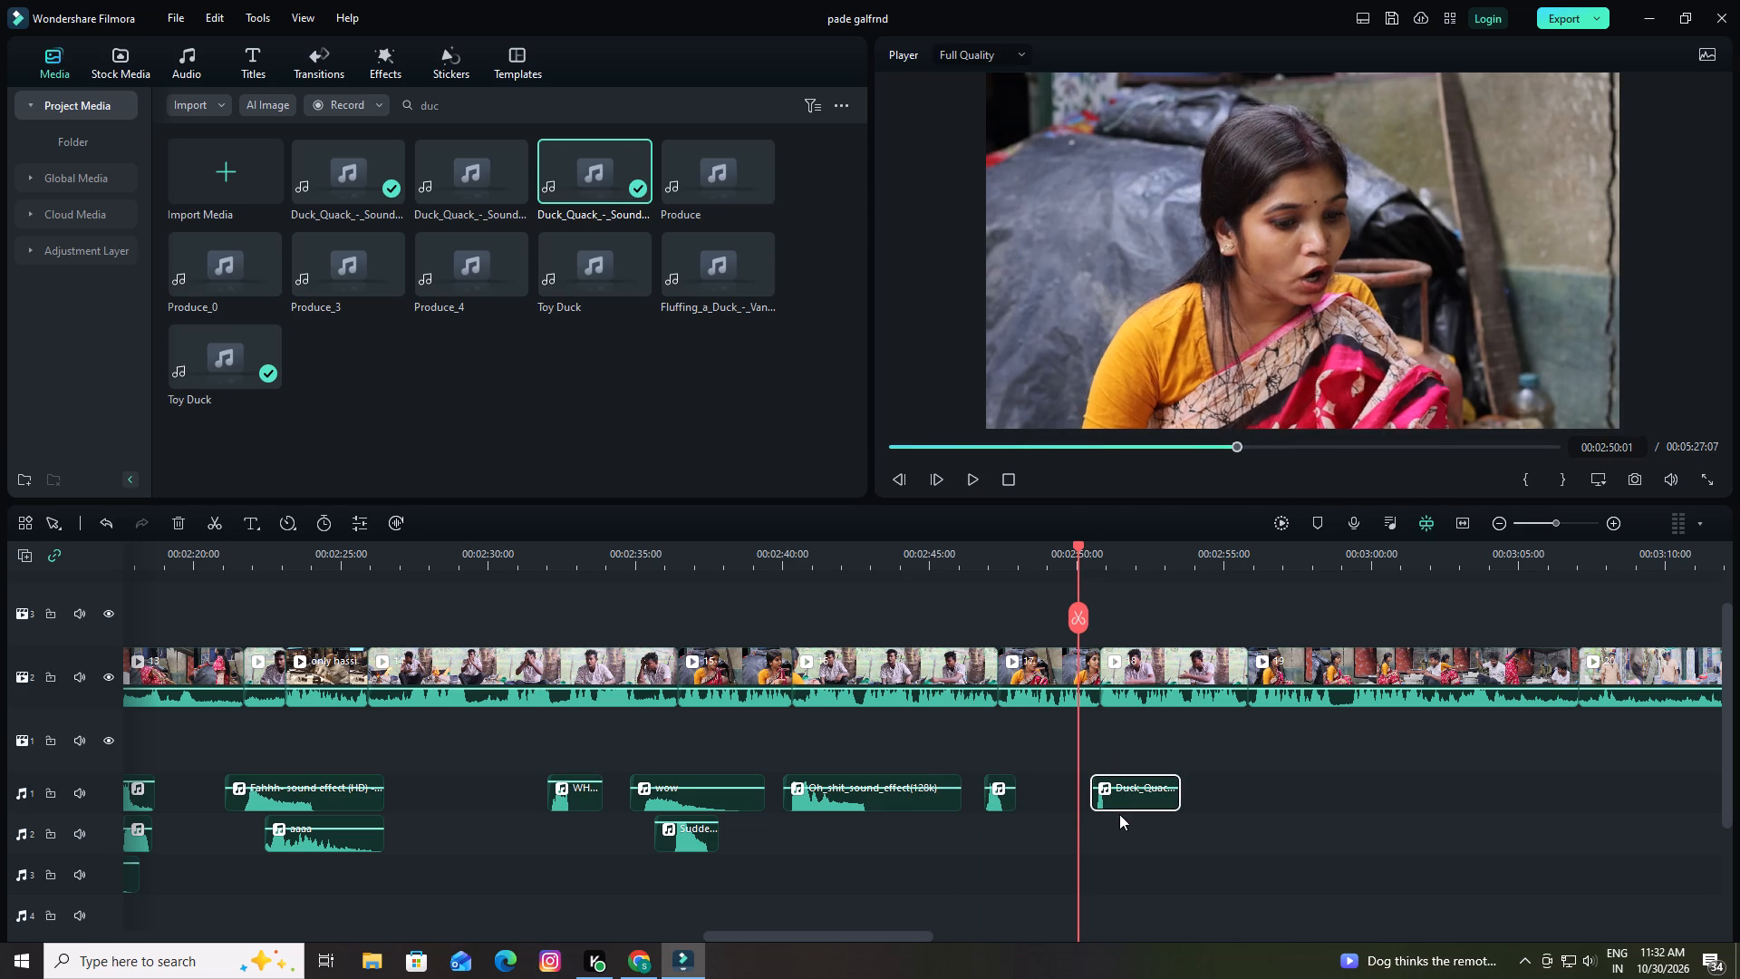
drag(1116, 804, 1100, 807)
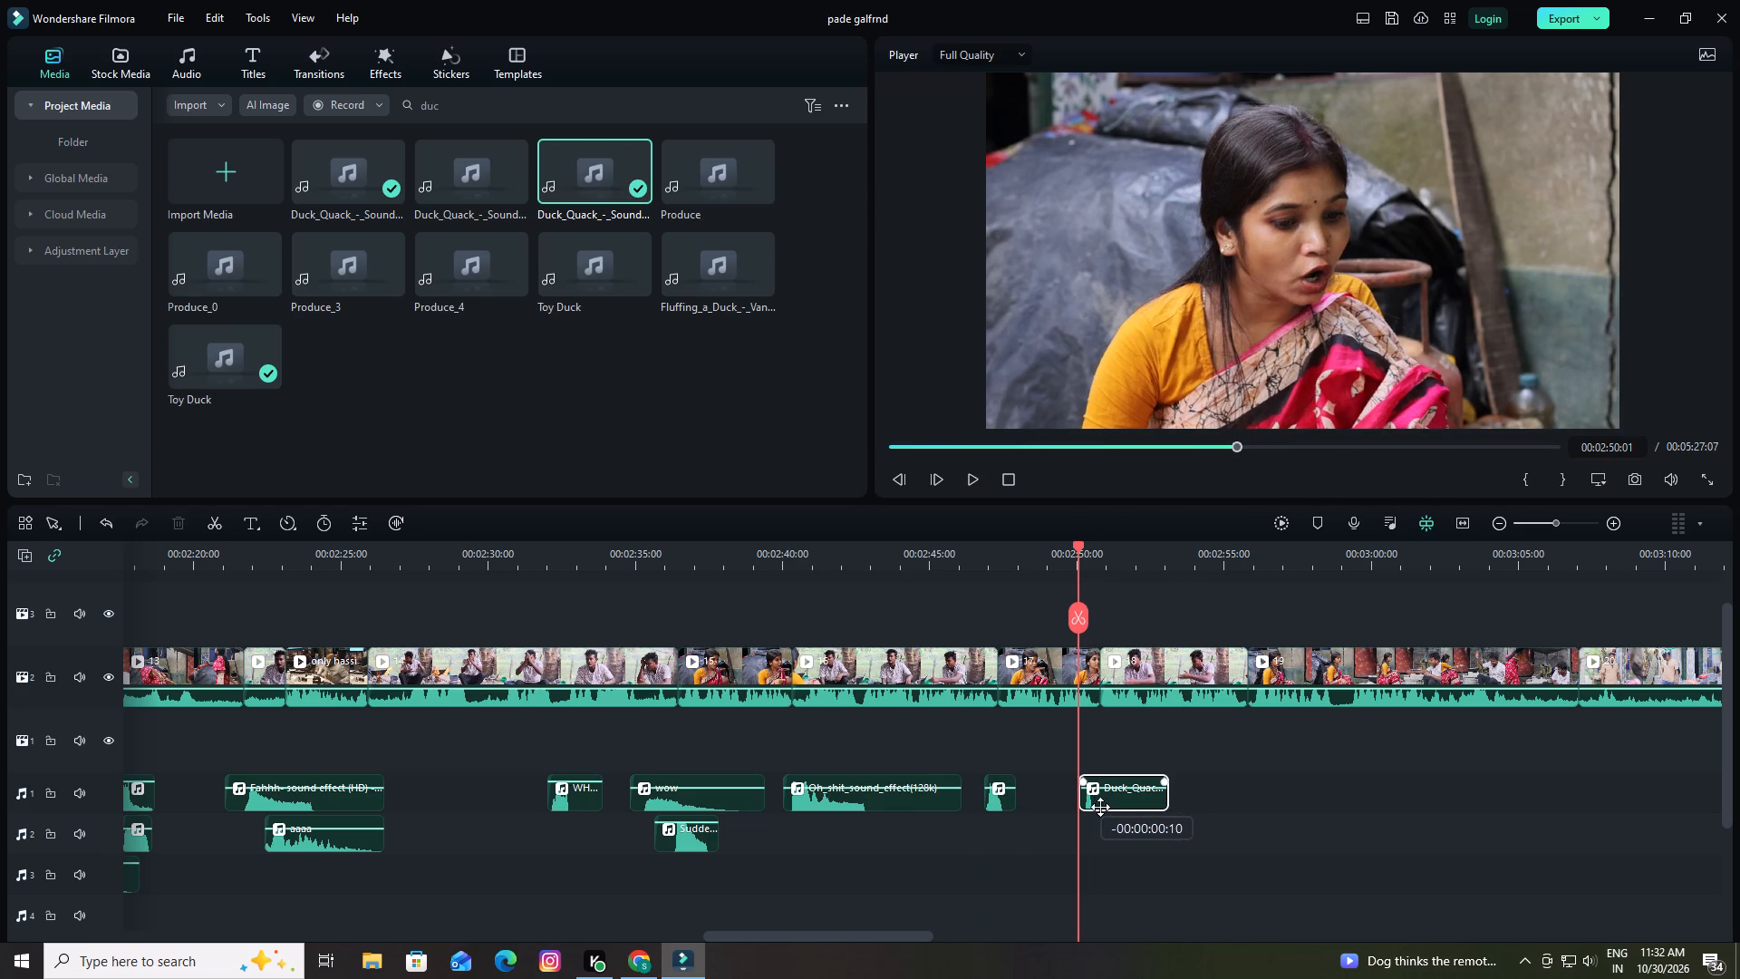
drag(1100, 807, 1099, 807)
key(space)
key(space)
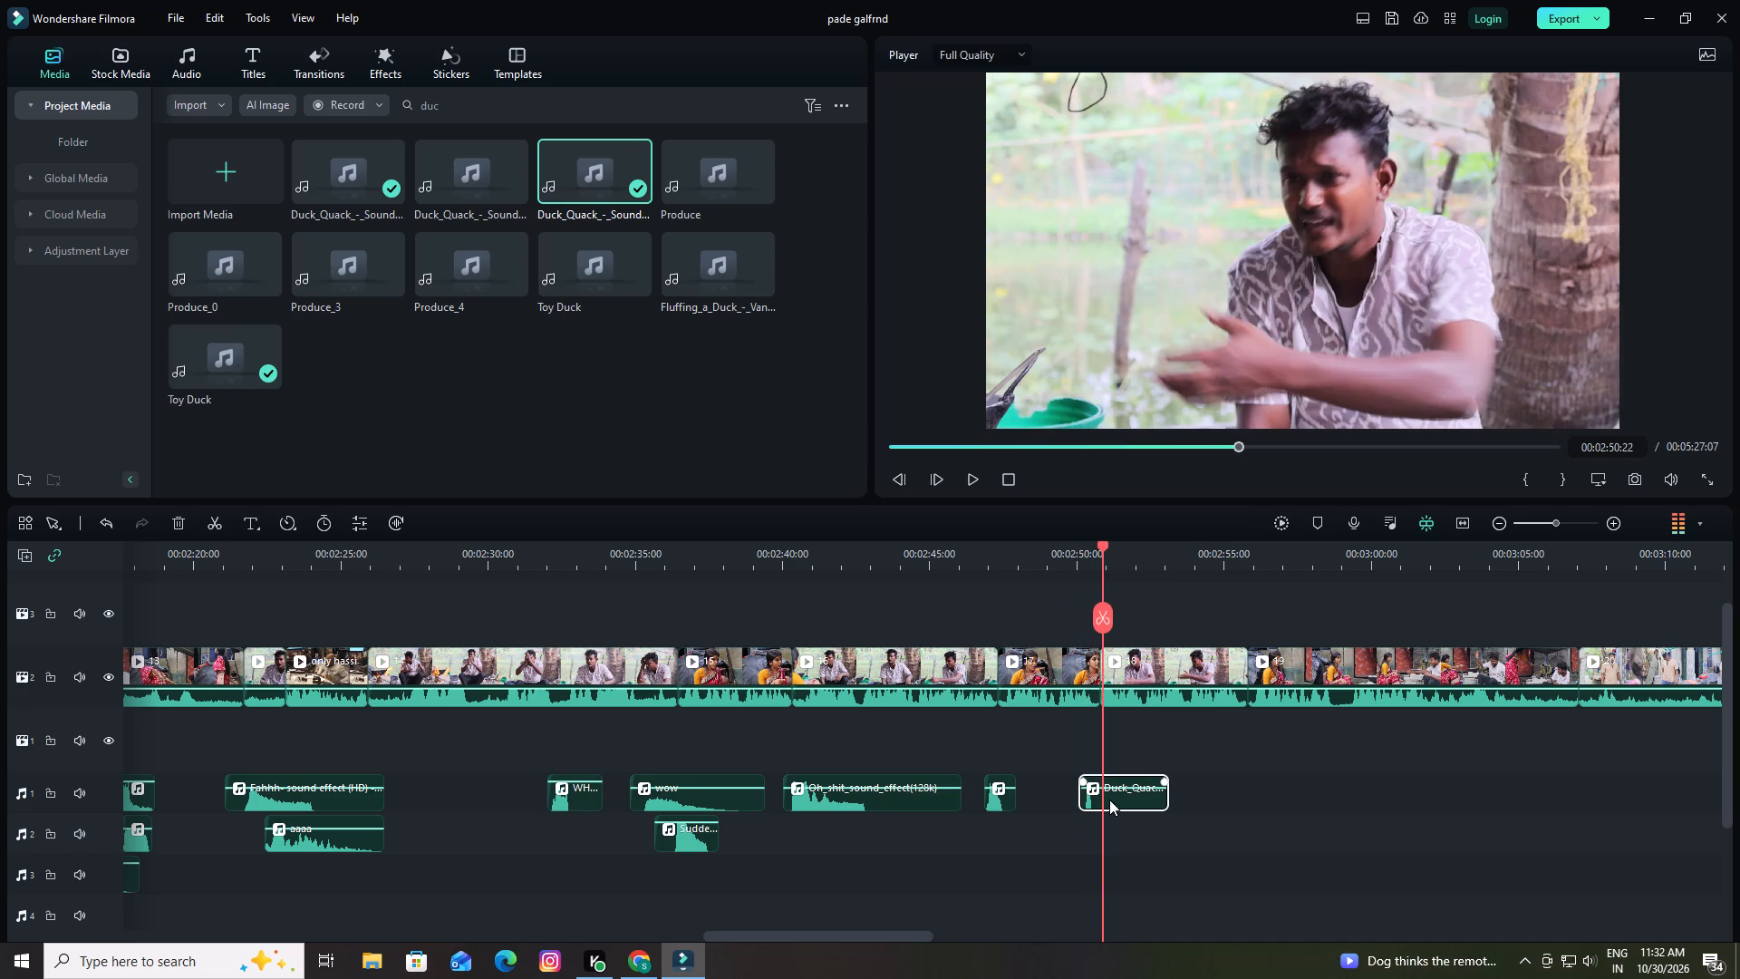
drag(1100, 546, 1083, 554)
drag(1097, 808, 1116, 809)
key(space)
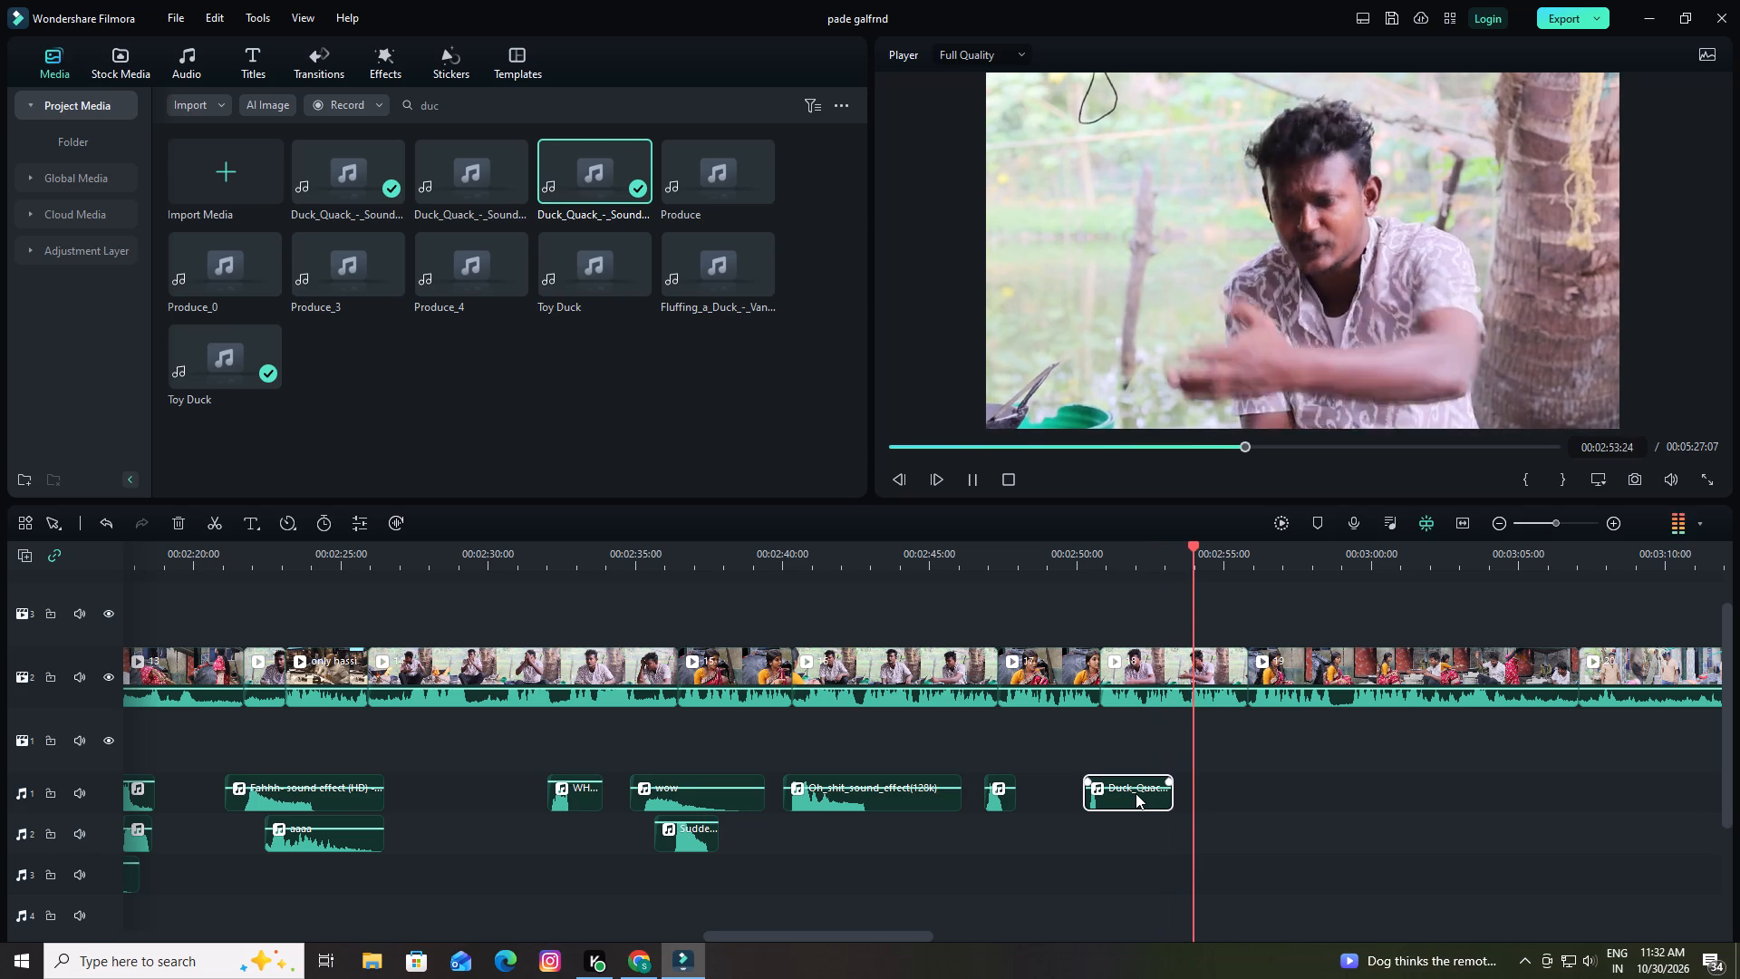
key(space)
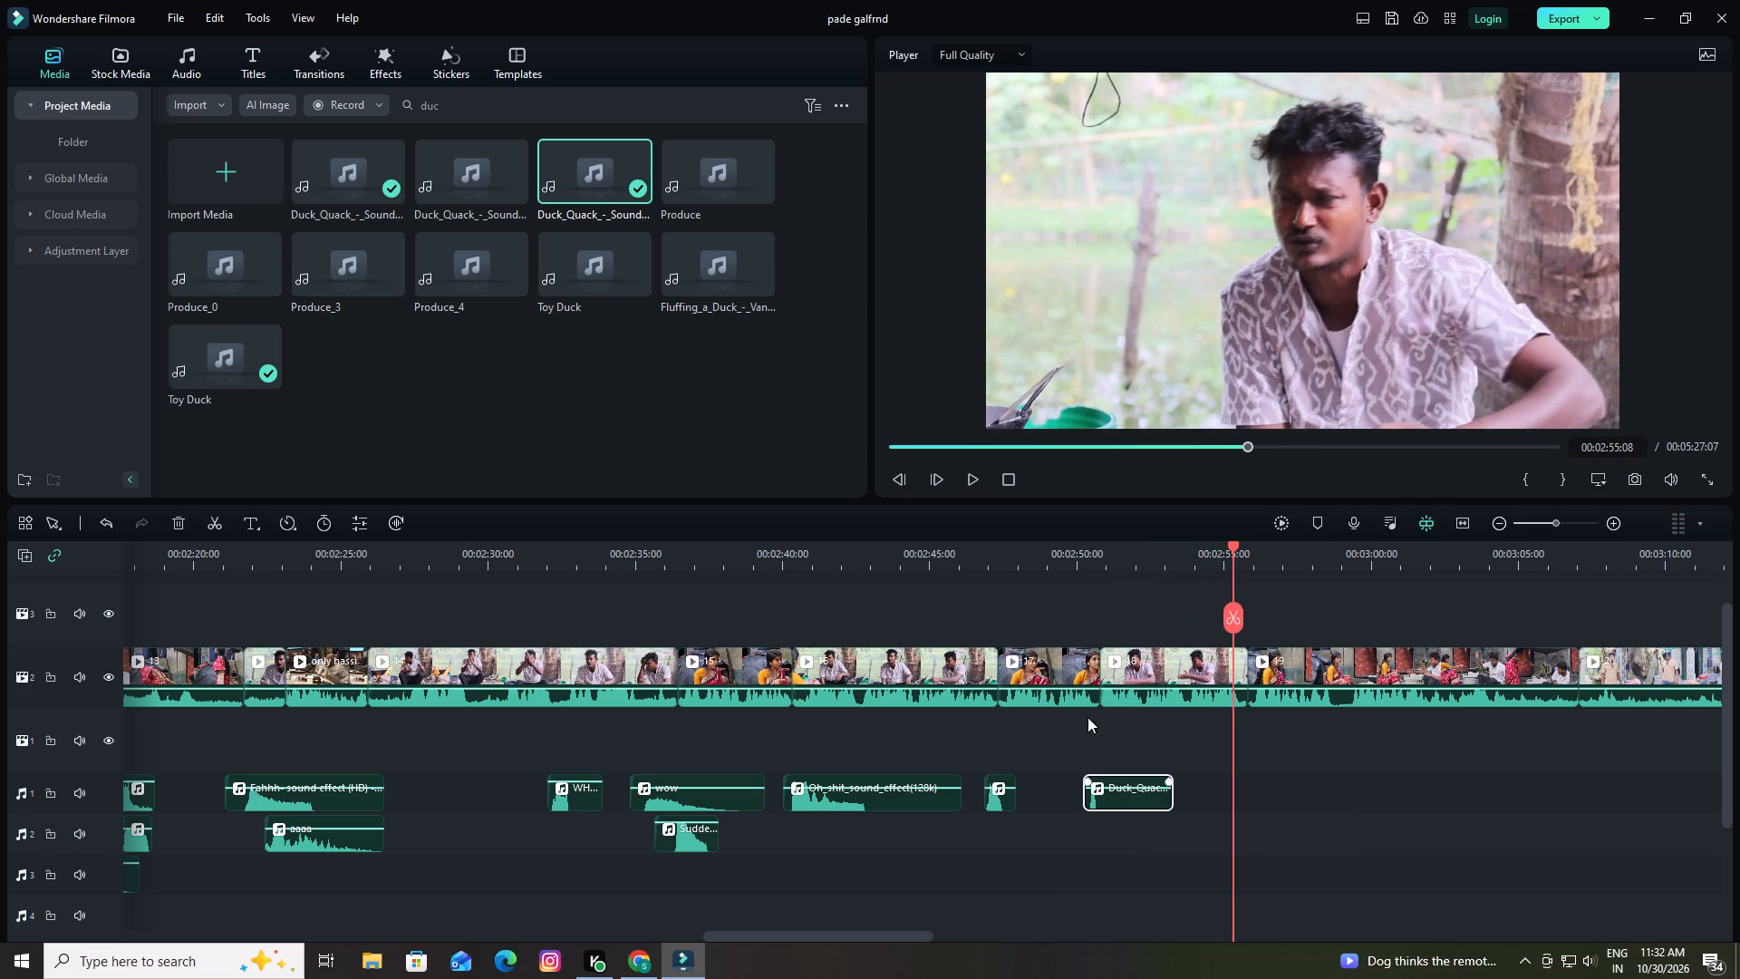
Preview Fluffing_a_Duck, Produce_0 and Produce_3, place Produce_3 on audio track 1 at 00:02:55:08, and play it to 00:02:56:01.
click(692, 275)
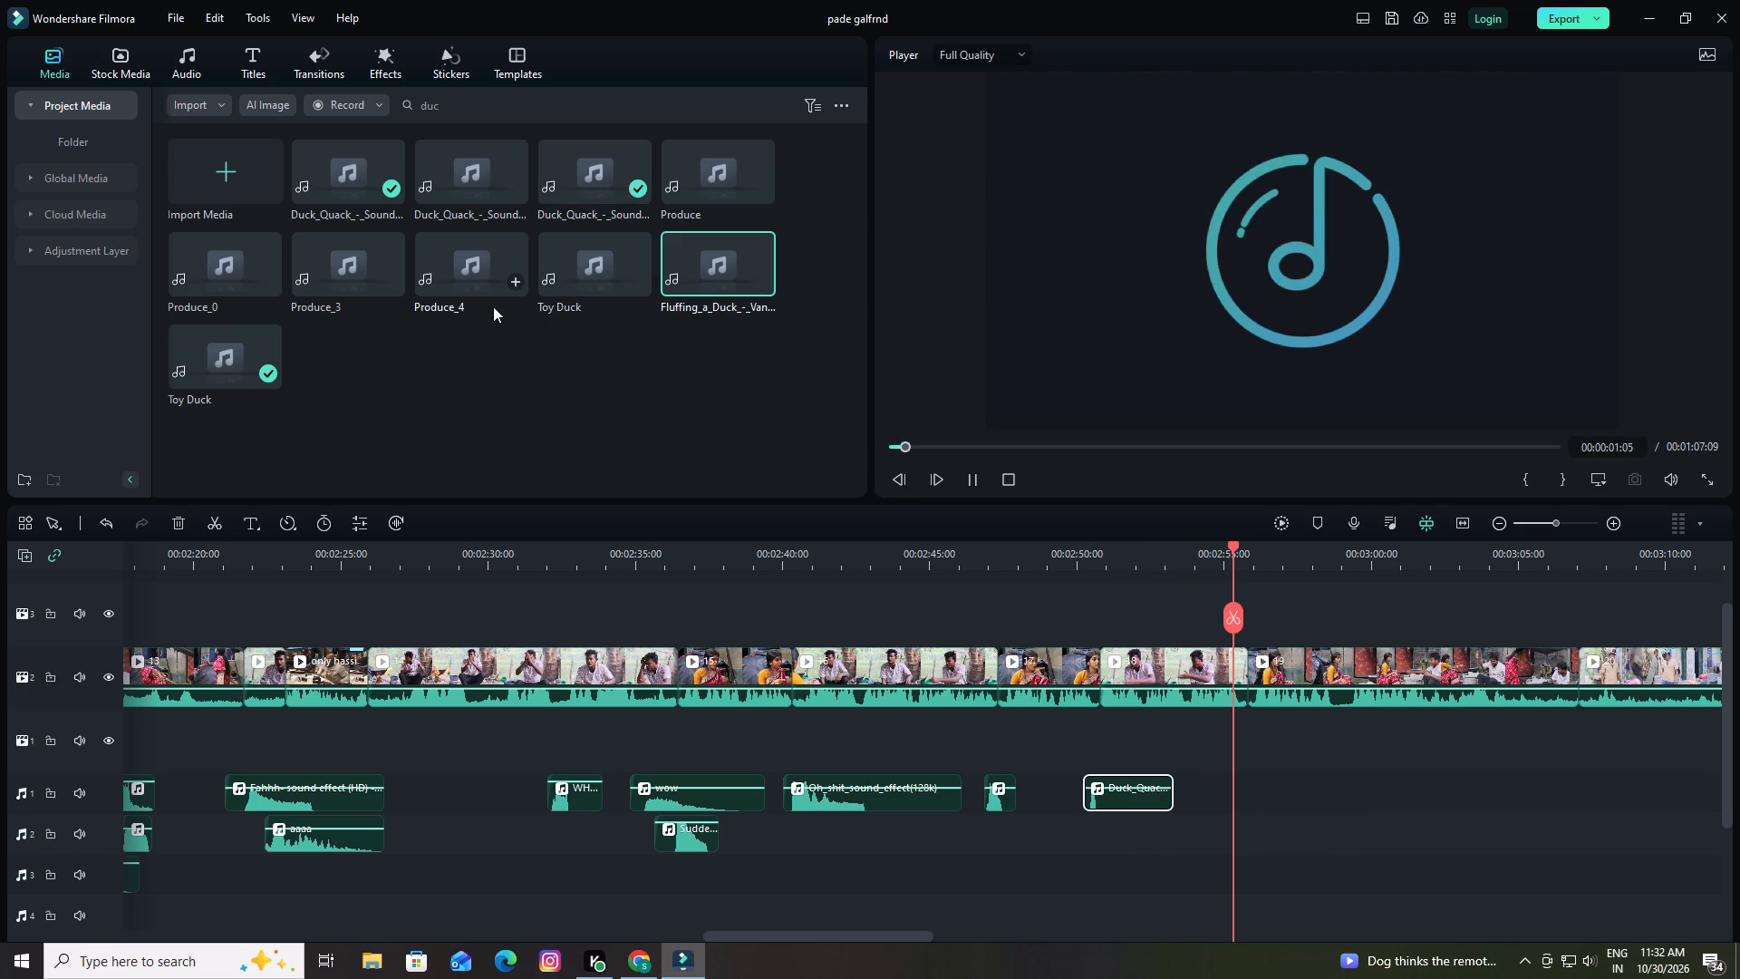
click(236, 276)
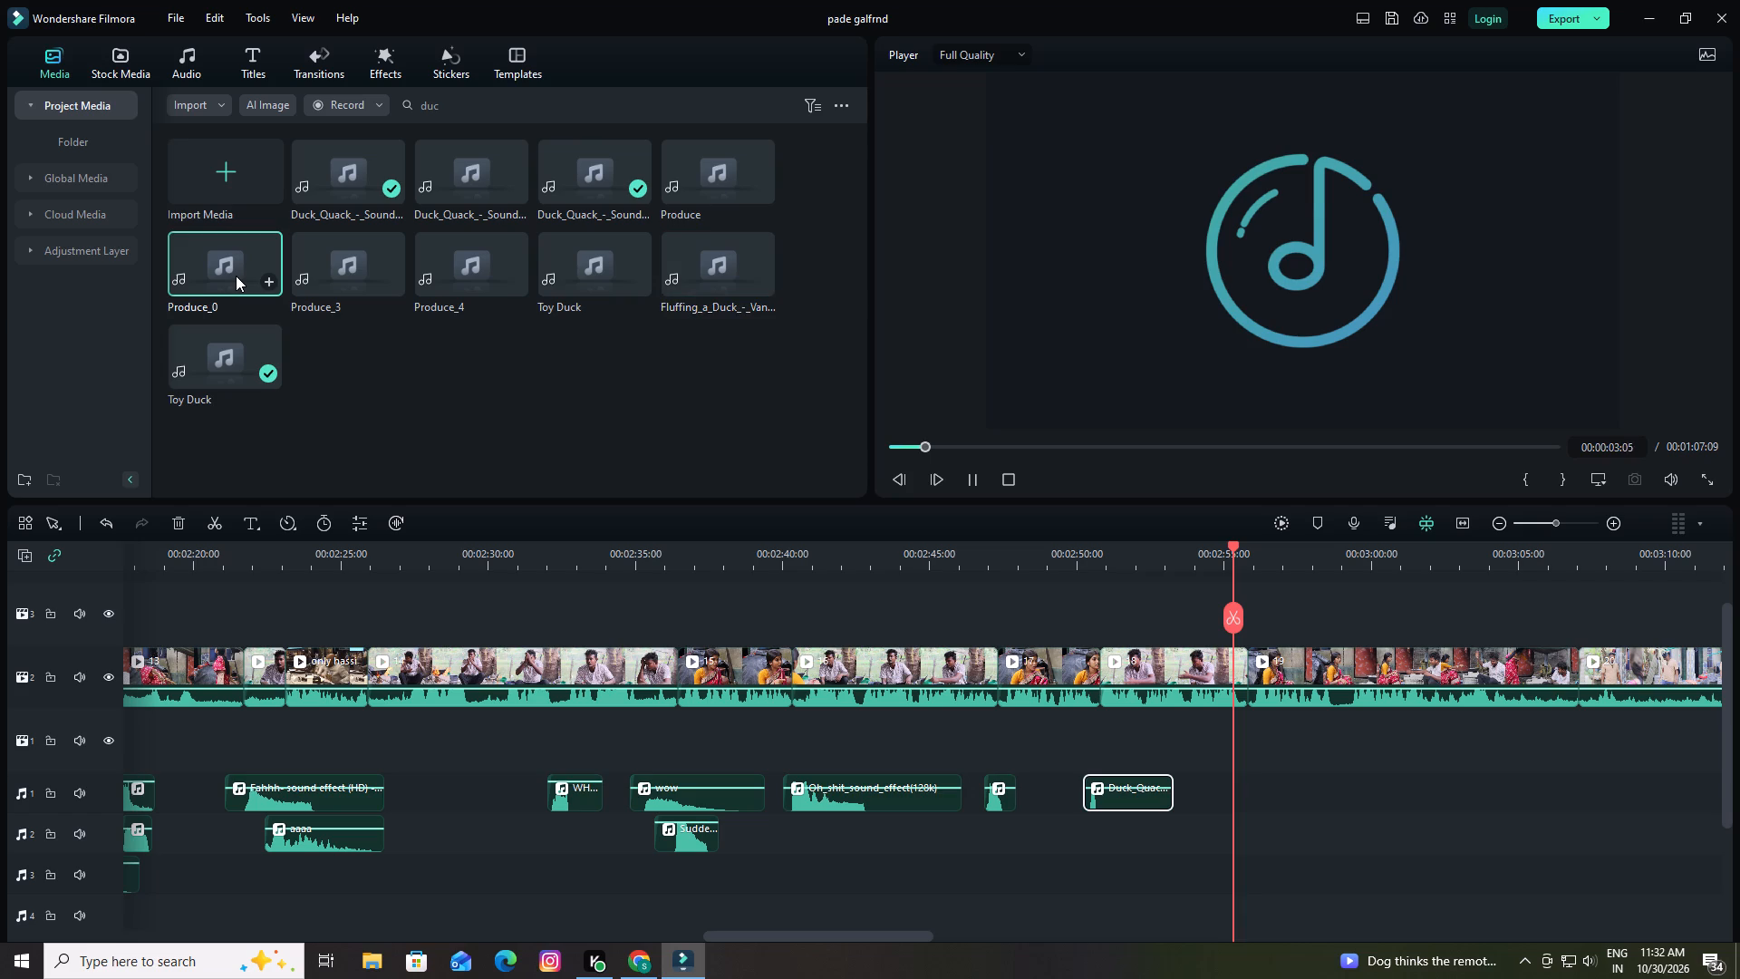
click(307, 266)
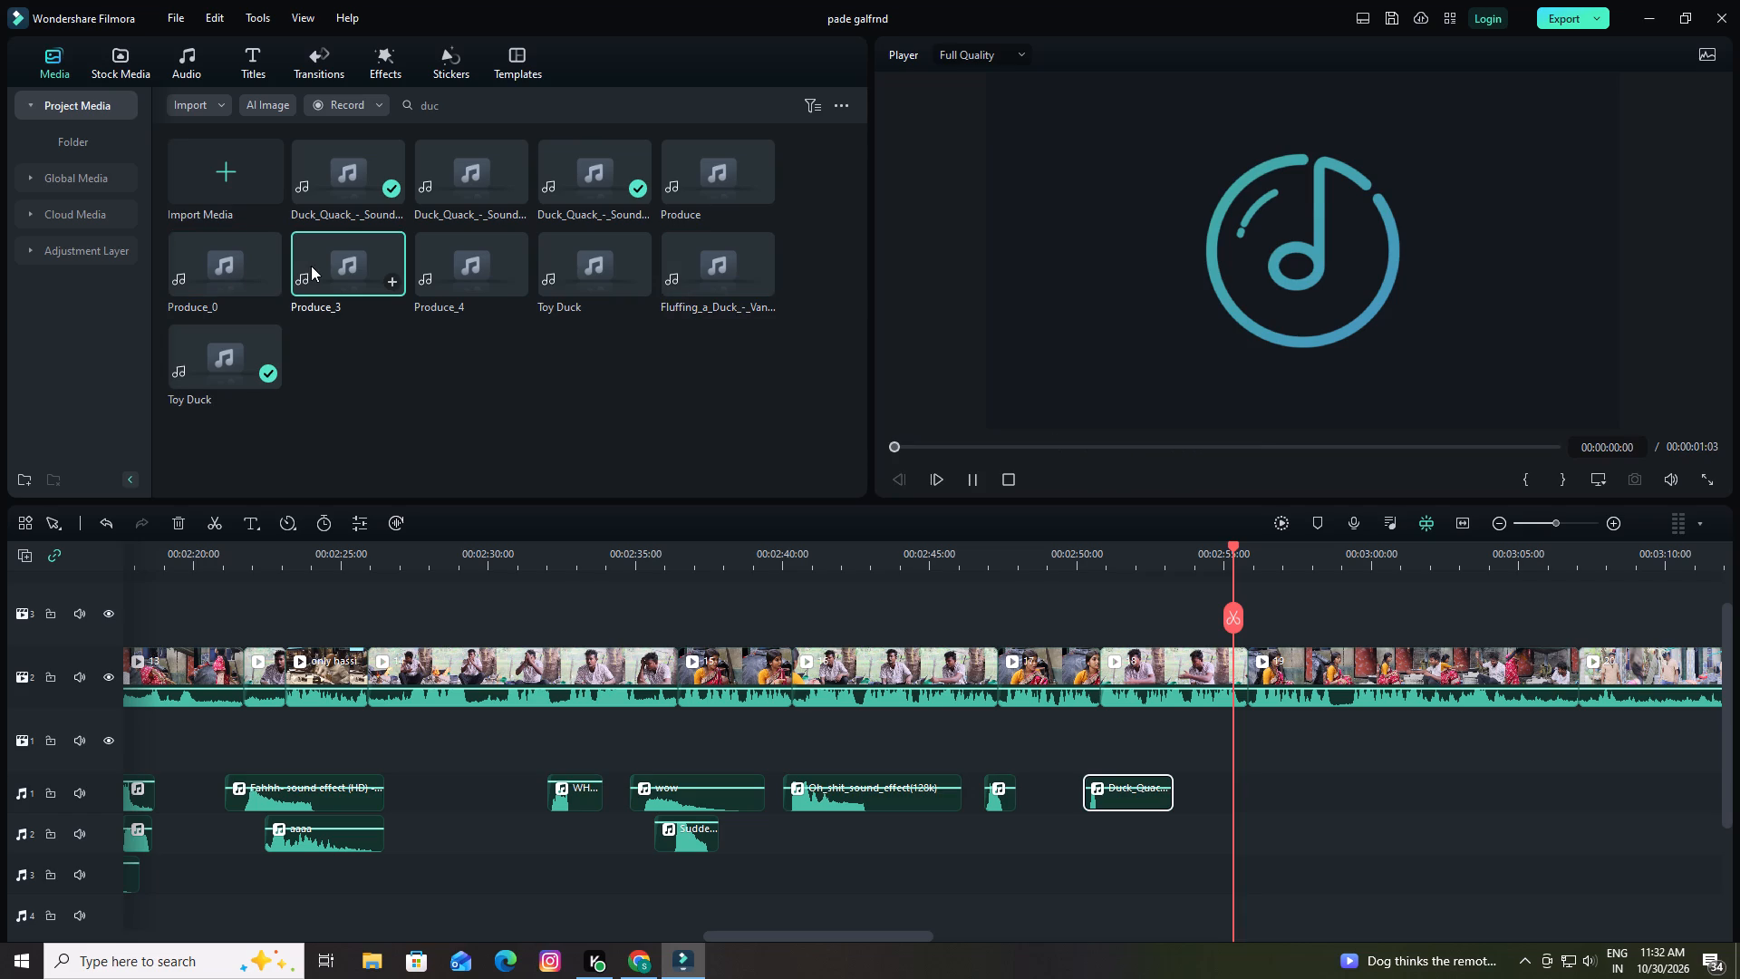
drag(338, 270, 1171, 703)
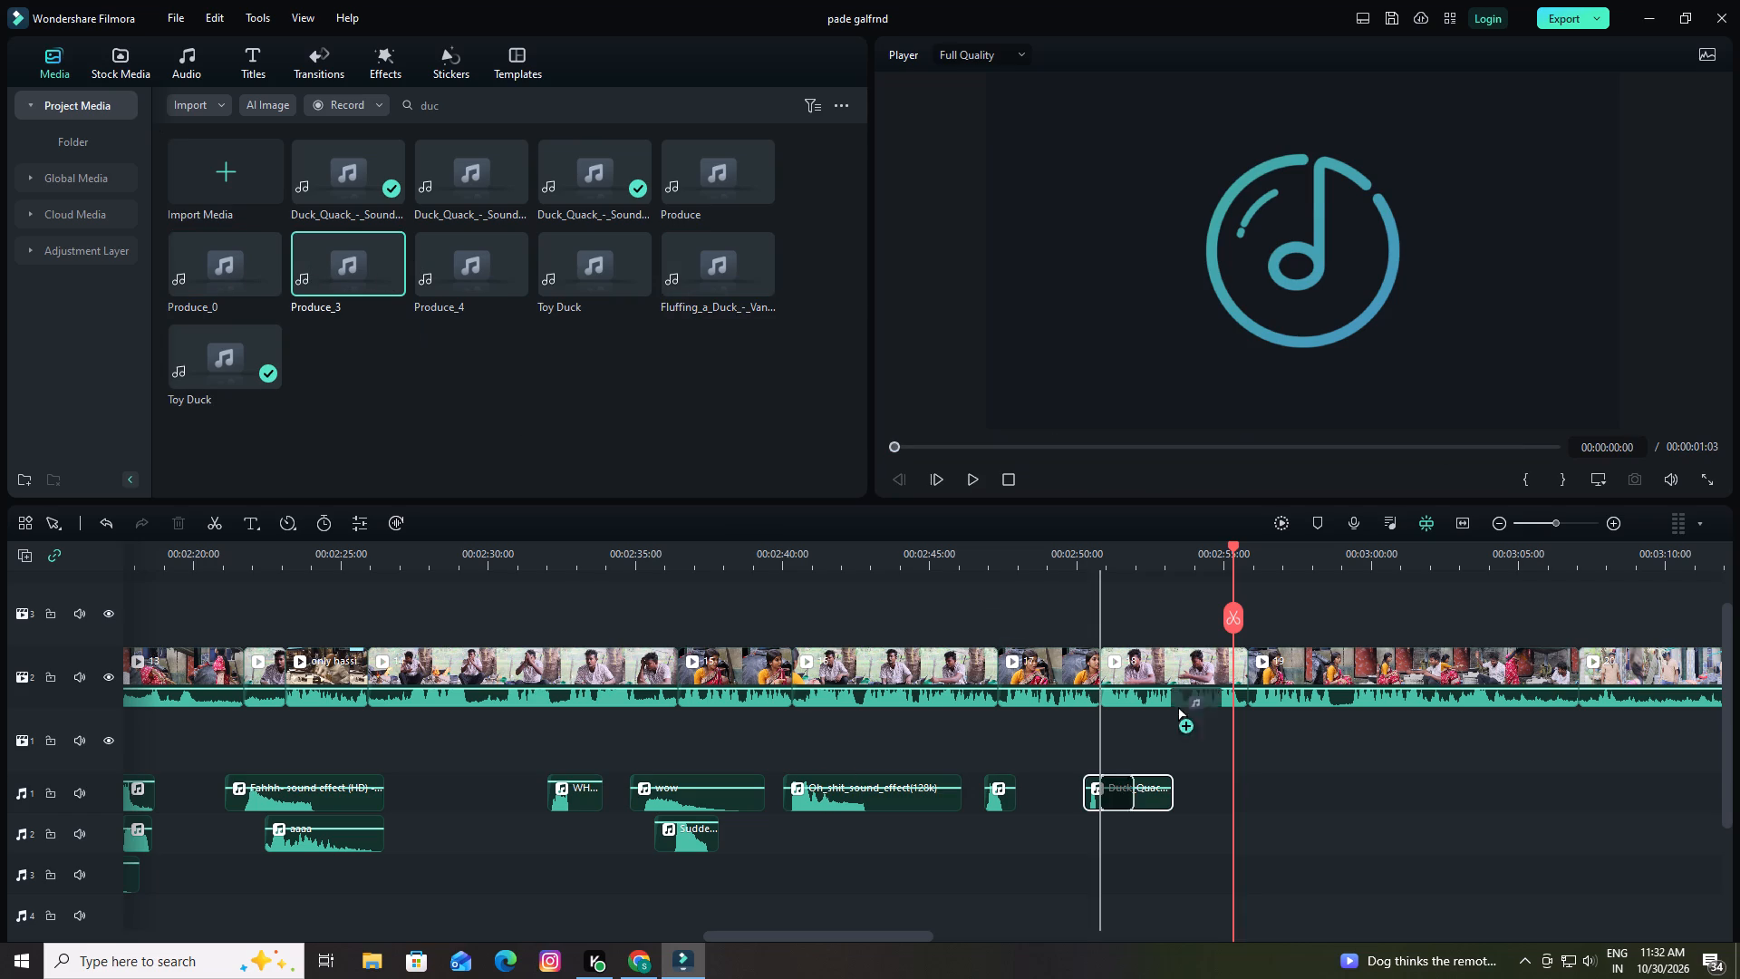
drag(1171, 703, 1234, 758)
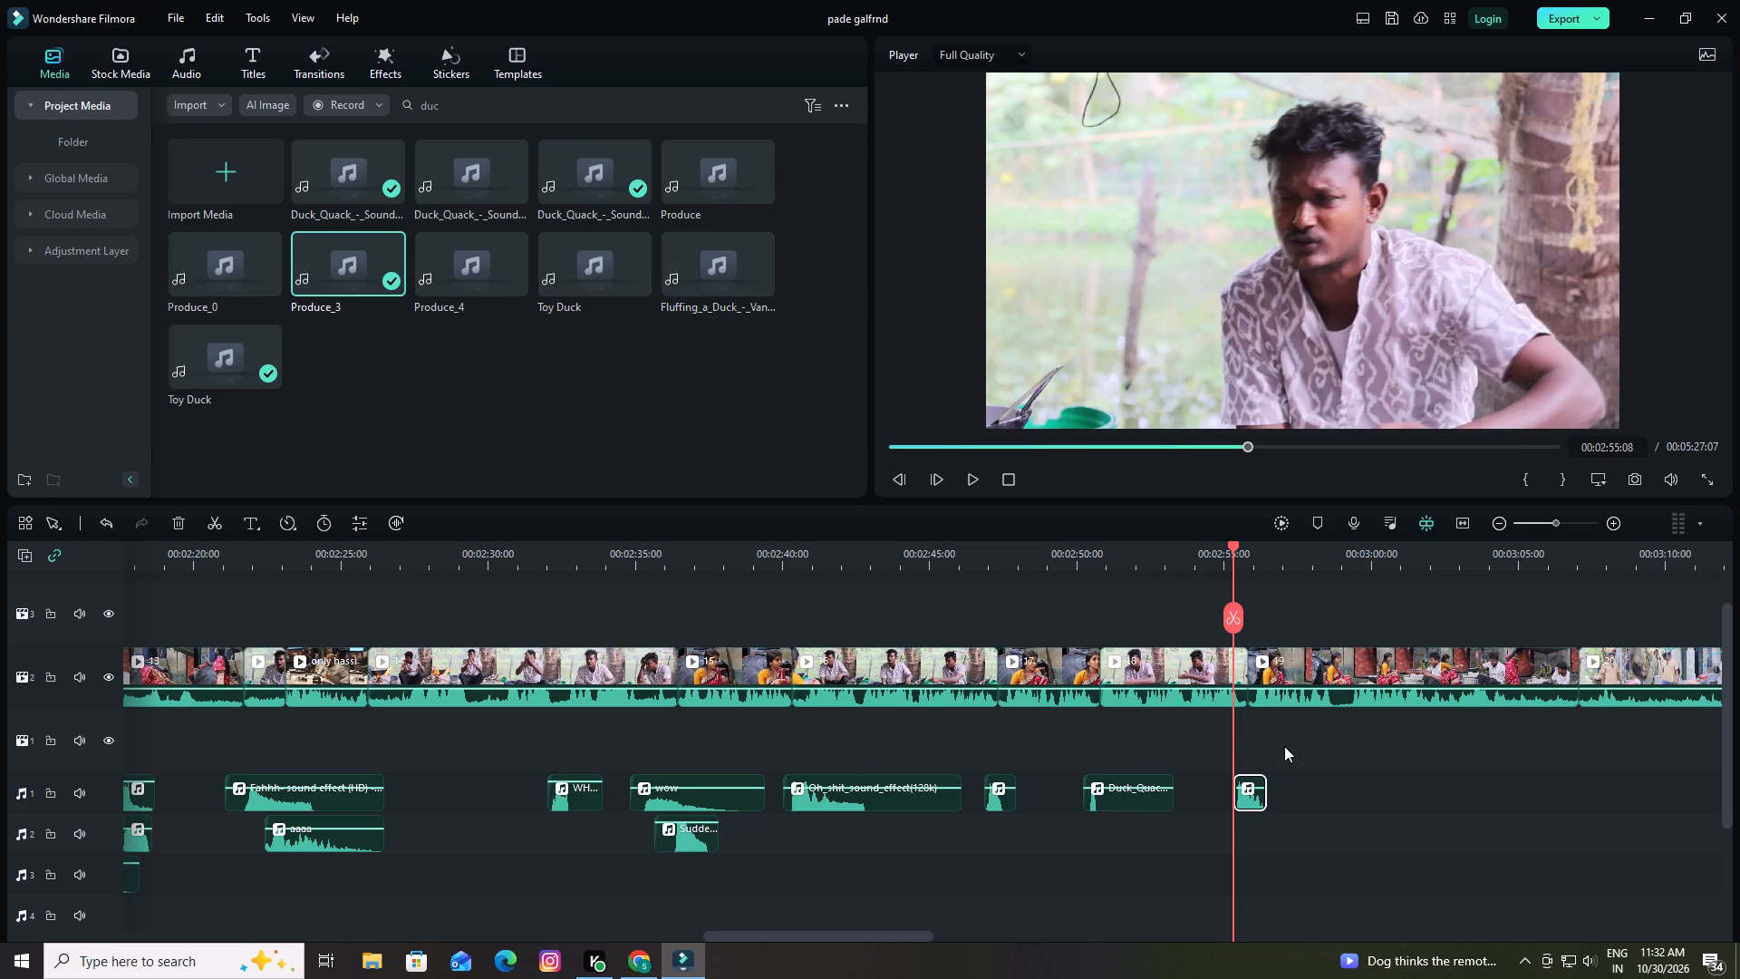
key(space)
key(space)
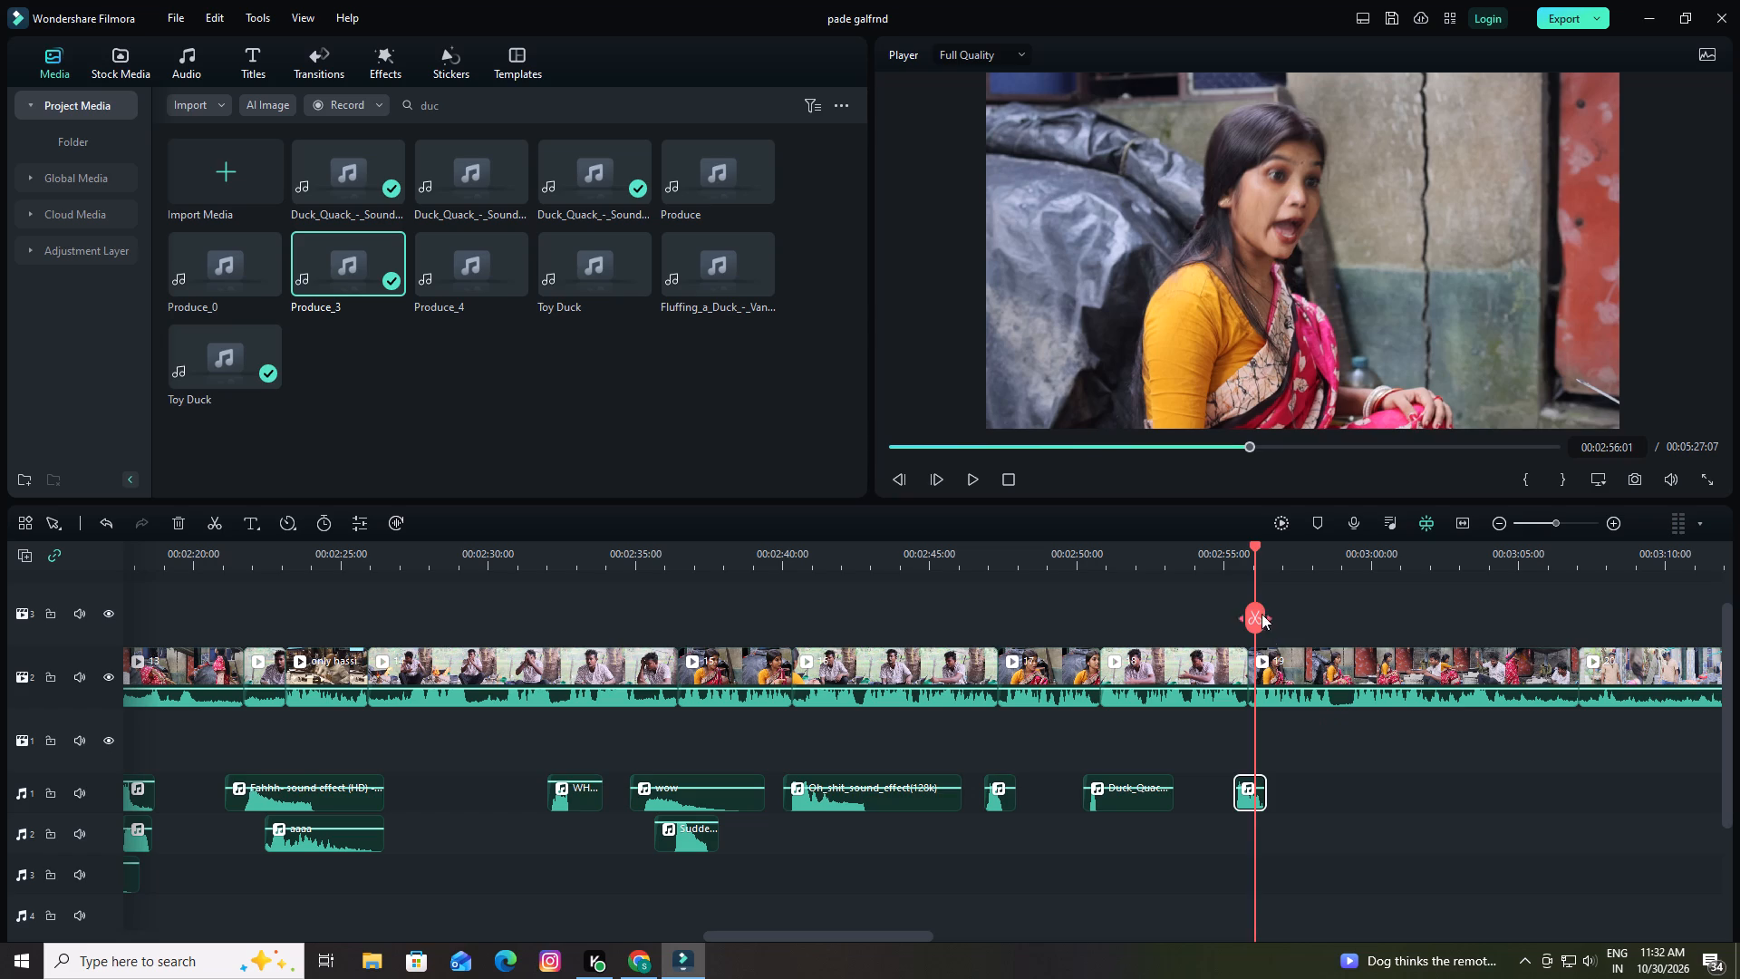
Check the Produce_3 sound's timing, split it at 00:02:55:21 and delete the part after the cut.
drag(1254, 547, 1246, 549)
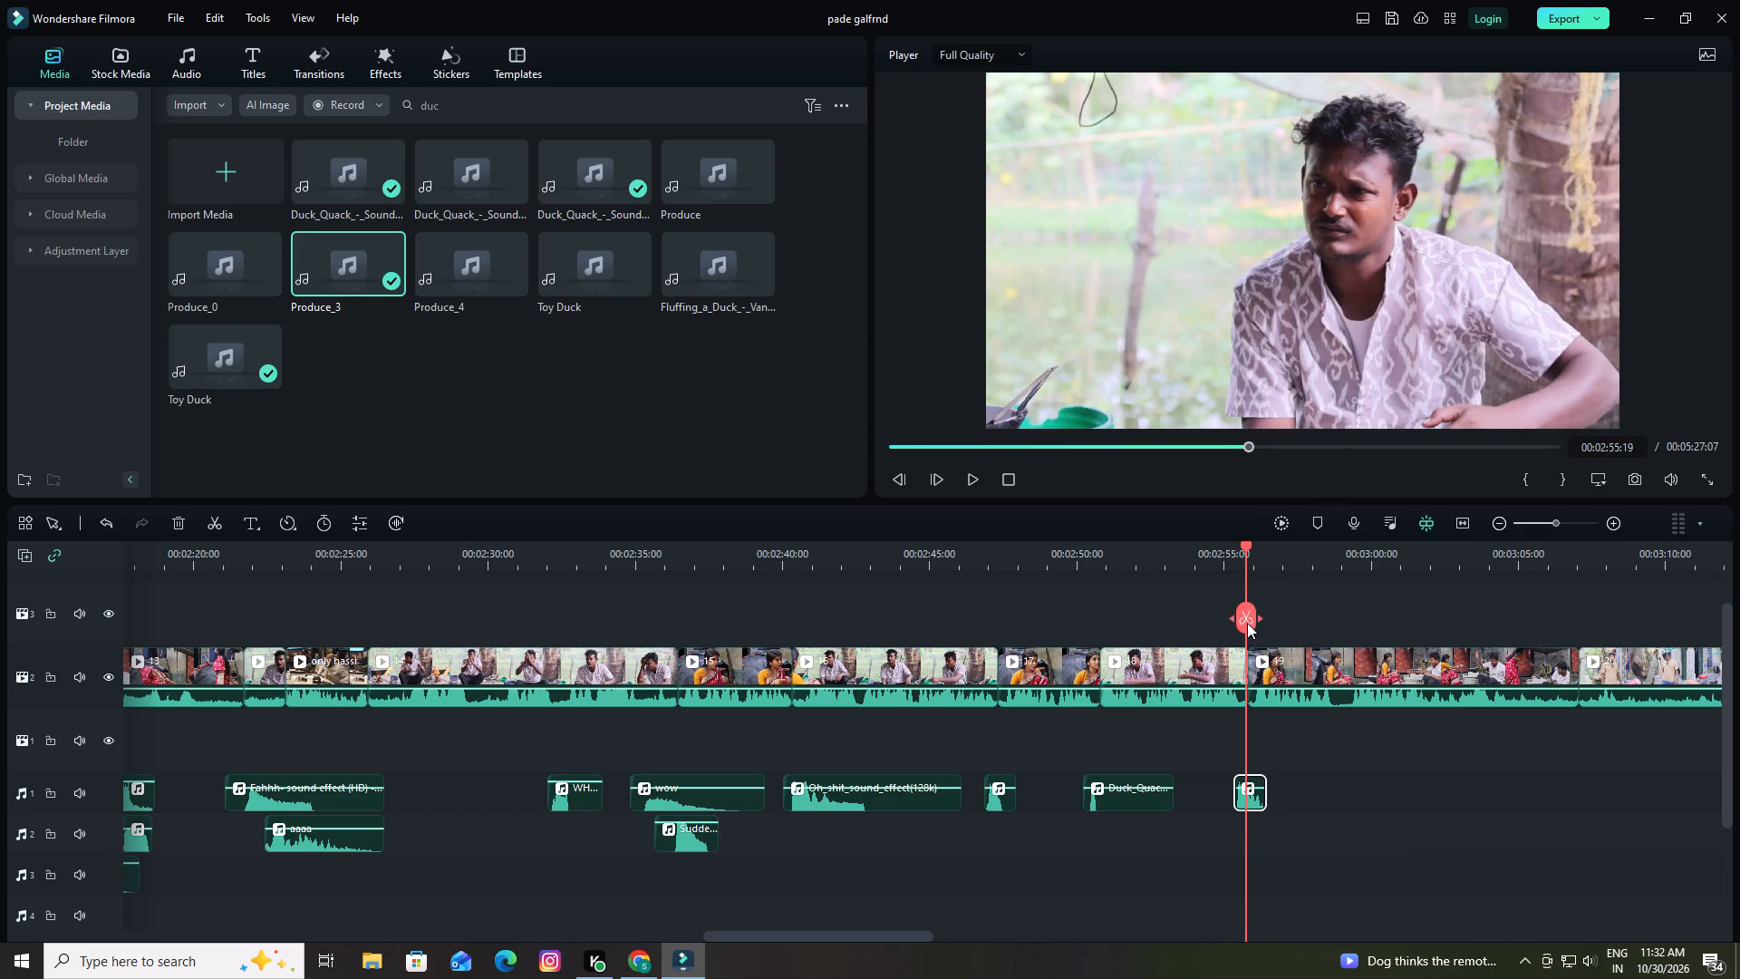
key(space)
key(space)
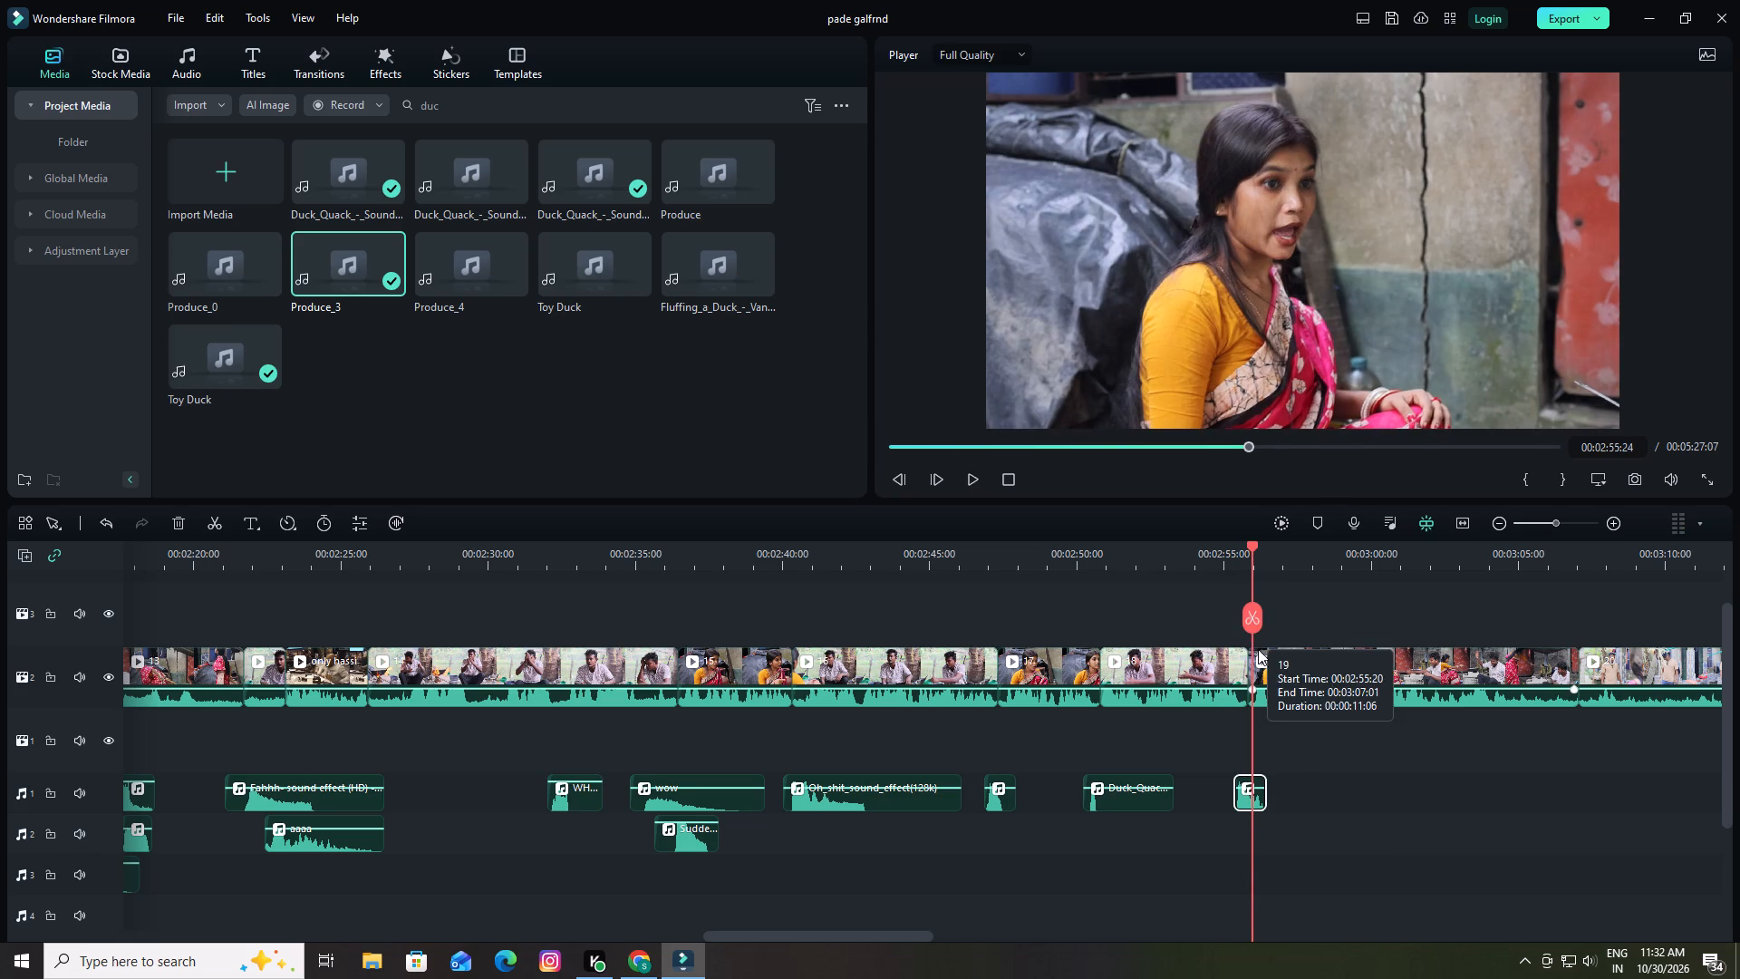
click(1249, 548)
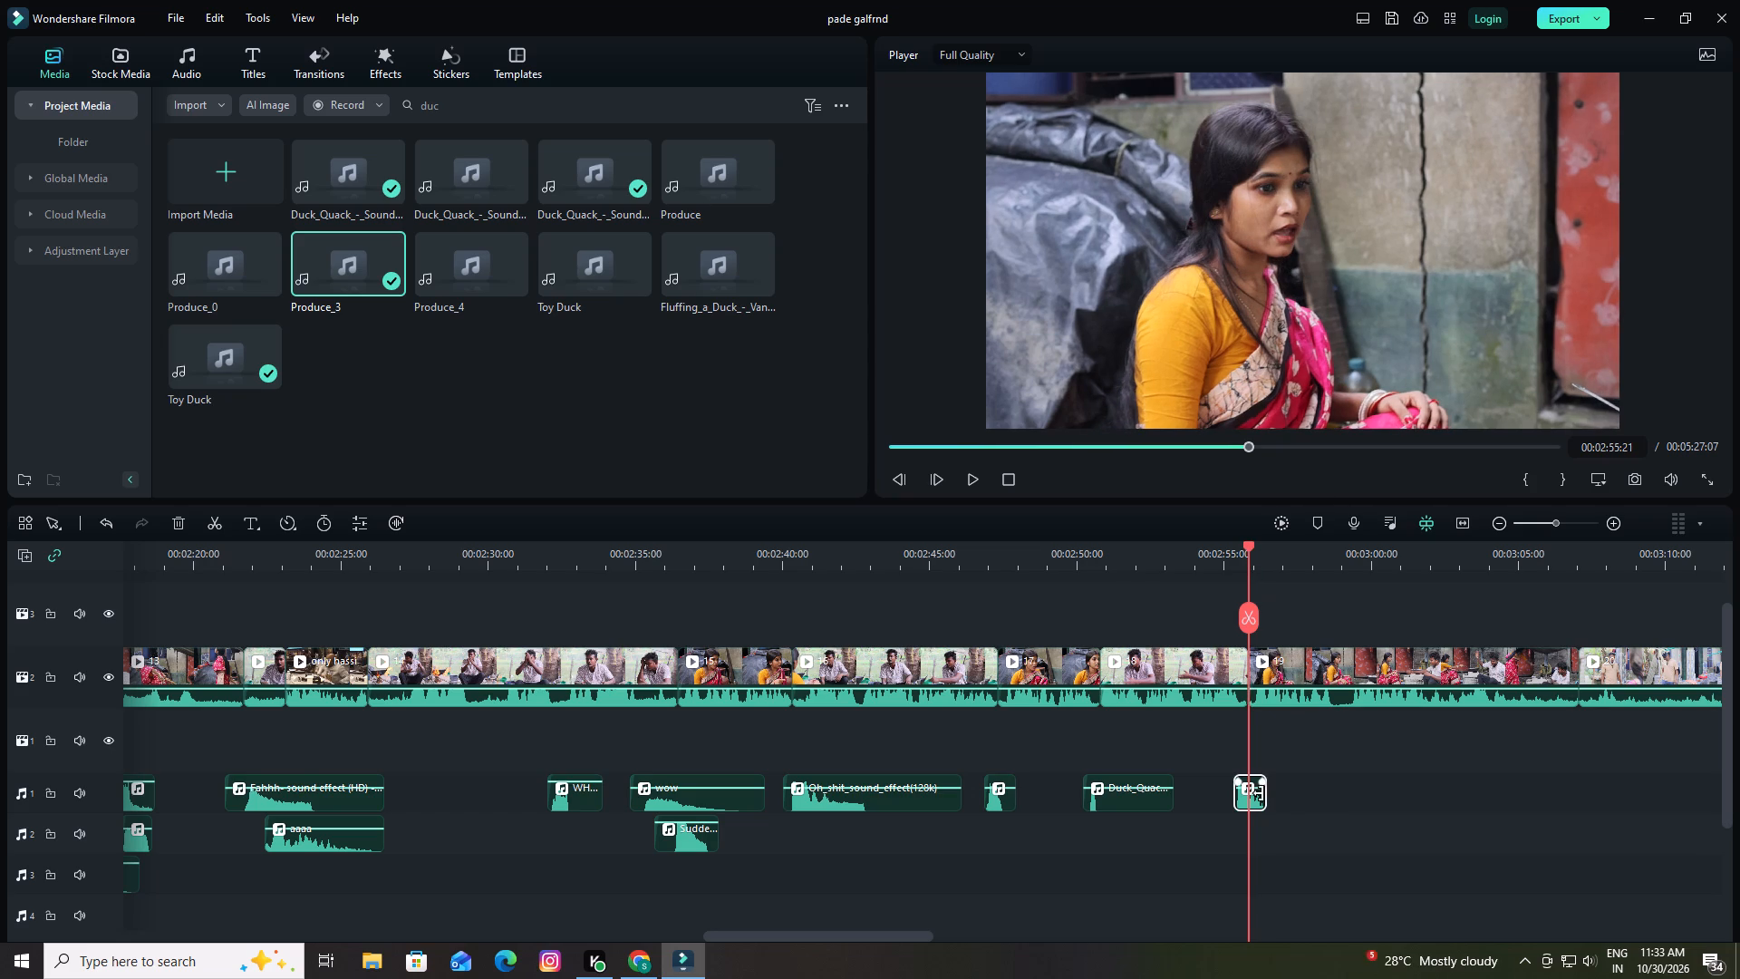
click(1253, 800)
click(1248, 614)
click(172, 519)
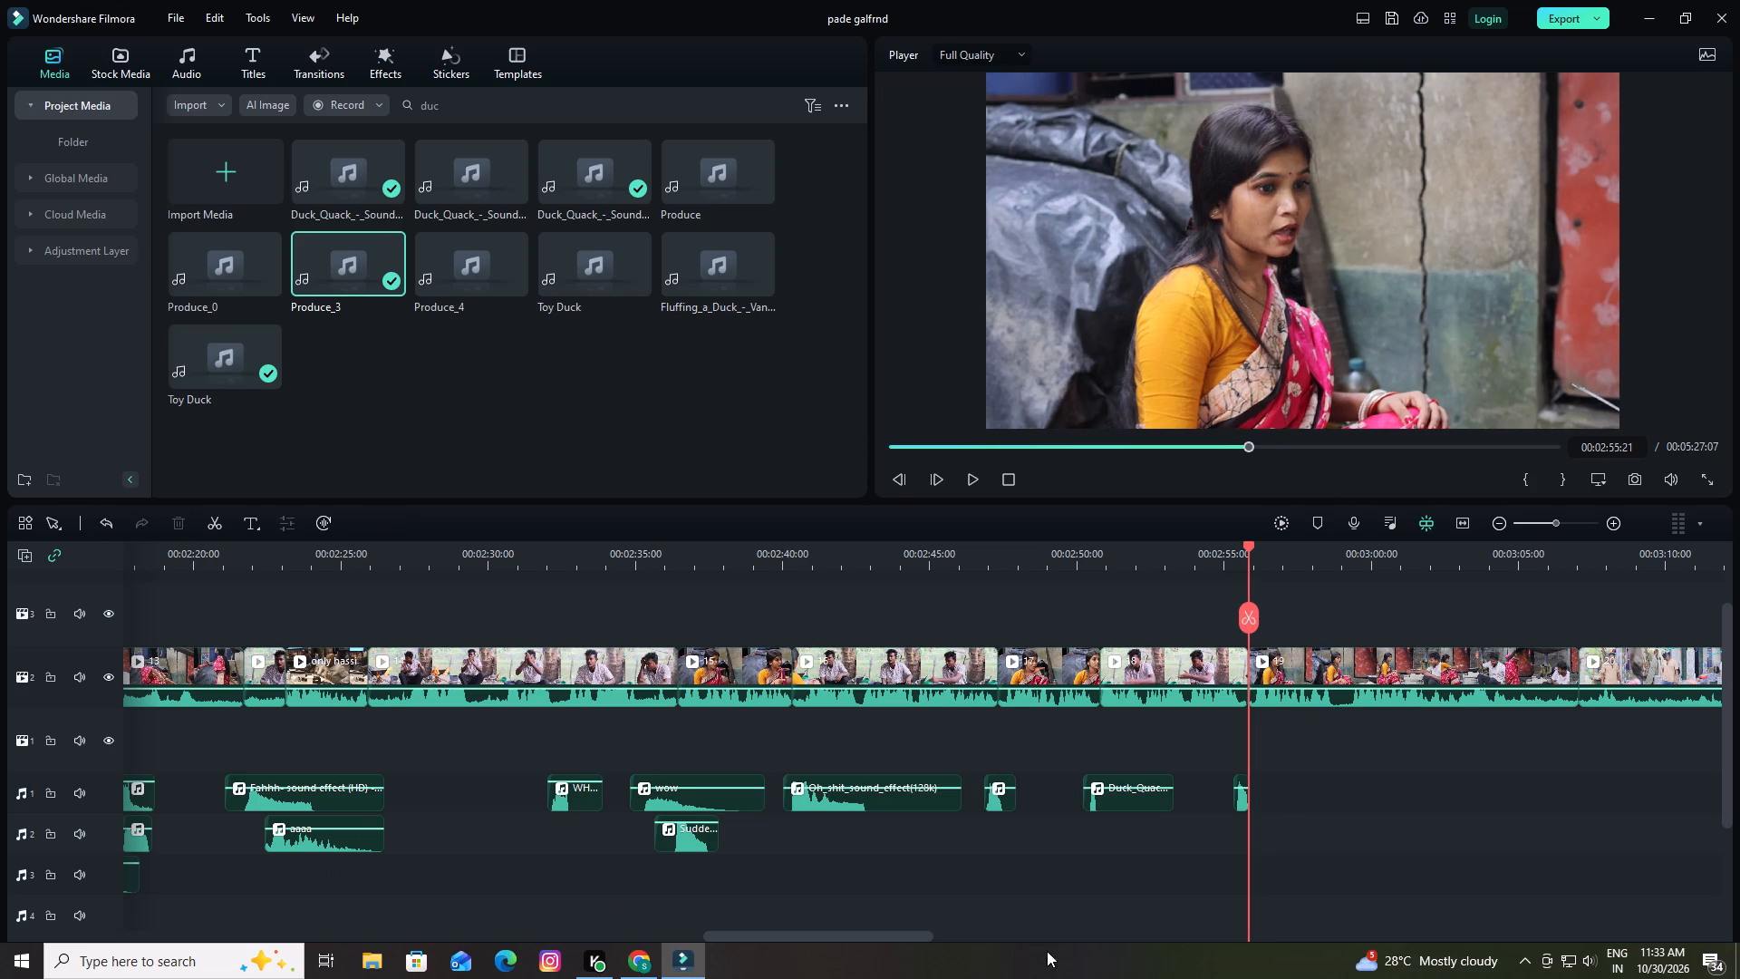
Play the scene on to 00:02:58:16, clear the "duc" search and browse the project media for a fitting reaction sound.
key(space)
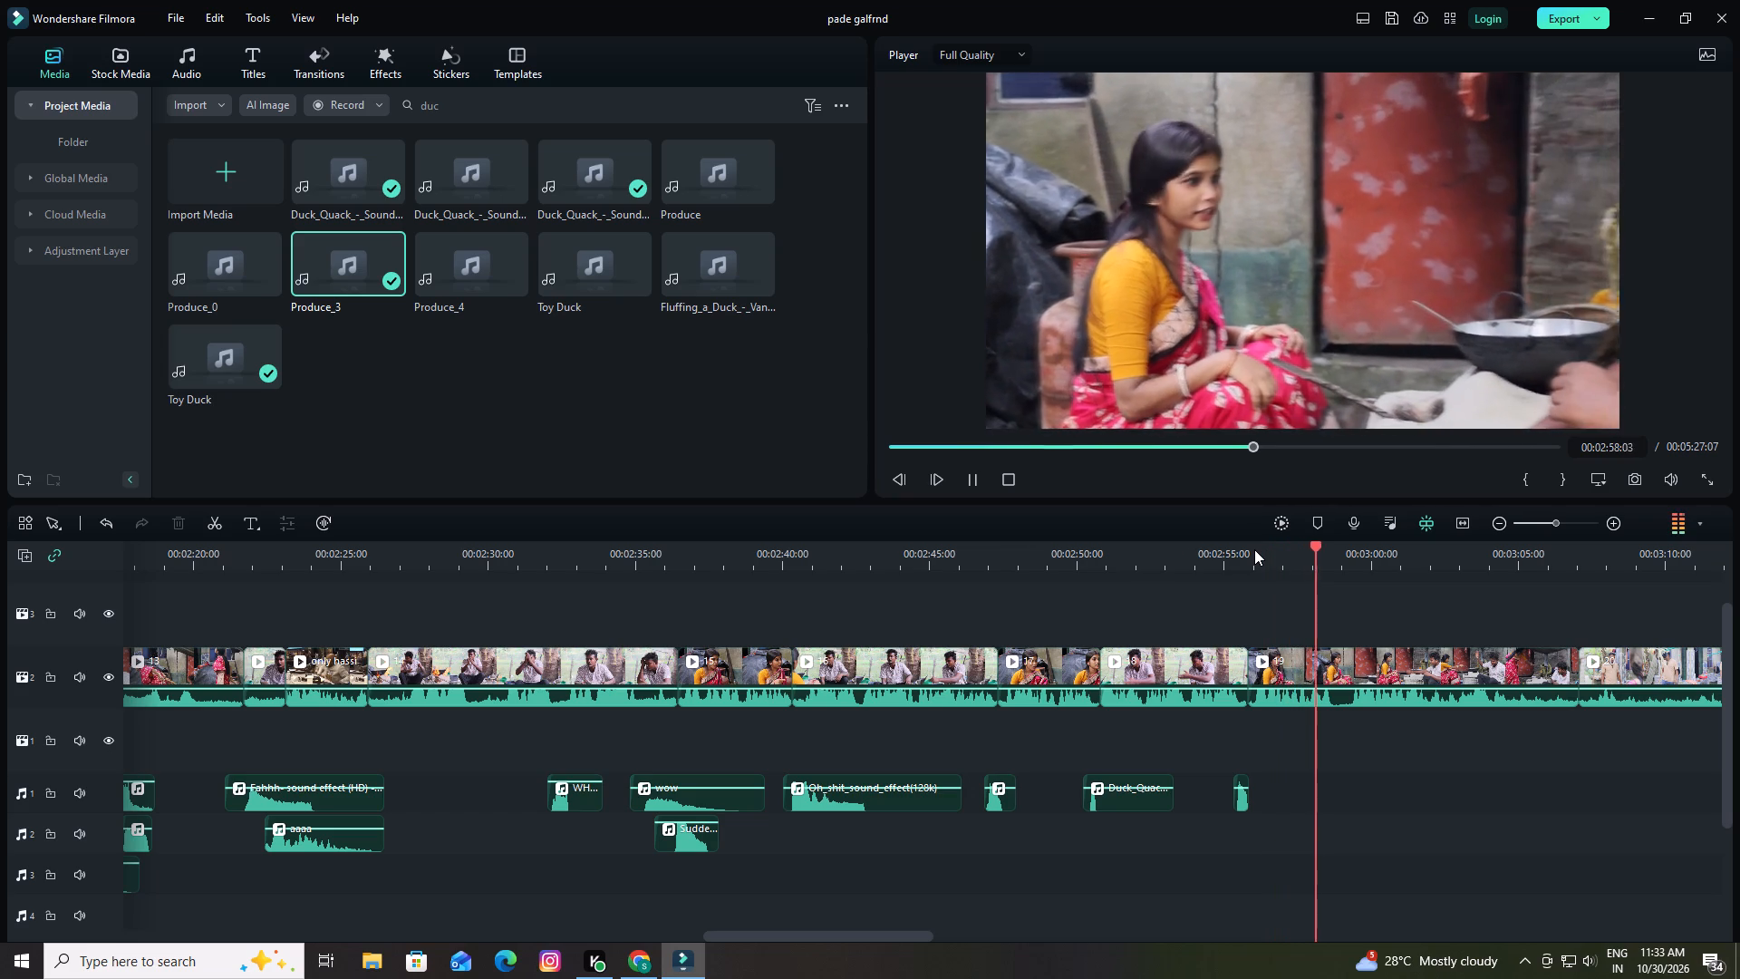
key(space)
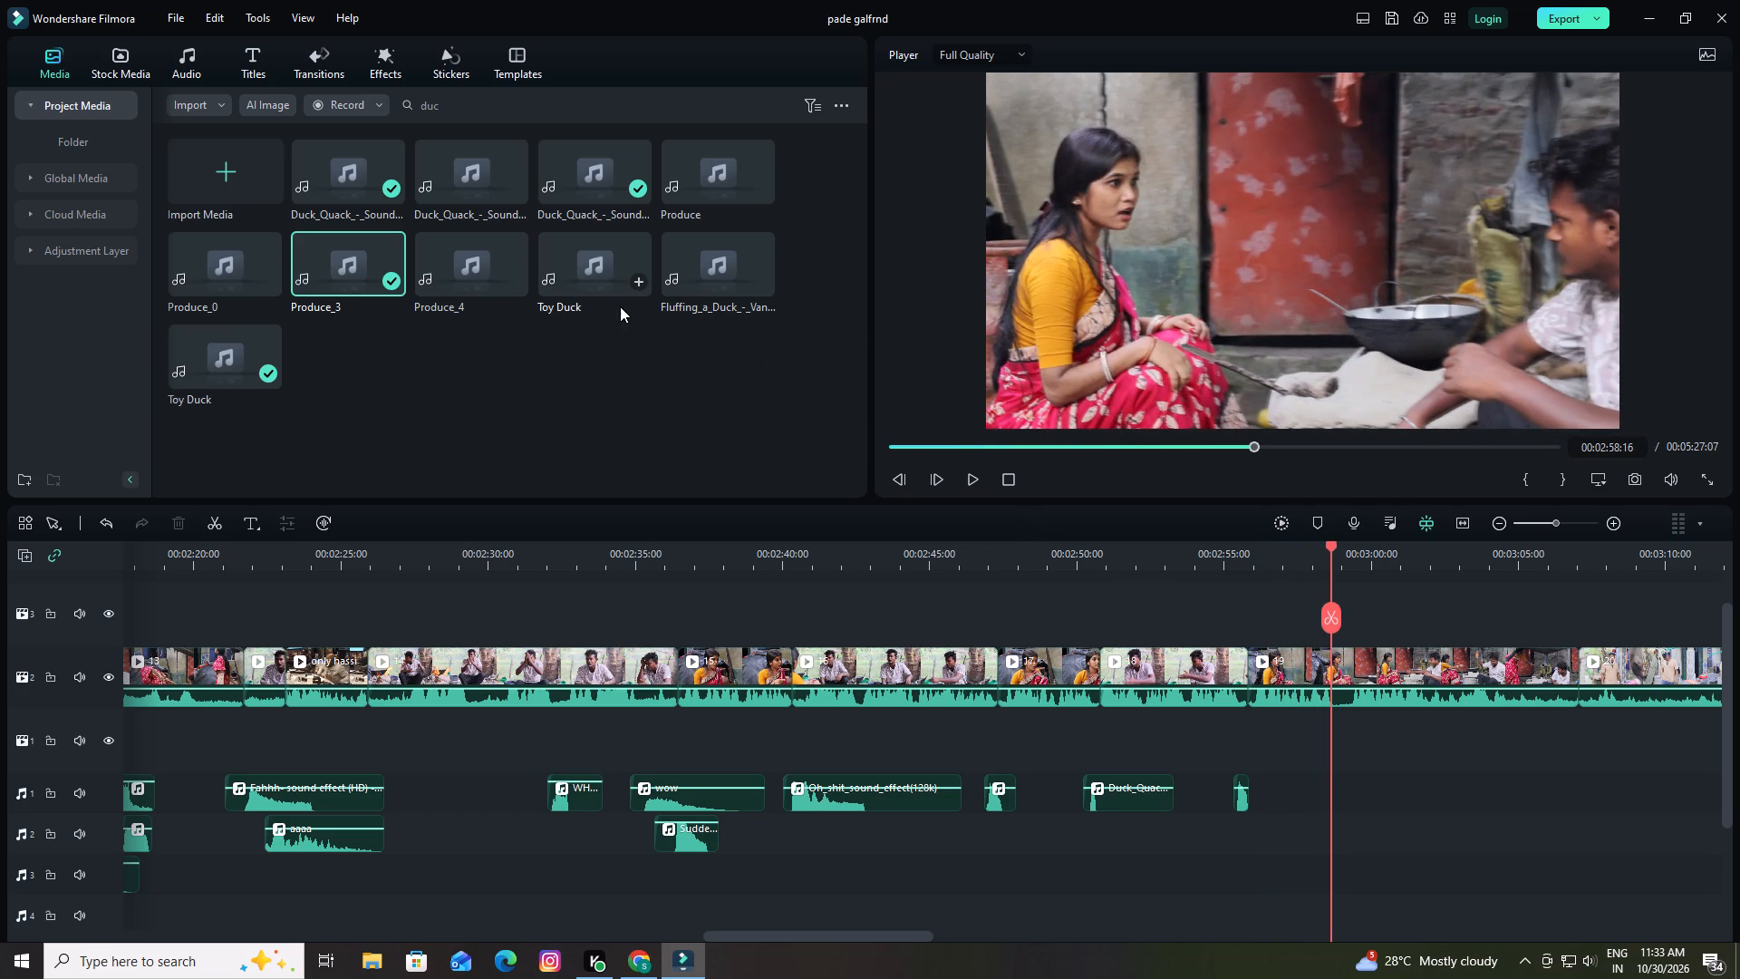
click(536, 108)
click(782, 107)
scroll(596, 296, down, 2)
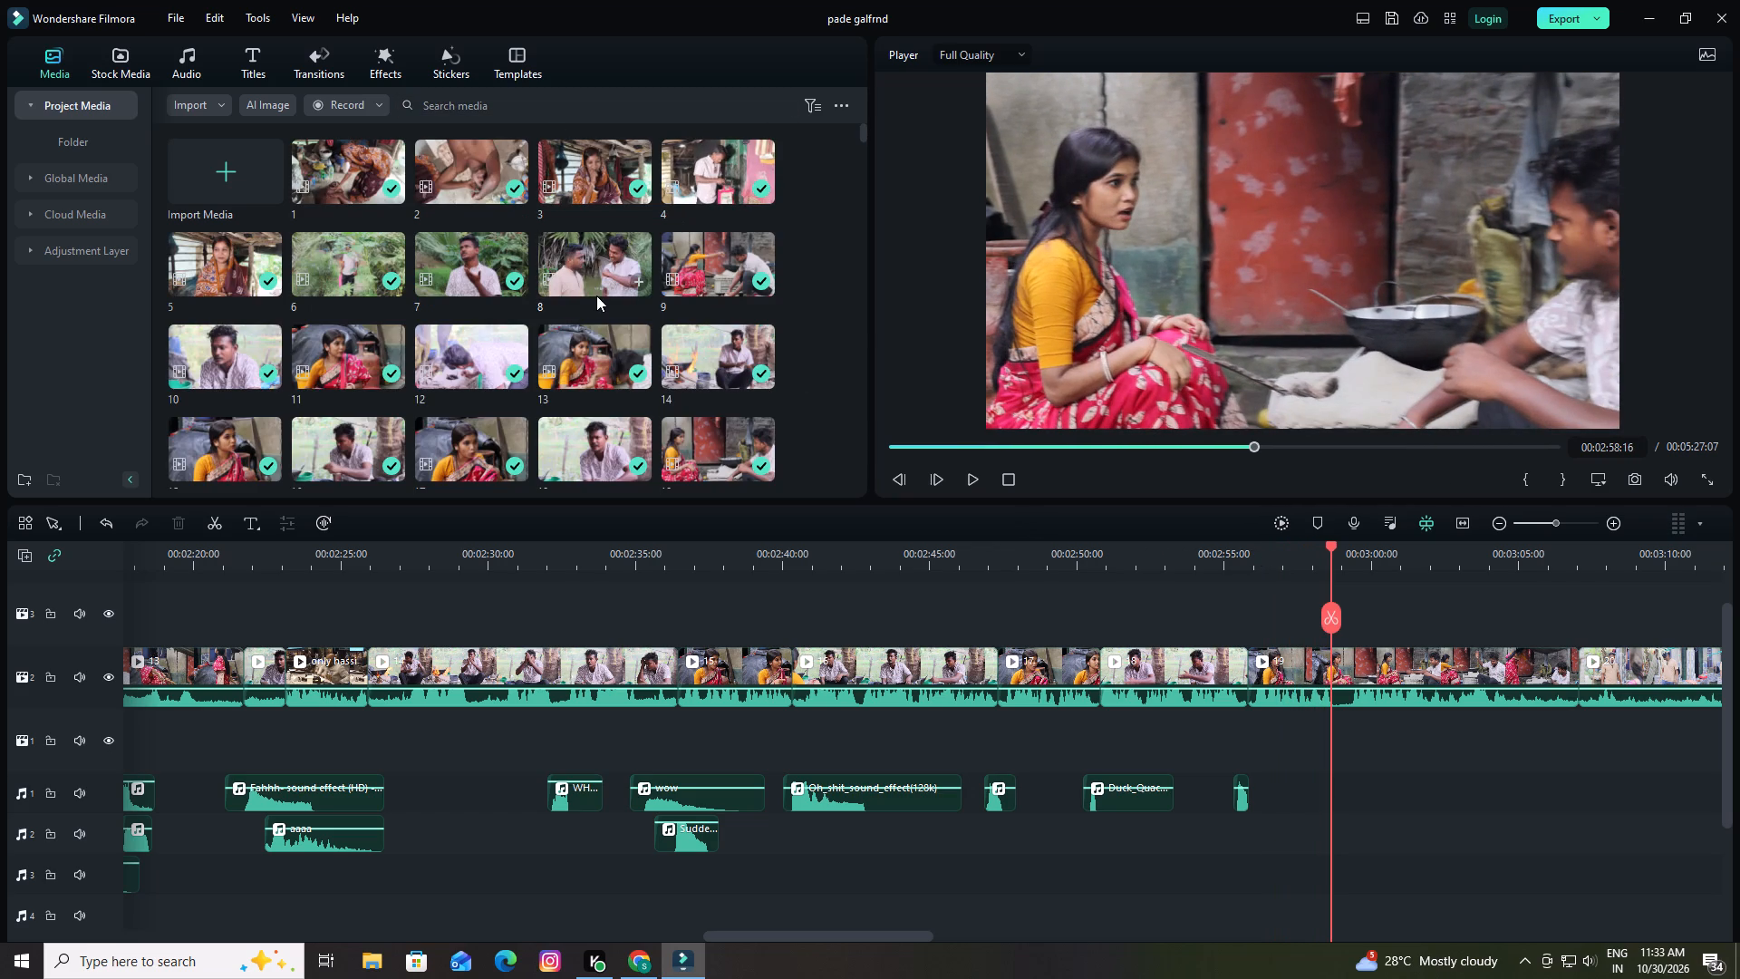
scroll(596, 296, down, 12)
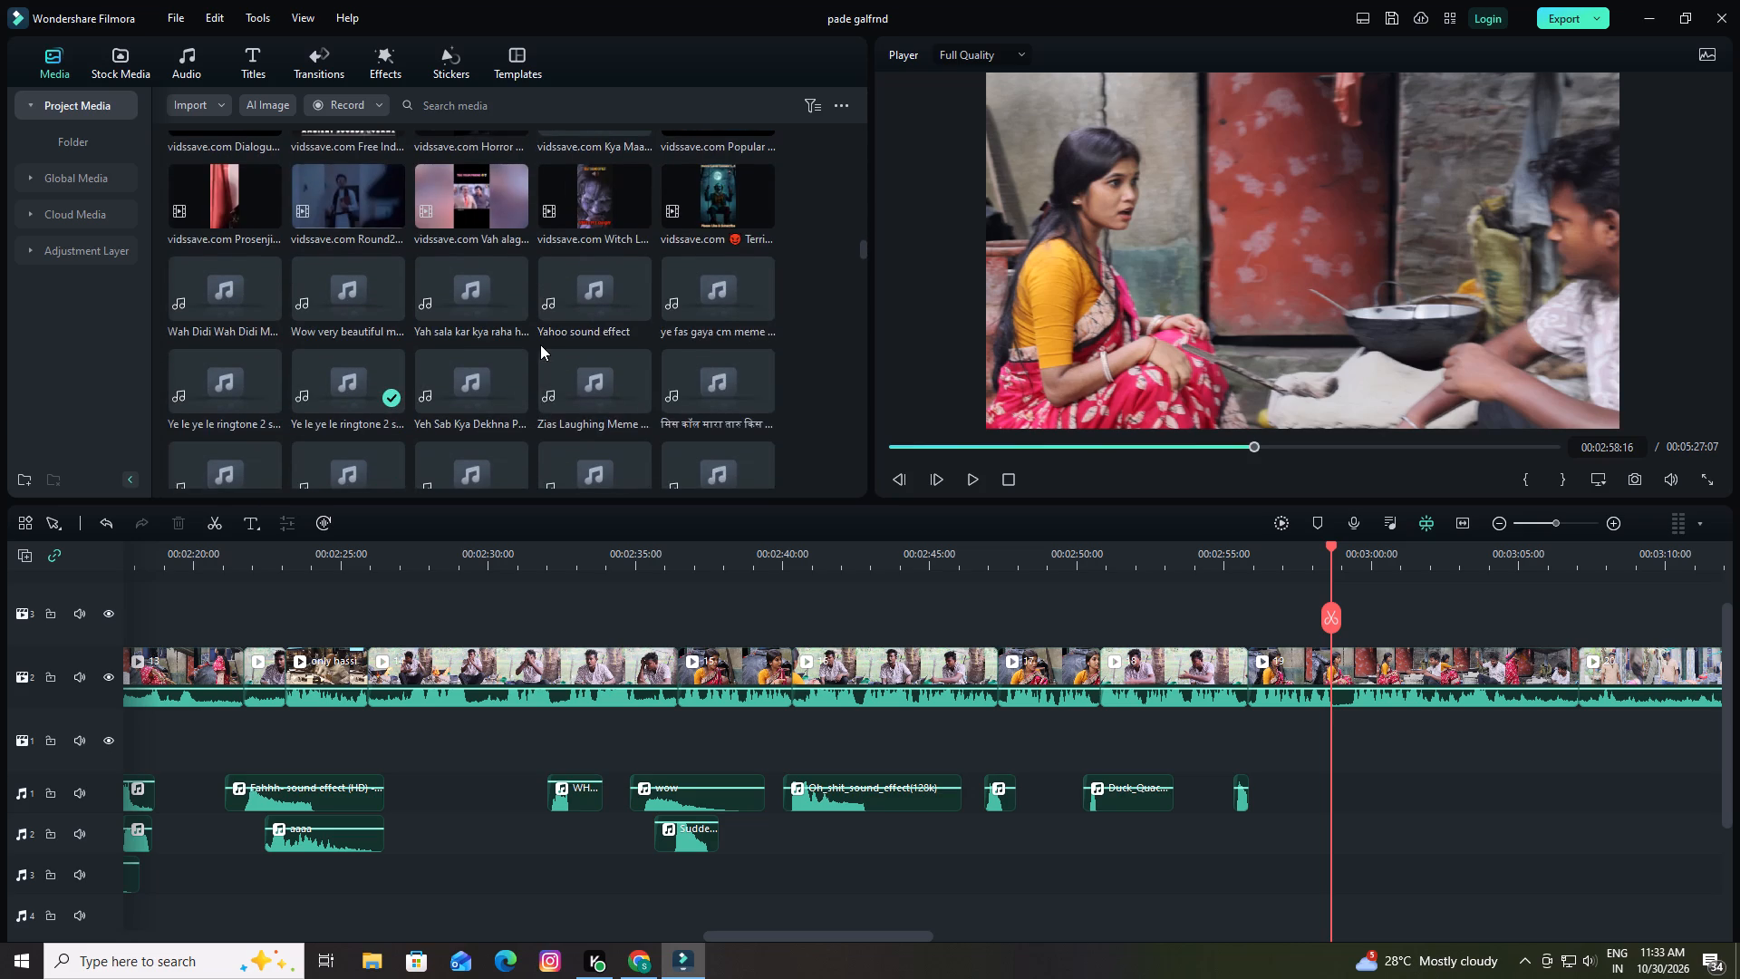
scroll(540, 344, down, 10)
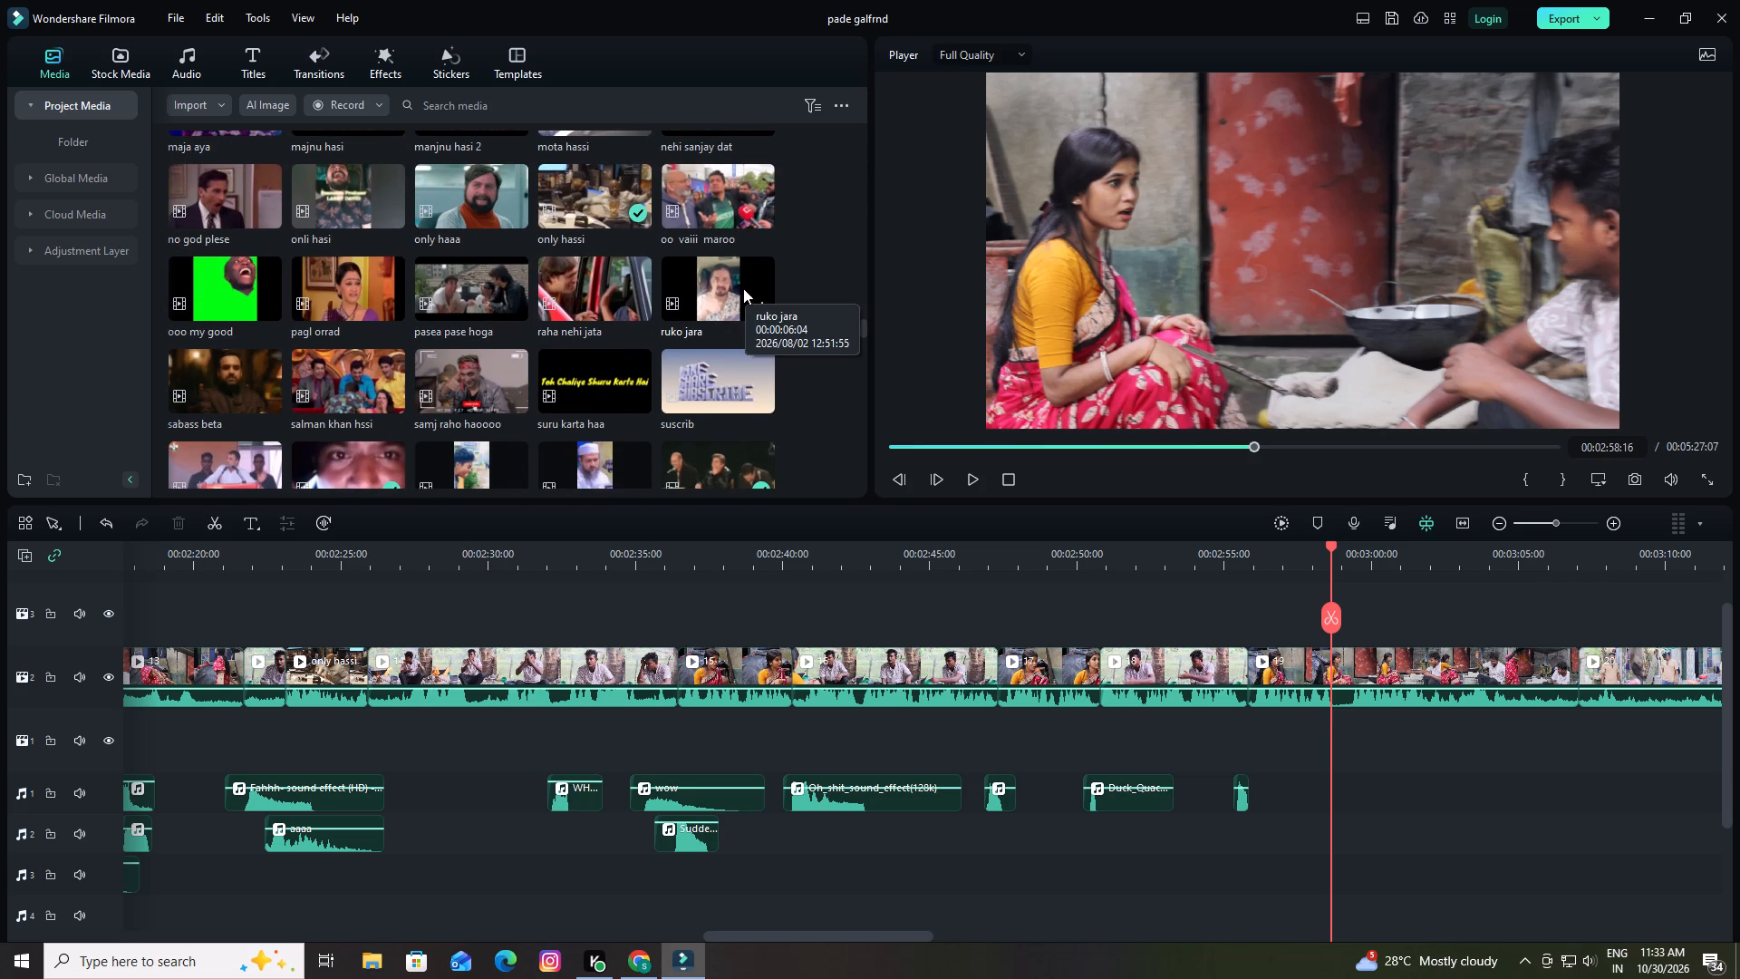
scroll(376, 307, down, 4)
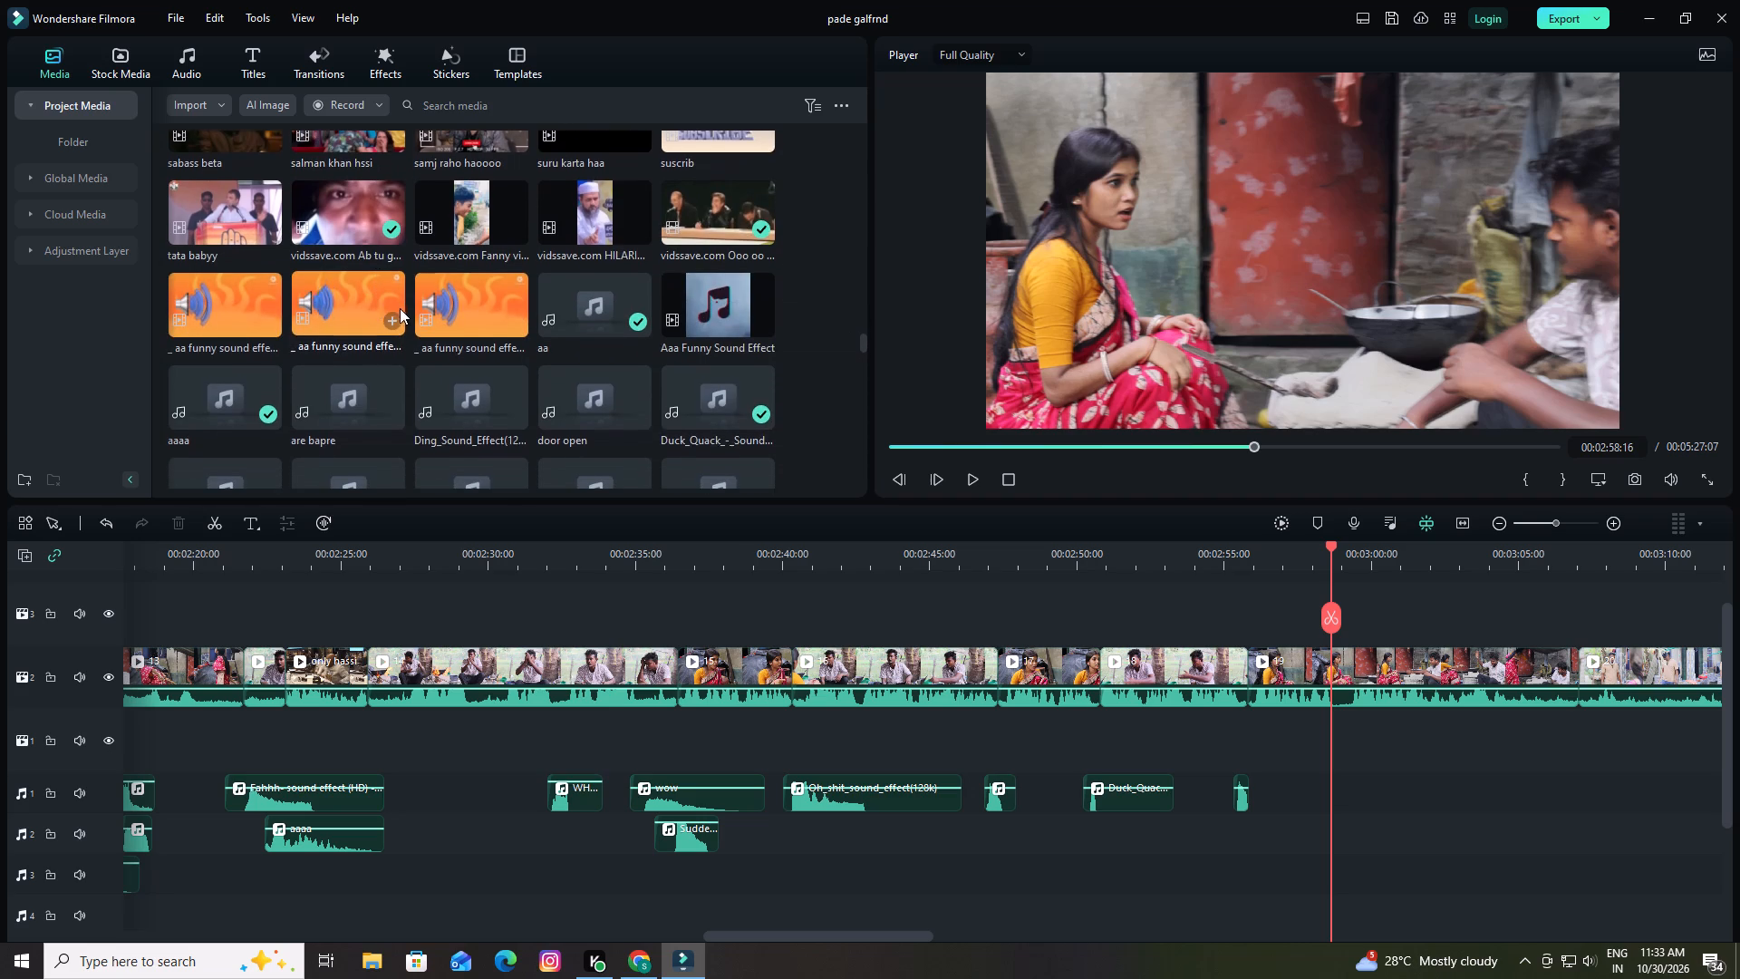
scroll(451, 320, down, 2)
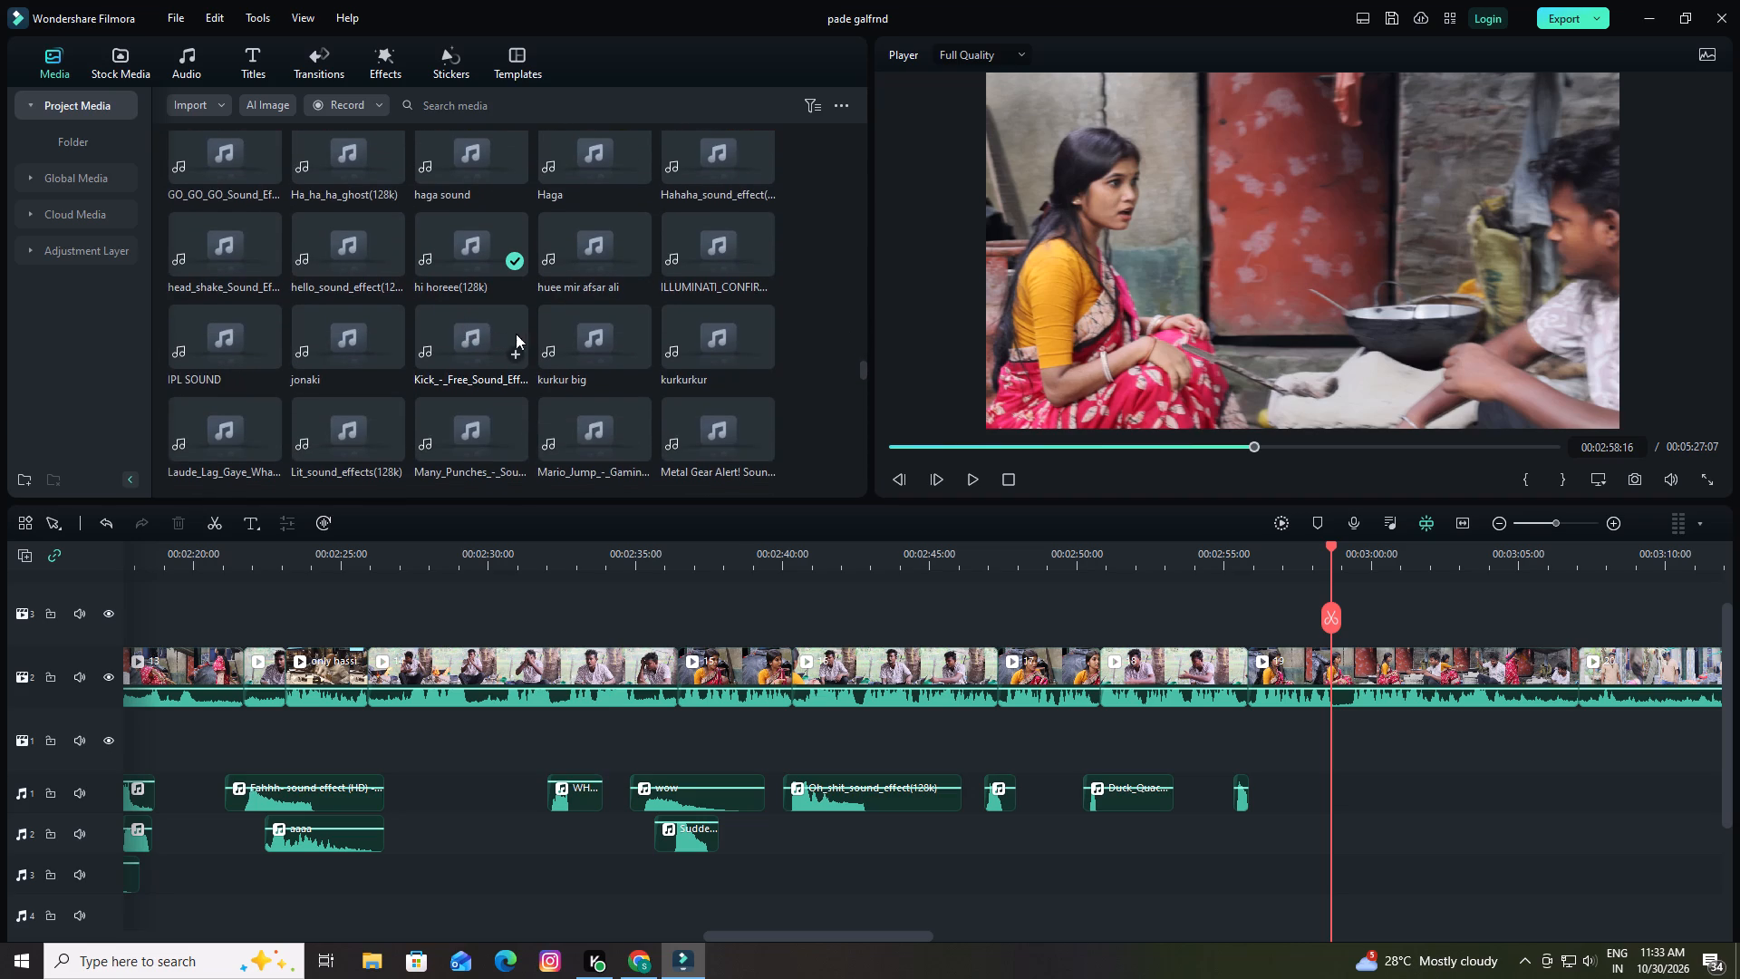
scroll(529, 334, down, 1)
Search for "wha", place WHAT!_SOUND_EFFECT on audio track 1 at 00:02:58:16 and raise its volume to 12 dB.
click(498, 101)
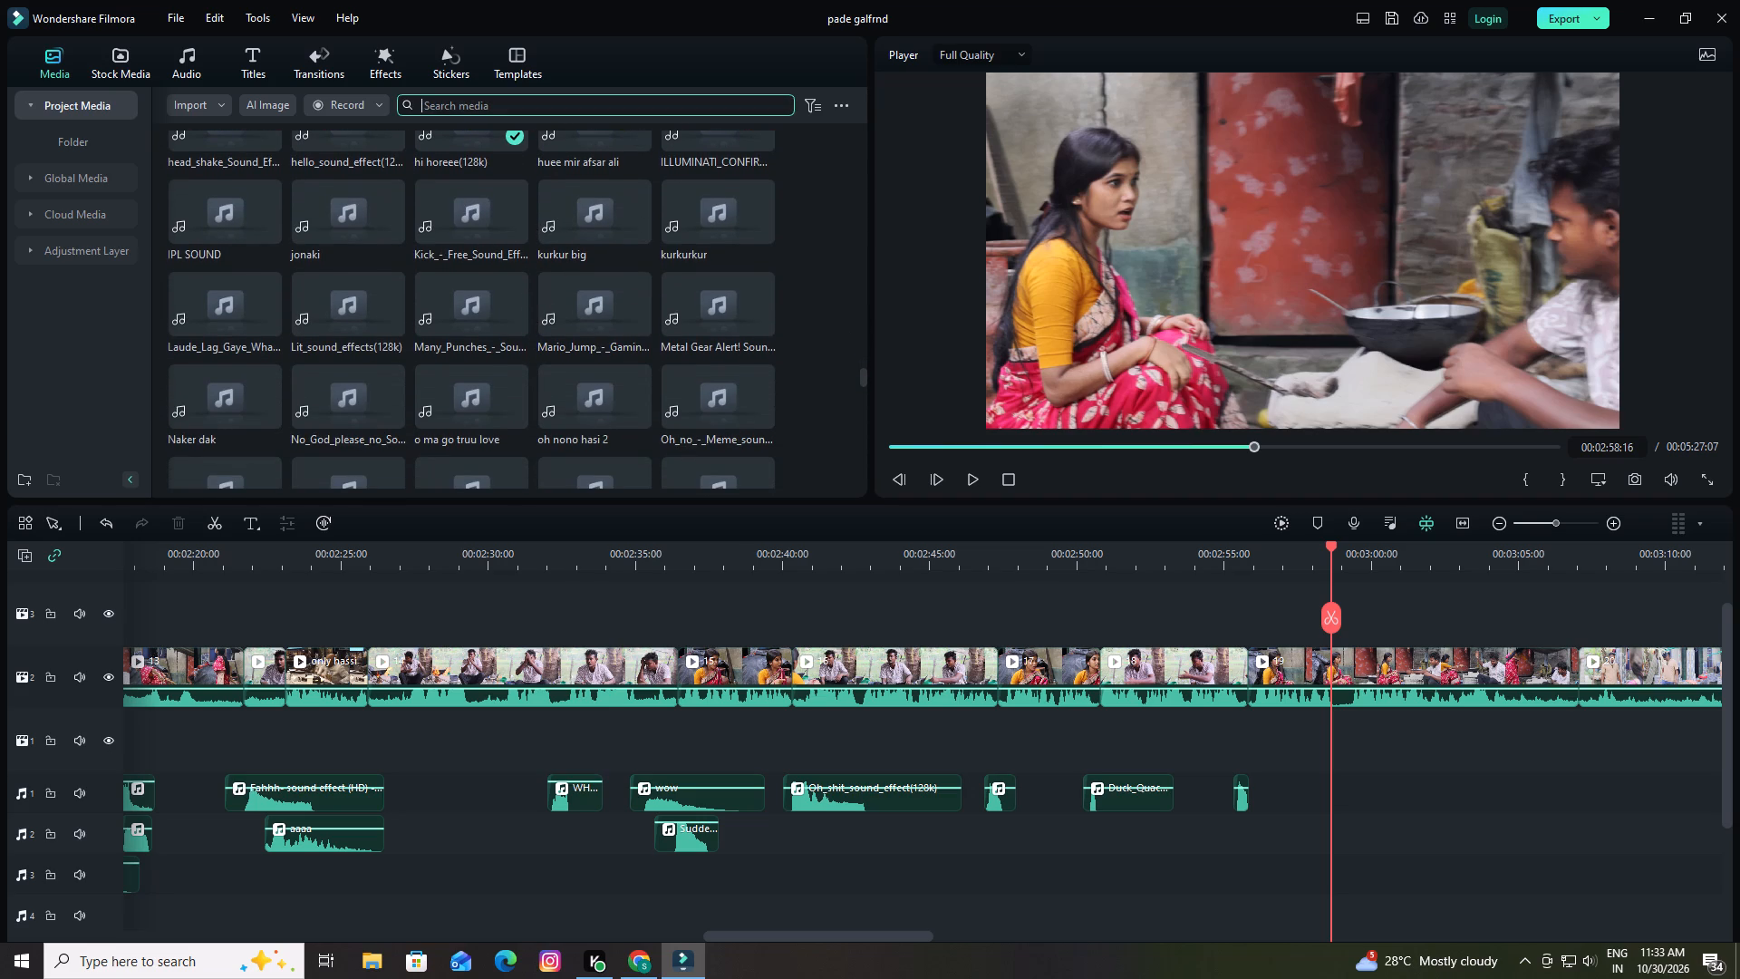
text(wh)
key(a)
key(Return)
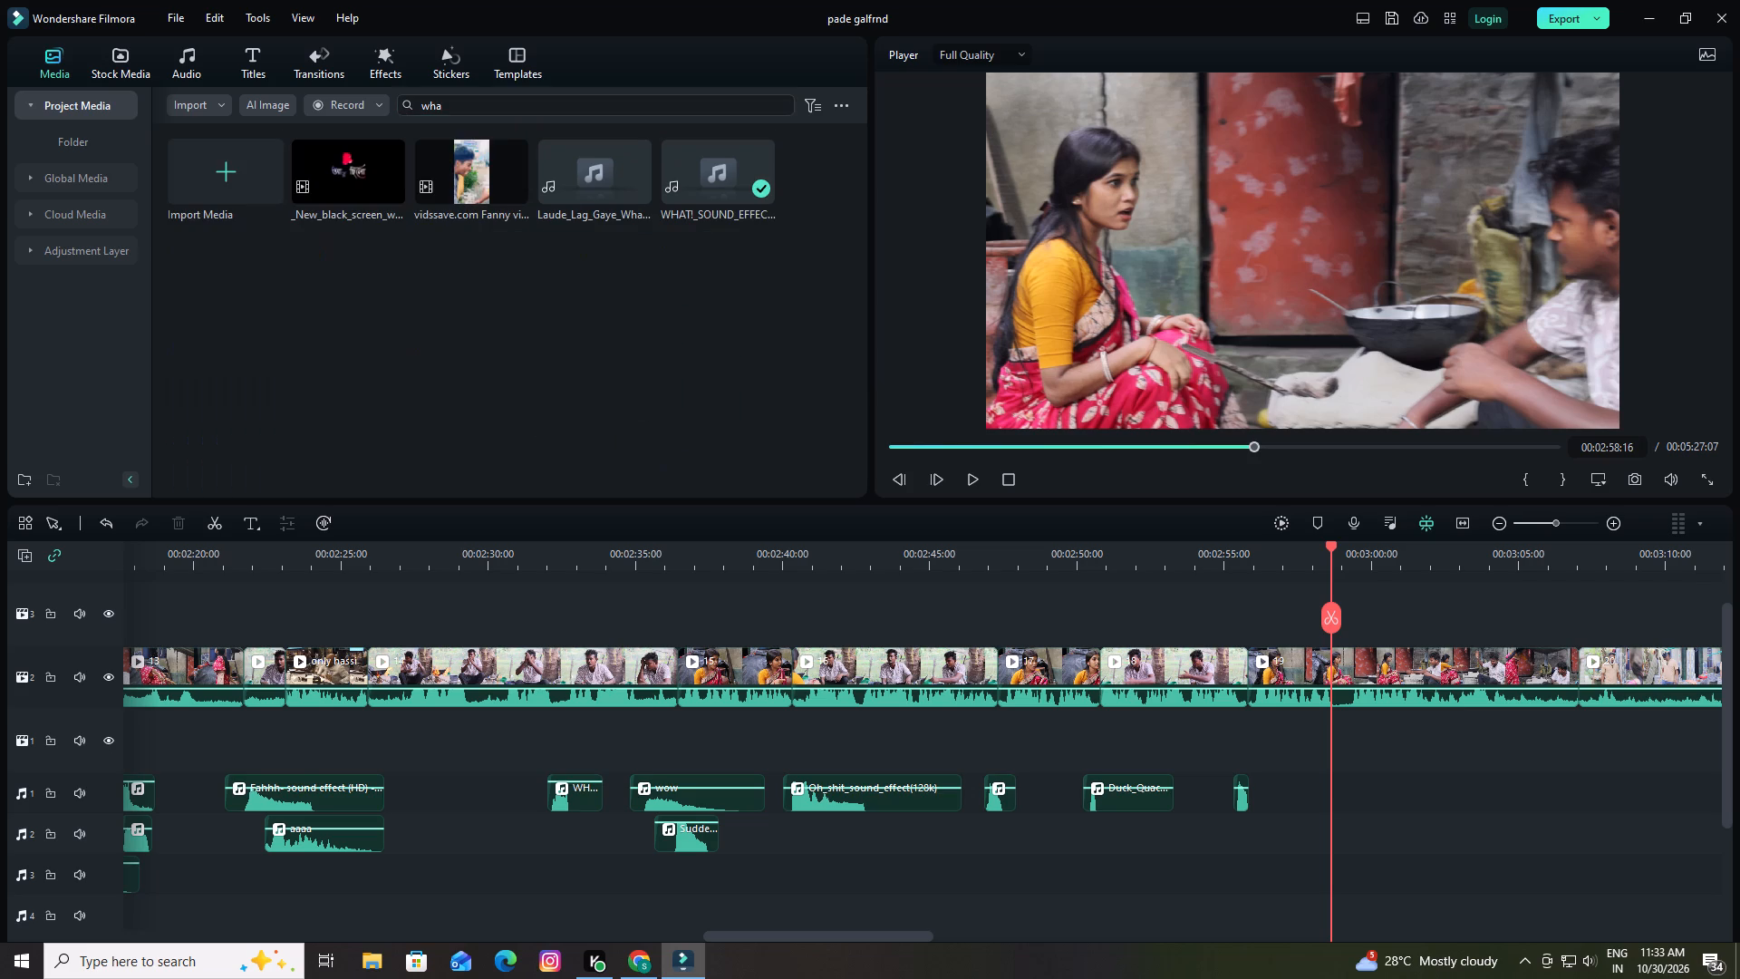
drag(691, 189, 1339, 743)
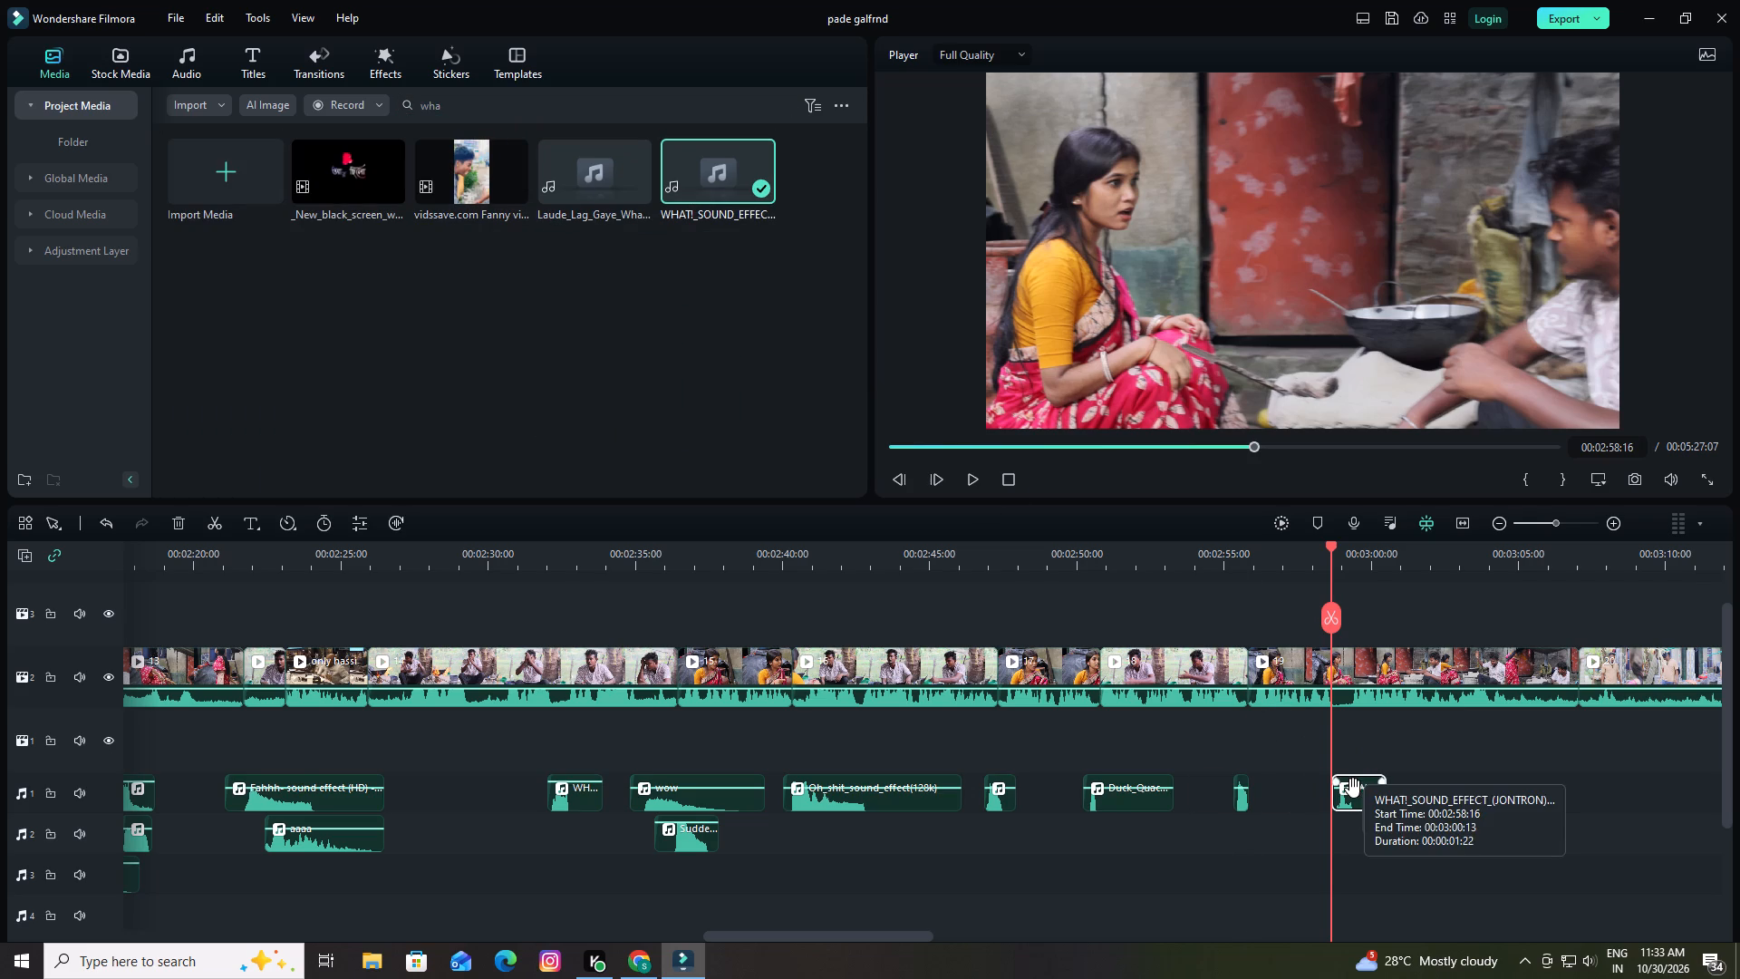
click(1353, 788)
drag(1358, 788, 1358, 777)
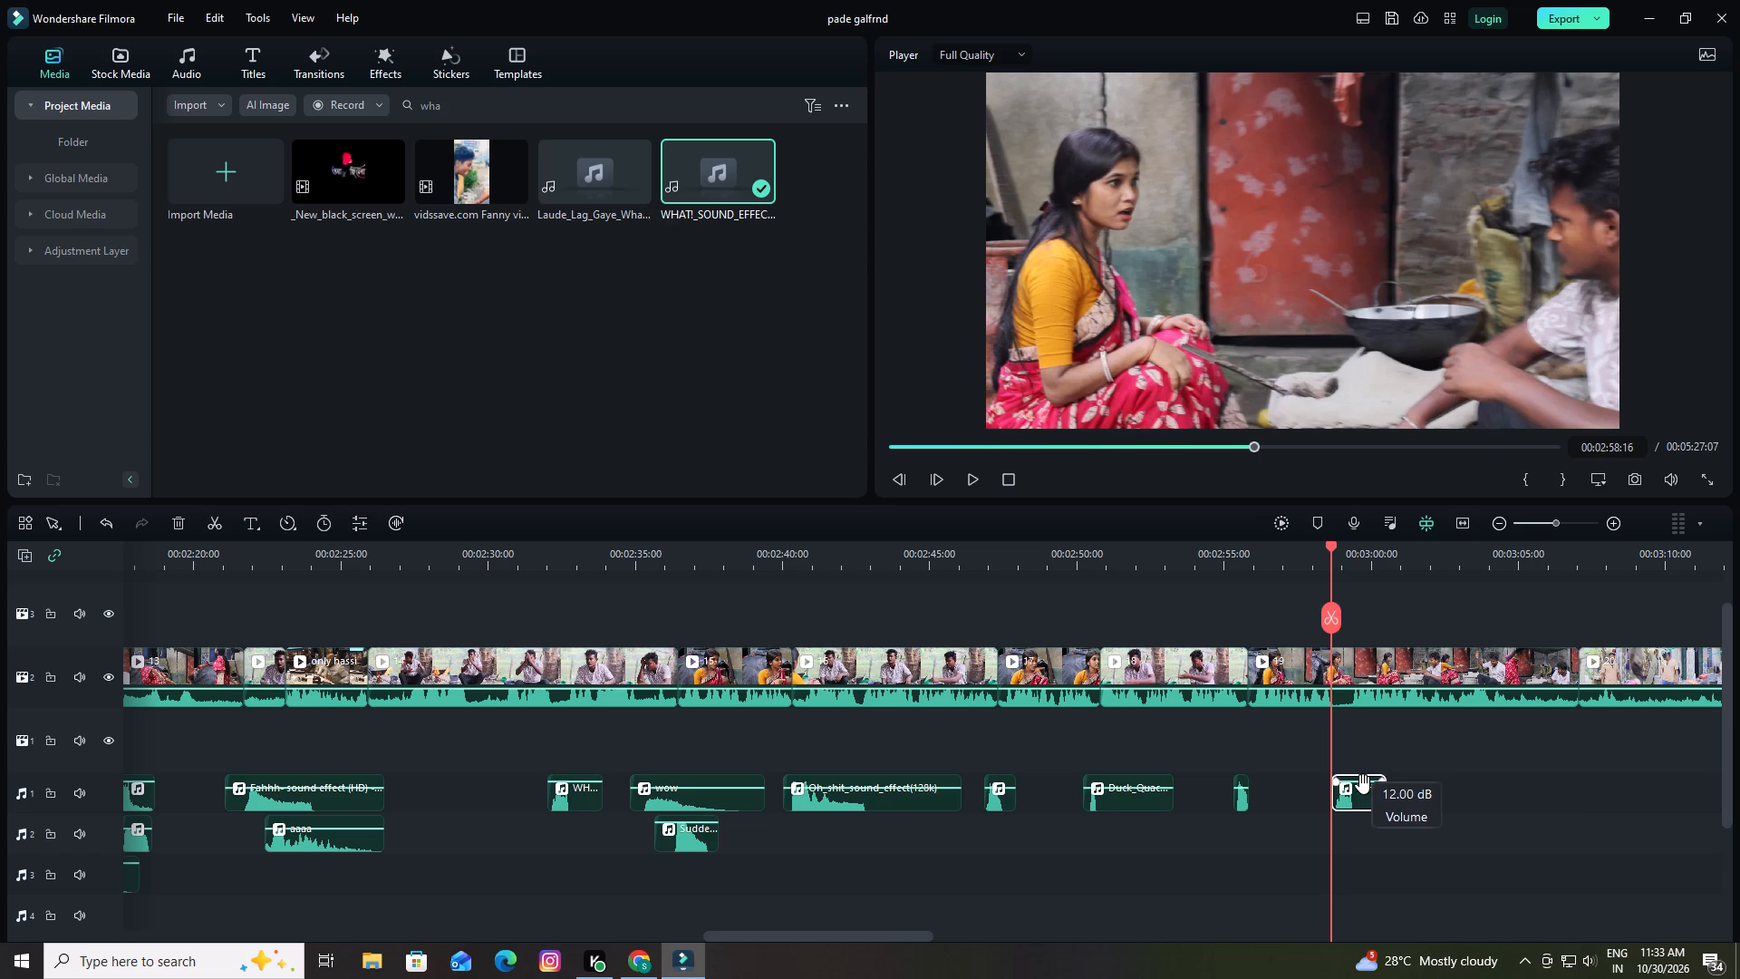
Play the scene to 00:03:03:00, set the playhead back to 00:03:02:15 and clear the project media search.
key(space)
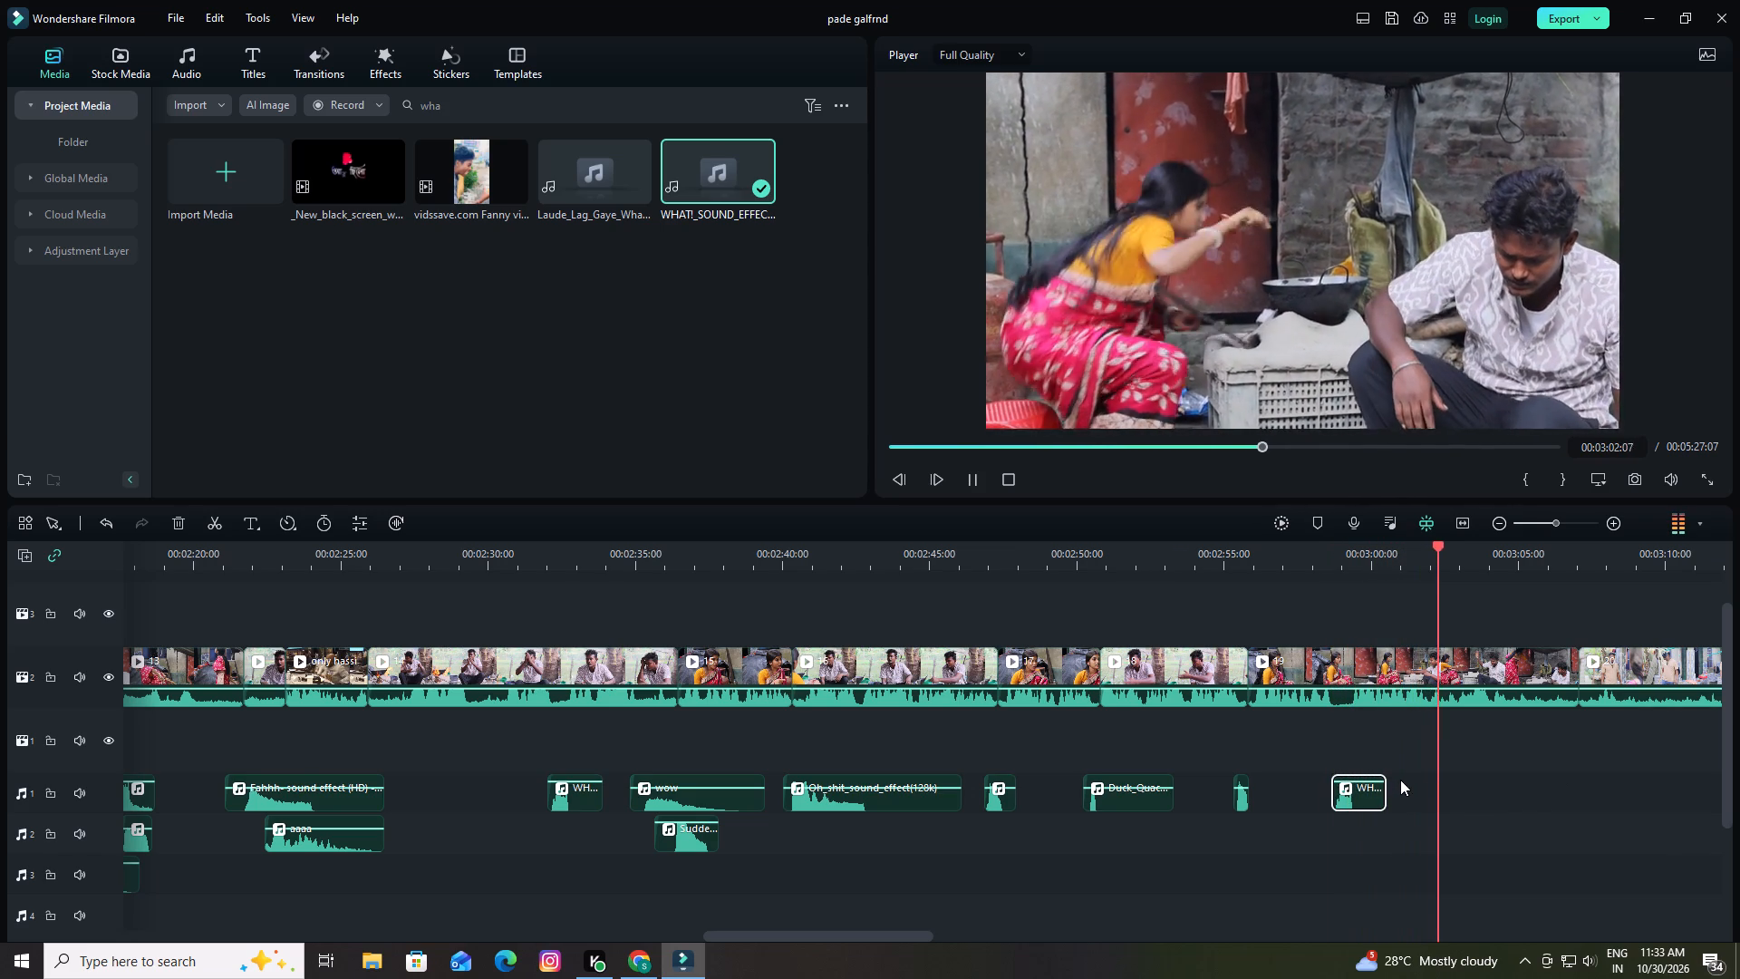
key(space)
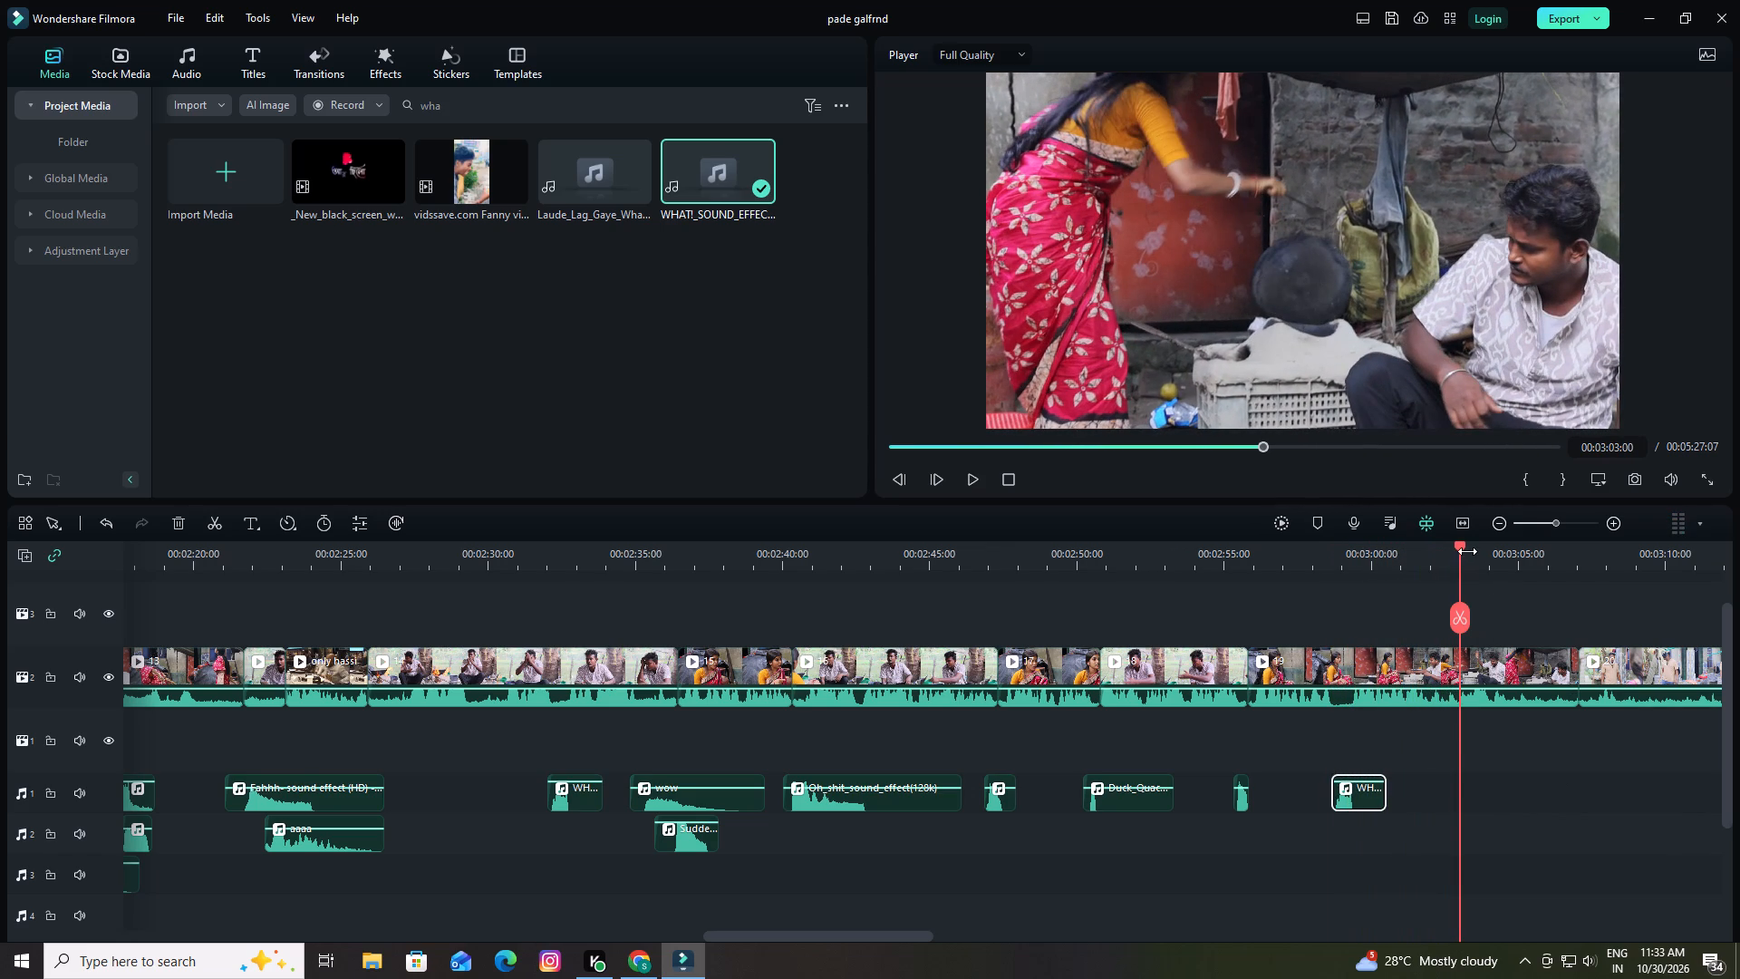
drag(1463, 547, 1447, 548)
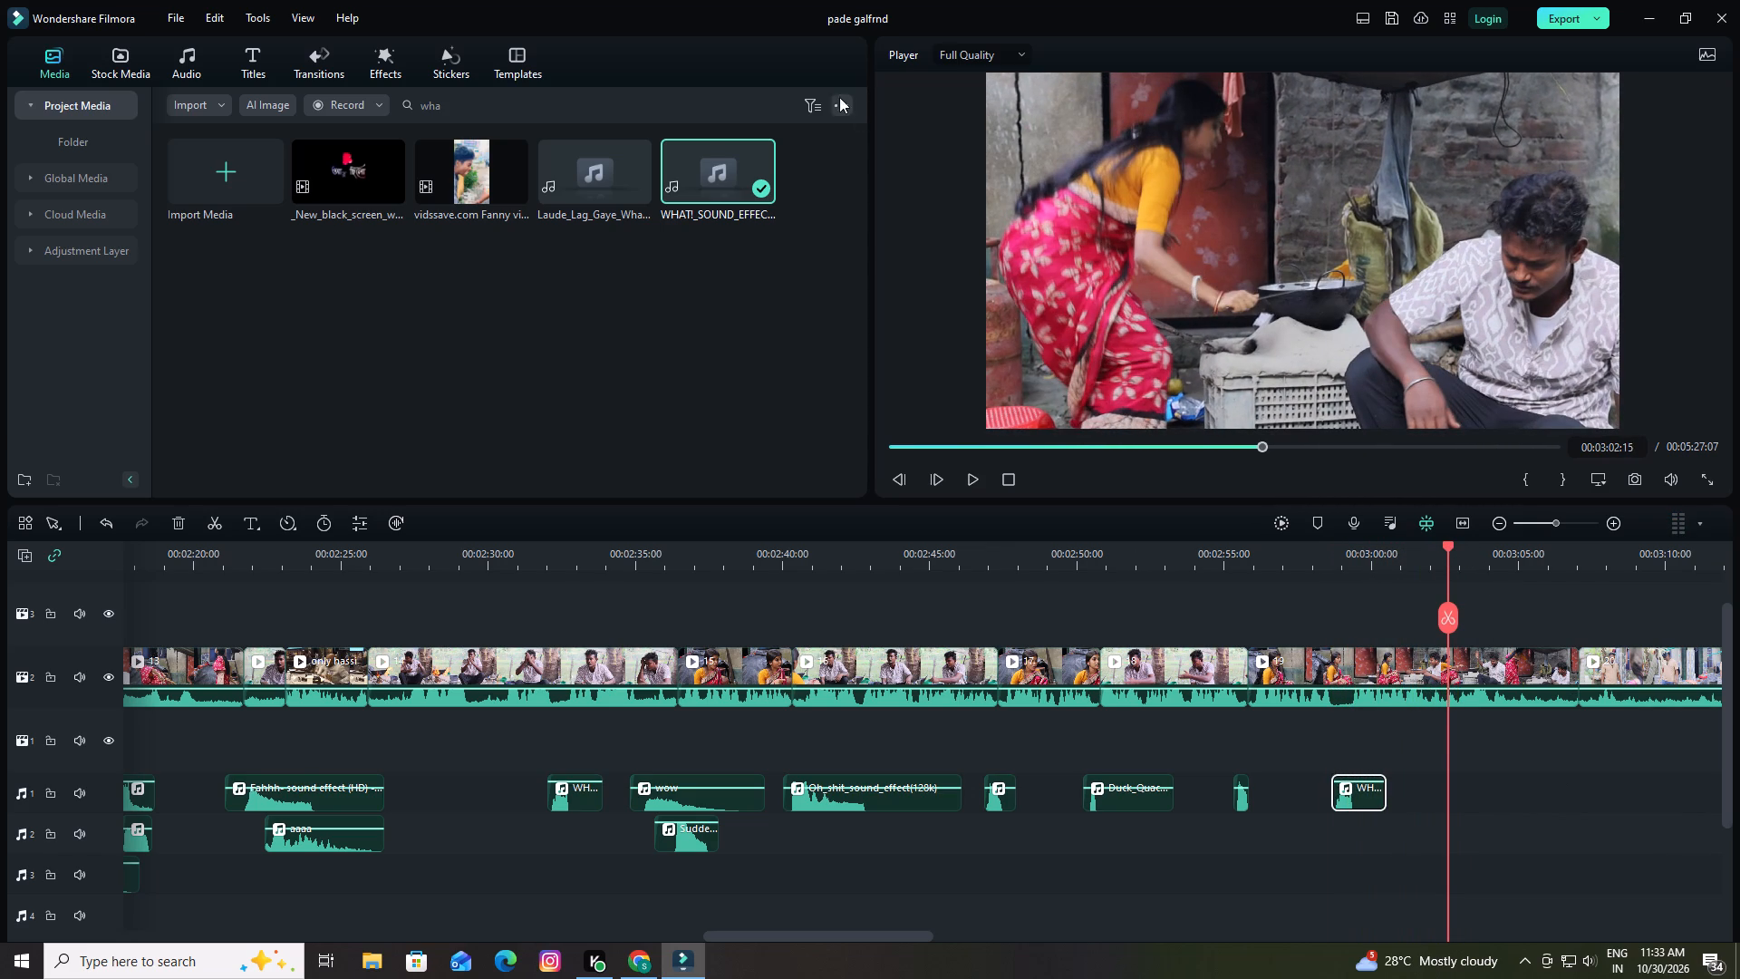
click(782, 105)
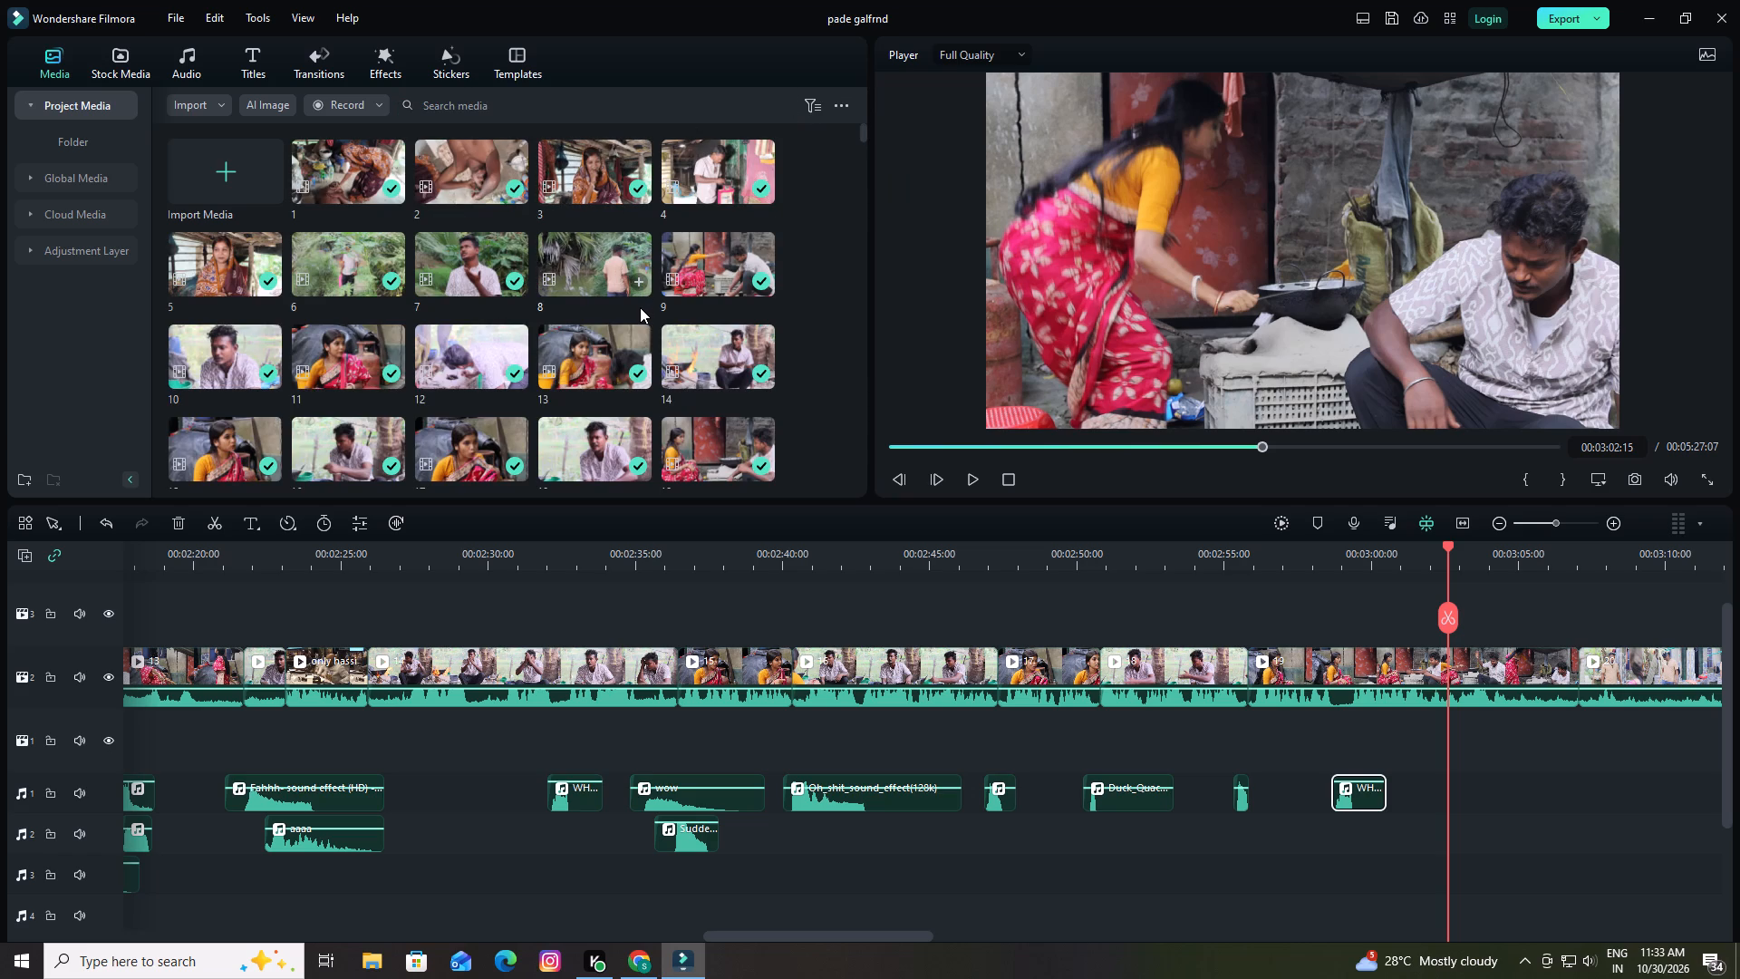
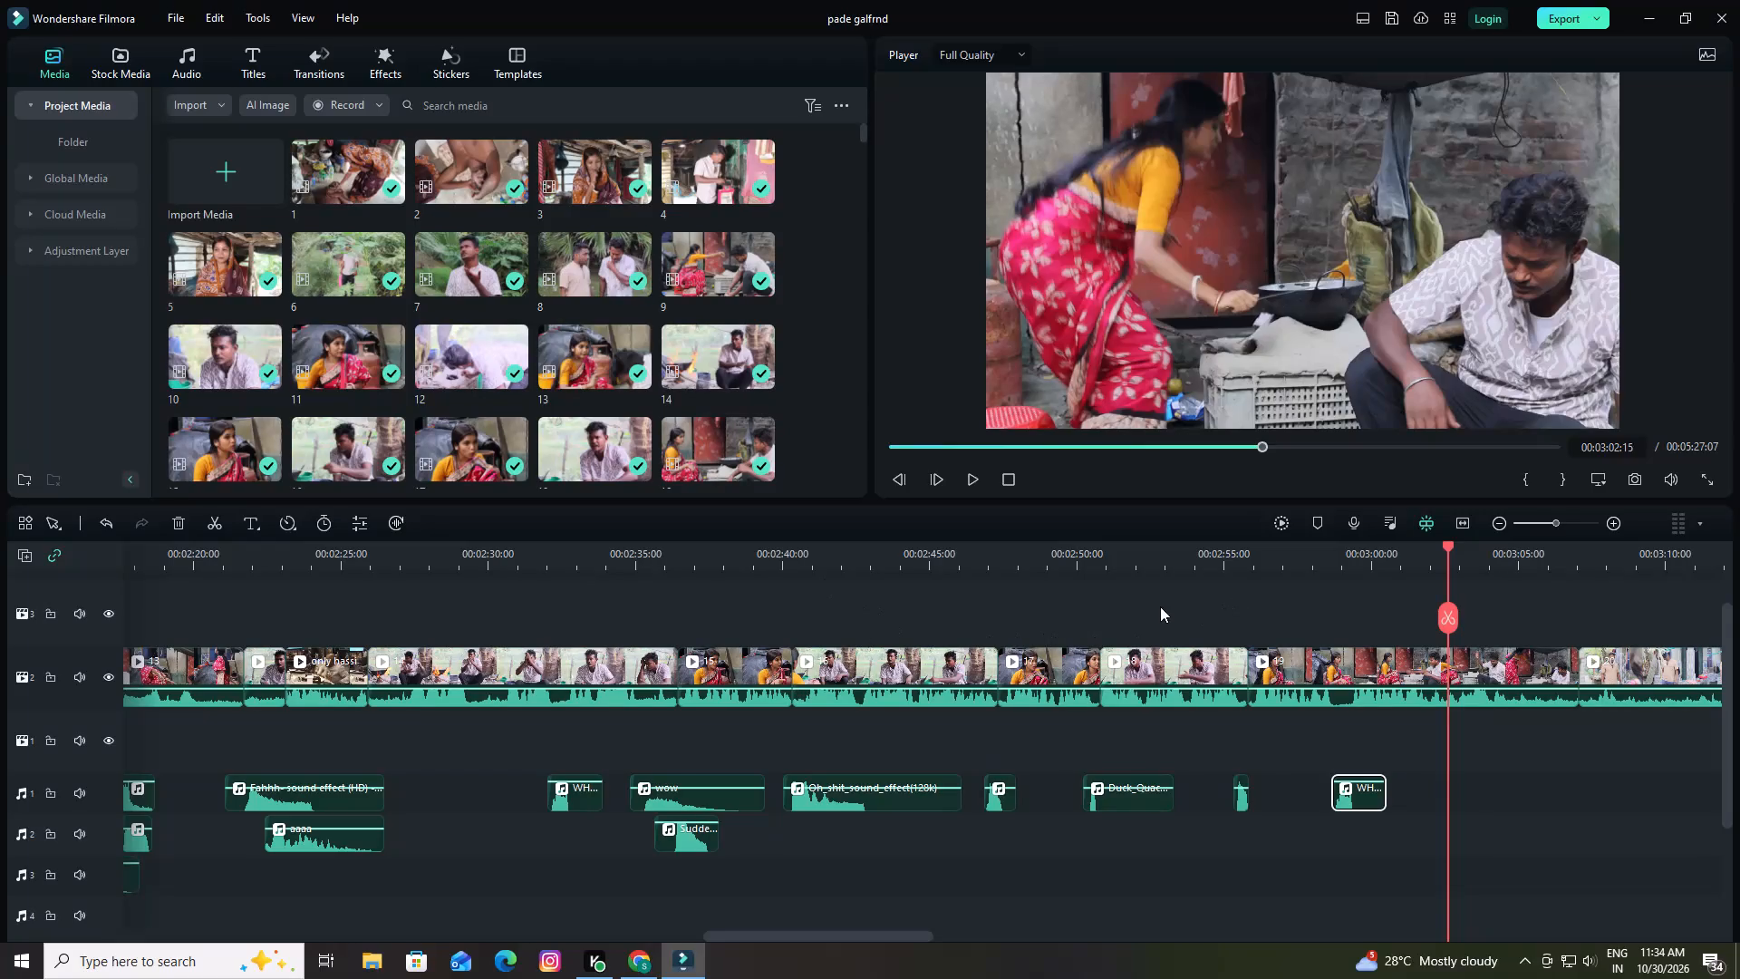
Browse the project media and audition several sound effects, including New Comedy Music, sound effect girl and Stilt Mosquito Sound.
scroll(488, 276, down, 9)
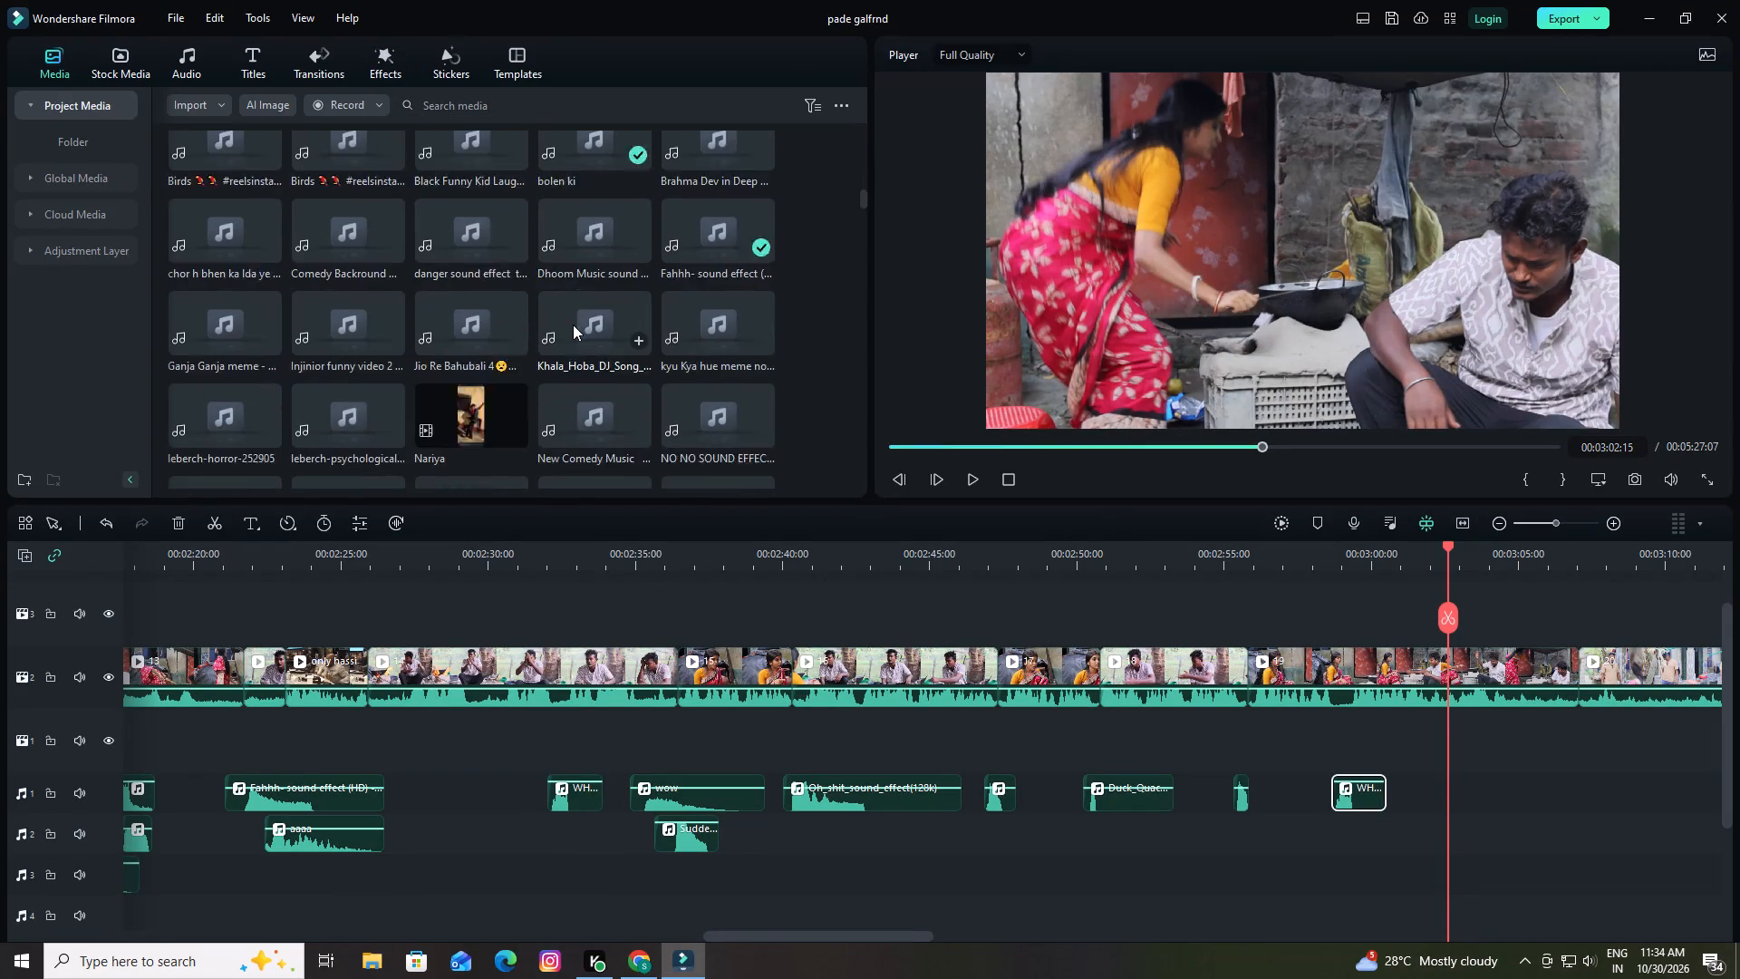
click(361, 206)
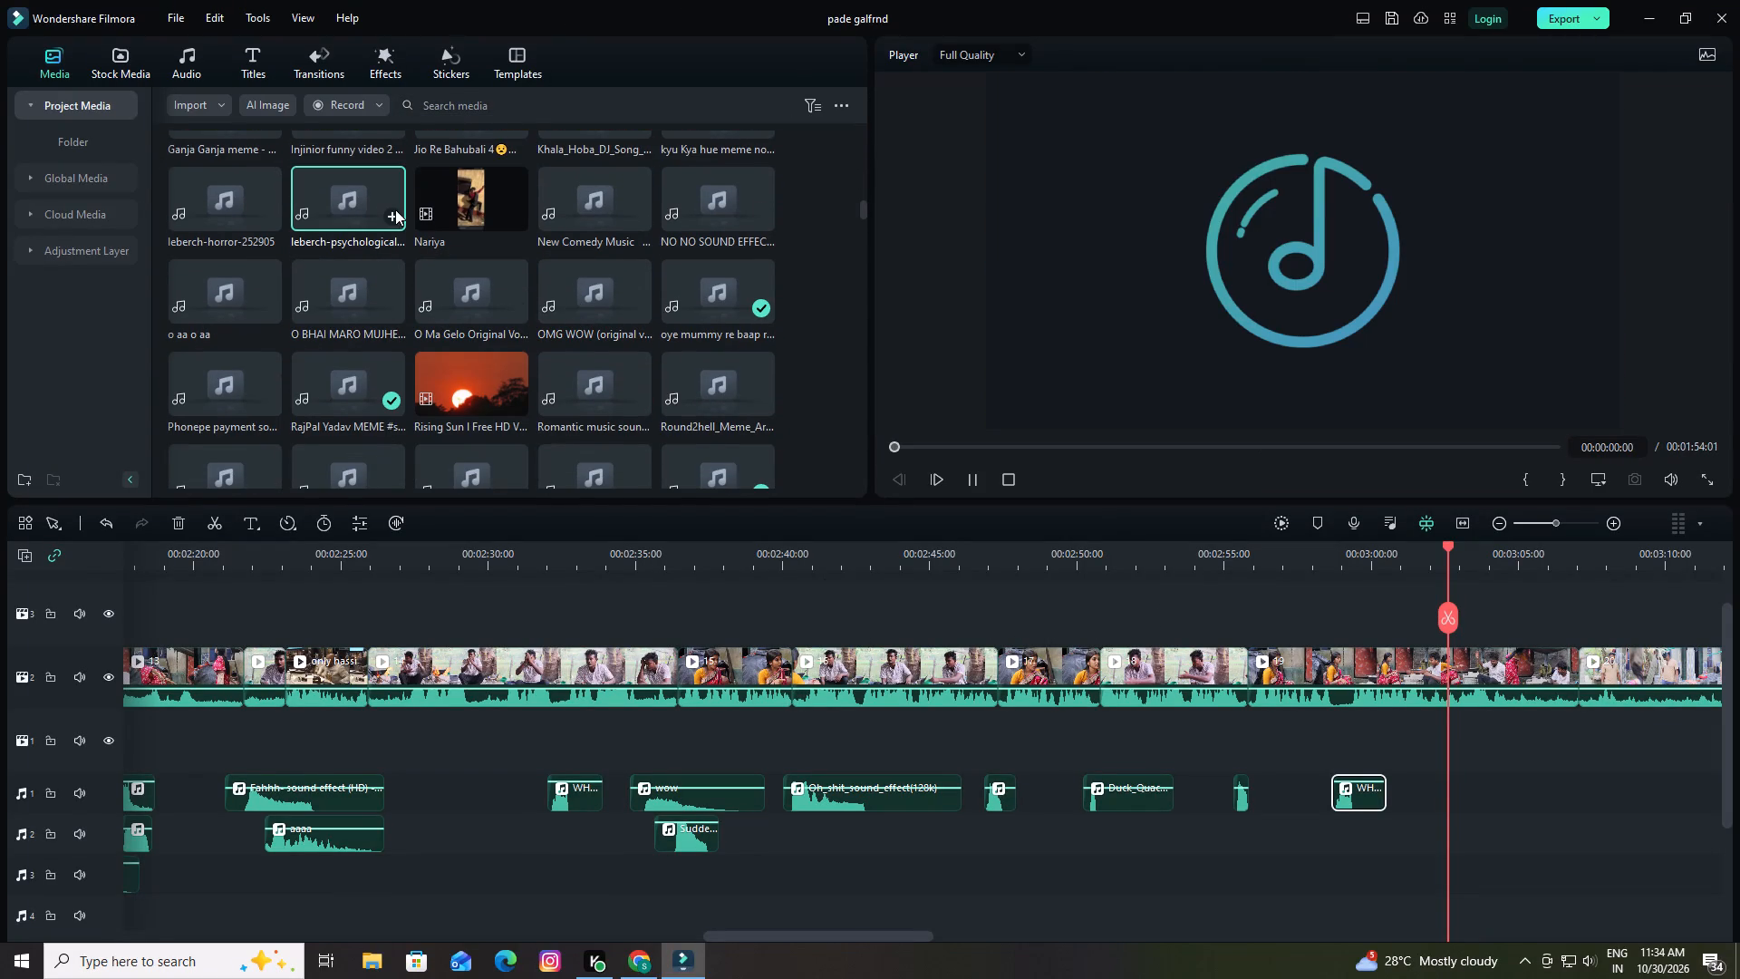
click(576, 207)
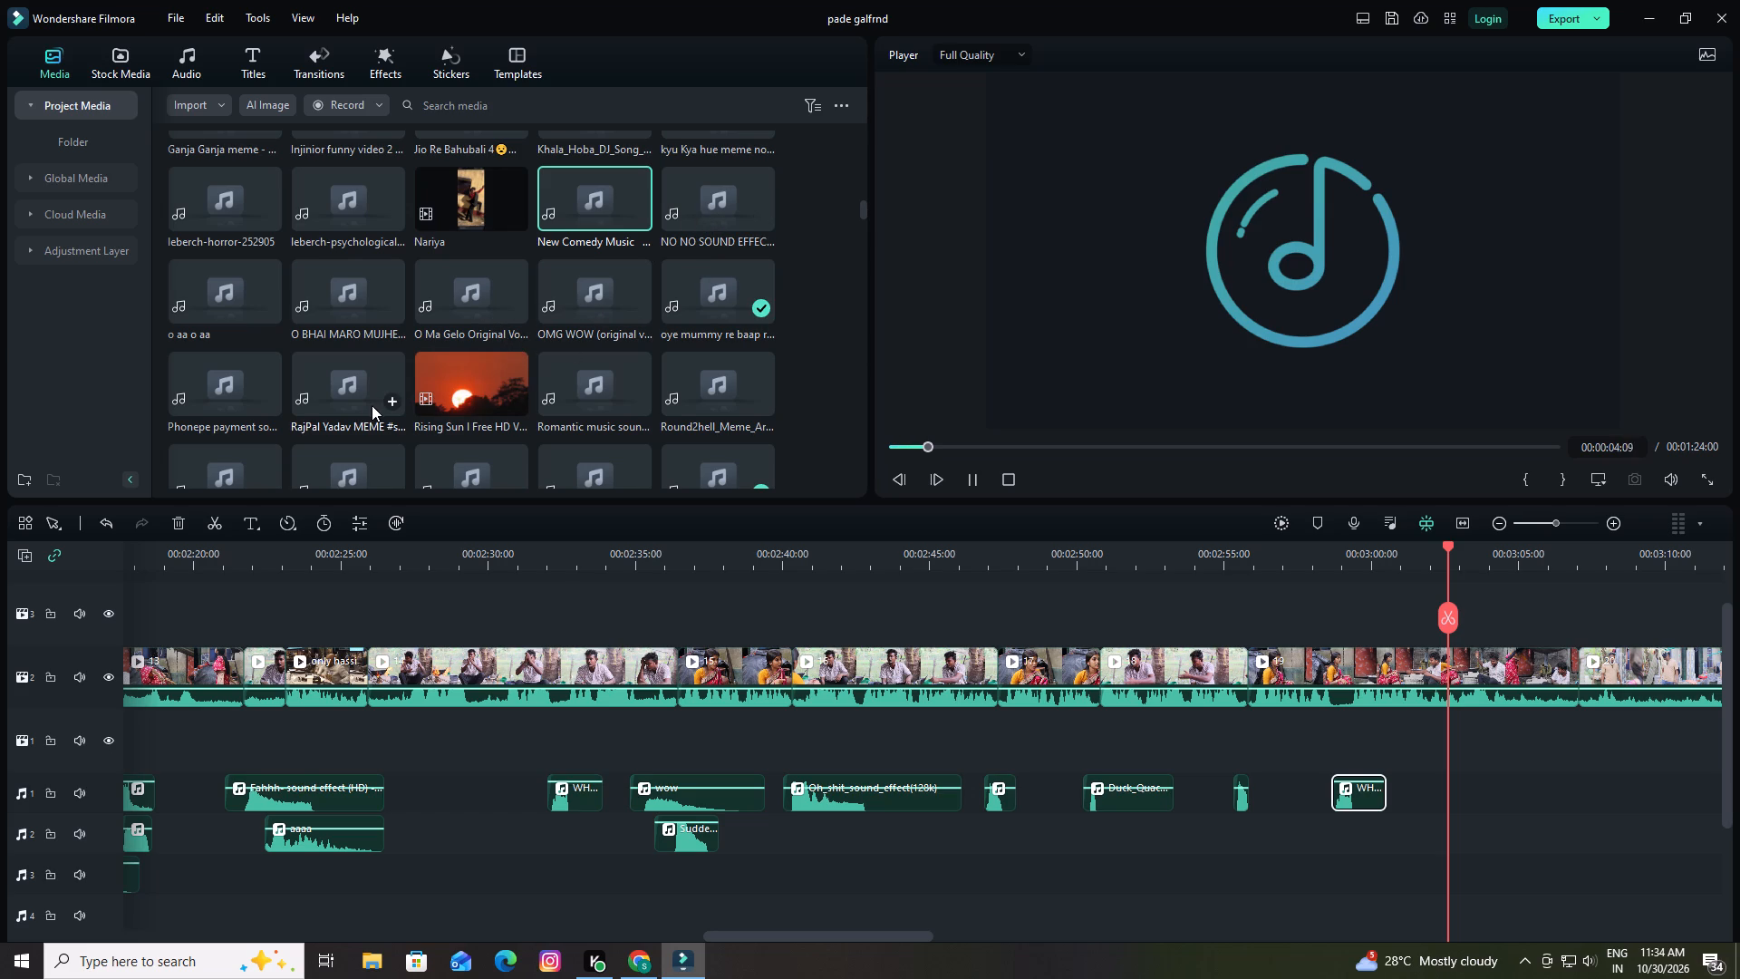
scroll(367, 404, down, 2)
click(225, 216)
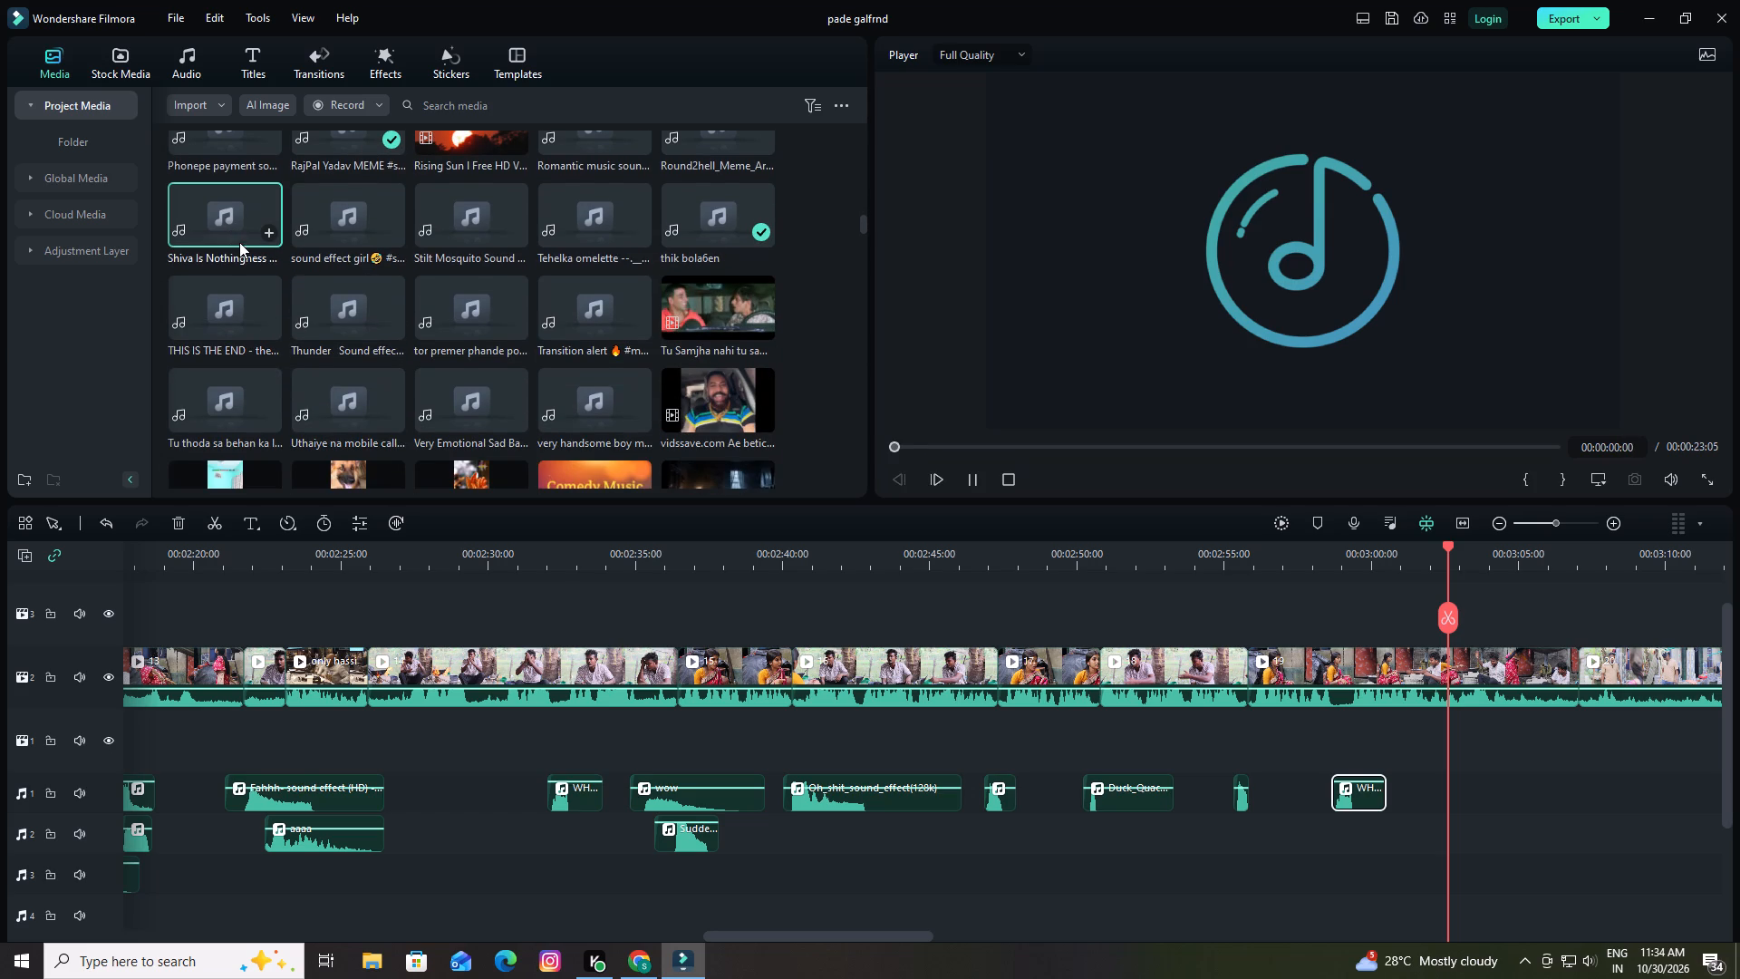
click(460, 229)
scroll(498, 287, down, 1)
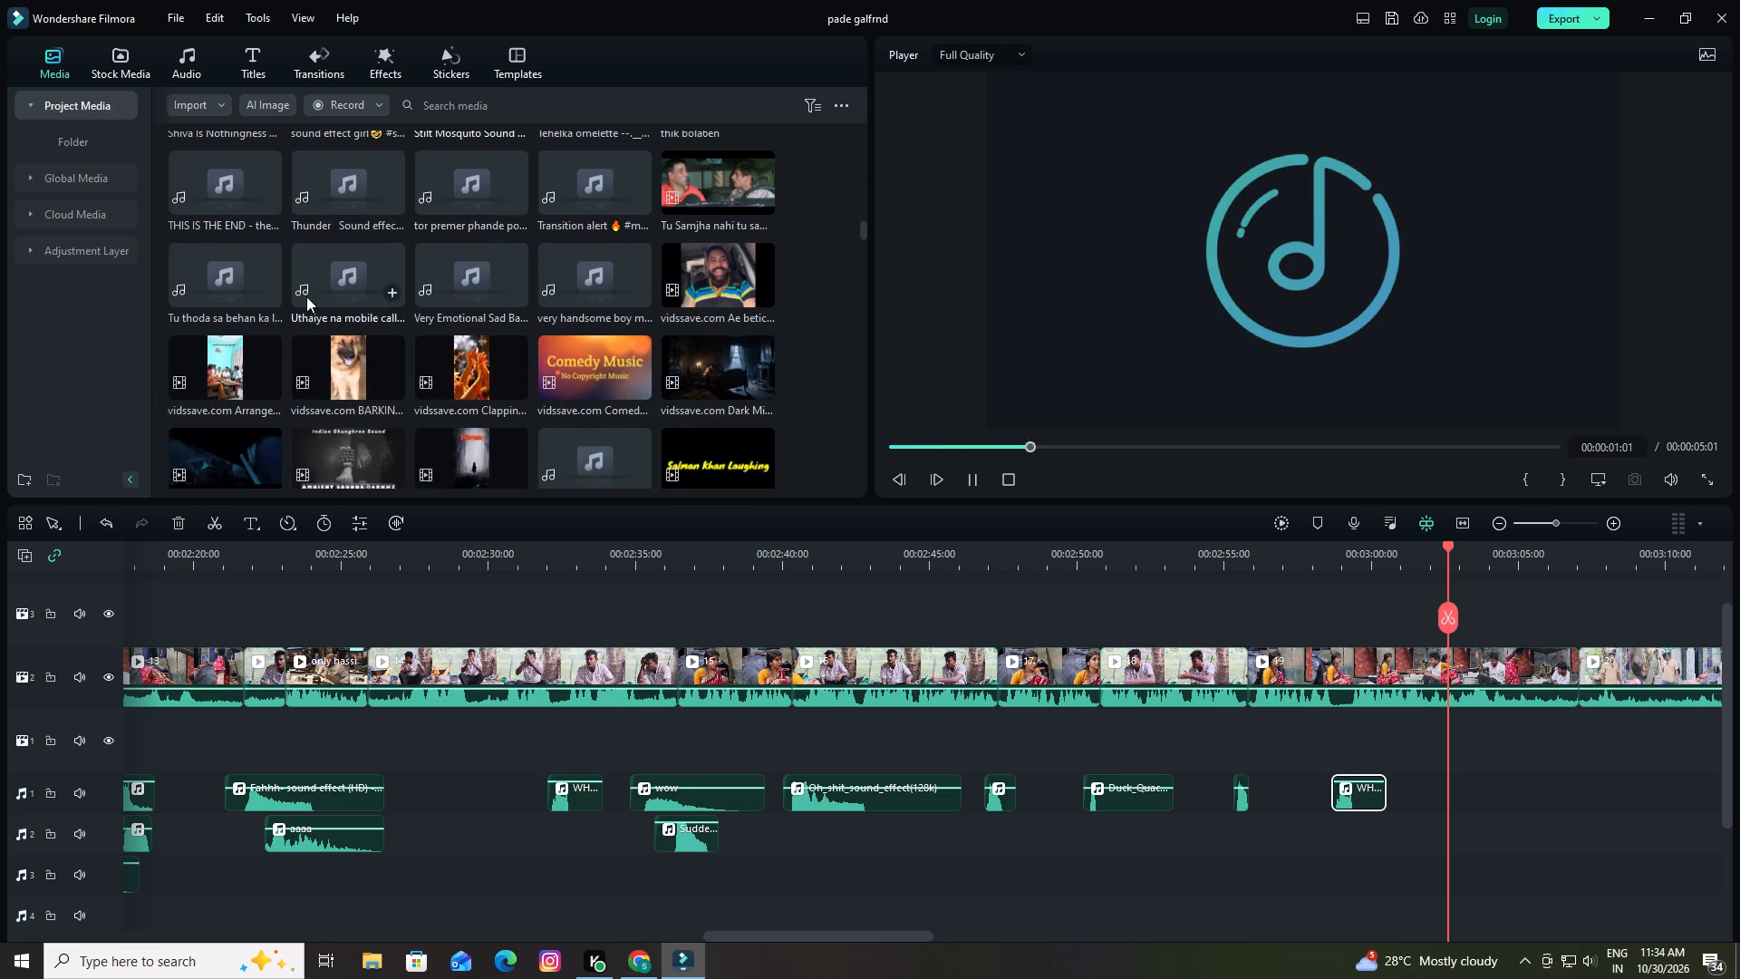
scroll(519, 196, up, 2)
click(383, 350)
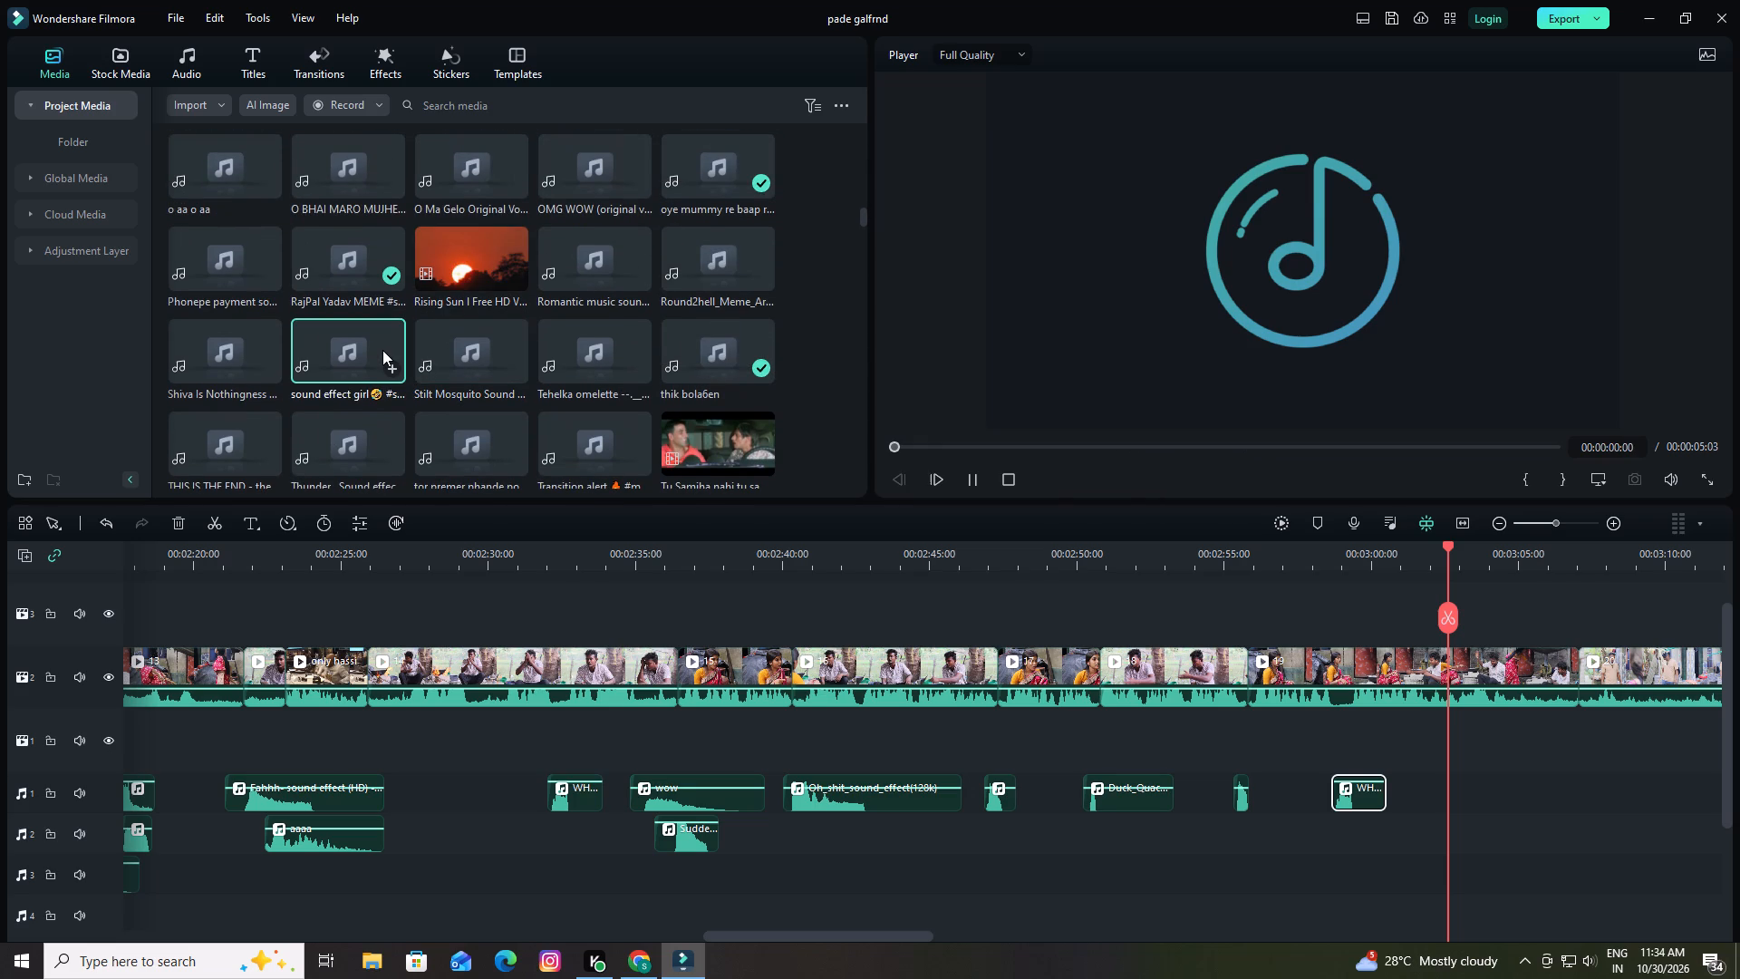
click(472, 358)
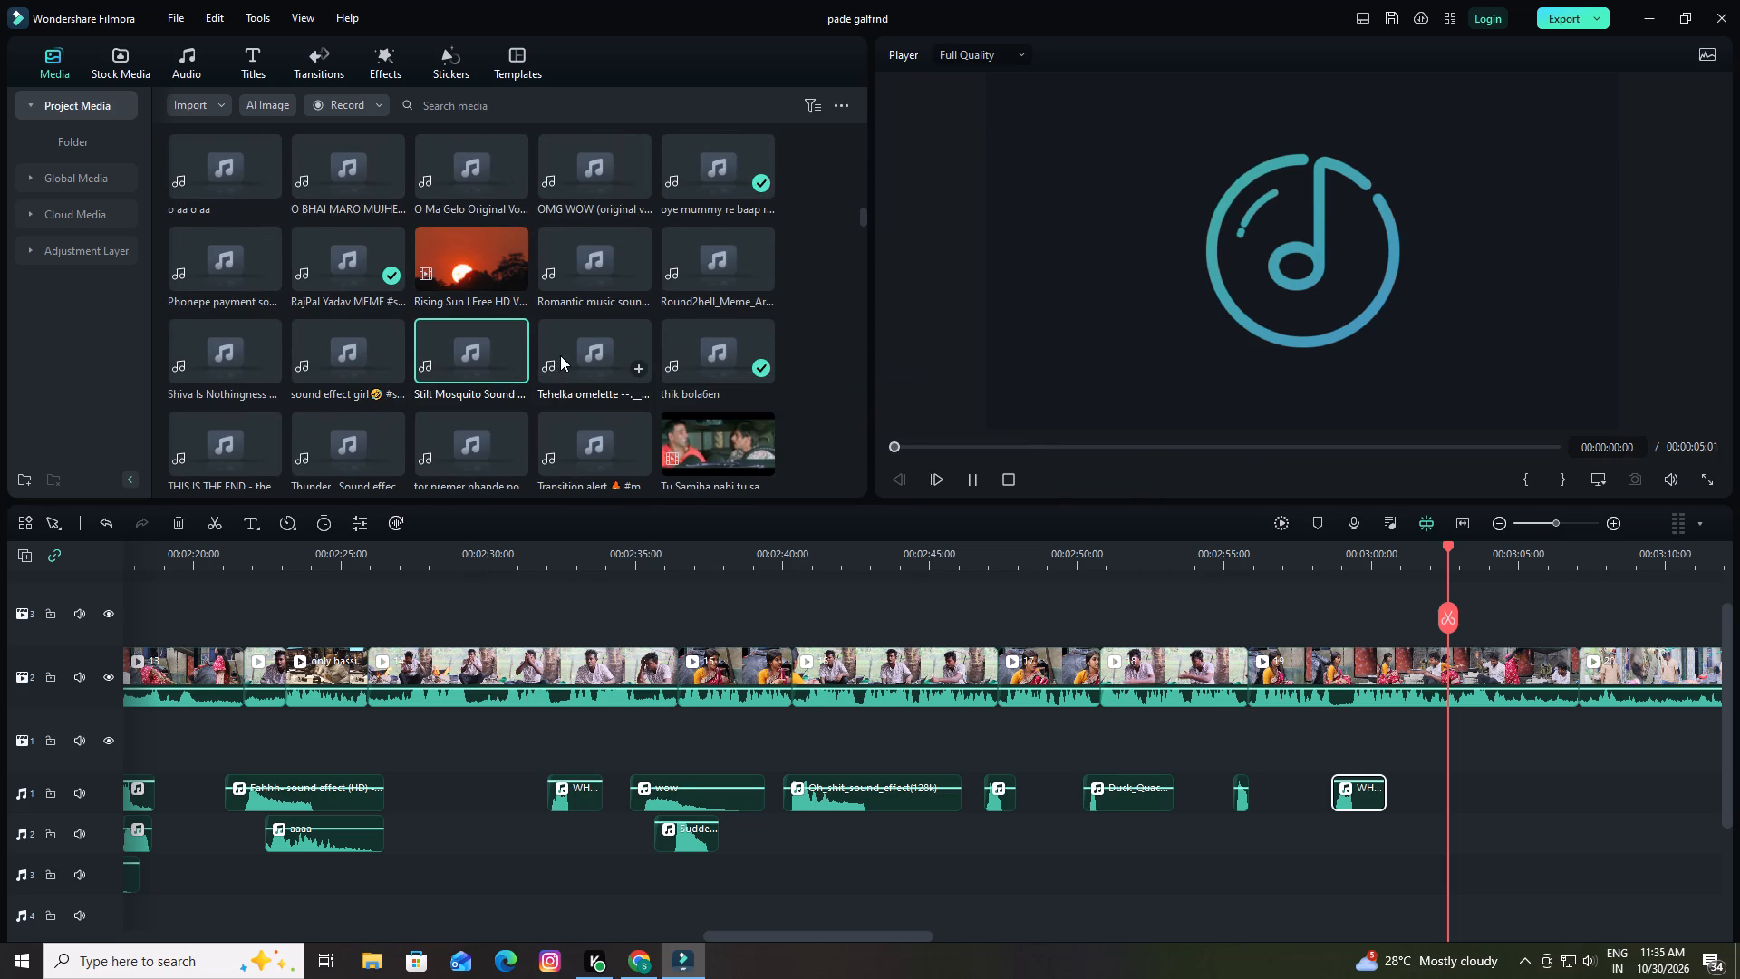
scroll(571, 355, down, 2)
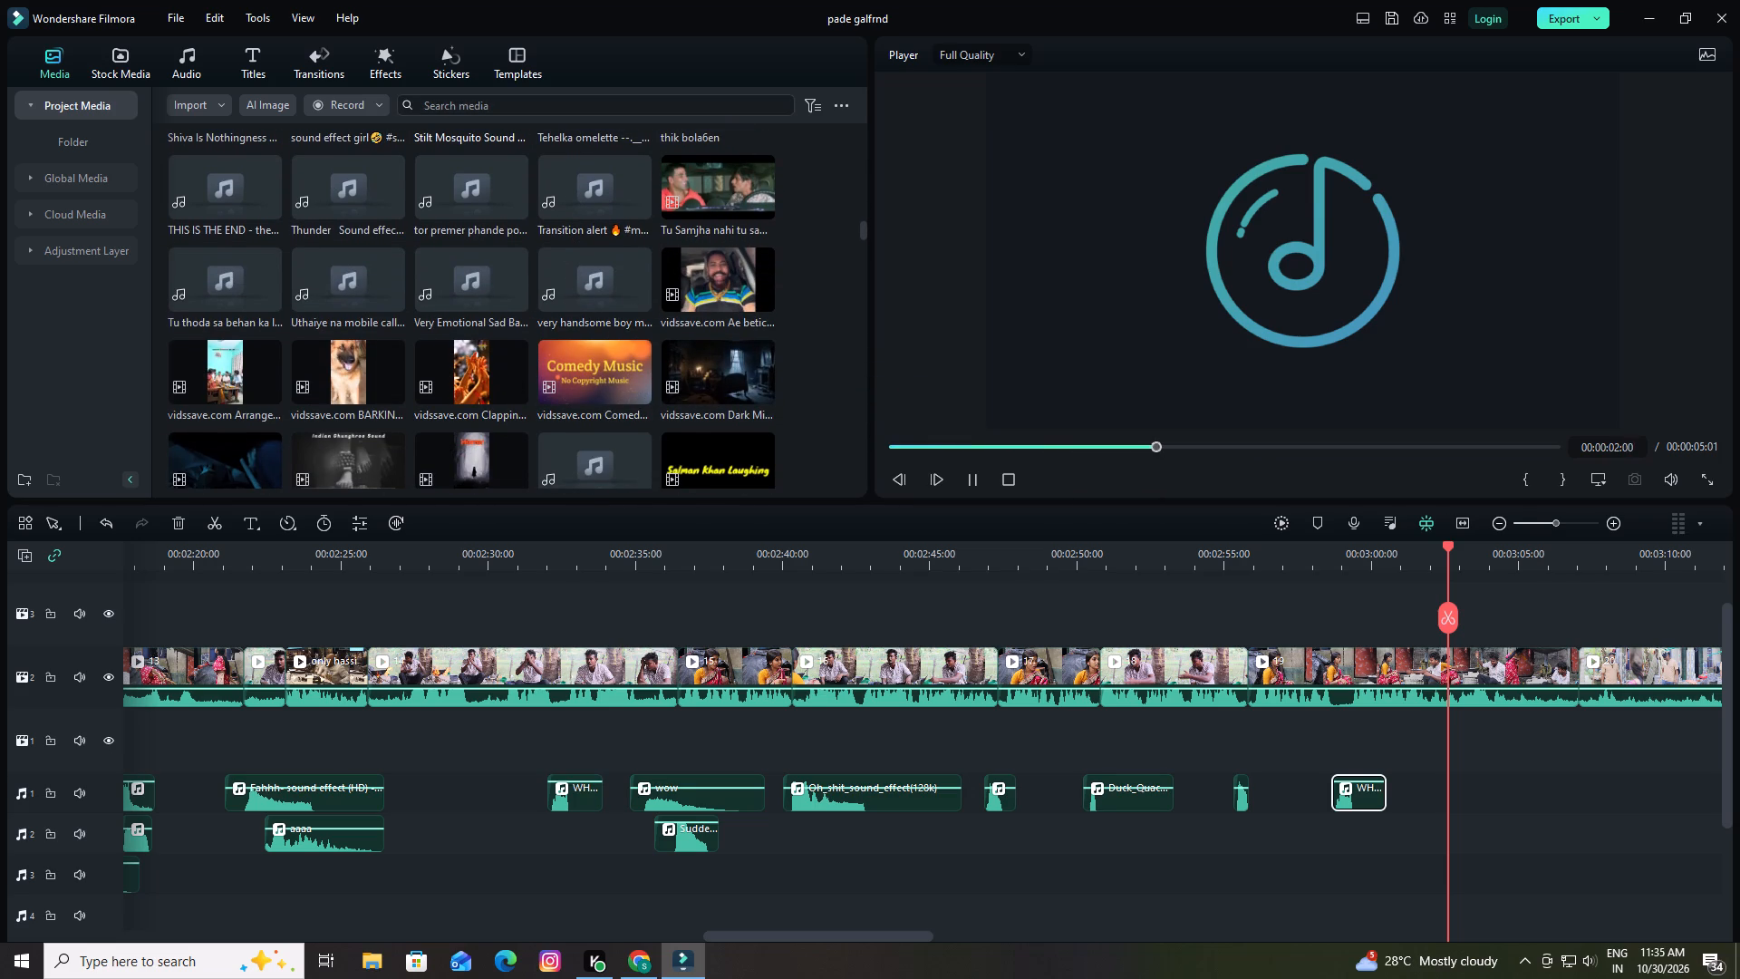
Search the project media for "su" and place Suspense 2 on audio track 1 at 00:03:02:15.
click(737, 105)
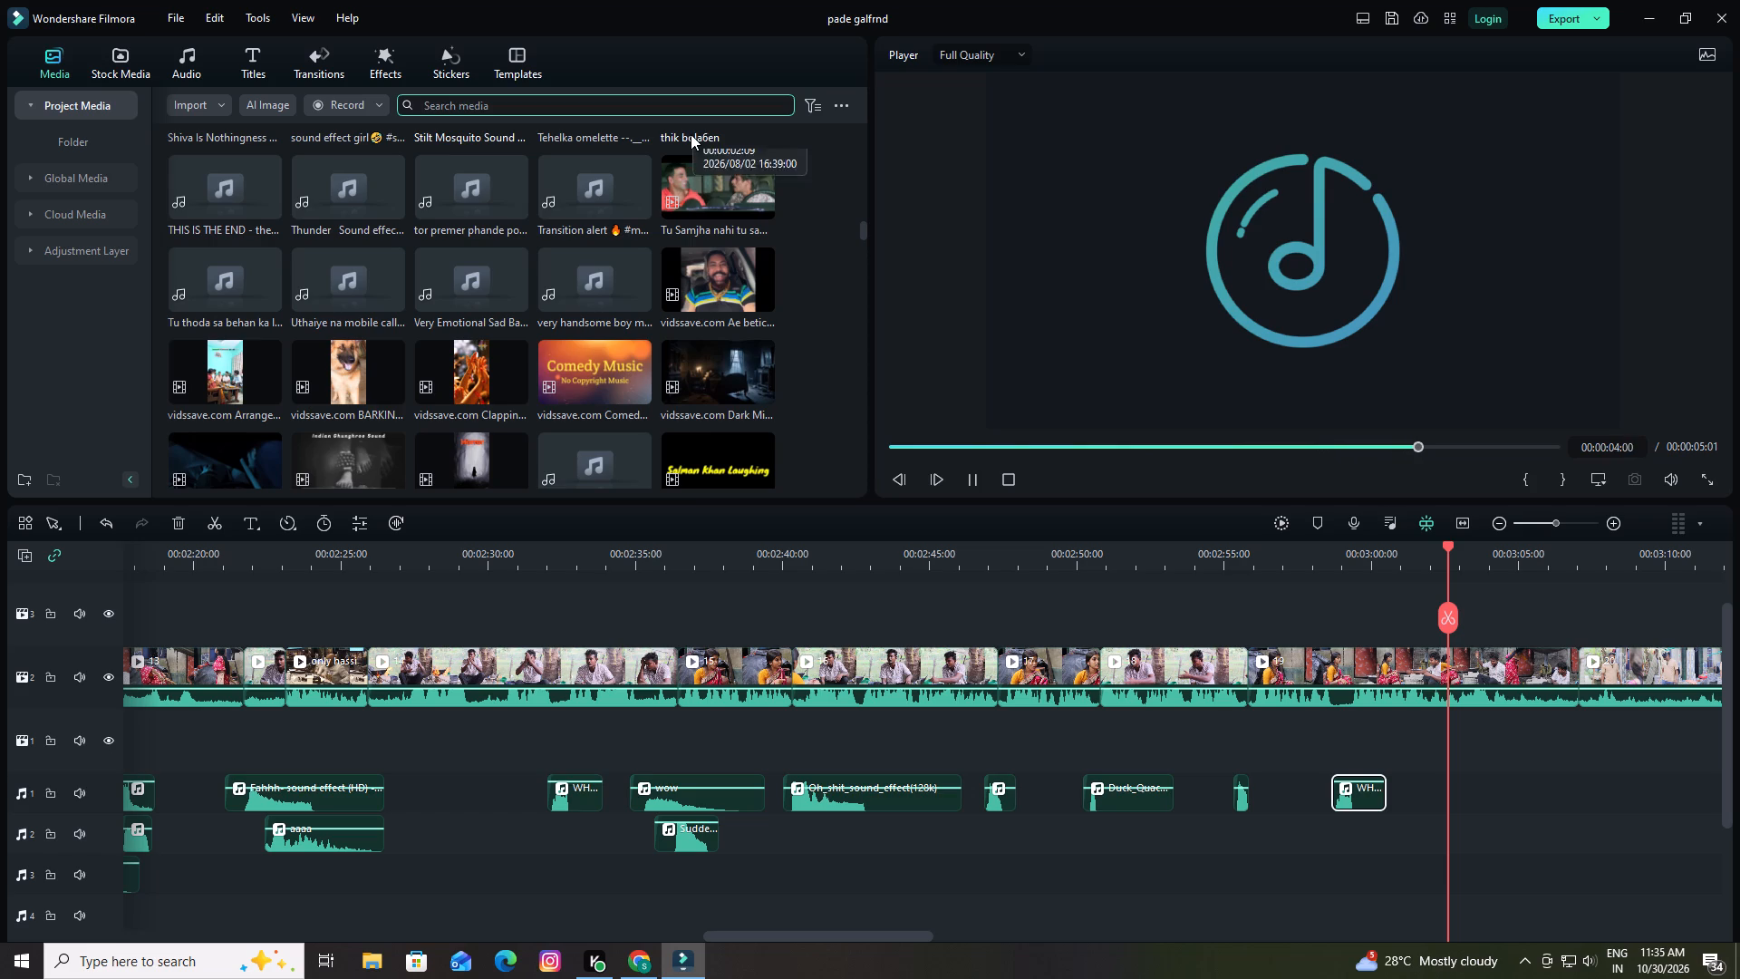
click(531, 102)
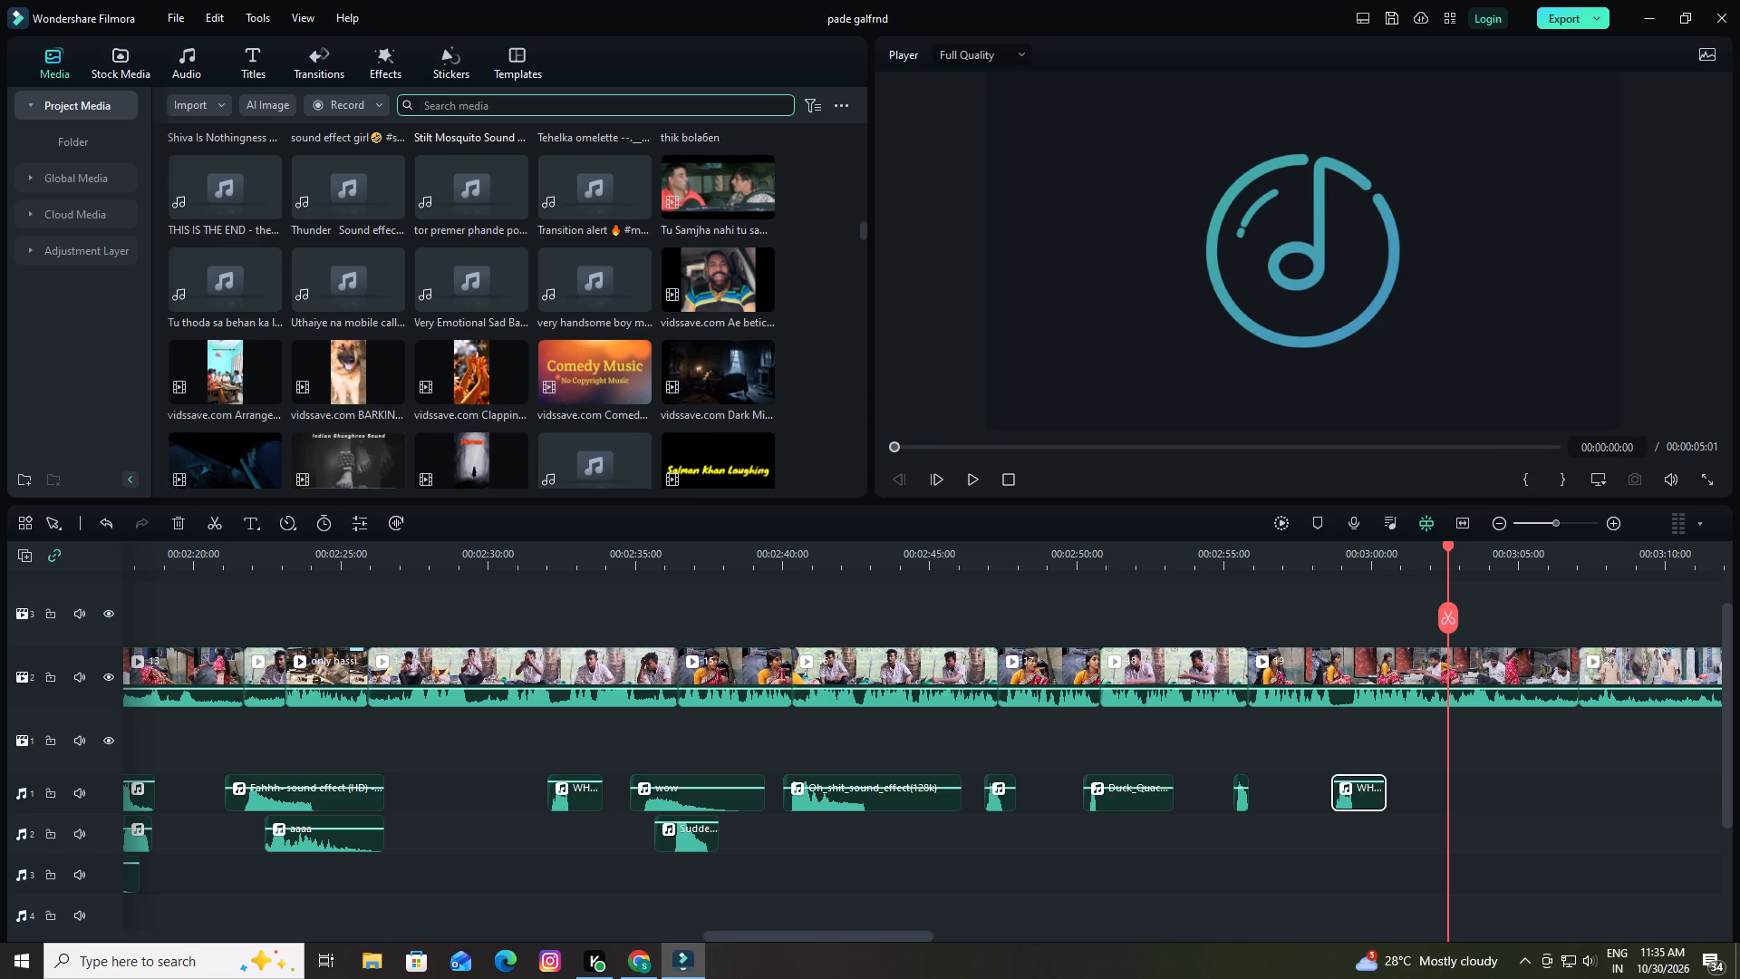
key(s)
key(u)
key(Return)
click(236, 356)
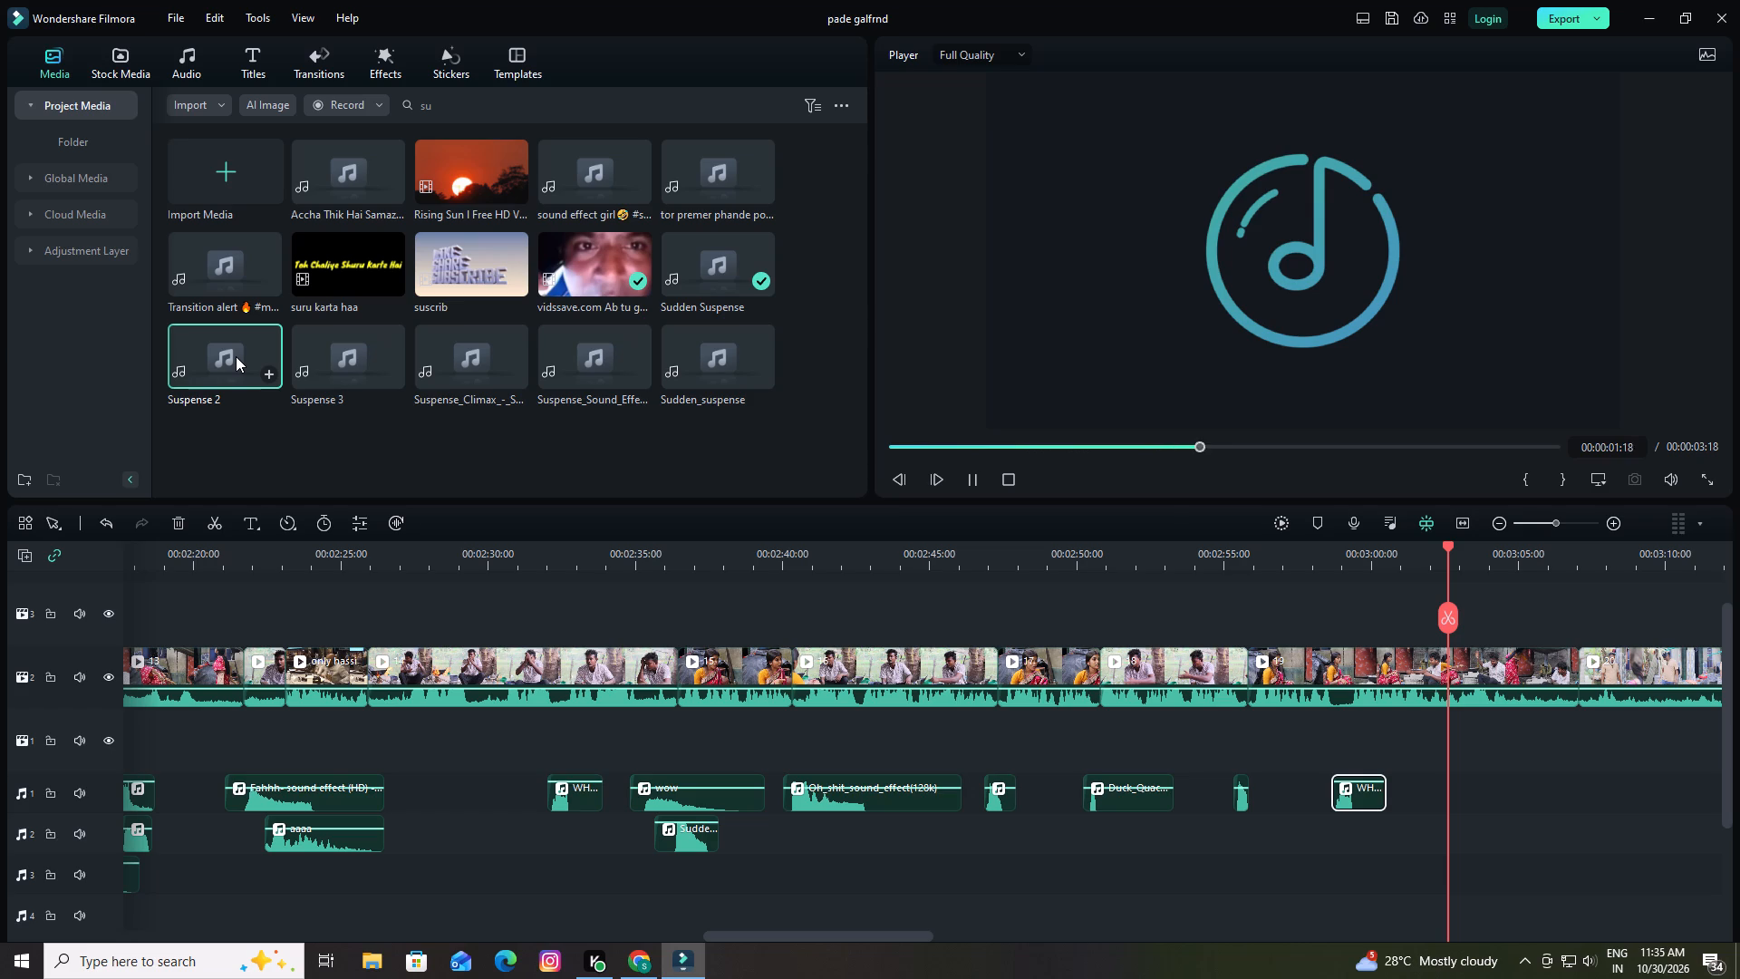
drag(236, 356, 1439, 720)
Play back the scene around Suspense 2 and move that clip earlier to start at 00:03:01:22.
drag(1446, 542, 1291, 586)
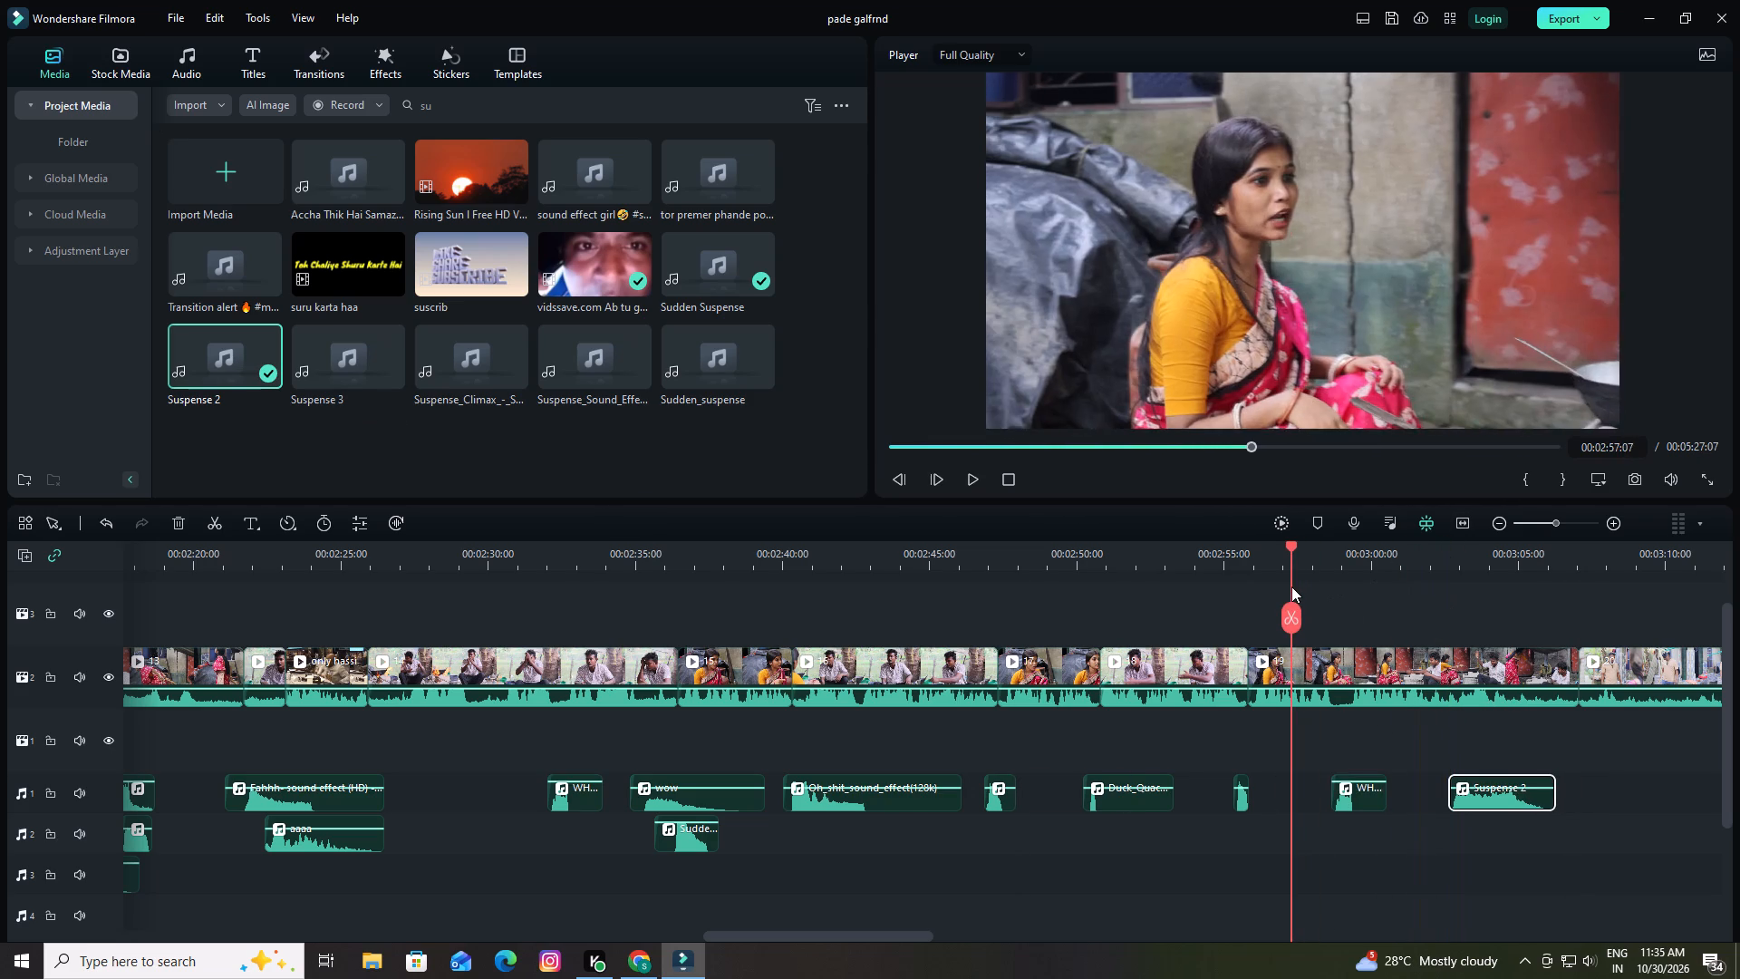
key(space)
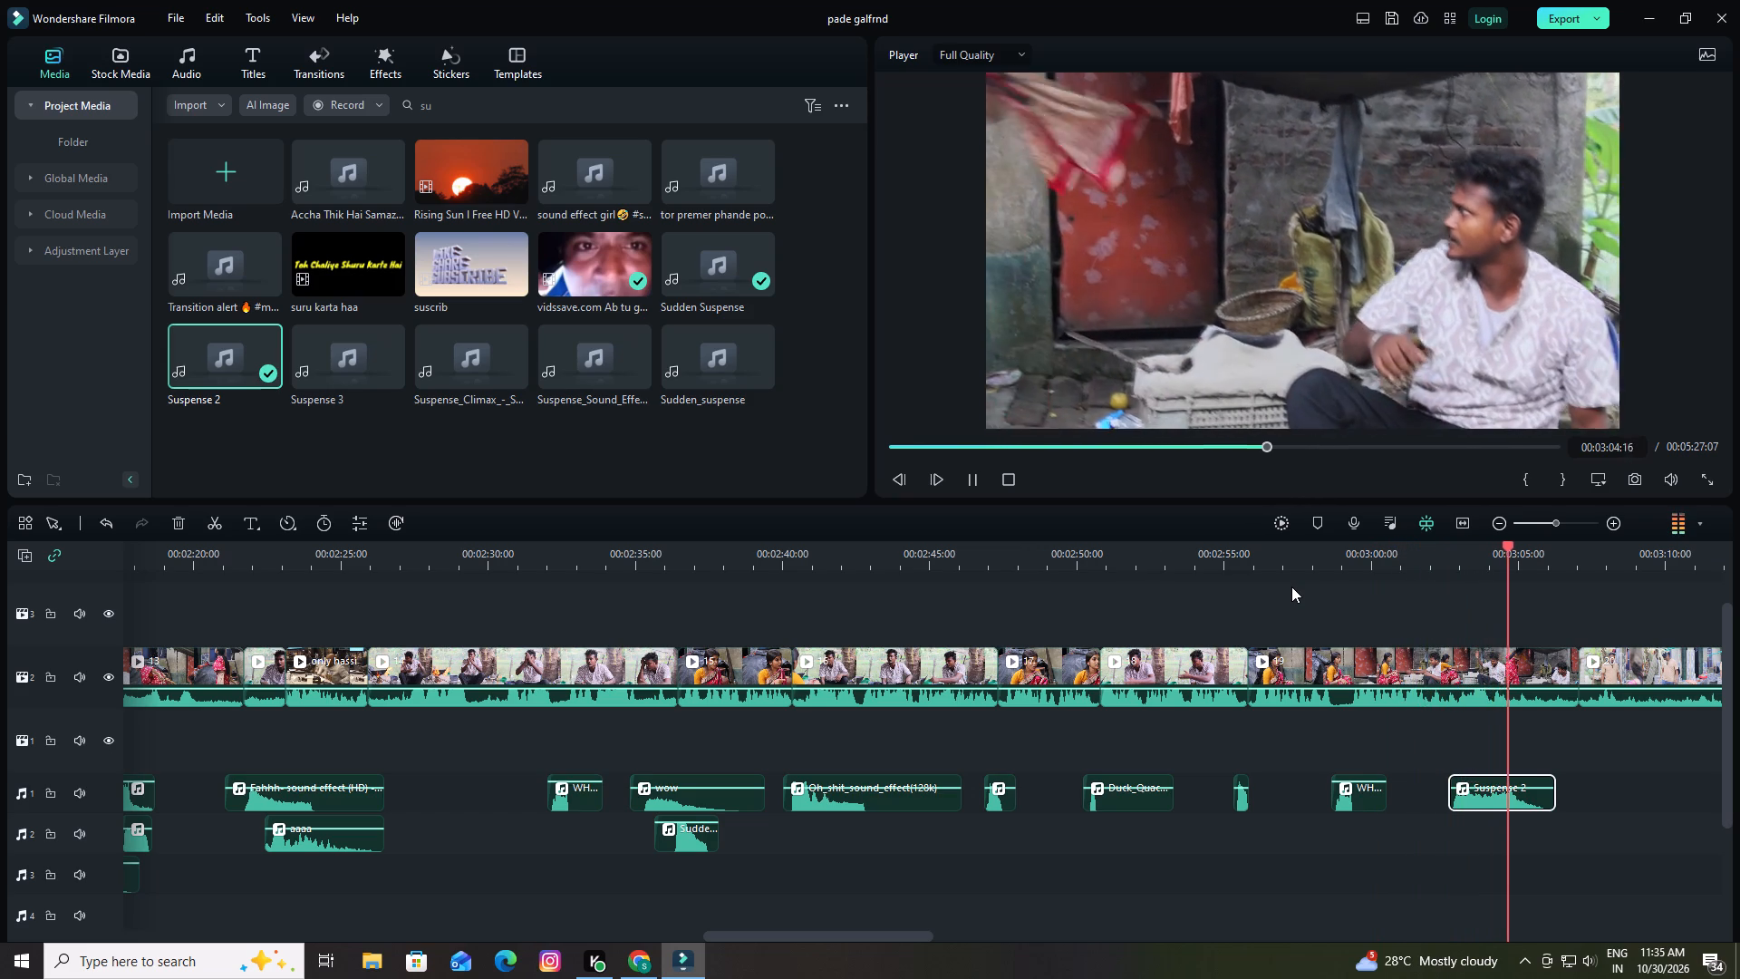
key(space)
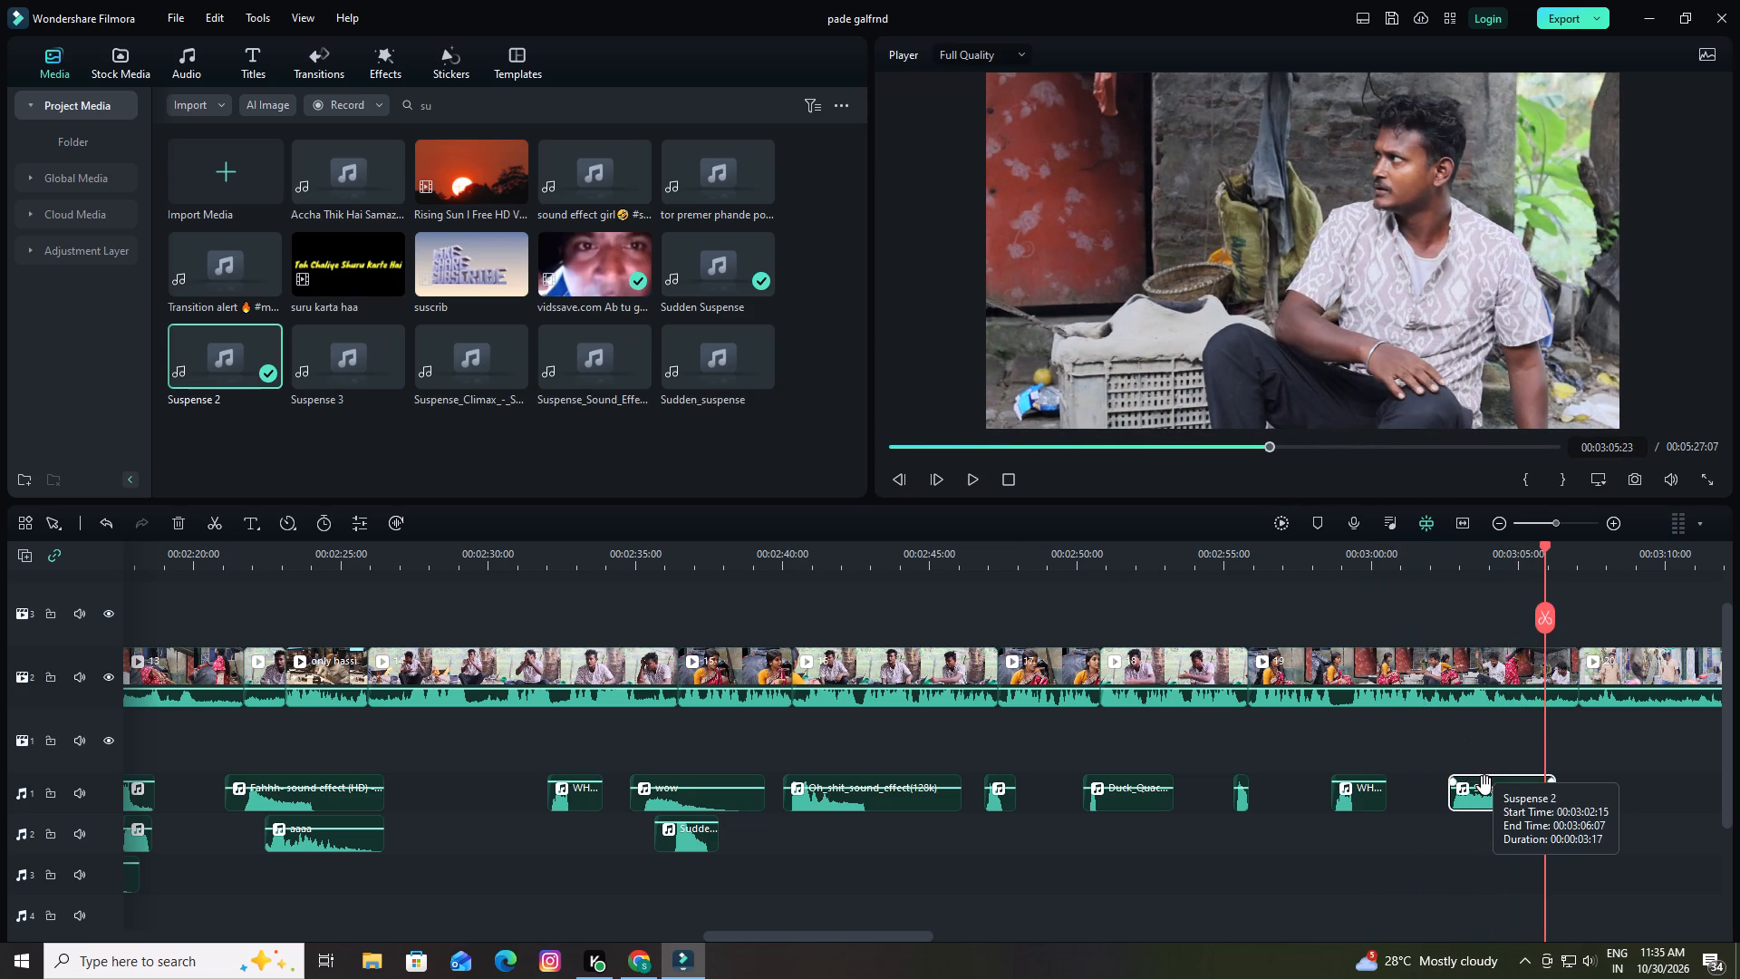
click(1484, 785)
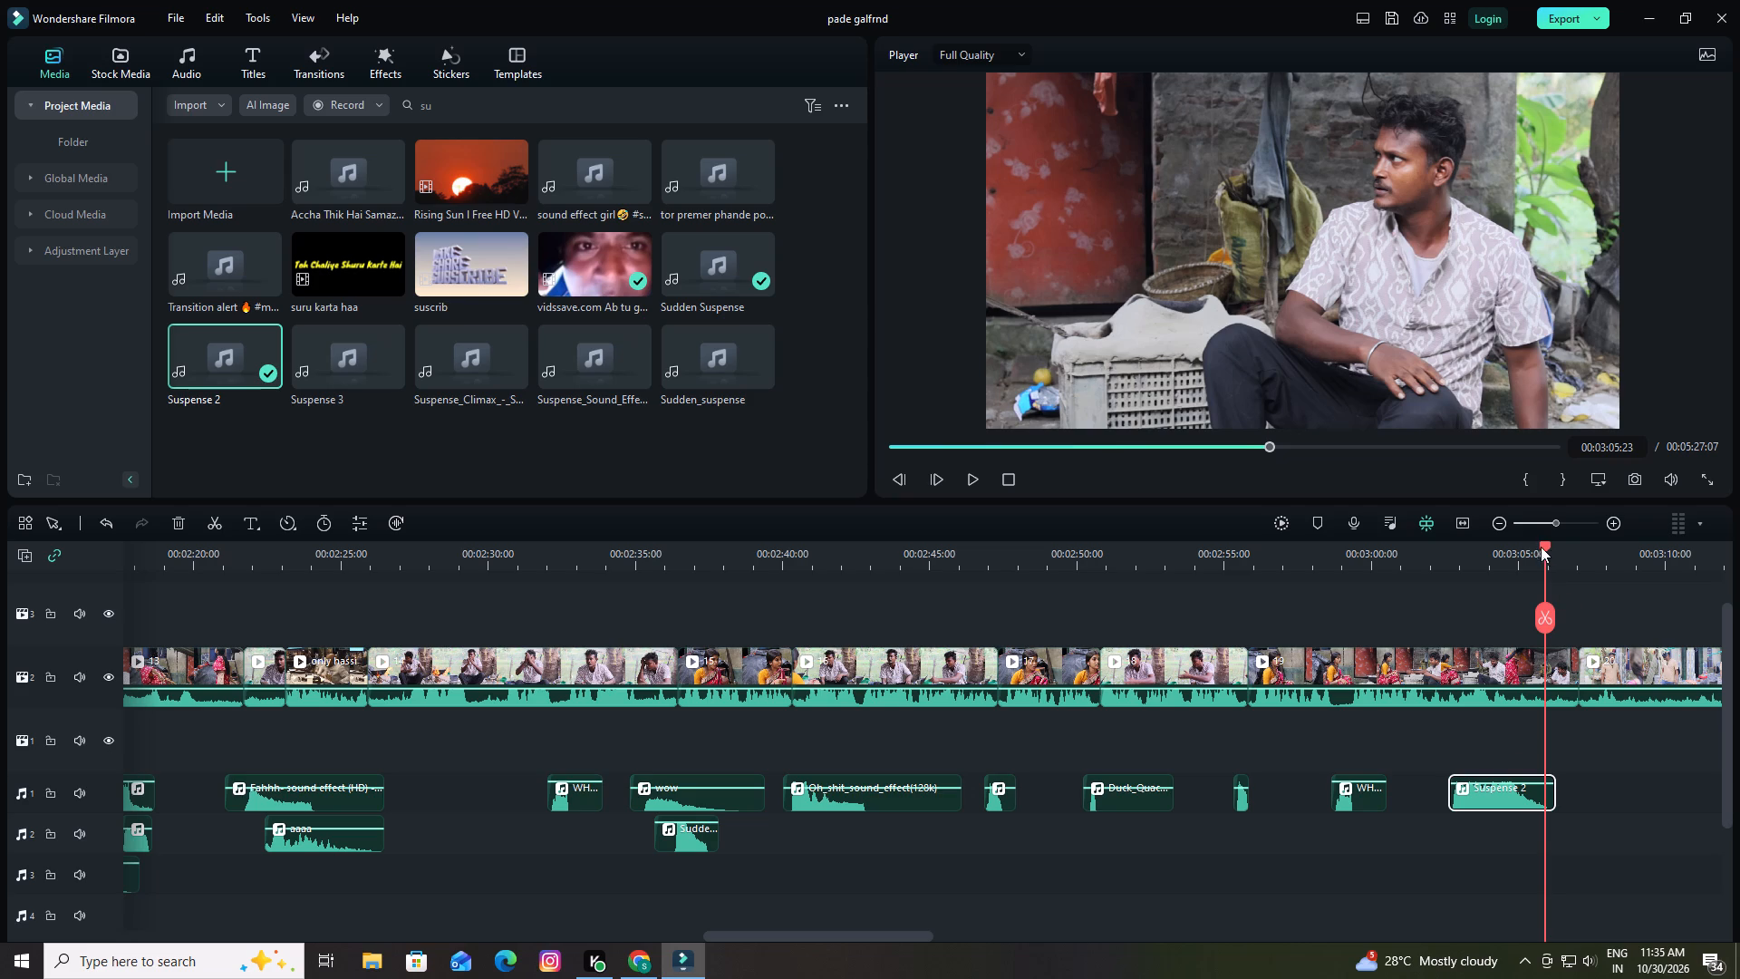
drag(1541, 545, 1426, 571)
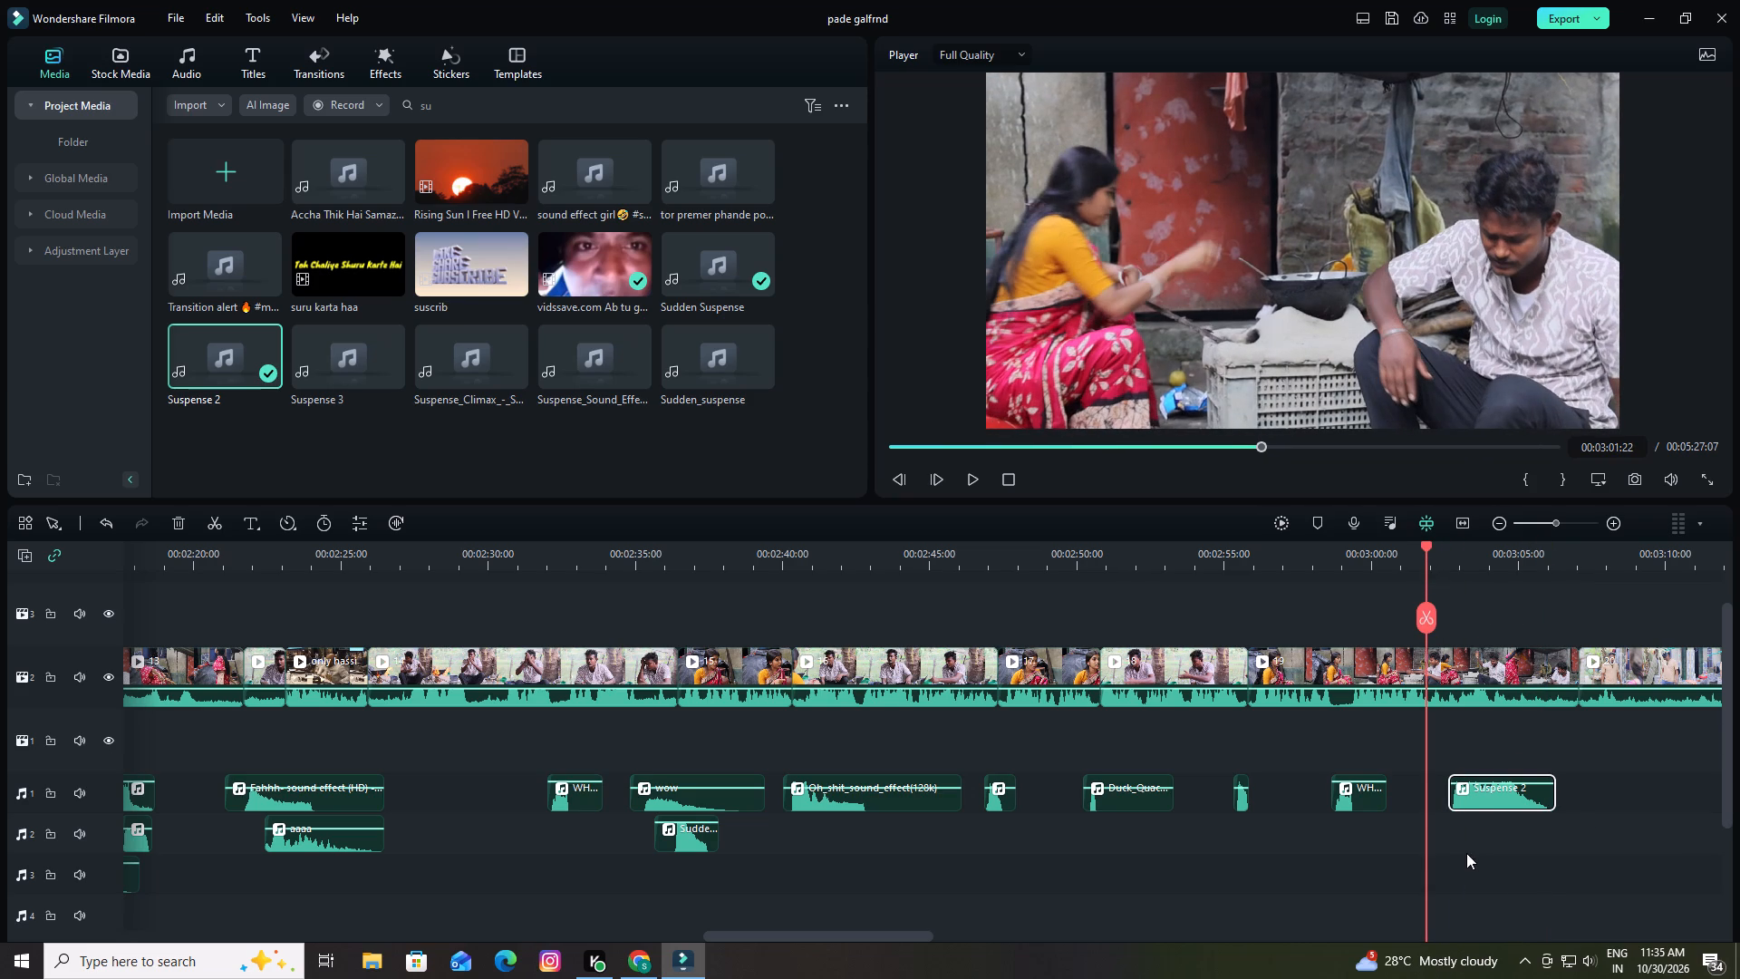
drag(1474, 802, 1445, 806)
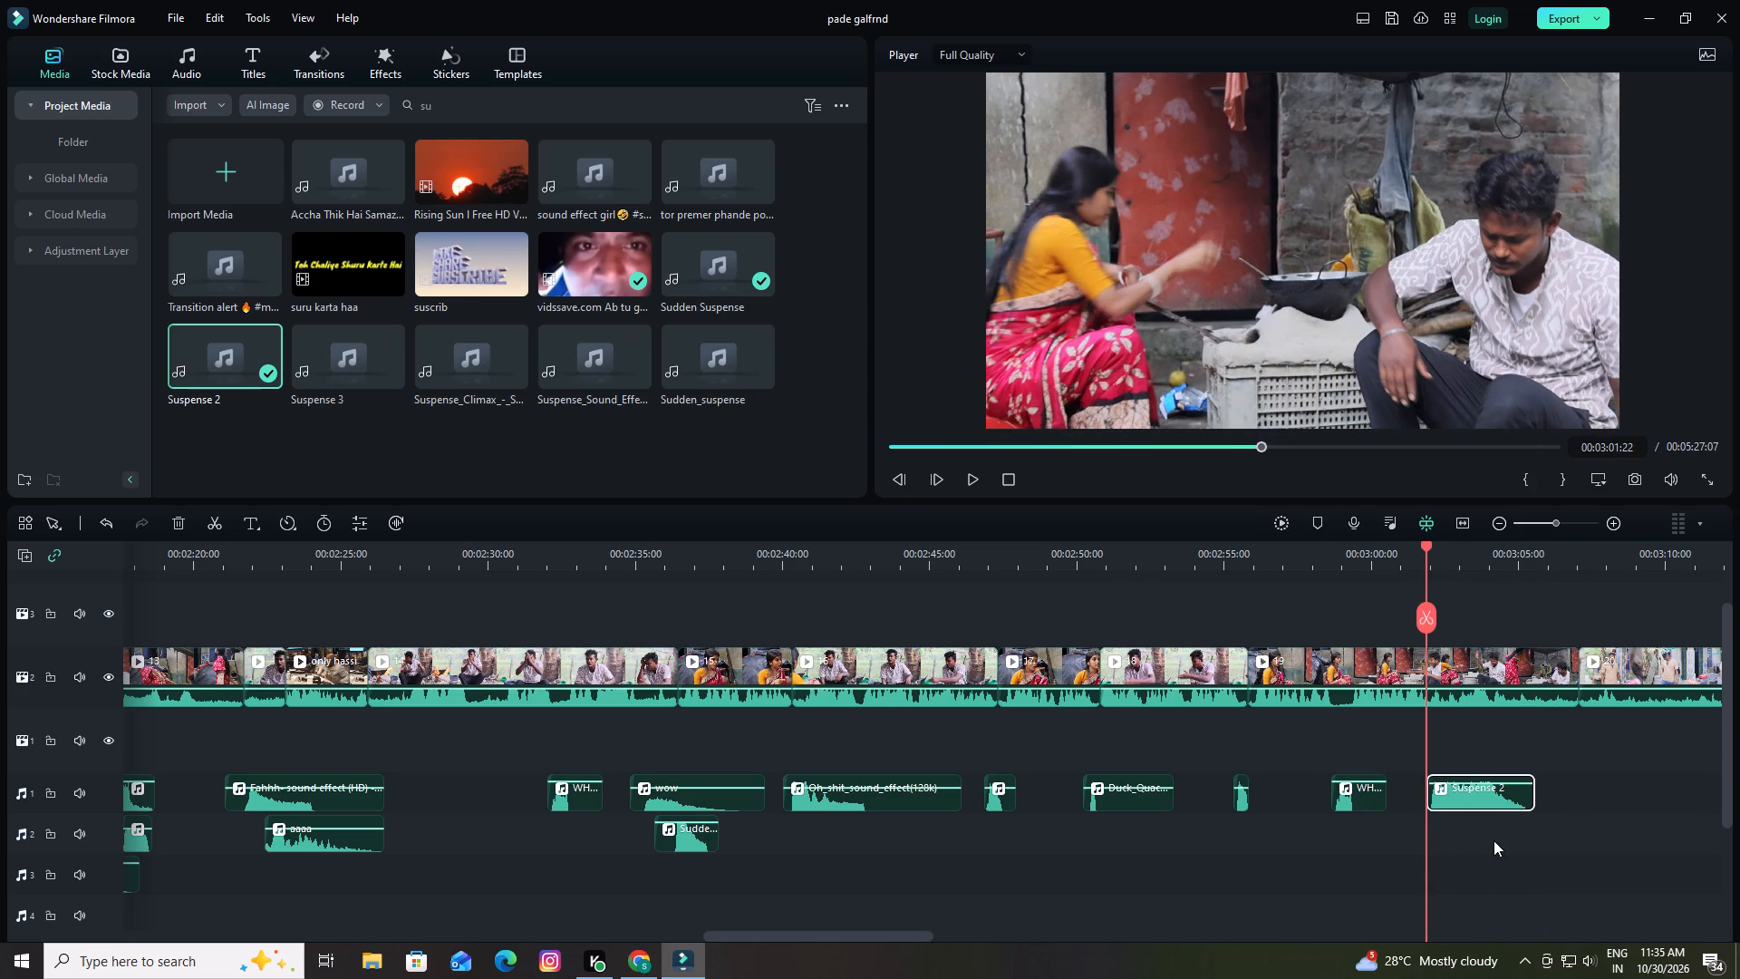
Play back the scene with Suspense 2 and scrub back to the clip's end at 00:03:05:12.
key(space)
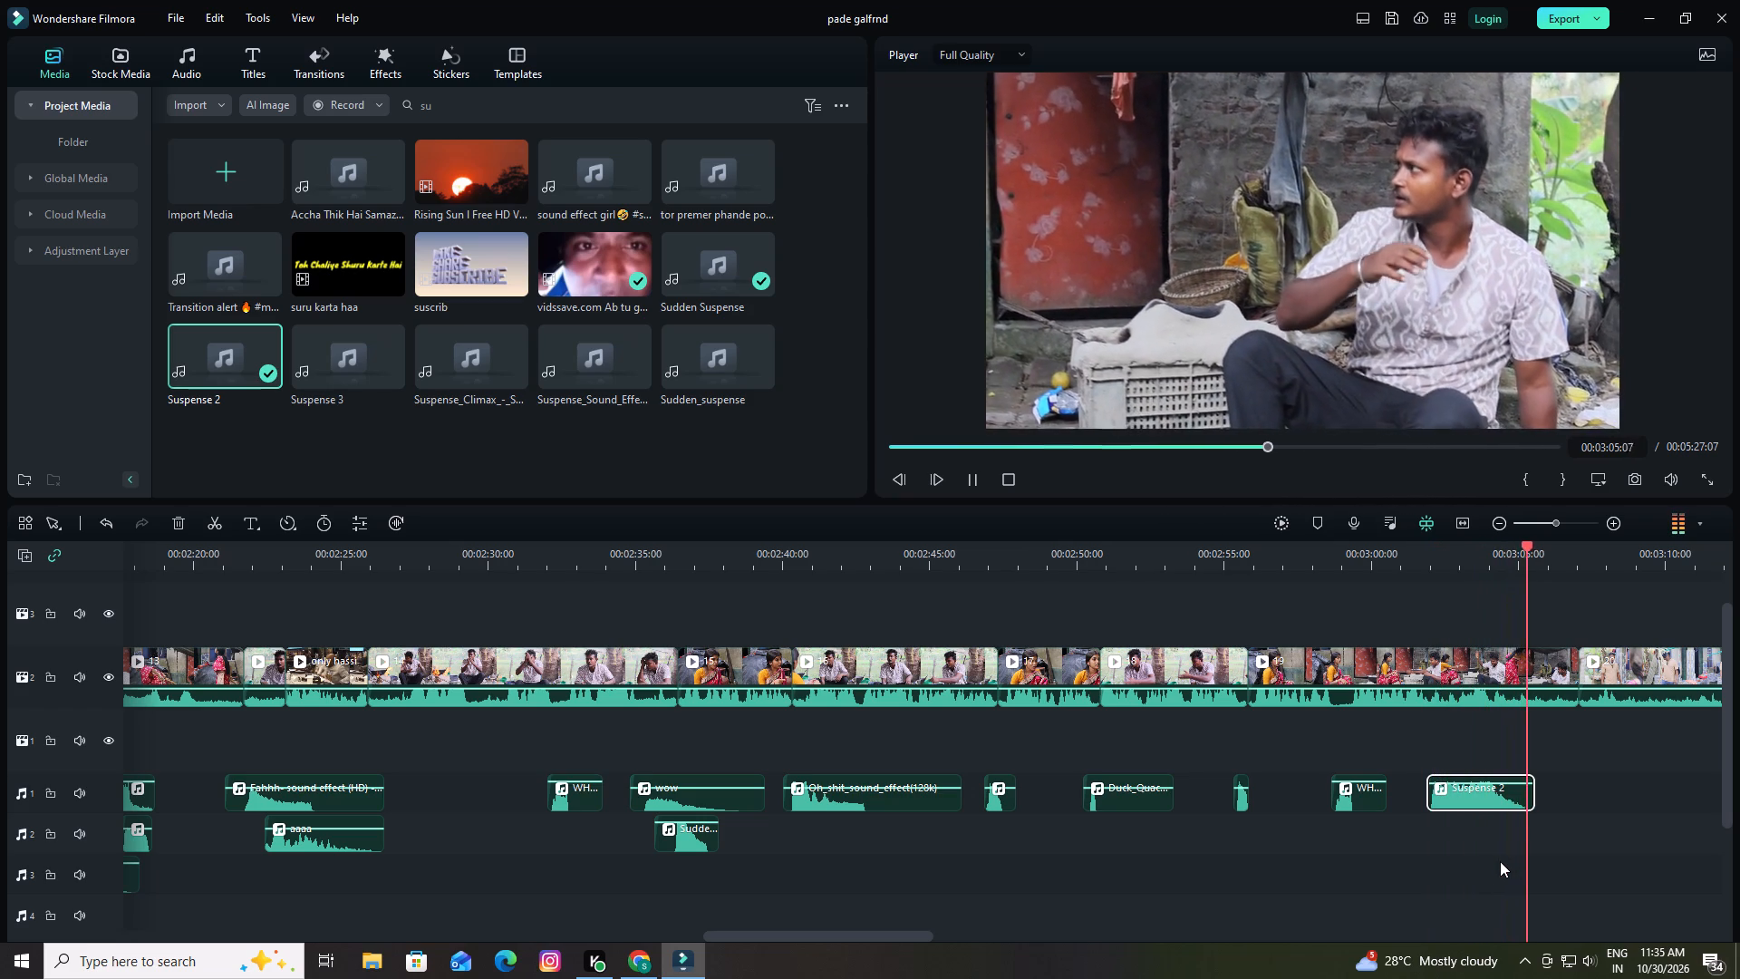
key(space)
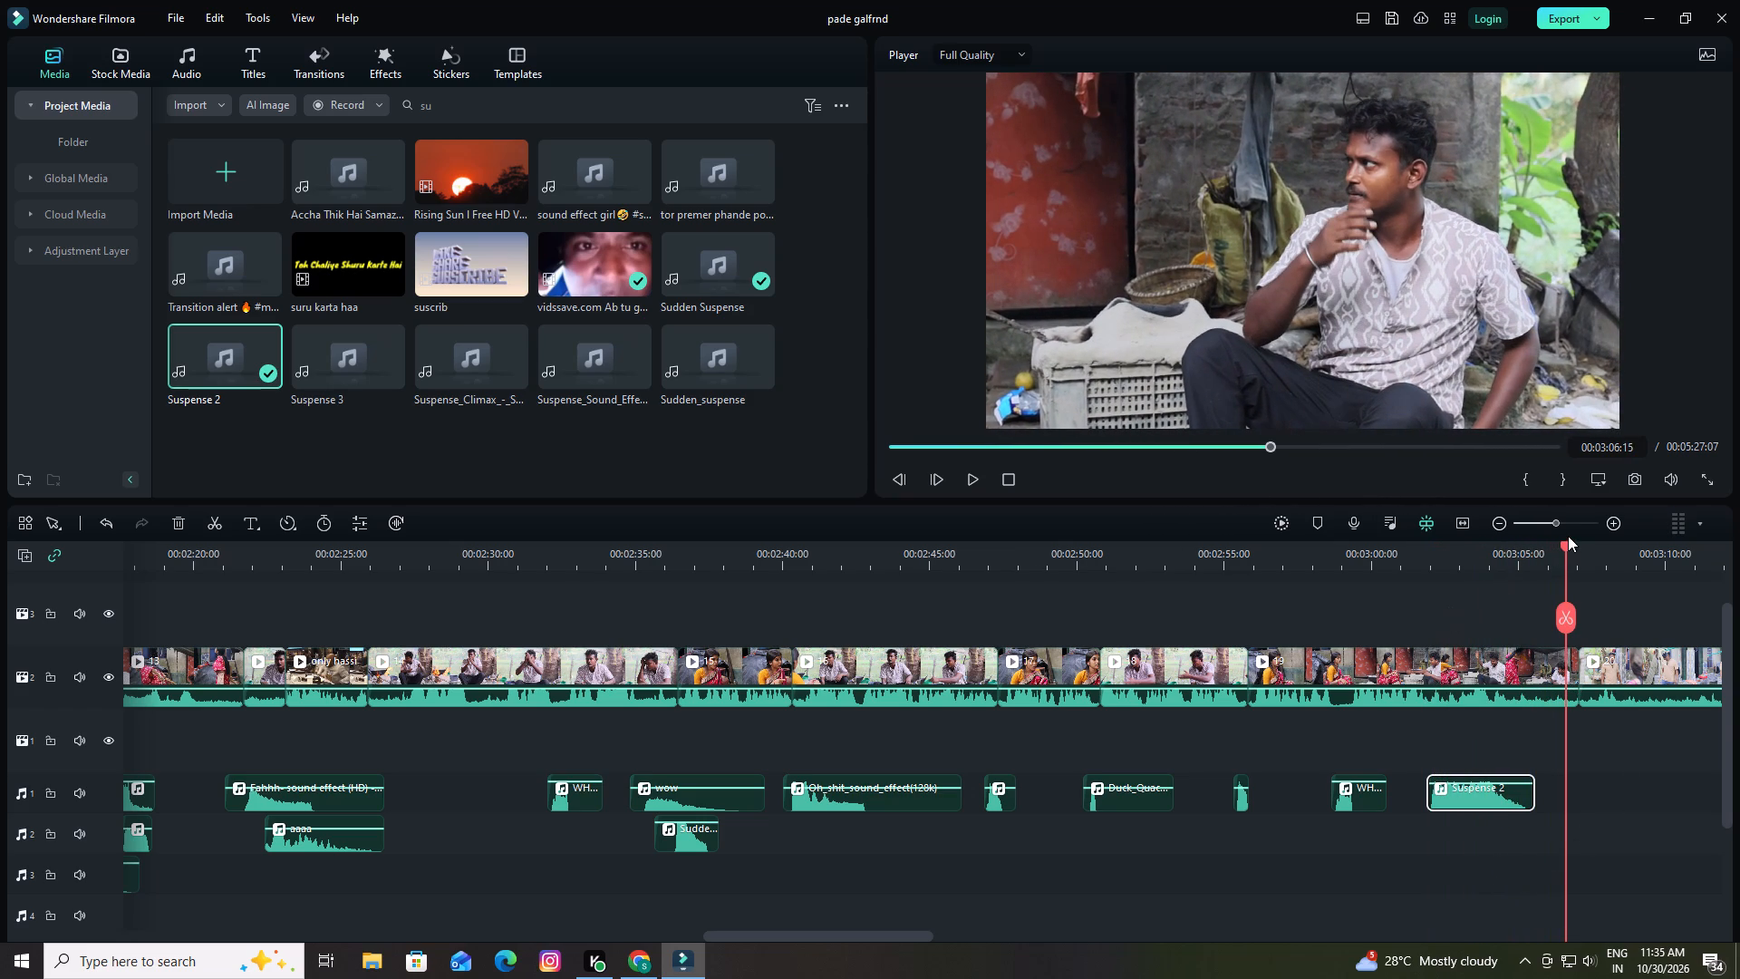
drag(1566, 541, 1517, 554)
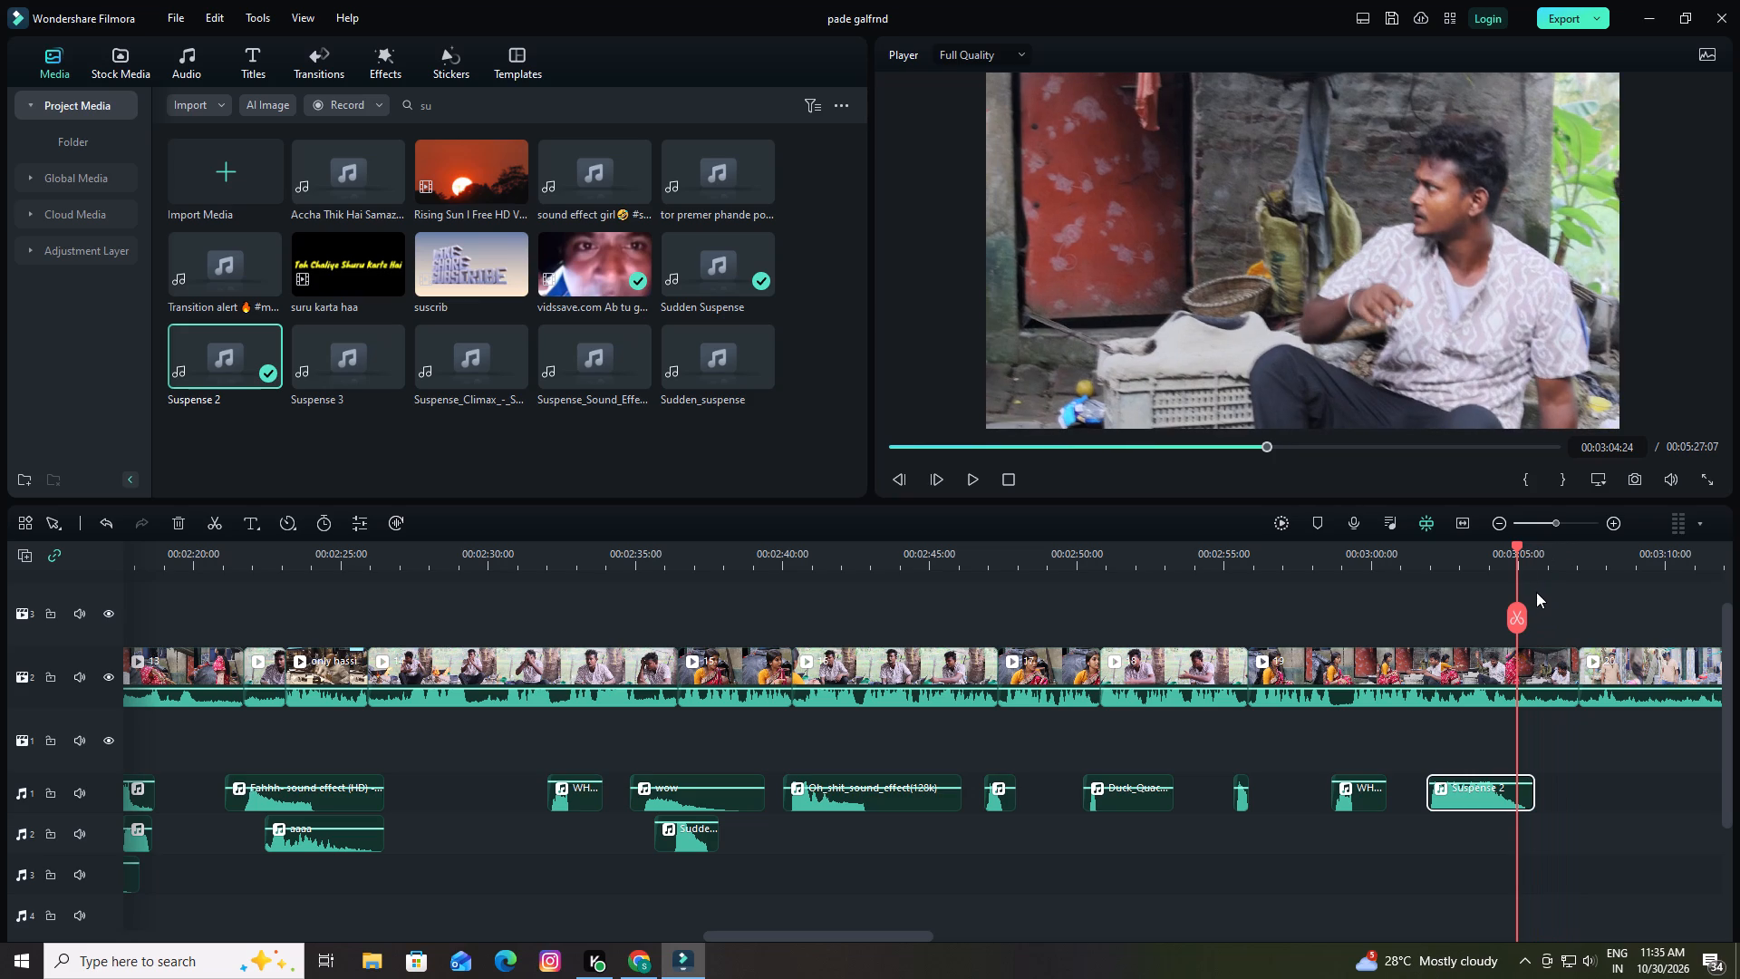
drag(1556, 557, 1128, 593)
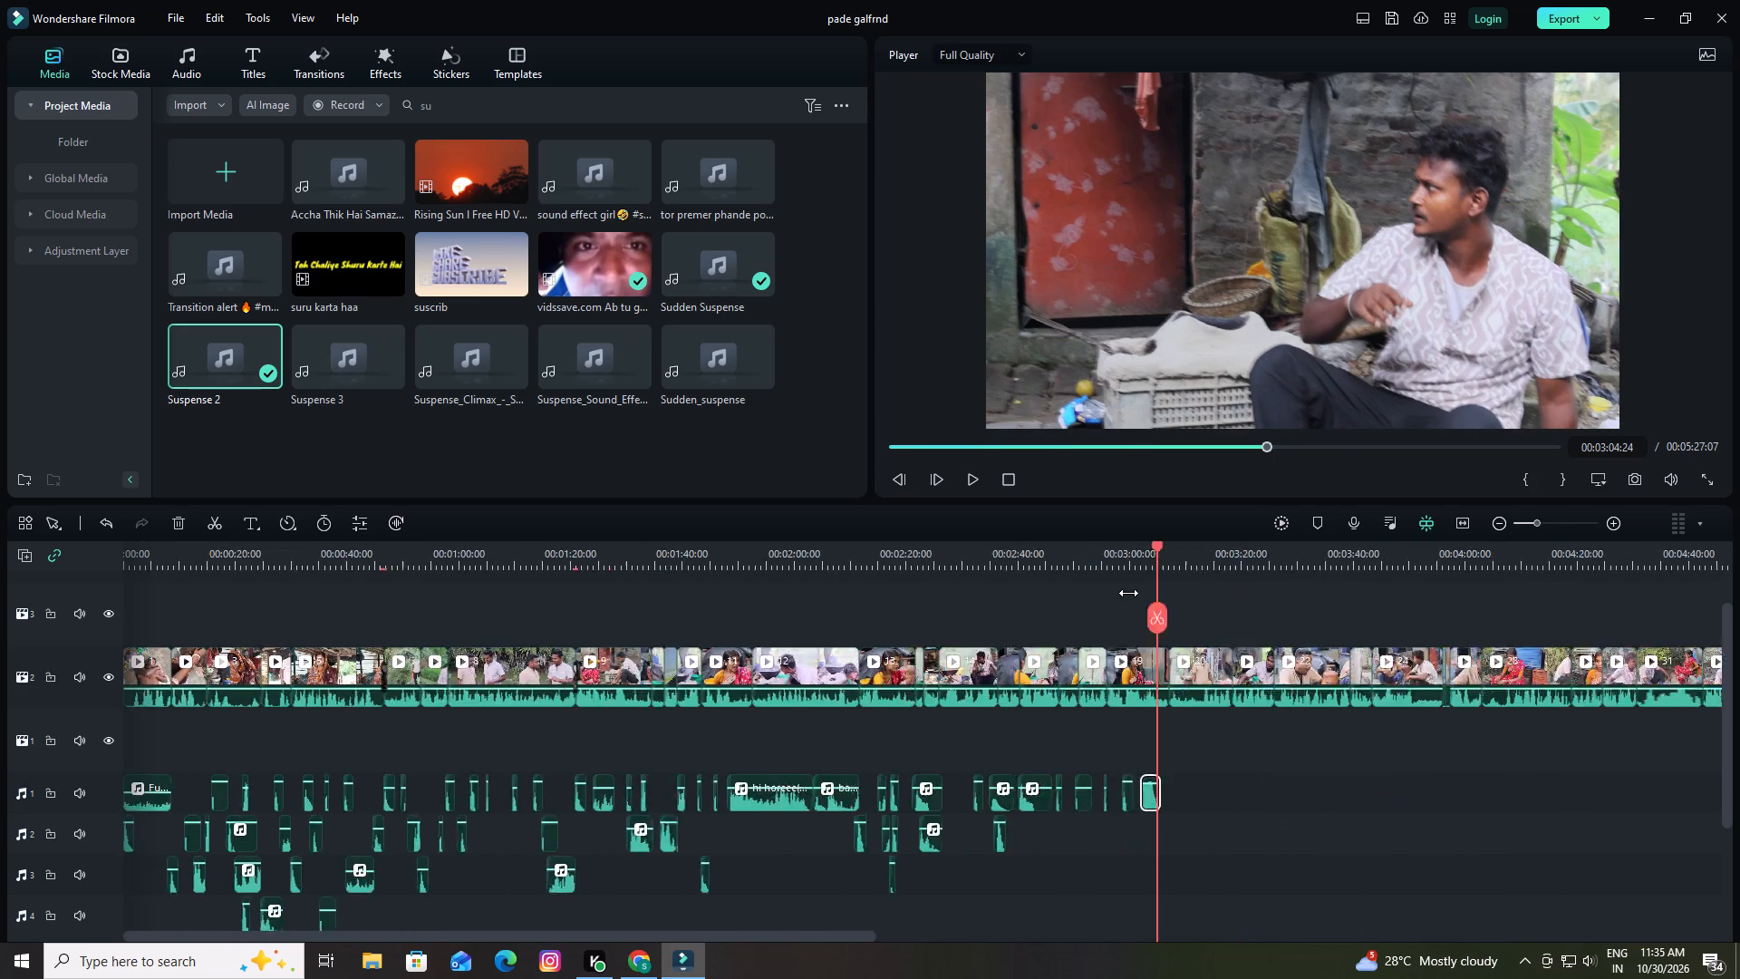
drag(1128, 593, 1029, 592)
drag(754, 554, 904, 559)
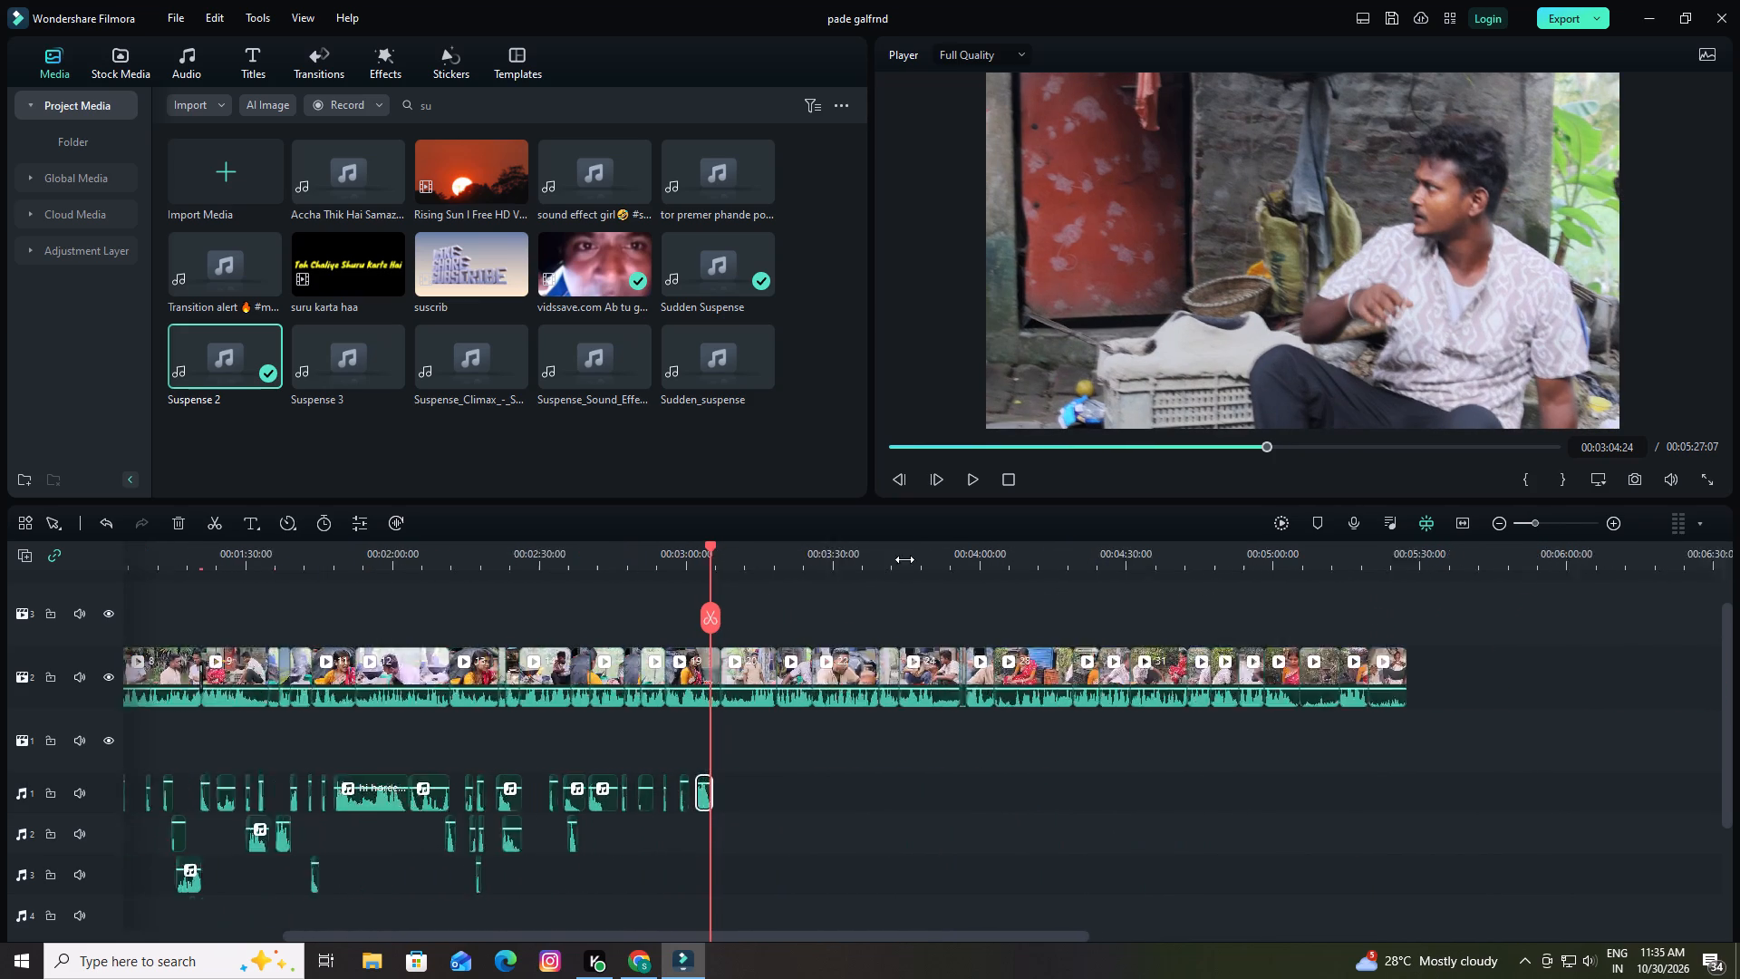
drag(904, 559, 1259, 560)
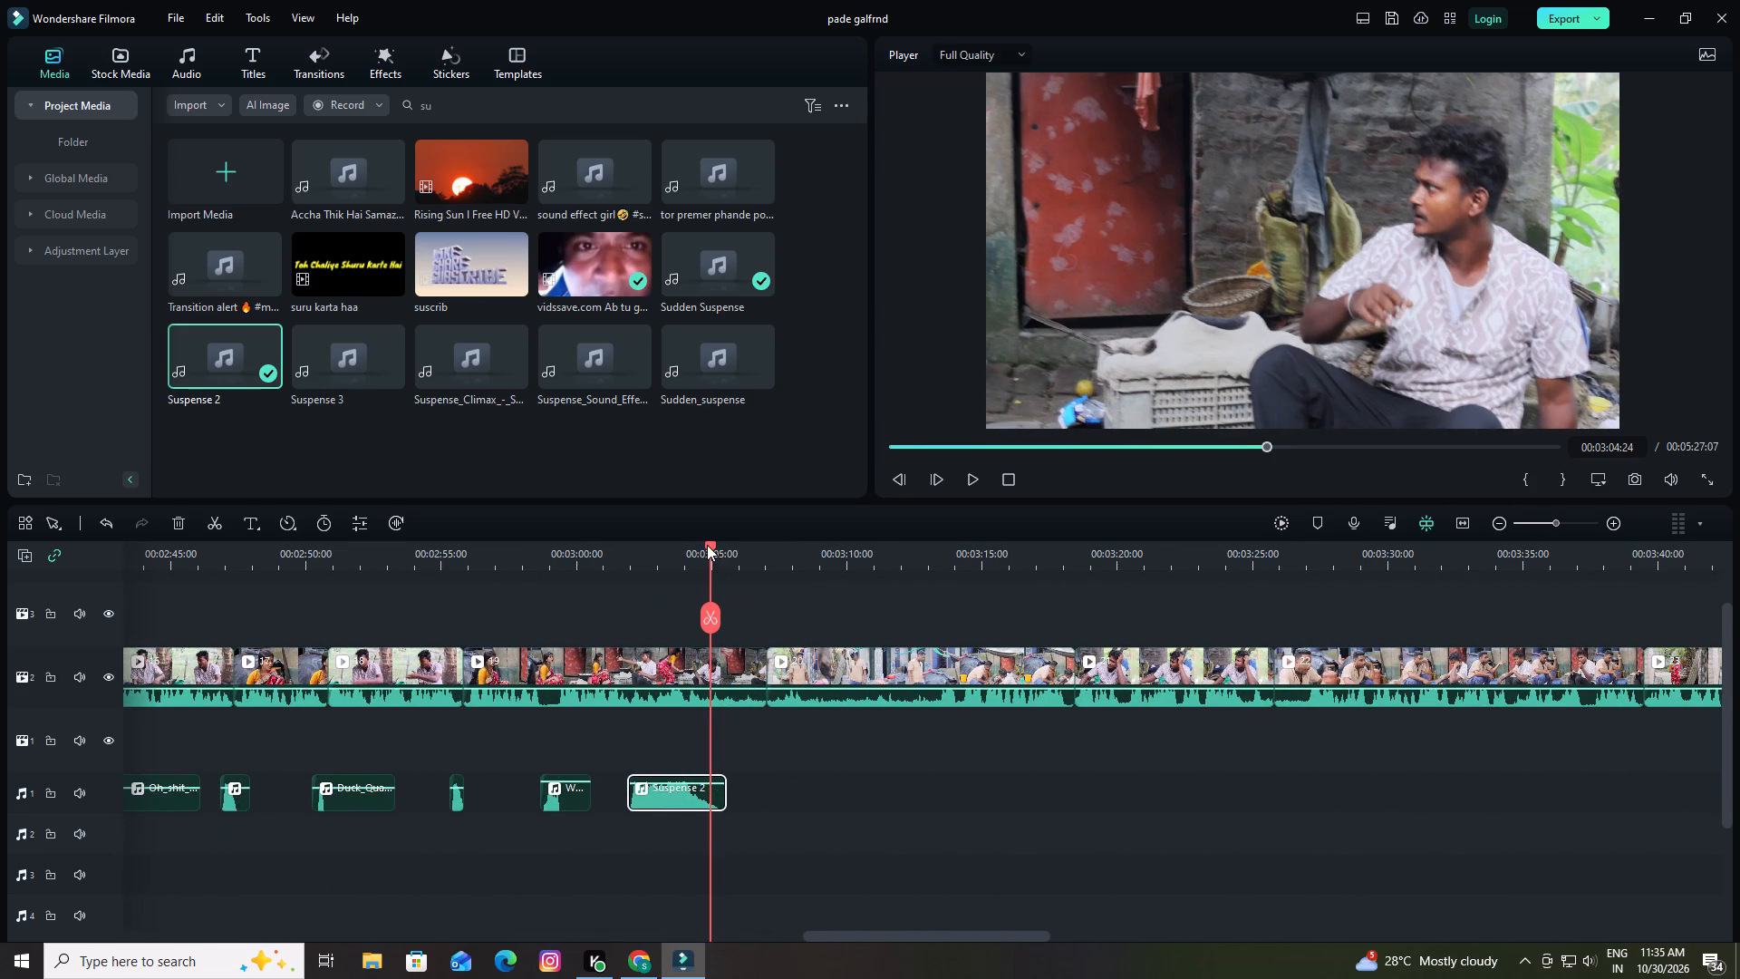
drag(707, 545, 631, 568)
key(space)
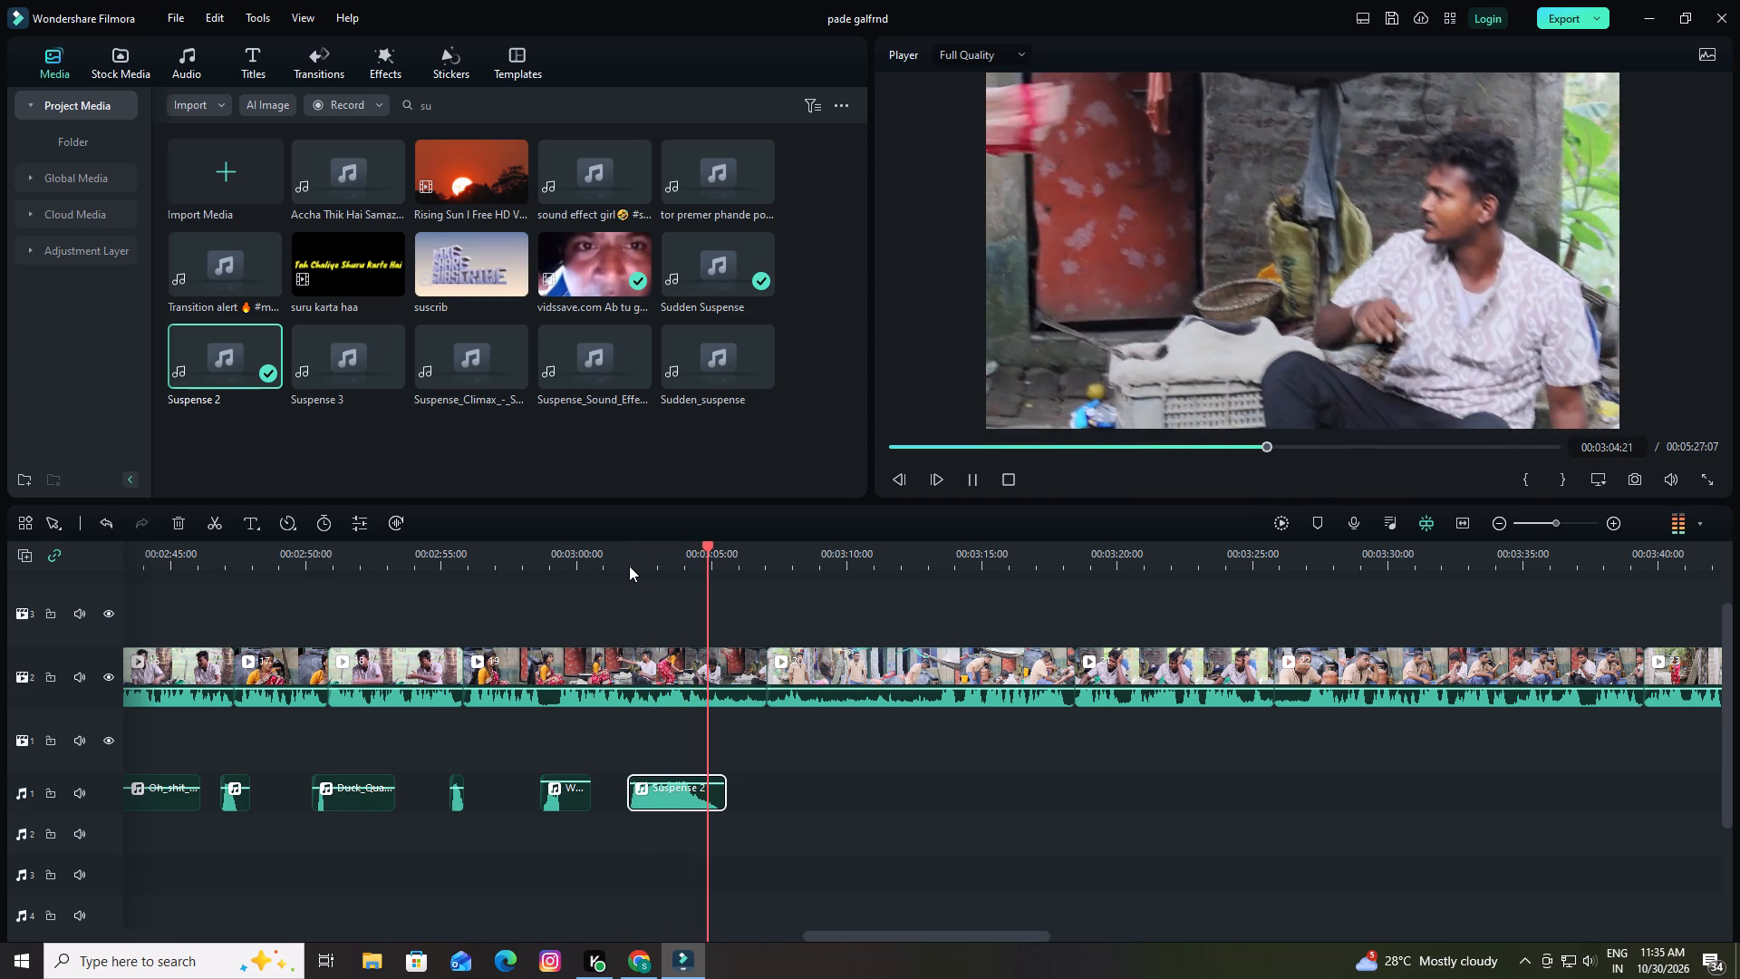
key(space)
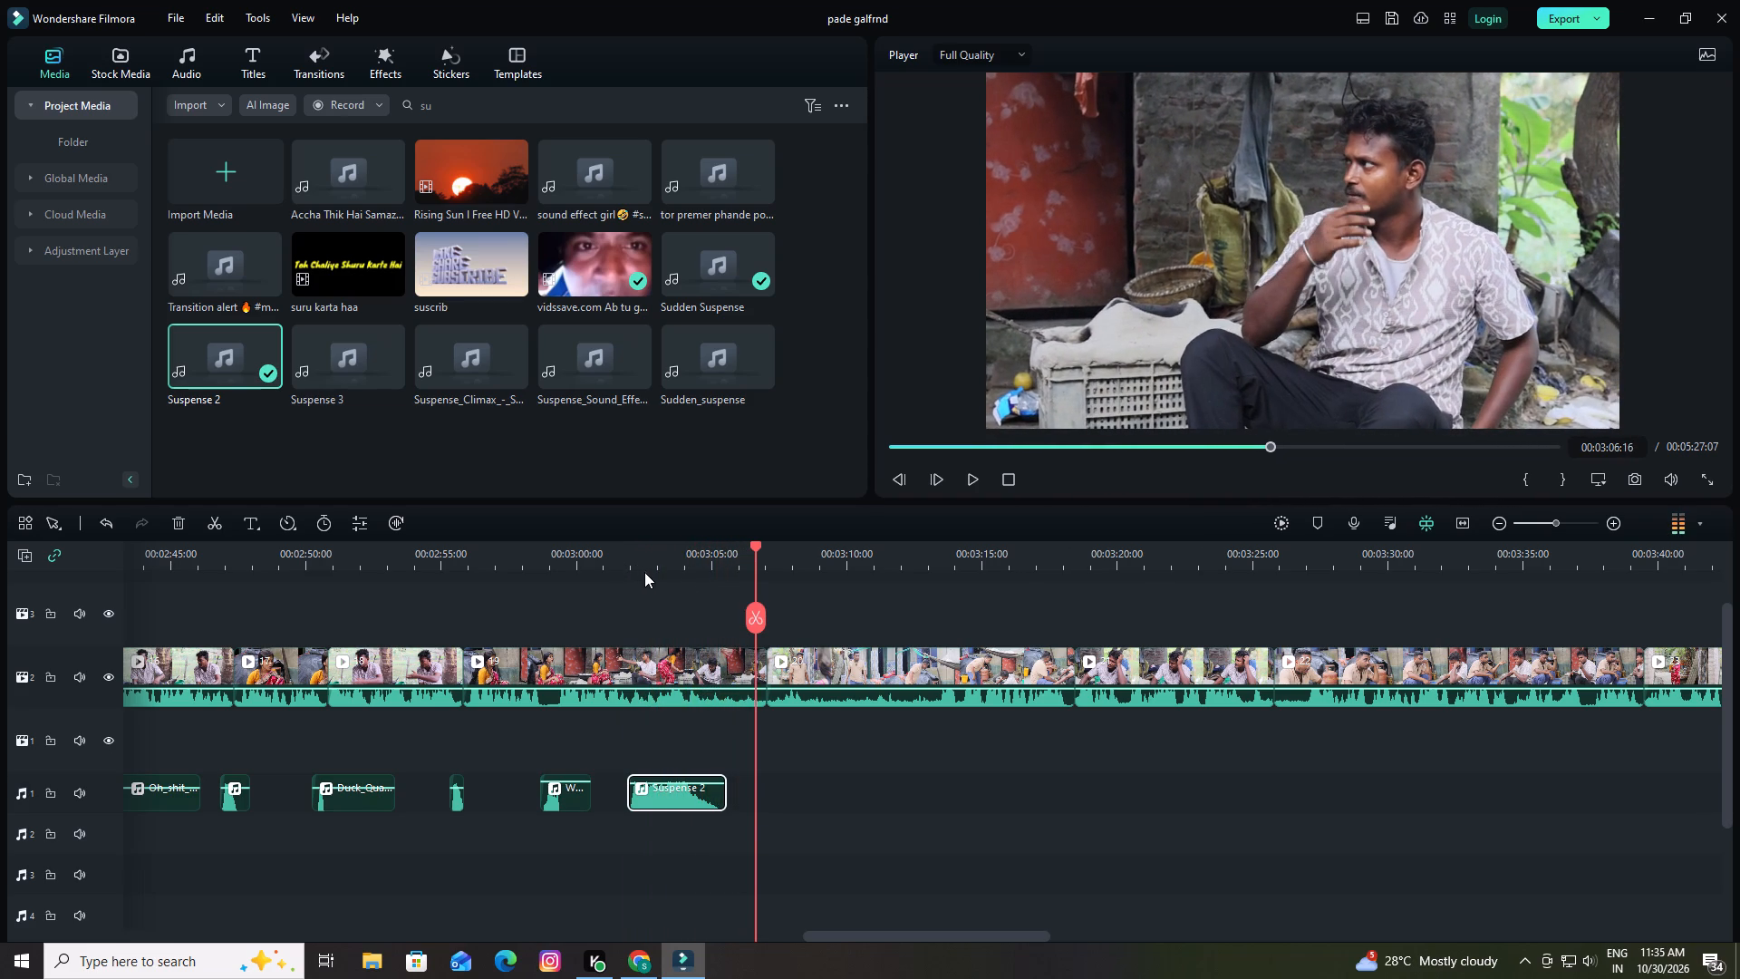
drag(756, 545, 729, 555)
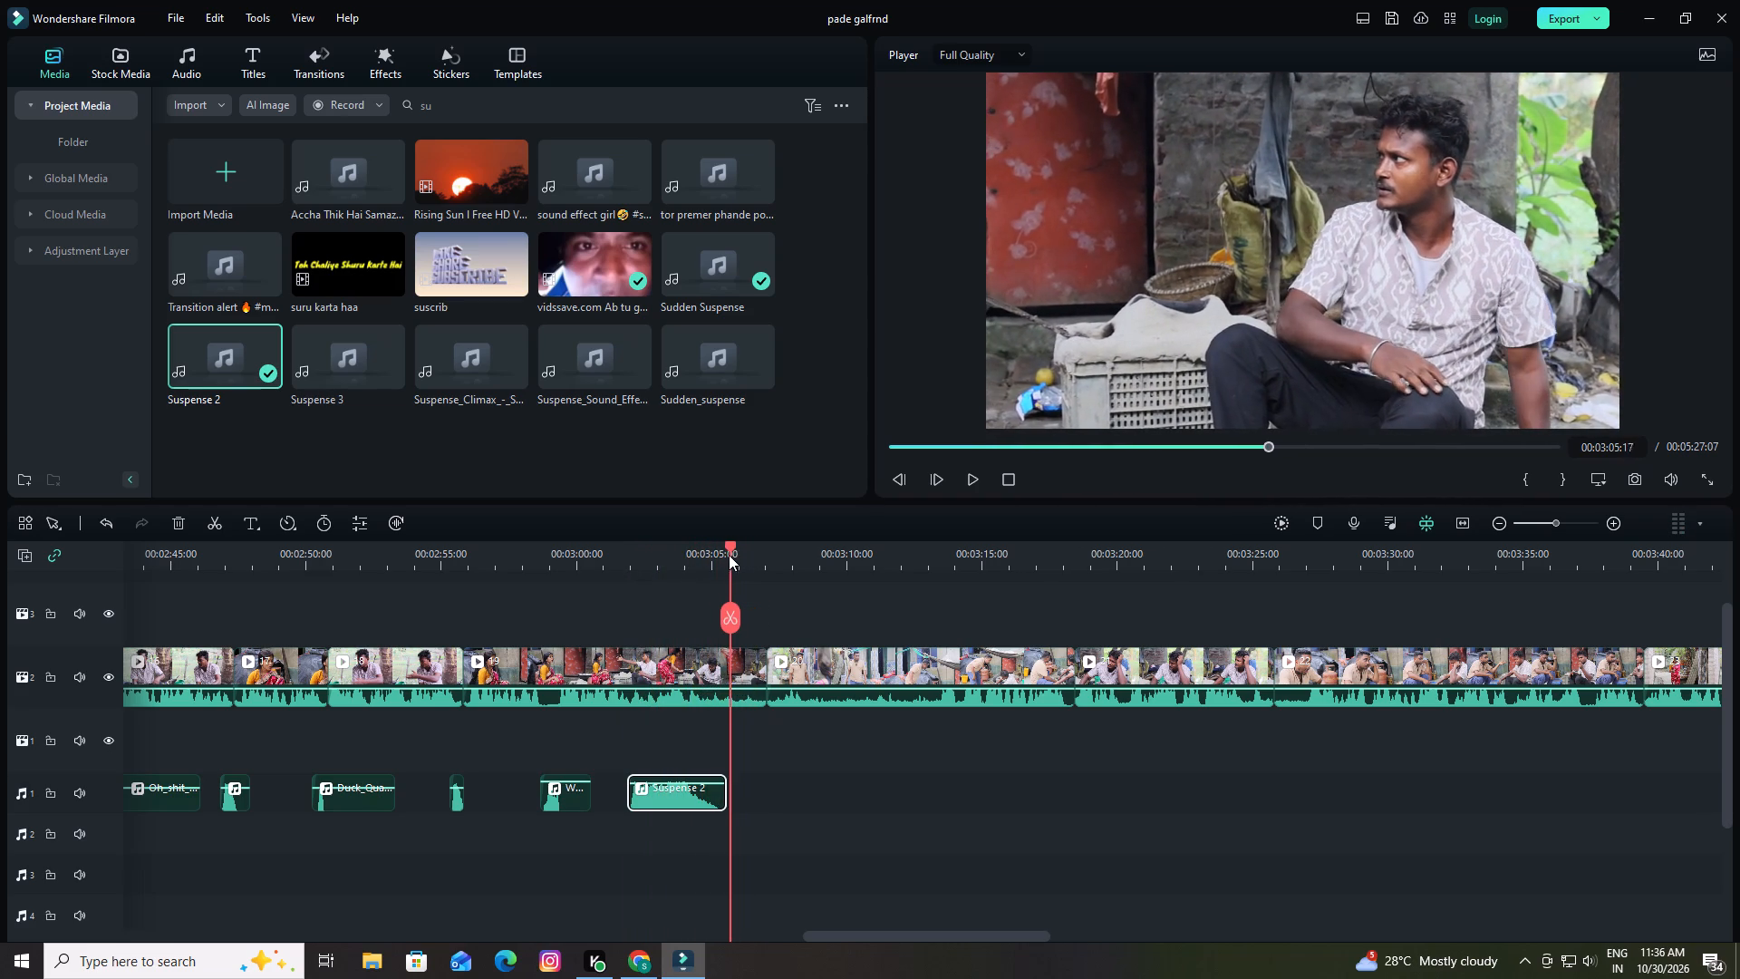
drag(729, 555, 725, 556)
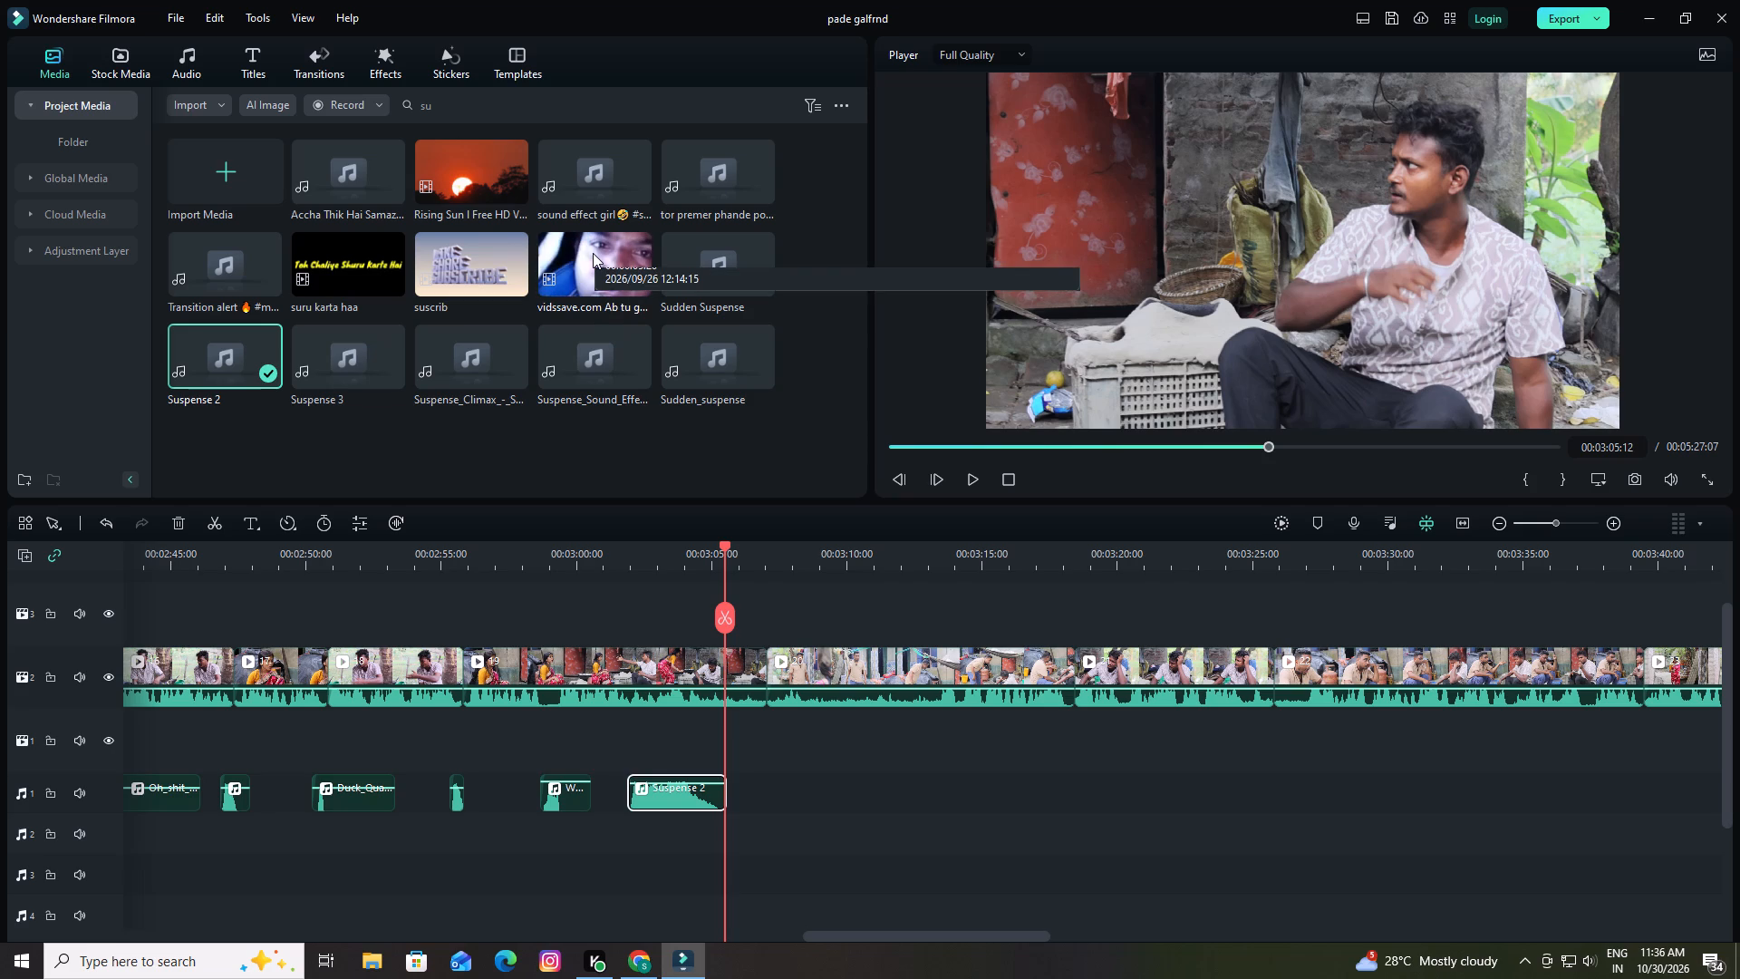
Preview the "vidssave.com Ab tu gaya" video and place it on video track 1 at about 00:03:08.
click(593, 253)
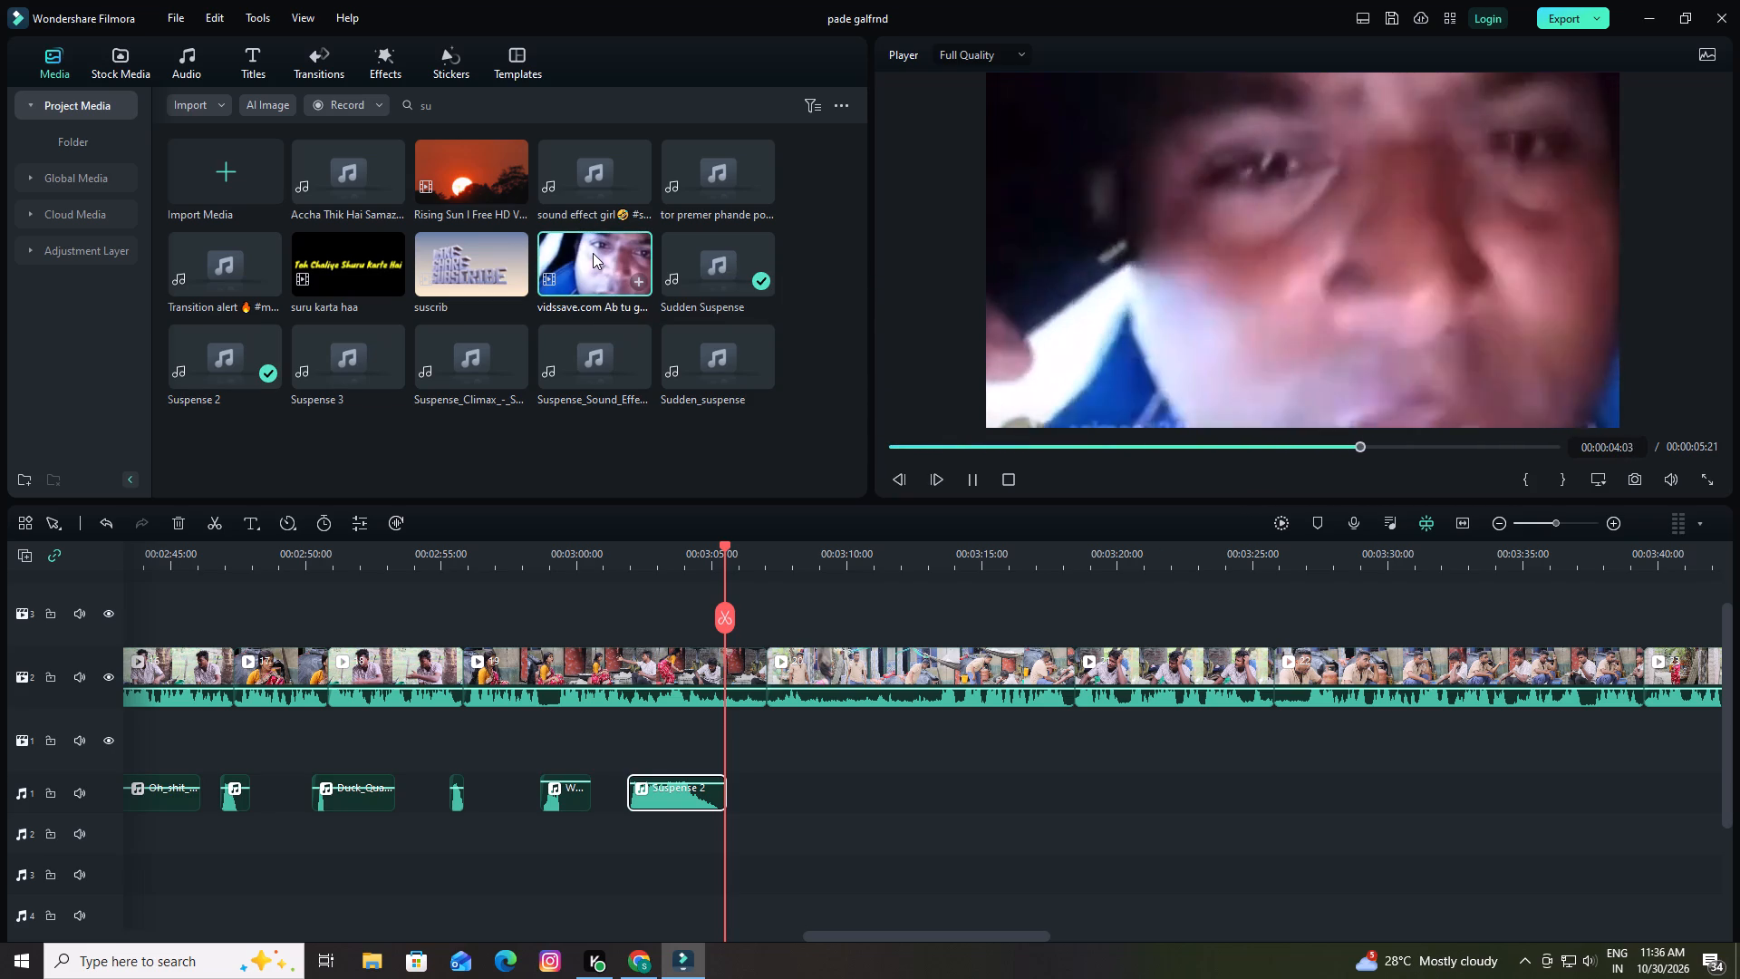
key(space)
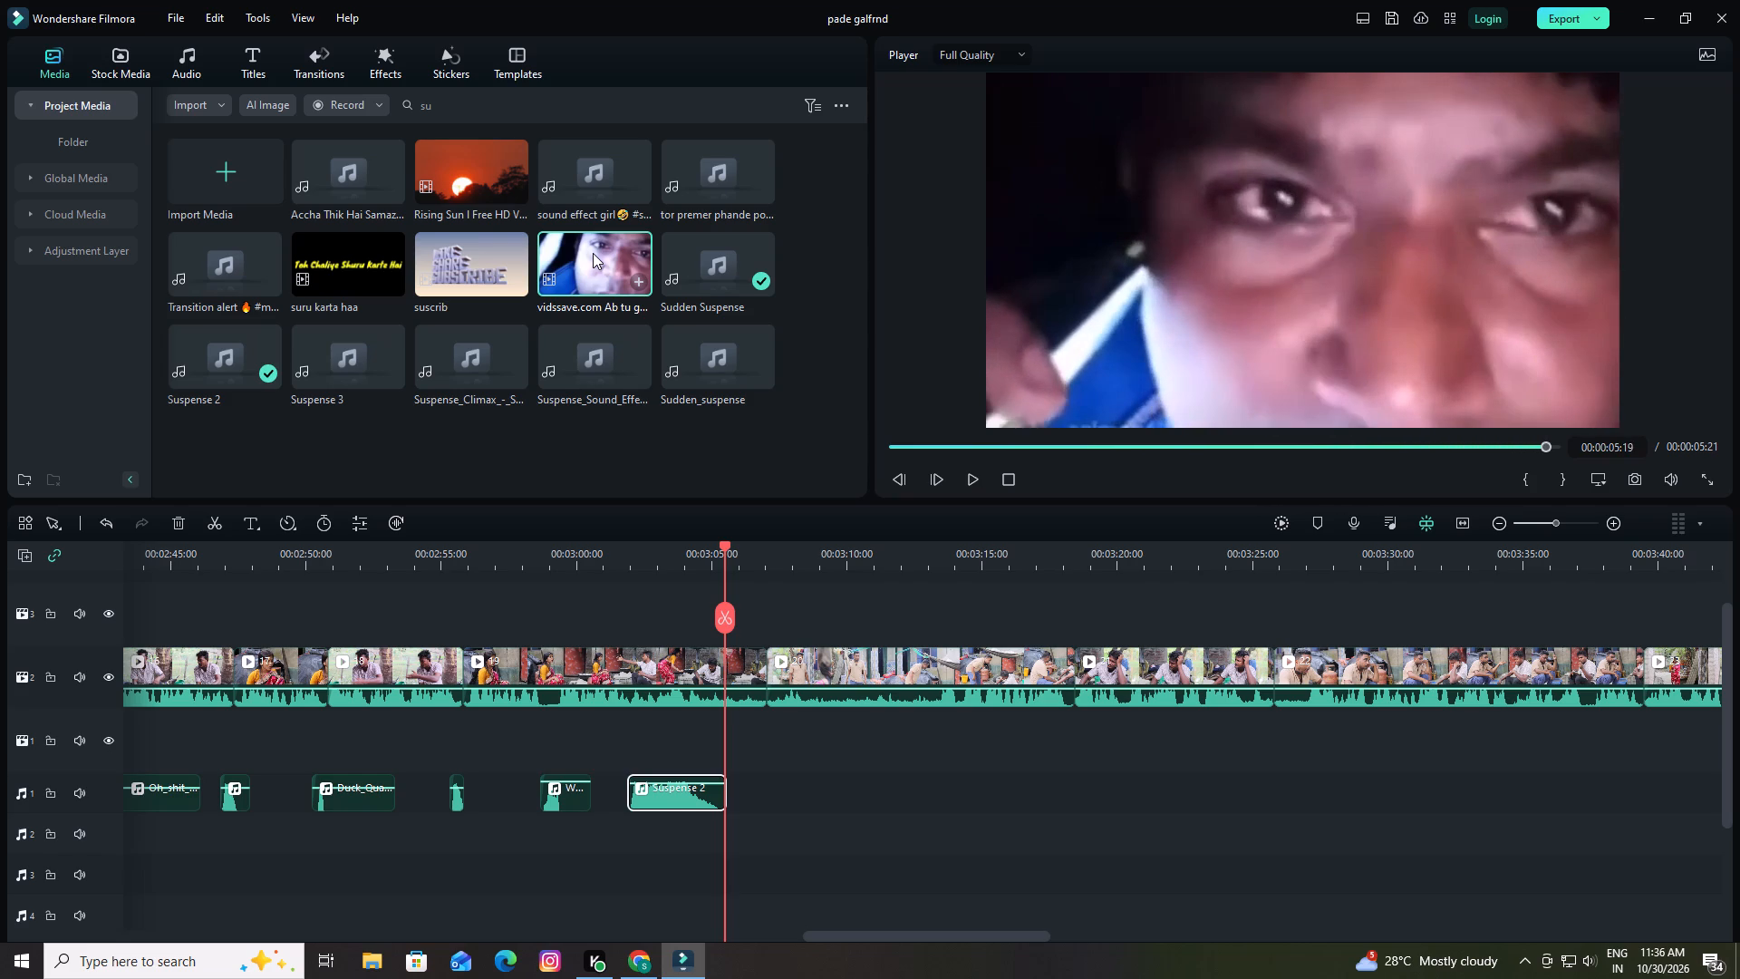
key(space)
key(space)
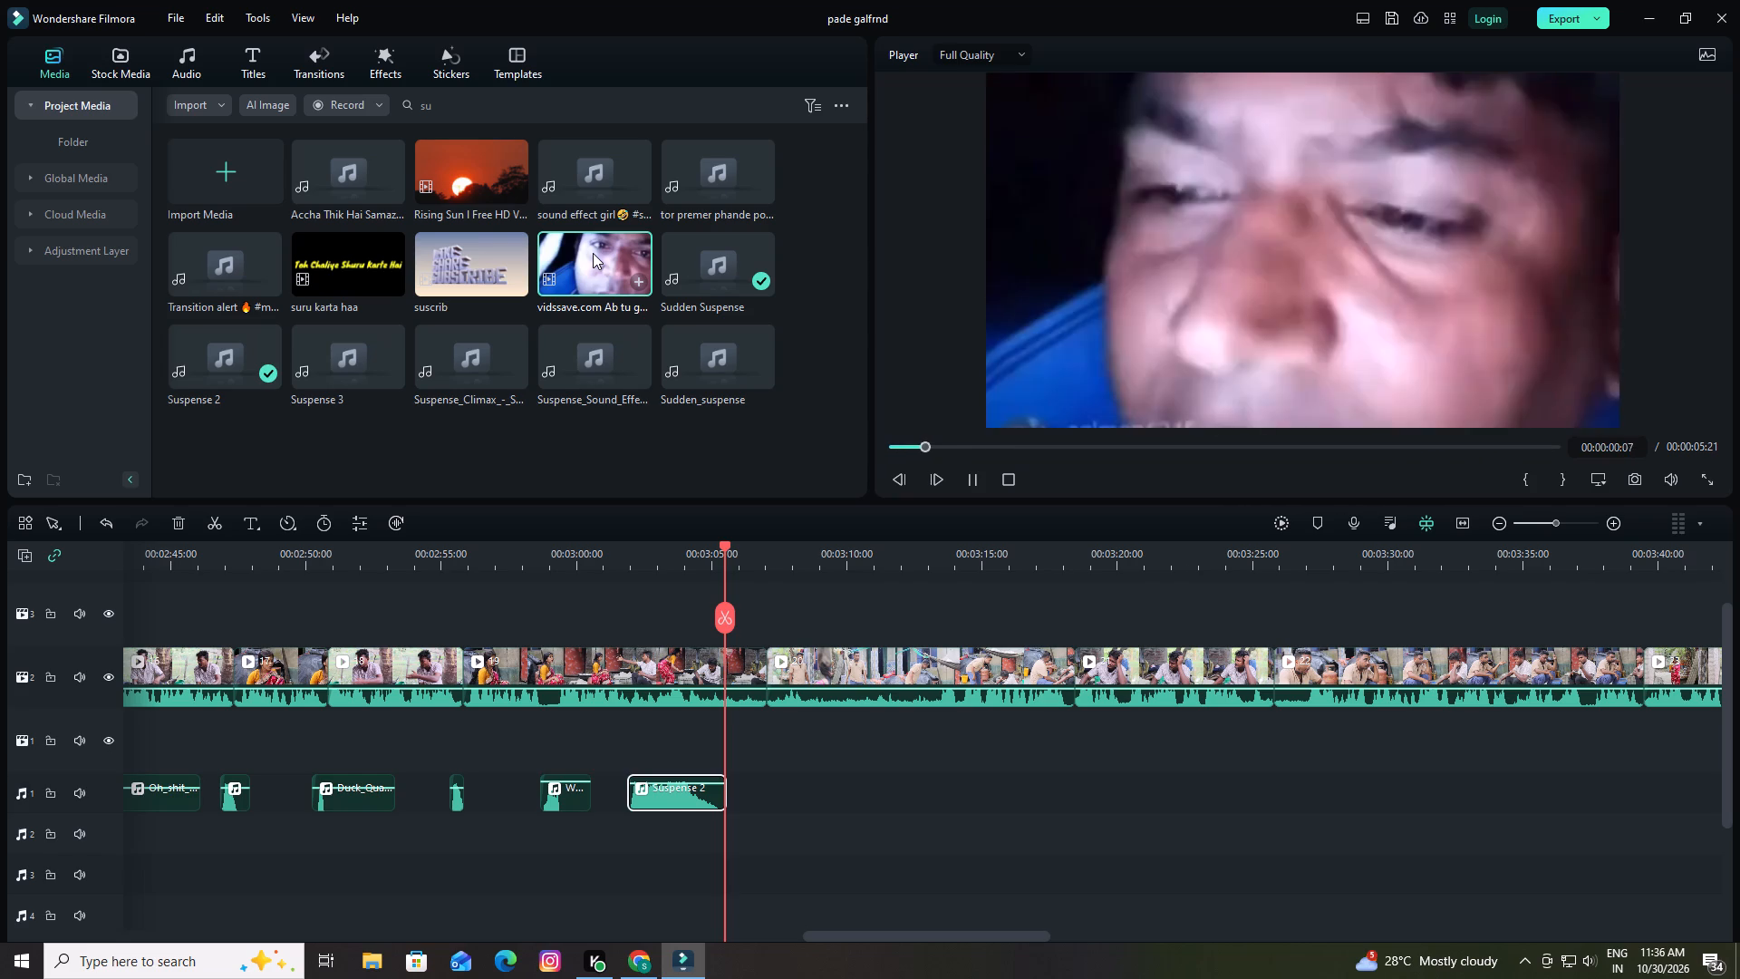
drag(593, 253, 799, 784)
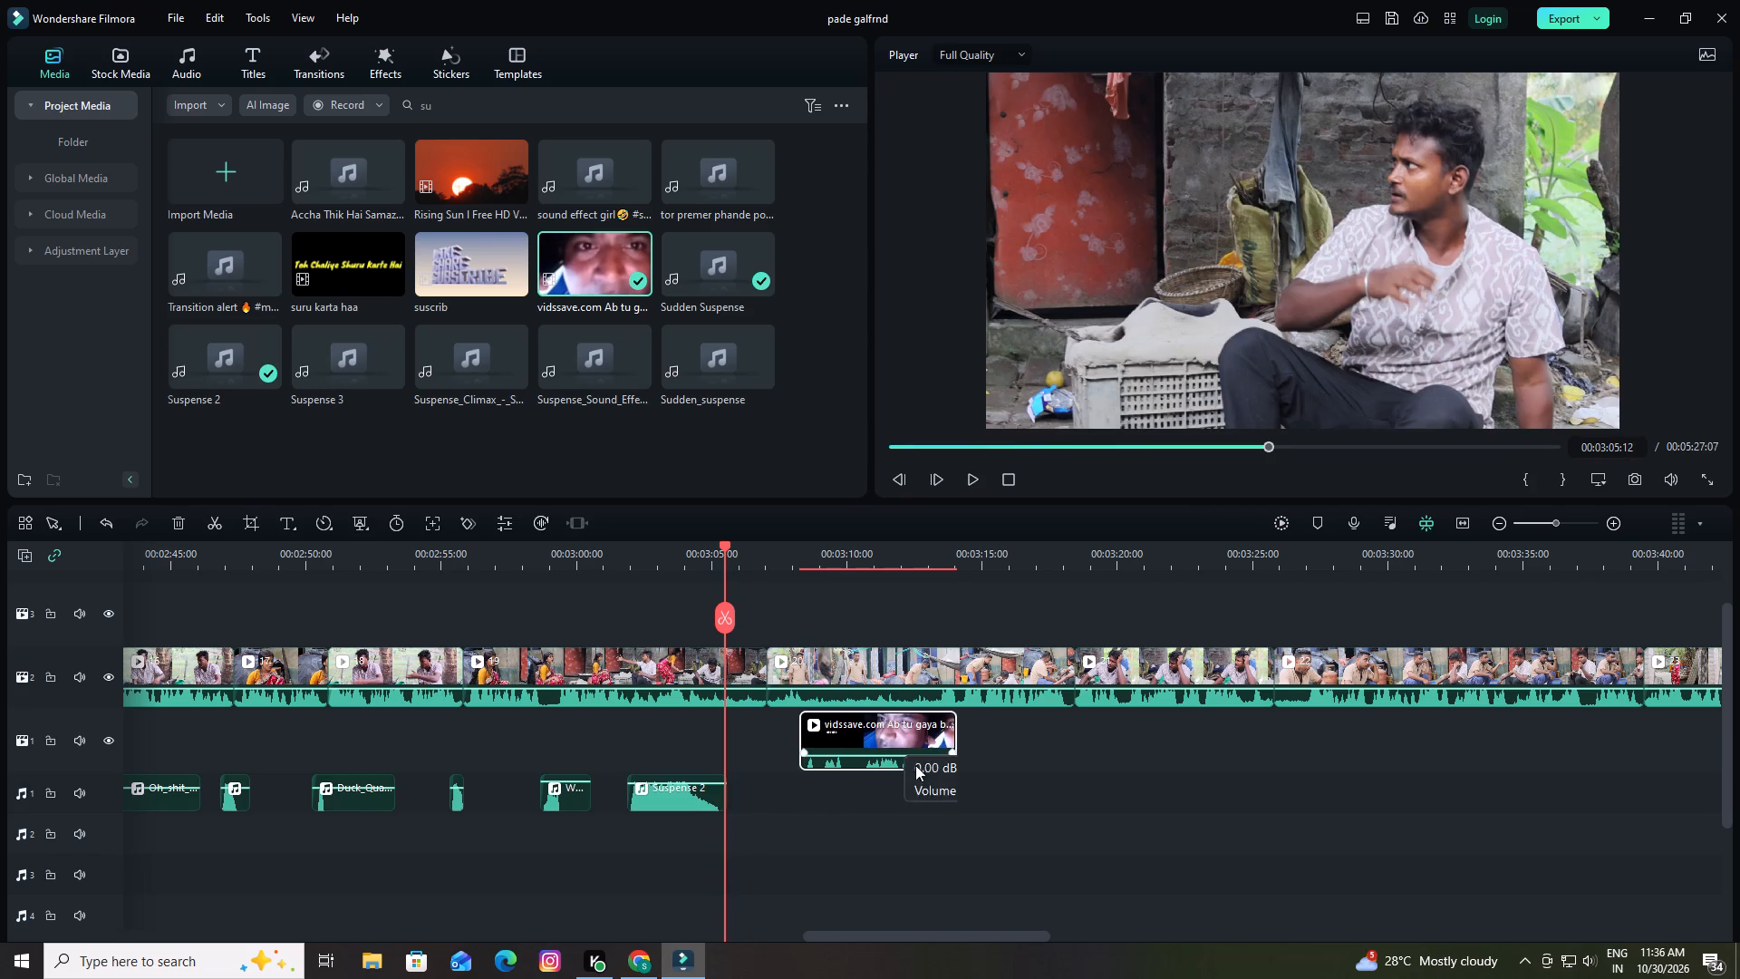
Detach the audio from the "vidssave.com Ab tu gaya" clip on video track 1.
right_click(910, 727)
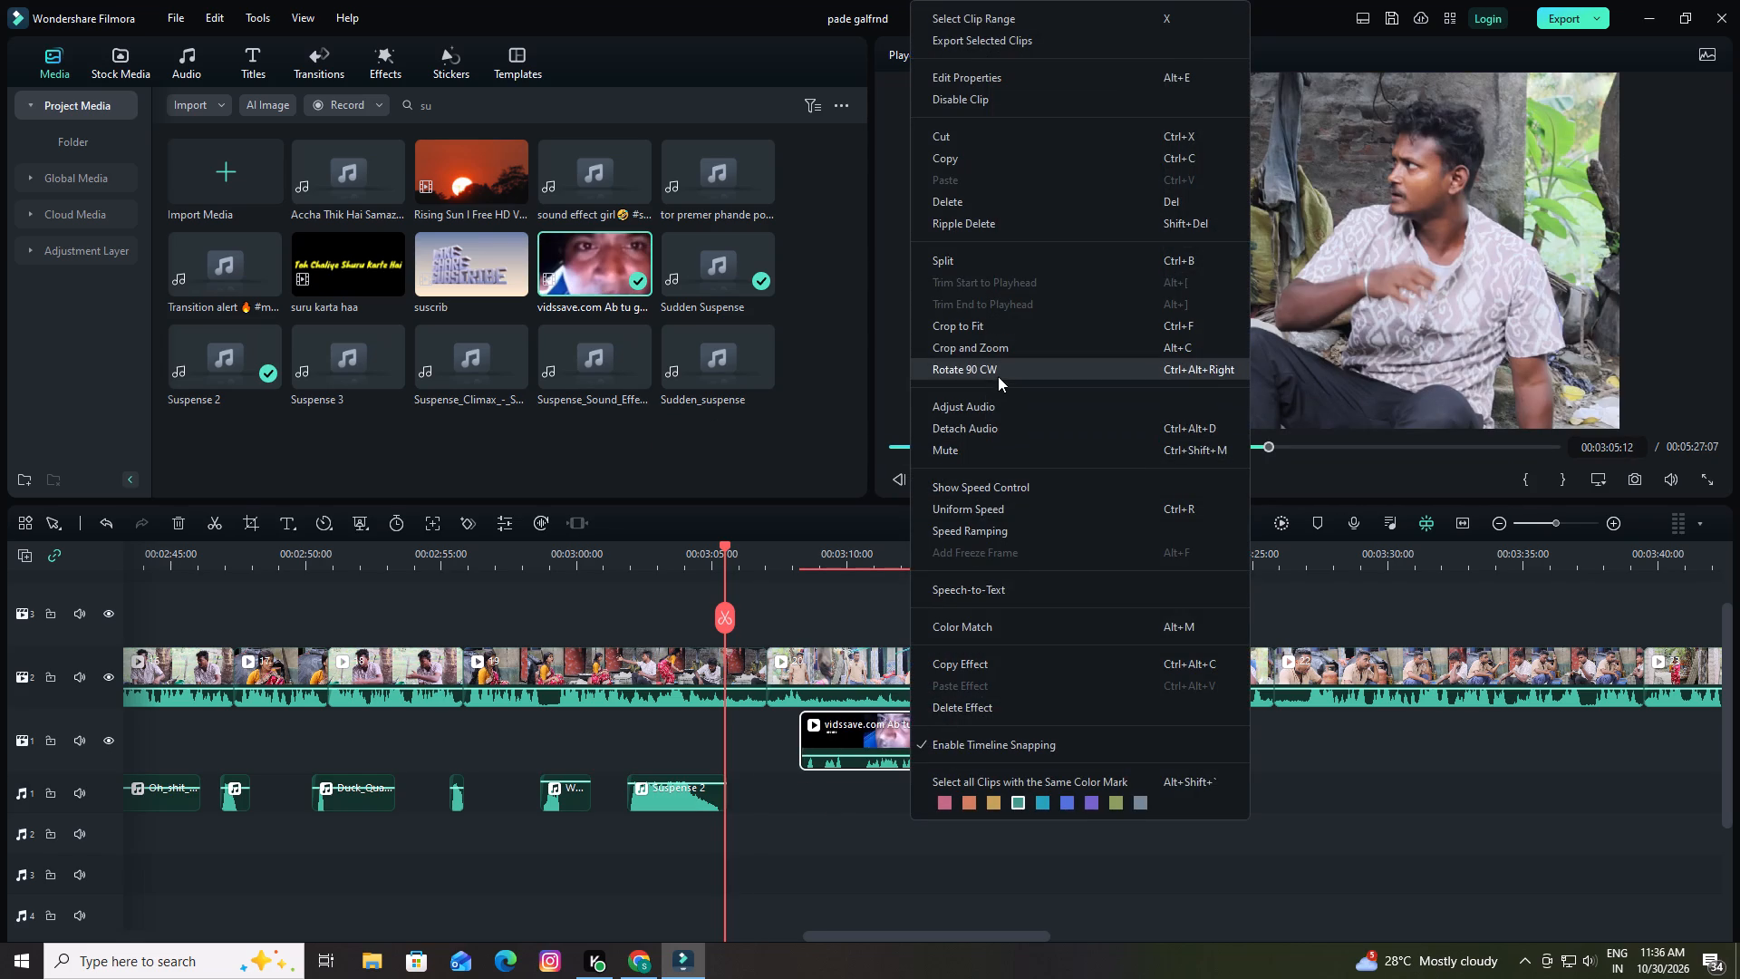
click(988, 423)
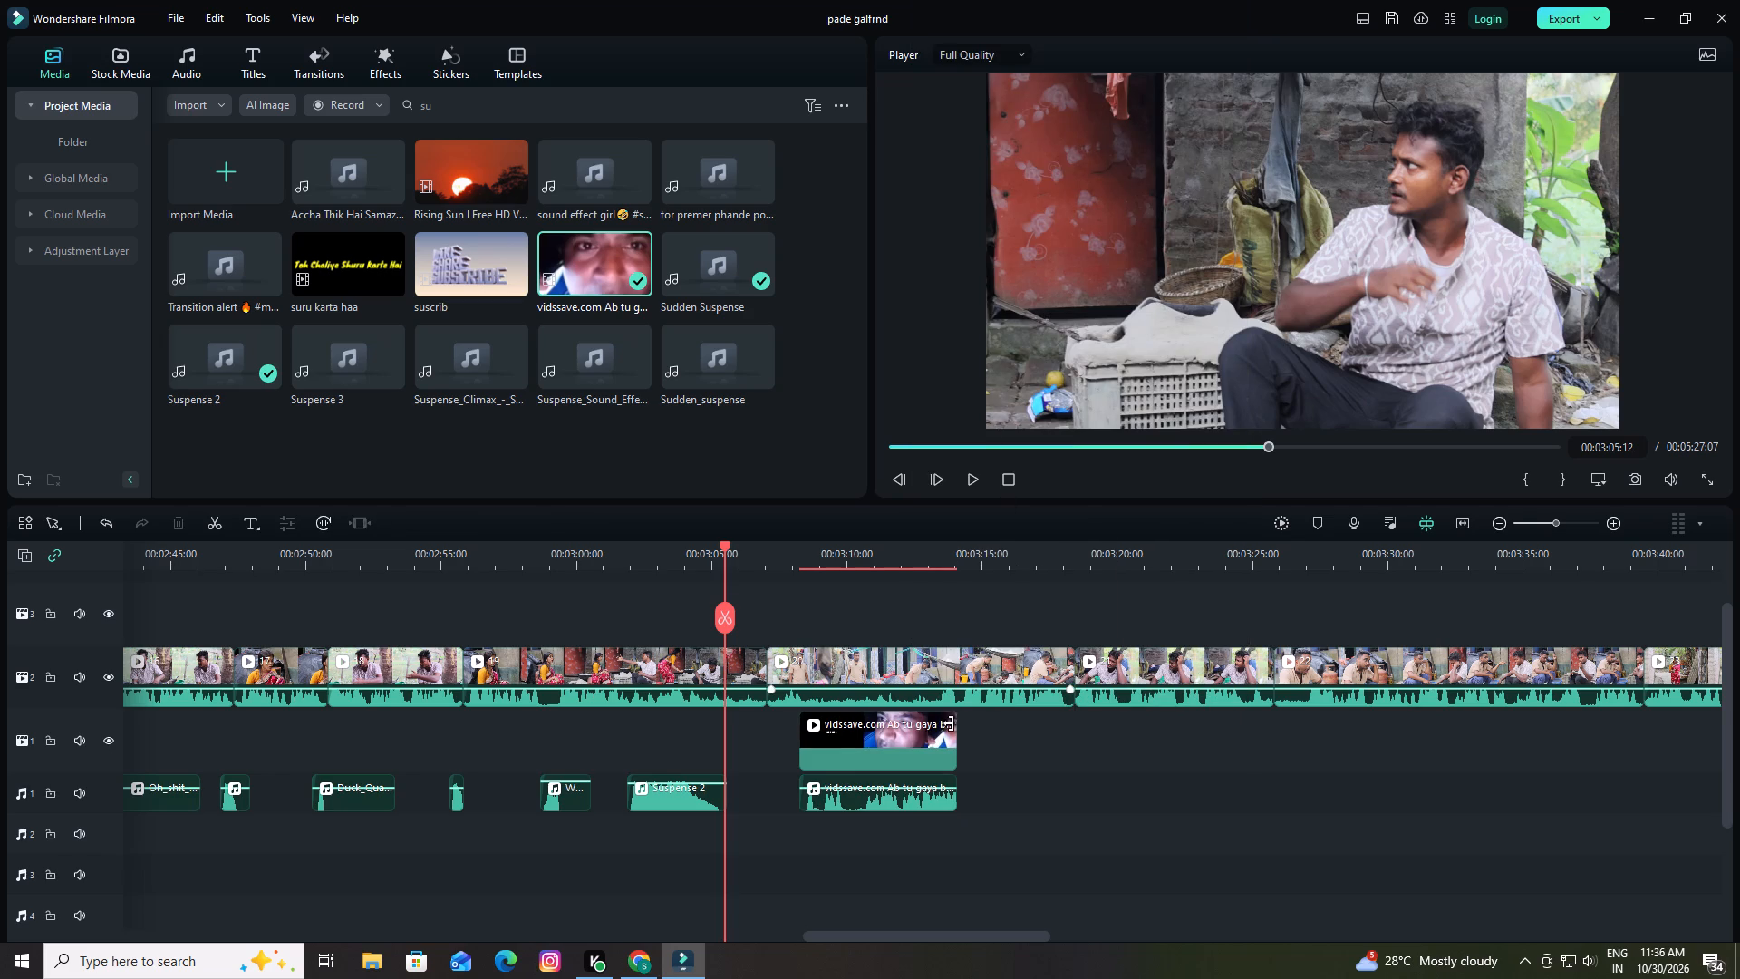
Split the detached "vidssave.com Ab tu gaya" audio at 00:03:12:00 and delete its first part.
drag(724, 547, 878, 607)
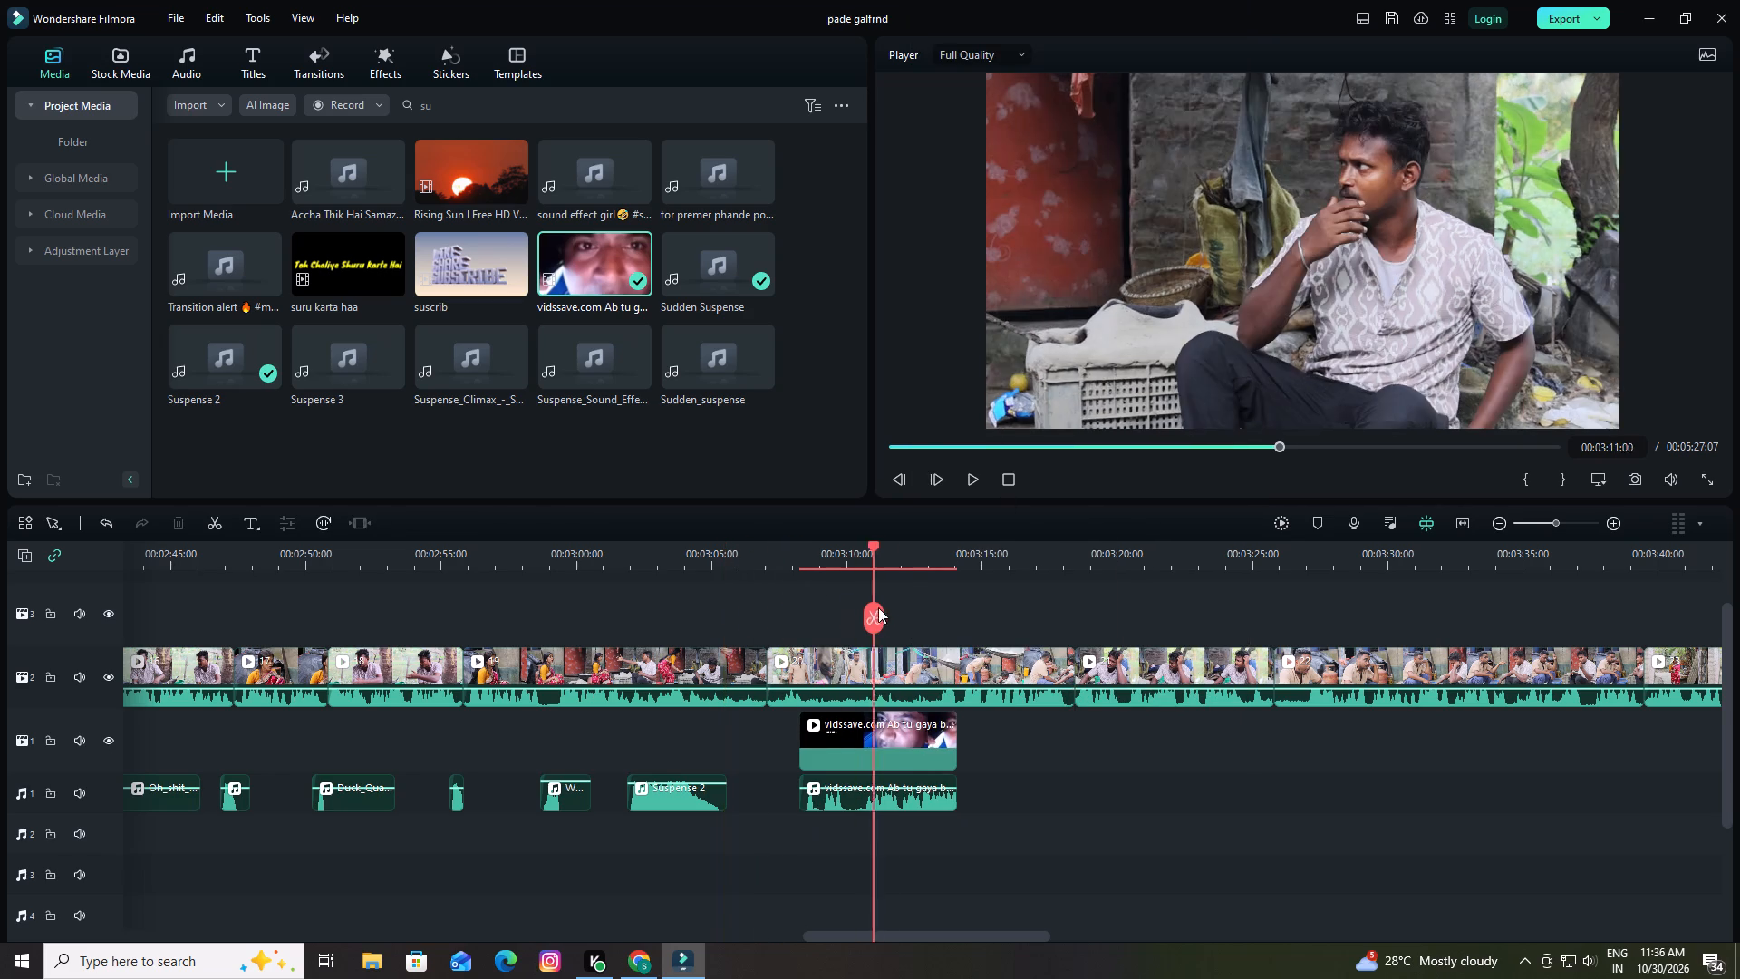
drag(878, 607, 901, 613)
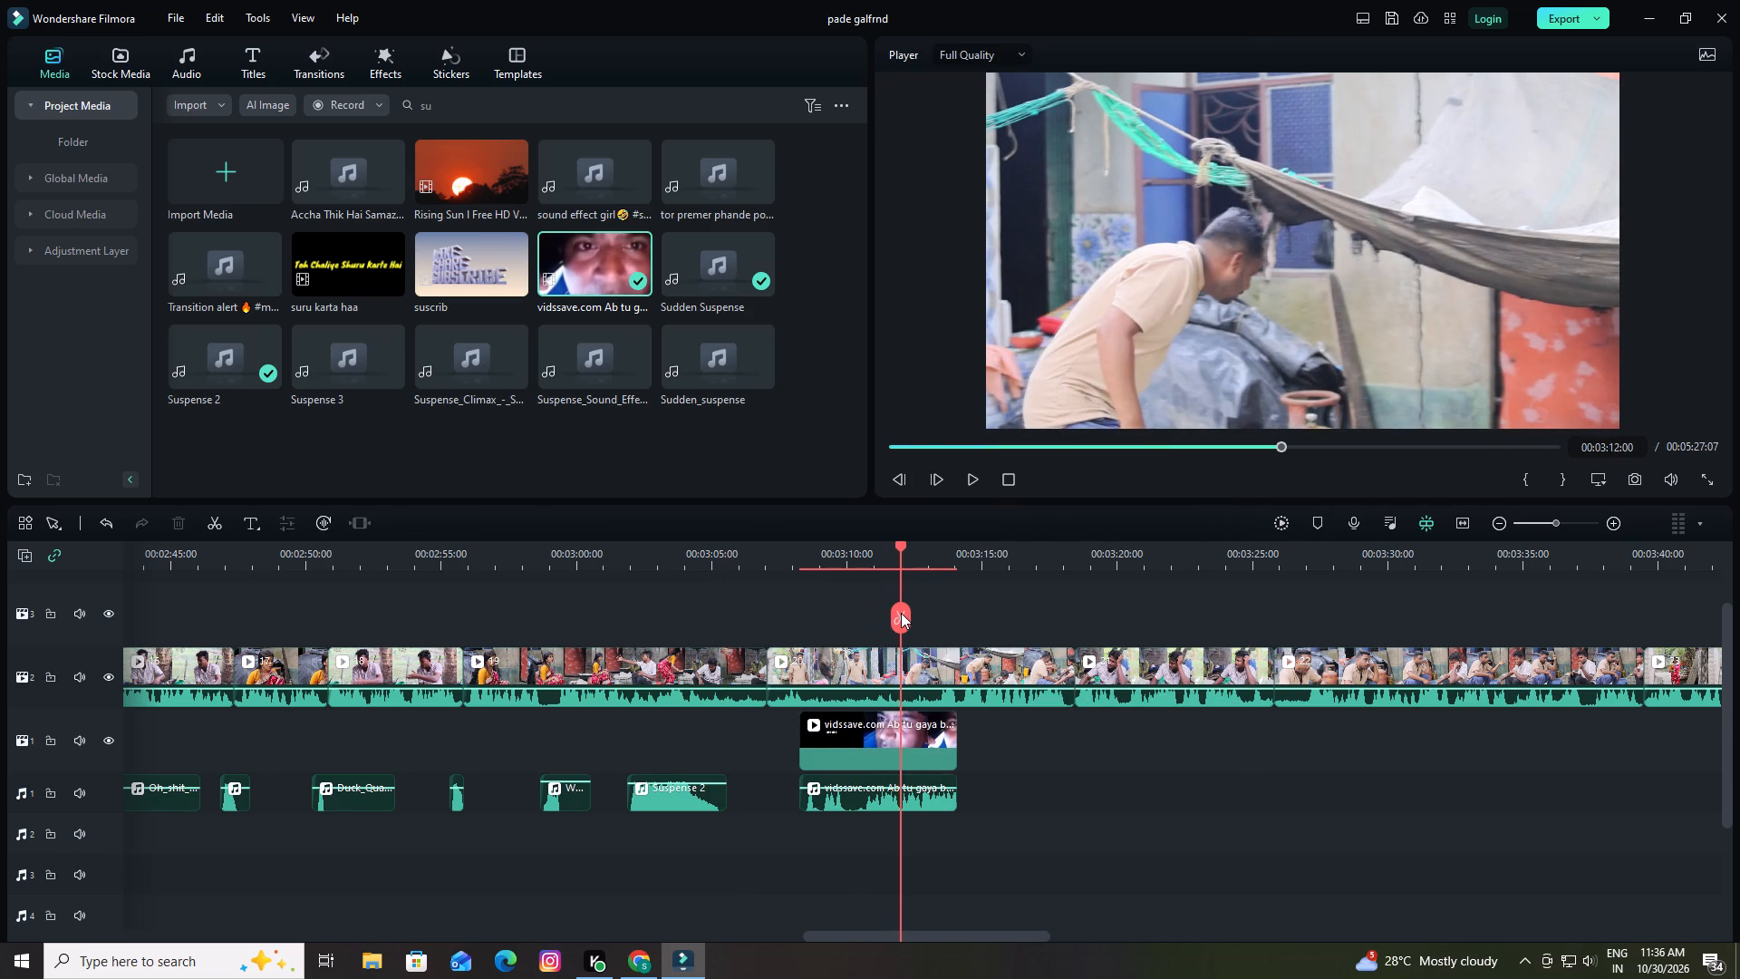
click(887, 801)
click(900, 612)
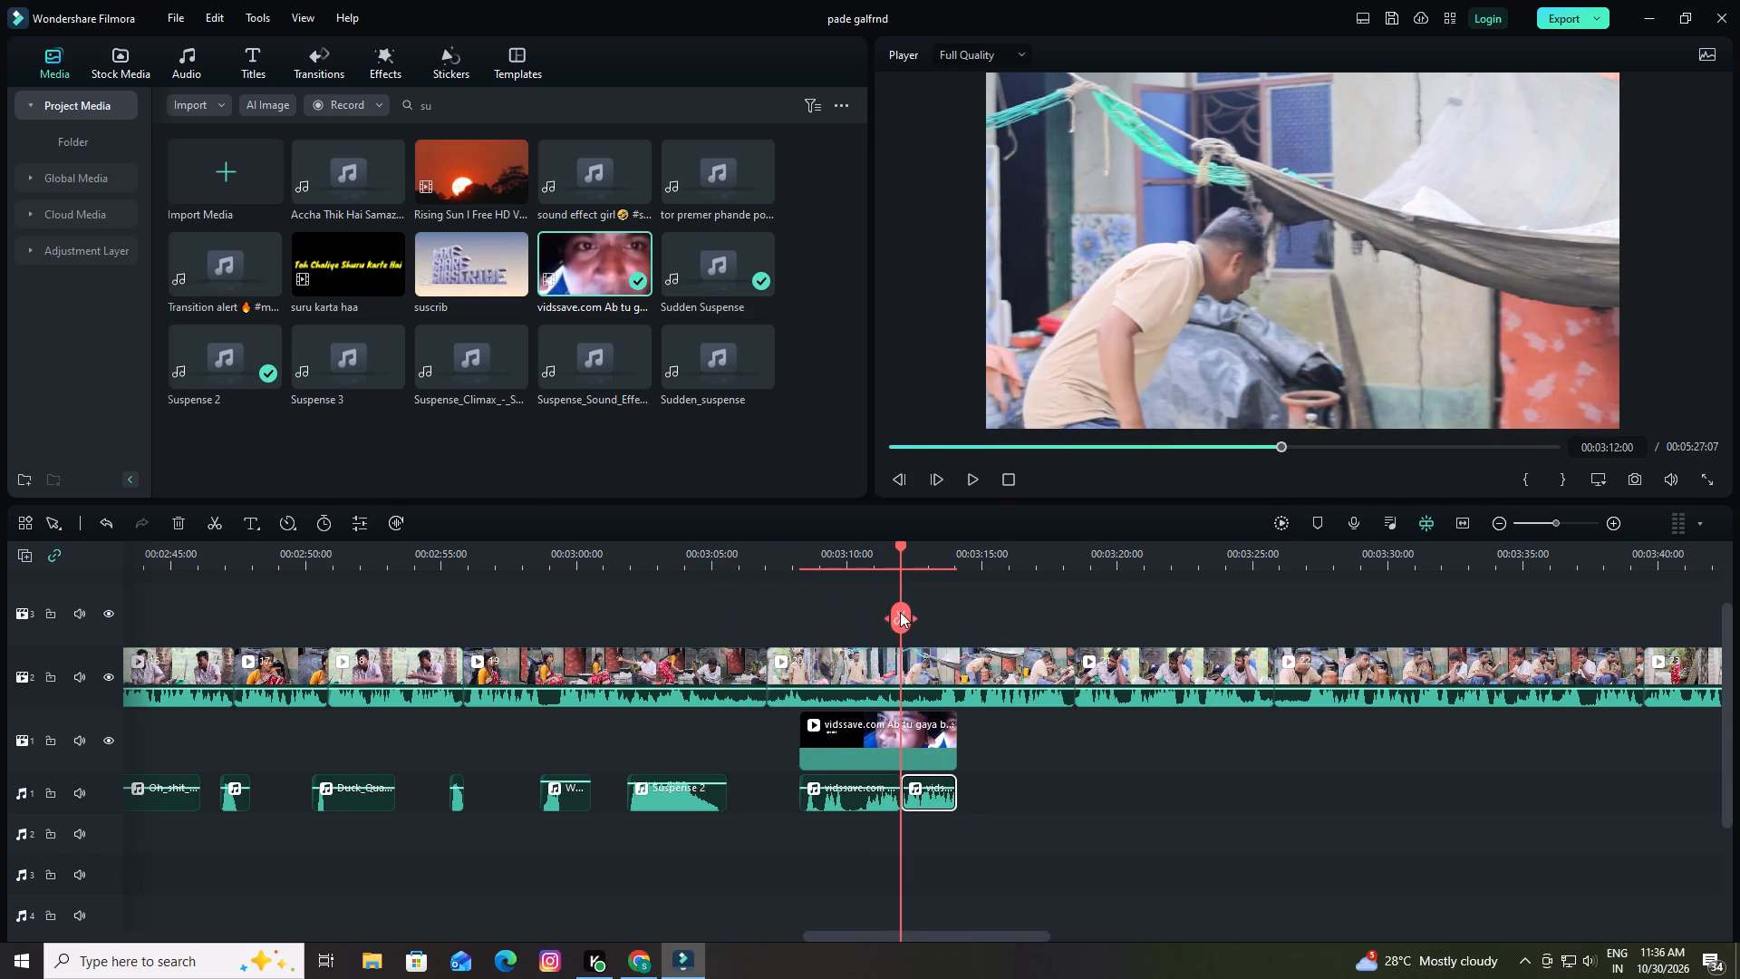
click(876, 806)
click(173, 517)
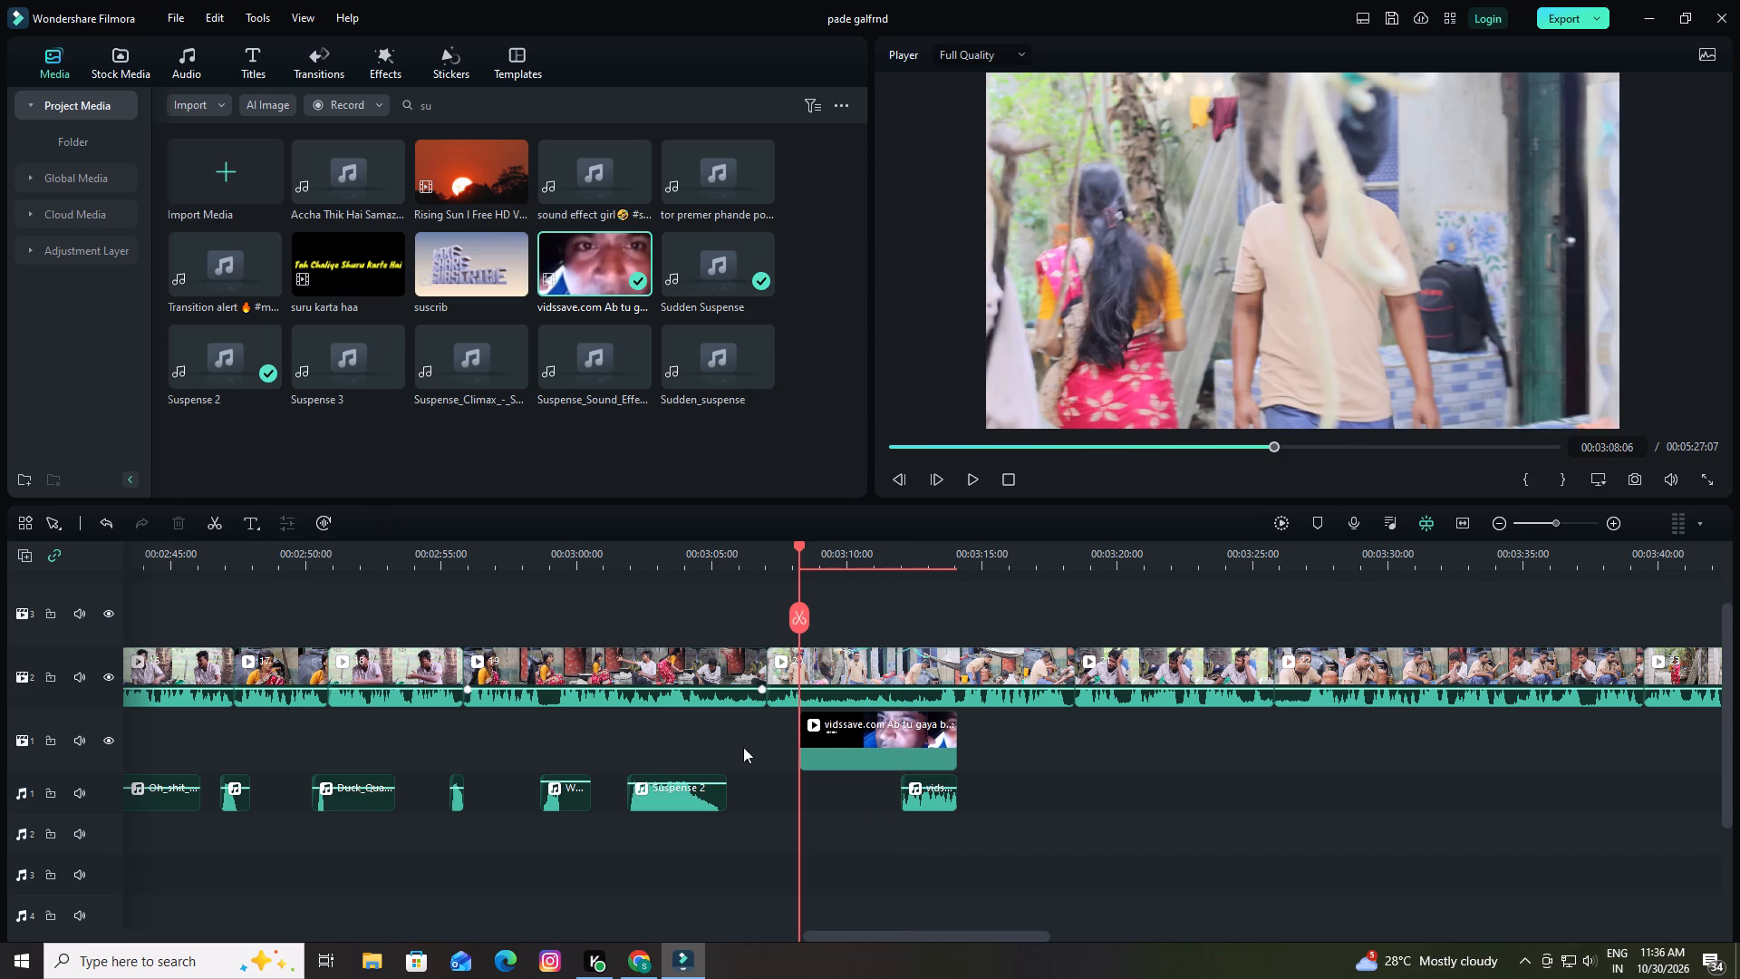
Delete the "vidssave.com Ab tu gaya" video clip from video track 1.
click(885, 726)
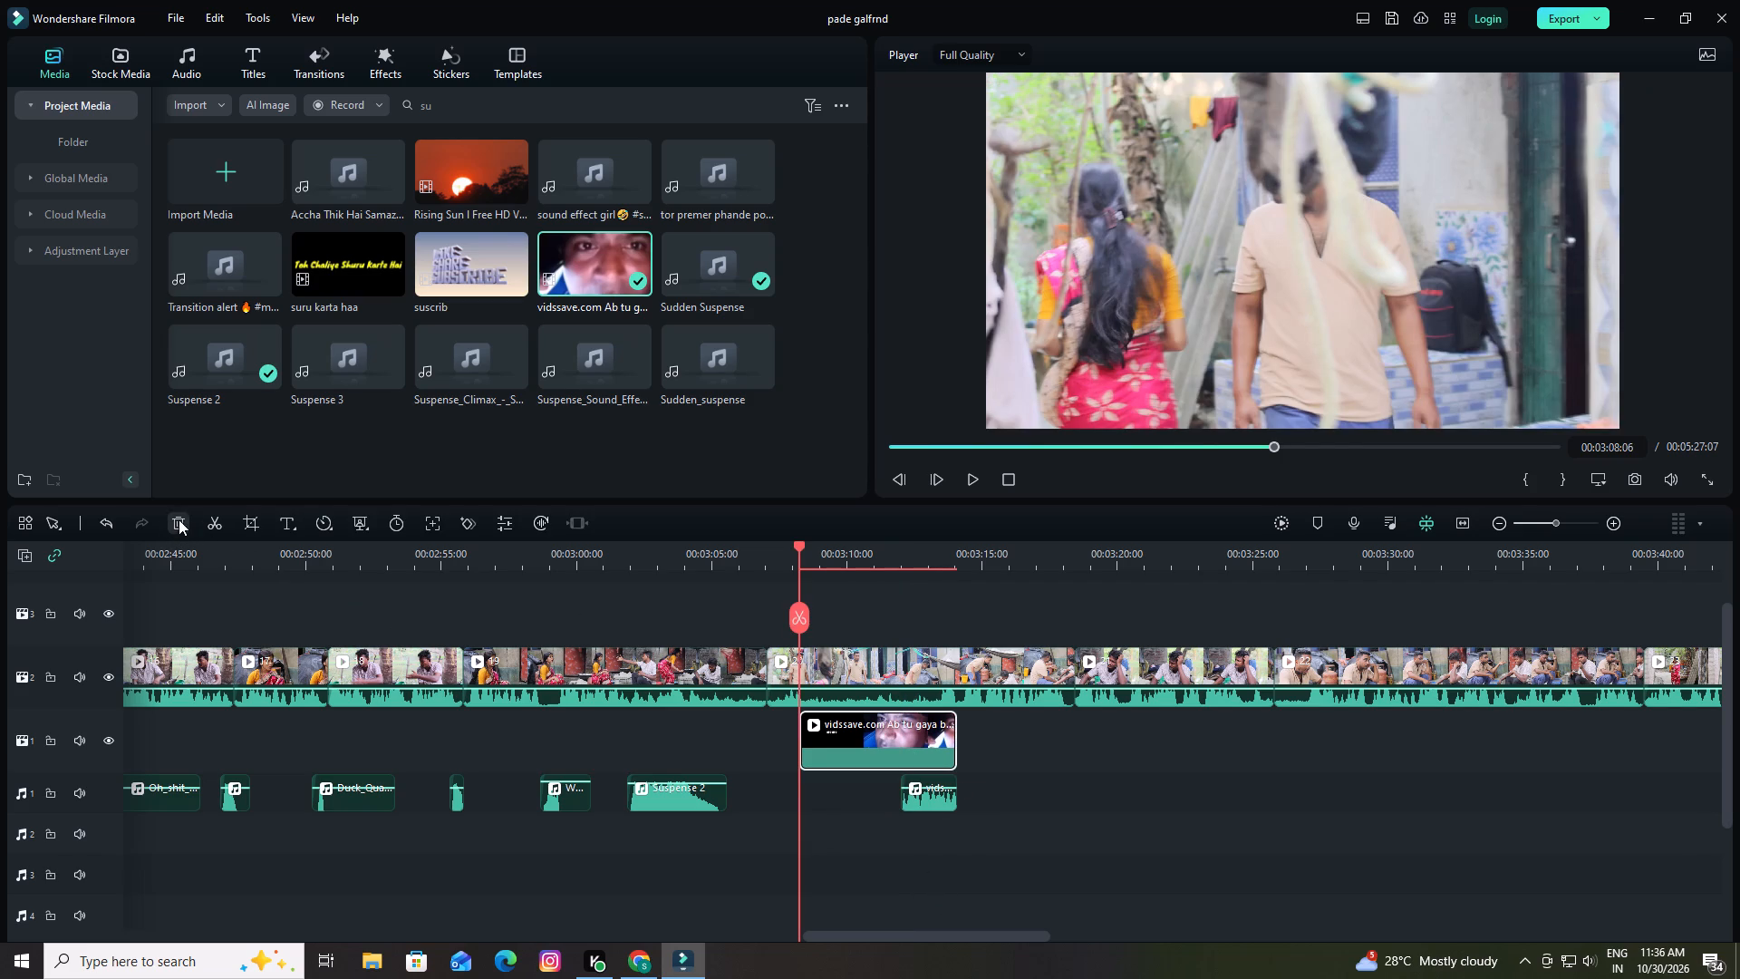
click(179, 519)
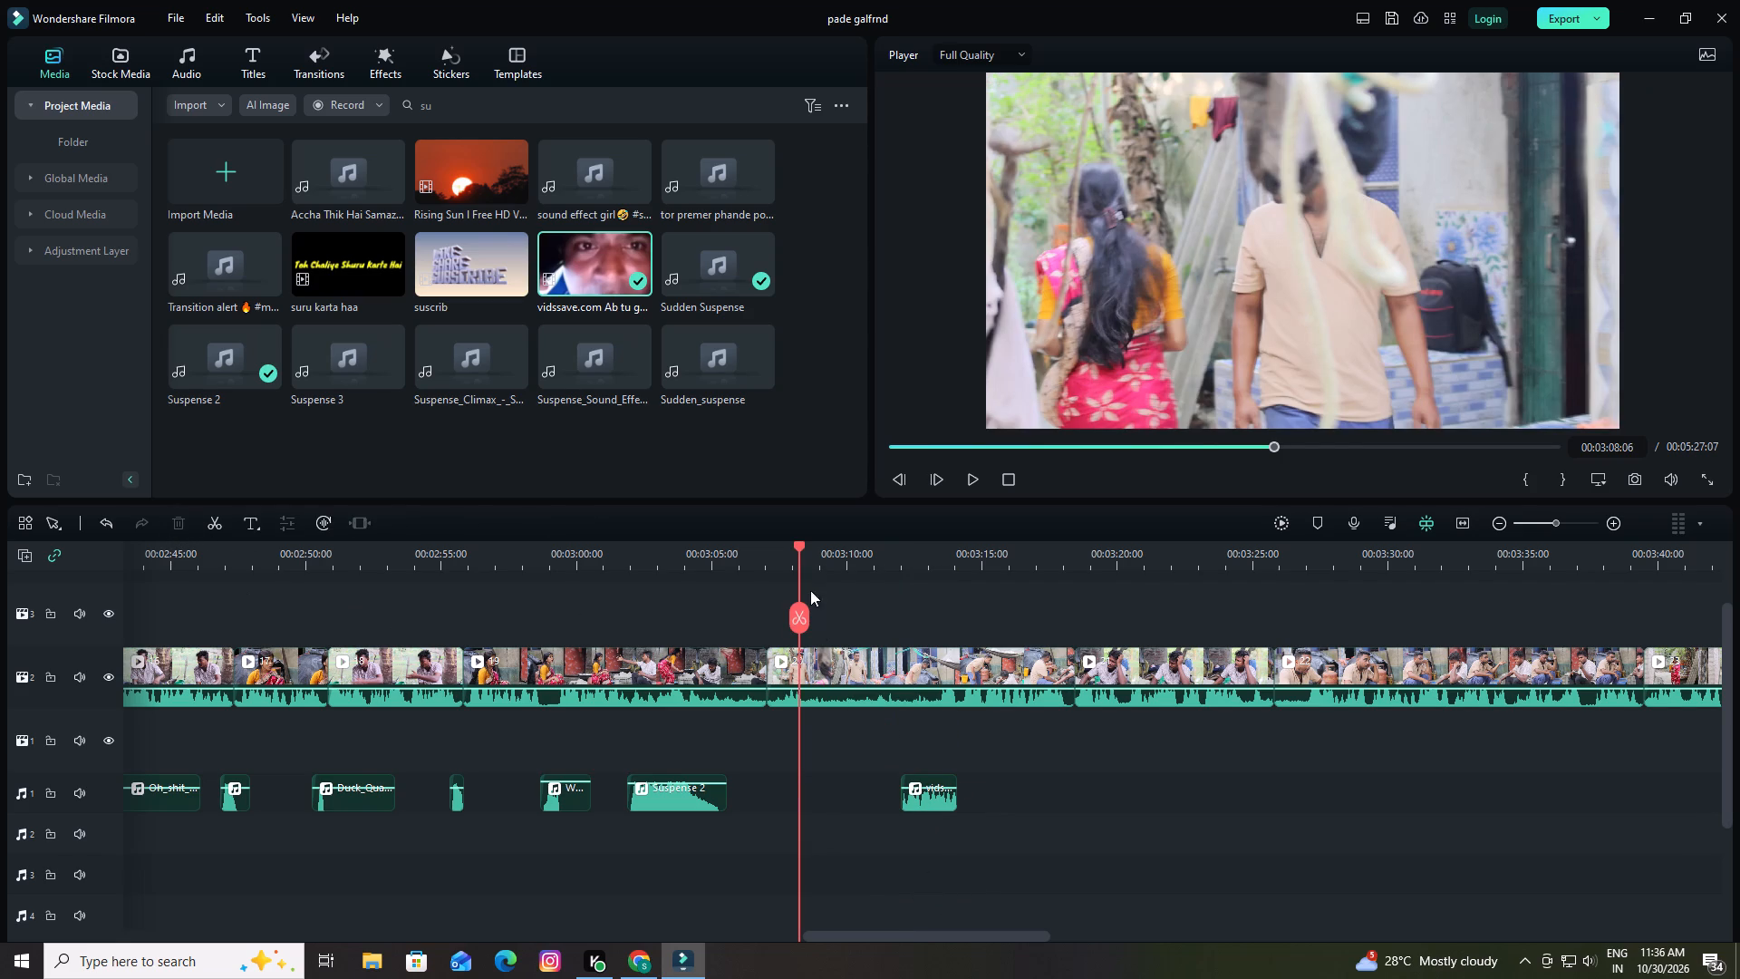
Move the remaining "vidssave.com Ab tu gaya" audio to directly after Suspense 2 on audio track 1 and play it back.
drag(800, 545, 749, 550)
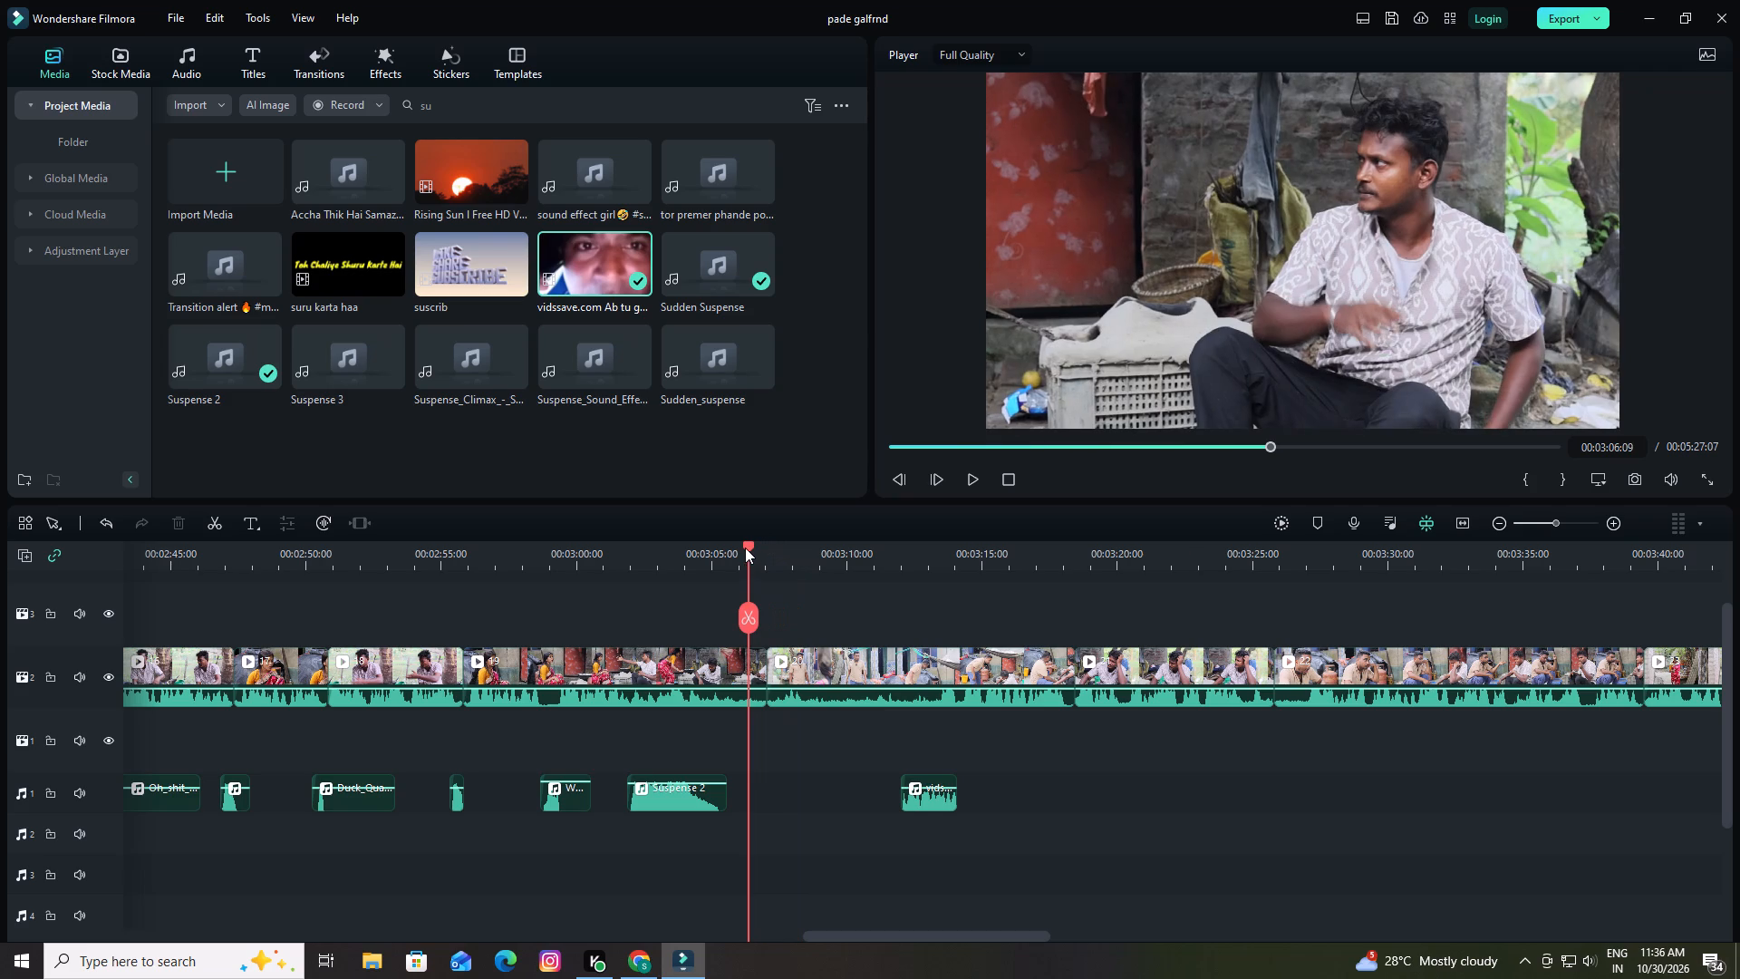
drag(745, 545, 720, 550)
drag(926, 799, 895, 800)
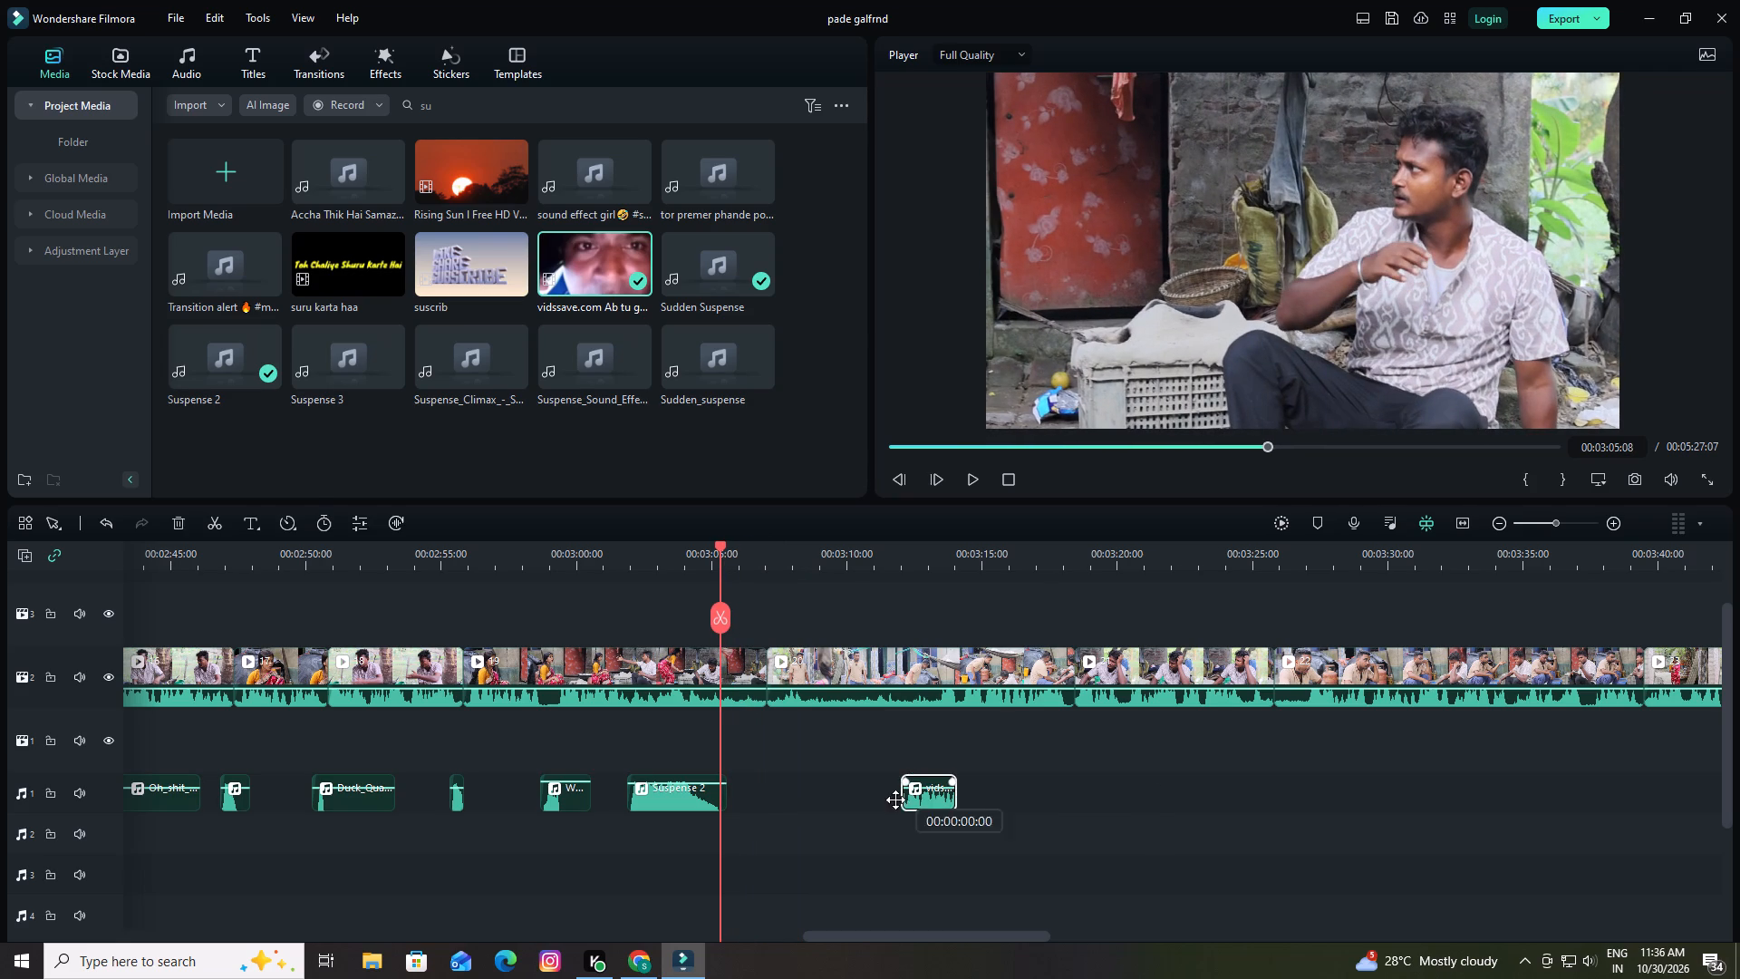
drag(895, 800, 751, 800)
key(space)
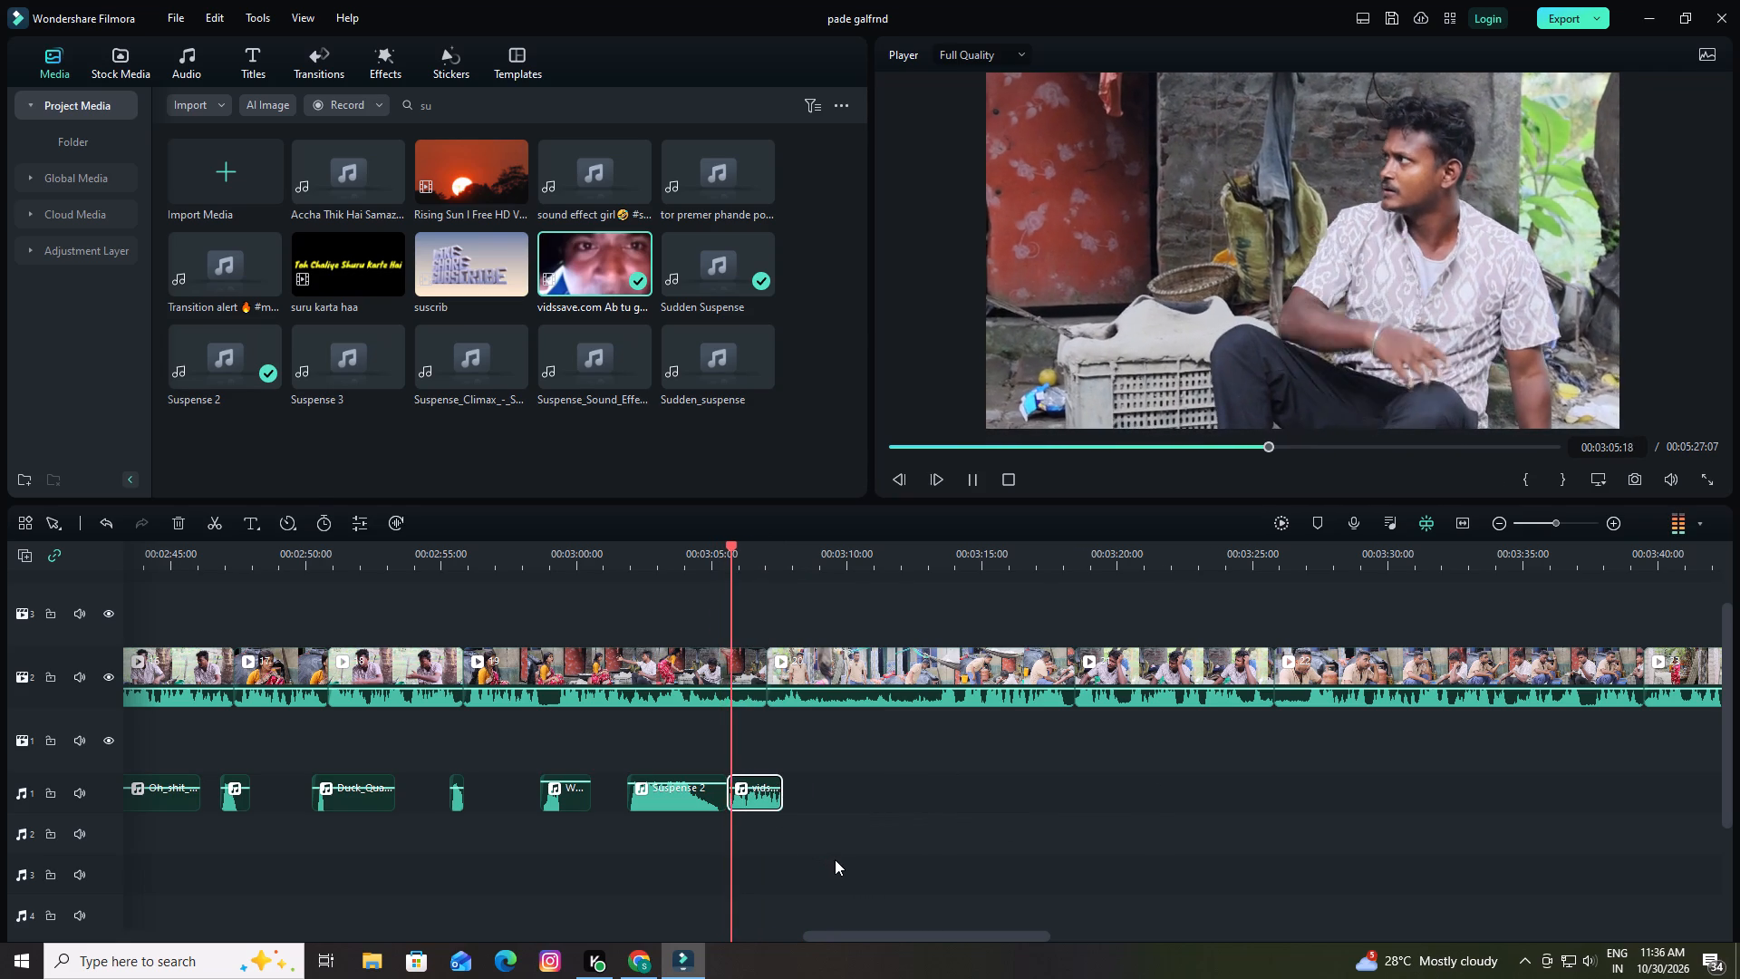
key(space)
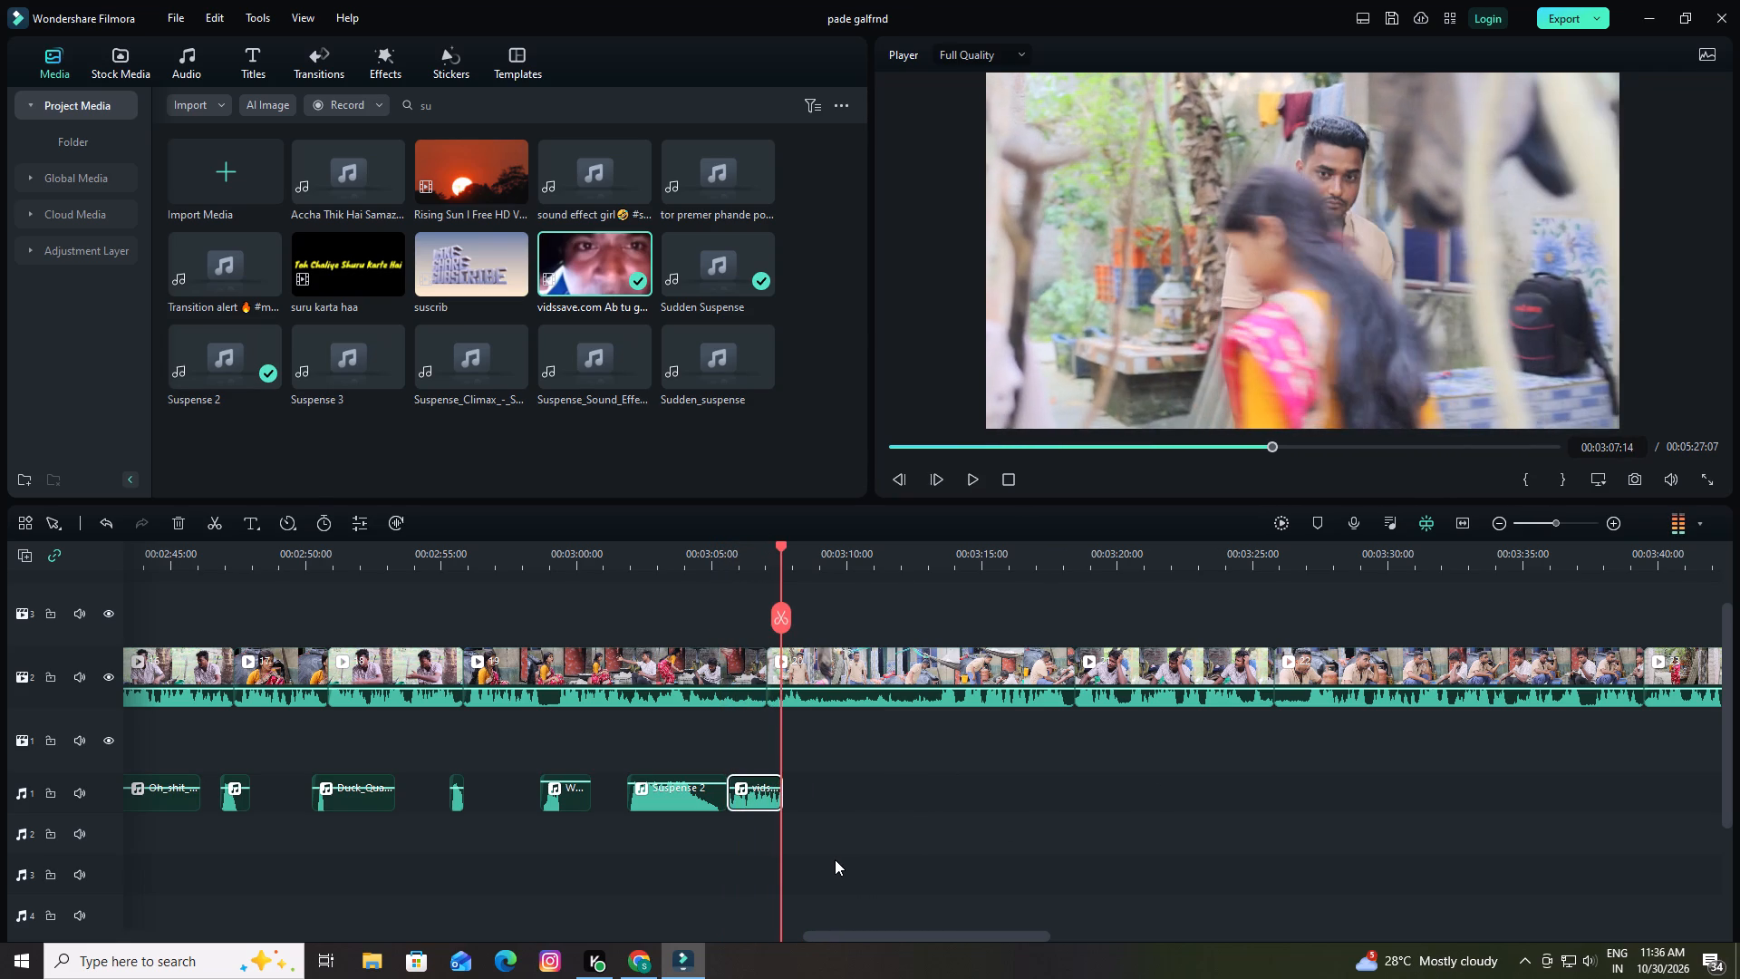
Split the "vidssave.com Ab tu gaya" audio at 00:03:07:00 and delete the part after the cut.
drag(780, 545, 774, 547)
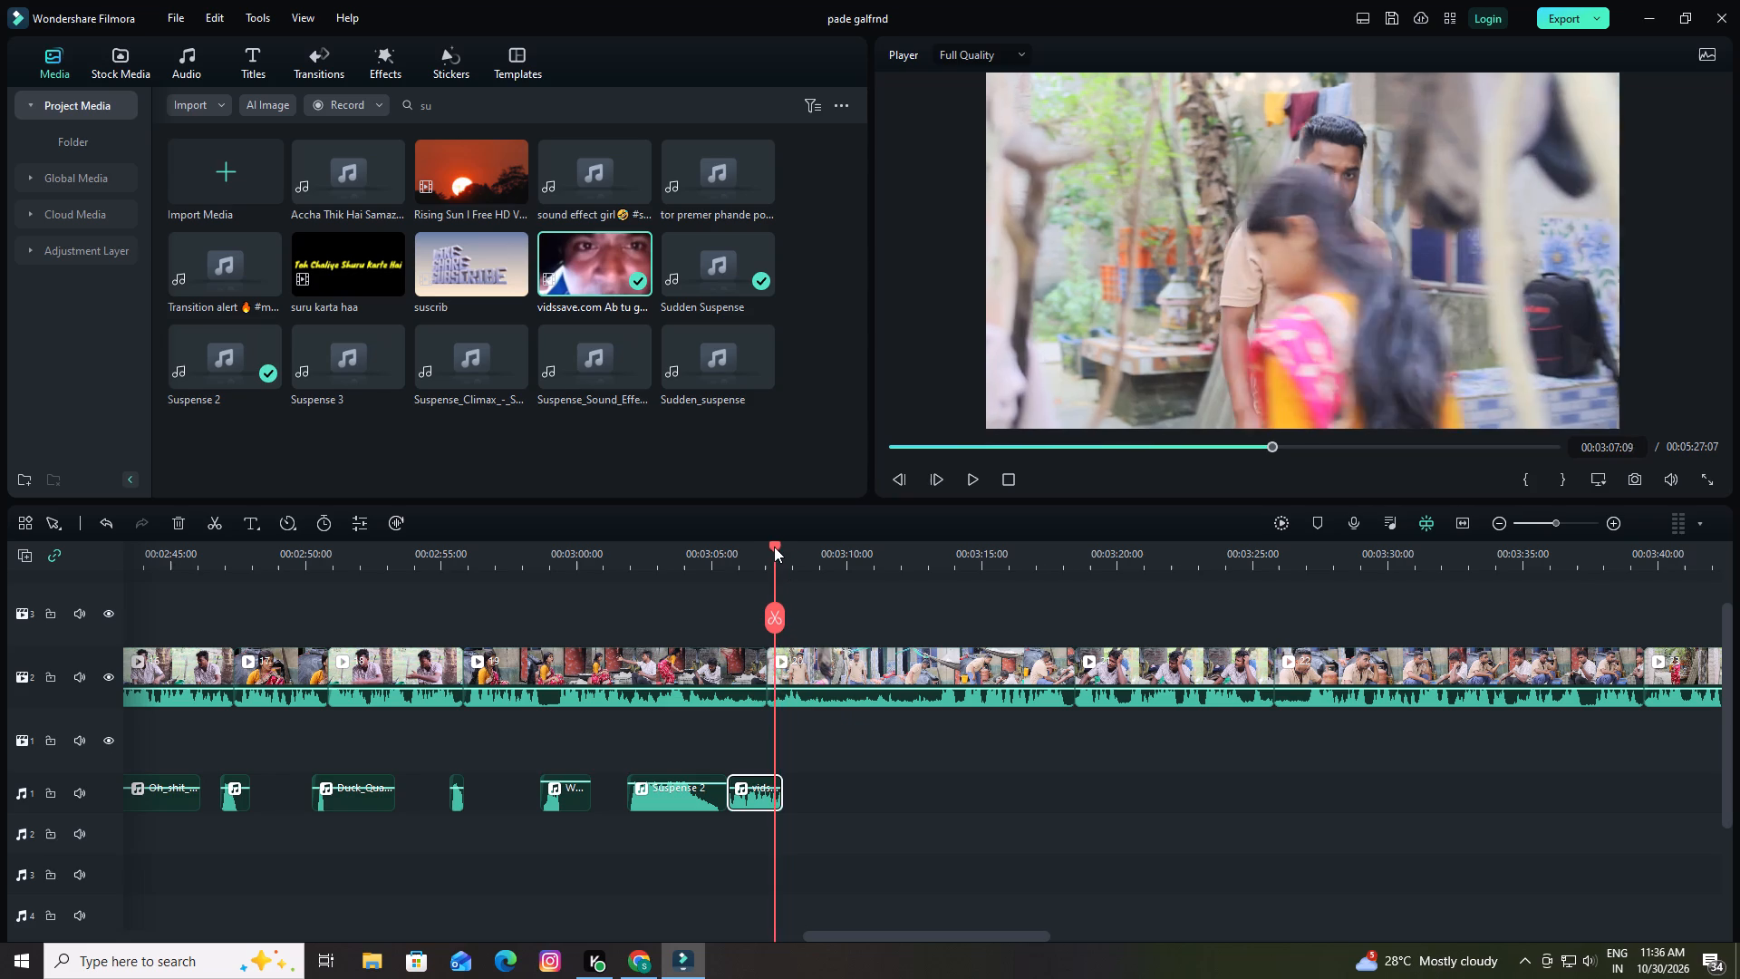
drag(774, 547, 766, 552)
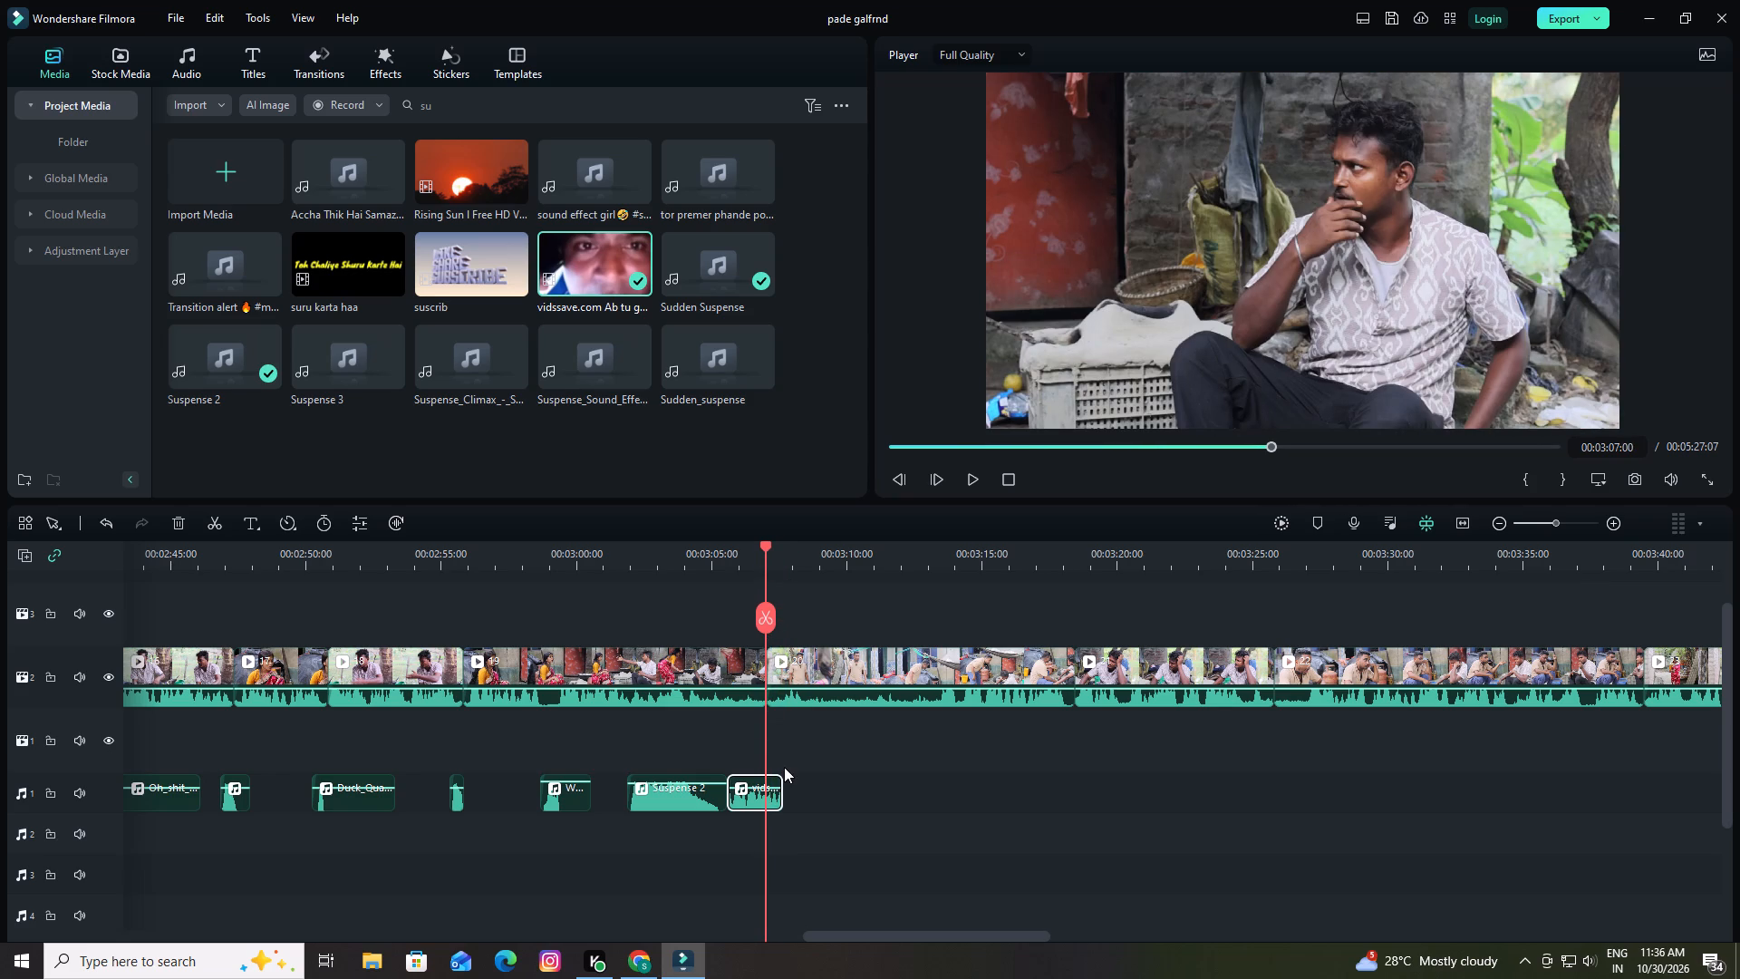
click(768, 618)
click(169, 521)
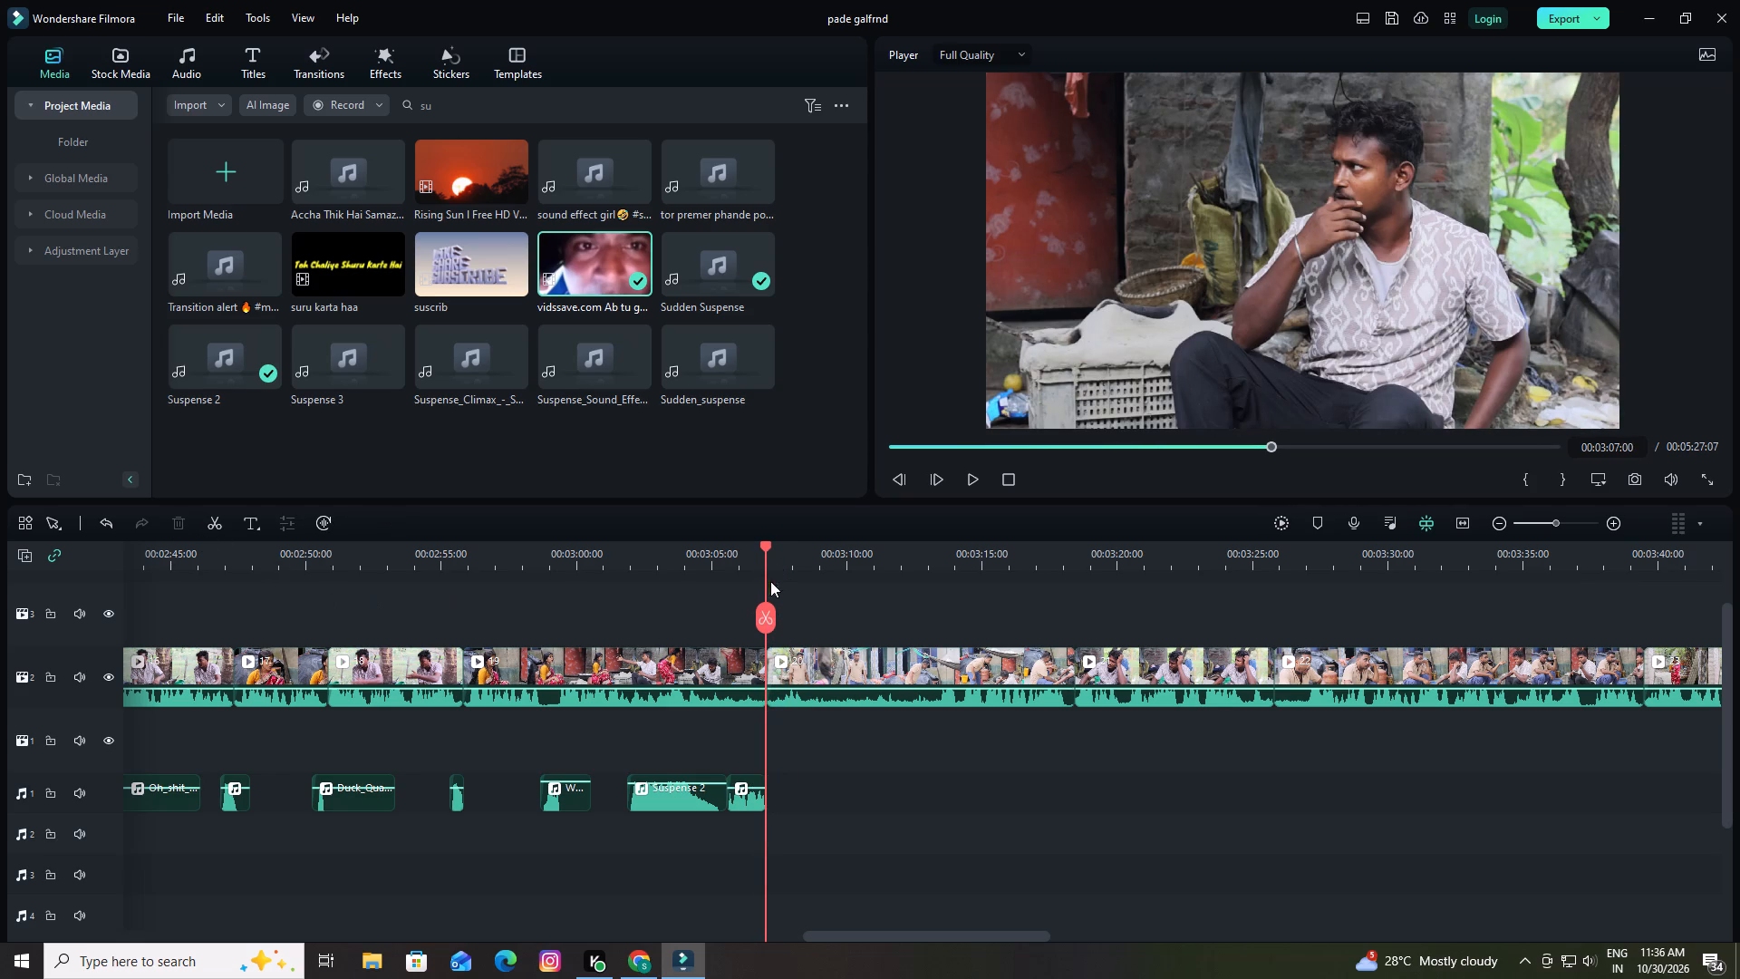
Move the "vidssave.com Ab tu gaya" audio to audio track 2, lengthen its end slightly, and position it ending at about 00:03:07, checking by playback.
drag(767, 541, 726, 555)
key(space)
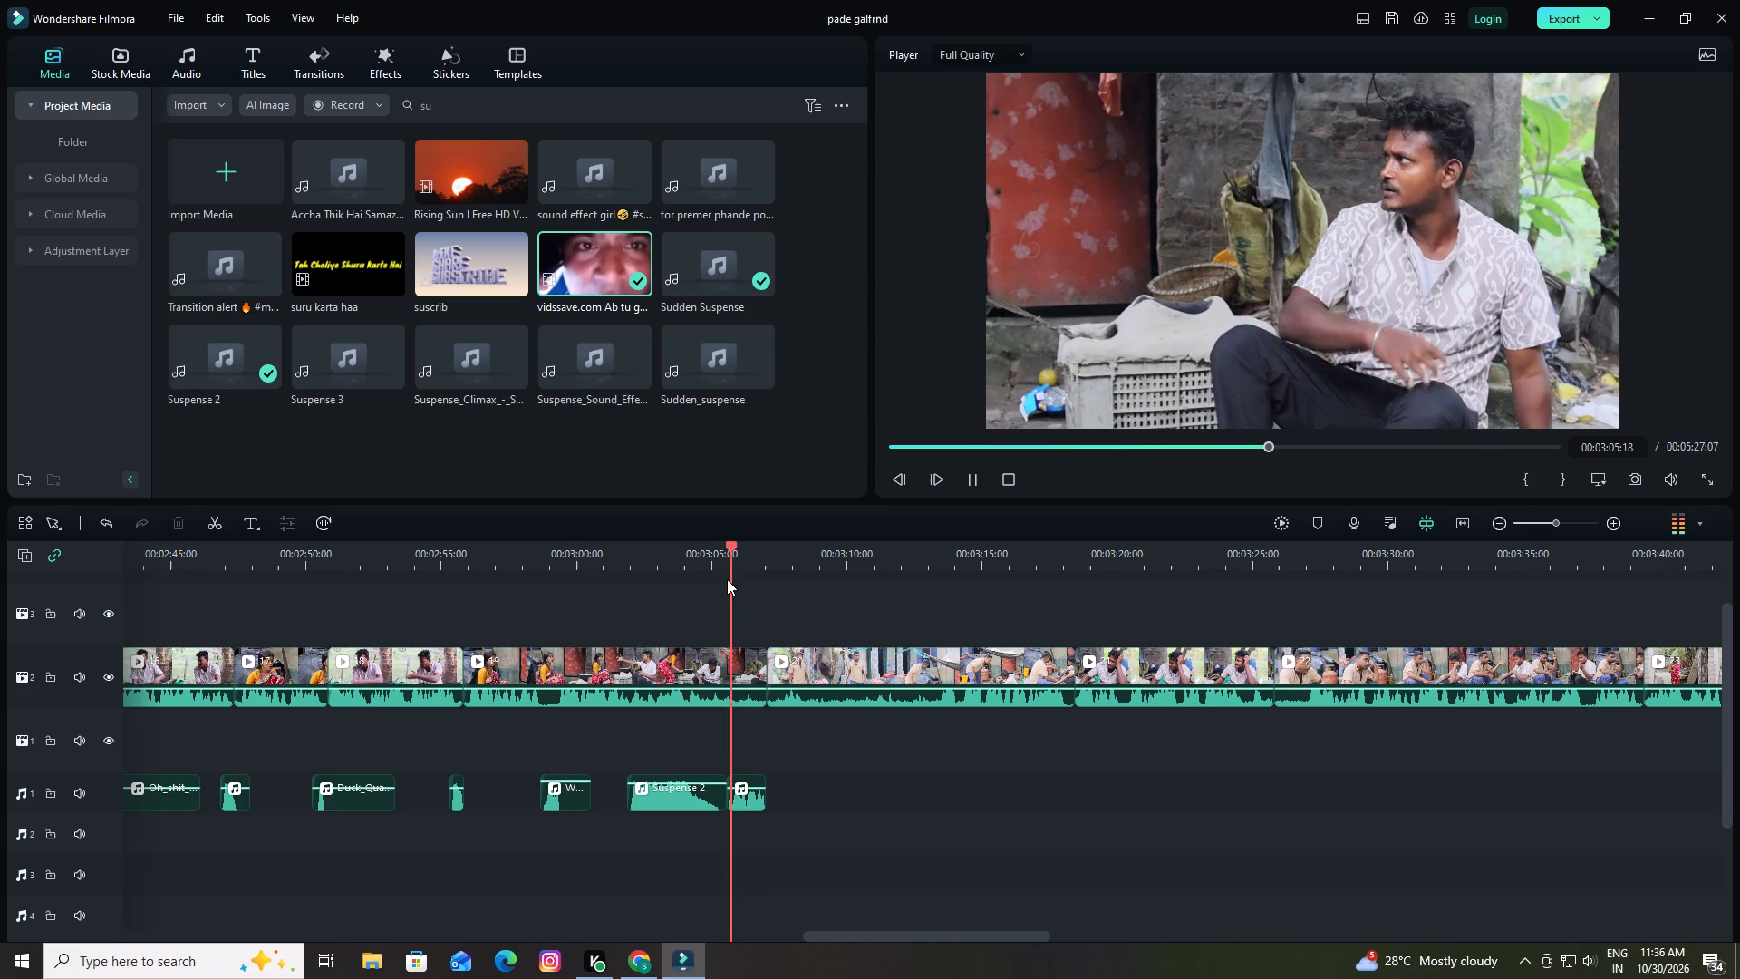
key(space)
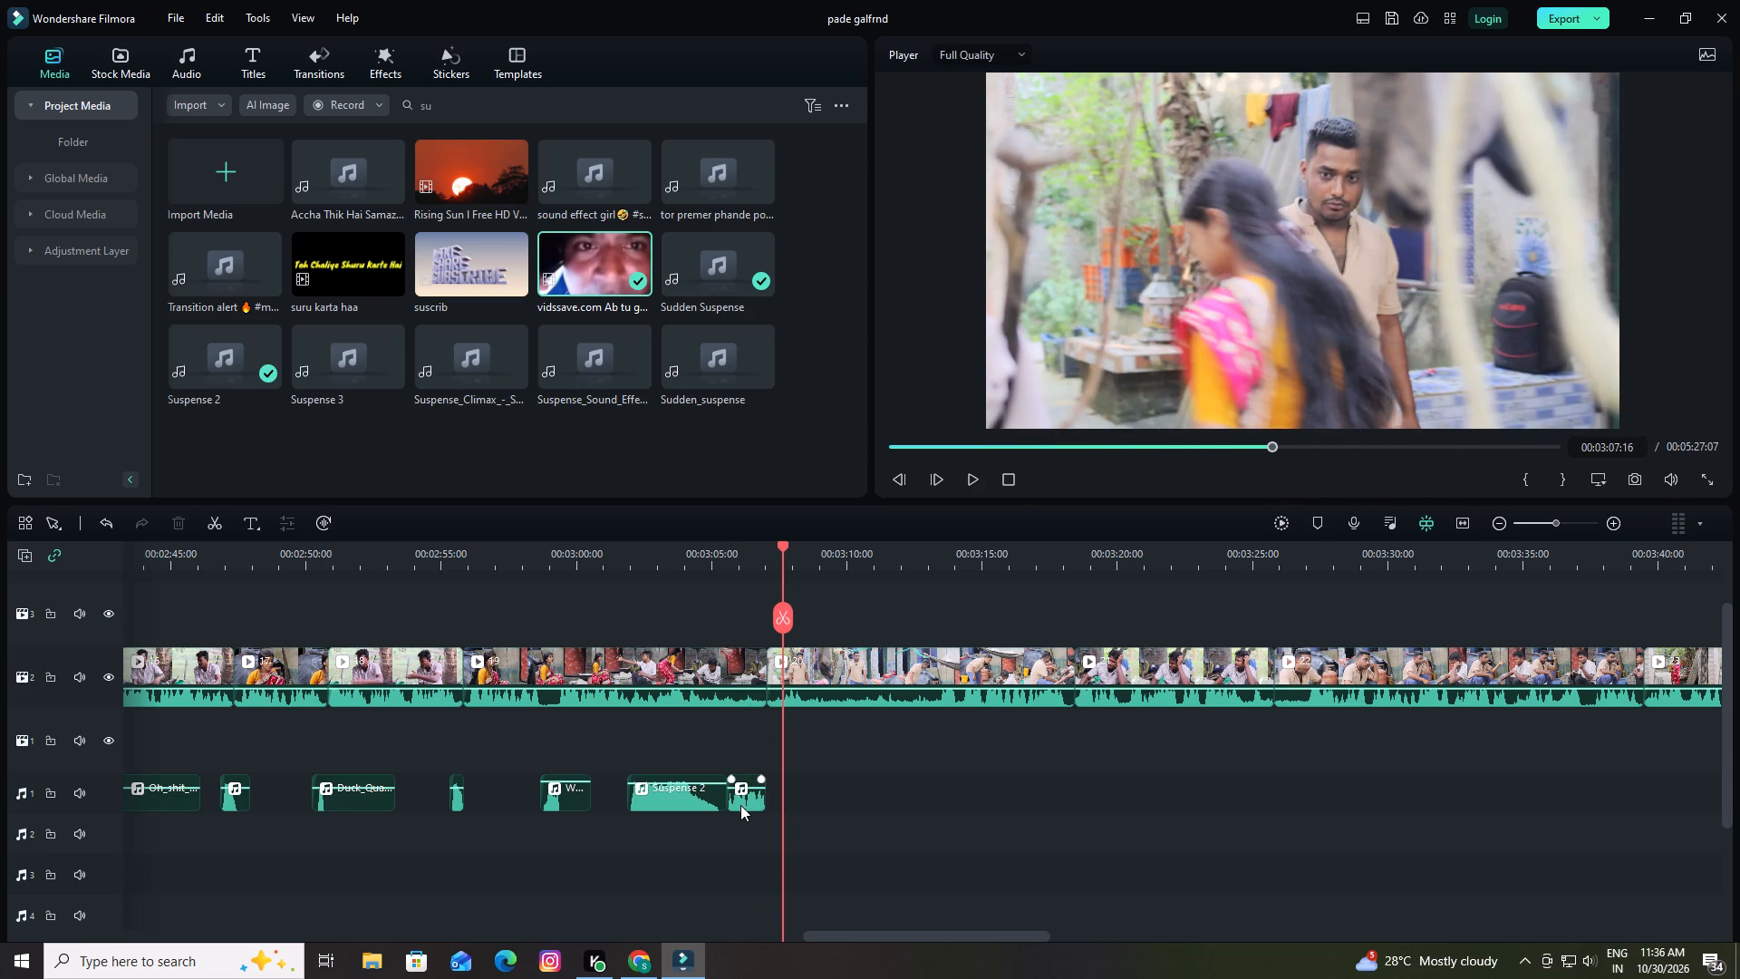
drag(742, 801, 720, 823)
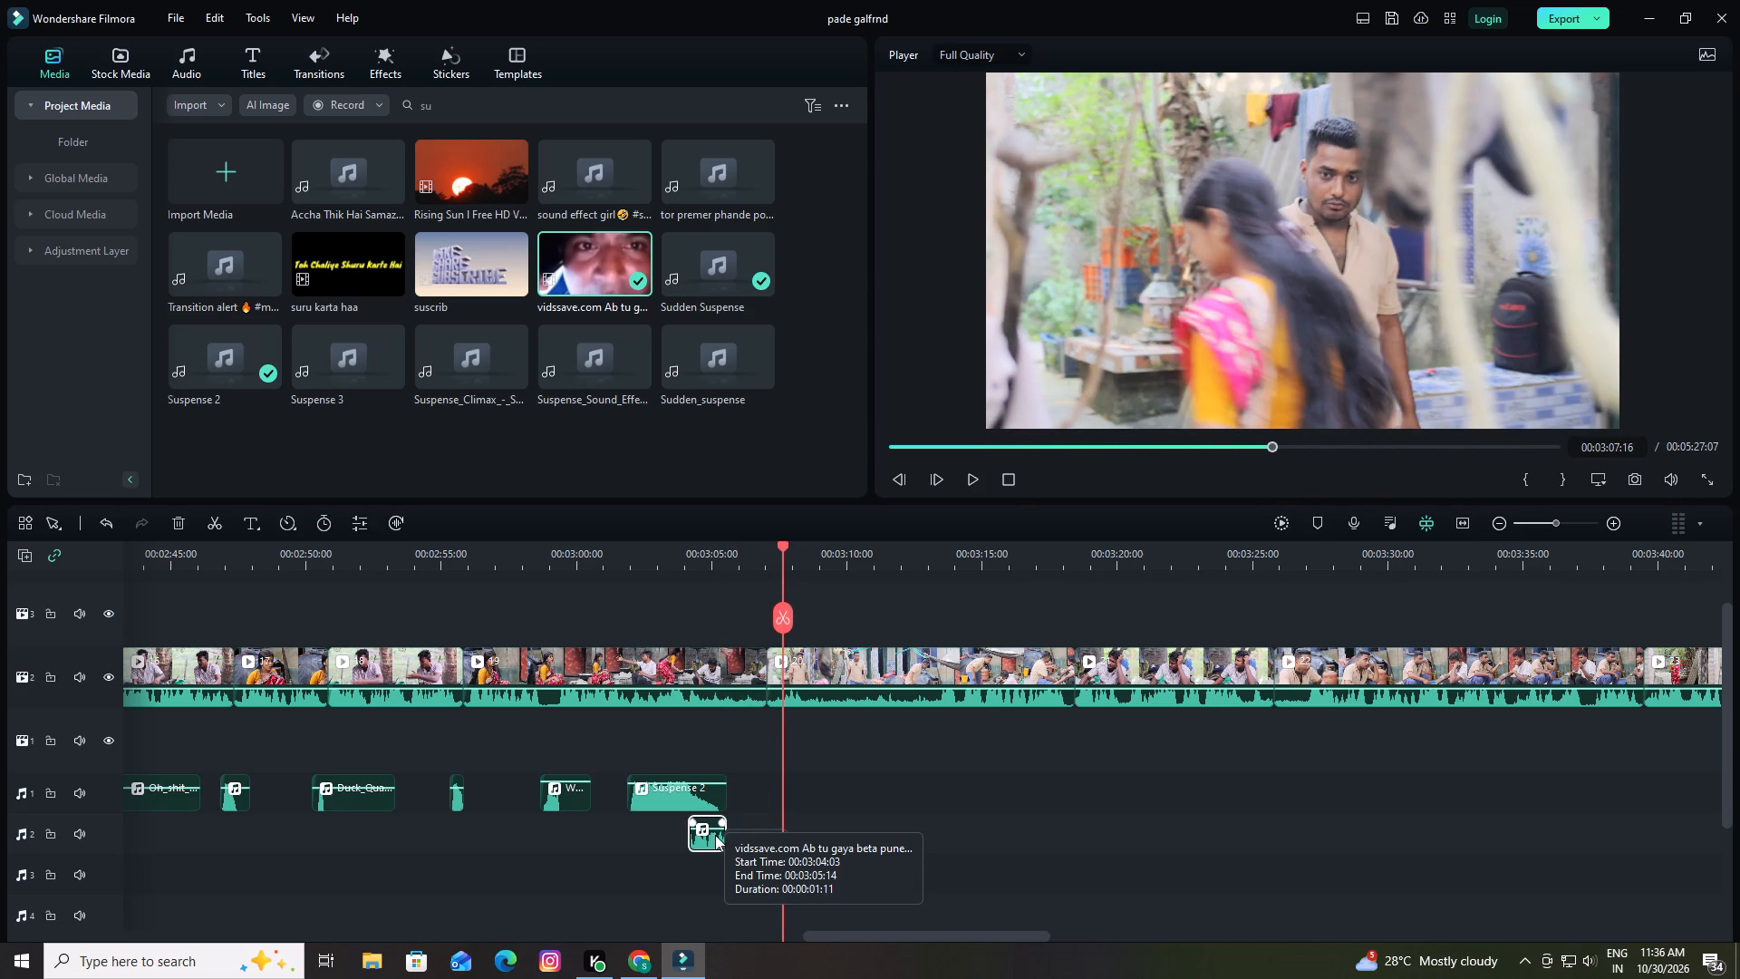
drag(727, 837, 747, 837)
drag(722, 837, 734, 837)
drag(708, 834, 739, 838)
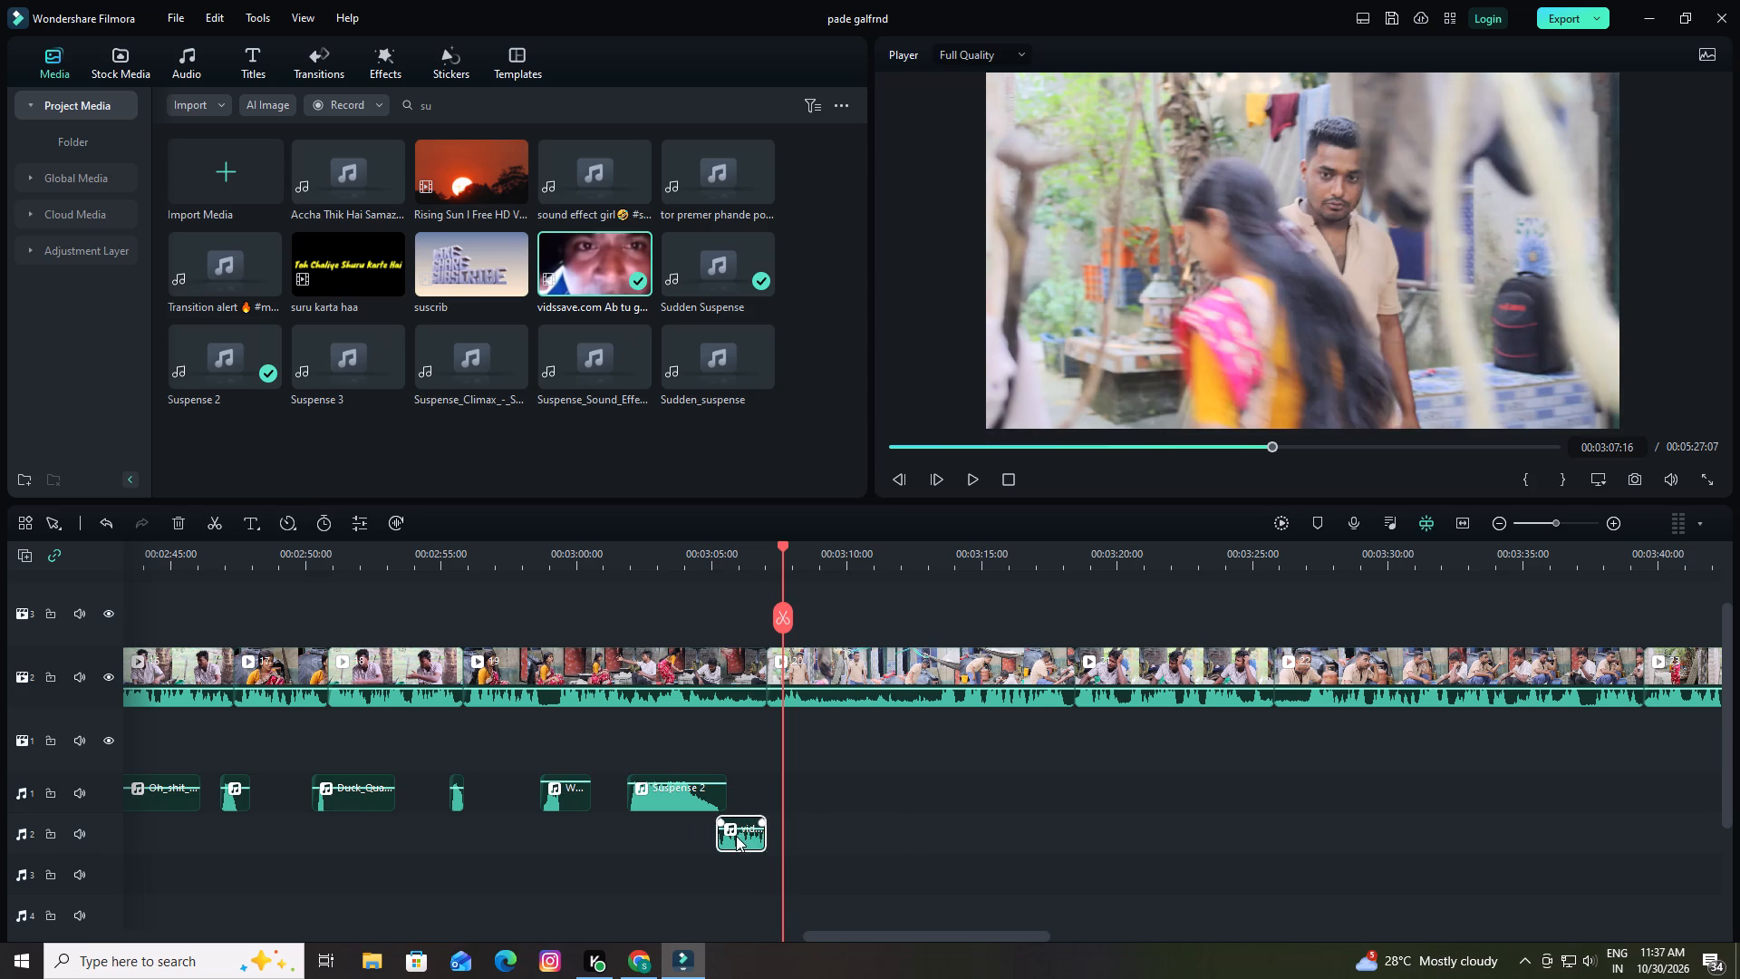
drag(781, 546, 701, 571)
key(space)
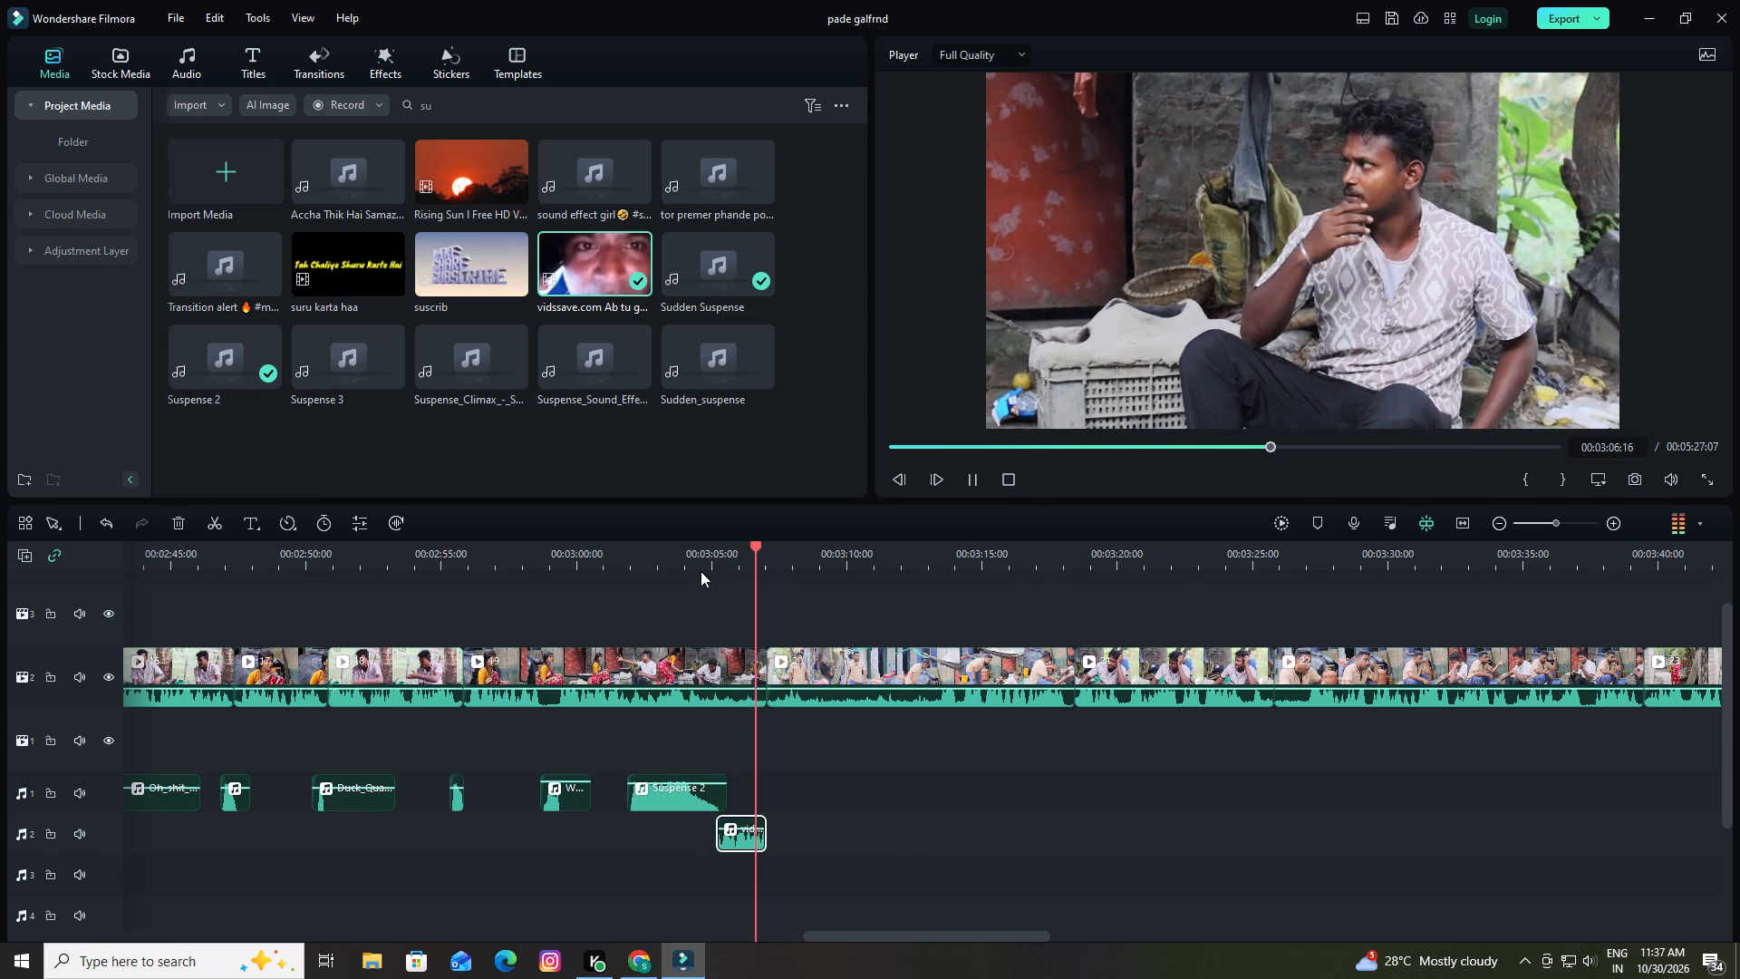
key(space)
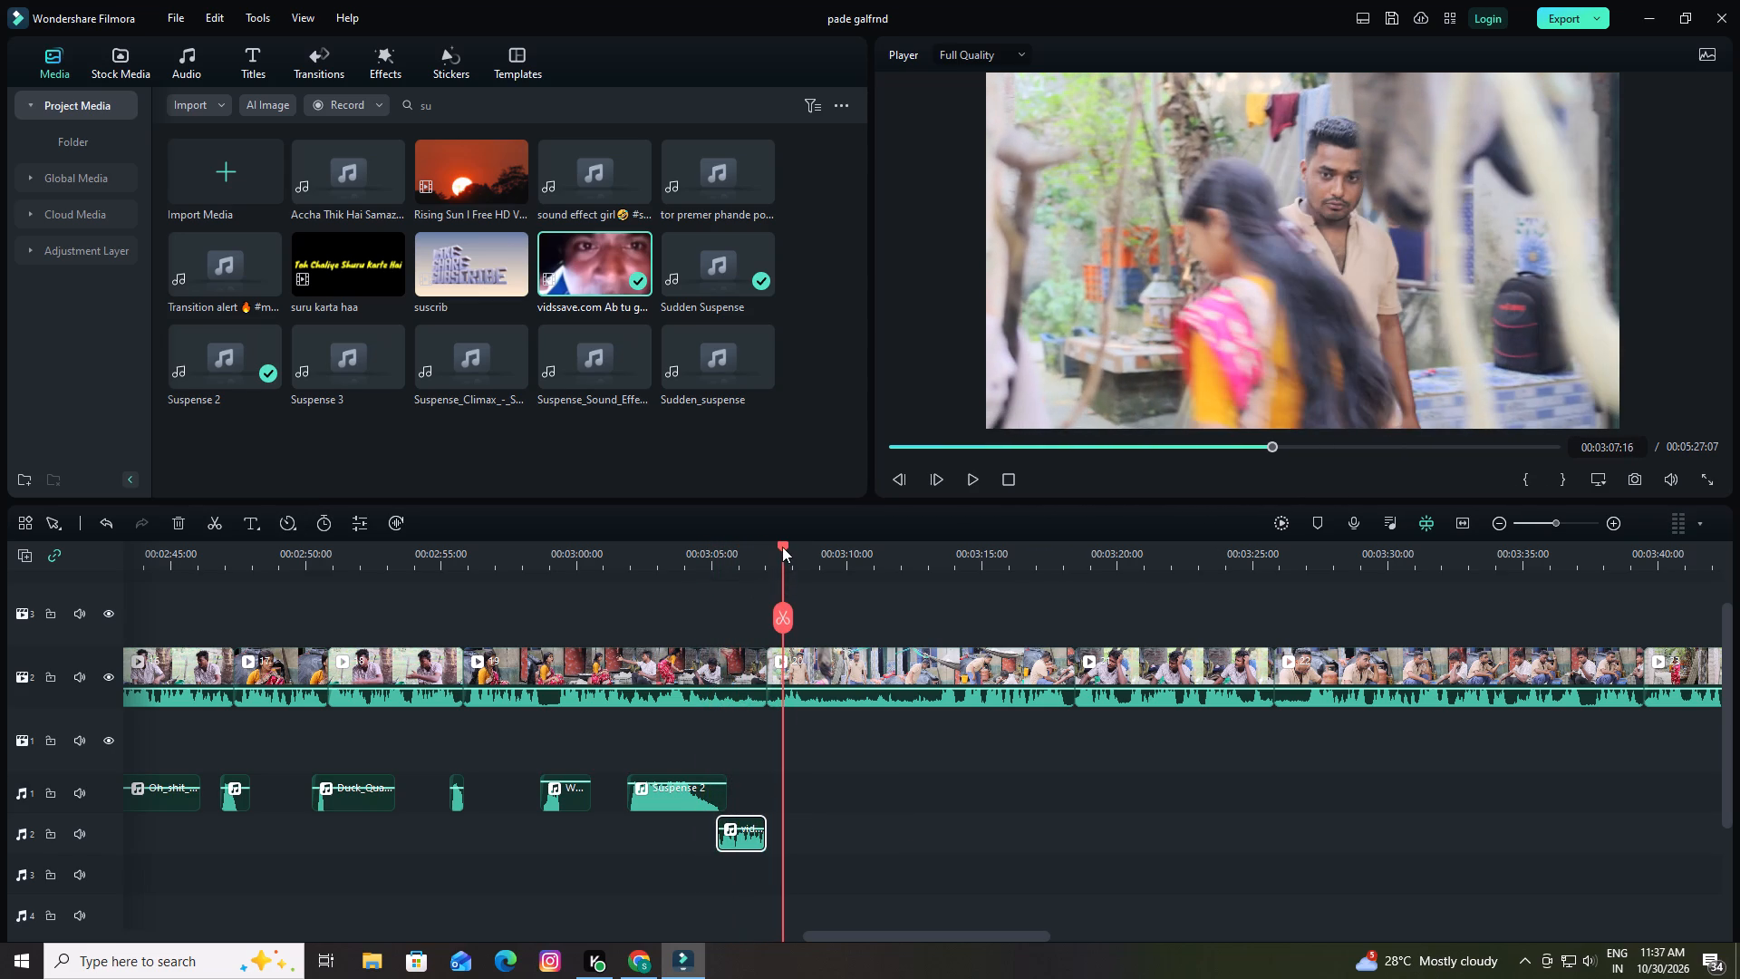
Search the project media for "met" and place the first Metal Gear Alert sound on audio track 1 at about 00:03:07.
drag(782, 547, 765, 557)
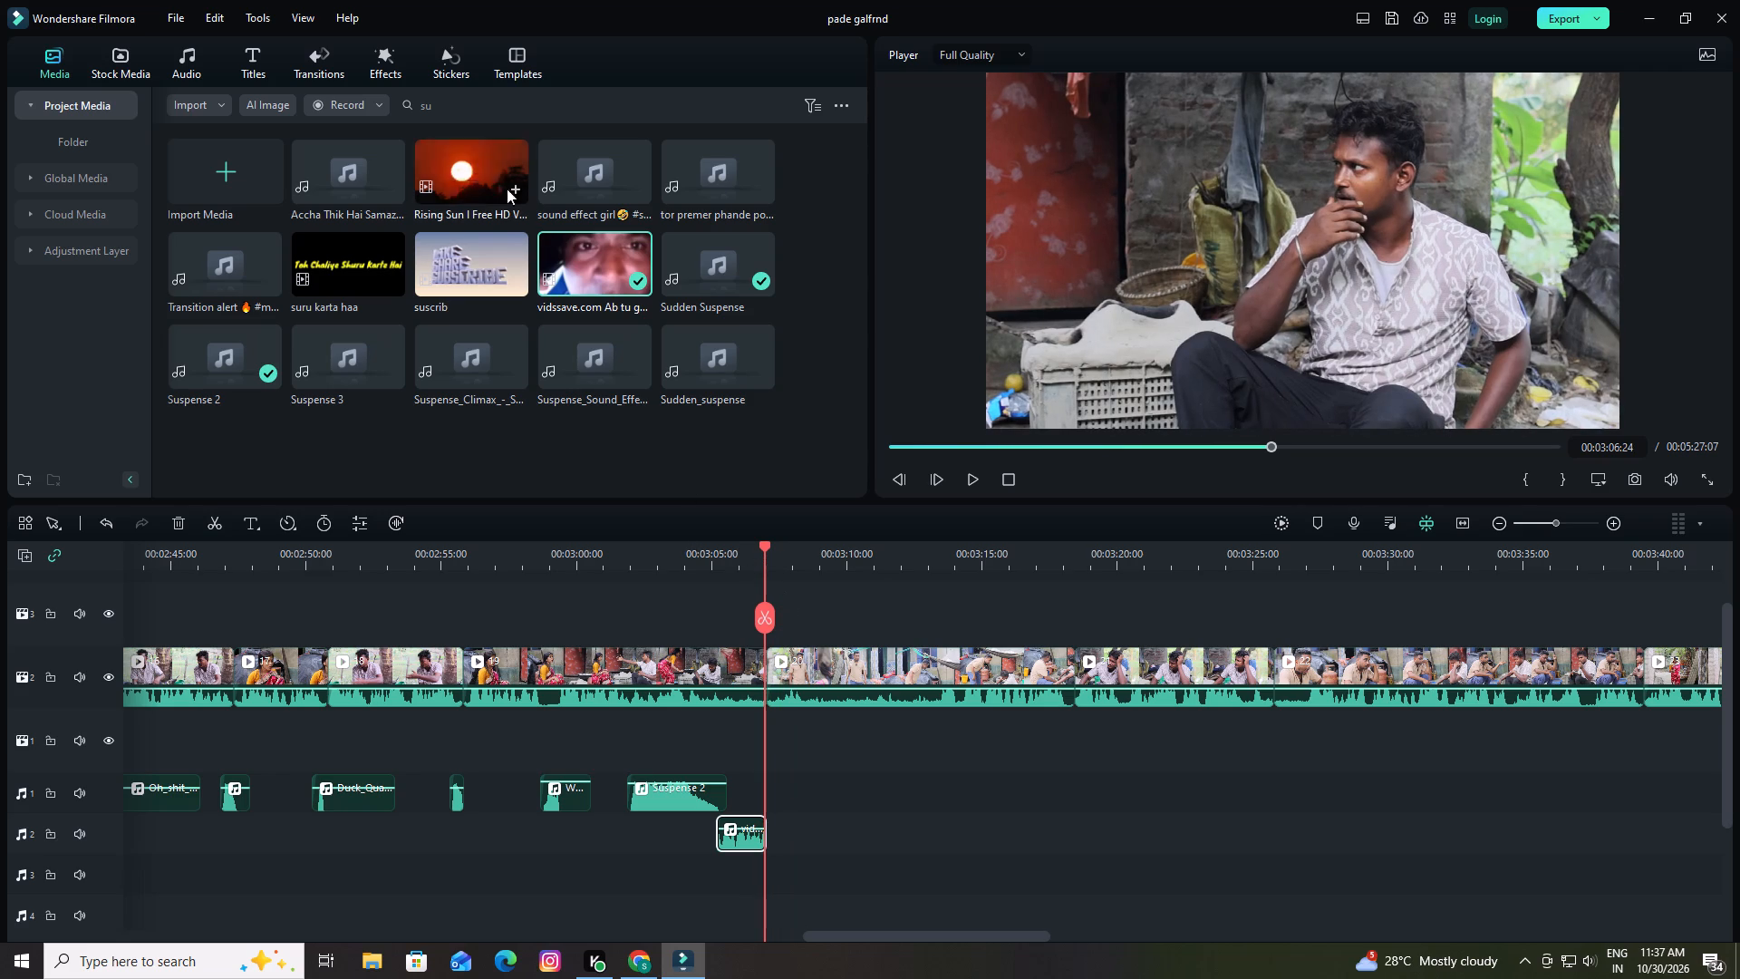
click(480, 102)
click(789, 102)
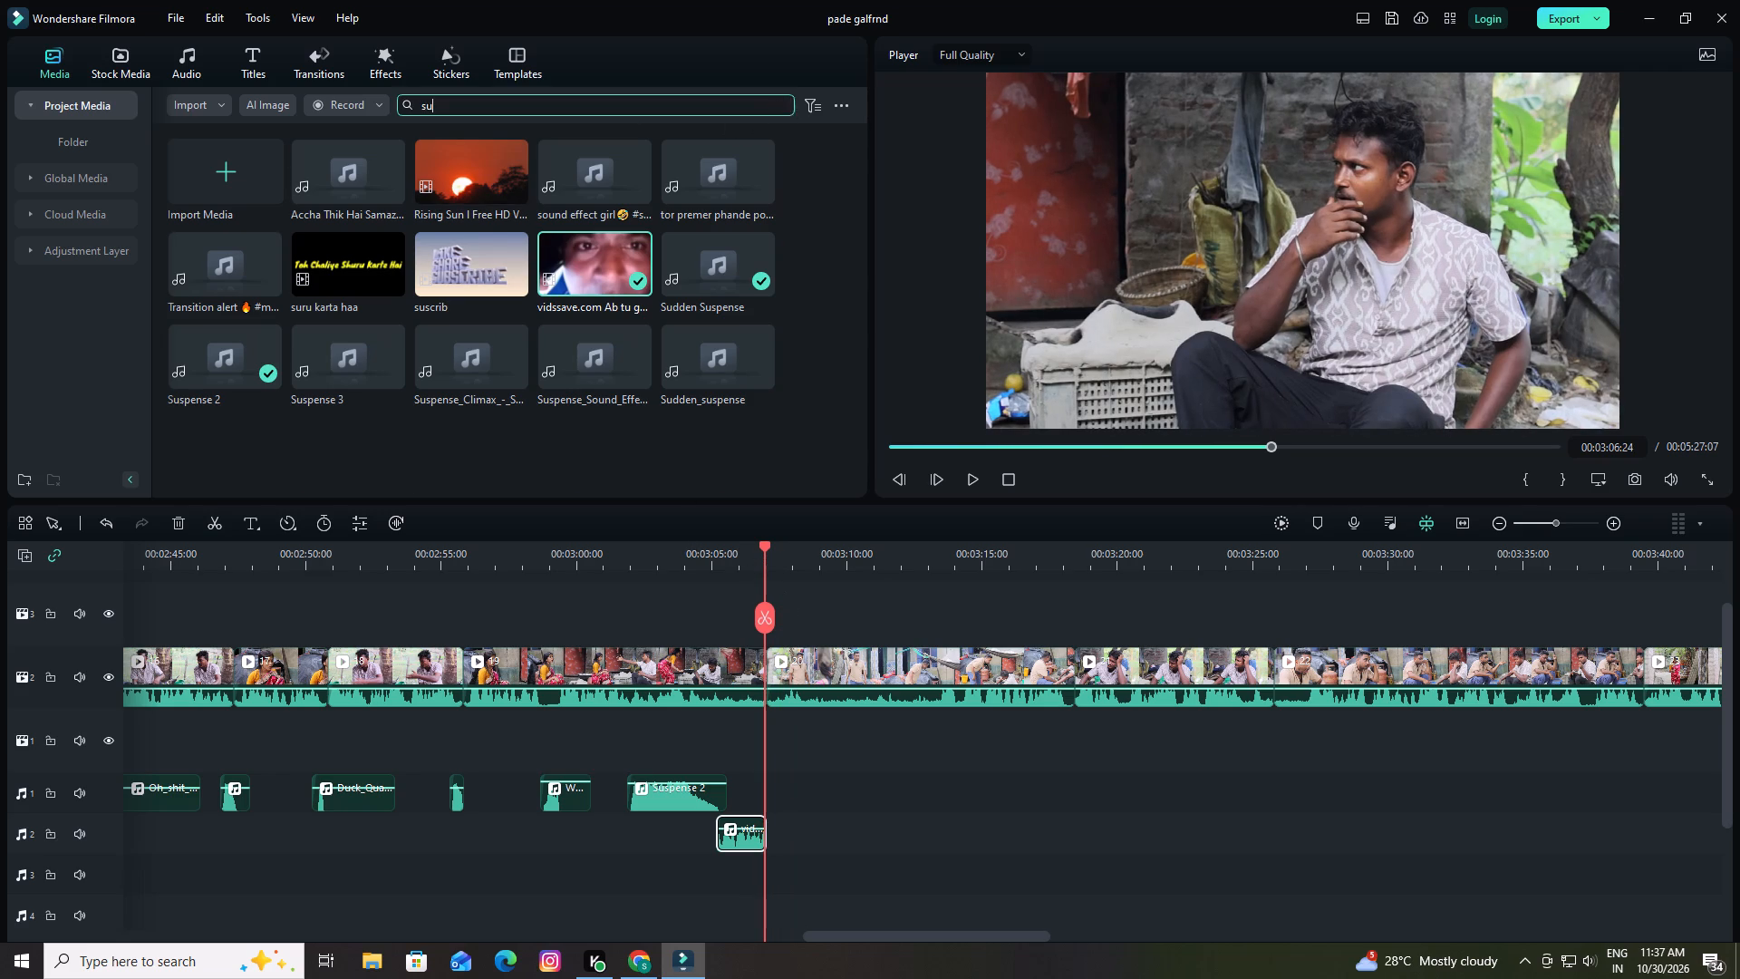
click(555, 103)
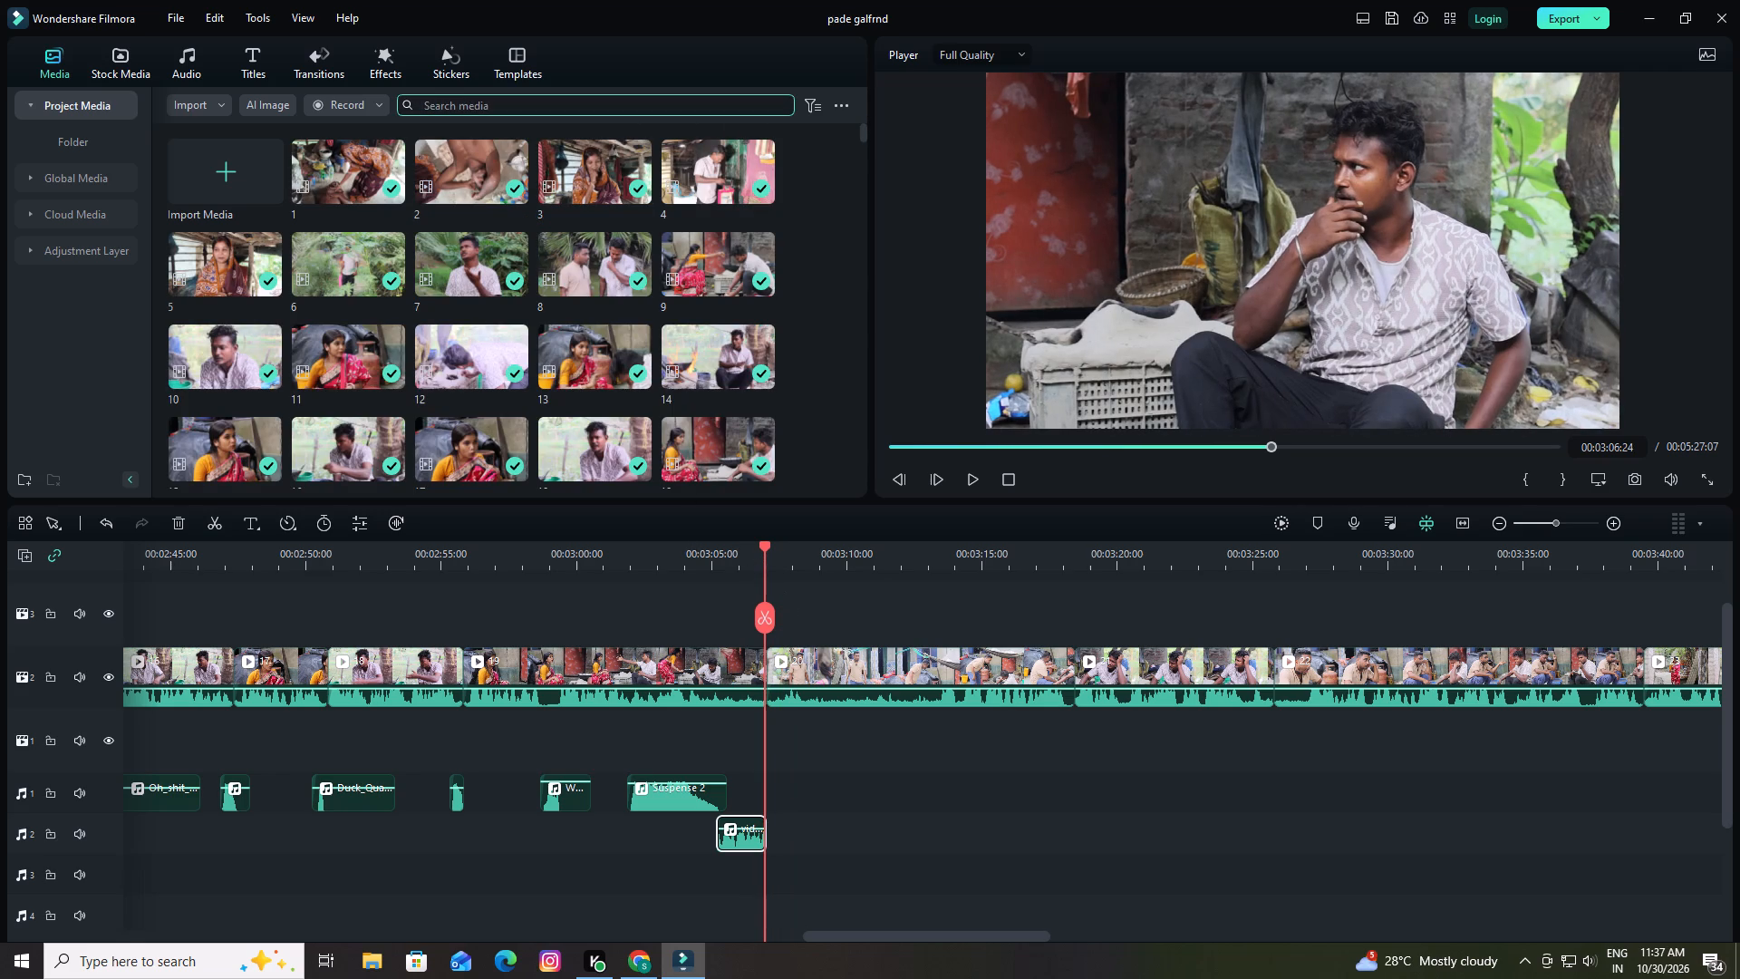
key(m)
key(e)
key(t)
key(Return)
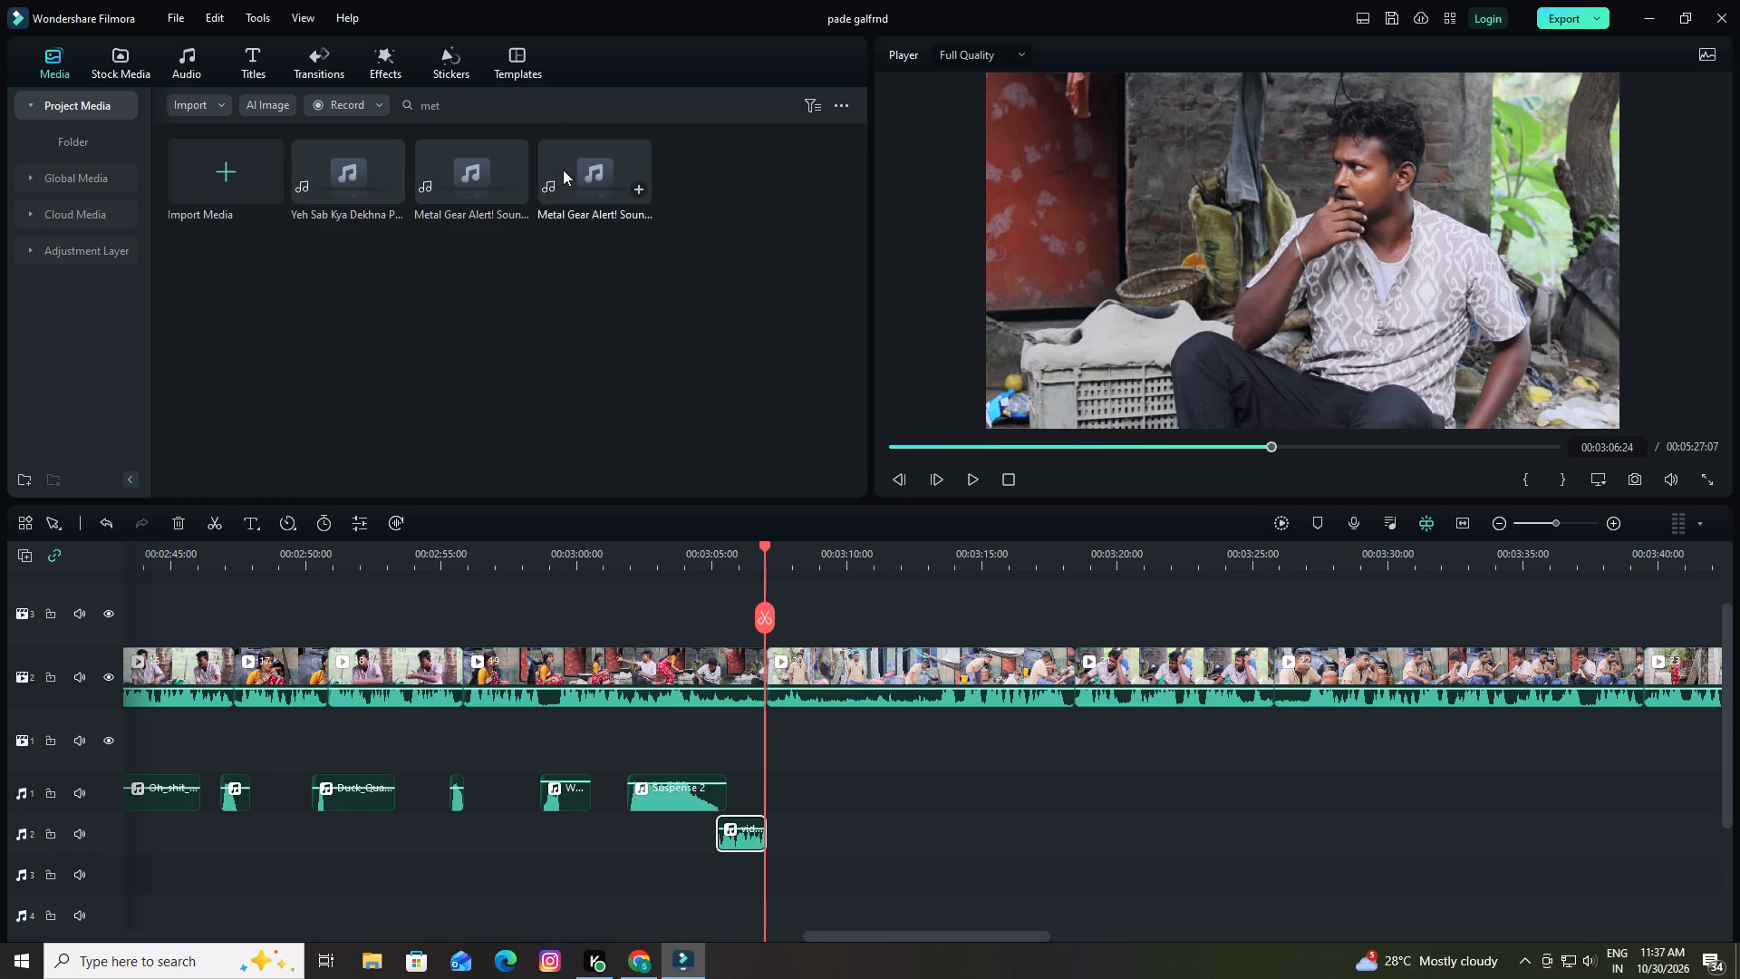
click(502, 170)
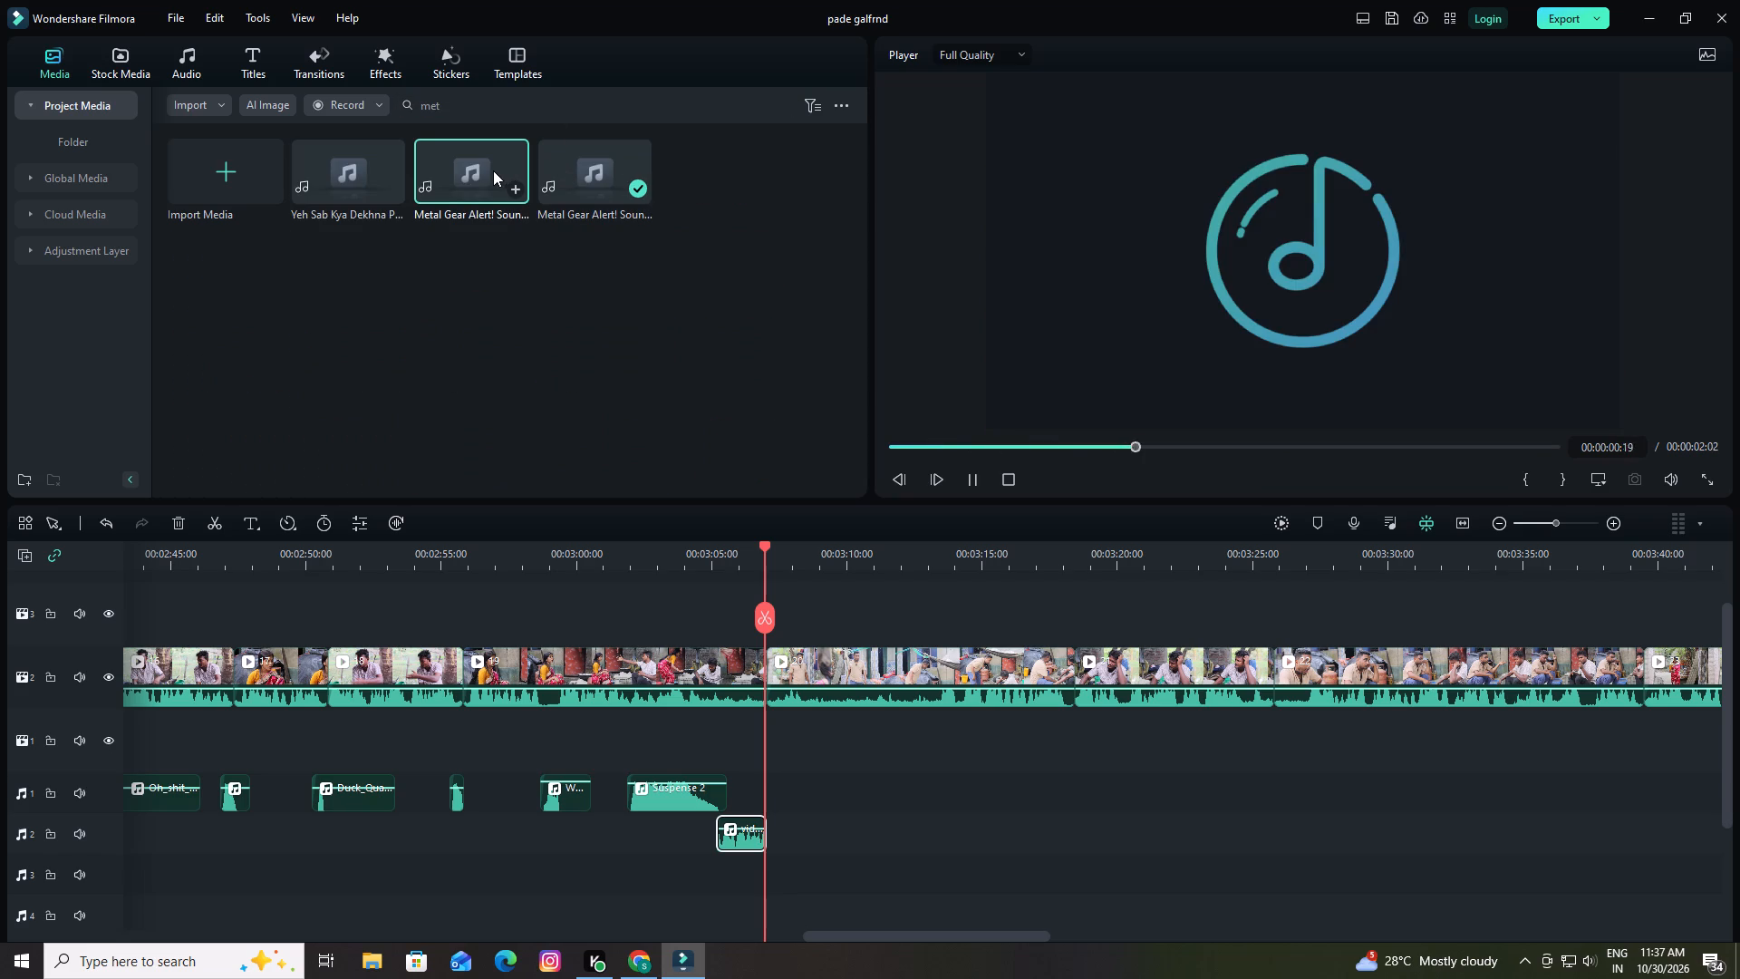
drag(493, 170, 749, 693)
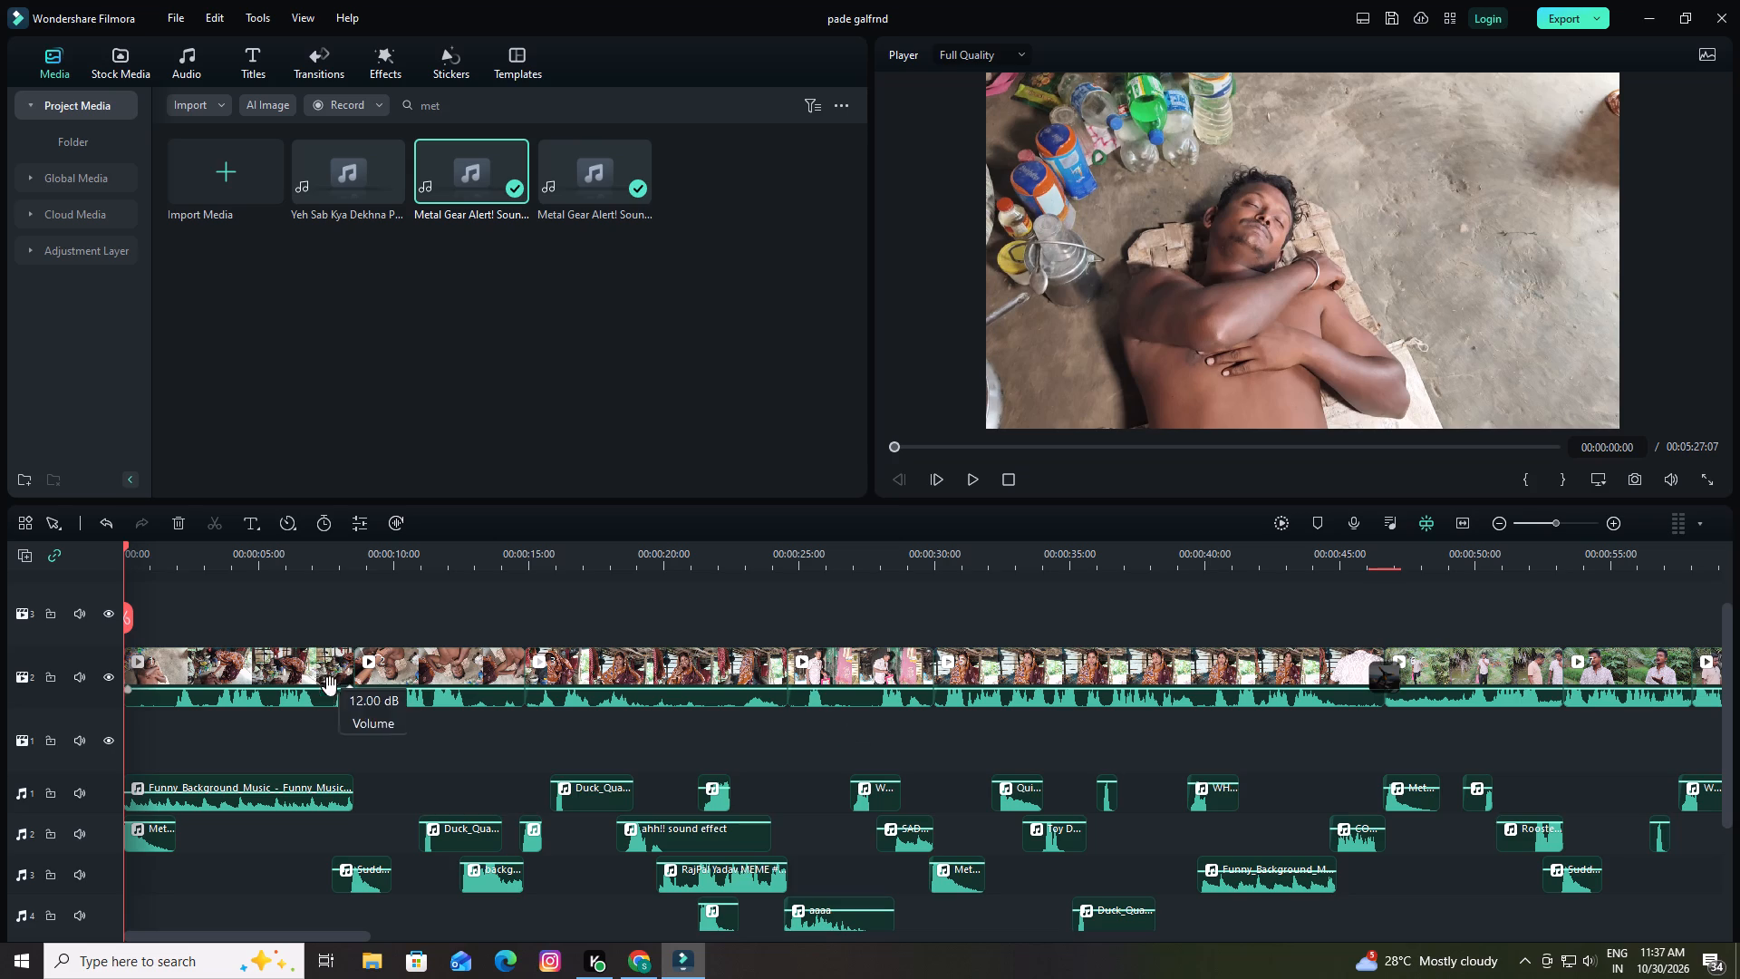
Return to about 00:03:00 on the timeline and play back the scene through the new Metal Gear Alert sound.
drag(929, 557, 898, 556)
drag(898, 556, 420, 562)
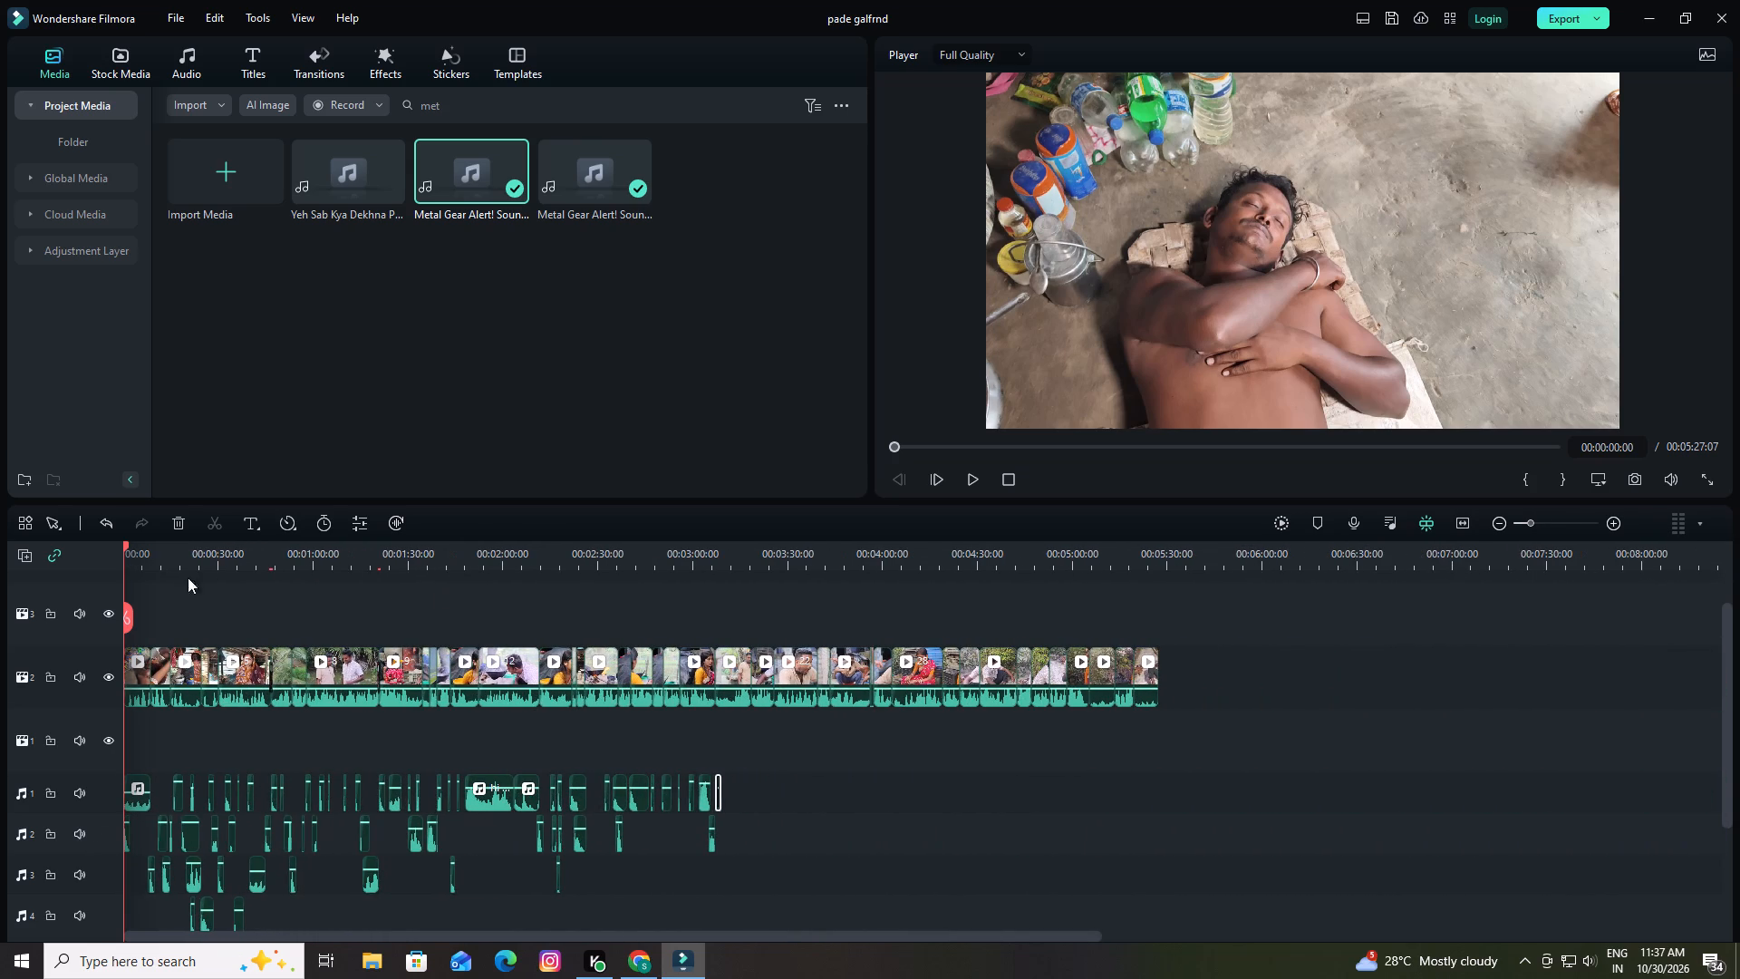
drag(124, 546, 600, 628)
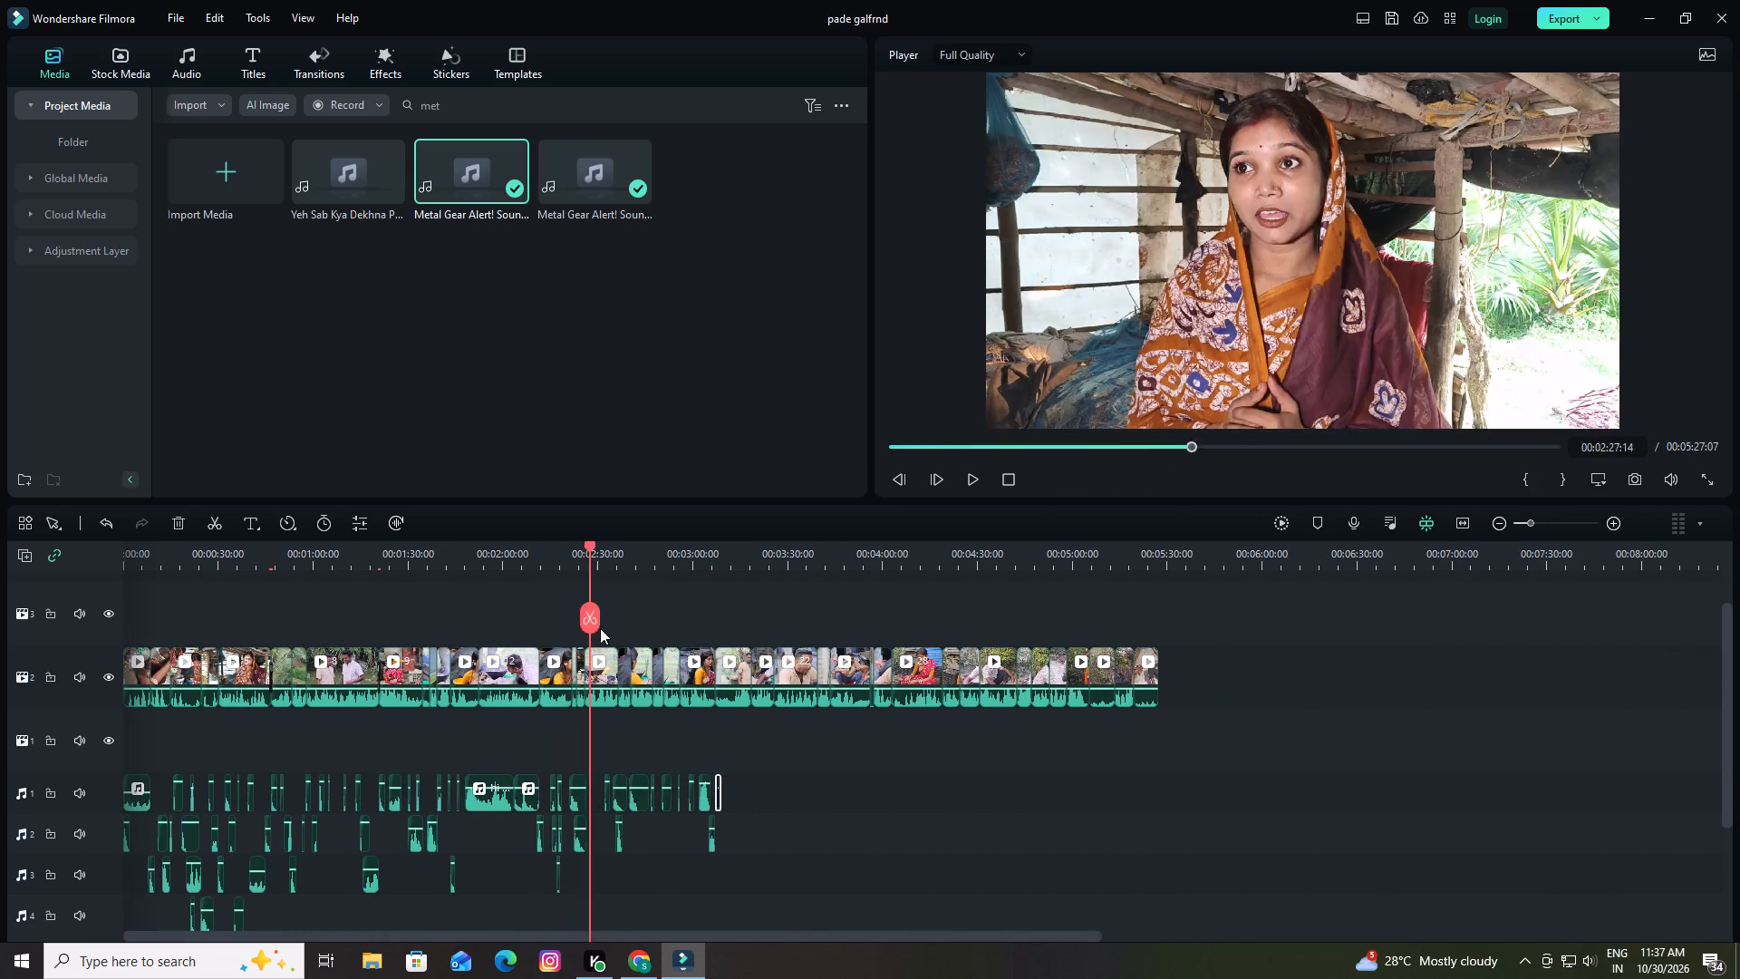
drag(600, 628, 693, 645)
drag(760, 560, 1003, 588)
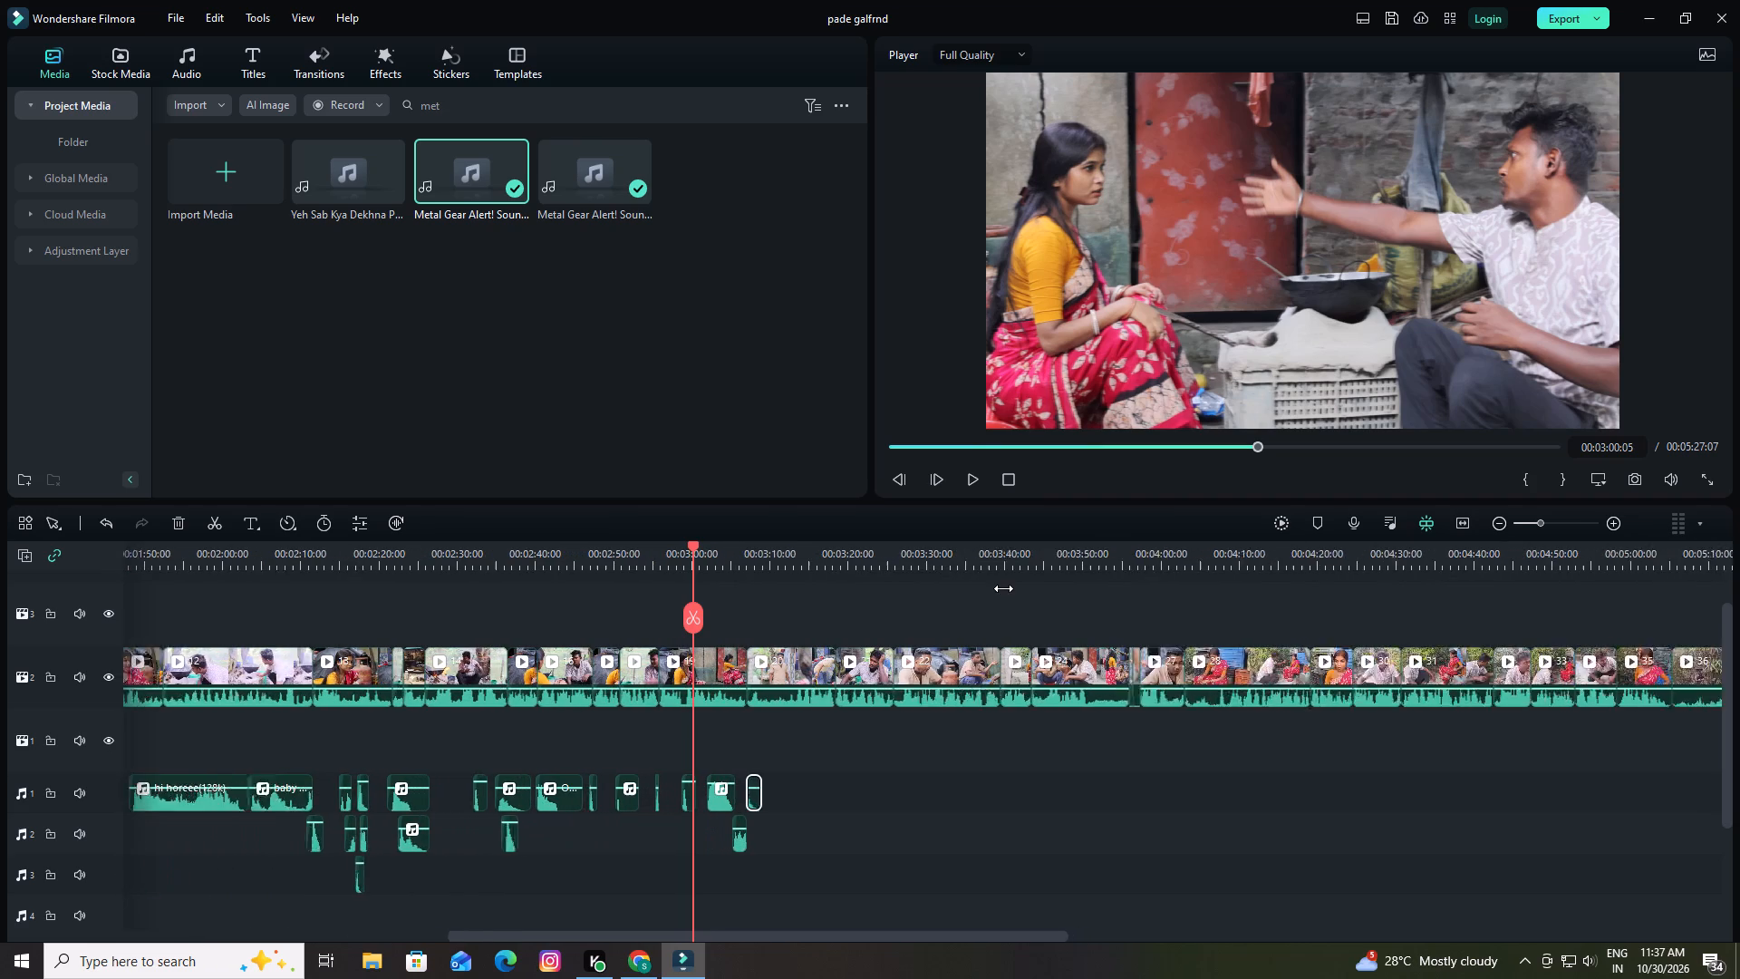
drag(1003, 588, 1009, 591)
key(space)
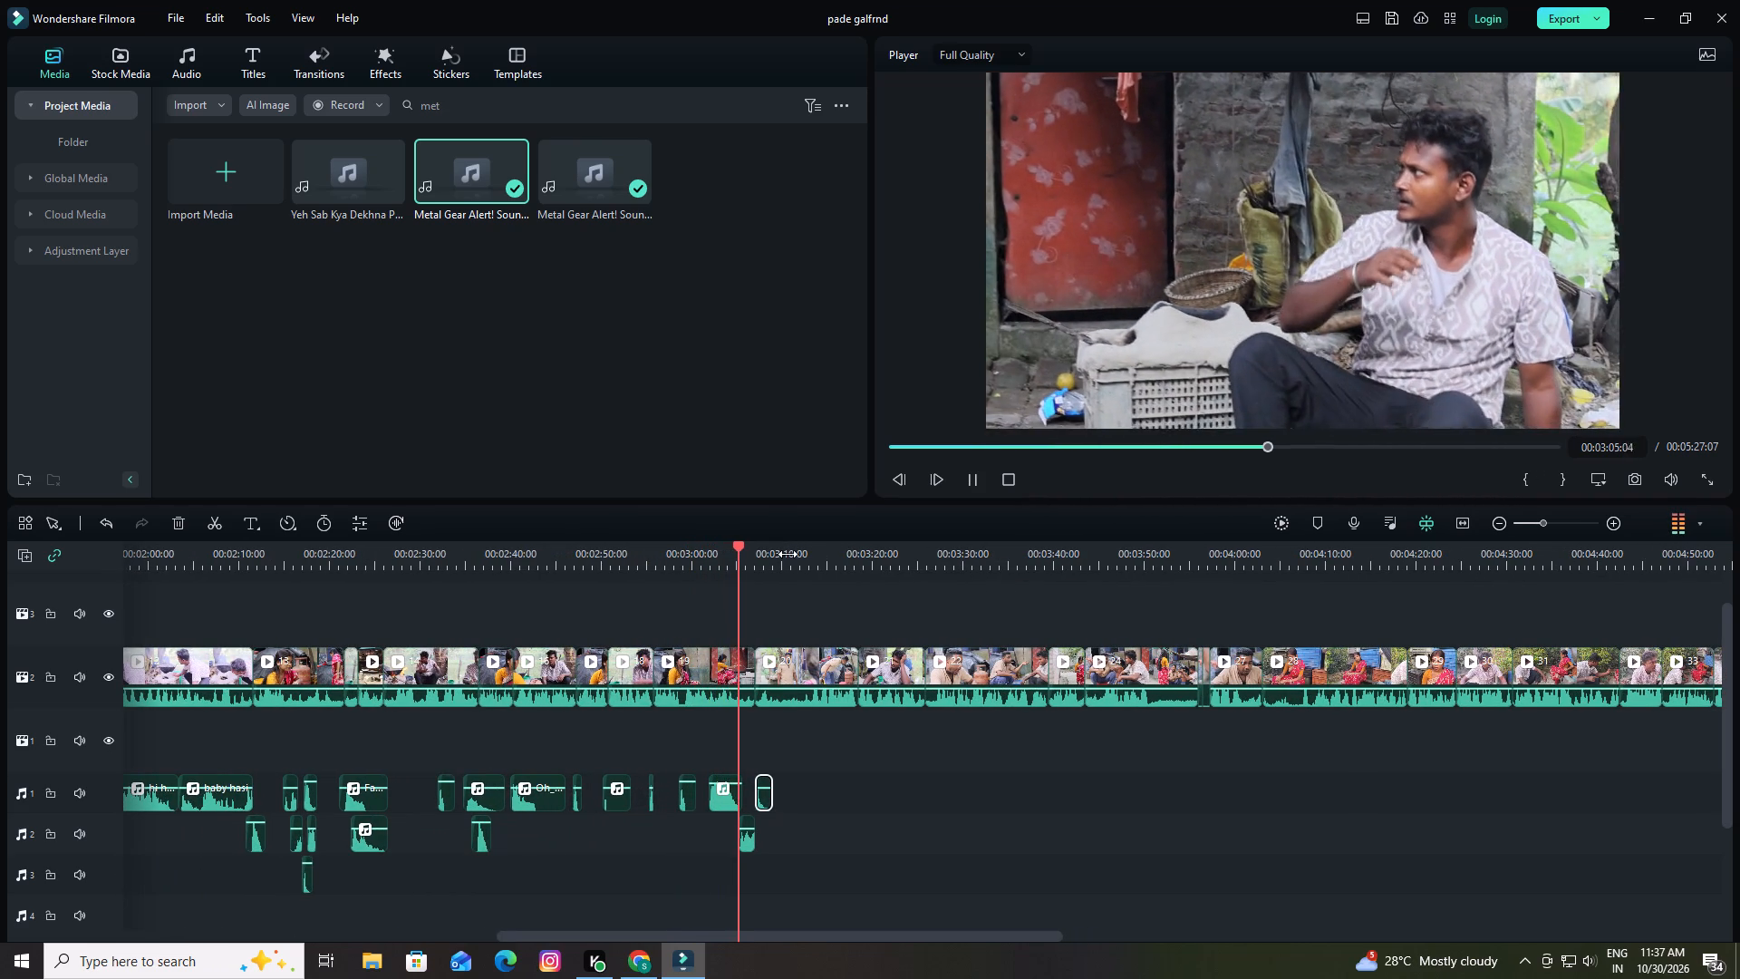
drag(778, 562, 892, 557)
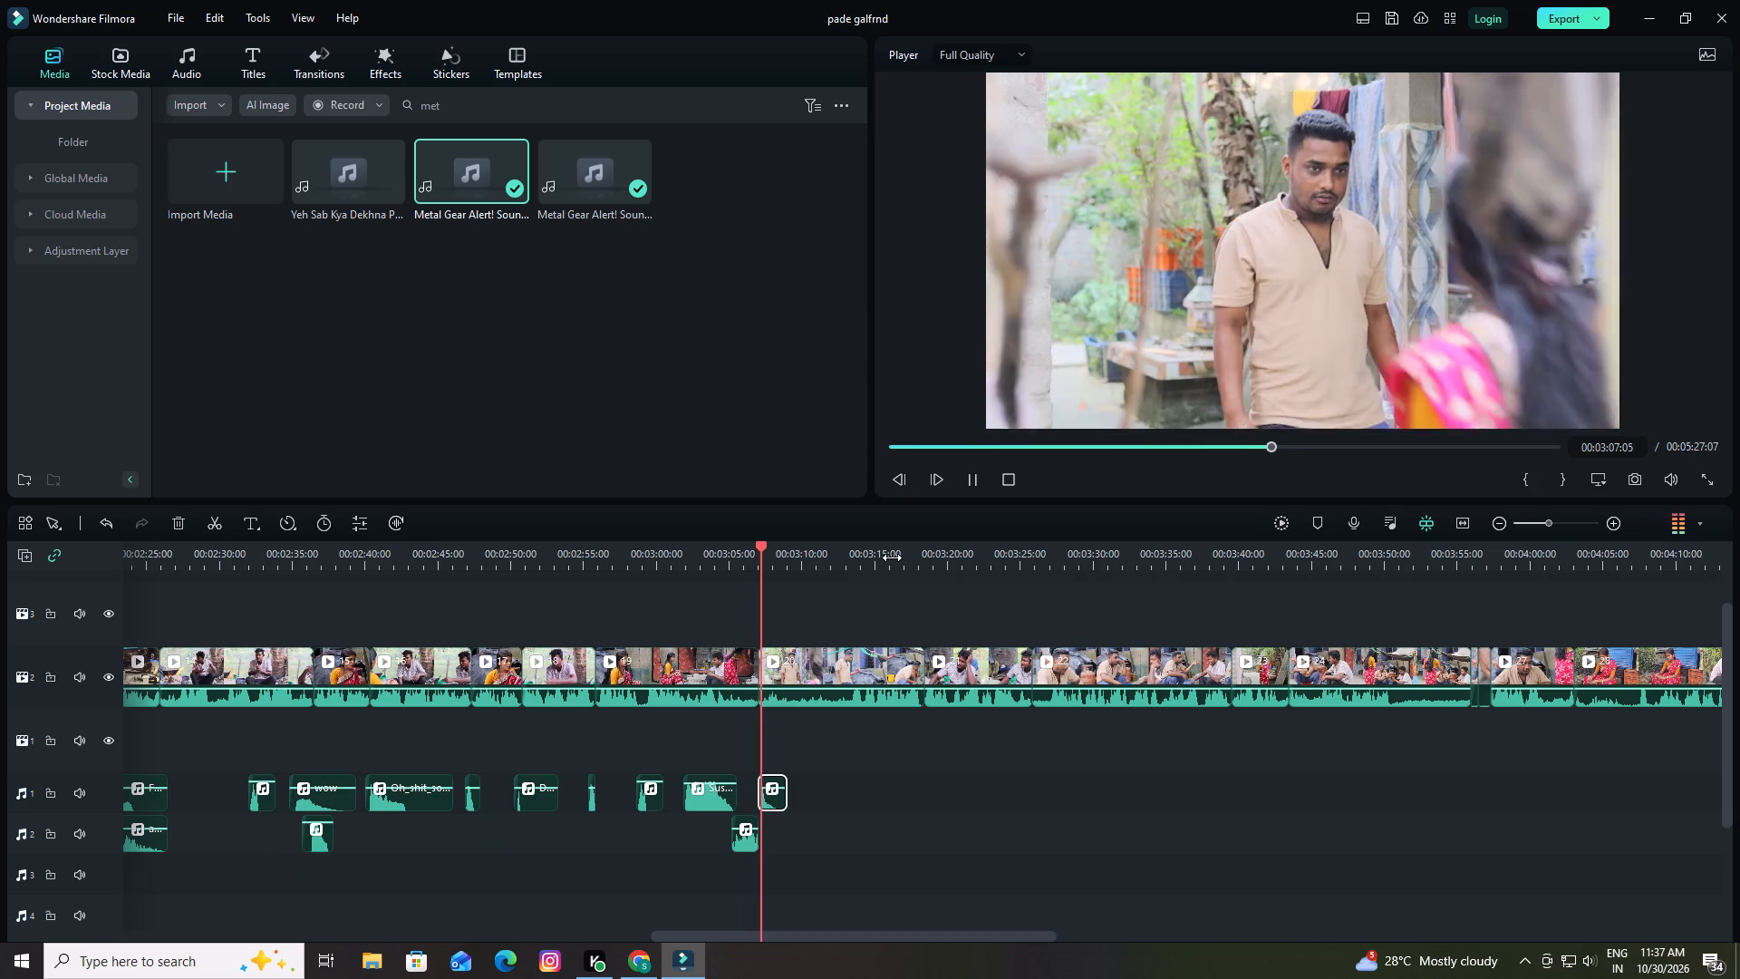
key(space)
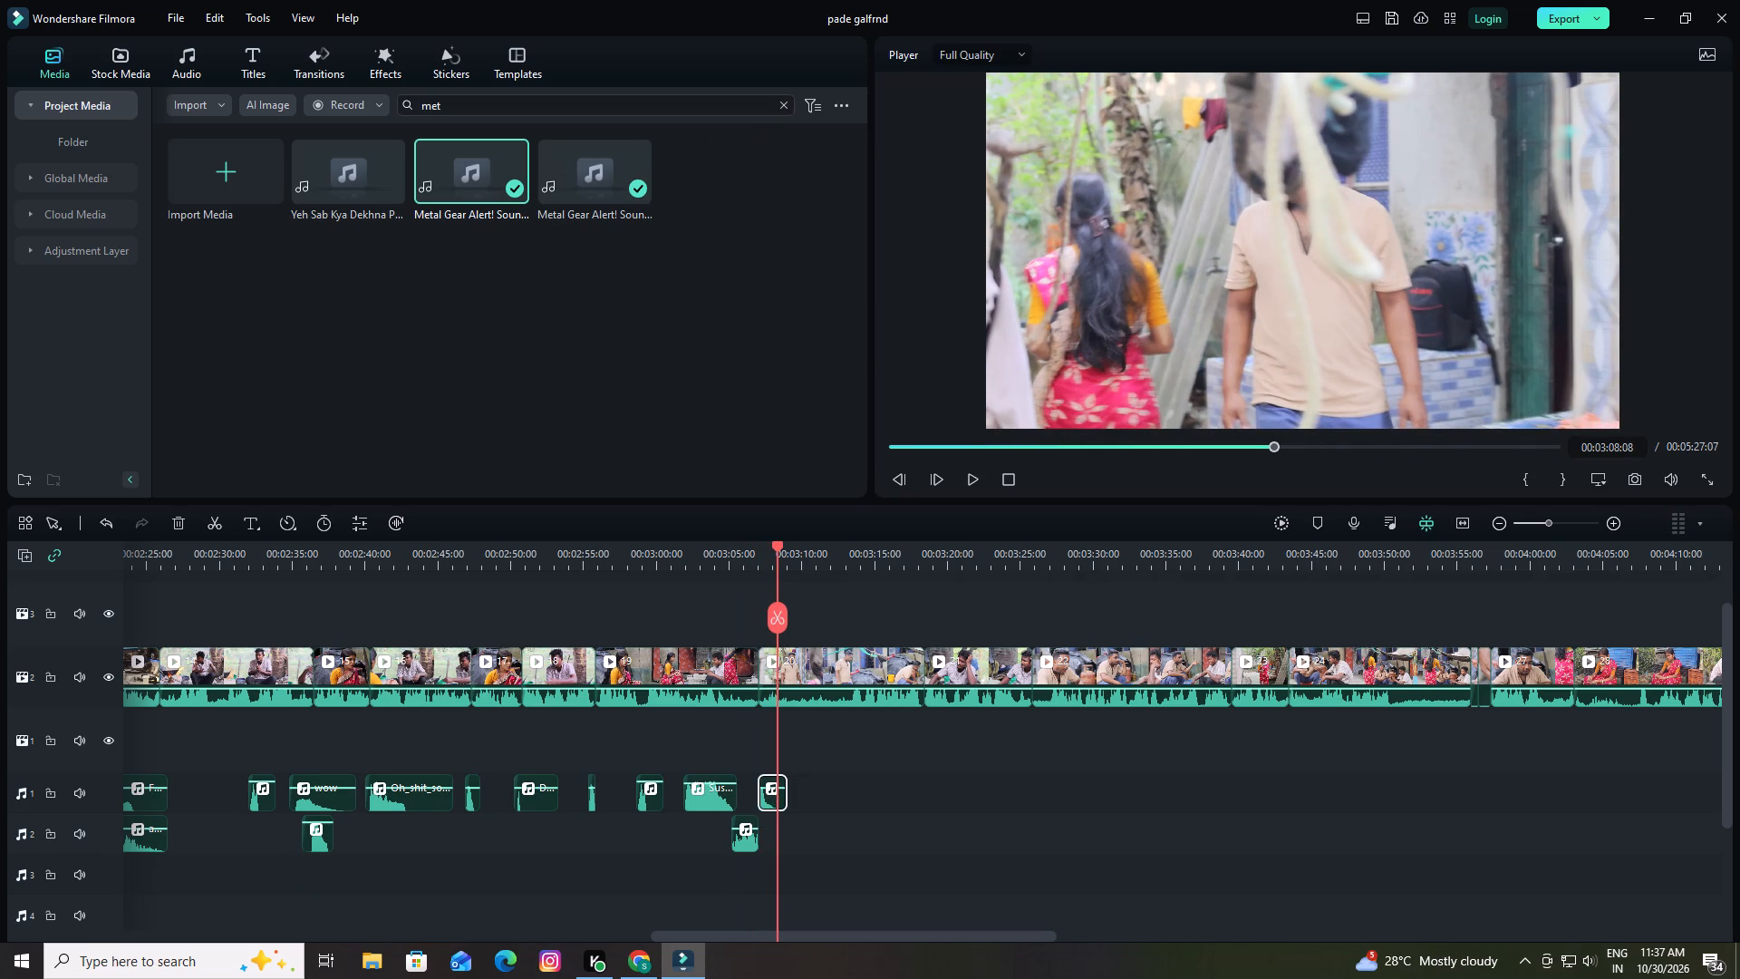
Replace the project media search with "su" and save the project along the way.
click(778, 103)
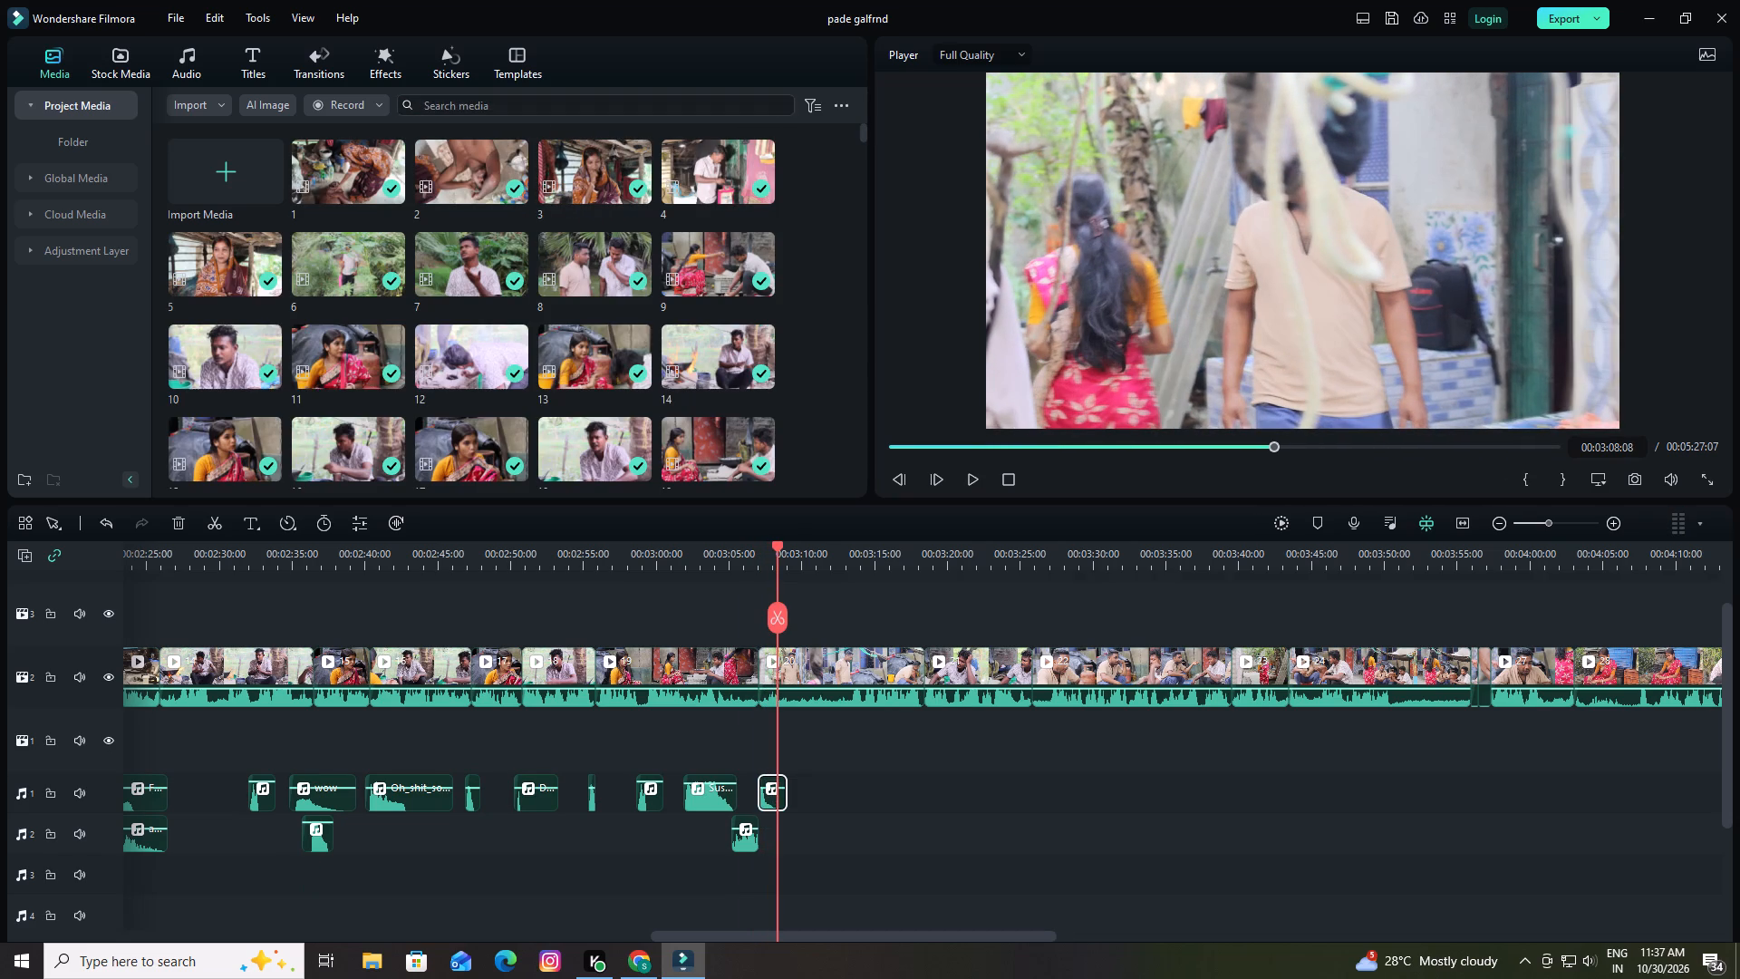
click(530, 107)
key(s)
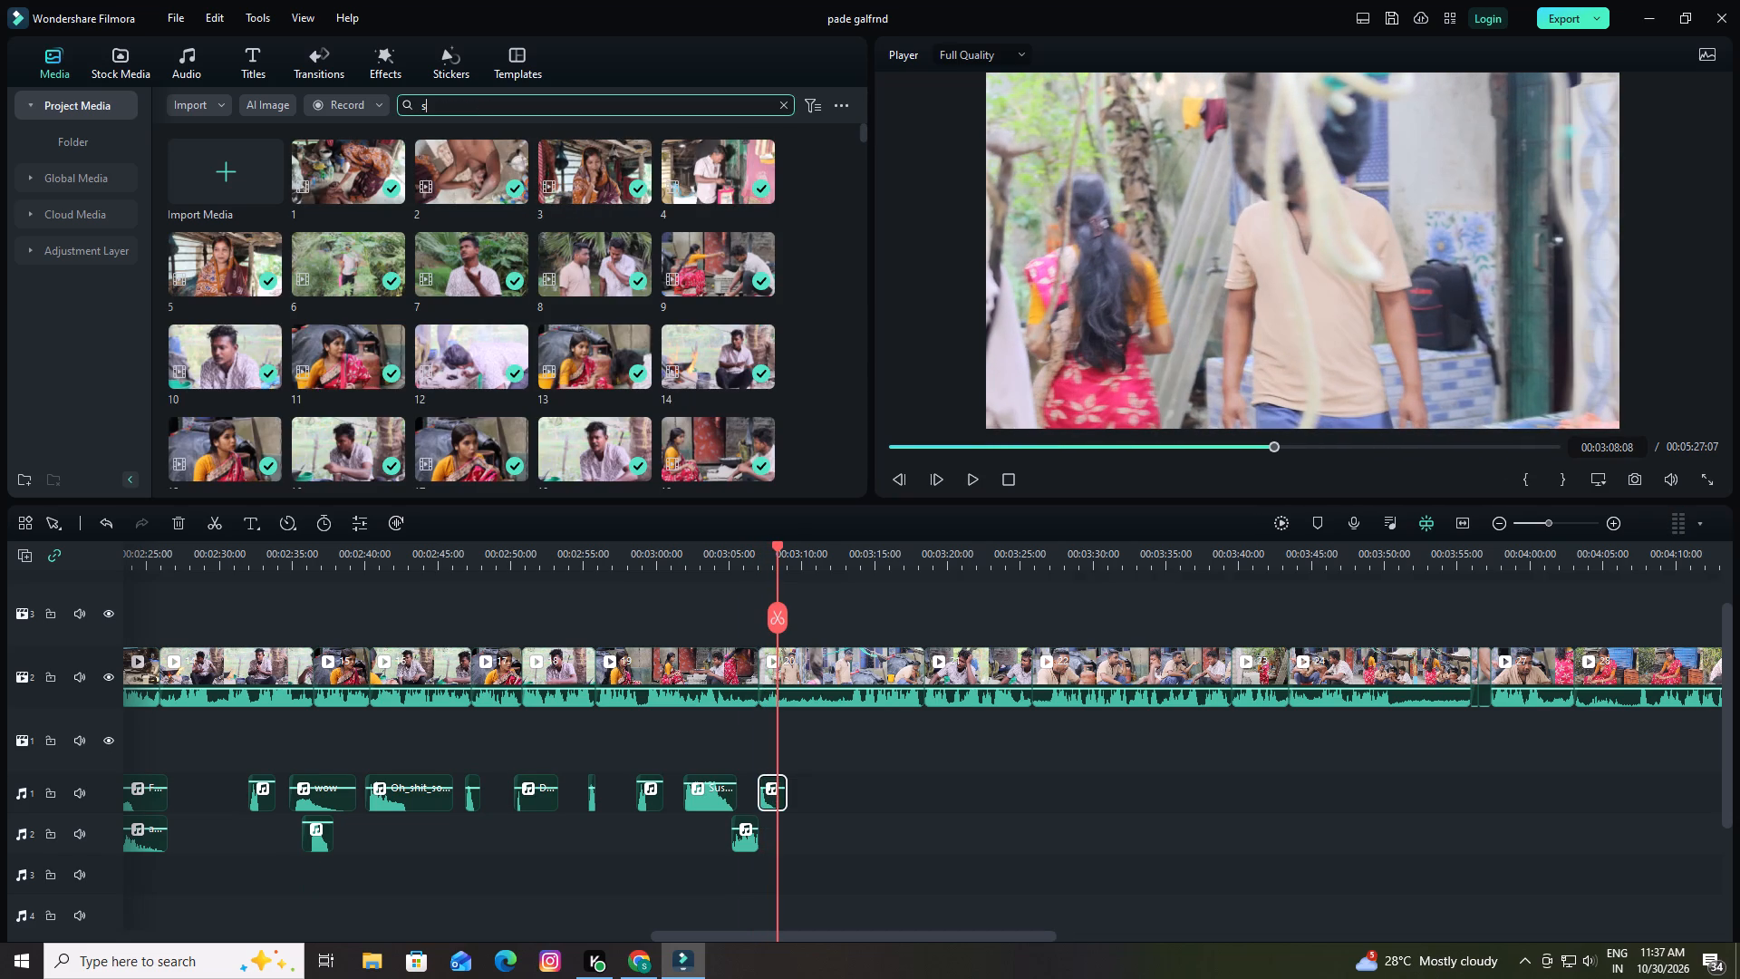
key(u)
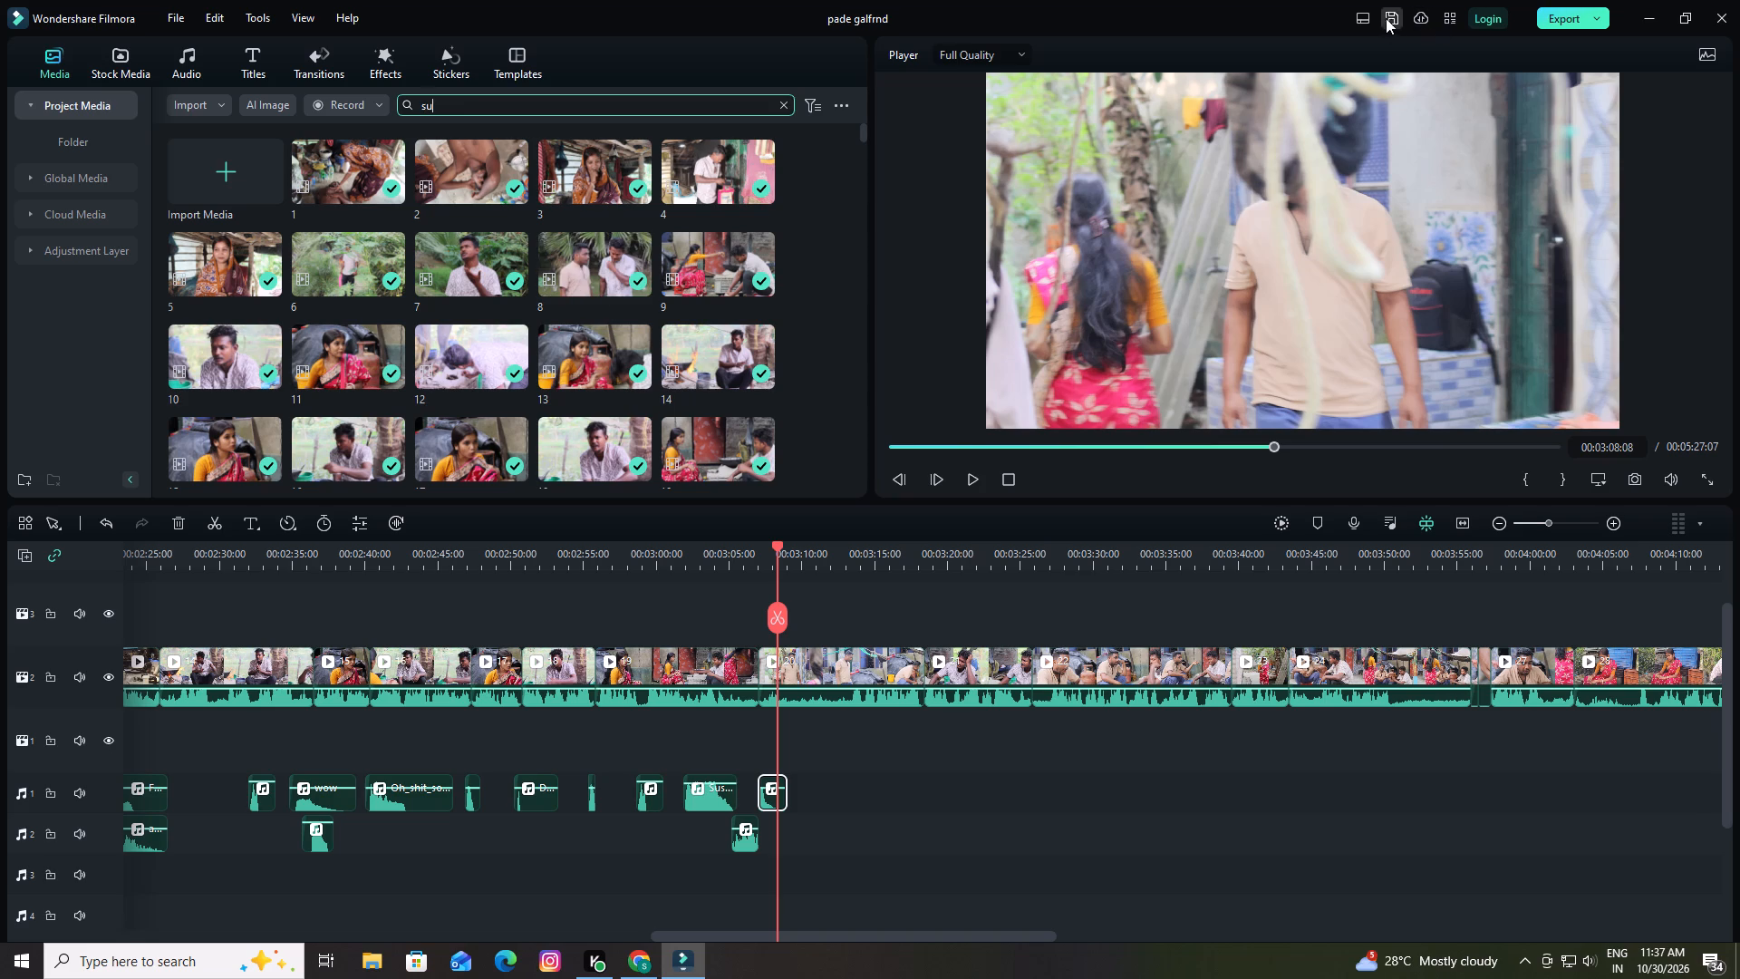
click(1385, 17)
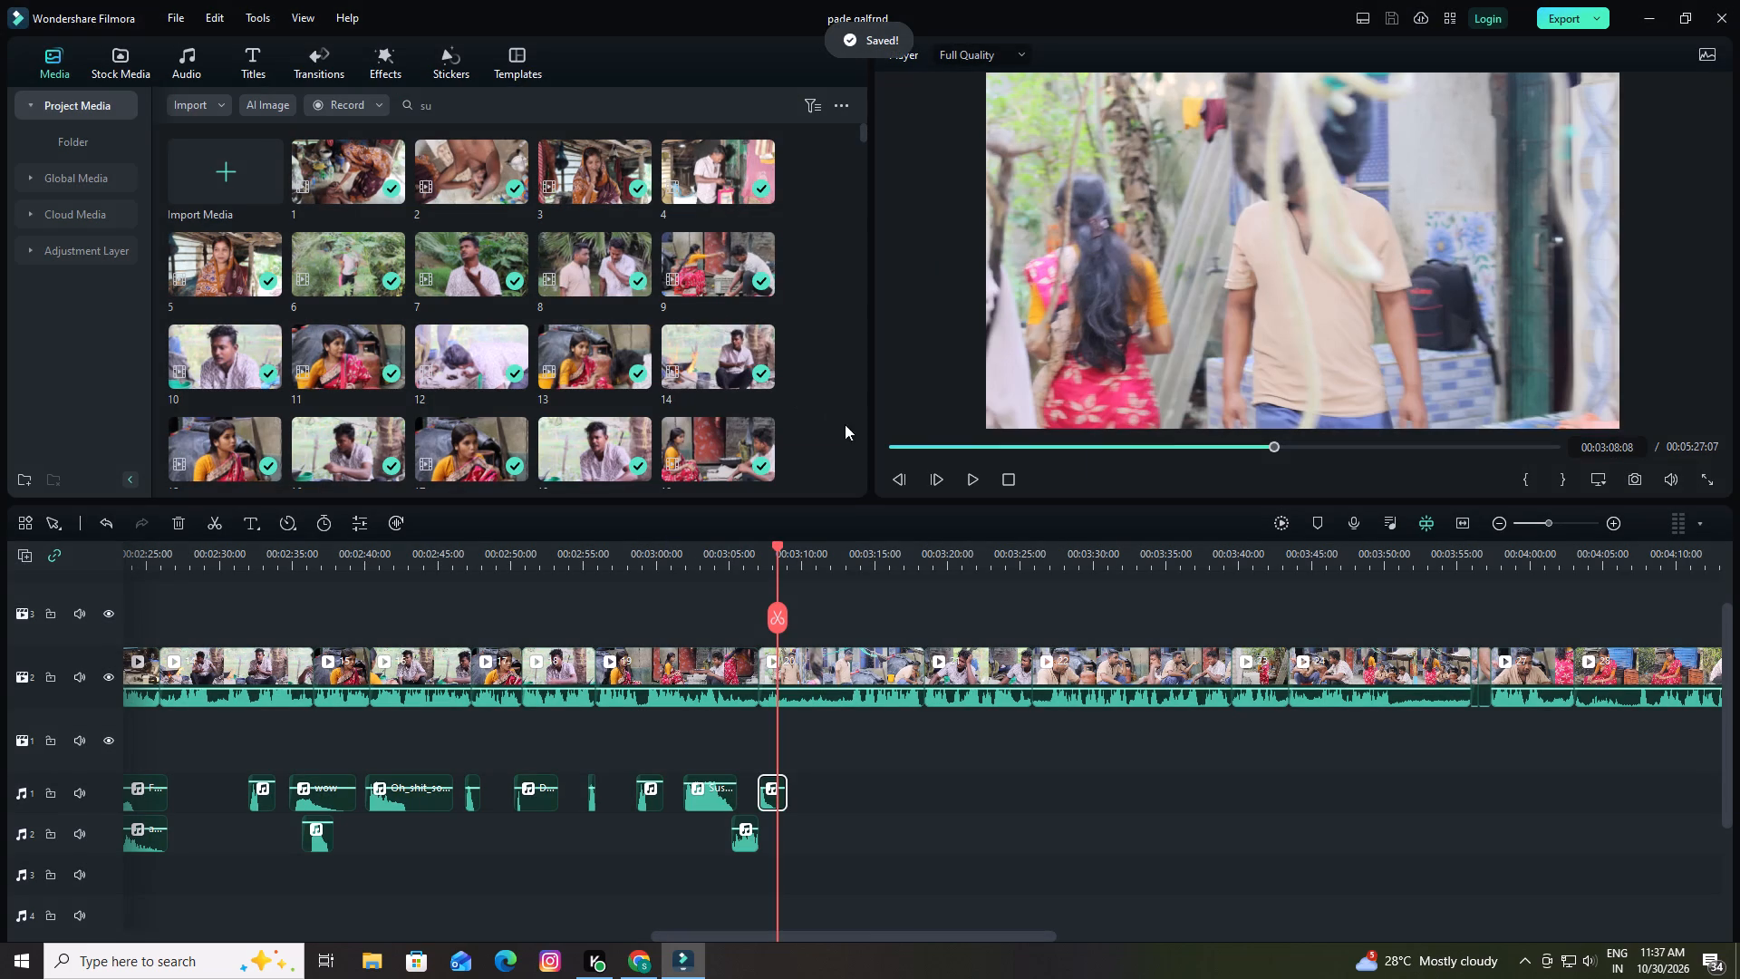
click(453, 104)
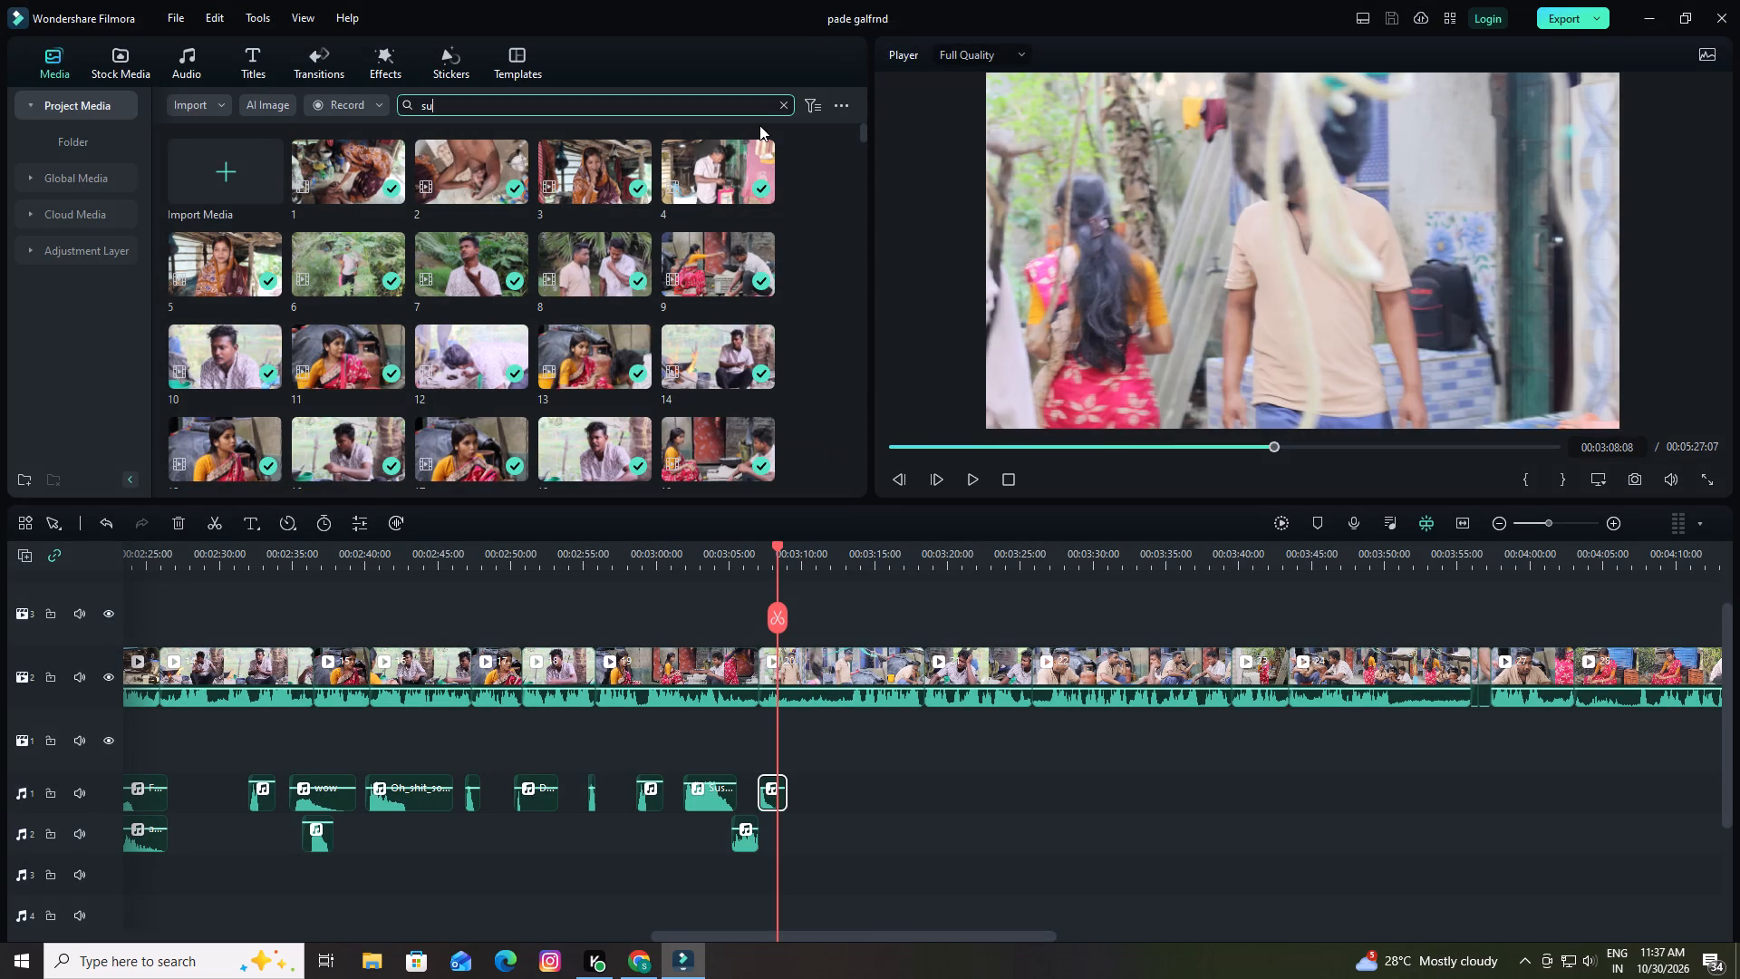
key(Return)
Preview the Suspense_Climax and Suspense_Sound_Effects audio, and place Suspense_Sound_Effects on audio track 2 at about 00:03:07.
click(495, 364)
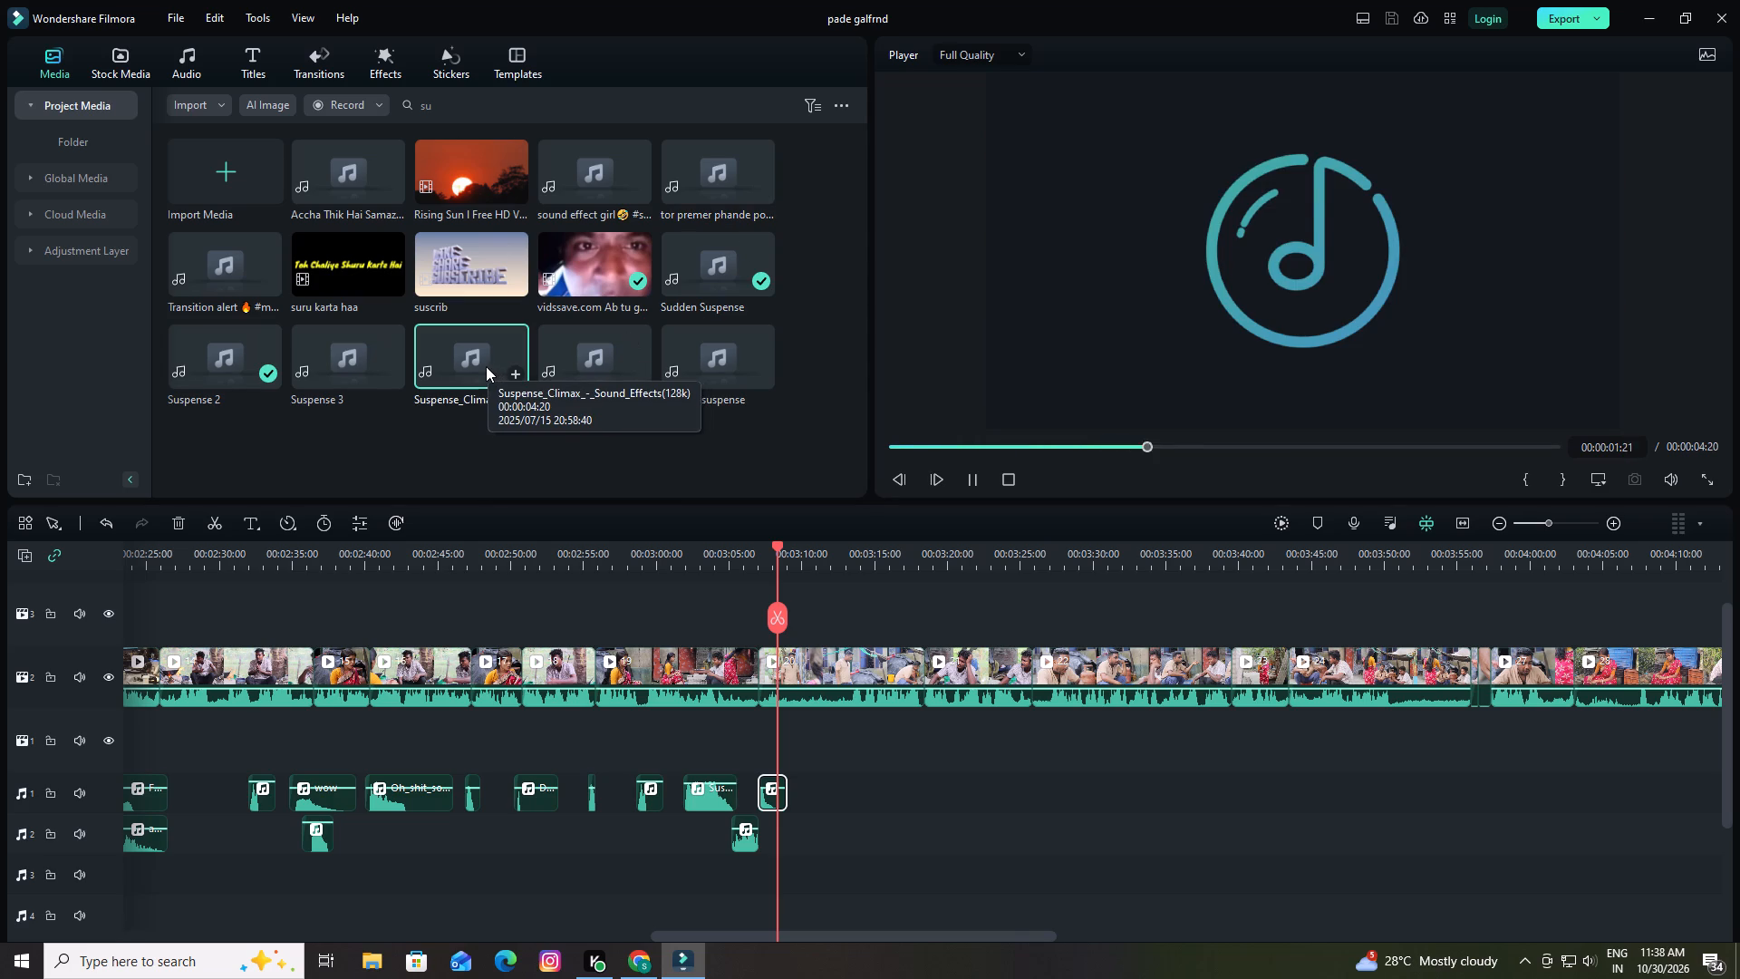
click(567, 355)
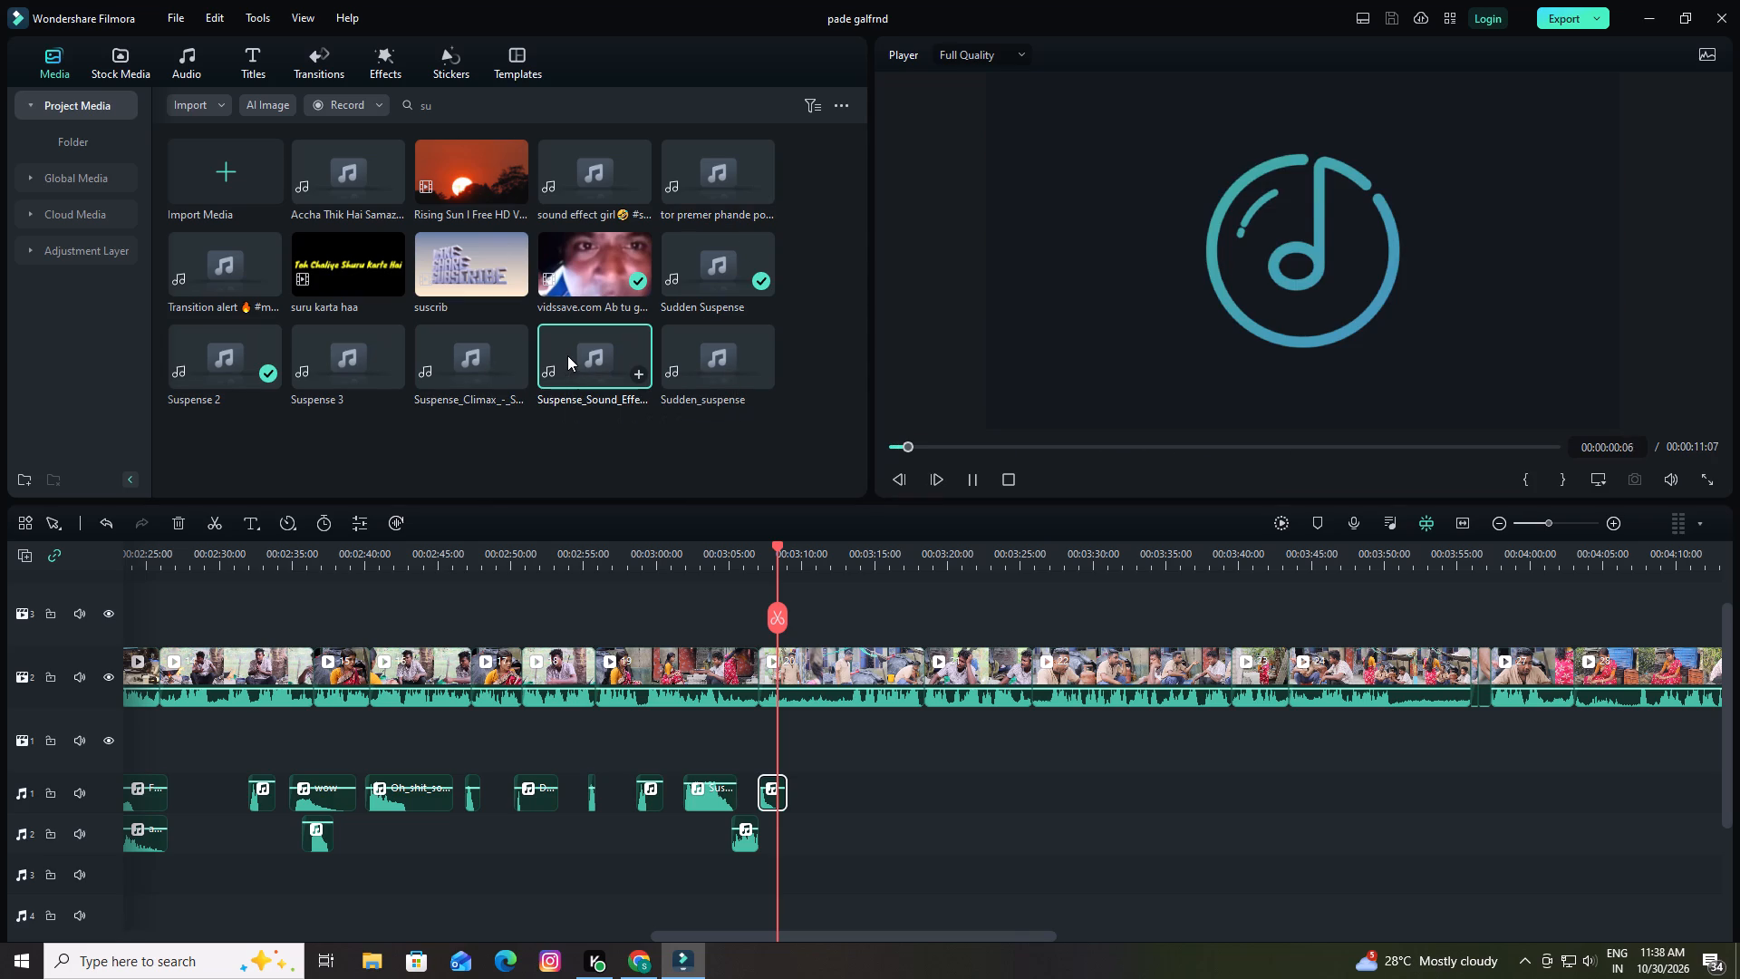
drag(567, 355, 792, 739)
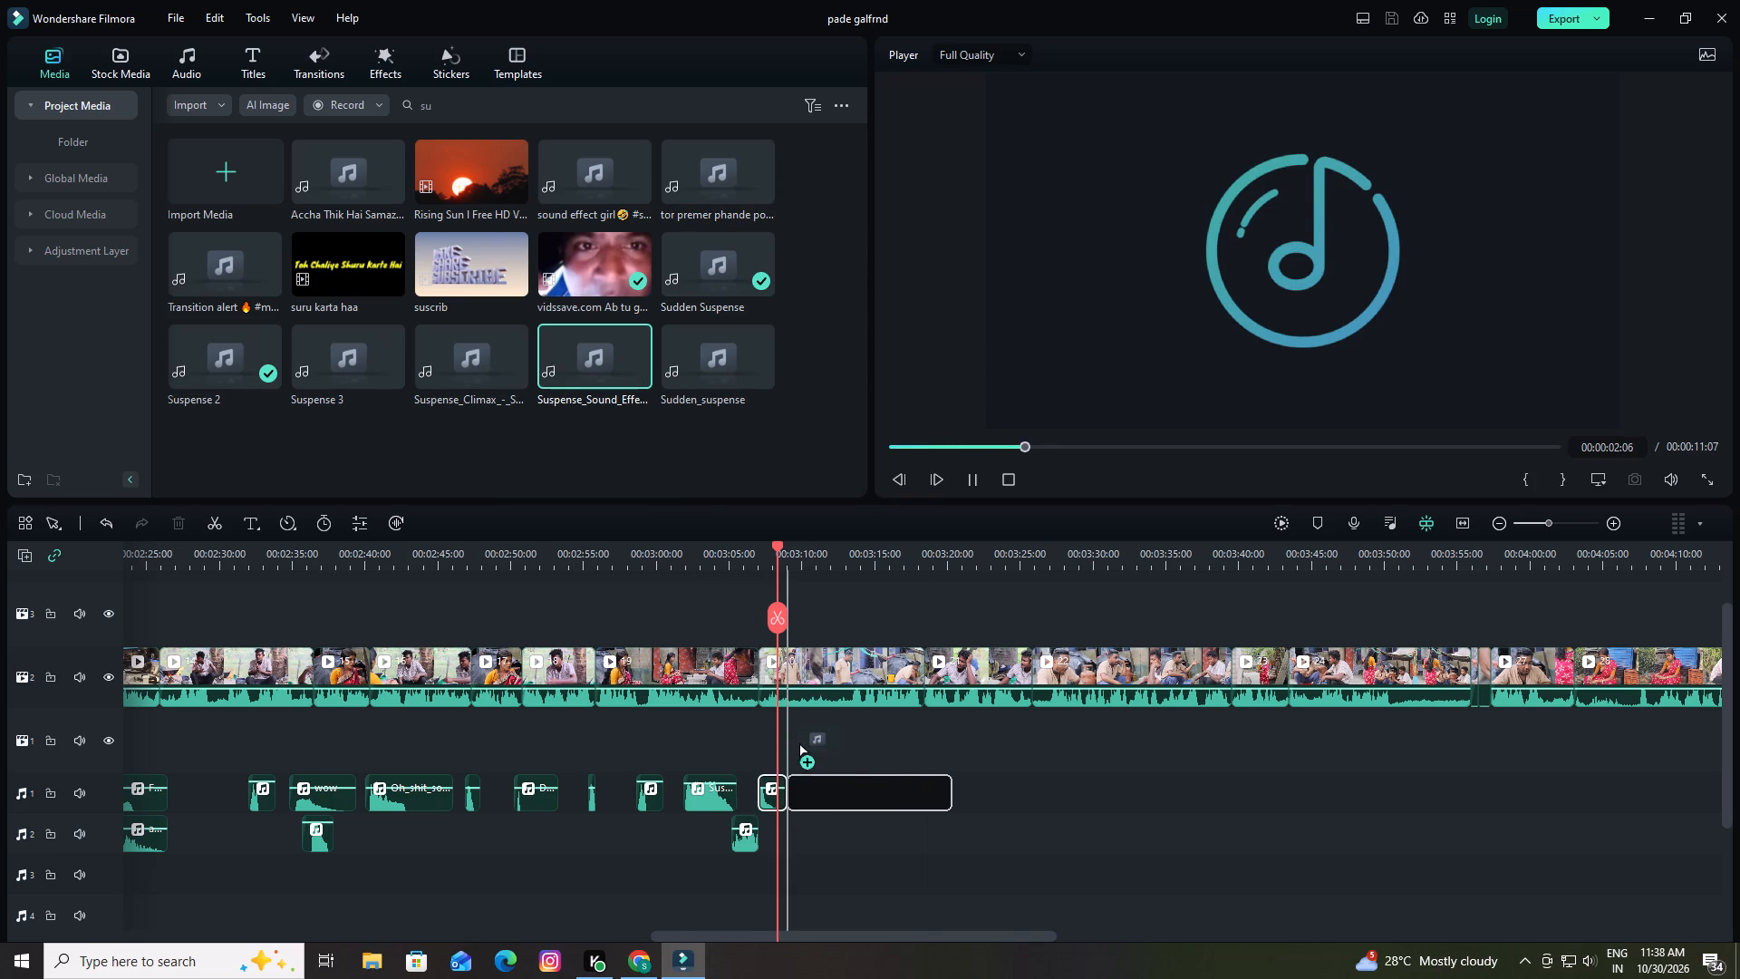
drag(792, 739, 764, 830)
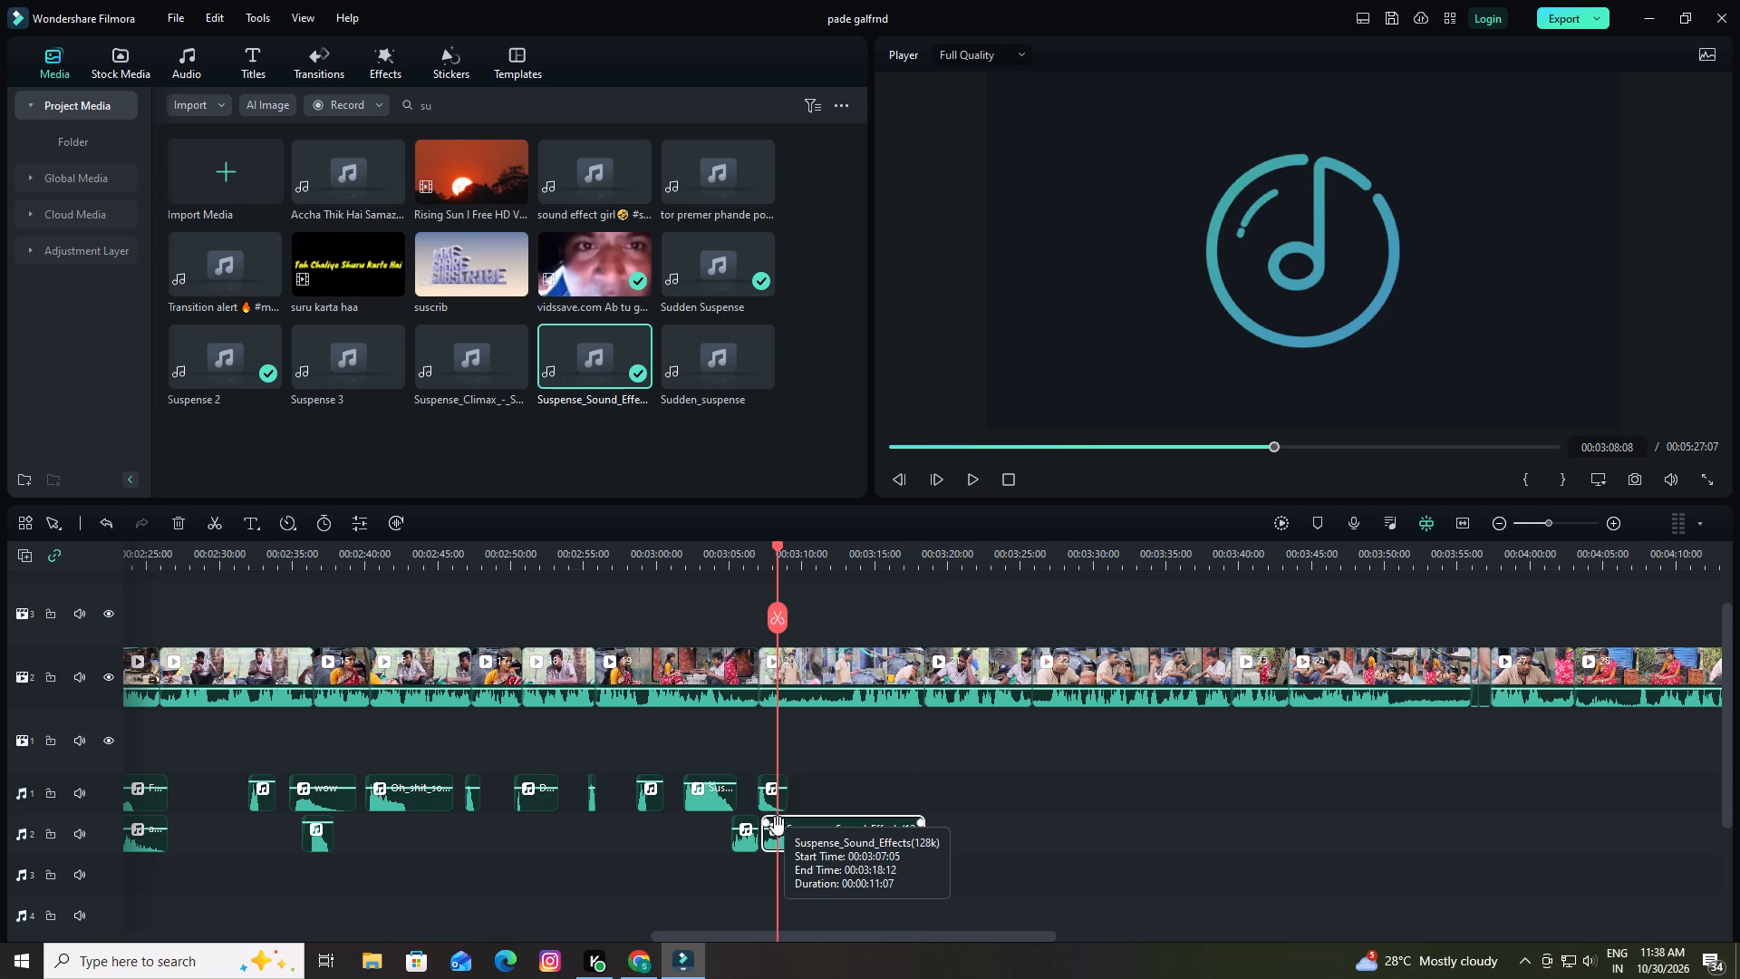
Shift the Suspense_Sound_Effects audio on audio track 2 so it starts at the playhead, 00:03:08:08.
drag(794, 835, 808, 834)
drag(793, 546, 997, 565)
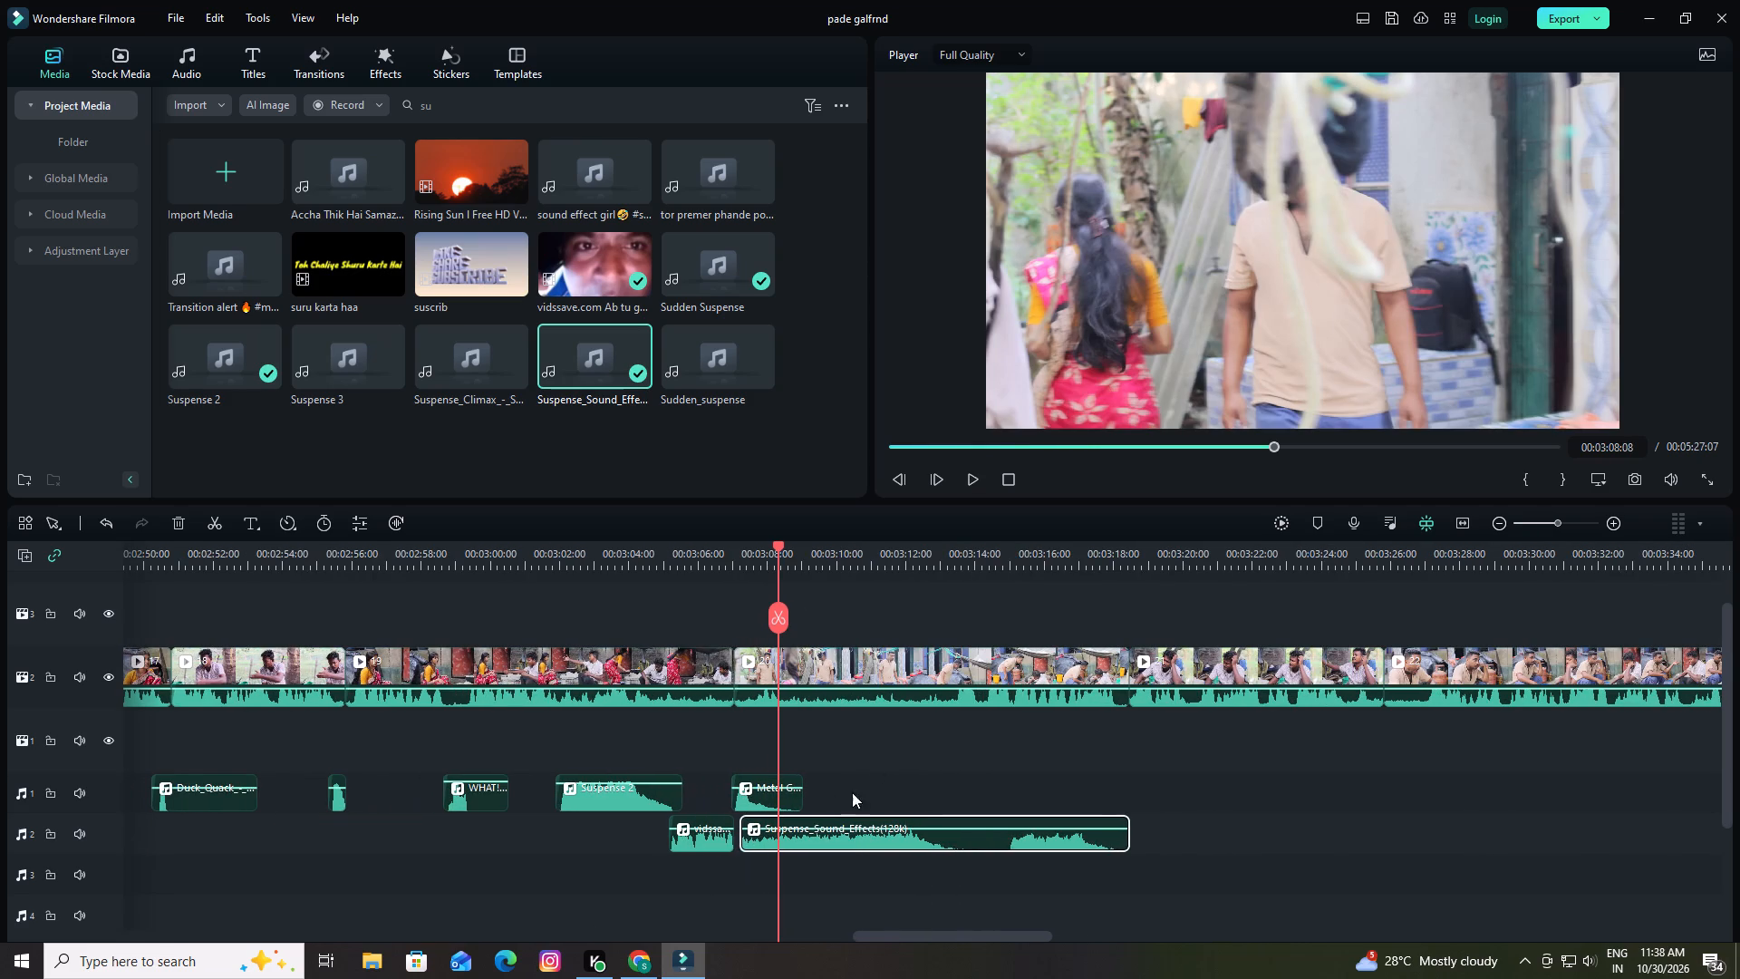
drag(809, 836, 836, 844)
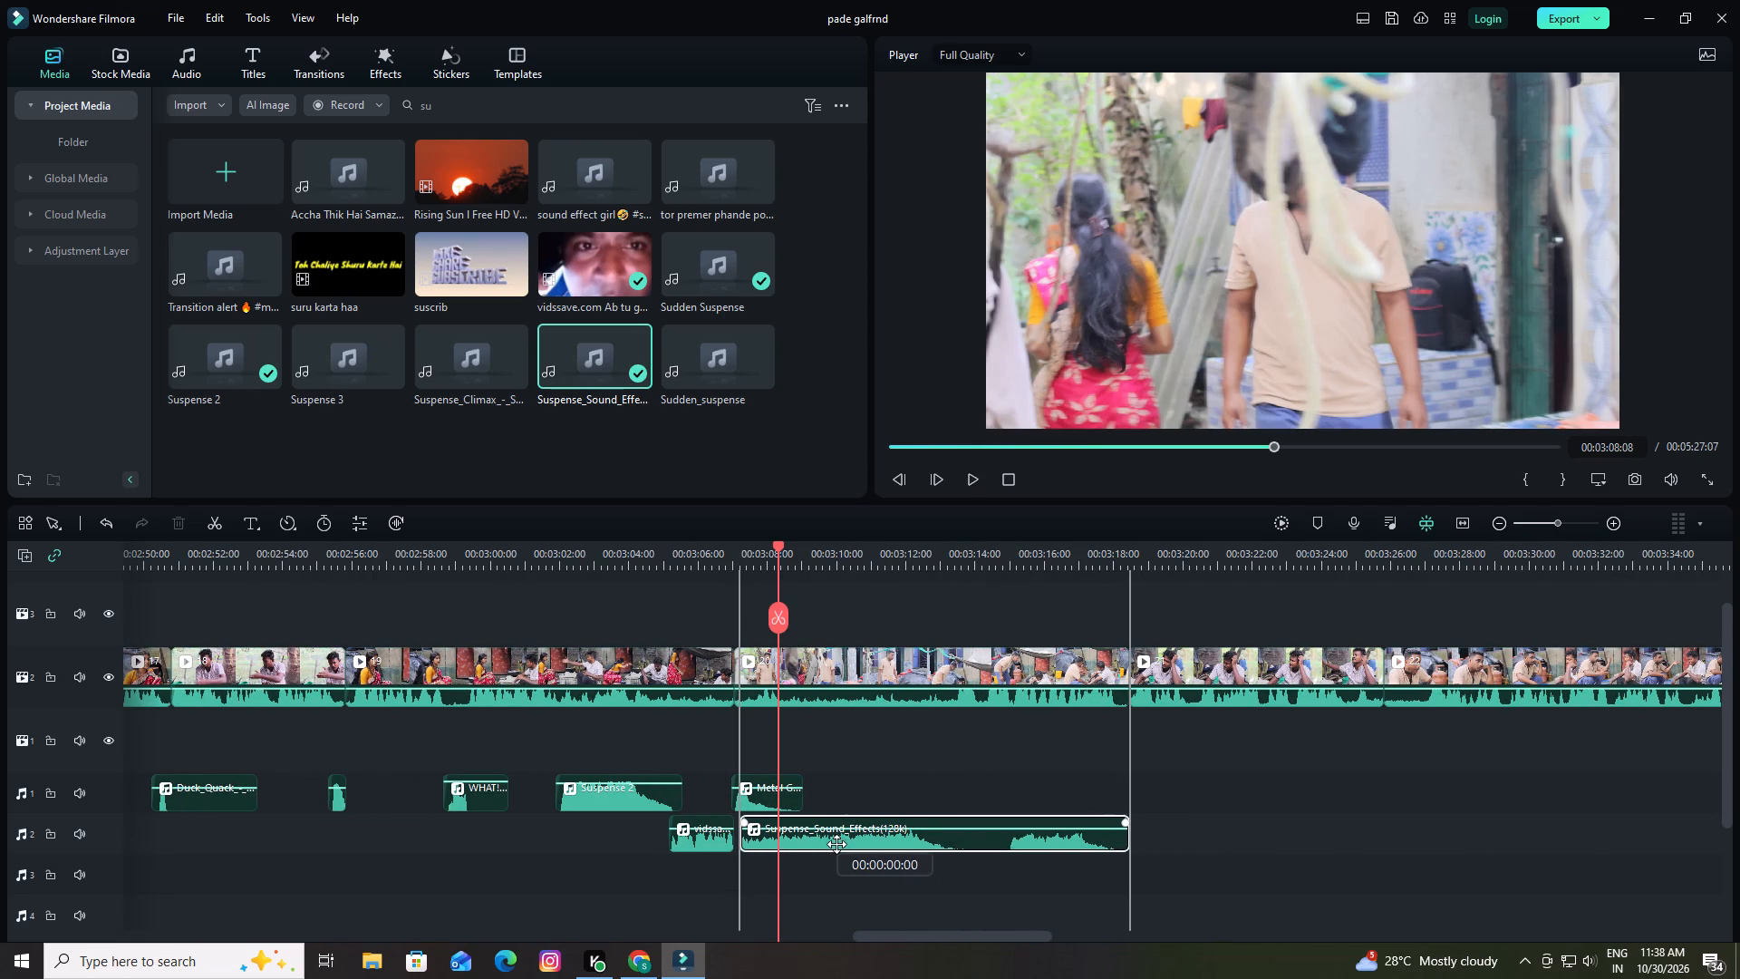
drag(836, 844, 839, 844)
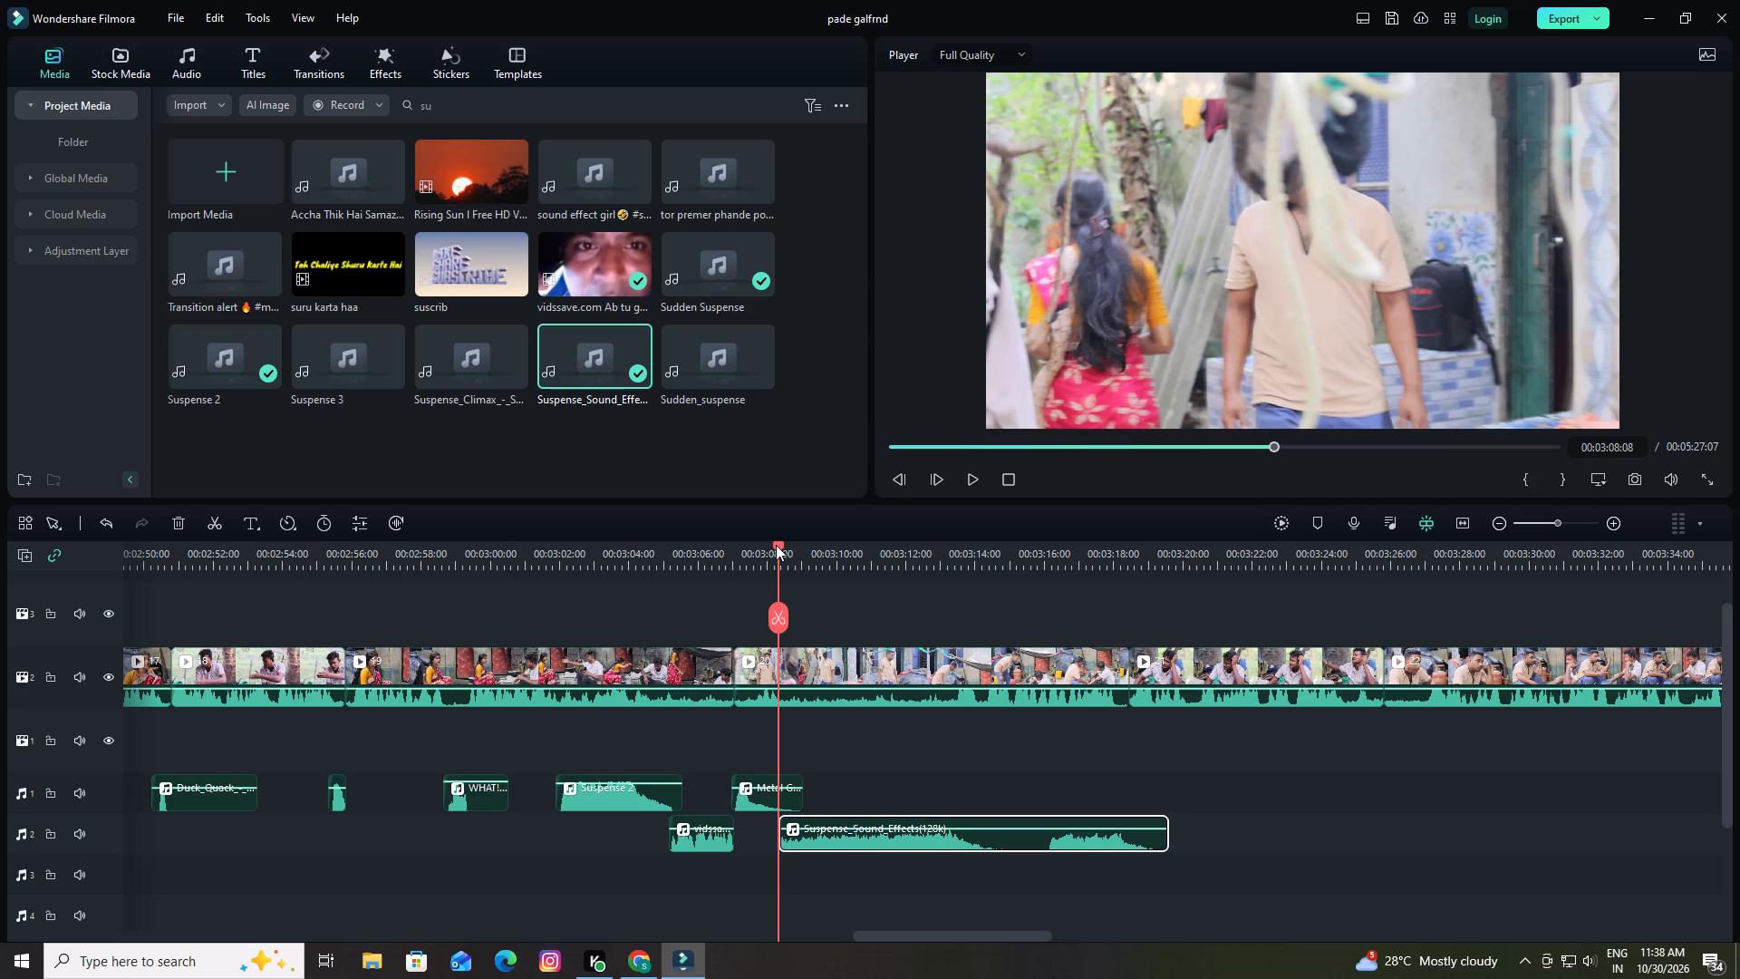
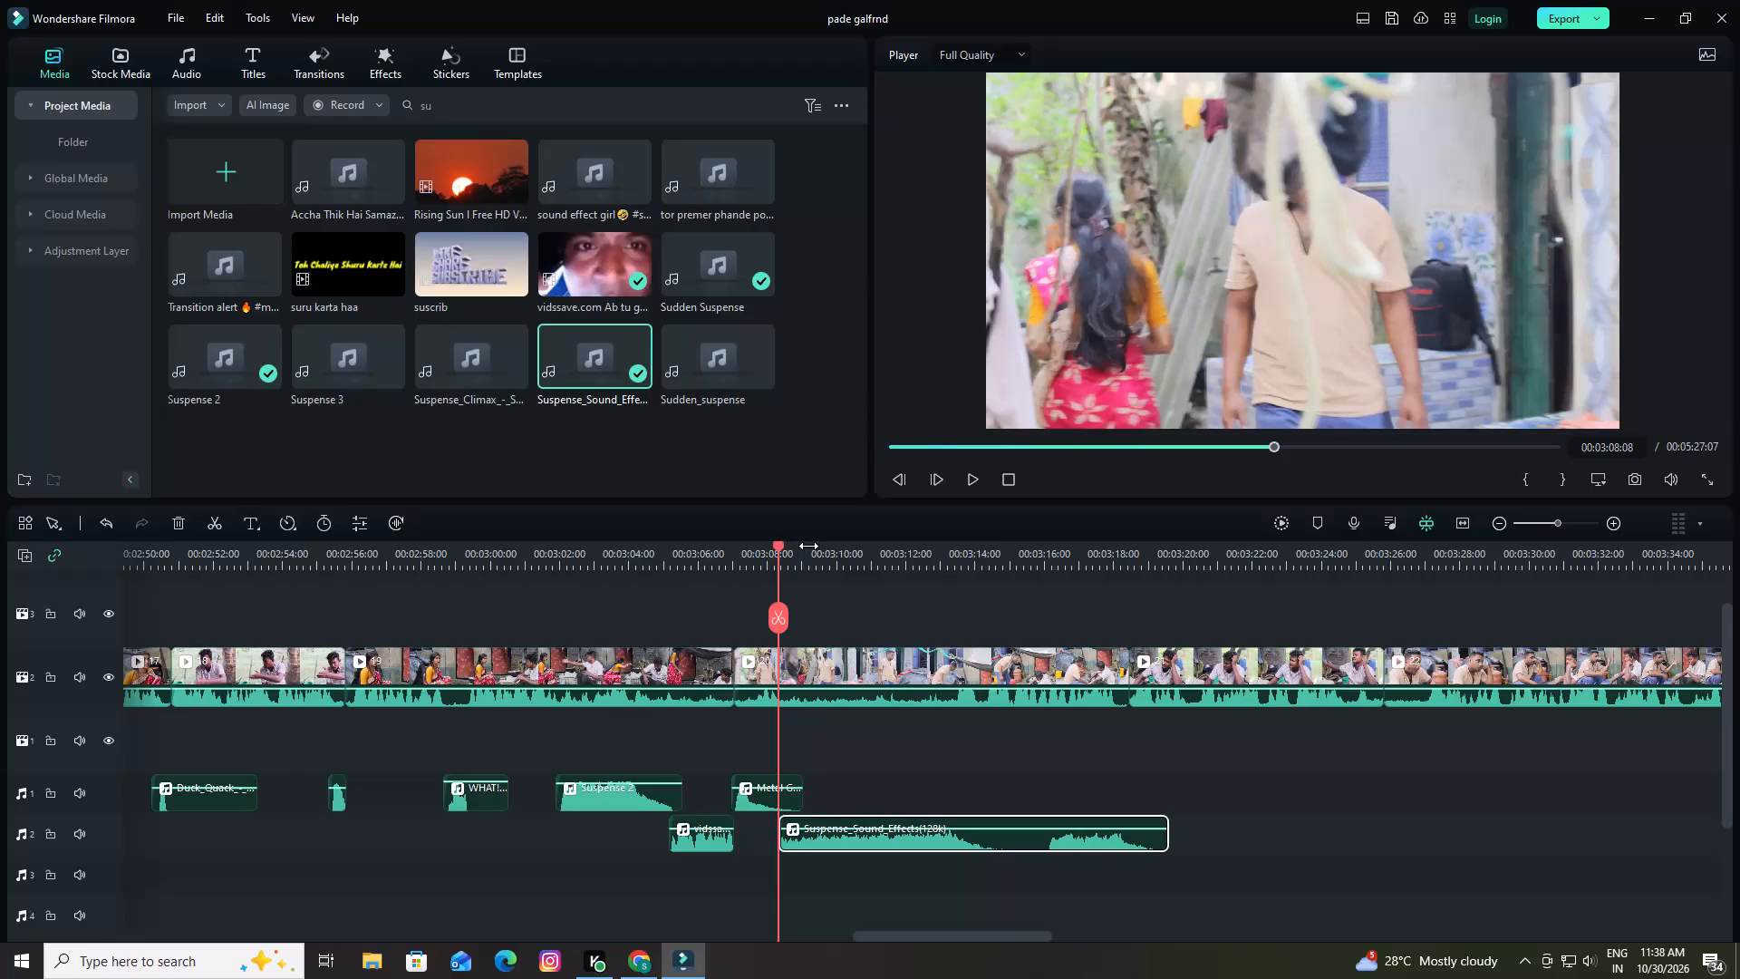
Play back the scene from 00:03:08:08 through the Suspense_Sound_Effects audio to hear its timing.
key(space)
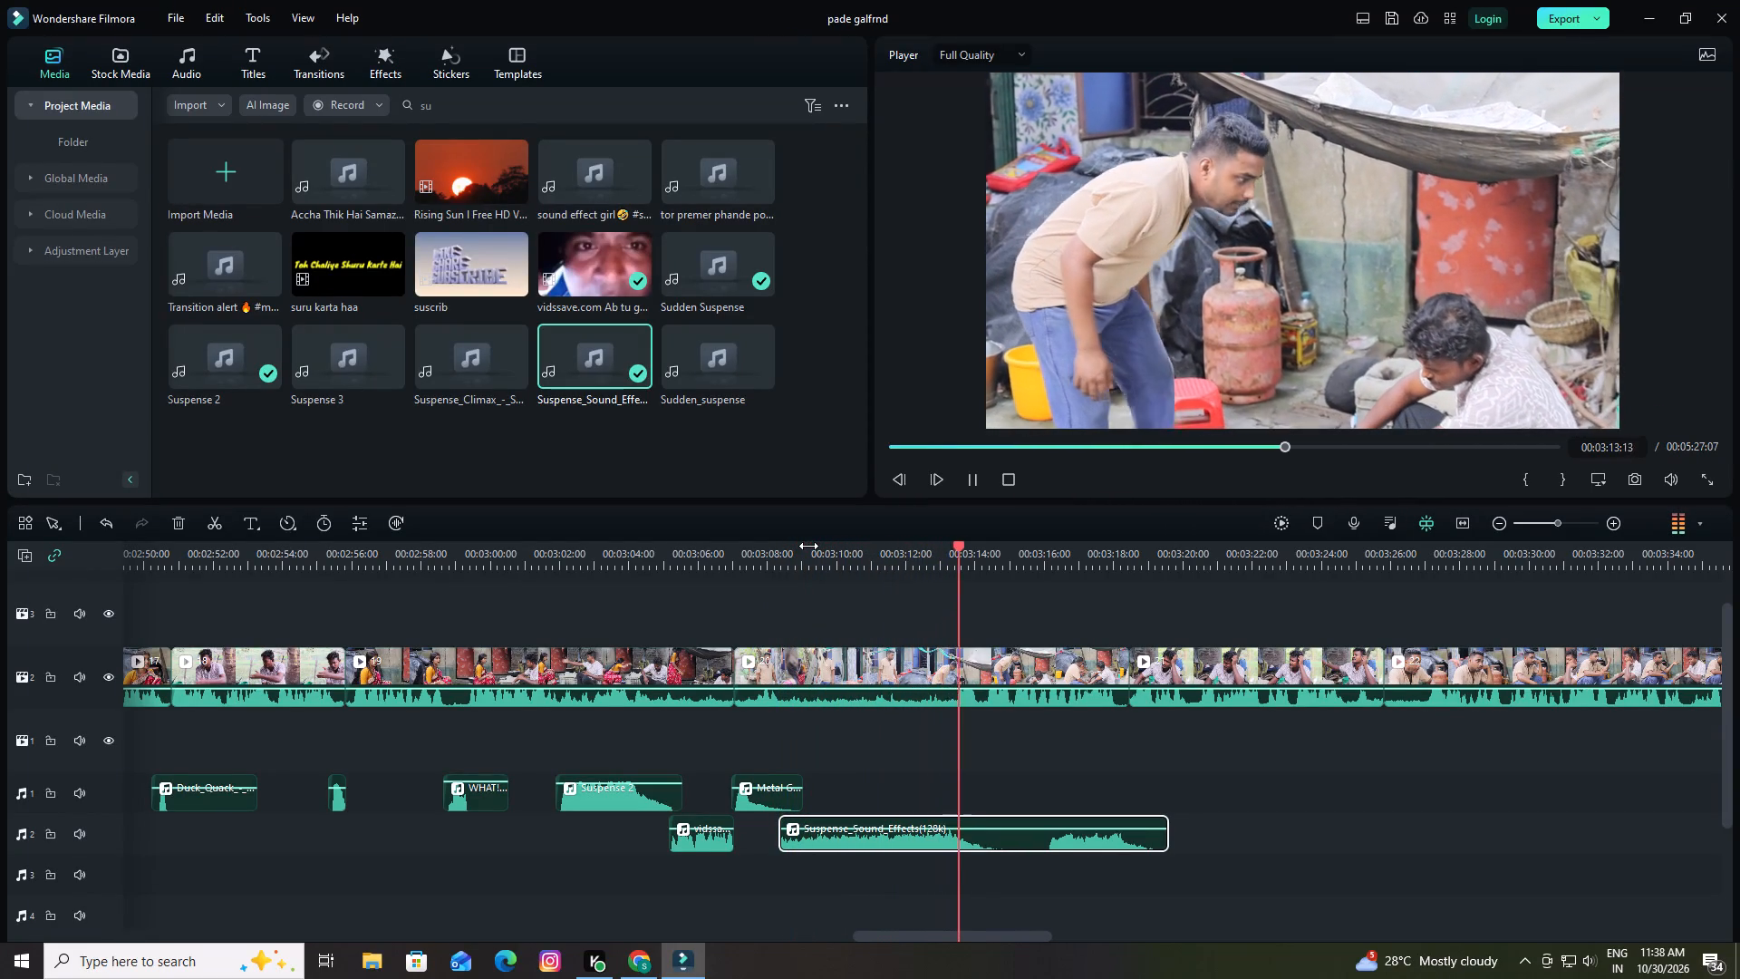
key(space)
key(space)
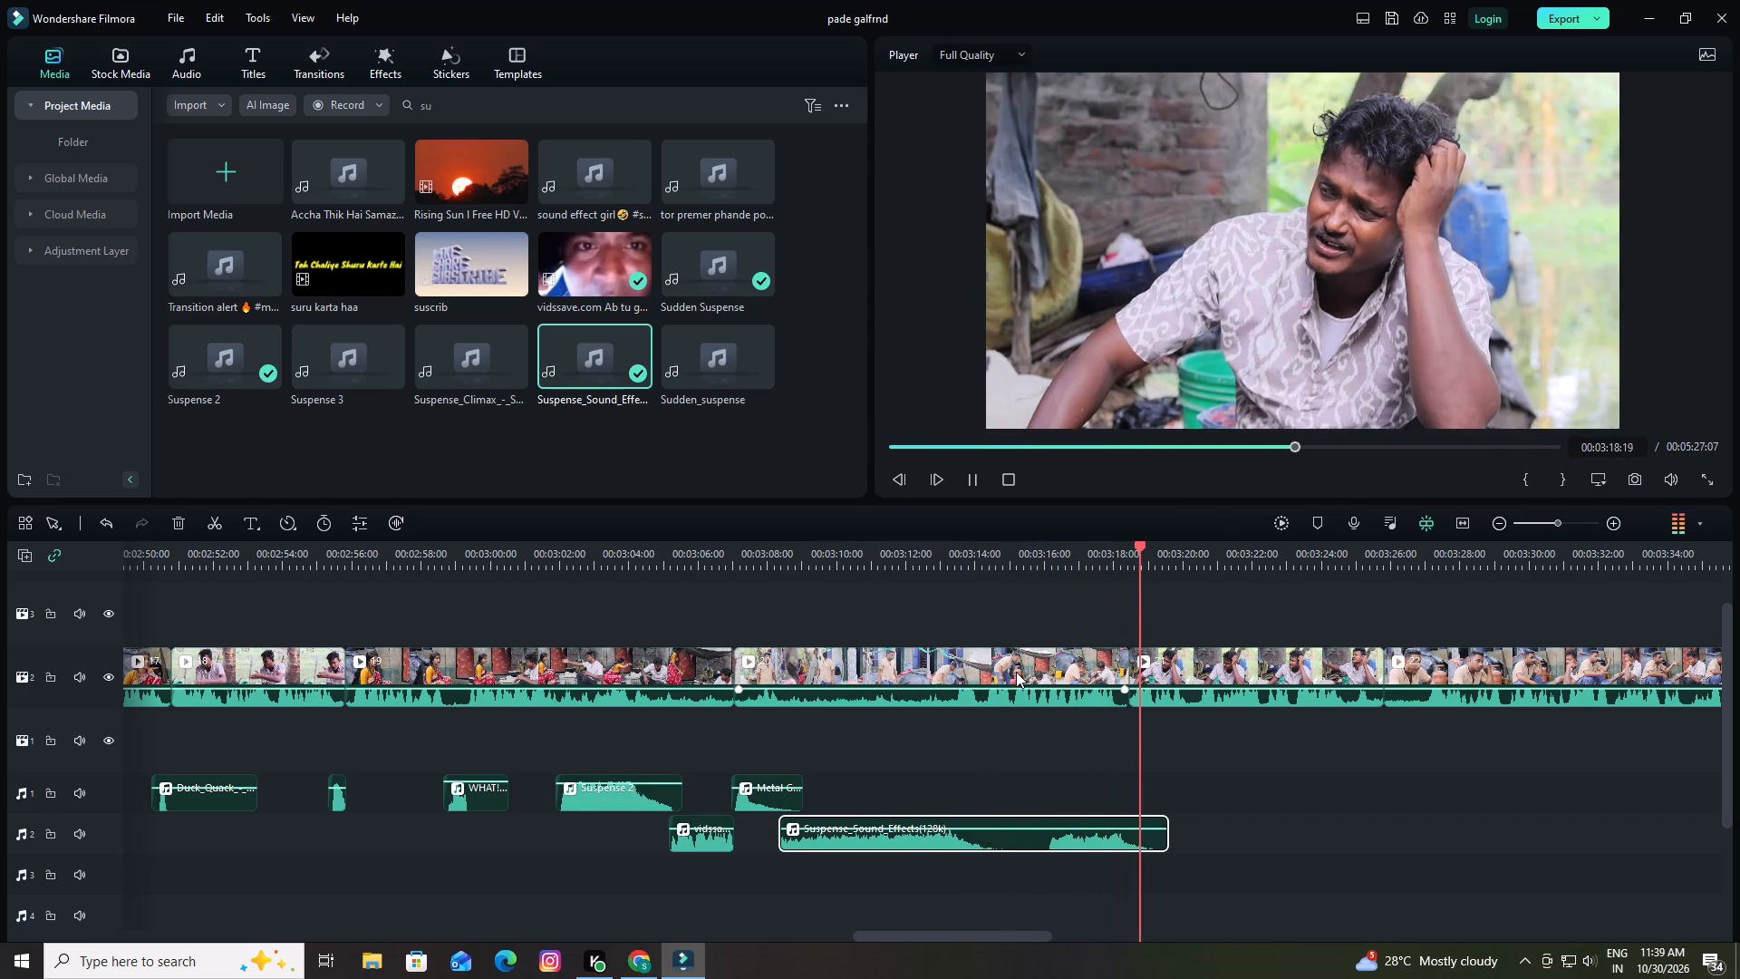
key(space)
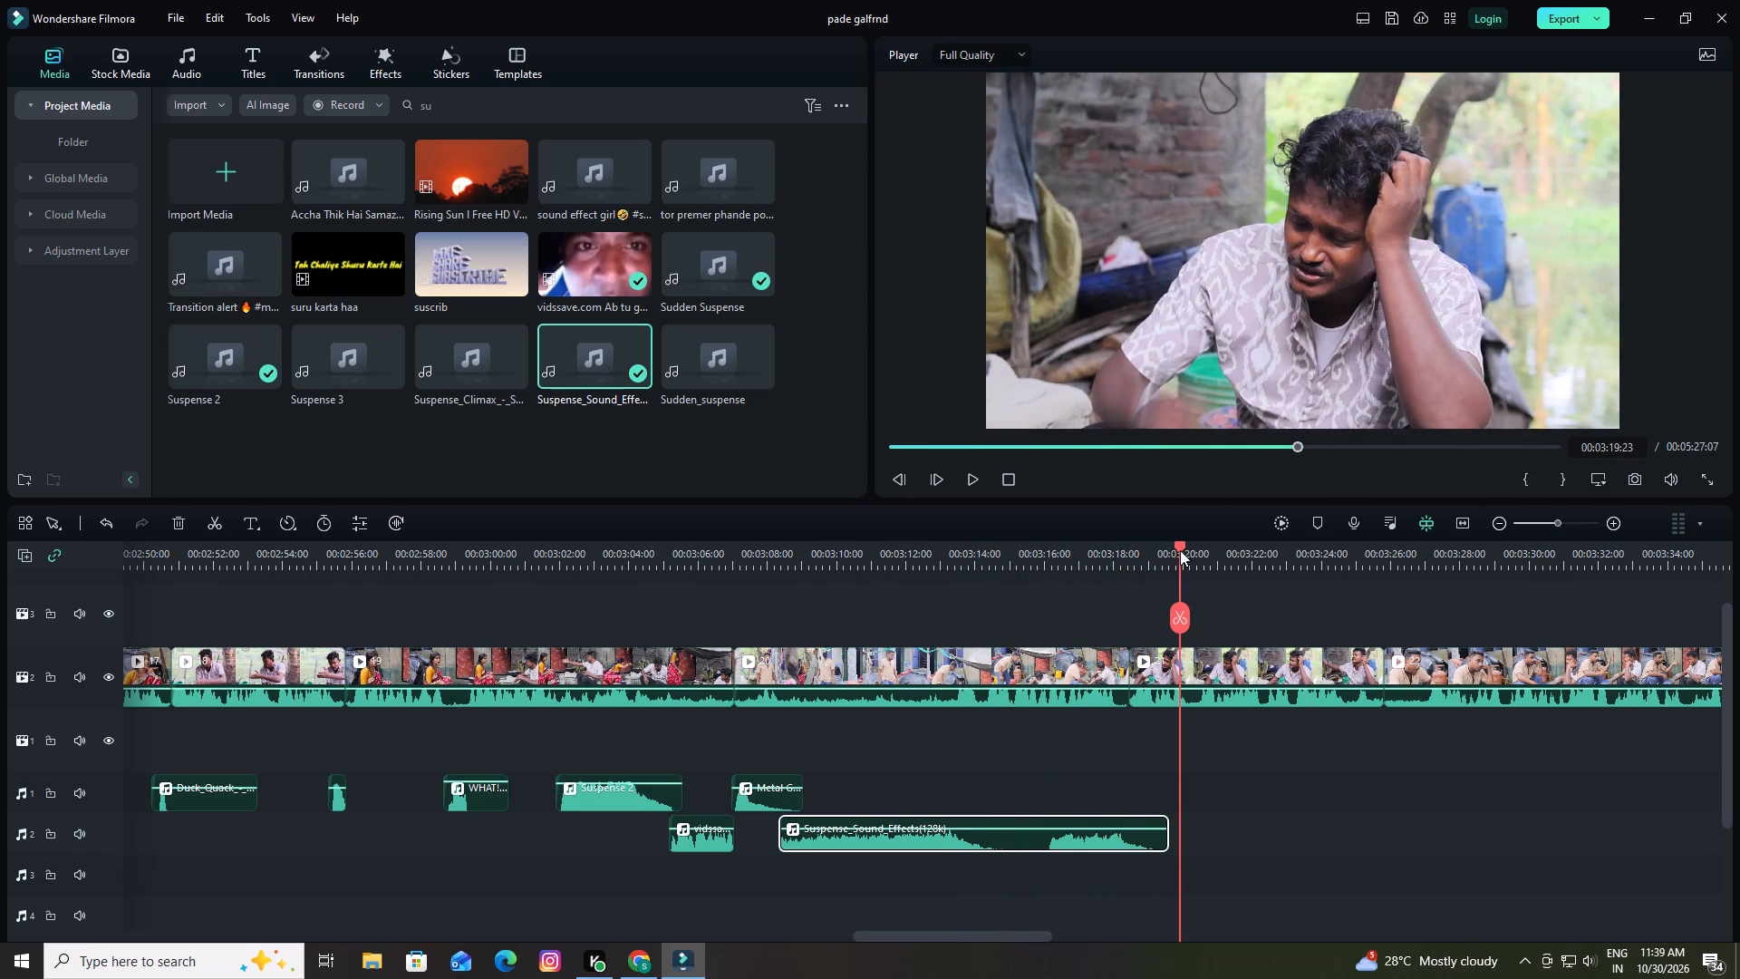
Move the playhead to 00:03:18:10 and replace the project media search with "sad".
drag(1182, 546, 1127, 565)
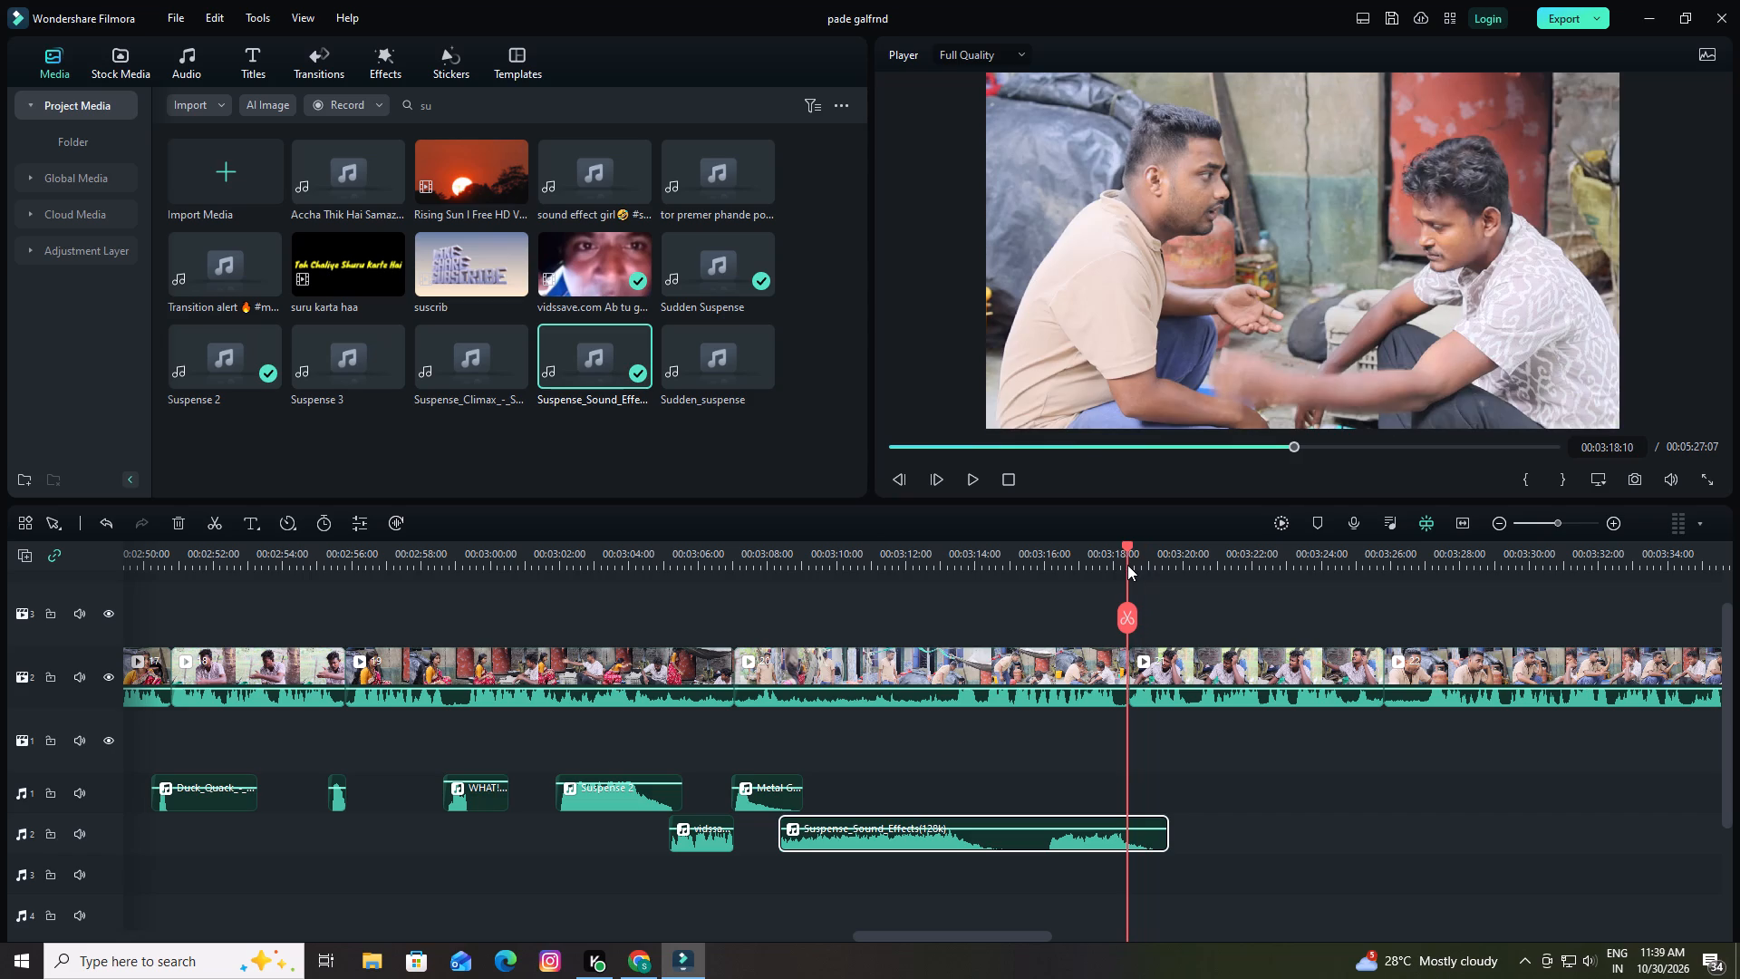
click(506, 89)
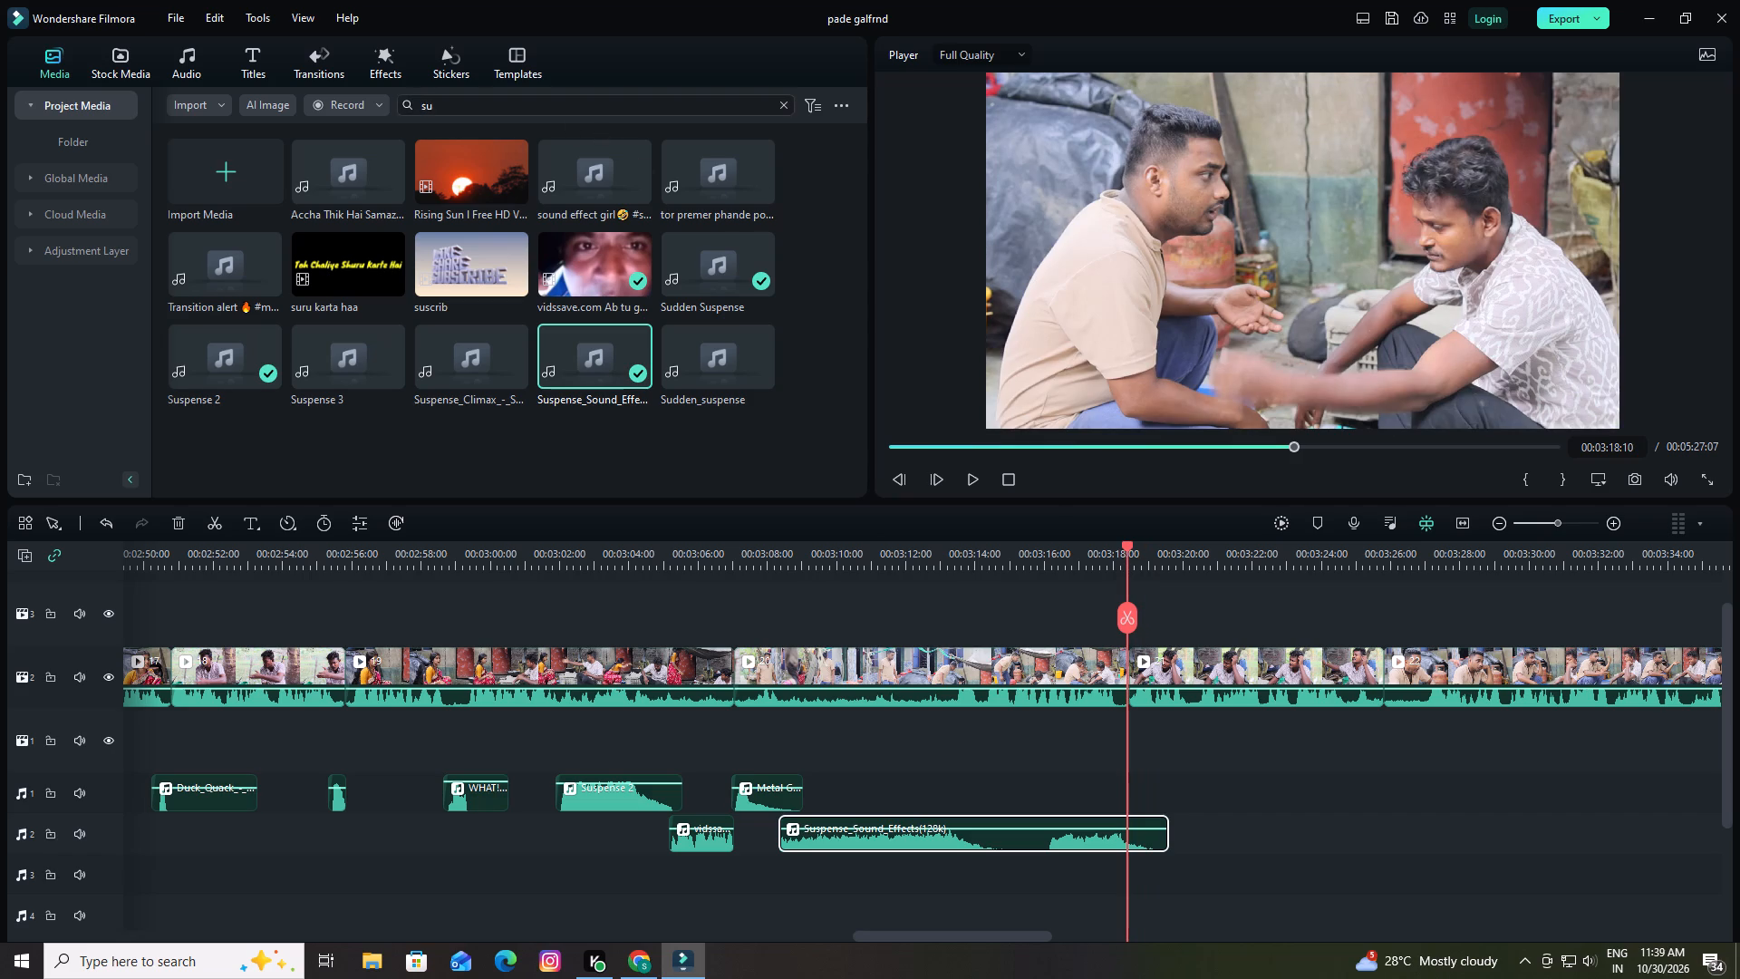
click(576, 108)
click(784, 102)
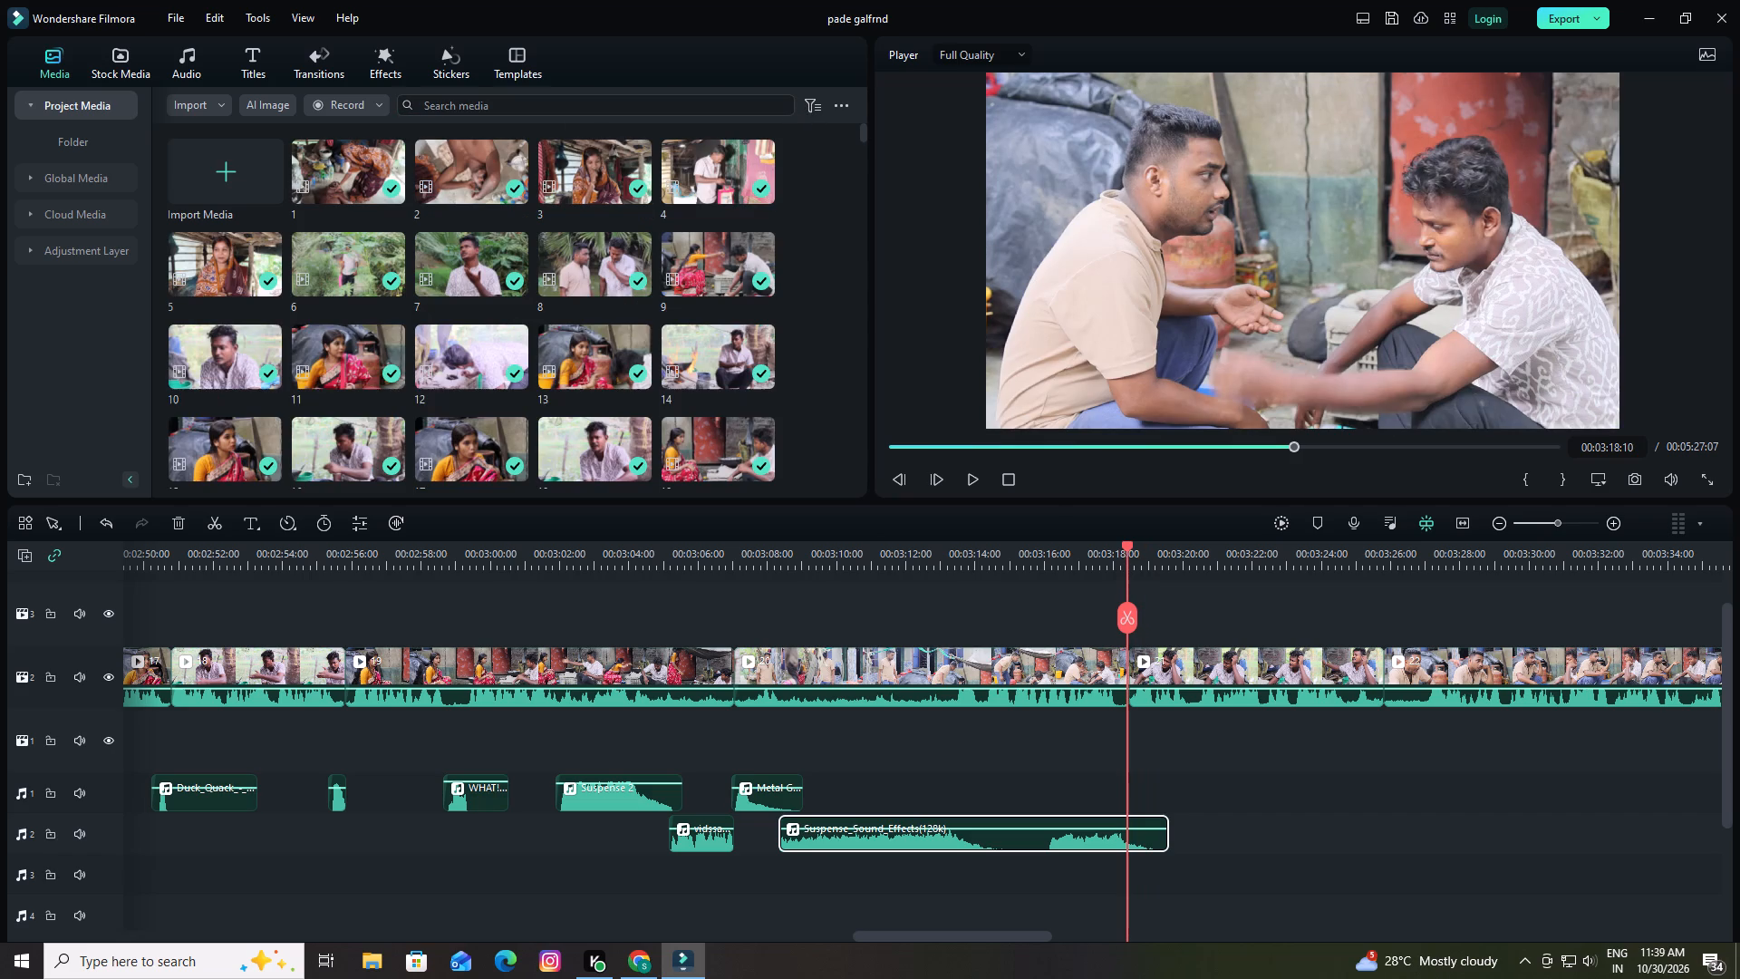
key(s)
key(a)
key(d)
key(Return)
click(604, 108)
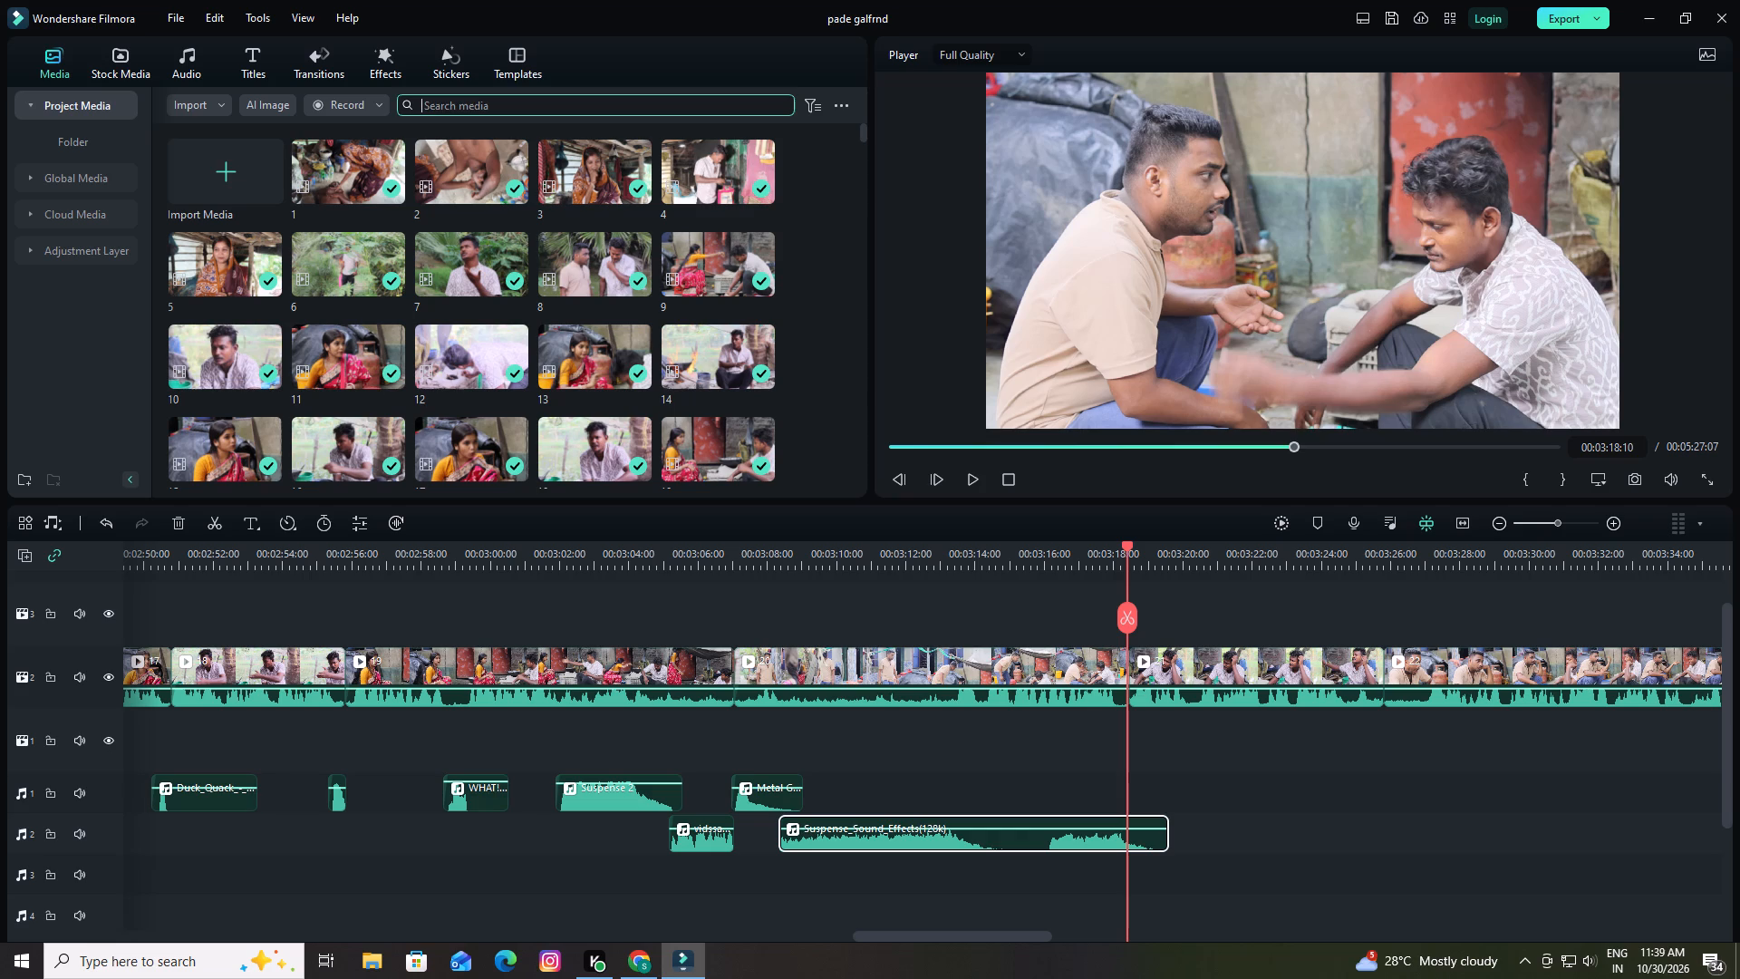
text(sad)
key(Return)
Preview the SAD_-_SOUND_EFFECT audio, place it on audio track 1 at 00:03:18:10, and restore the normal selection tool.
click(461, 172)
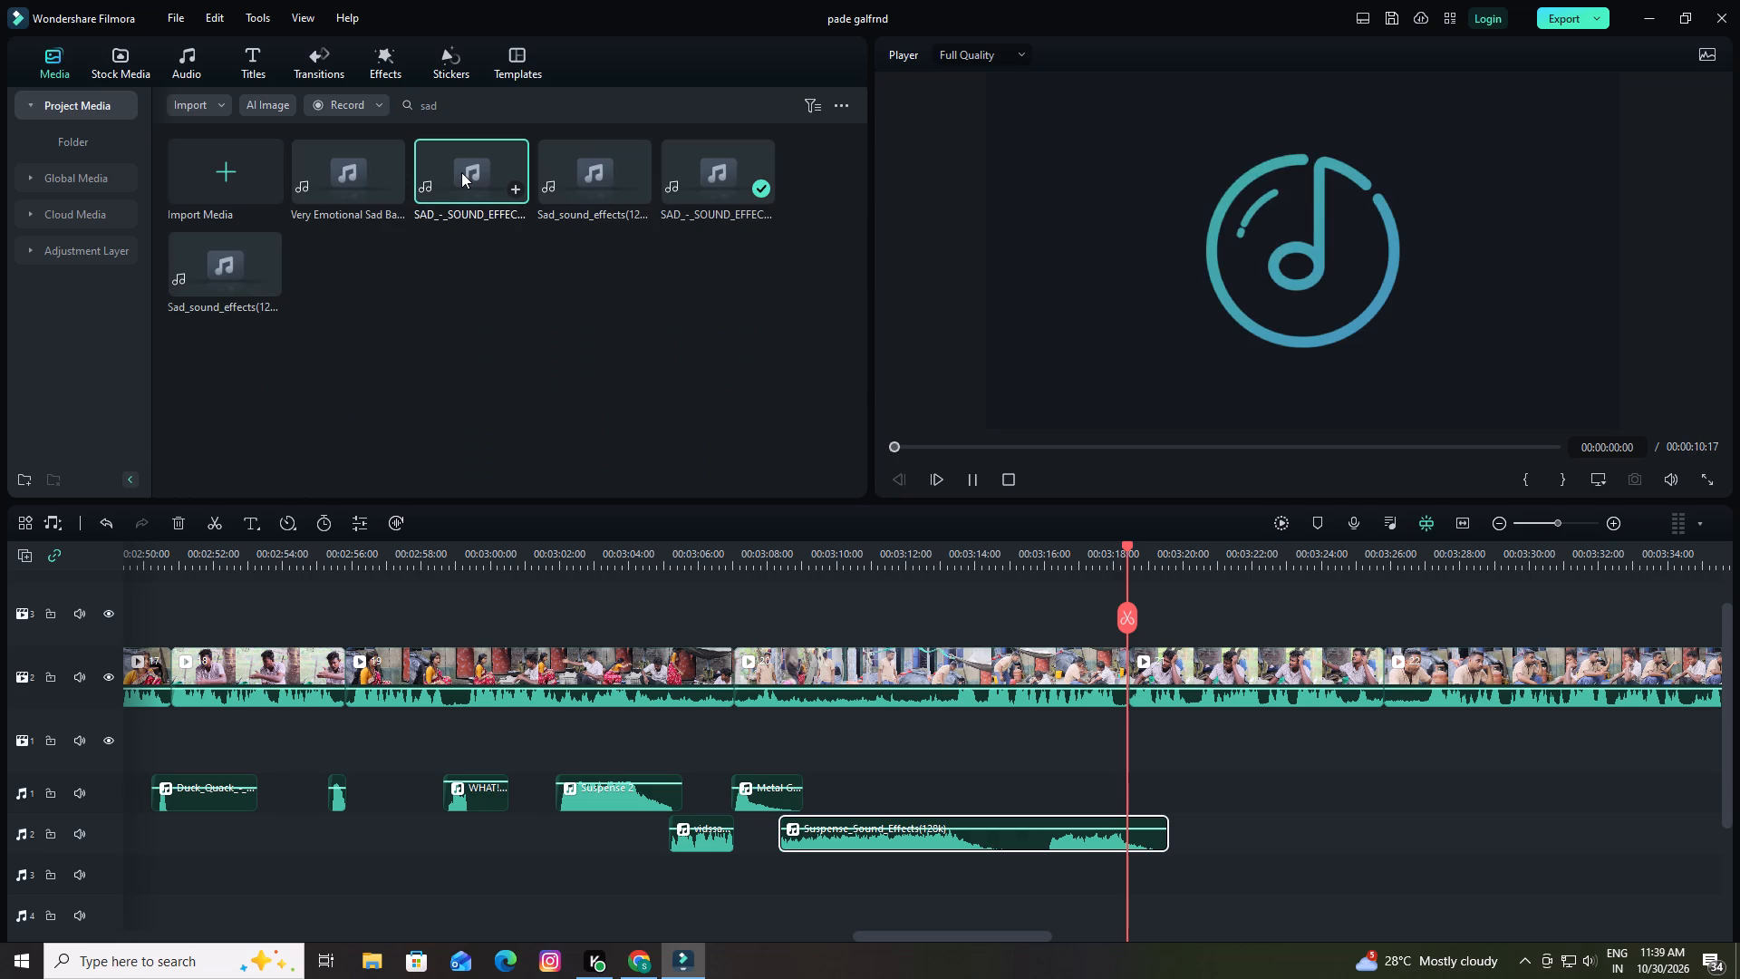
drag(461, 172, 929, 624)
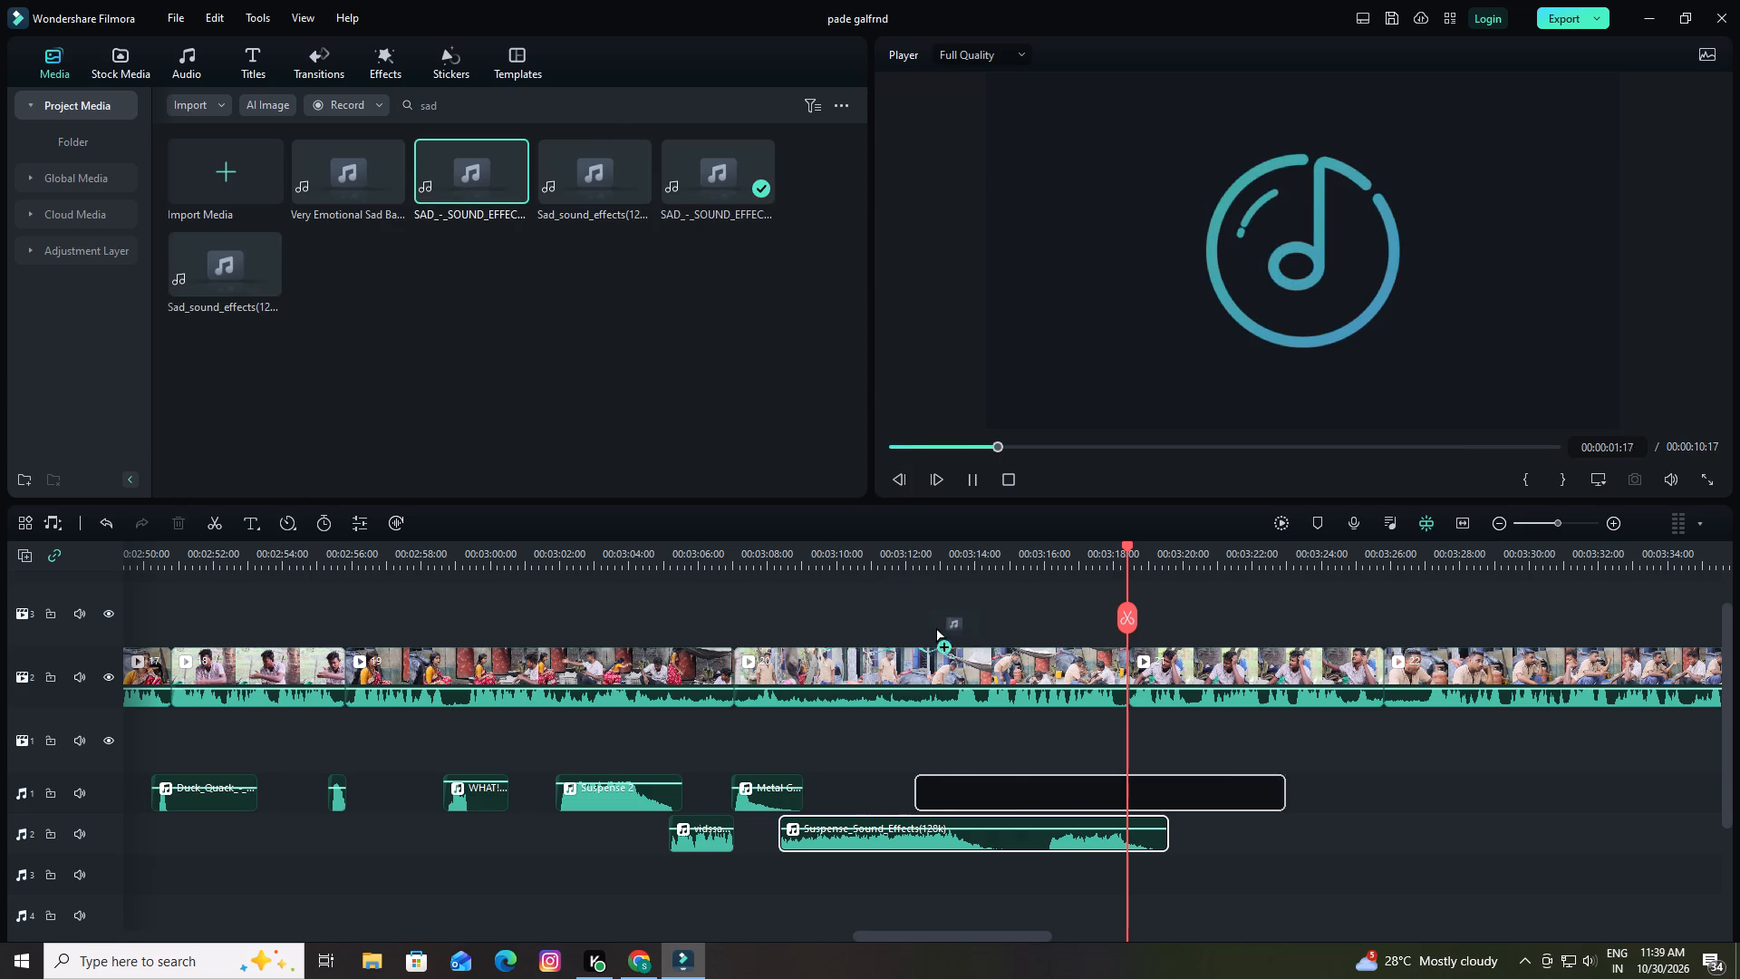
drag(929, 624, 1114, 708)
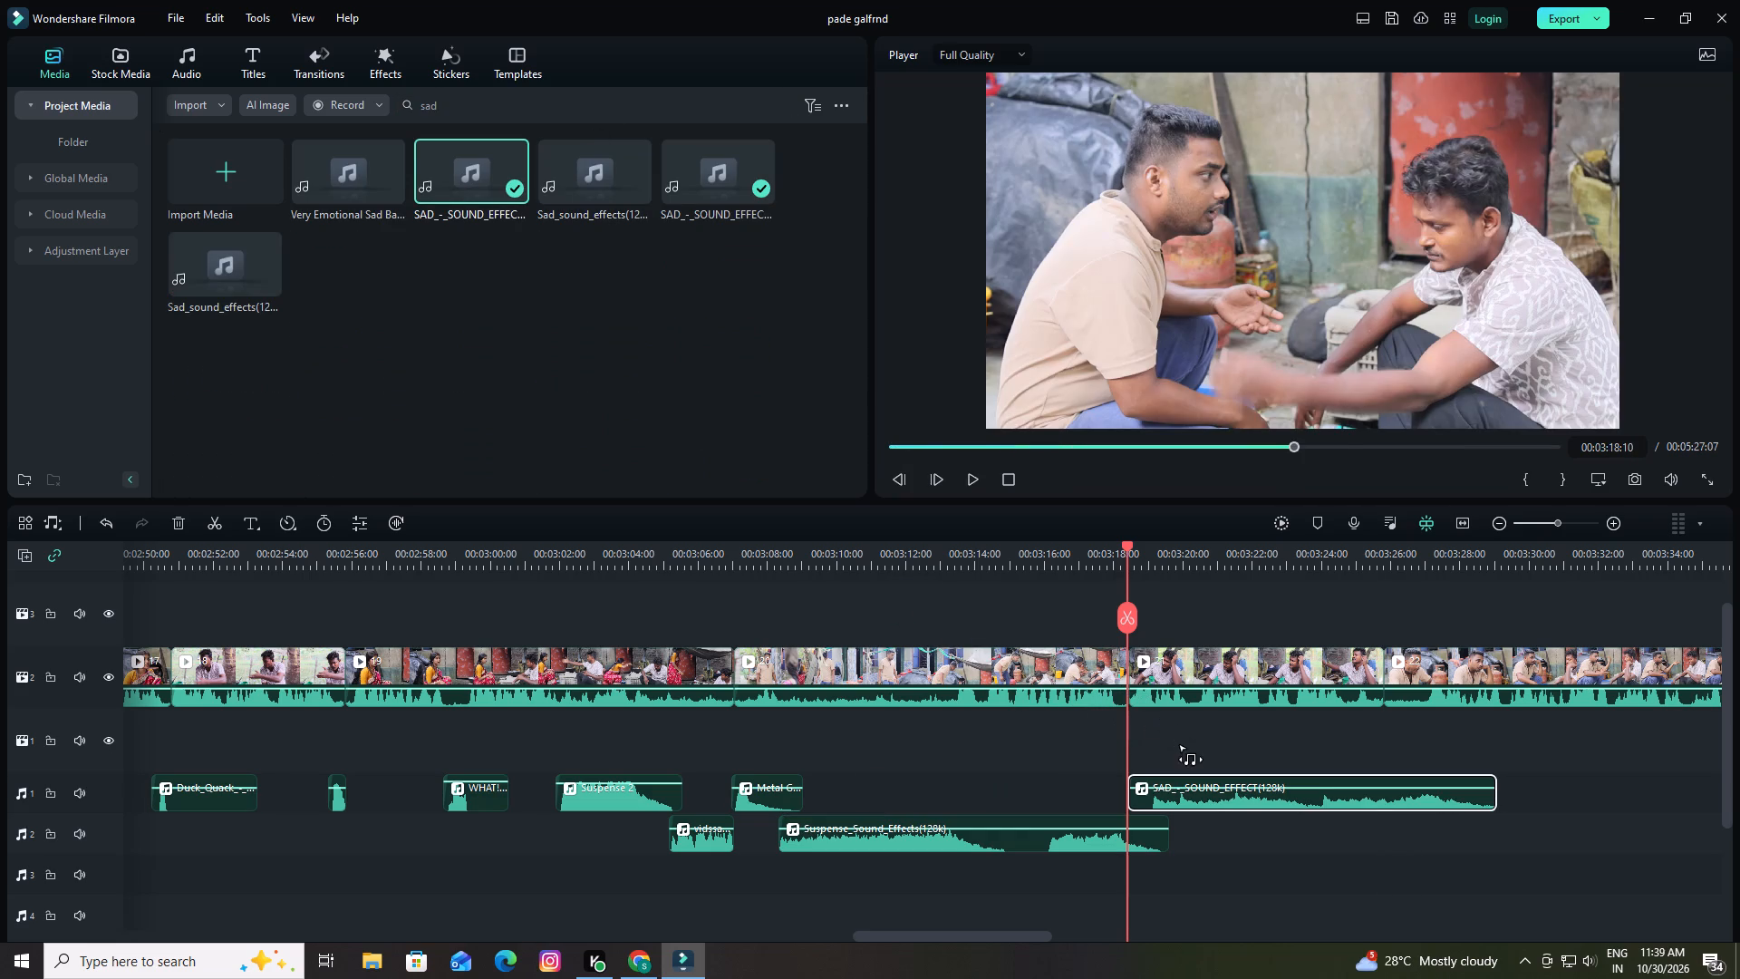
click(40, 519)
click(50, 519)
click(76, 558)
Shift the SAD_-_SOUND_EFFECT audio on audio track 1 slightly earlier so it starts at 00:03:18:03.
drag(1128, 546, 1122, 547)
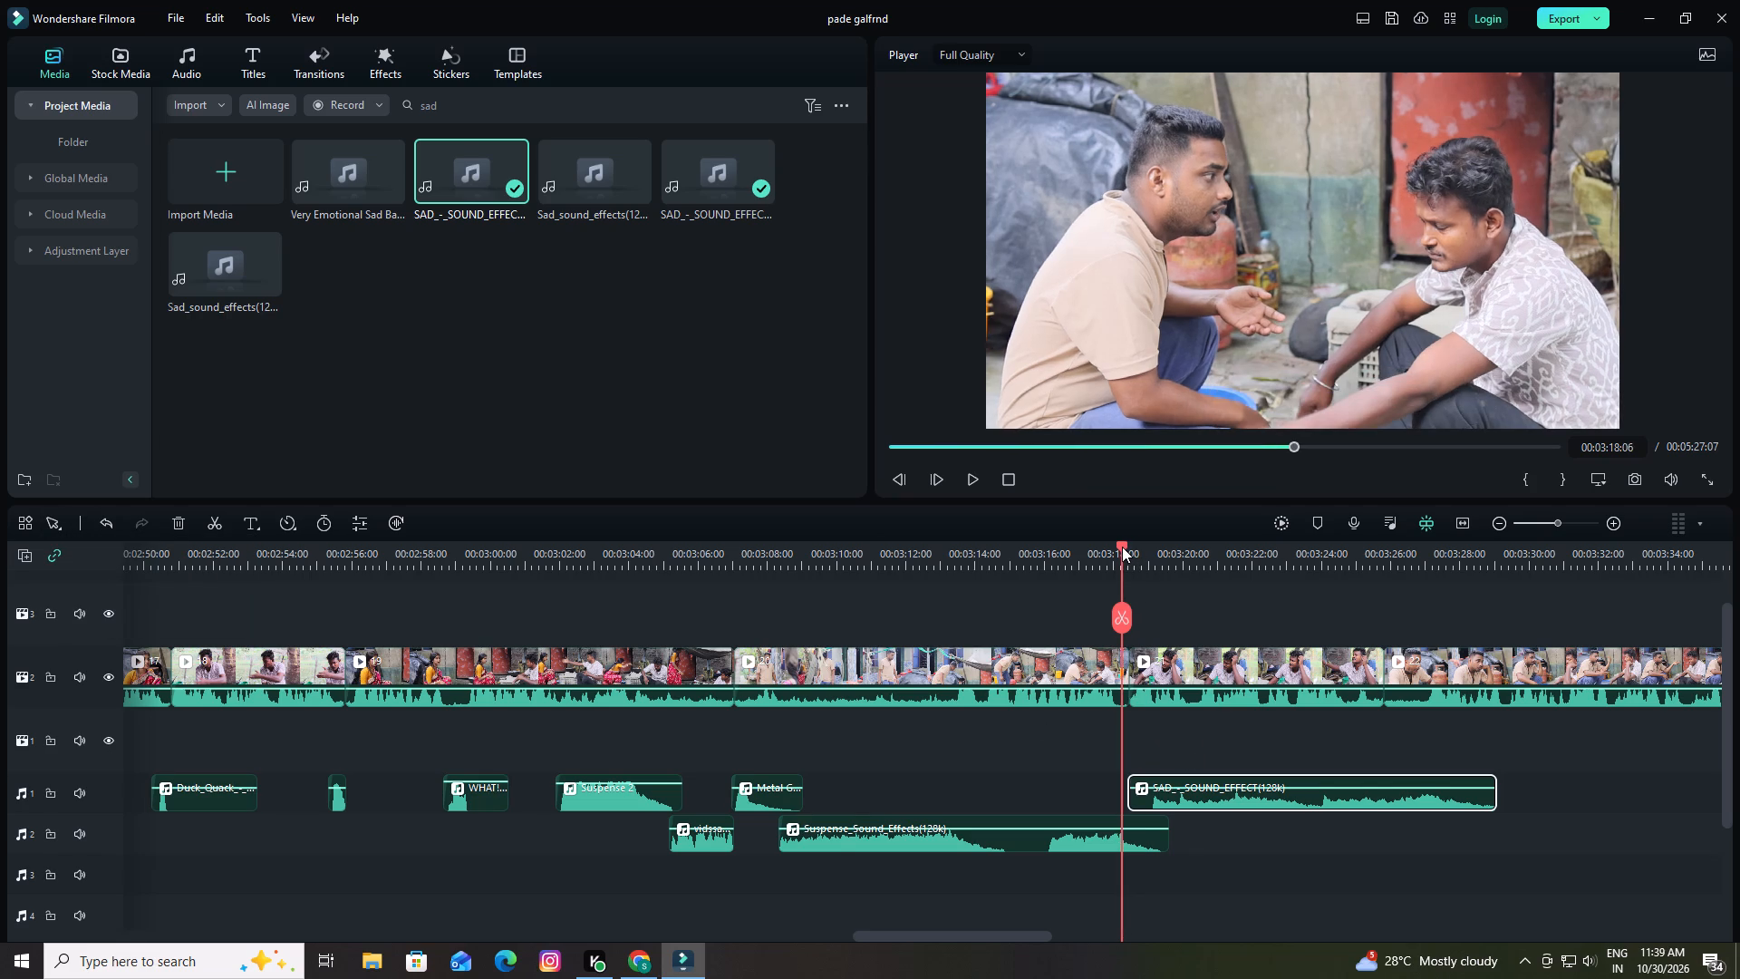
drag(1122, 547, 1118, 549)
drag(1189, 805, 1174, 804)
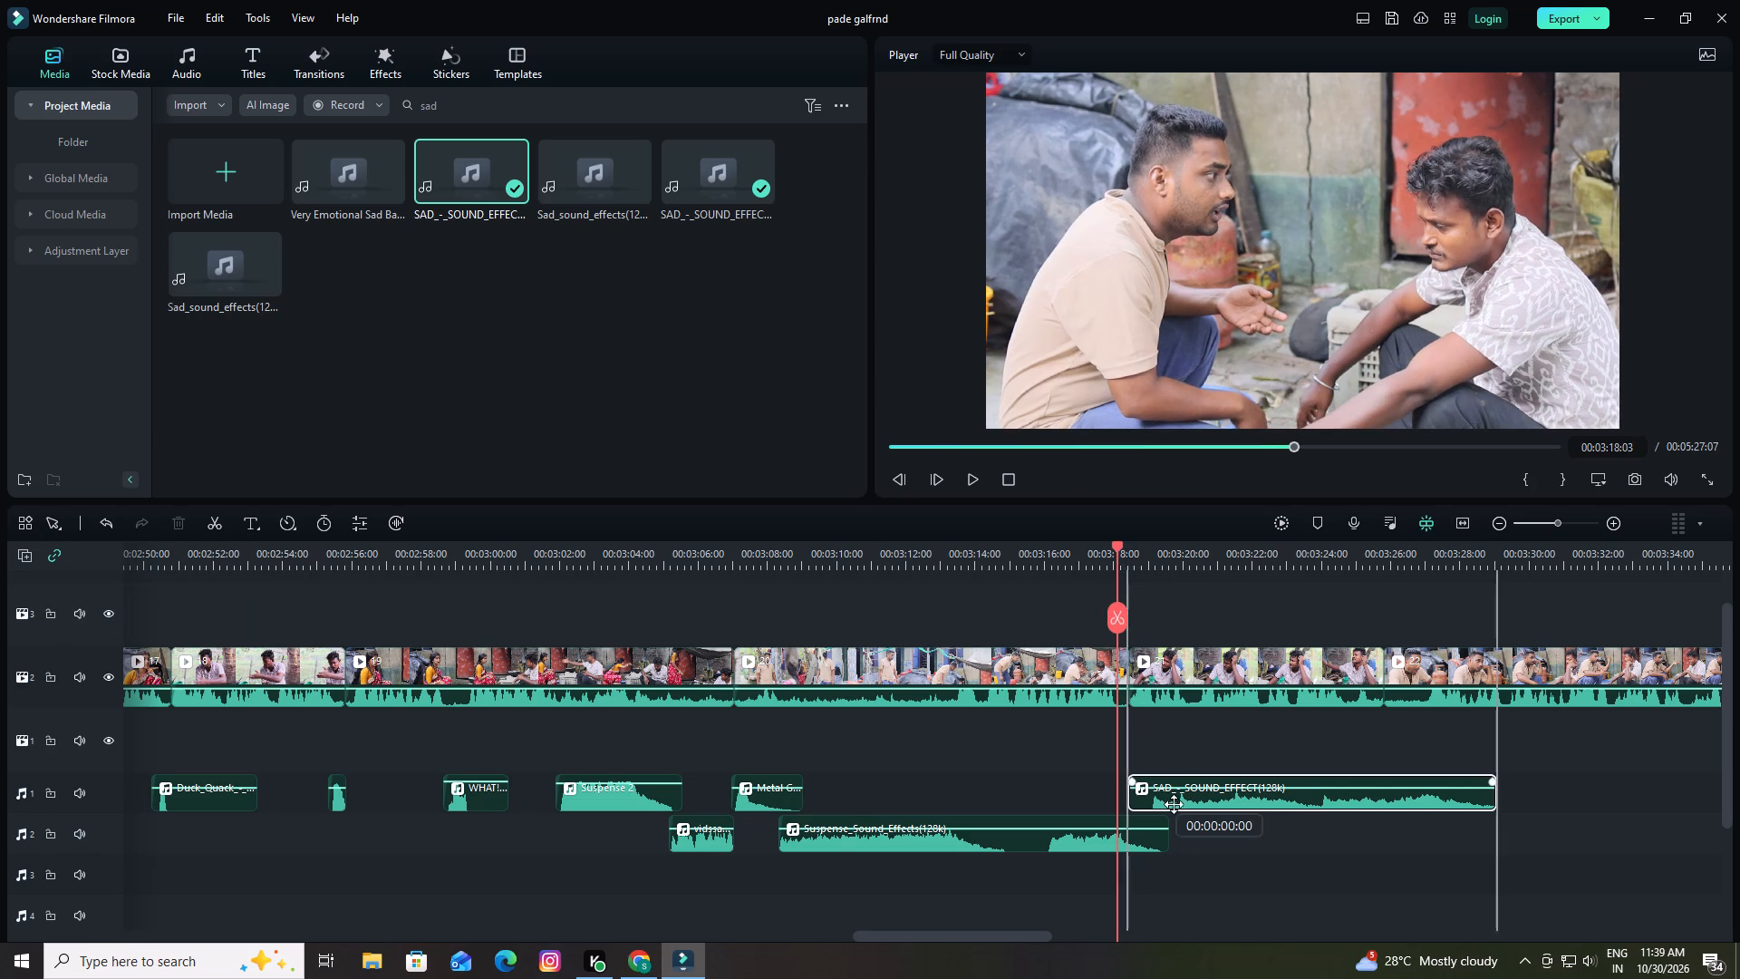
drag(1174, 804, 1170, 804)
Play back the scene from about 00:03:10 up to the start of the SAD_-_SOUND_EFFECT audio.
drag(1118, 544, 1105, 545)
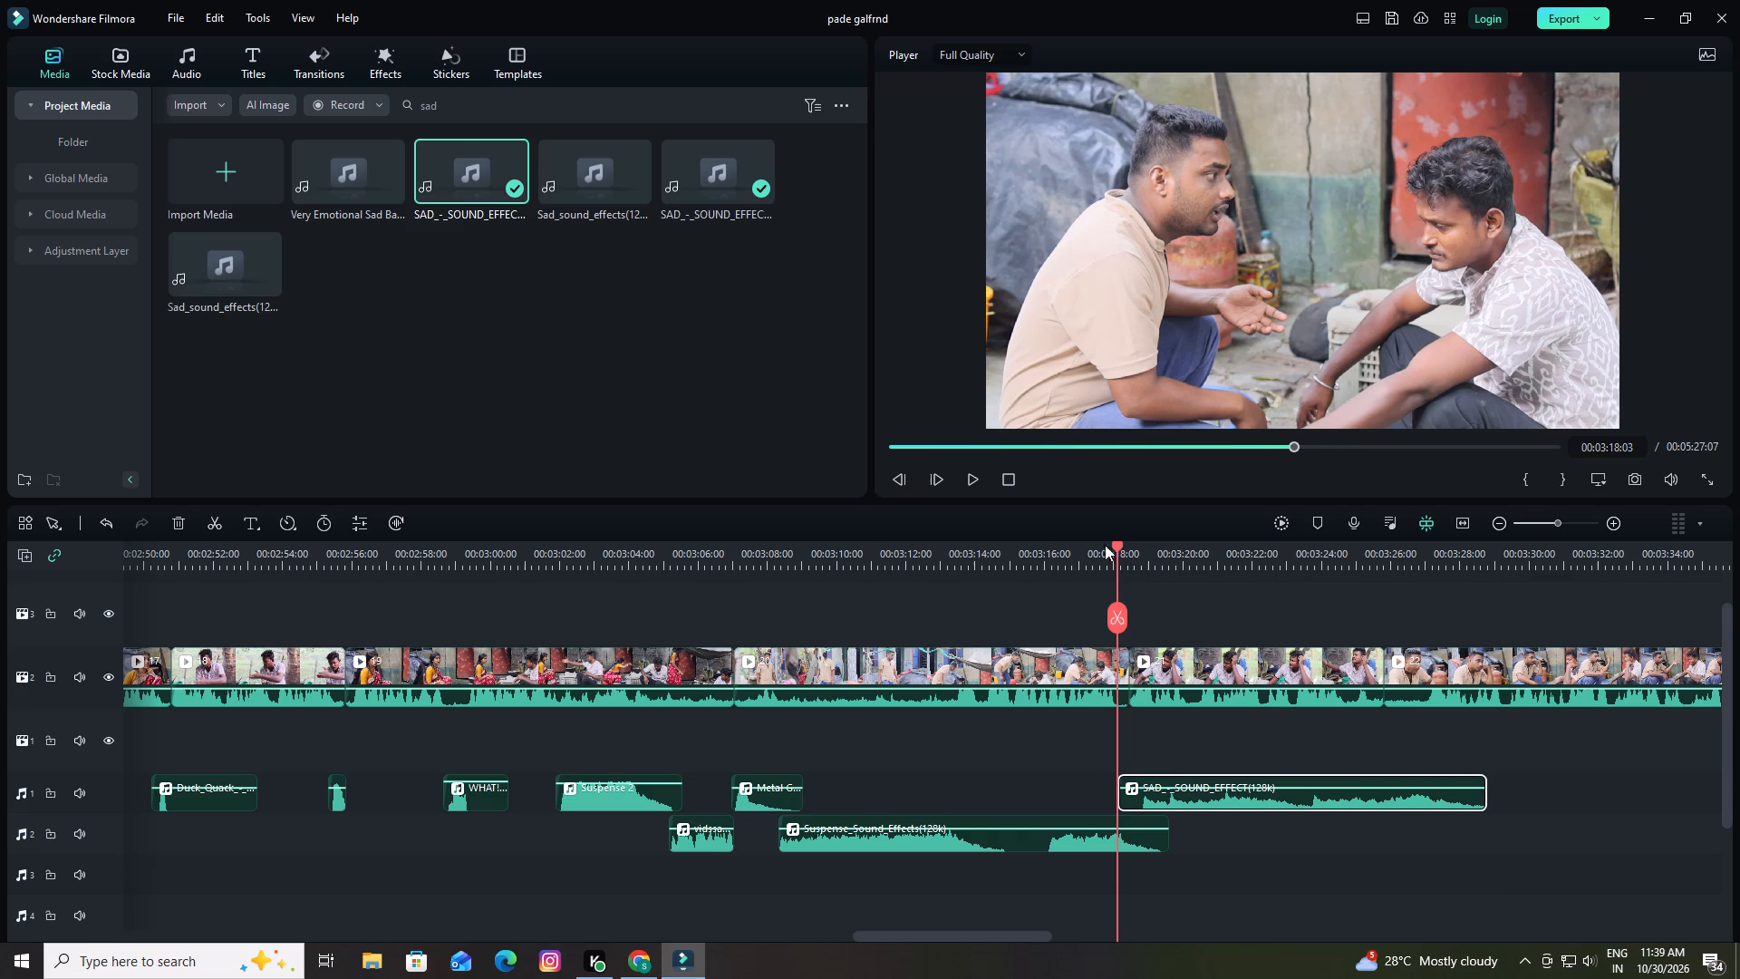
drag(1105, 545, 854, 591)
key(space)
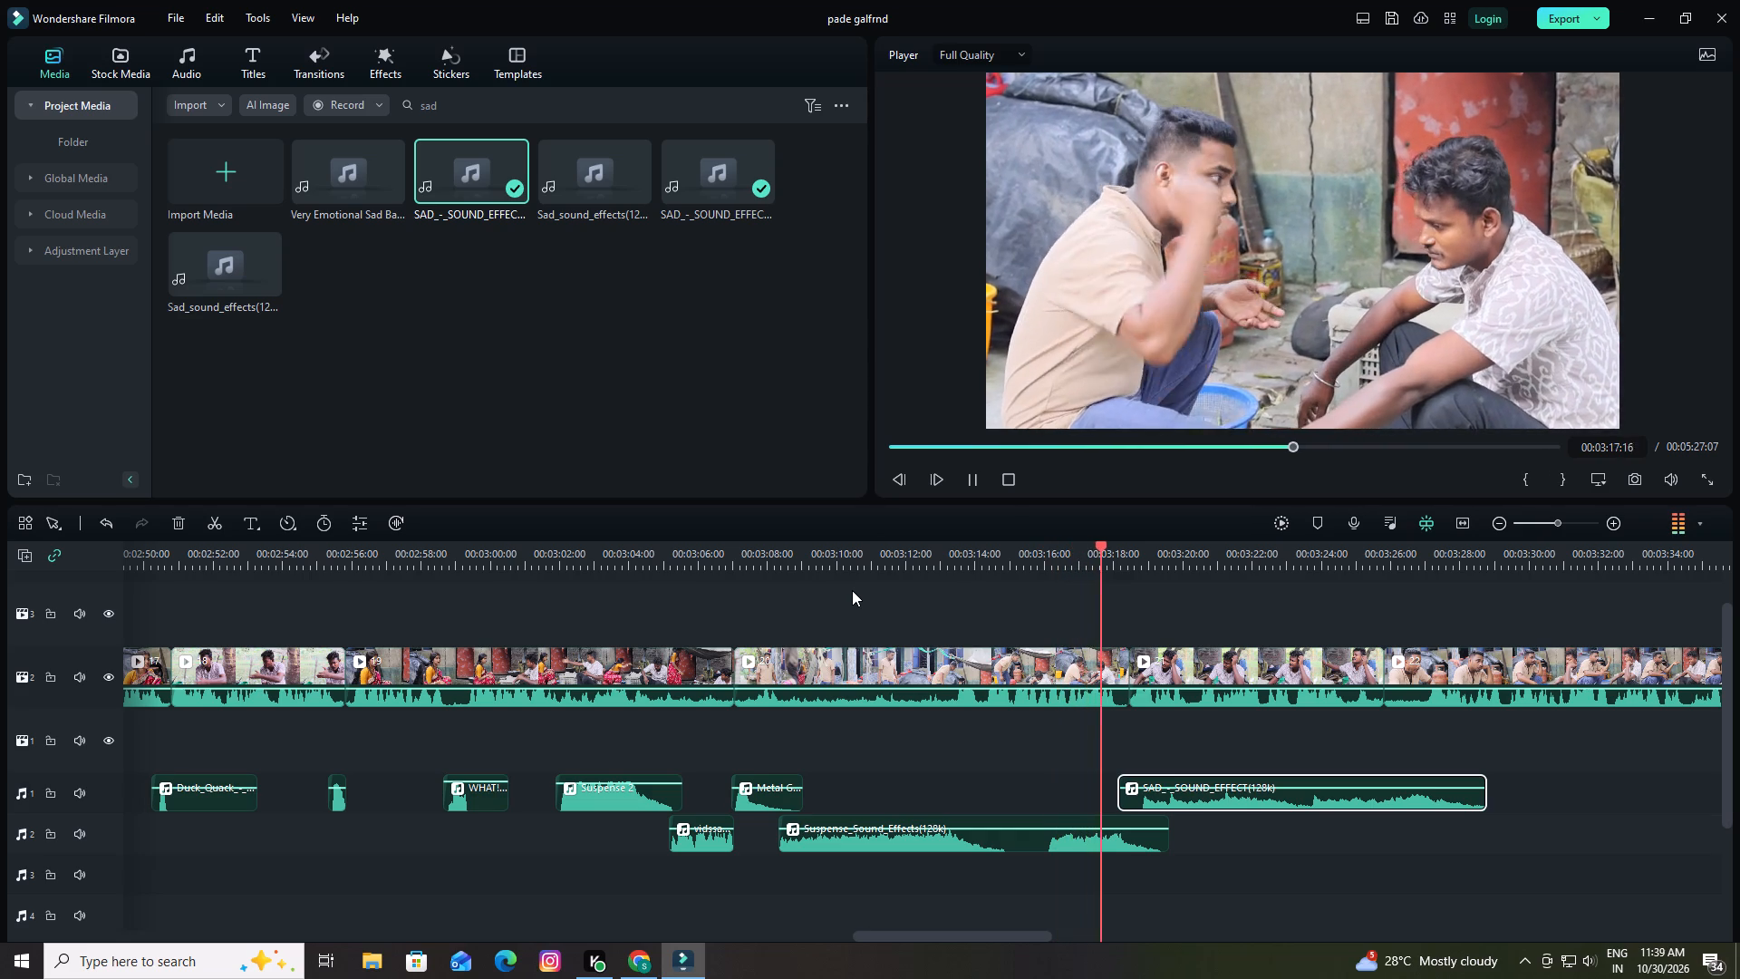
key(space)
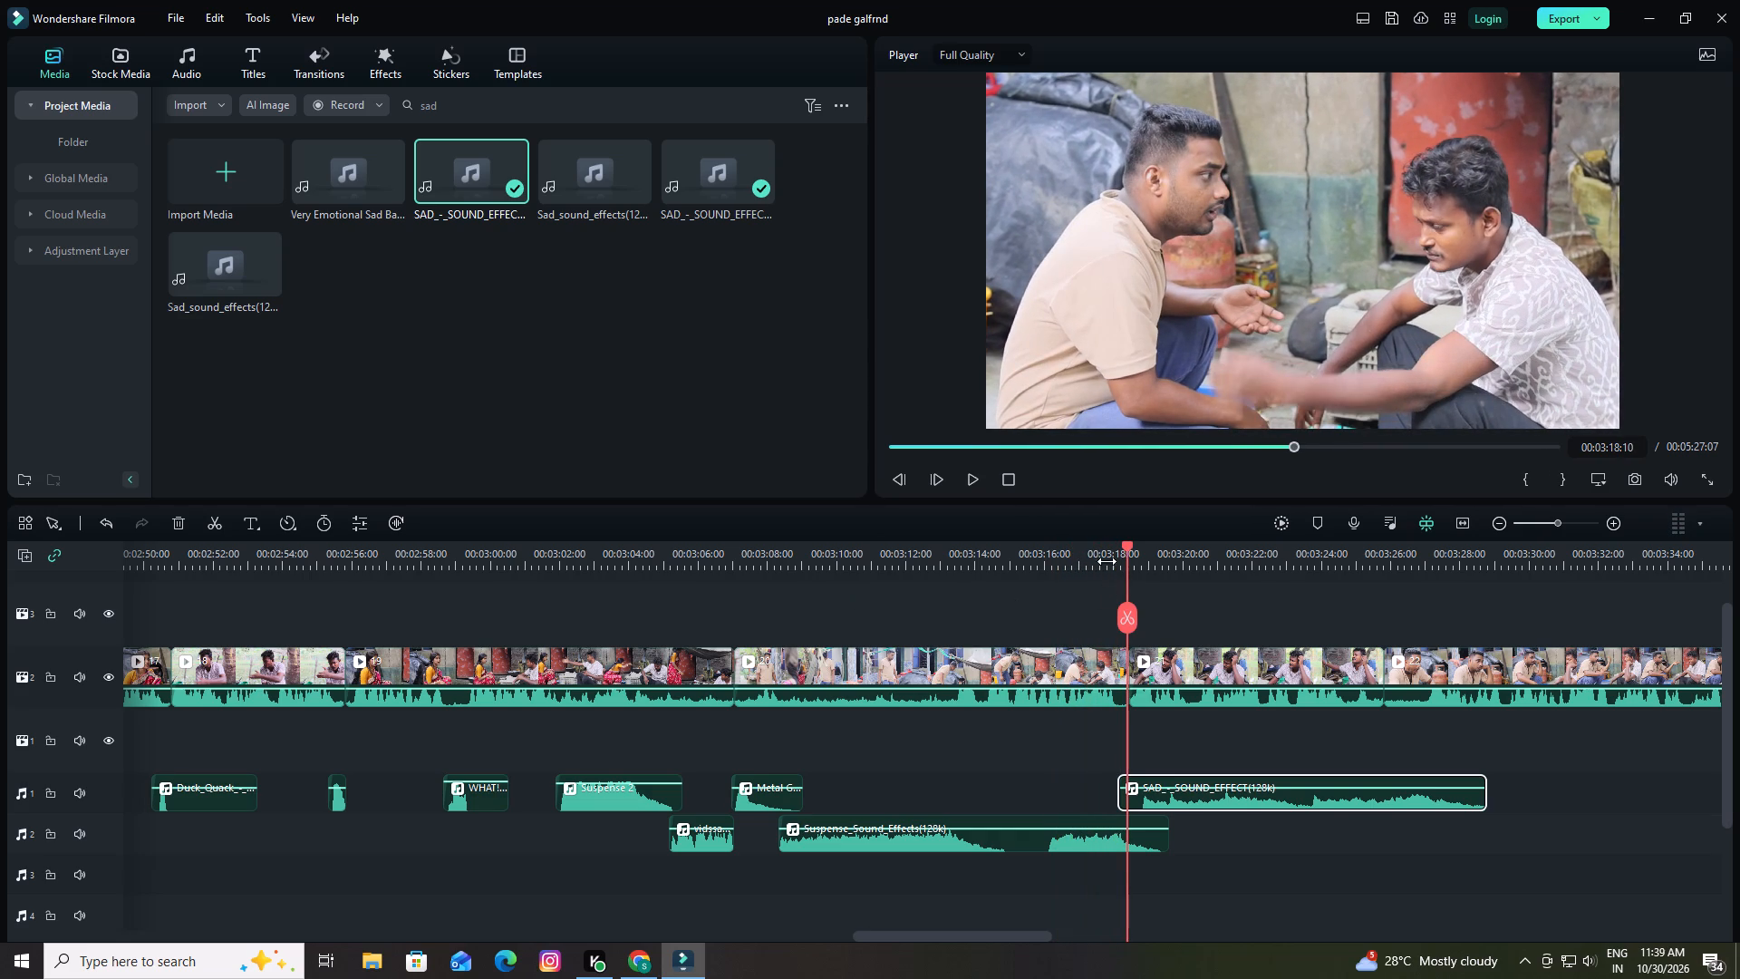
Split Suspense_Sound_Effects on audio track 2 at 00:03:15:16 and lower the second piece's volume to about -4.88 dB.
drag(1128, 541, 1031, 573)
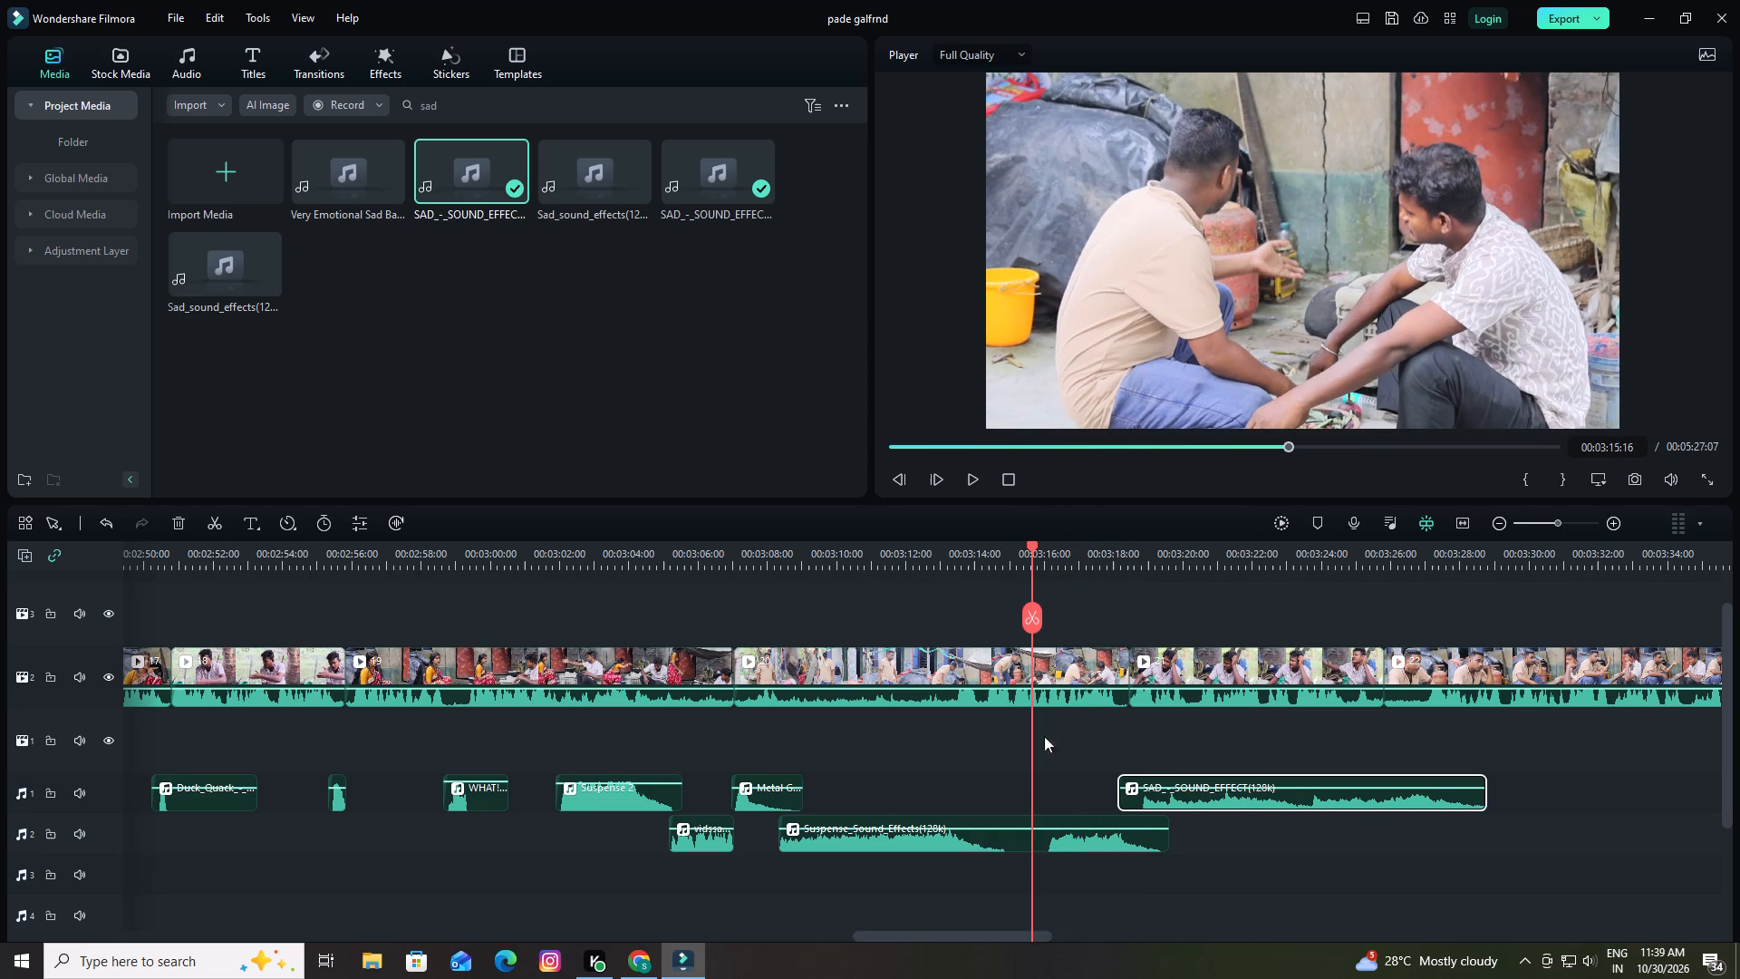
click(1024, 839)
click(1030, 618)
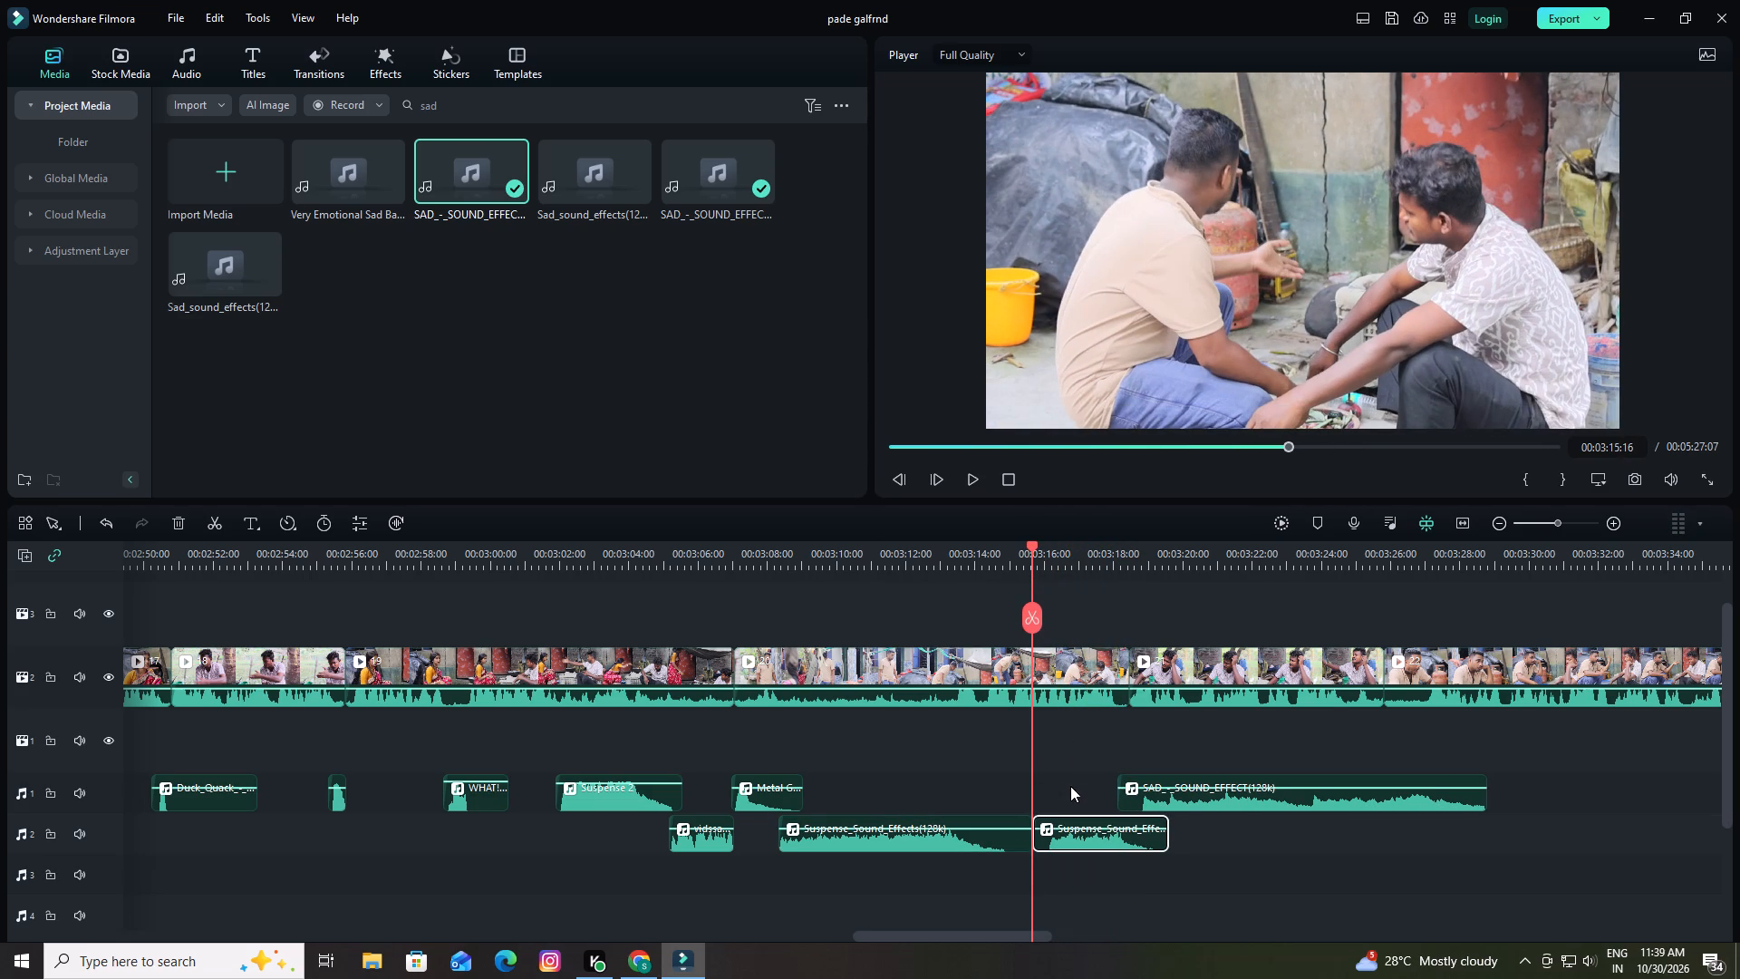
click(1077, 825)
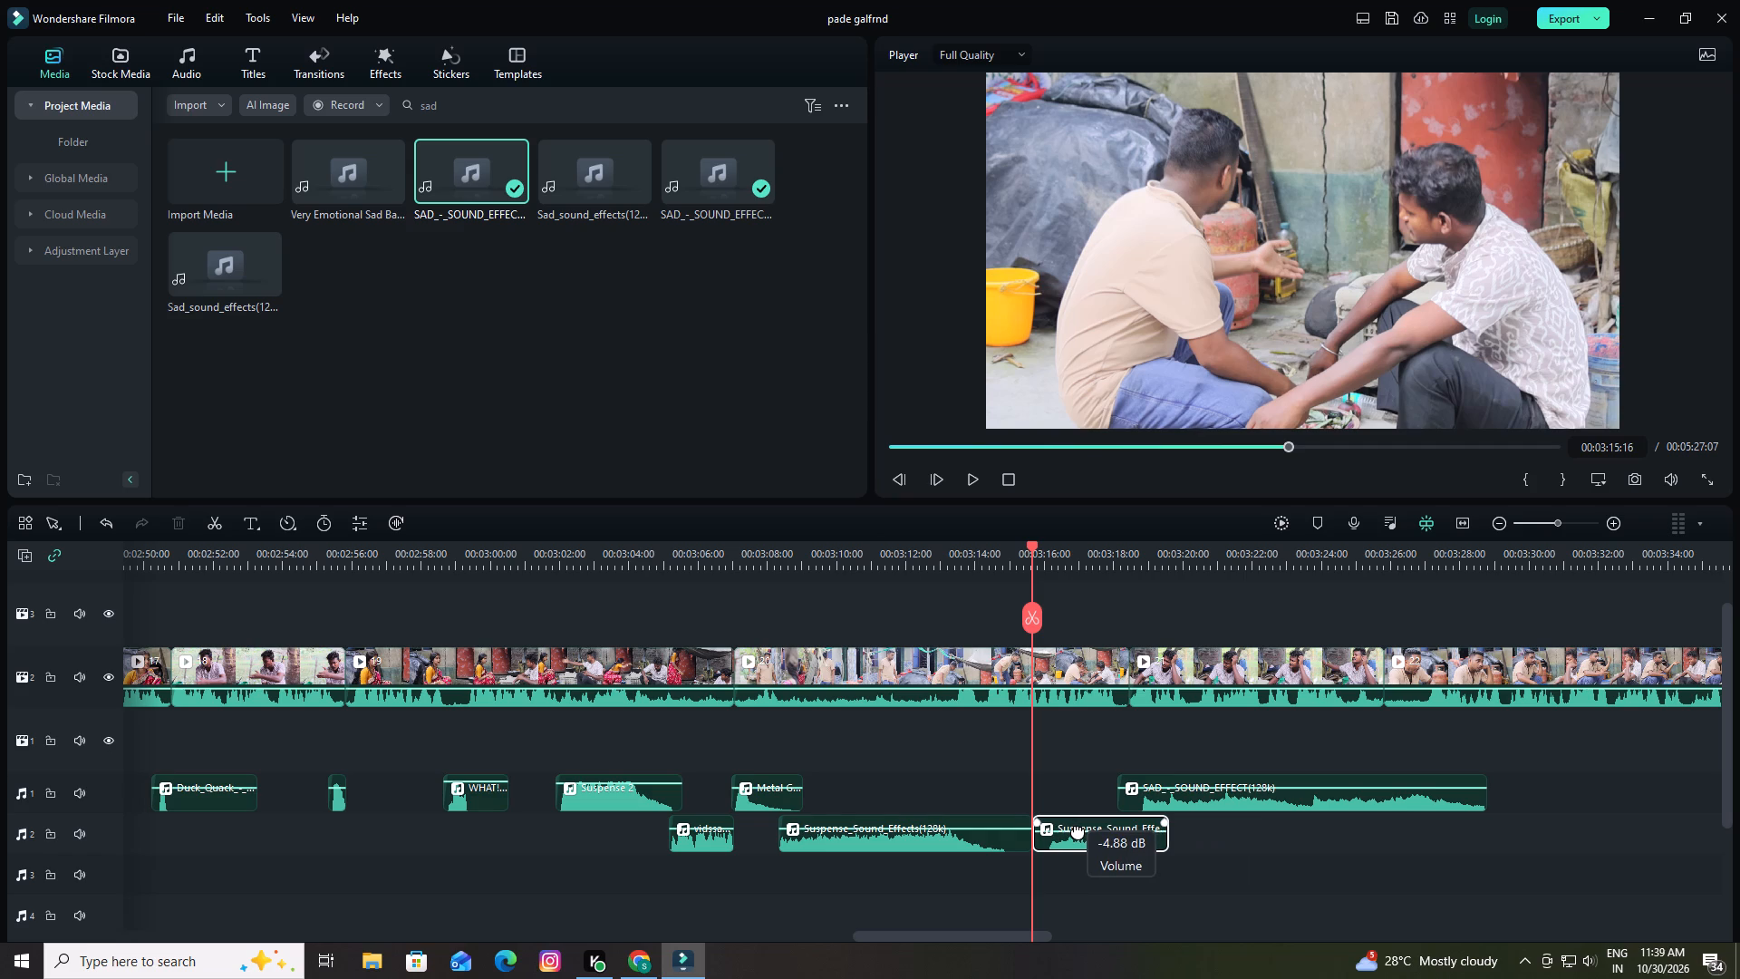
Play back the scene from 00:03:15:16 to about 00:03:25:21, listening to the overlapping suspense and sad effects.
key(space)
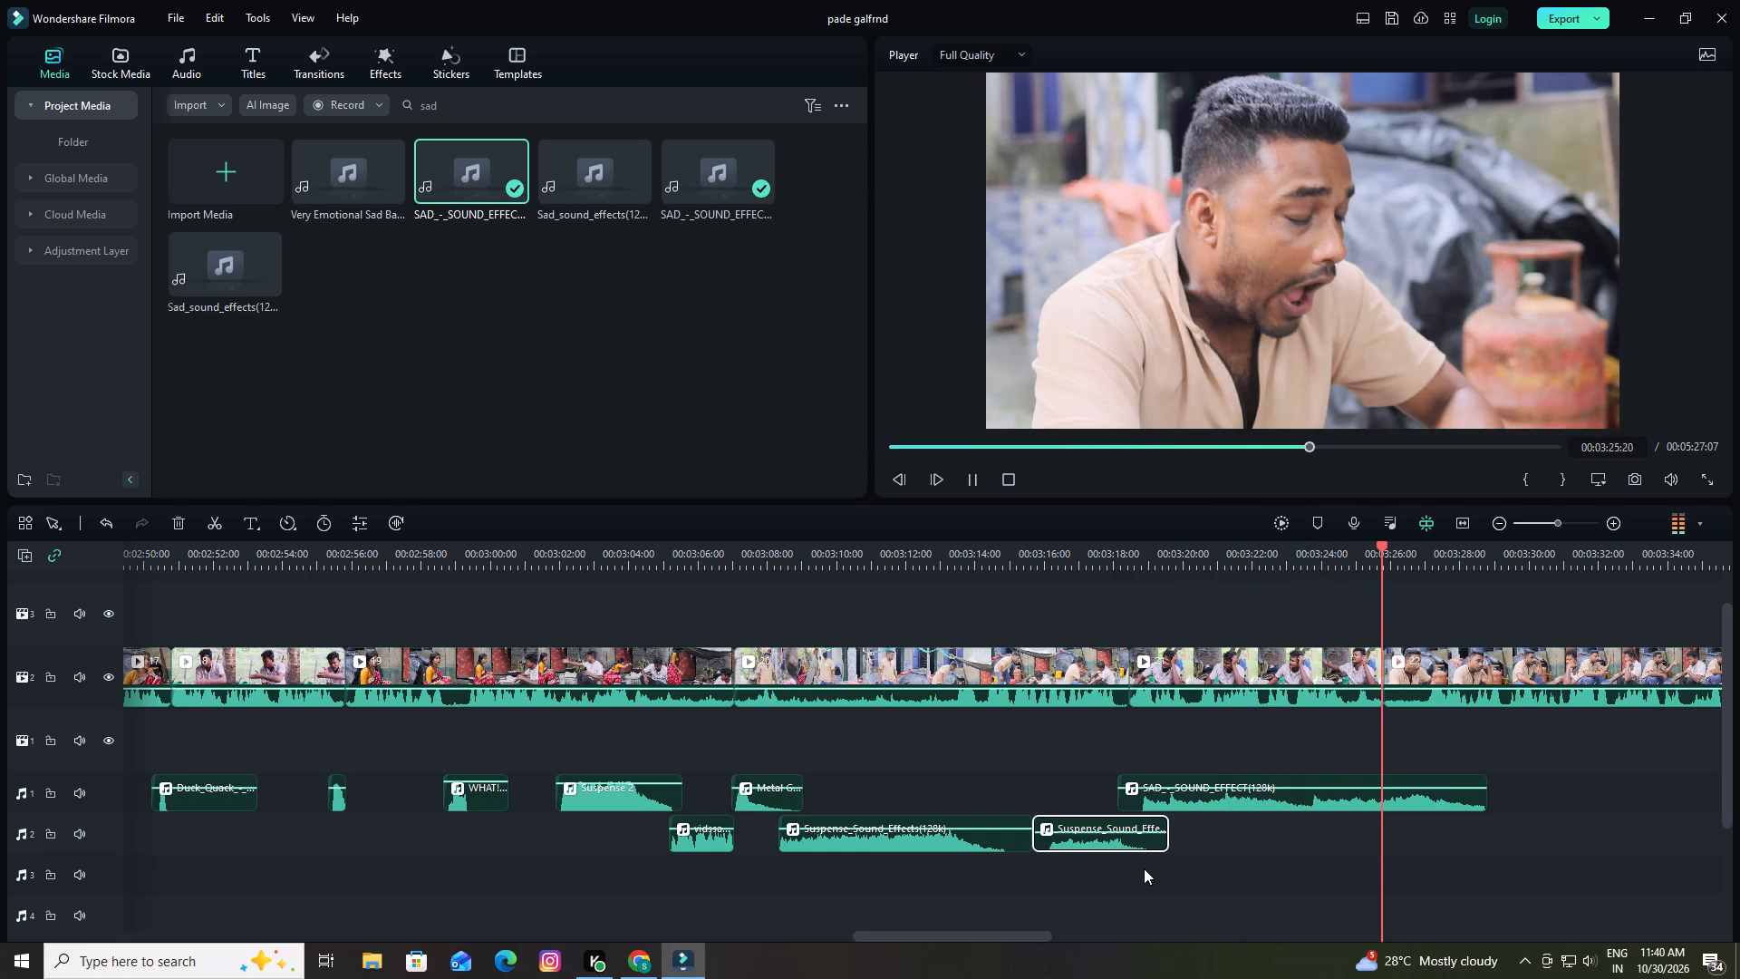
key(space)
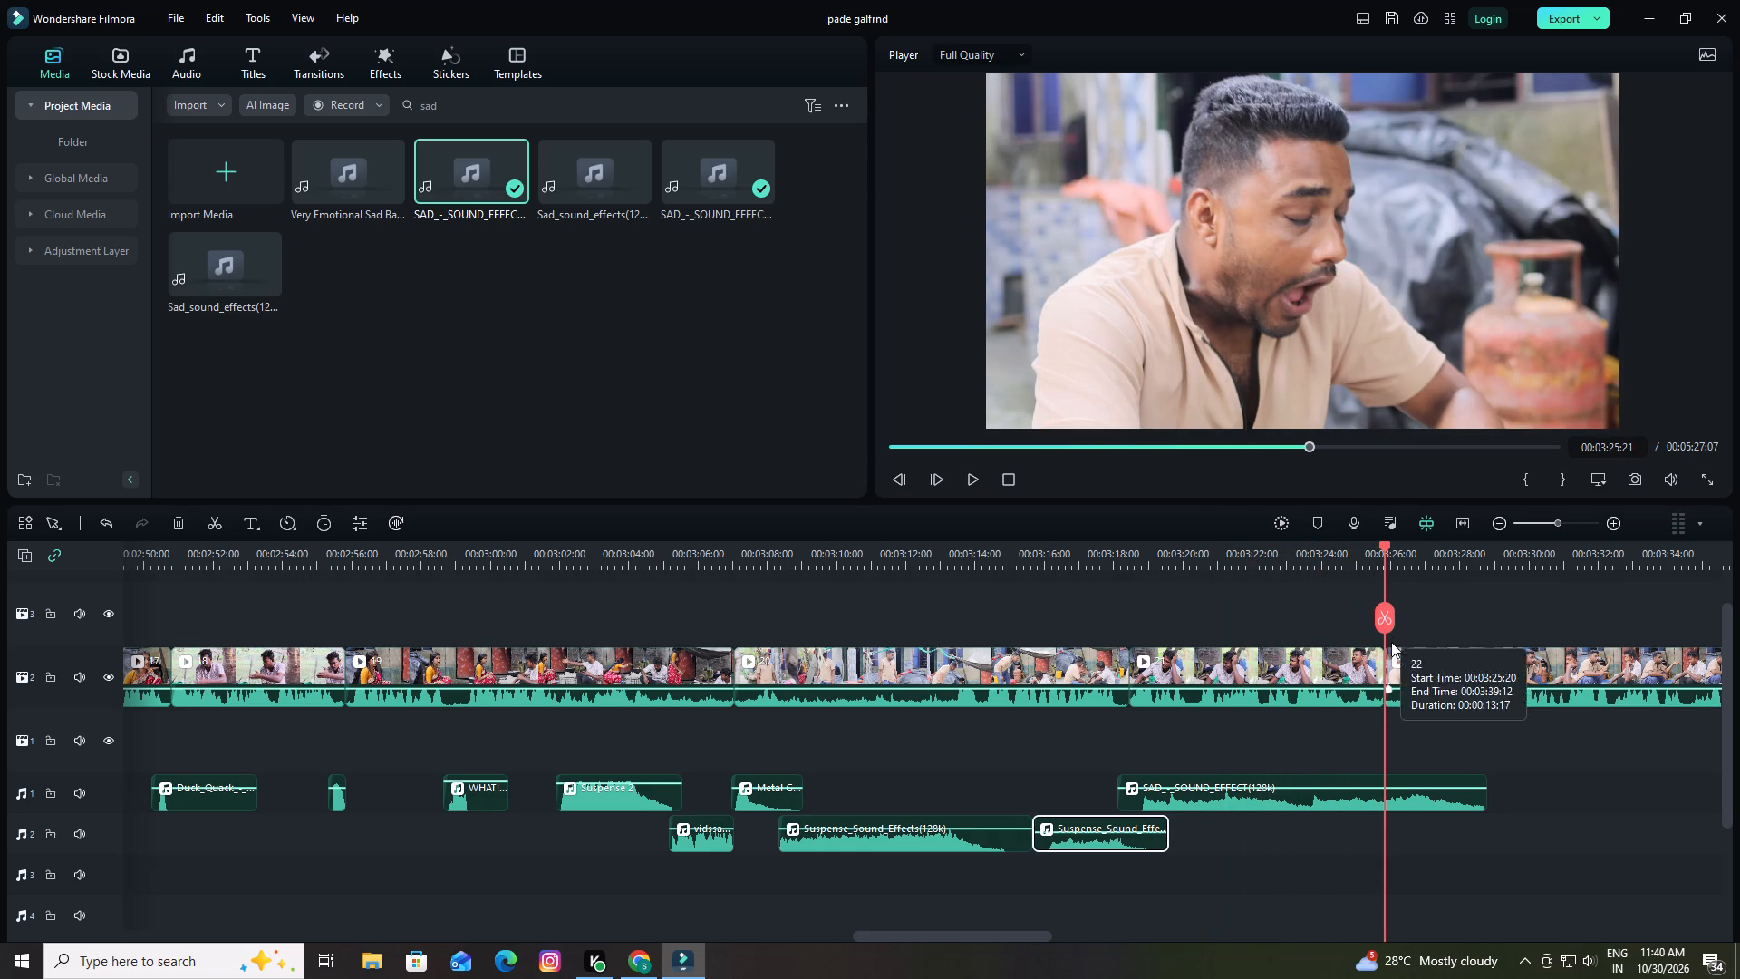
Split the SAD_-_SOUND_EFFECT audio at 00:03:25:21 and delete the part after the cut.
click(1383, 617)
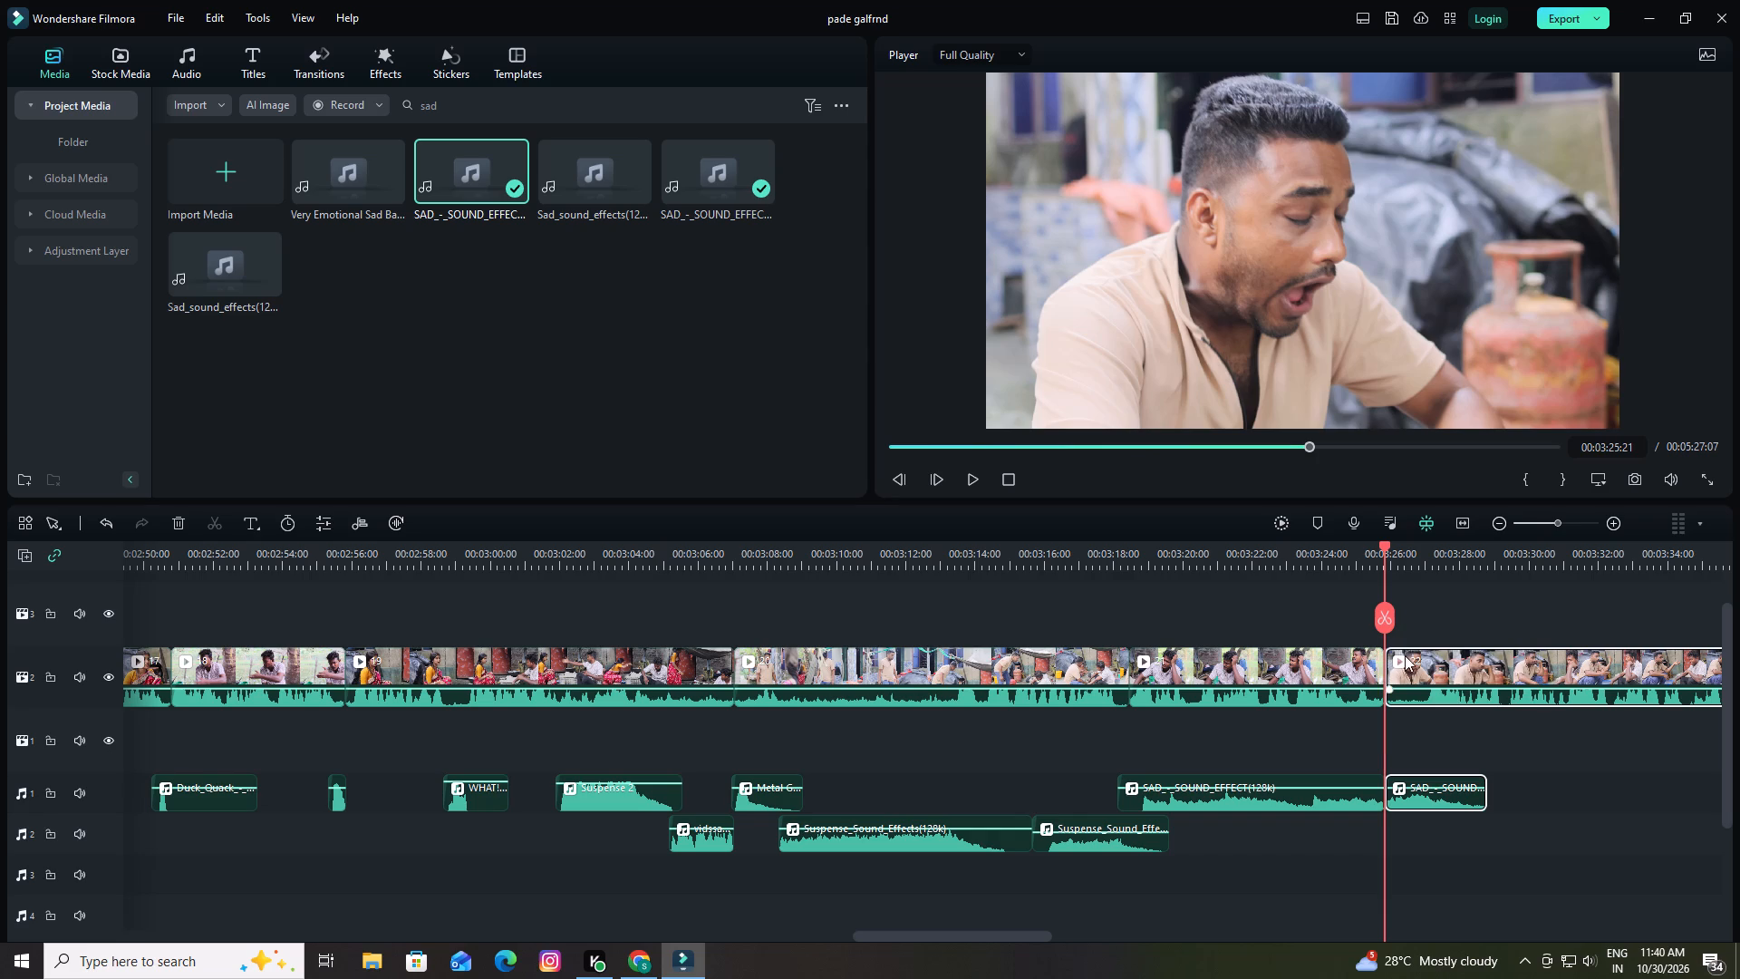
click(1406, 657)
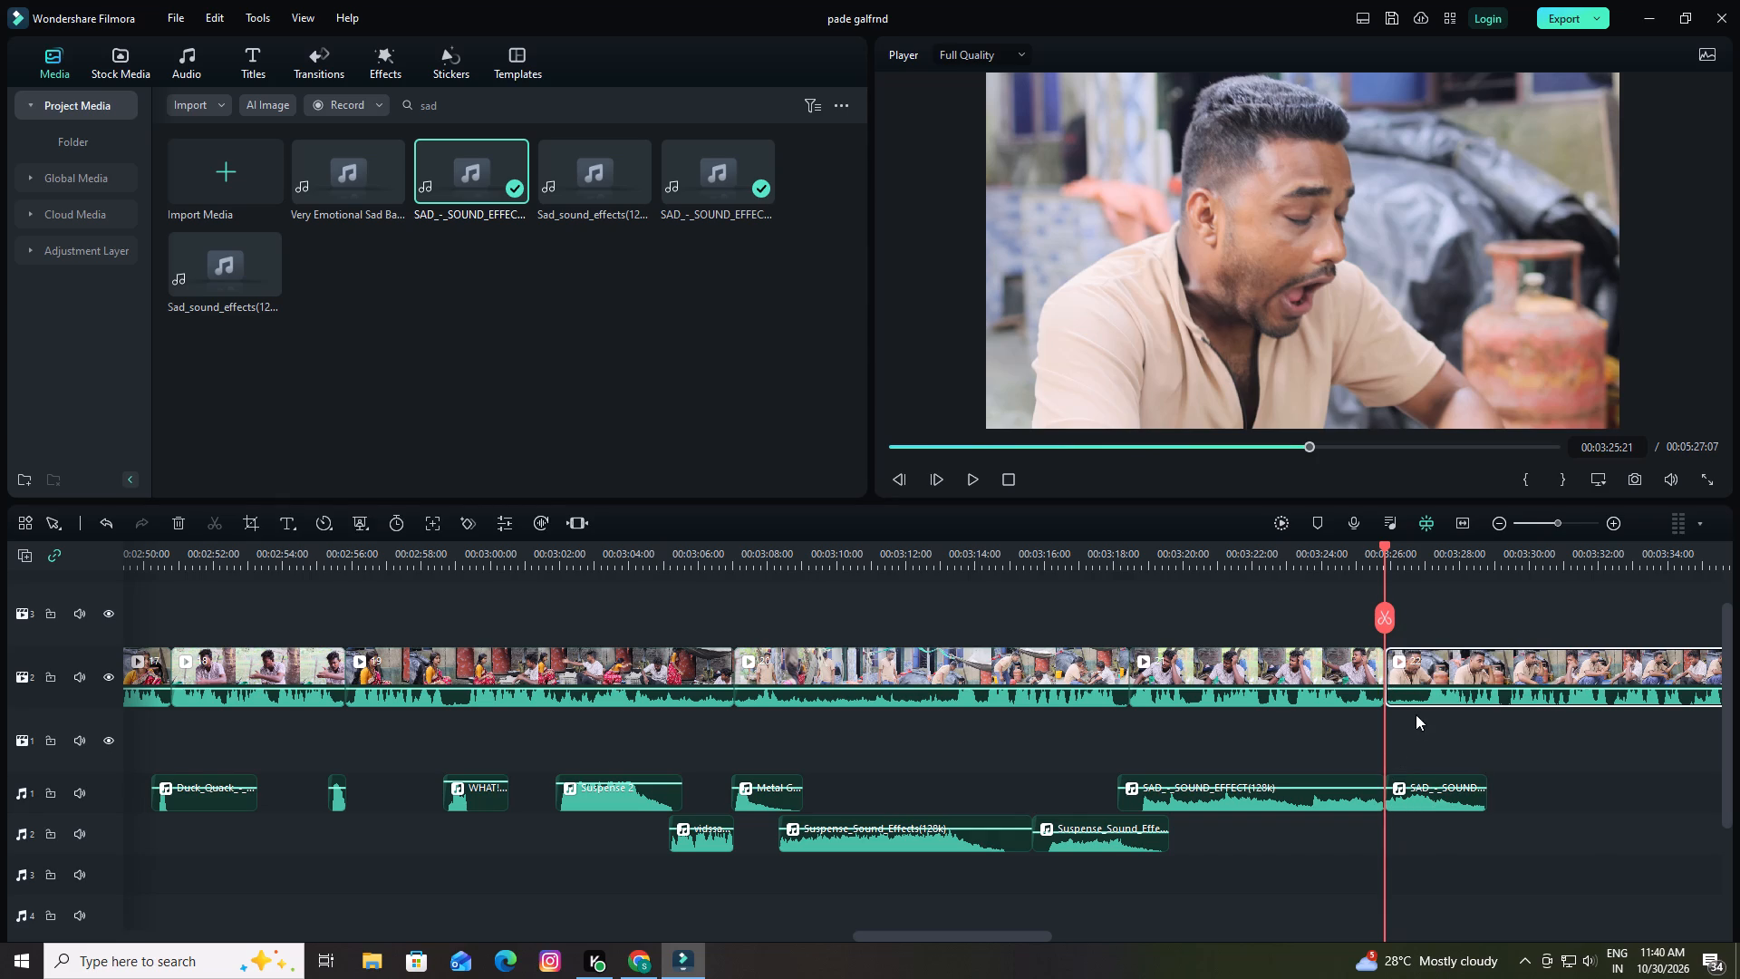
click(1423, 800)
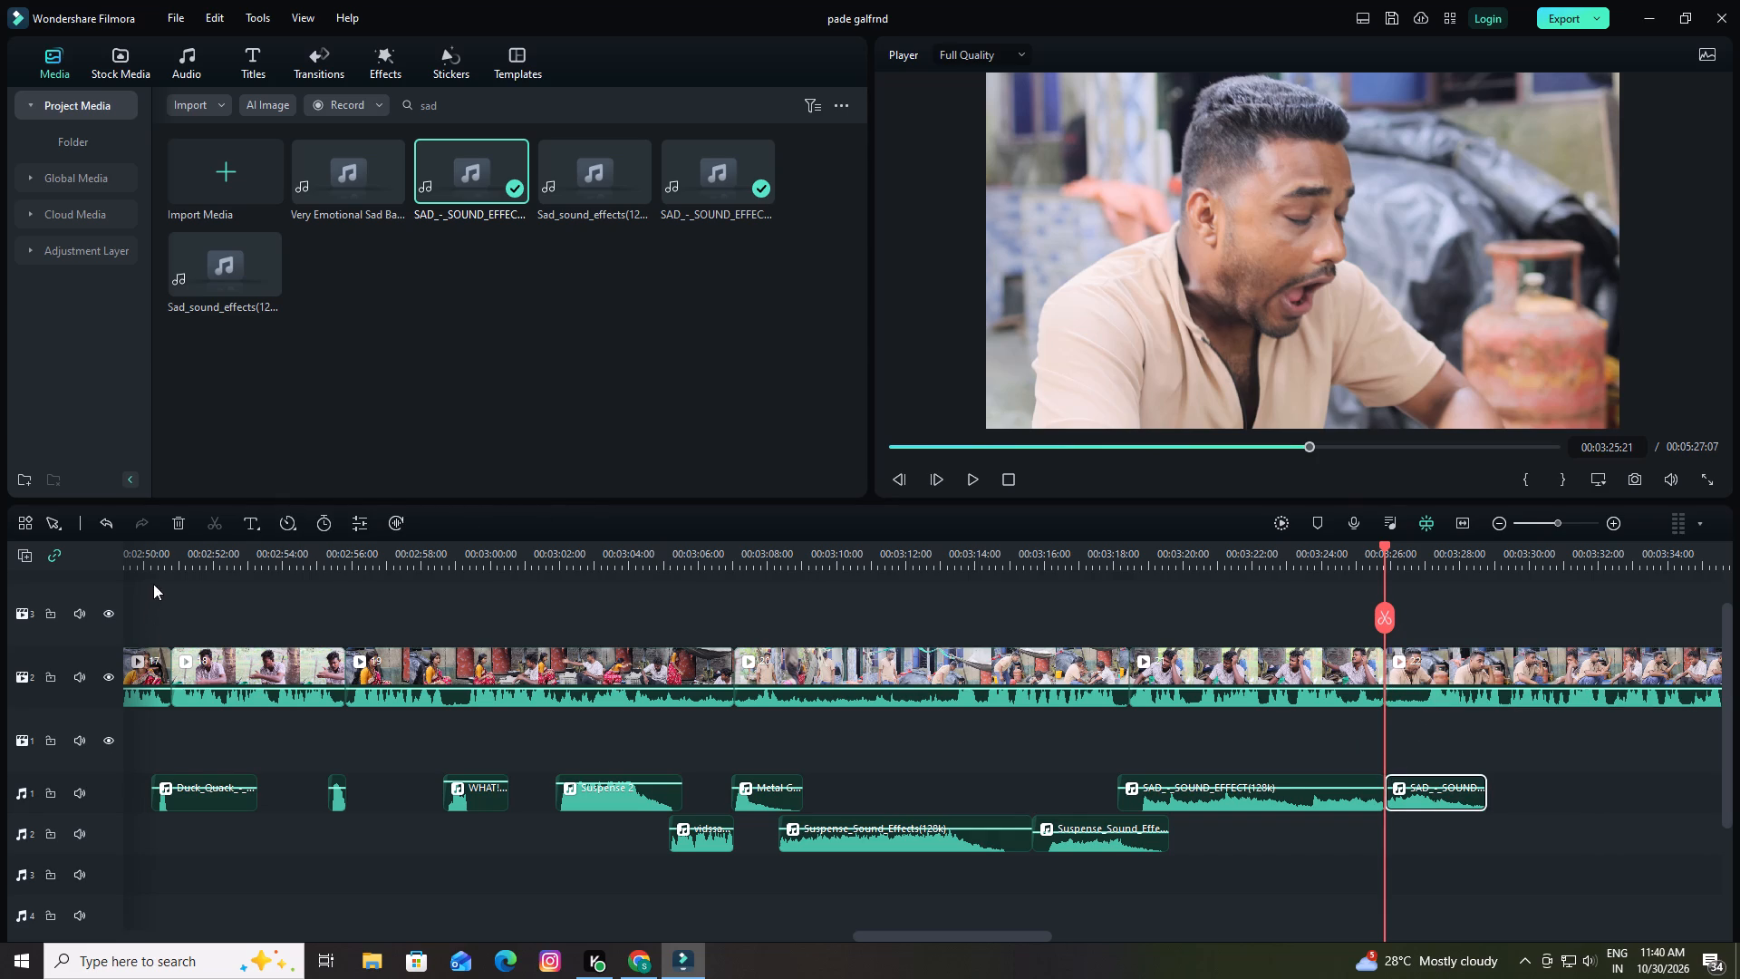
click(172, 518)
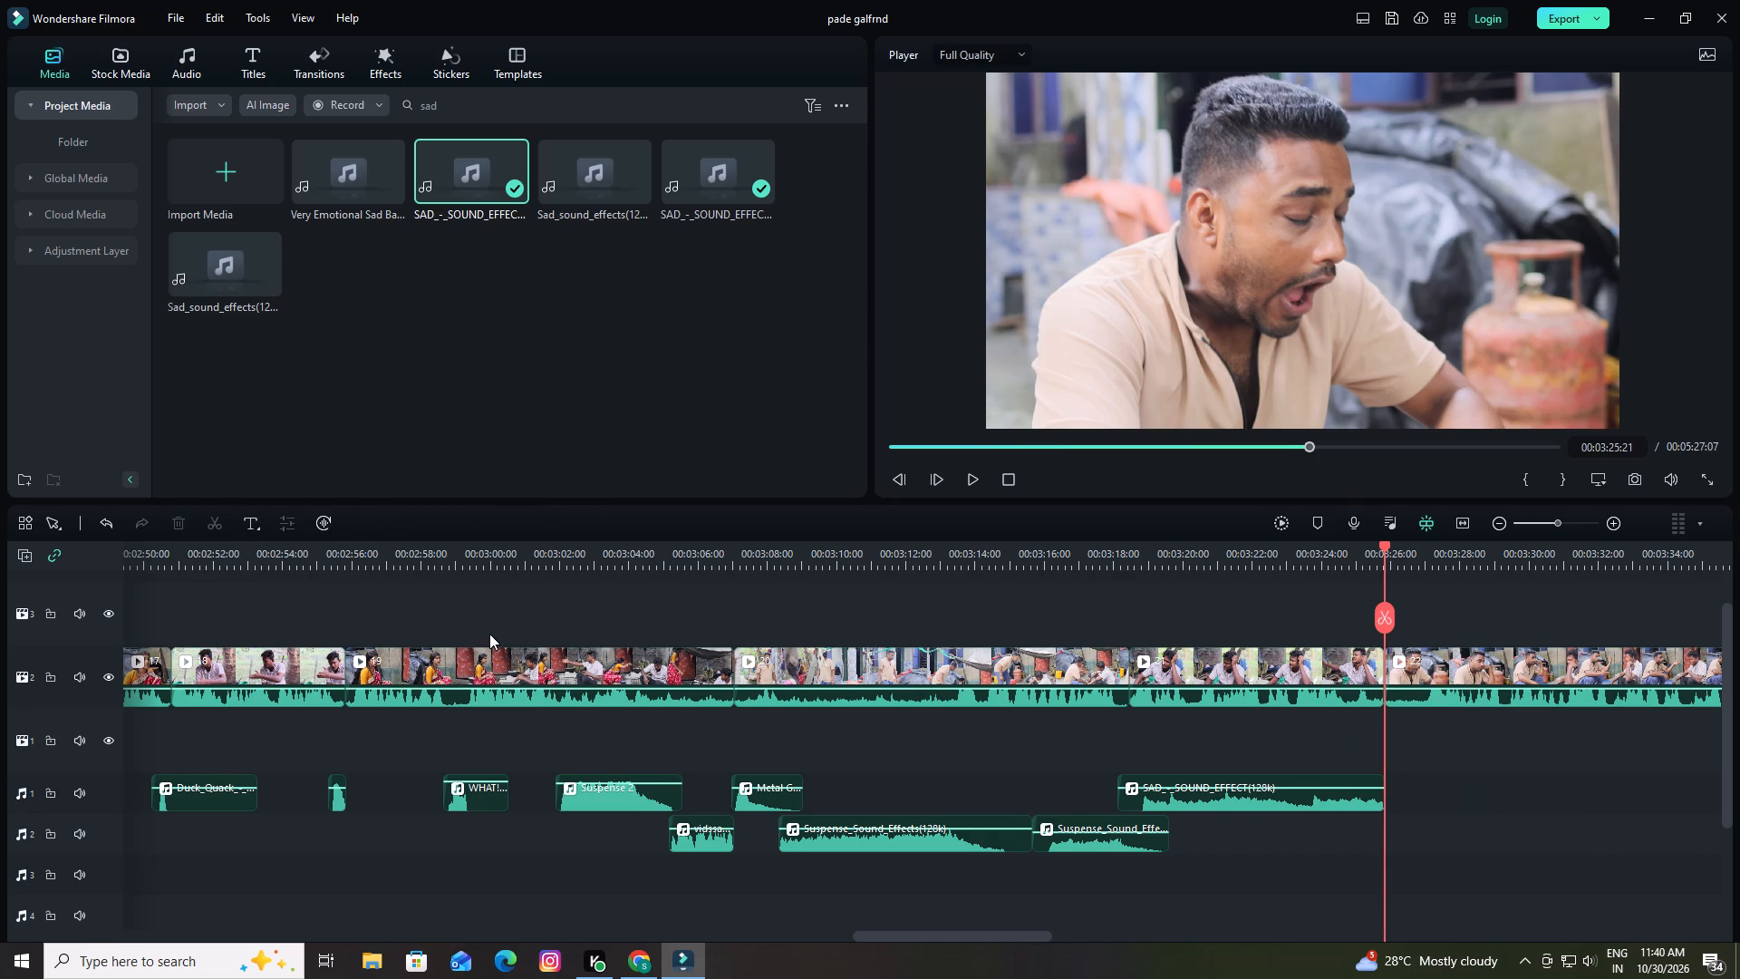
Play back the shot change from about 00:03:24 to 00:03:26:17 to check where the sad effect ends.
click(459, 113)
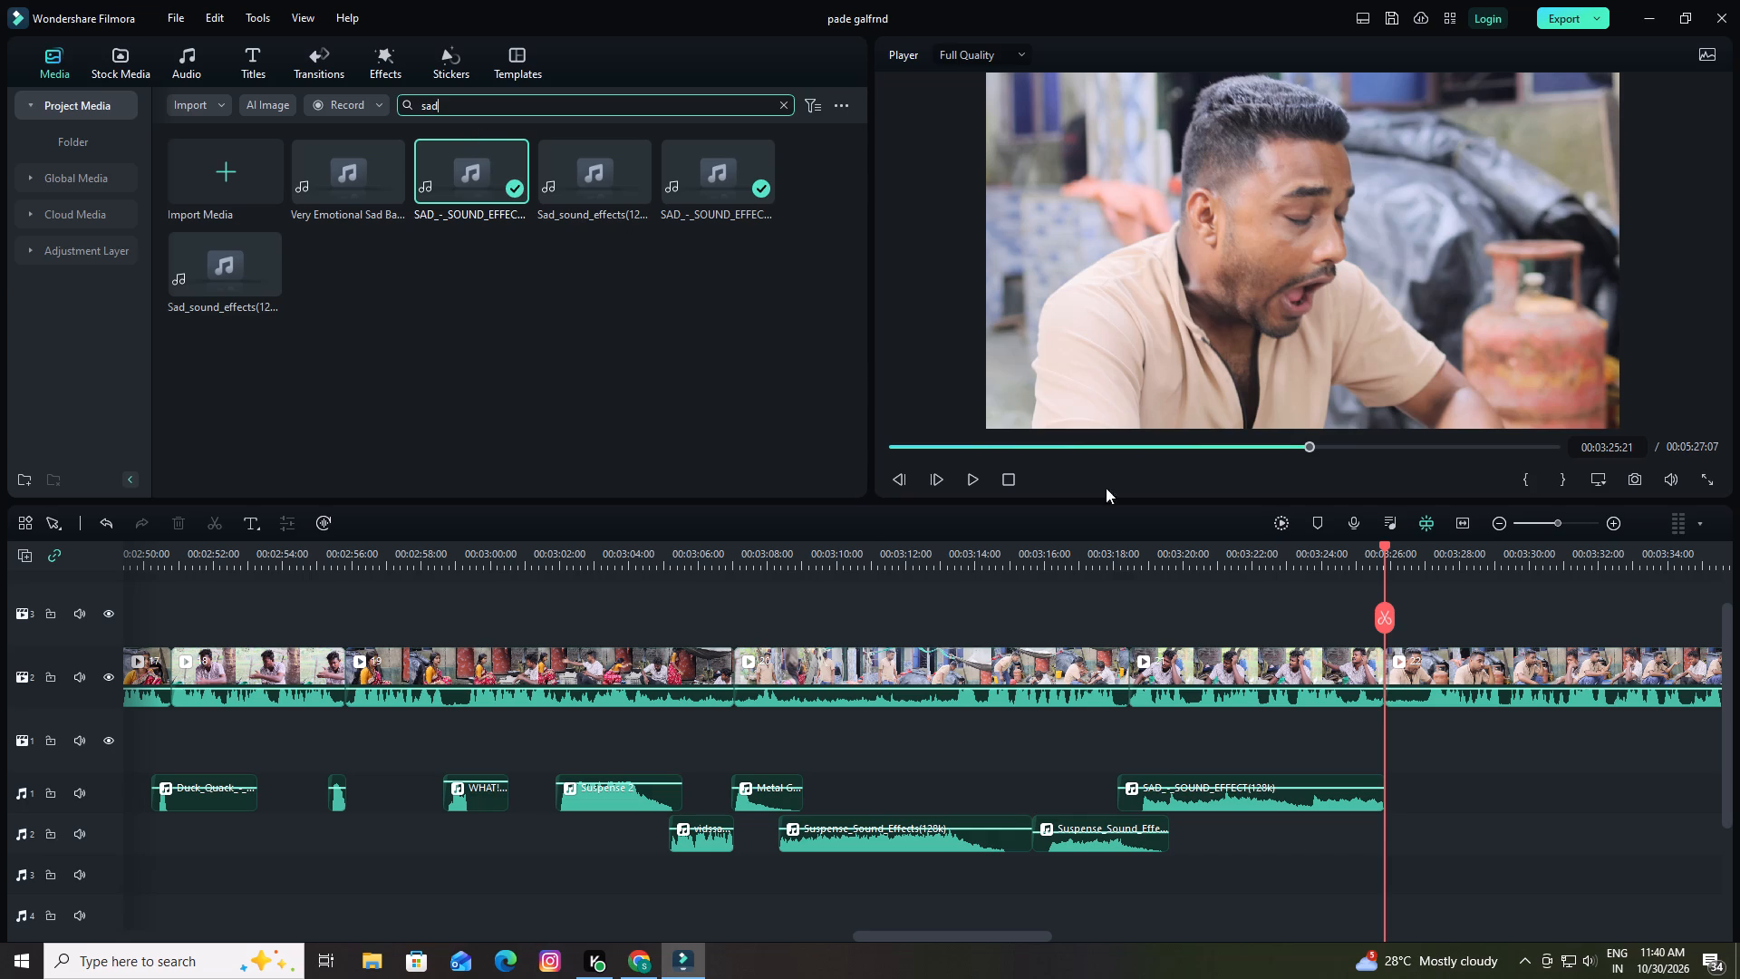
drag(1387, 548, 1317, 560)
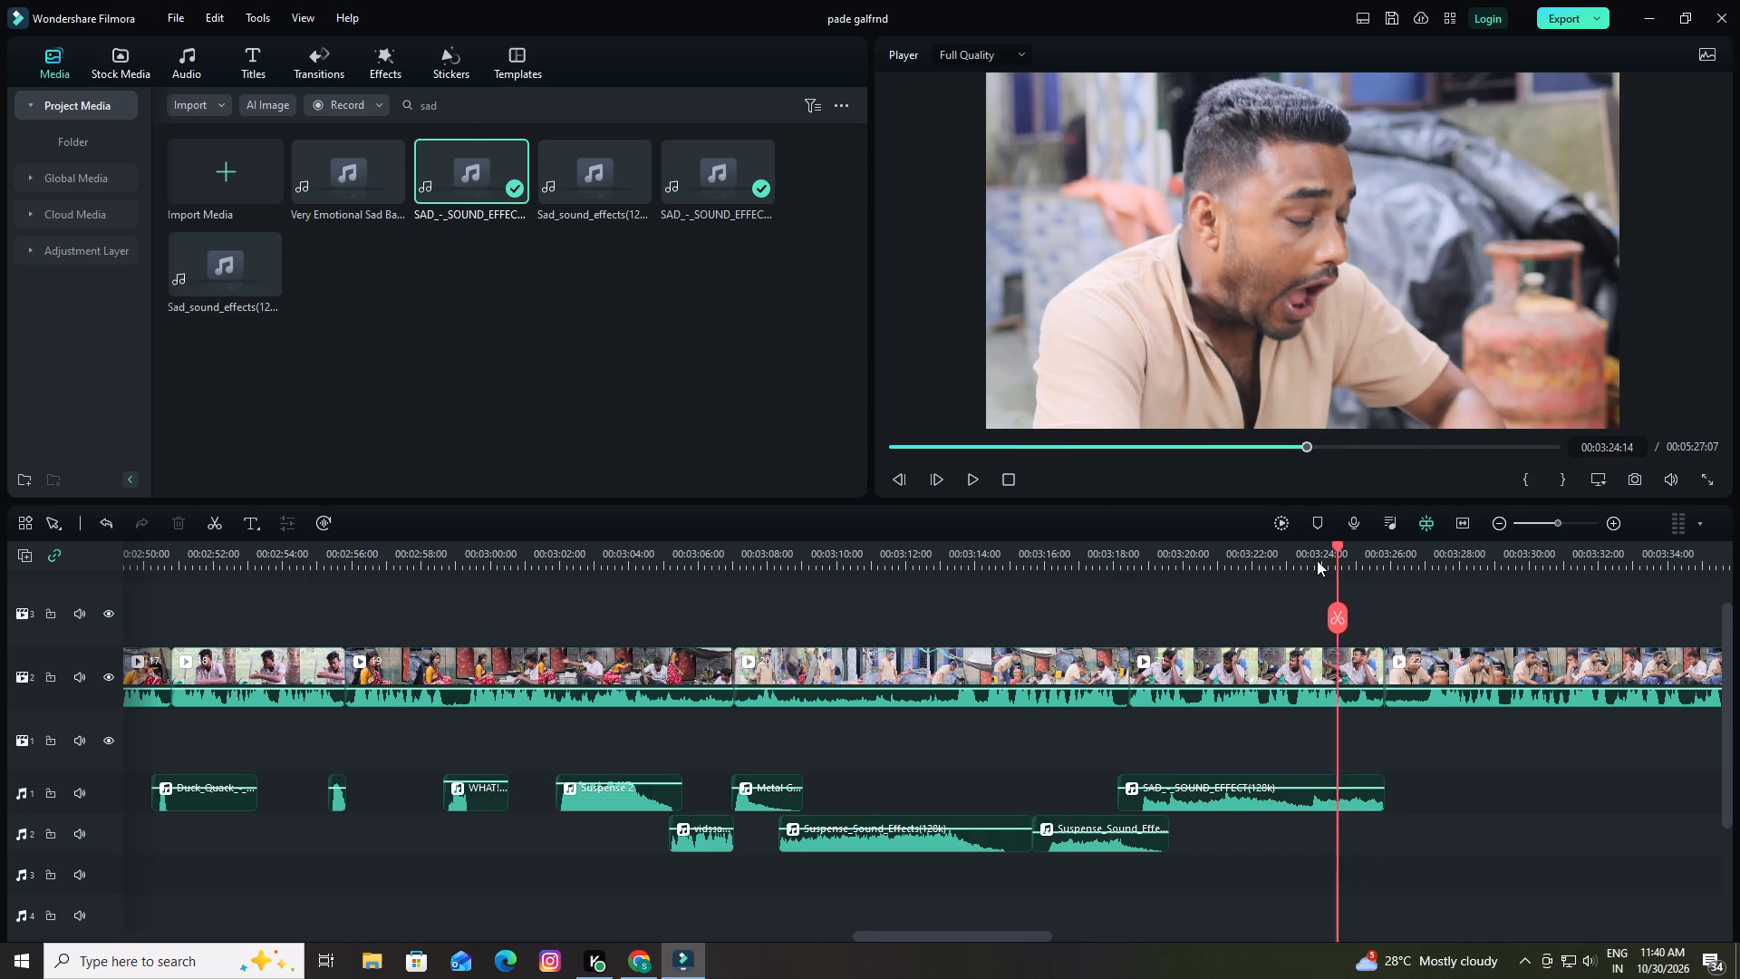
drag(1317, 560, 1311, 560)
key(space)
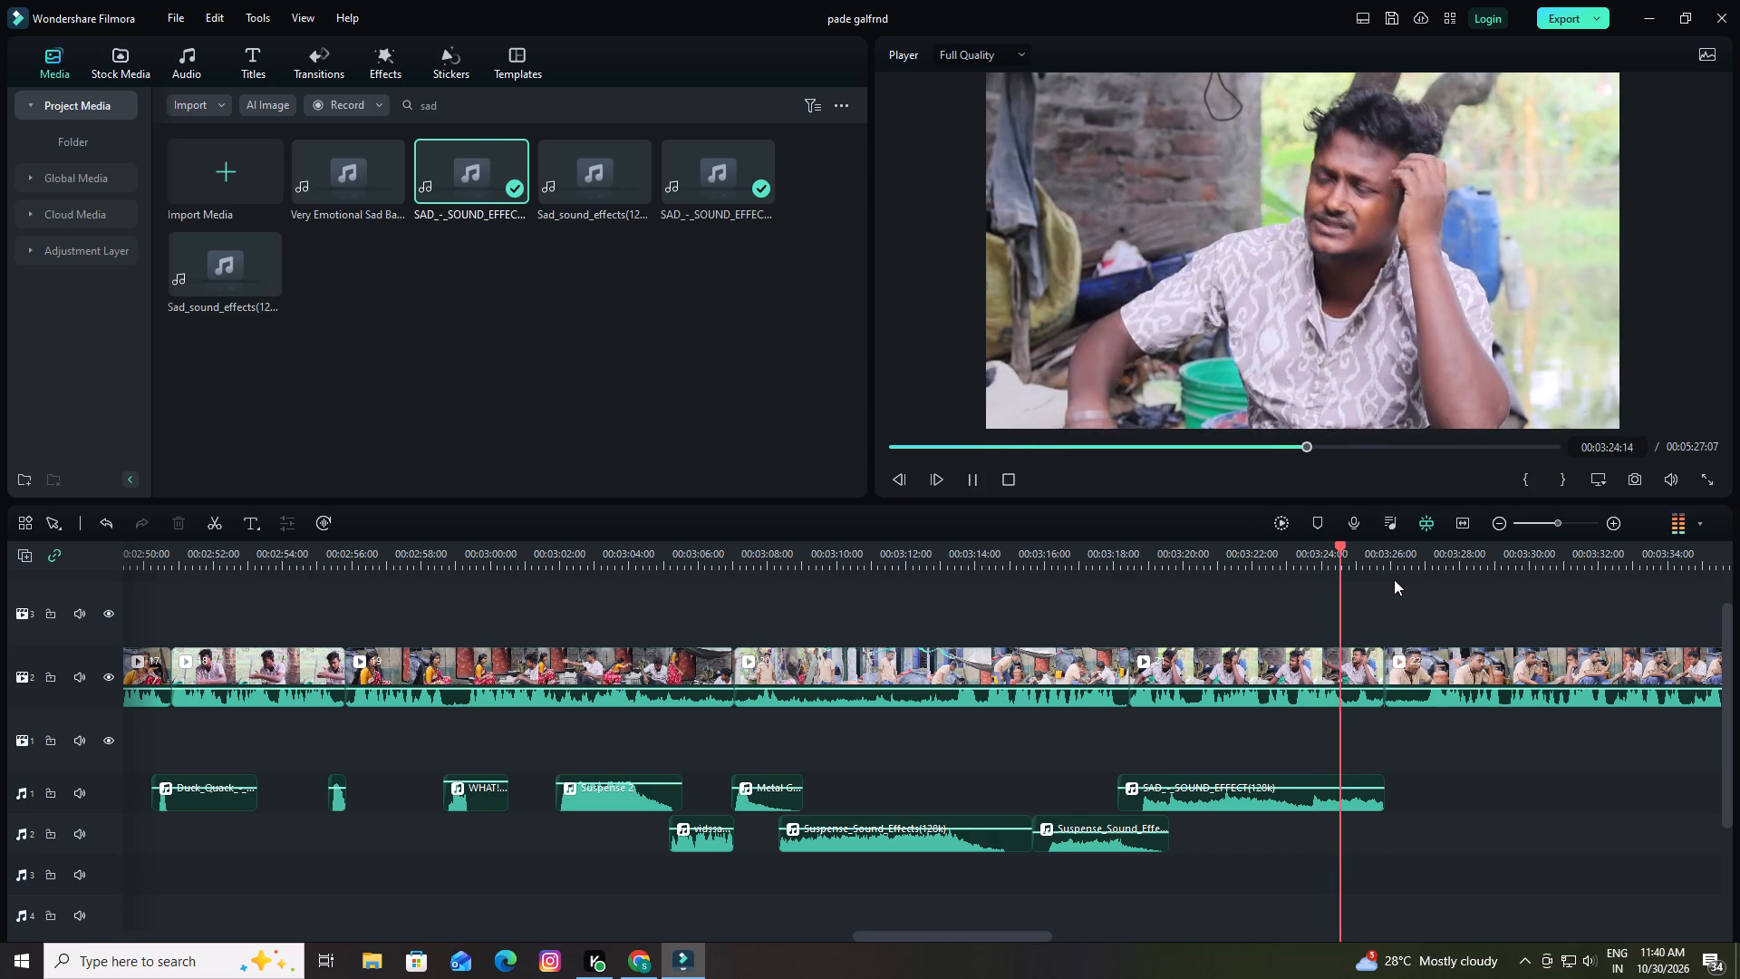
drag(1397, 561, 1631, 561)
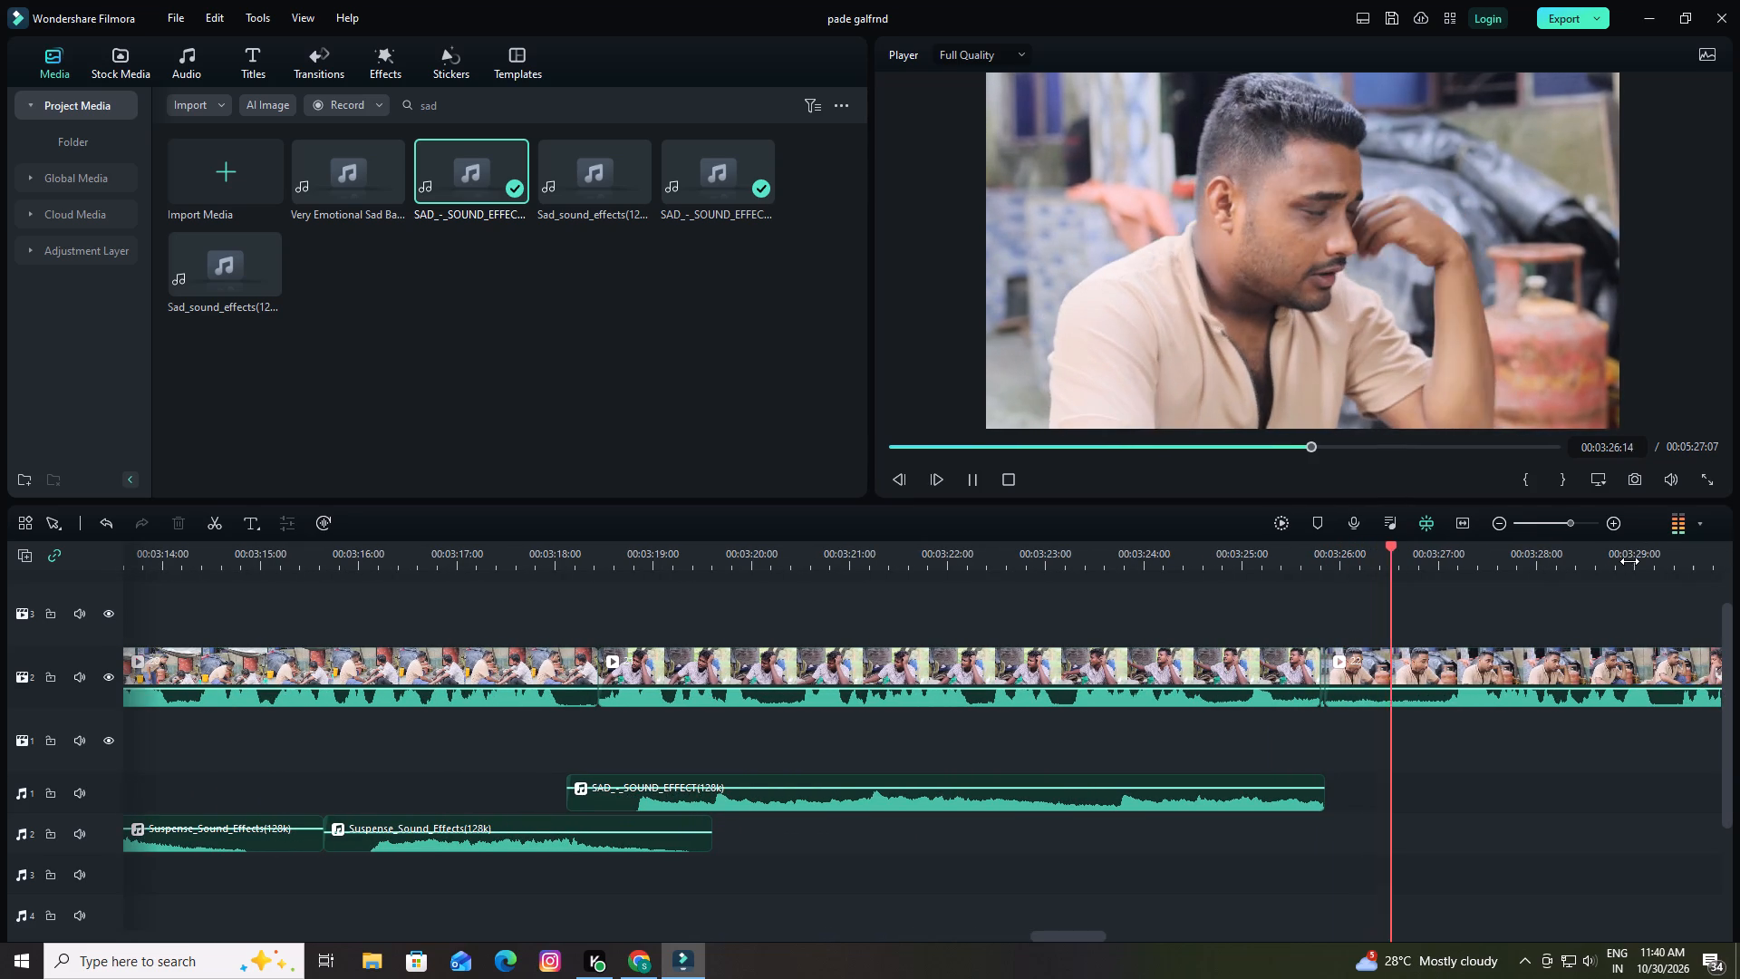
key(space)
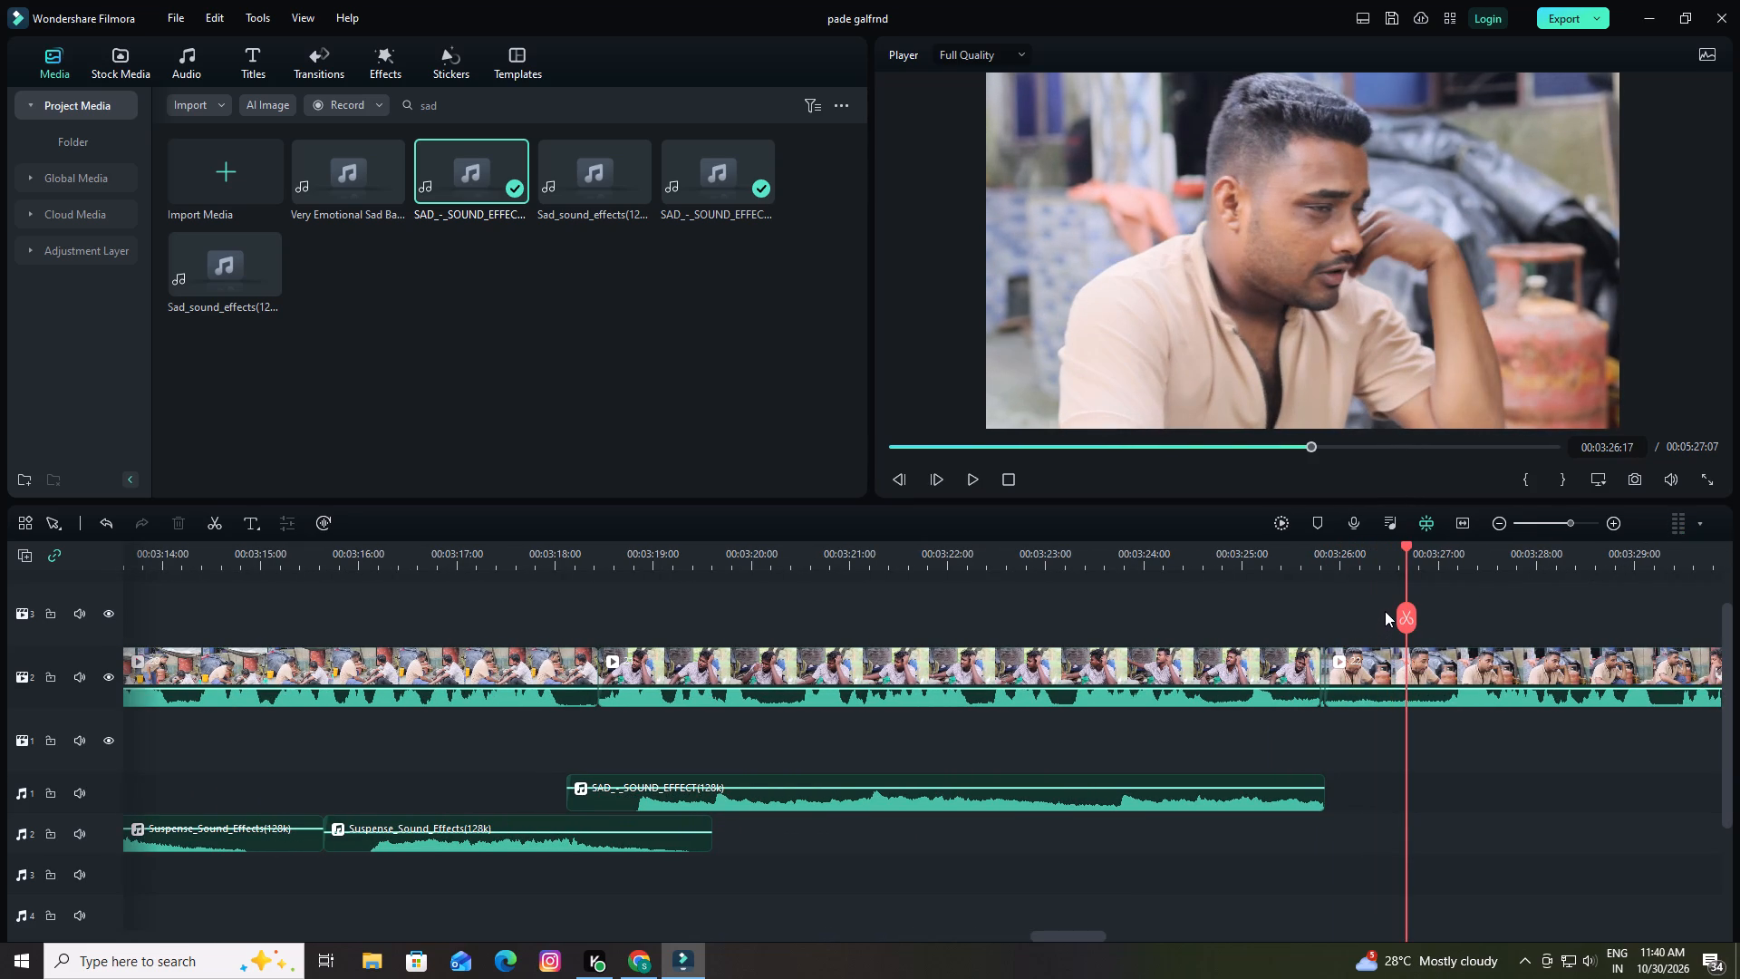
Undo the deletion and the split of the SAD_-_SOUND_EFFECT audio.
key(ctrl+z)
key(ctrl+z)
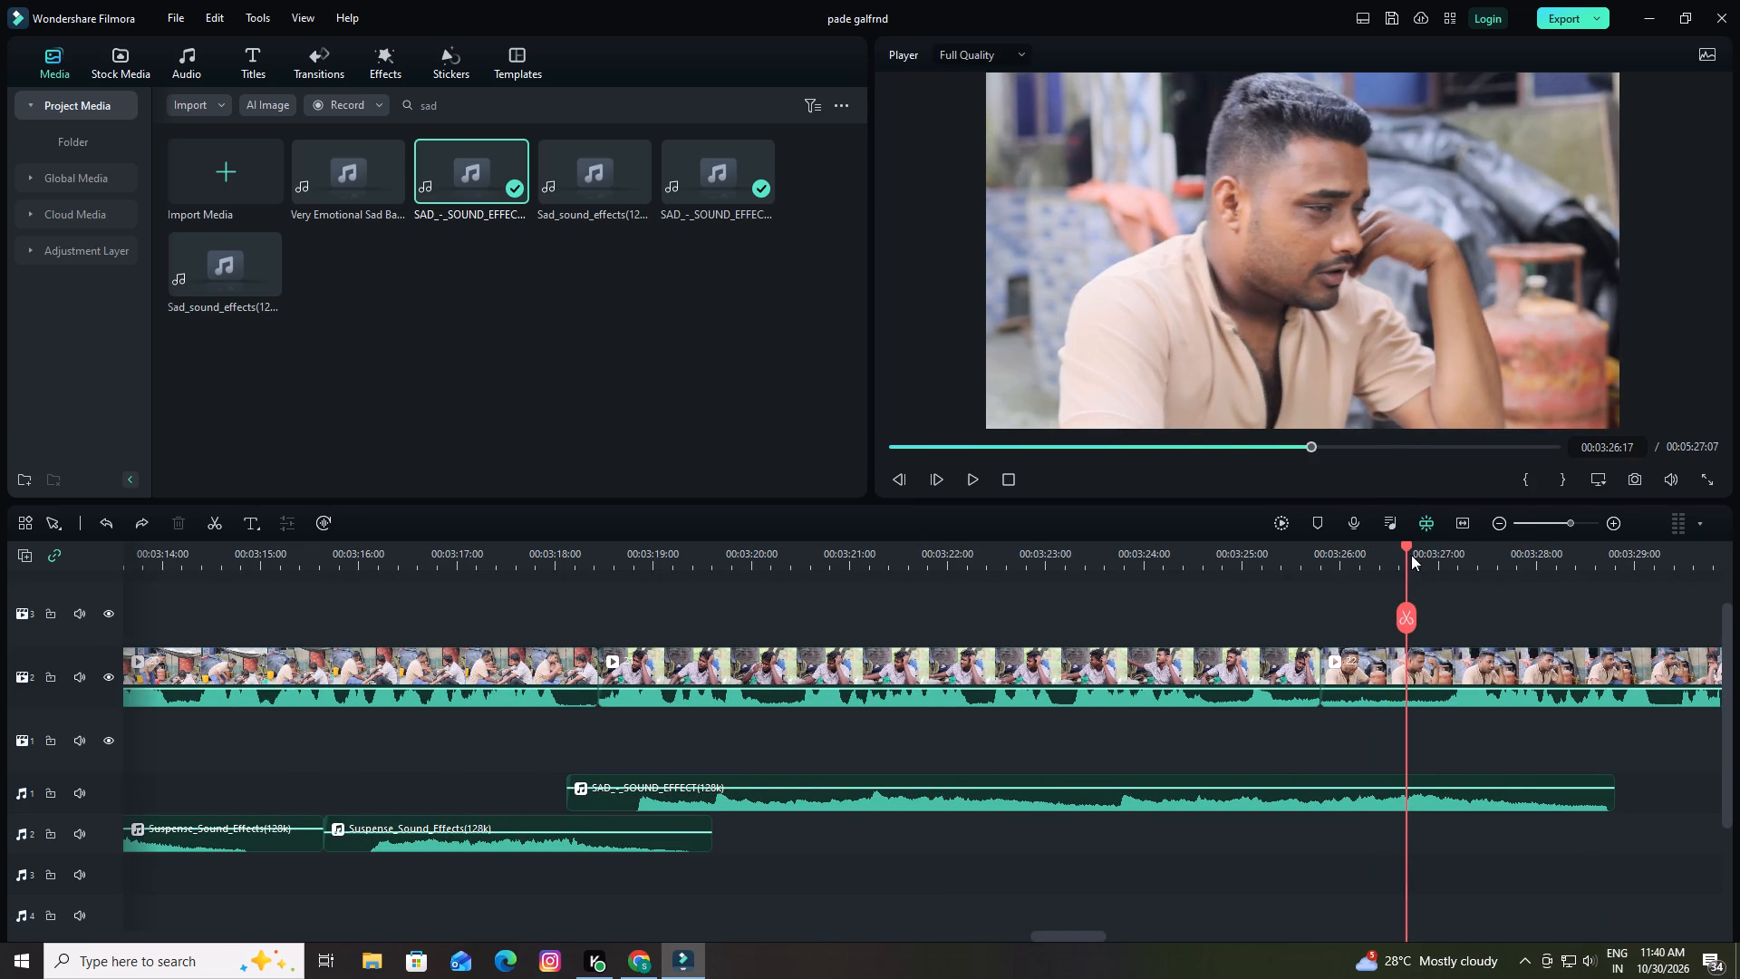
Split the SAD_-_SOUND_EFFECT audio at 00:03:25:20 and delete the part after the cut.
drag(1408, 545, 1321, 568)
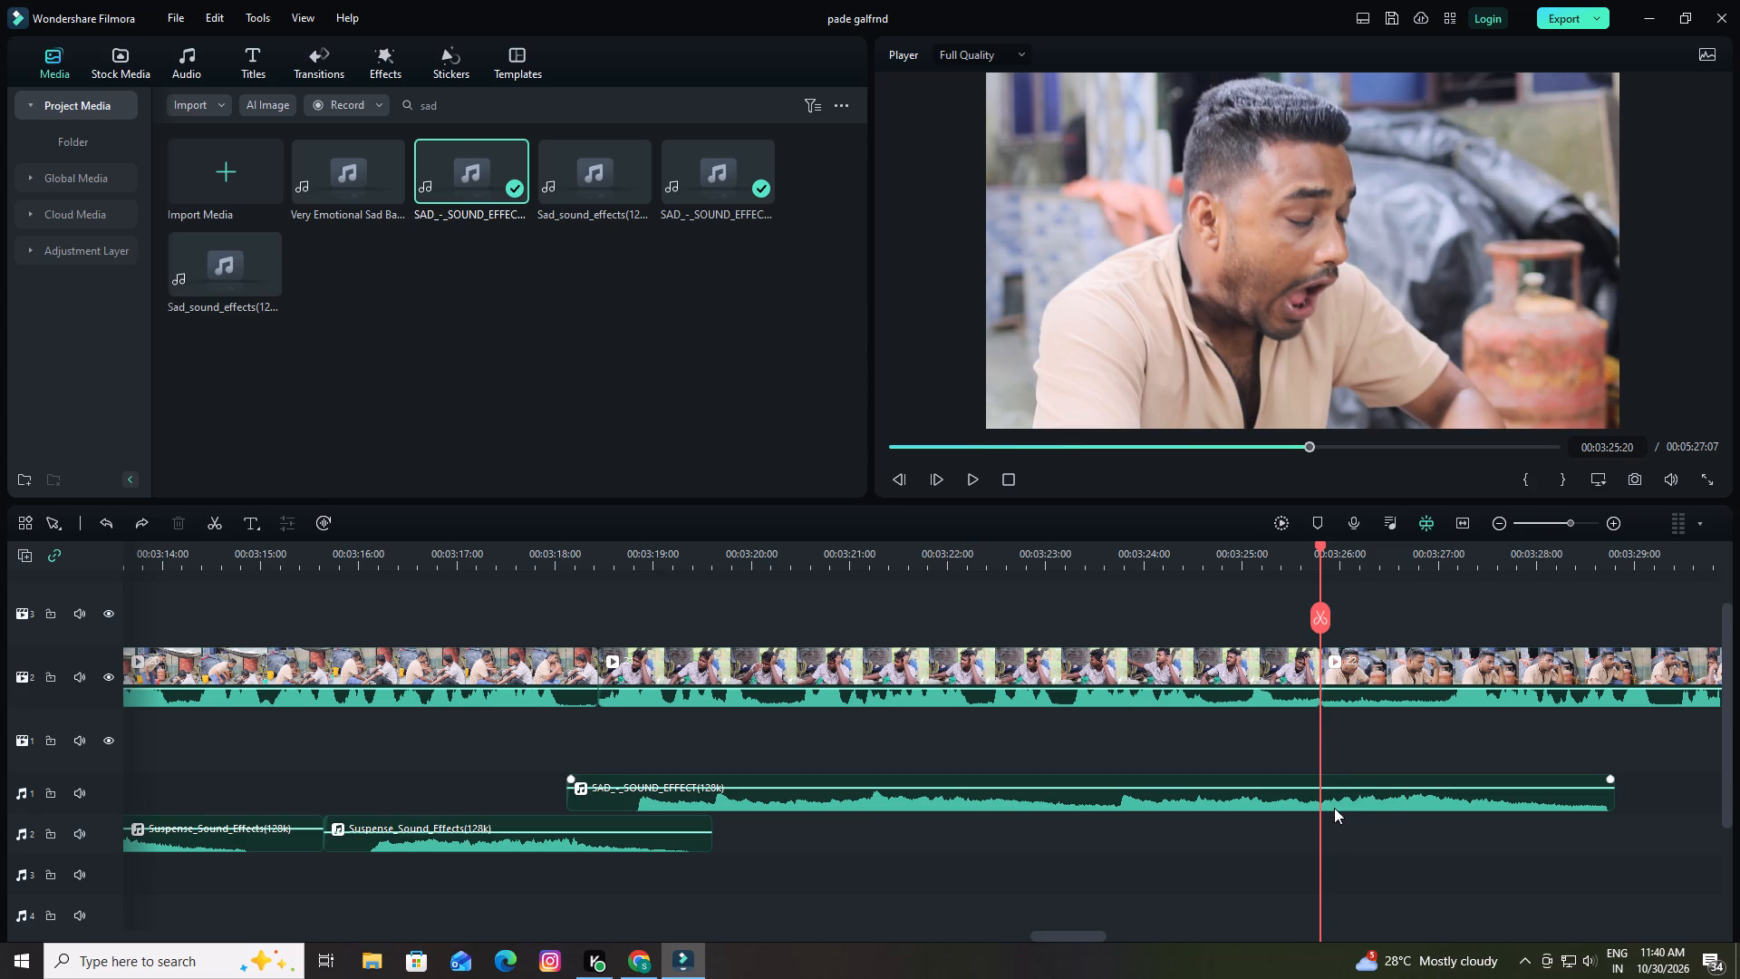
click(1334, 808)
click(1319, 625)
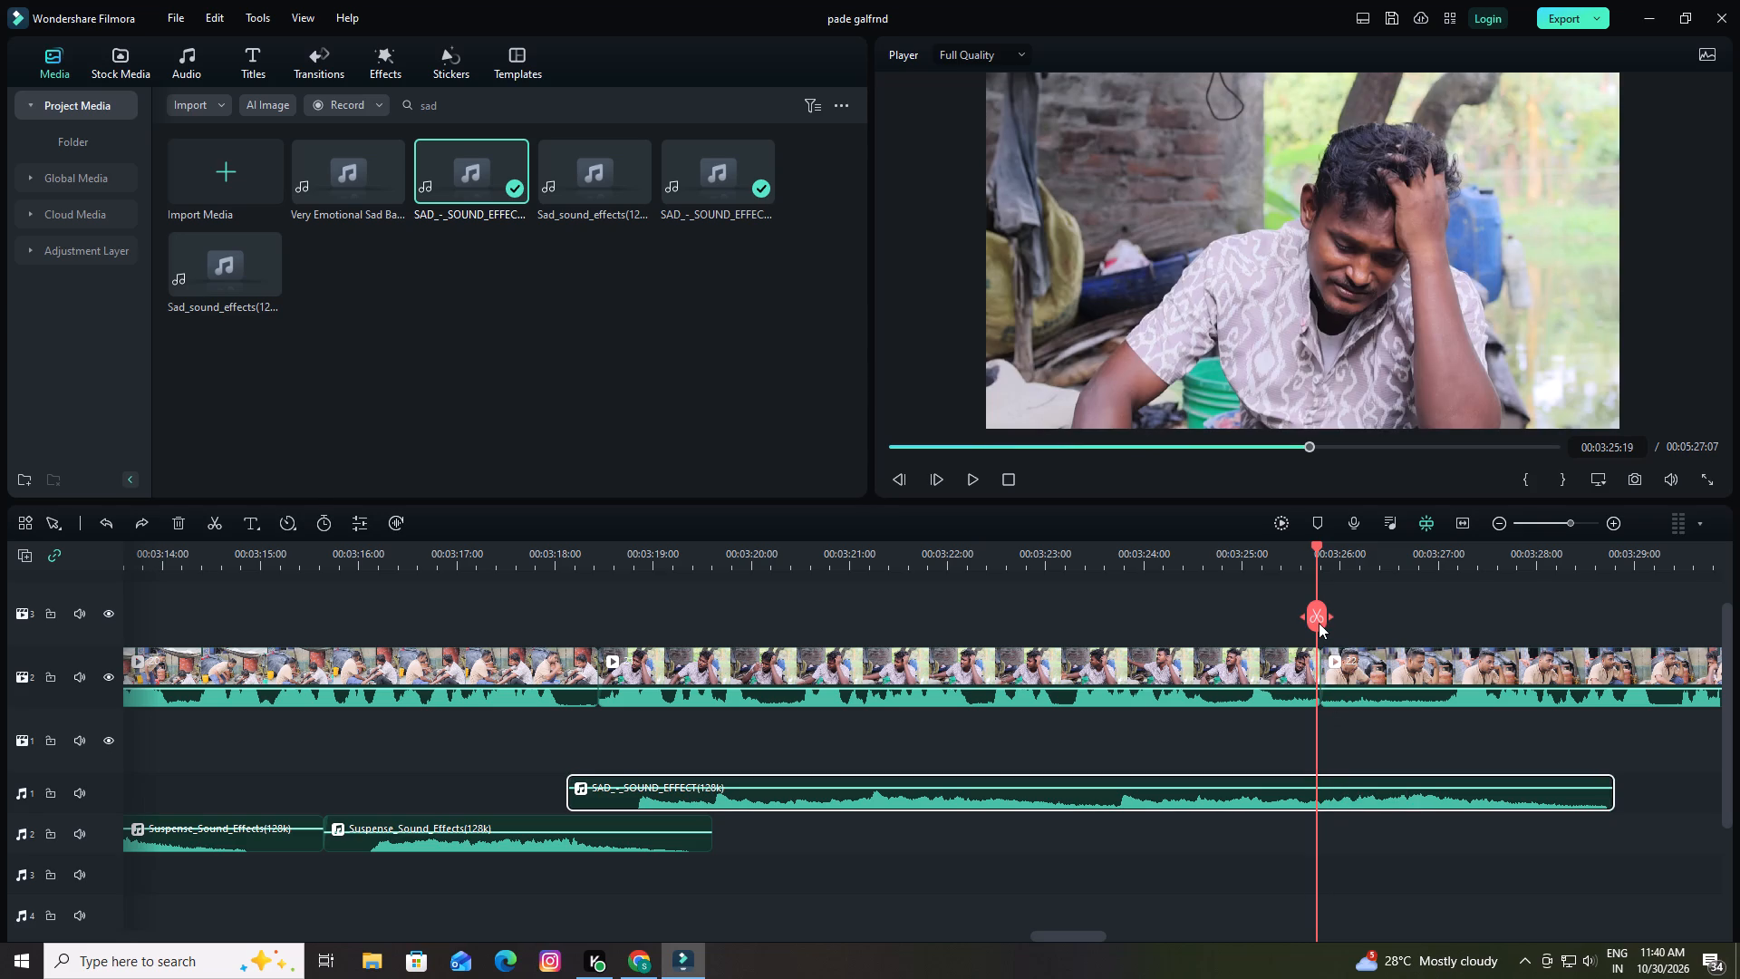
click(1317, 546)
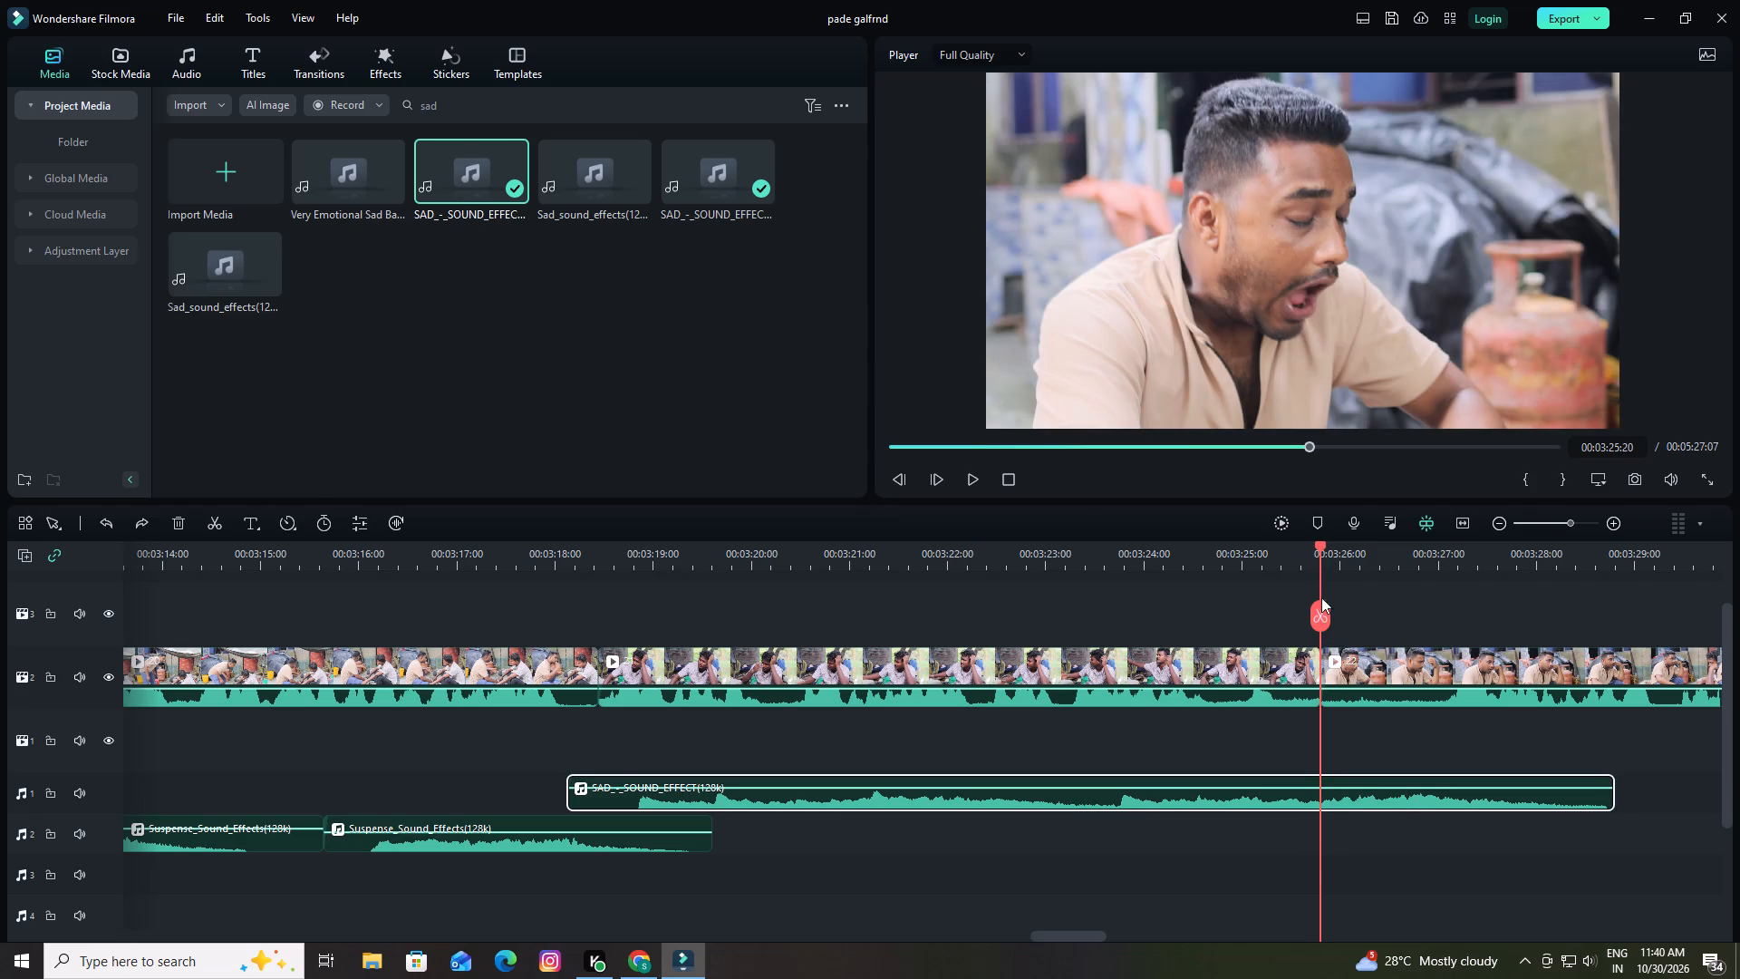
click(1321, 616)
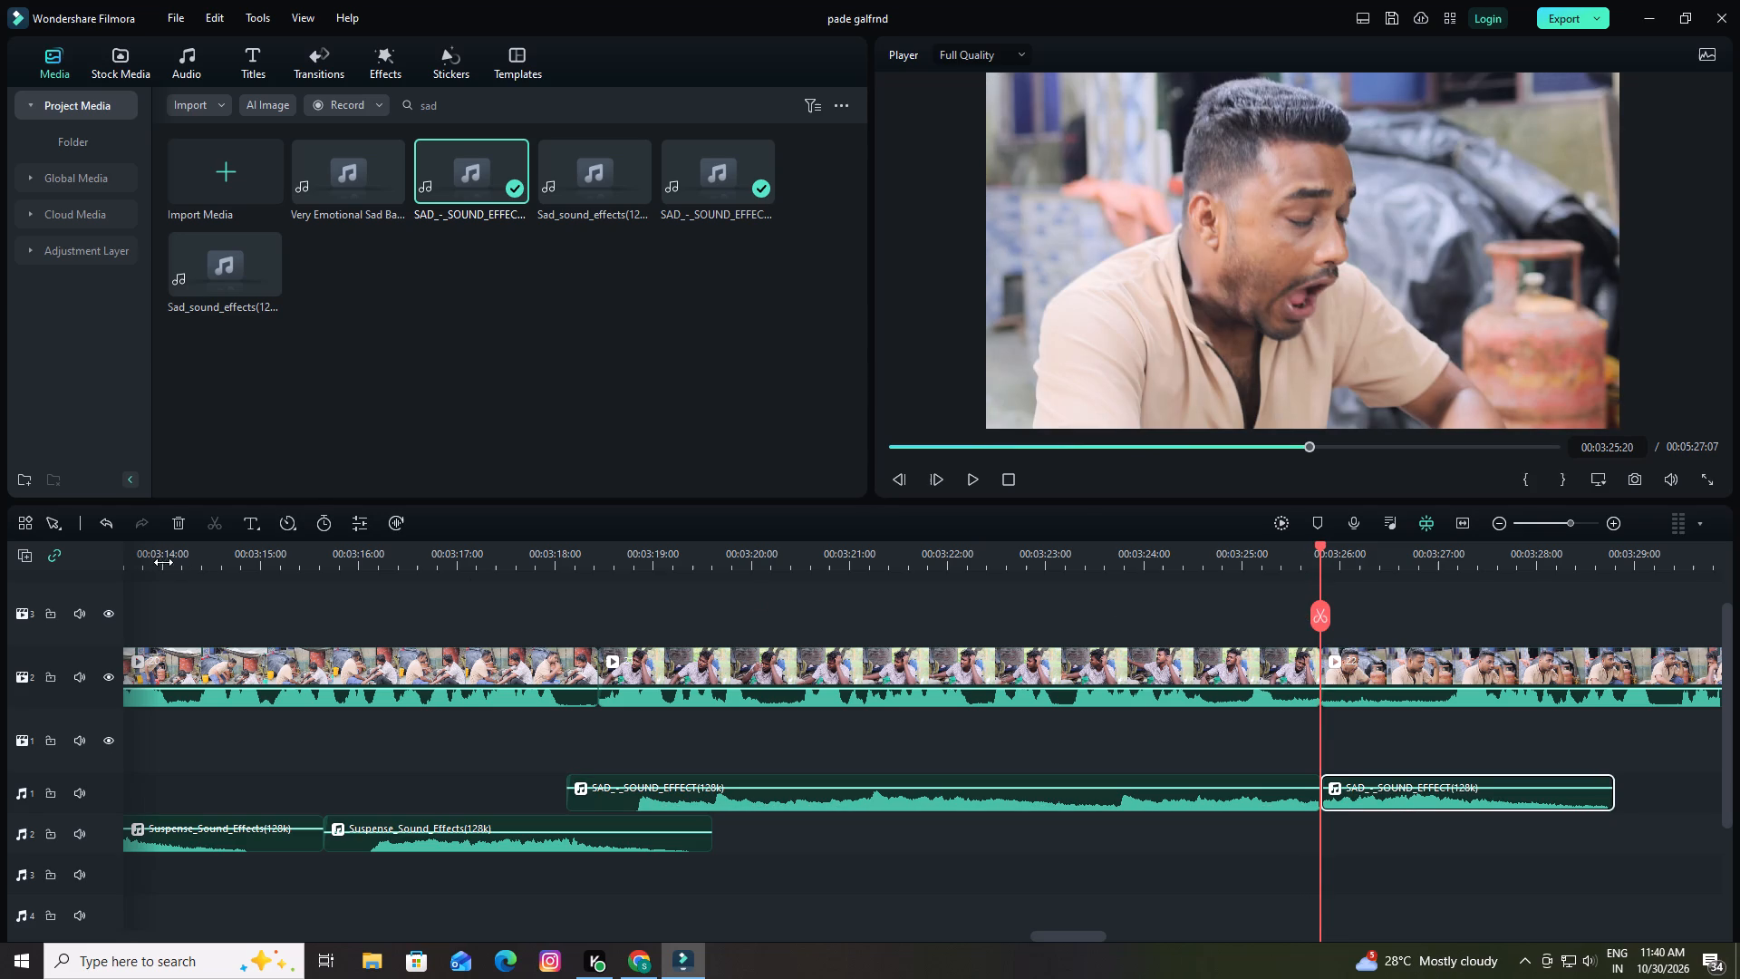
click(175, 523)
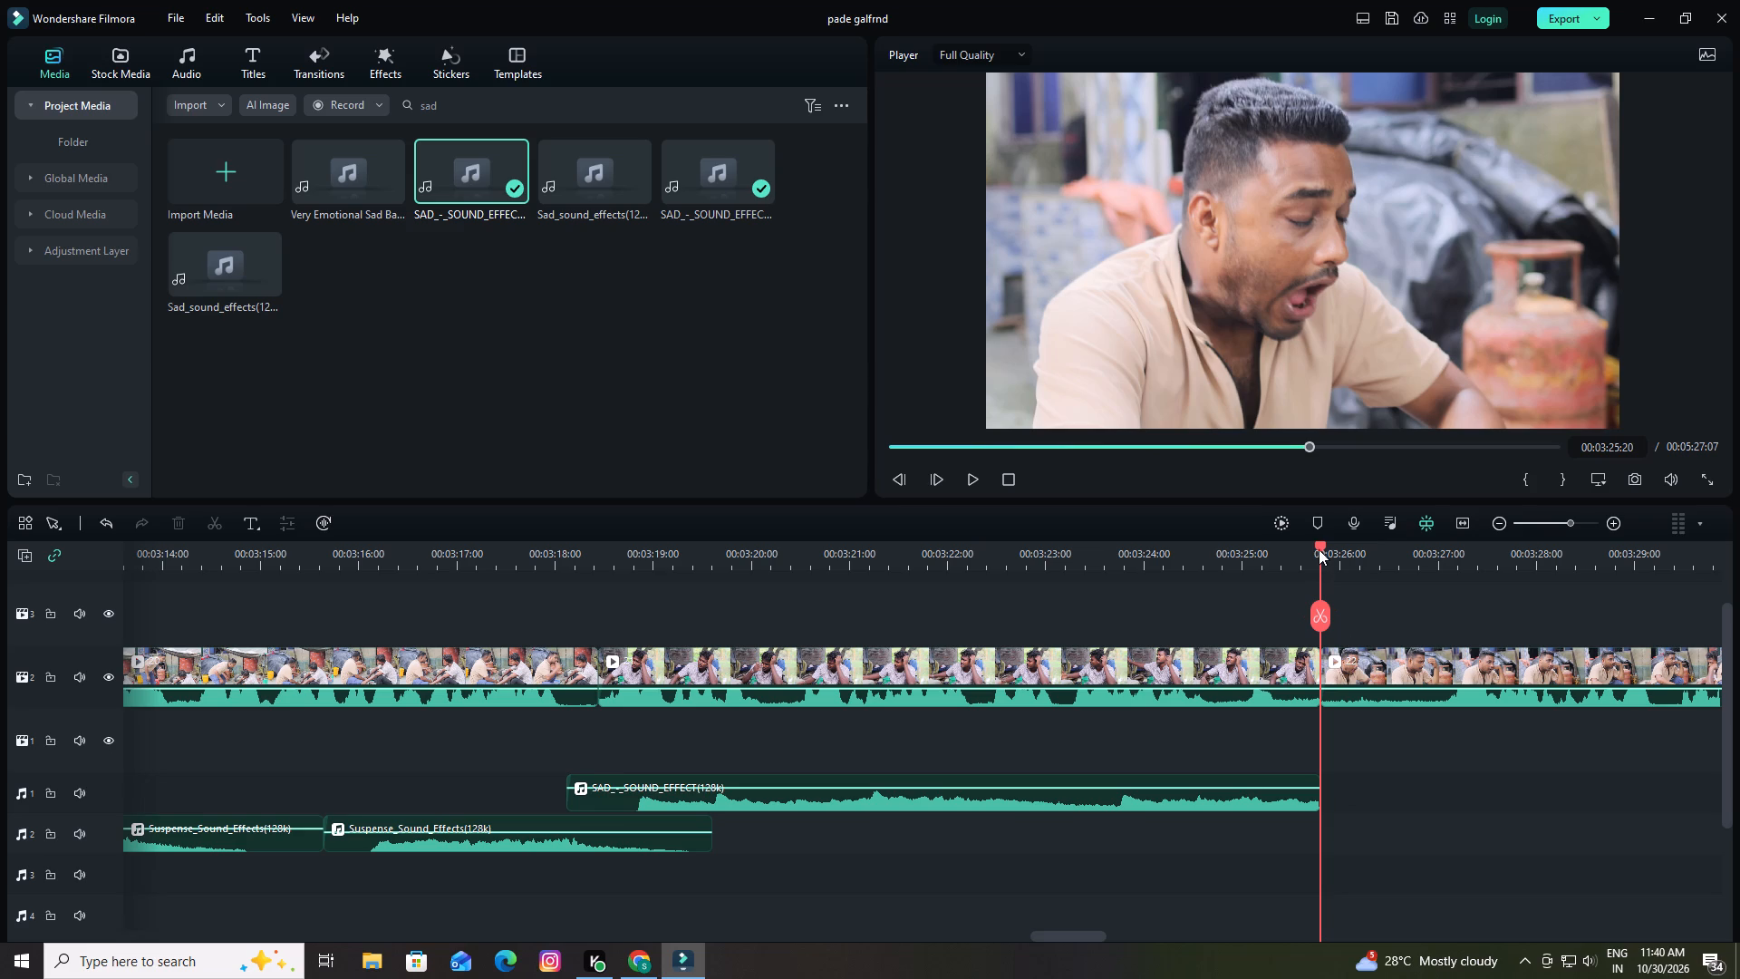
Search the project media for aa and audition the yee bhai aa a and aaaa sounds.
click(444, 109)
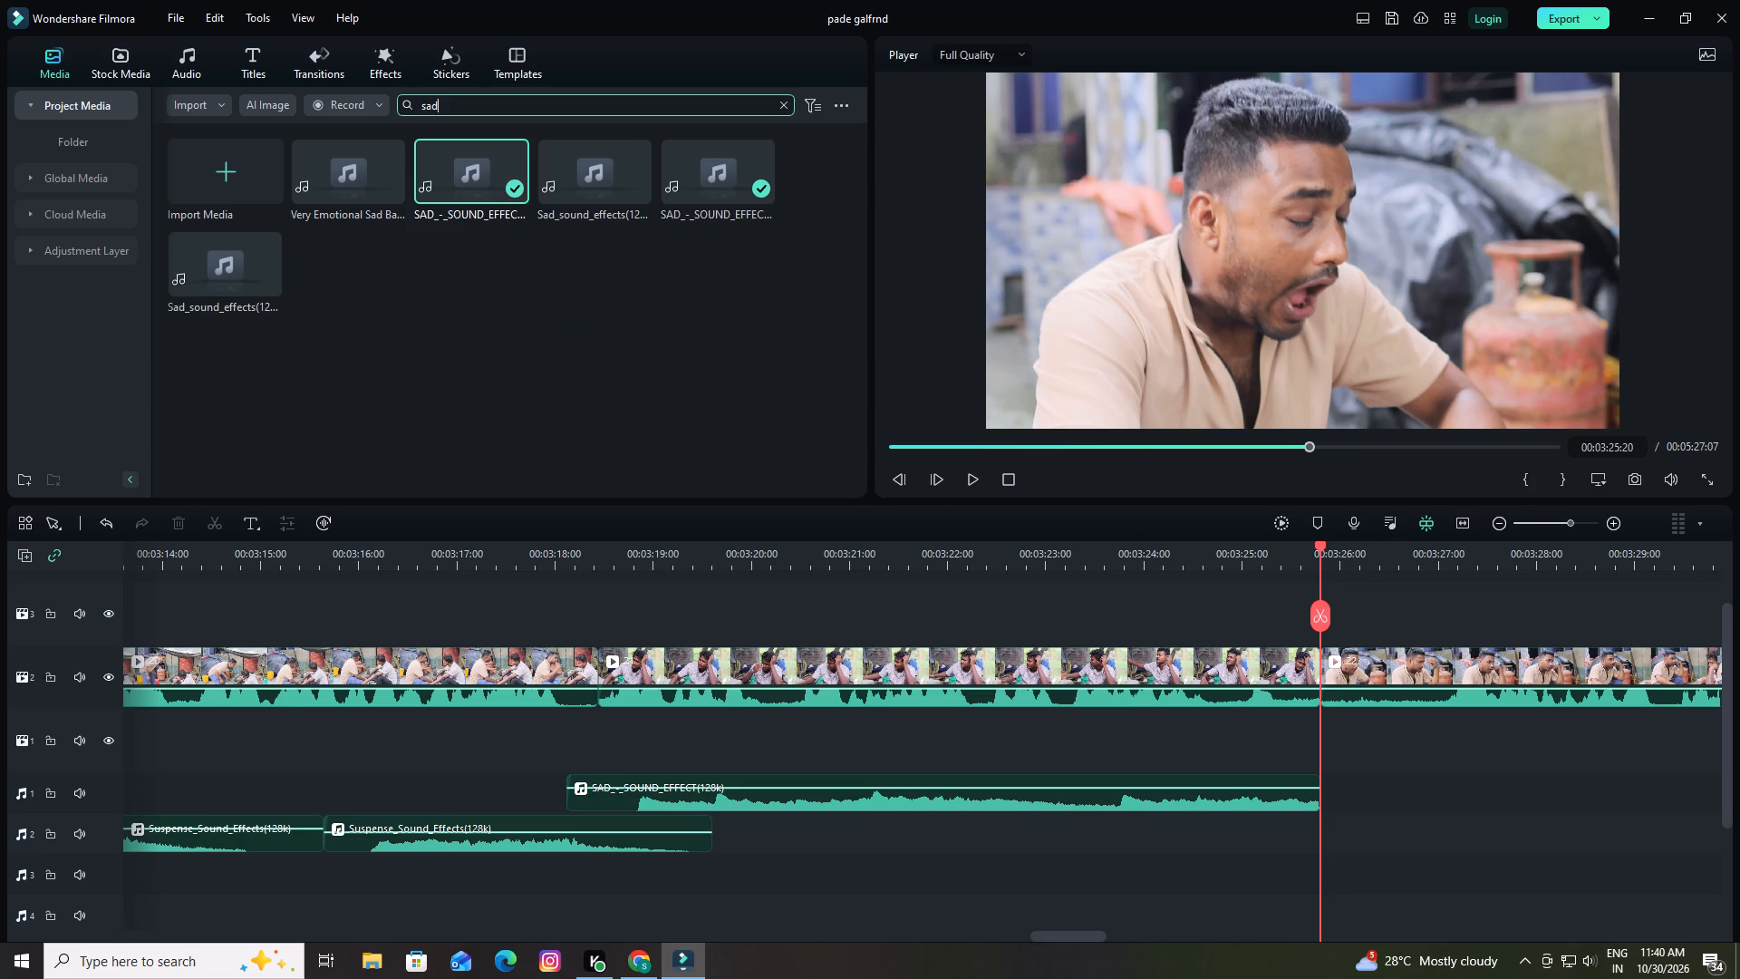
key(BackSpace)
key(BackSpace)
key(BackSpace)
key(a)
key(a)
key(Return)
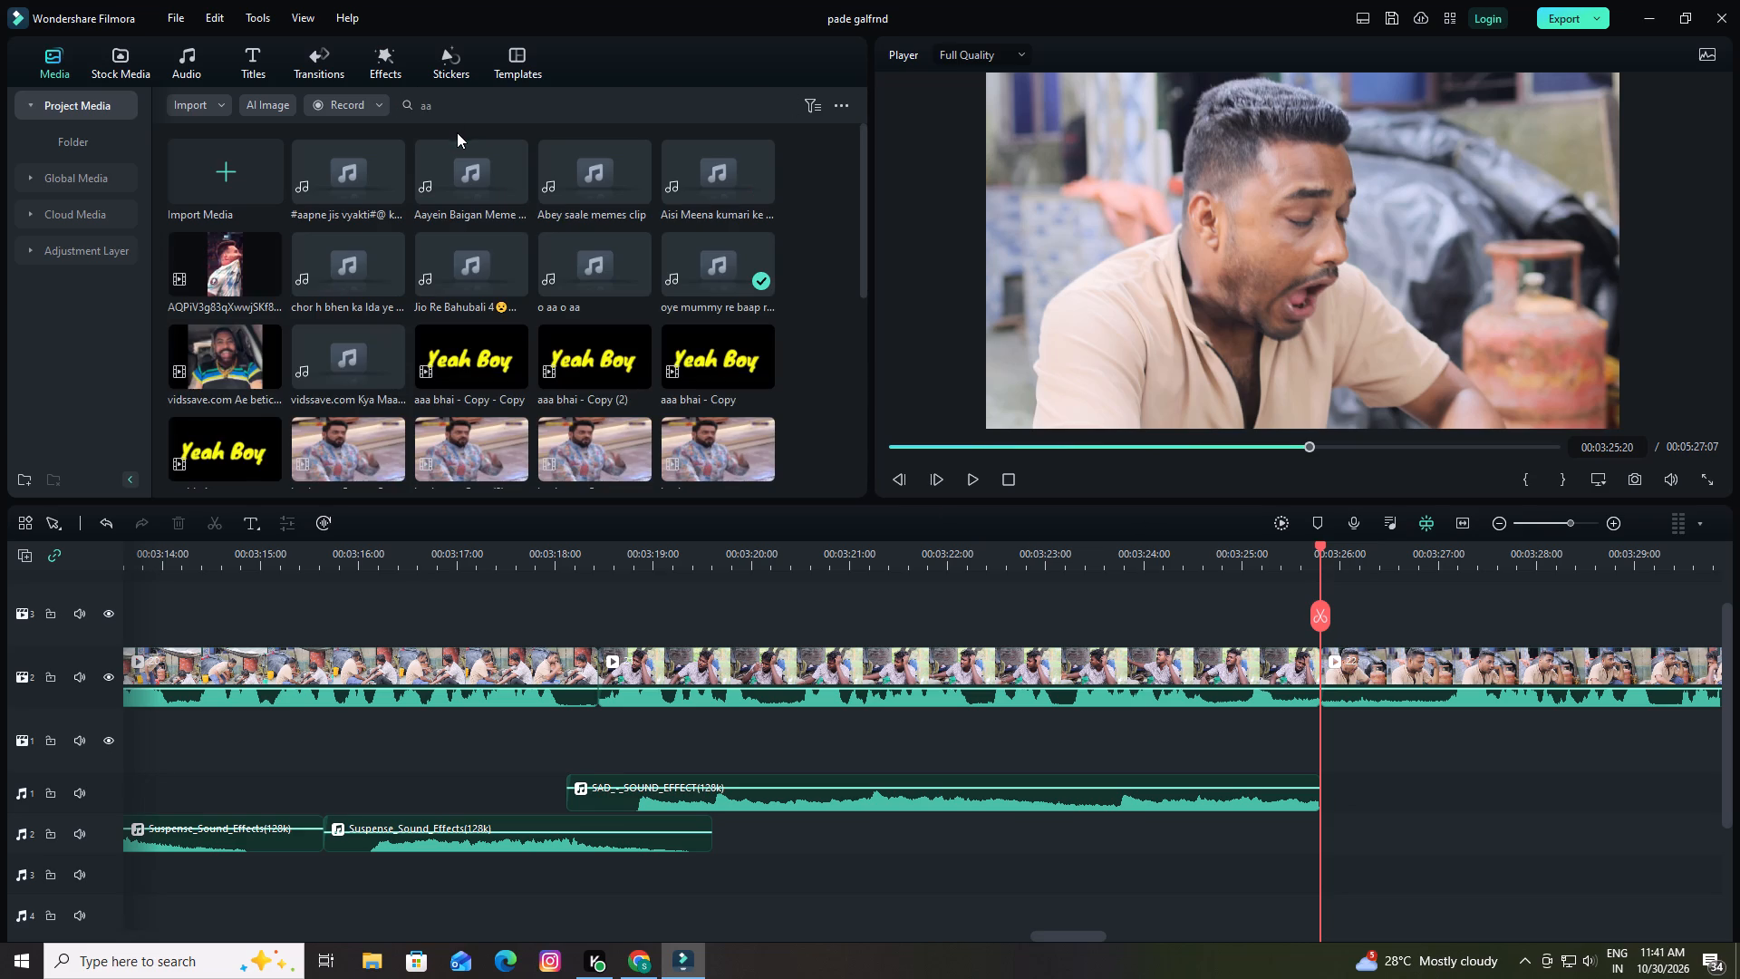
scroll(645, 285, down, 4)
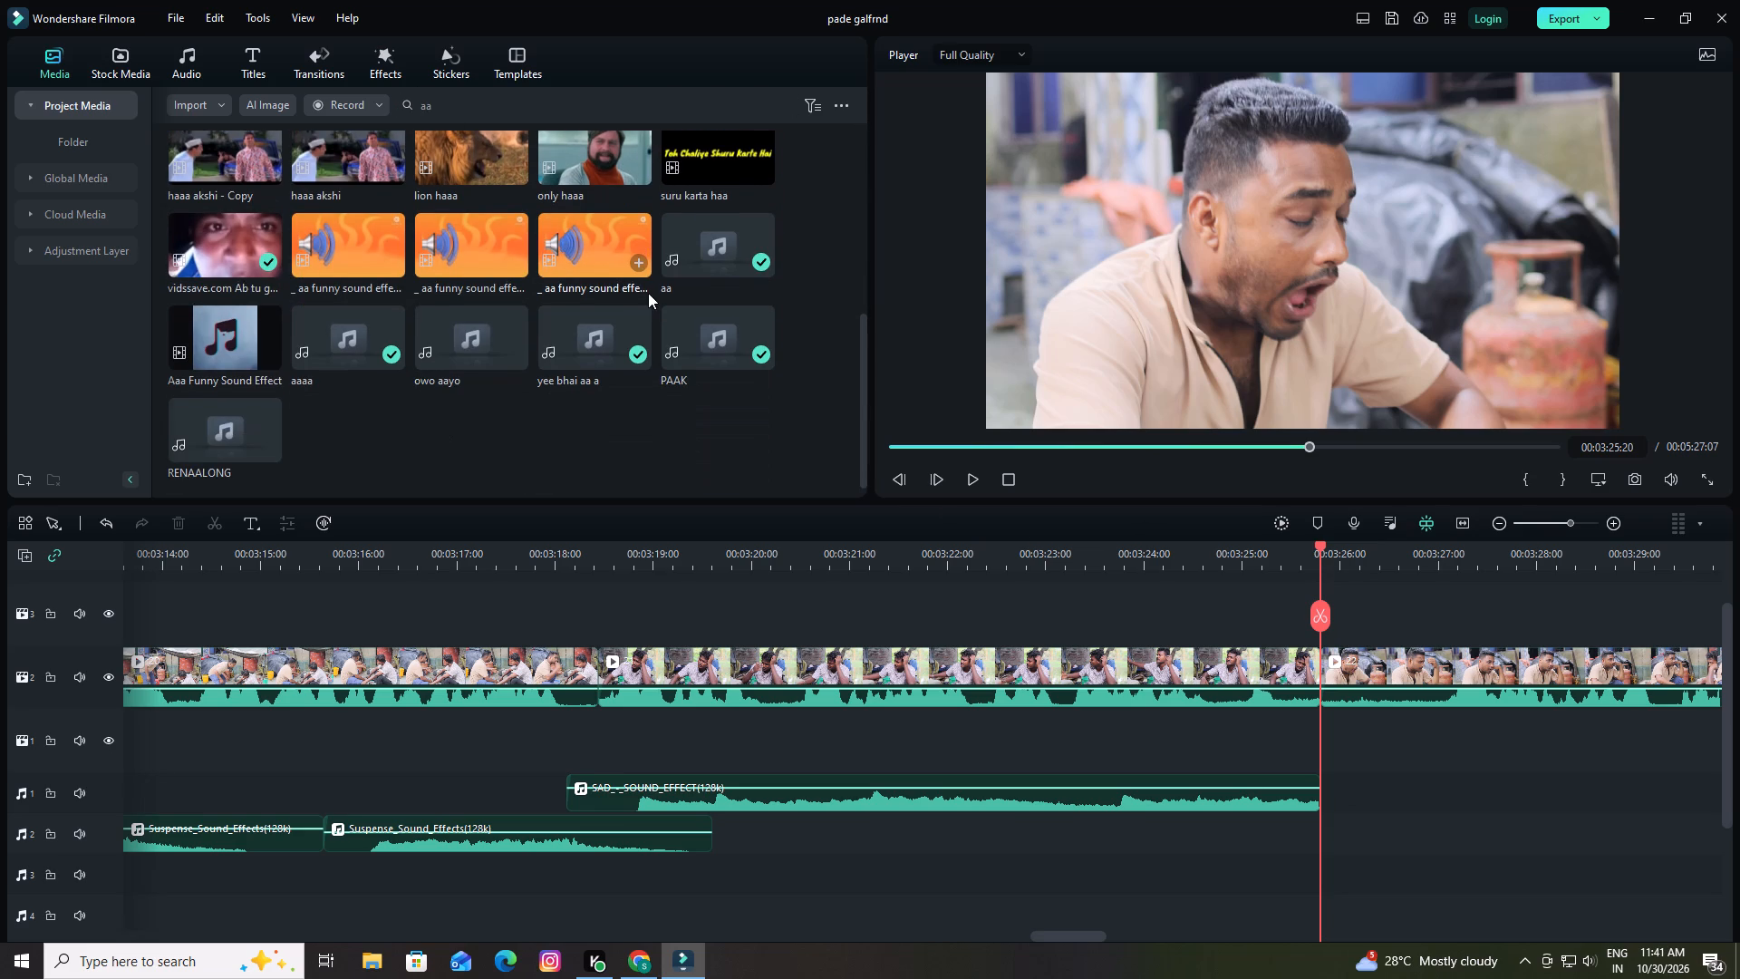
click(575, 334)
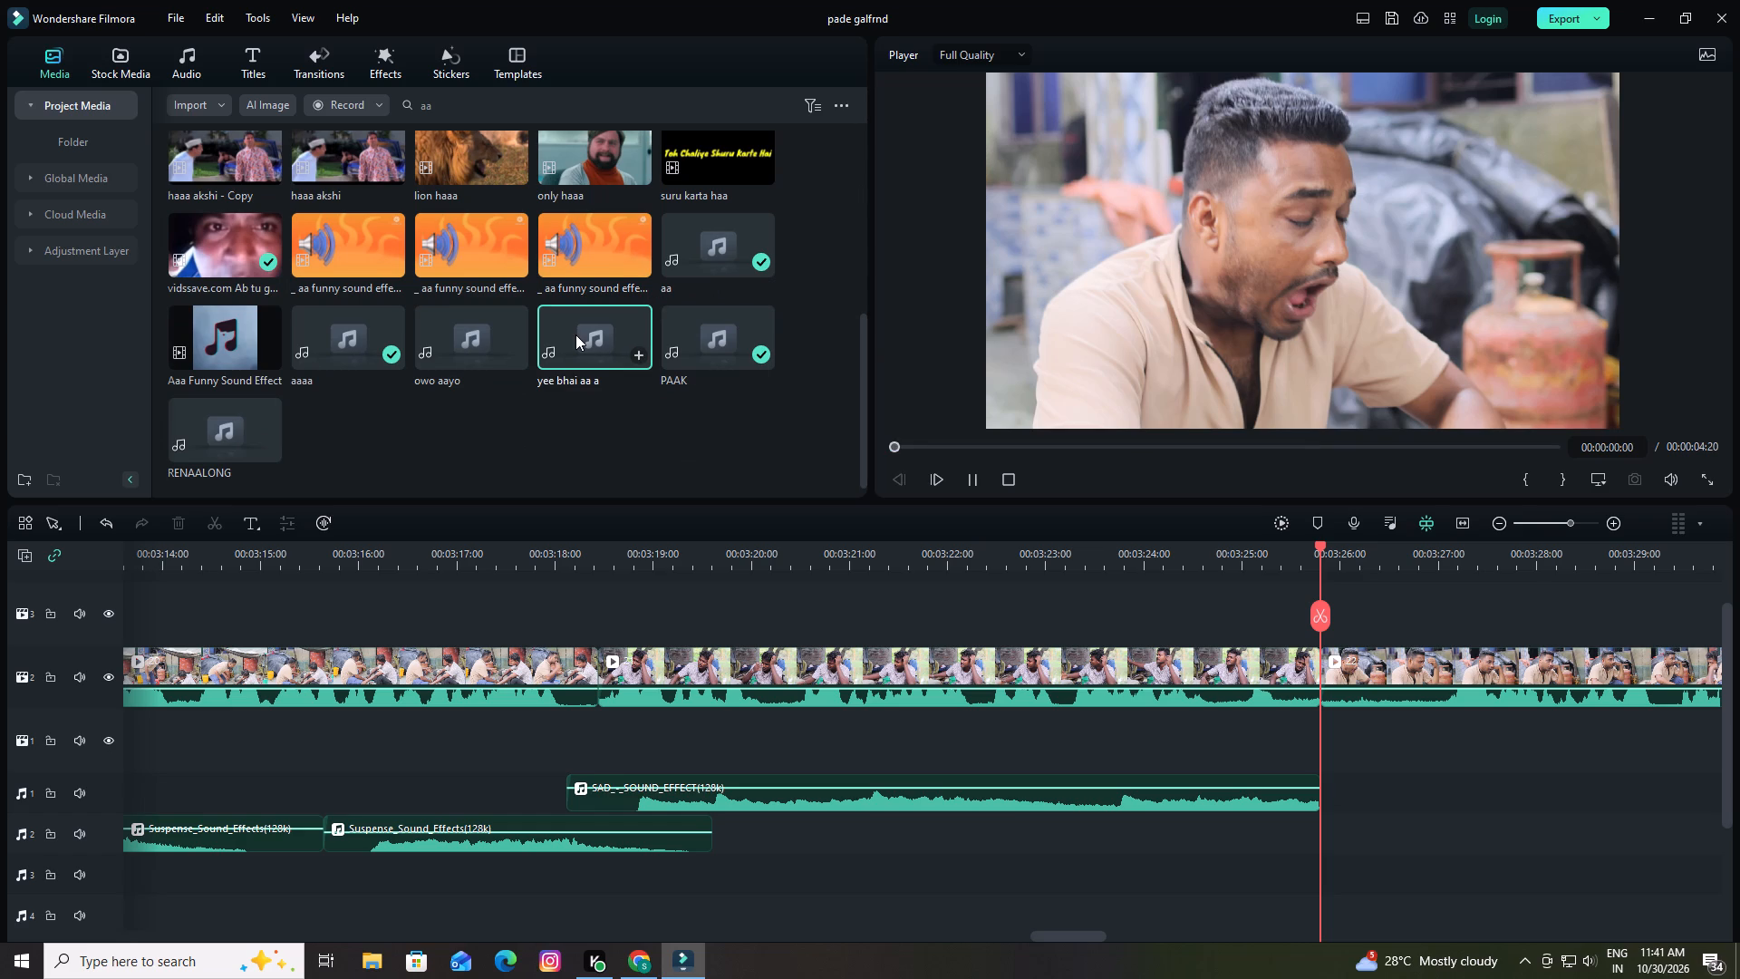
click(321, 349)
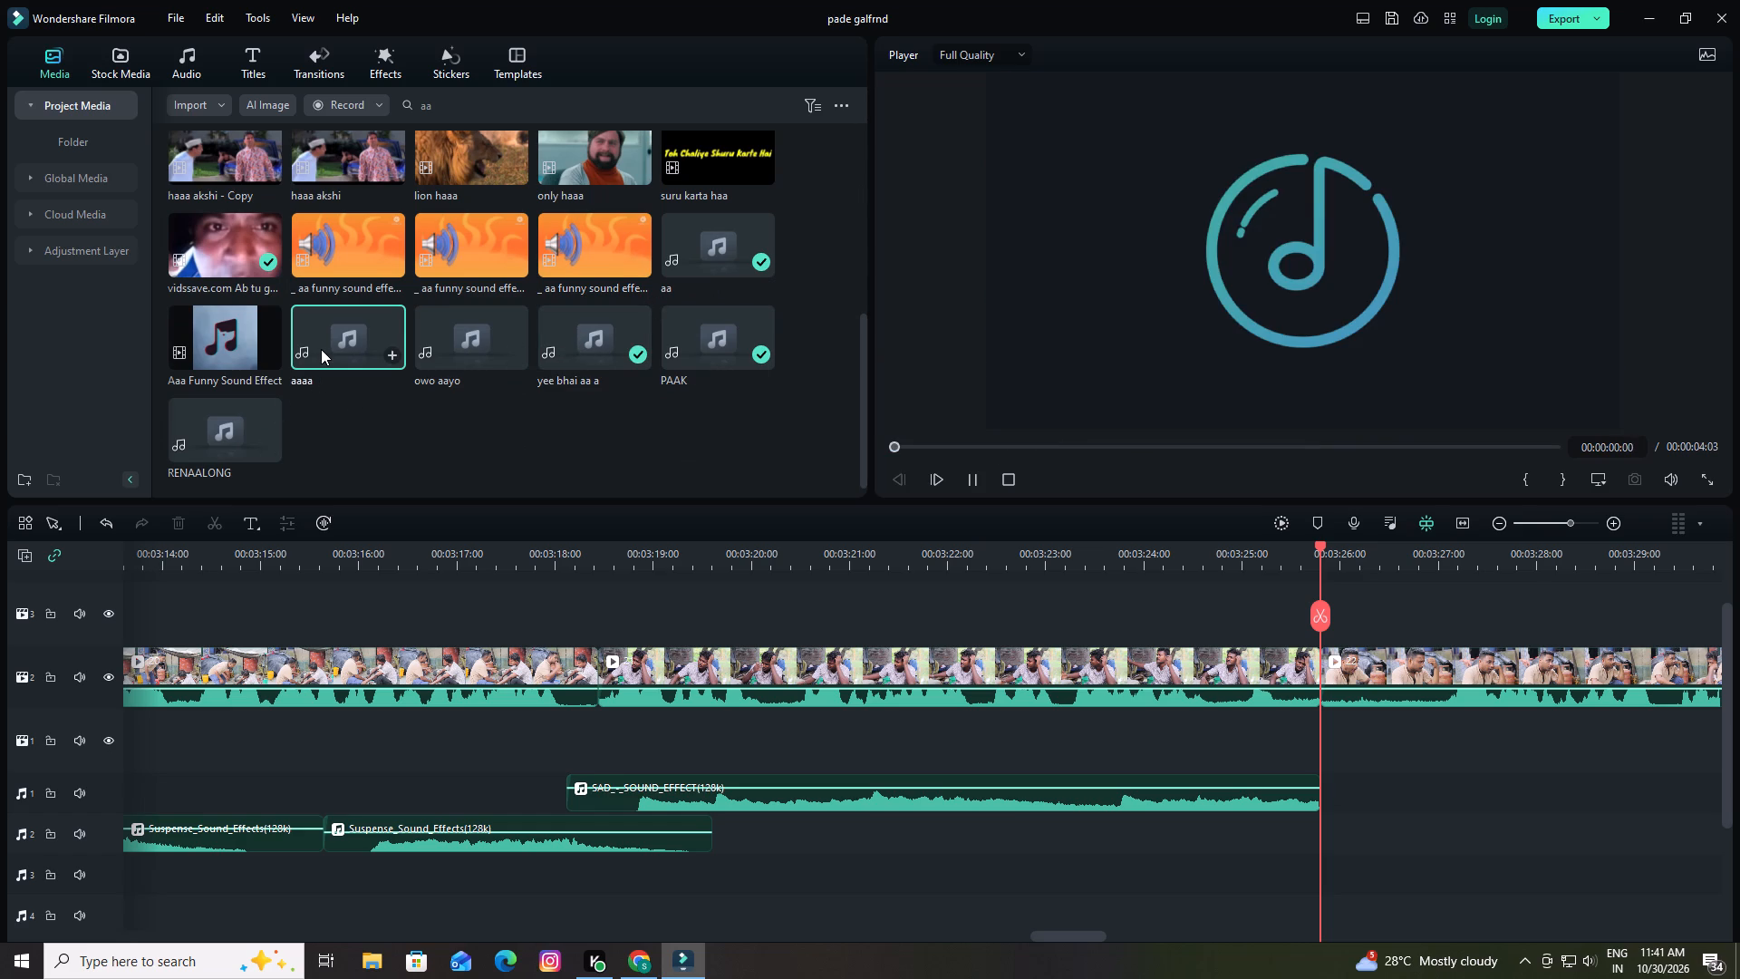
Add the aa sound effect to audio track 2, starting at 00:03:25:17 over the end of the sad effect.
drag(715, 257, 1311, 838)
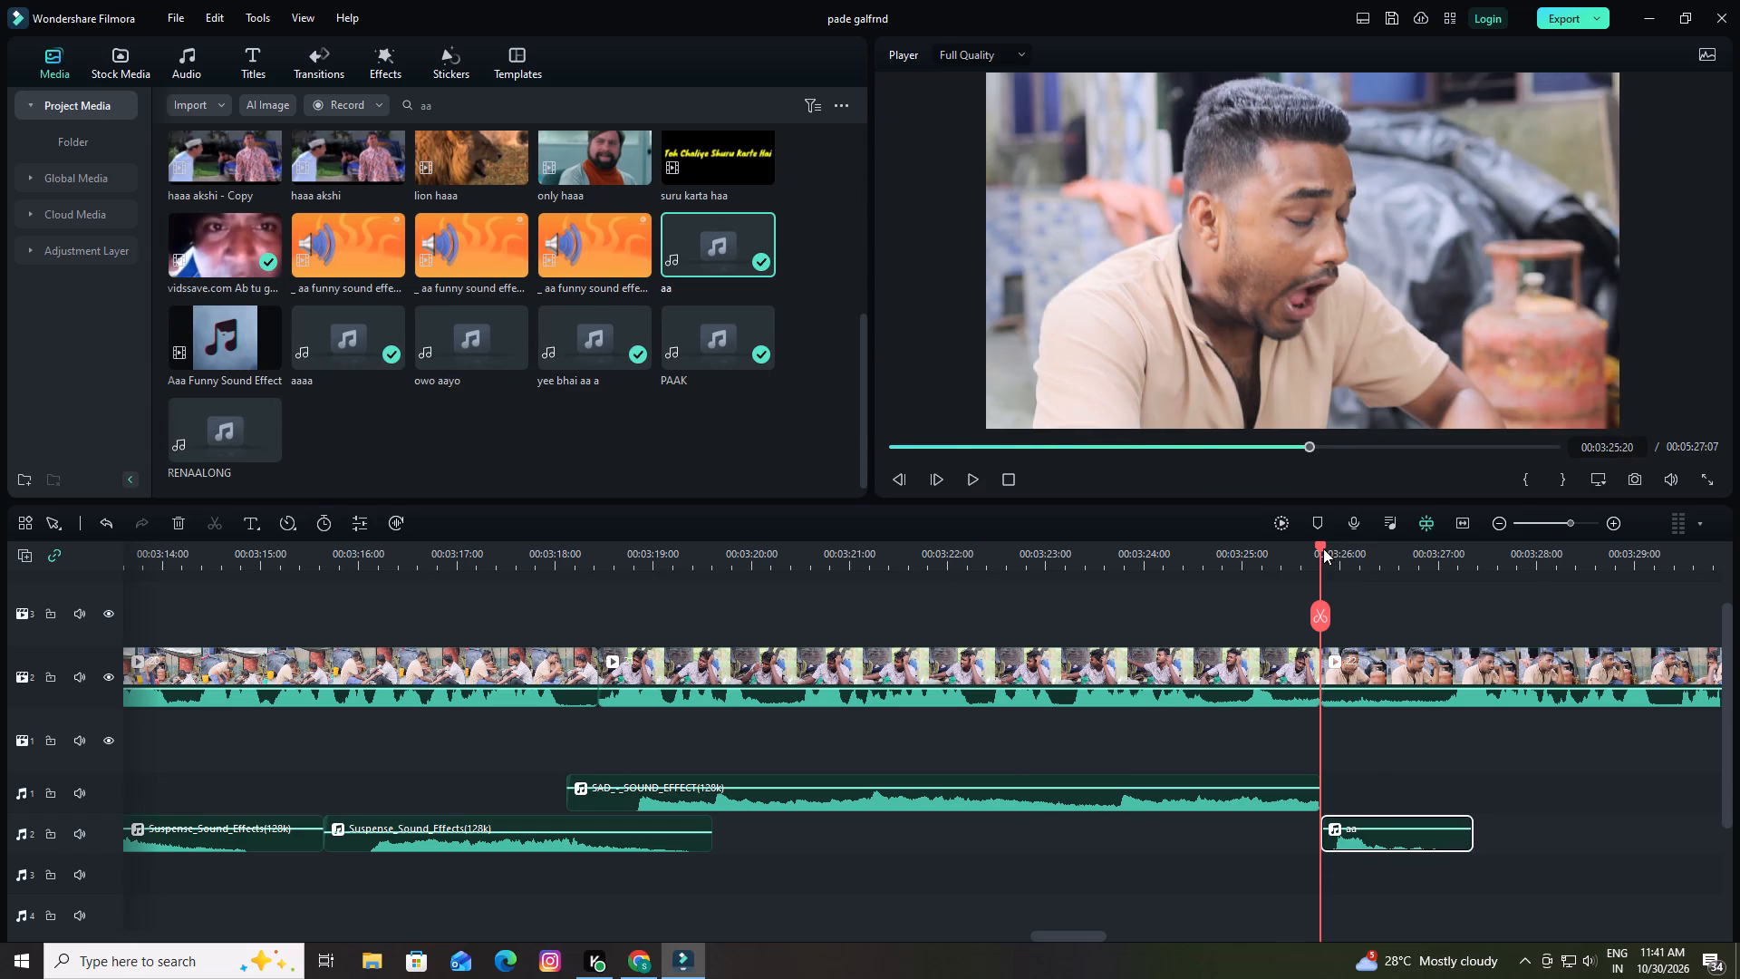
click(1317, 545)
drag(1360, 848, 1348, 848)
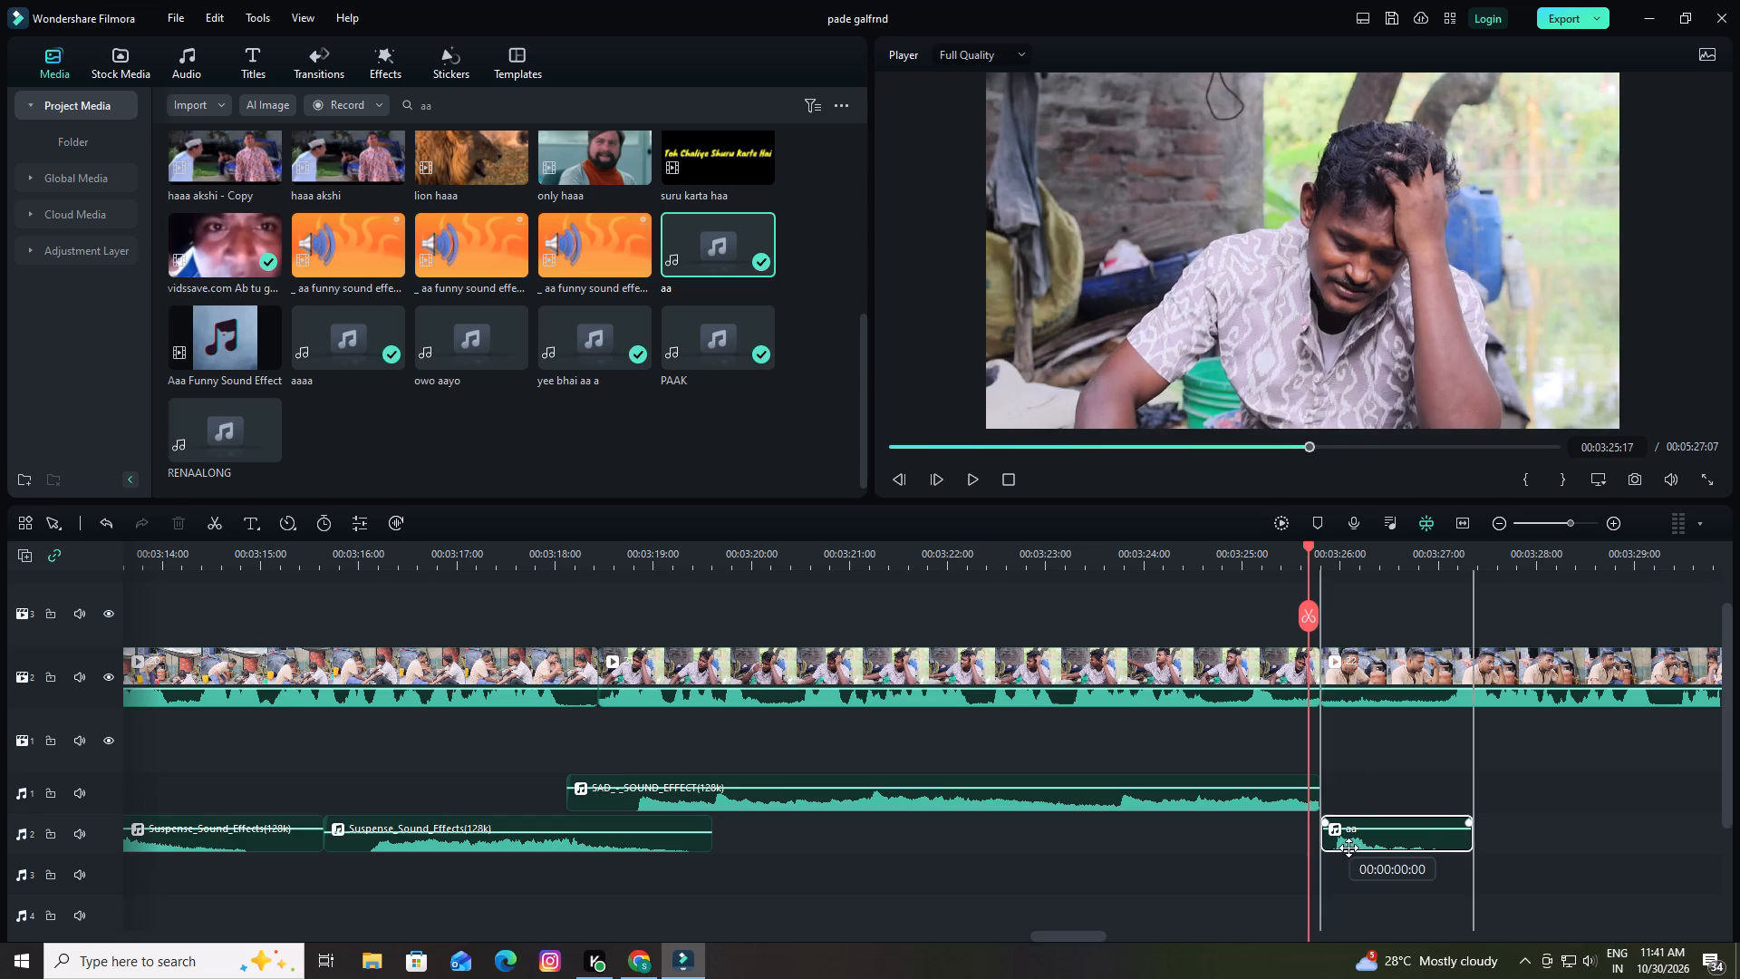
drag(1348, 848, 1342, 849)
Raise the volume of the aa sound effect on audio track 2.
drag(1406, 554, 807, 605)
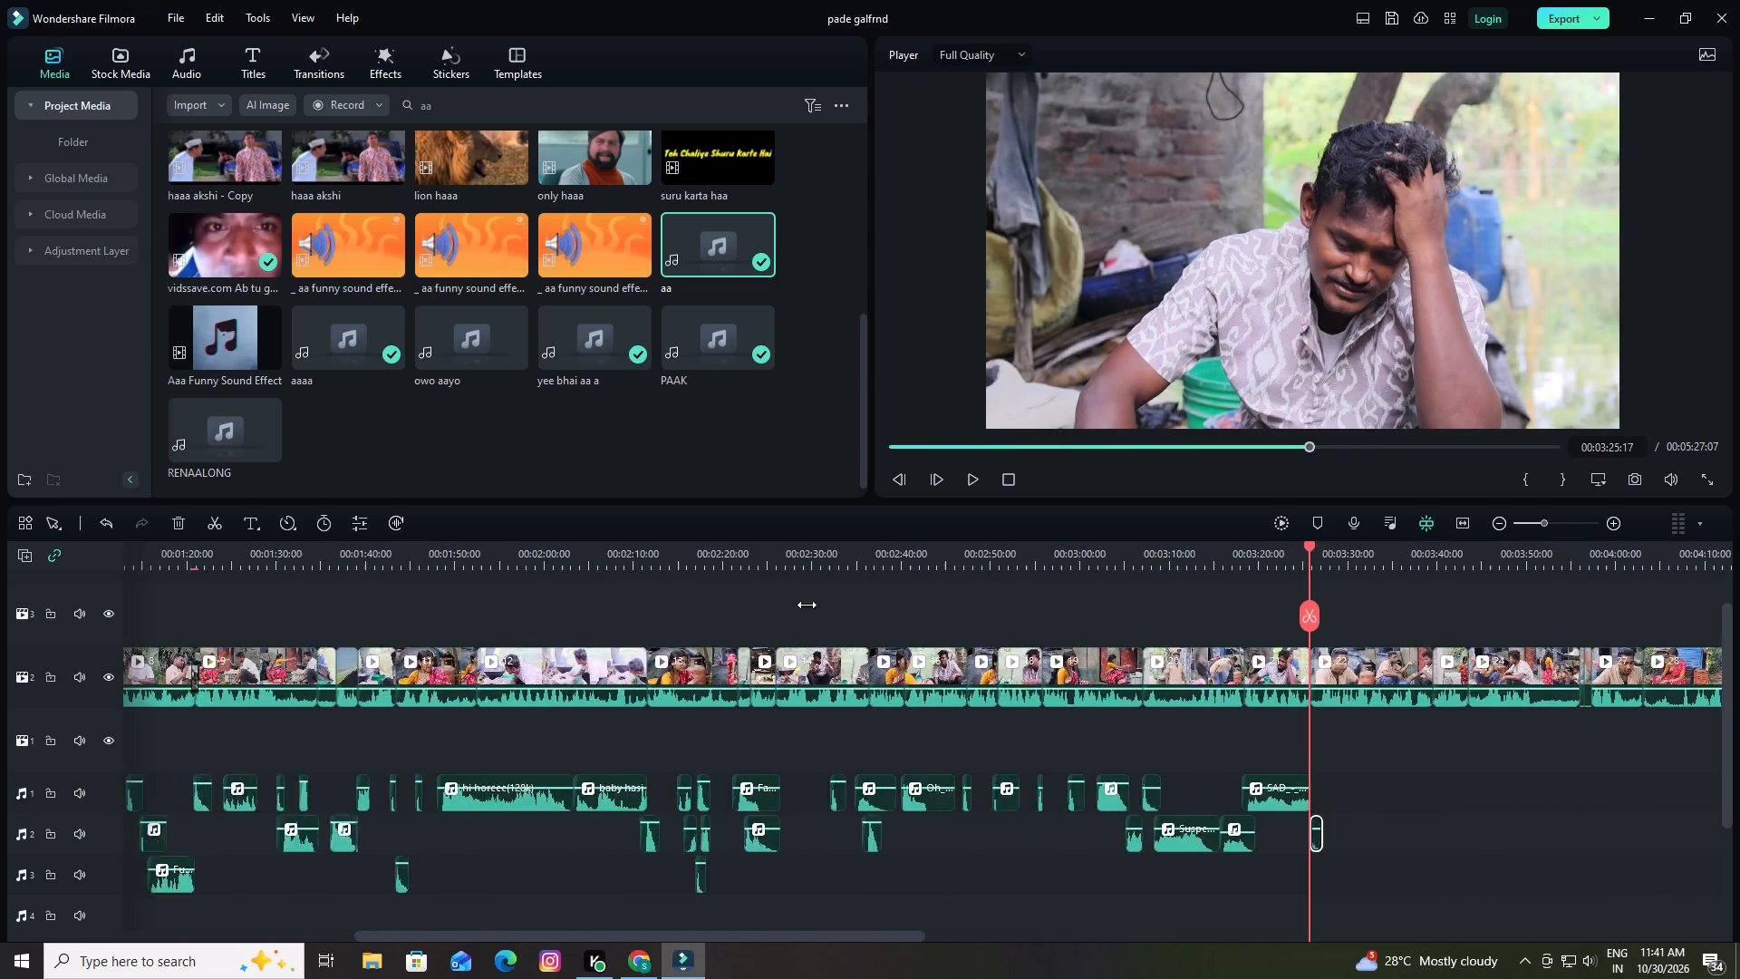
drag(807, 605, 563, 611)
drag(754, 560, 826, 568)
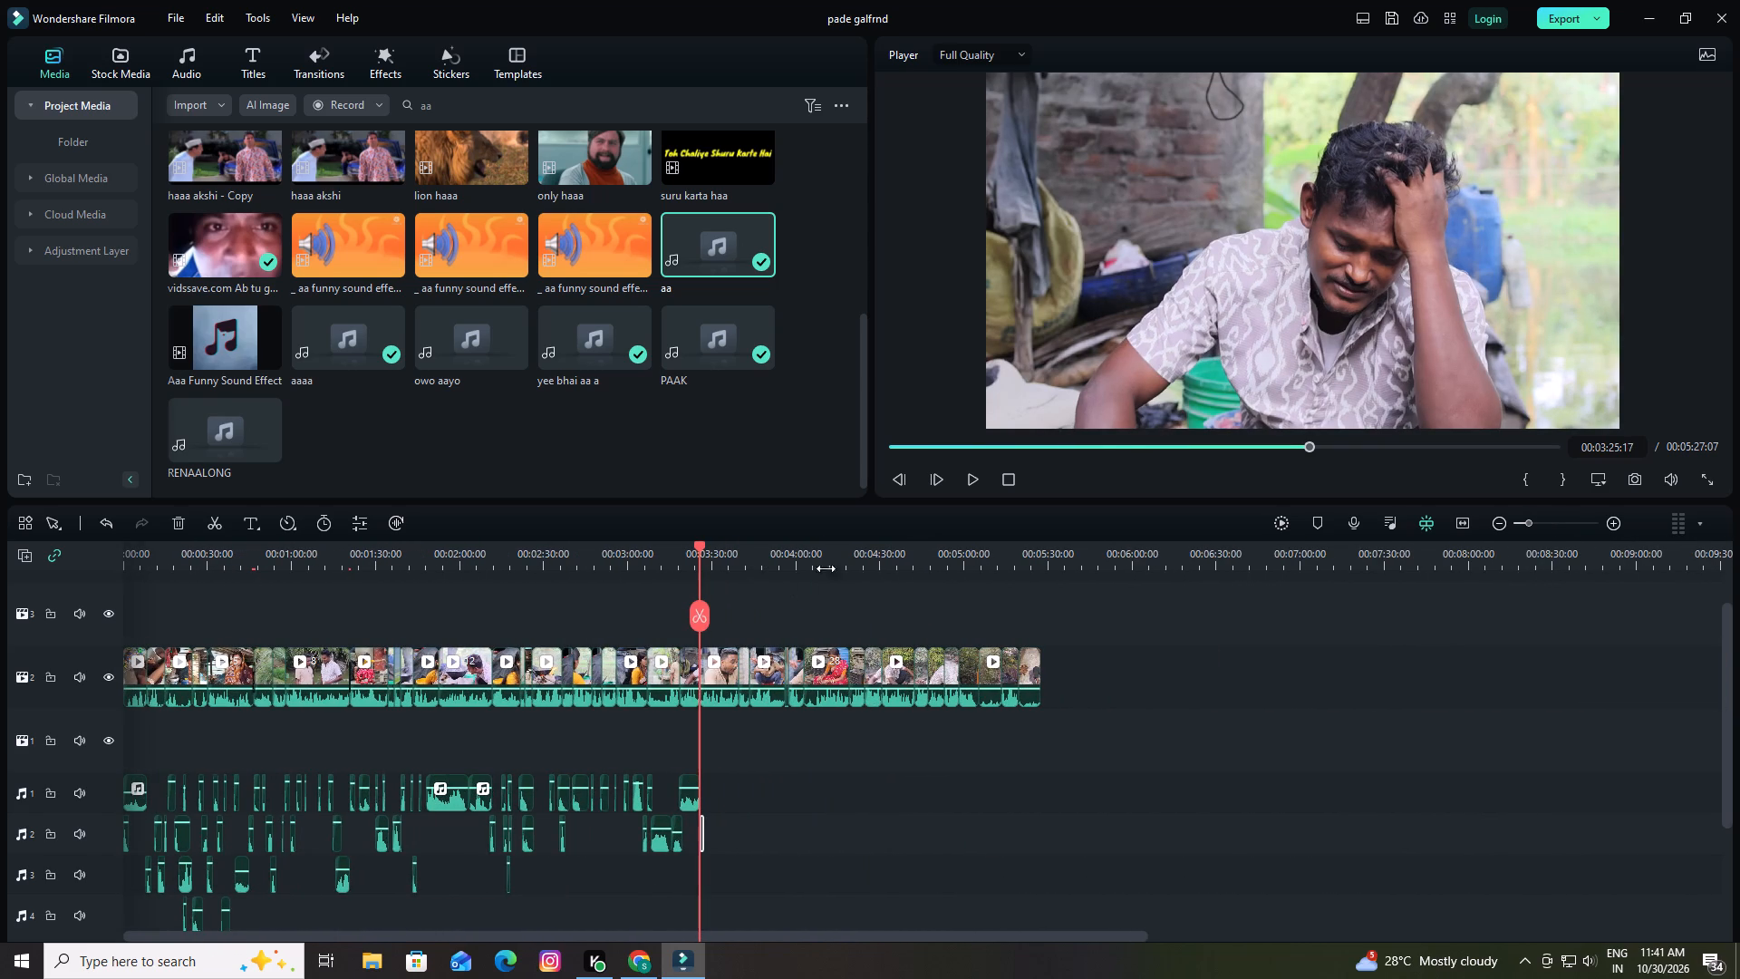
drag(826, 568, 1327, 609)
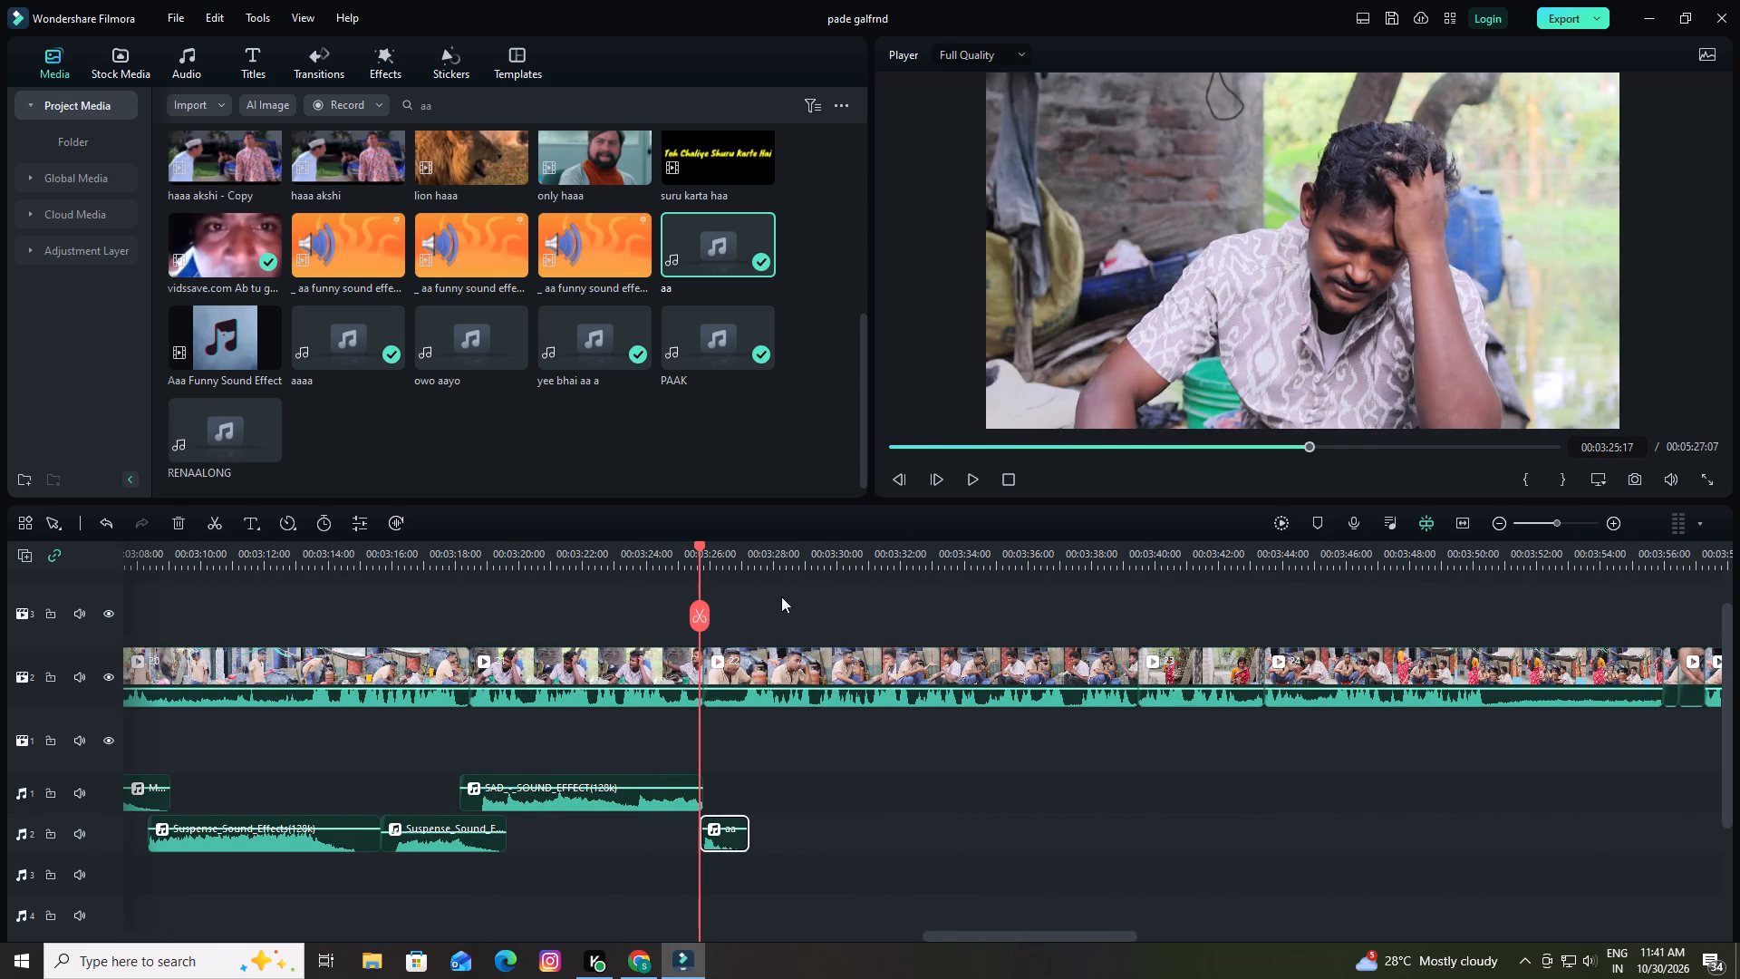
drag(824, 560, 965, 560)
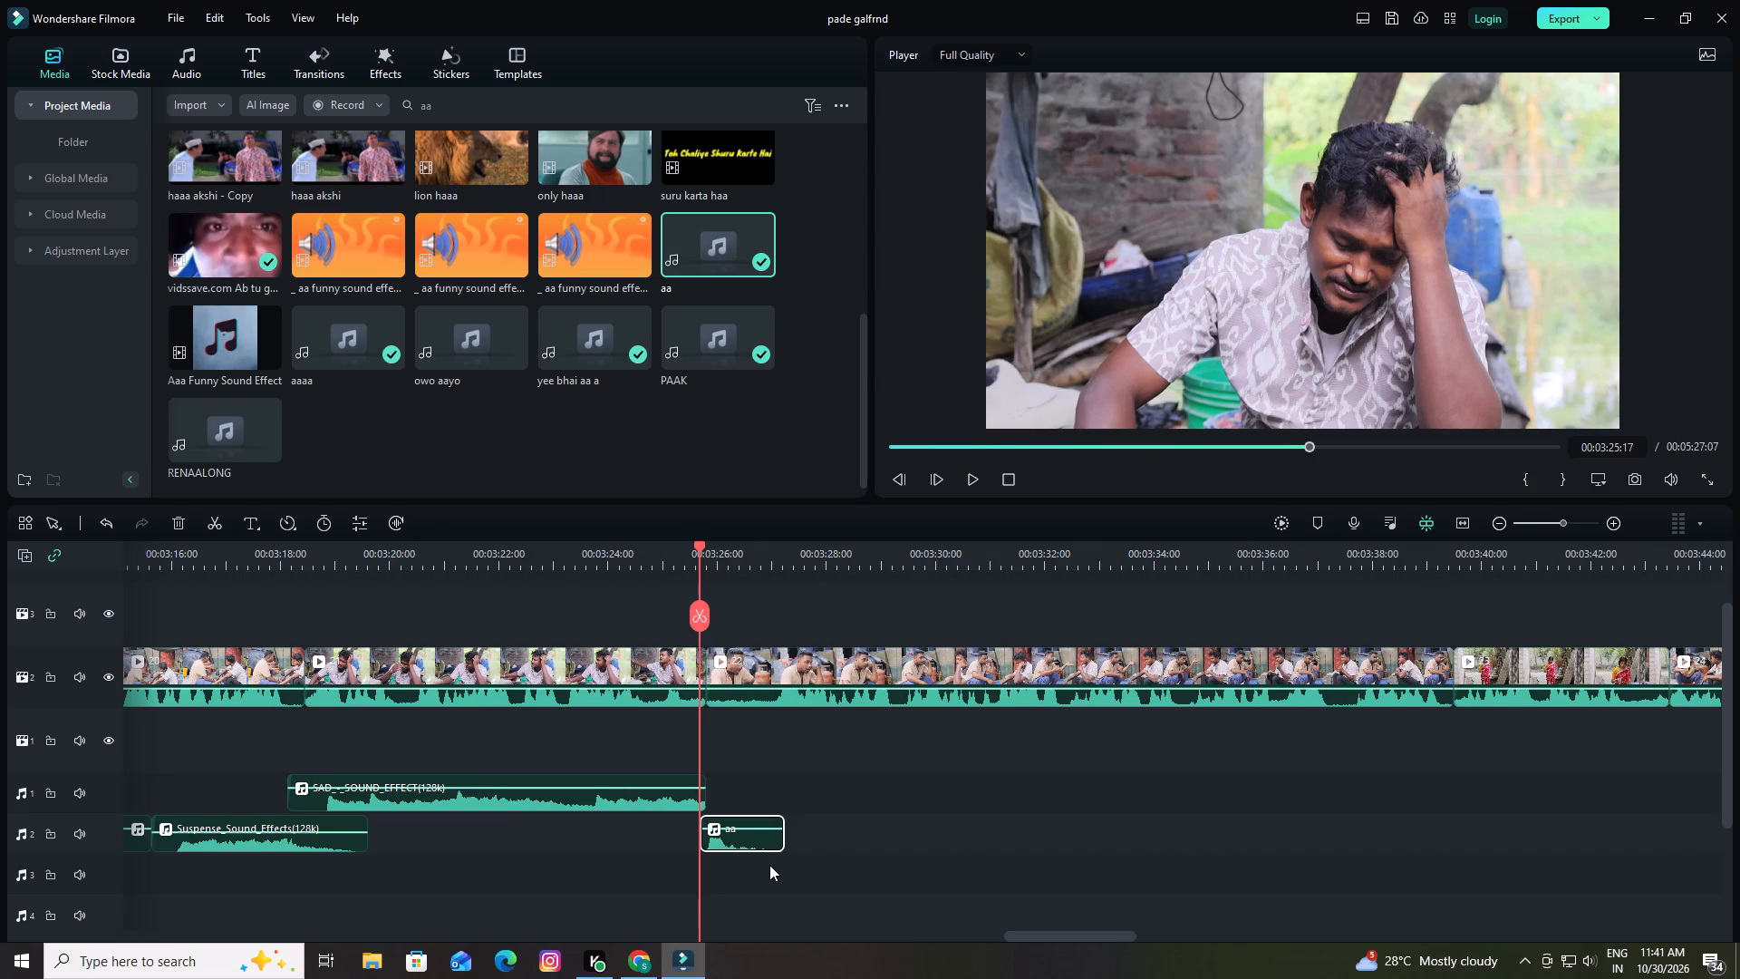
drag(745, 827, 745, 802)
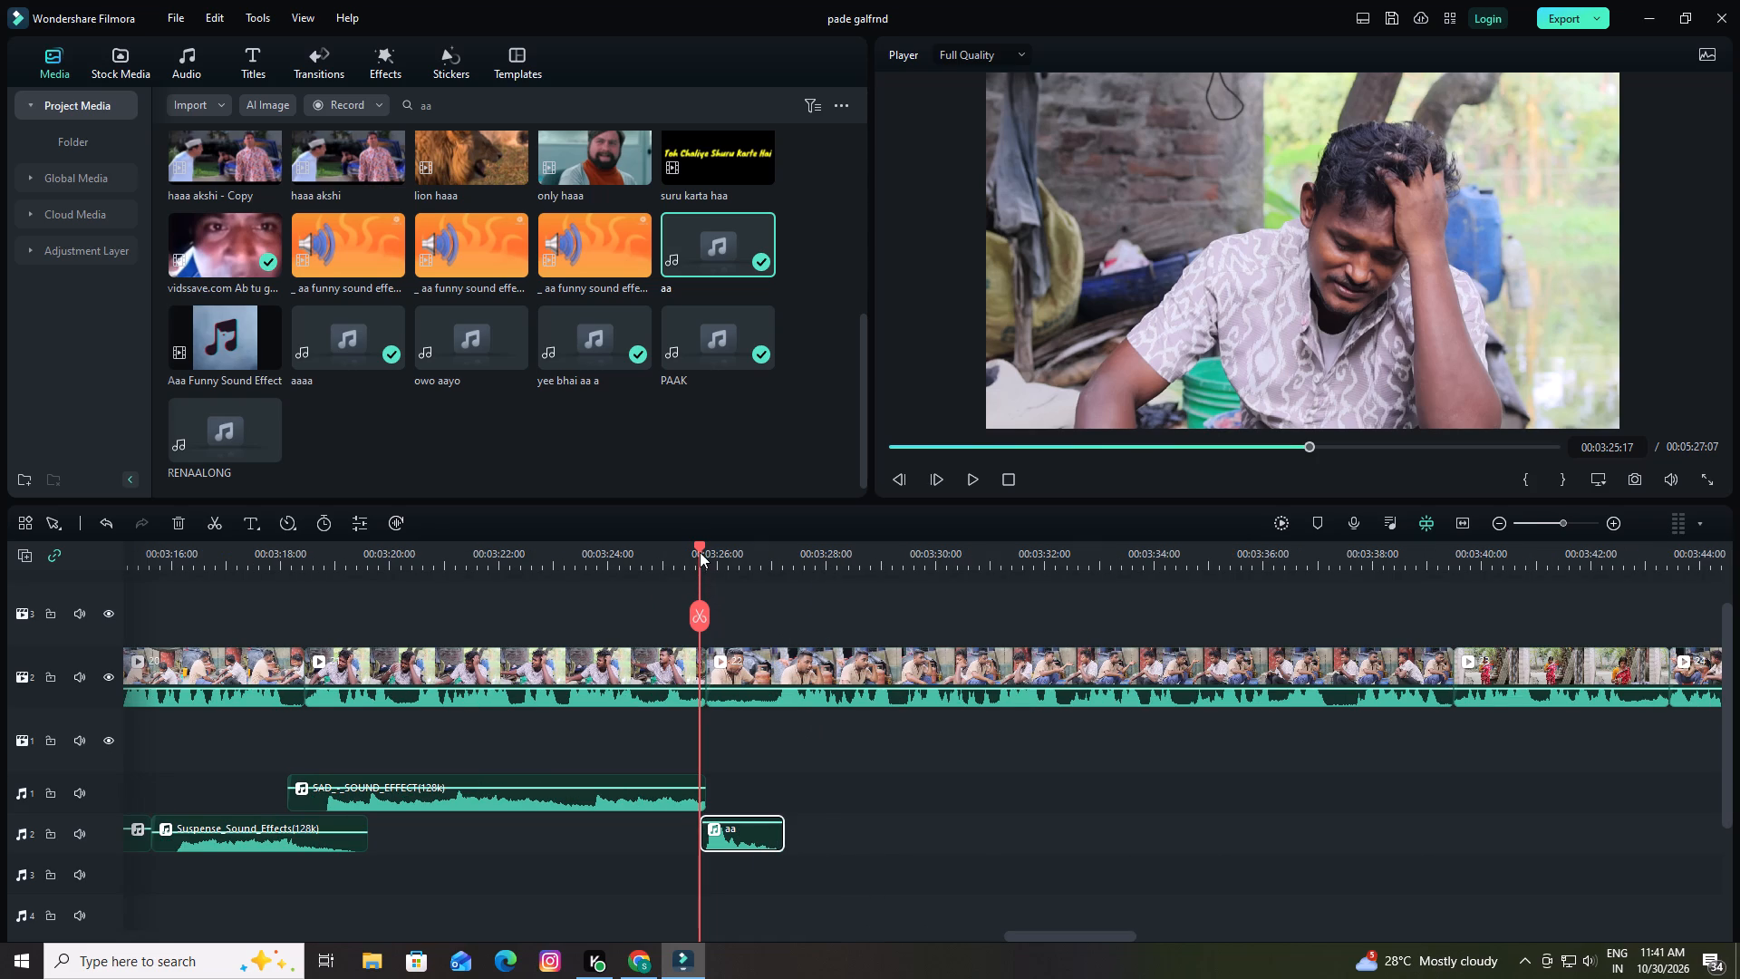
Play back the scene from 00:03:25:17 to about 00:03:36:19 and replay its later part, listening for the next effect point.
click(700, 548)
key(space)
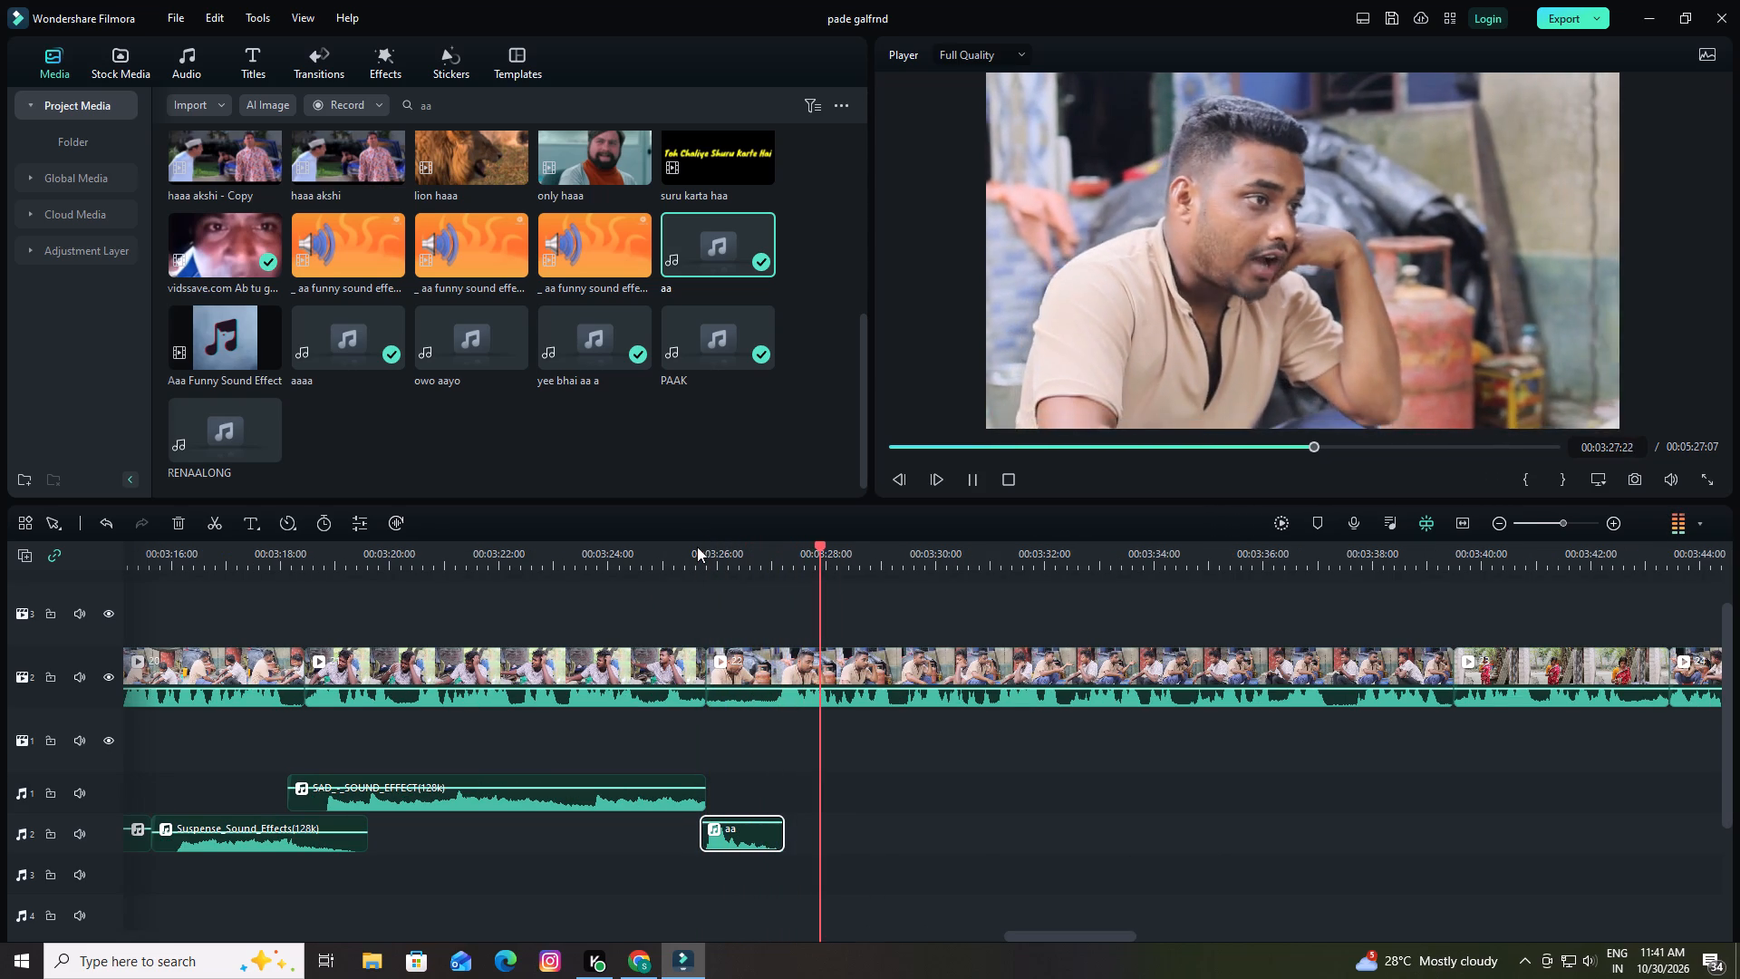
key(space)
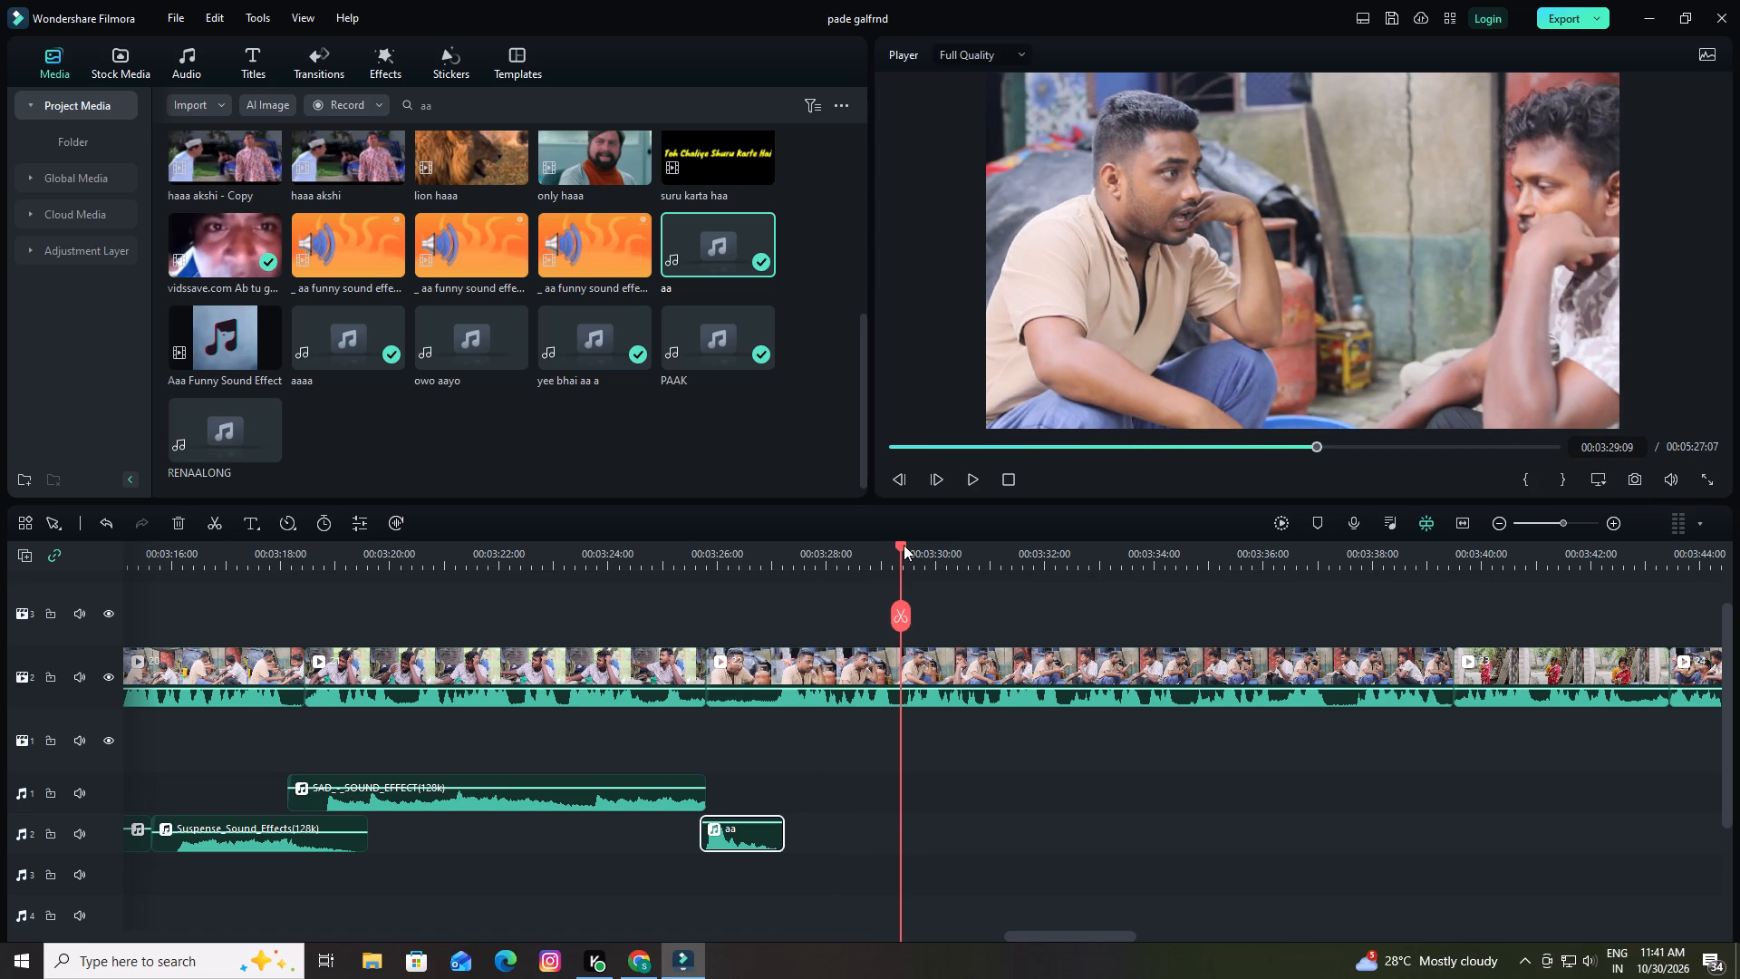
key(space)
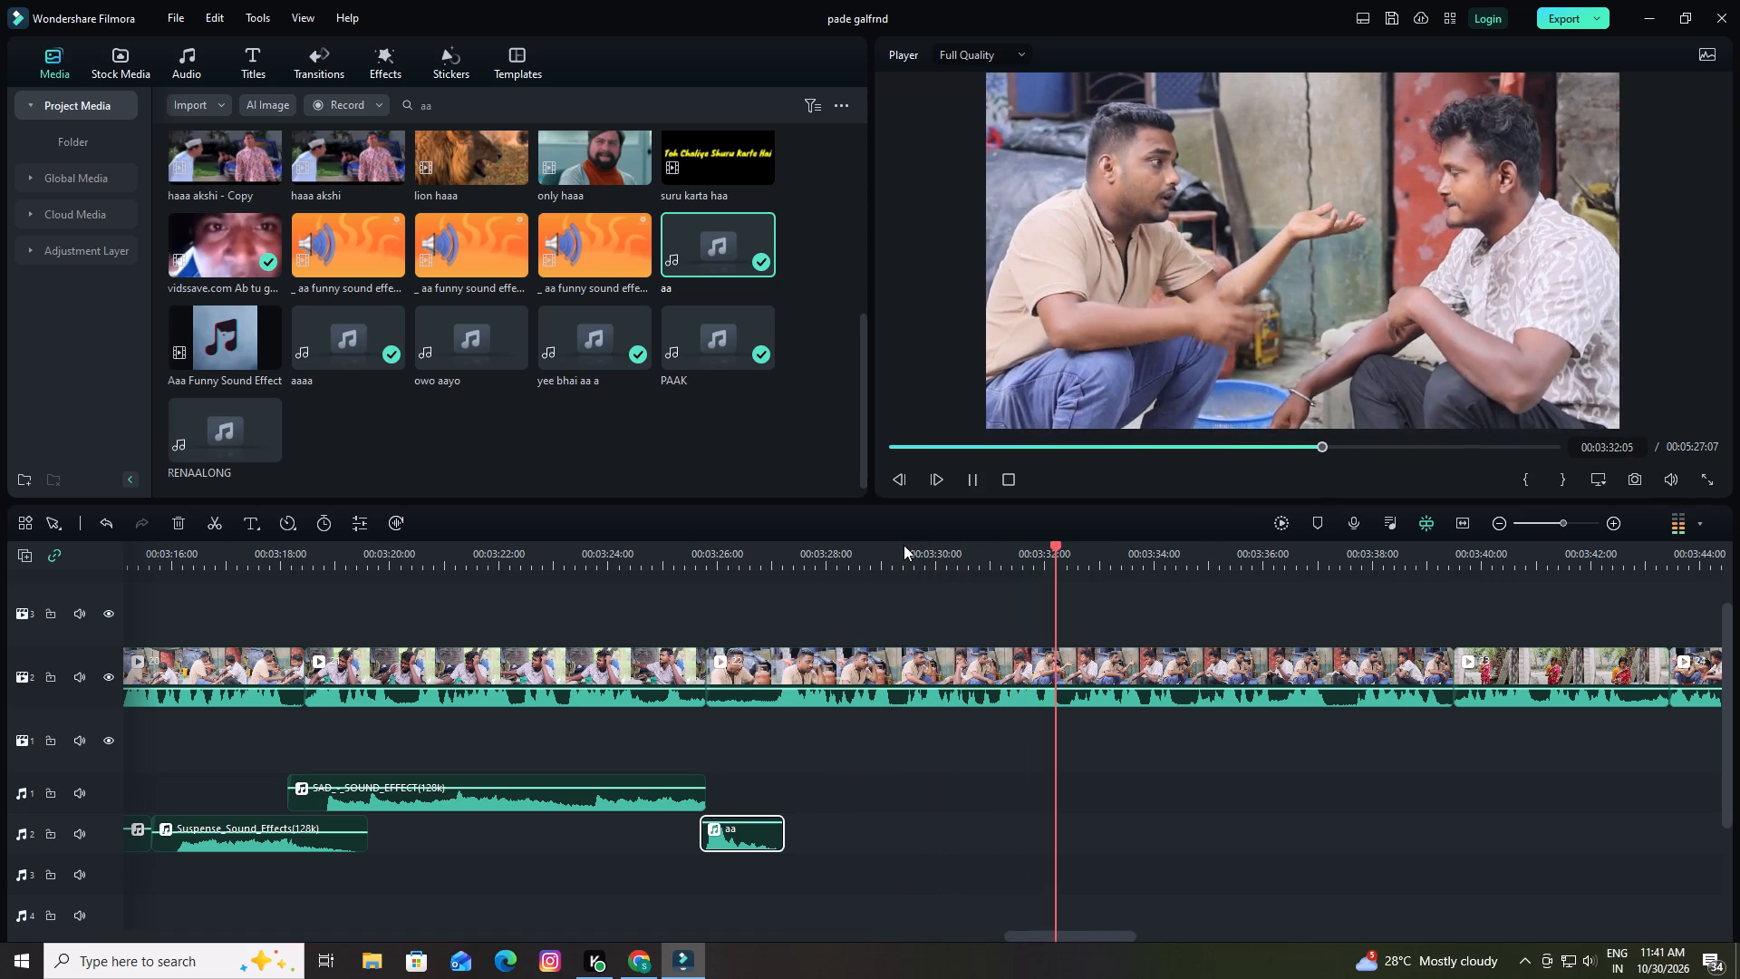
key(space)
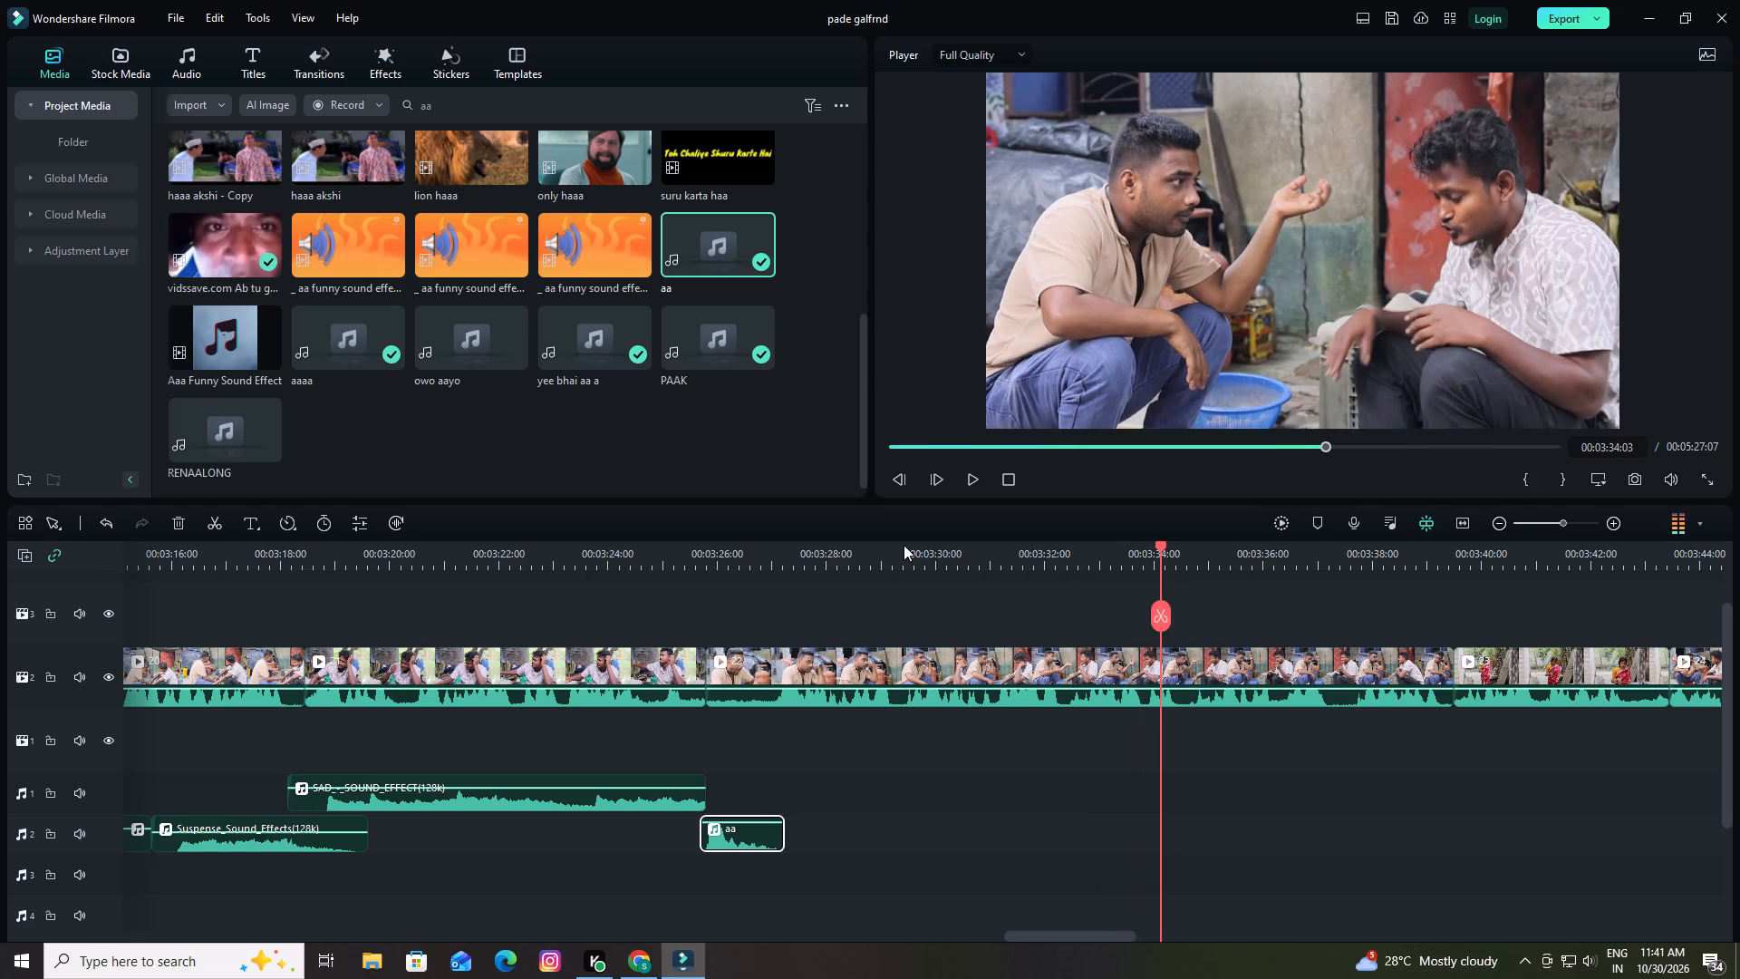
key(space)
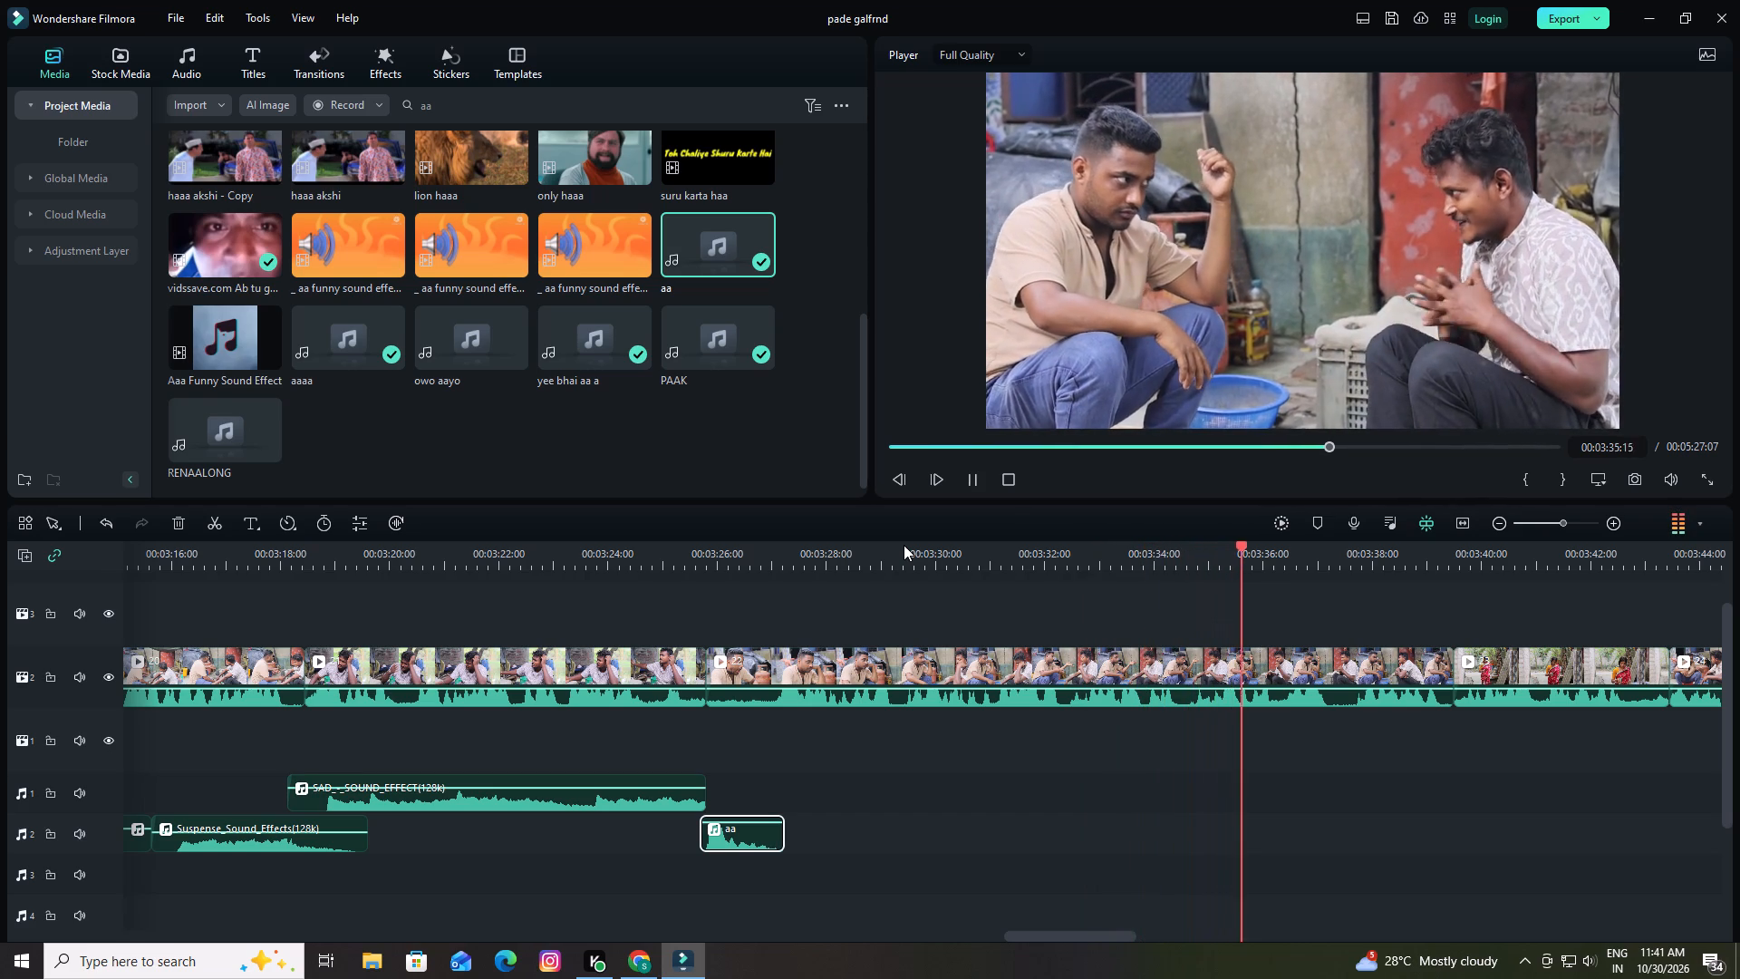
key(space)
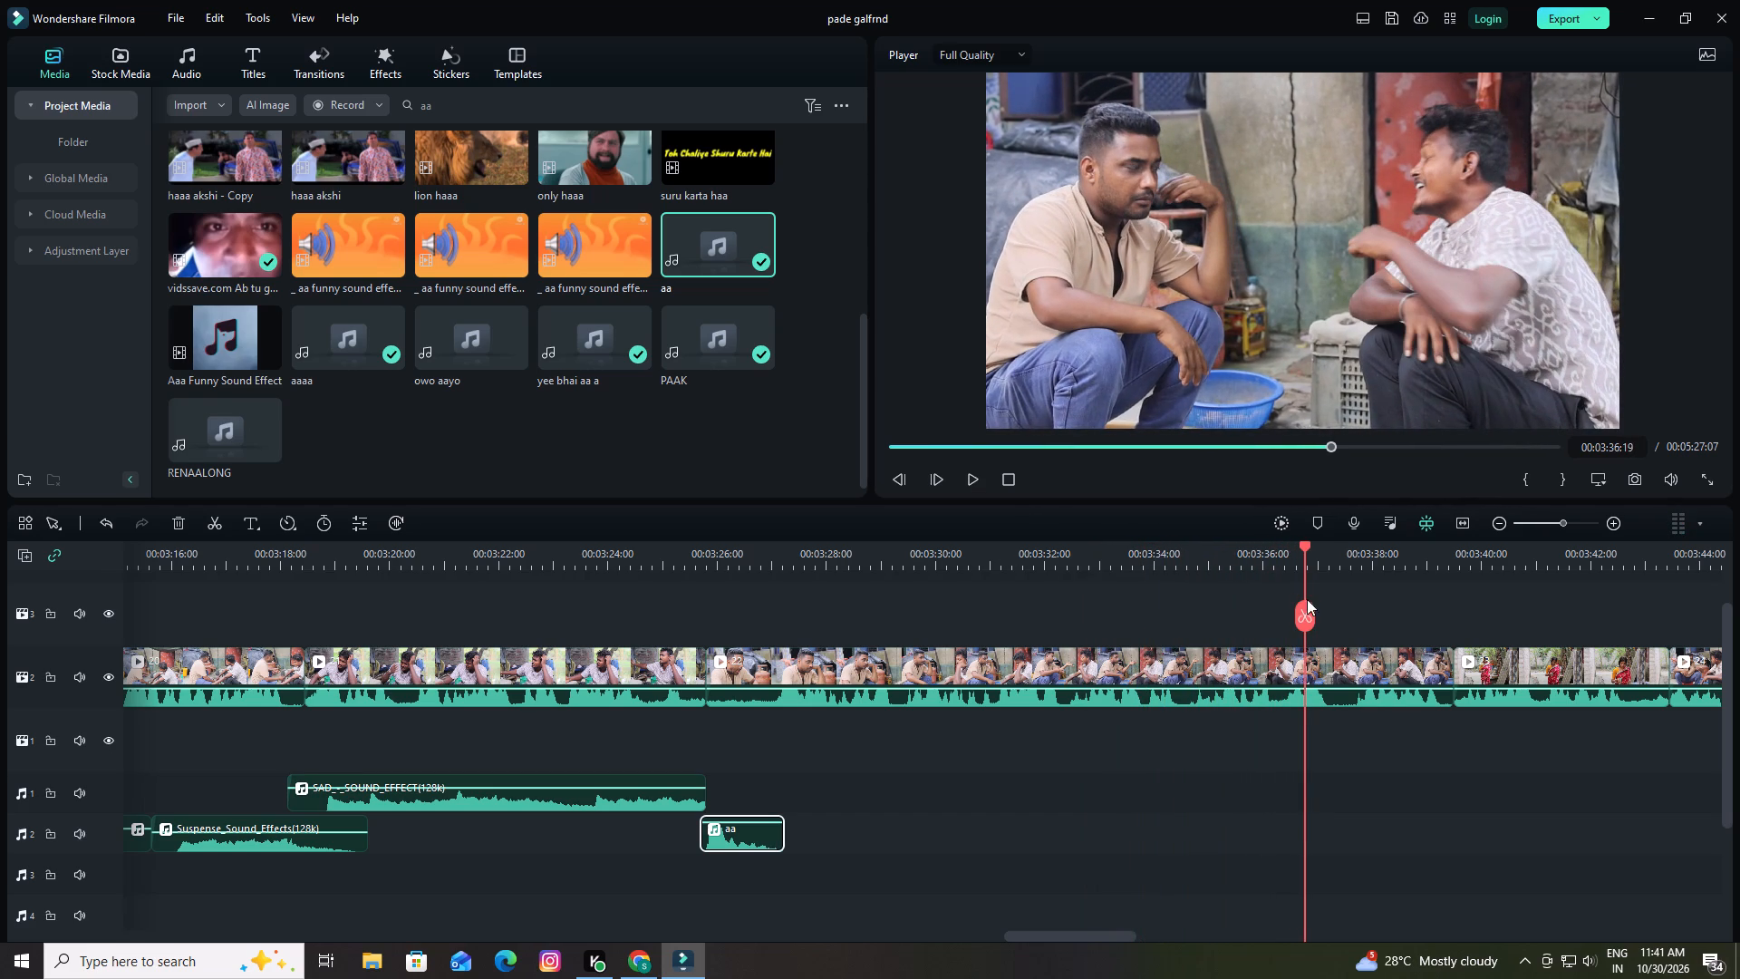
drag(1303, 542, 807, 603)
key(space)
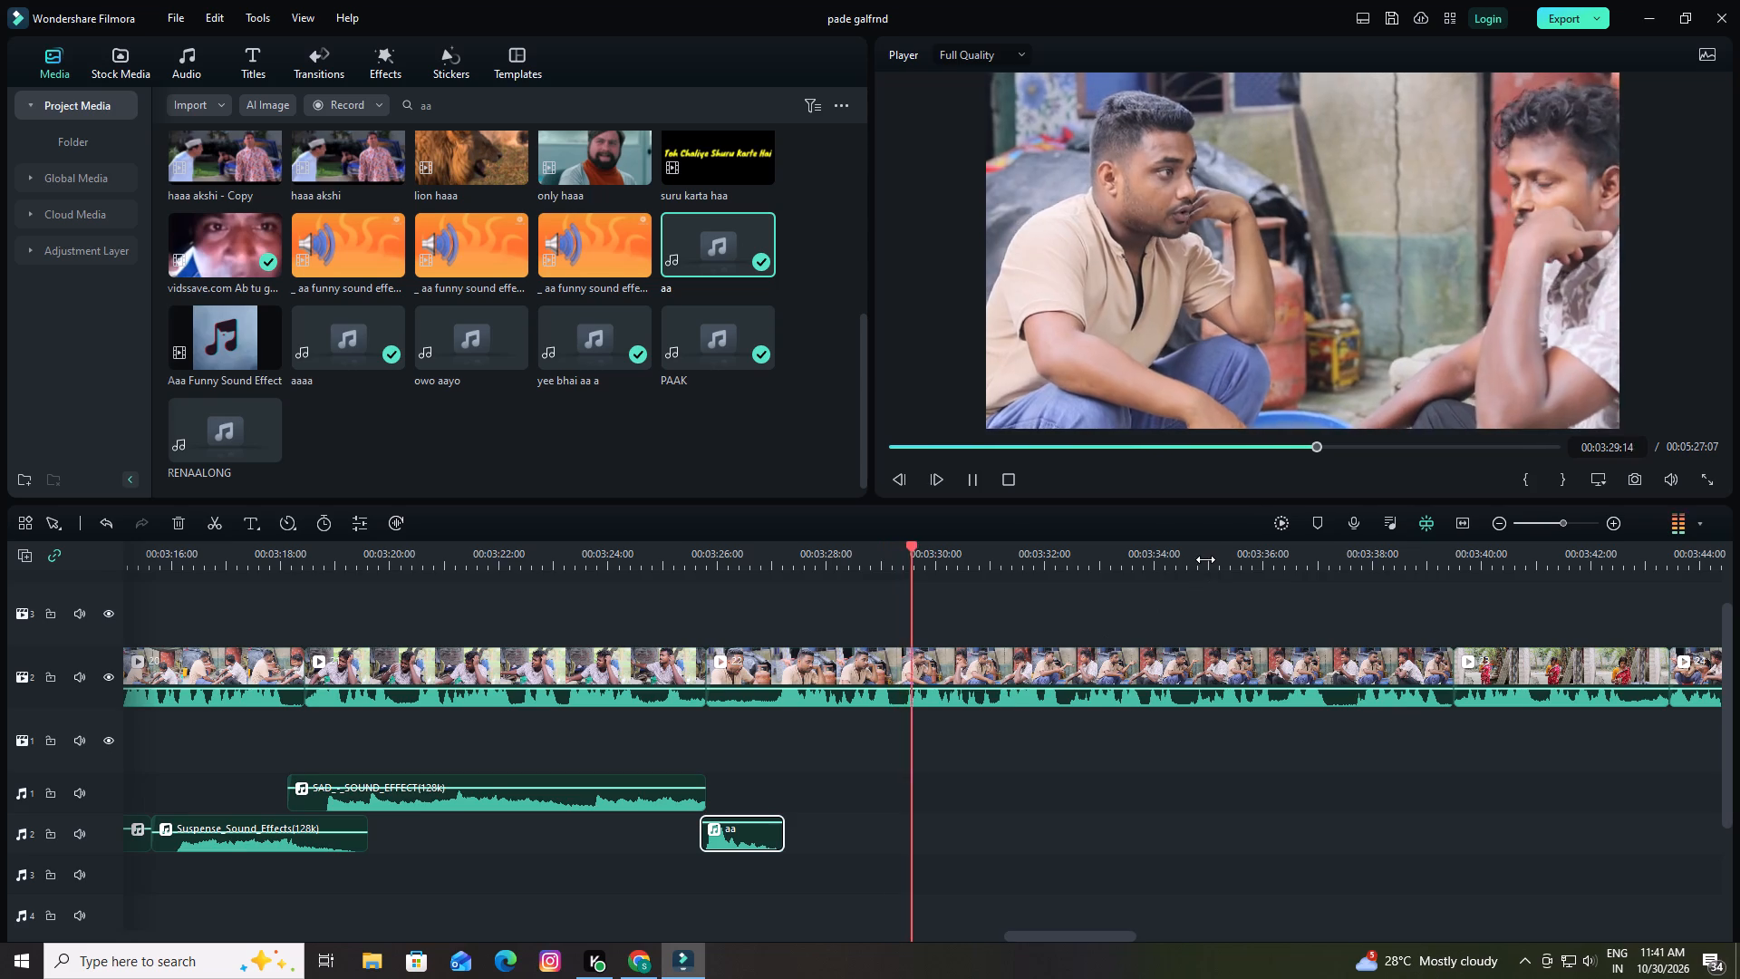
drag(1205, 559, 997, 559)
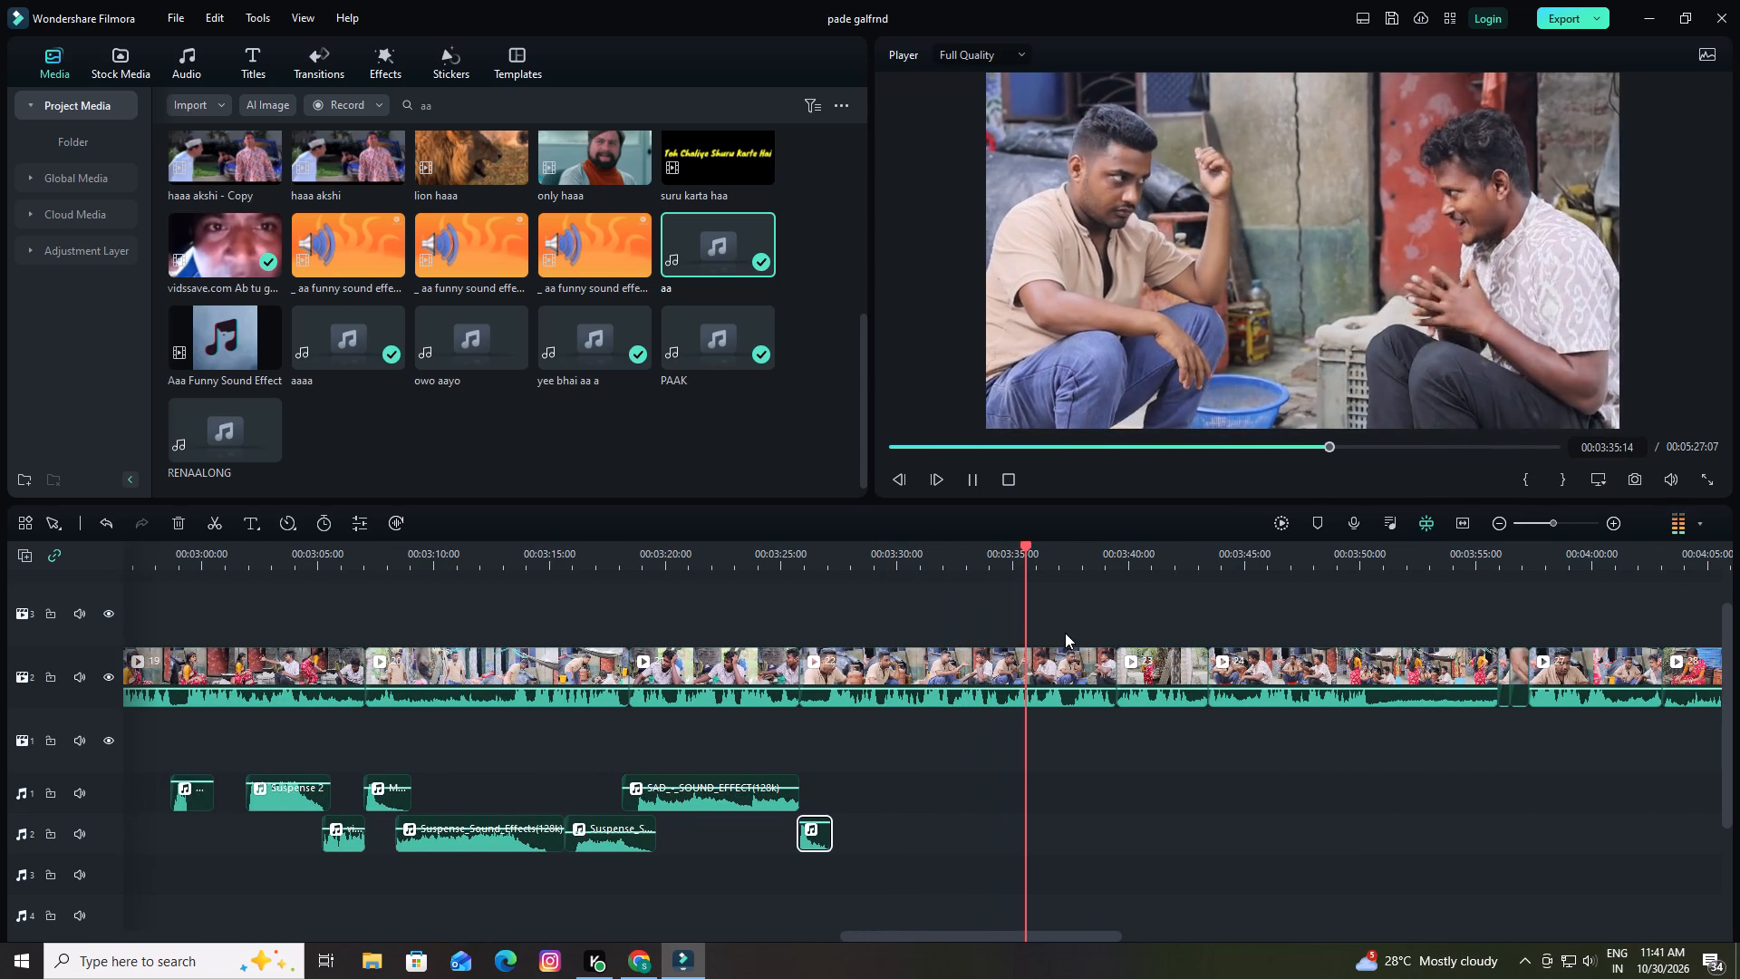
key(space)
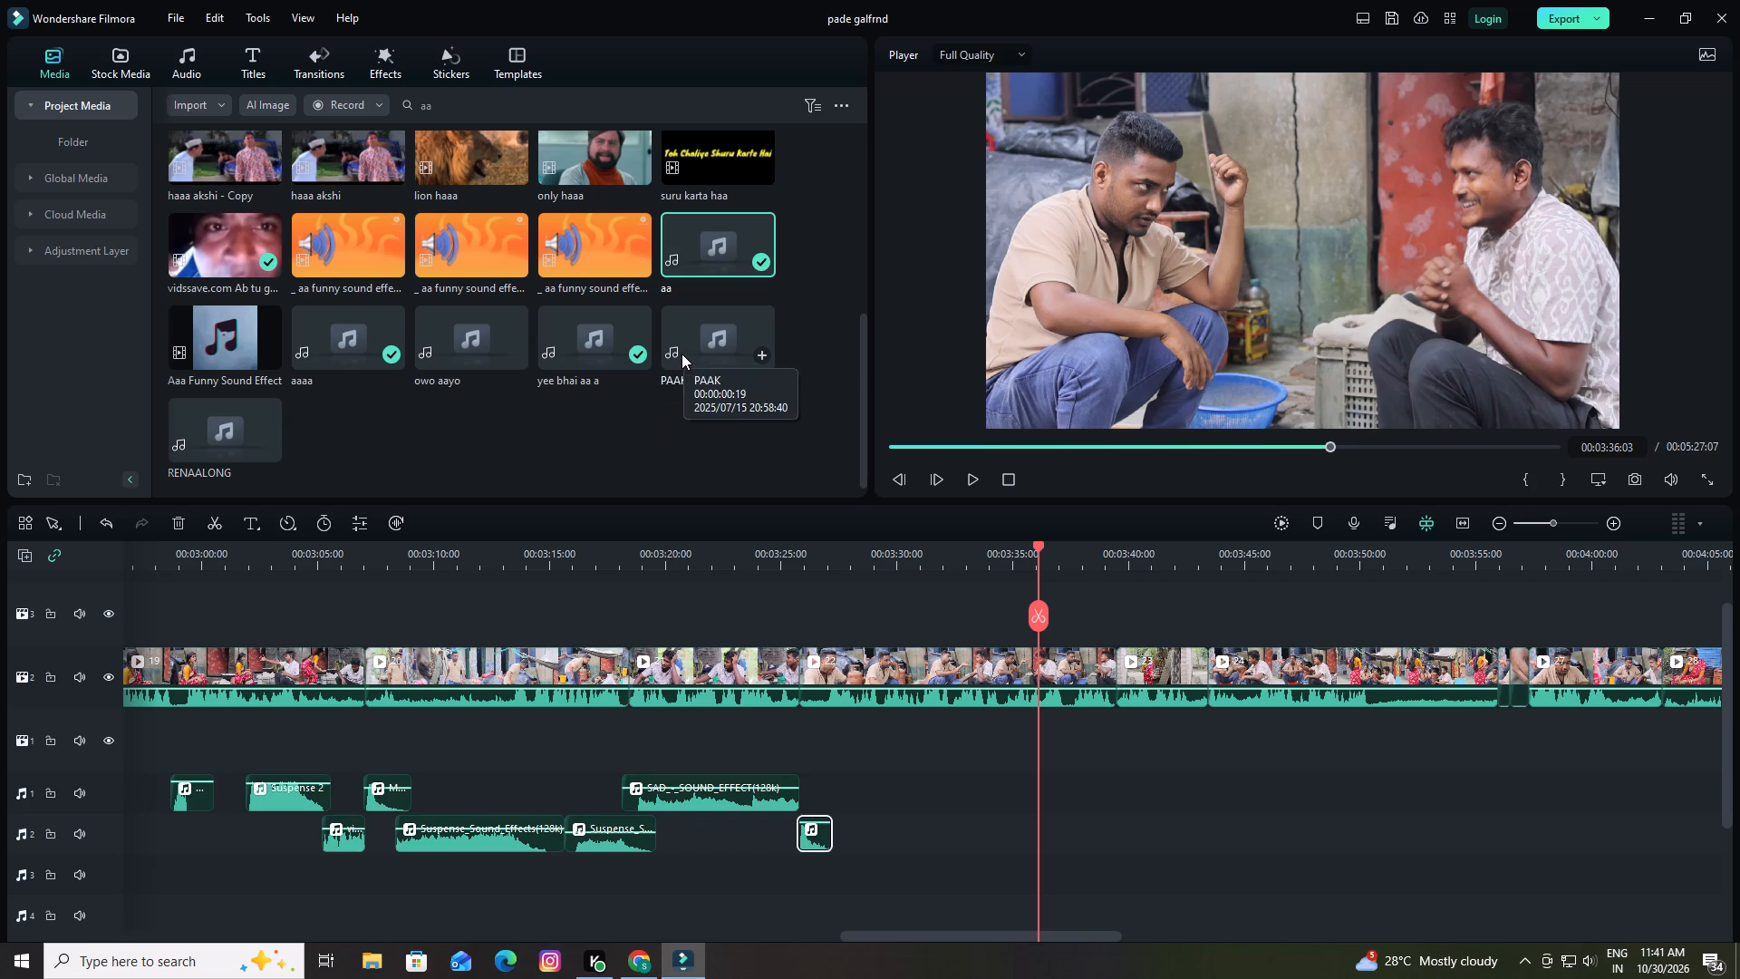
Add the PAAK sound effect to audio track 1 under the hand gesture, starting at about 00:03:34:04.
drag(1058, 557, 1397, 585)
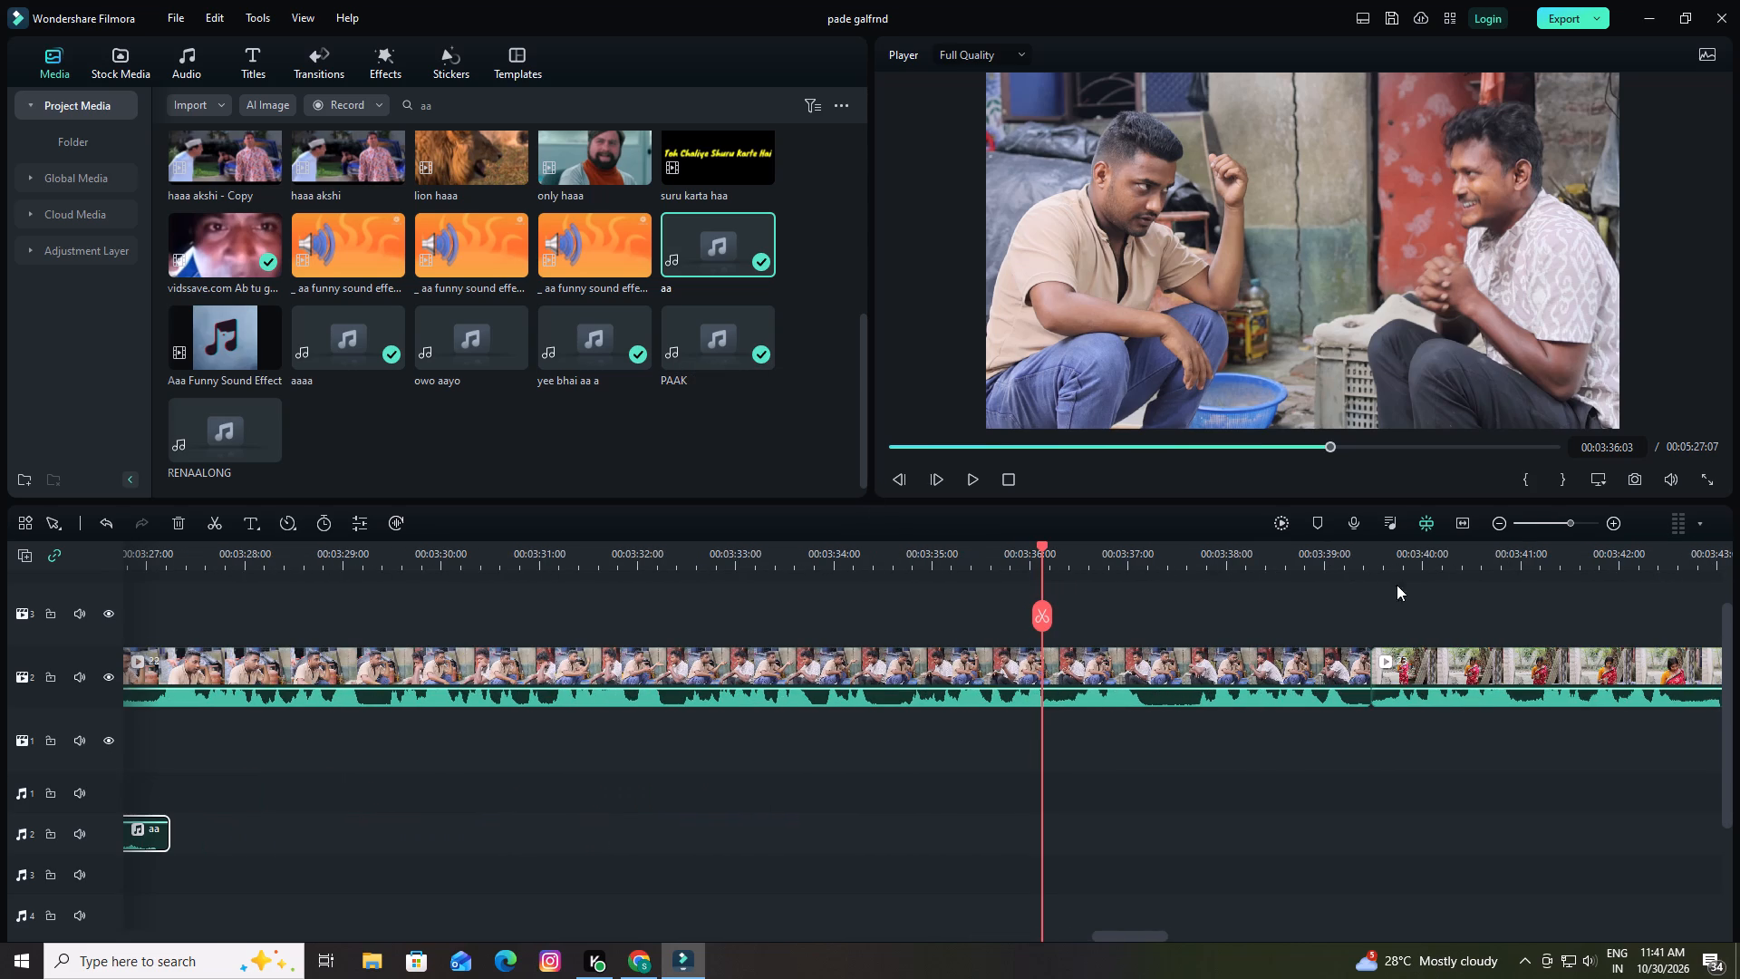
drag(1043, 543, 871, 582)
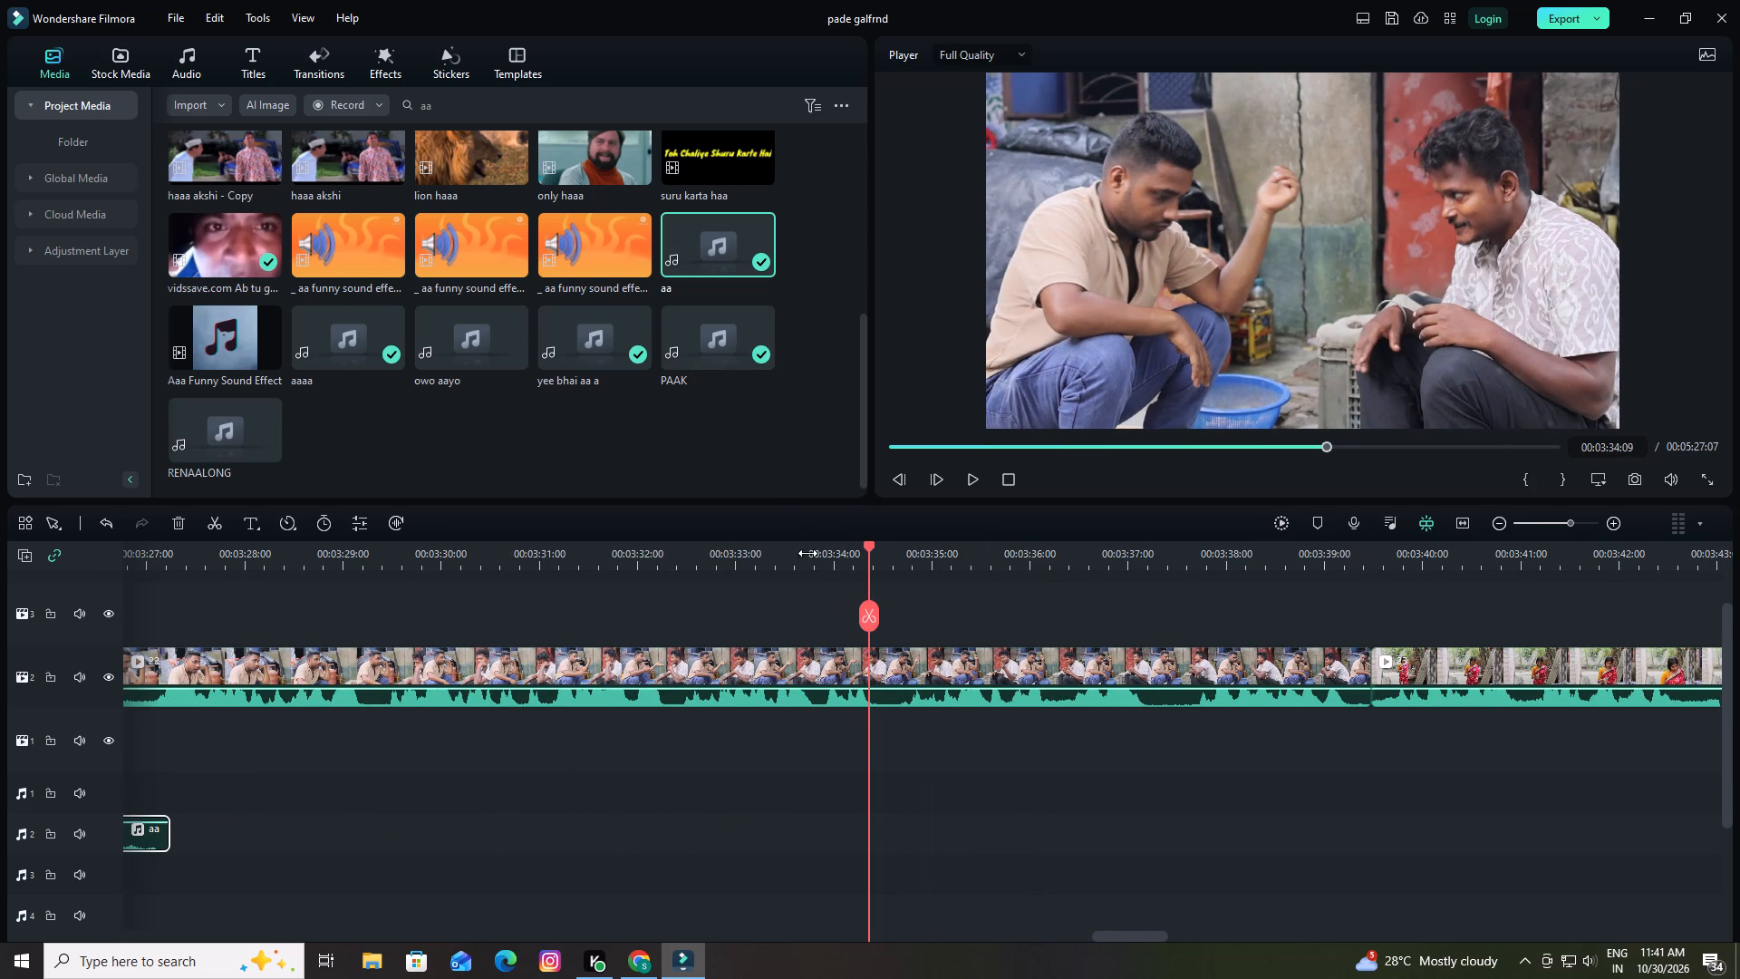
drag(695, 354, 882, 774)
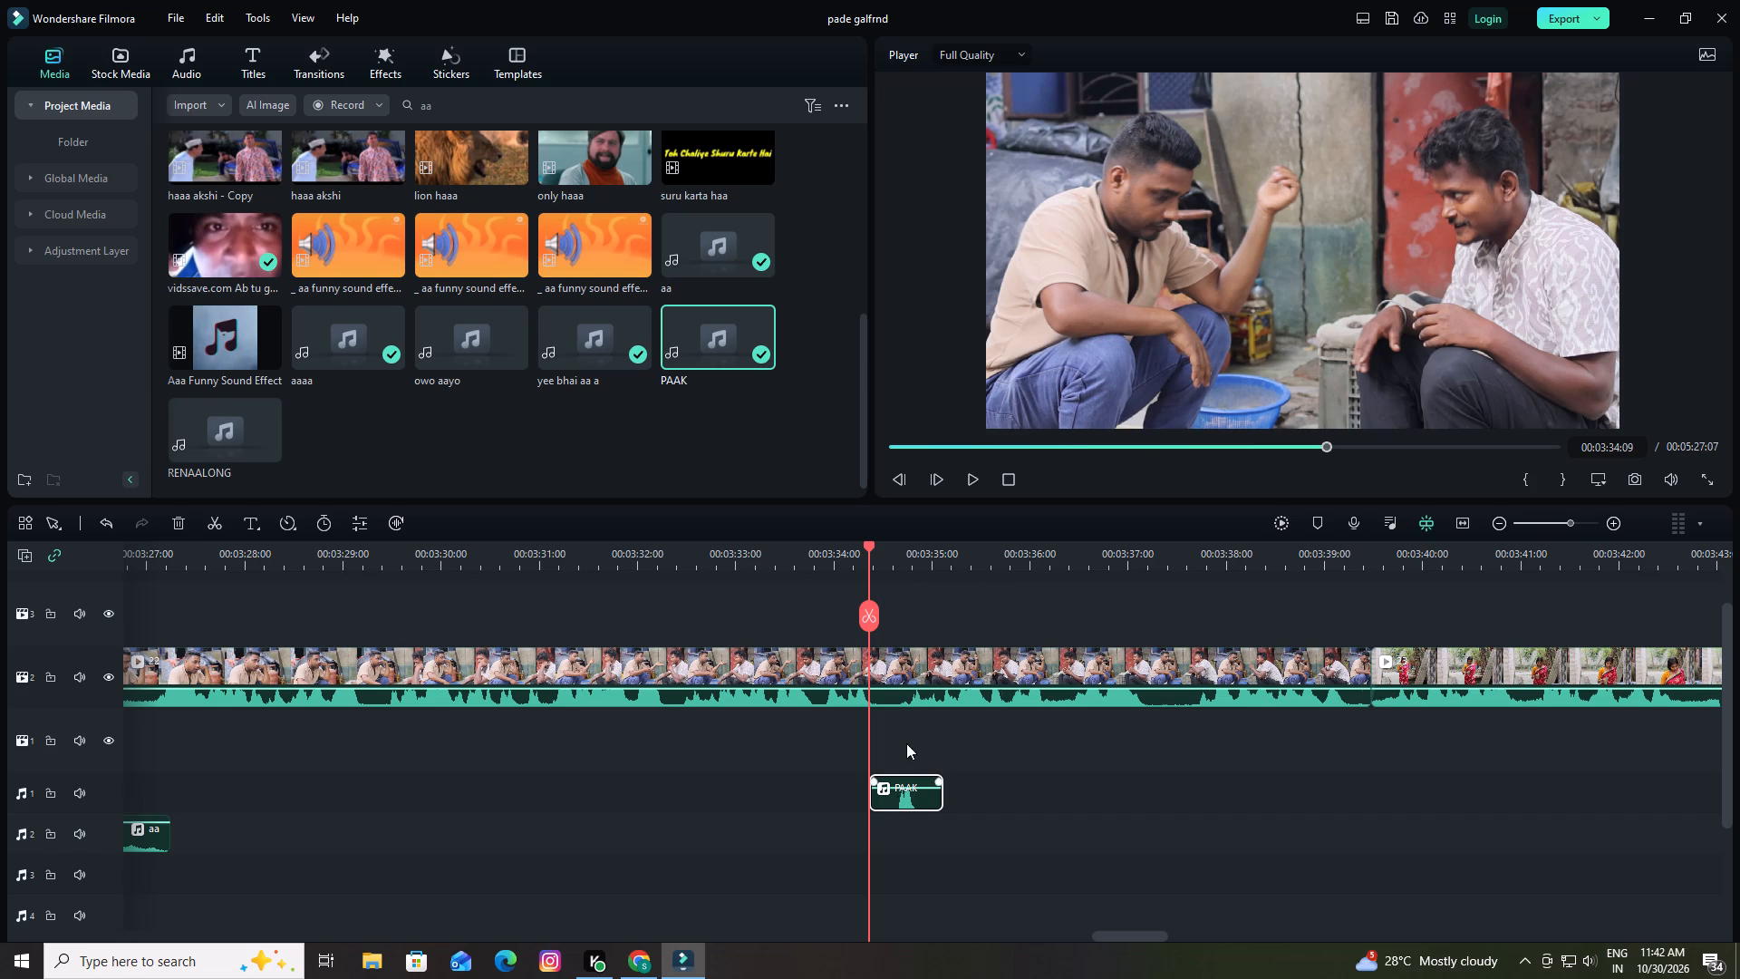
drag(928, 557, 1025, 555)
drag(933, 801, 896, 805)
Play back the scene from 00:03:34:09 to 00:03:37:05 to check the PAAK effect and the following laugh.
key(space)
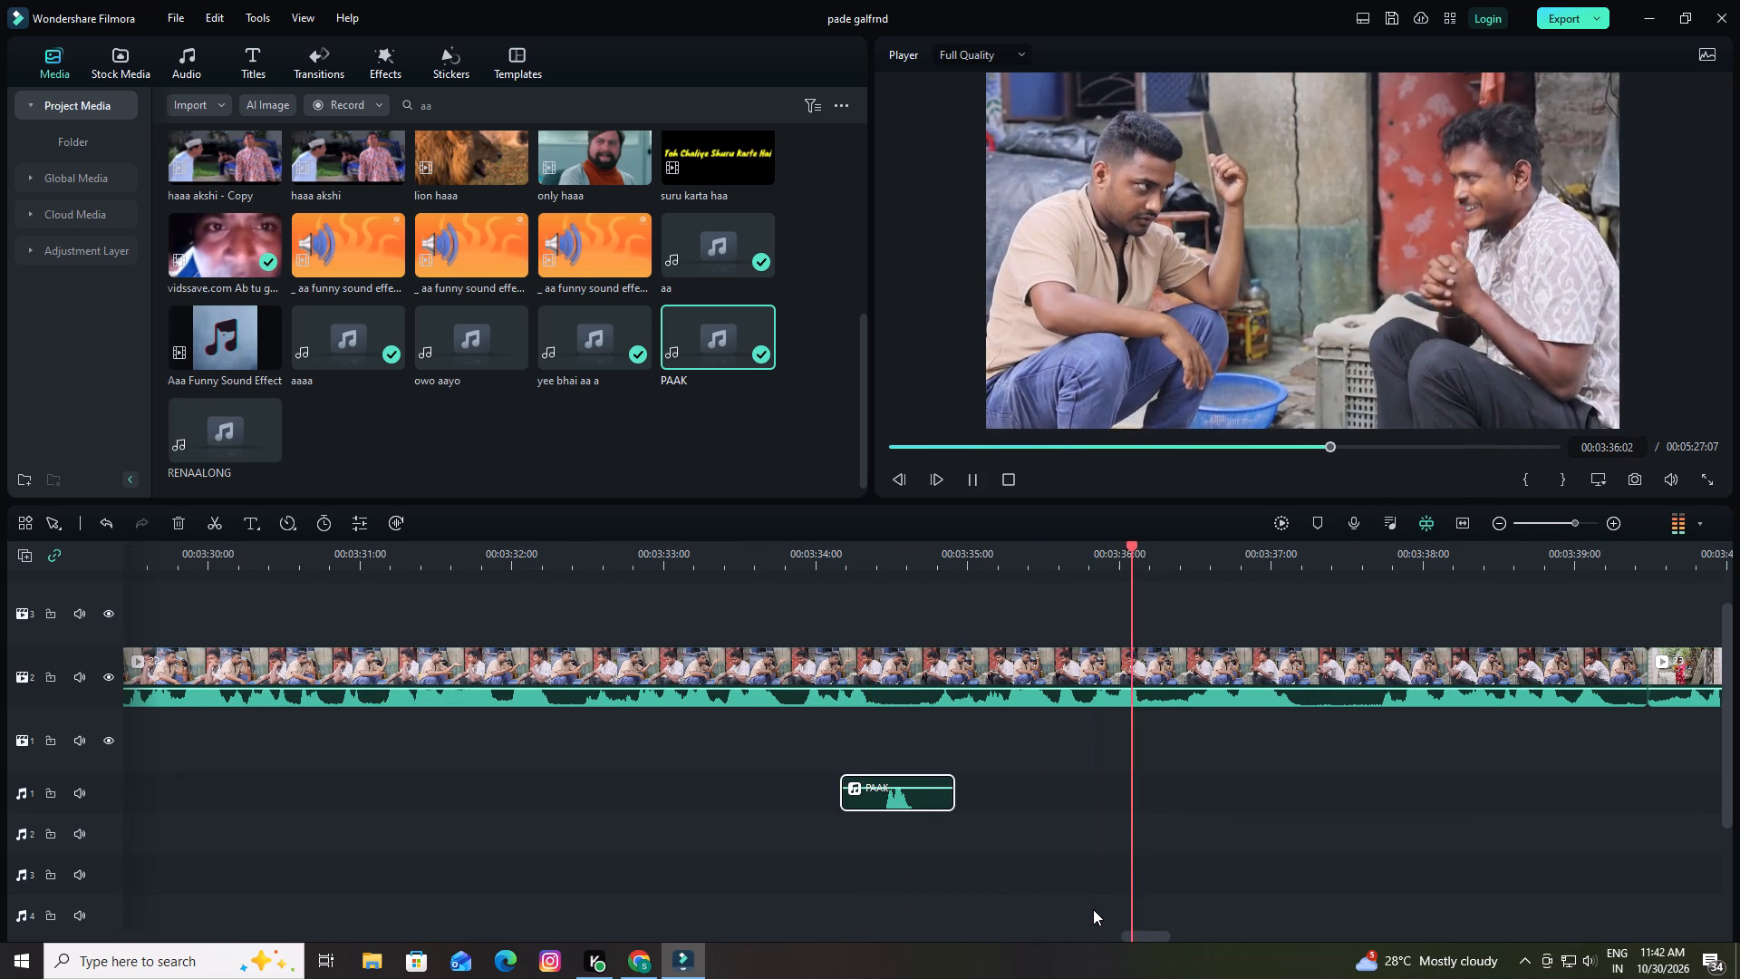
key(space)
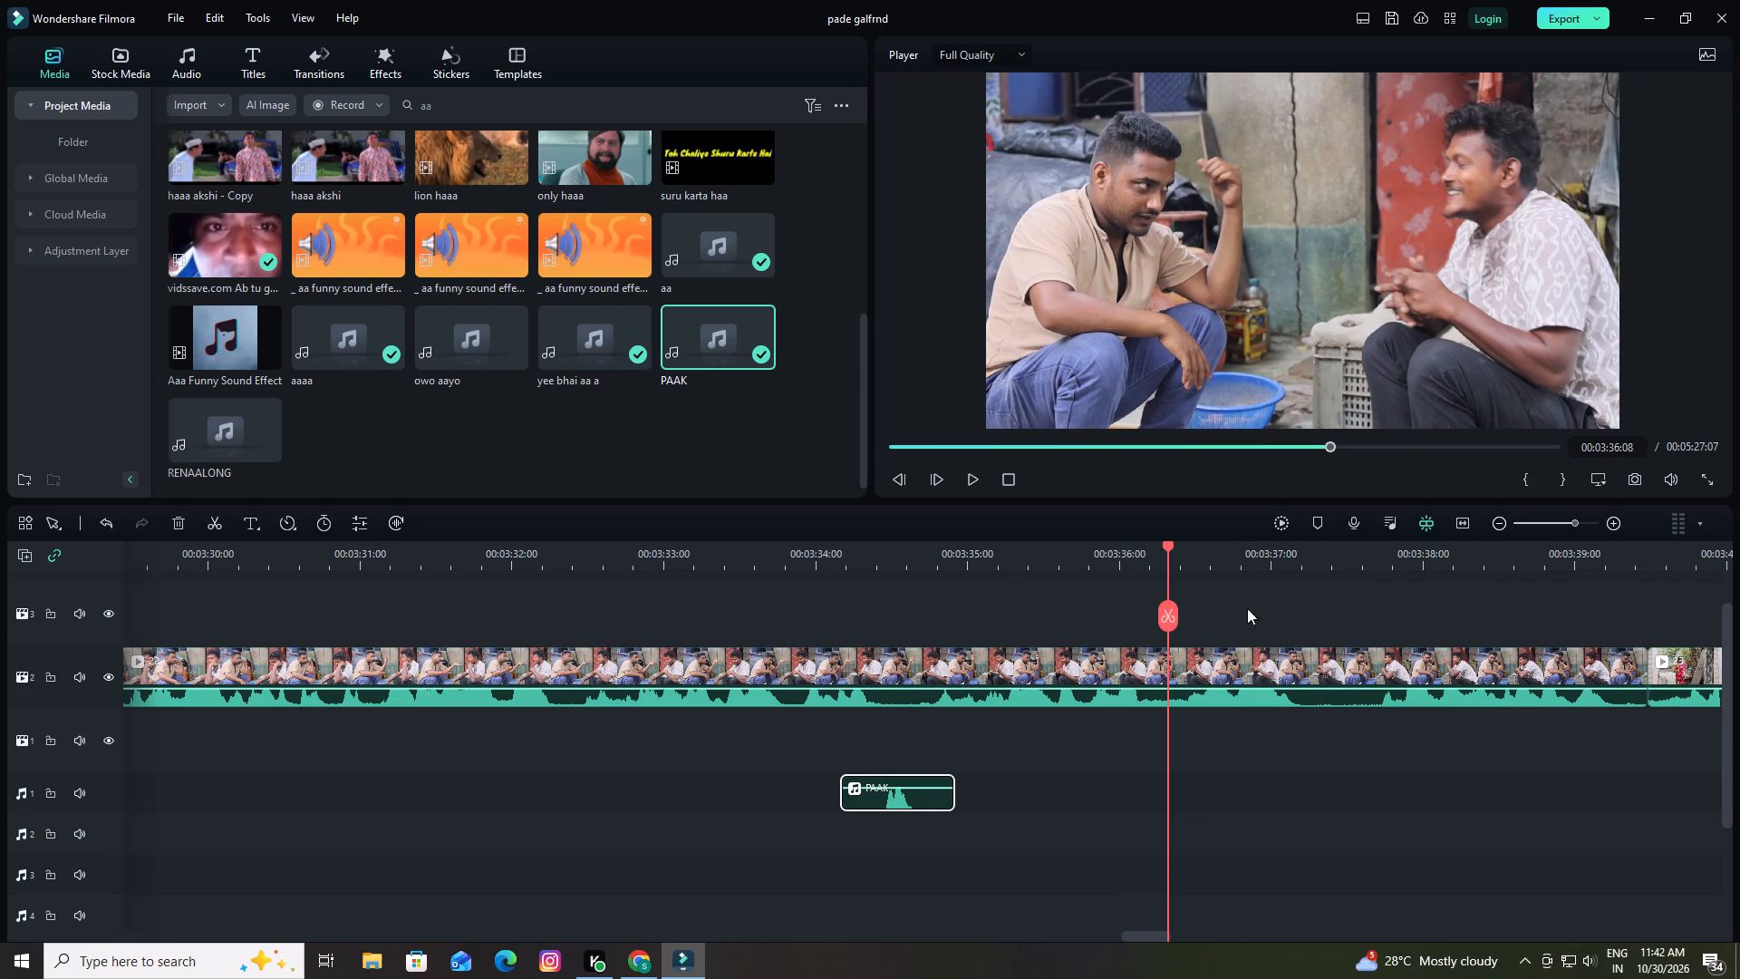
drag(1274, 551, 1136, 561)
key(space)
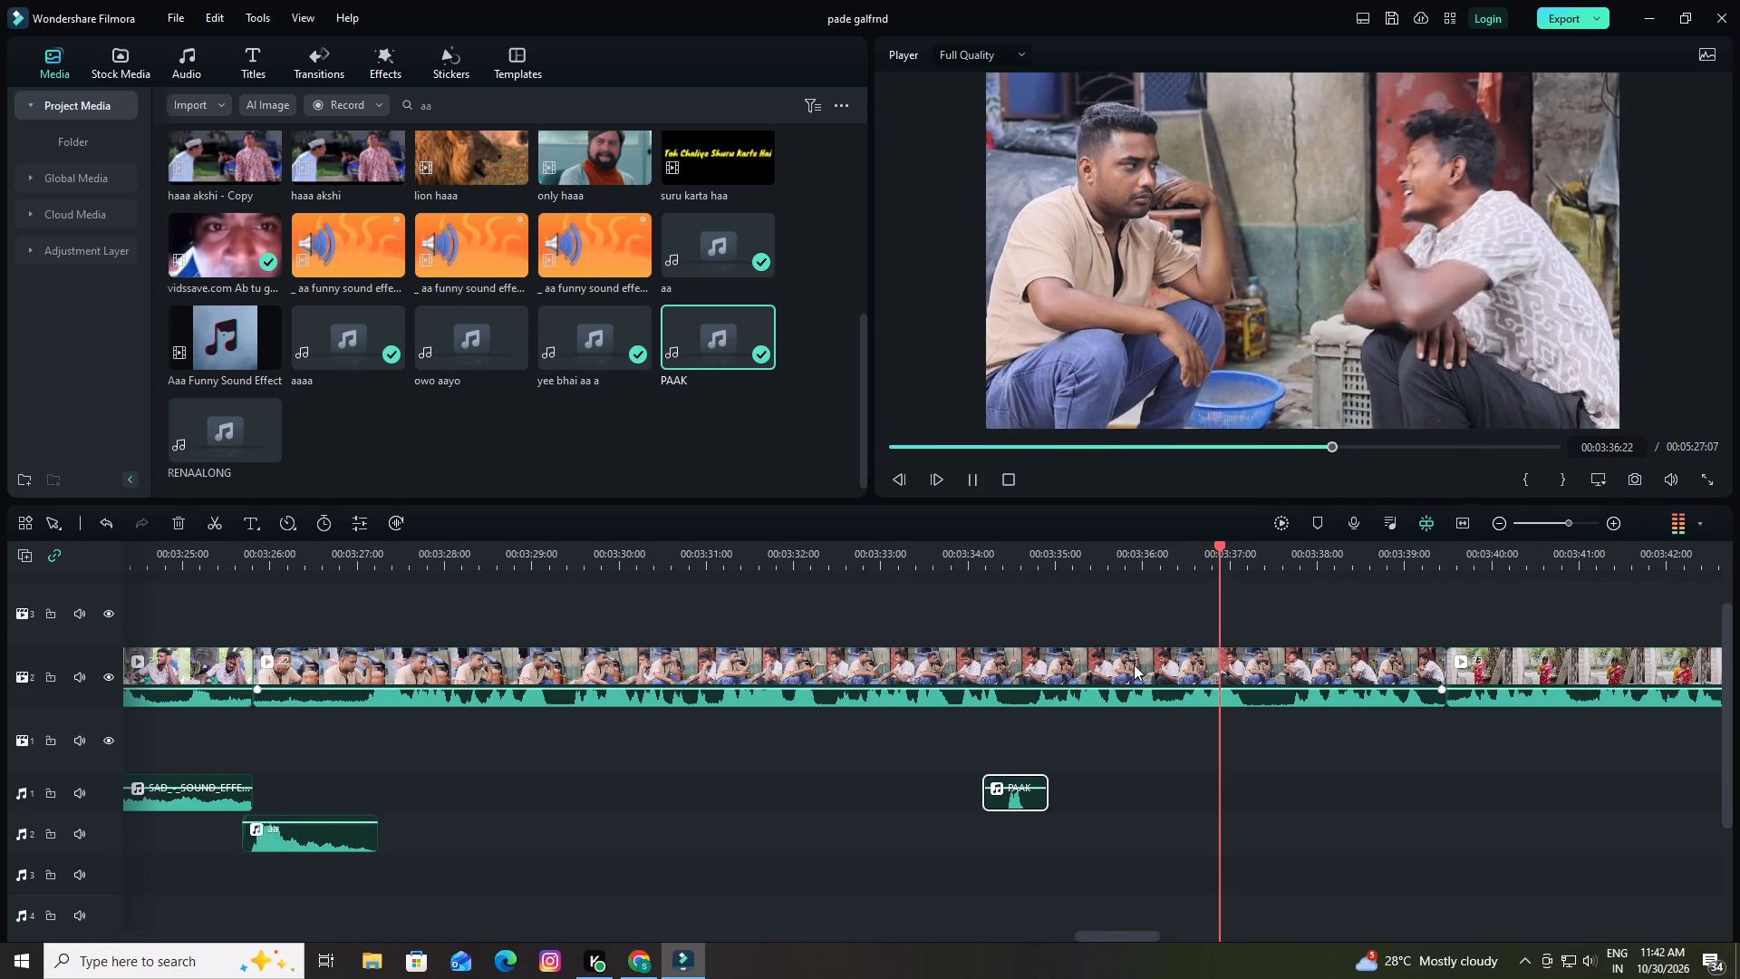
key(space)
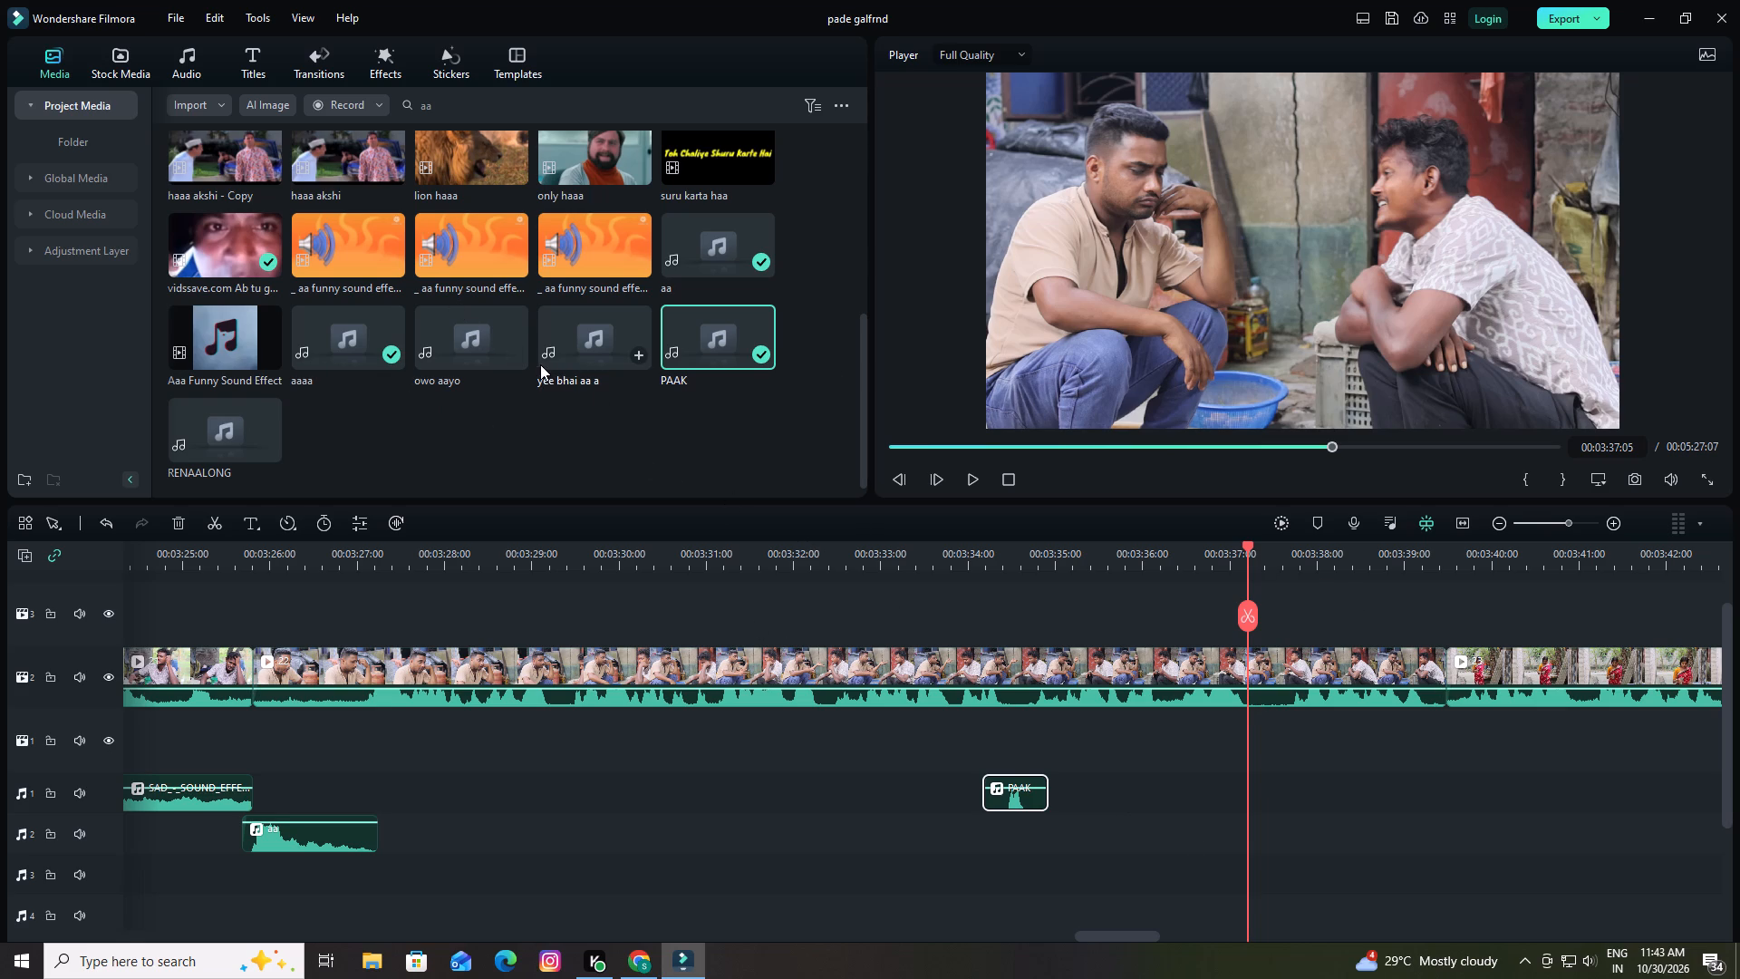
Preview the vidssave.com laughing meme clip of the man in the car and place it on video track 1 at about 00:03:36:17.
scroll(598, 302, up, 2)
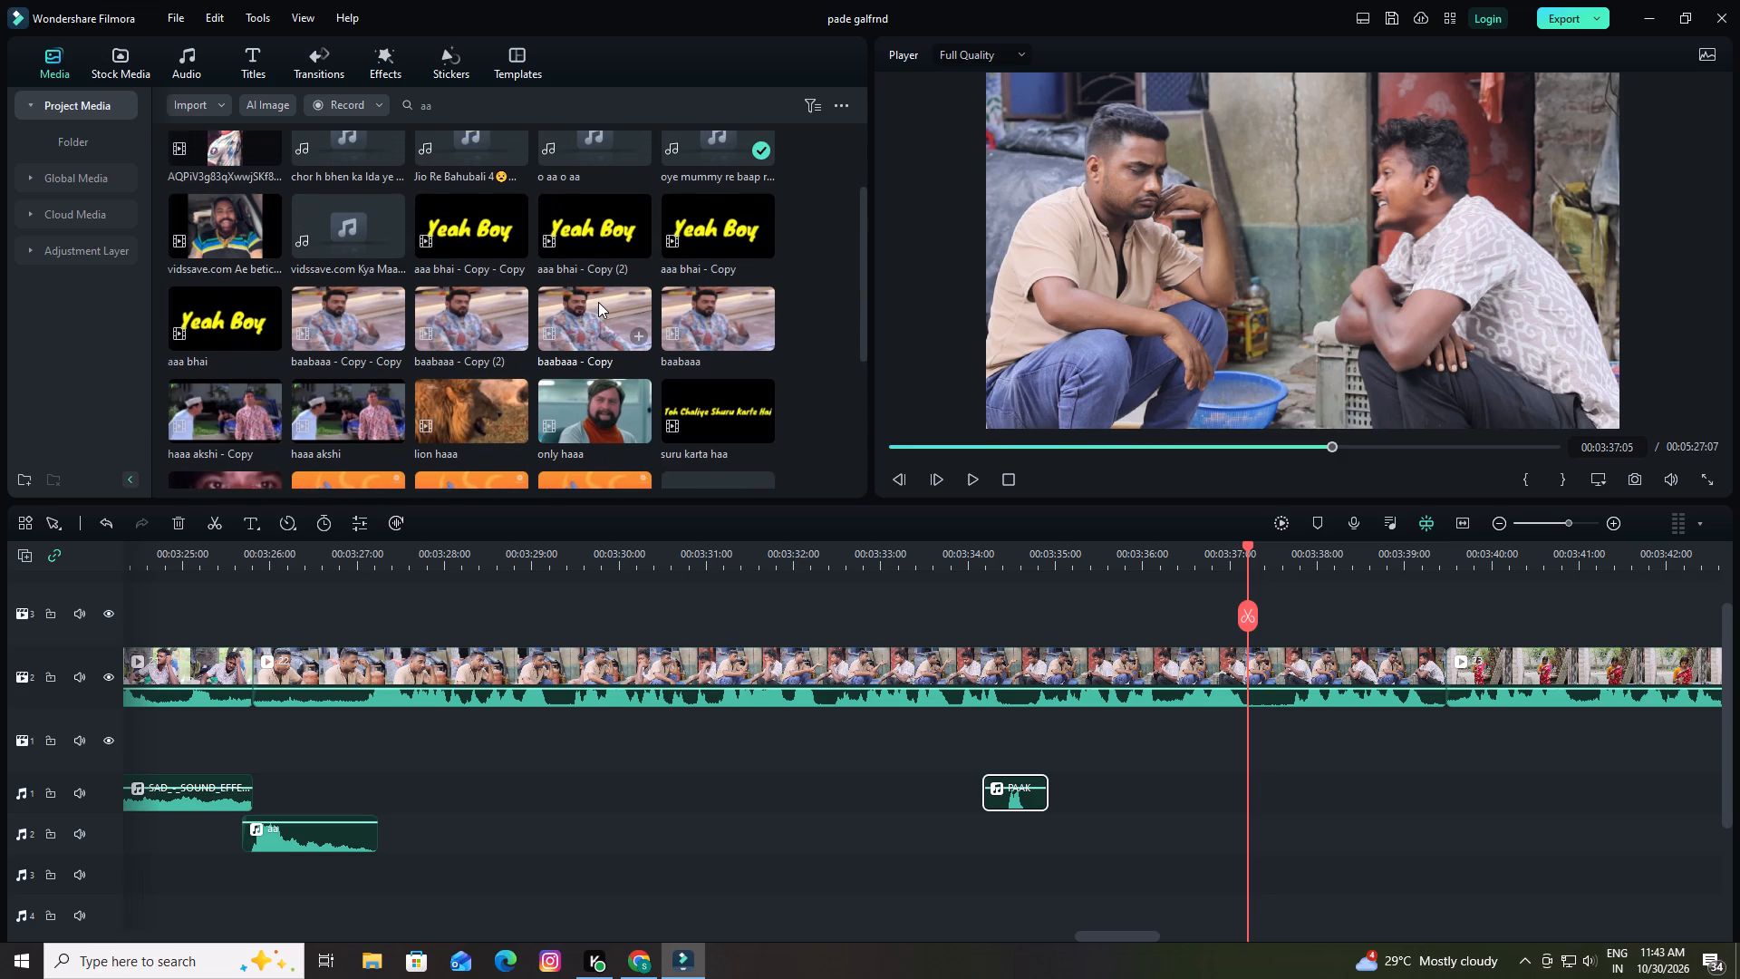
scroll(596, 304, up, 1)
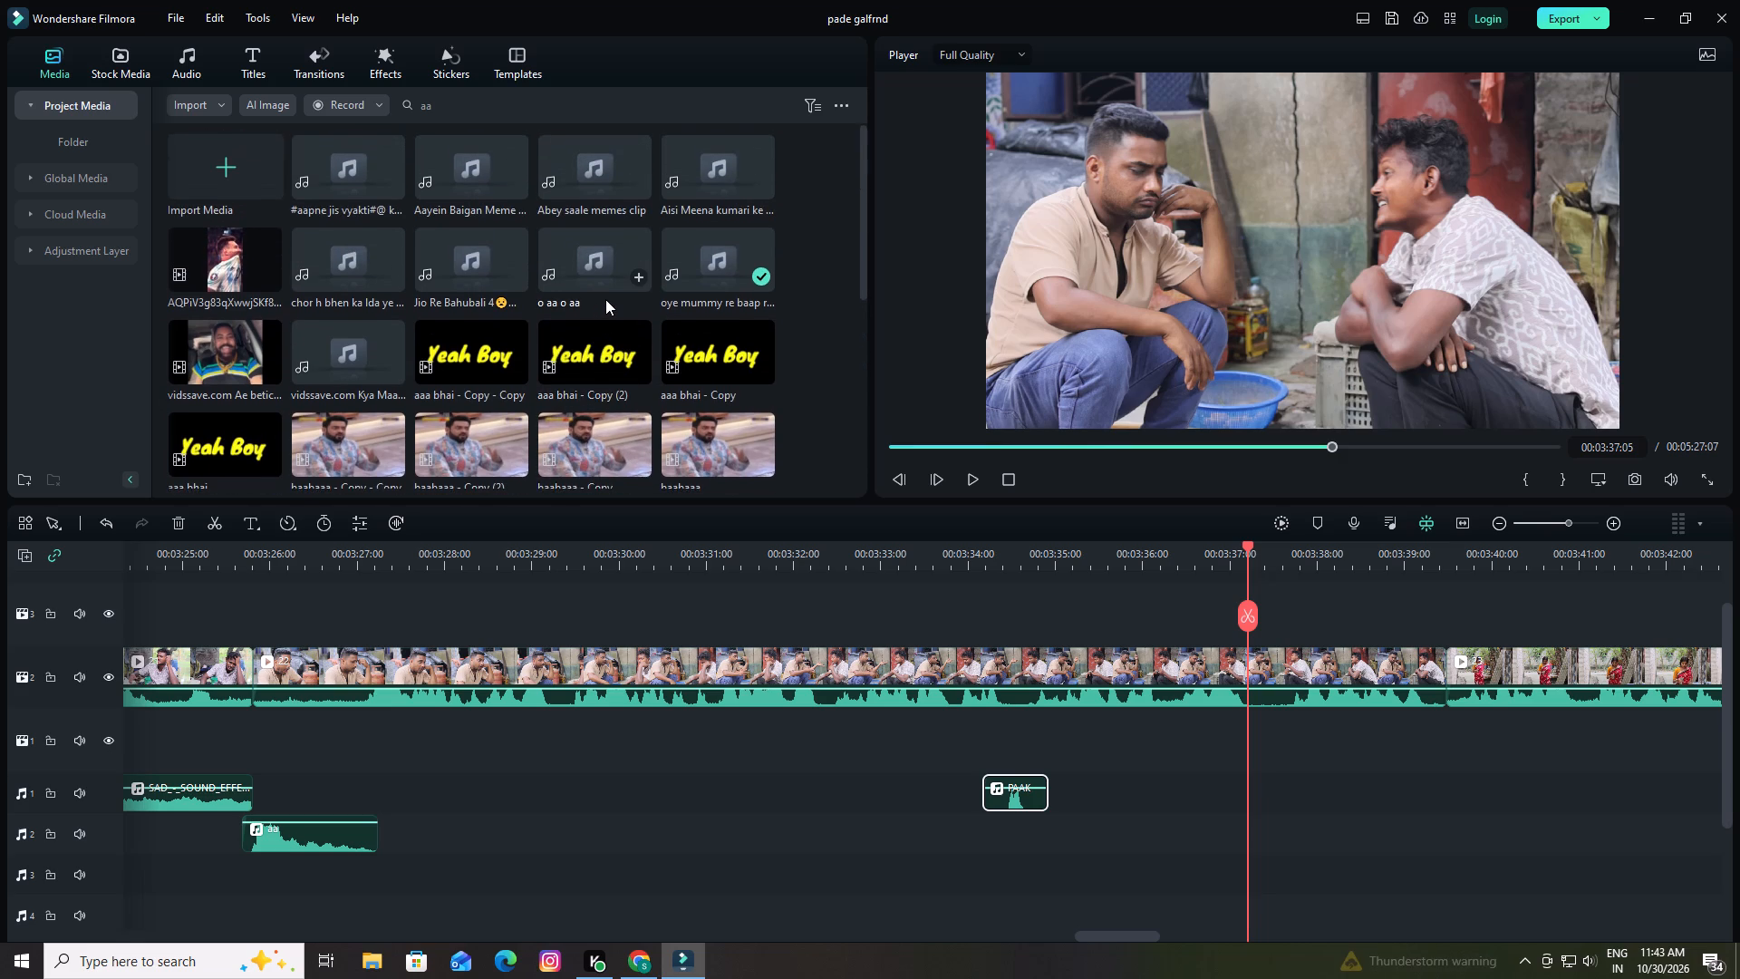
scroll(605, 299, up, 1)
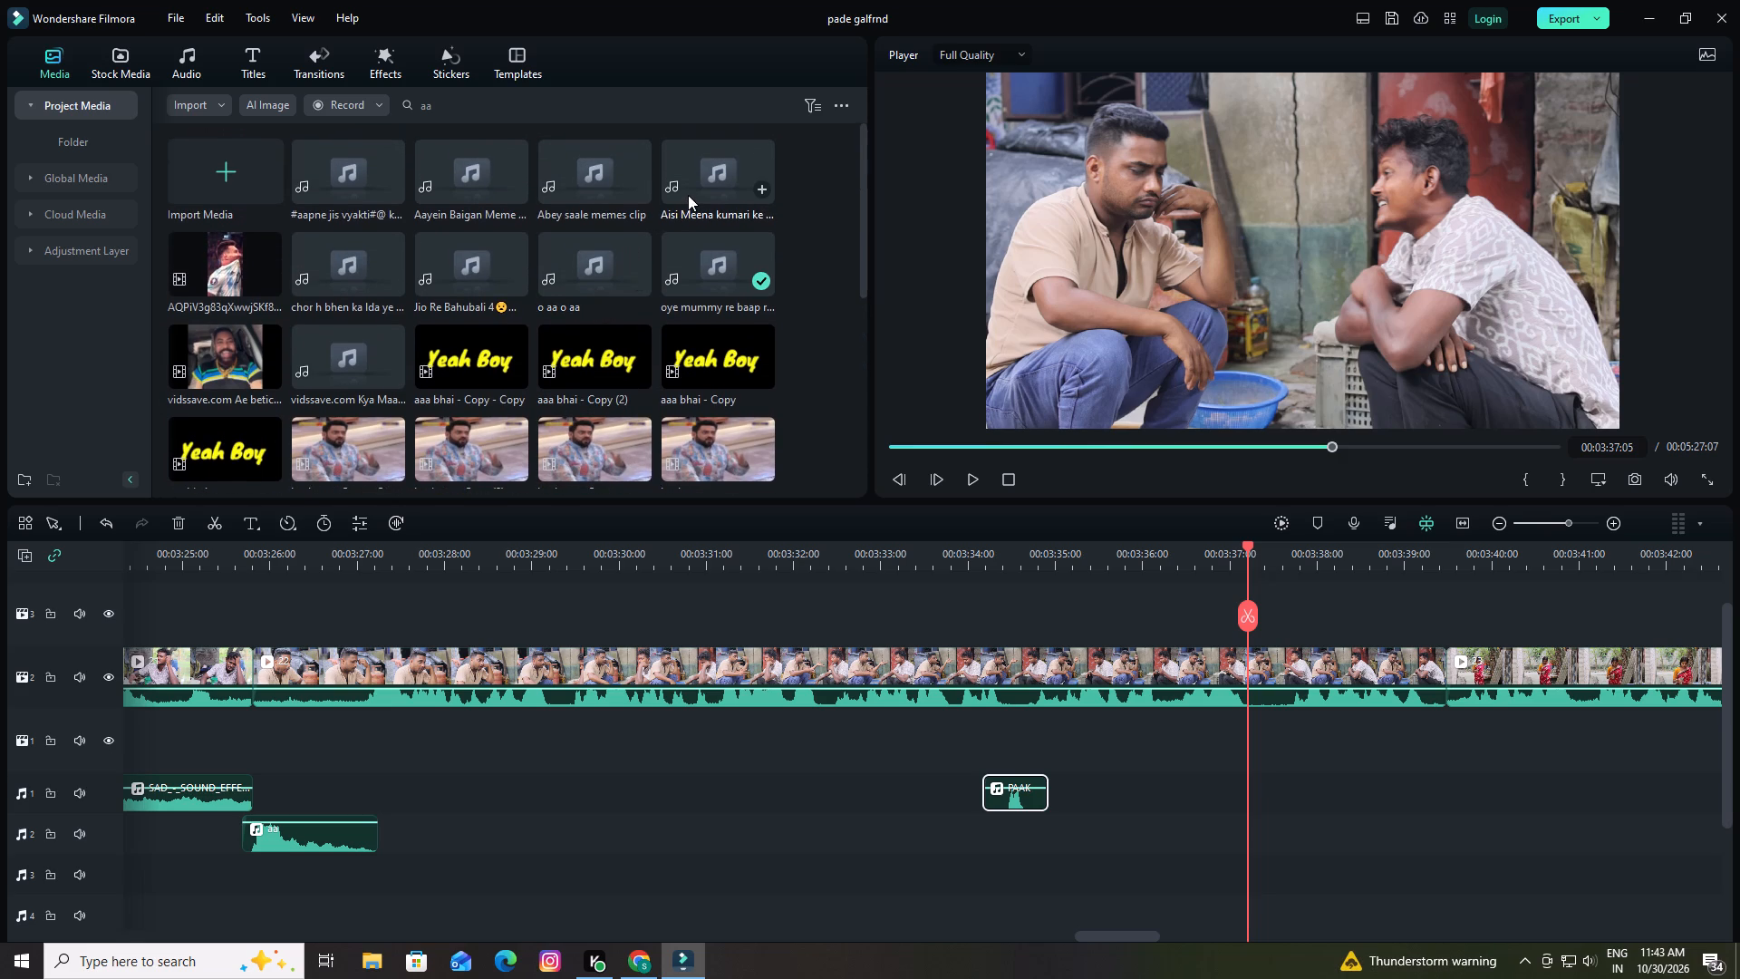
click(243, 370)
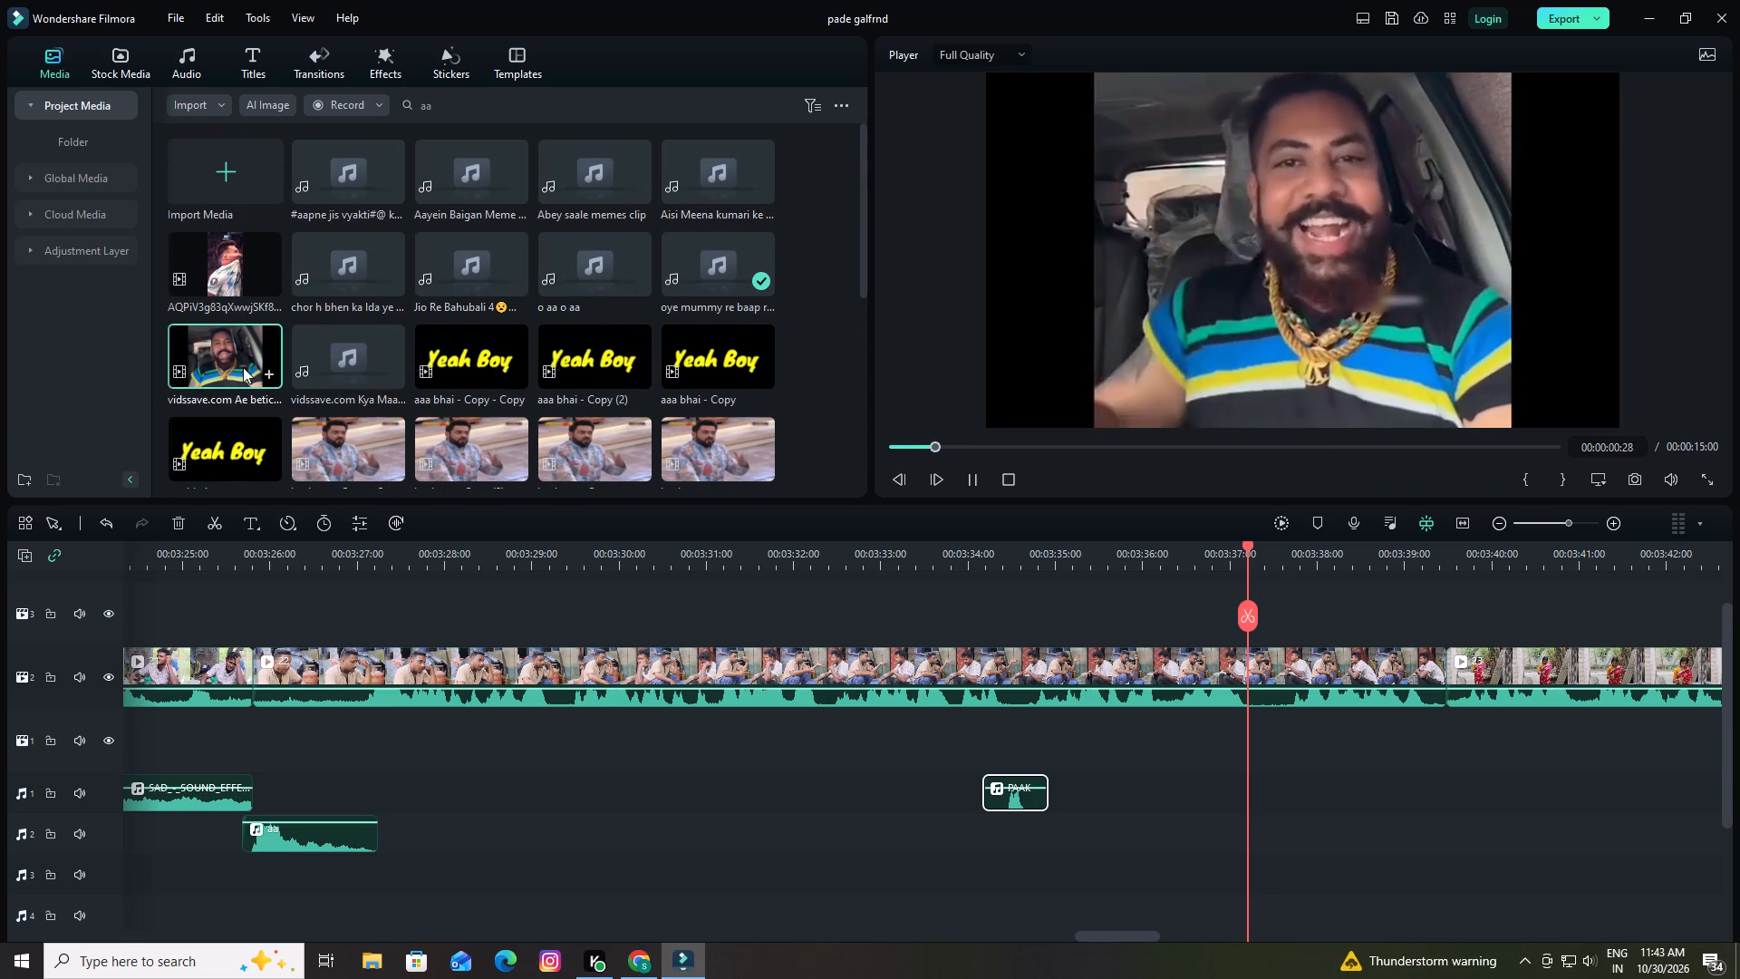
key(space)
drag(237, 354, 1201, 837)
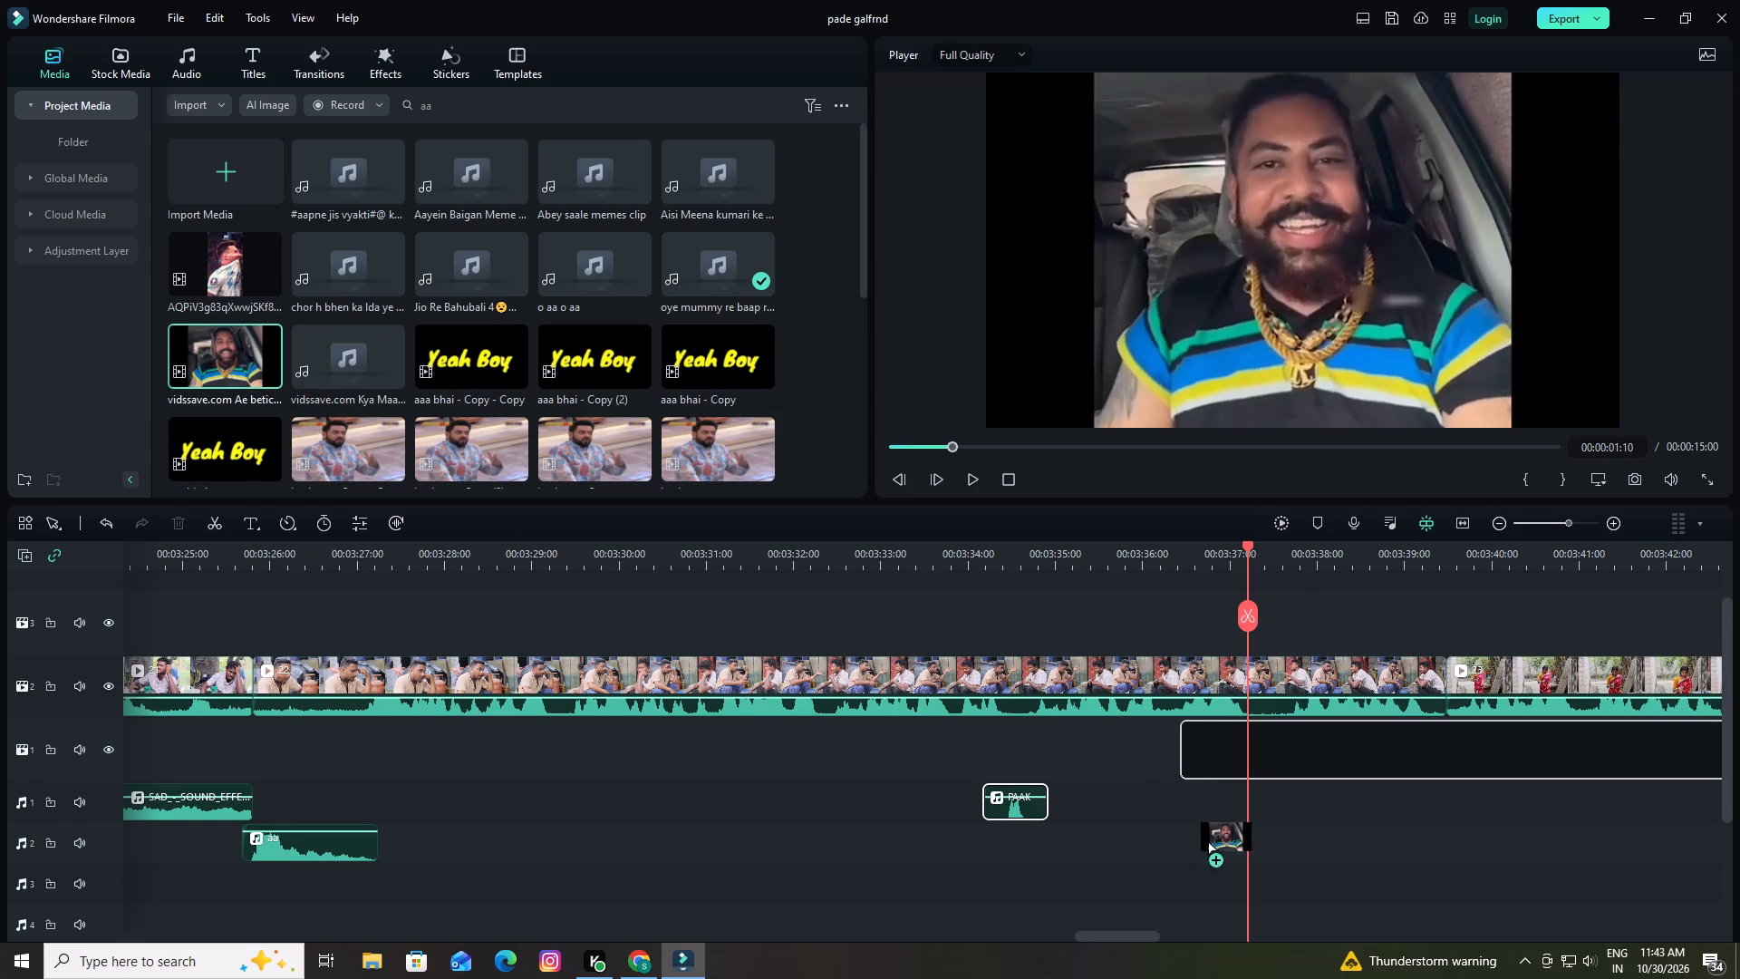
drag(1201, 837, 1202, 838)
Play back the scene from 00:03:34:20 to 00:03:36:11 to check the lead-in to the laughing meme clip.
drag(1248, 548, 1038, 567)
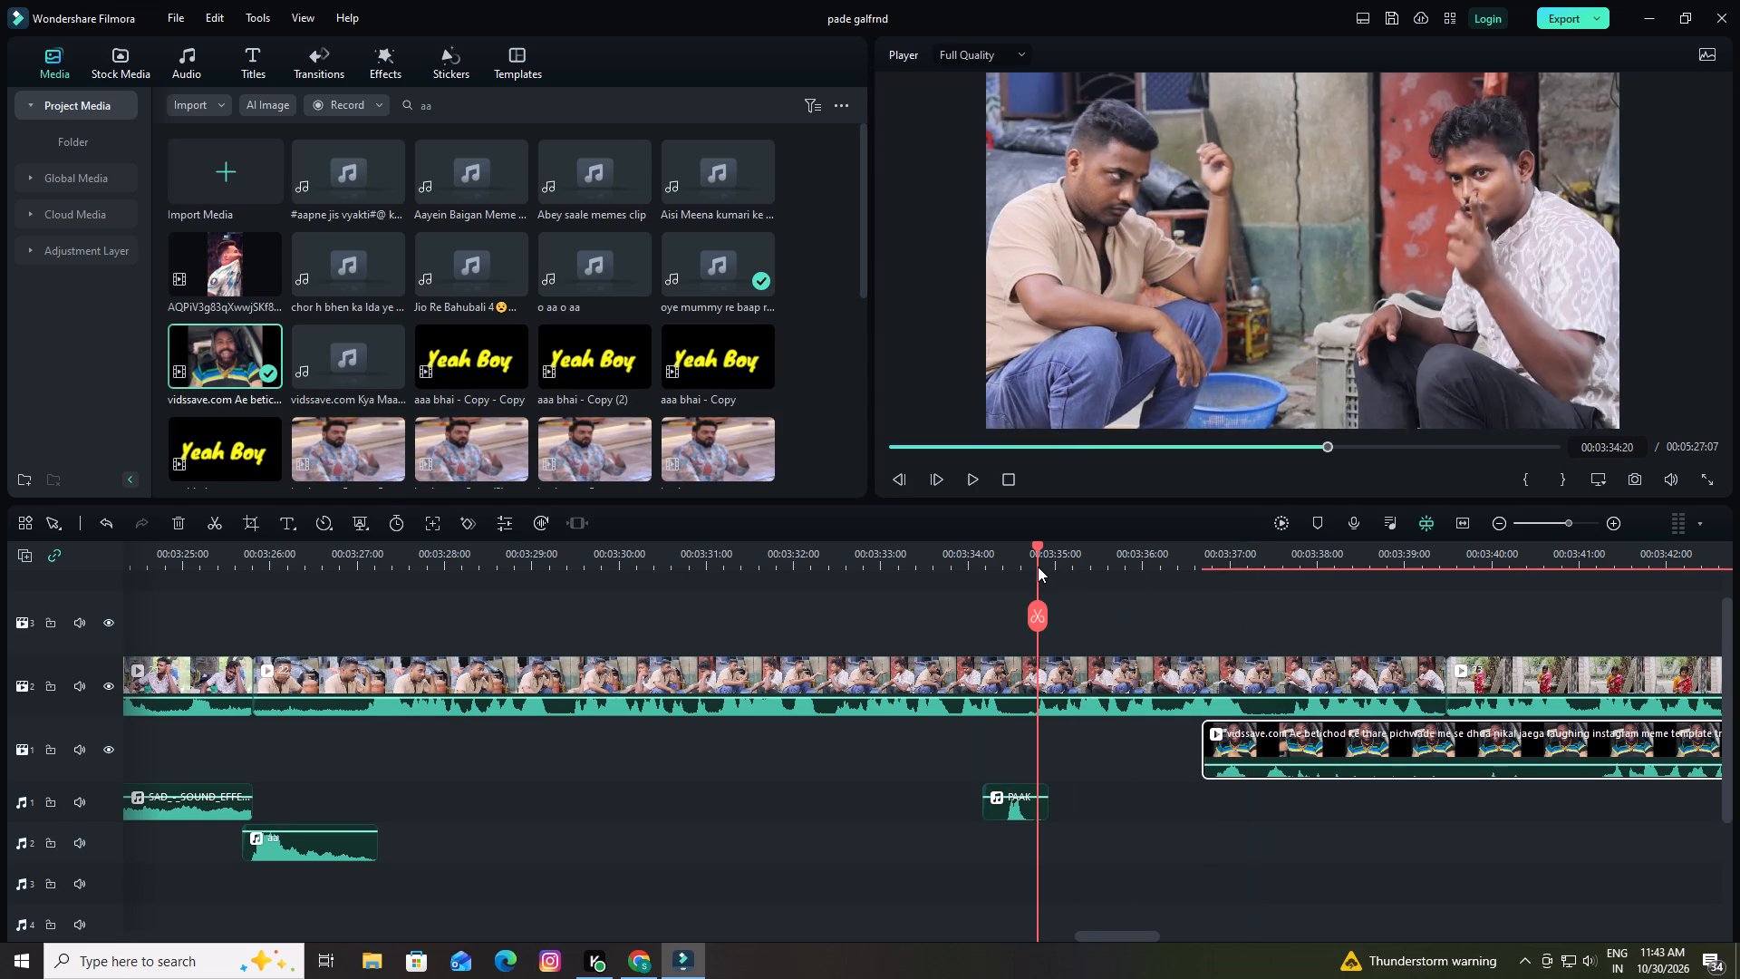
key(space)
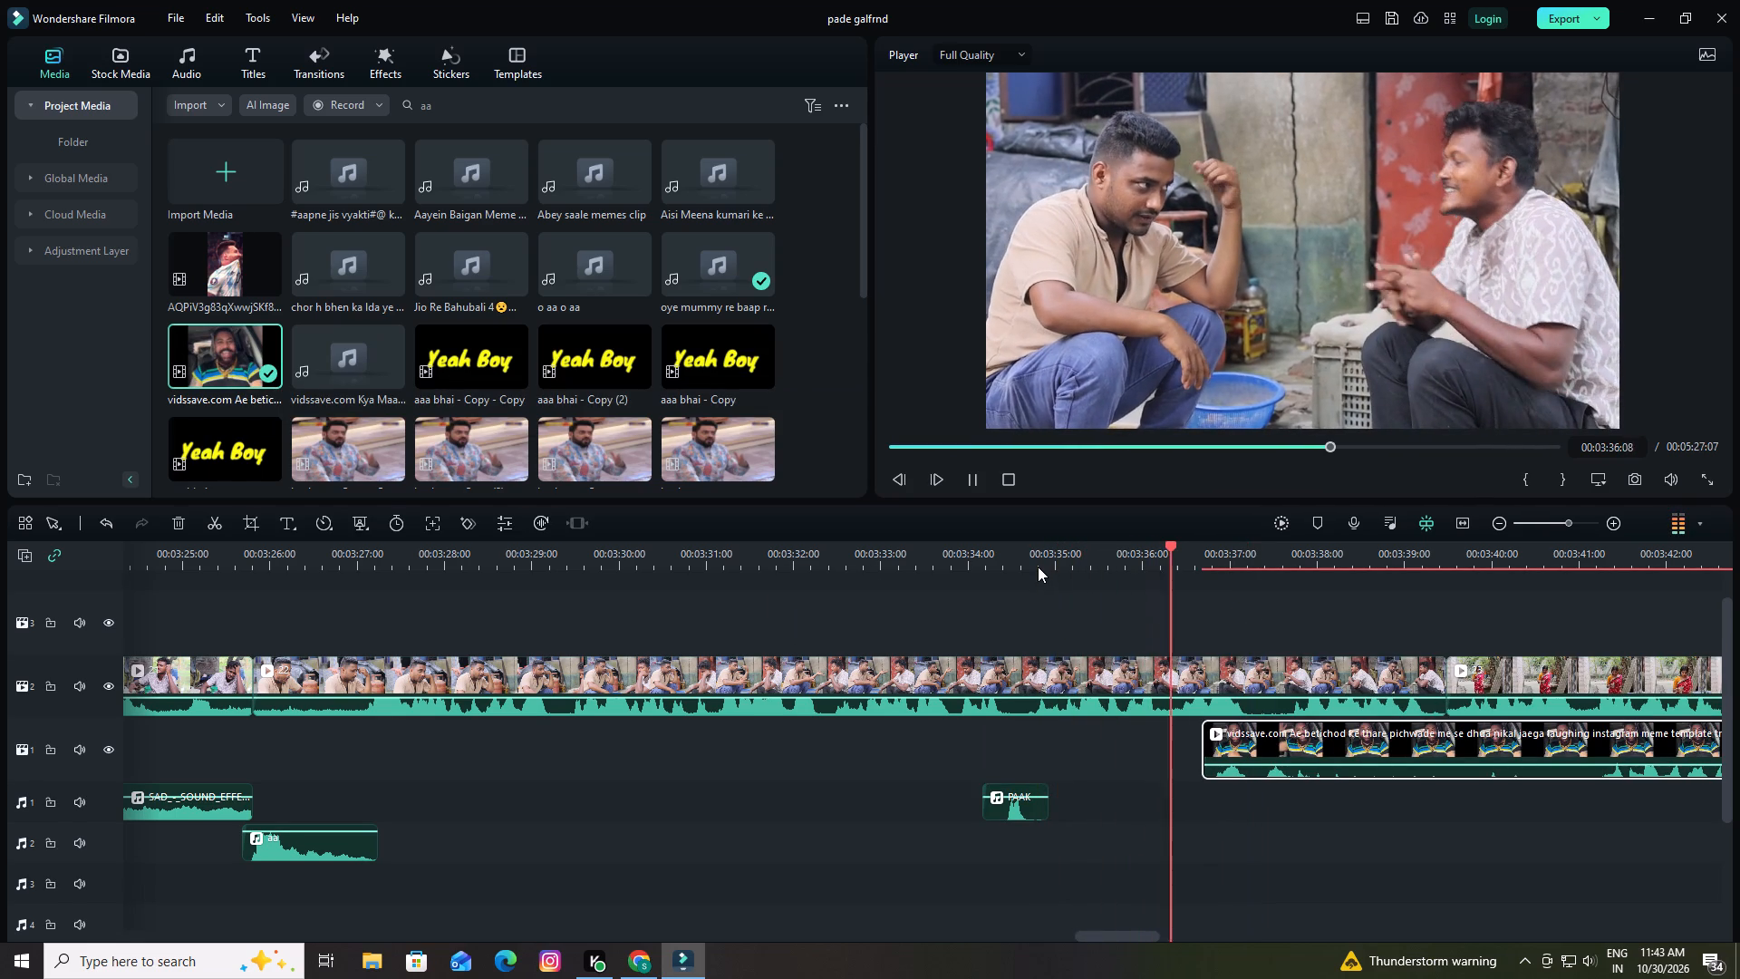
key(space)
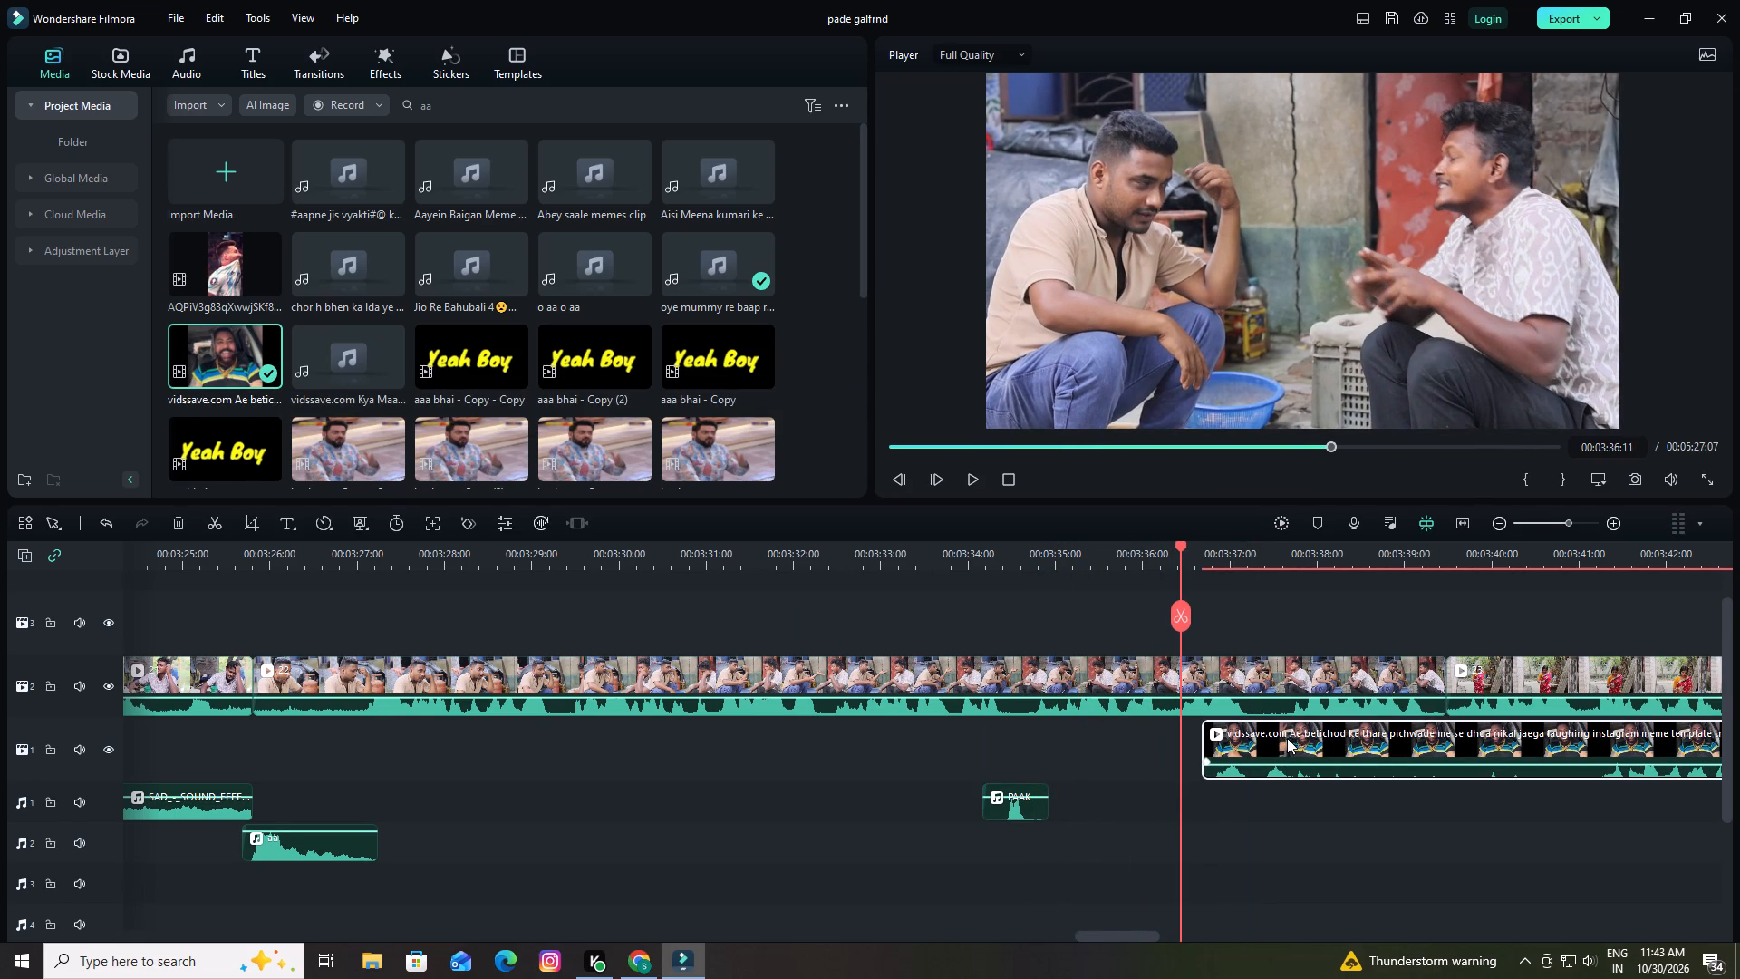
Detach the laughing meme clip's audio and delete its picture part from video track 1, keeping only the sound.
right_click(1287, 737)
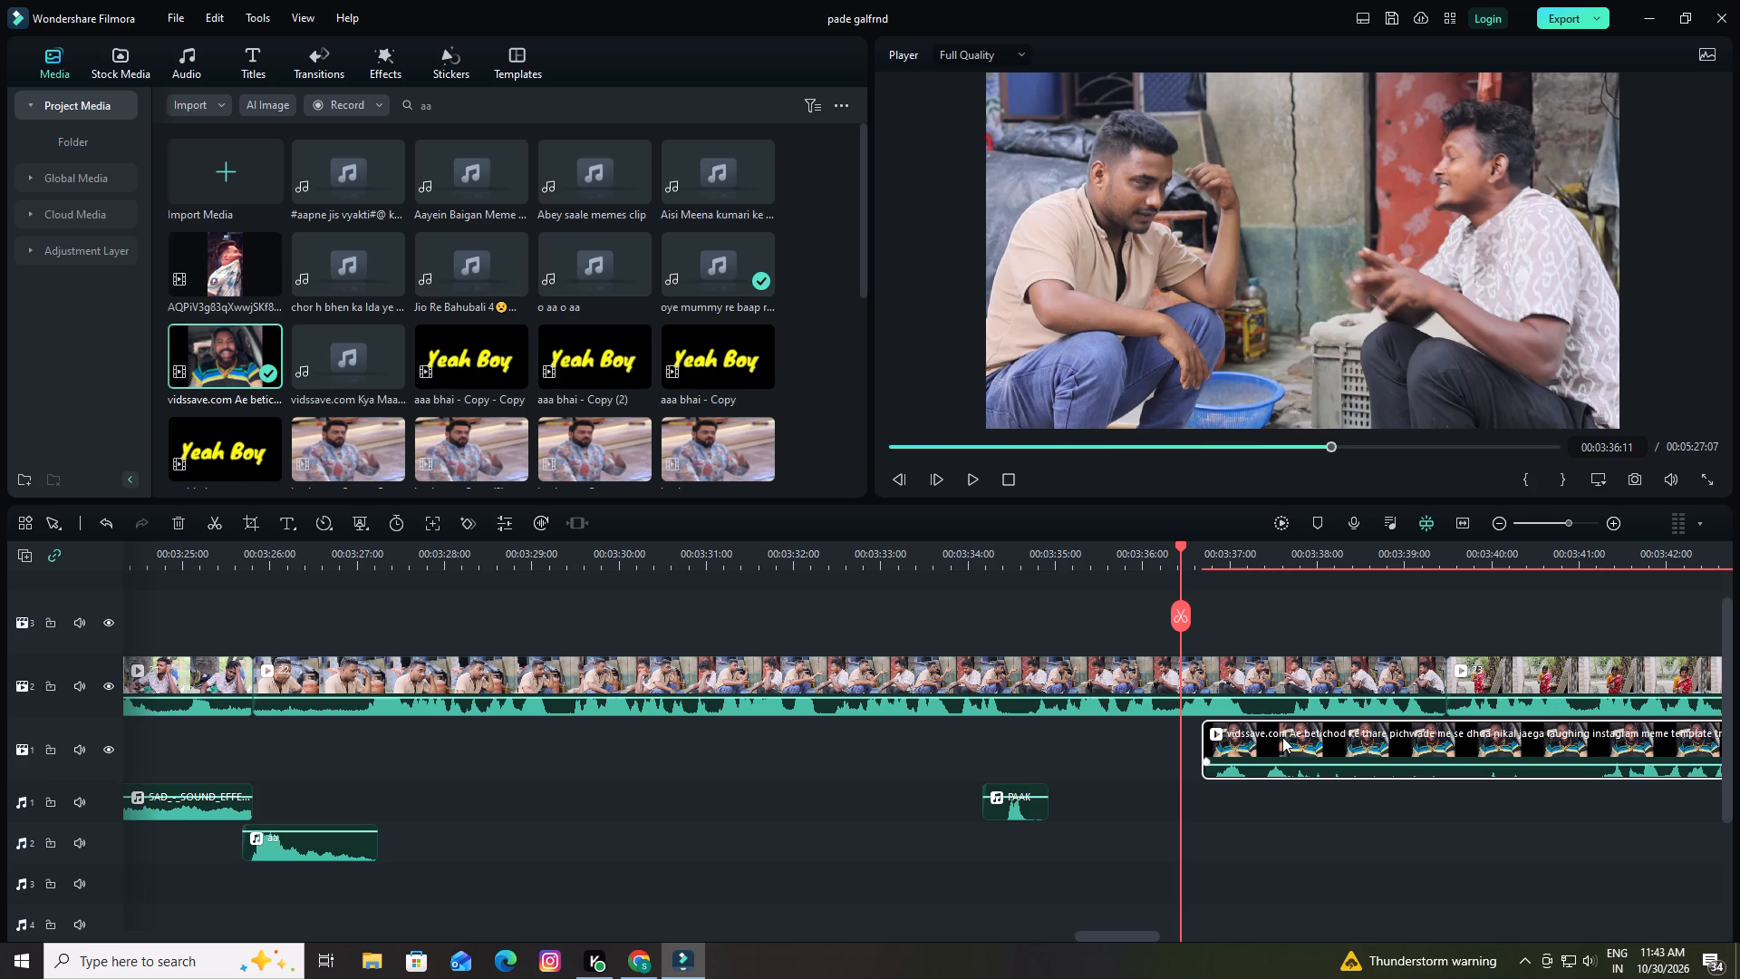
right_click(1281, 737)
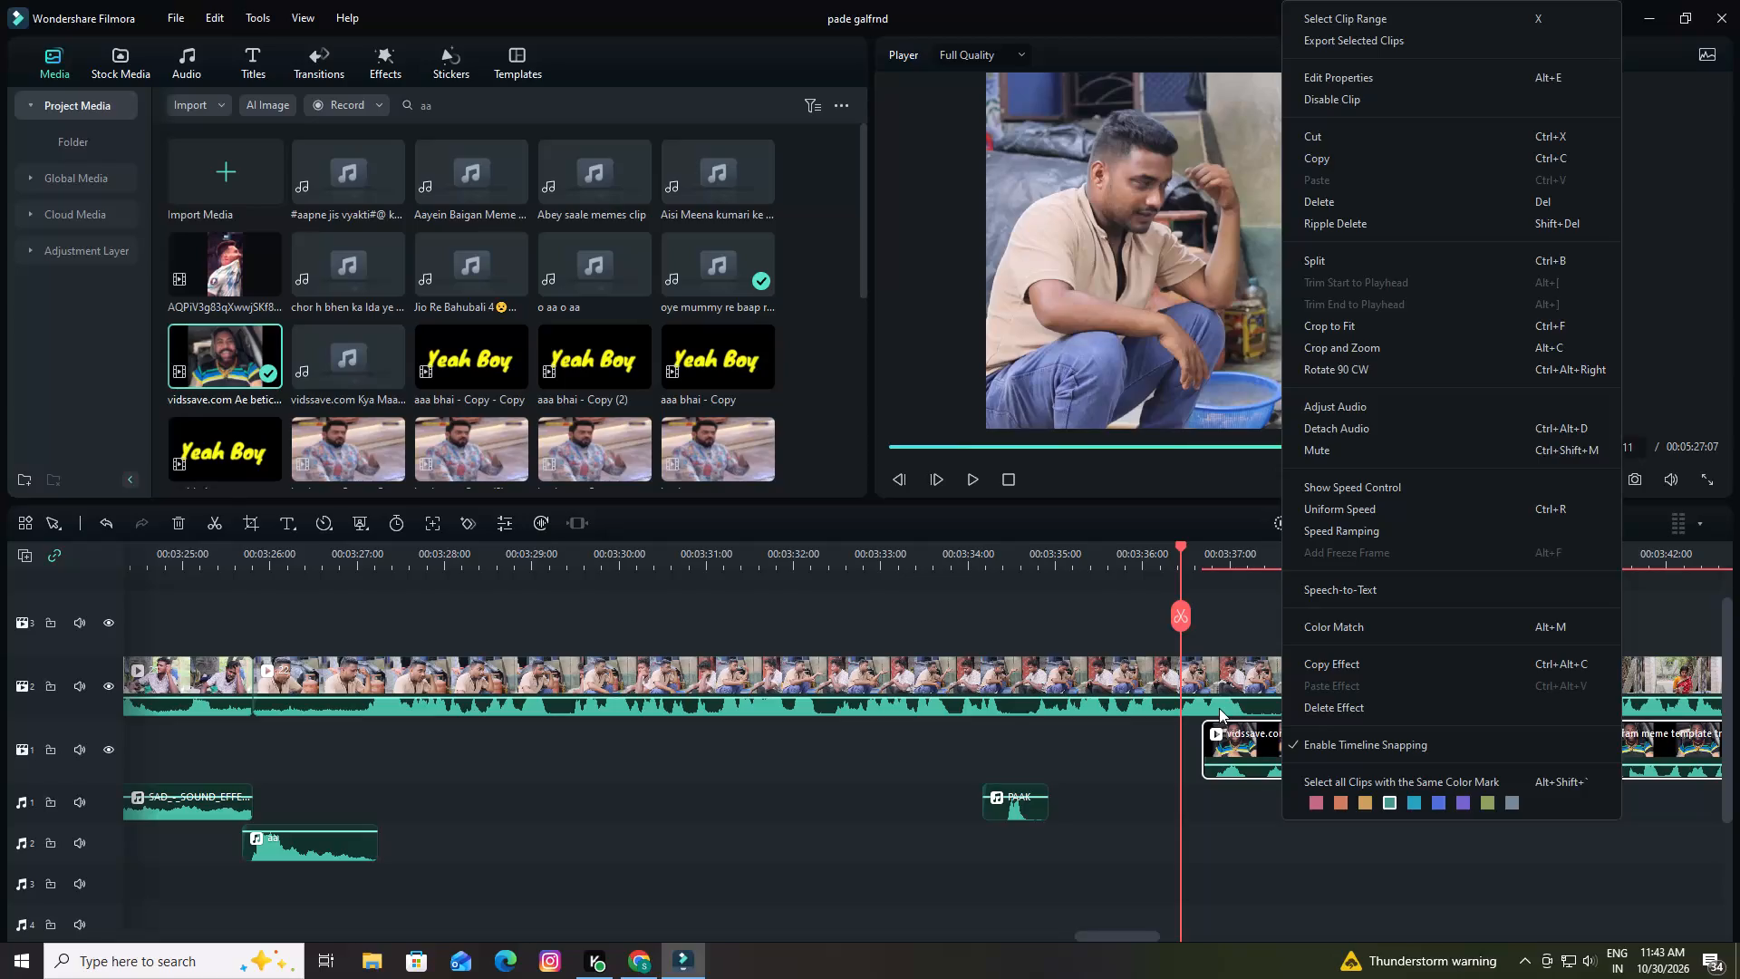
click(1356, 433)
click(1327, 740)
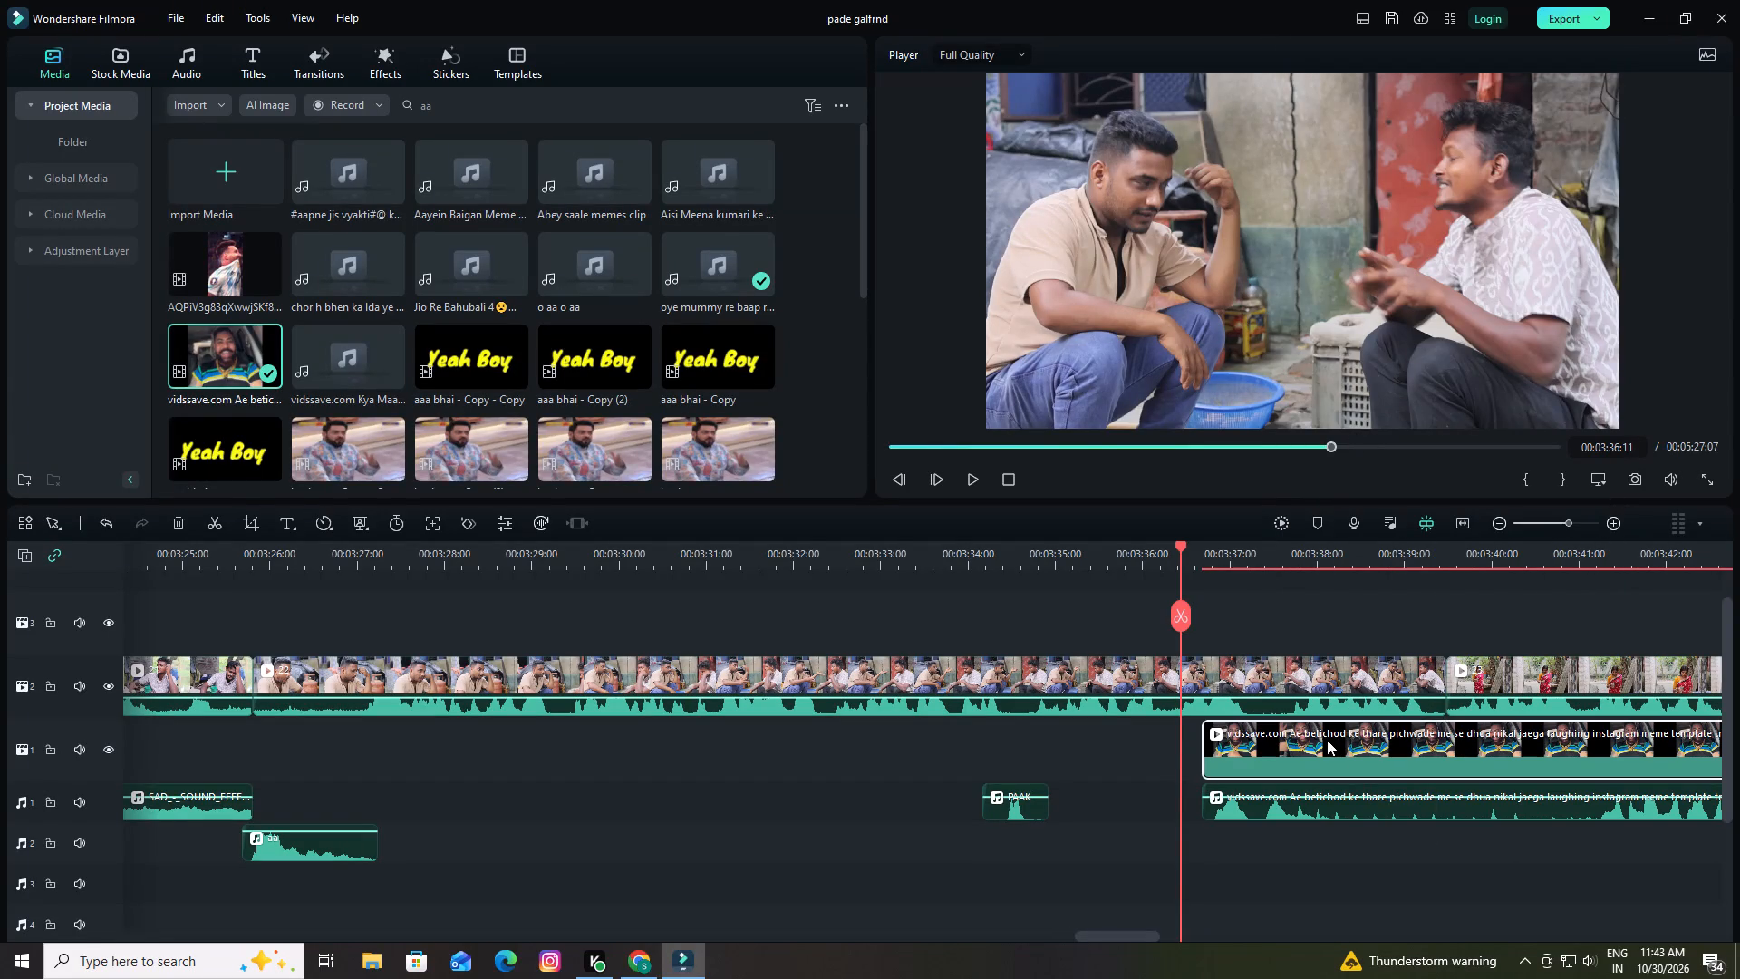
click(180, 519)
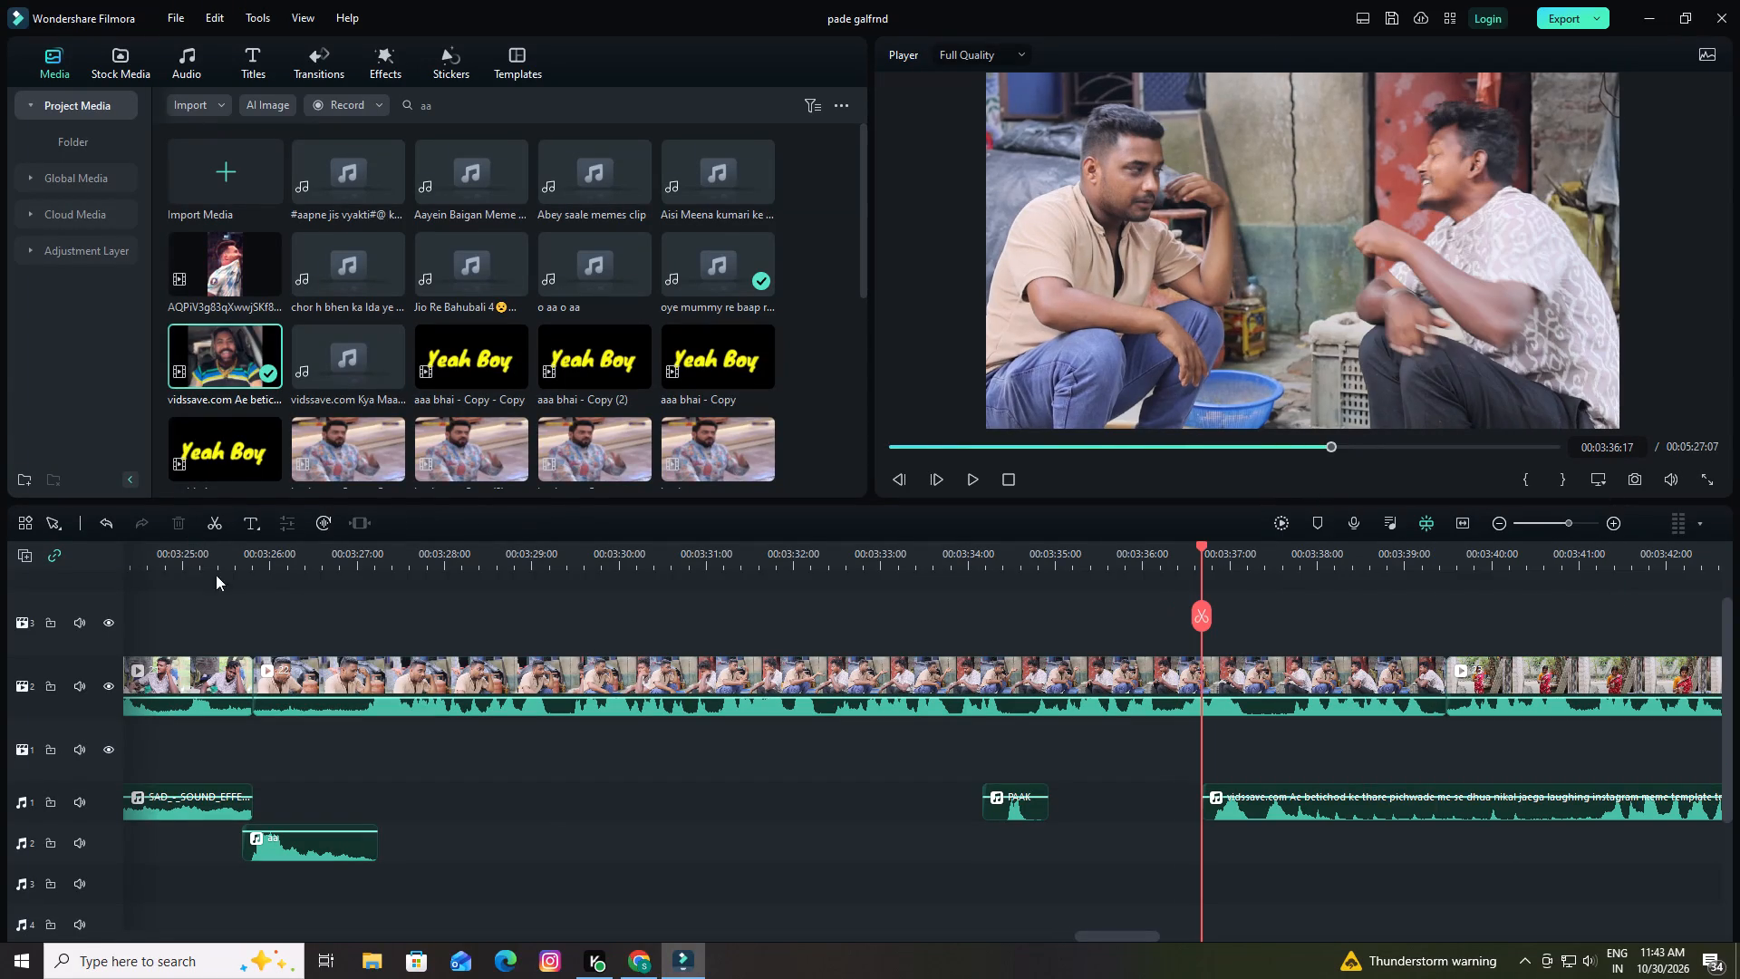
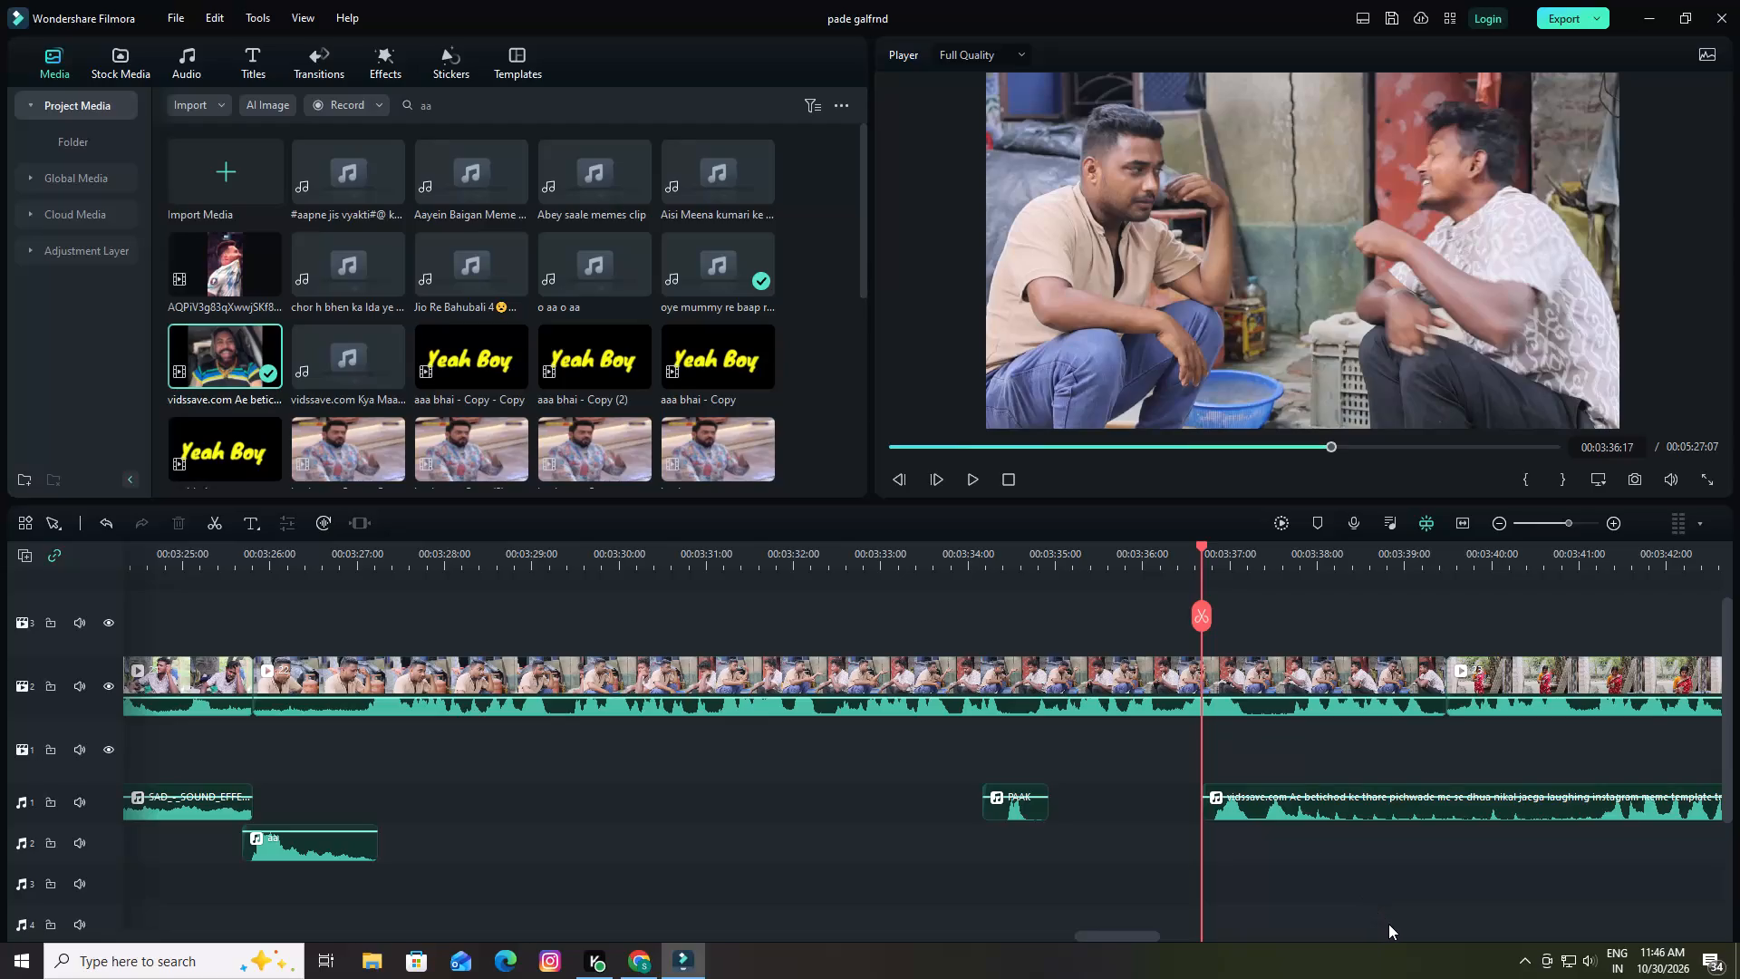
Play back the scene twice from around 00:03:36 to 00:03:39:16 to check the laughing meme sound against the two men's conversation.
key(space)
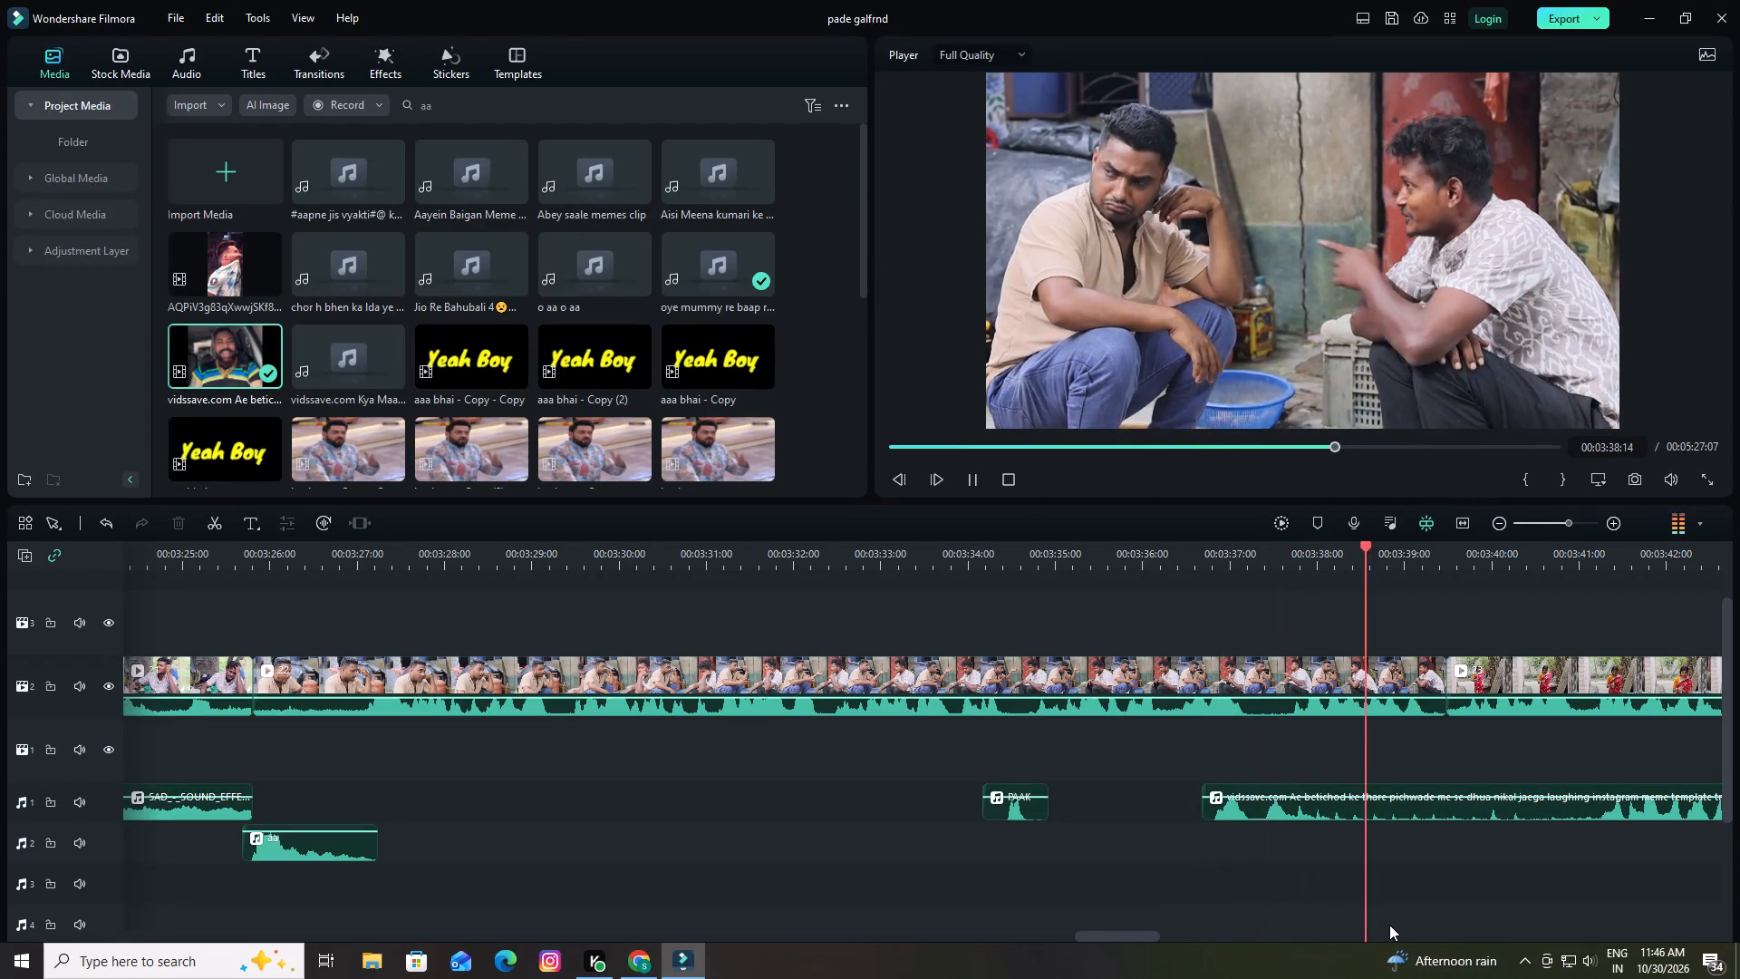
key(space)
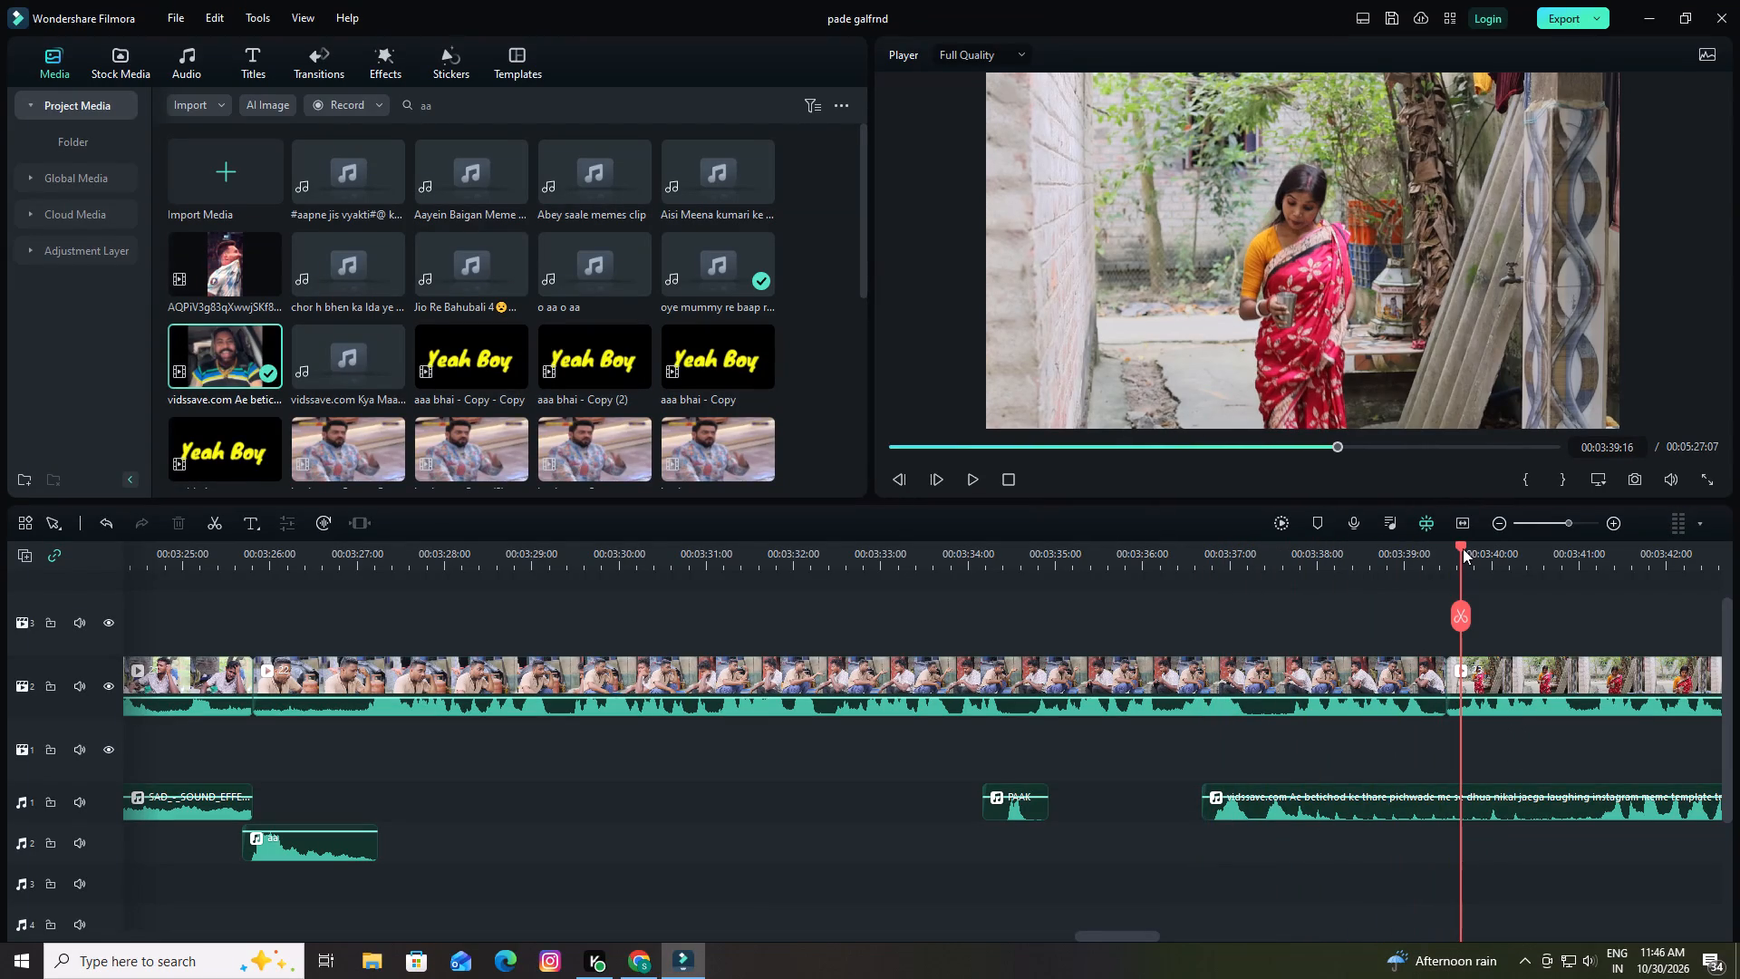
drag(1462, 548, 1169, 626)
key(space)
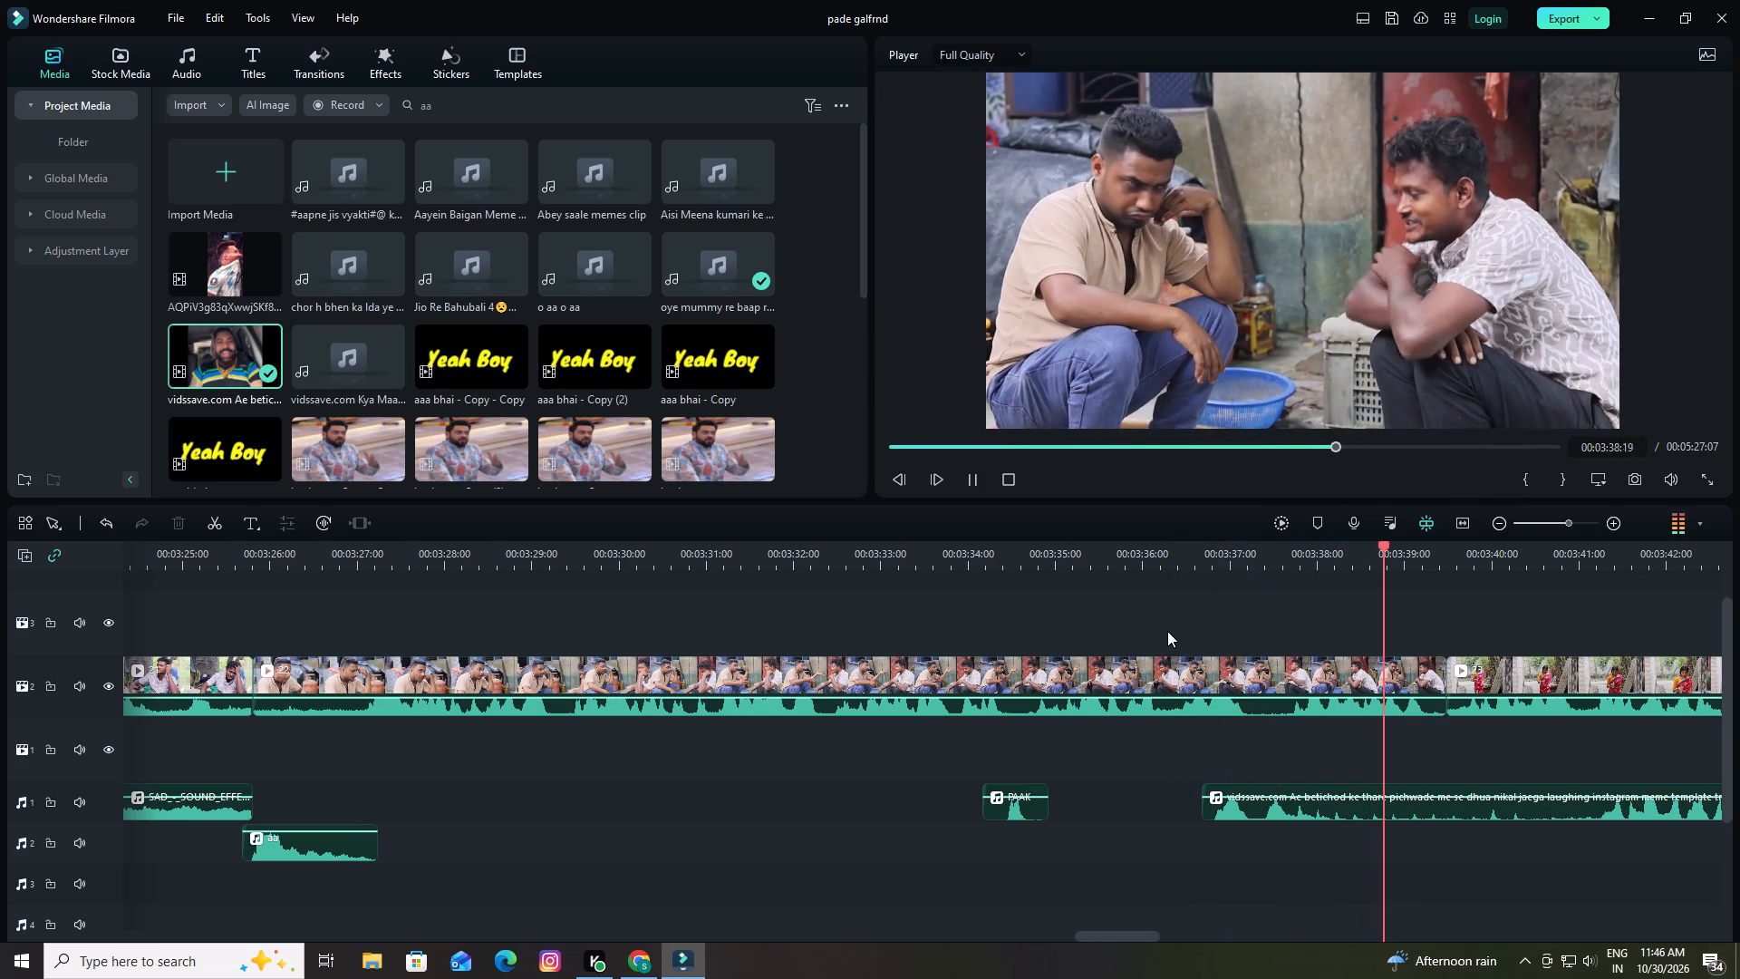
key(space)
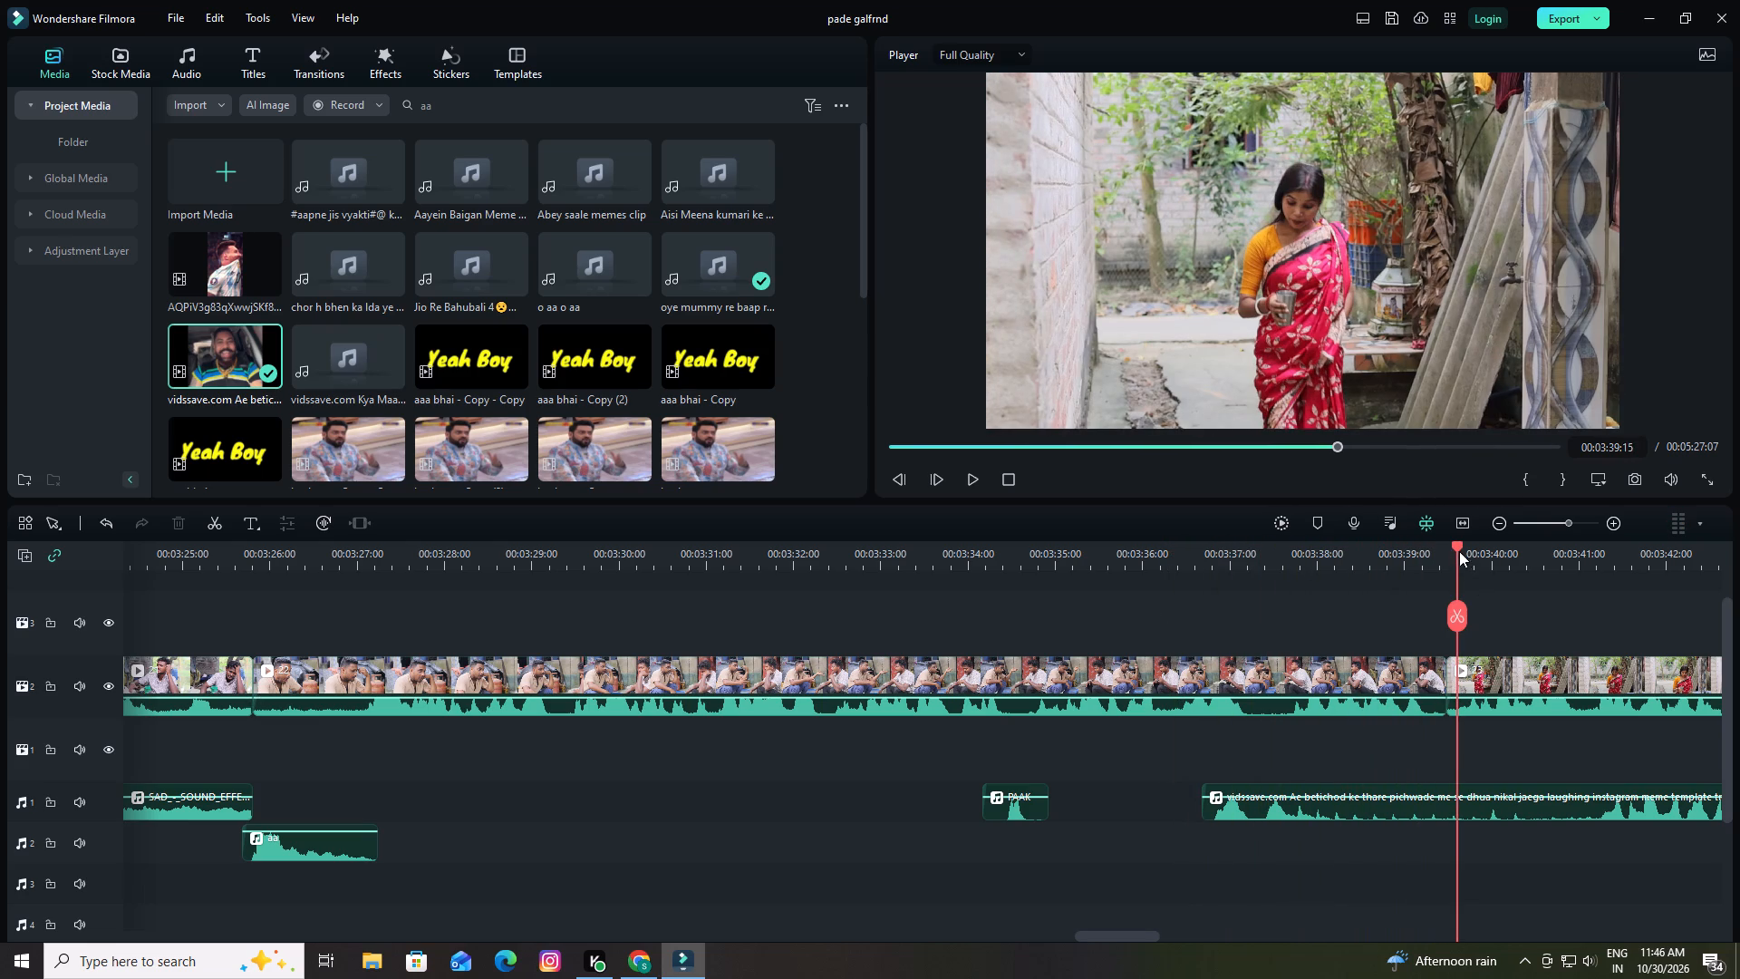
Position the playhead at 00:03:39:12, on the cut from the two men to the woman in the red sari.
drag(1457, 548, 1445, 550)
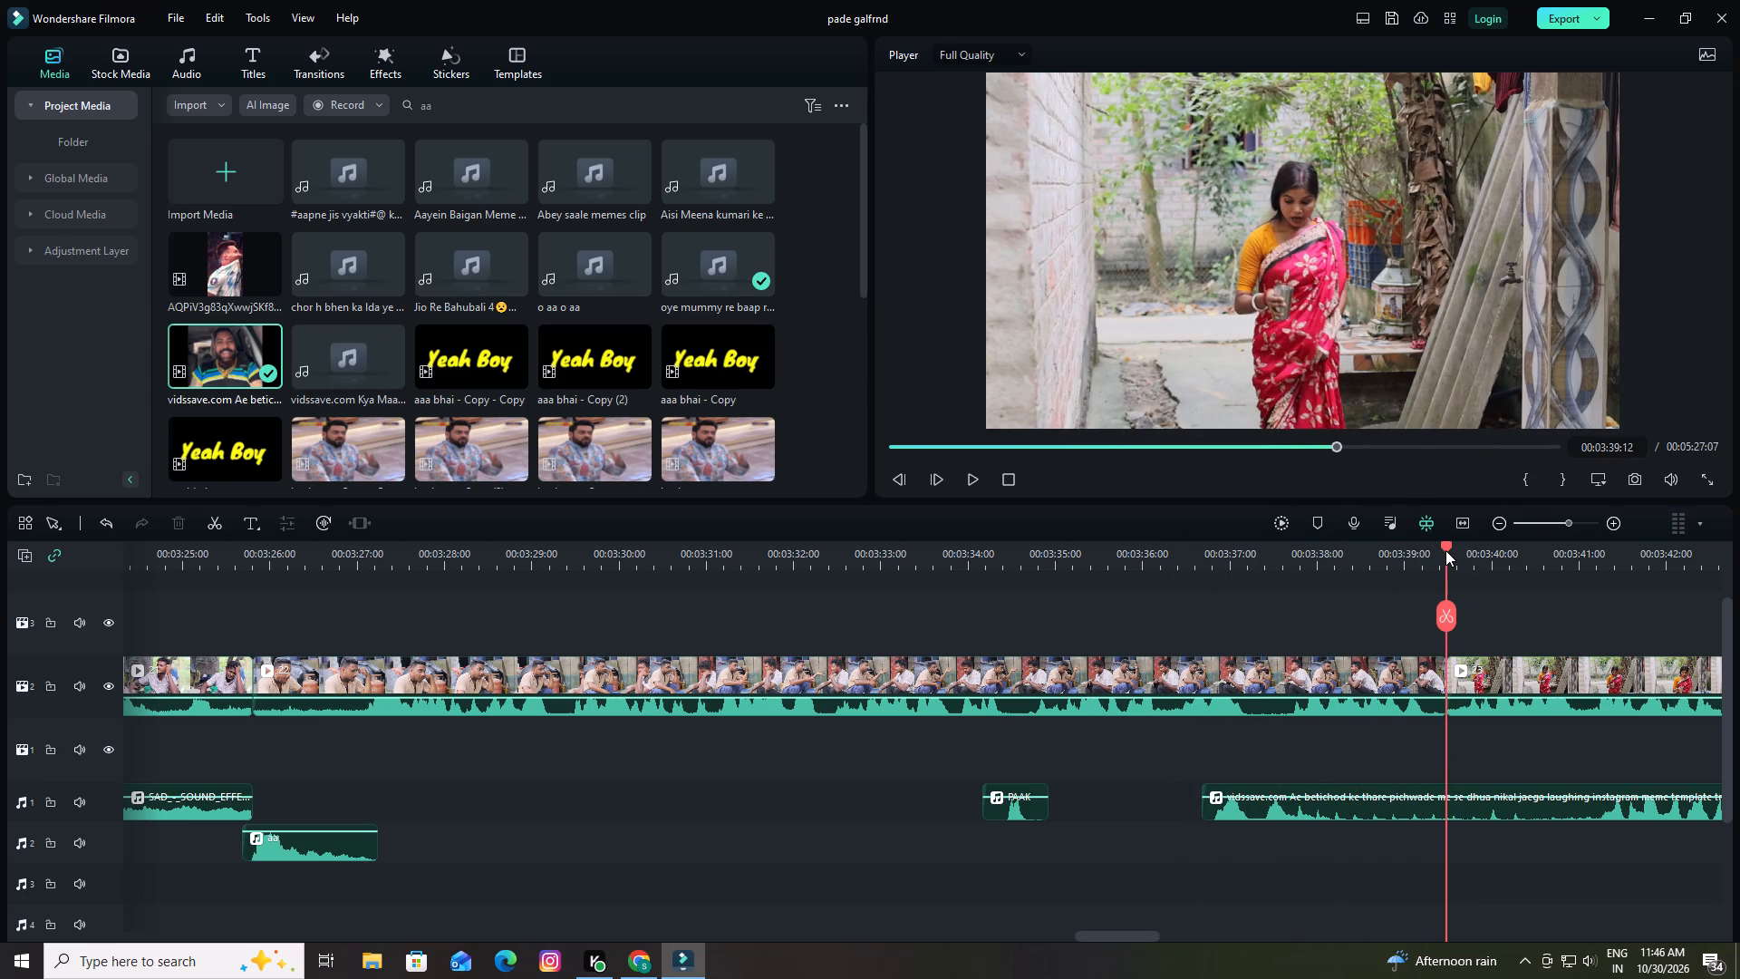
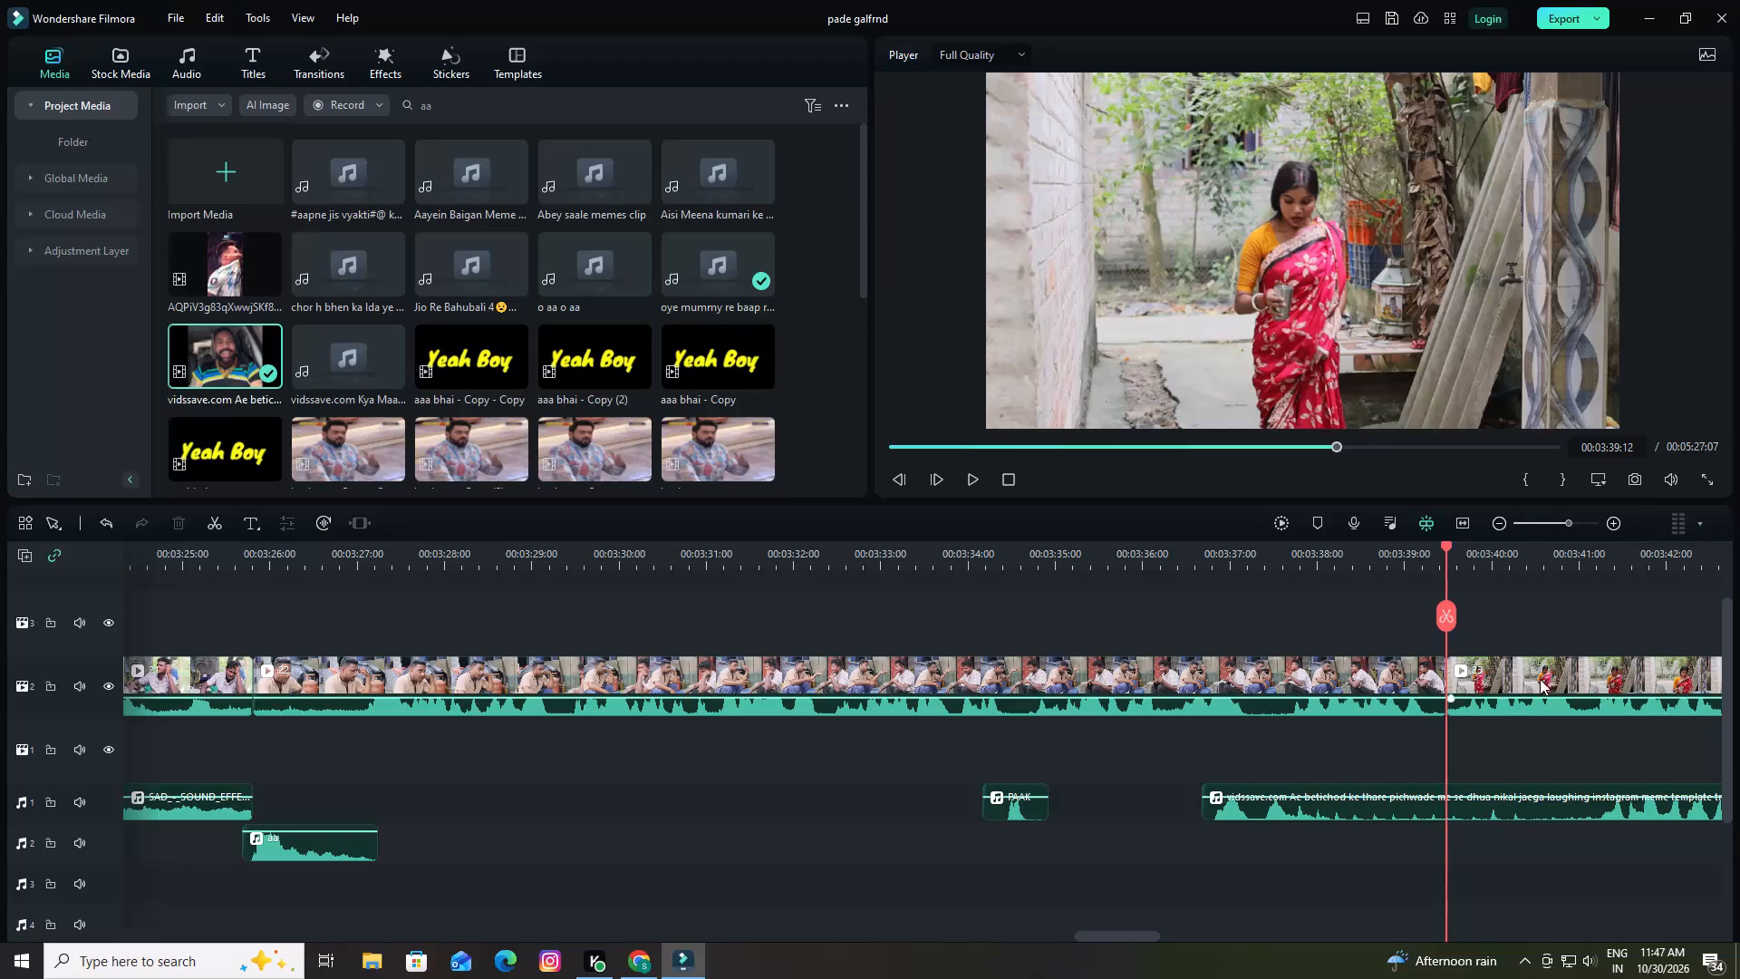
Split the laughing meme sound at 00:03:39:12 and delete the part after the cut to the woman in the red sari.
click(1469, 808)
click(1445, 613)
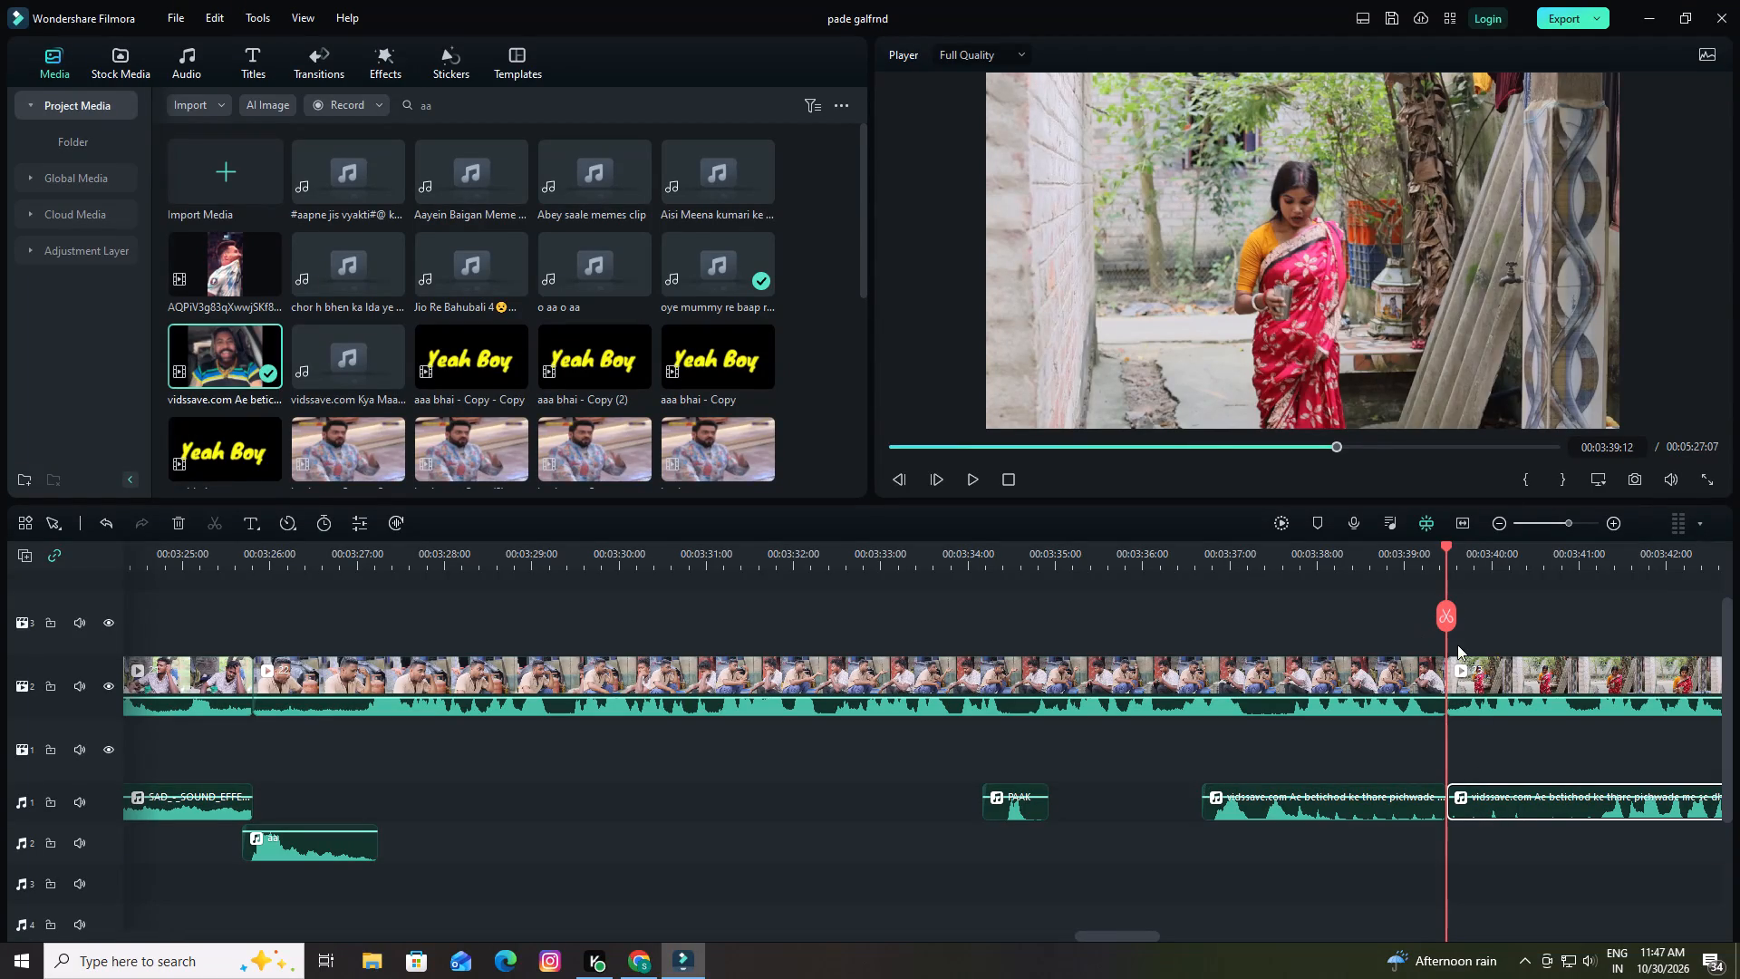
click(181, 524)
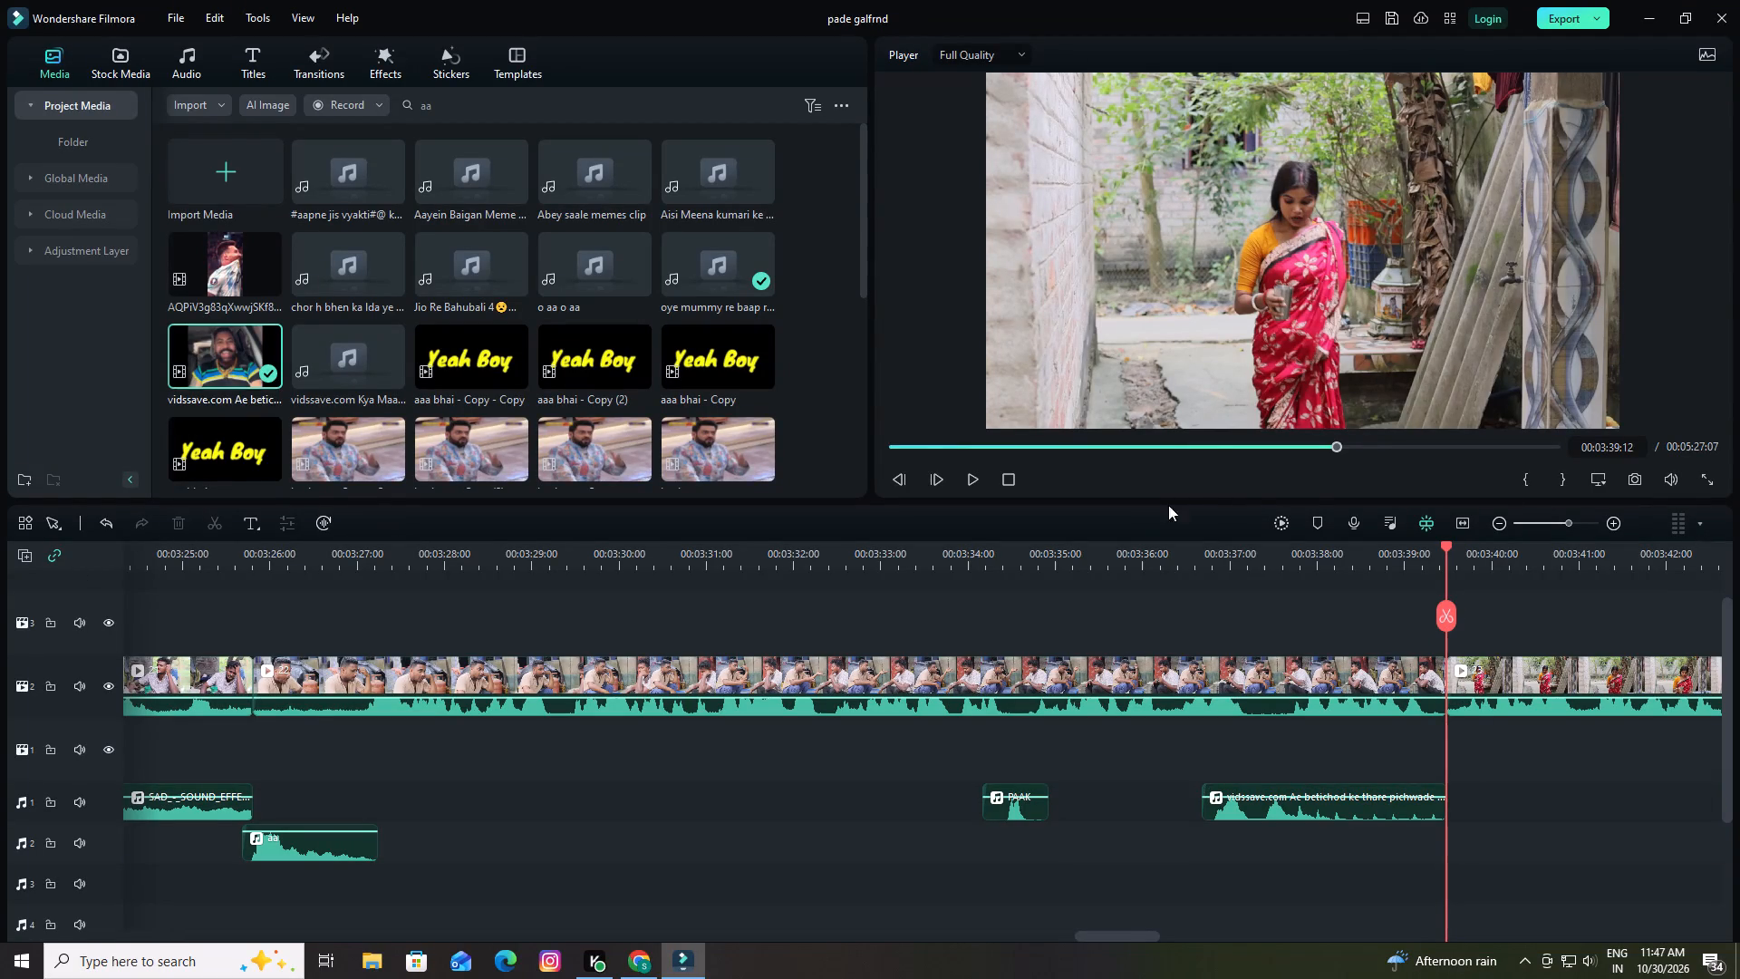
Play back the scene from 00:03:34:09 to about 00:03:39:19 to check the PAAK and shortened laughing sounds.
drag(1370, 554, 986, 572)
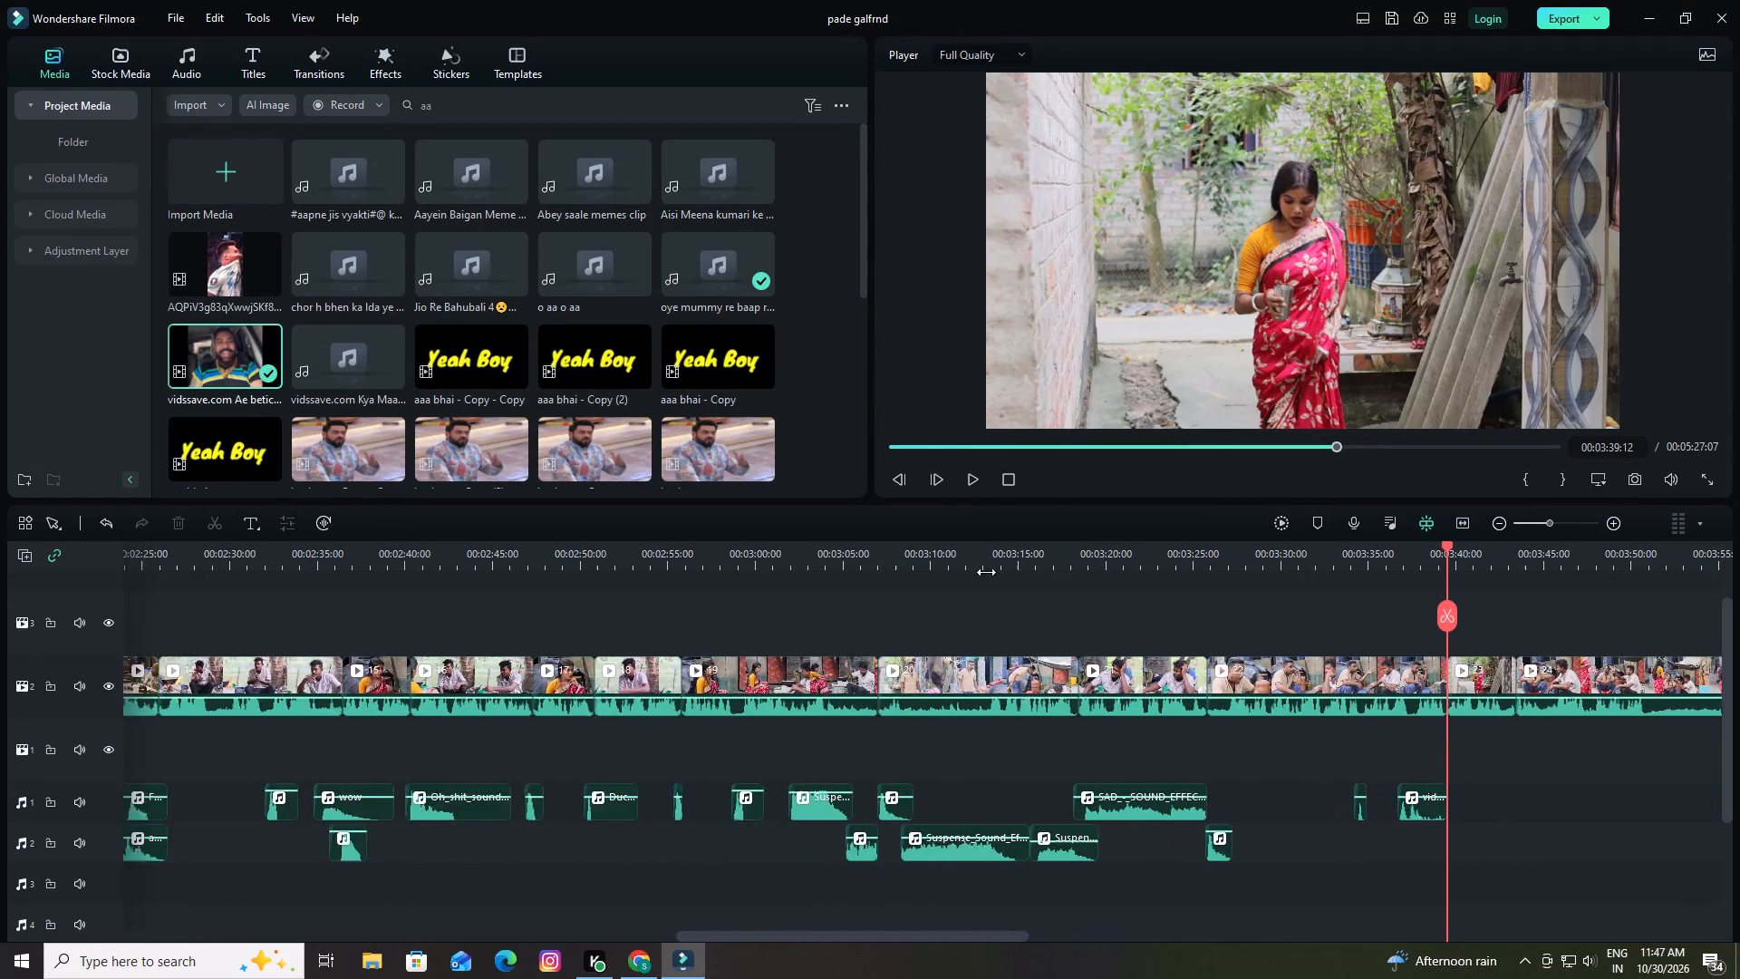
drag(986, 572, 759, 581)
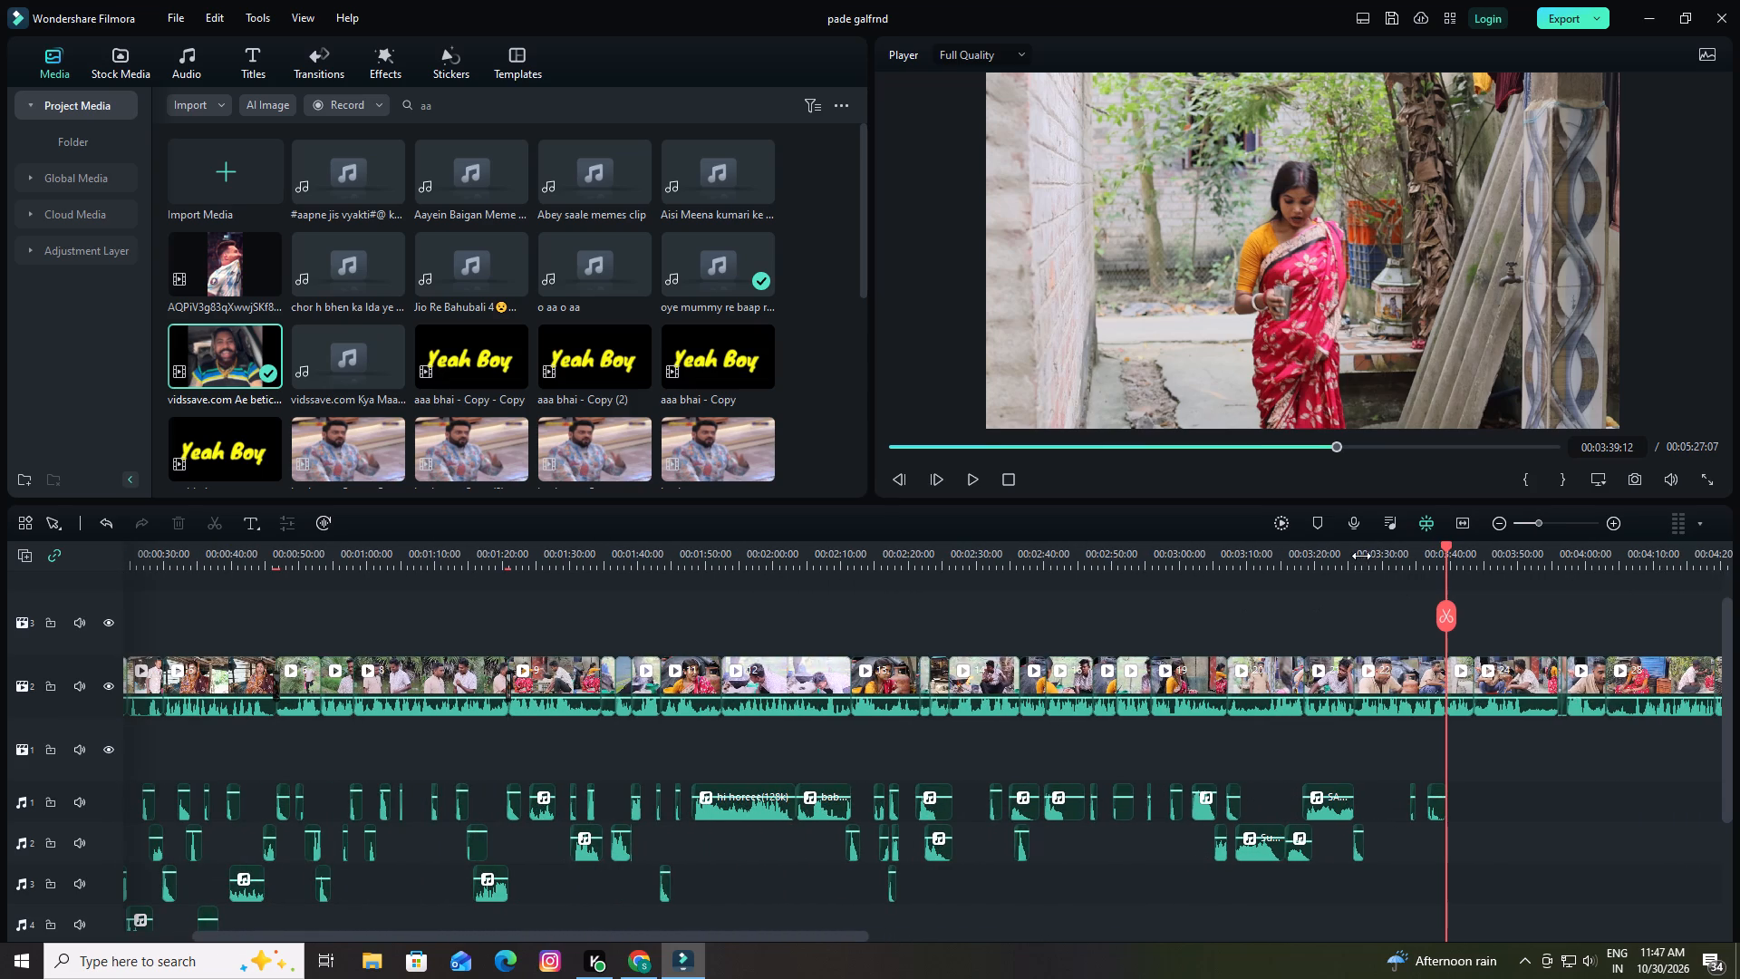
drag(1361, 555, 1186, 560)
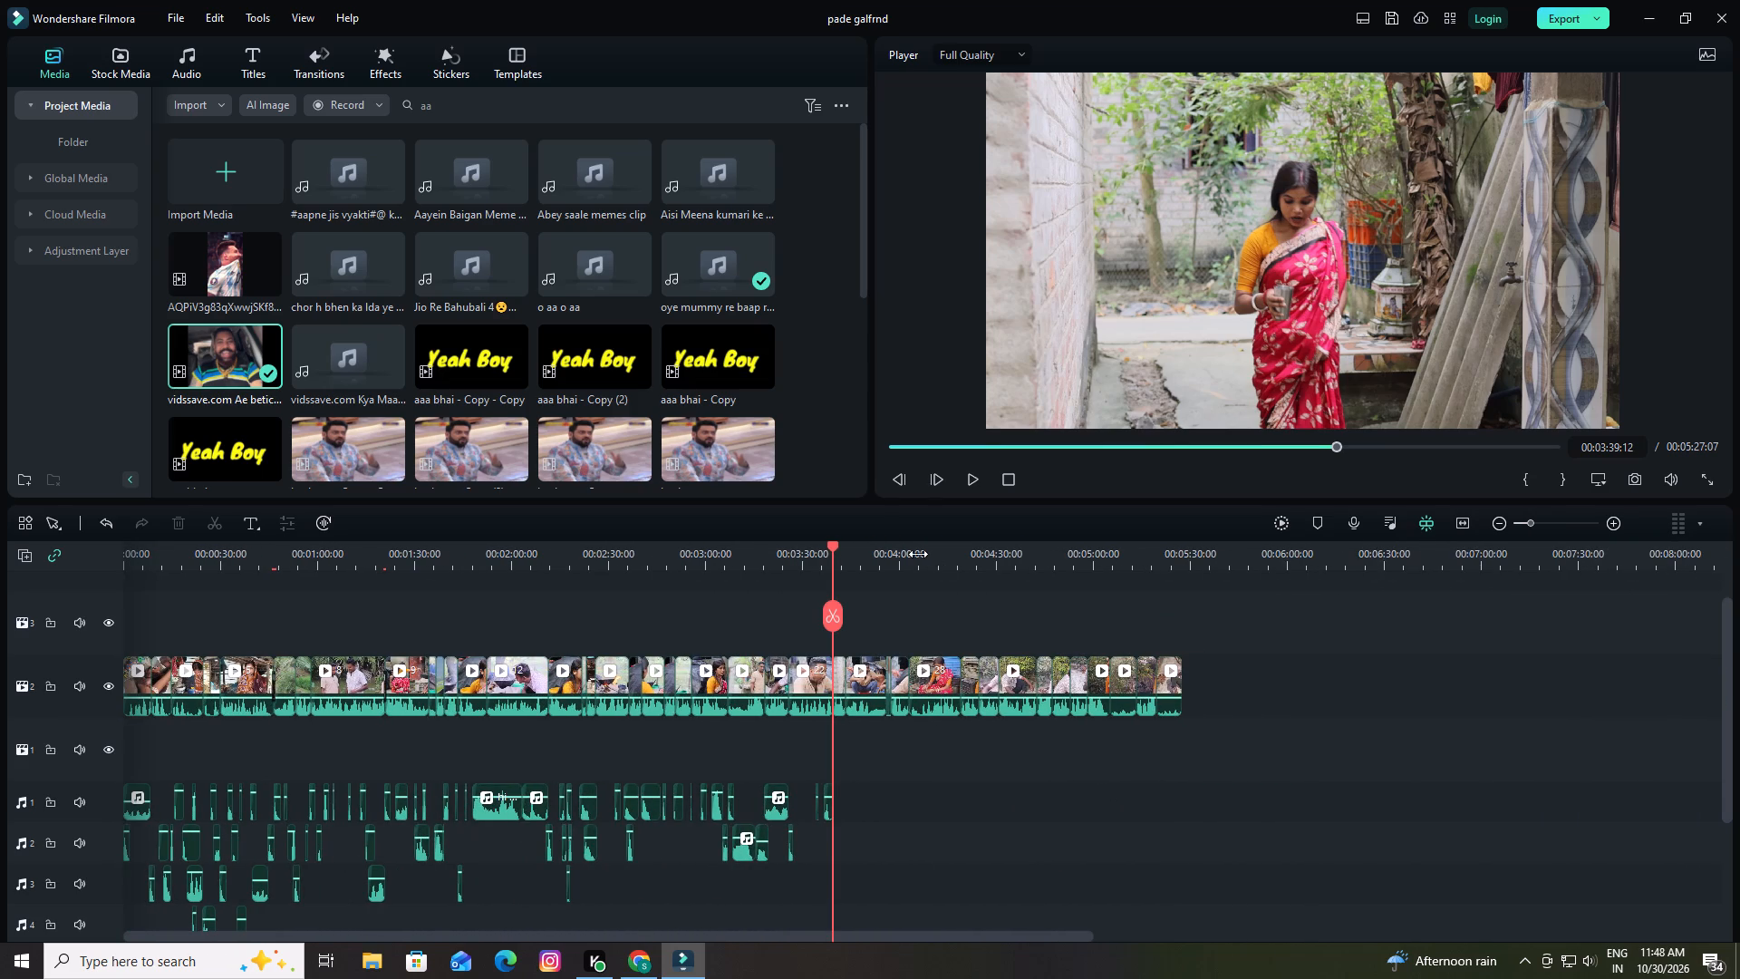
drag(917, 553, 1437, 544)
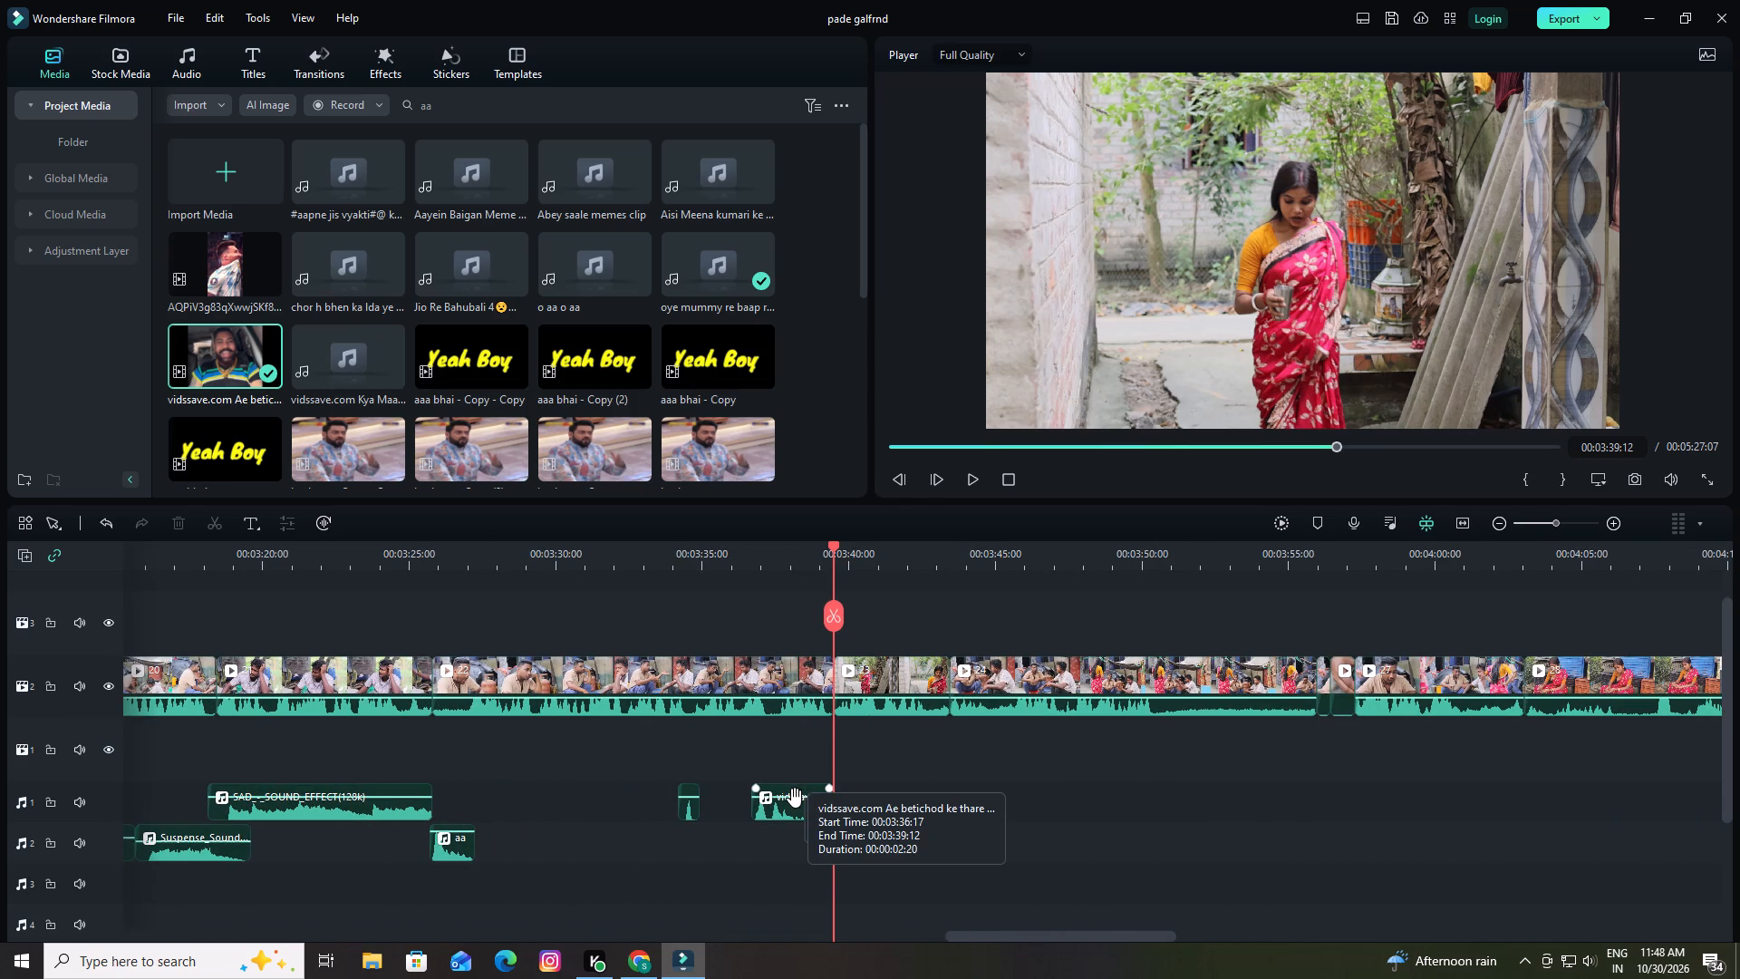
click(795, 798)
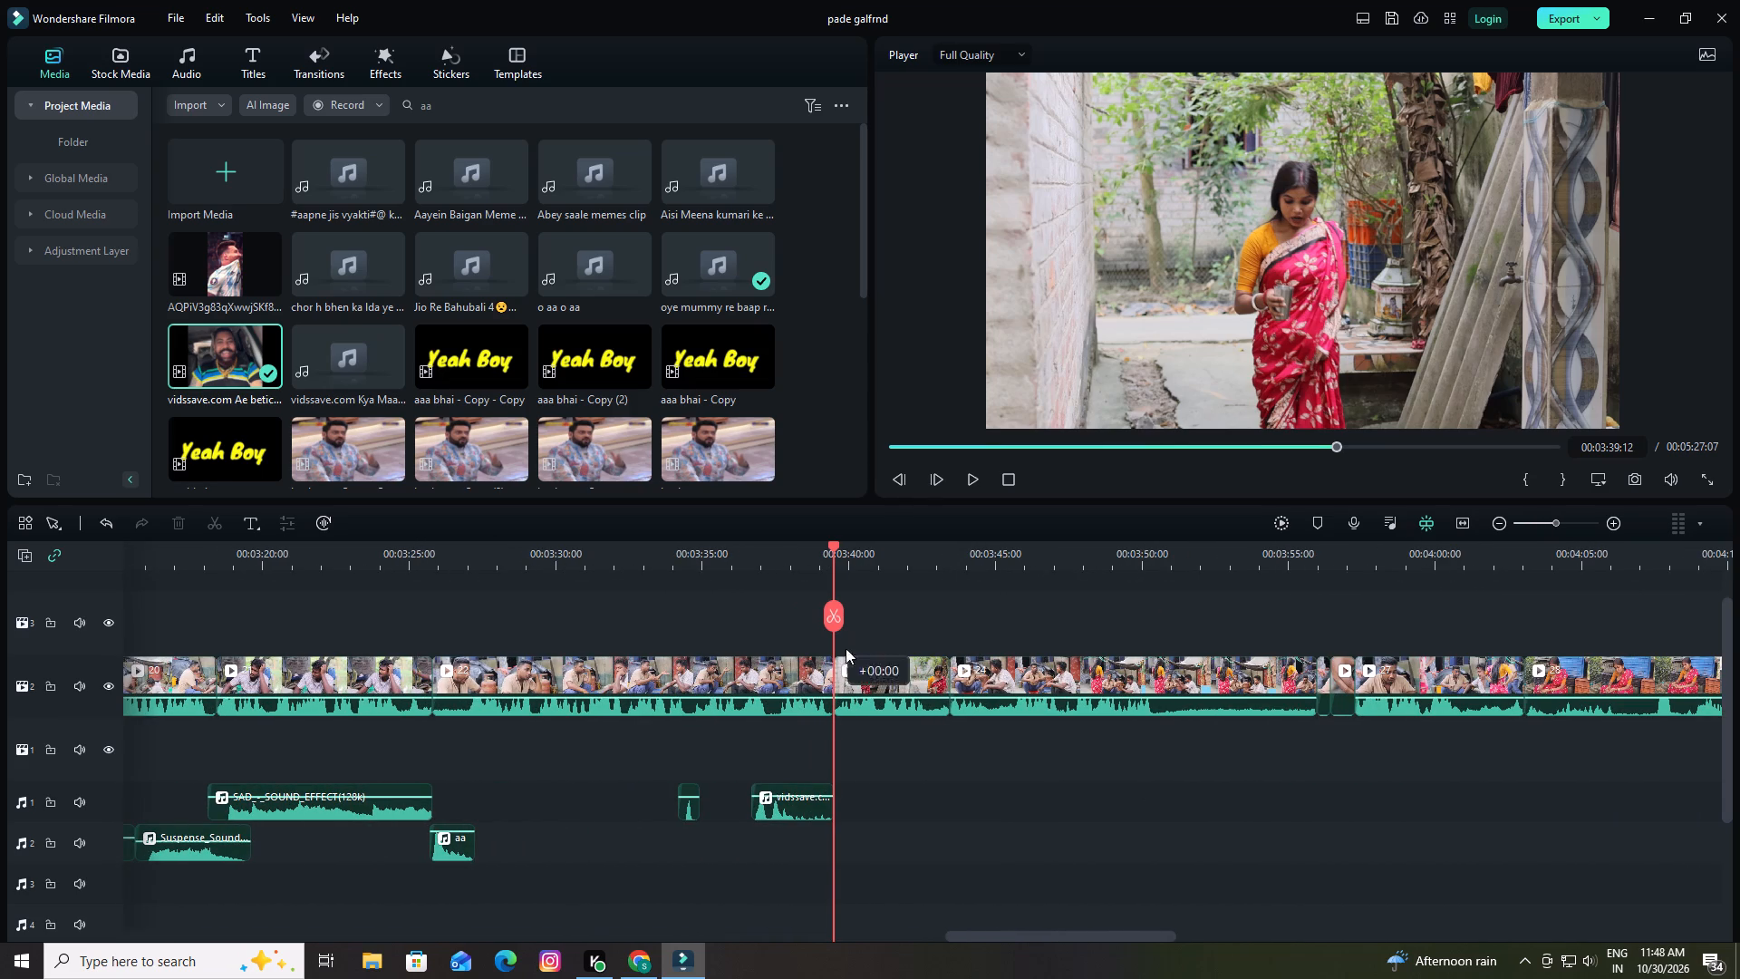
drag(874, 554, 1073, 560)
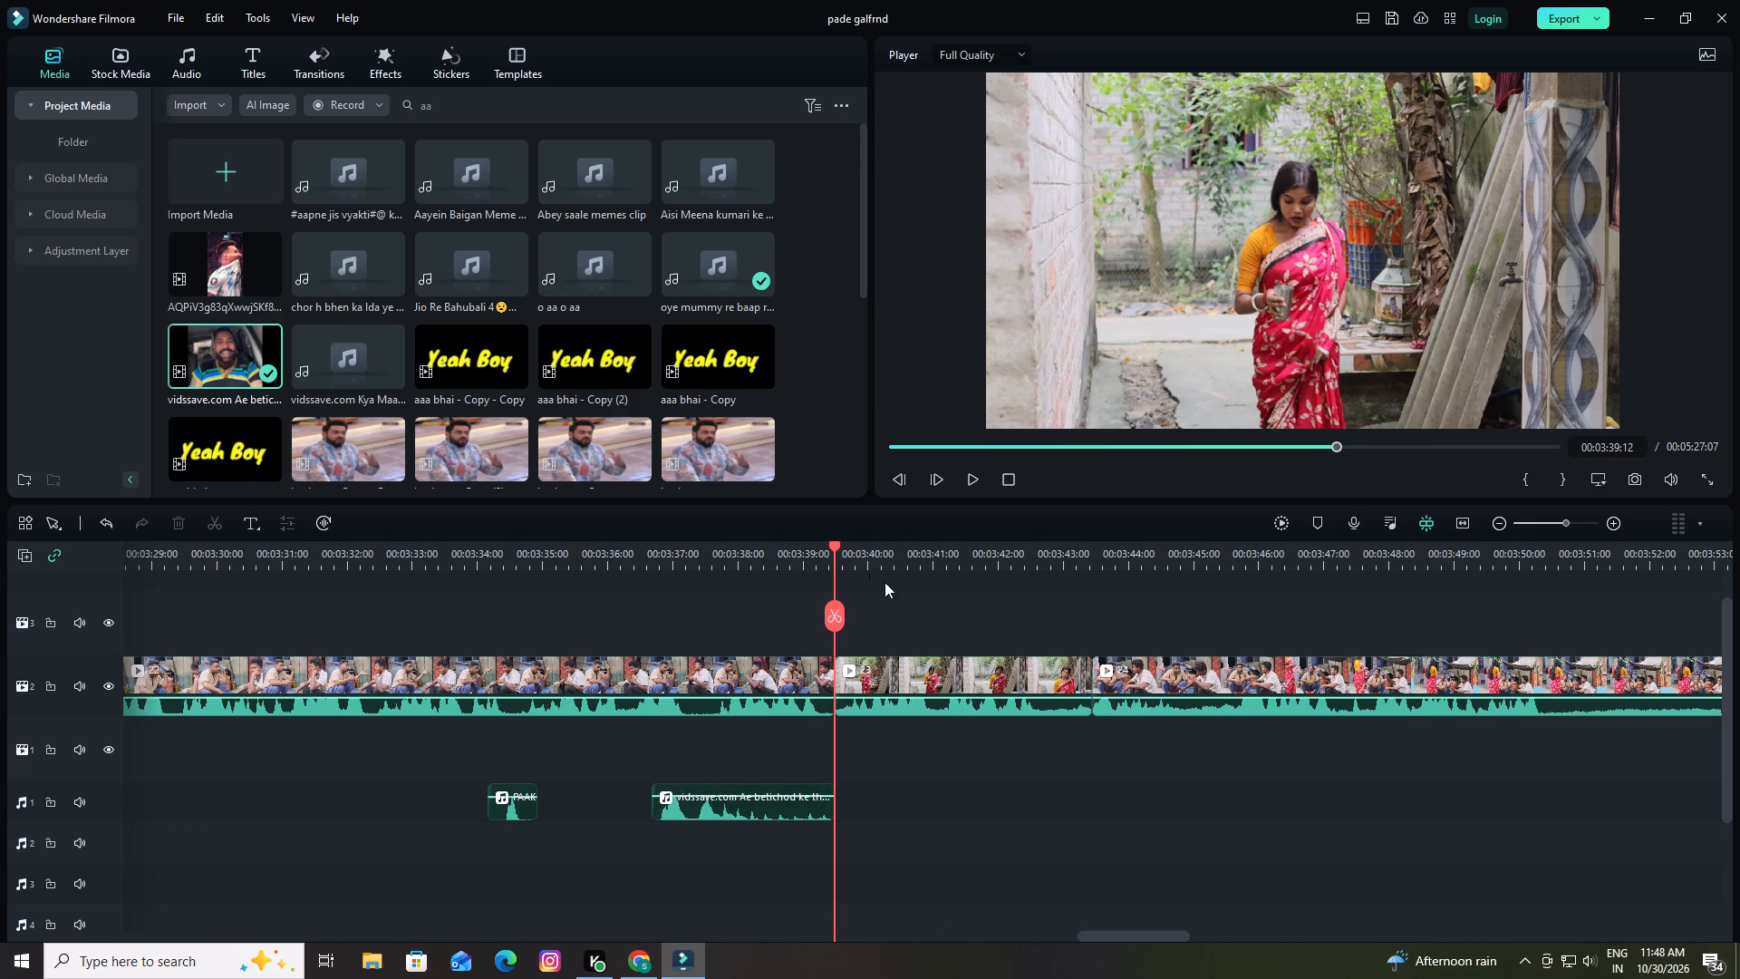
drag(836, 544, 502, 596)
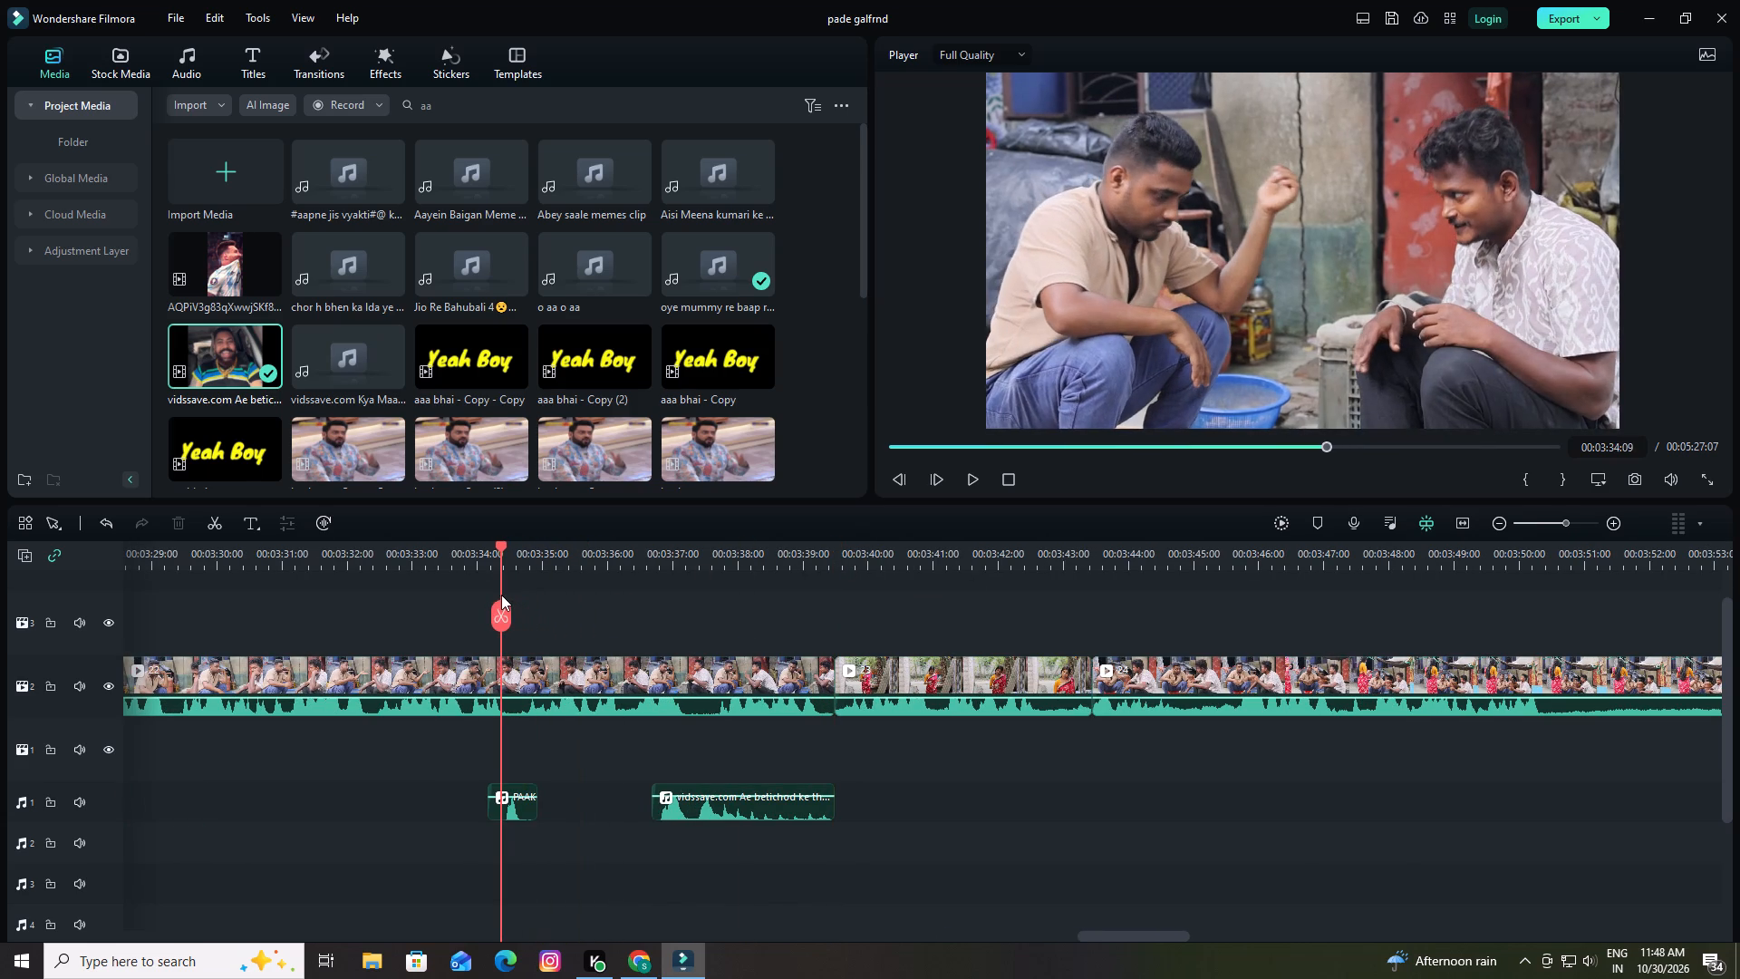
key(space)
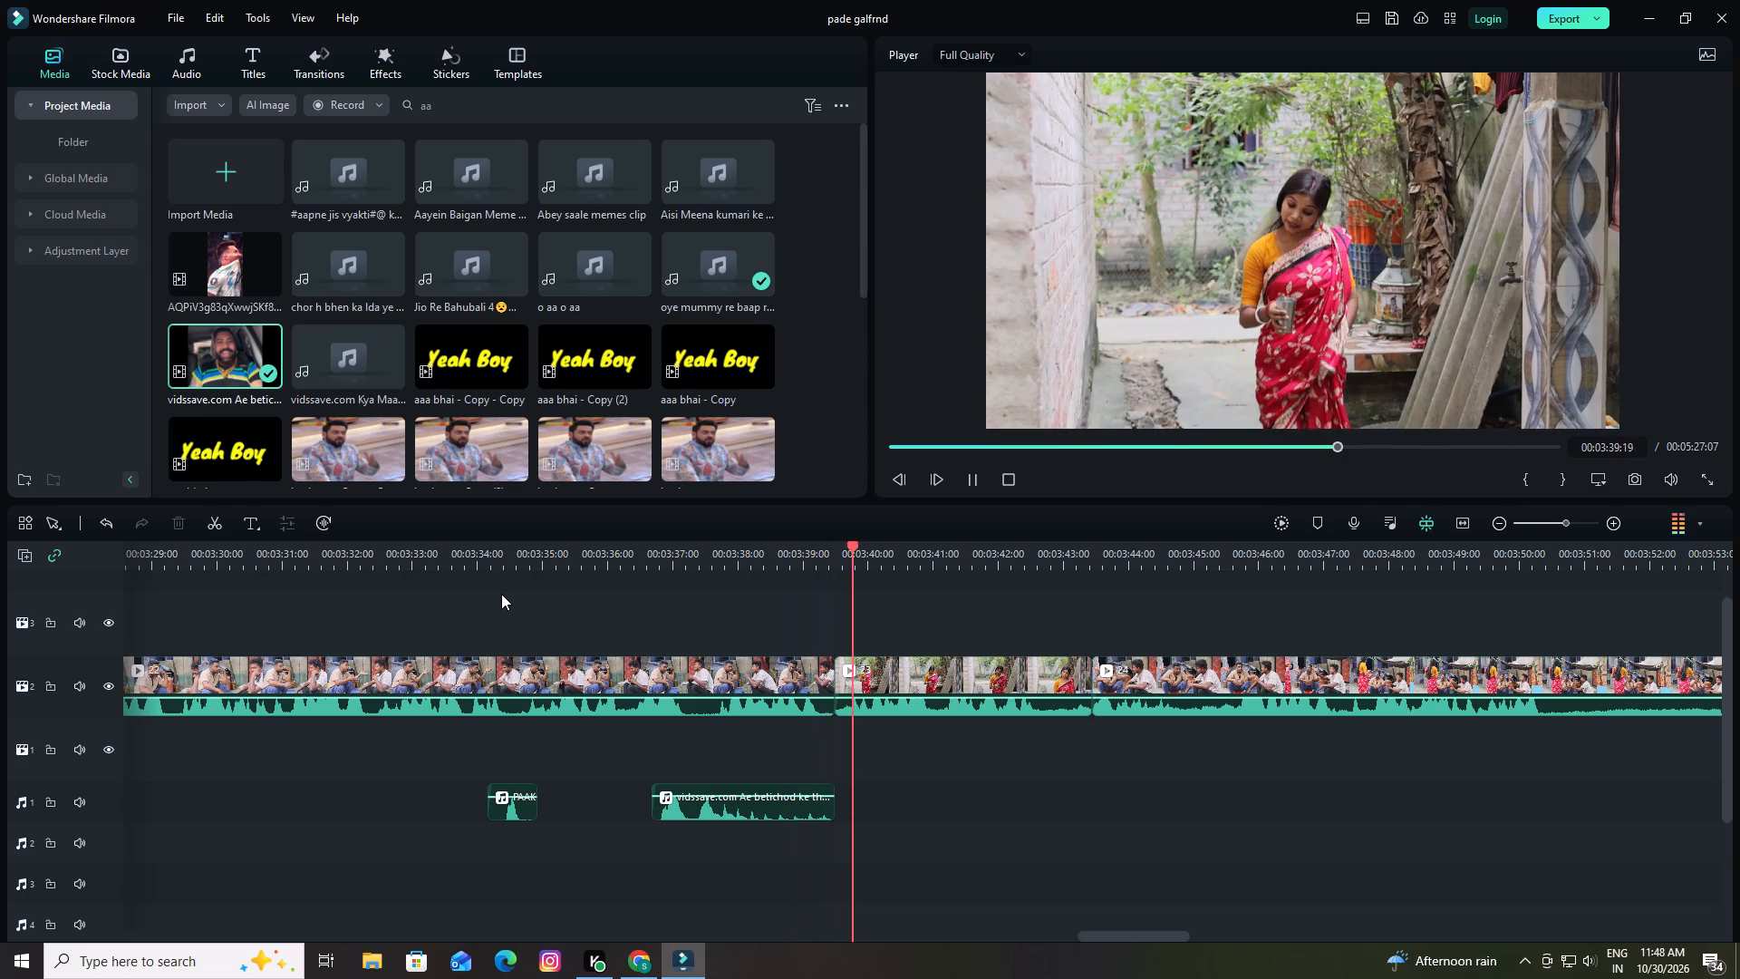
key(space)
Search the project media for "su" and place Sudden Suspense on audio track 2, starting at 00:03:39:13.
drag(855, 545, 836, 546)
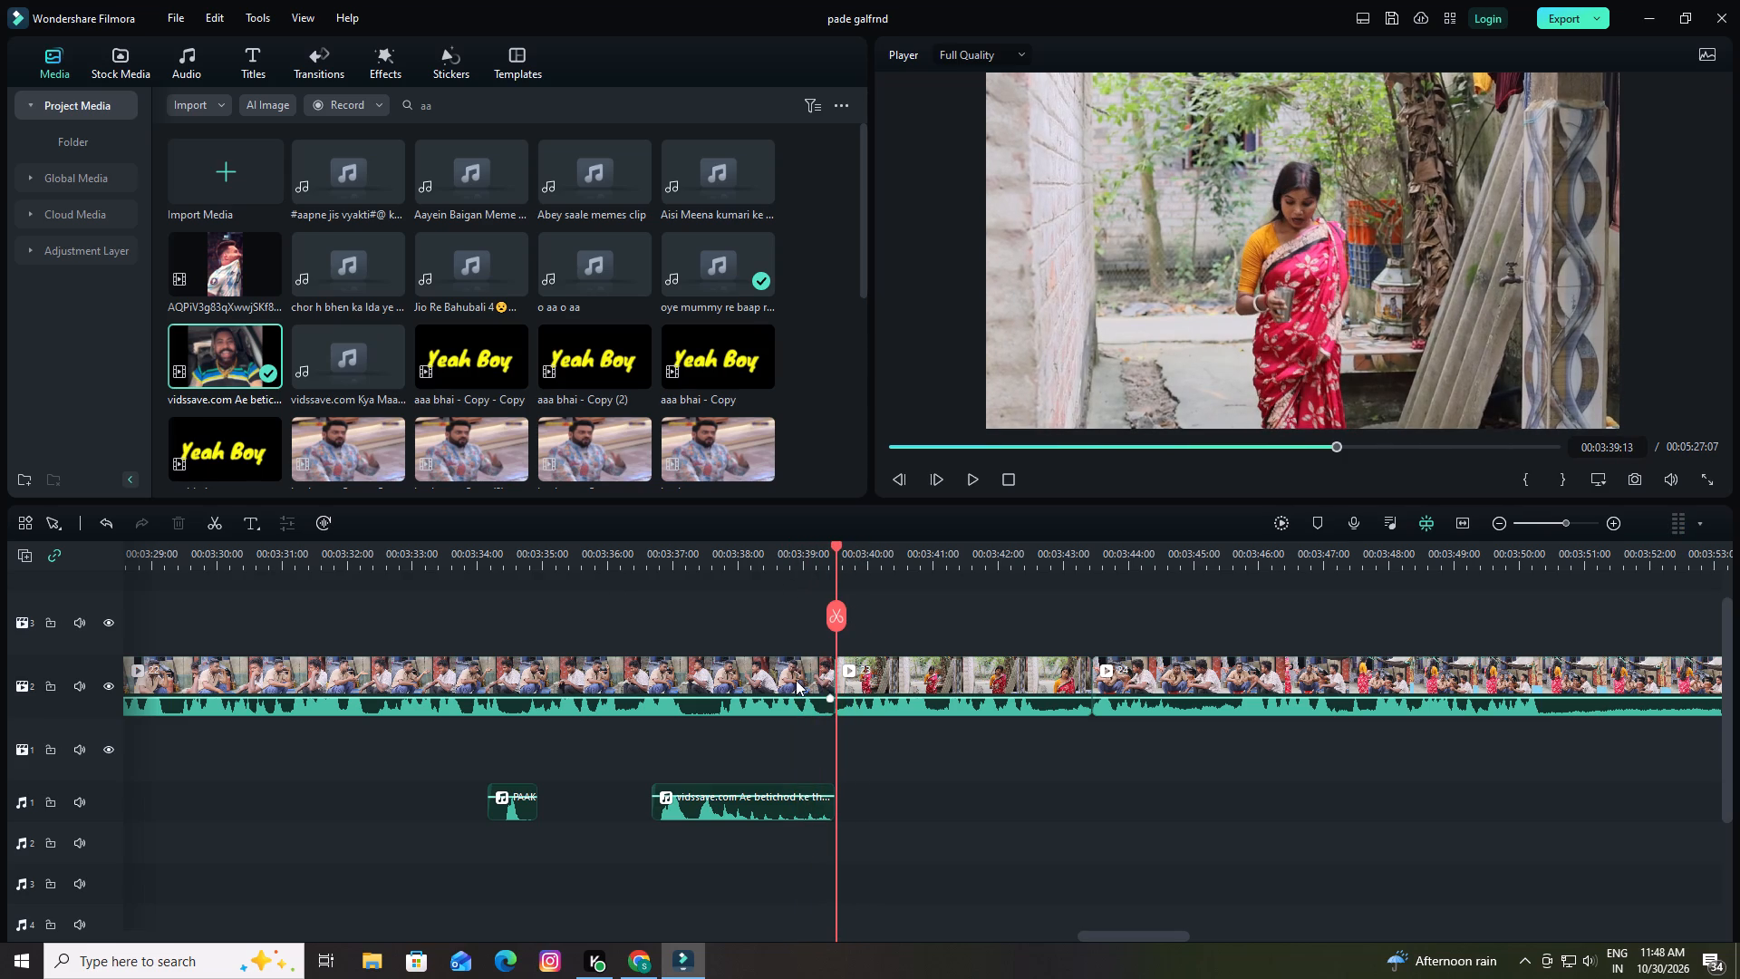
drag(796, 695, 797, 667)
click(499, 110)
key(BackSpace)
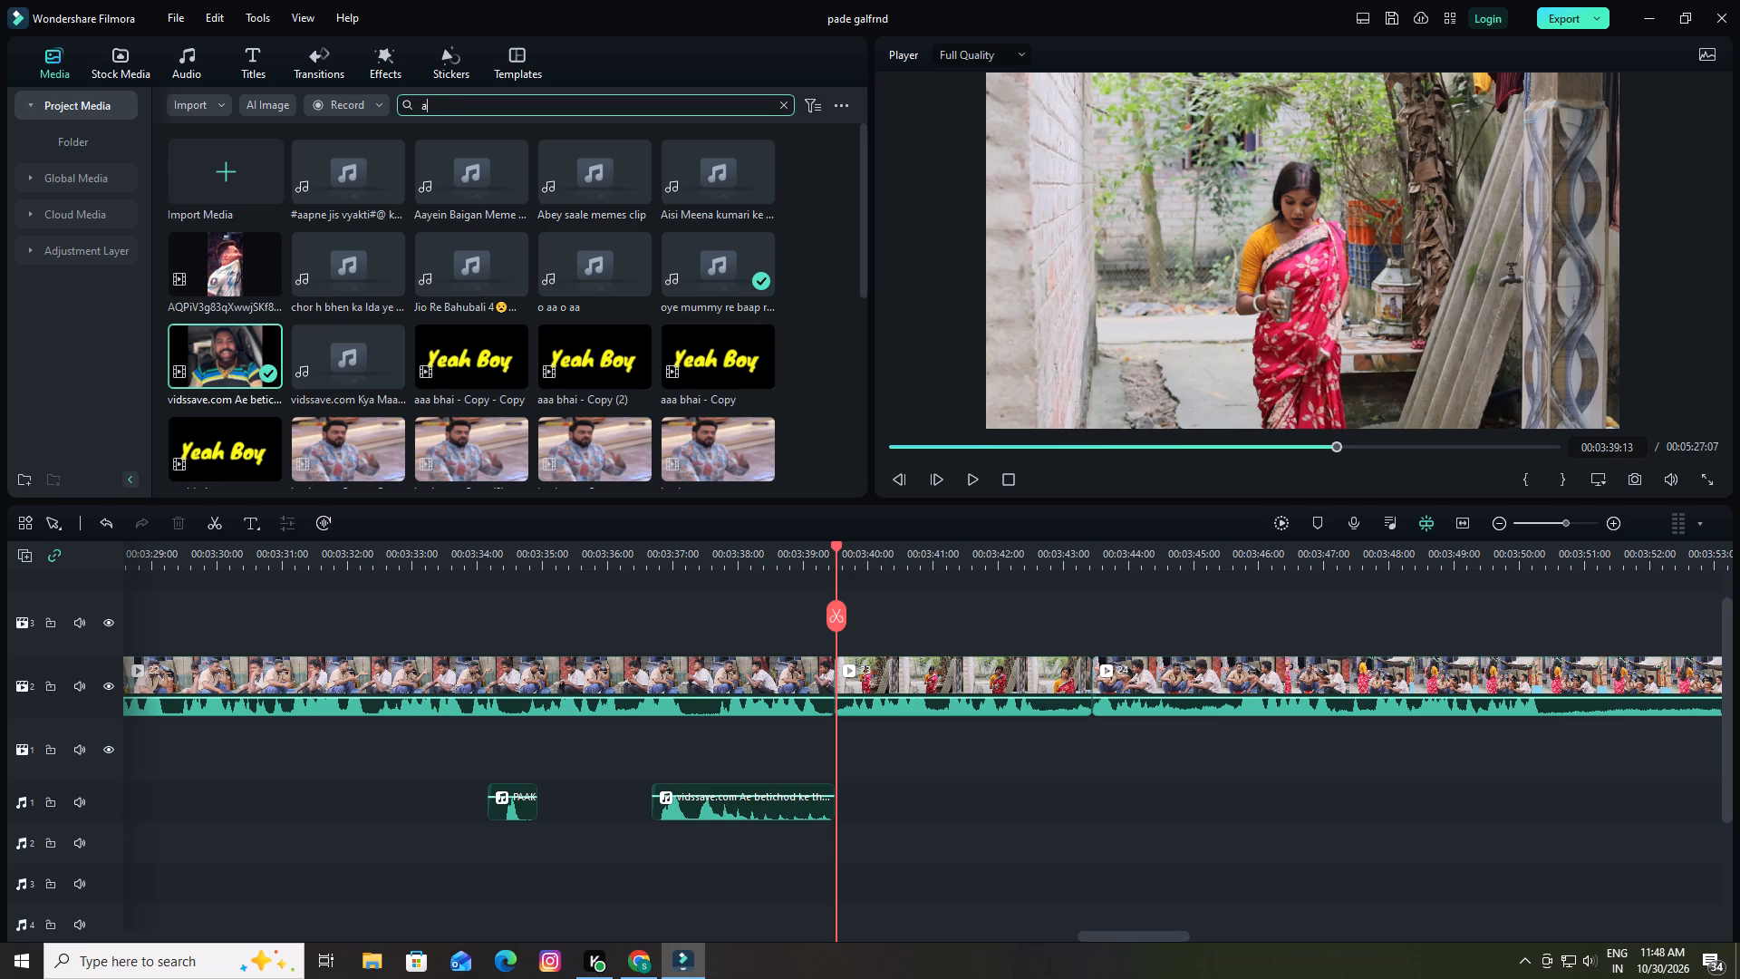
key(BackSpace)
key(s)
key(u)
key(Return)
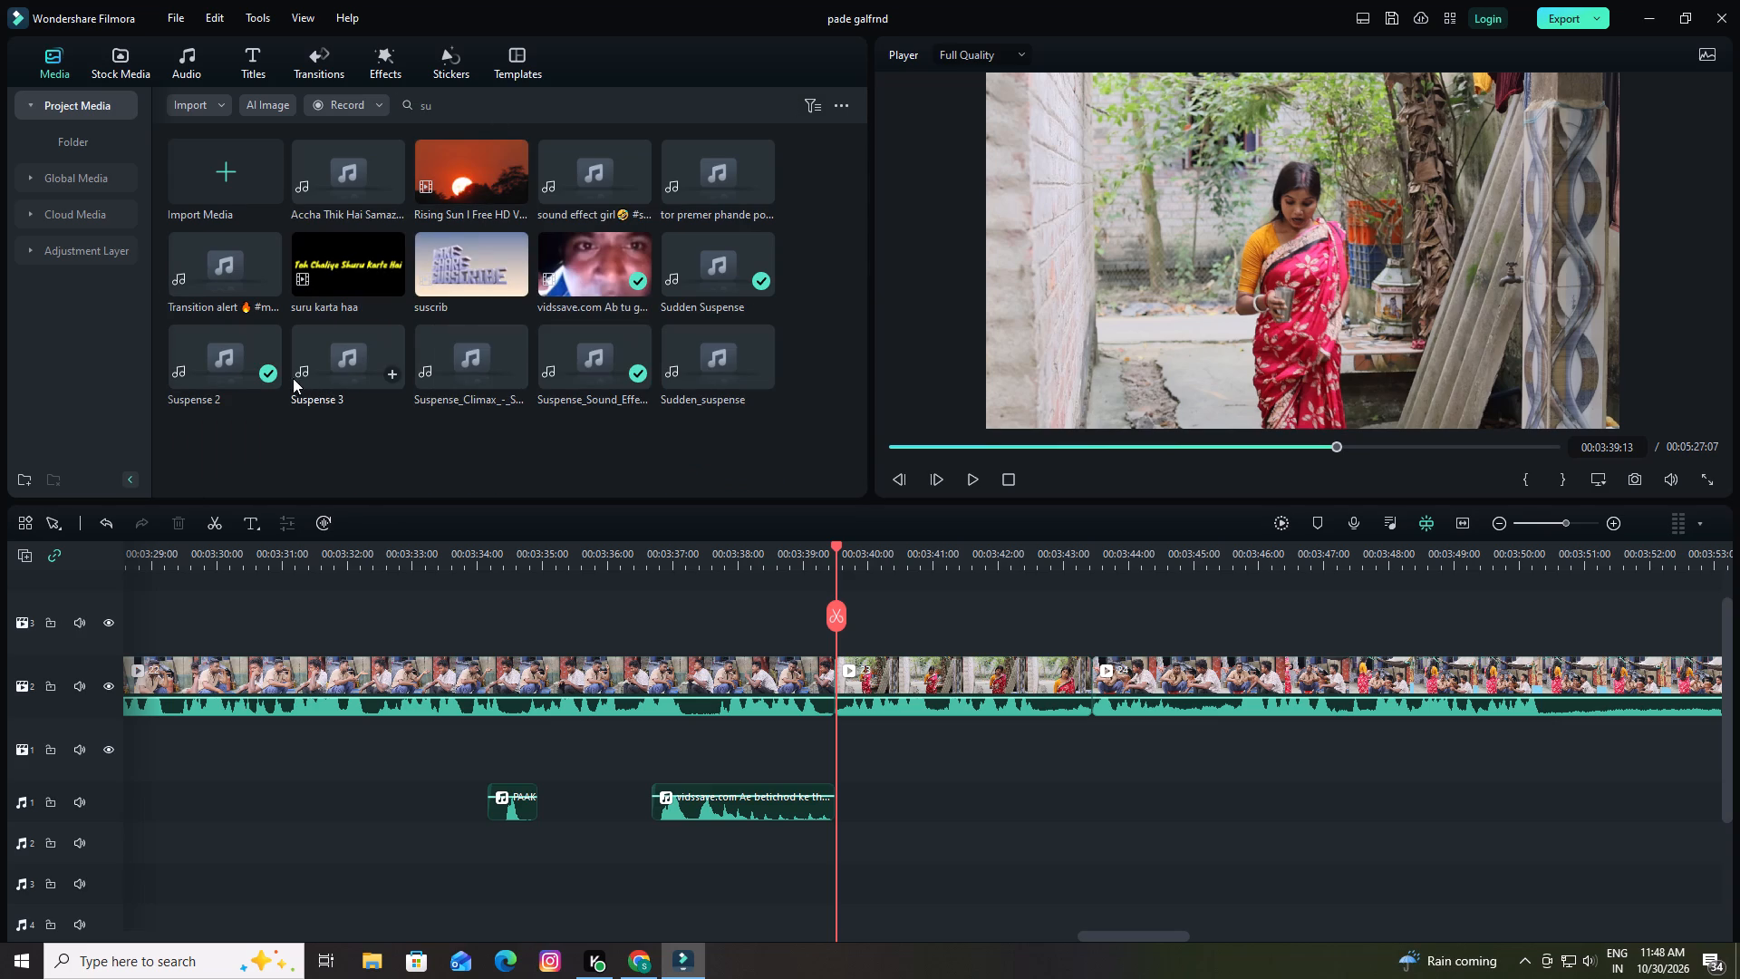
drag(691, 264, 797, 688)
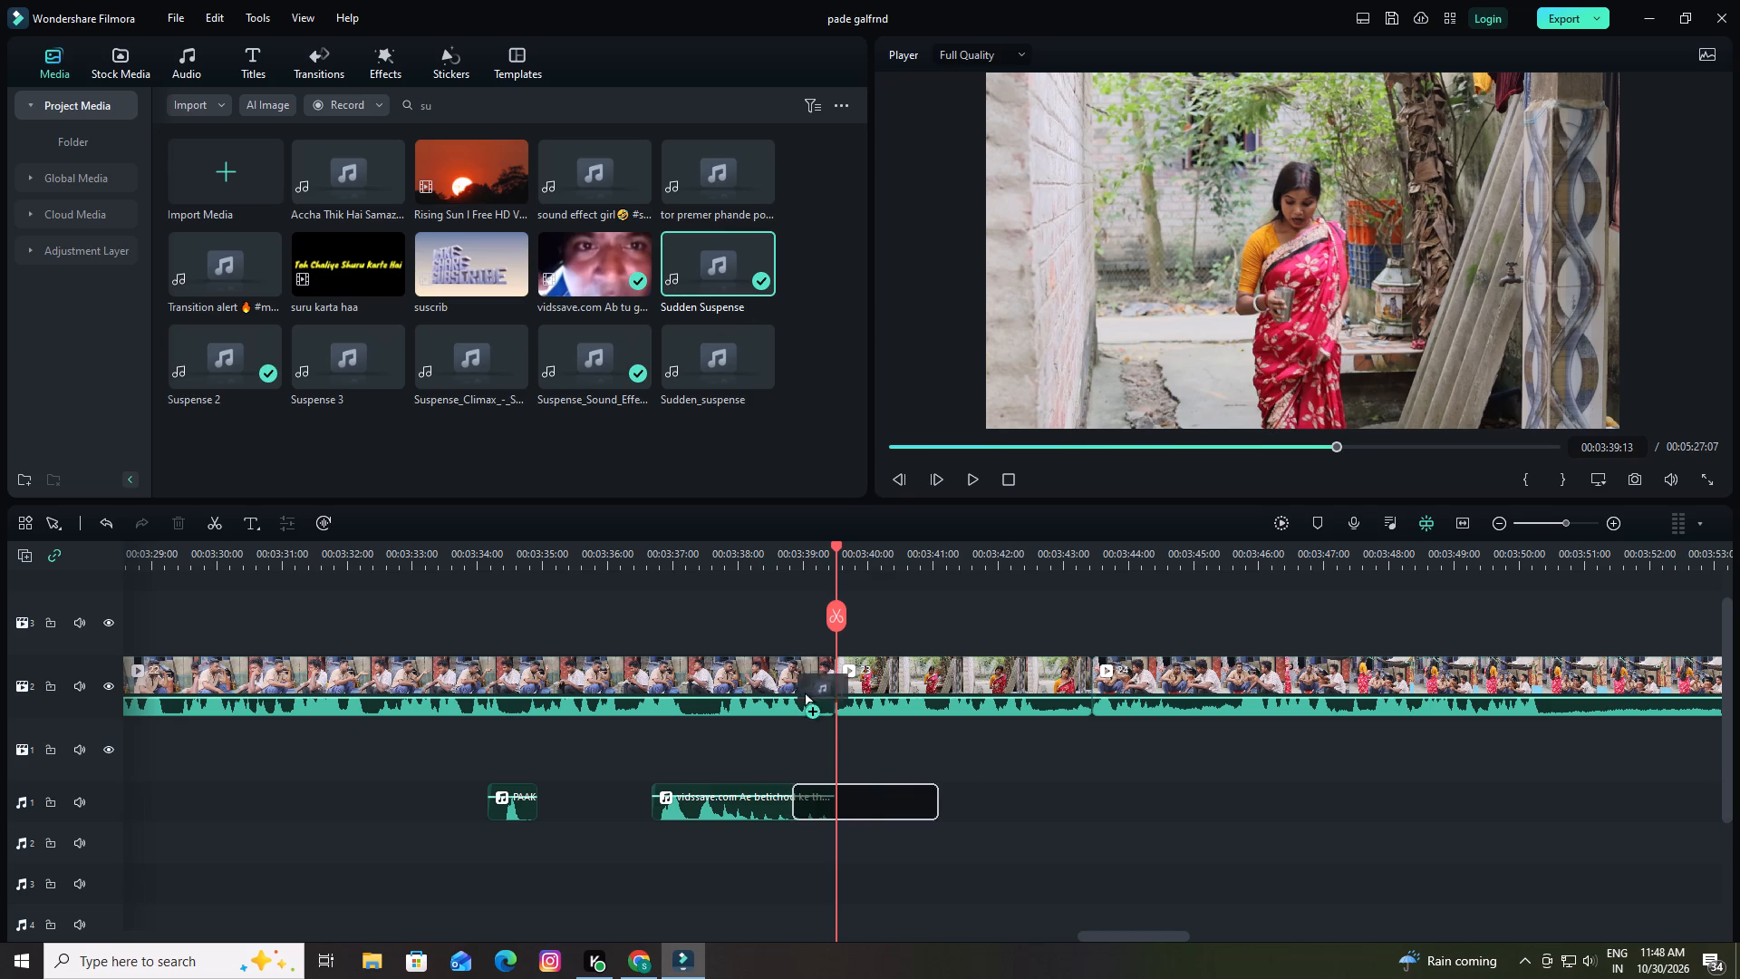
drag(797, 688, 817, 843)
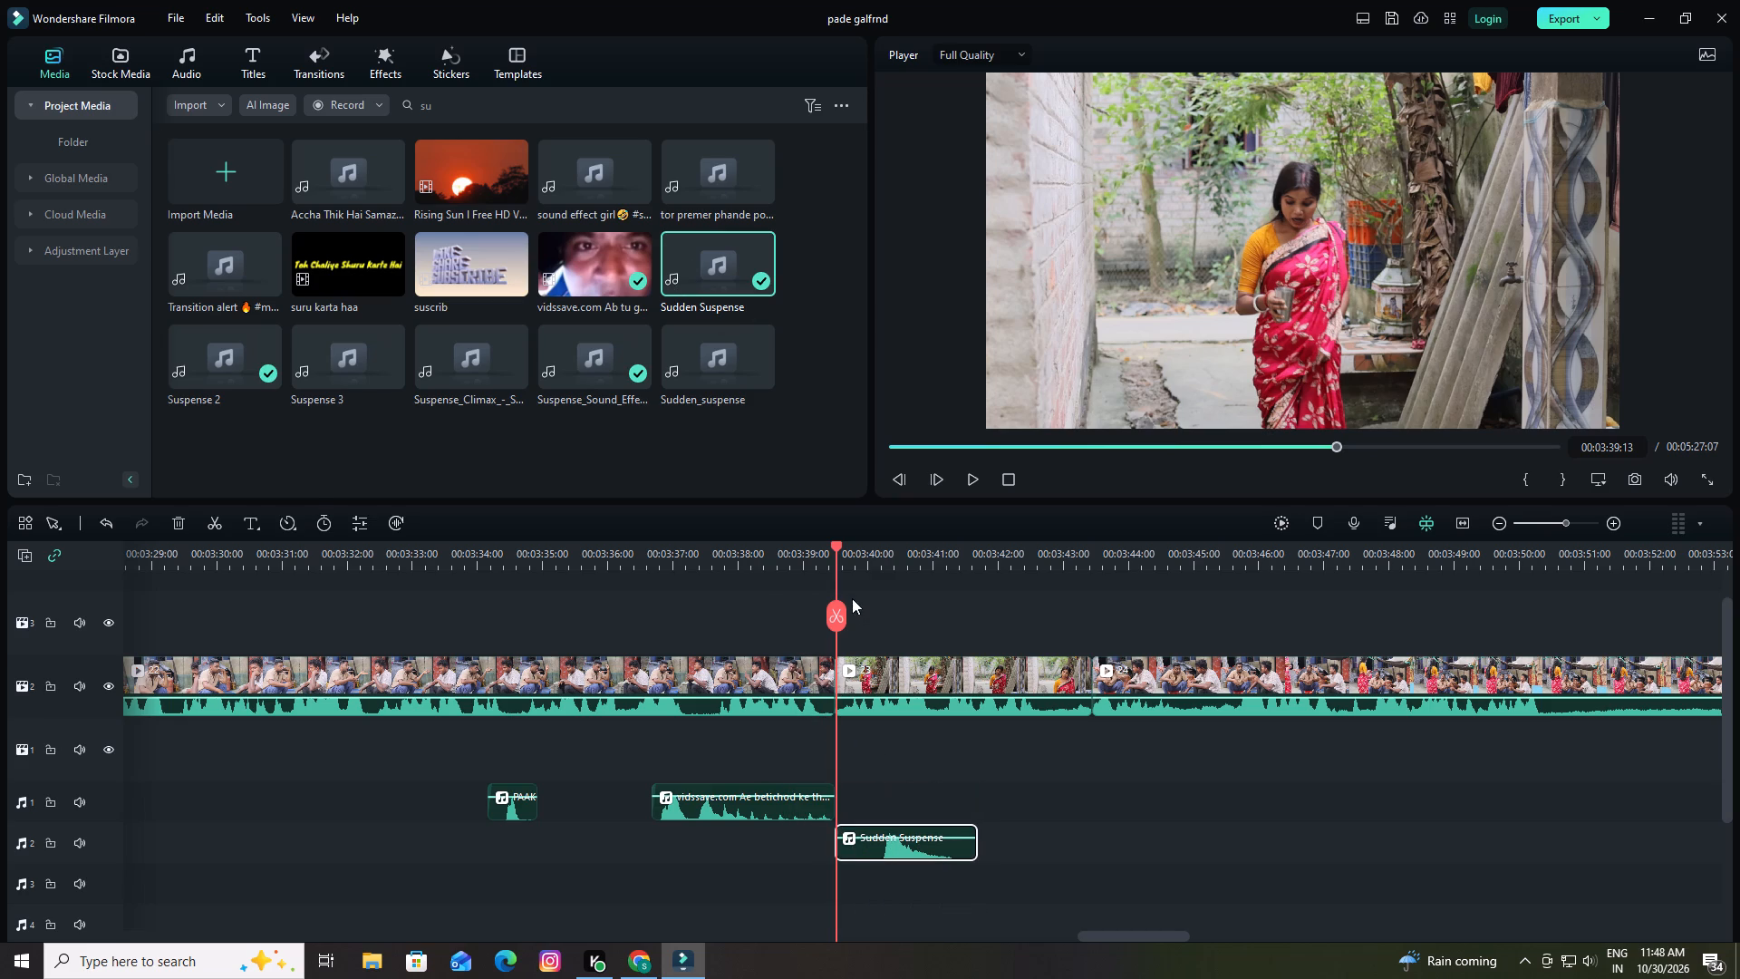
Move the Sudden Suspense clip earlier so its loud peak lands on the cut to the woman at 00:03:39:12.
drag(864, 557, 1029, 557)
drag(972, 849, 901, 858)
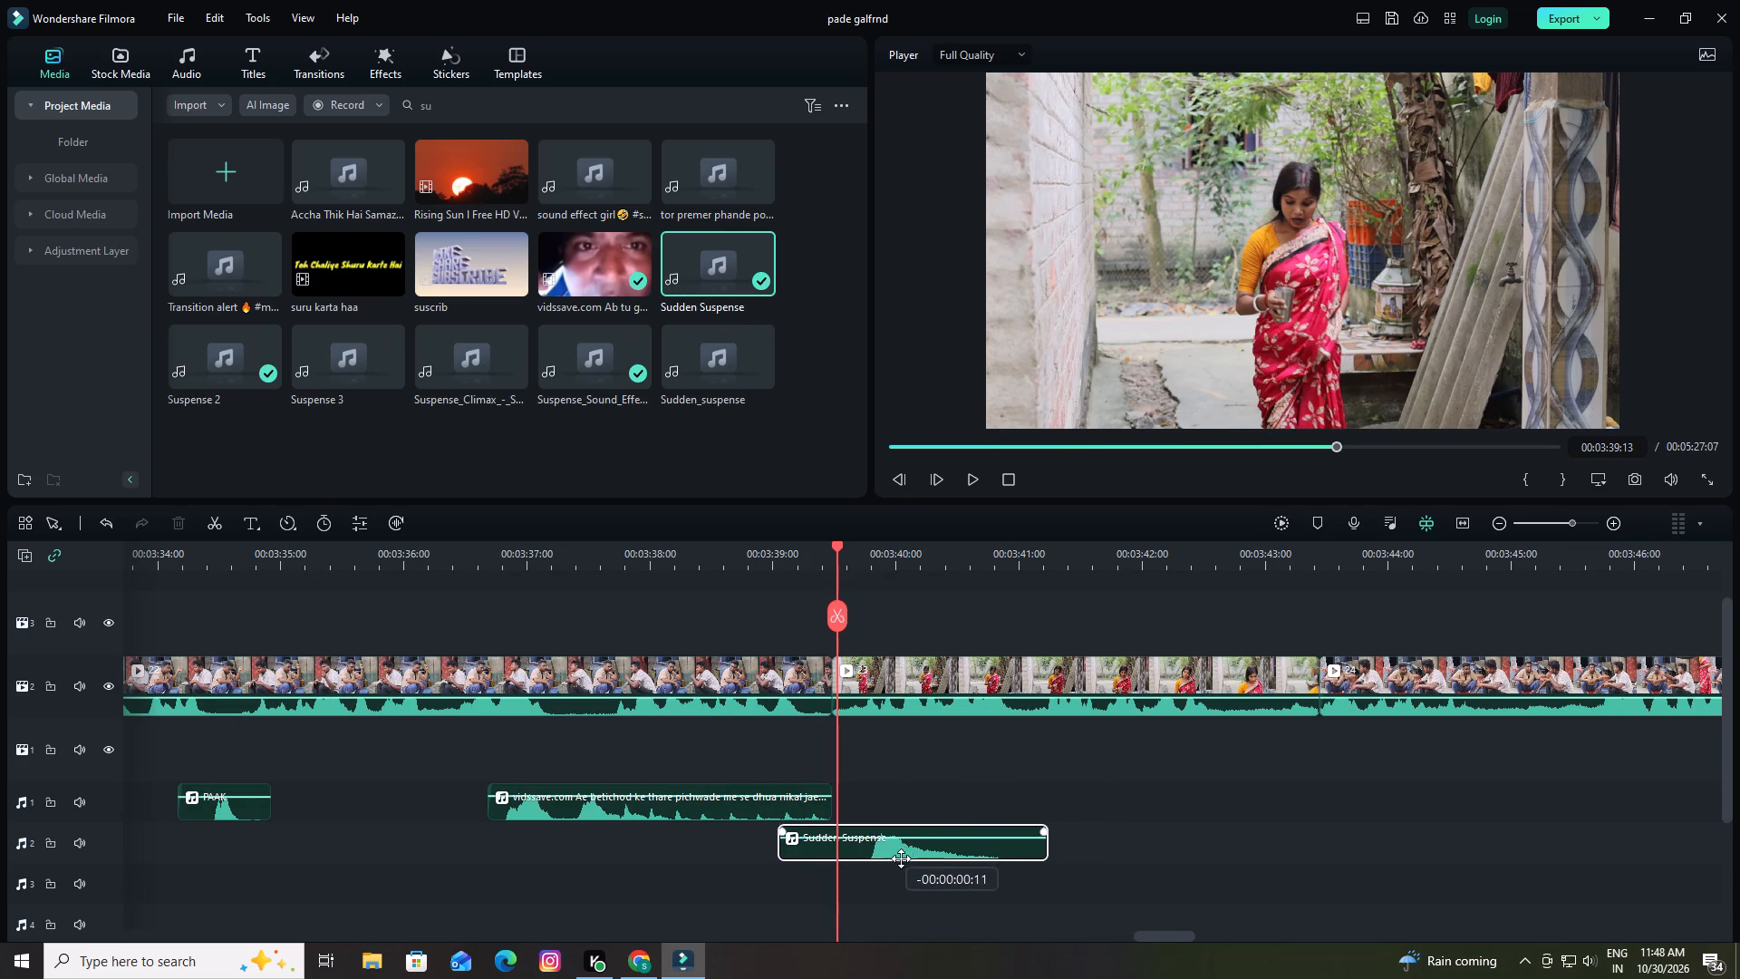
drag(901, 858, 874, 862)
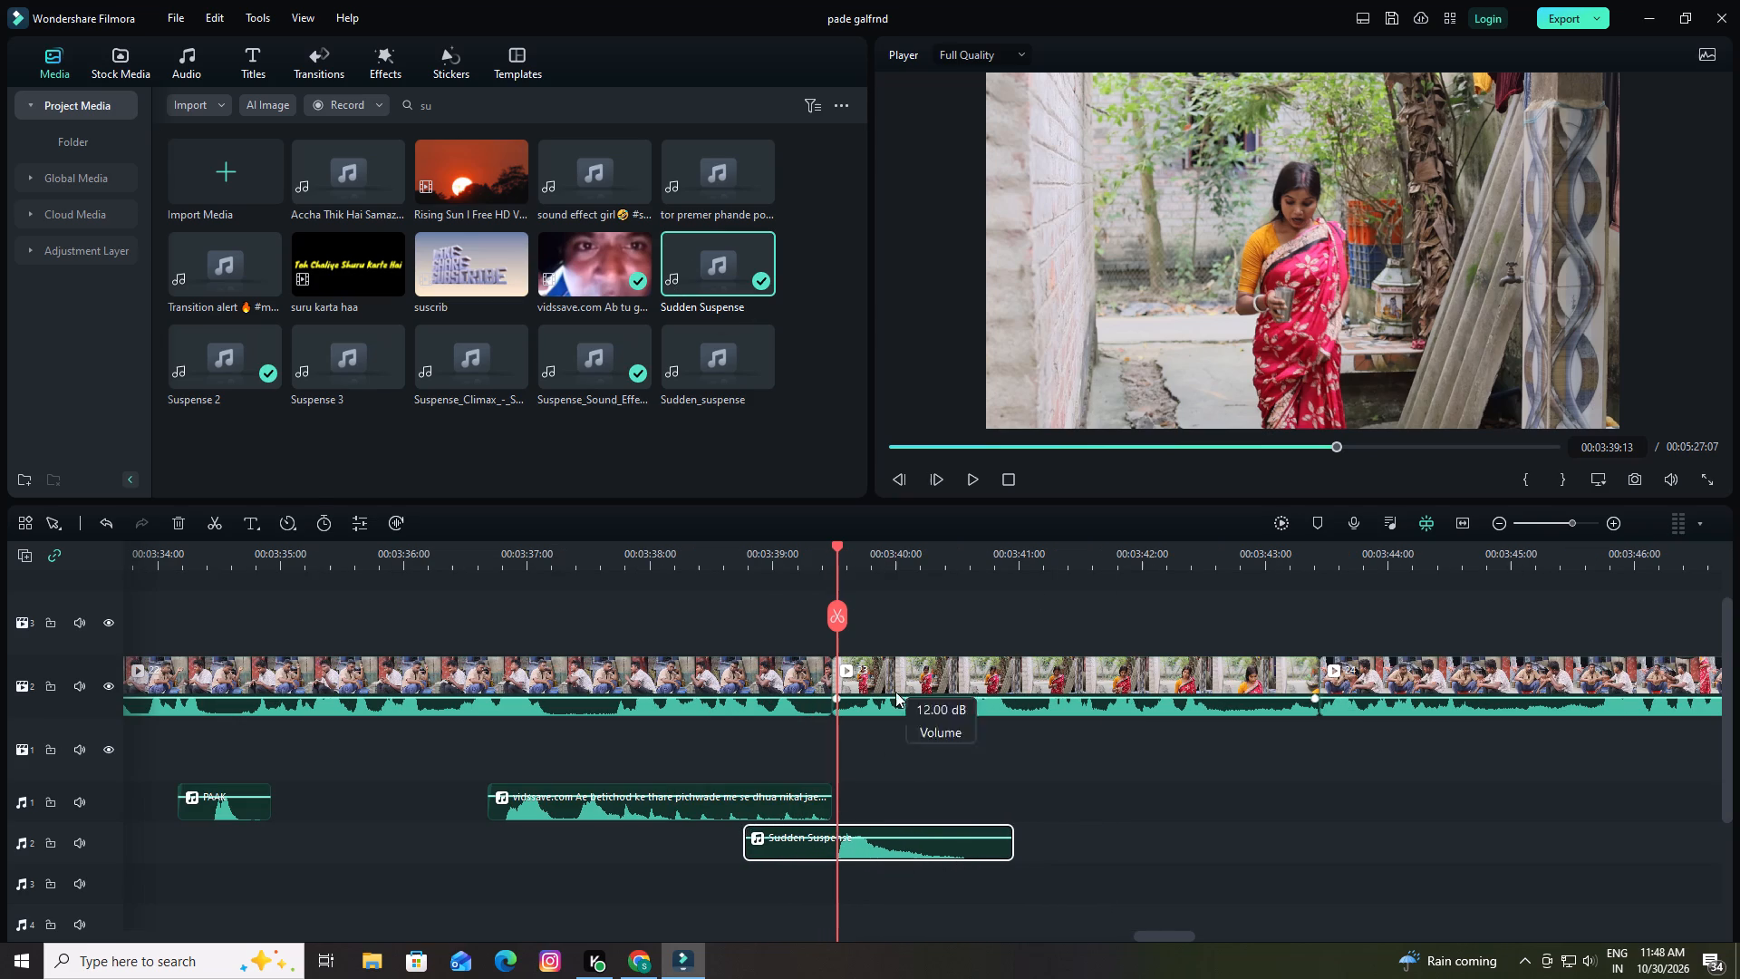
click(836, 547)
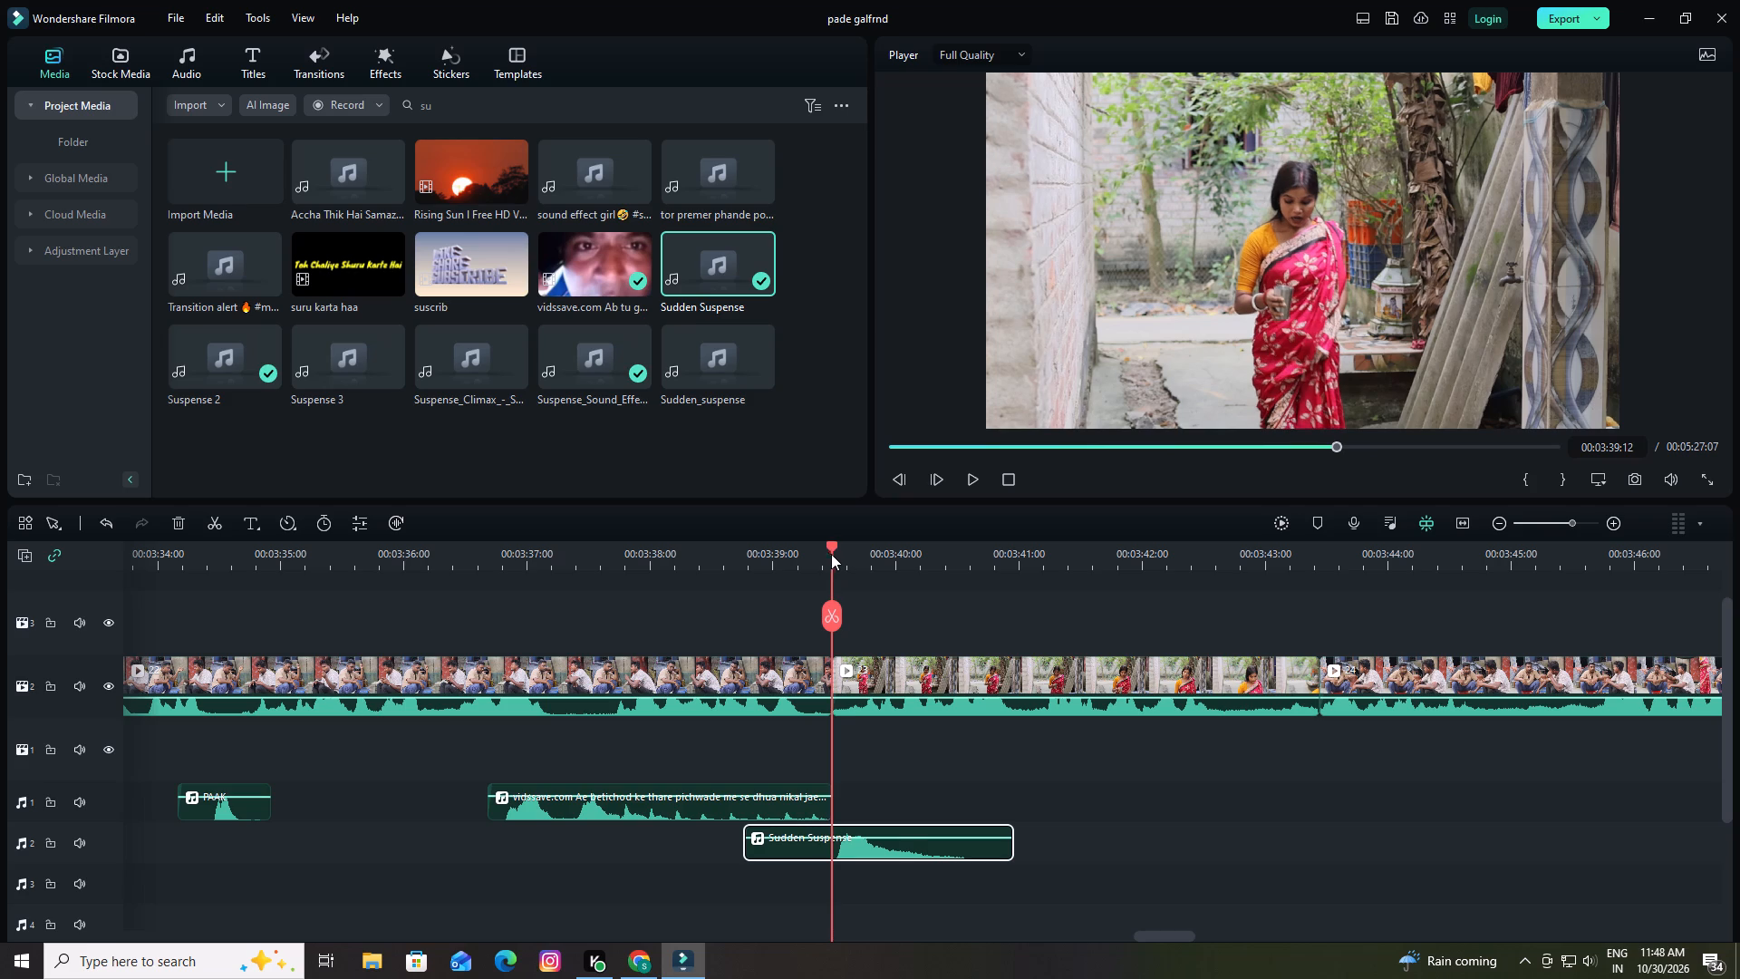
drag(884, 852, 864, 857)
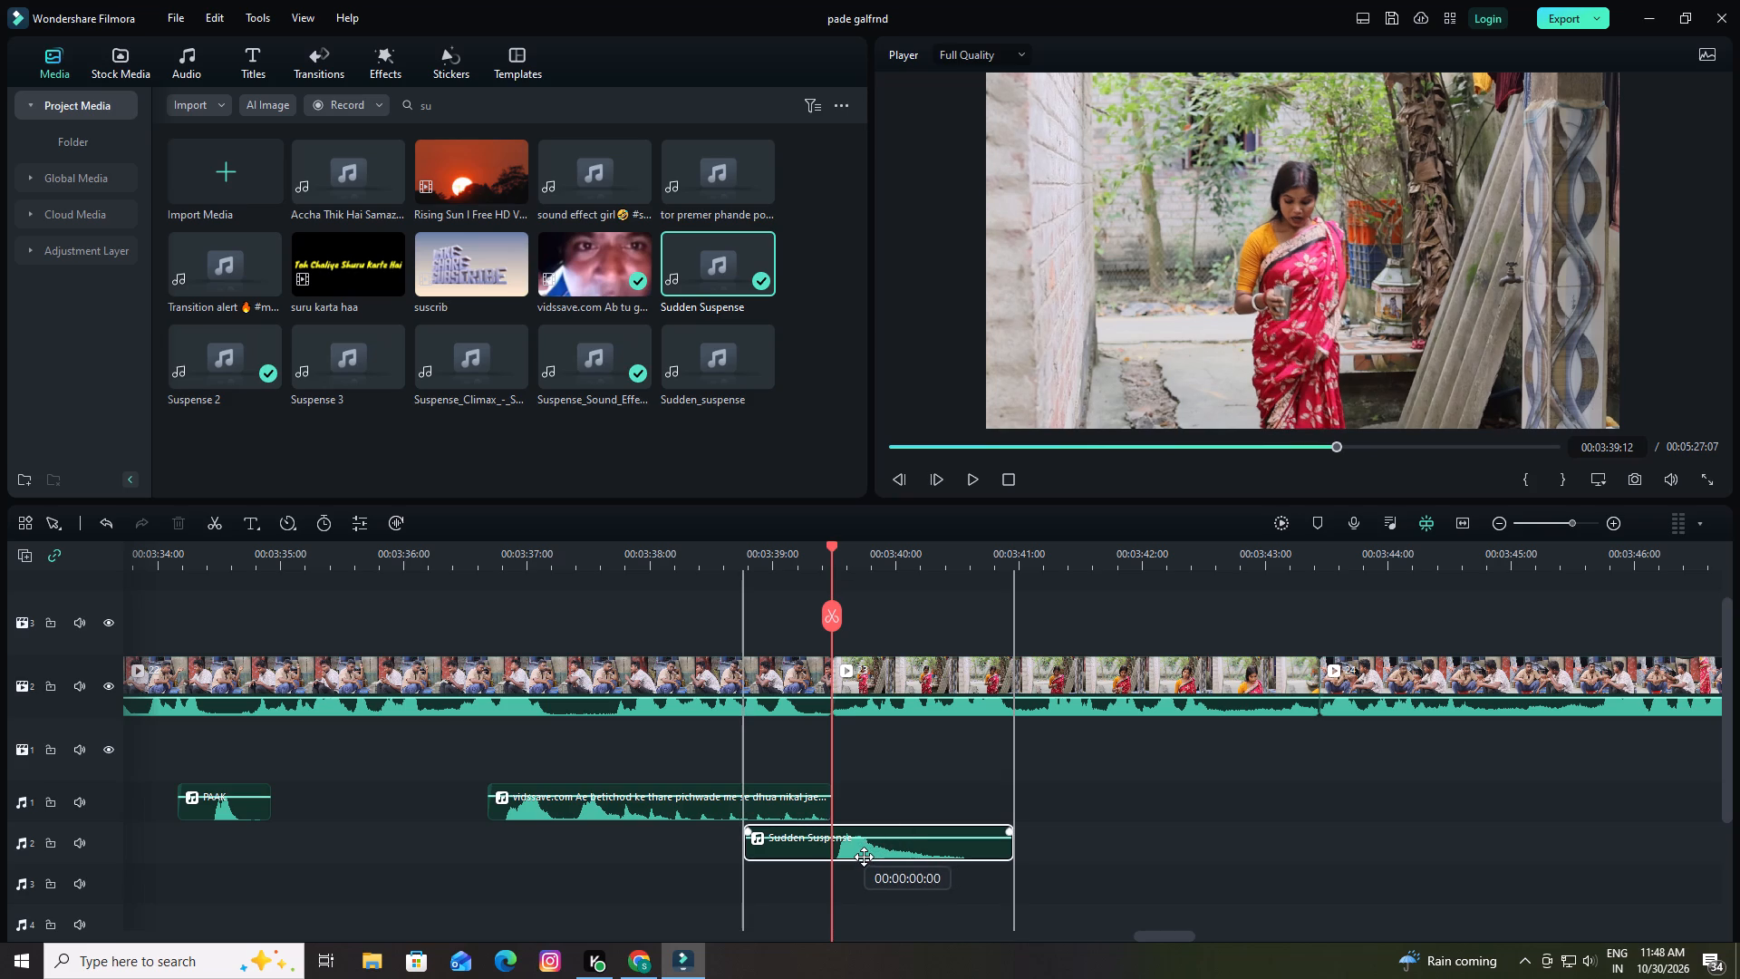
drag(864, 857, 853, 859)
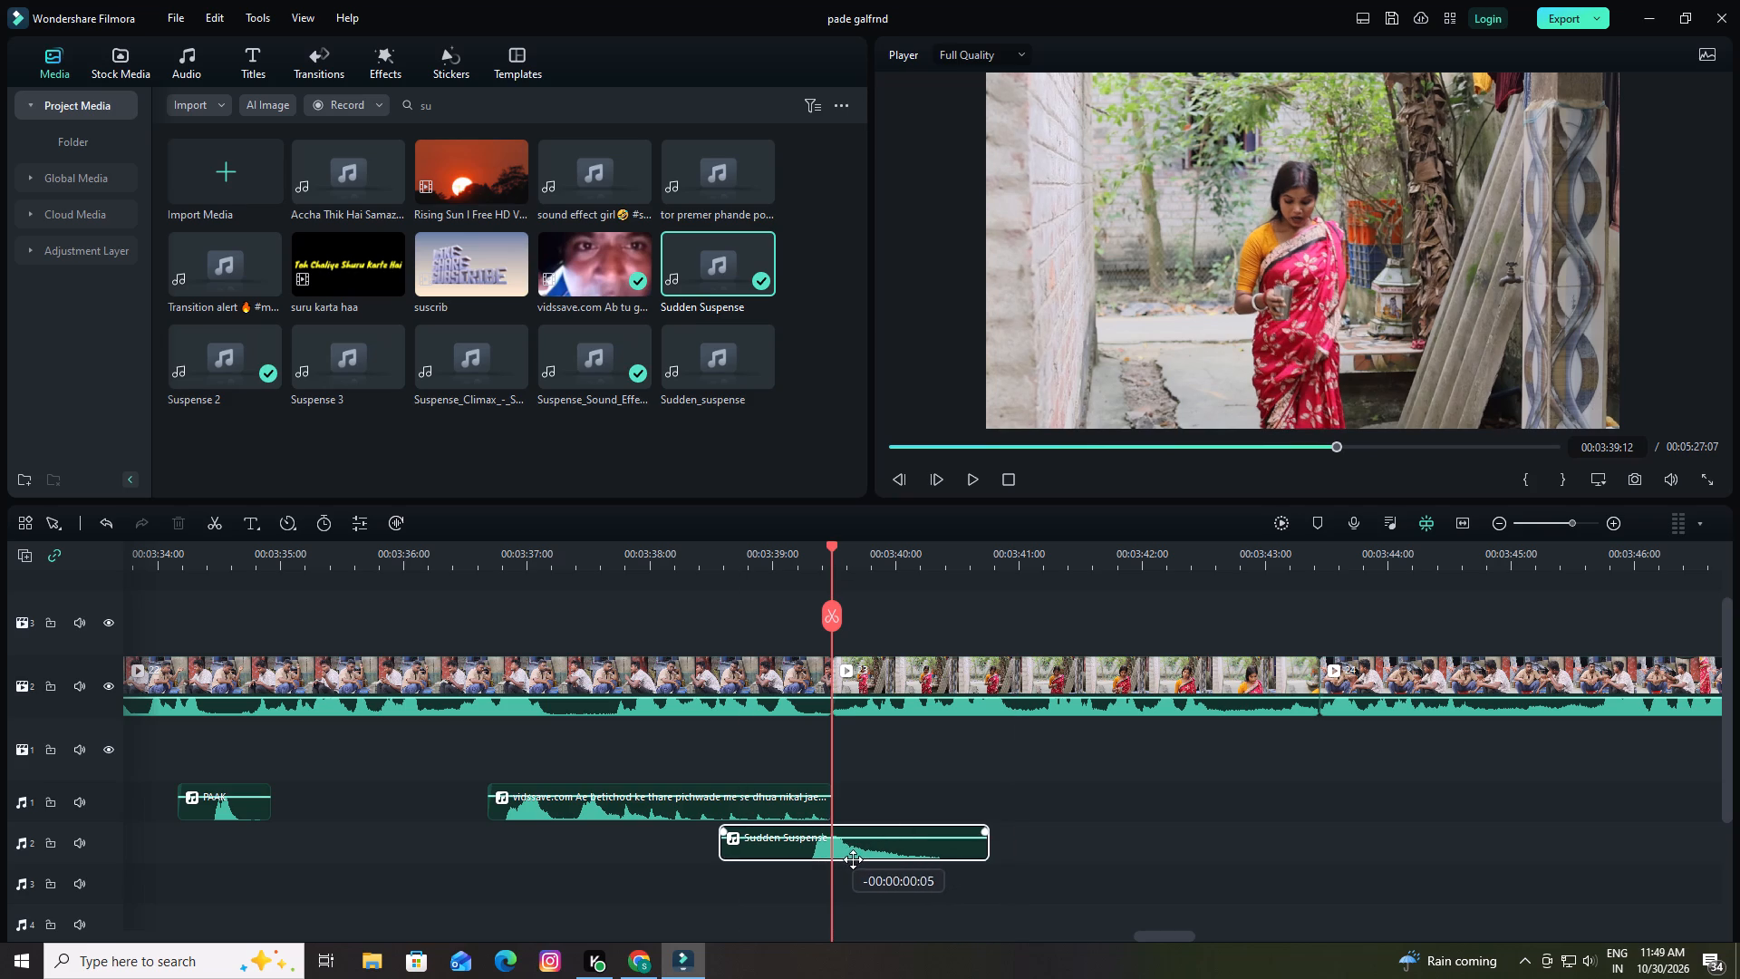
drag(853, 859, 859, 858)
Play back the woman's shot from 00:03:39:12 to 00:03:42:15 to check the Sudden Suspense timing.
key(space)
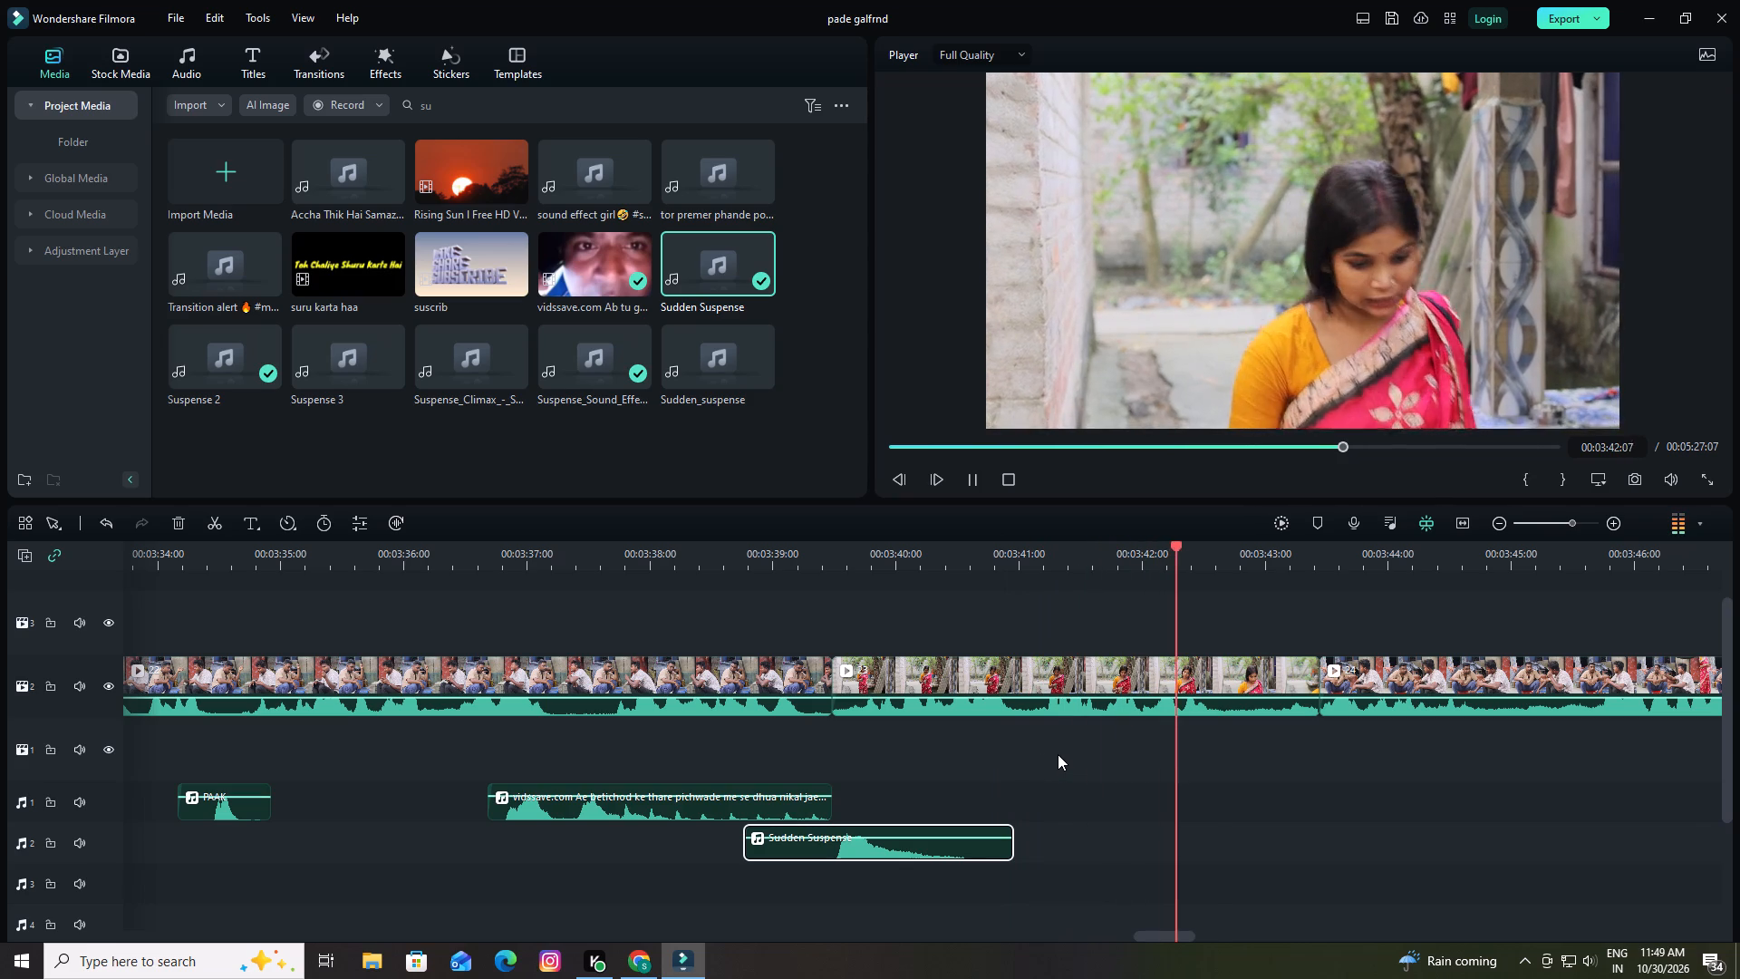
key(space)
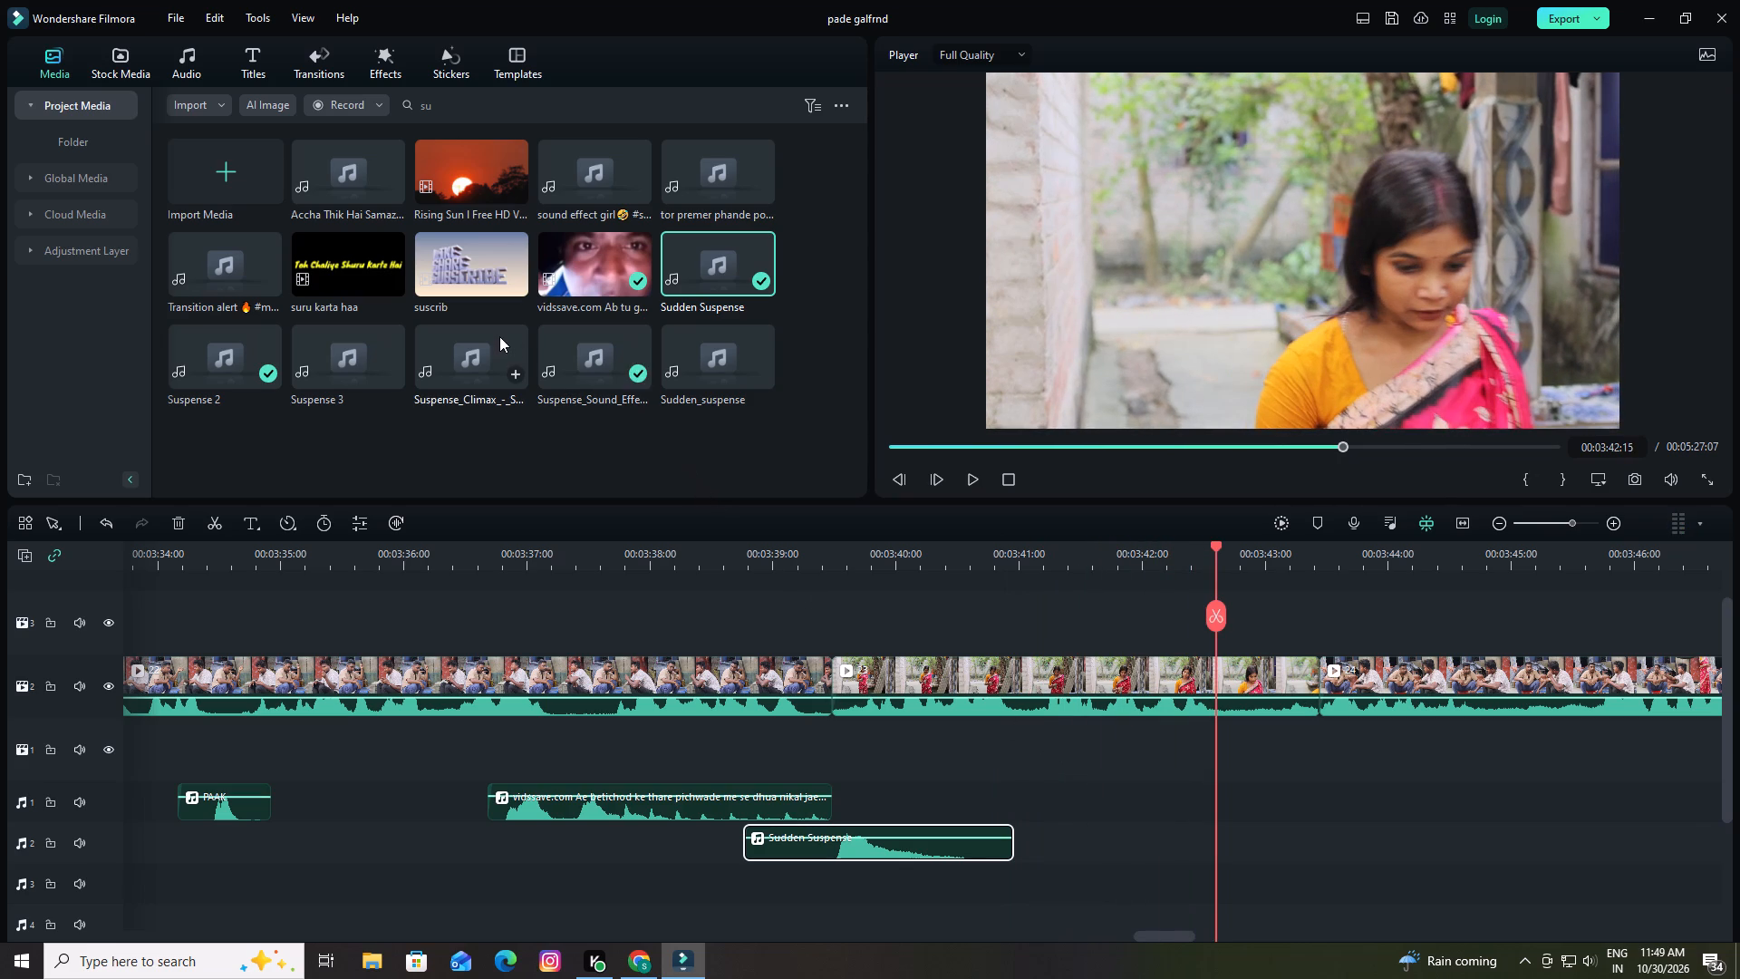
Audition the Suspense_Sound_Effects audio and place it on audio track 1, starting just before 00:03:42:15.
click(692, 367)
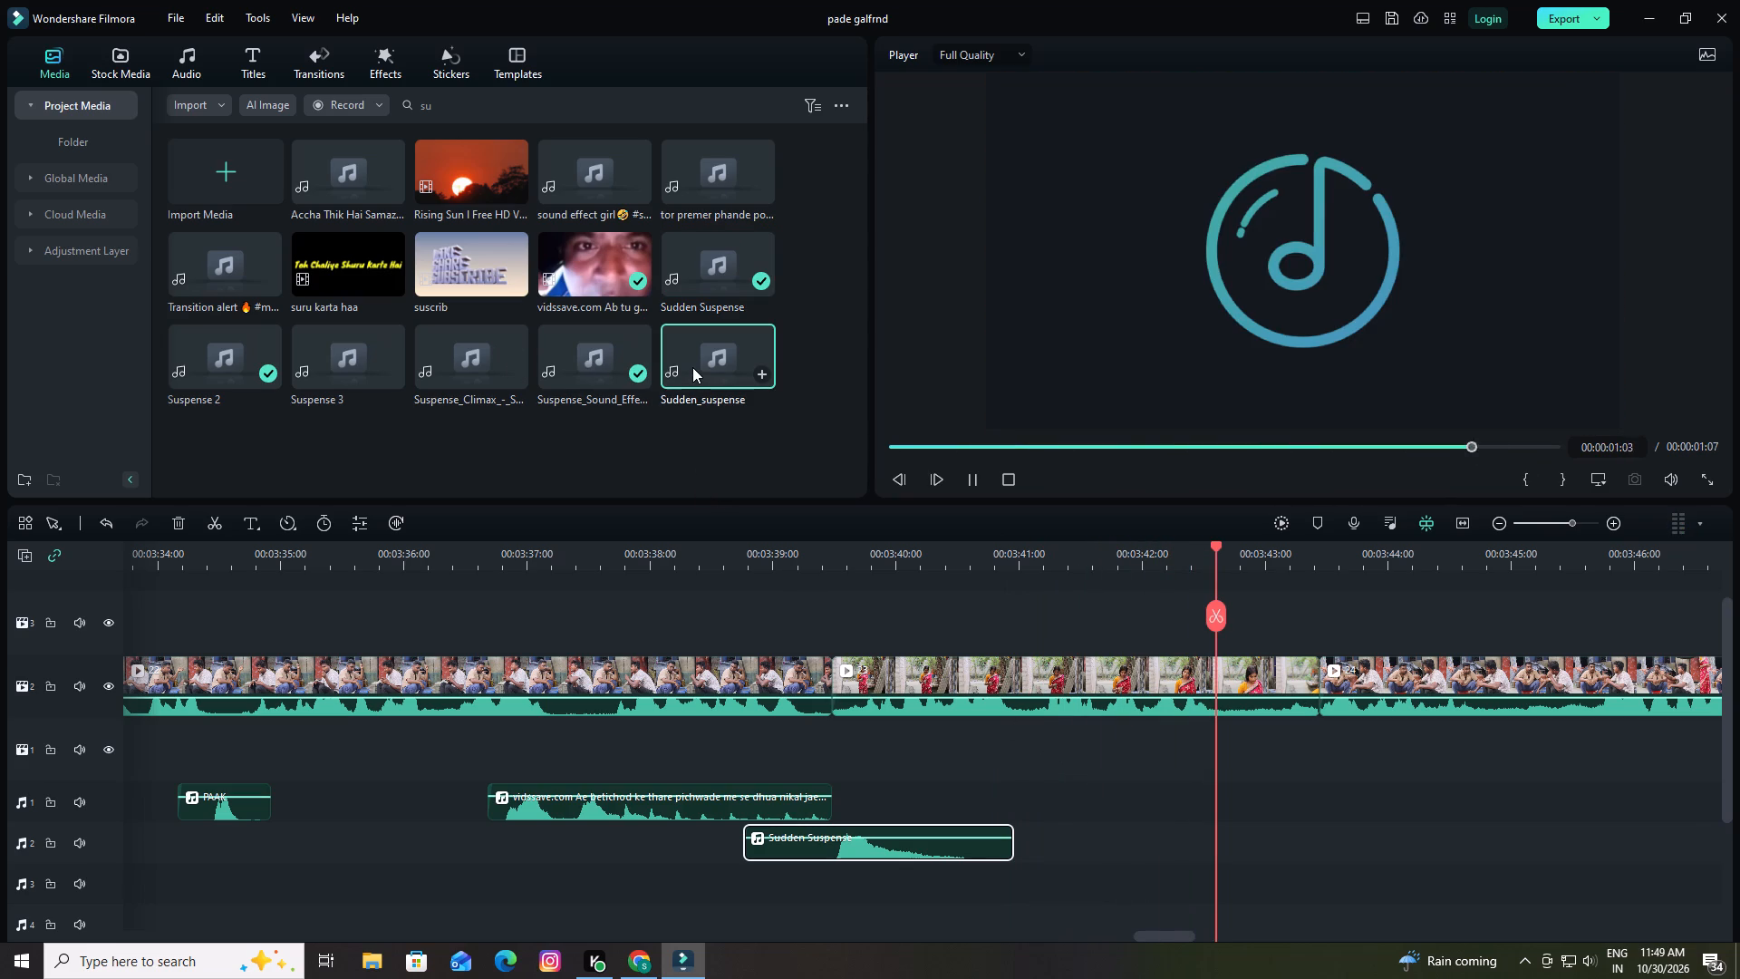
click(570, 359)
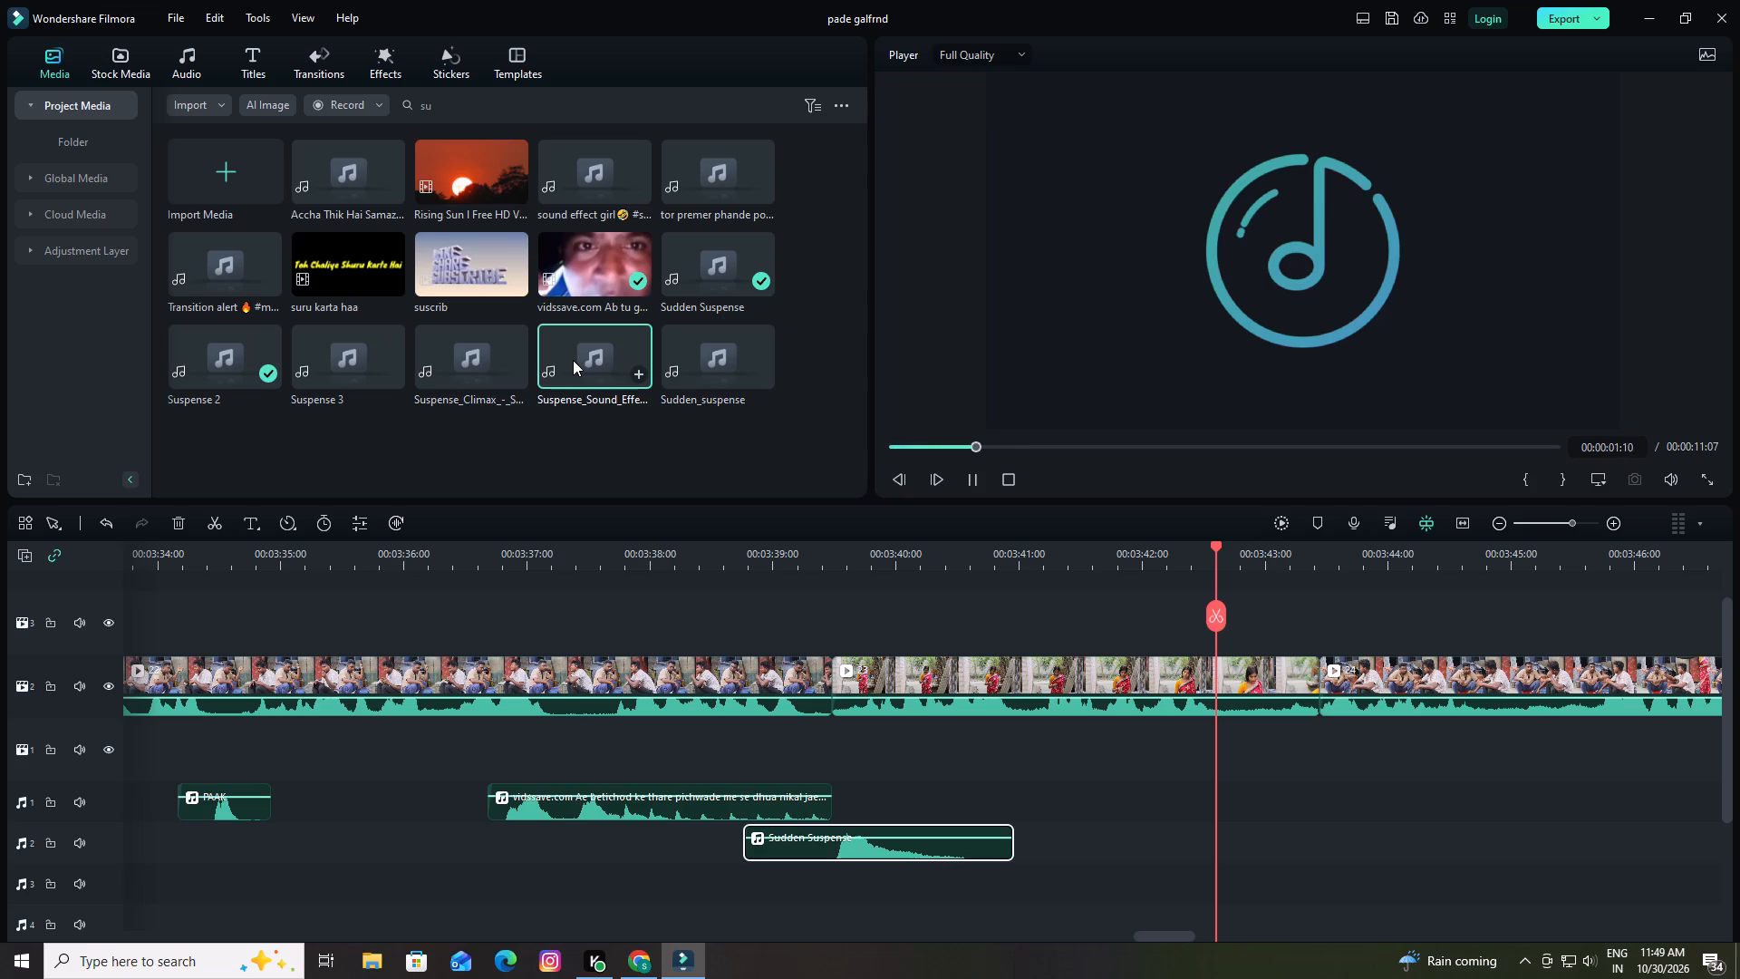
drag(573, 360, 1192, 751)
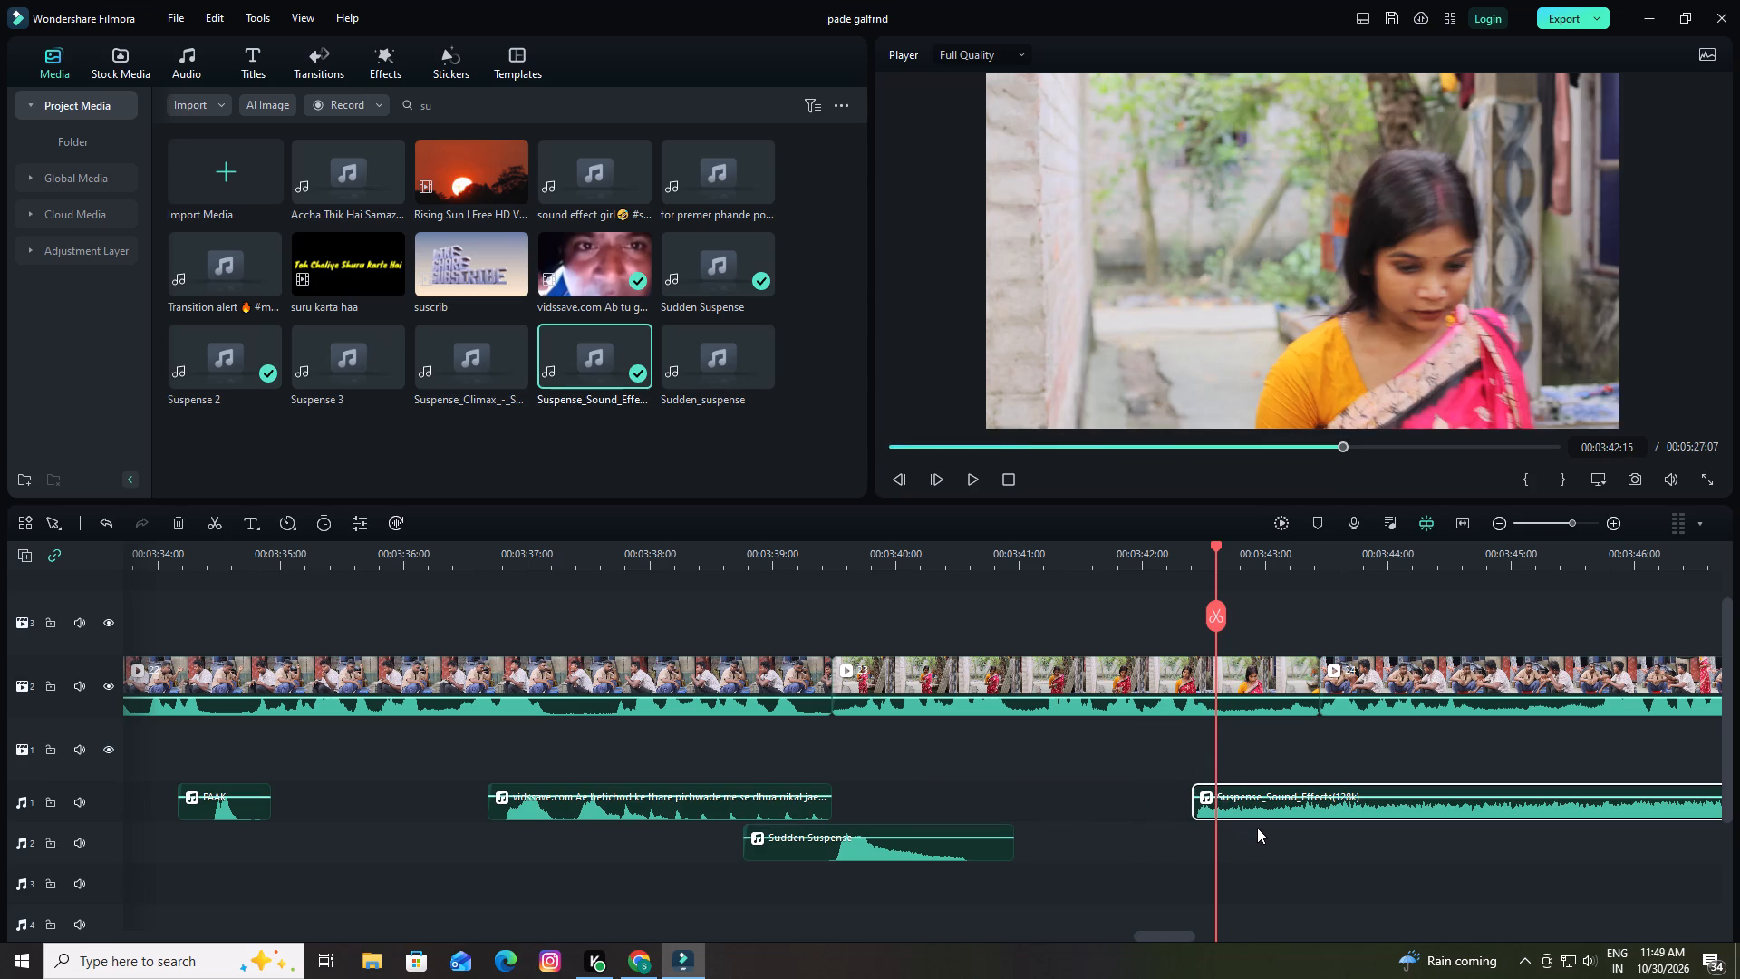
Split Suspense_Sound_Effects at 00:03:43:11, where the woman's shot ends, and delete the part after it.
key(space)
key(space)
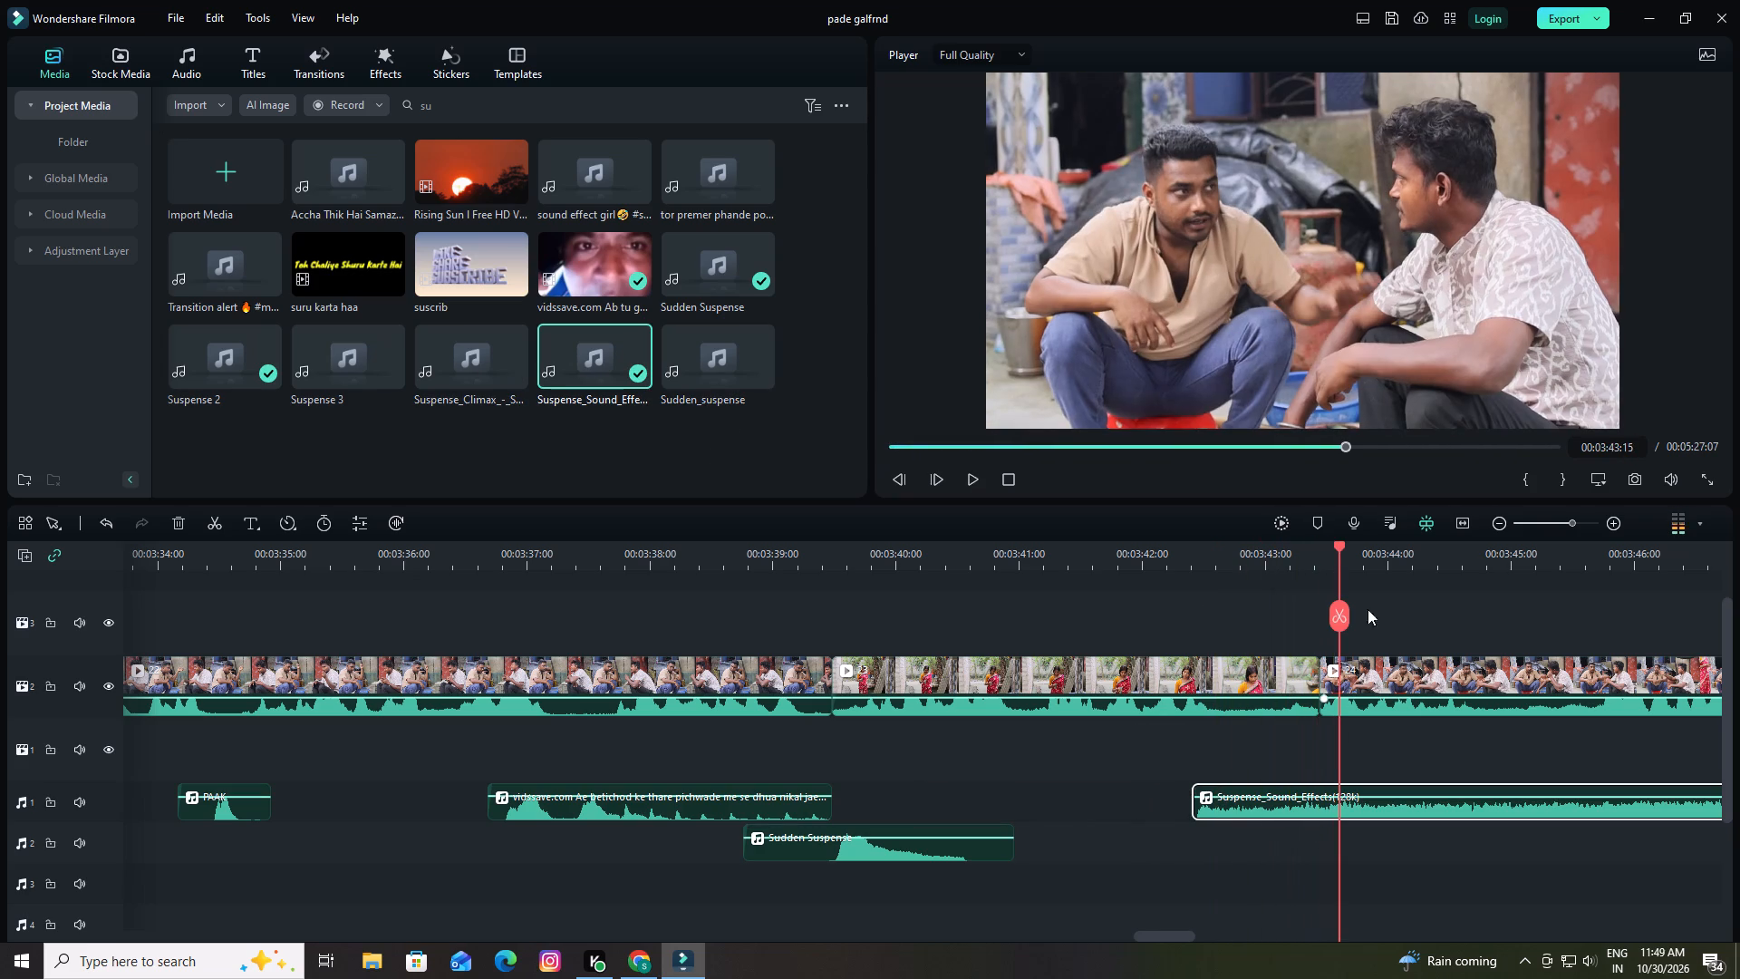
drag(1340, 548, 1321, 555)
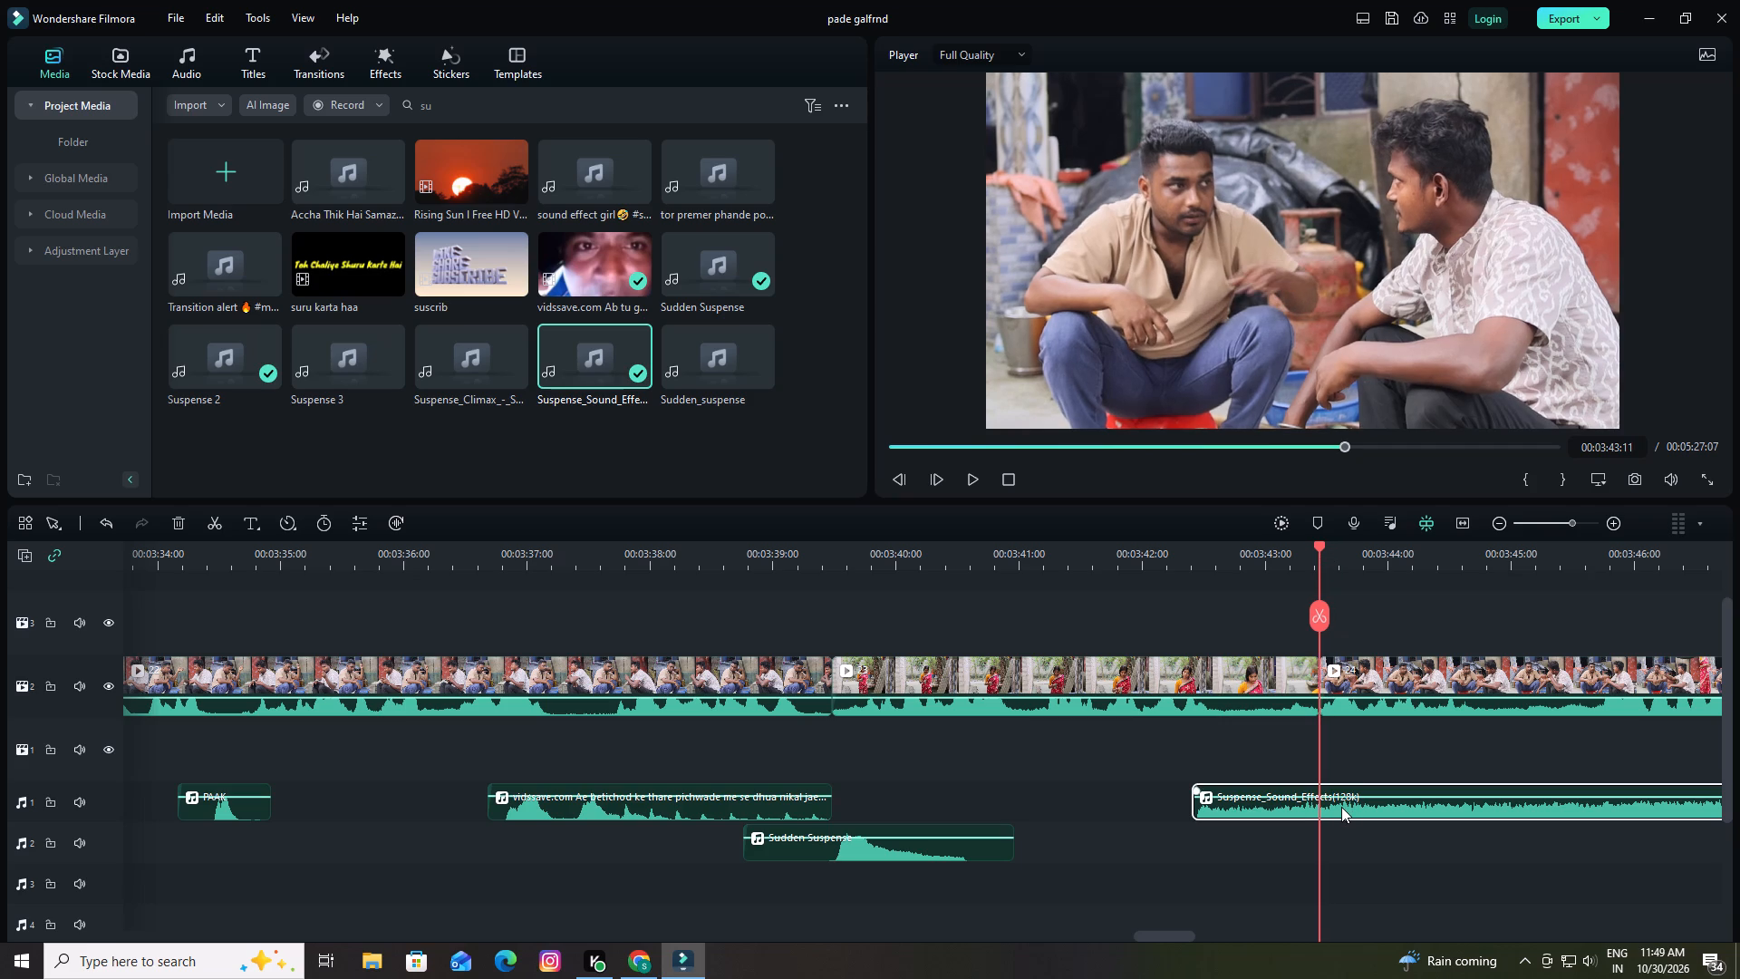
click(1341, 807)
click(1320, 619)
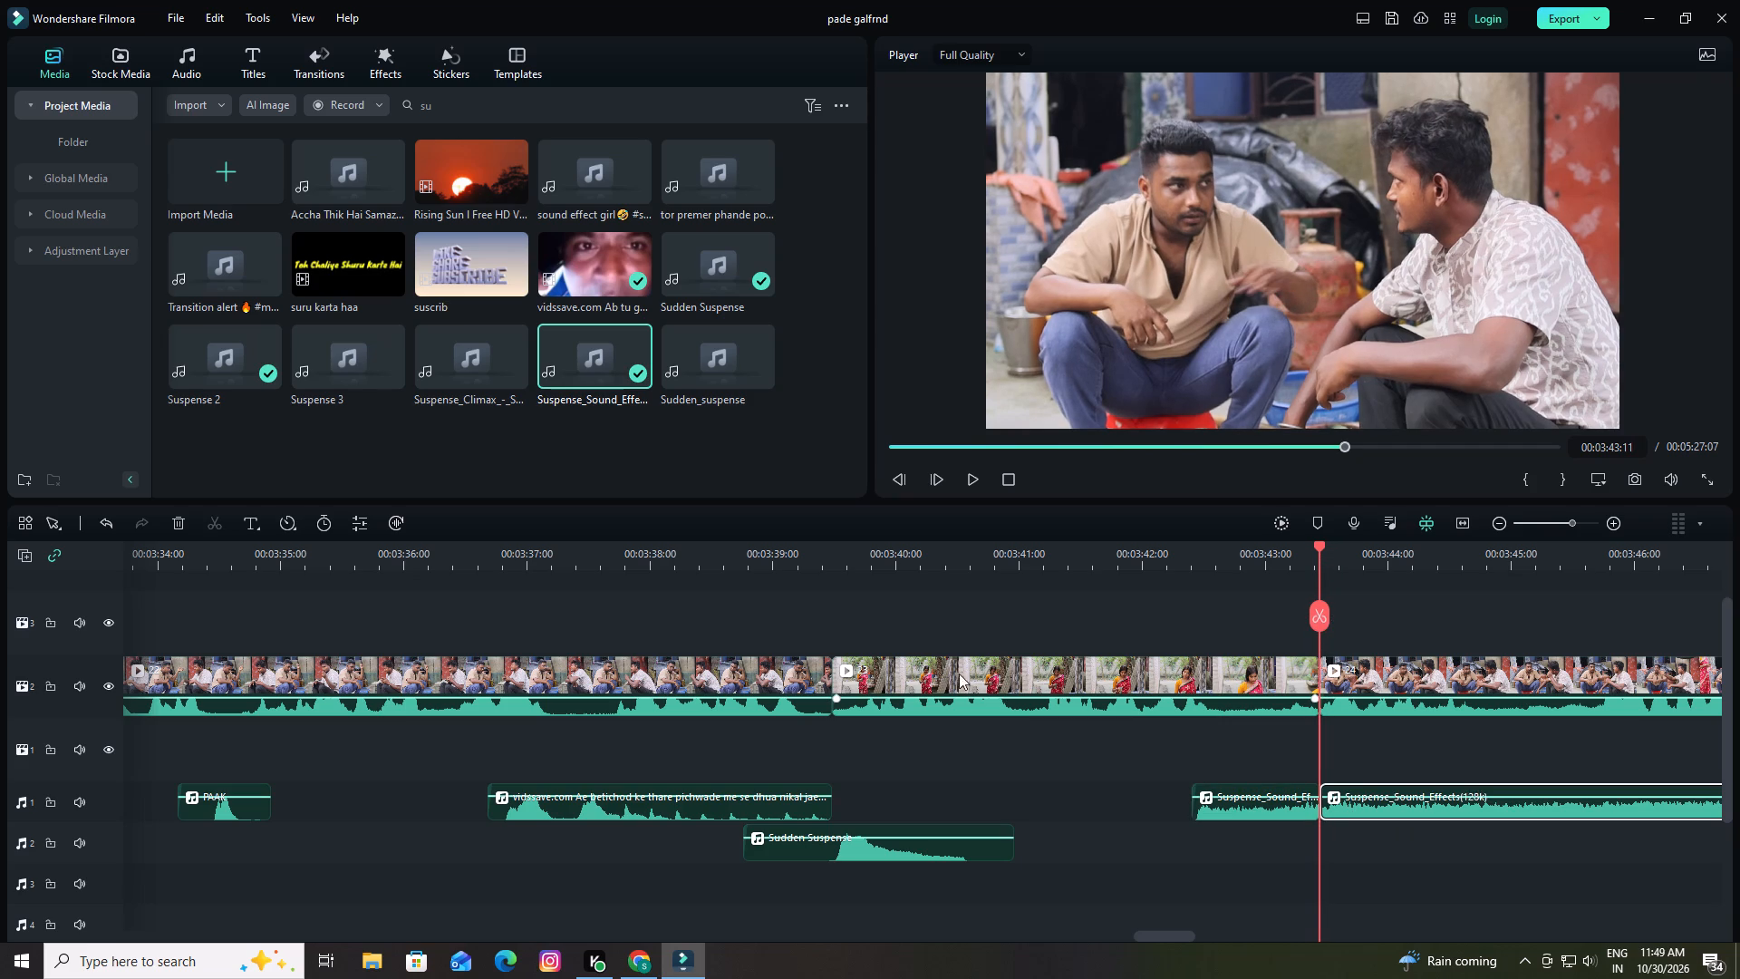
click(177, 528)
Play back the end of the woman's shot, past 00:03:43:16, to check the shortened suspense sound.
drag(1316, 542, 1315, 542)
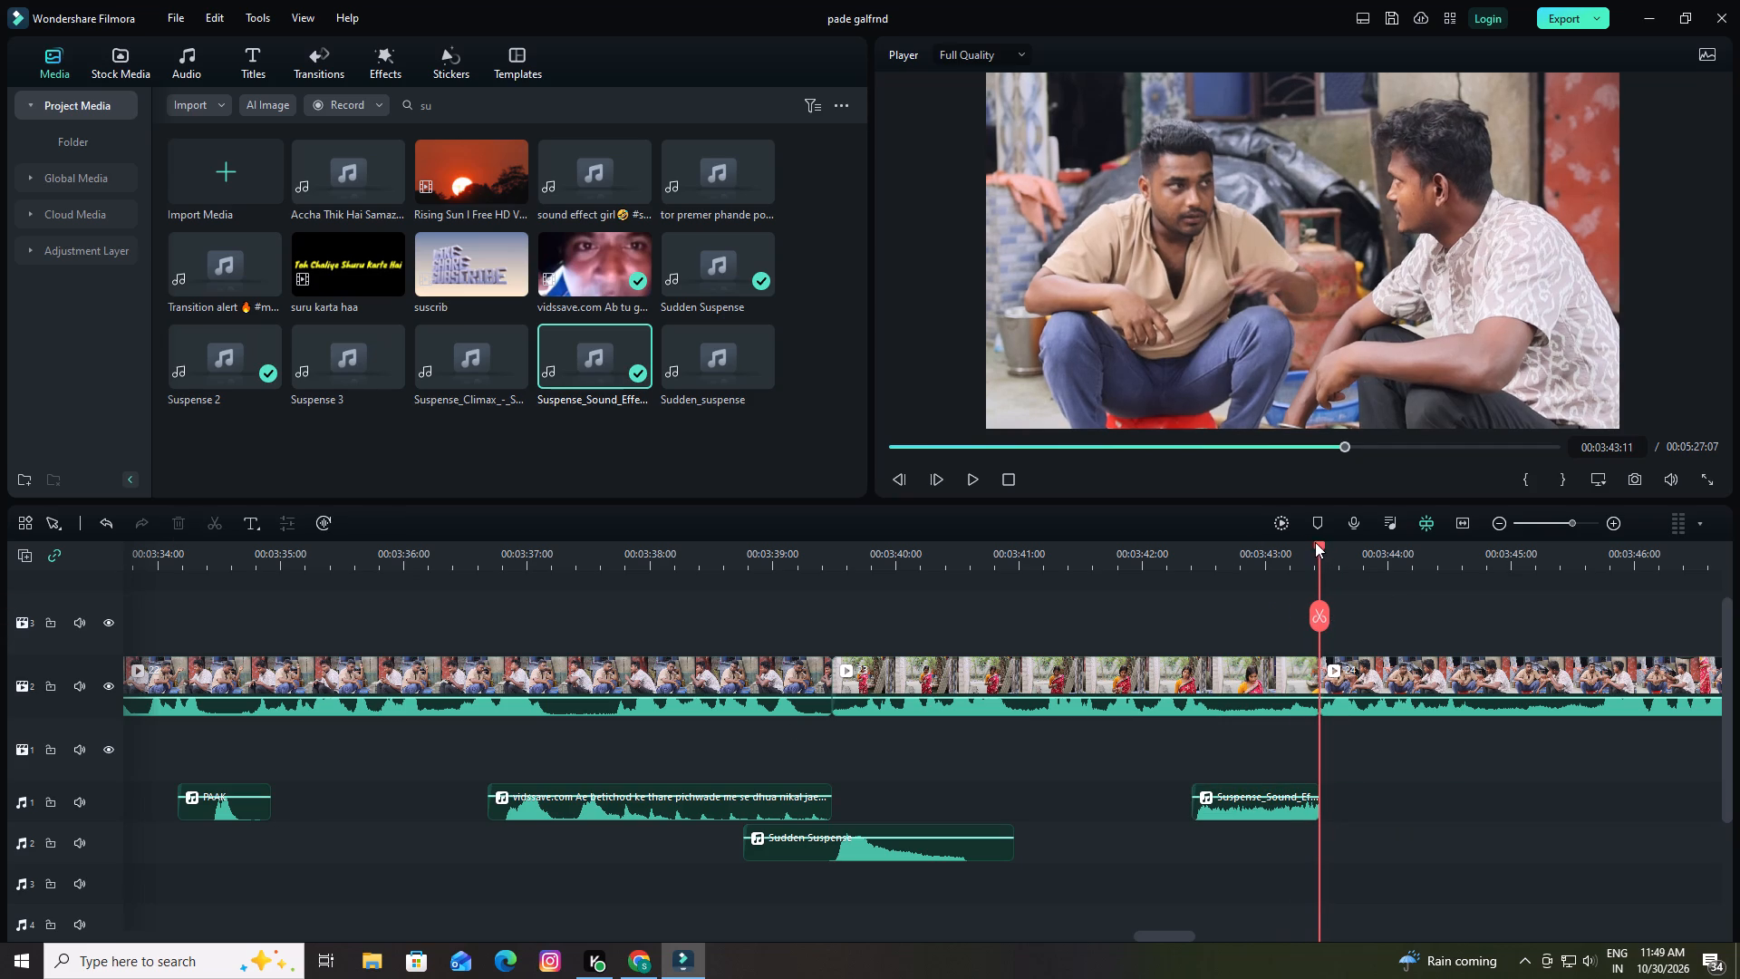
drag(1315, 542, 1203, 571)
key(space)
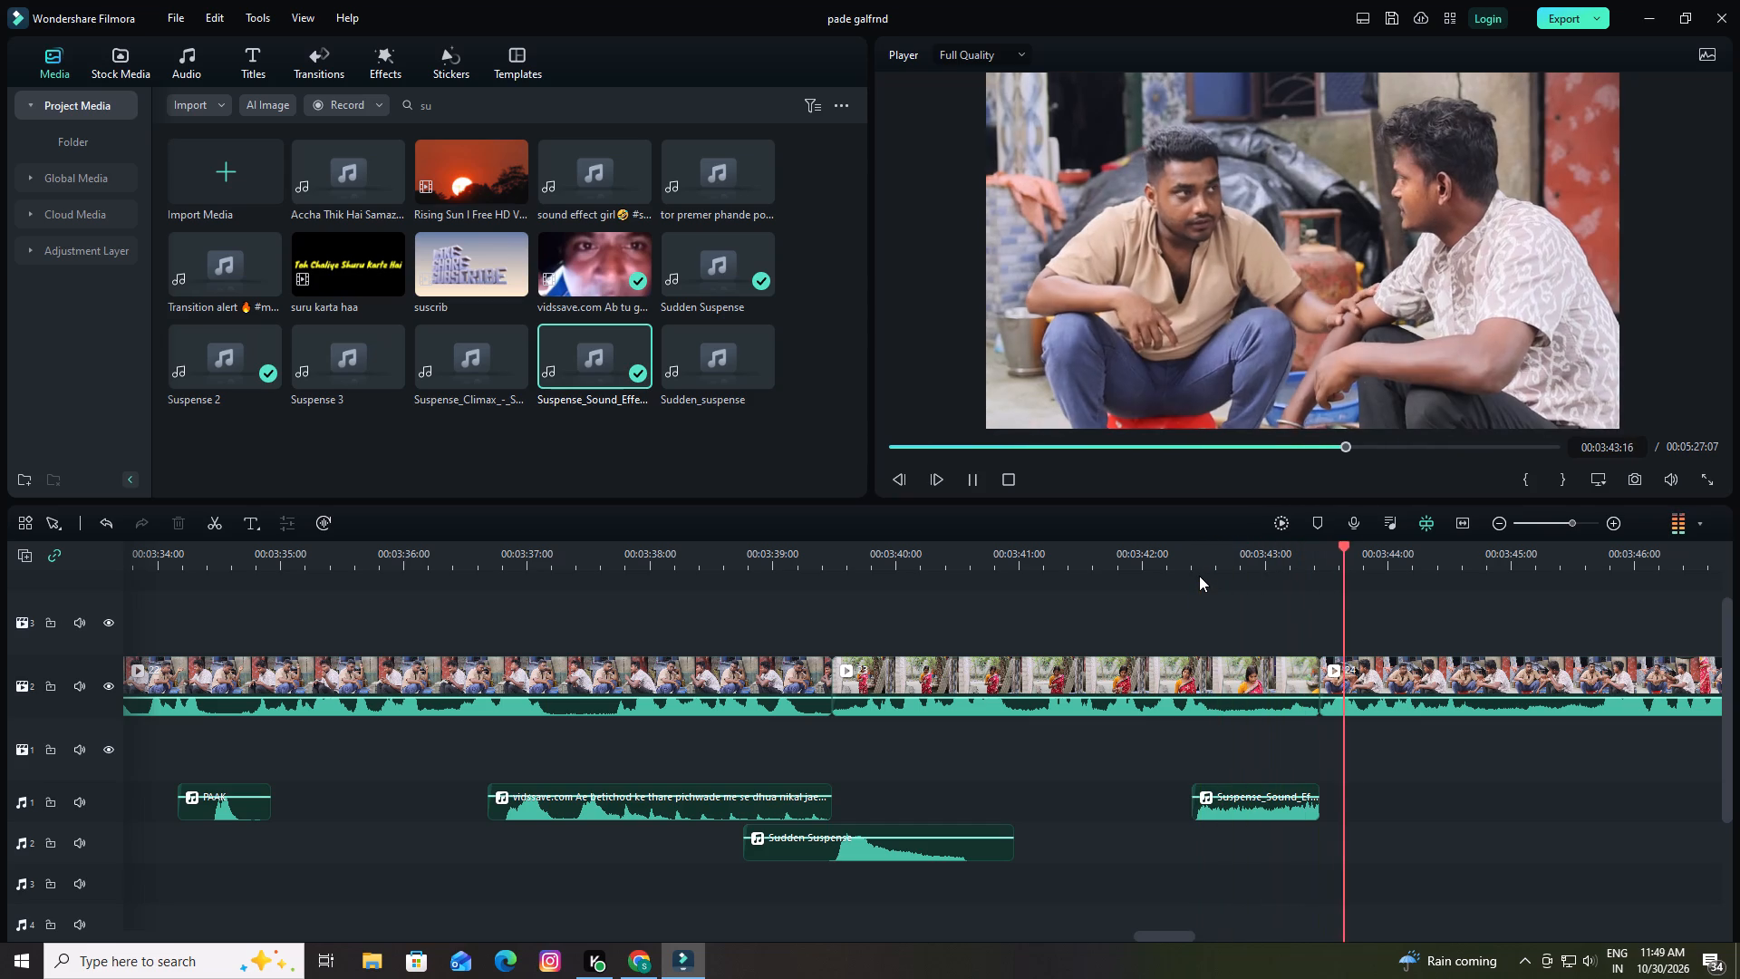
key(space)
Search the project media for "me" and place the last Metal Gear Alert! Sound Effect on audio track 2, near 00:03:43:11.
drag(1367, 547, 1350, 553)
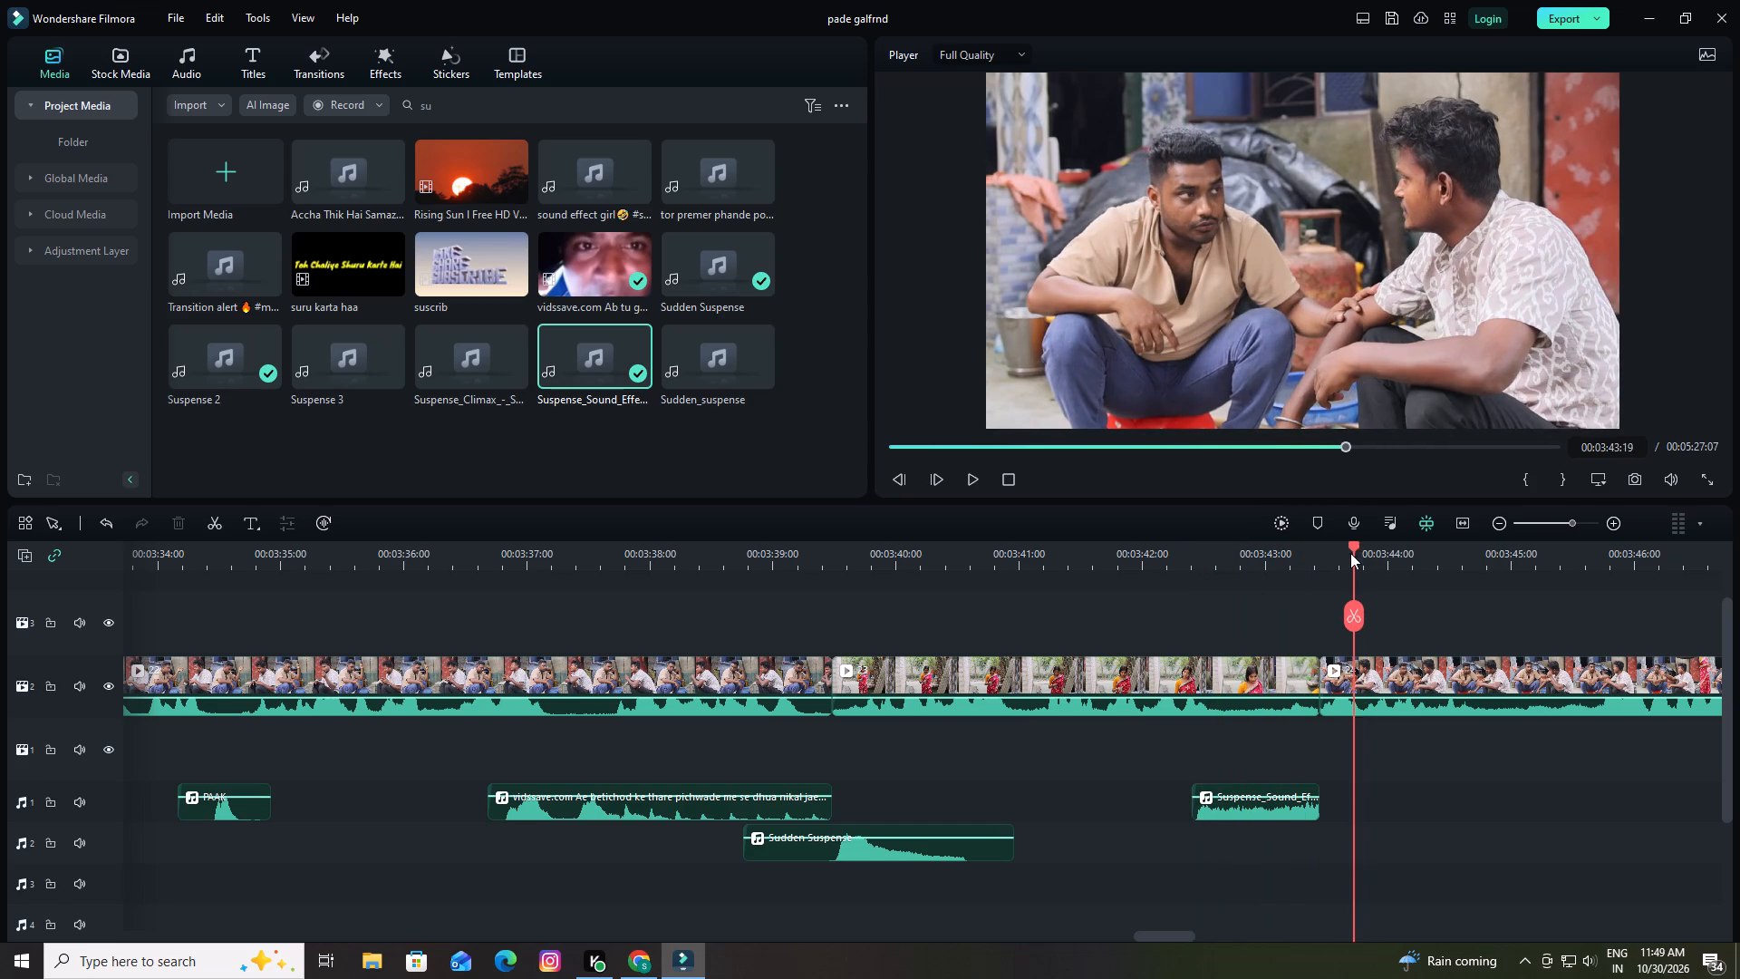
drag(1350, 553, 1319, 567)
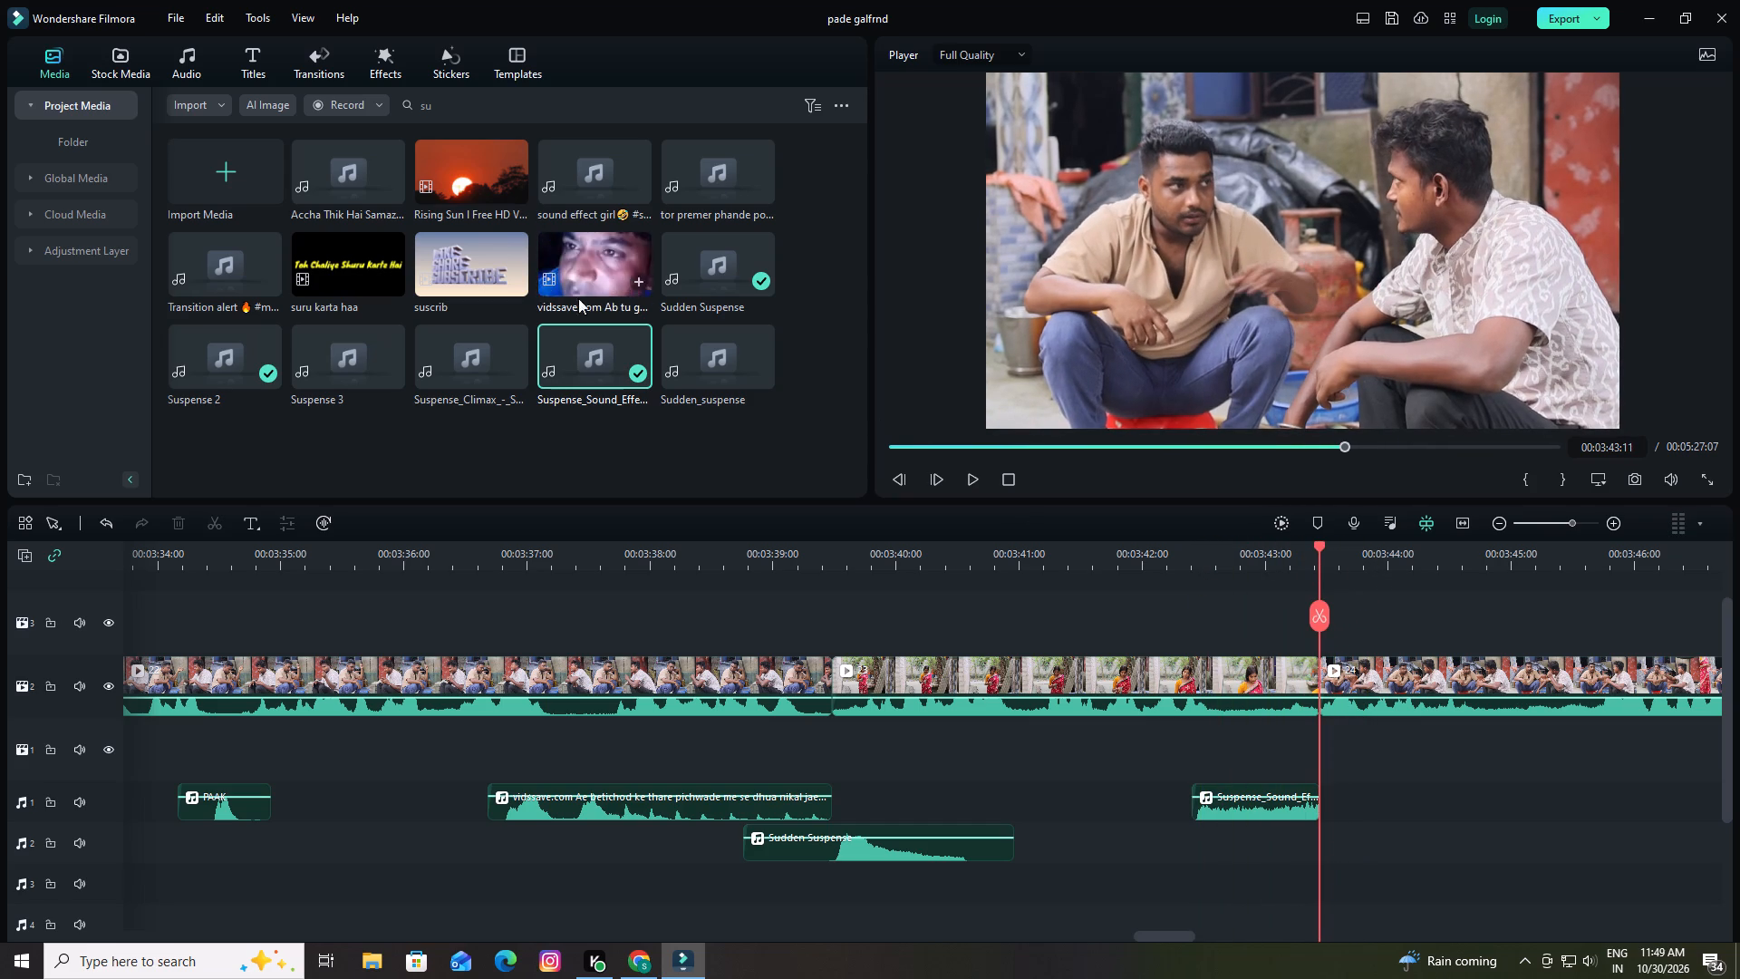
click(566, 103)
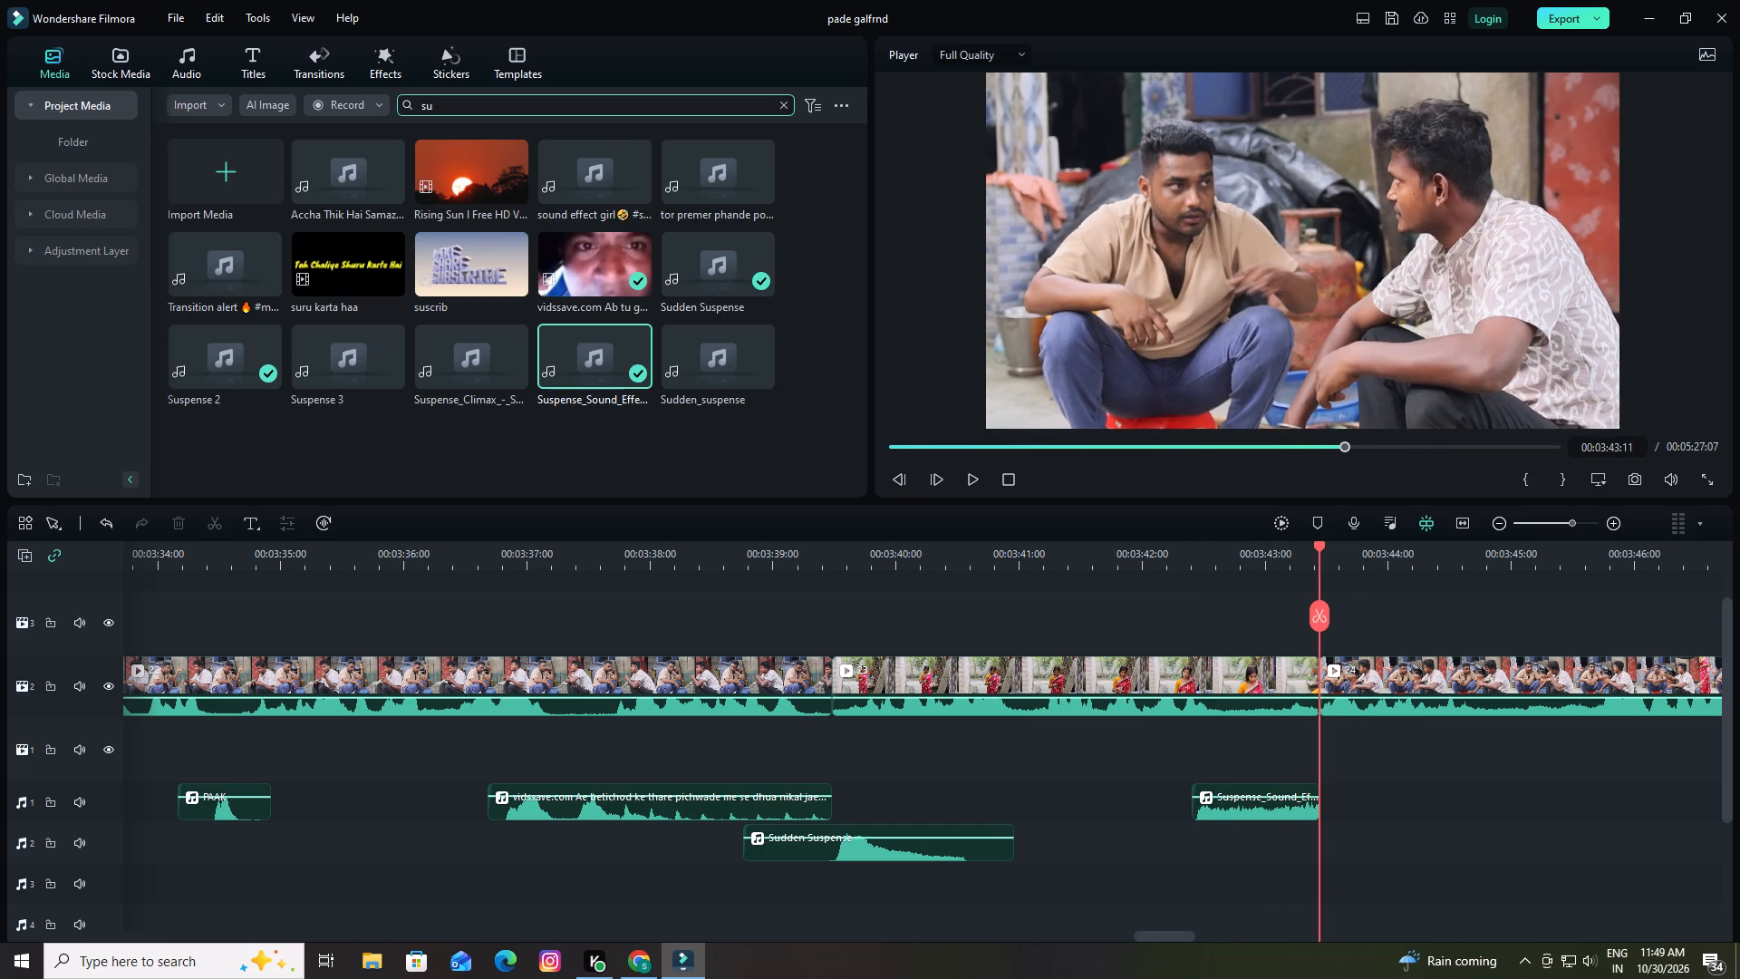
key(BackSpace)
key(BackSpace)
key(m)
key(e)
key(Return)
scroll(514, 314, down, 3)
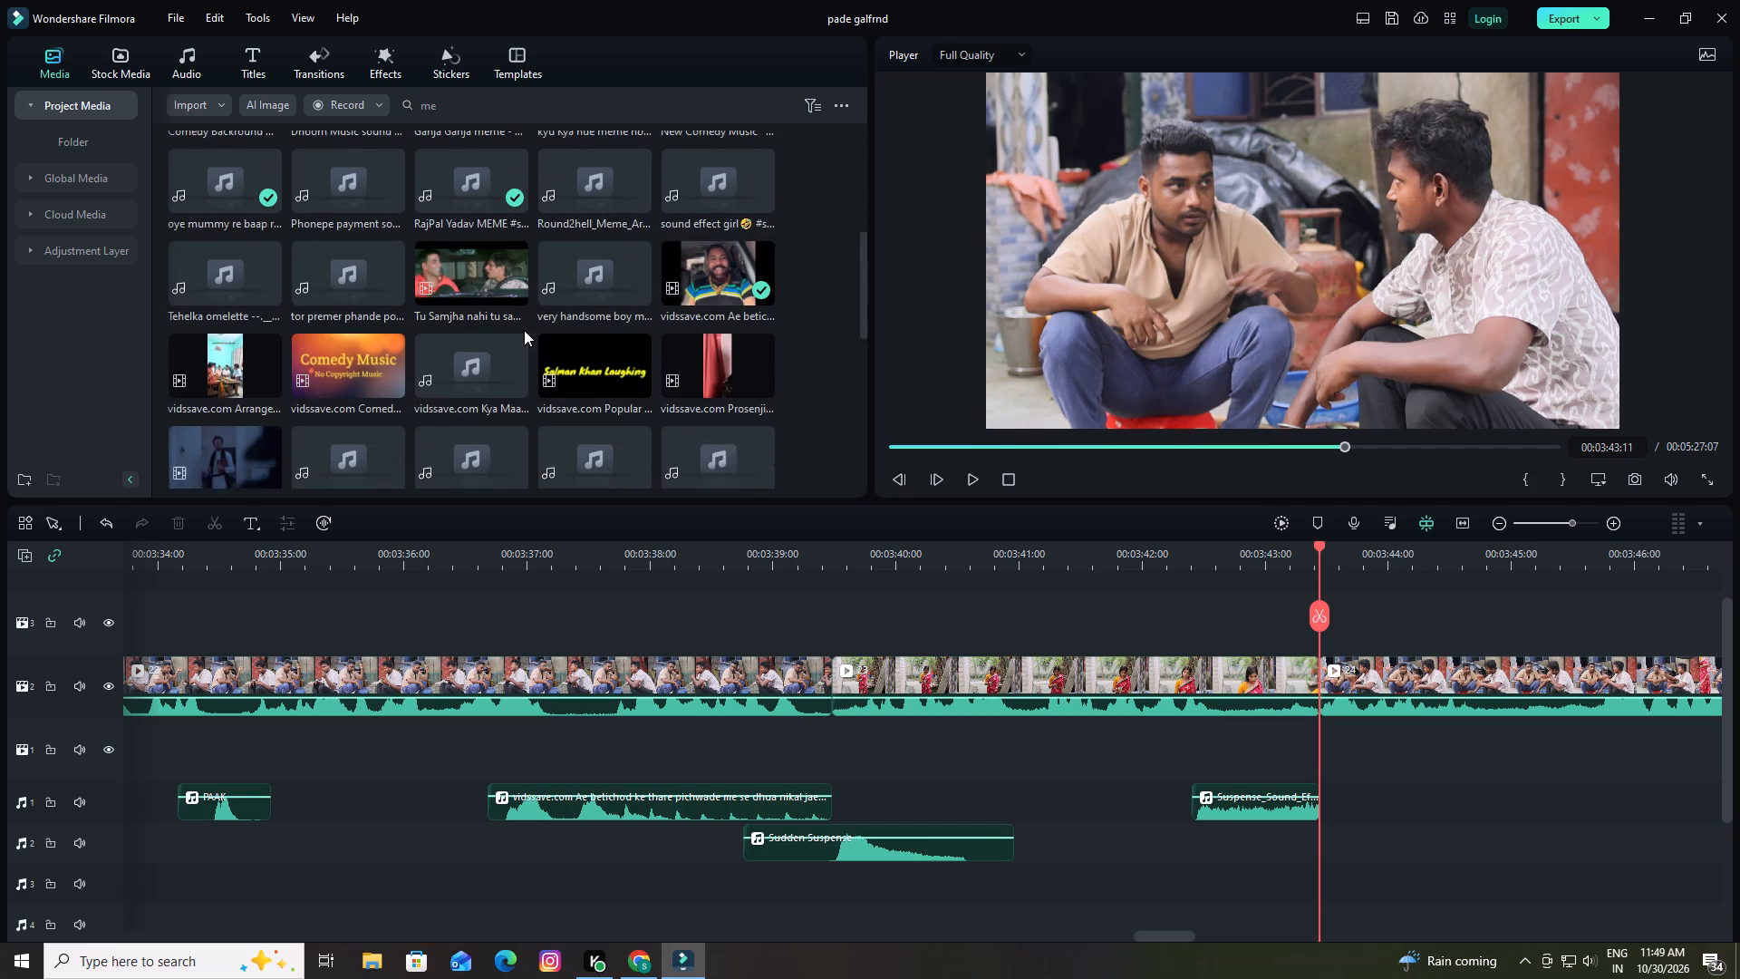
scroll(534, 337, down, 5)
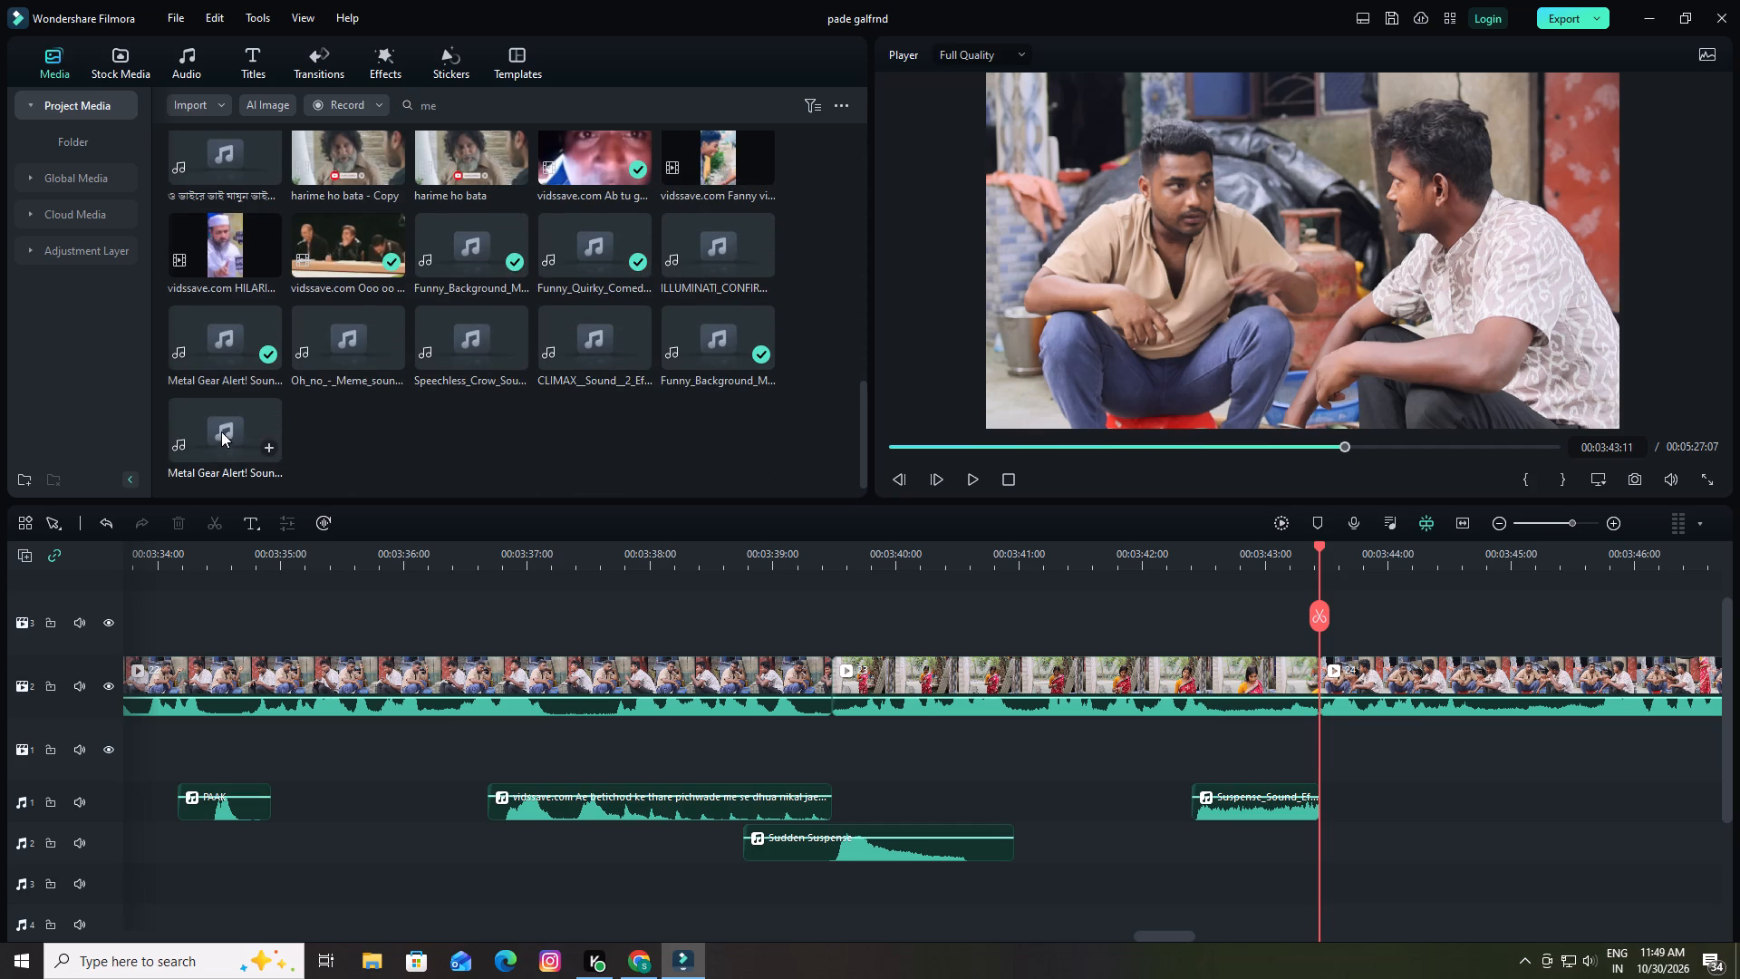
drag(221, 431, 1291, 844)
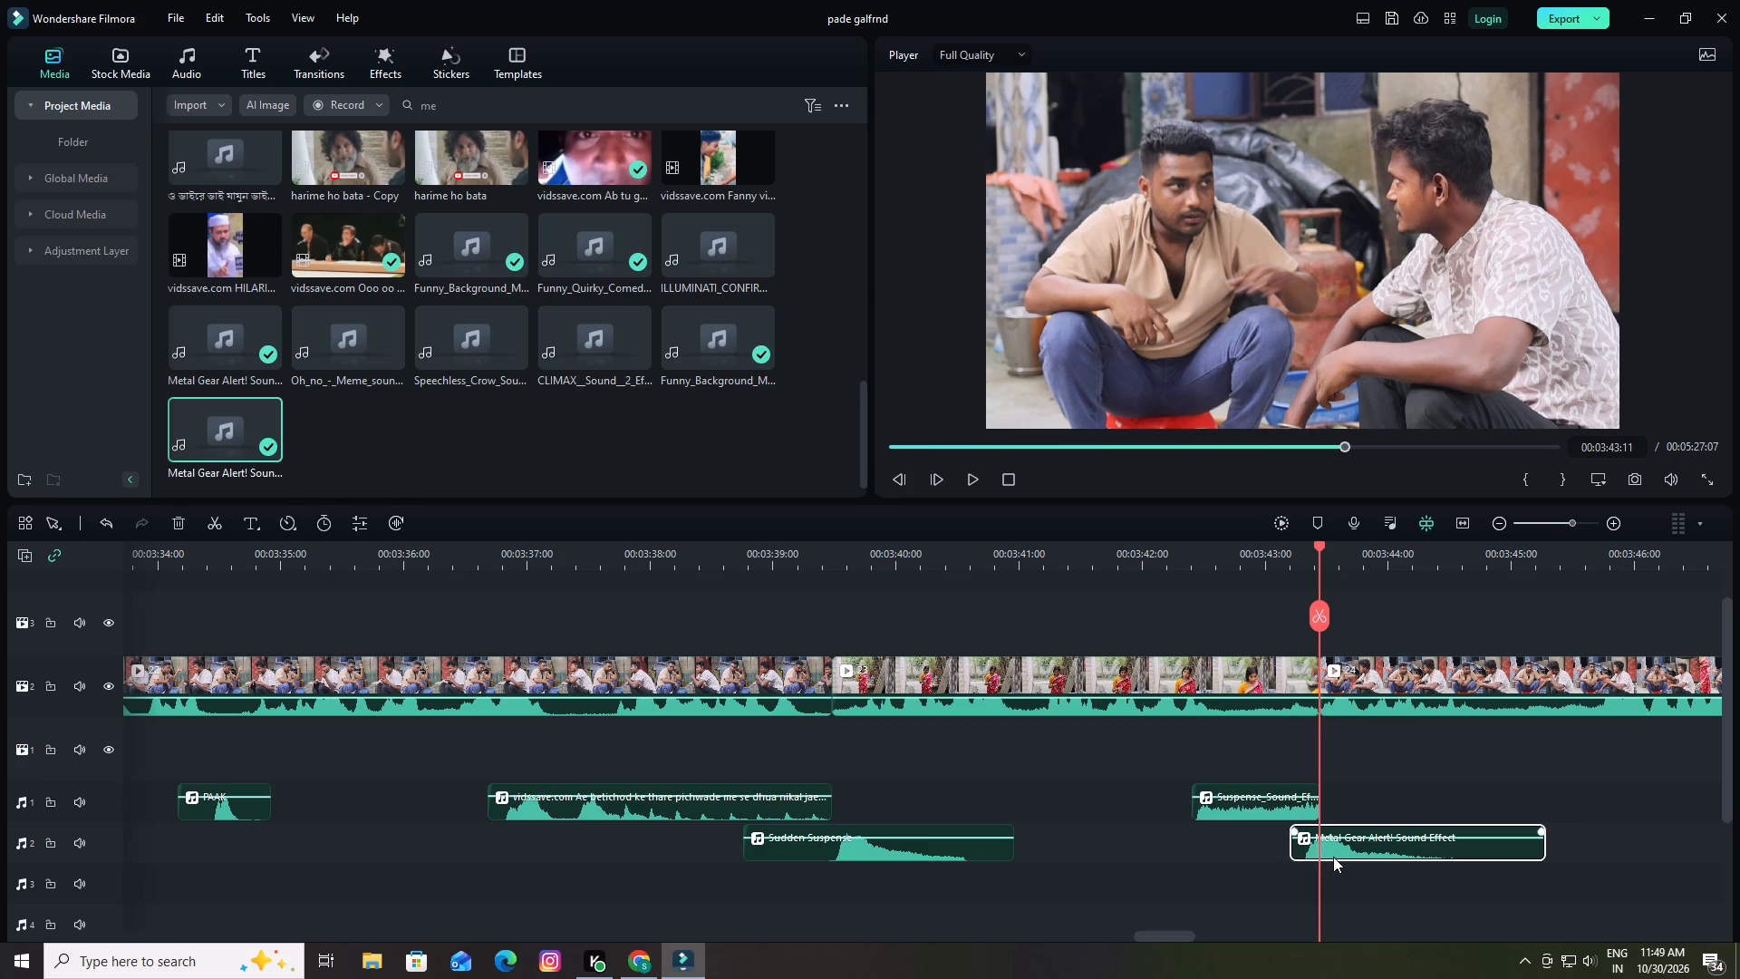
Shift the Metal Gear Alert! clip slightly later so its waveform begins at 00:03:43:11, where the two men's shot starts.
drag(1333, 848, 1360, 847)
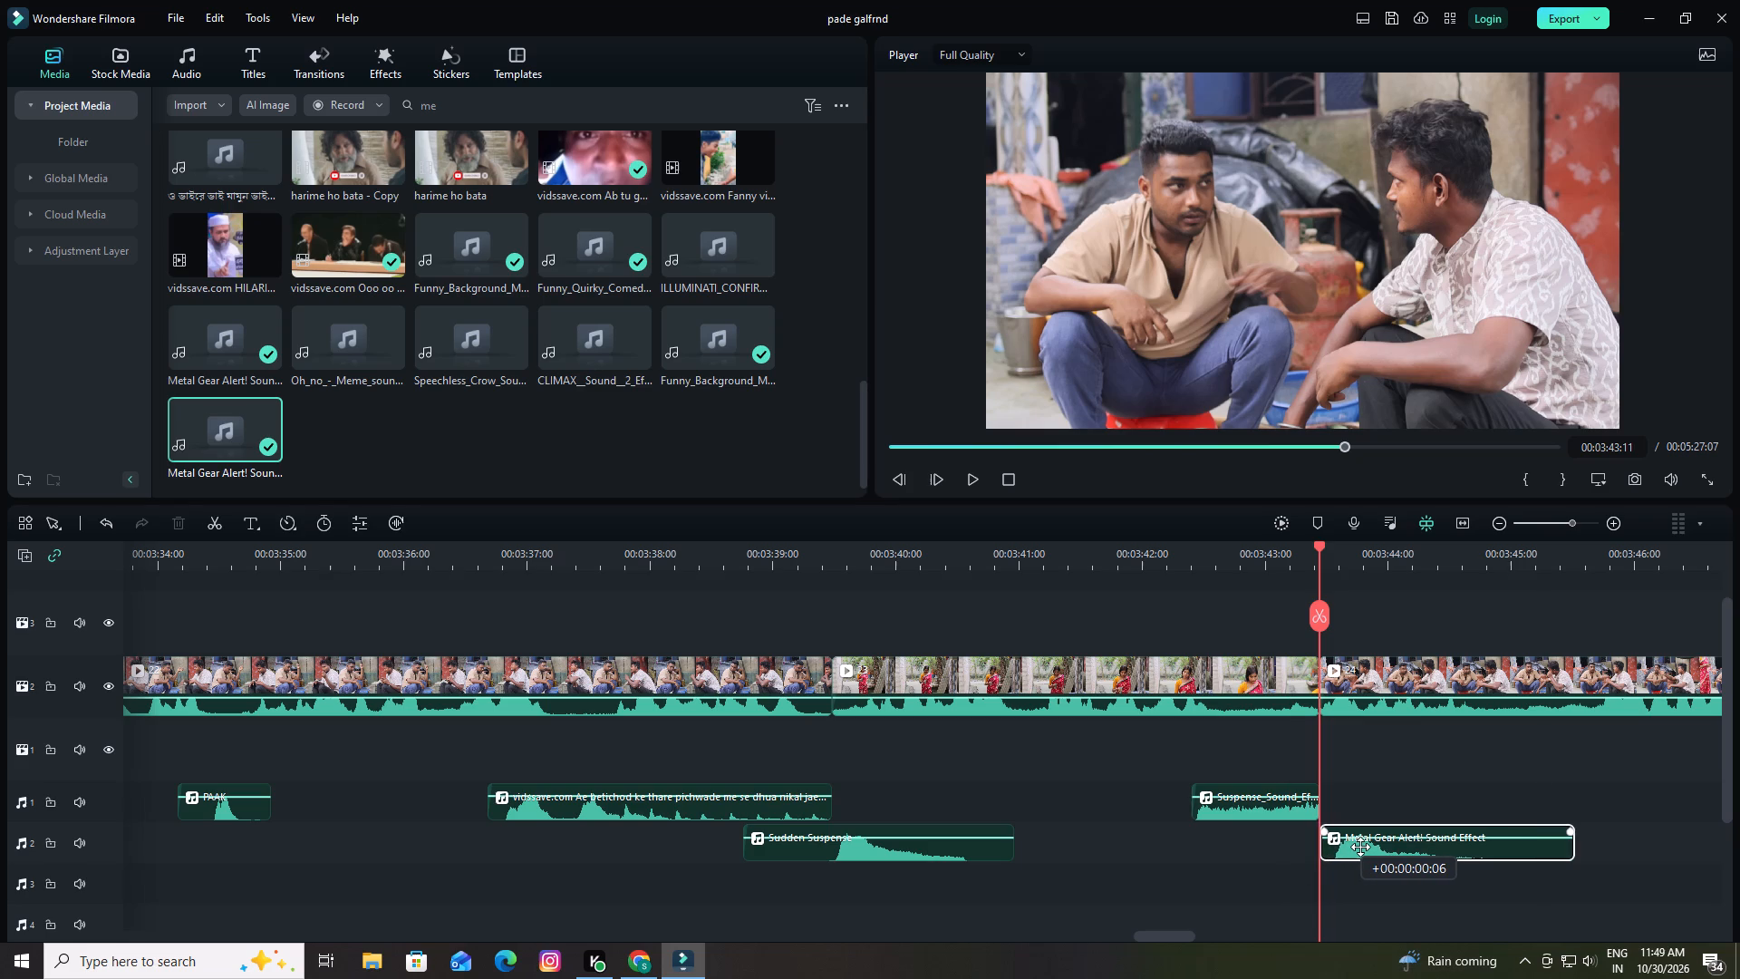
drag(1360, 847, 1355, 850)
drag(1392, 561, 1401, 560)
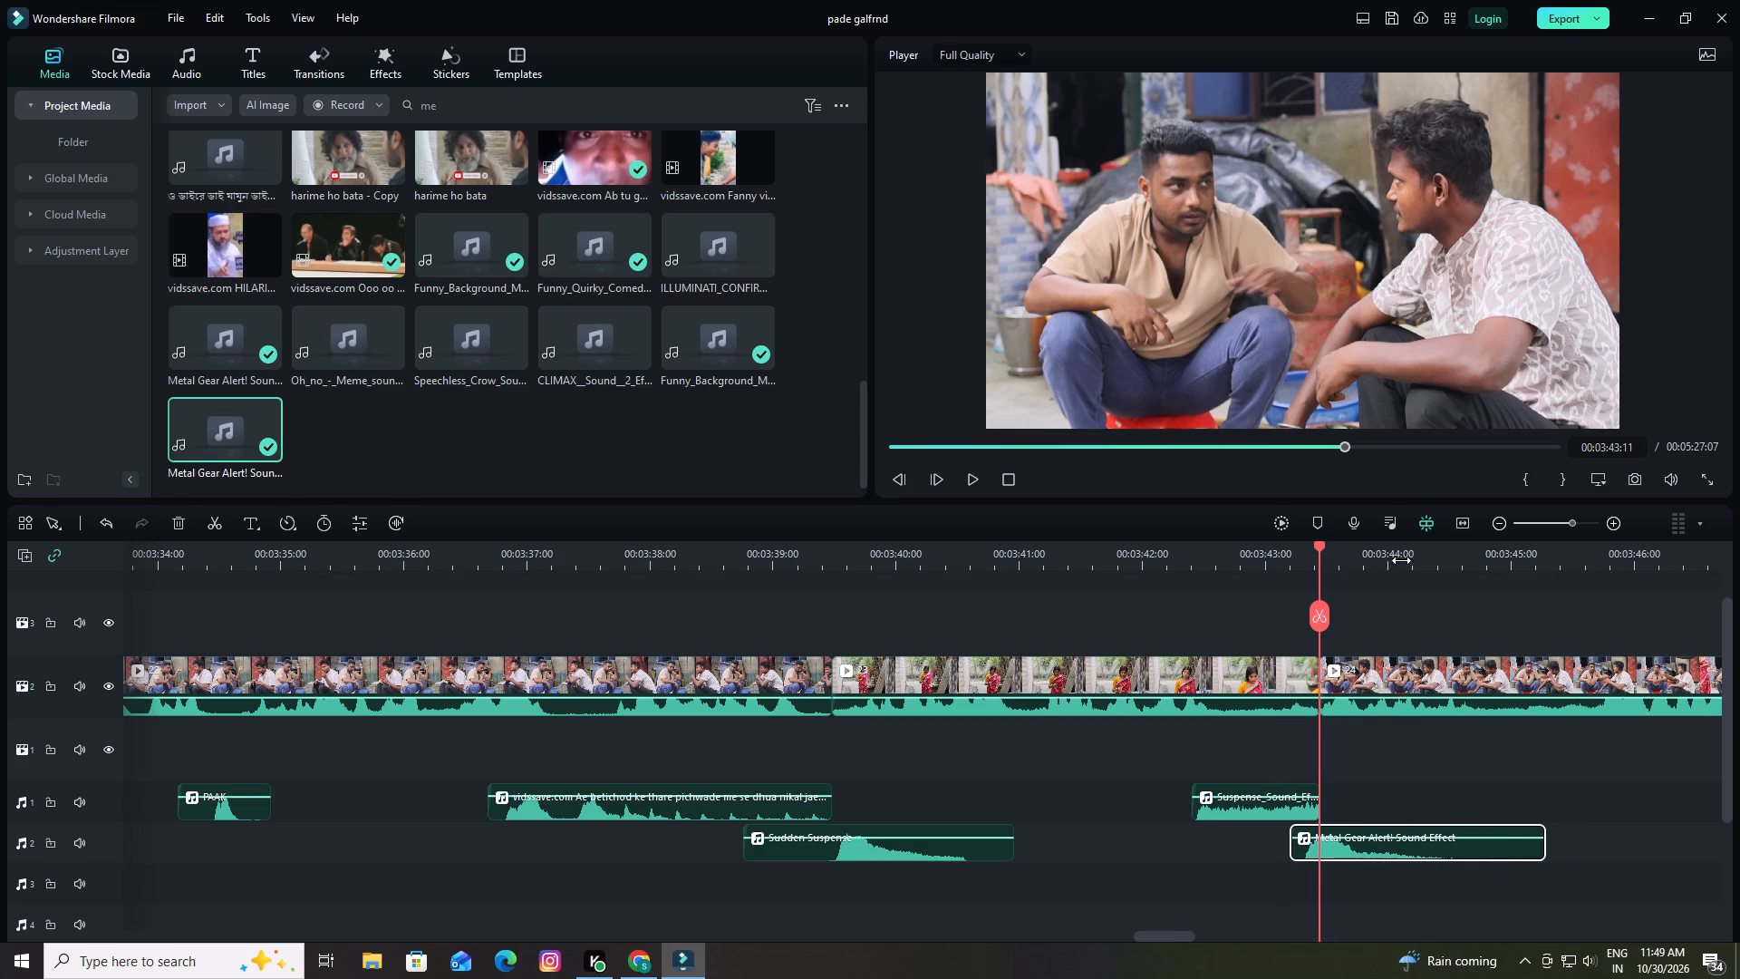
drag(1401, 560, 1556, 545)
drag(1341, 848, 1373, 848)
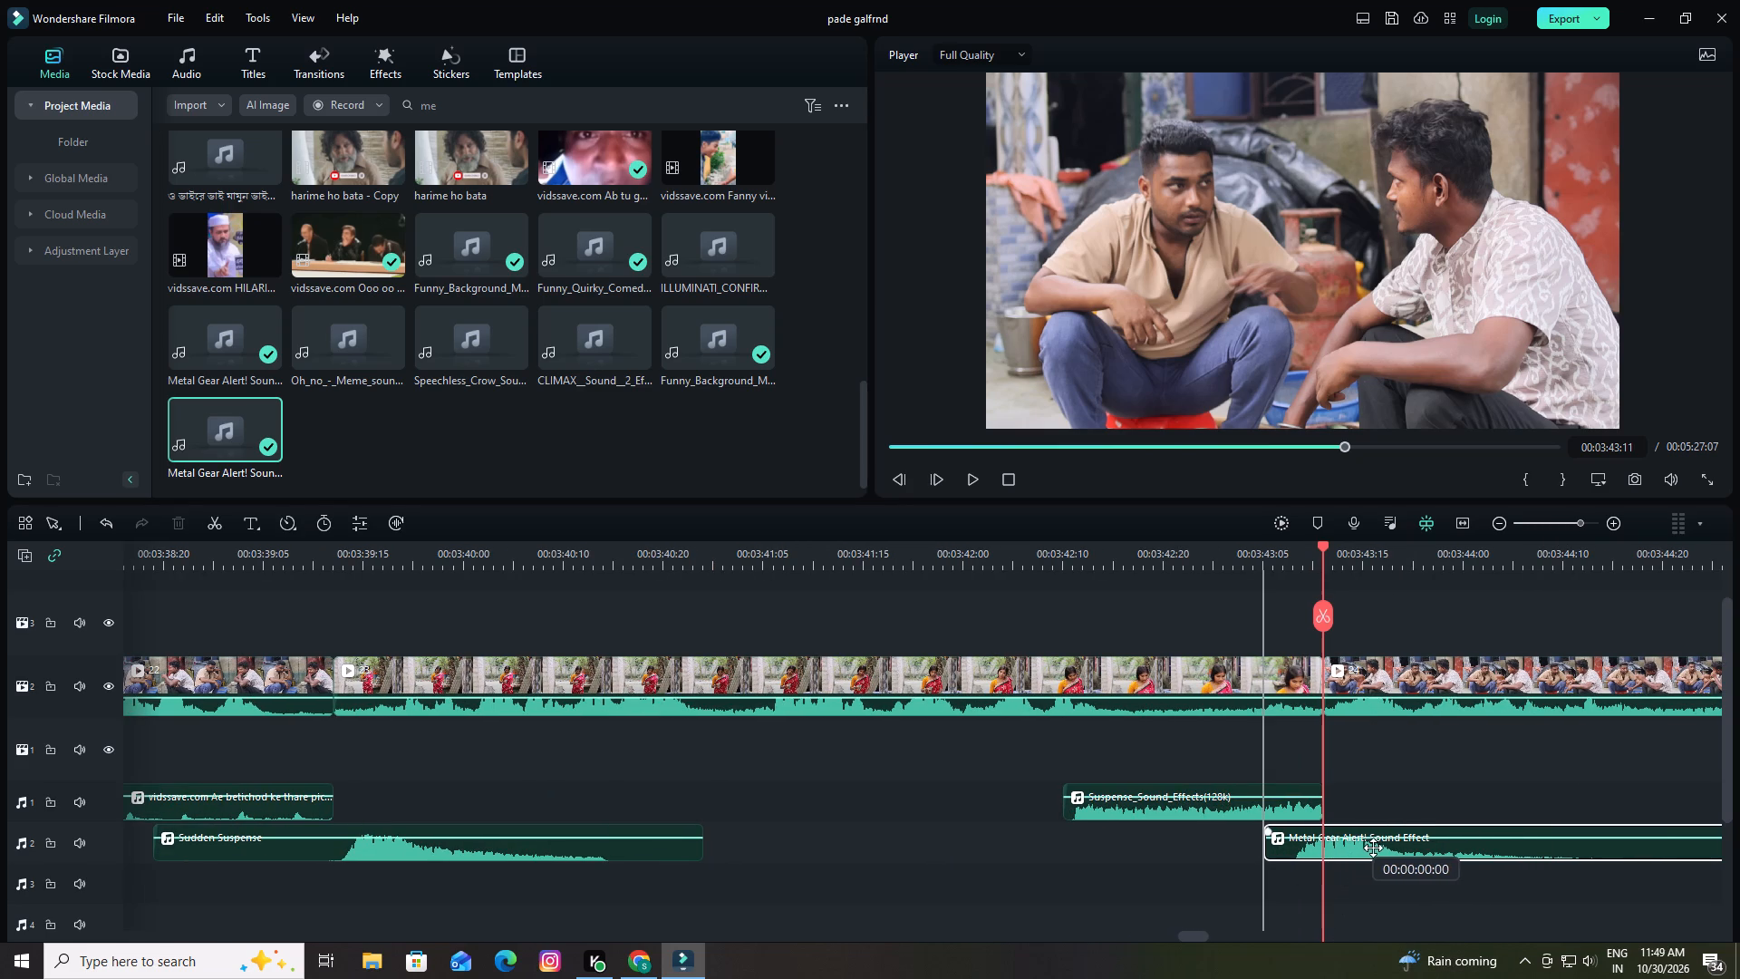
drag(1373, 848, 1387, 848)
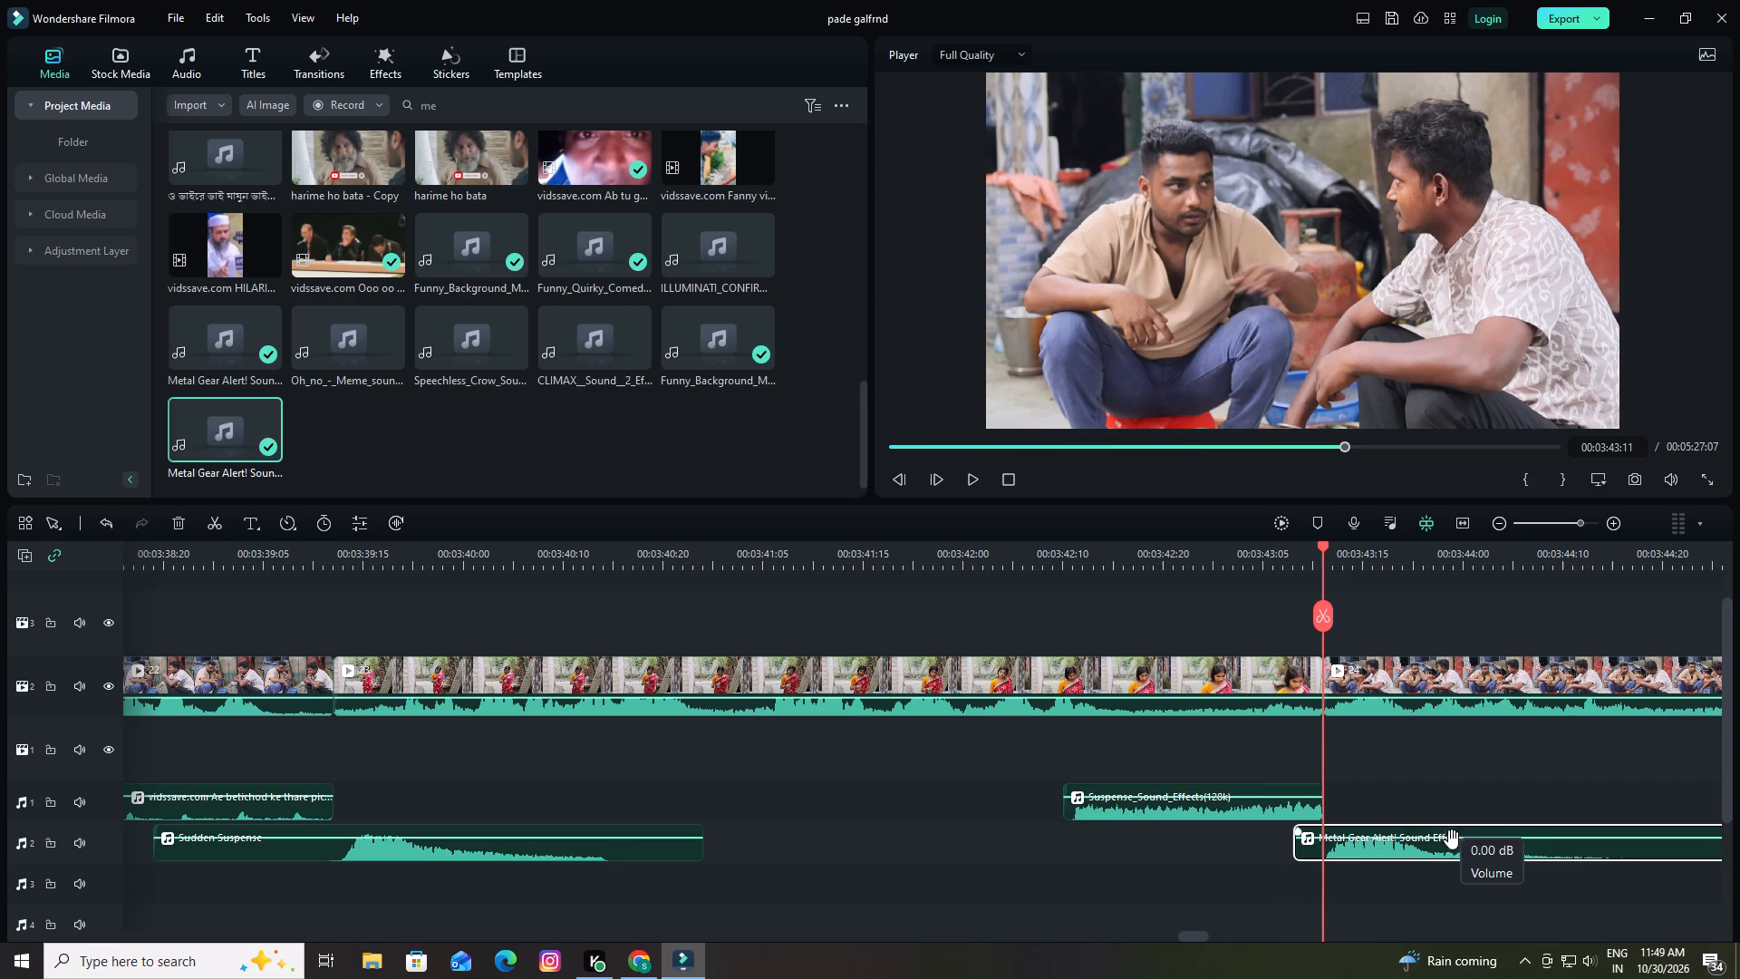
Play back from 00:03:43:11 to 00:03:44:12 to check the Metal Gear Alert! timing.
key(space)
key(space)
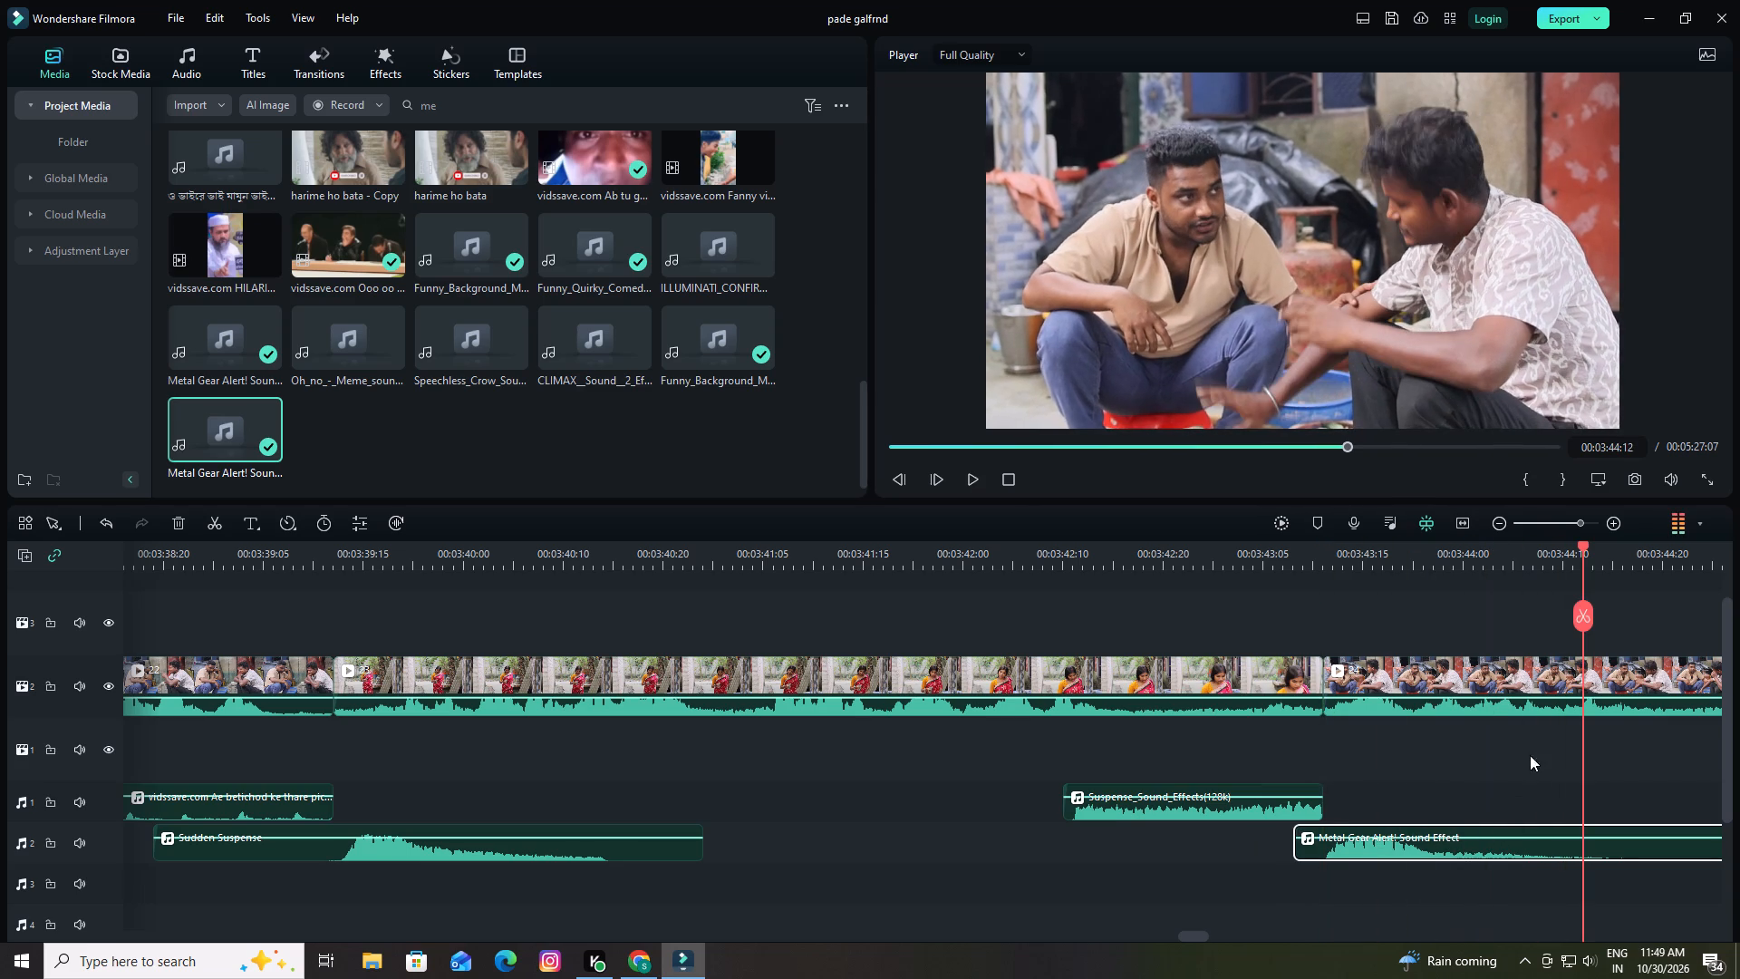
Save the project.
drag(1528, 559, 951, 607)
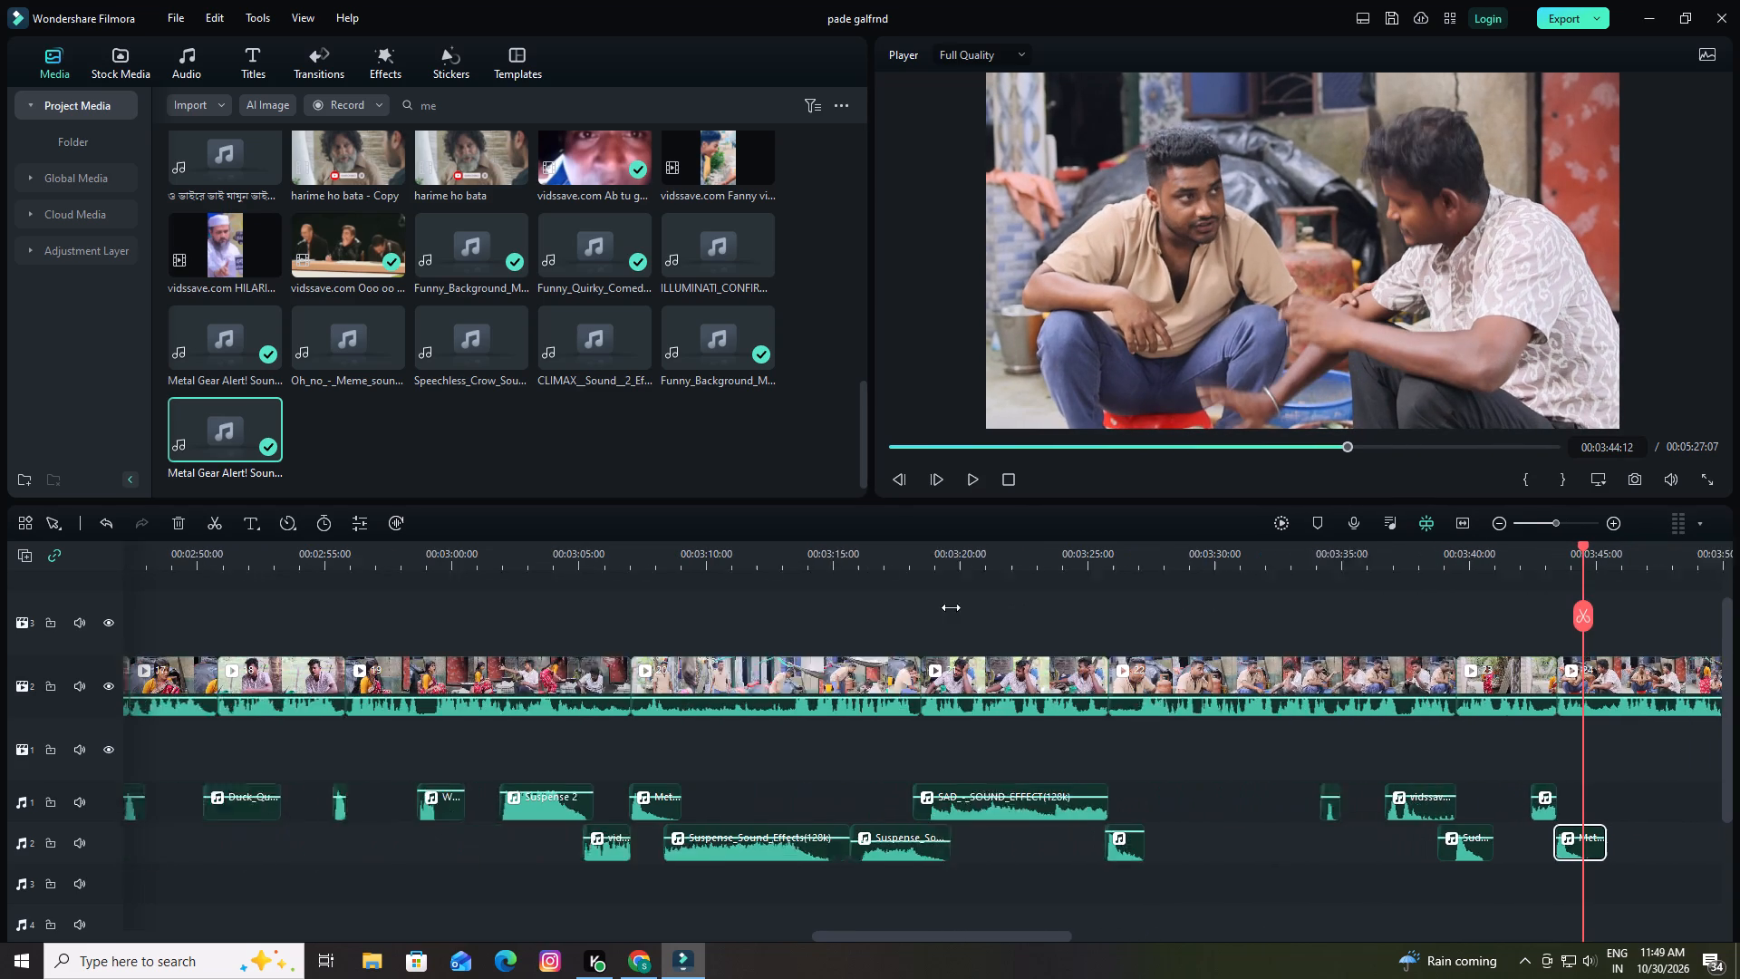
drag(951, 607, 924, 608)
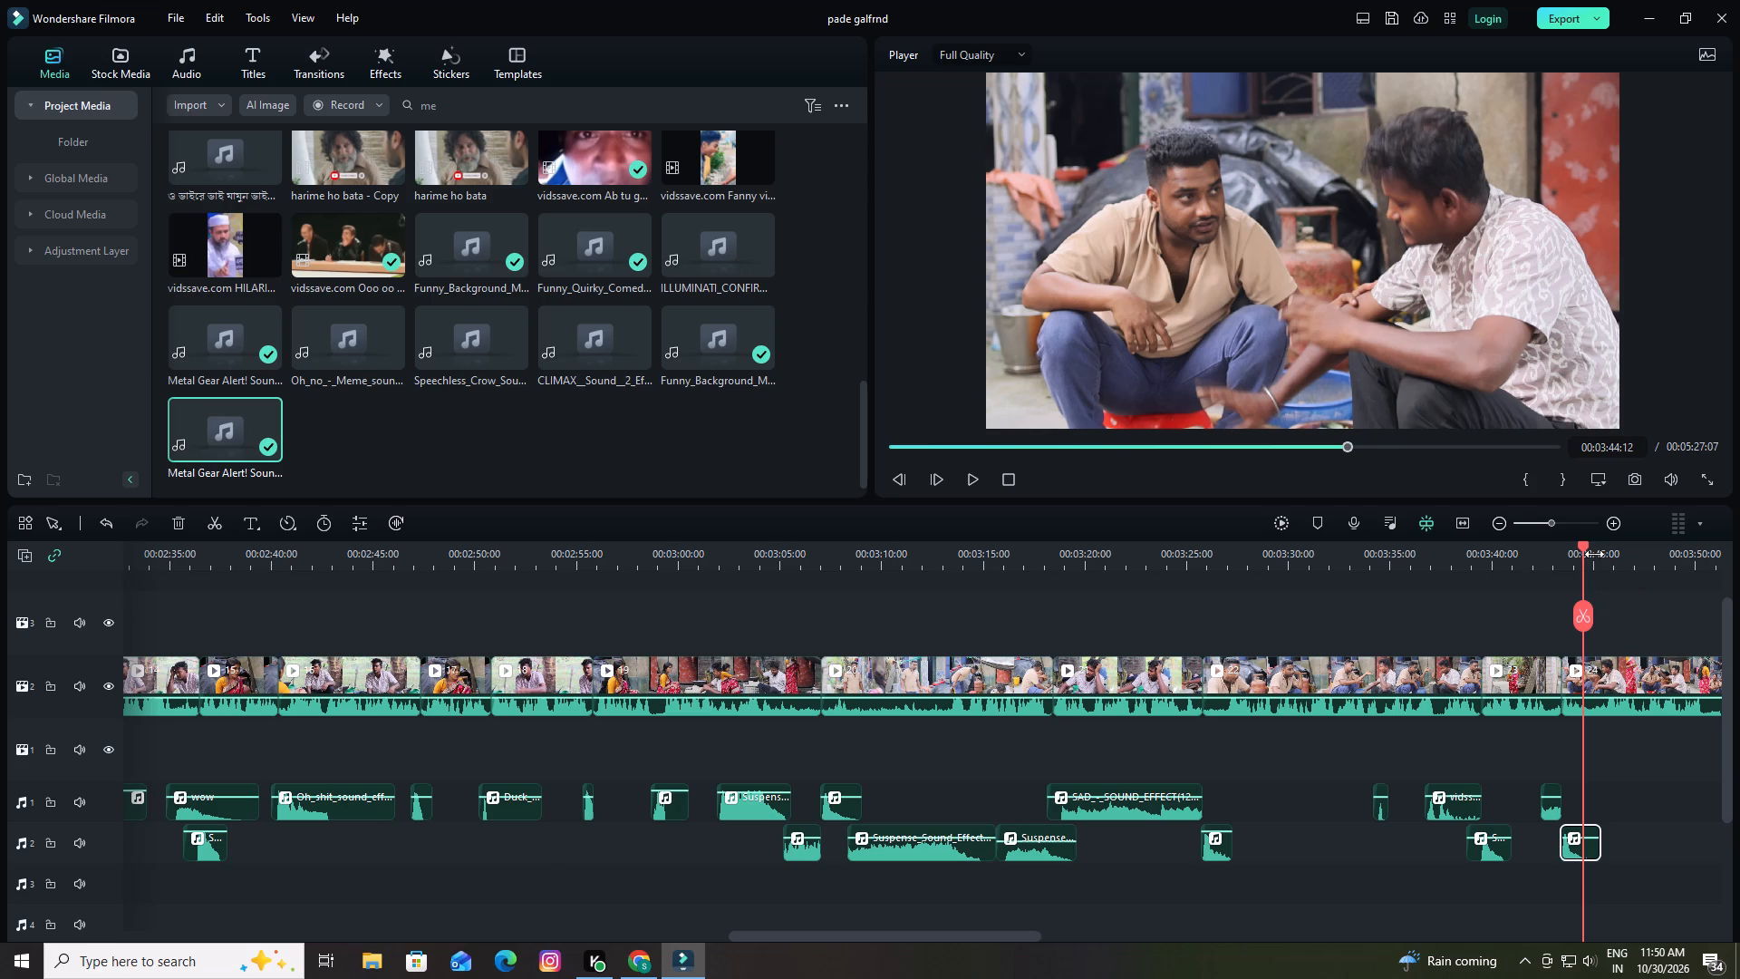
drag(1527, 558, 984, 595)
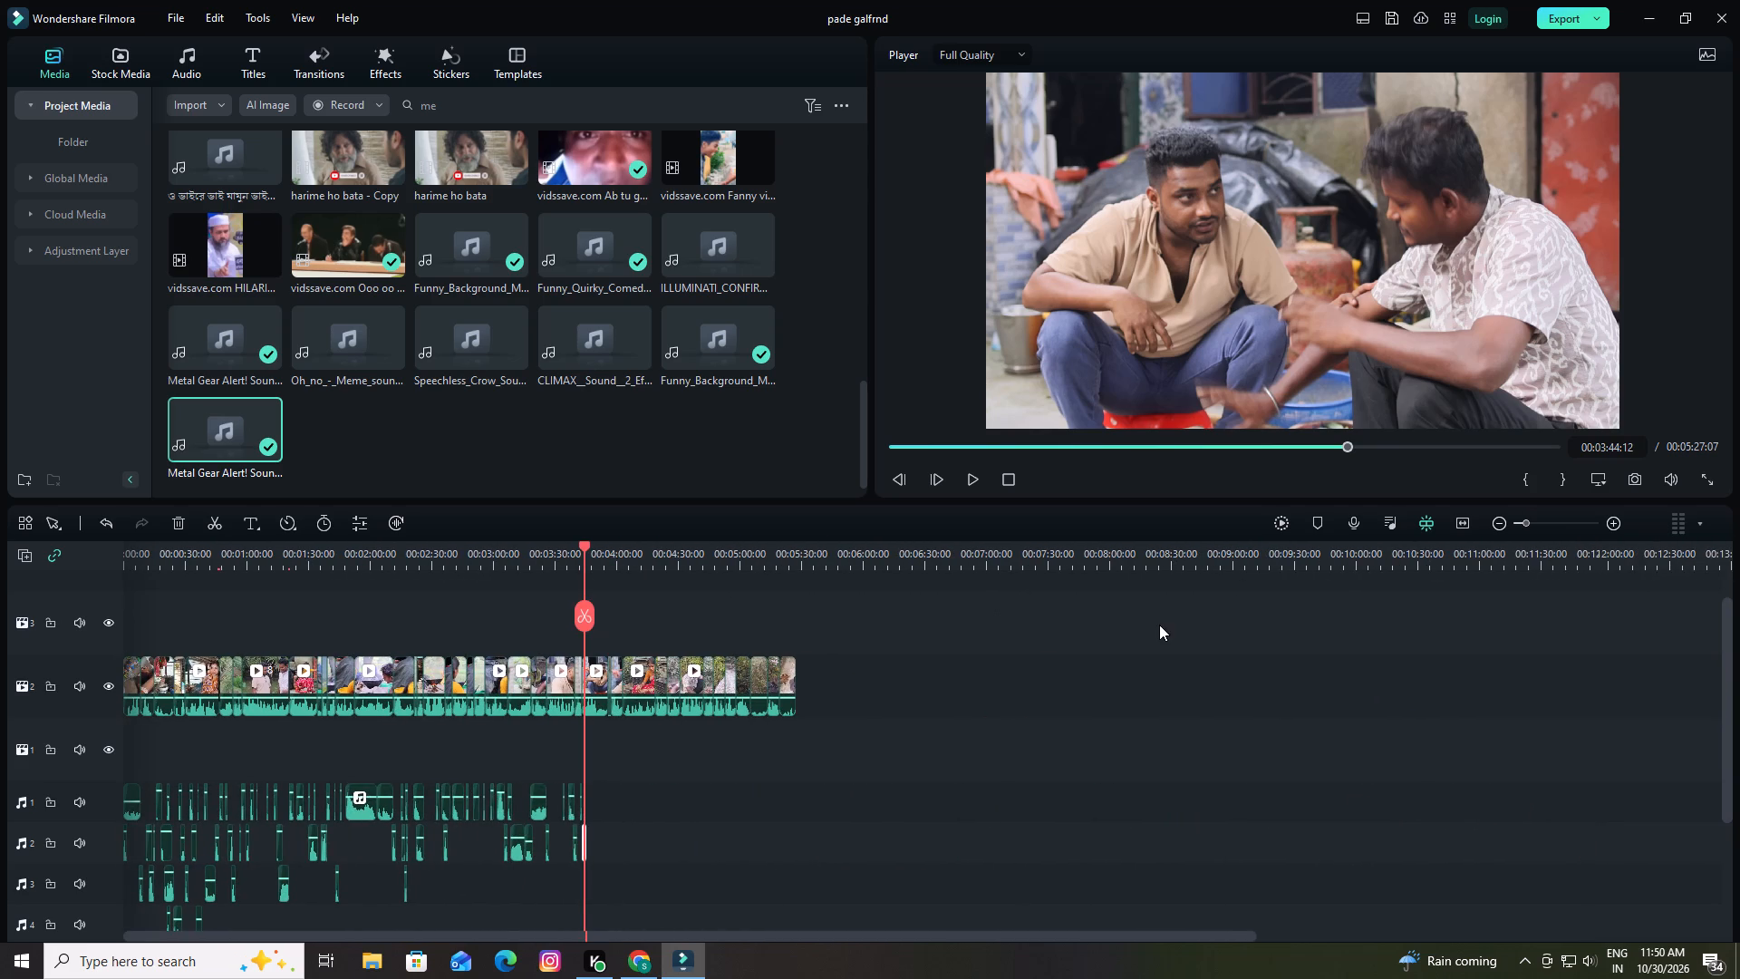
drag(604, 563, 1312, 585)
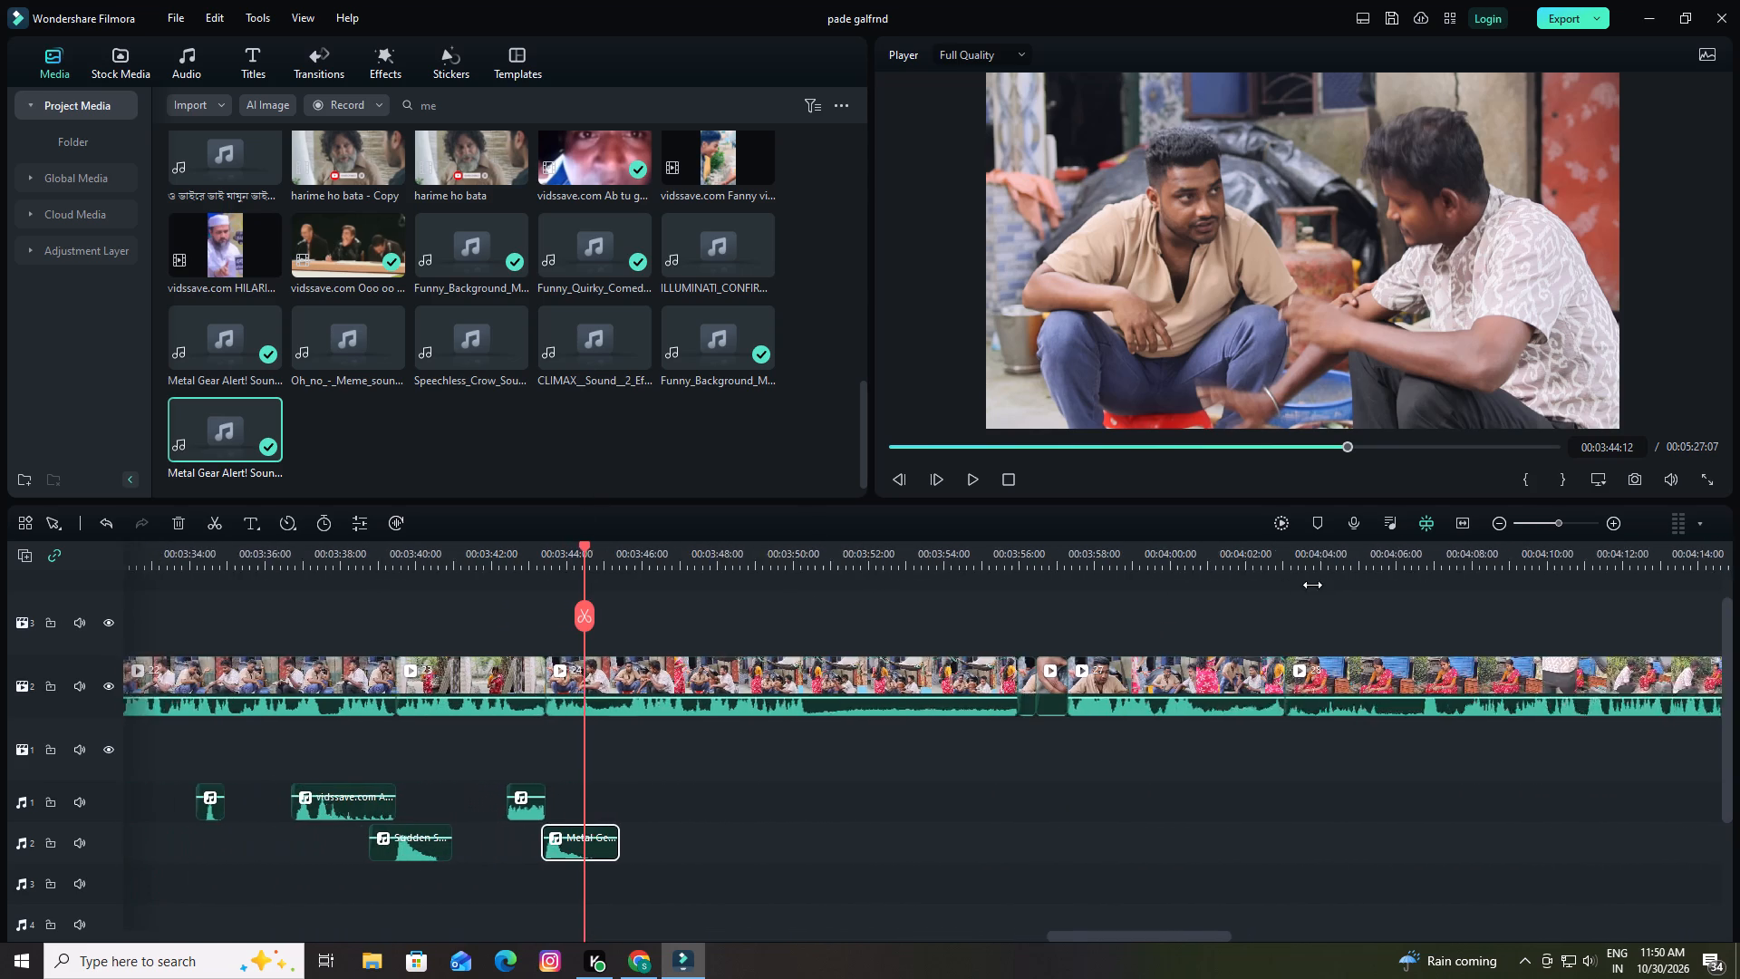
drag(1312, 585, 1320, 585)
click(1396, 15)
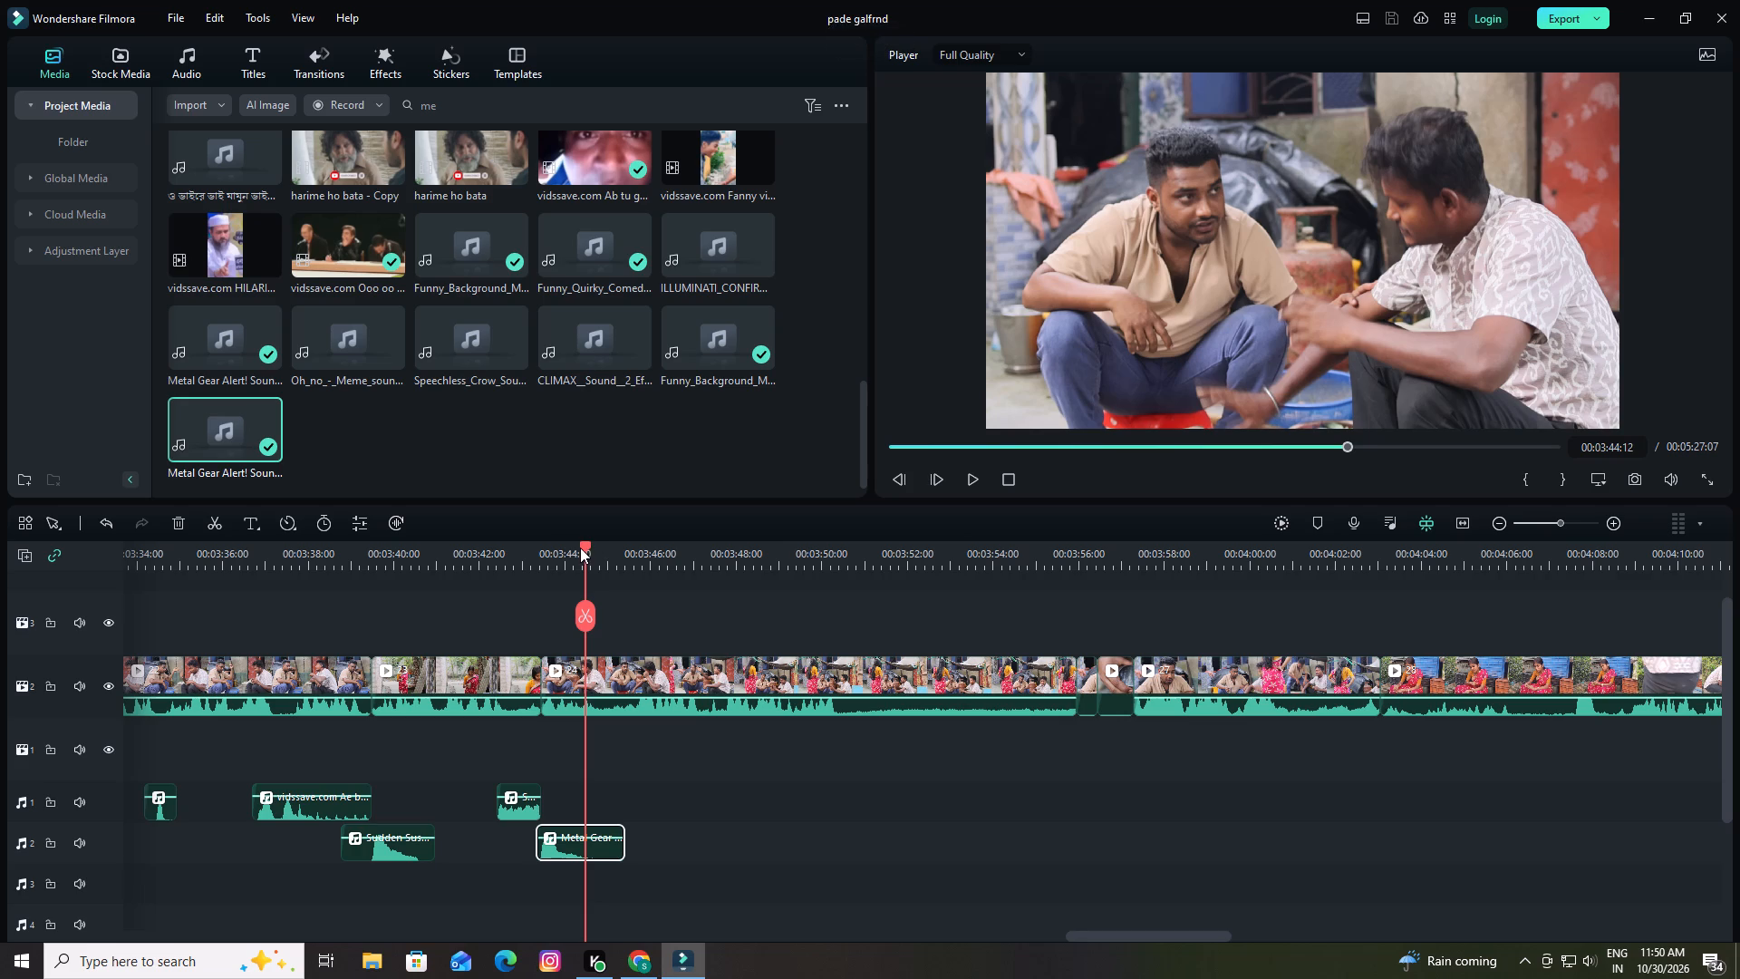
Play back from just before the Metal Gear Alert! clip to 00:03:47:05 to review the sound and the following scene.
drag(582, 544, 530, 557)
key(space)
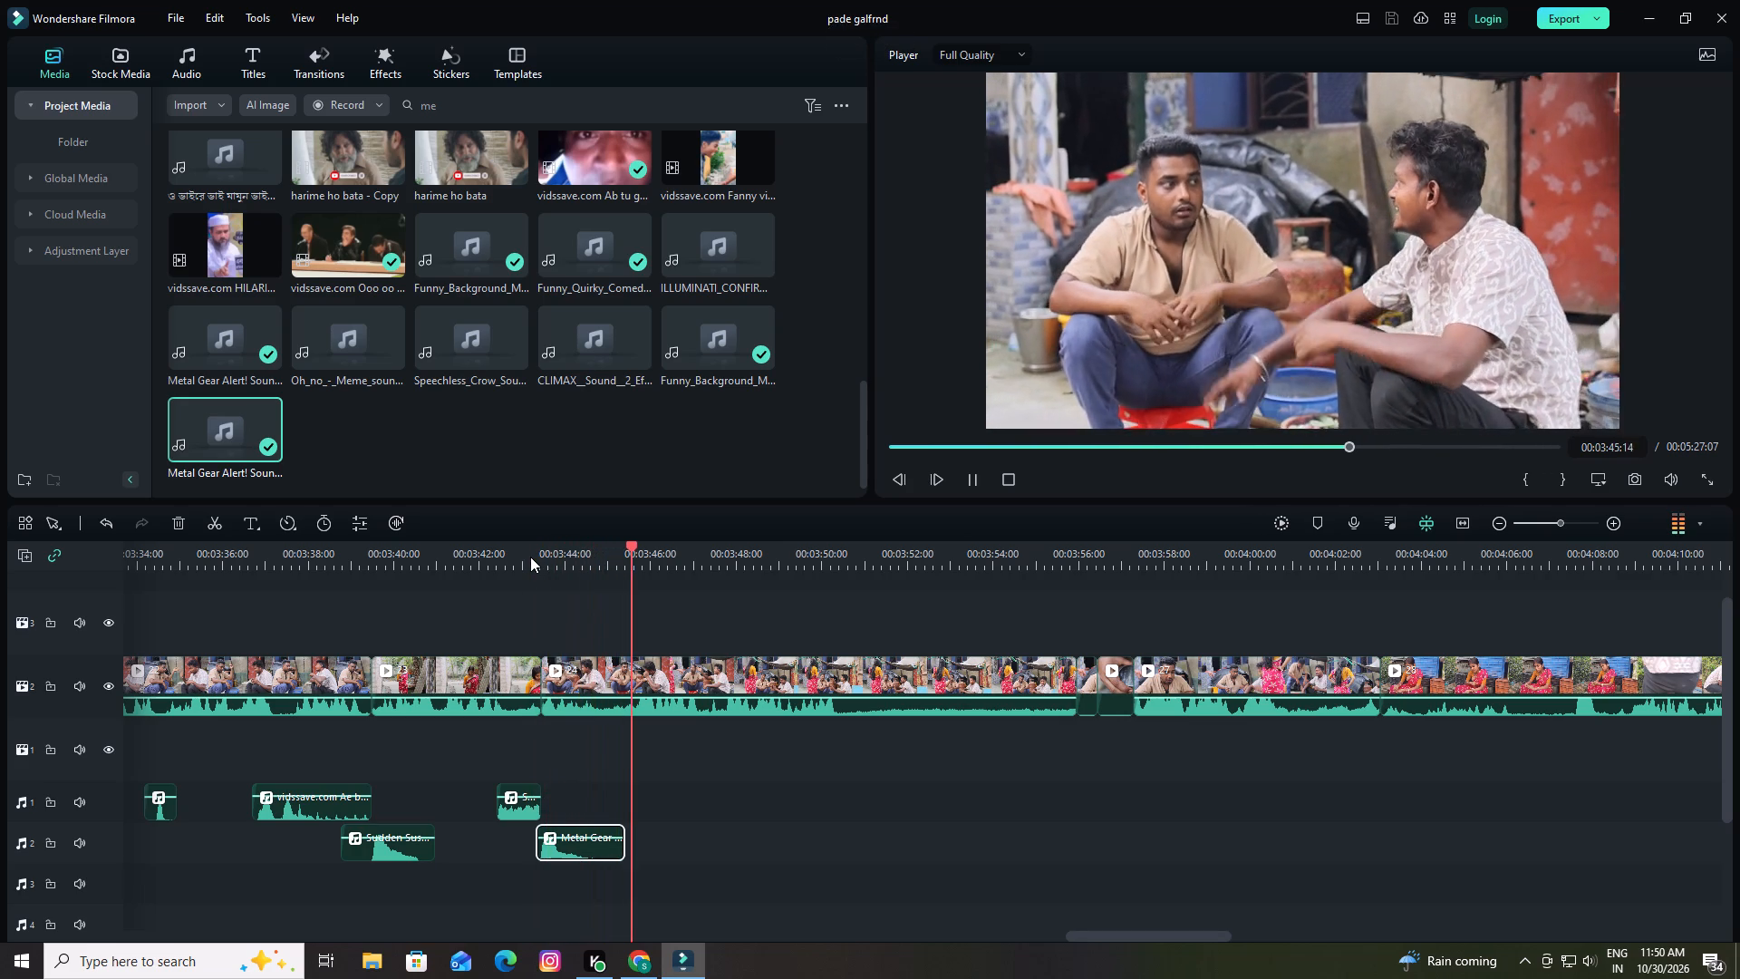
key(space)
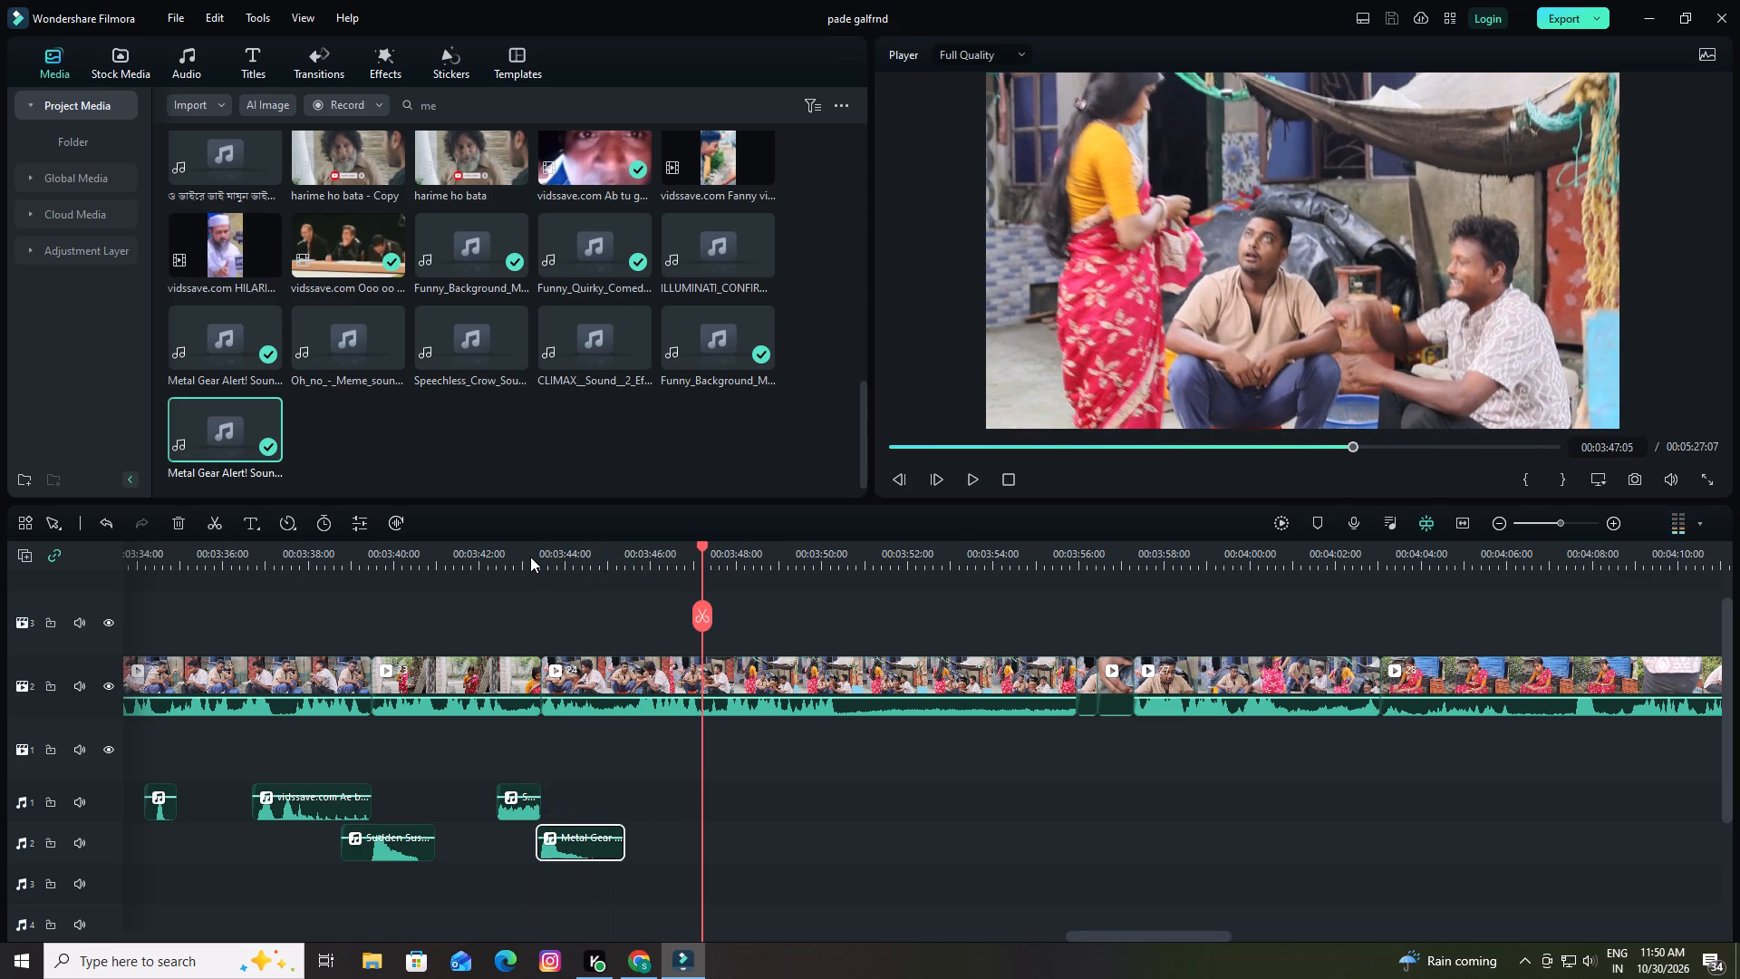
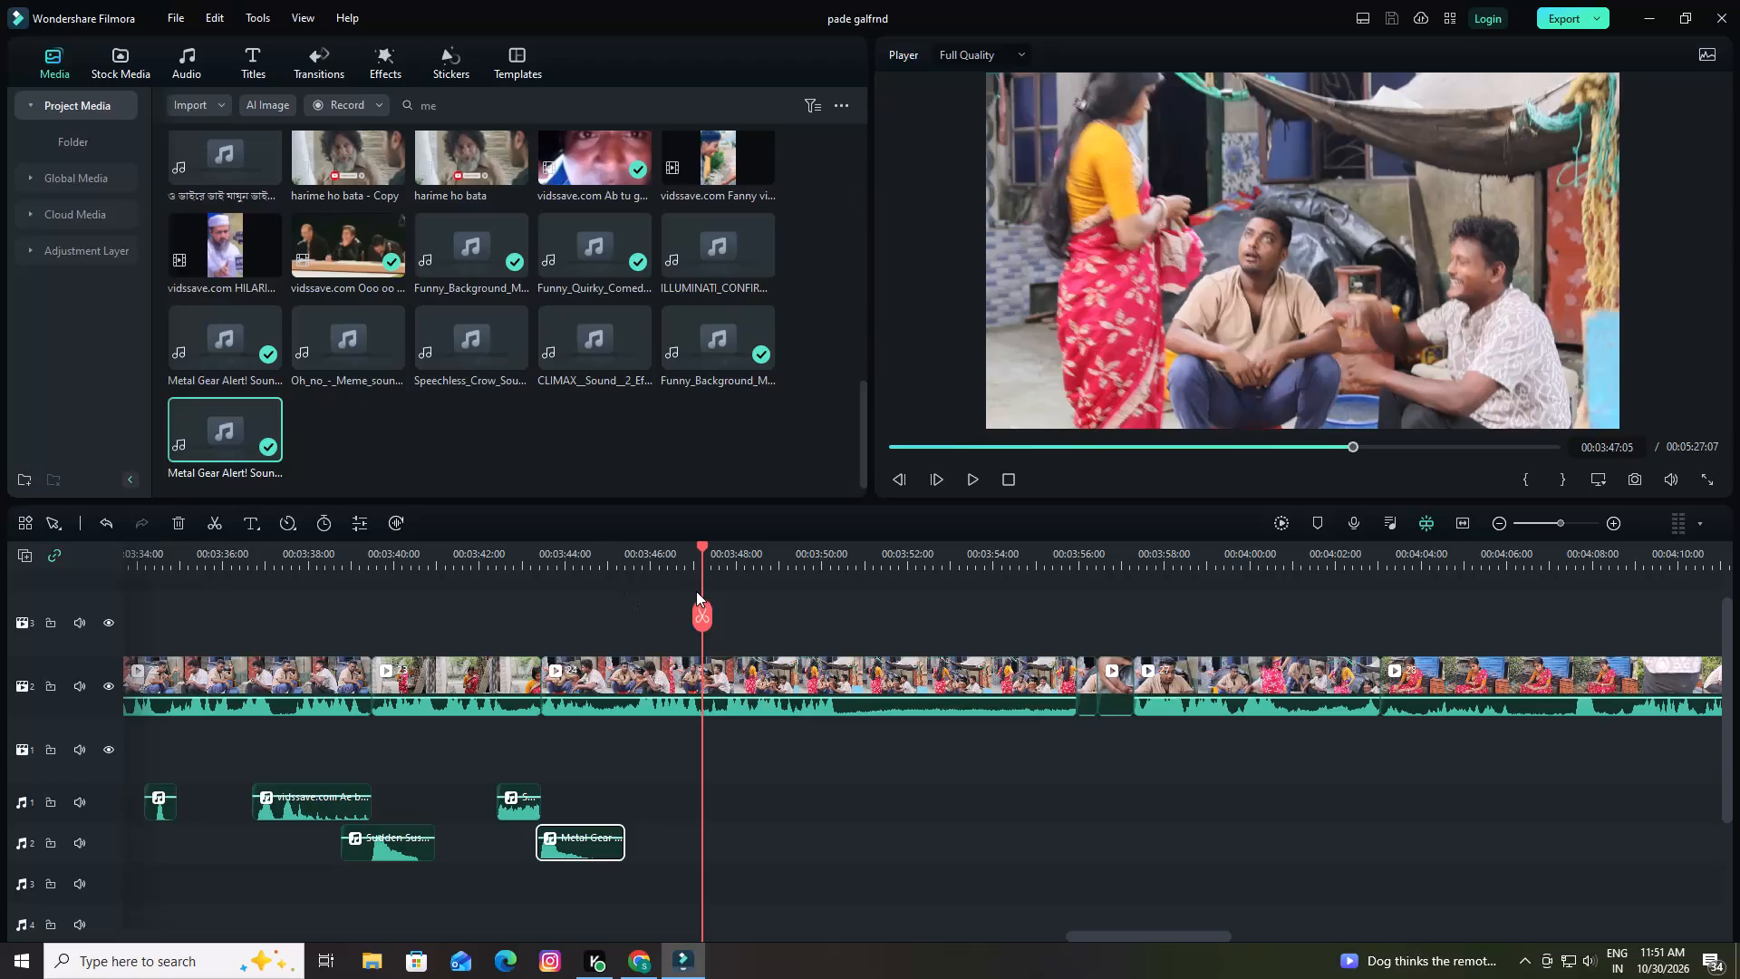
Replay the scene change from about 00:03:46:01 and park the playhead at 00:03:47:03, where the woman's shot starts.
drag(701, 542, 652, 567)
key(space)
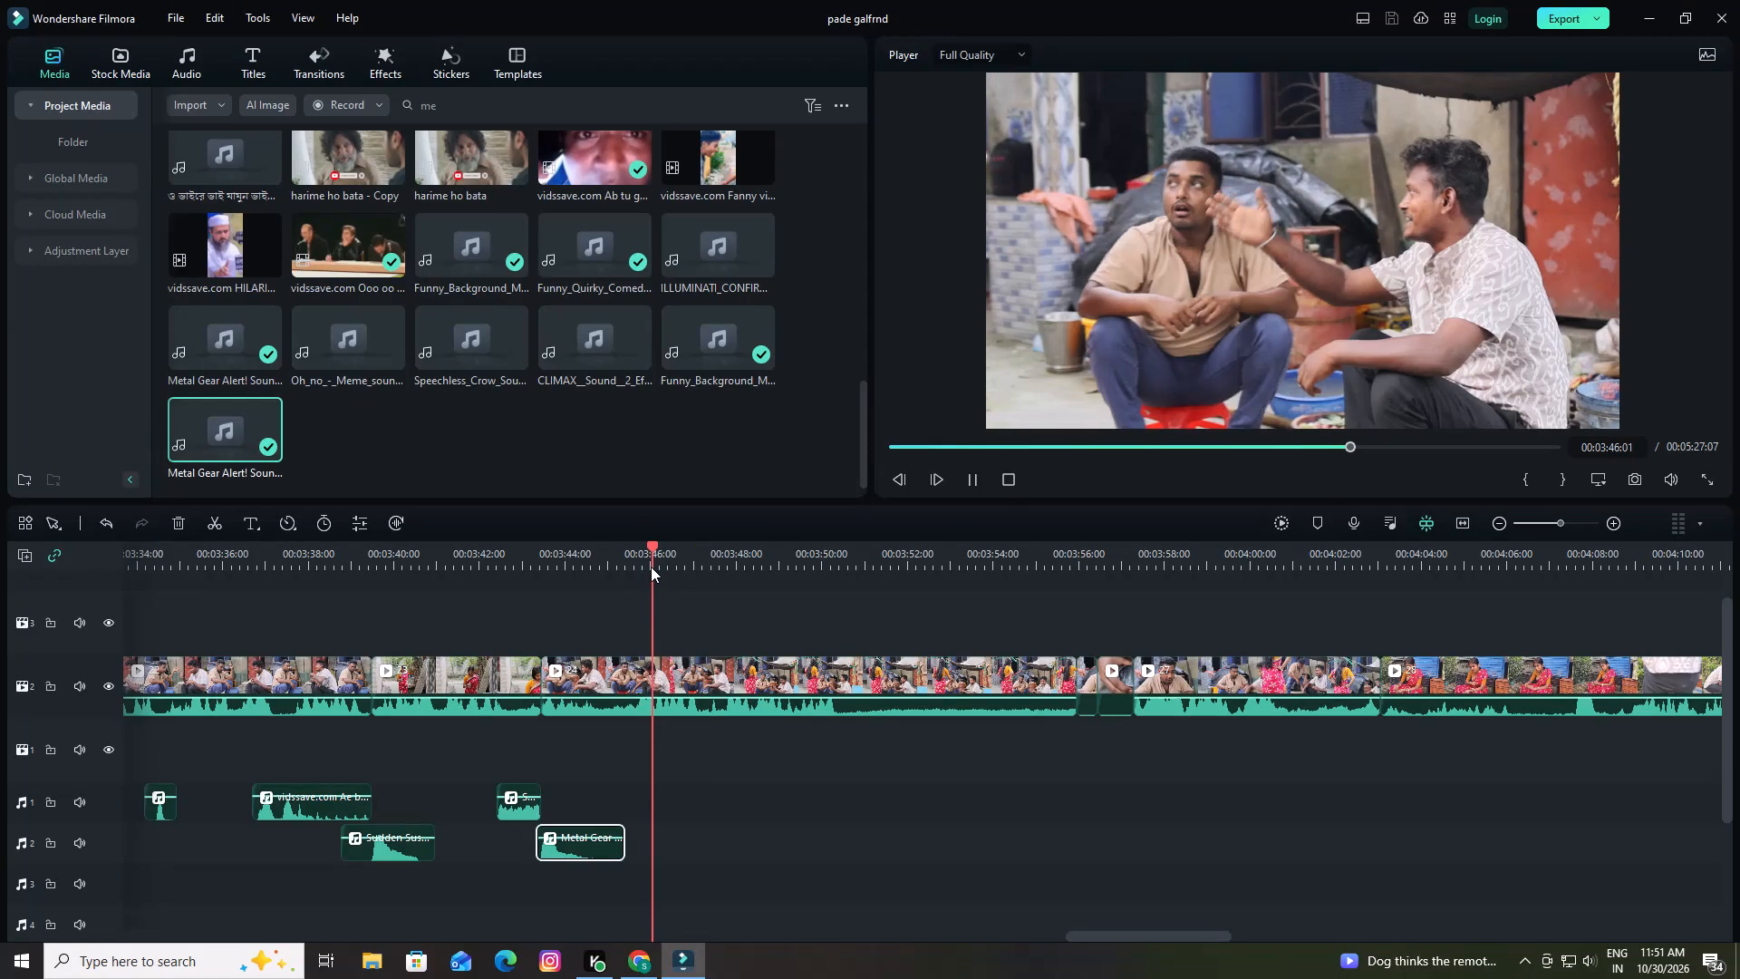
key(space)
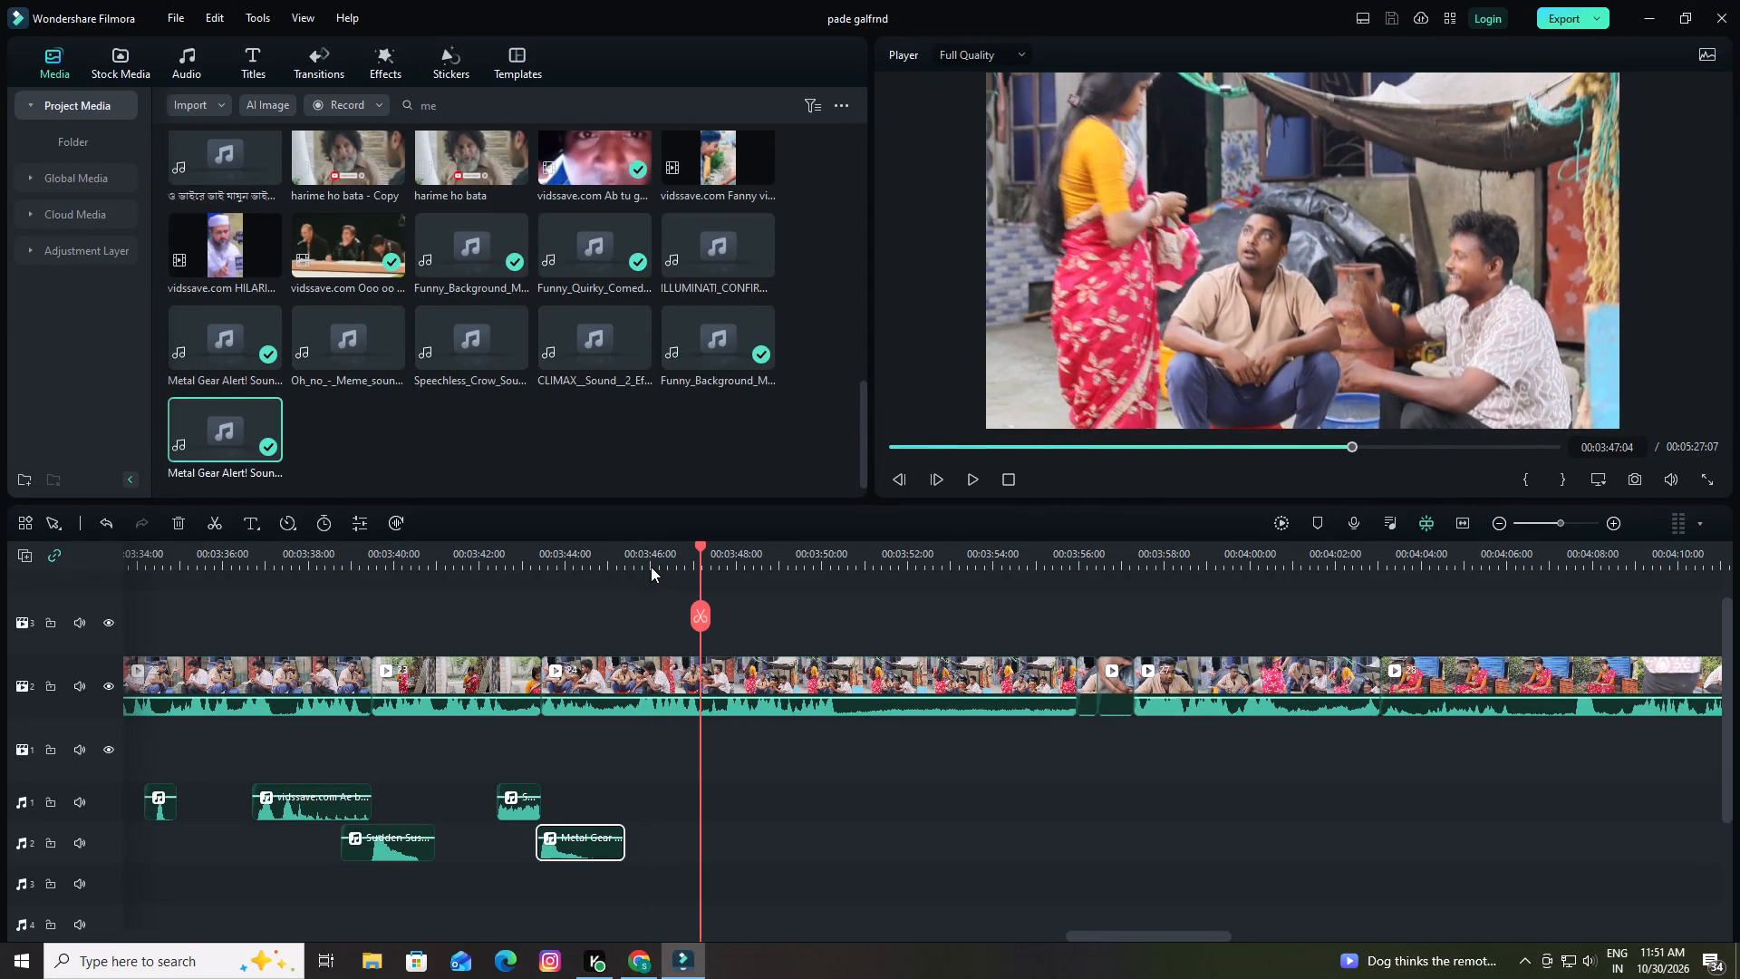
key(space)
key(space)
drag(710, 547, 698, 556)
key(space)
key(space)
drag(713, 545, 698, 556)
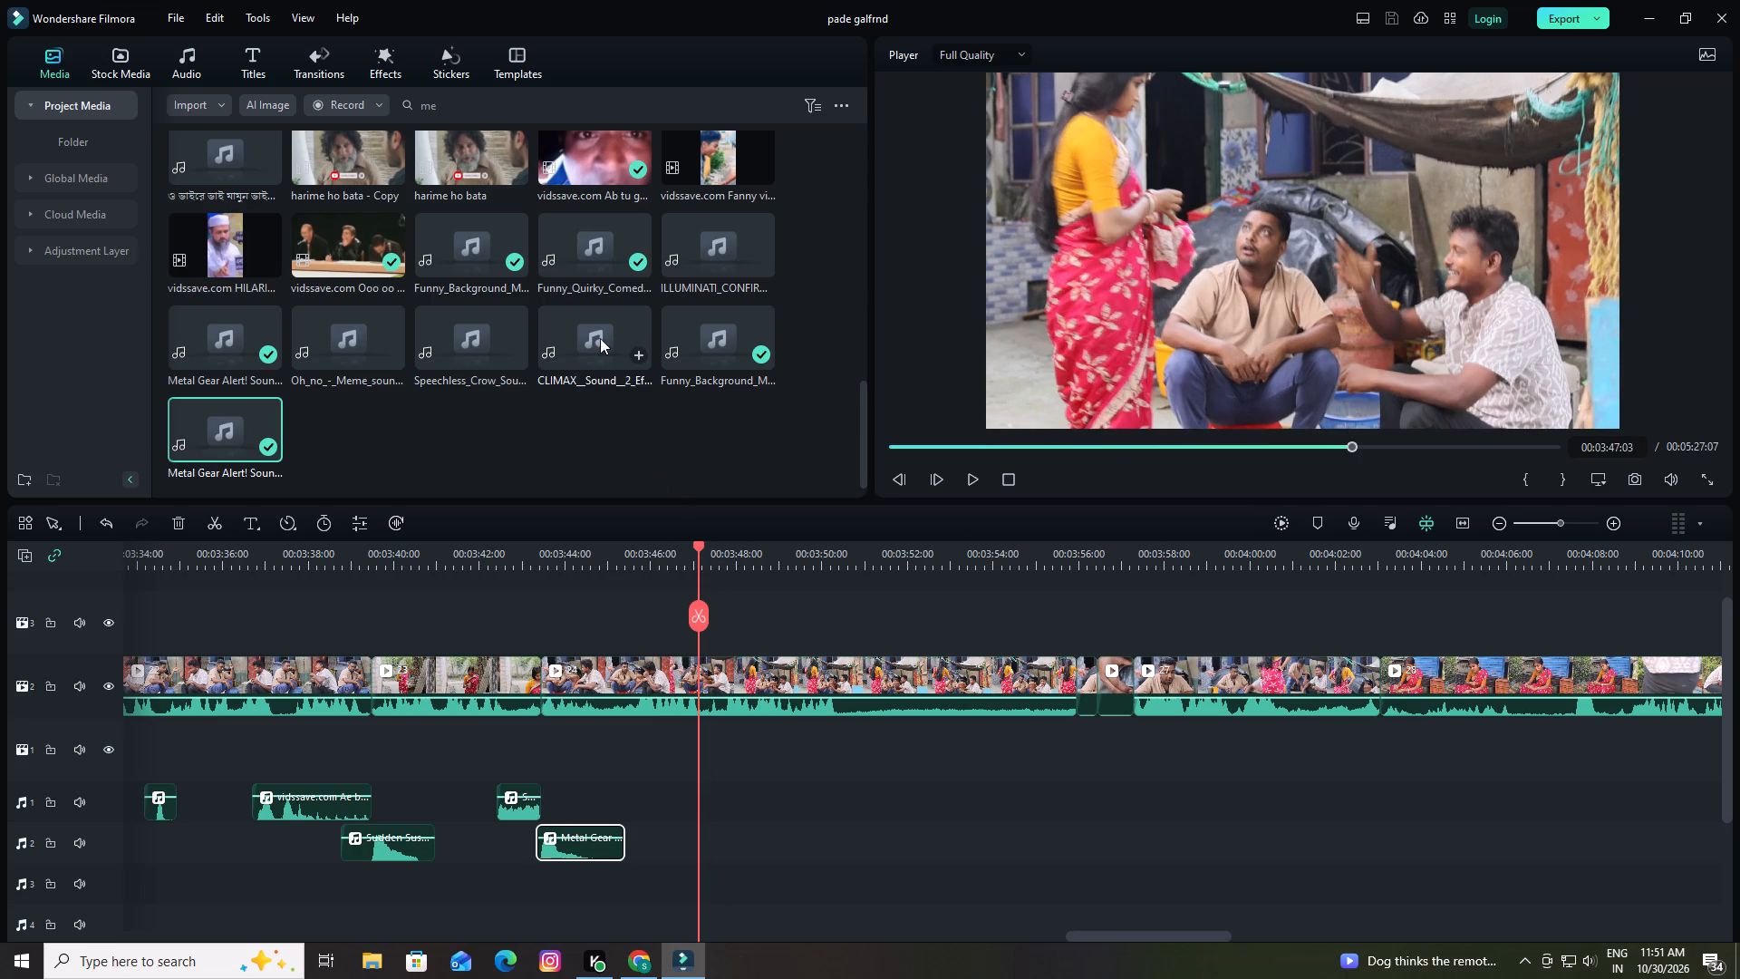
Replace the project media search term with "wh" to look for another sound effect.
click(538, 102)
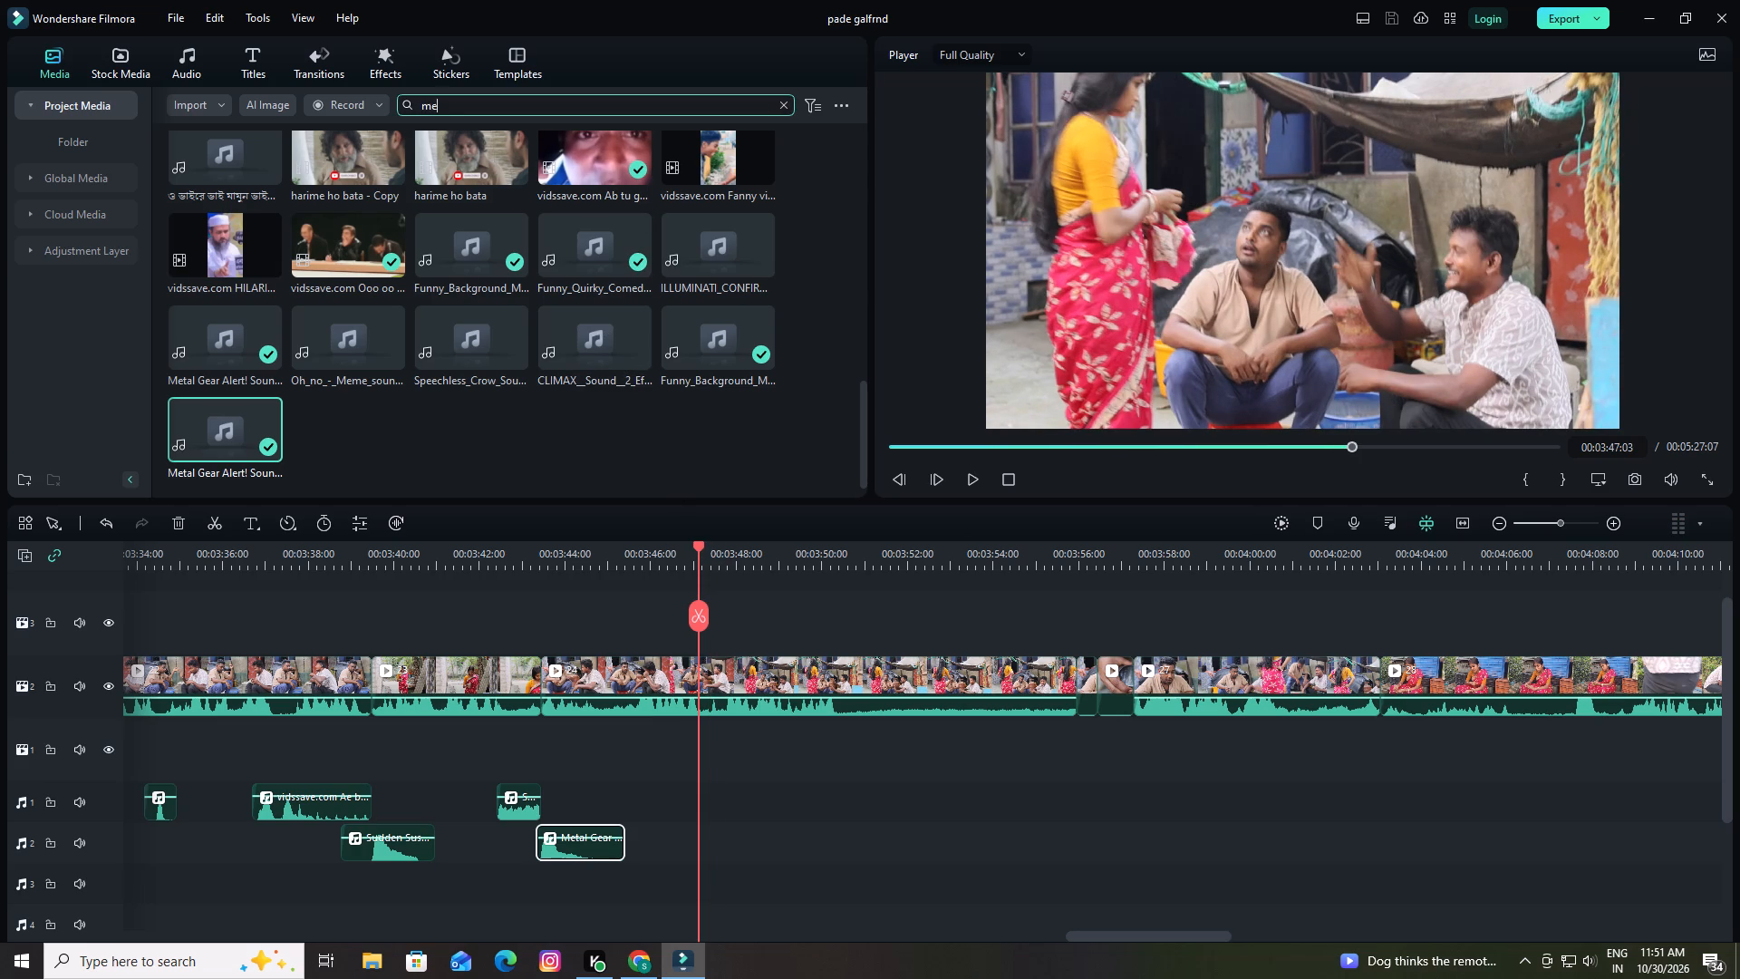
key(BackSpace)
key(BackSpace)
key(BackSpace)
key(w)
key(h)
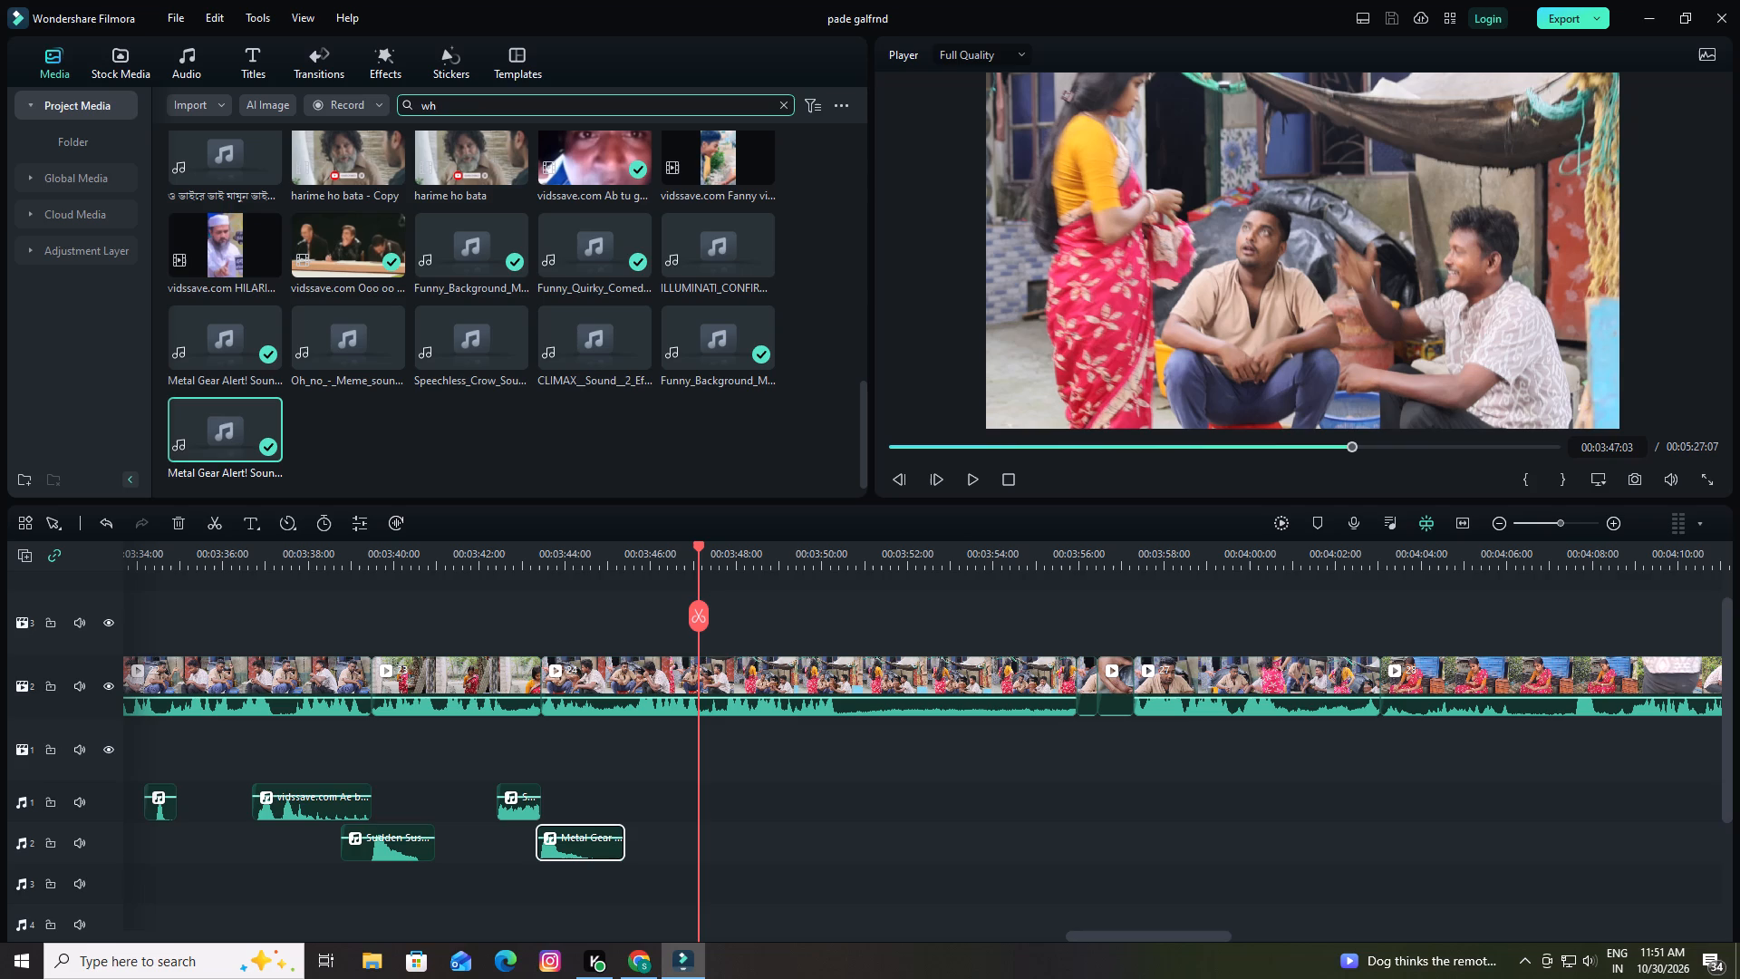
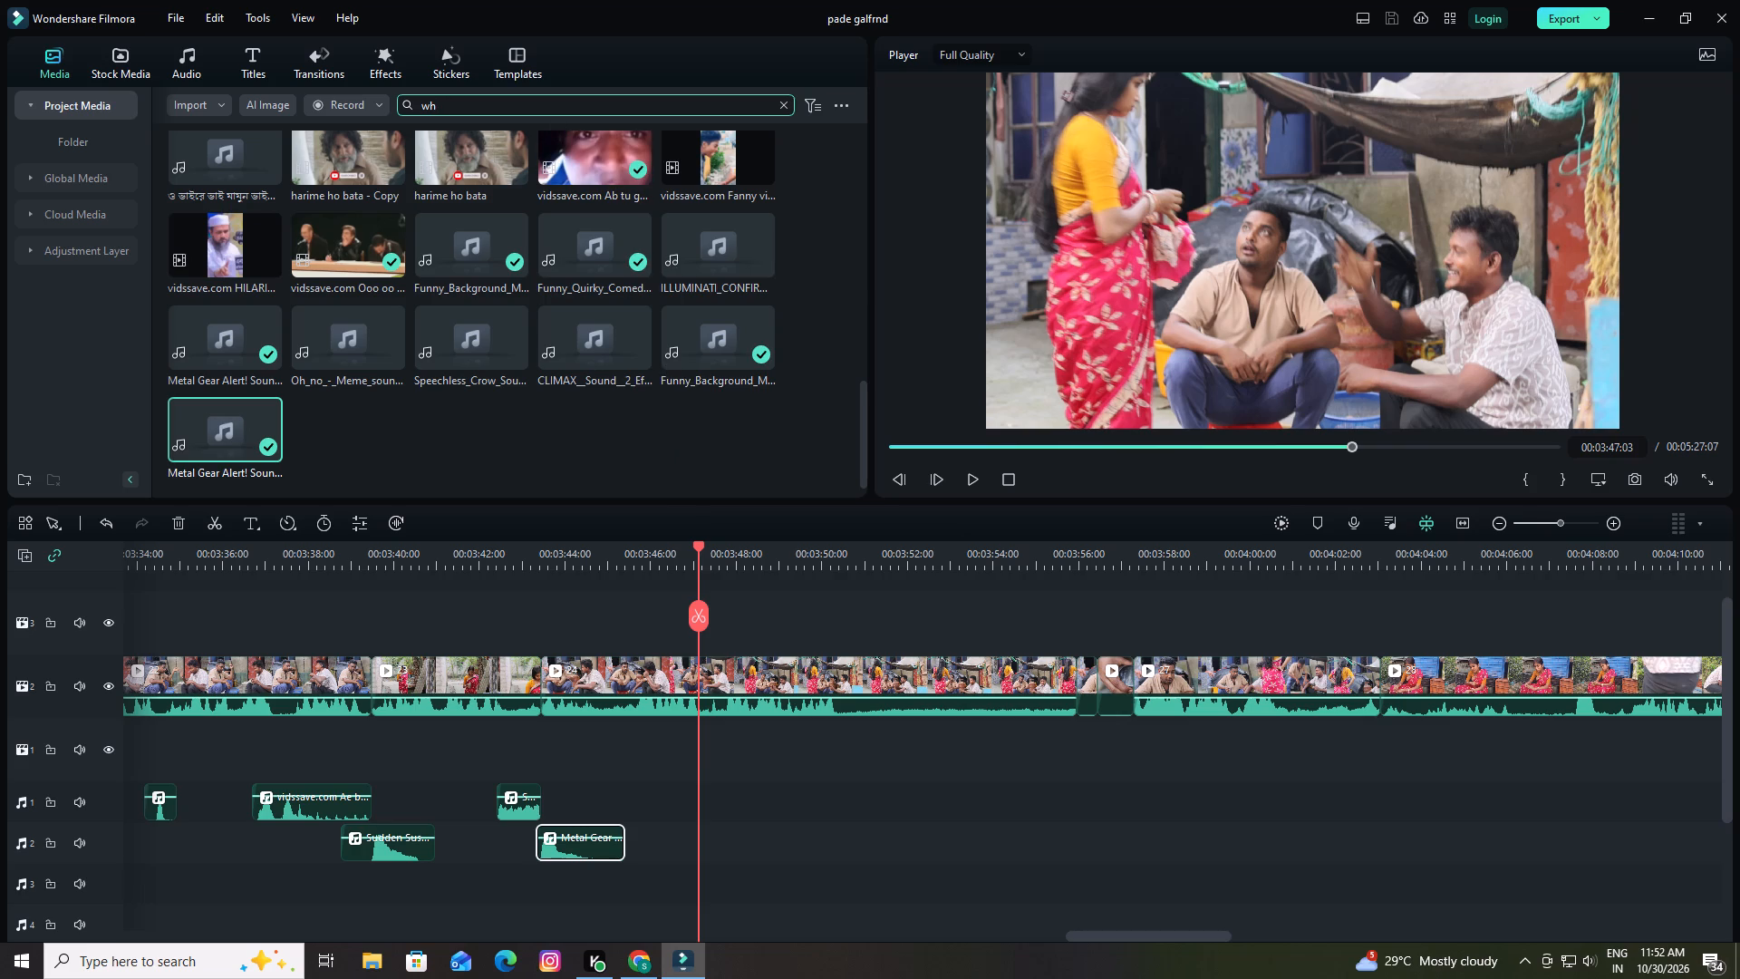
Search project media for "wha" and place the WHAT! sound effect on audio track 1, starting at 00:03:47:01.
key(a)
key(Return)
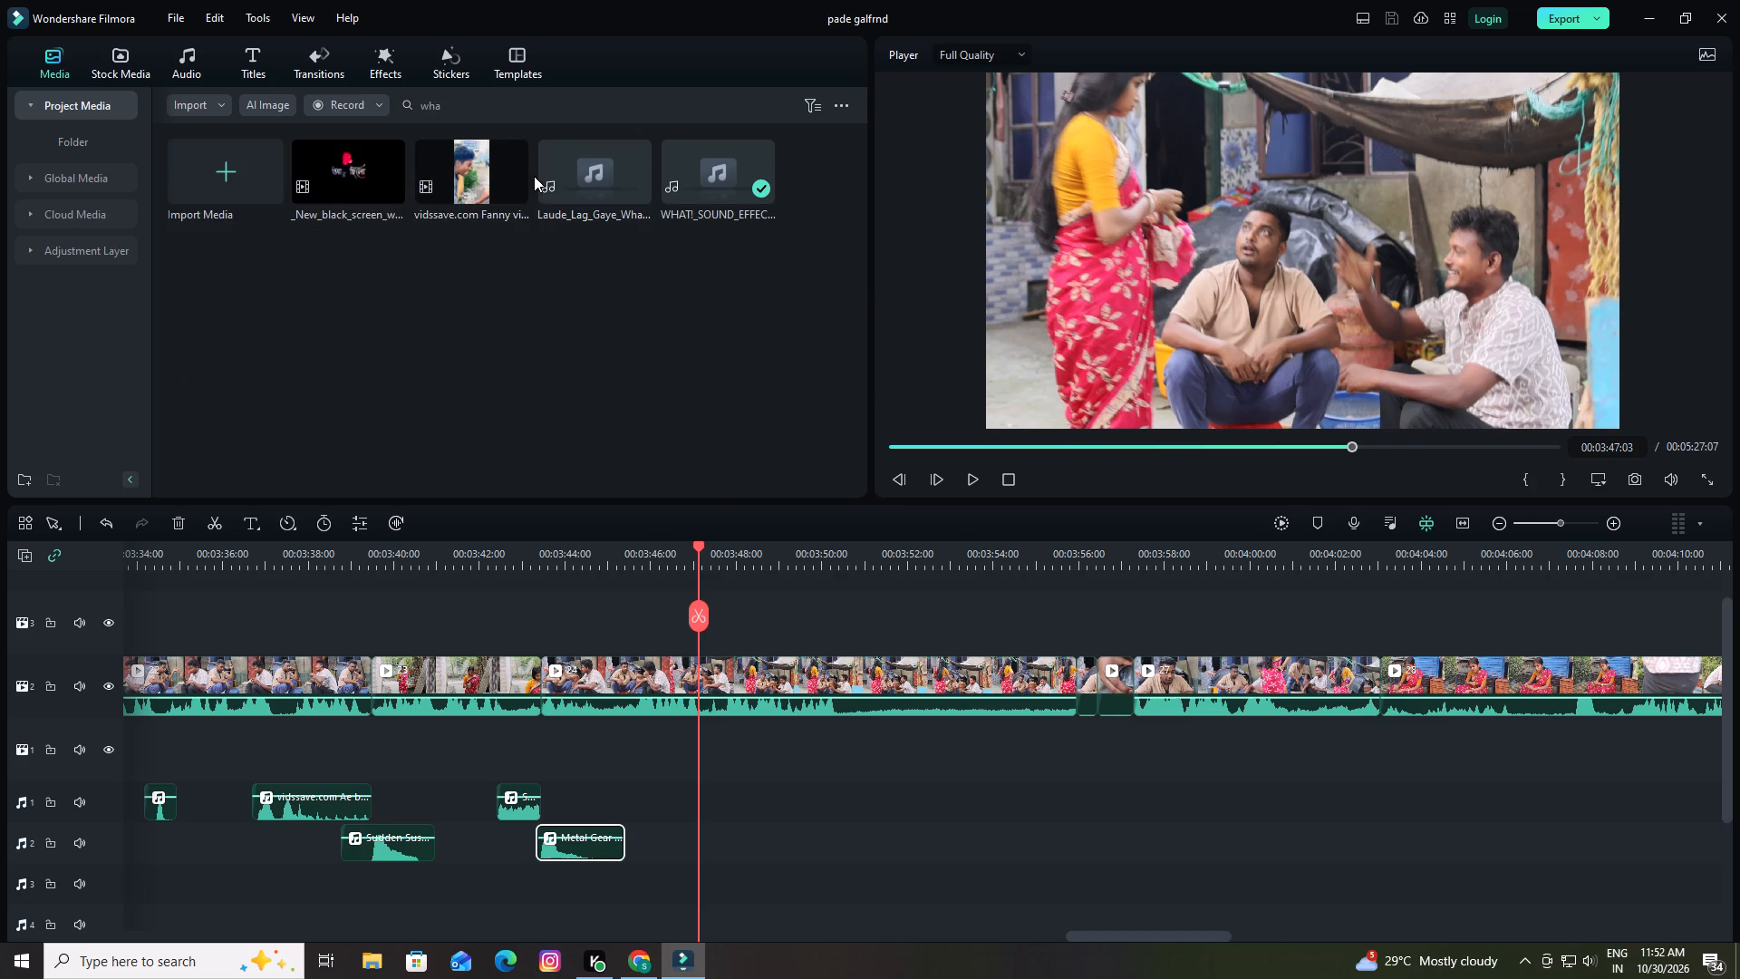
drag(692, 182, 693, 820)
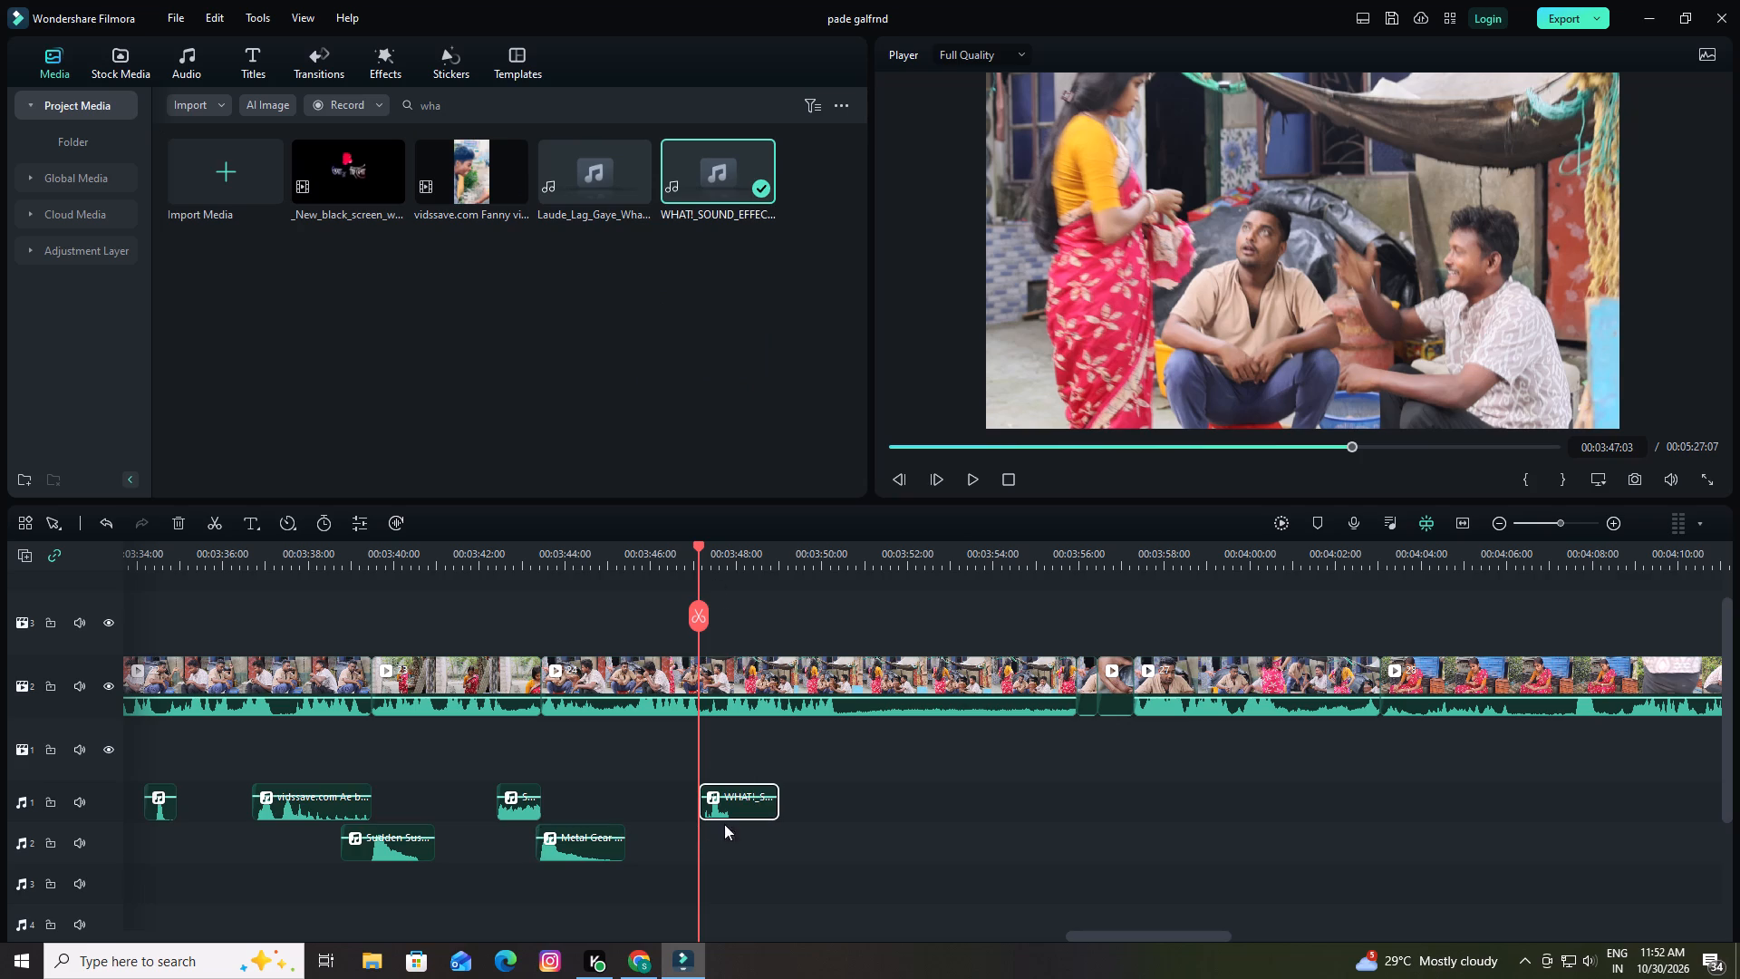
drag(723, 552, 851, 572)
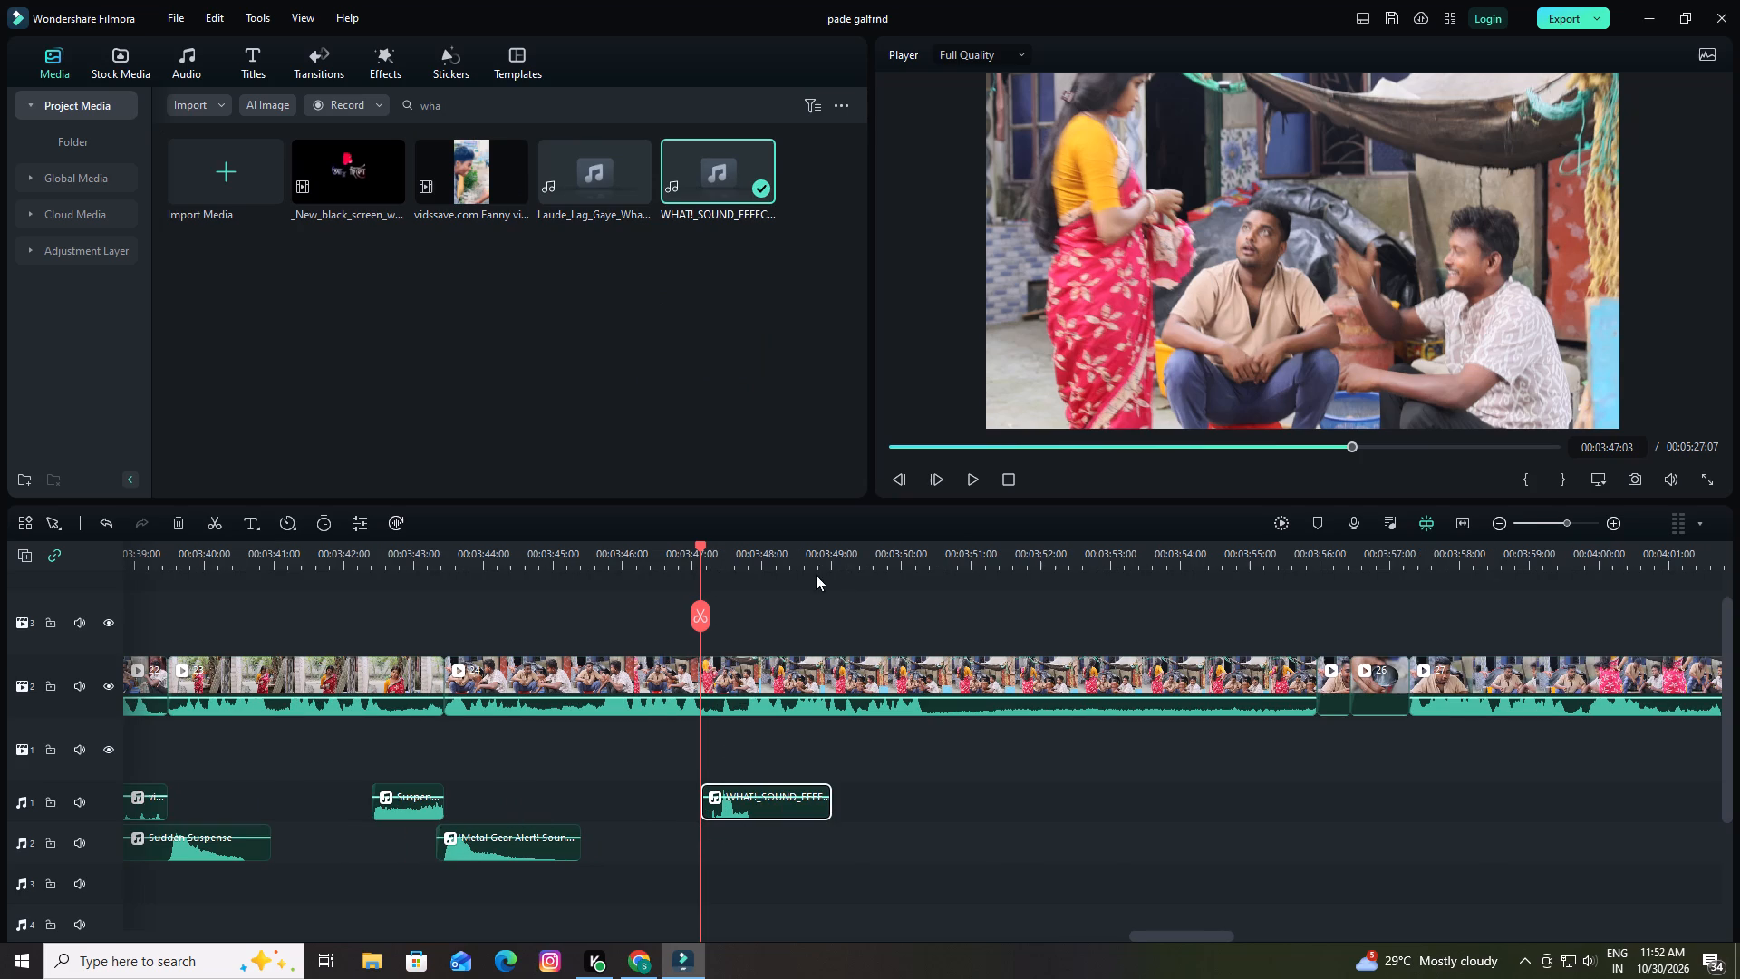
click(697, 546)
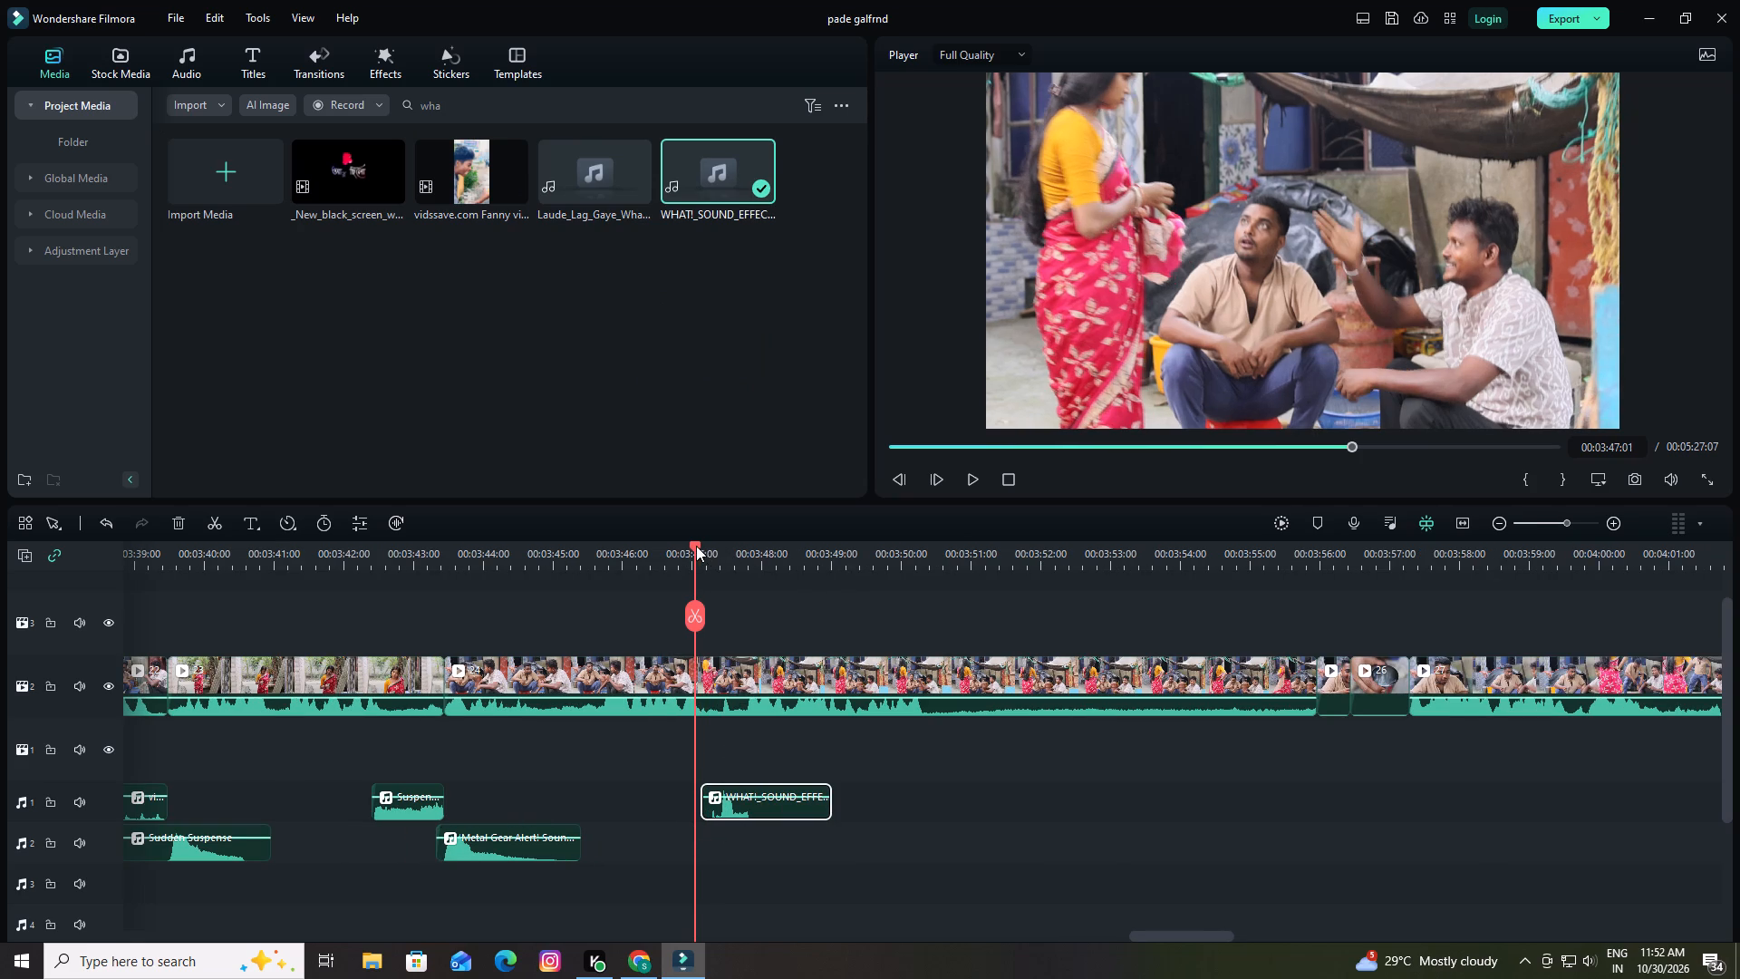
drag(751, 809, 730, 807)
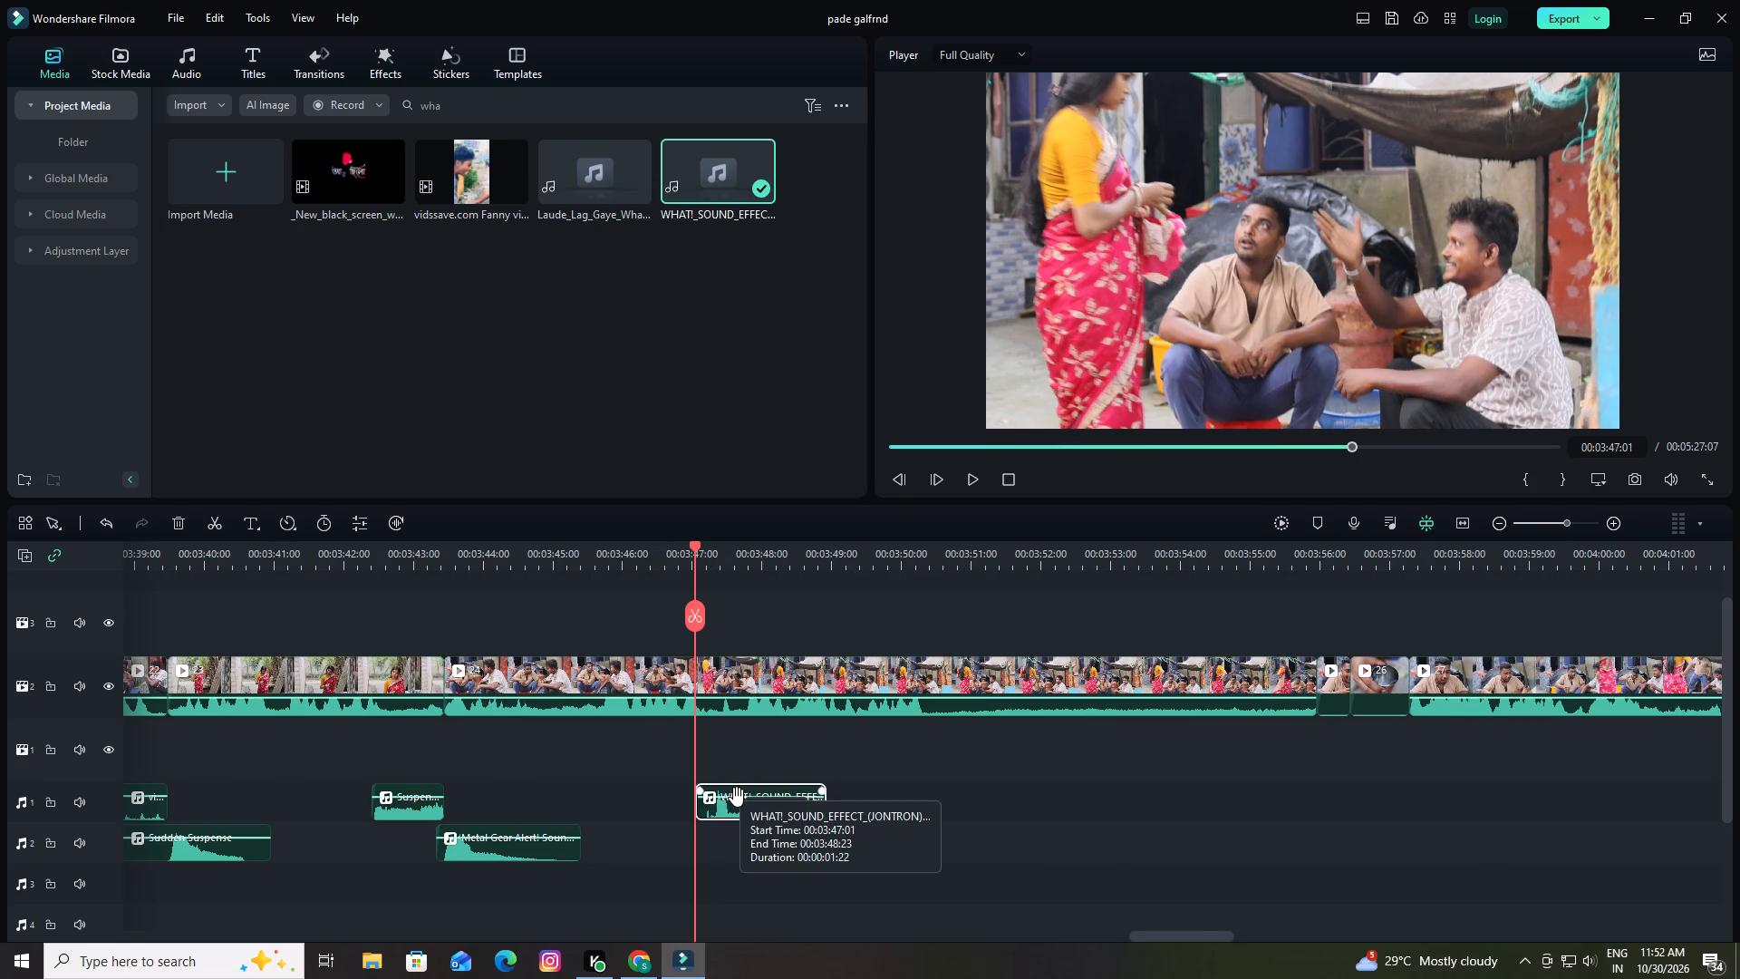
Play the scene from the WHAT! effect at 00:03:47:01 to about 00:03:54, replaying the part from about 00:03:50.
click(739, 795)
key(space)
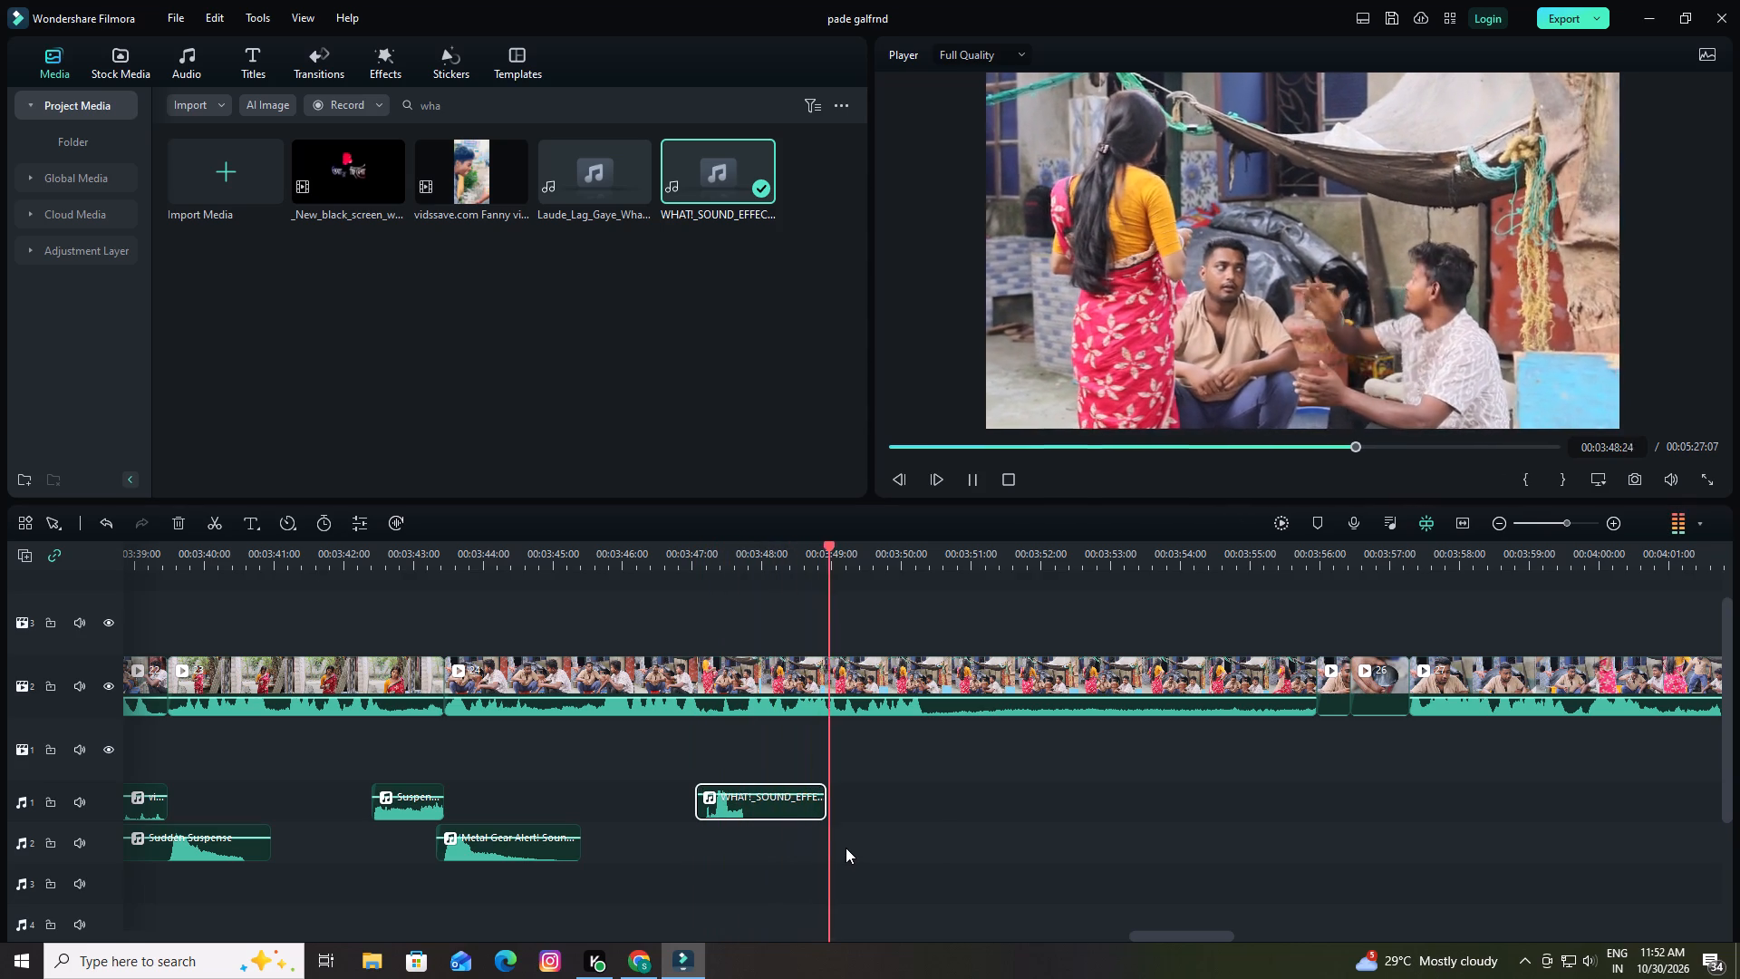
key(space)
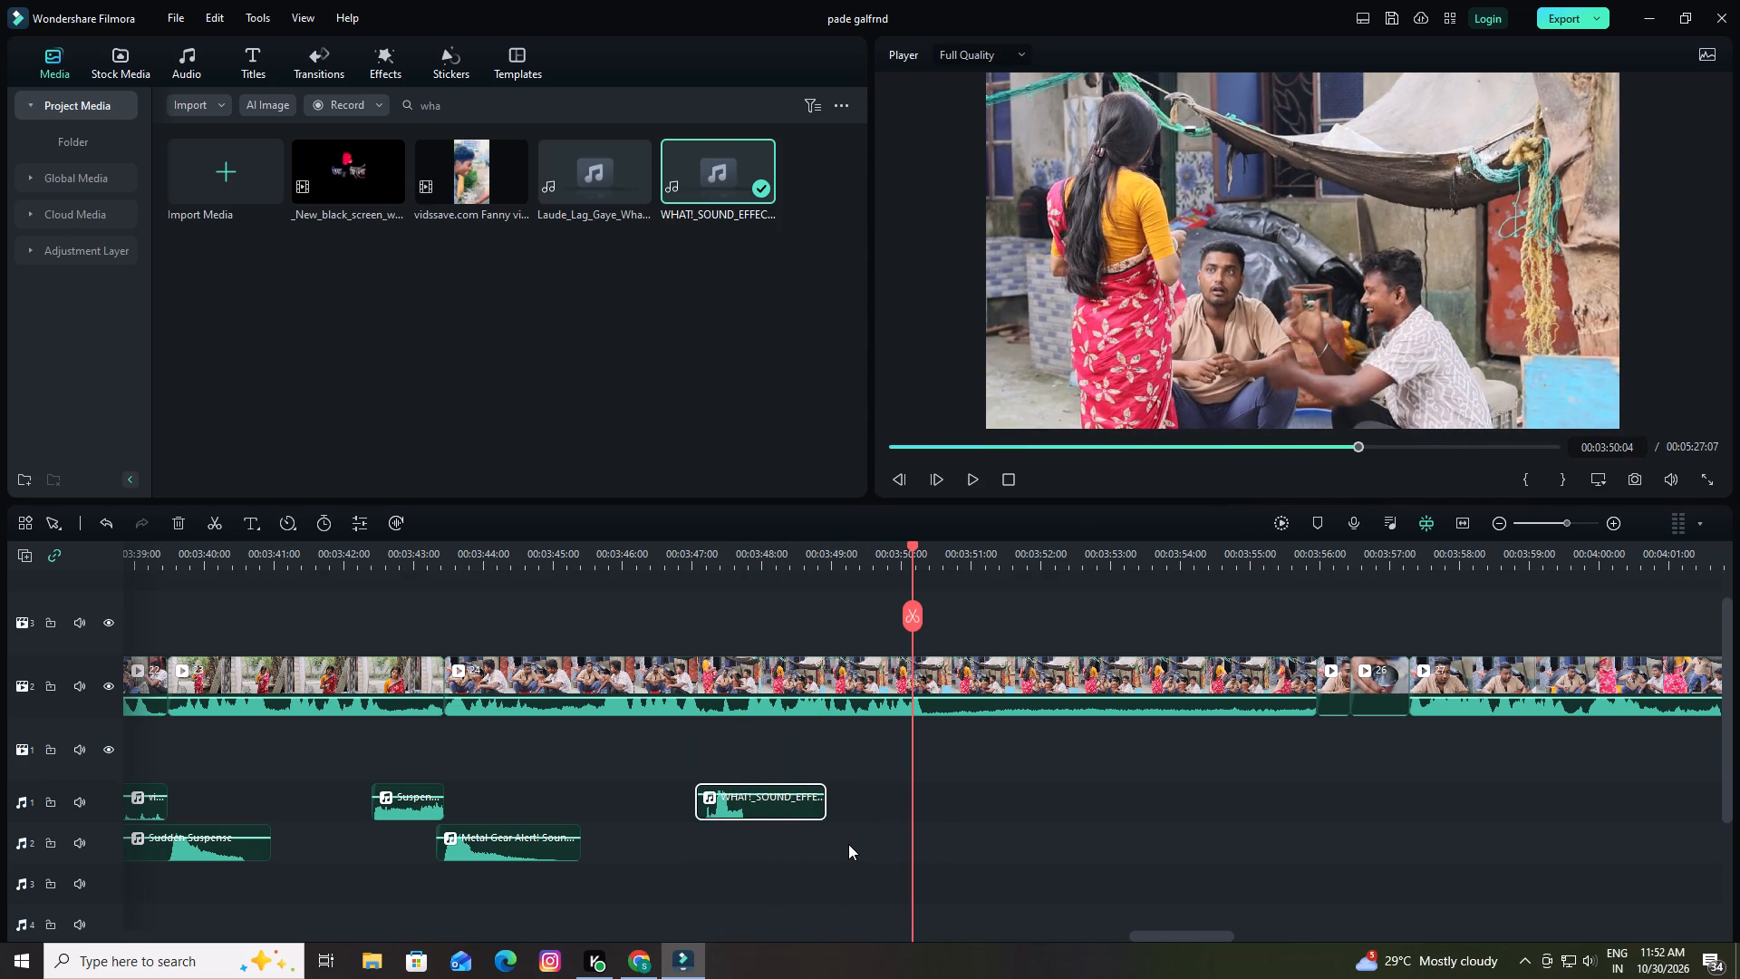
key(space)
key(space)
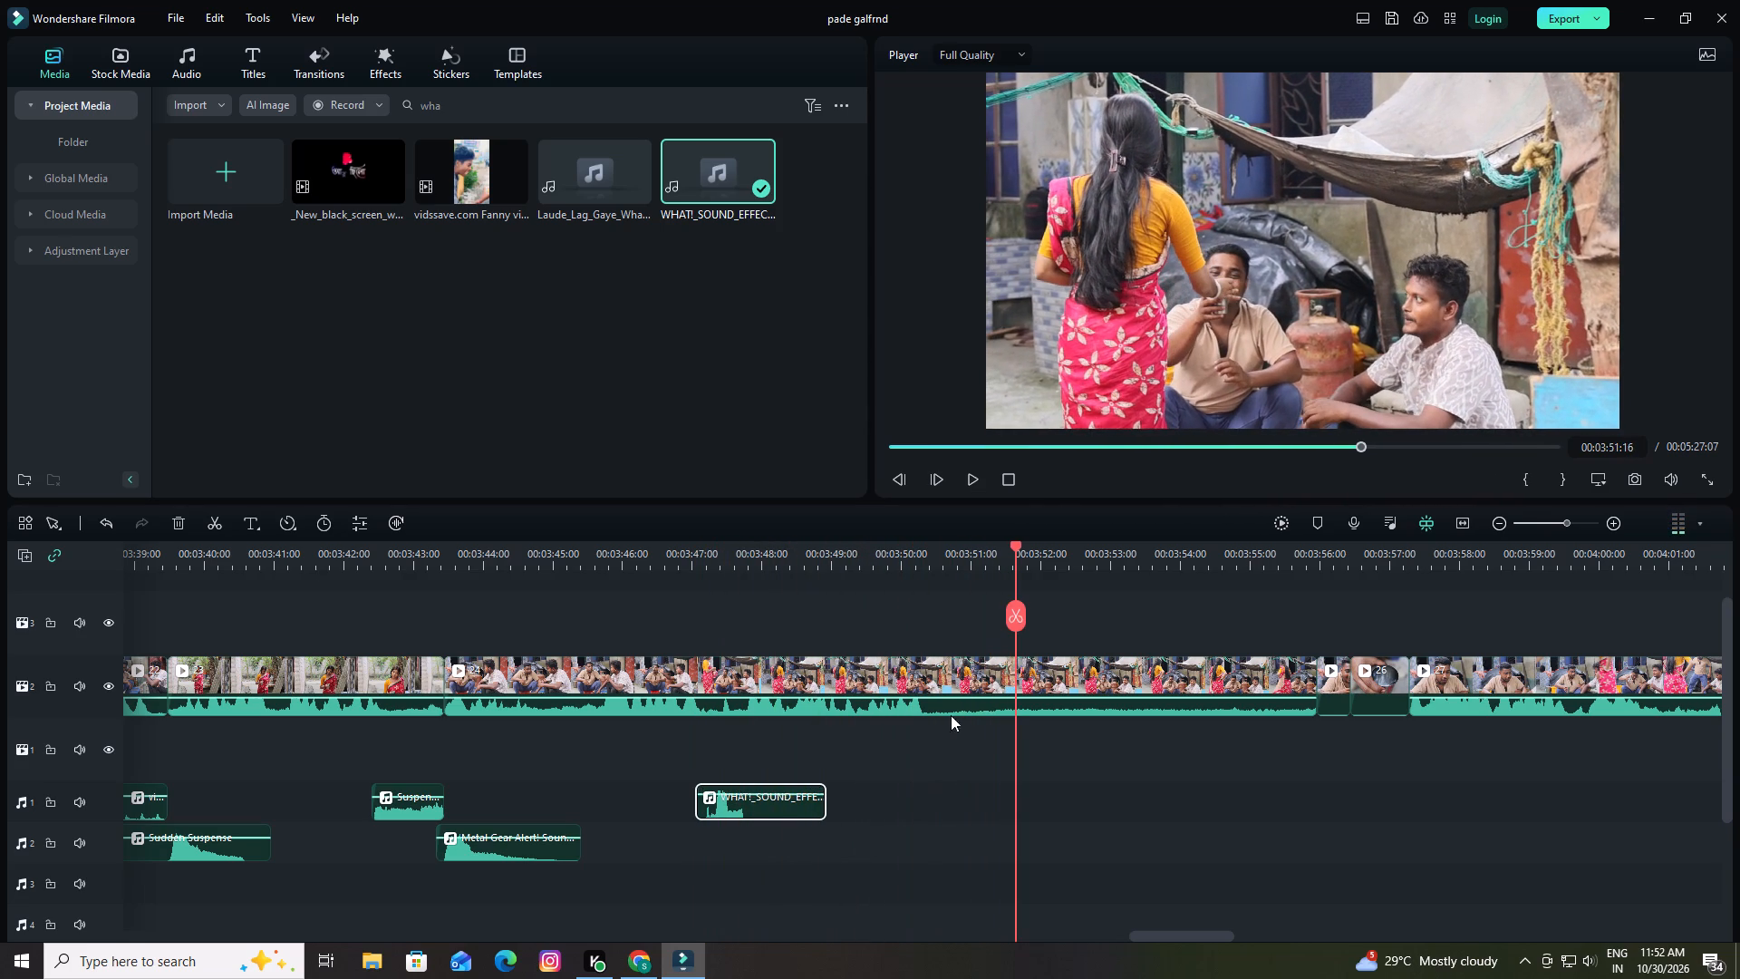
drag(1018, 542, 938, 573)
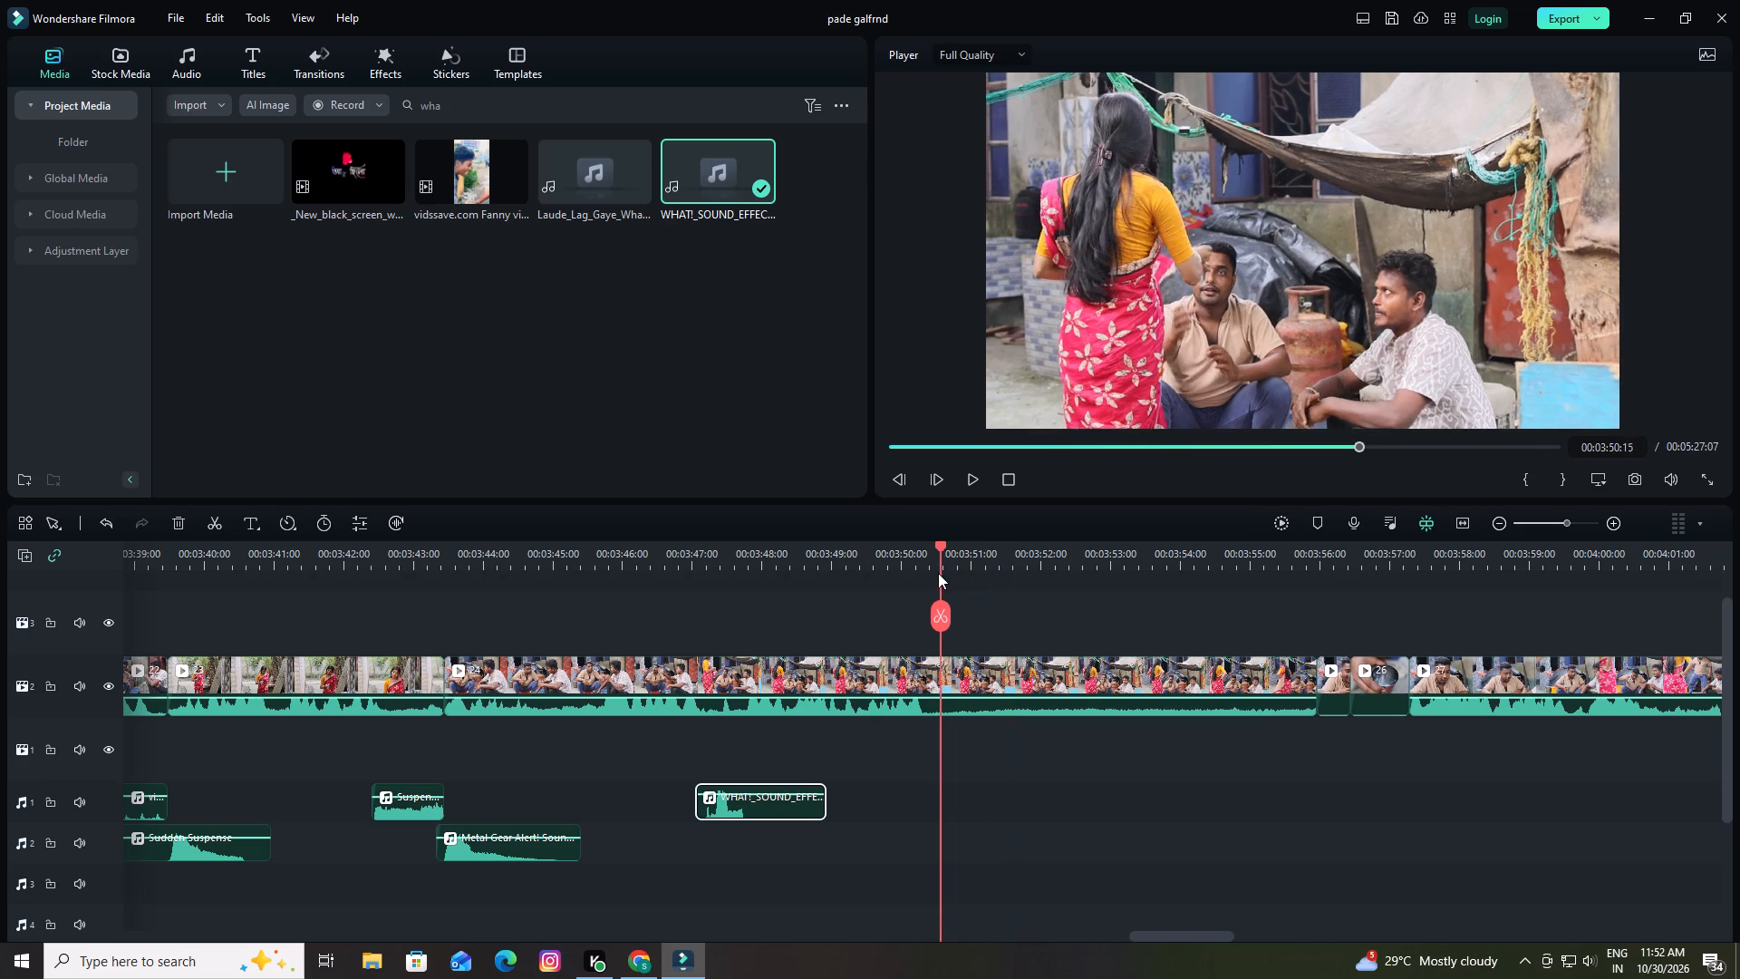
drag(938, 573, 926, 577)
key(space)
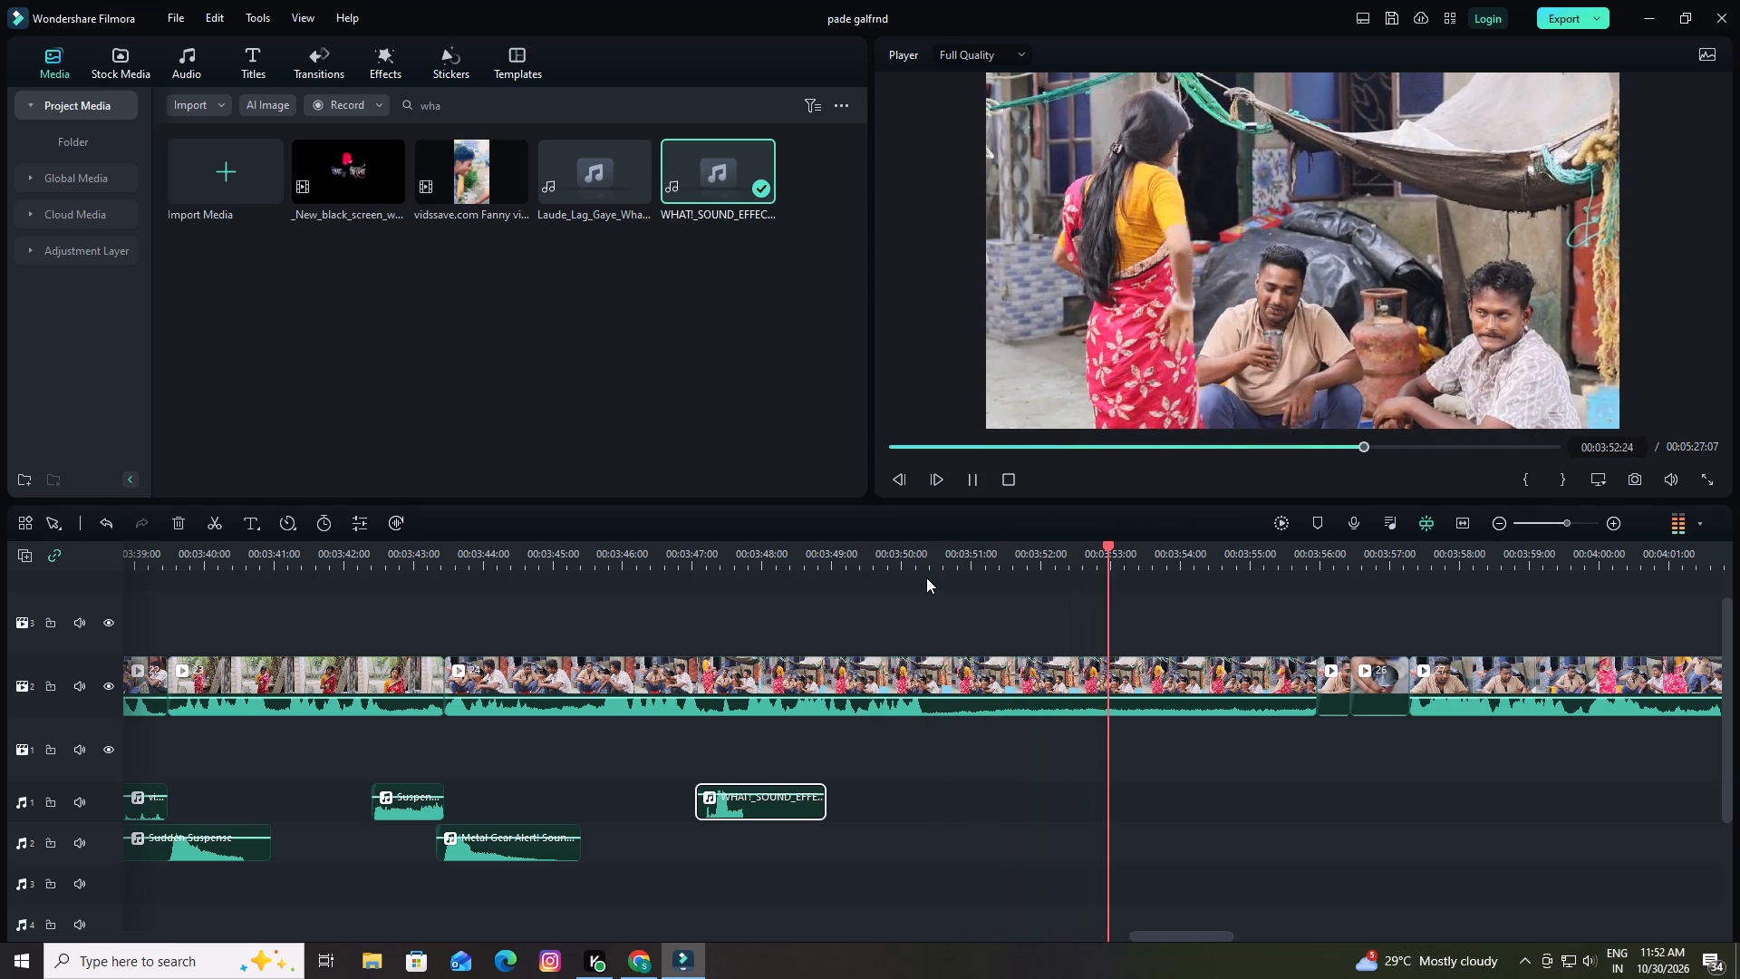
key(space)
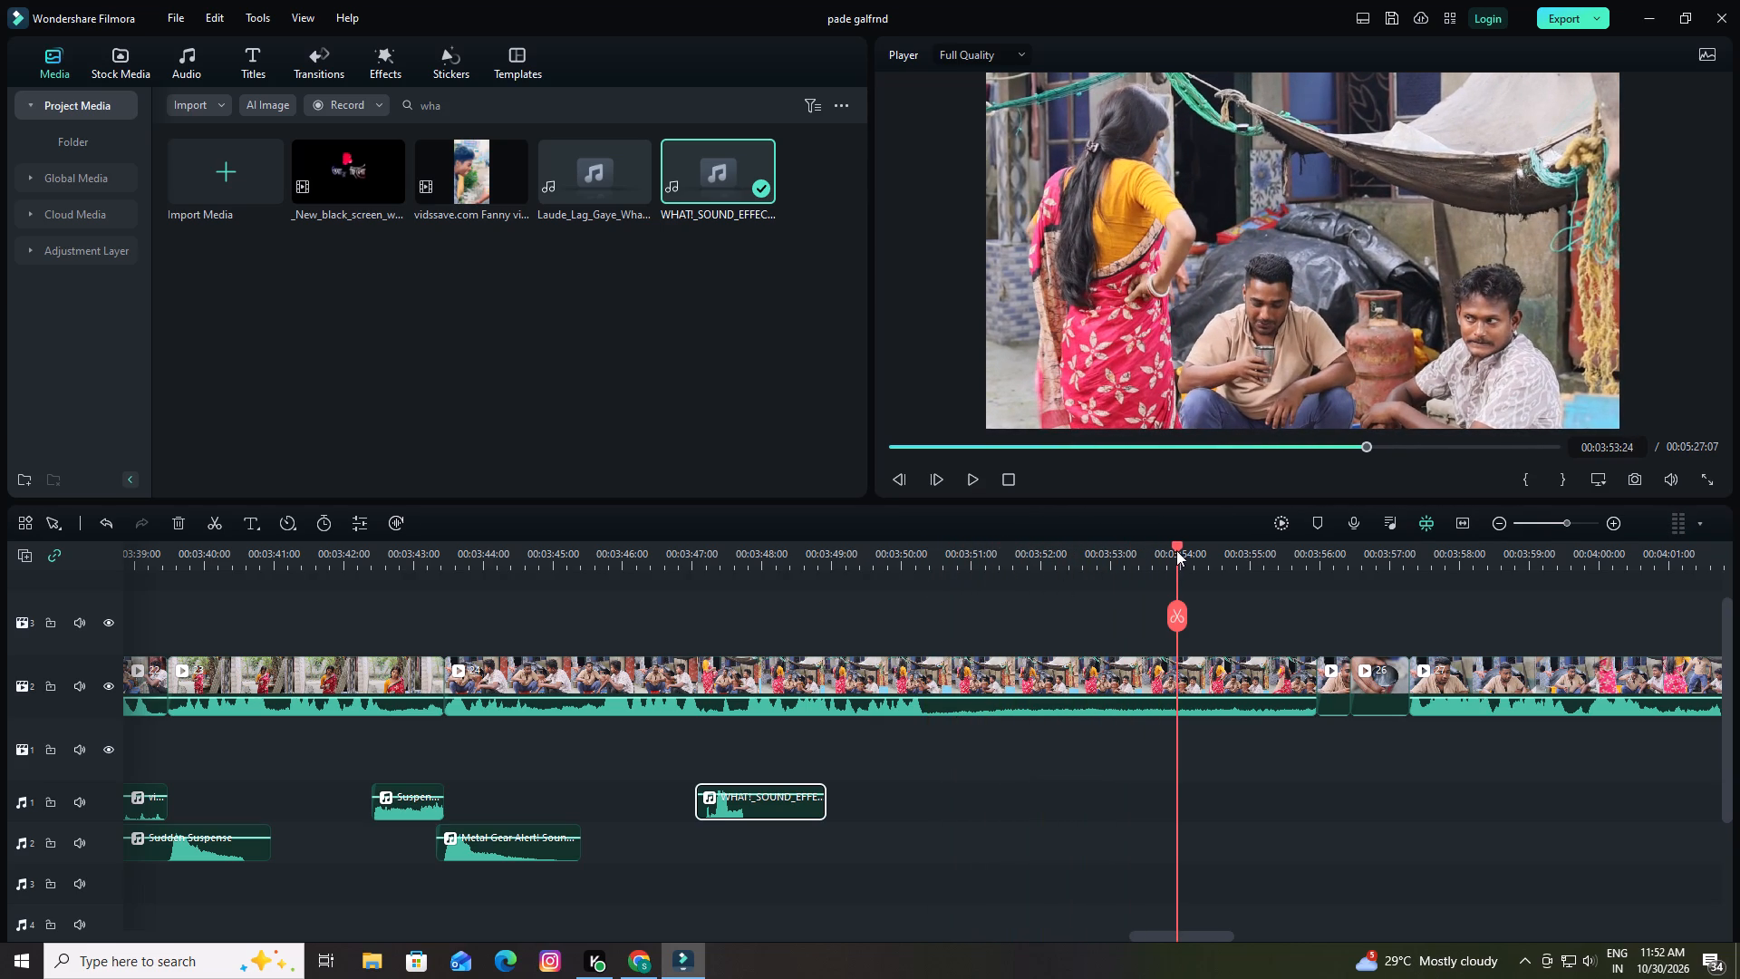
Replay the WHAT! effect's section from about 00:03:46 and park the playhead at 00:03:50:14.
drag(1170, 545, 985, 606)
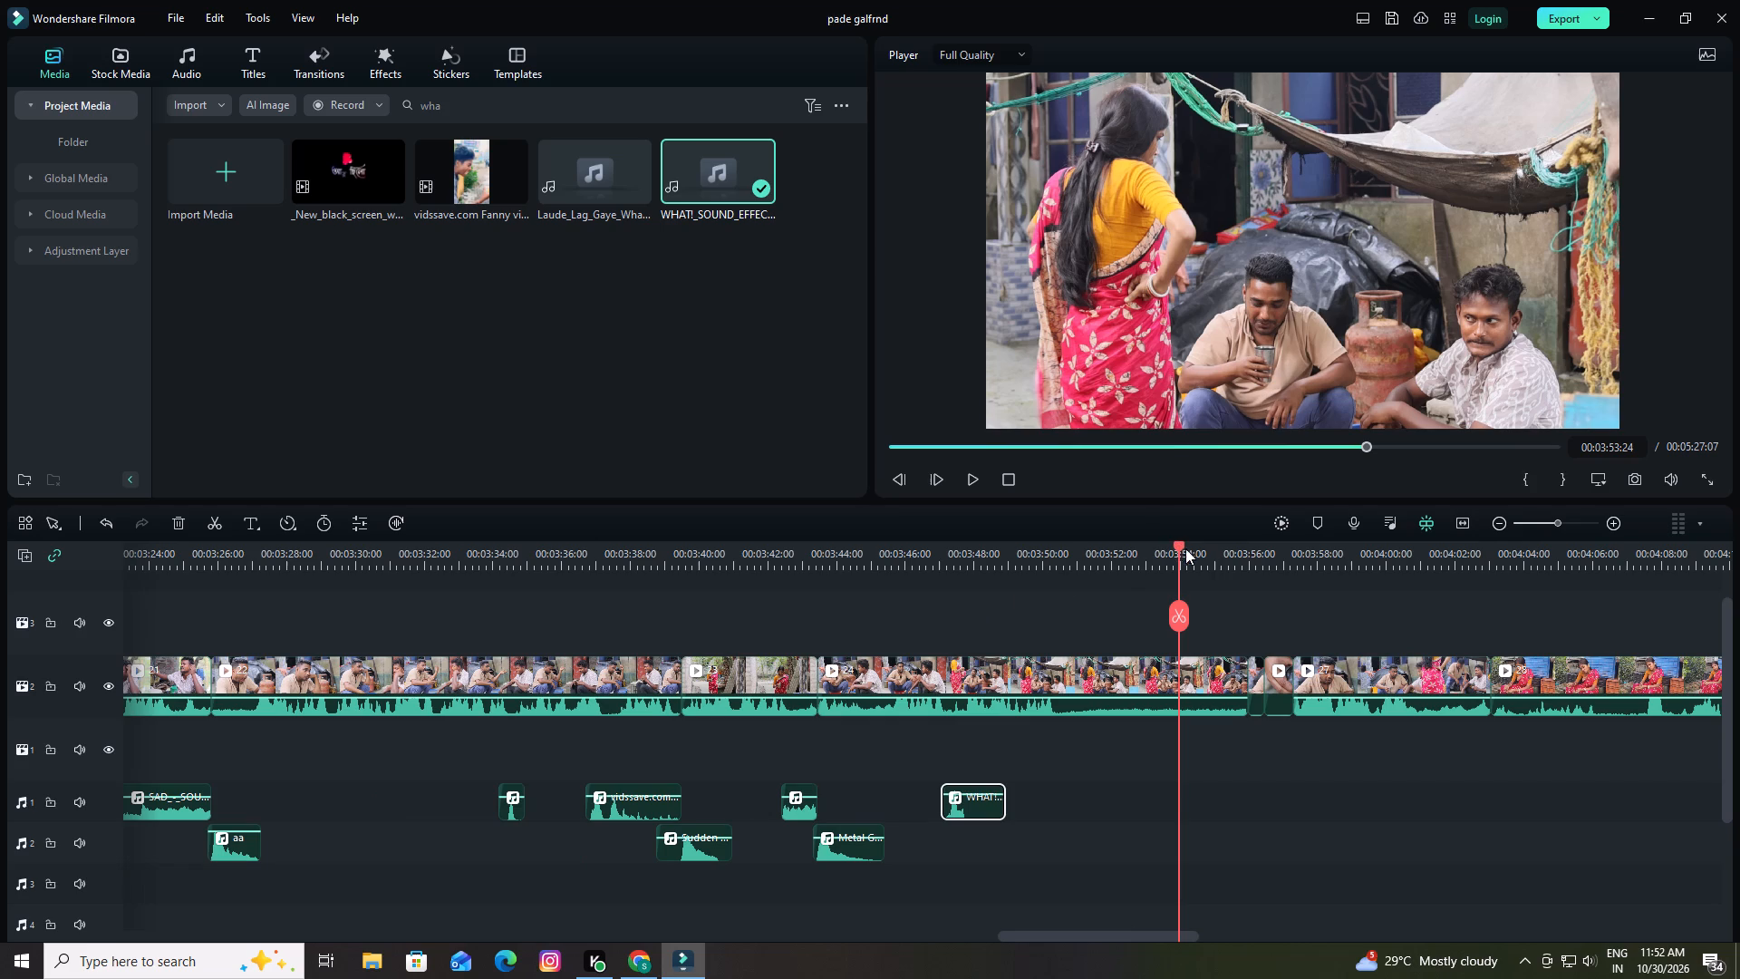
drag(1177, 549, 913, 607)
key(space)
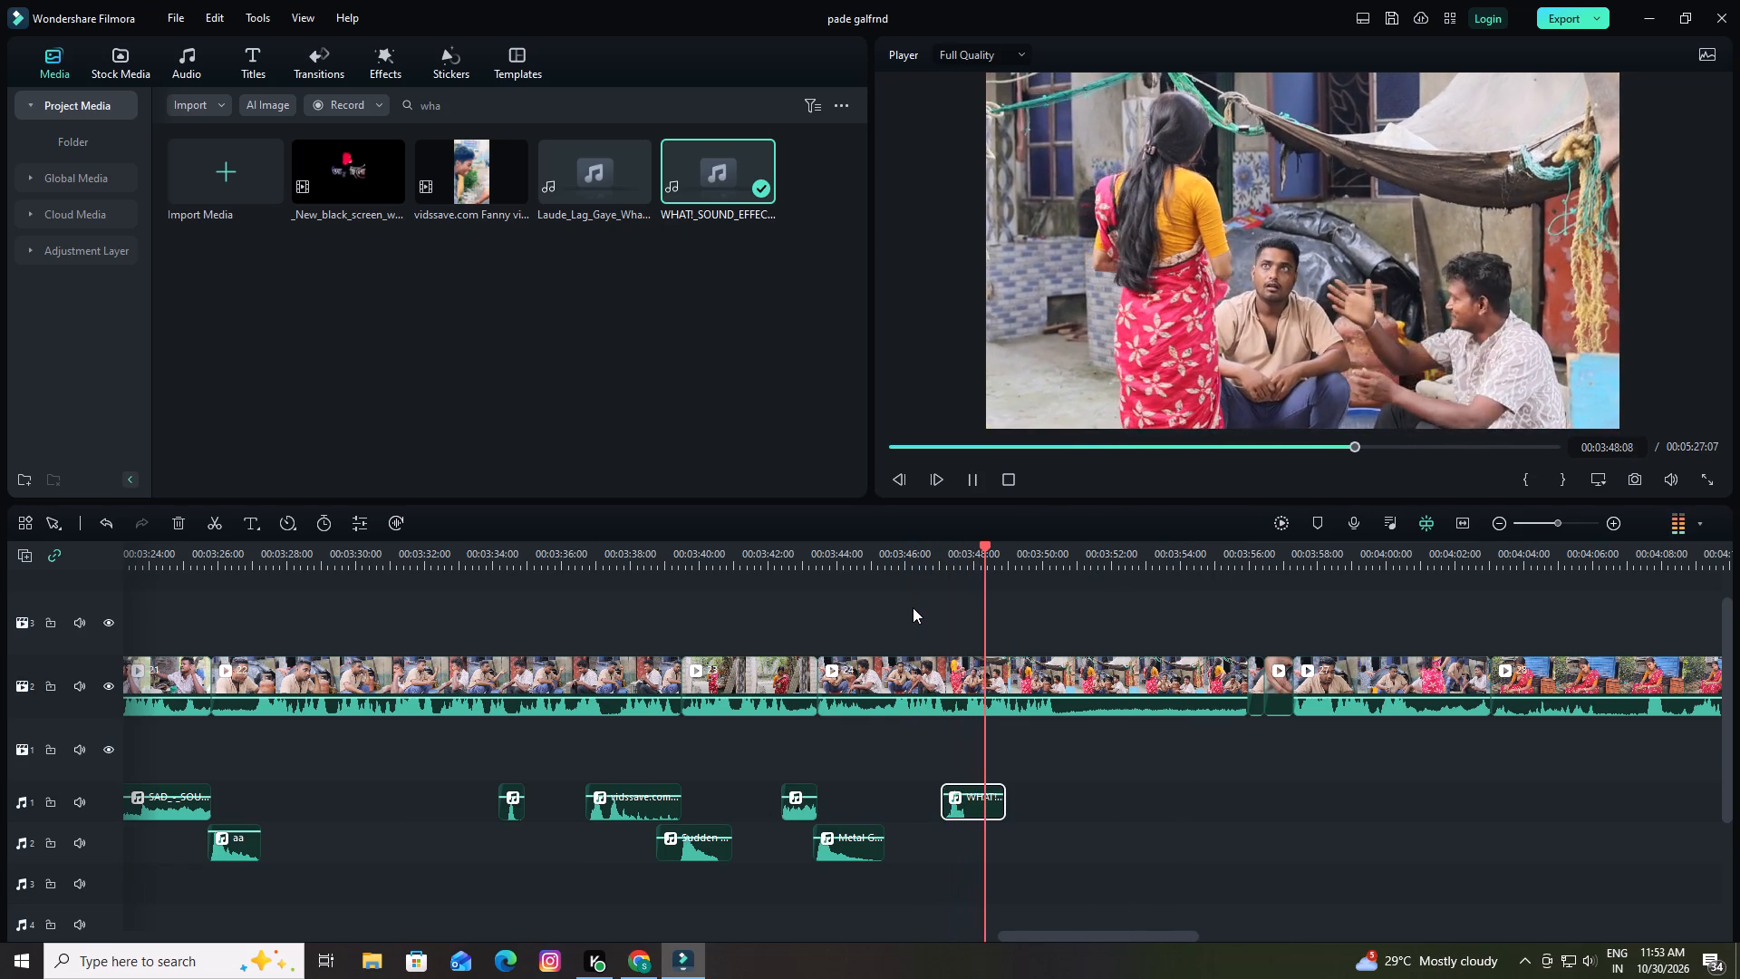
key(space)
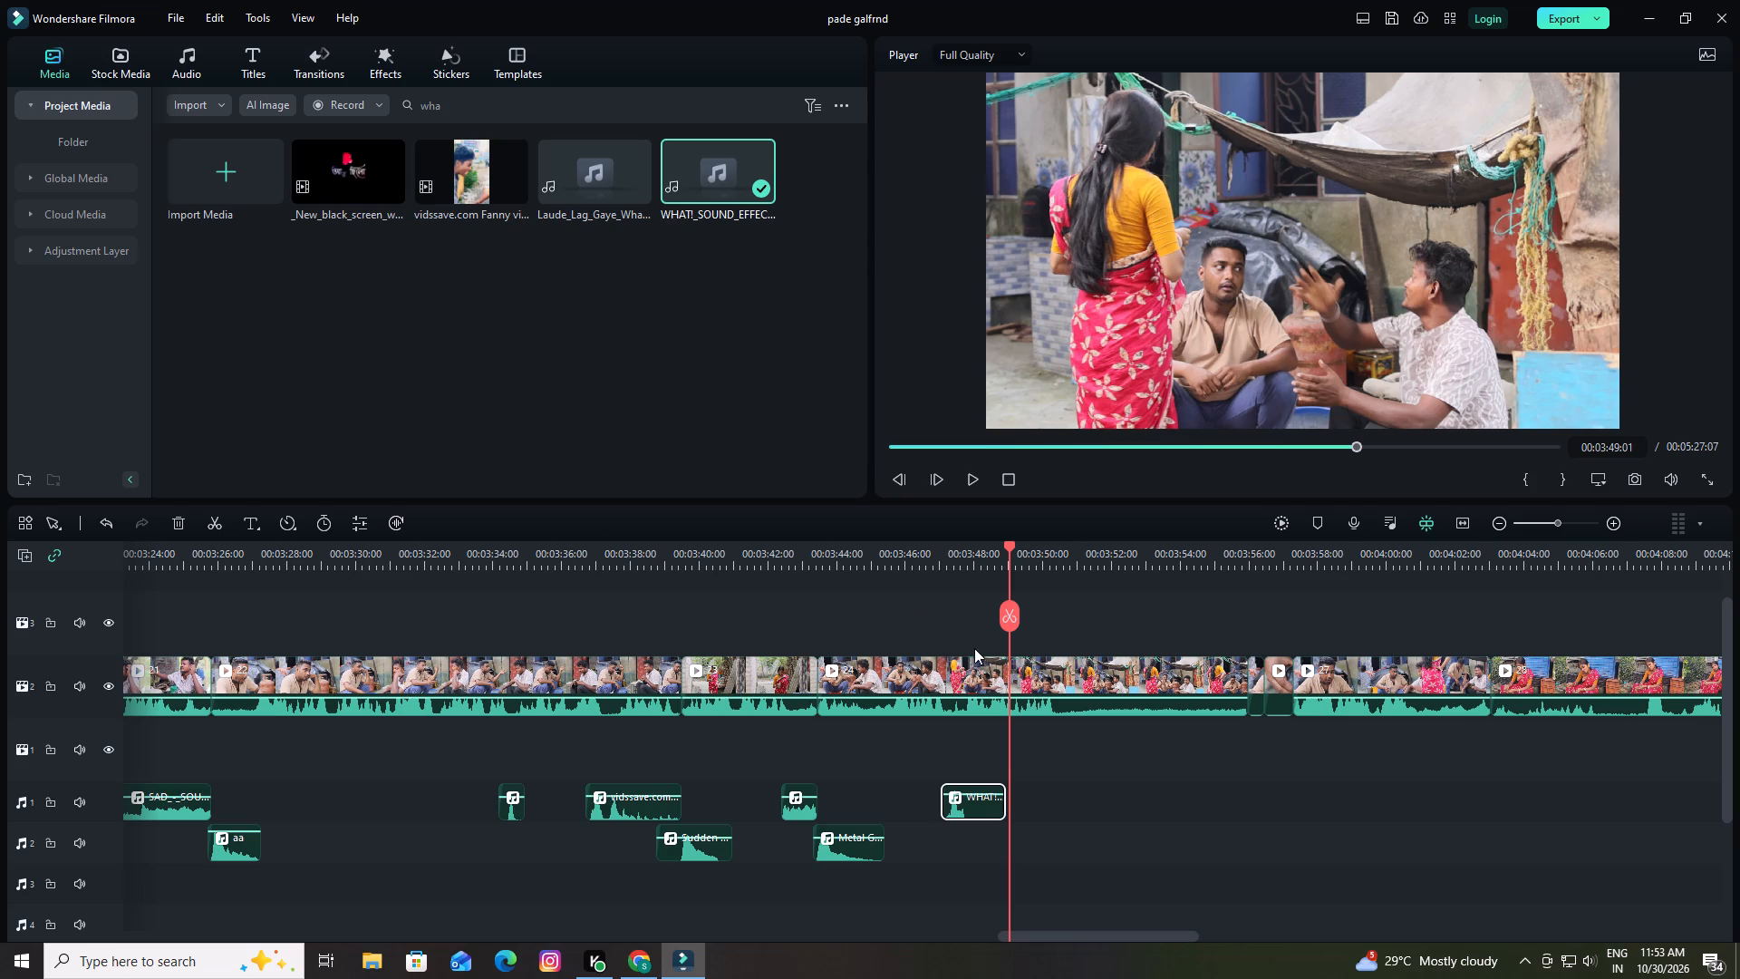
drag(1007, 549, 942, 571)
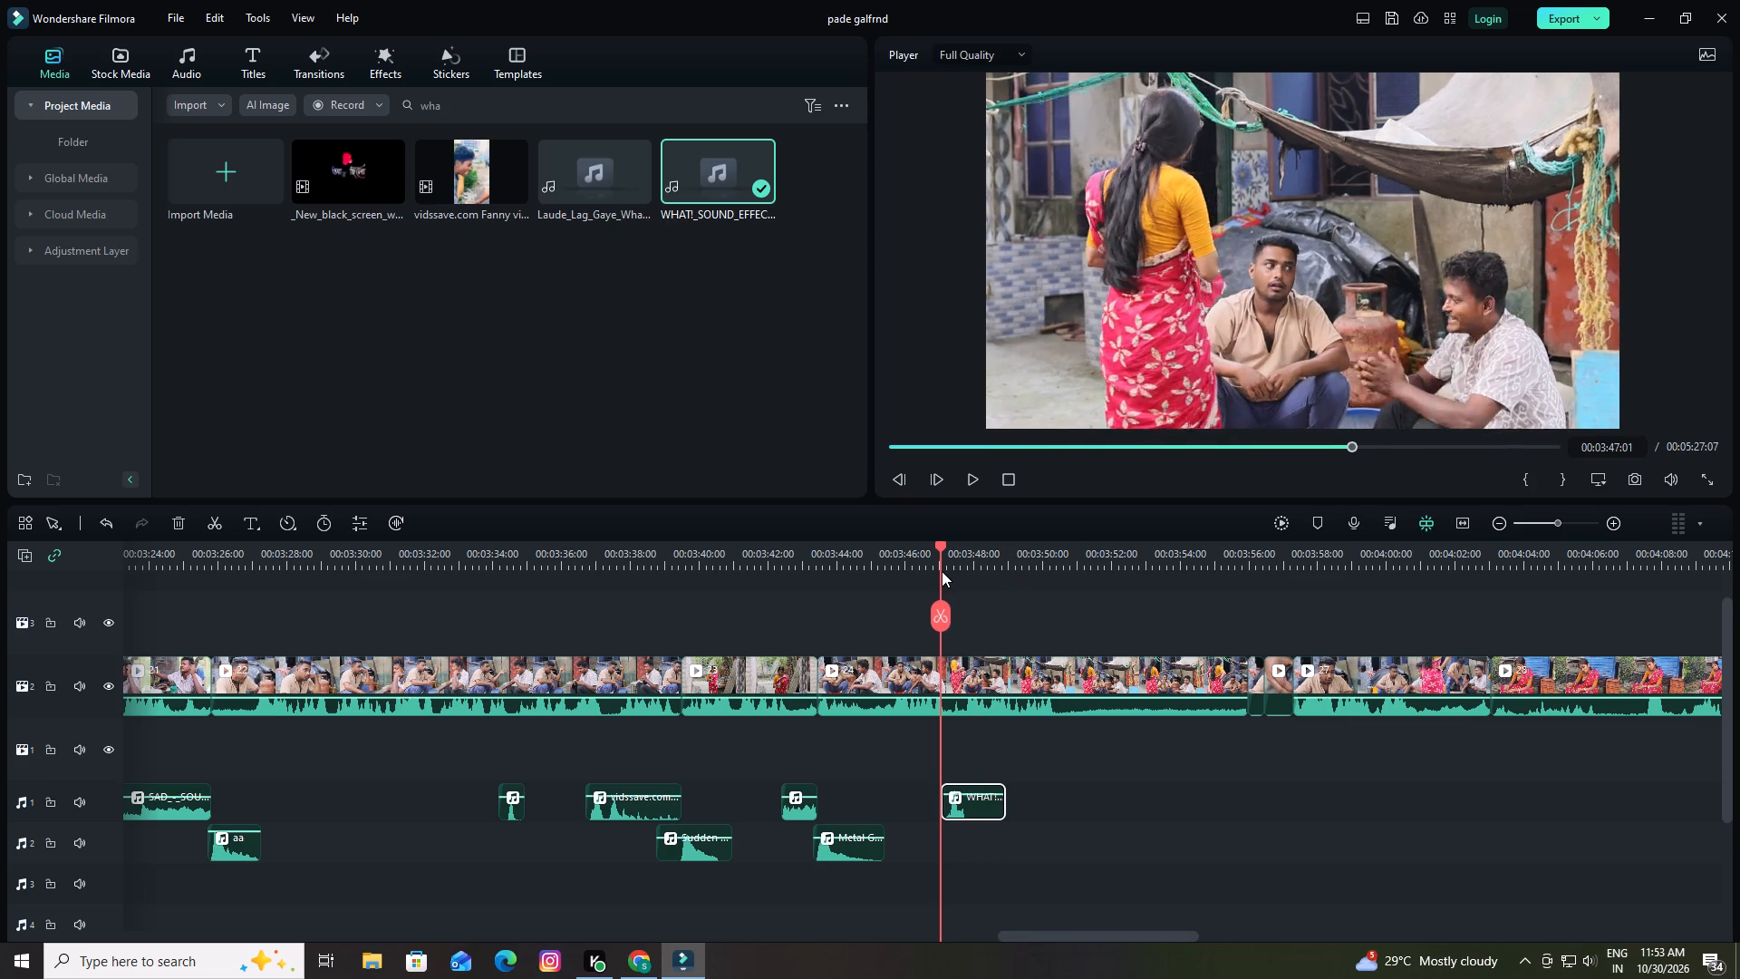
drag(942, 571, 941, 571)
key(space)
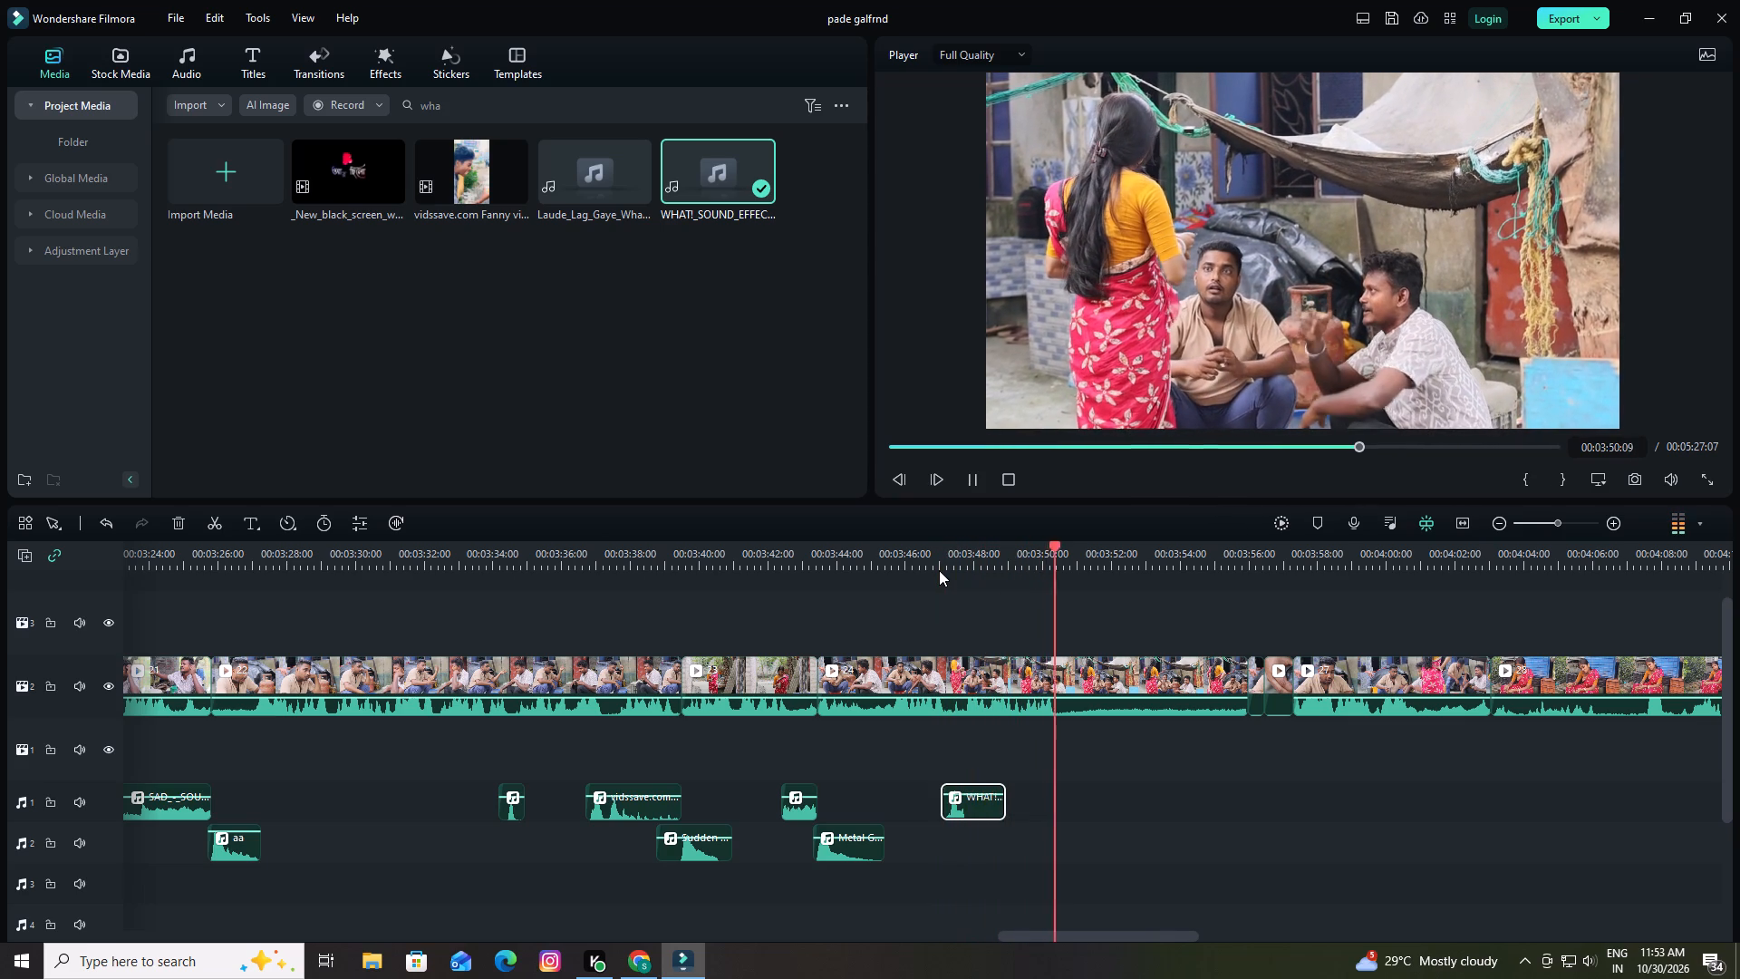
key(space)
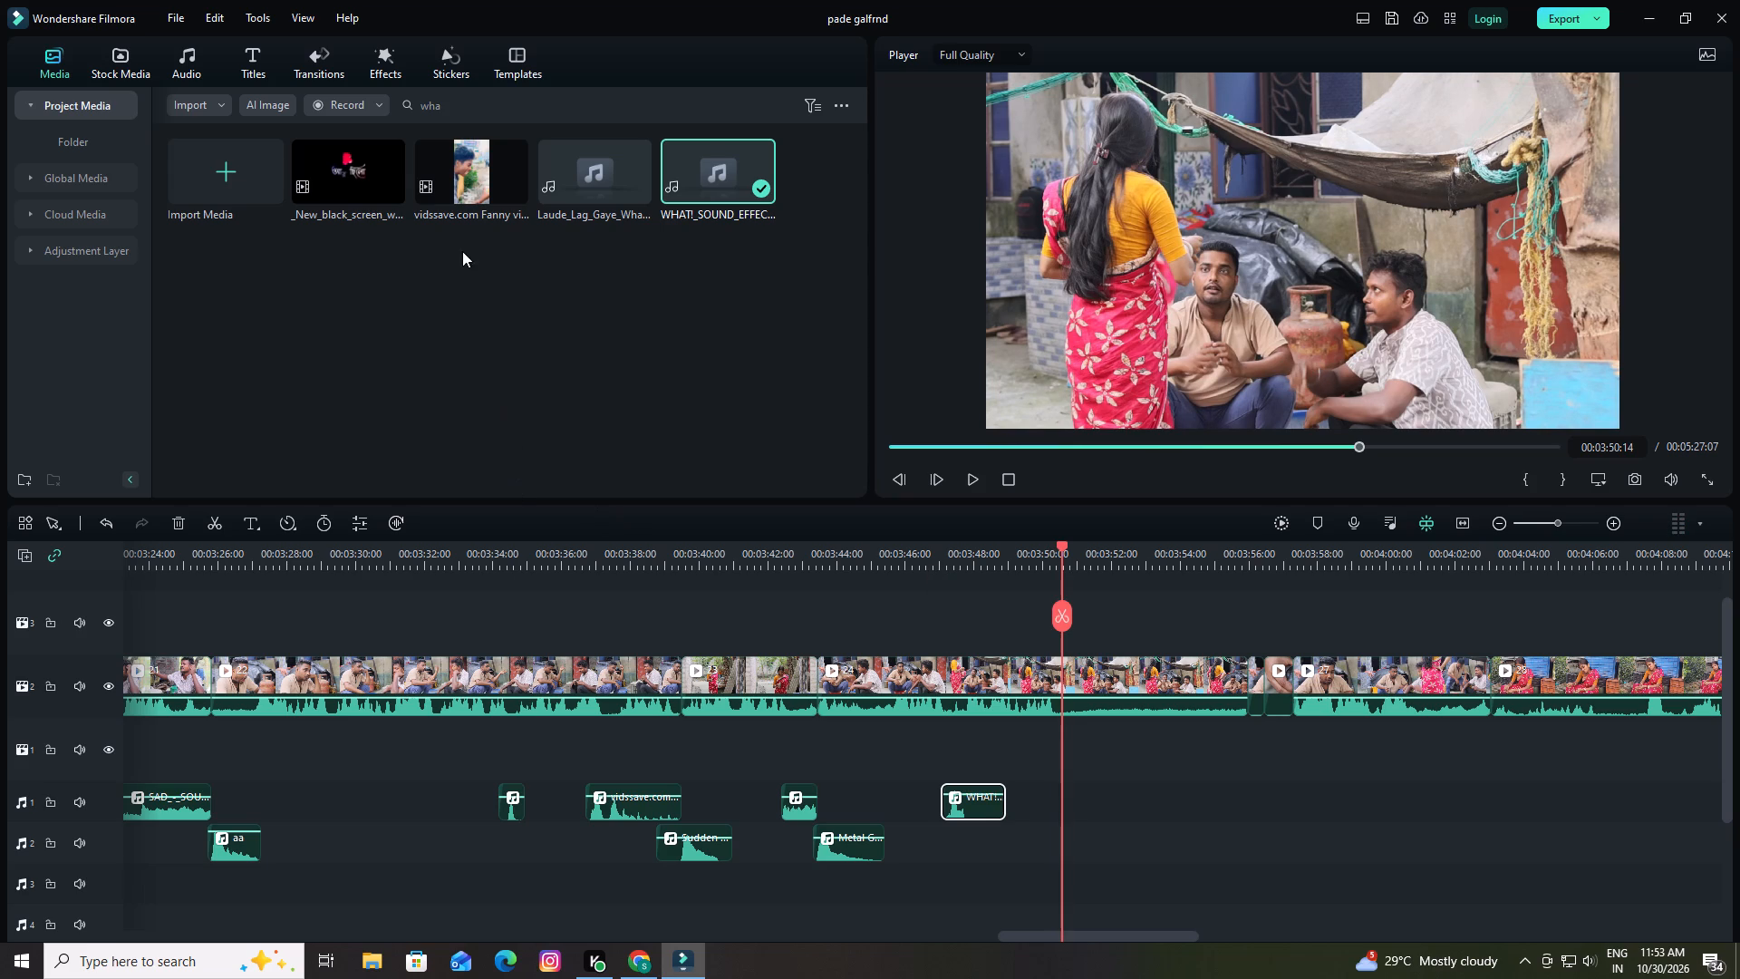
Clear the media search and browse the project's sound effects for the next cue, opening COMICFFECT4 in the player.
click(533, 99)
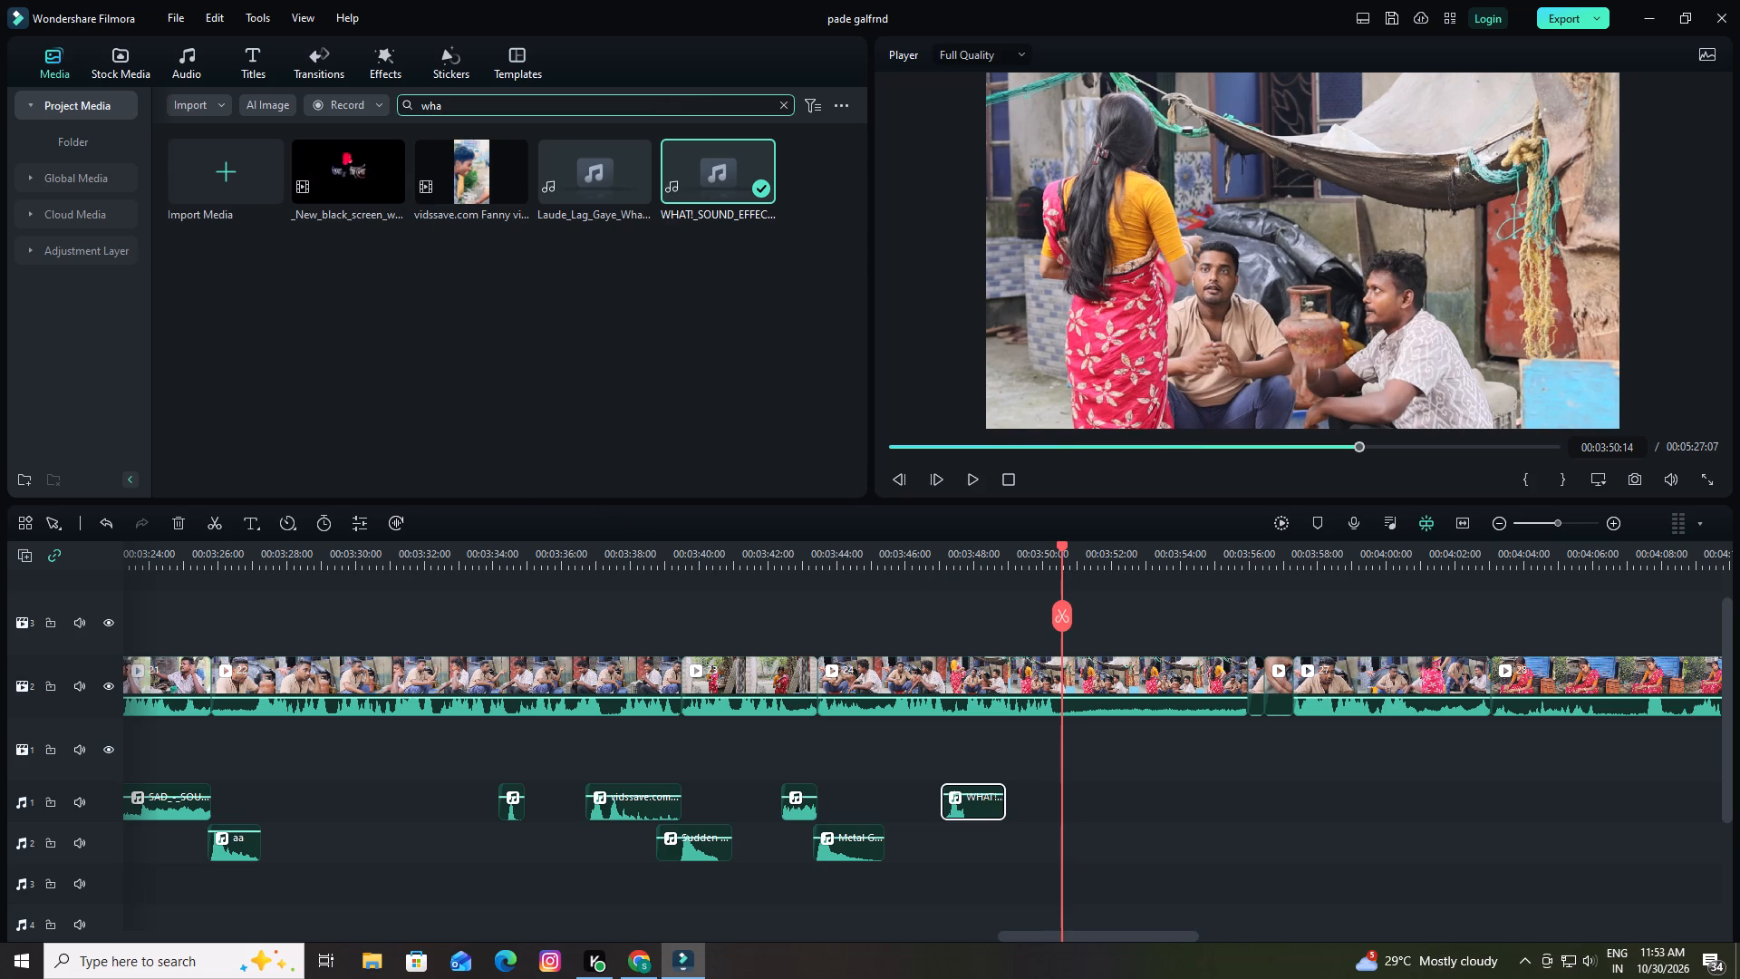
click(785, 103)
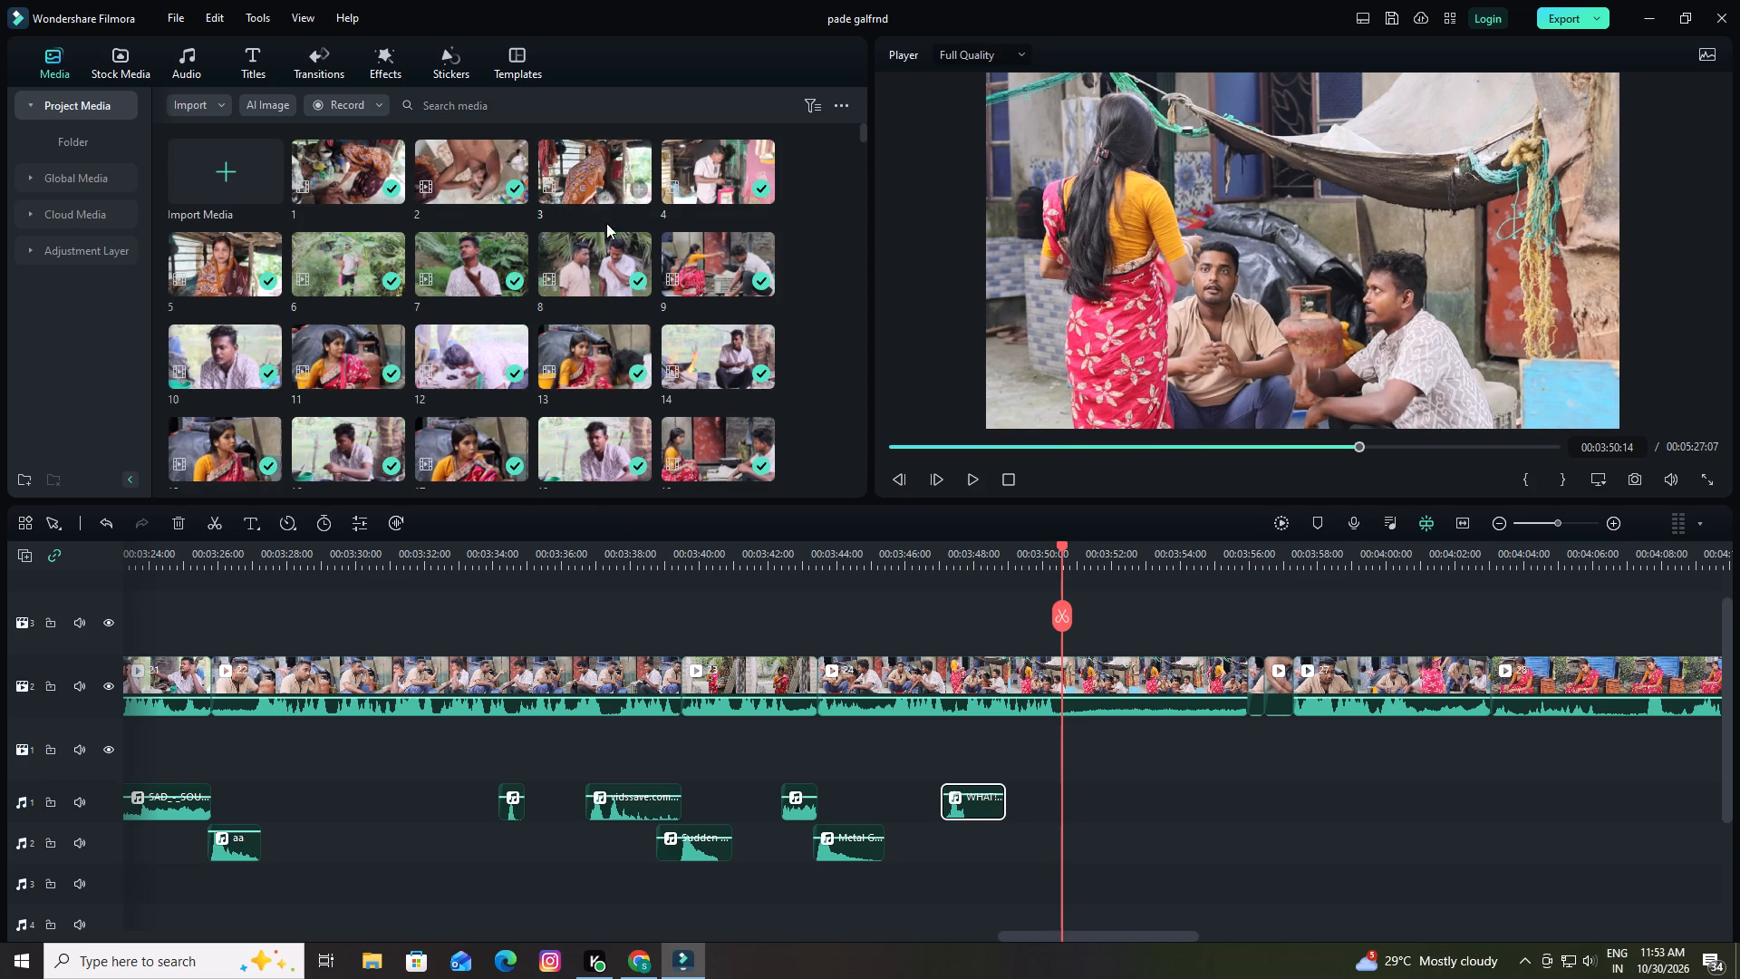
scroll(596, 330, down, 18)
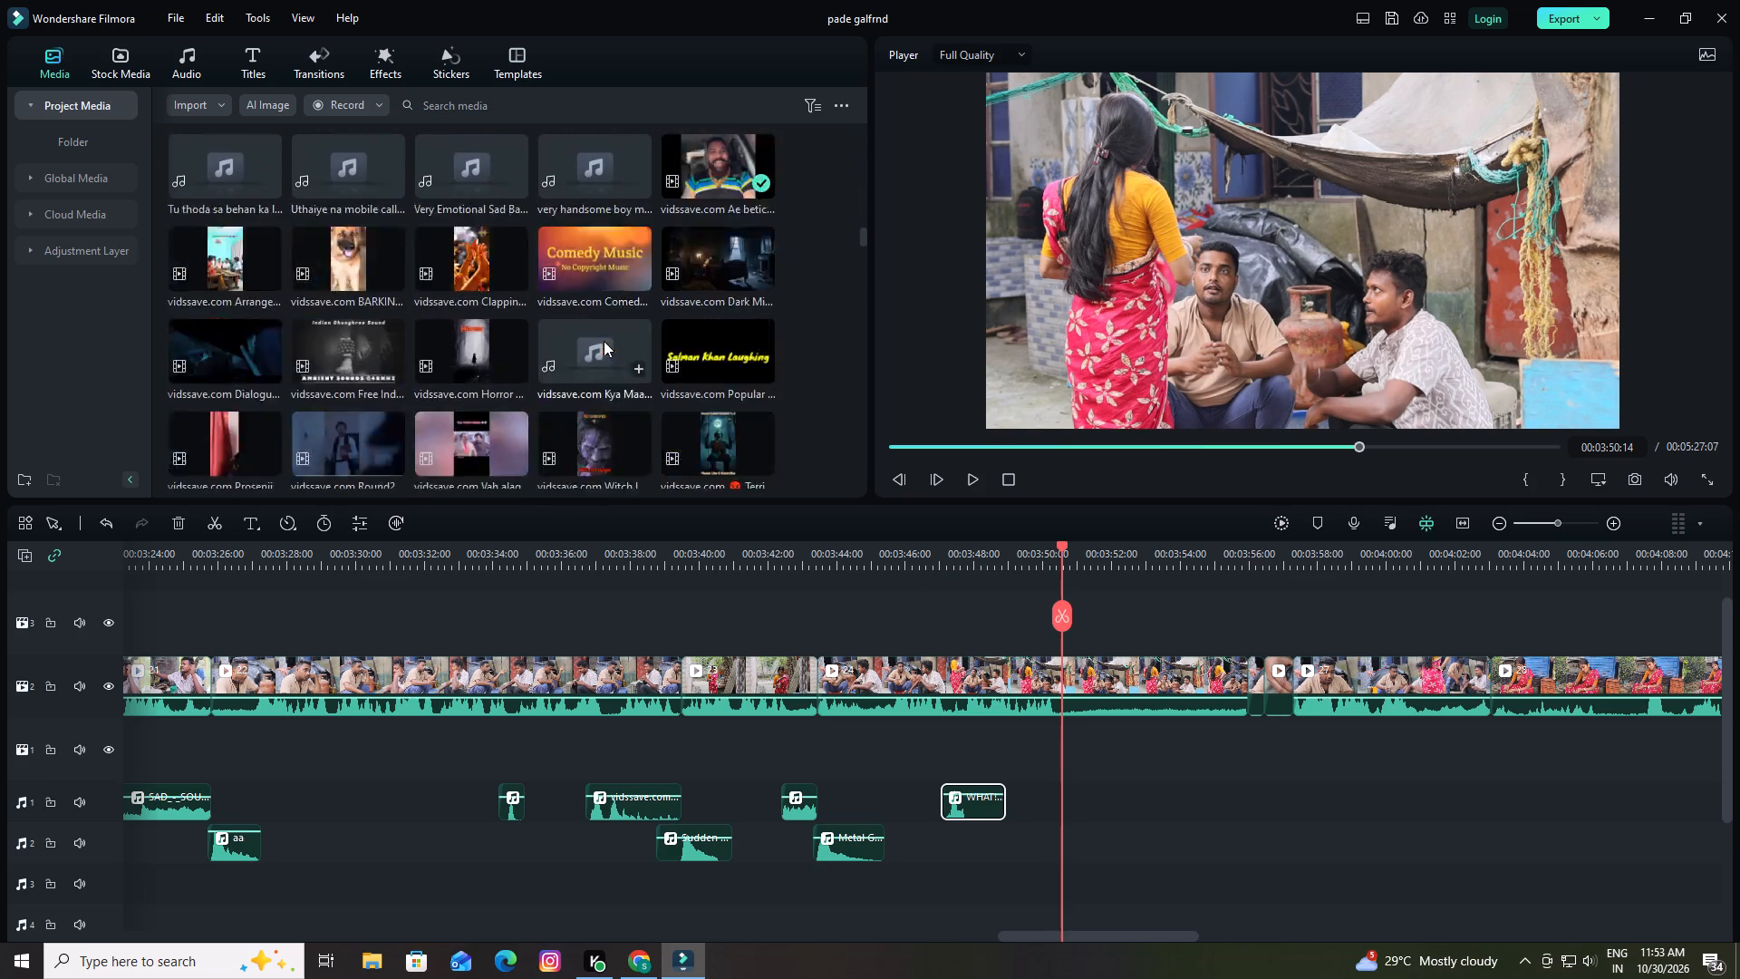
scroll(604, 341, down, 14)
scroll(605, 340, down, 9)
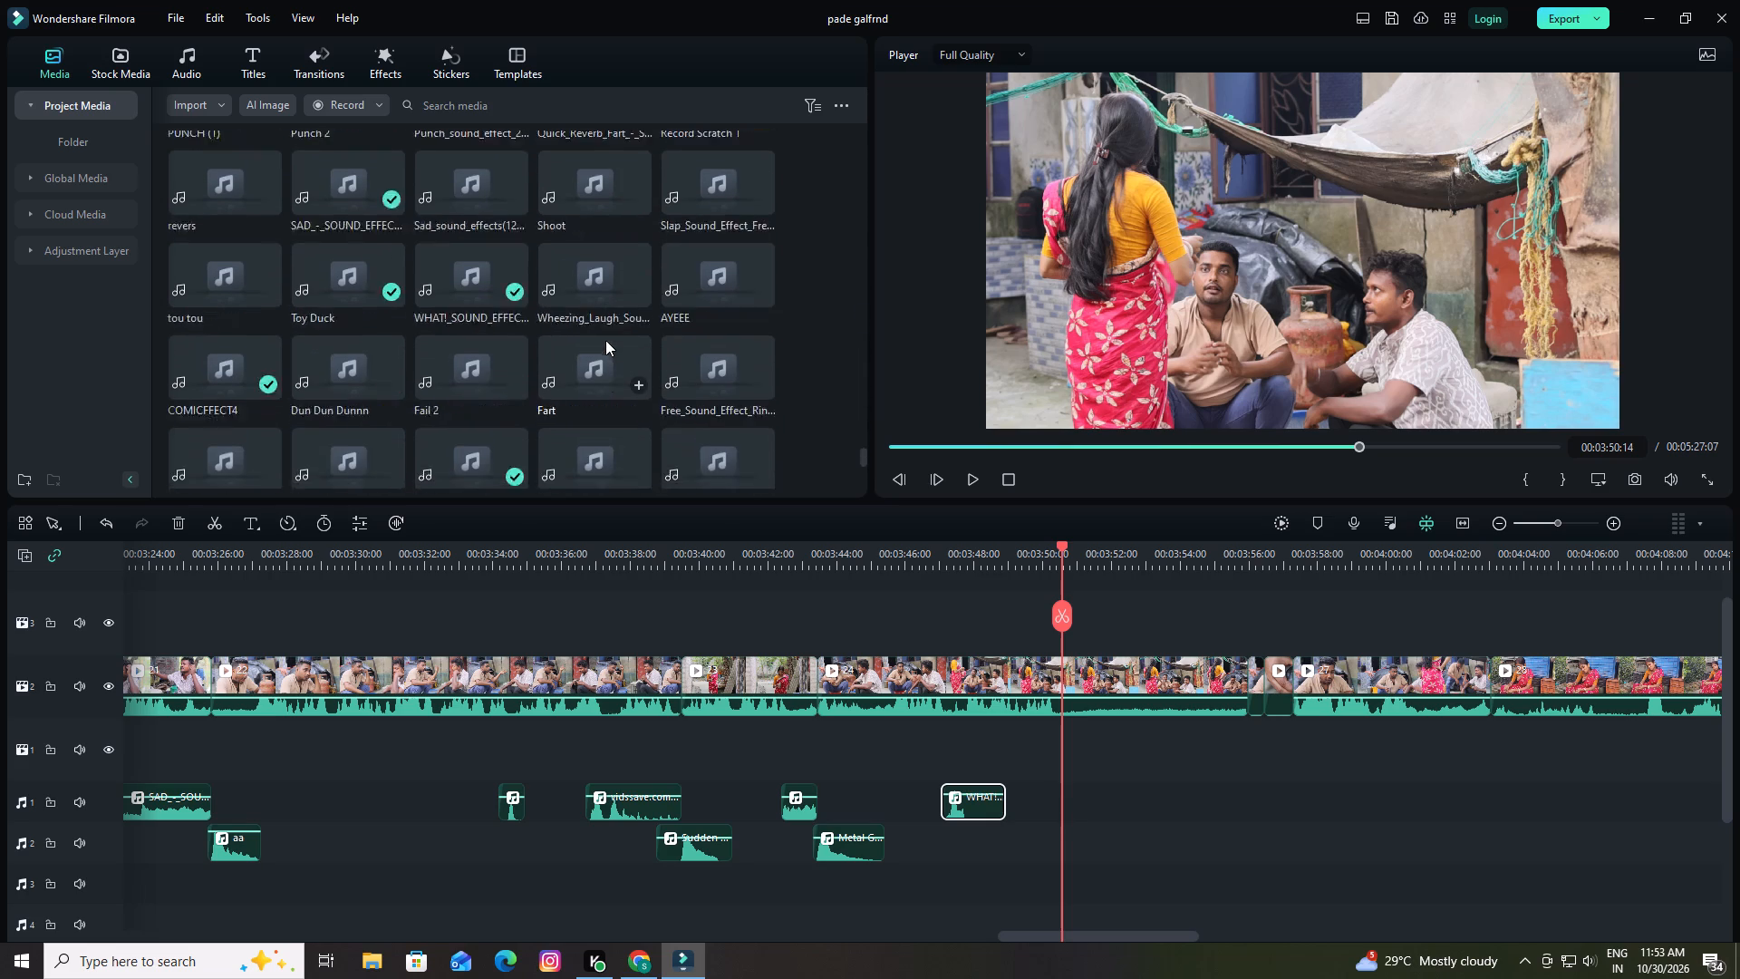
scroll(605, 340, down, 11)
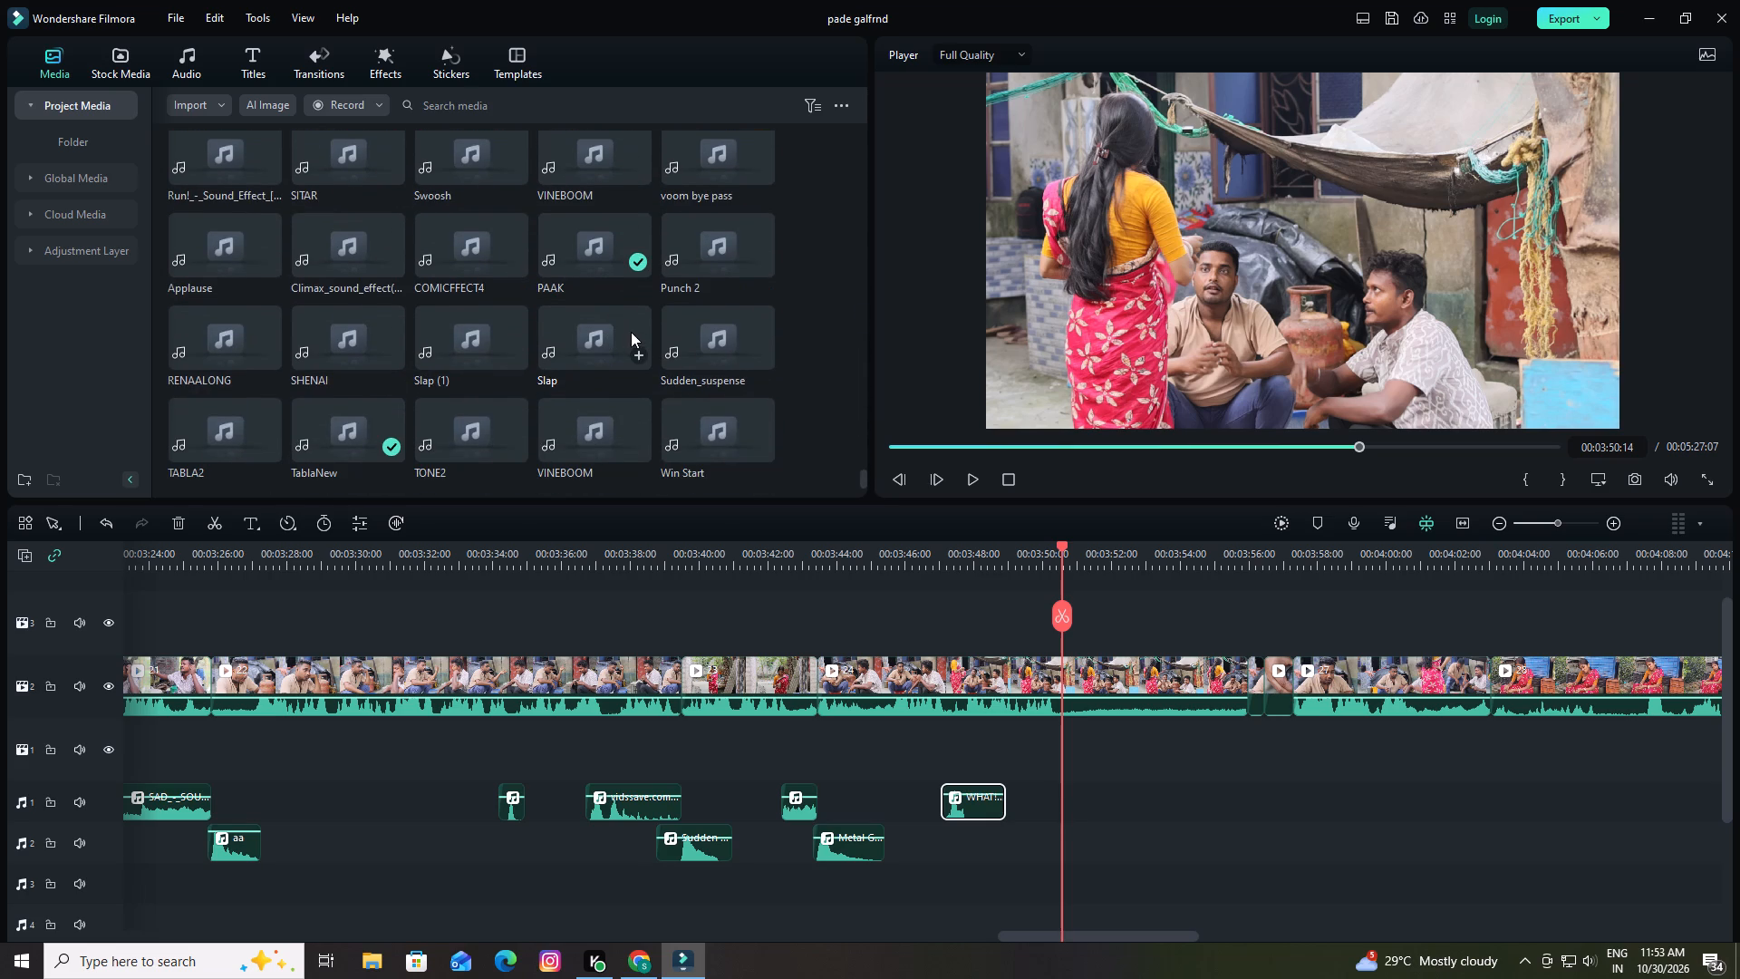
click(445, 257)
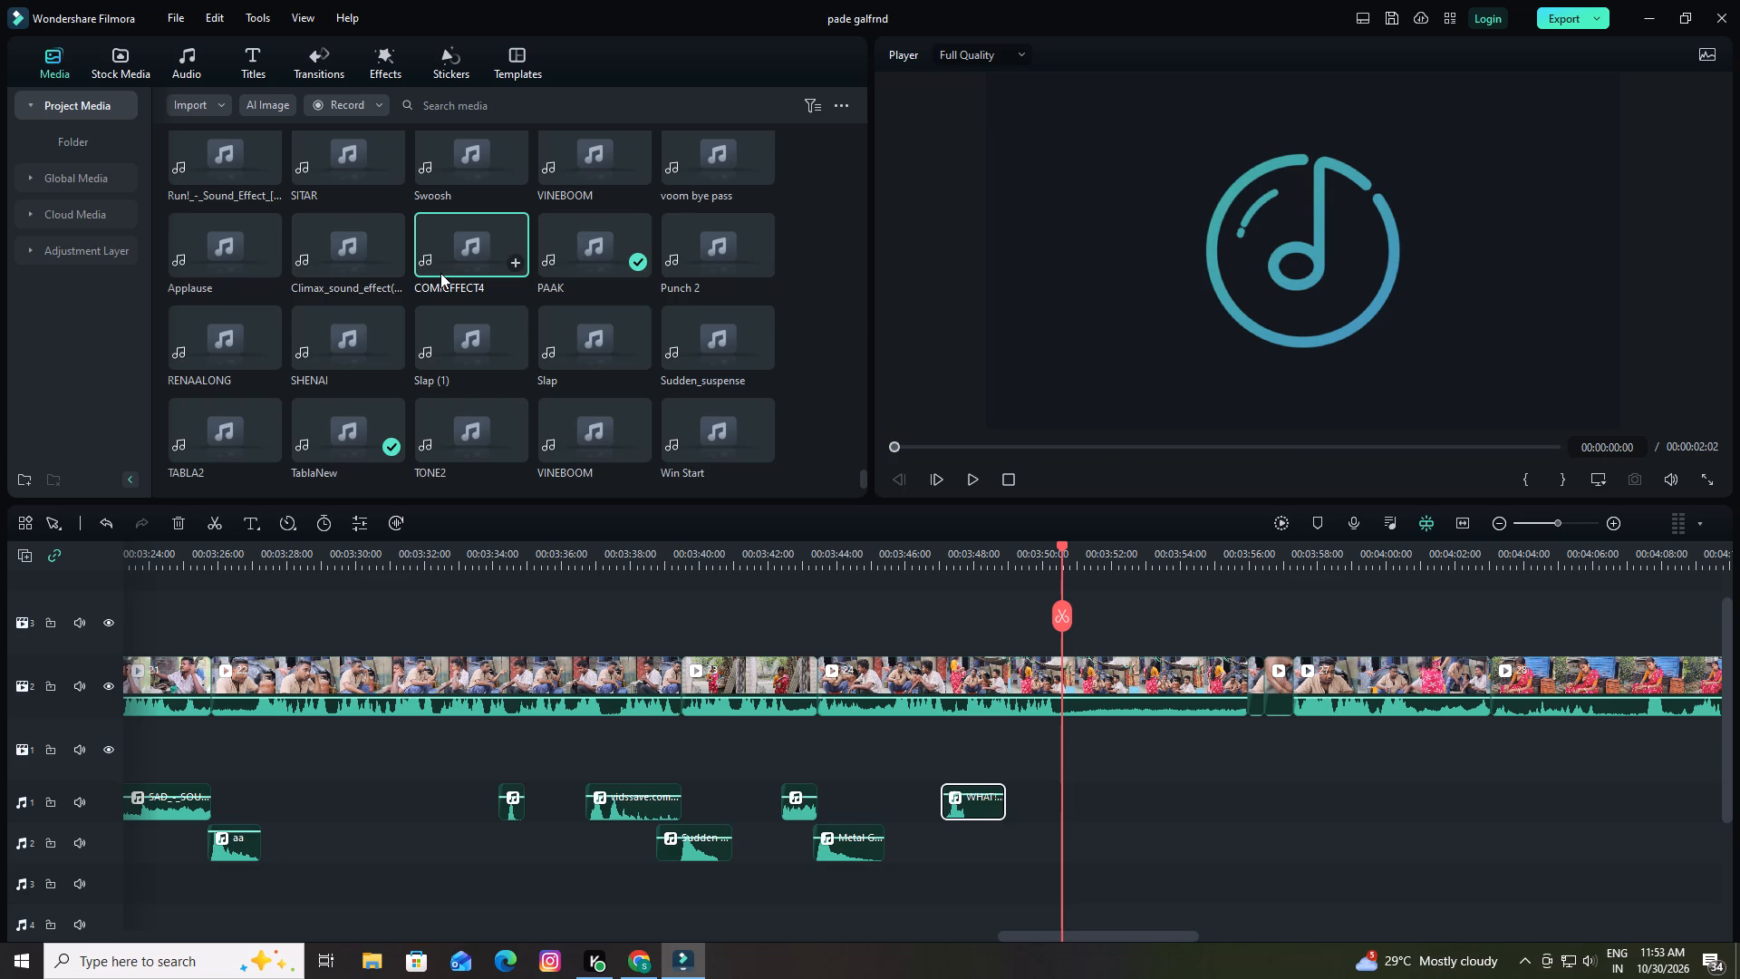
scroll(442, 270, up, 1)
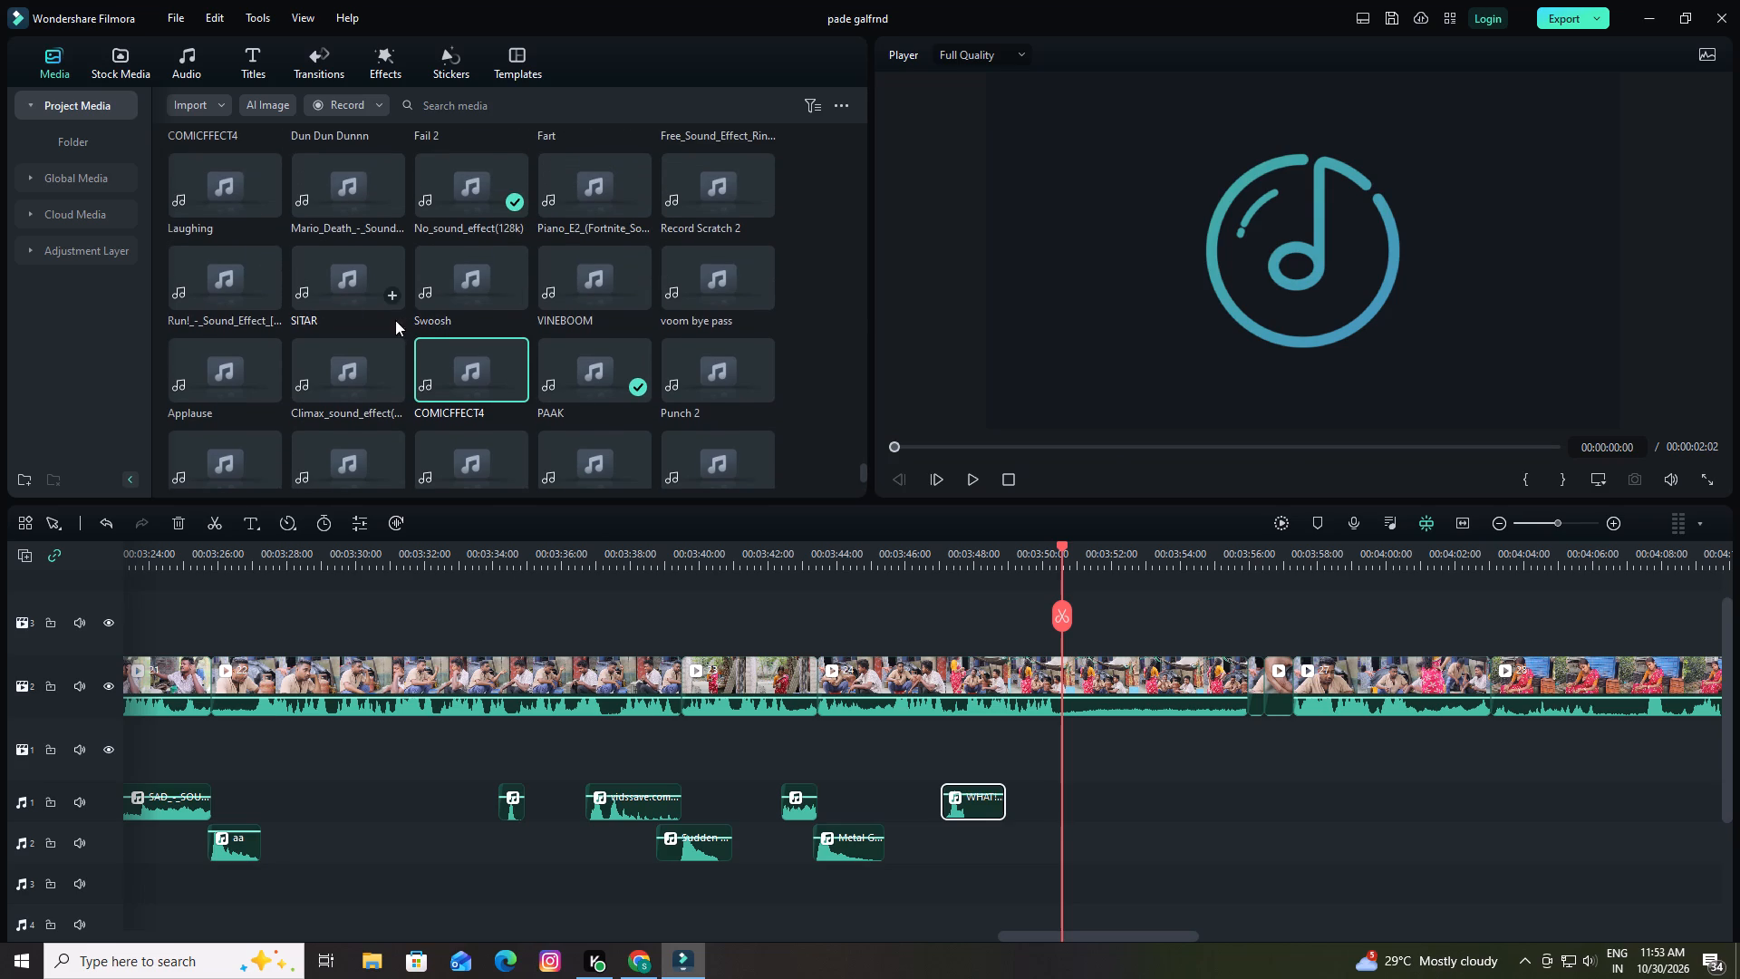
scroll(449, 290, up, 1)
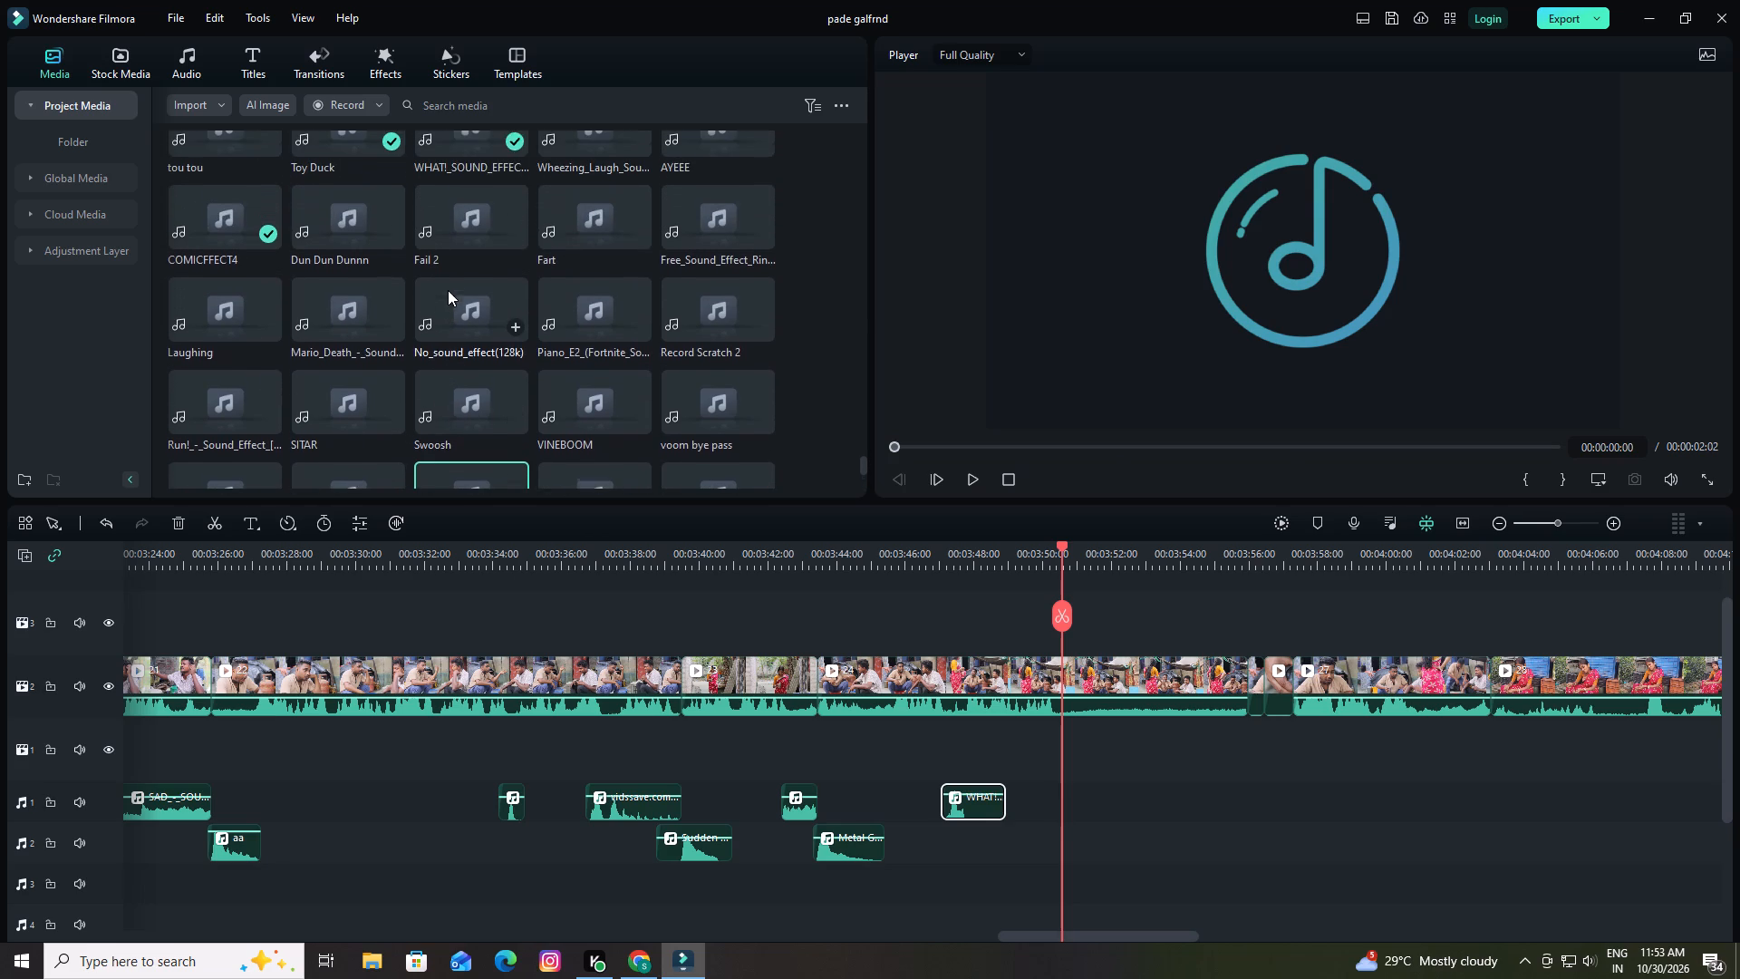
Search project media for "su", preview Suspense 3 and place it on audio track 1 at 00:03:50:14.
click(469, 106)
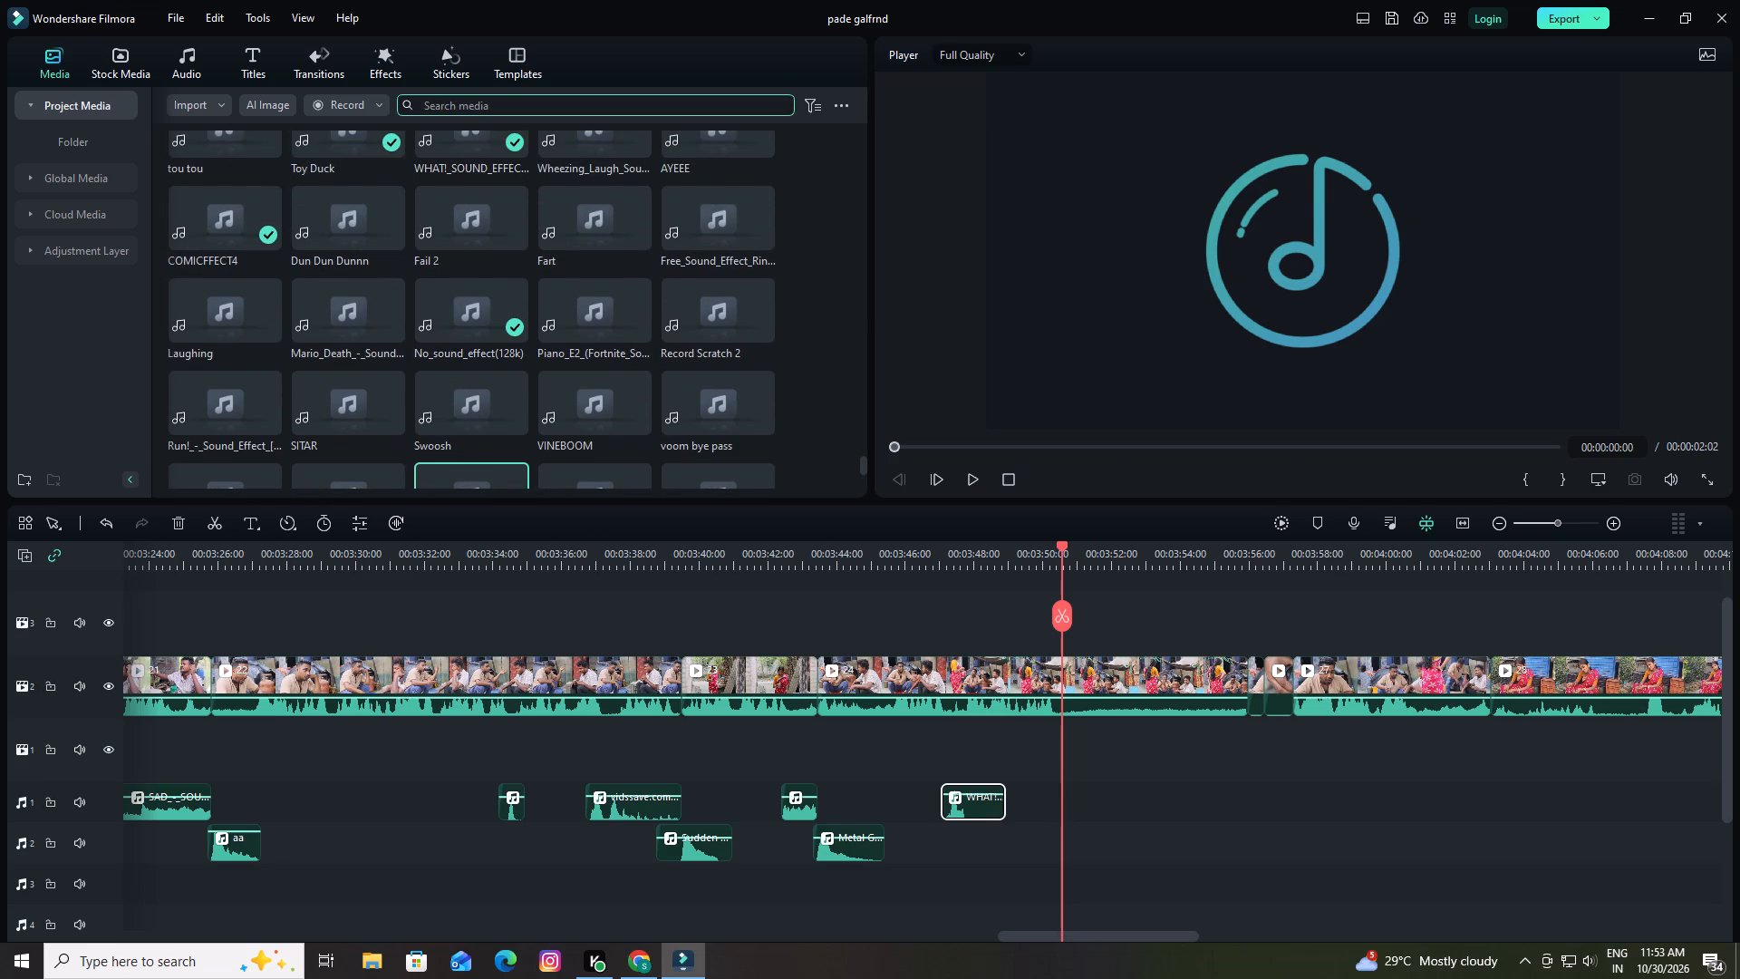
key(s)
key(u)
key(Return)
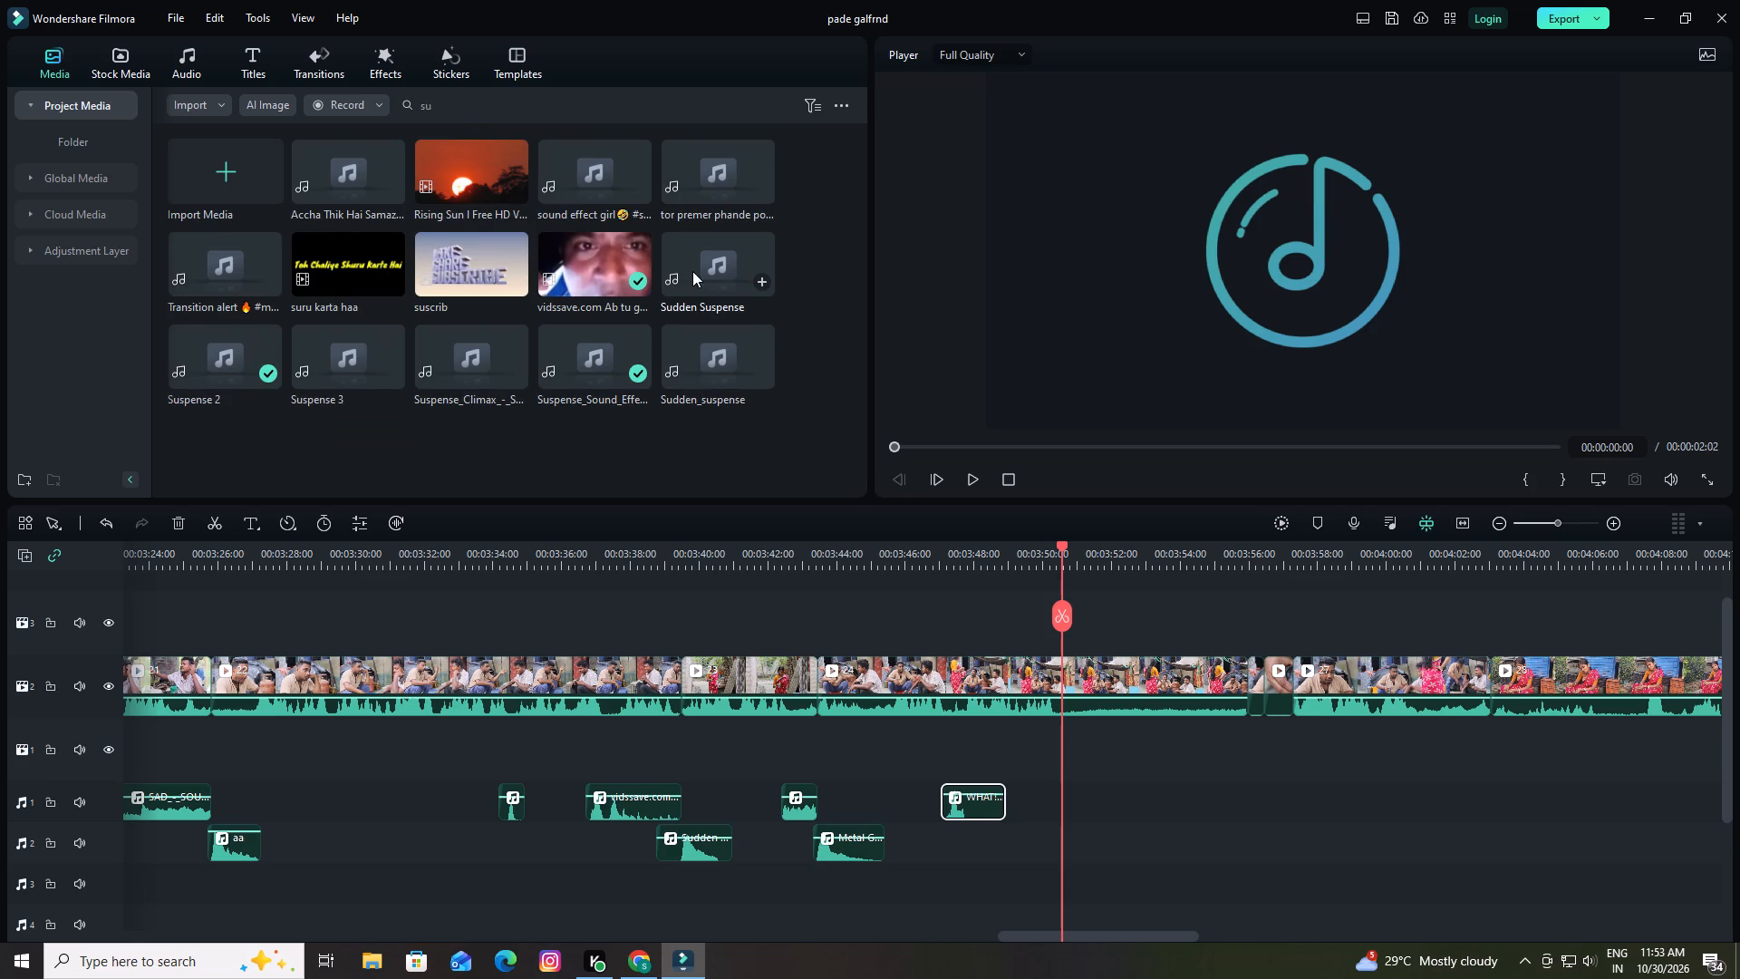
click(288, 351)
click(297, 354)
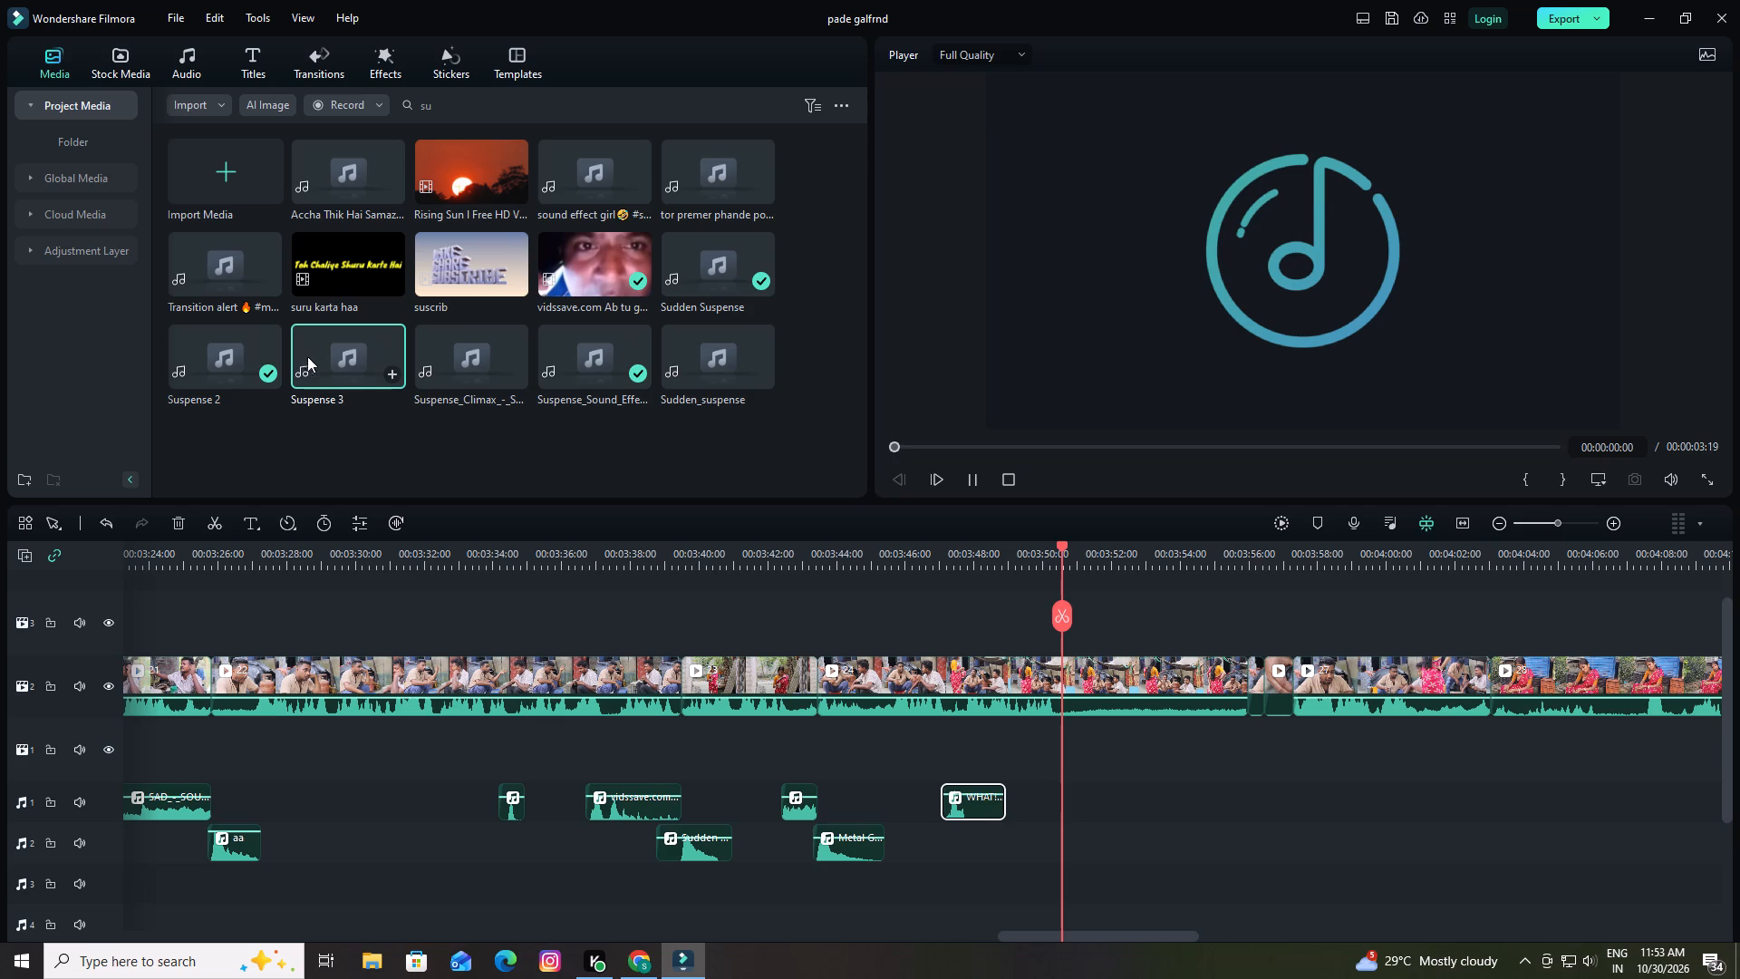
drag(343, 368, 1059, 760)
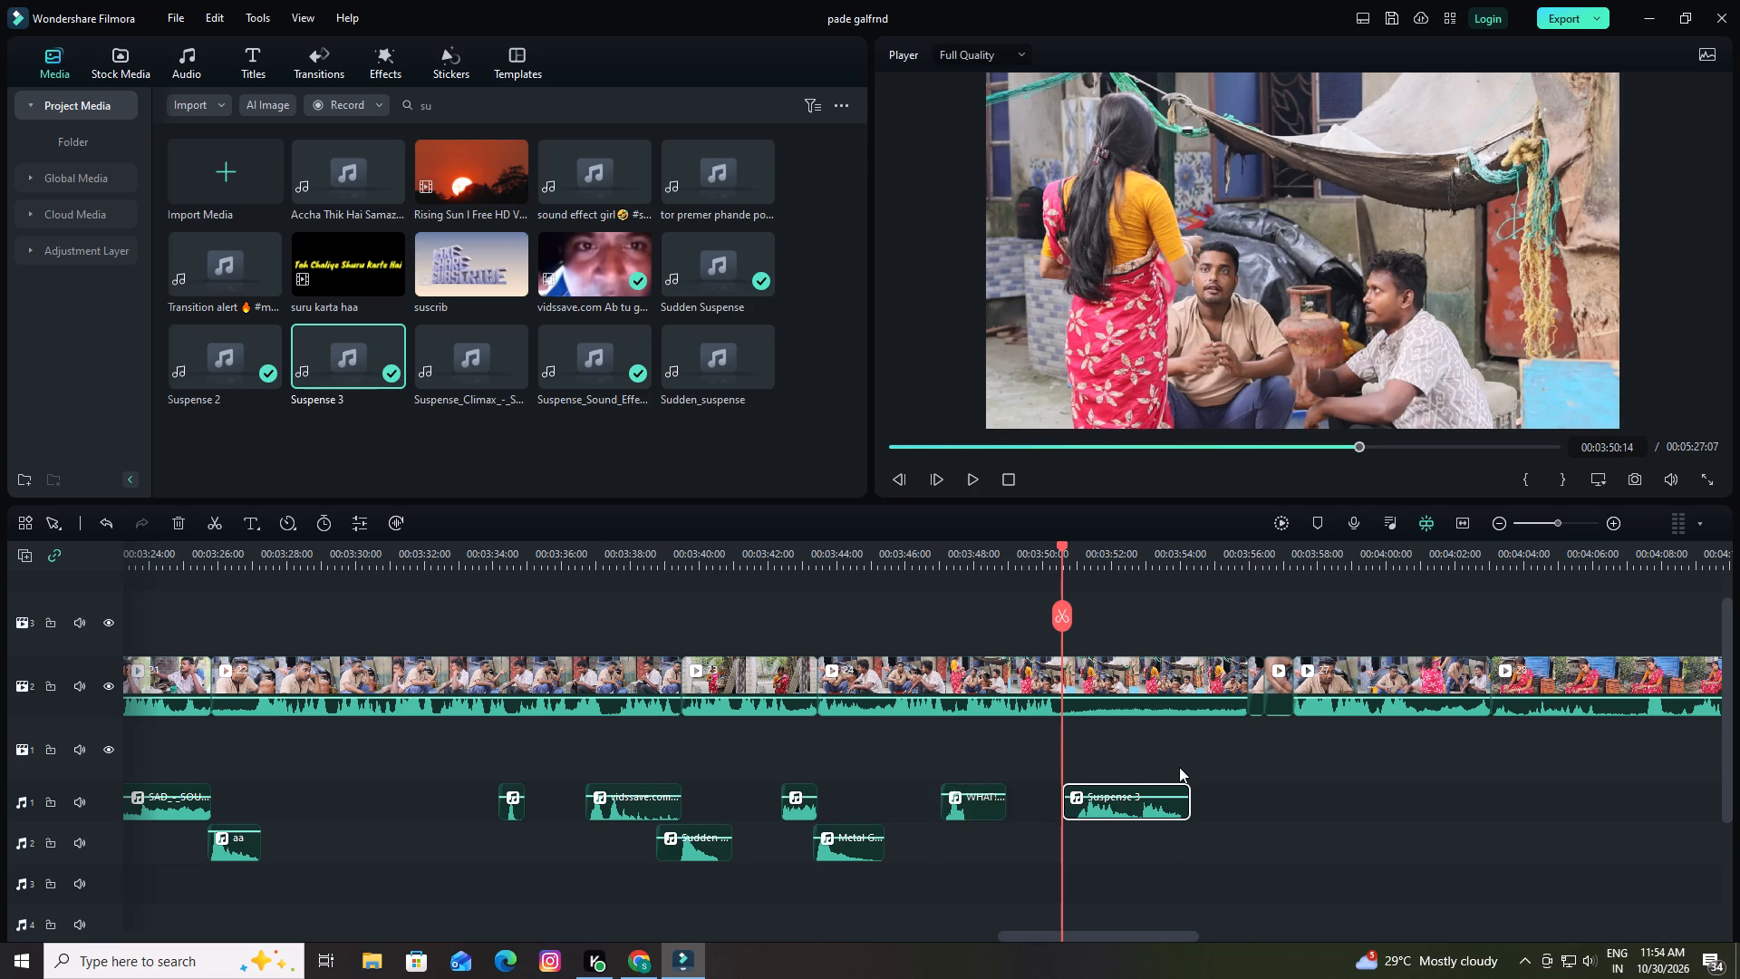
Play the scene with the Suspense 3 effect from 00:03:50:14 and stop at 00:03:55:22.
key(space)
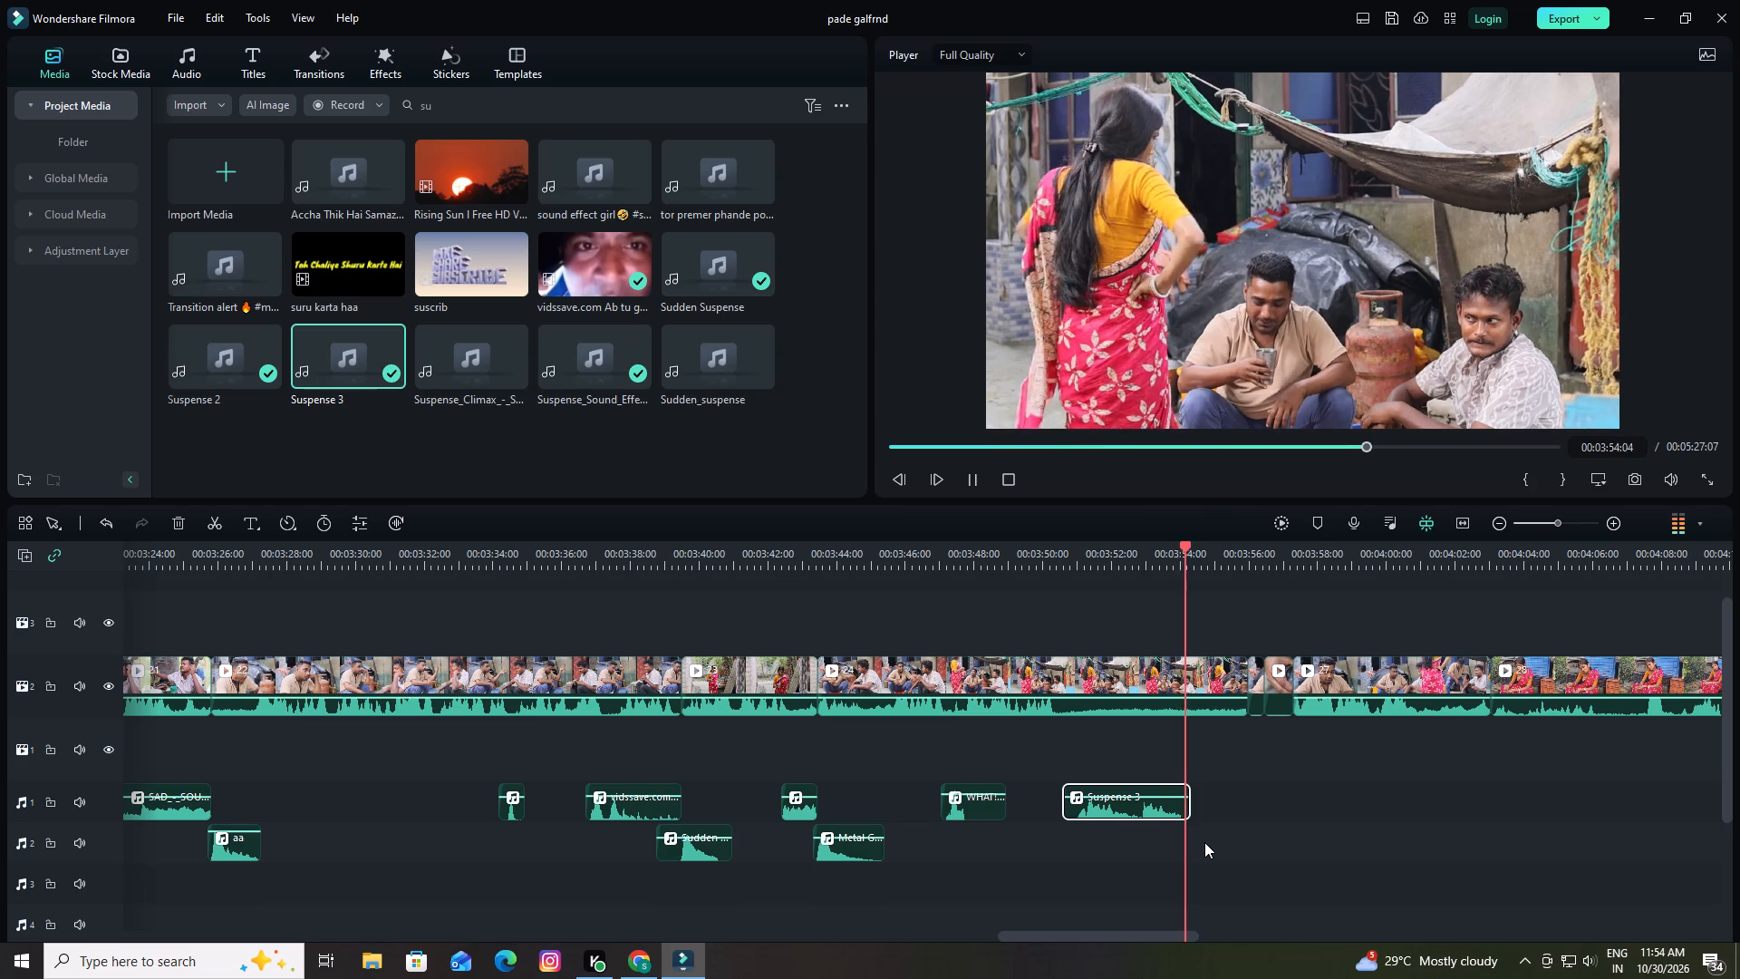
key(space)
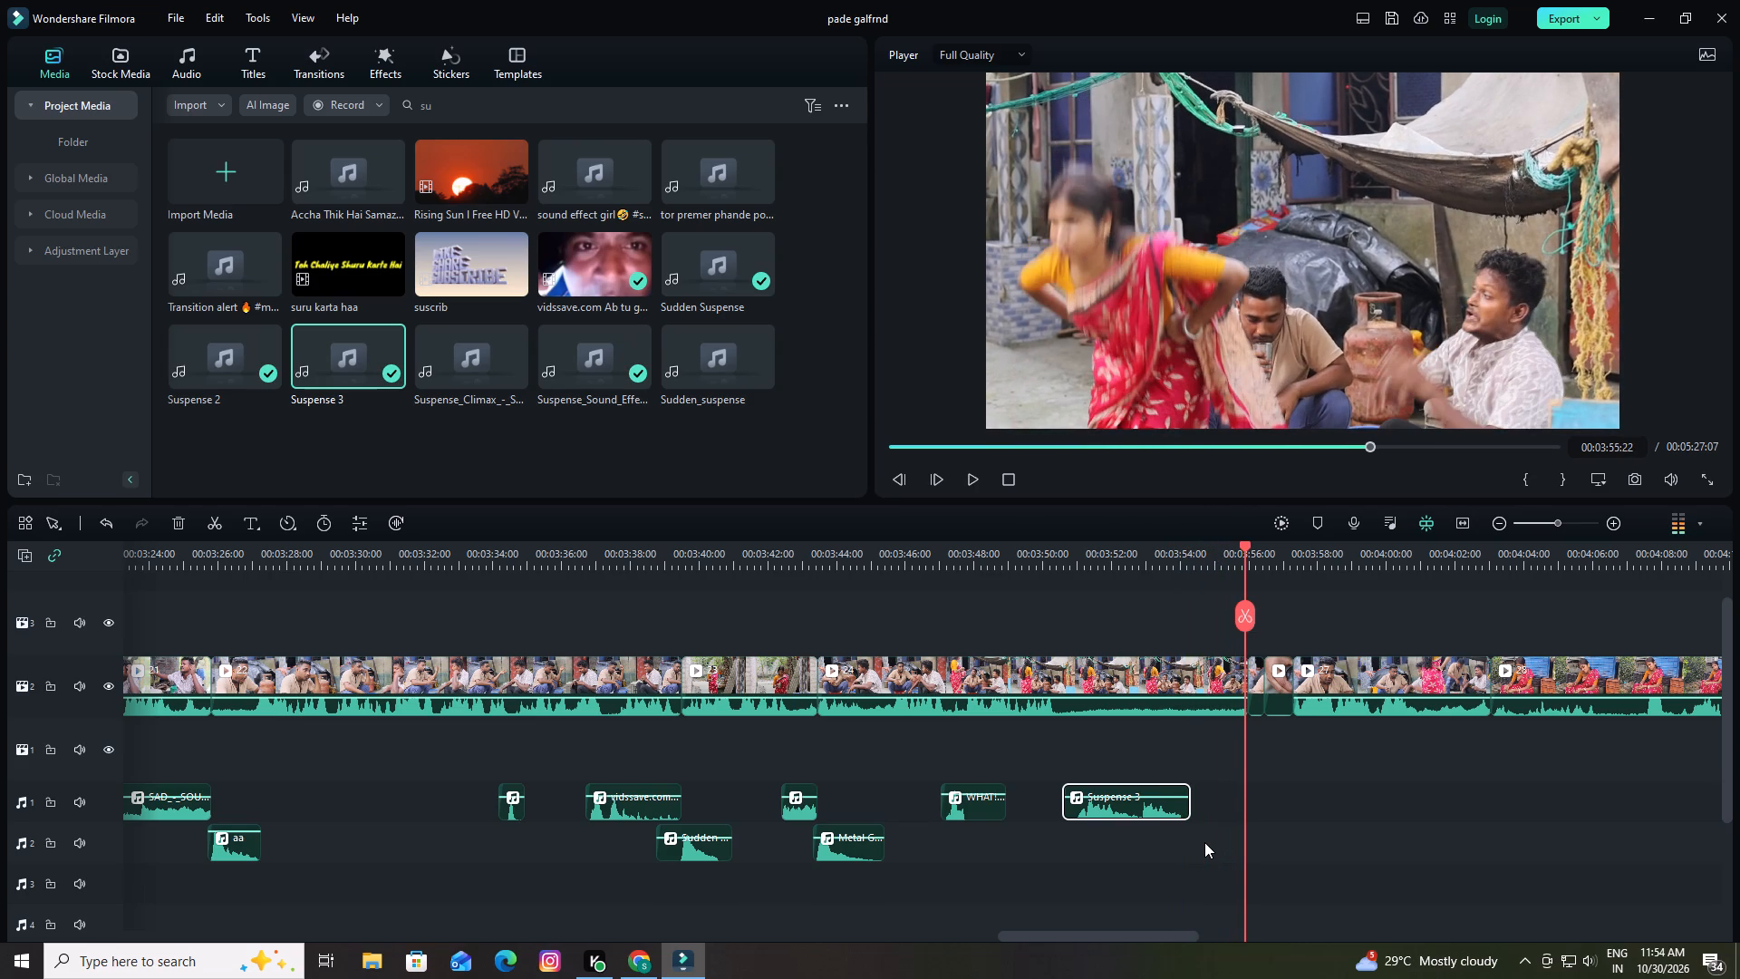
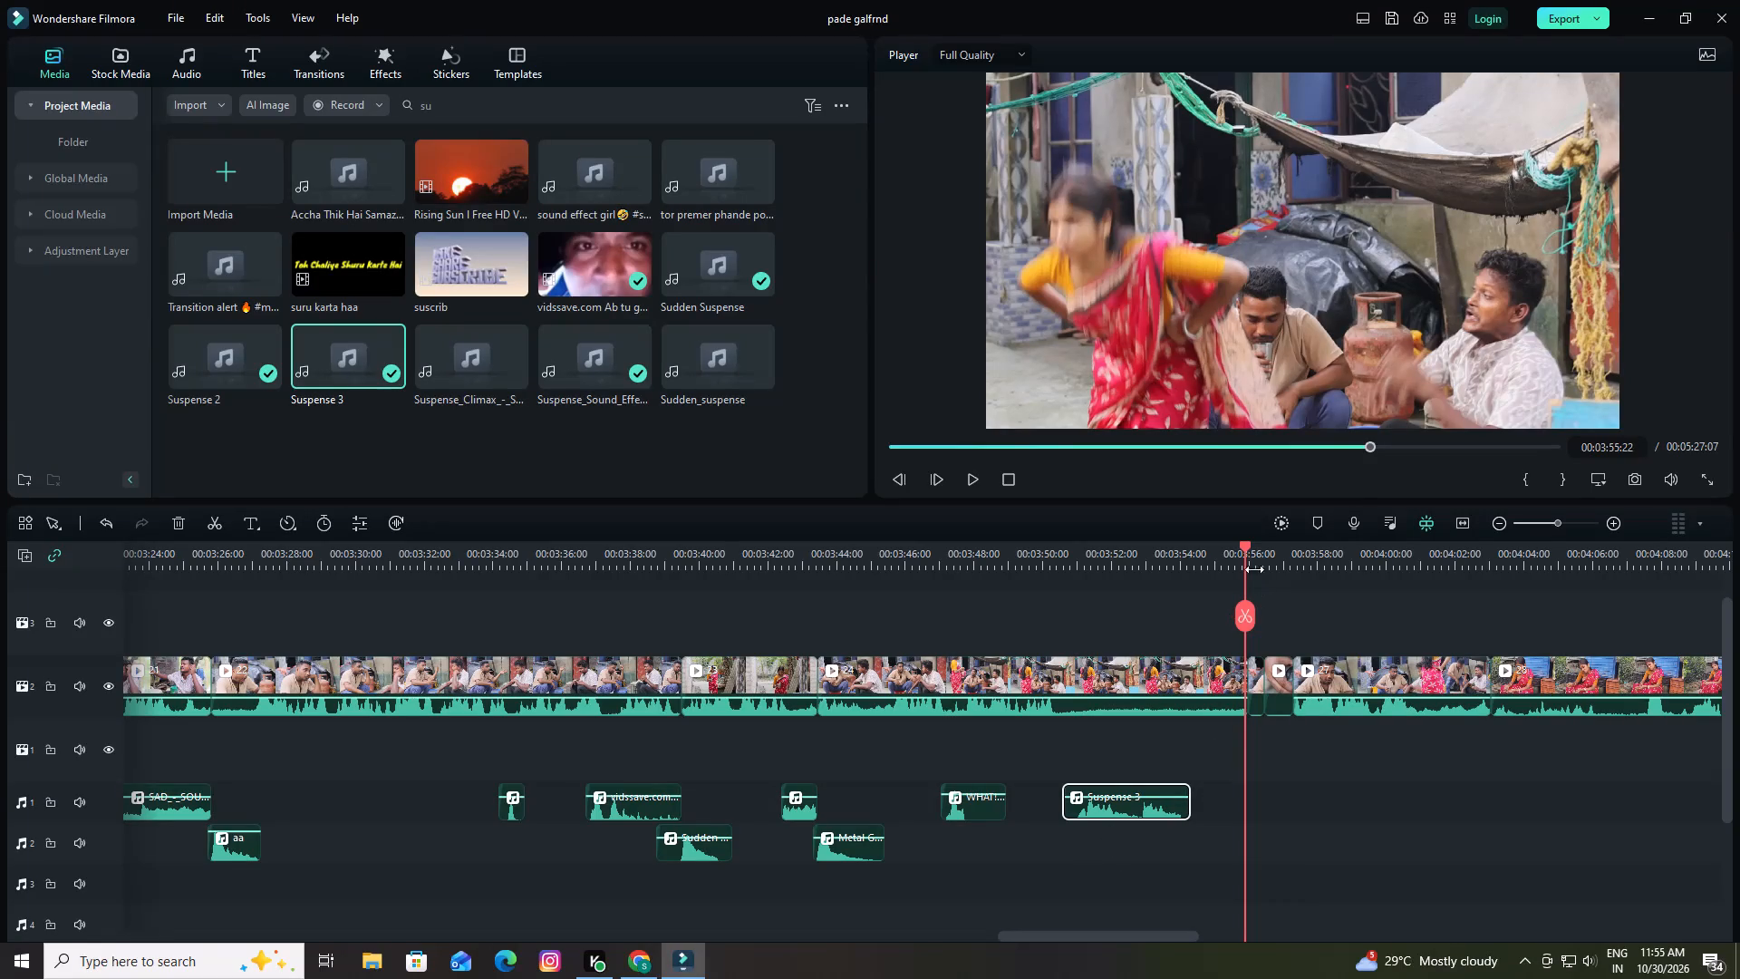
Replay the Suspense 3 scene from 00:03:49:19 and stop at 00:03:55:20.
drag(1245, 545, 1034, 595)
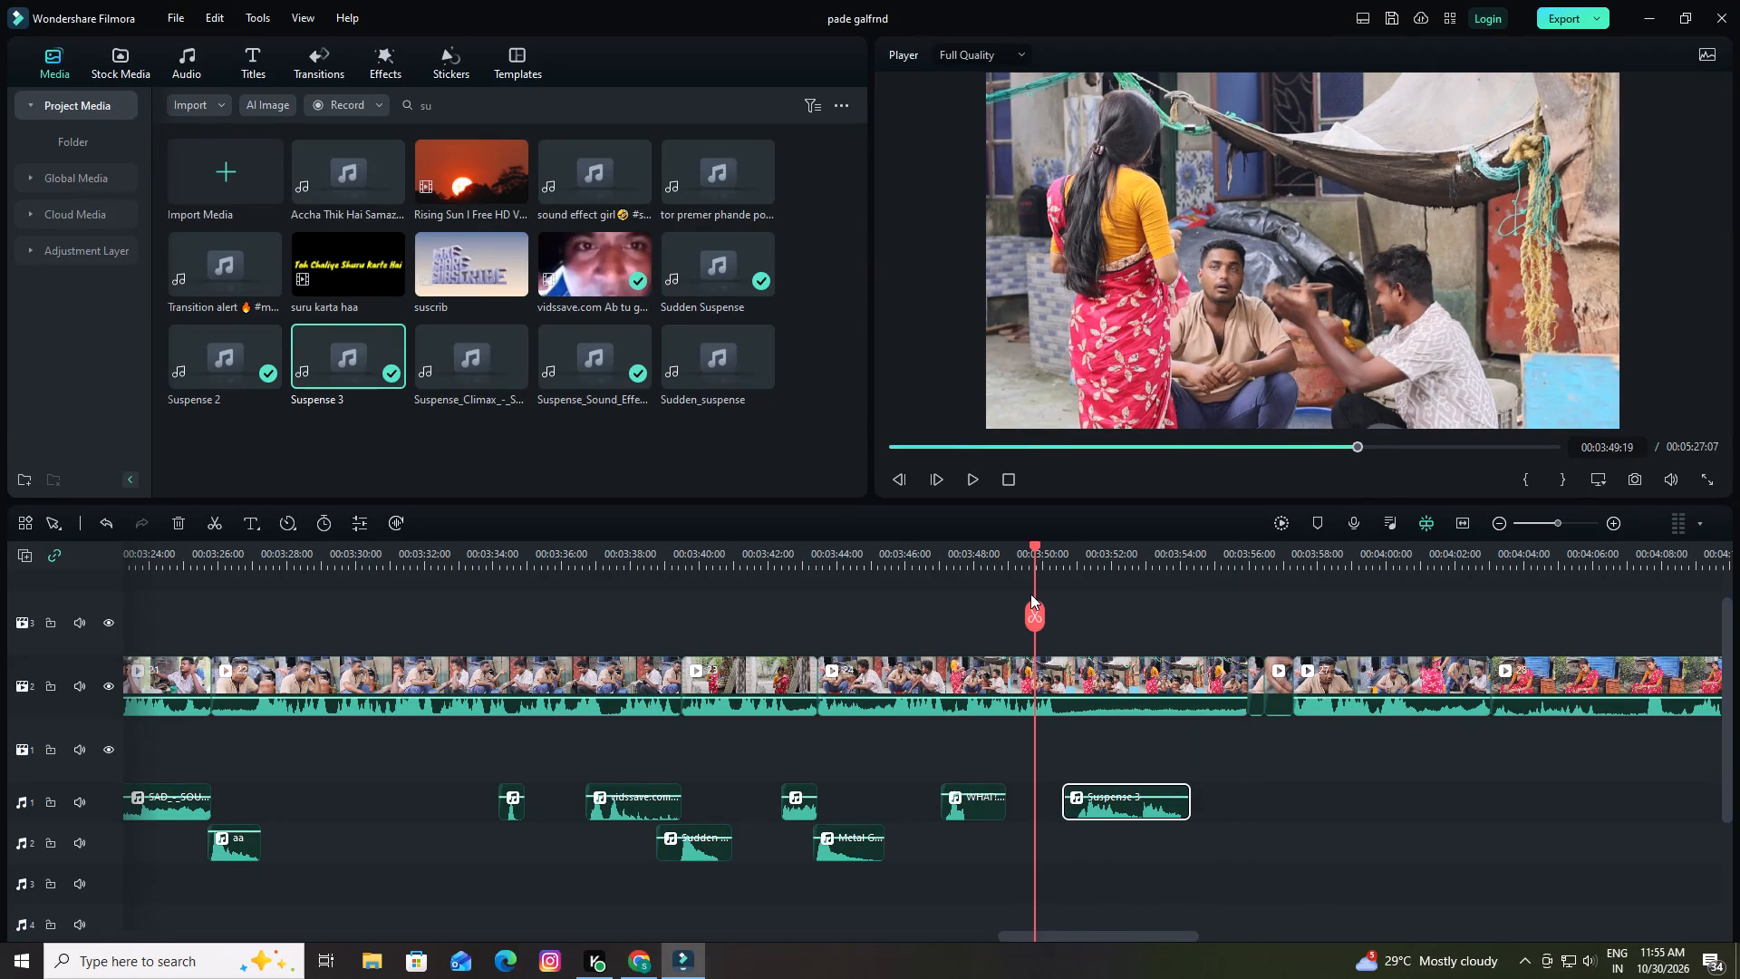
key(space)
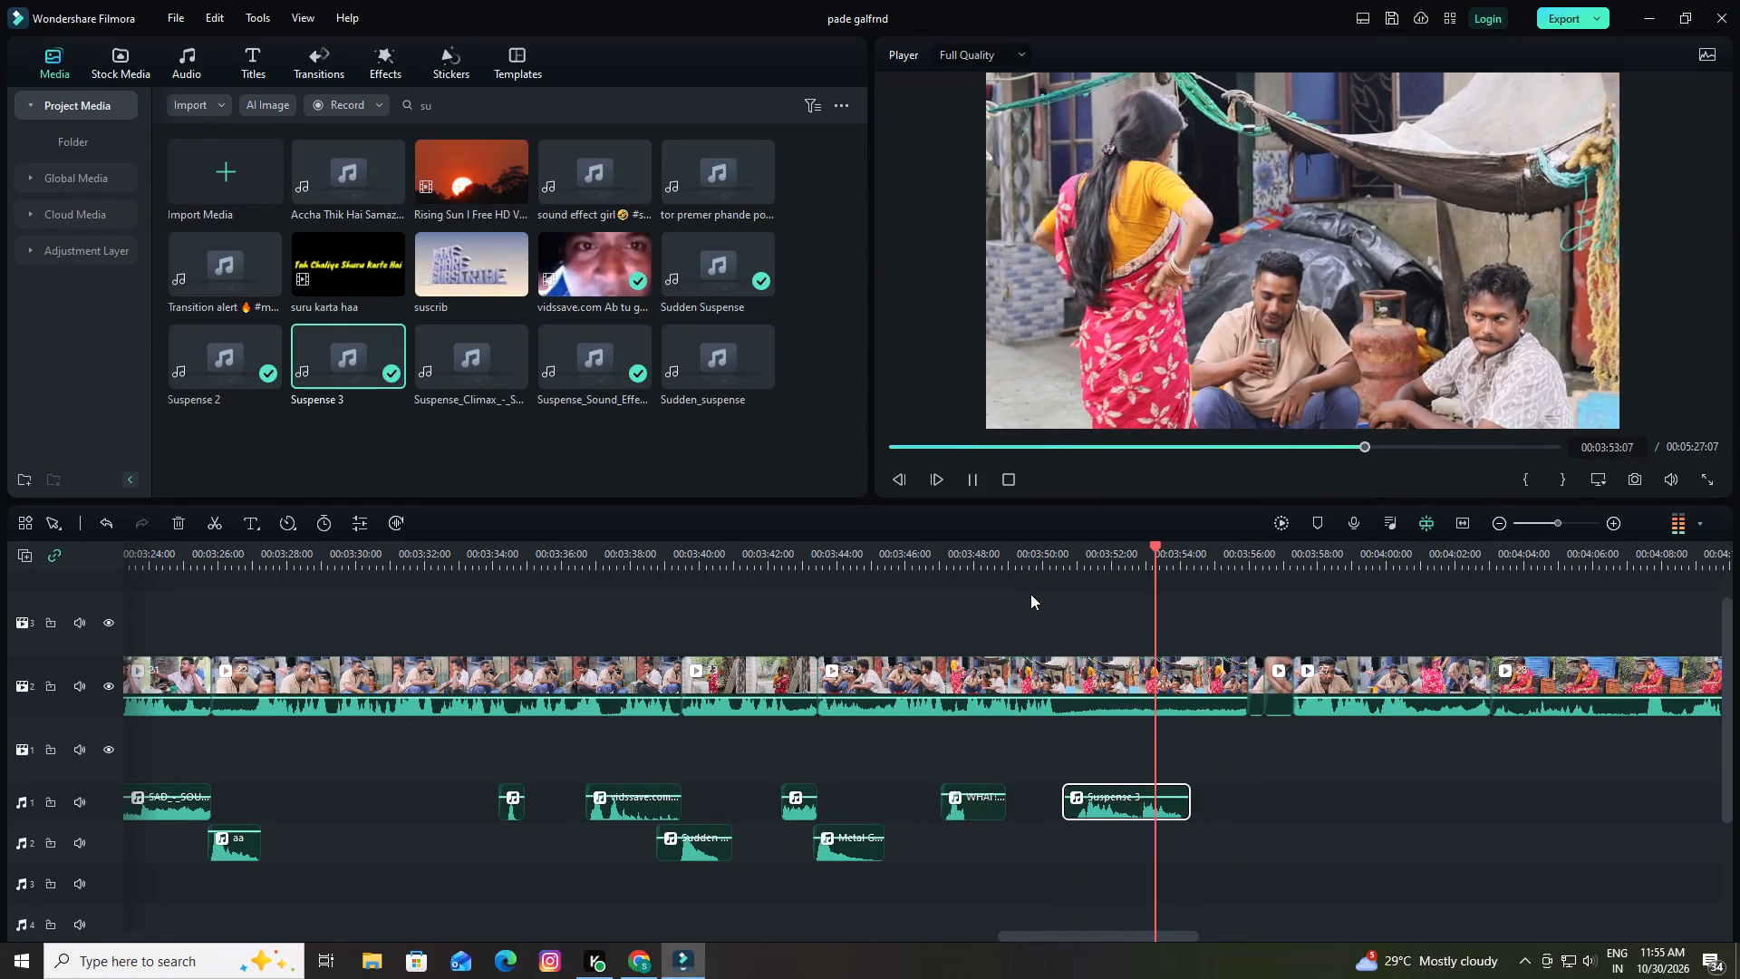
key(space)
key(space)
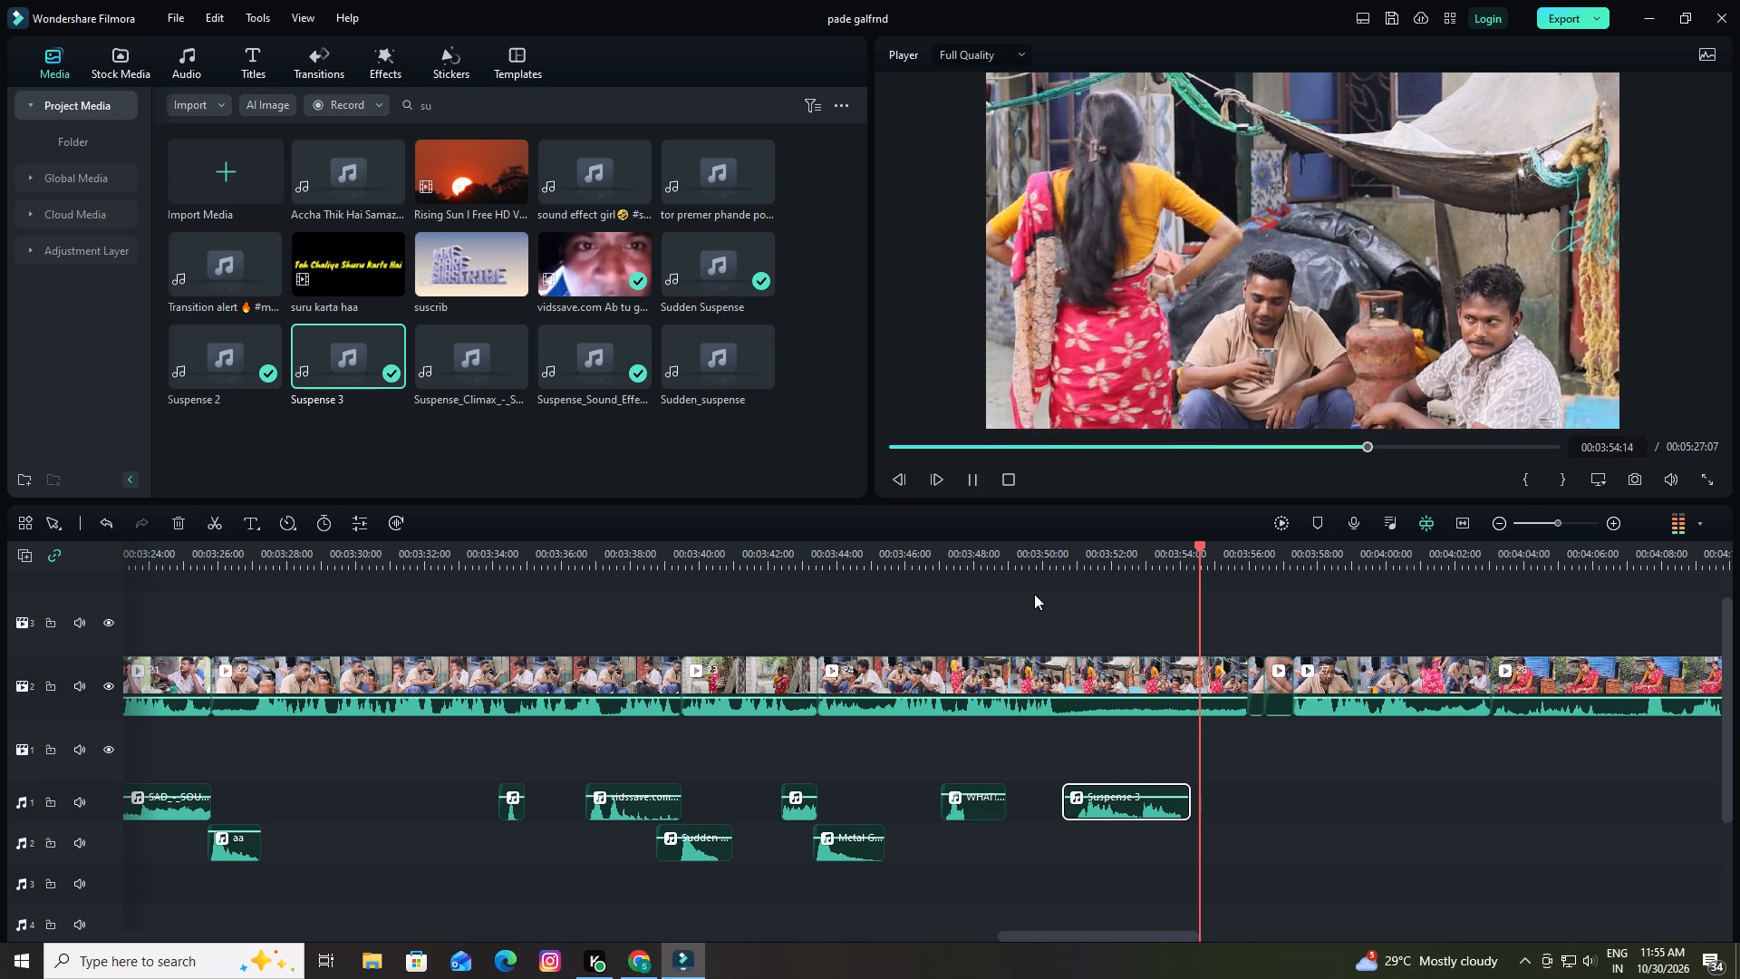
key(space)
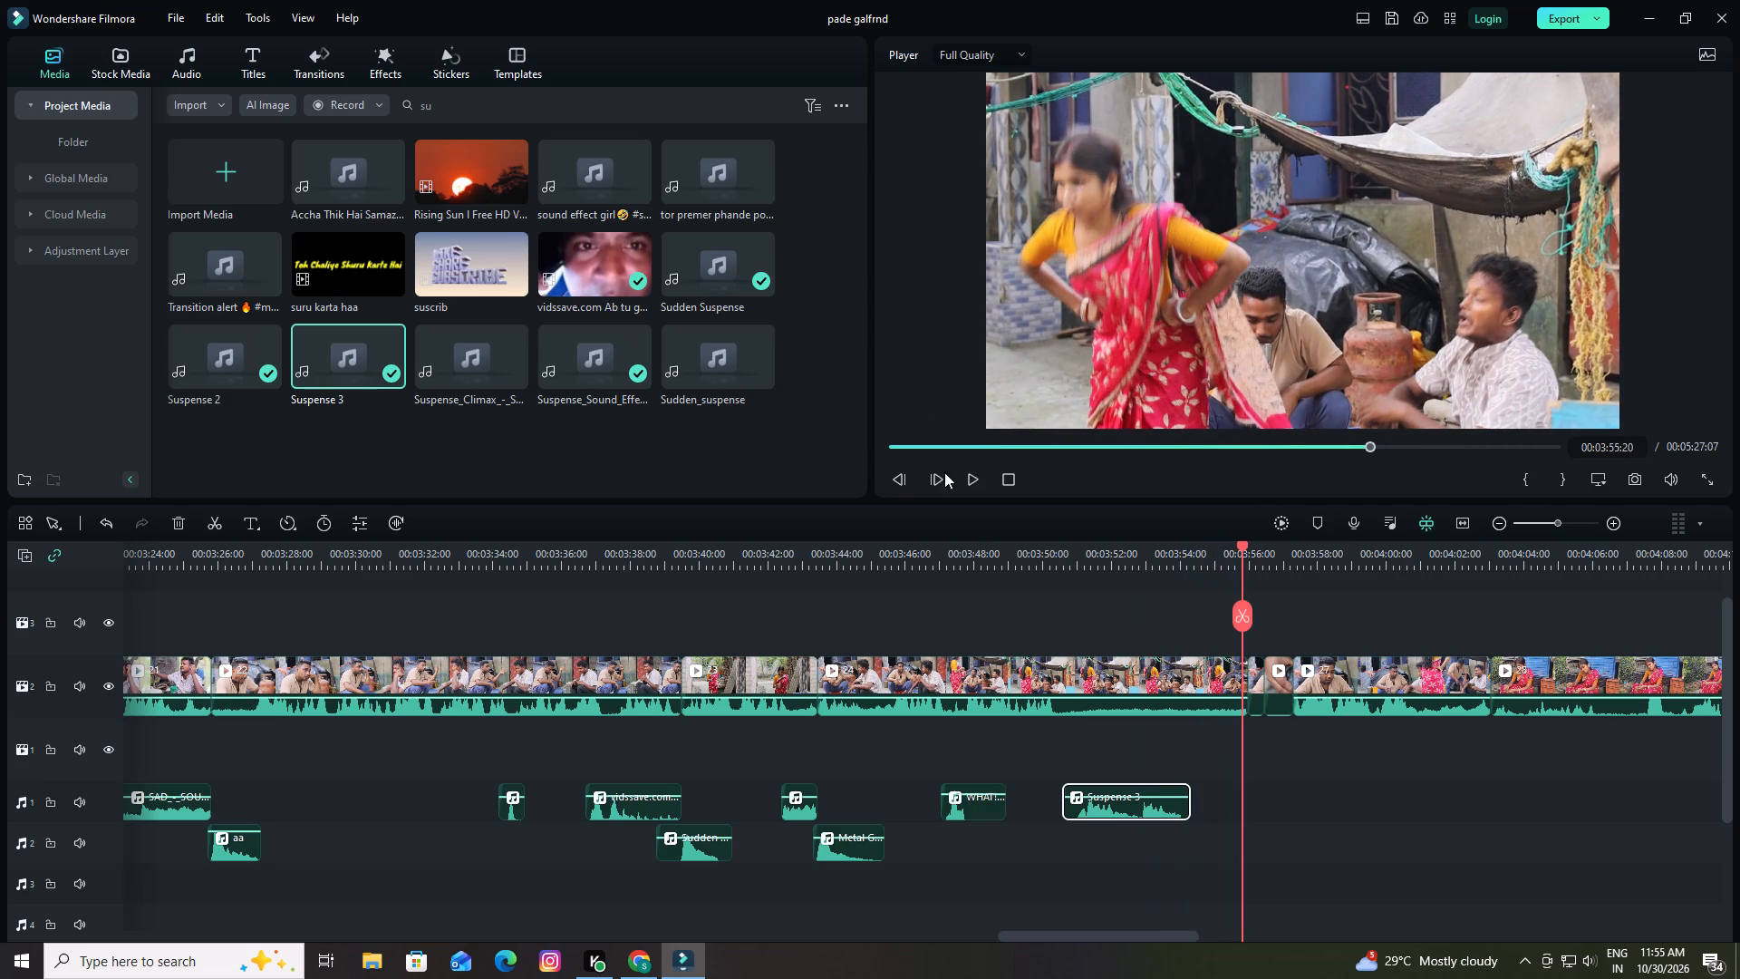
Clear the media search, preview the Fart Long 04 and Fart Long 03 sound effects, and place Fart Long 03 on audio track 1 at 00:03:55:20.
click(465, 104)
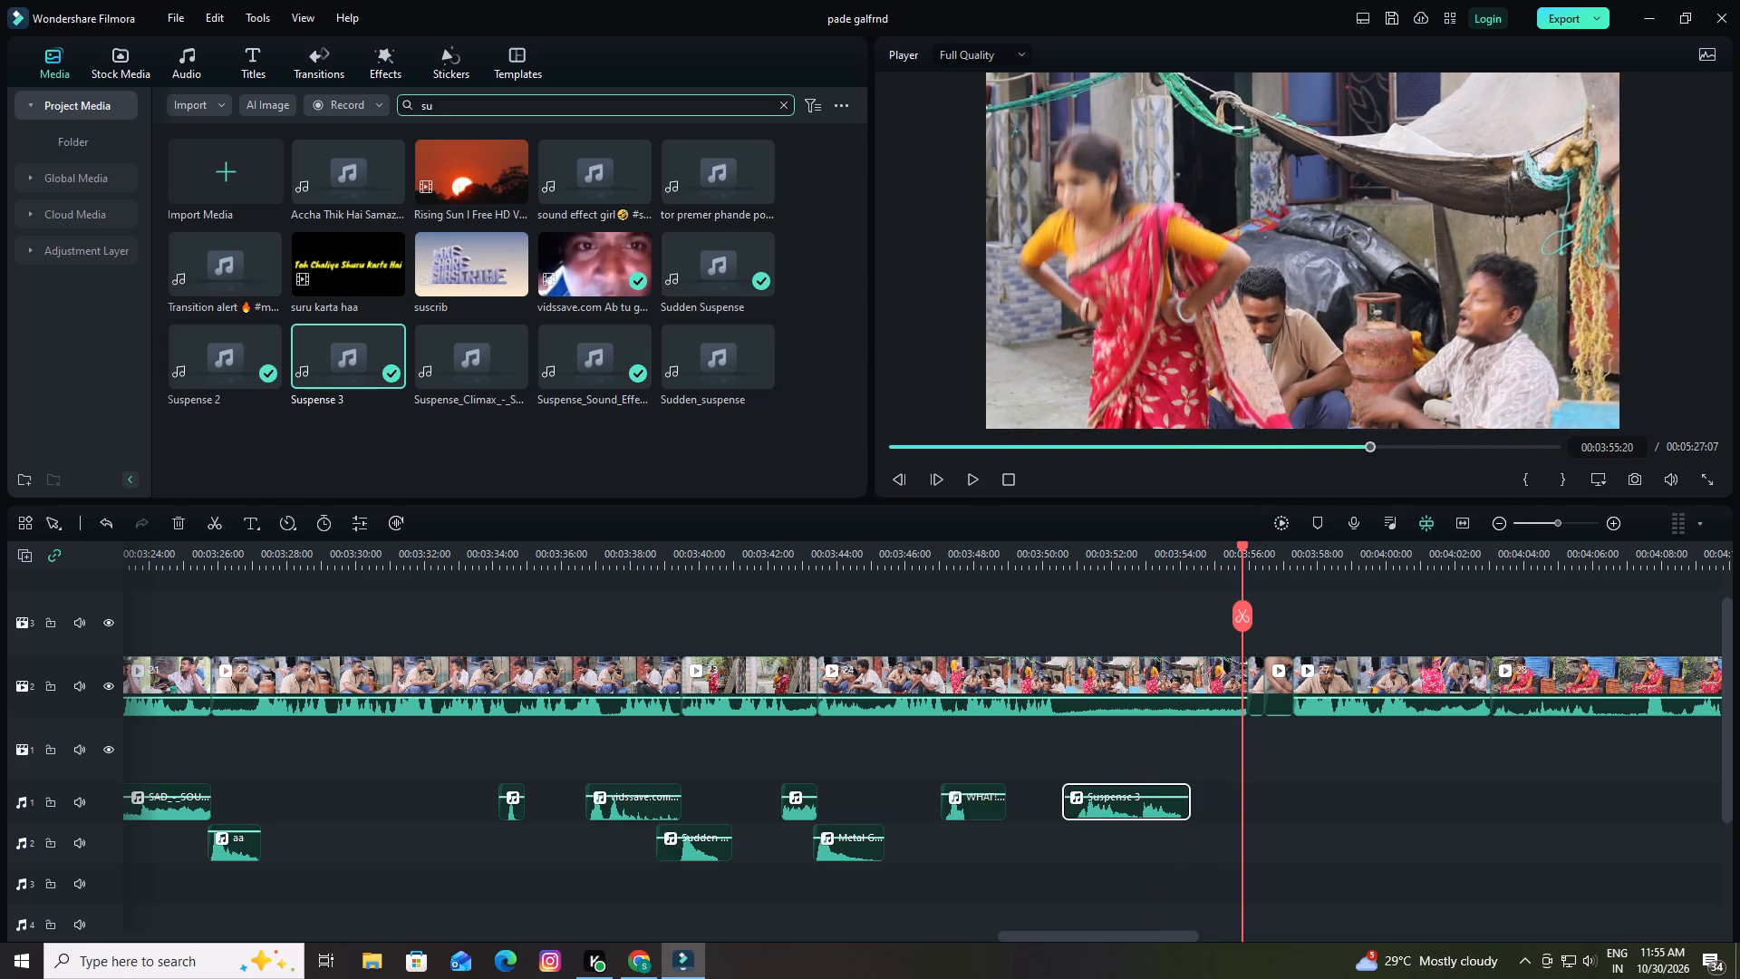
click(781, 103)
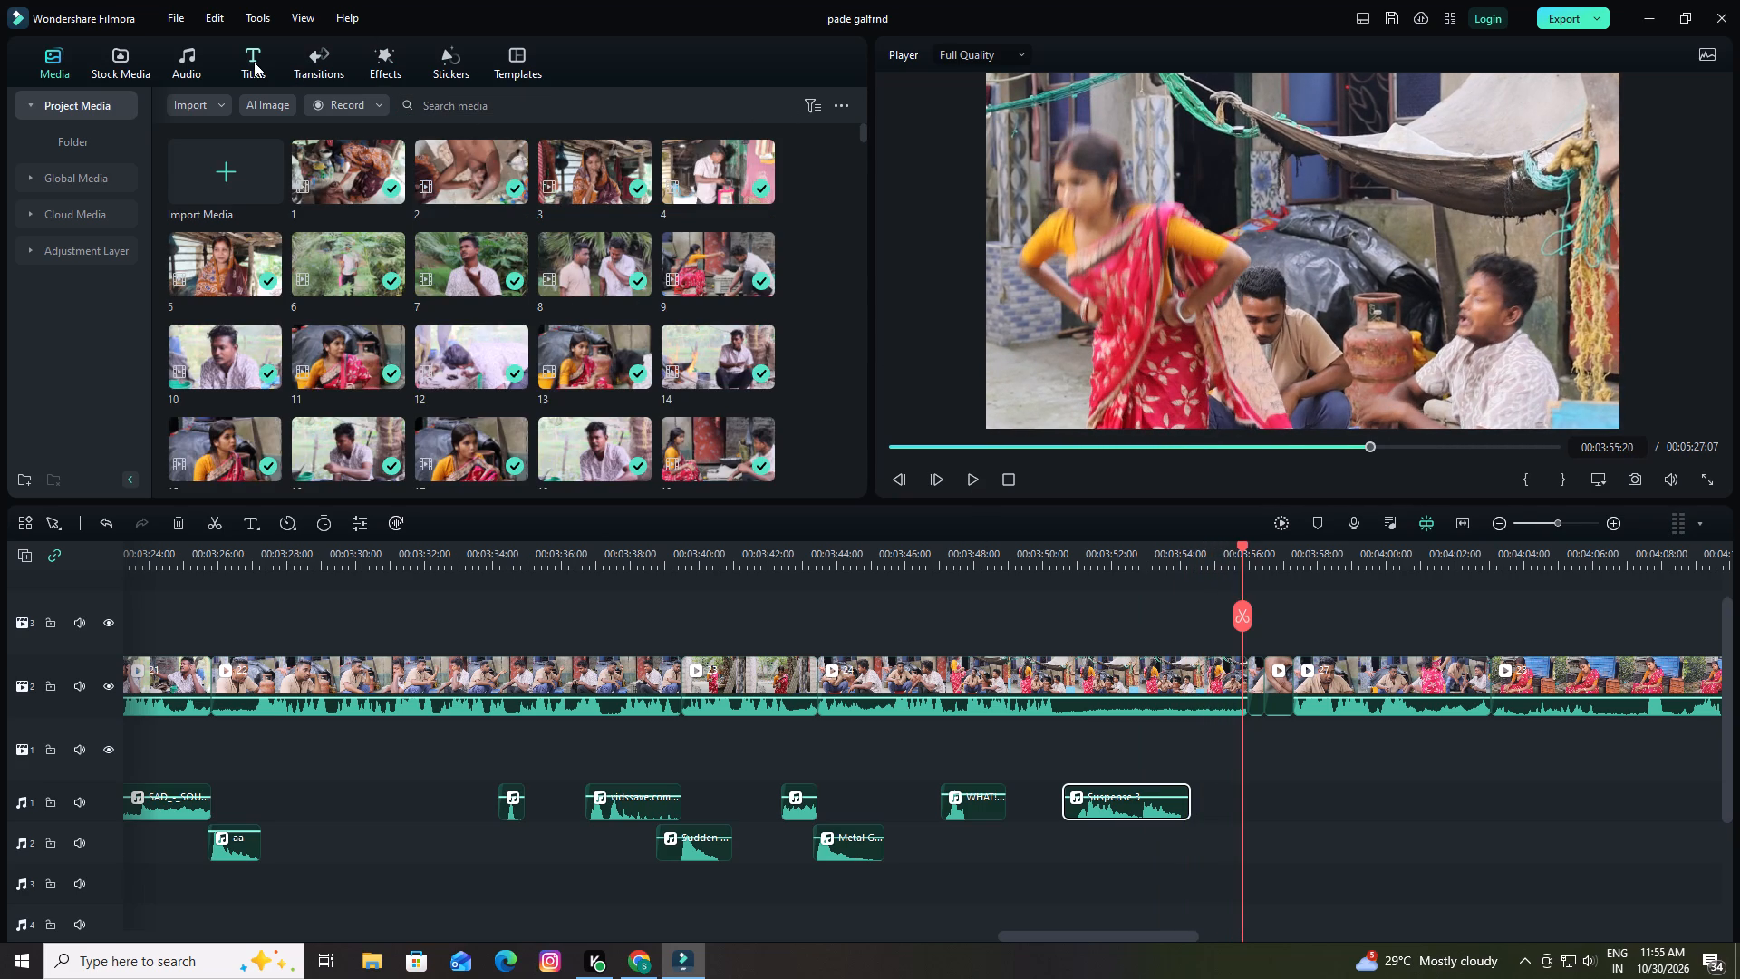
click(254, 62)
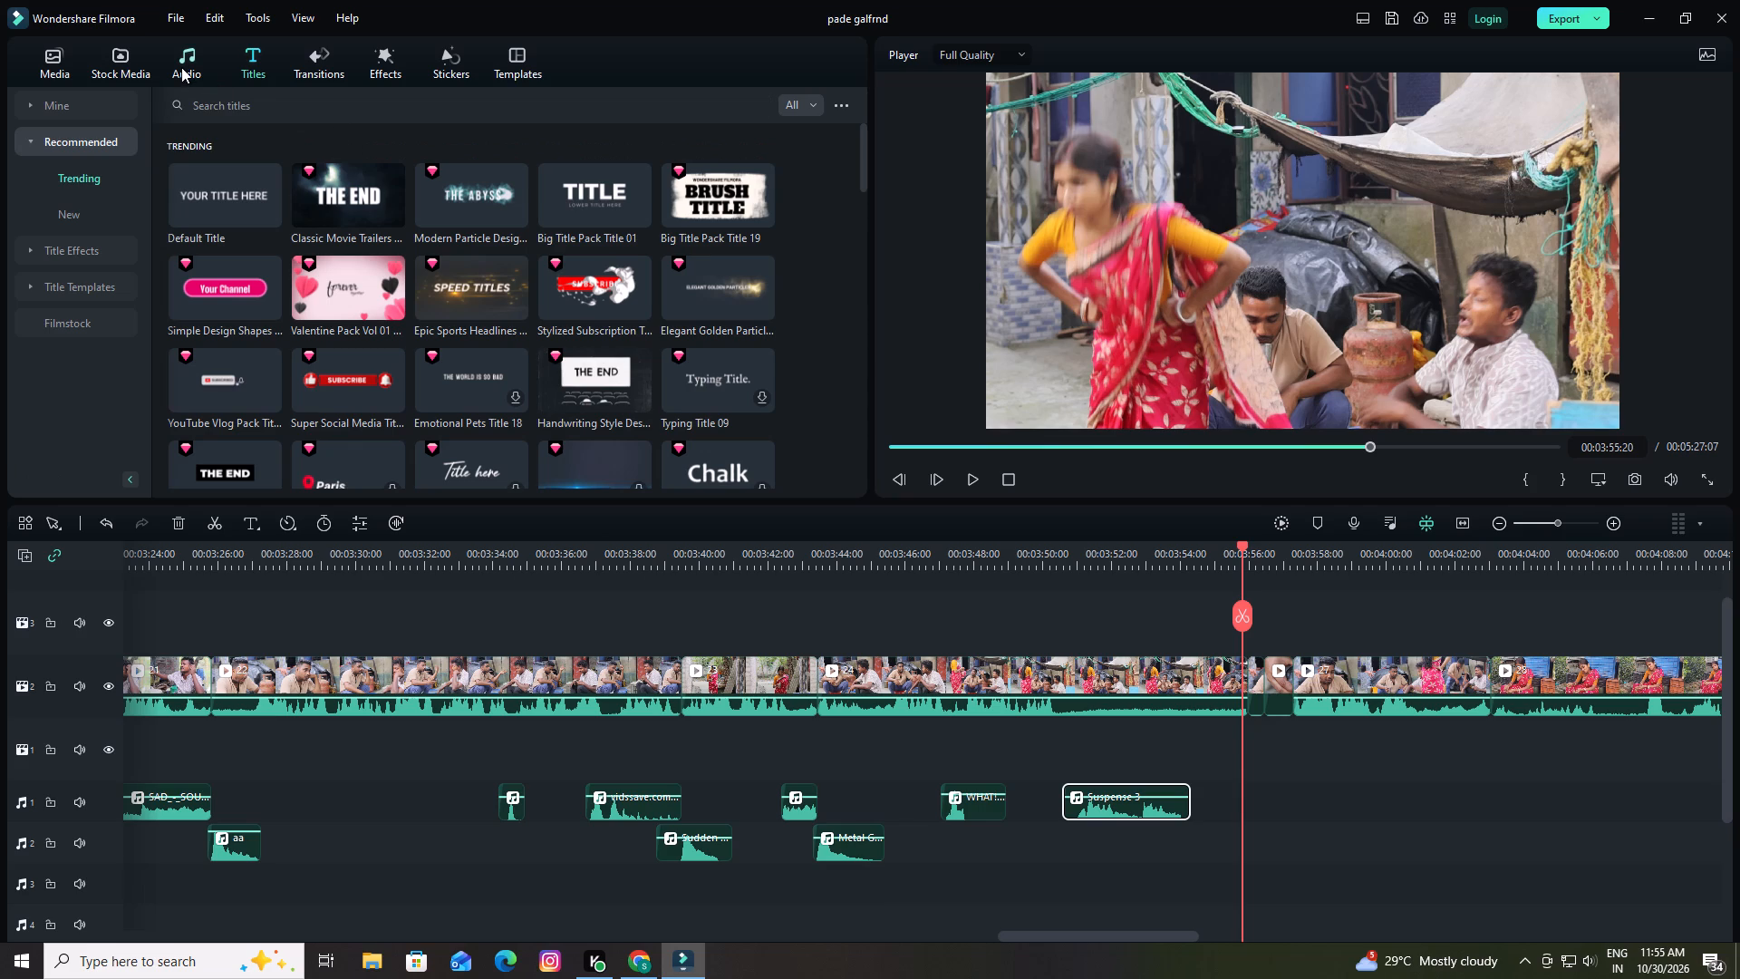
click(181, 67)
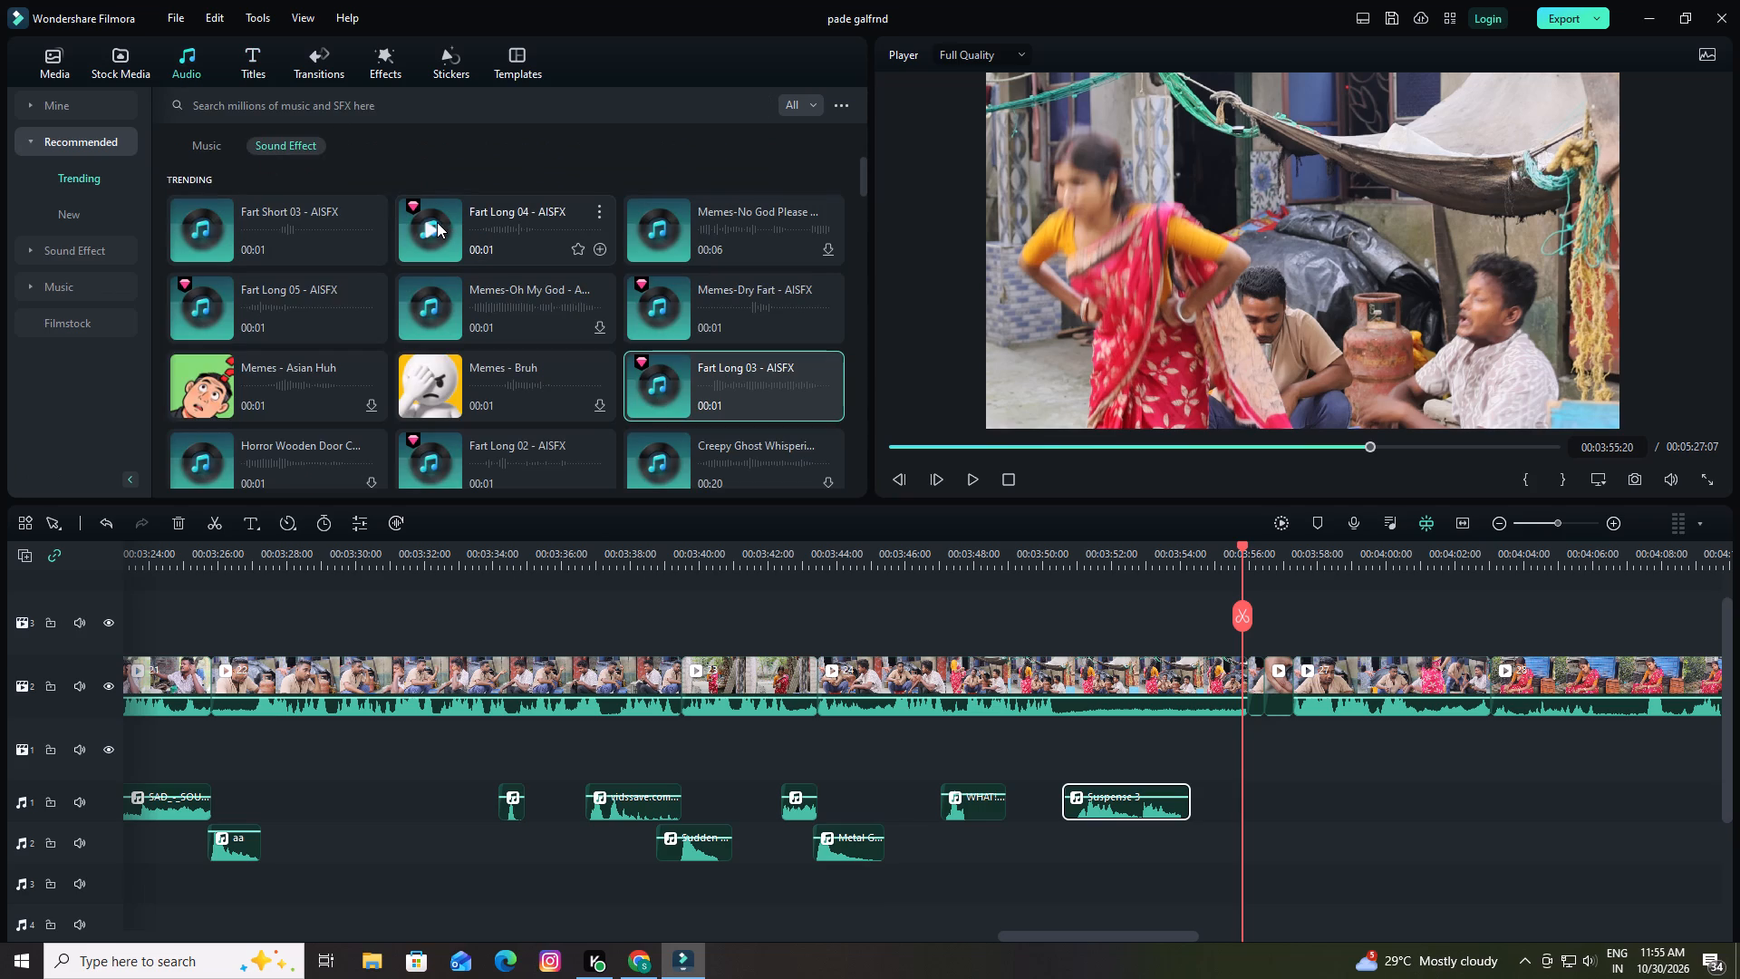
click(437, 222)
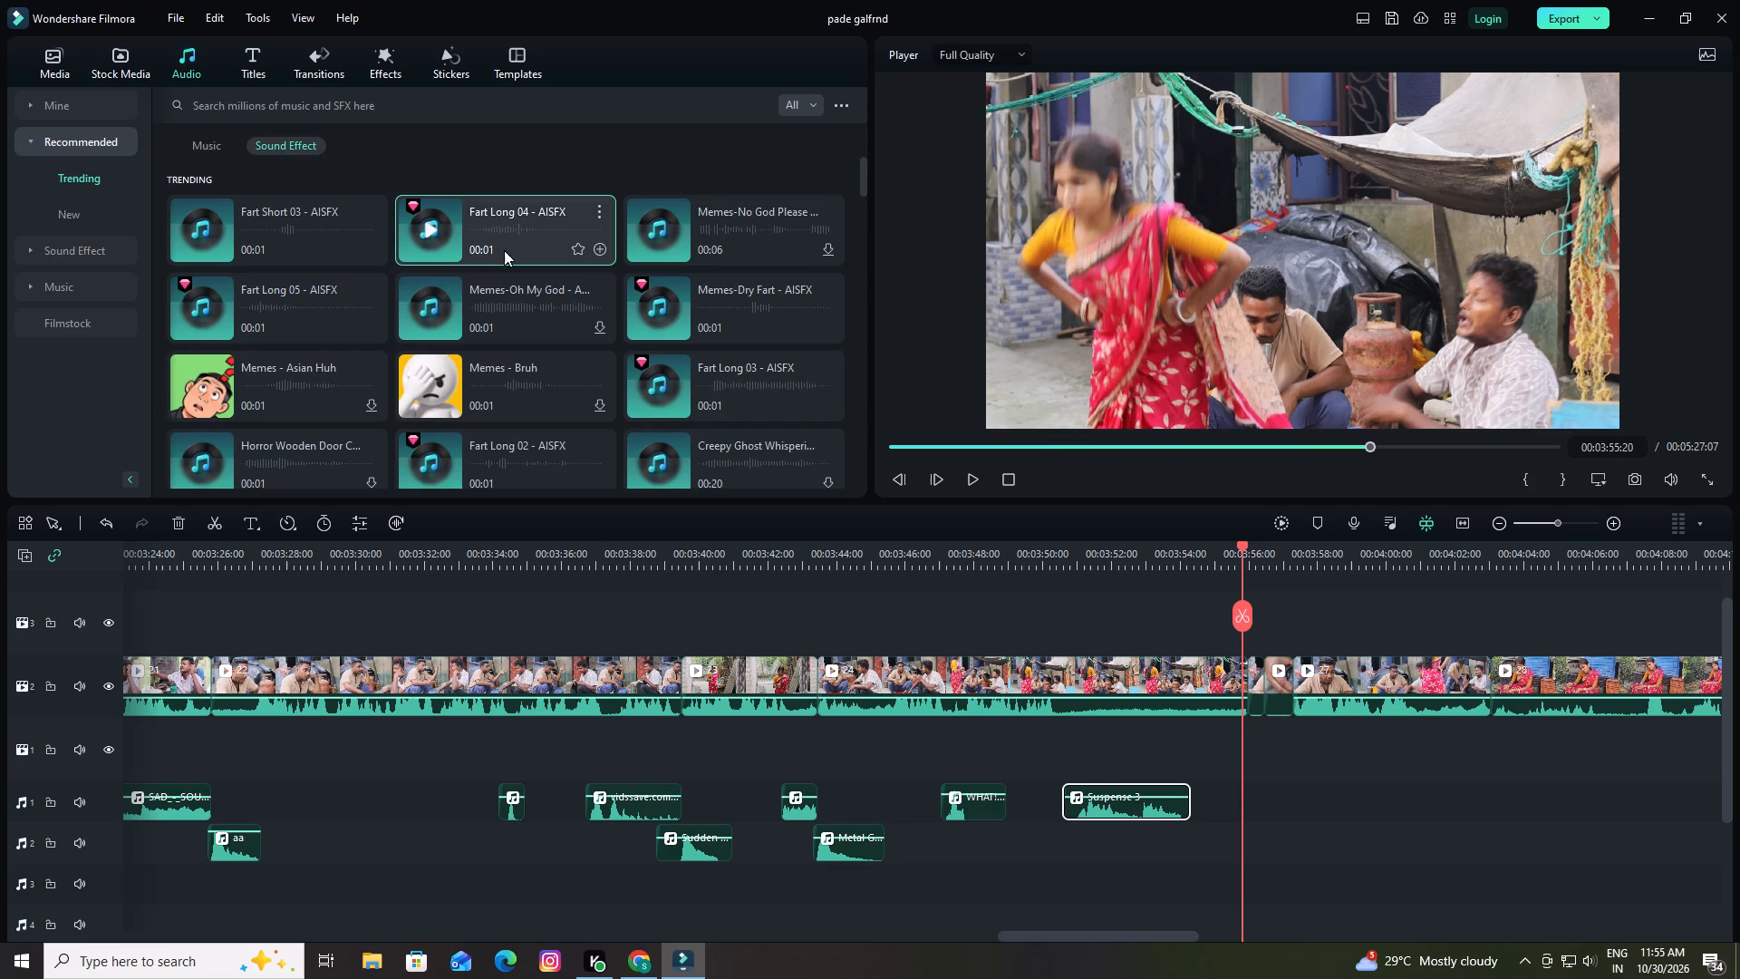
click(652, 390)
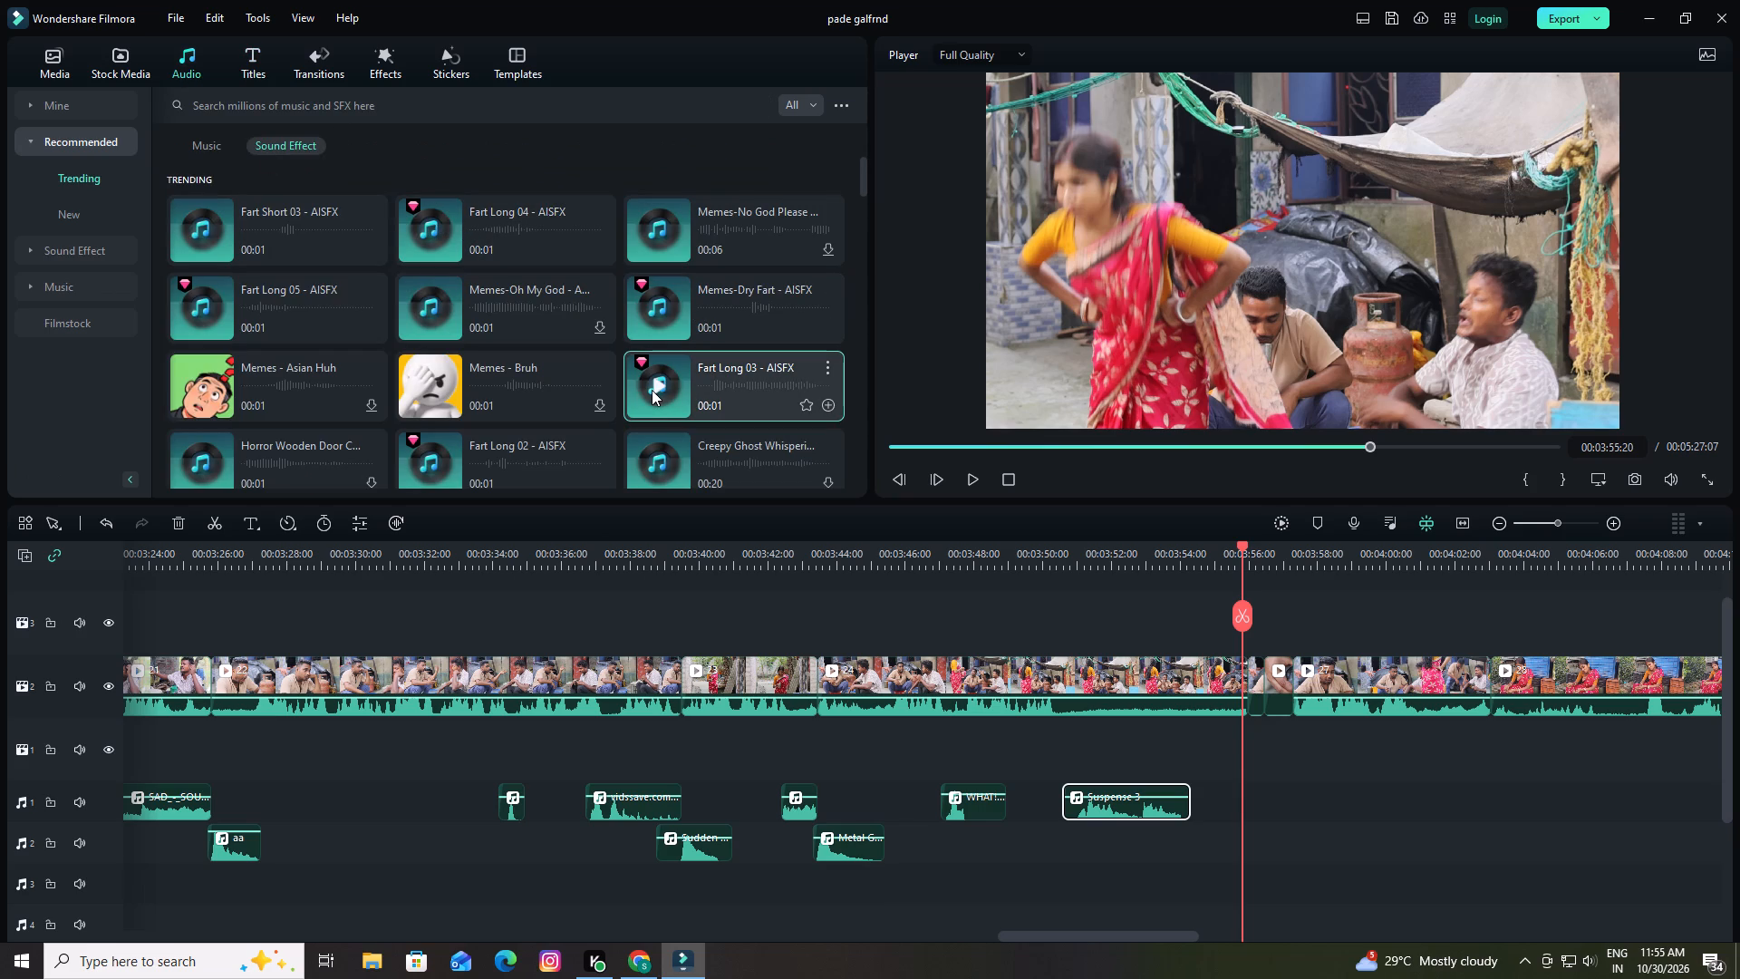
click(657, 386)
click(657, 386)
drag(693, 374, 1242, 805)
drag(1258, 796, 1256, 780)
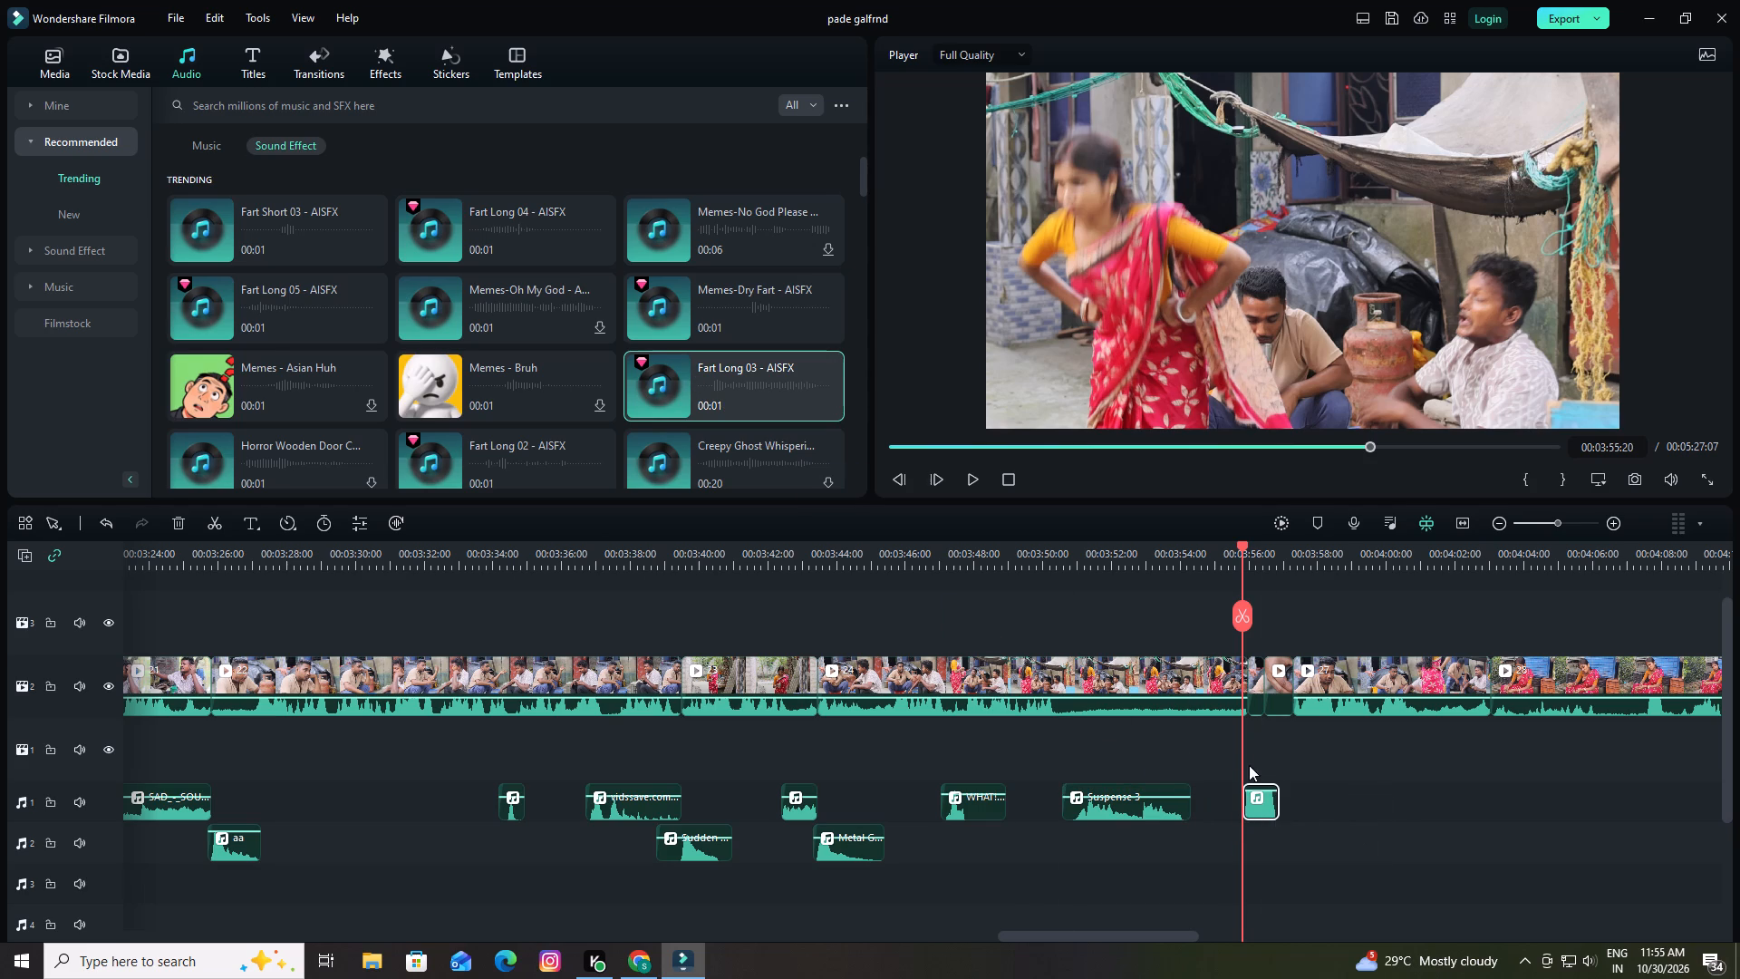
Replay the Fart Long 03 effect's section several times from about 00:03:55:17 to check its timing against the cut.
key(space)
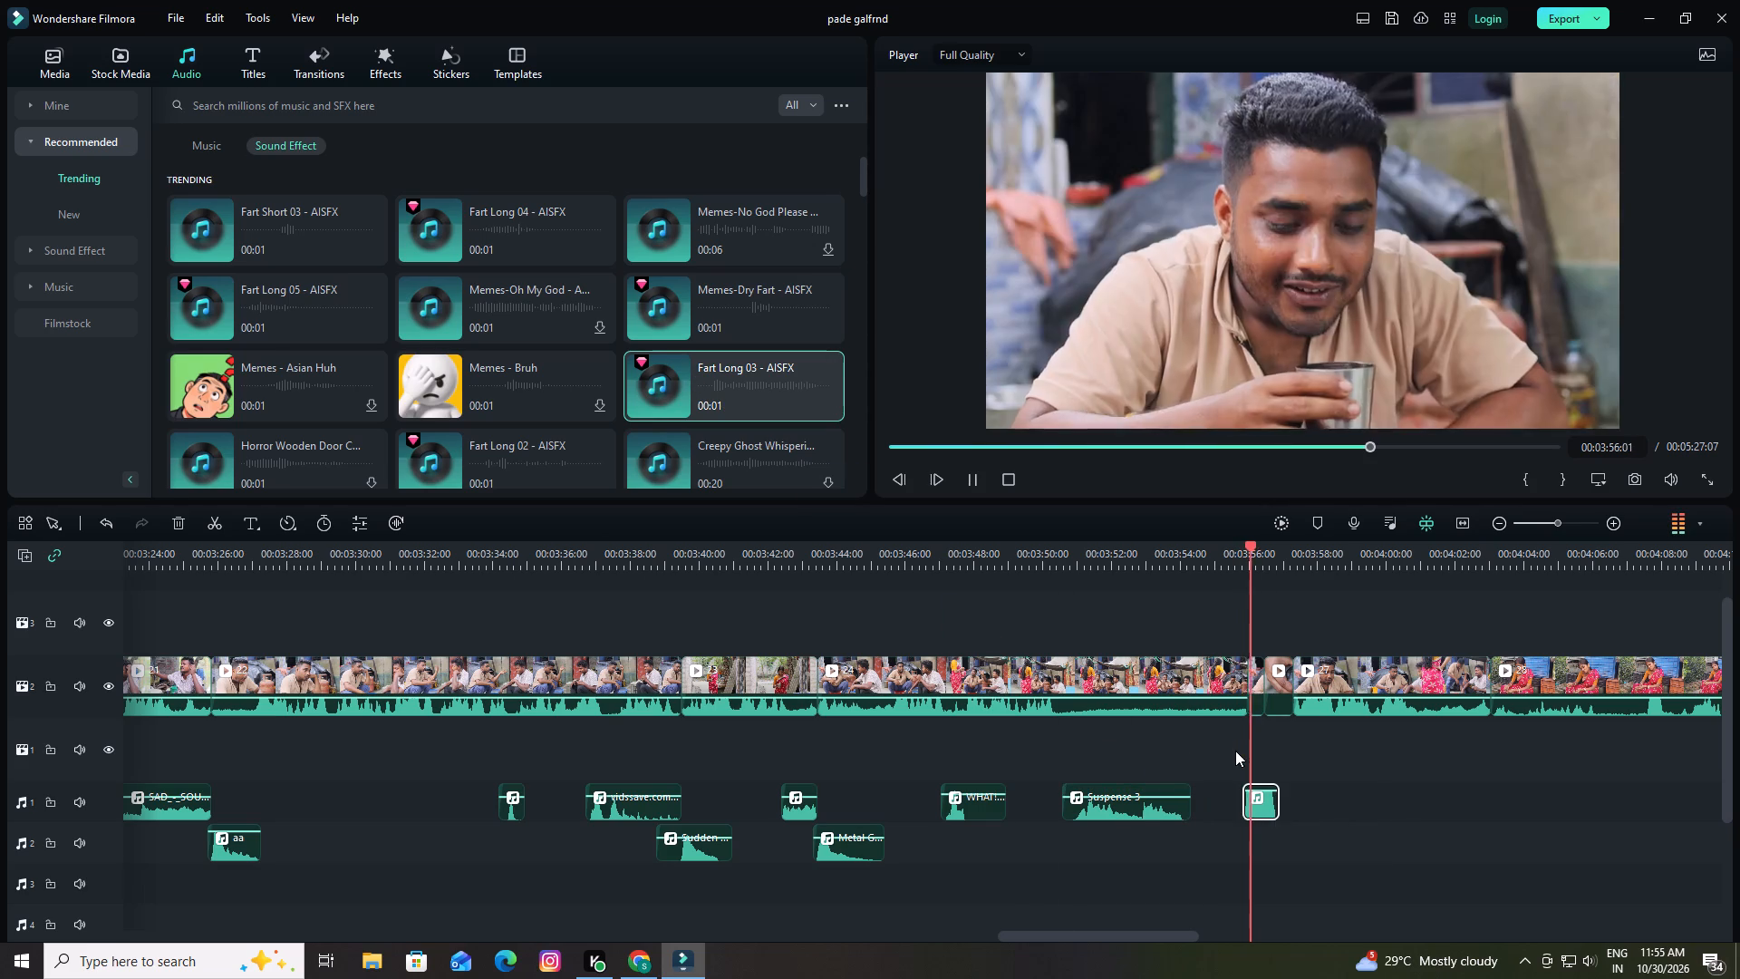
key(space)
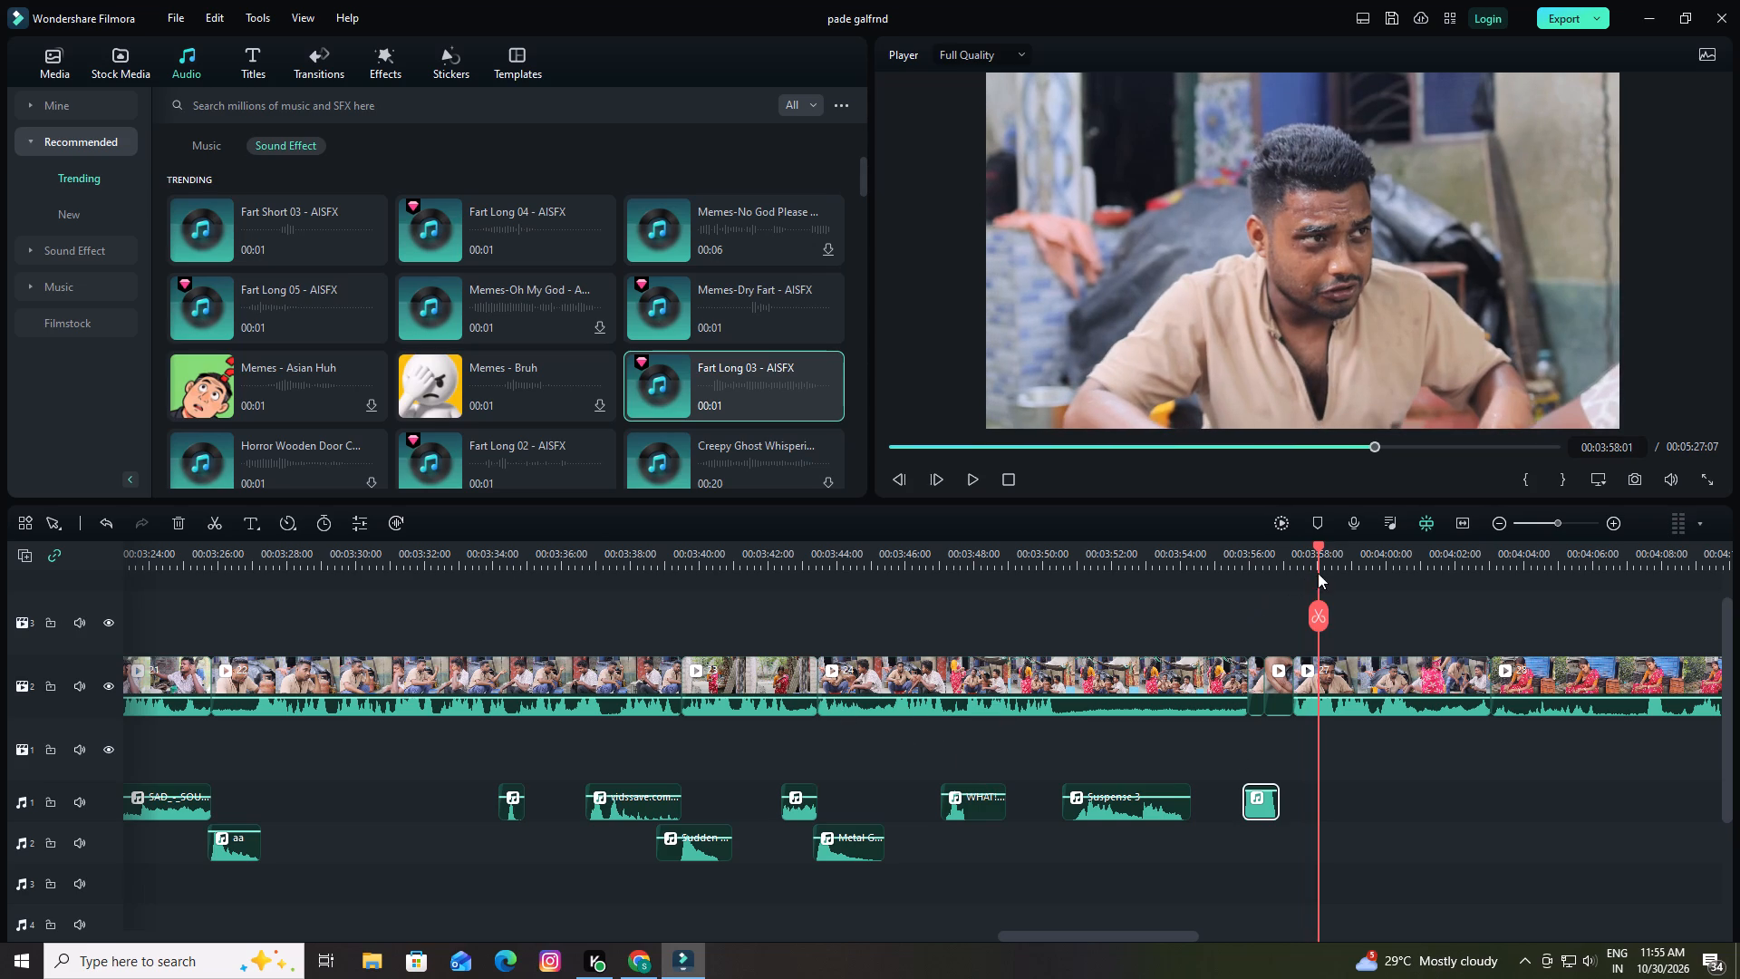
drag(1316, 546, 1237, 585)
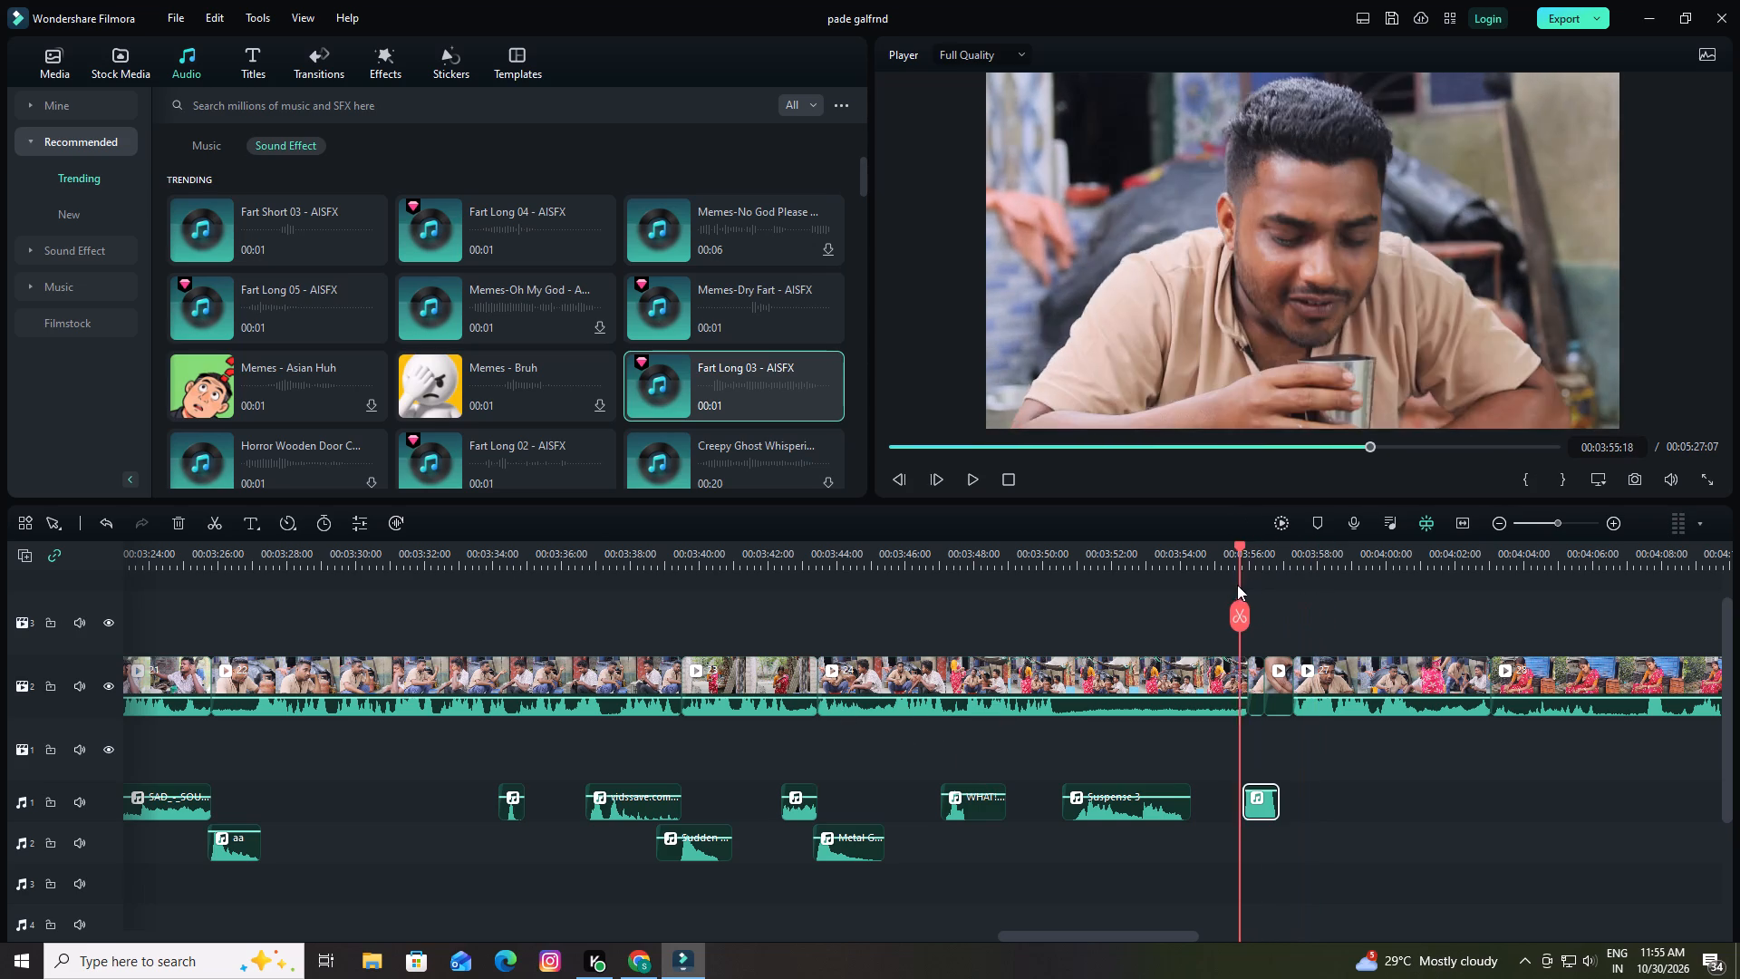
drag(1237, 585, 1234, 587)
key(space)
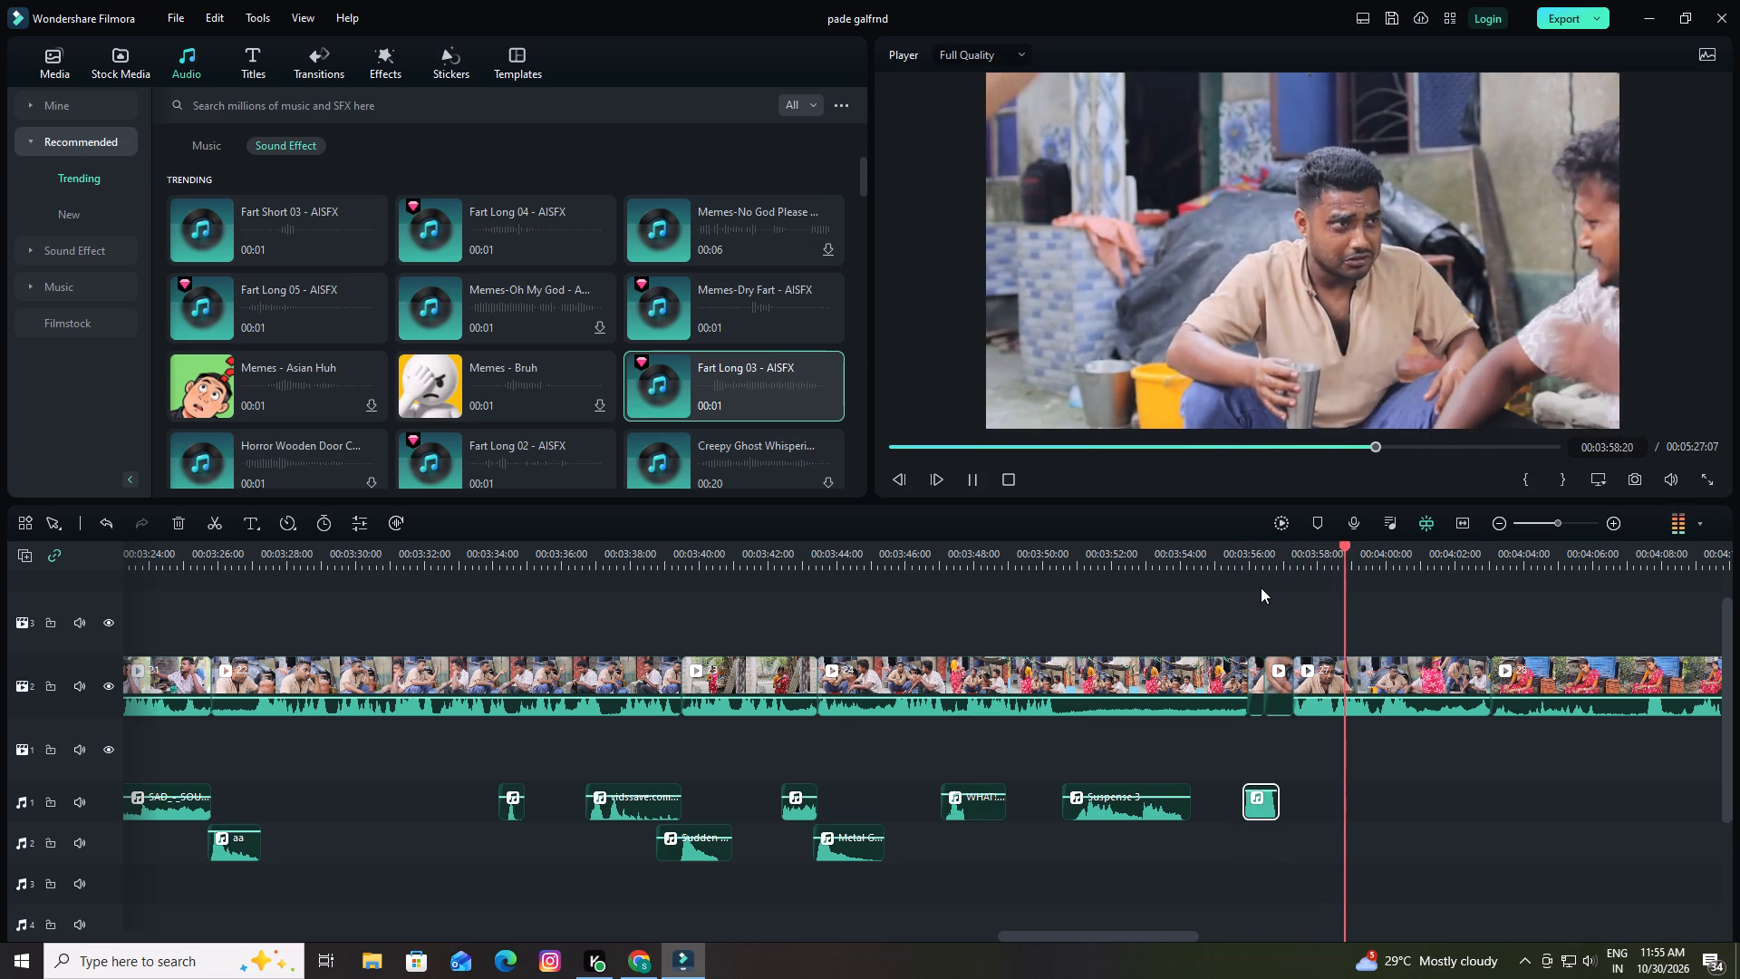
key(space)
drag(1352, 544, 1237, 571)
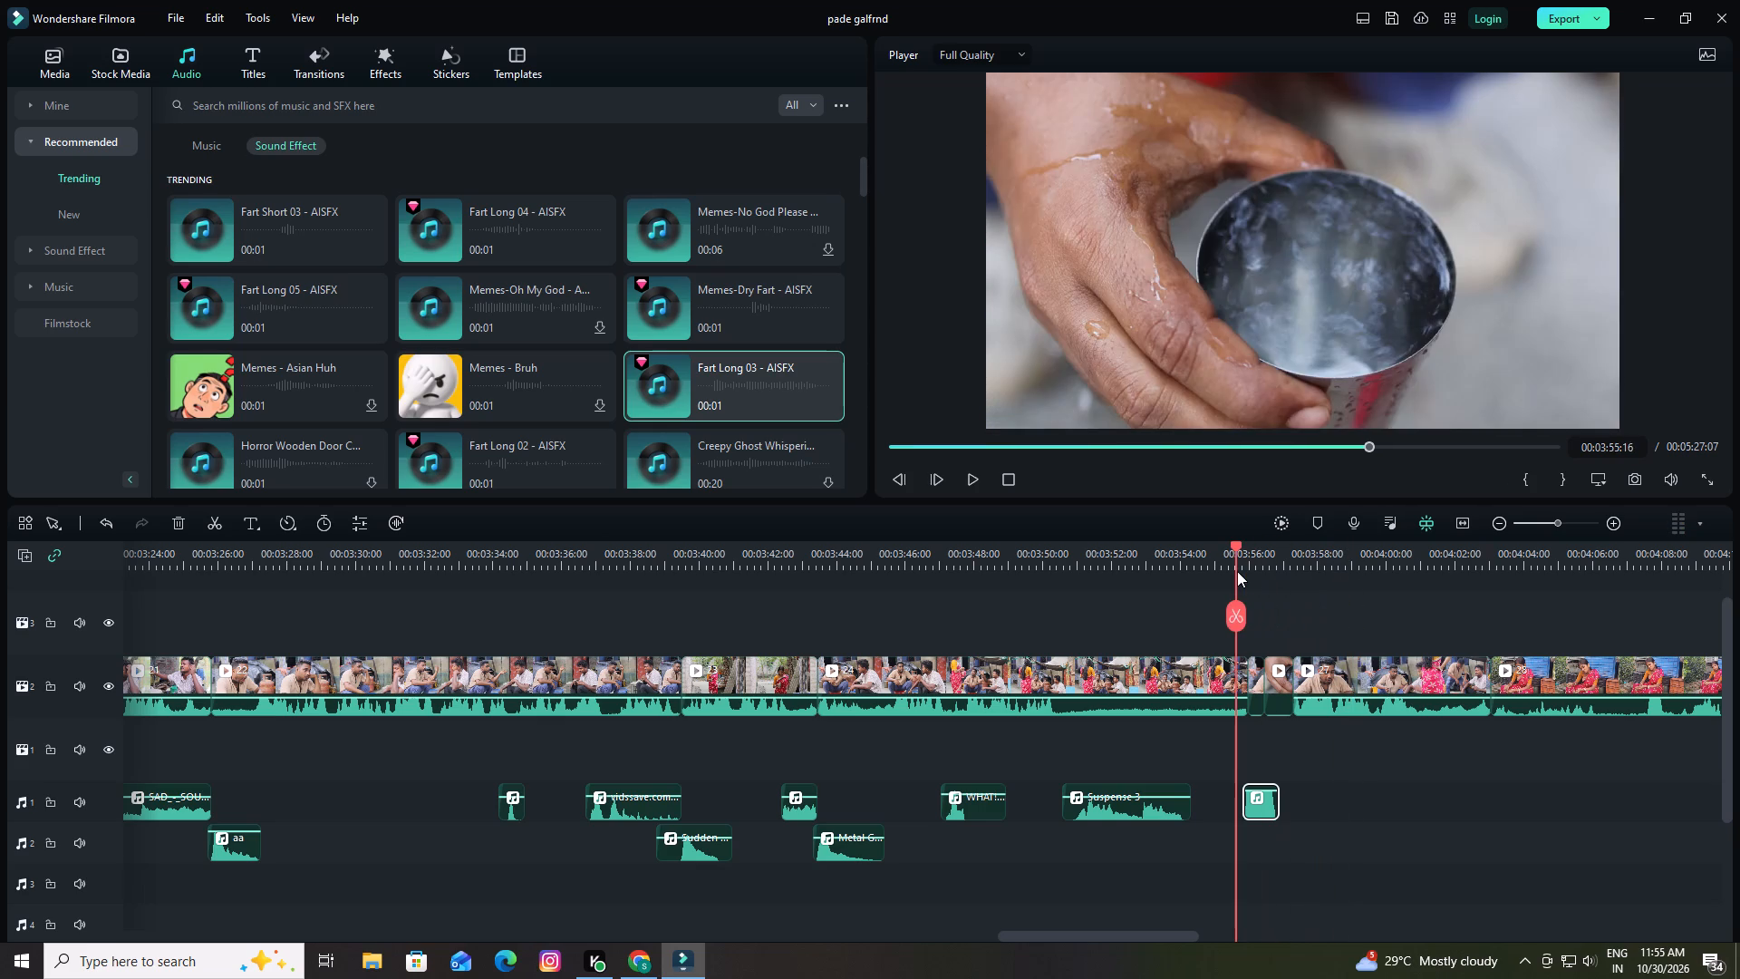
drag(1237, 571, 1238, 572)
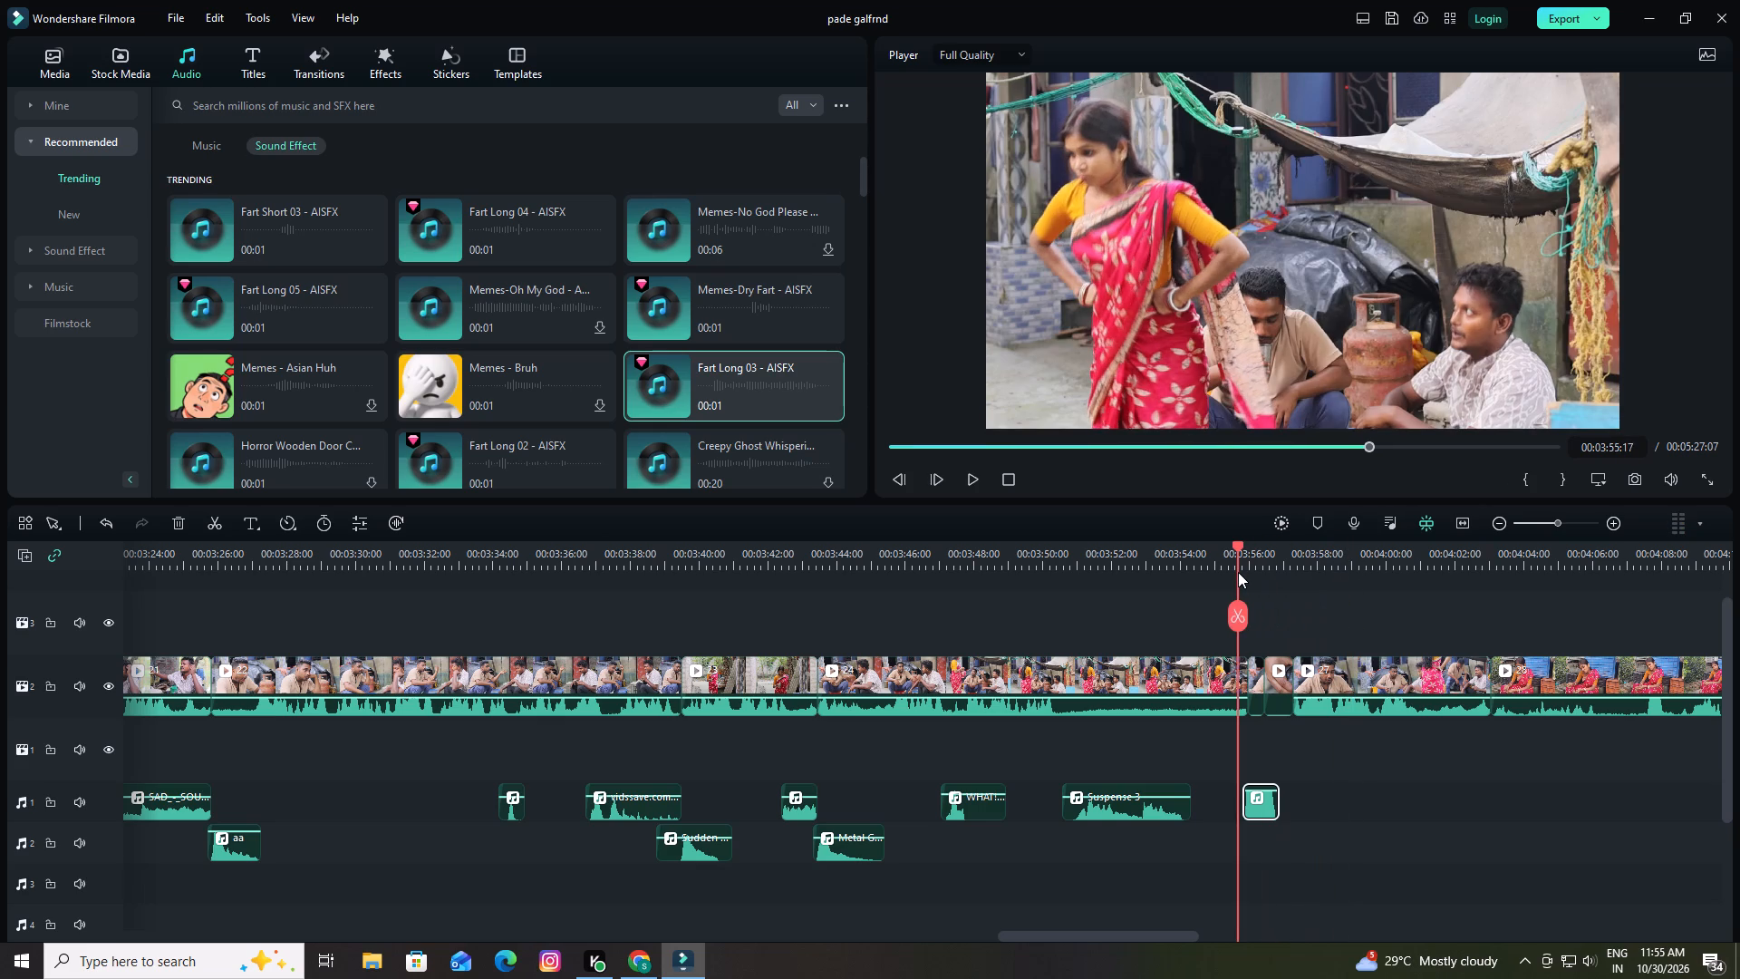
drag(1238, 572, 1240, 573)
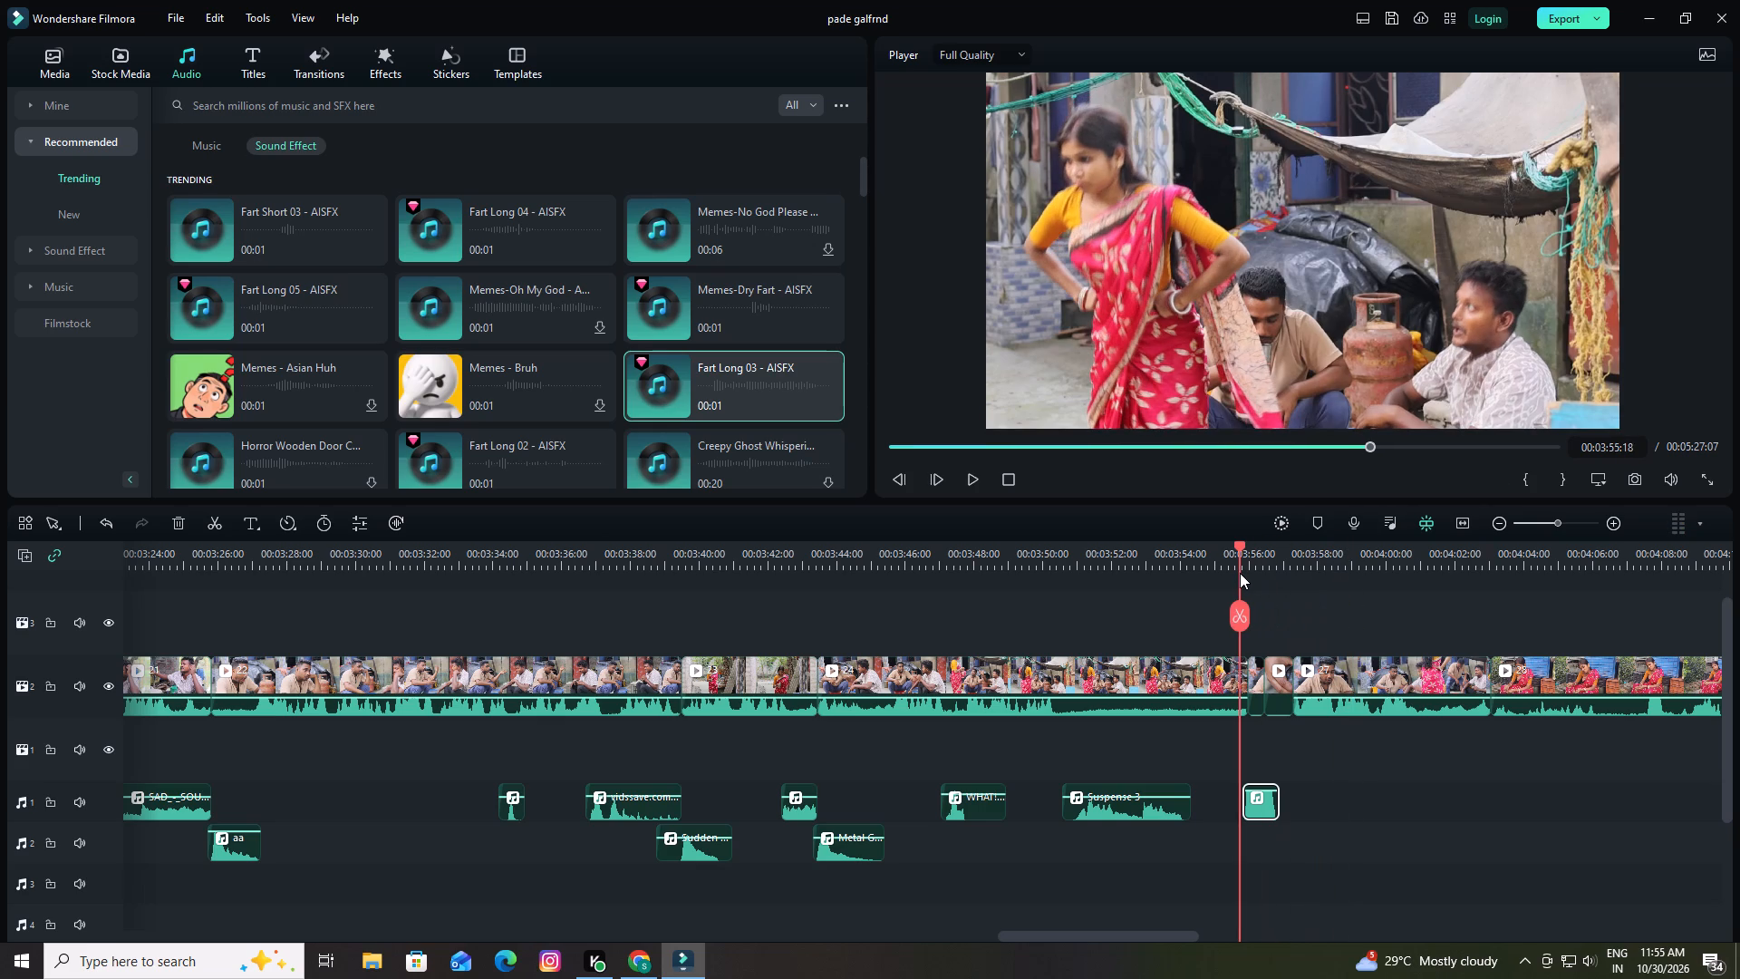
drag(1240, 573, 1242, 573)
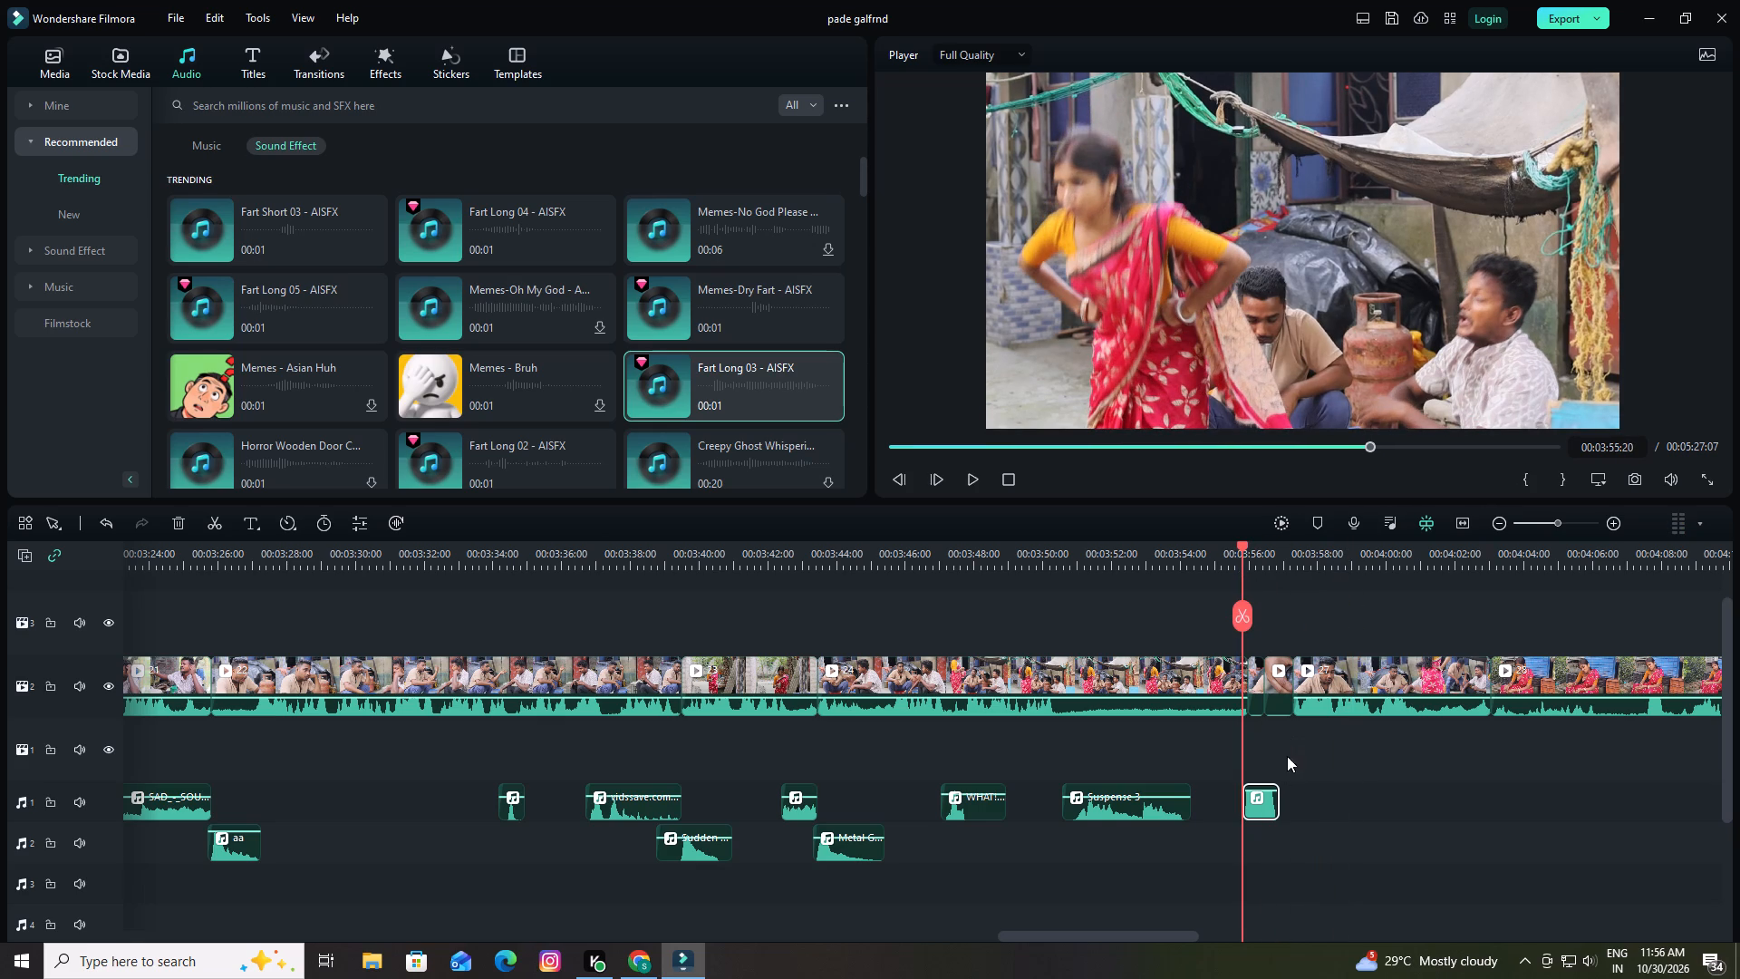
key(space)
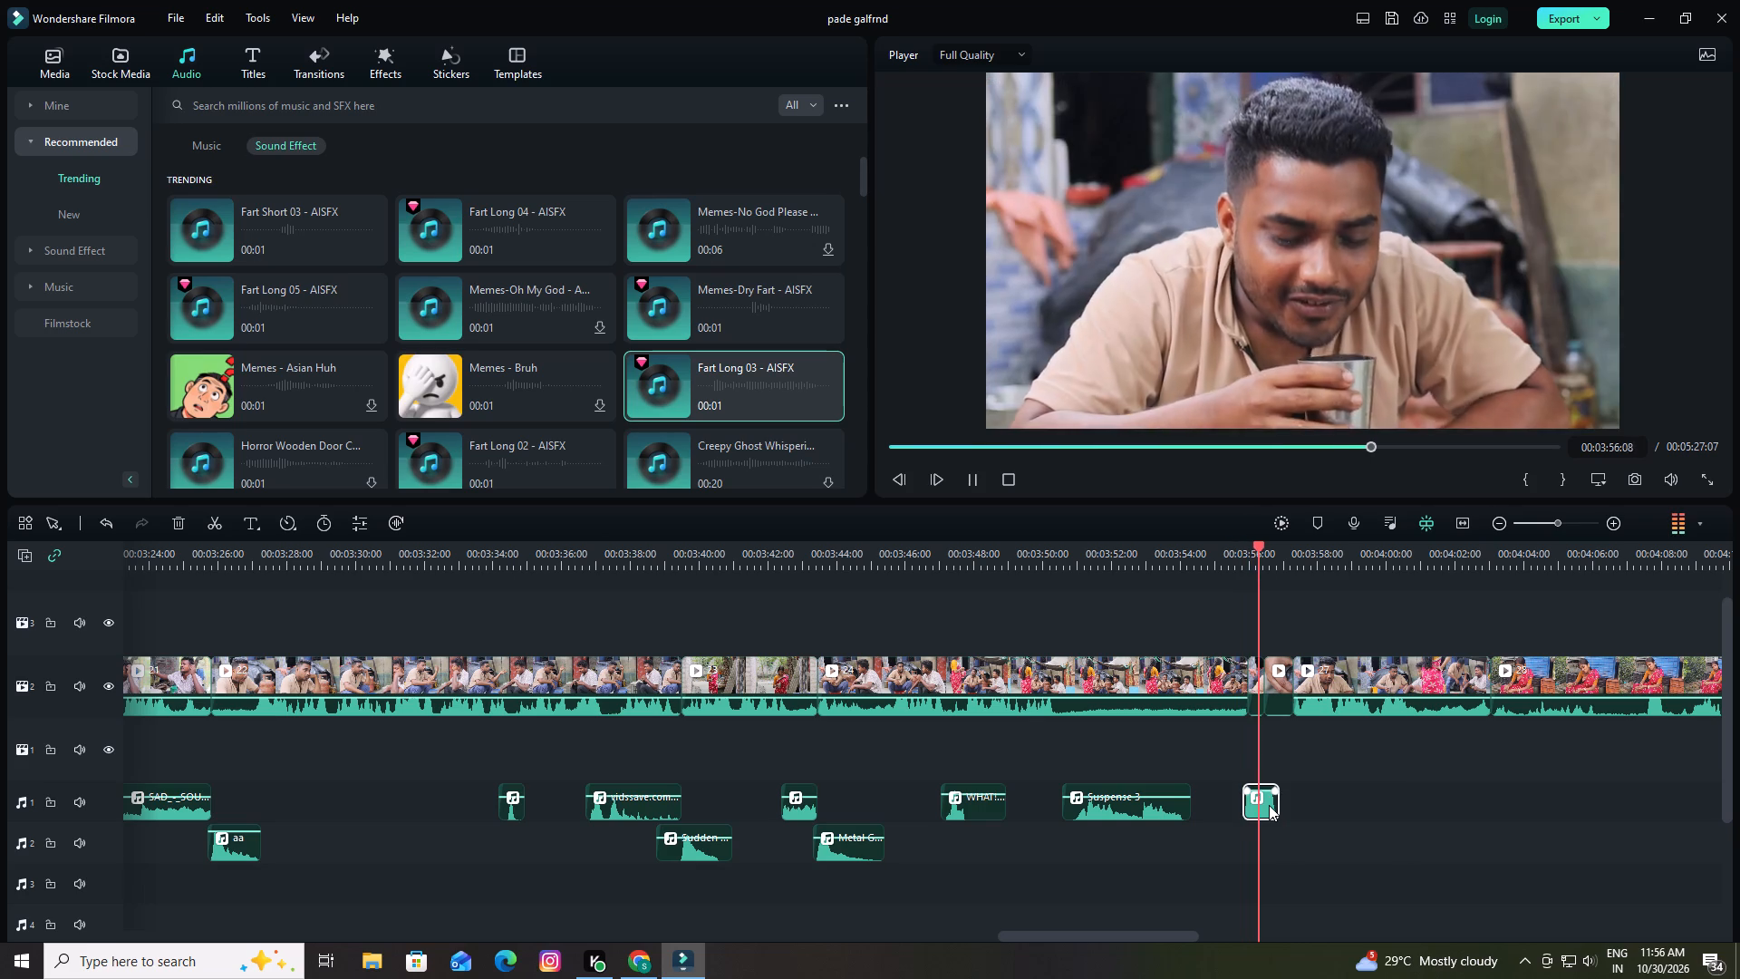
key(space)
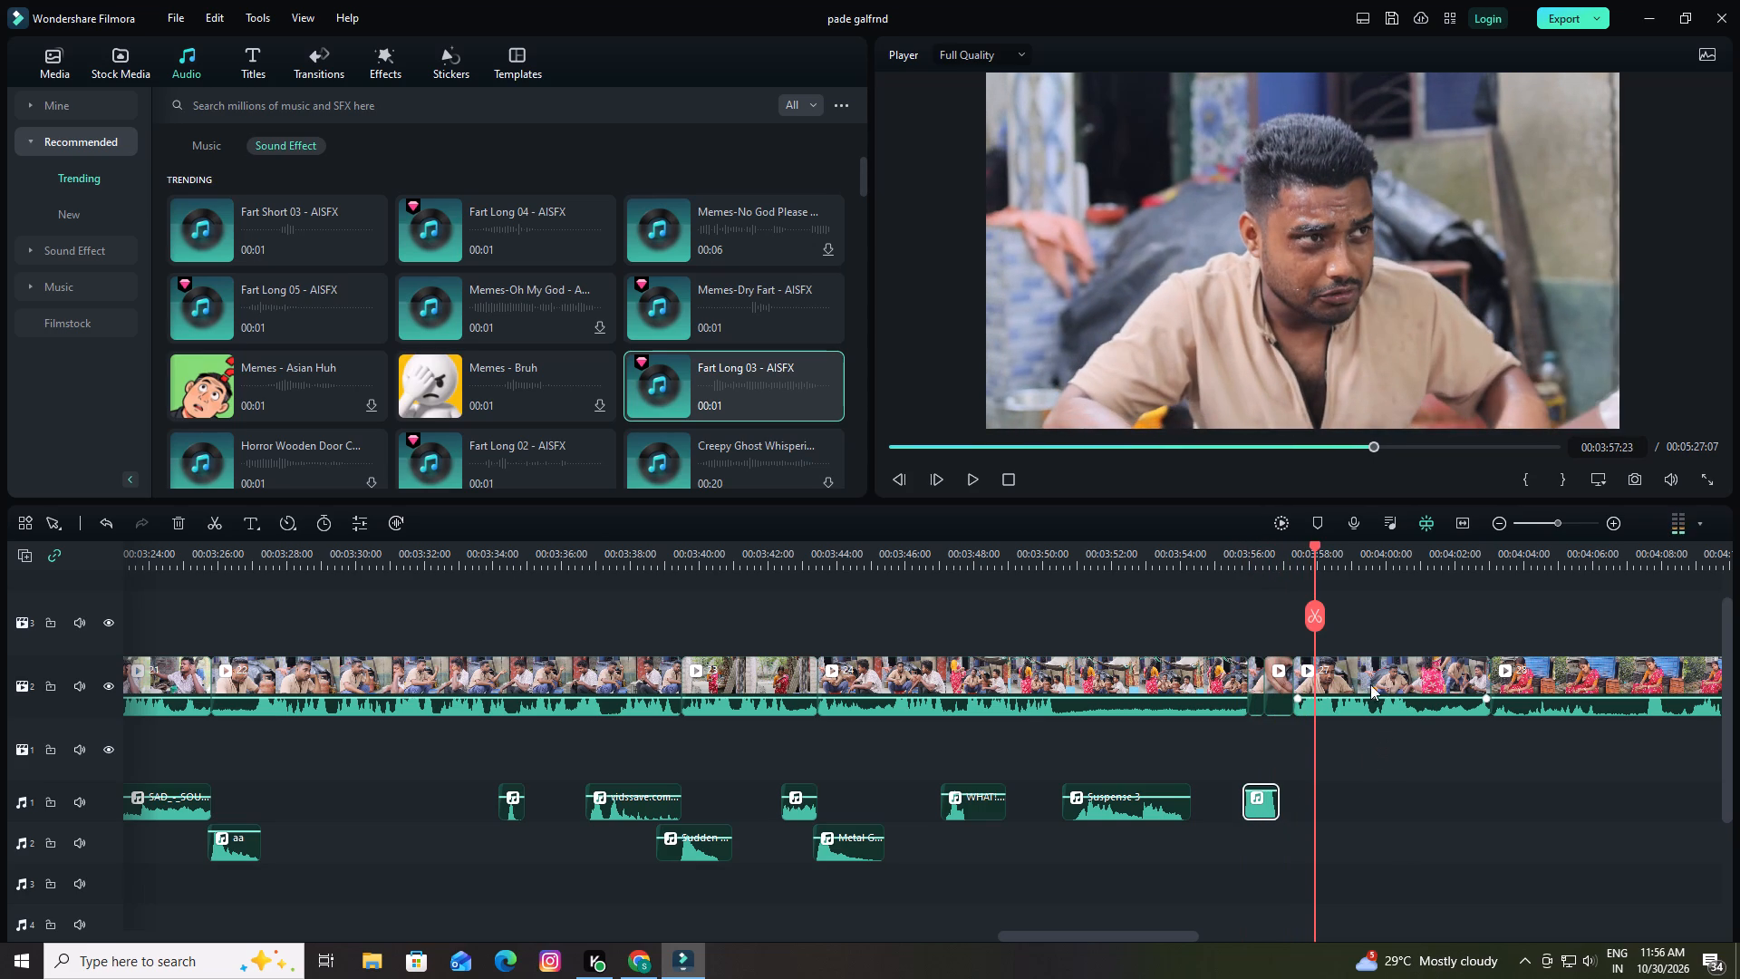
Park the playhead at 00:03:57:08, search project media for "fahh", and place the Fahhh sound effect on audio track 3 starting slightly before the playhead.
drag(1319, 546, 1294, 562)
click(53, 65)
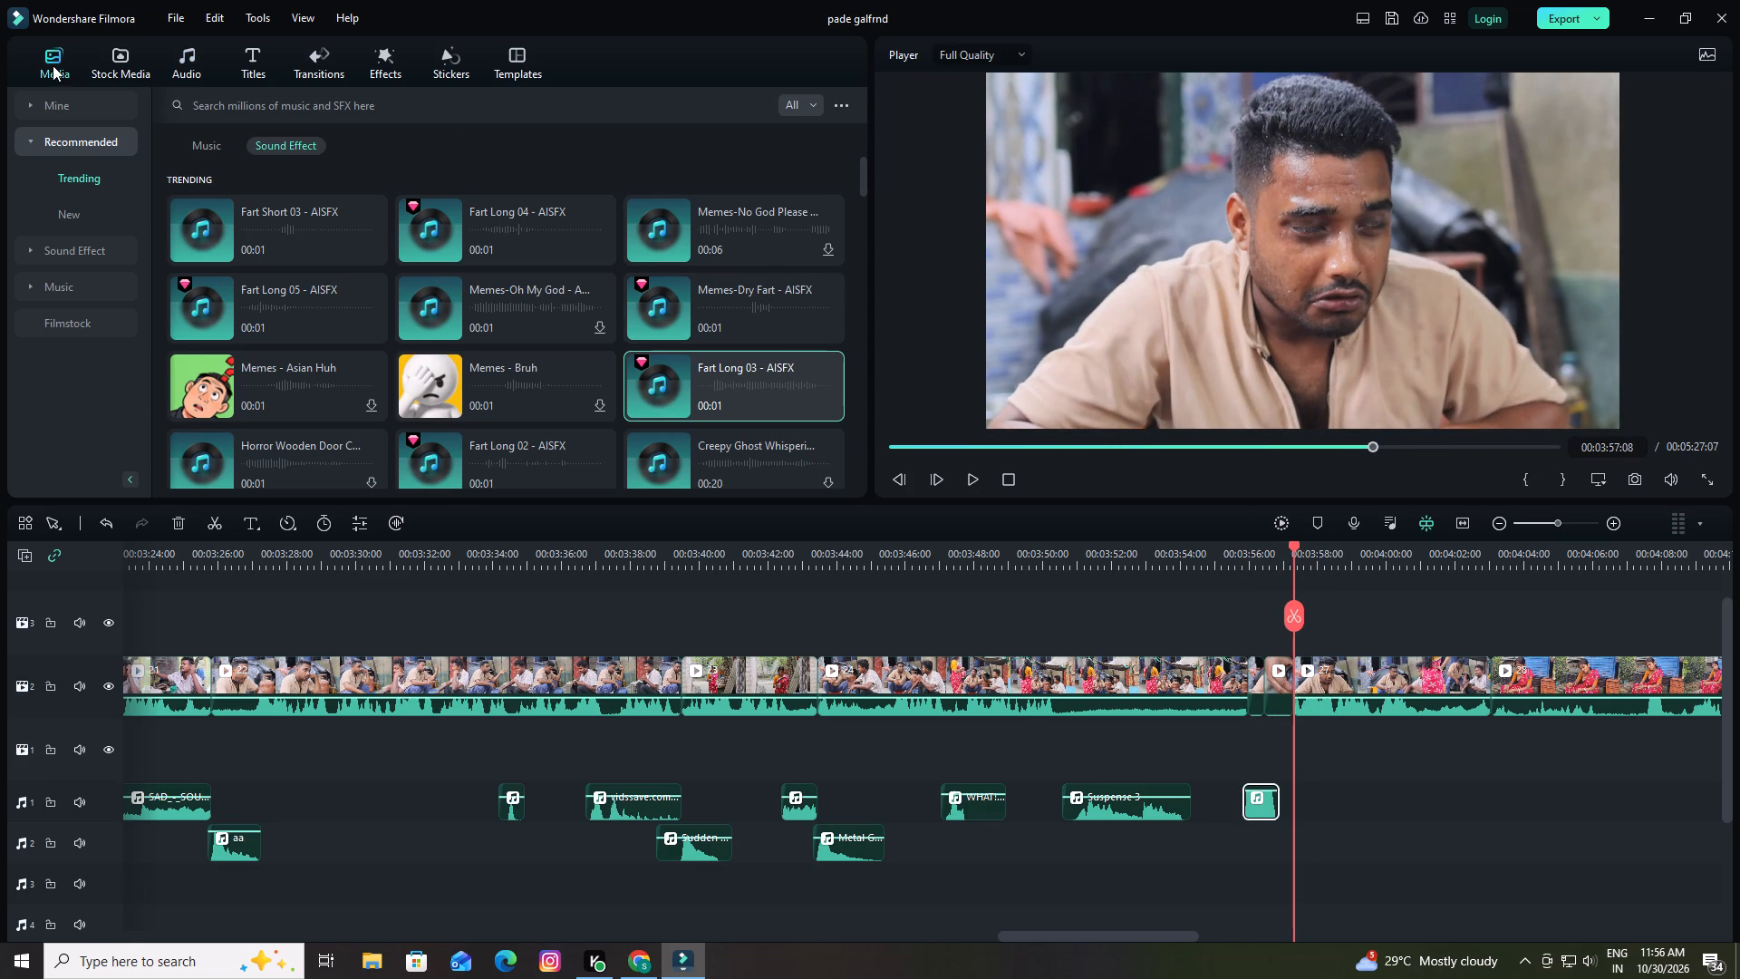
click(445, 108)
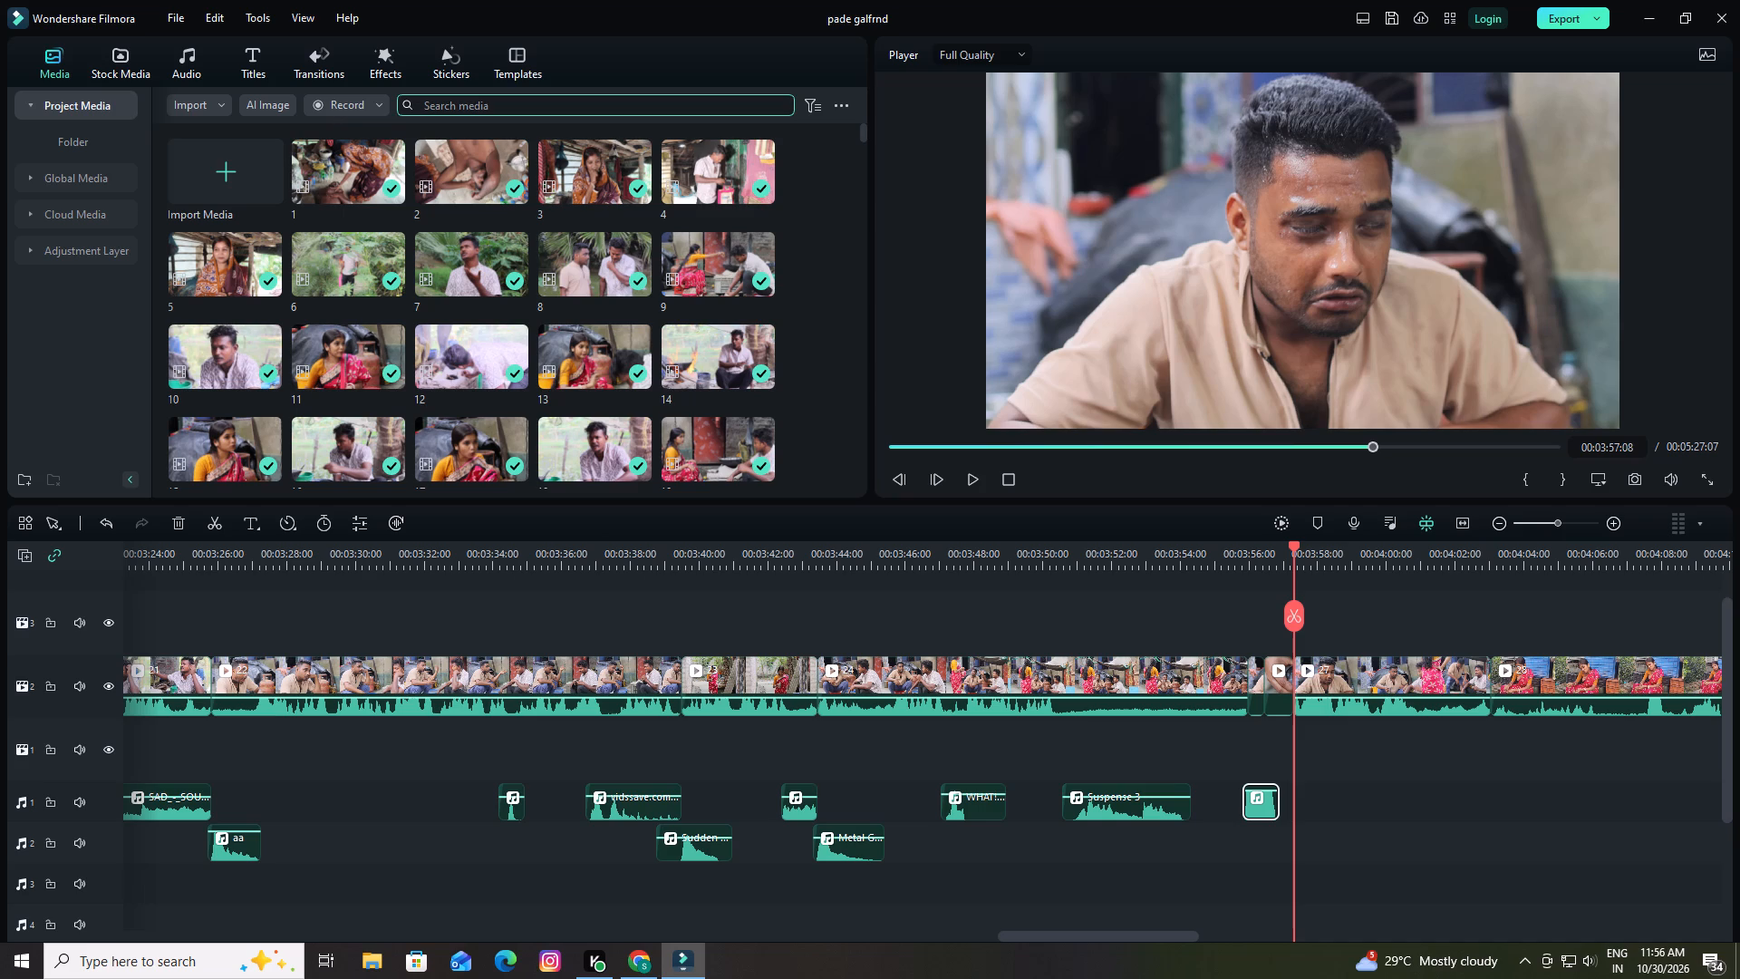
key(f)
text(ahh)
key(Return)
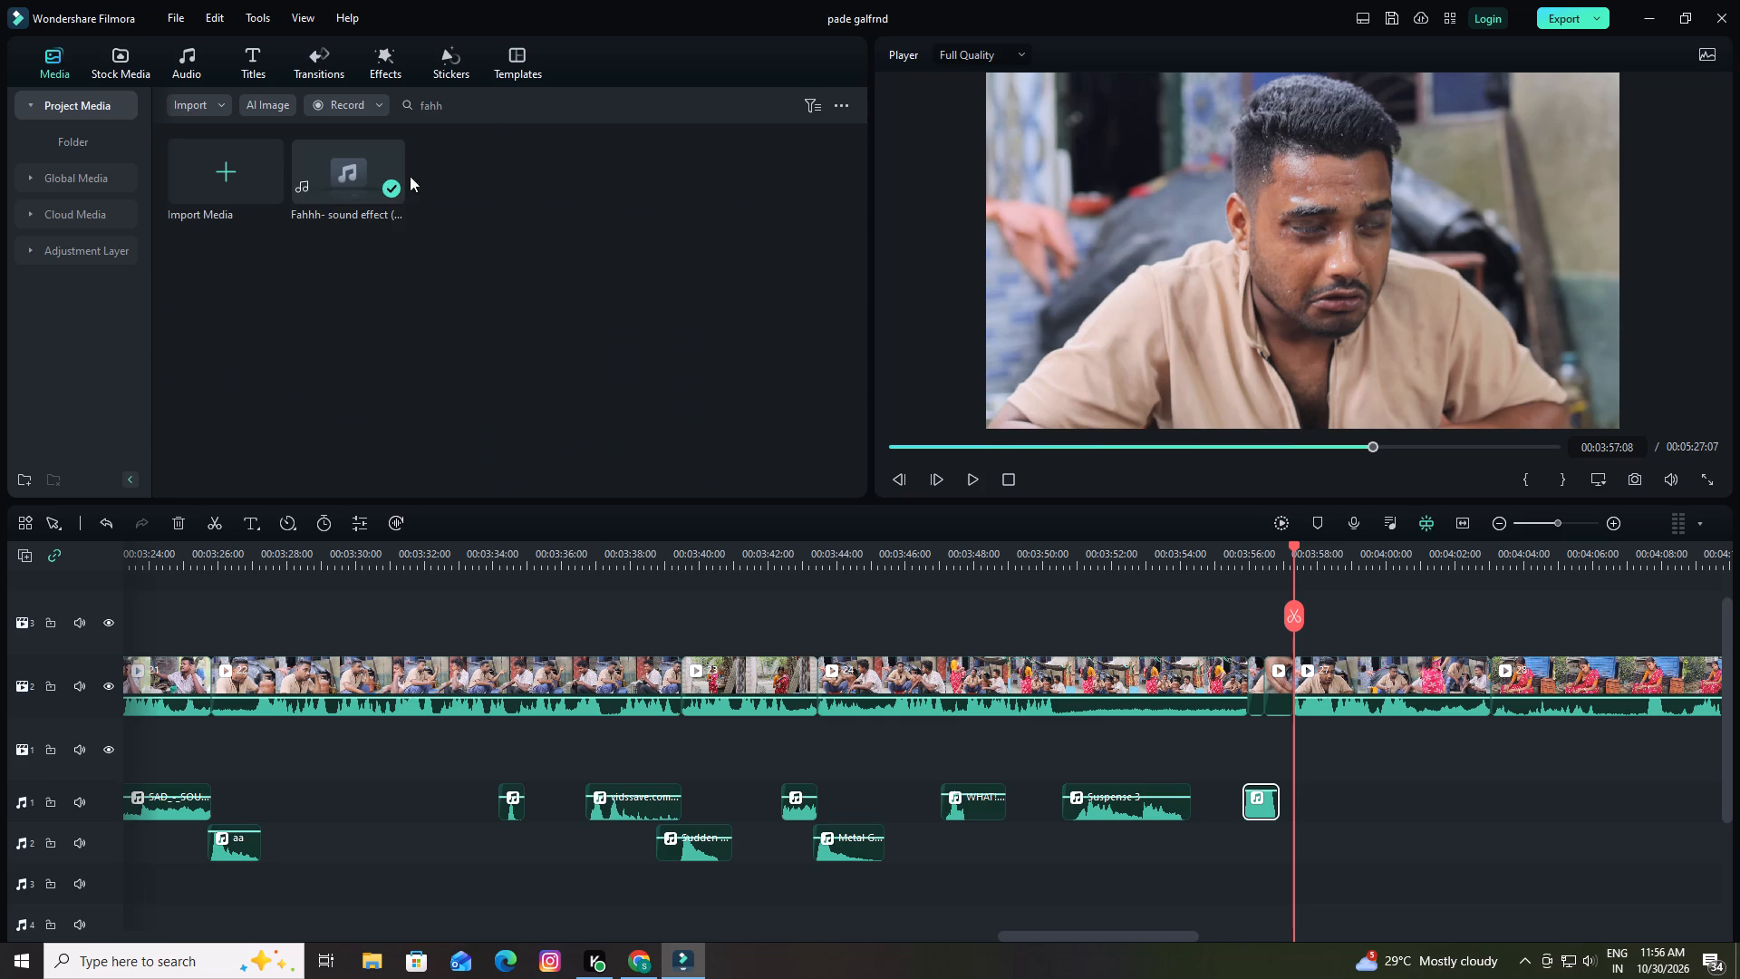
drag(367, 176, 1271, 865)
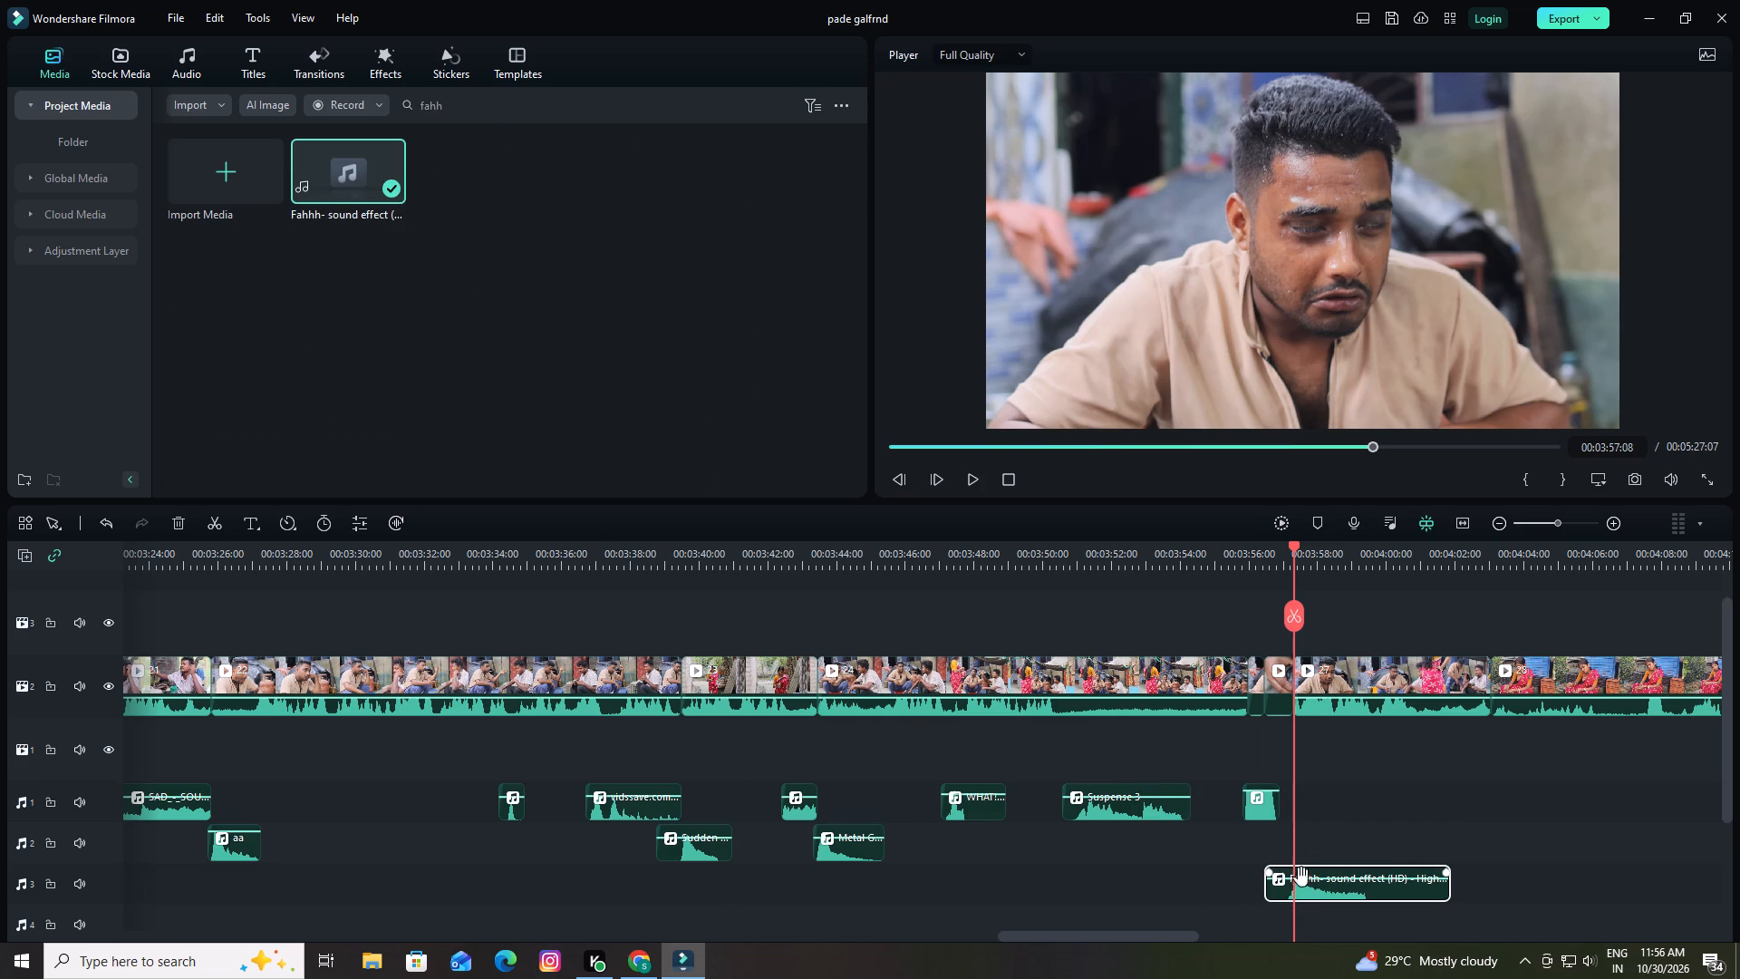
Replay the Fahhh sound effect's section on audio track 3 several times to check its timing against the scene.
key(space)
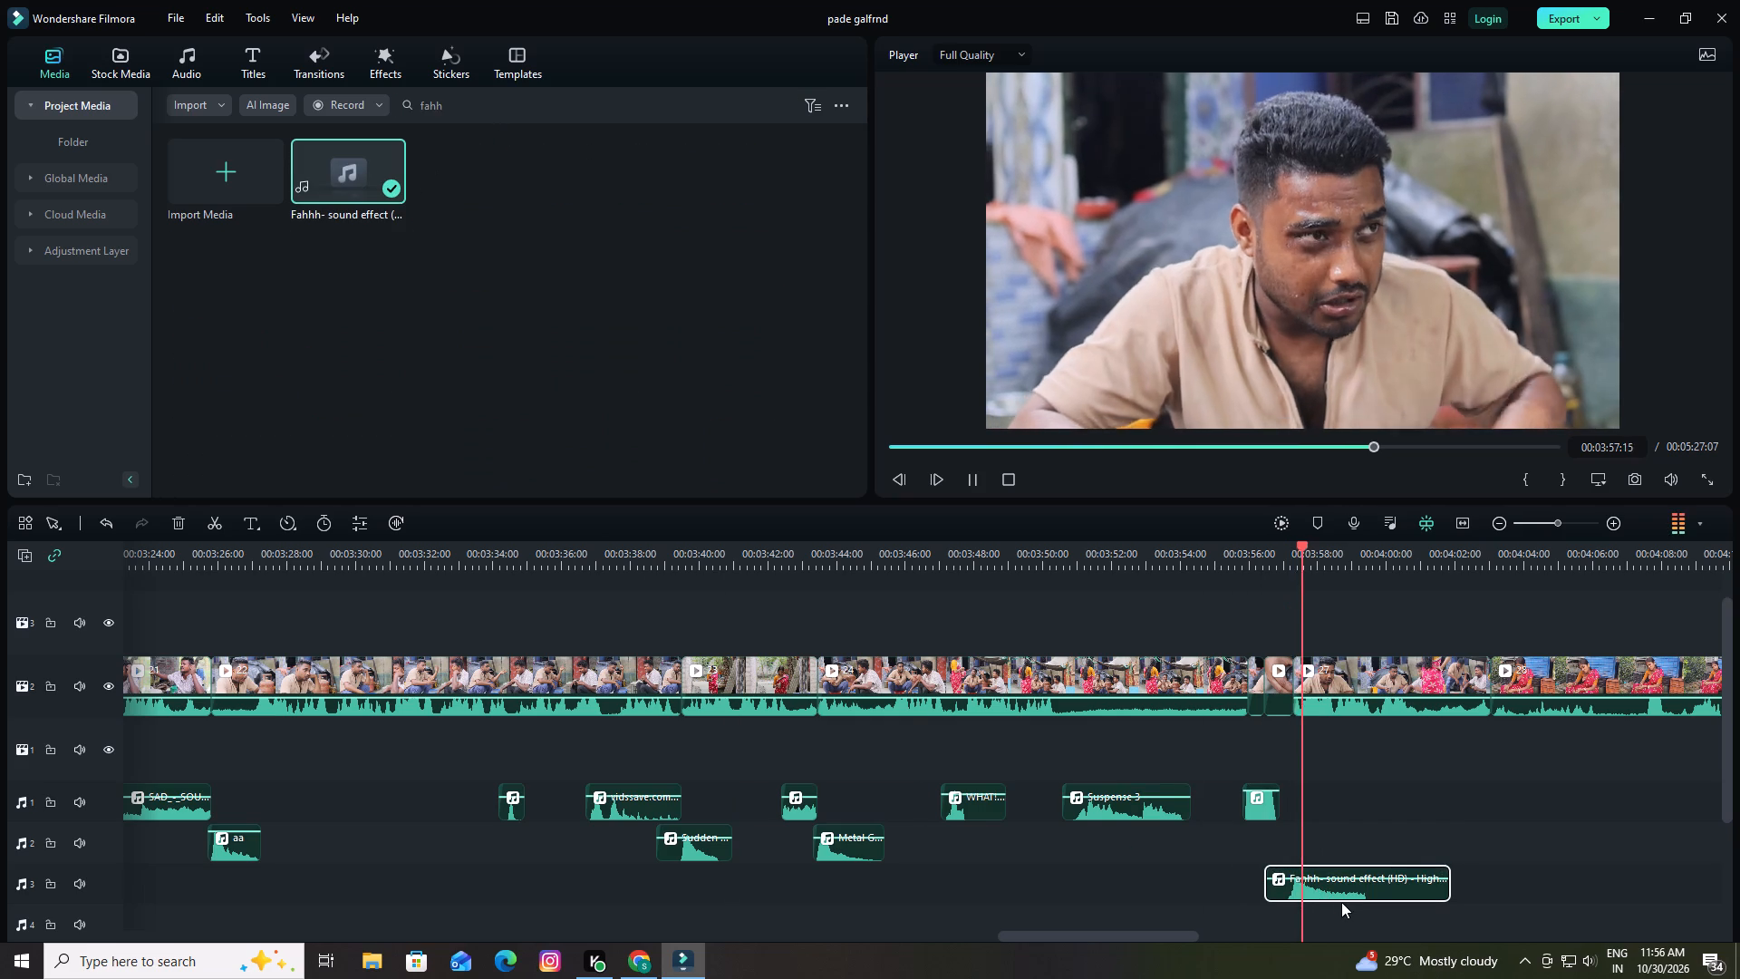
key(space)
drag(1329, 545, 1299, 557)
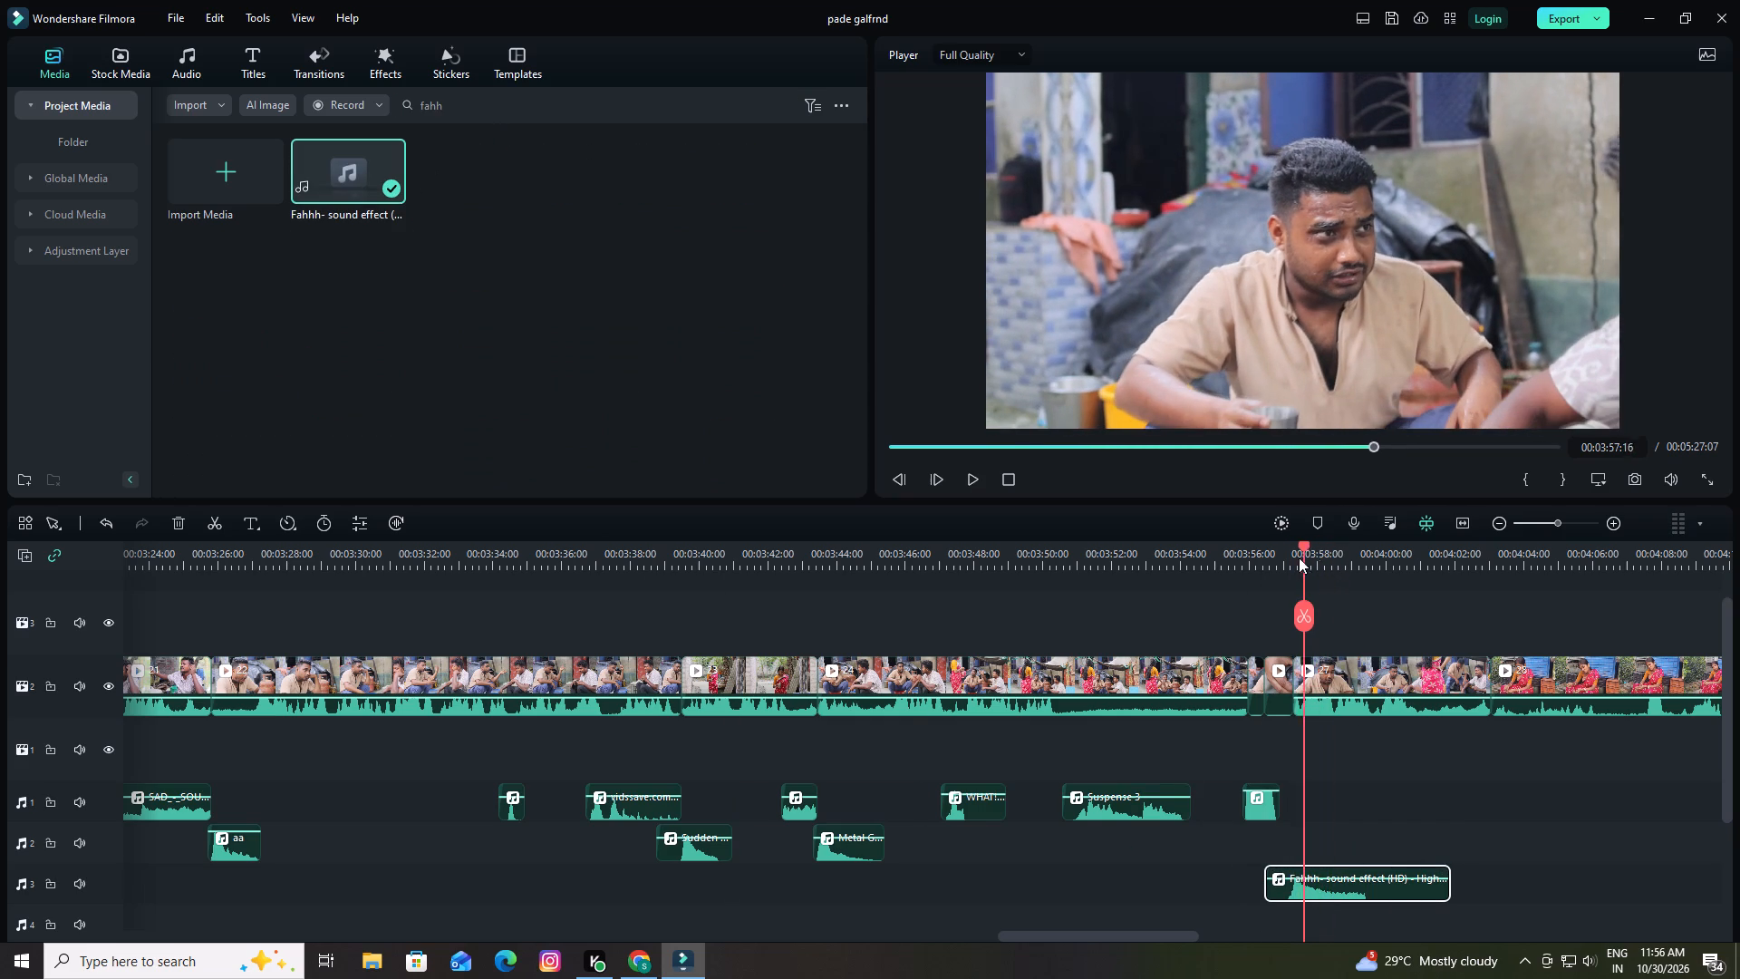
drag(1299, 557, 1284, 567)
key(space)
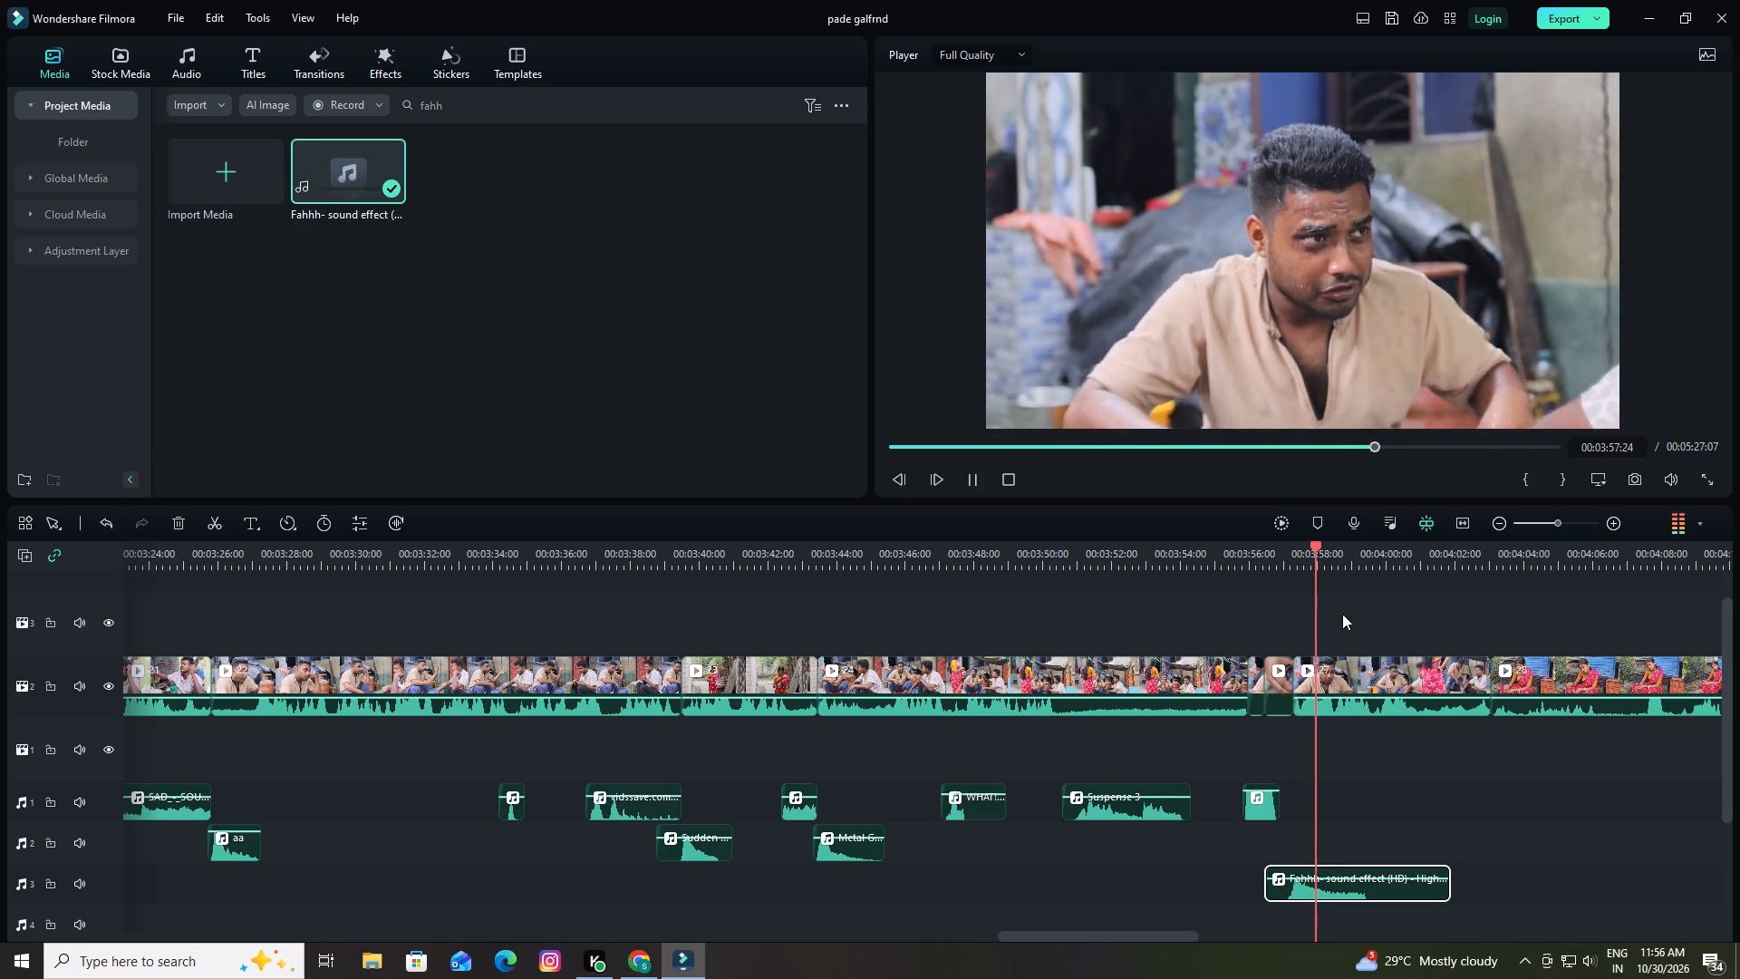
key(space)
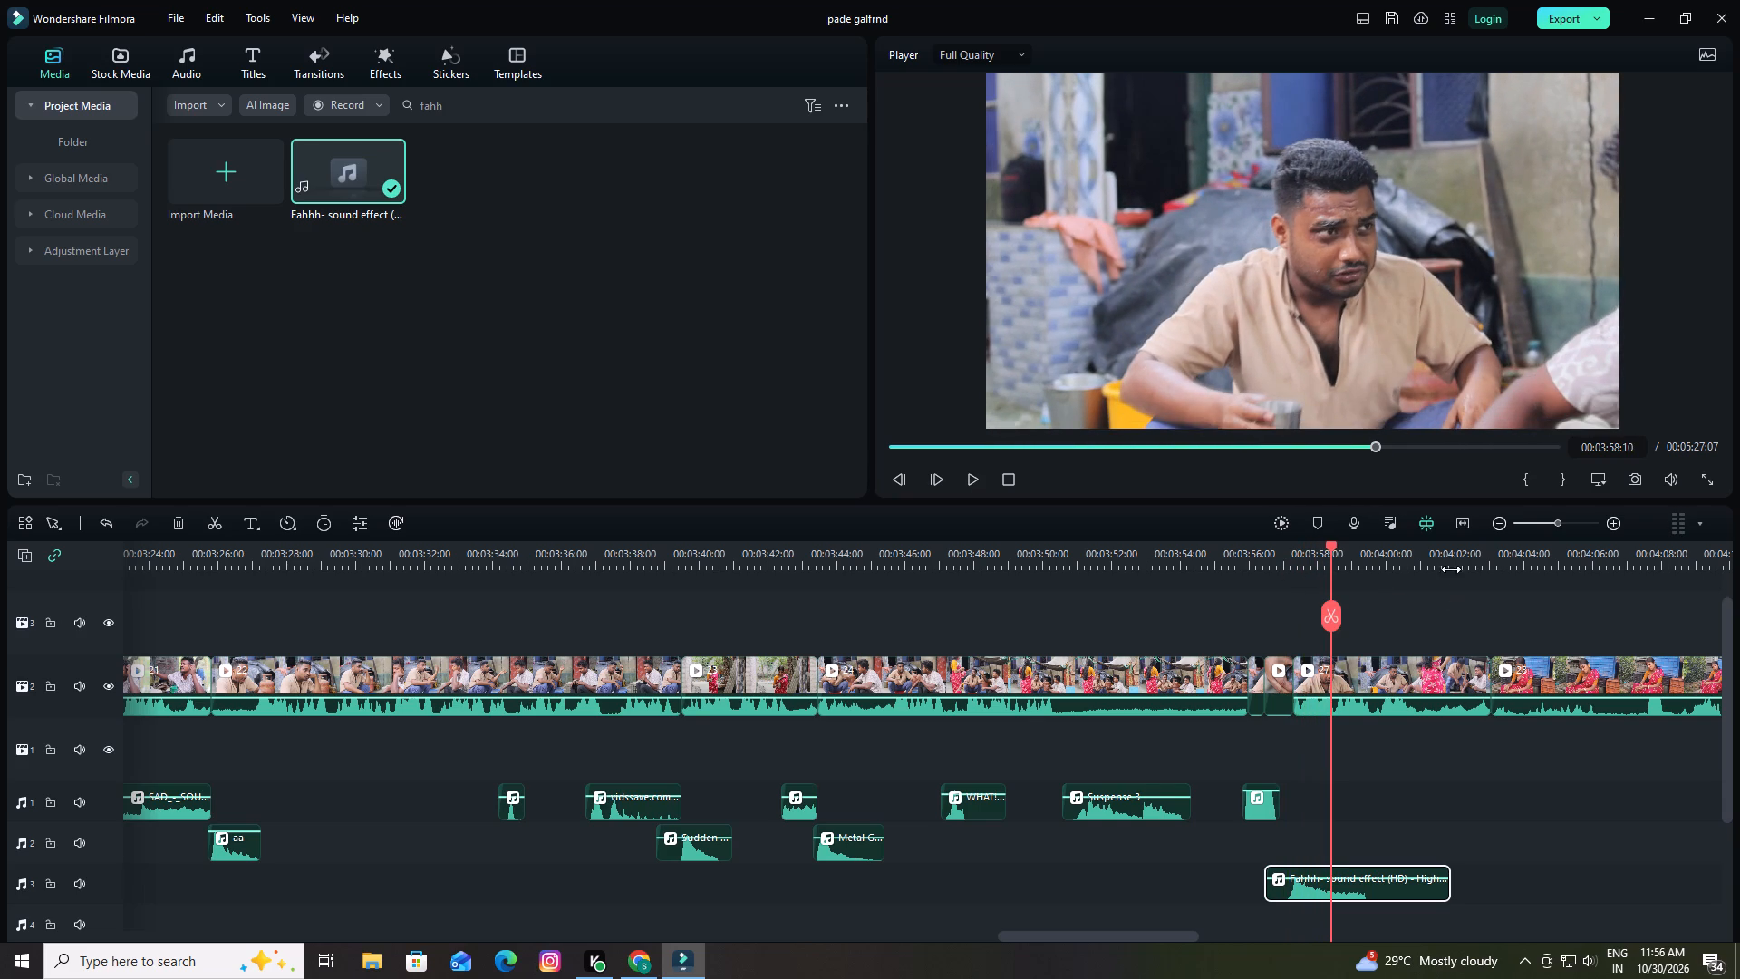
drag(1451, 561, 606, 564)
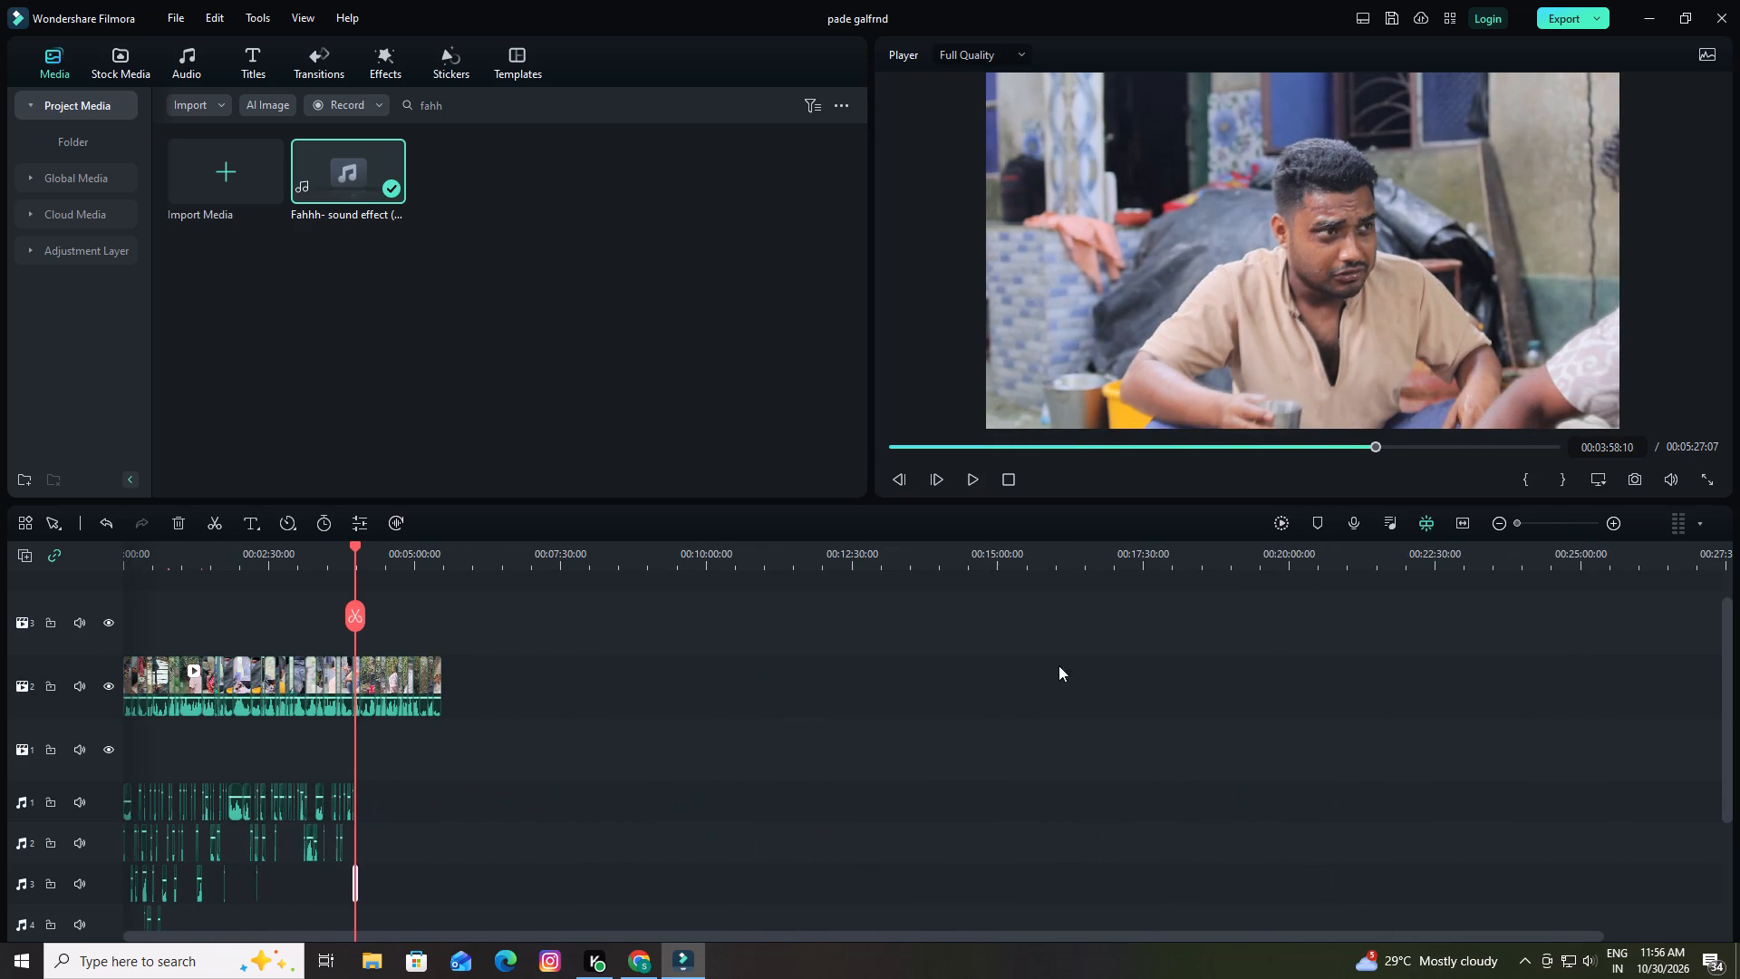
drag(431, 557, 1184, 549)
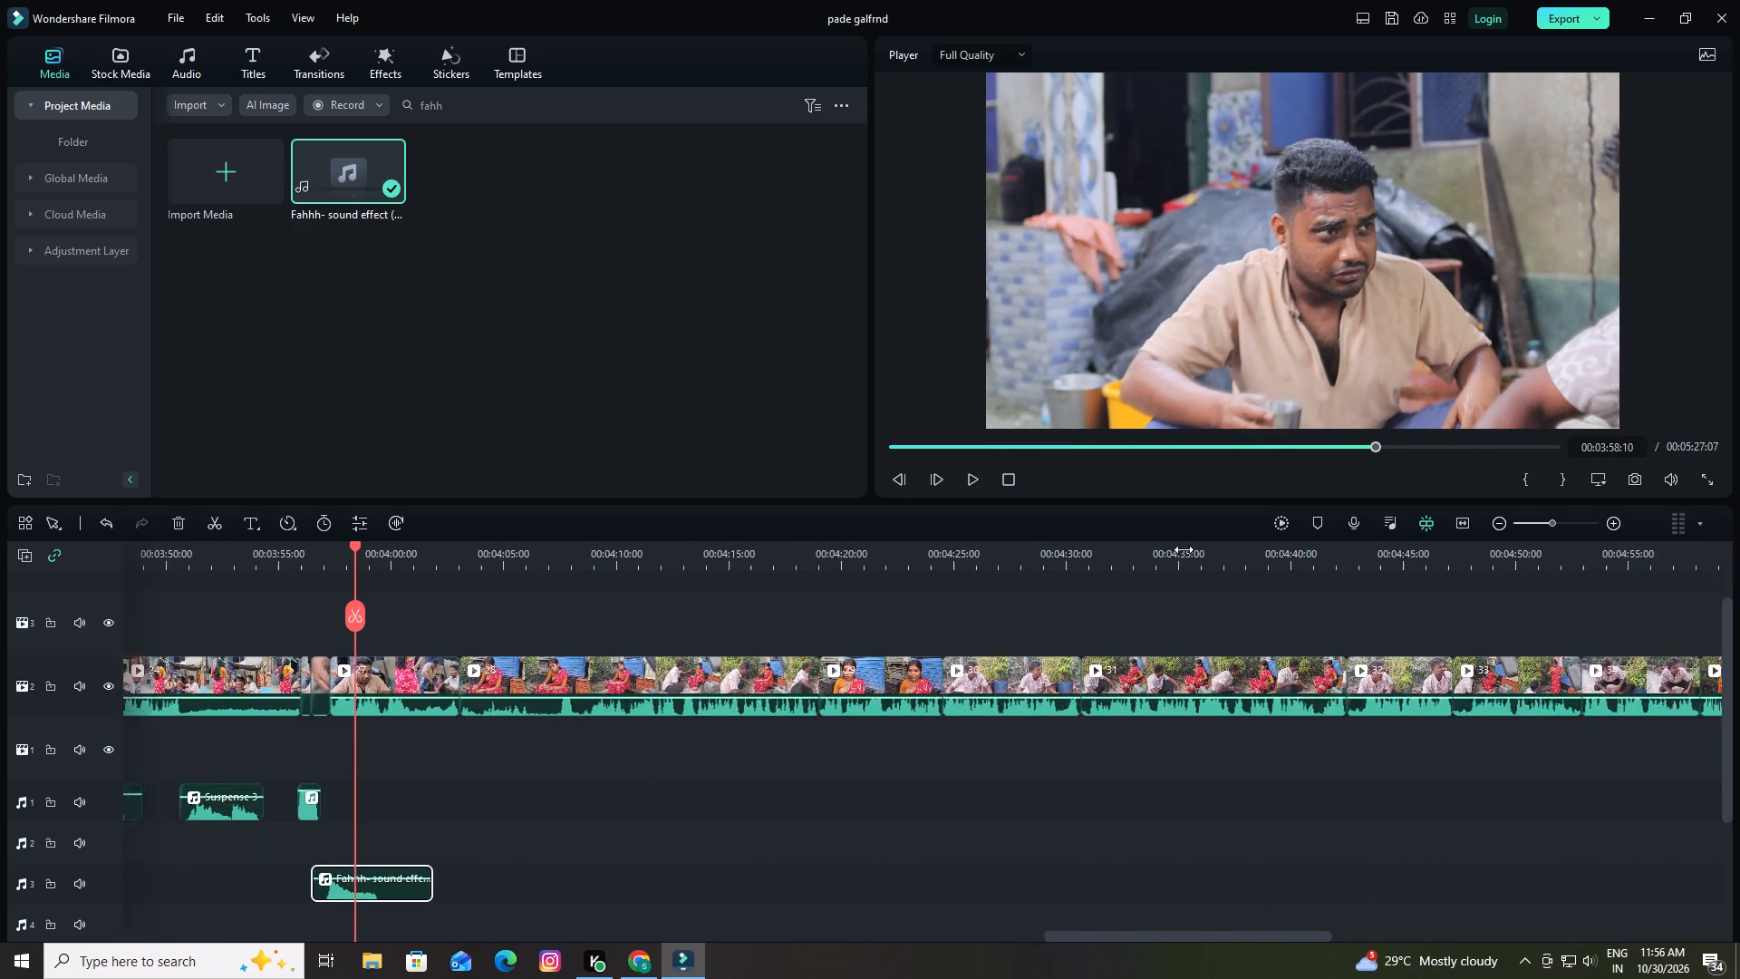
drag(1184, 549, 1247, 547)
drag(355, 542, 317, 557)
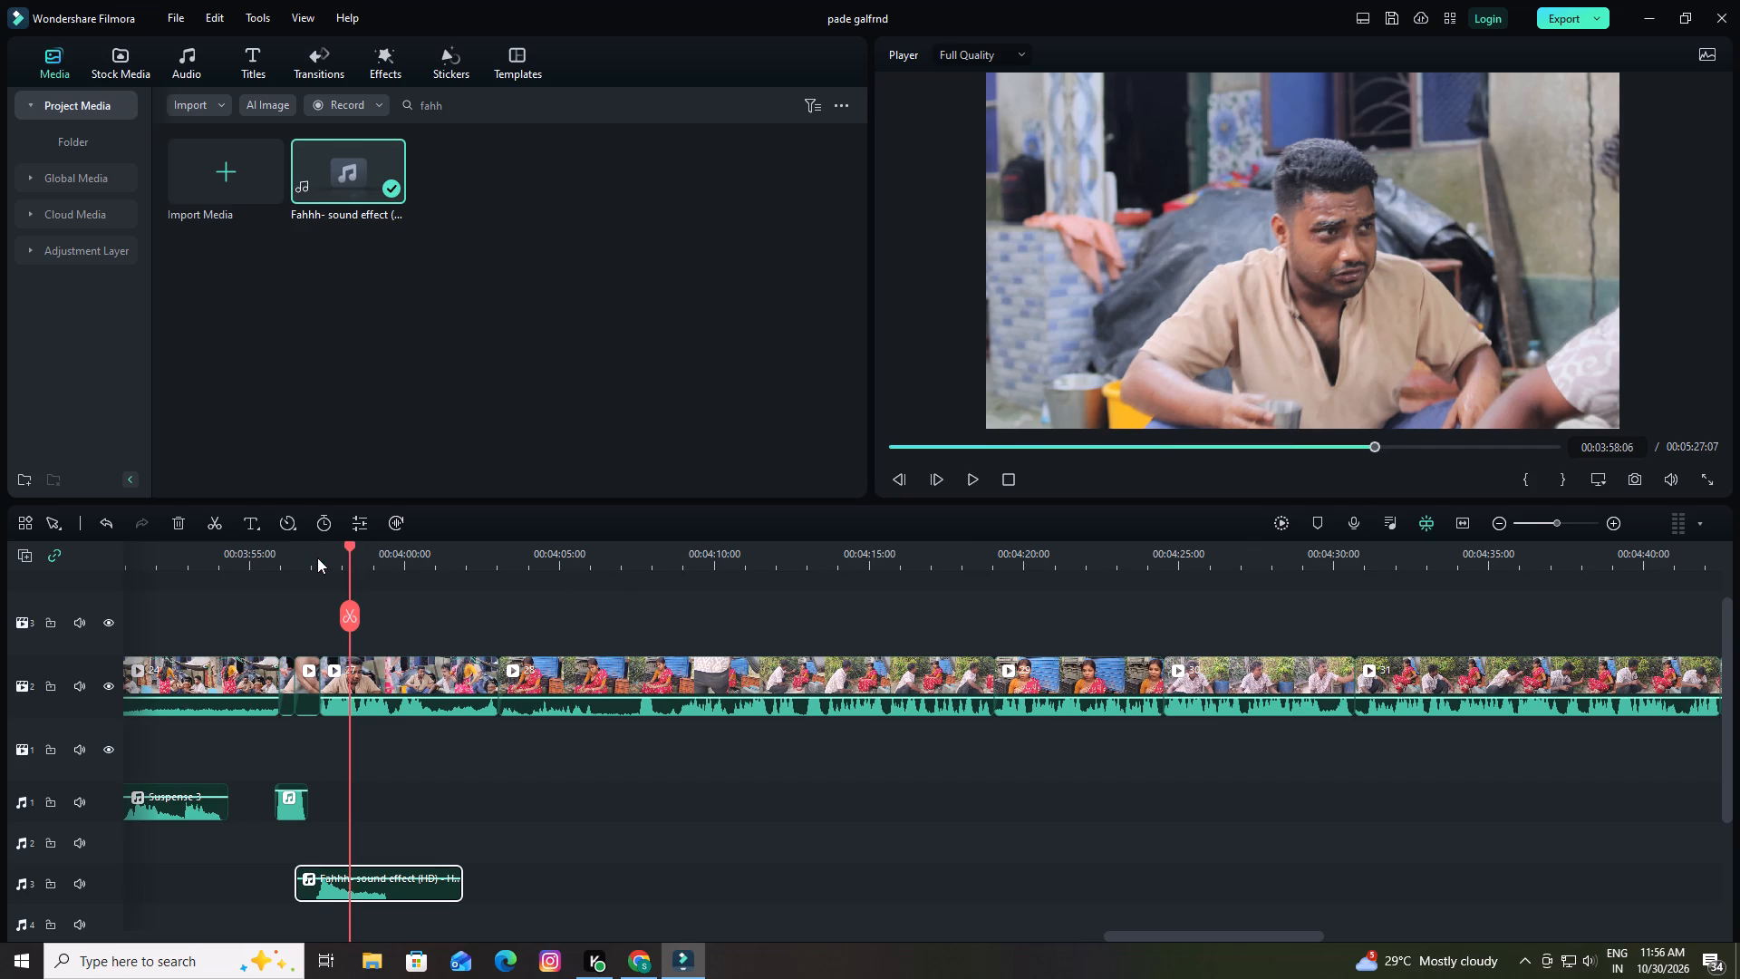
drag(317, 557, 305, 560)
key(space)
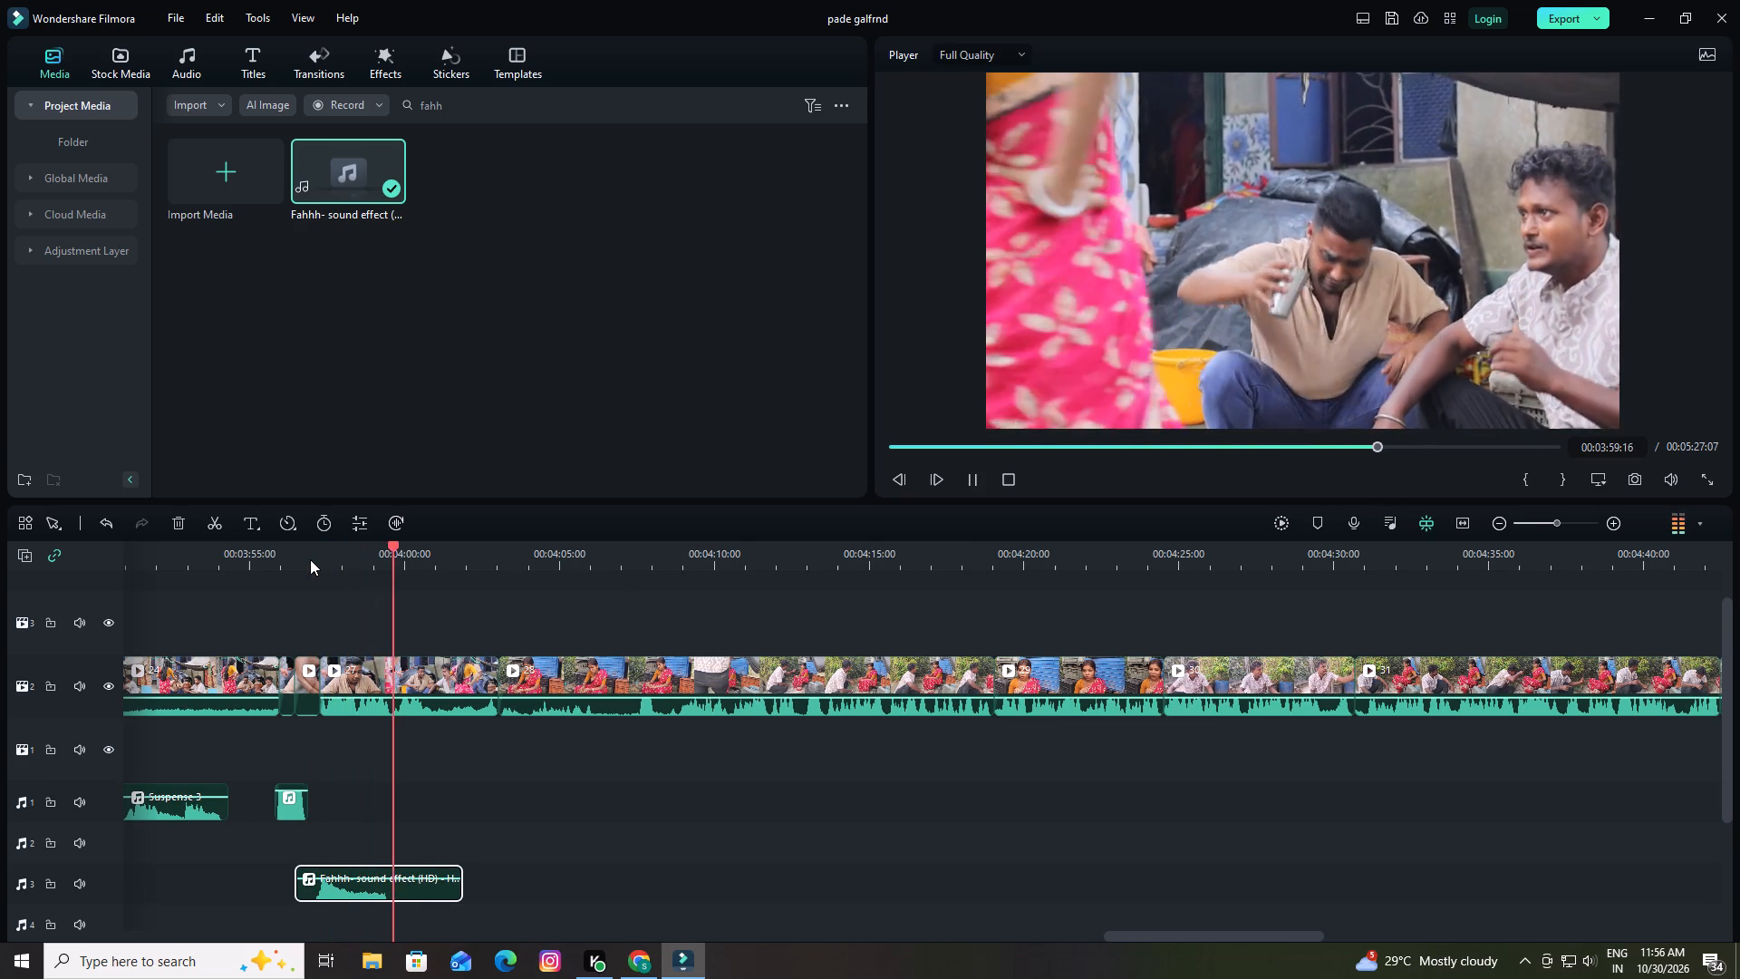
key(space)
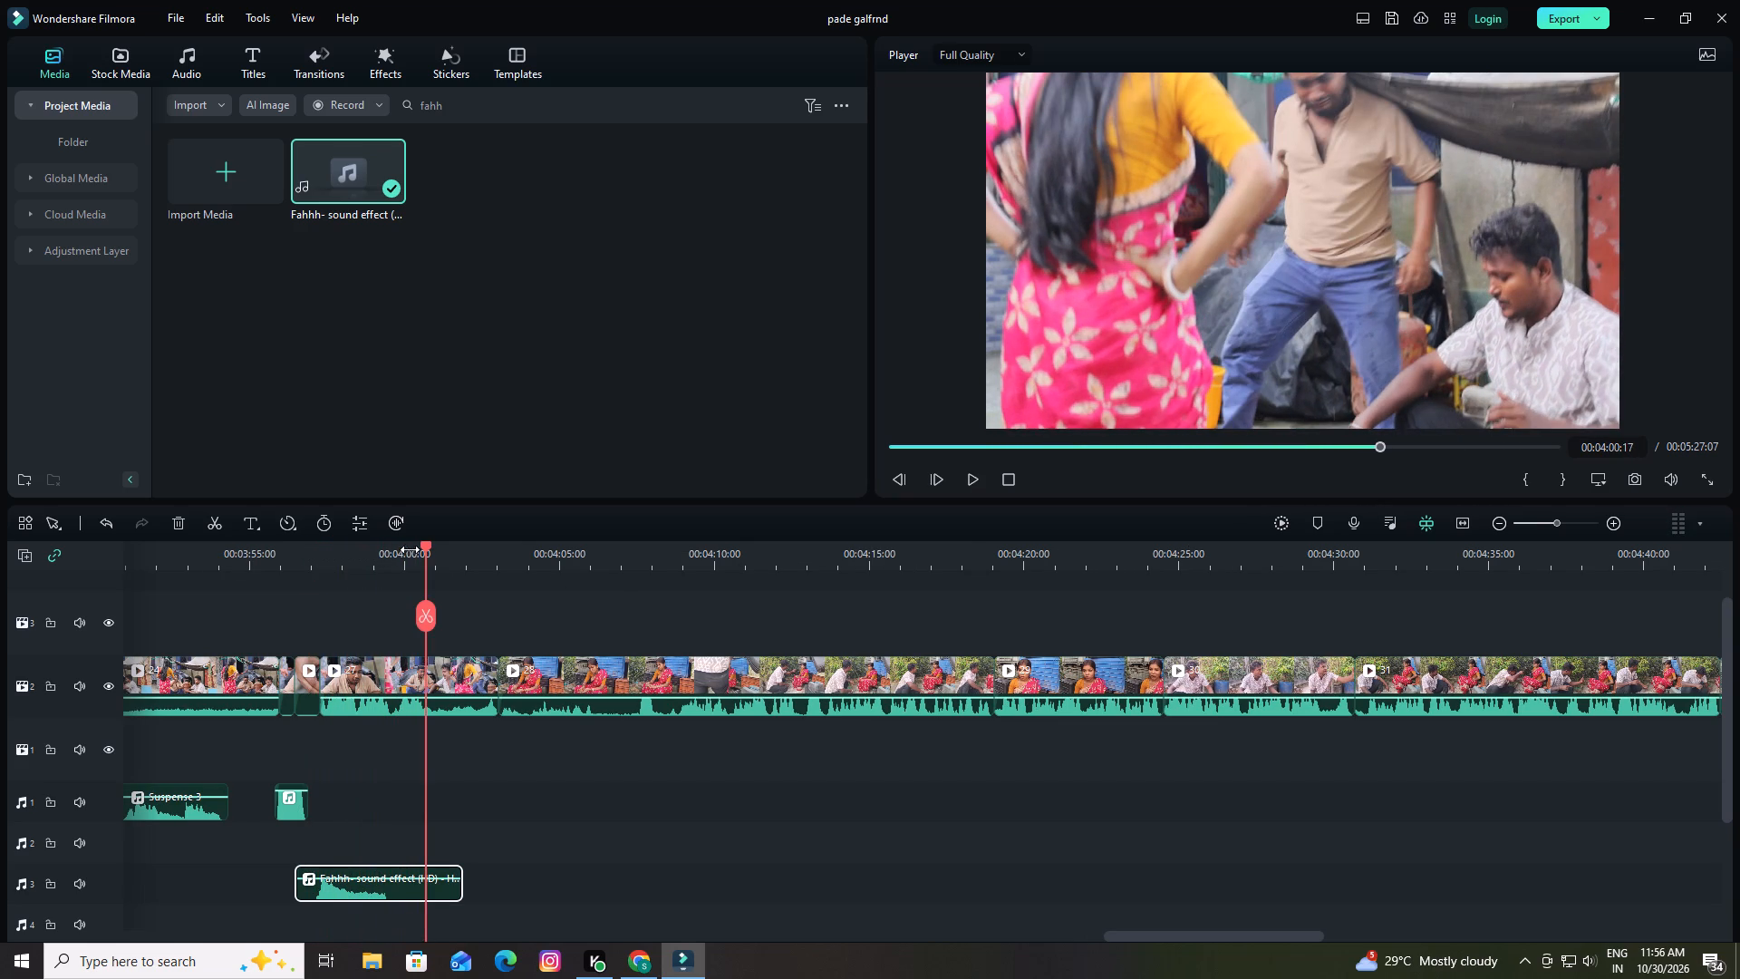
Park the playhead at 00:04:00:14 and clear the "fahh" media search.
drag(422, 546, 422, 555)
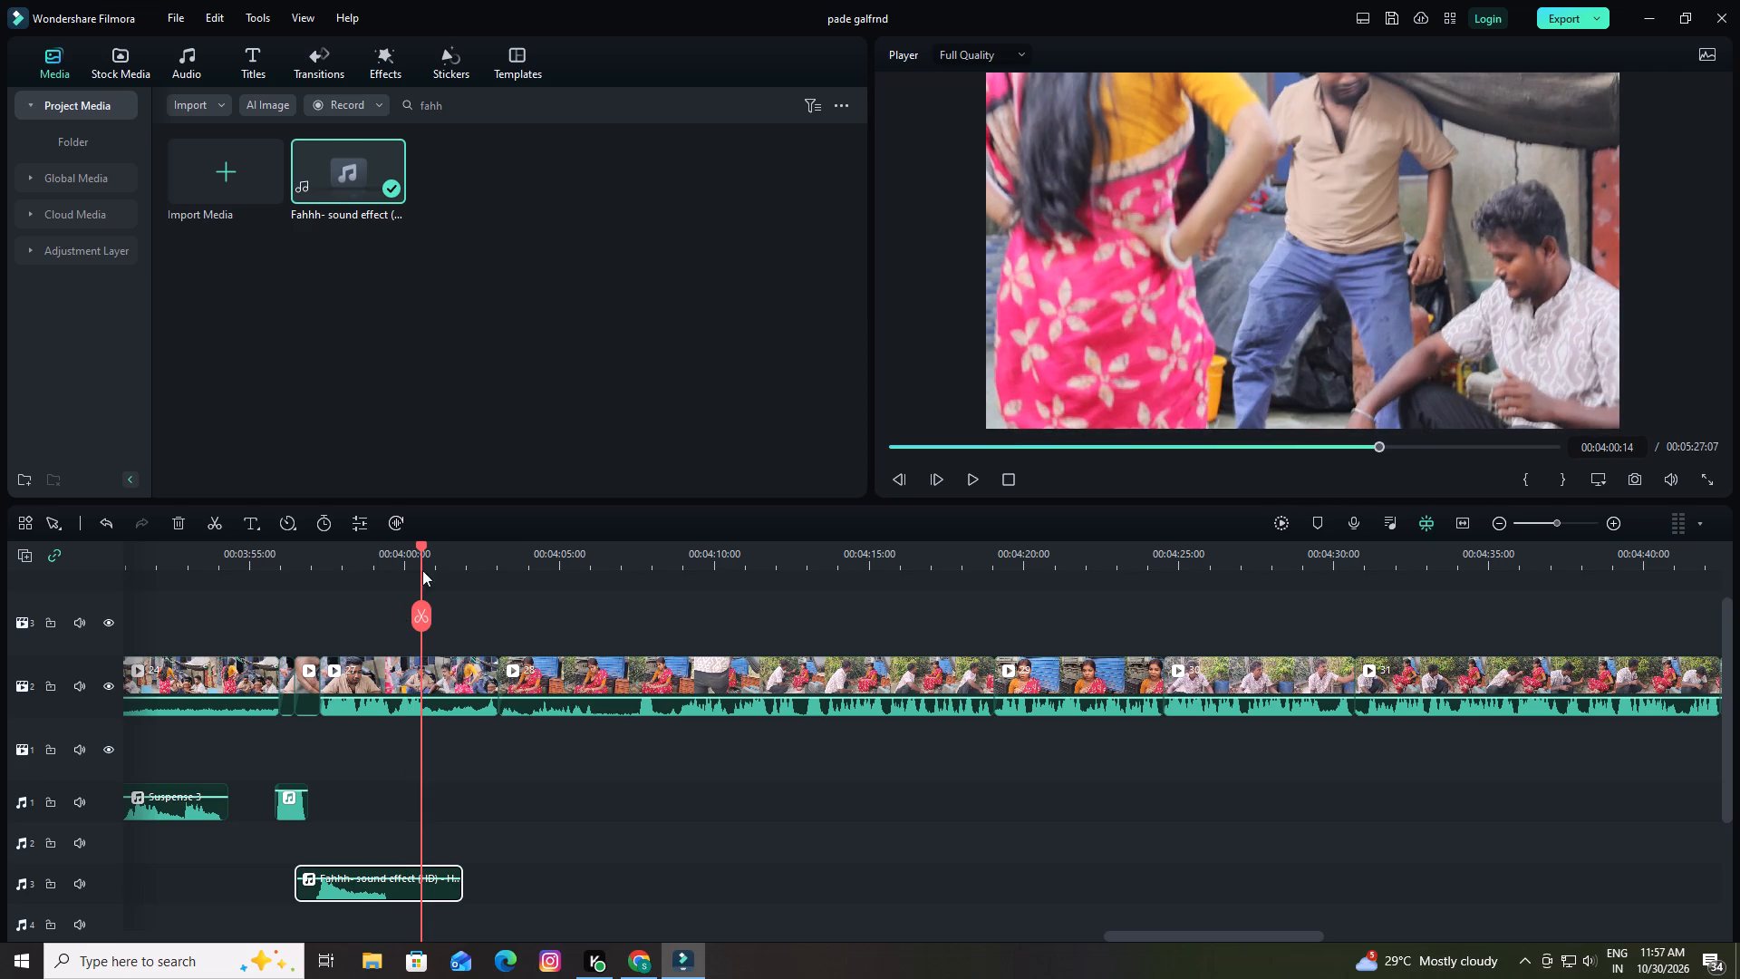
click(482, 107)
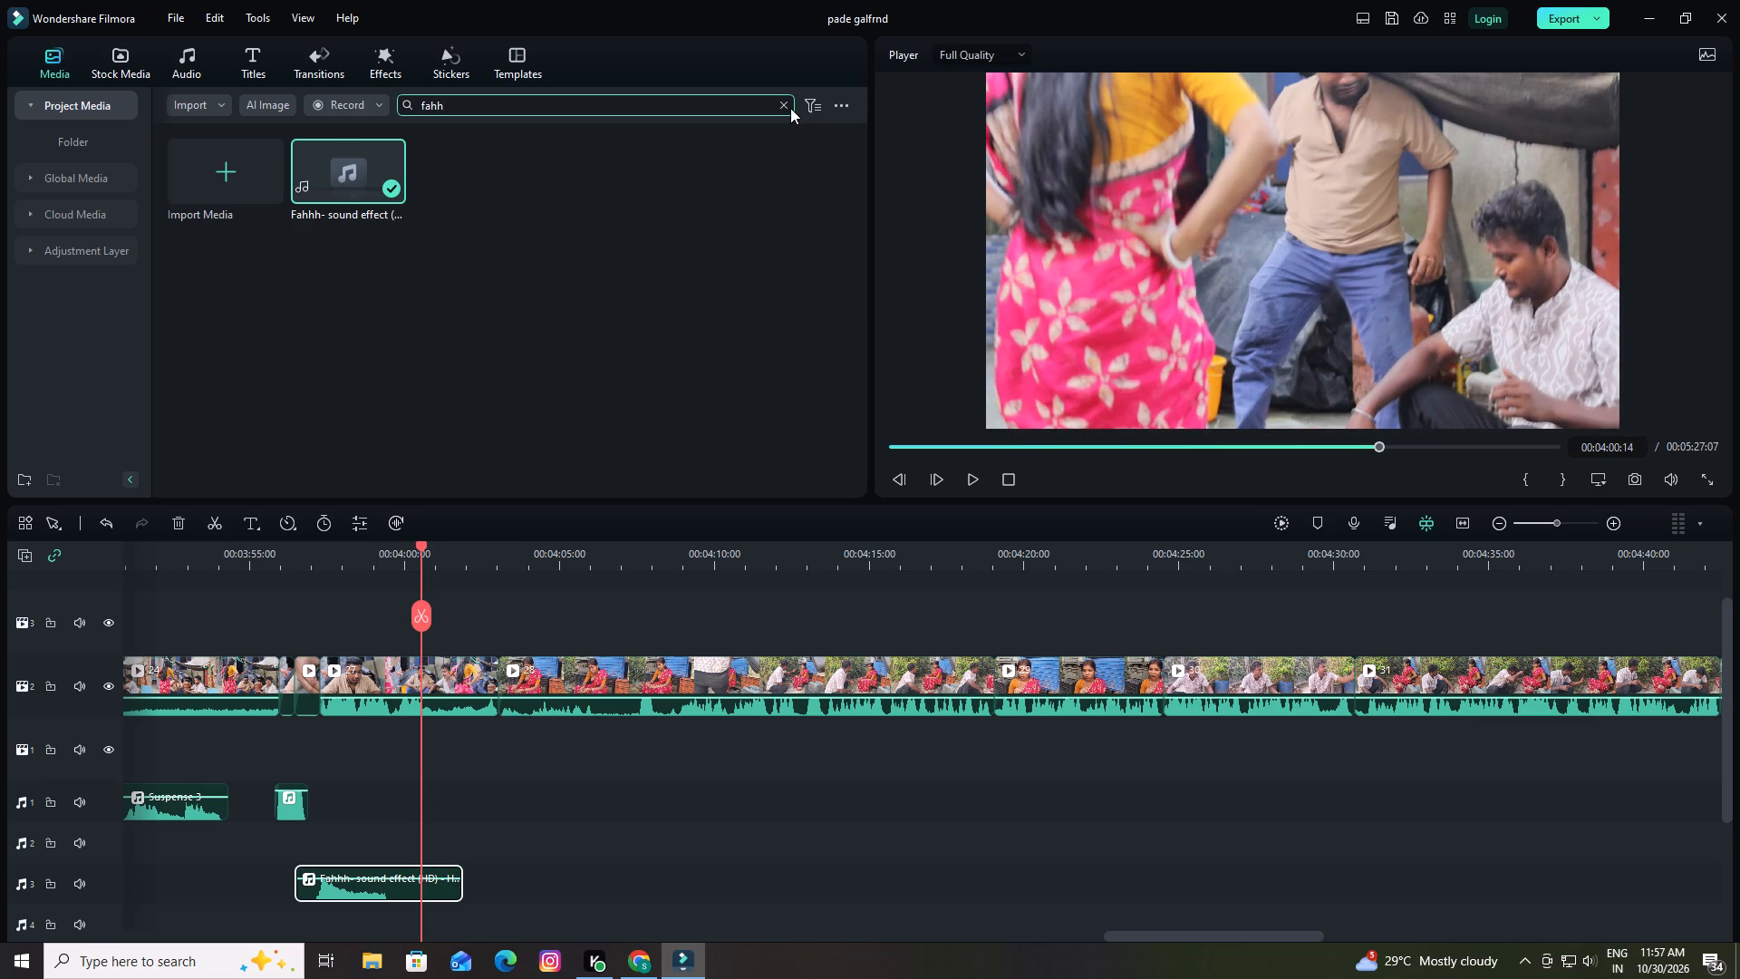
click(787, 102)
Browse the whole project media library for a sound effect suited to the scene at 00:04:00:14.
scroll(425, 279, down, 4)
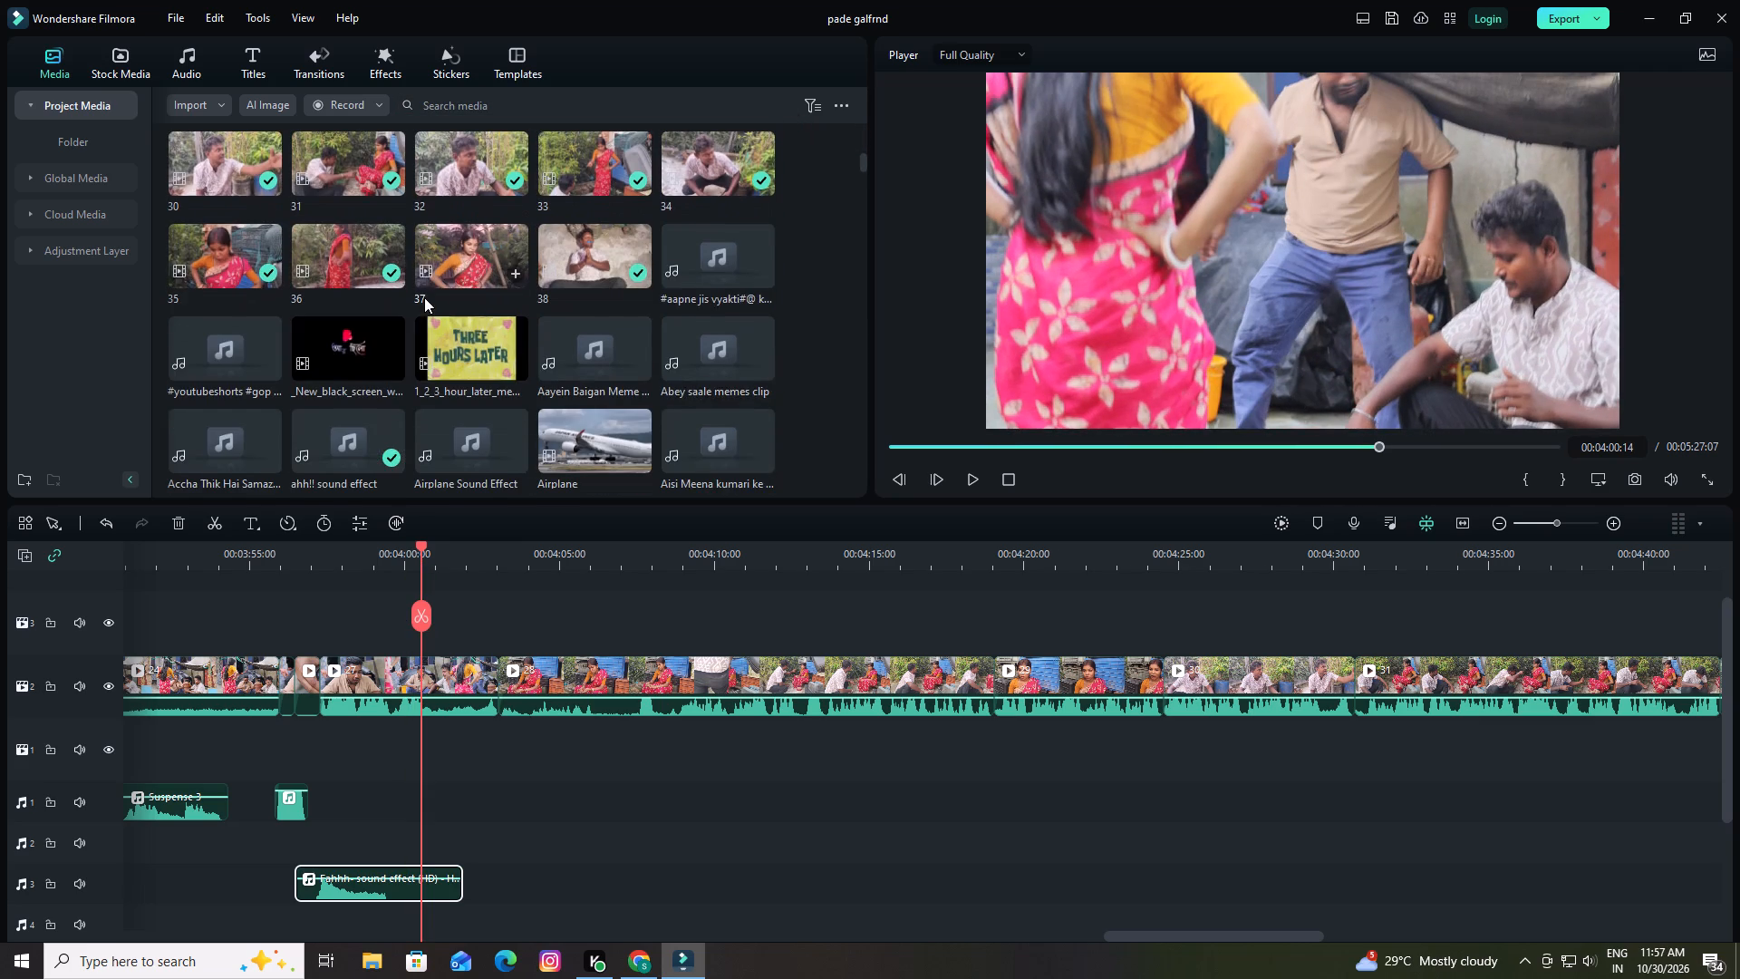
scroll(424, 297, down, 5)
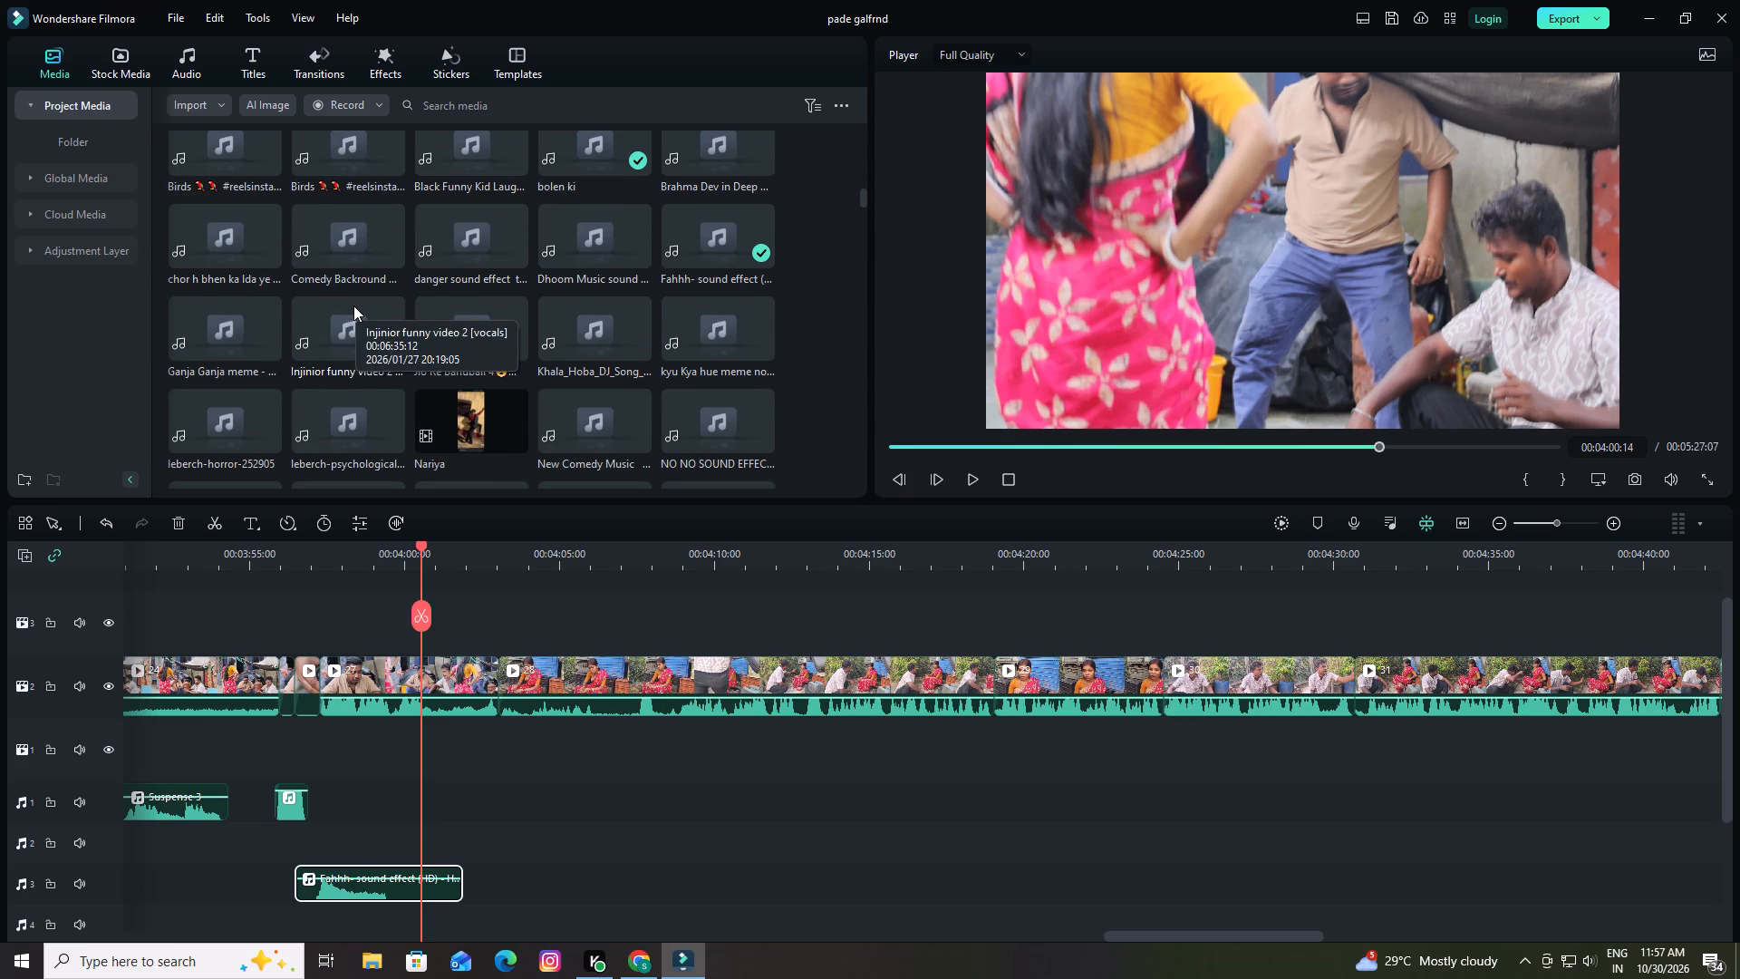
scroll(353, 305, down, 2)
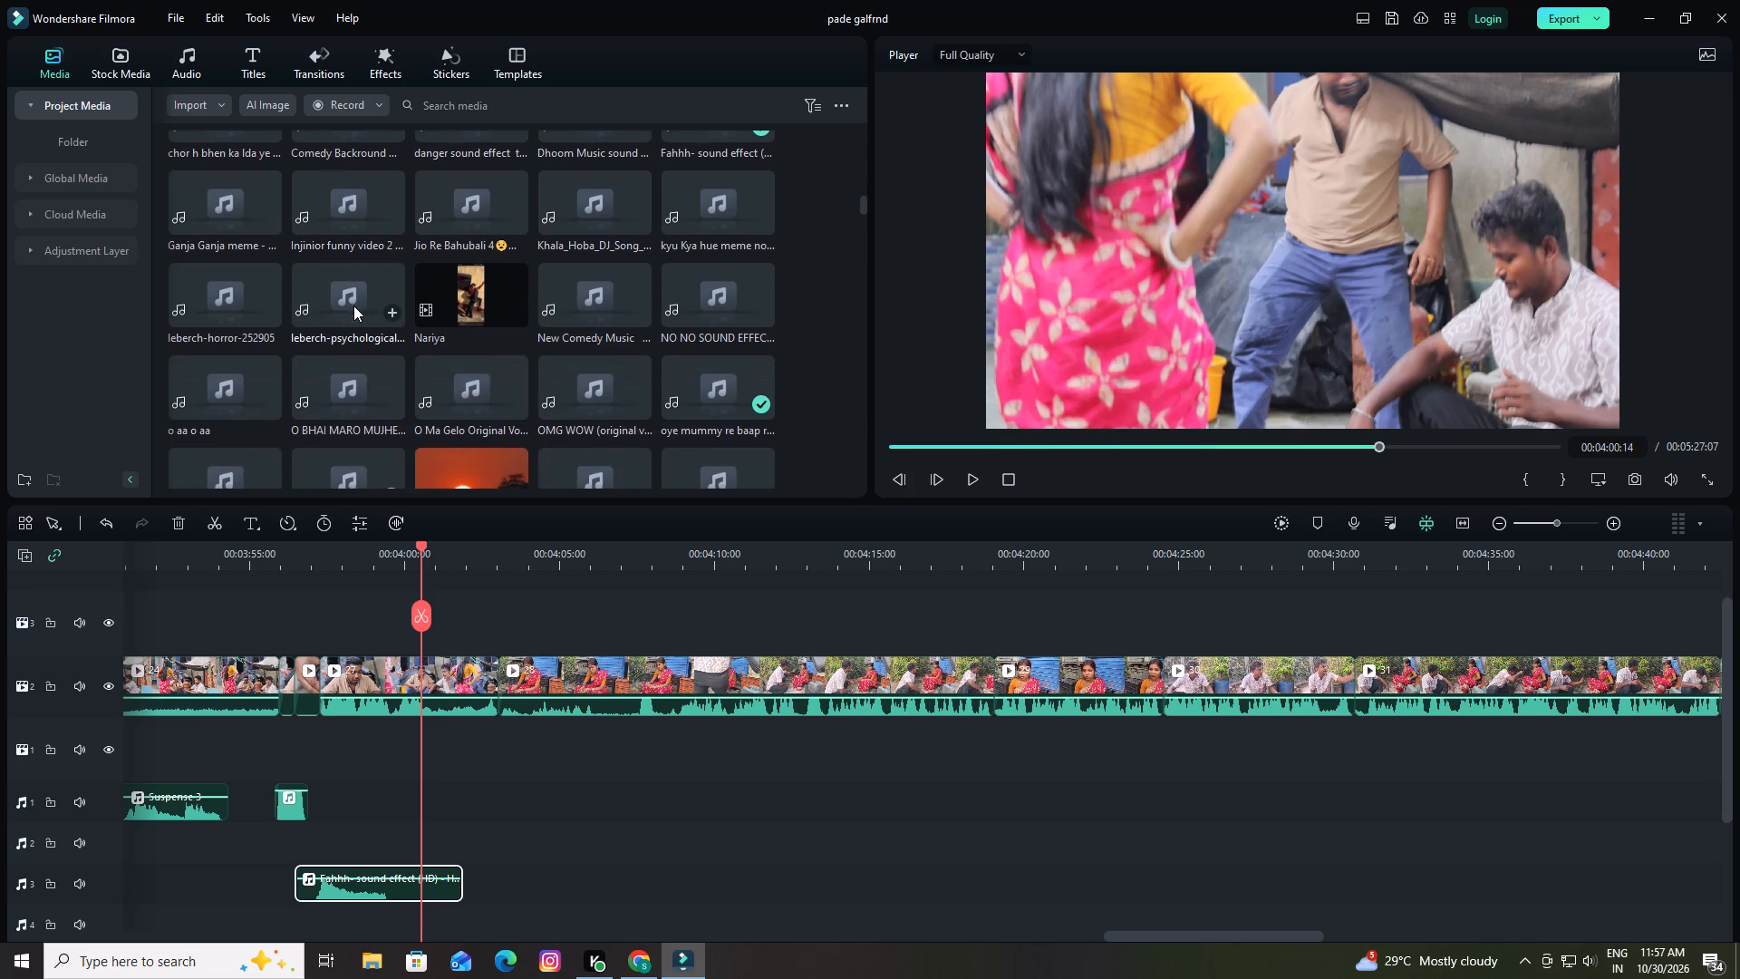
scroll(353, 305, down, 3)
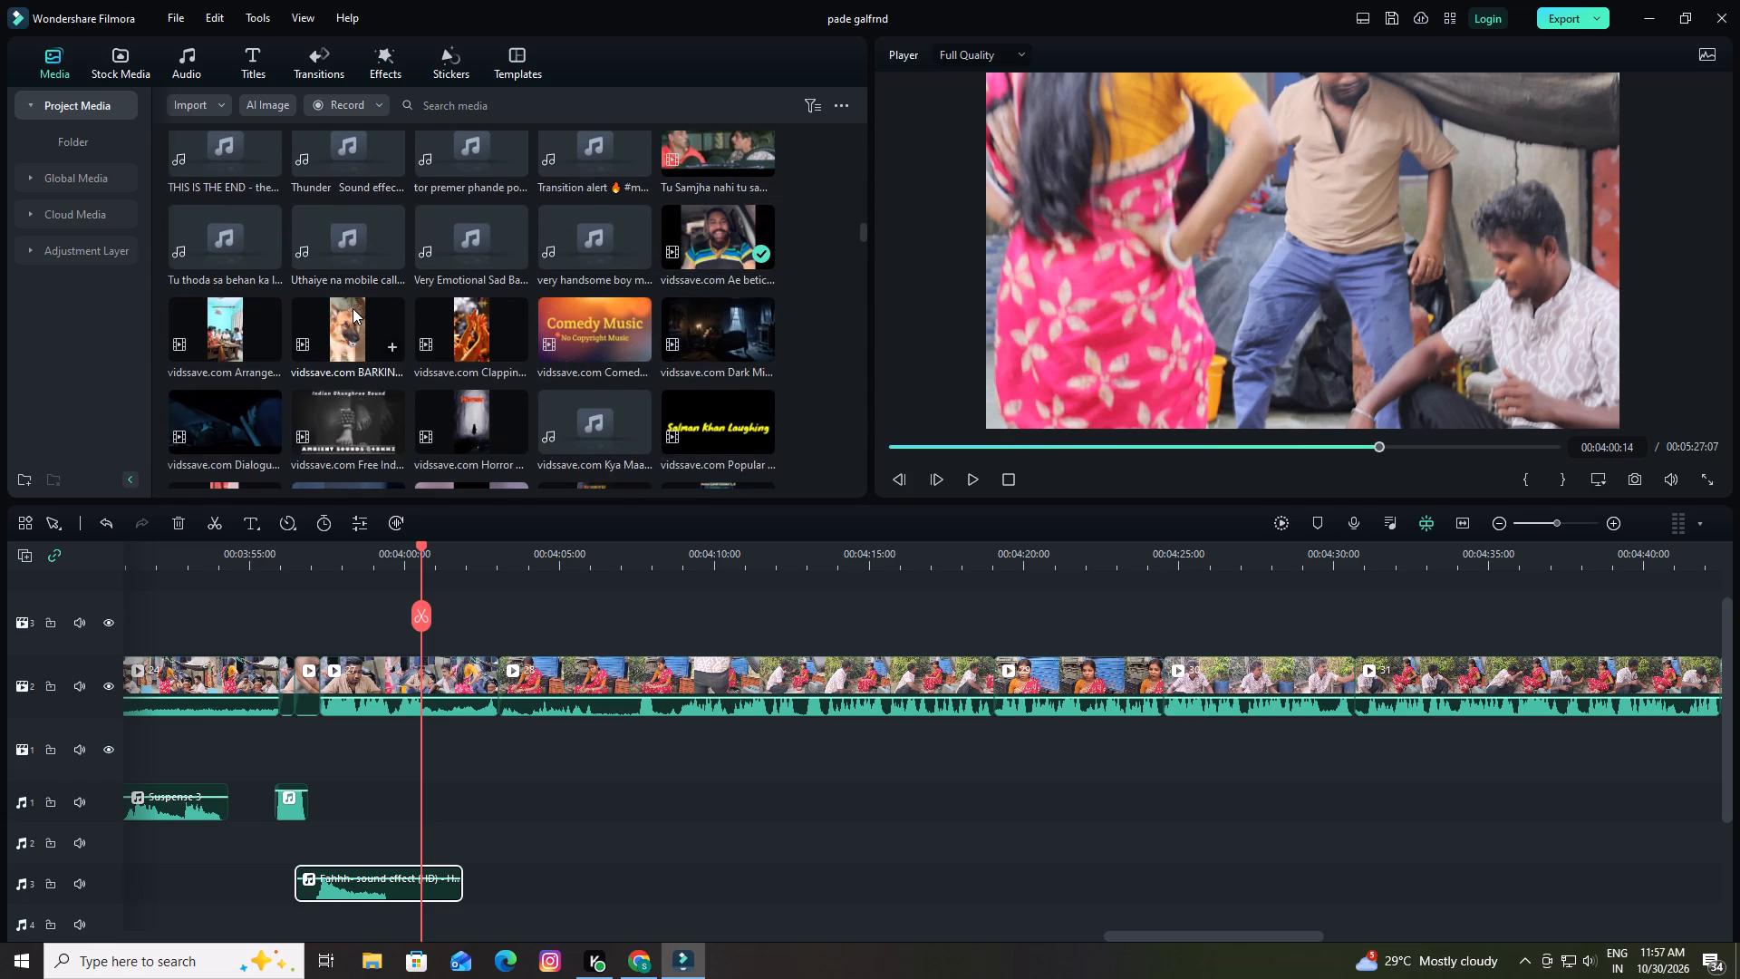
scroll(351, 313, down, 4)
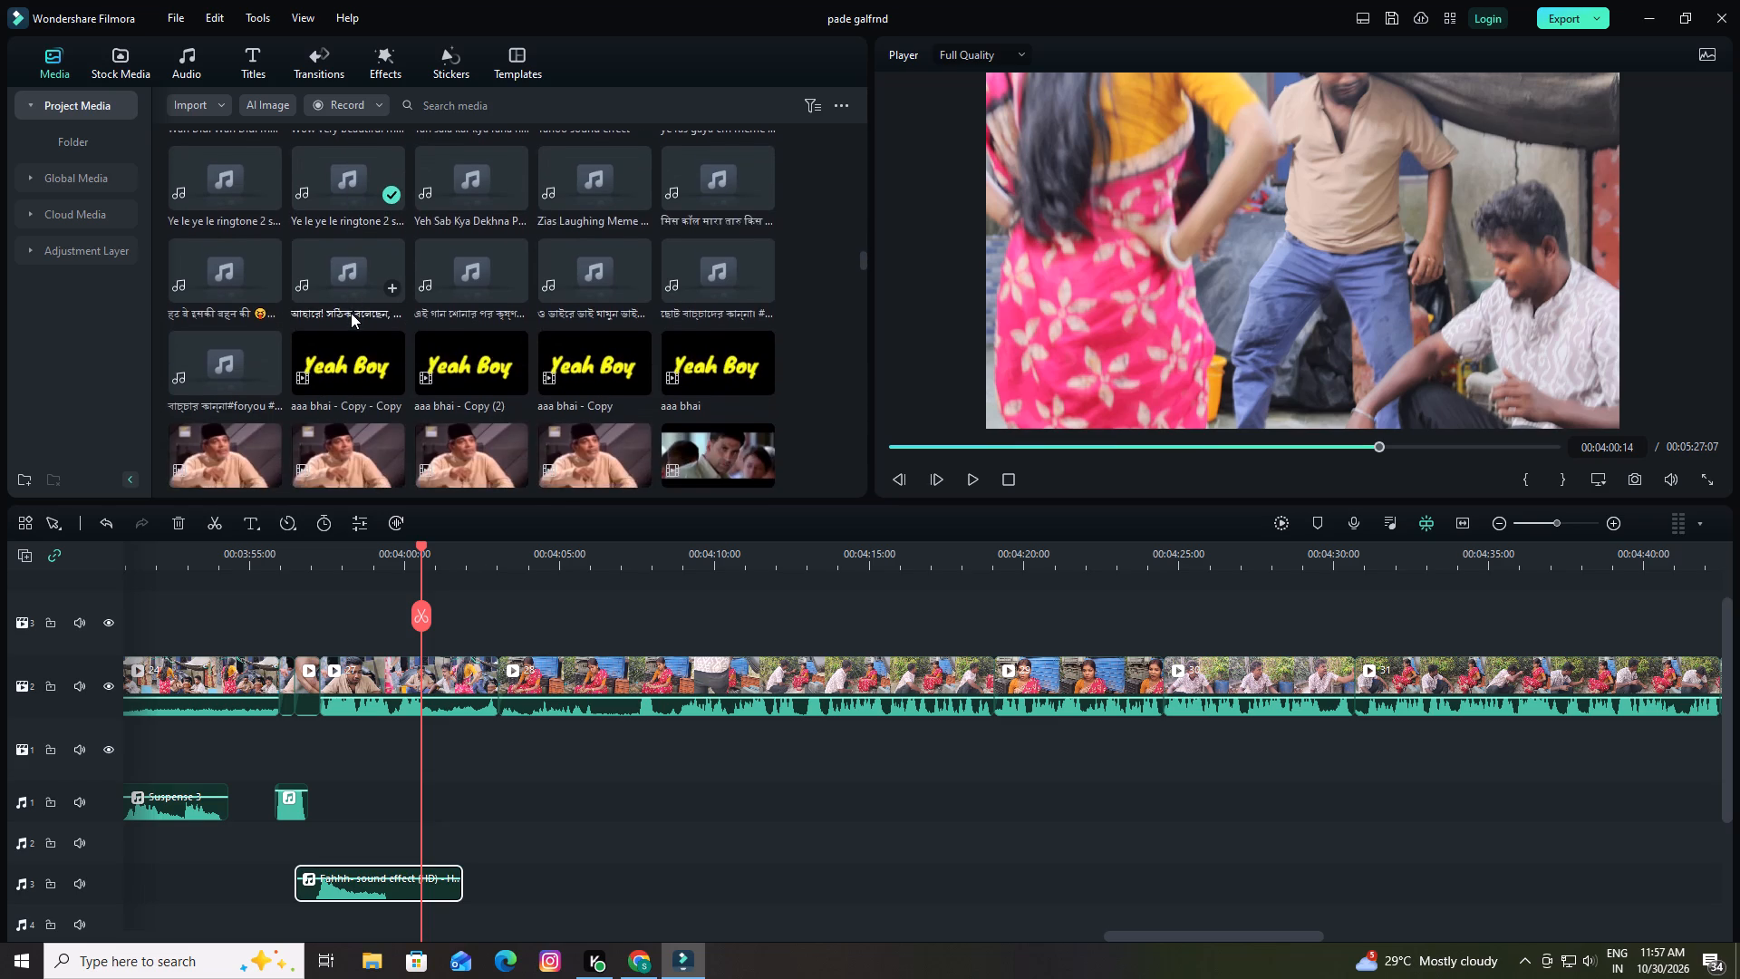
scroll(351, 313, down, 8)
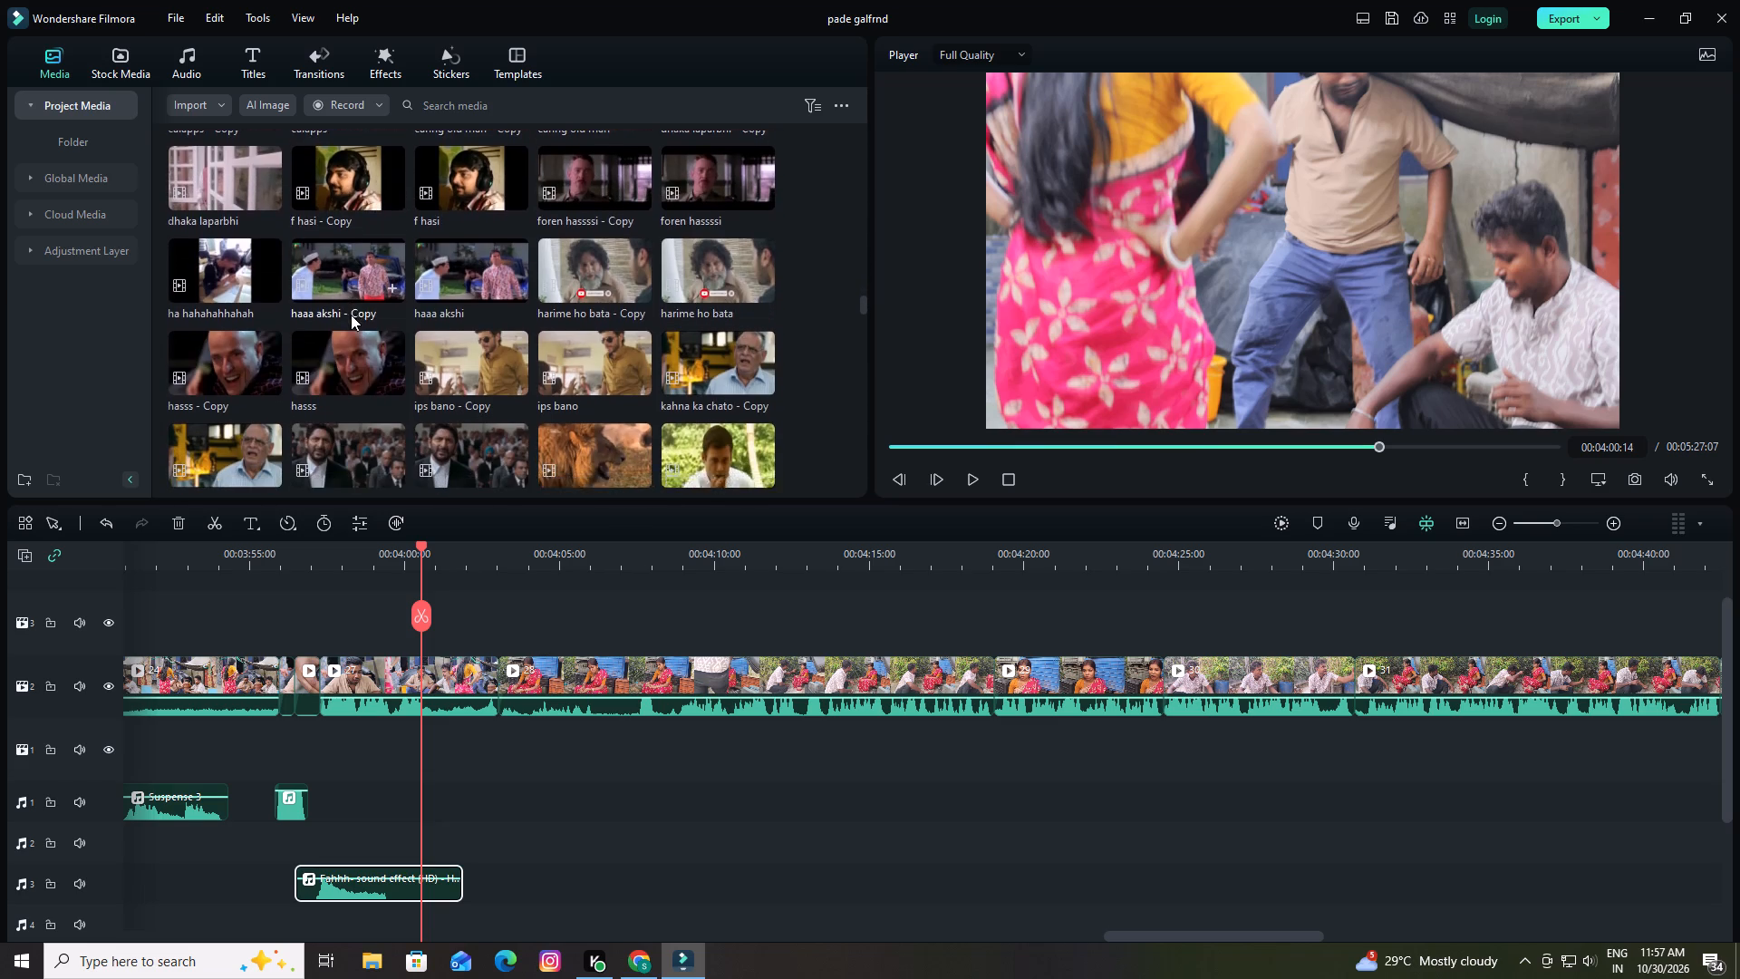
scroll(351, 315, down, 4)
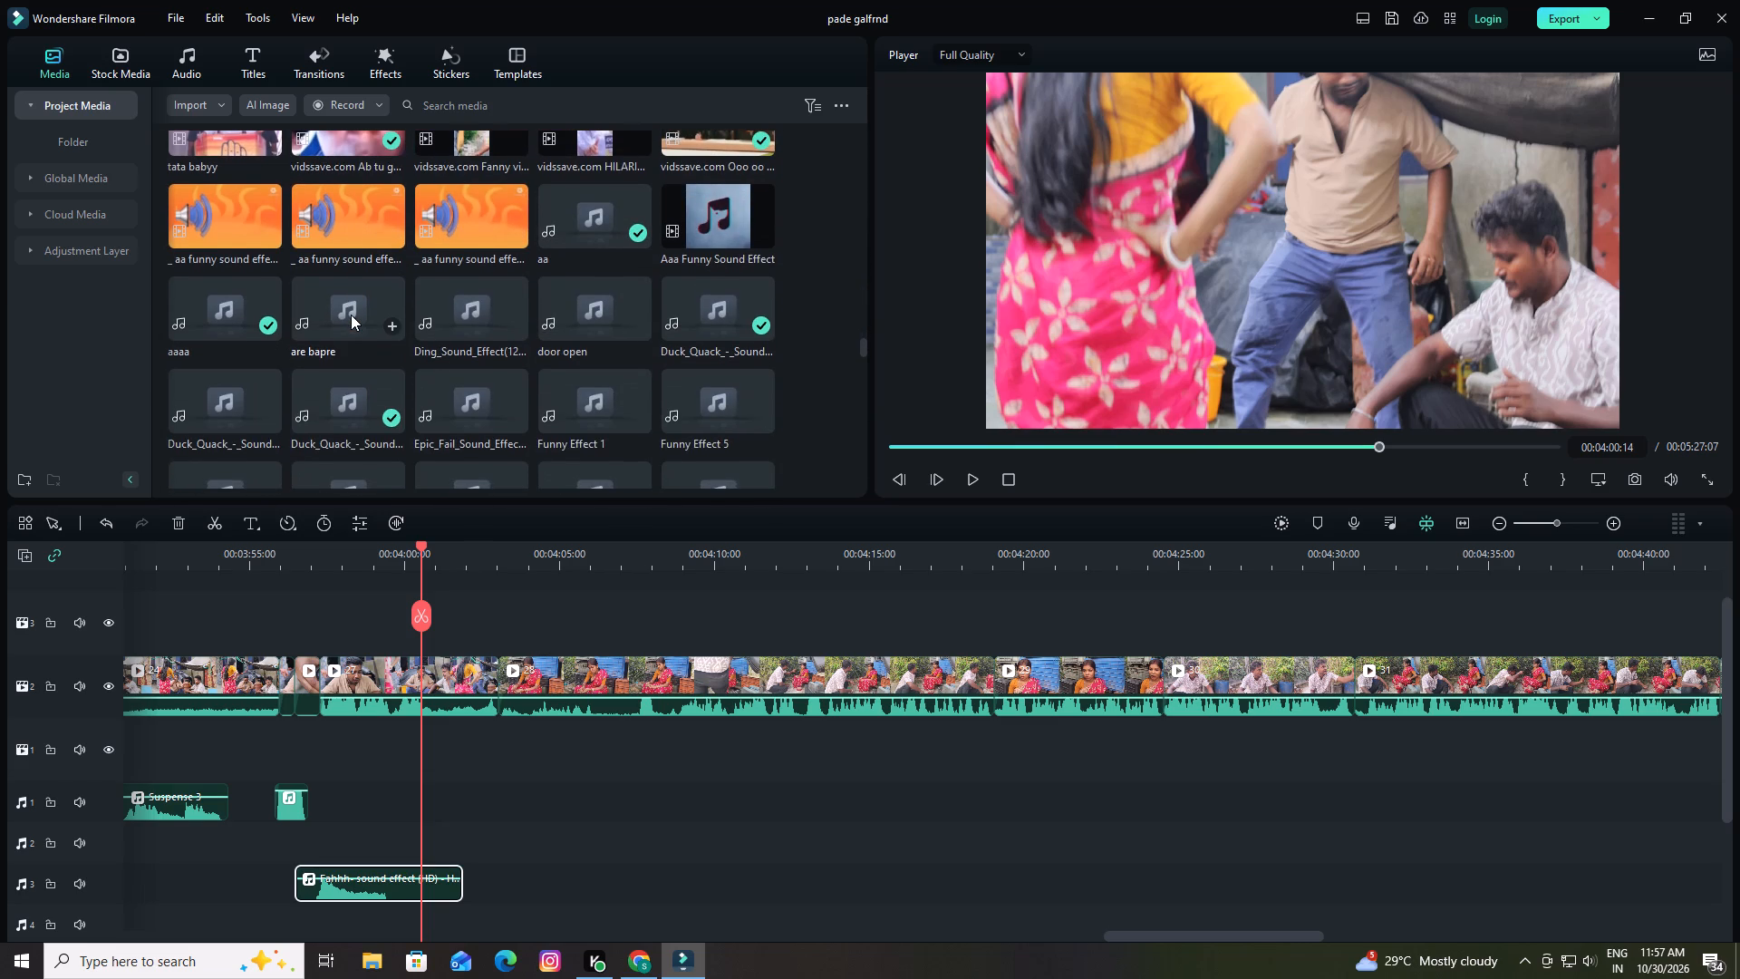
scroll(351, 315, down, 2)
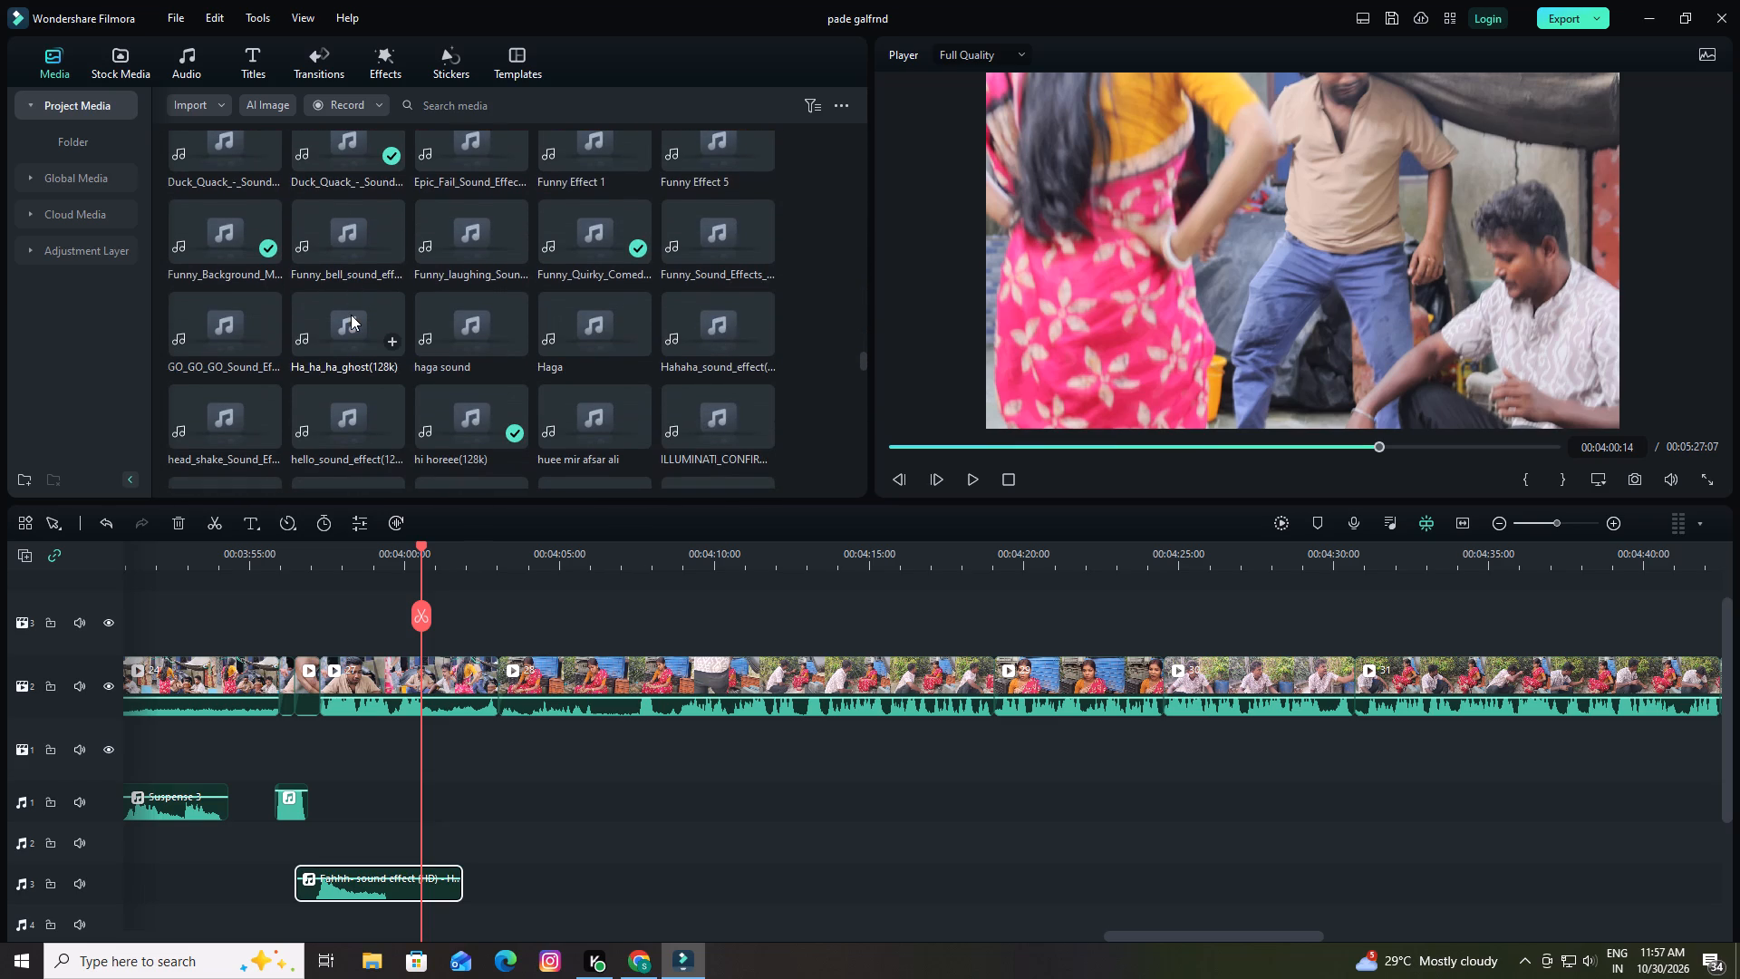
scroll(351, 315, down, 6)
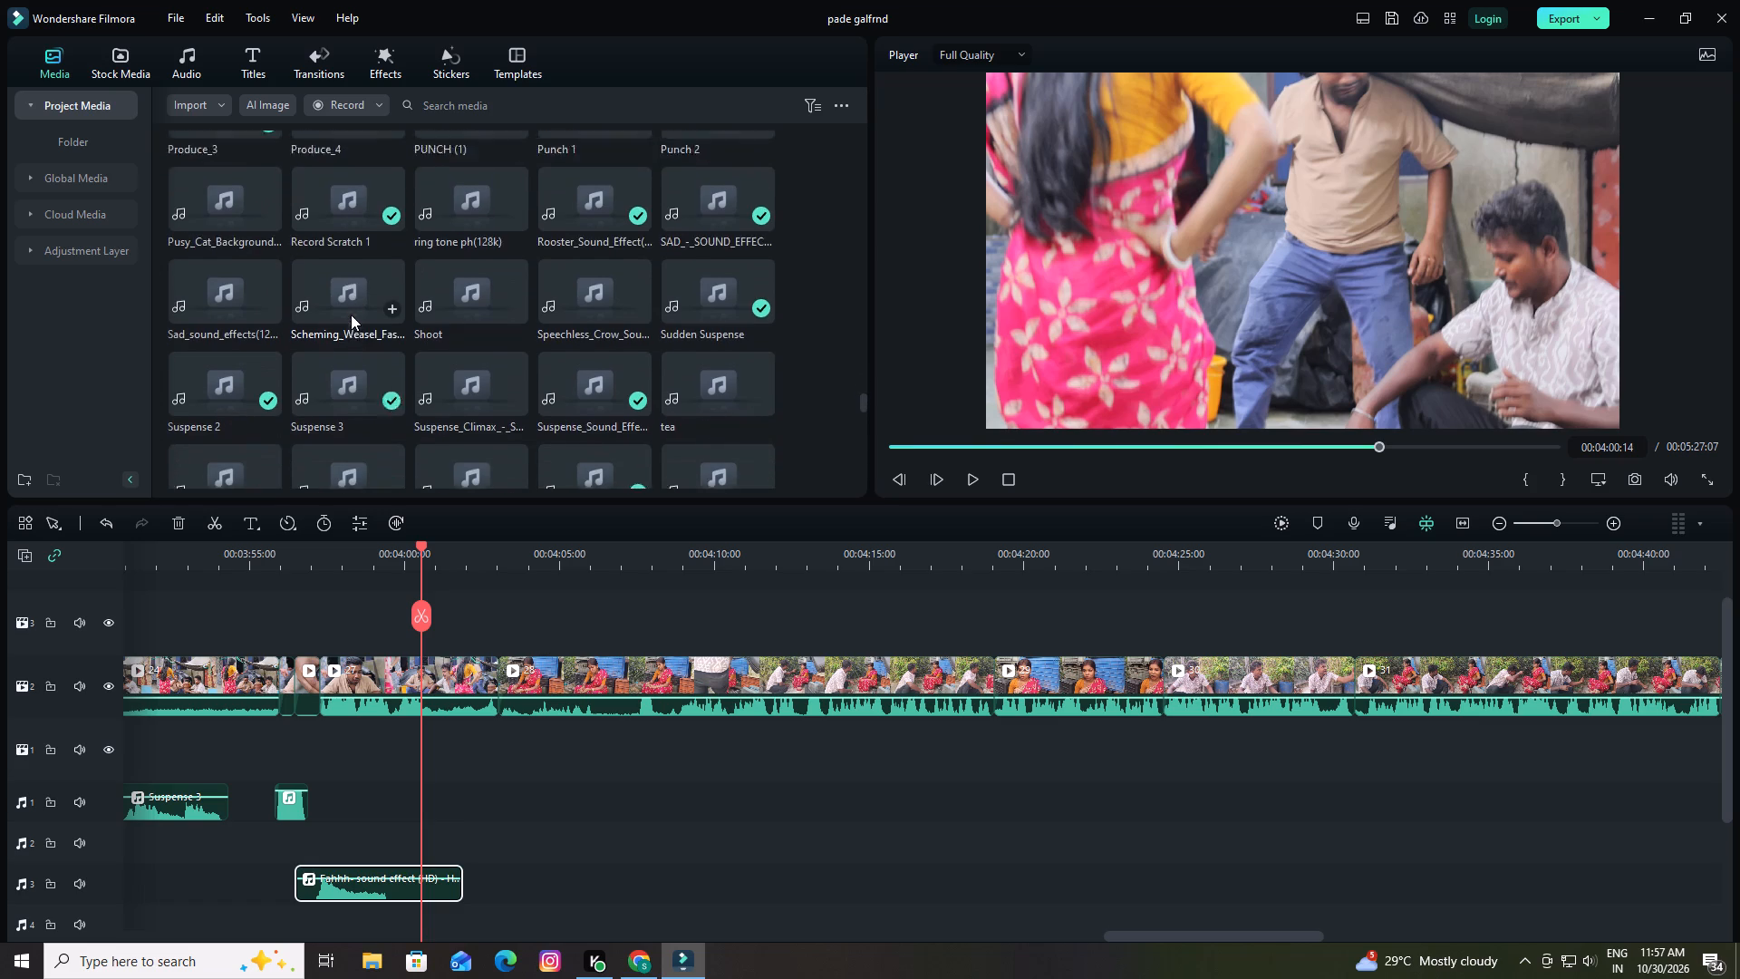
scroll(351, 315, down, 1)
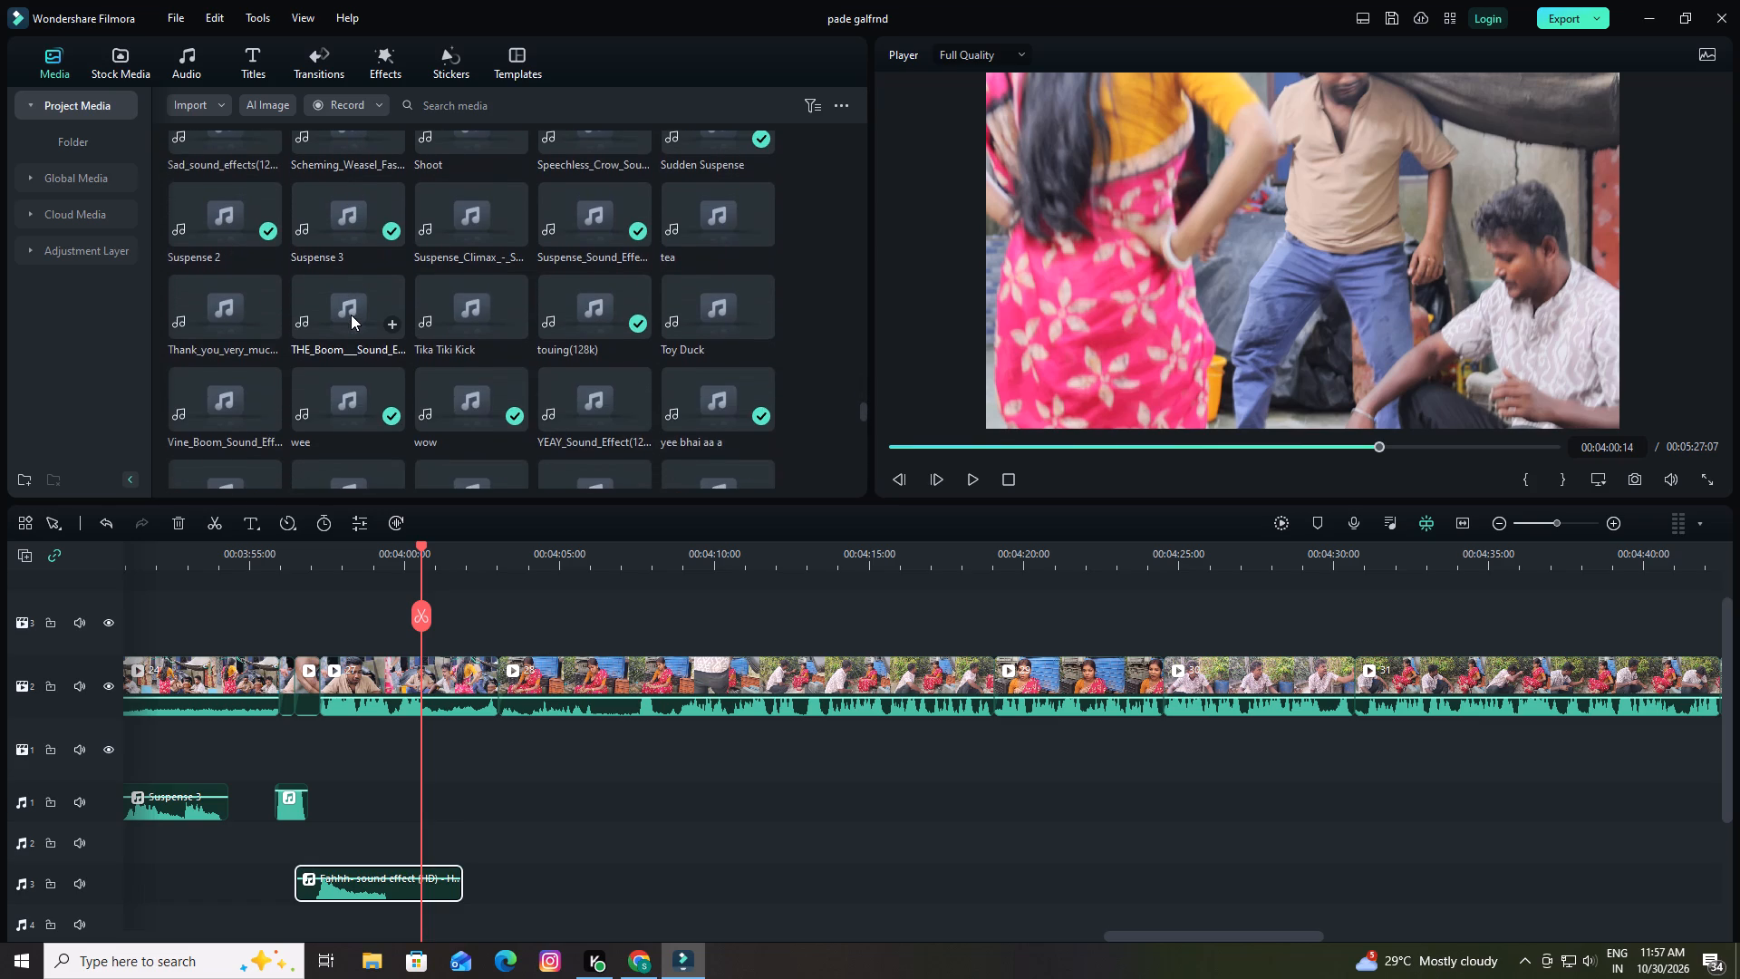
scroll(341, 234, down, 3)
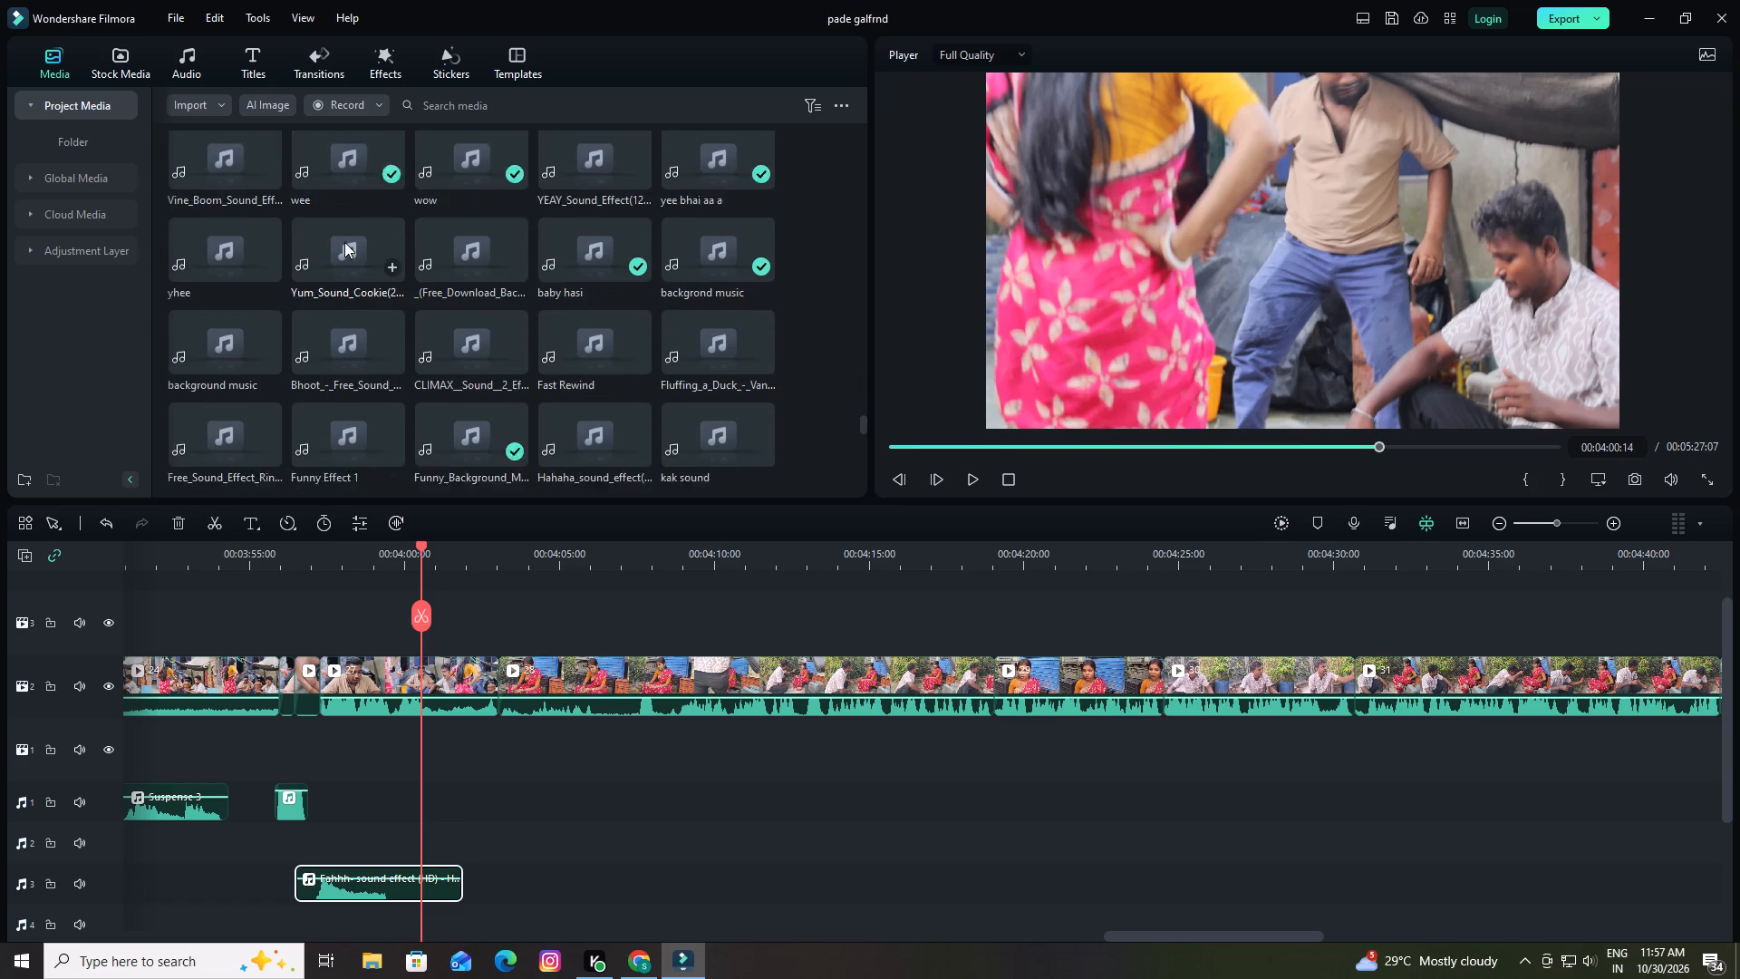
scroll(344, 244, down, 3)
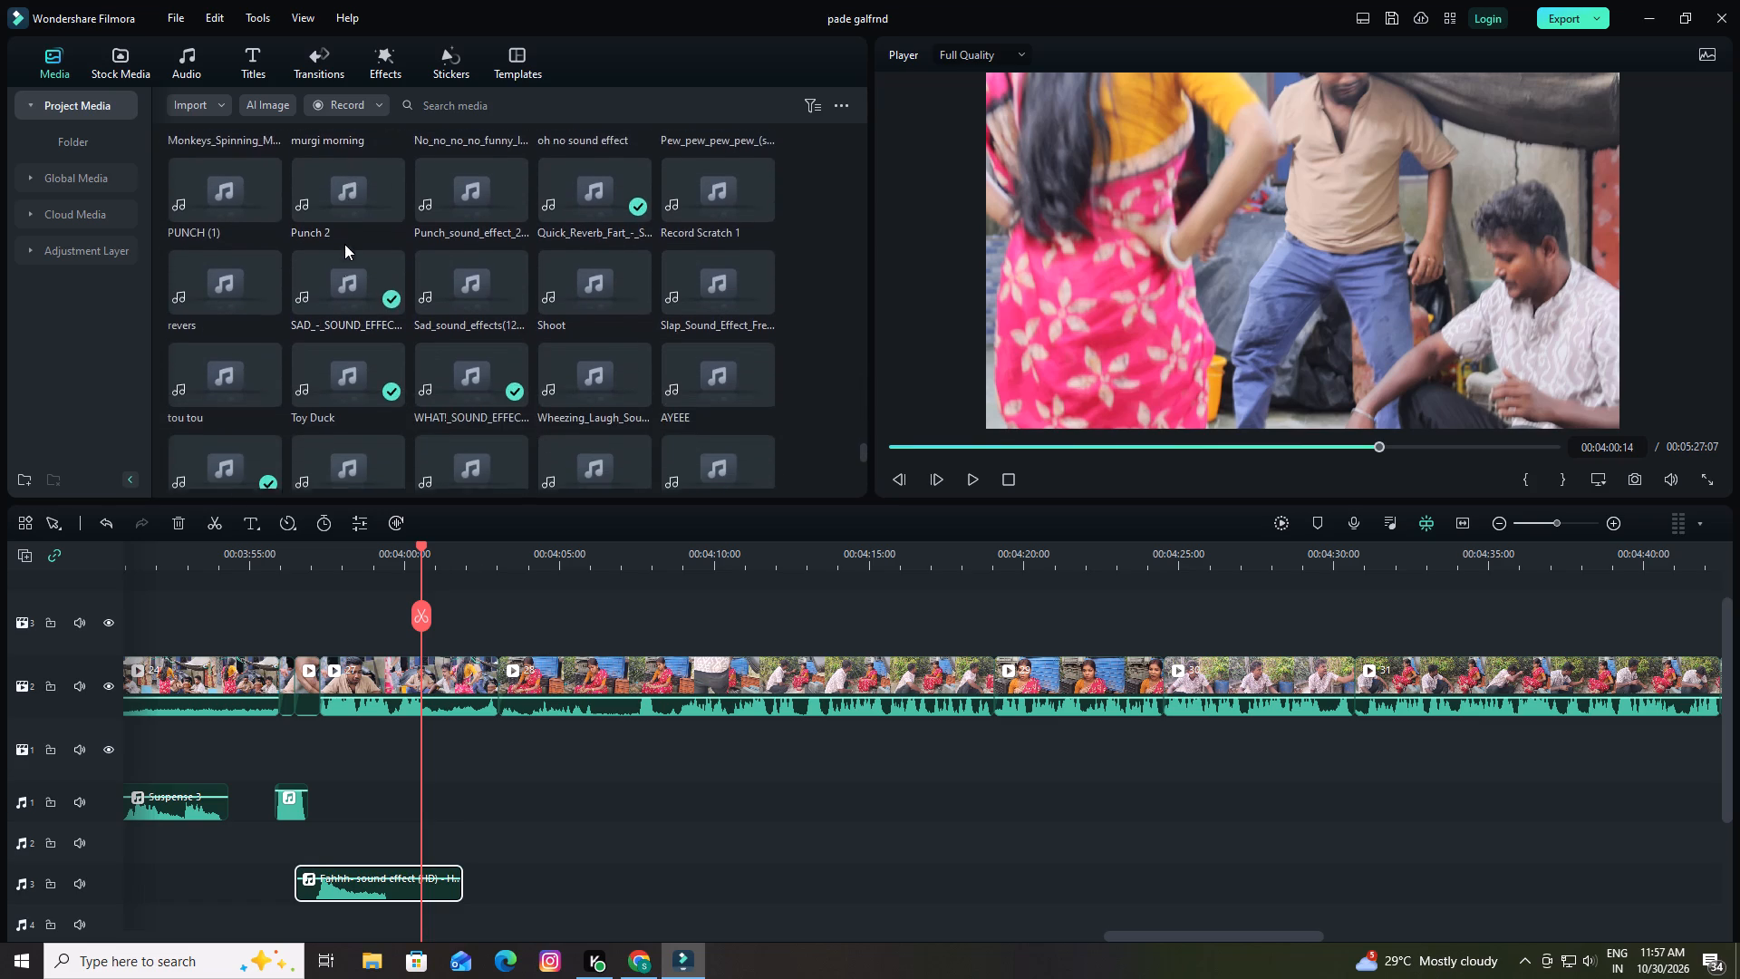
scroll(344, 244, down, 4)
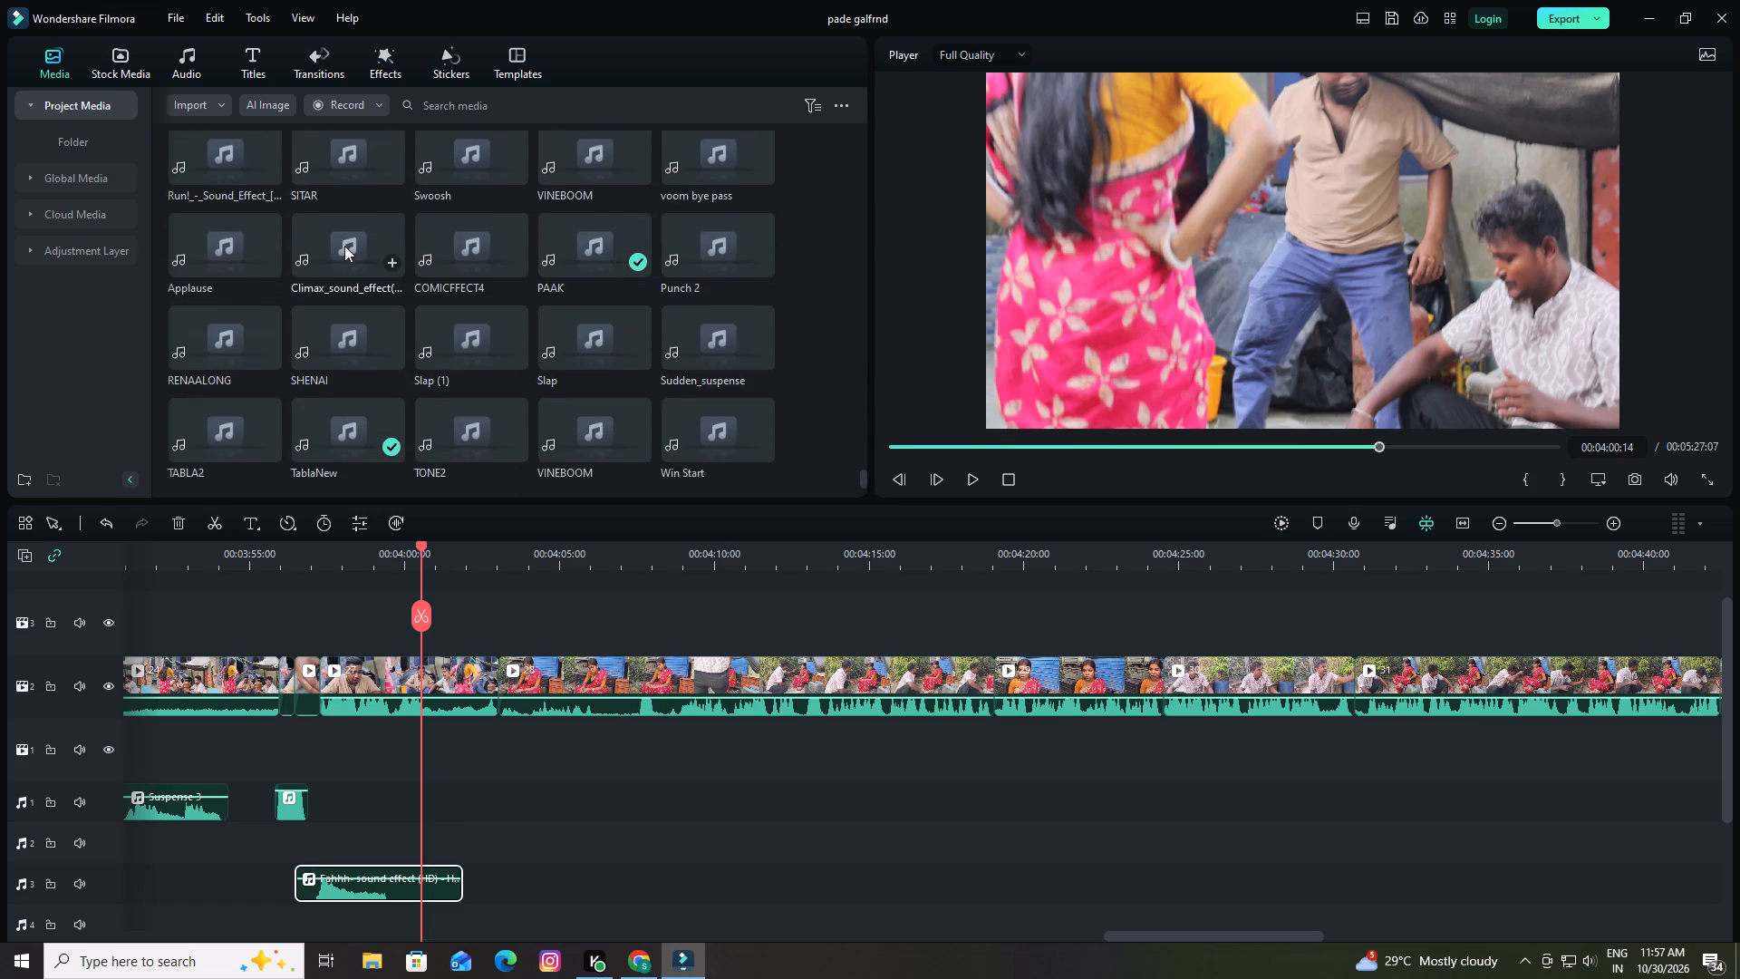
scroll(344, 246, down, 3)
scroll(354, 290, up, 11)
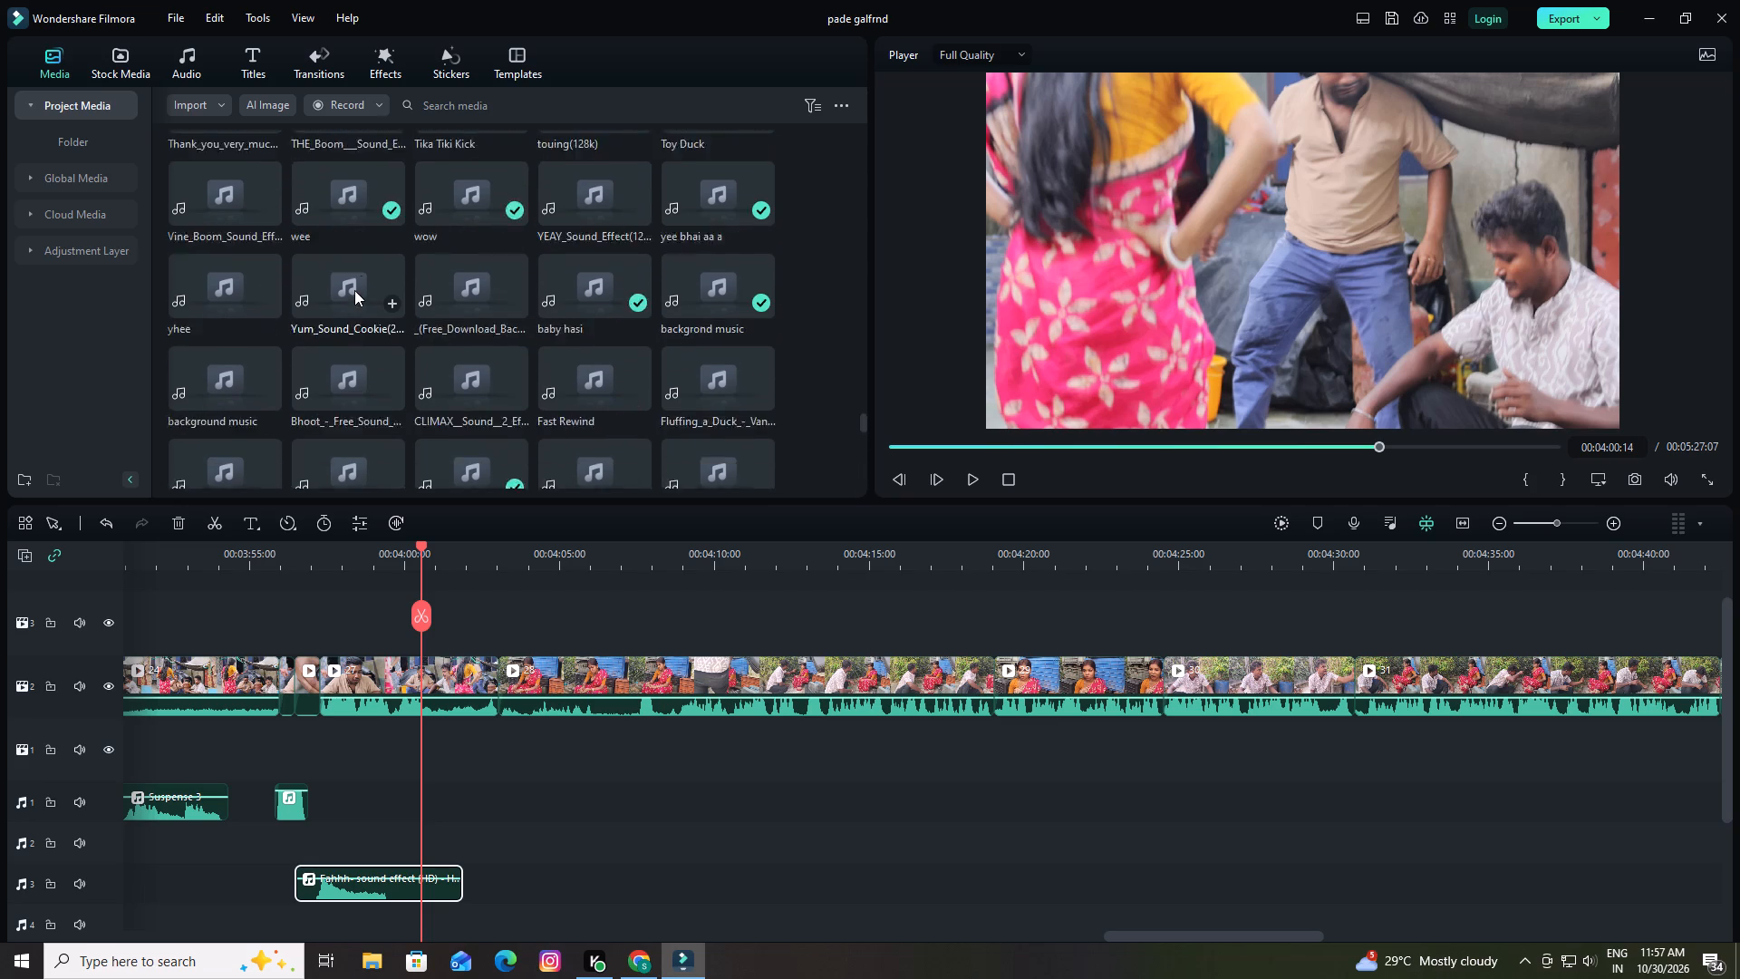
scroll(354, 290, up, 14)
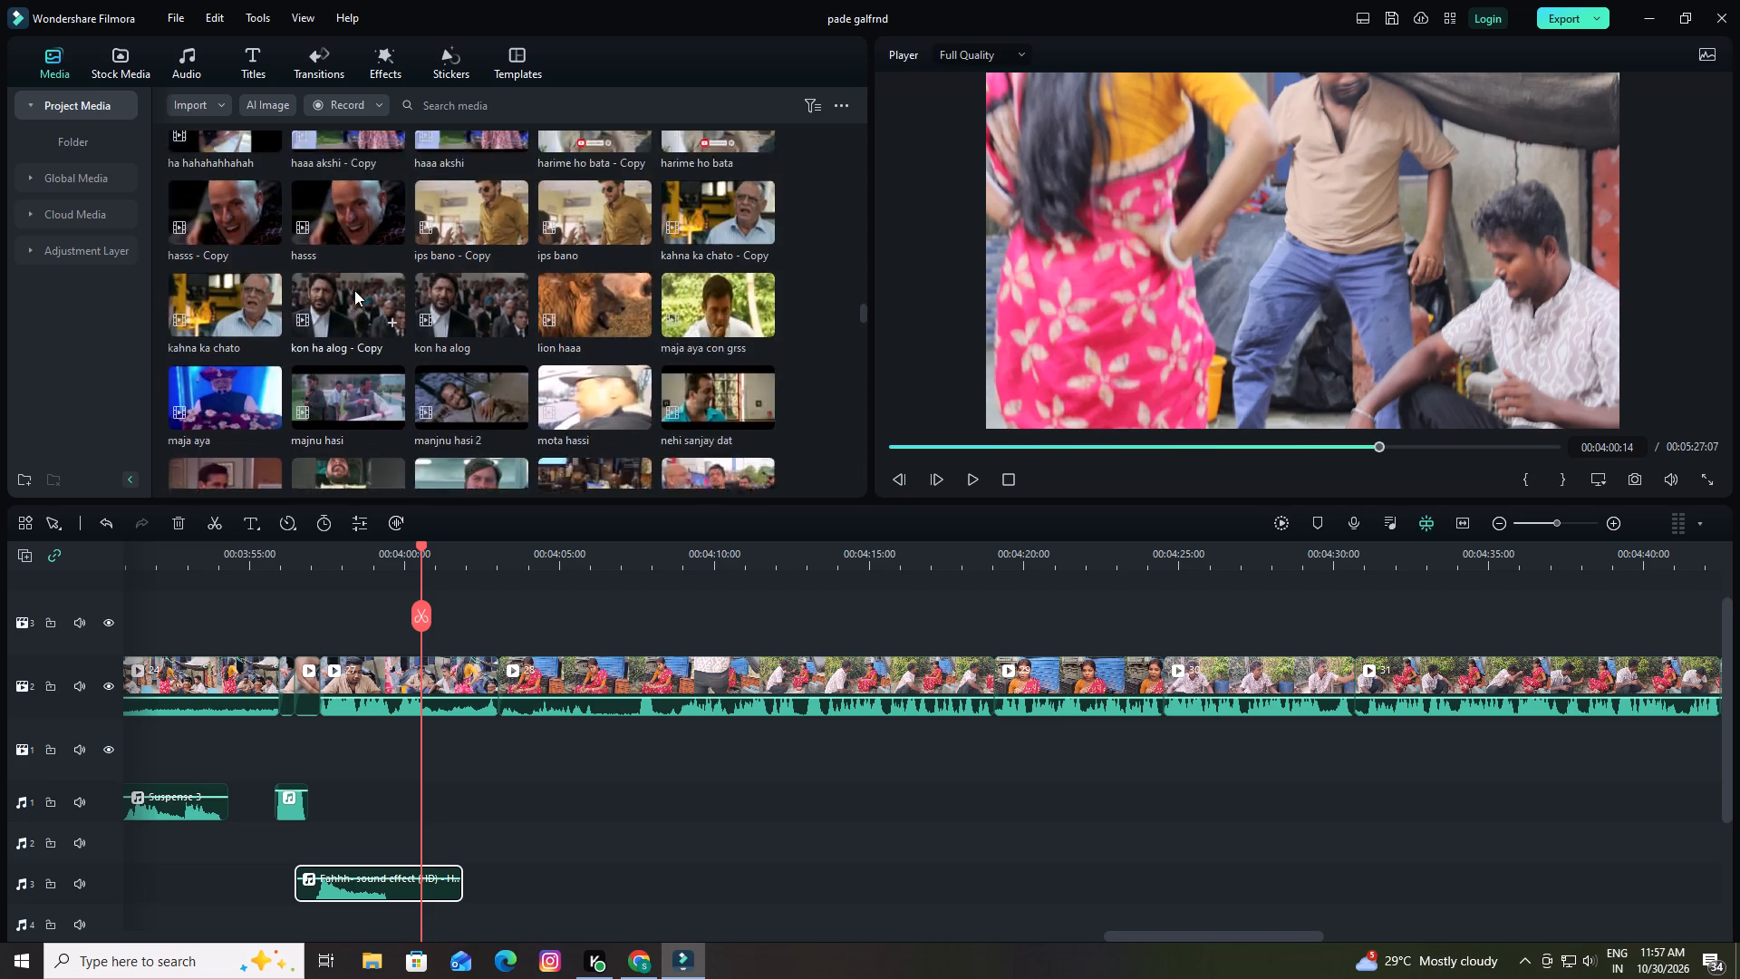
scroll(354, 290, up, 9)
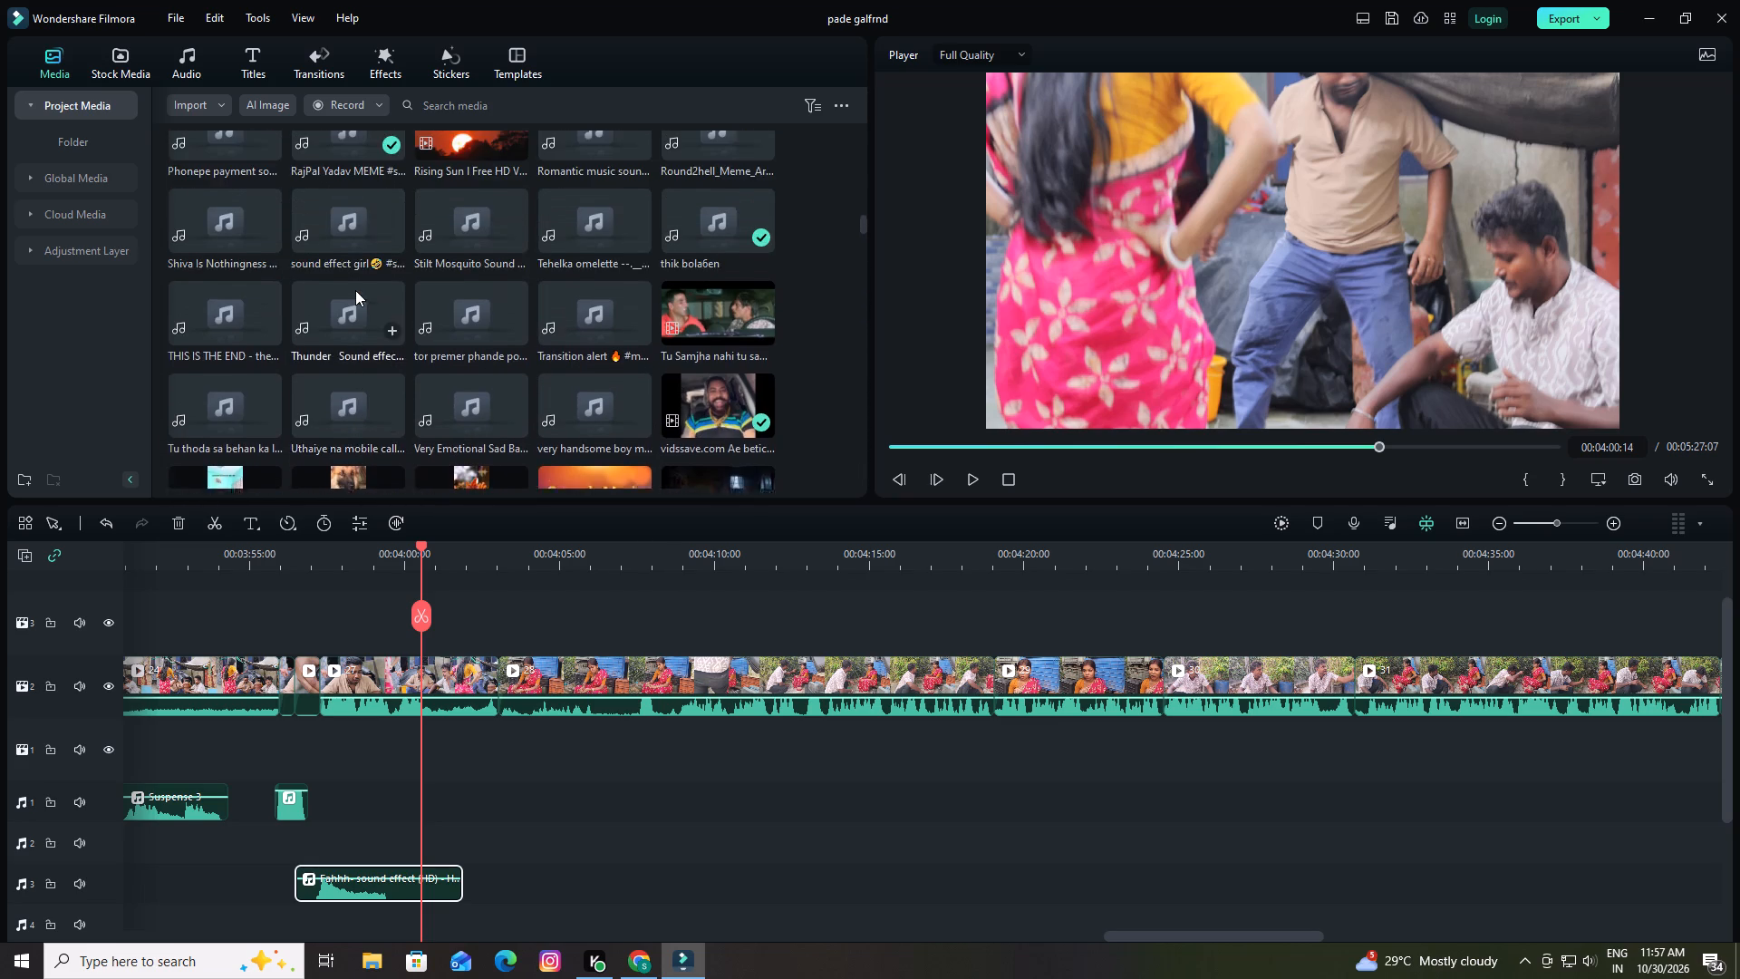
scroll(355, 290, up, 5)
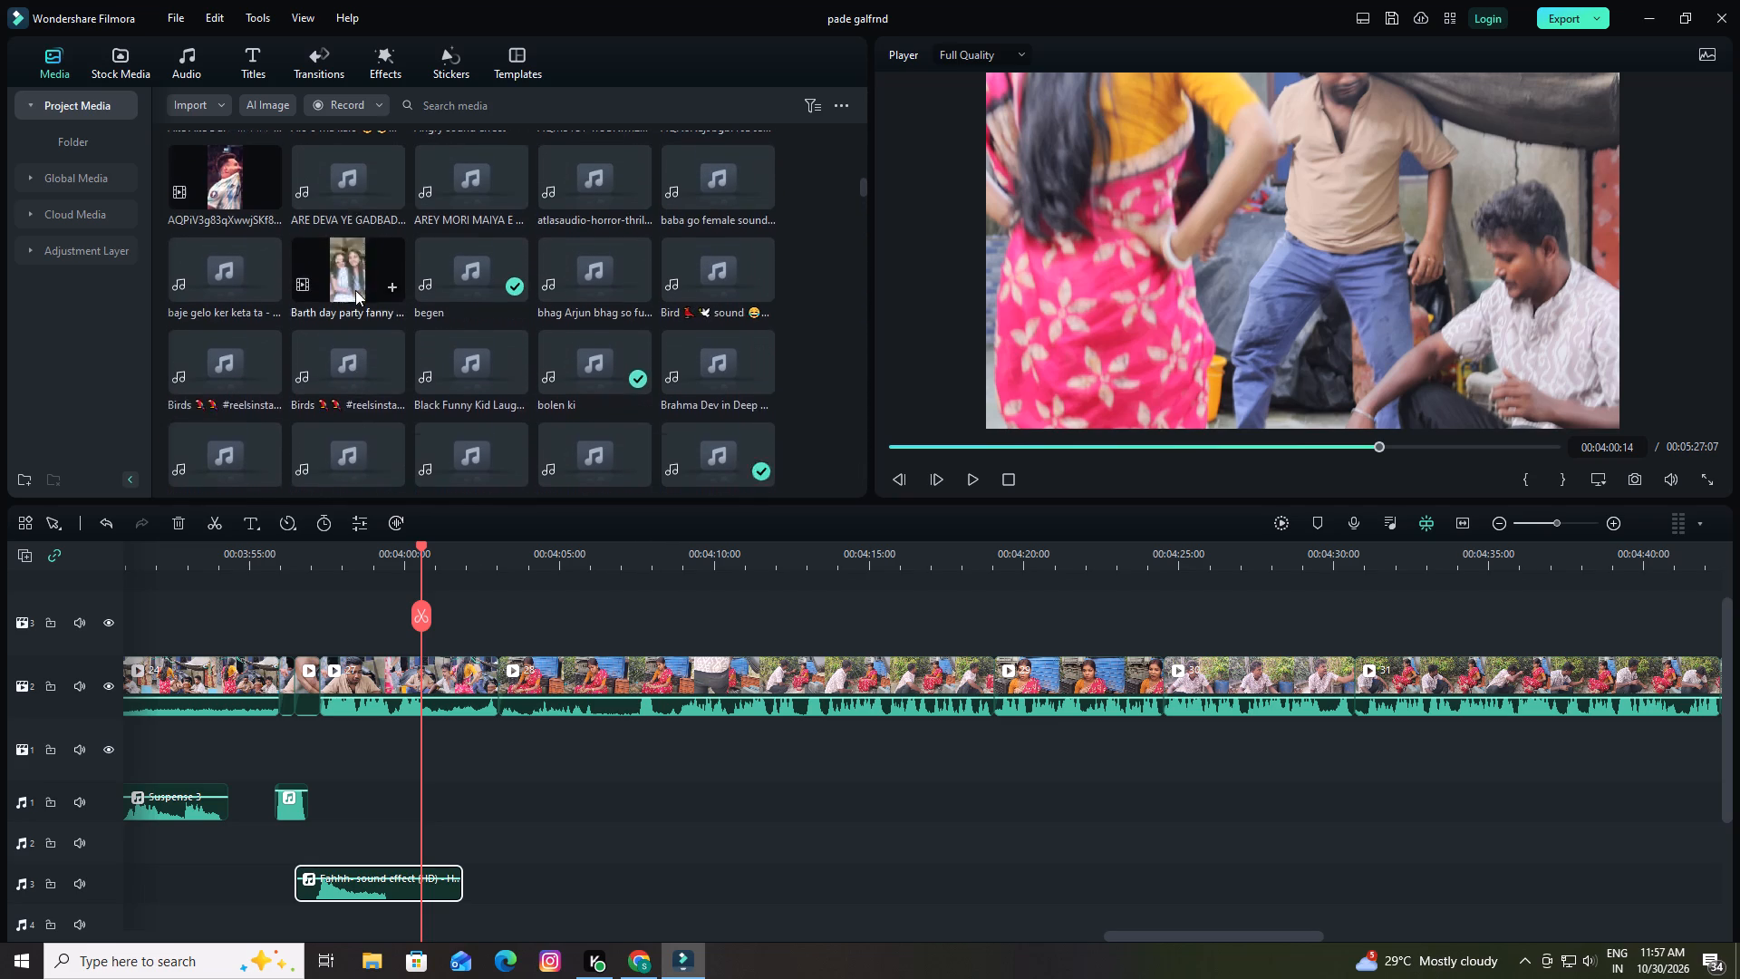
scroll(355, 290, up, 3)
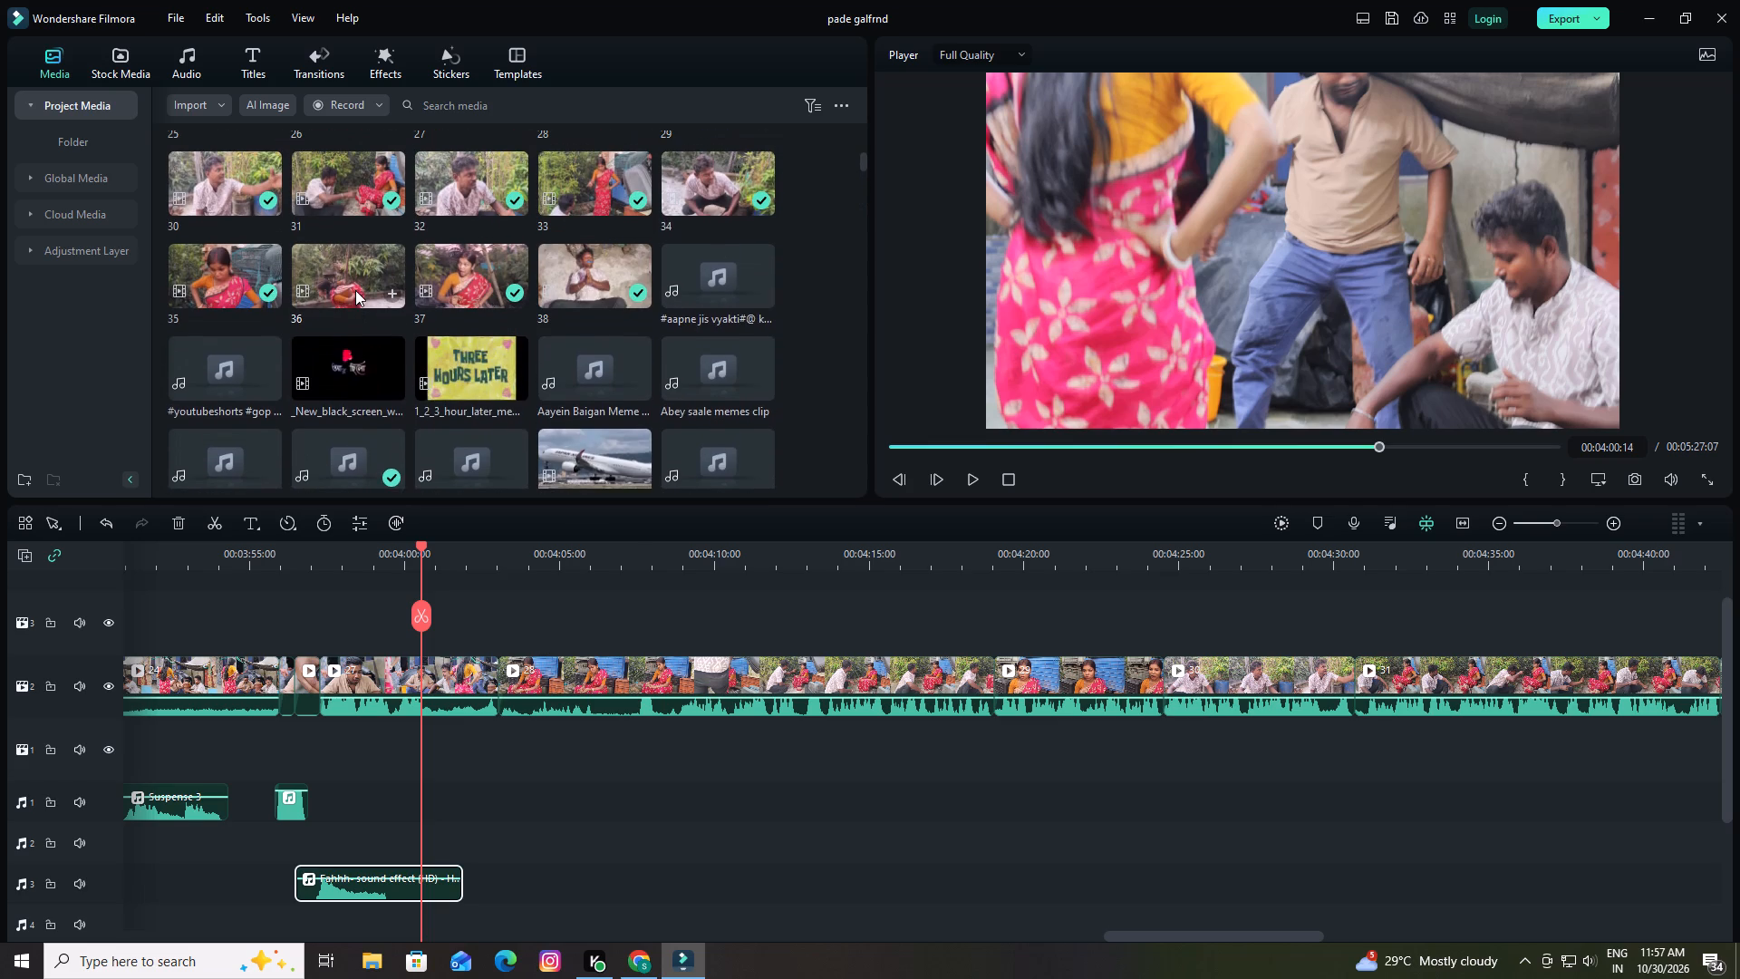
scroll(355, 290, up, 1)
scroll(355, 290, down, 4)
scroll(355, 290, up, 1)
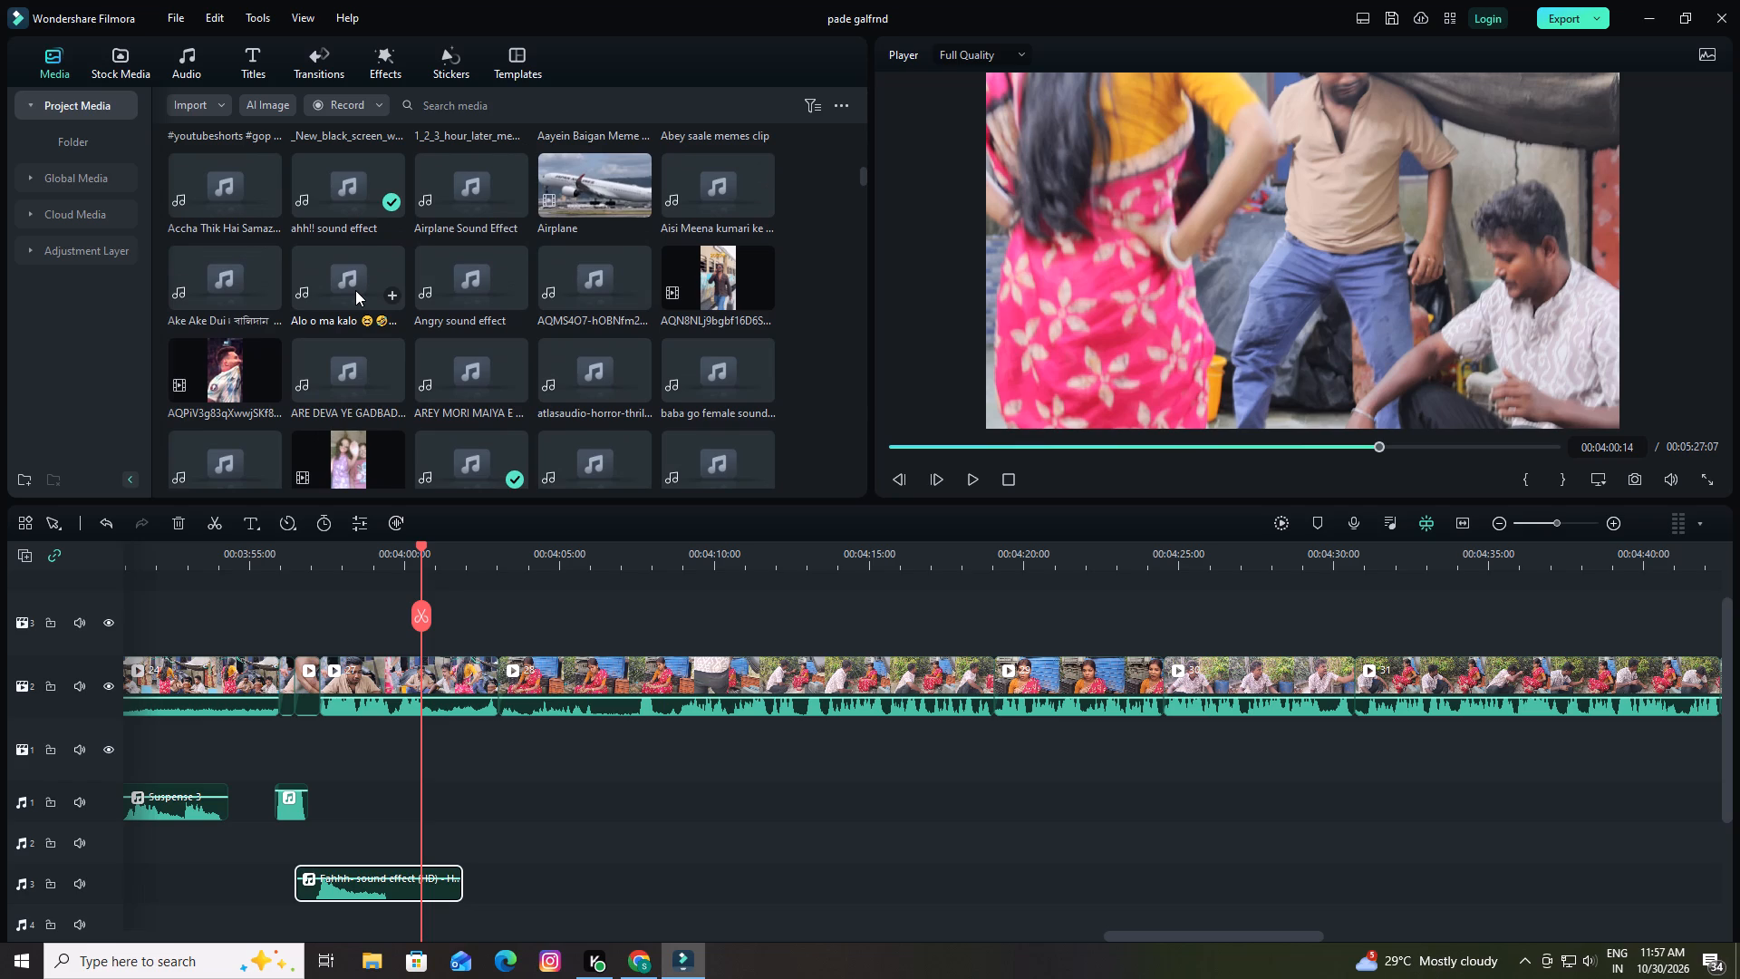
scroll(379, 227, up, 1)
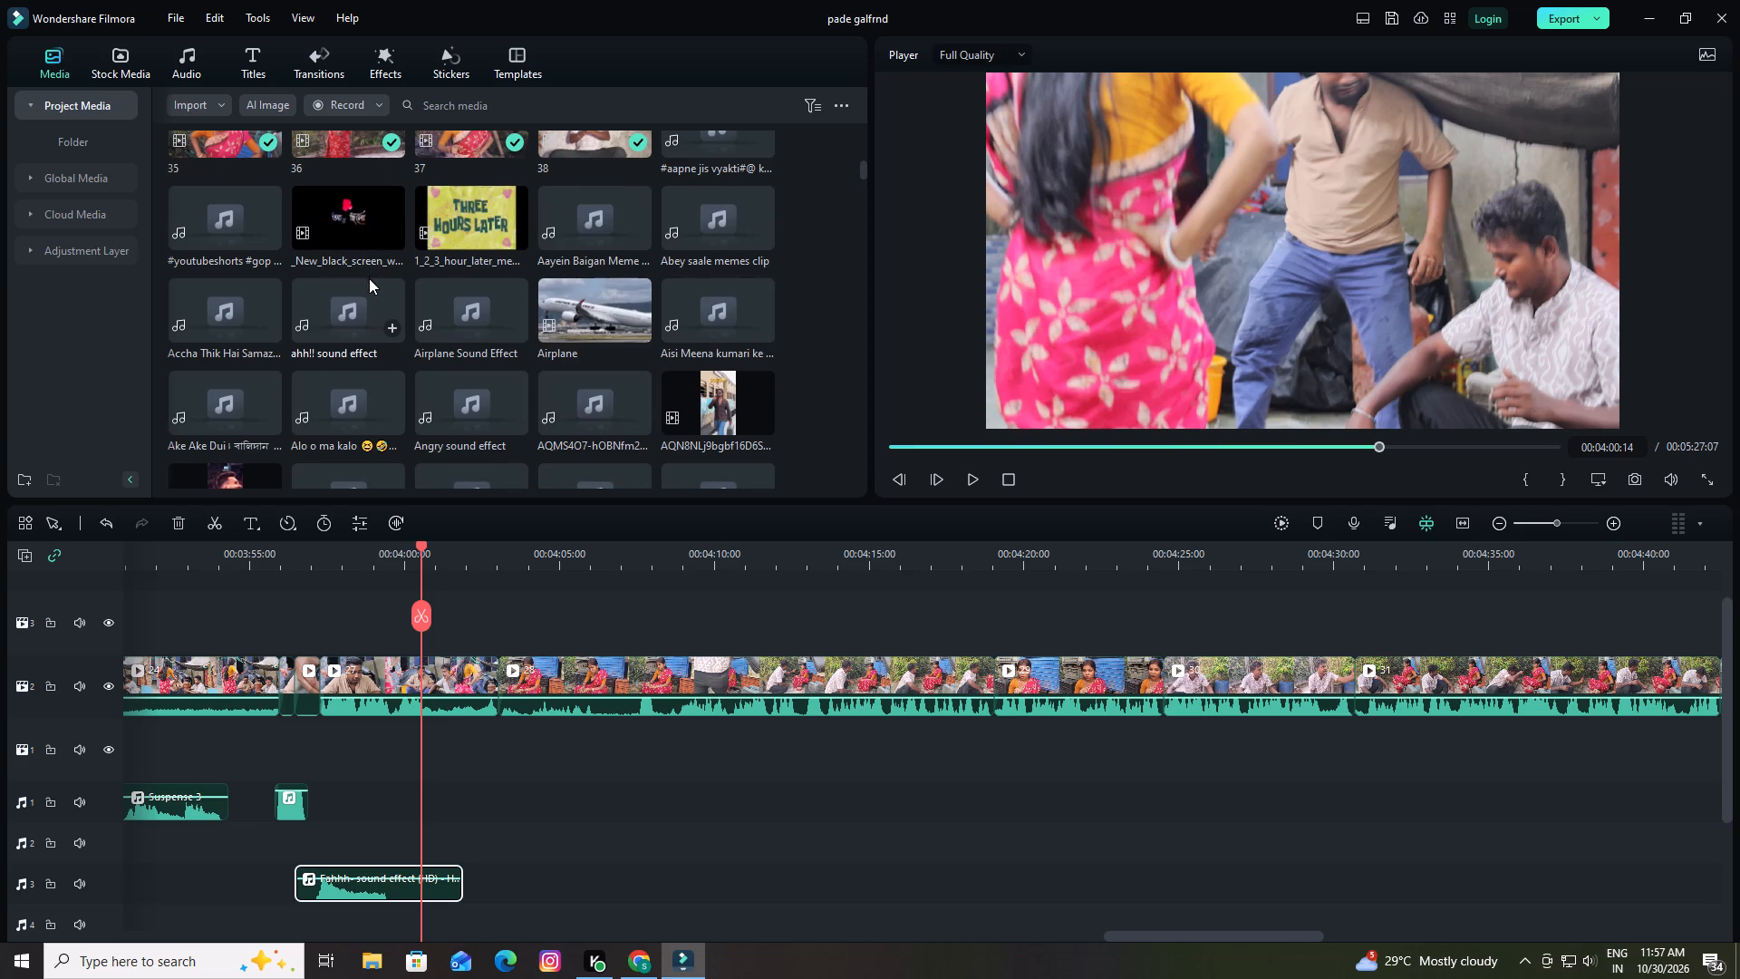
scroll(377, 326, up, 3)
scroll(394, 316, down, 4)
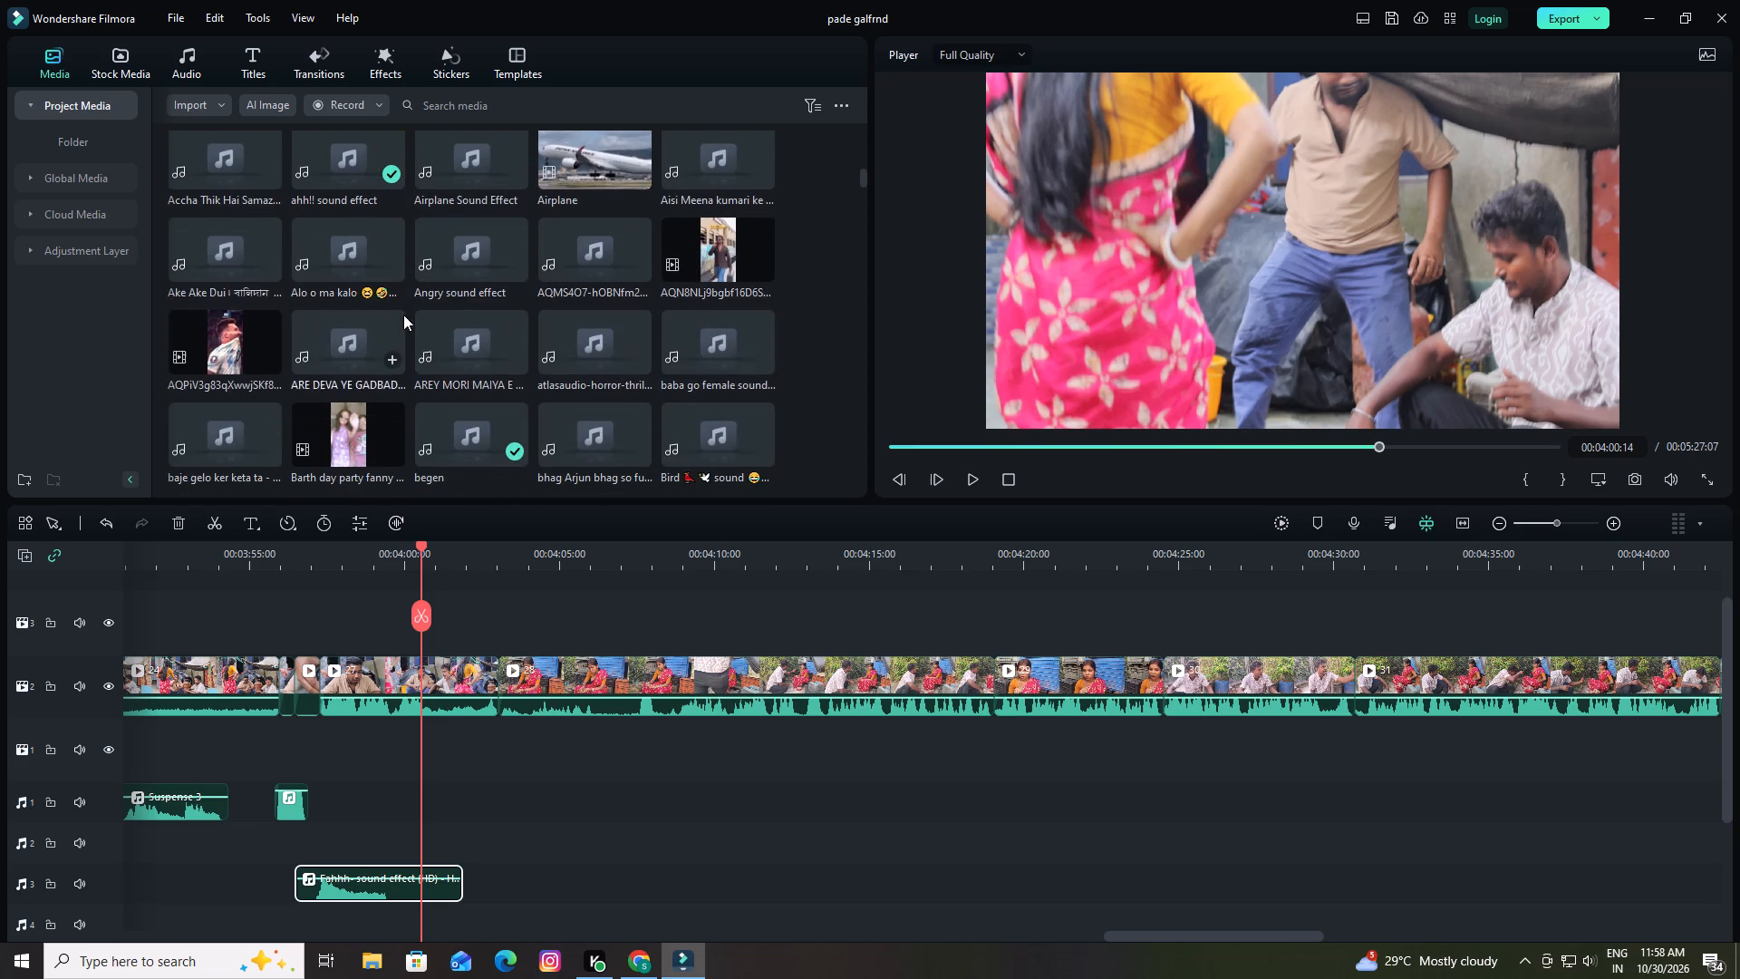
scroll(551, 310, down, 1)
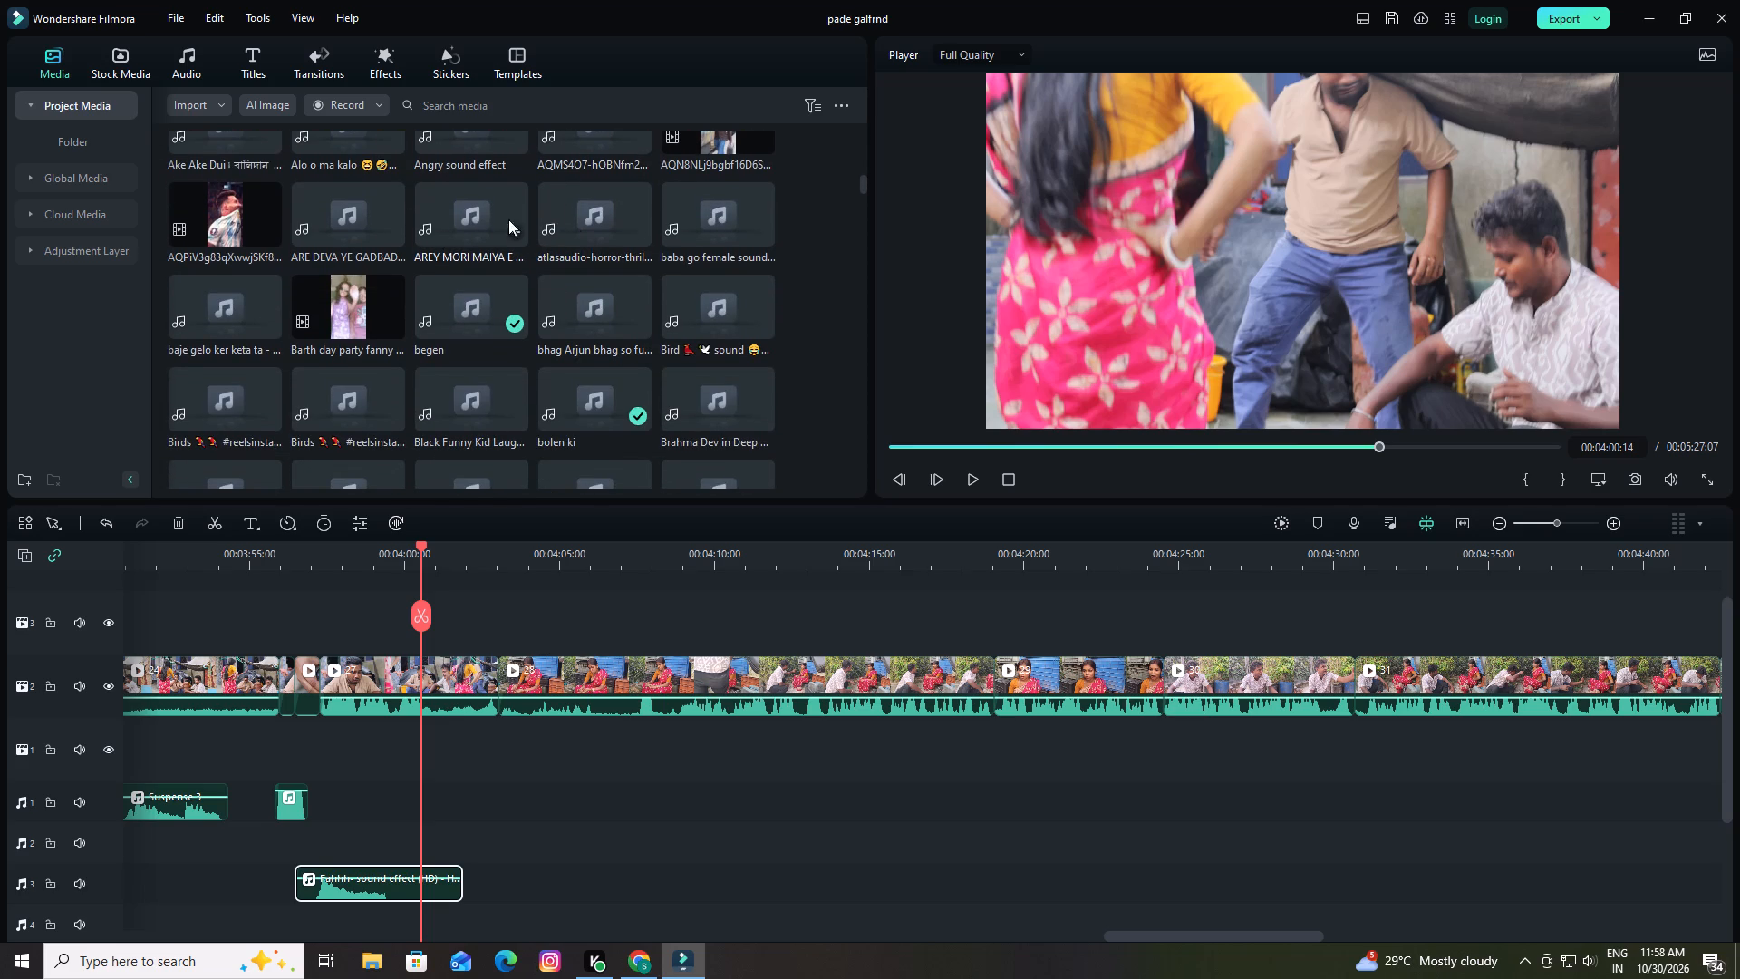
Audition a few project sound effects and place the Black Funny Kid Laughing clip on audio track 1 at 00:04:00:14.
click(564, 226)
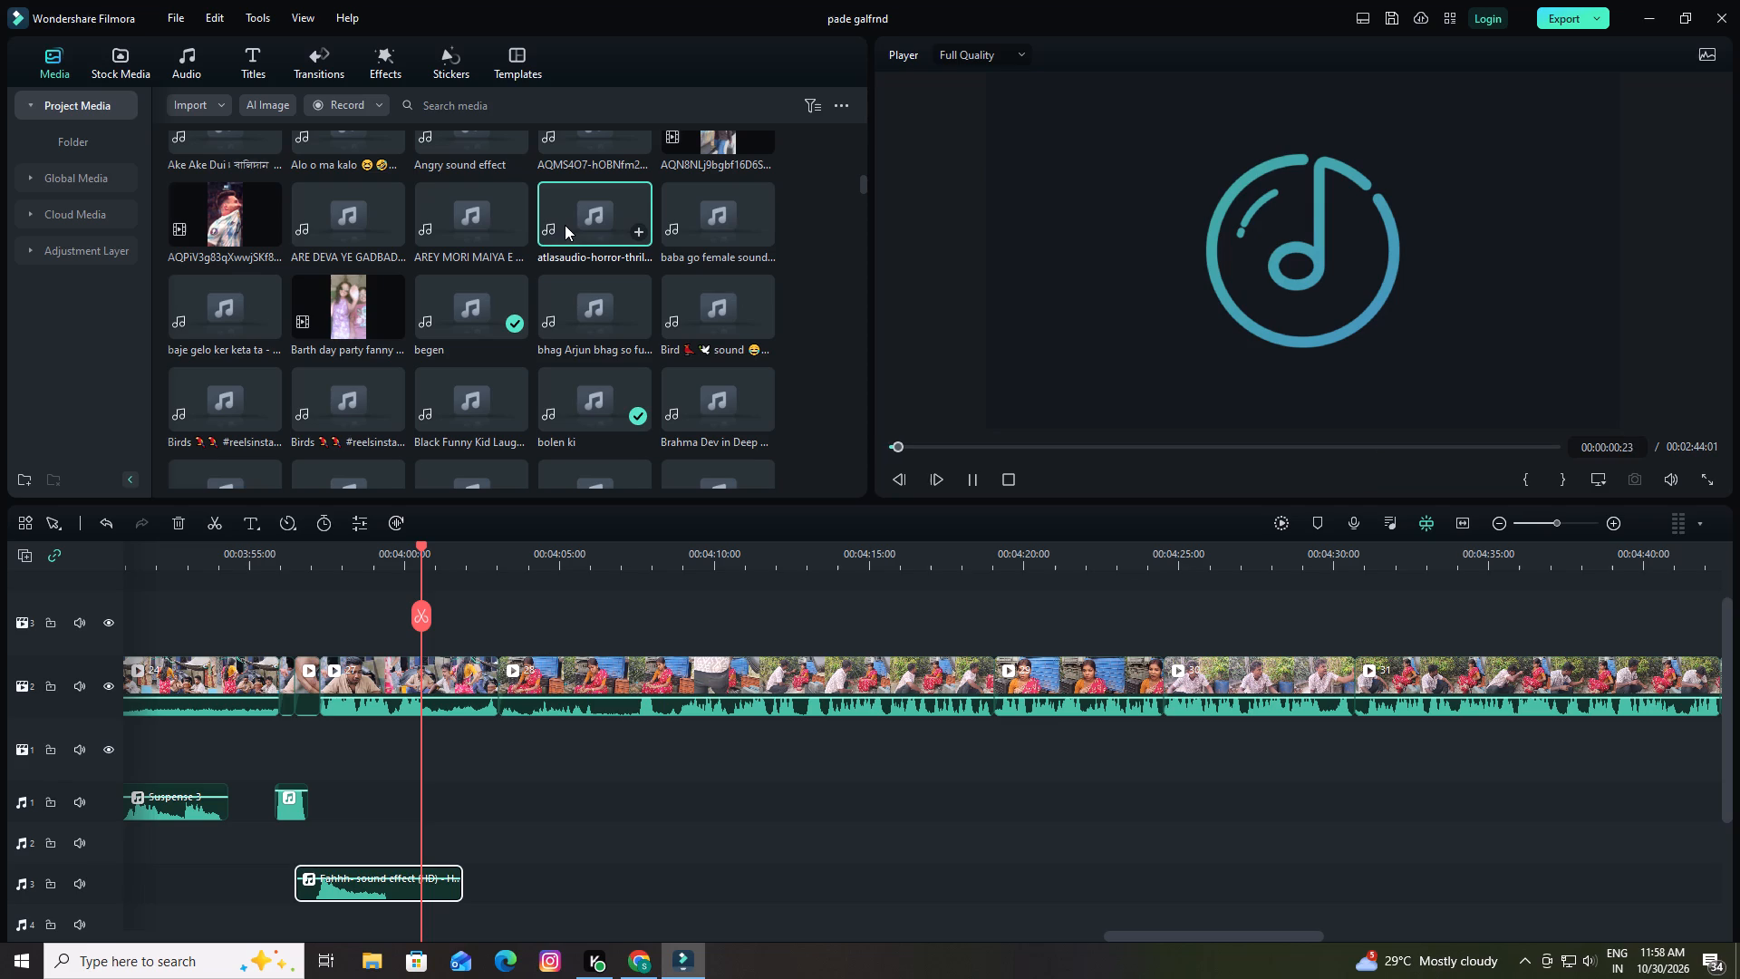
click(441, 323)
scroll(458, 324, down, 1)
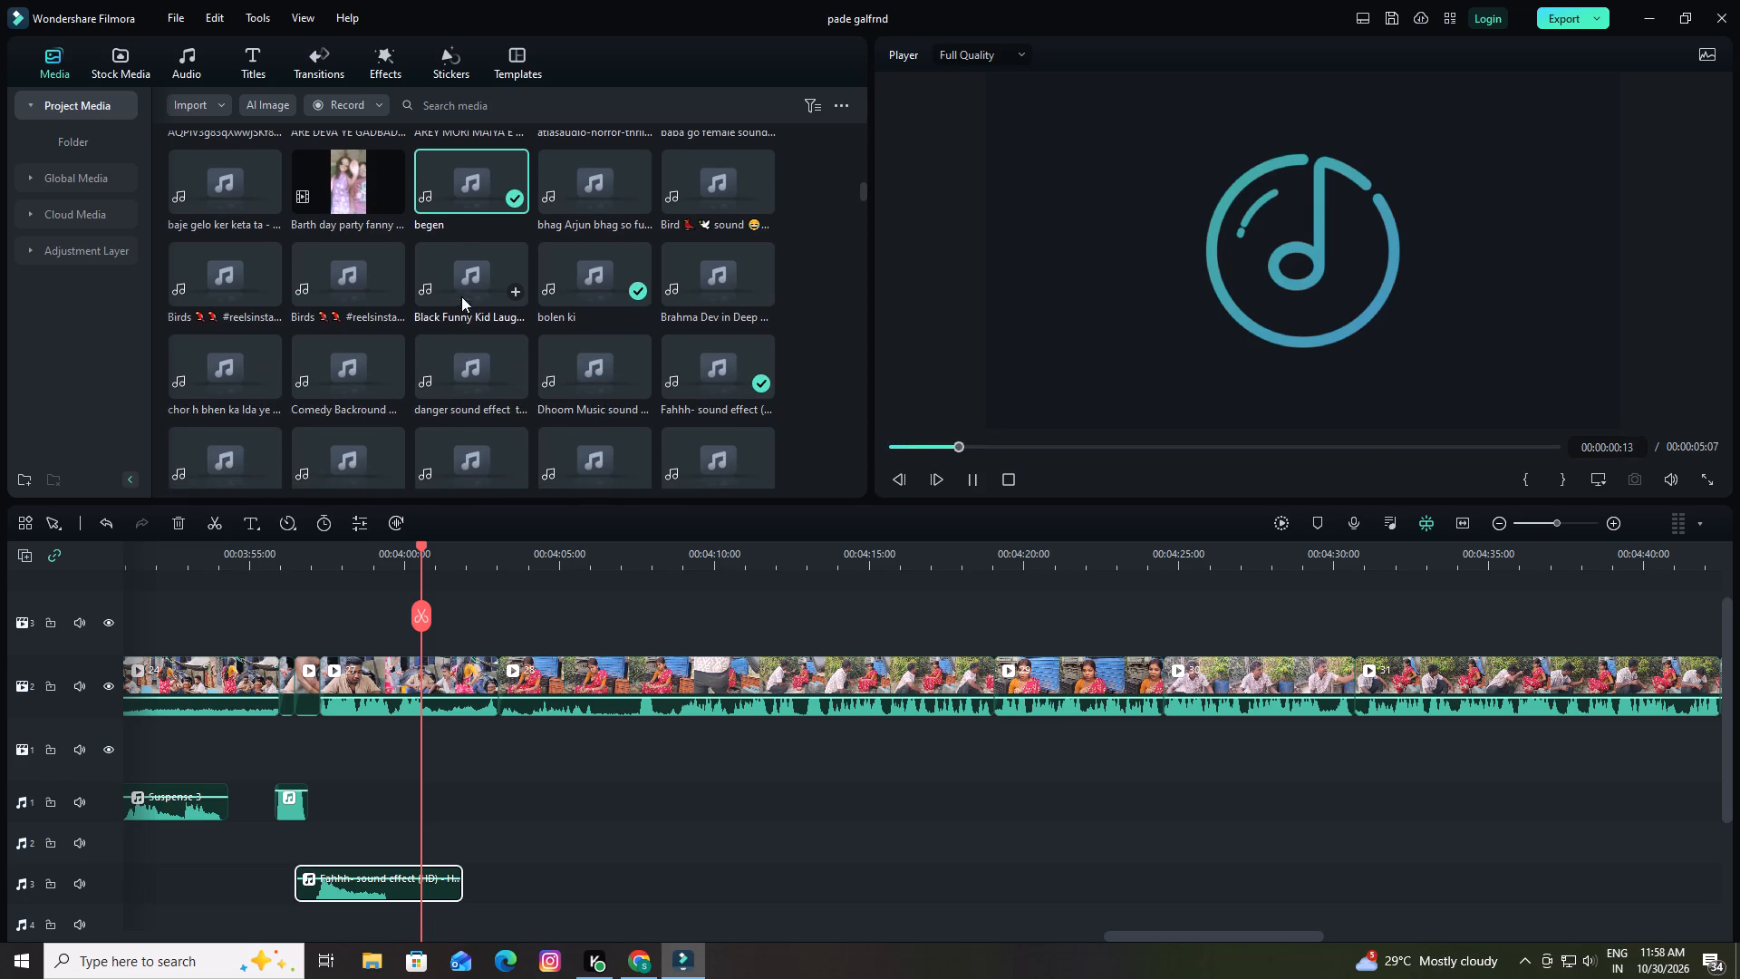
click(461, 286)
scroll(461, 286, down, 1)
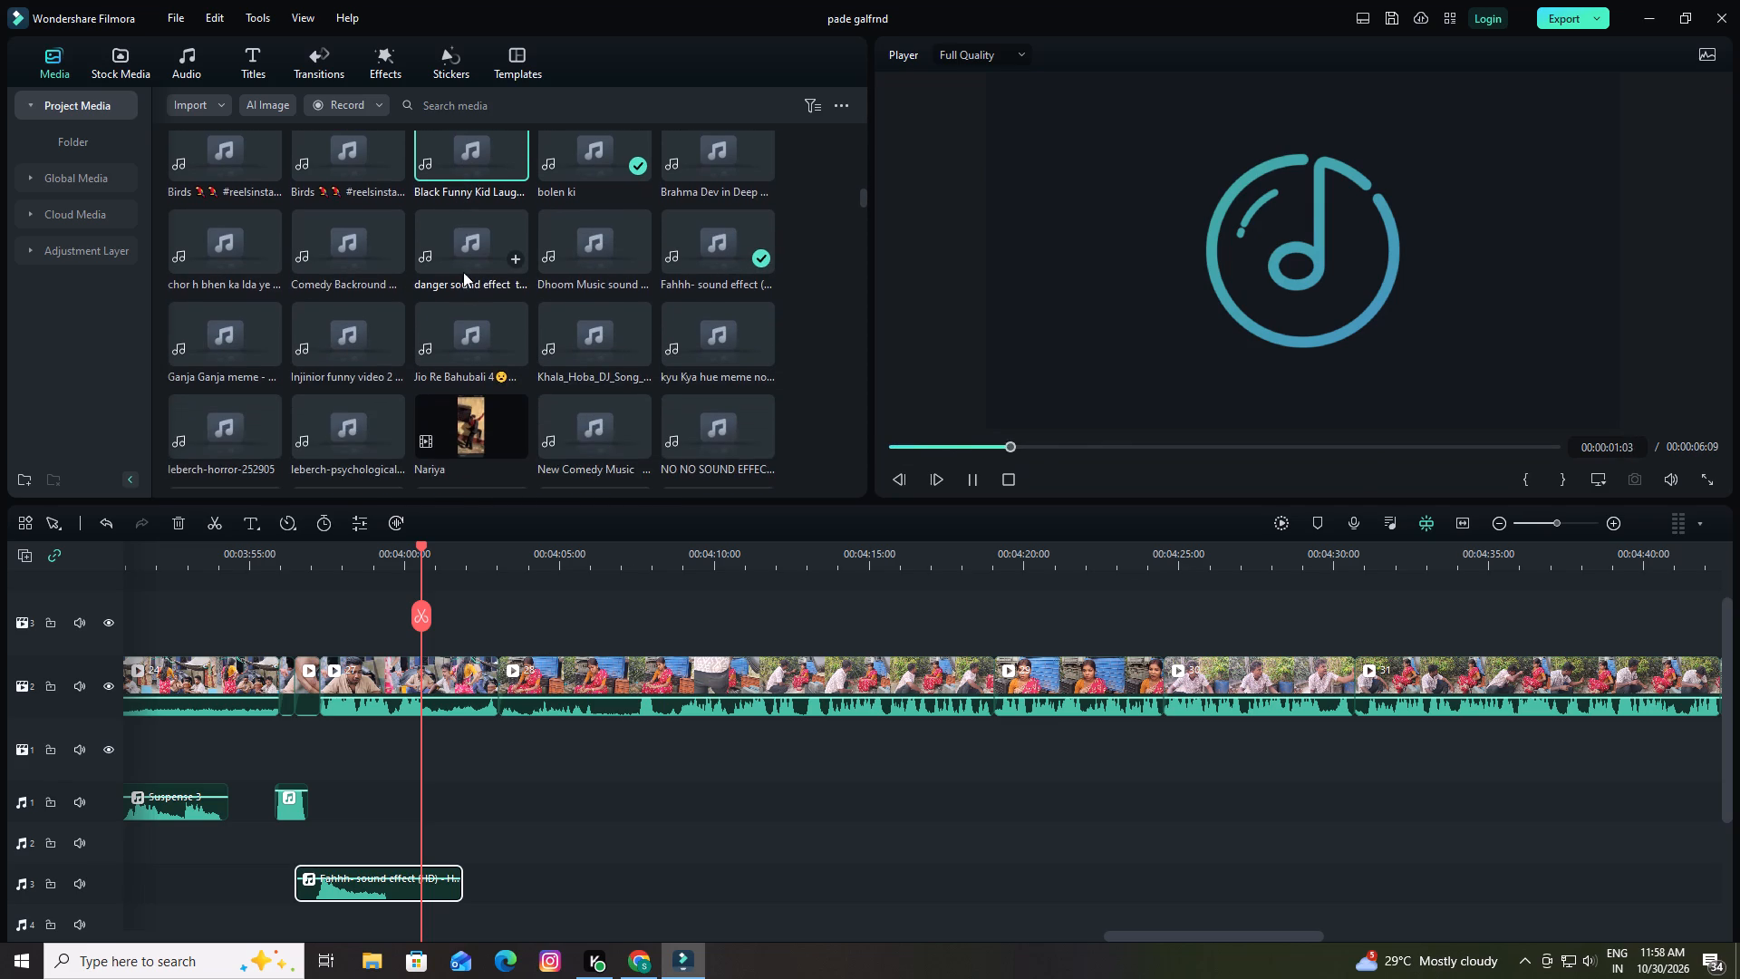
drag(456, 149, 469, 650)
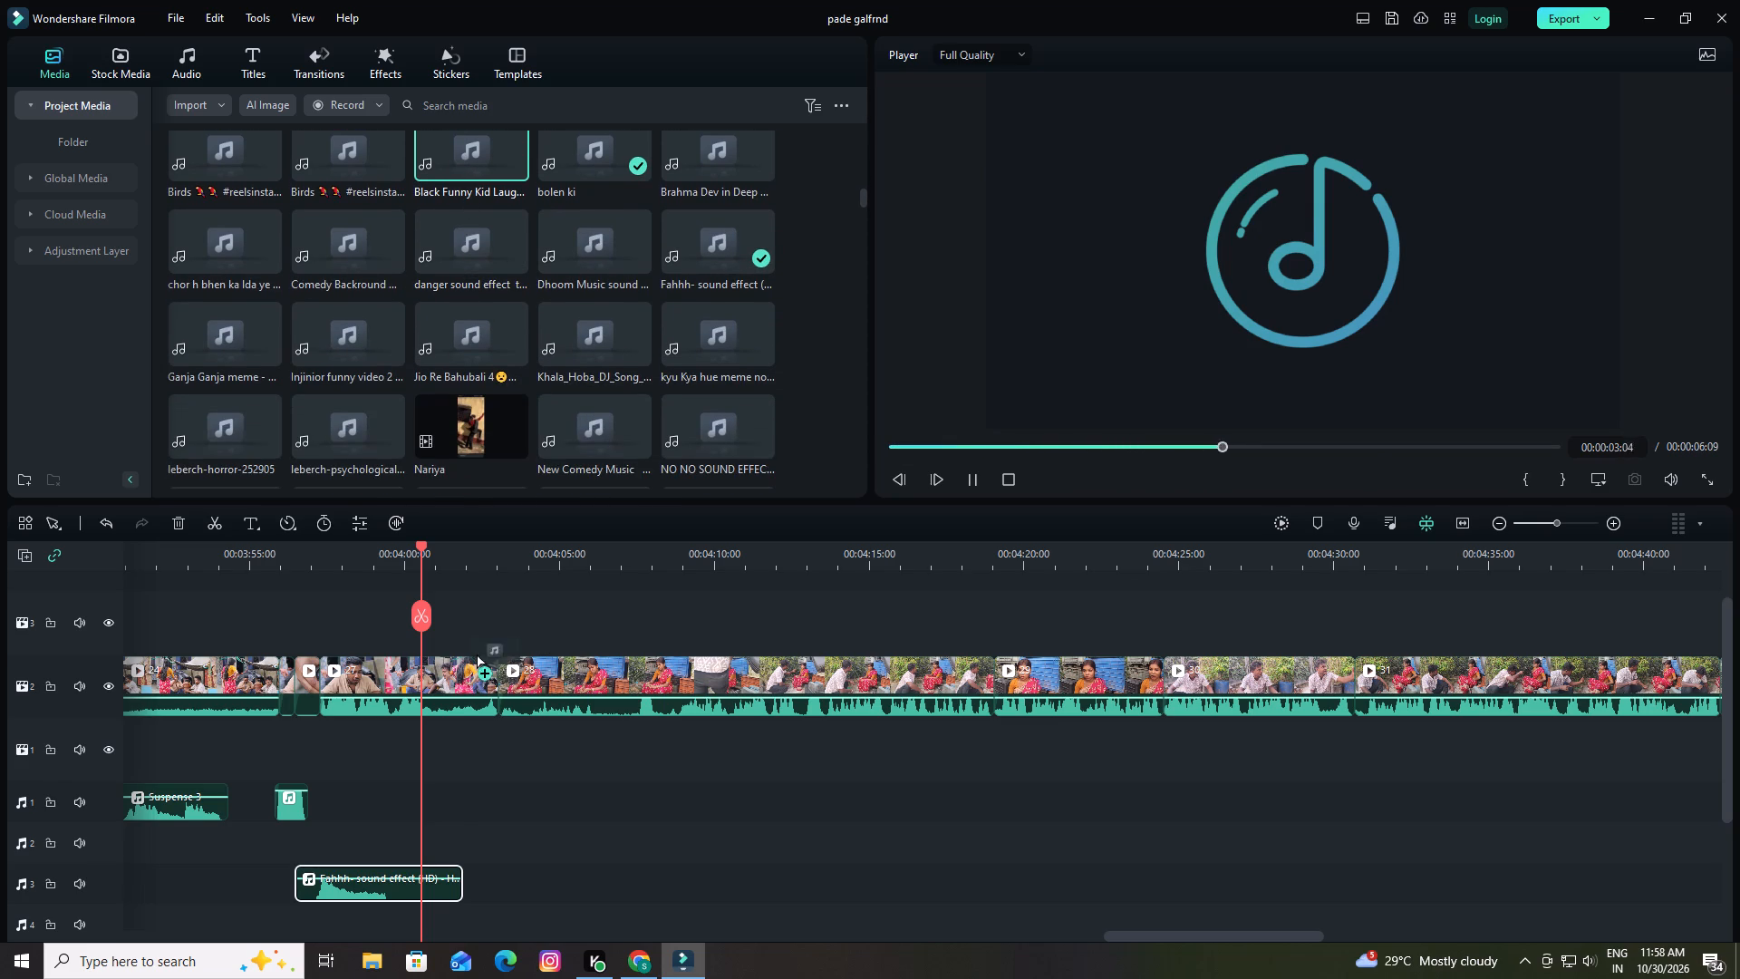
drag(469, 650, 430, 819)
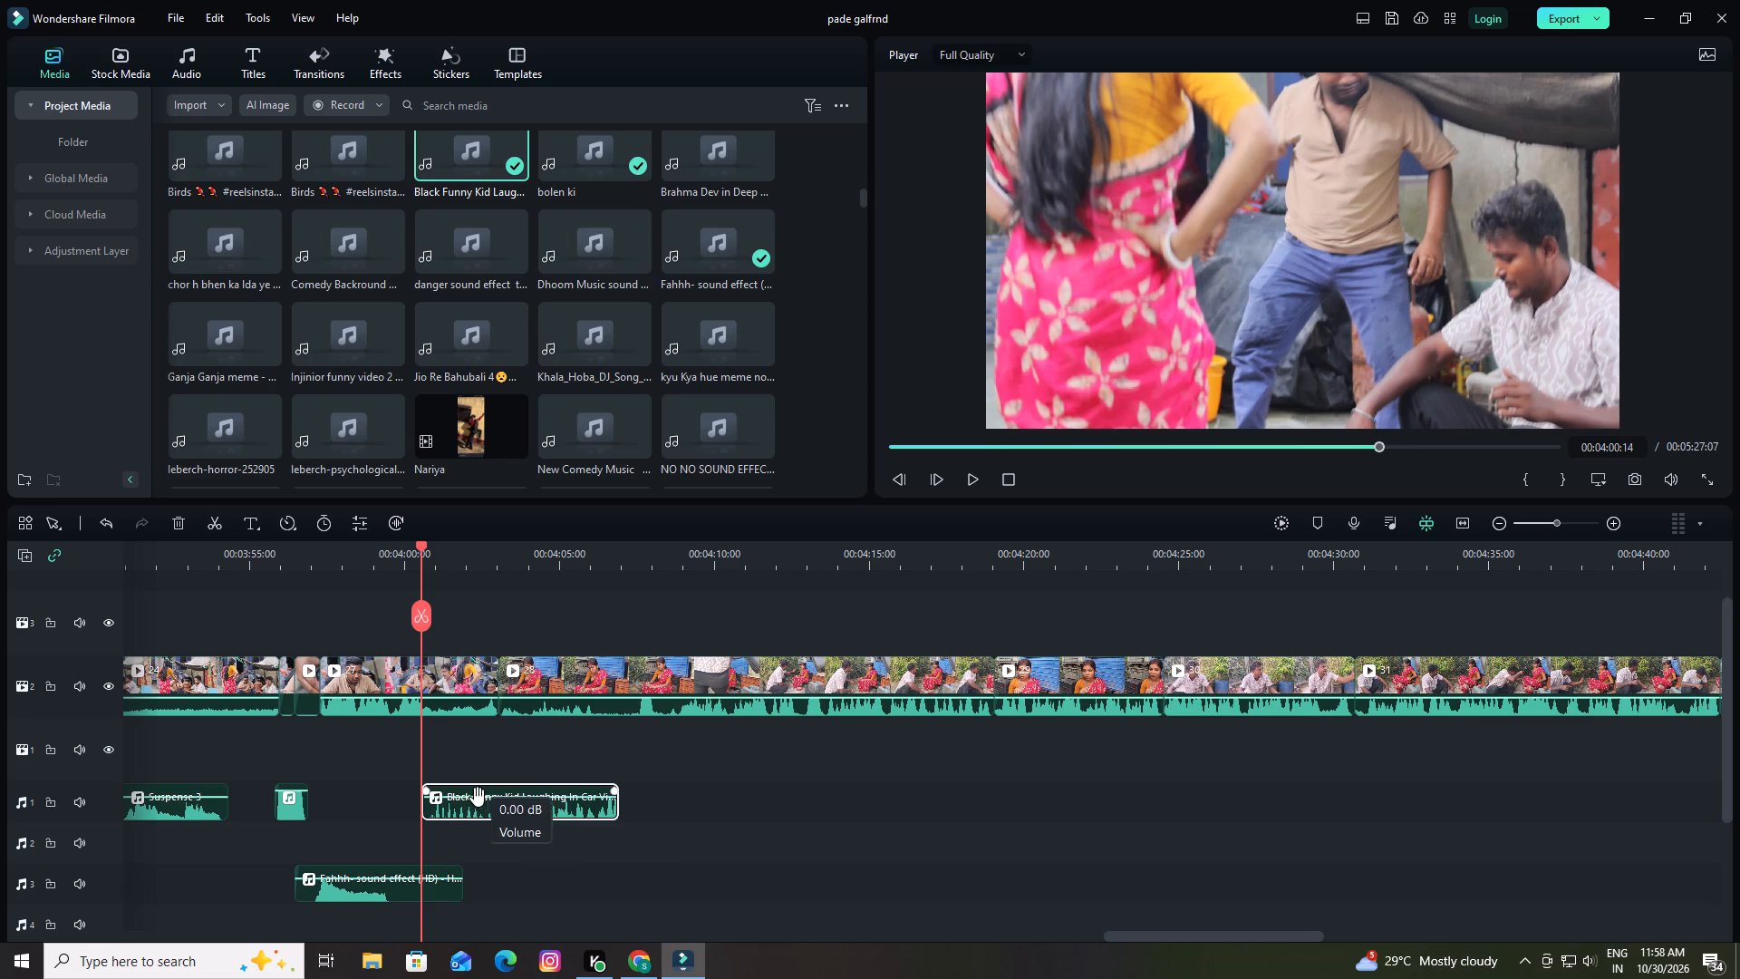
Replay the laughing clip's section and shift the clip six frames earlier on audio track 1, starting at 00:04:00:08.
click(476, 795)
key(space)
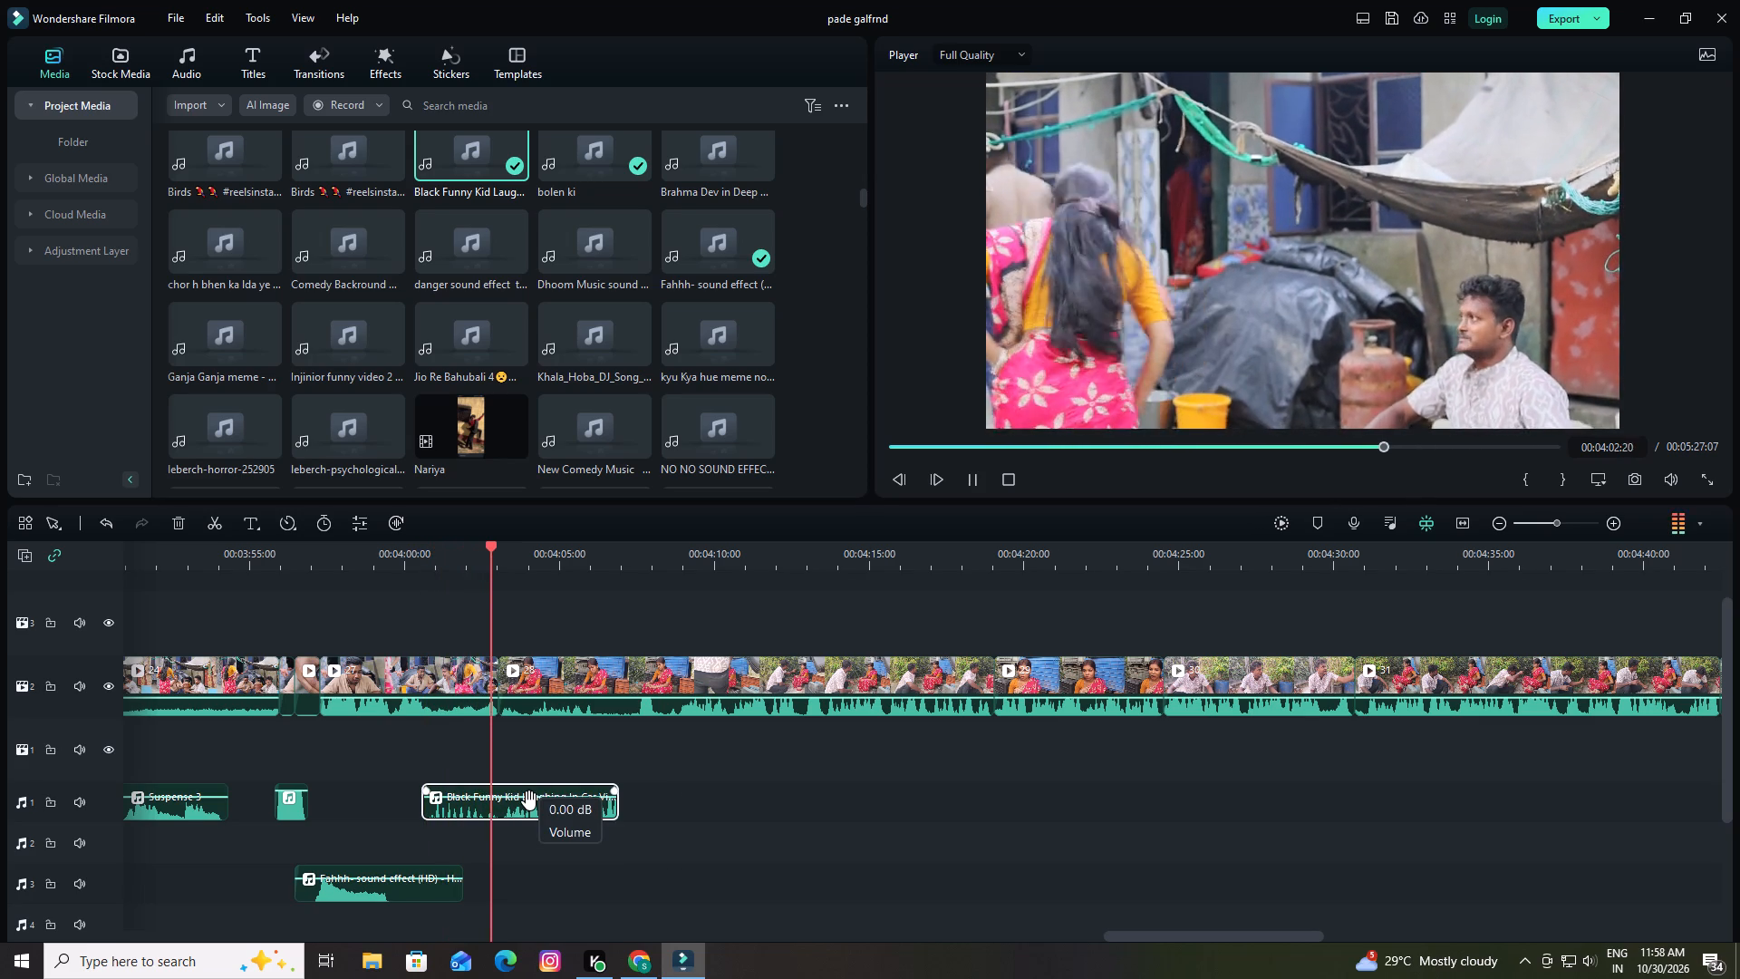
key(space)
drag(503, 545, 412, 568)
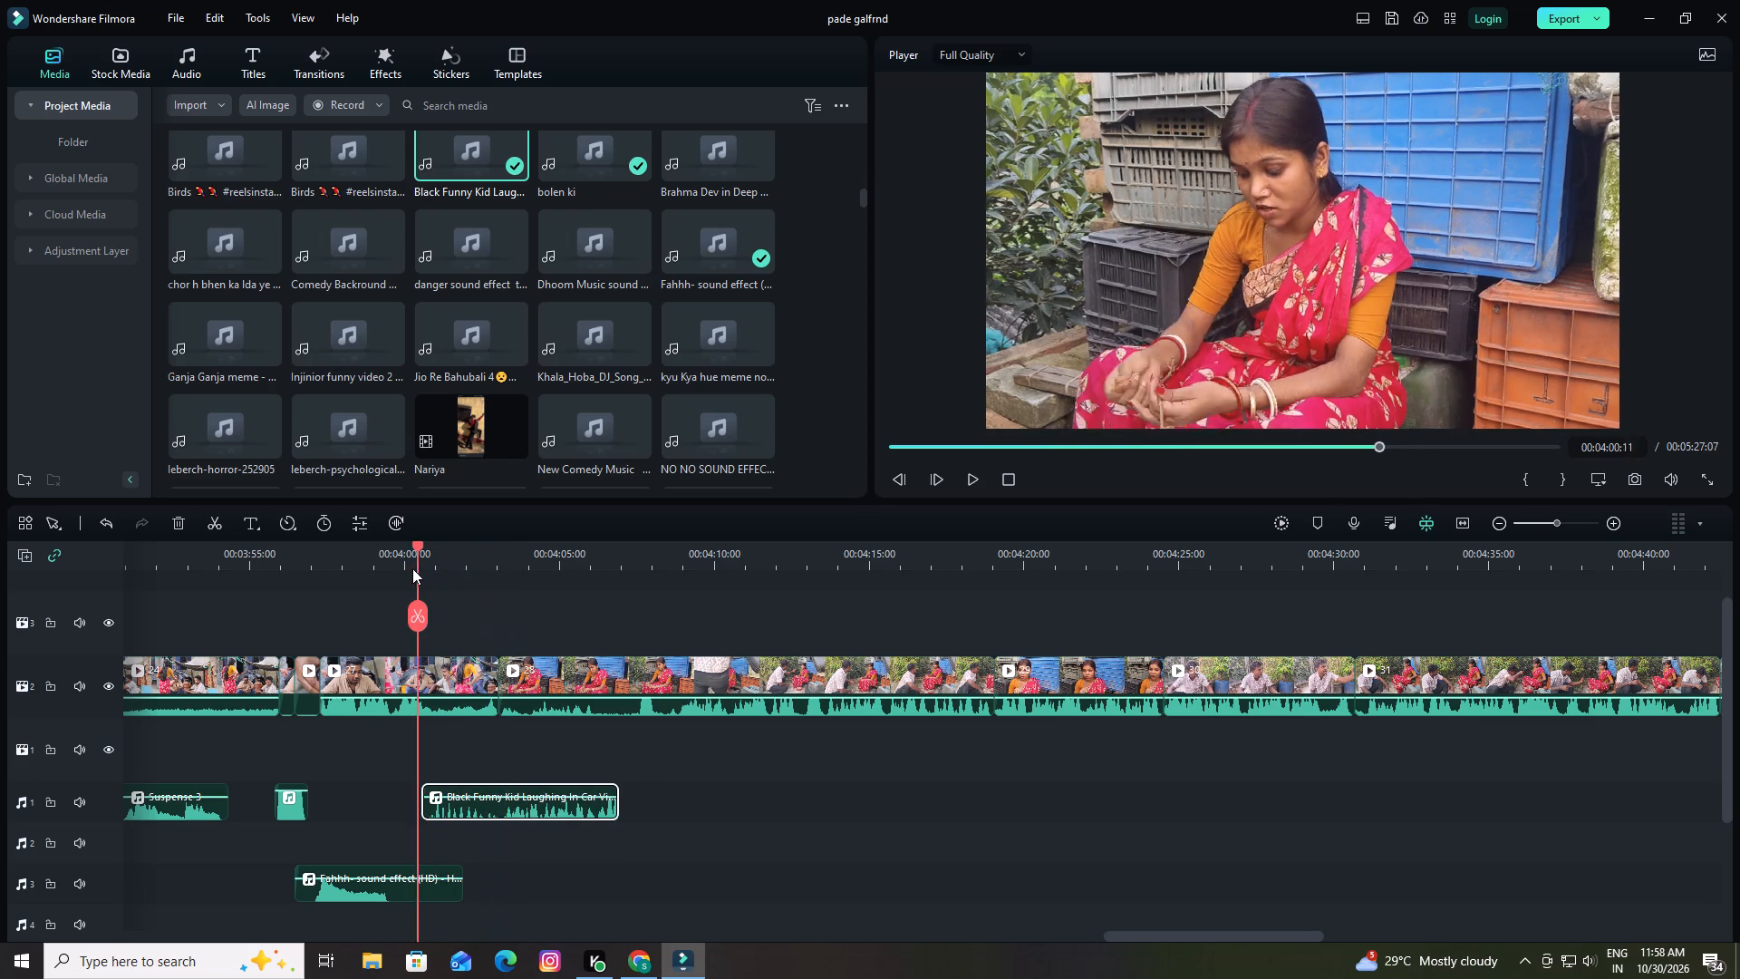
drag(412, 568, 392, 573)
key(space)
key(space)
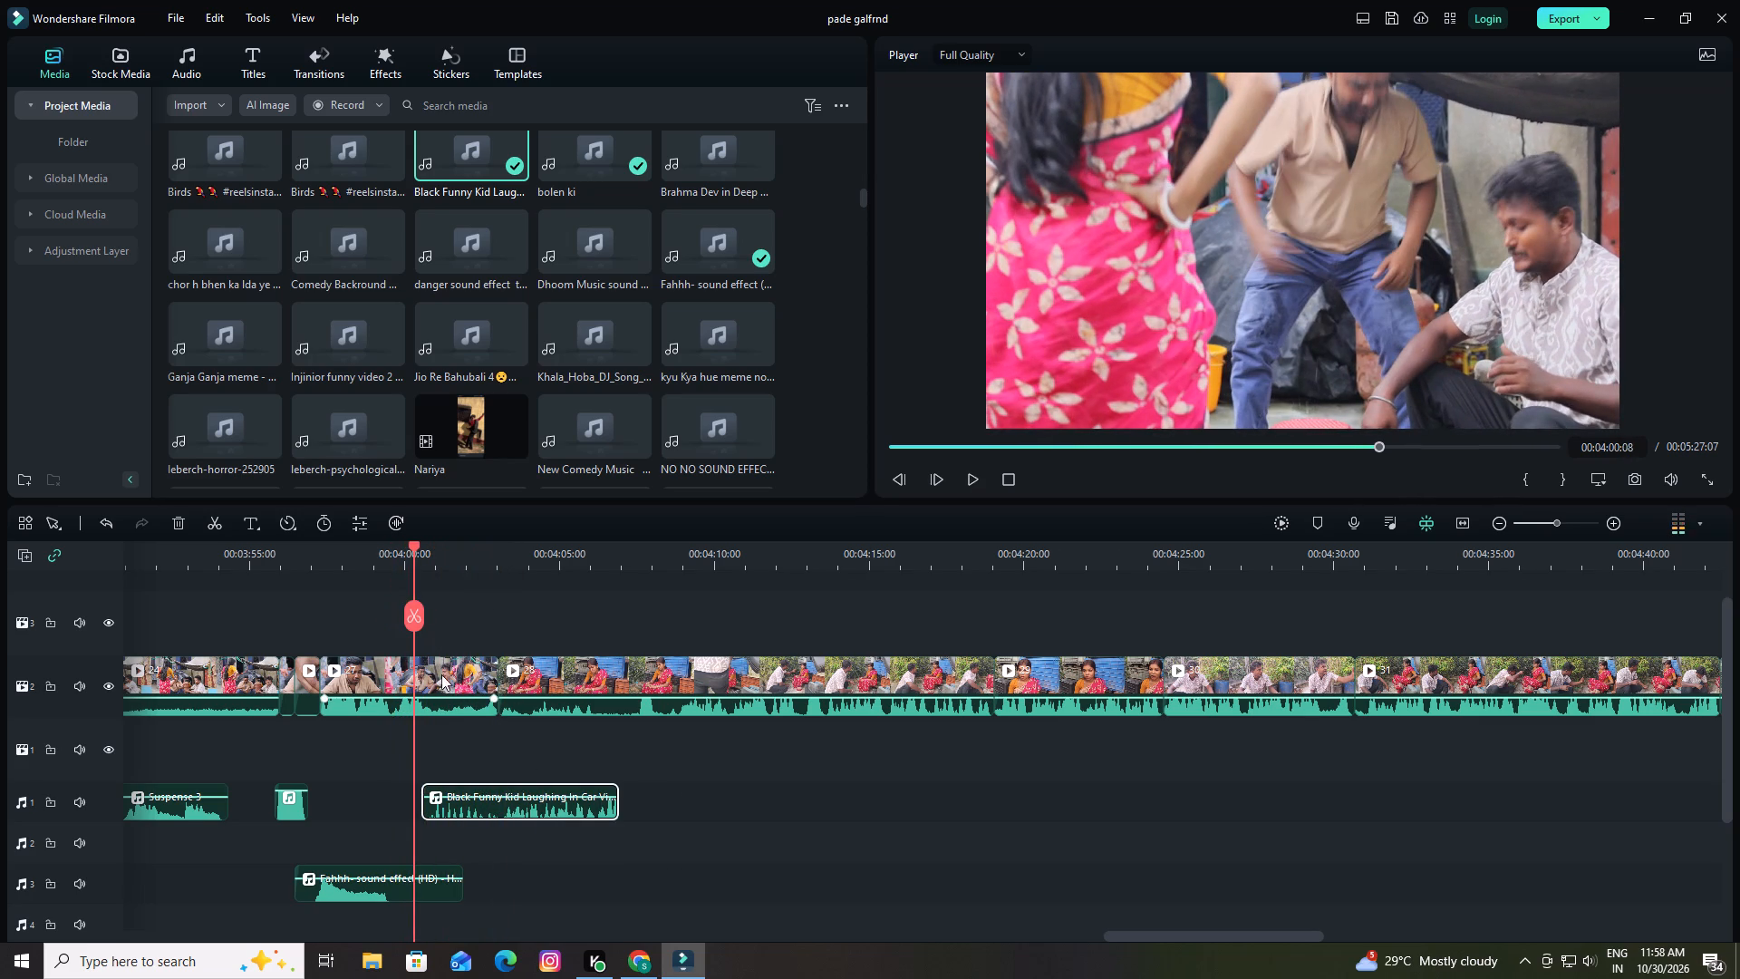
drag(484, 812, 450, 813)
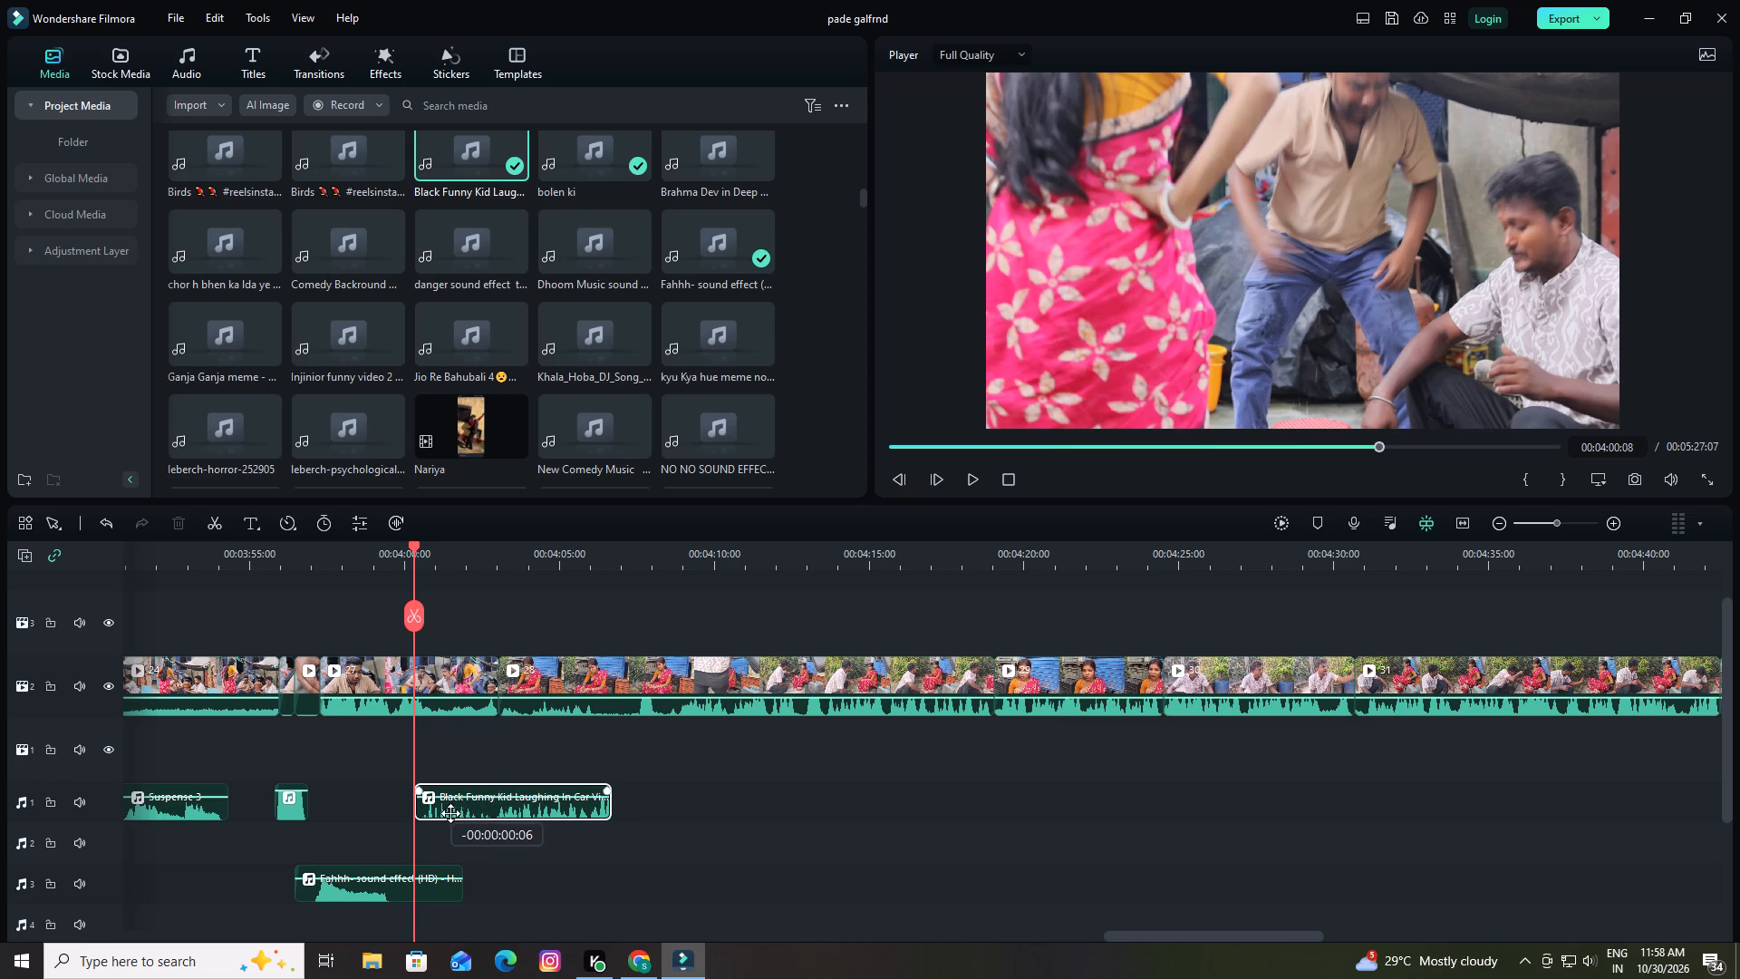
drag(450, 813, 455, 818)
Split the laughing clip on audio track 1 at 00:04:03:01, where the scene cuts, and delete the remainder after it.
key(space)
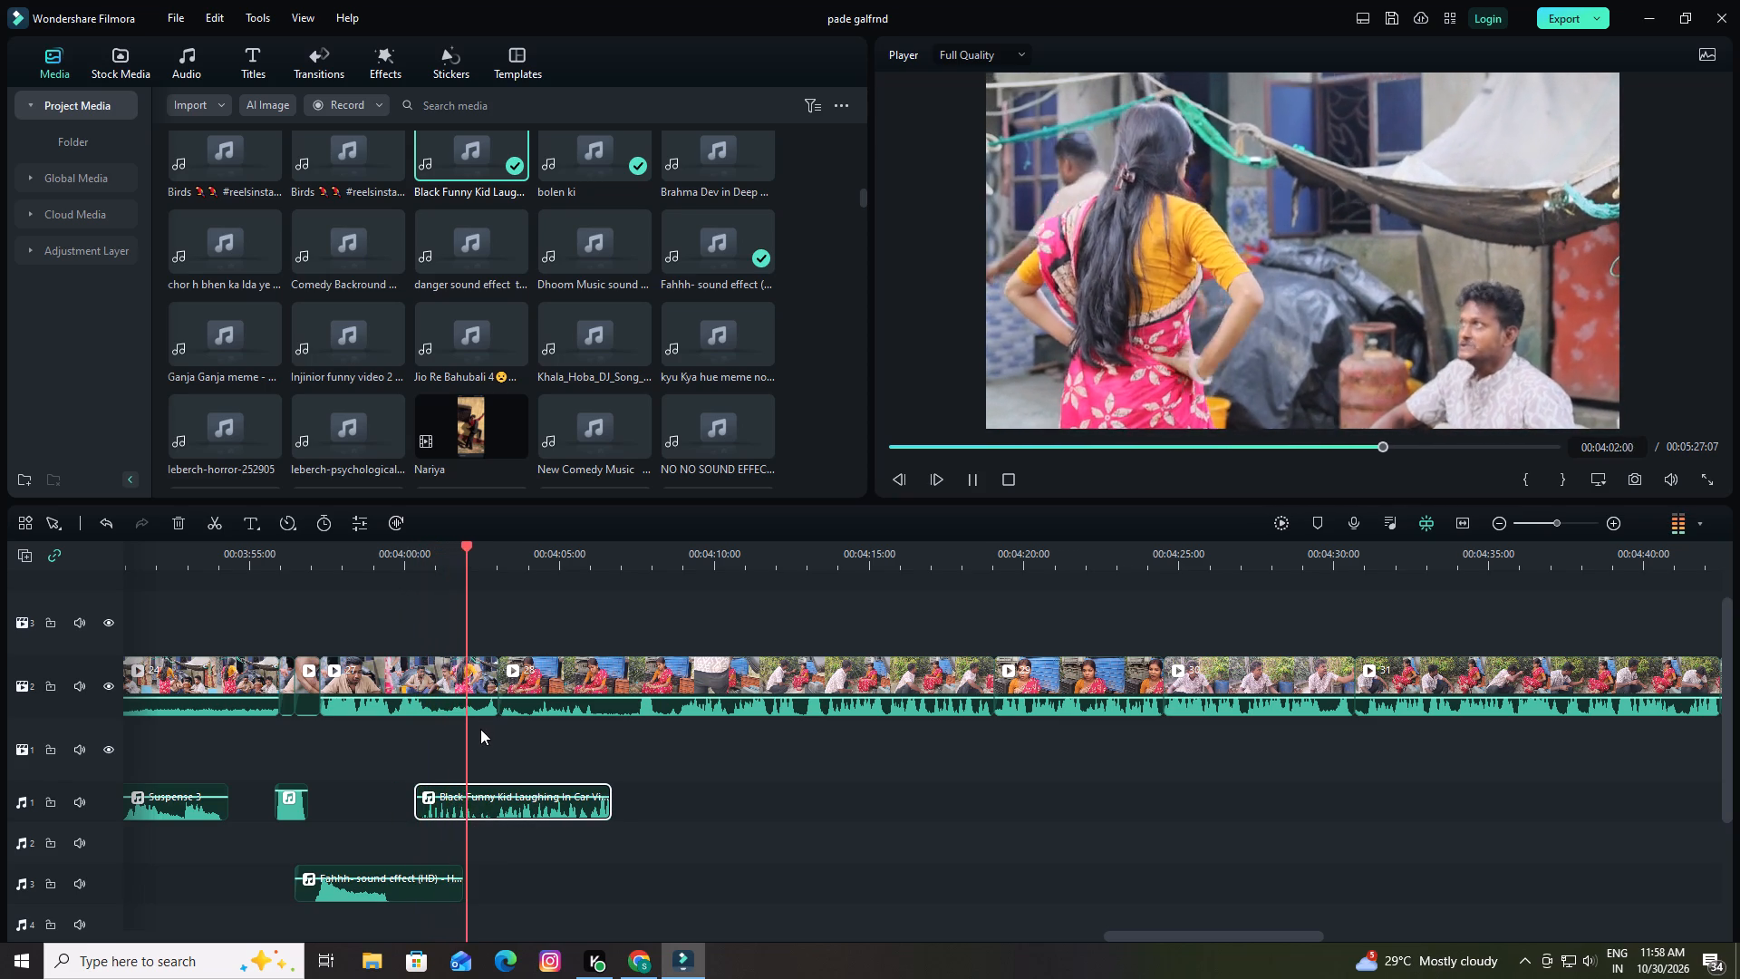
key(space)
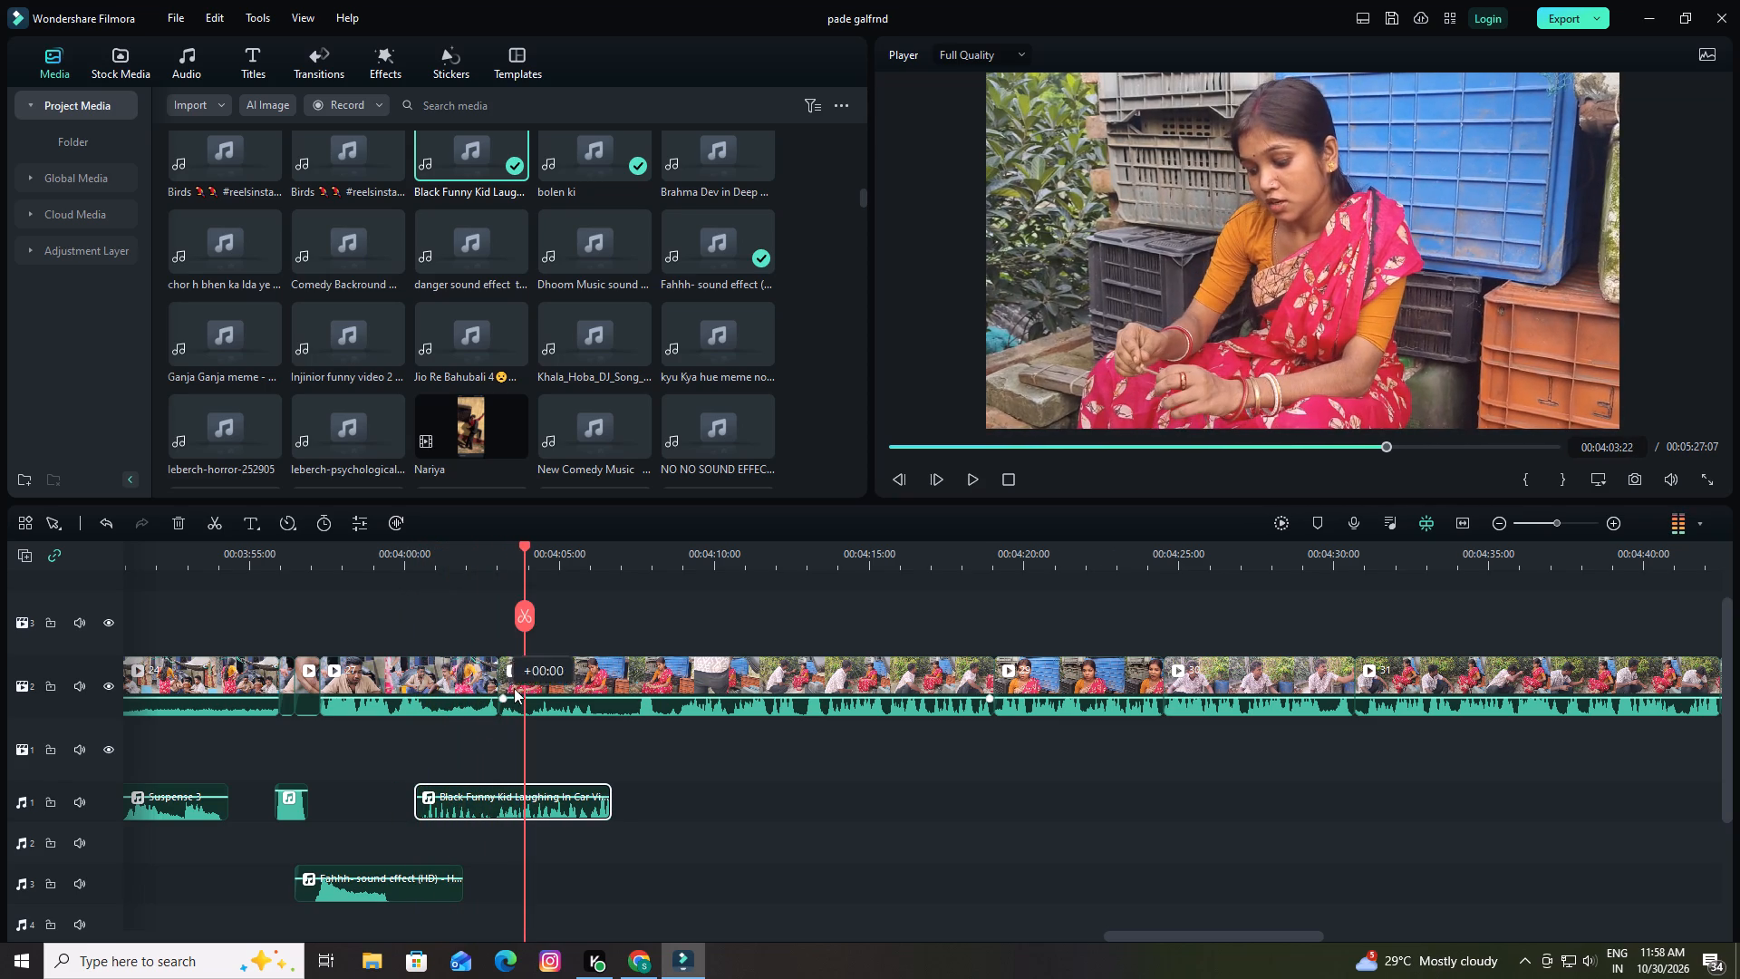
drag(524, 549, 503, 564)
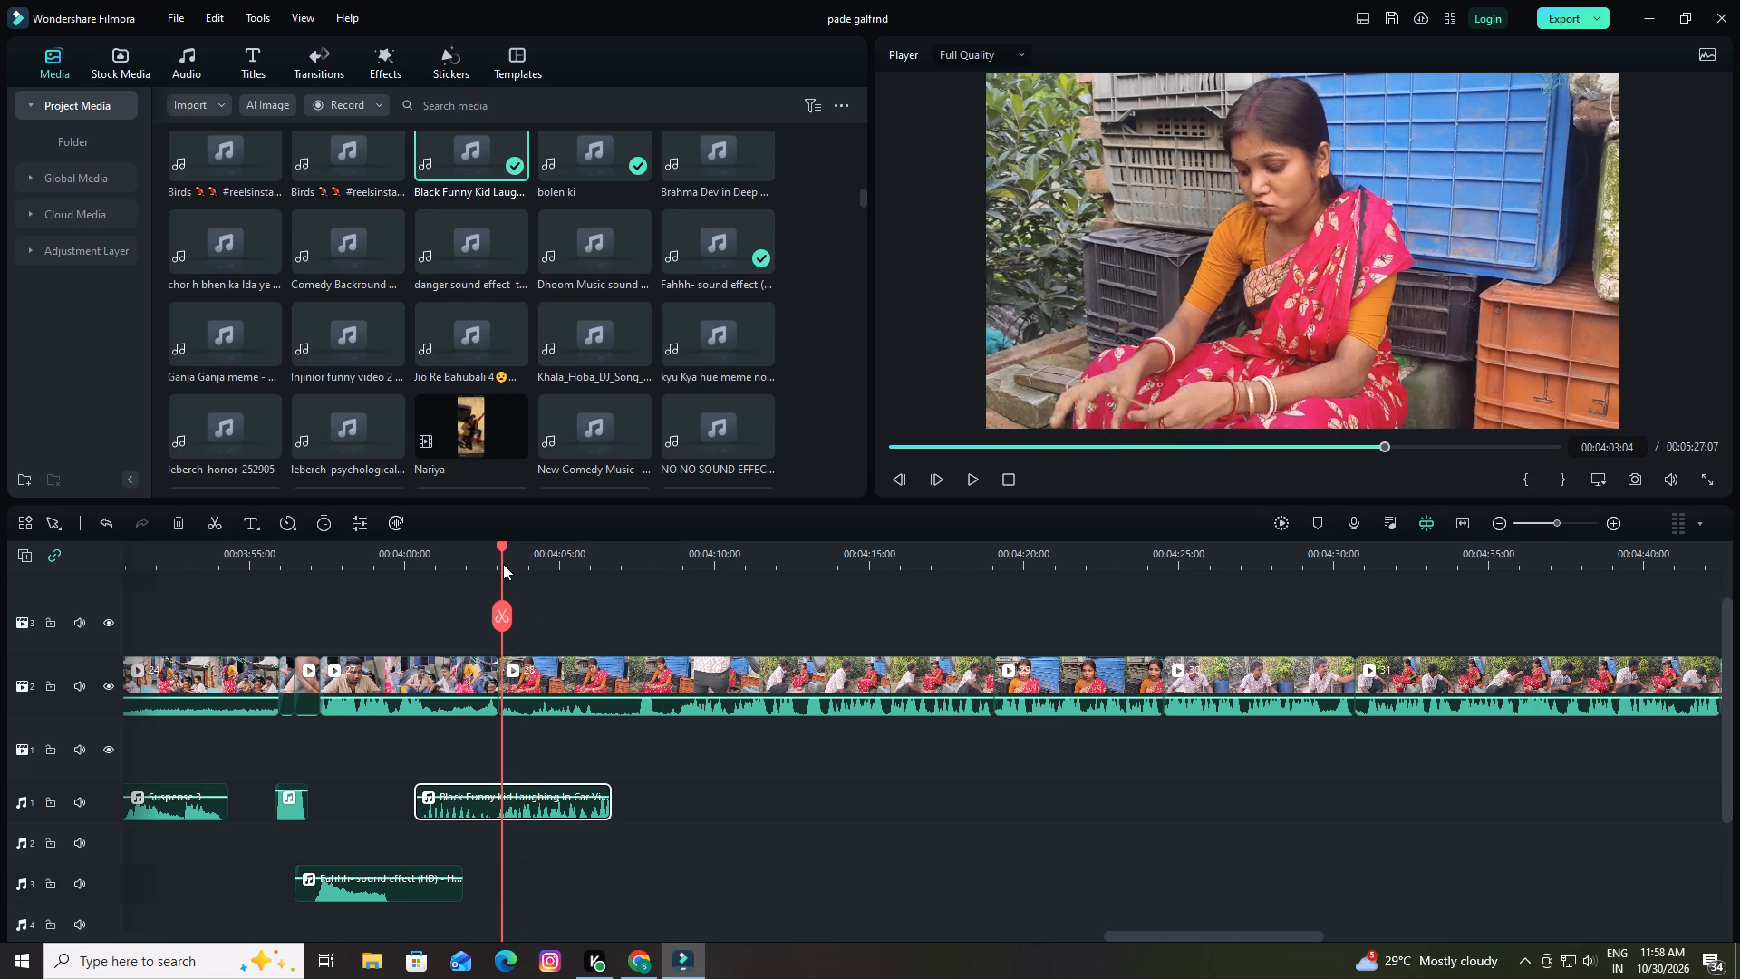
drag(503, 564, 498, 567)
click(504, 809)
click(498, 610)
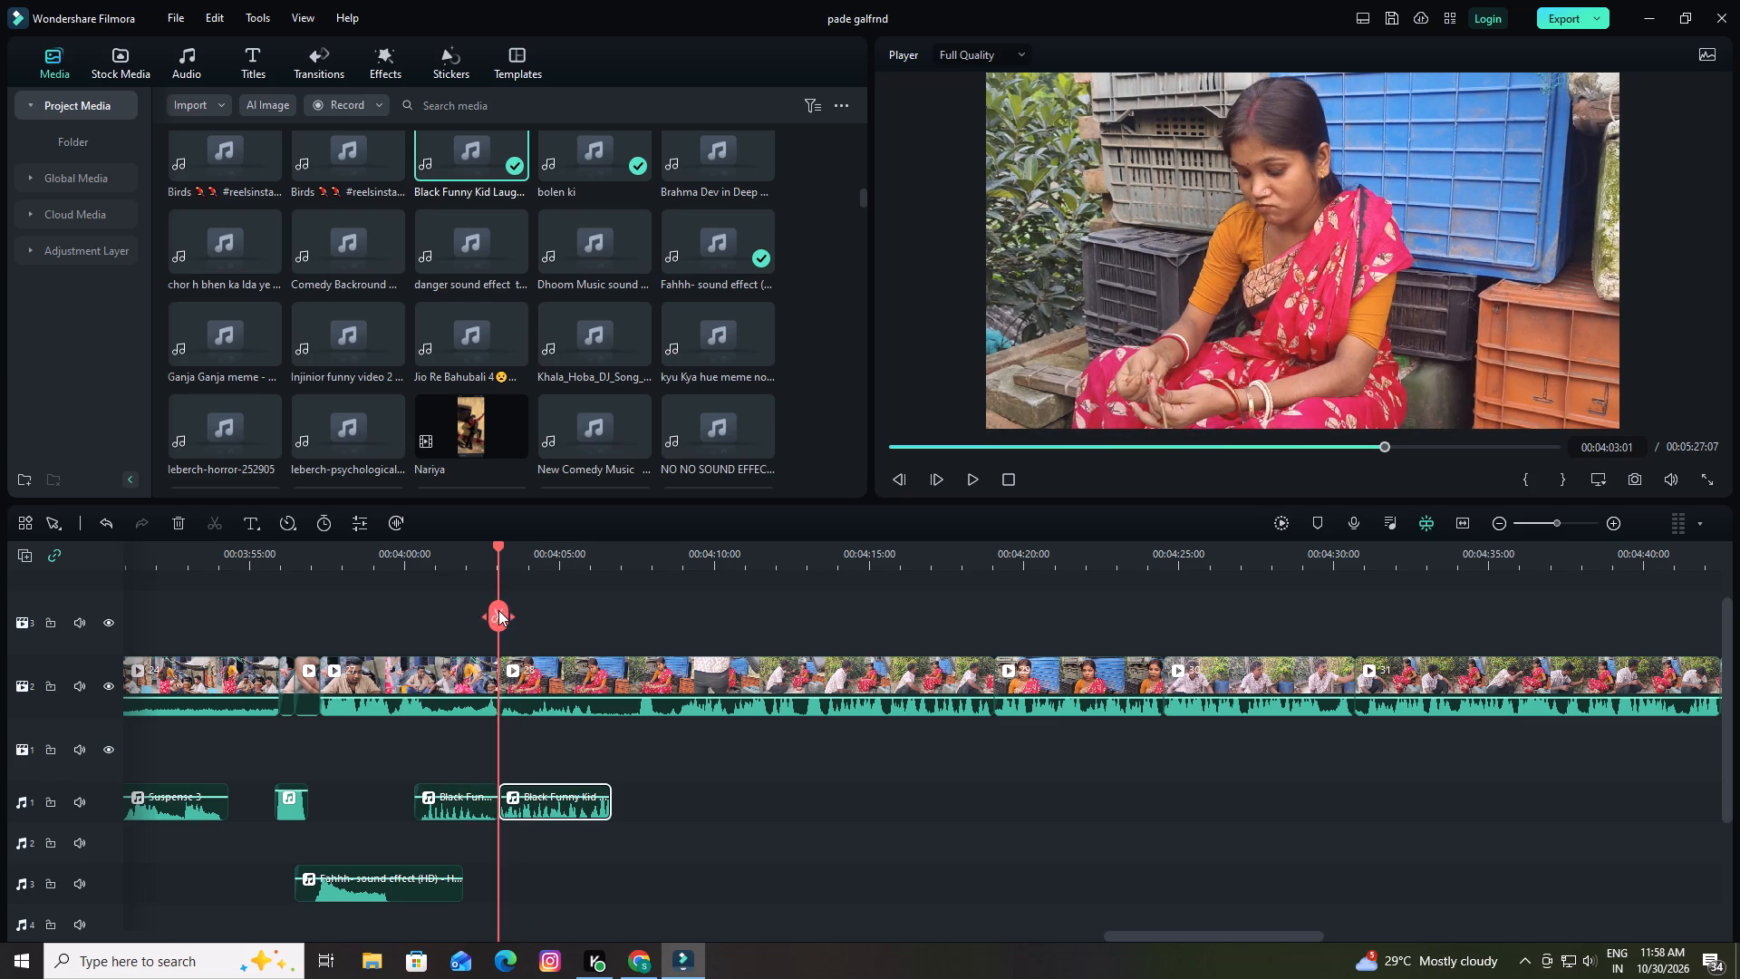
click(179, 525)
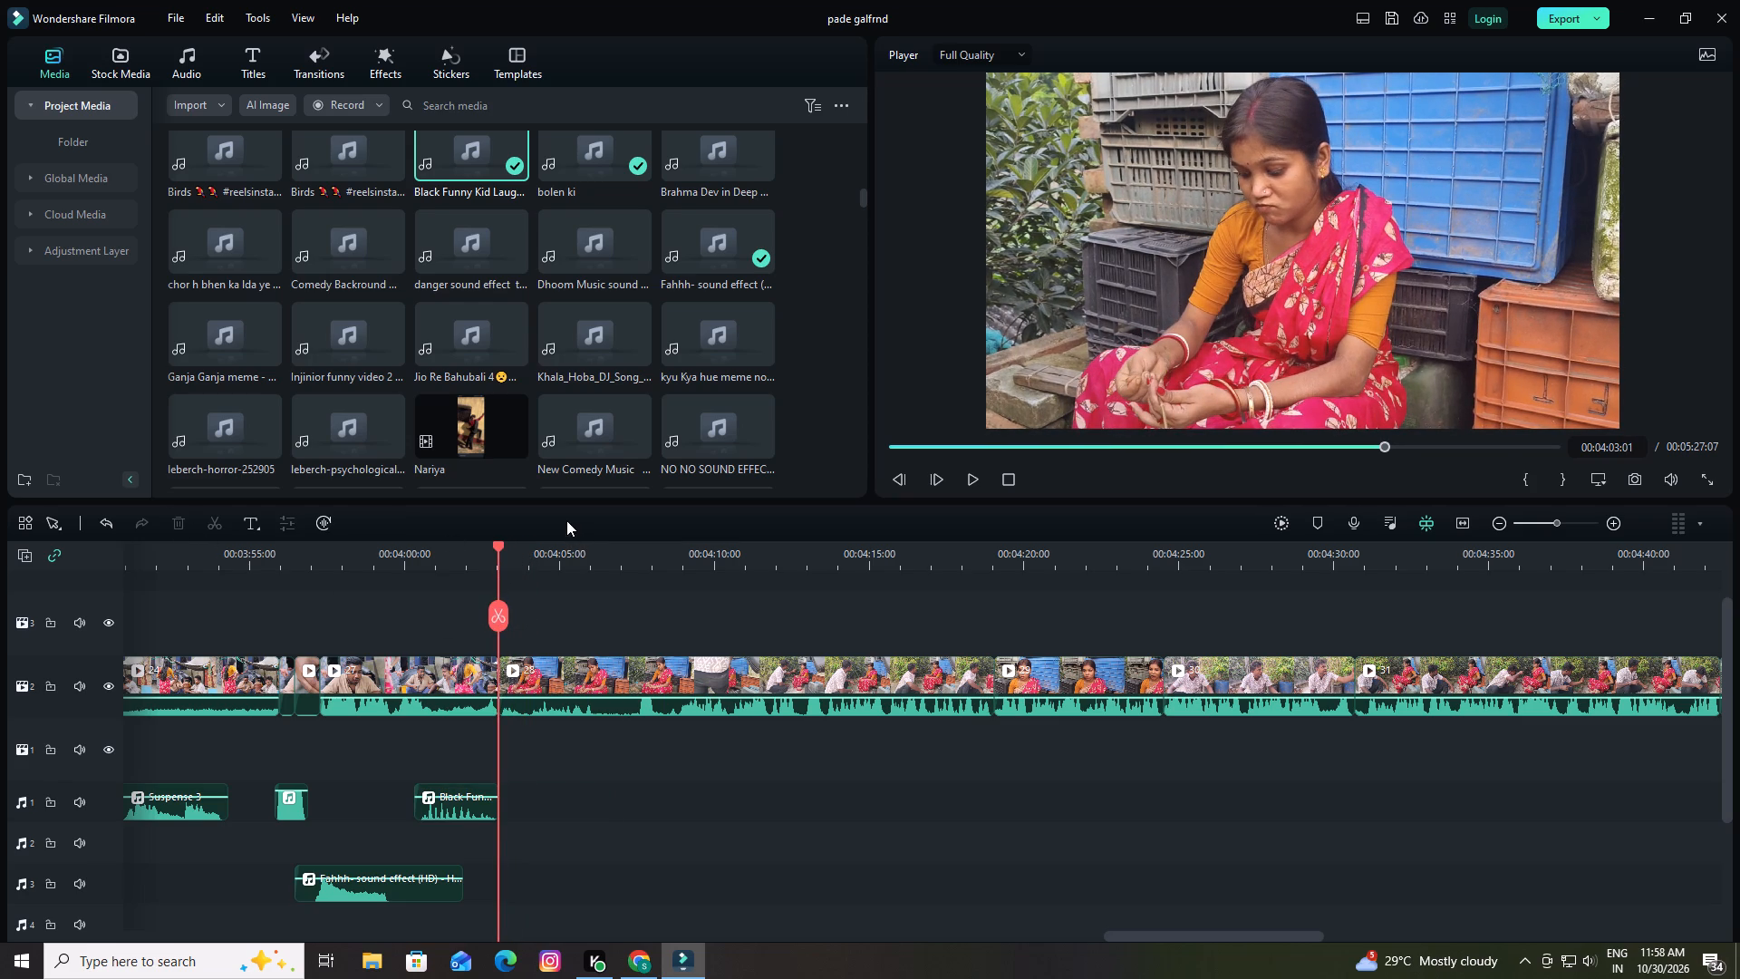
Search project media for "su" and place the Sudden_suspense sound effect on audio track 3 at 00:04:03:01.
drag(558, 557, 750, 551)
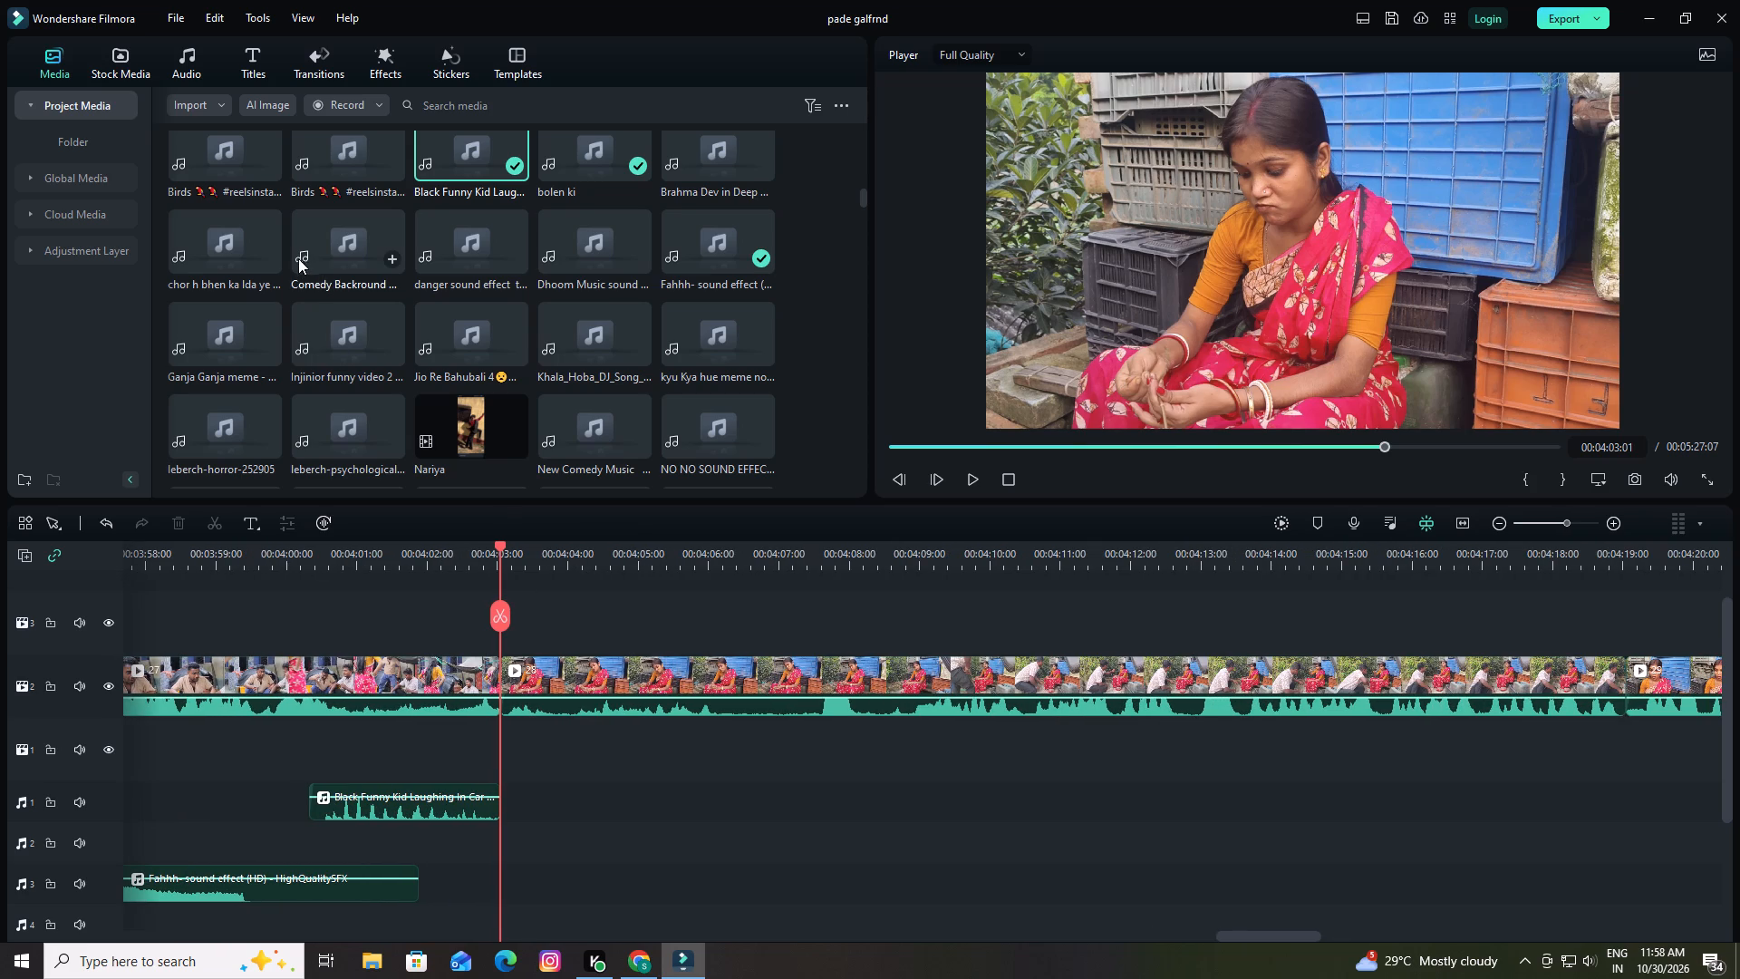
click(468, 106)
key(s)
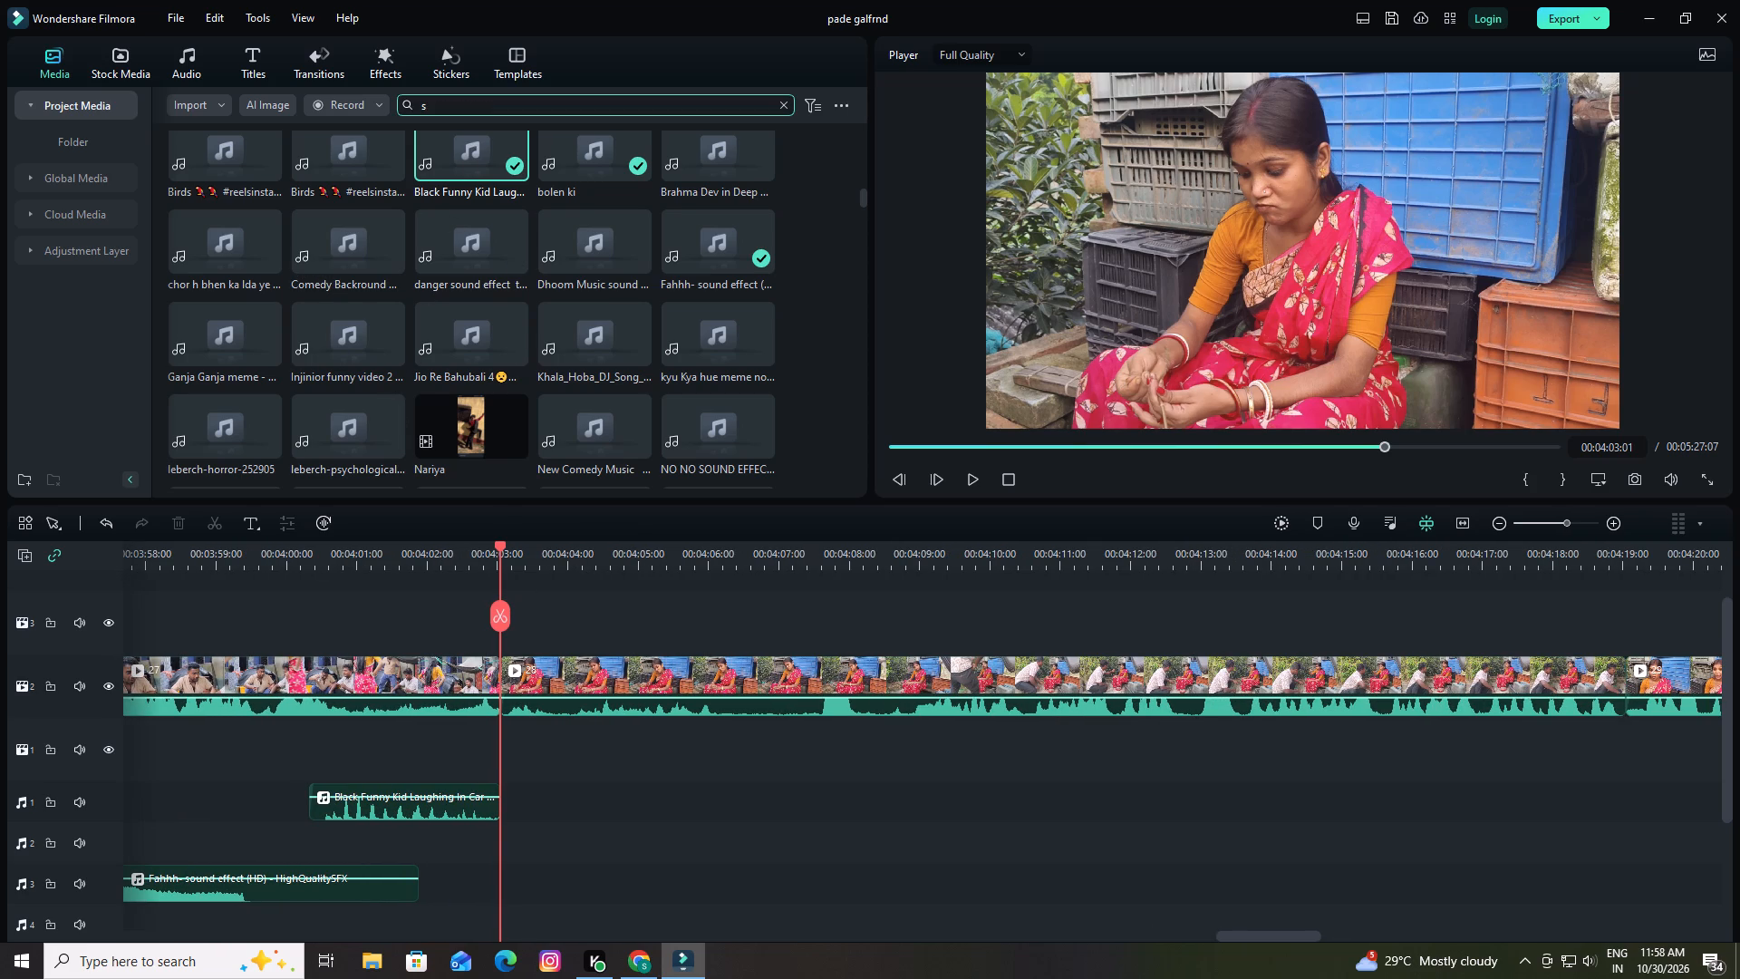
key(u)
key(Return)
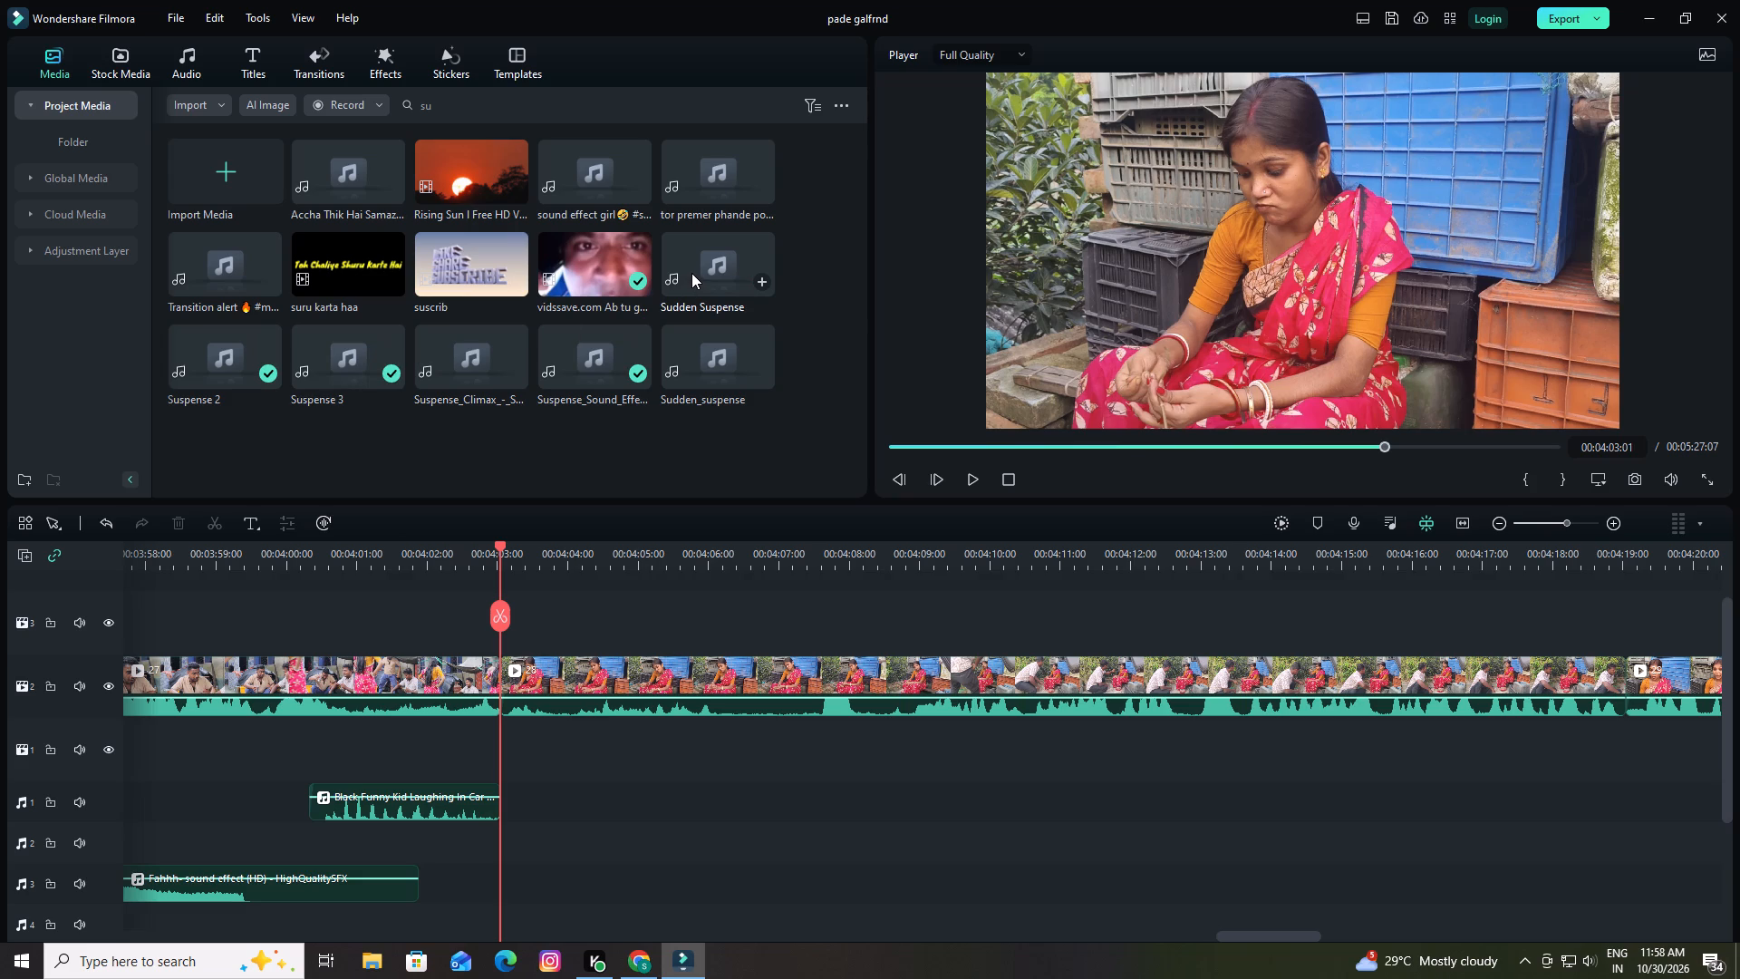
drag(716, 369, 536, 865)
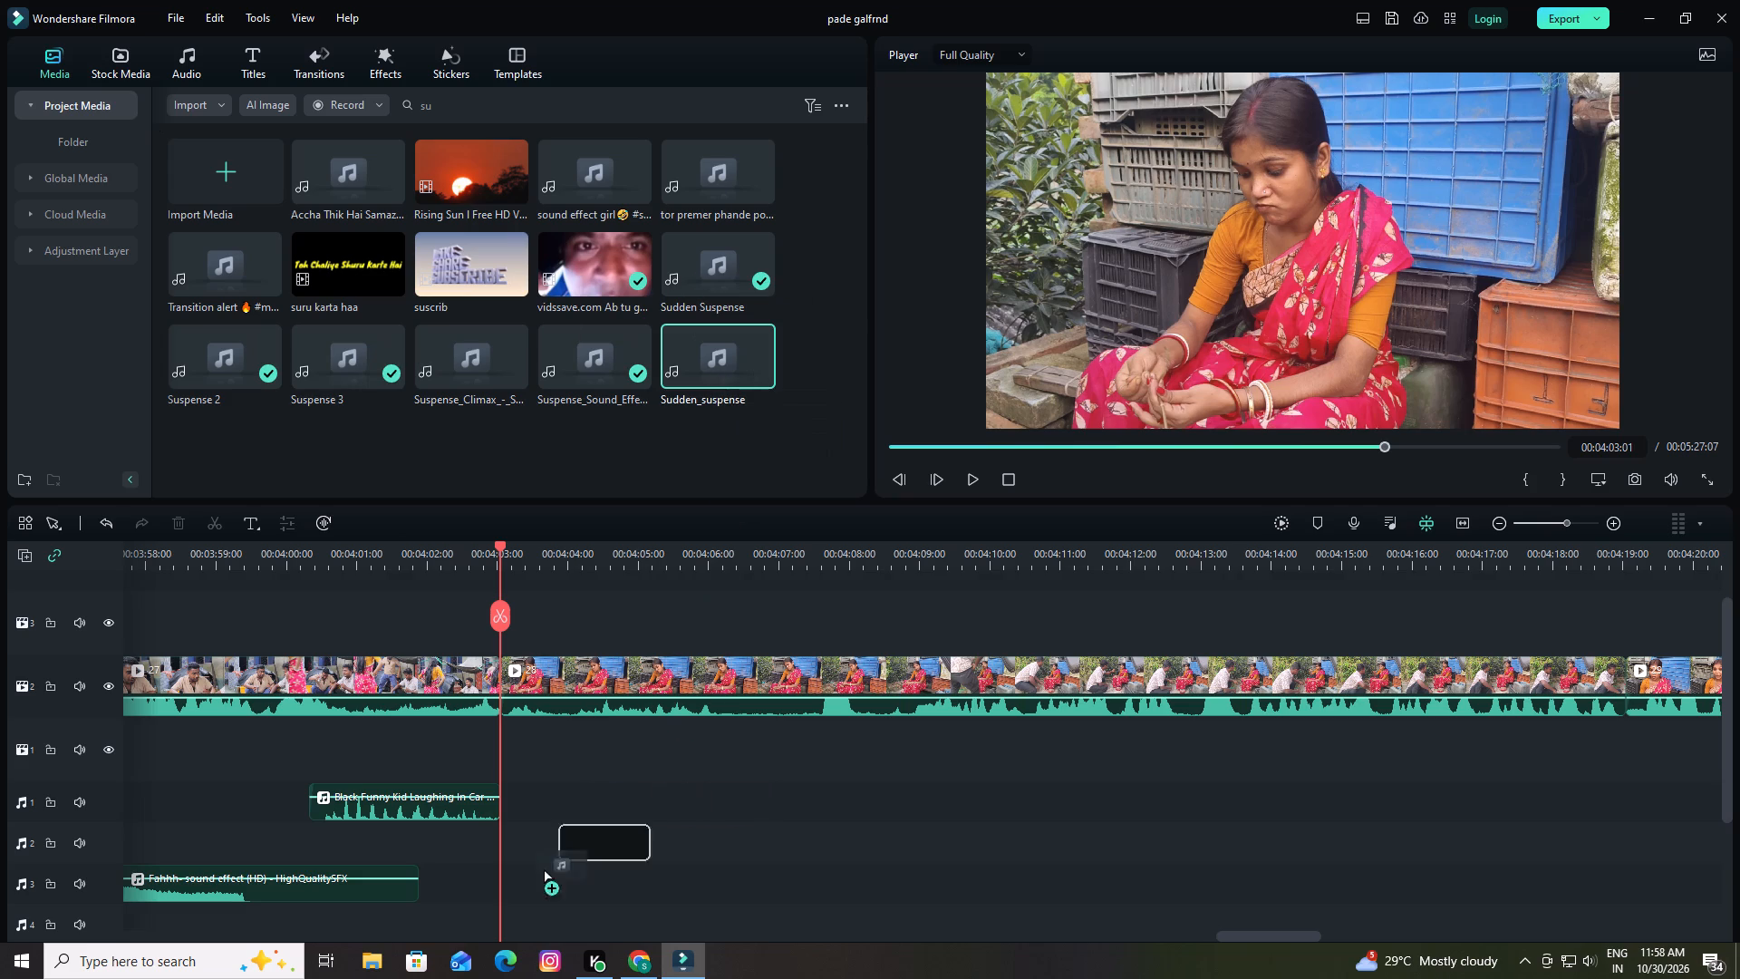
drag(536, 865, 492, 876)
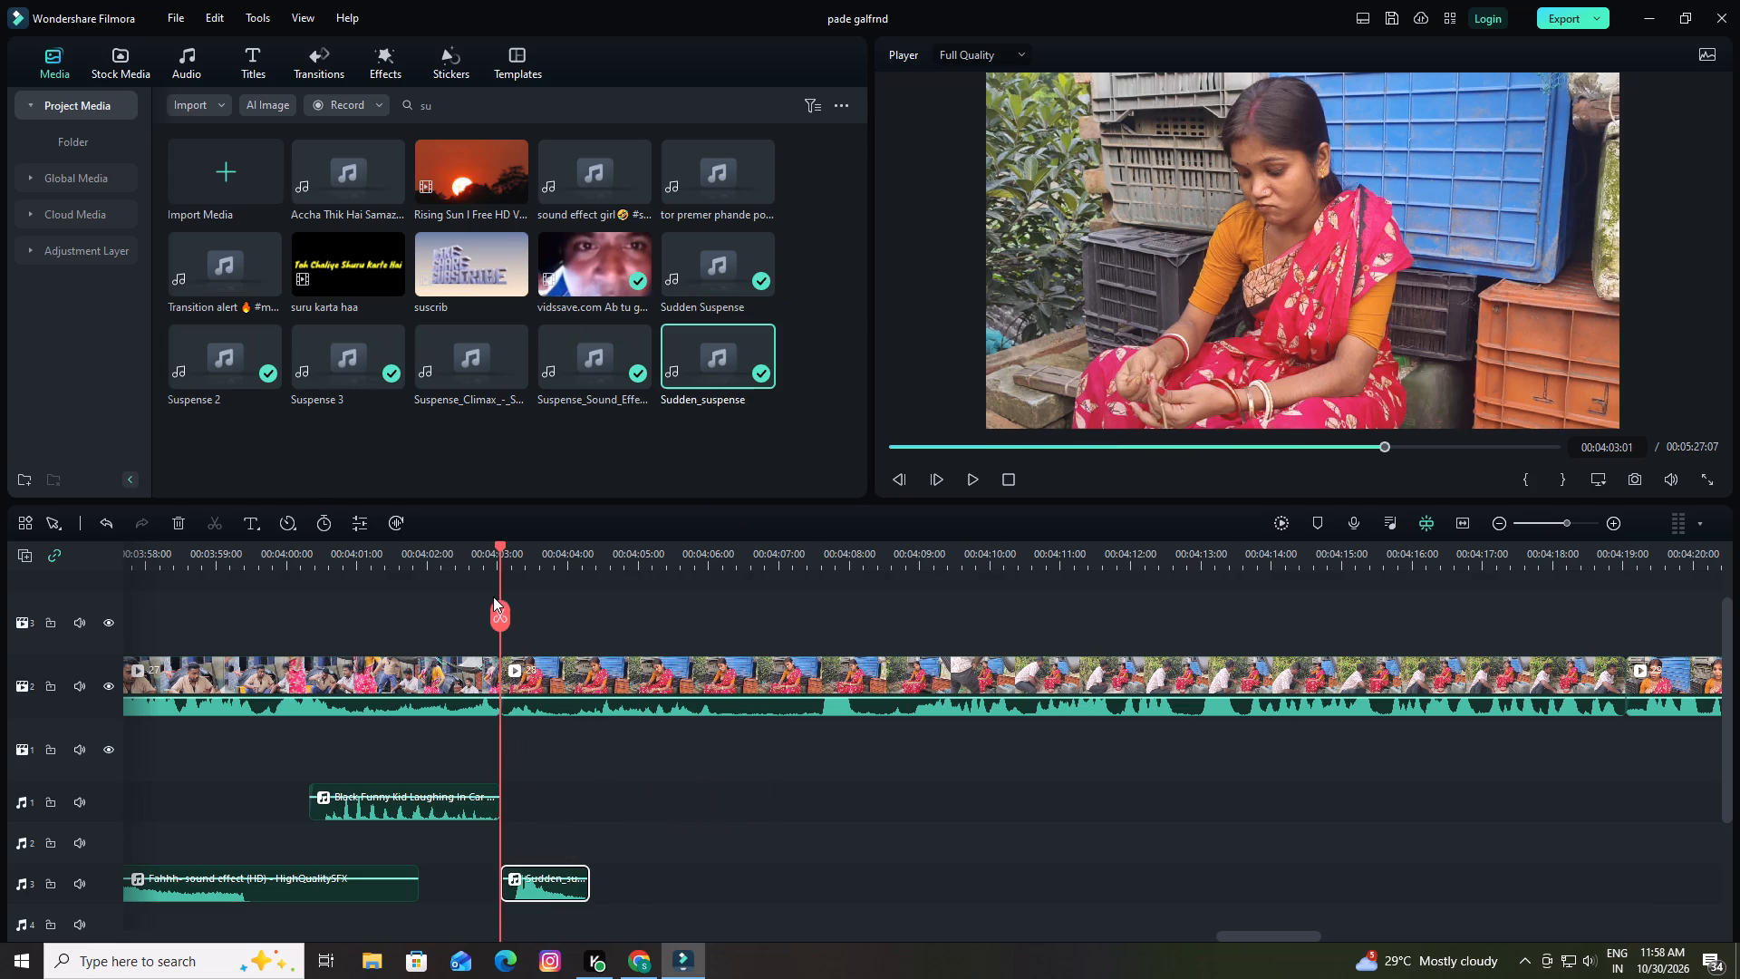
Shift the Sudden_suspense clip about a quarter second earlier on audio track 3 and play the section to check its timing.
drag(546, 549, 710, 560)
drag(595, 890, 584, 890)
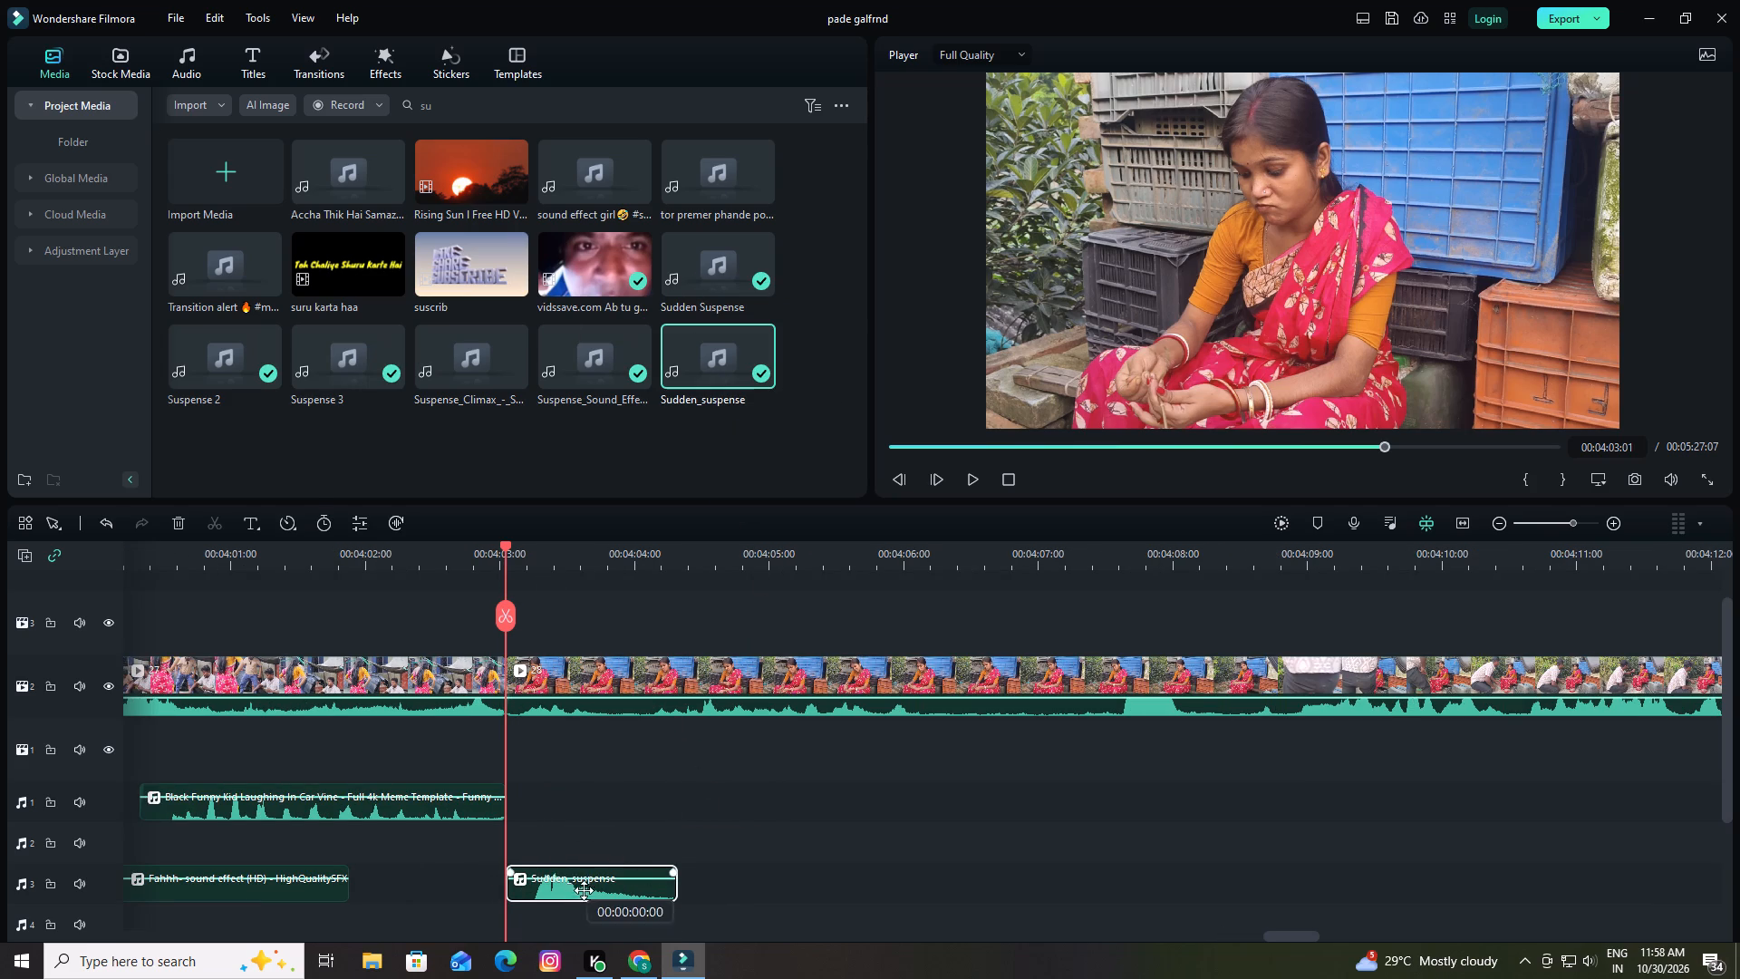
drag(584, 890, 554, 891)
key(space)
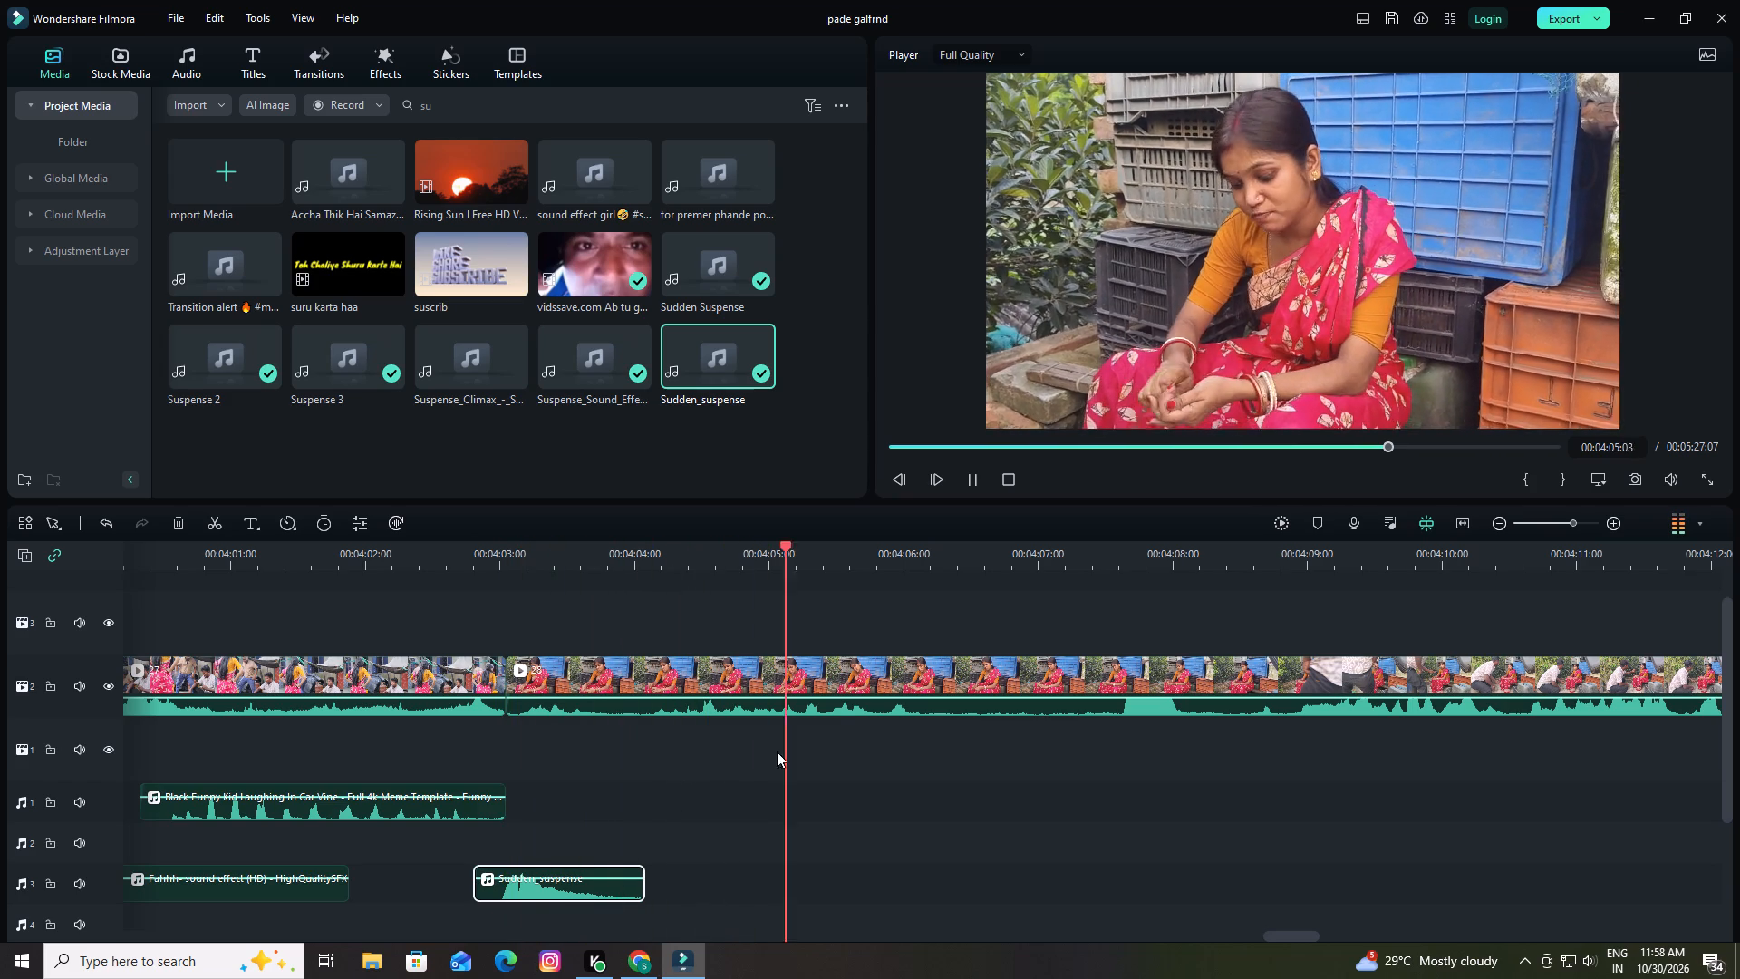
key(space)
Park the playhead at 00:04:06:06, clear the "su" search, and browse the project media for a sound effect suited to that moment.
drag(981, 561, 906, 557)
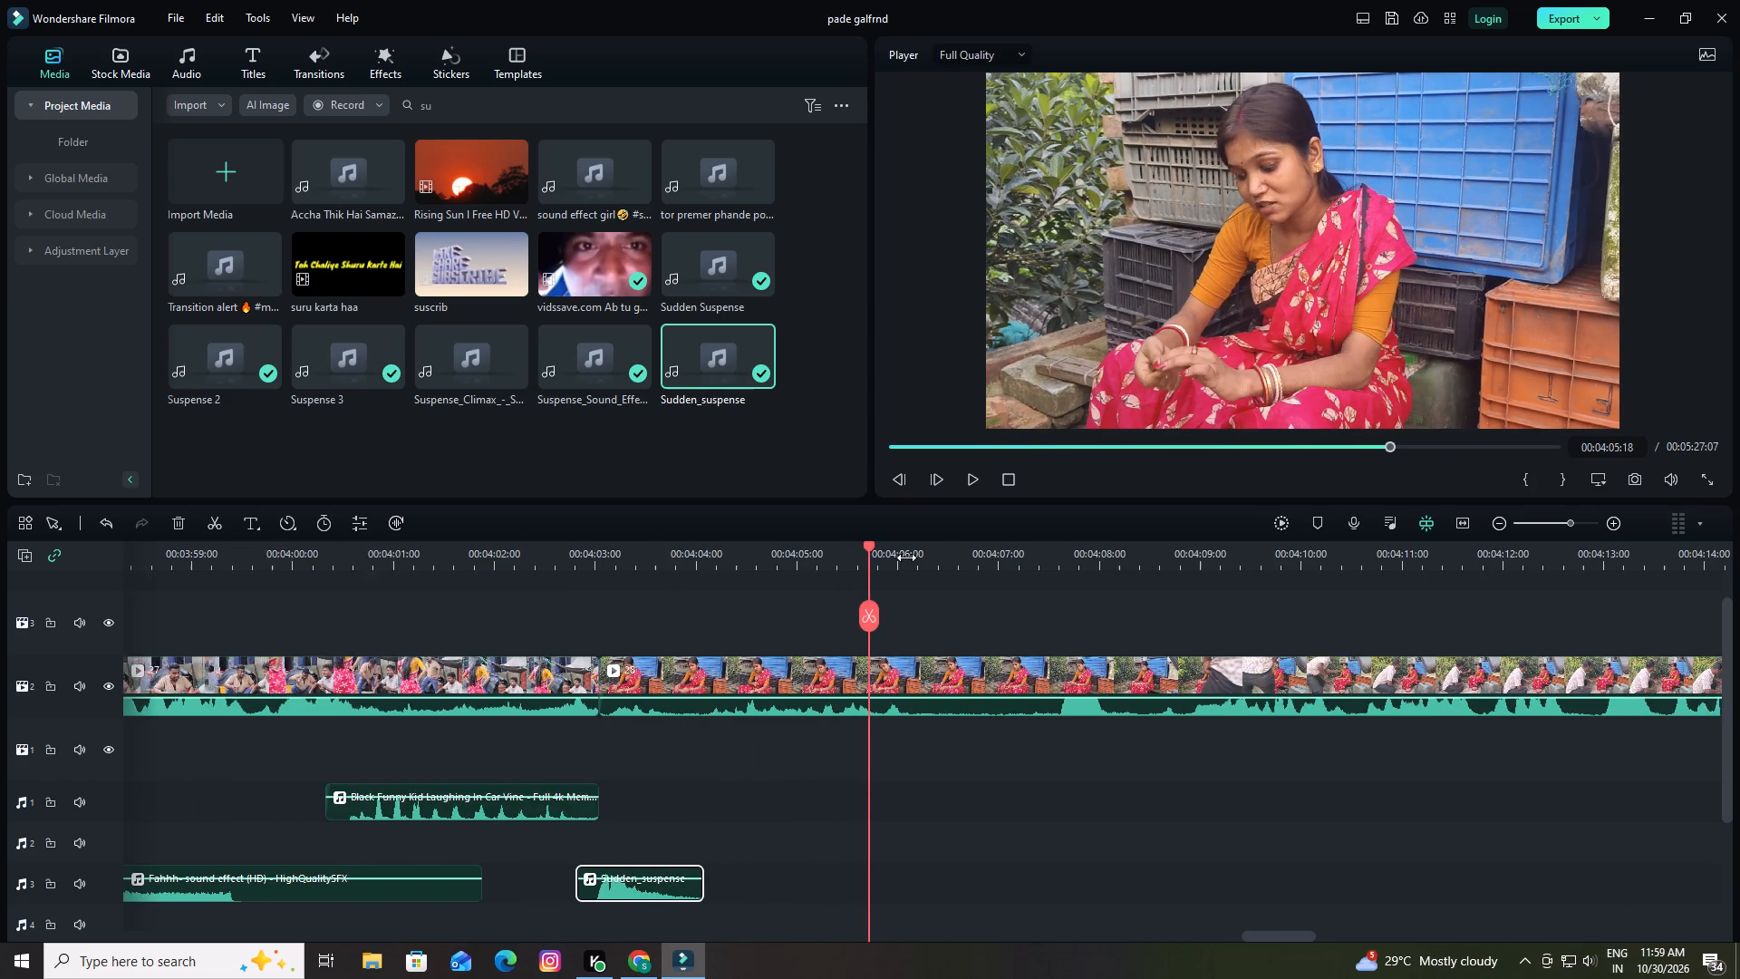
drag(906, 557, 898, 557)
key(space)
key(space)
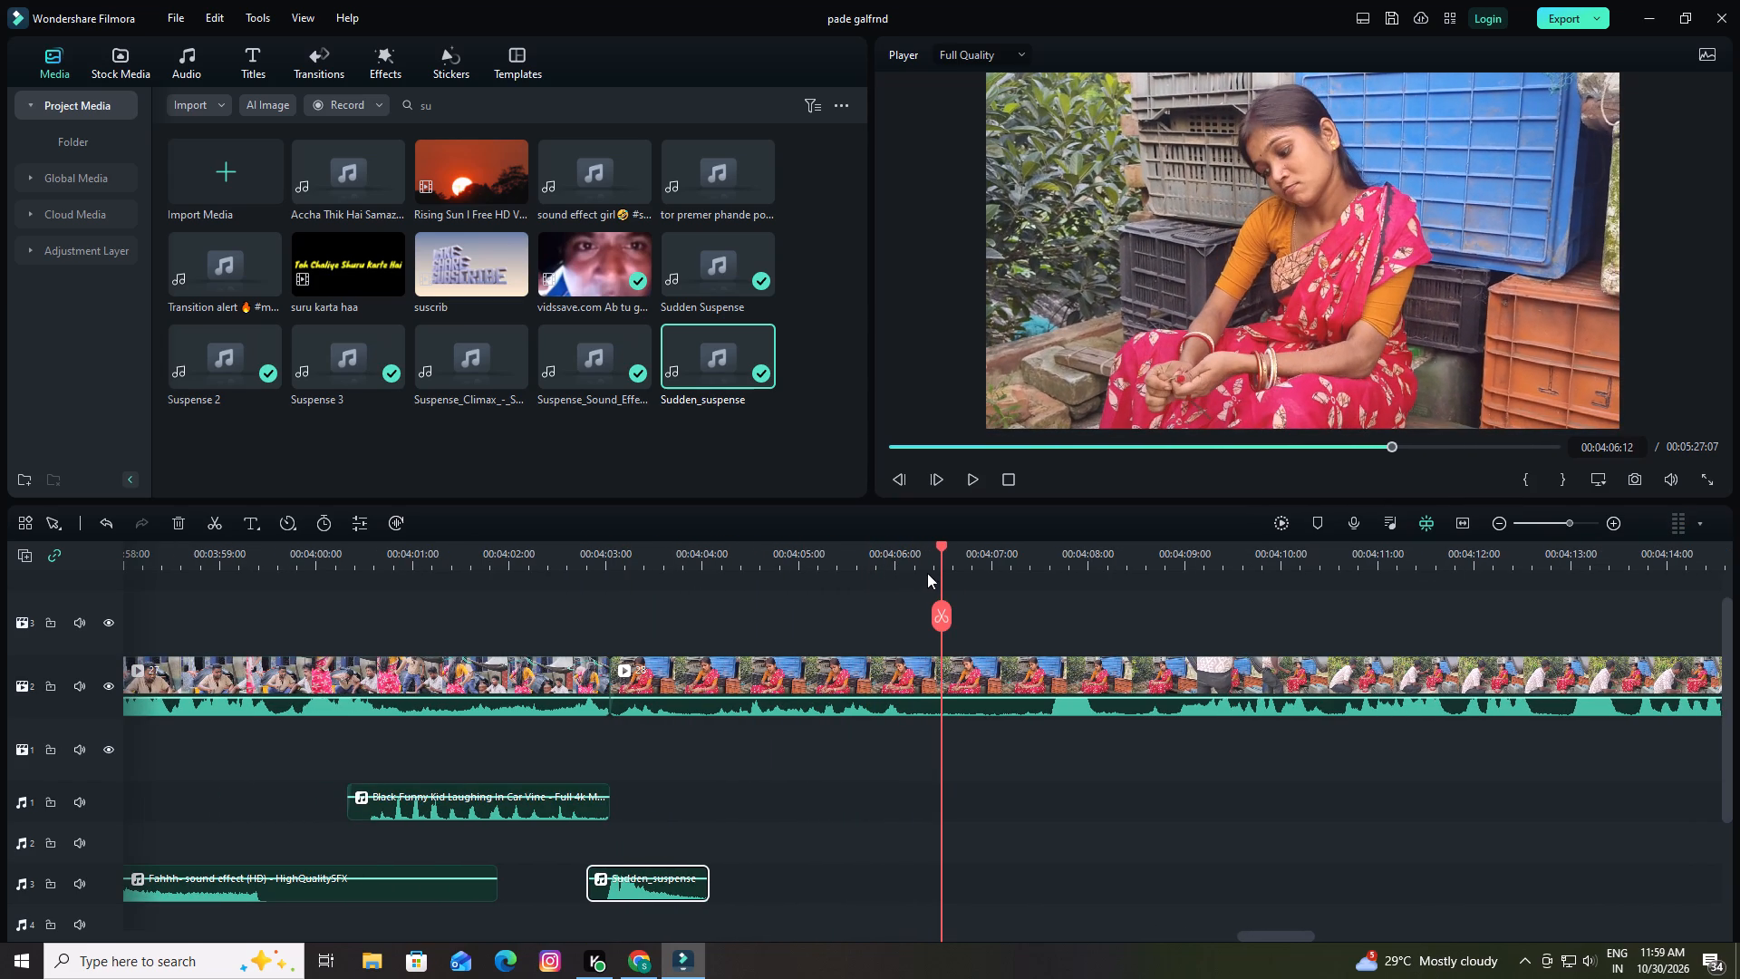
drag(939, 548, 919, 558)
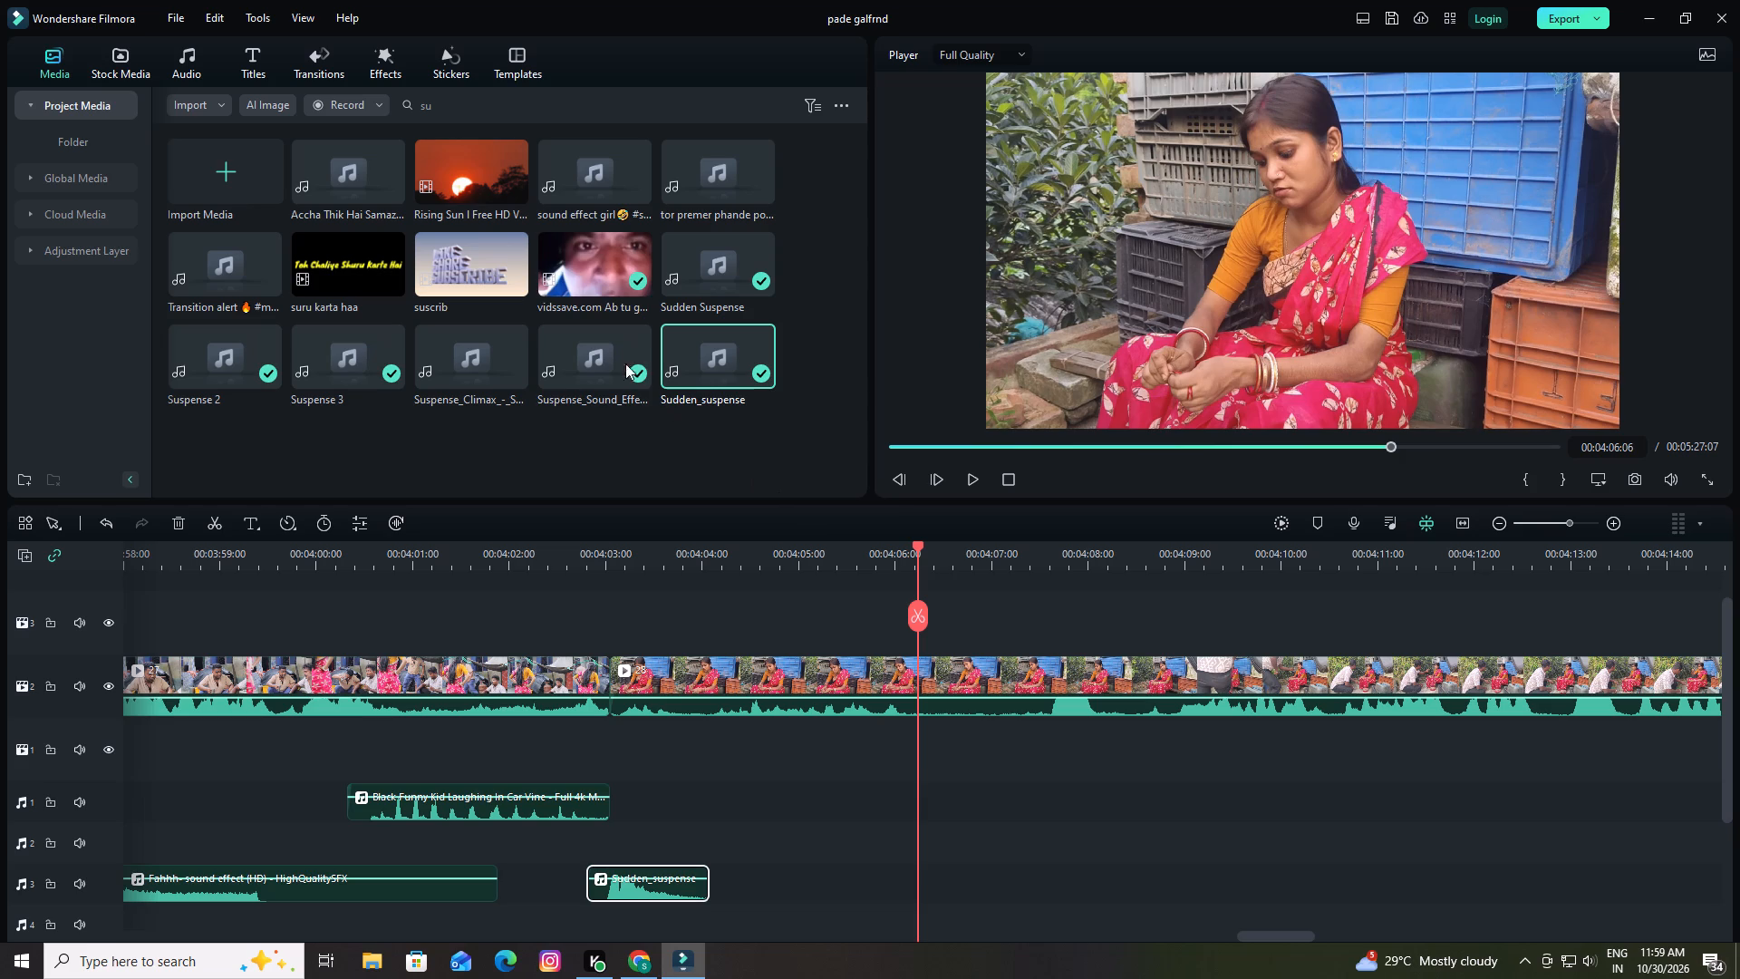
click(464, 106)
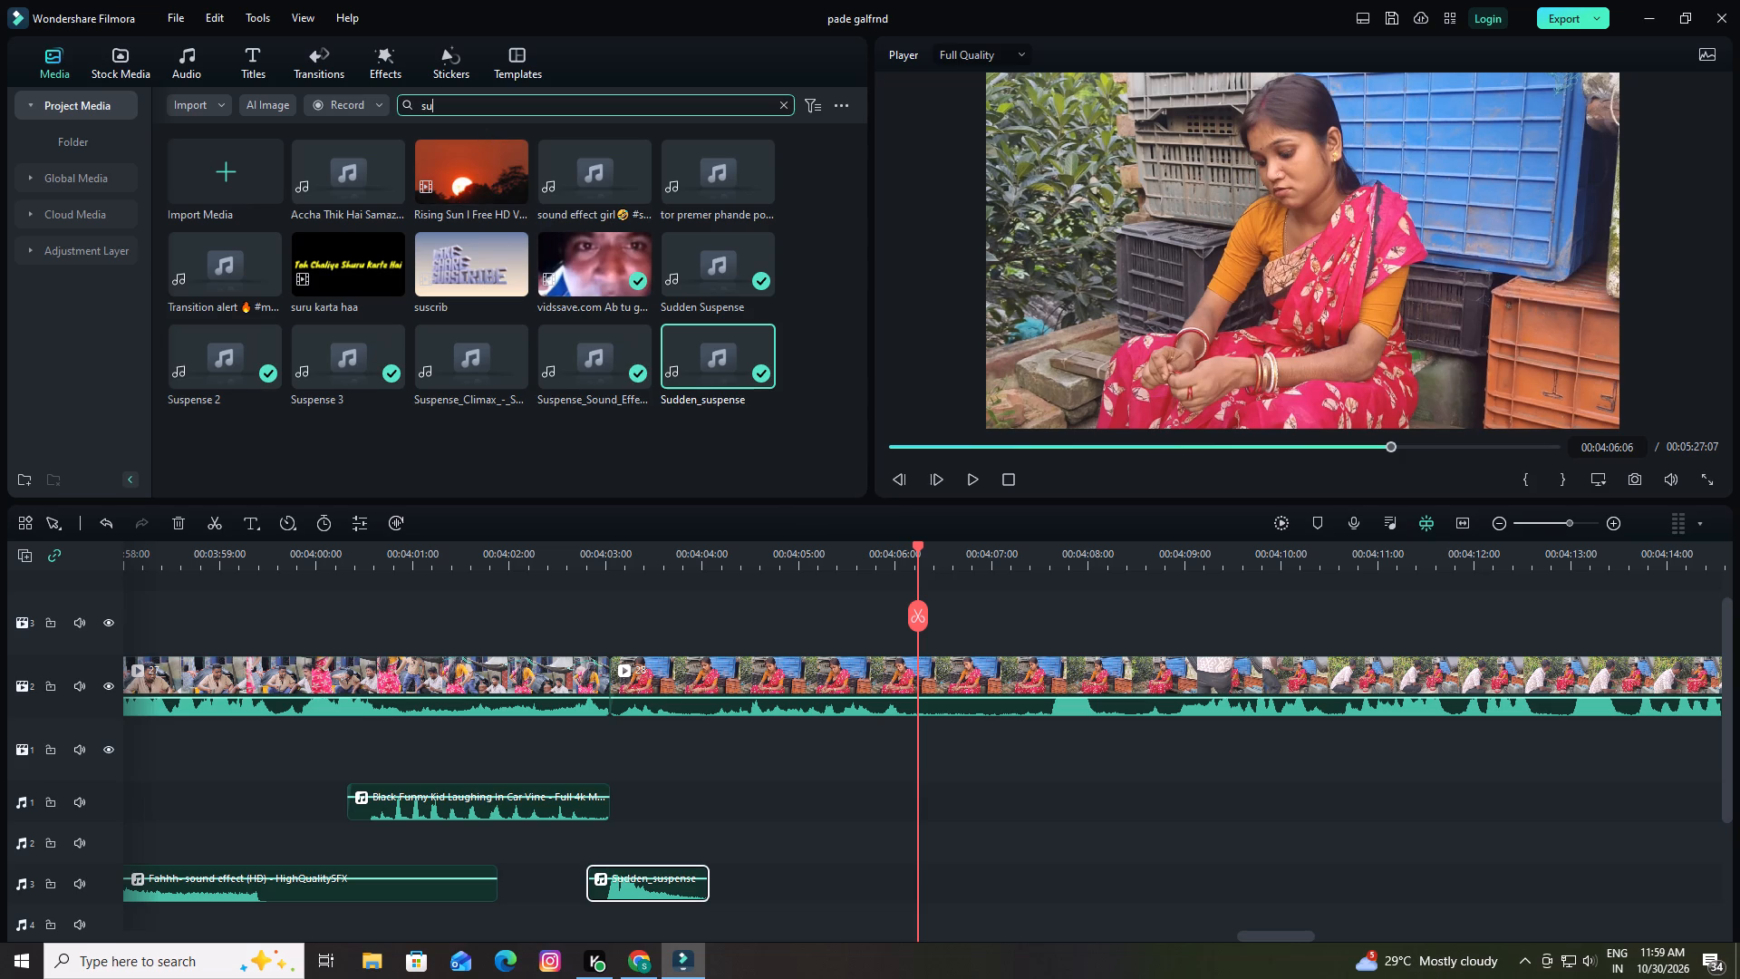
click(785, 107)
scroll(498, 310, down, 9)
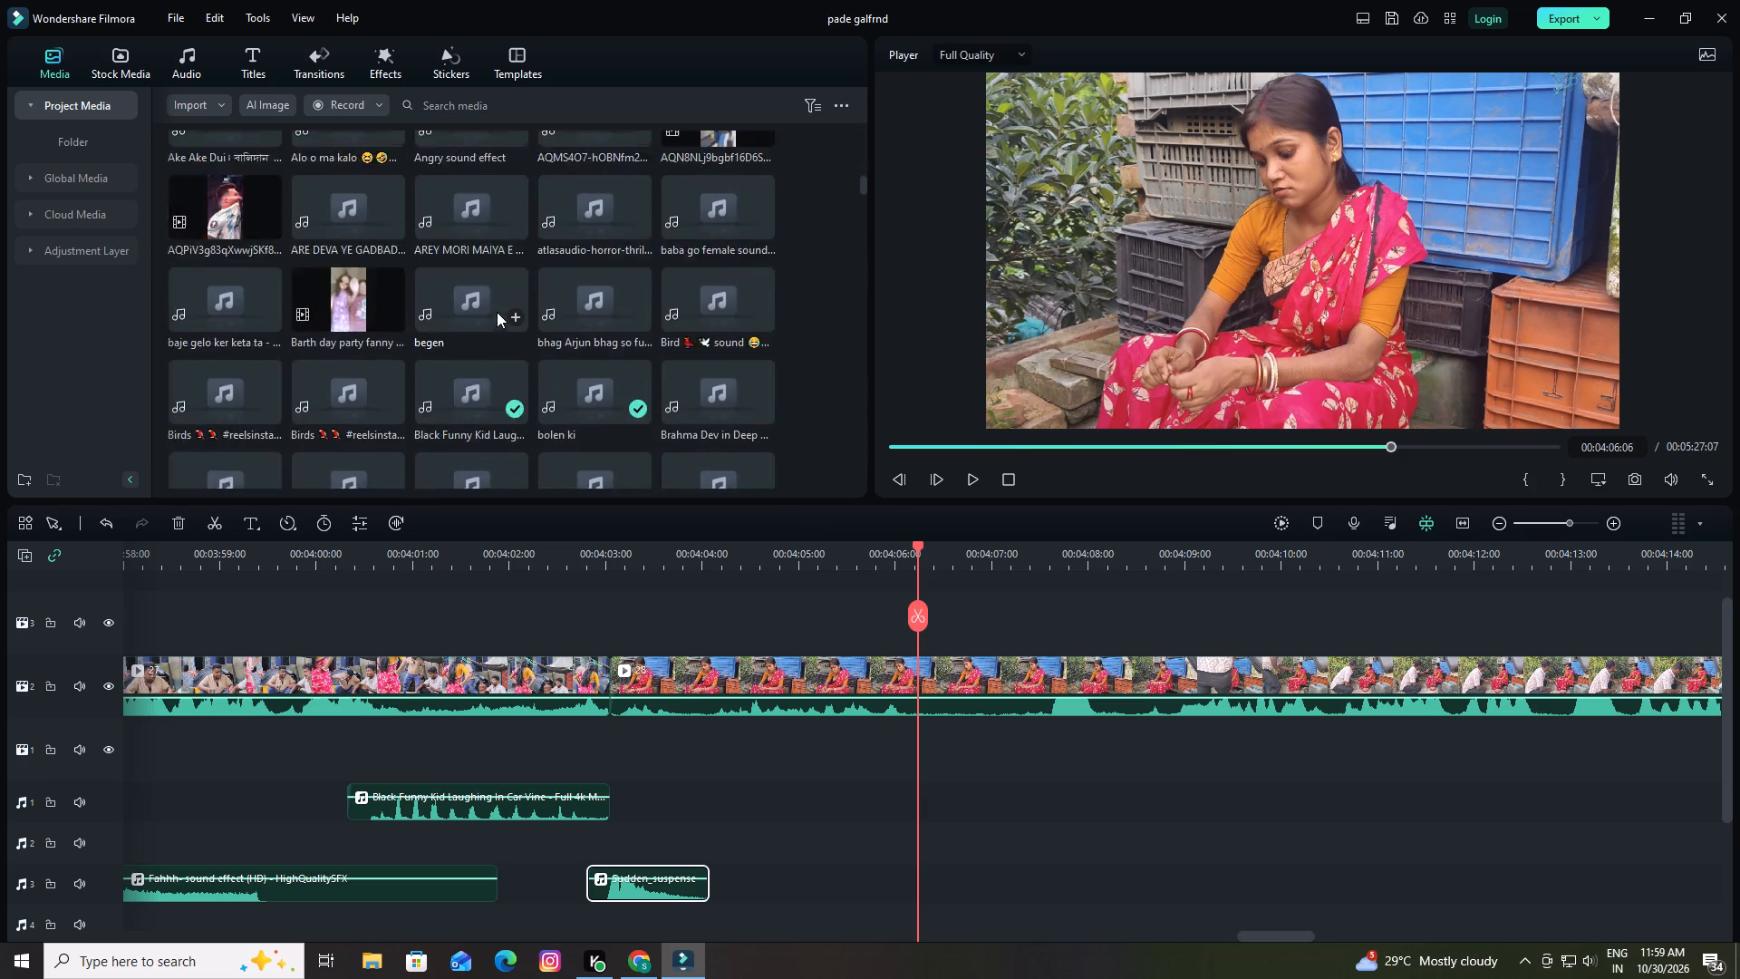
scroll(497, 312, down, 2)
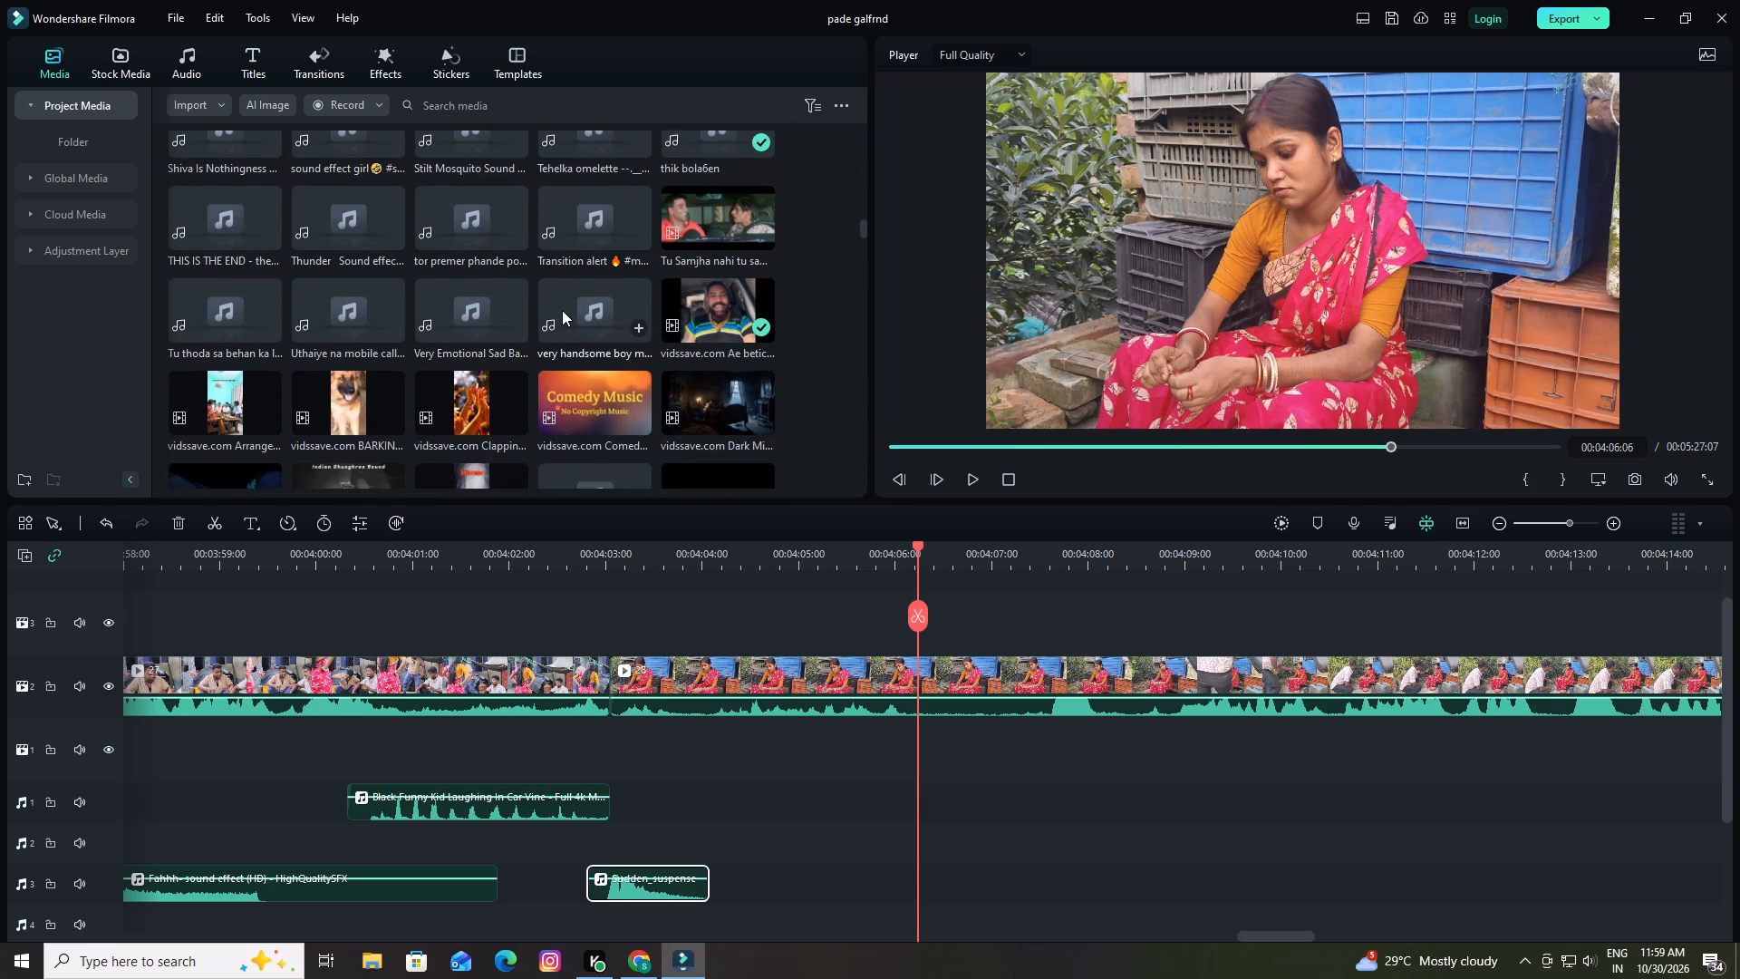
scroll(562, 310, down, 4)
Play the scene onward from 00:04:06:06, replay the woman's look up, and park the playhead at 00:04:08:05.
key(space)
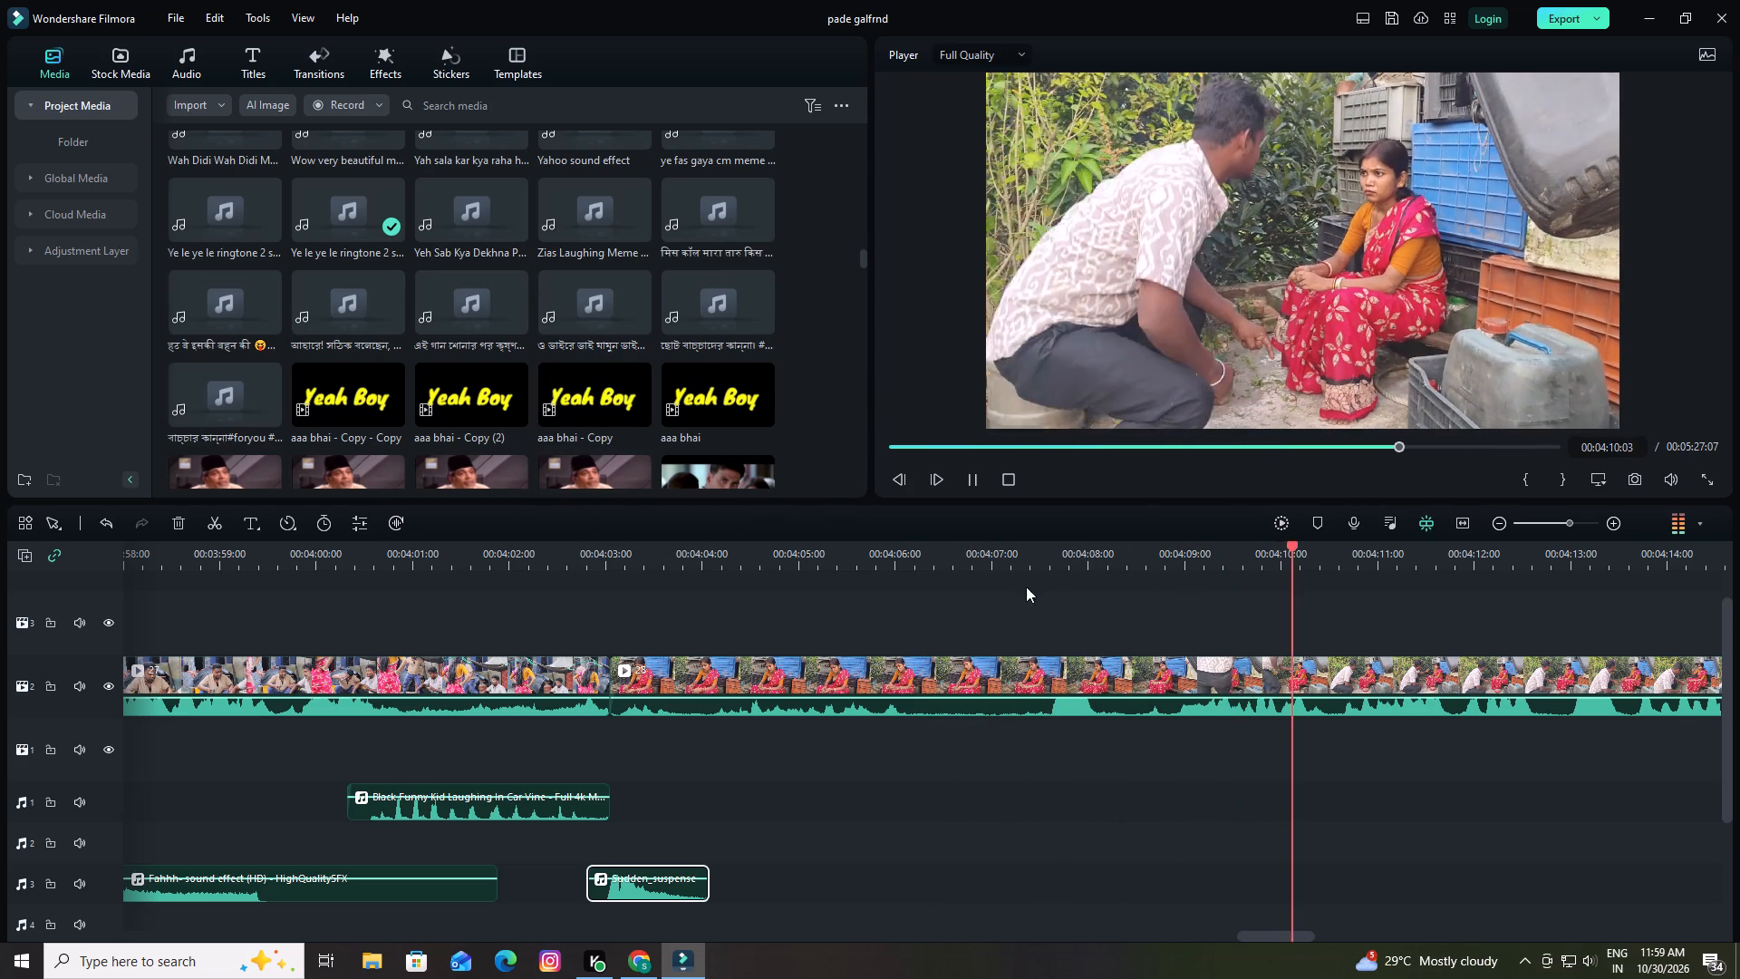
key(space)
drag(1317, 546, 1130, 606)
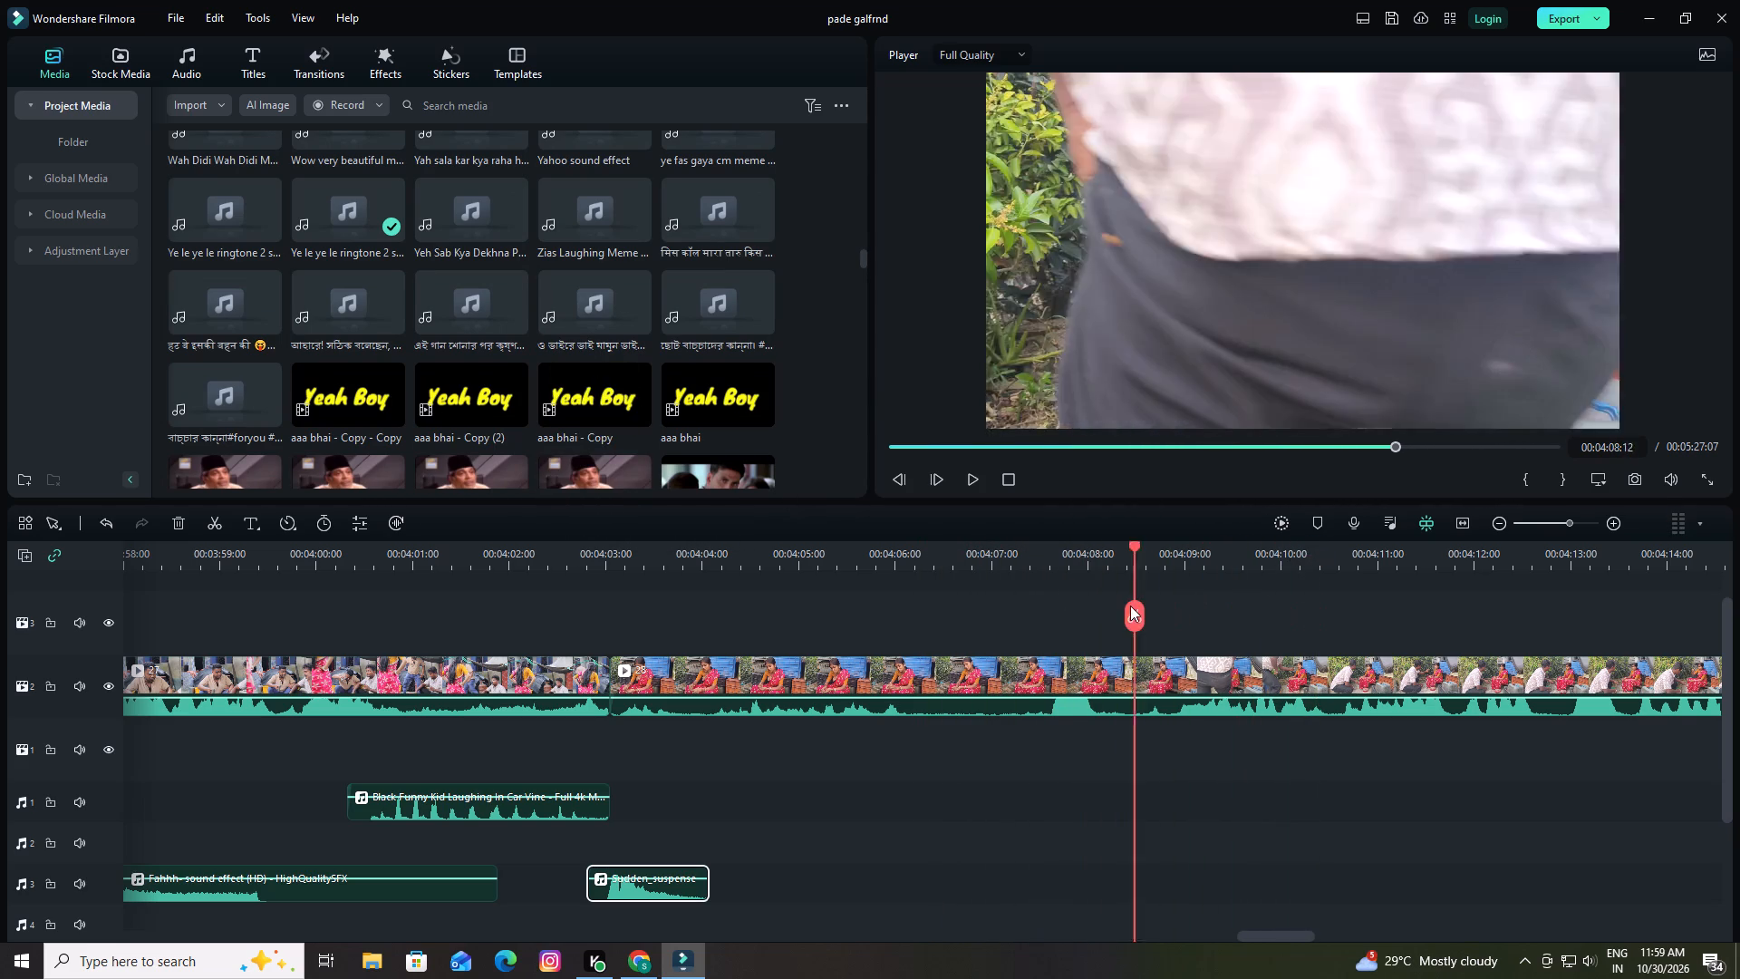
drag(1130, 606, 1084, 607)
key(space)
key(space)
key(space)
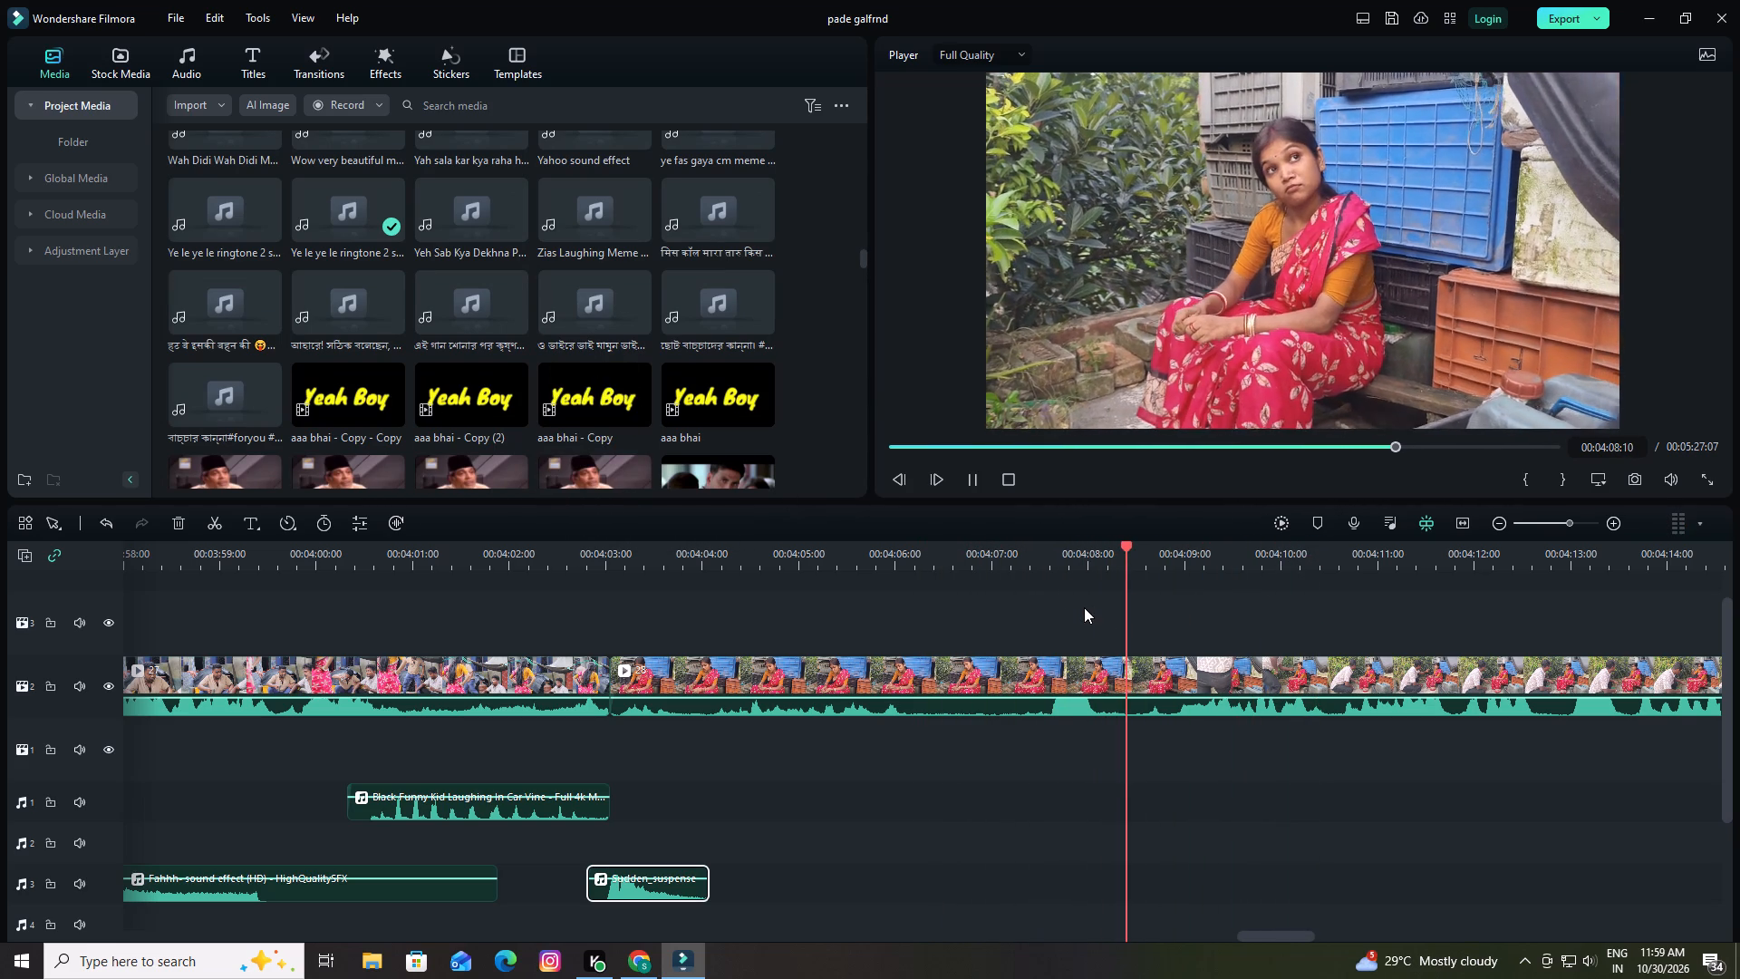
key(space)
drag(1158, 545, 1112, 564)
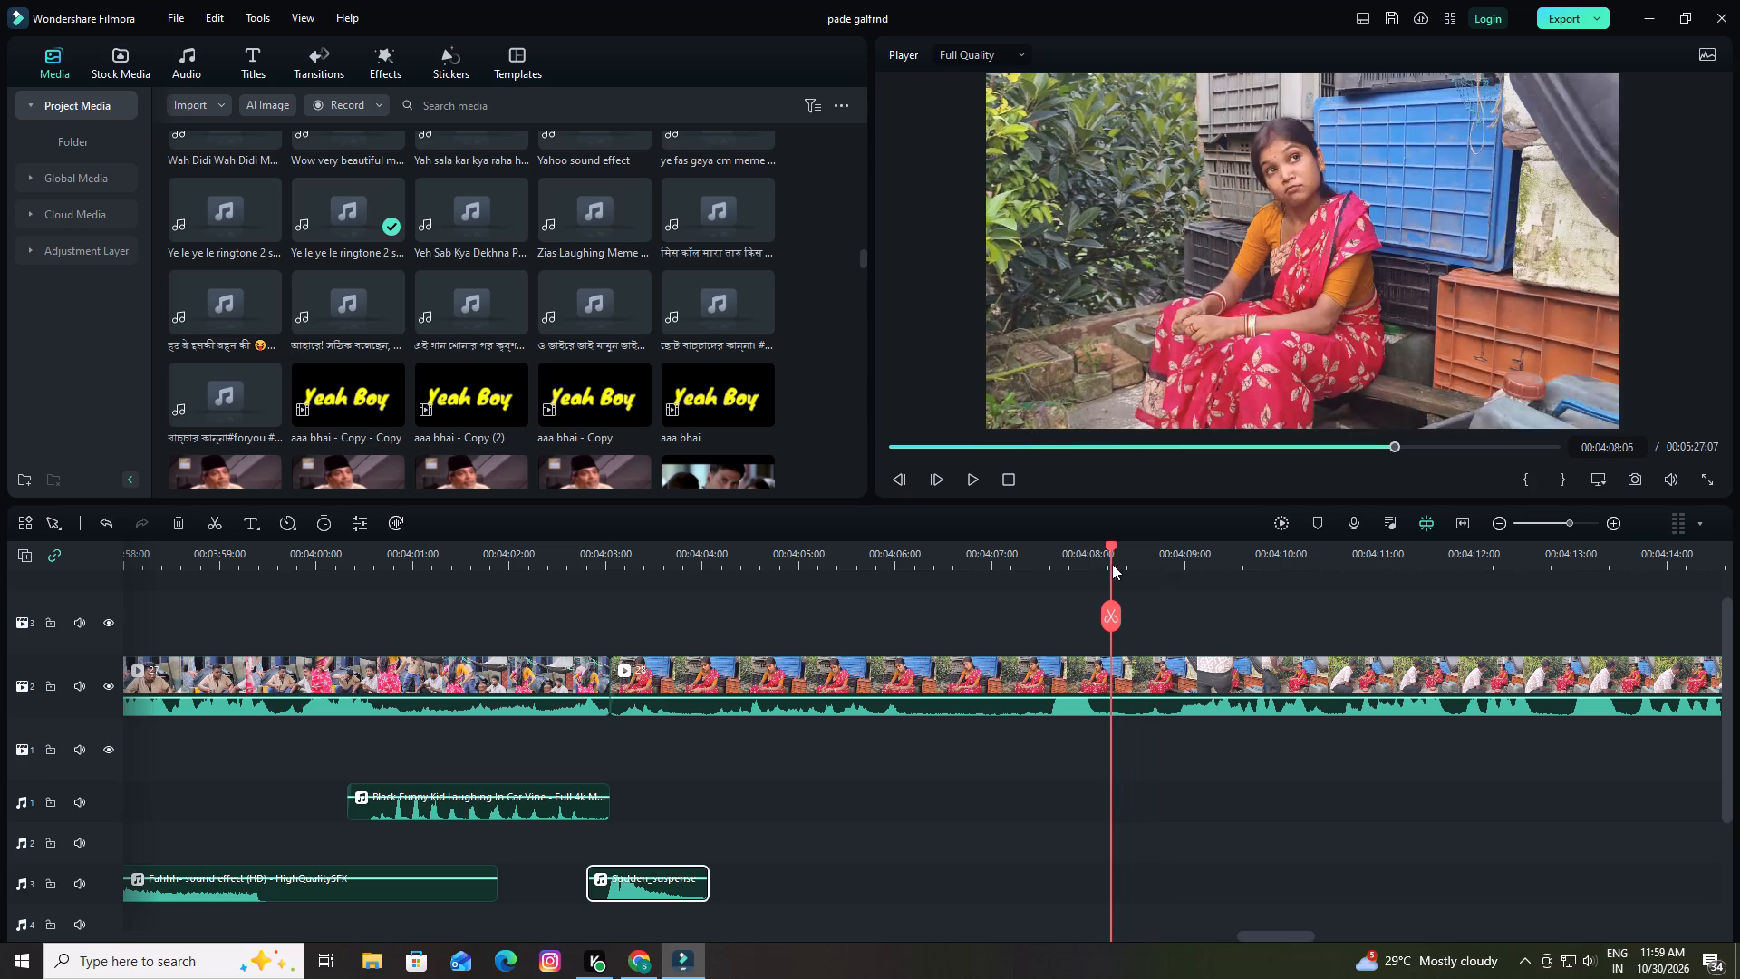
drag(1112, 564, 1106, 567)
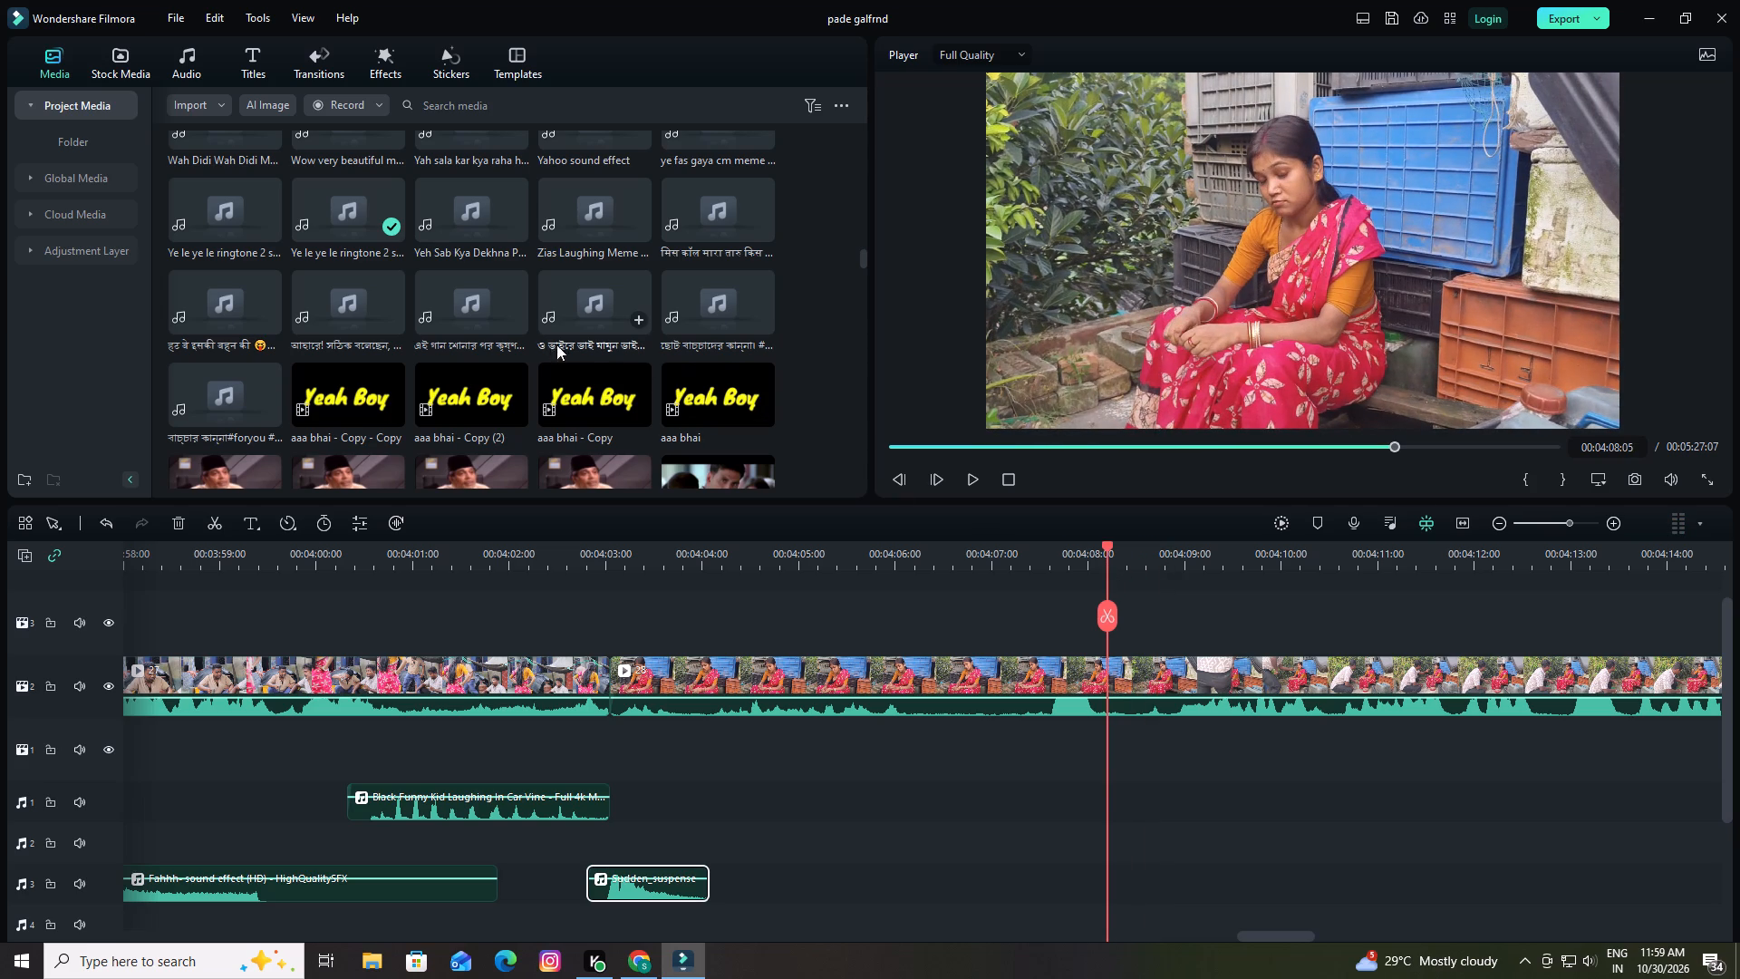
Browse further through the project media, and search it for "hm" to find a sound effect for 00:04:08:05.
scroll(540, 339, down, 5)
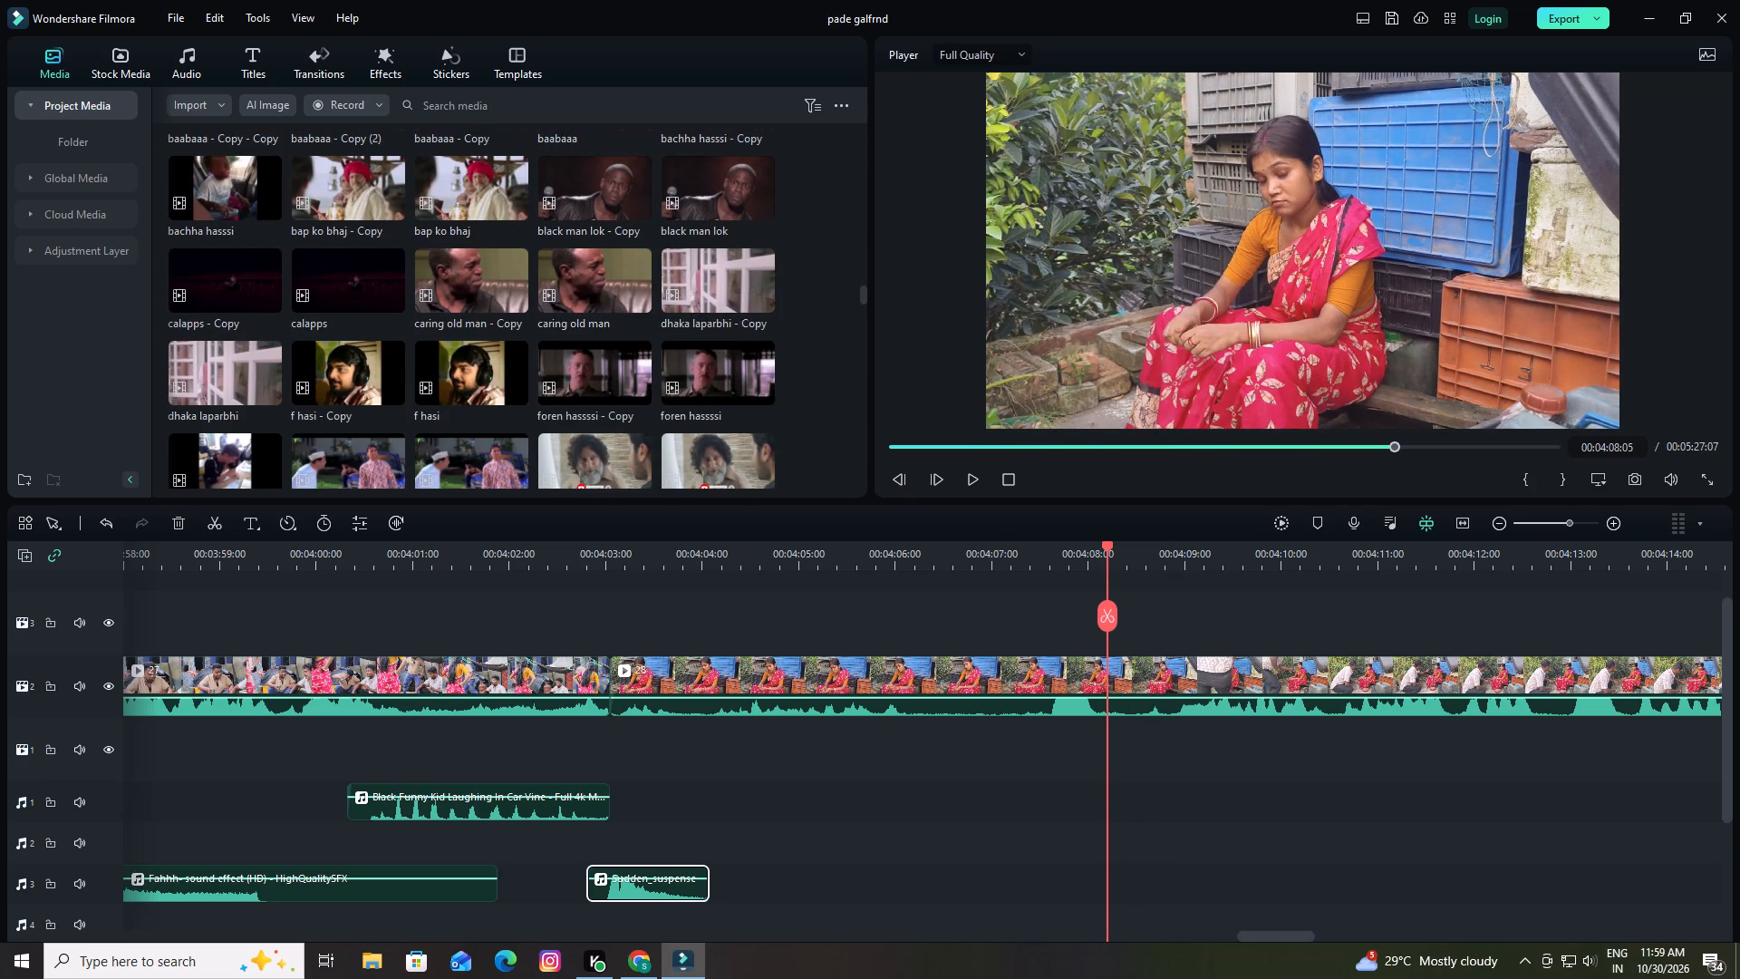
click(462, 103)
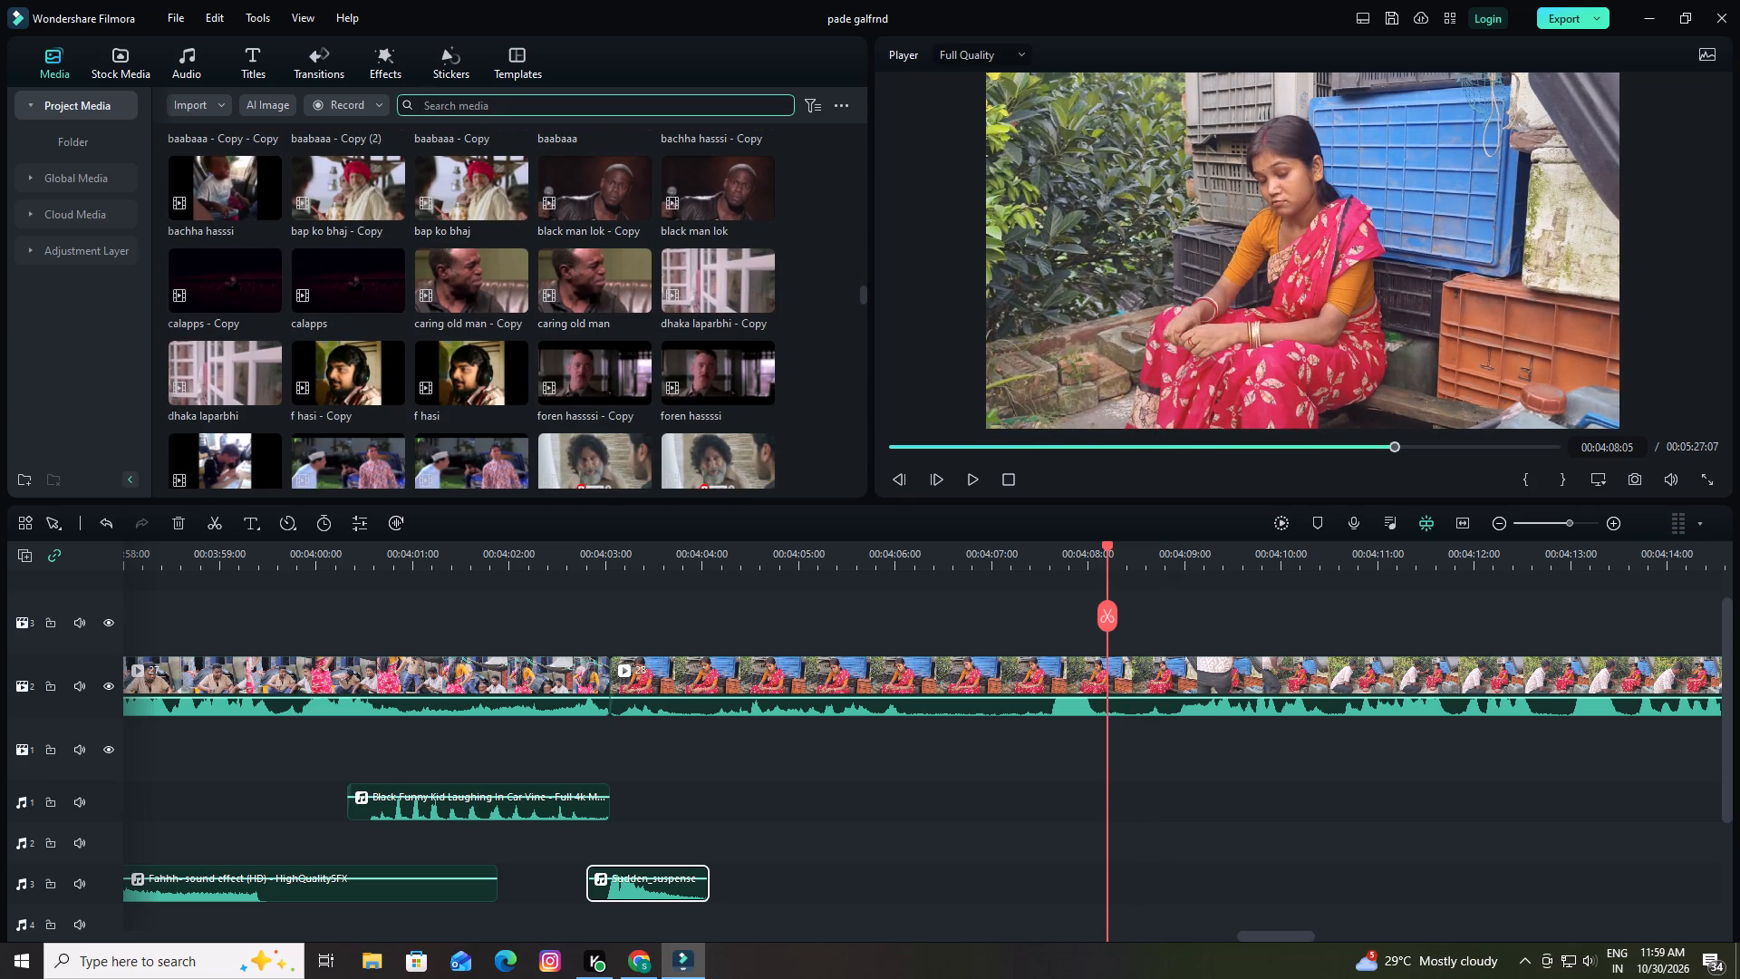
key(h)
key(m)
key(Return)
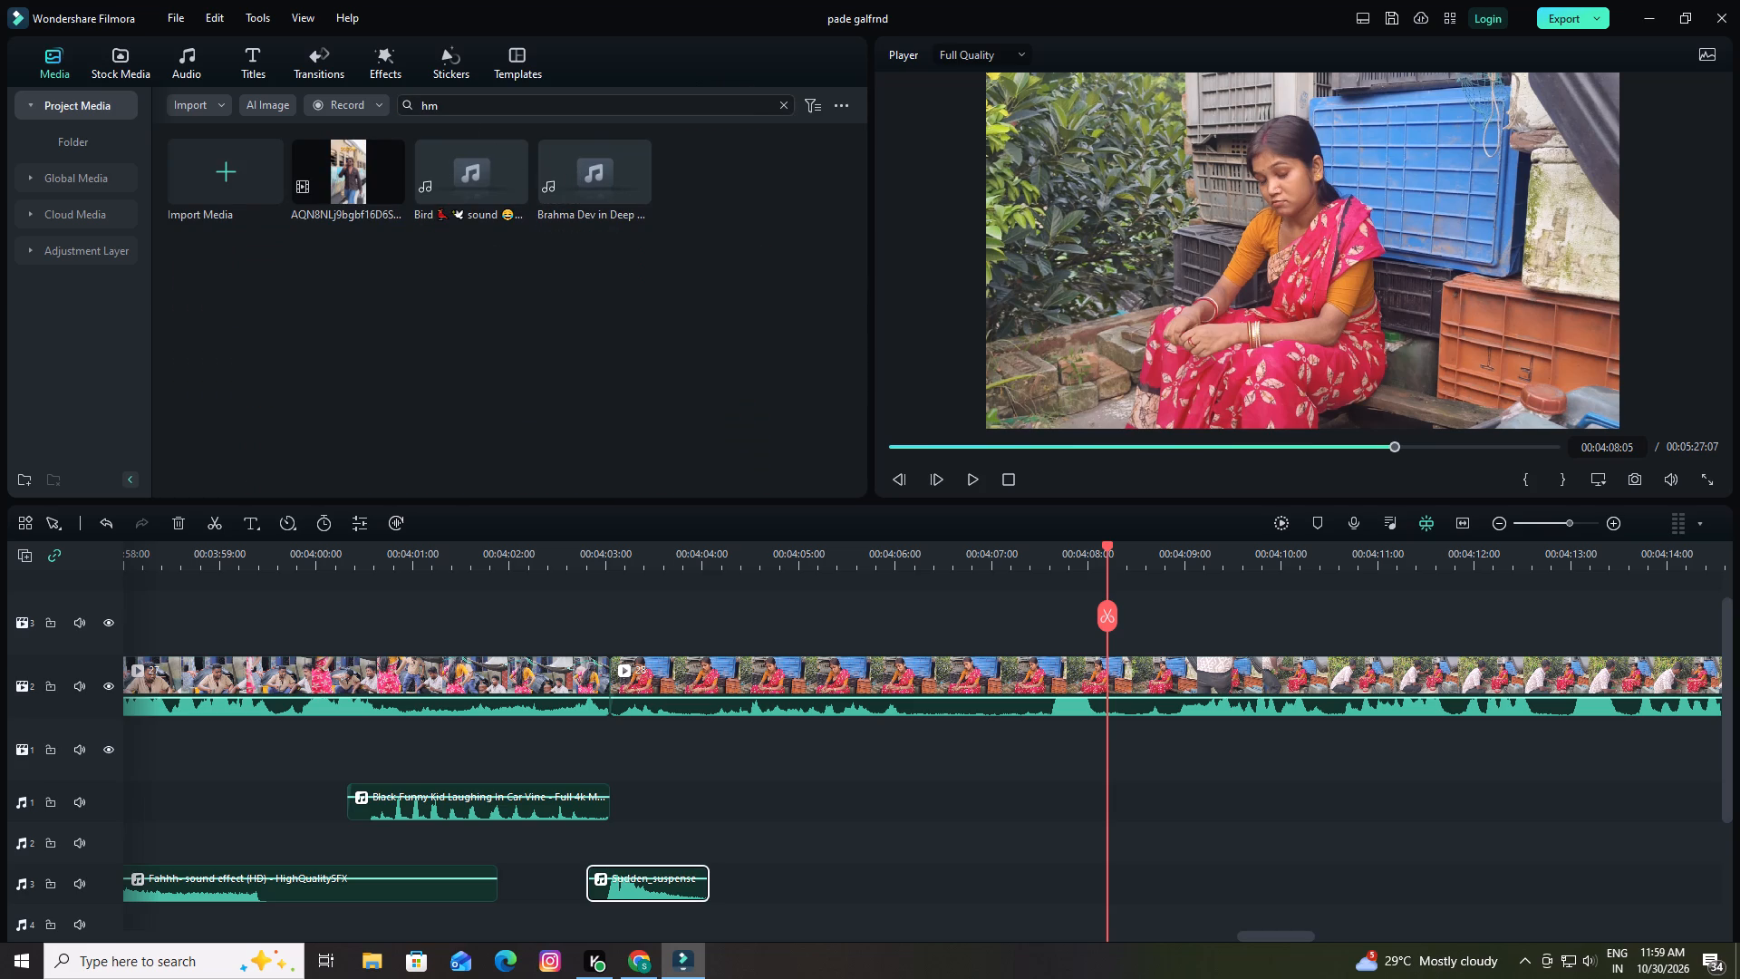
Clear the "hm" search, browse the project media and preview the comedy background, Vah alag and abe sale clips for a suitable sound.
click(781, 104)
scroll(411, 305, down, 7)
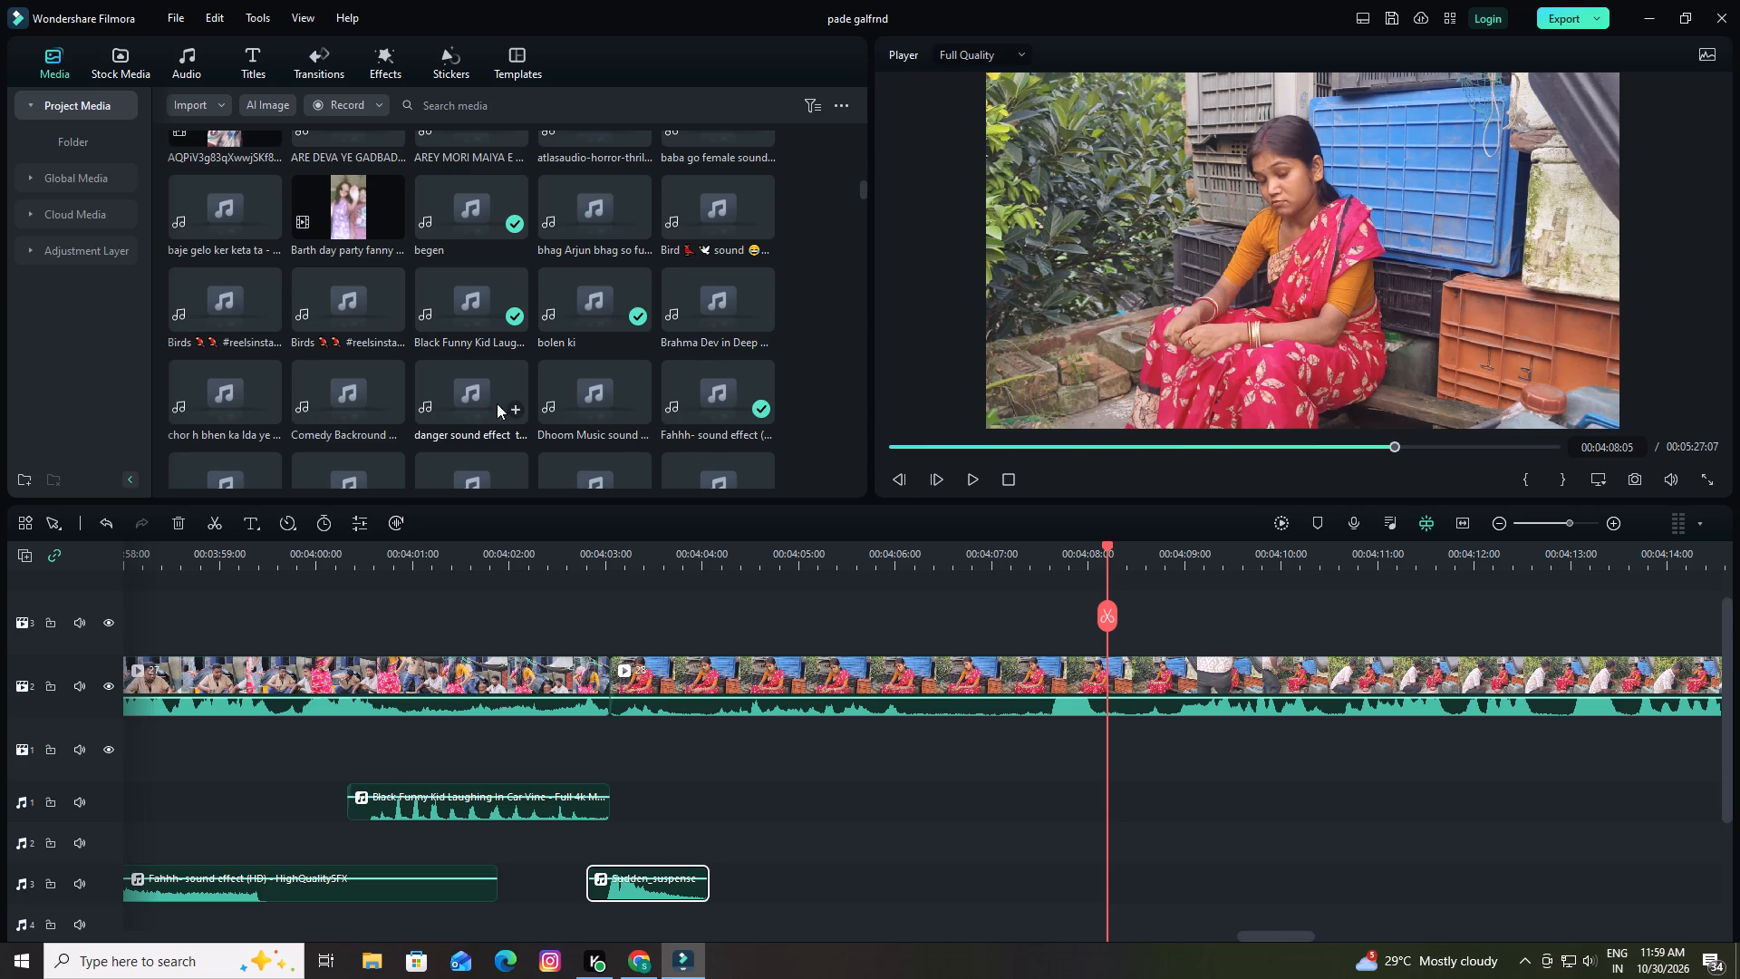
click(341, 412)
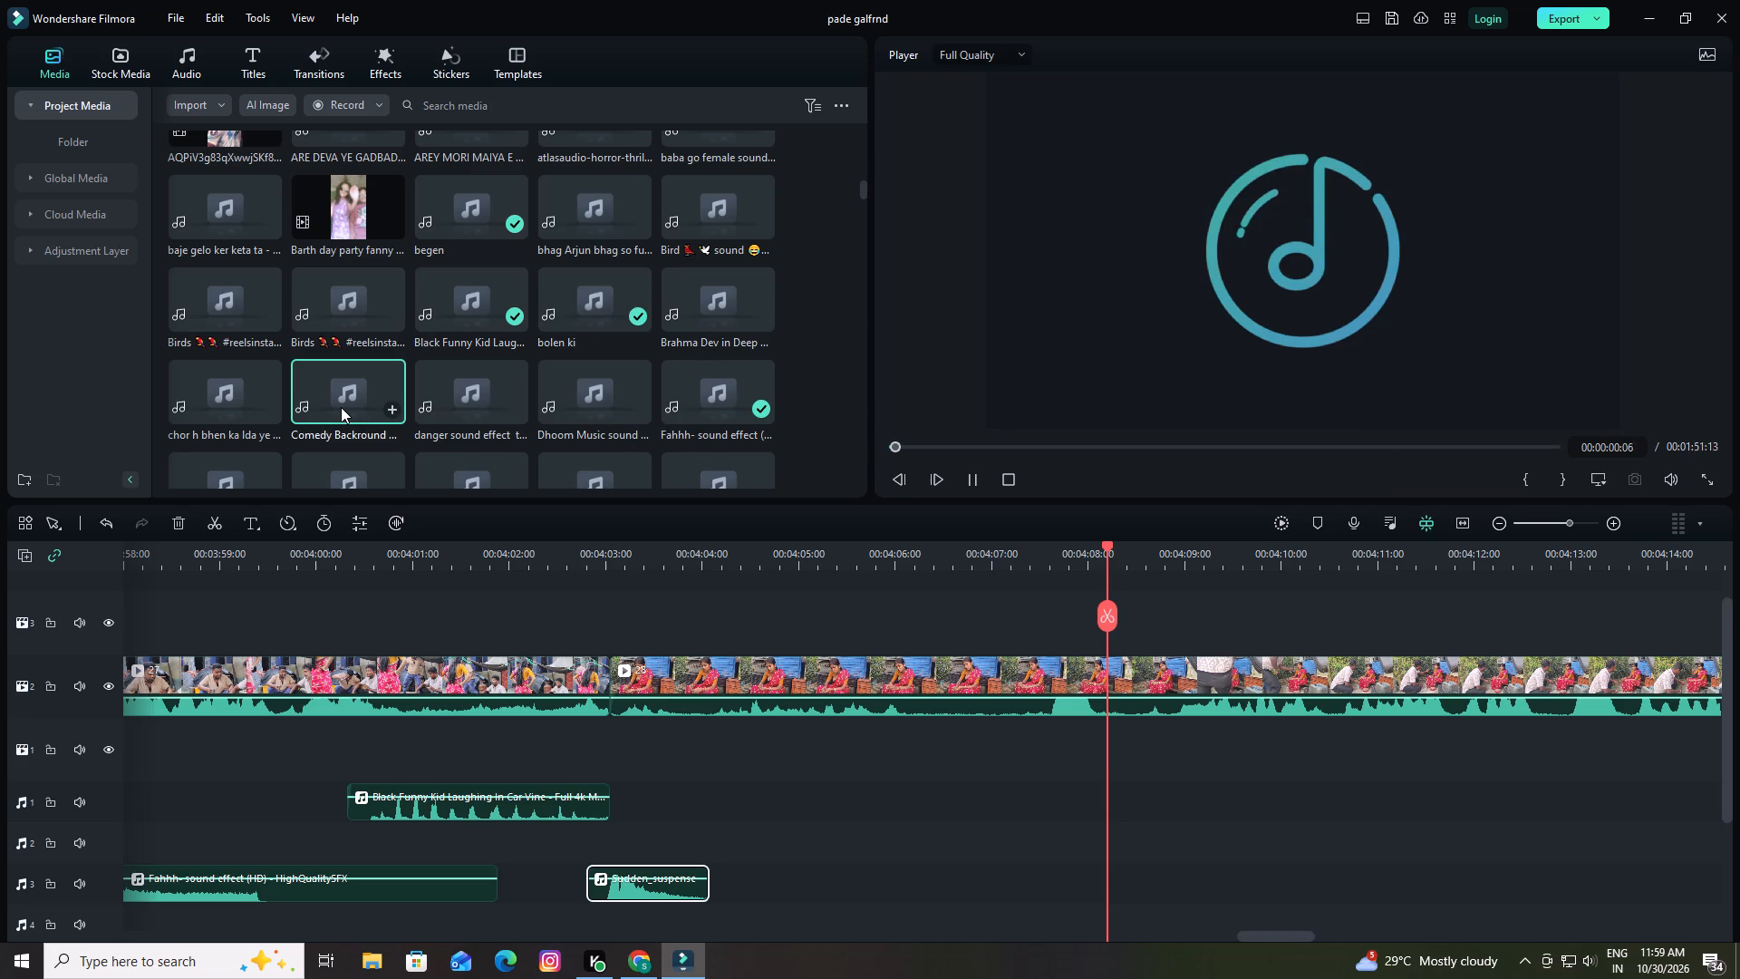
scroll(662, 415, down, 2)
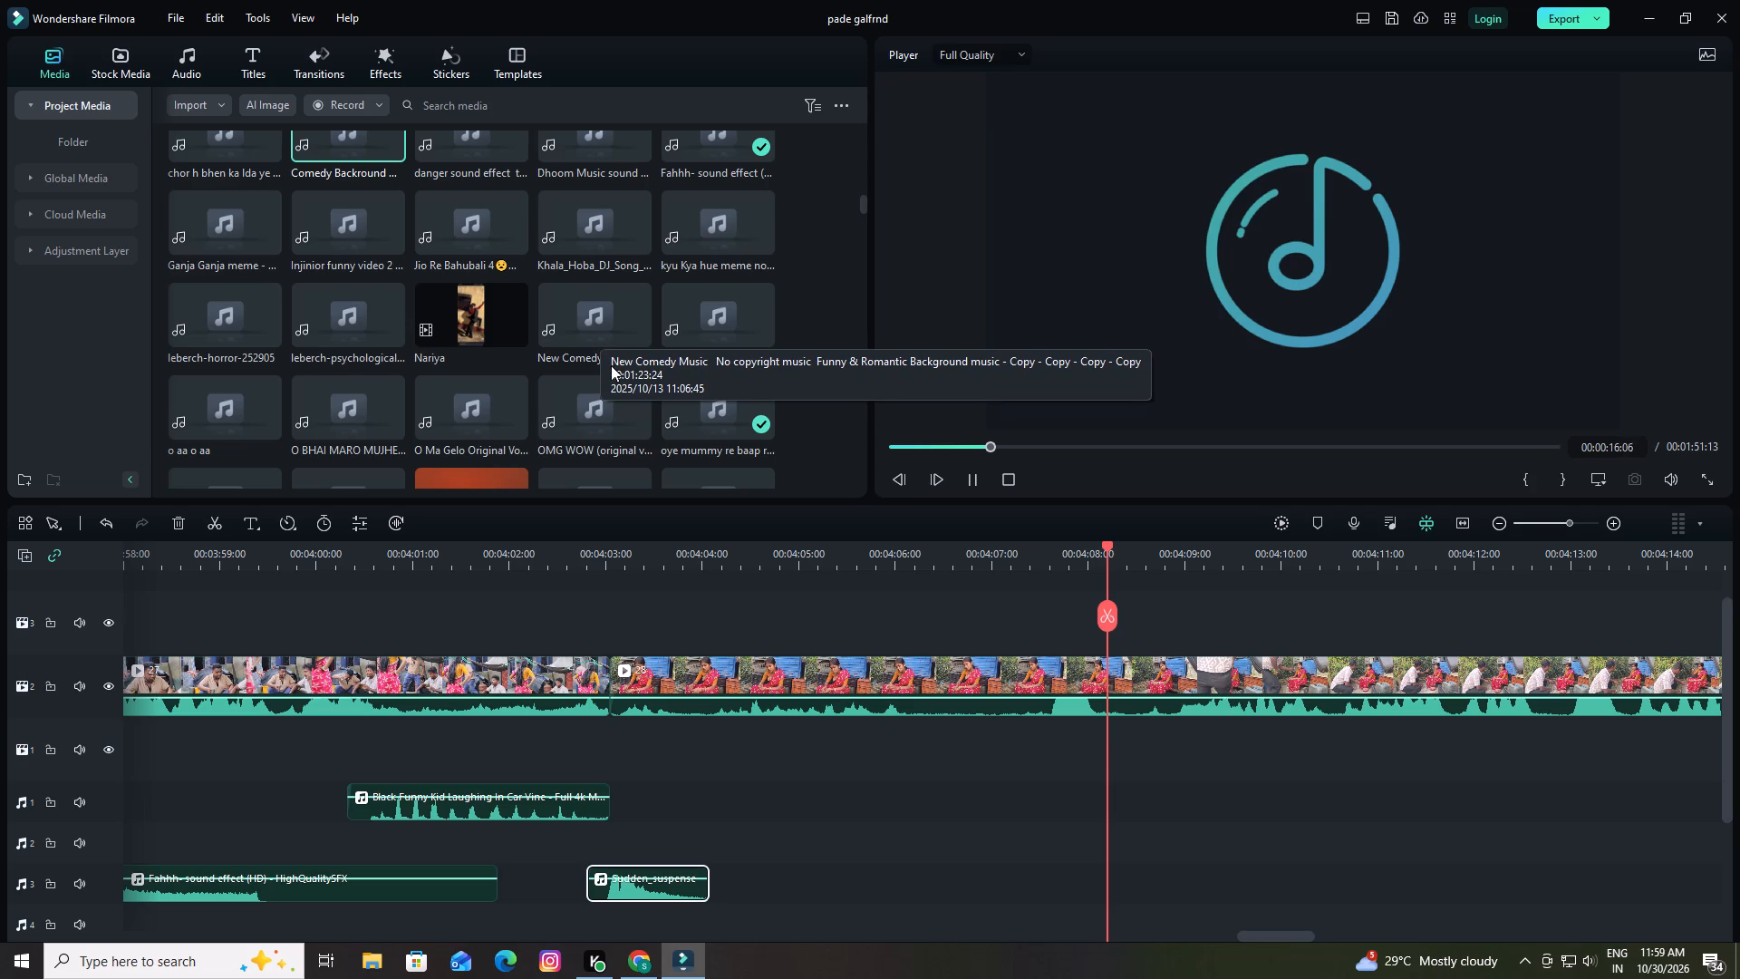
scroll(612, 366, down, 3)
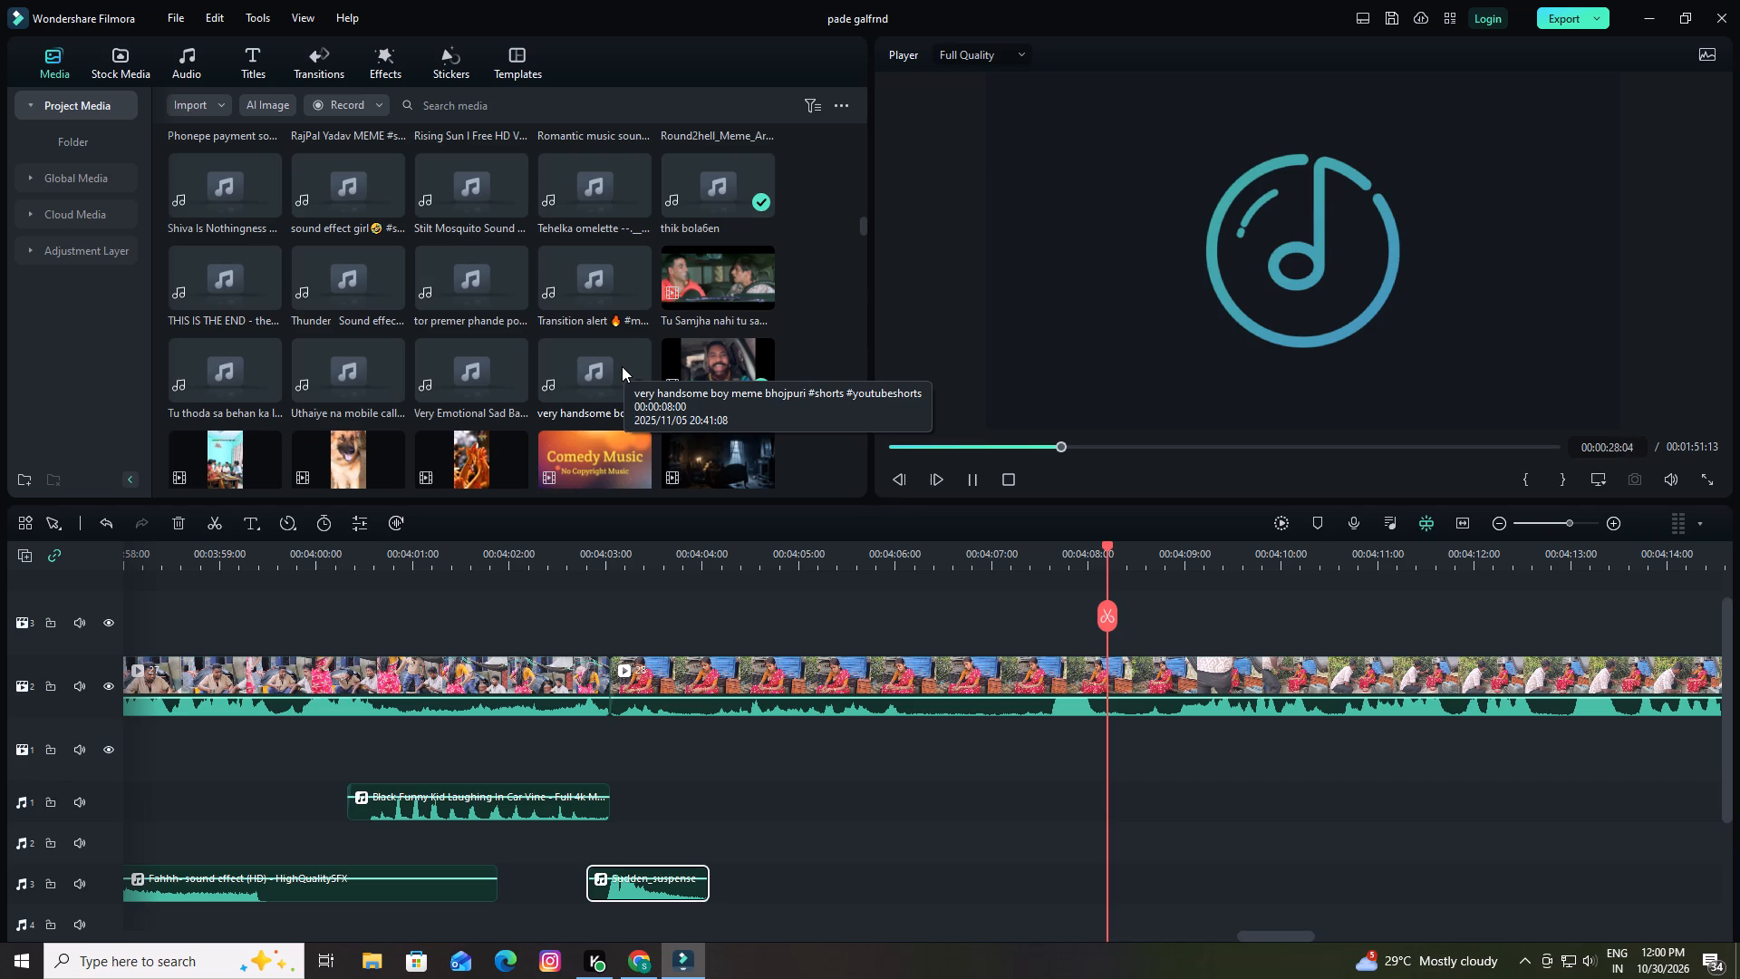
scroll(627, 366, down, 2)
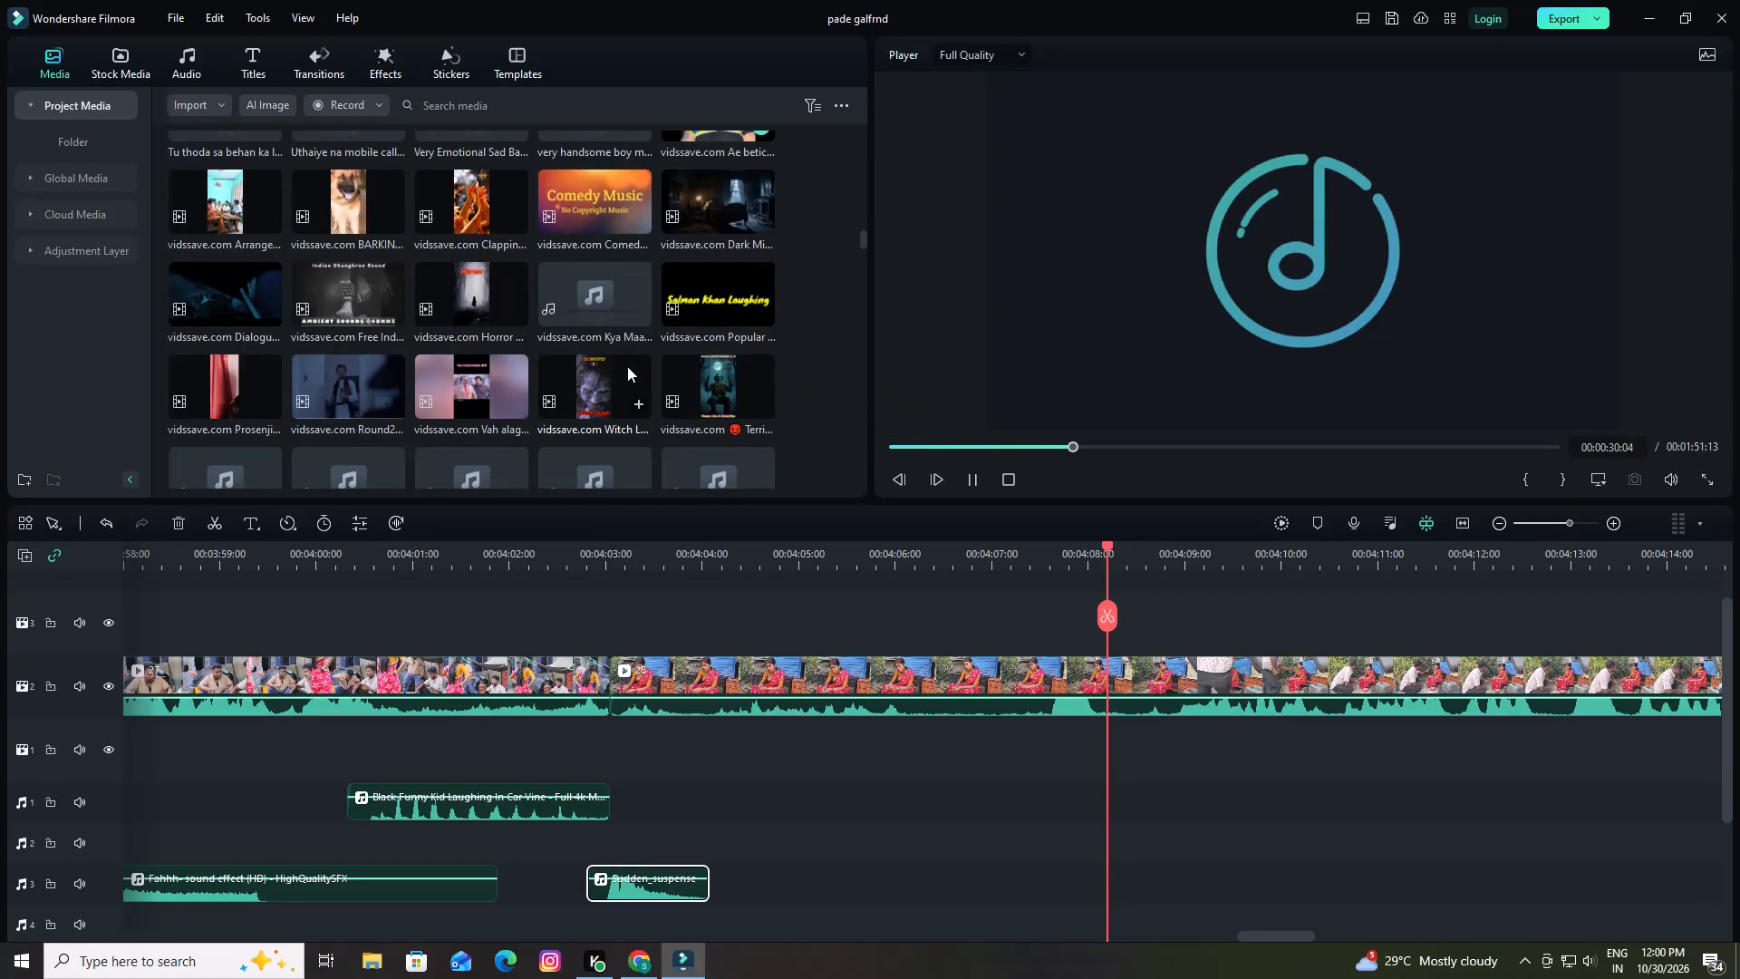
scroll(627, 366, down, 2)
scroll(526, 315, up, 1)
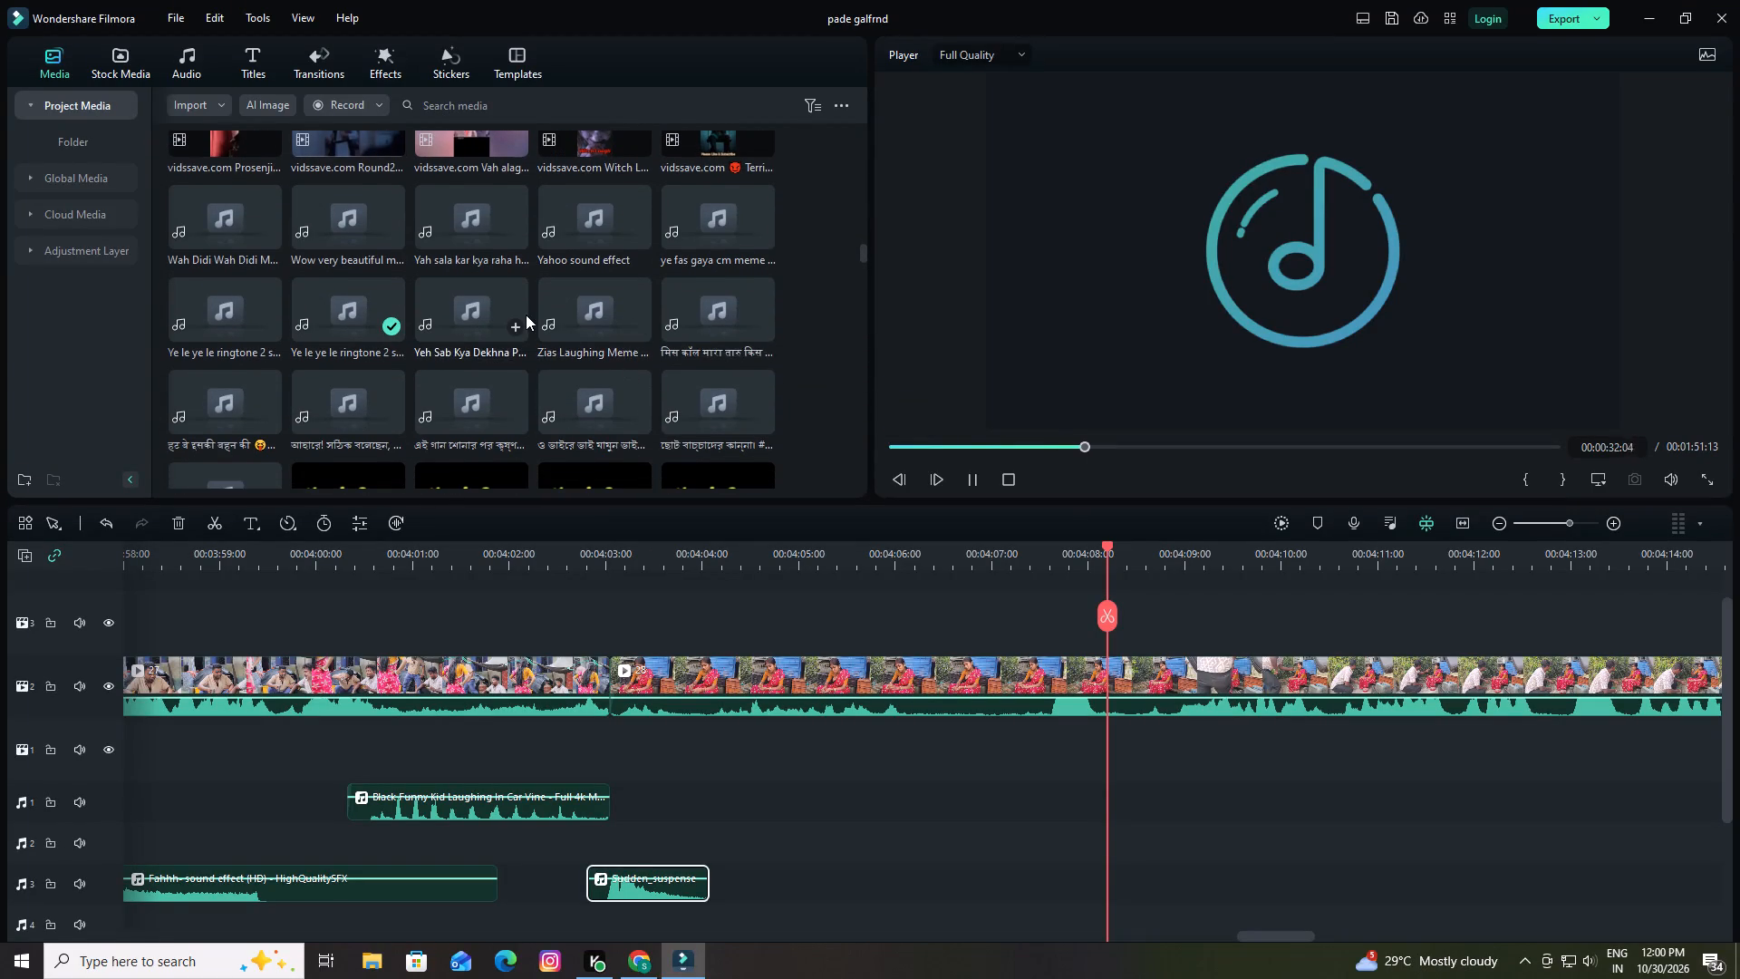
scroll(526, 315, up, 1)
click(475, 382)
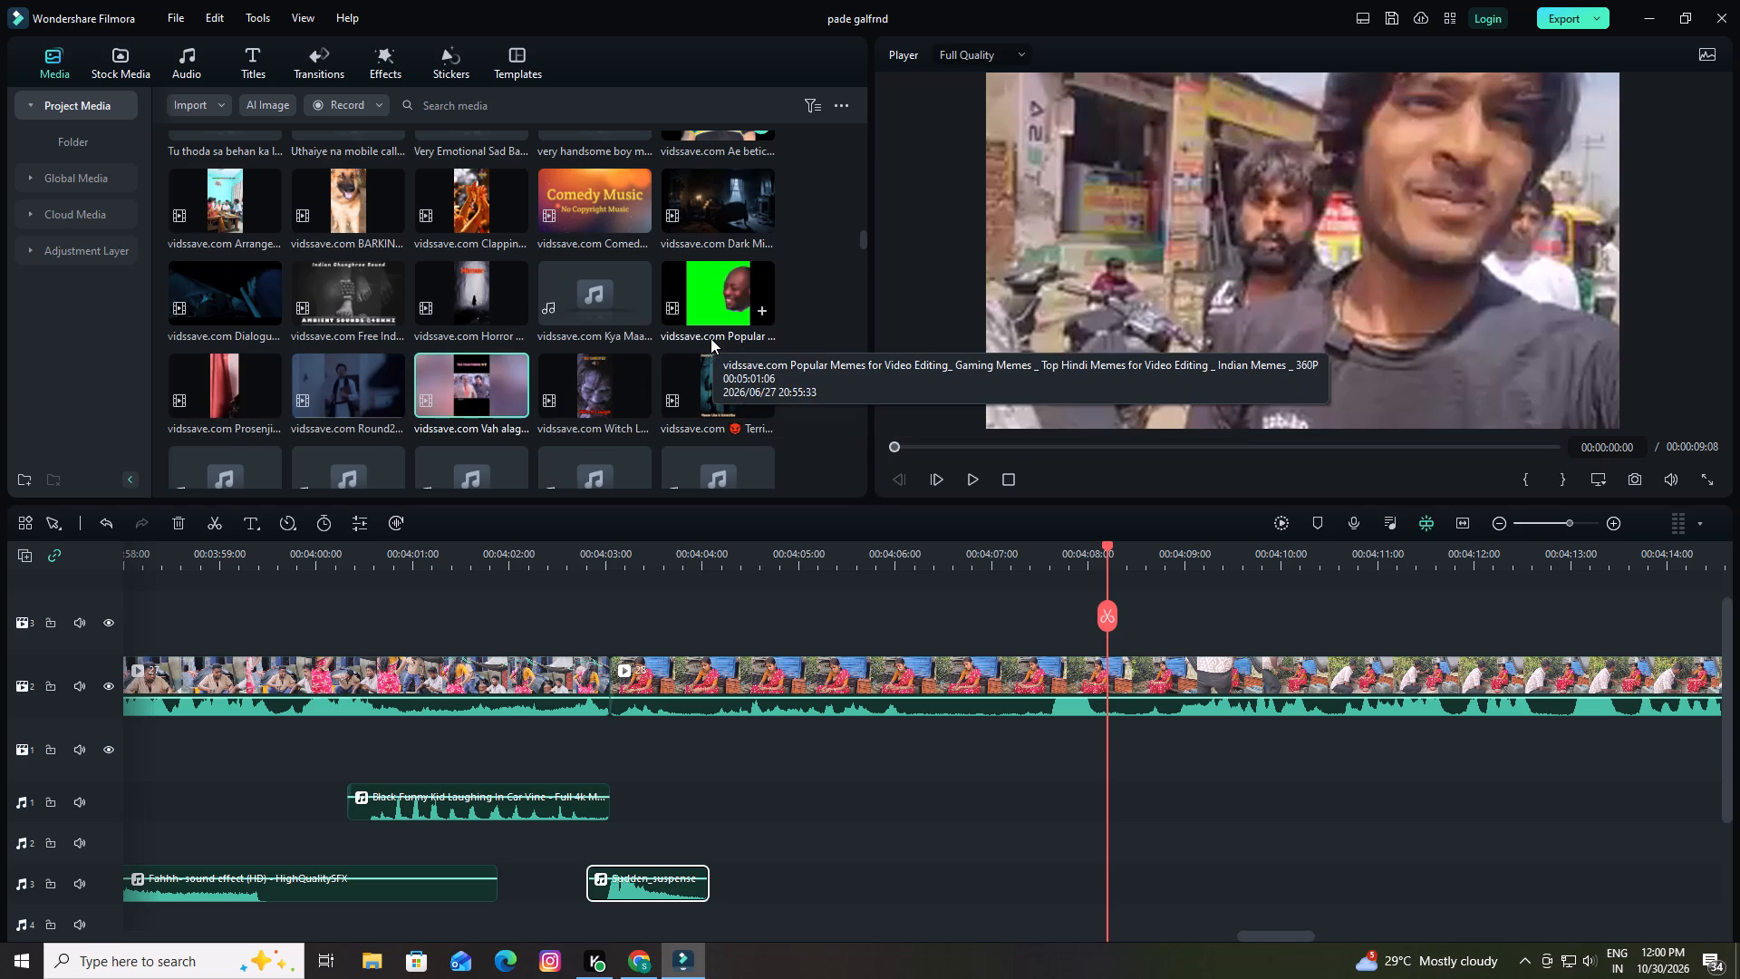
scroll(711, 230, down, 3)
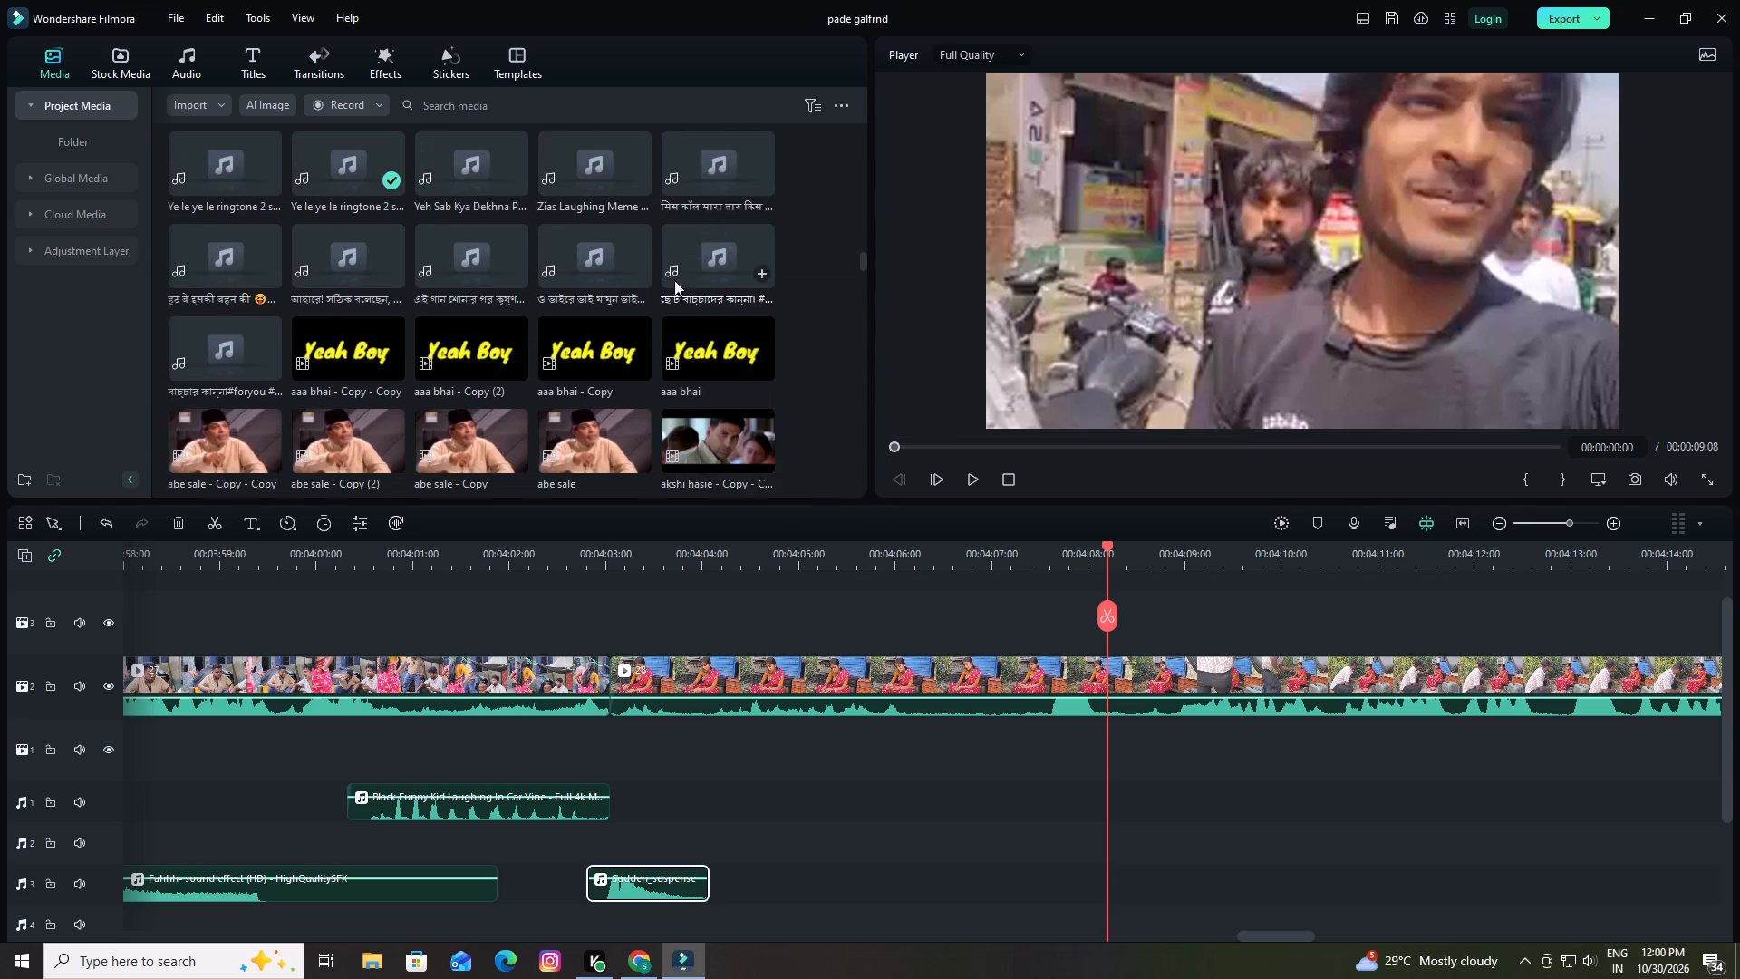
scroll(666, 295, down, 2)
click(466, 172)
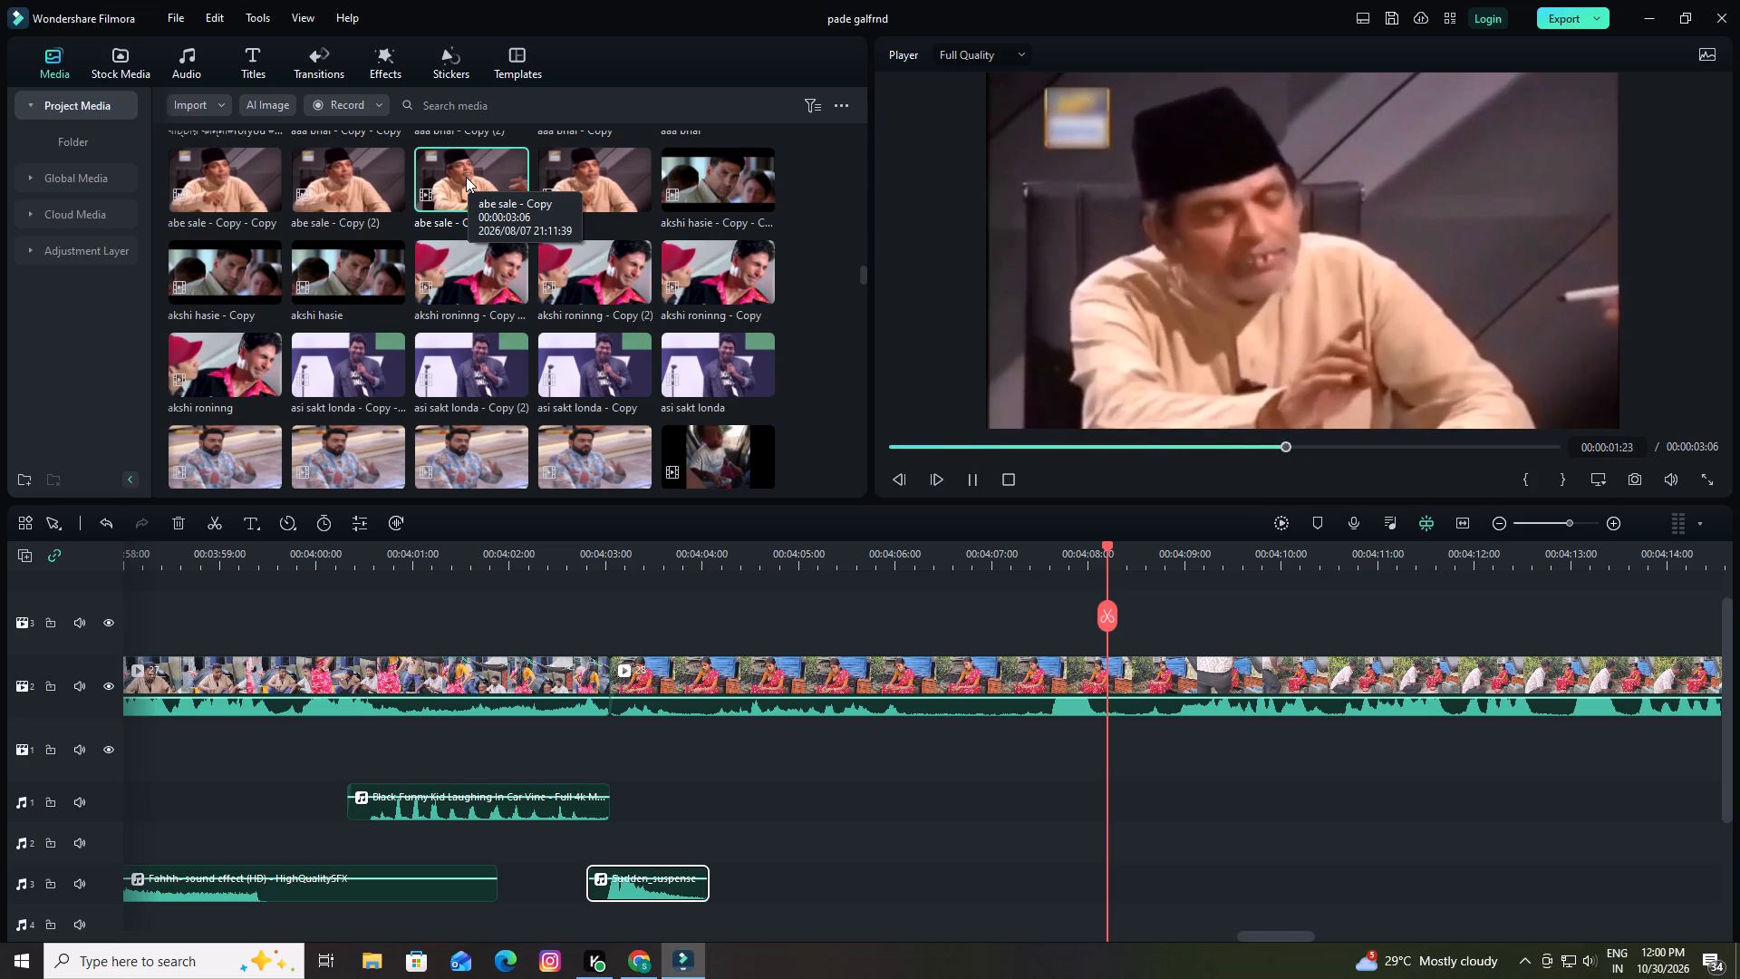
click(466, 177)
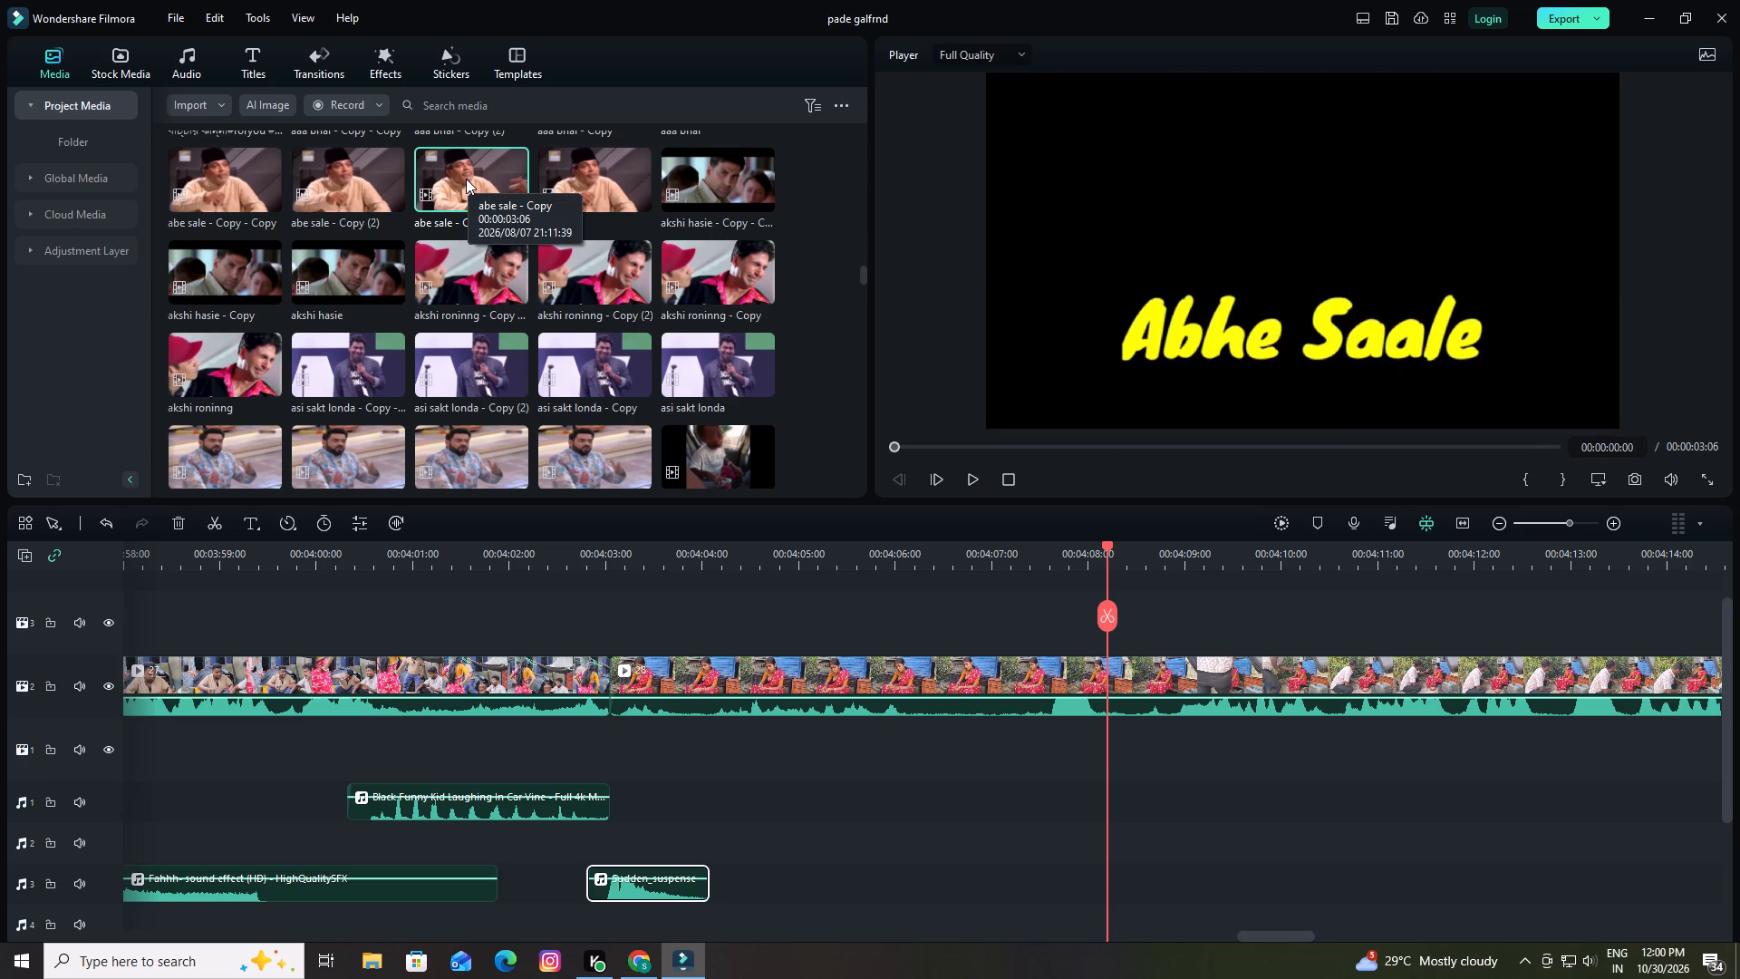
Replay the scene from a little before 00:04:08:05 and stop the playhead at 00:04:12:16.
drag(1227, 565, 1098, 567)
drag(1108, 545, 982, 588)
key(space)
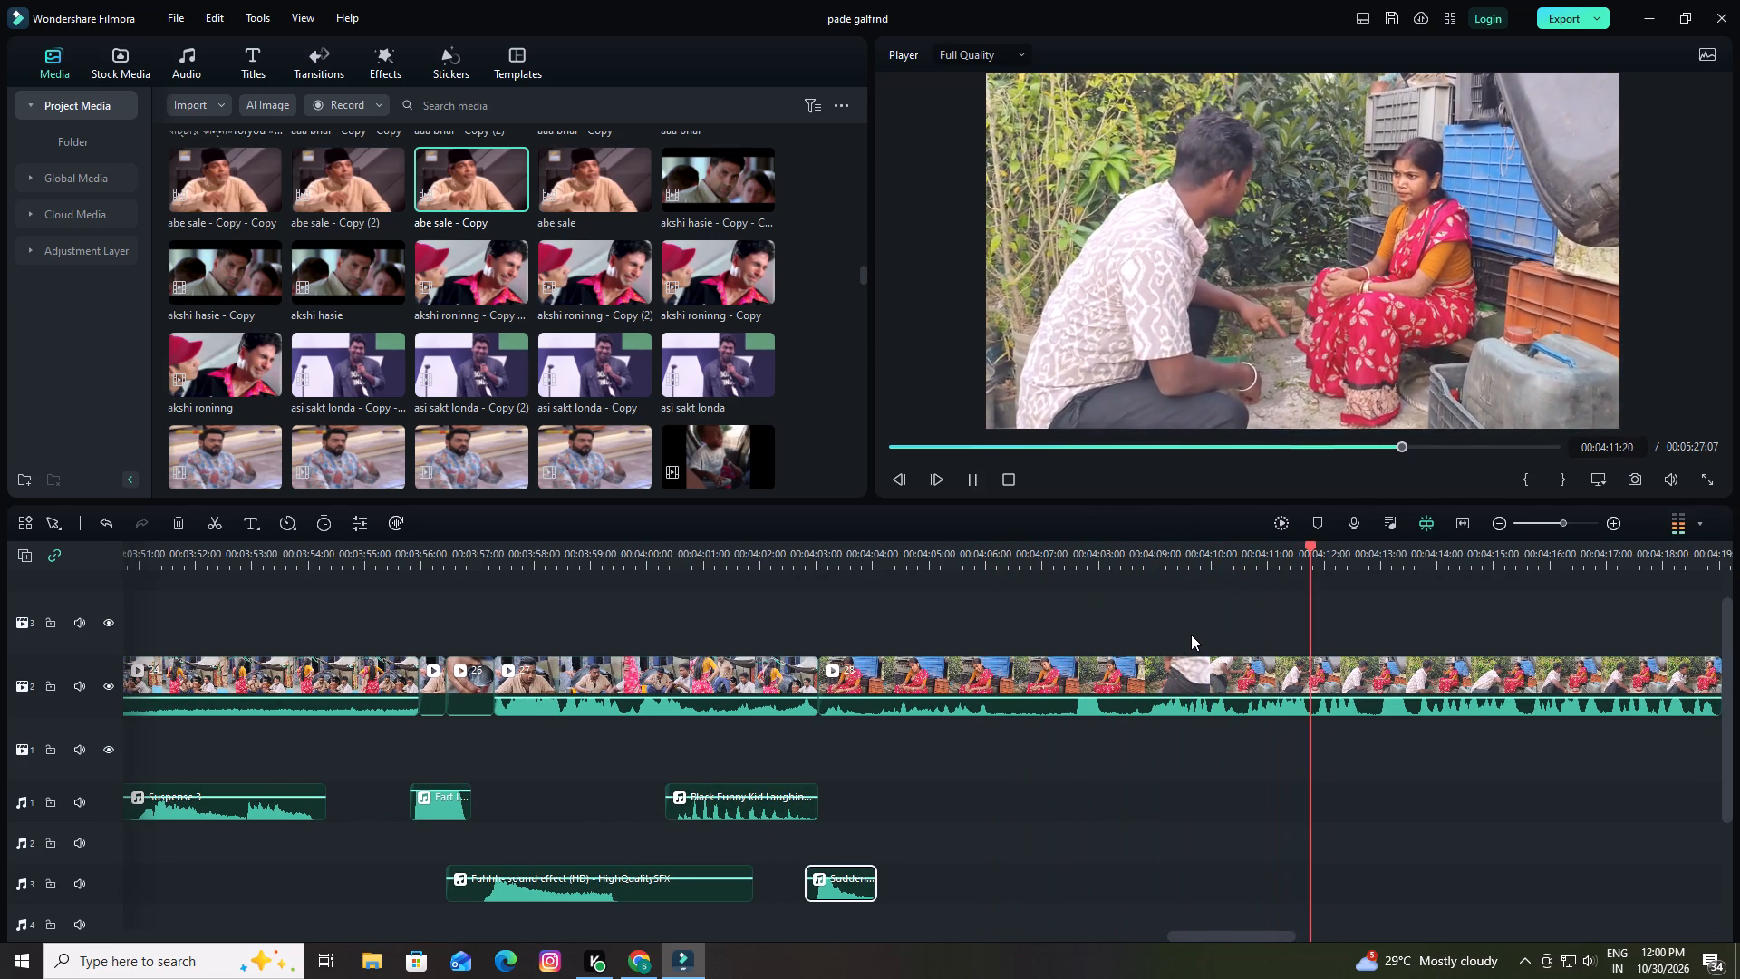
key(space)
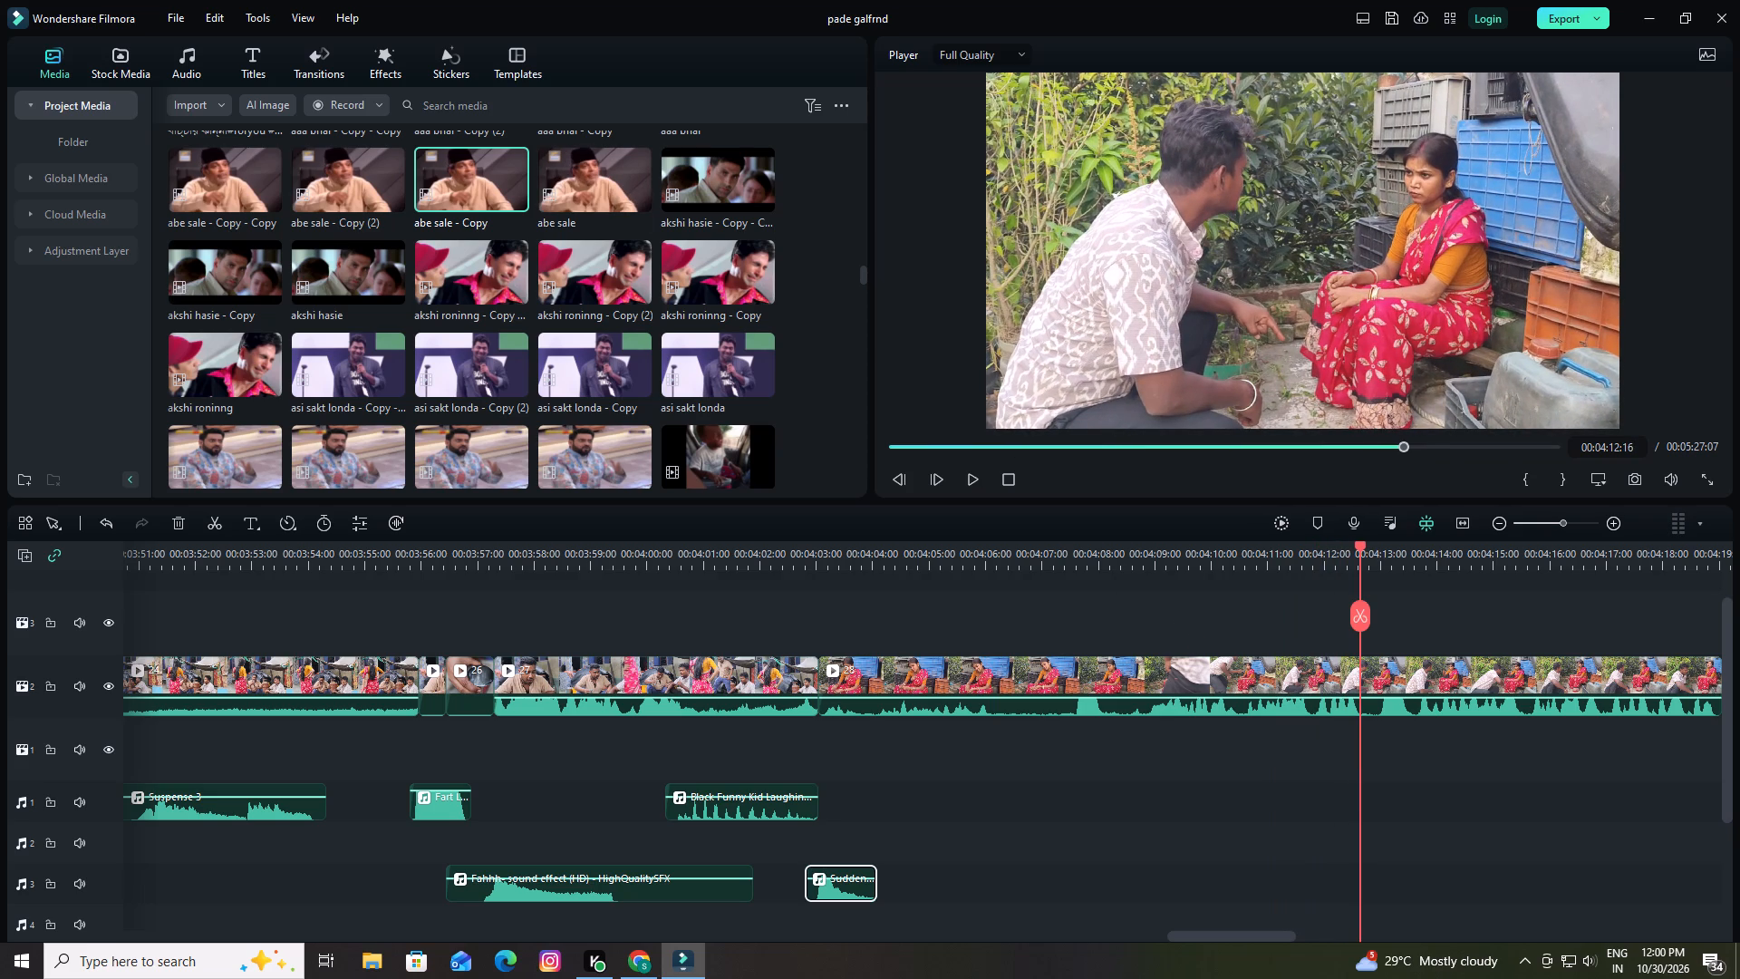
Search the project media for "what" and place the WHAT! sound effect on audio track 2 at 00:04:12:16.
click(567, 103)
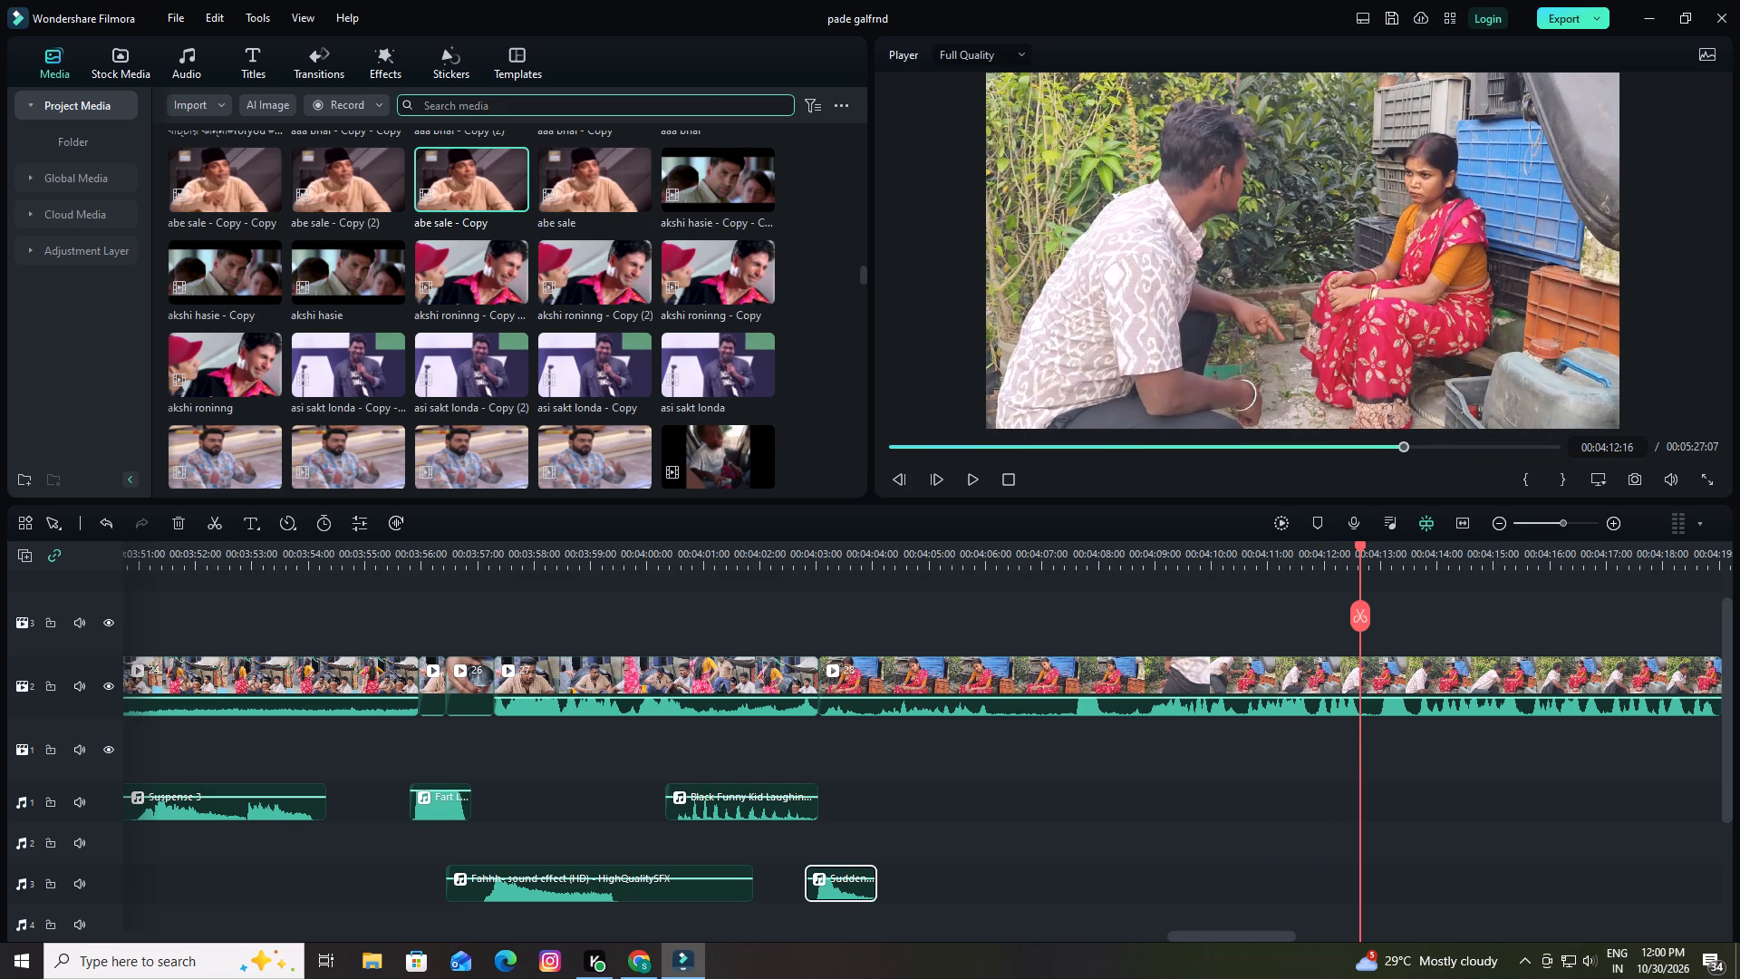
key(w)
key(h)
key(a)
key(t)
key(Return)
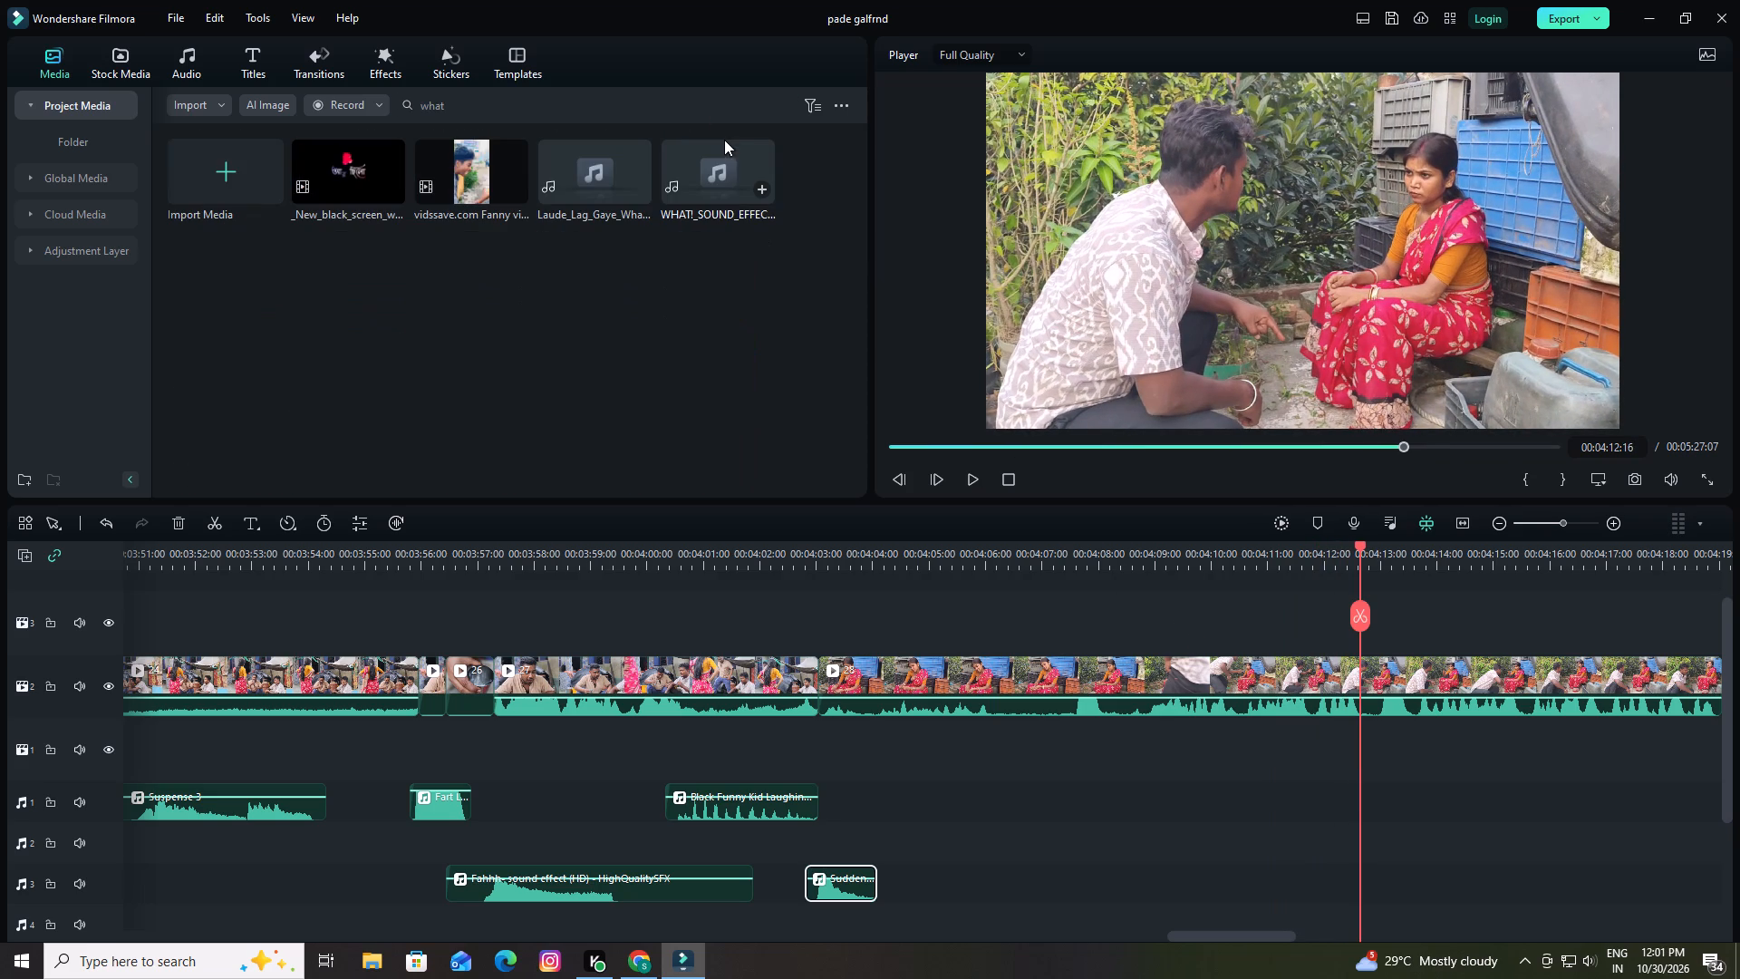
drag(730, 188, 1365, 830)
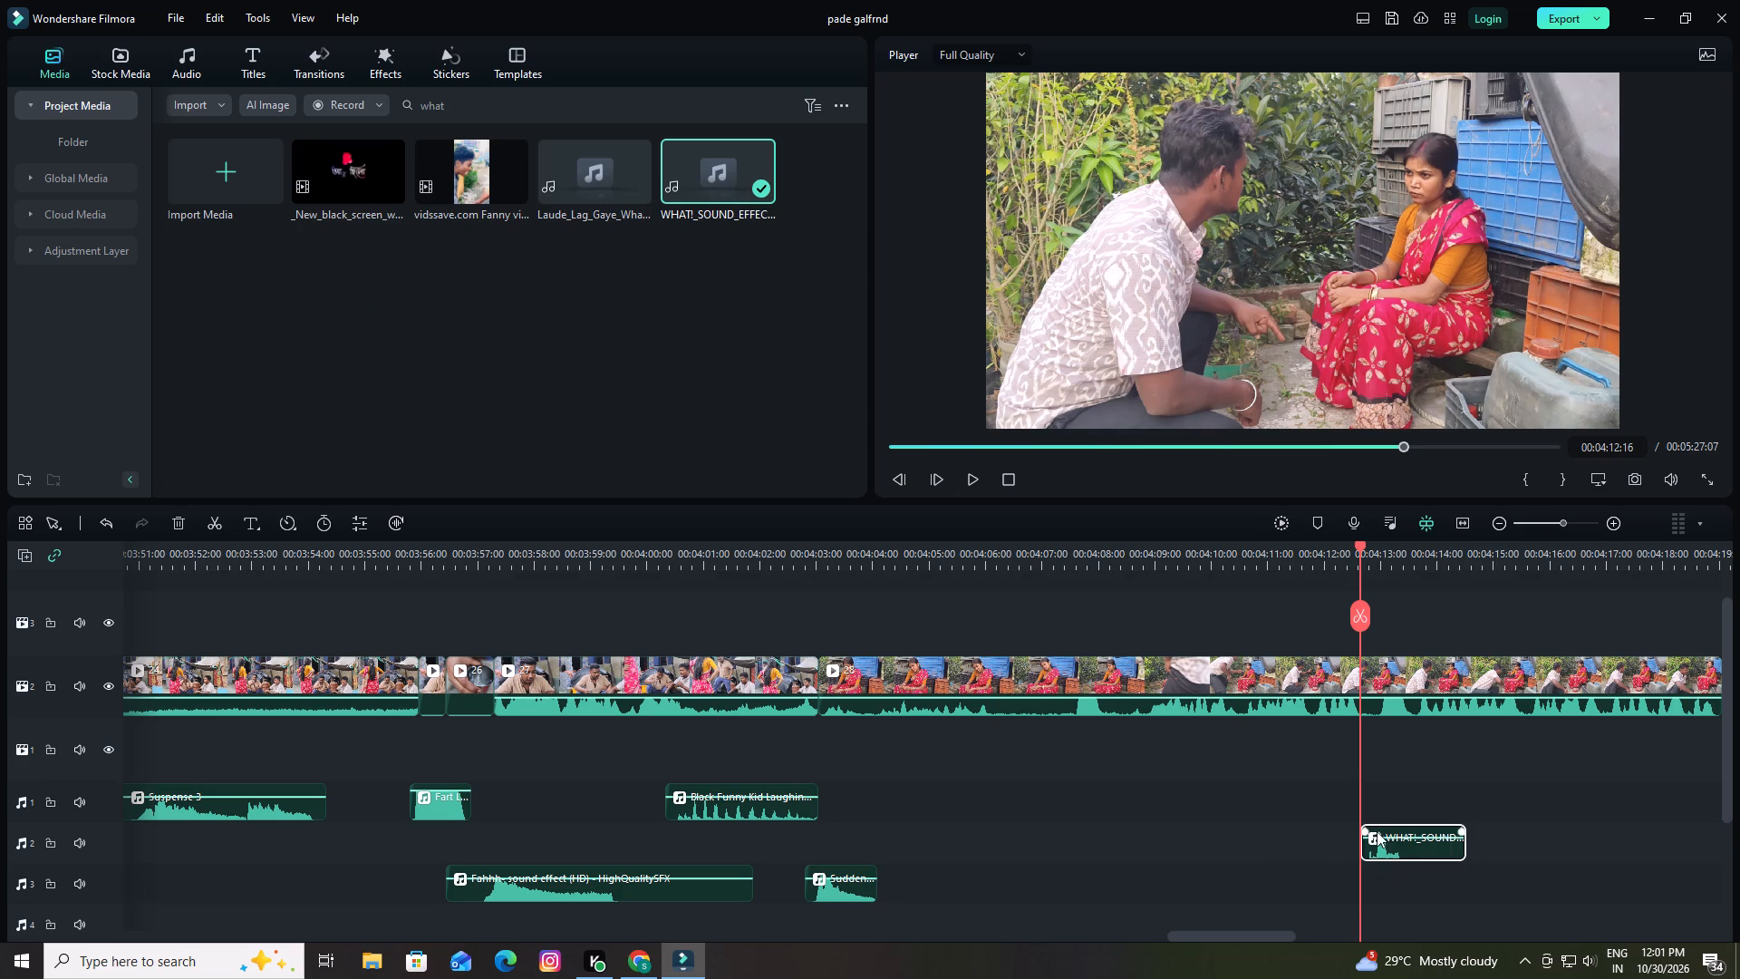
Shift the WHAT! sound effect about 0.2 seconds earlier than 00:04:12:15 on audio track 2 and play it to check its timing.
click(1360, 546)
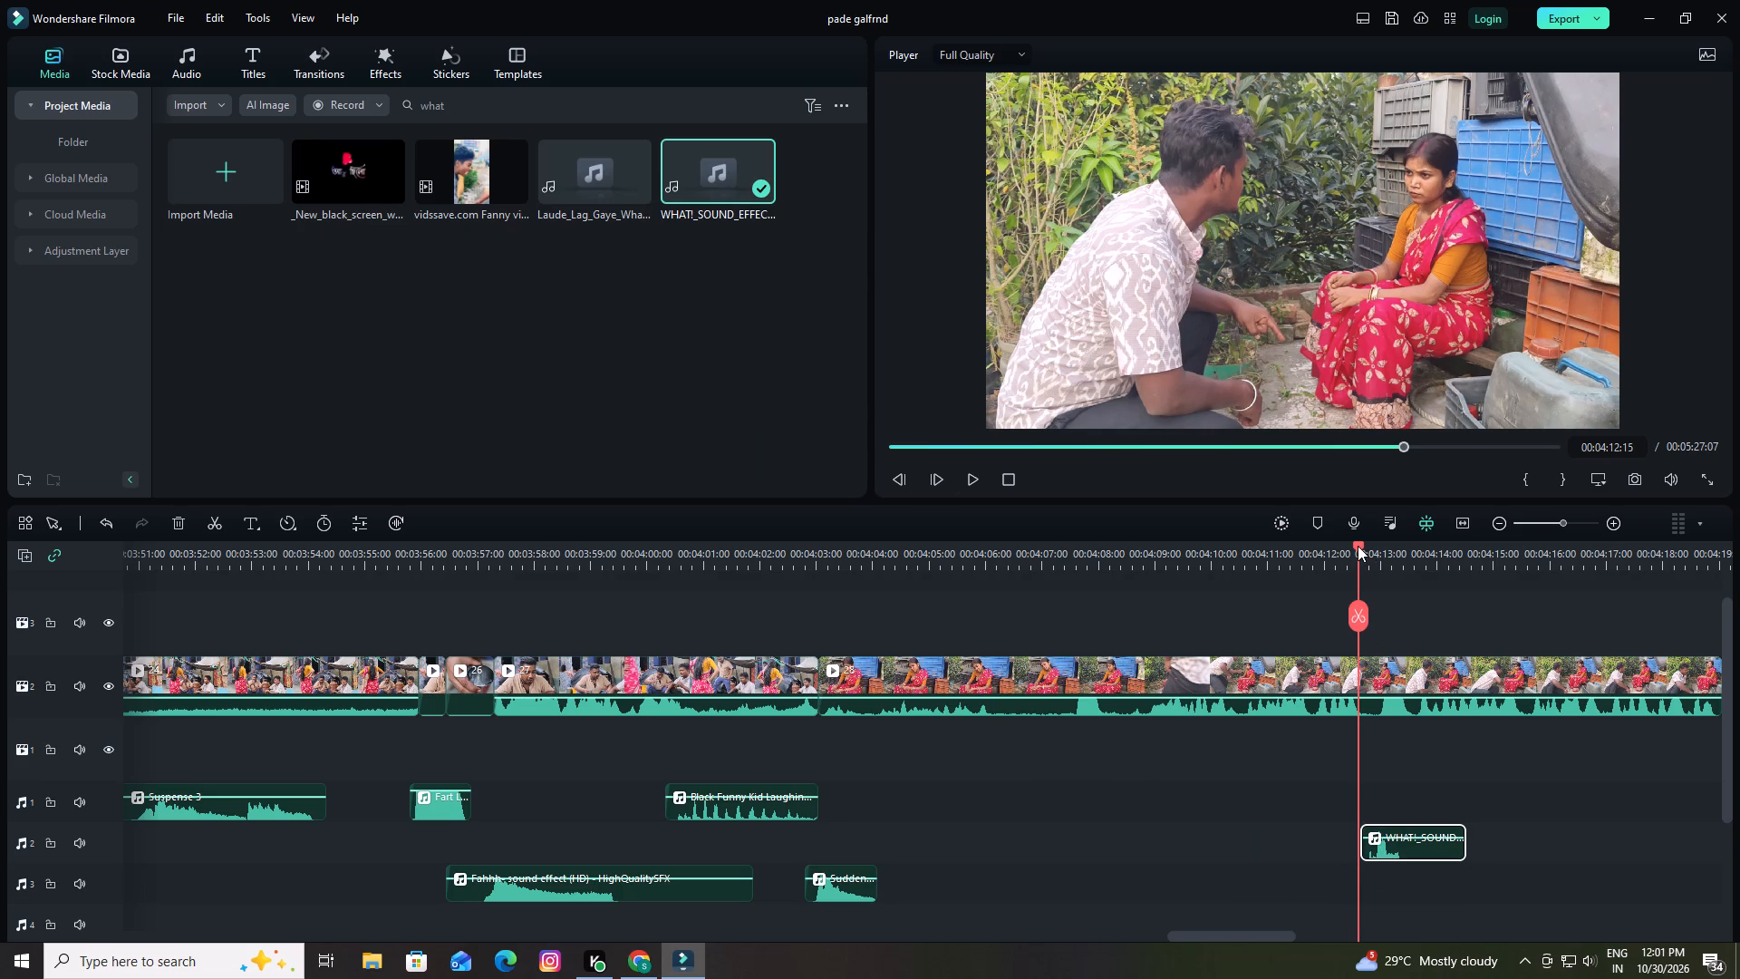
drag(1395, 853, 1368, 861)
drag(1407, 564, 1598, 557)
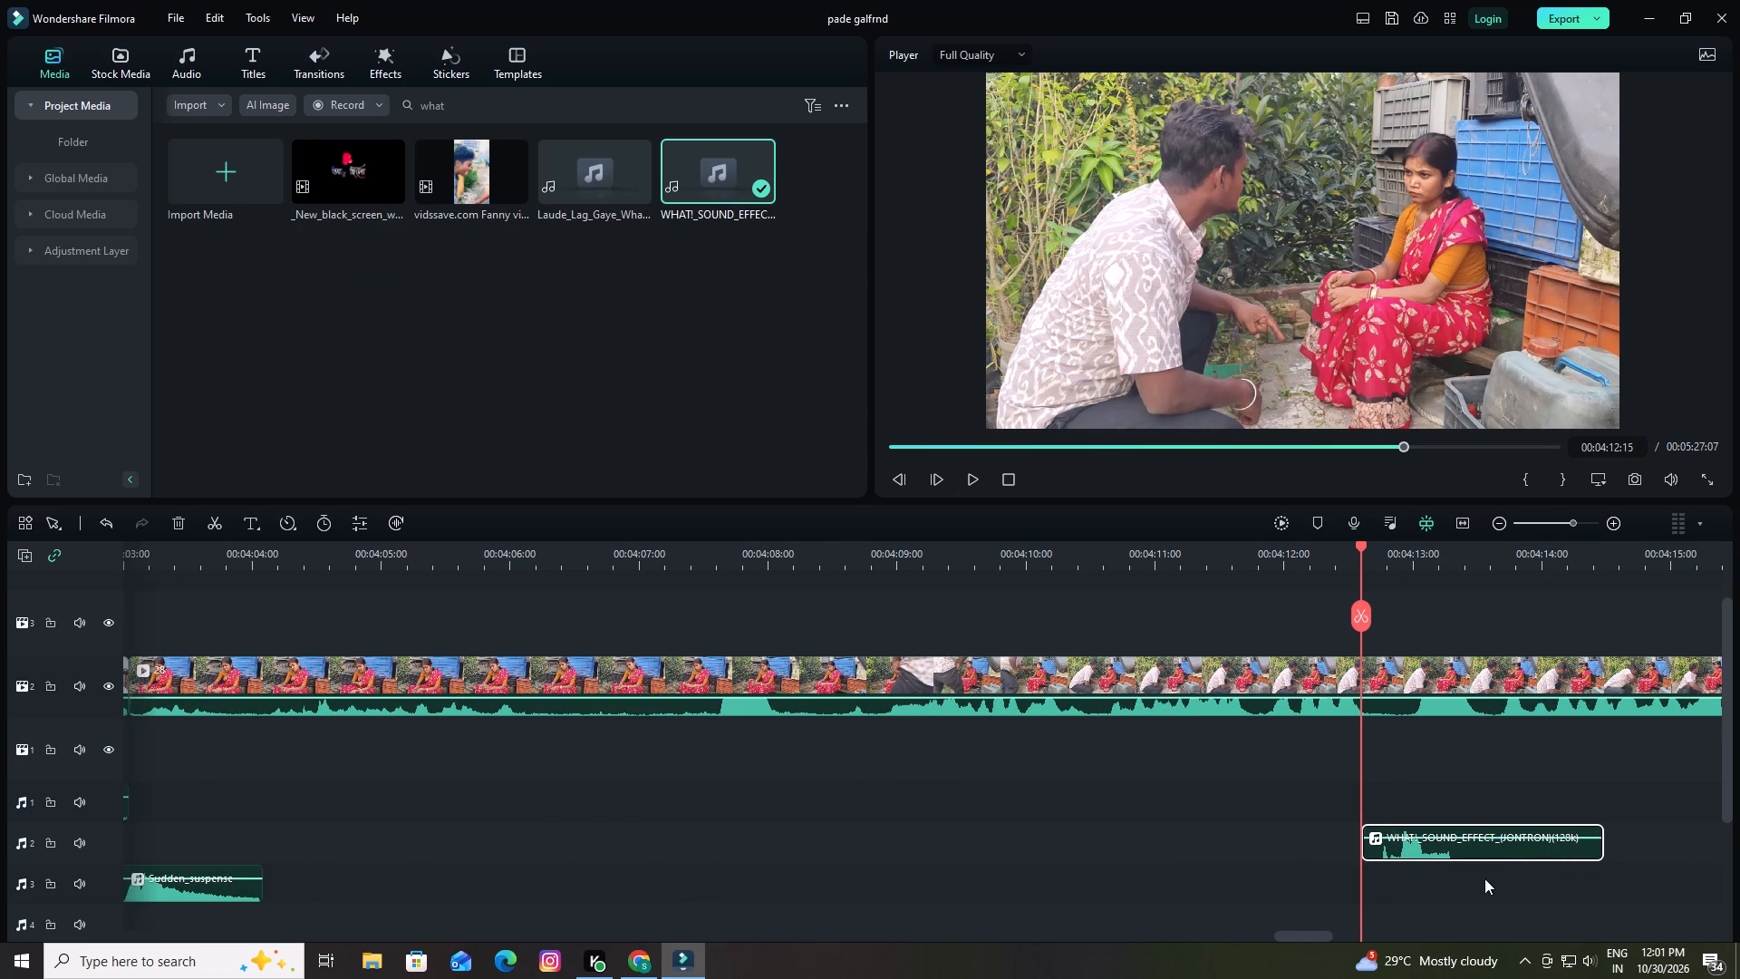
drag(1437, 855, 1403, 858)
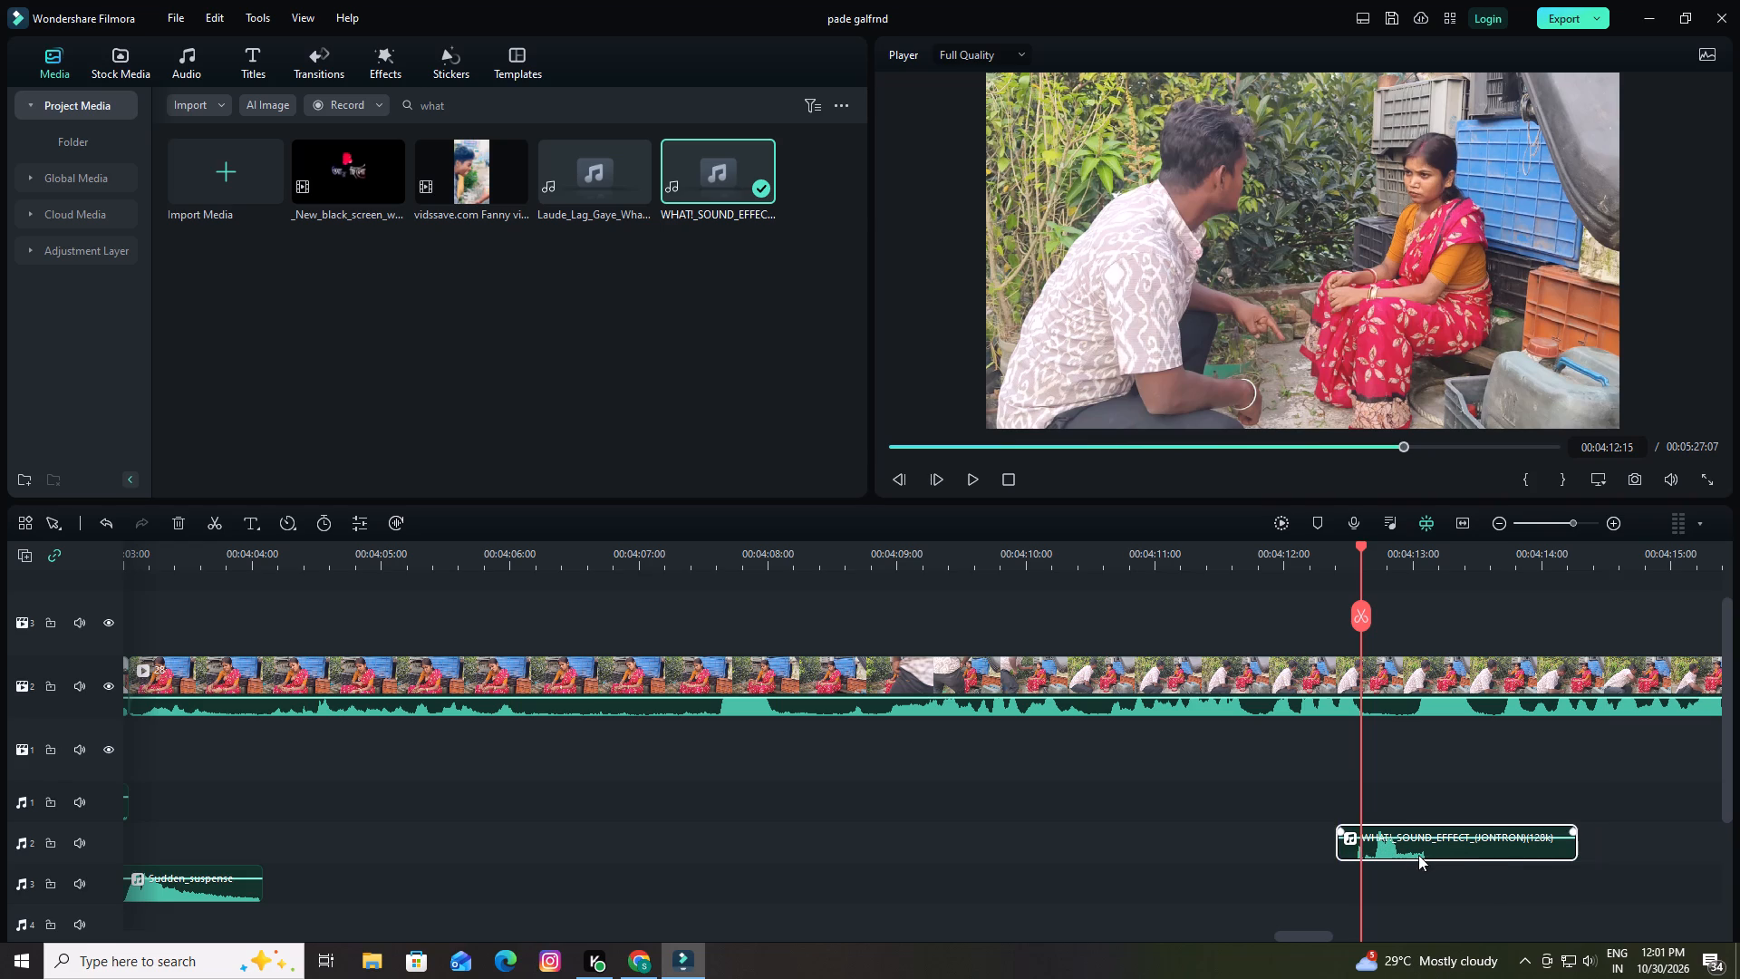
key(space)
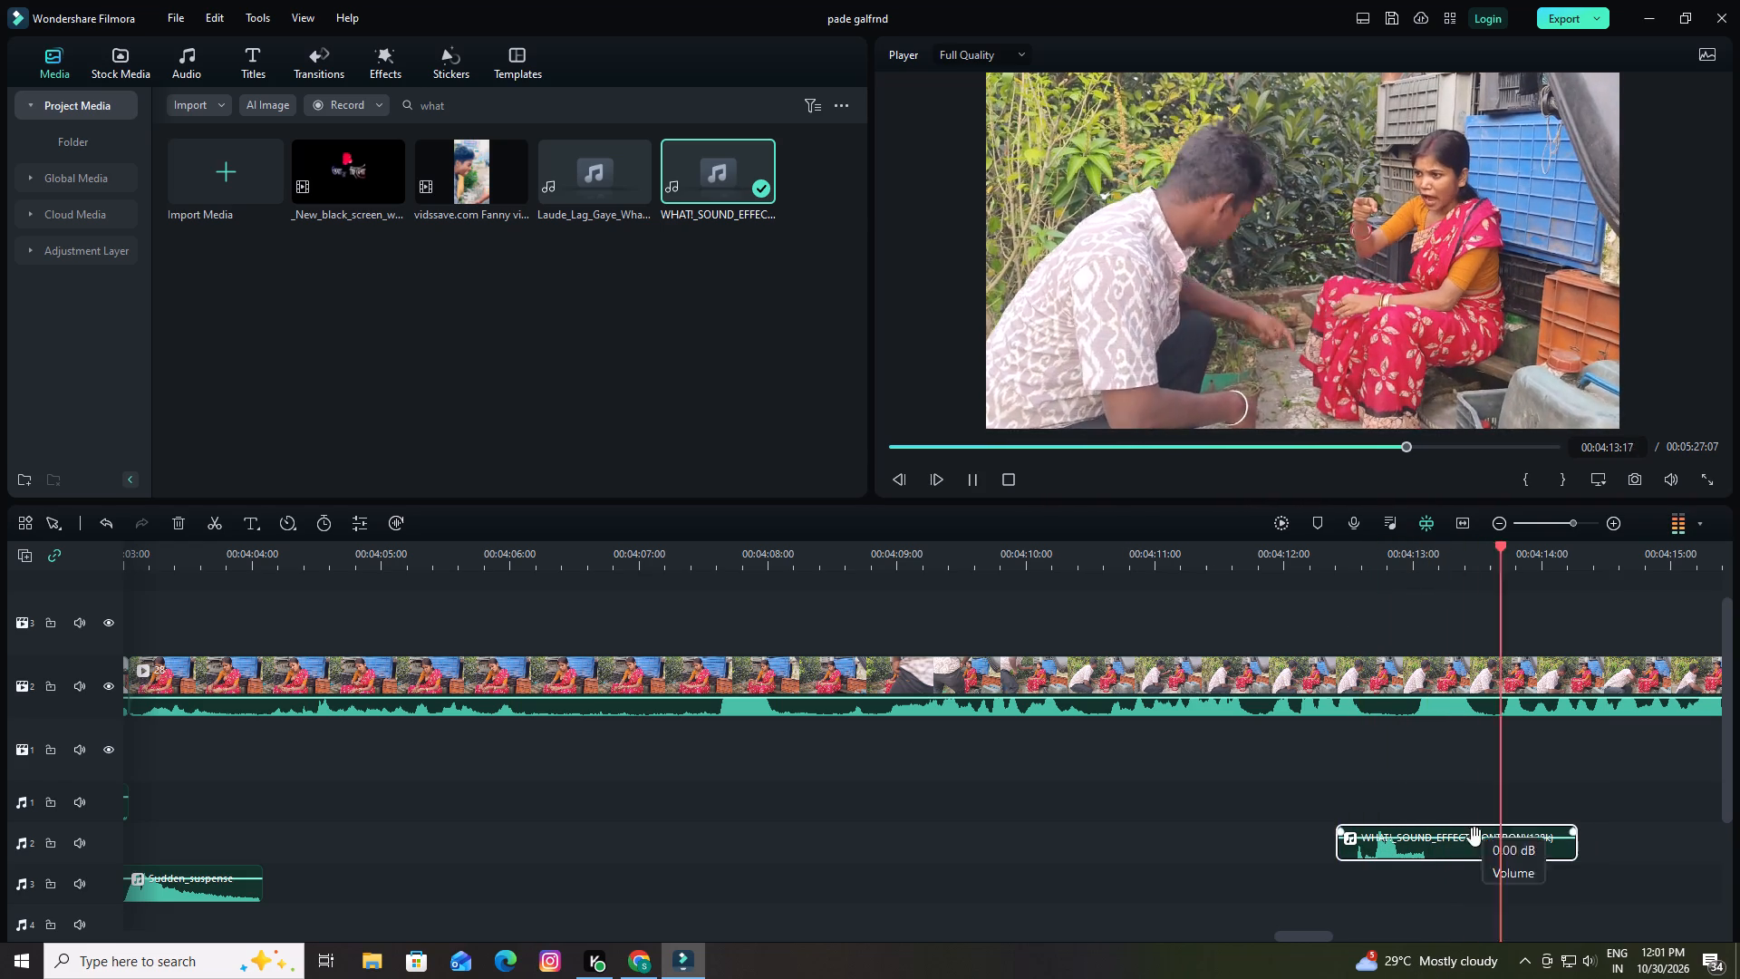
key(space)
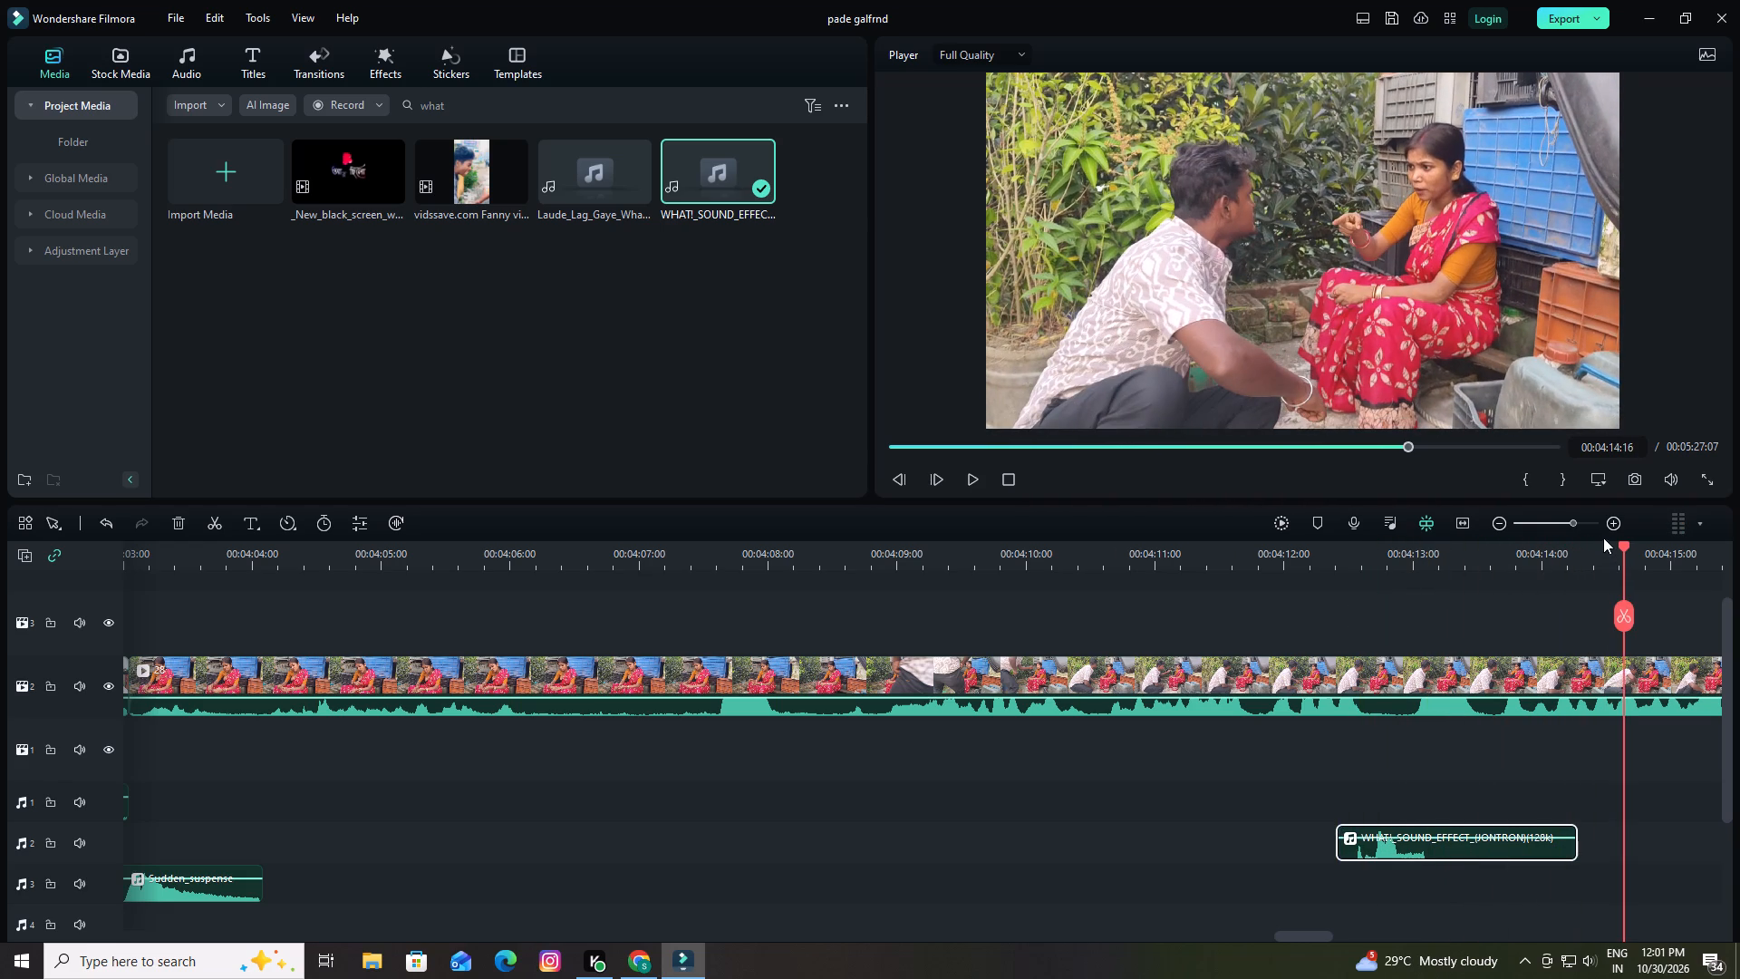
Play the scene onward from 00:04:14:16, replay the woman's close-up from about 00:04:19, and stop the playhead at 00:04:24:12.
drag(1580, 557, 642, 586)
drag(795, 557, 1387, 568)
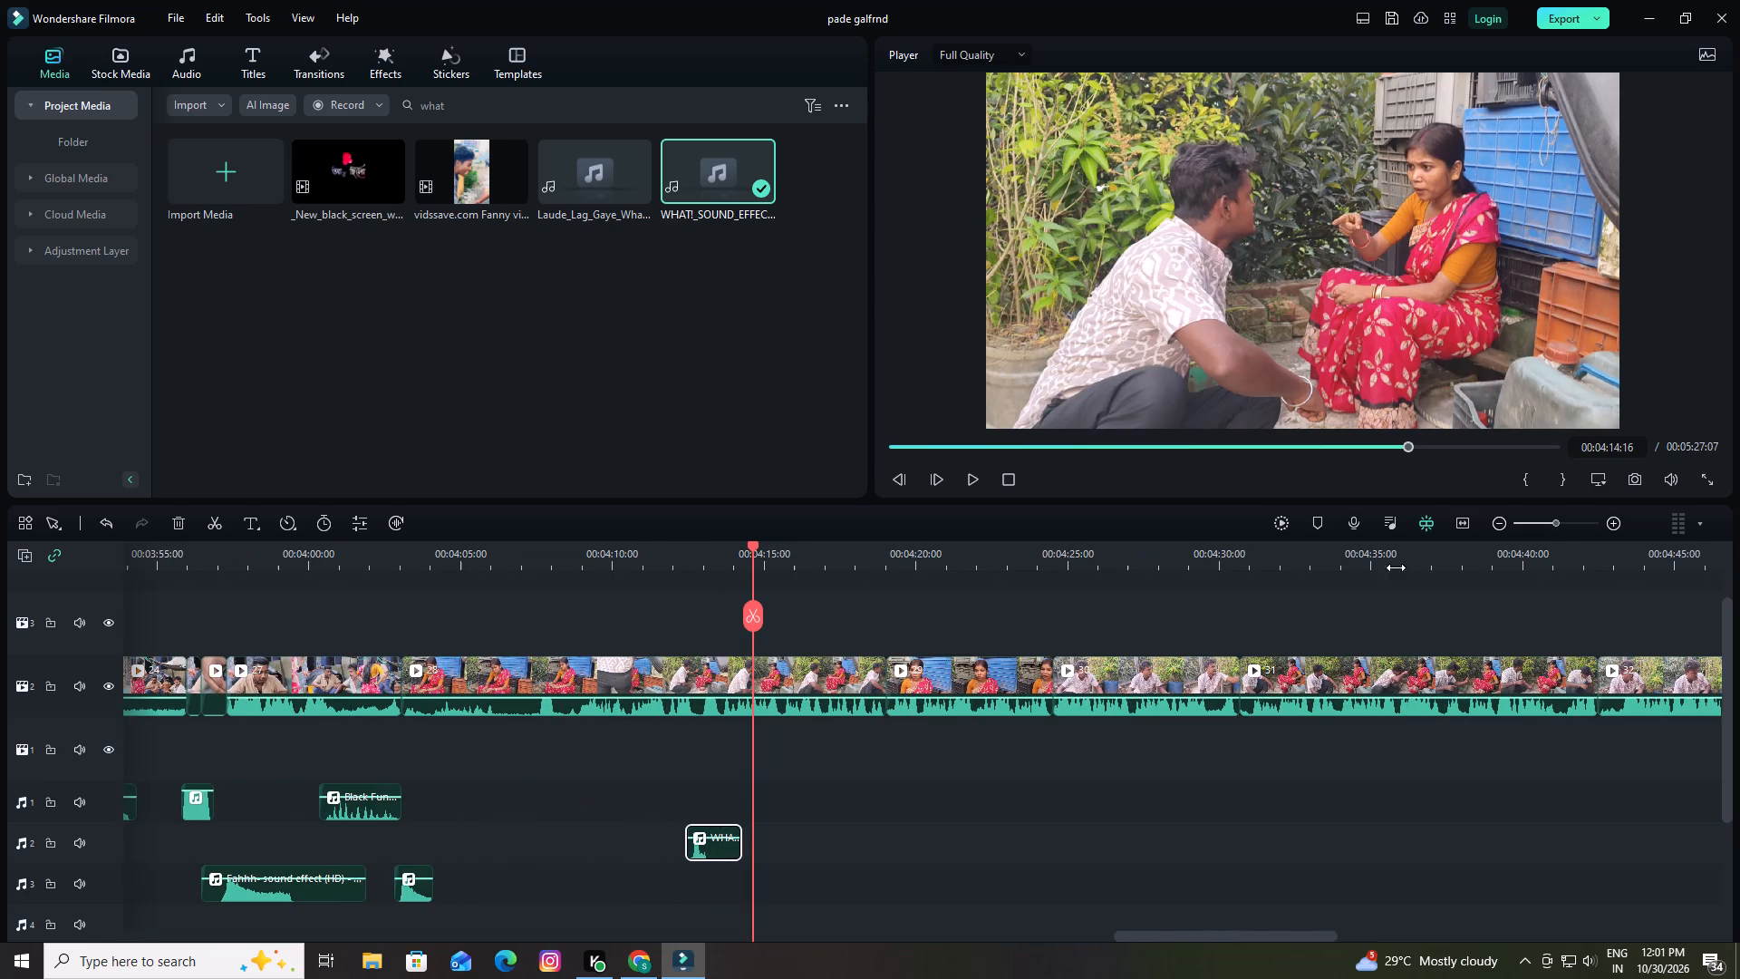
key(space)
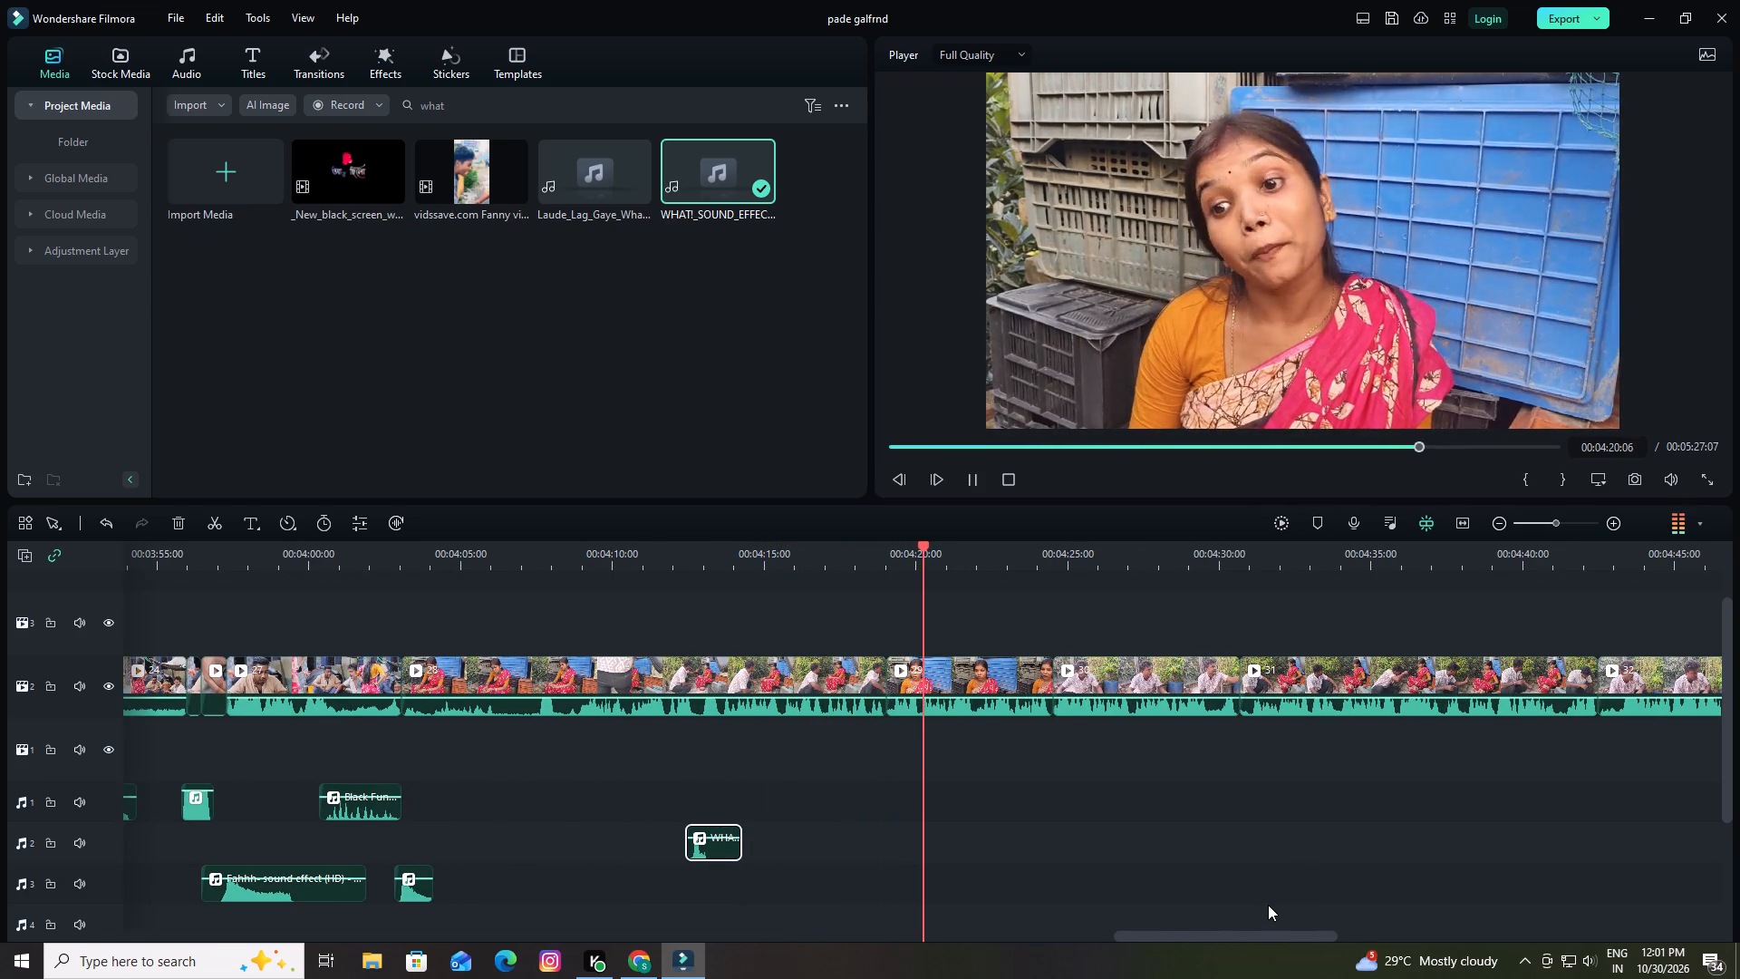
key(space)
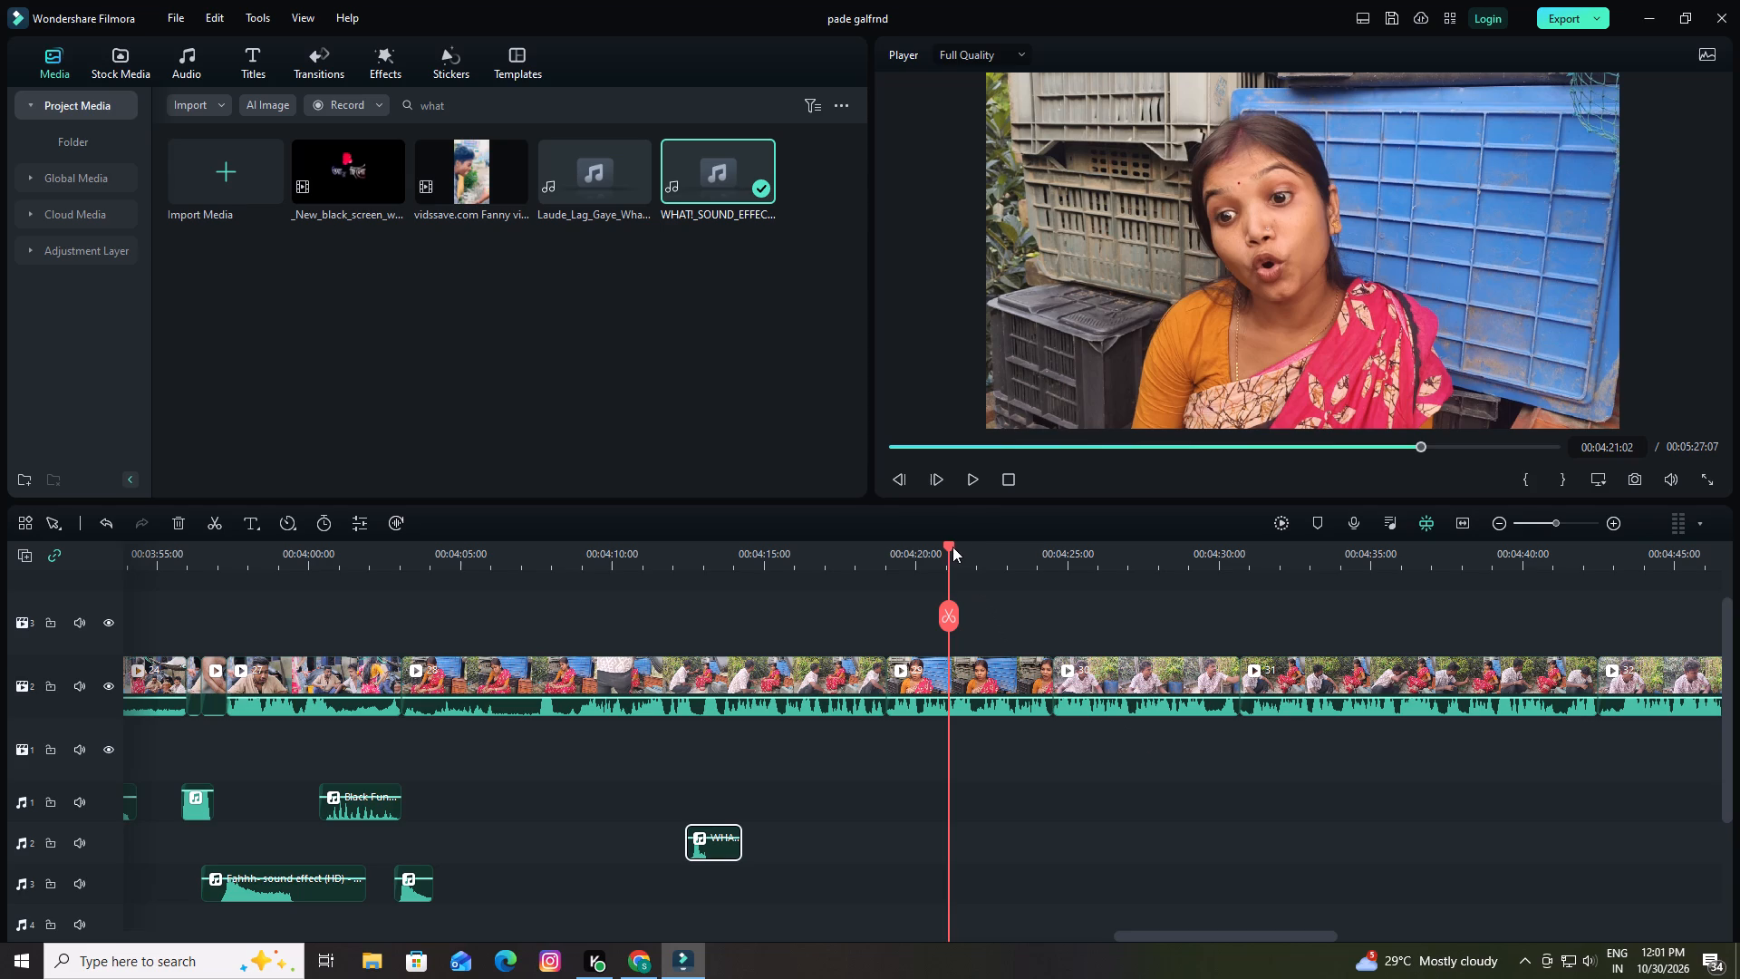
drag(952, 546, 876, 560)
key(space)
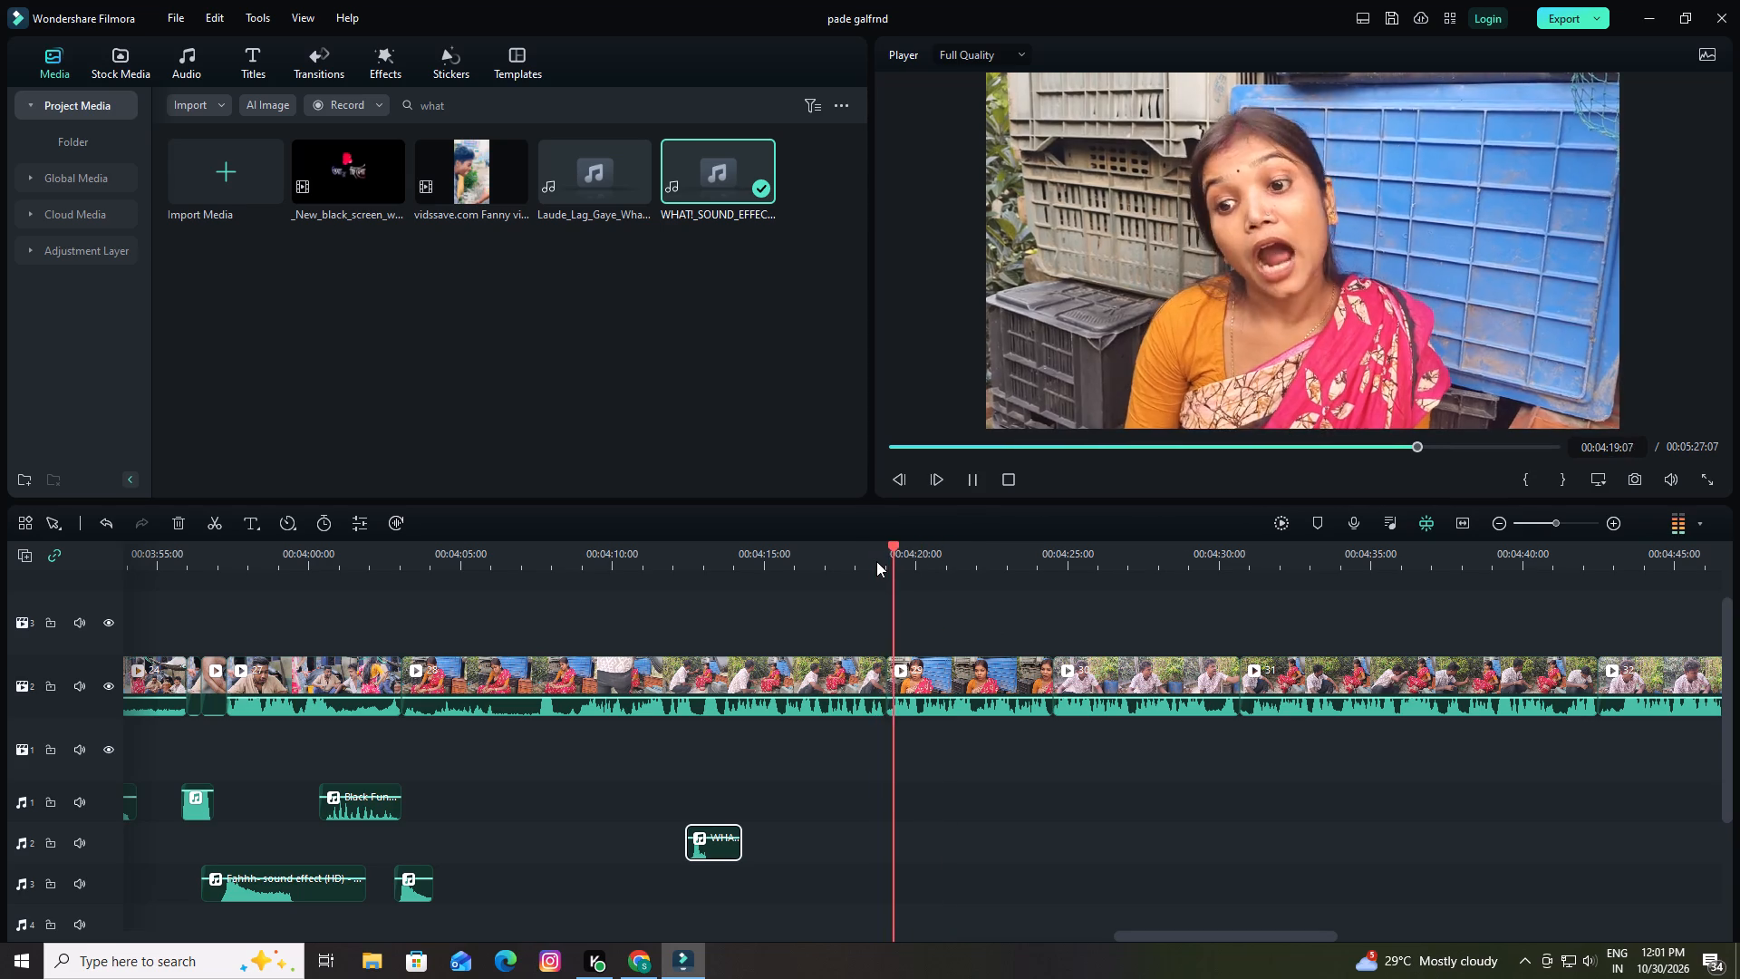
key(space)
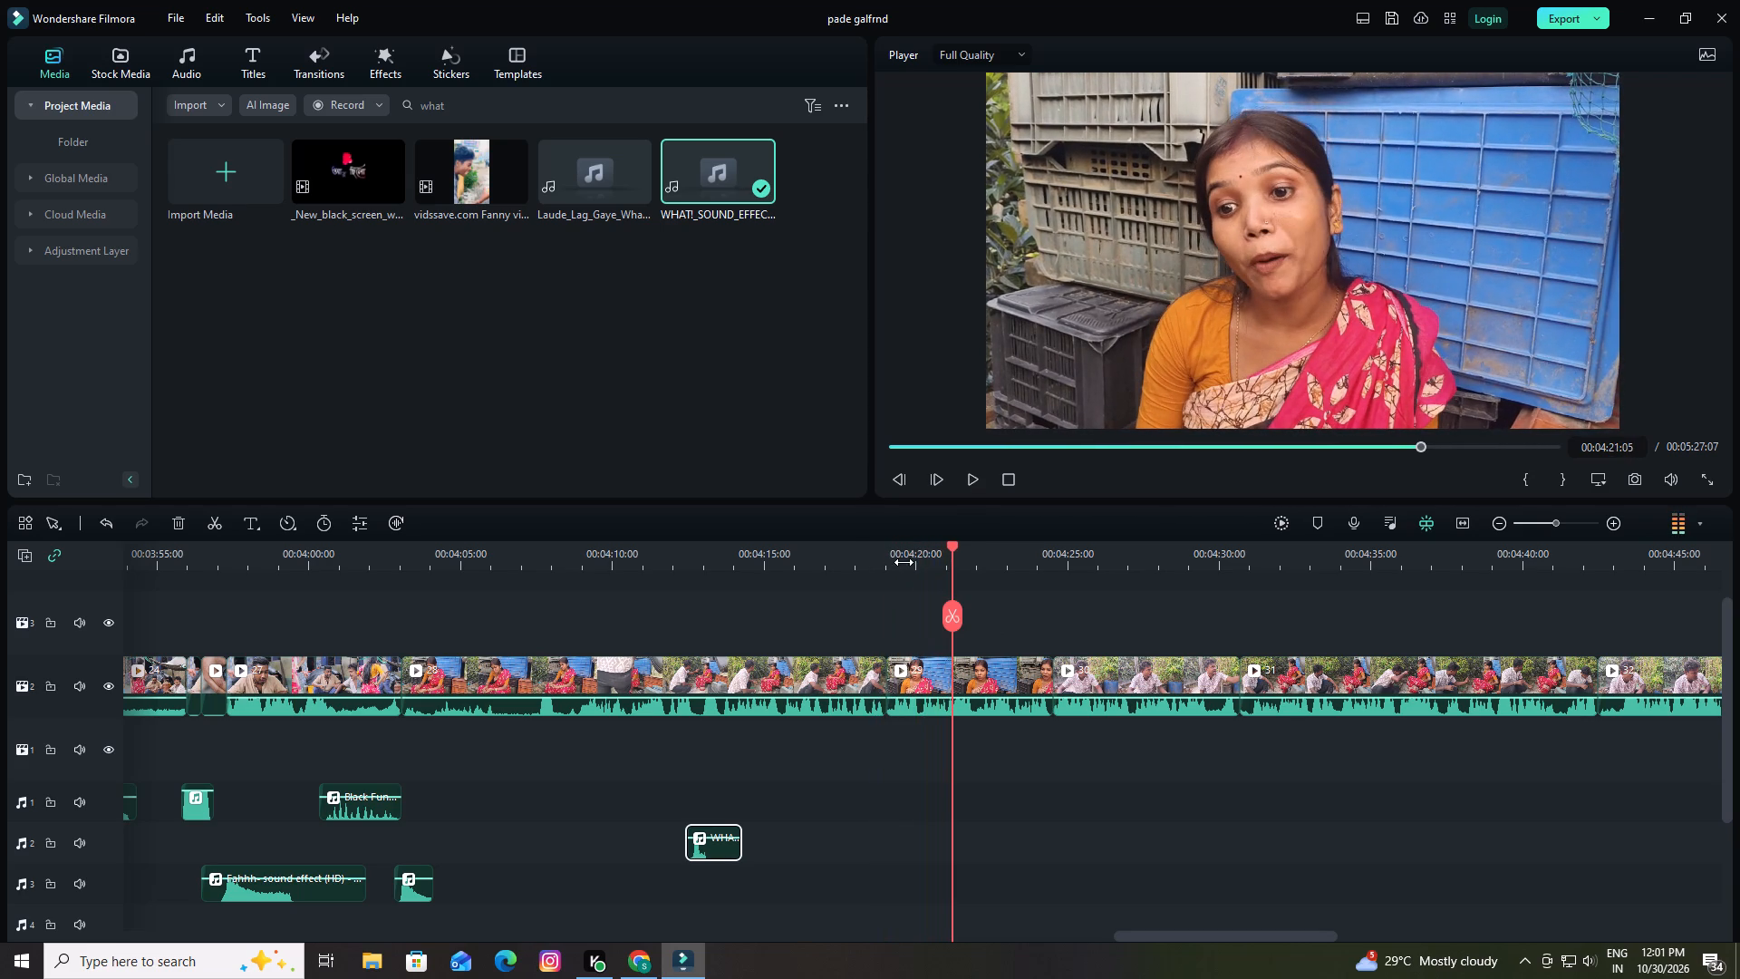
drag(954, 543, 886, 566)
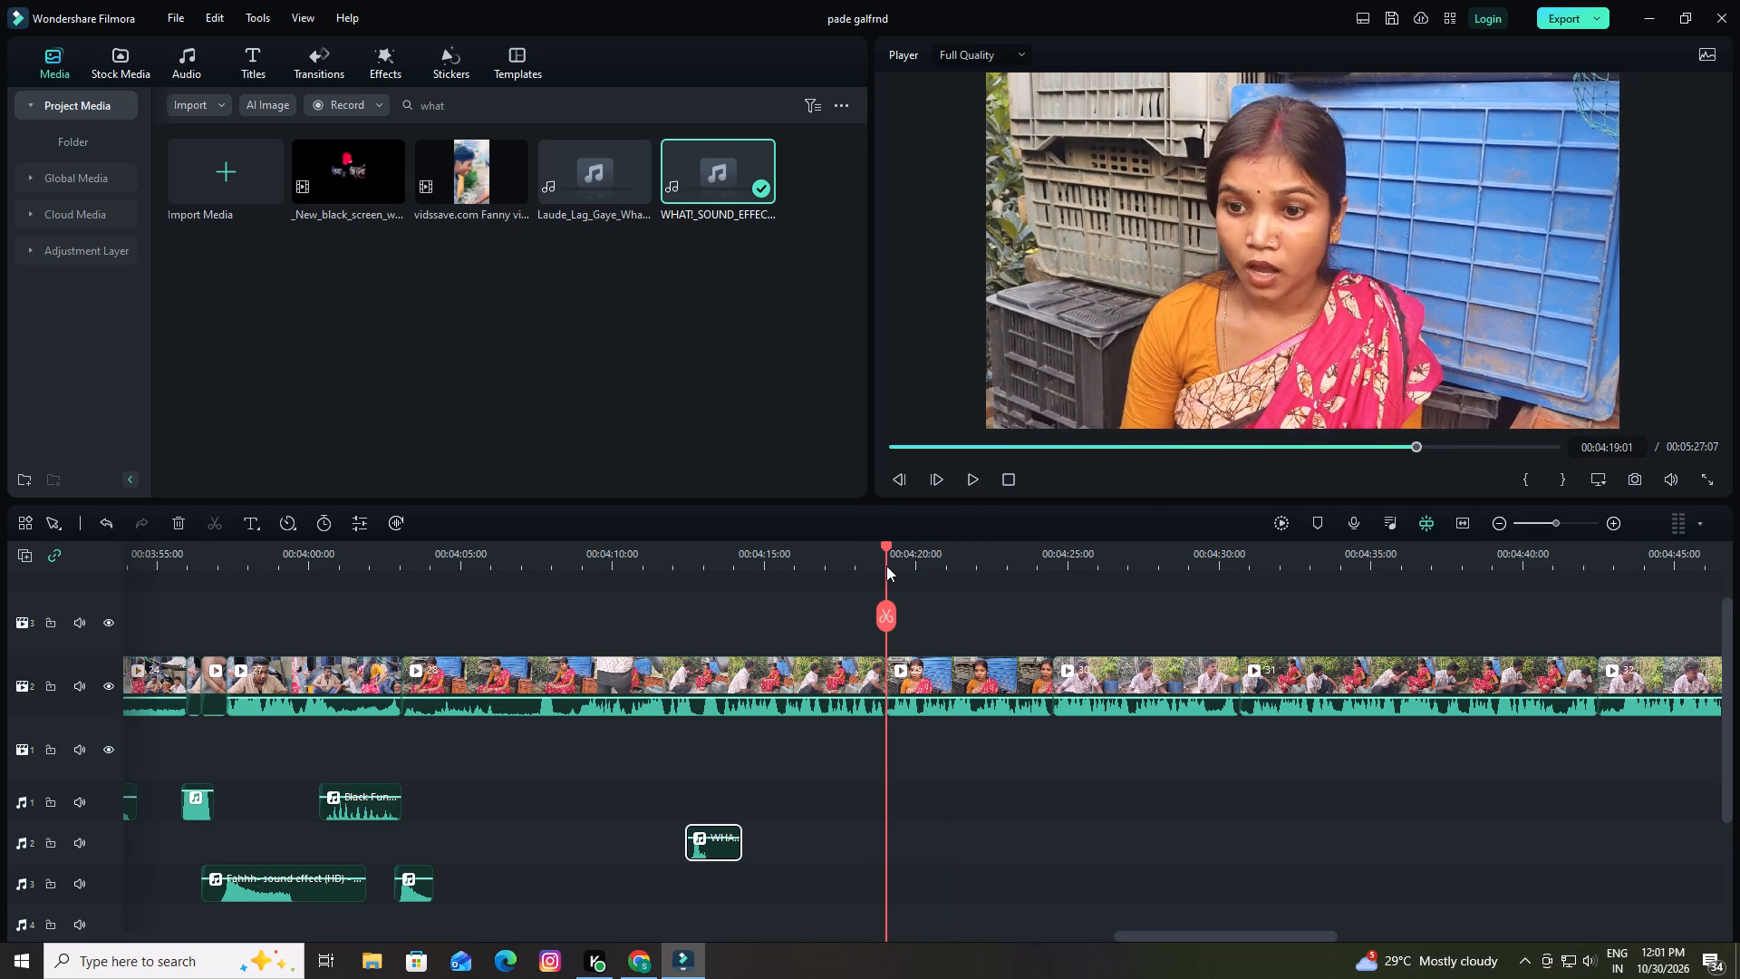
drag(886, 566, 880, 568)
drag(926, 557, 992, 567)
key(space)
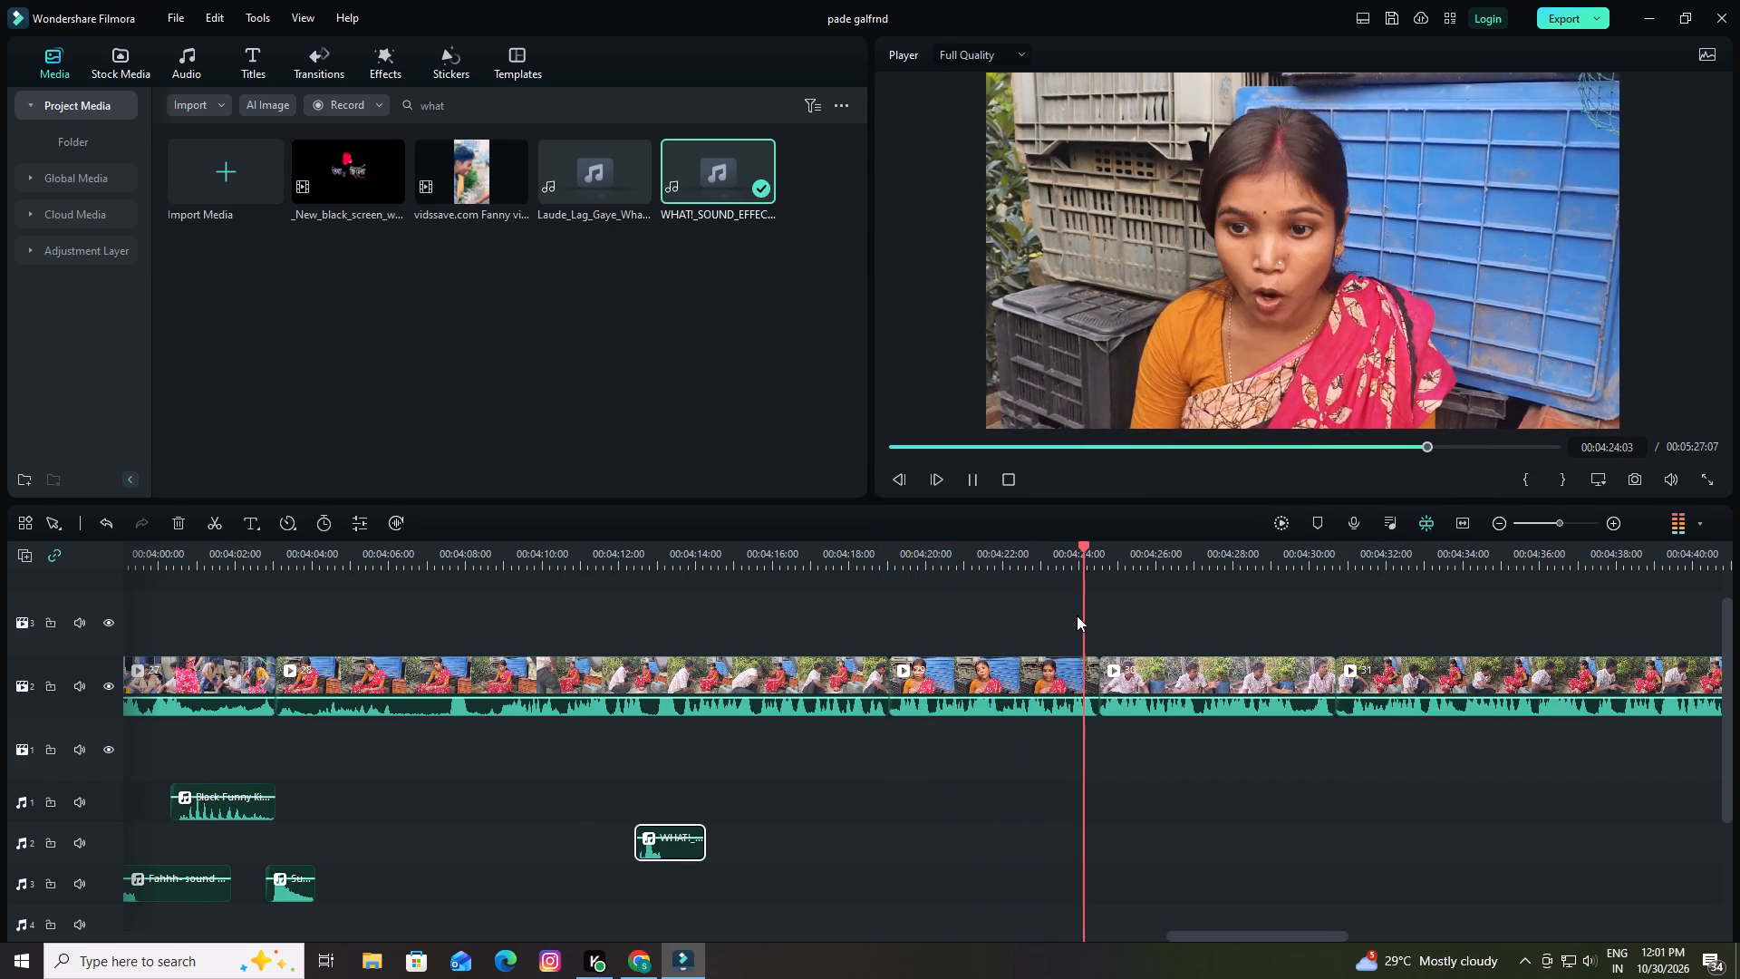
key(space)
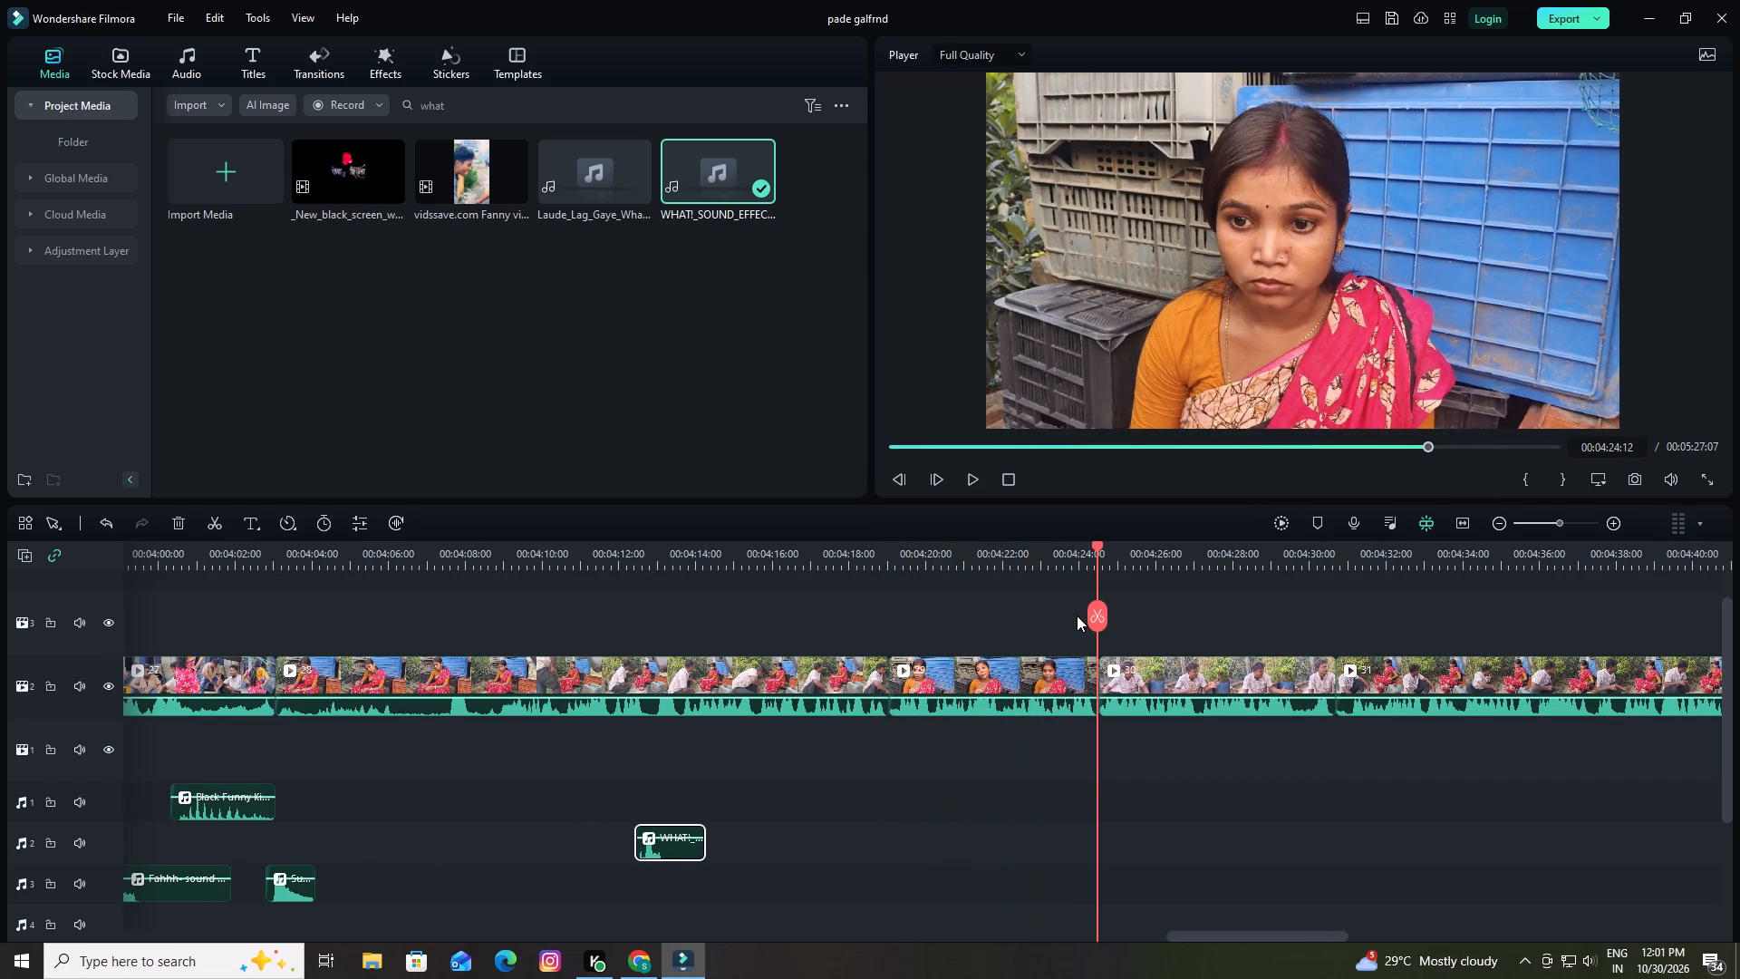
Replace the "what" media search with "su" and place Sudden_suspense on audio track 1, ending at the playhead at 00:04:24:12.
click(755, 101)
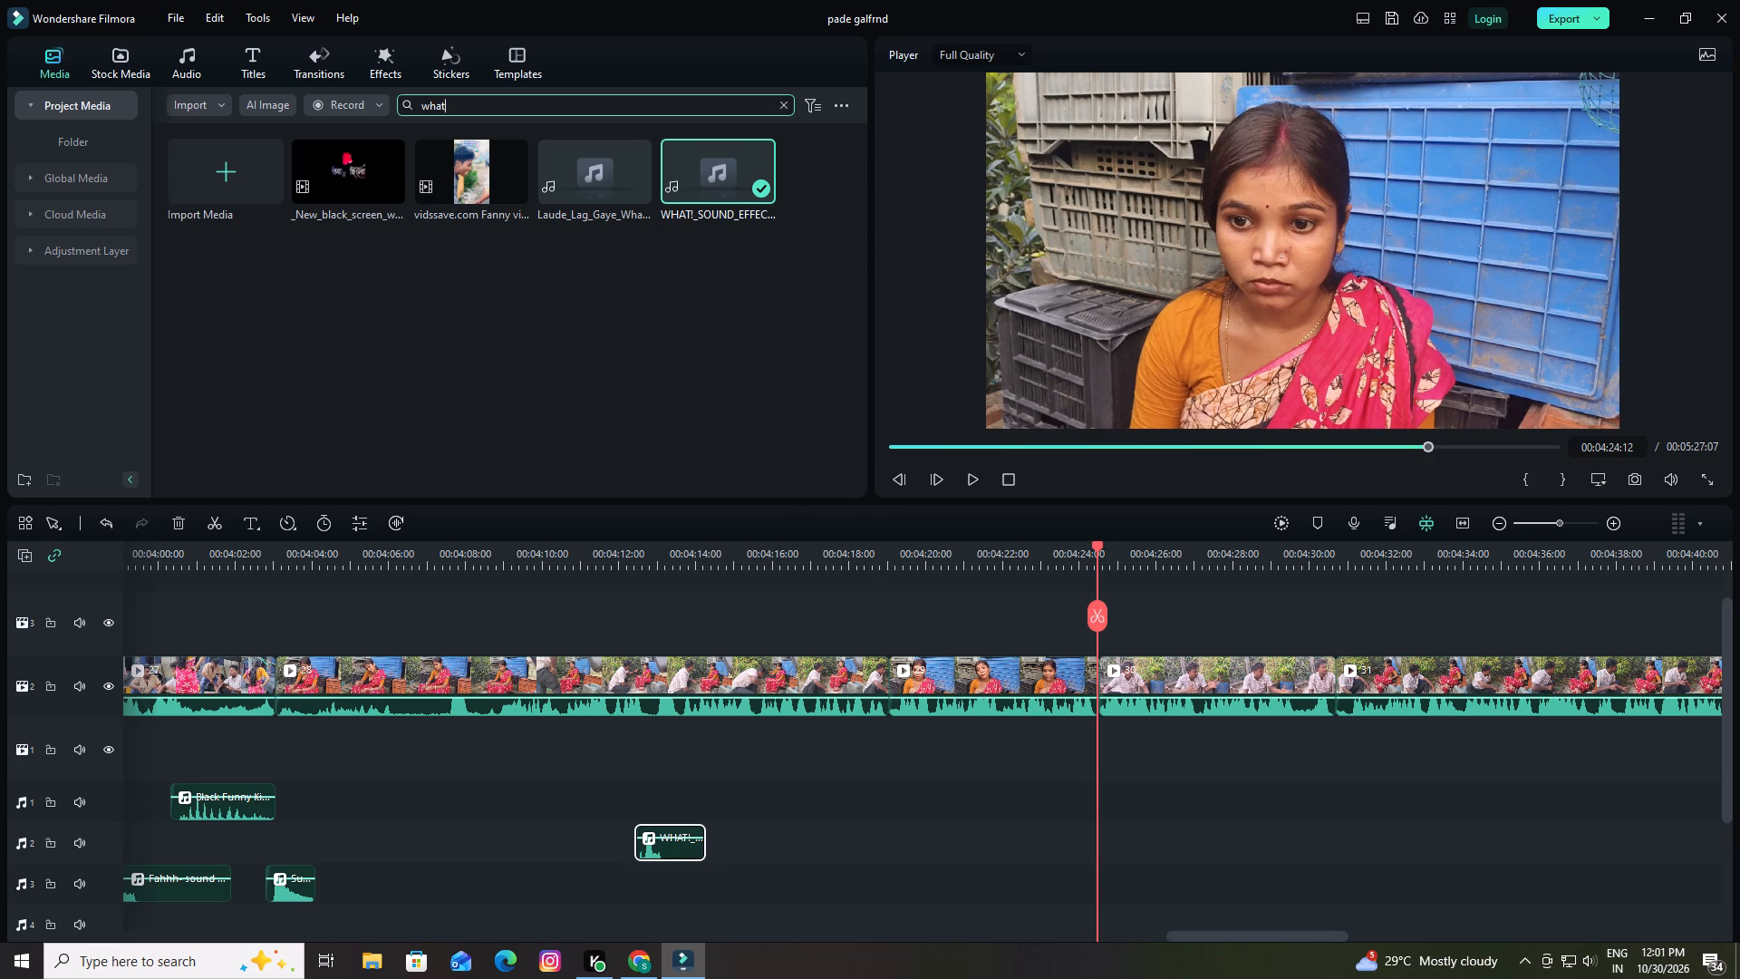
click(779, 106)
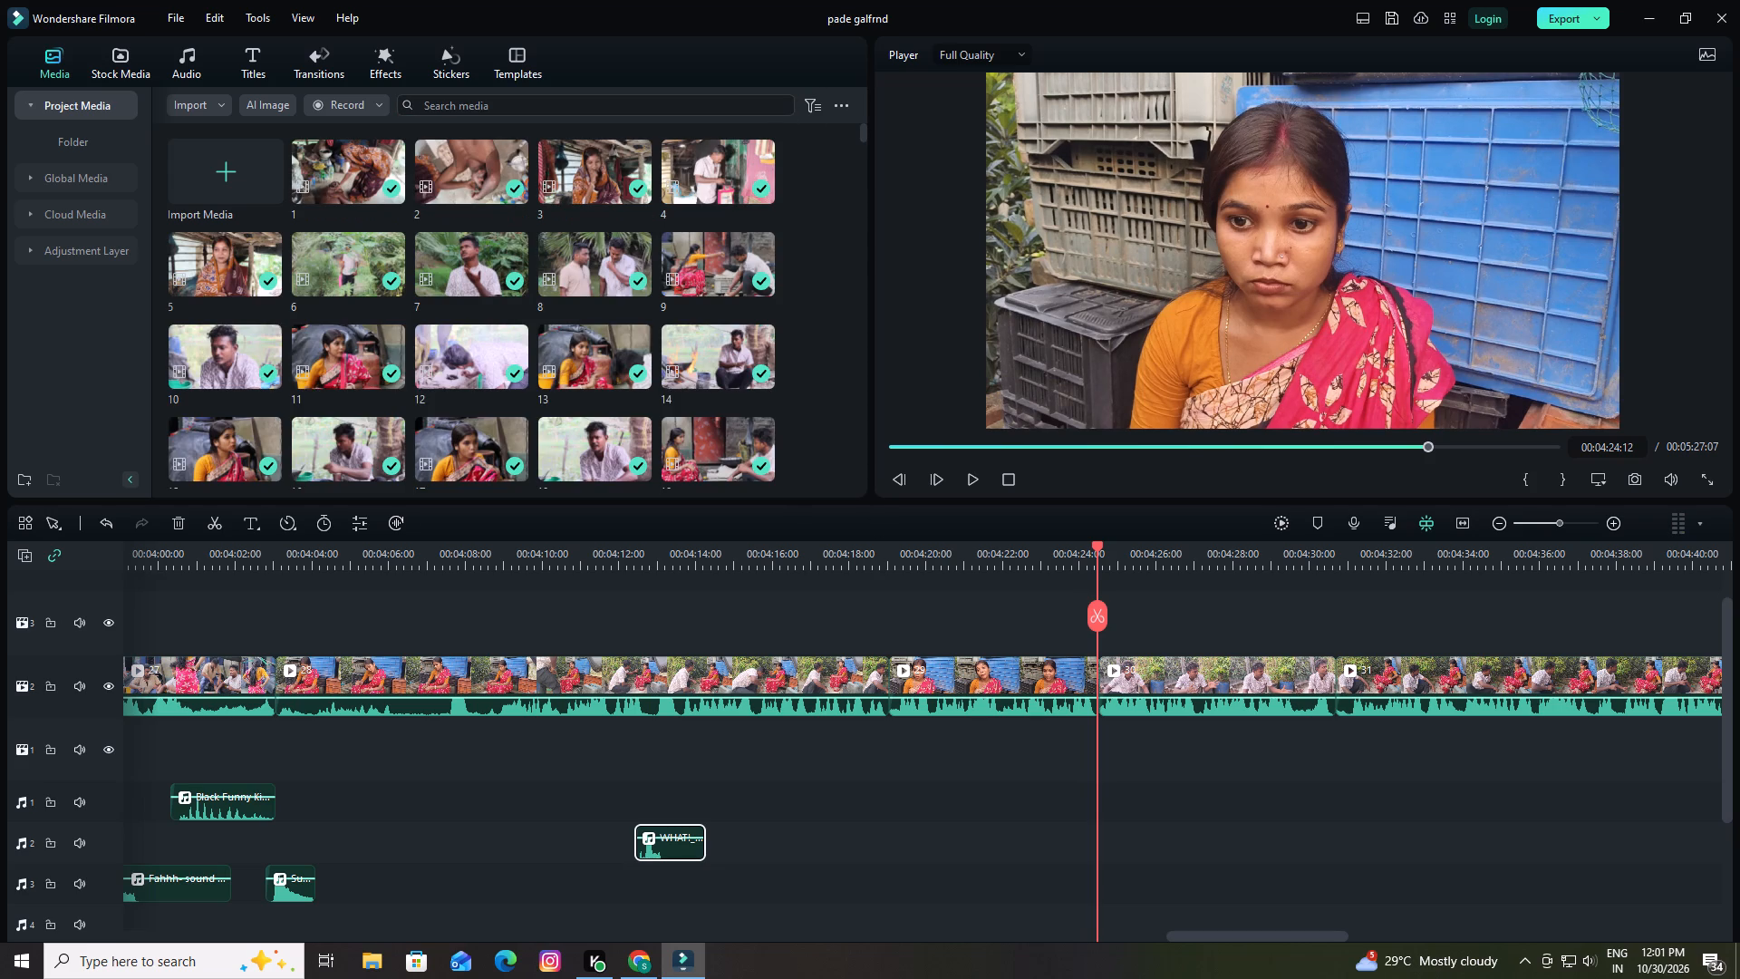
key(s)
key(u)
key(Return)
click(590, 107)
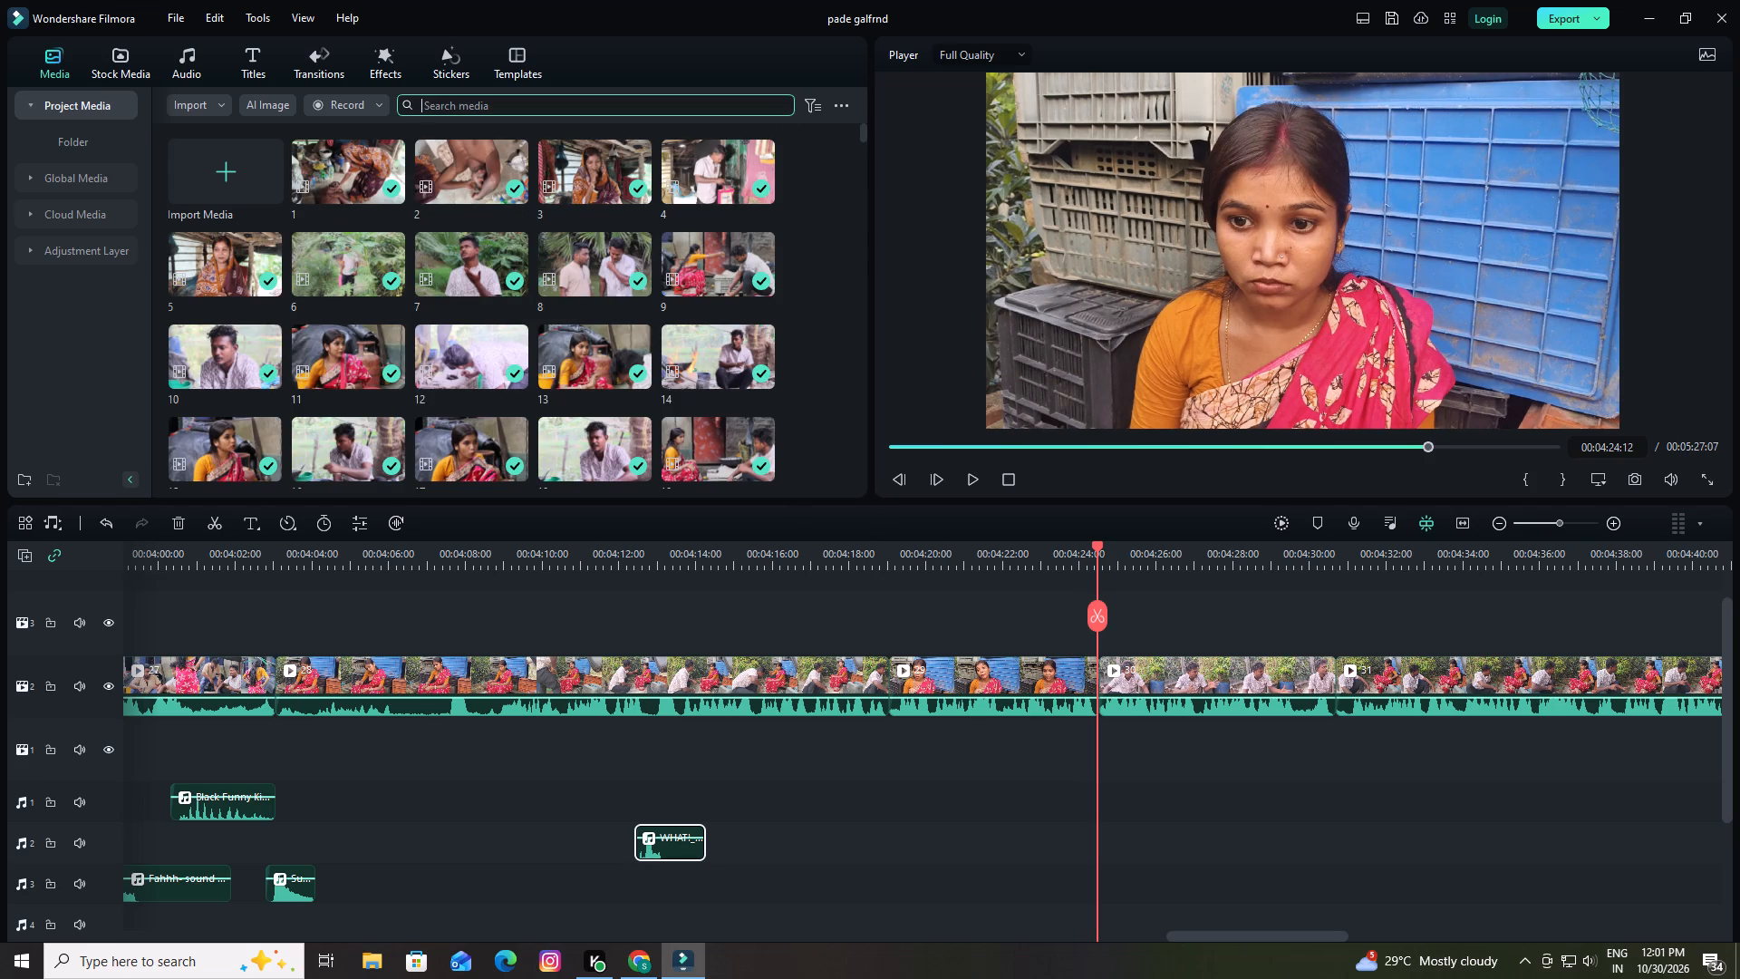
key(s)
key(u)
key(Return)
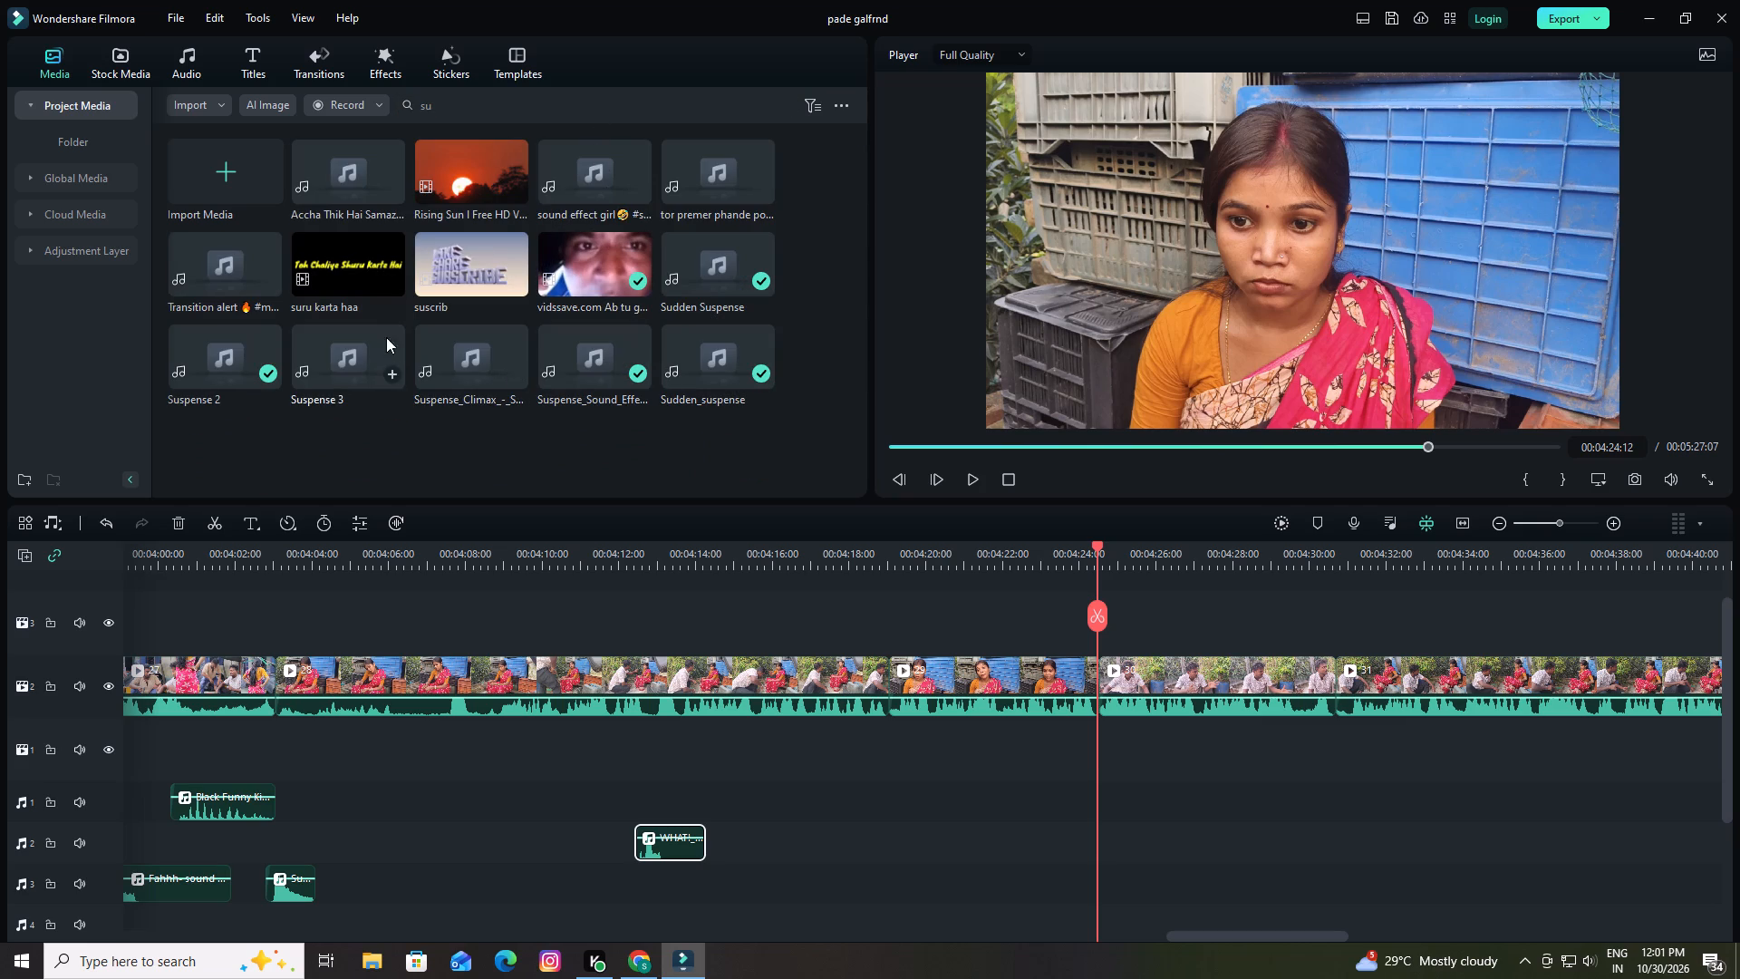
drag(692, 373, 1068, 760)
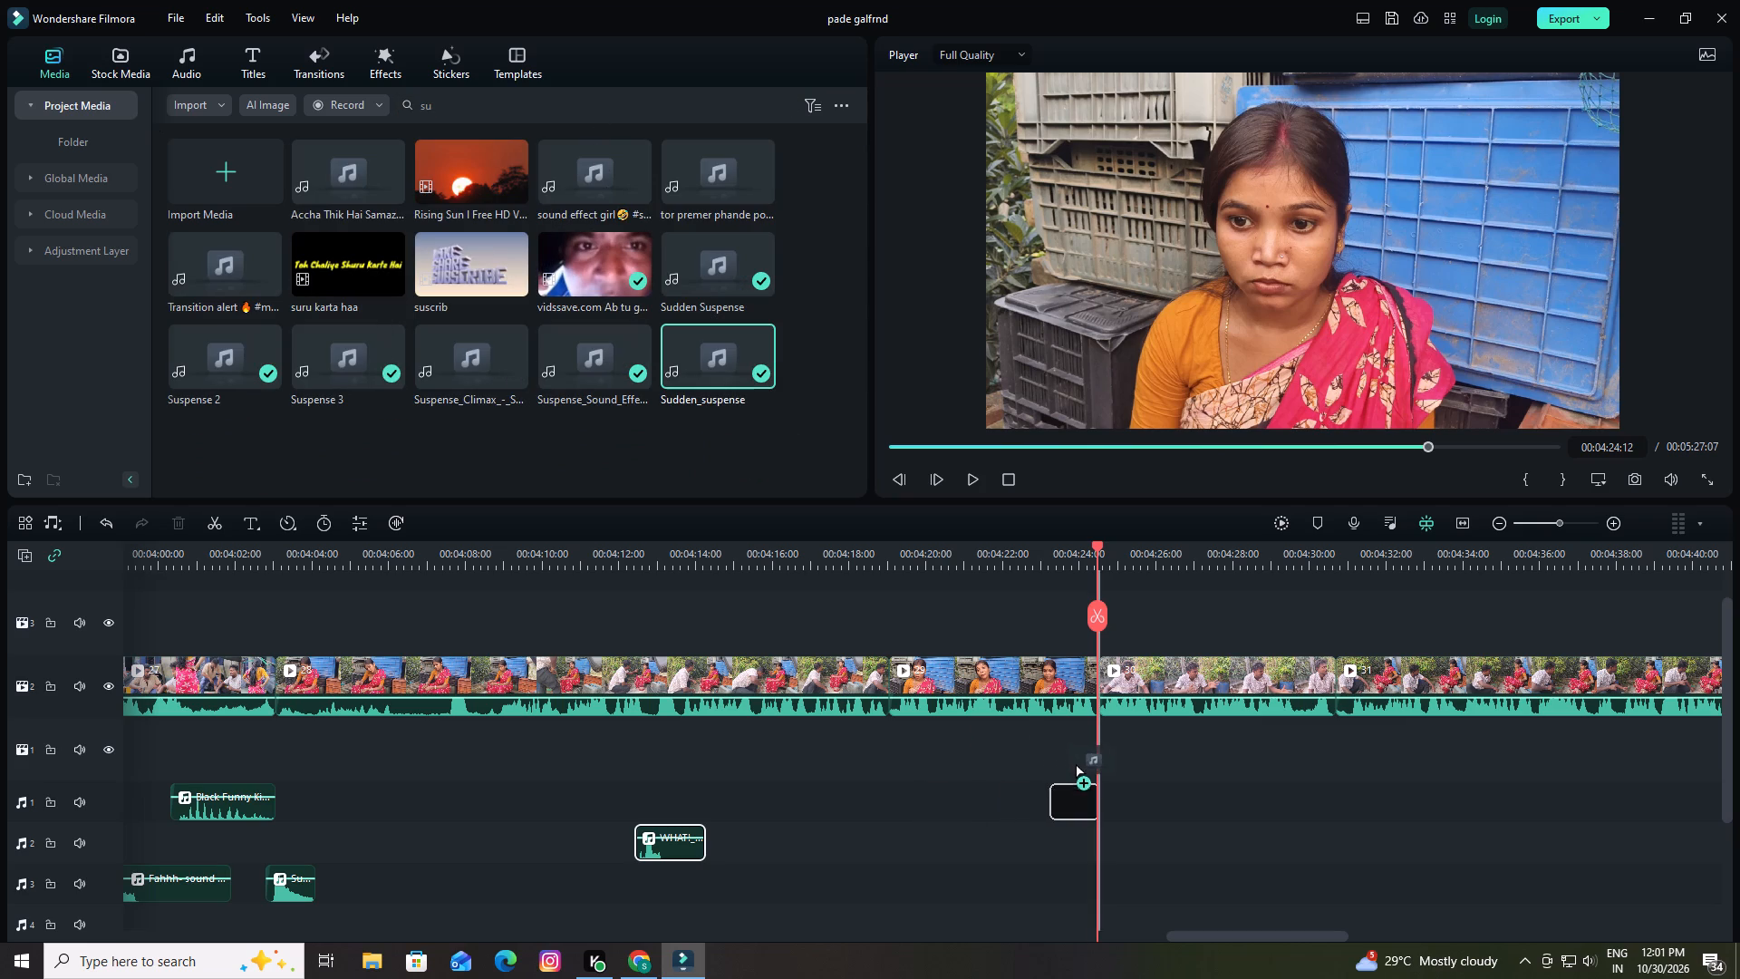
Drop Sudden_suspense on audio track 1, align its start to 00:04:24:08 and play it through to 00:04:26:23.
drag(1068, 760, 1091, 769)
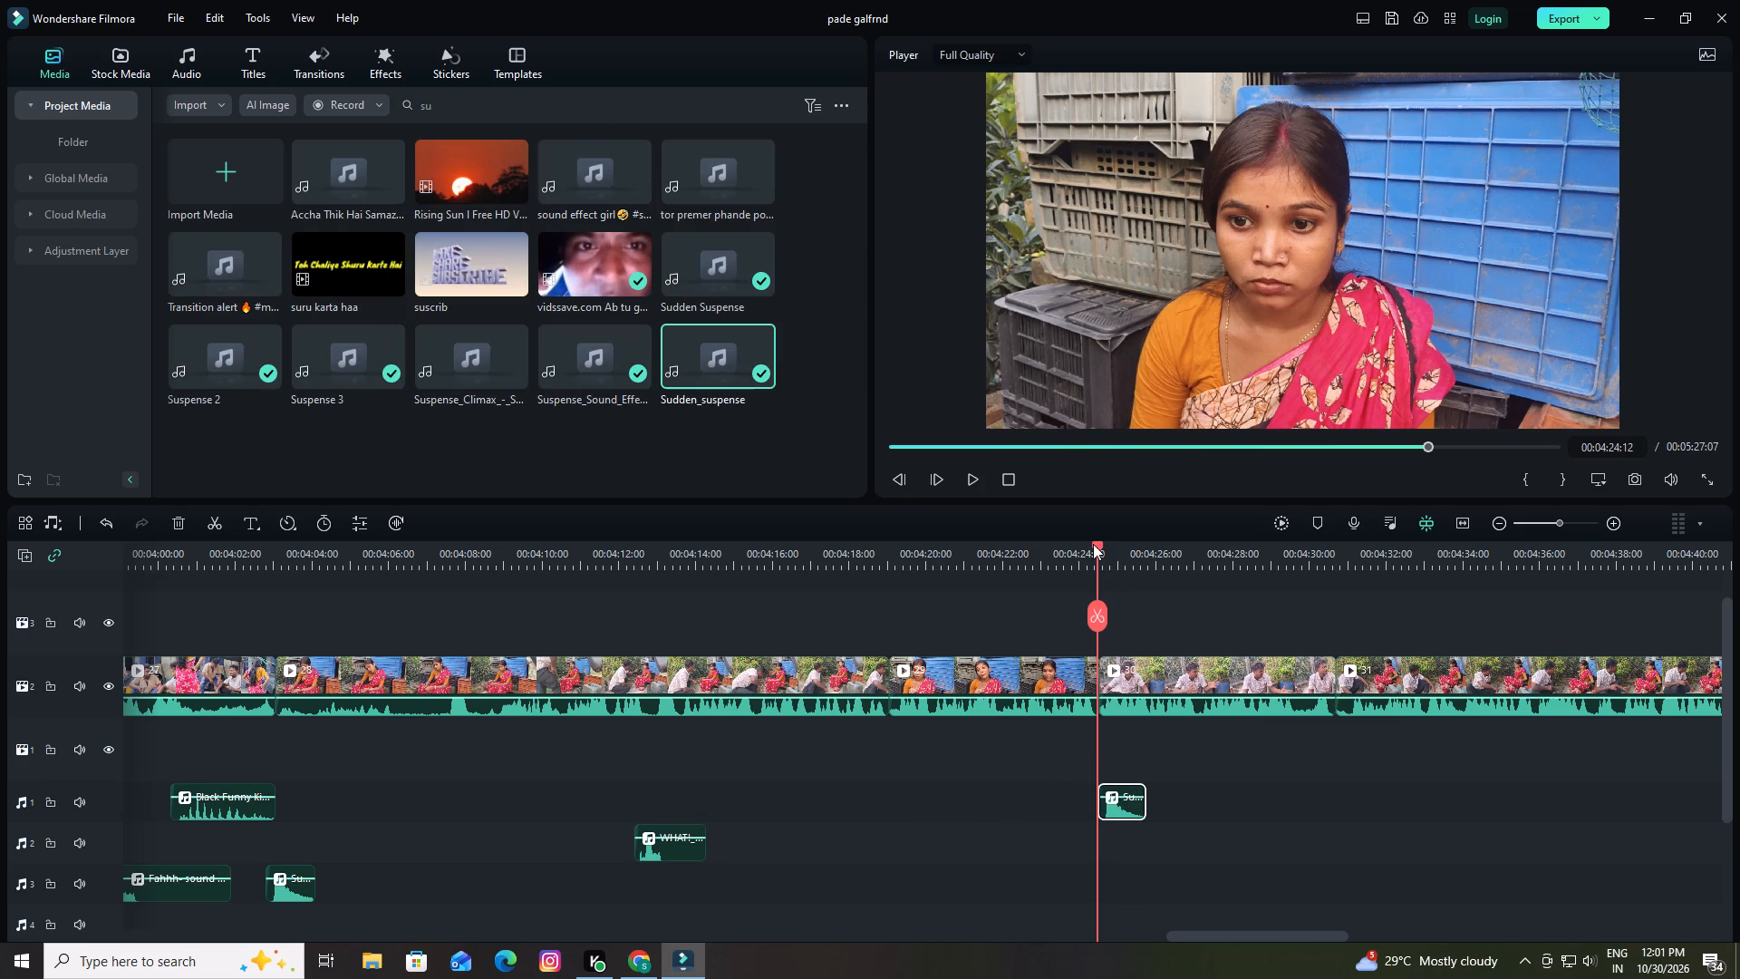
drag(1093, 545, 1069, 558)
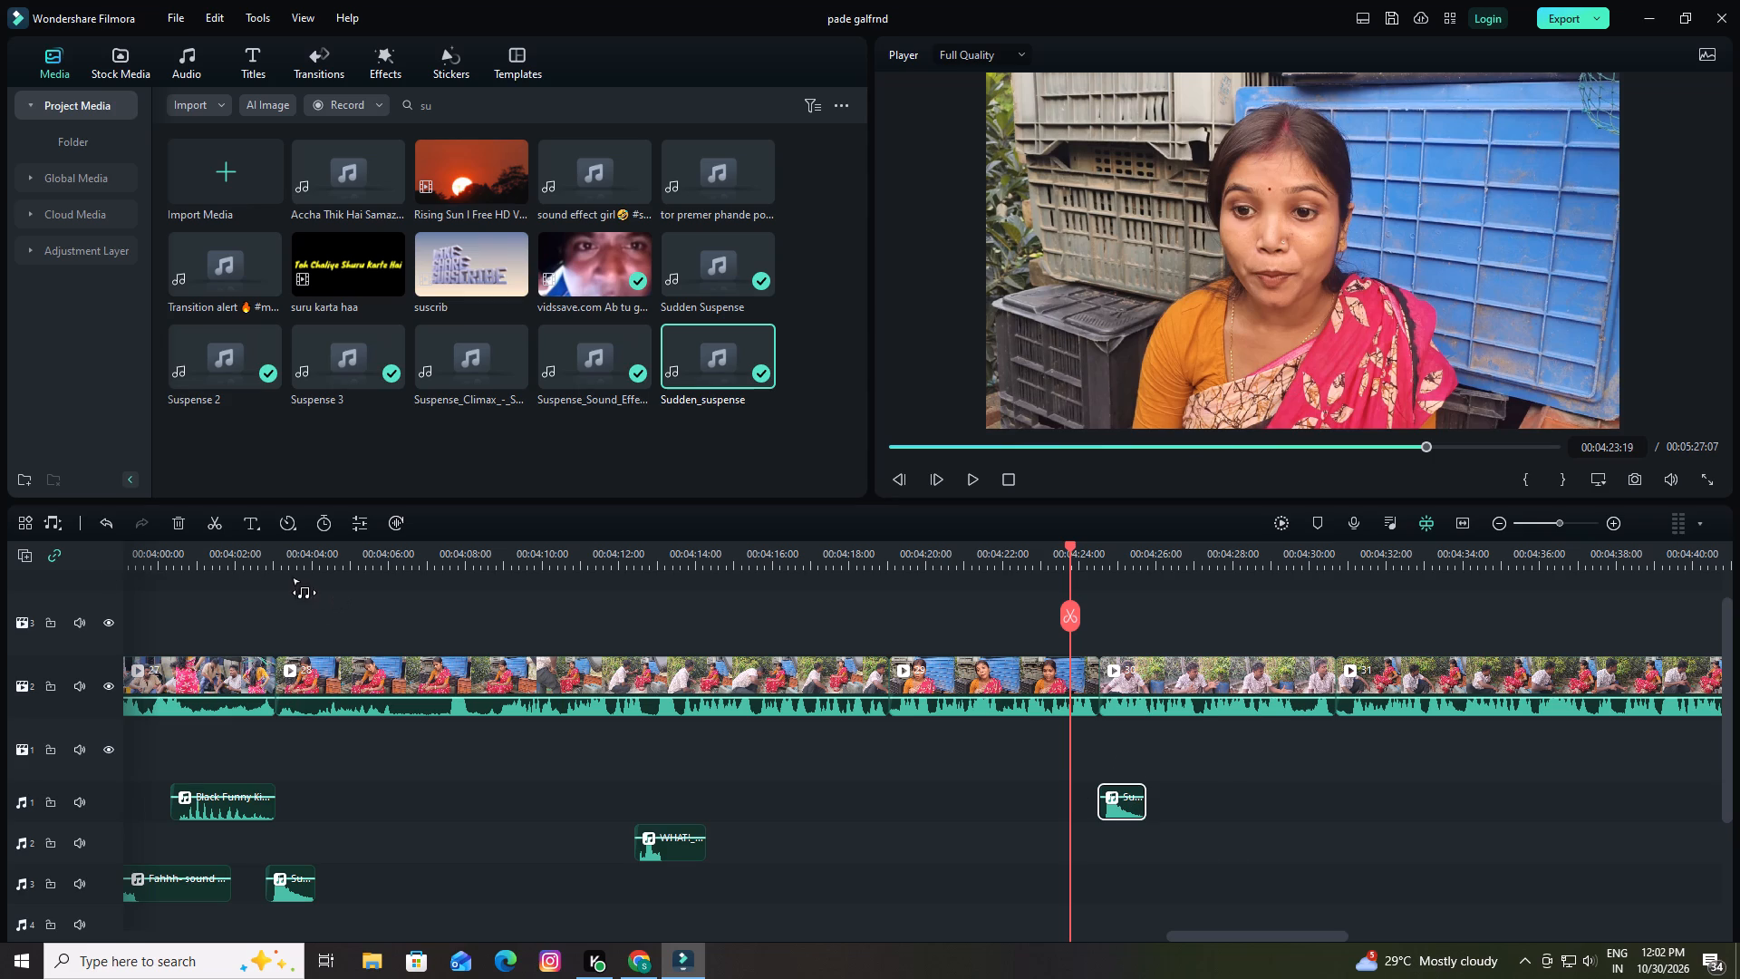
click(53, 520)
click(114, 555)
drag(1125, 810, 1108, 813)
drag(1068, 548, 1069, 548)
drag(1069, 548, 1092, 566)
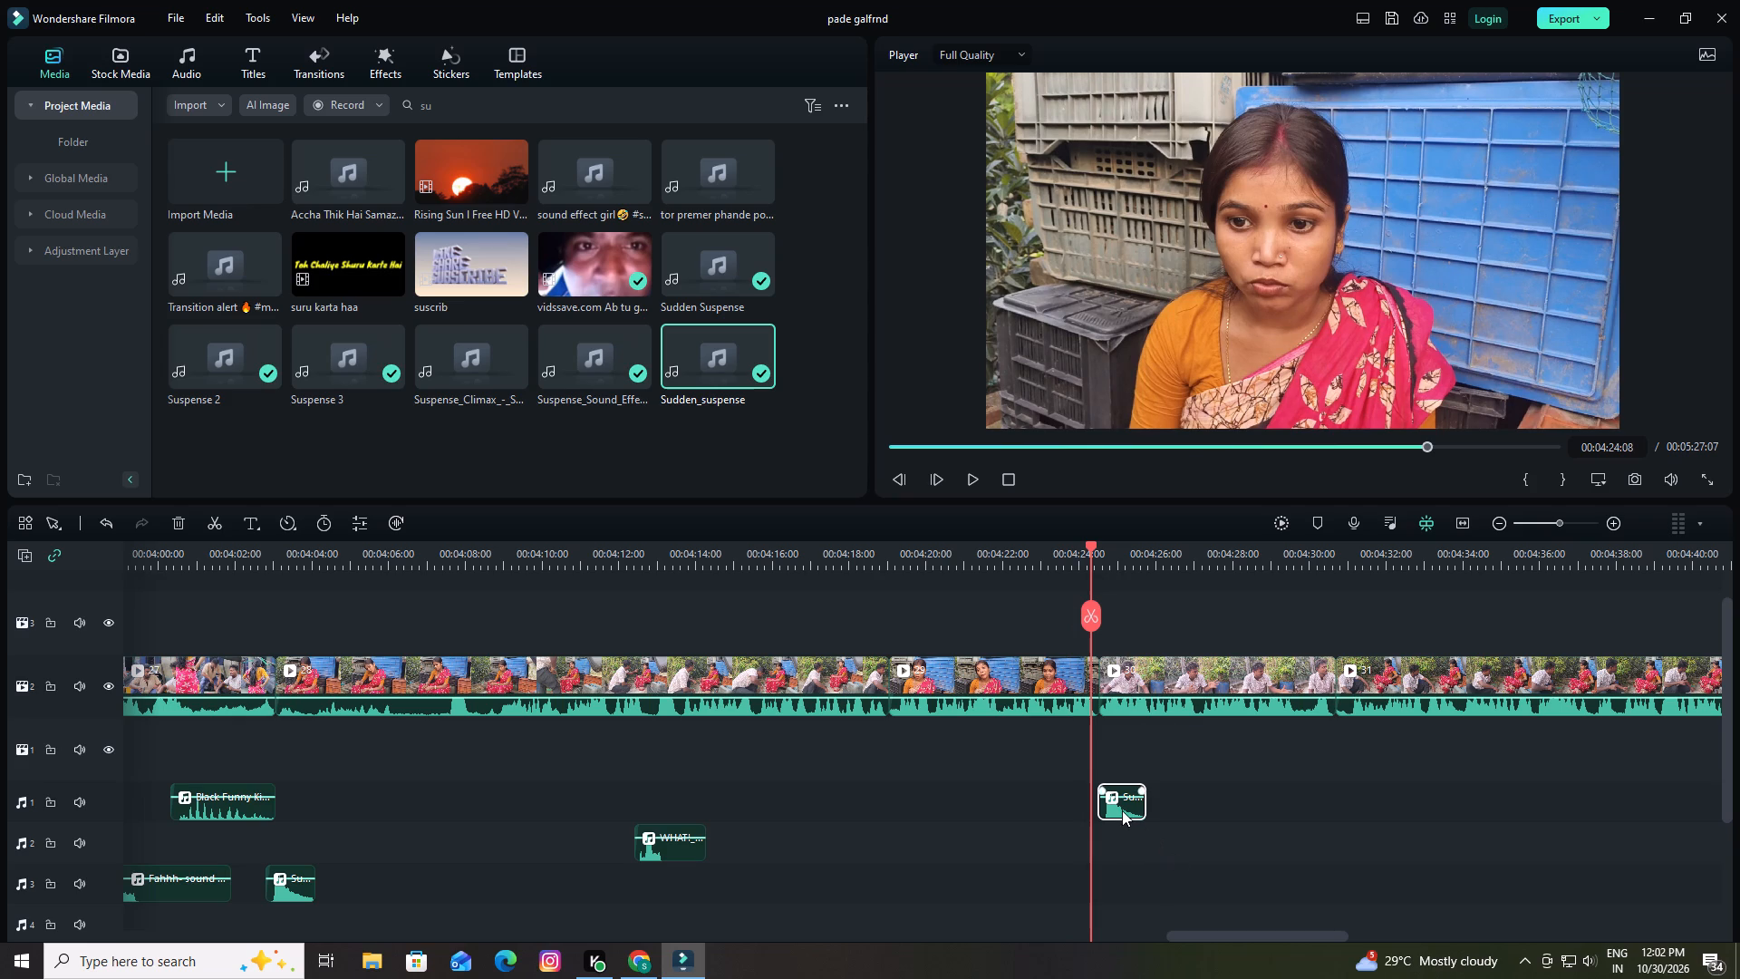
drag(1122, 810, 1102, 809)
key(space)
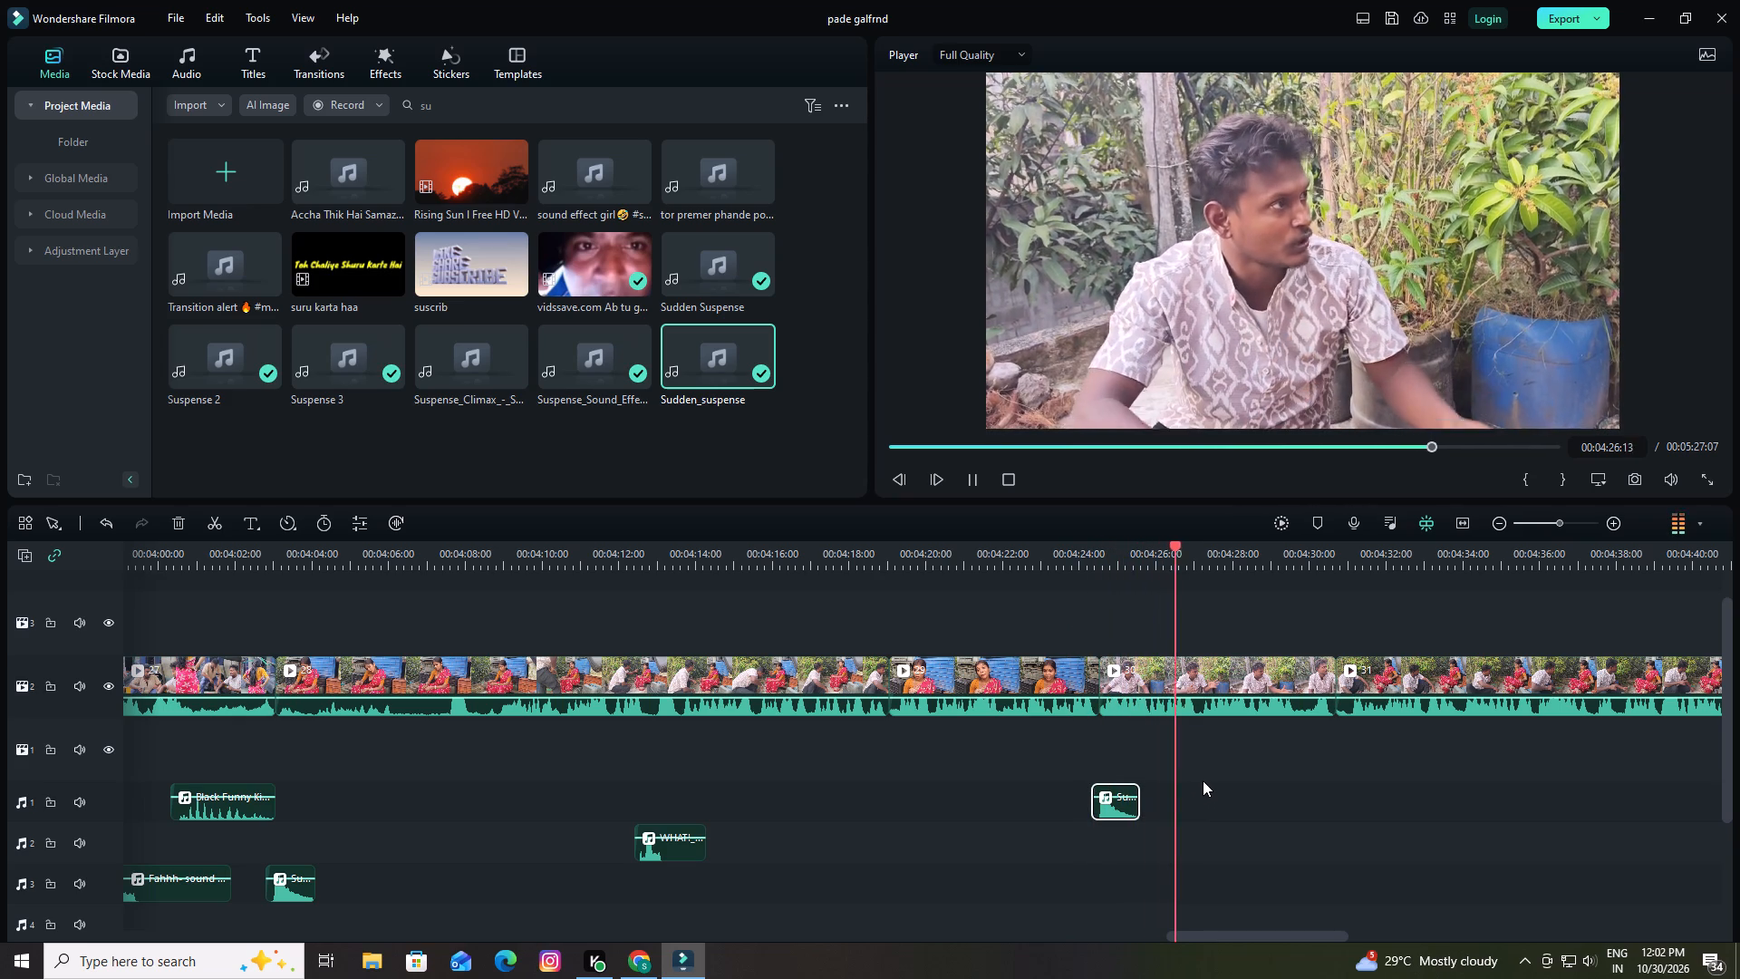
key(space)
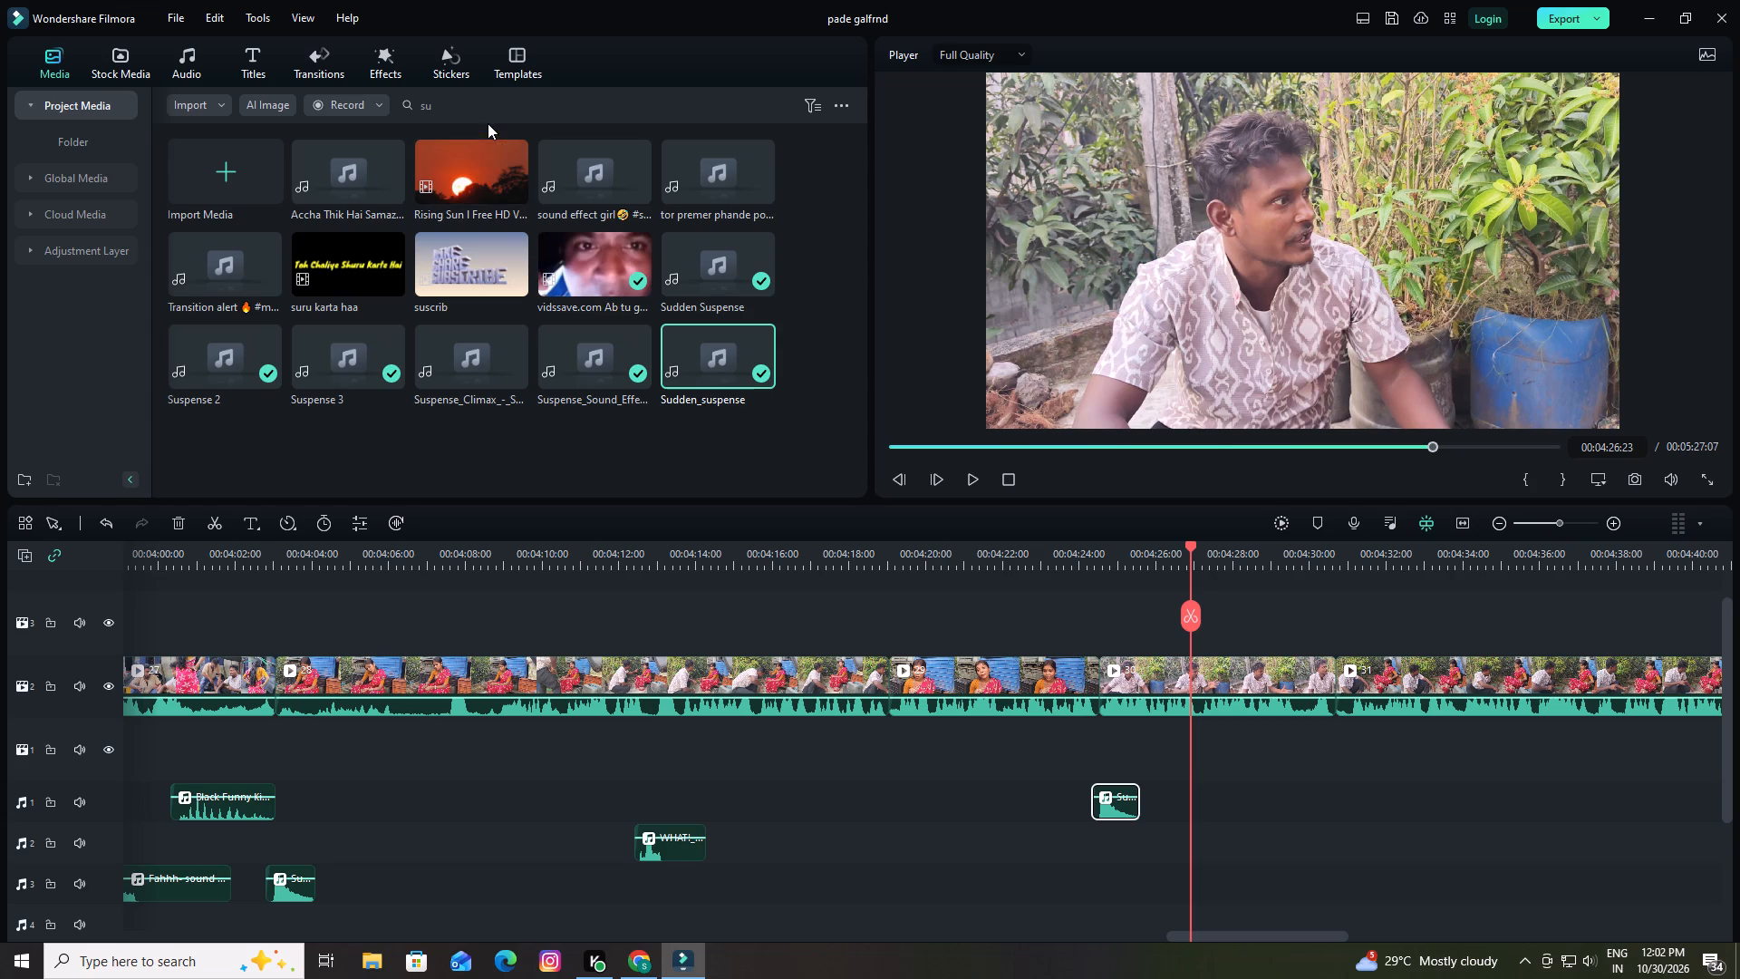
Search the project media for "du", preview Toy Duck, place it on audio track 1 at about 00:04:26 and play on to 00:04:29:12.
click(486, 118)
click(483, 110)
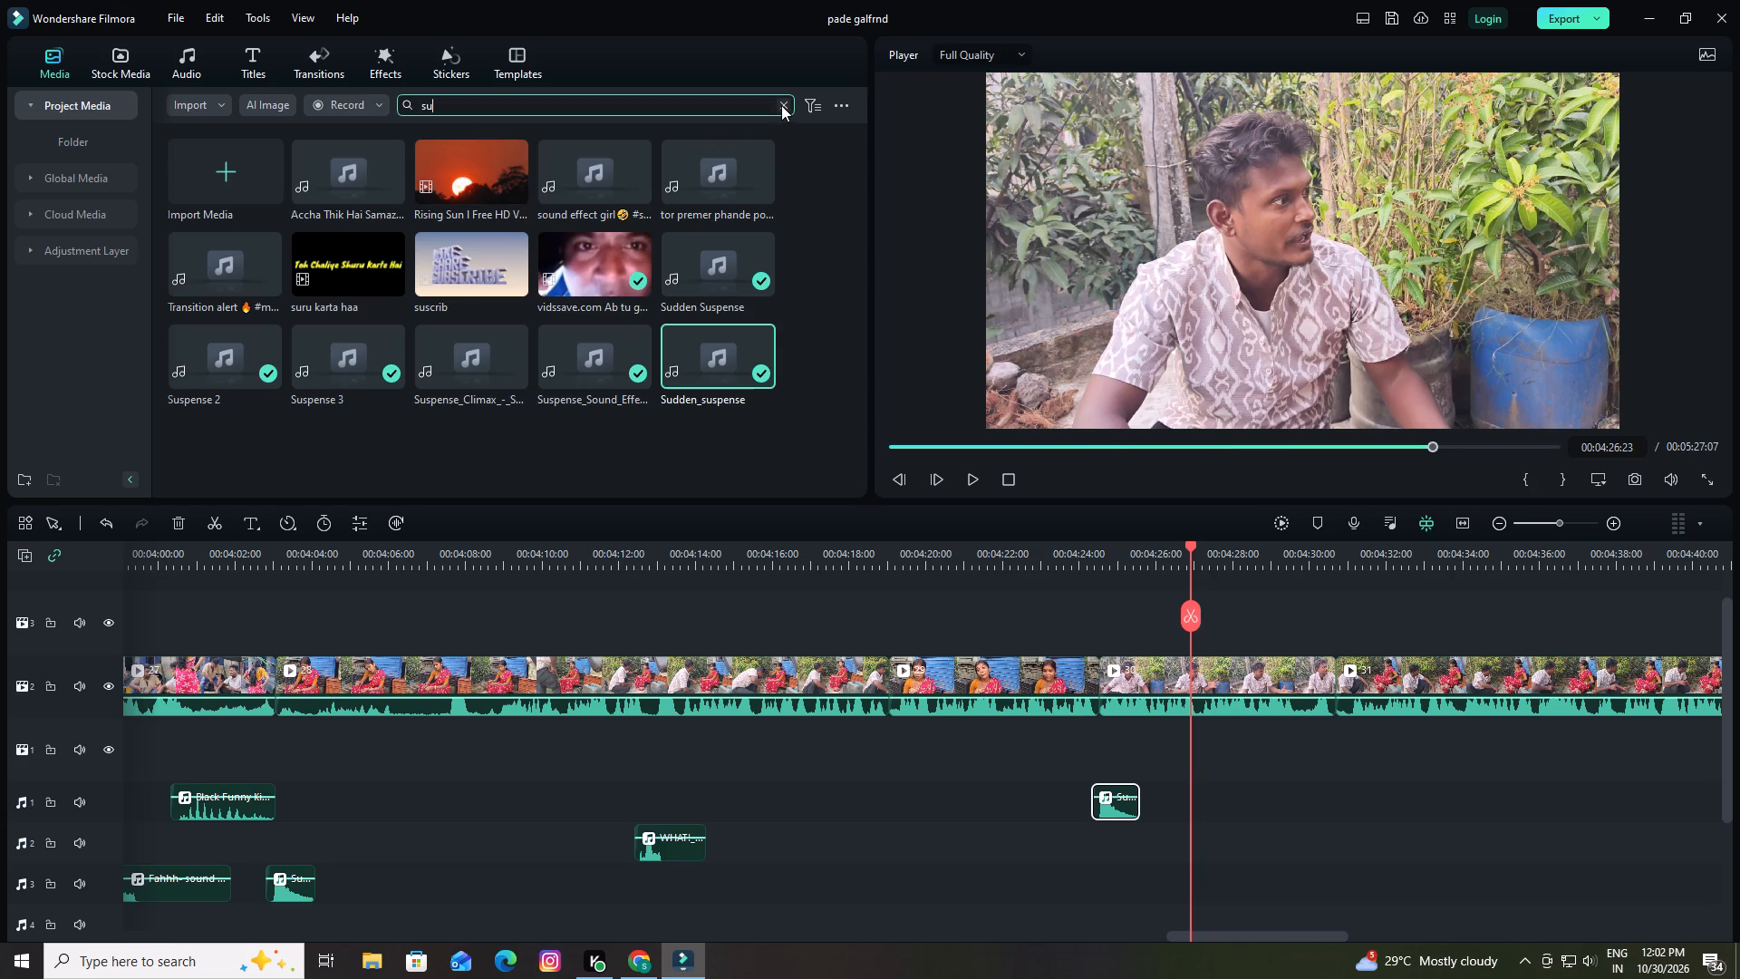
click(781, 105)
click(571, 107)
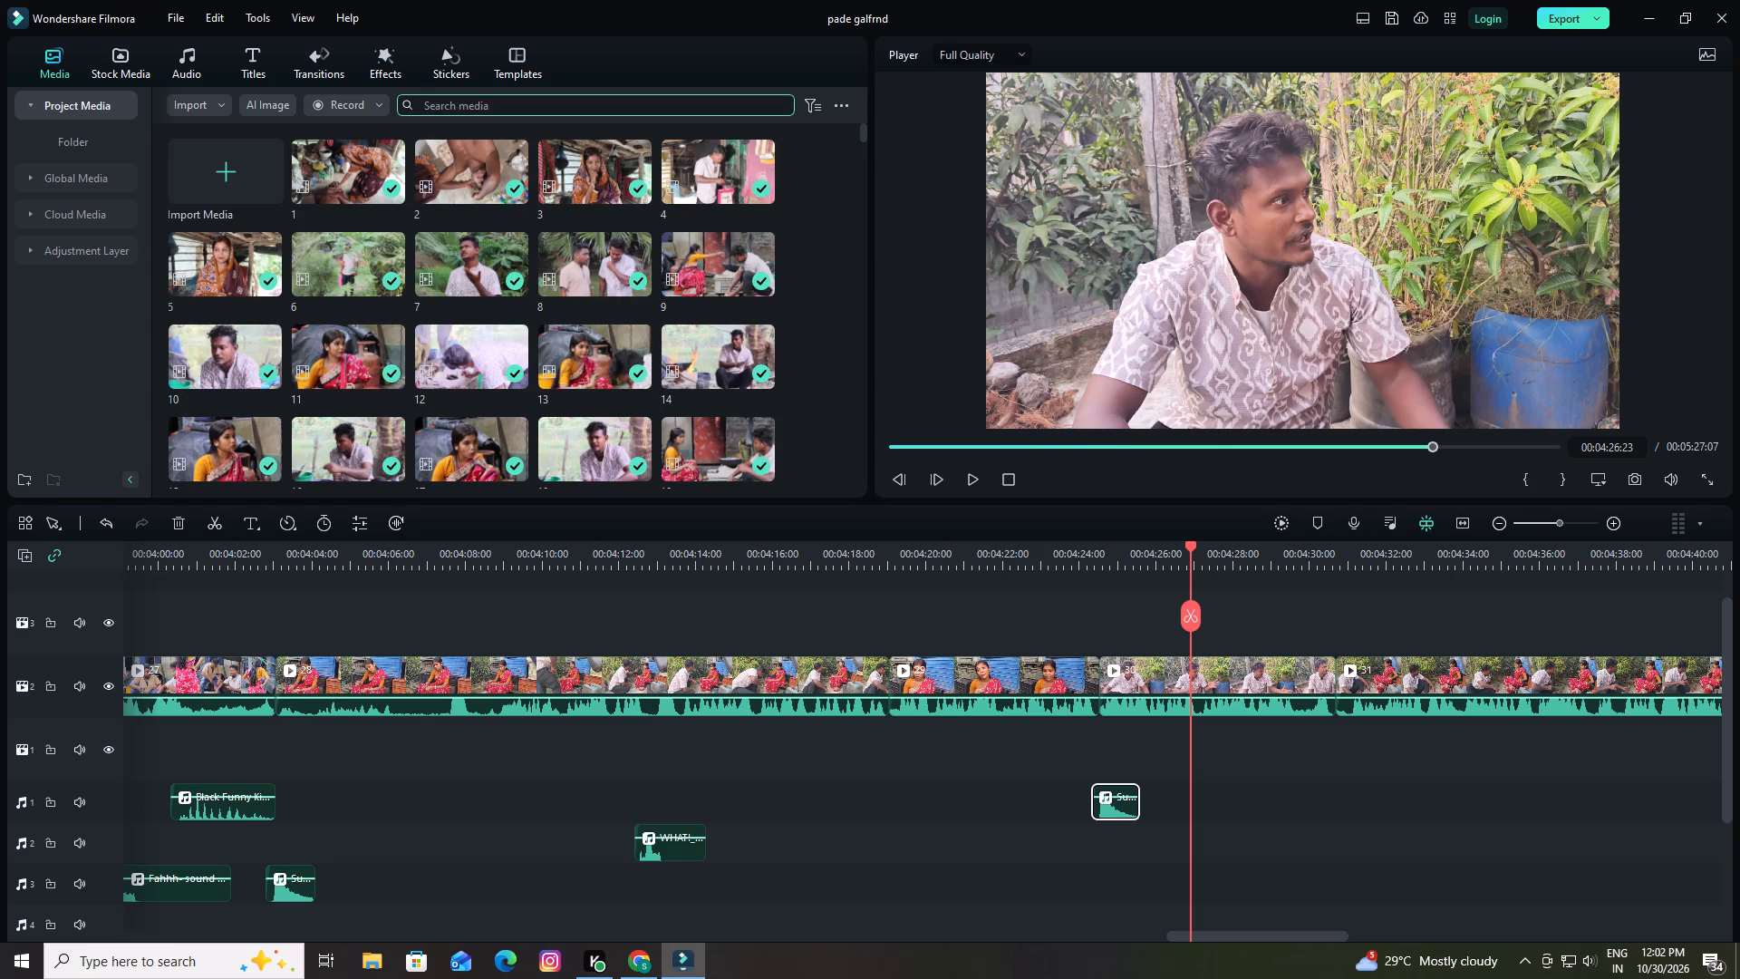
text(du)
key(Return)
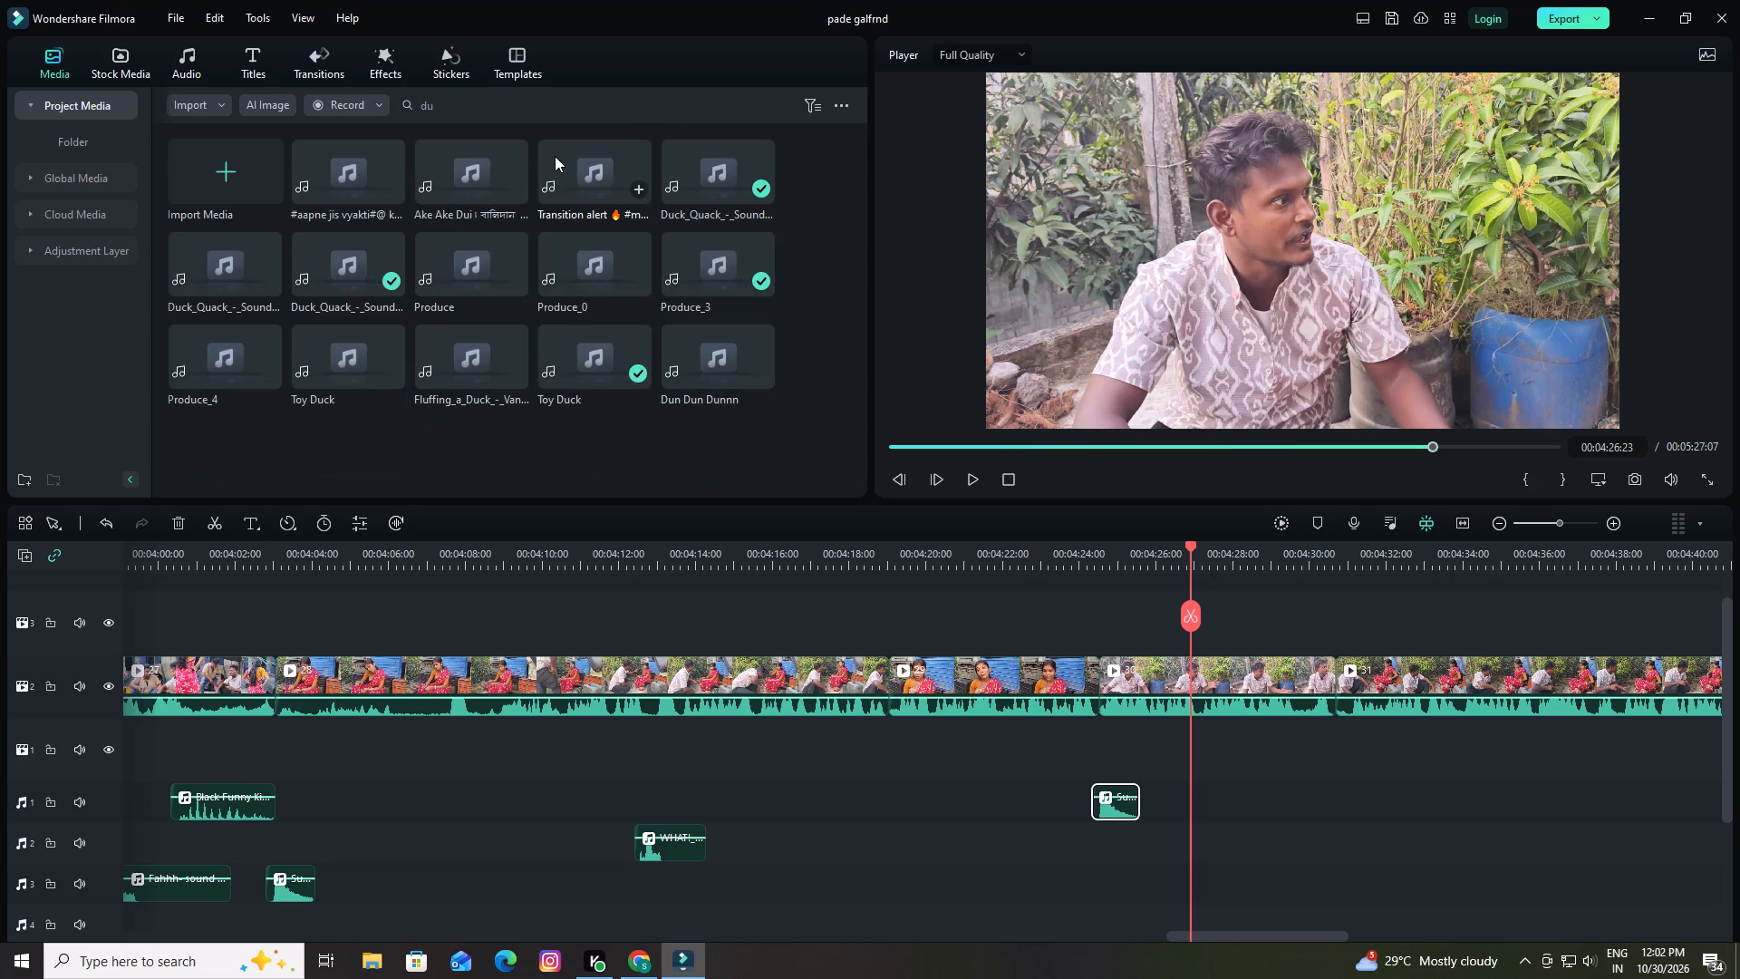
click(600, 346)
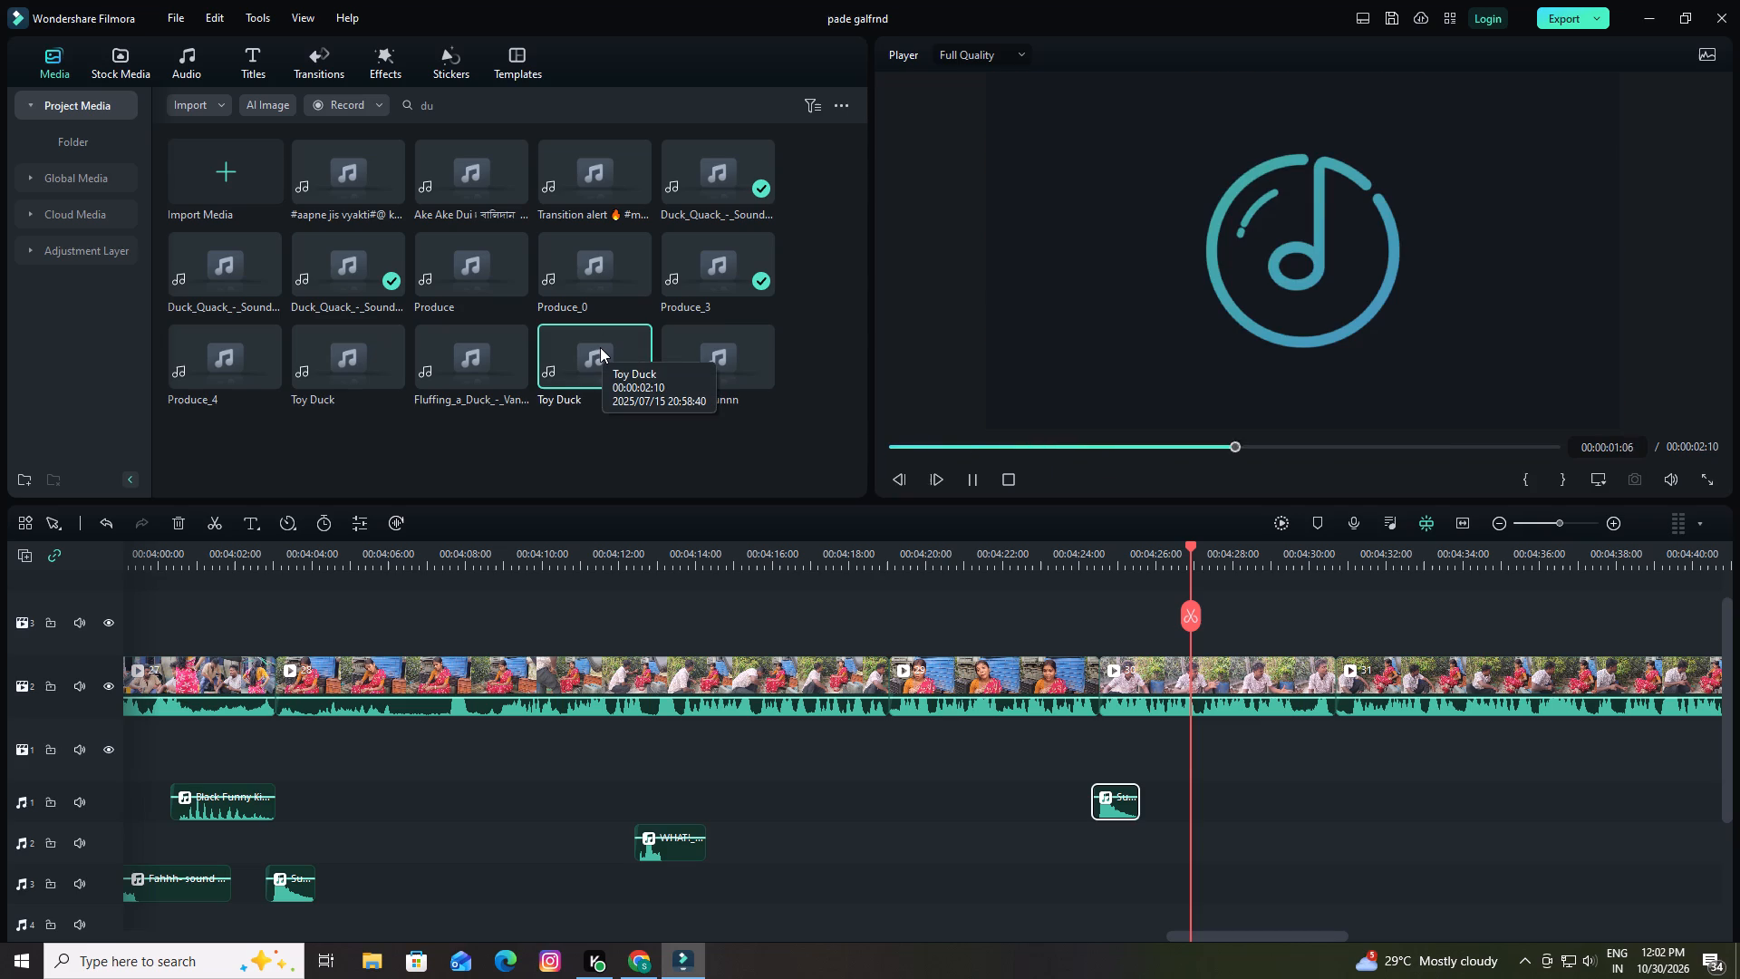
drag(600, 347, 1164, 720)
key(space)
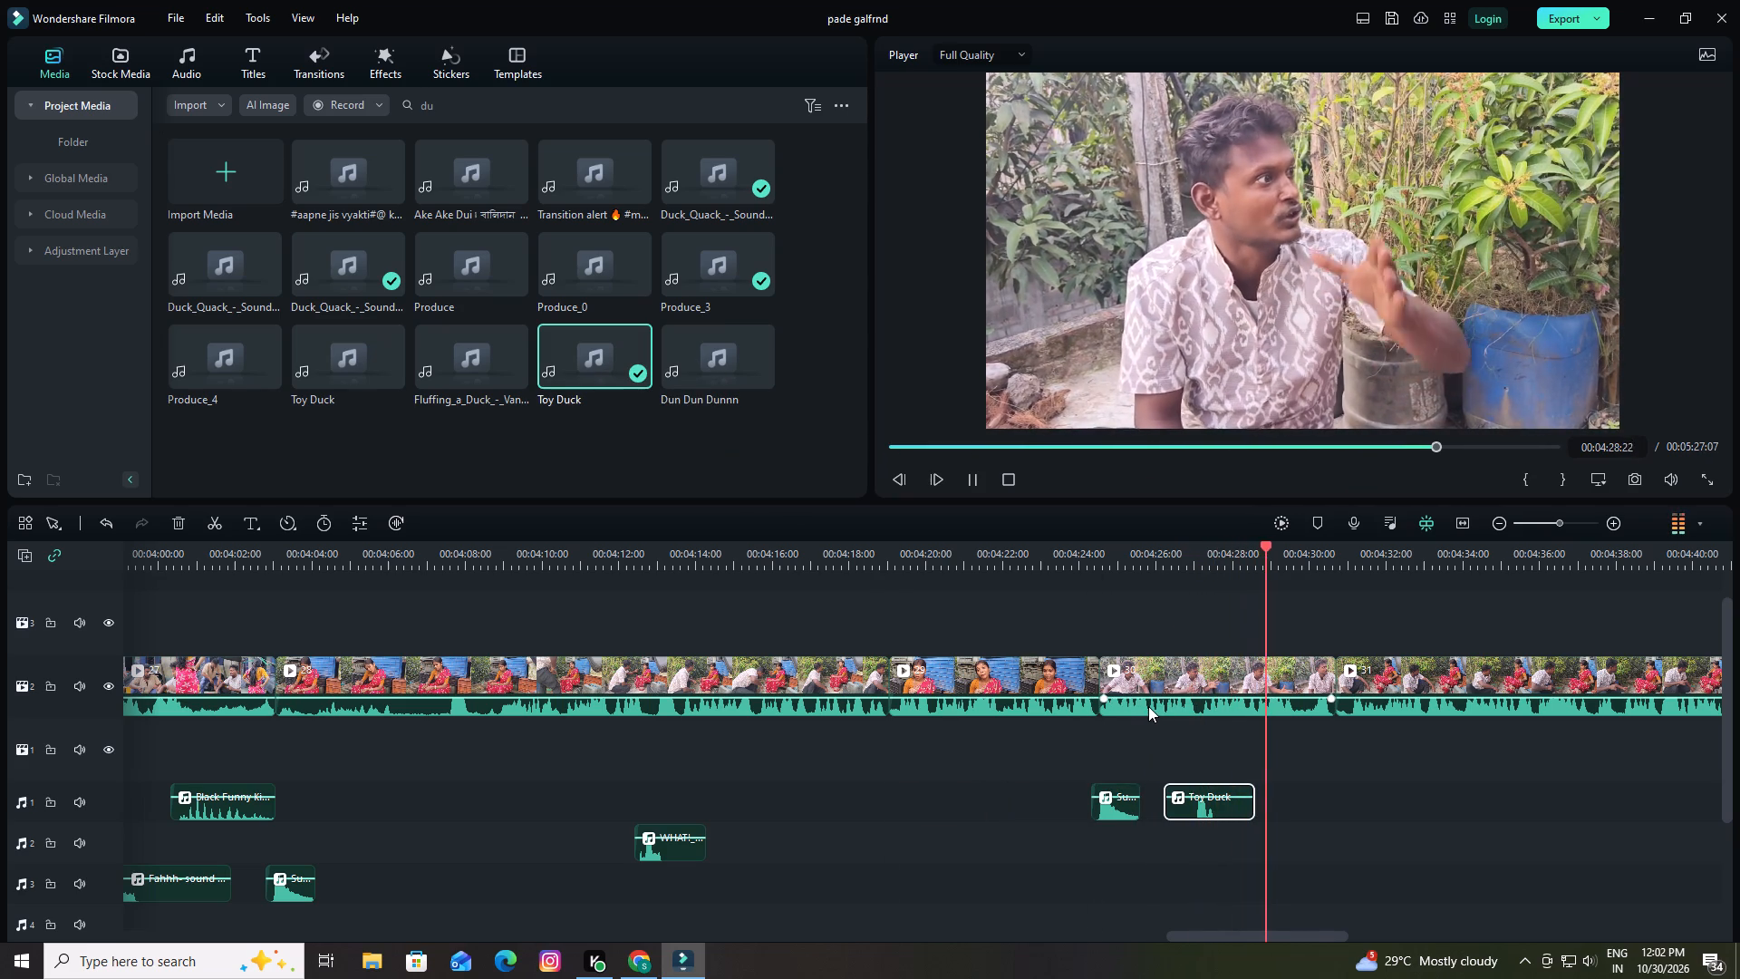
key(space)
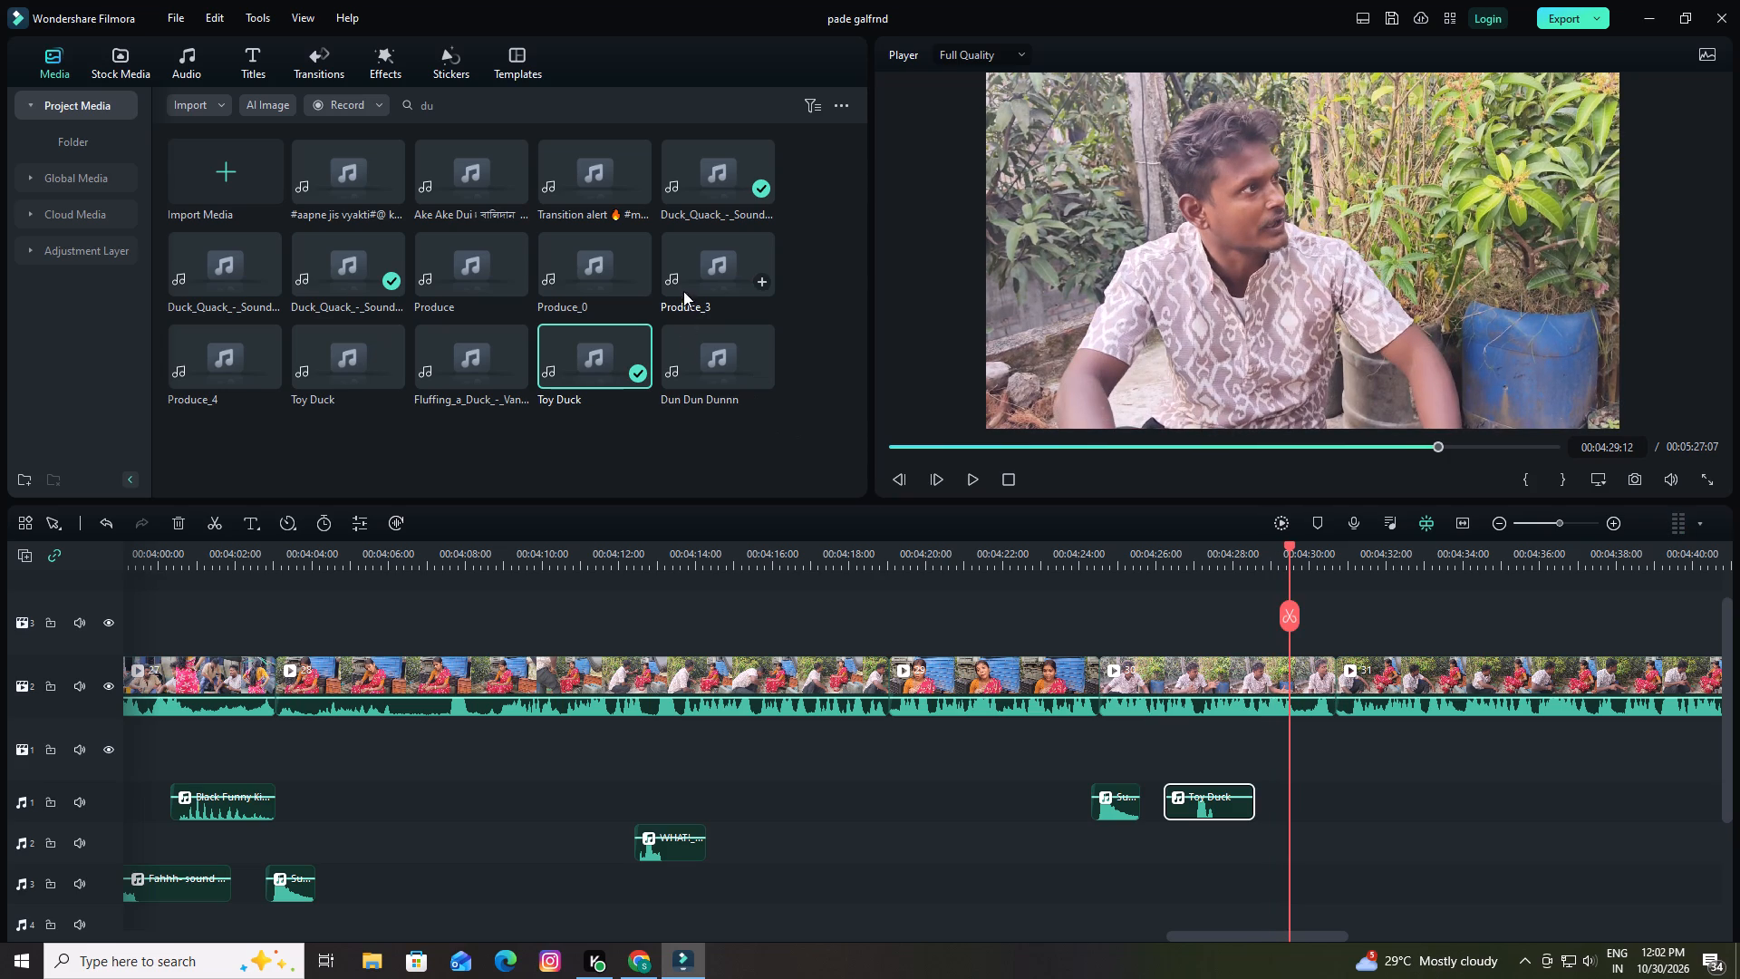
Place the first Duck_Quack sound effect on audio track 1 at 00:04:29:12 and play it to check its timing.
drag(687, 179, 1290, 792)
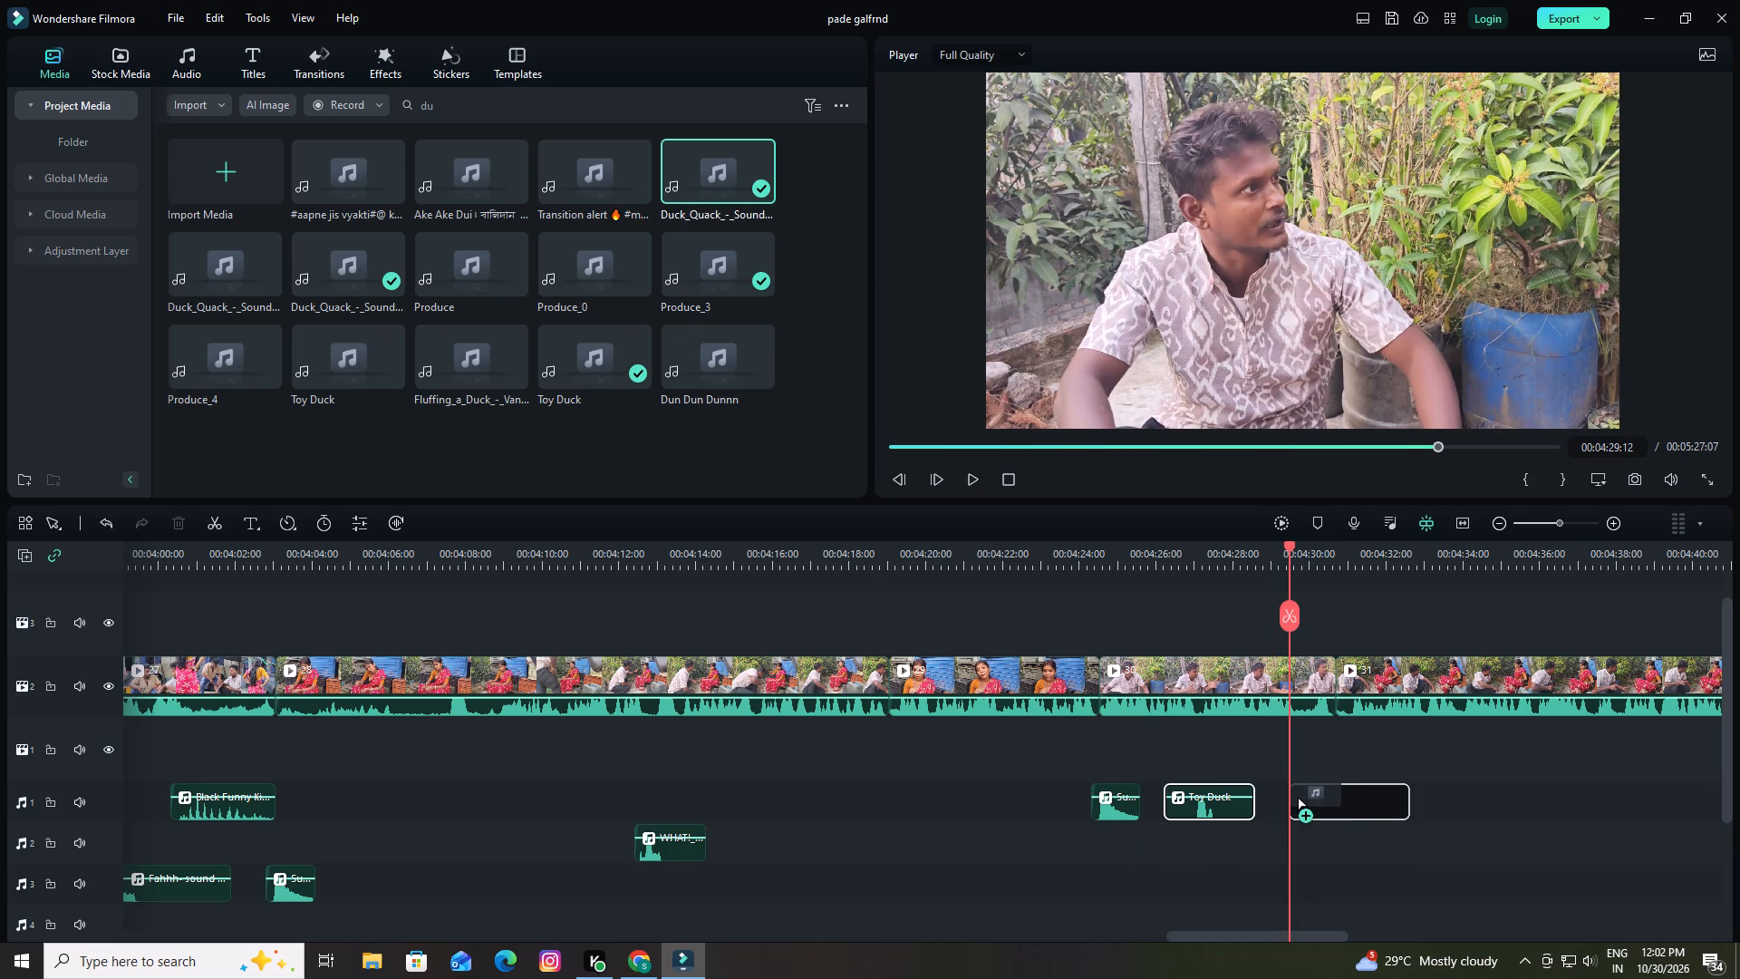
drag(1290, 792, 1281, 792)
key(space)
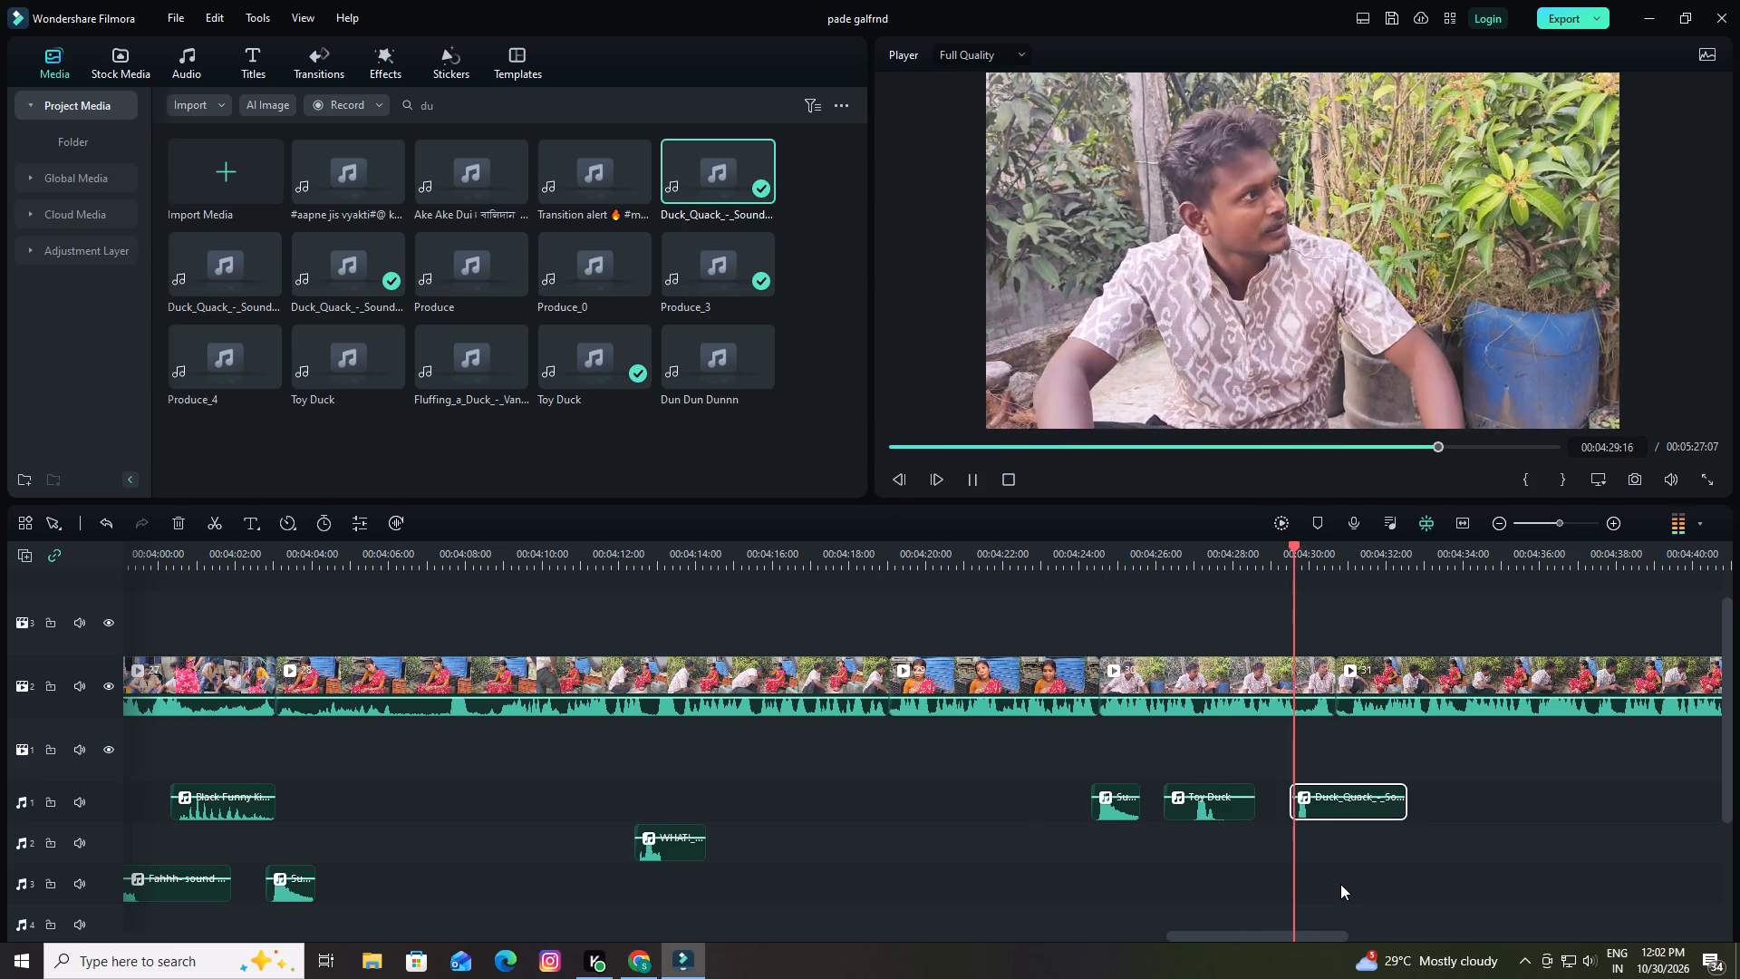
key(space)
drag(1317, 796, 1317, 787)
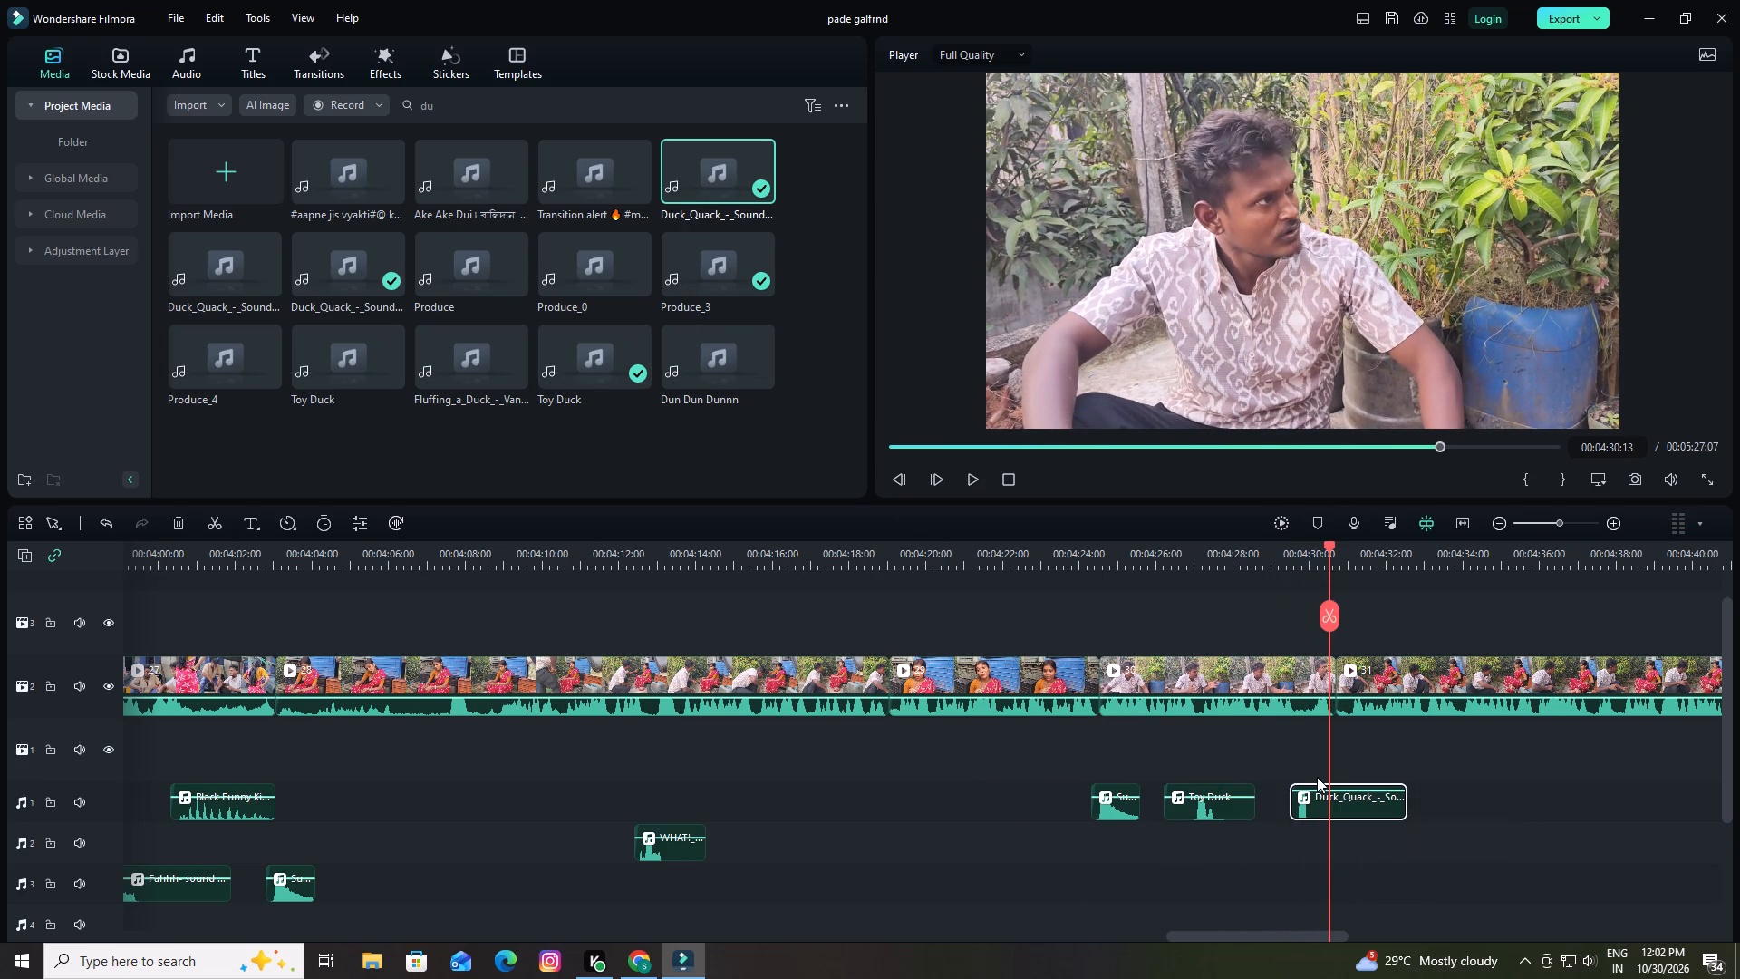
key(space)
key(space)
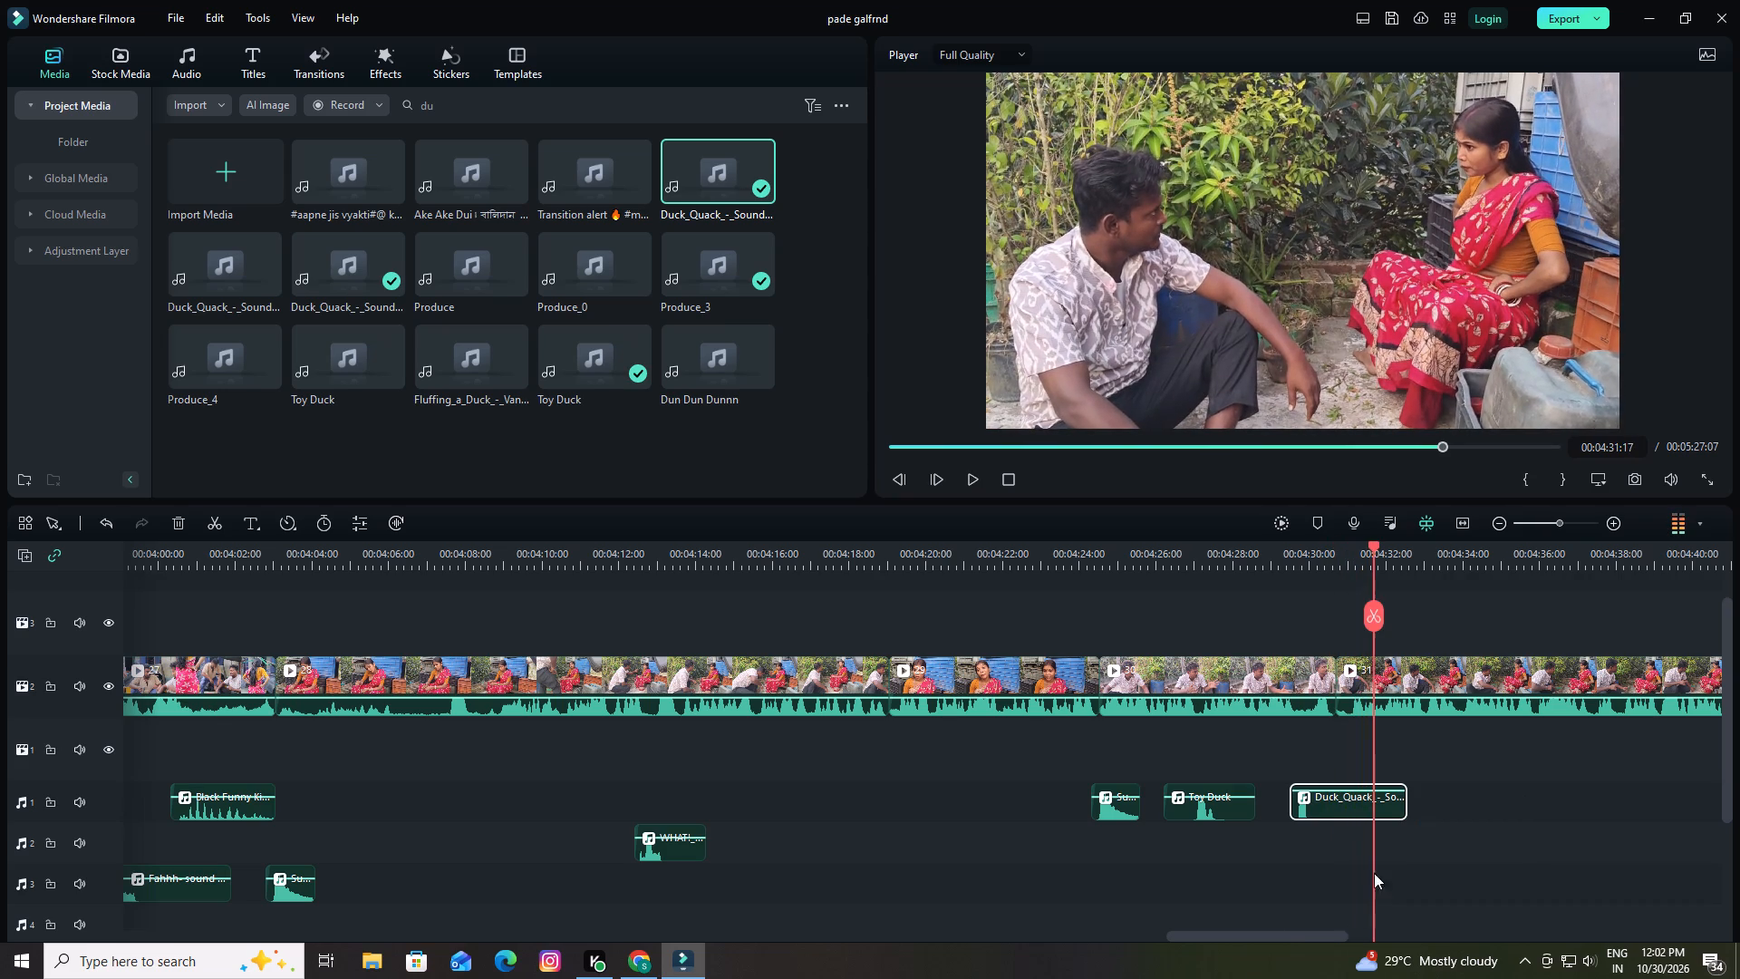
Search the media for "su", preview Suspense 3 and Suspense_Climax, and place Suspense_Climax on audio track 2 at the cut at 00:04:30:17.
drag(1376, 547, 1333, 557)
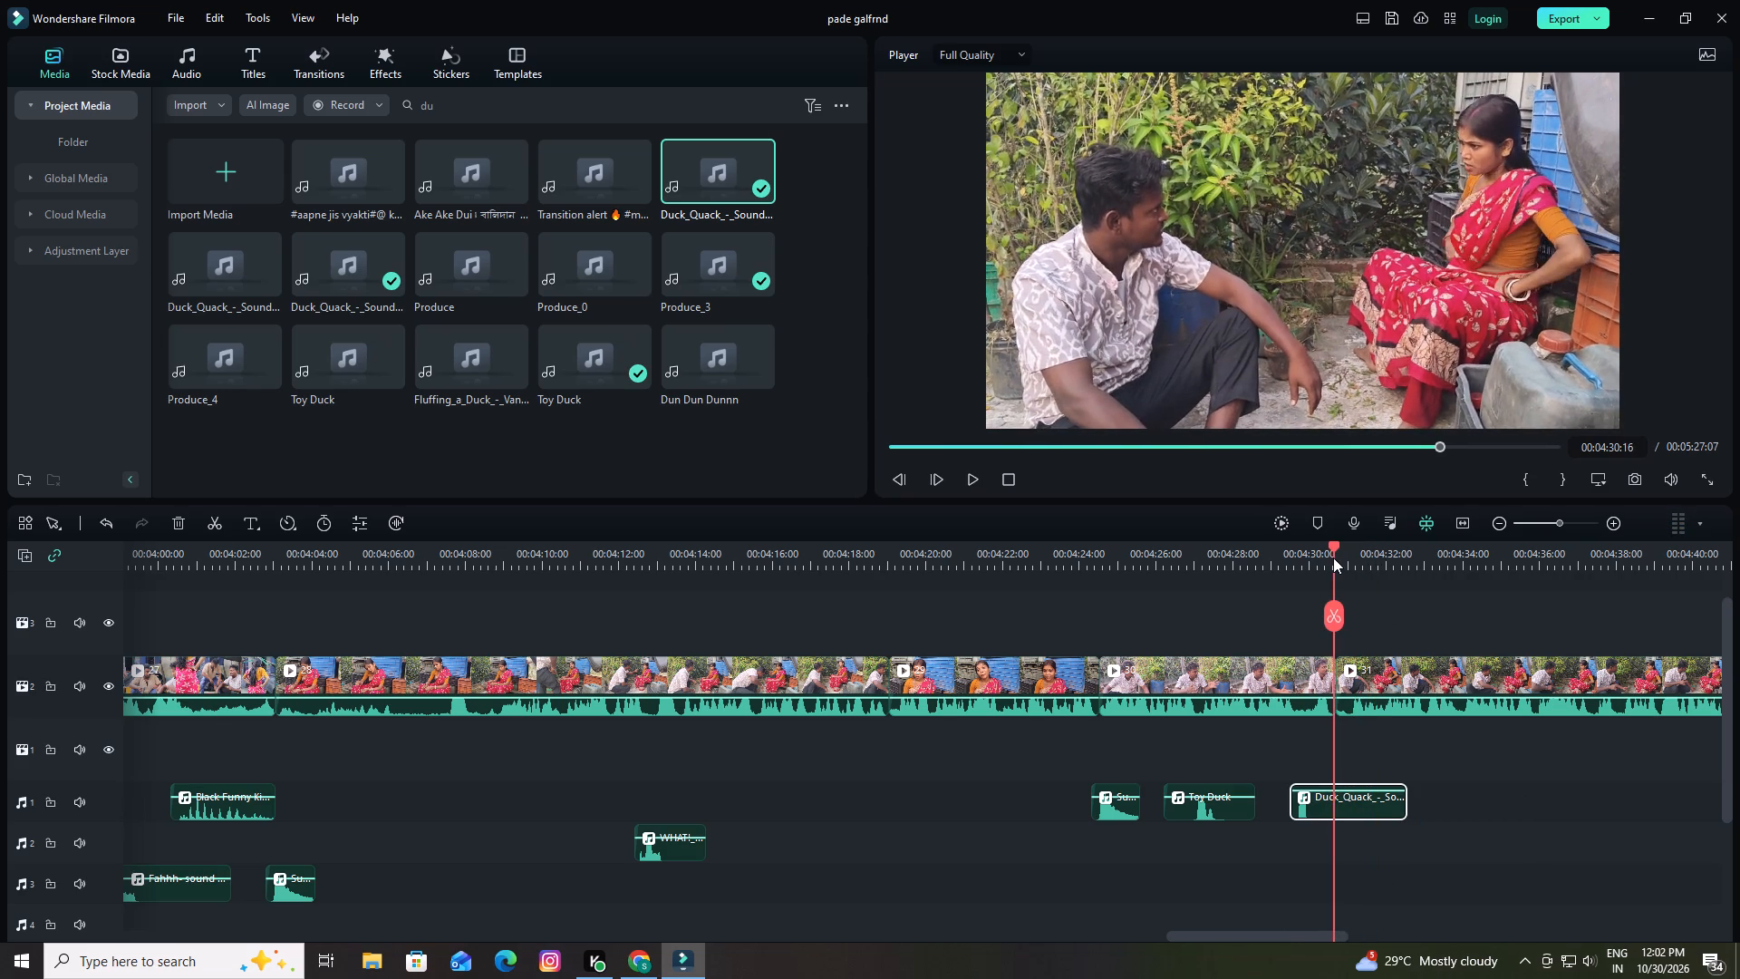
drag(1333, 557, 1336, 560)
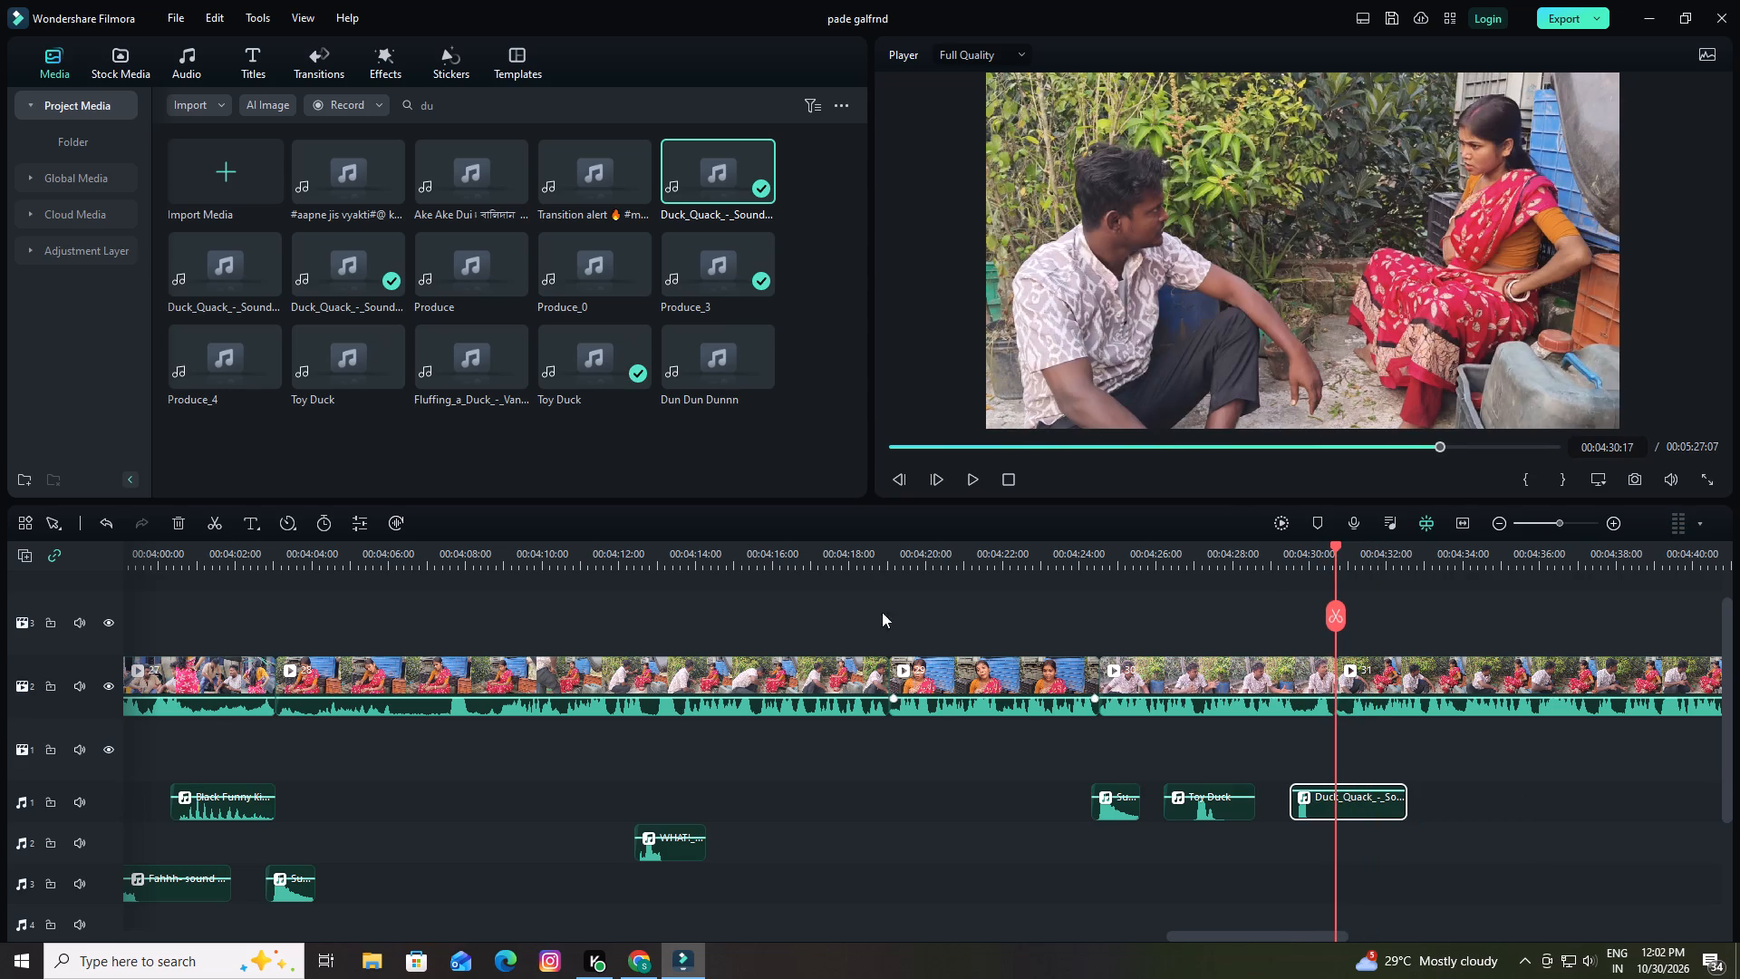
click(499, 108)
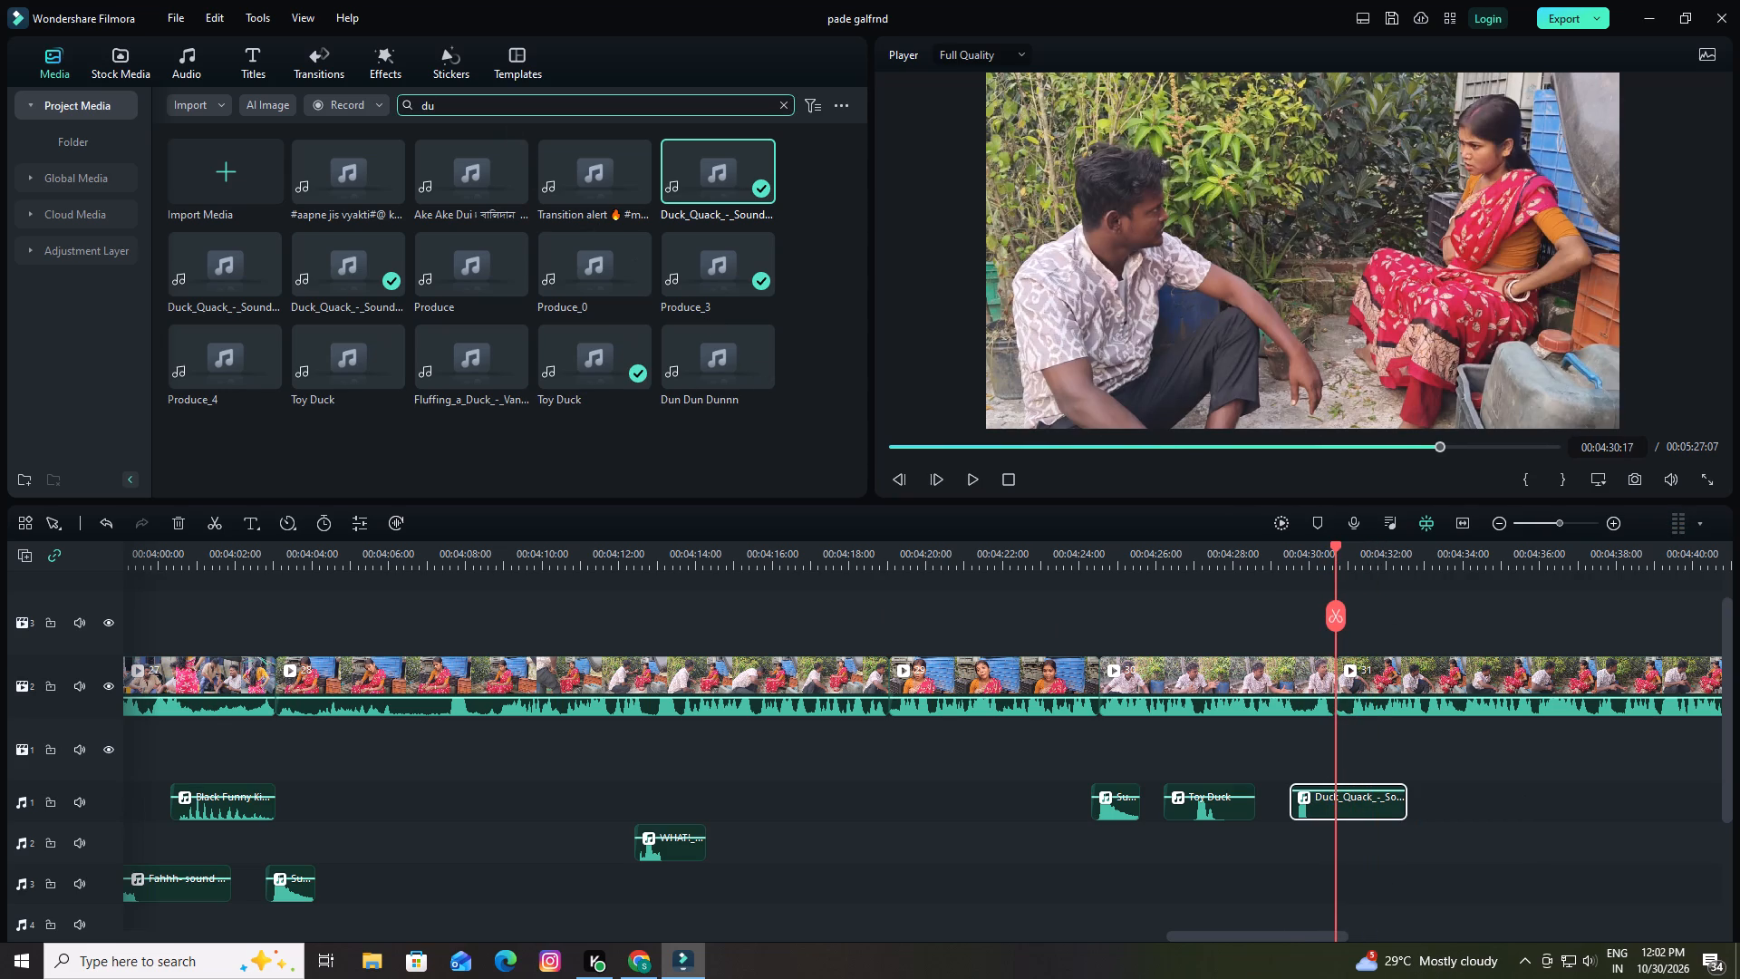
key(BackSpace)
key(BackSpace)
text(su)
key(Return)
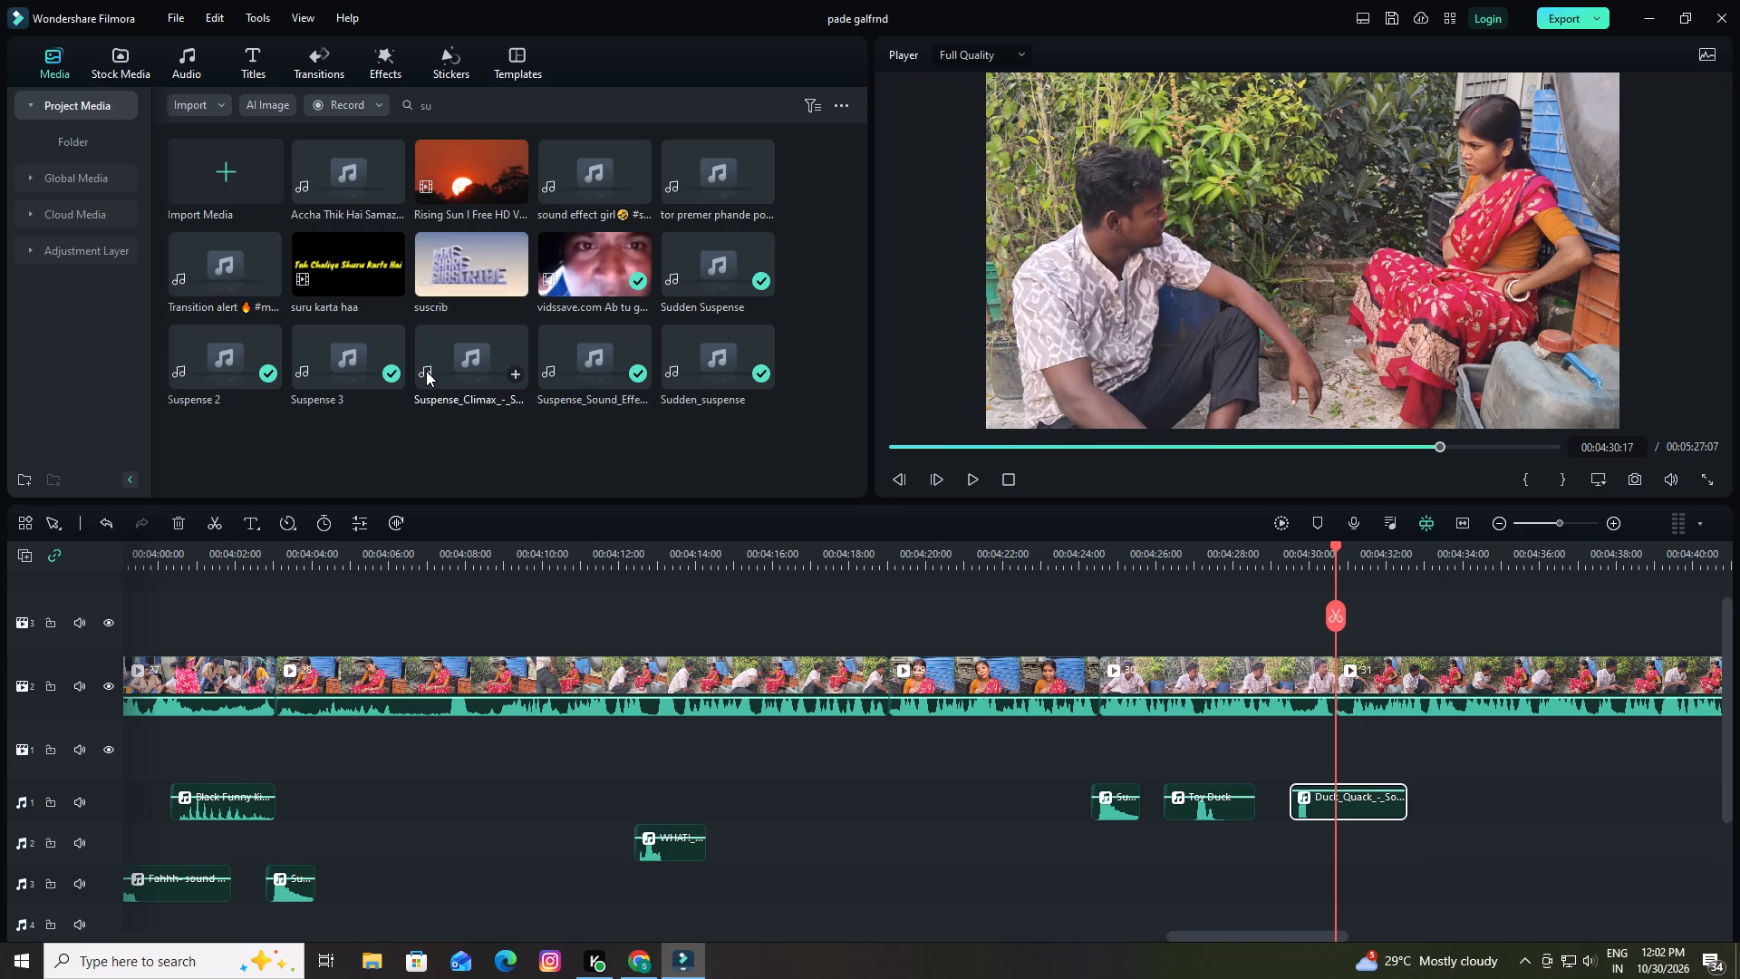
click(324, 361)
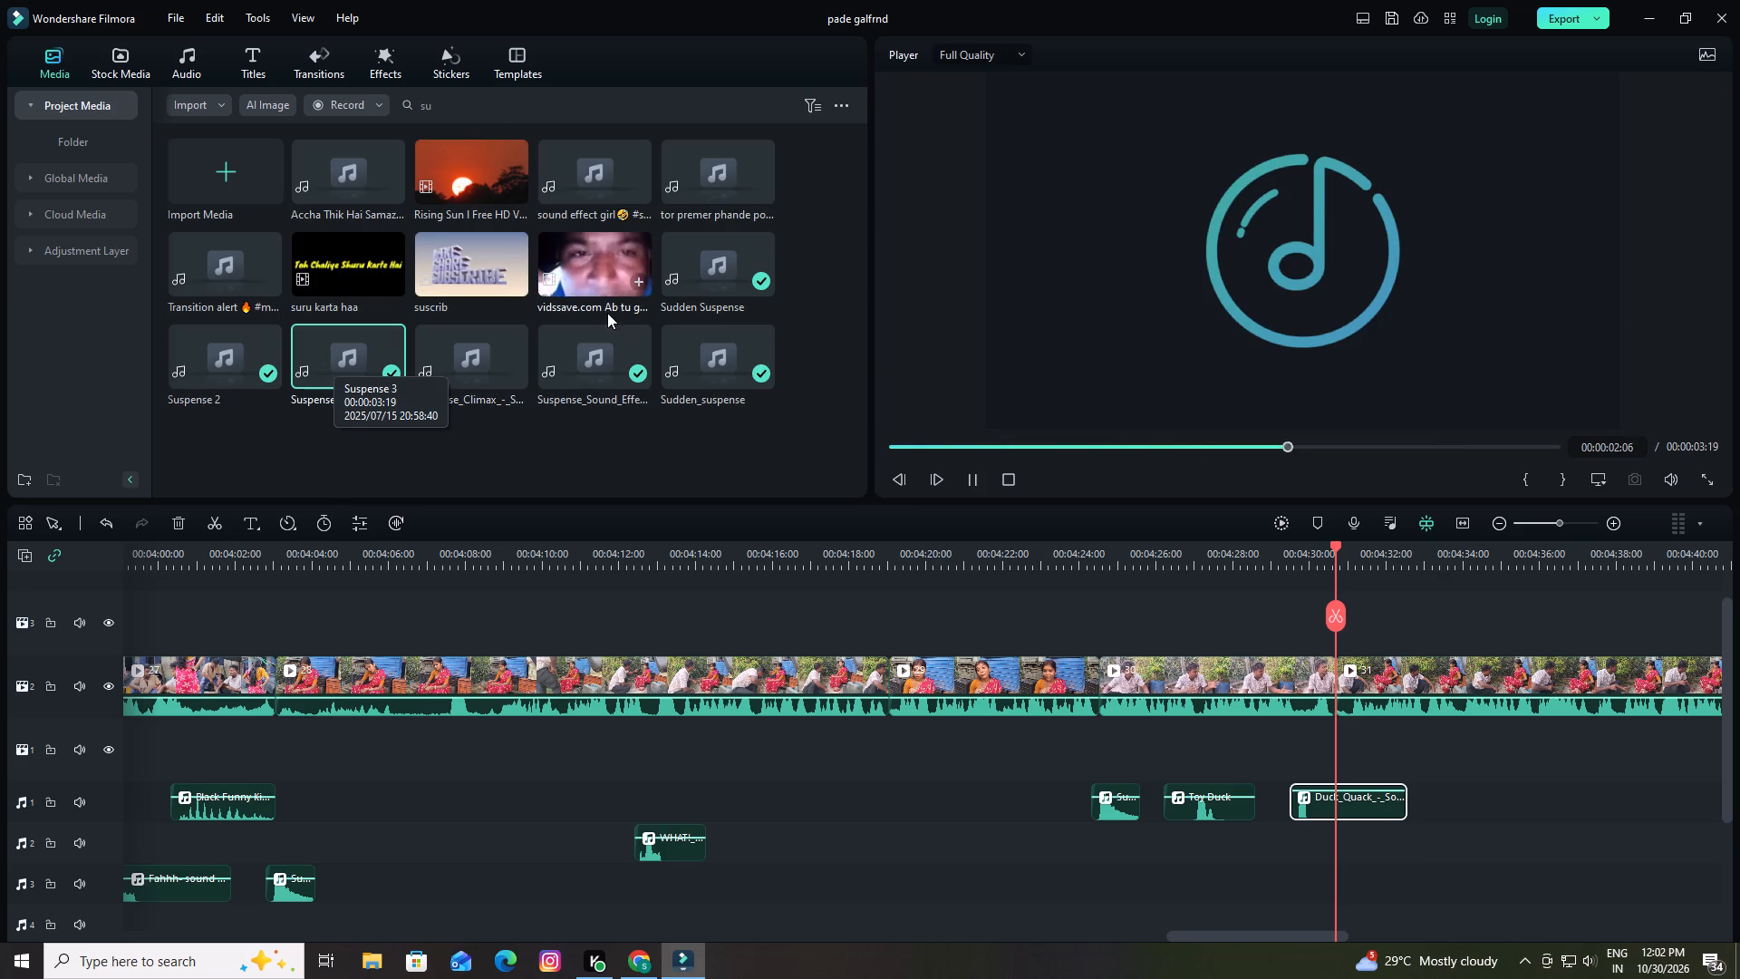
click(494, 355)
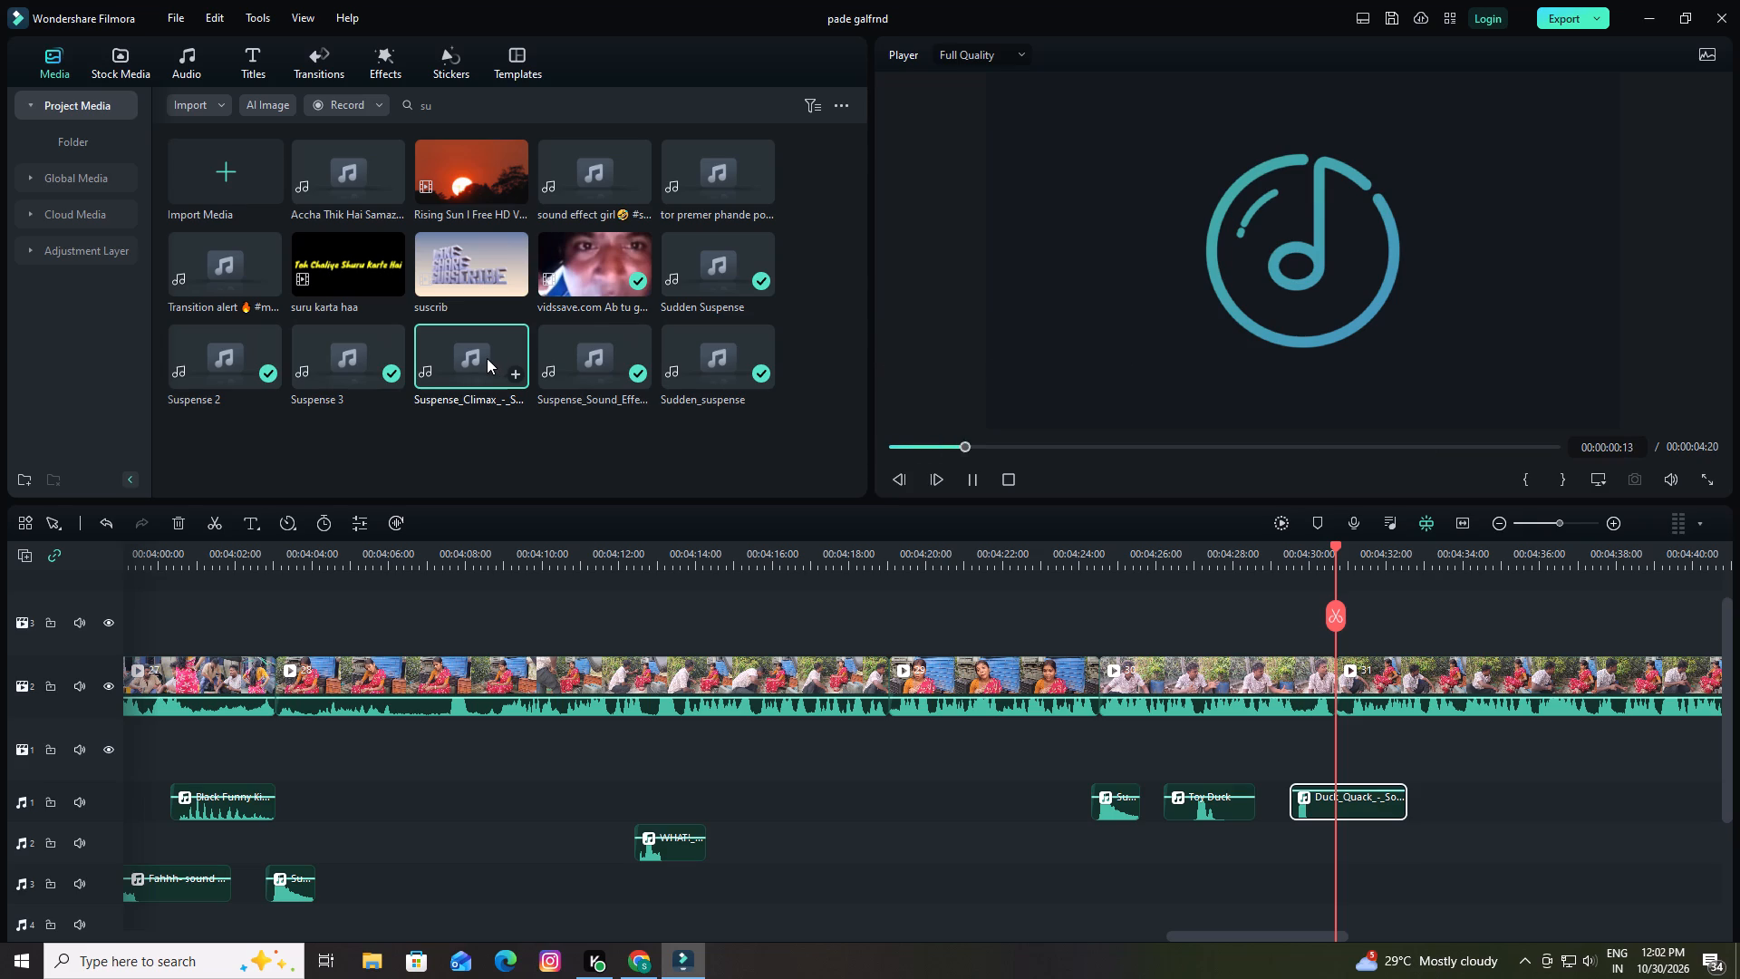
drag(475, 367, 1470, 896)
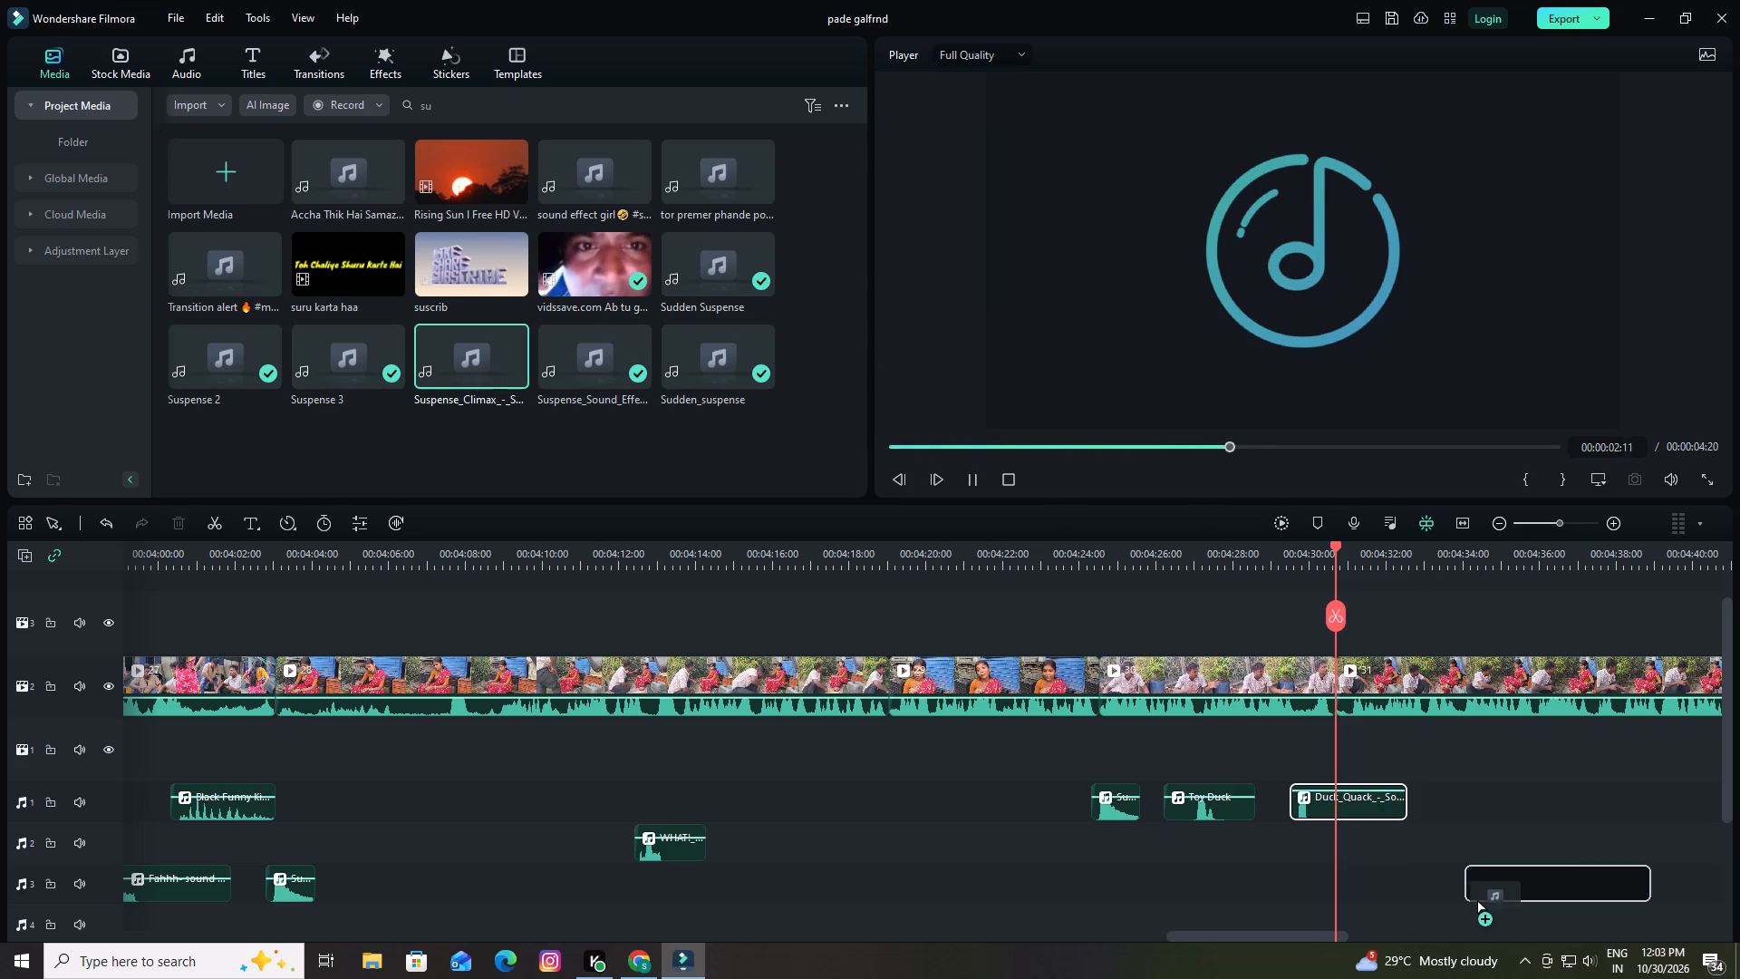
drag(1470, 896, 1341, 848)
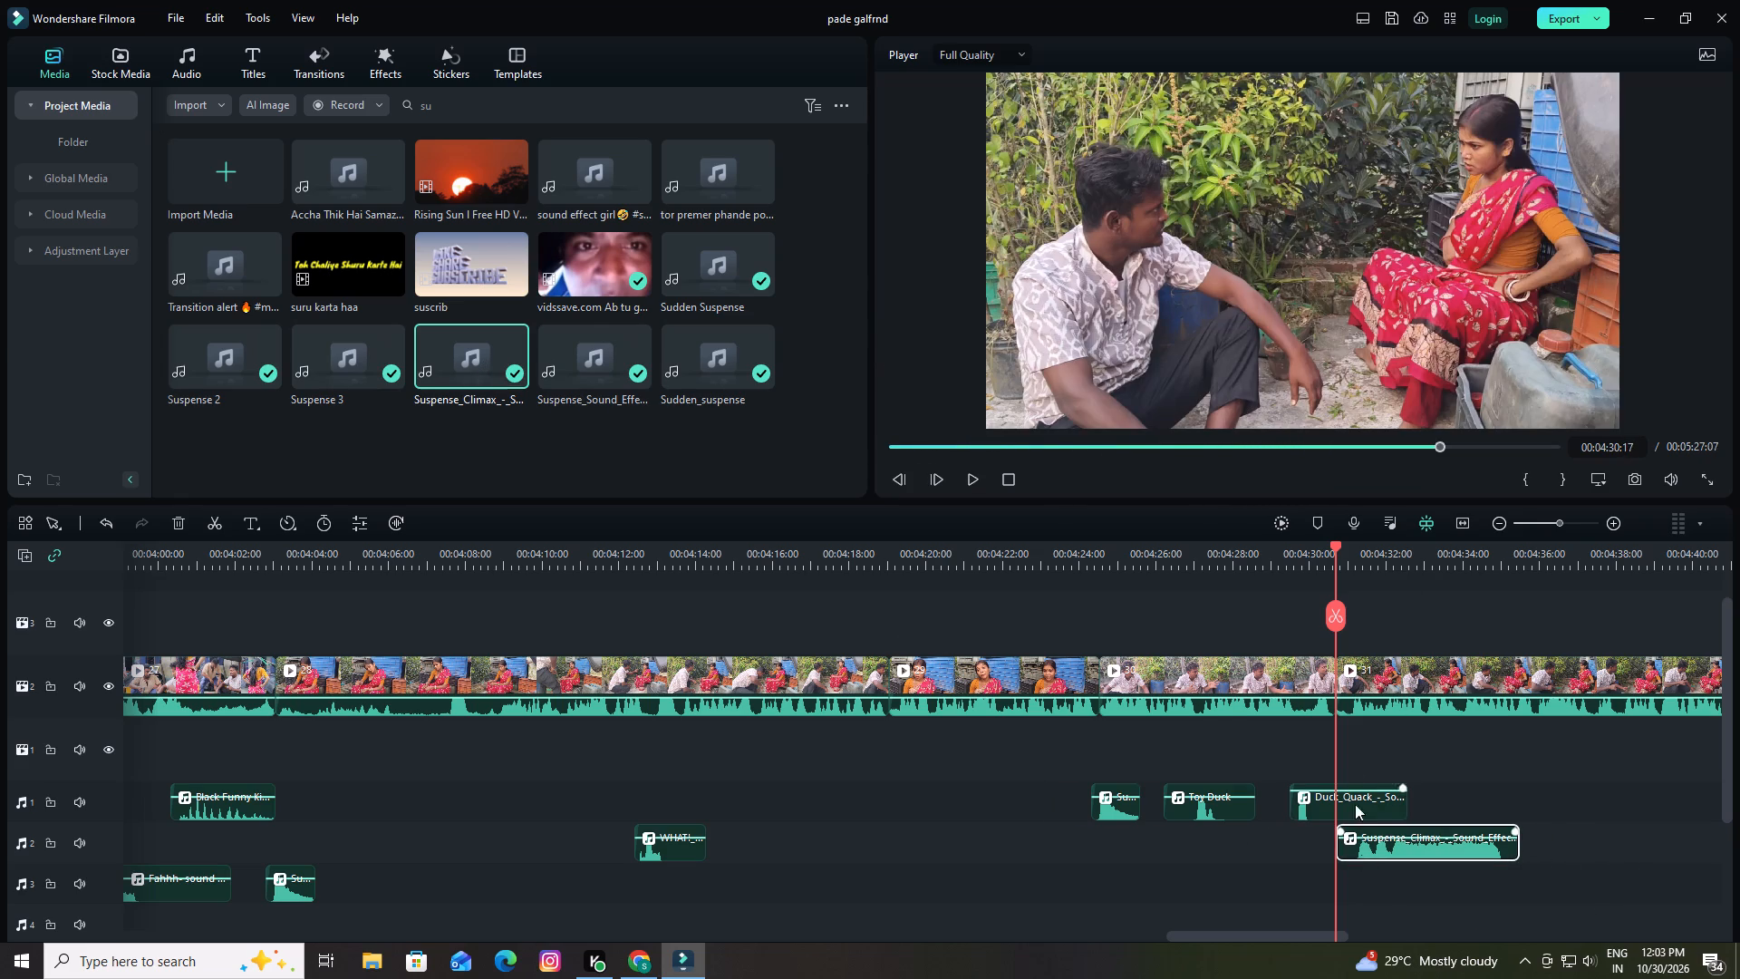
Shift the Suspense_Climax clip on audio track 2 slightly earlier so that it starts at 00:04:30:12.
click(1338, 548)
drag(1336, 548, 1328, 549)
drag(1391, 856, 1376, 856)
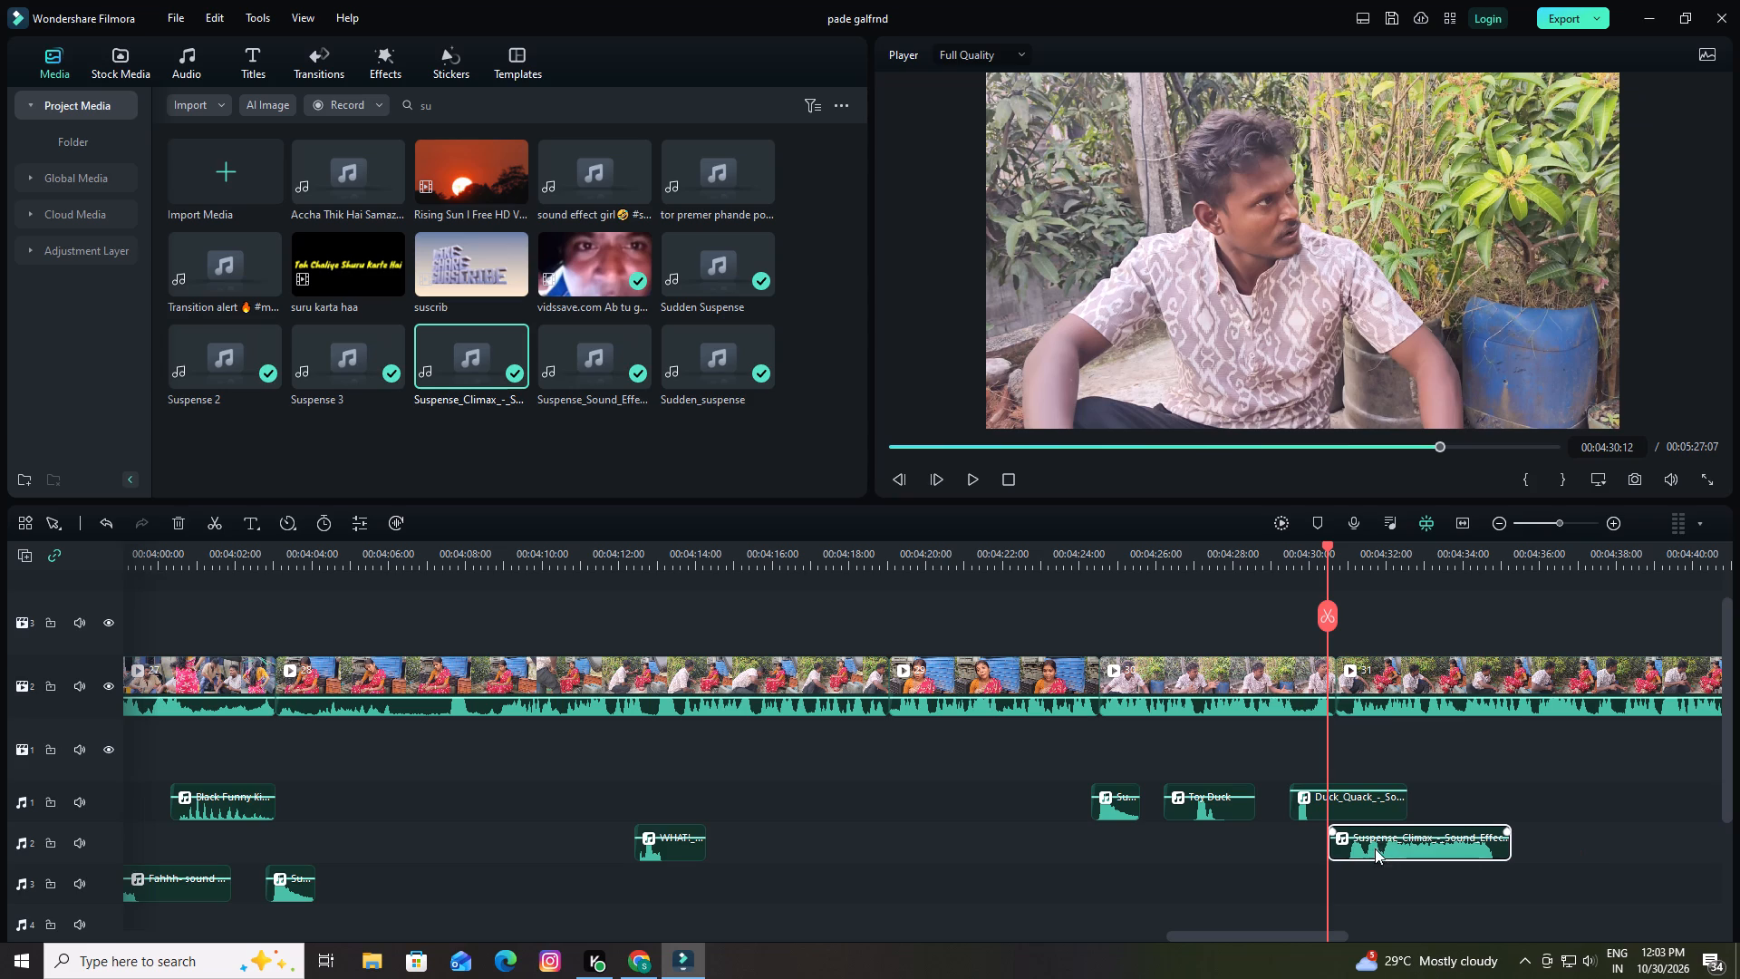
Lower the volume of the Suspense_Climax clip on audio track 2 and play the scene from 00:04:30:12 to 00:04:36:21.
click(1377, 840)
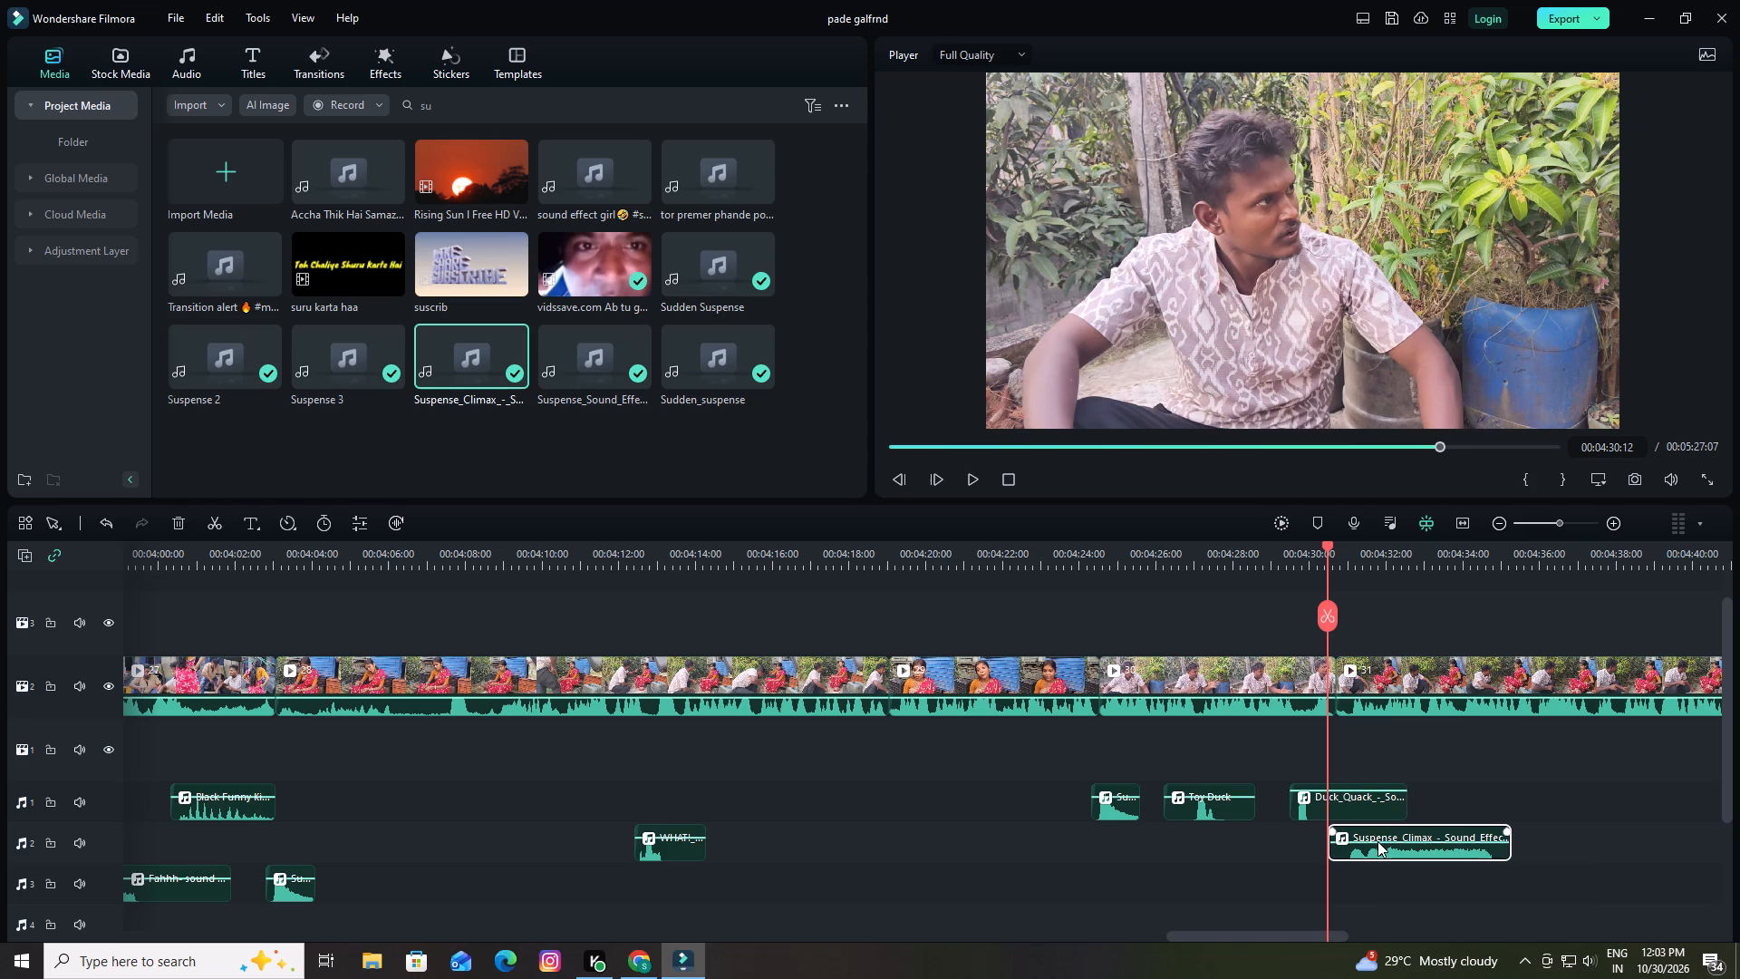
drag(1474, 552, 1157, 567)
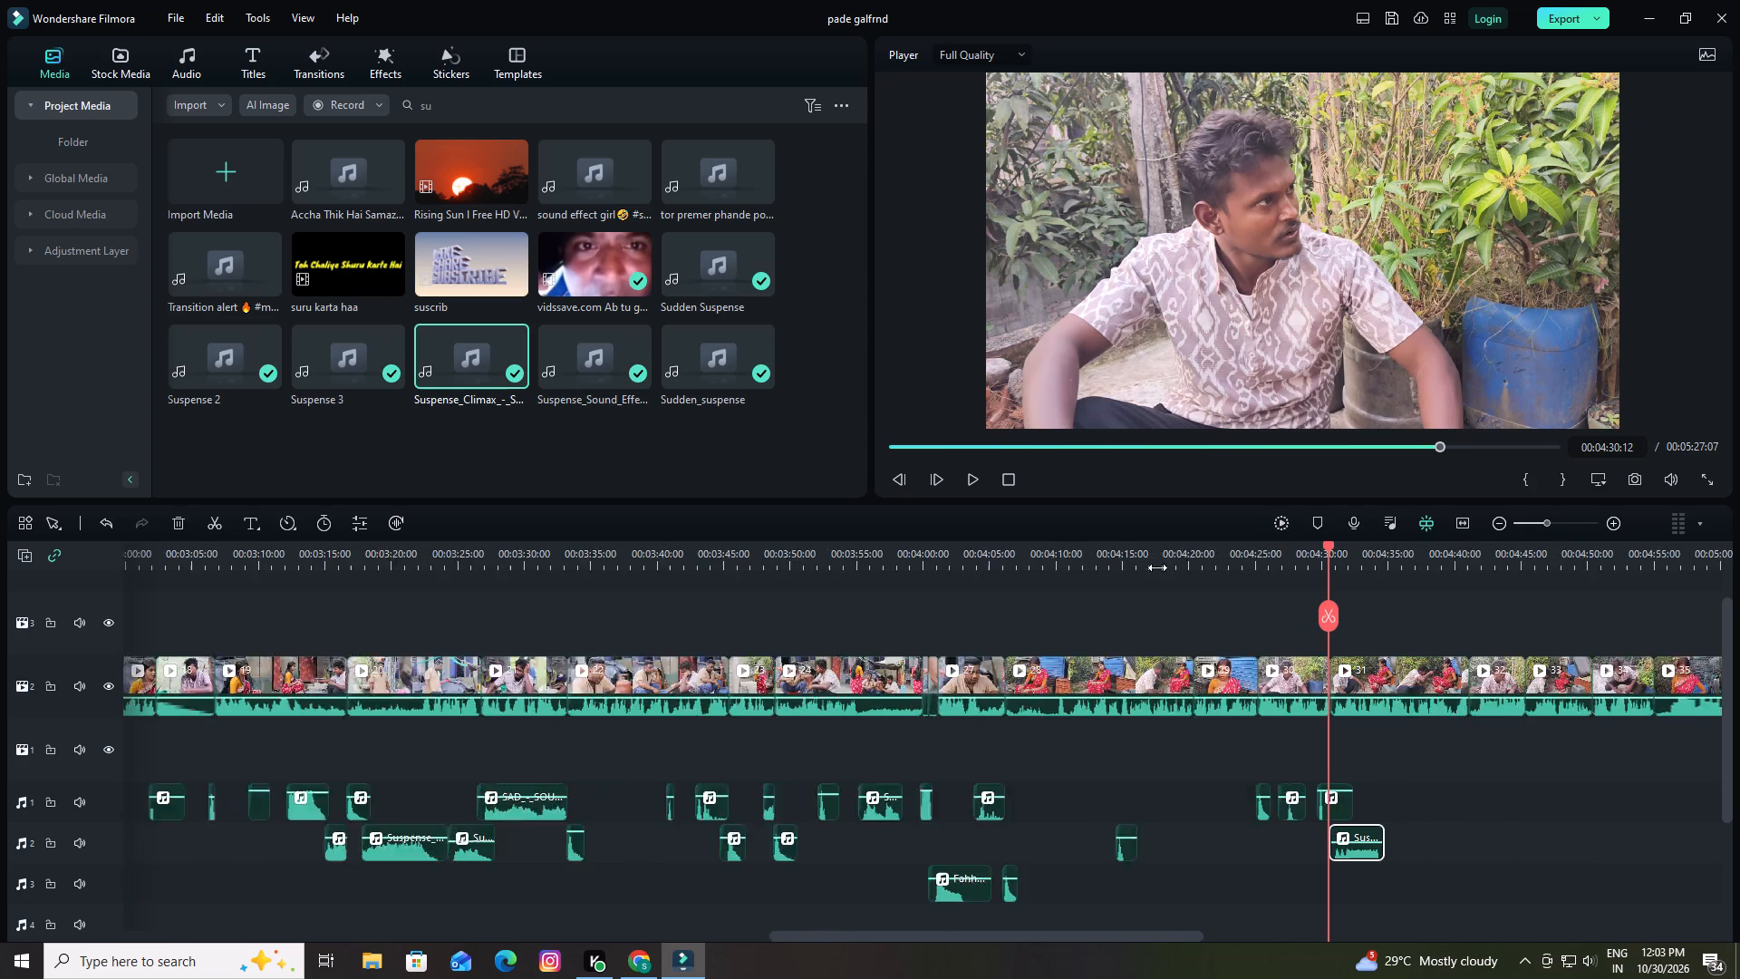
drag(1157, 567, 798, 570)
drag(797, 555, 1241, 617)
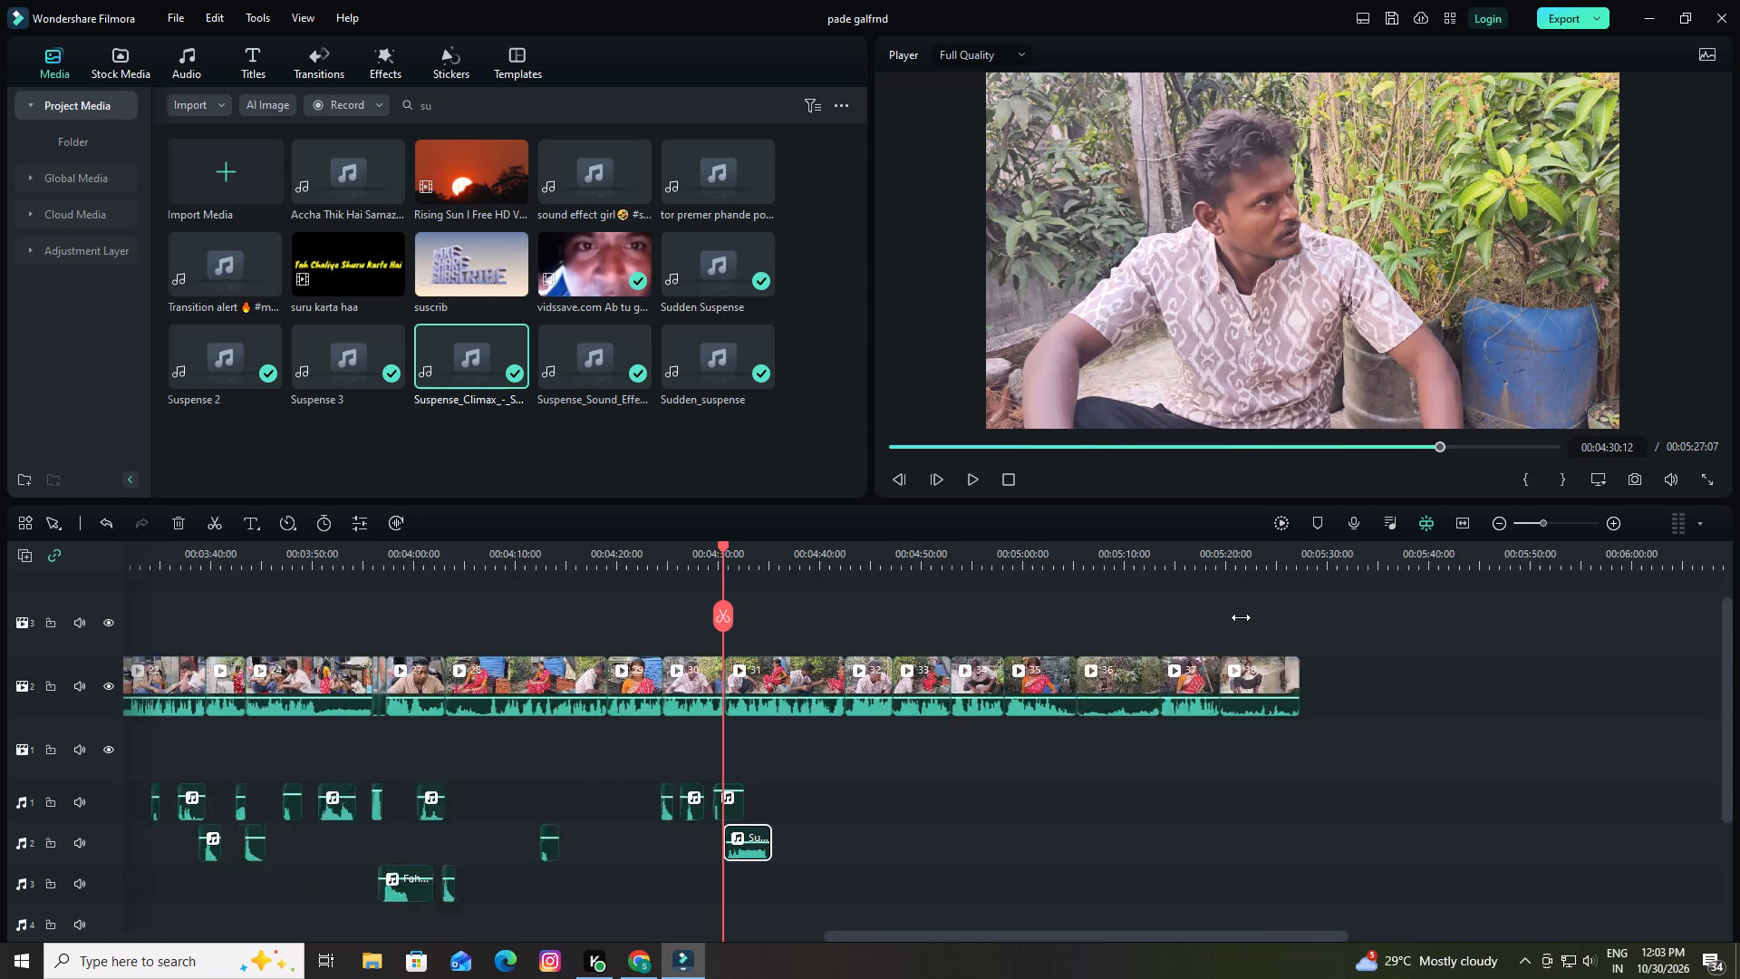
drag(1241, 617, 1395, 641)
key(space)
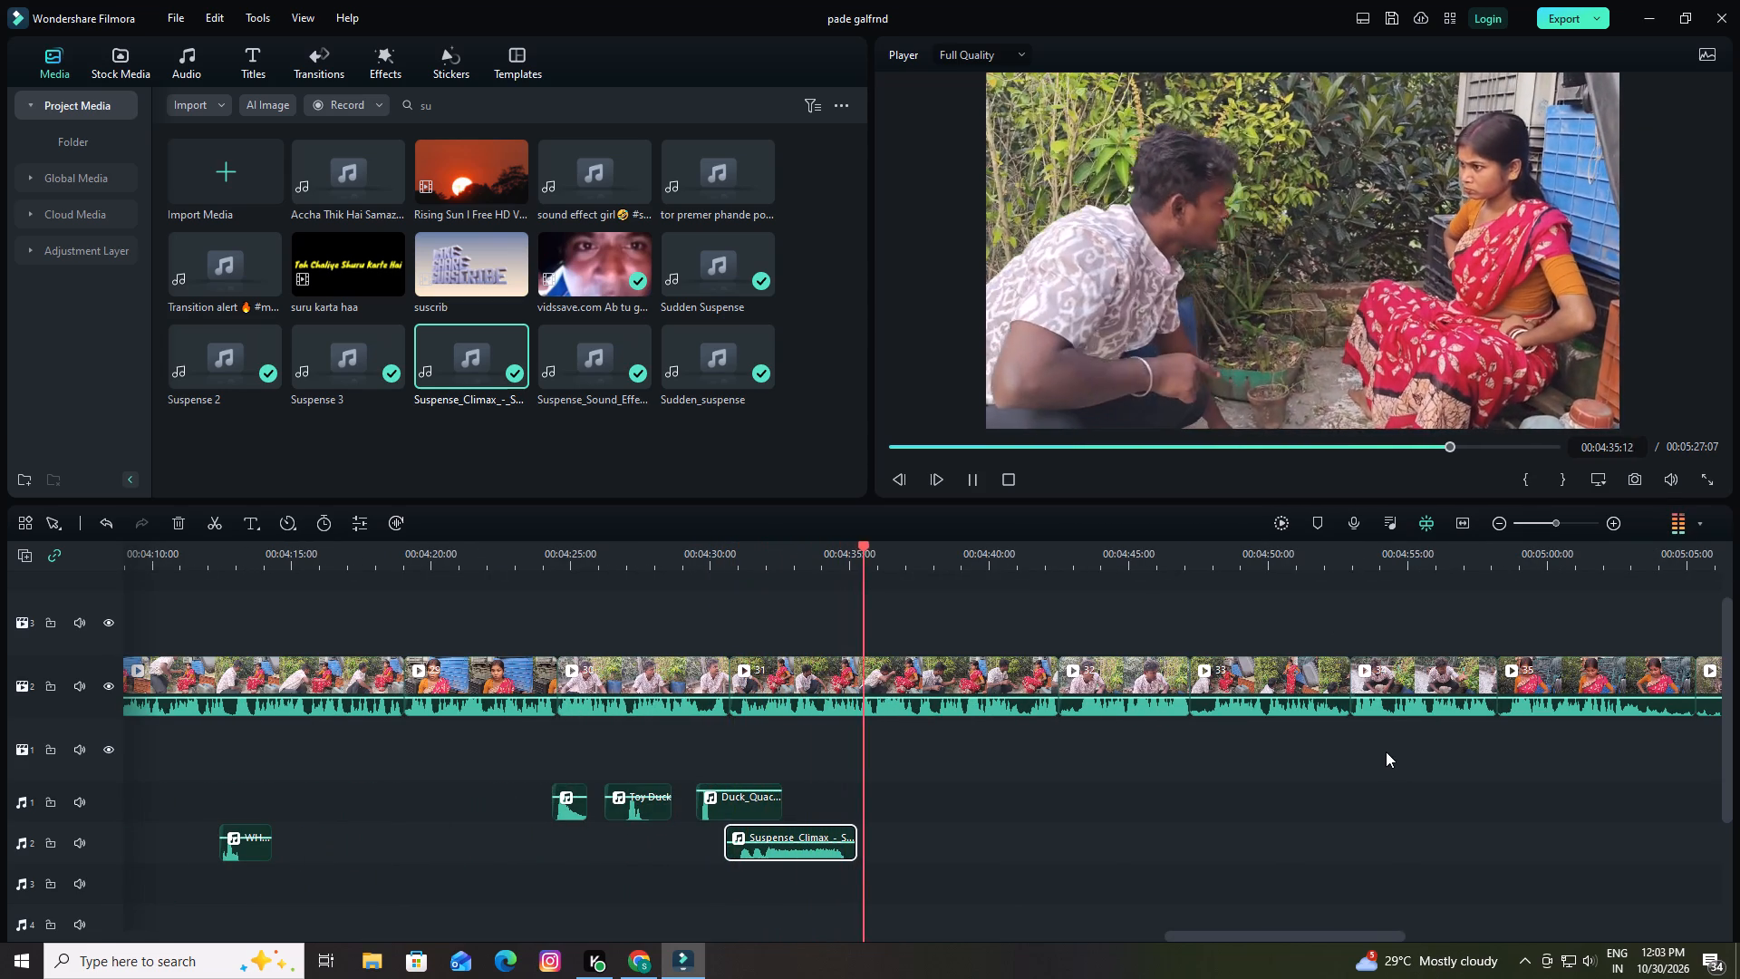
key(space)
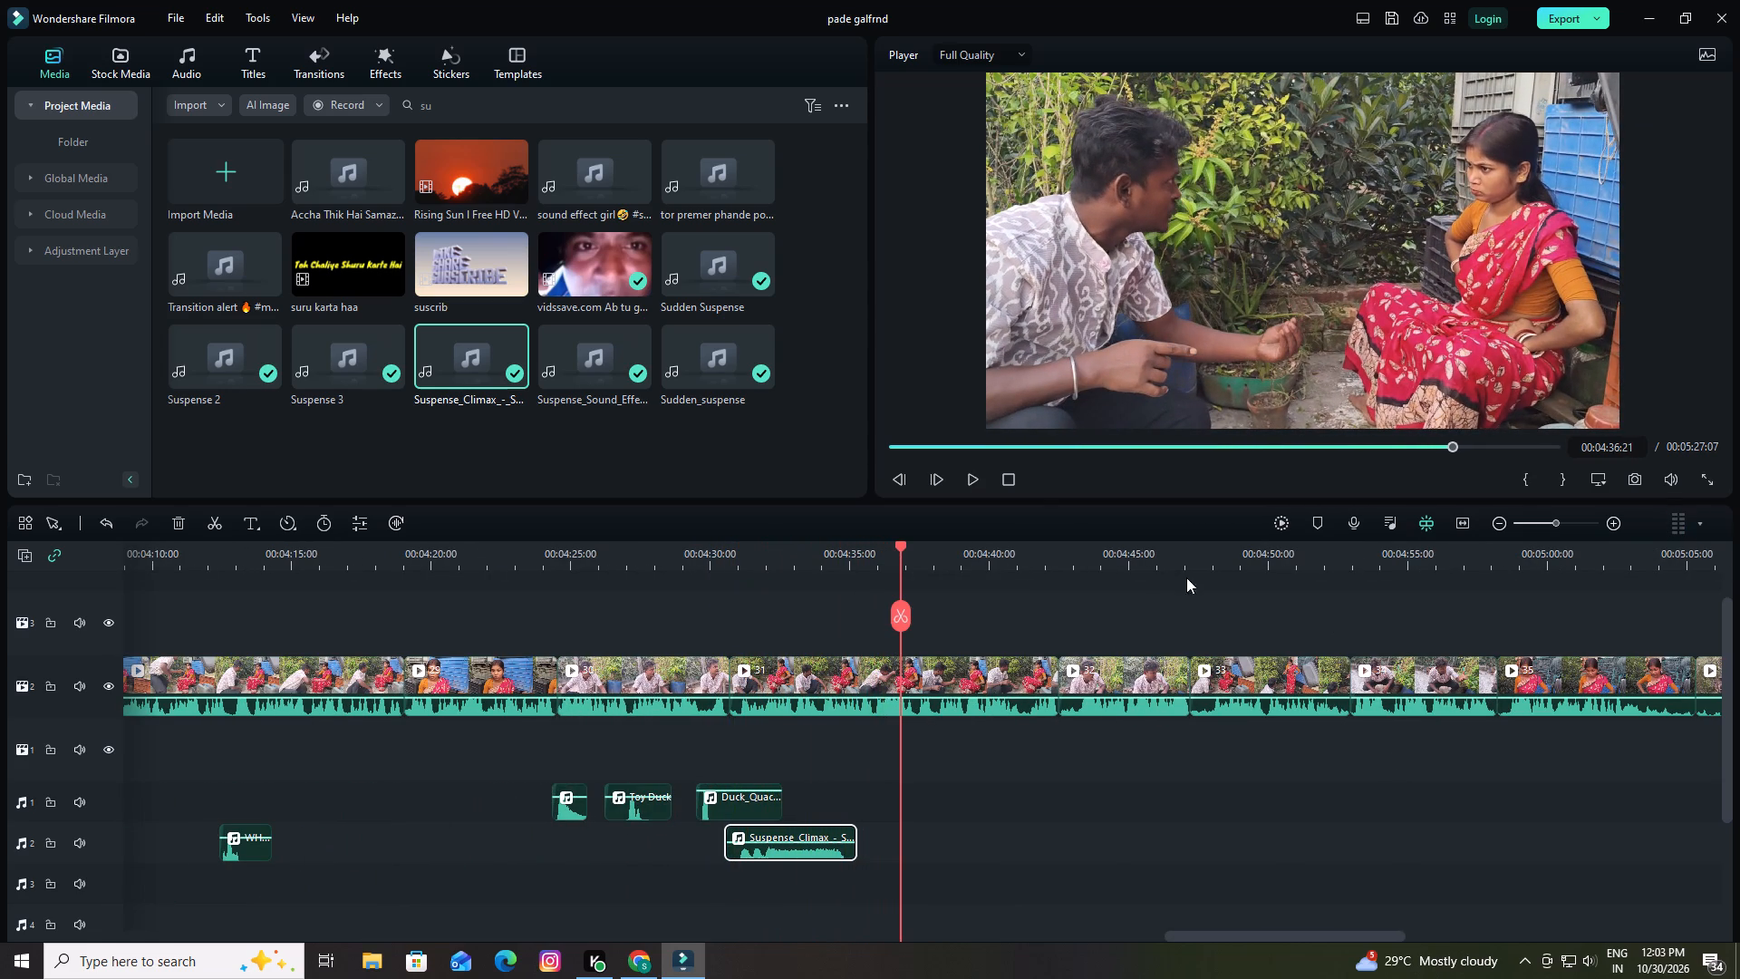
Clear the media search and browse the full project media for a sound effect to follow Suspense_Climax.
click(561, 102)
click(782, 99)
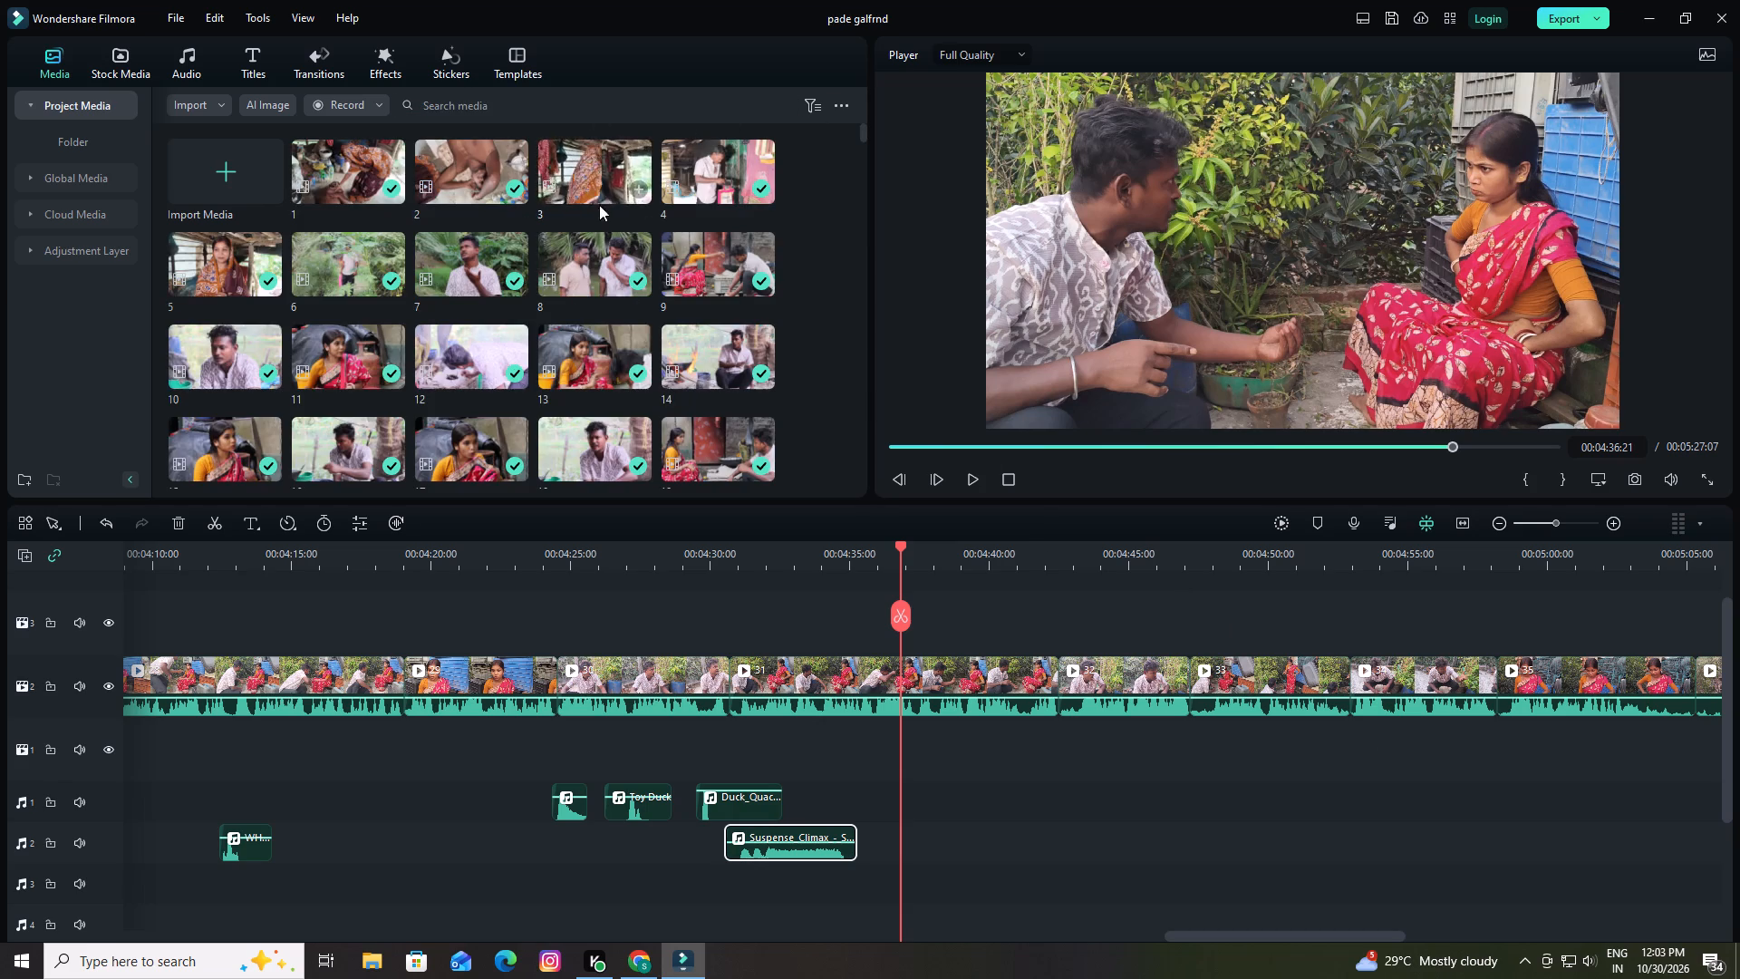
scroll(600, 219, down, 6)
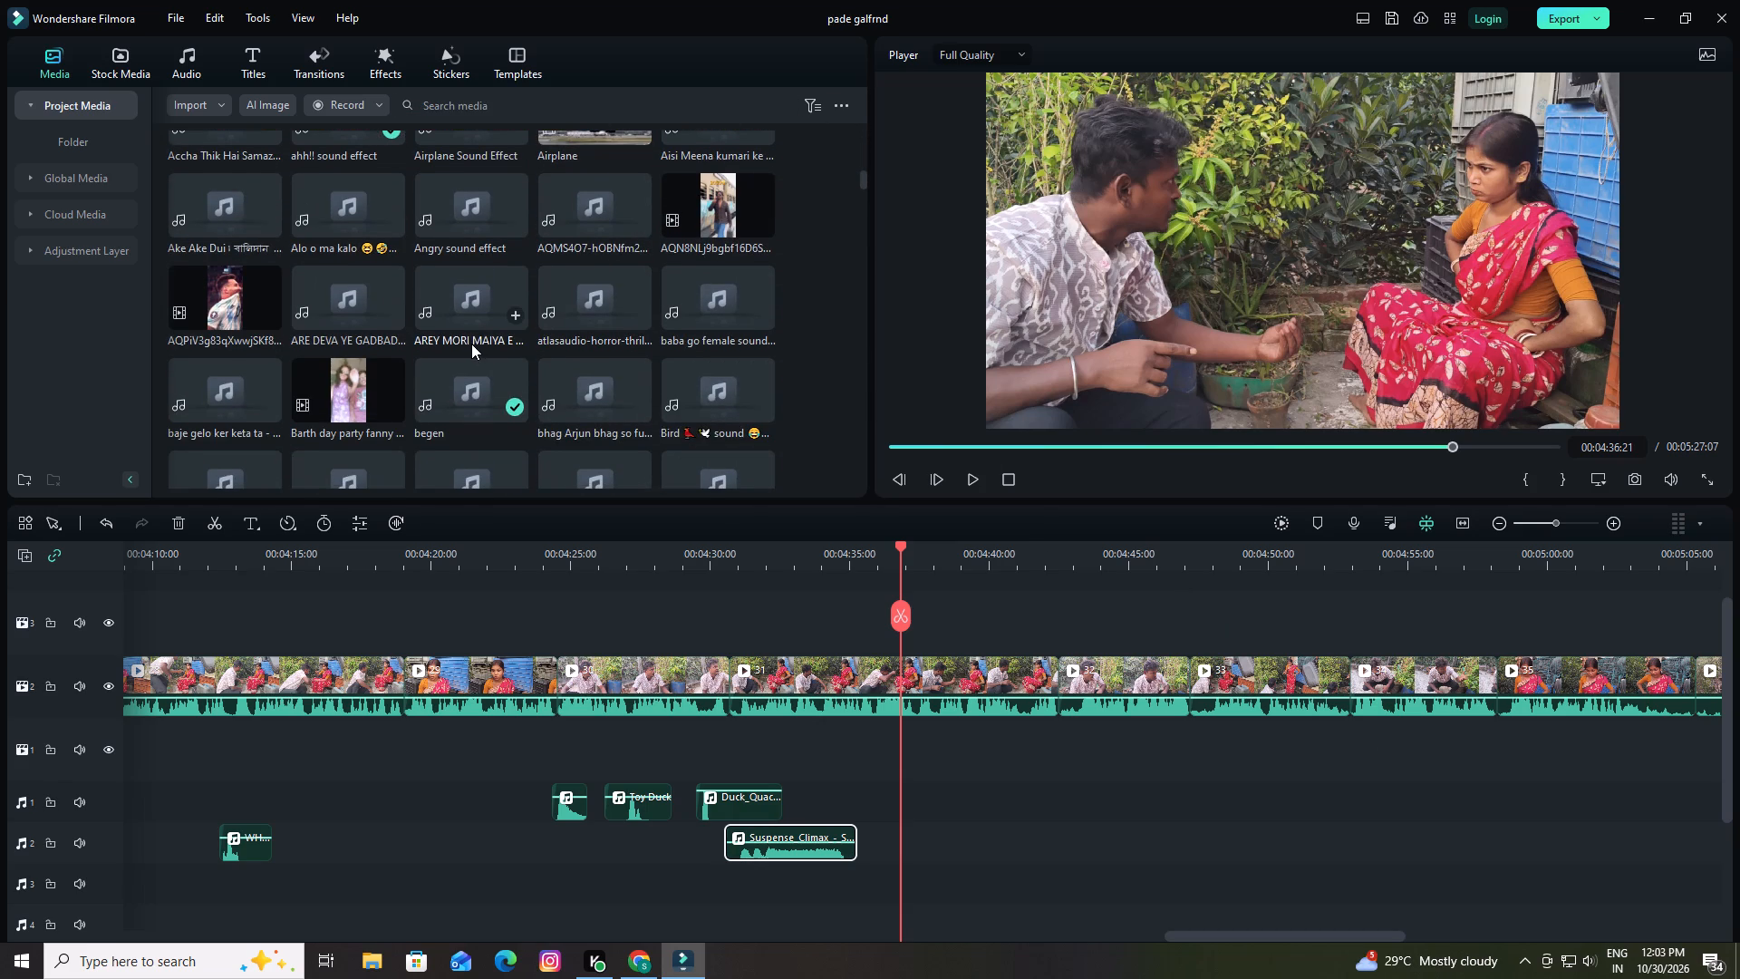
scroll(471, 344, down, 5)
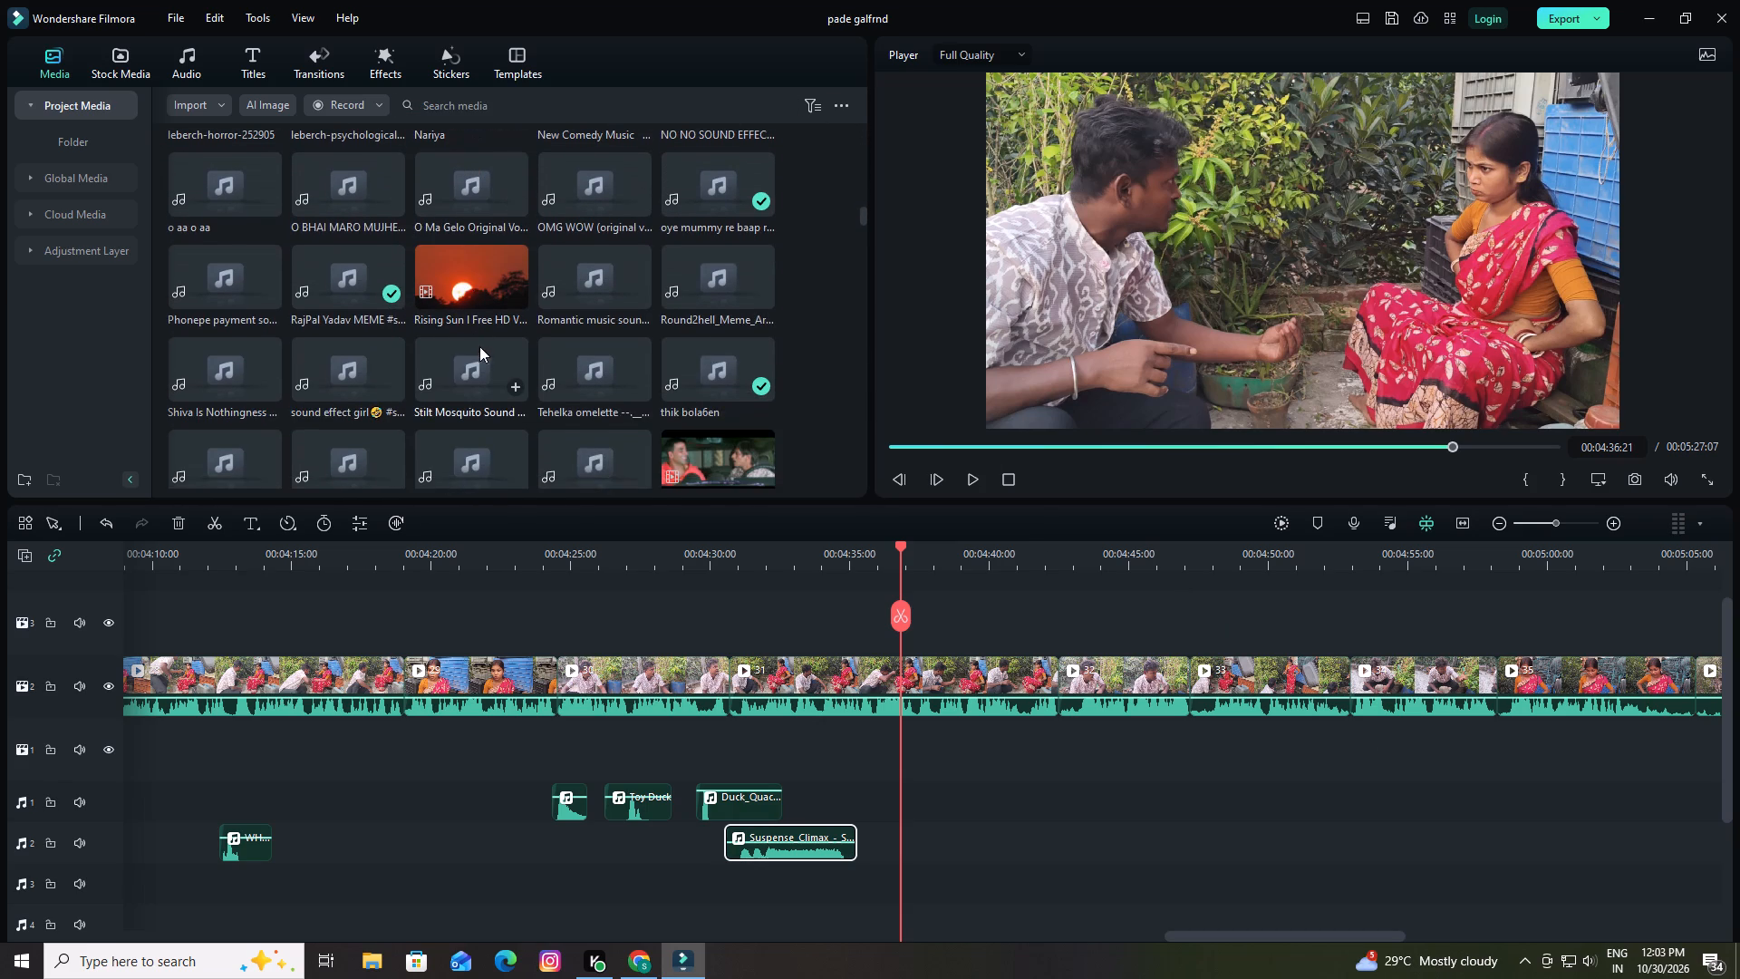
scroll(640, 342, down, 2)
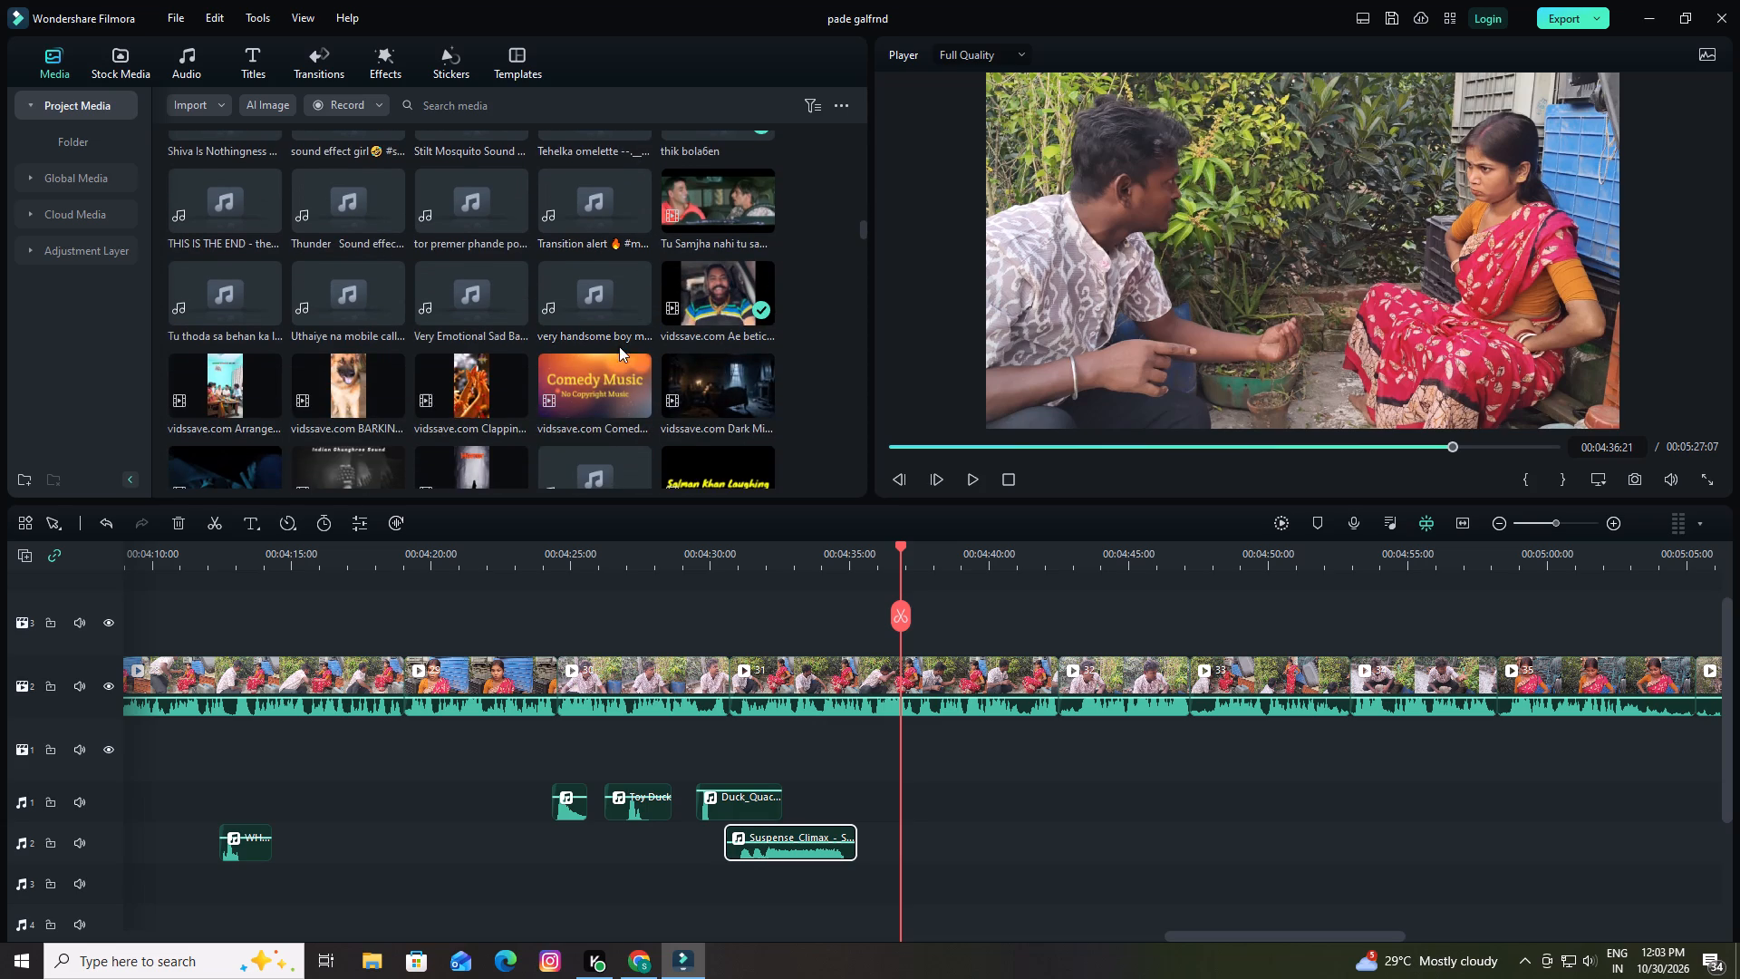
scroll(522, 337, down, 7)
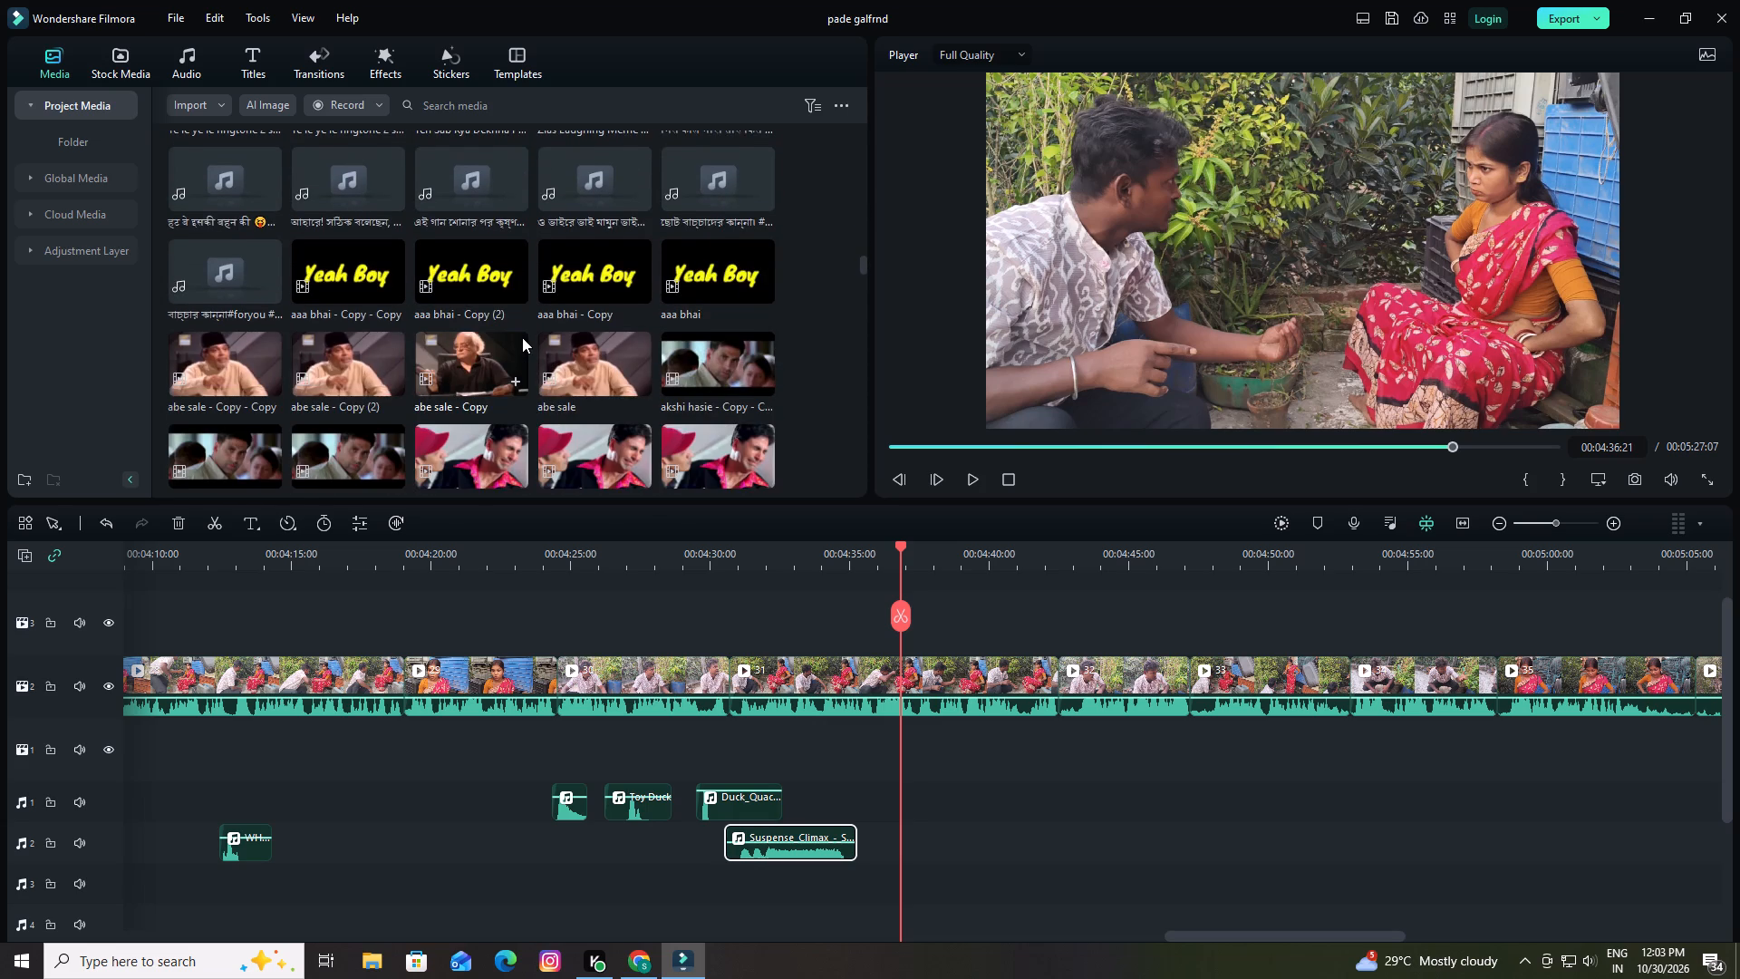
scroll(522, 337, down, 2)
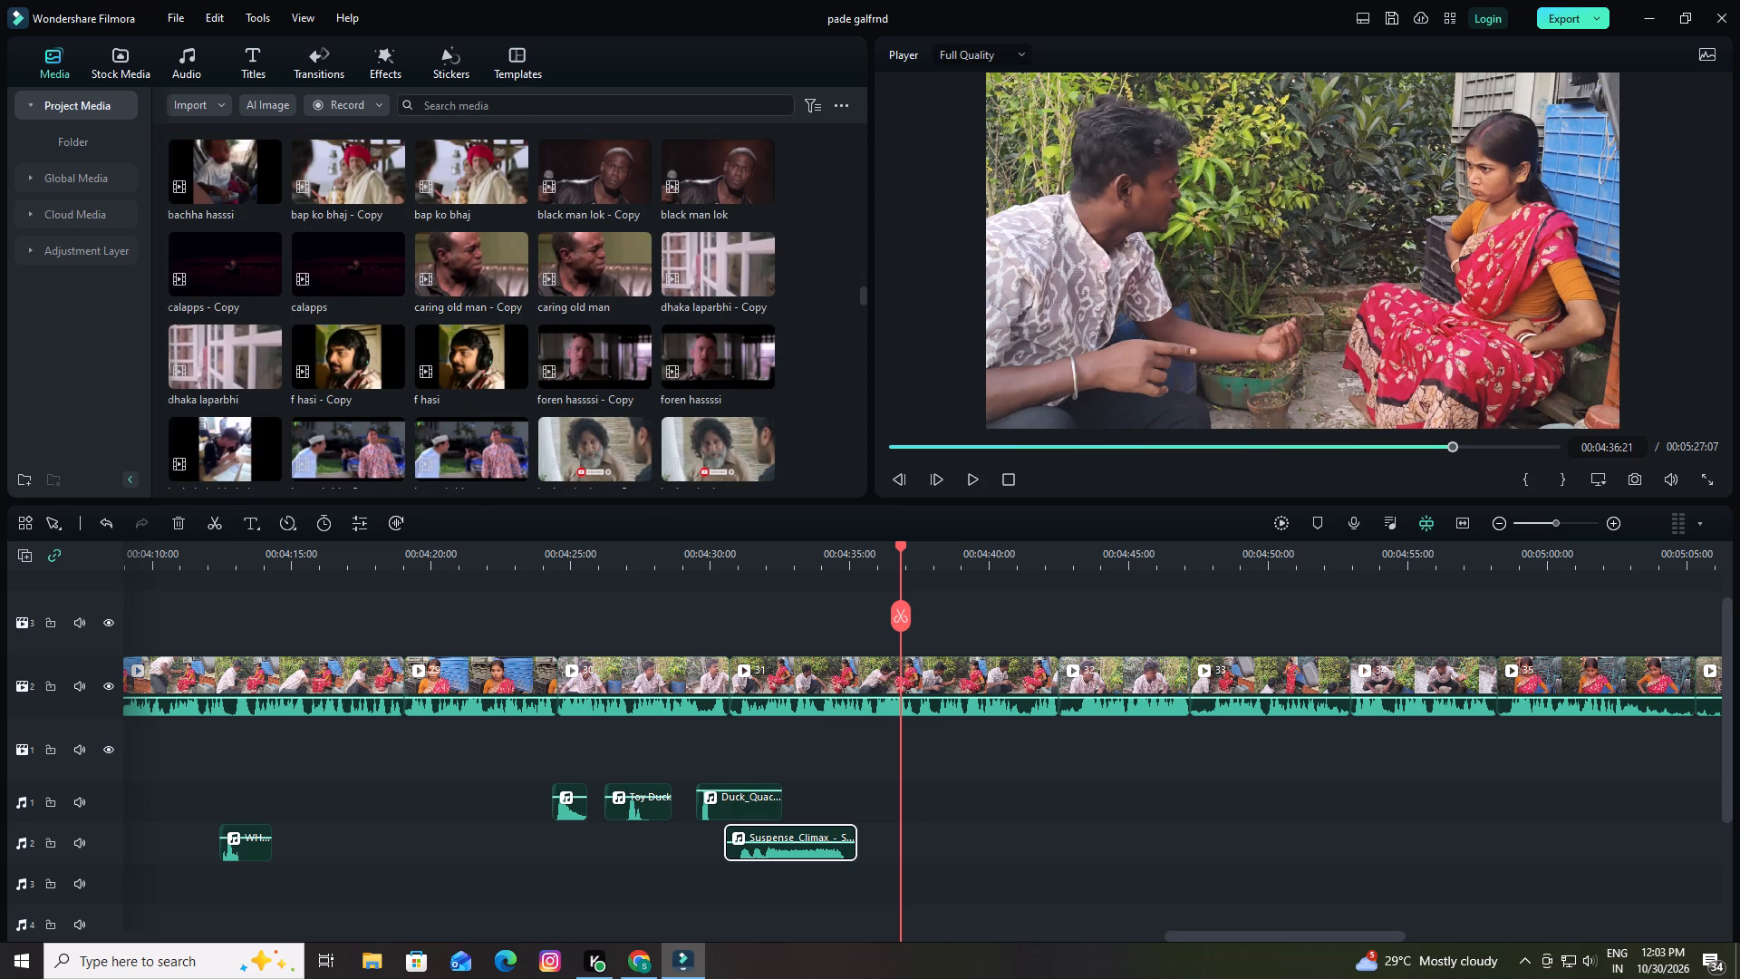
Search the project media for "tui" and "toi", and clear the search.
click(508, 100)
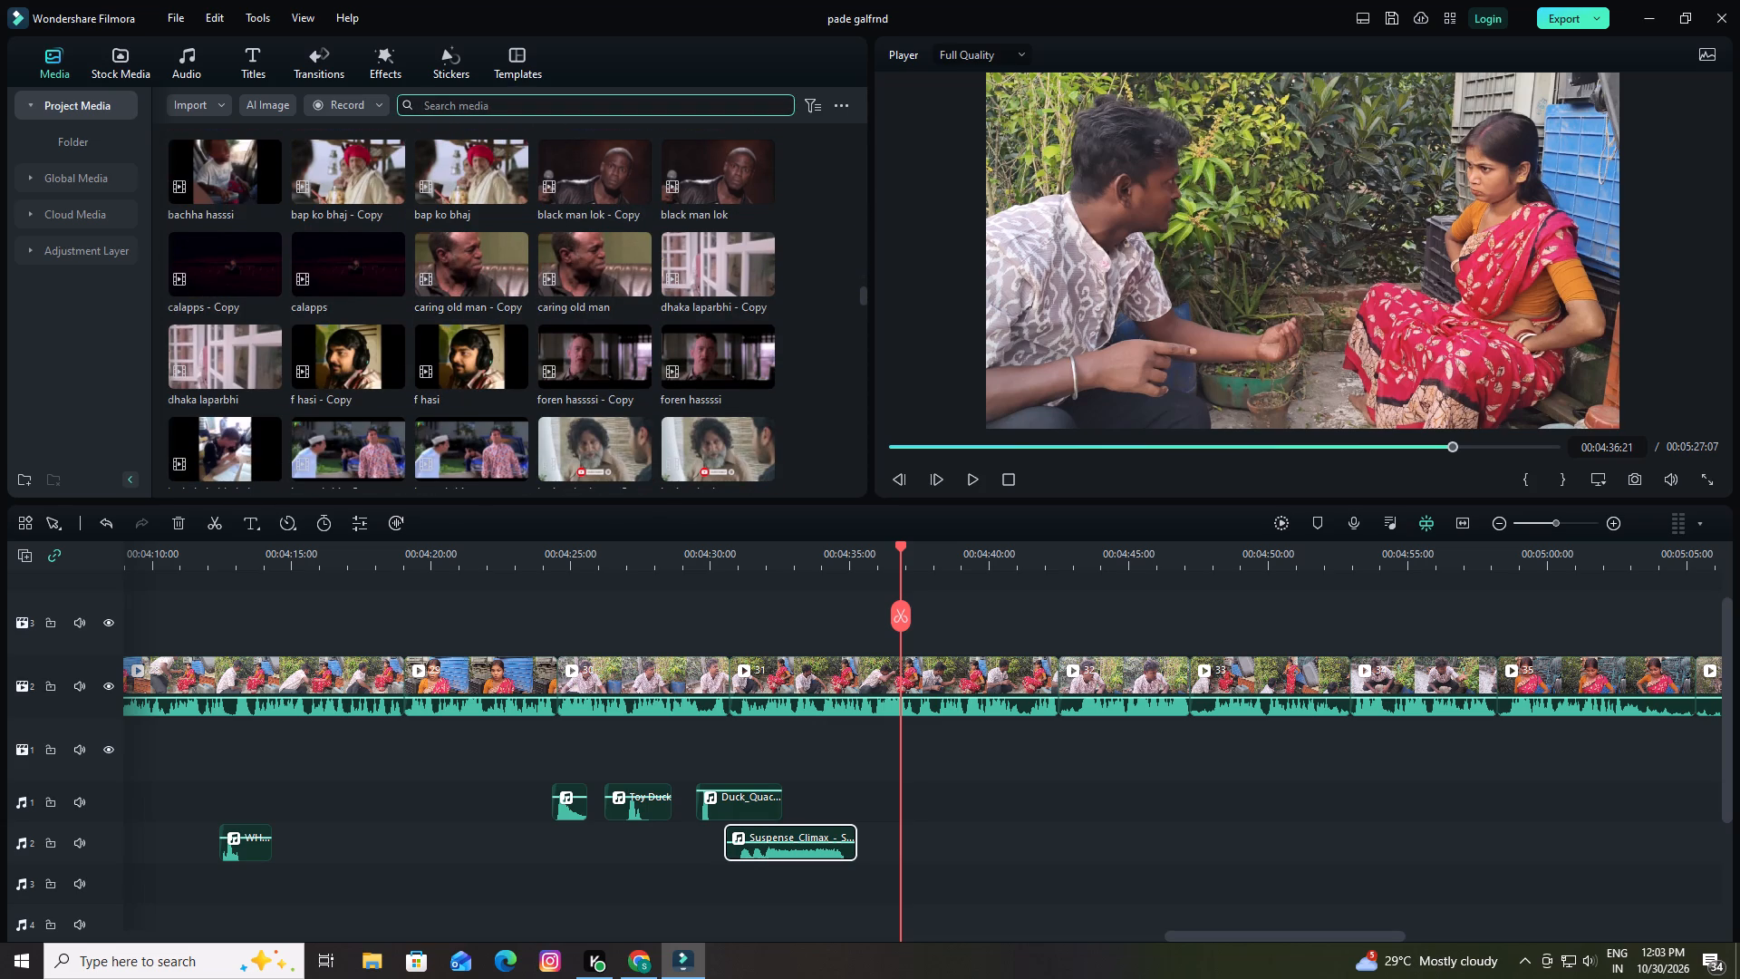
text(tu)
key(i)
key(Return)
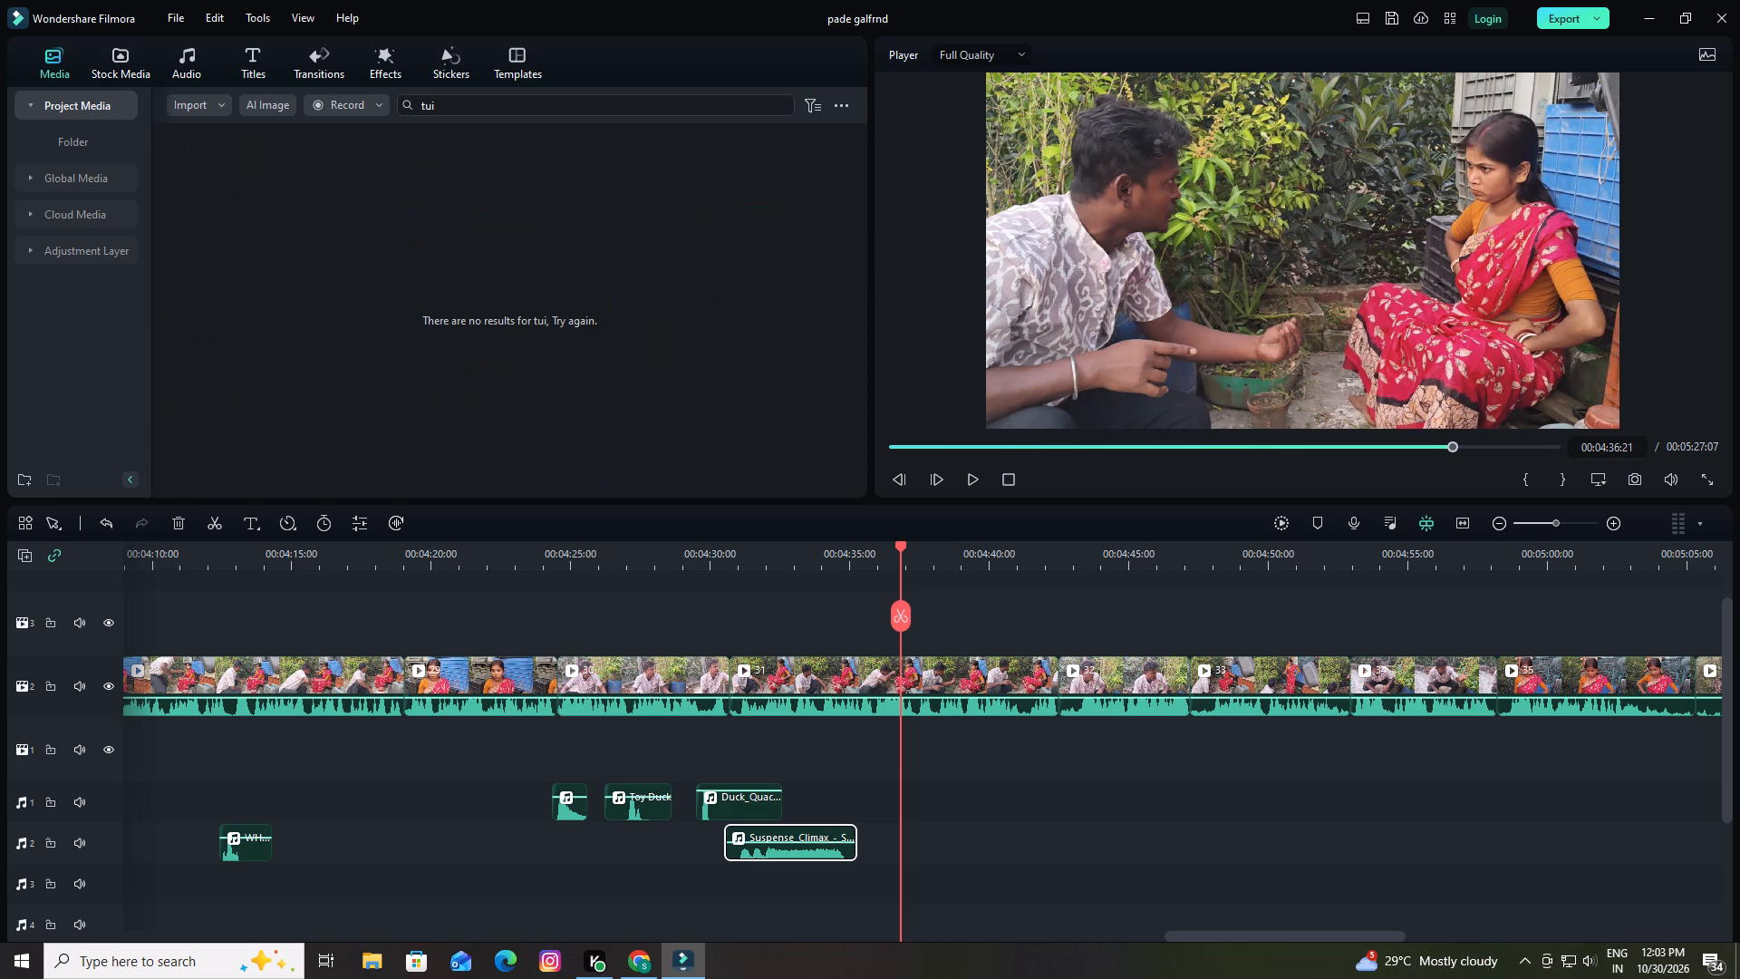
click(507, 107)
key(BackSpace)
key(BackSpace)
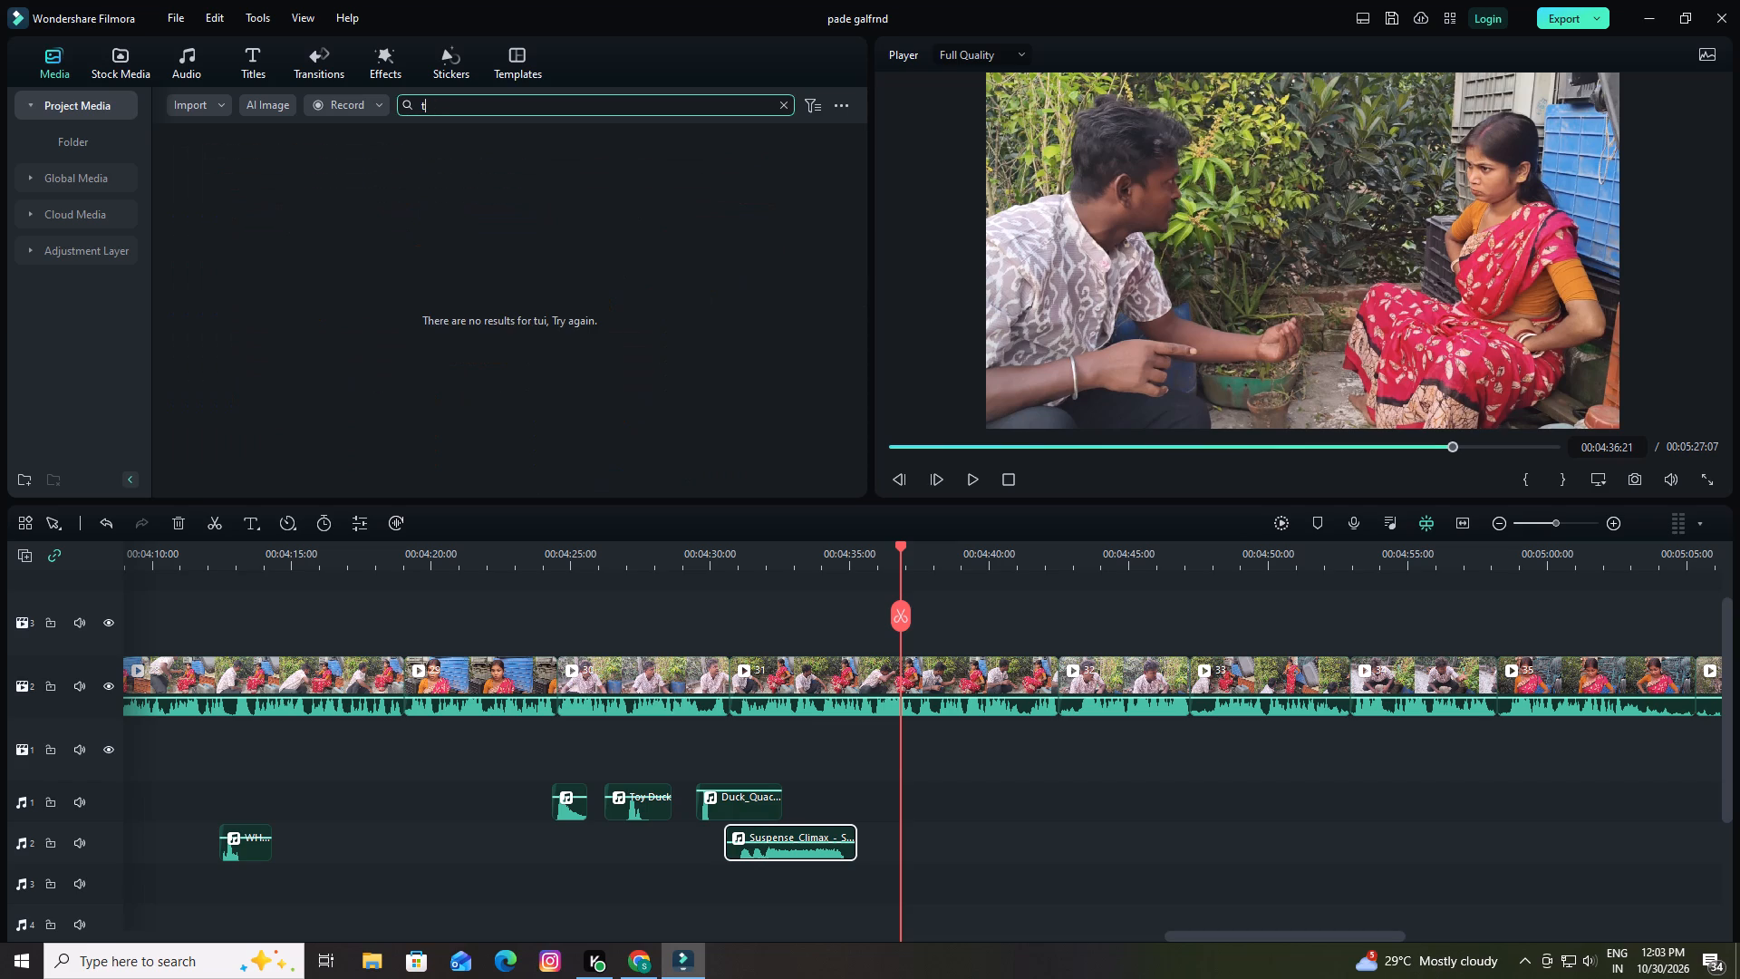
key(o)
key(i)
key(Return)
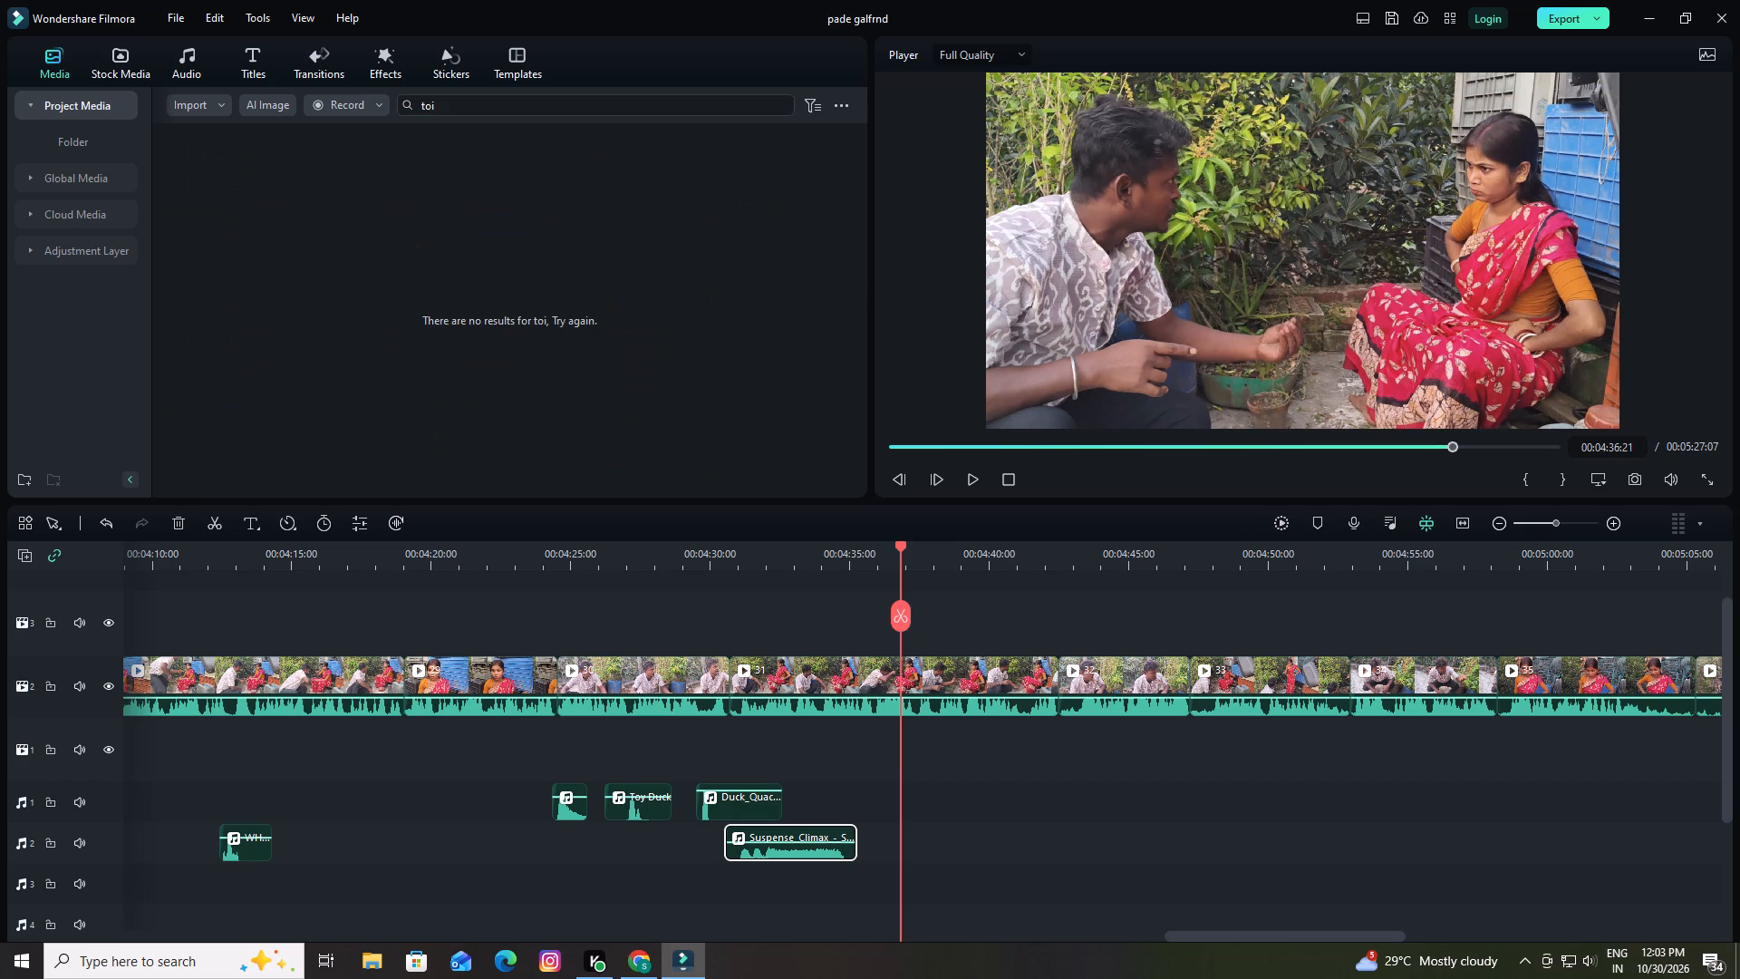
click(662, 108)
click(781, 104)
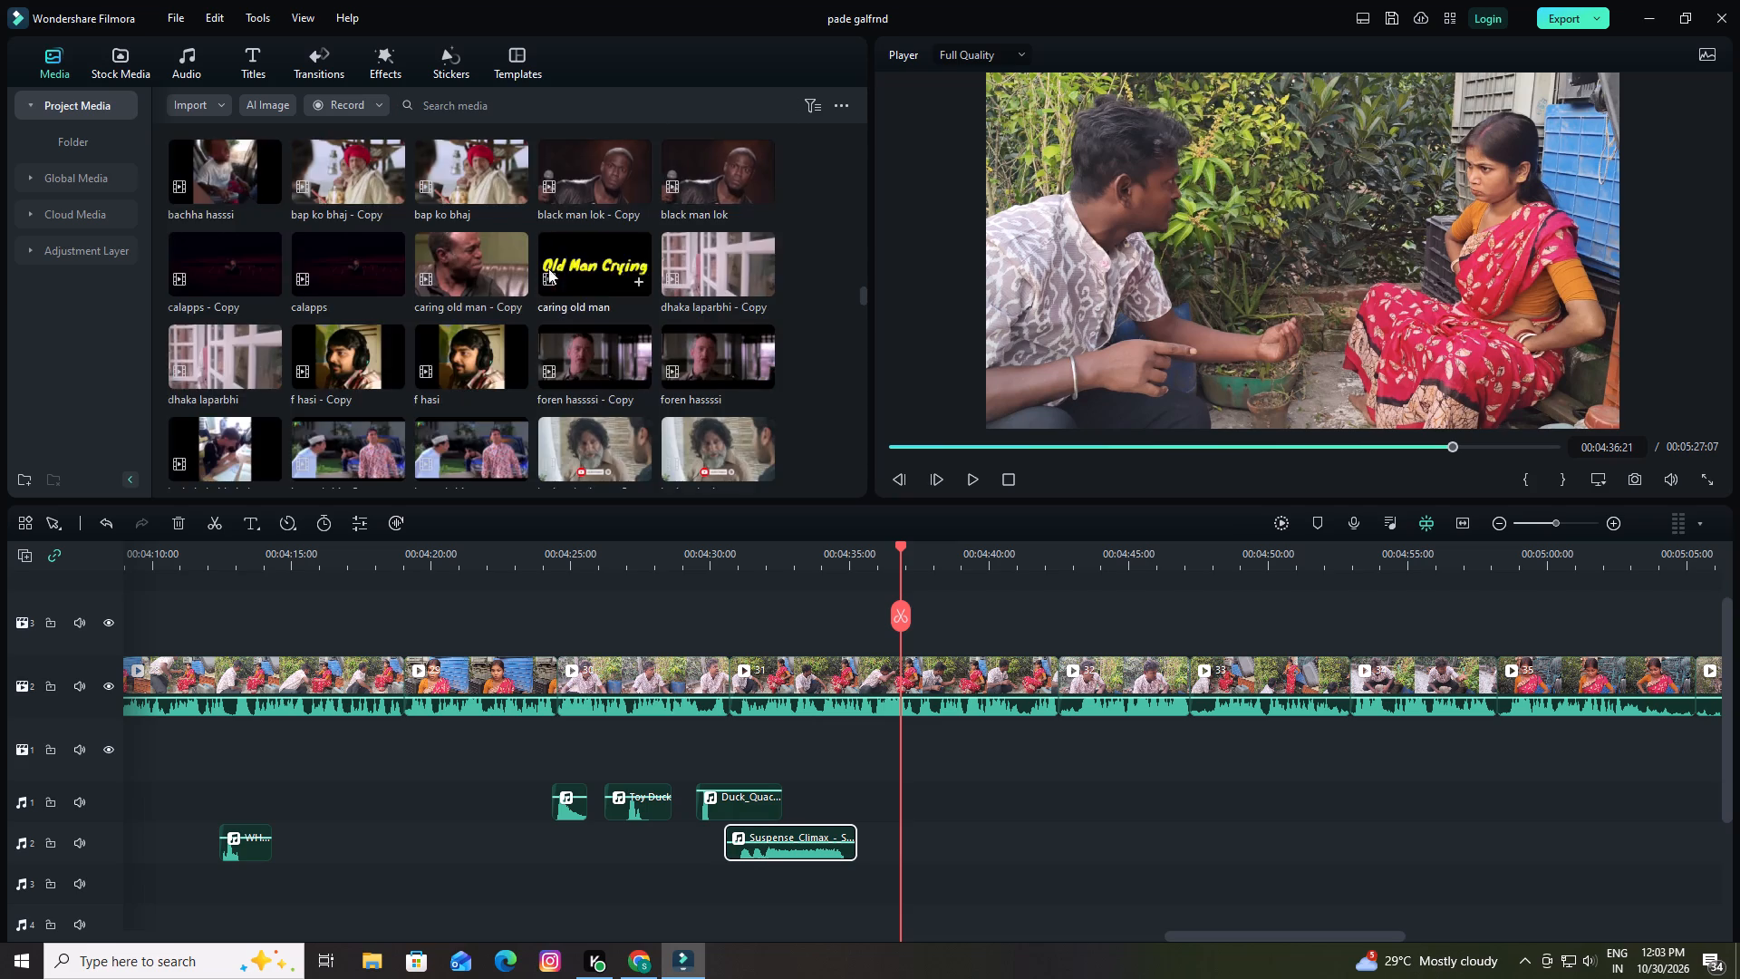
Preview Shoot, Fast Rewind and Funny Effect 1, and place Funny Effect 1 on audio track 1 at 00:04:36:21.
scroll(548, 269, down, 8)
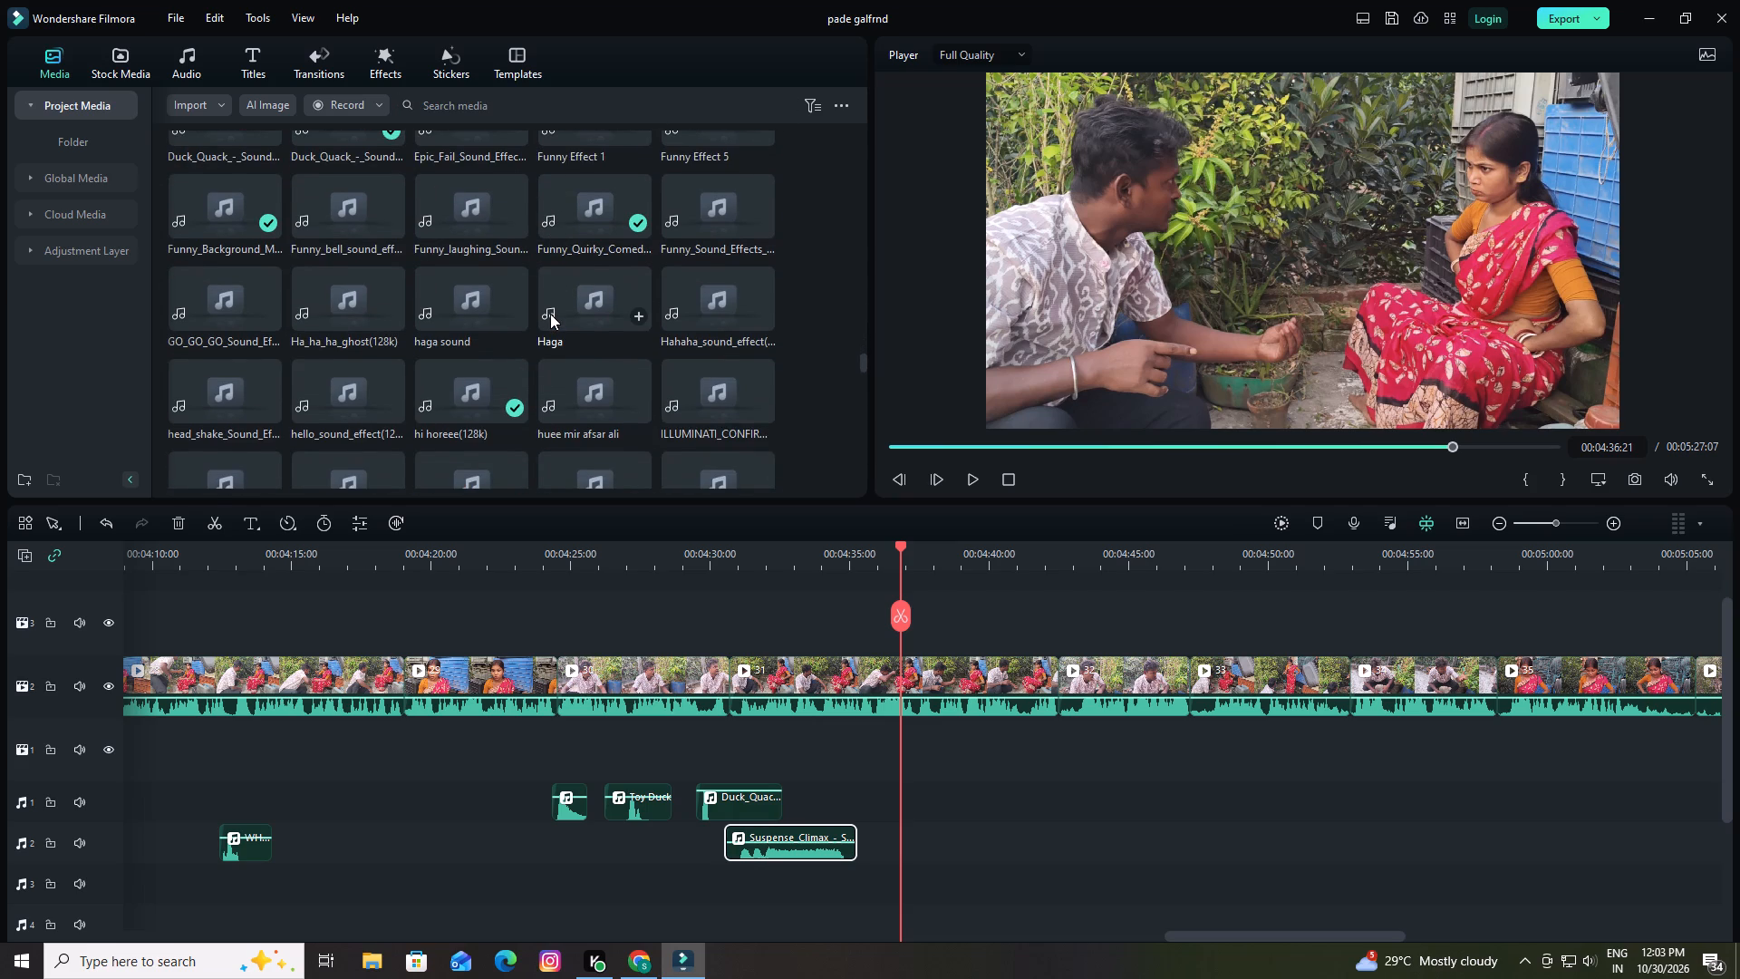
scroll(550, 314, down, 4)
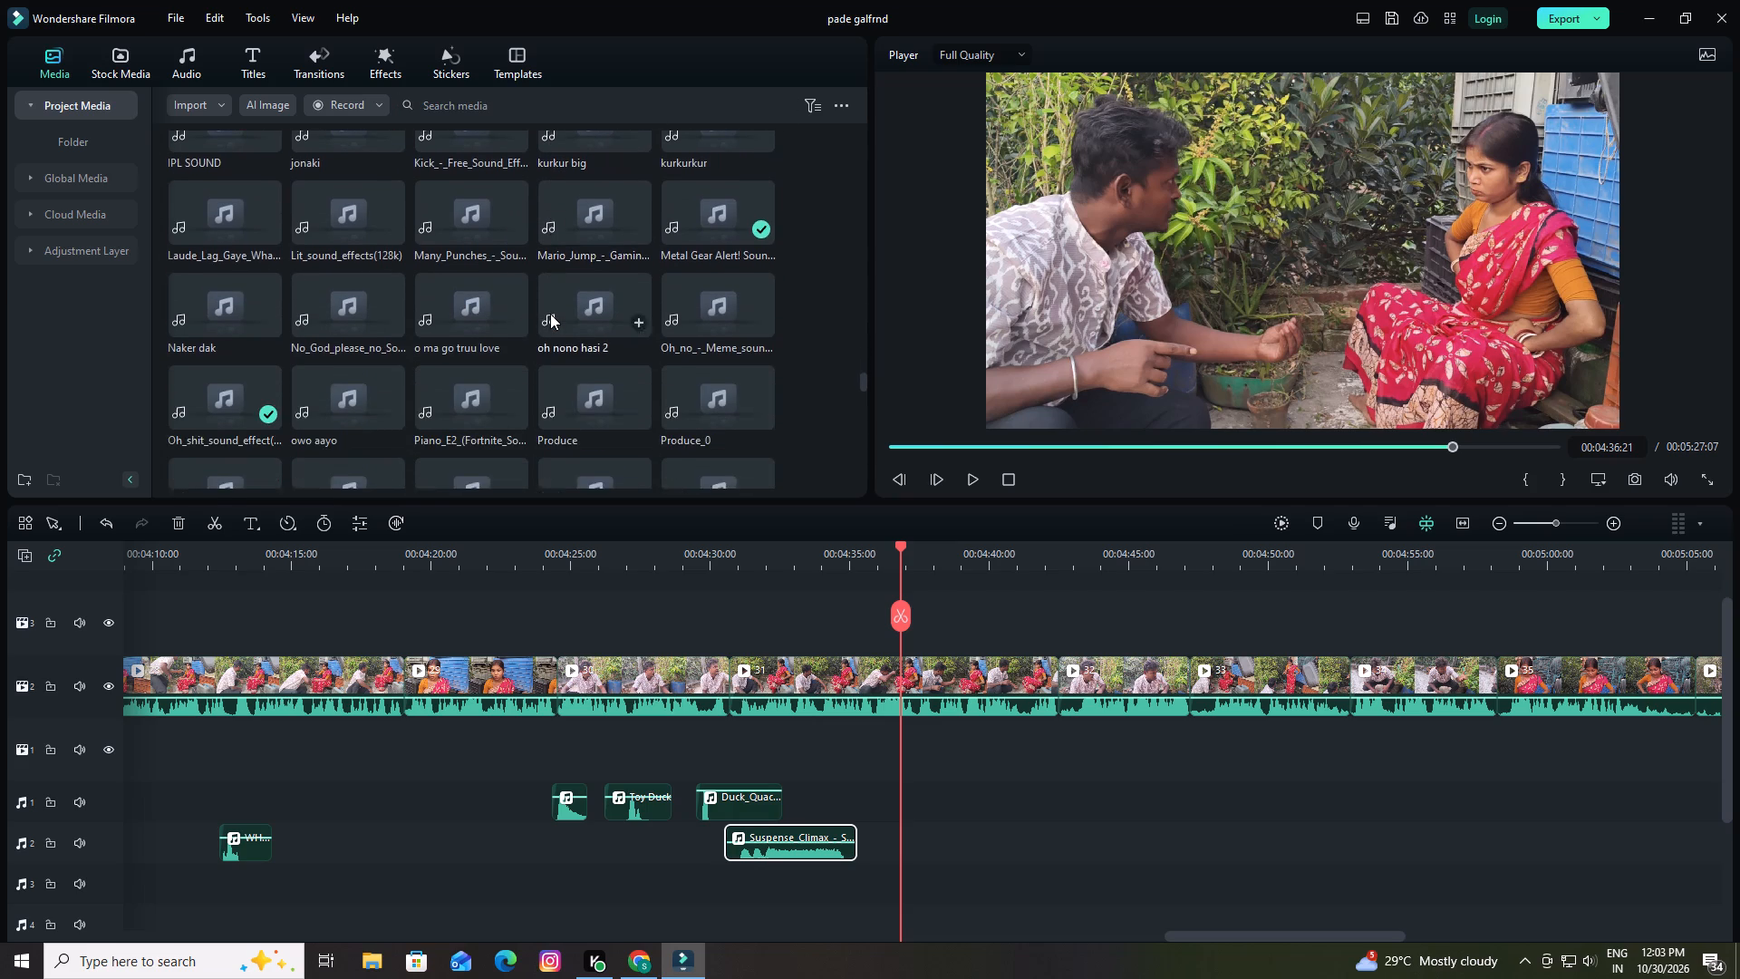
scroll(550, 314, down, 2)
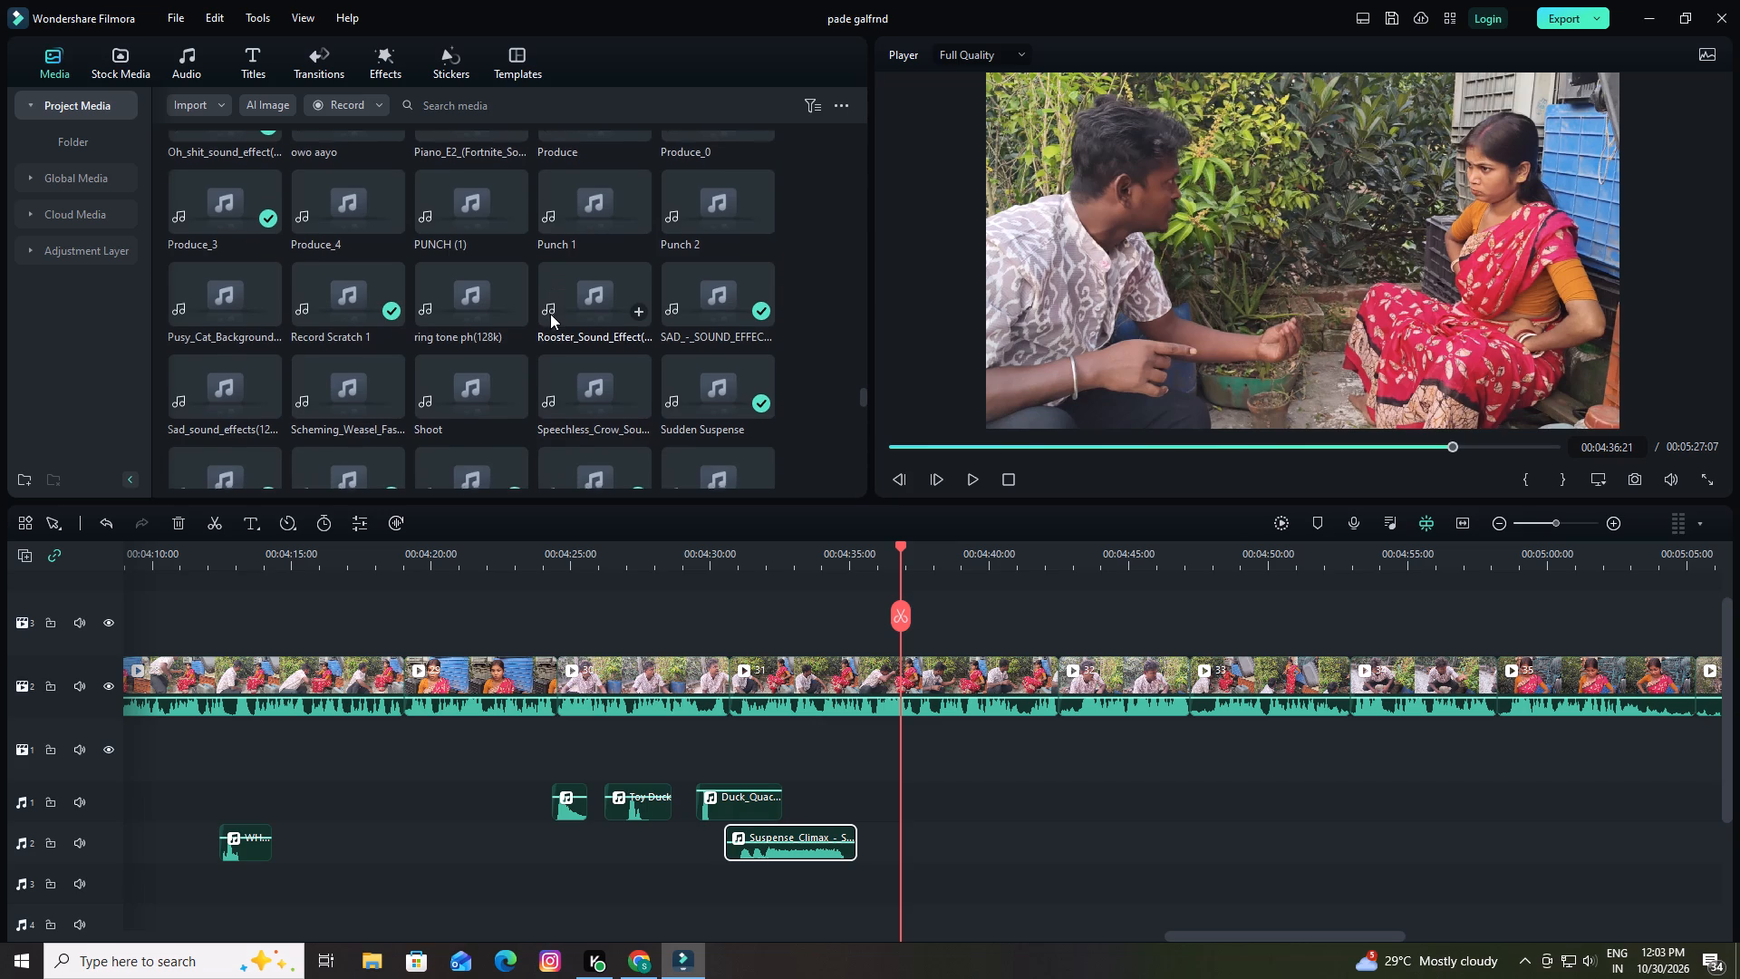
click(473, 255)
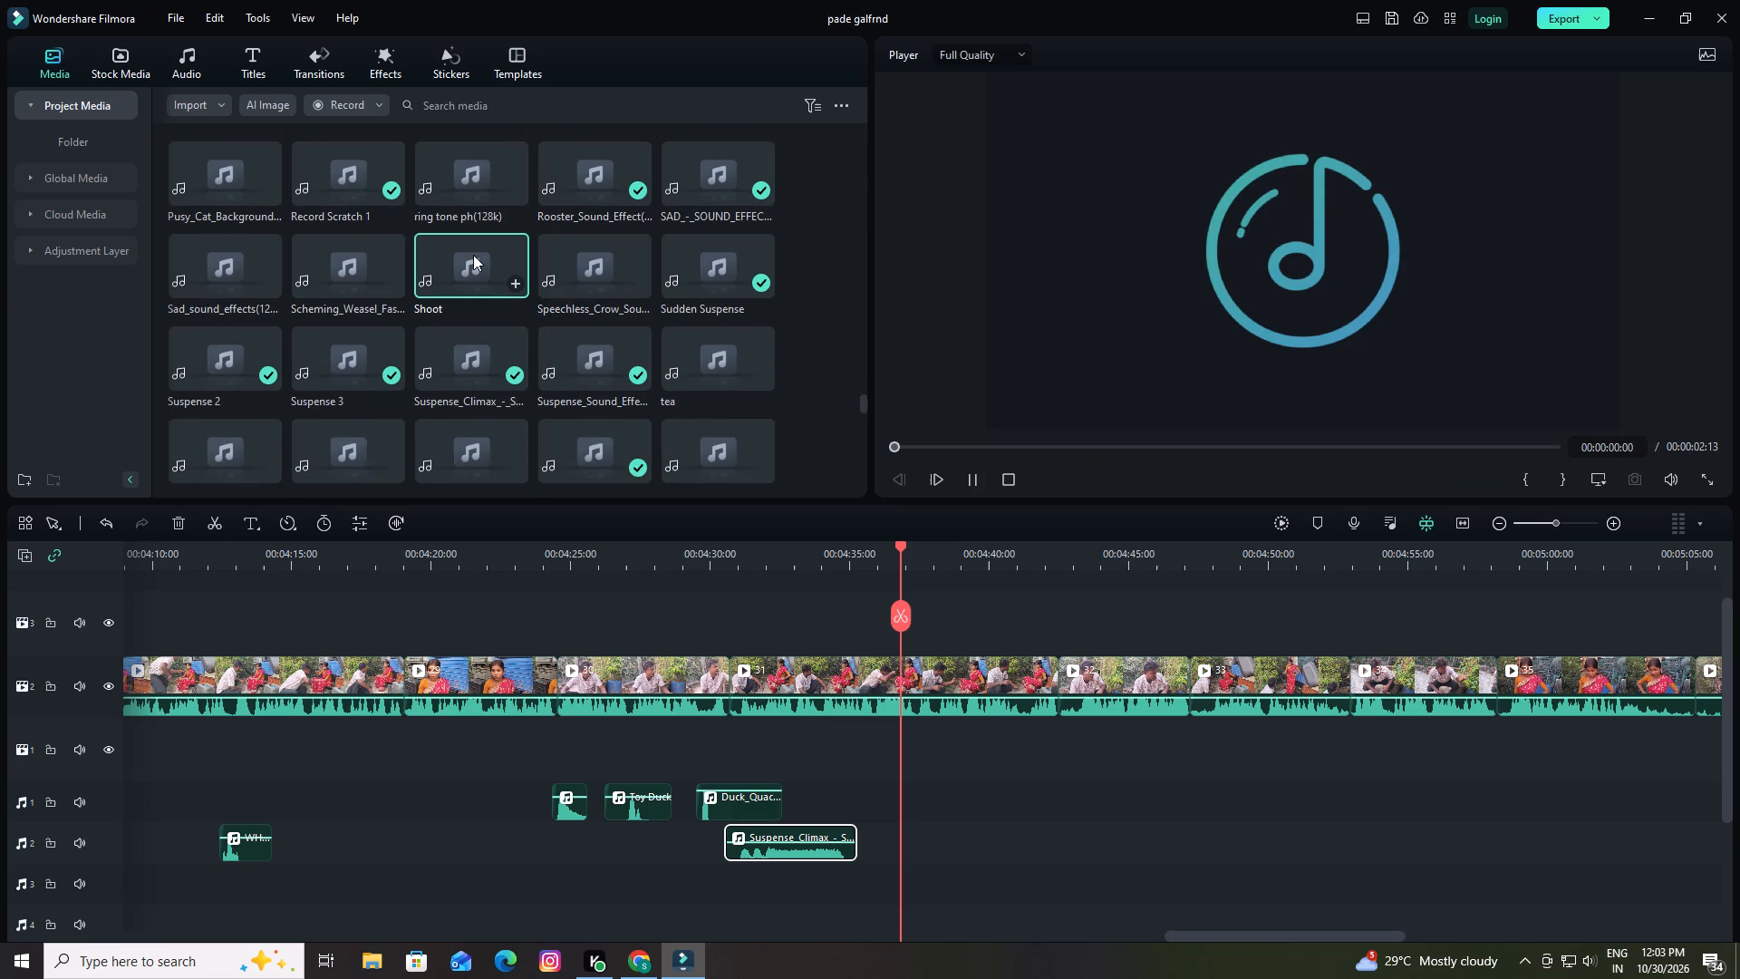
scroll(474, 255, down, 3)
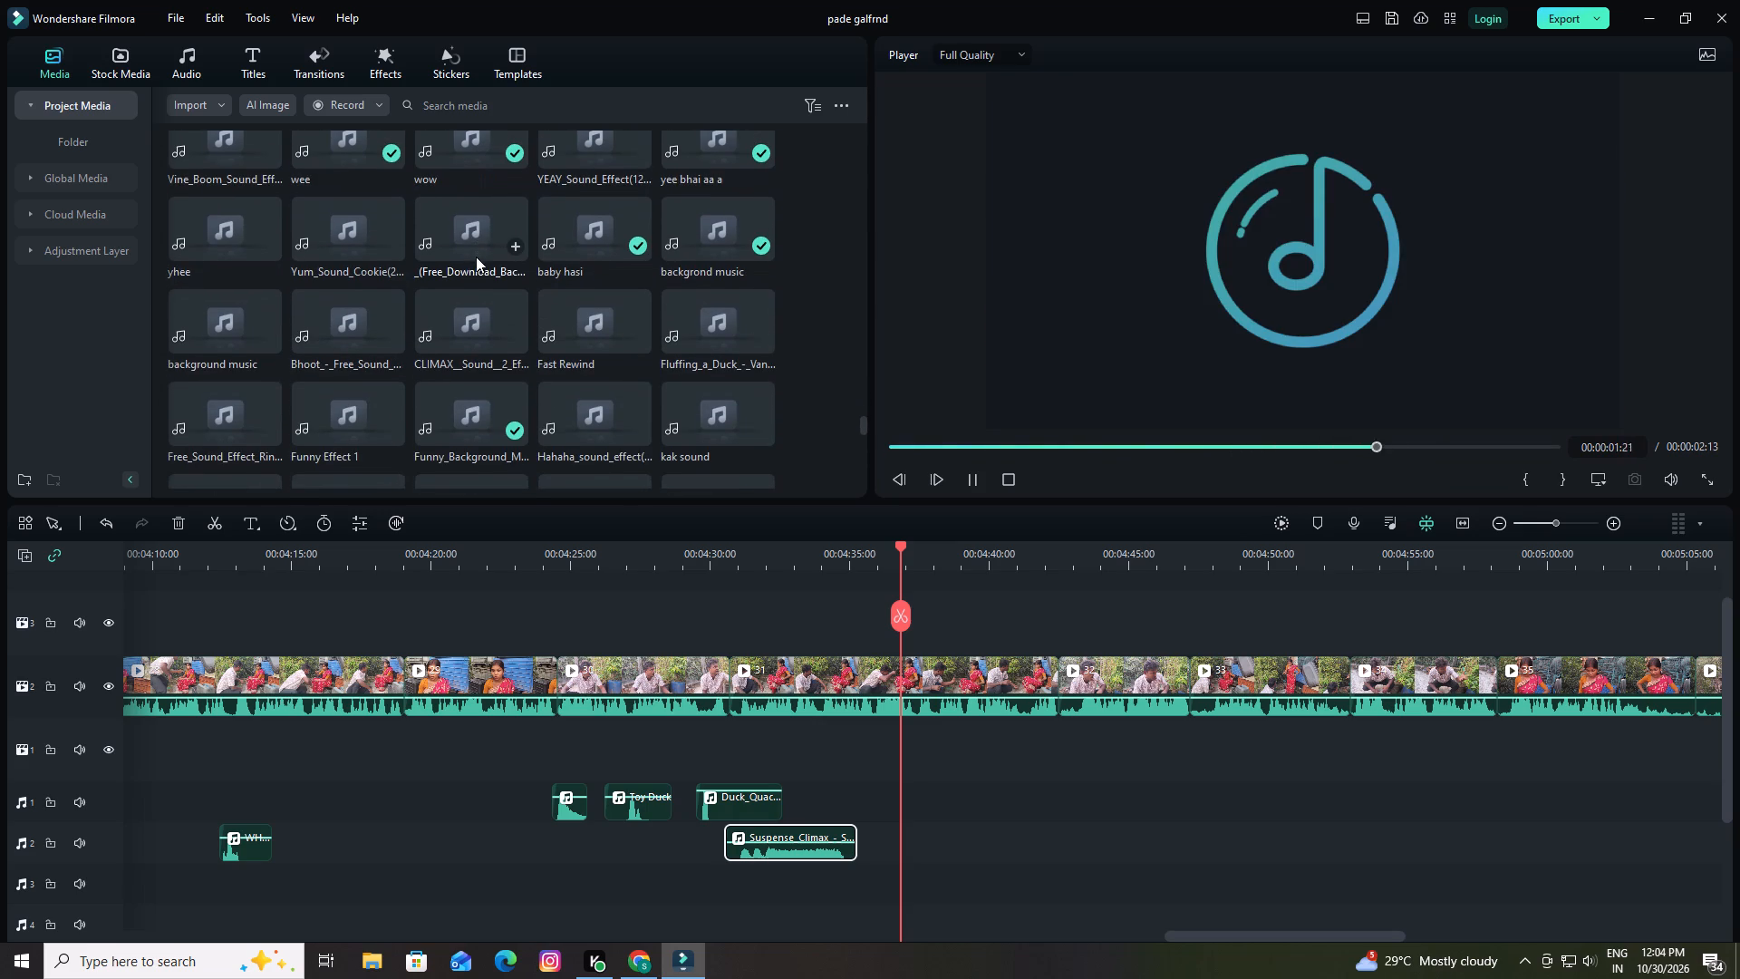
click(579, 305)
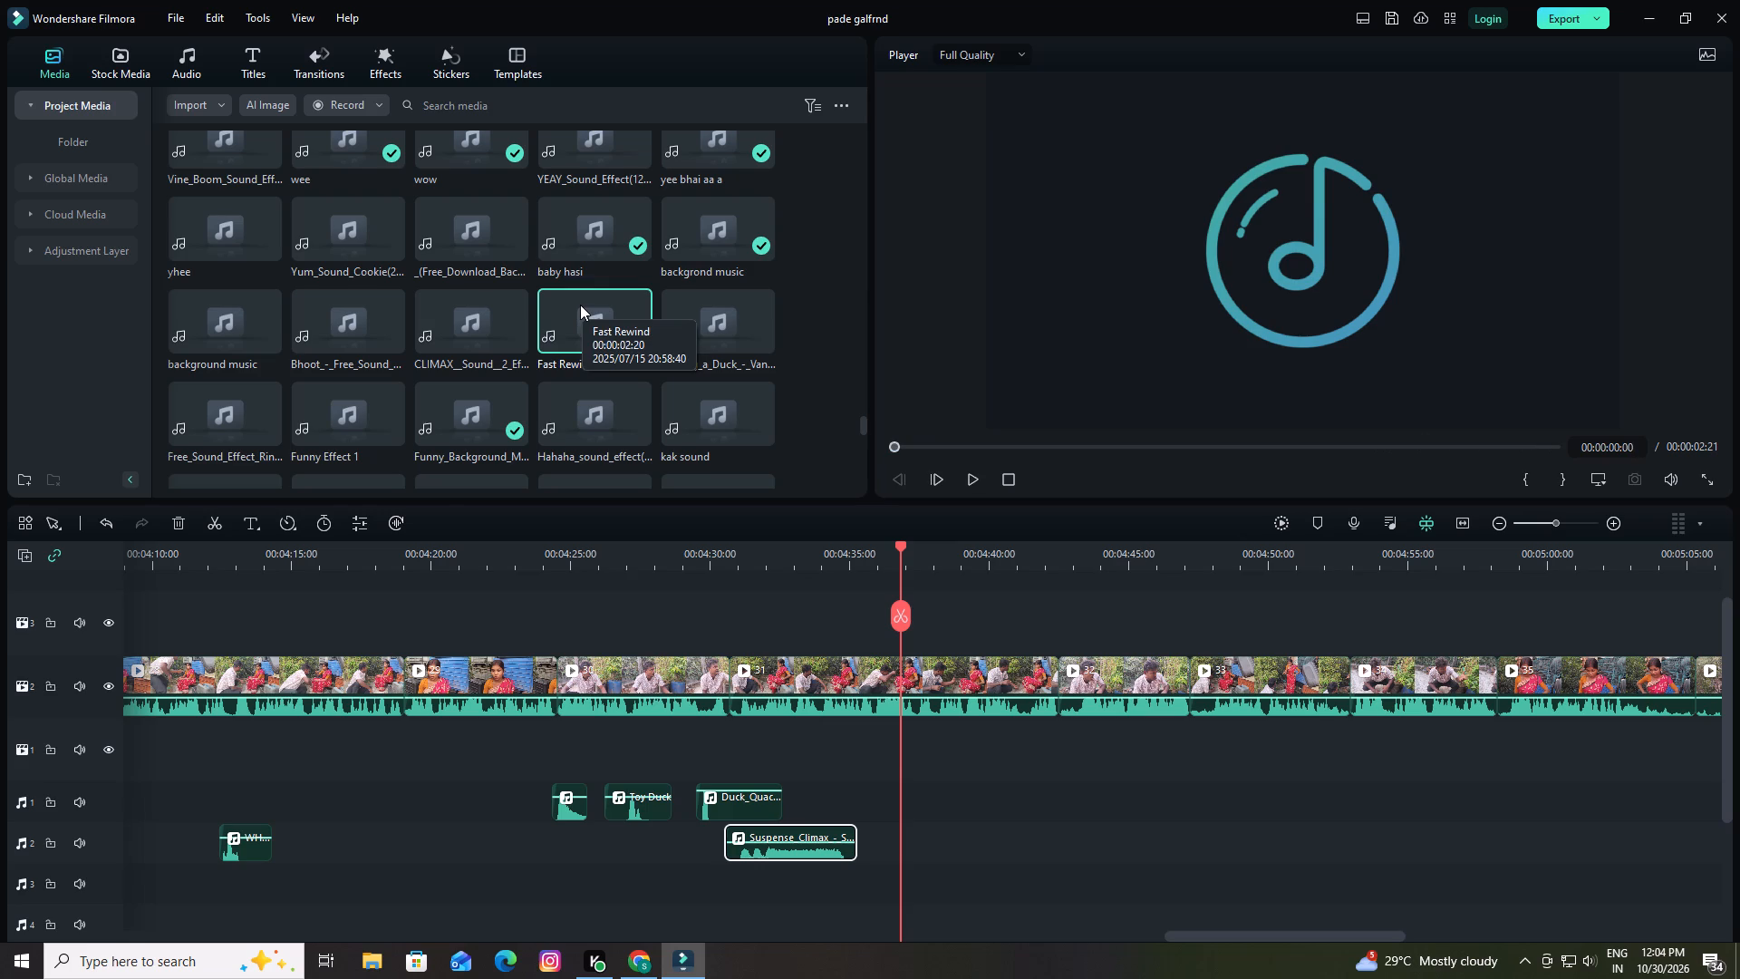
click(324, 422)
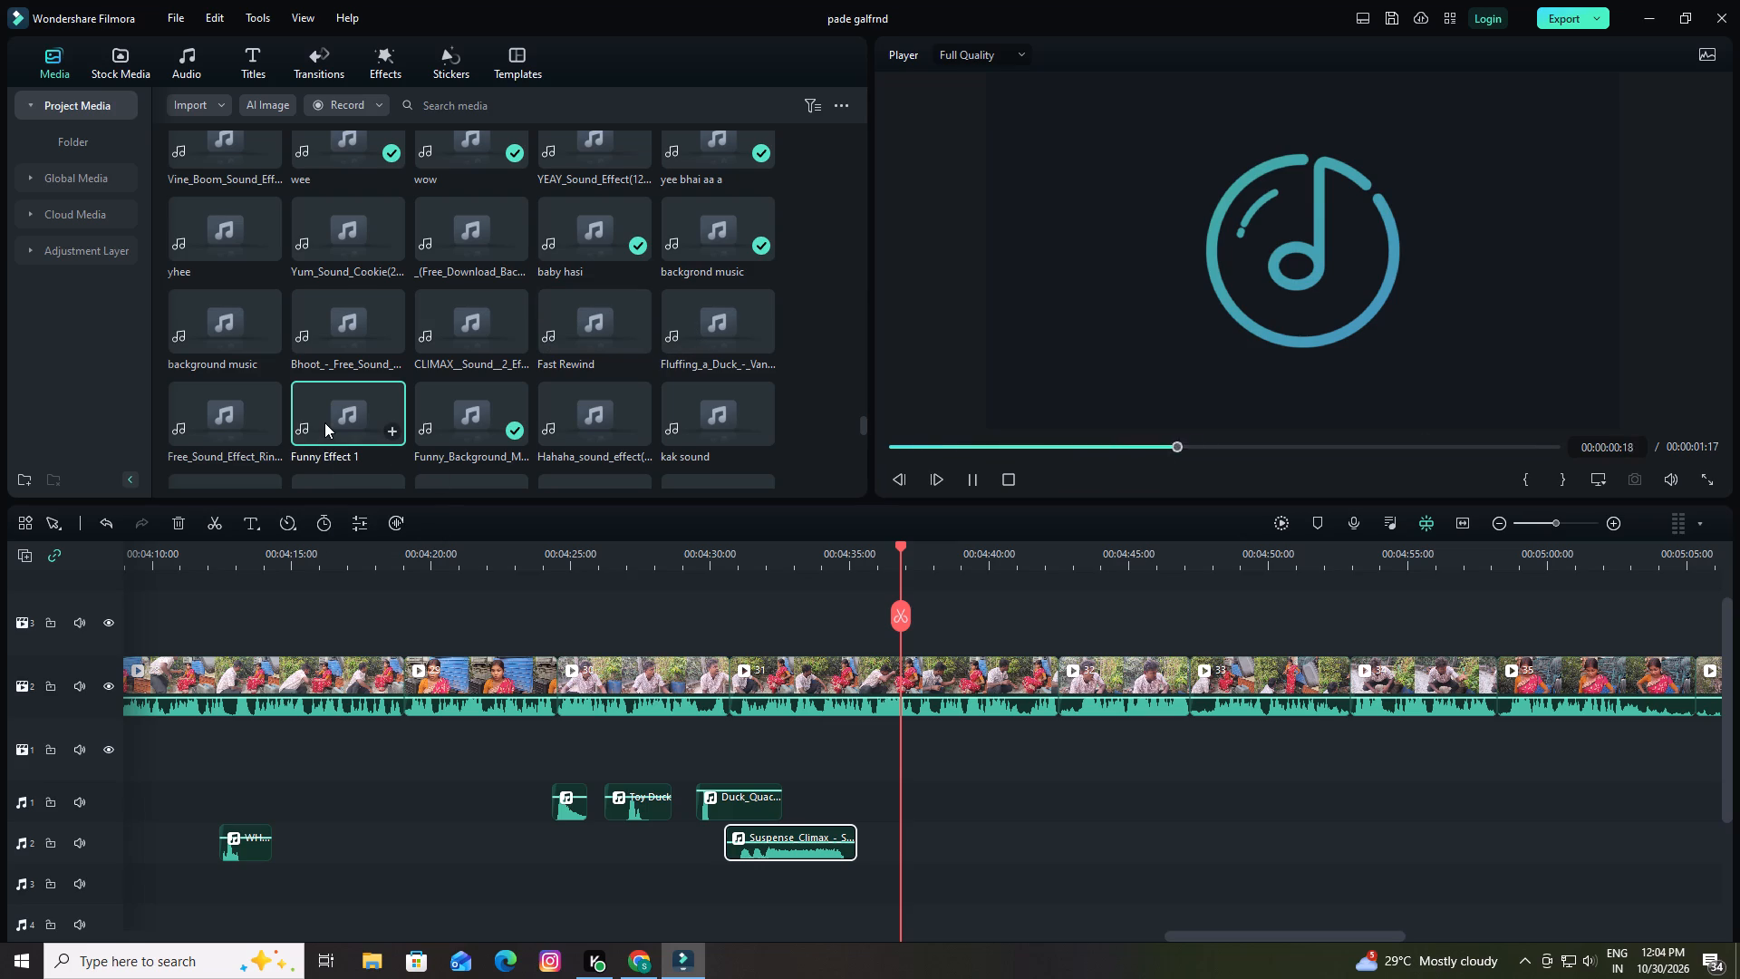
drag(324, 422, 892, 758)
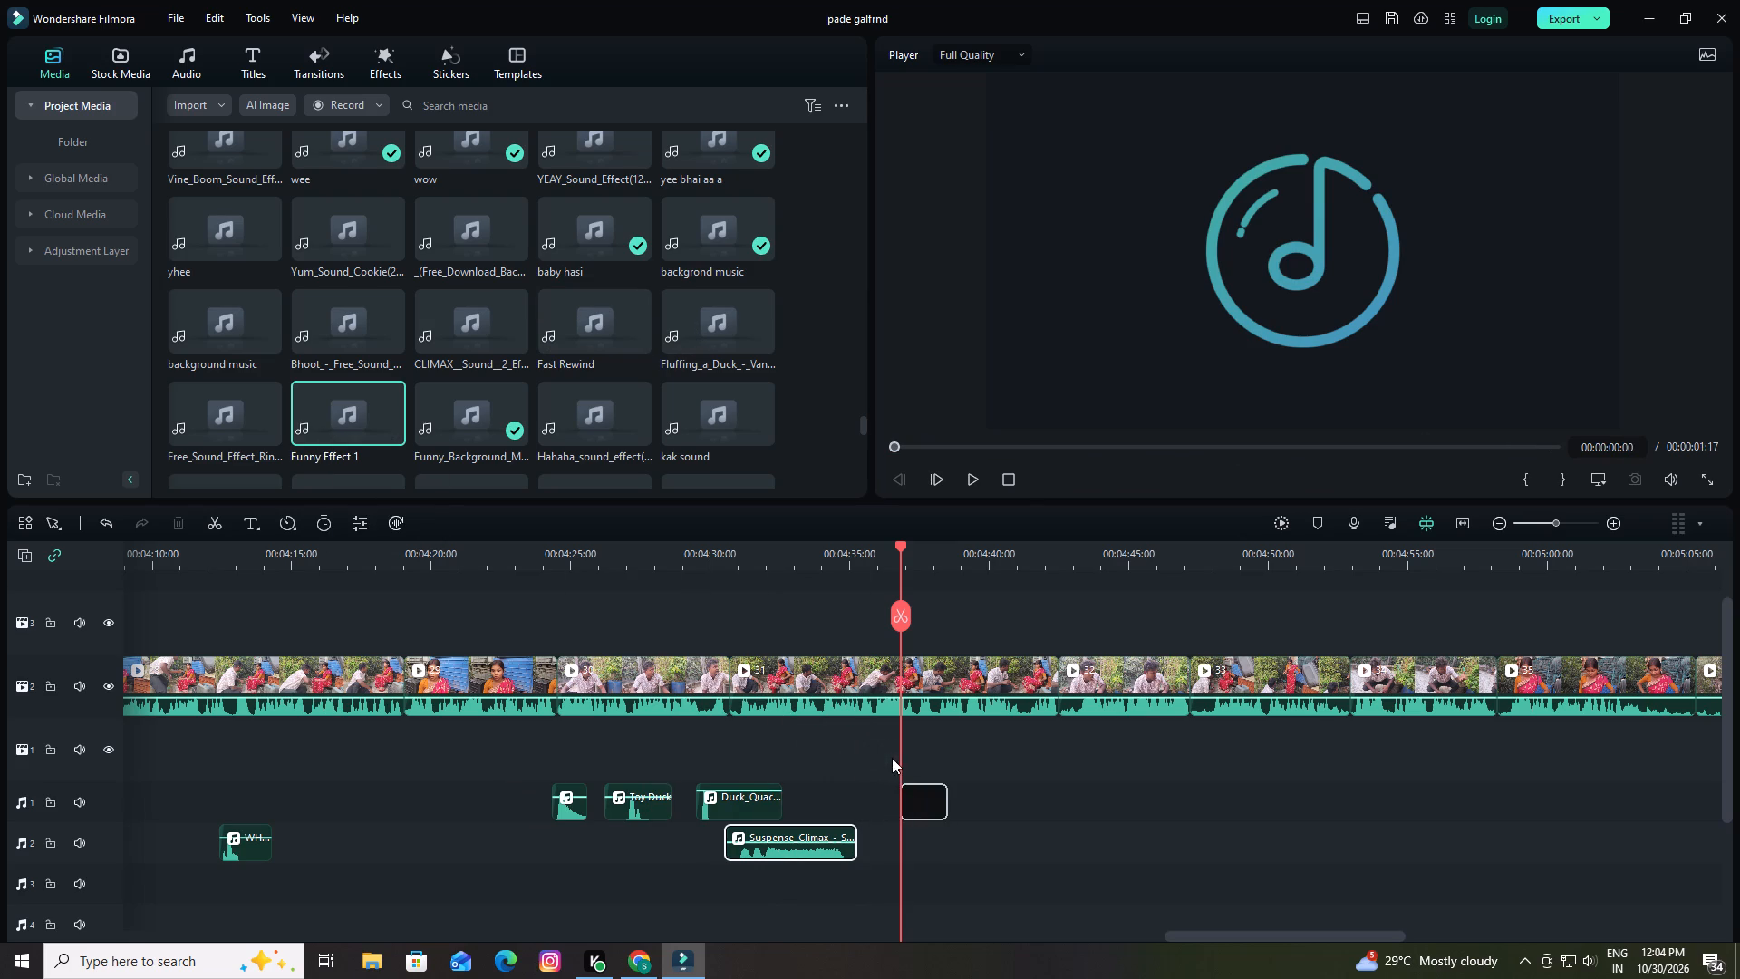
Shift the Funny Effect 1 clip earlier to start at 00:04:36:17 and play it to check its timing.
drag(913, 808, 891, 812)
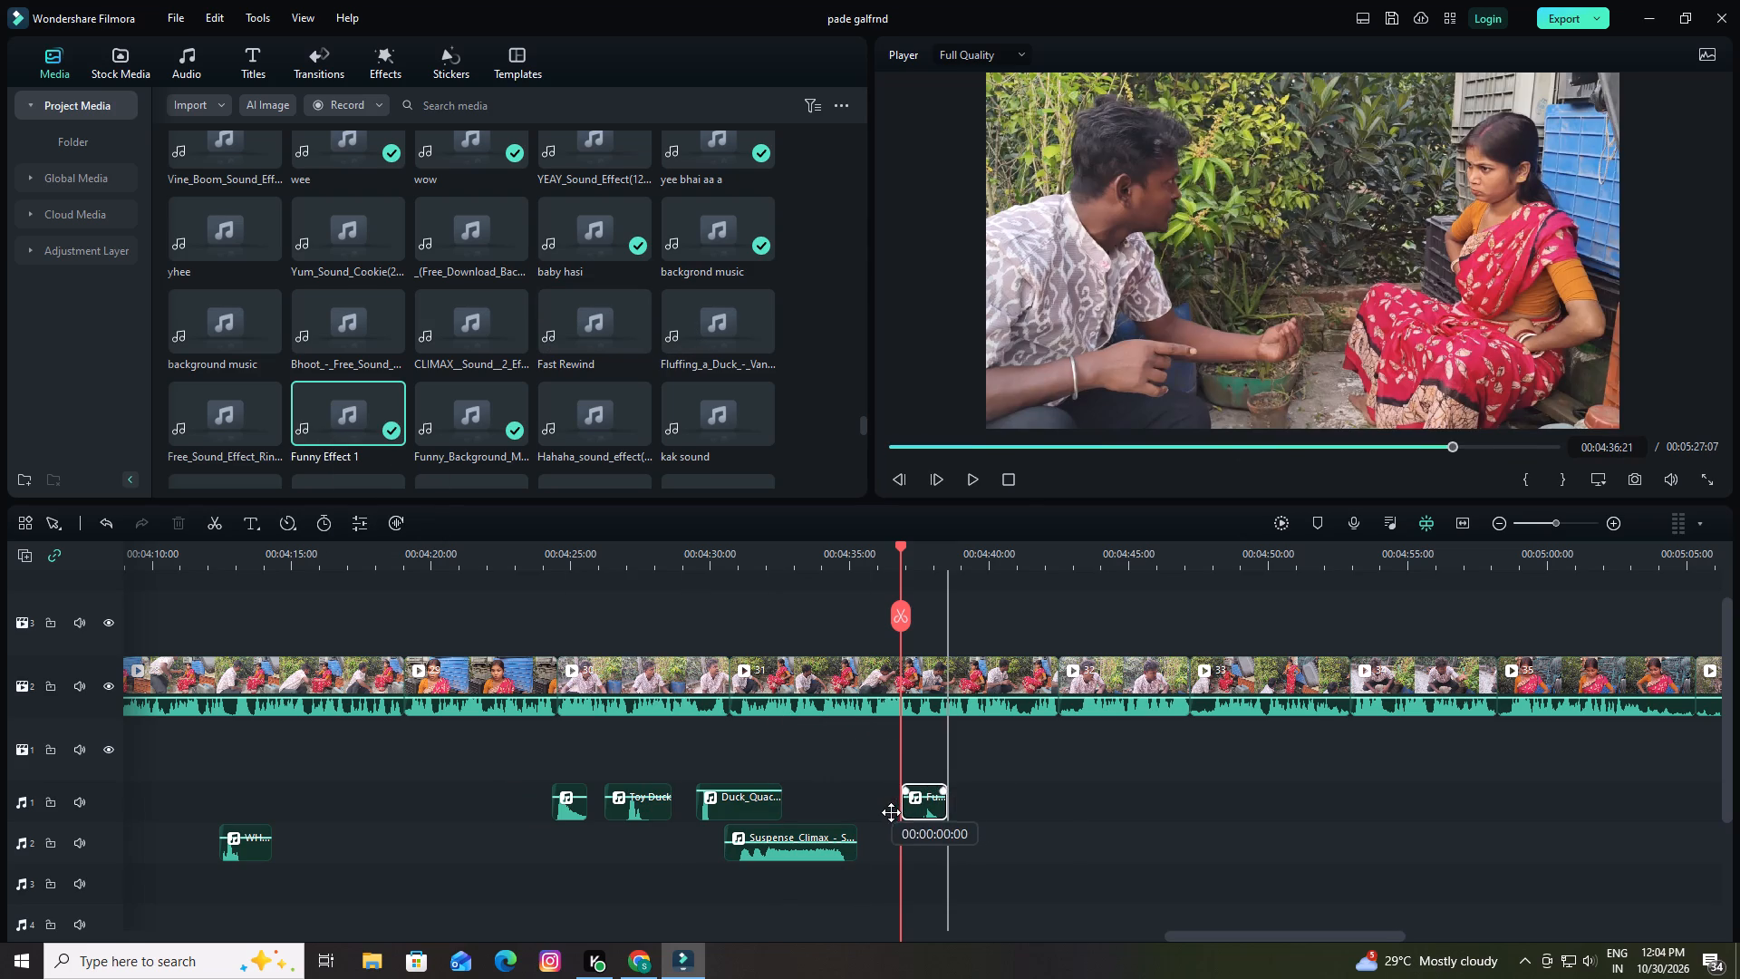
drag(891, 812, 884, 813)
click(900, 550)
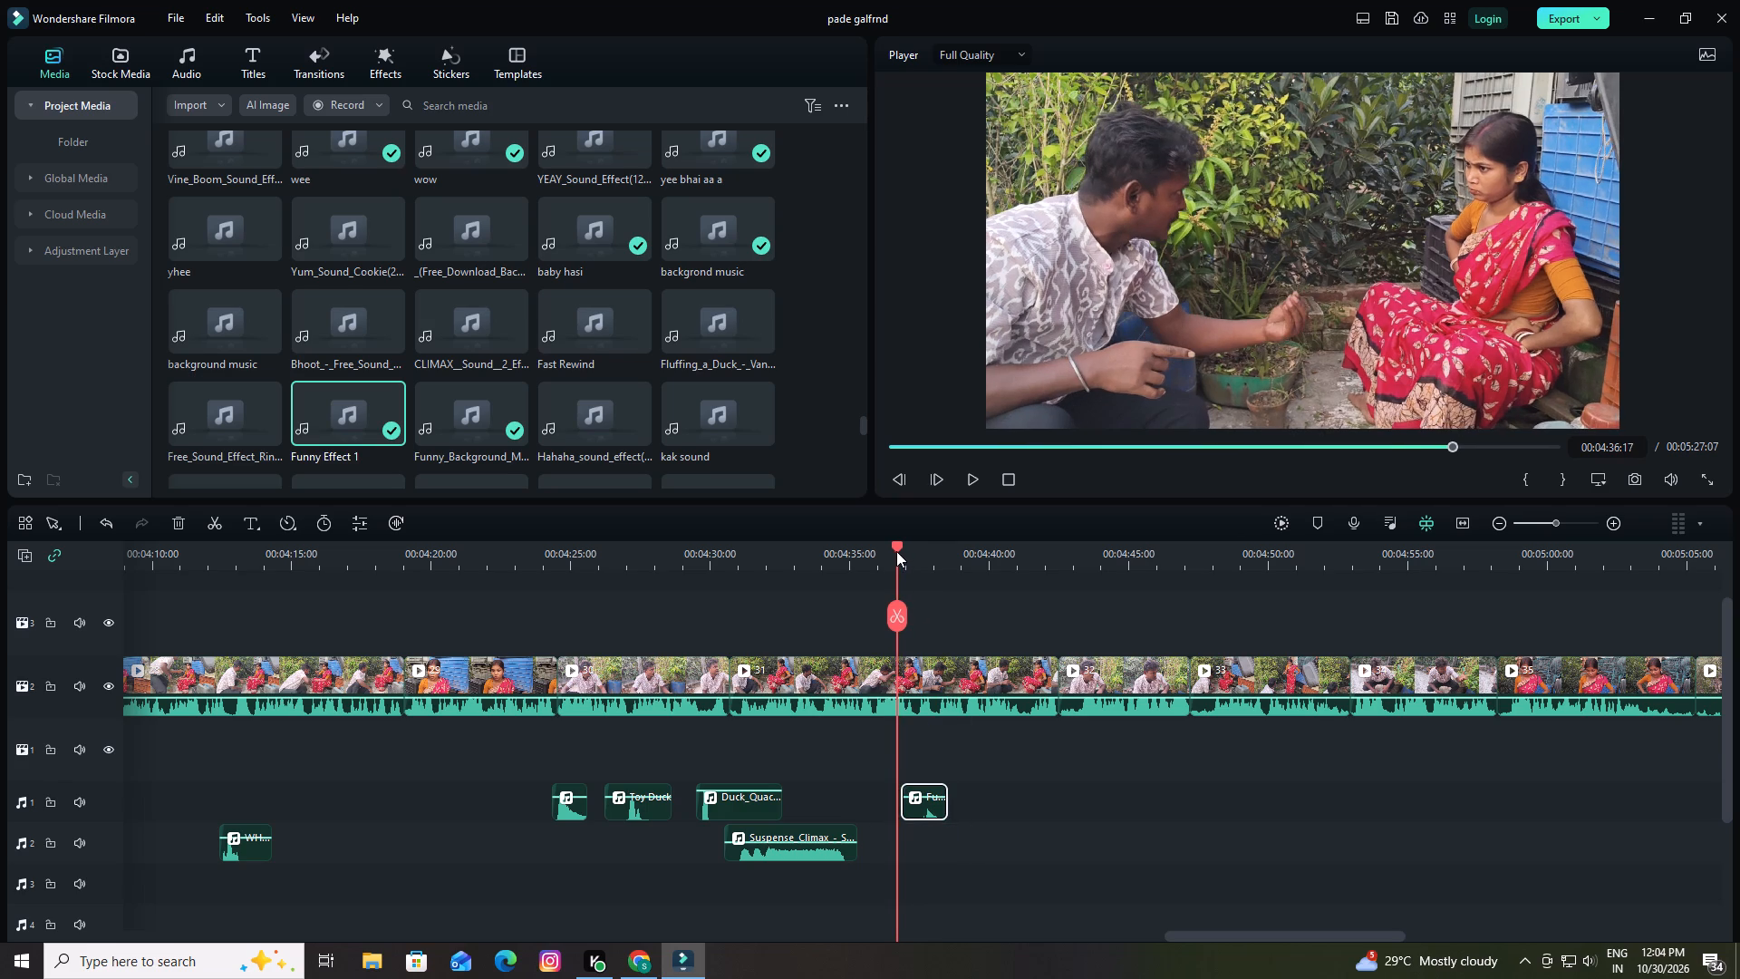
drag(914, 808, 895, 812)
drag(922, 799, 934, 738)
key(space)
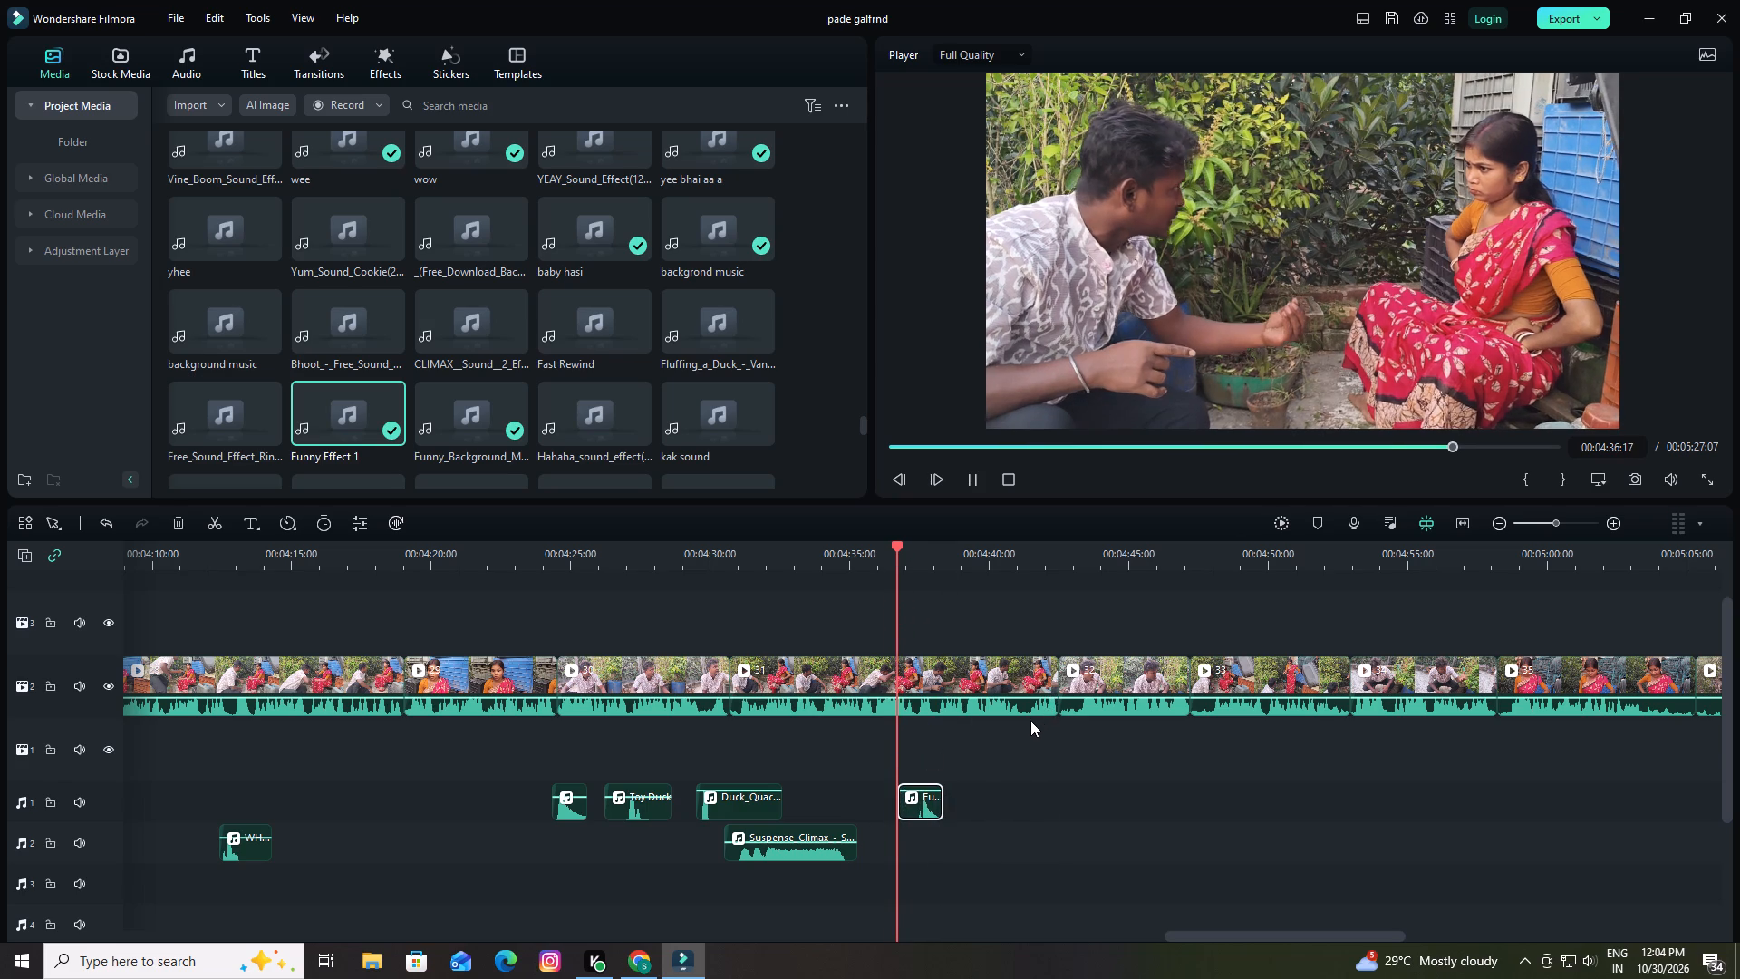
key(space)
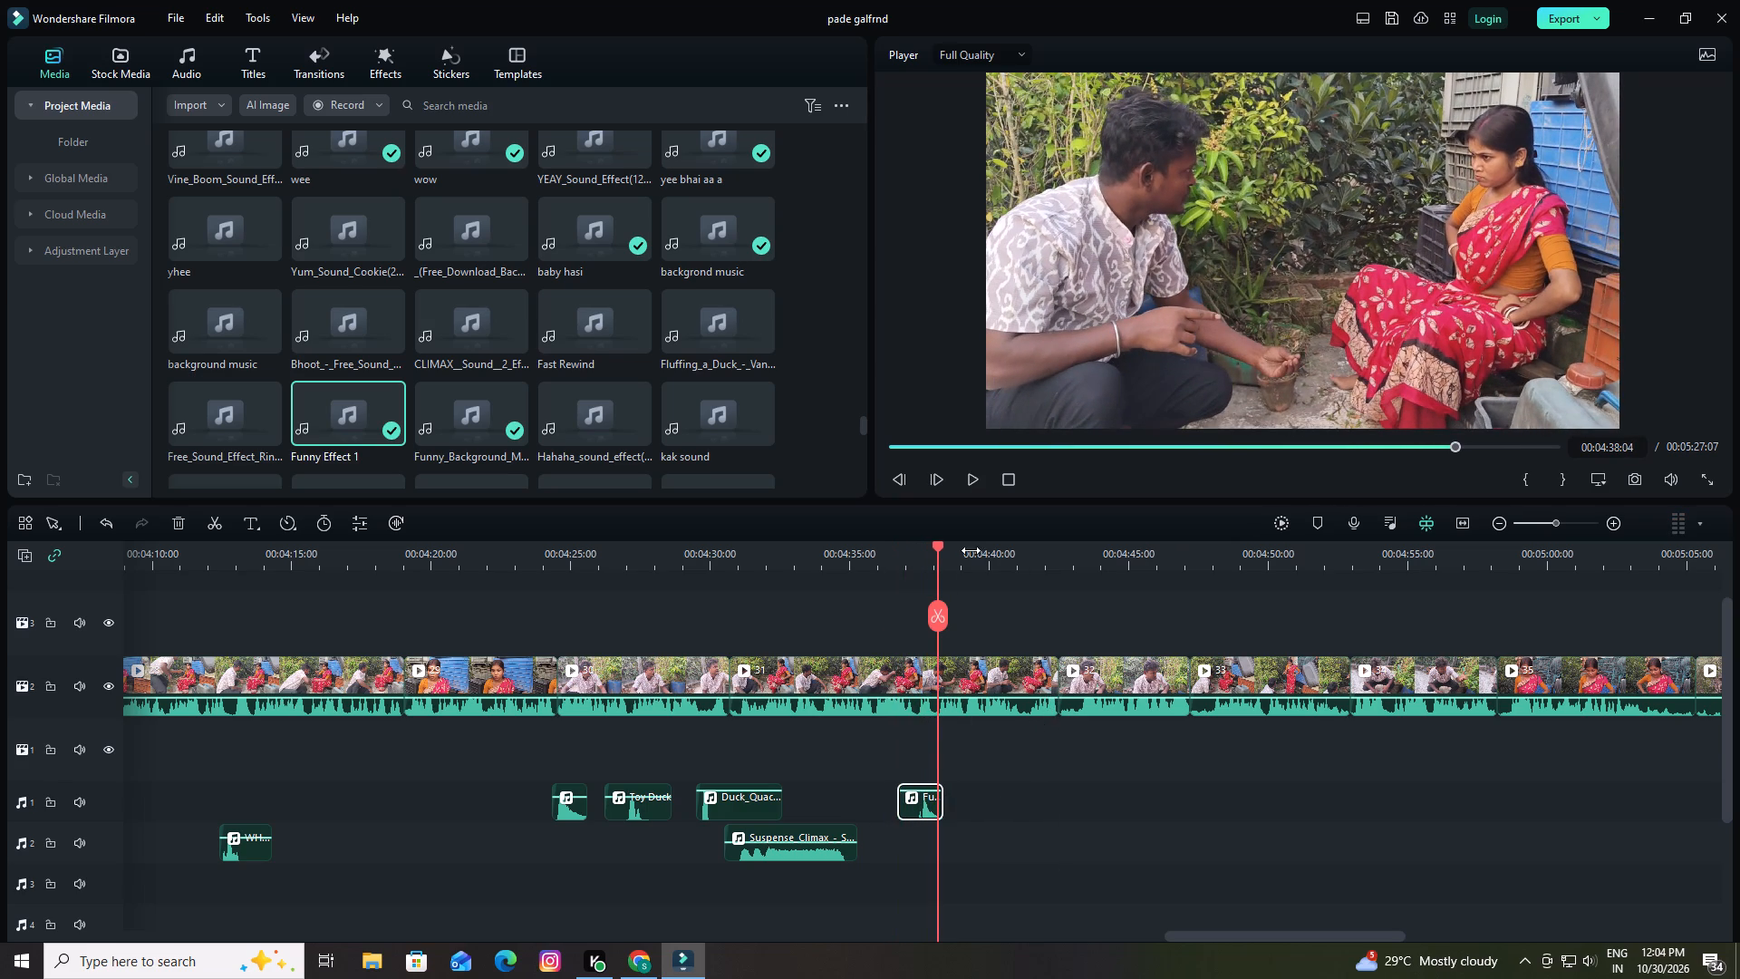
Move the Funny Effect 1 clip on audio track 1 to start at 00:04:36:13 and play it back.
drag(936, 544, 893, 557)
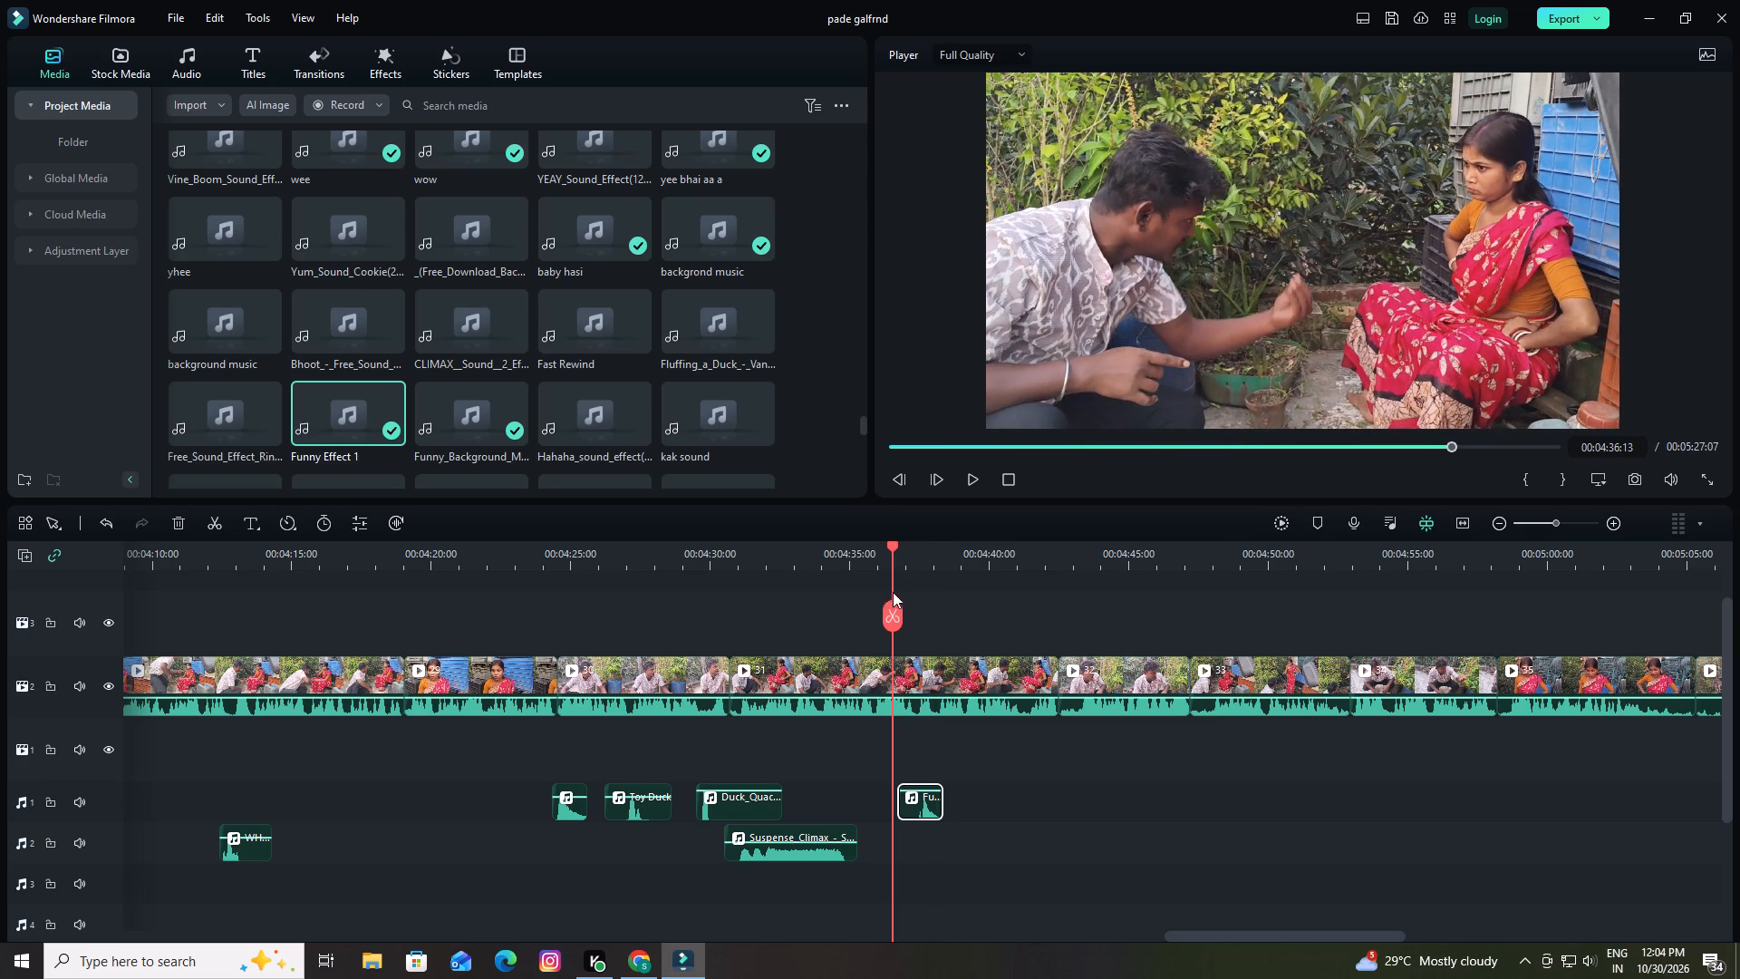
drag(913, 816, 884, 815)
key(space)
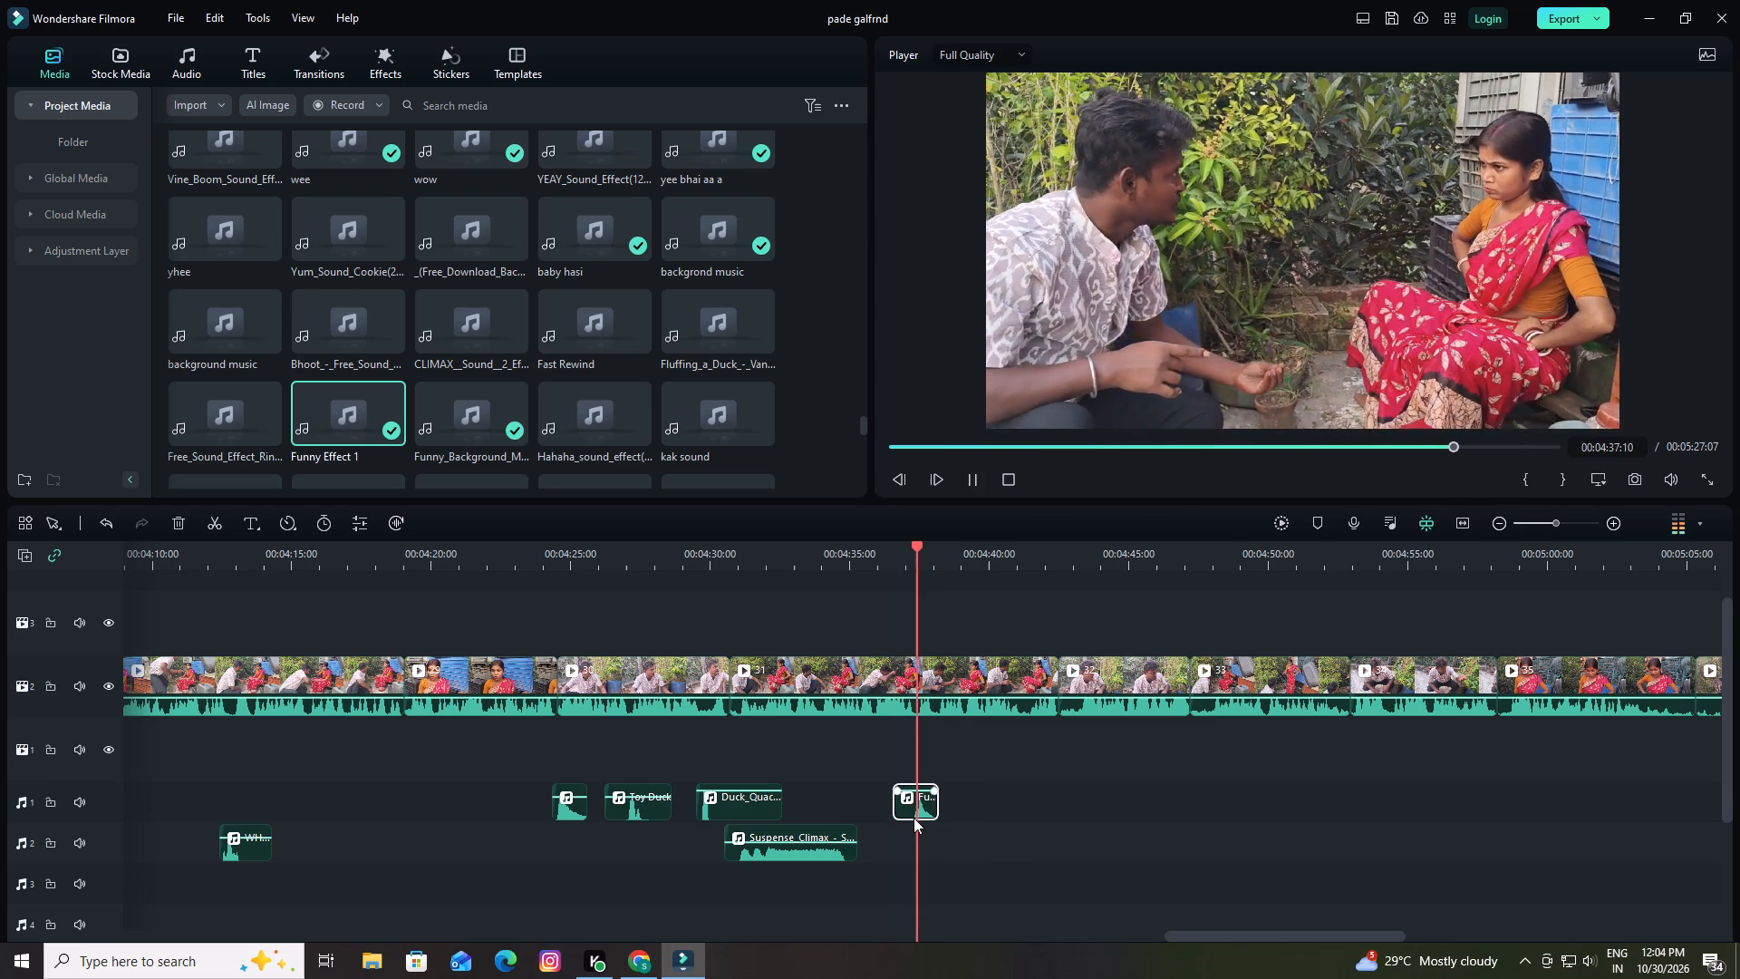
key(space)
Move the Funny Effect 1 clip to start at 00:04:36:09 and play the scene through to 00:04:40:20.
drag(934, 546, 895, 566)
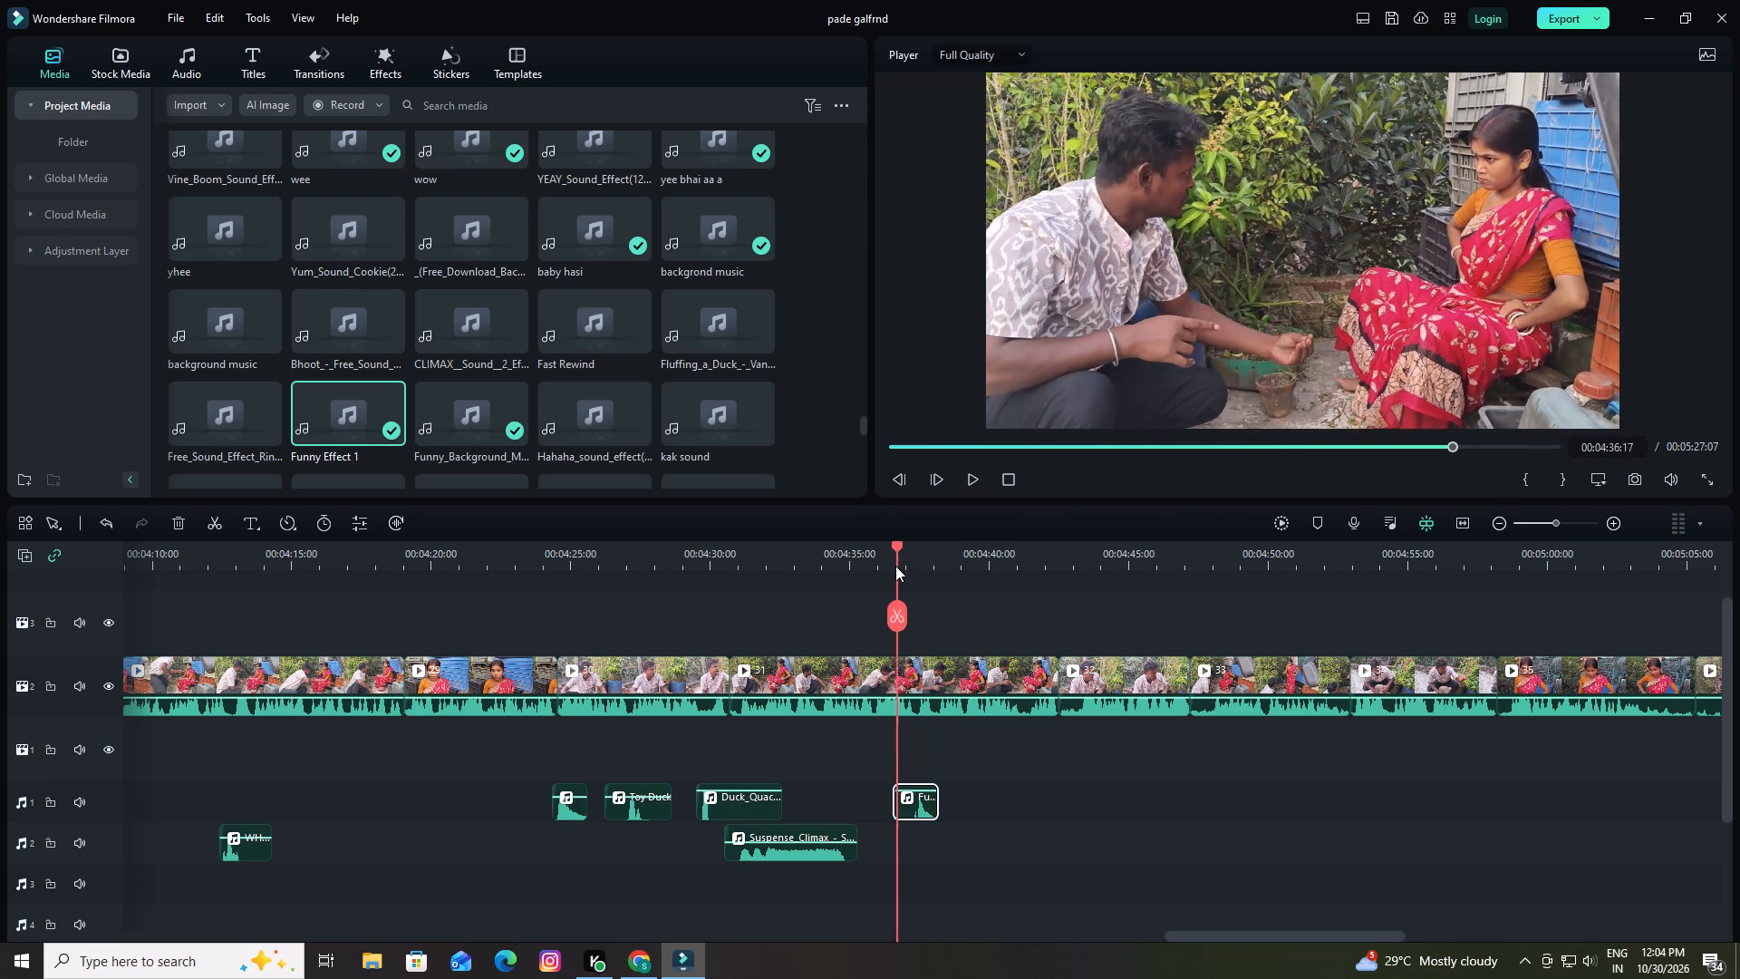
drag(895, 566, 888, 568)
drag(915, 810, 889, 810)
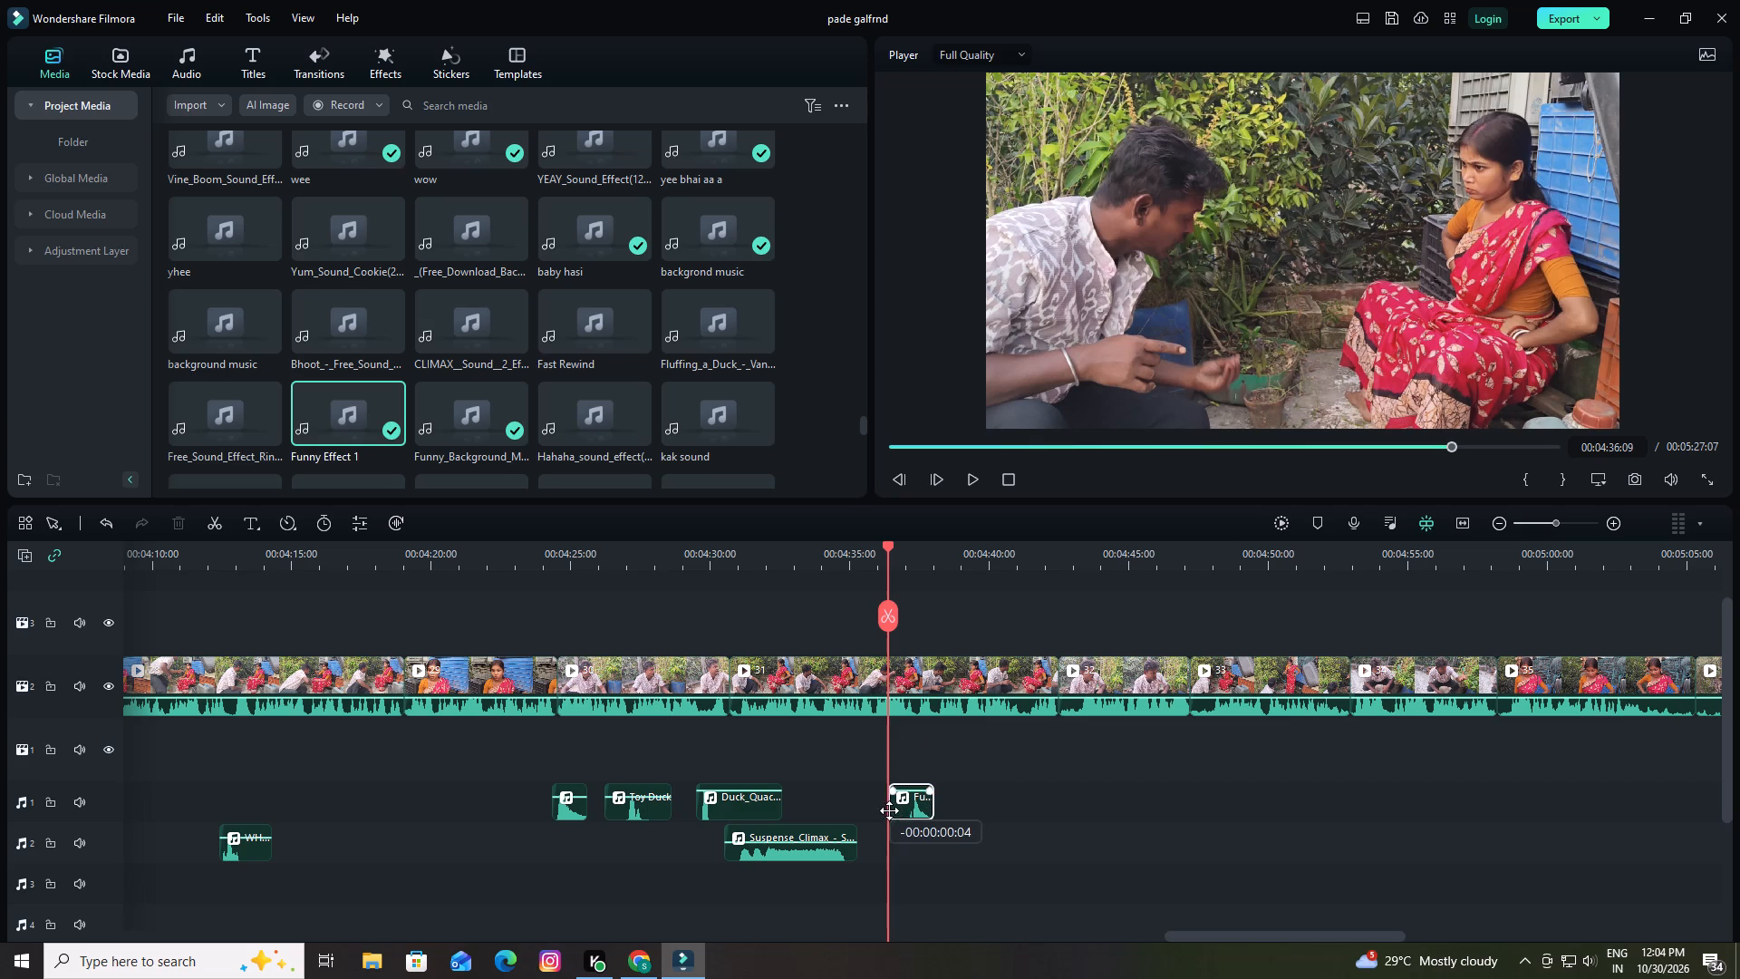
drag(889, 810, 888, 810)
key(space)
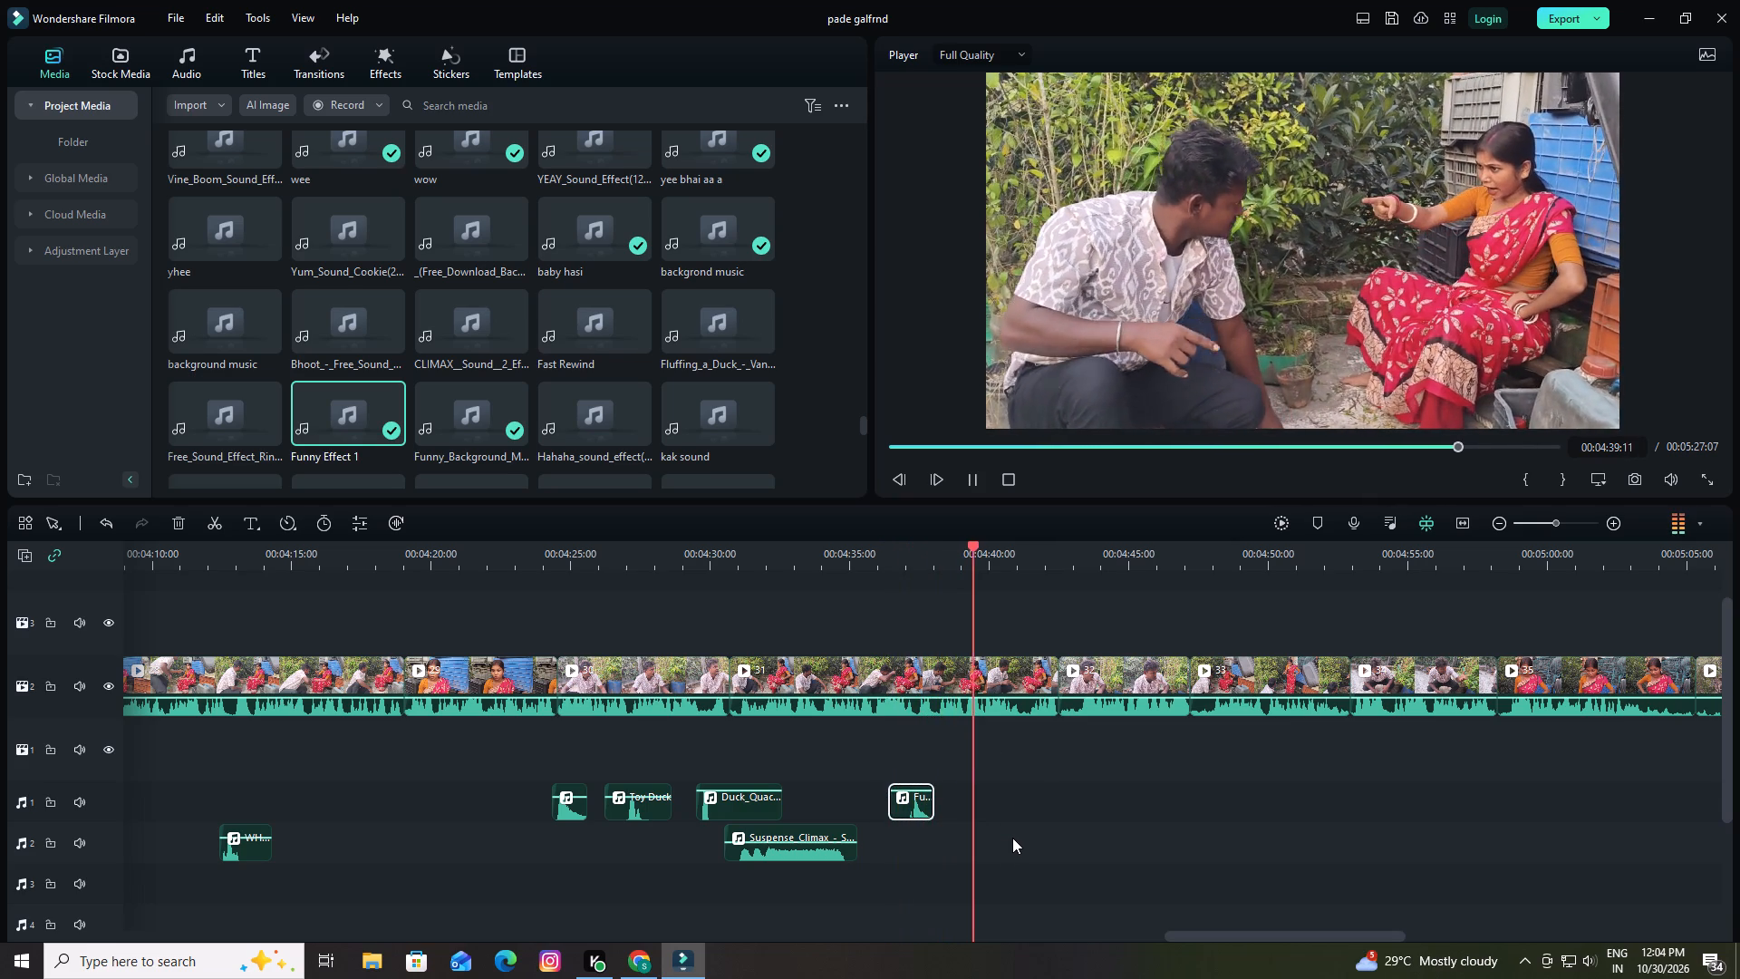
key(space)
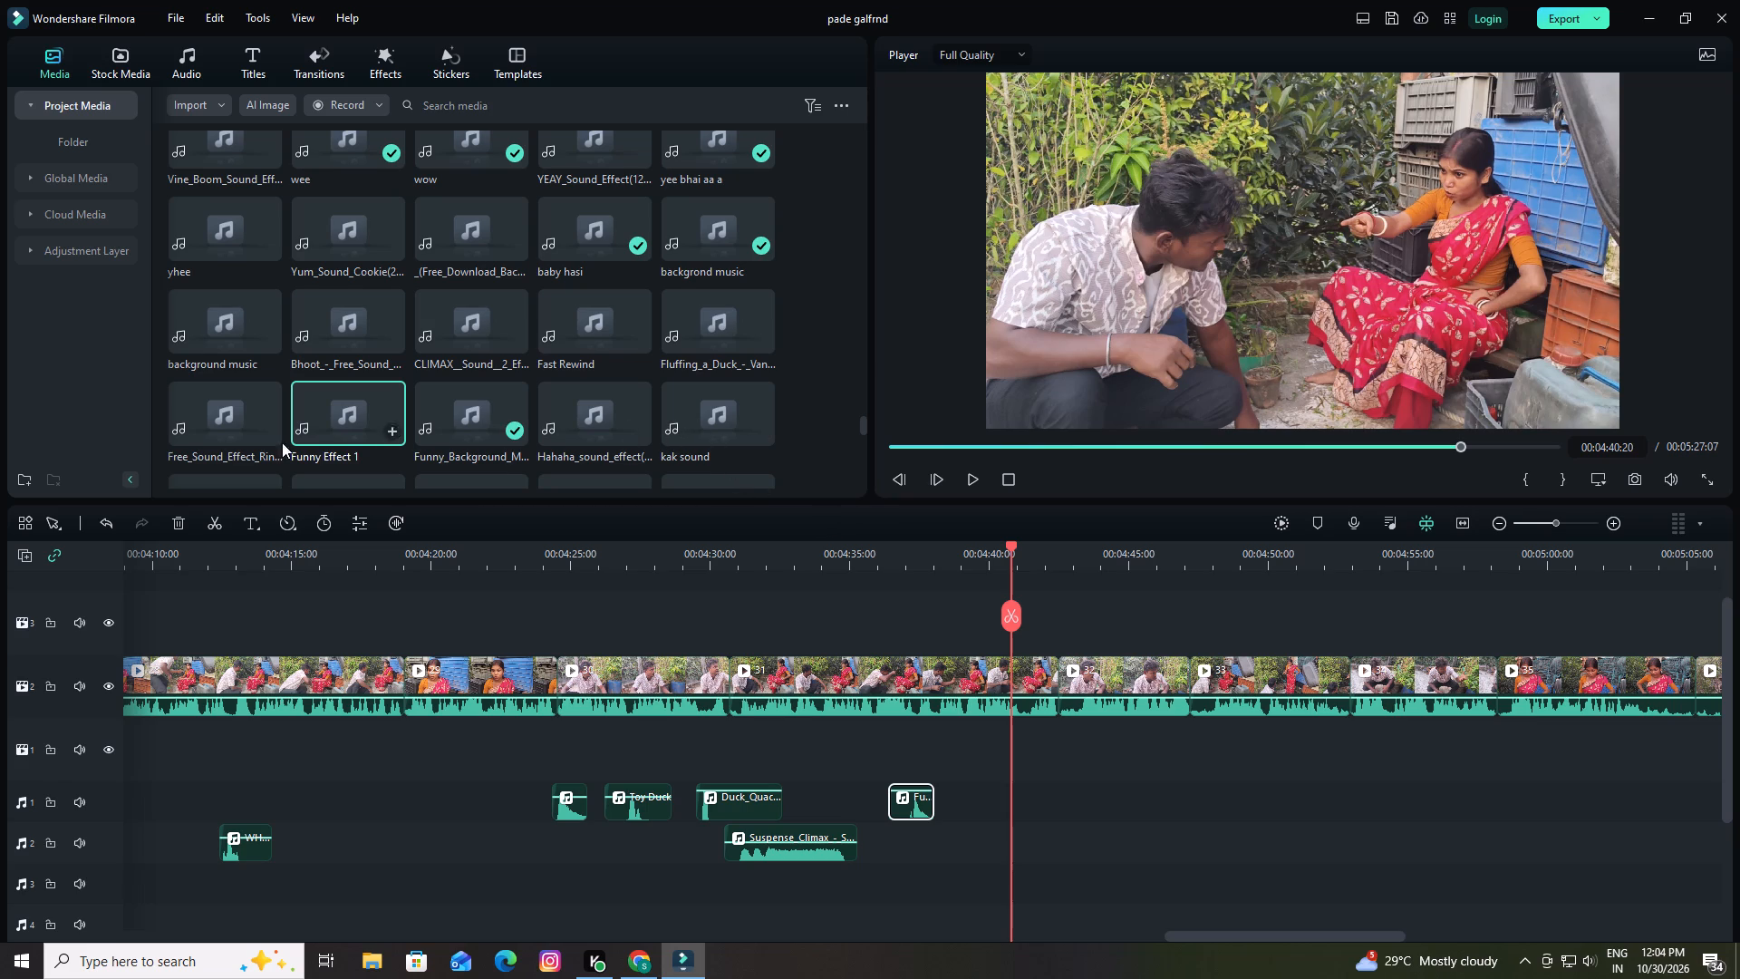
Preview Free_Sound_Effect_Rin... and background music, search the media for "su", and place Suspense_Sound_Effects(128k) on audio track 1 at 00:04:40:20.
click(220, 412)
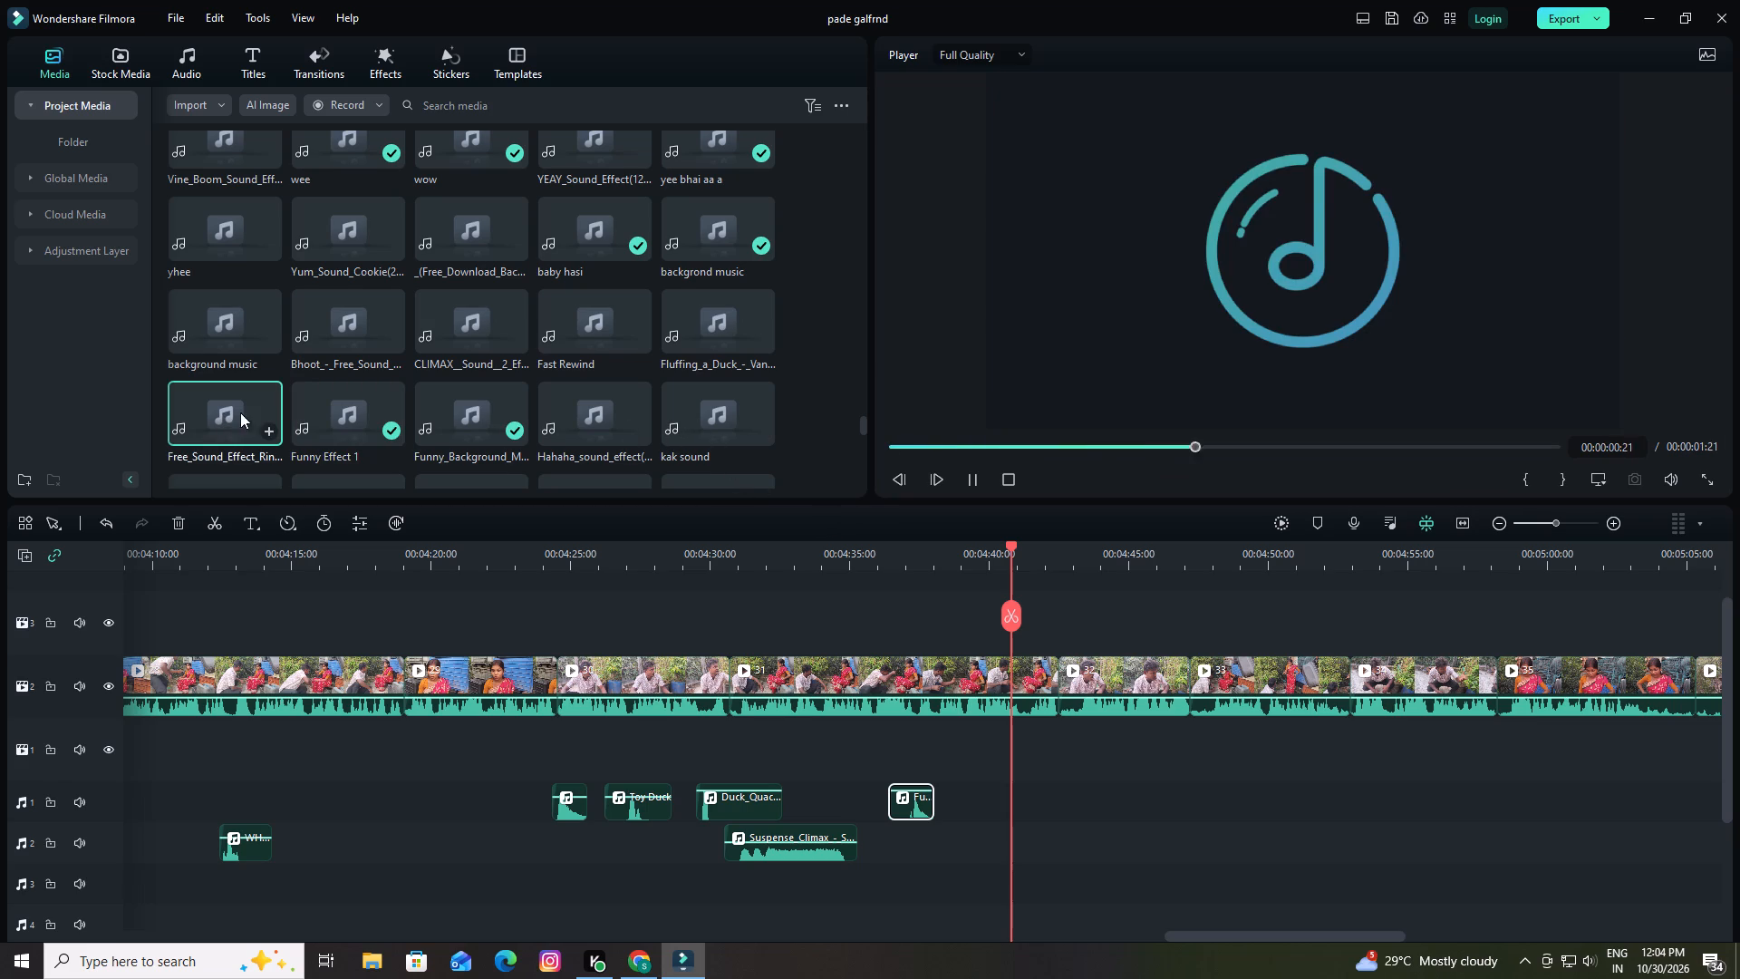
click(243, 325)
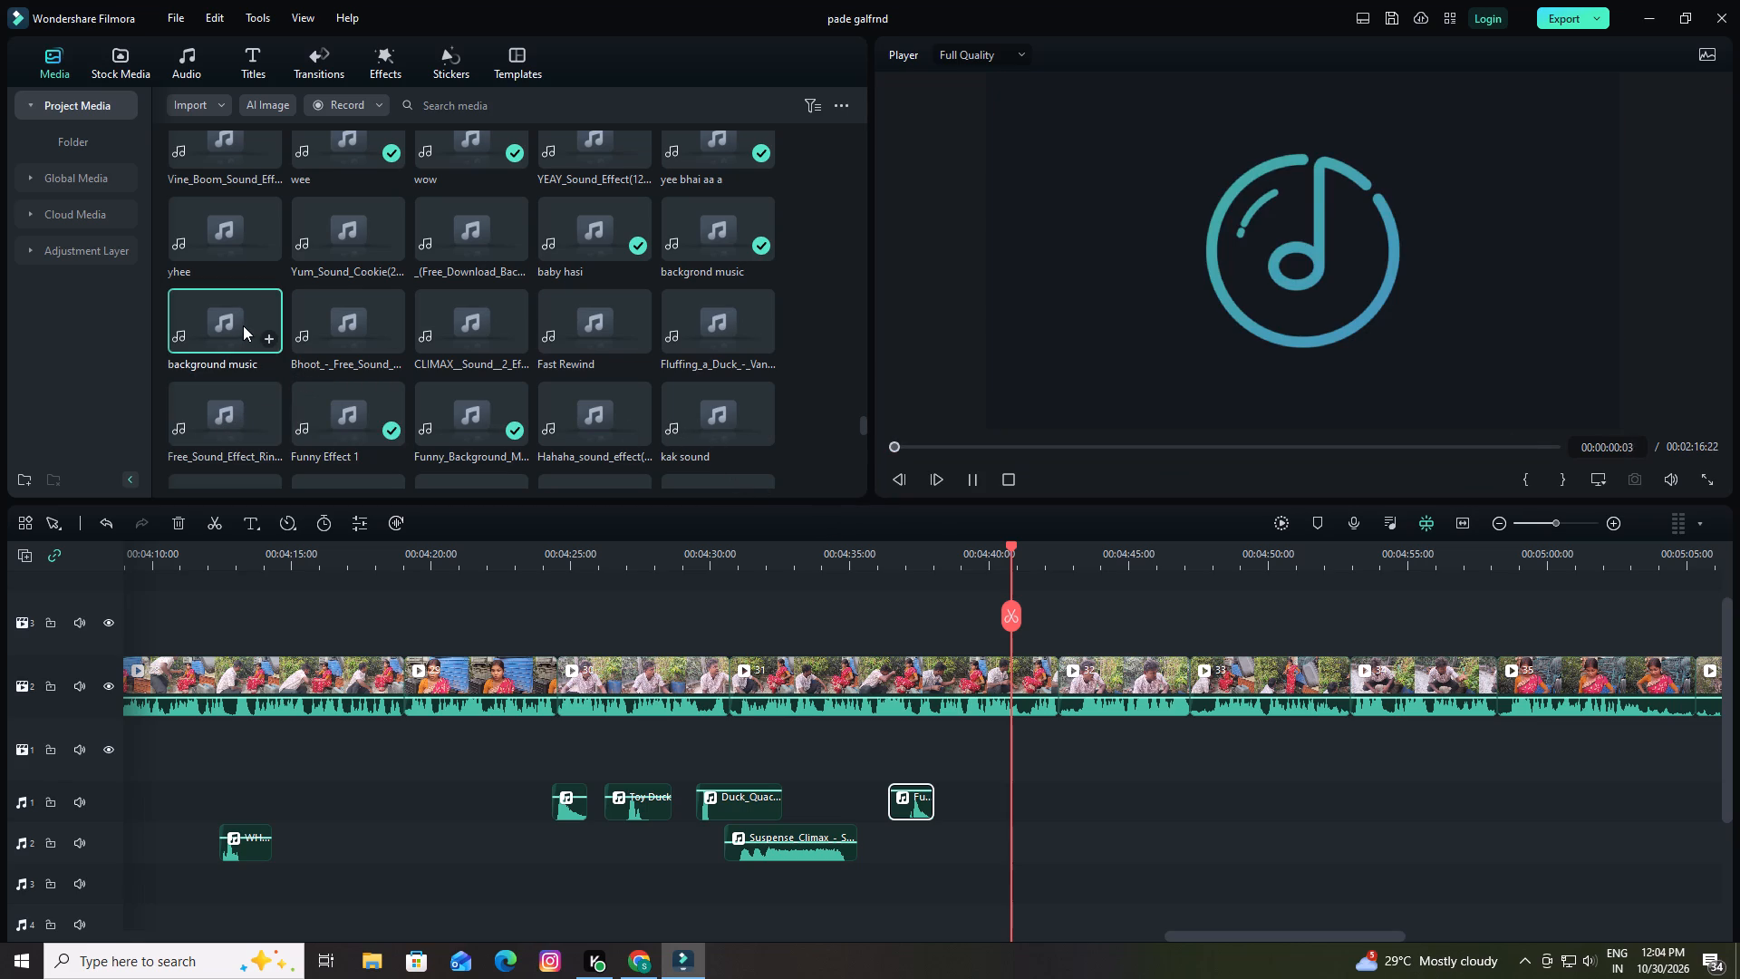
scroll(529, 378, down, 1)
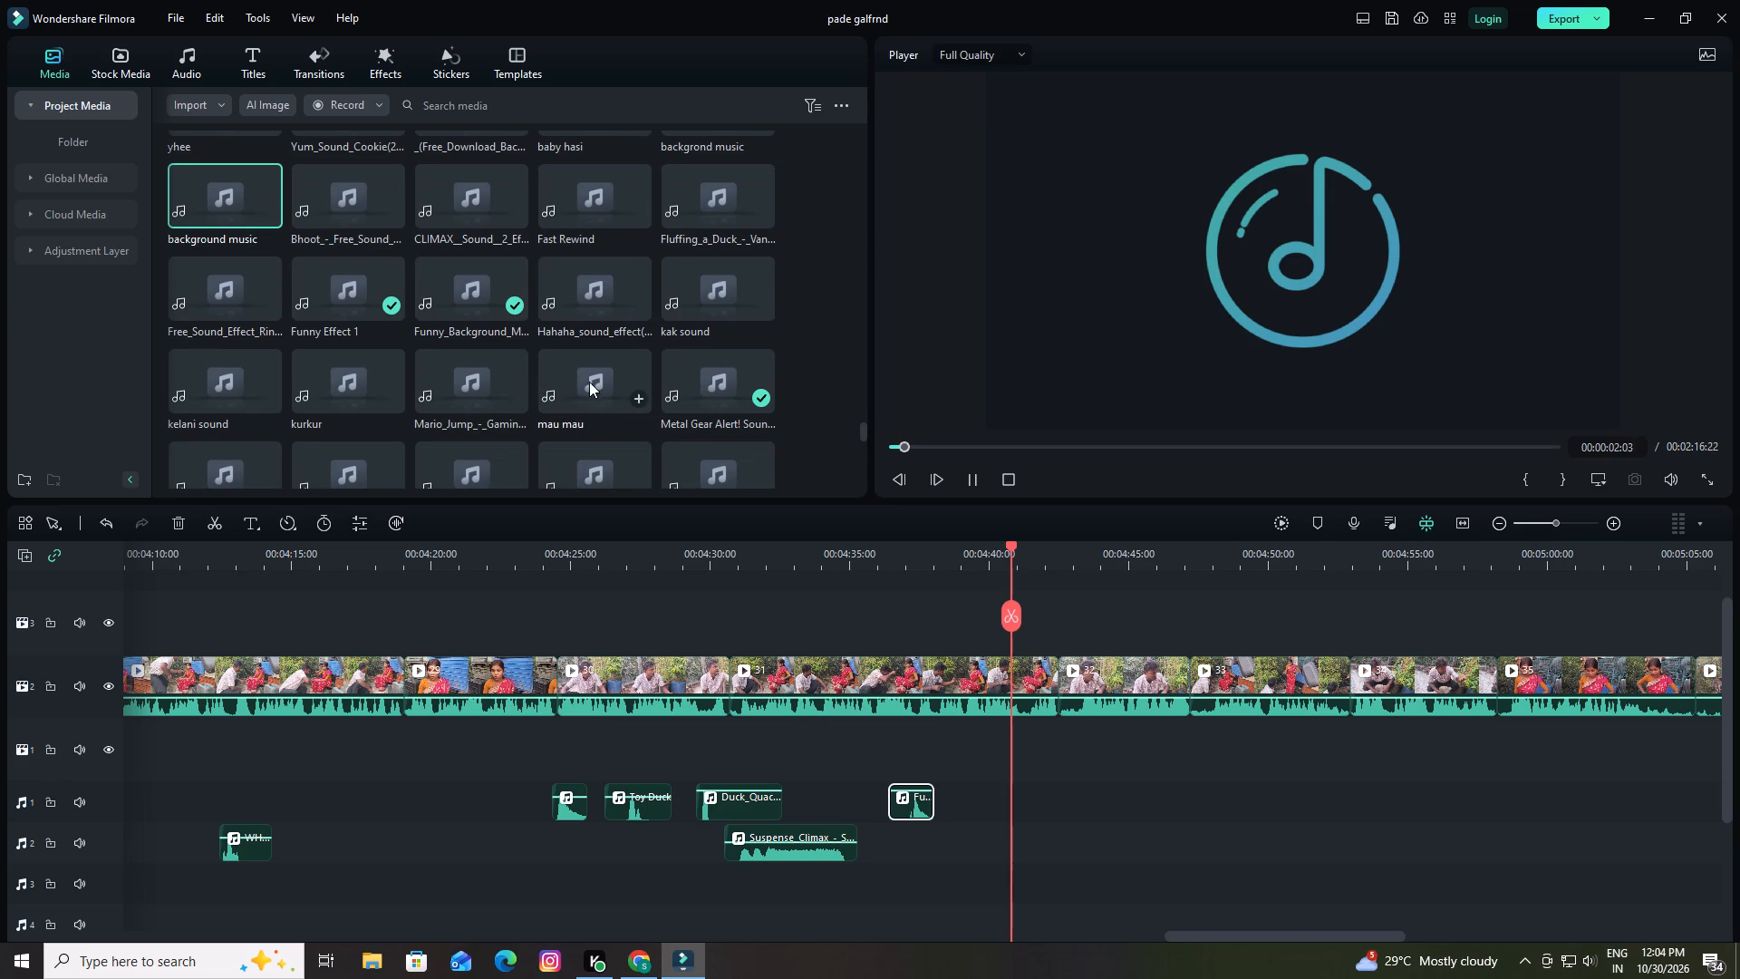
click(552, 98)
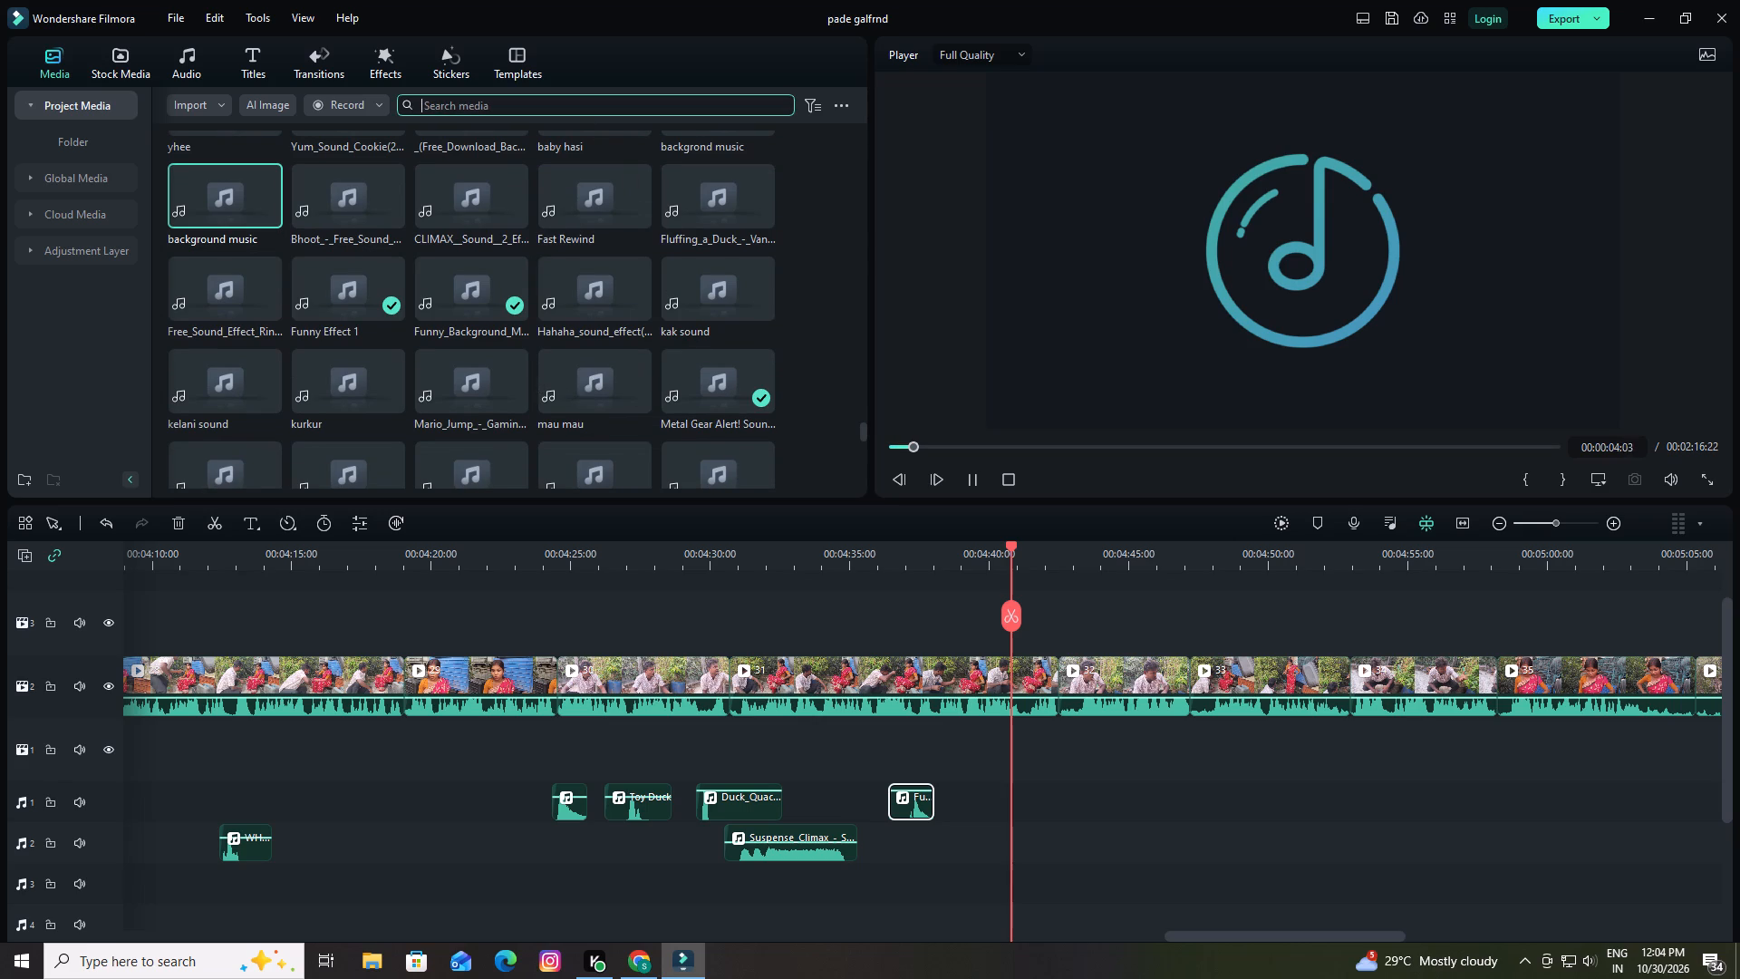
key(s)
key(u)
key(Return)
click(616, 344)
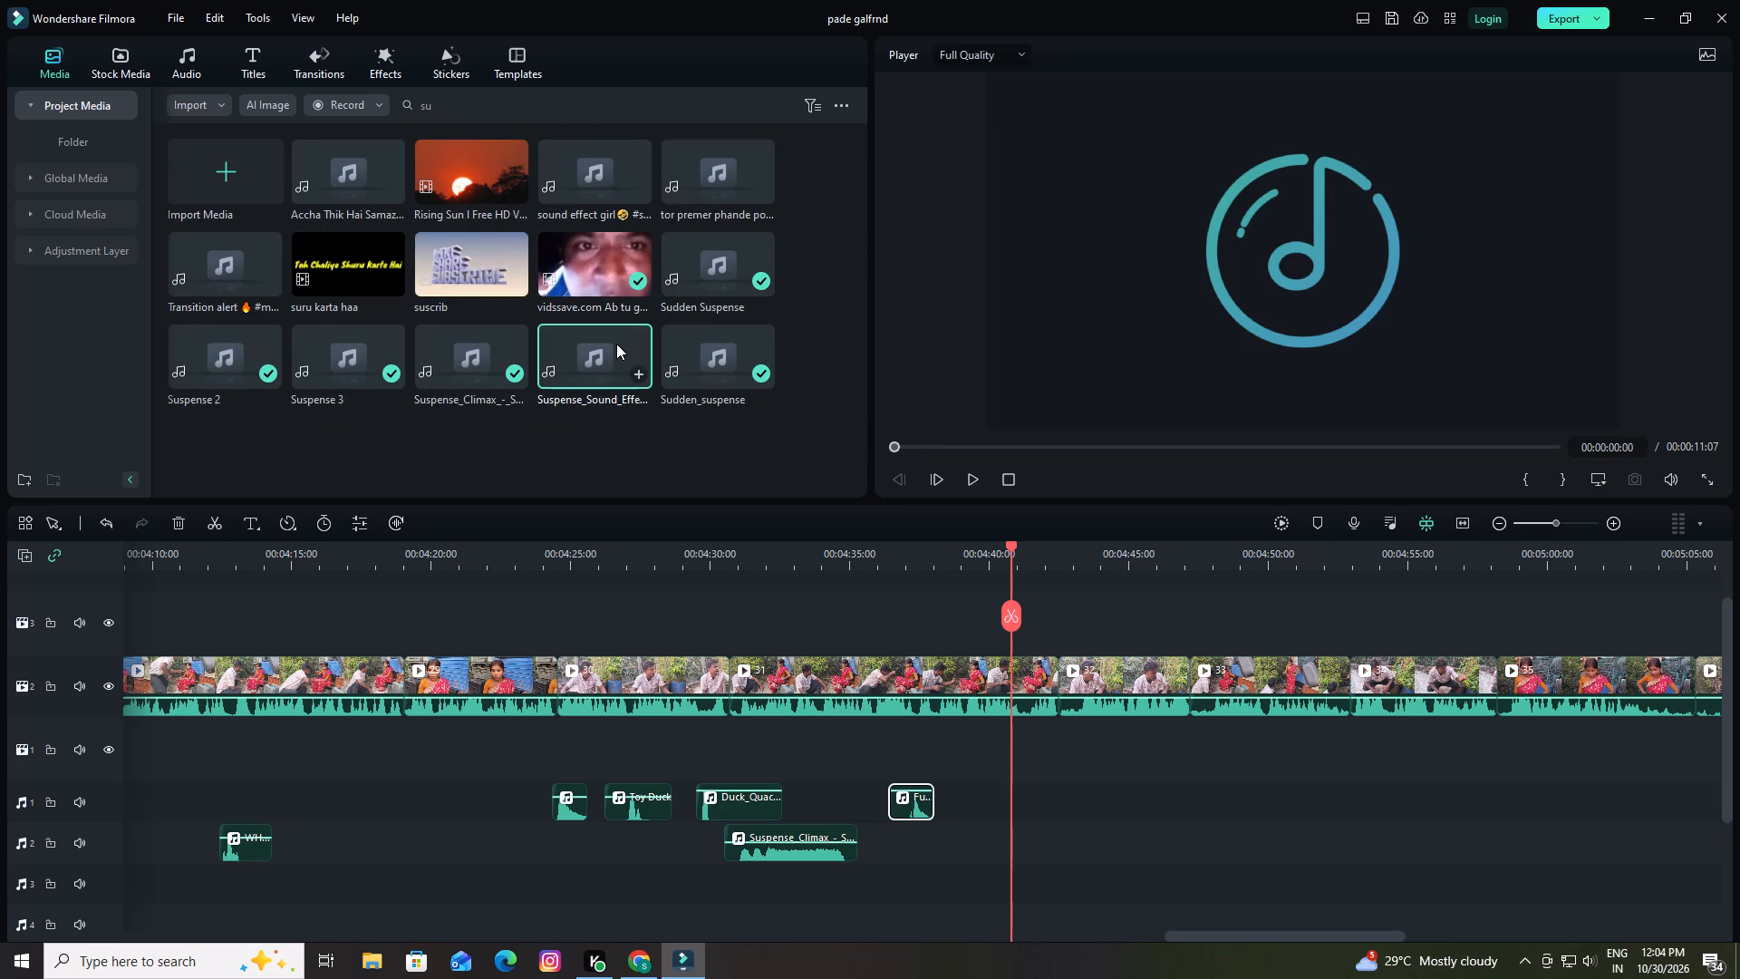
drag(607, 354, 1025, 796)
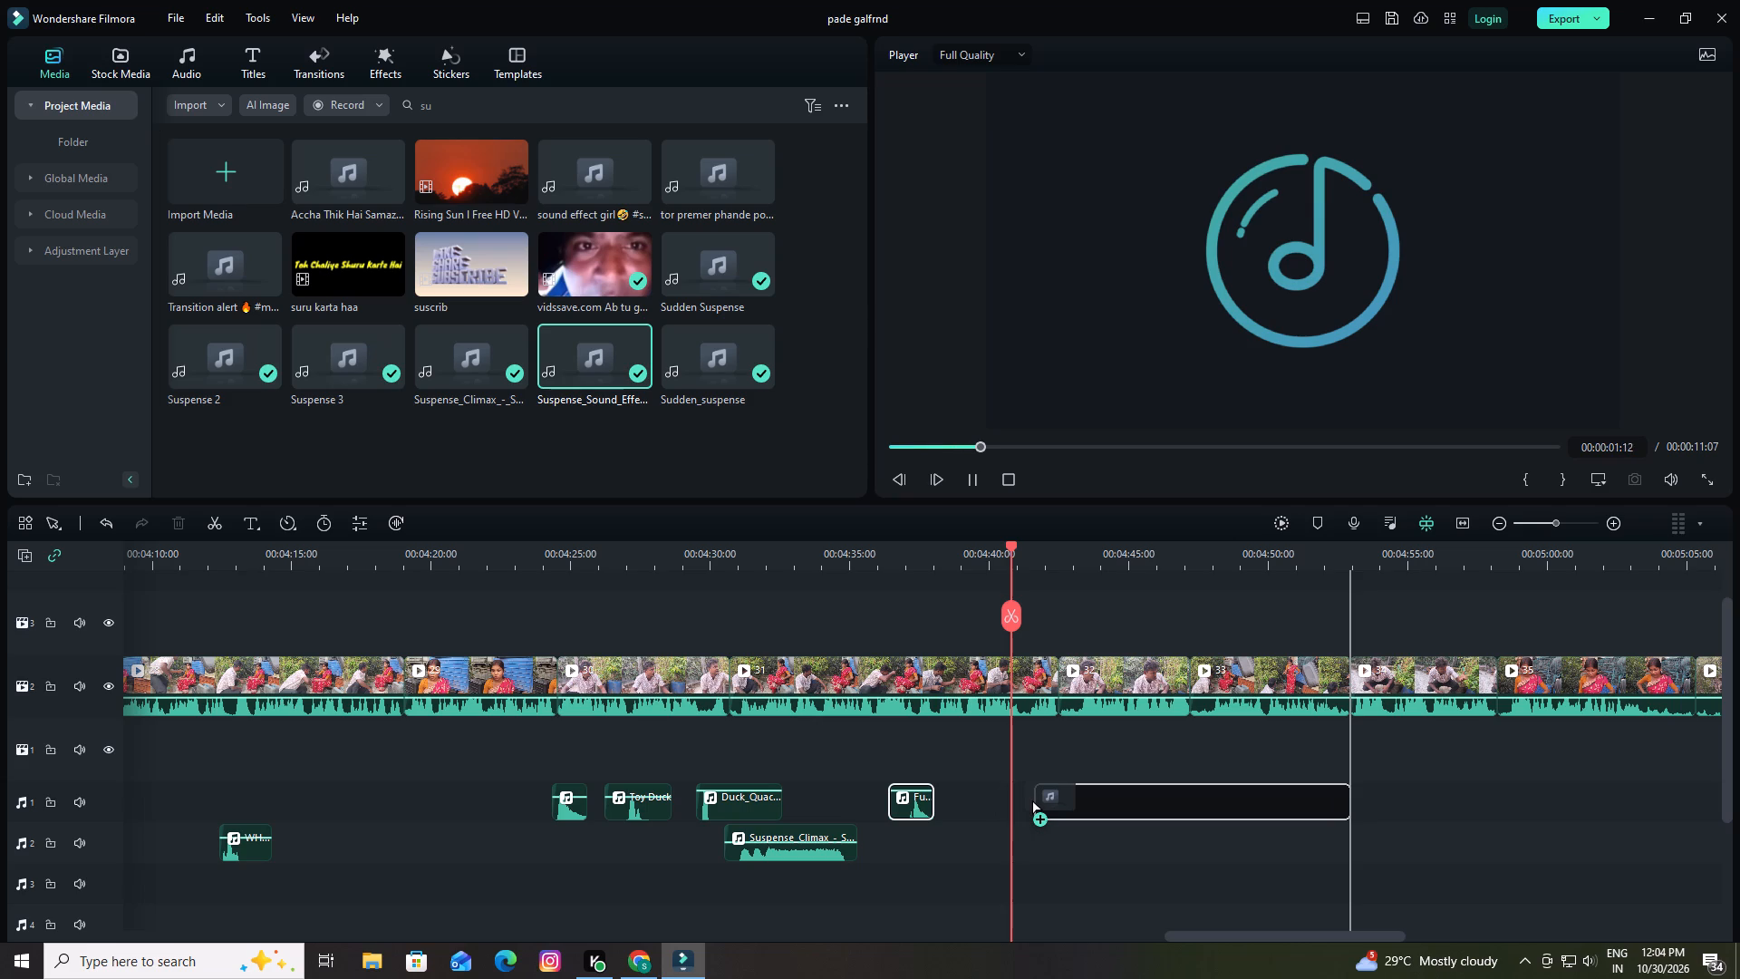
drag(1025, 796, 1003, 802)
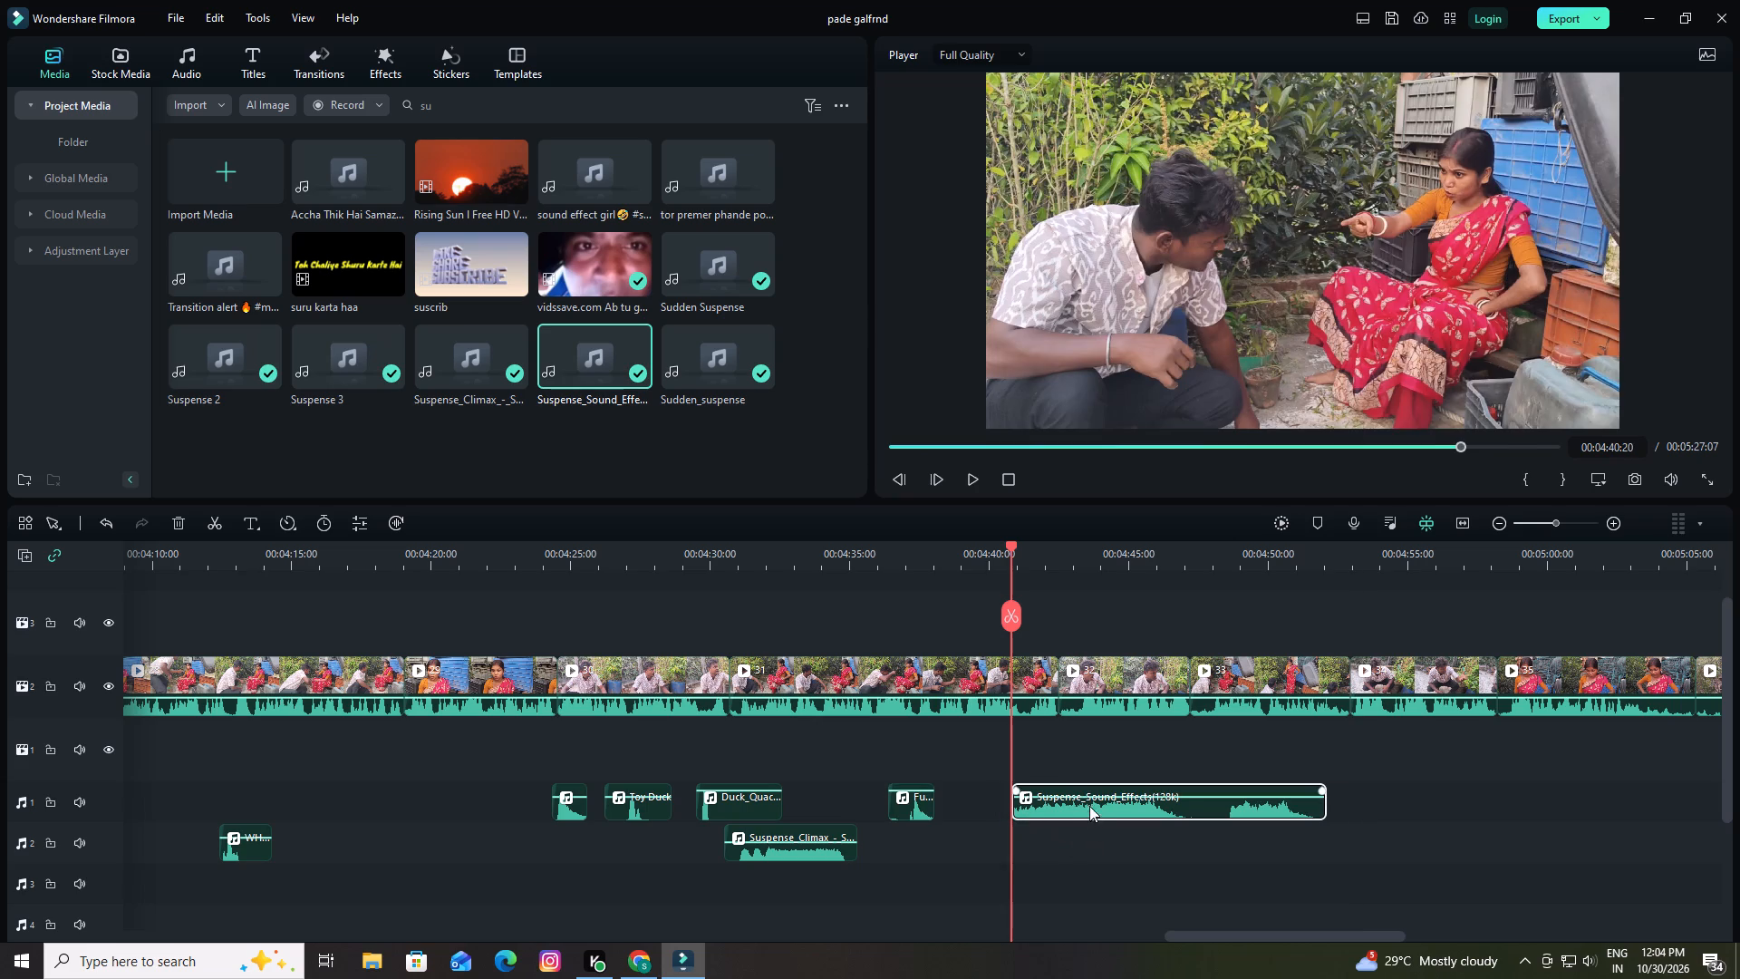
Lower the Suspense_Sound_Effects(128k) clip's volume and play the scene repeatedly up to the shot change near 00:04:47:05.
click(1089, 797)
key(space)
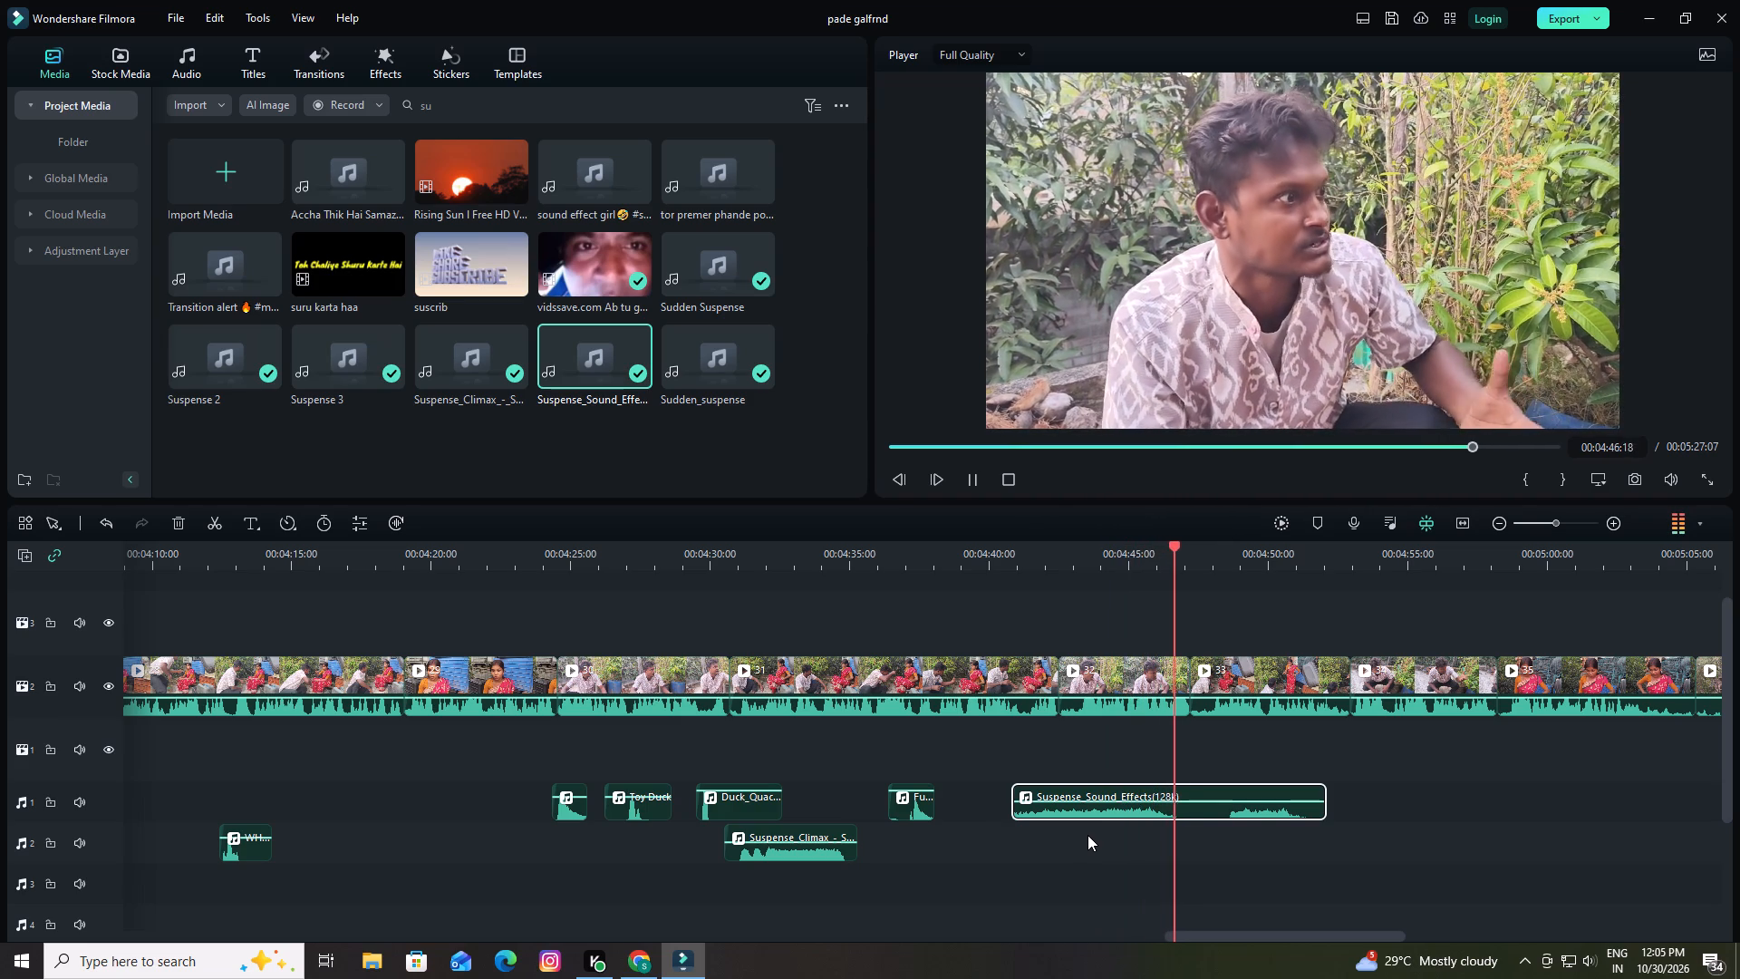
key(space)
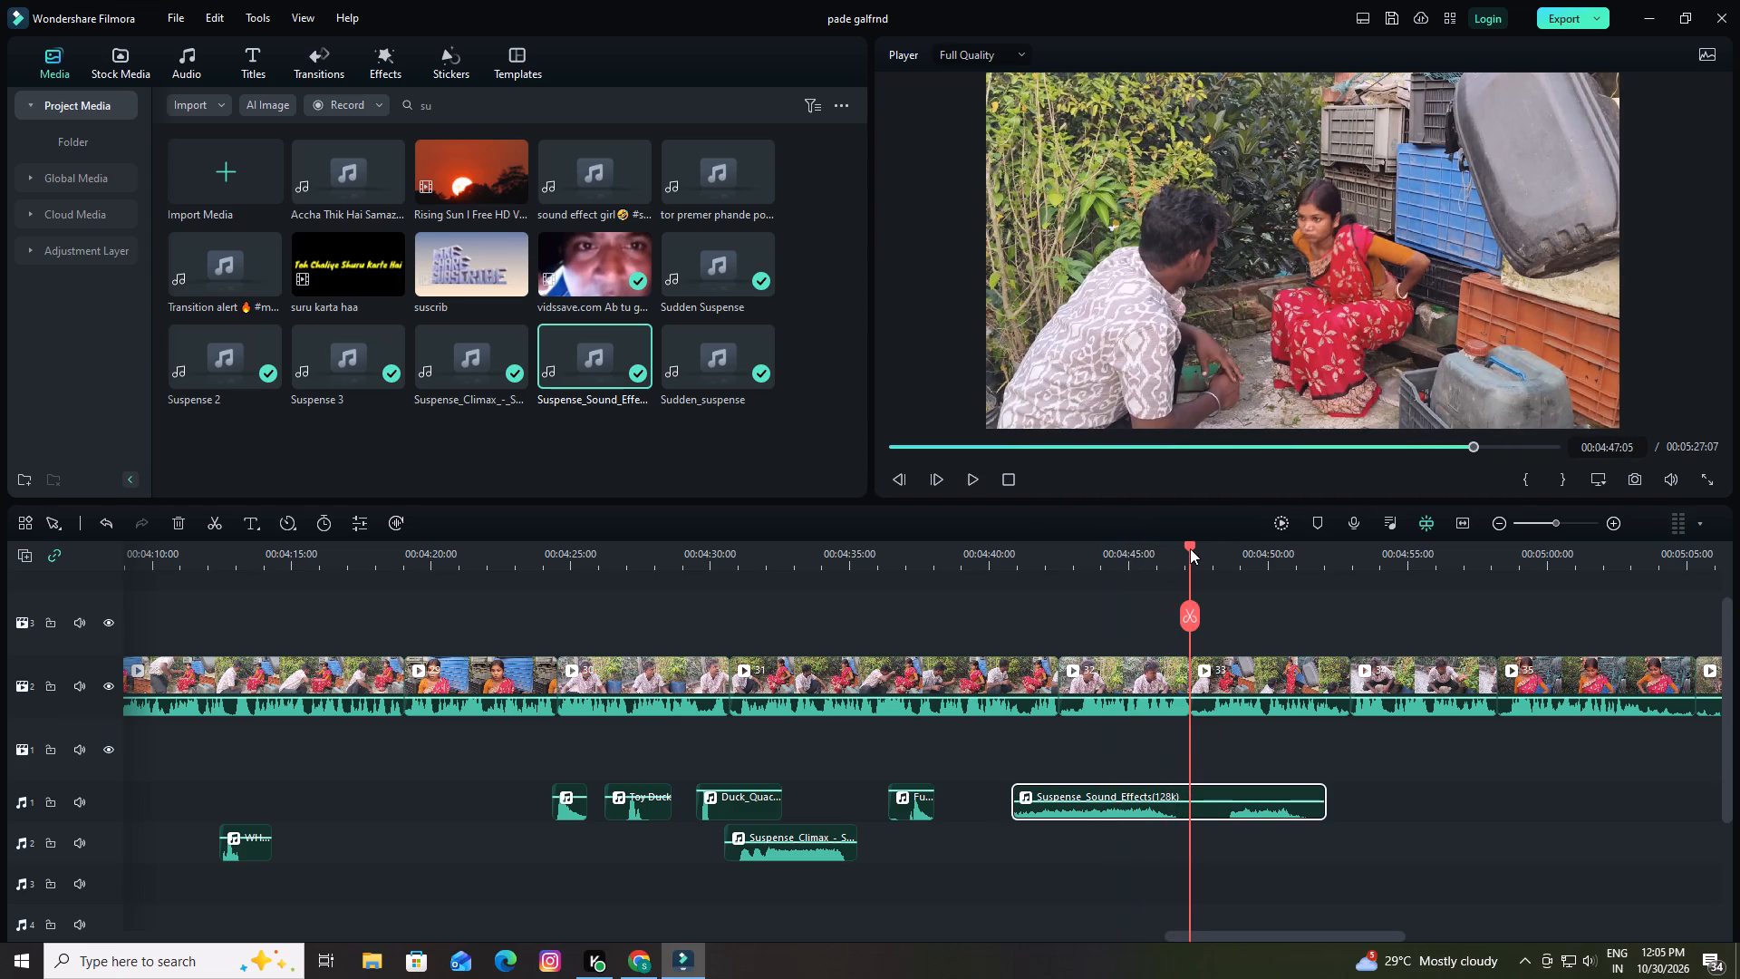
drag(1190, 548, 1141, 575)
key(space)
key(space)
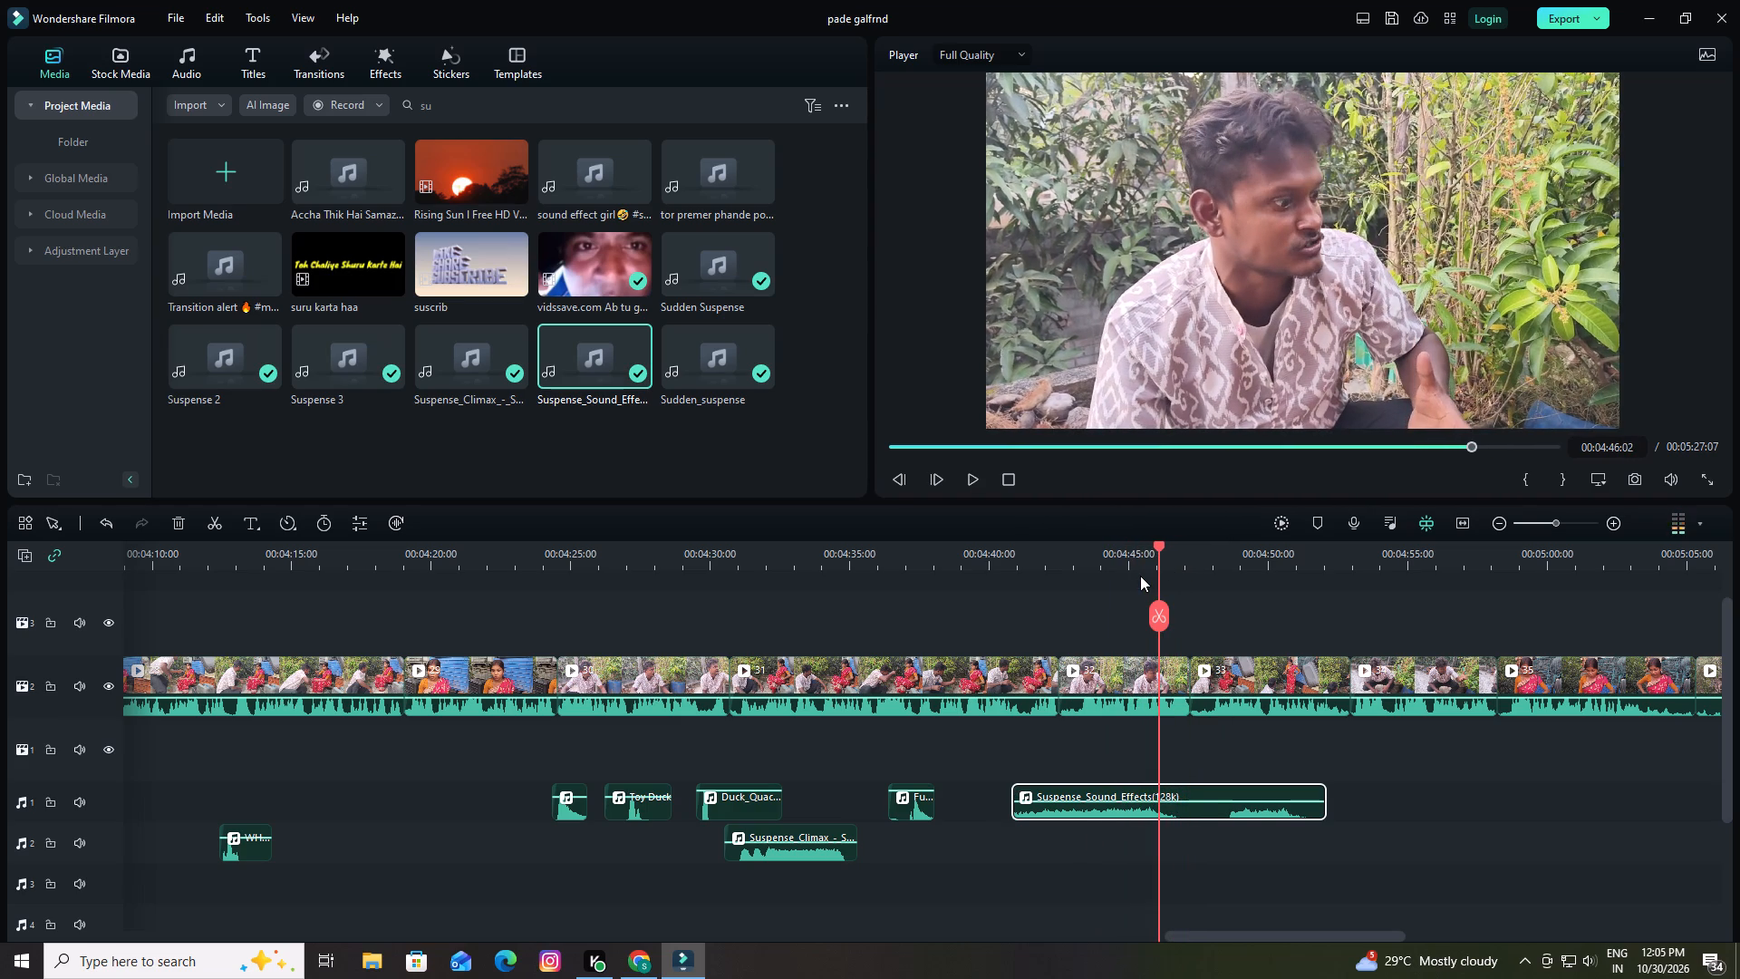
key(space)
key(space)
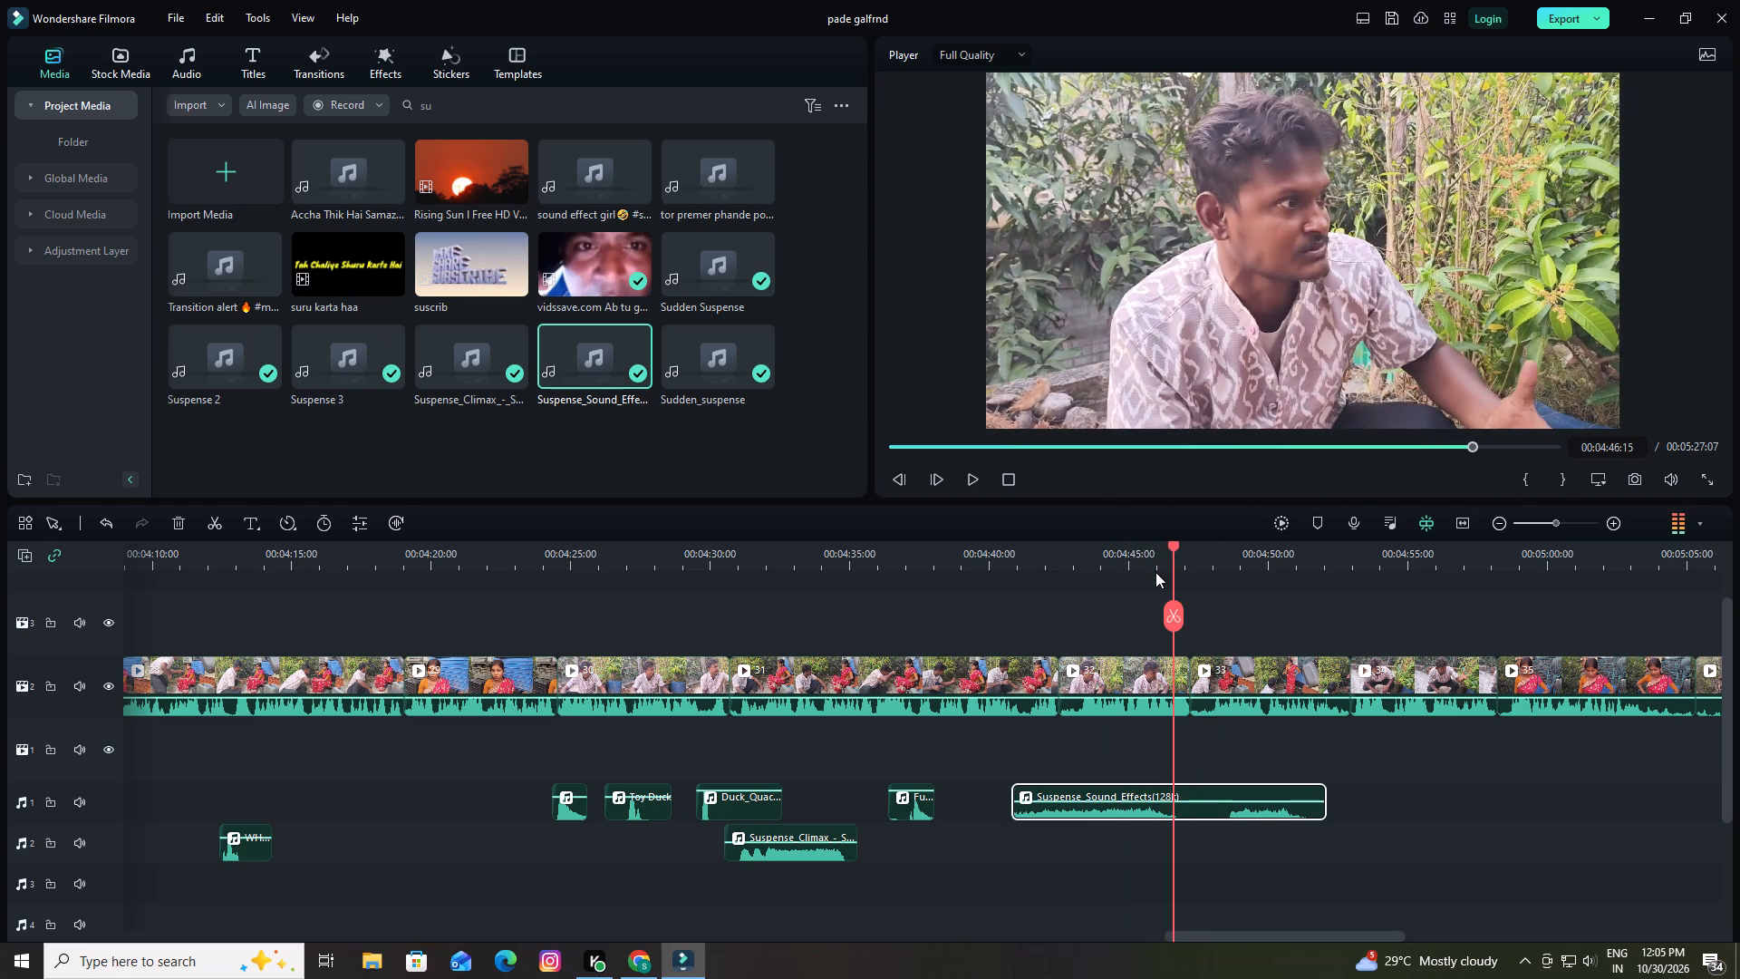
key(space)
key(space)
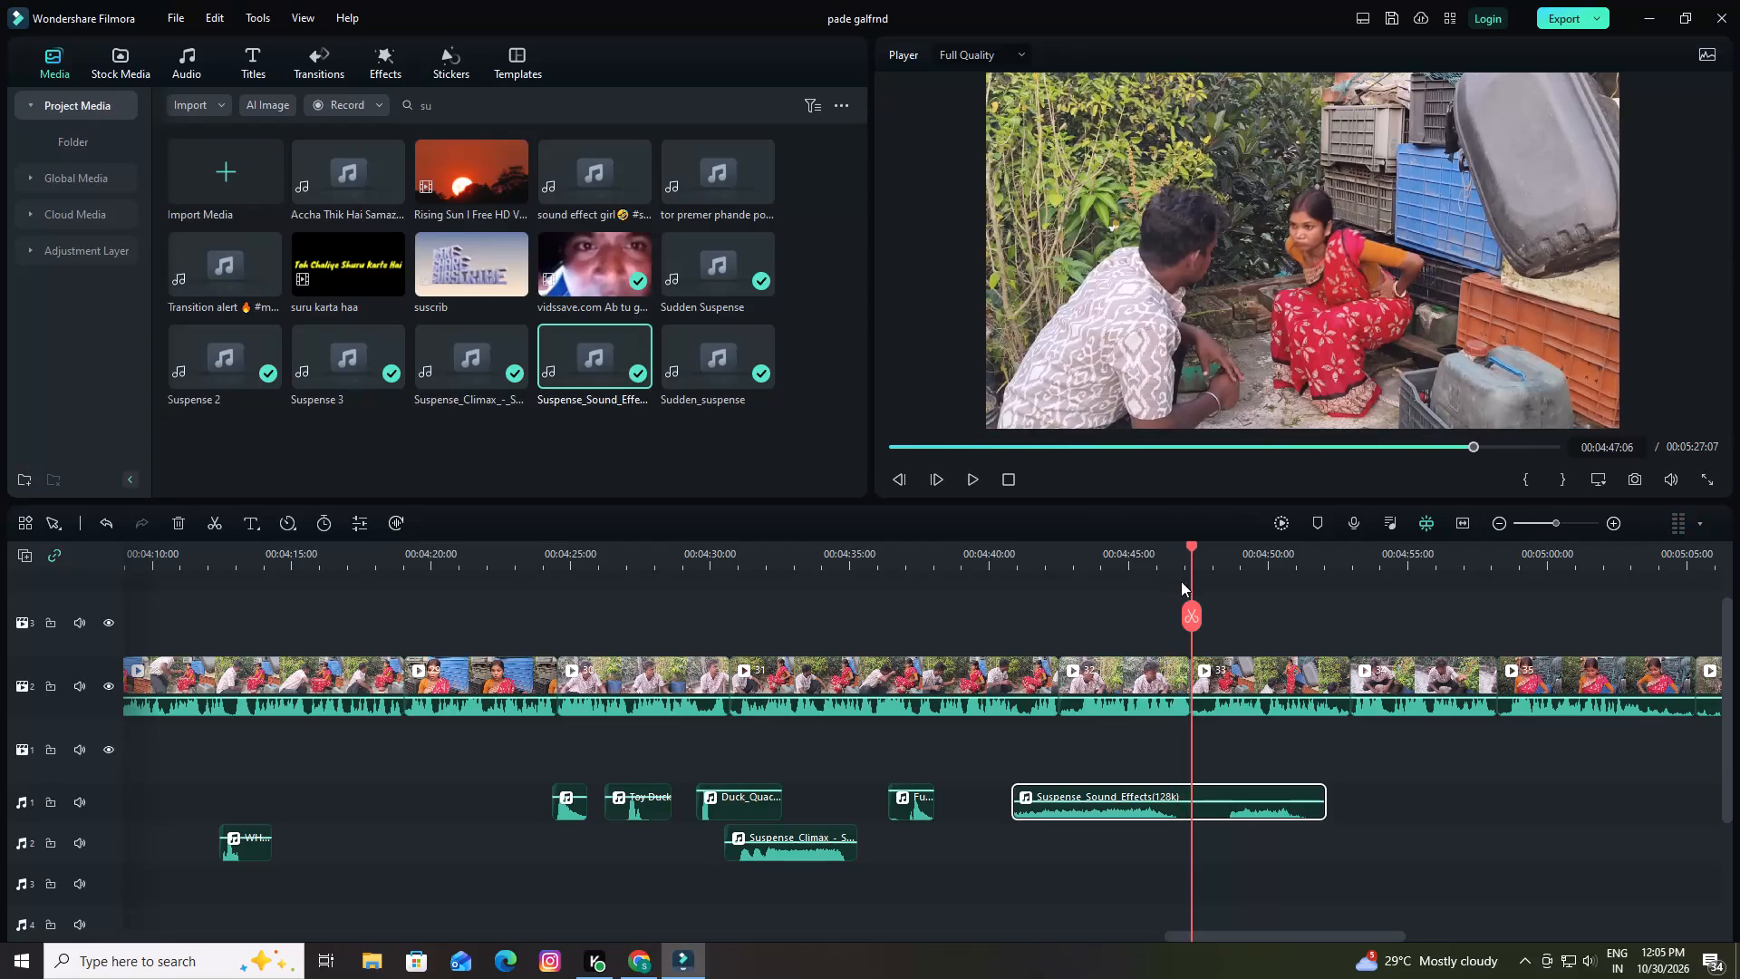
Clear the media search and insert the laughing man-in-car meme video (vidssave.com Ae betic...) on video track 2 at 00:04:47:05.
click(1192, 543)
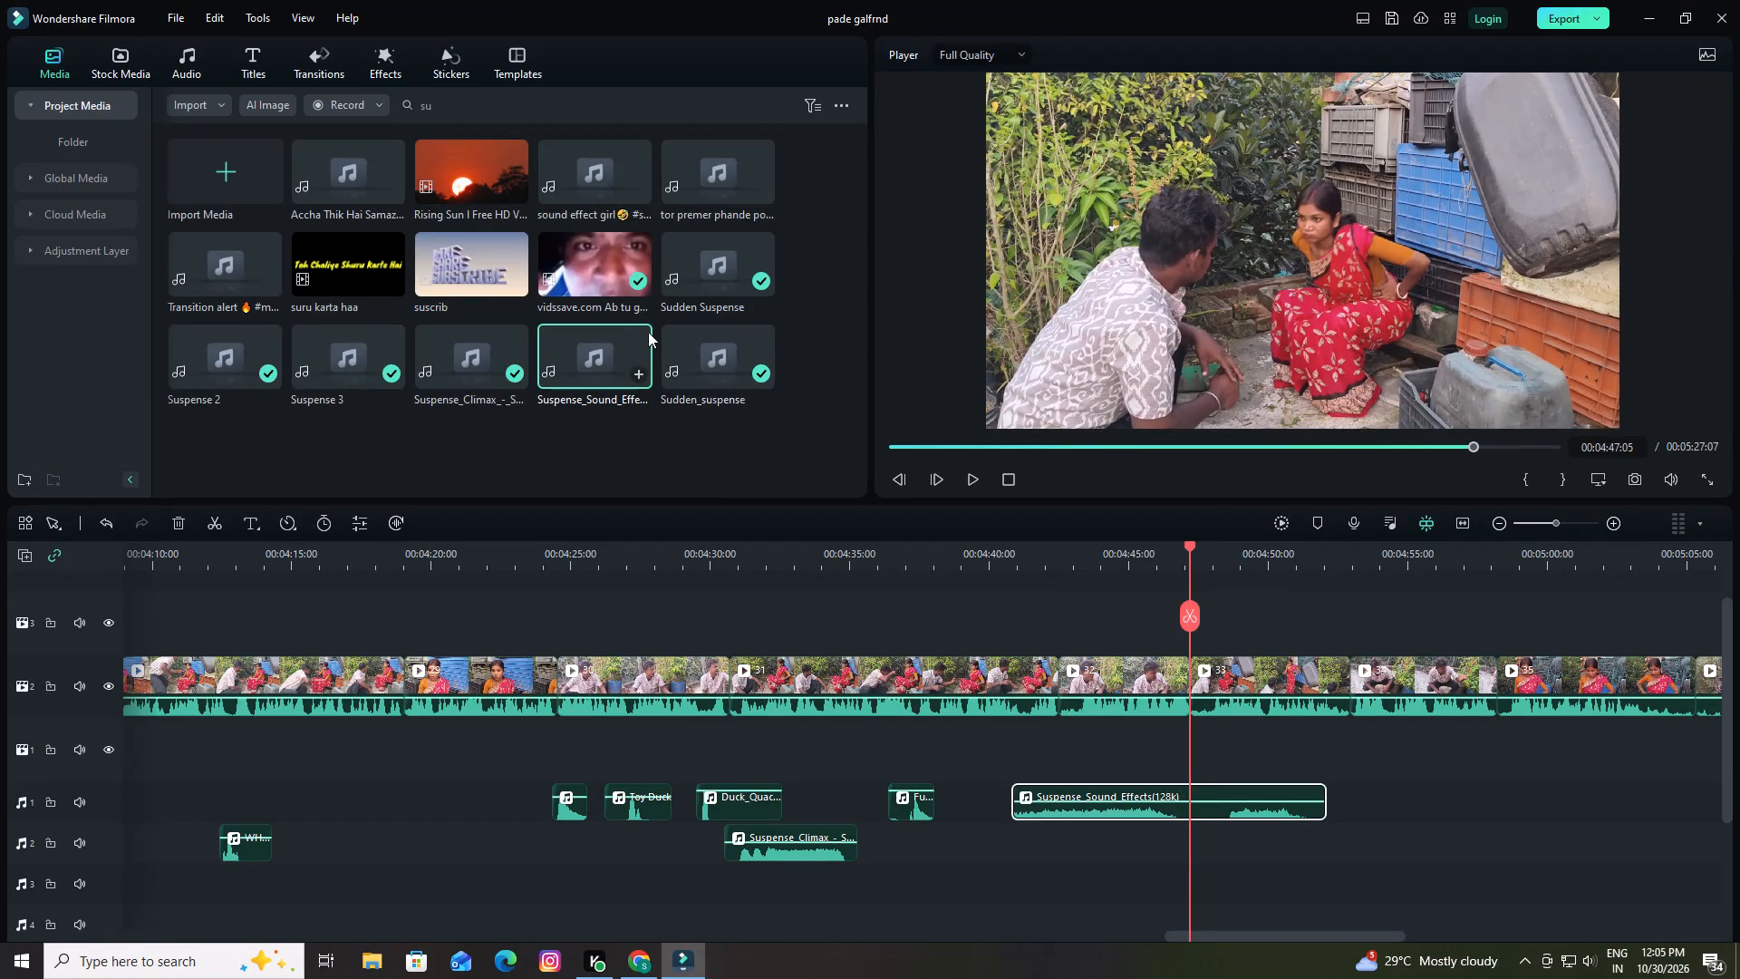
click(542, 104)
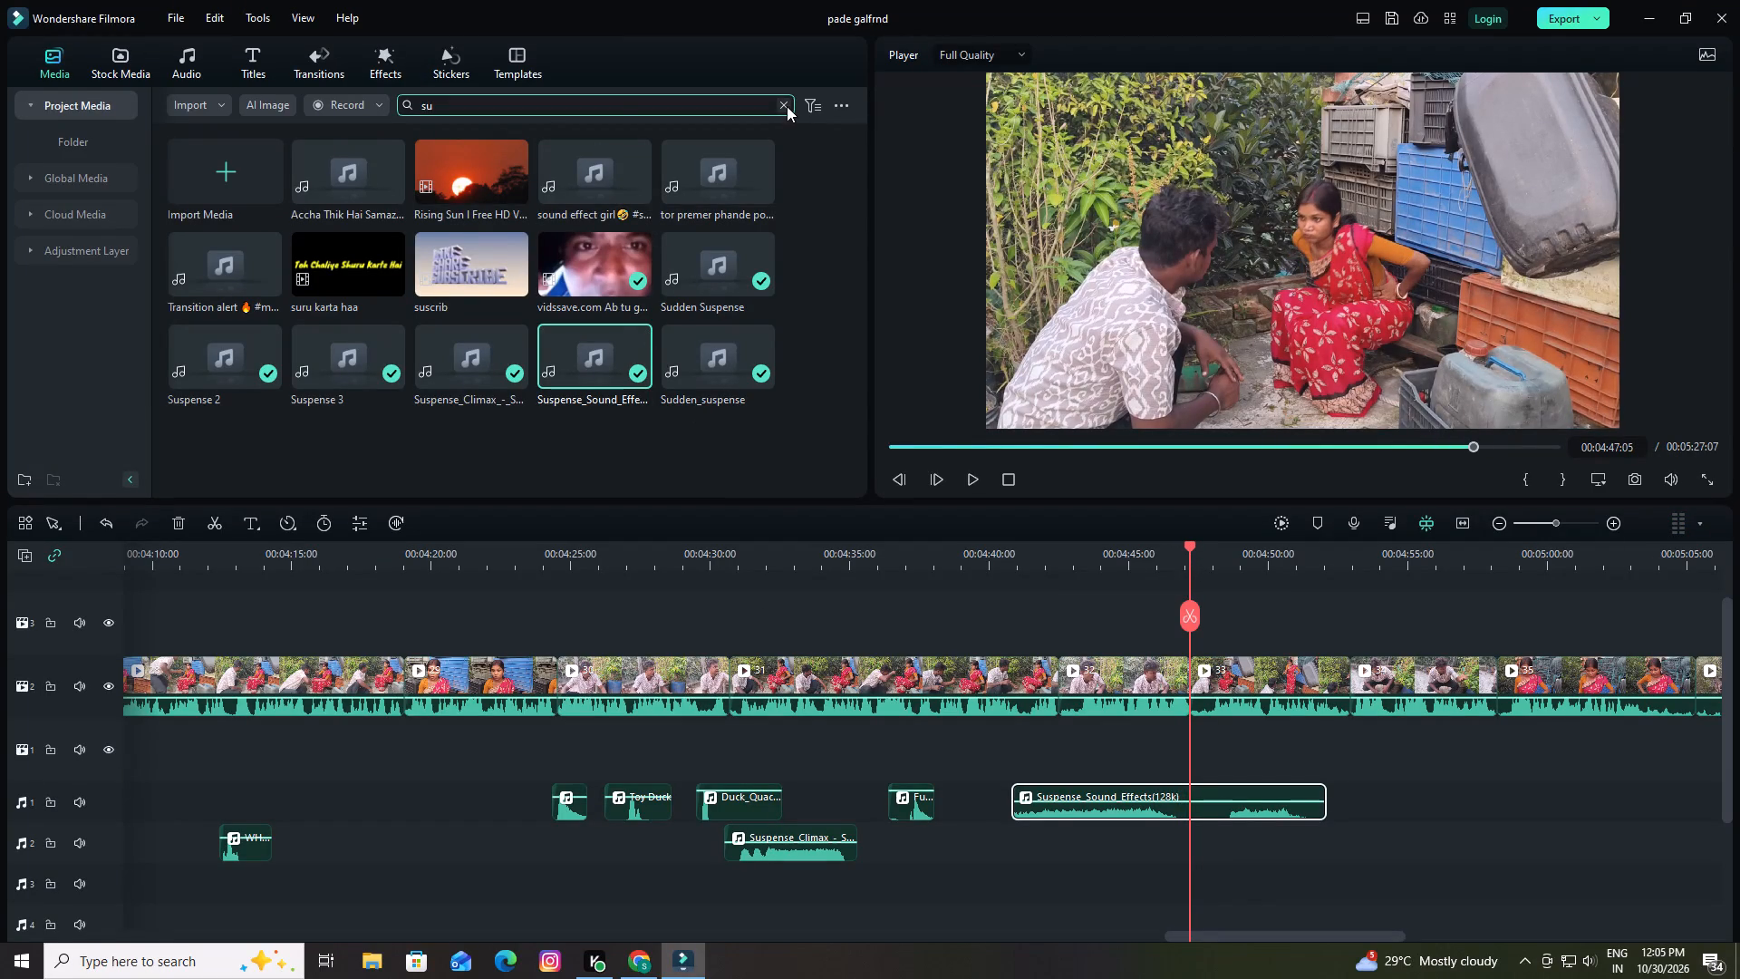
click(787, 106)
scroll(513, 304, down, 8)
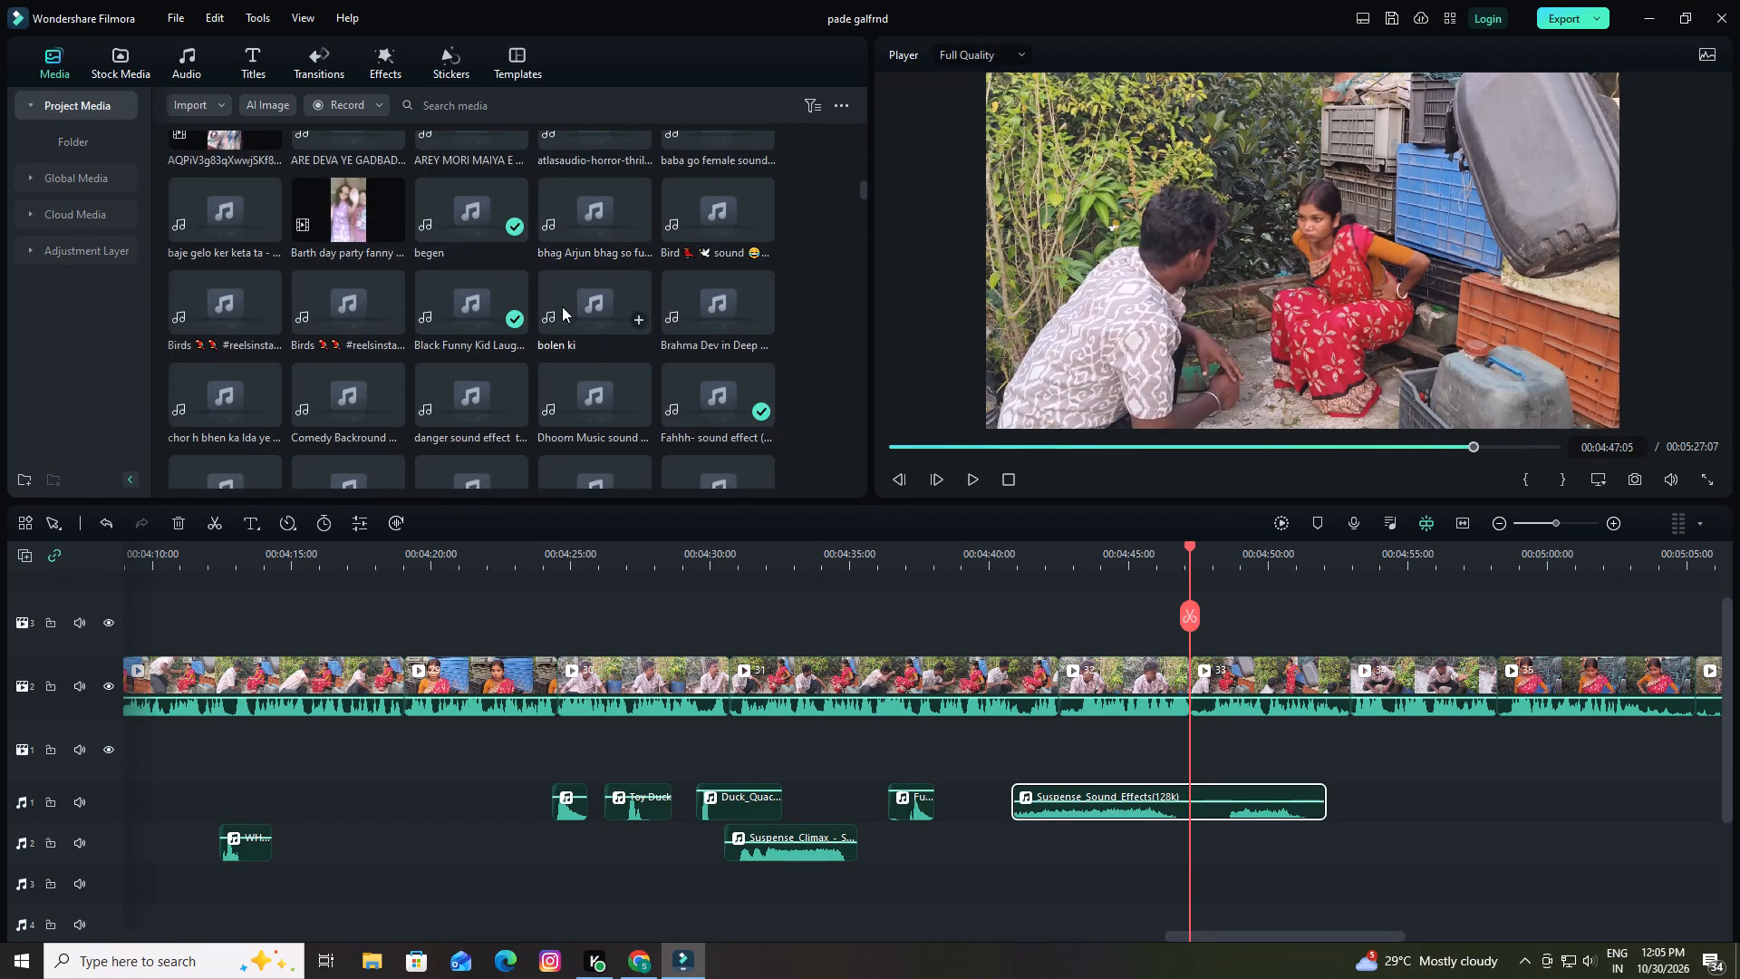
scroll(562, 306, down, 5)
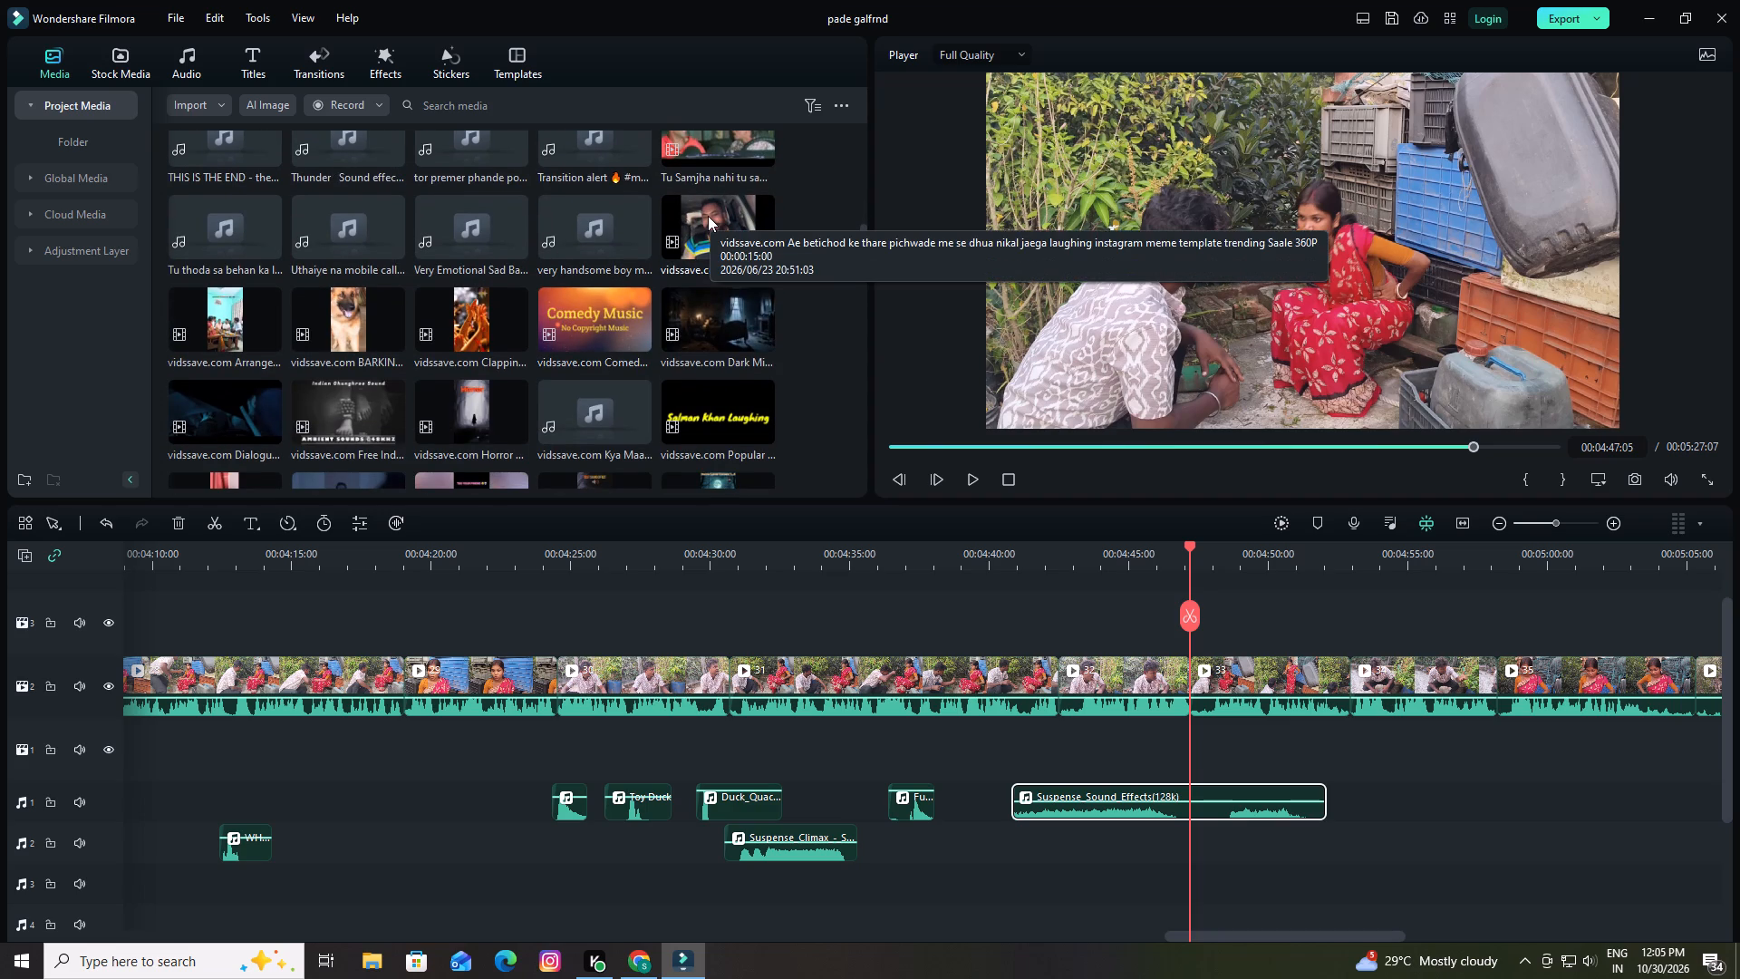
drag(708, 216, 1088, 558)
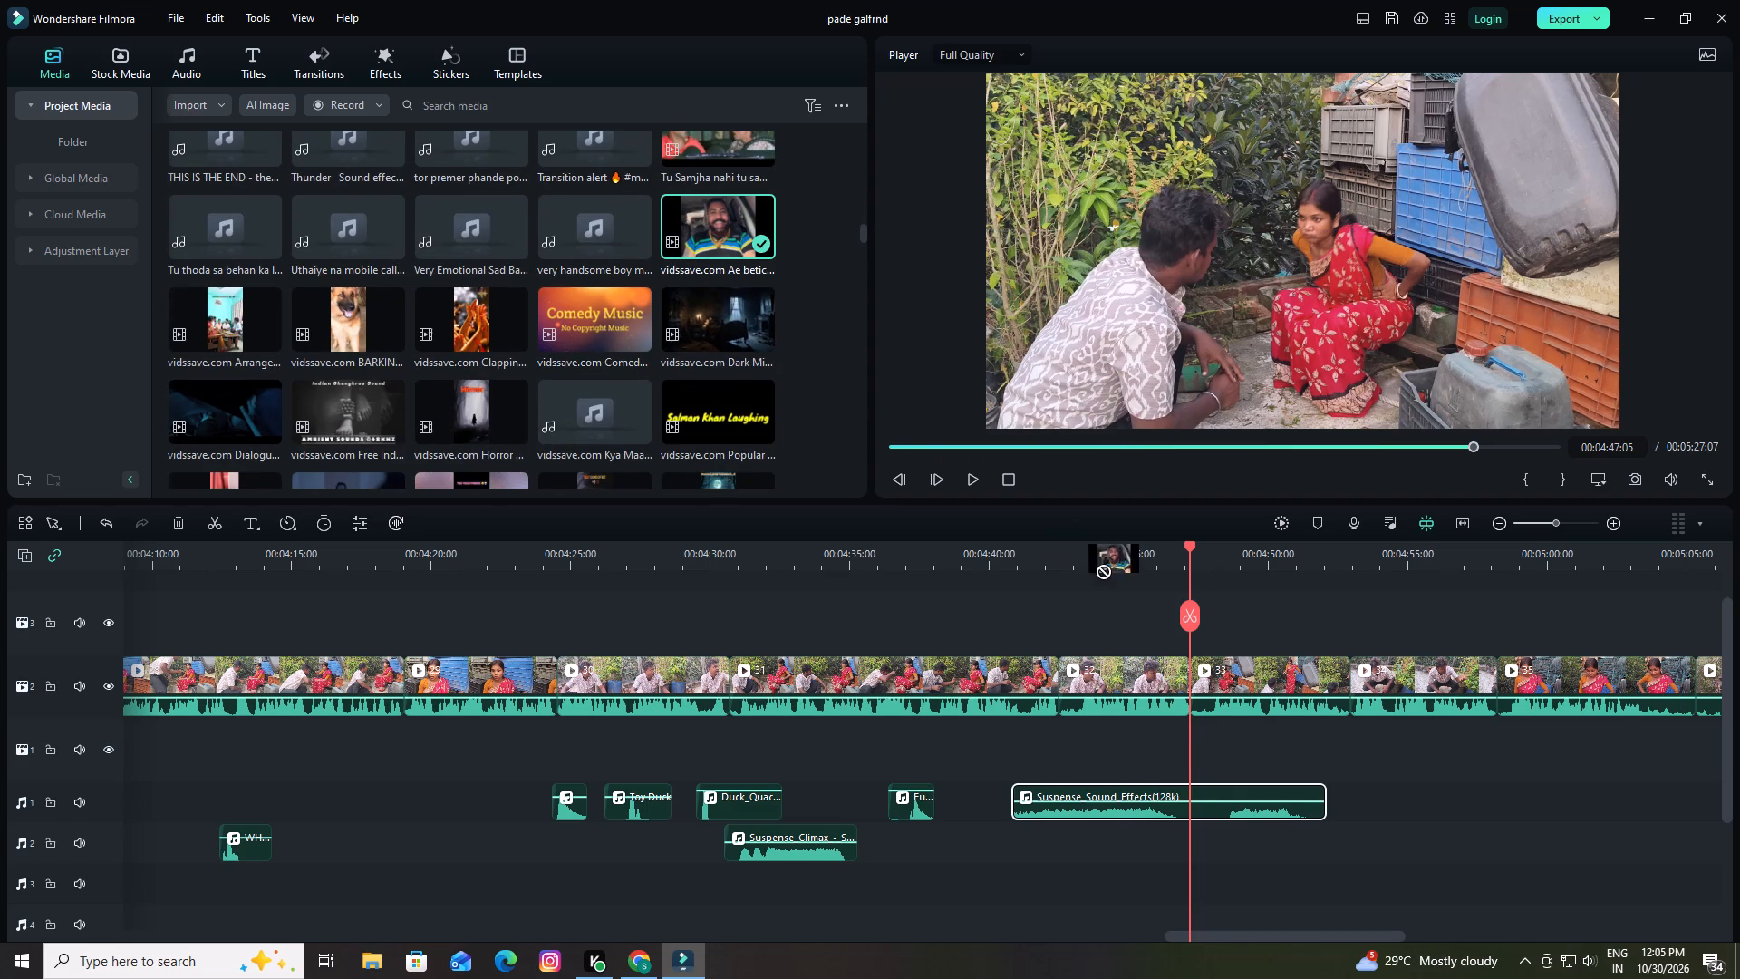
drag(1088, 558, 1183, 694)
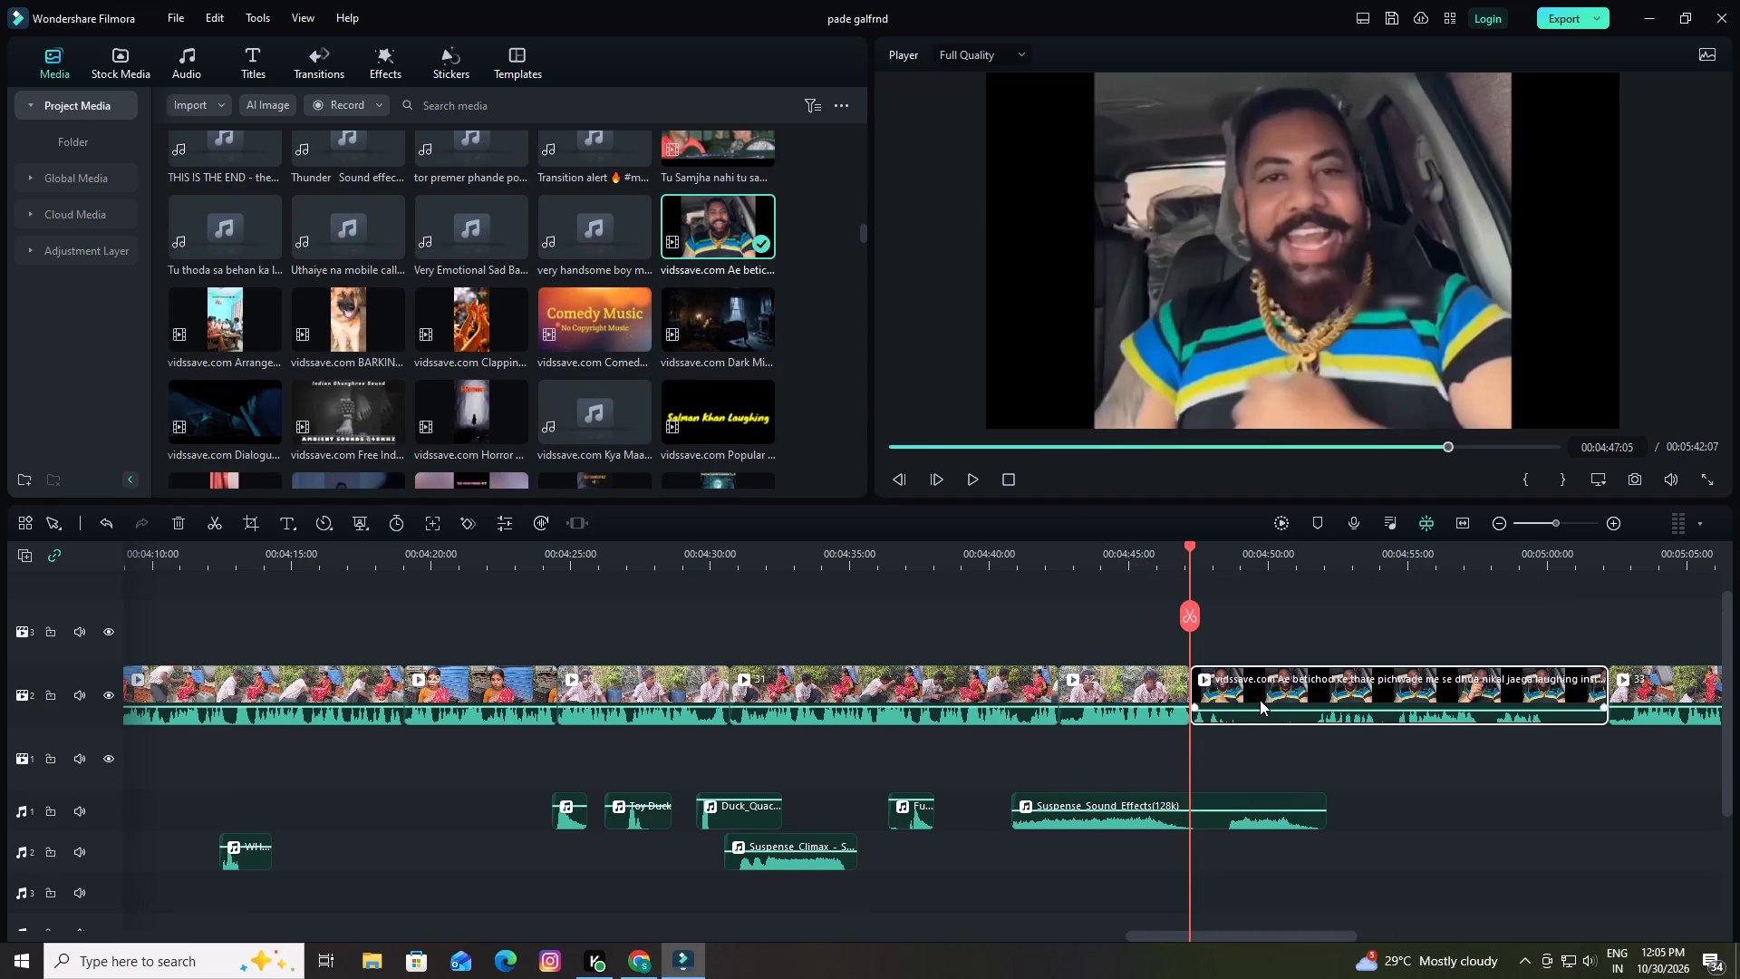
Play the inserted meme video, split it at 00:04:49:07 and delete the remainder, closing the gap.
key(space)
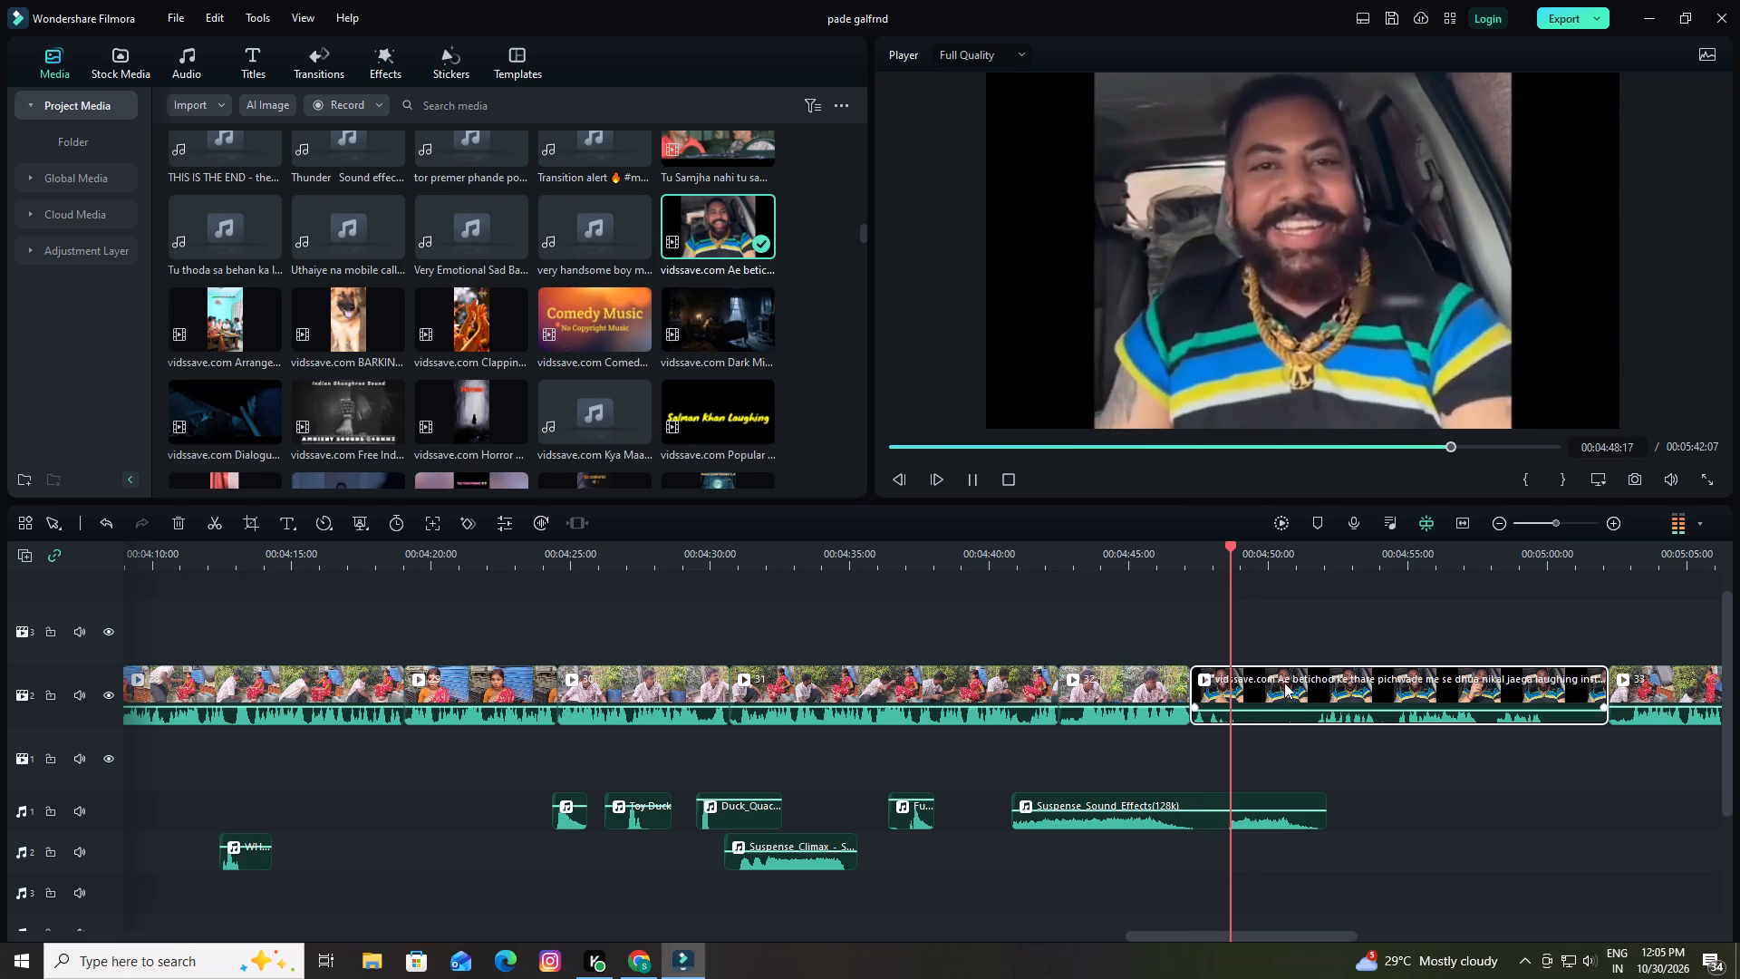
key(space)
click(1252, 617)
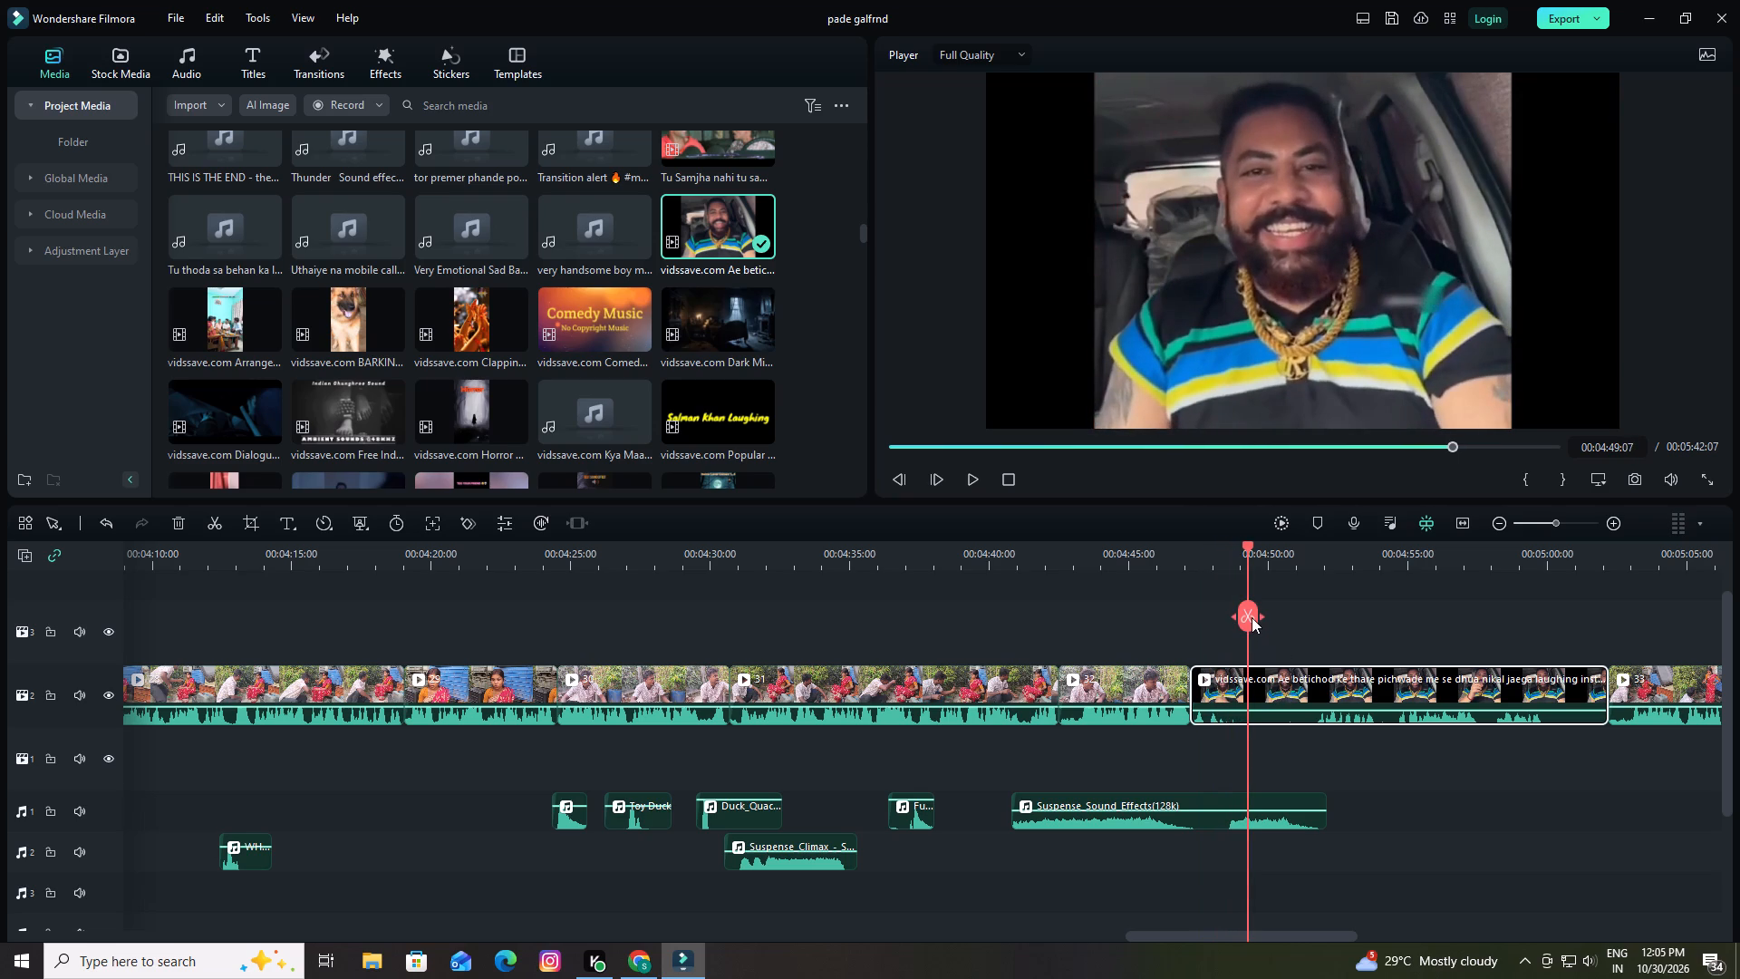
click(181, 520)
Raise the trimmed meme clip's volume slightly and play the scene from 00:04:43:04 to about 00:04:49:22.
drag(1210, 711, 1210, 692)
drag(1248, 546, 1076, 587)
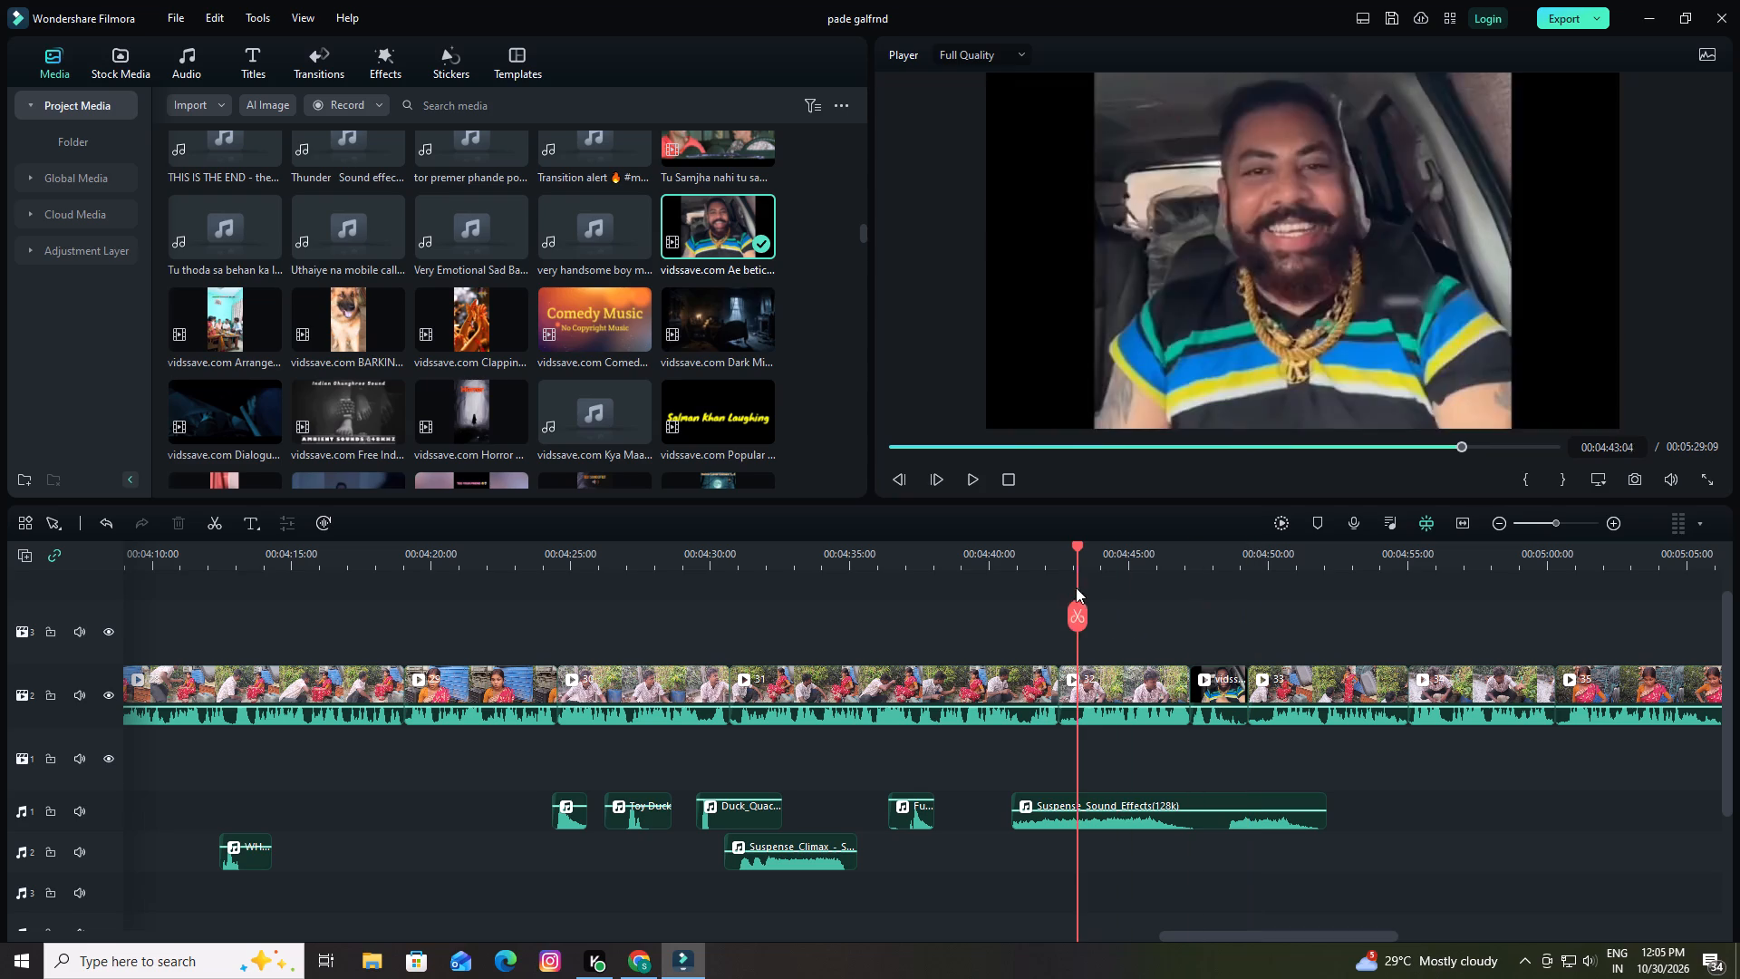
drag(1076, 587, 1075, 587)
key(space)
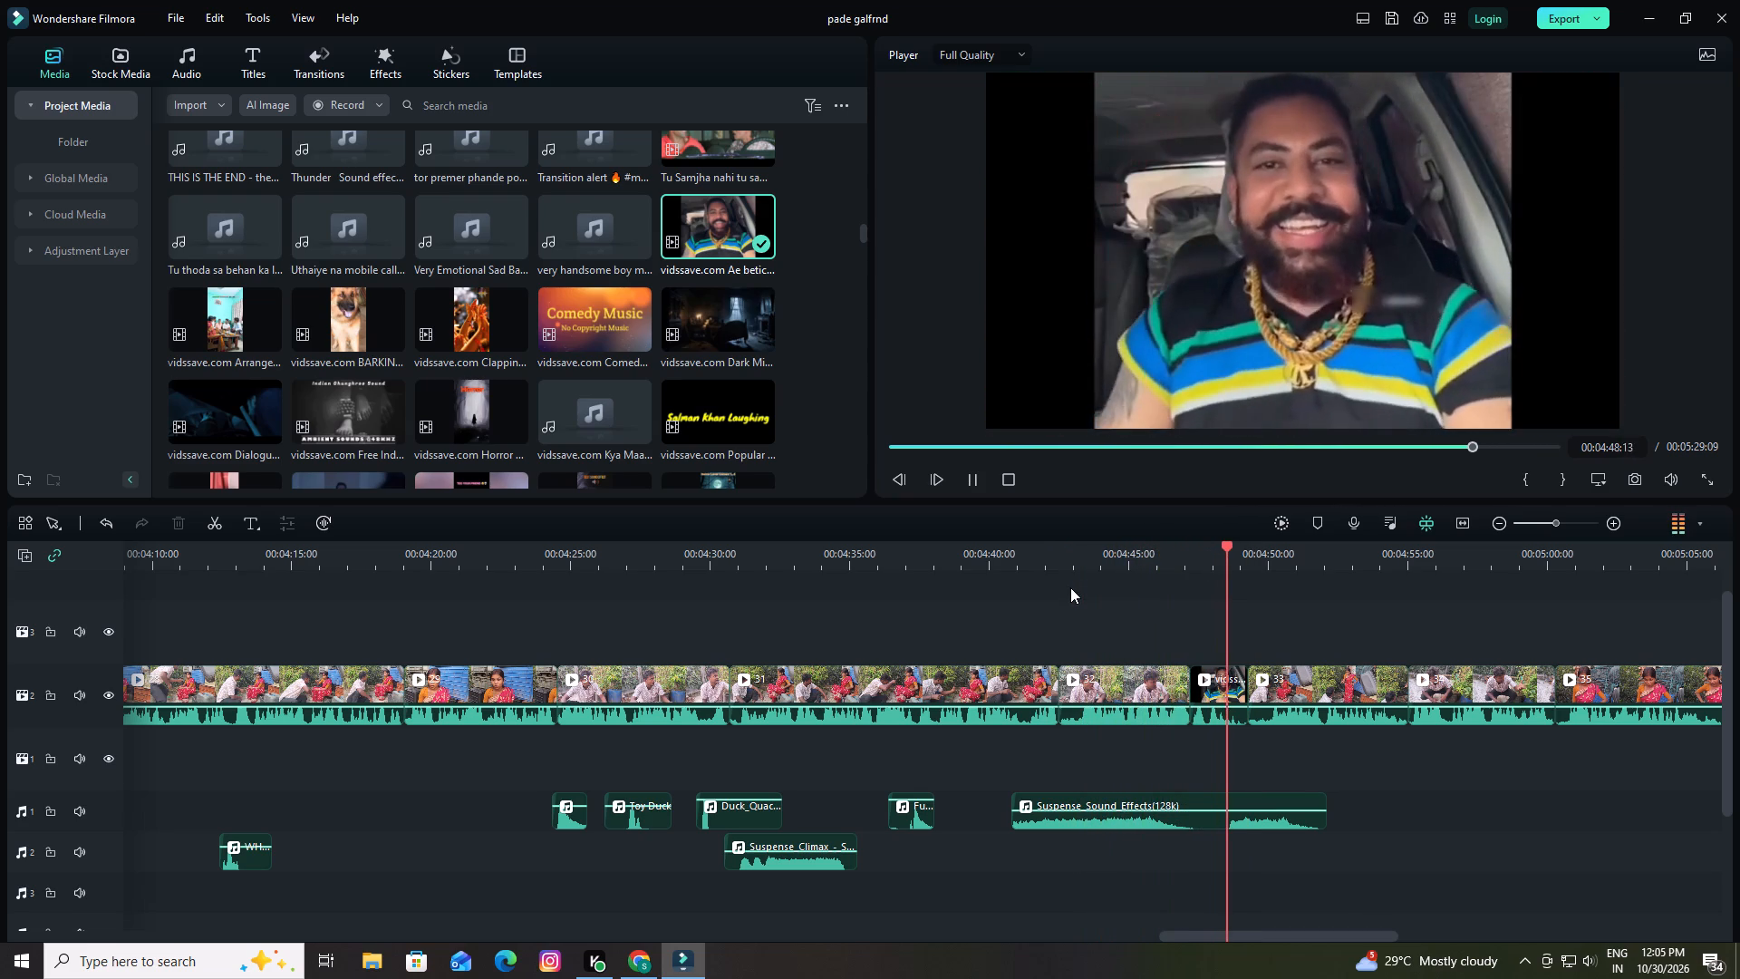
key(space)
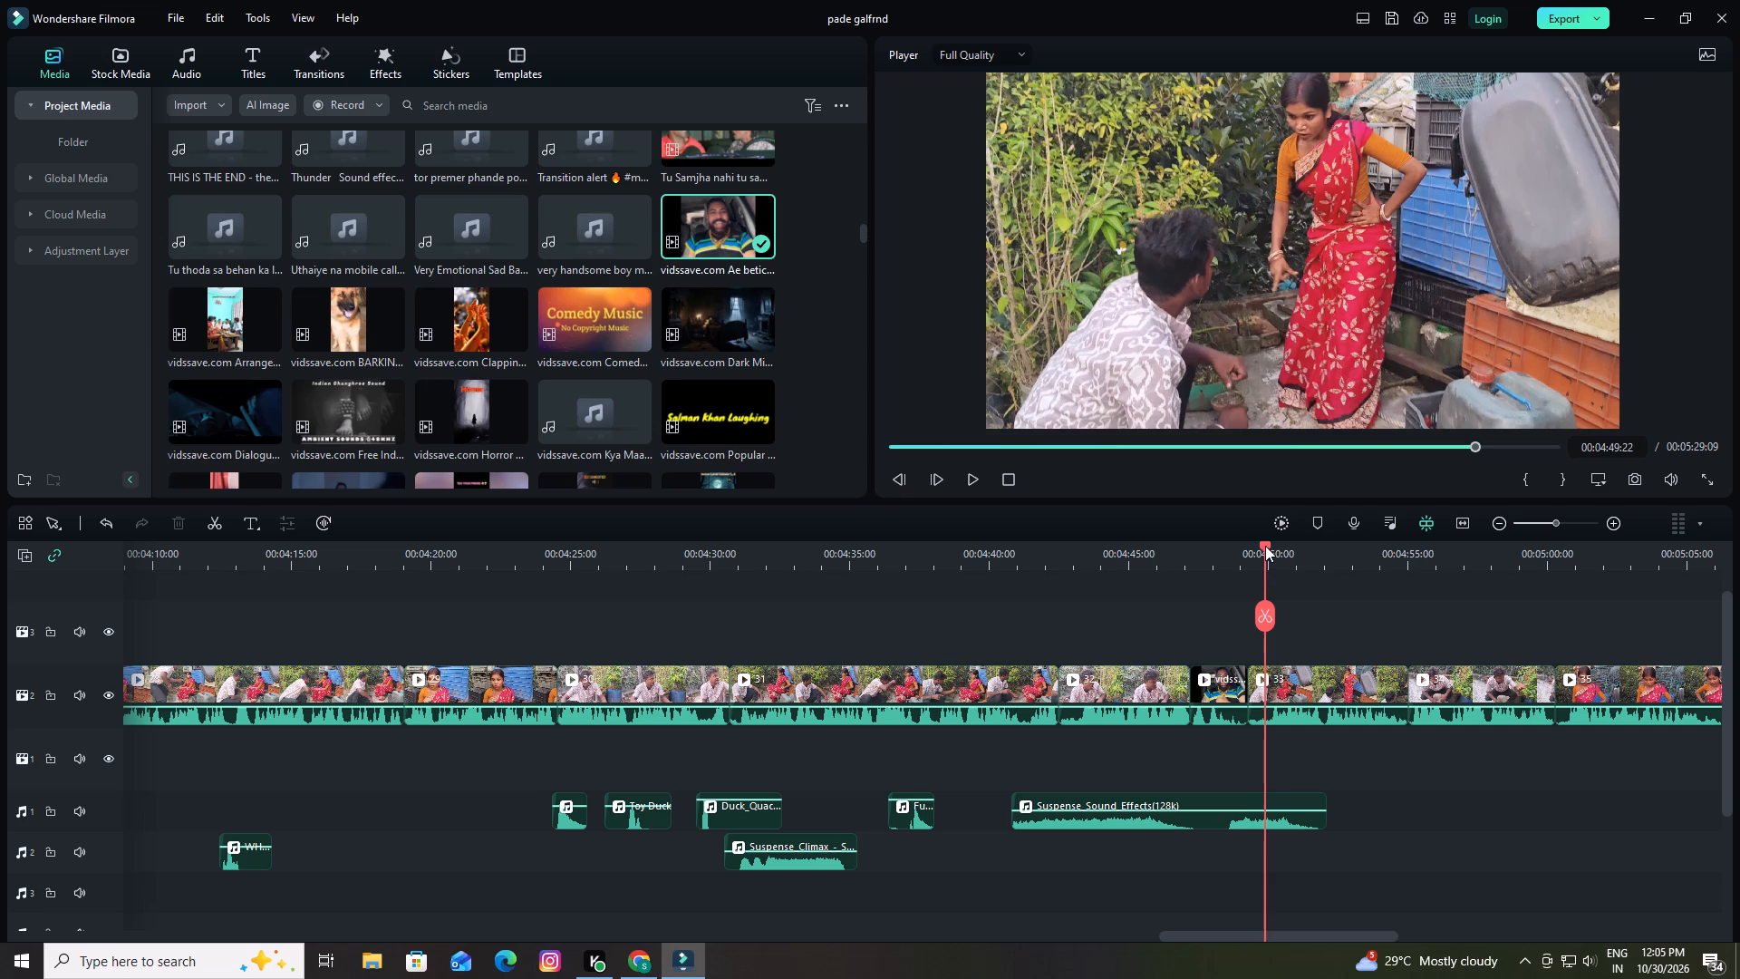
Split the Suspense_Sound_Effects(128k) clip at 00:04:48:15 and move its second part to start at 00:04:49:07, after the meme clip.
drag(1265, 546, 1229, 560)
click(1272, 823)
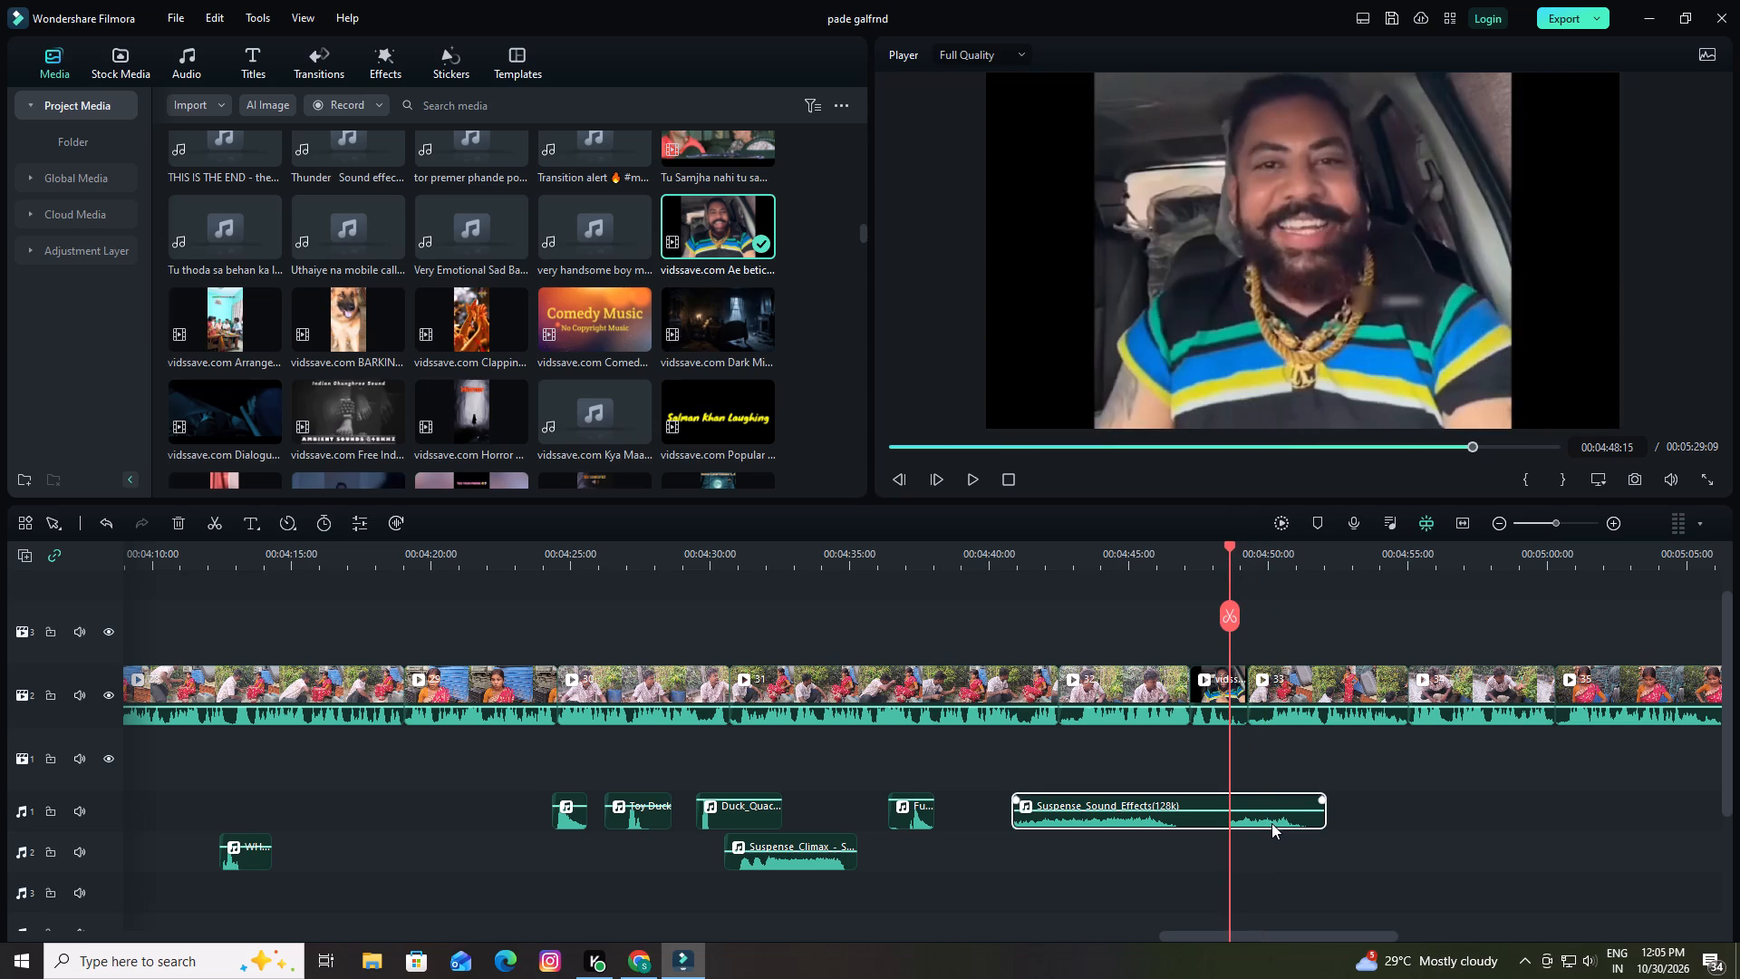
click(1227, 616)
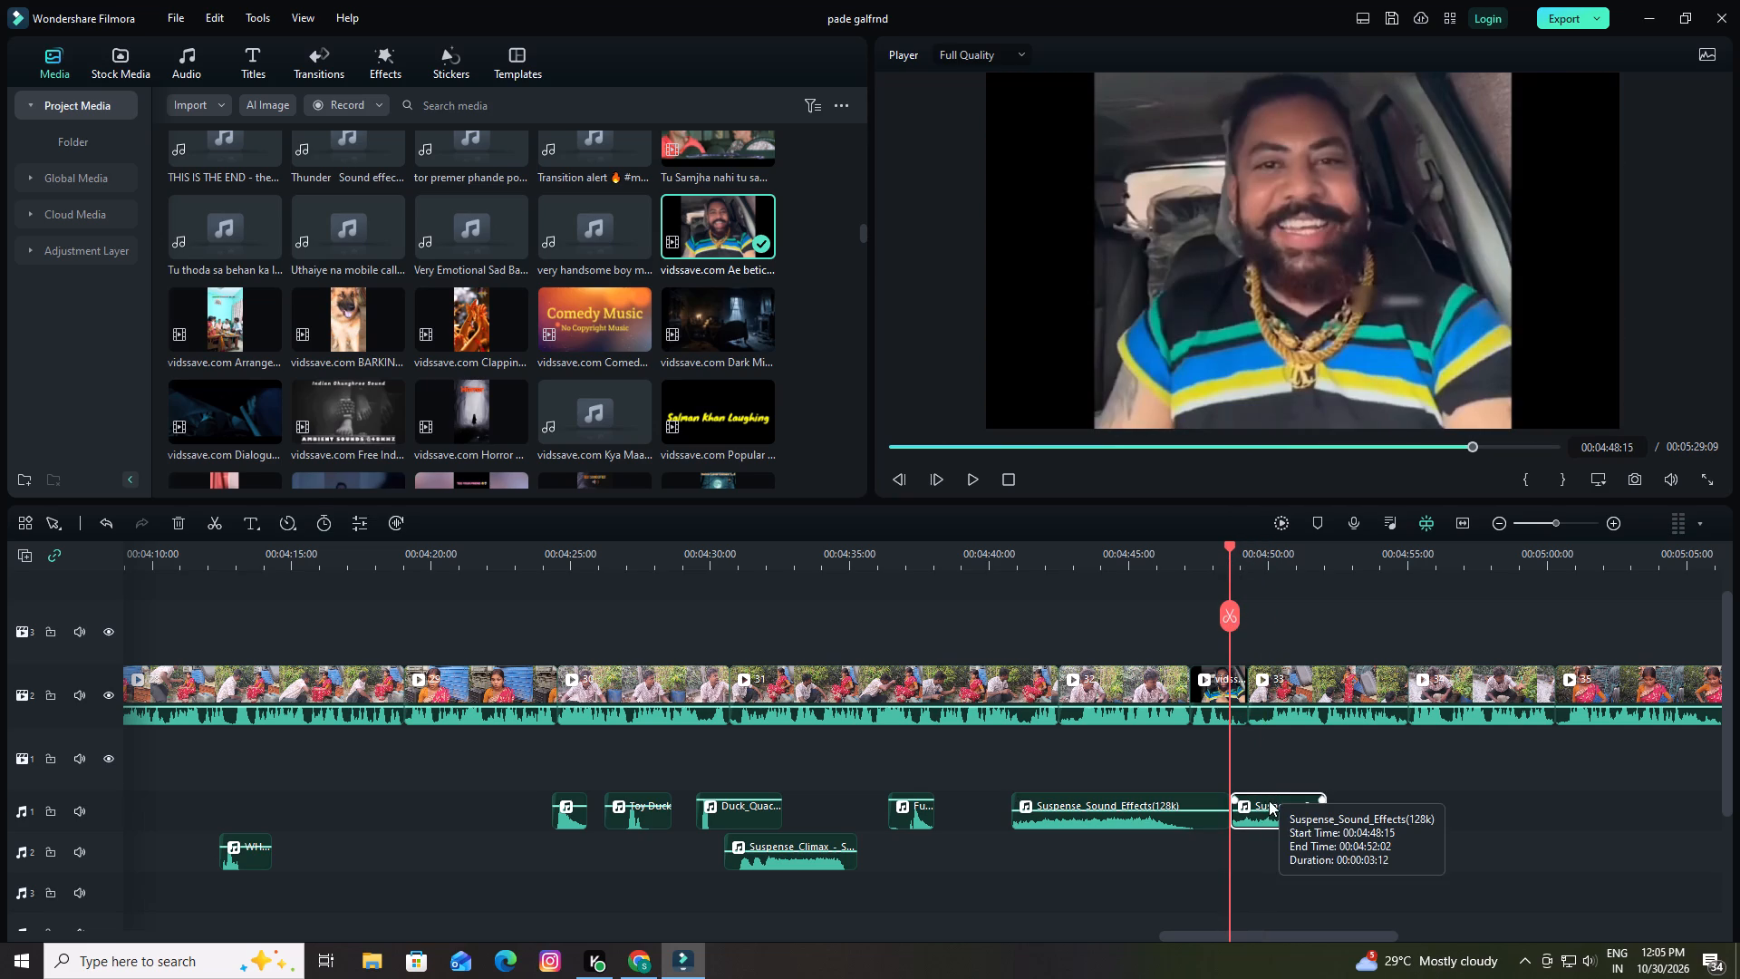
drag(1228, 544, 1245, 548)
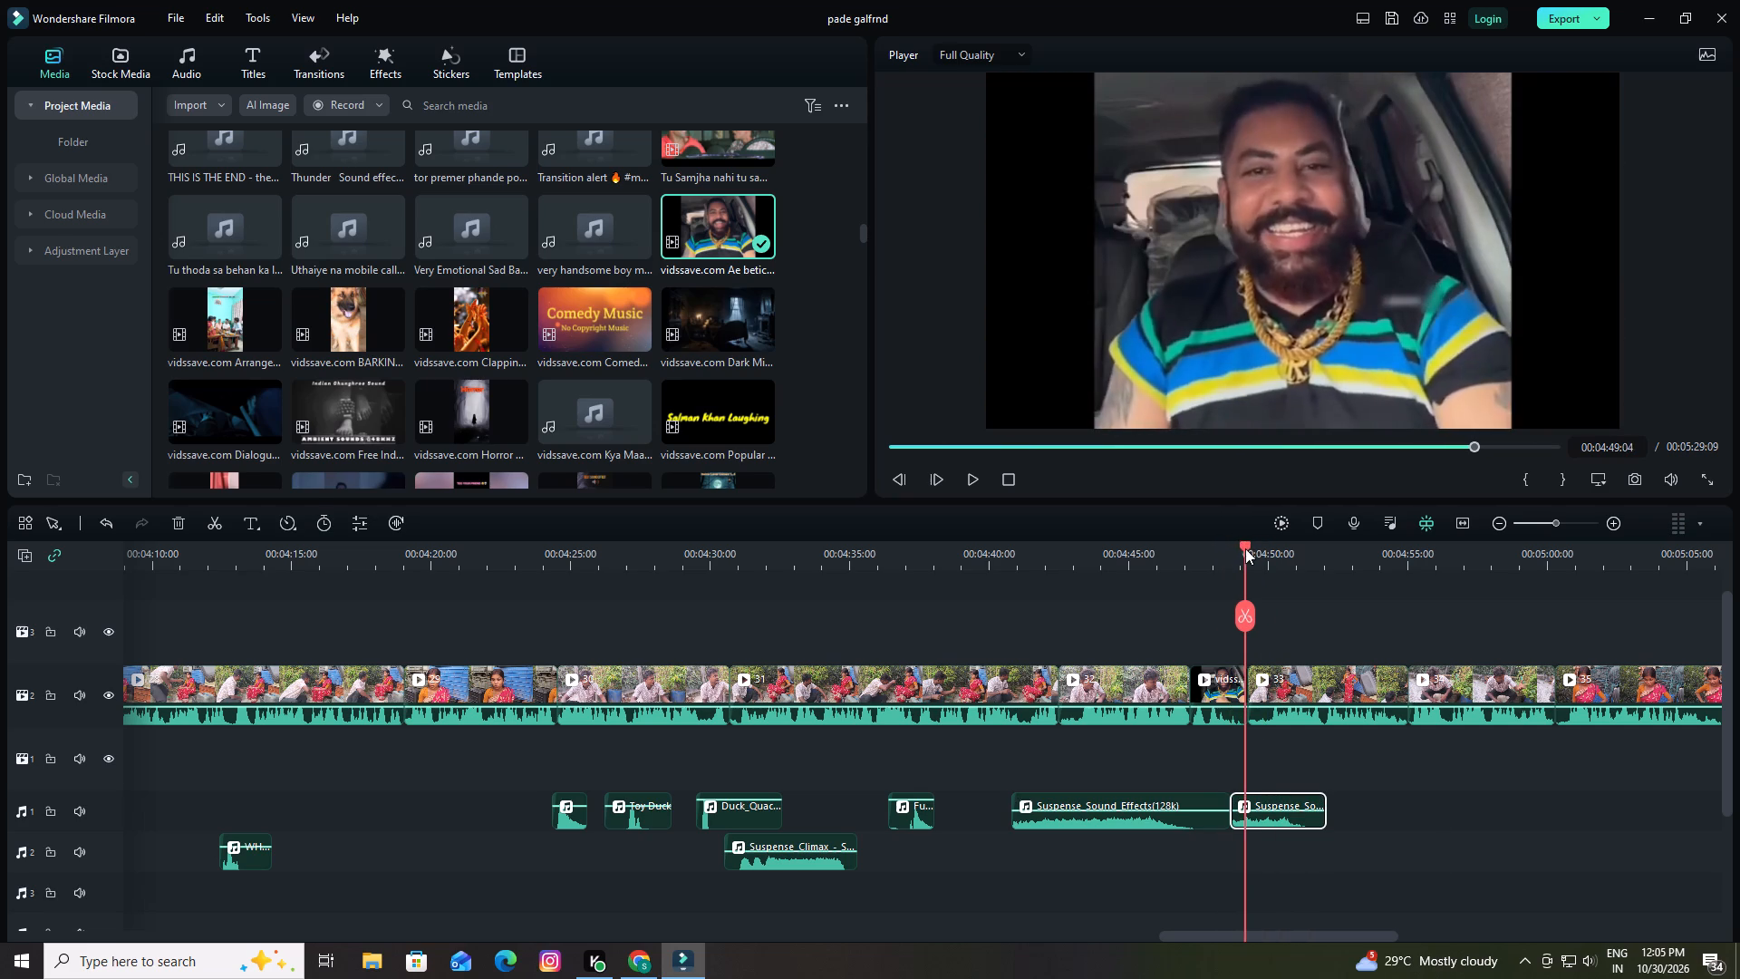
drag(1245, 548, 1248, 549)
drag(1278, 823, 1310, 820)
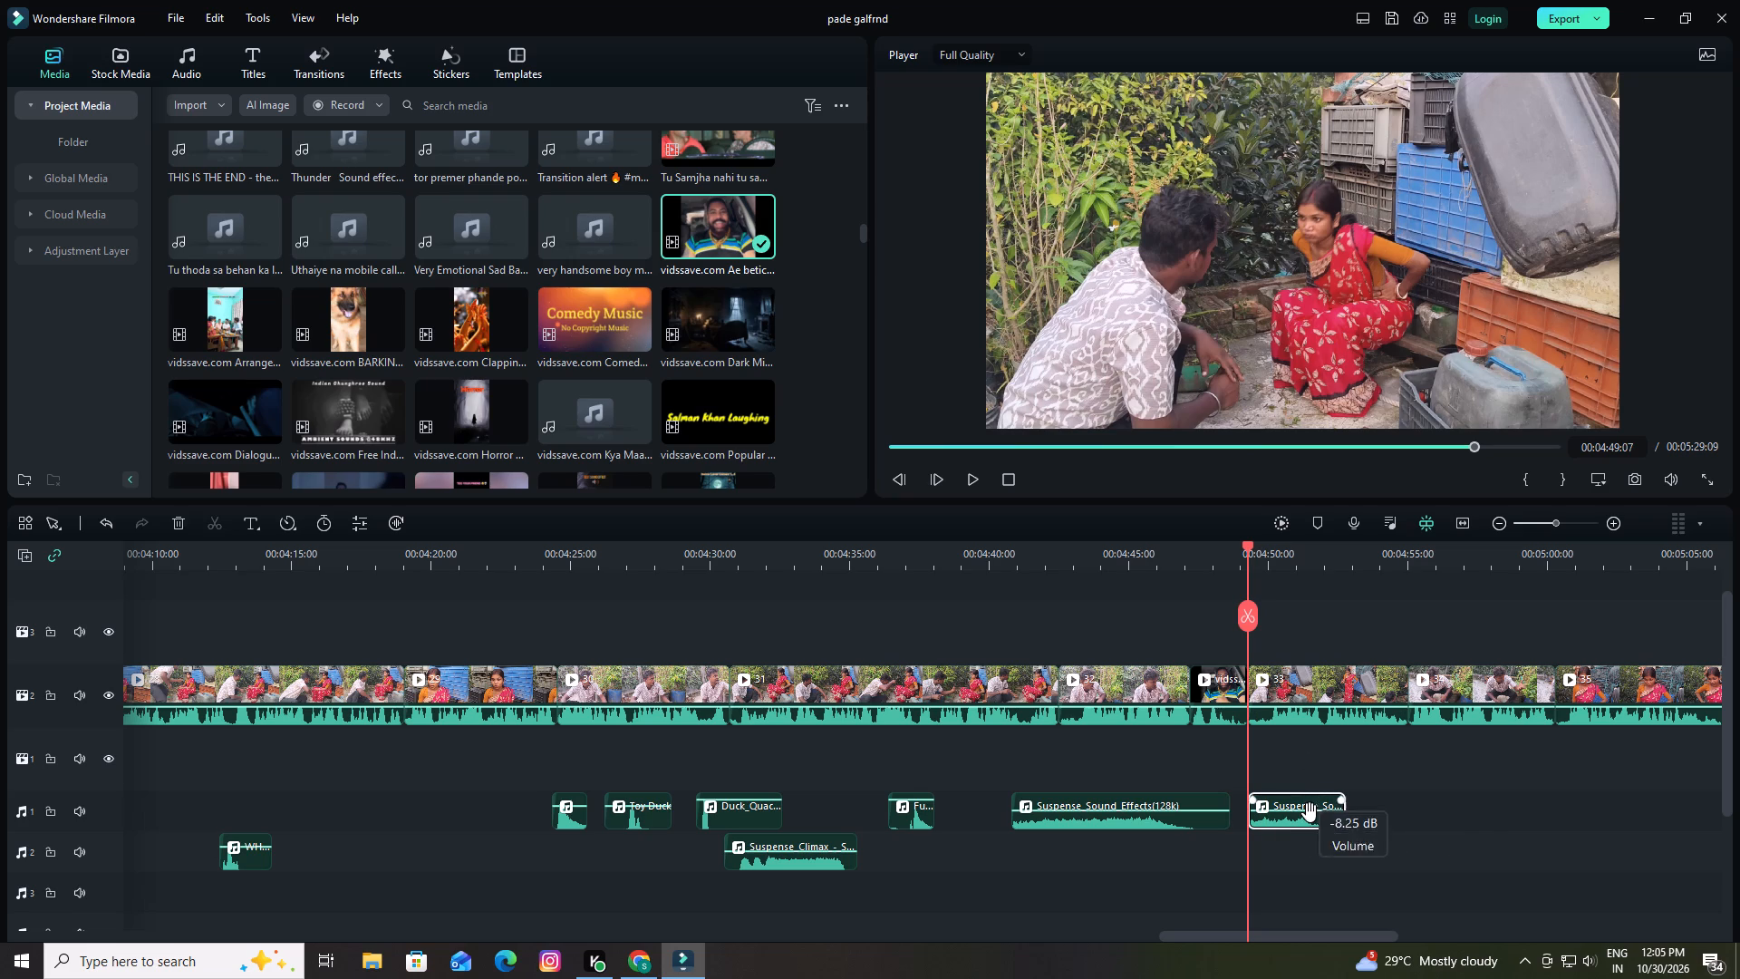
Adjust the second suspense part's volume to about -3.19 dB and play the scene through to 00:04:54:11.
click(1307, 809)
key(space)
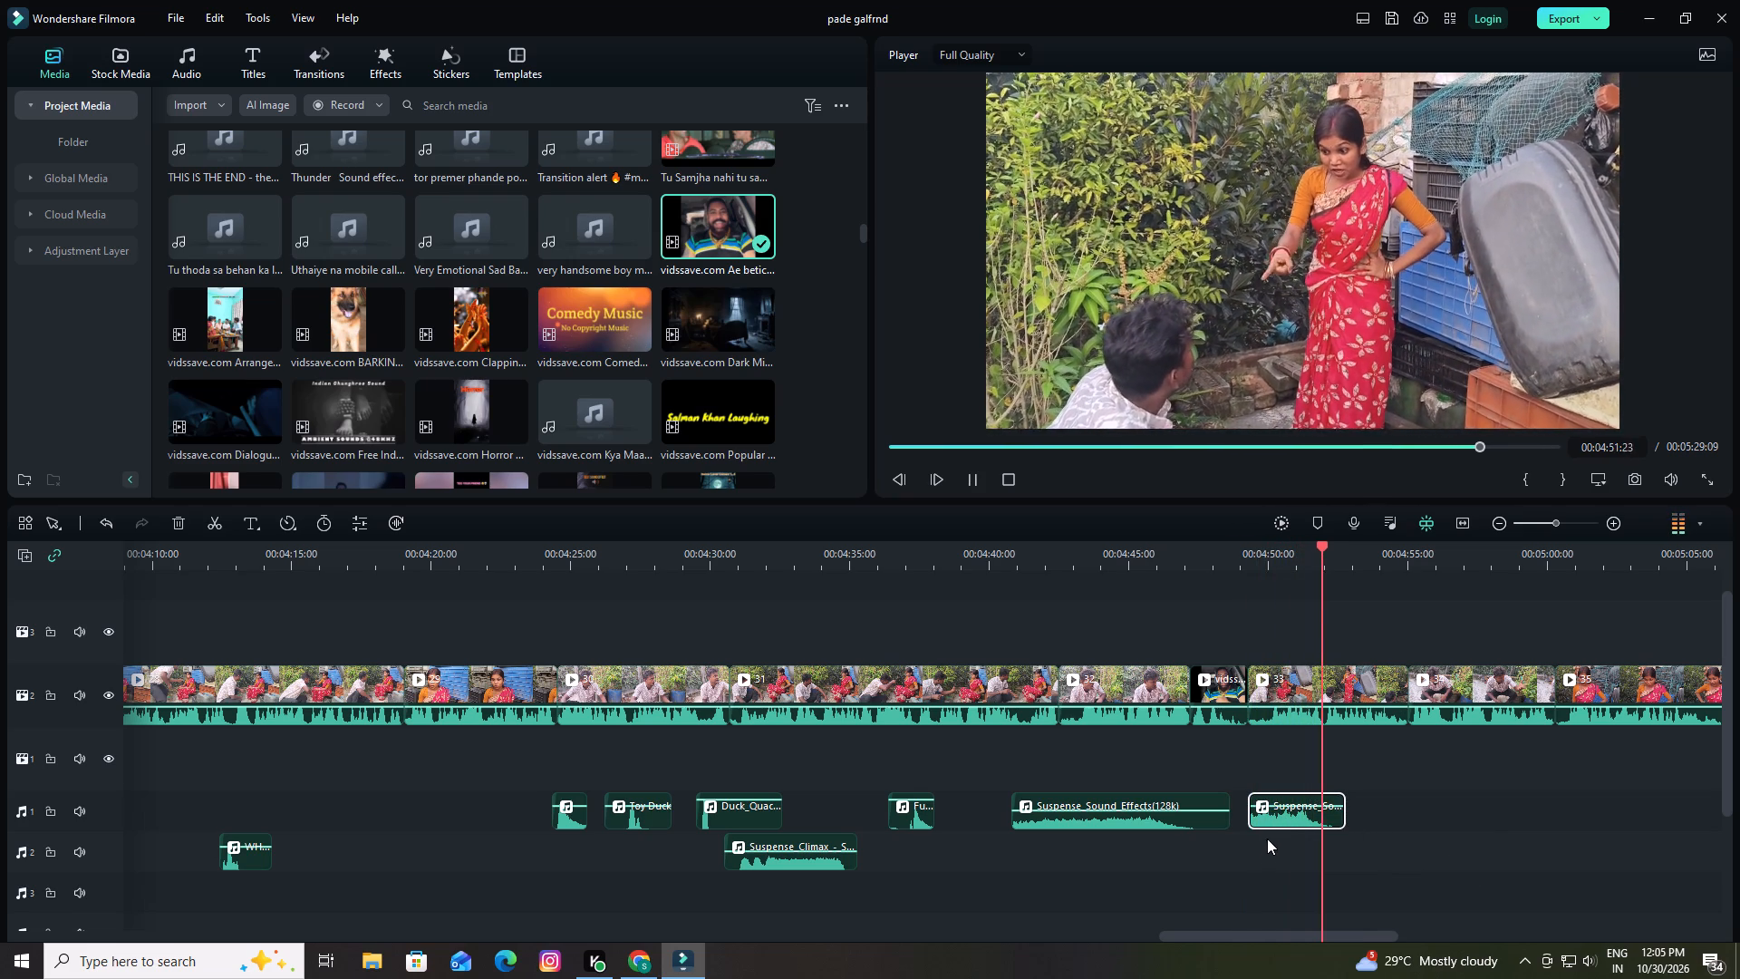
key(space)
click(1307, 803)
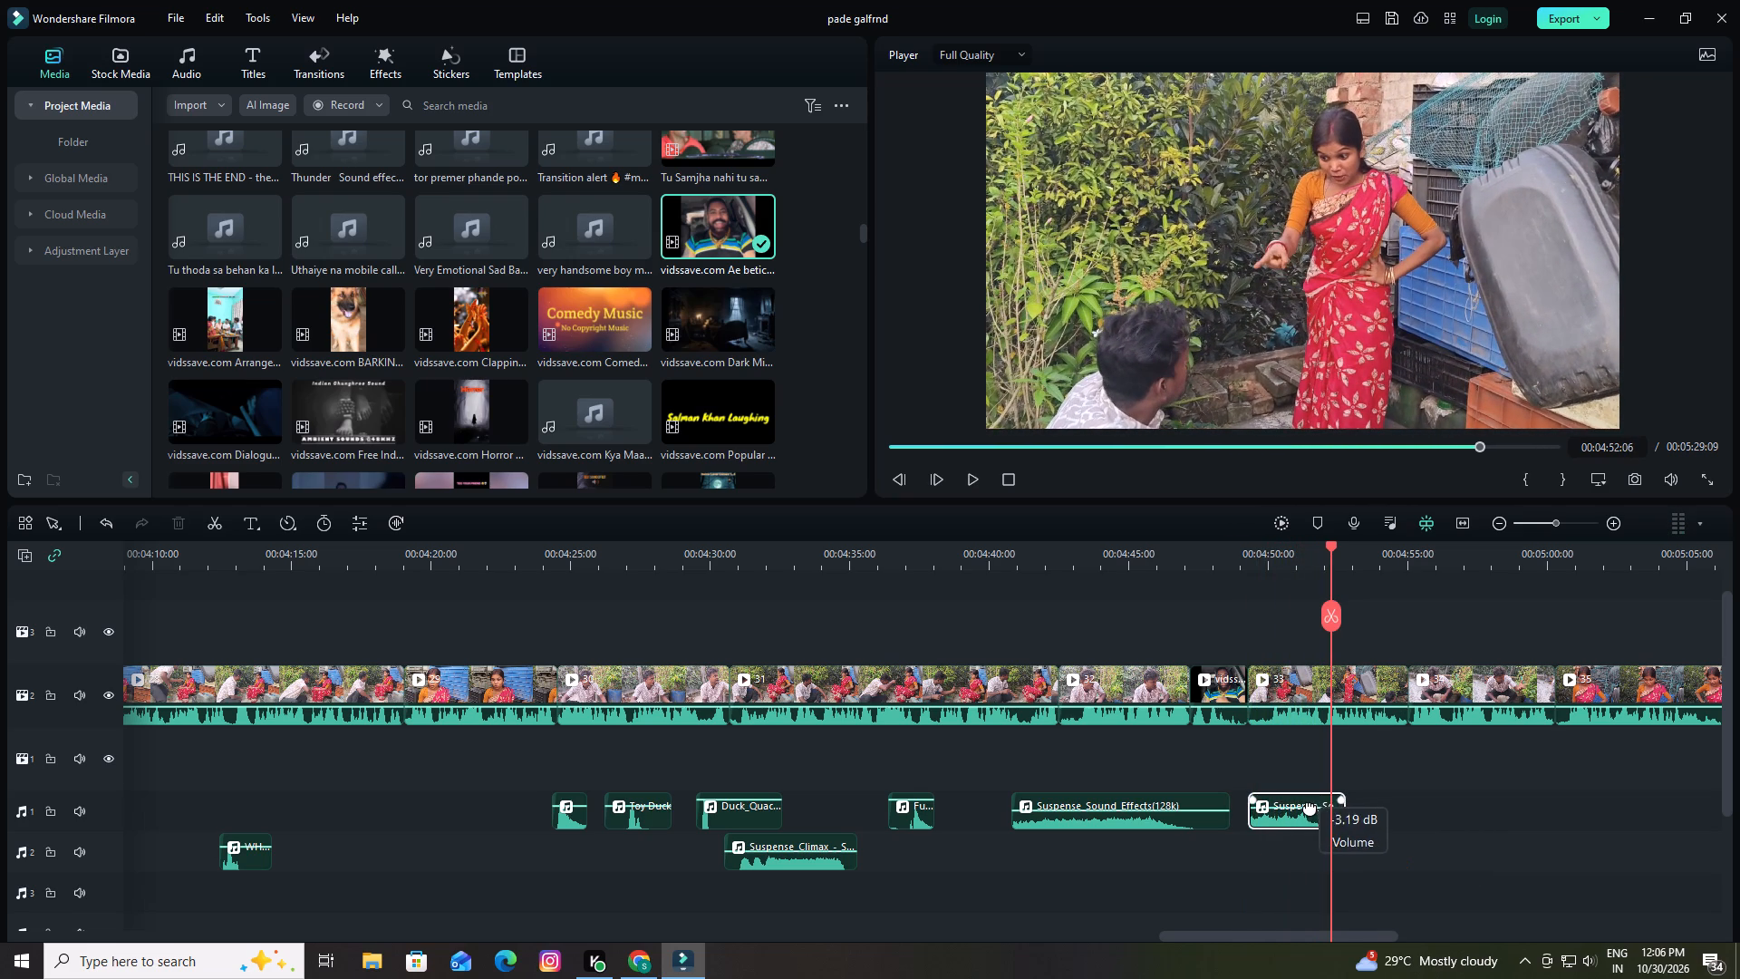
drag(1333, 548, 1235, 585)
key(space)
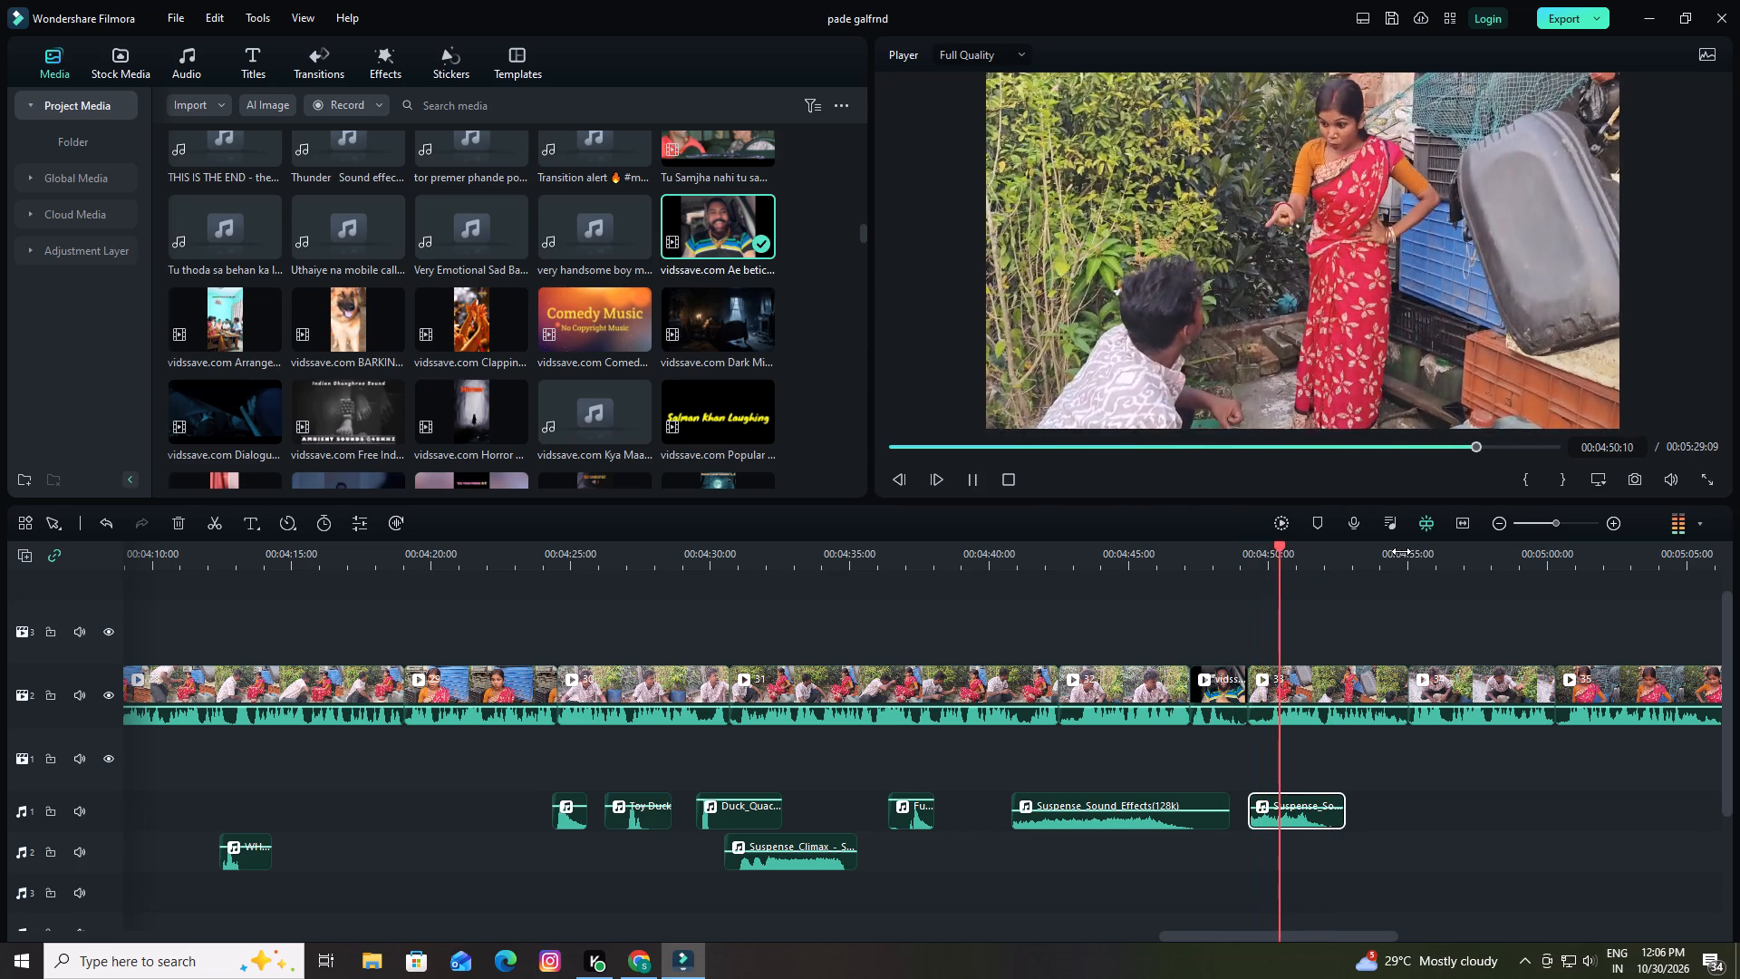
drag(1401, 551, 1184, 563)
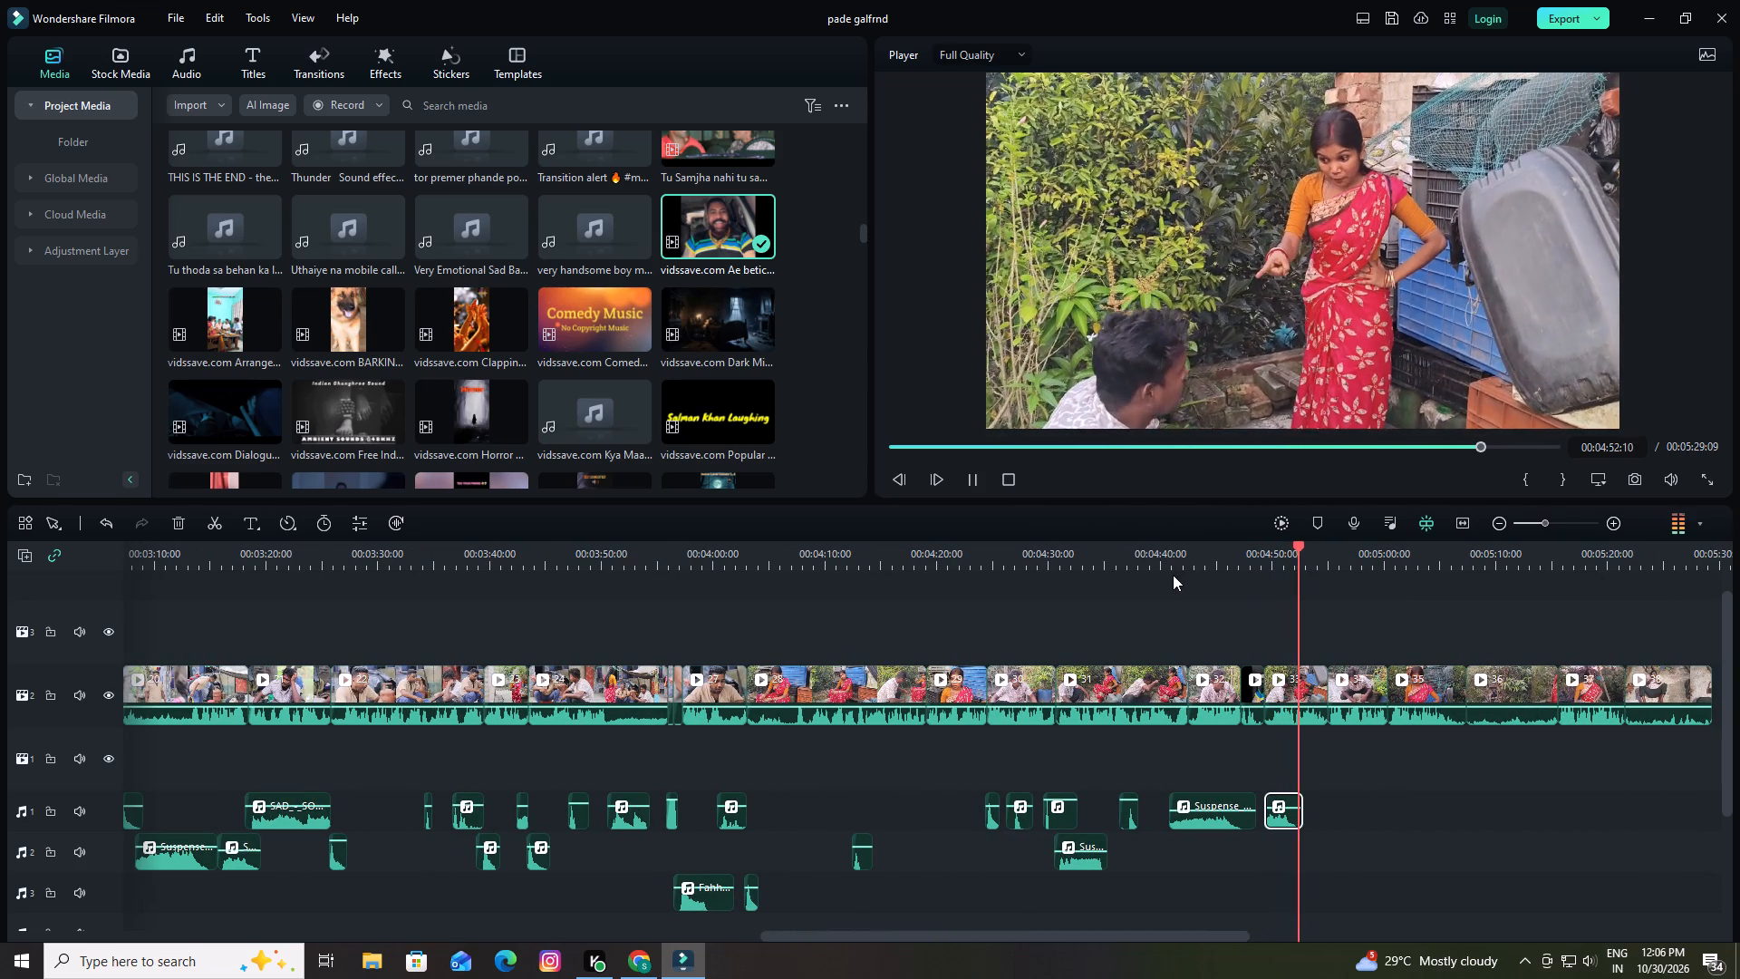
key(space)
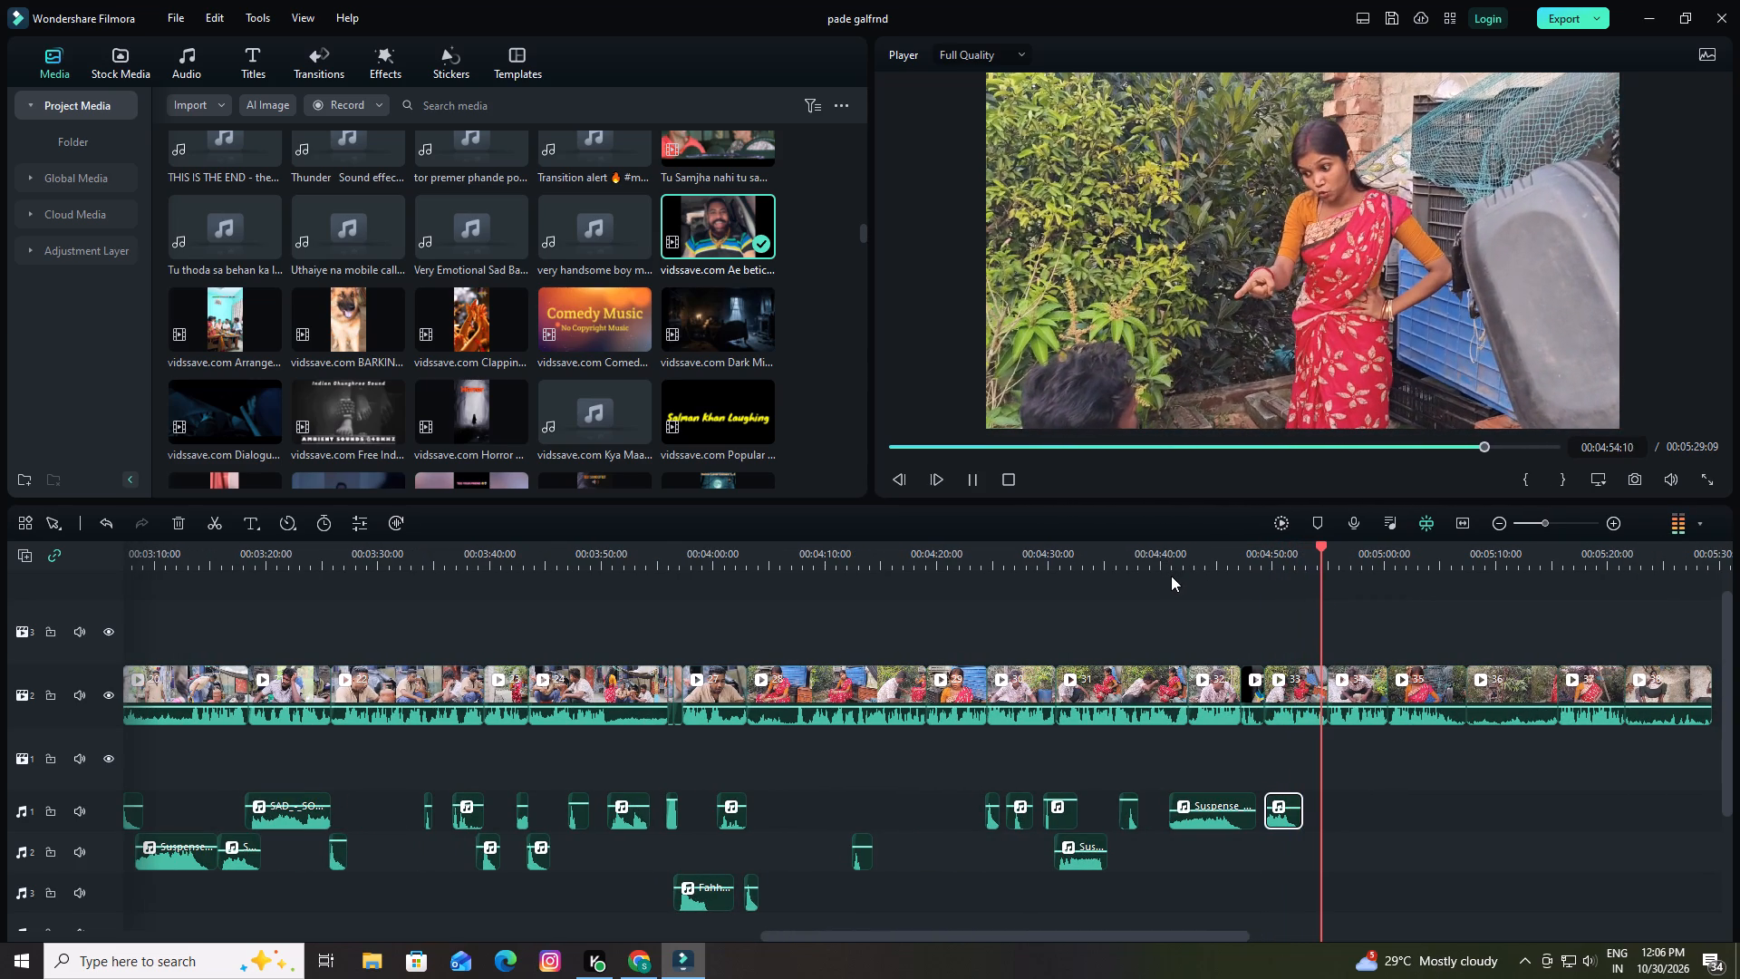
Search the media for "wha", place the WHAT! sound effect on audio track 1 at 00:04:54:11 and raise its volume.
click(438, 100)
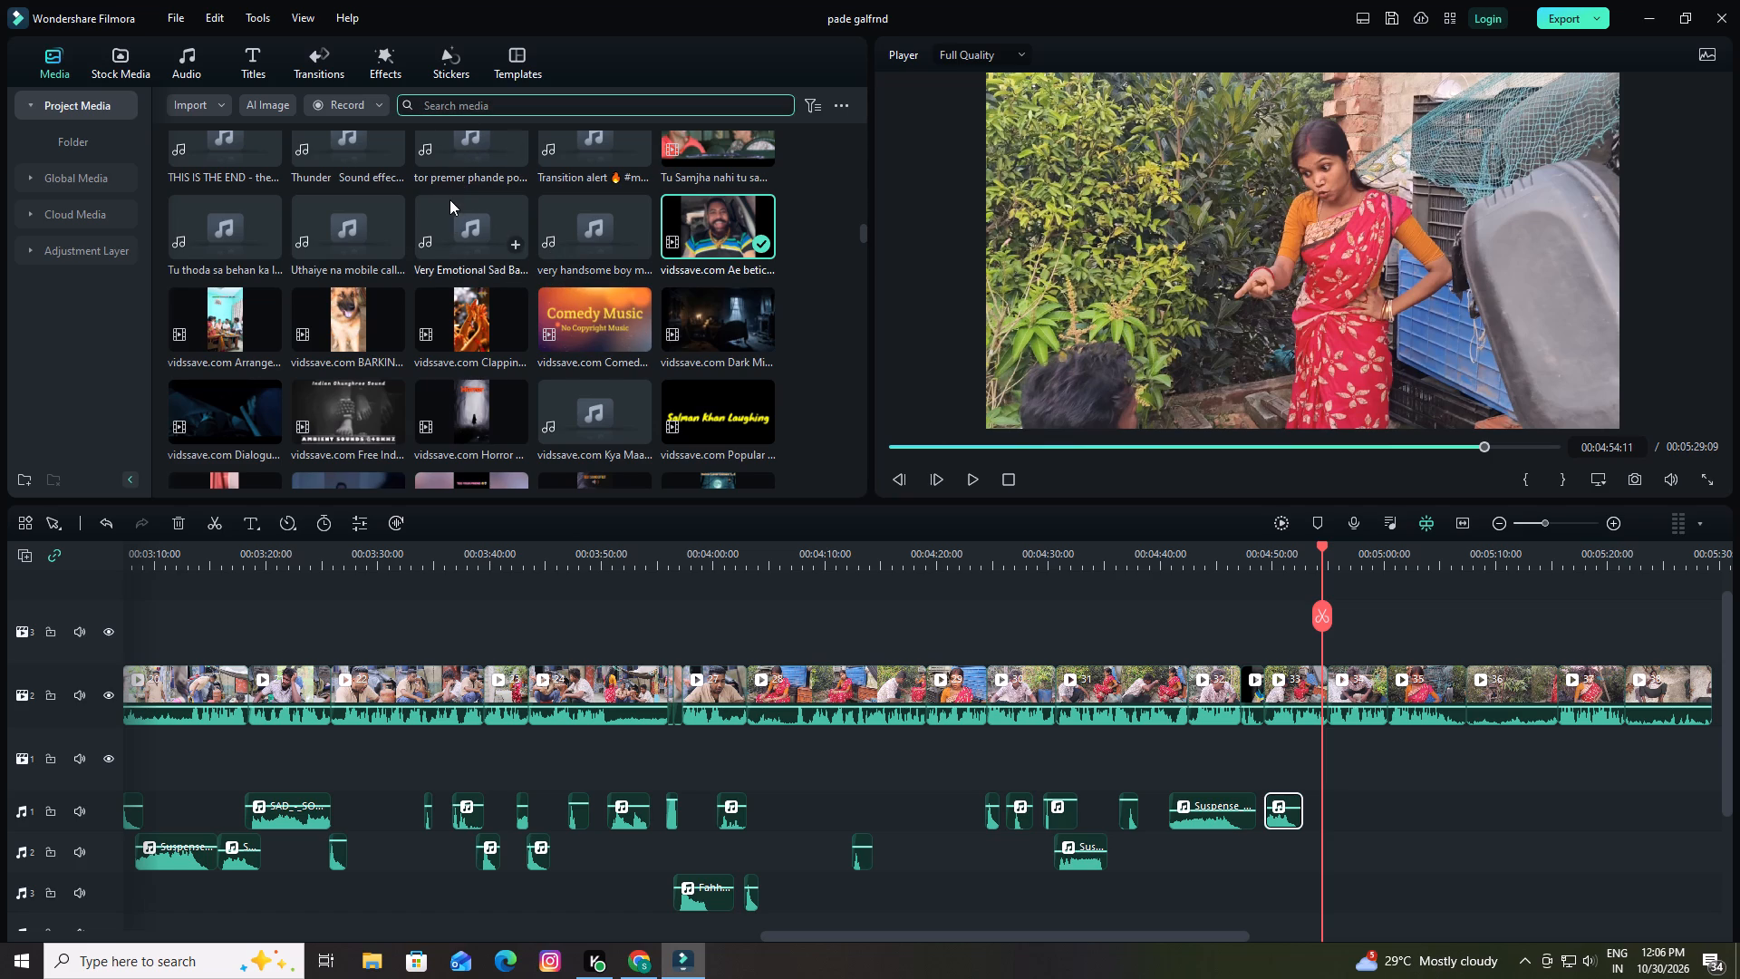
click(472, 105)
key(w)
text(ha)
key(Return)
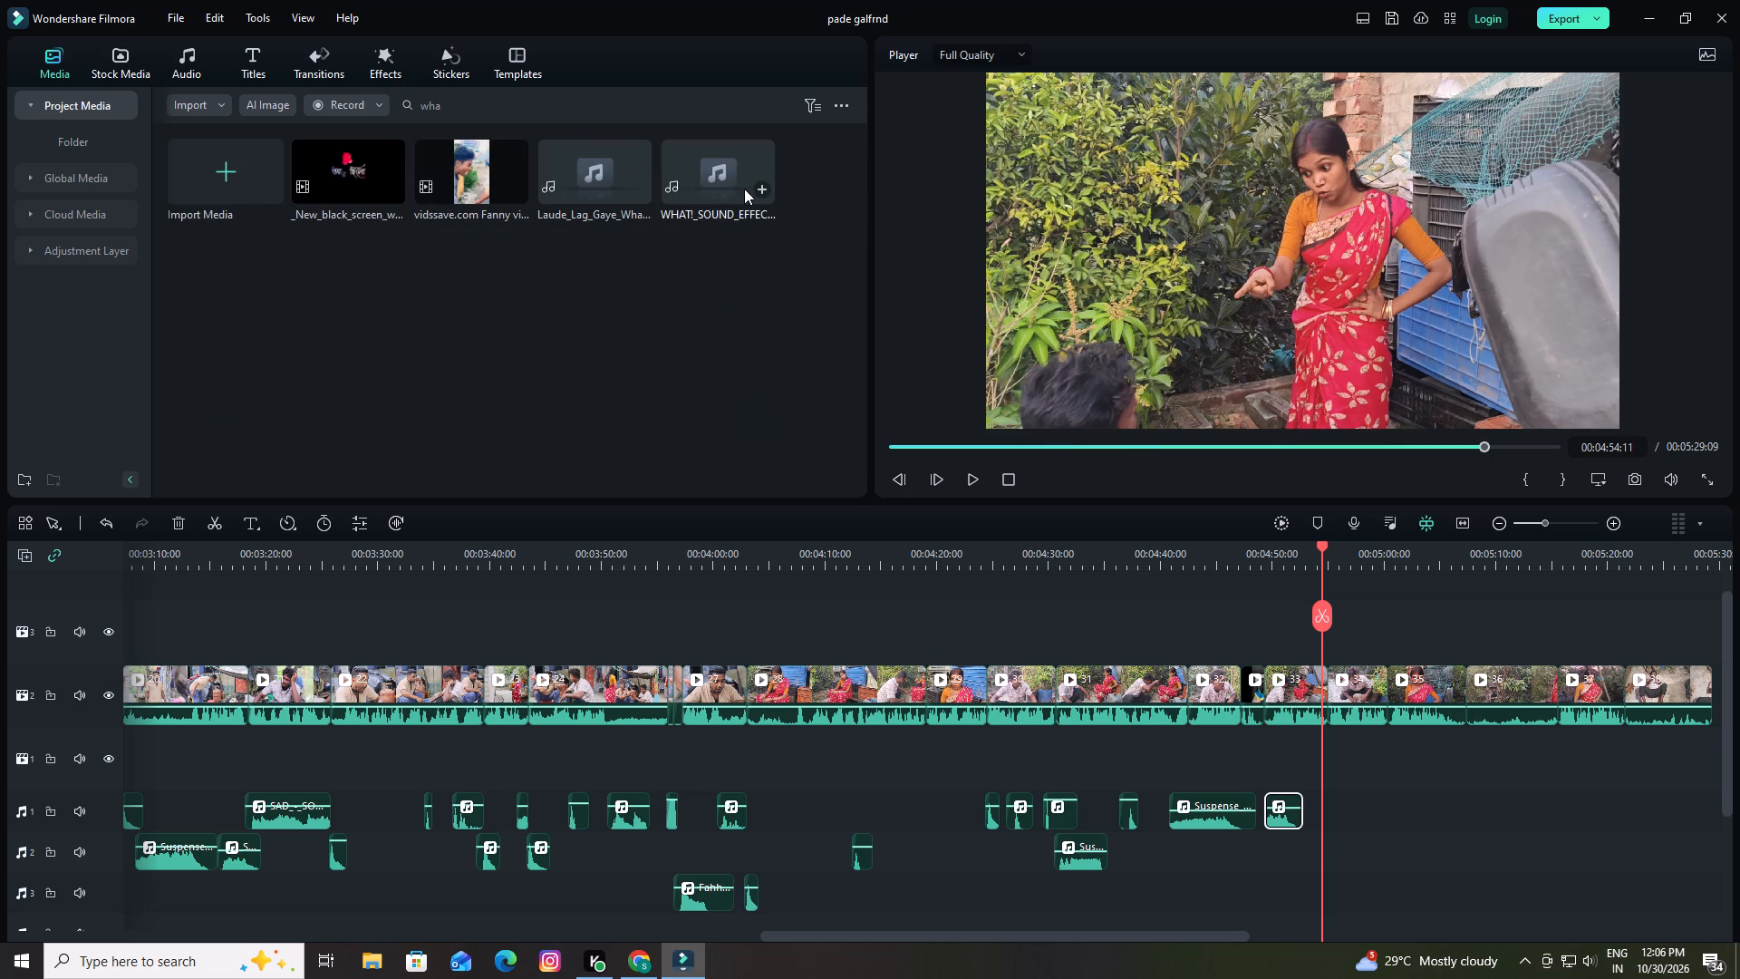
drag(724, 179, 1332, 803)
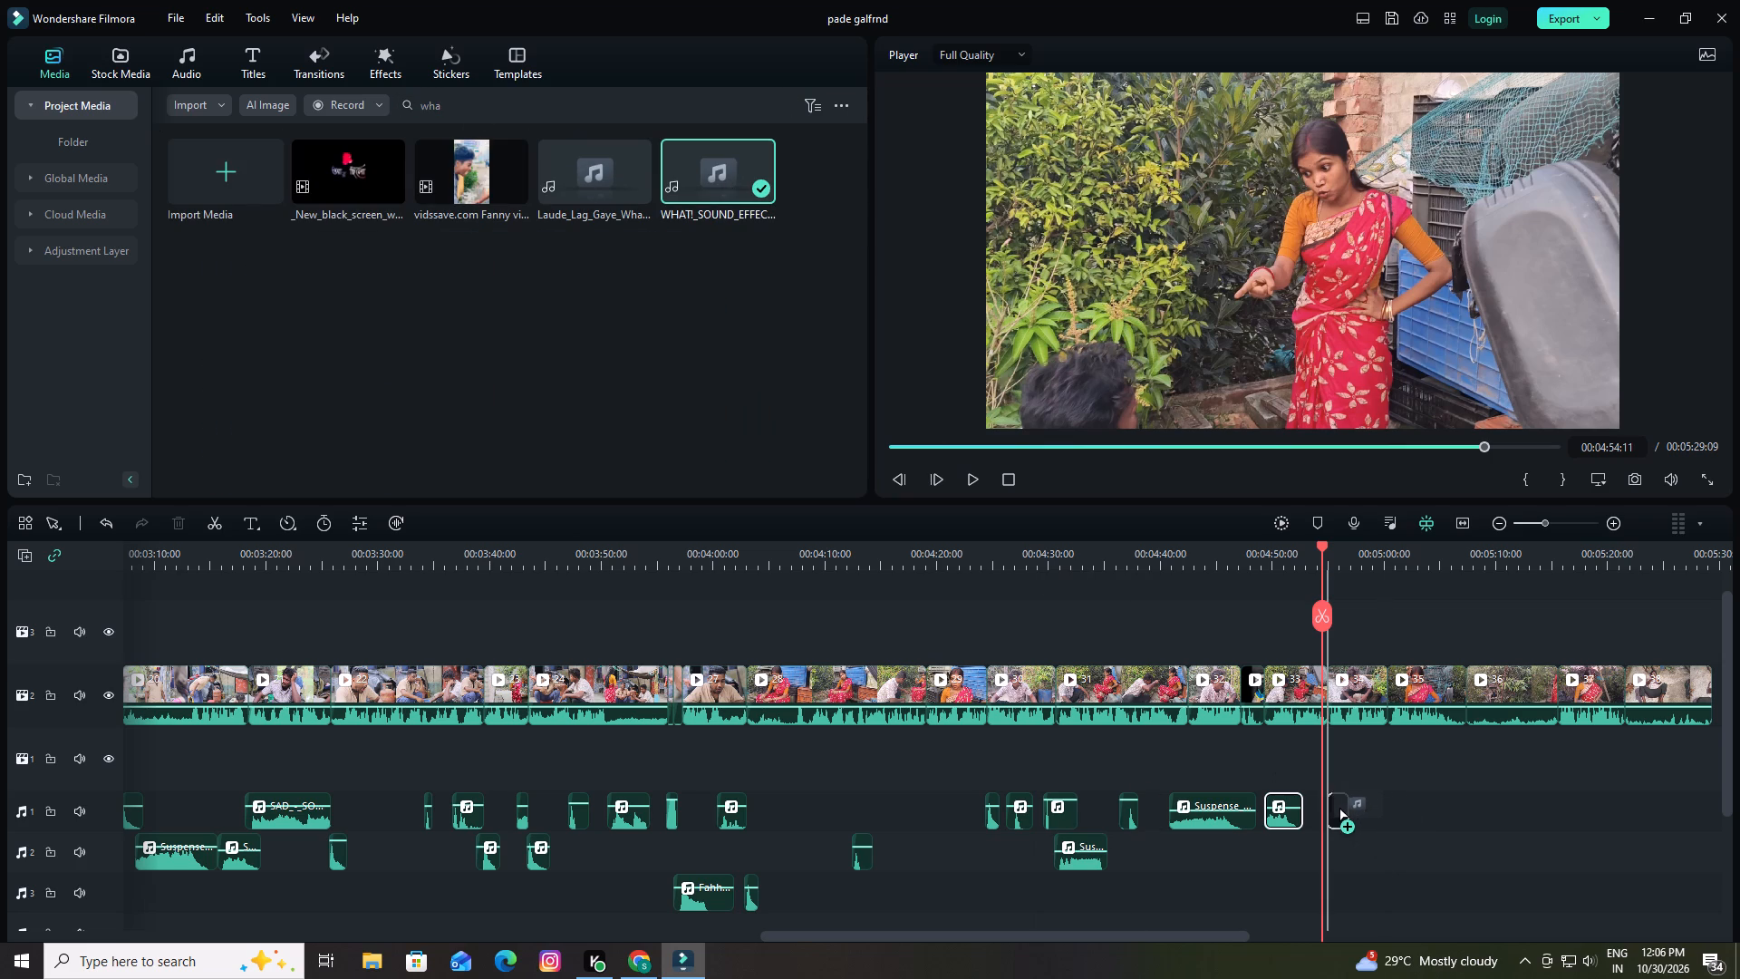
drag(1332, 803, 1320, 808)
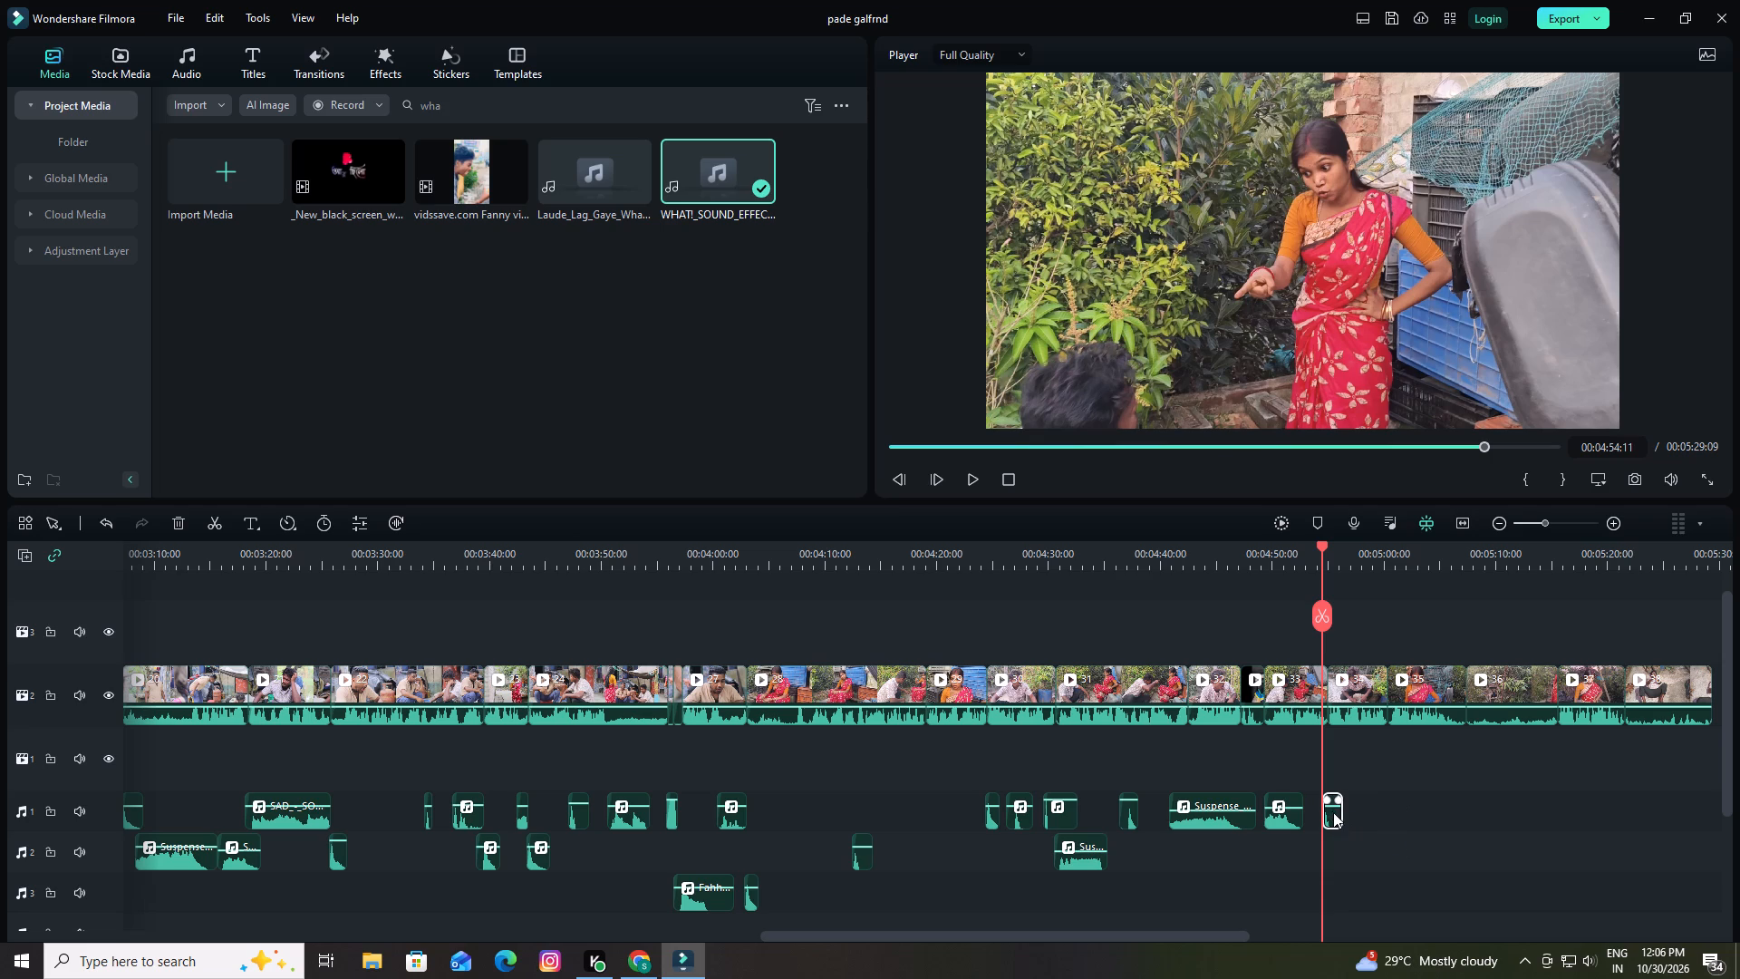
drag(1332, 809, 1332, 791)
Play the scene with the WHAT! sound effect from about 00:04:54 through to 00:05:00:01.
key(space)
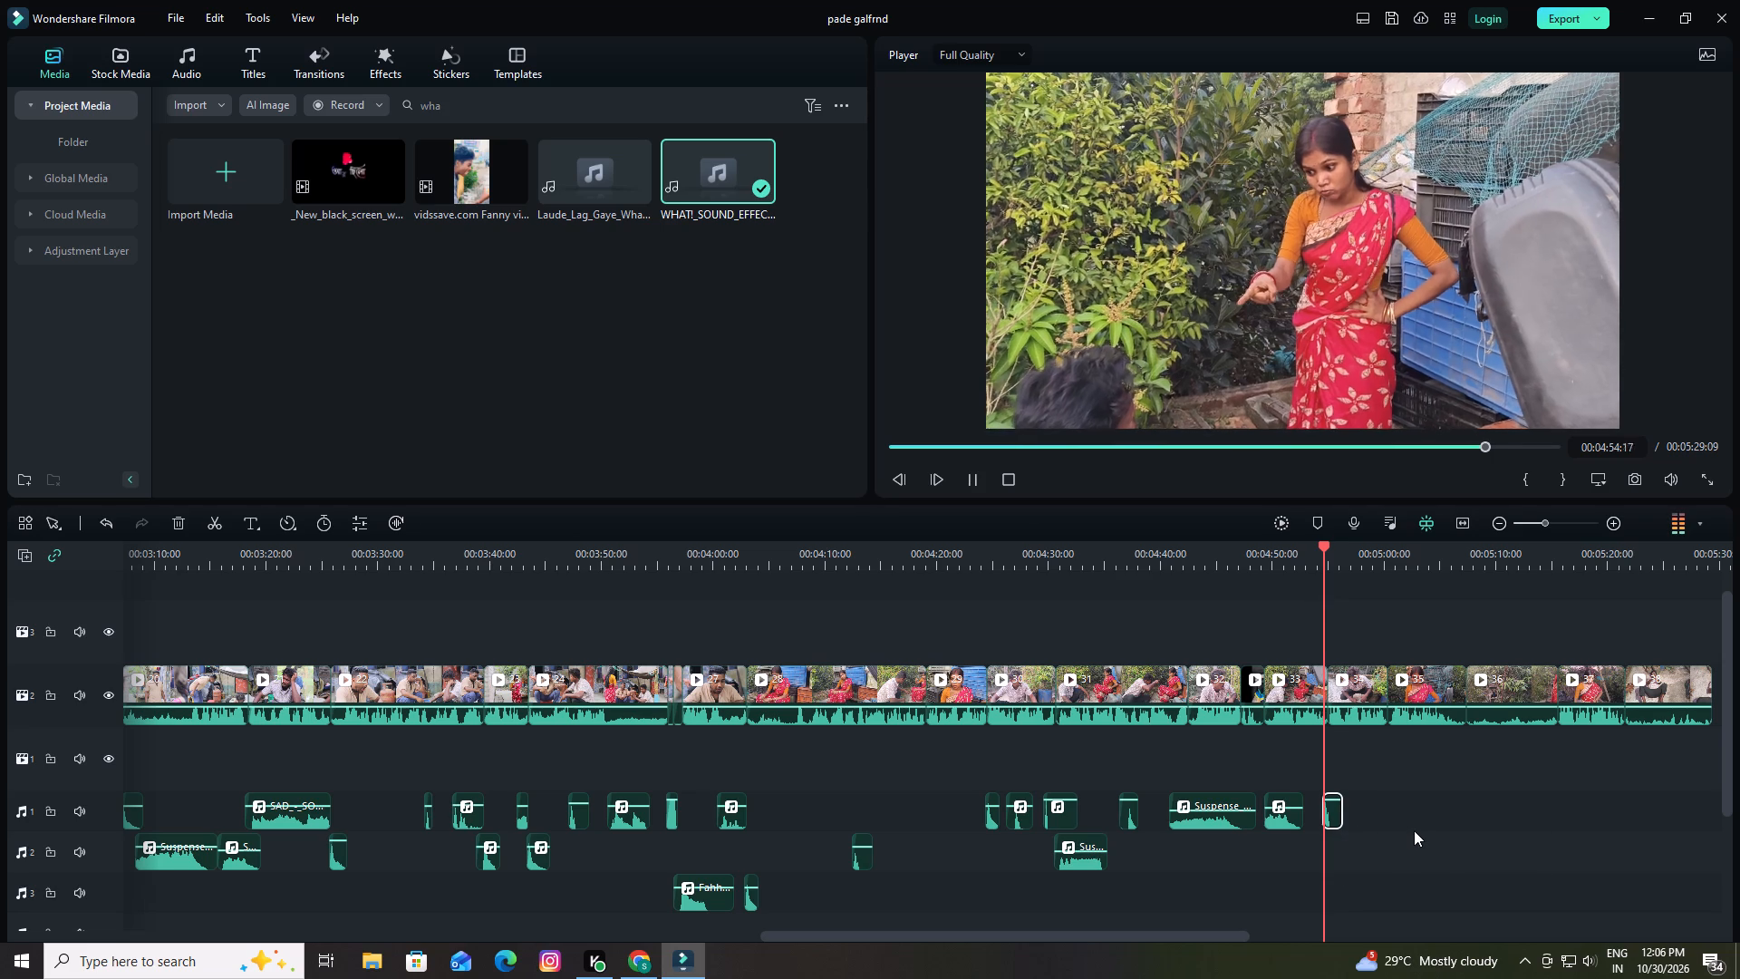
key(space)
drag(1349, 563, 1392, 563)
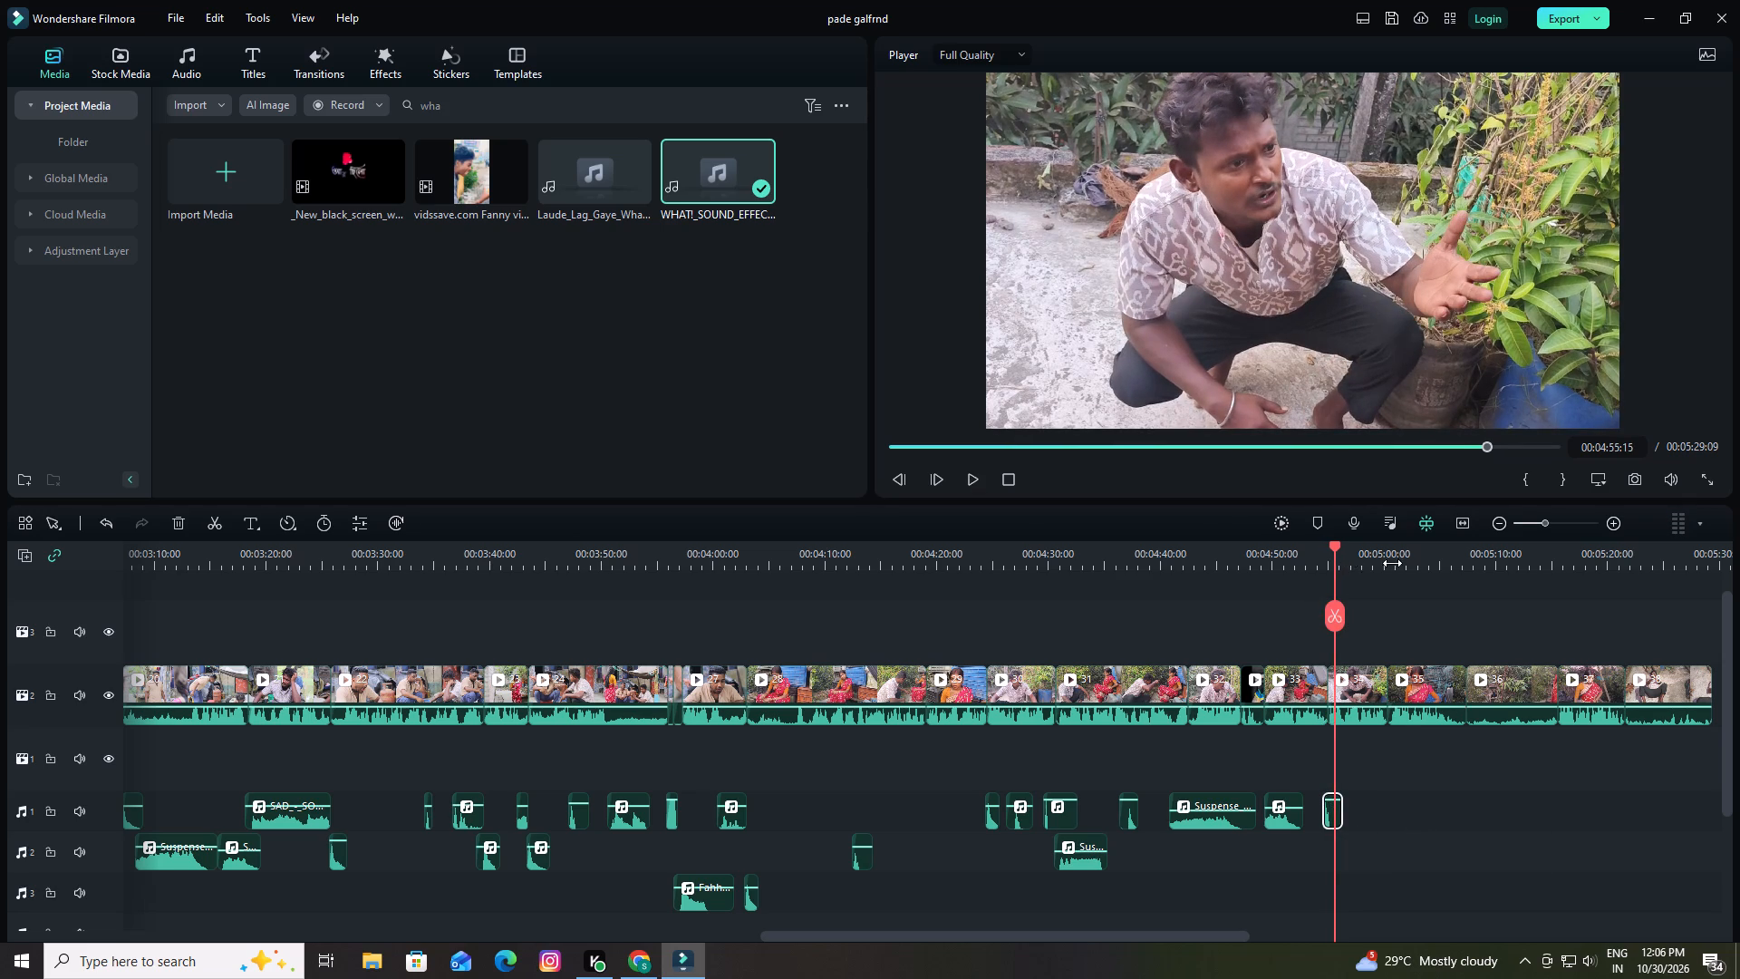
drag(1392, 563, 1633, 563)
drag(1334, 545, 1300, 560)
key(space)
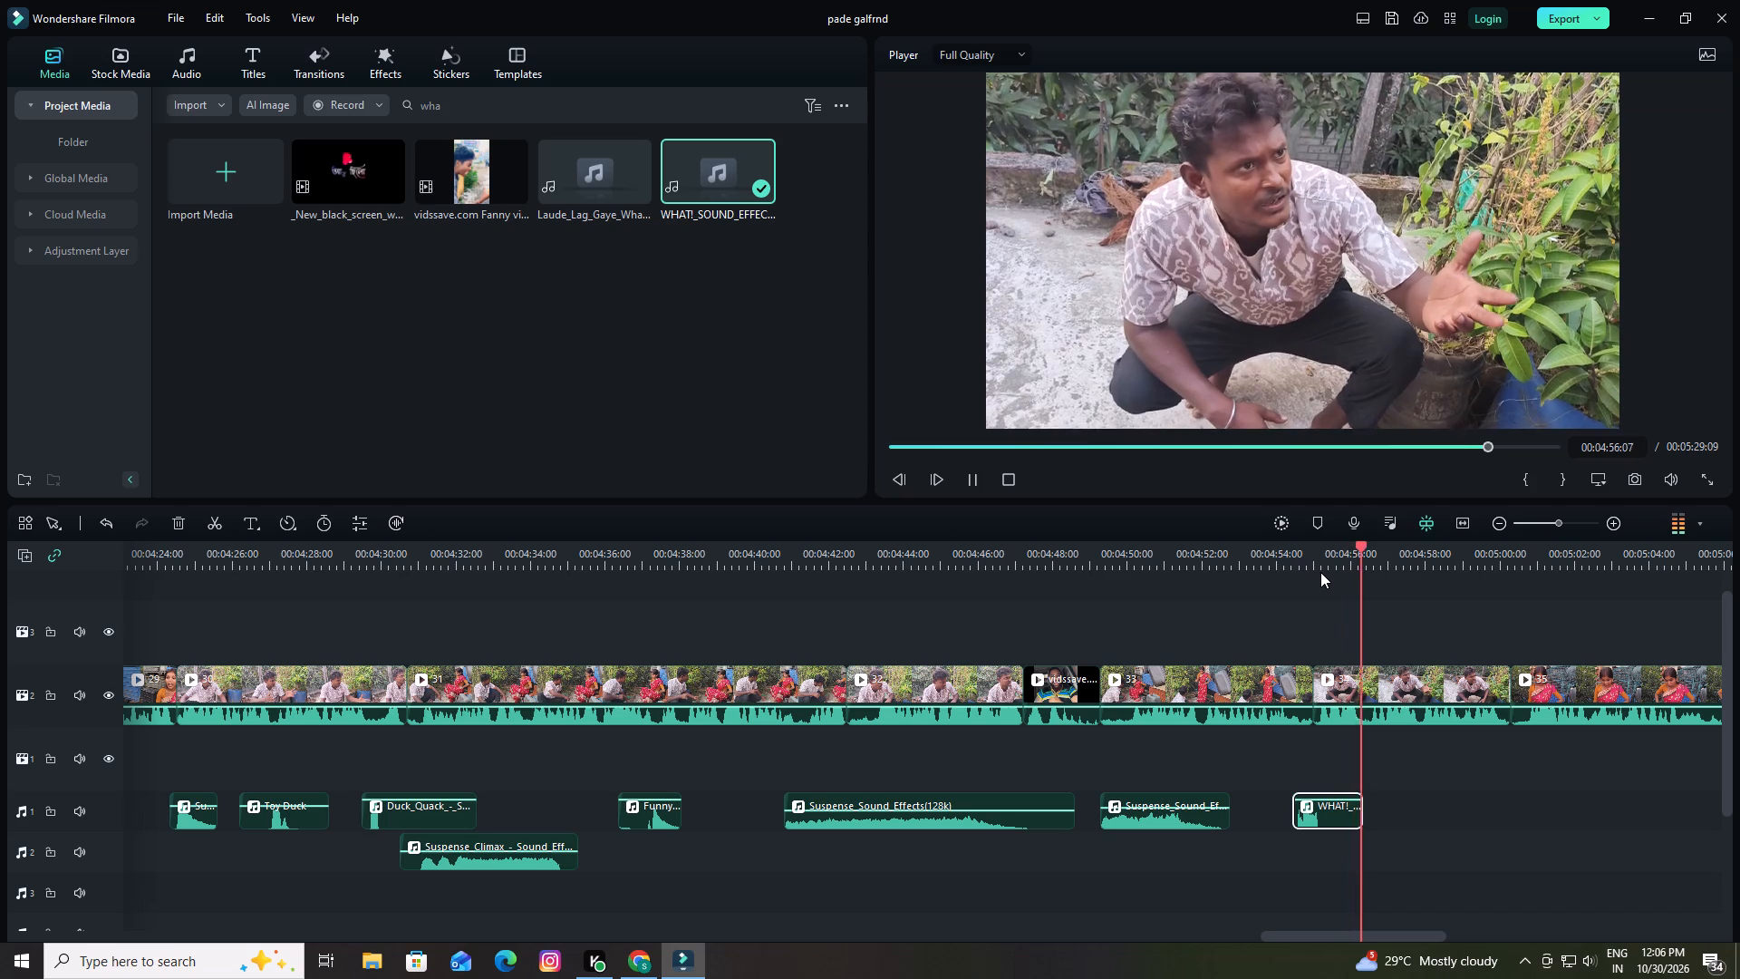
key(space)
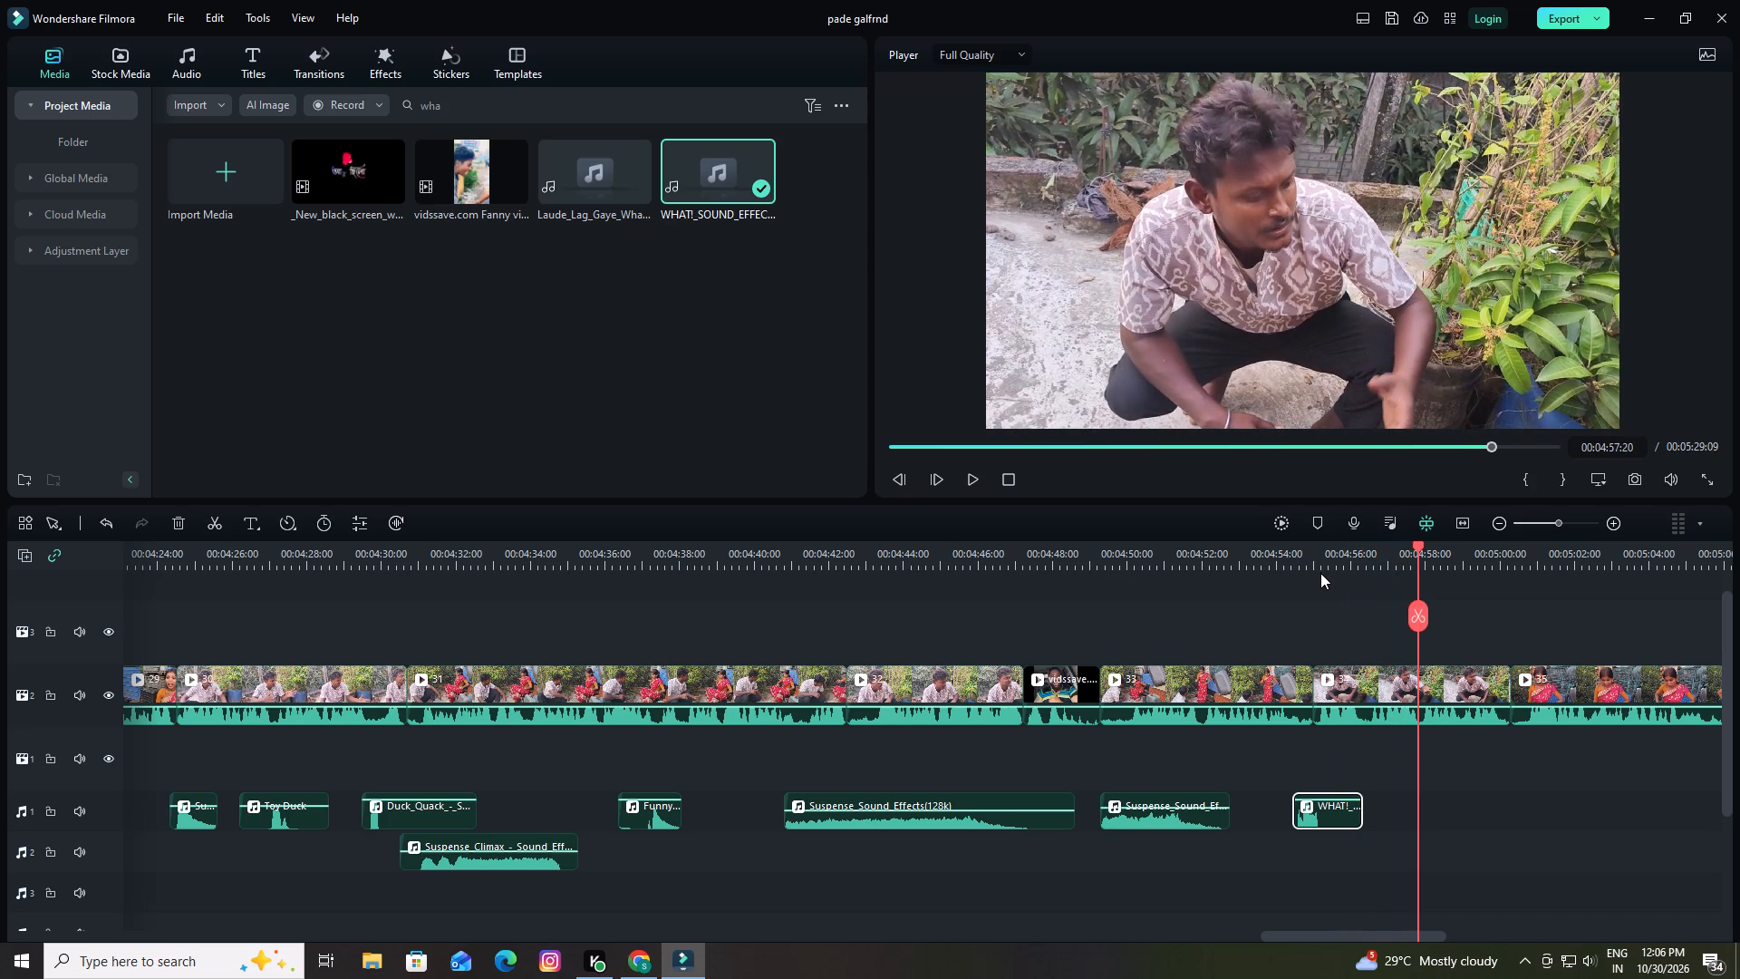
key(space)
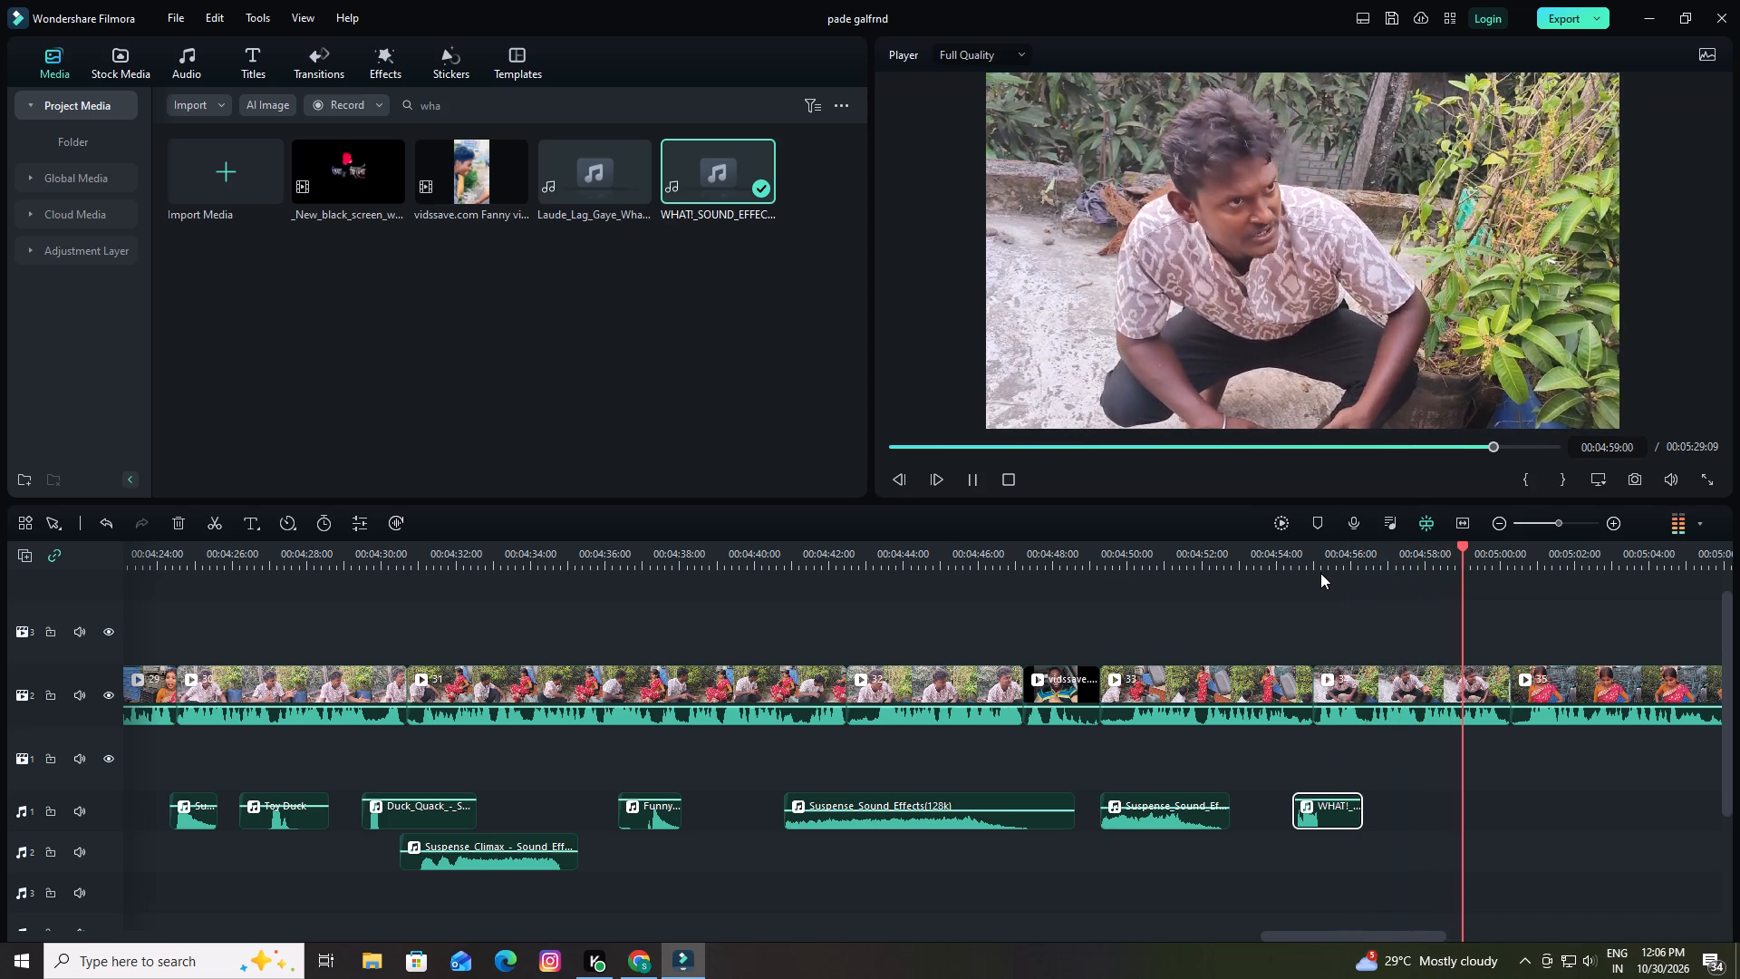
key(space)
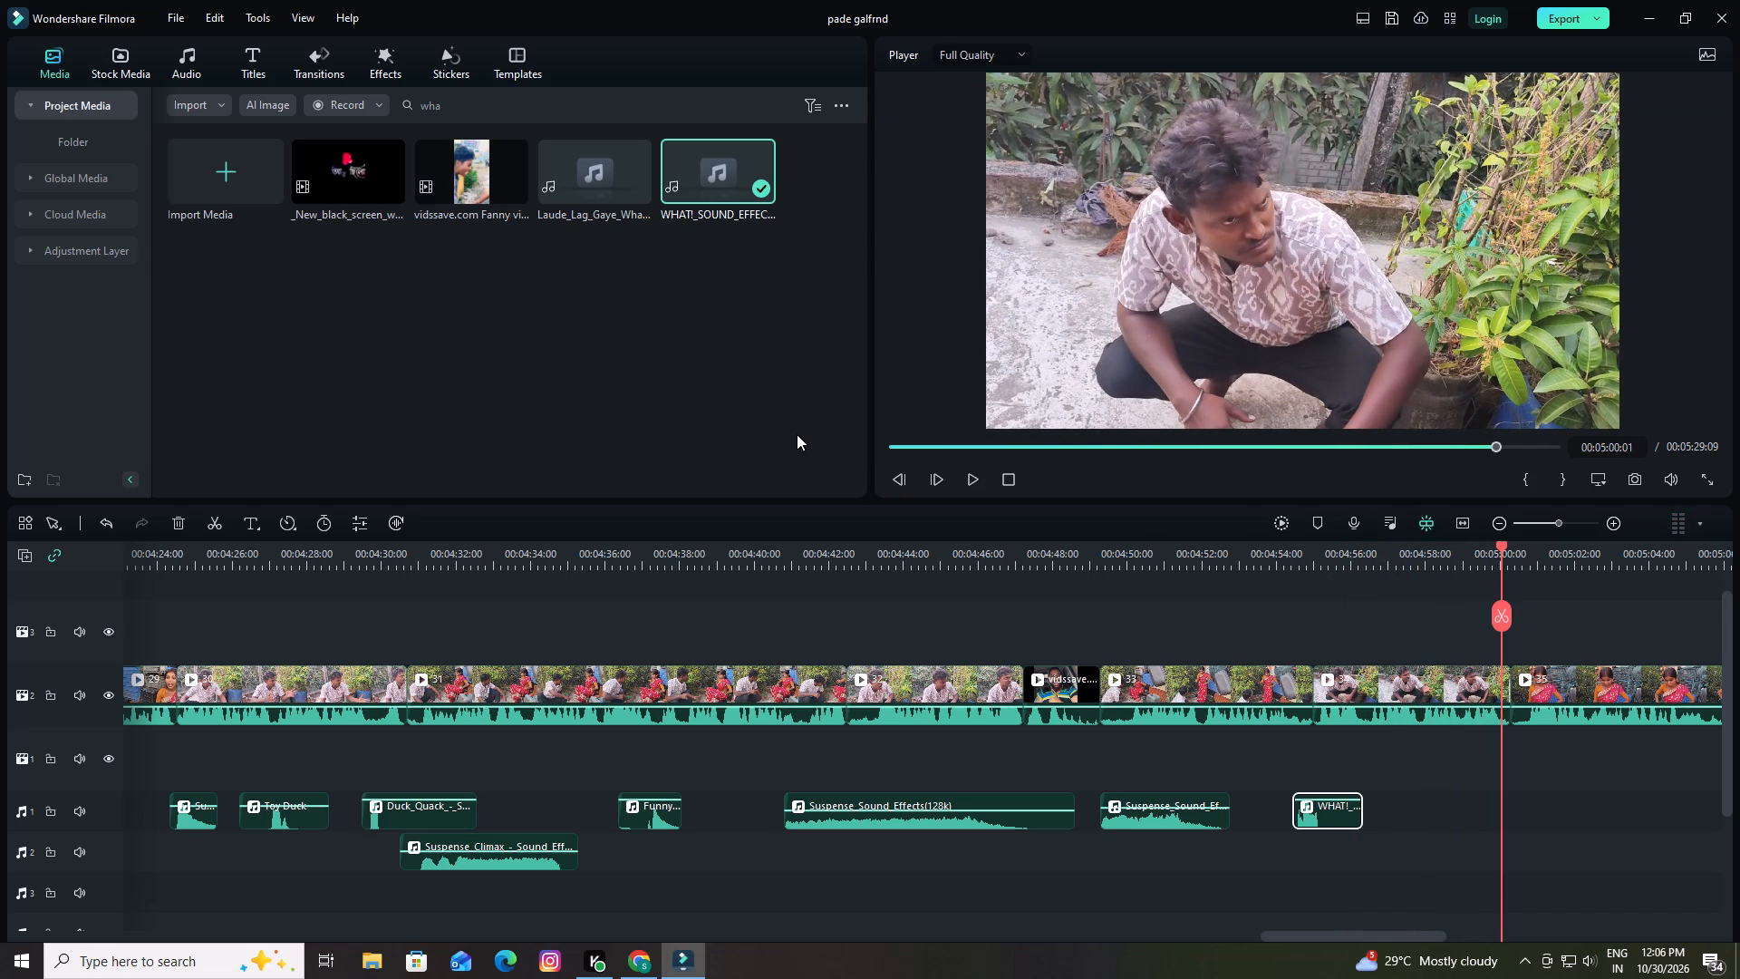
Clear the media search, preview the danger sound effect and replay the scene from about 00:04:58 to 00:05:00:21.
click(684, 106)
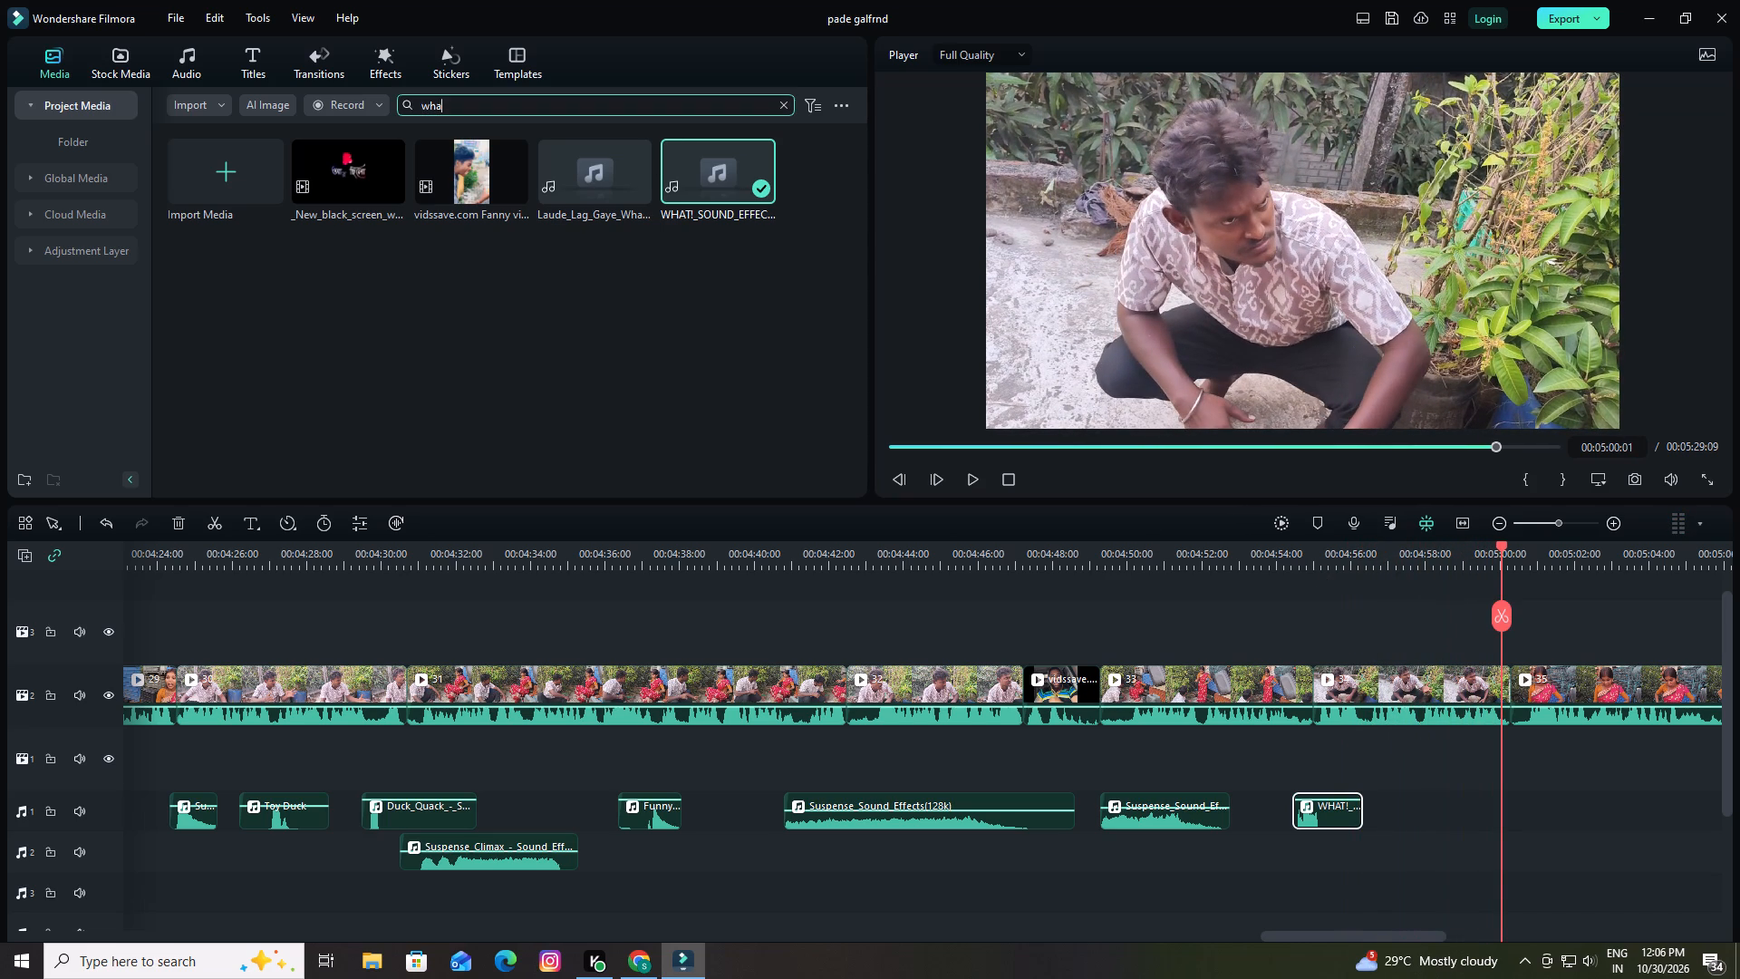
click(780, 105)
scroll(596, 408, down, 2)
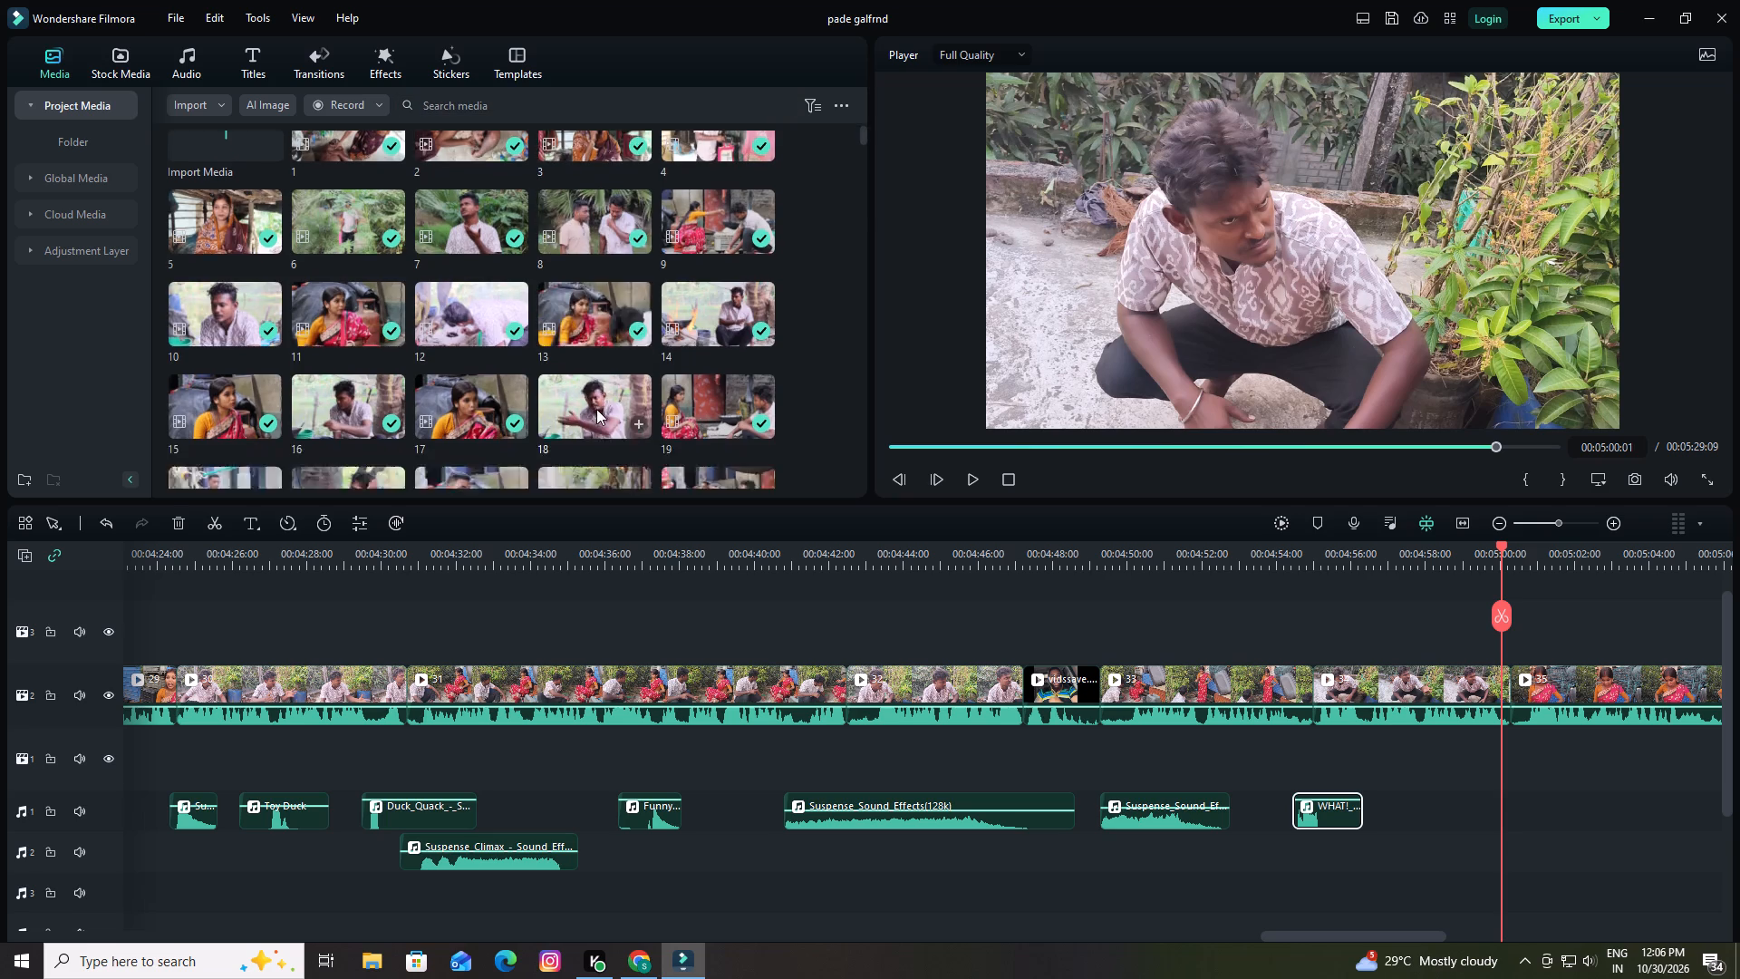
scroll(596, 409, down, 6)
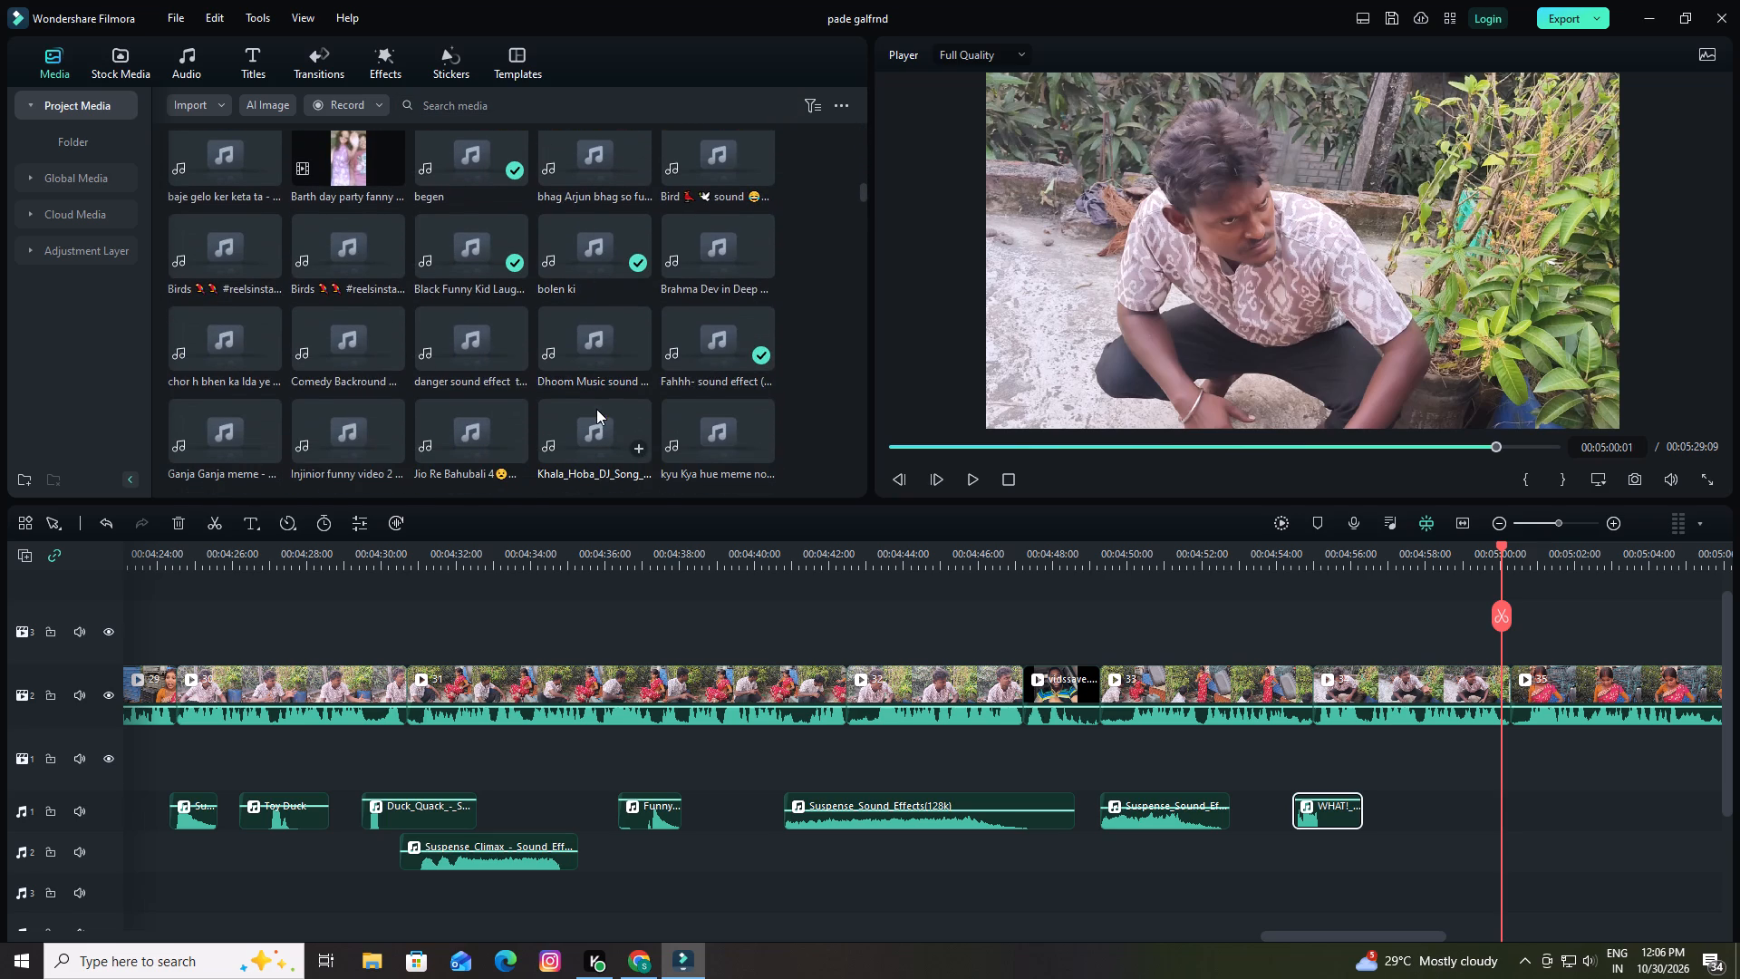
click(464, 344)
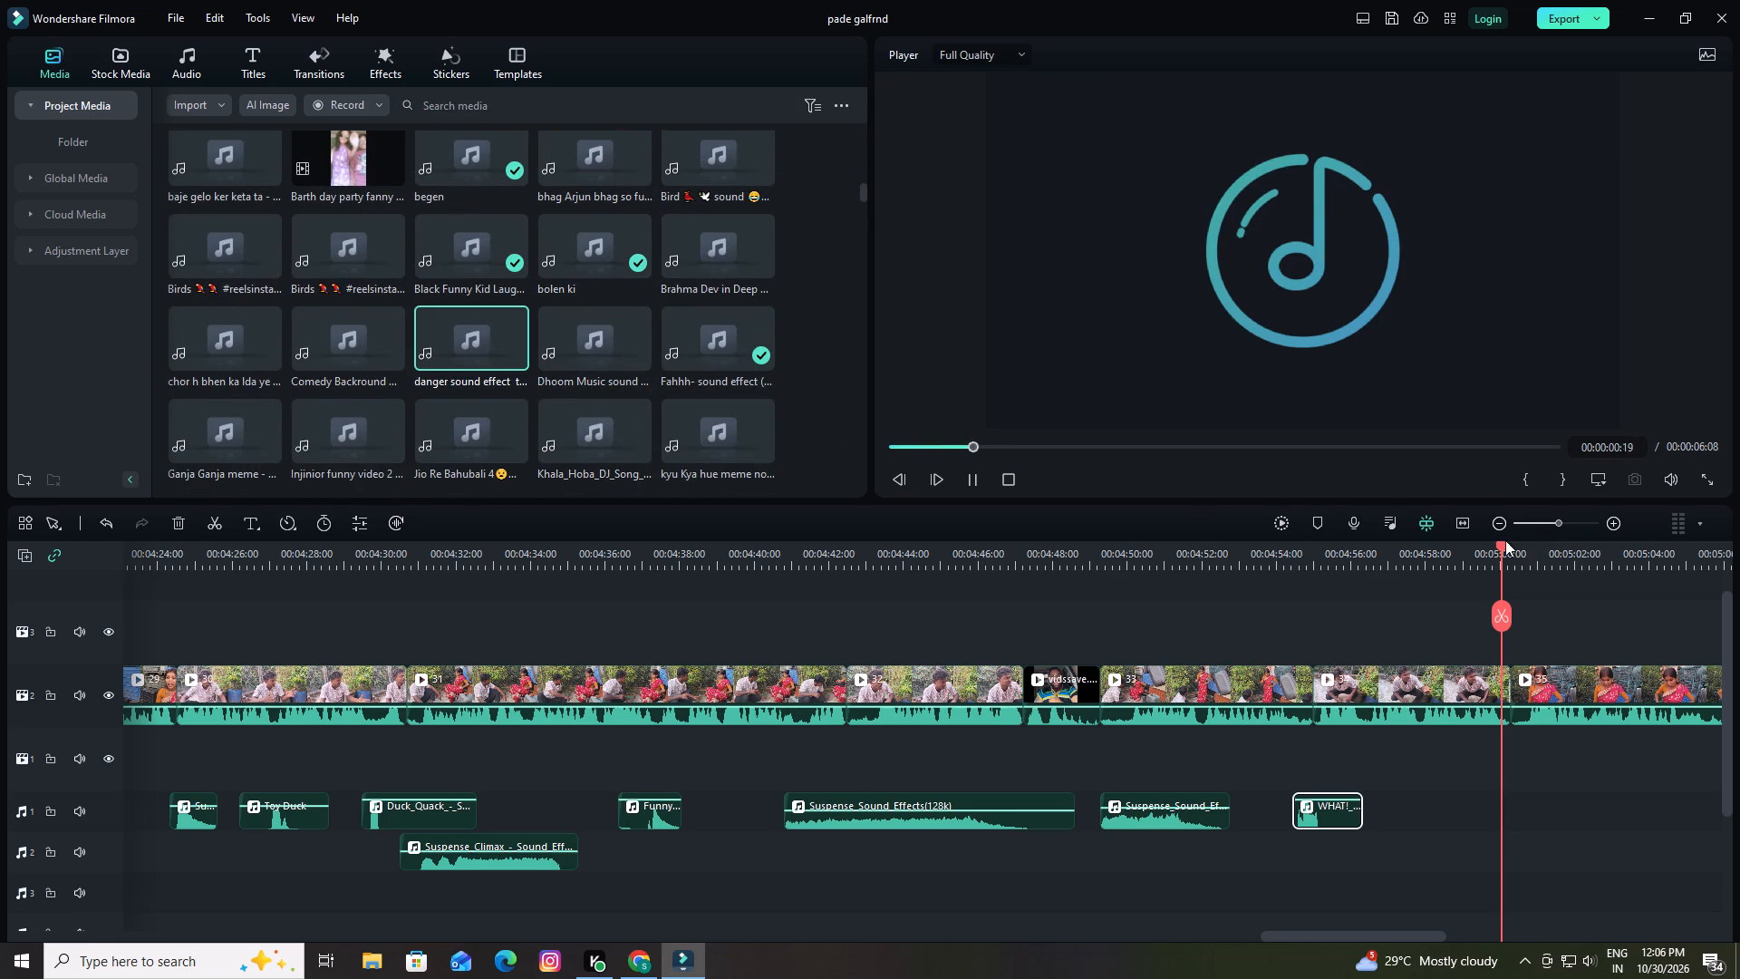
drag(1474, 555, 807, 593)
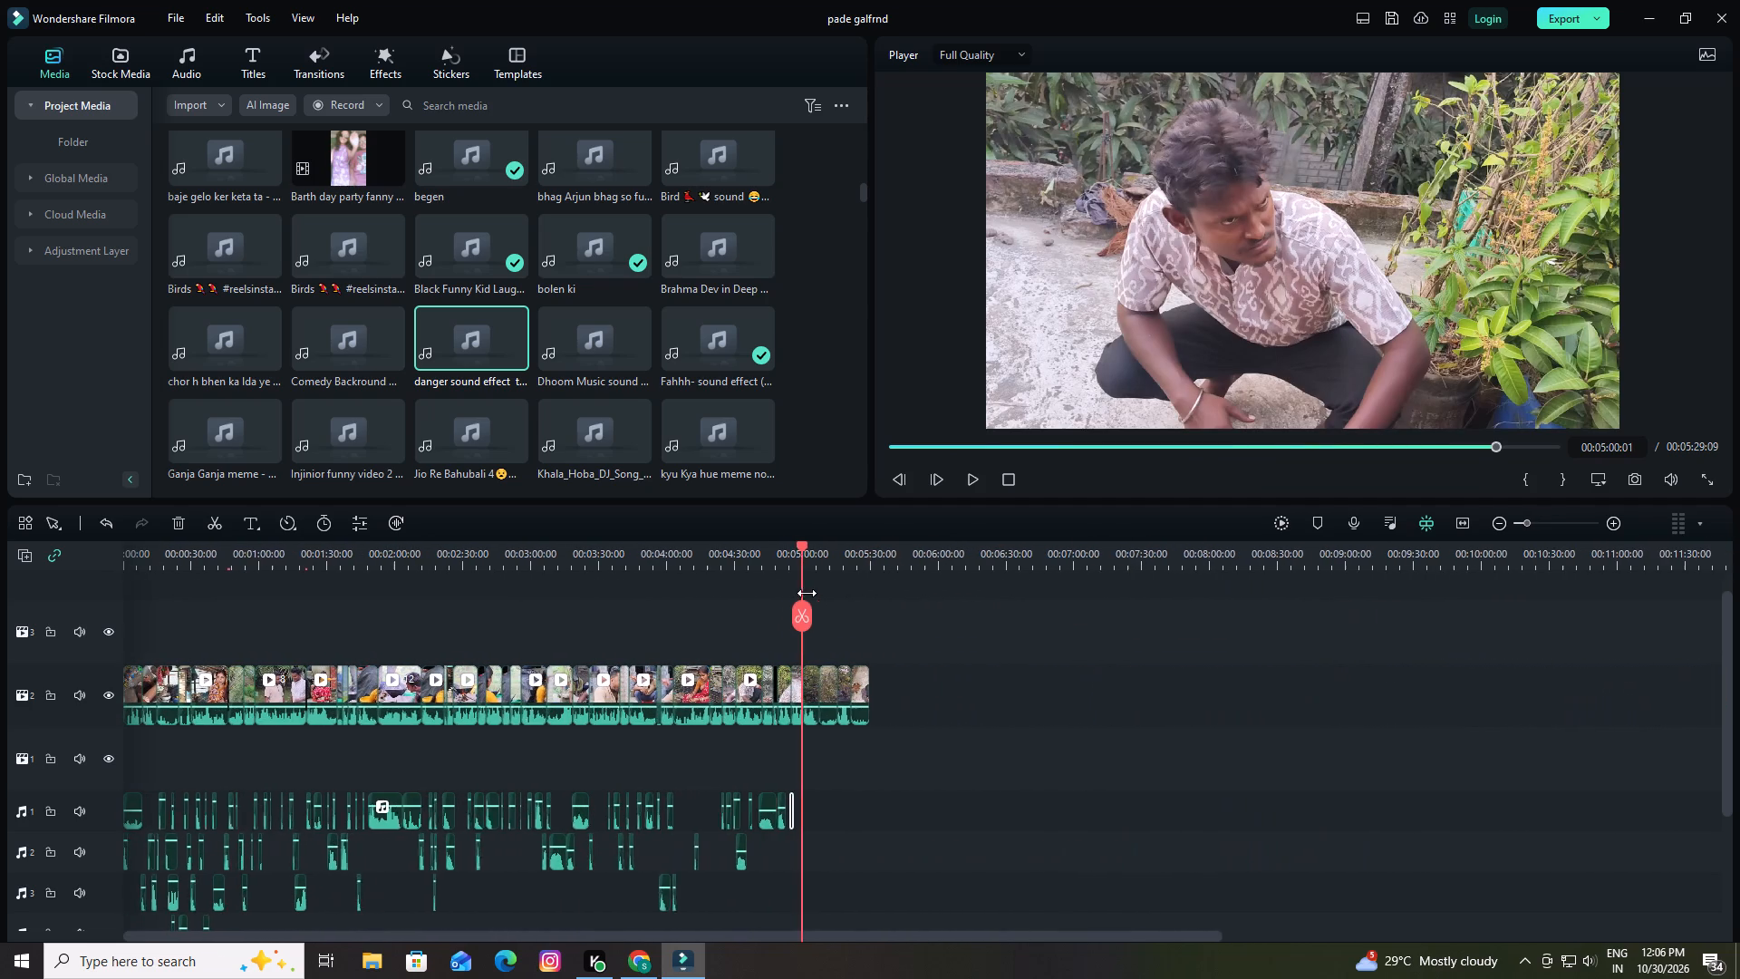
drag(807, 593, 807, 593)
drag(845, 555, 1496, 566)
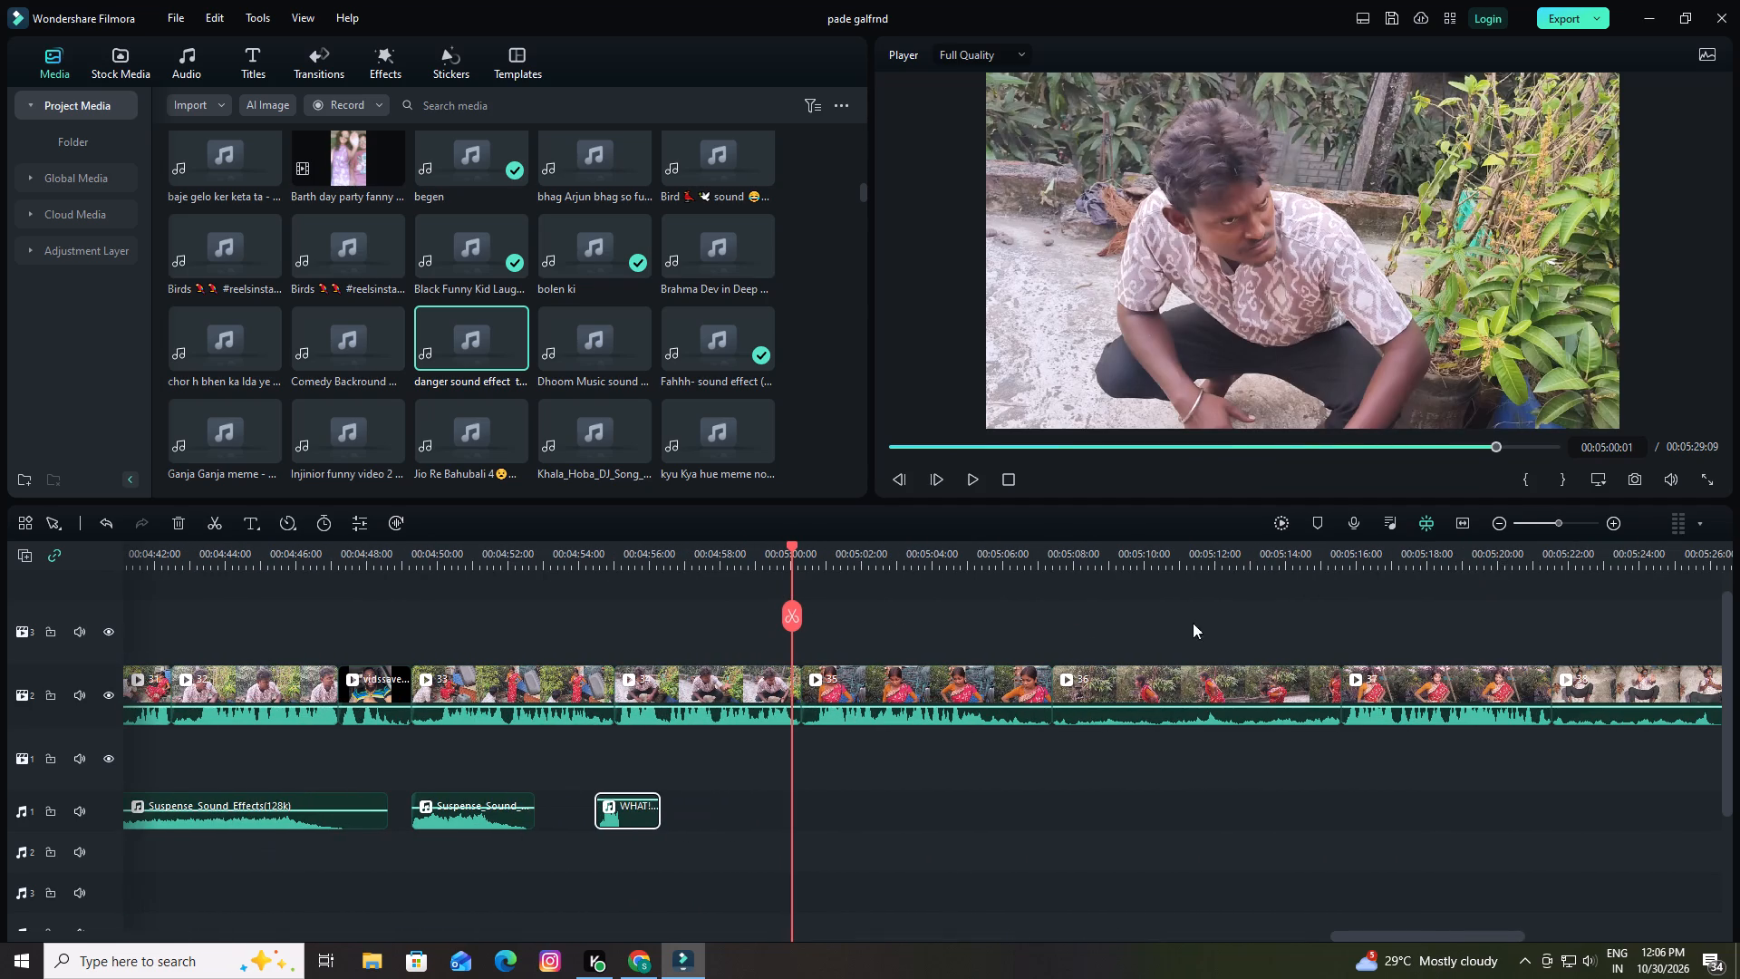
drag(794, 548, 713, 586)
key(space)
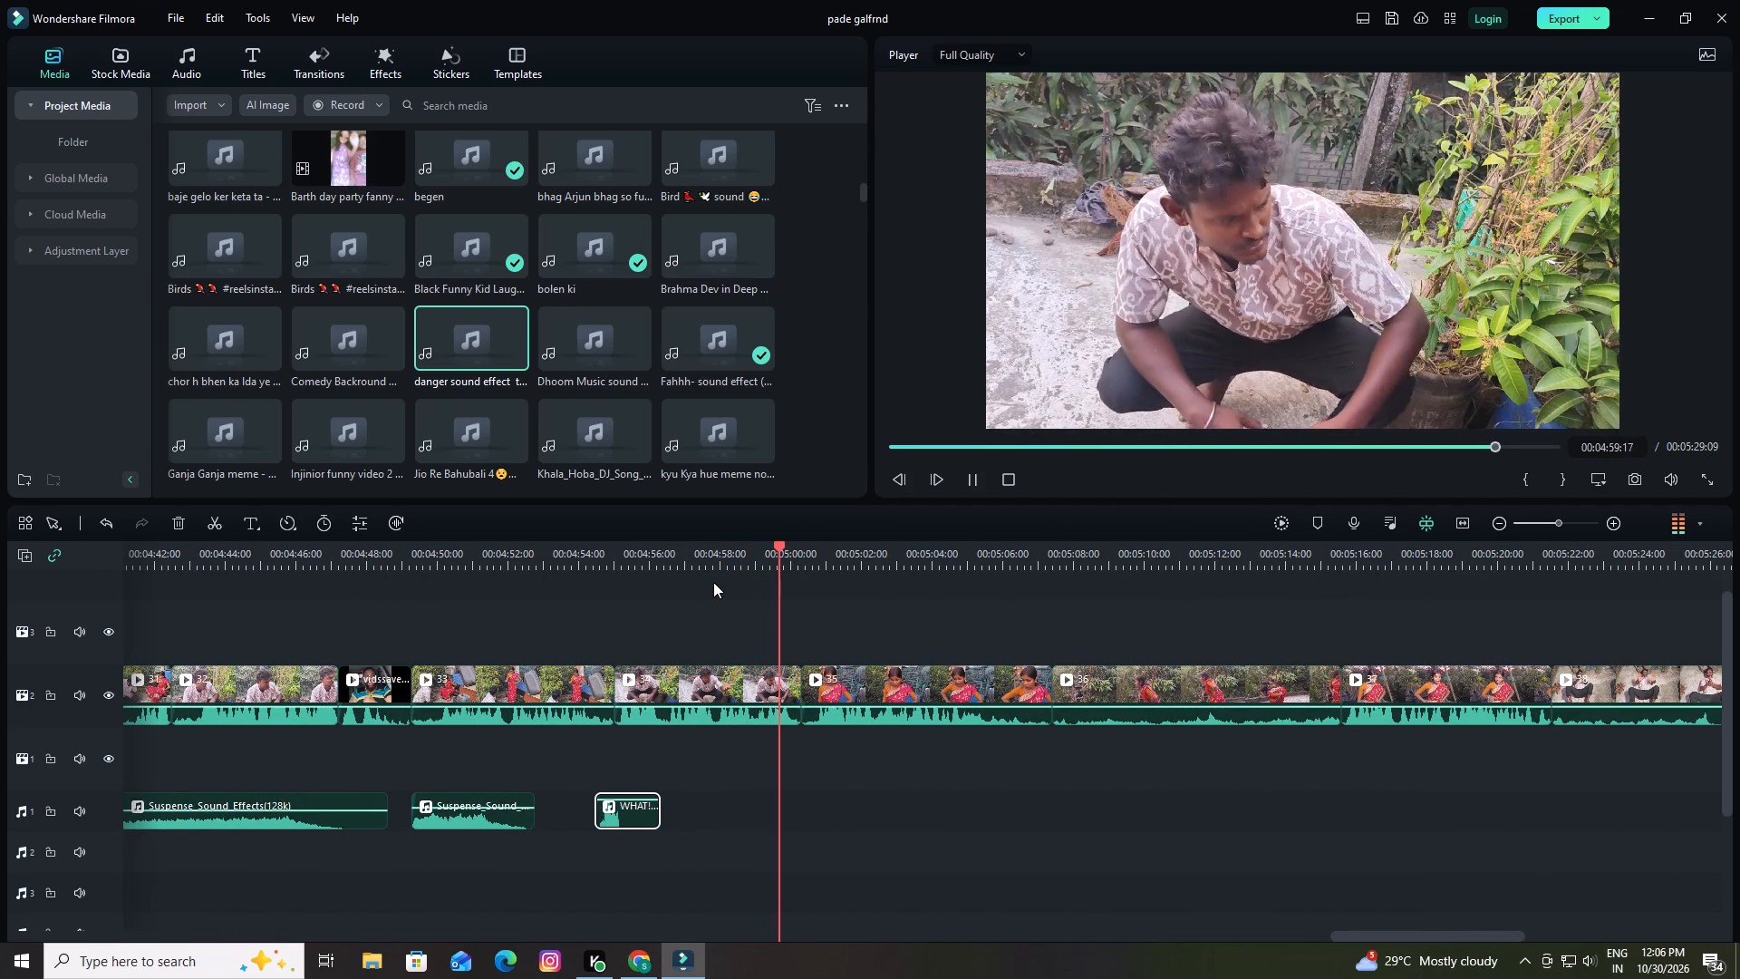
key(space)
key(space)
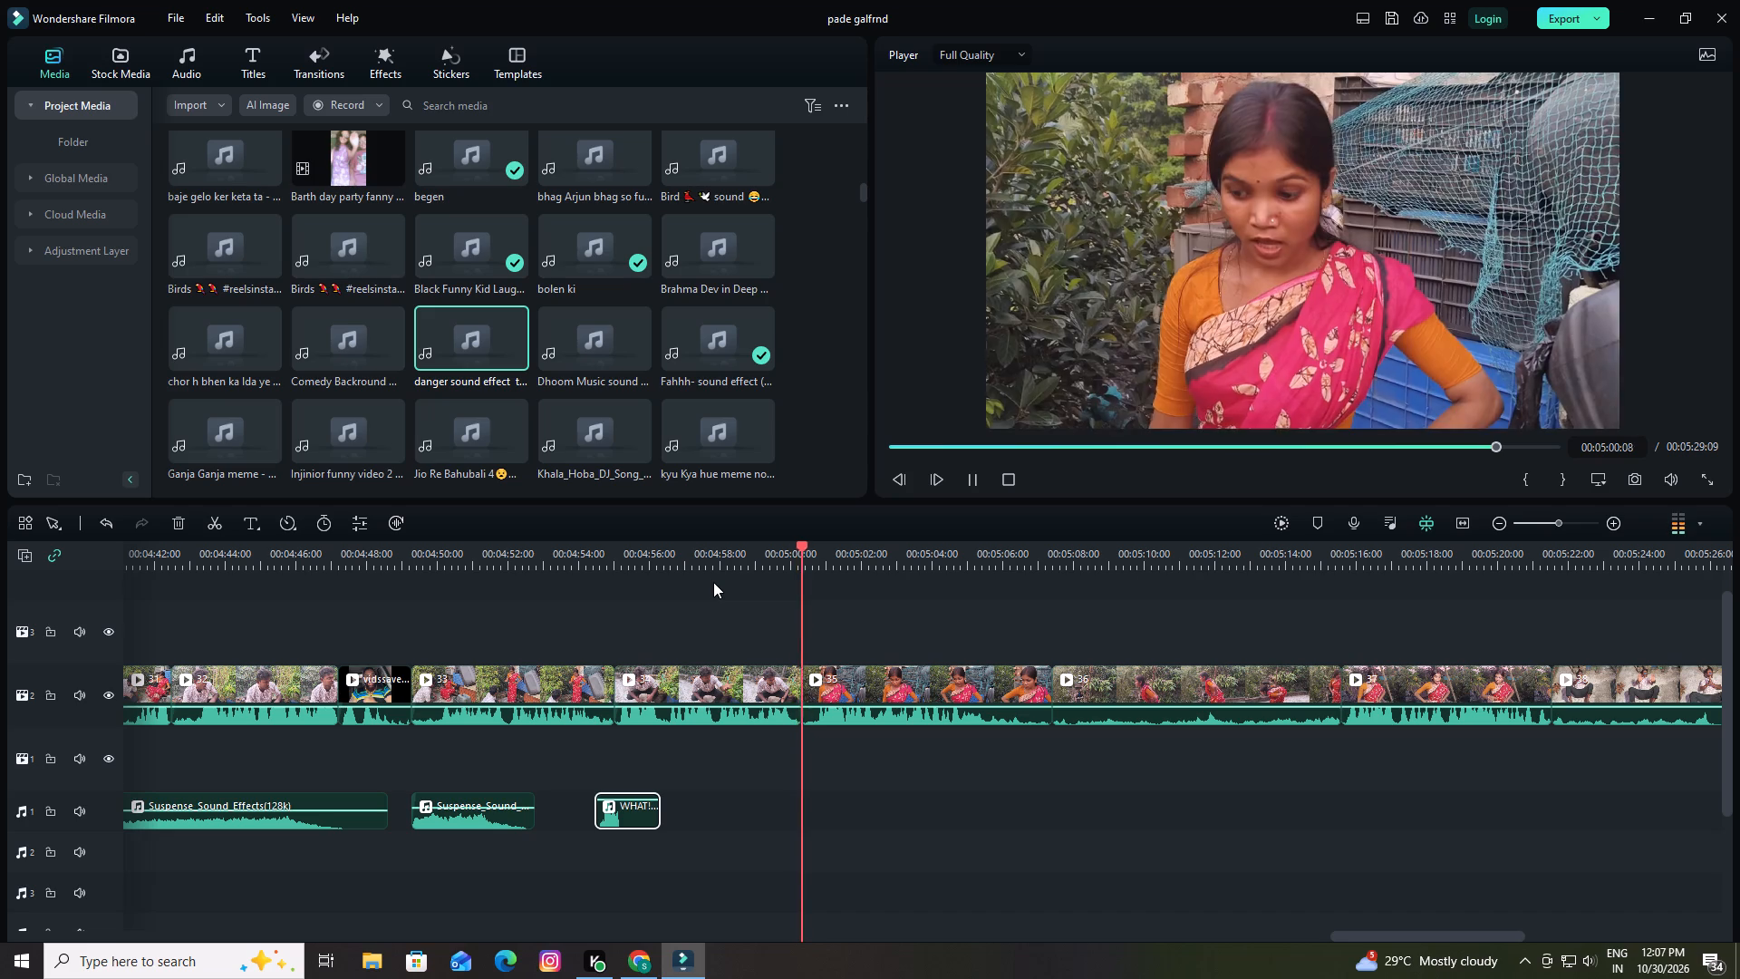
key(space)
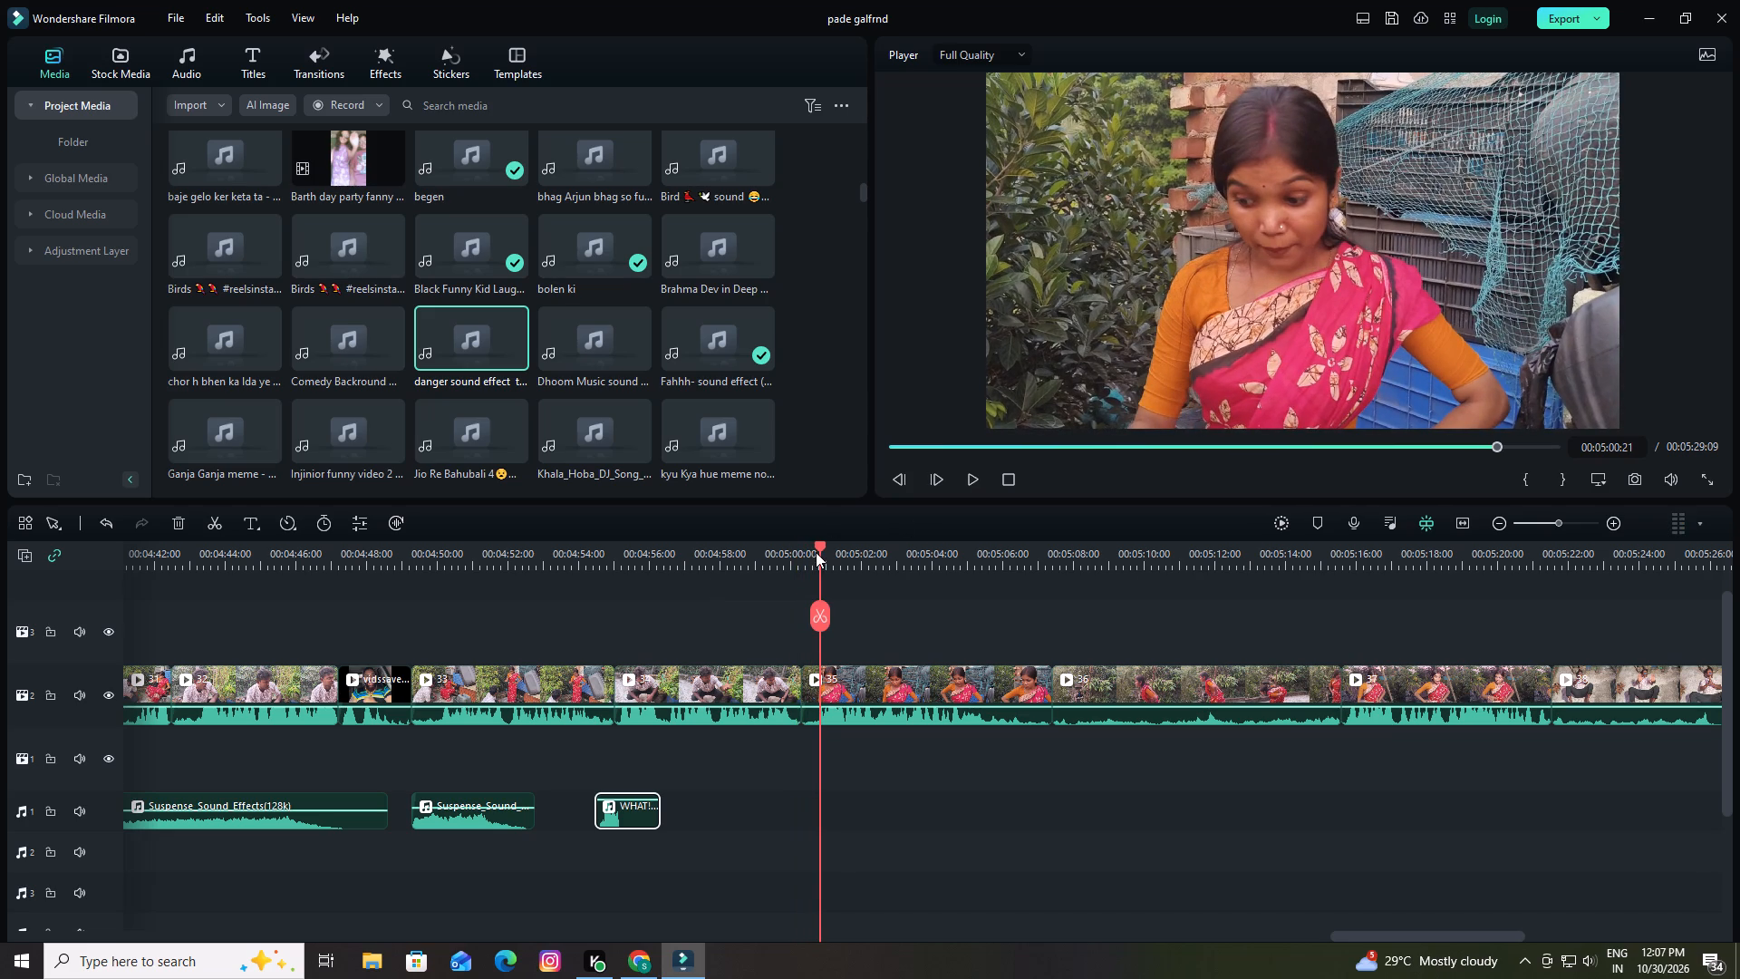
Search for "su", place Suspense 3 on audio track 1 at 00:05:00:06, shift it about half a second earlier and play through to 00:05:05:09.
drag(818, 548, 799, 558)
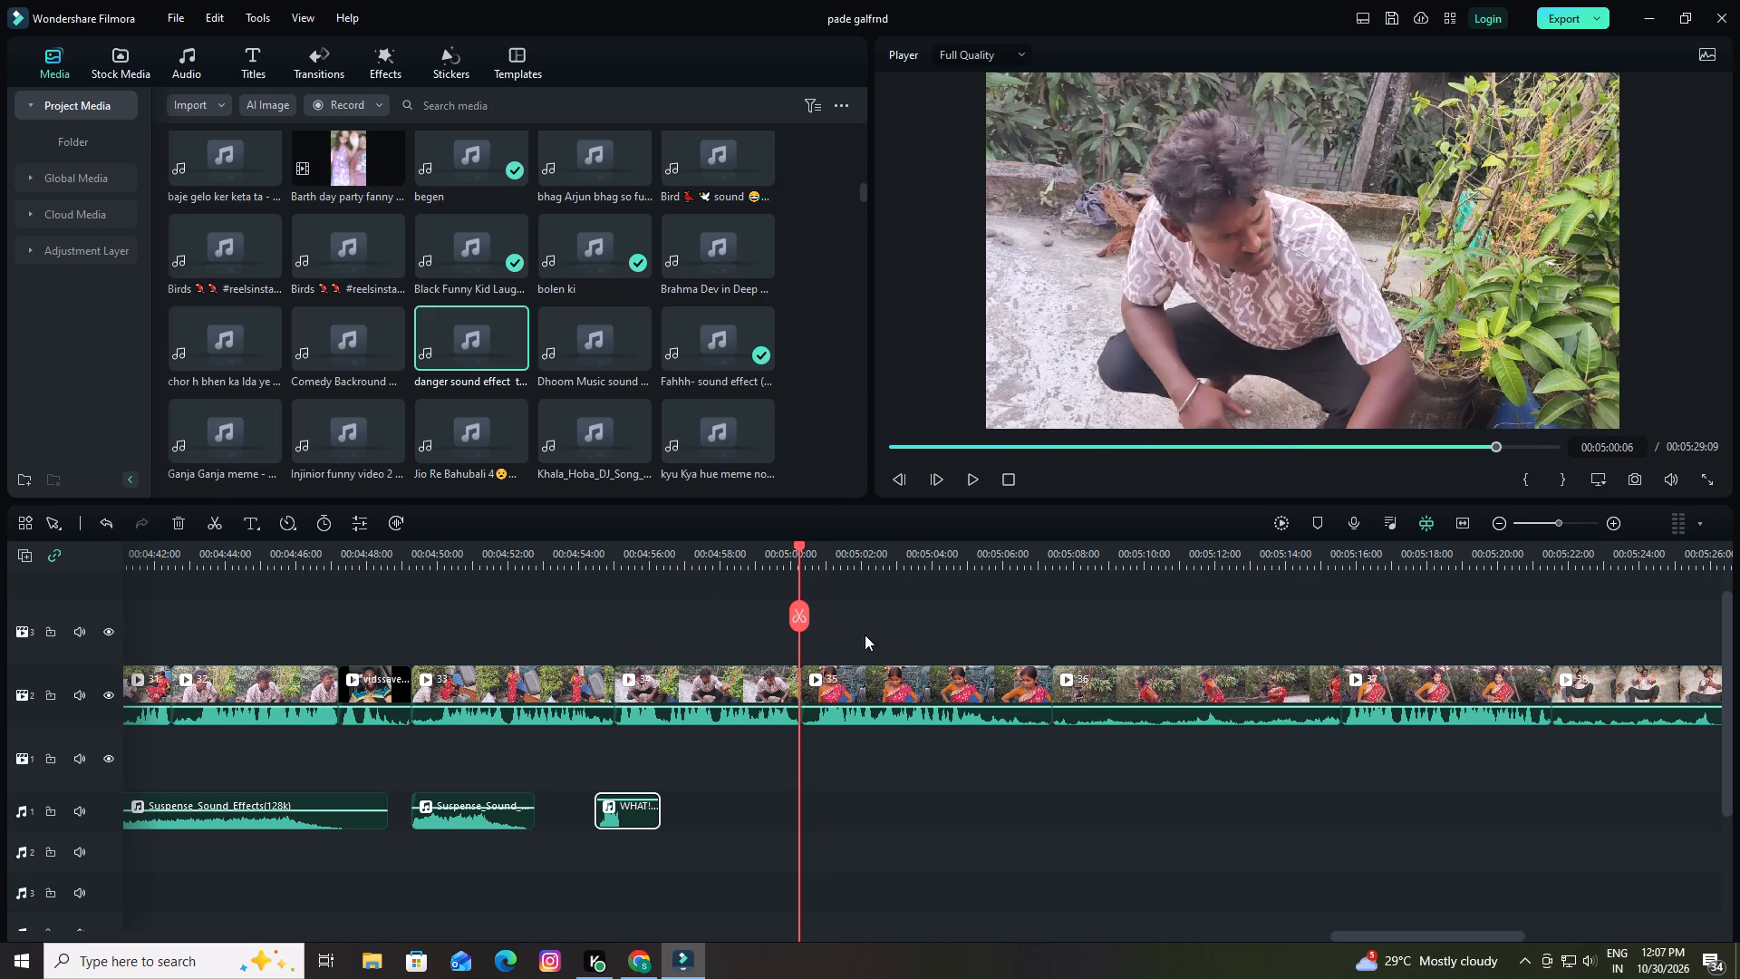
click(508, 103)
key(s)
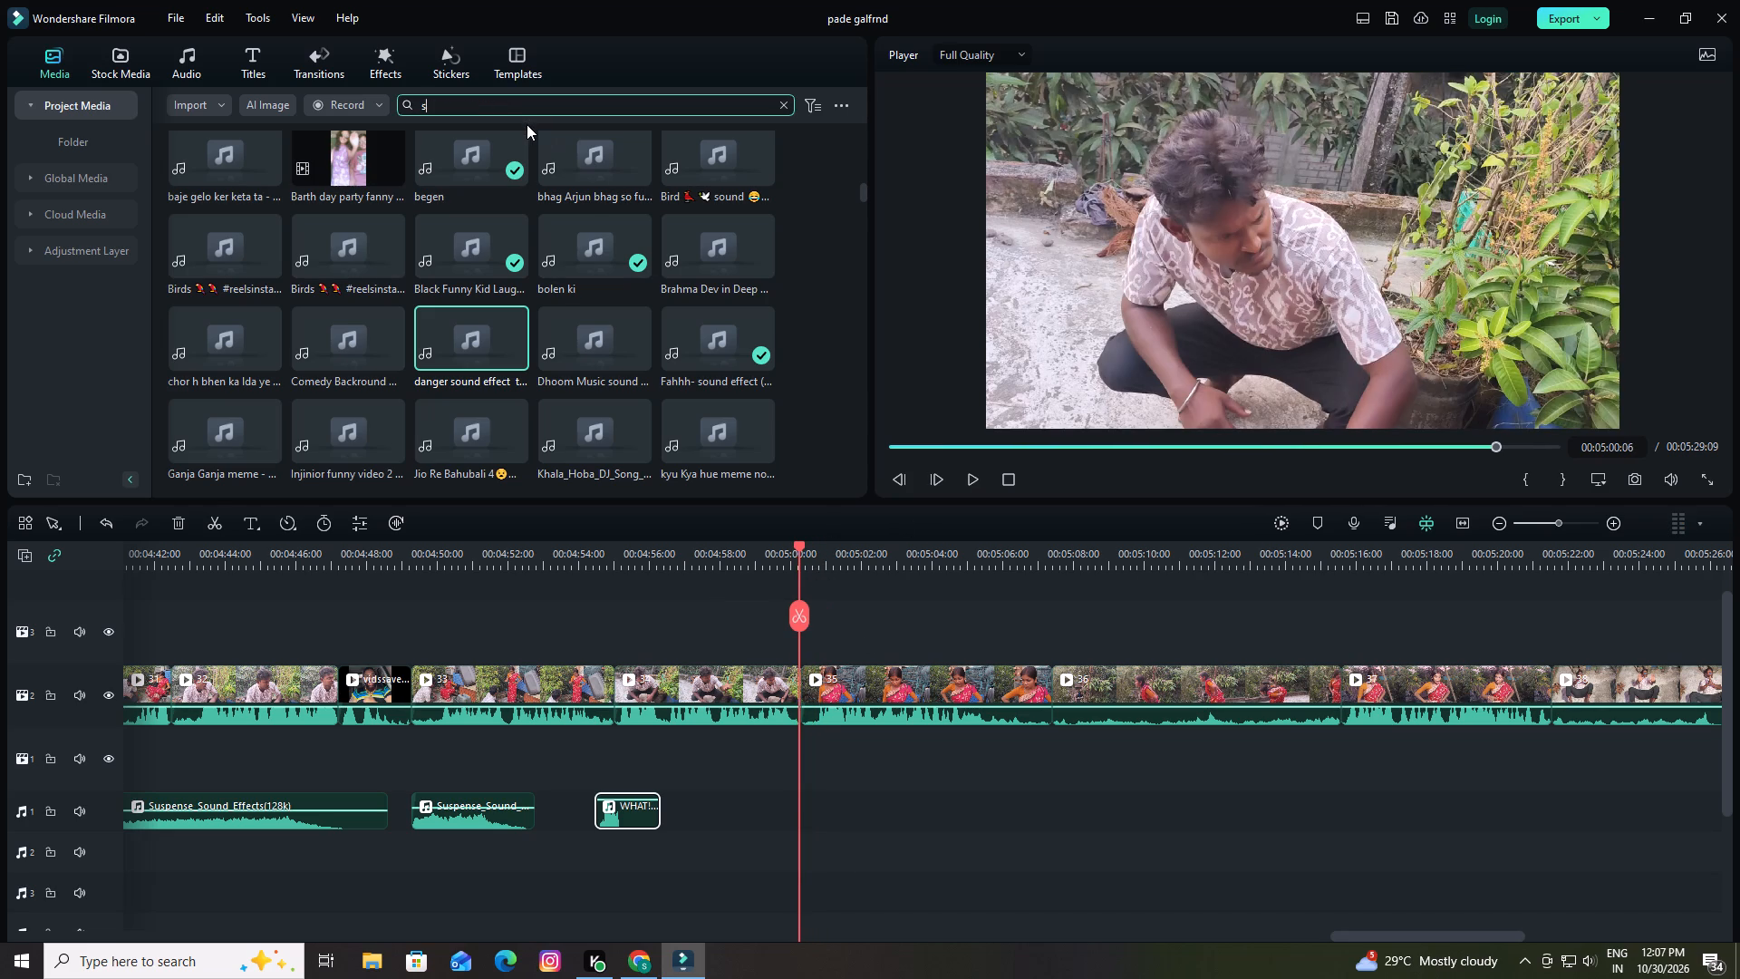
key(u)
key(Return)
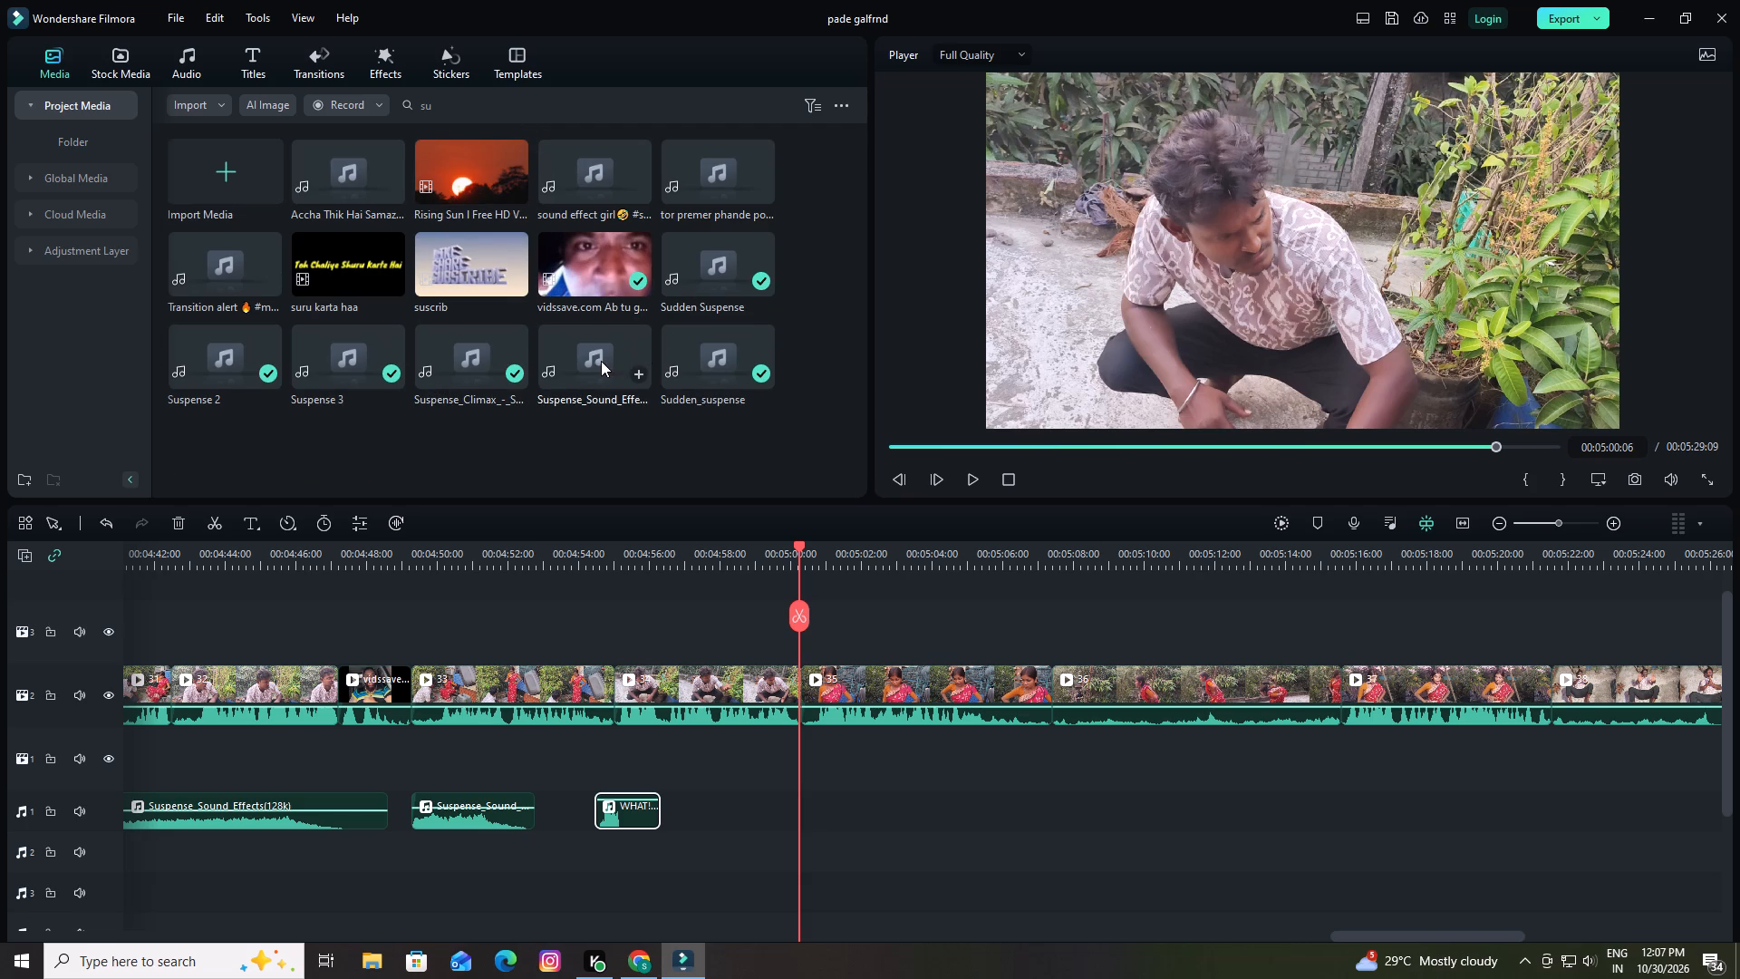
click(348, 345)
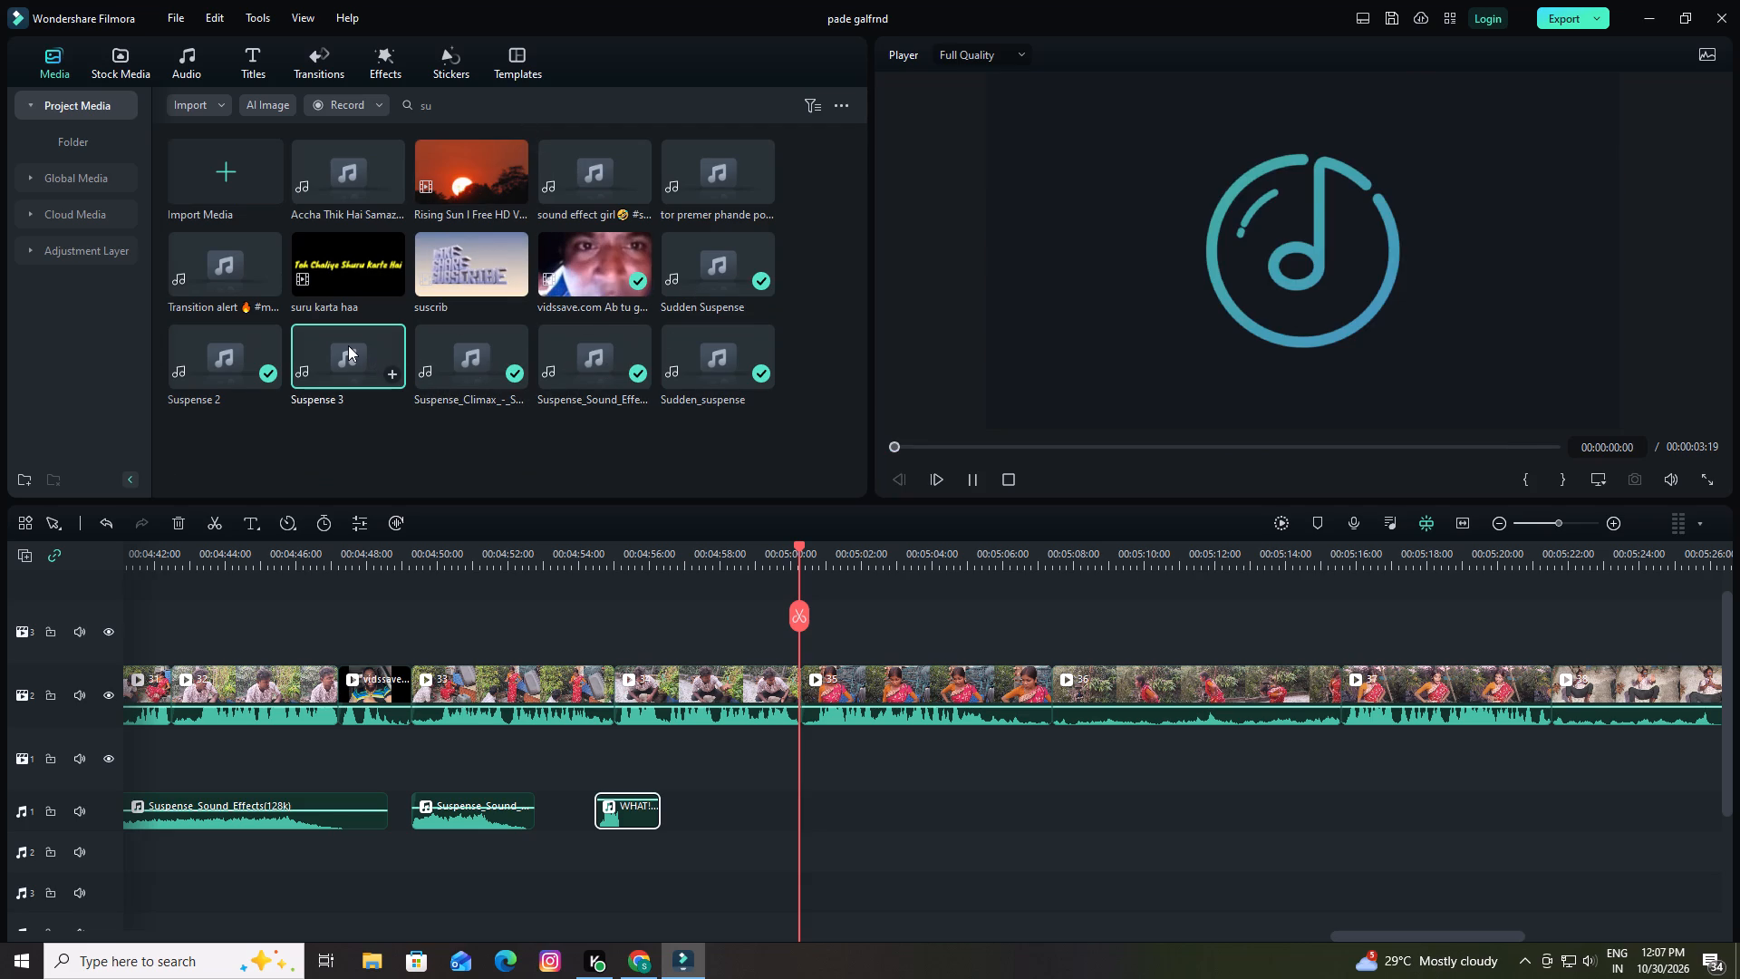
drag(347, 345, 702, 771)
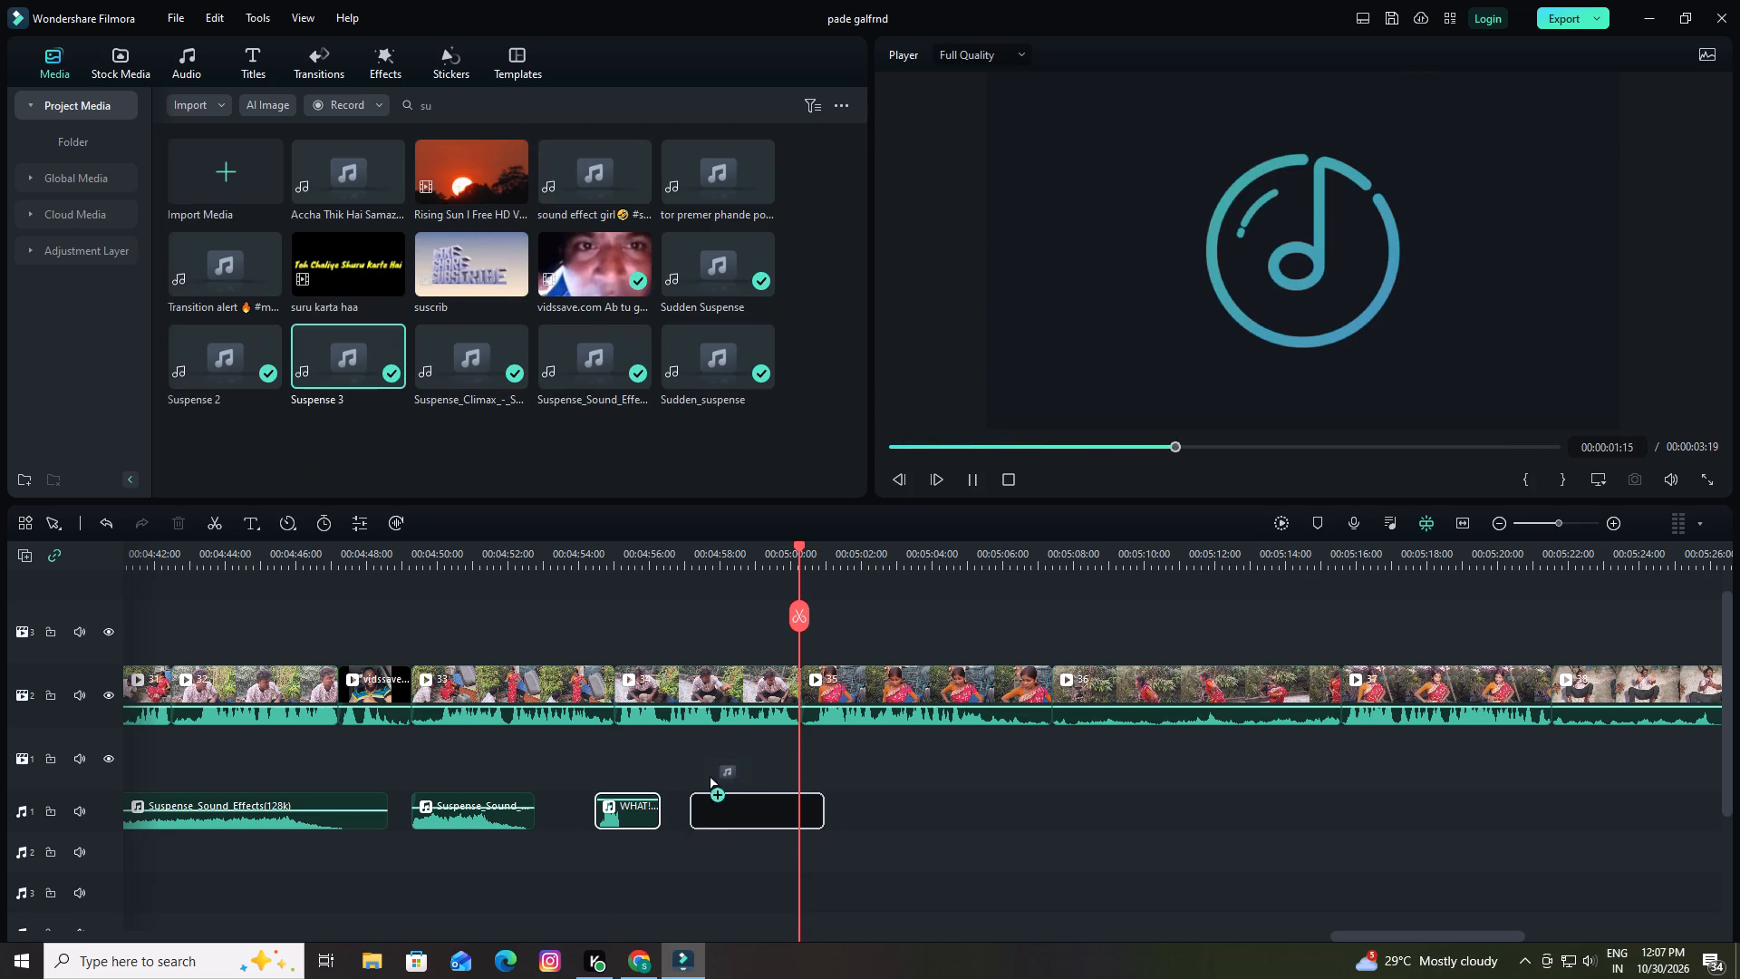
drag(702, 771, 797, 788)
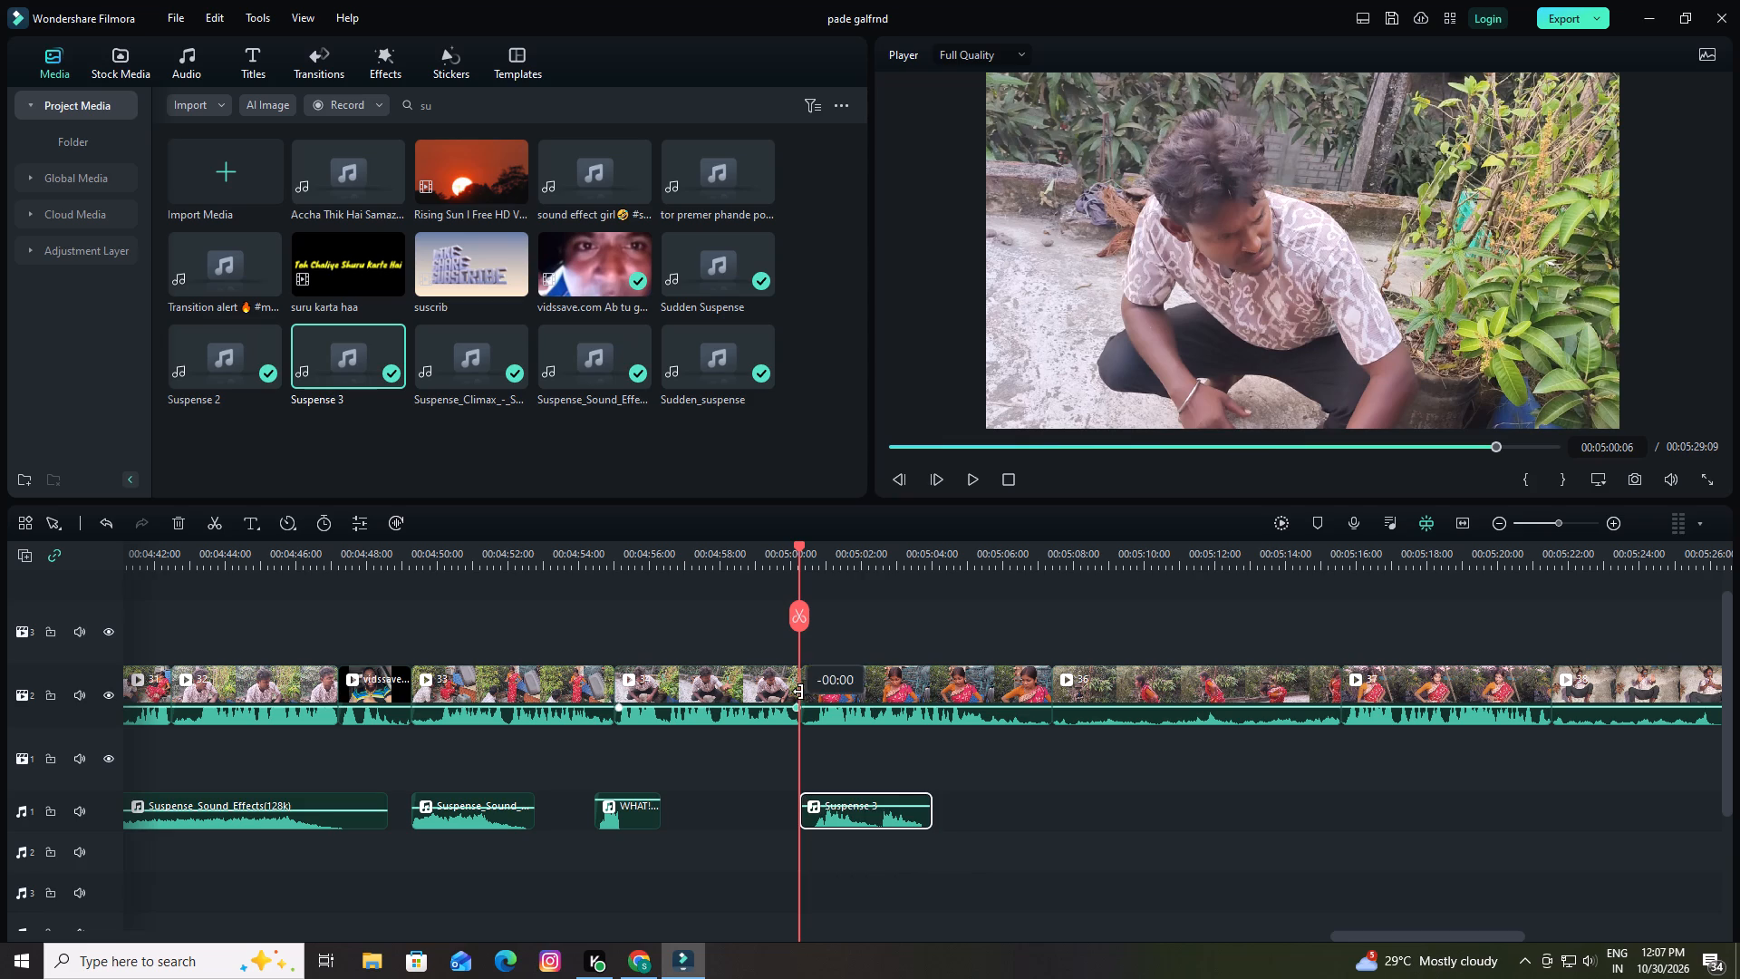
drag(824, 549, 979, 567)
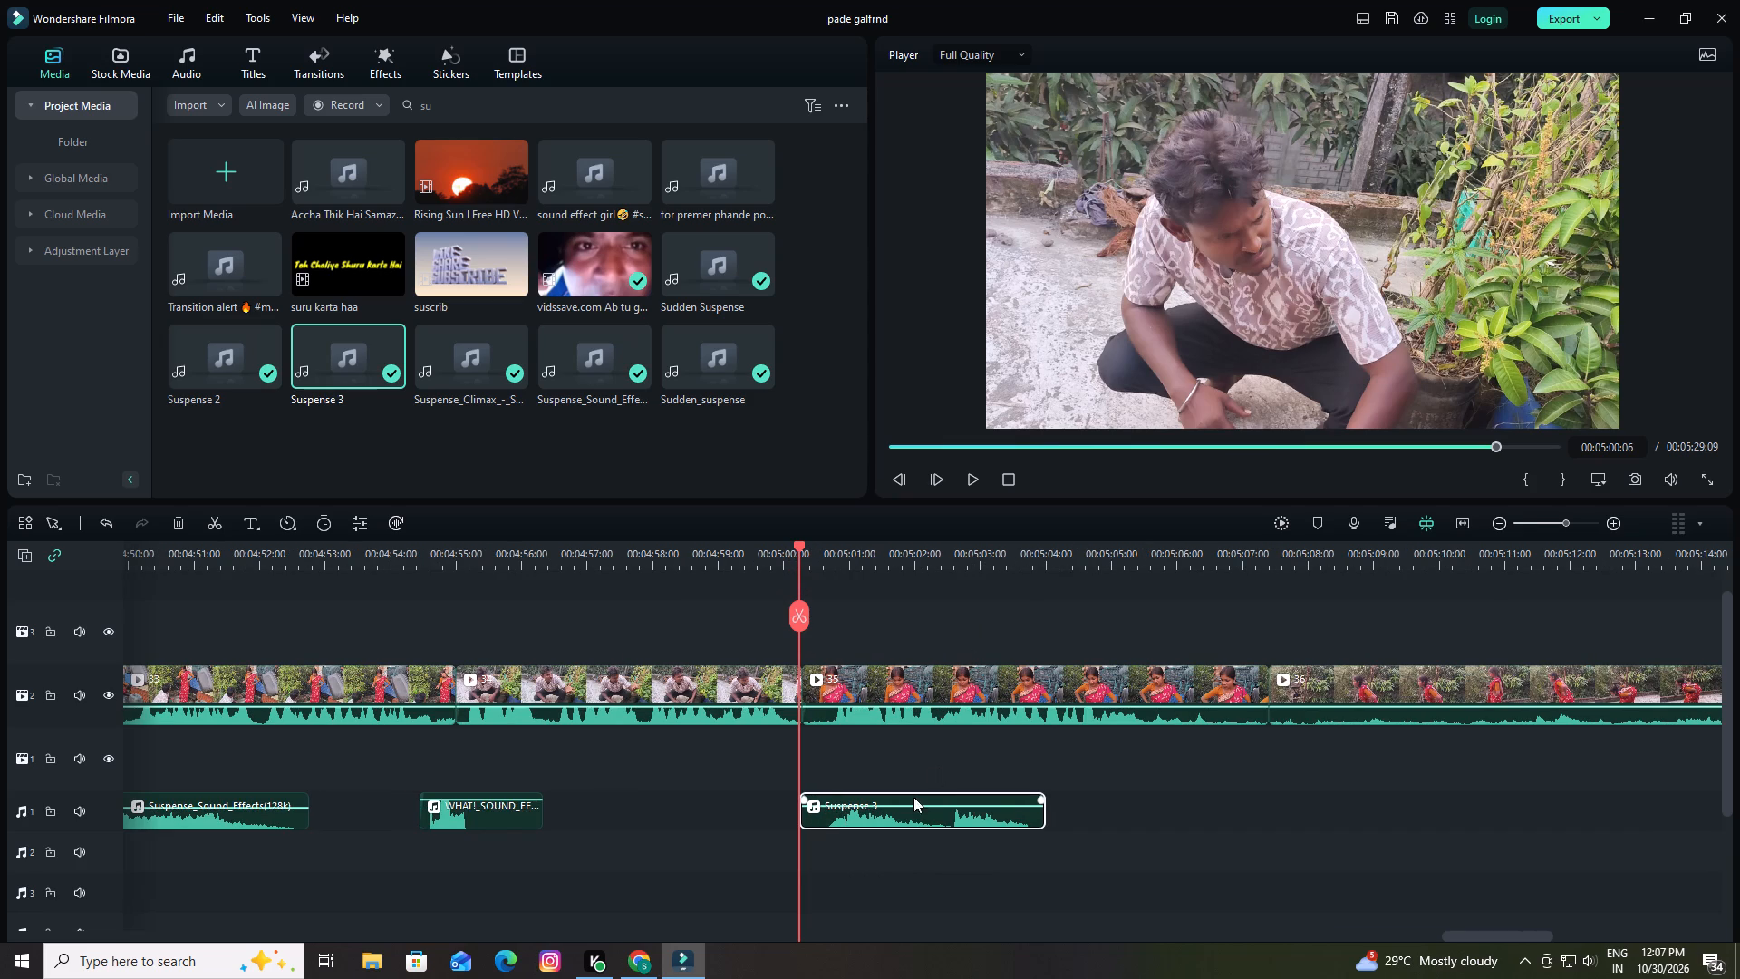
drag(901, 818, 854, 821)
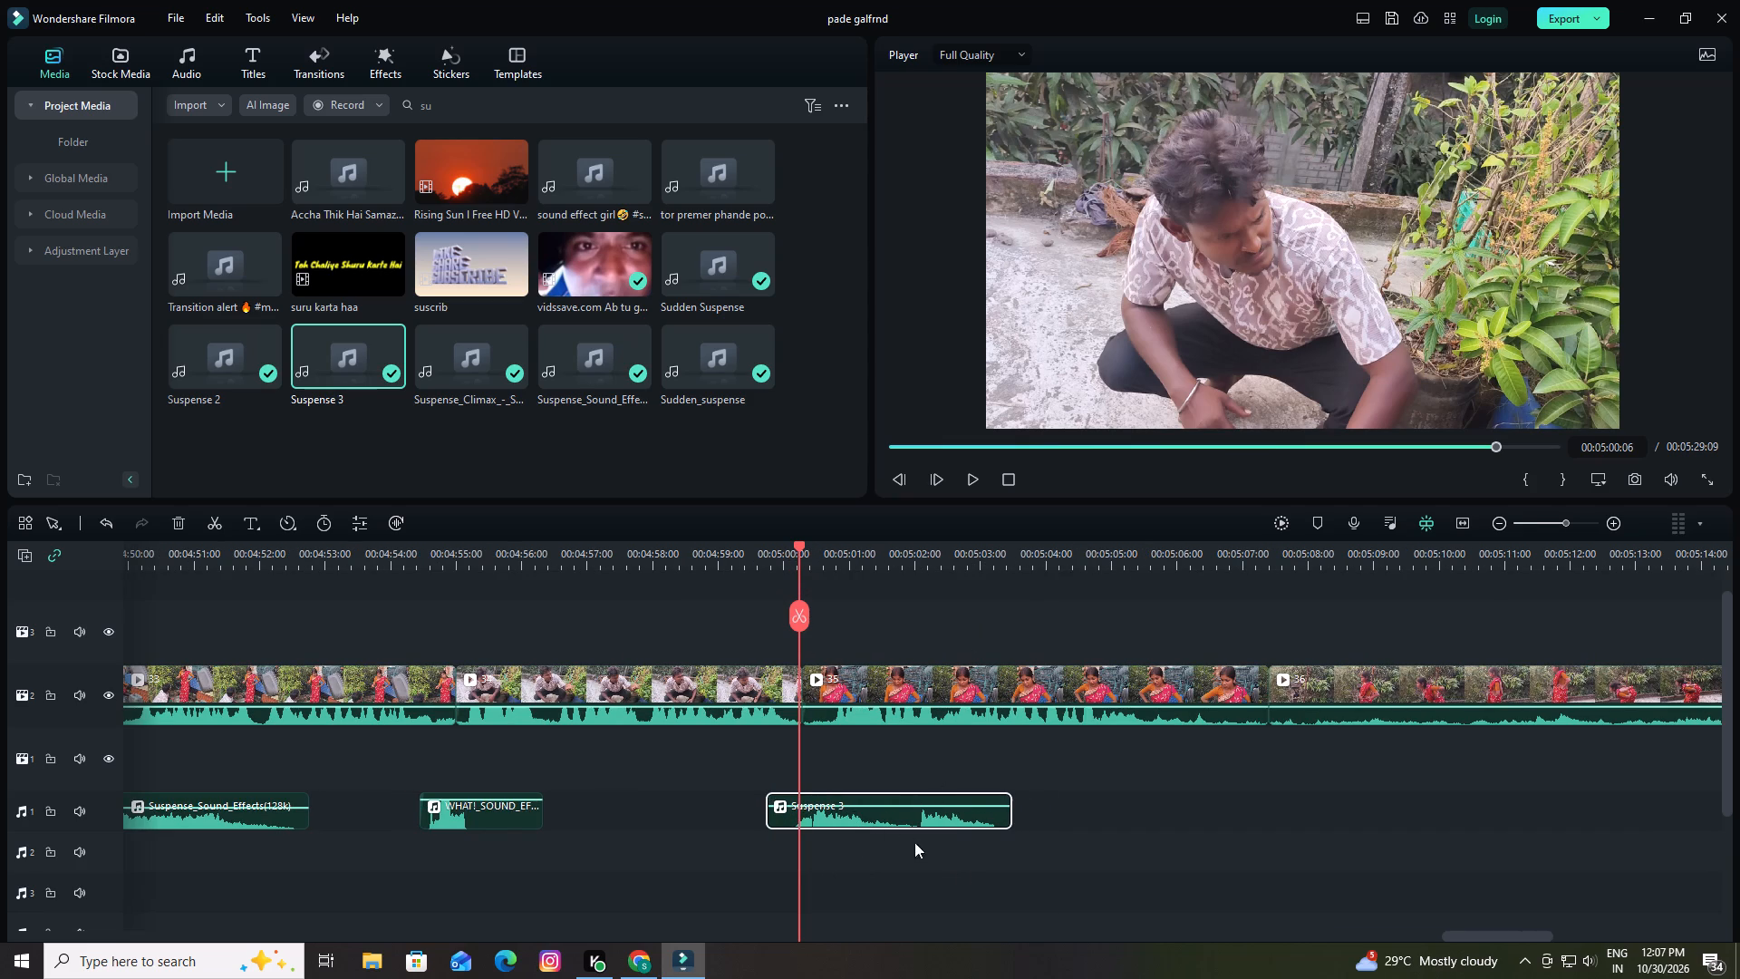
key(space)
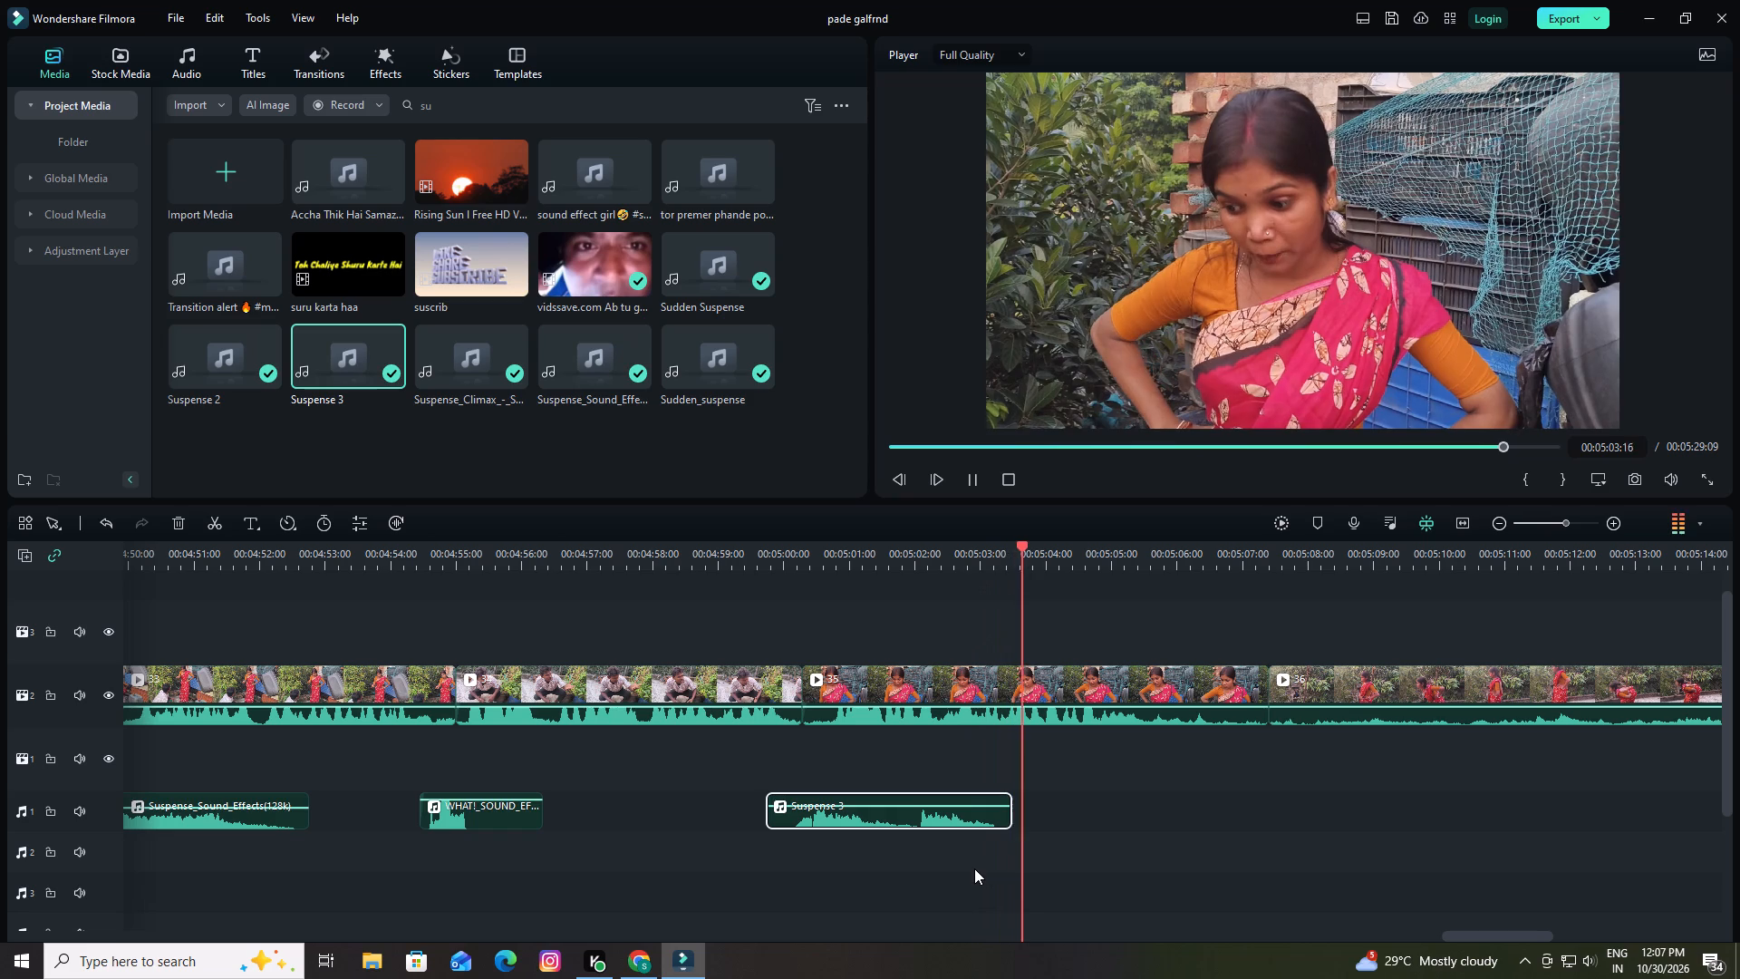
key(space)
key(space)
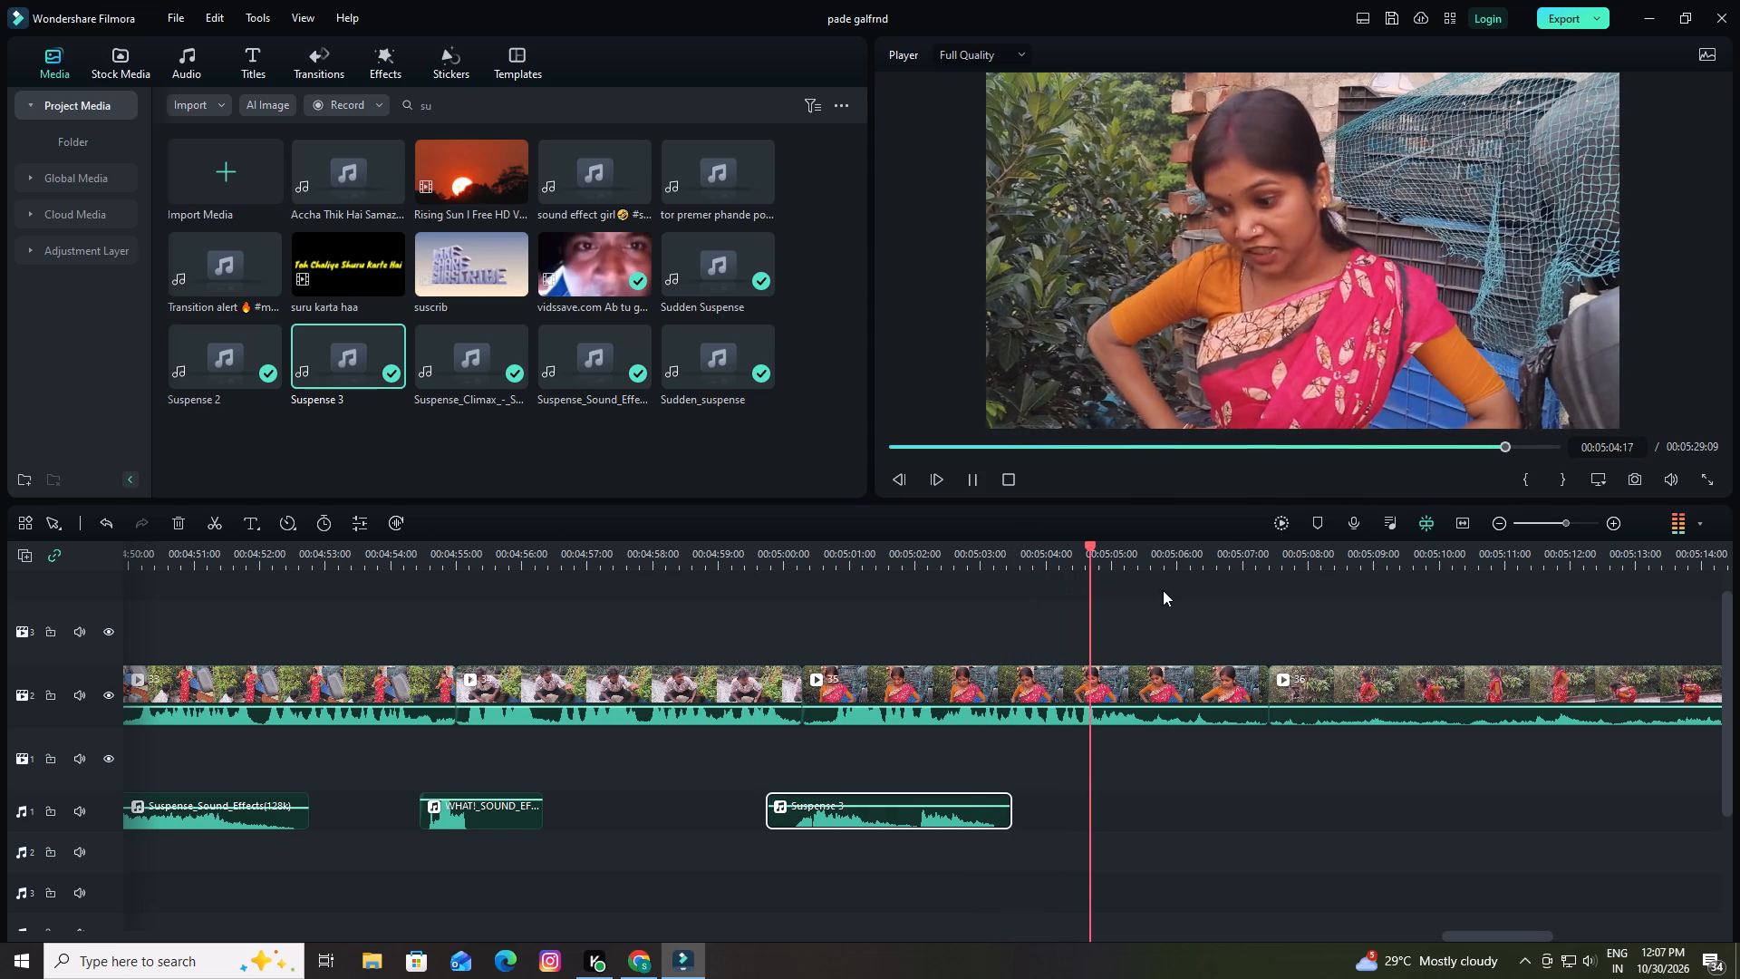
key(space)
Replace the "su" media search with "ach", preview the bachha hasssi clip and clear the search.
drag(1163, 561, 1040, 559)
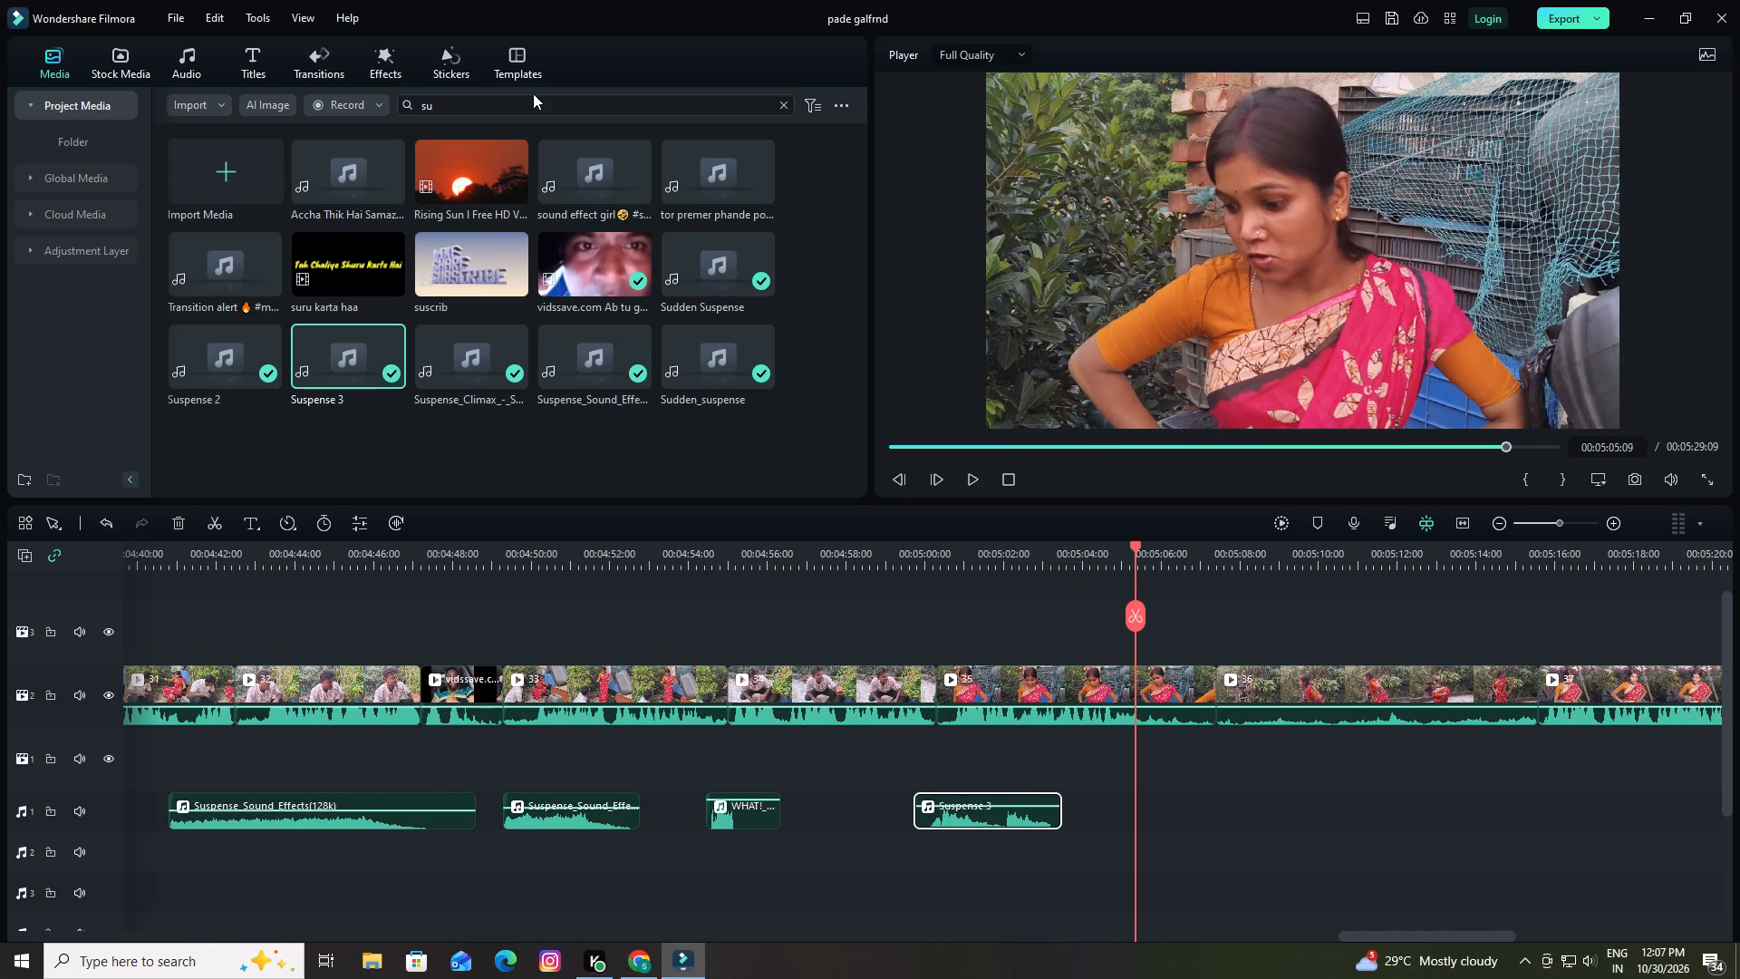
click(533, 93)
click(559, 99)
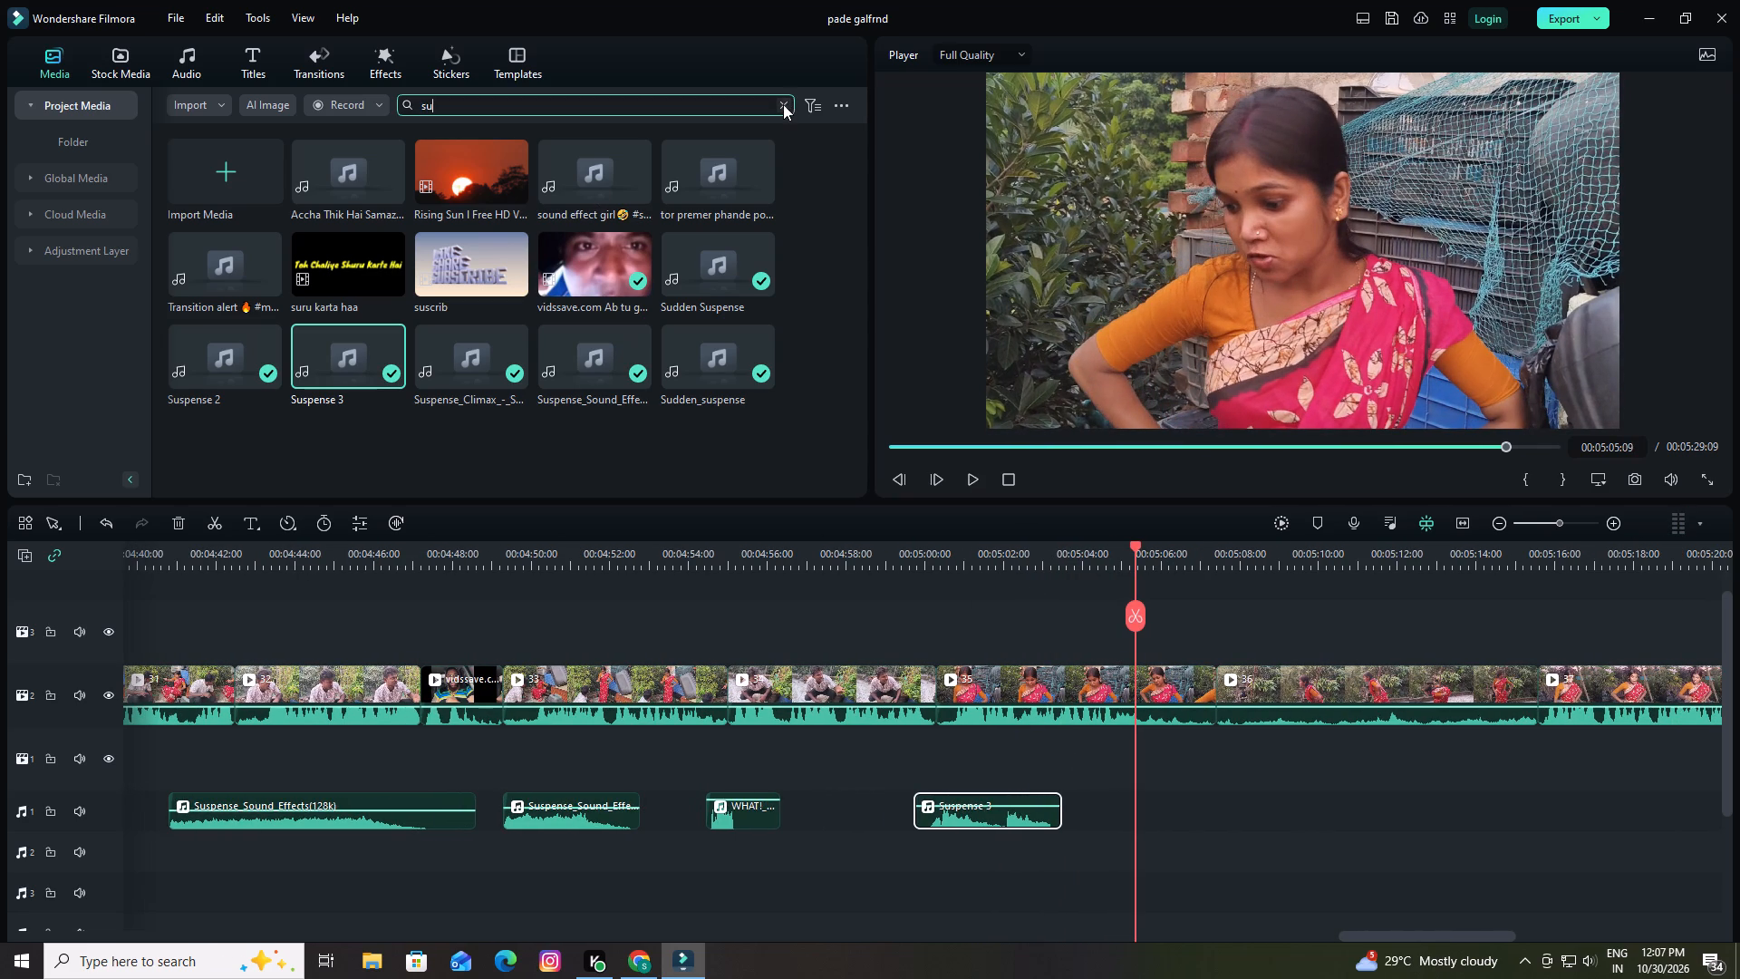
click(783, 104)
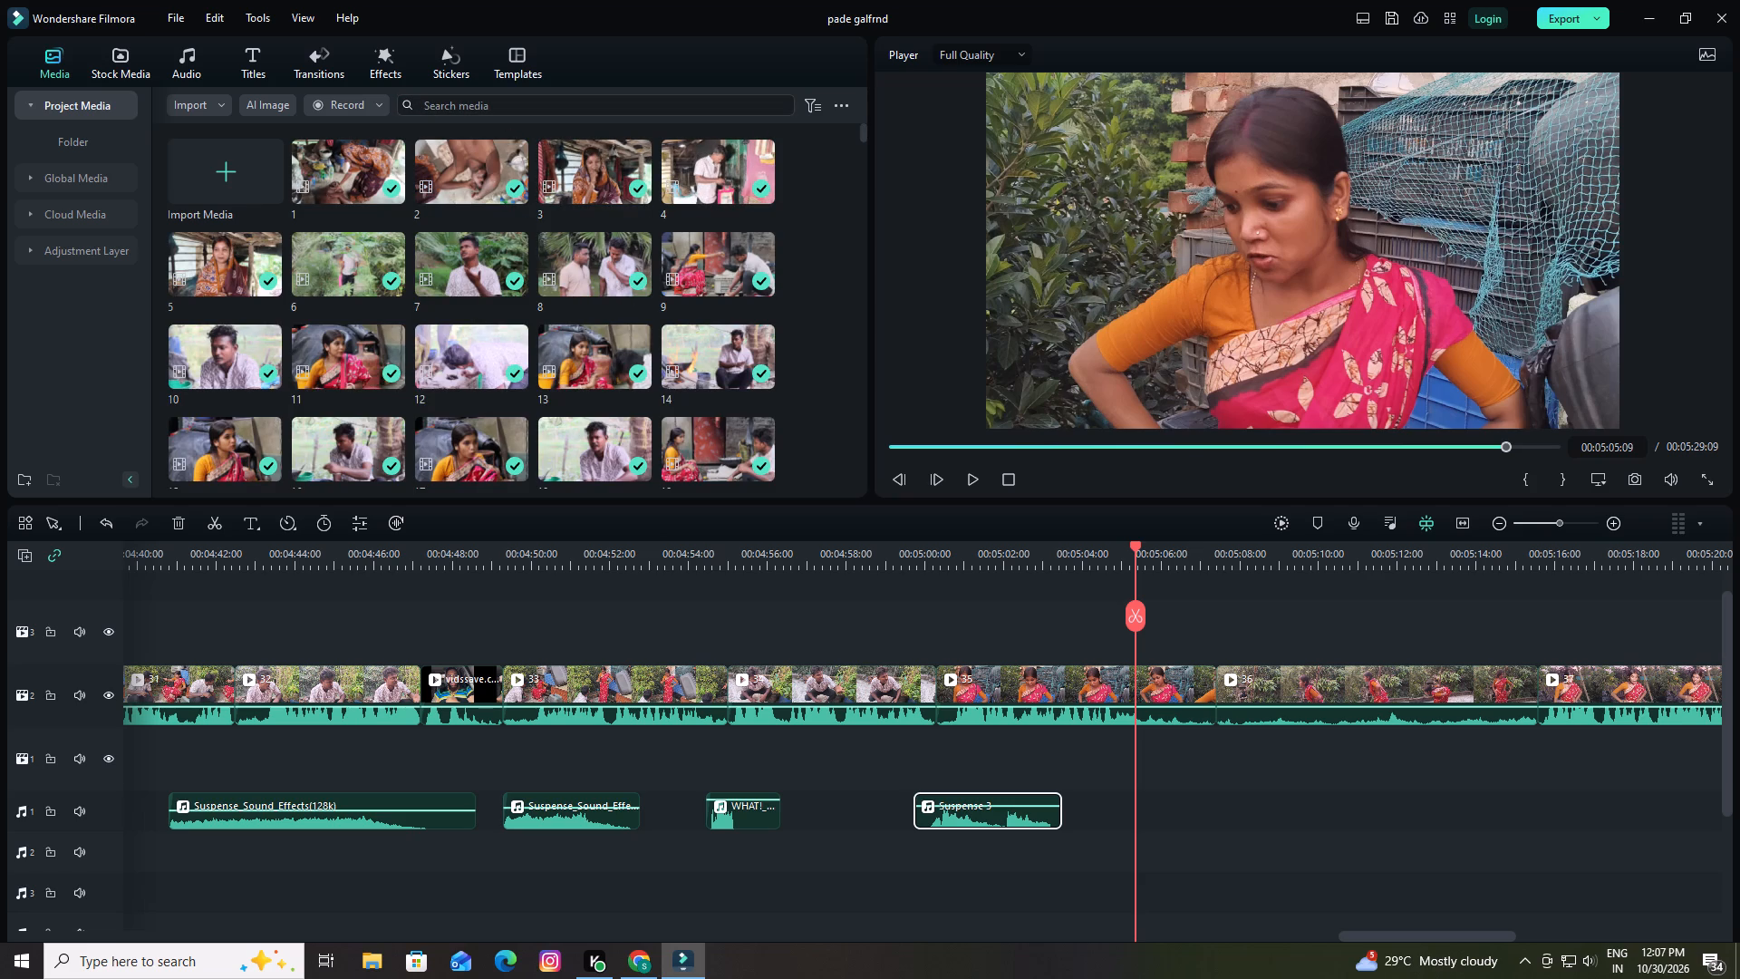
scroll(465, 294, down, 5)
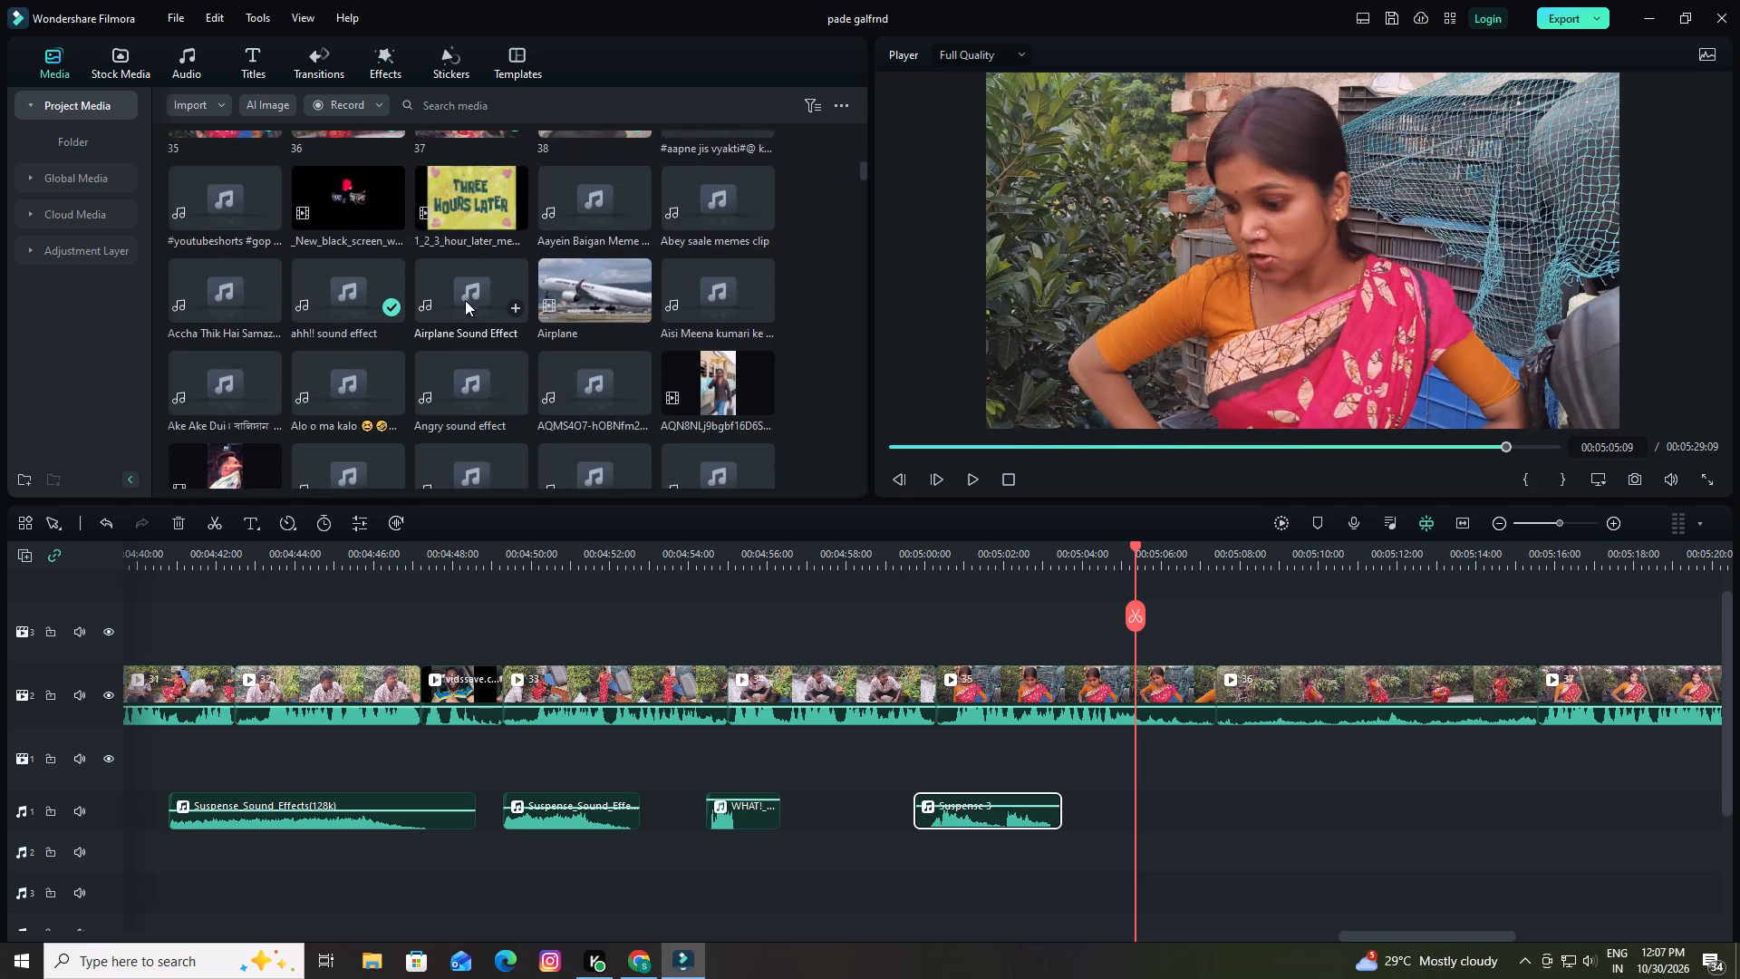
scroll(465, 300, down, 1)
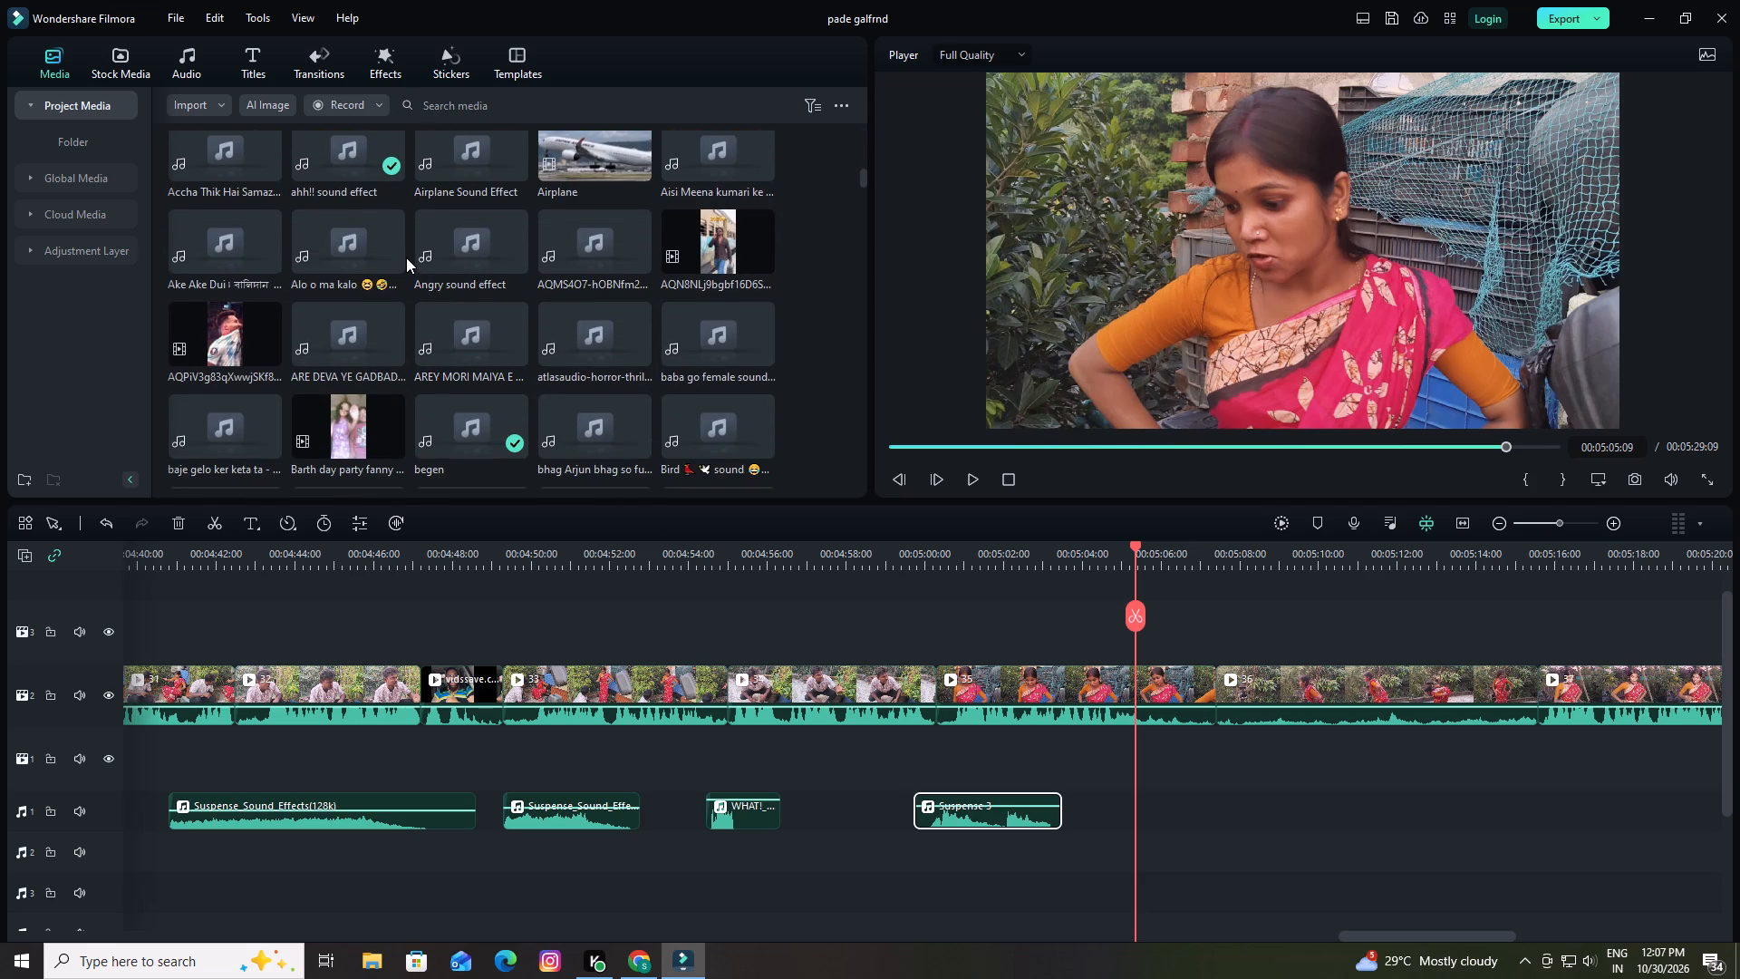
click(443, 109)
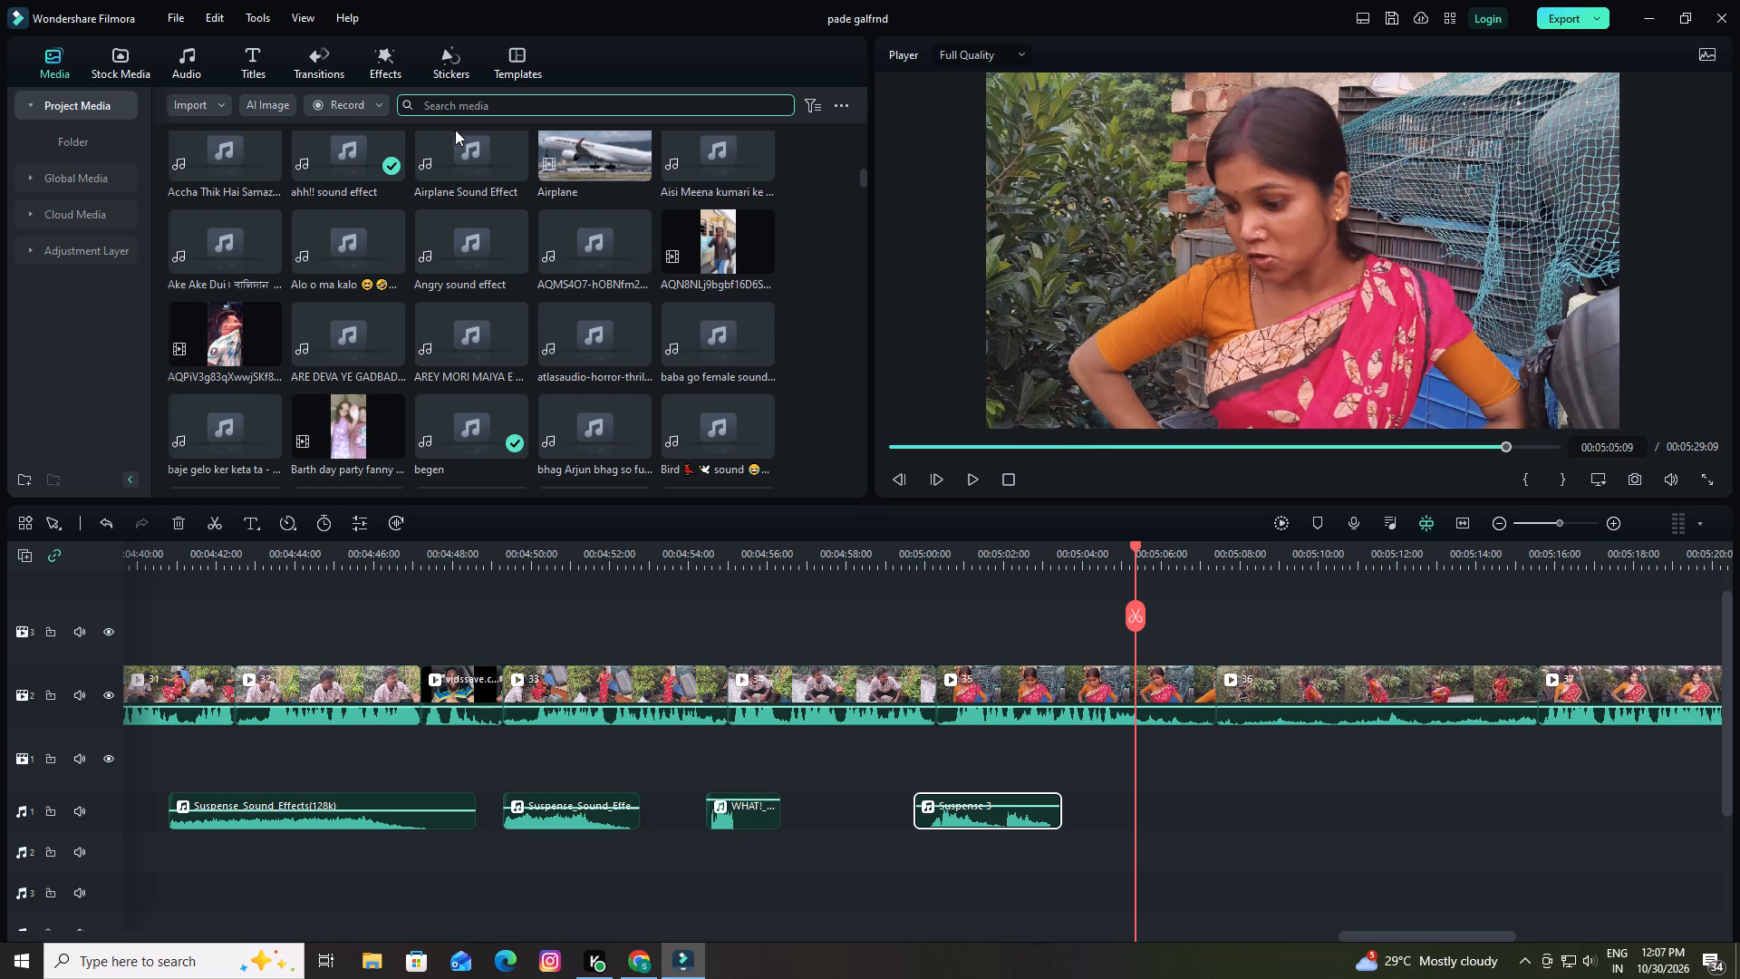
key(a)
key(h)
key(BackSpace)
text(ch)
key(Return)
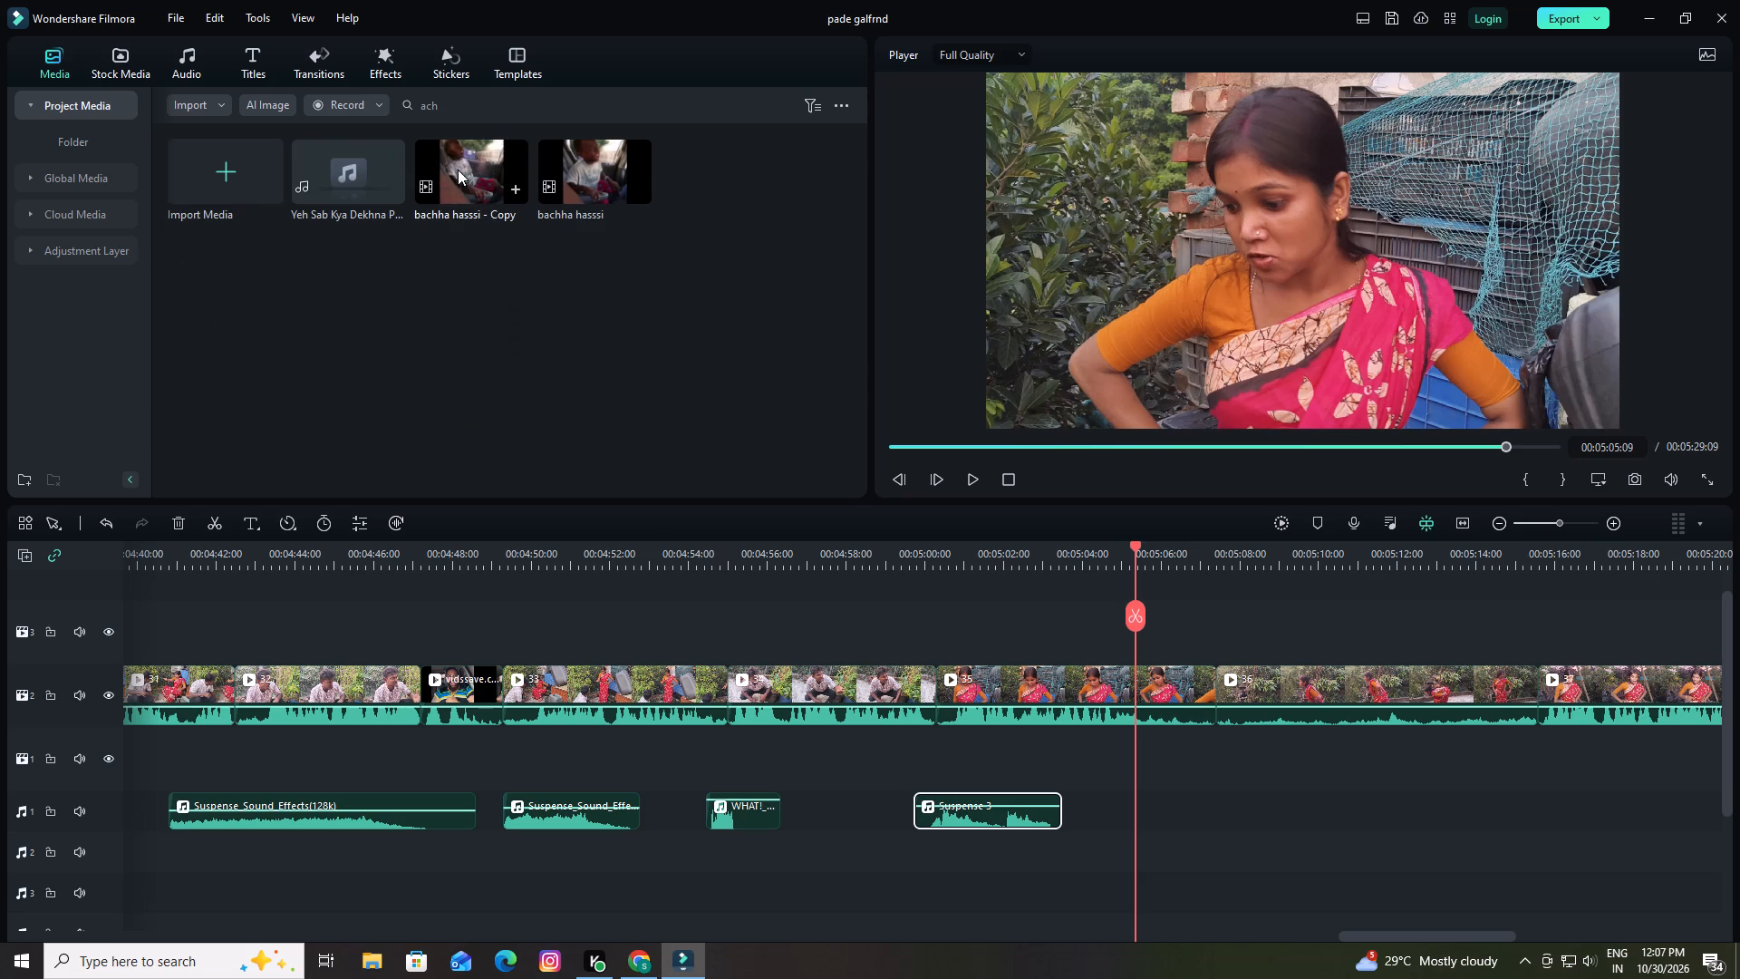
click(566, 168)
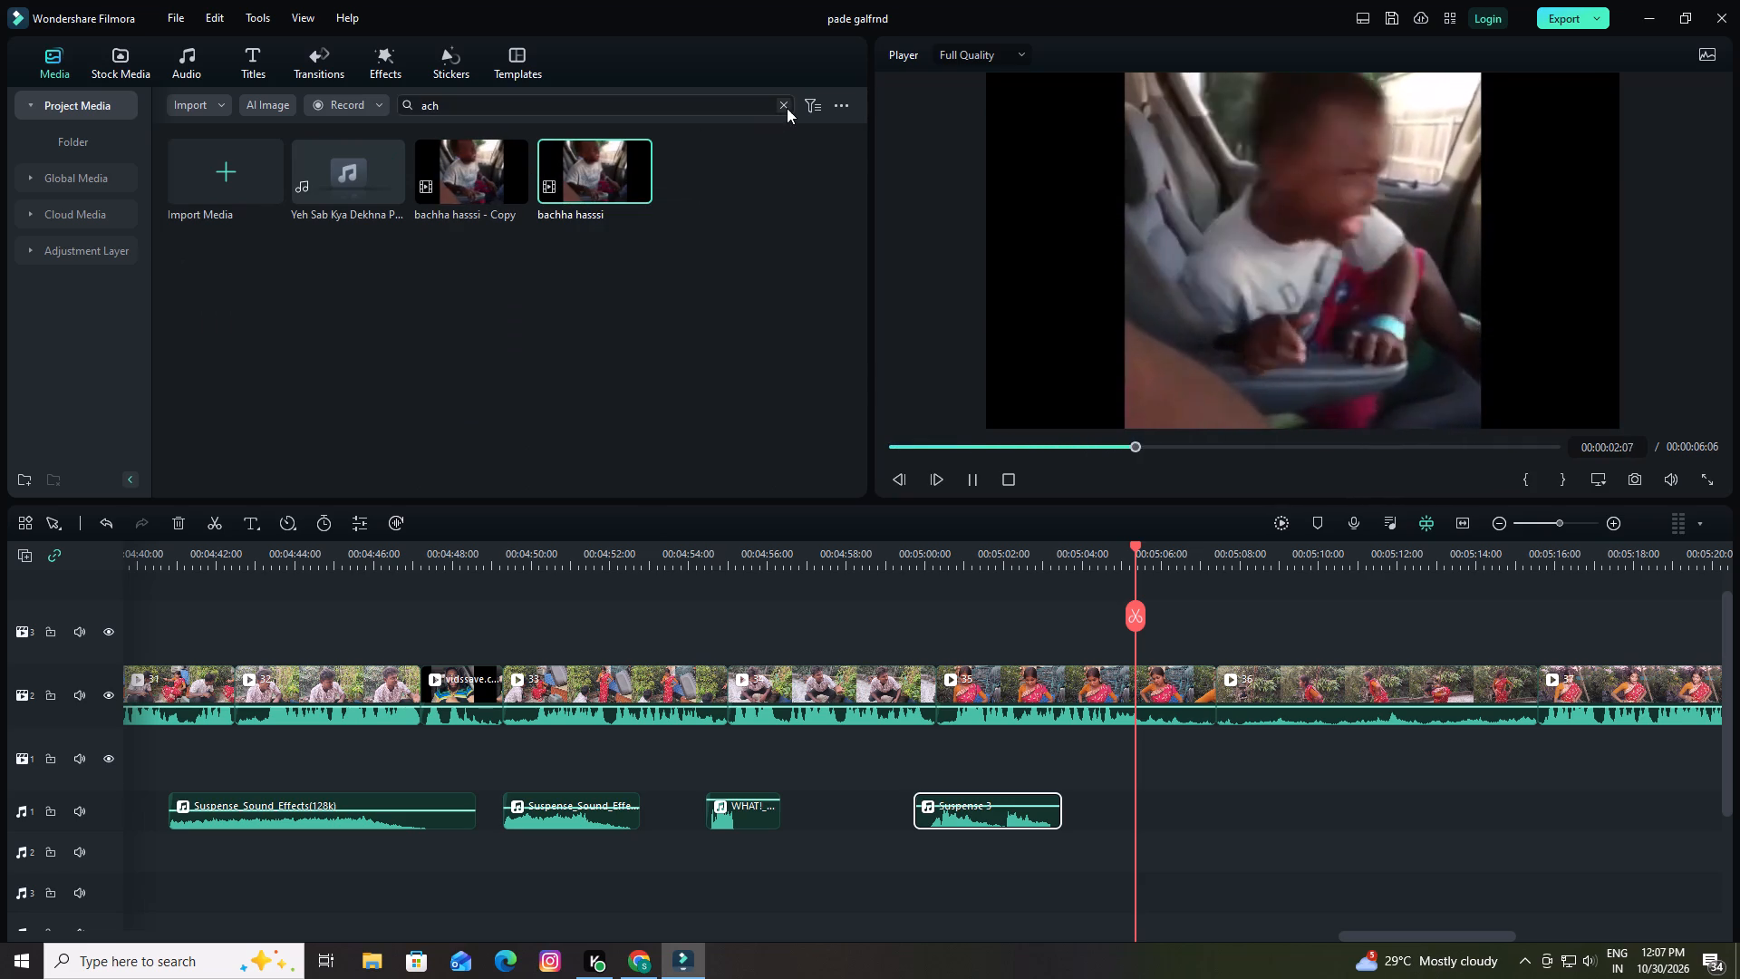
click(787, 108)
Search for "baby", place baby hasi on audio track 1 at 00:05:05:09 and shift it about 0.6 seconds earlier.
click(561, 111)
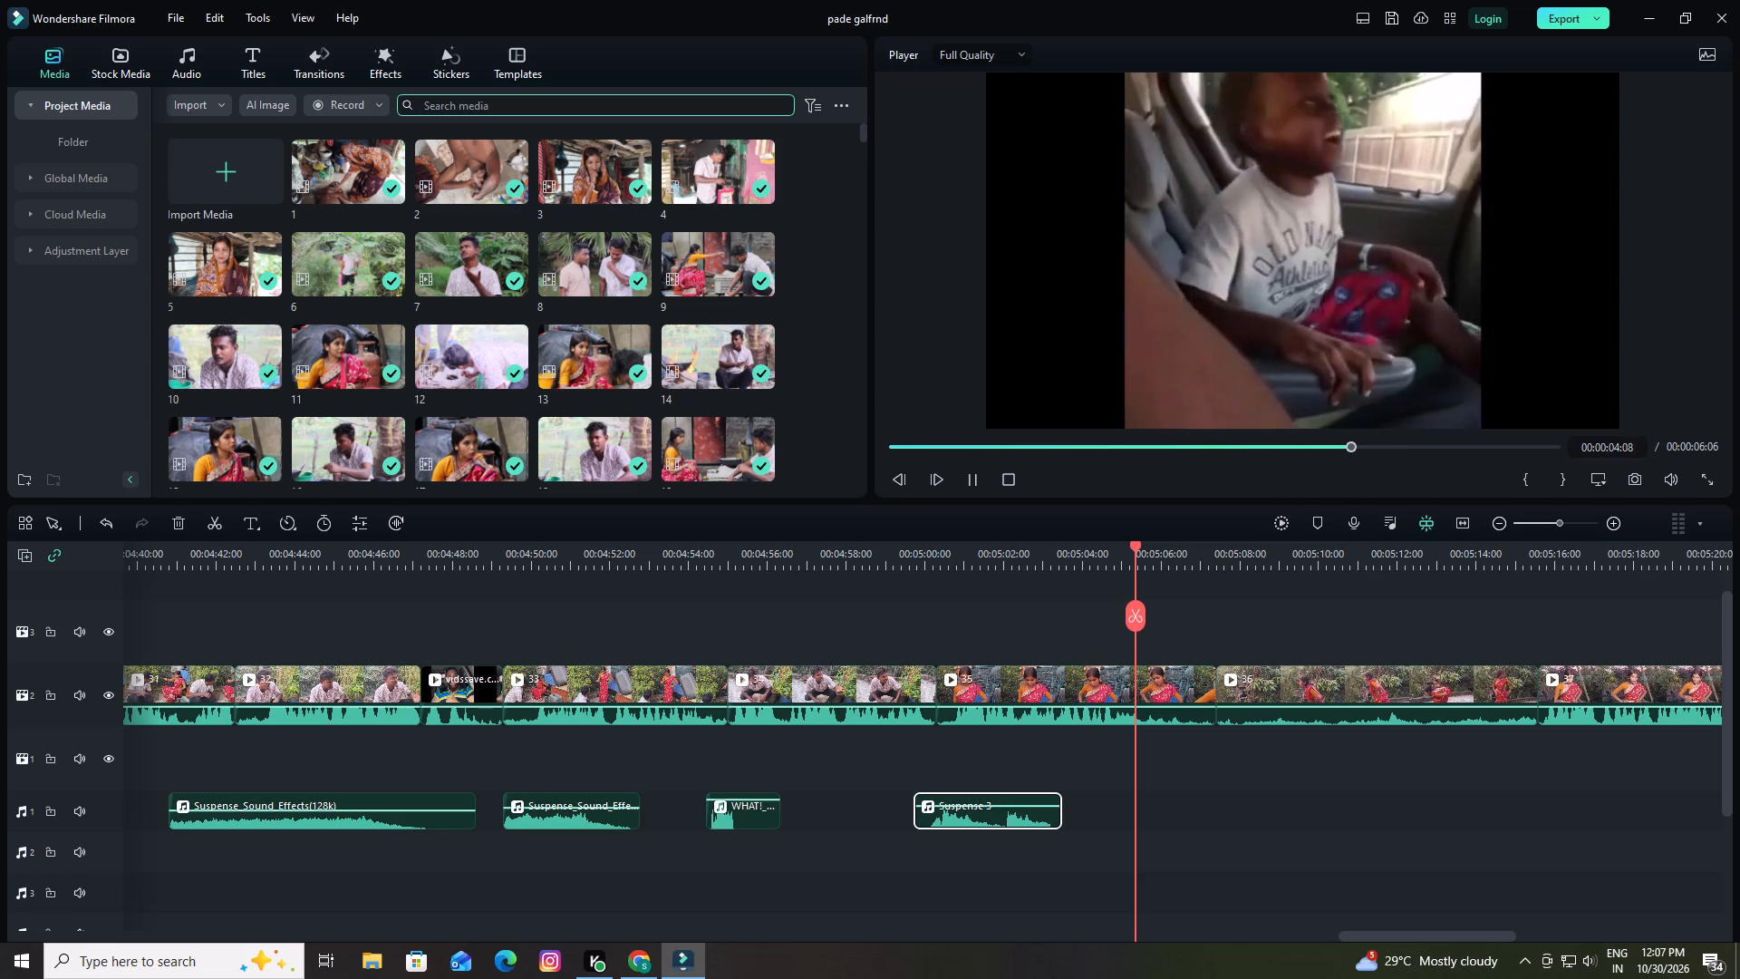
key(b)
text(aby)
key(Return)
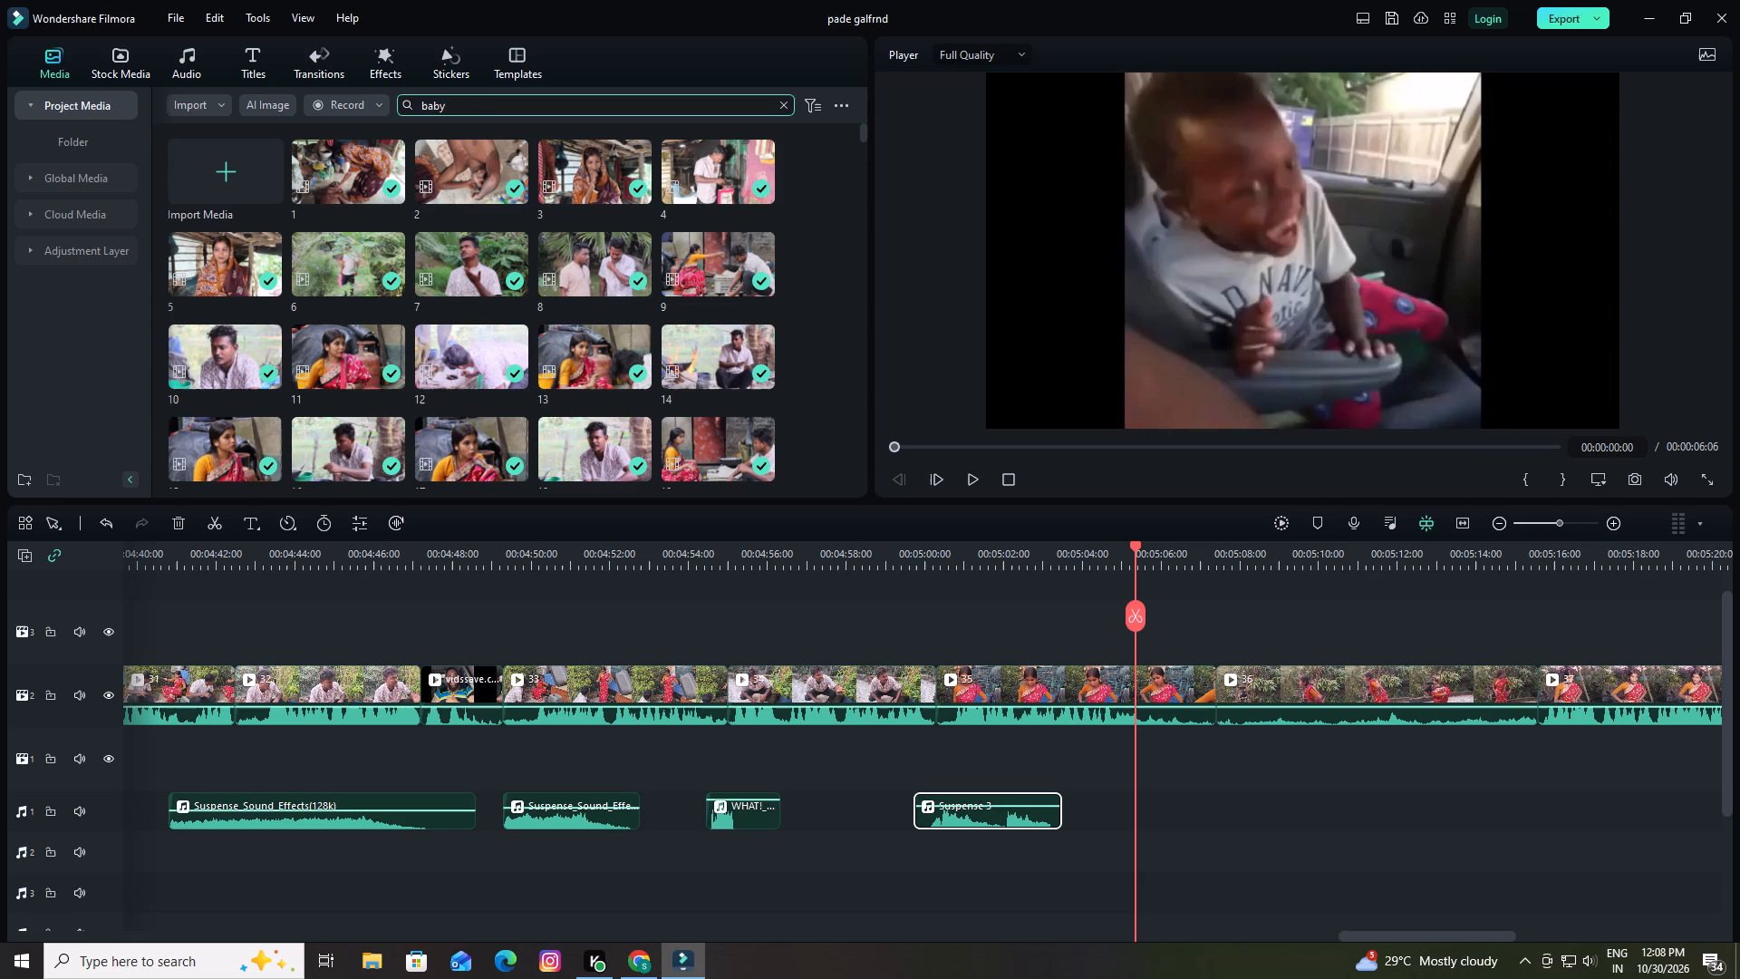
drag(556, 165, 1099, 766)
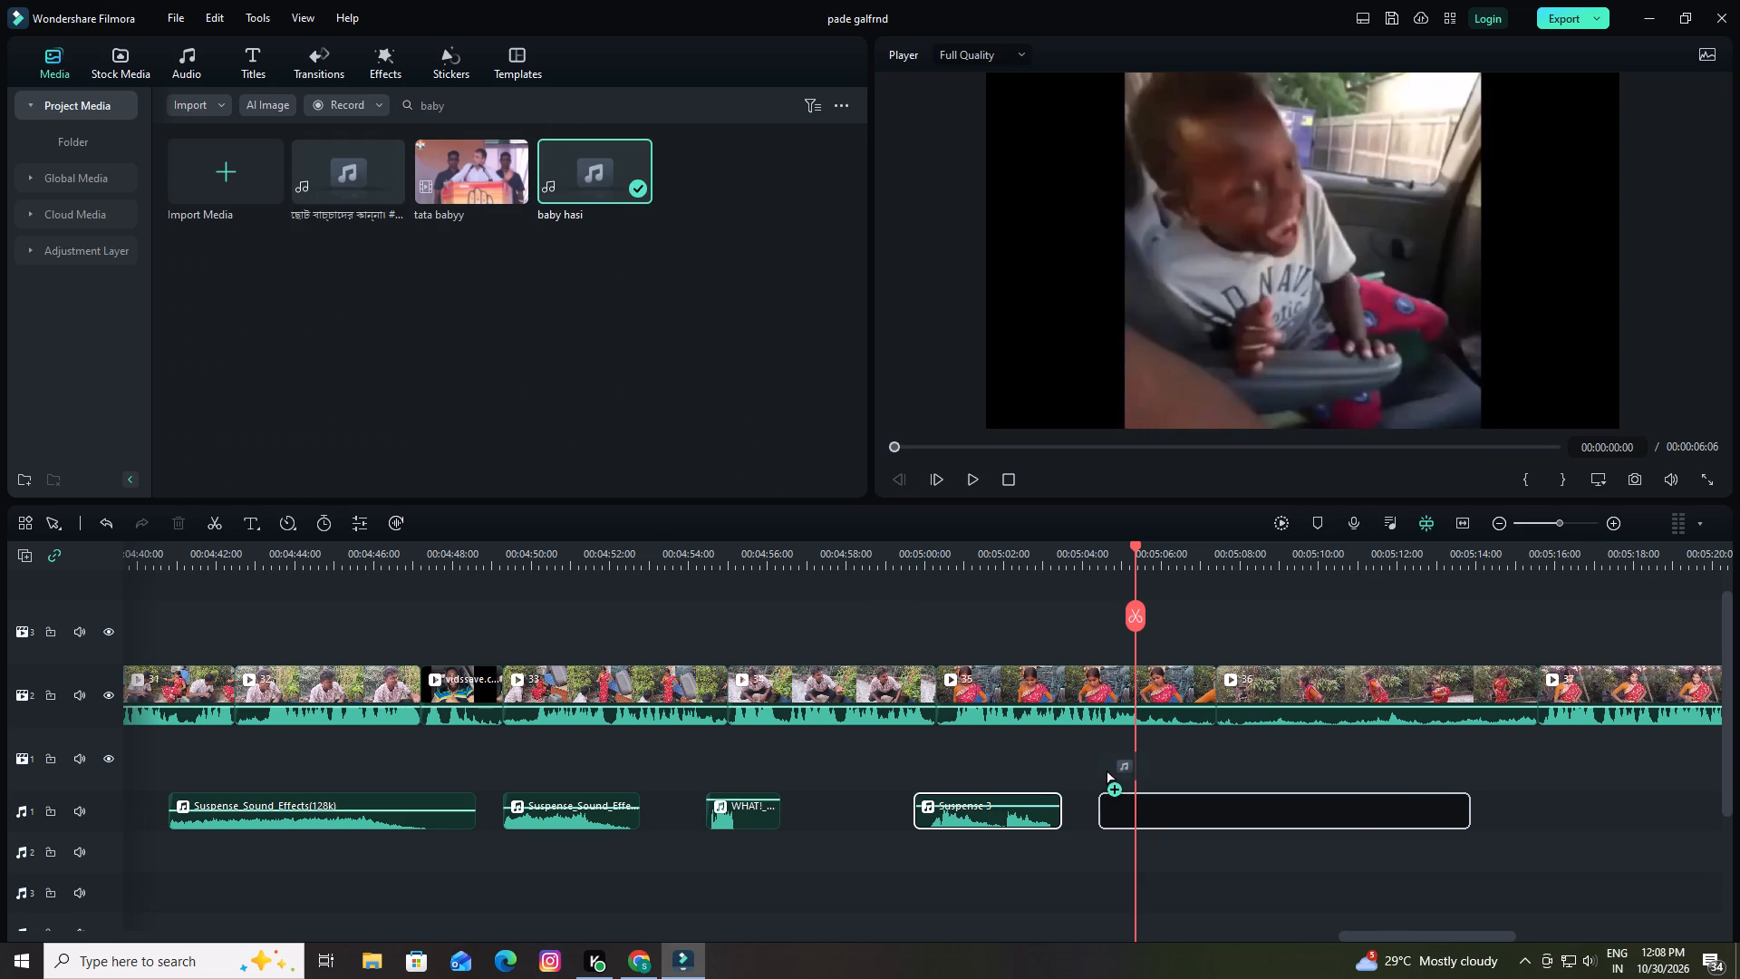
drag(1099, 766, 1121, 772)
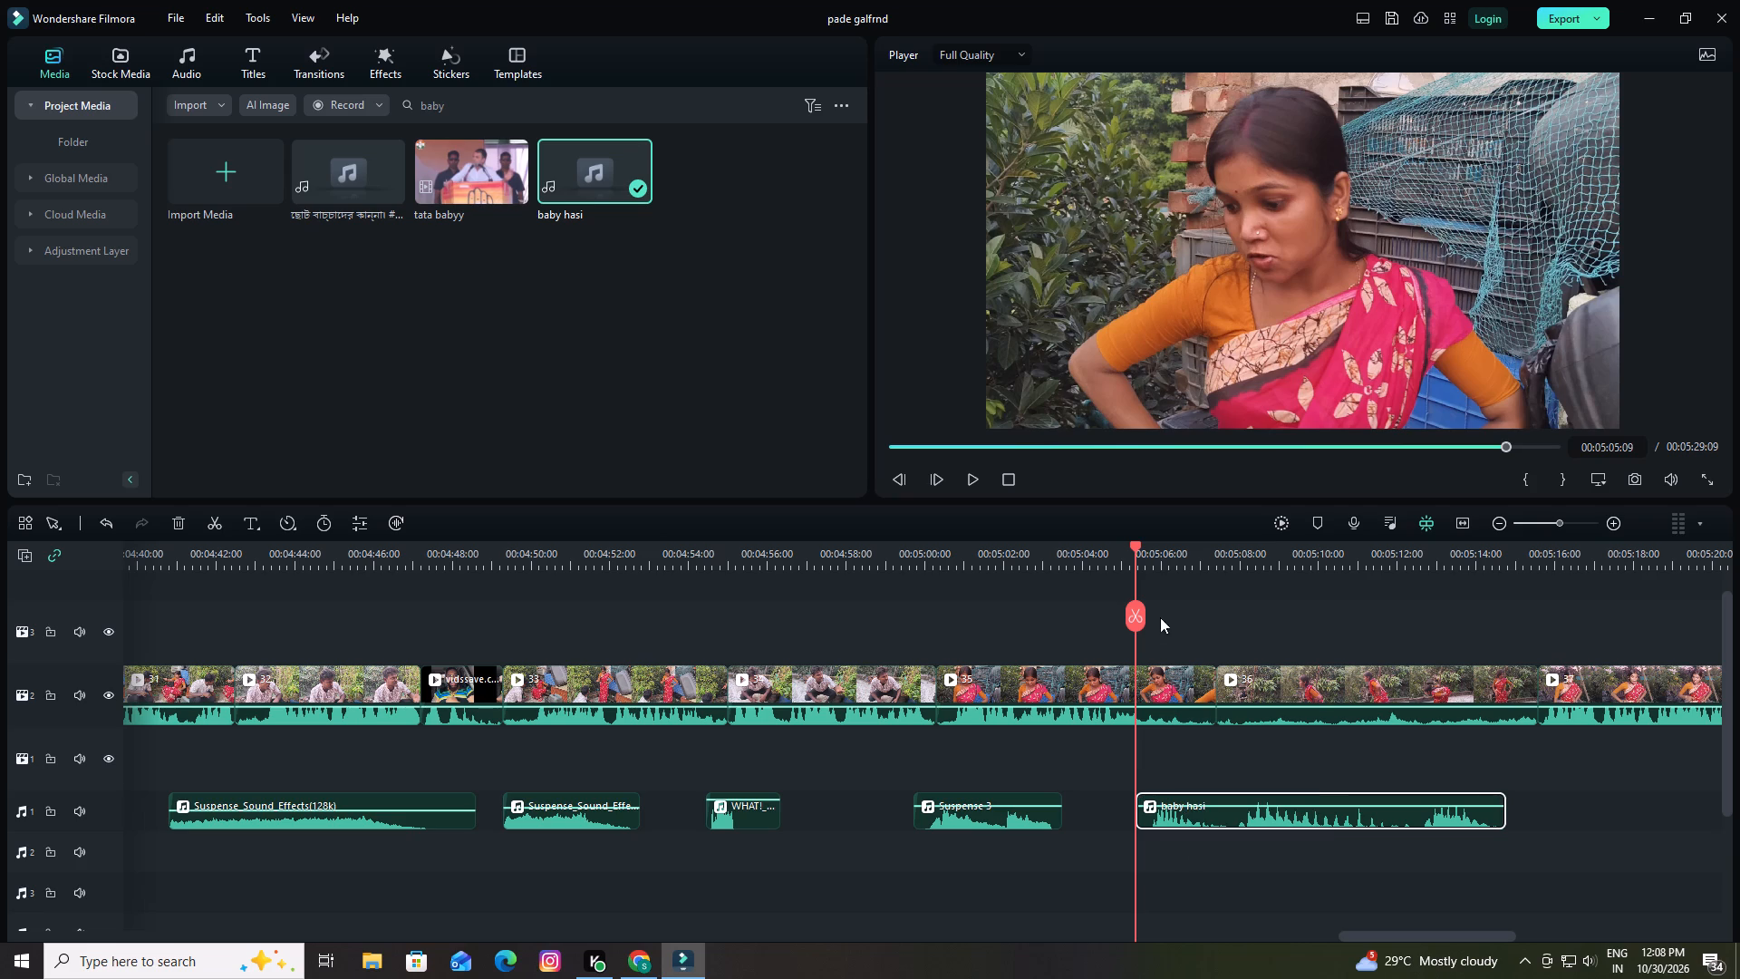
drag(1133, 546, 1109, 553)
key(space)
key(space)
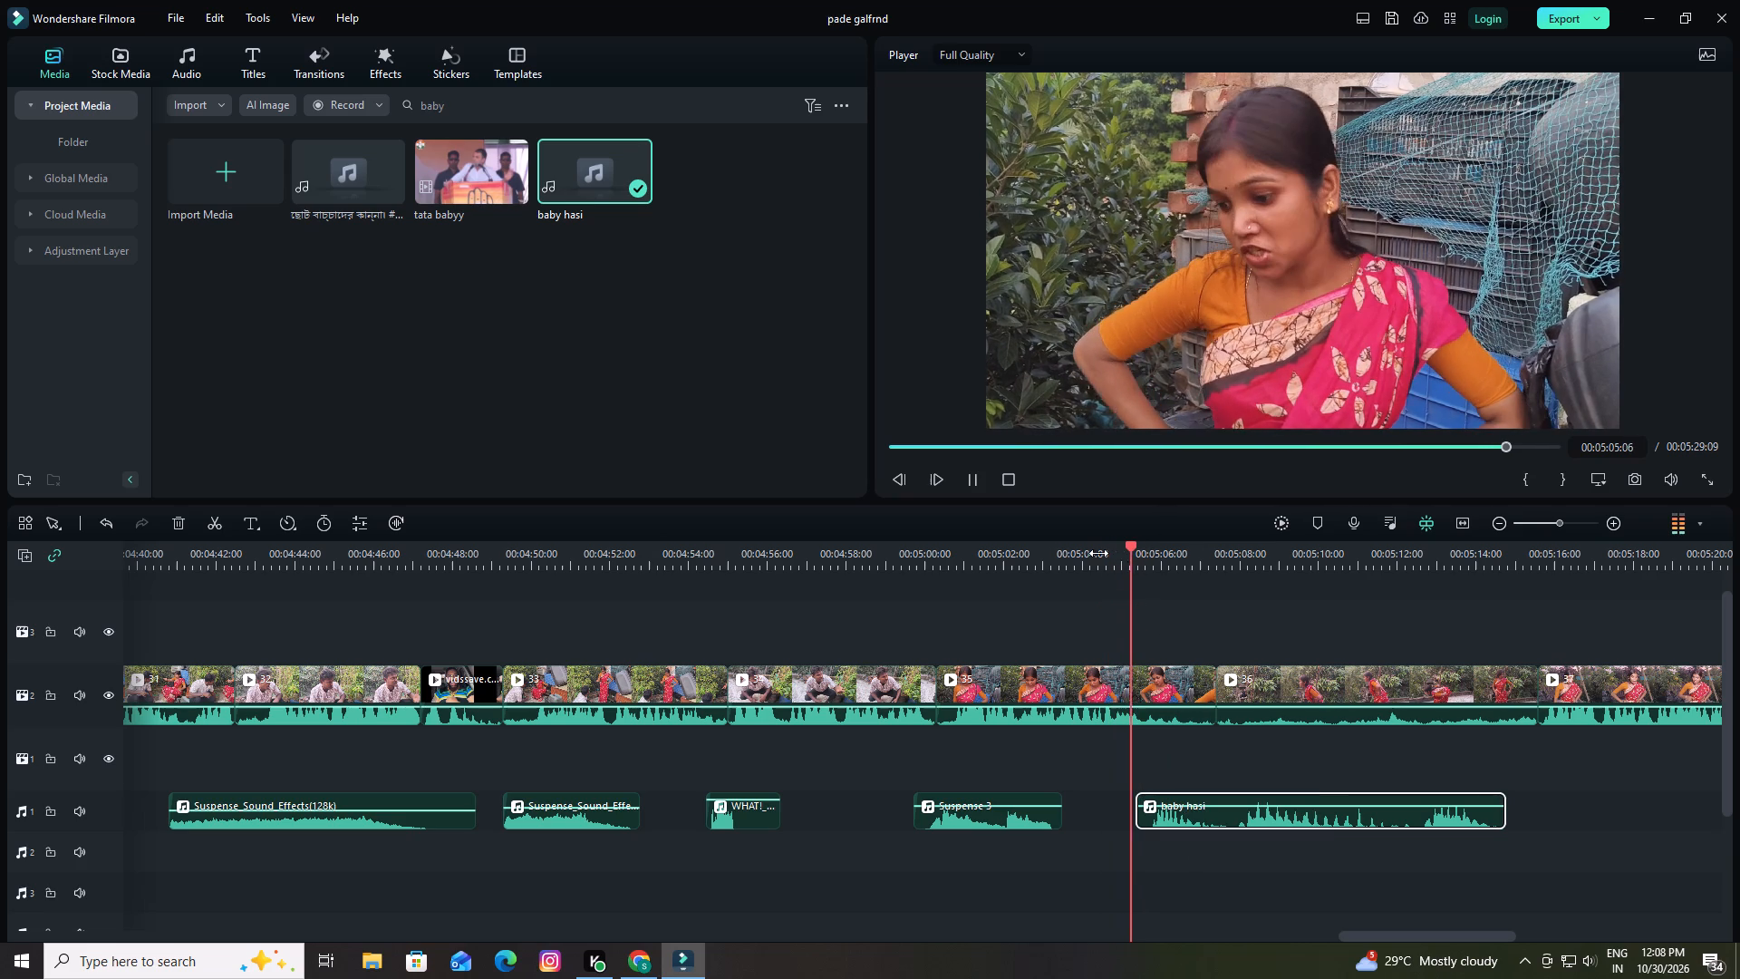
drag(1194, 824, 1154, 830)
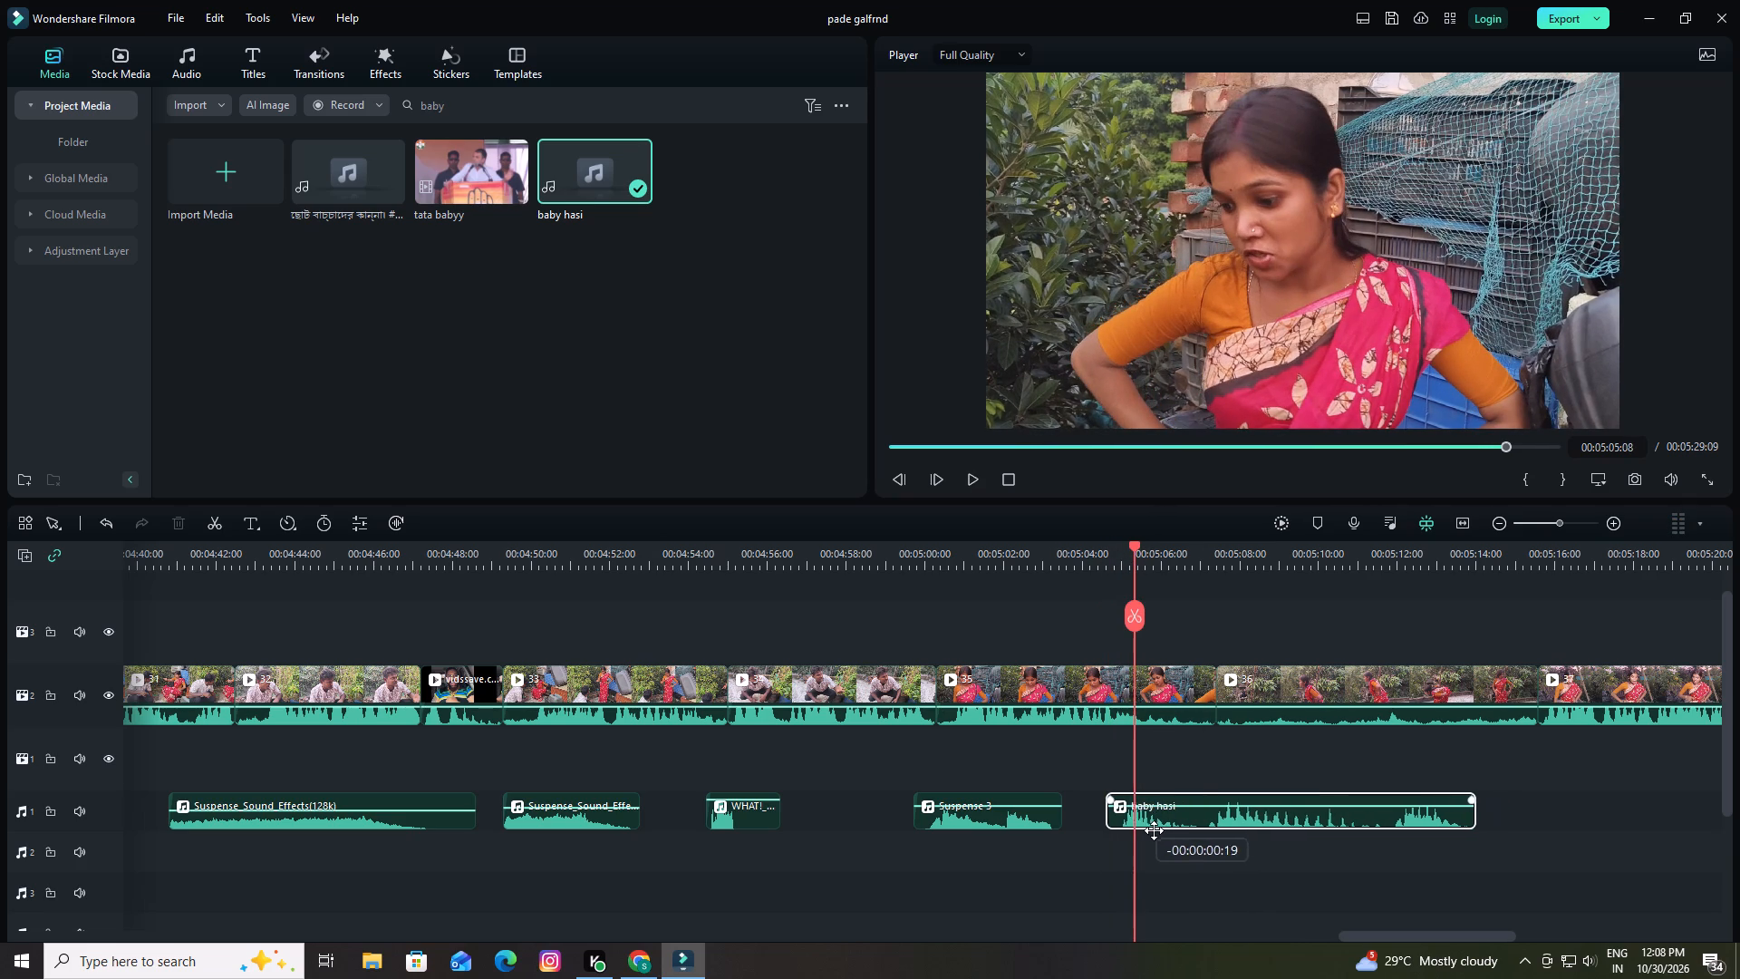
drag(1154, 830, 1160, 830)
Play the scene with baby hasi from 00:05:05:08, replaying the cut around 00:05:07:09 and continuing past 00:05:10.
key(space)
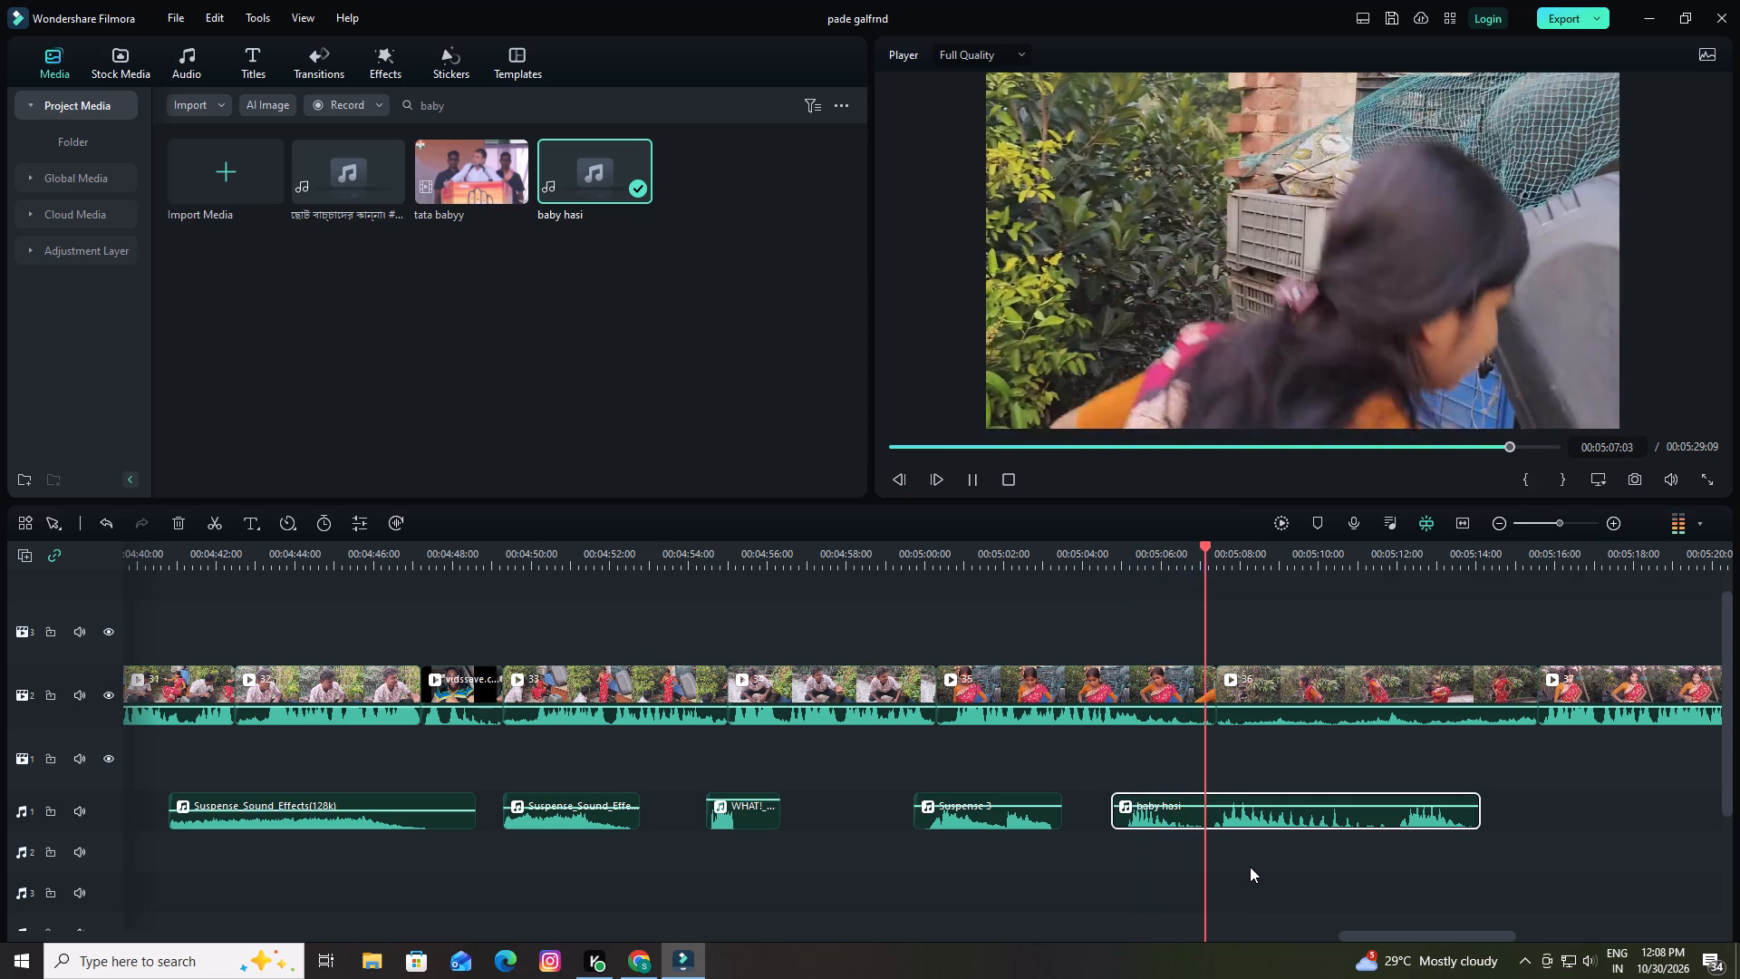
key(space)
drag(1230, 546, 1214, 553)
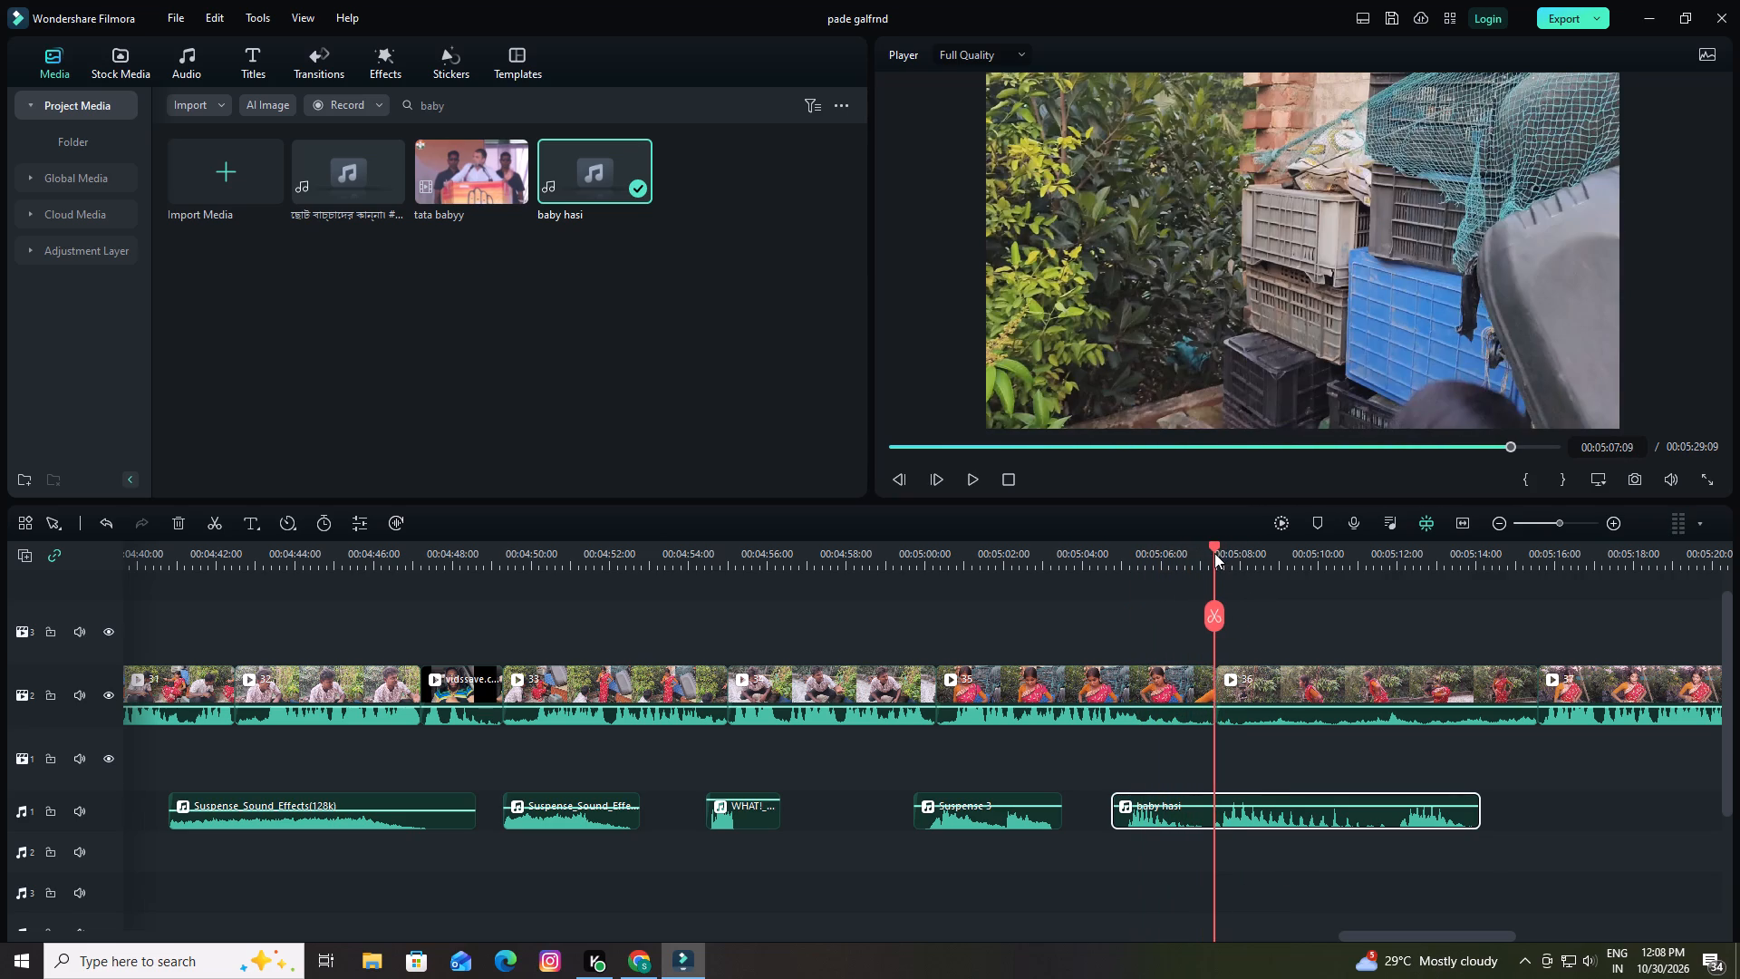
key(space)
key(space)
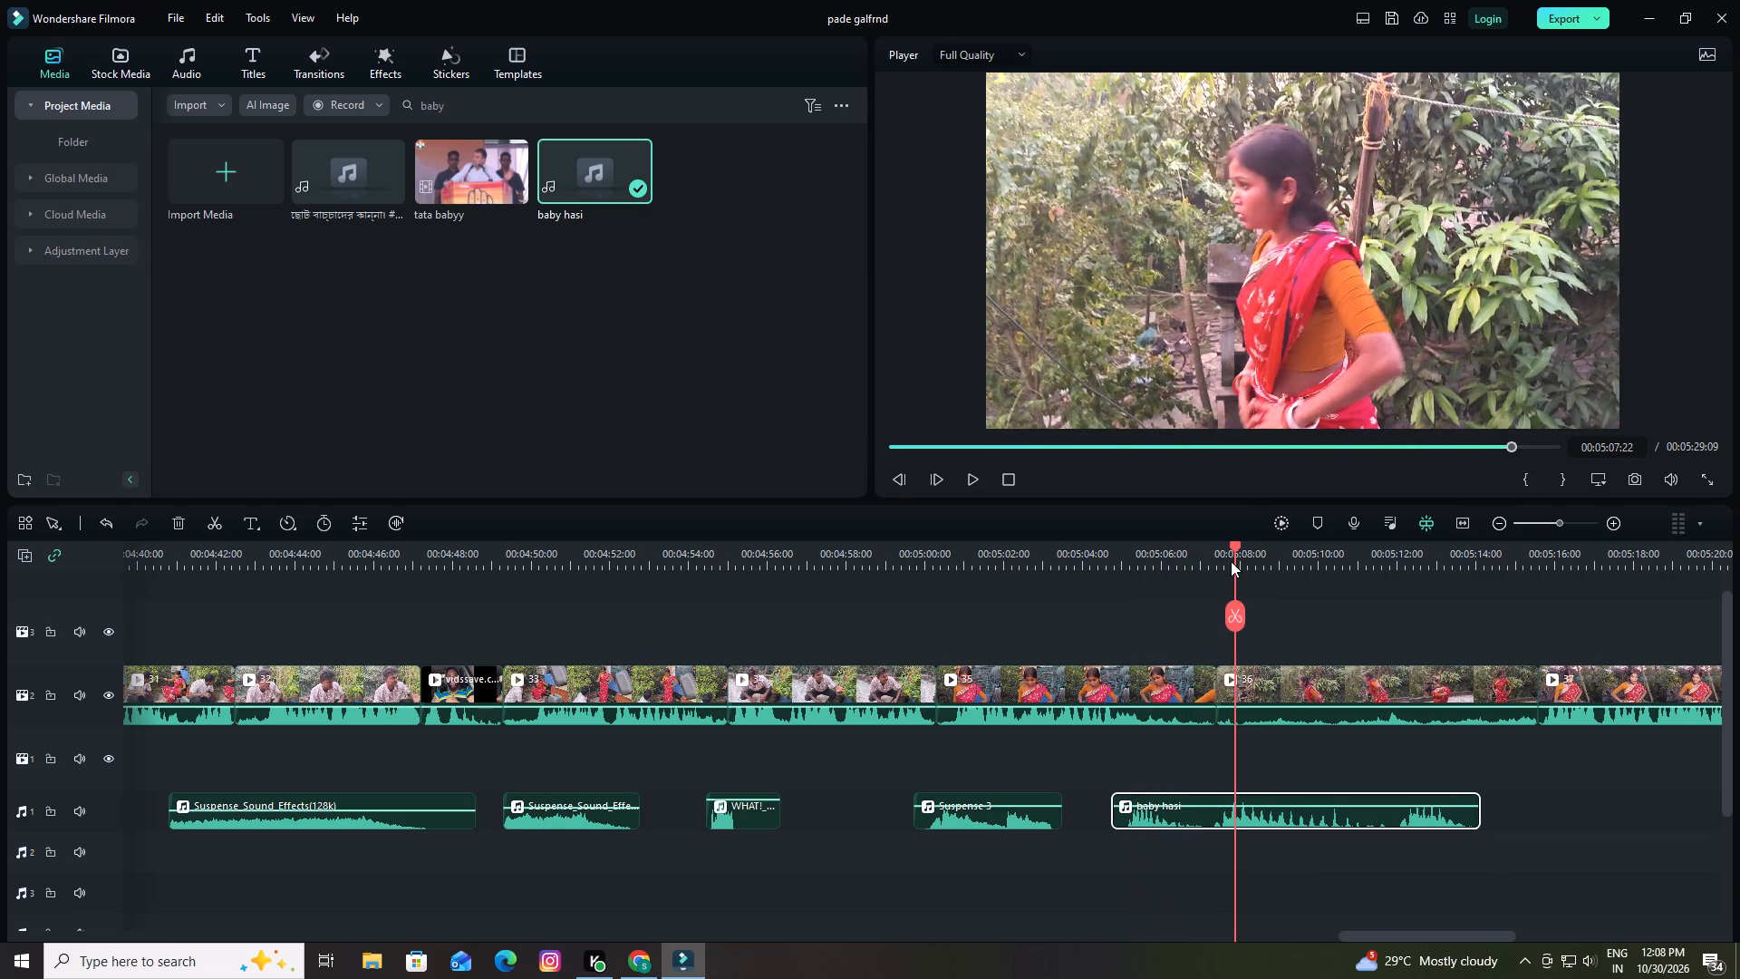
drag(1234, 546, 1217, 558)
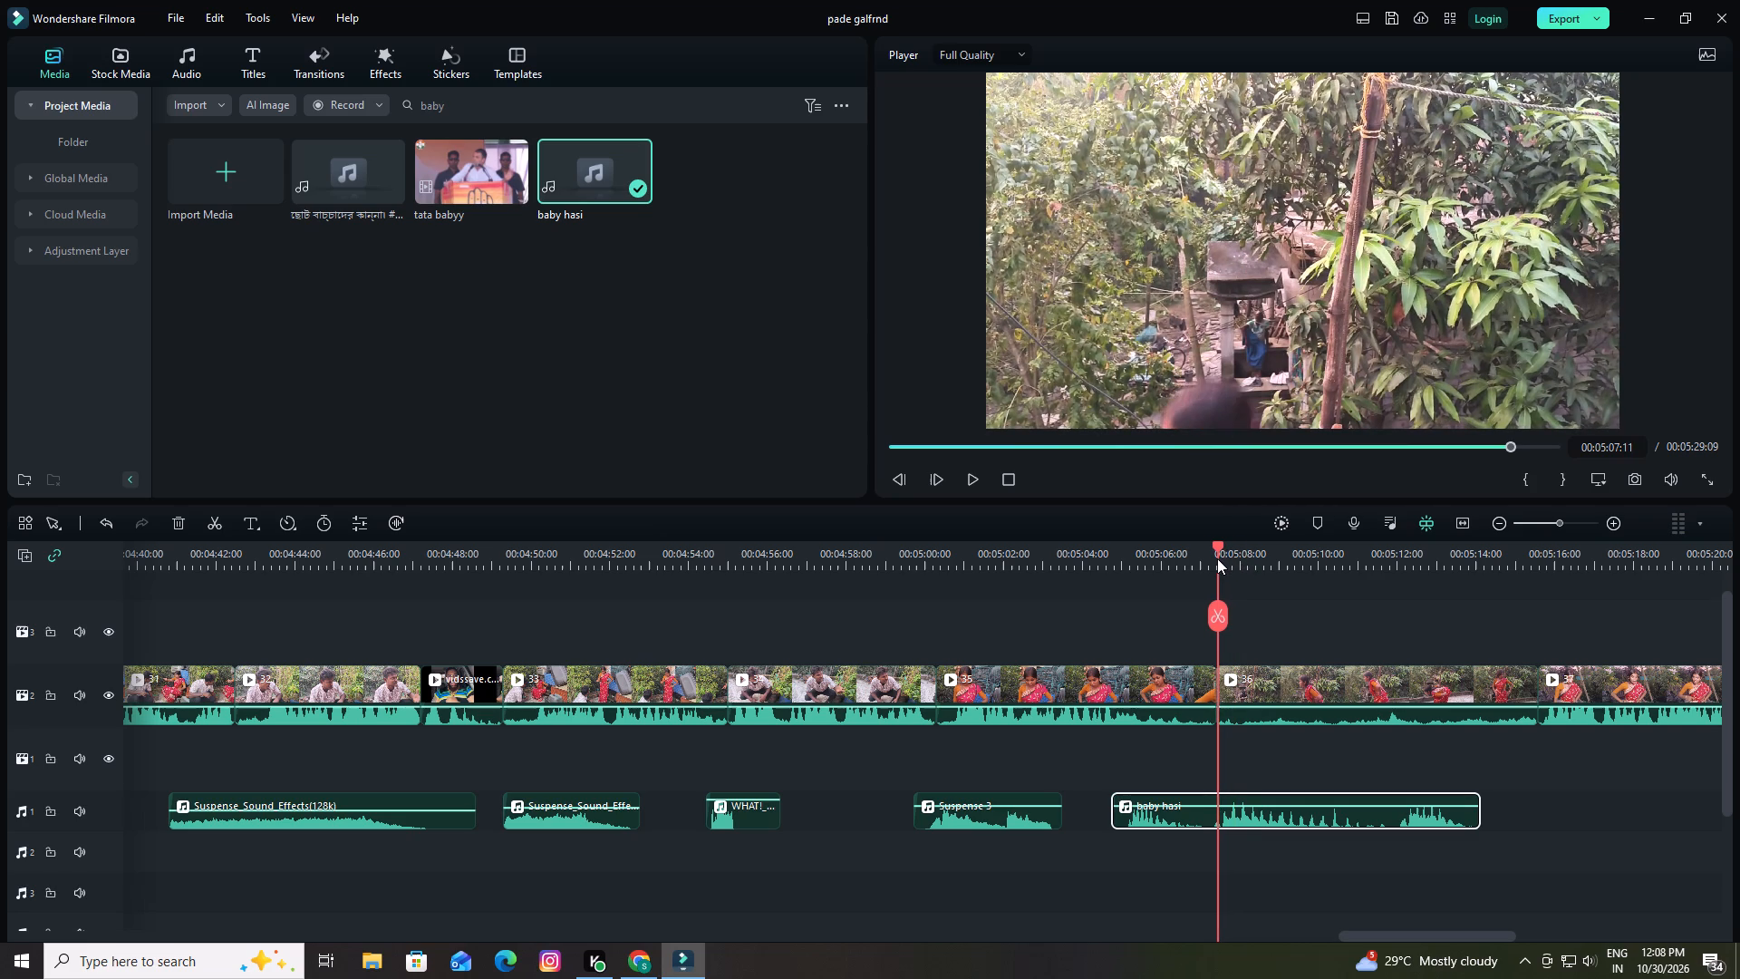
drag(1217, 558, 1215, 559)
click(1232, 823)
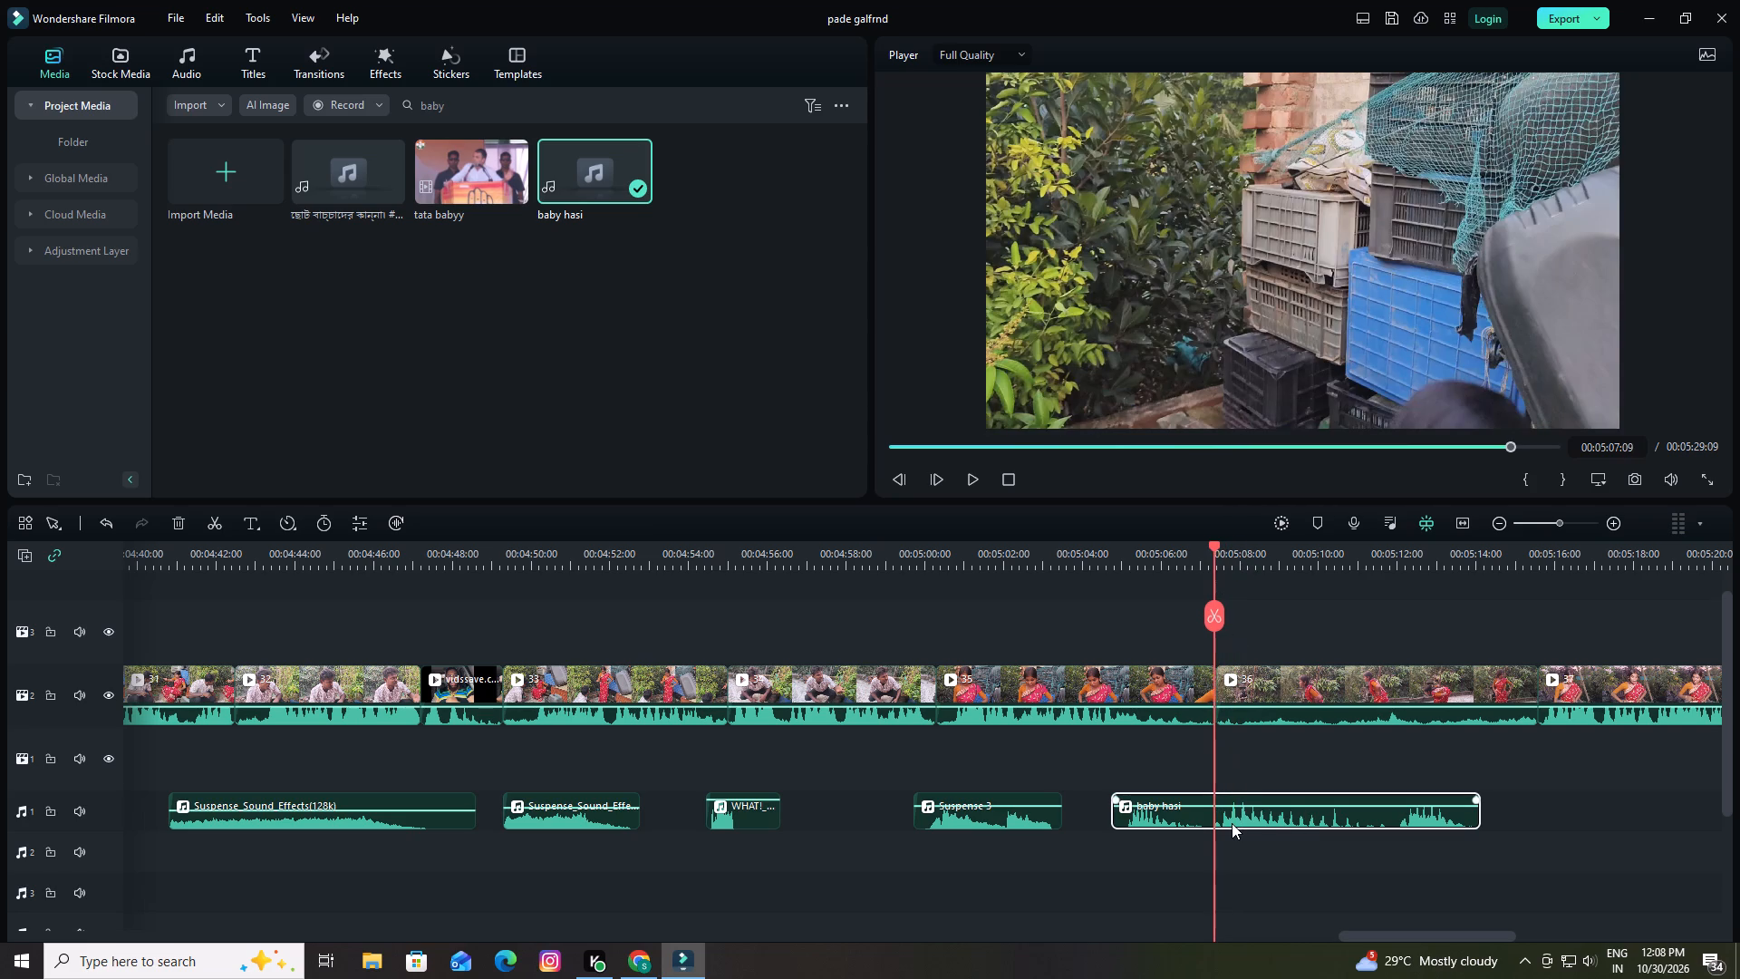
key(space)
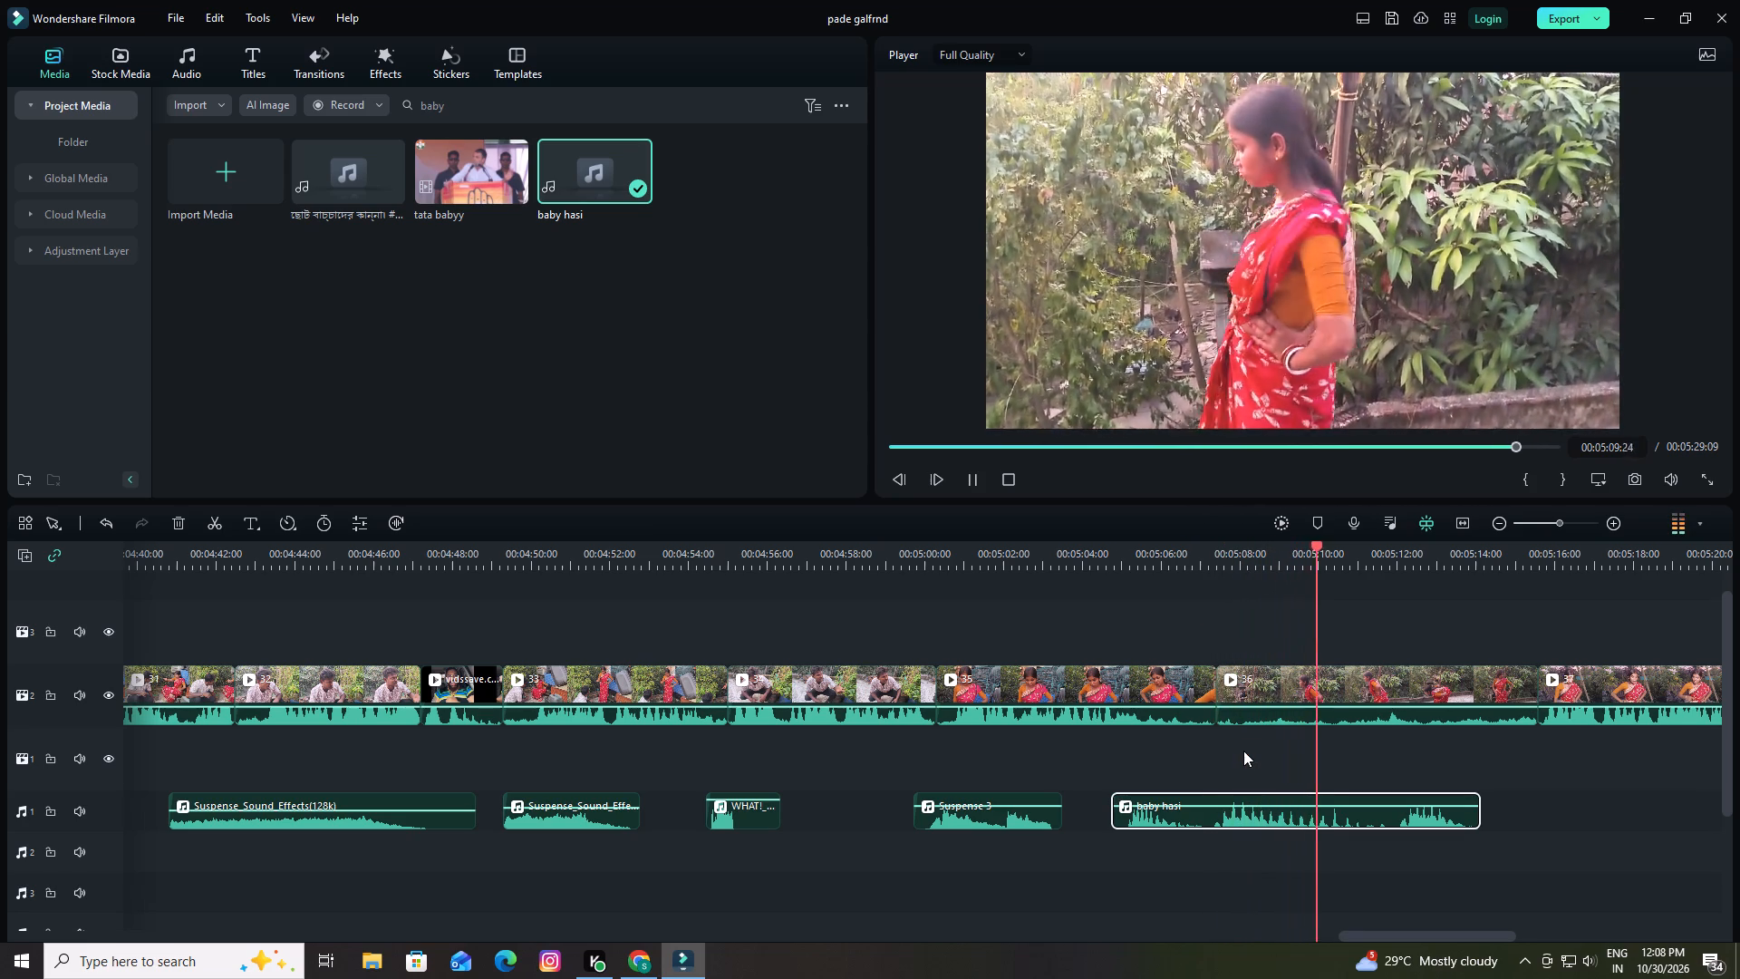
key(space)
Search for "su", place Suspense_Sound_Effects(128k) on audio track 2 at 00:05:07:11 and lower its volume.
drag(1335, 548, 1265, 581)
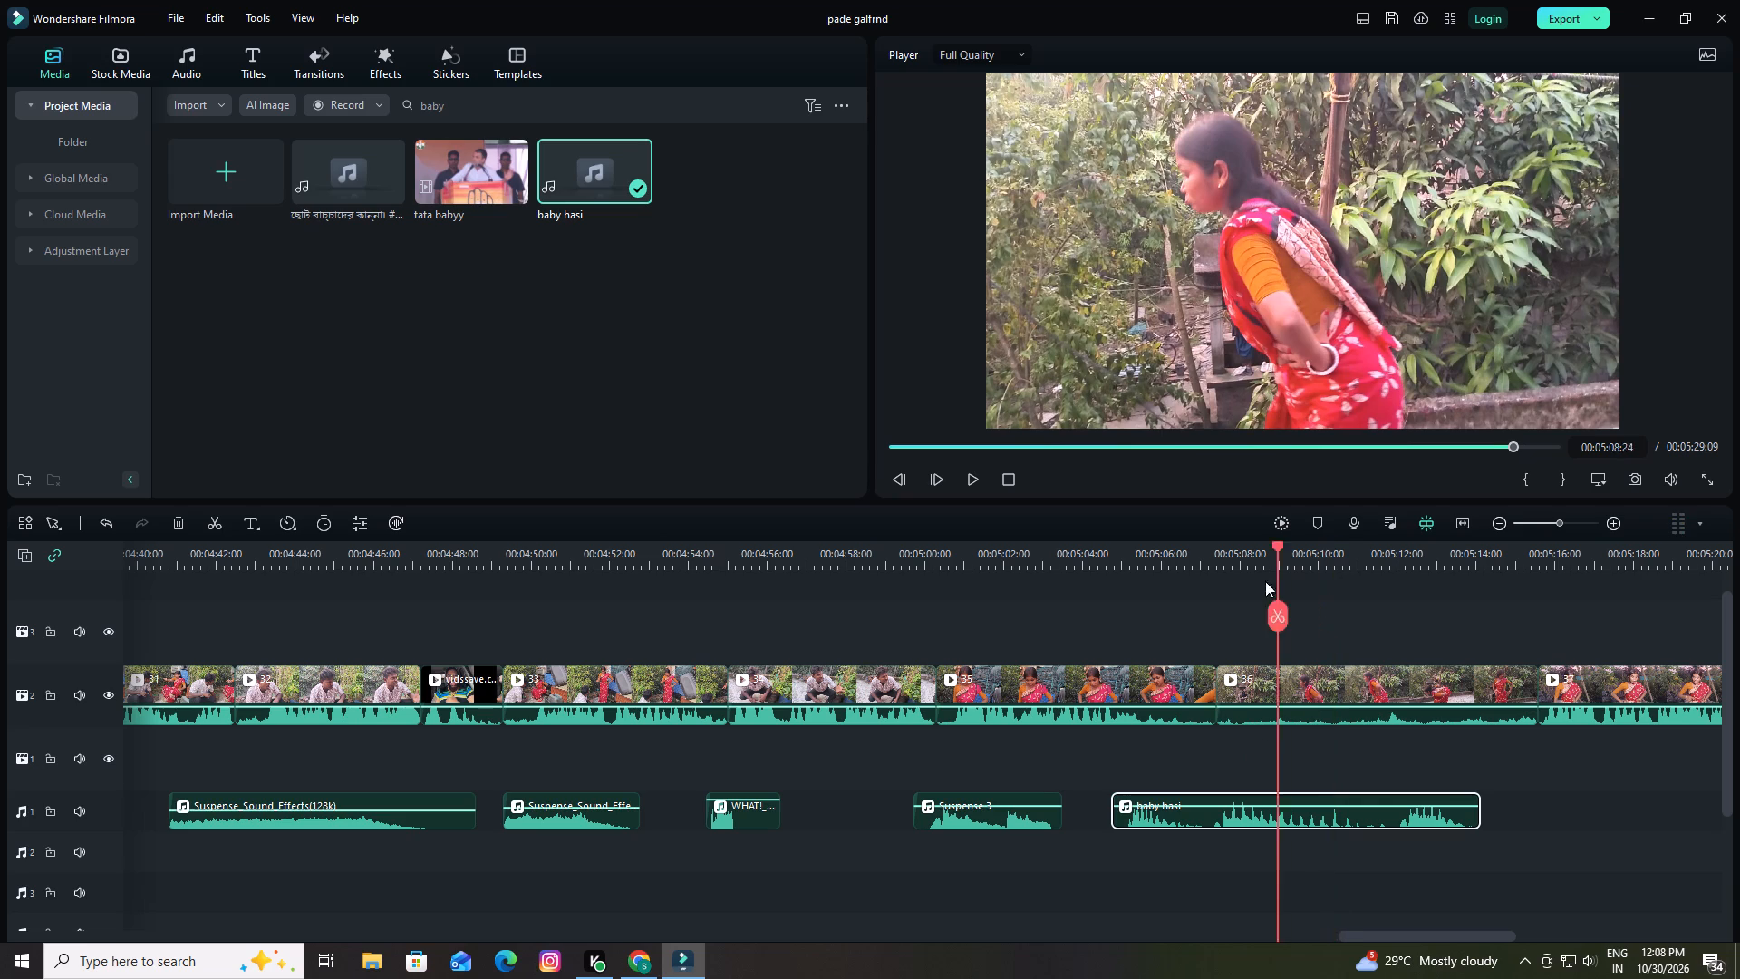
drag(1265, 581, 1217, 598)
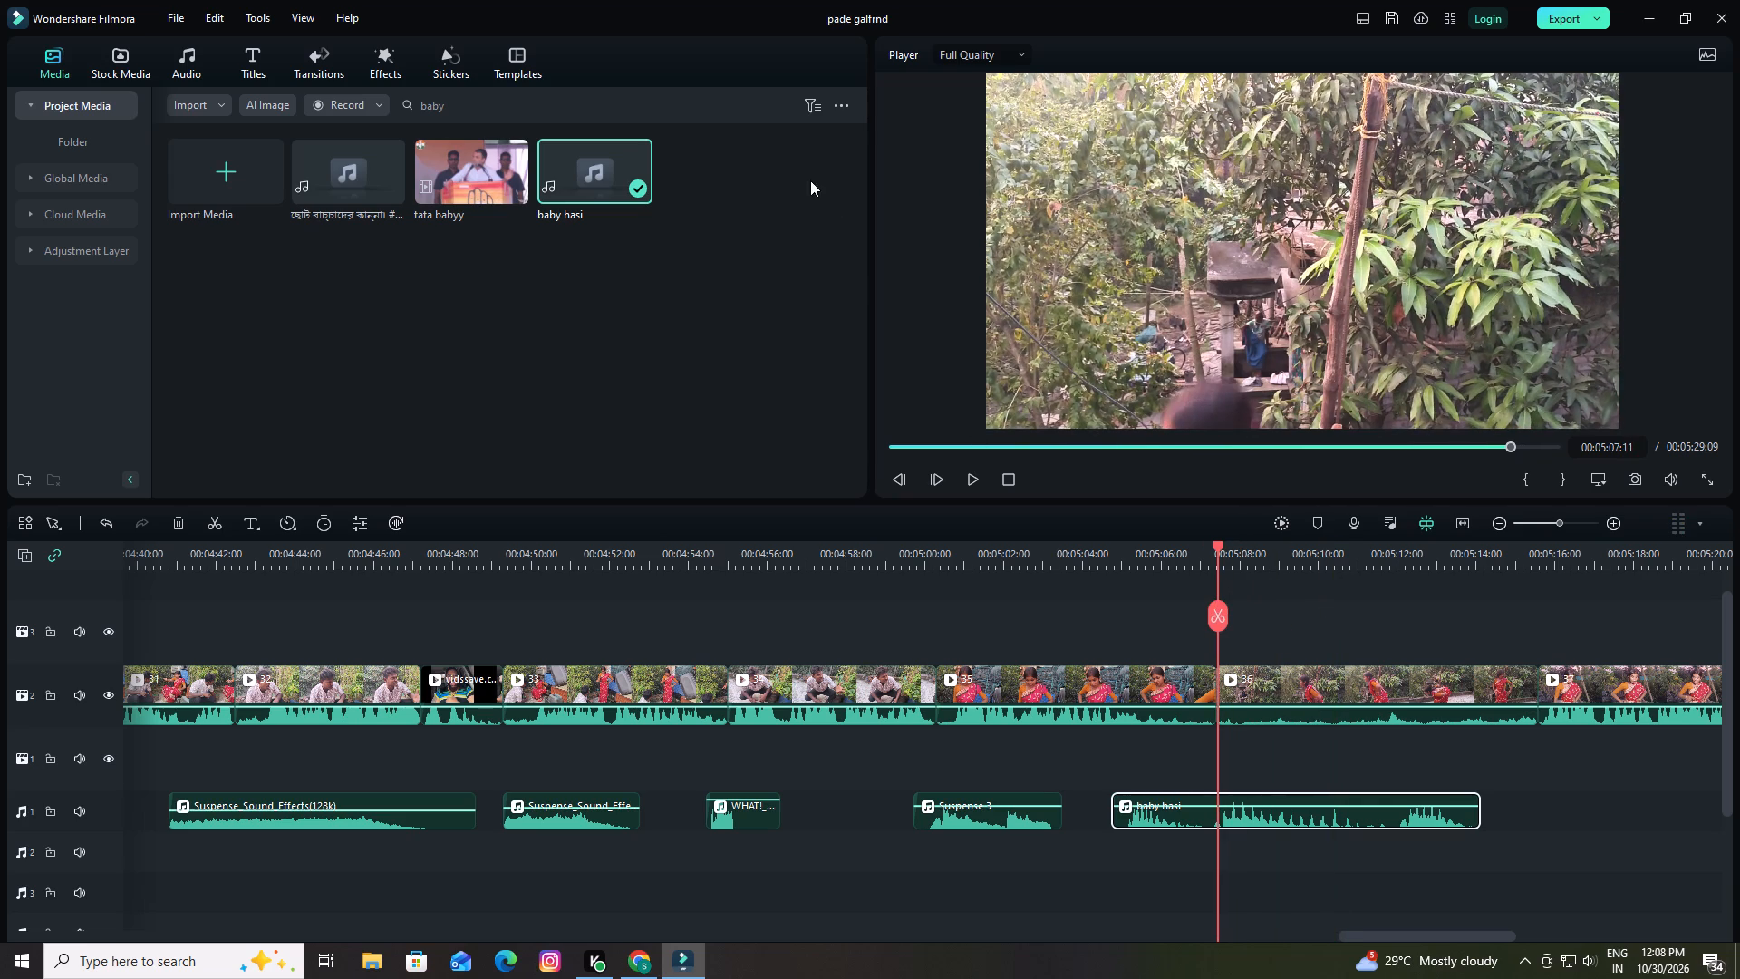
click(782, 102)
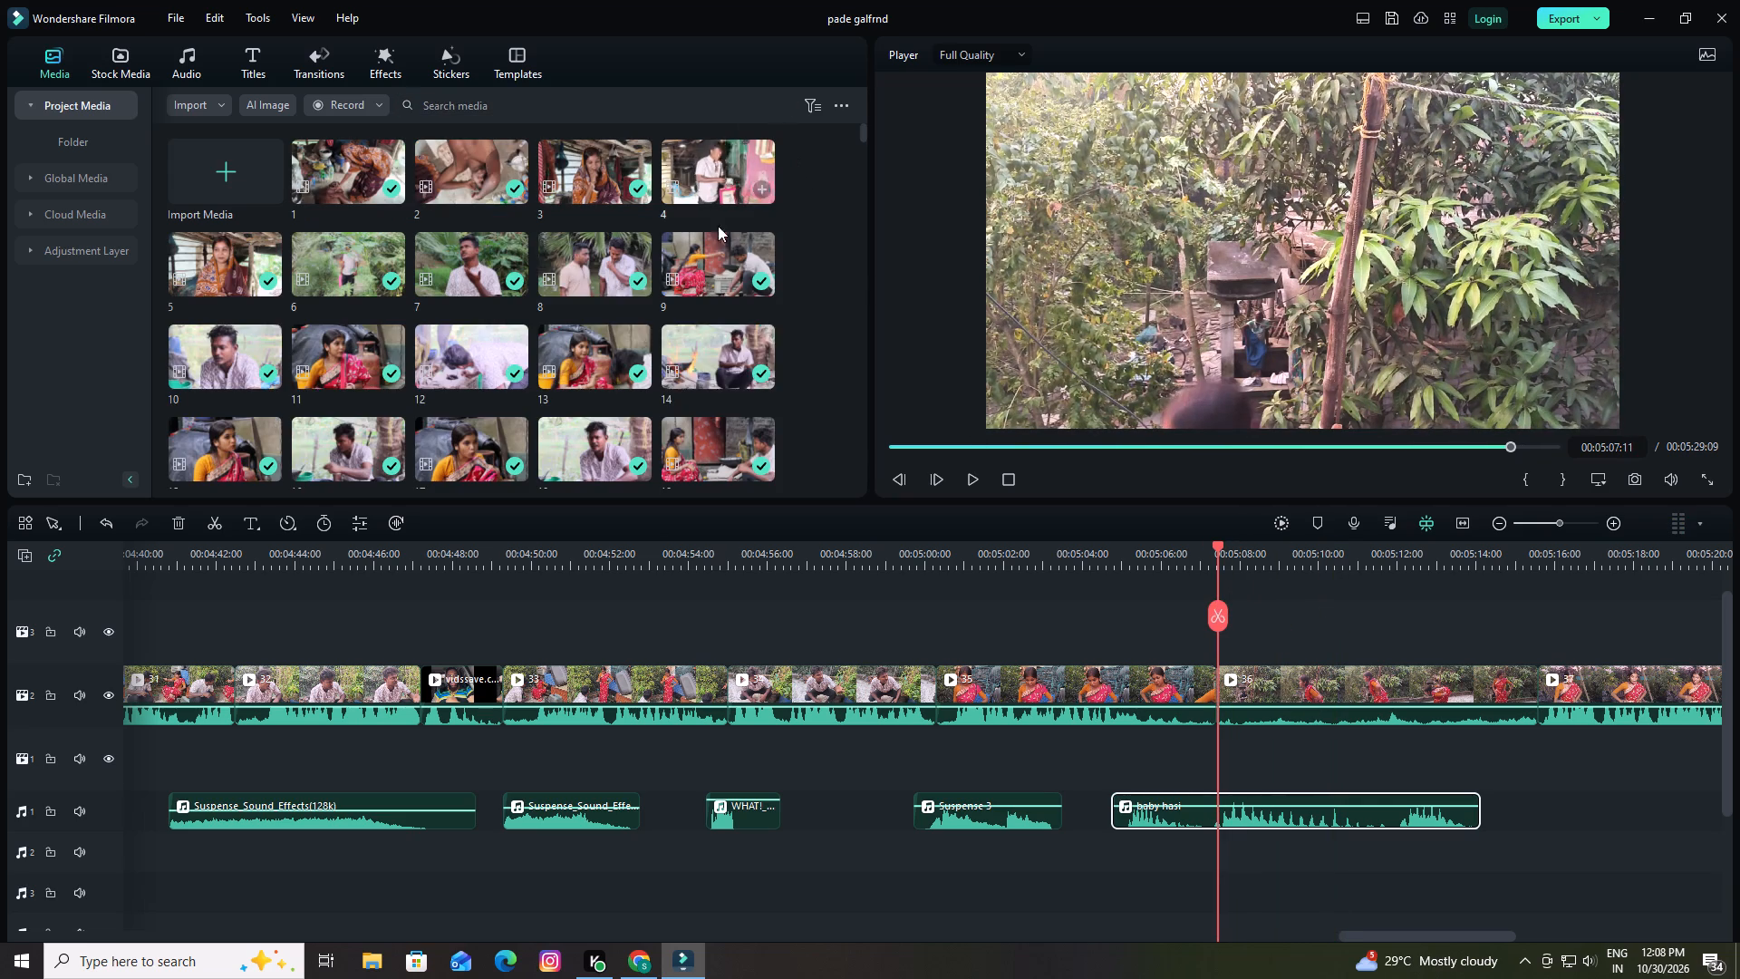
scroll(630, 309, down, 3)
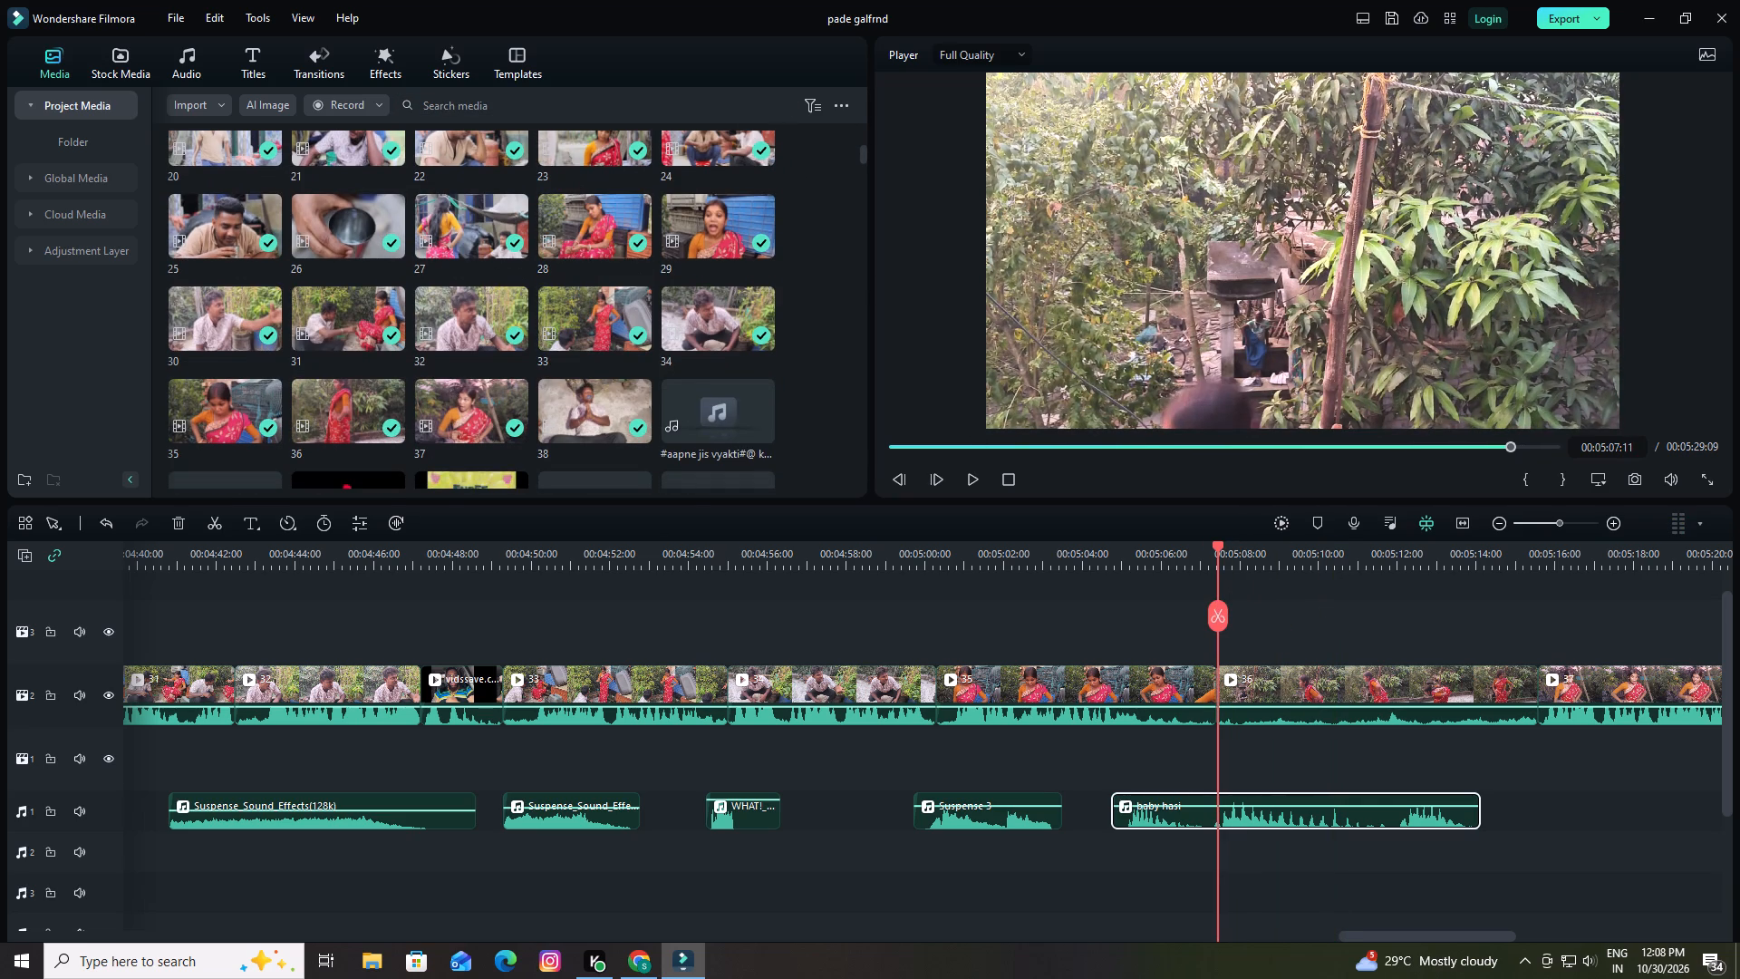
click(475, 100)
key(s)
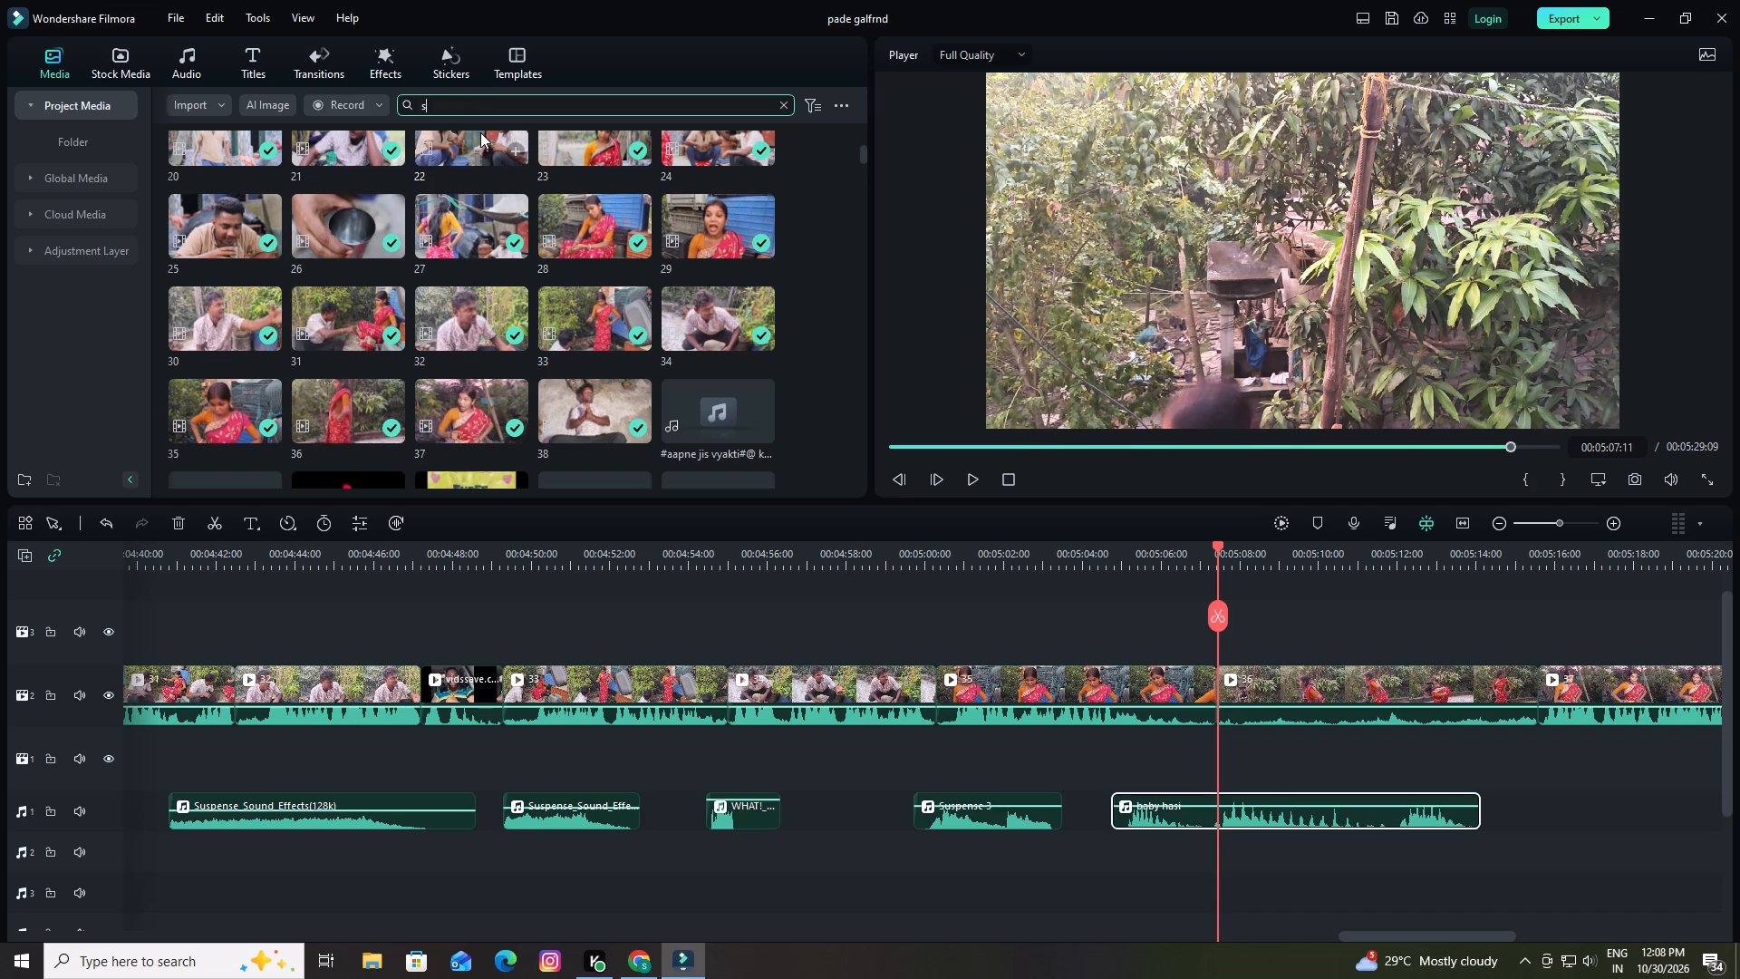
key(u)
key(Return)
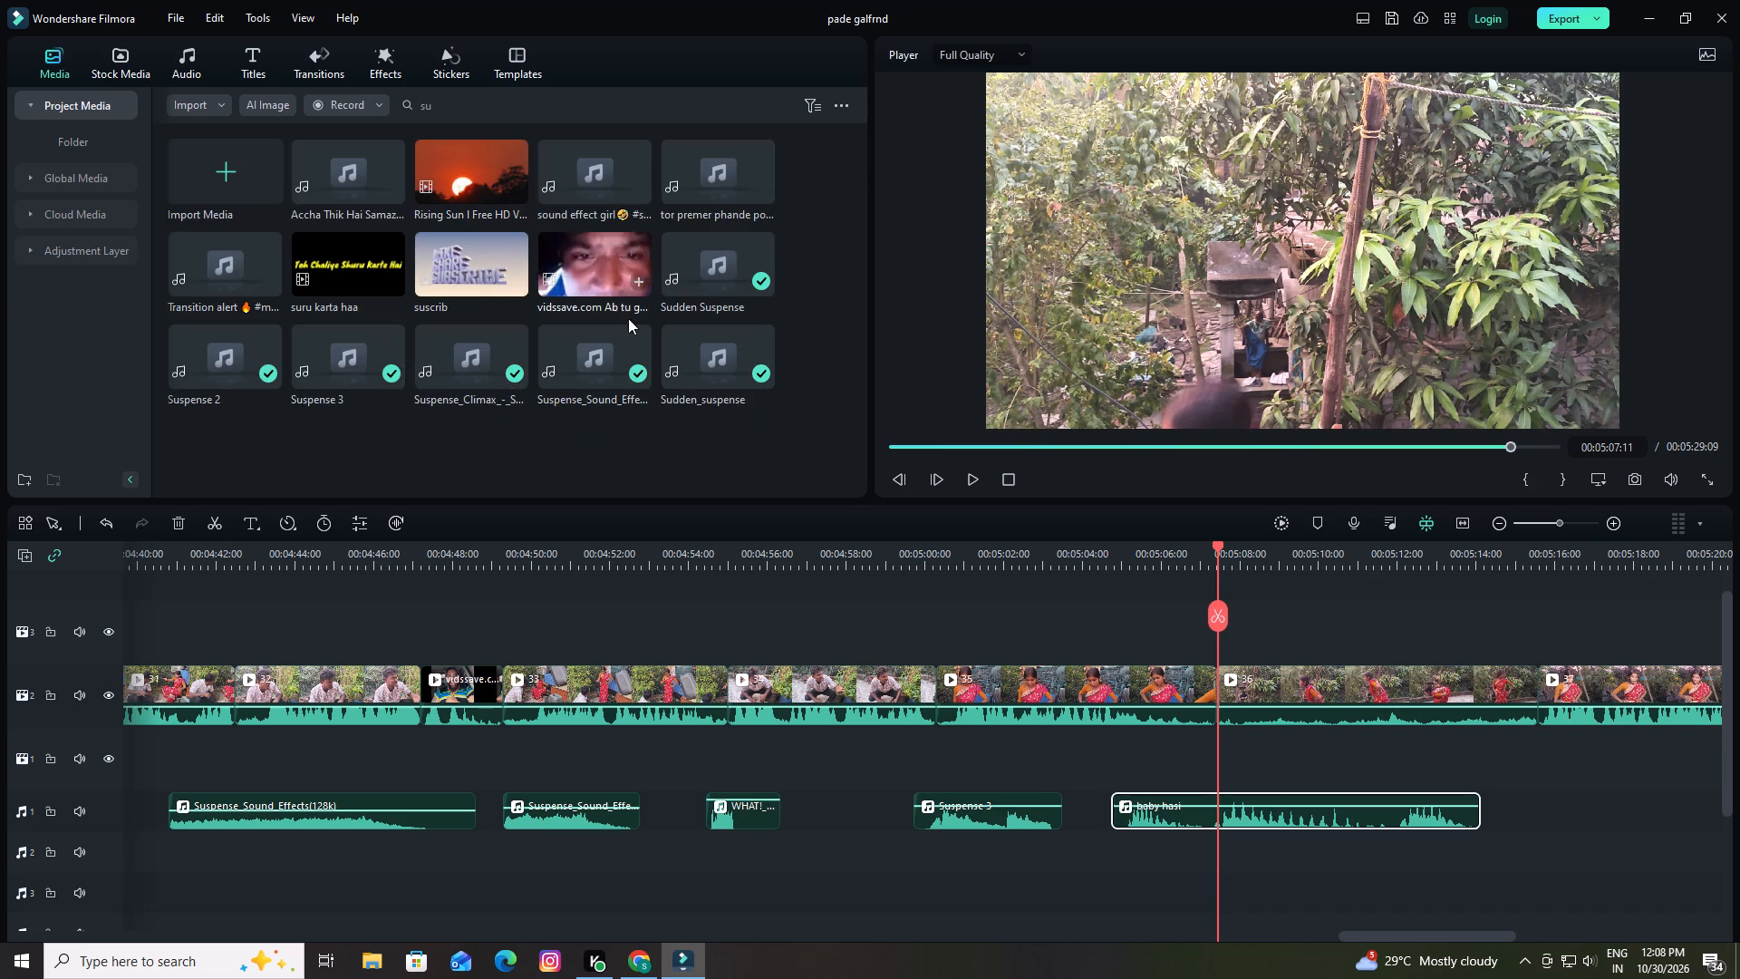
click(616, 355)
drag(601, 361, 1251, 904)
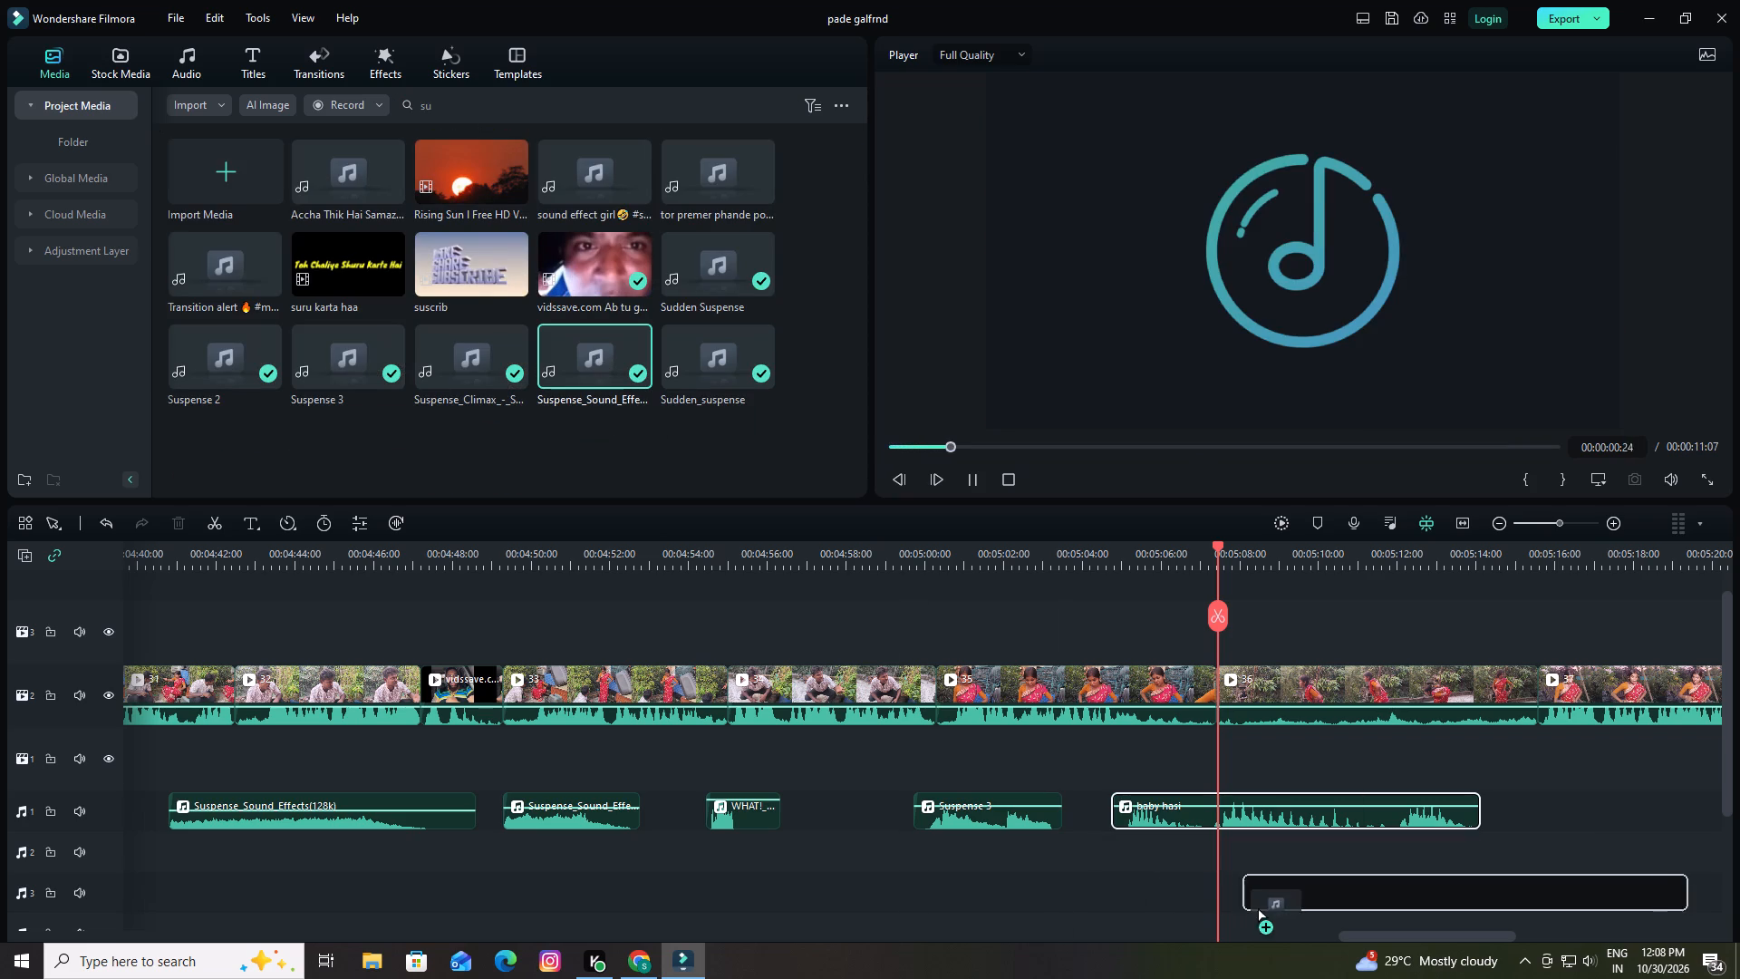
drag(1251, 904, 1217, 859)
key(space)
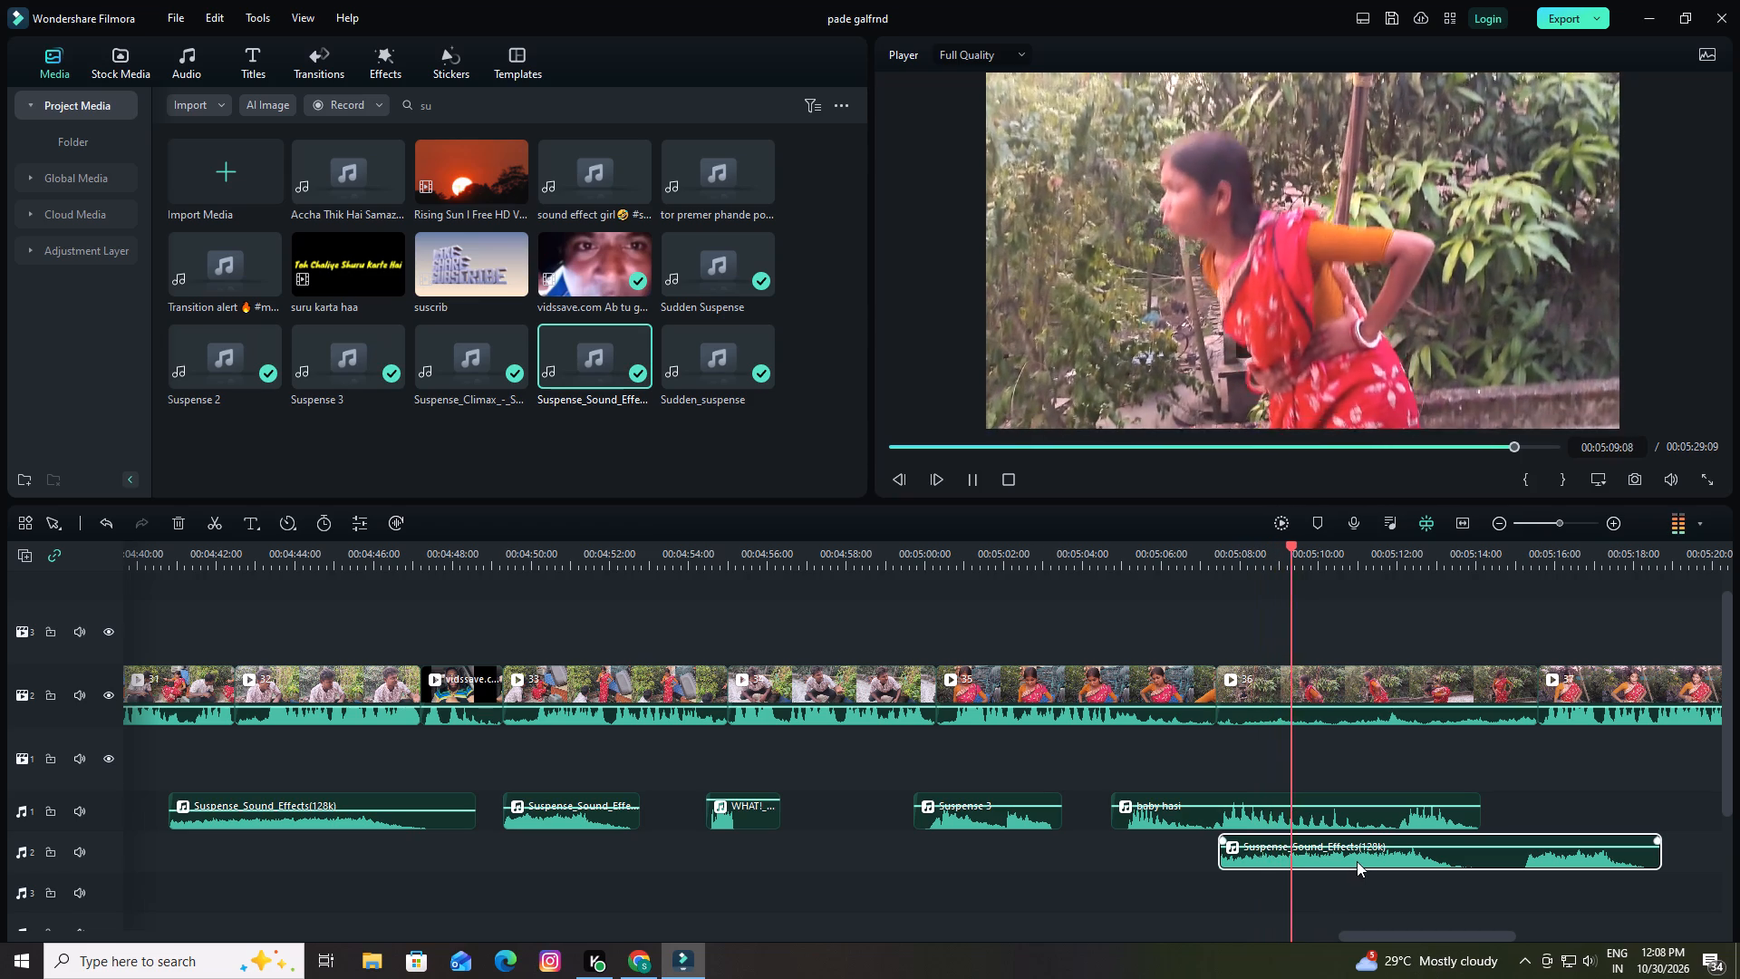
key(space)
click(1345, 850)
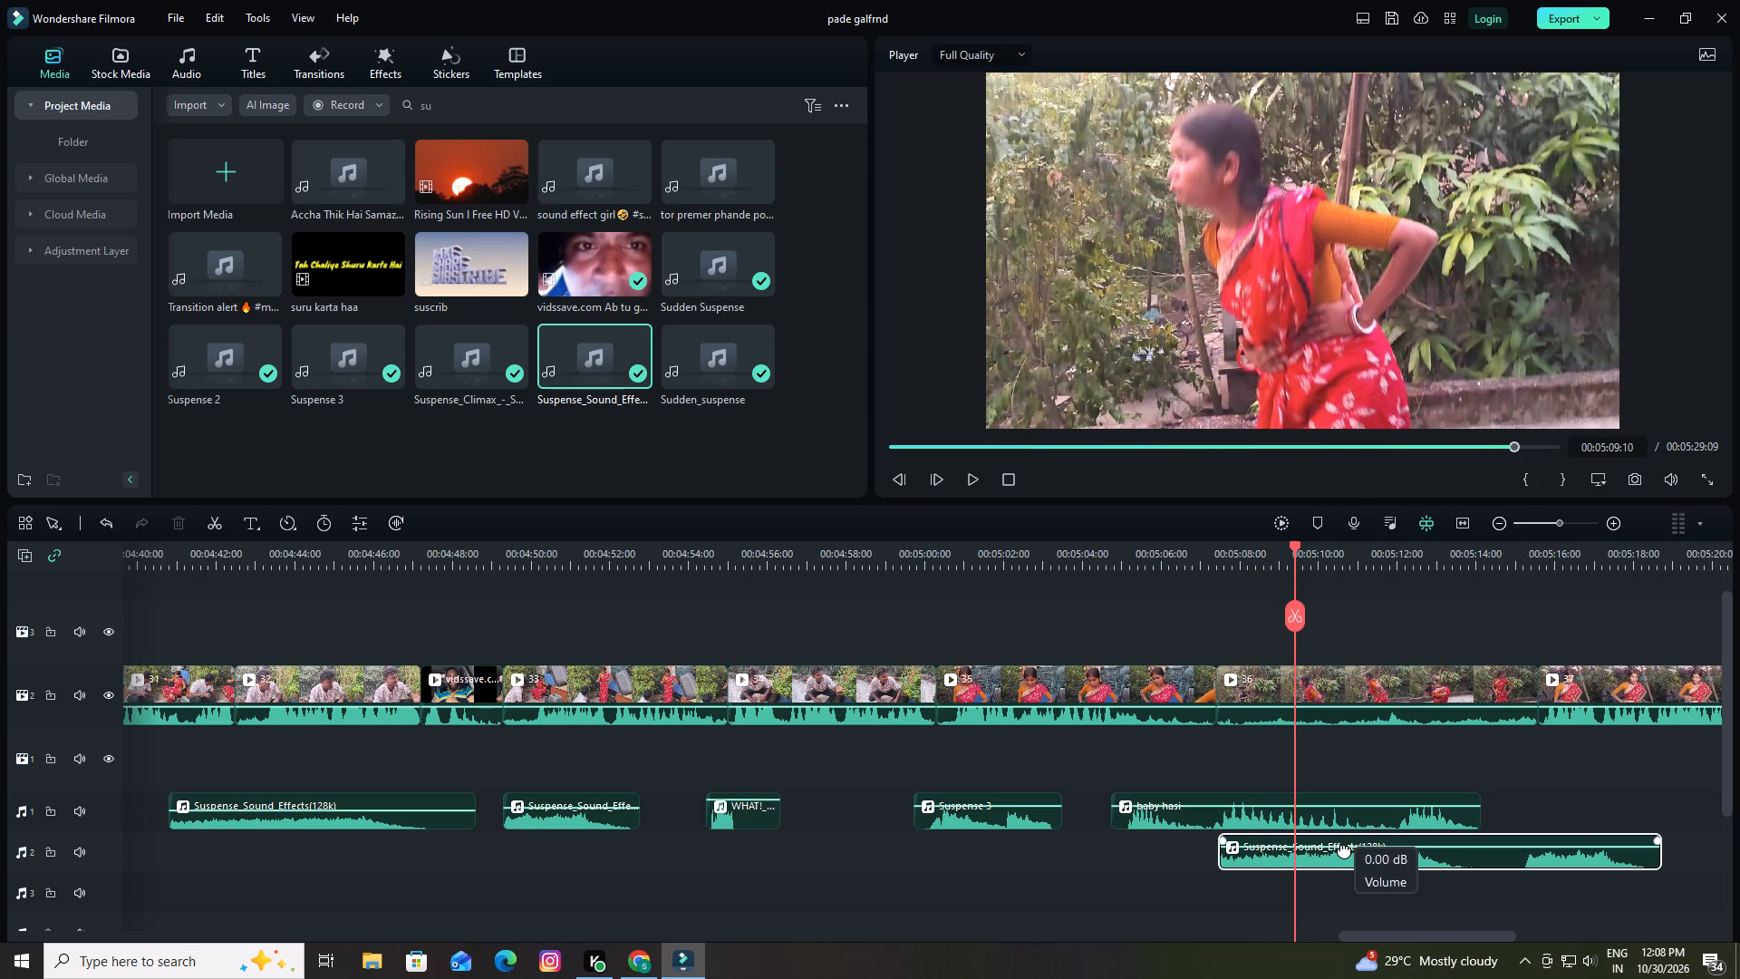
Play around 00:05:11 to find the cut point, split Suspense_Sound_Effects(128k) on audio track 2 at 00:05:11:14 and delete its remainder.
key(space)
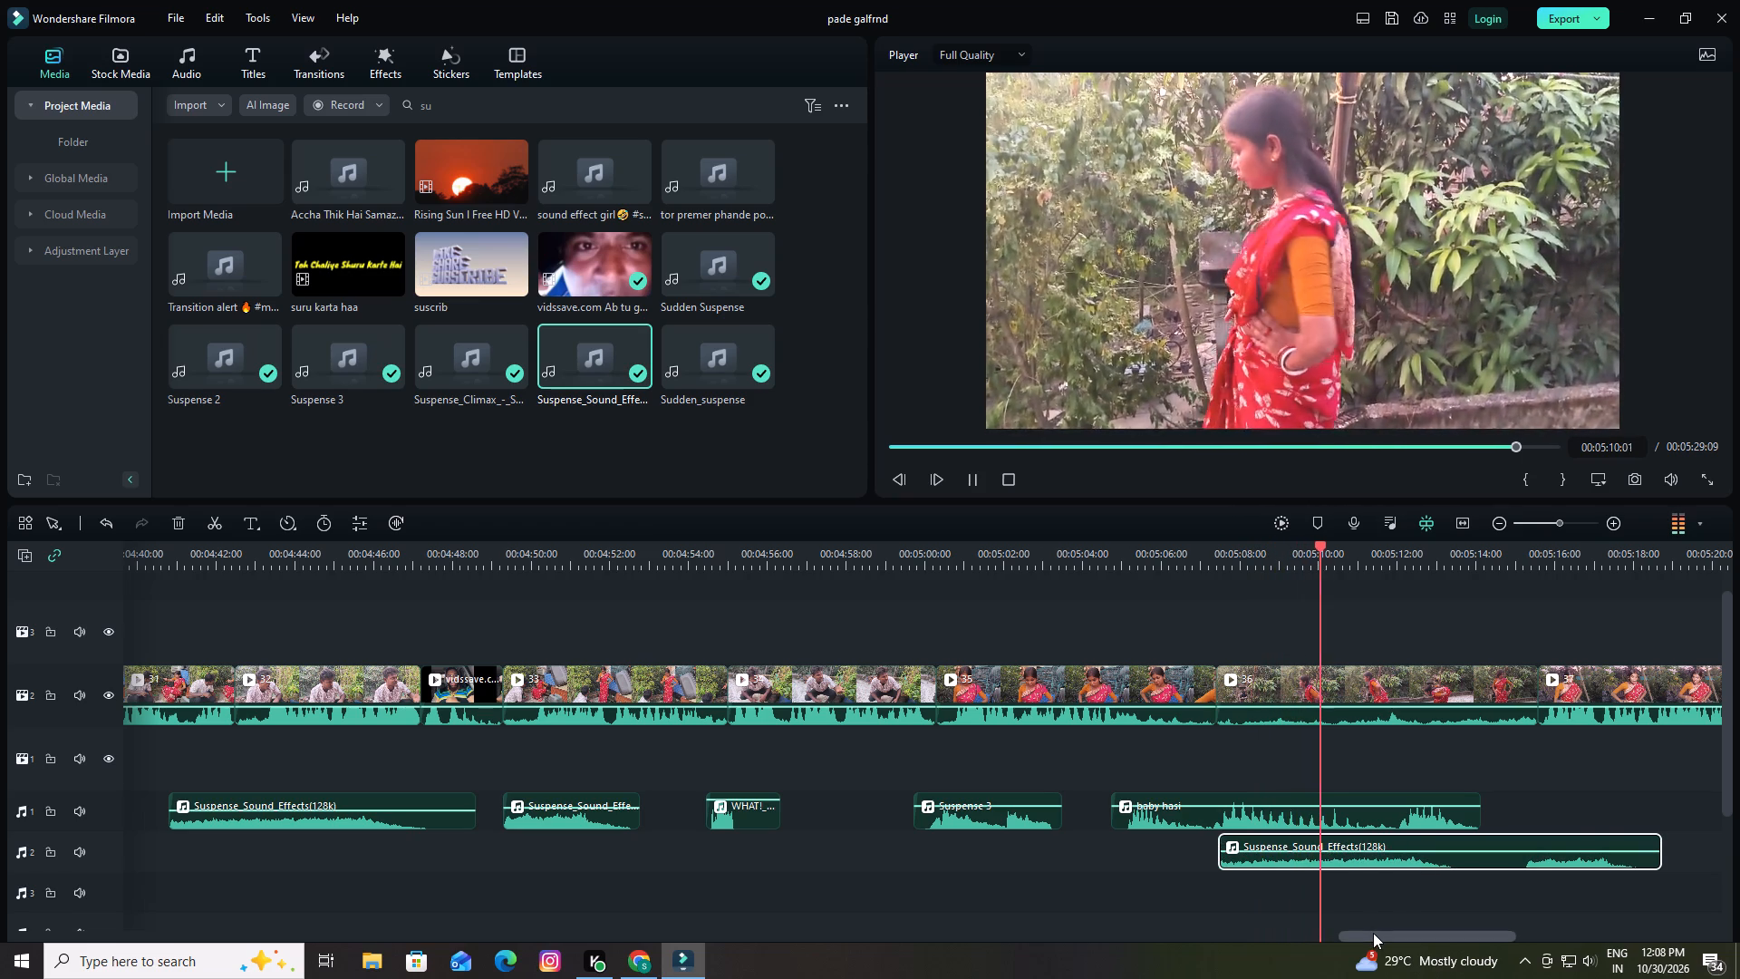
key(space)
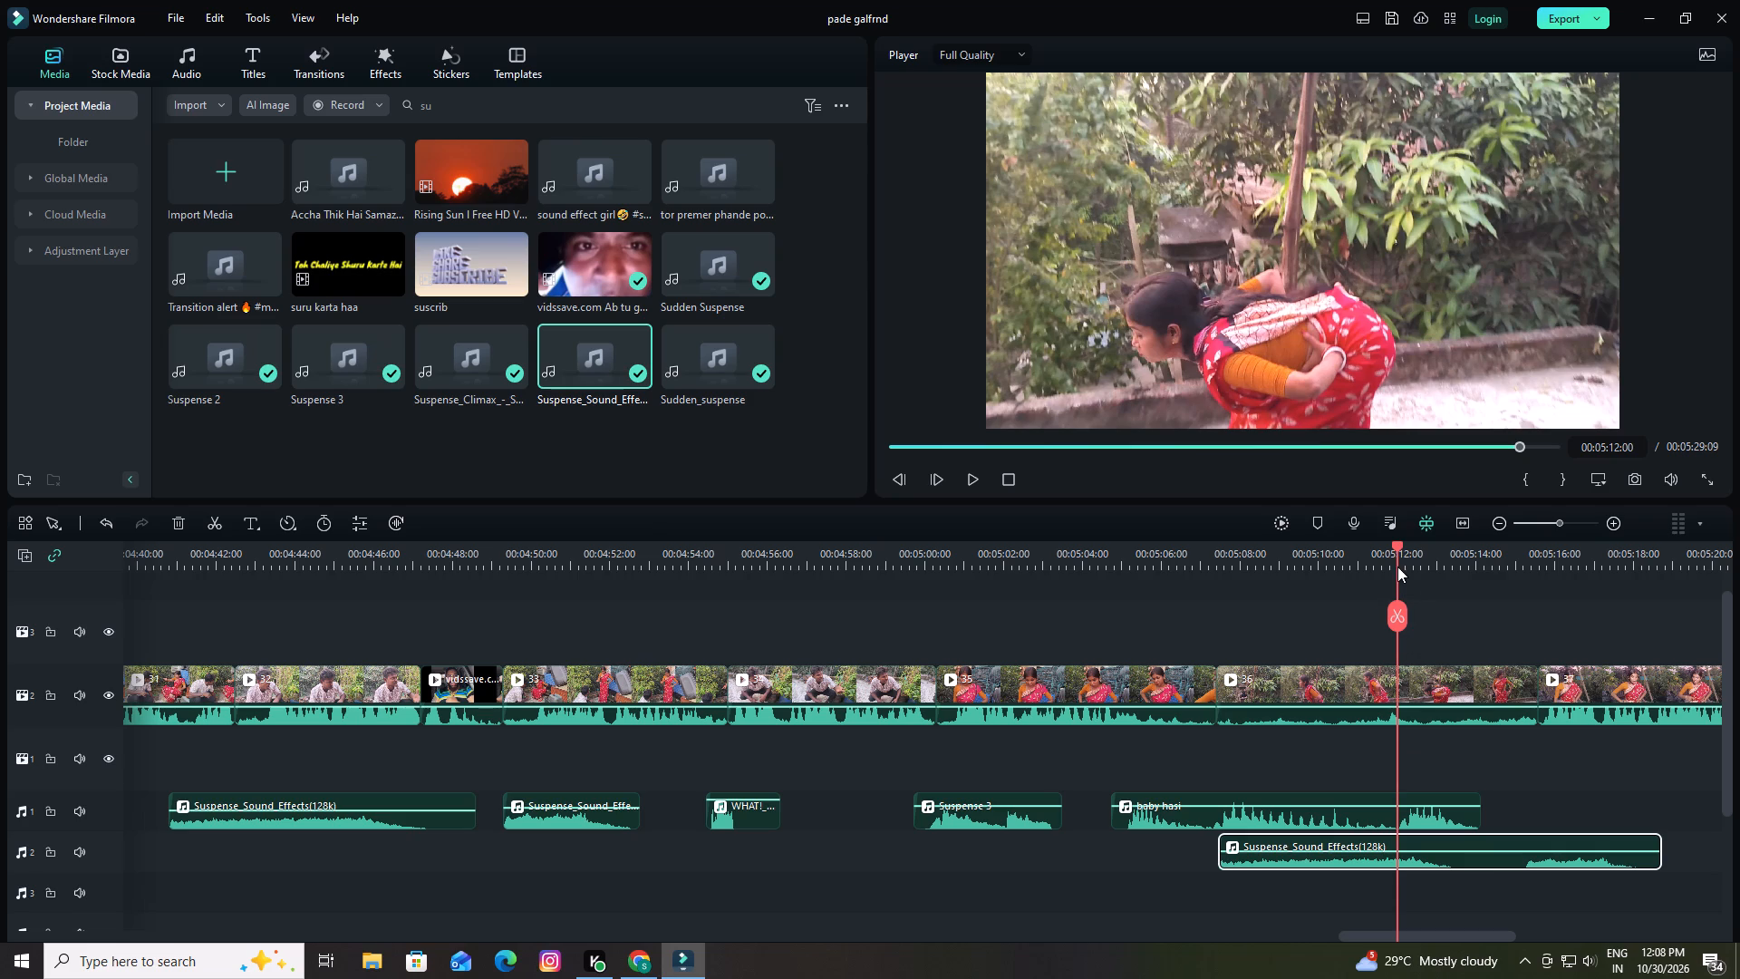
drag(1397, 547, 1386, 551)
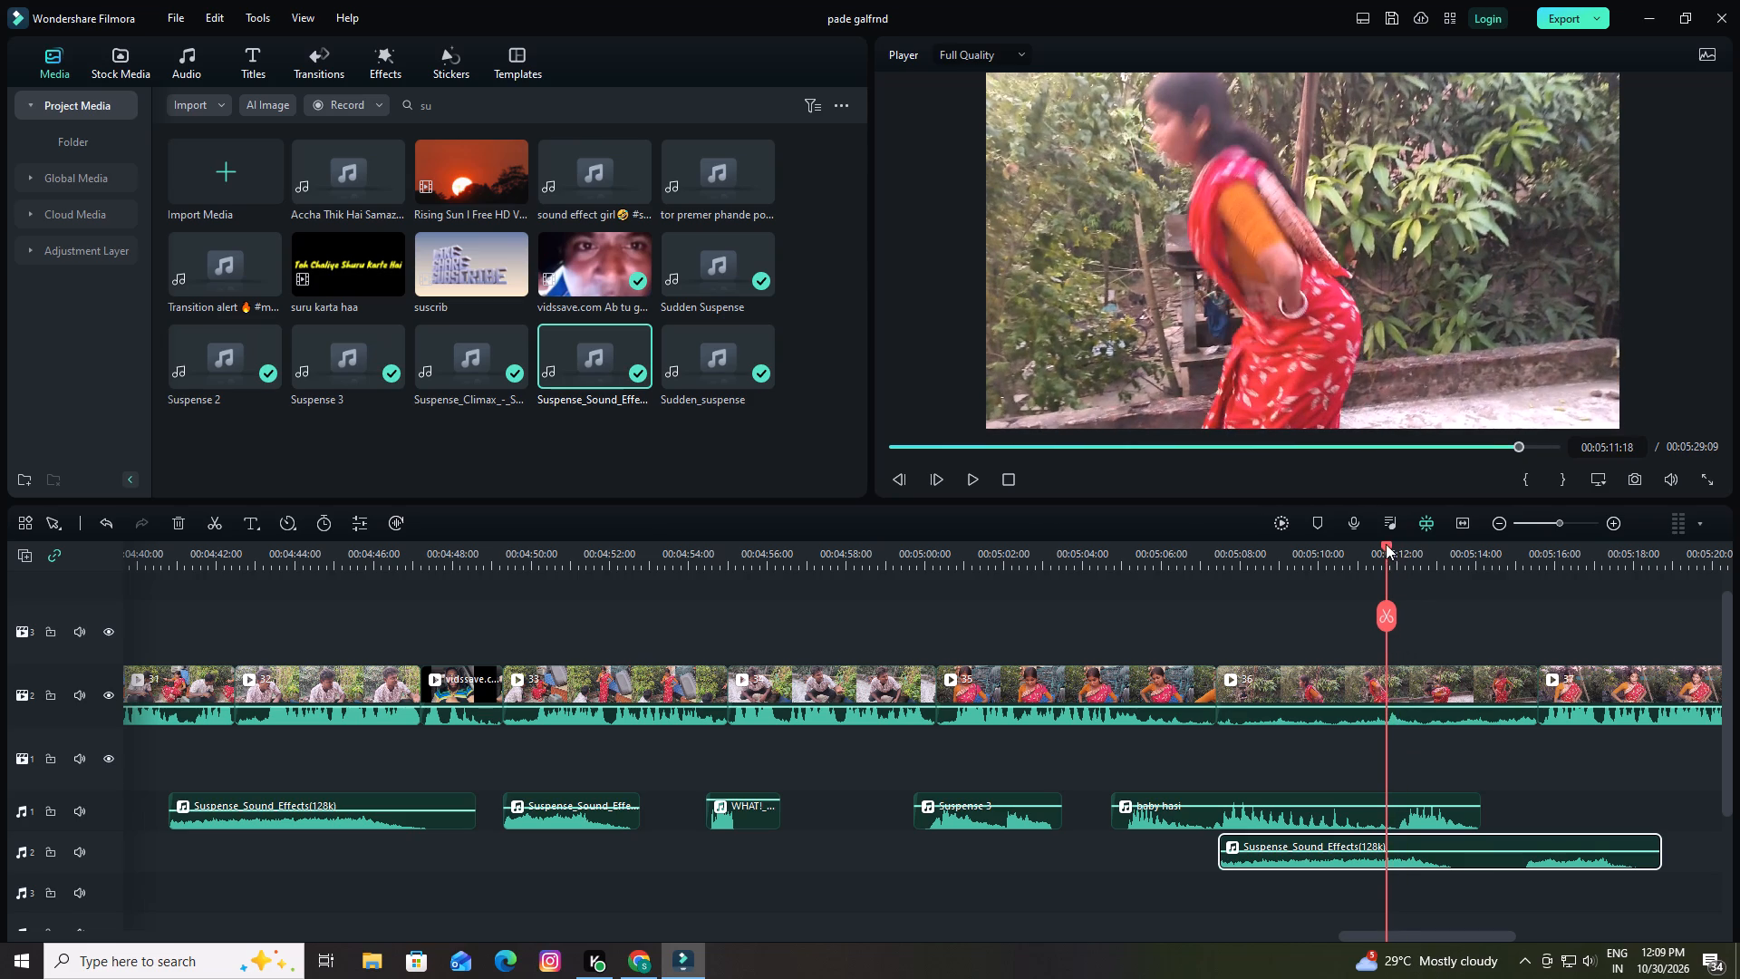
drag(1386, 544, 1166, 616)
key(space)
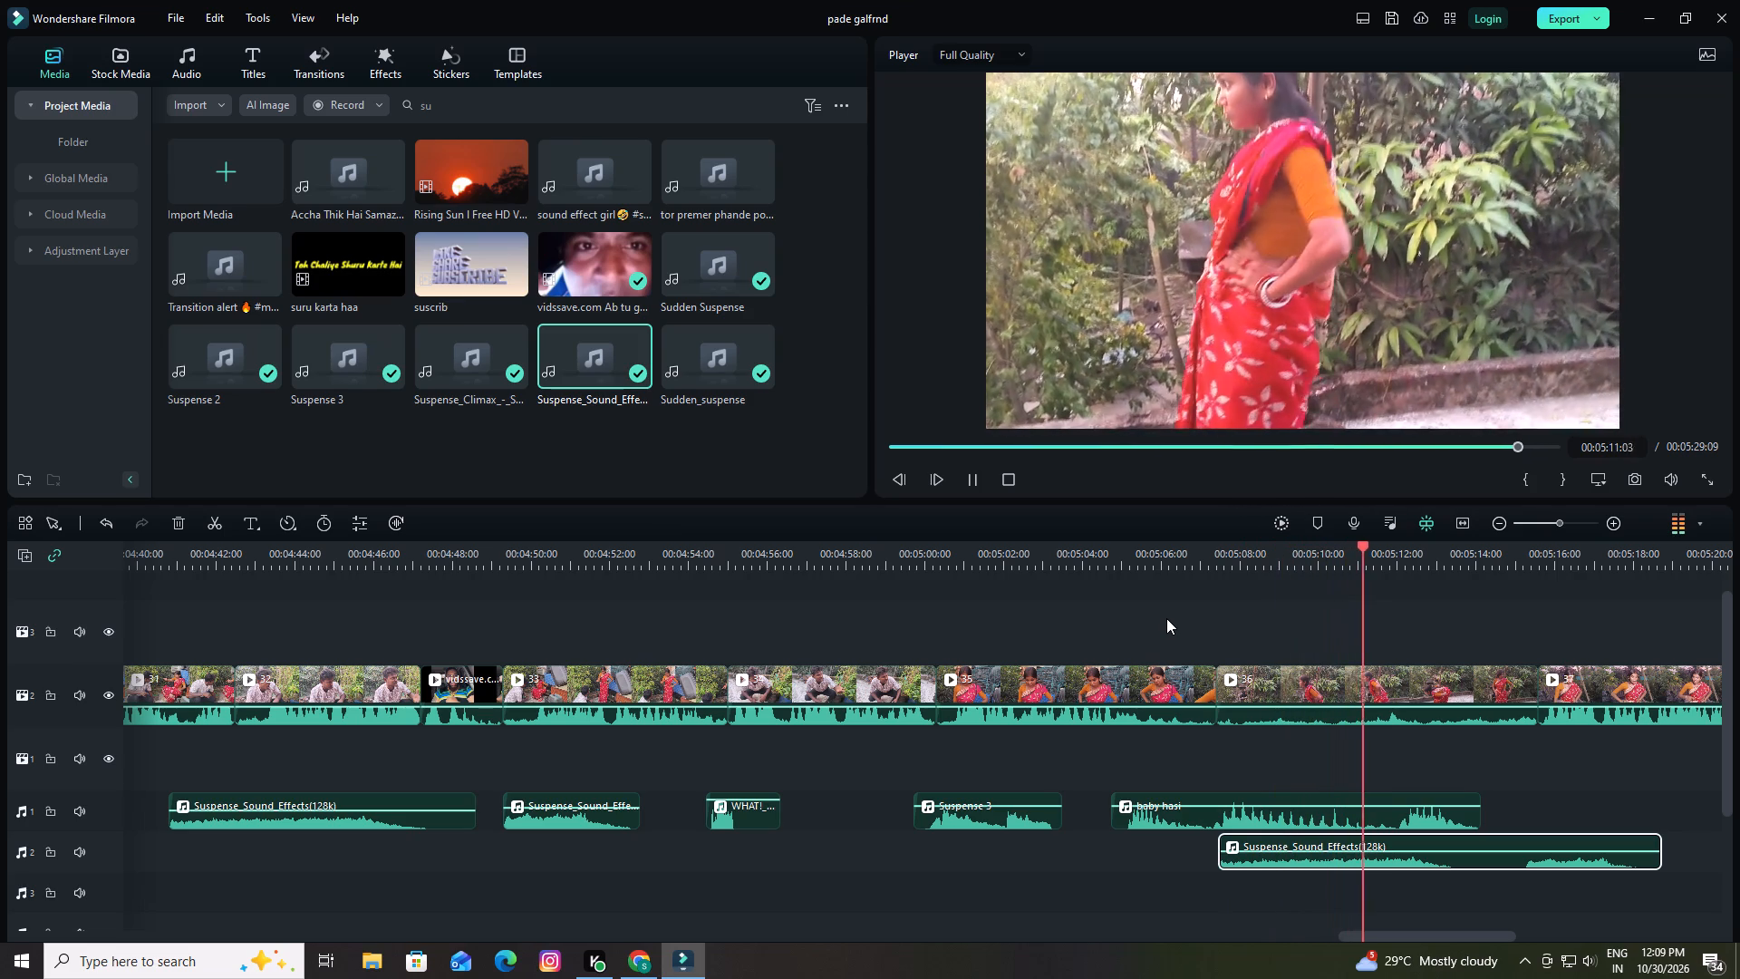
key(space)
key(space)
key(space)
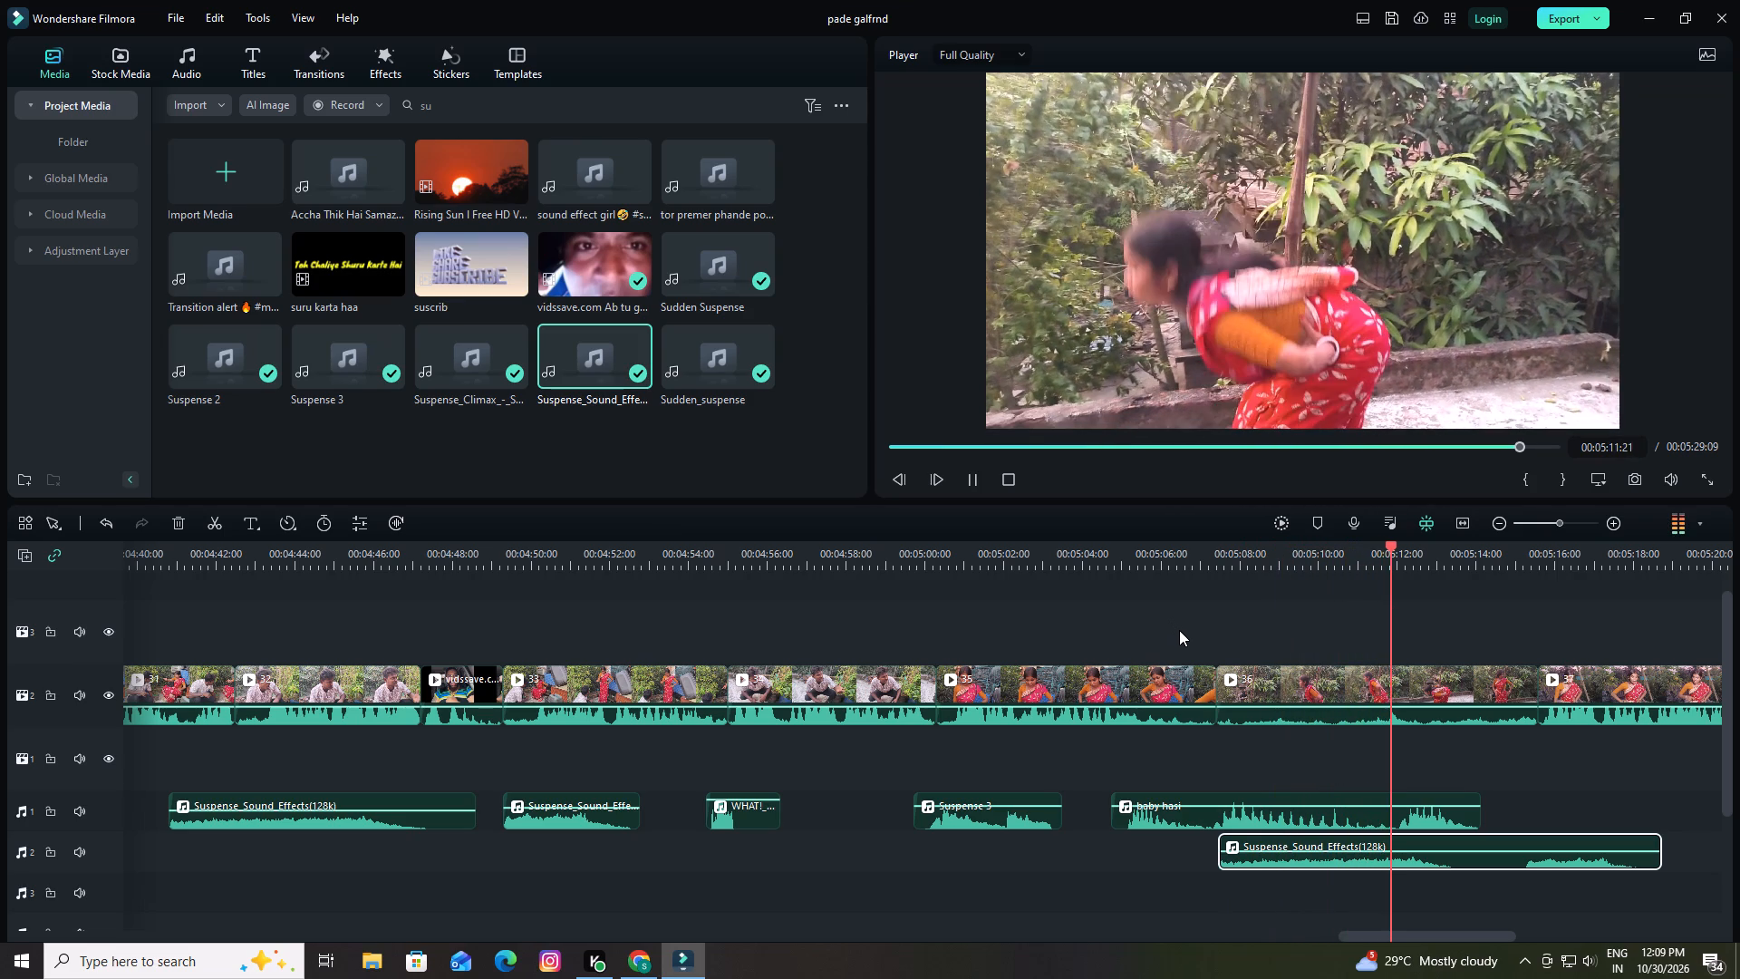
drag(1392, 545, 1387, 547)
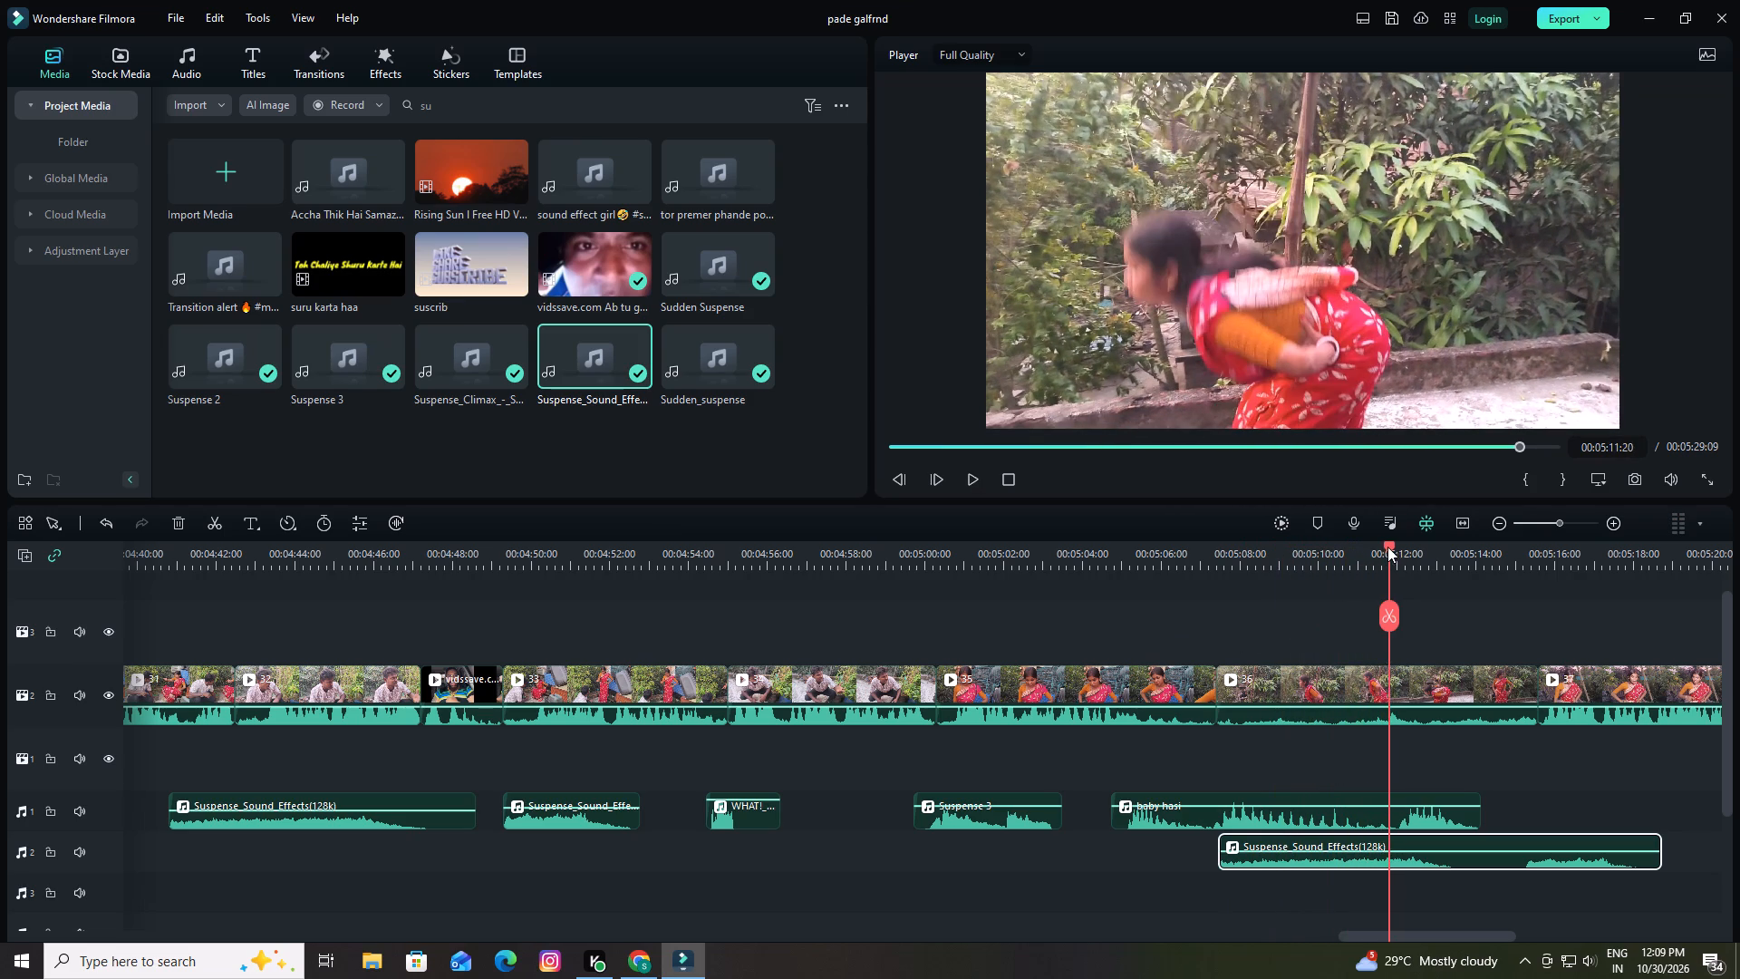
drag(1387, 547, 1380, 553)
click(1375, 618)
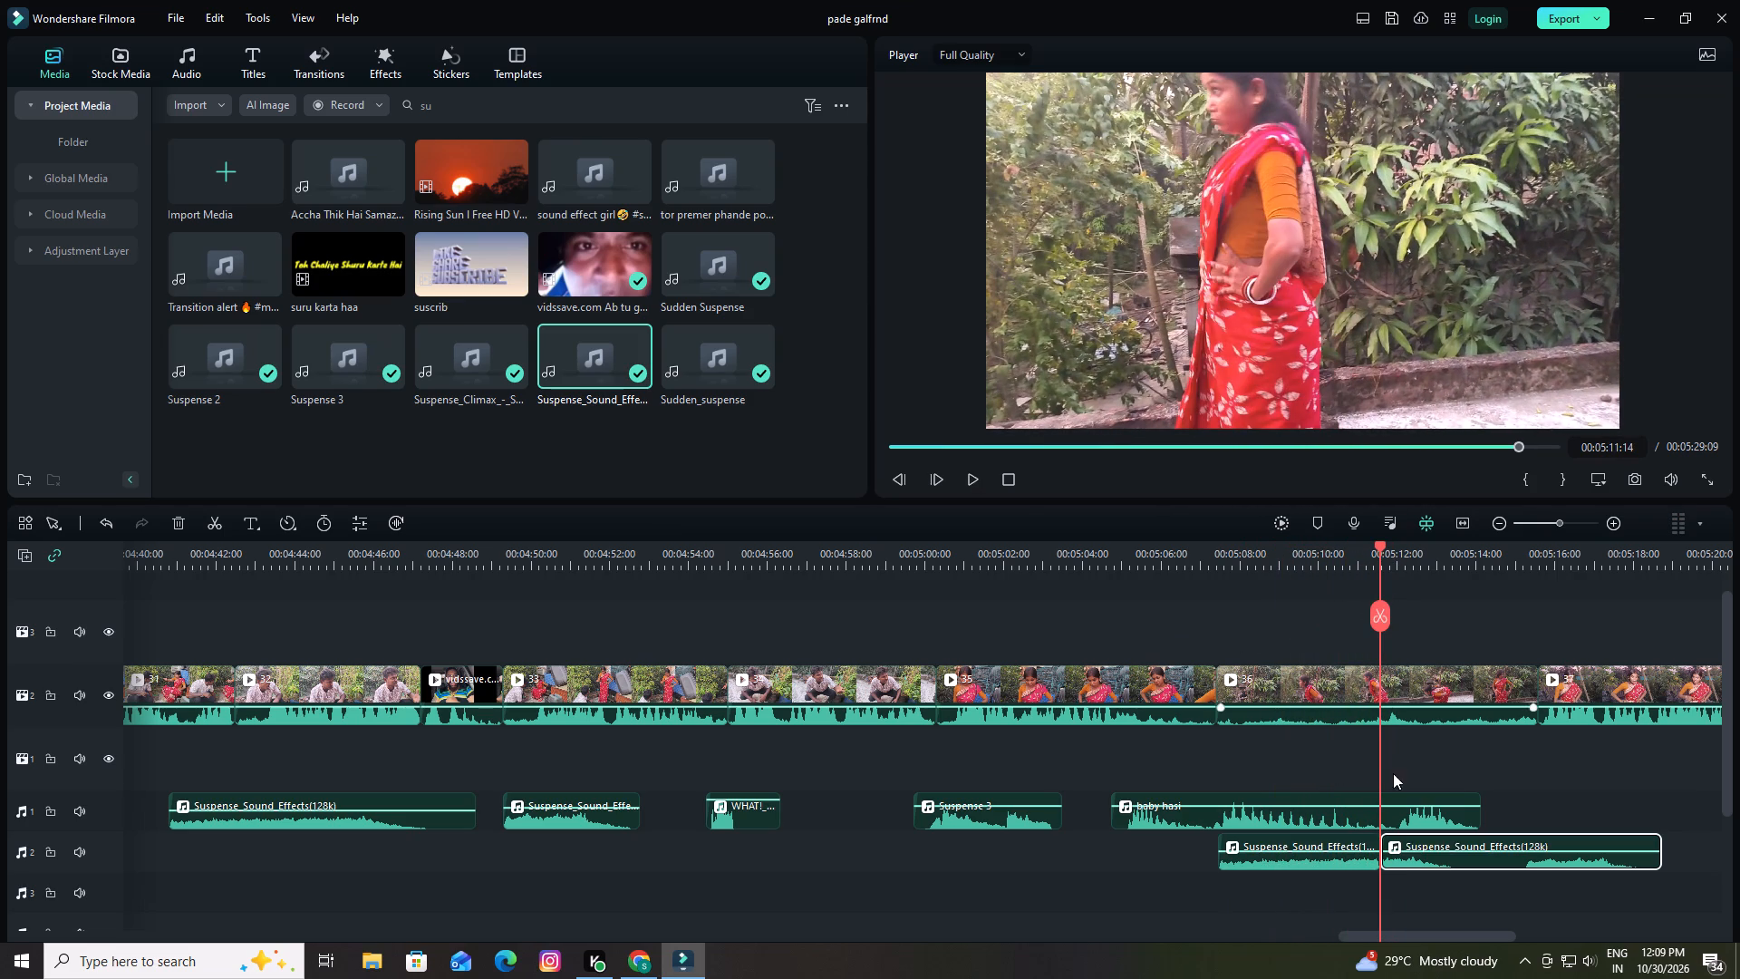
click(169, 521)
Split baby hasi on audio track 1 at 00:05:11:14 and delete the part after the cut.
click(1429, 817)
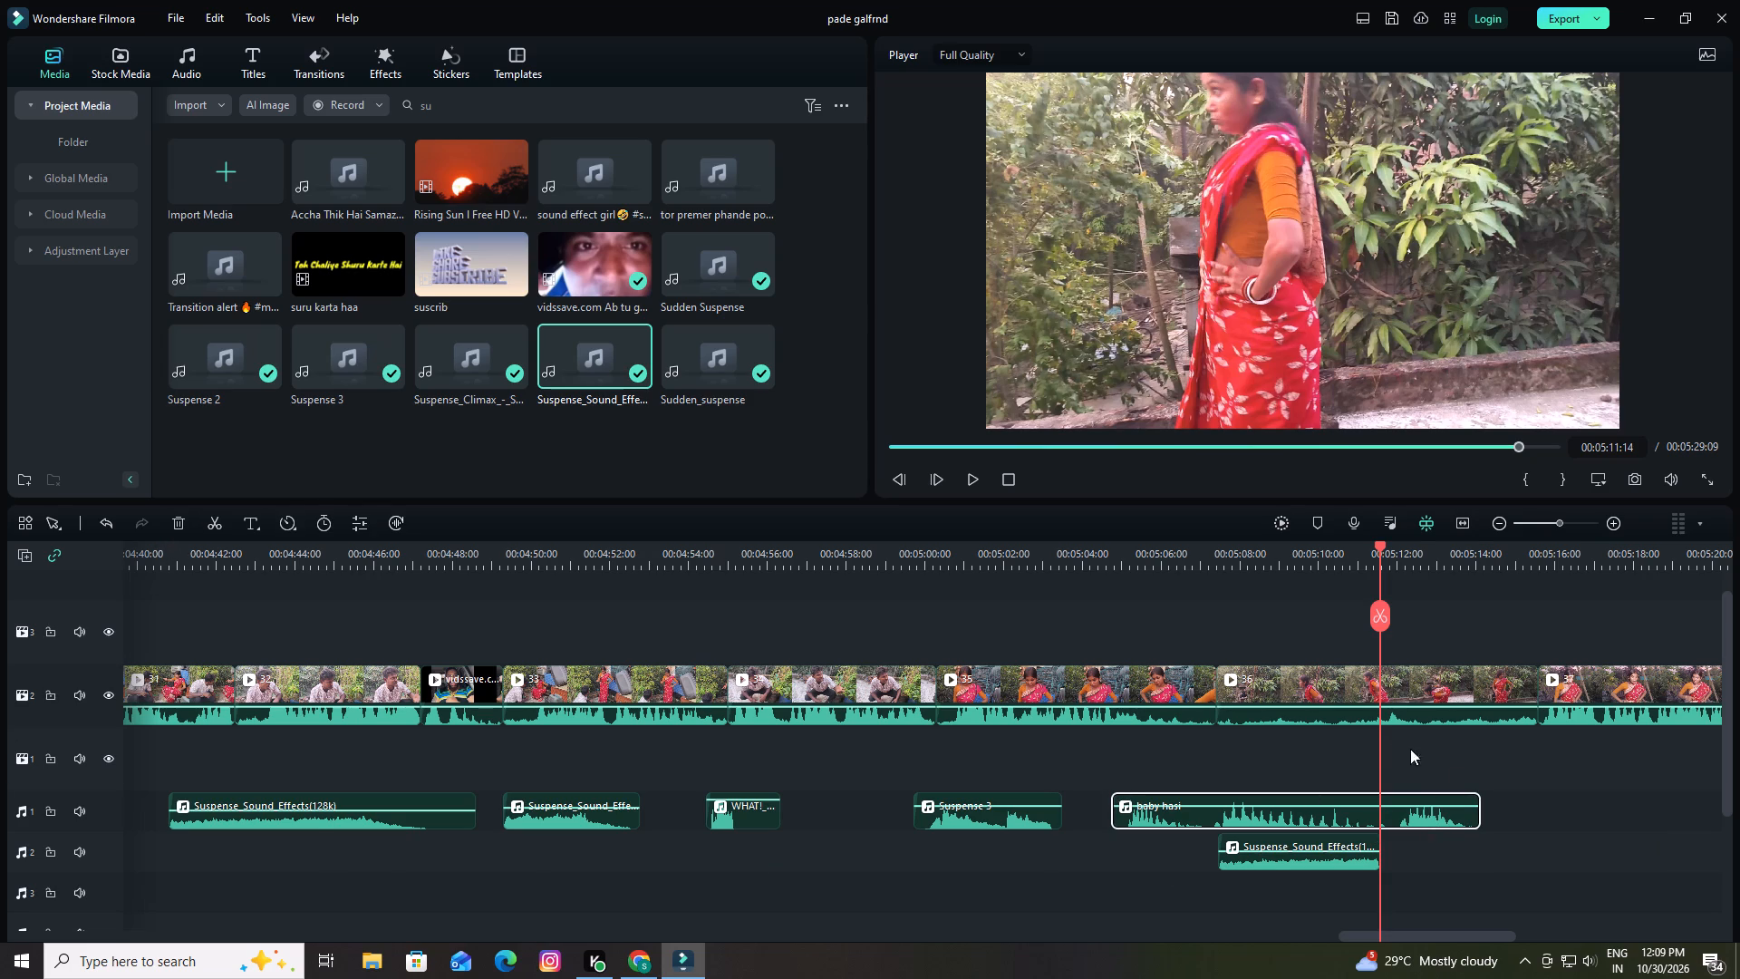
click(1380, 619)
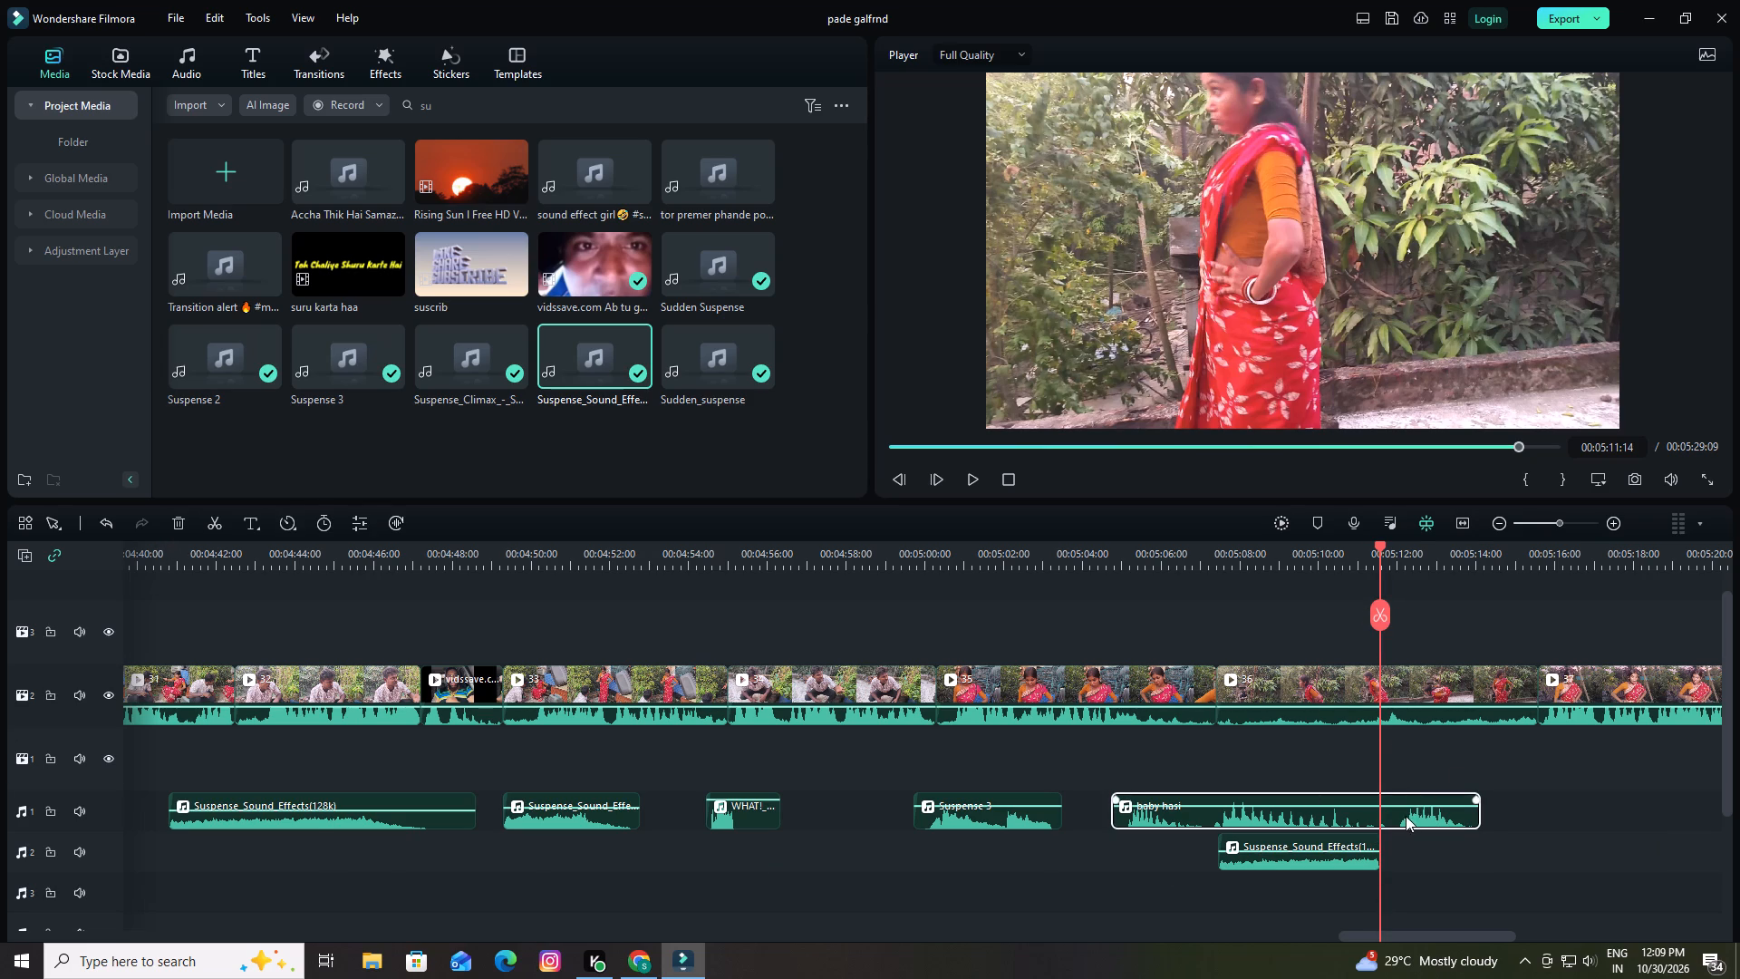
click(1406, 820)
click(1381, 616)
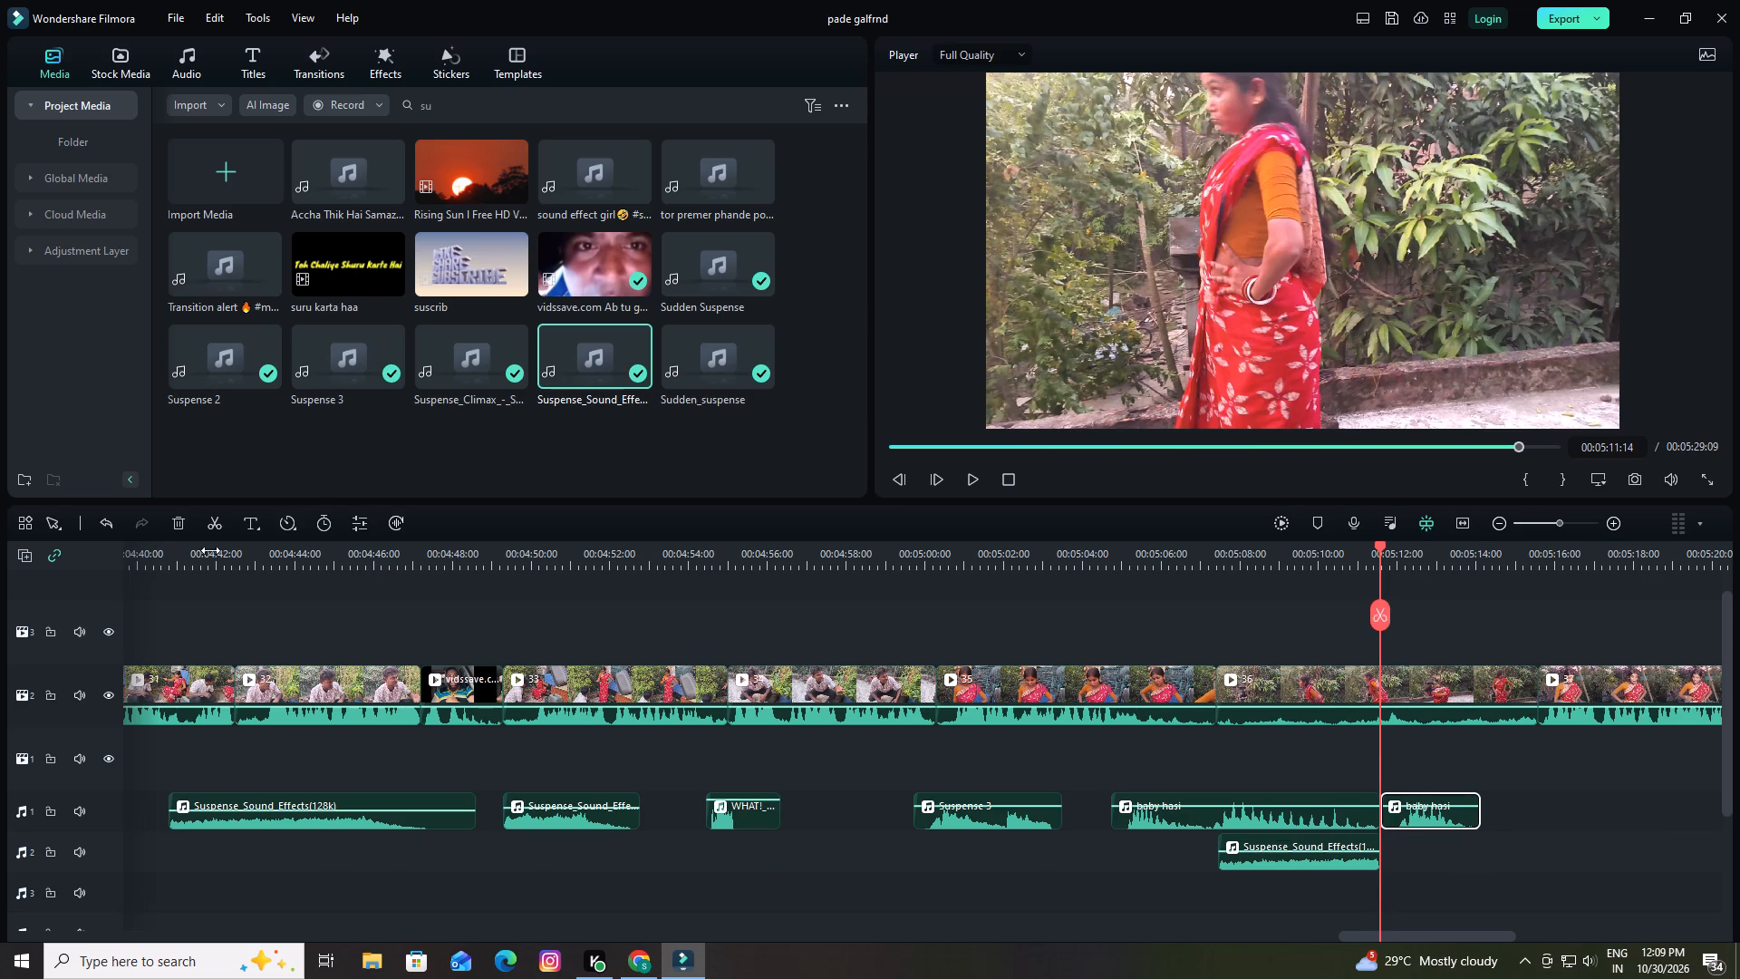
click(173, 521)
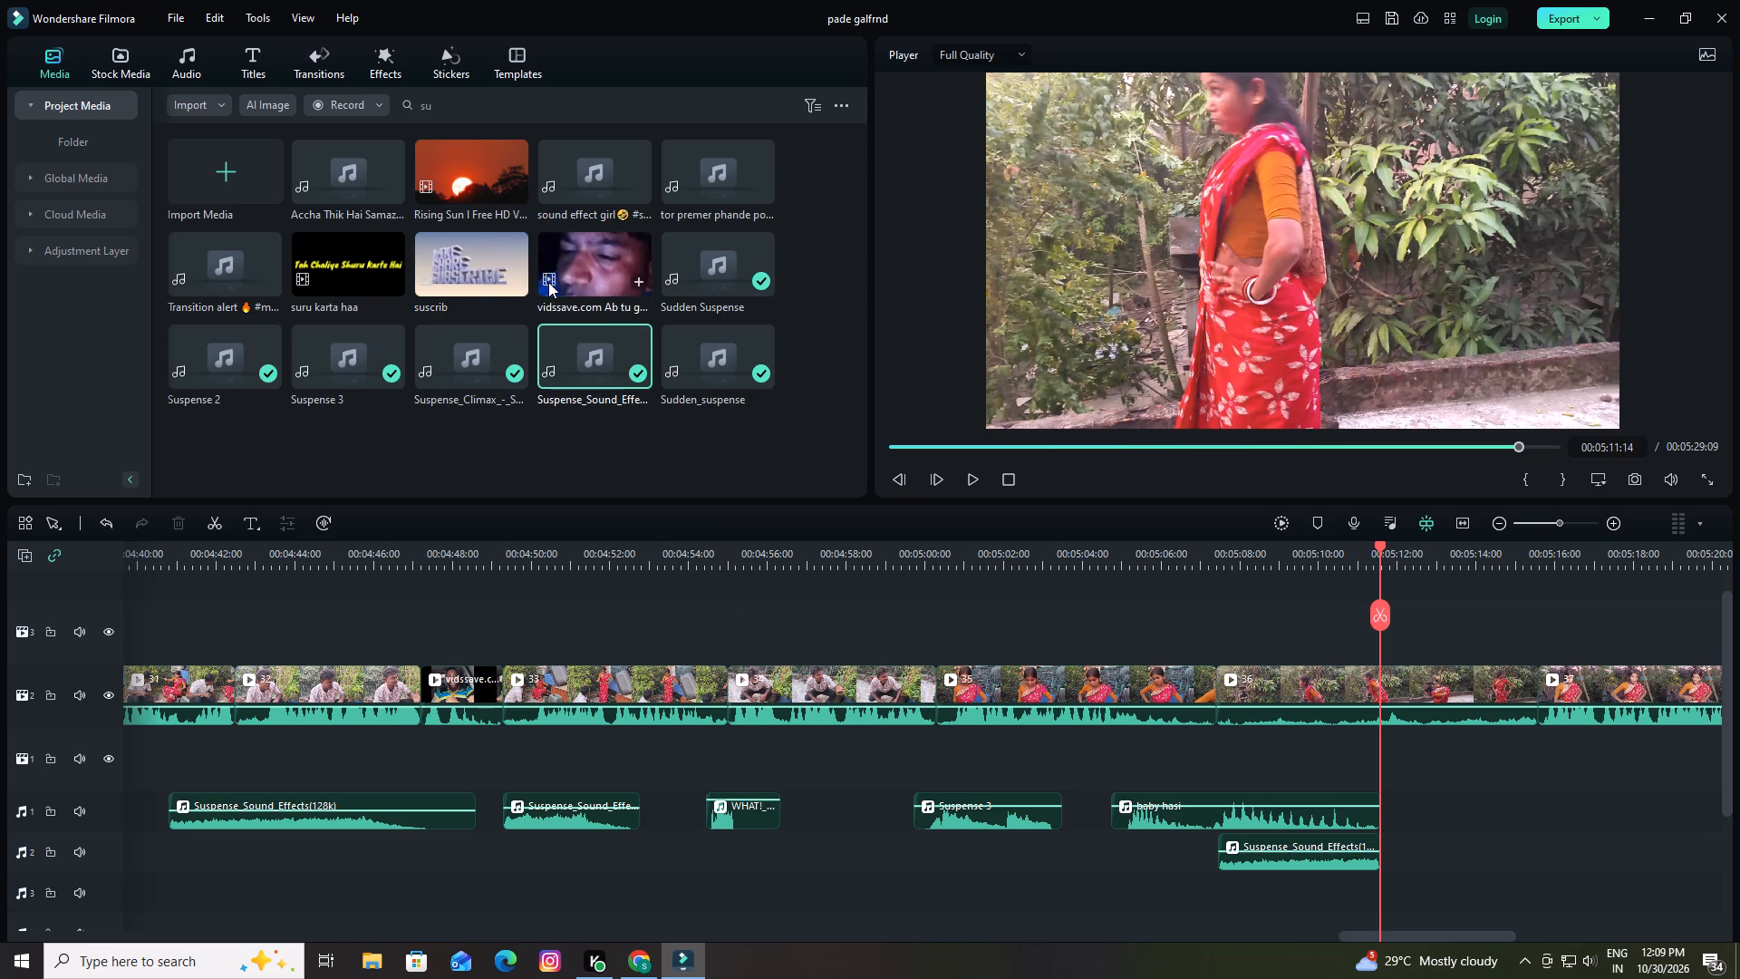
Audition trending sound effects in the audio library and place Fart Long 02 - AISFX on audio track 1 at 00:05:11:14.
click(192, 55)
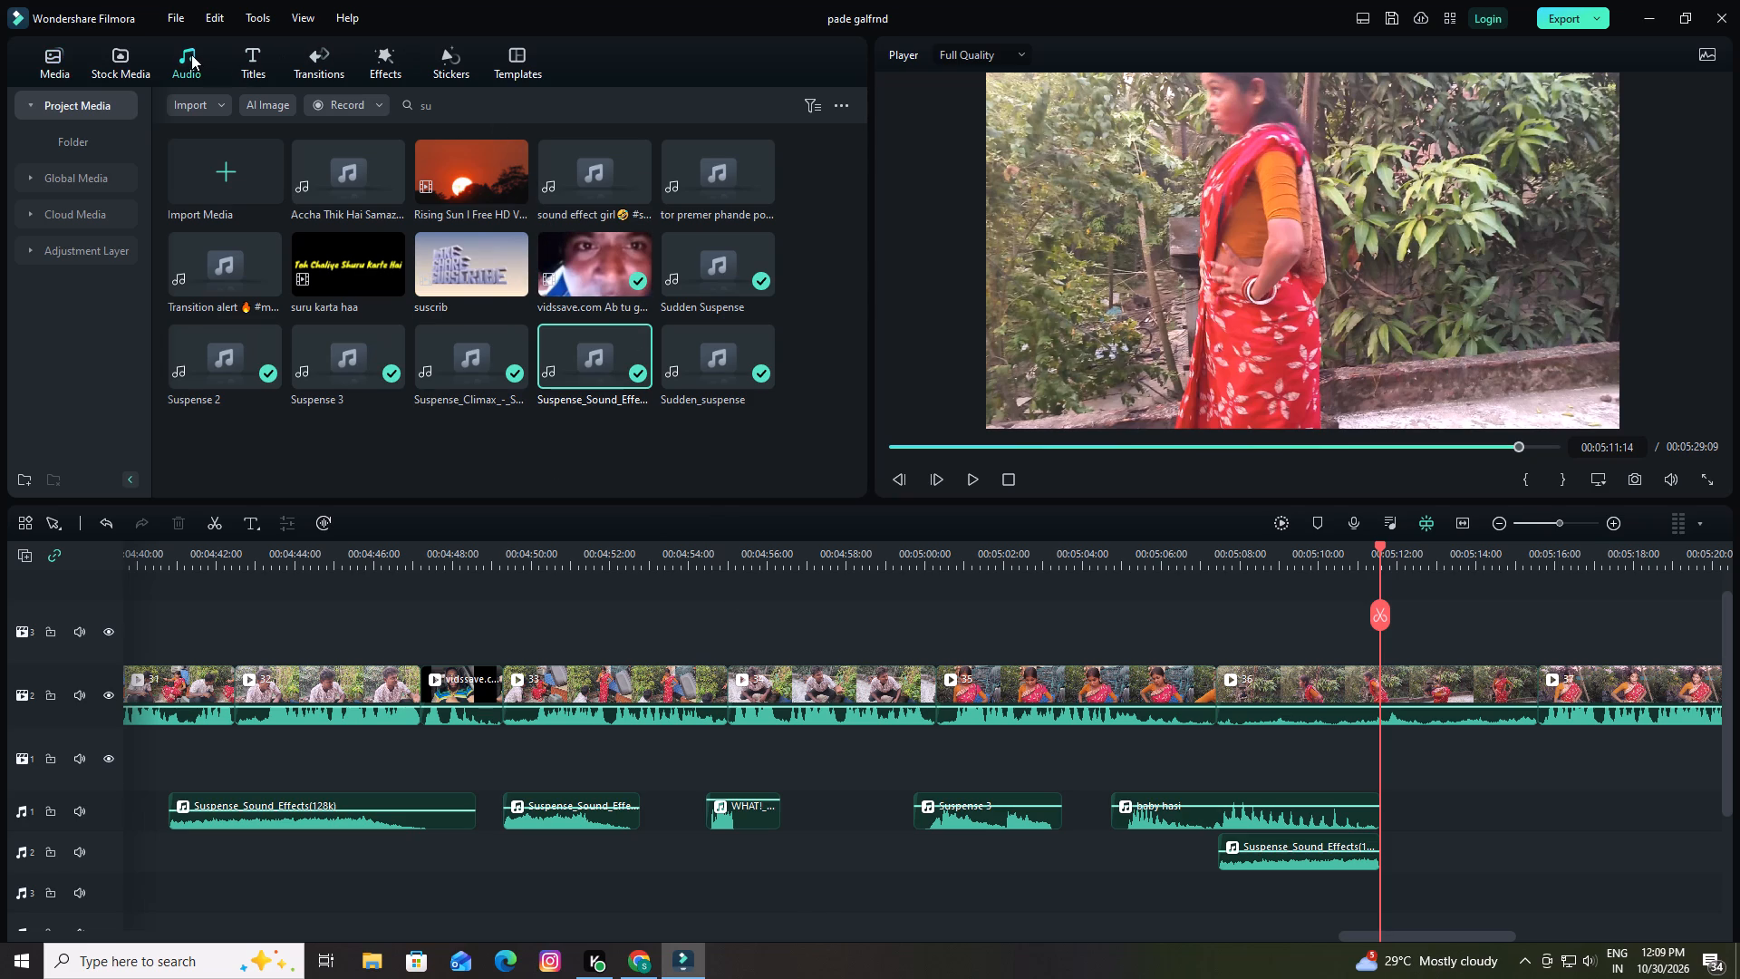
click(427, 218)
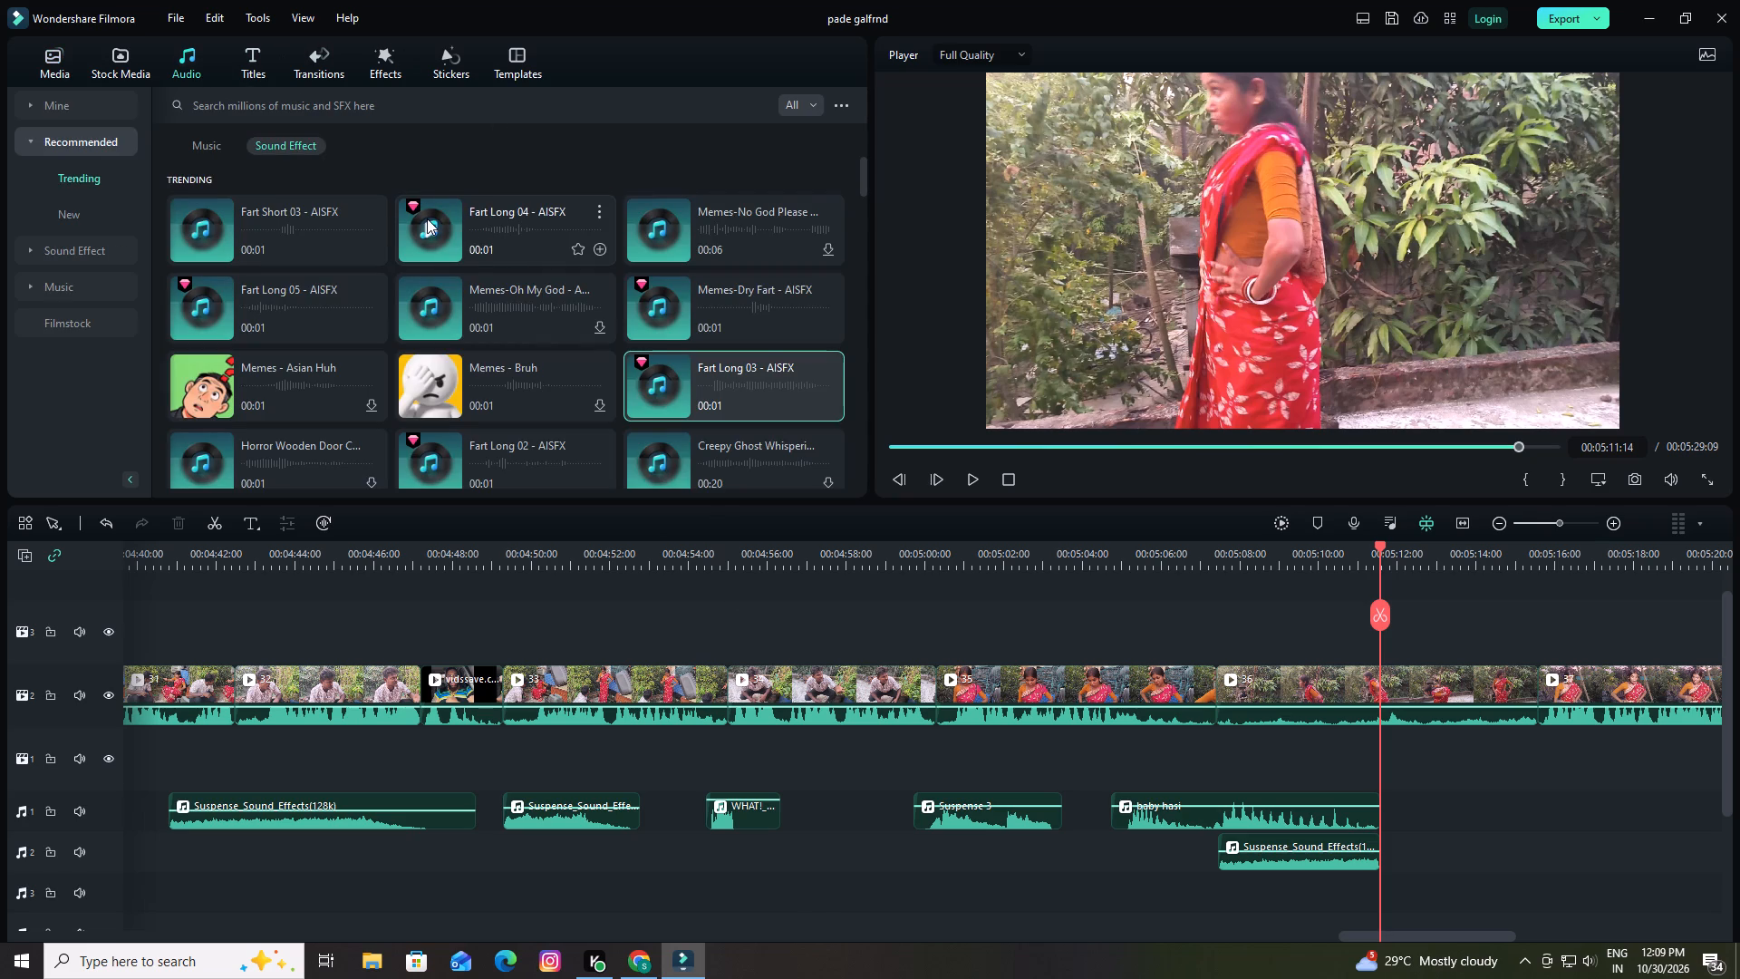
scroll(699, 366, down, 2)
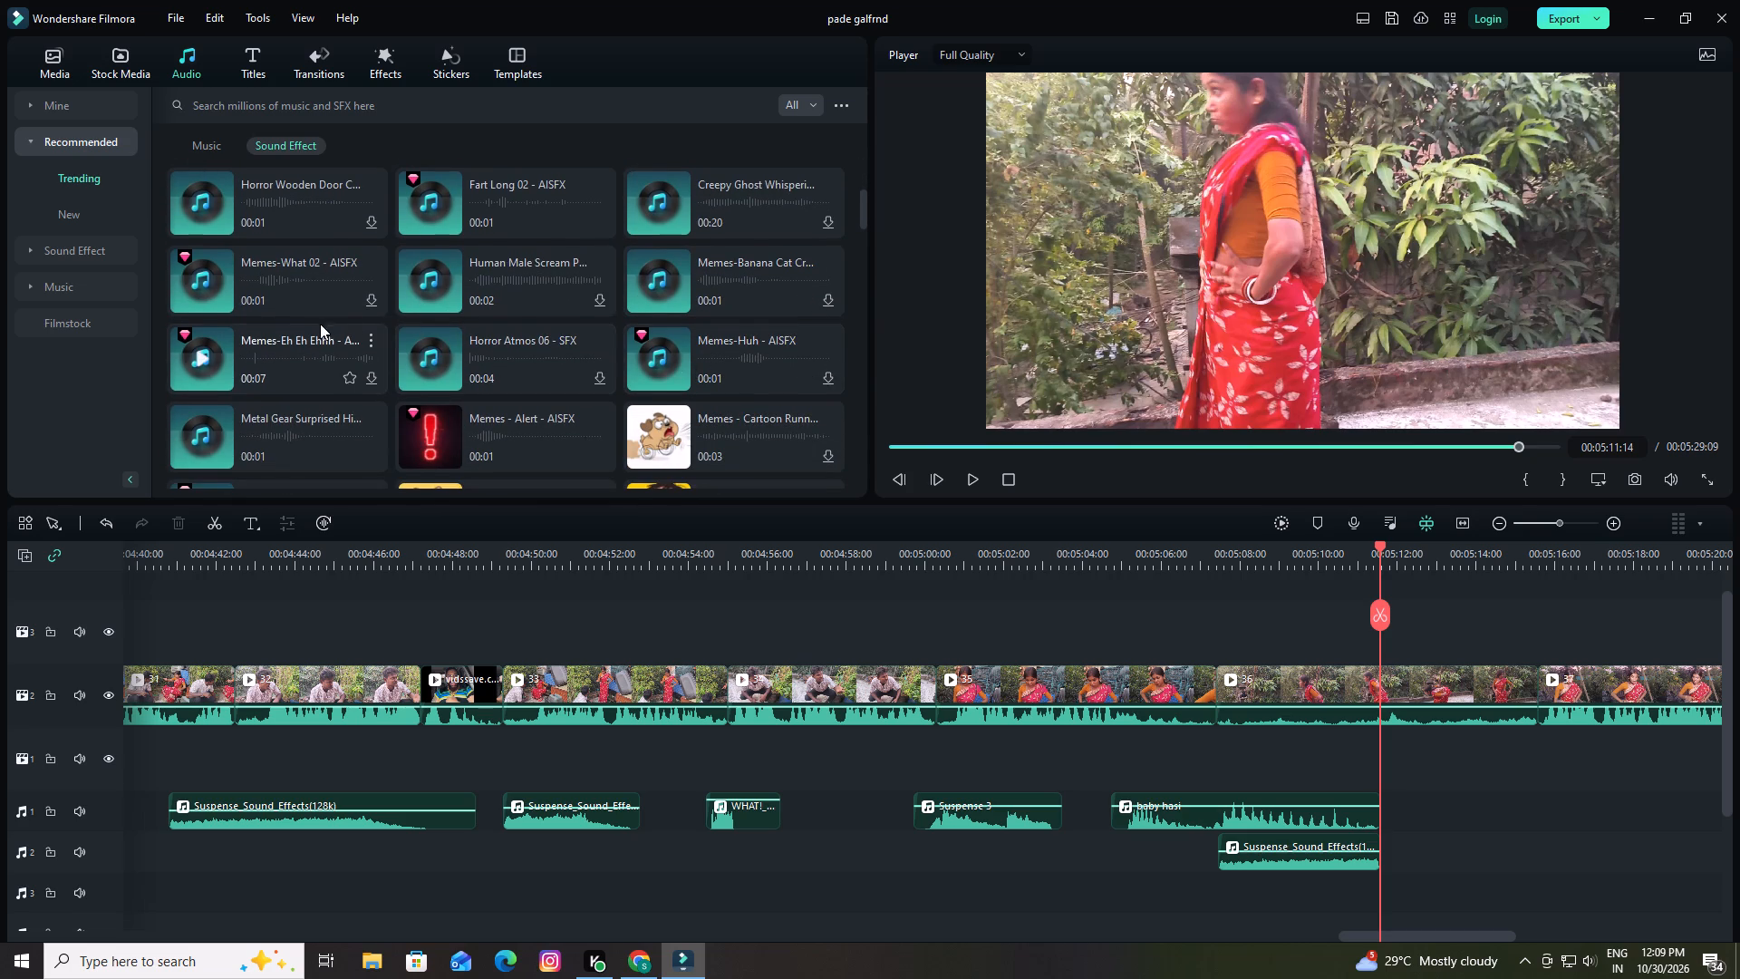
click(201, 276)
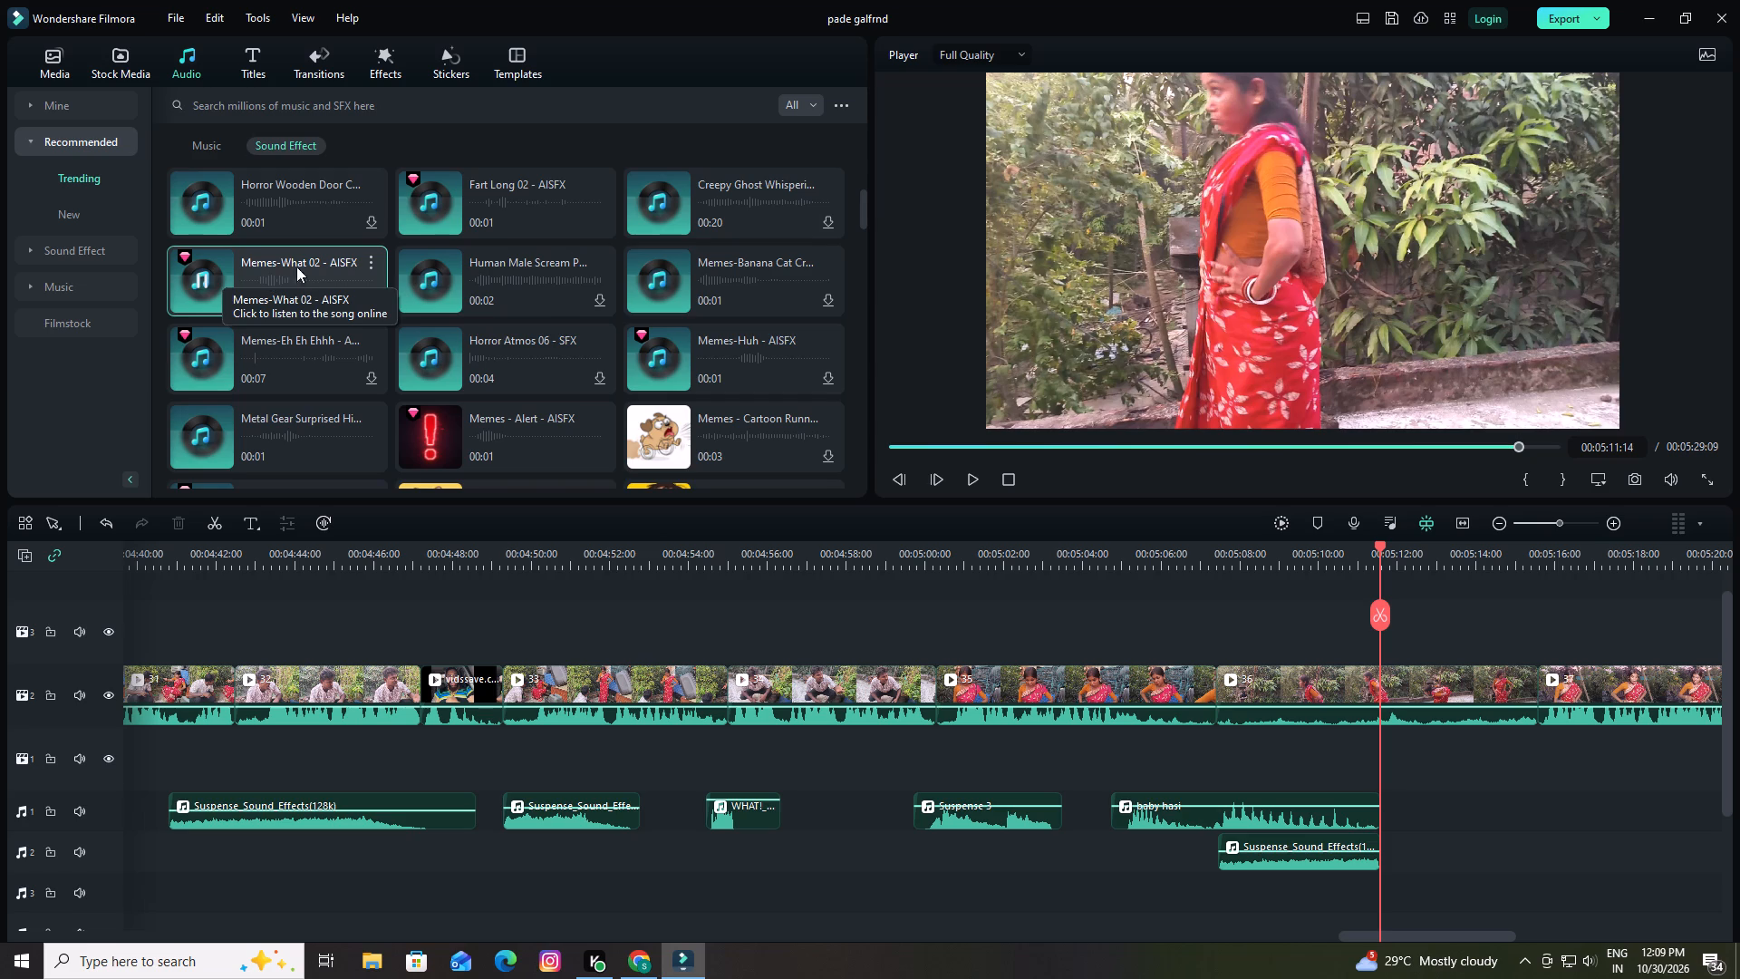
scroll(536, 272, up, 1)
click(431, 320)
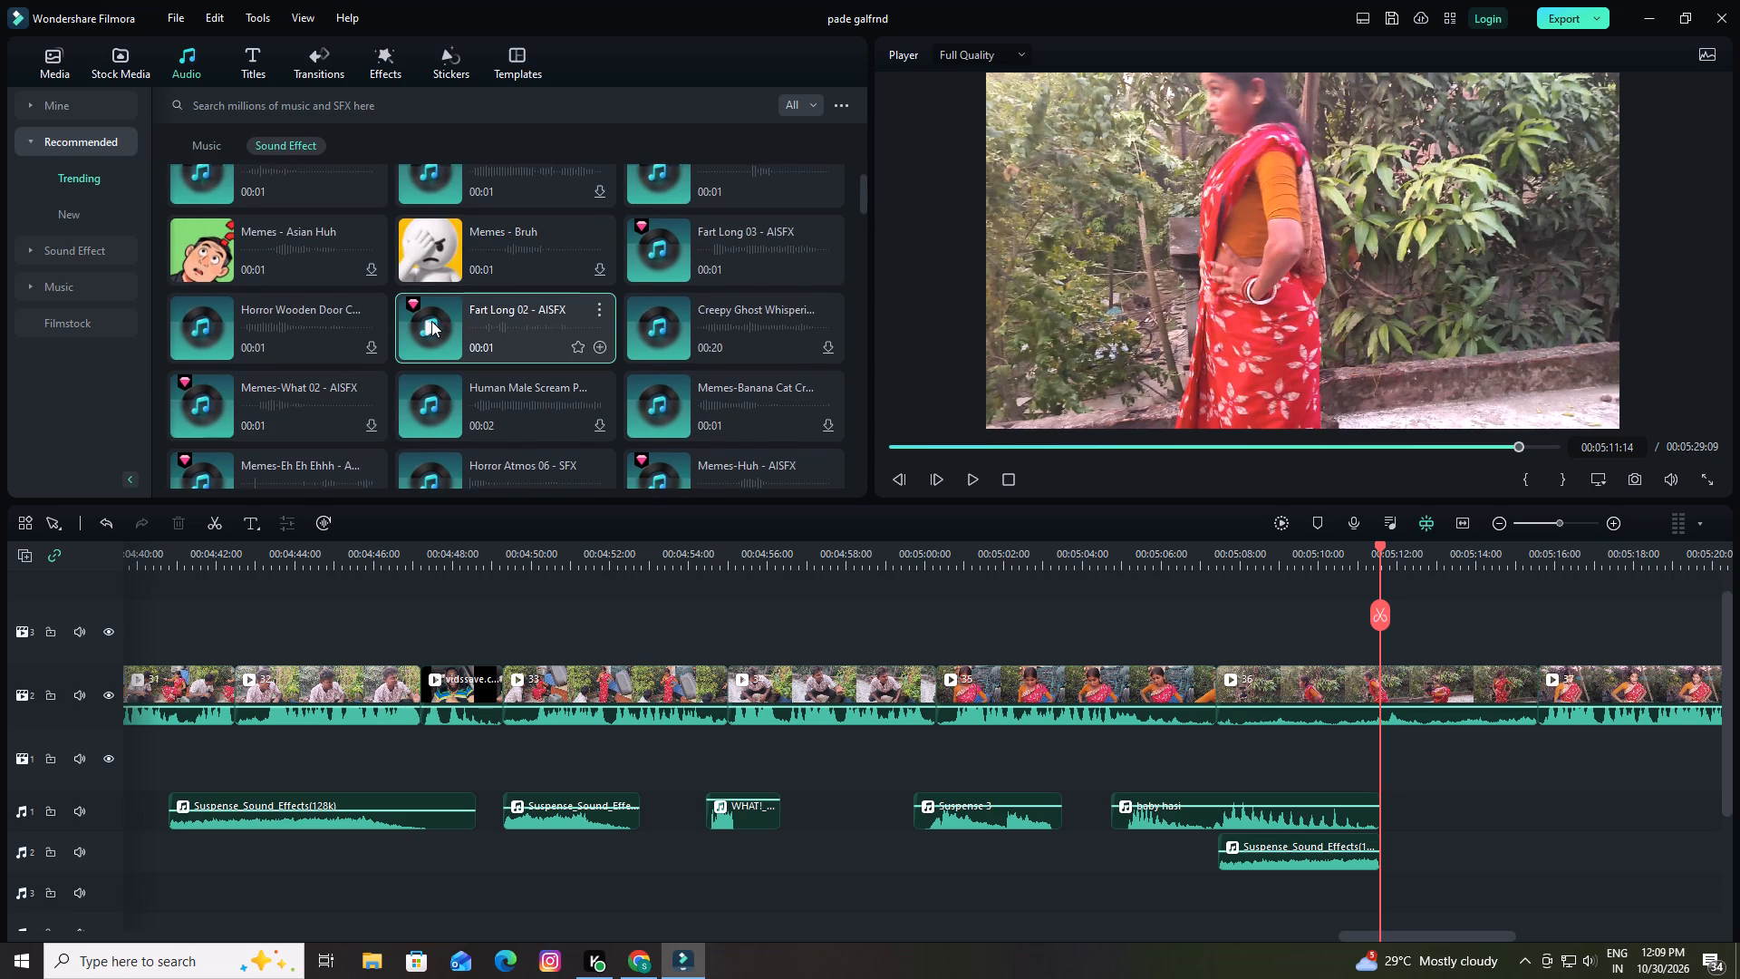
drag(493, 323, 554, 373)
drag(554, 373, 1368, 759)
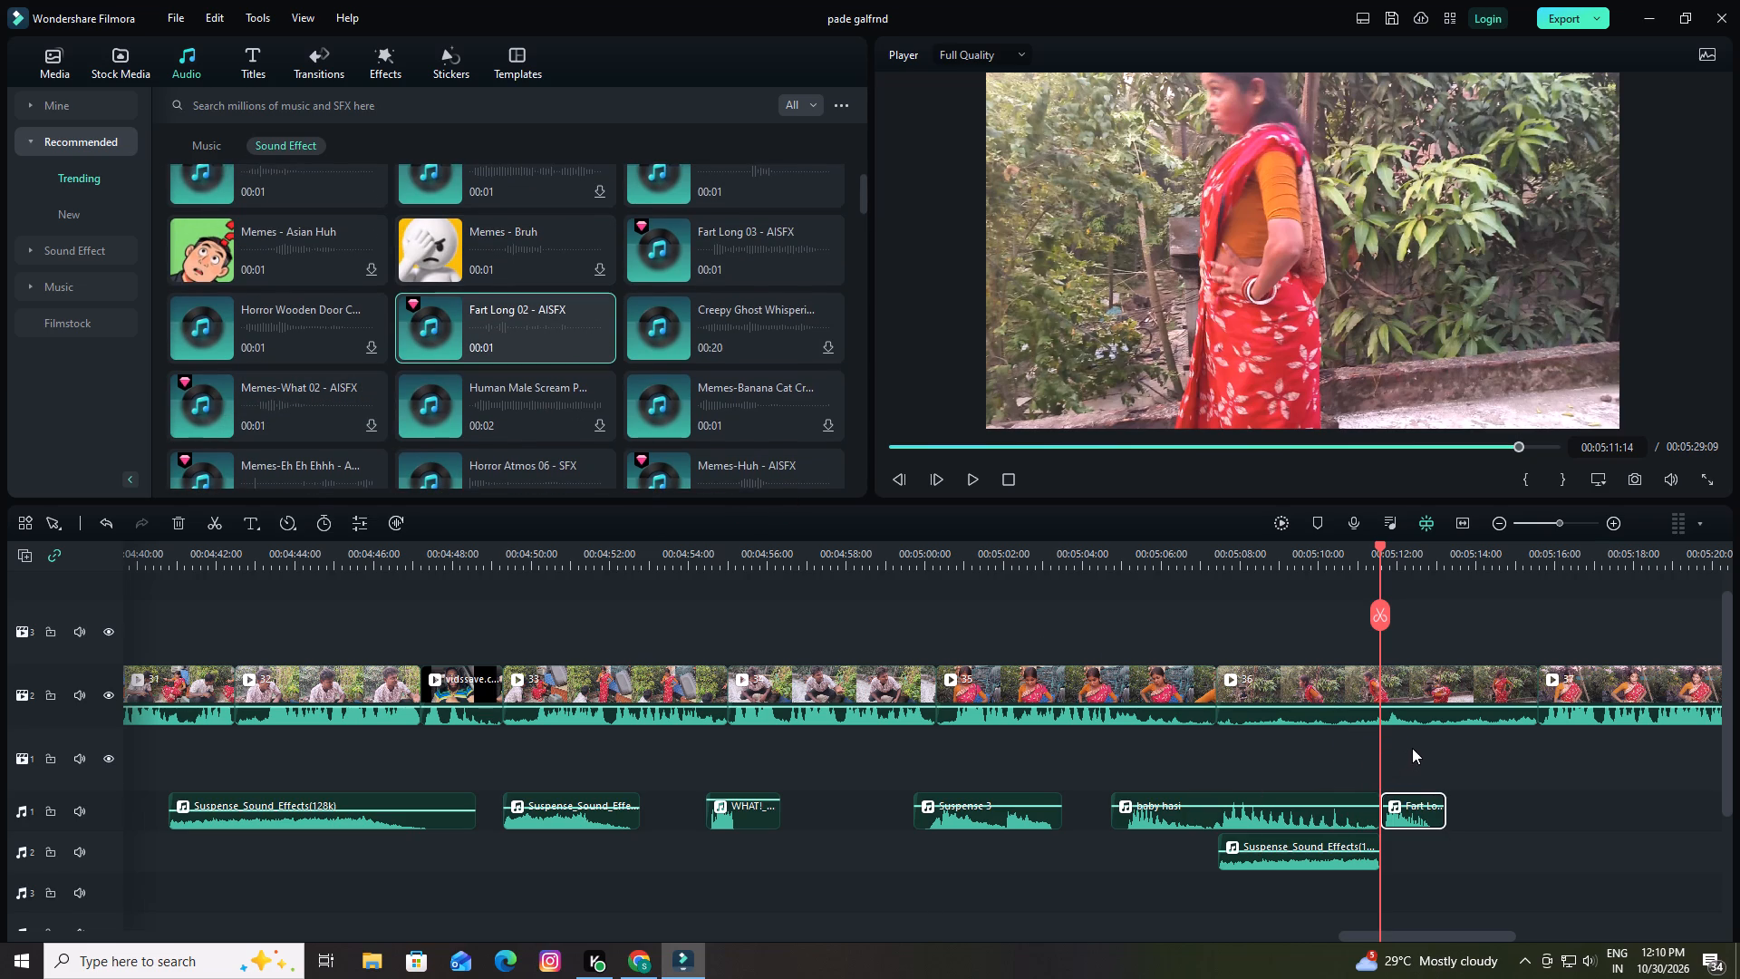
Play the scene from 00:05:11:14 and raise the volume of Fart Long 02 on audio track 1.
key(space)
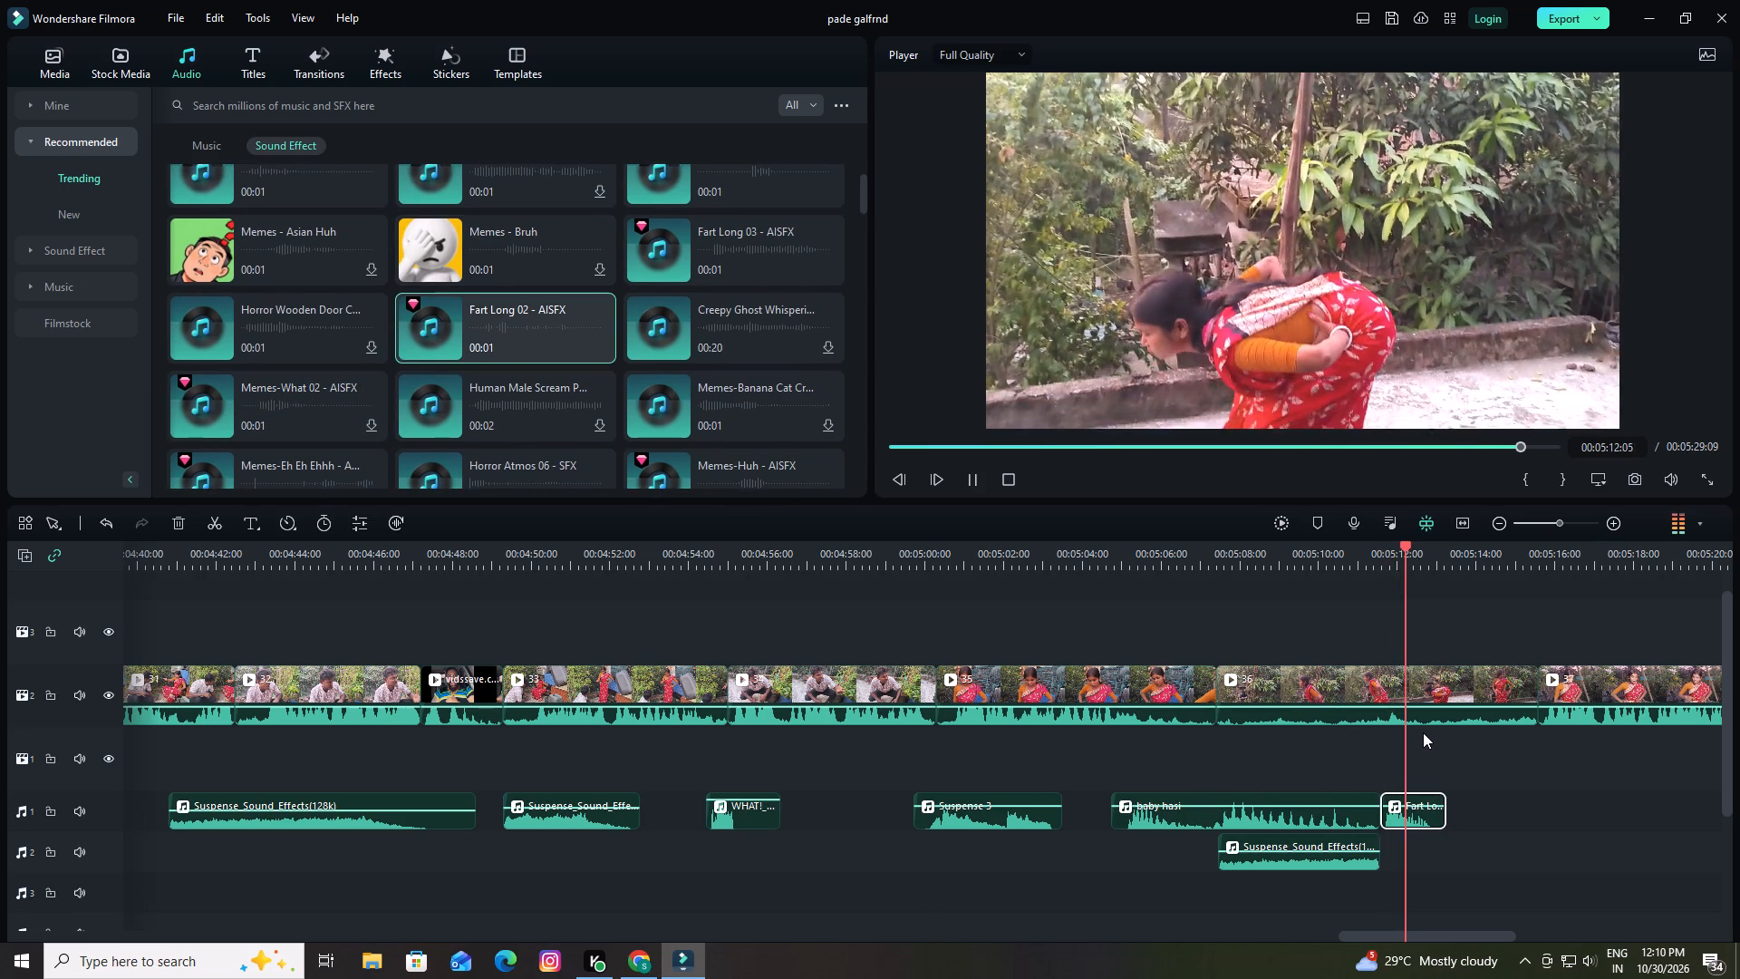
key(space)
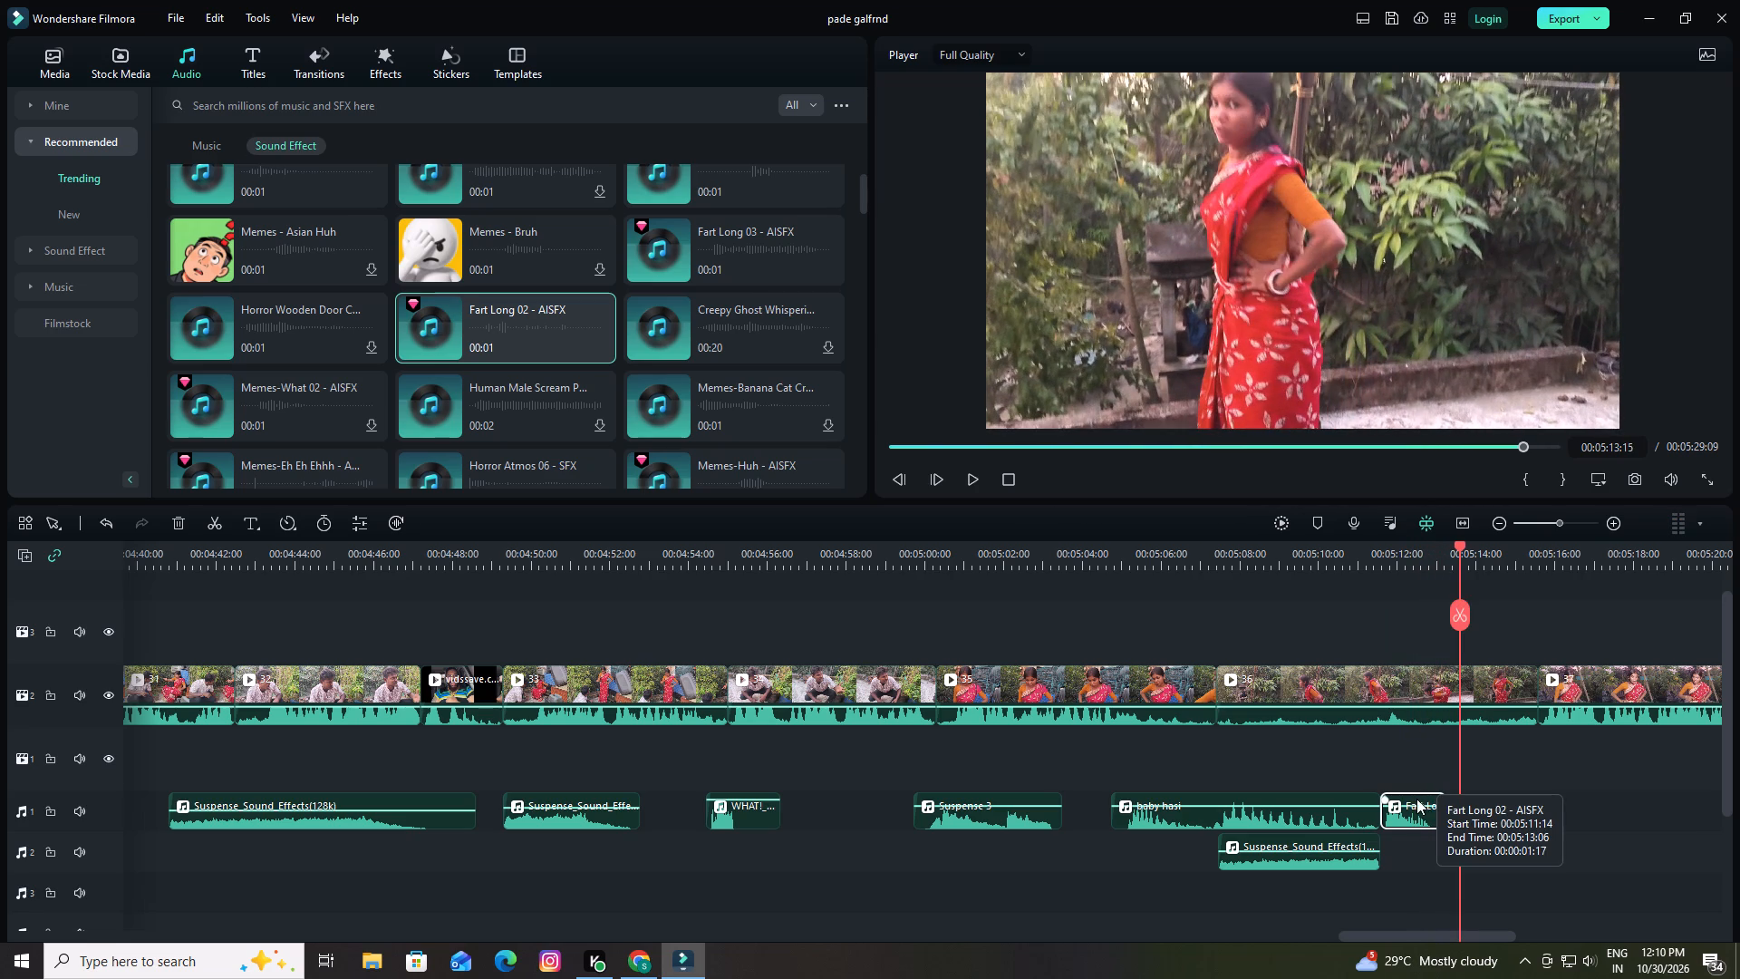
drag(1415, 805, 1415, 775)
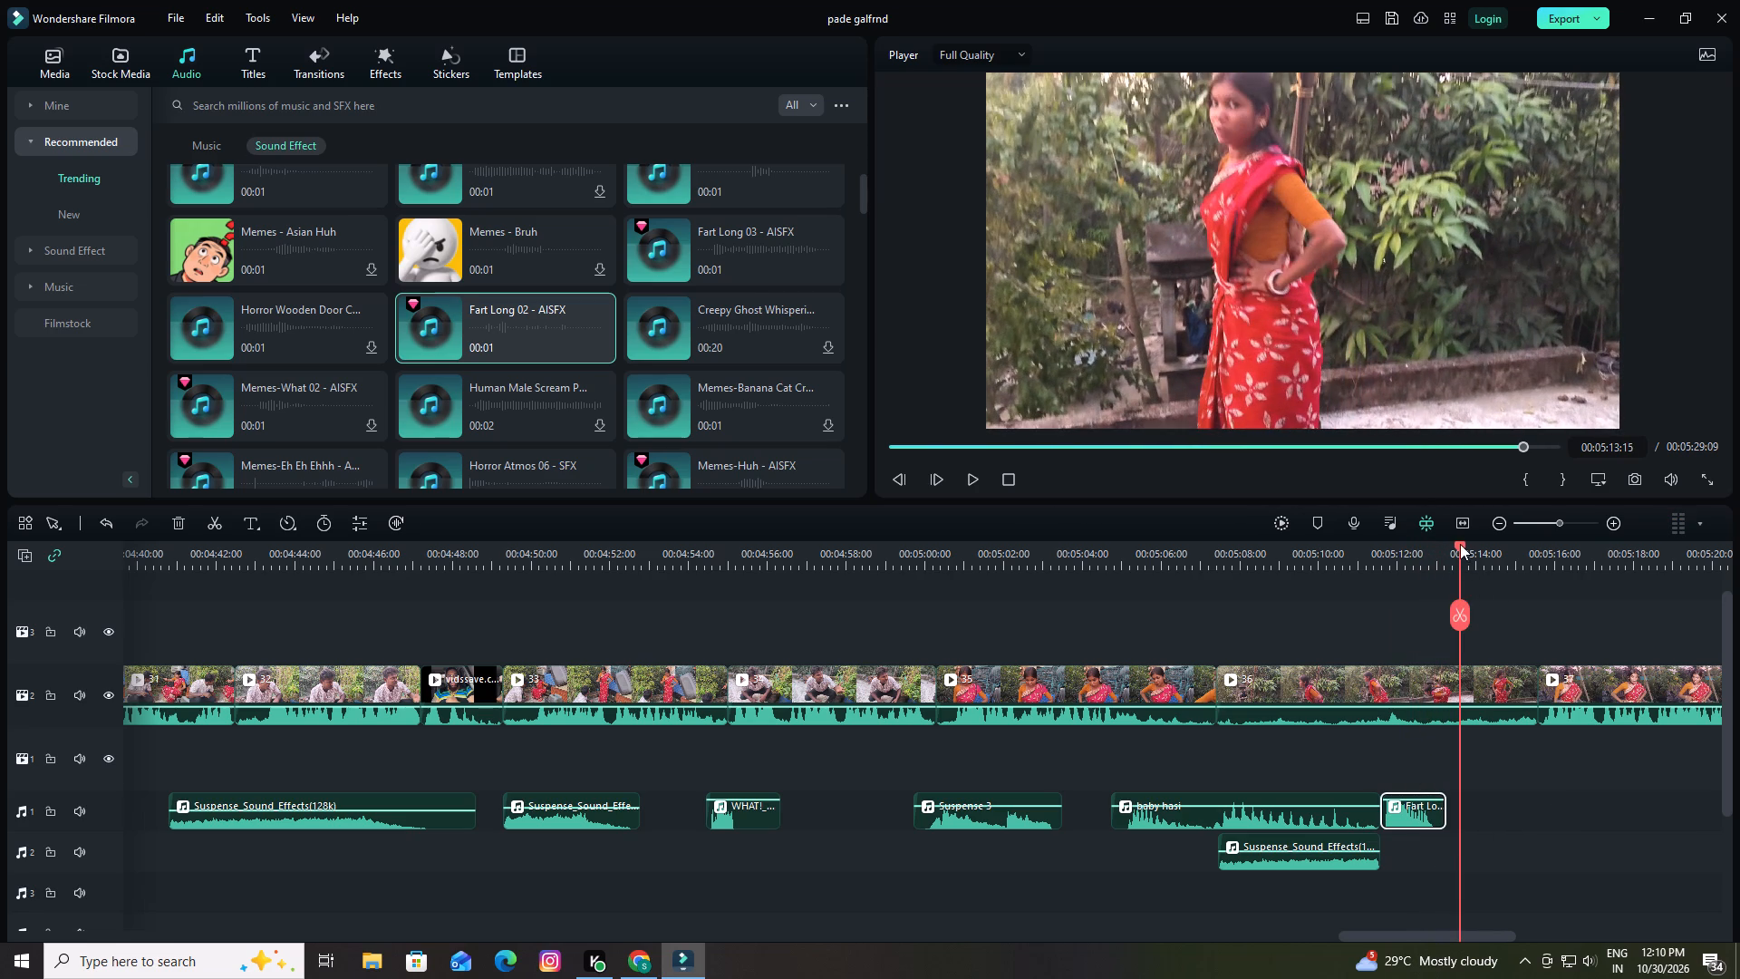
Replay the scene with Fart Long 02 from about 00:05:11, return to around 00:05:12:23 and reopen the project media.
drag(1460, 544, 1367, 581)
key(space)
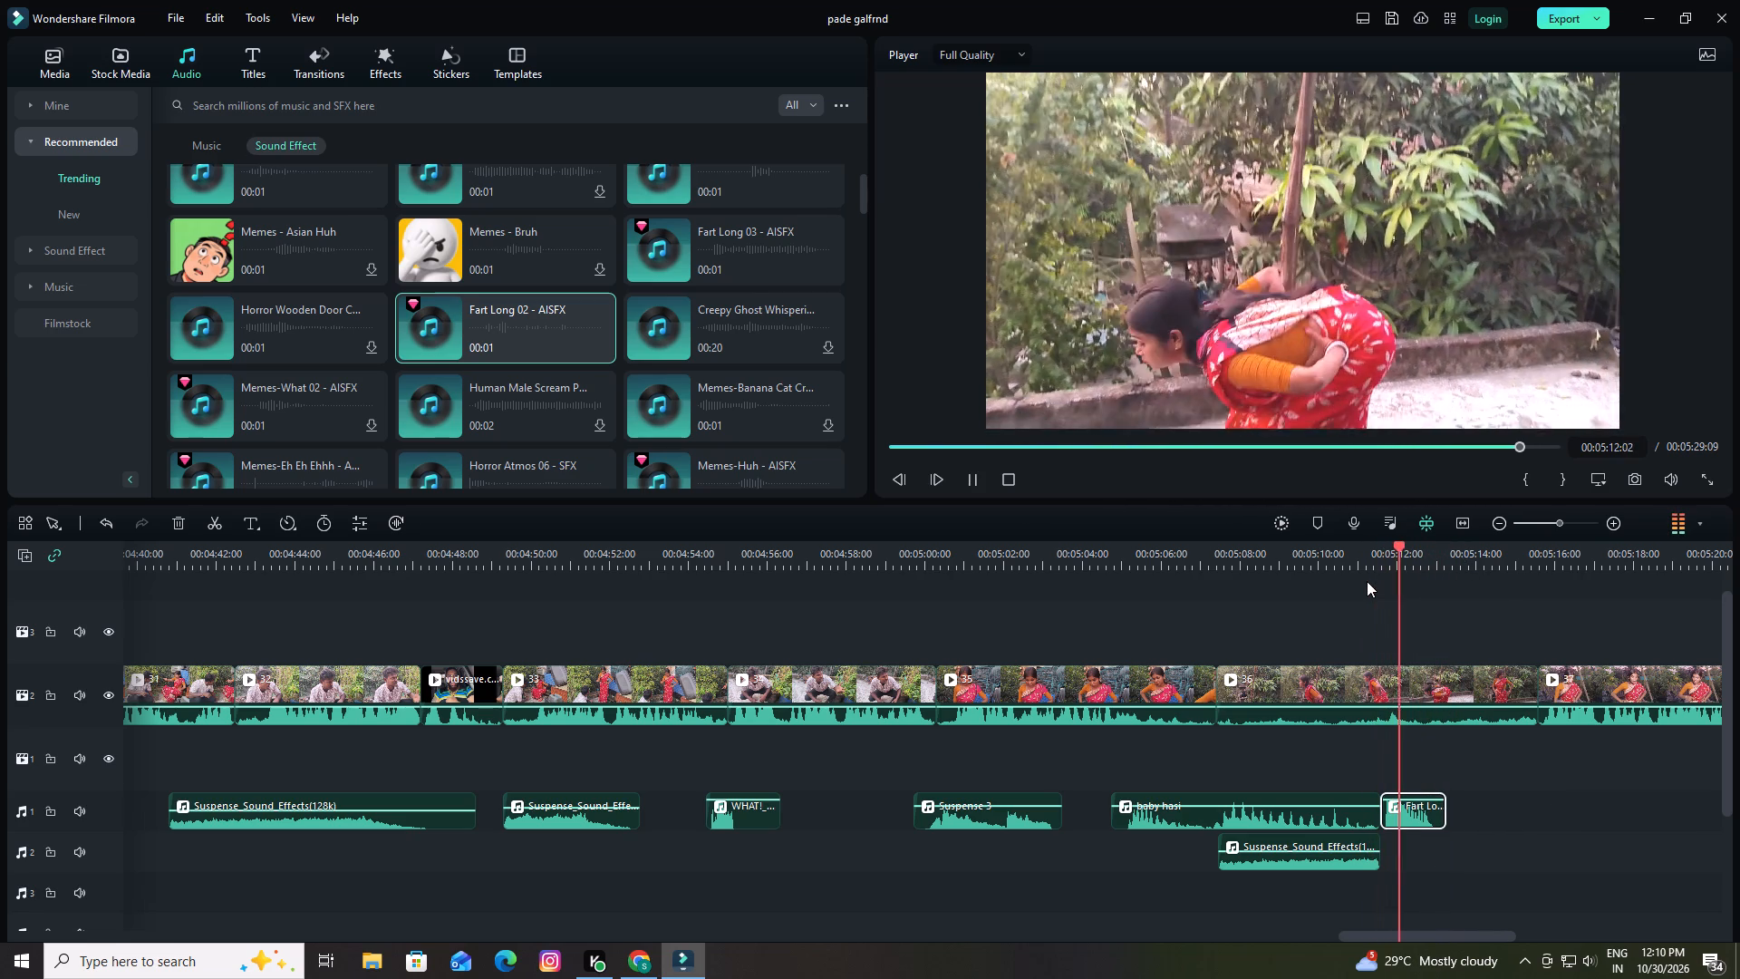
key(space)
key(space)
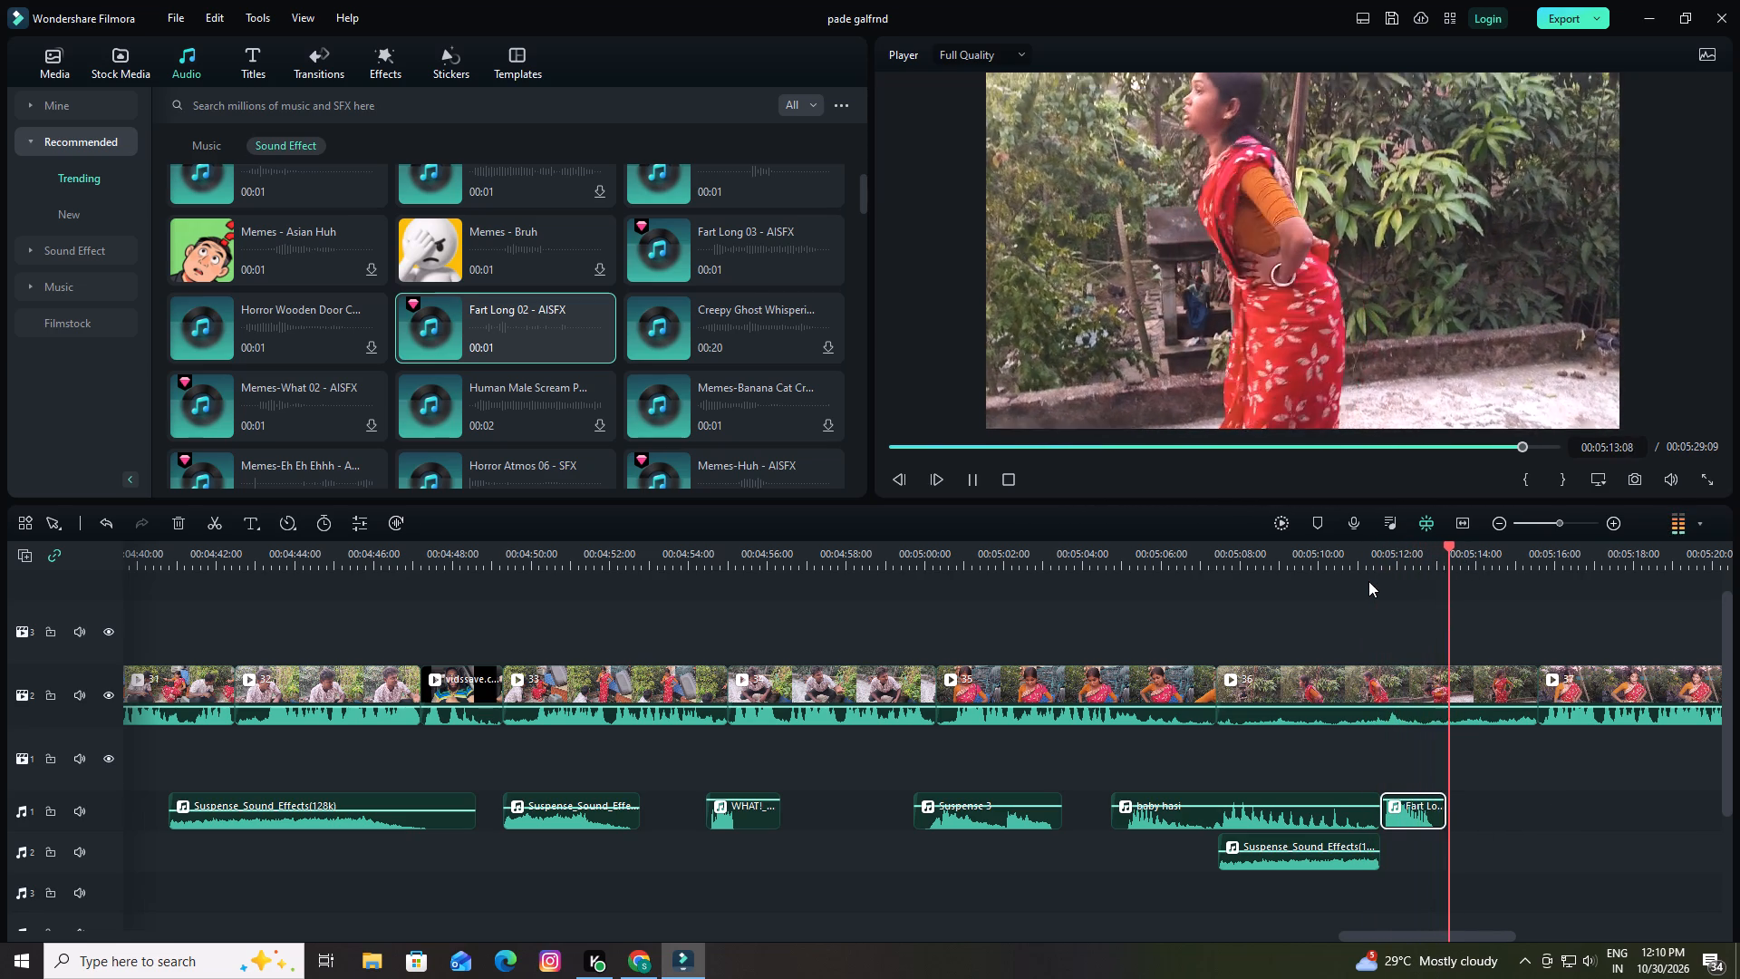
key(space)
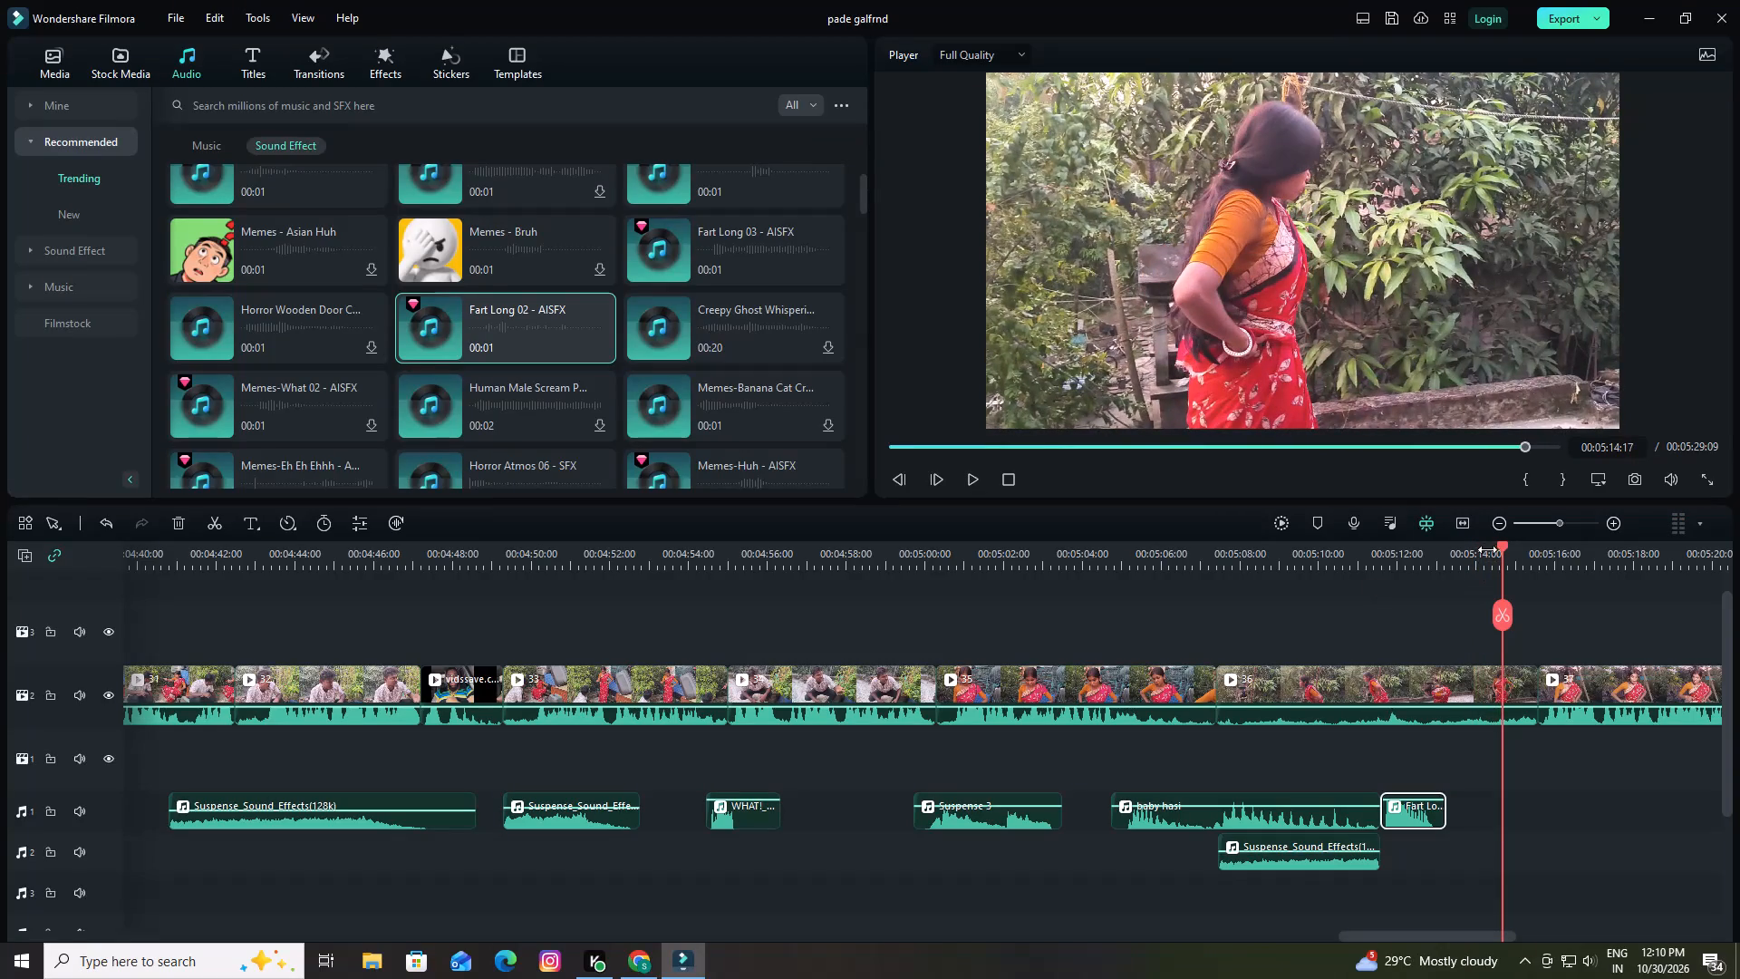
drag(1503, 547, 1434, 575)
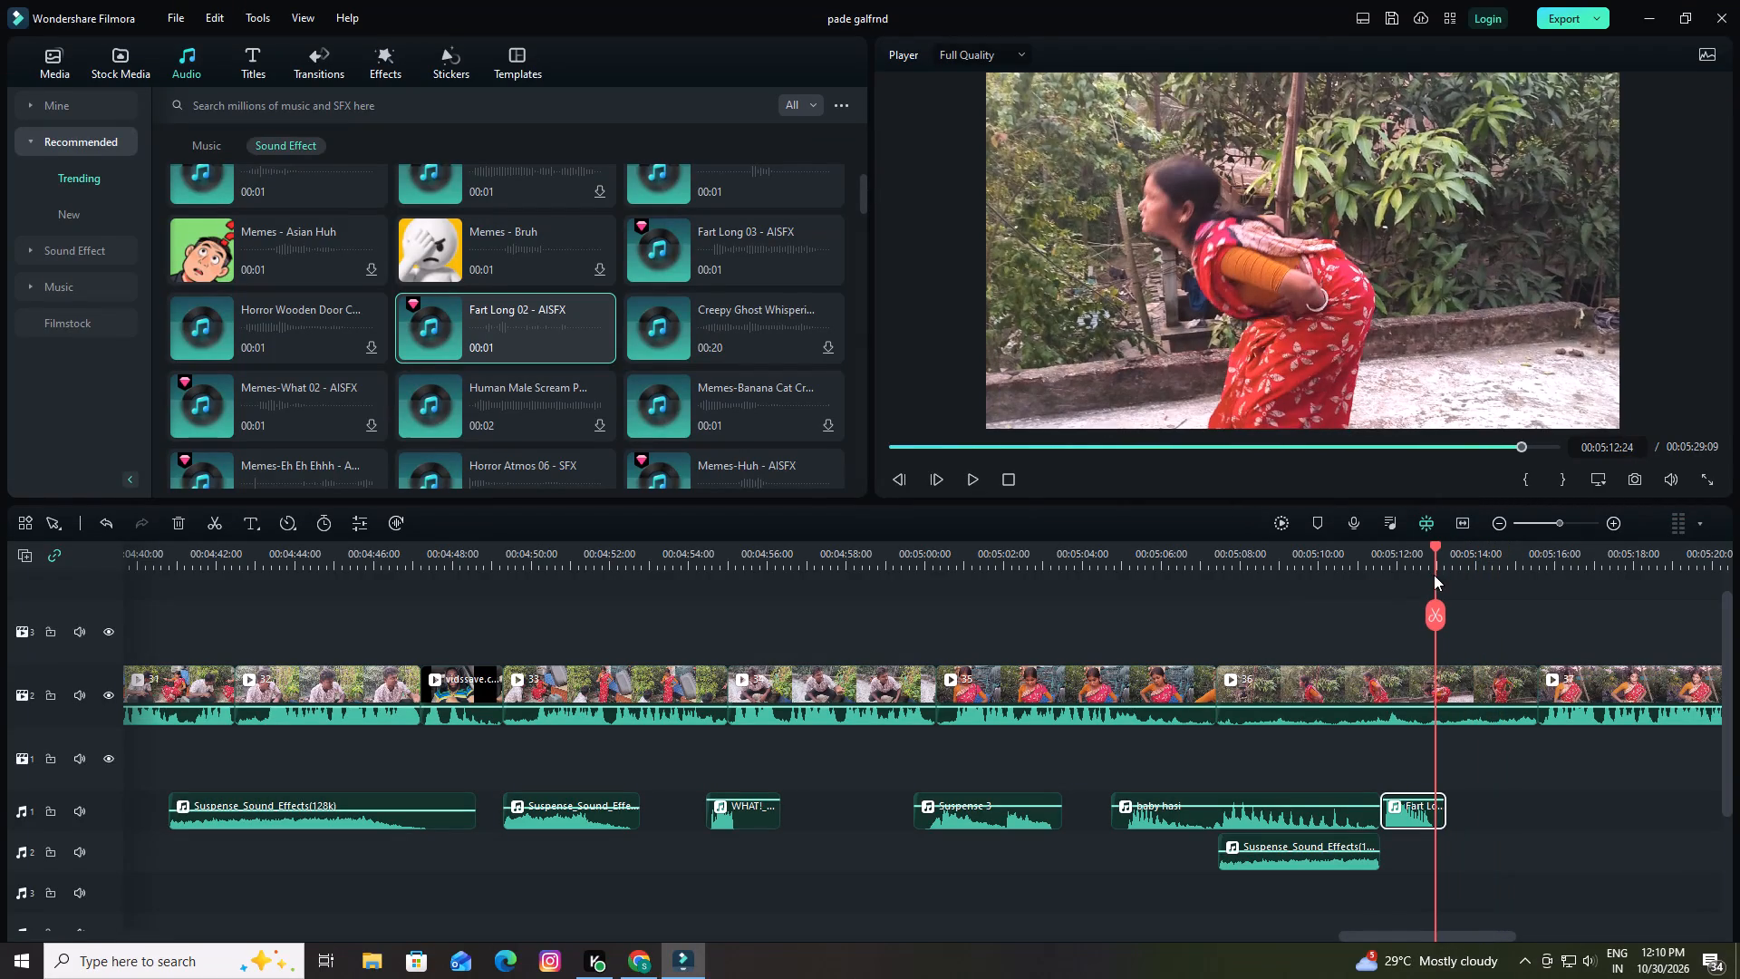
drag(1434, 575, 1433, 576)
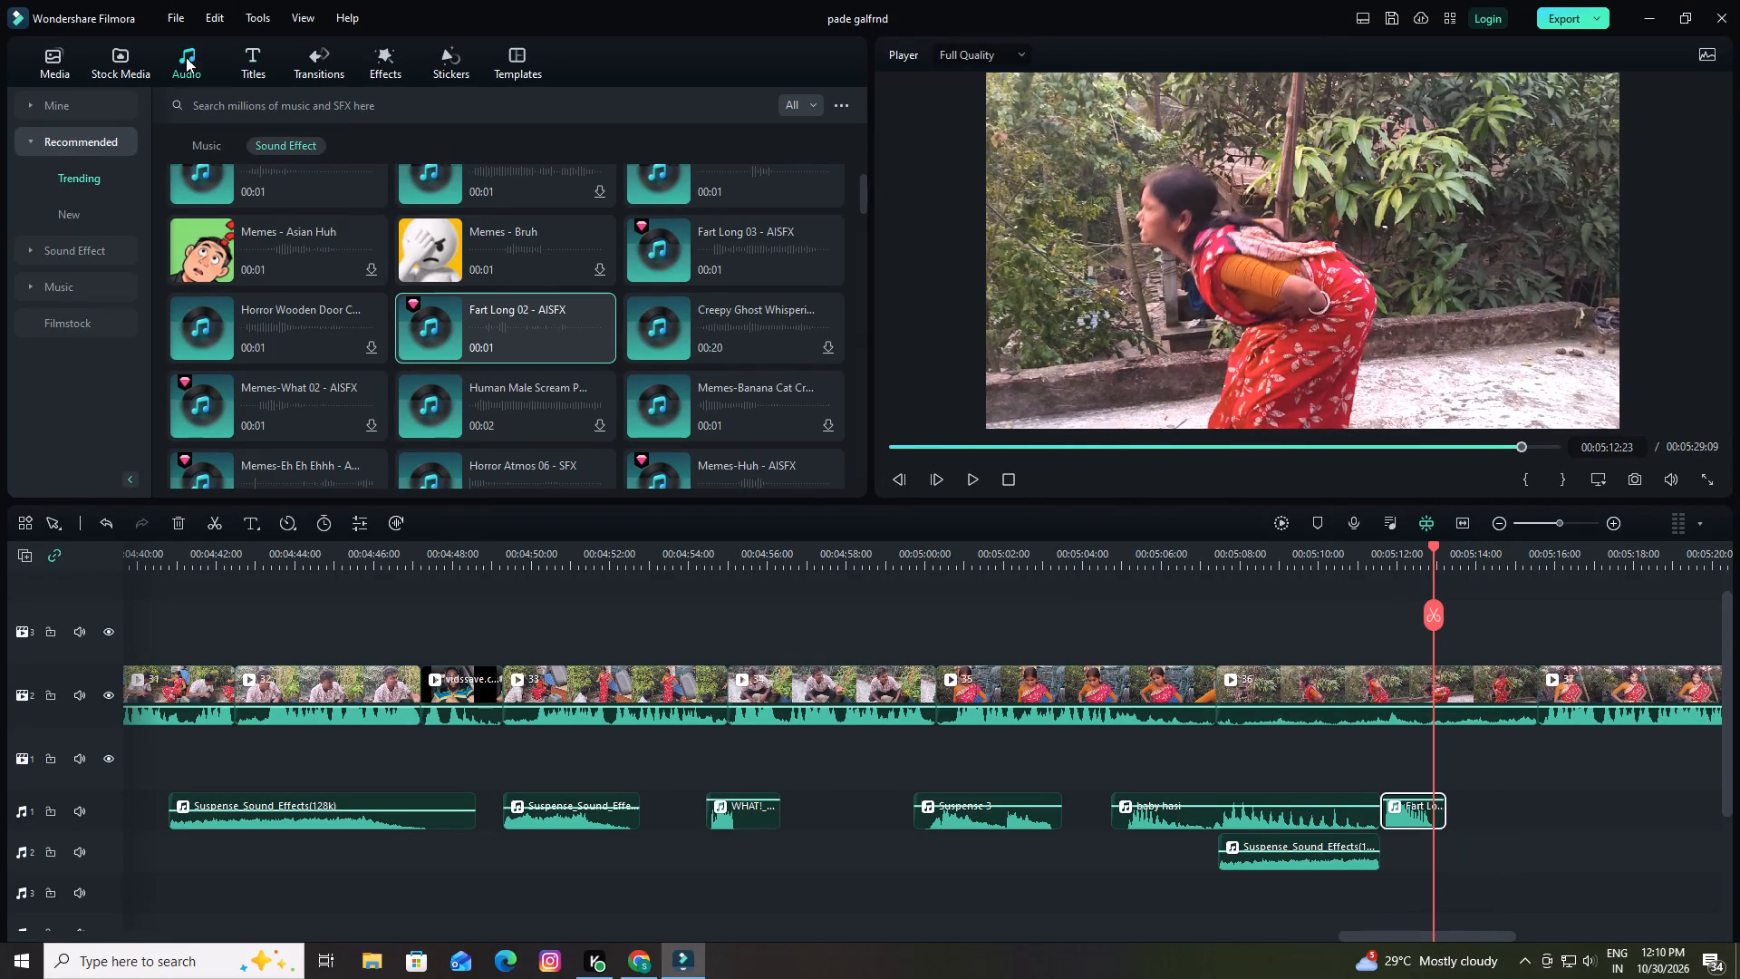
click(56, 60)
scroll(681, 378, down, 5)
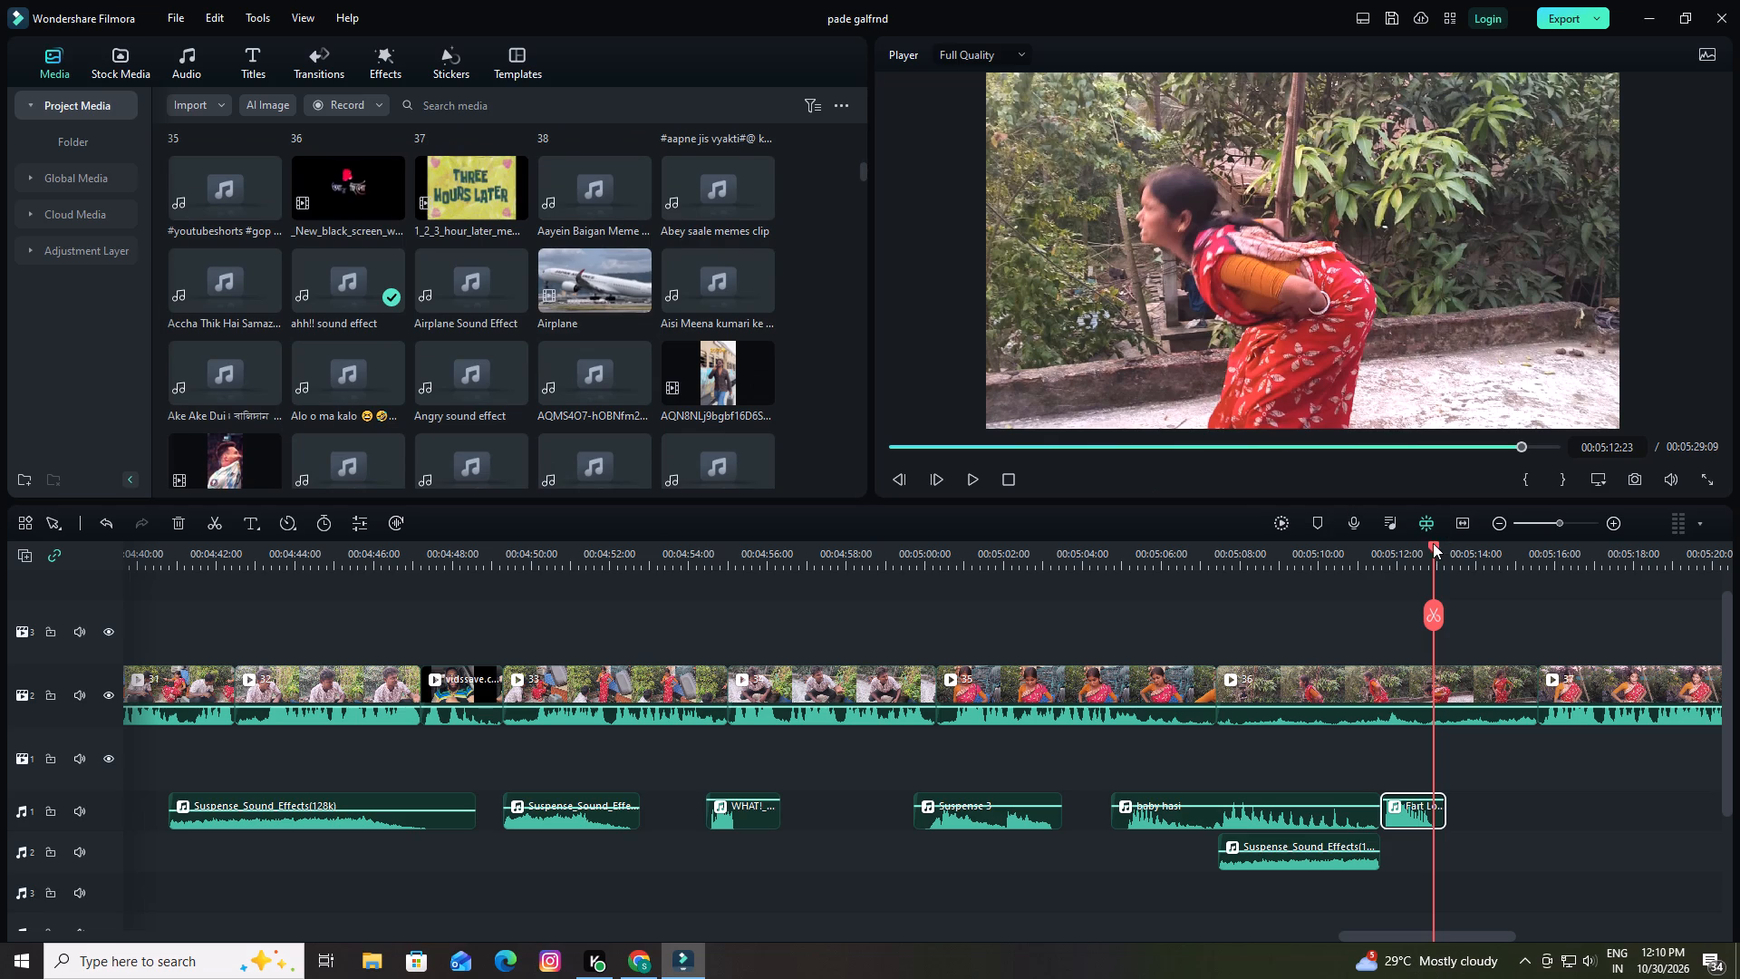
Lower the volume of baby hasi on audio track 1 and play the scene from 00:05:04:13 to 00:05:13:02.
drag(1433, 543, 1103, 598)
click(1232, 807)
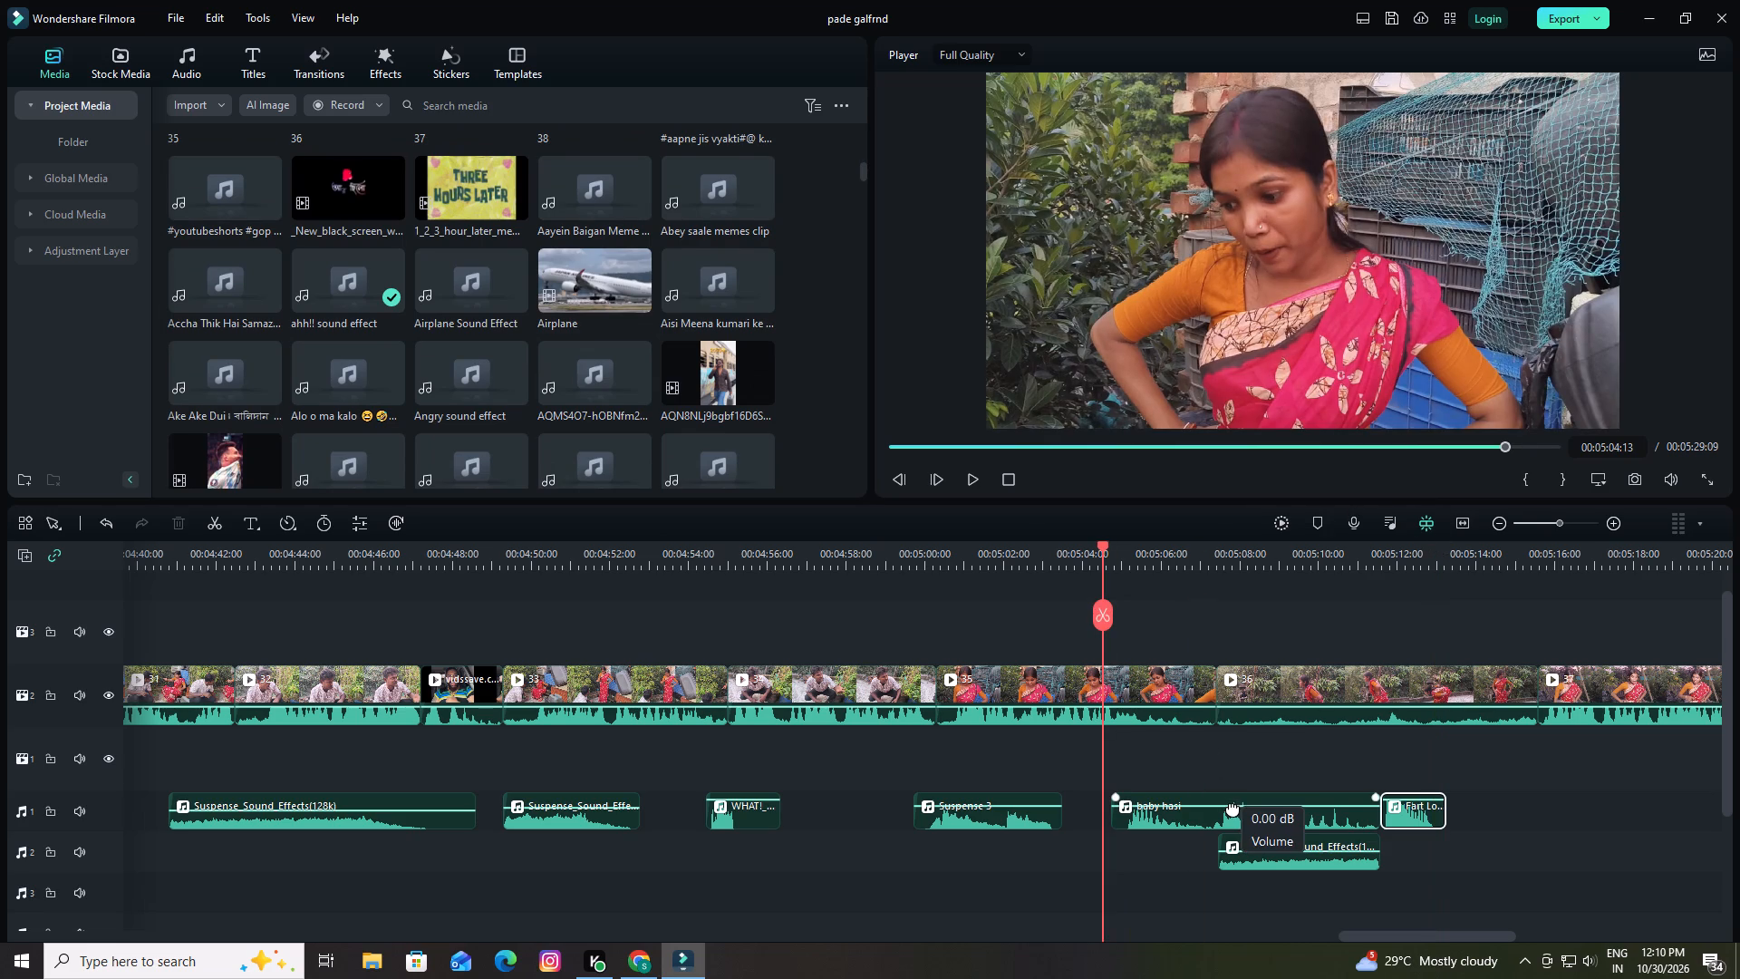
key(space)
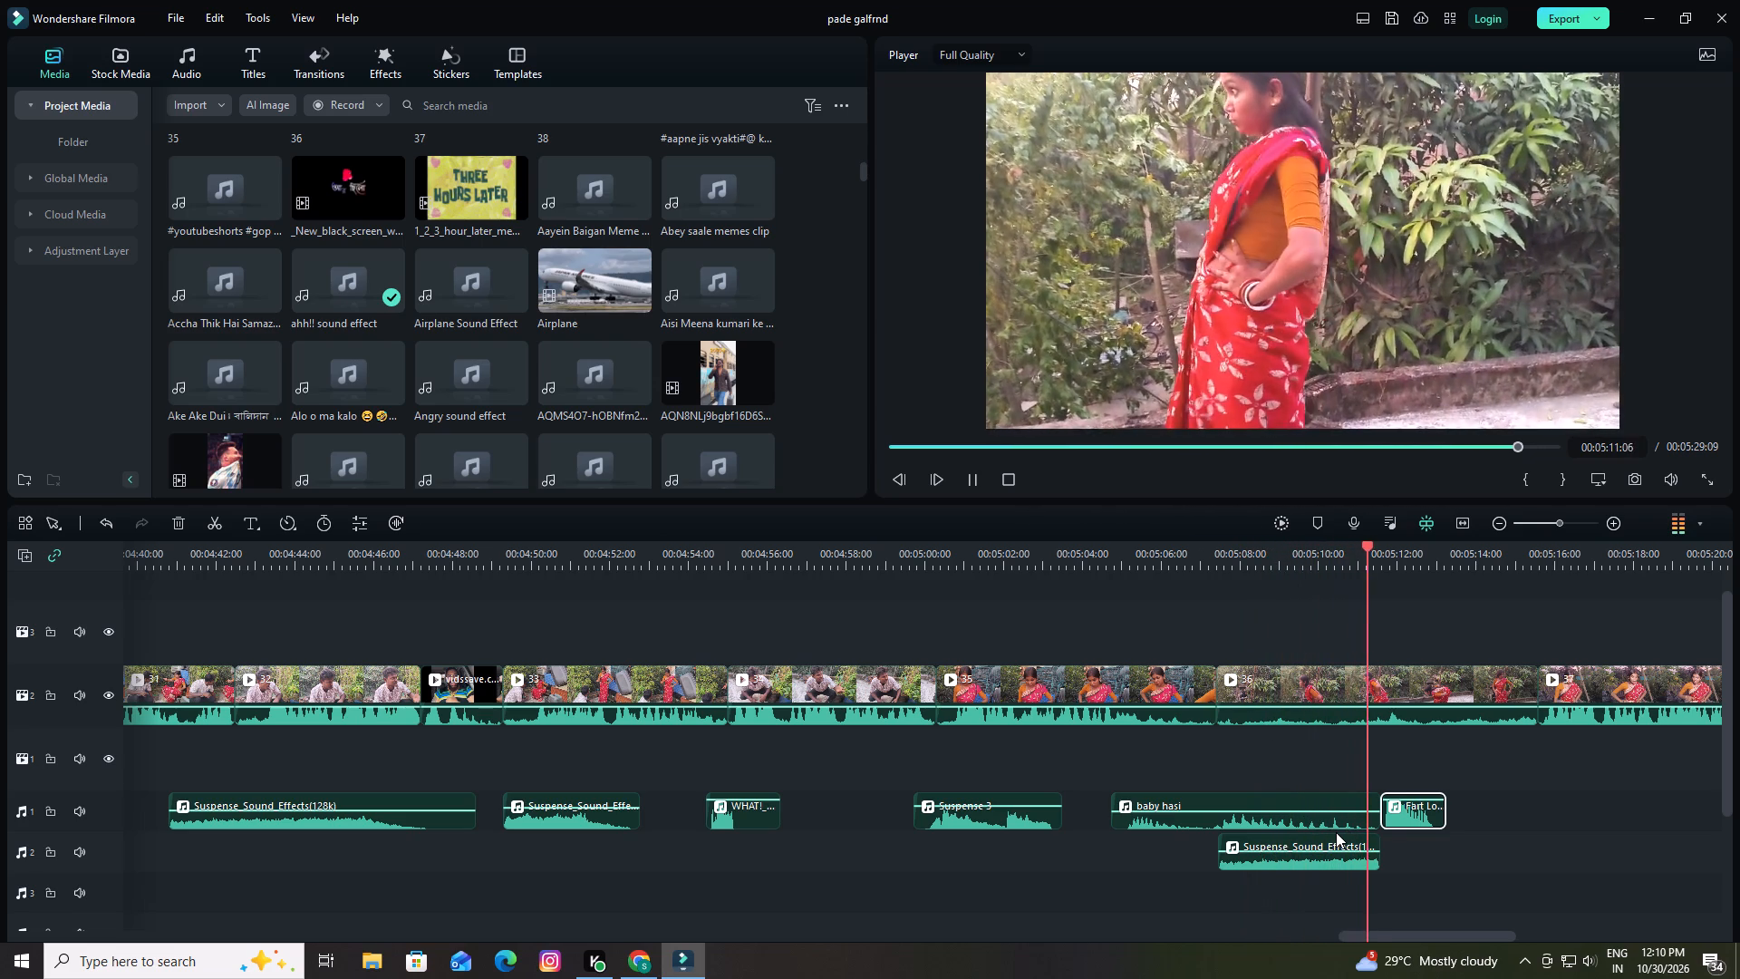
key(space)
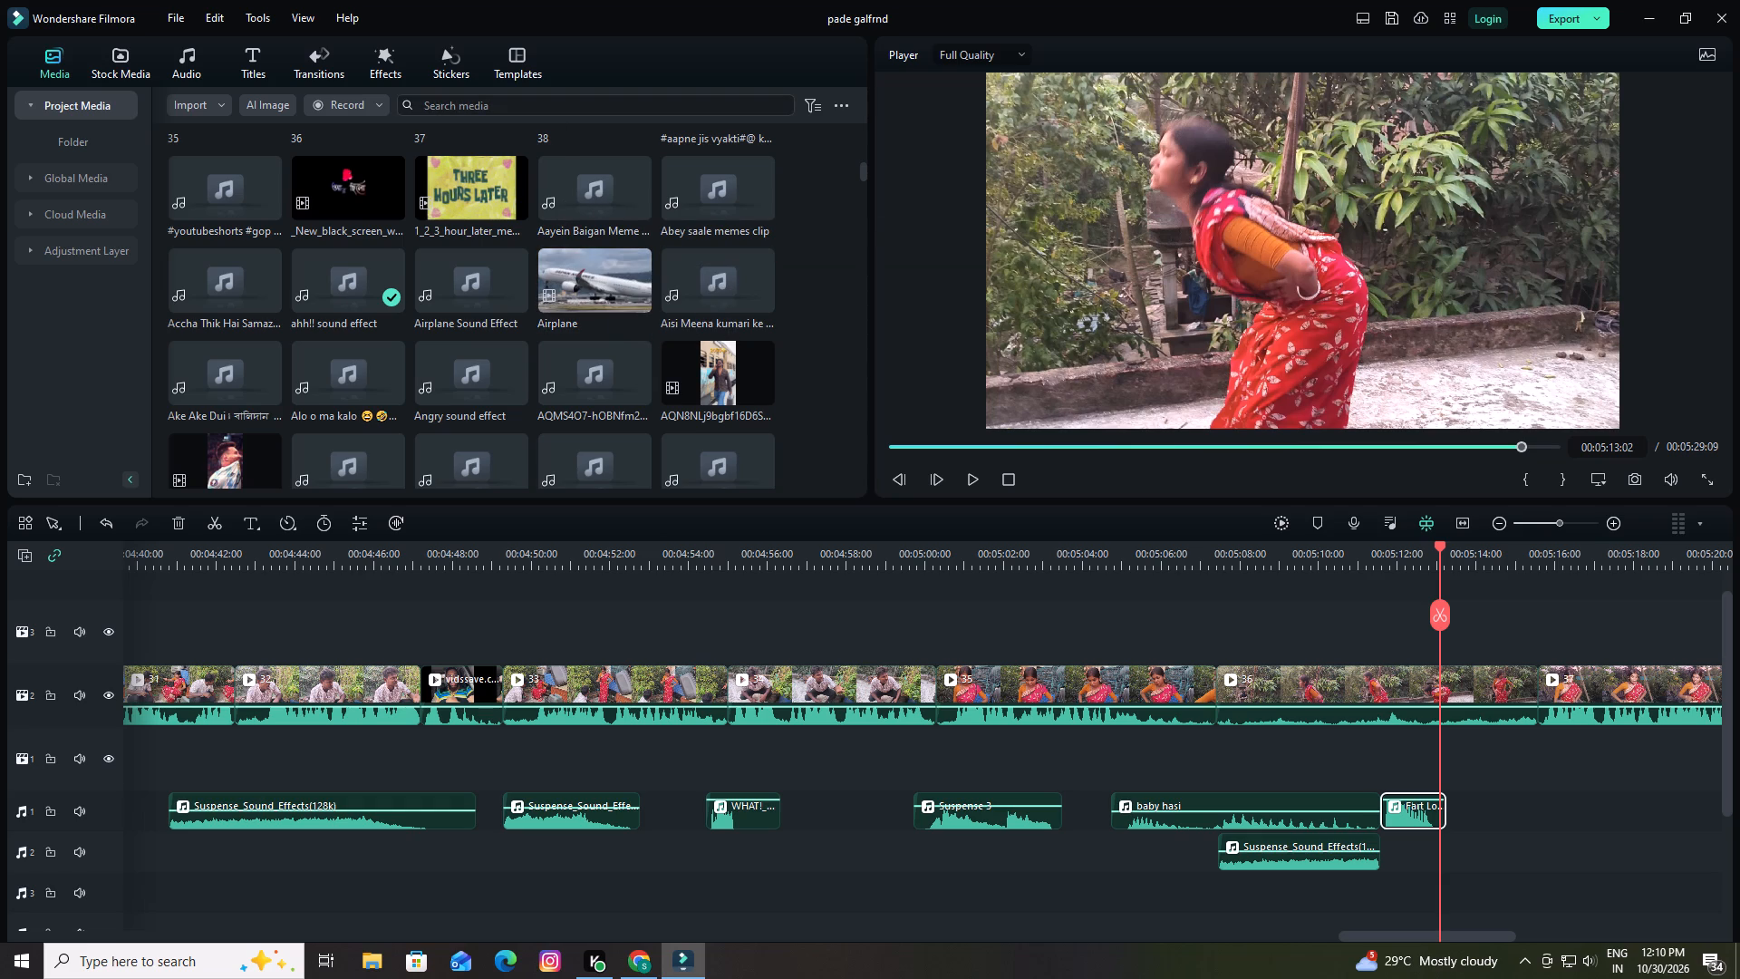
Search for "raj", place RajPal Yadav MEME #shorts on audio track 2 at 00:05:13:02, shift it slightly earlier and play it.
text(ra)
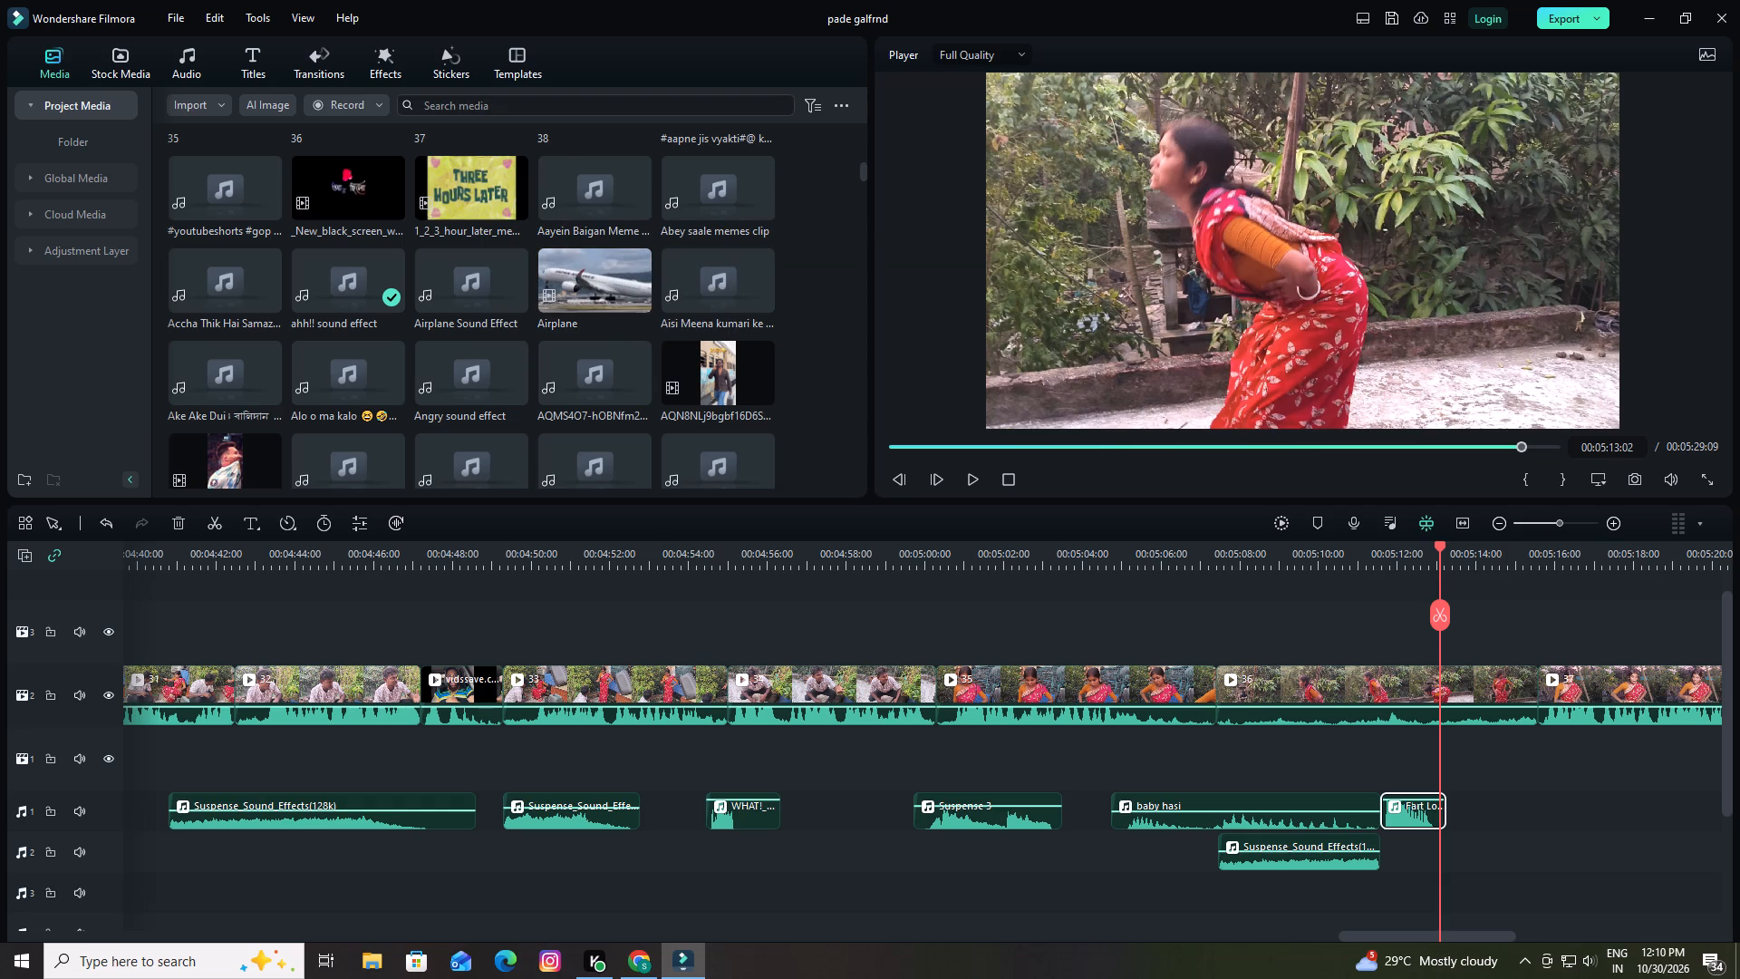
click(529, 99)
text(ra)
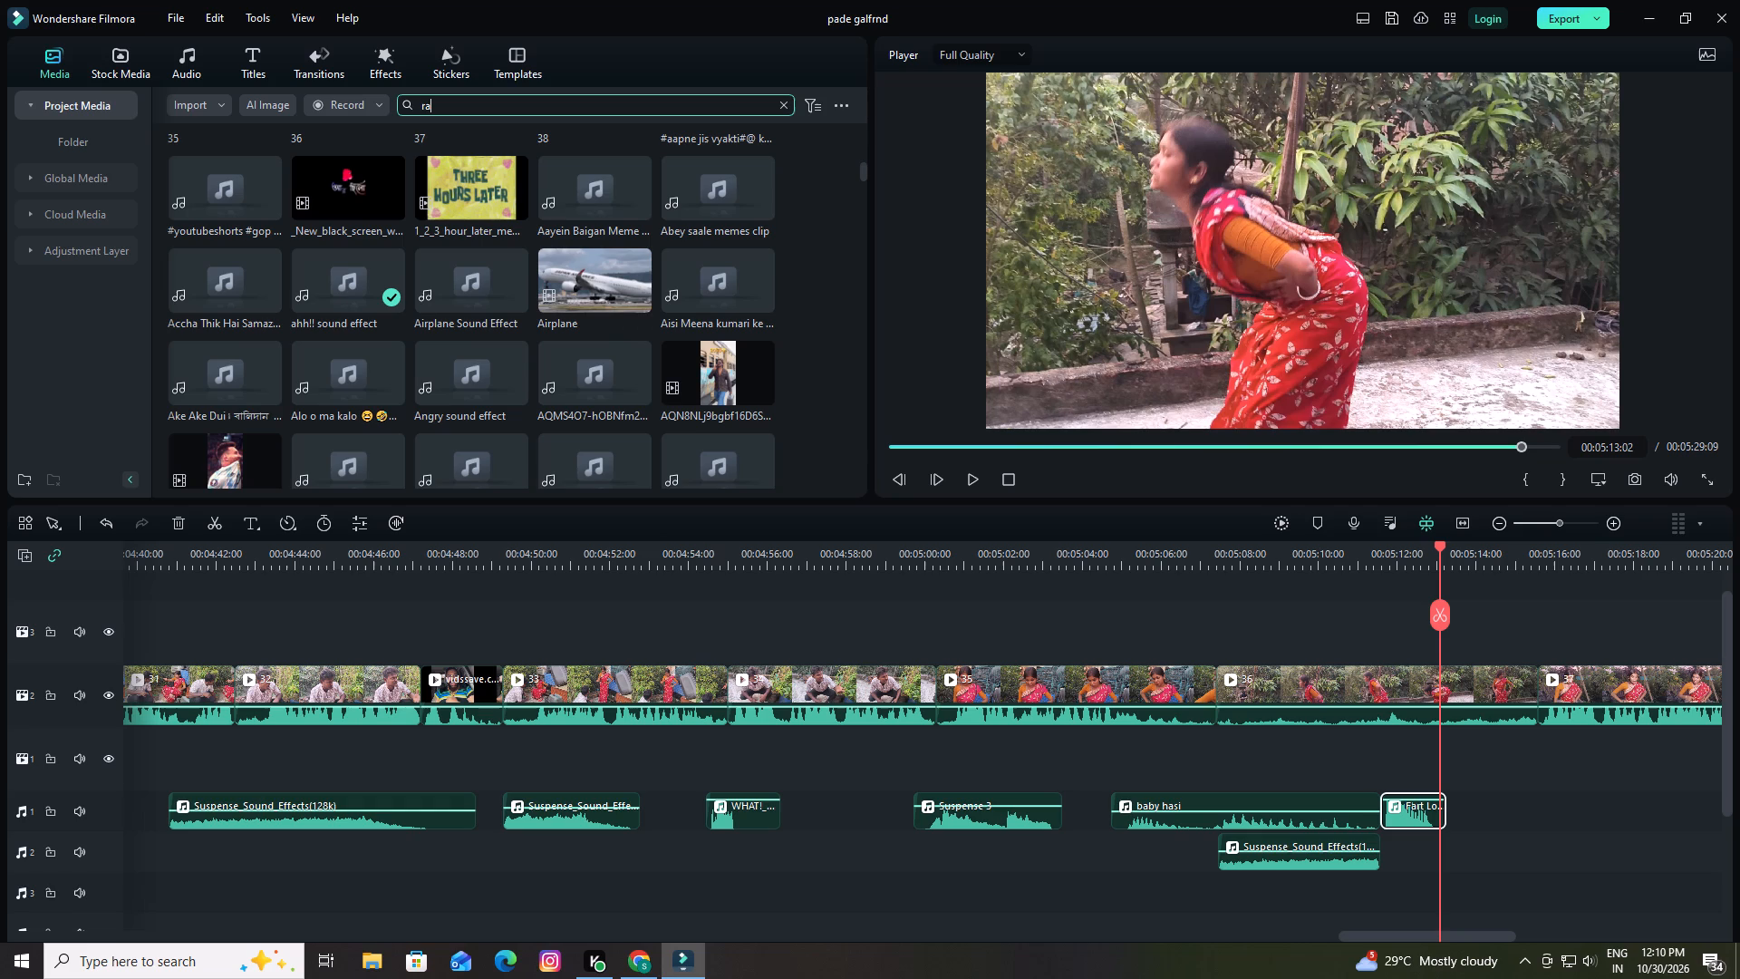
key(j)
key(Return)
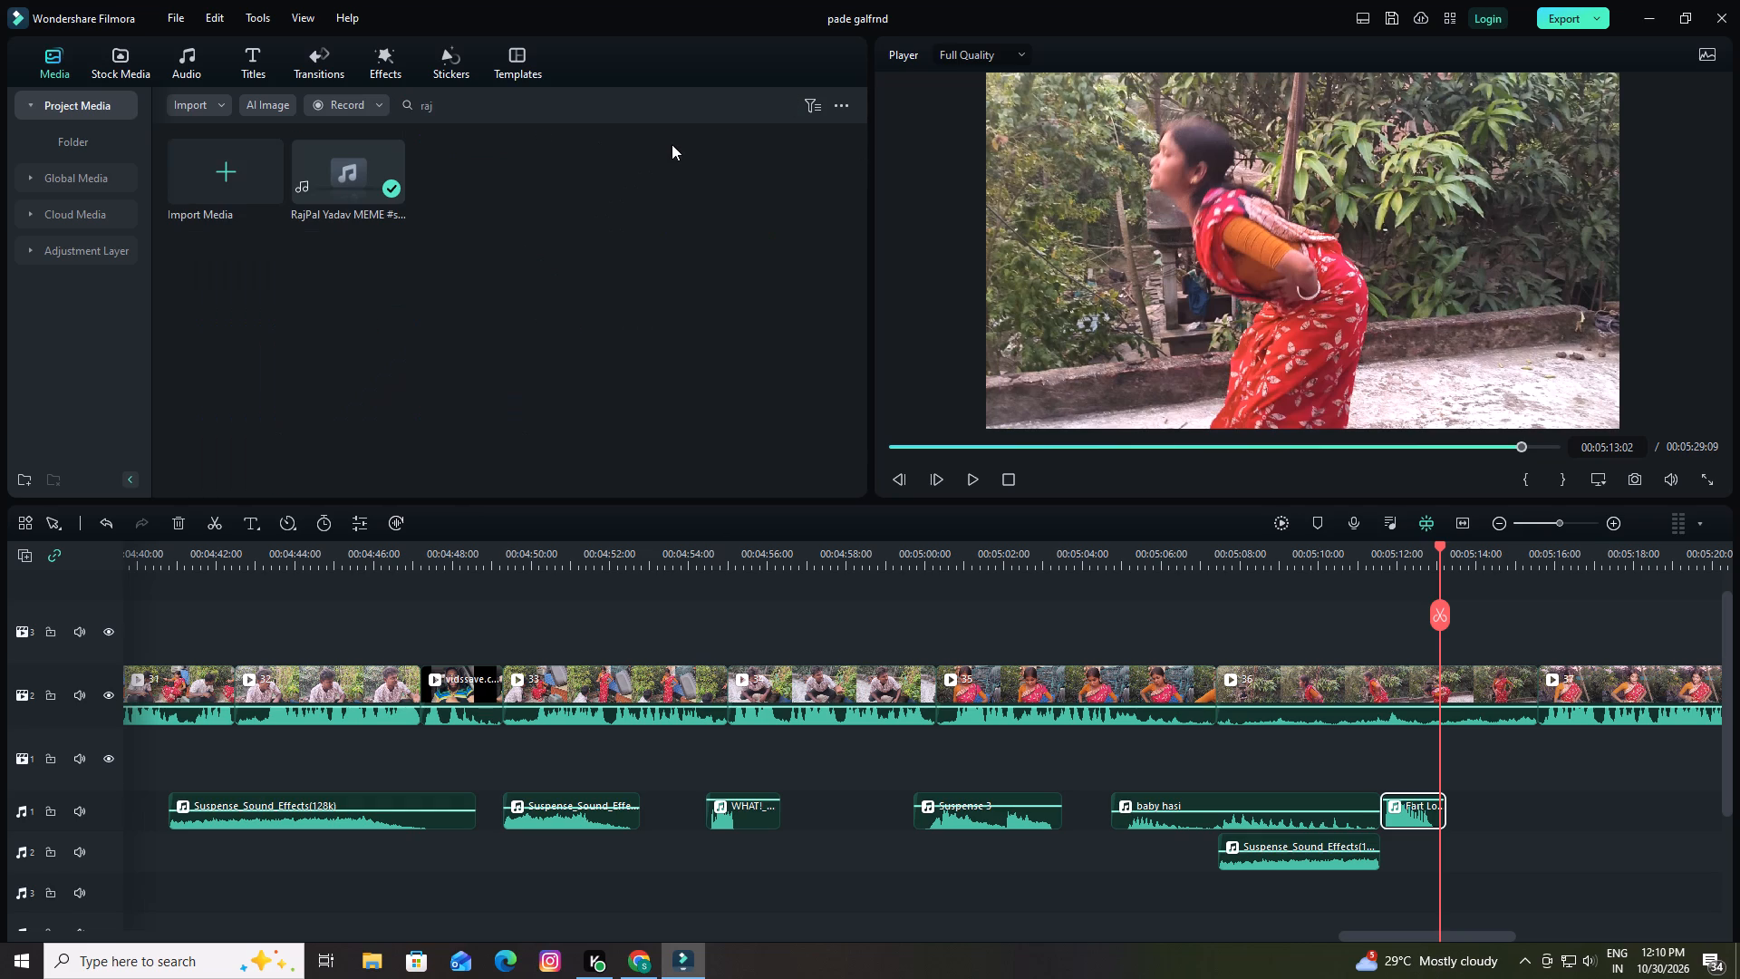
drag(354, 173, 1422, 848)
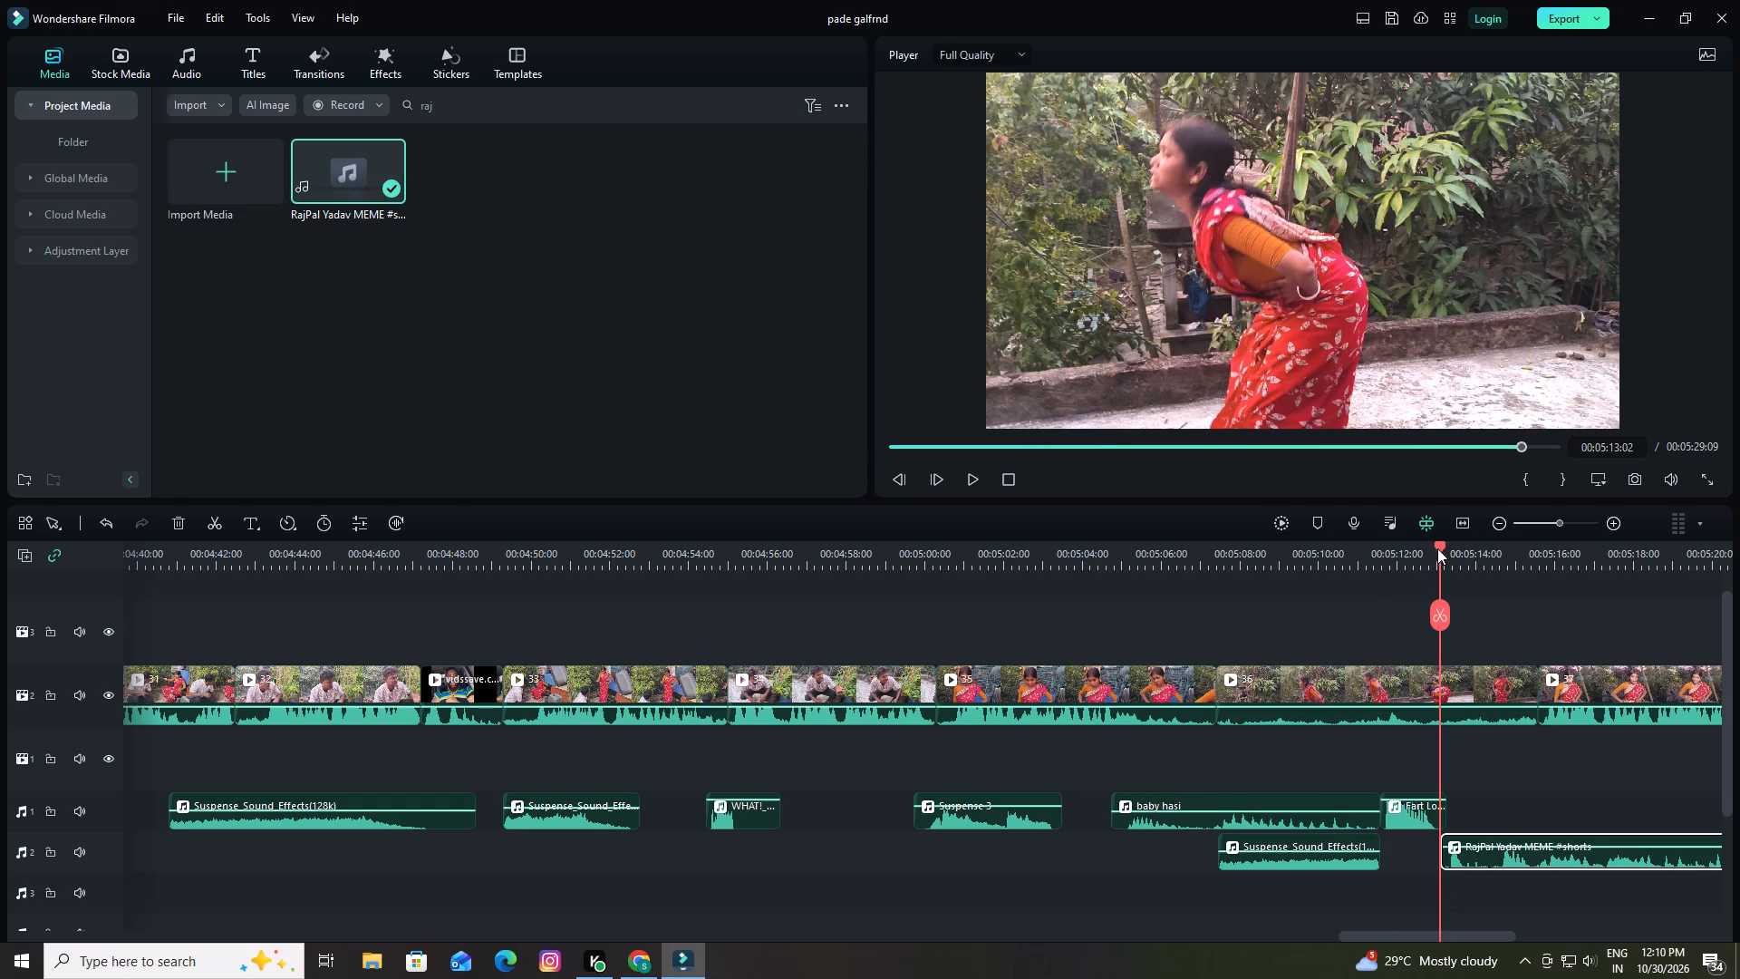
click(1436, 548)
drag(1475, 859, 1448, 864)
key(space)
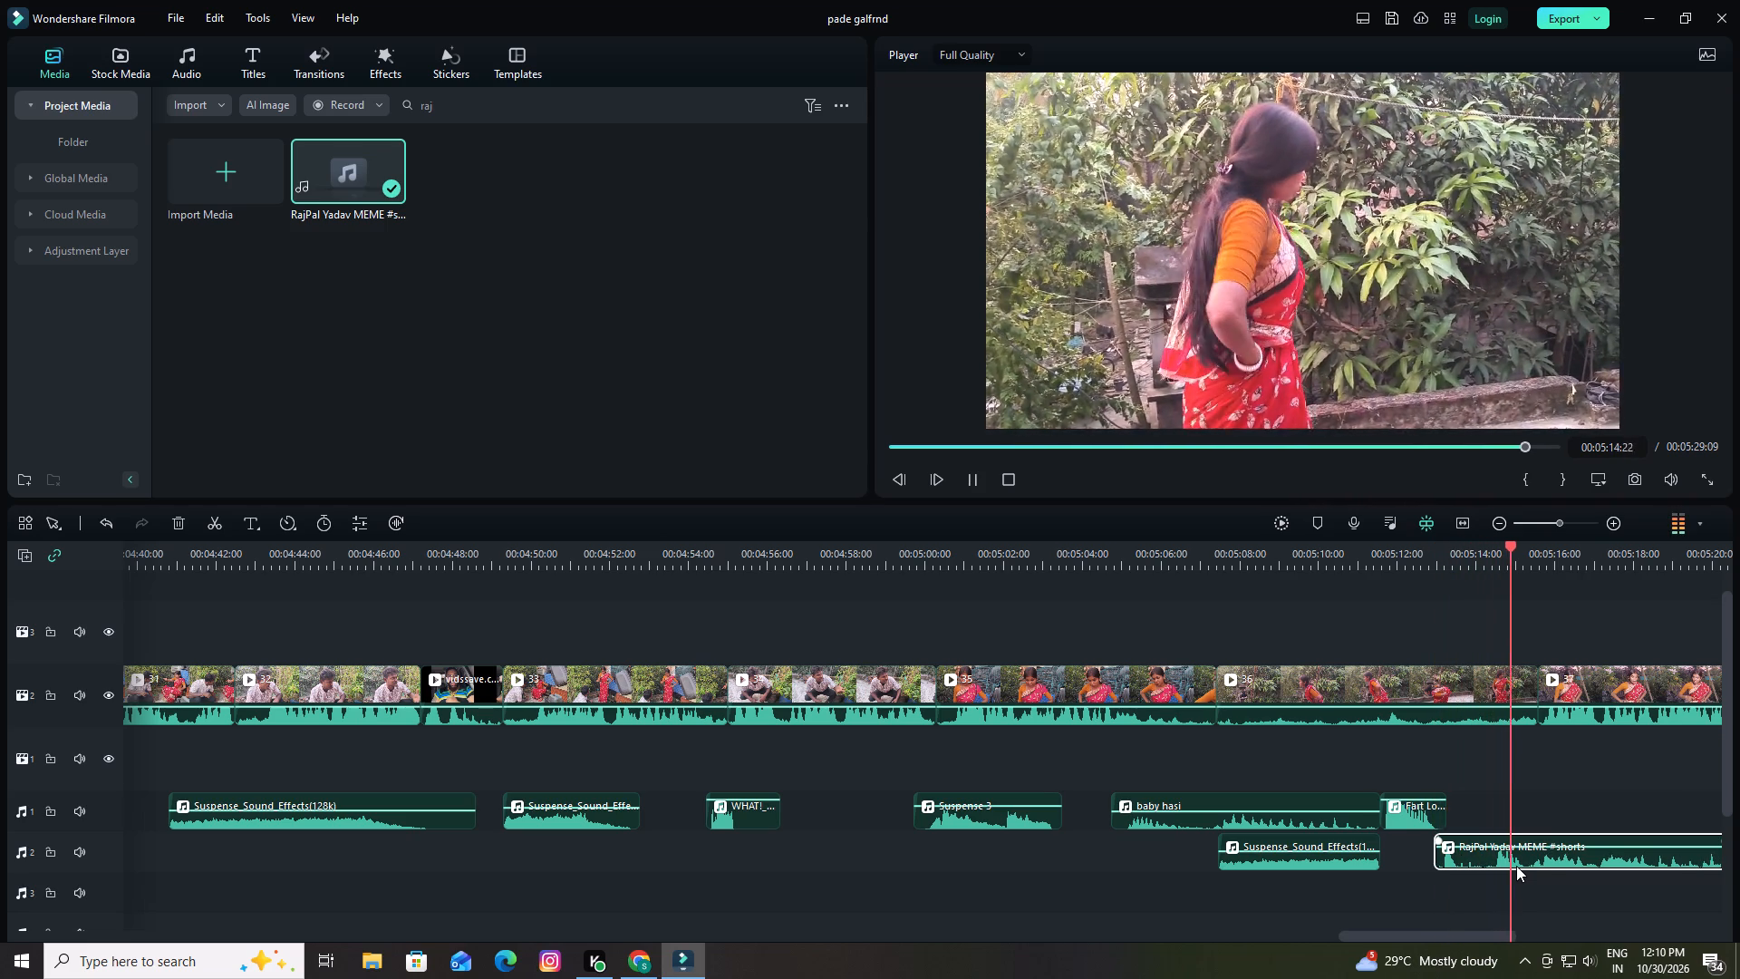
Play the scene from 00:05:15:15 past the end of RajPal Yadav MEME #shorts and set the playhead at 00:05:21:12.
key(space)
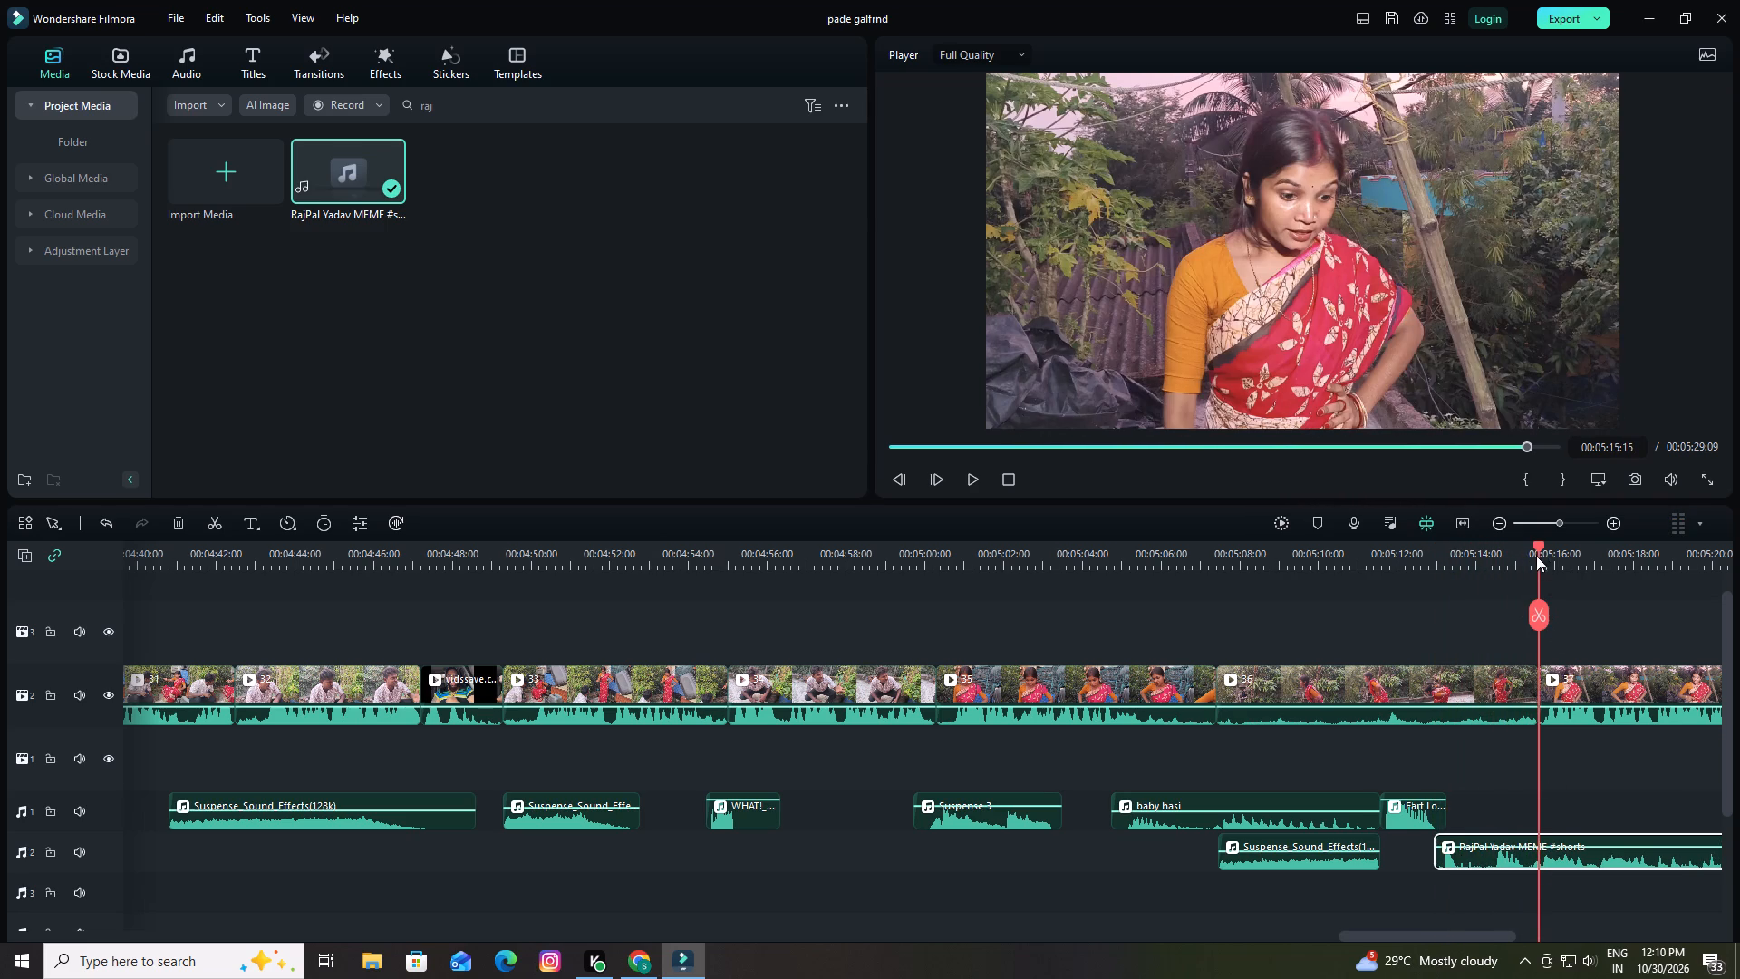
click(1536, 547)
drag(1490, 560, 737, 559)
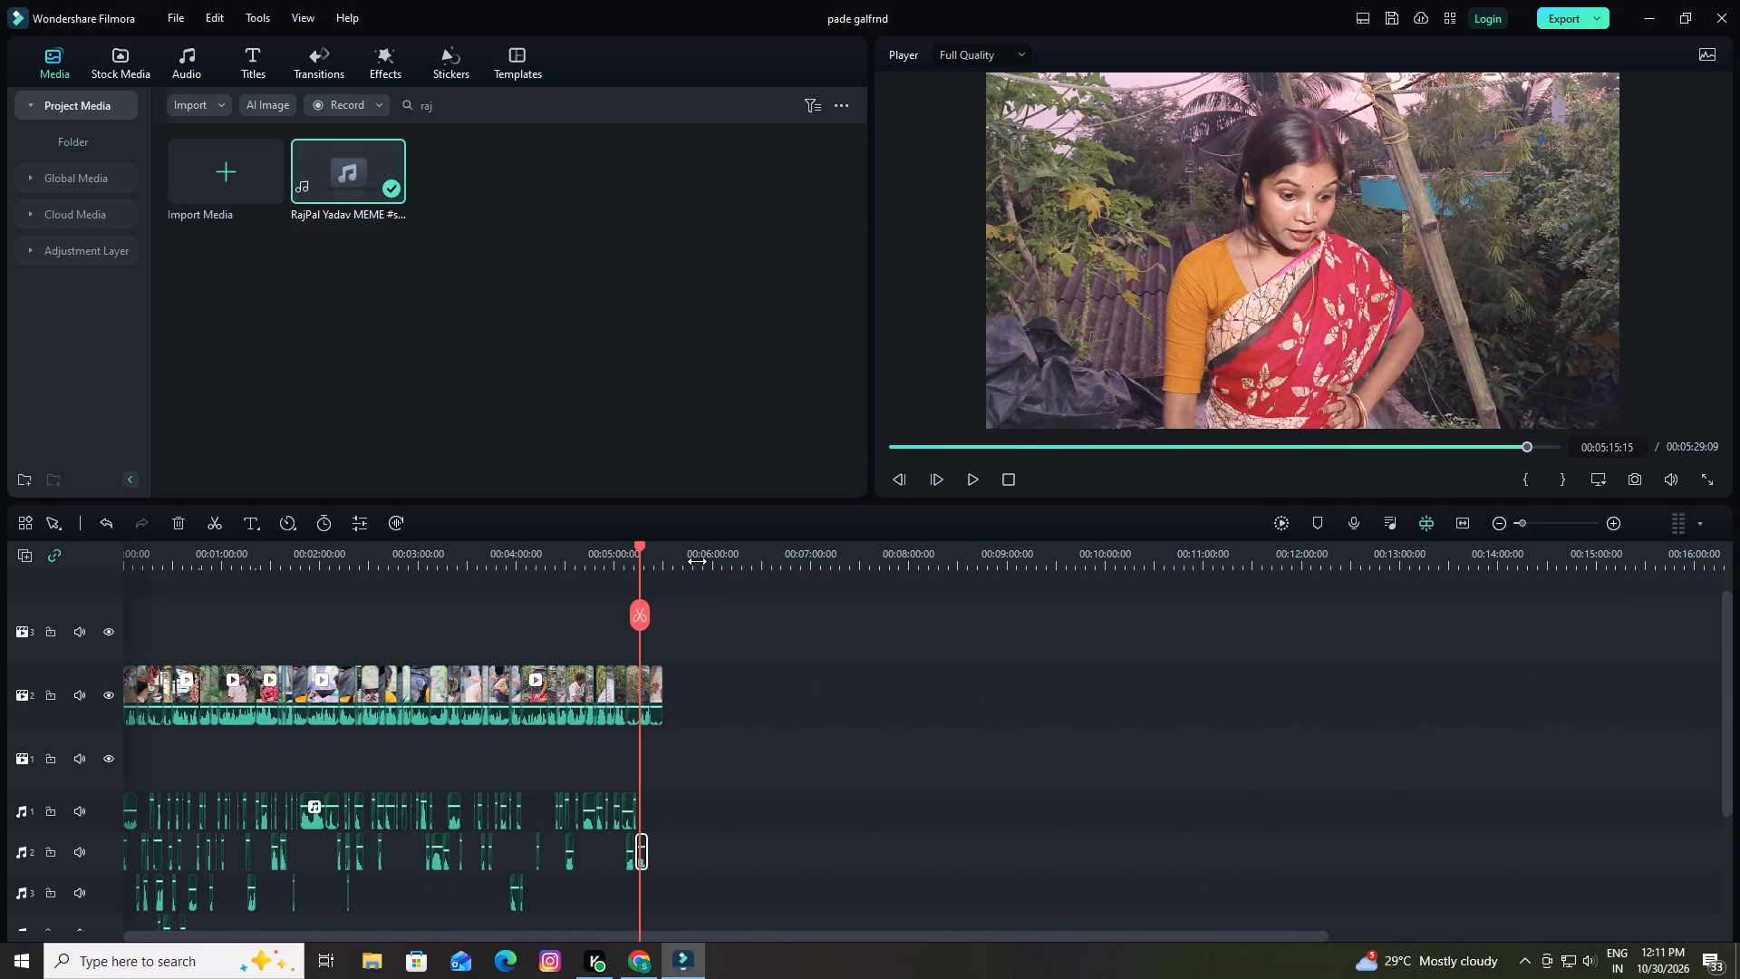
drag(697, 560, 1409, 549)
key(space)
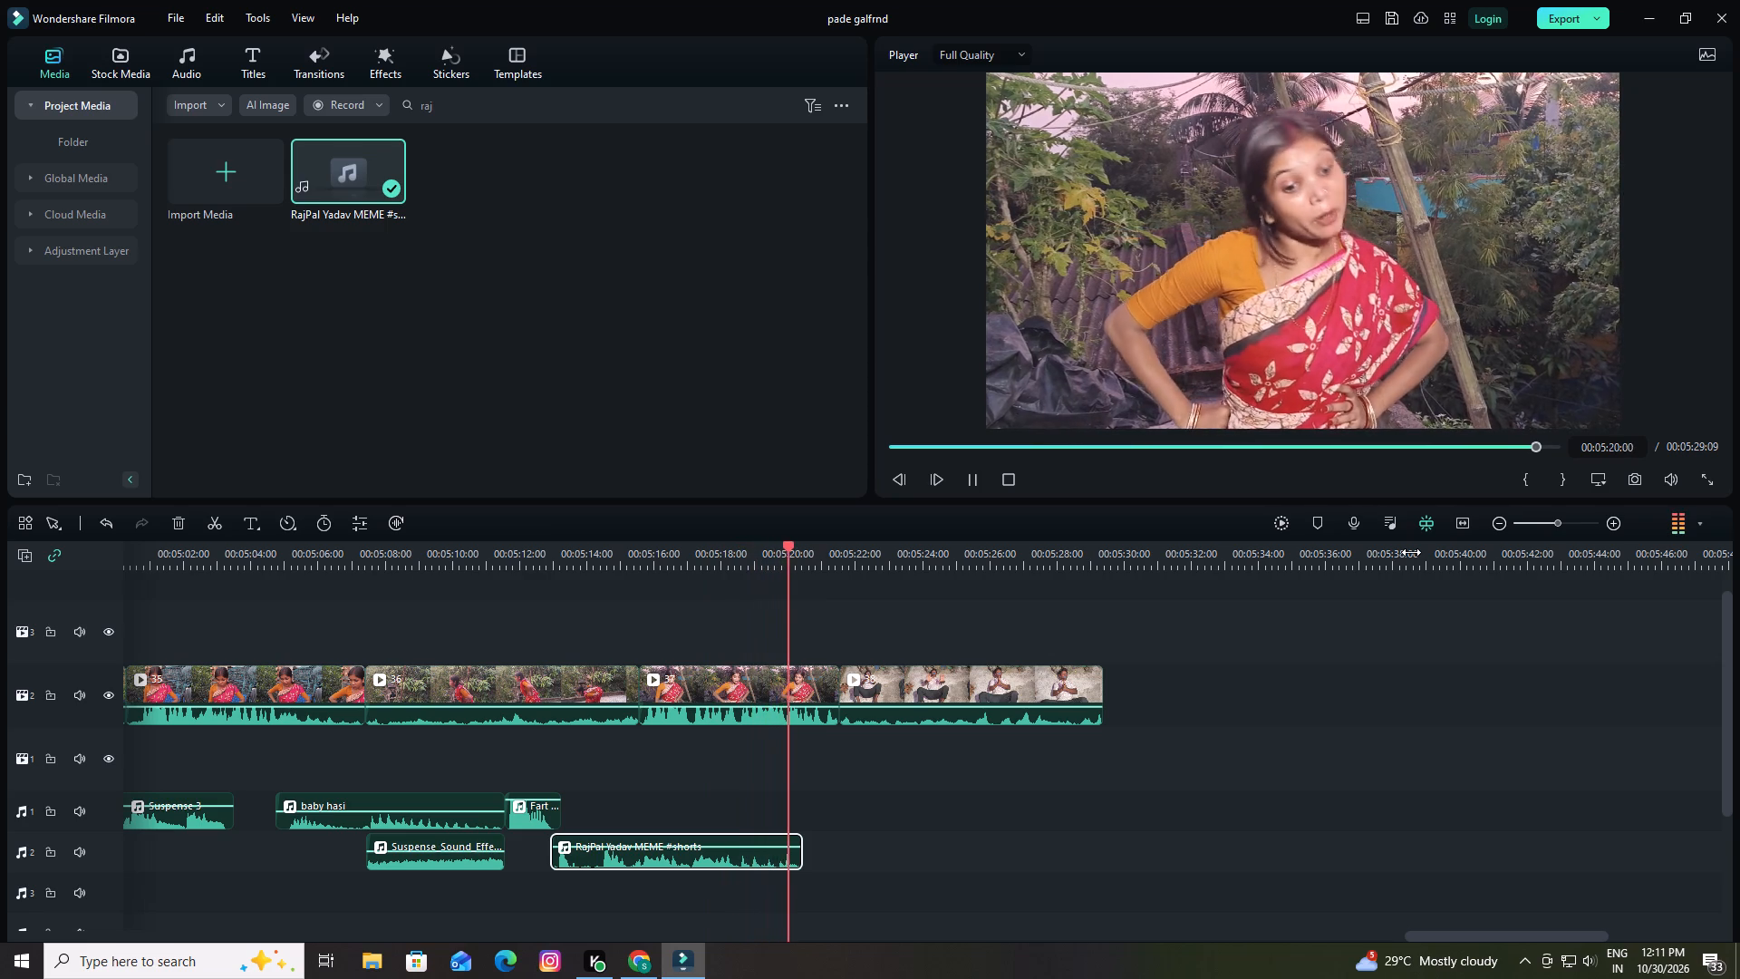
key(space)
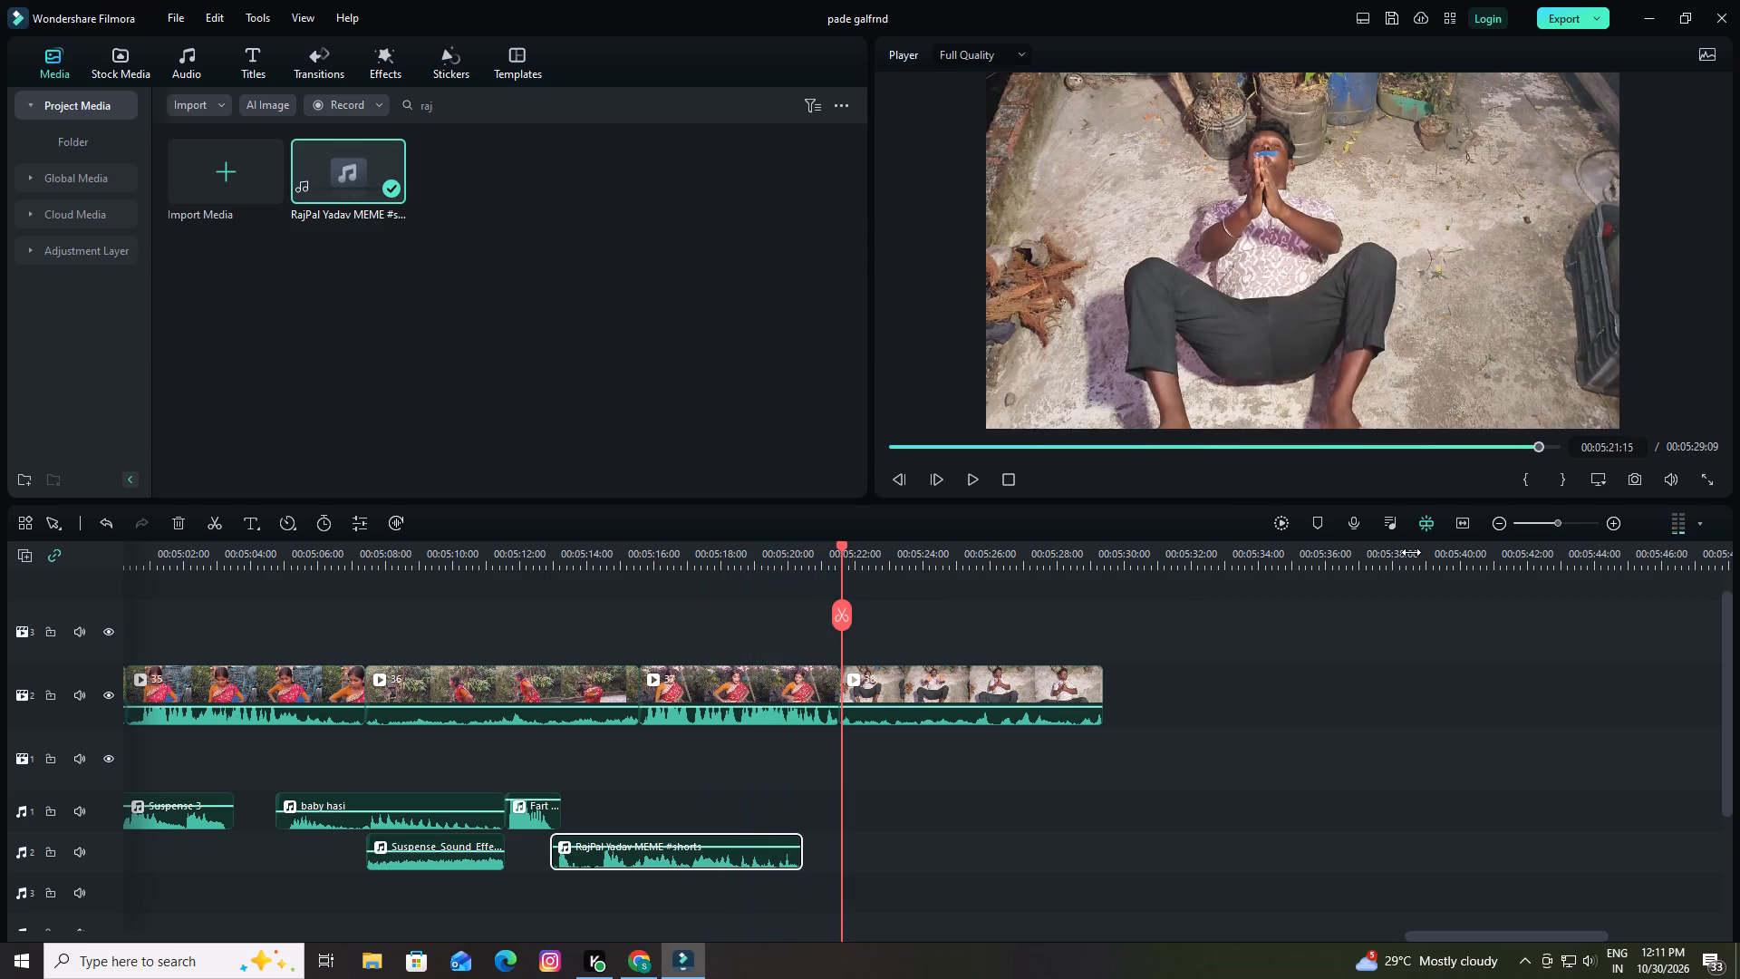
click(842, 545)
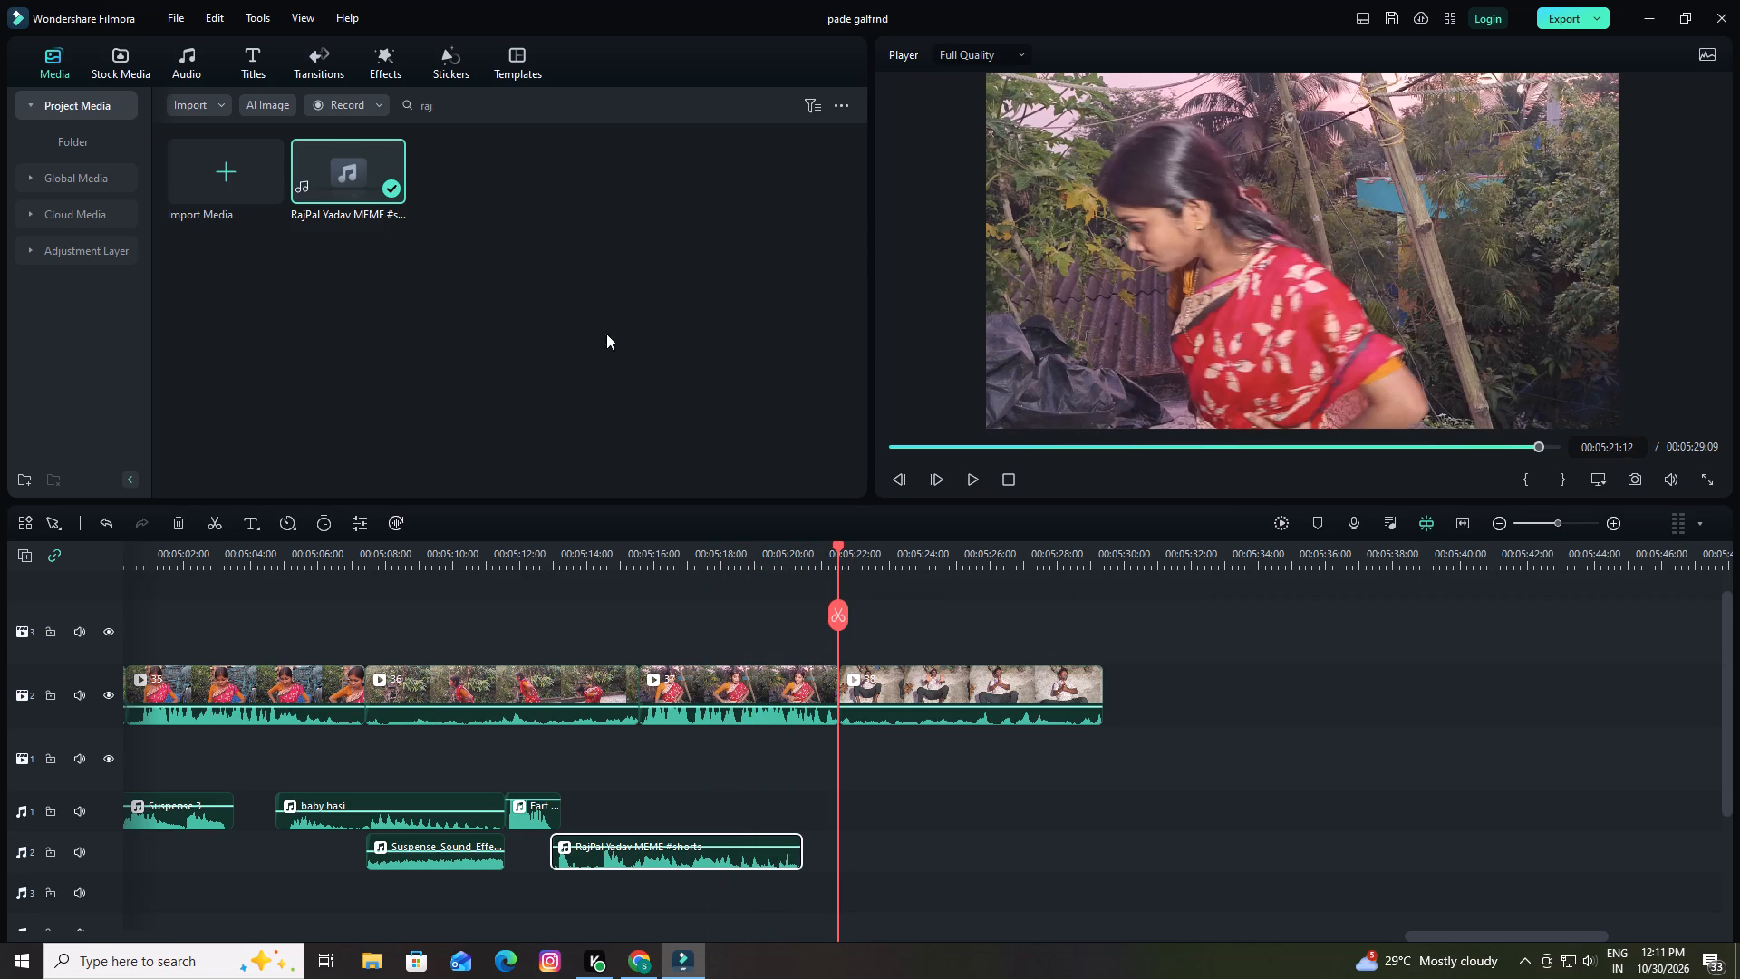
Search the project media for "fun" and add Funny Effect 1 to audio track 1 at 00:05:21:12.
click(449, 102)
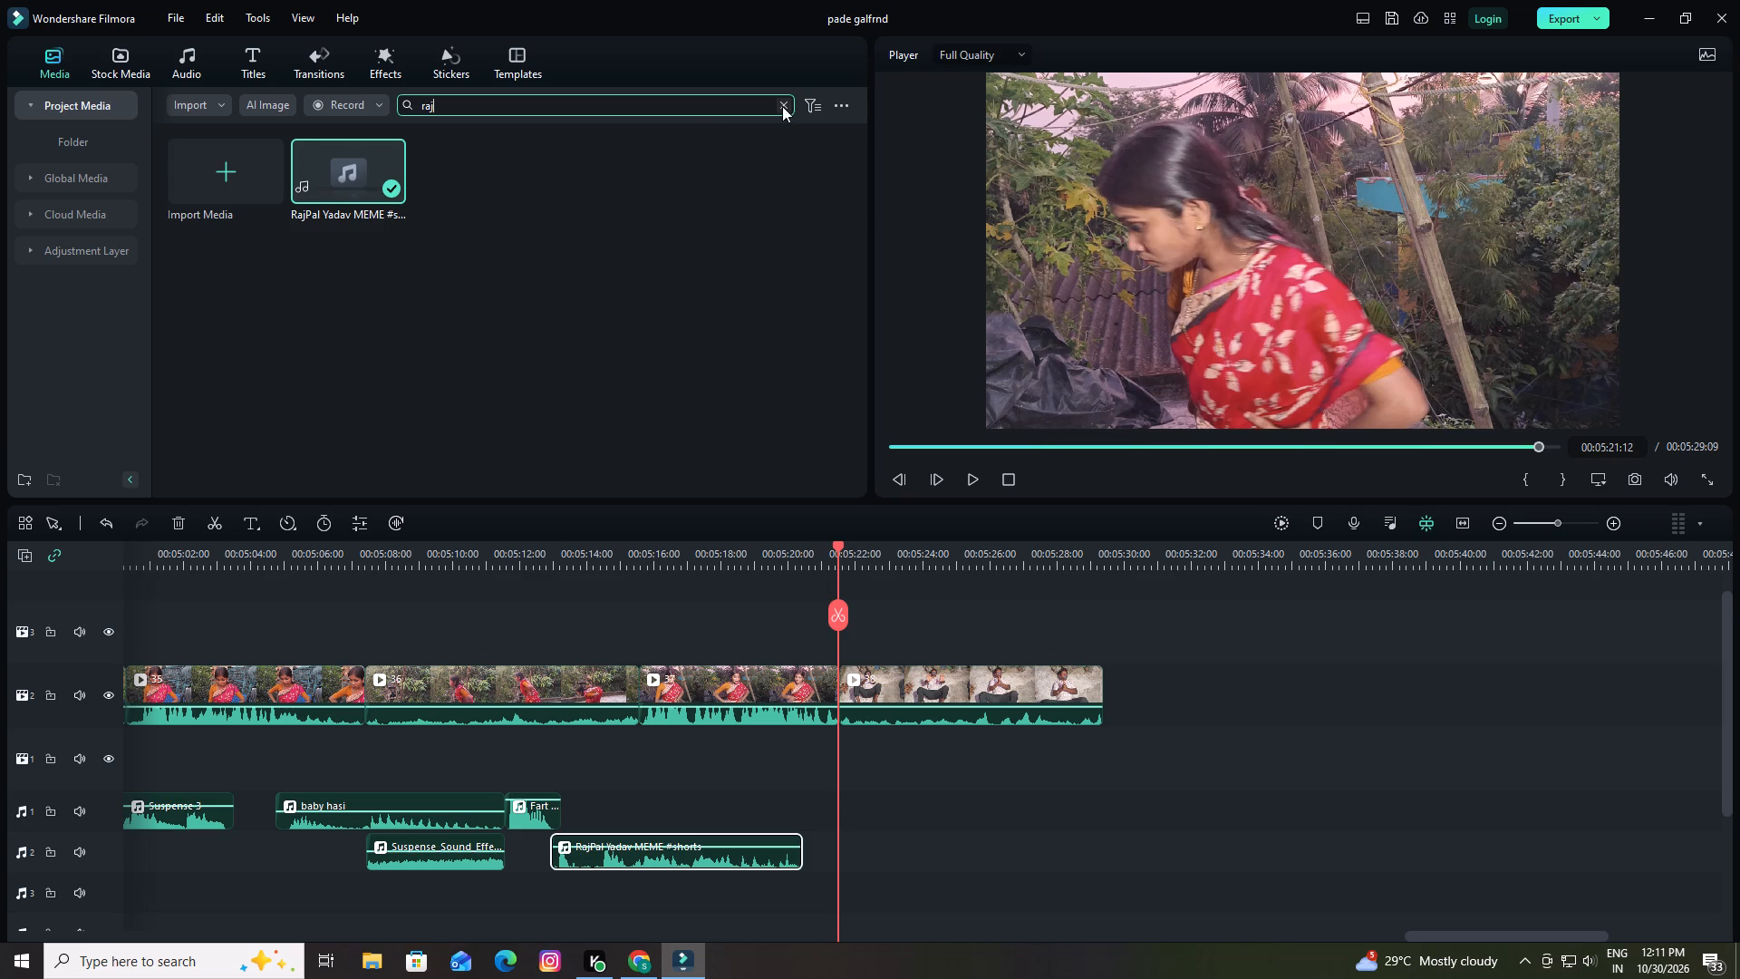
click(782, 106)
click(482, 104)
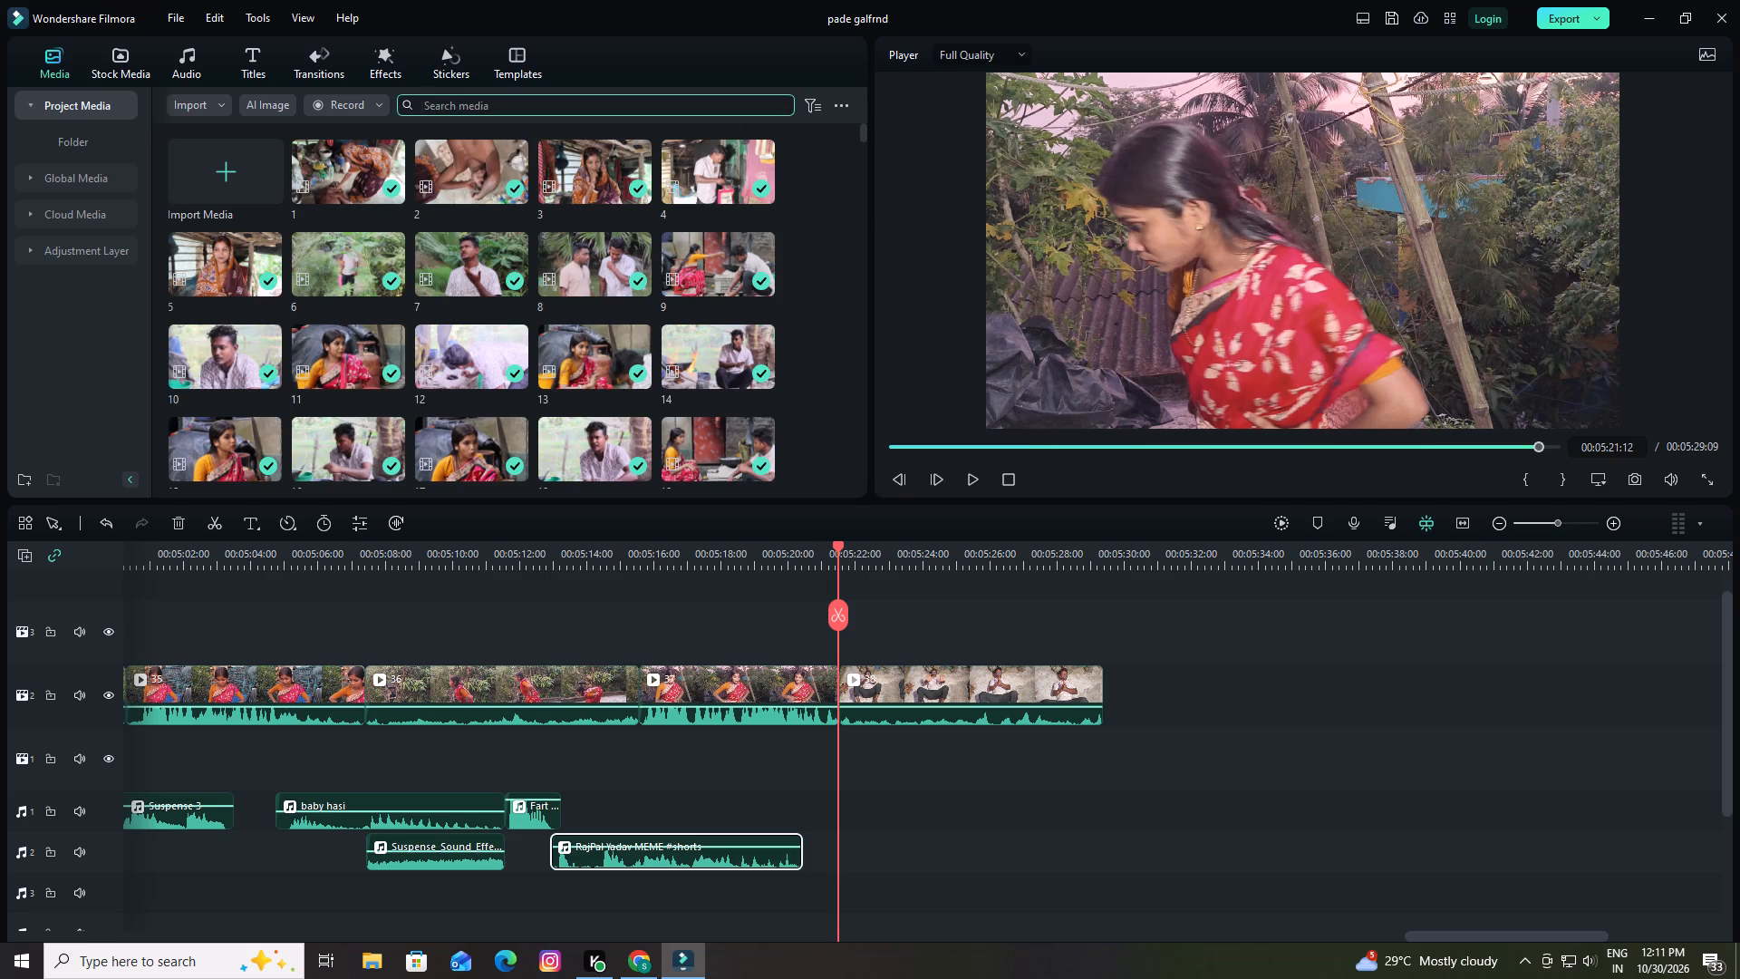
key(f)
text(un)
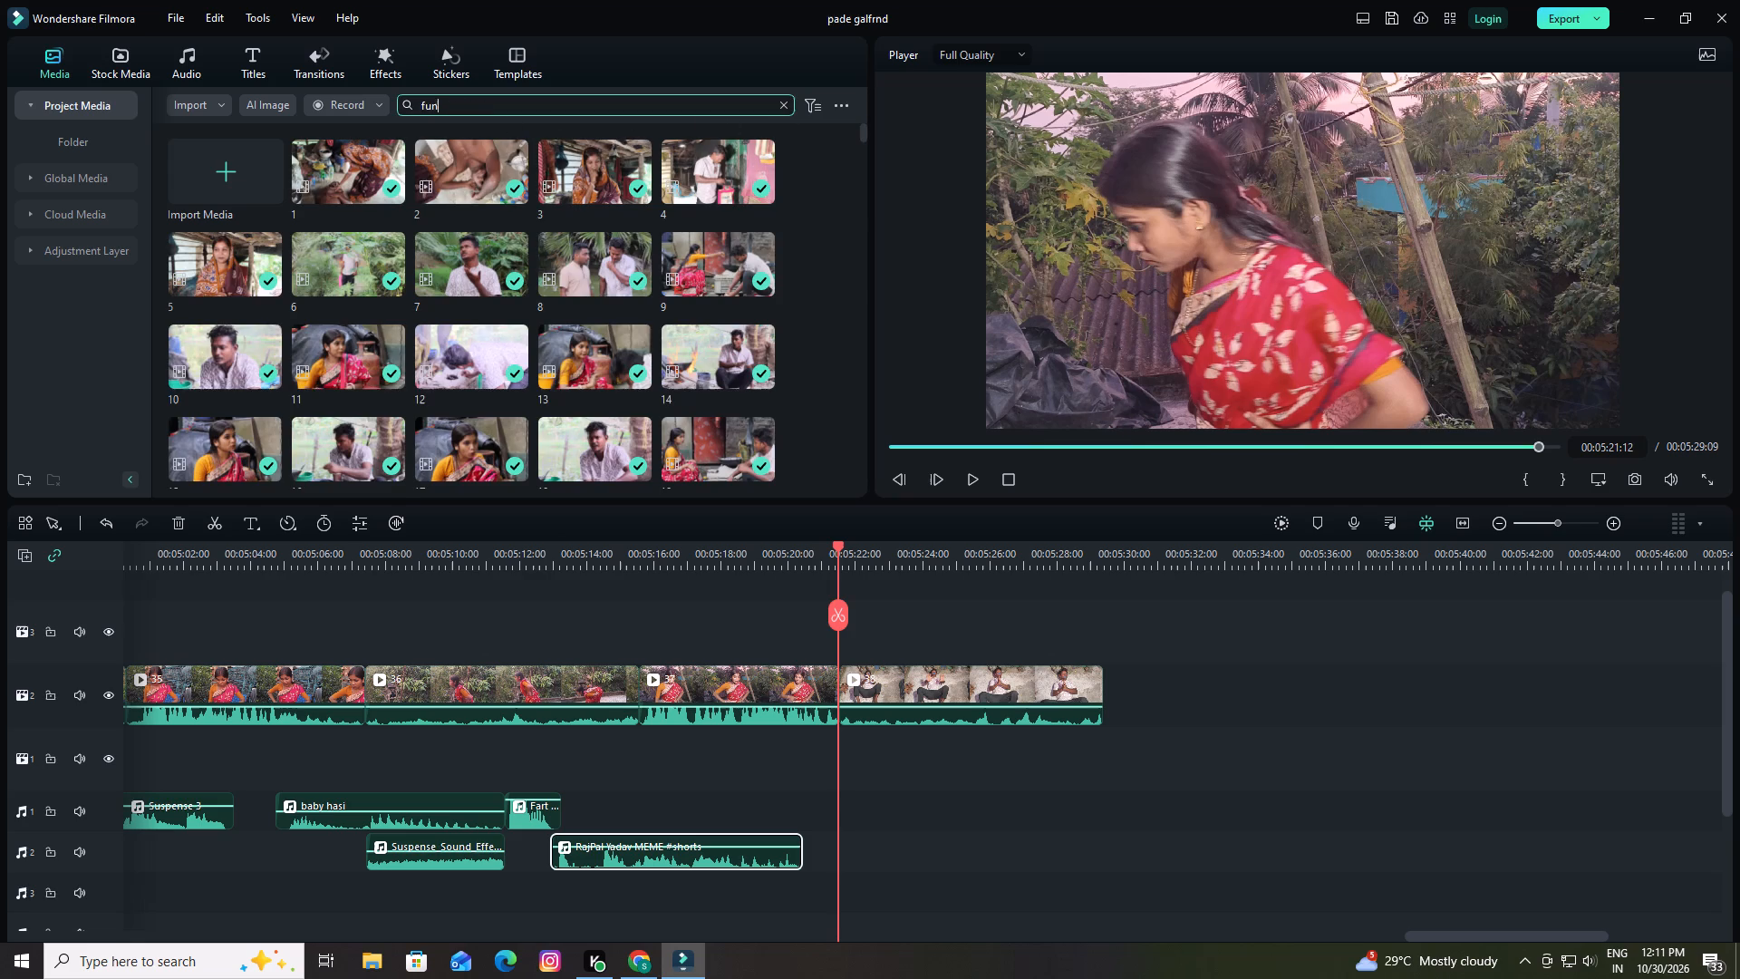
key(Return)
scroll(468, 258, down, 2)
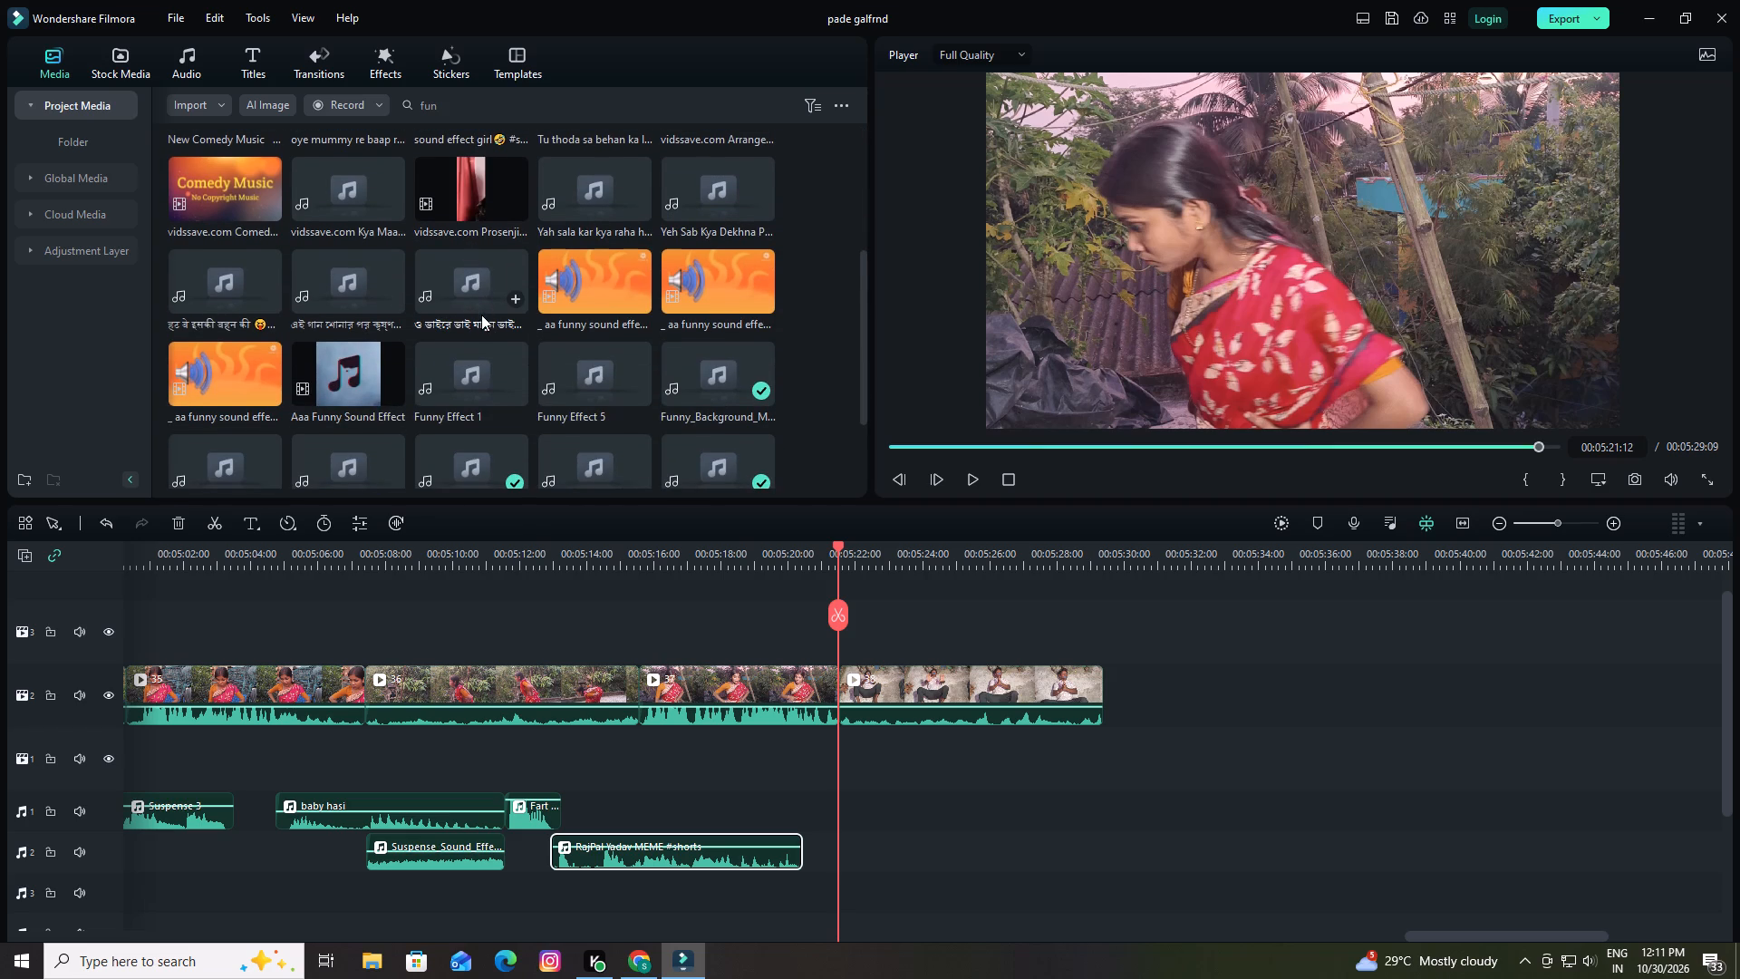
click(507, 383)
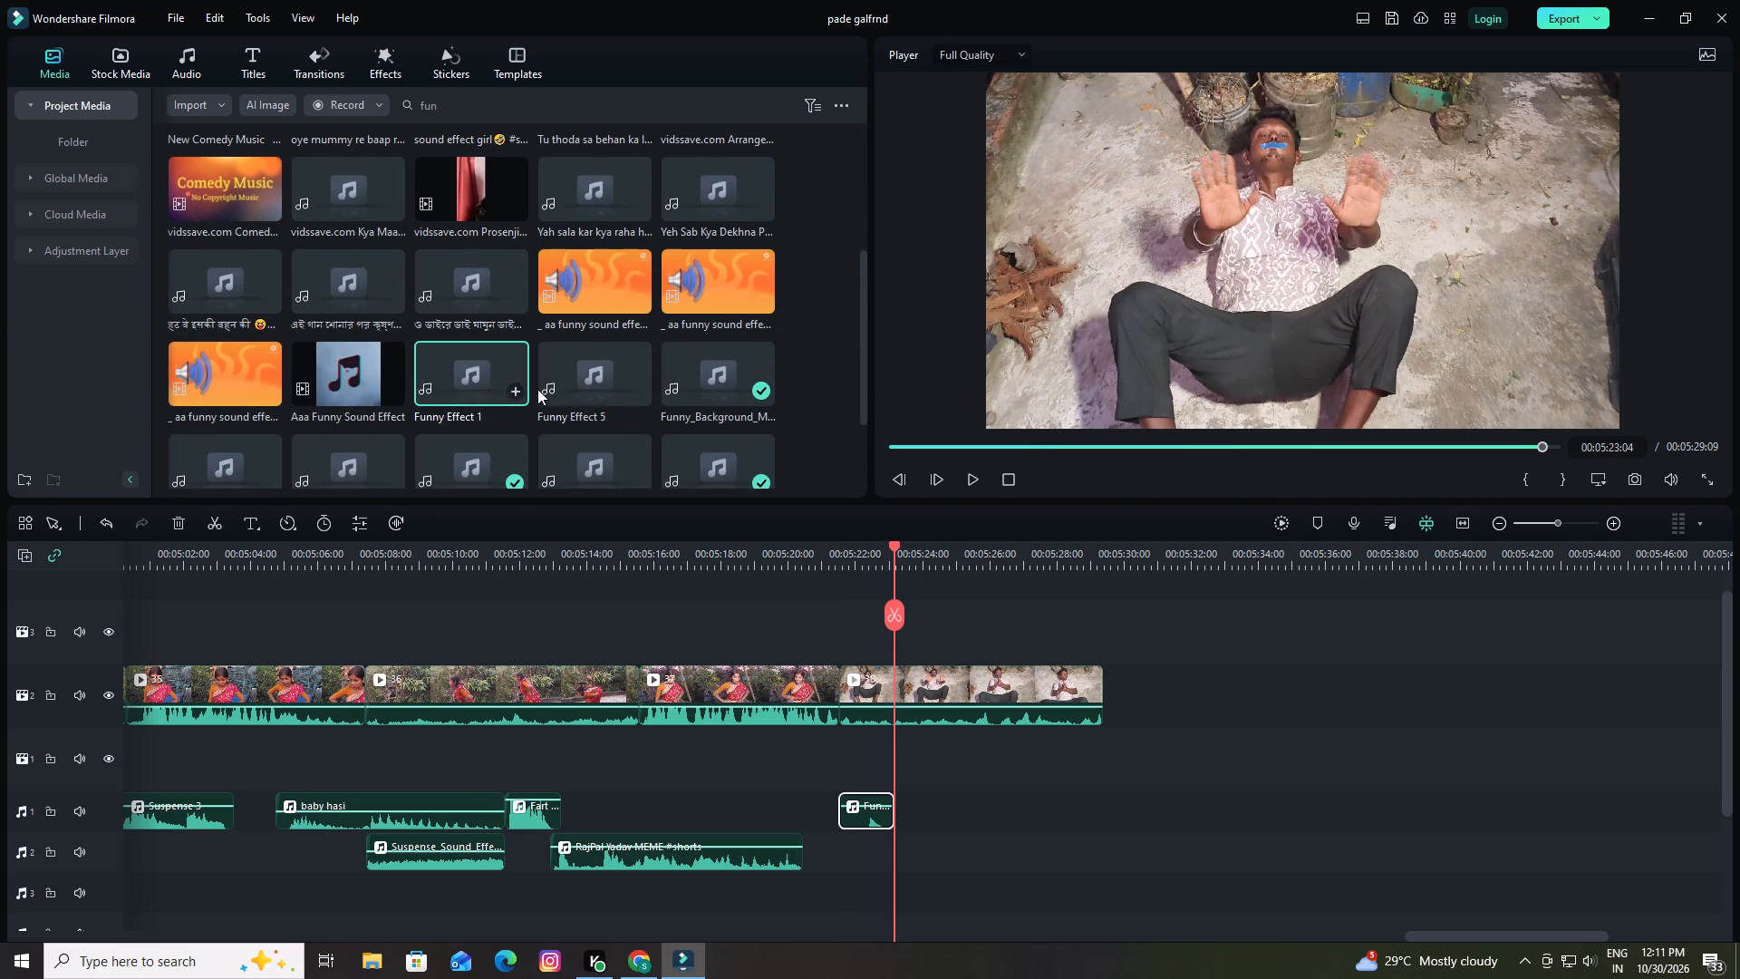
Preview the Funny_laughing_Sound effect and place it on audio track 1 directly after Funny Effect 1, at 00:05:23:04.
scroll(571, 412, down, 1)
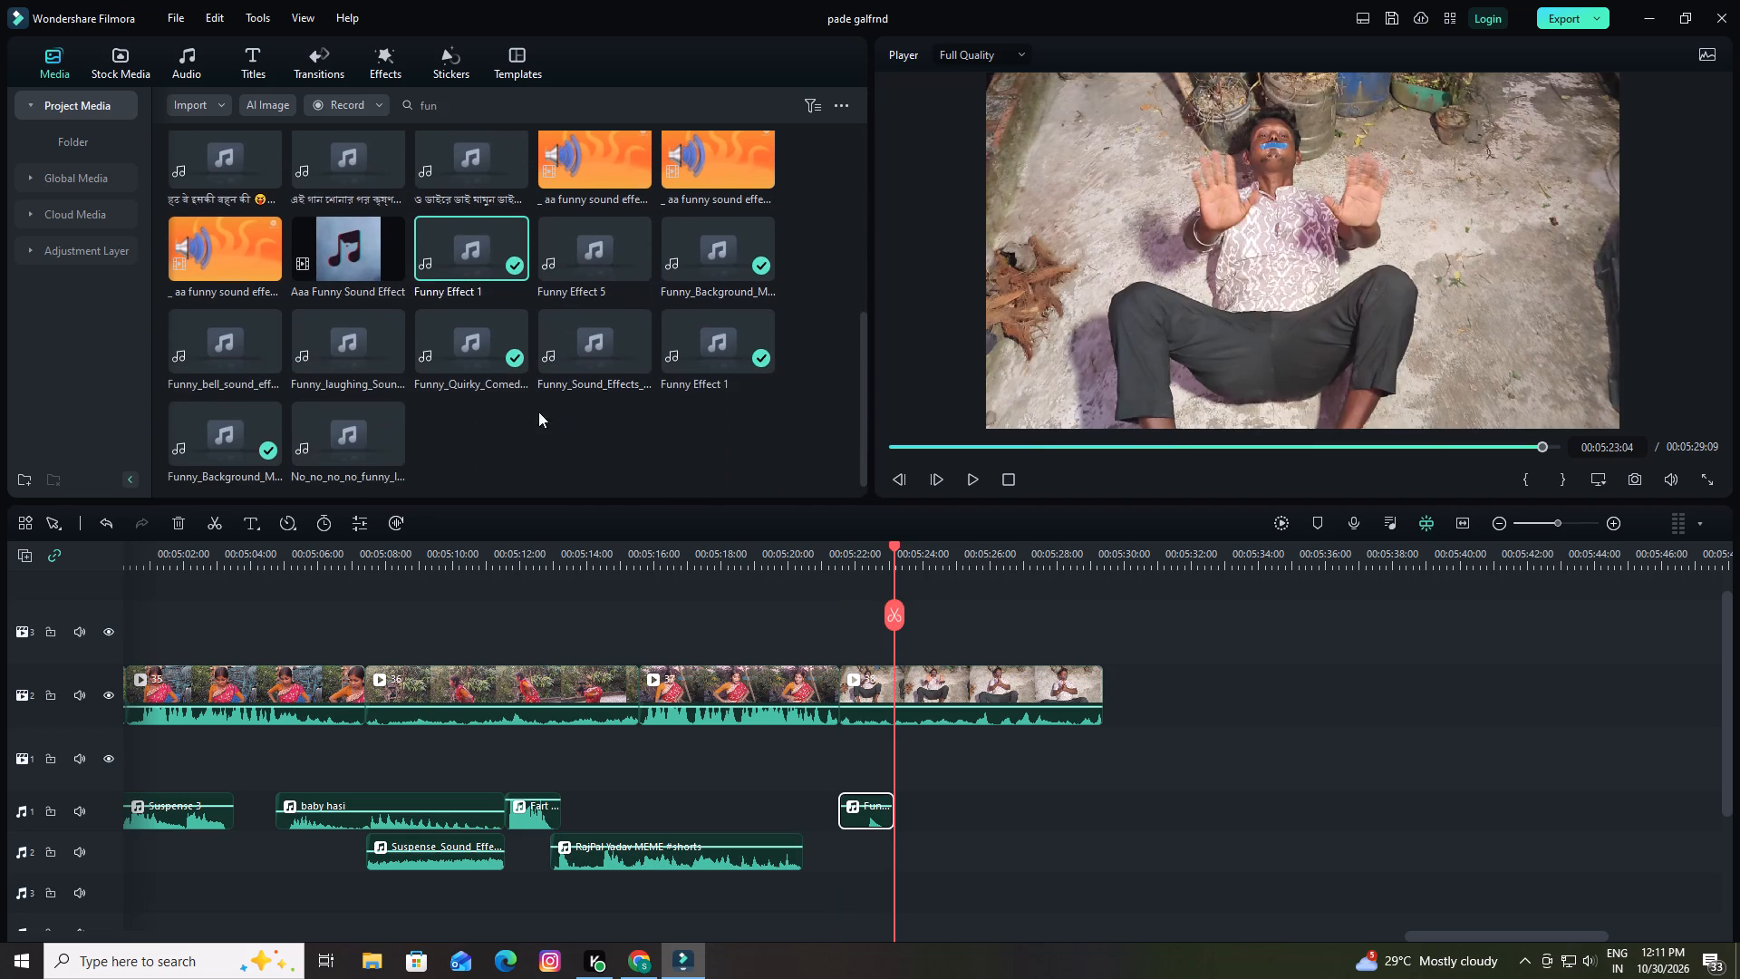
click(310, 348)
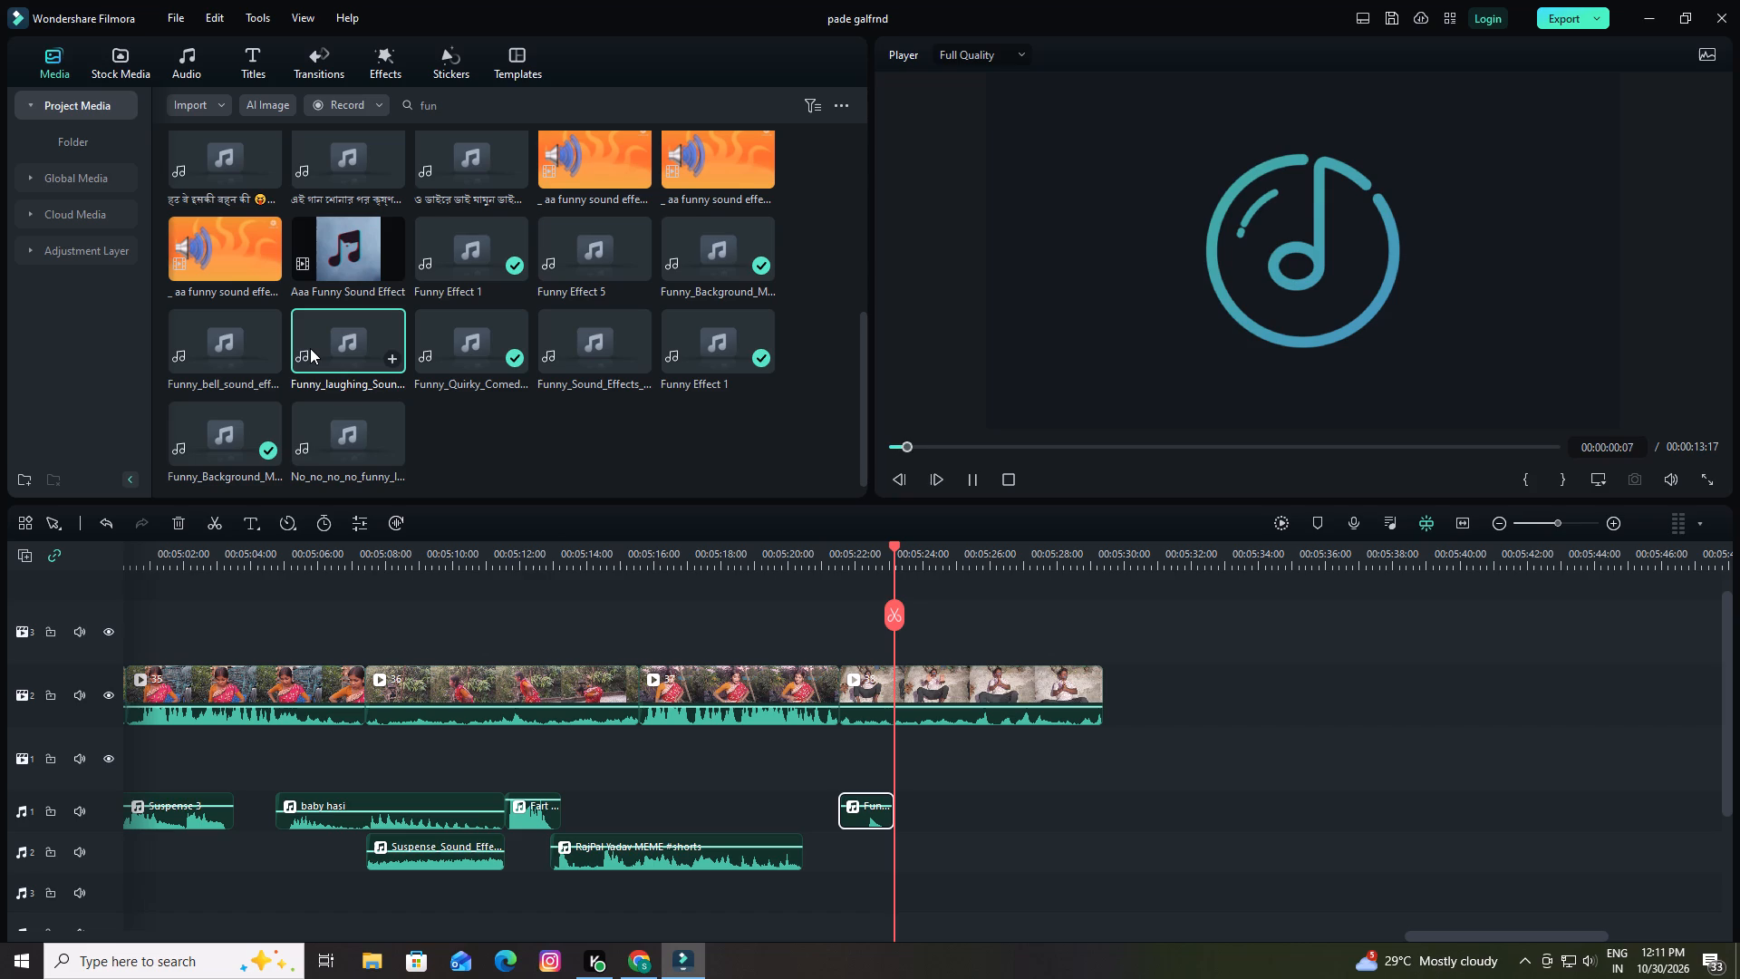
drag(310, 348, 879, 742)
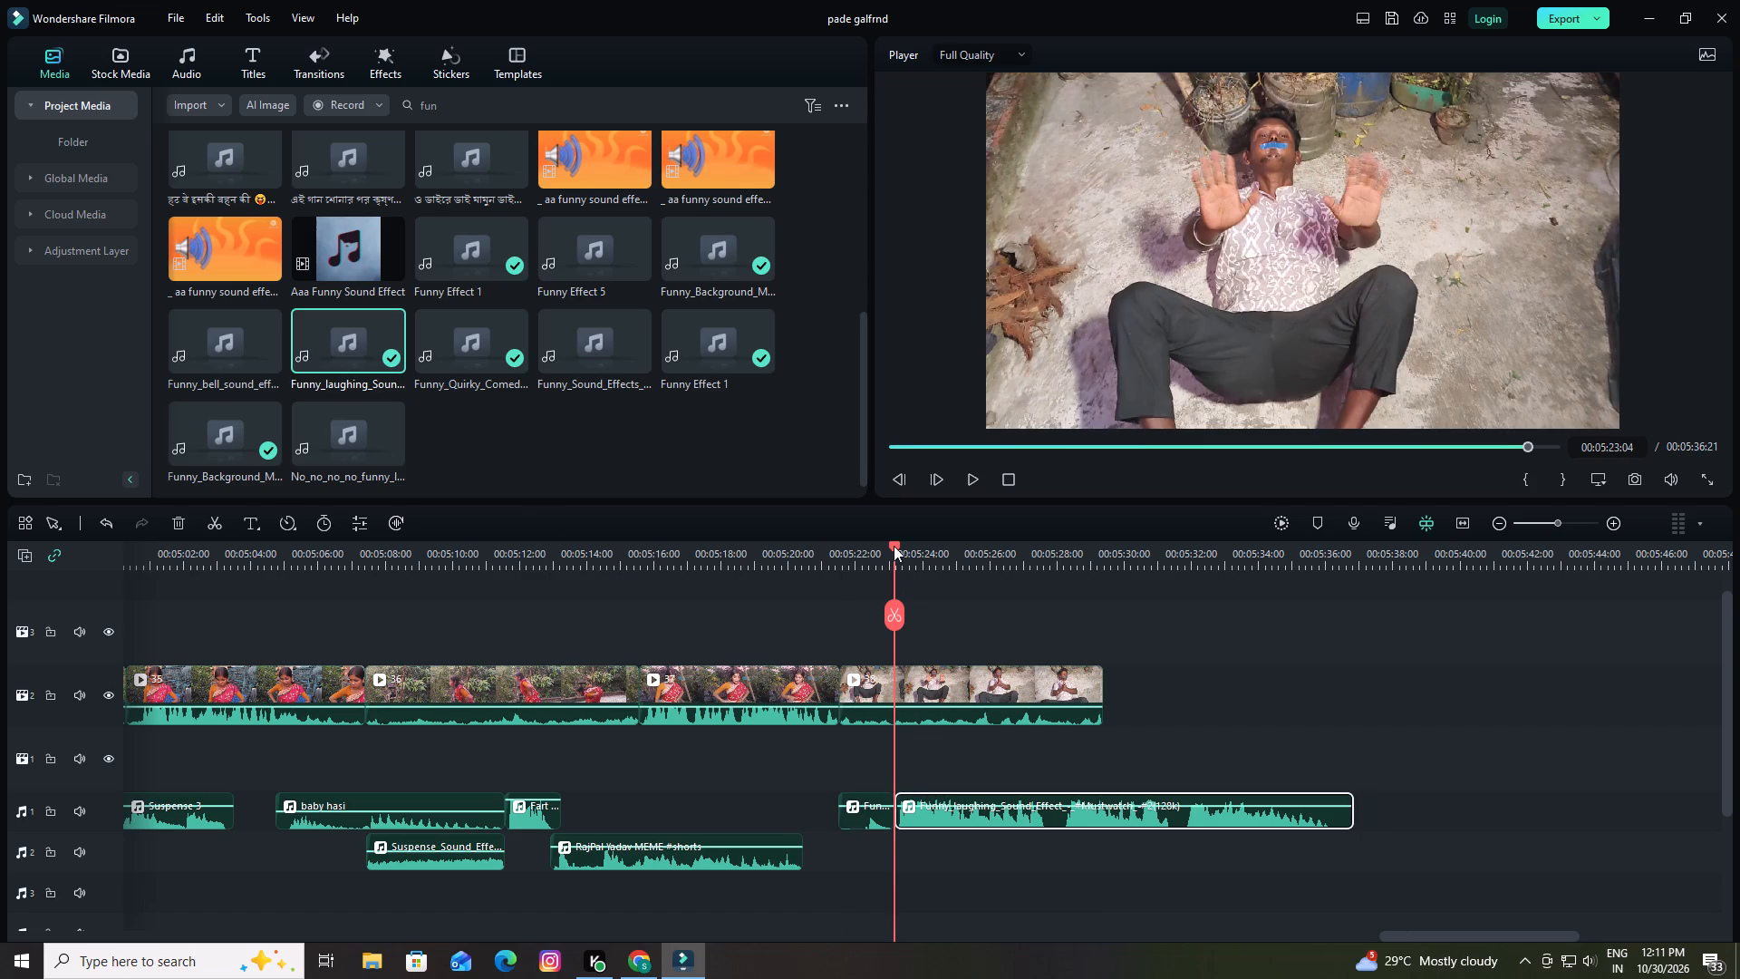
Replay the cut around 00:05:21 and move Funny Effect 1 earlier to start where RajPal Yadav MEME #shorts ends.
drag(894, 544, 818, 568)
key(space)
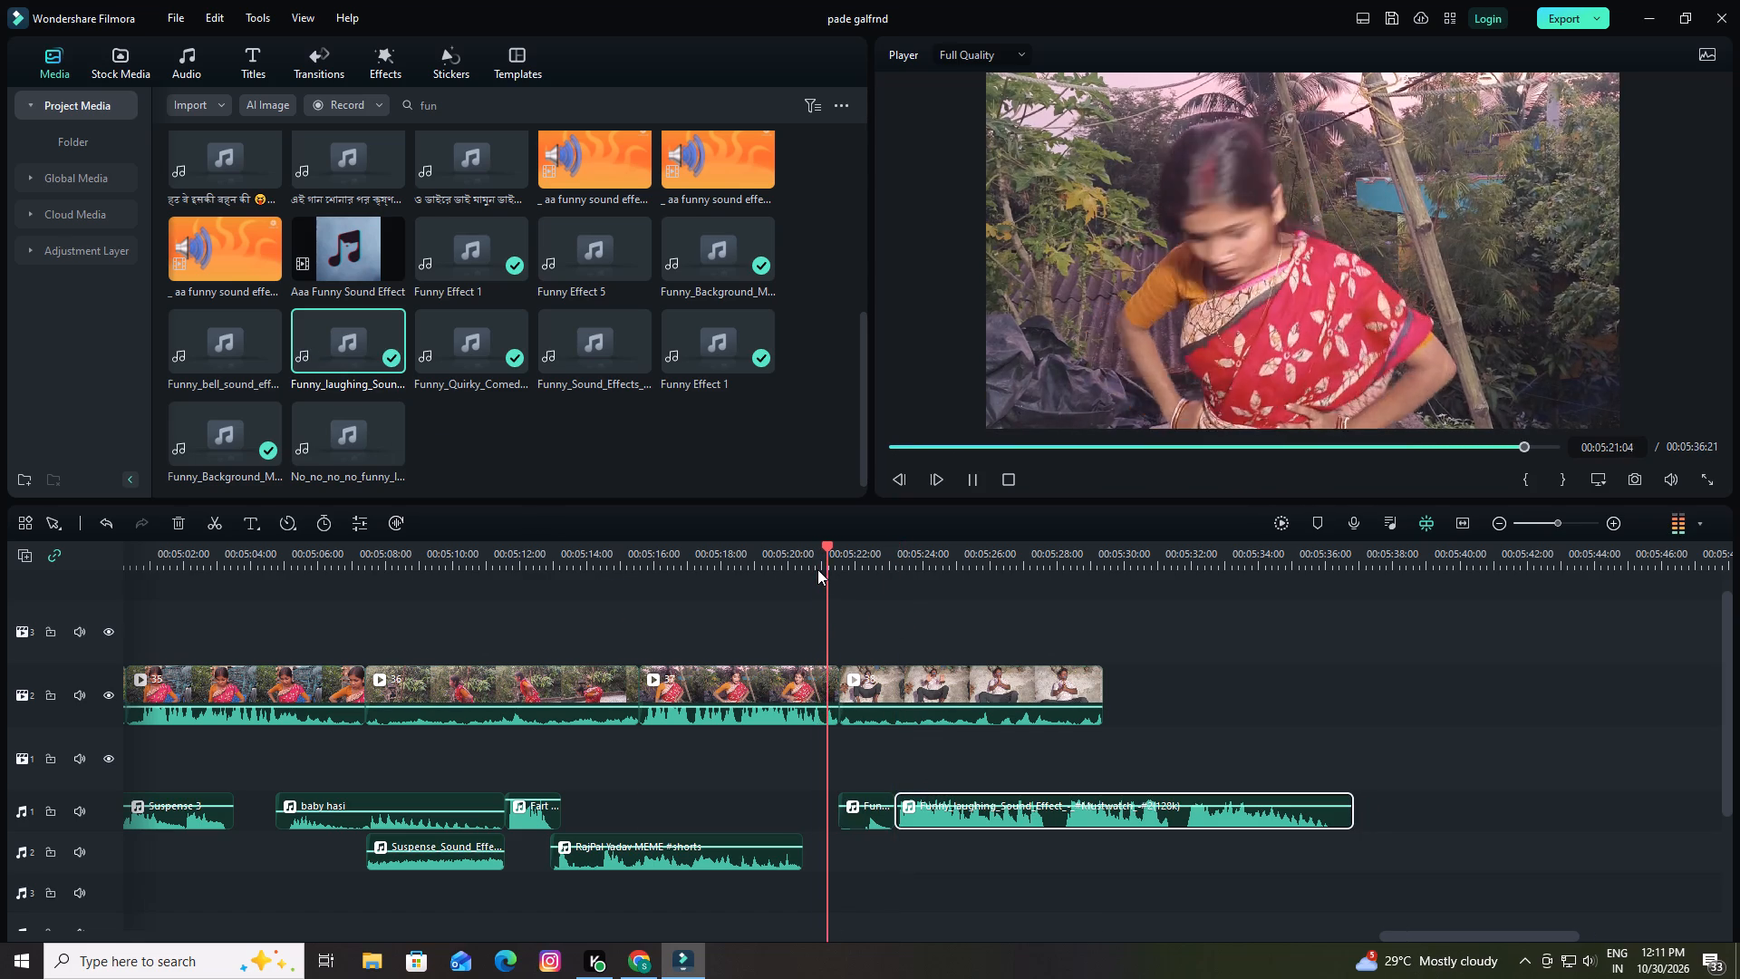
key(space)
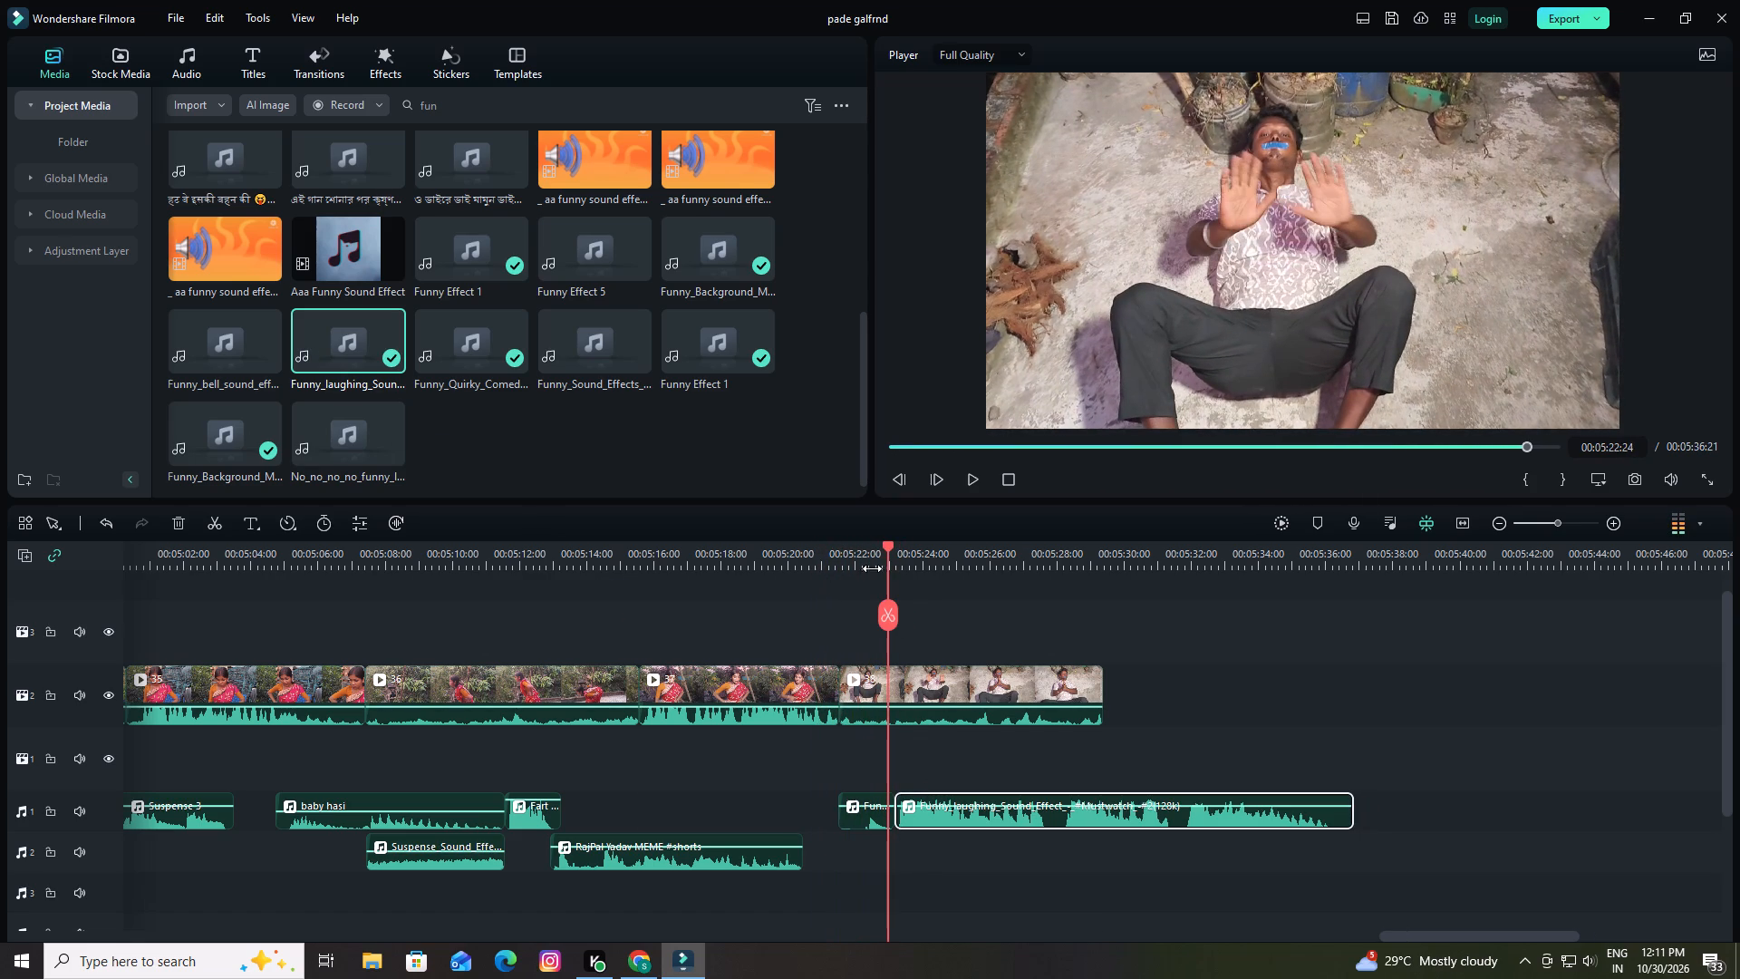
drag(889, 548, 806, 564)
key(space)
key(space)
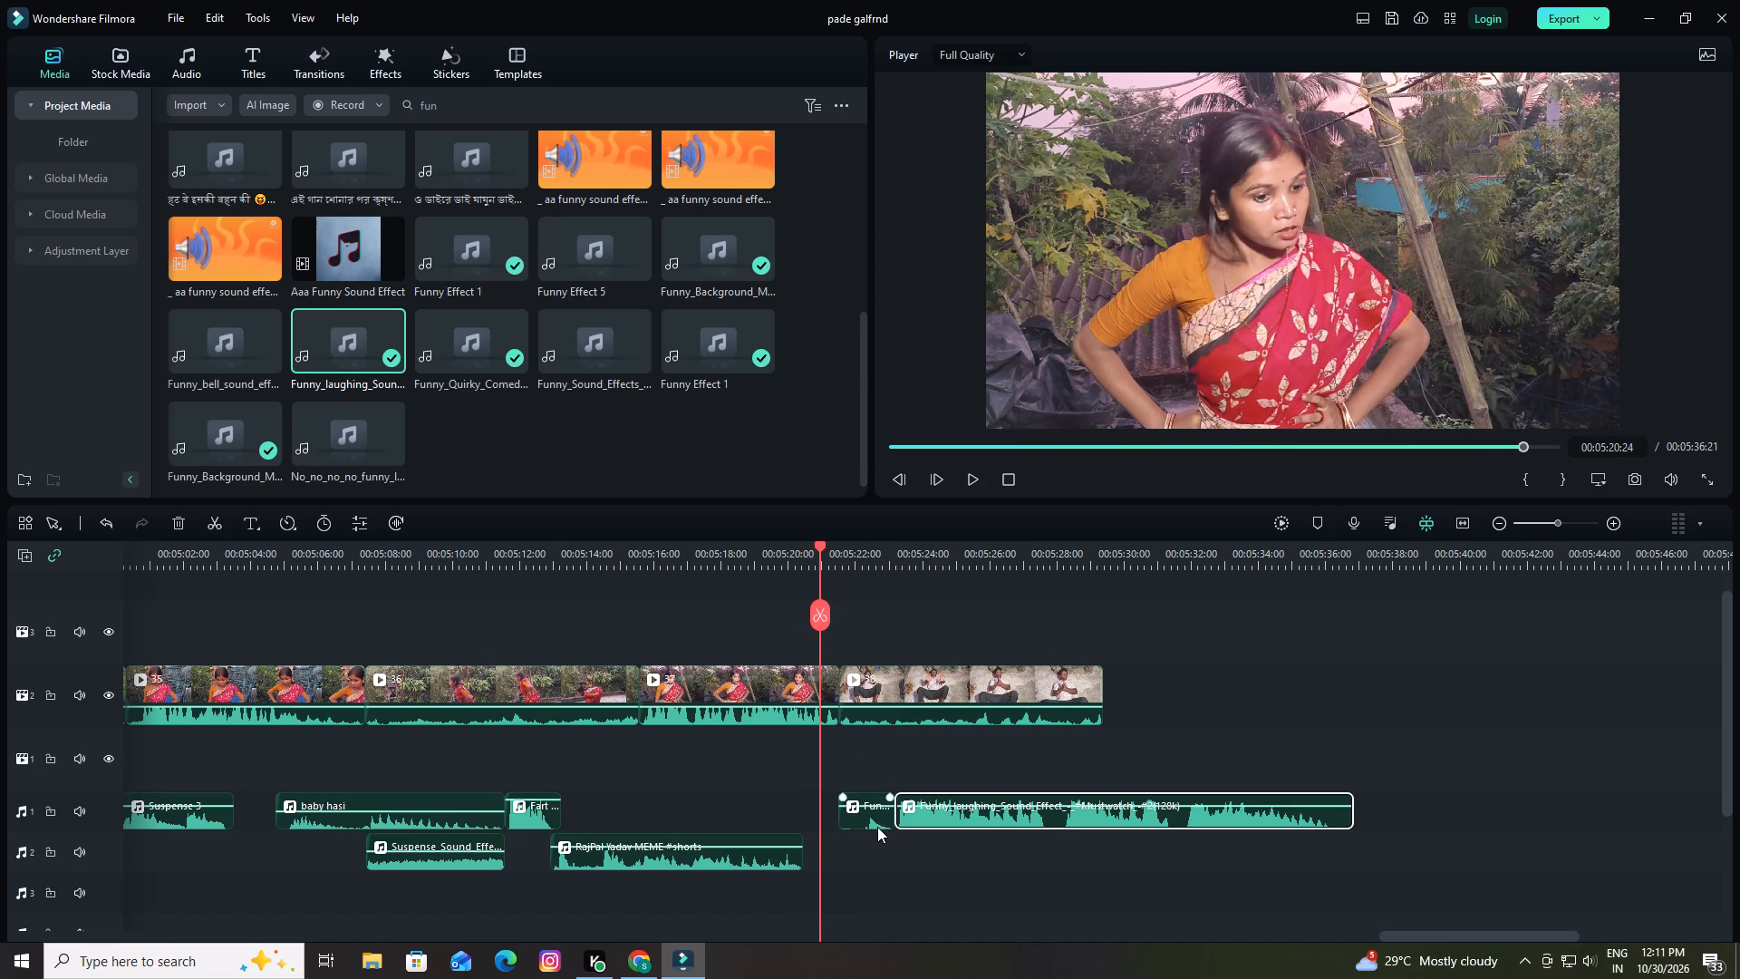
drag(875, 827, 817, 812)
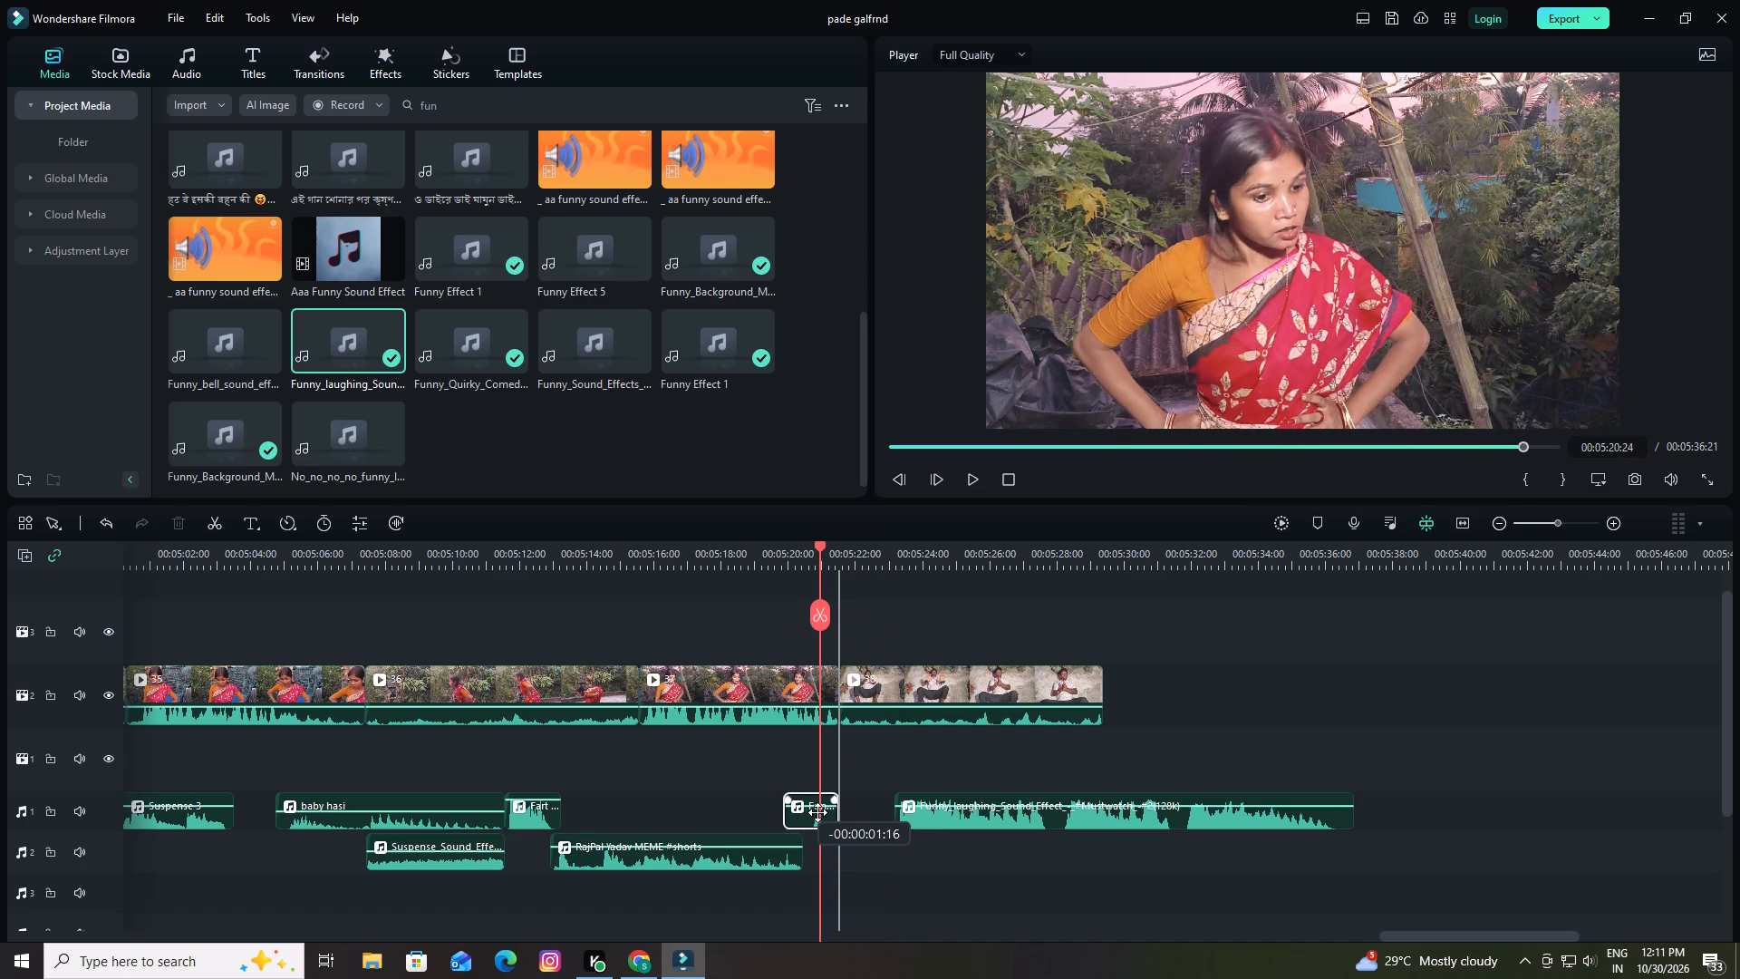
drag(817, 812, 822, 814)
Fine-tune Funny Effect 1 on audio track 1 slightly earlier, to start at about 00:05:20:02.
drag(845, 559, 976, 572)
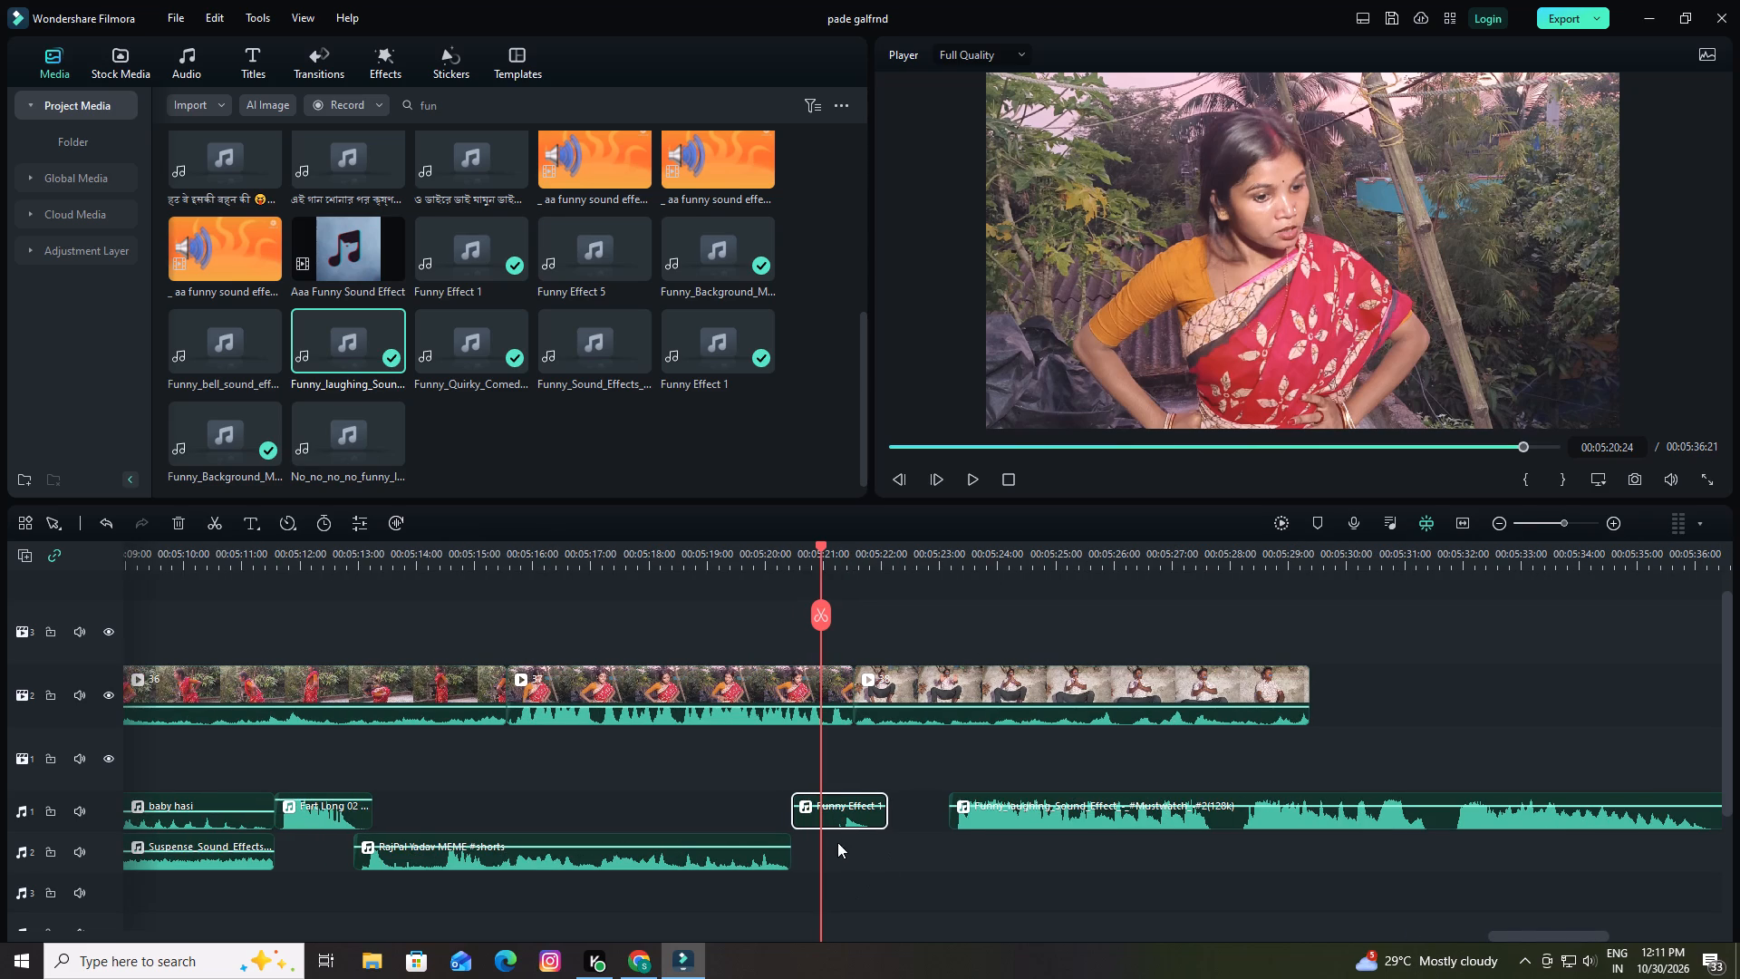
click(836, 820)
click(836, 812)
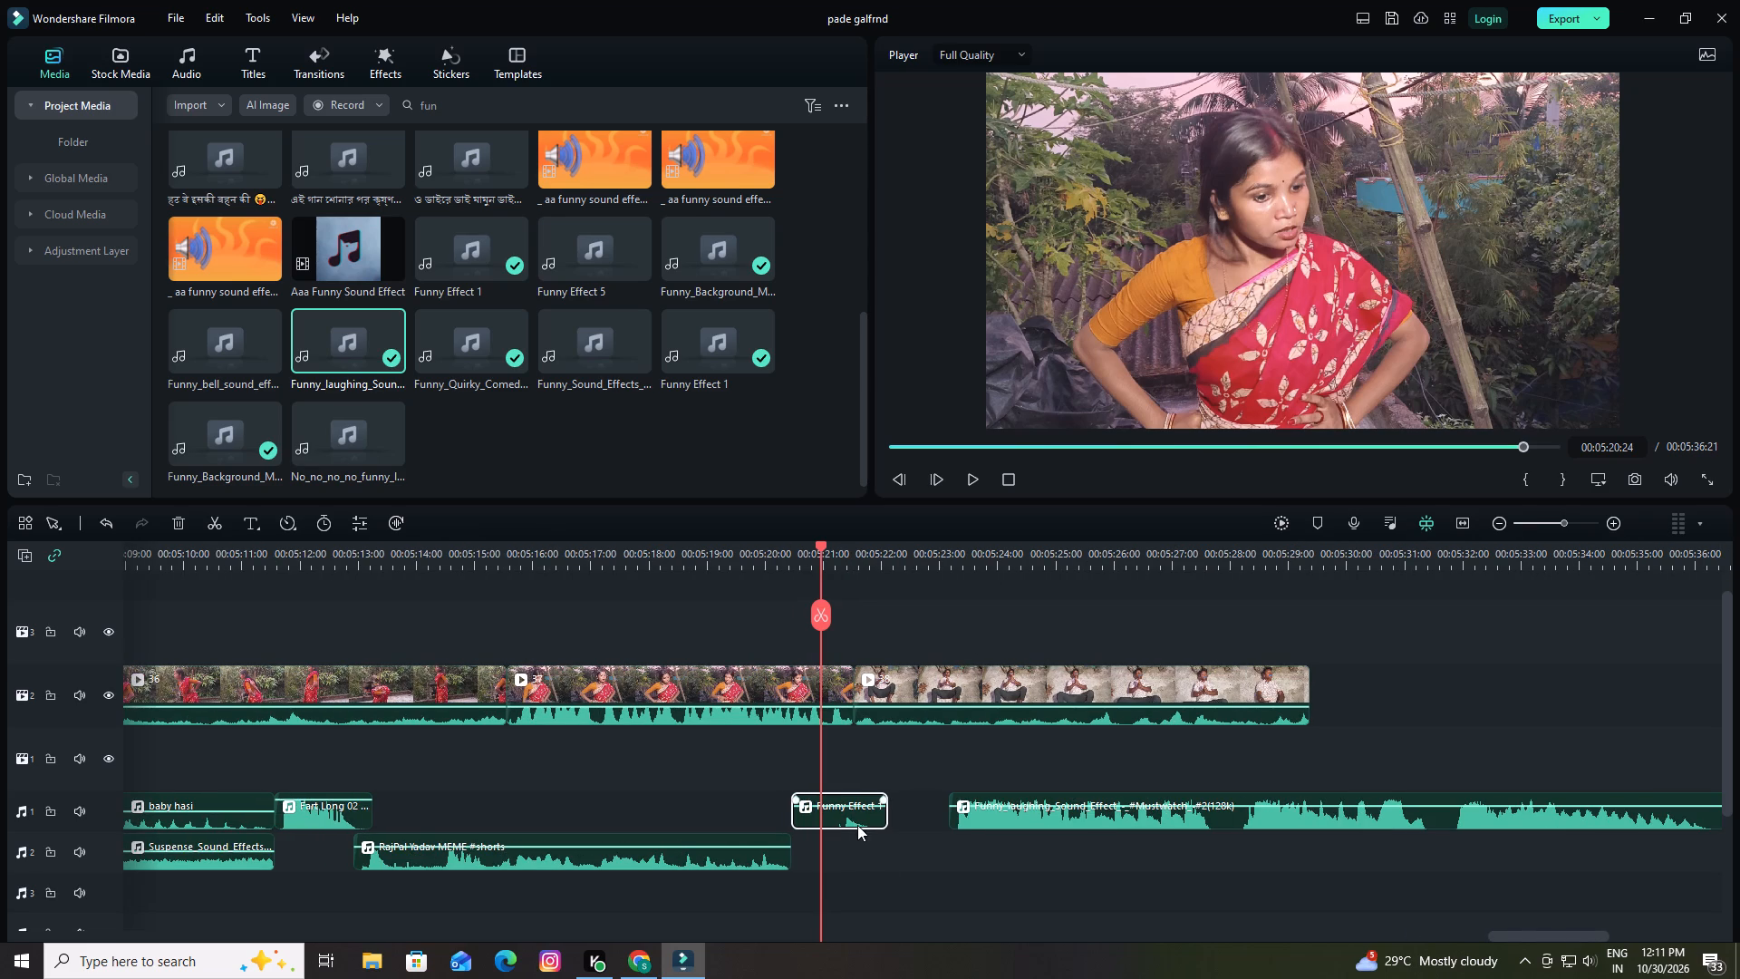
drag(857, 820, 829, 823)
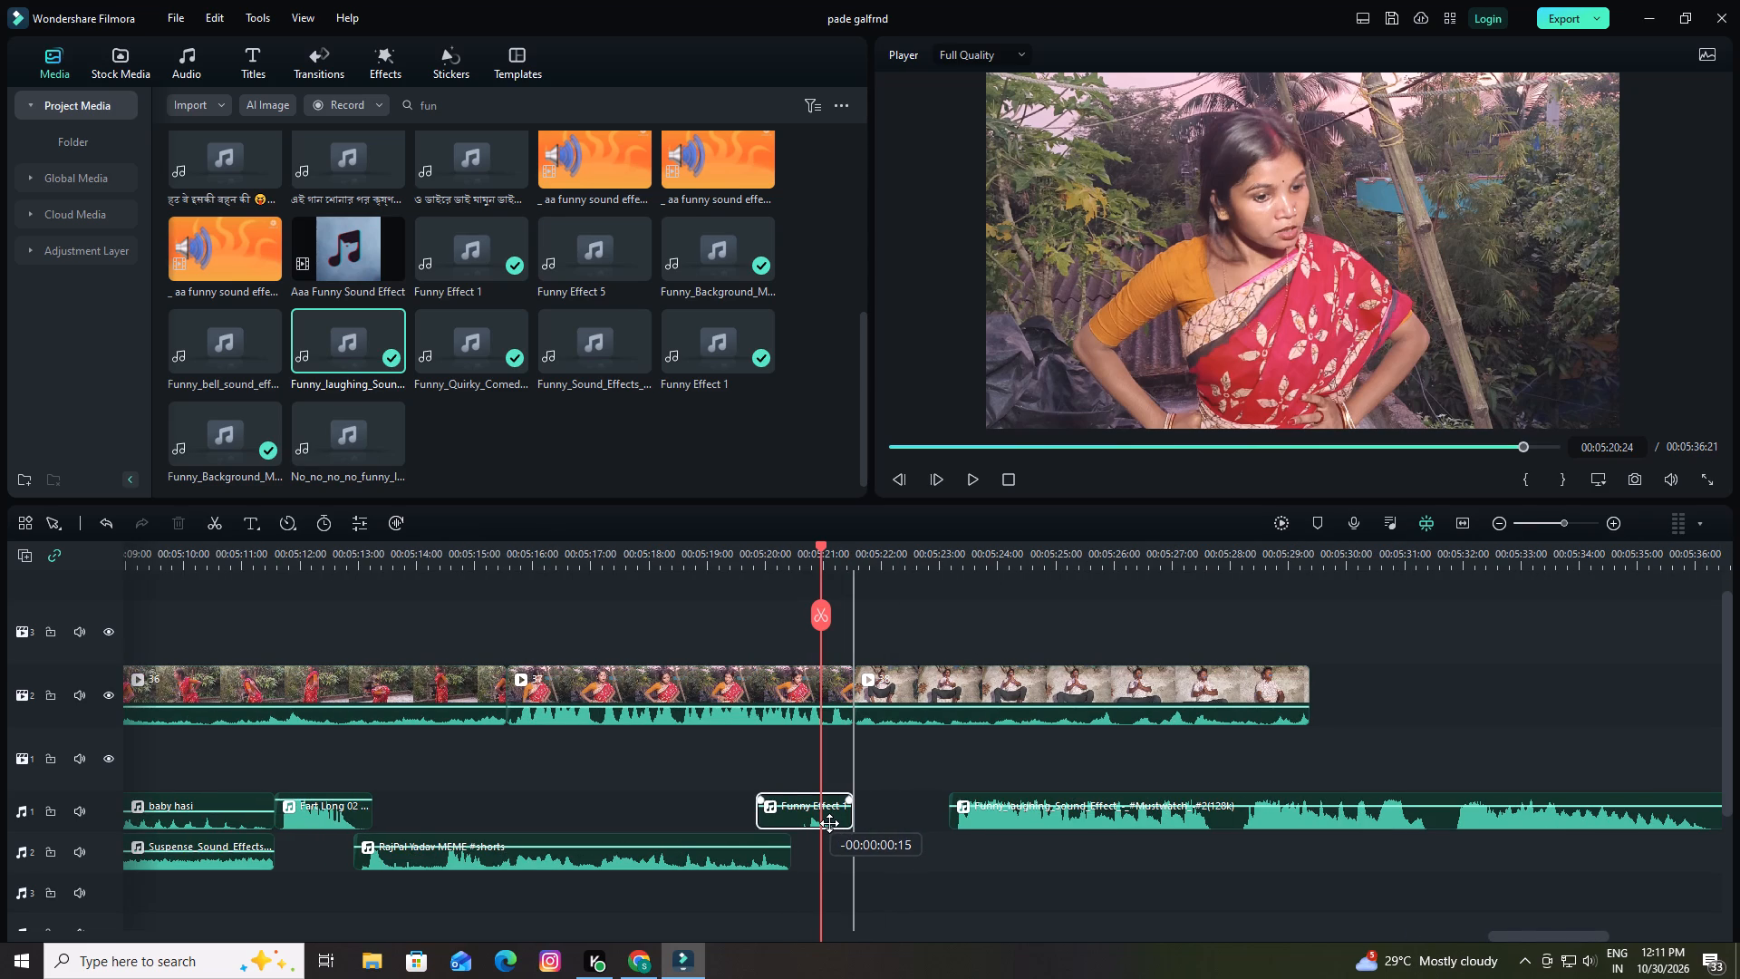
drag(829, 823, 833, 823)
drag(855, 548, 1020, 566)
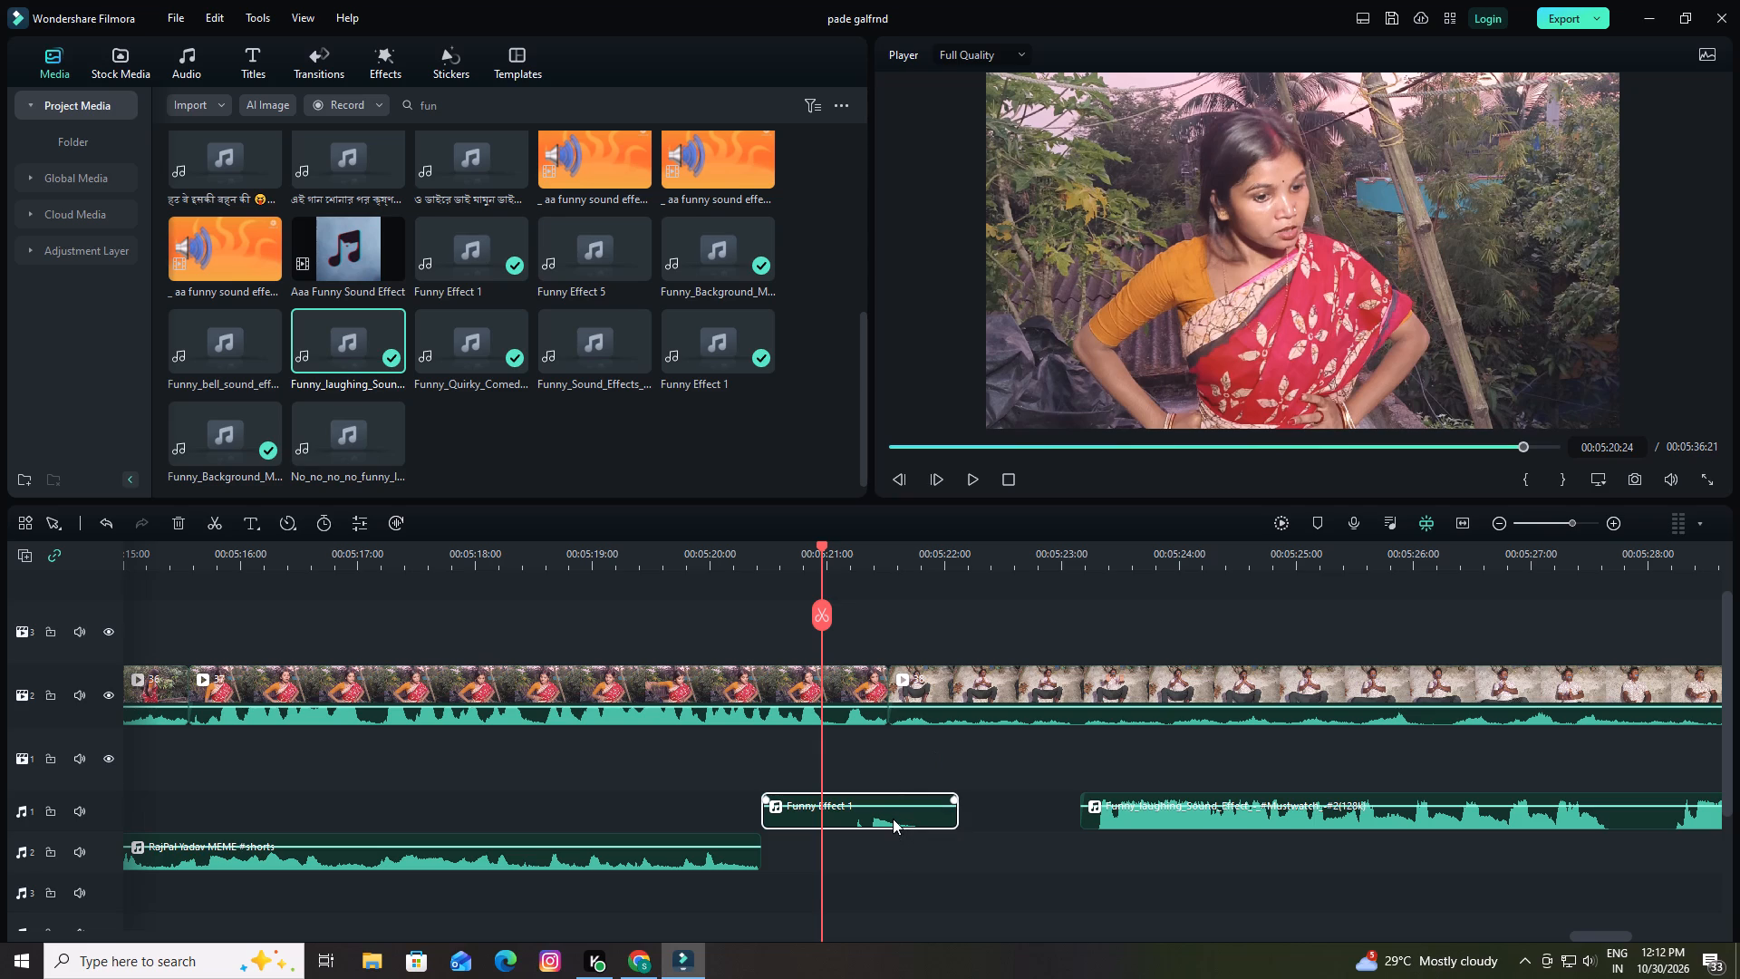
click(892, 818)
drag(892, 818, 868, 817)
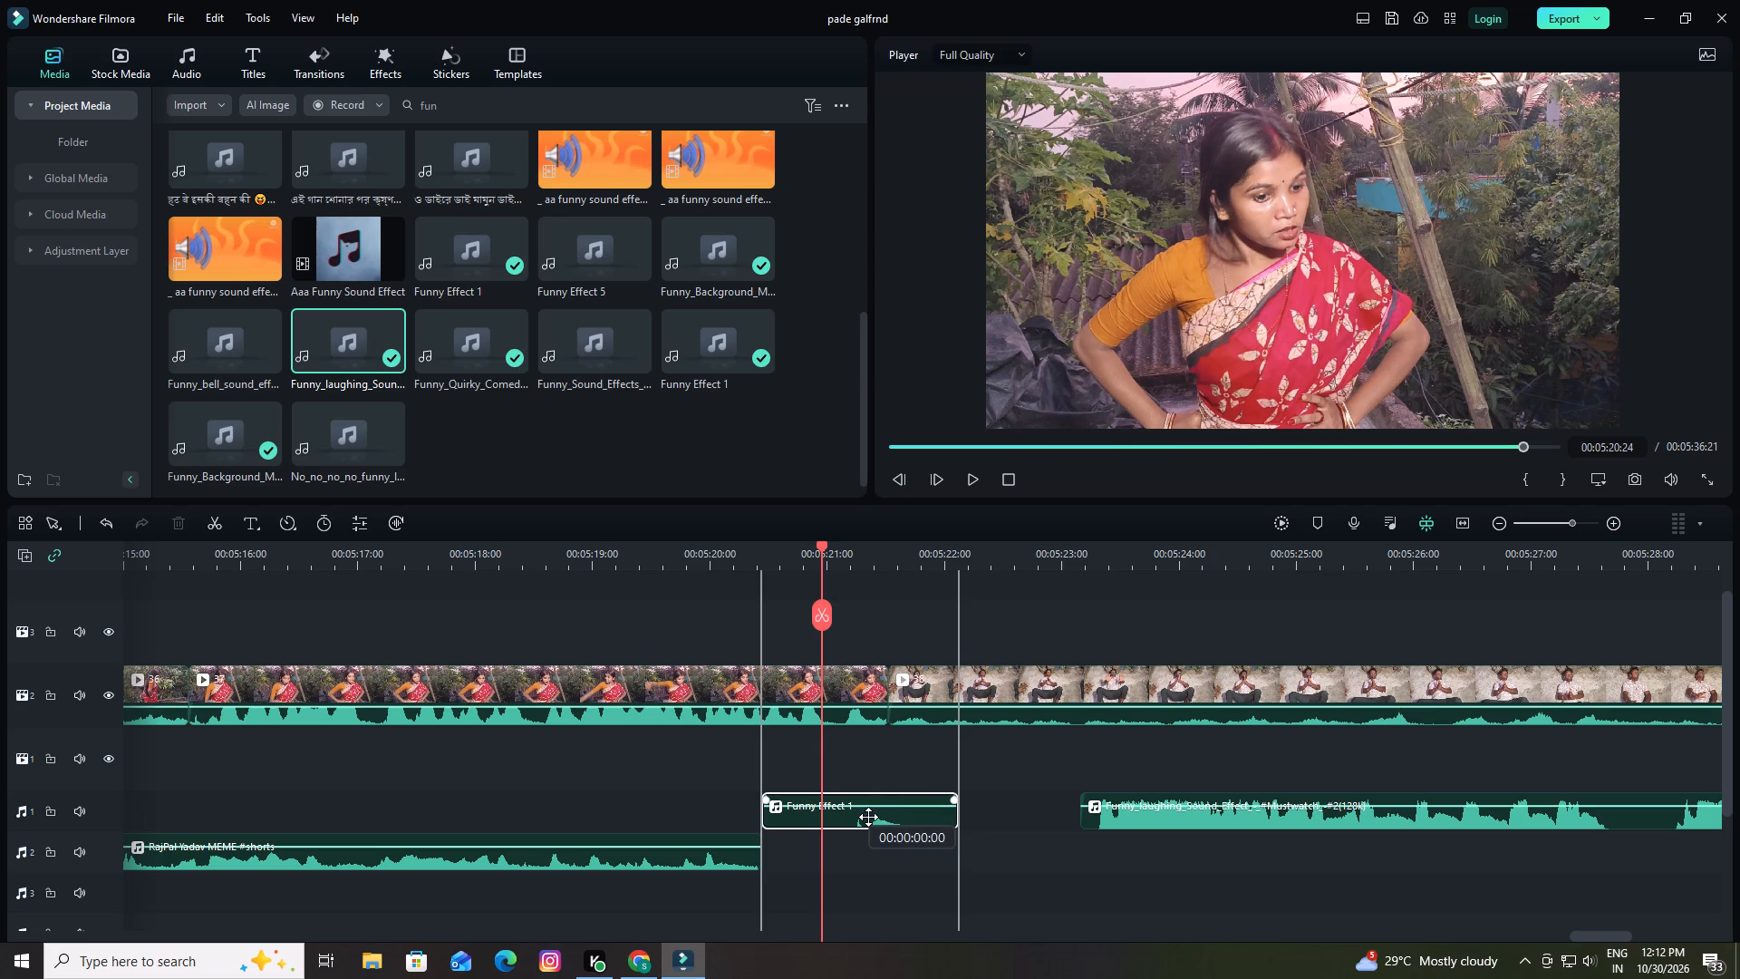
drag(868, 817, 842, 819)
Raise the volume of Funny Effect 1 on audio track 1 and play the scene from 00:05:20:24.
drag(847, 809, 848, 781)
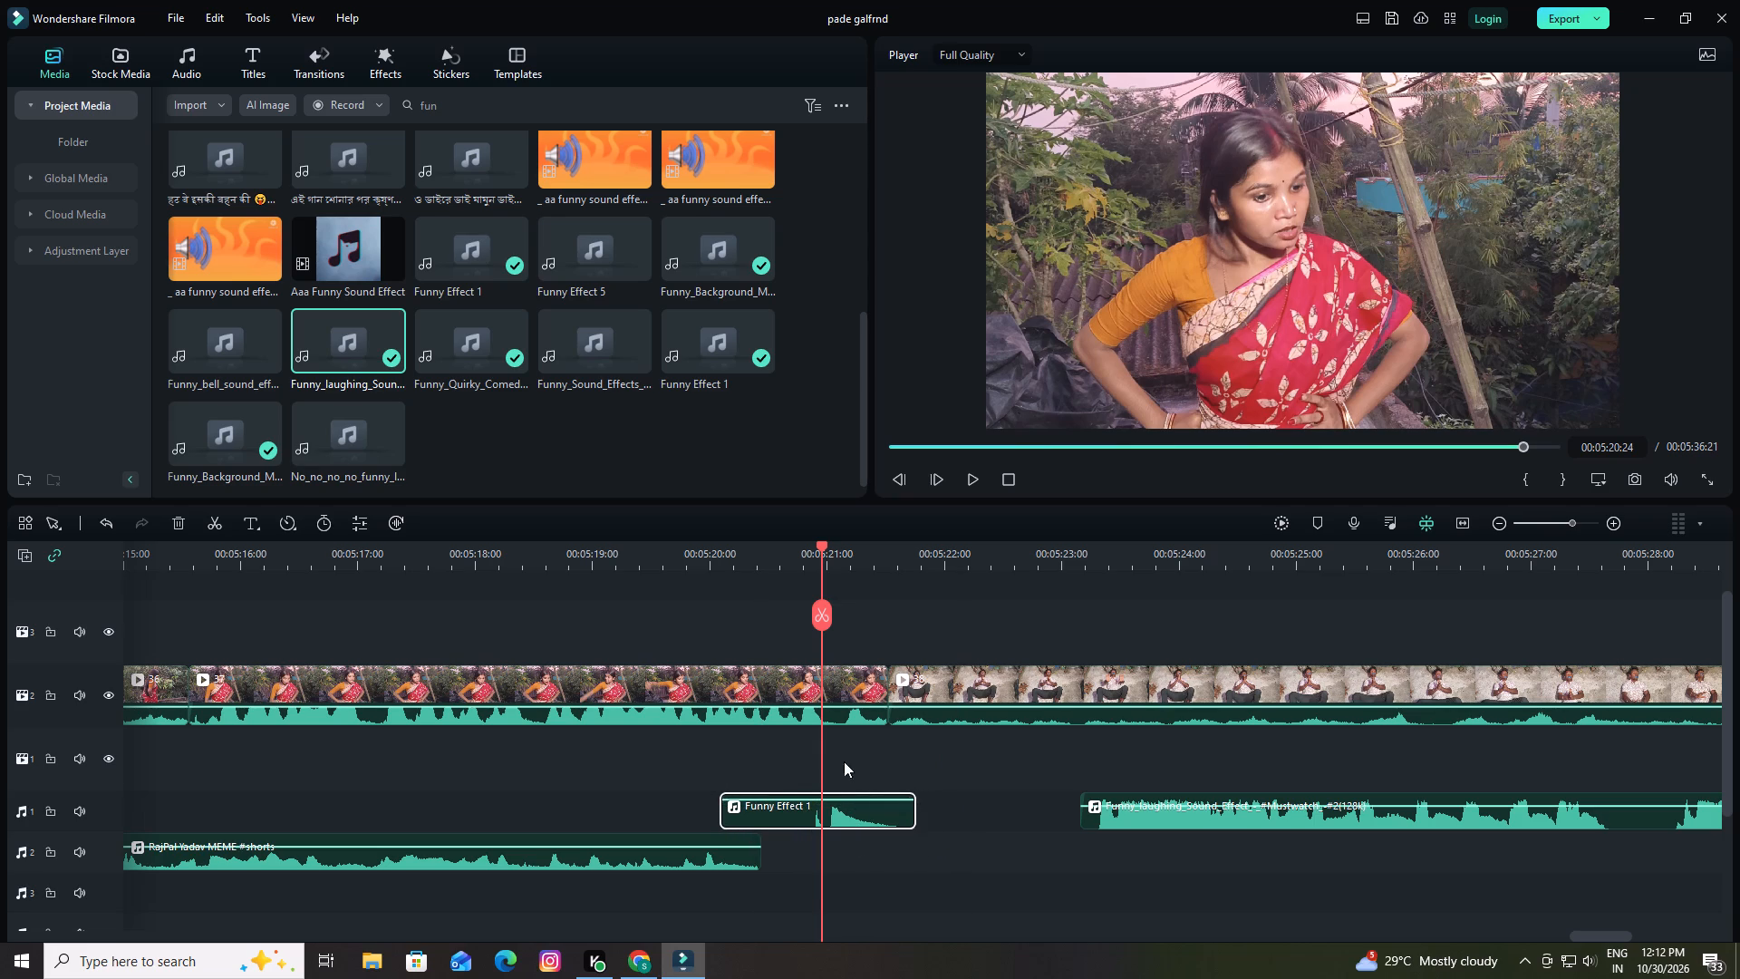
key(space)
key(space)
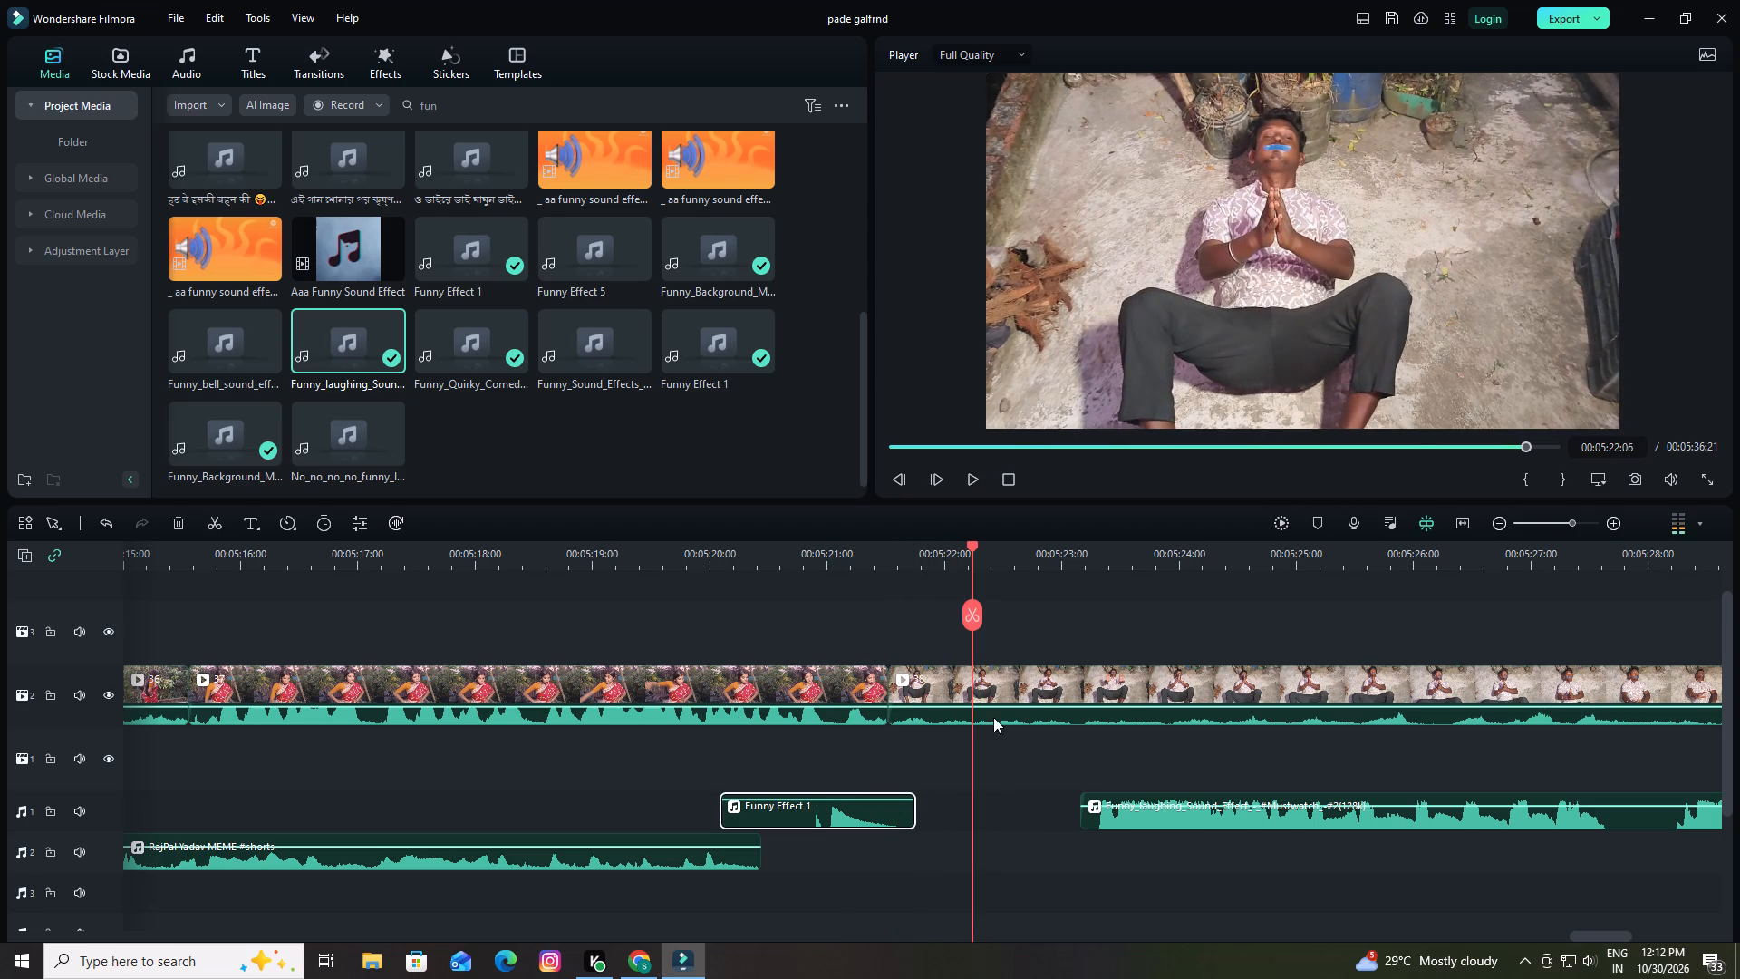
Move the Funny_laughing_Sound_Effect clip to audio track 2, starting at 00:05:21:13.
drag(969, 544, 889, 567)
drag(1150, 823, 963, 845)
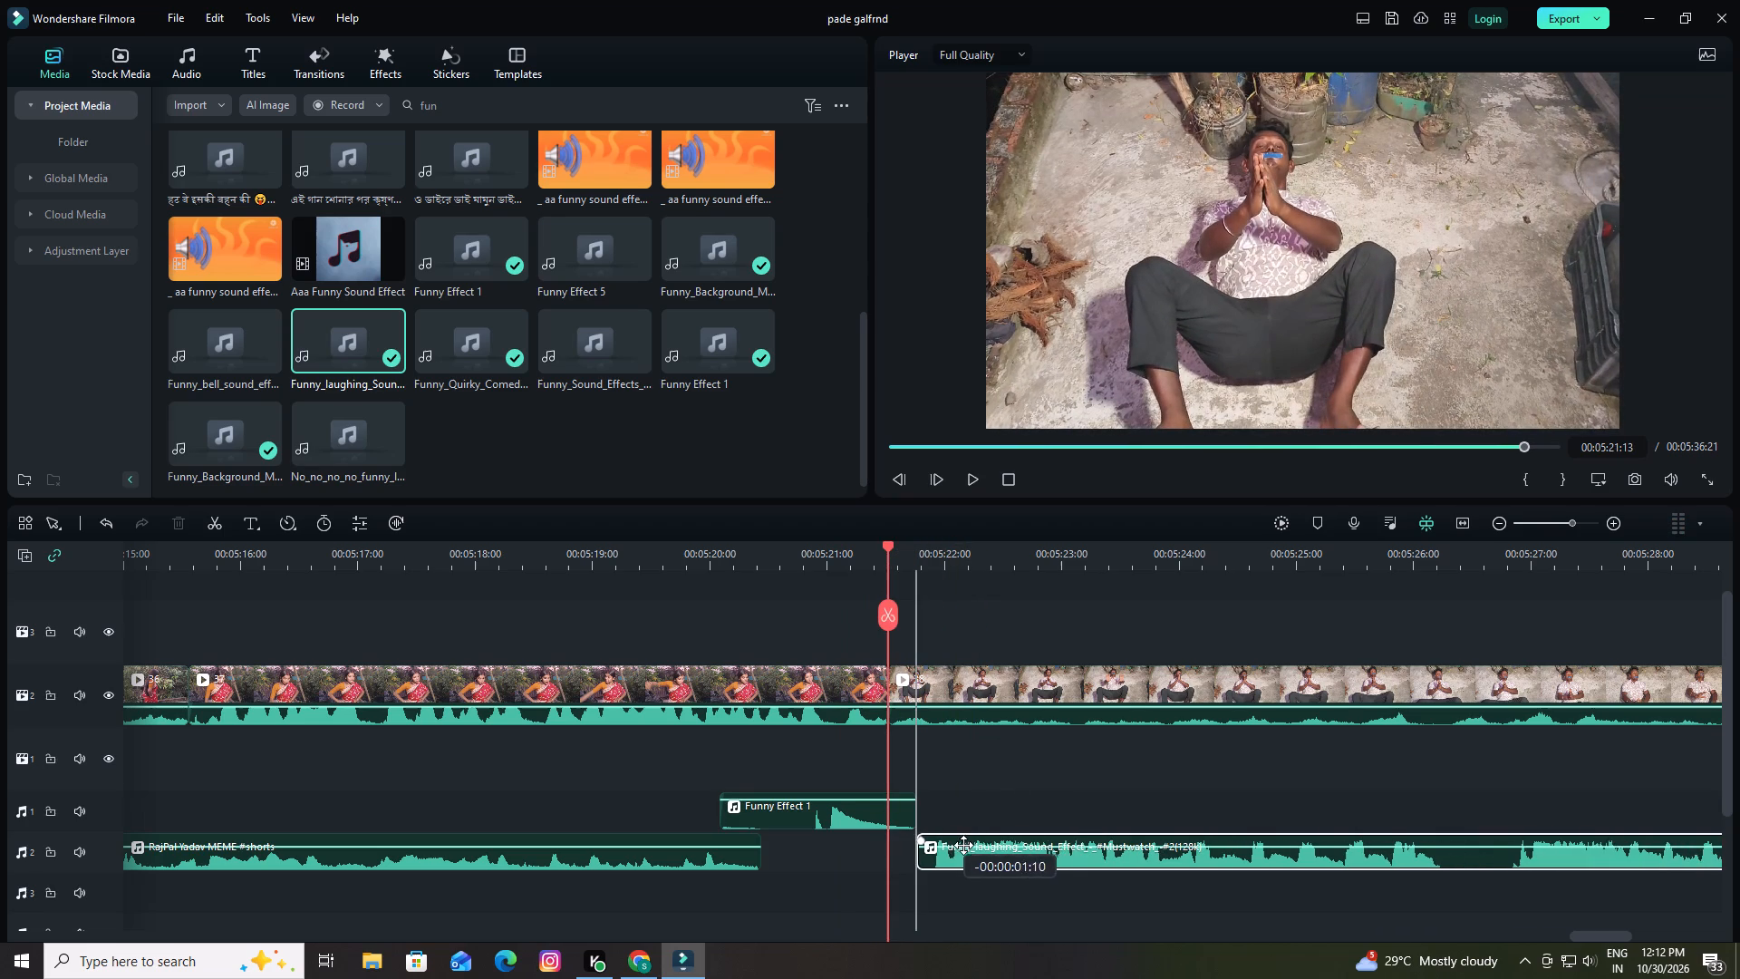
drag(963, 845, 944, 845)
Lower the laughing effect's volume slightly, play it from 00:05:21:13 past 00:05:24, and return the playhead to 00:05:21:13.
click(944, 844)
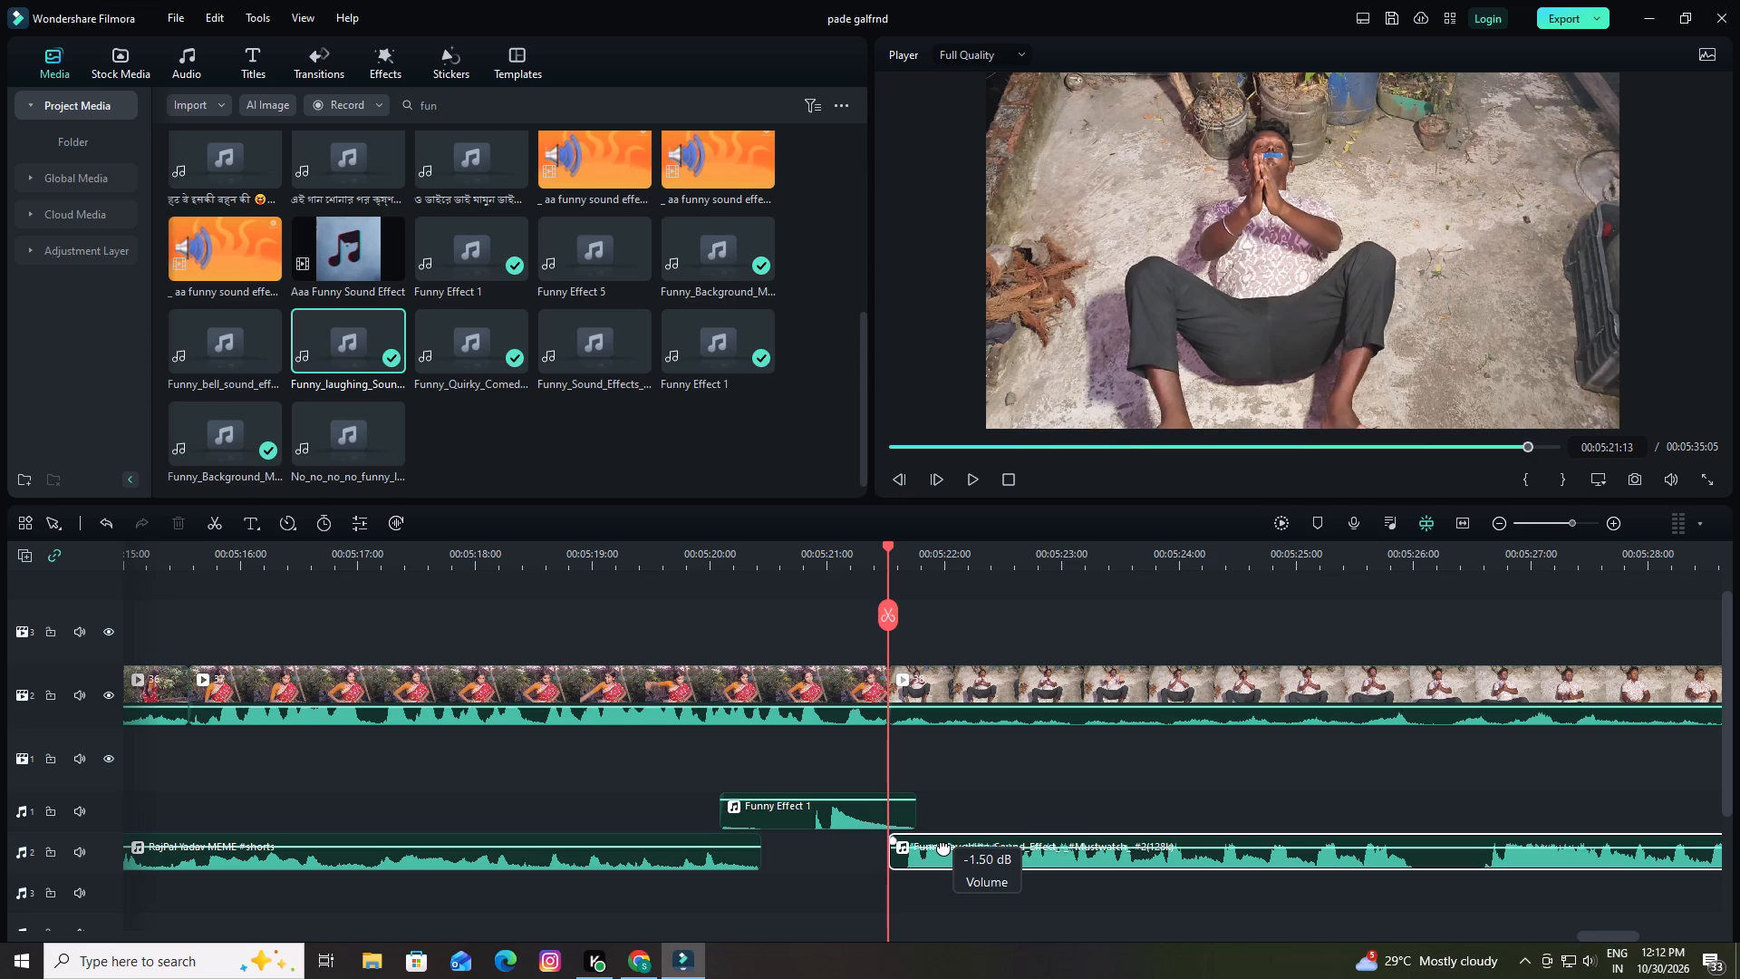
key(space)
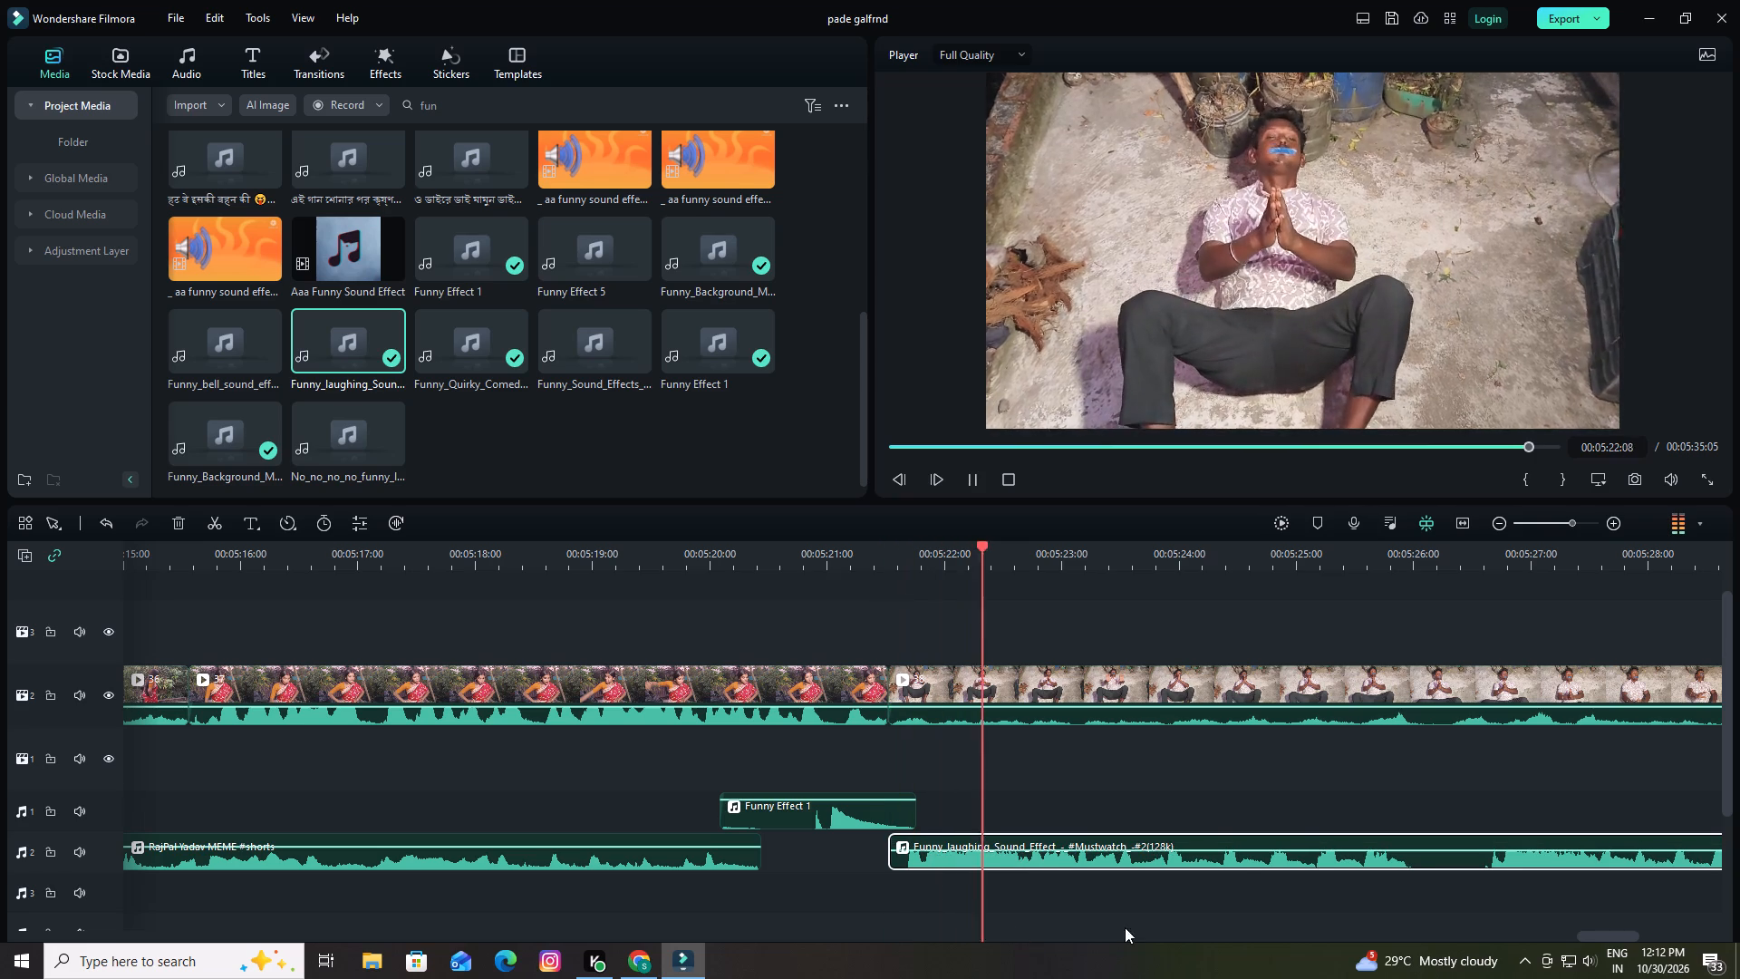
drag(1399, 563, 1248, 577)
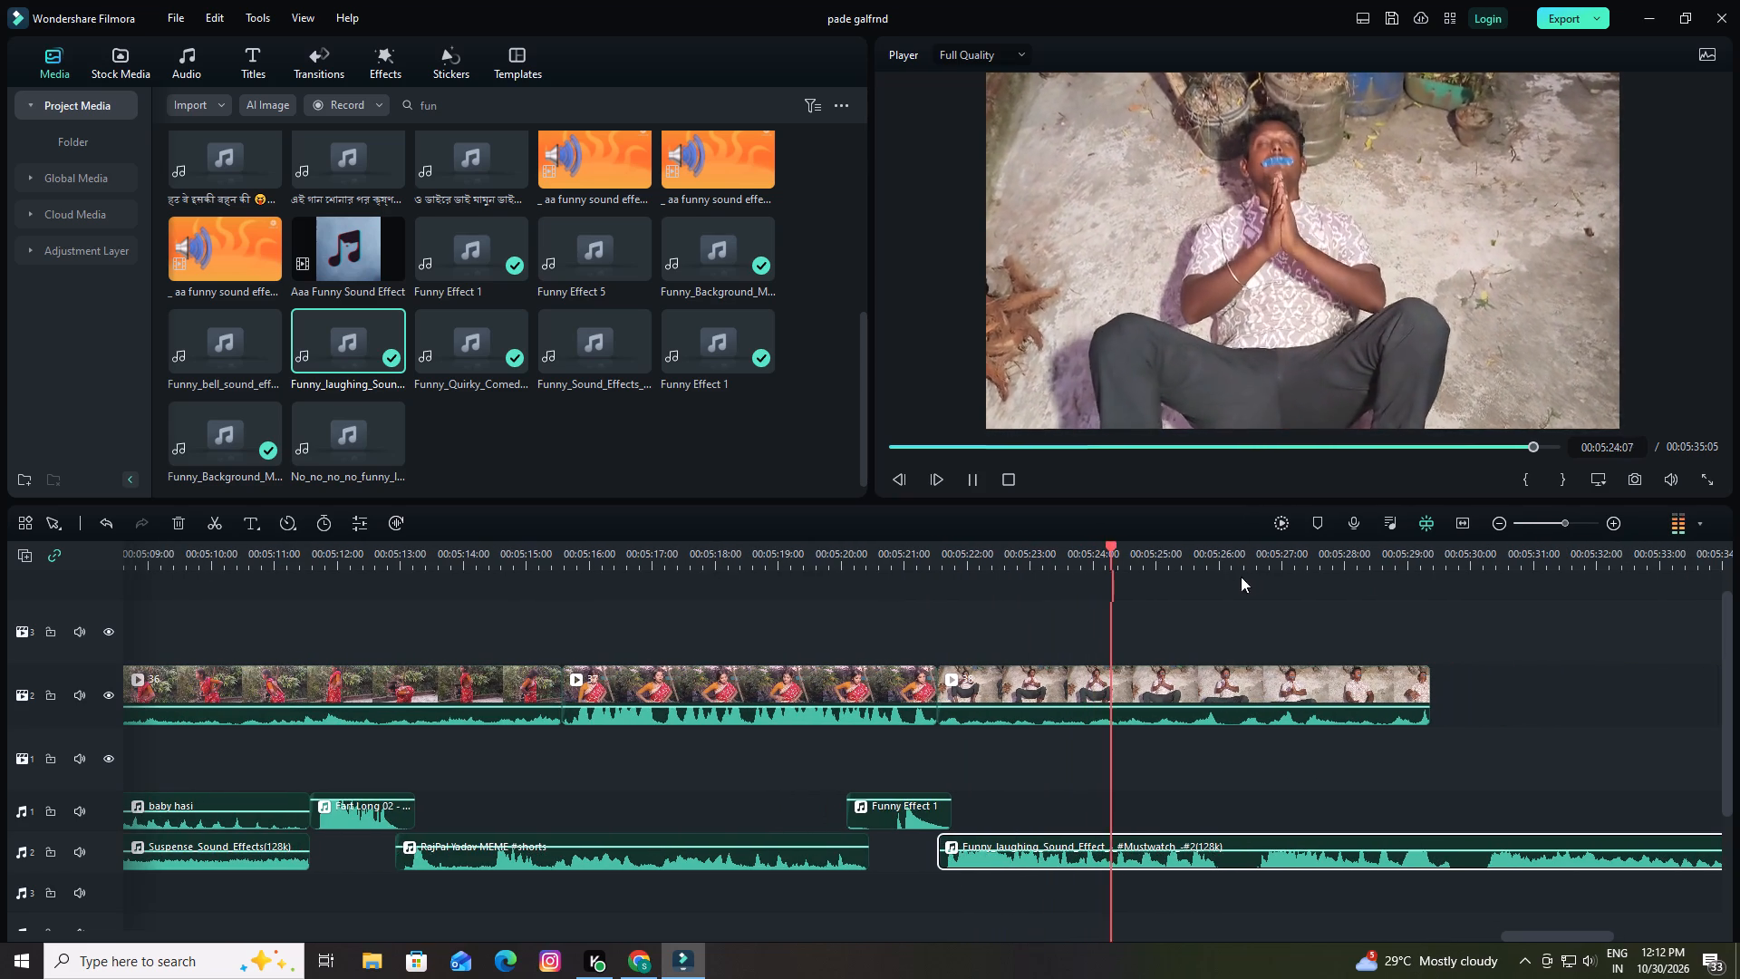
key(space)
drag(1151, 548, 926, 596)
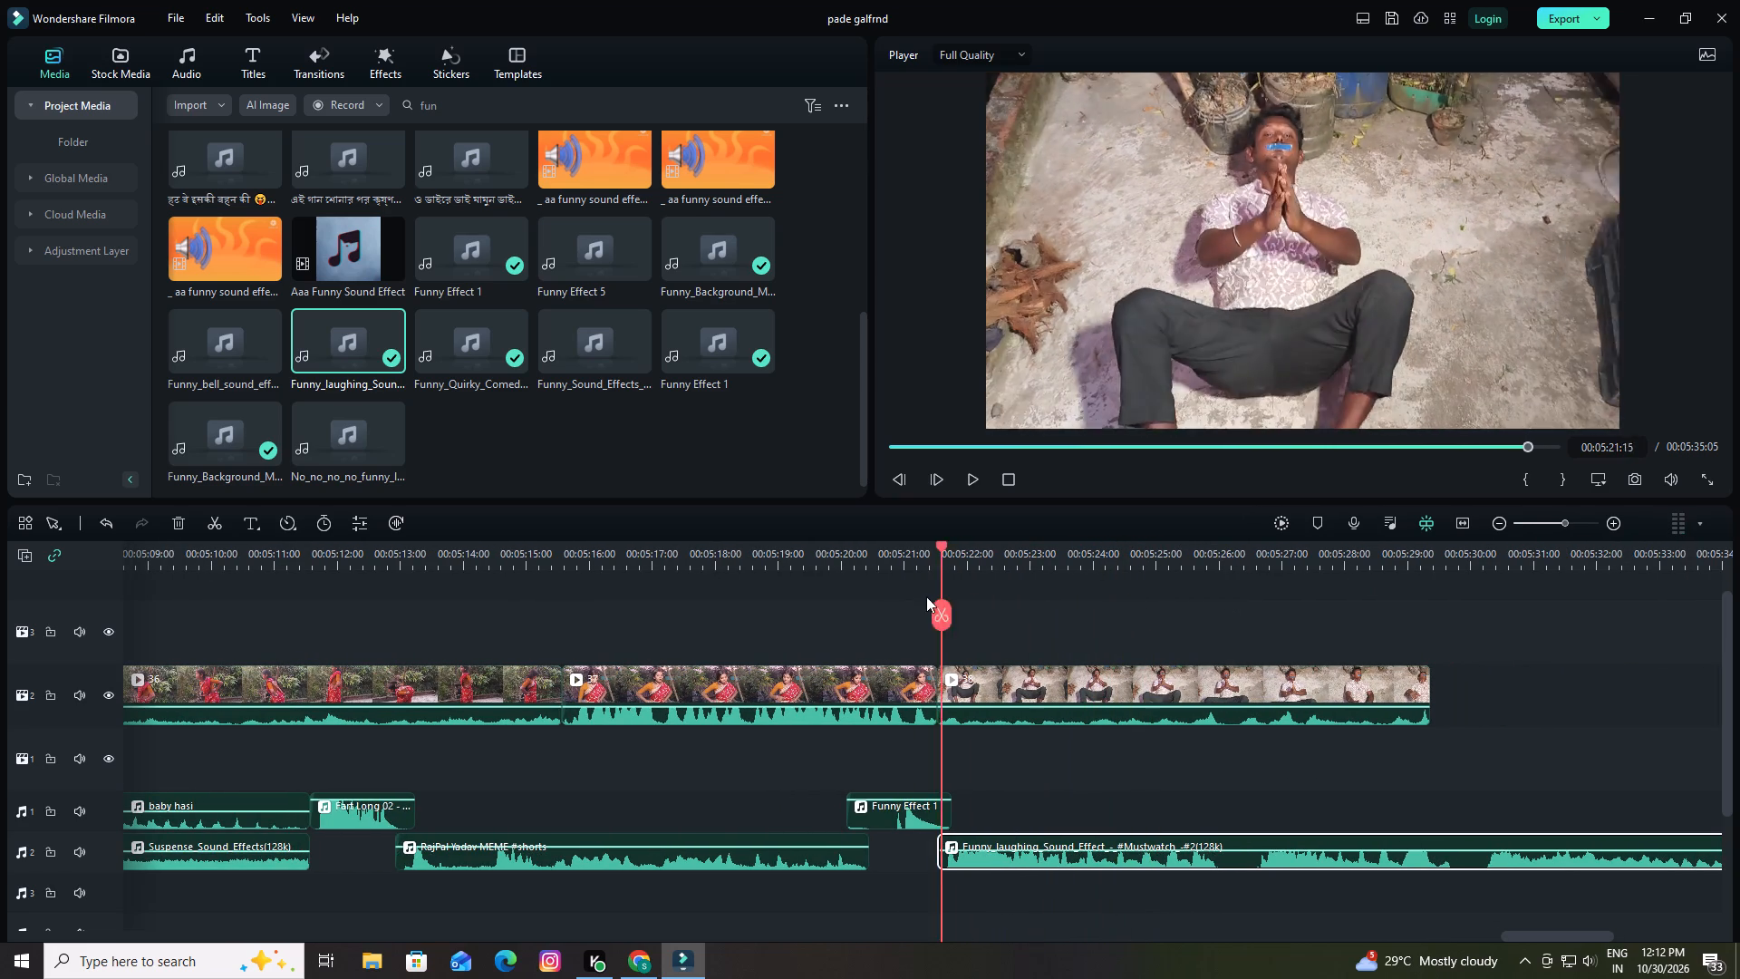
drag(926, 596, 936, 606)
Search the project media for "fah" and place the Fahhh sound effect on audio track 3, starting at about 00:05:20:20.
click(530, 104)
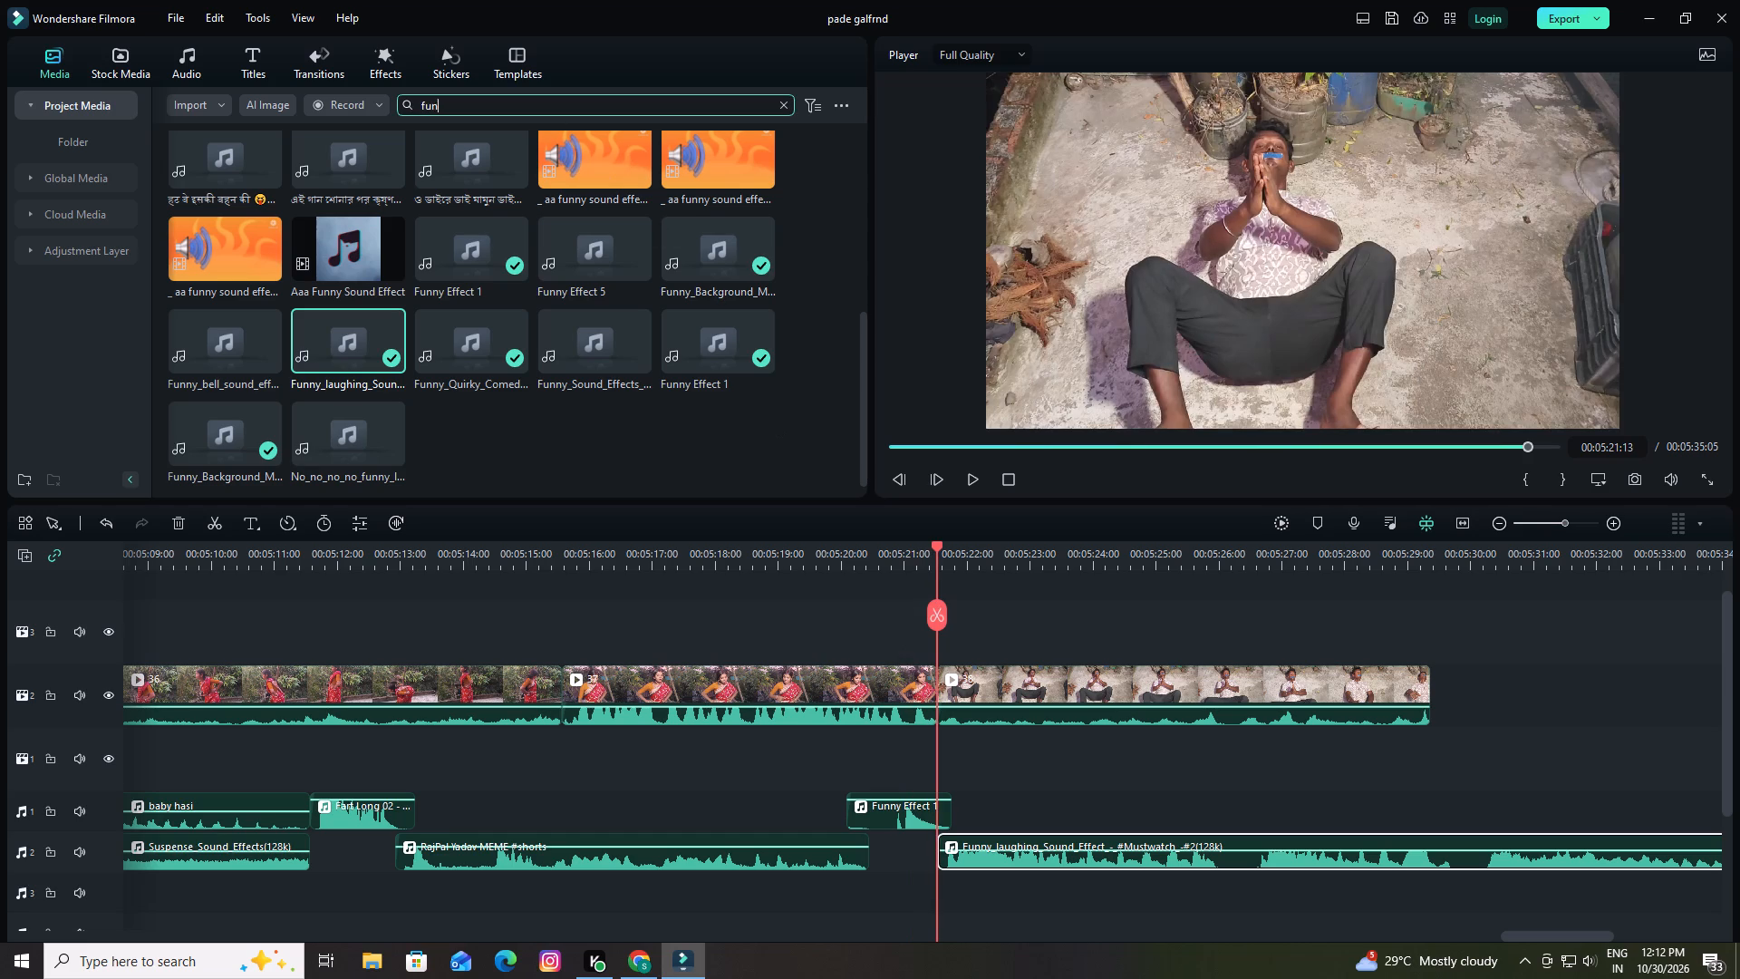
key(BackSpace)
key(BackSpace)
key(BackSpace)
key(f)
key(a)
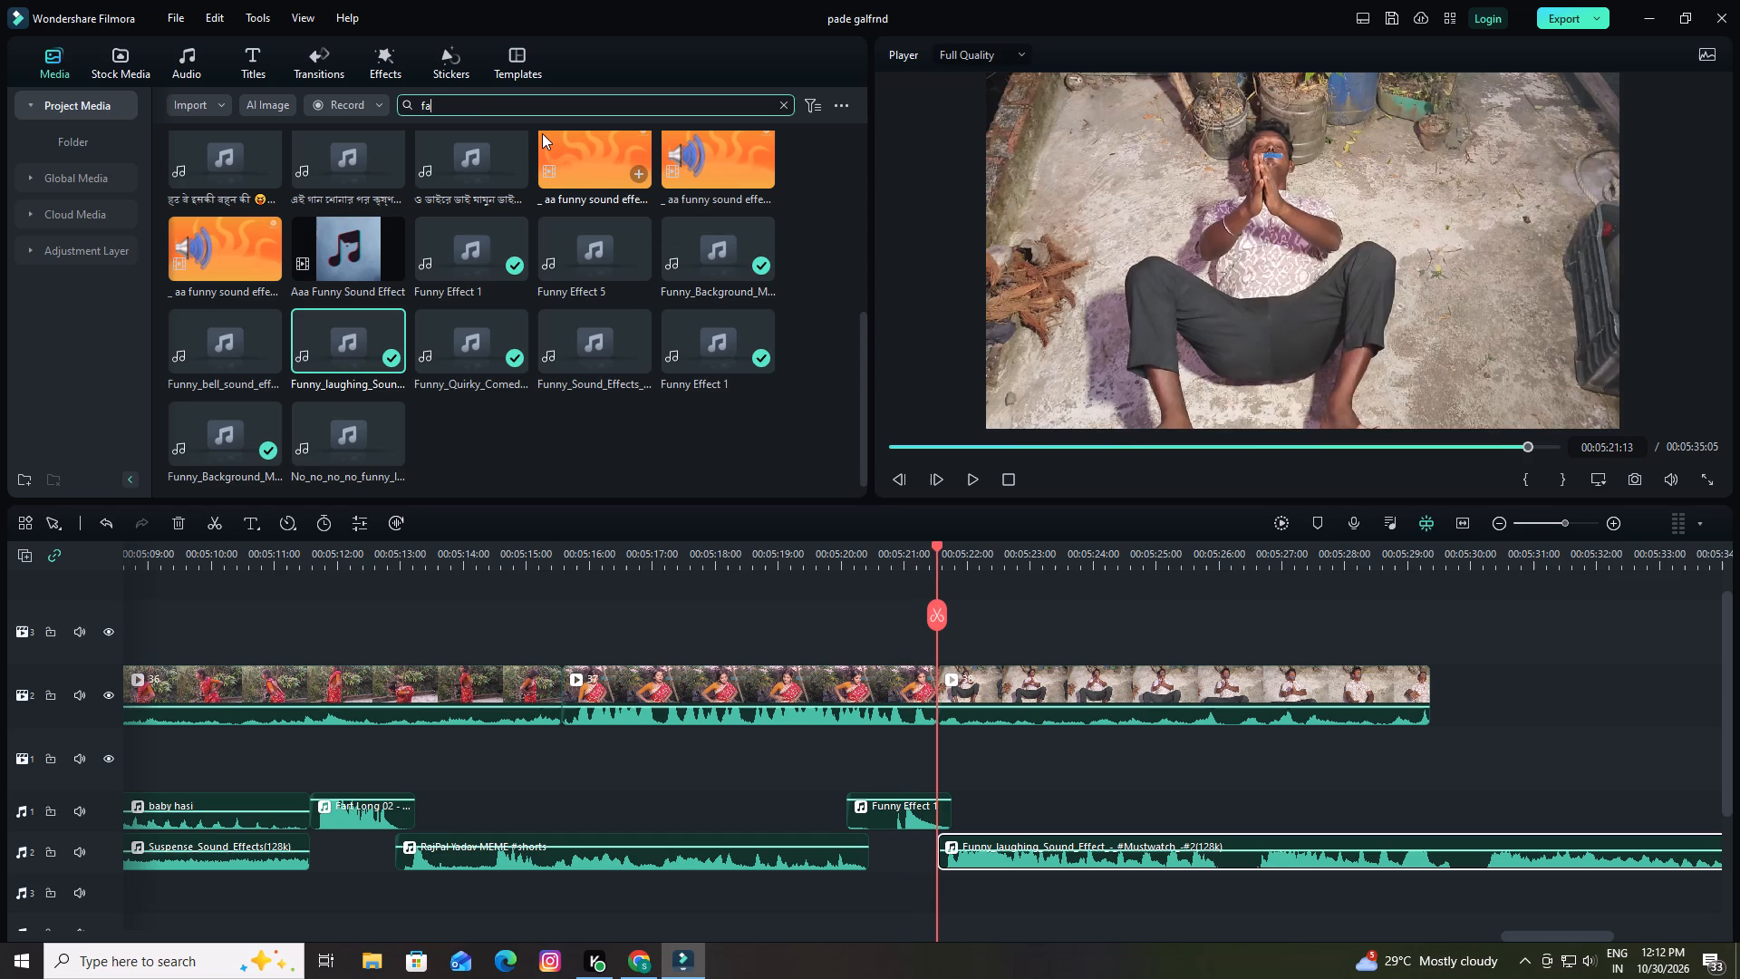
key(h)
key(Return)
drag(342, 180, 912, 858)
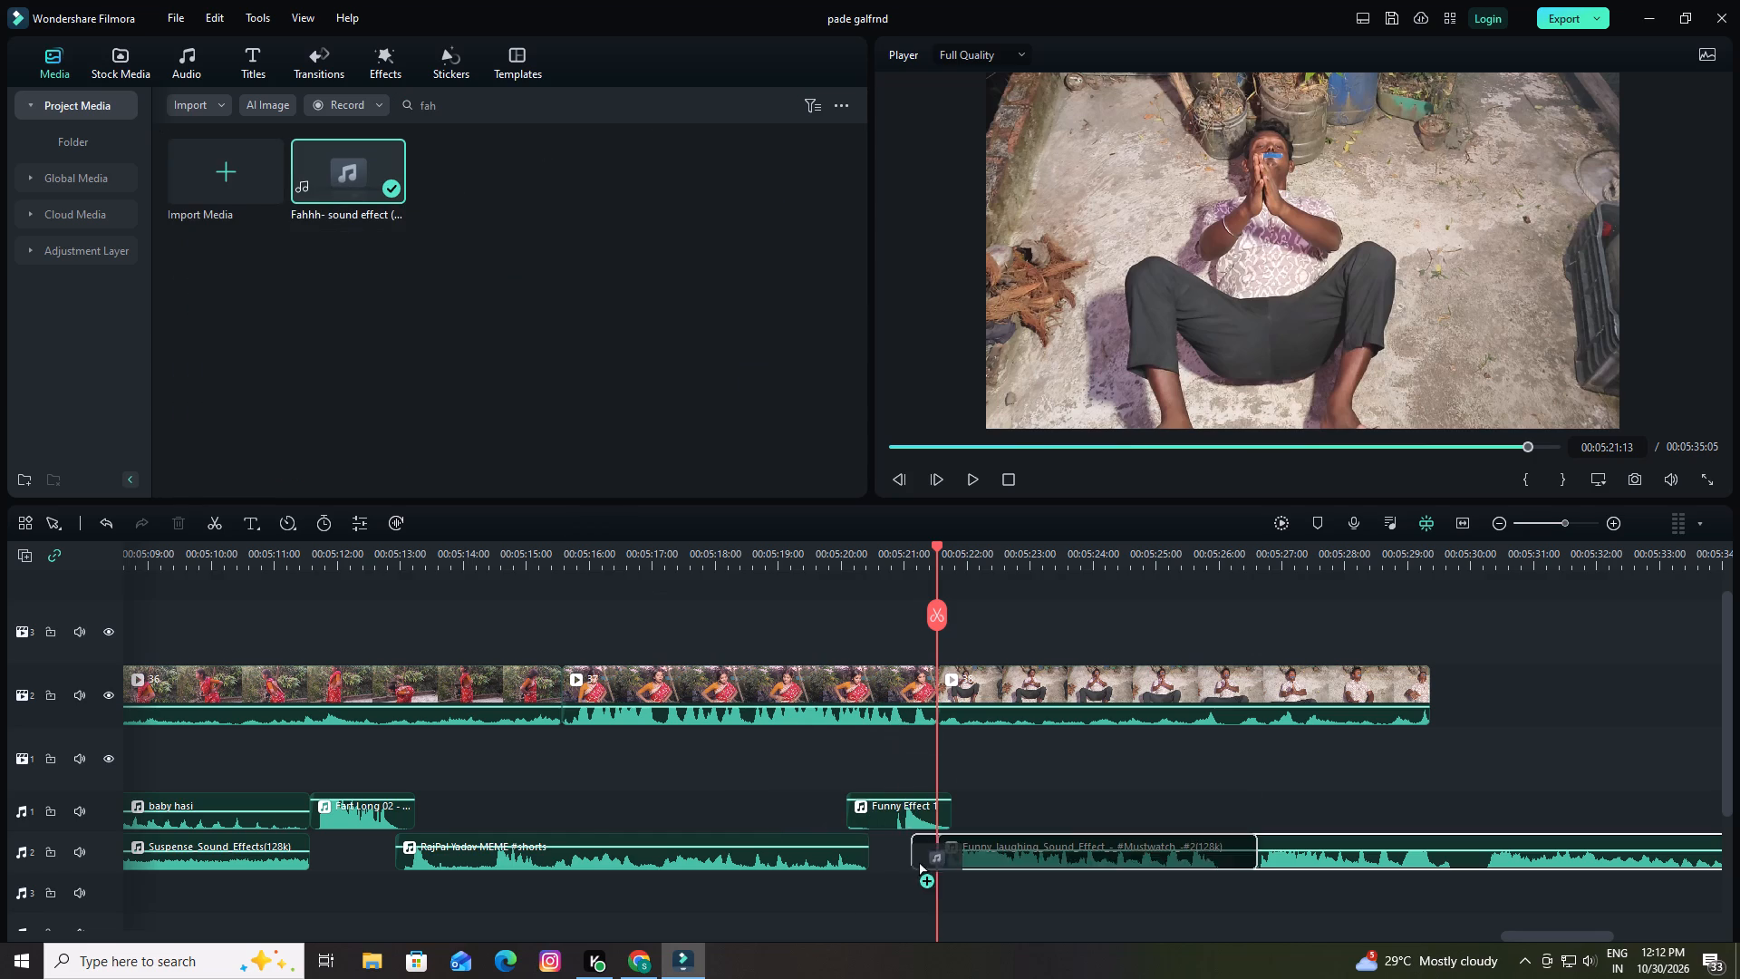
drag(912, 858, 922, 898)
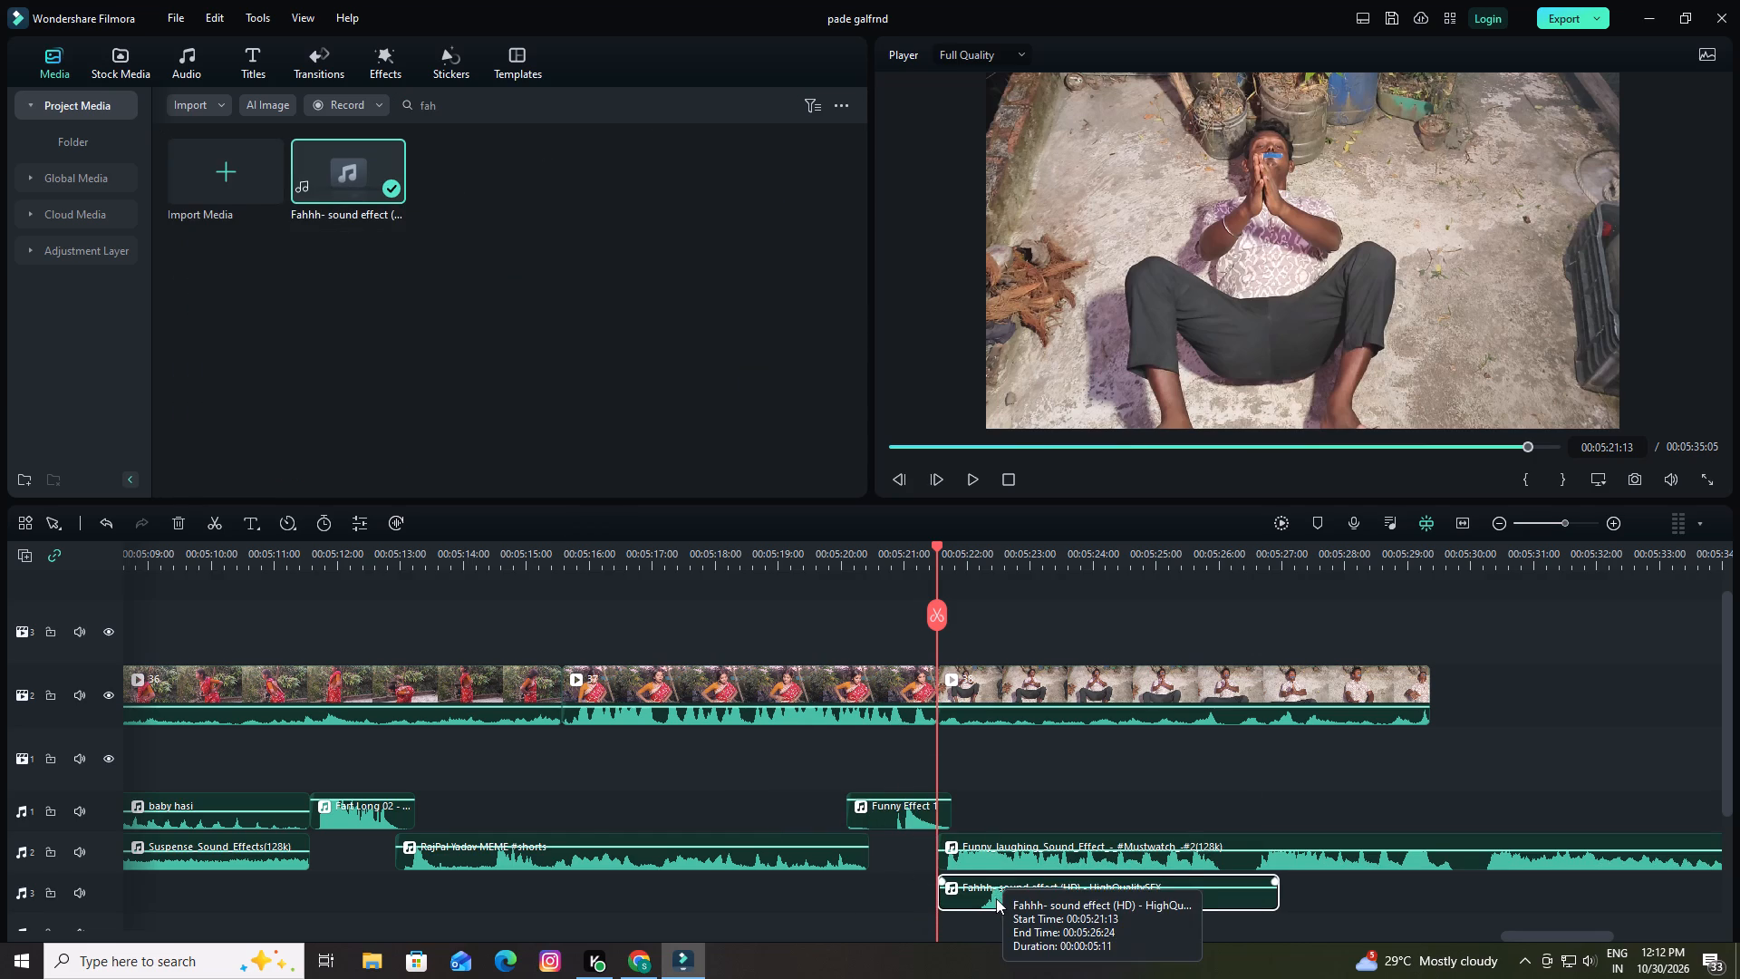
drag(998, 903, 943, 904)
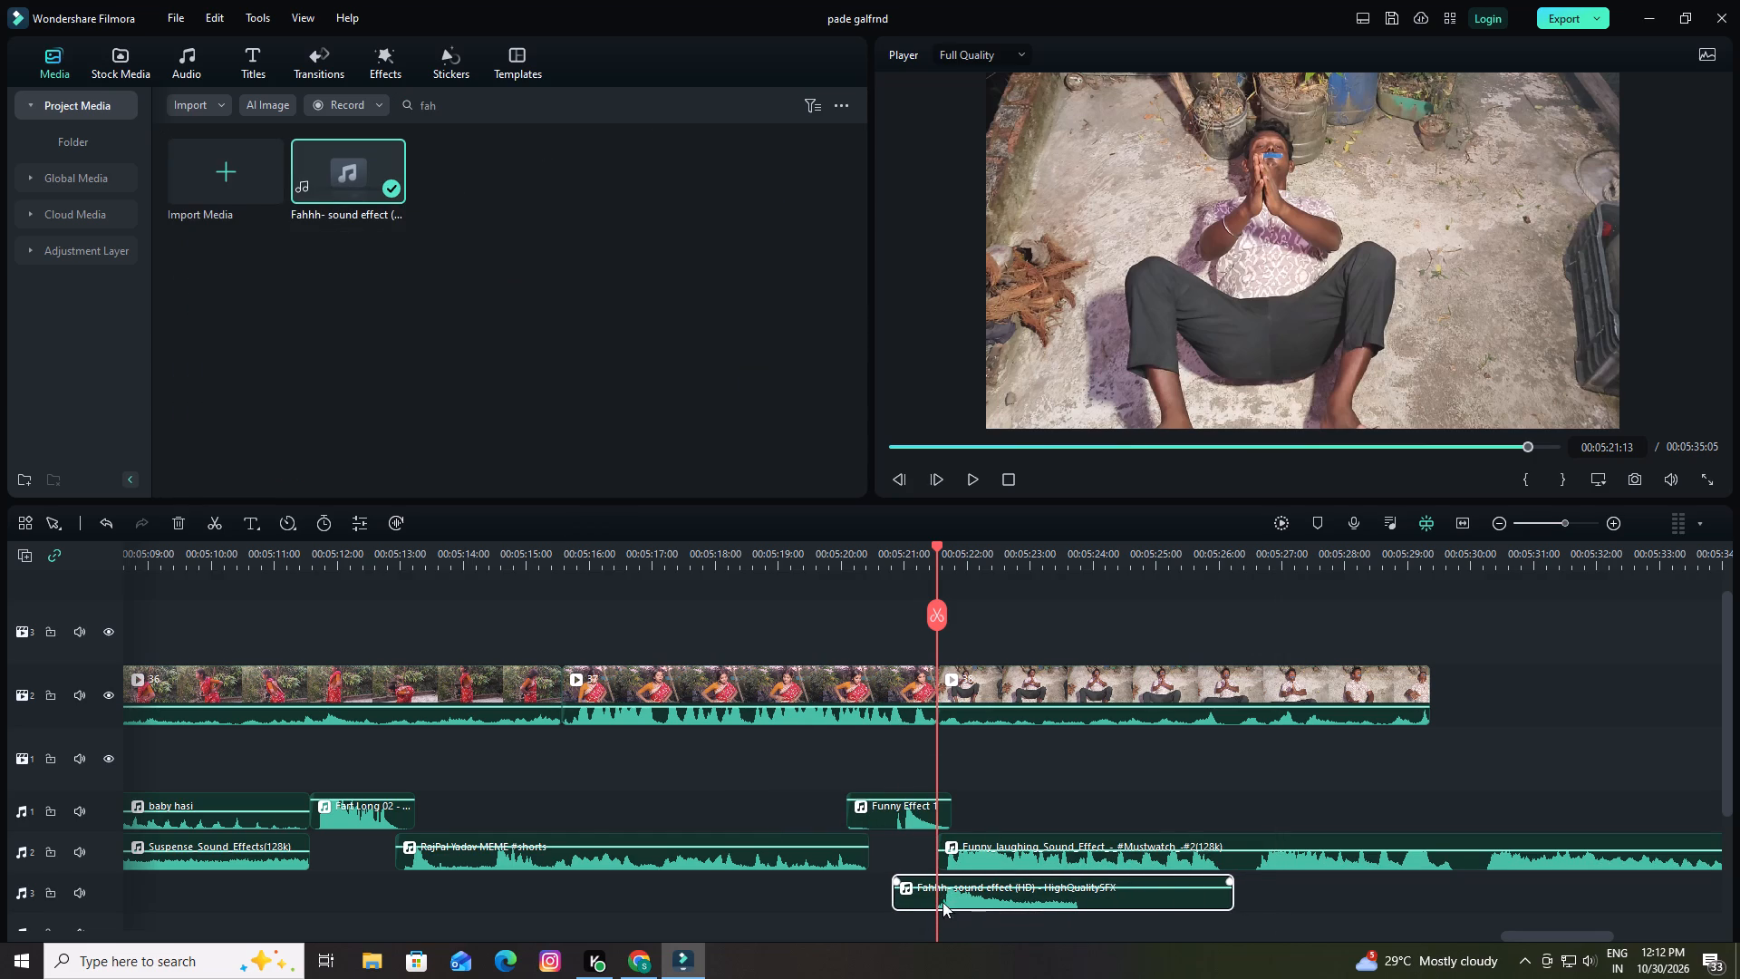
Play the scene with the added effect from 00:05:21:13 past the end of the last video clip.
key(space)
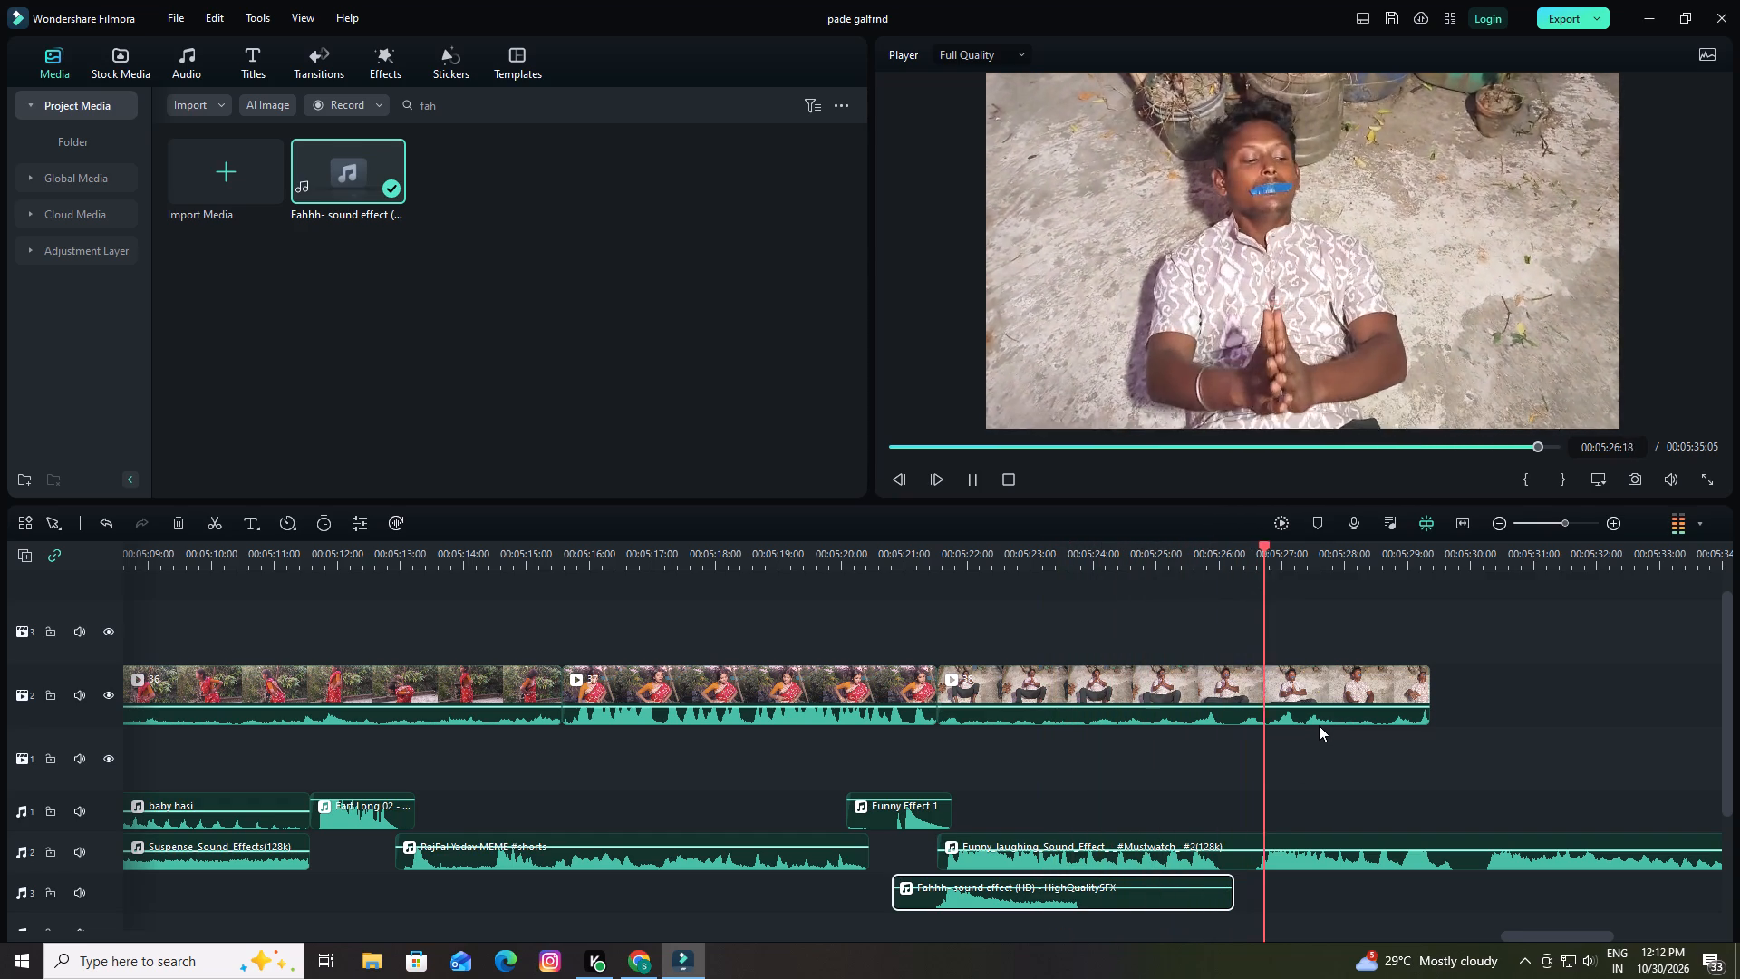
key(space)
key(space)
key(space)
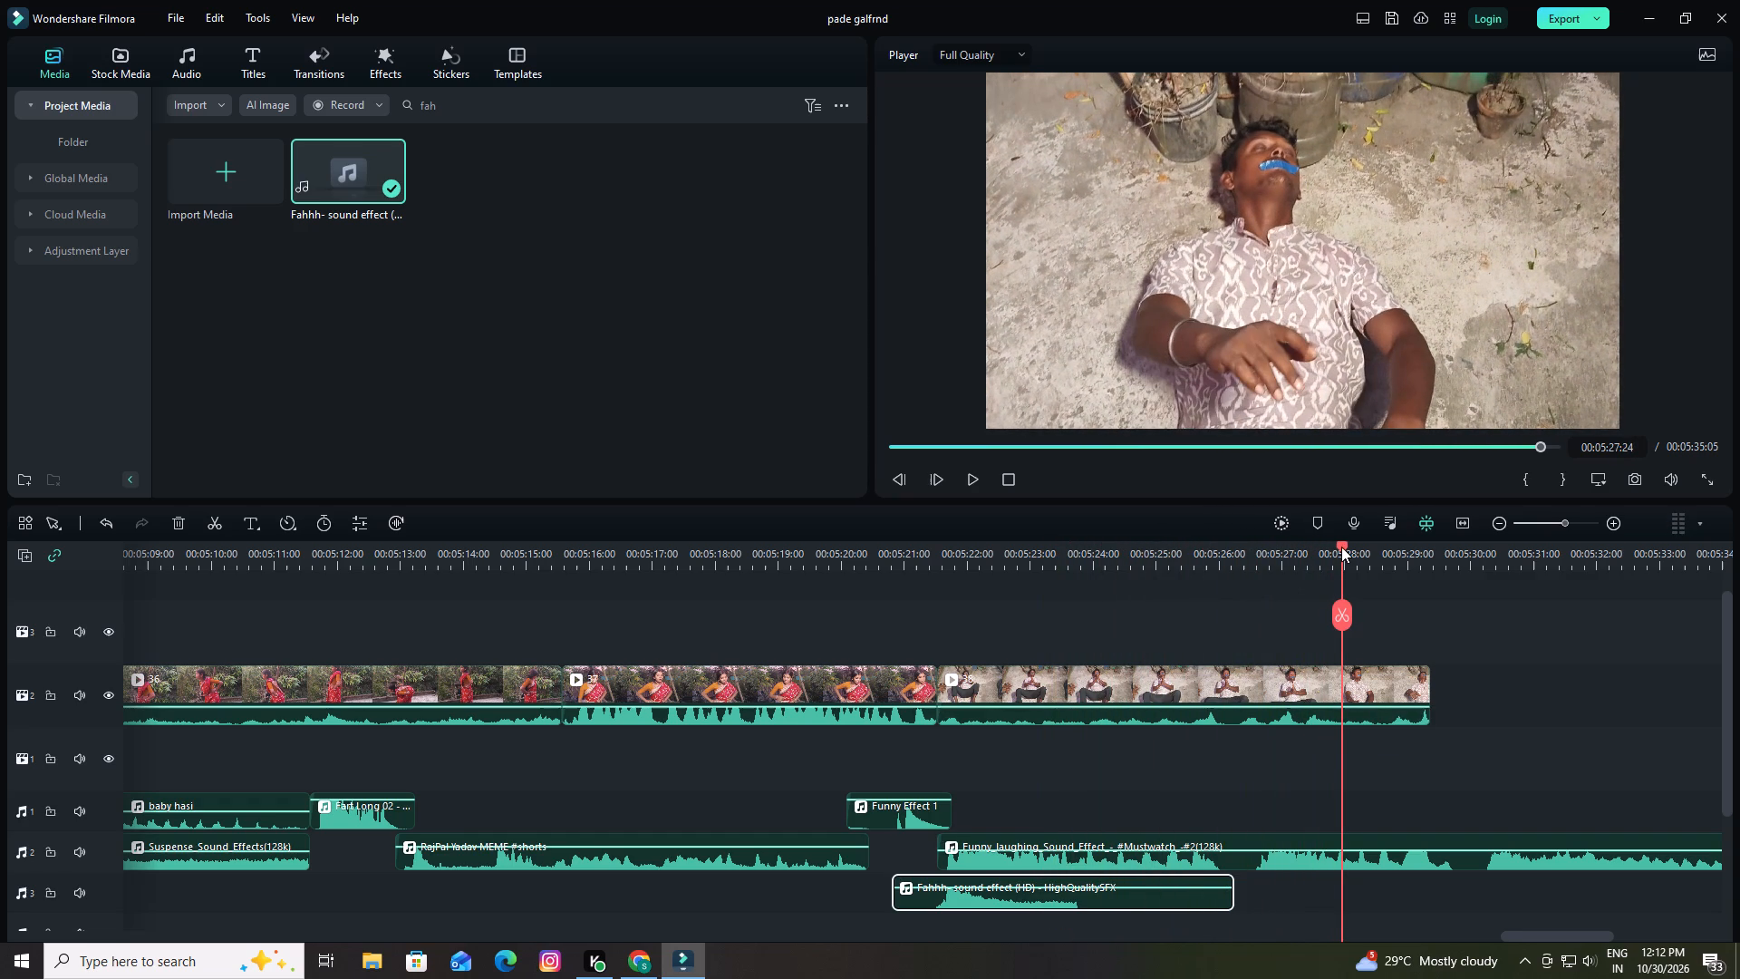
drag(1341, 545, 1269, 572)
key(space)
key(space)
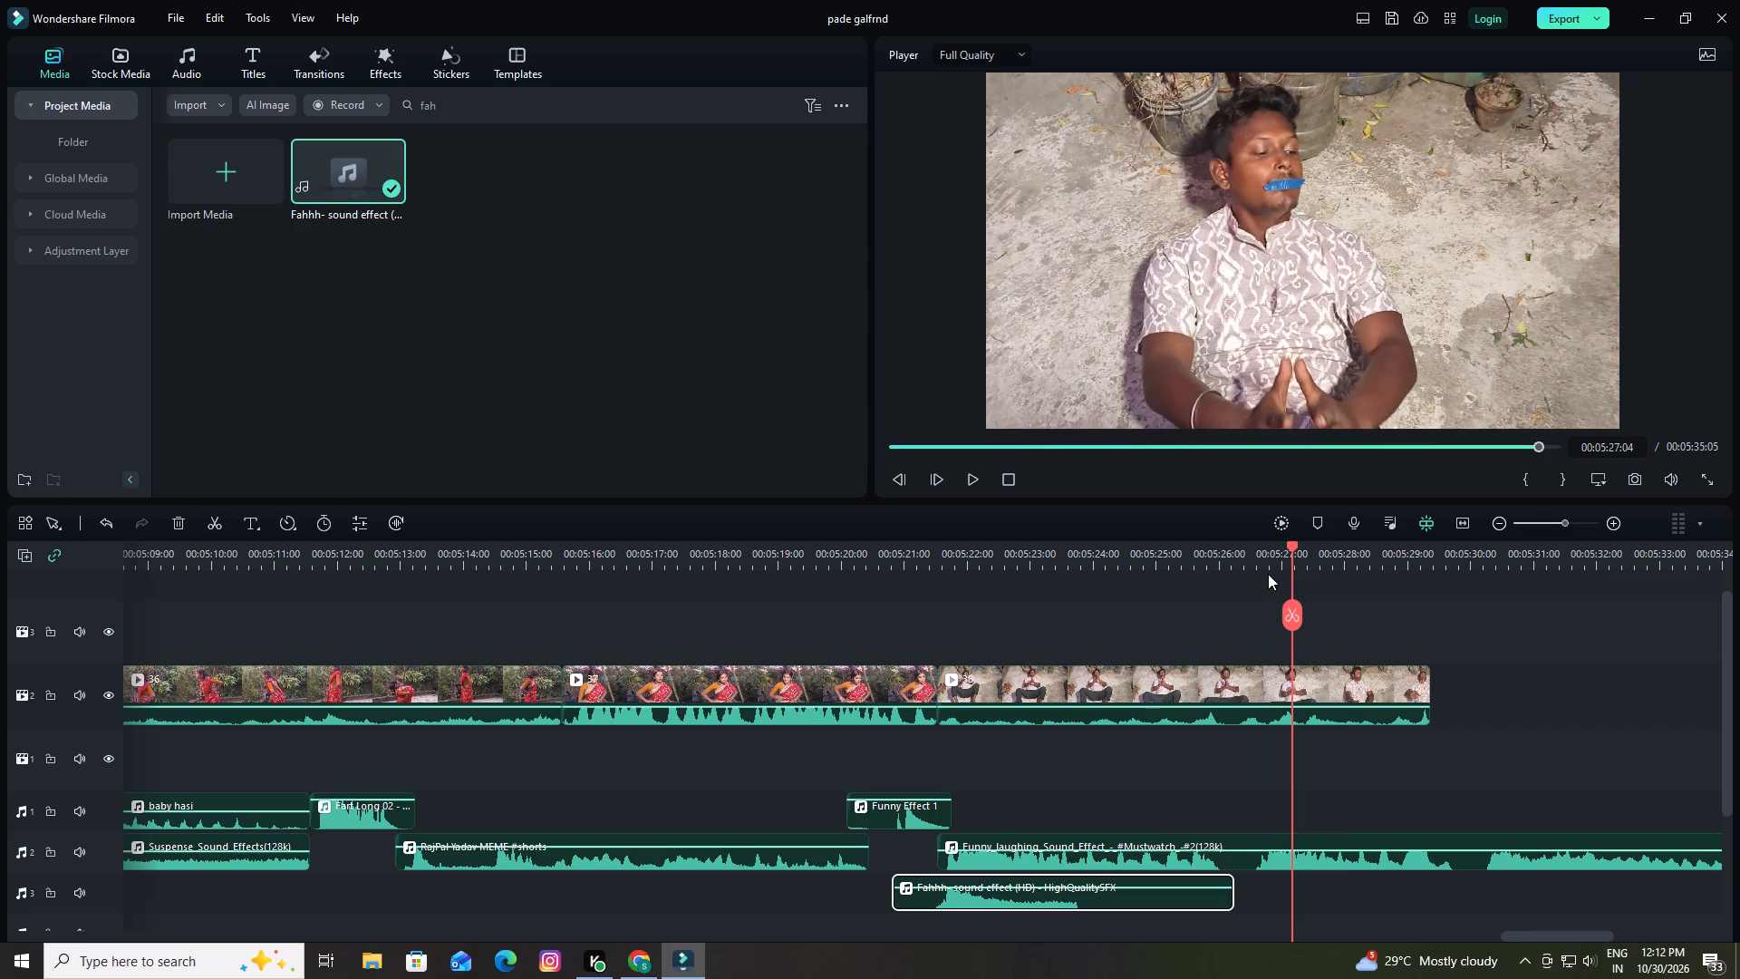
key(space)
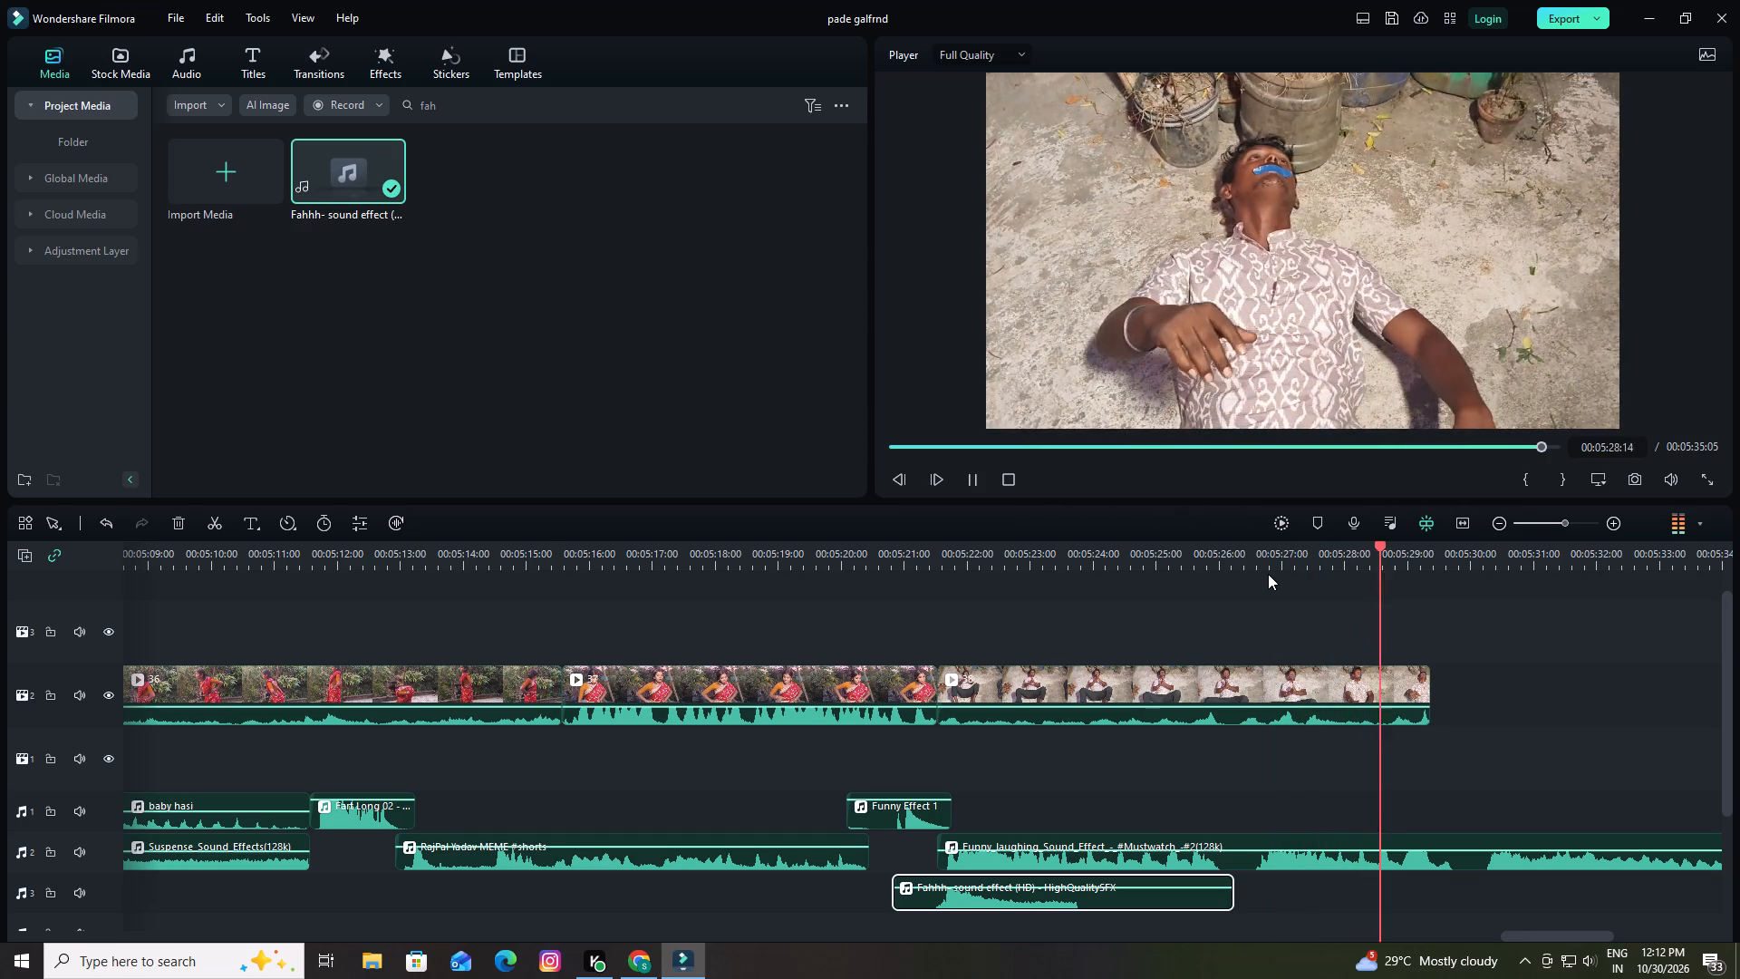
key(space)
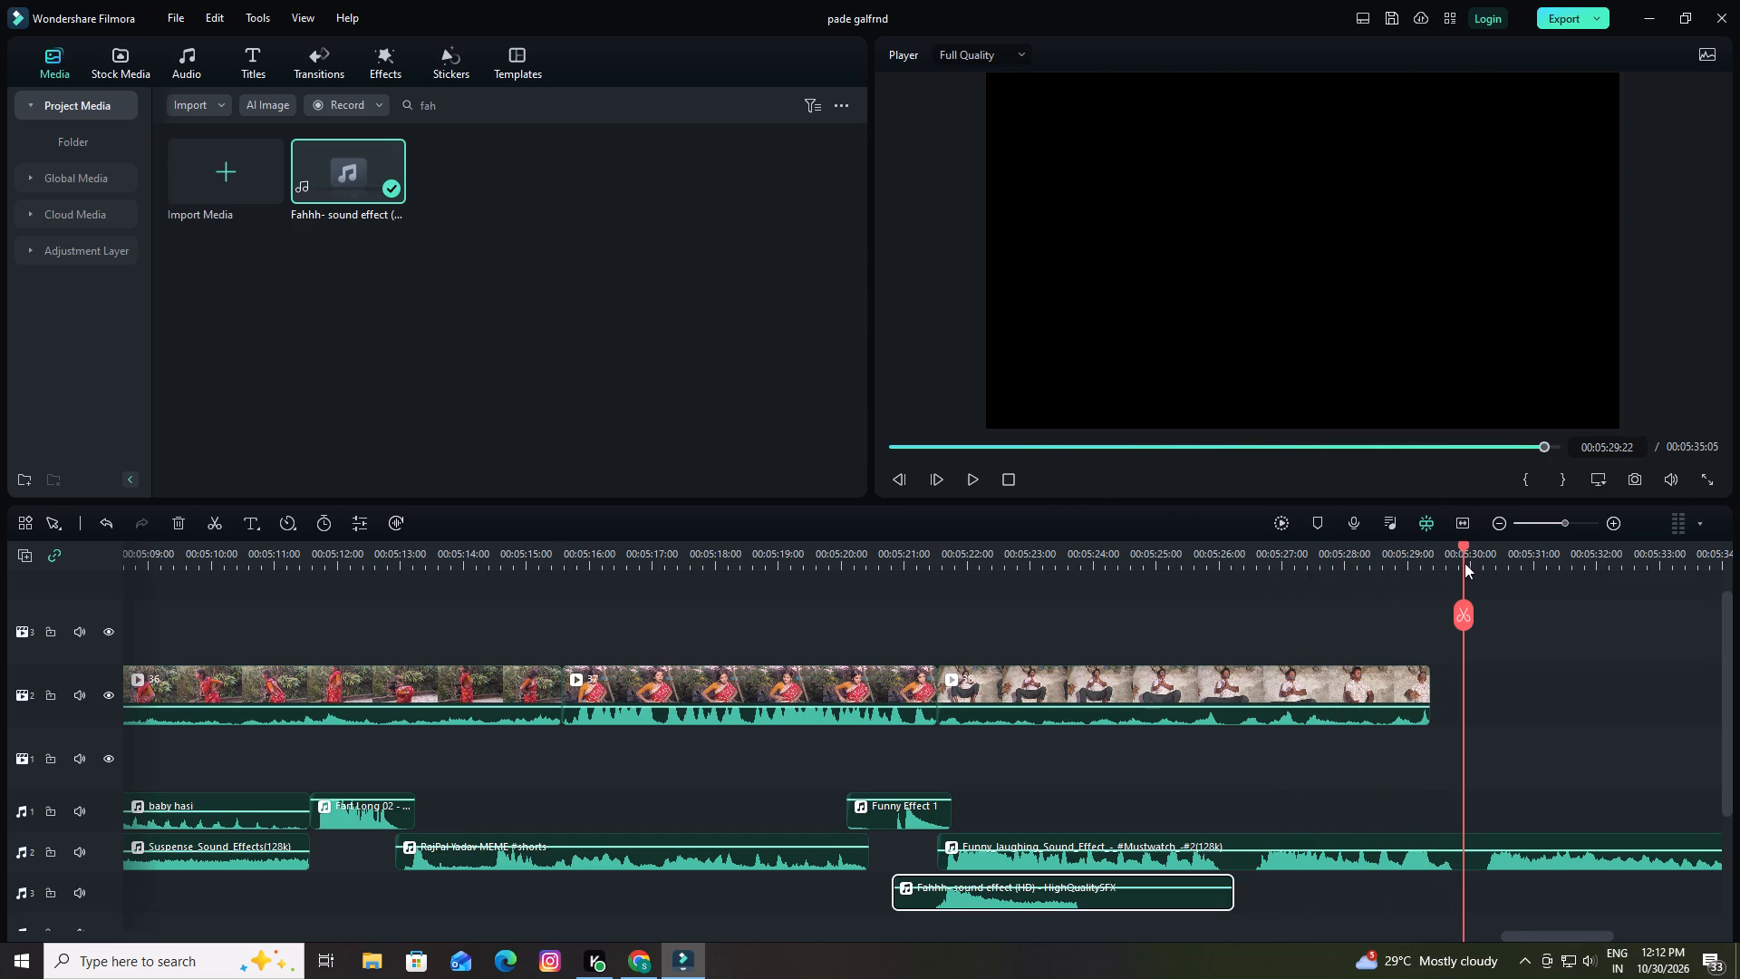
Replay the last clip's closing stretch from about 00:05:26 several times to check its action and the laughing effect.
drag(1457, 543, 1366, 571)
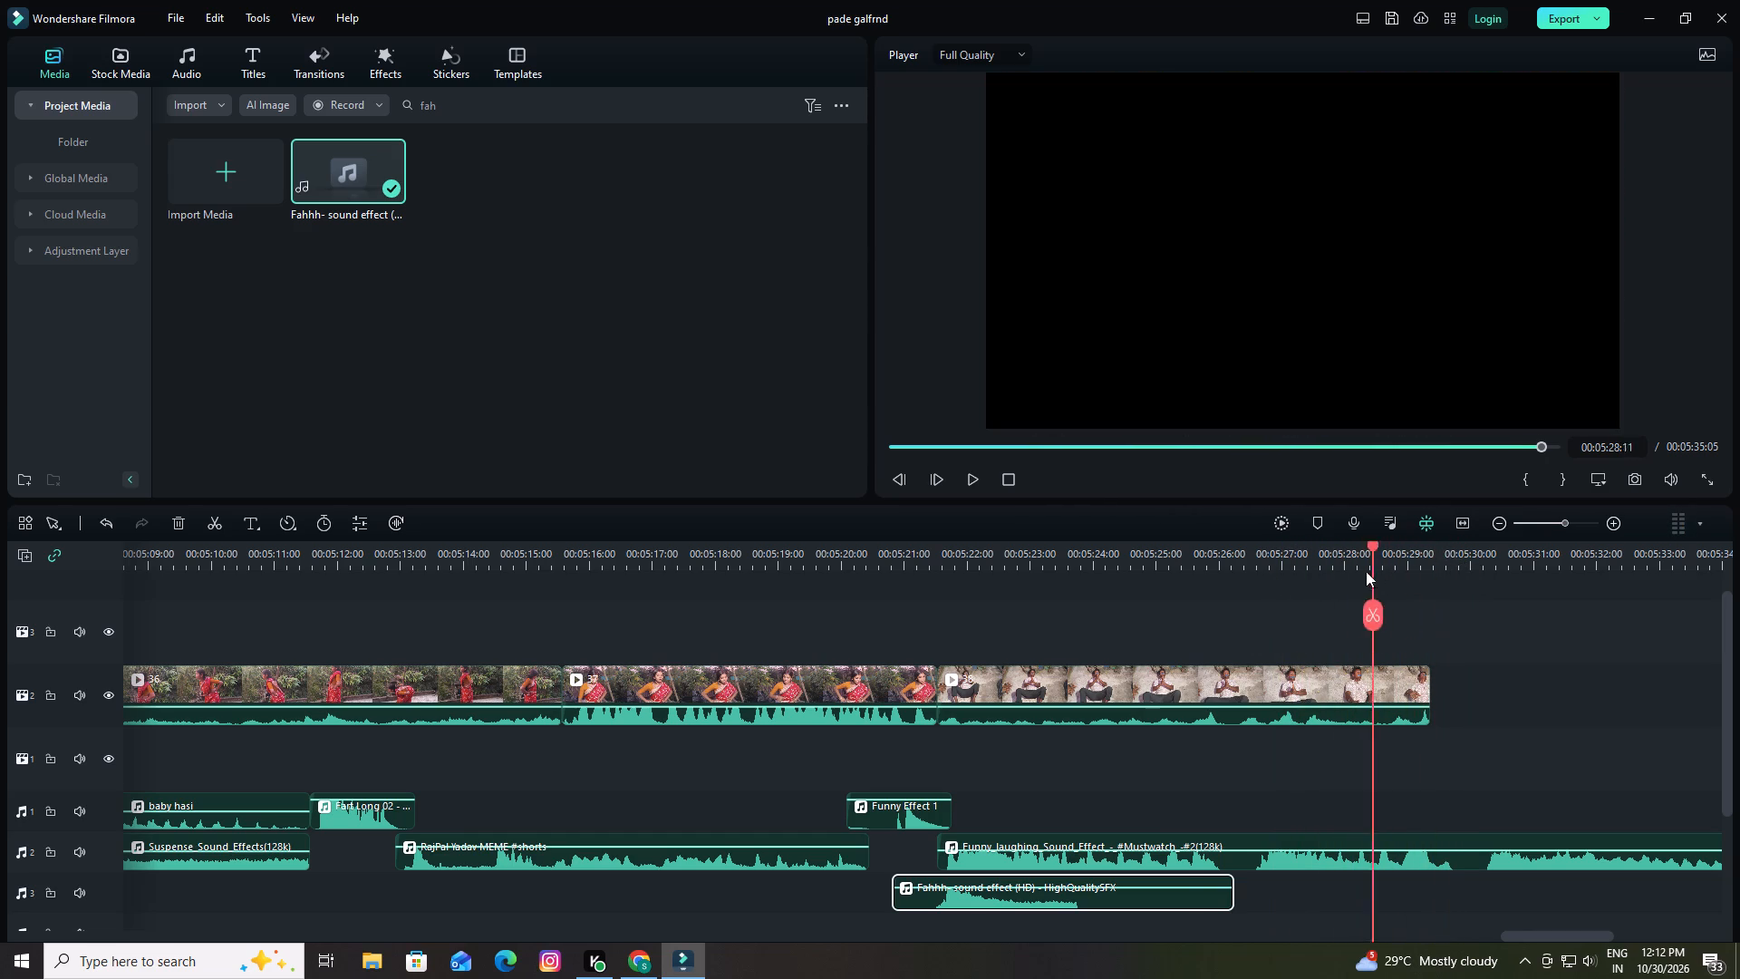
drag(1366, 571, 1204, 579)
key(space)
key(space)
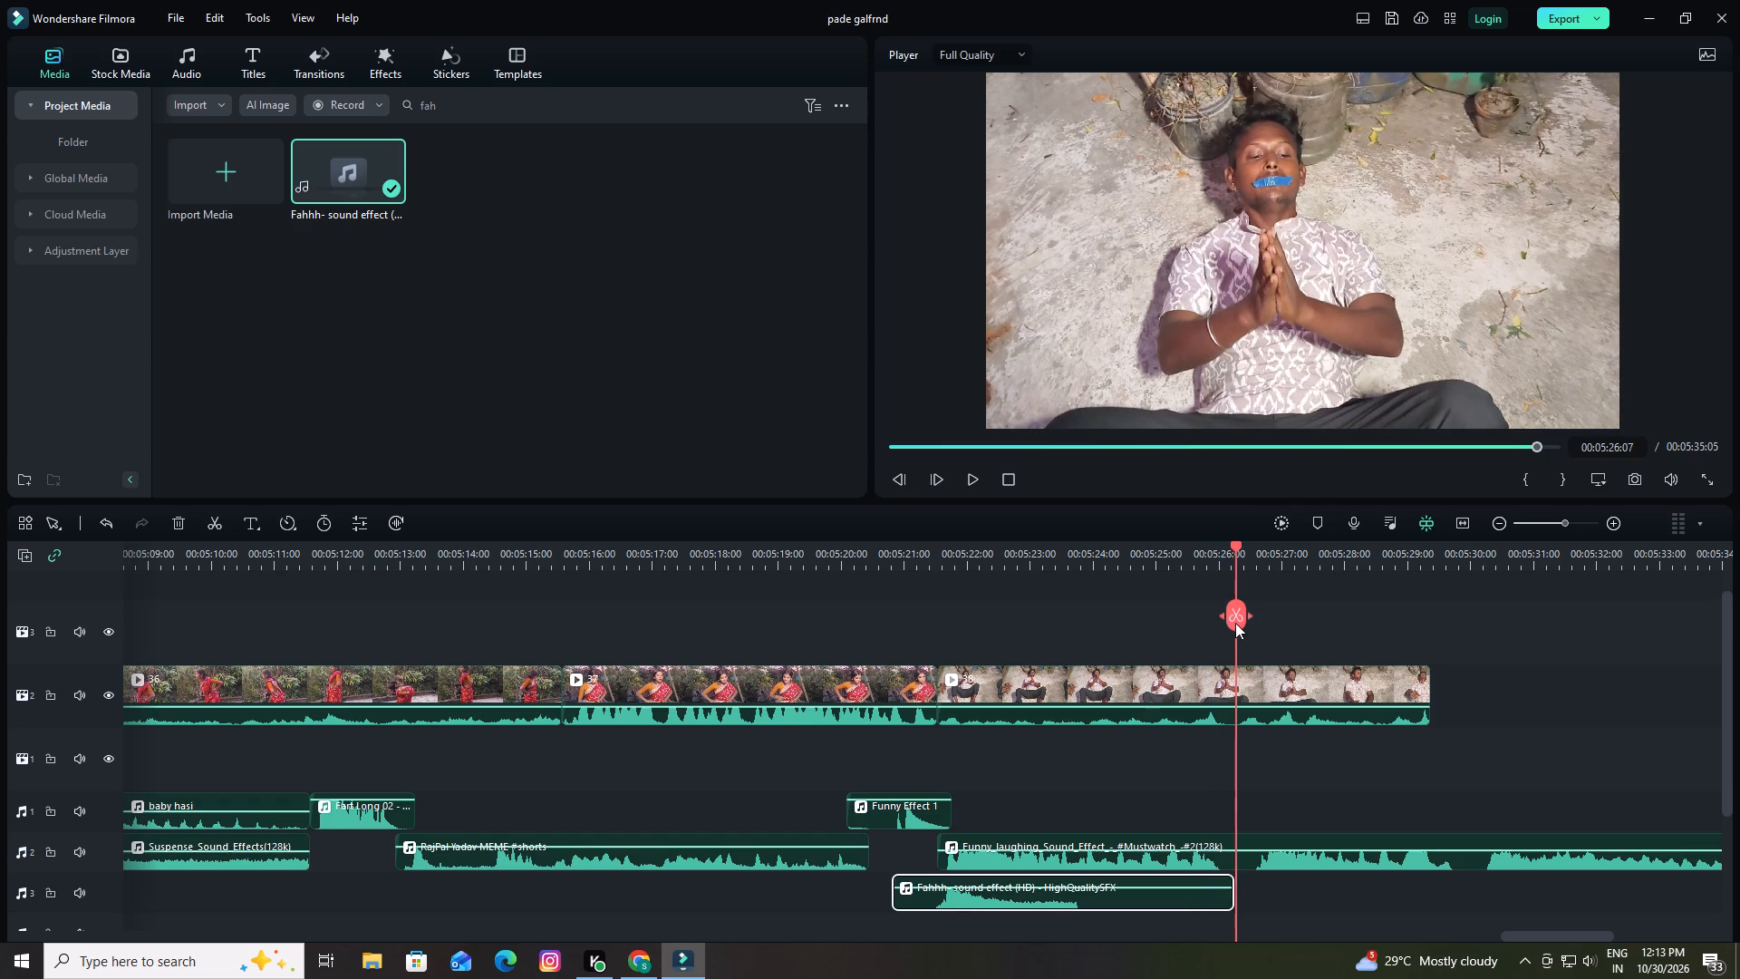
key(space)
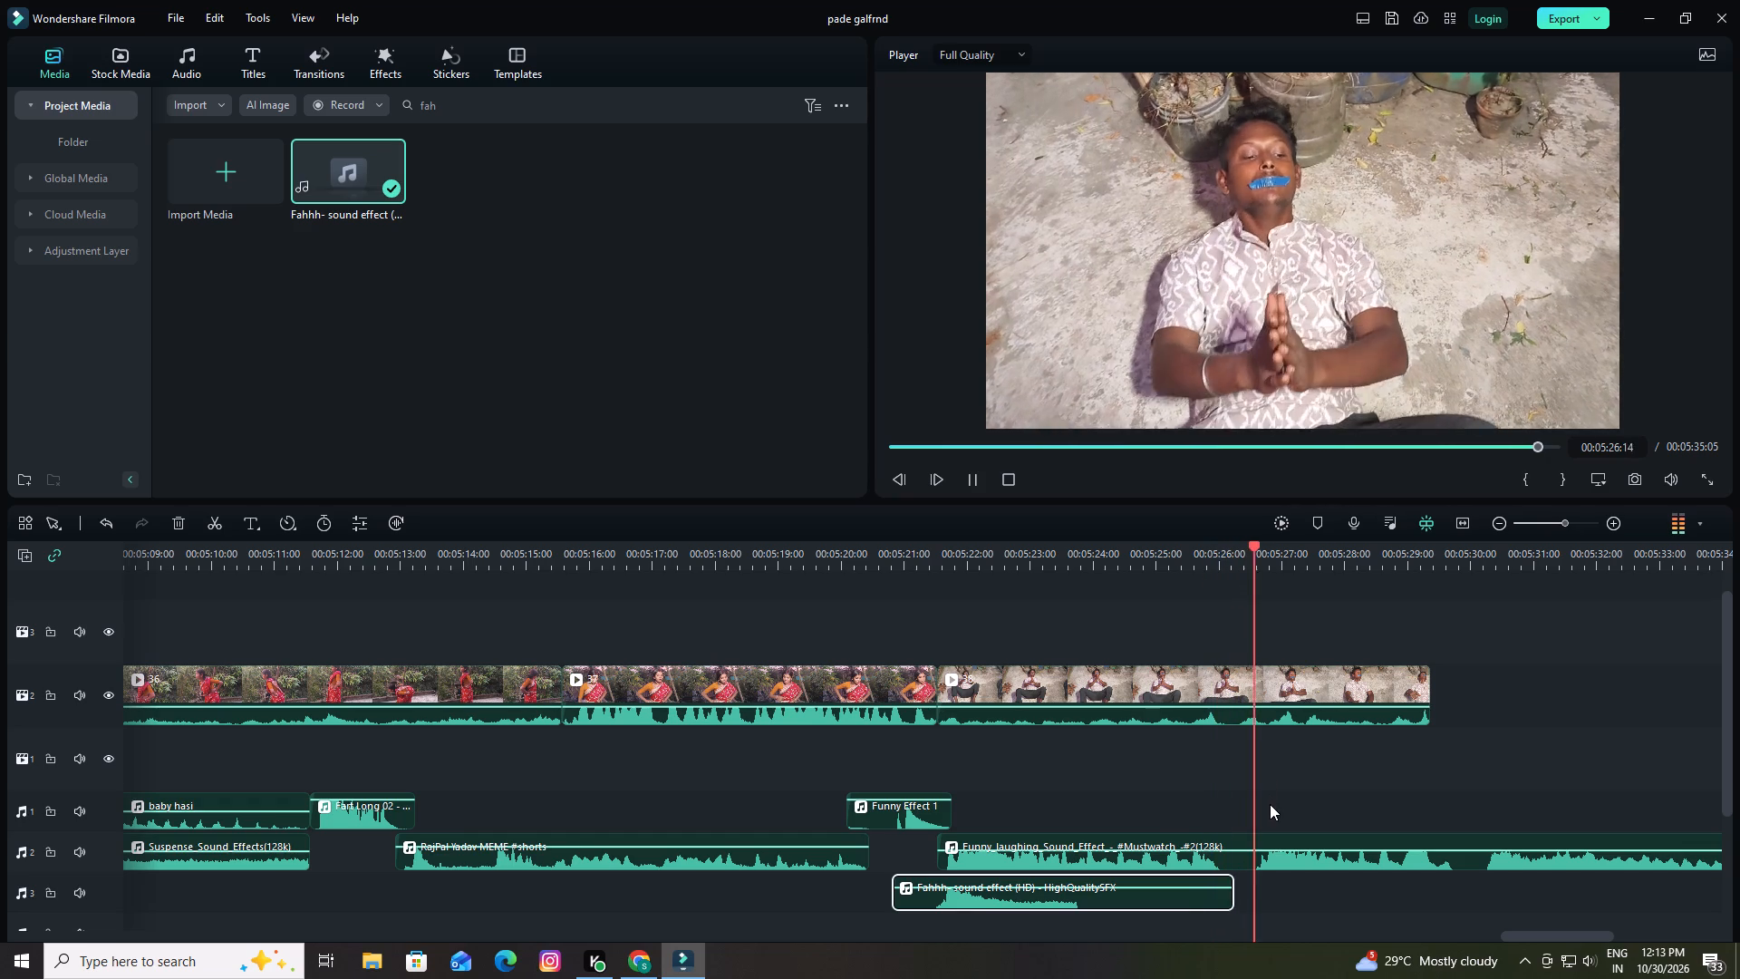
key(space)
key(space)
key(space)
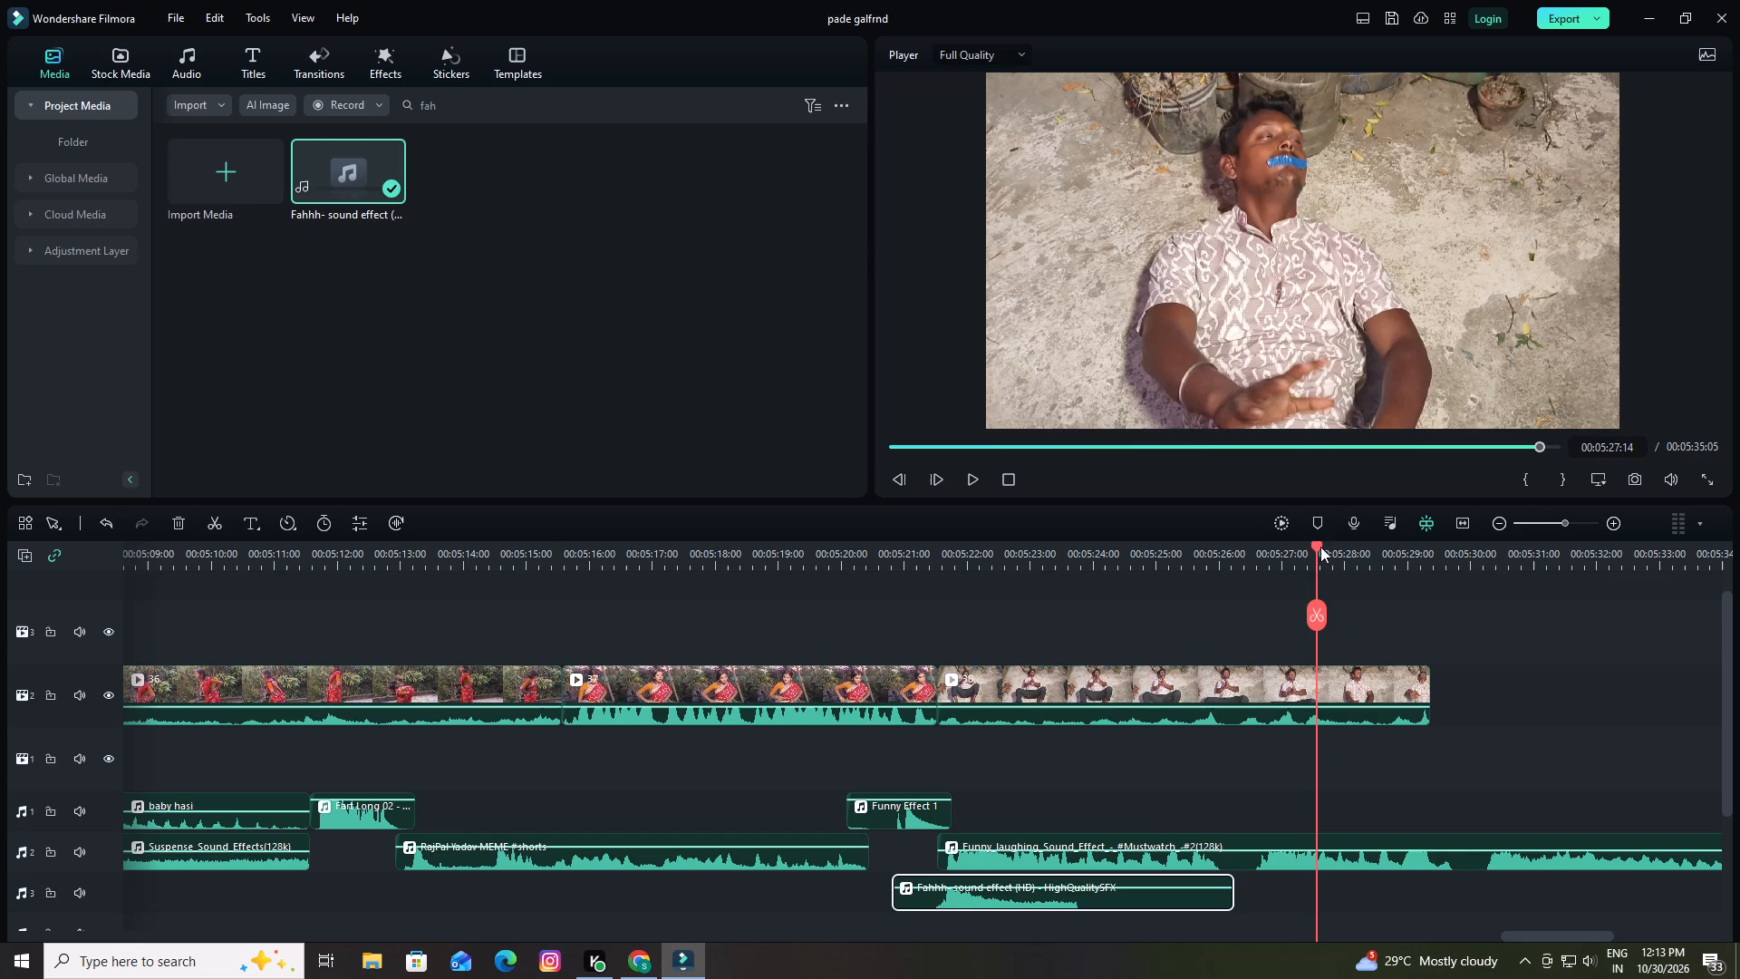
drag(1320, 547, 1219, 572)
key(space)
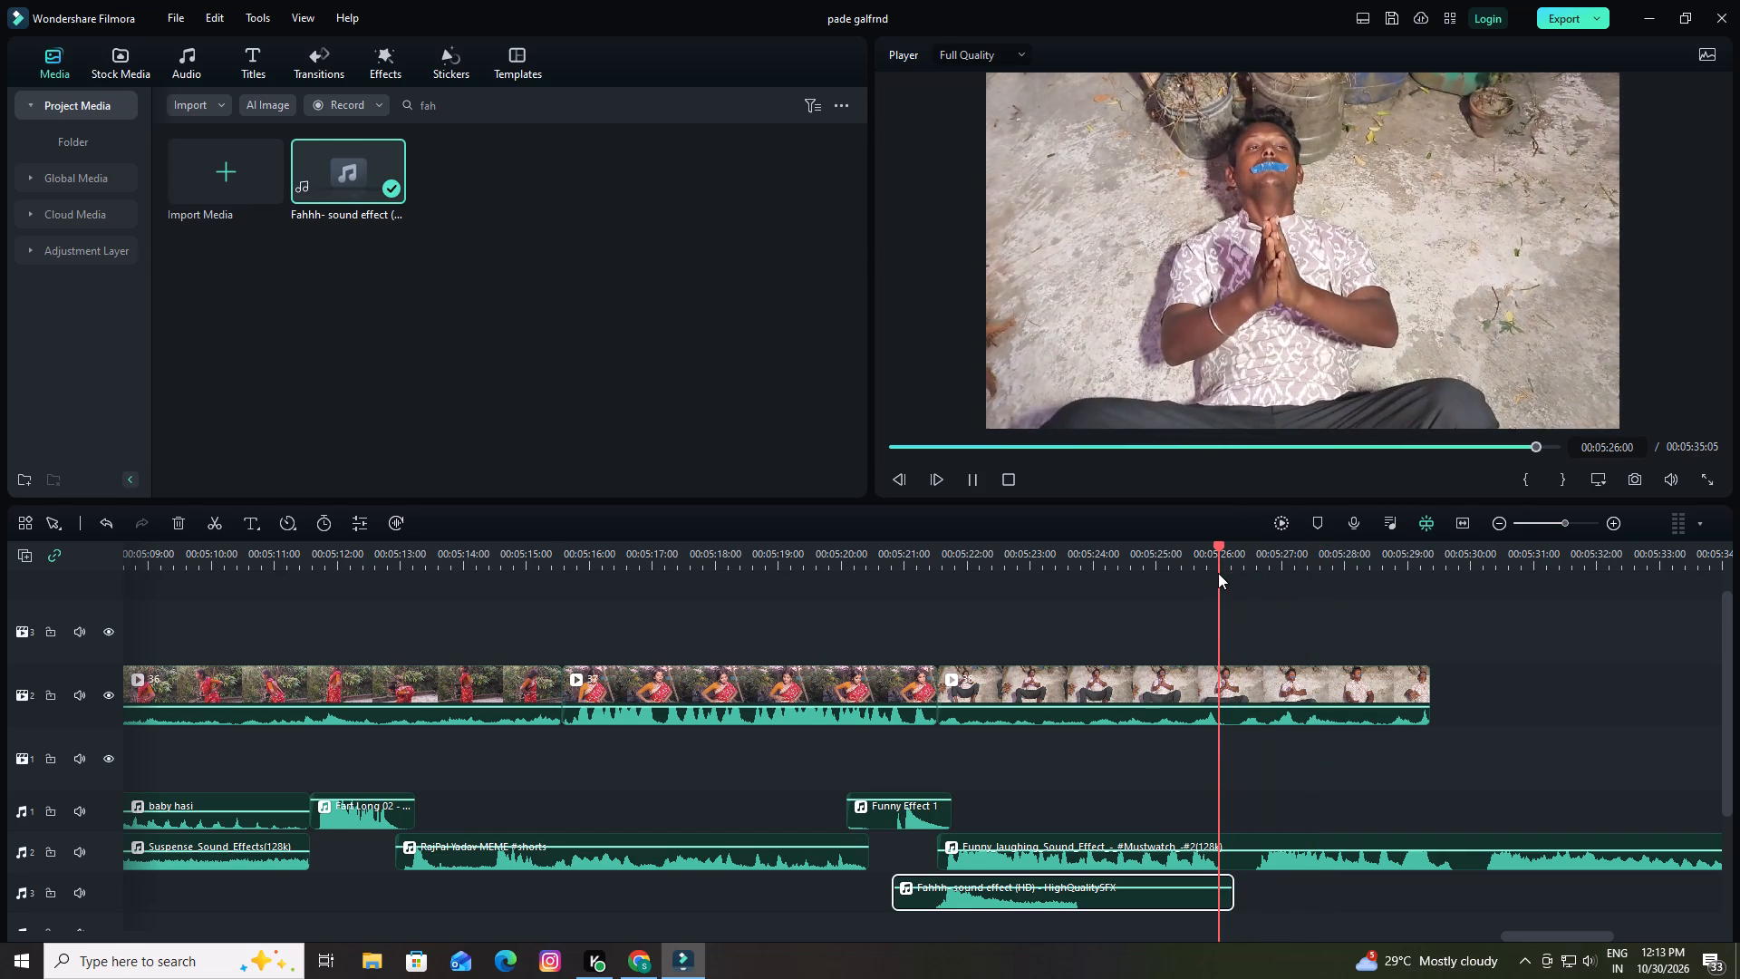
key(space)
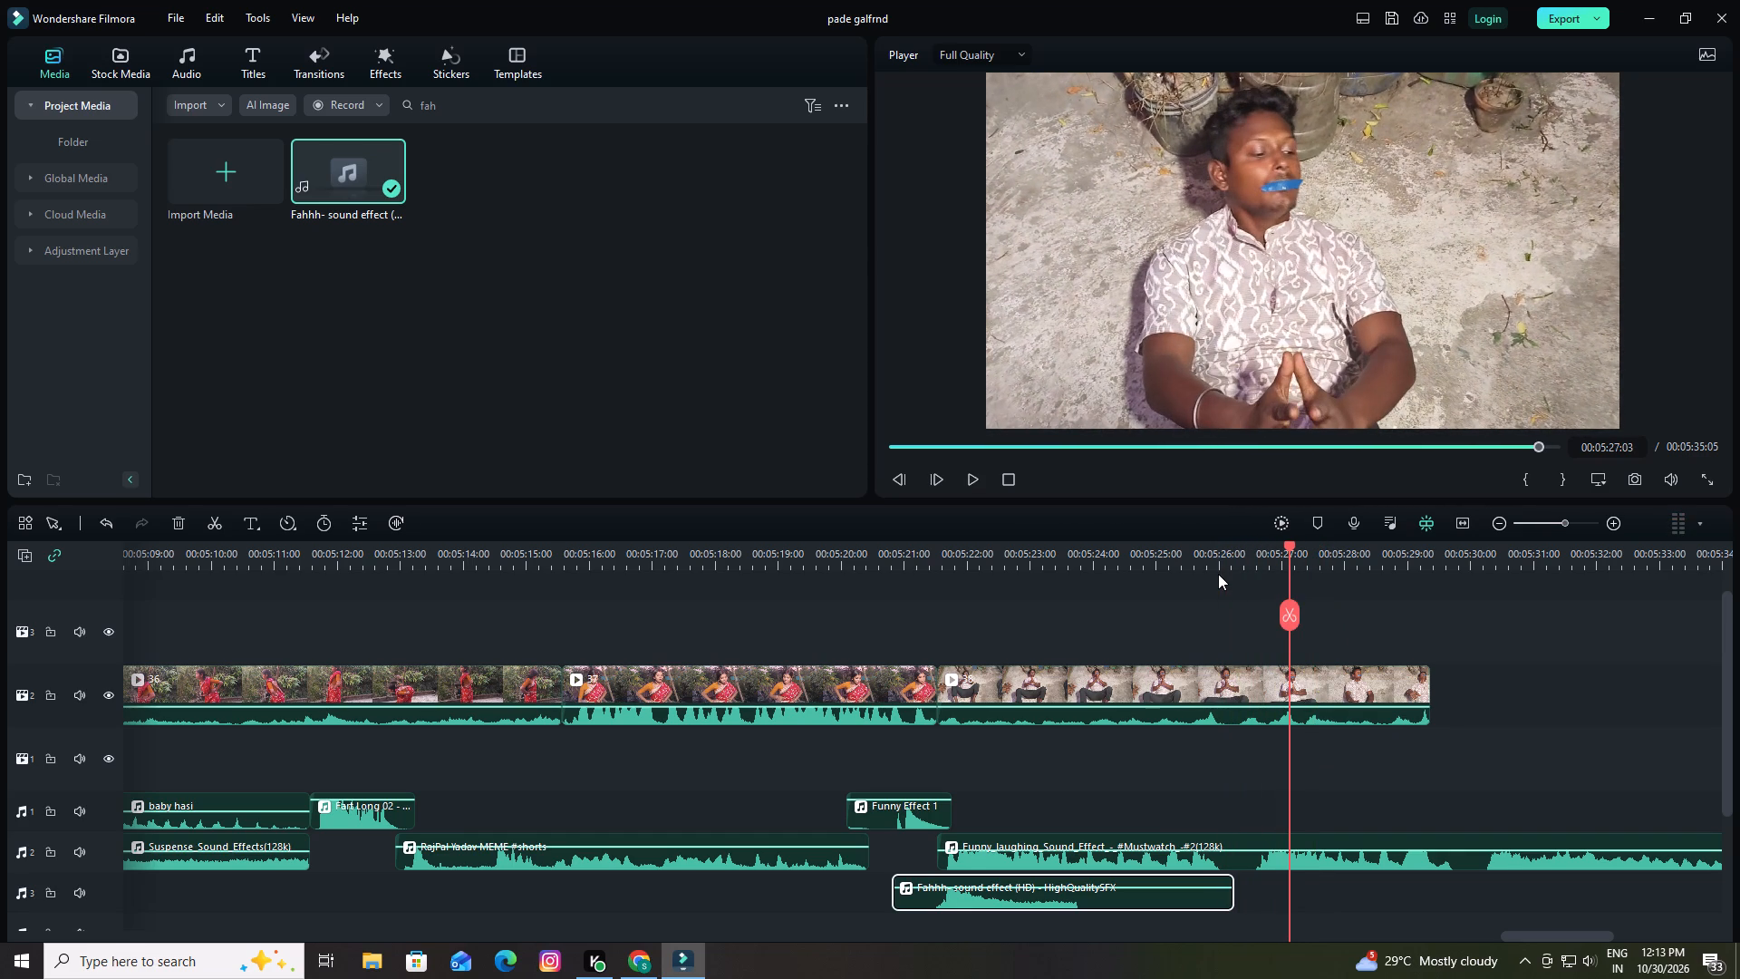
drag(1290, 544, 1232, 569)
key(space)
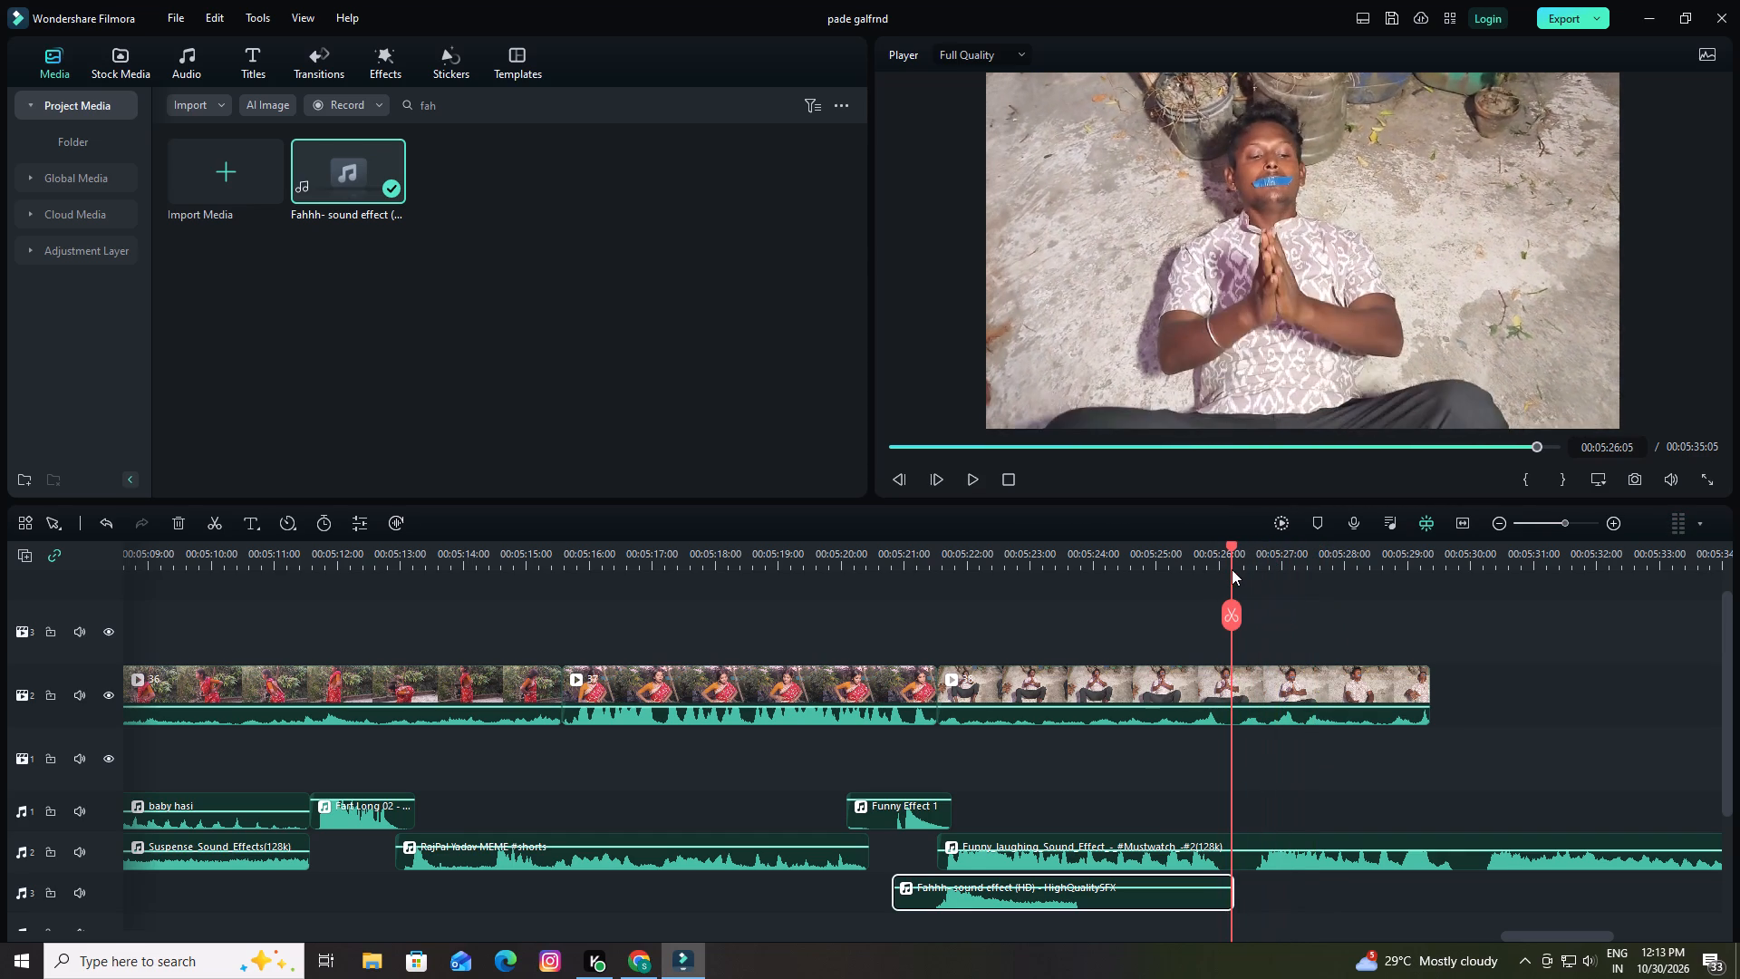
key(space)
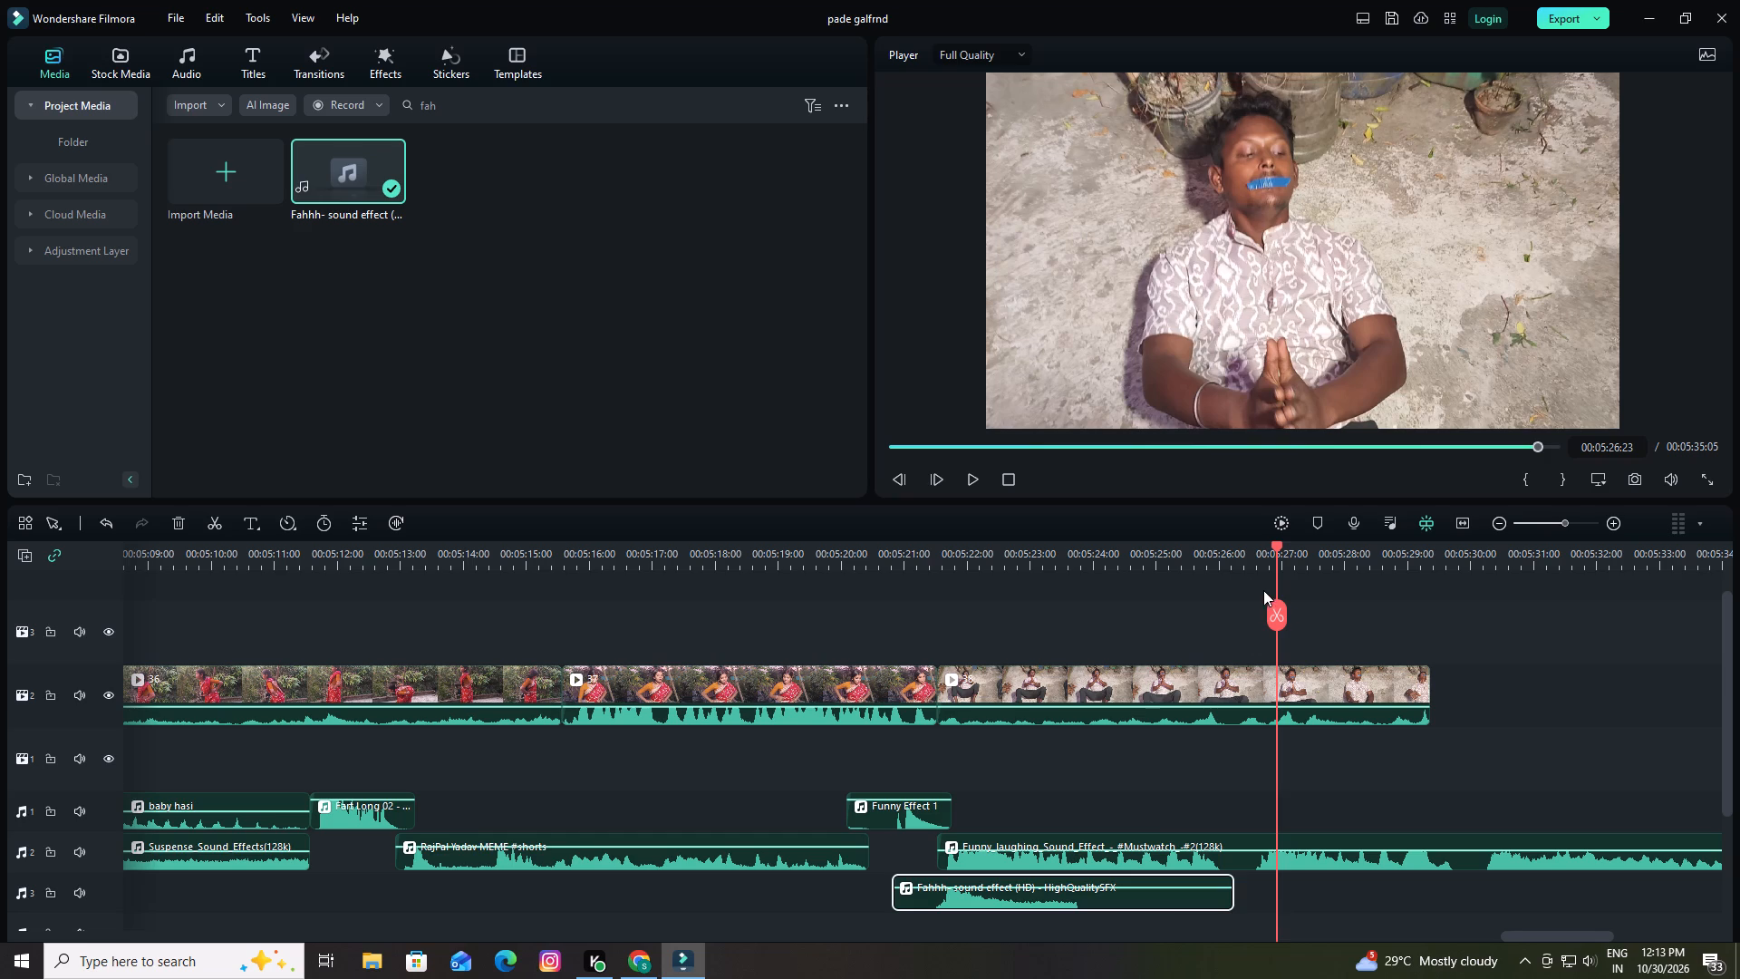
drag(1276, 545, 1232, 560)
key(space)
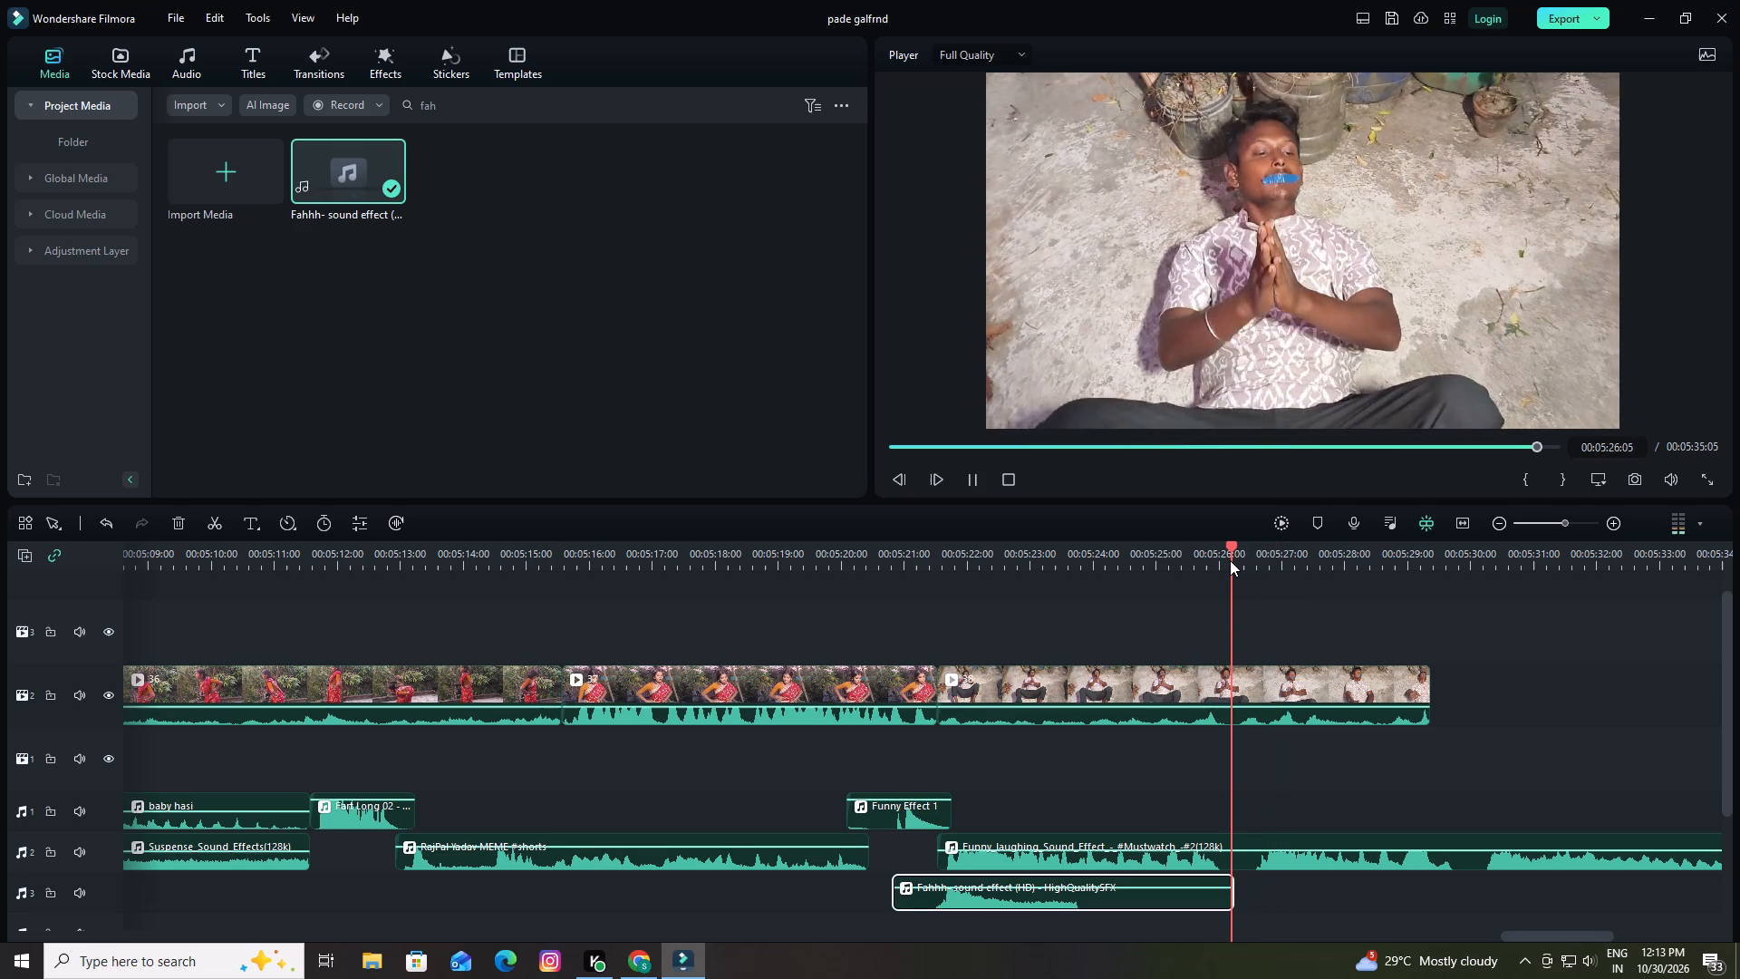
key(space)
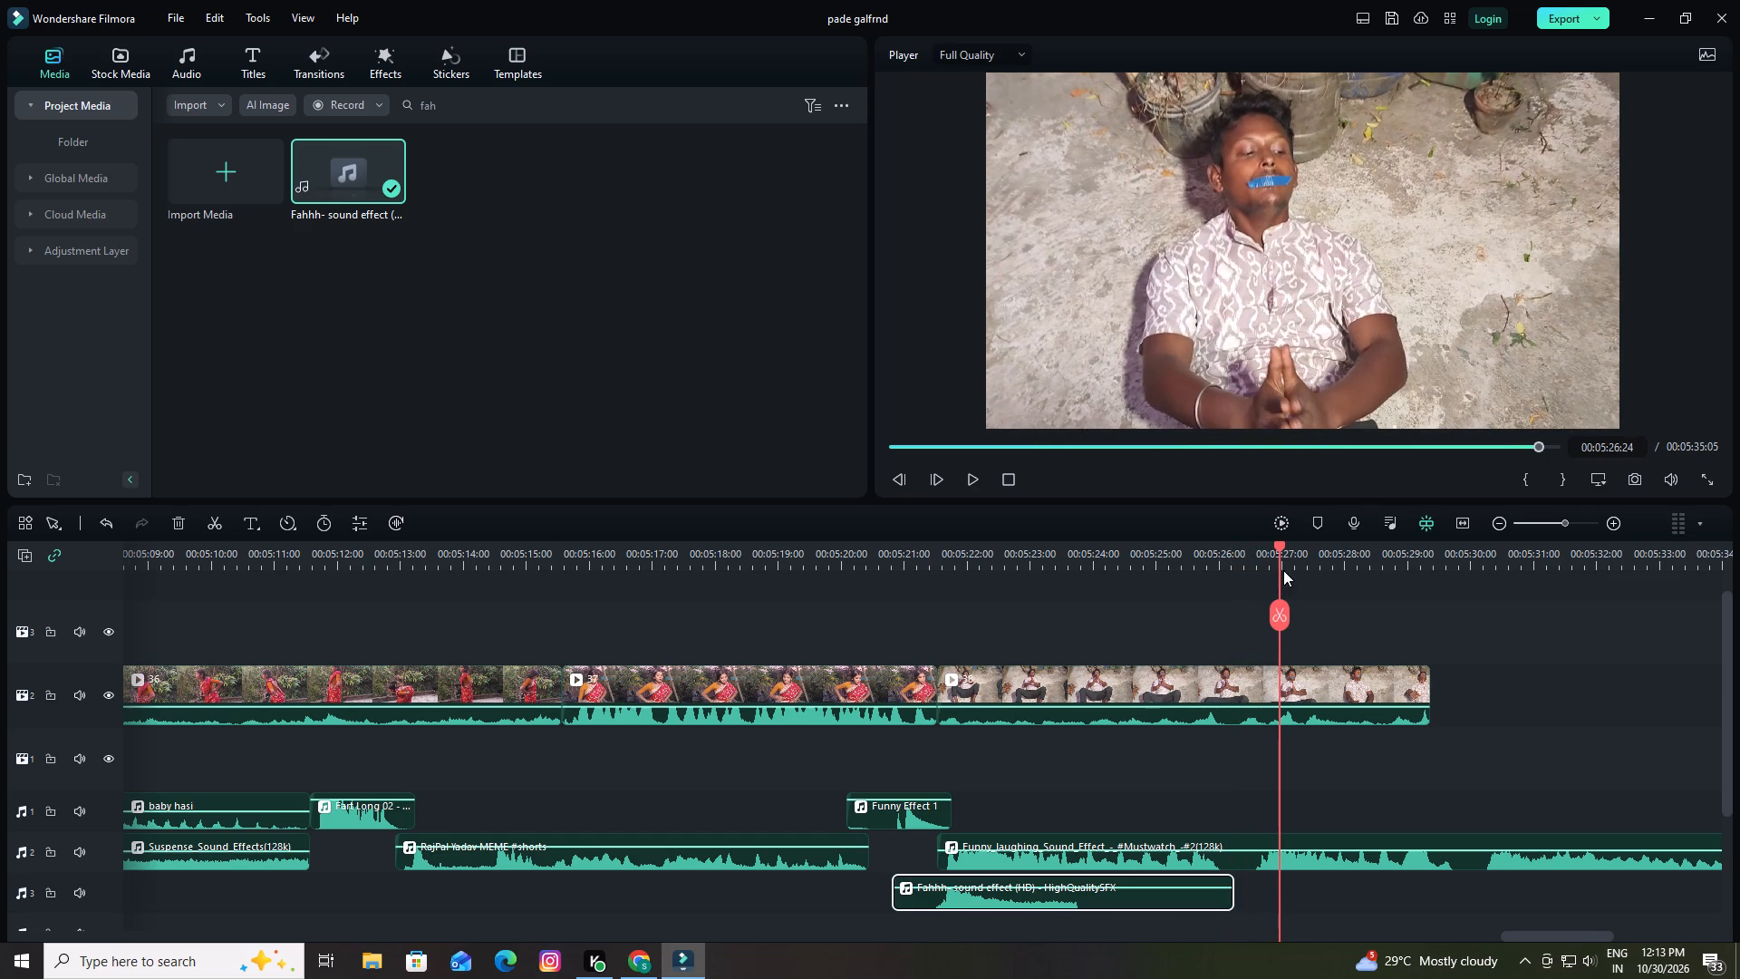
drag(1277, 541, 1195, 580)
key(space)
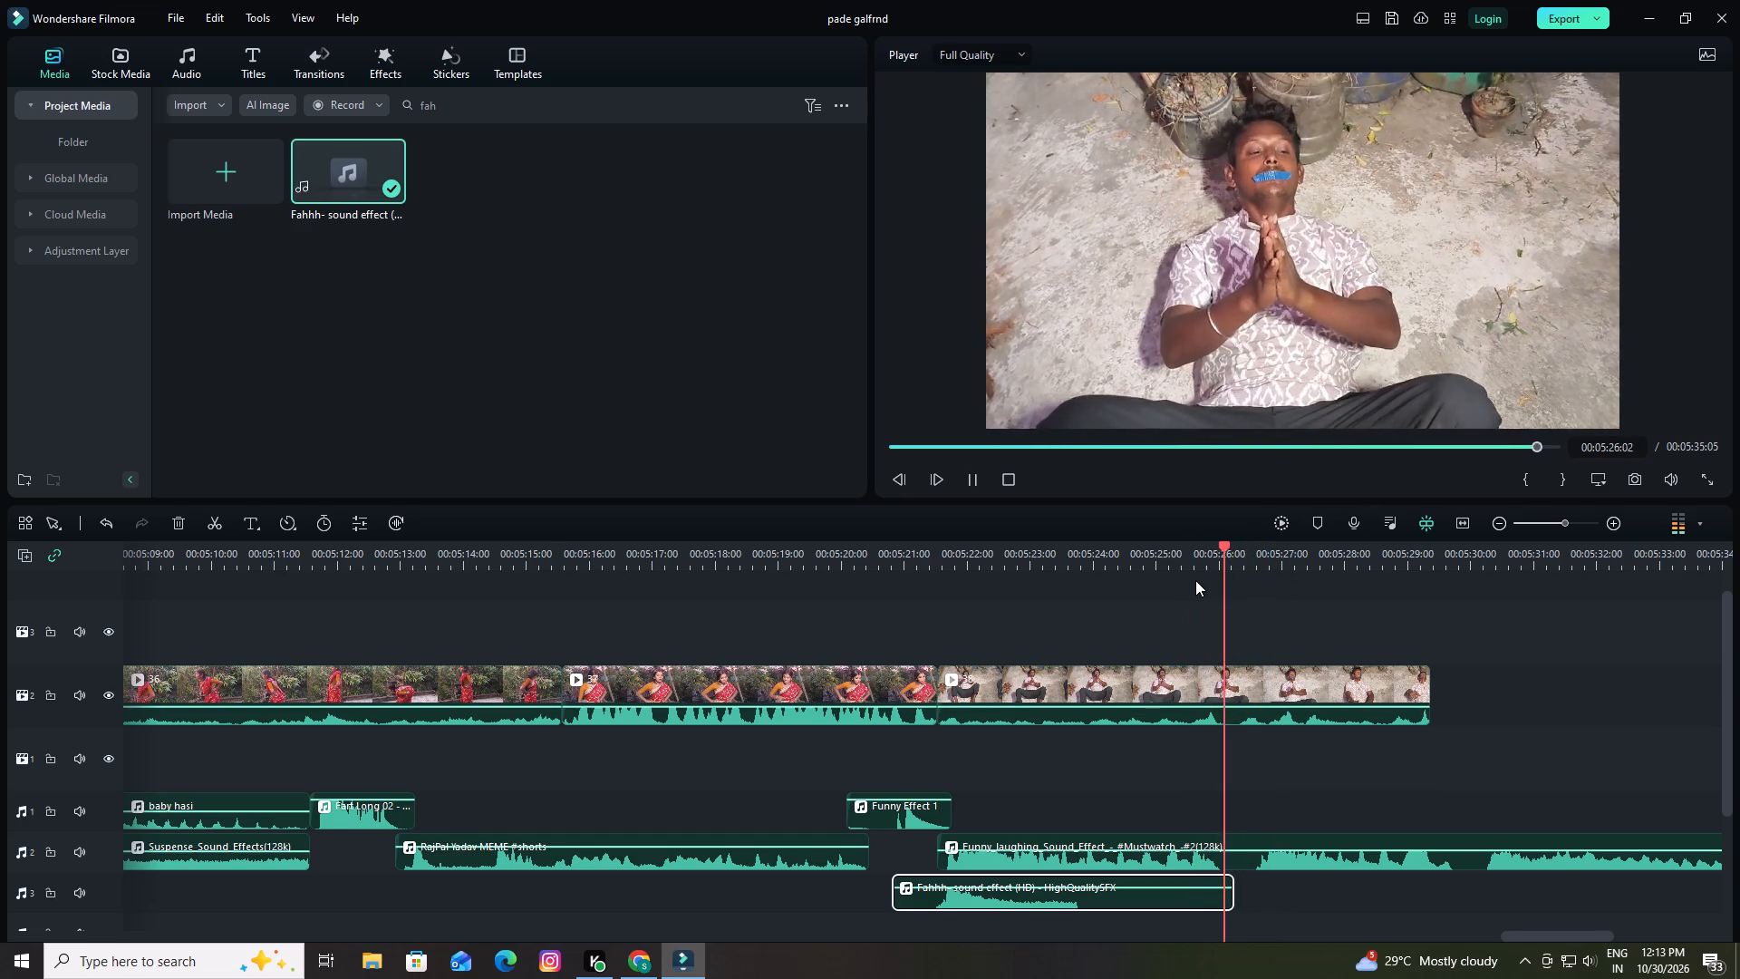
key(space)
key(space)
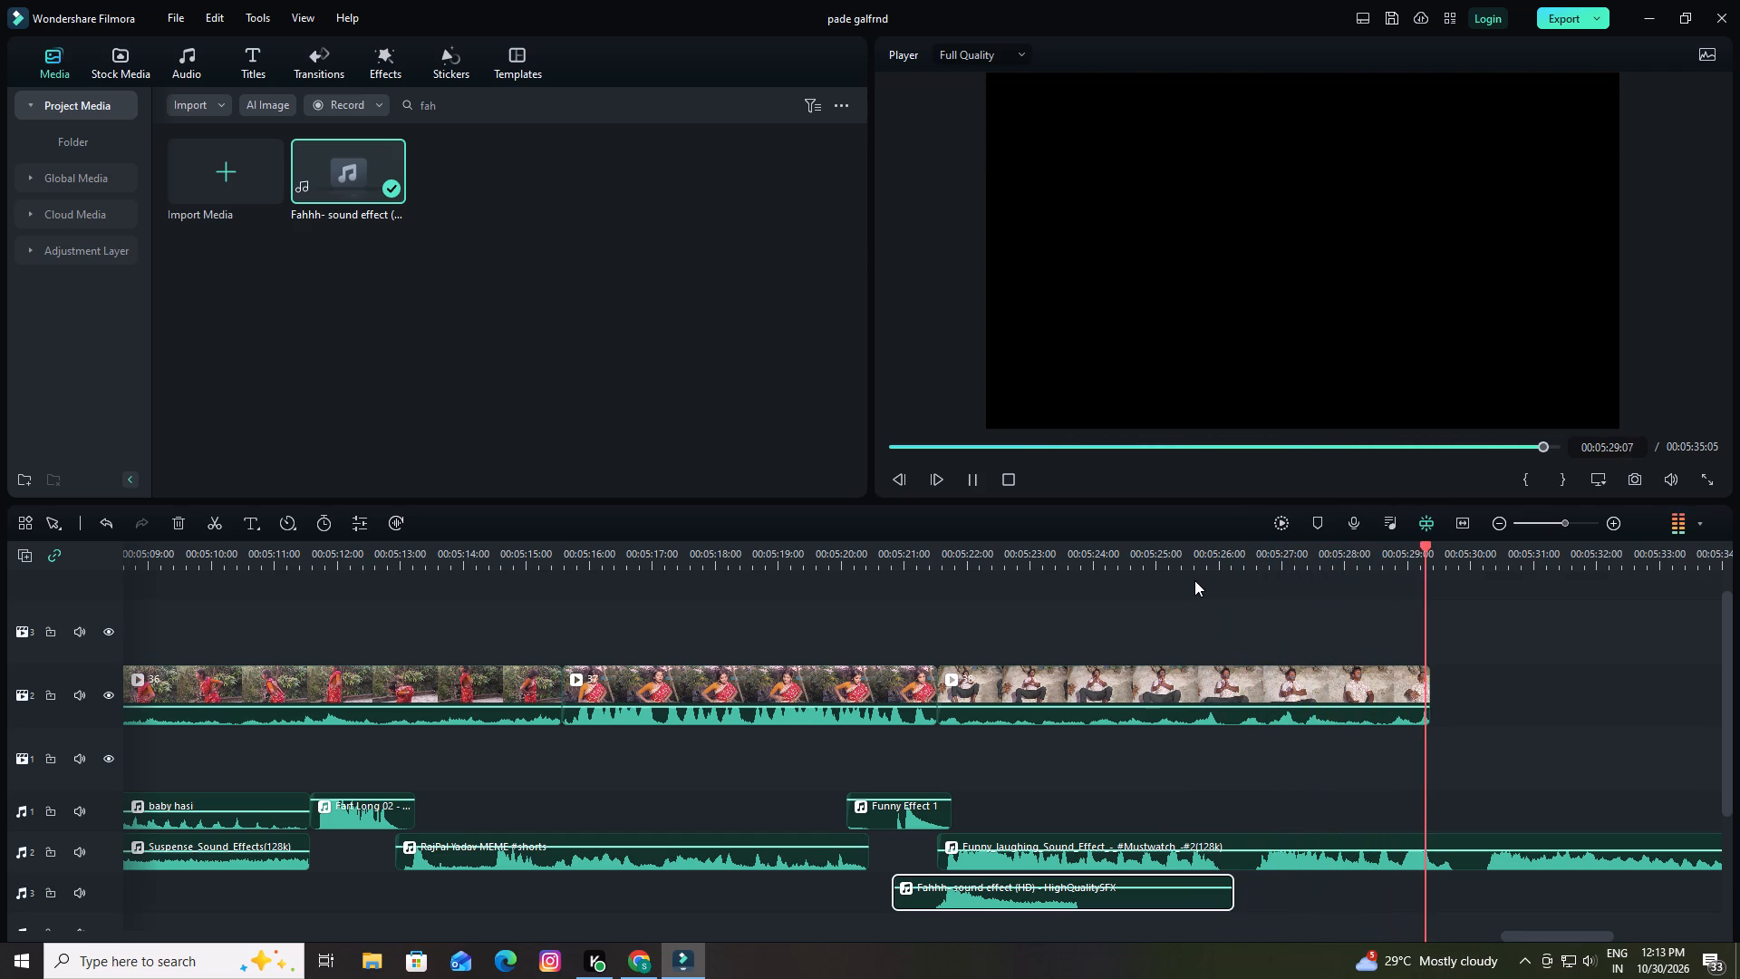
key(space)
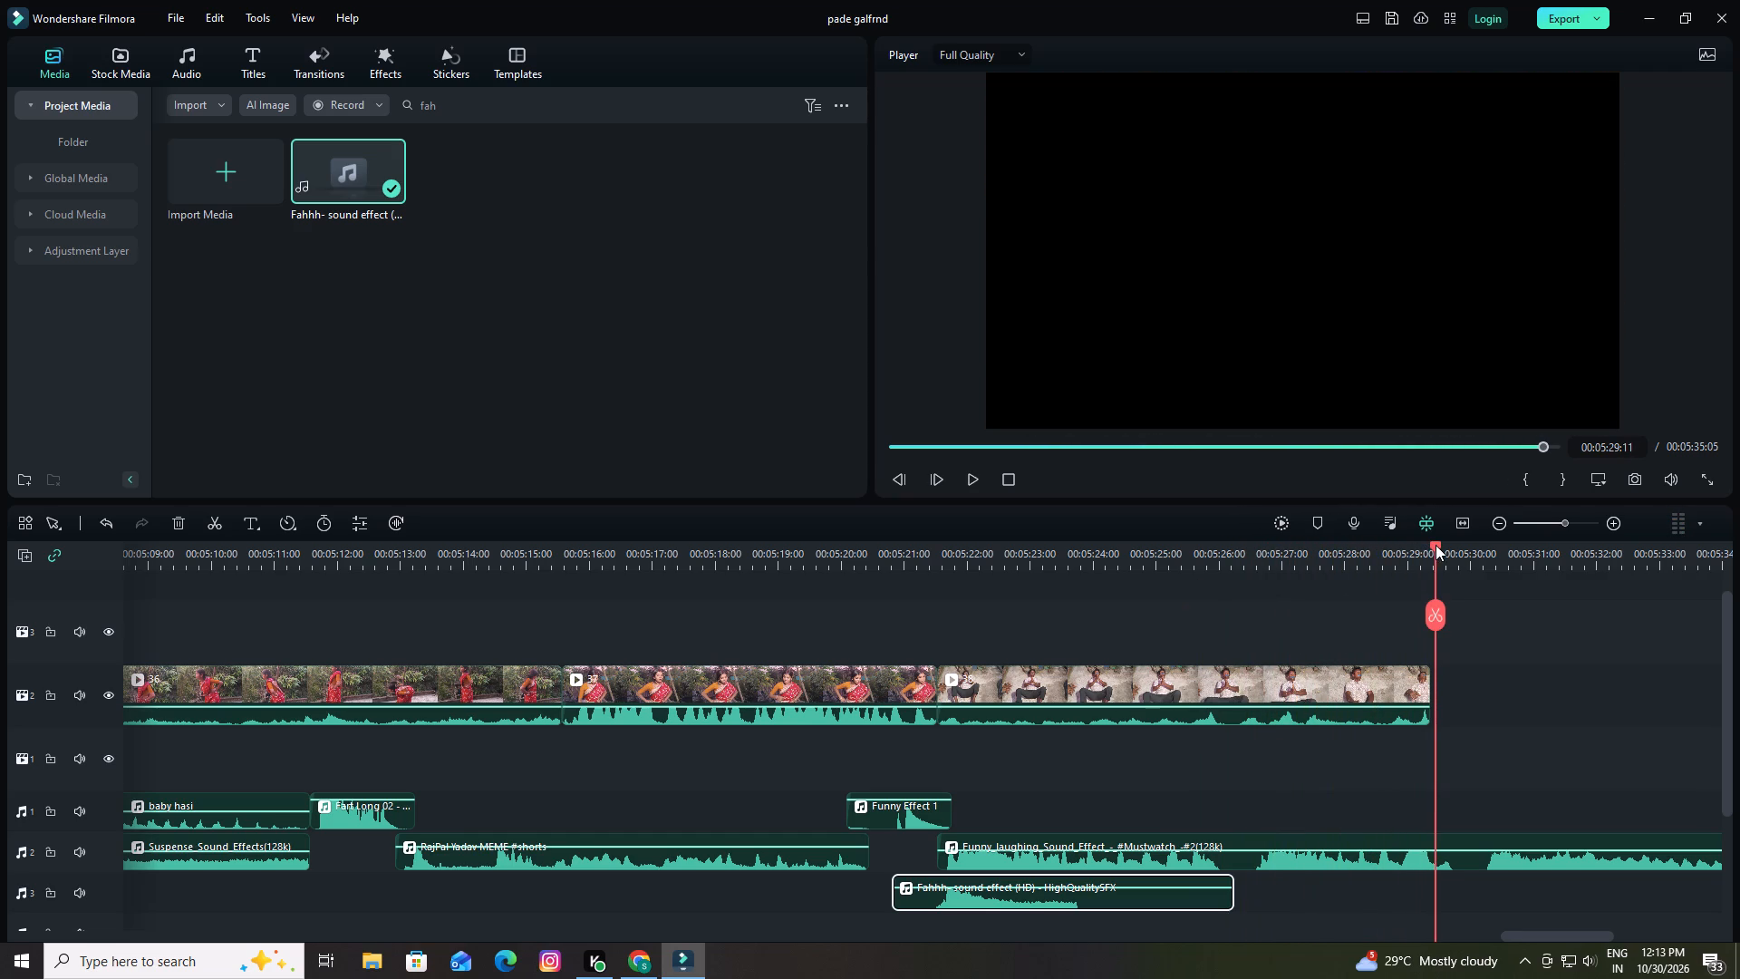
Take a snapshot of the frame at 00:05:29:04 and place it on video track 2 past the last clip.
drag(1435, 545, 1399, 566)
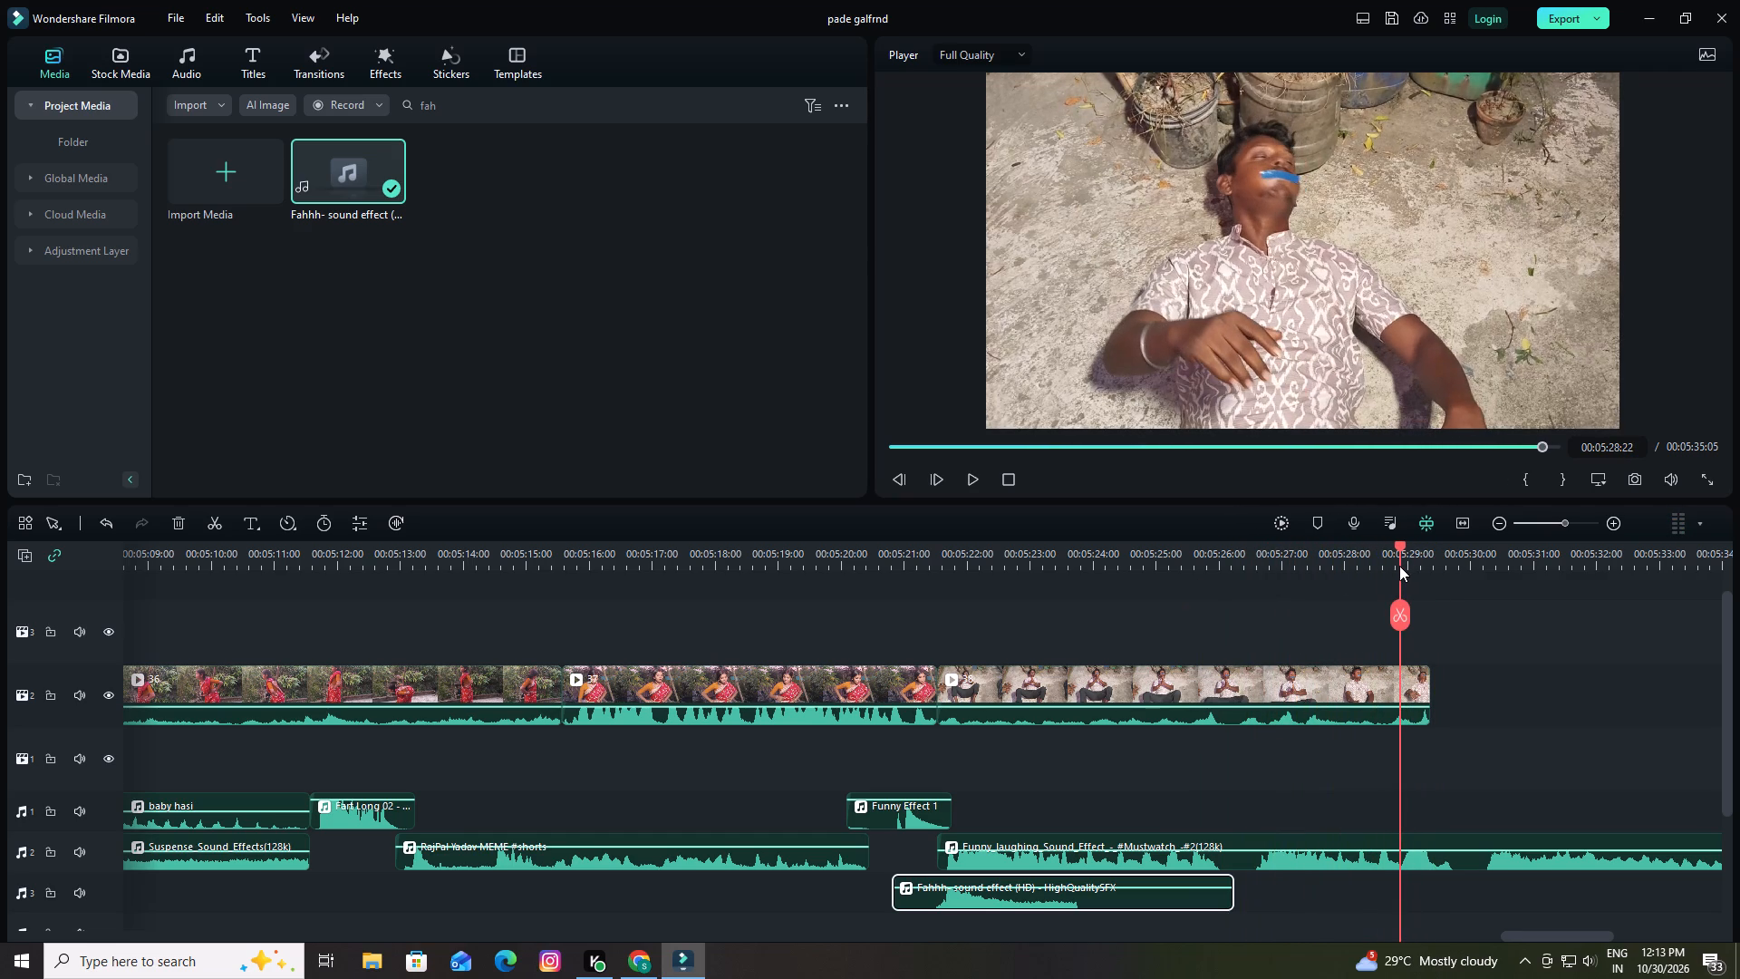
drag(1399, 566, 1411, 567)
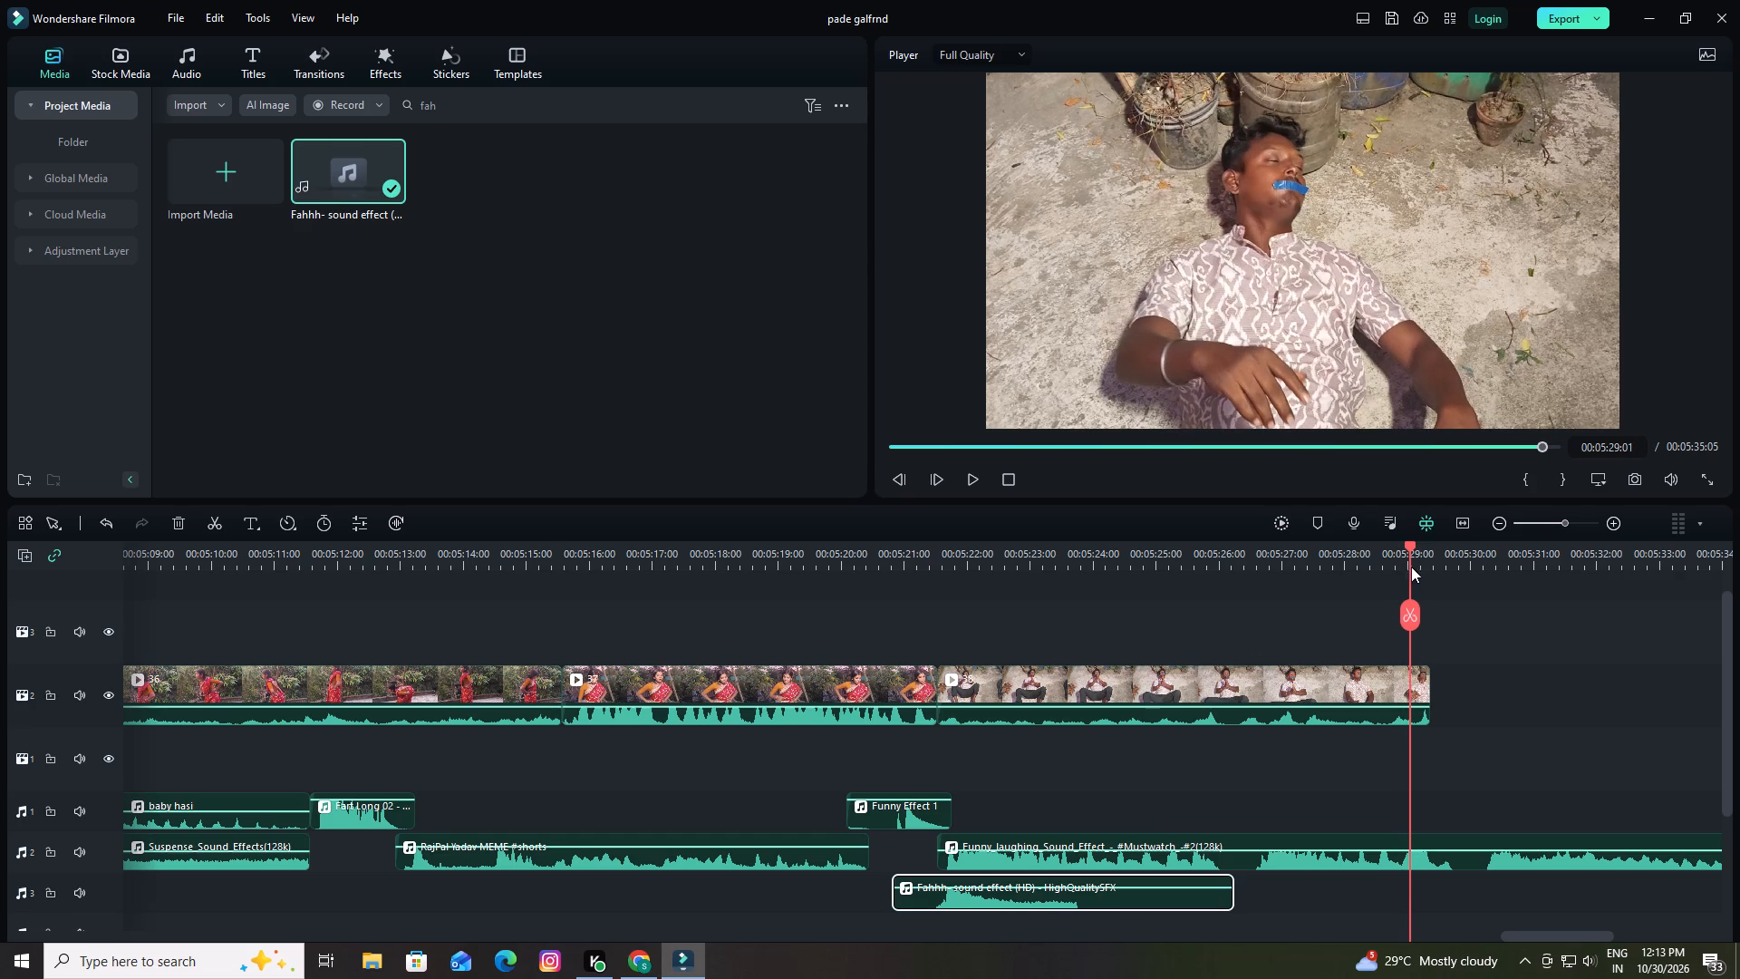
drag(1411, 567, 1417, 567)
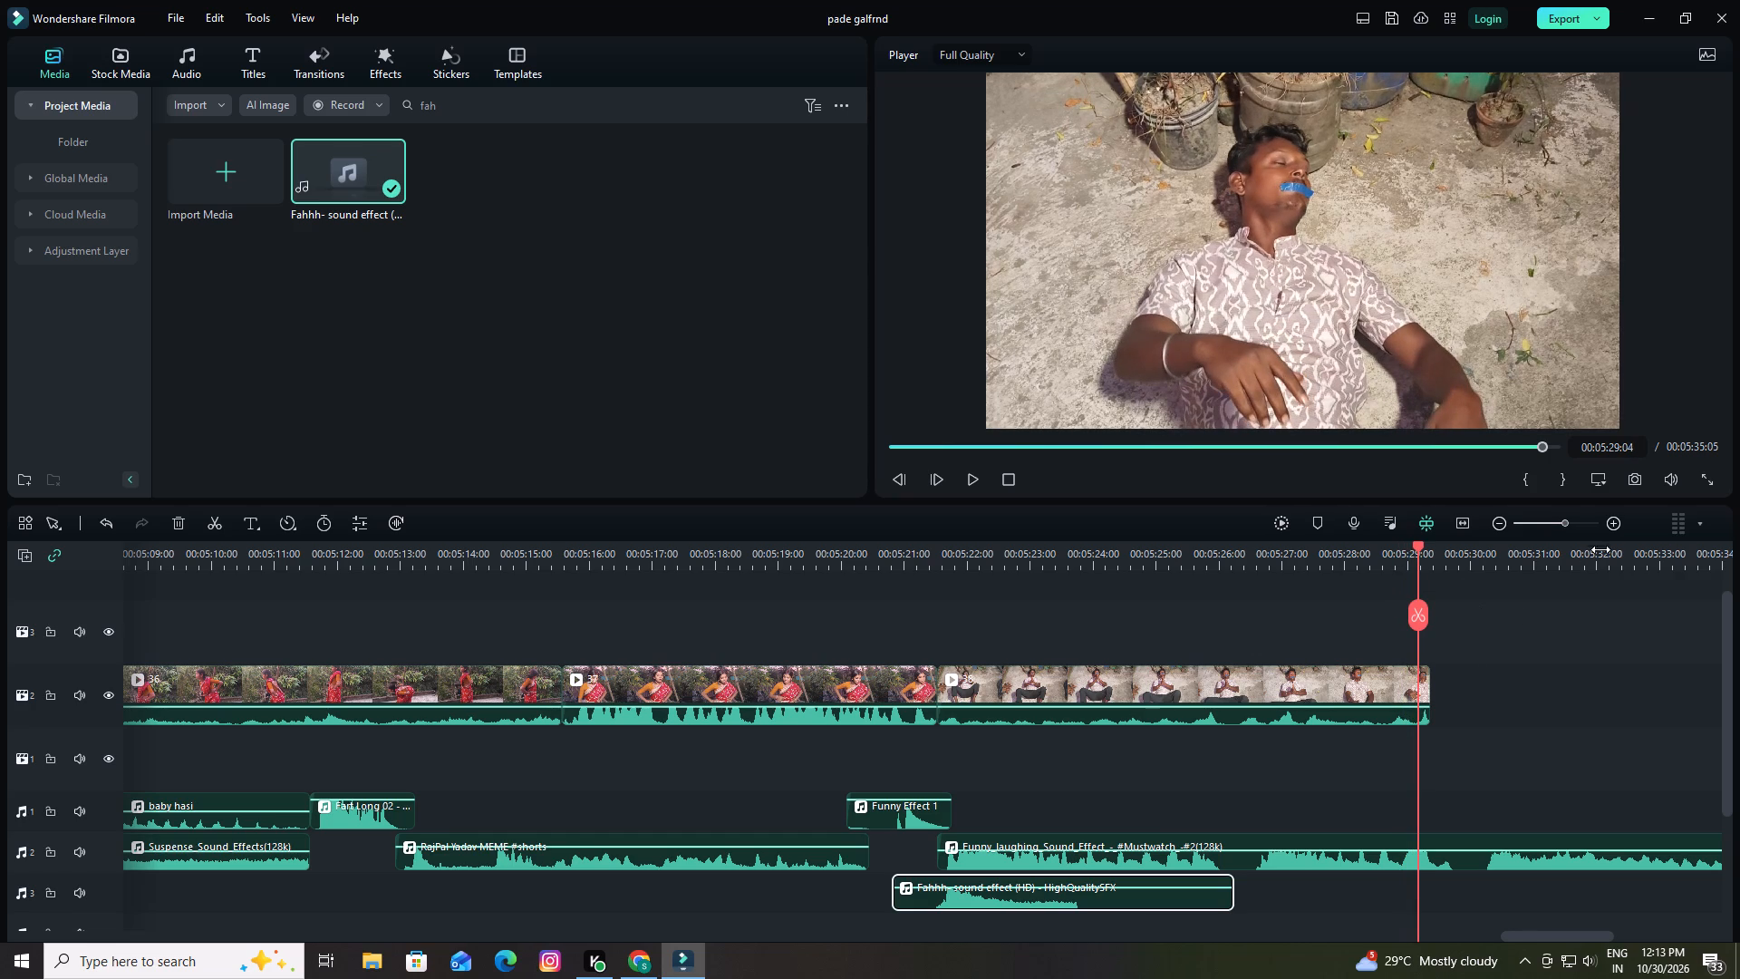
click(1630, 476)
click(967, 499)
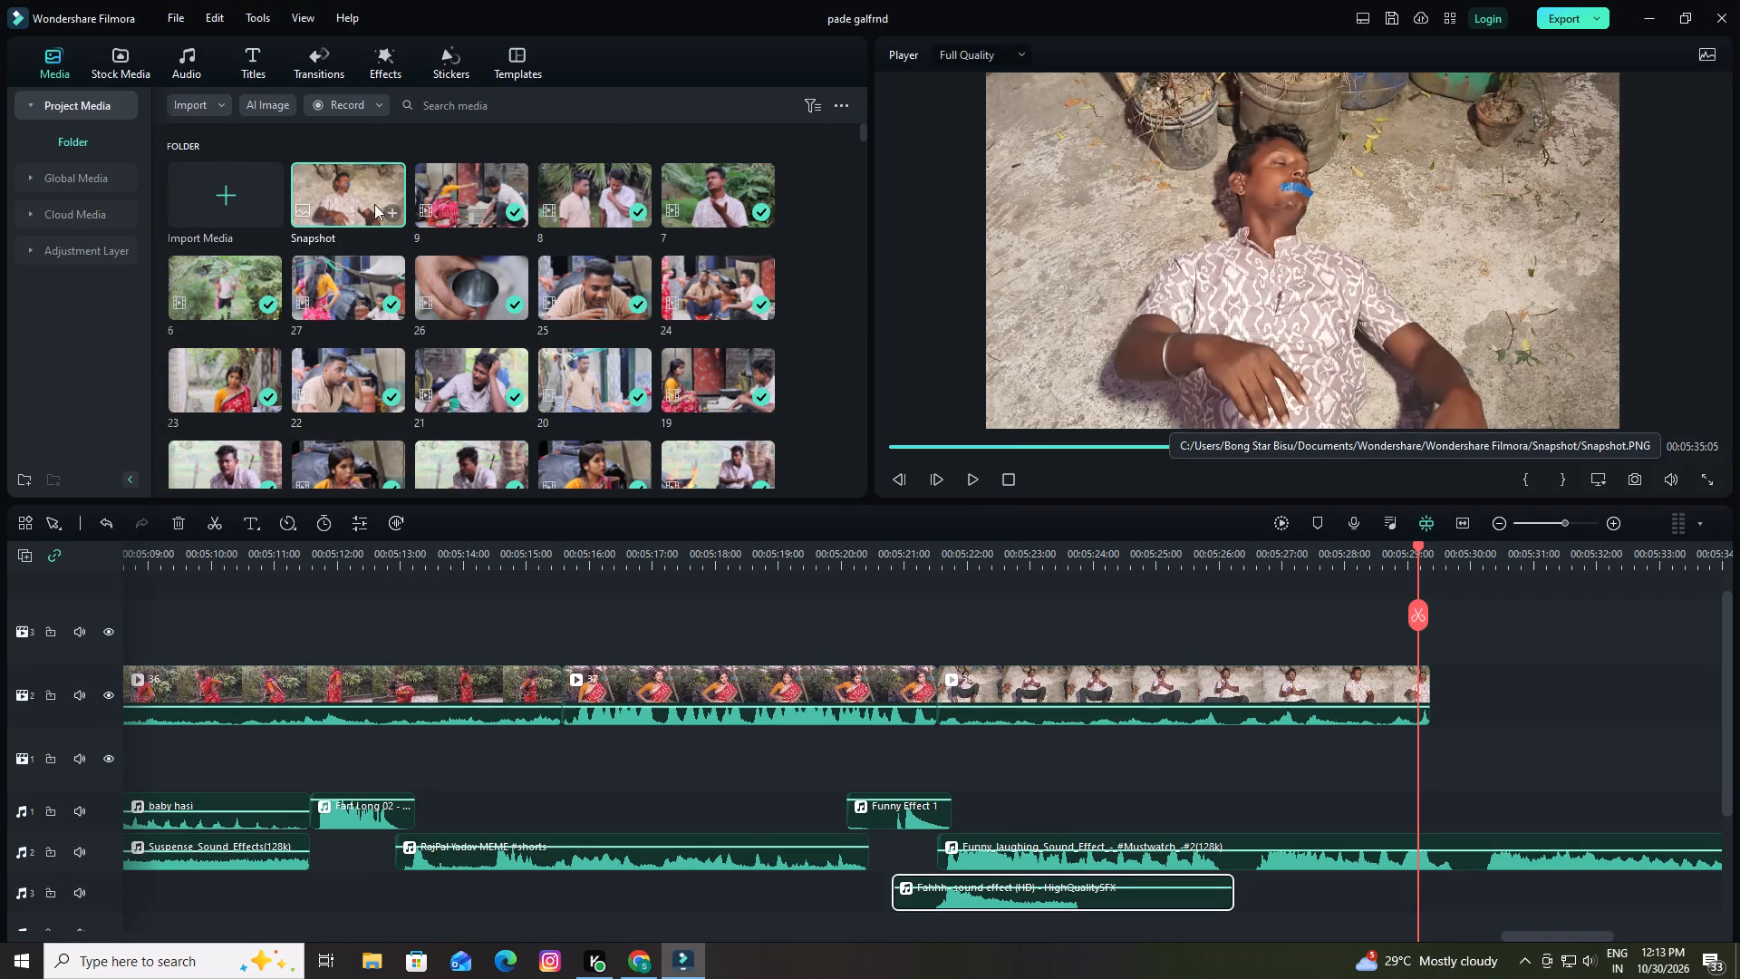
drag(346, 189, 1477, 672)
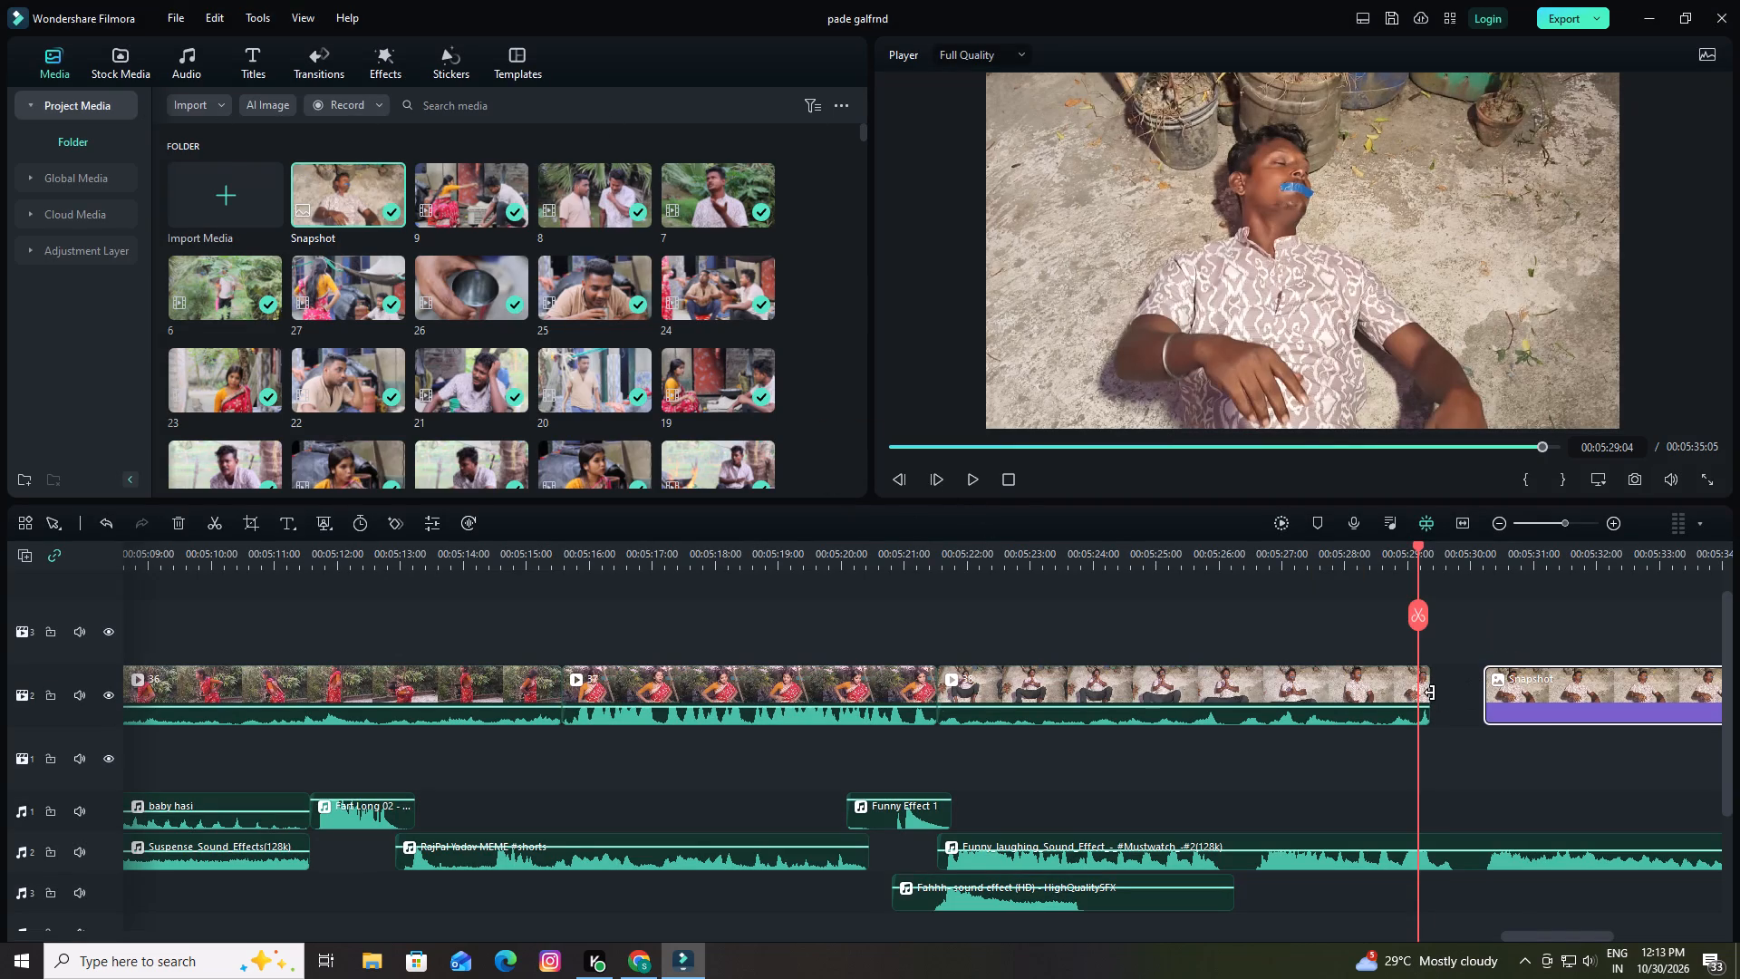
Split the last video clip at 00:05:29:04 and delete the short remainder after the cut.
click(1422, 692)
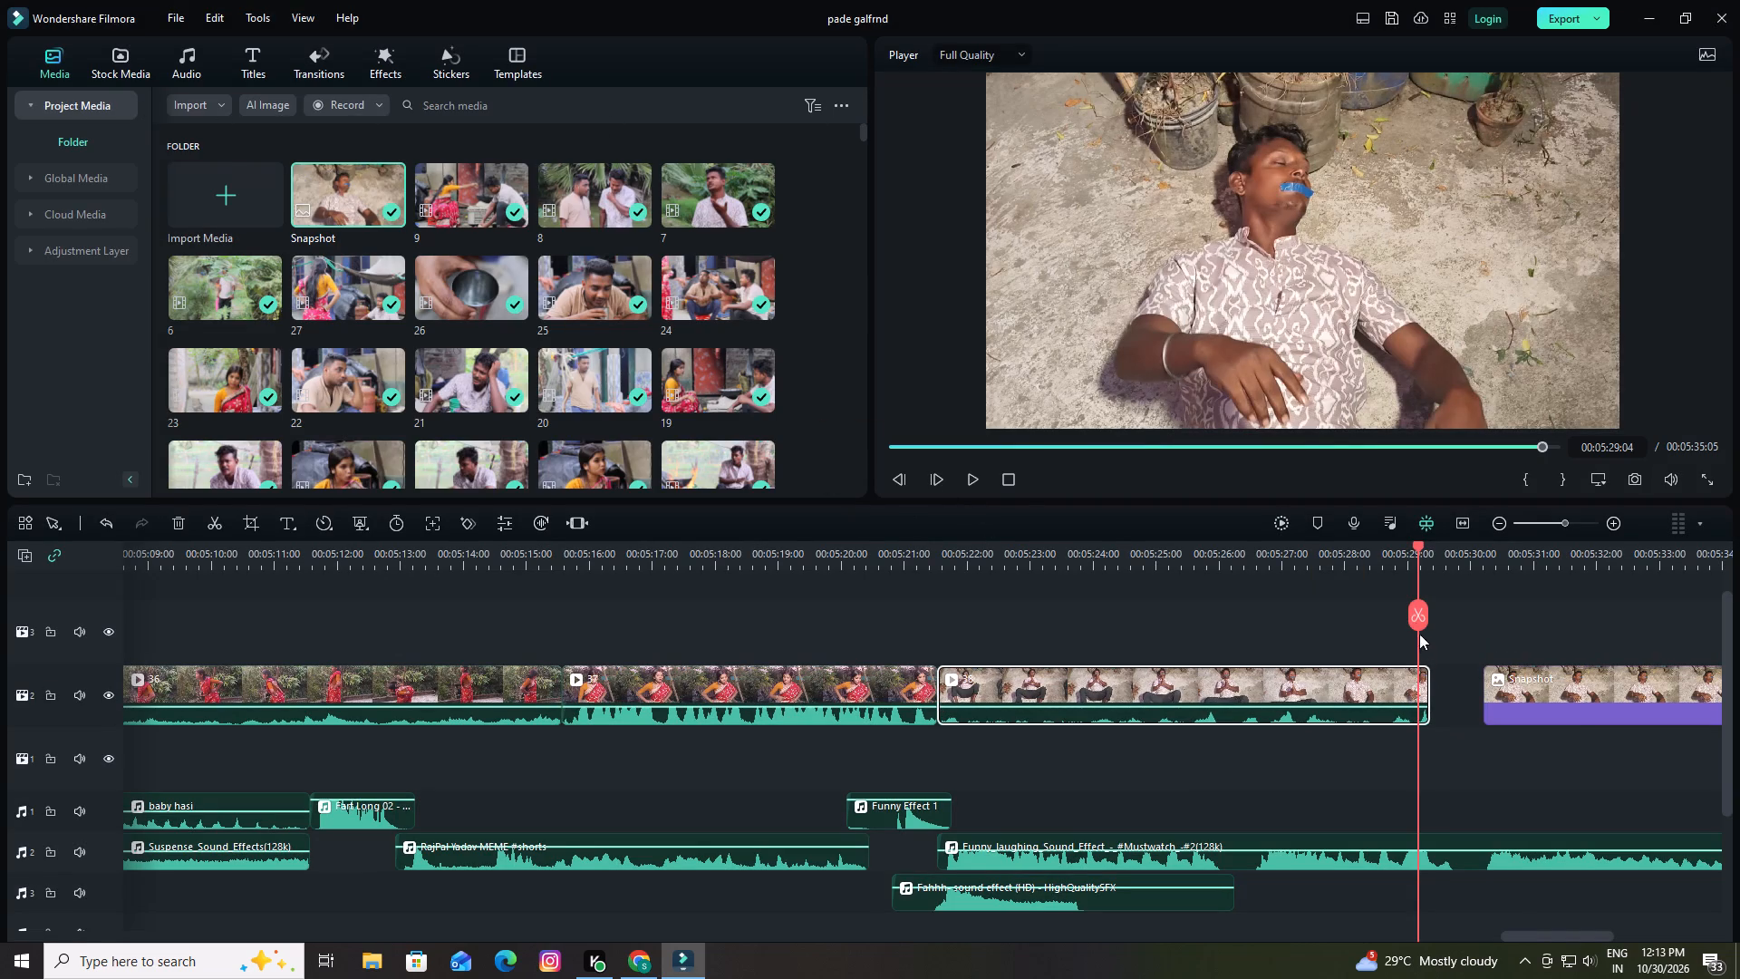
click(1416, 610)
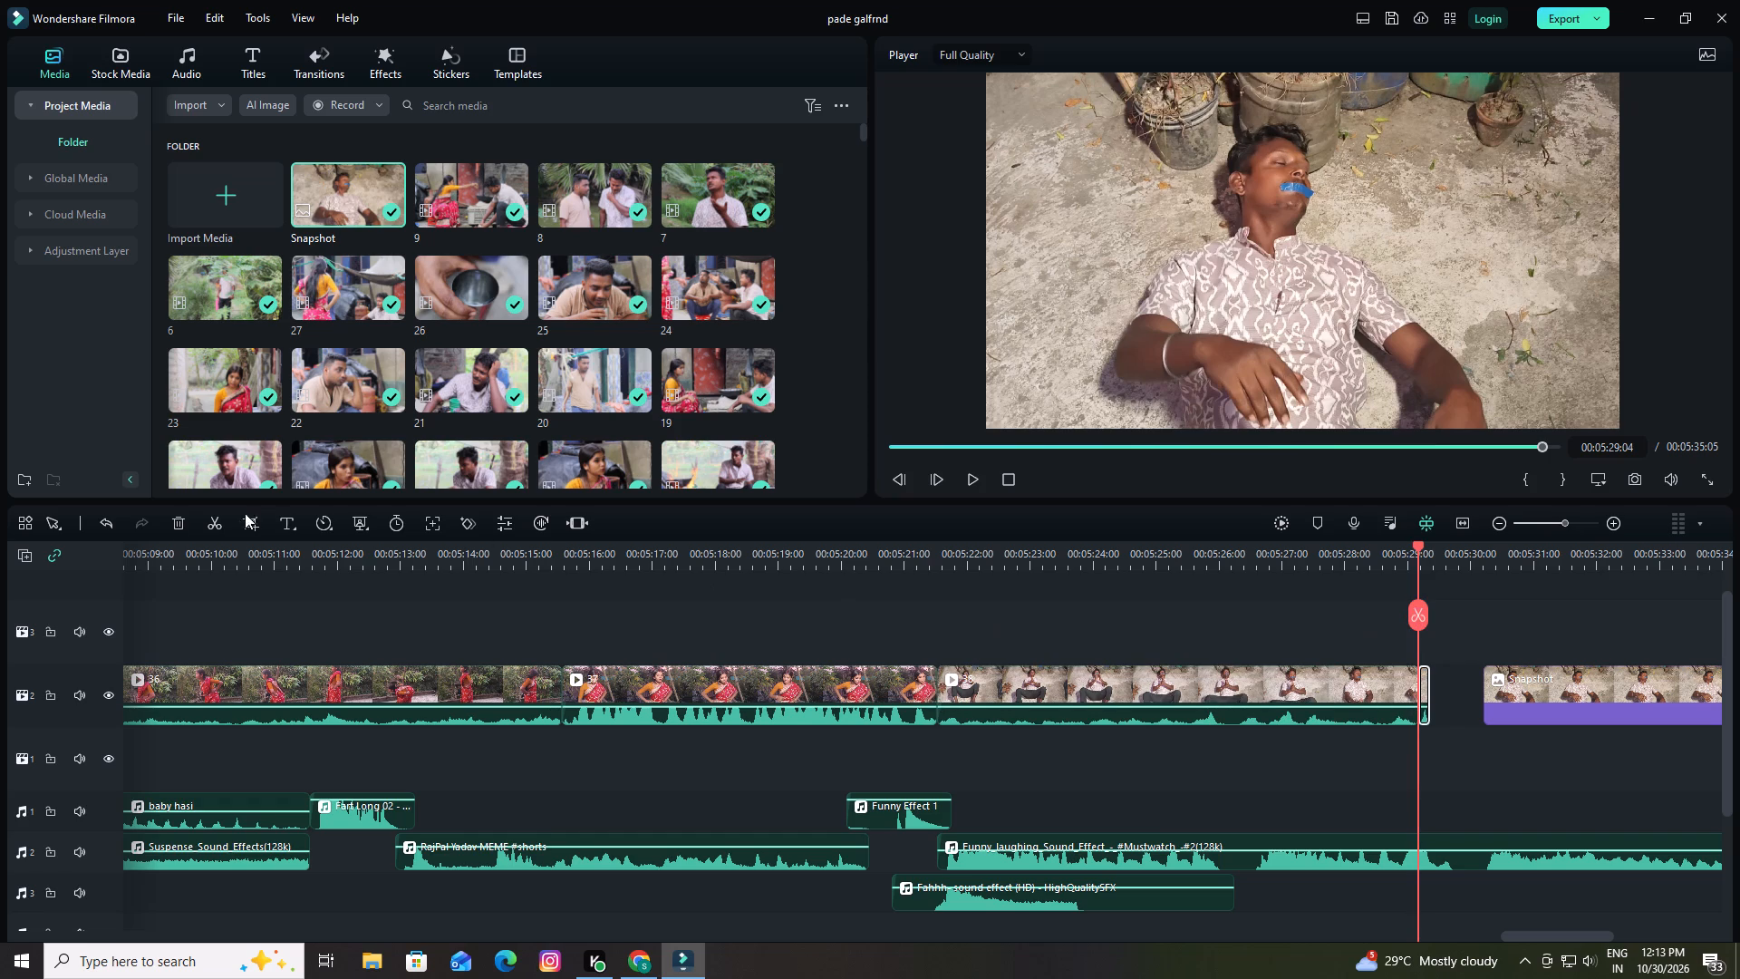
click(179, 520)
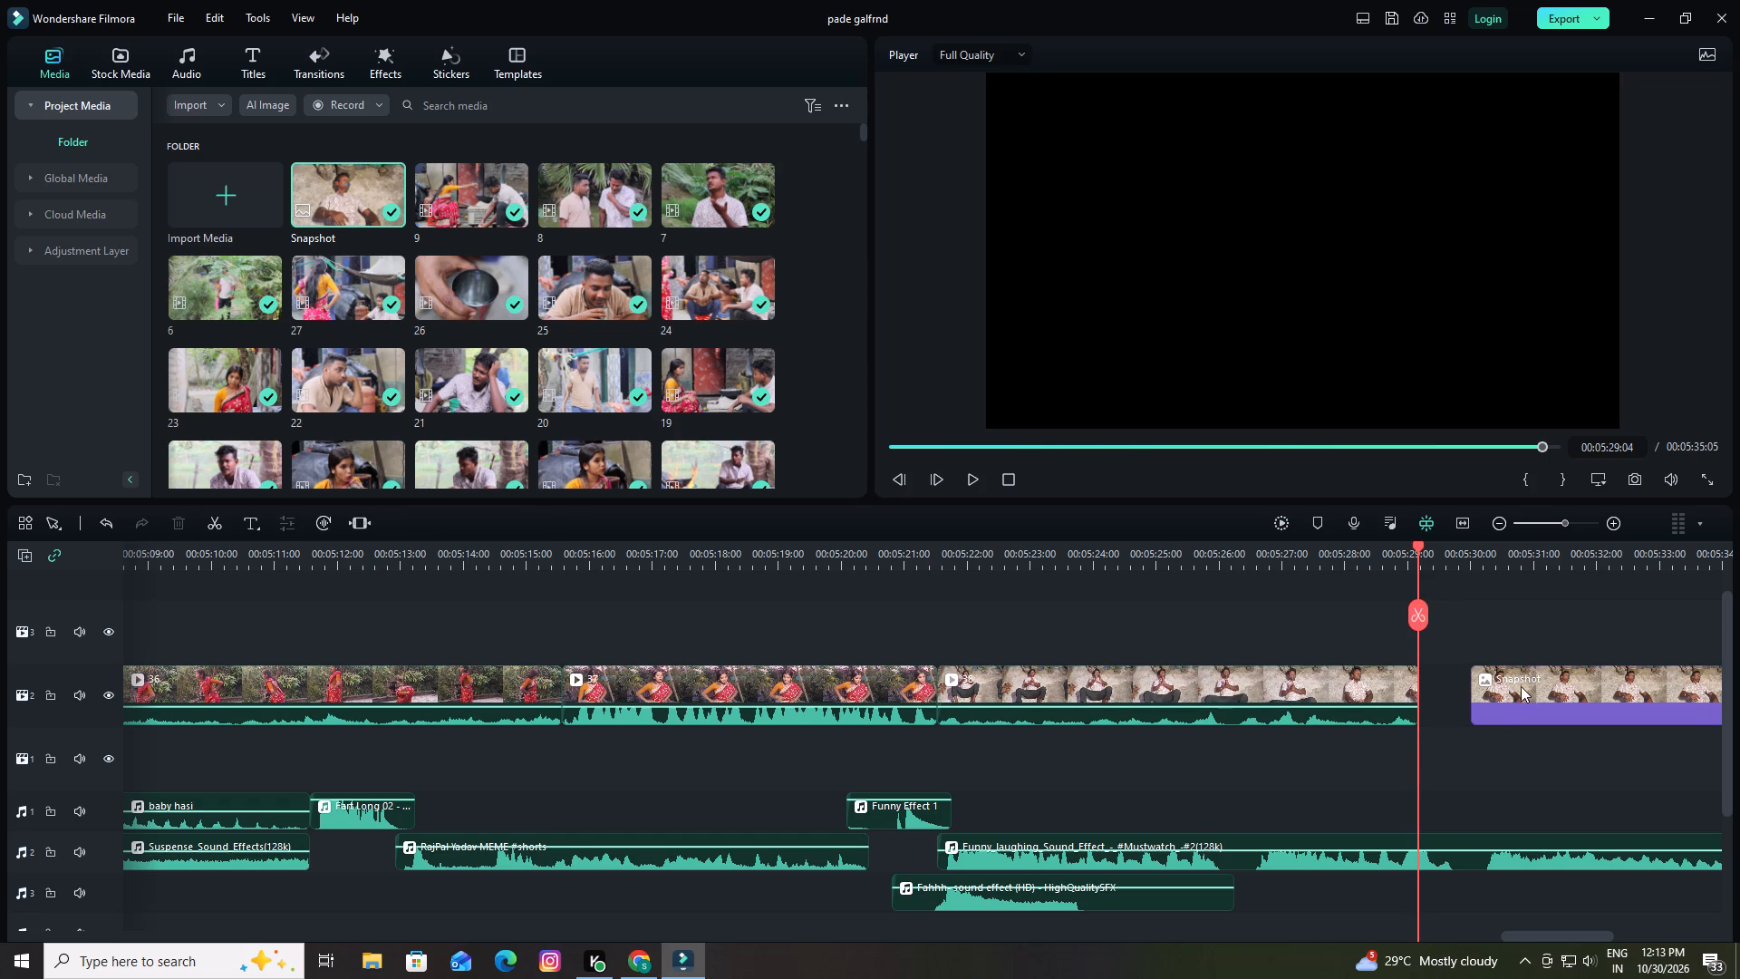
Move the snapshot on video track 2 against the last clip's end at 00:05:29:04 and play it to about 00:05:30:20.
drag(1521, 684, 1448, 698)
key(space)
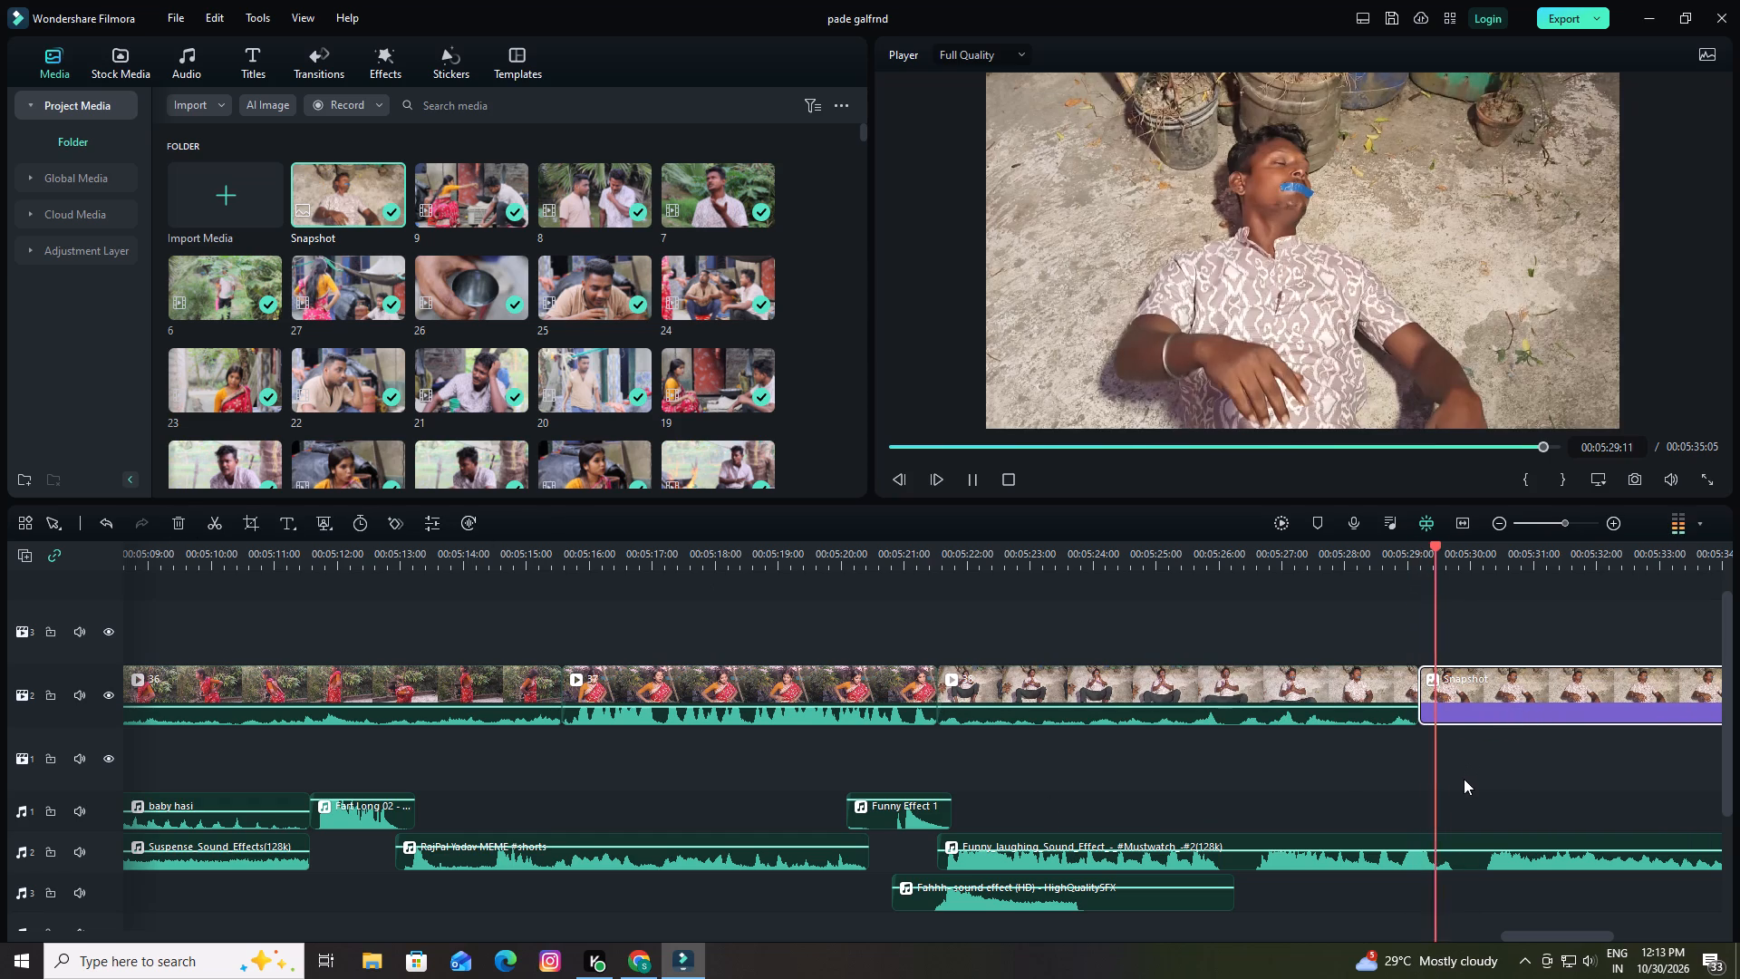
key(space)
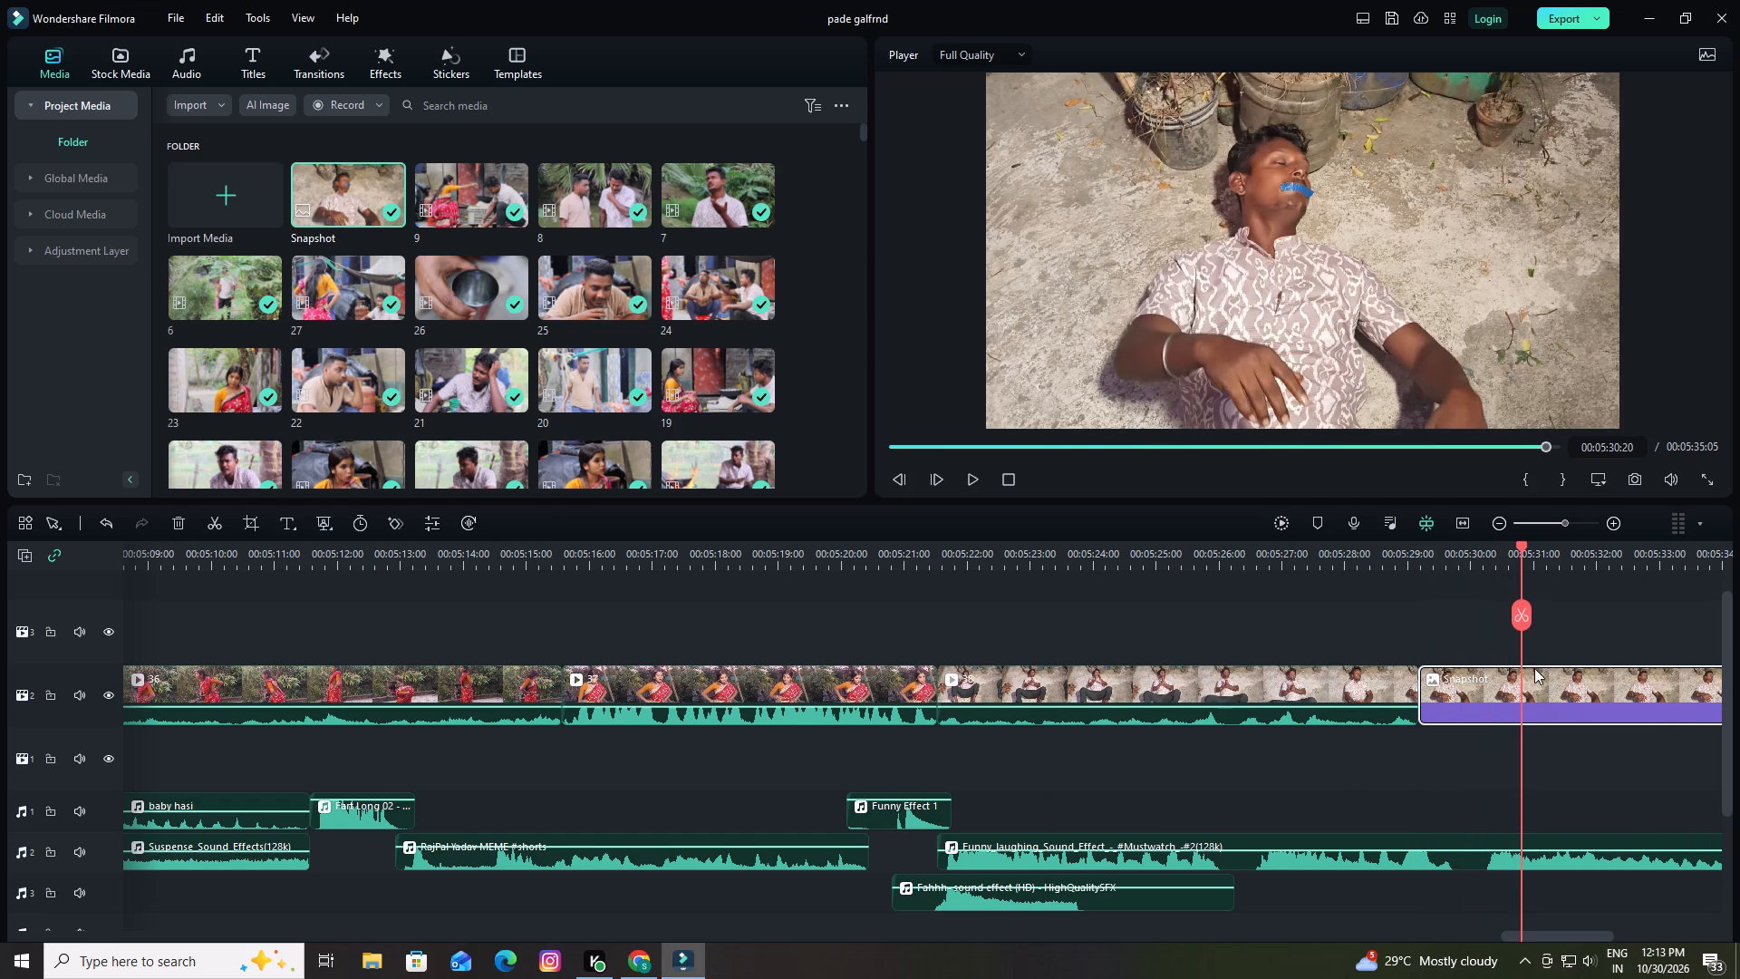
Split the snapshot on video track 2 at 00:05:30:20 and delete the part after the cut.
click(1522, 617)
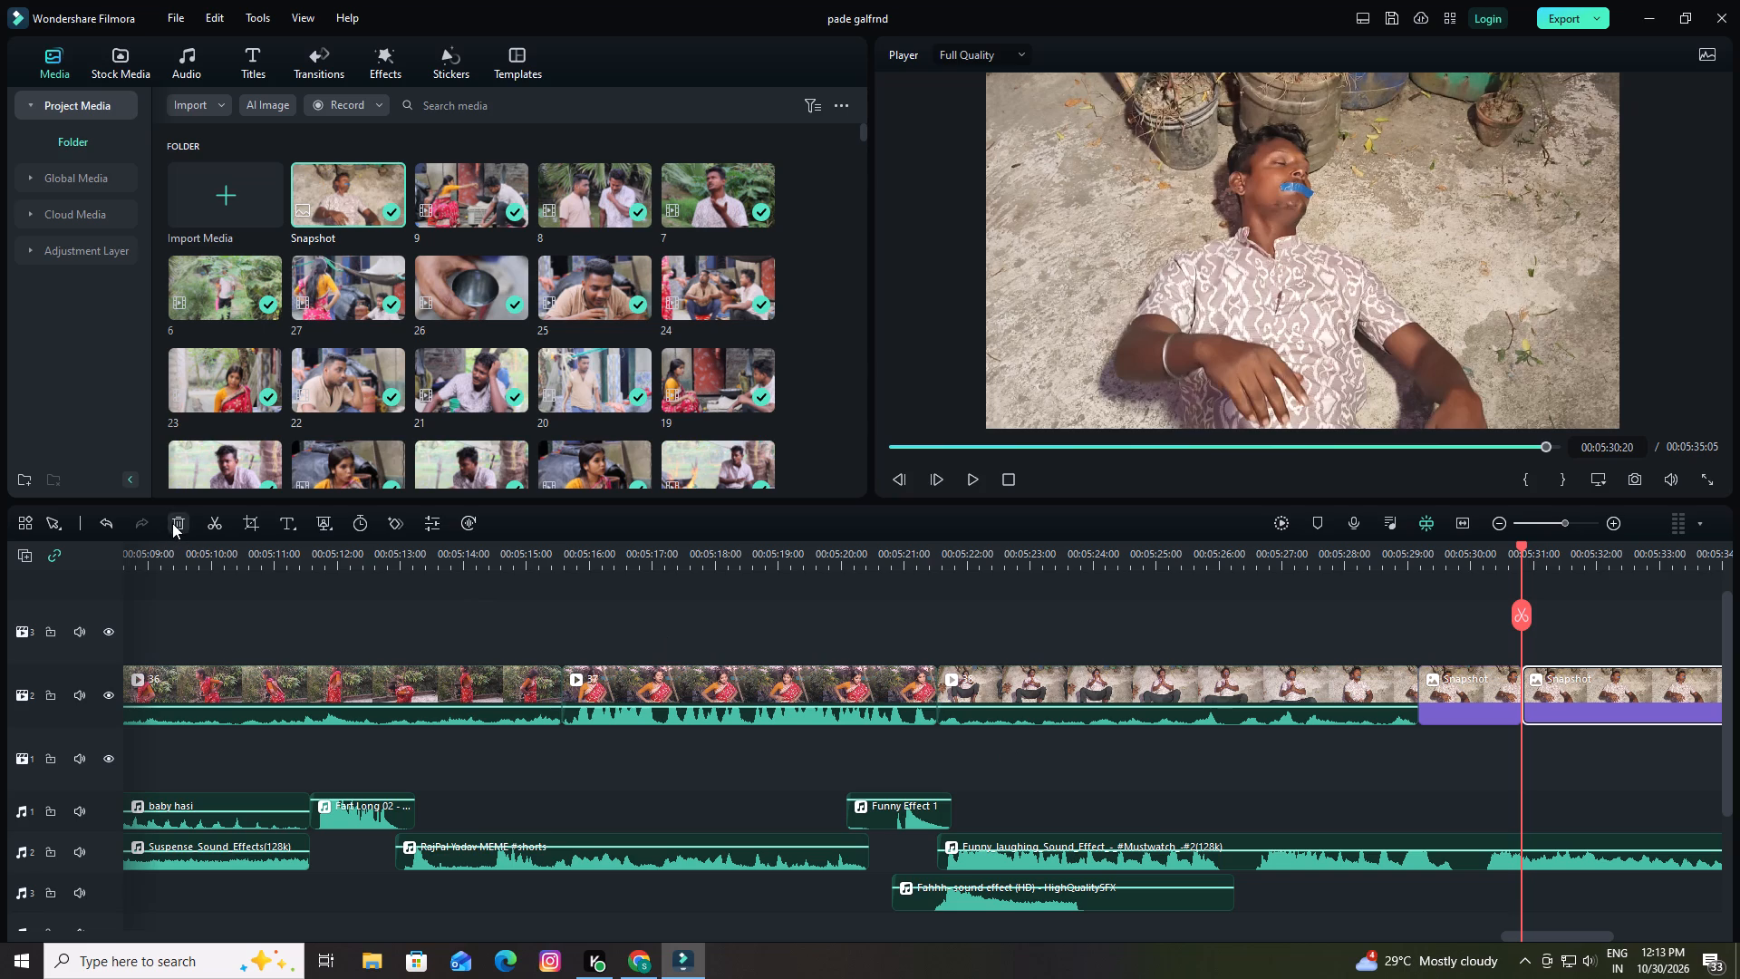
click(173, 523)
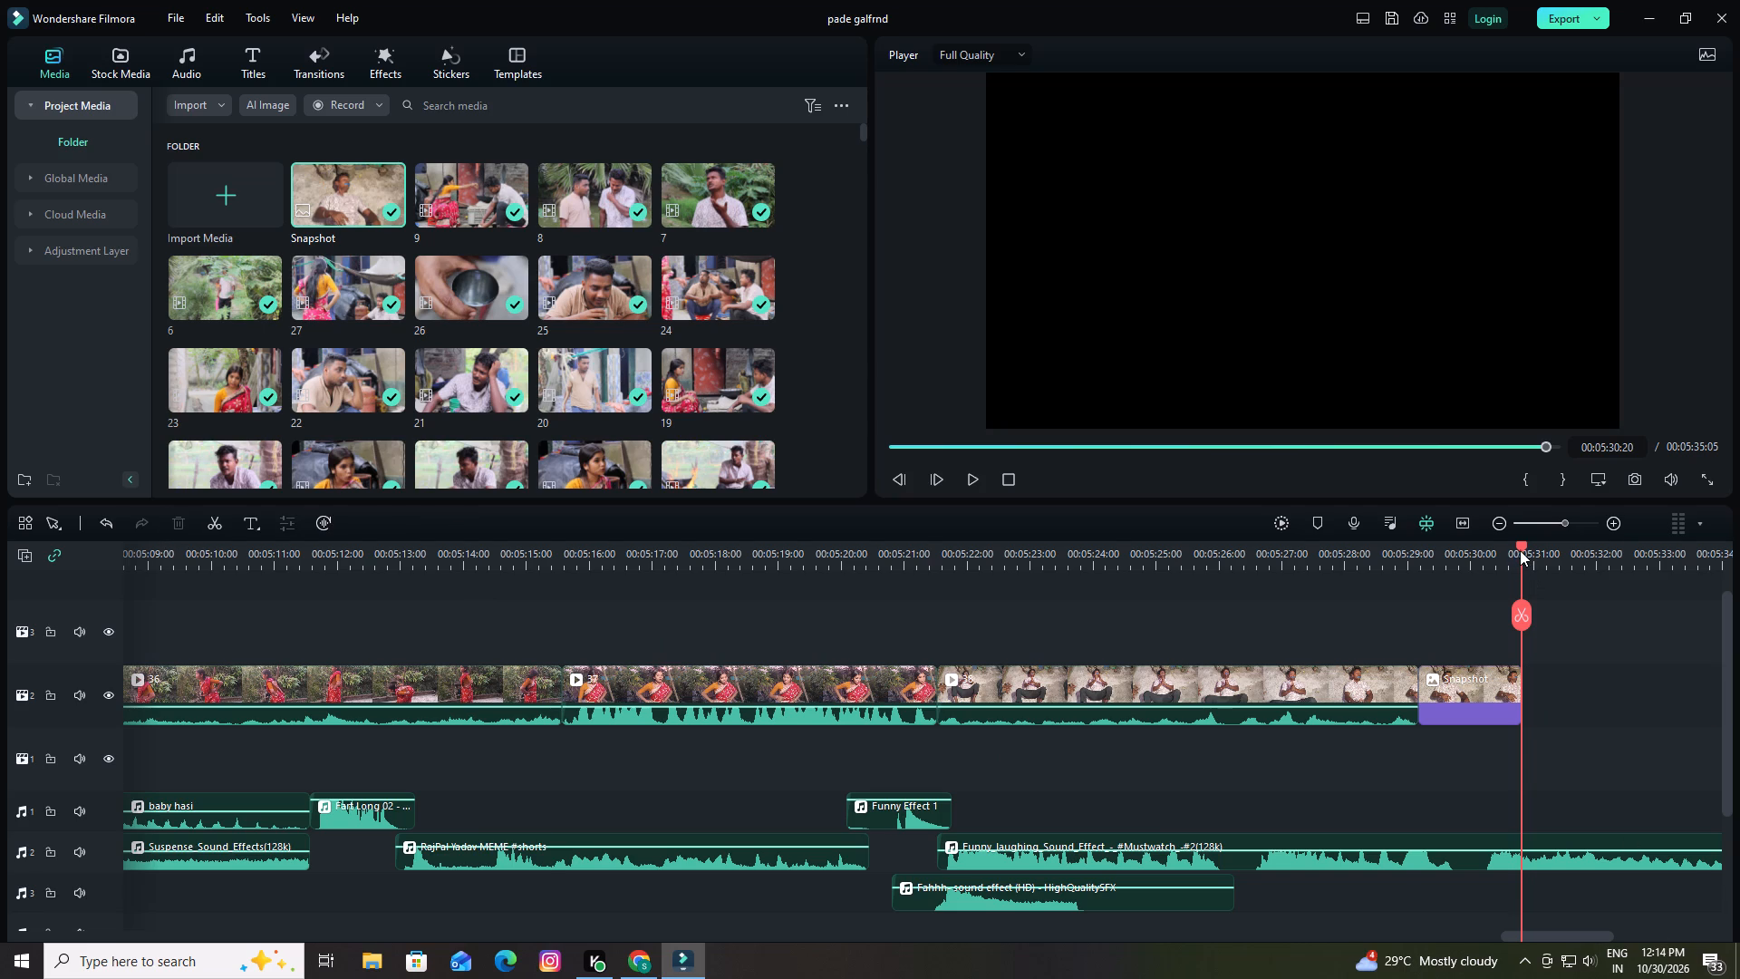
Replay the switch to the snapshot, split the funny laughing effect on audio track 2 at 00:05:28:24, and delete its remainder.
drag(1520, 547, 1382, 593)
key(space)
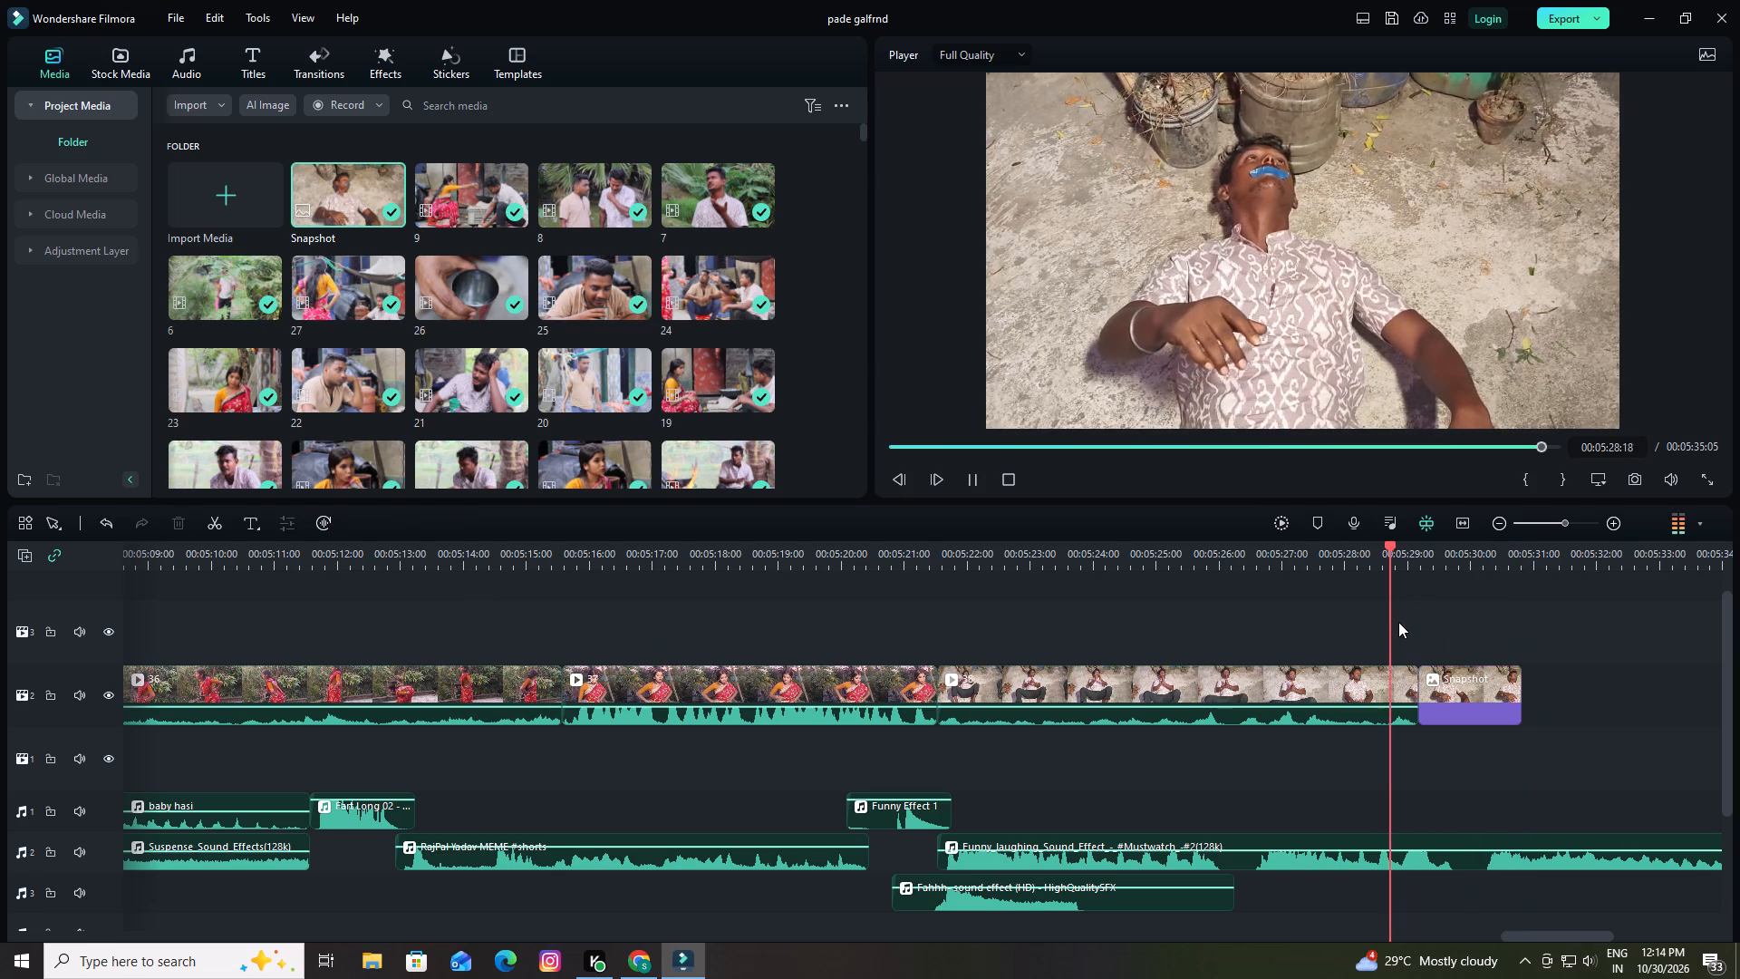
key(space)
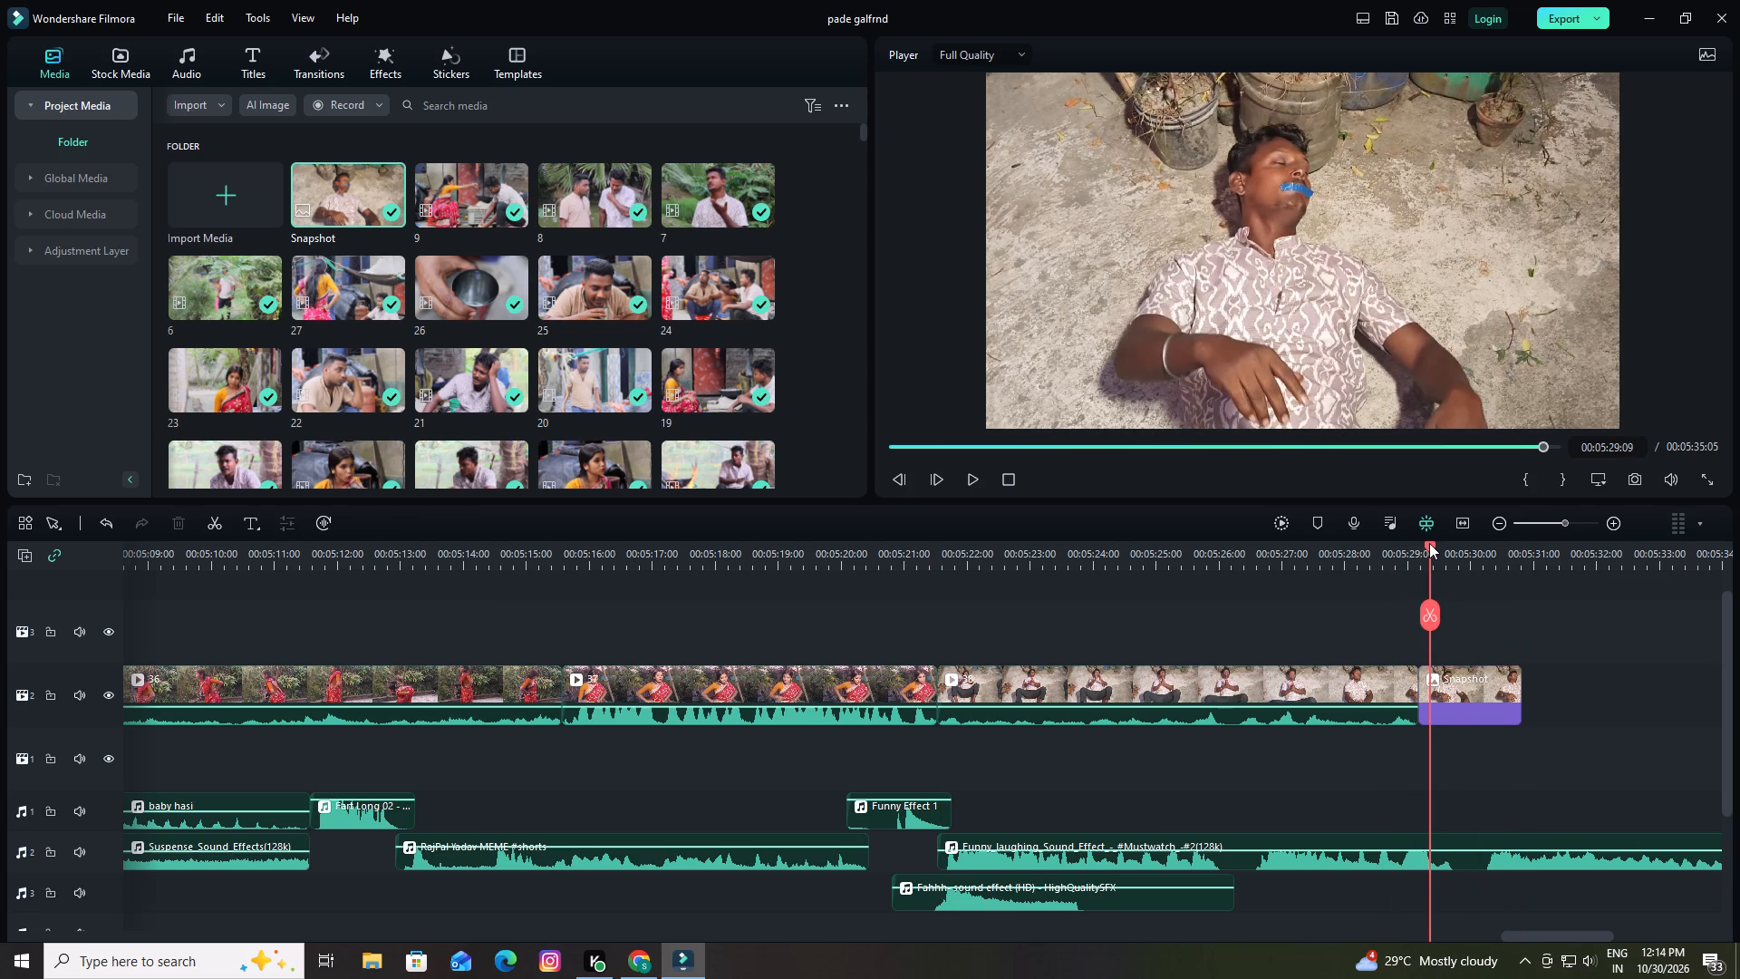
drag(1429, 543, 1418, 552)
click(1459, 865)
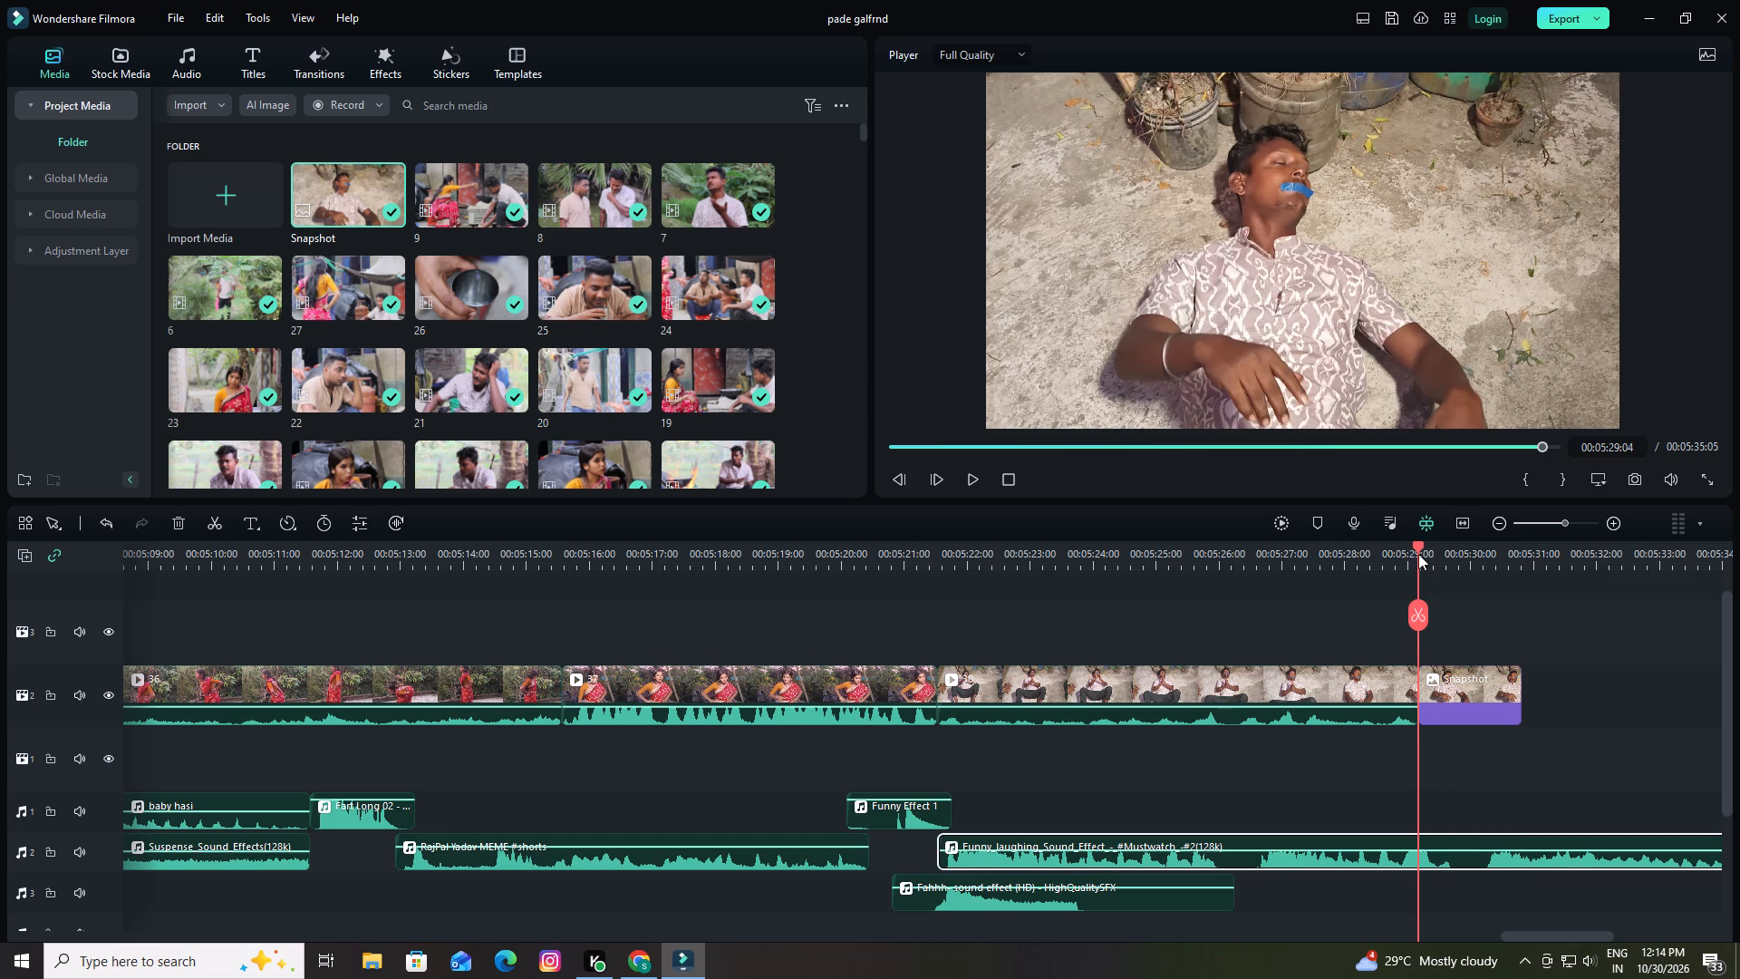
drag(1417, 548, 1406, 551)
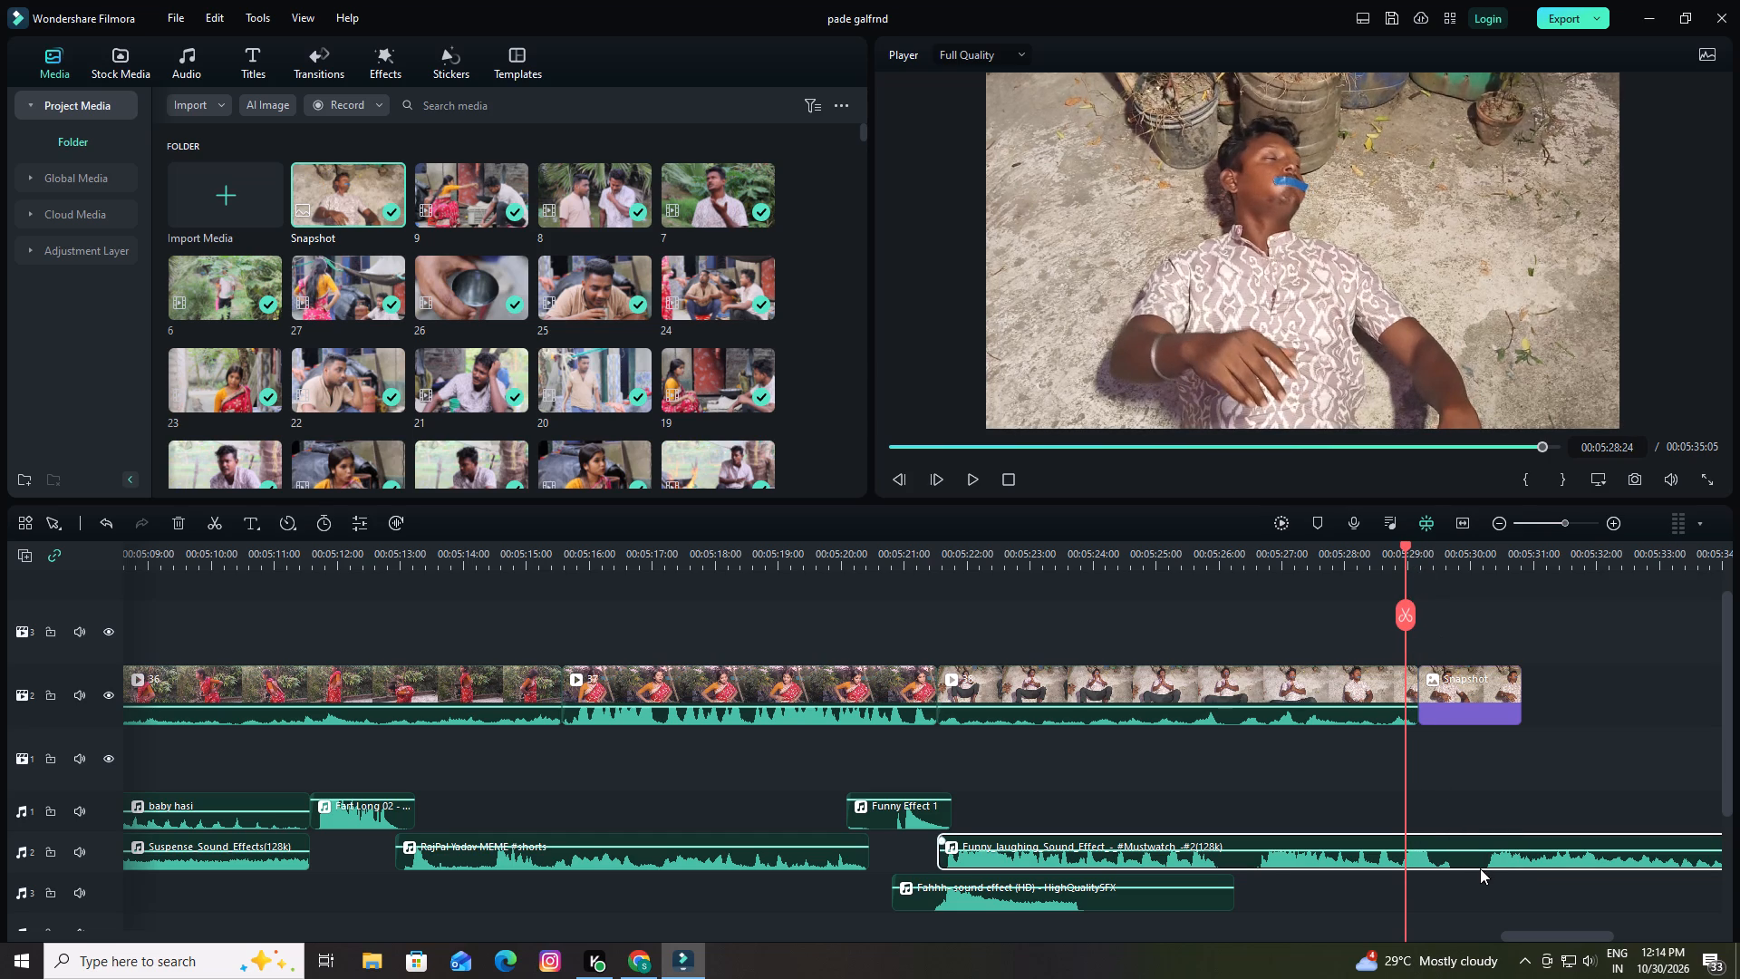
click(1448, 863)
click(1408, 619)
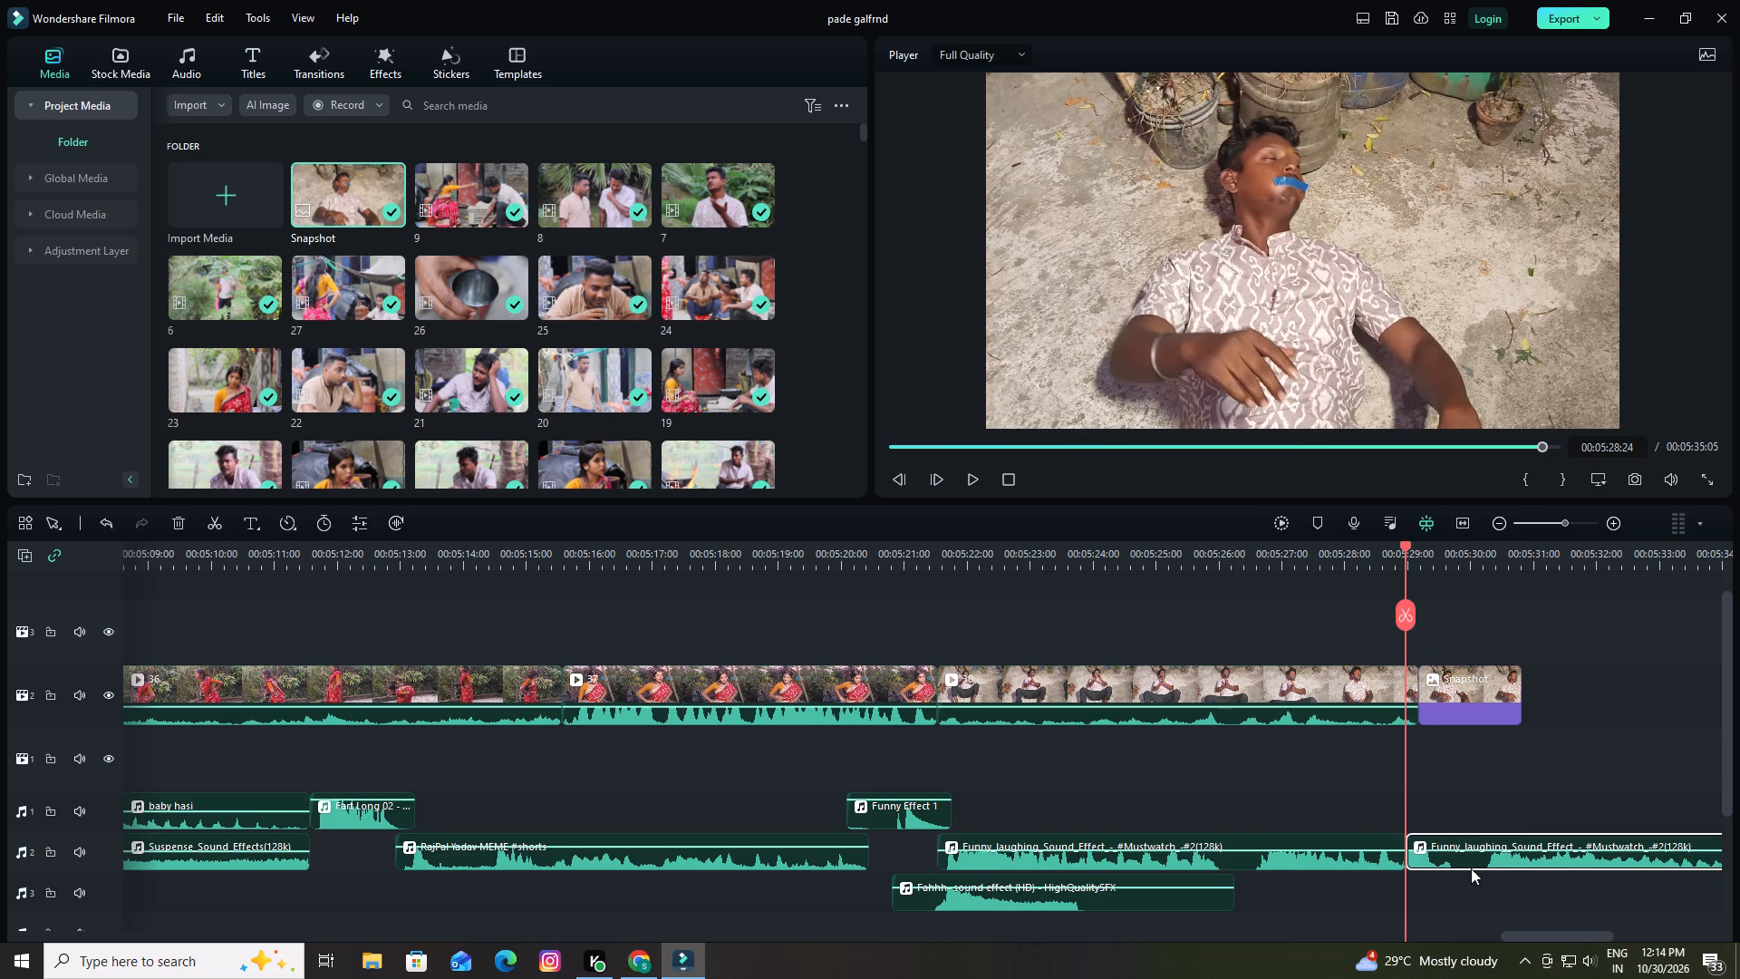
click(177, 525)
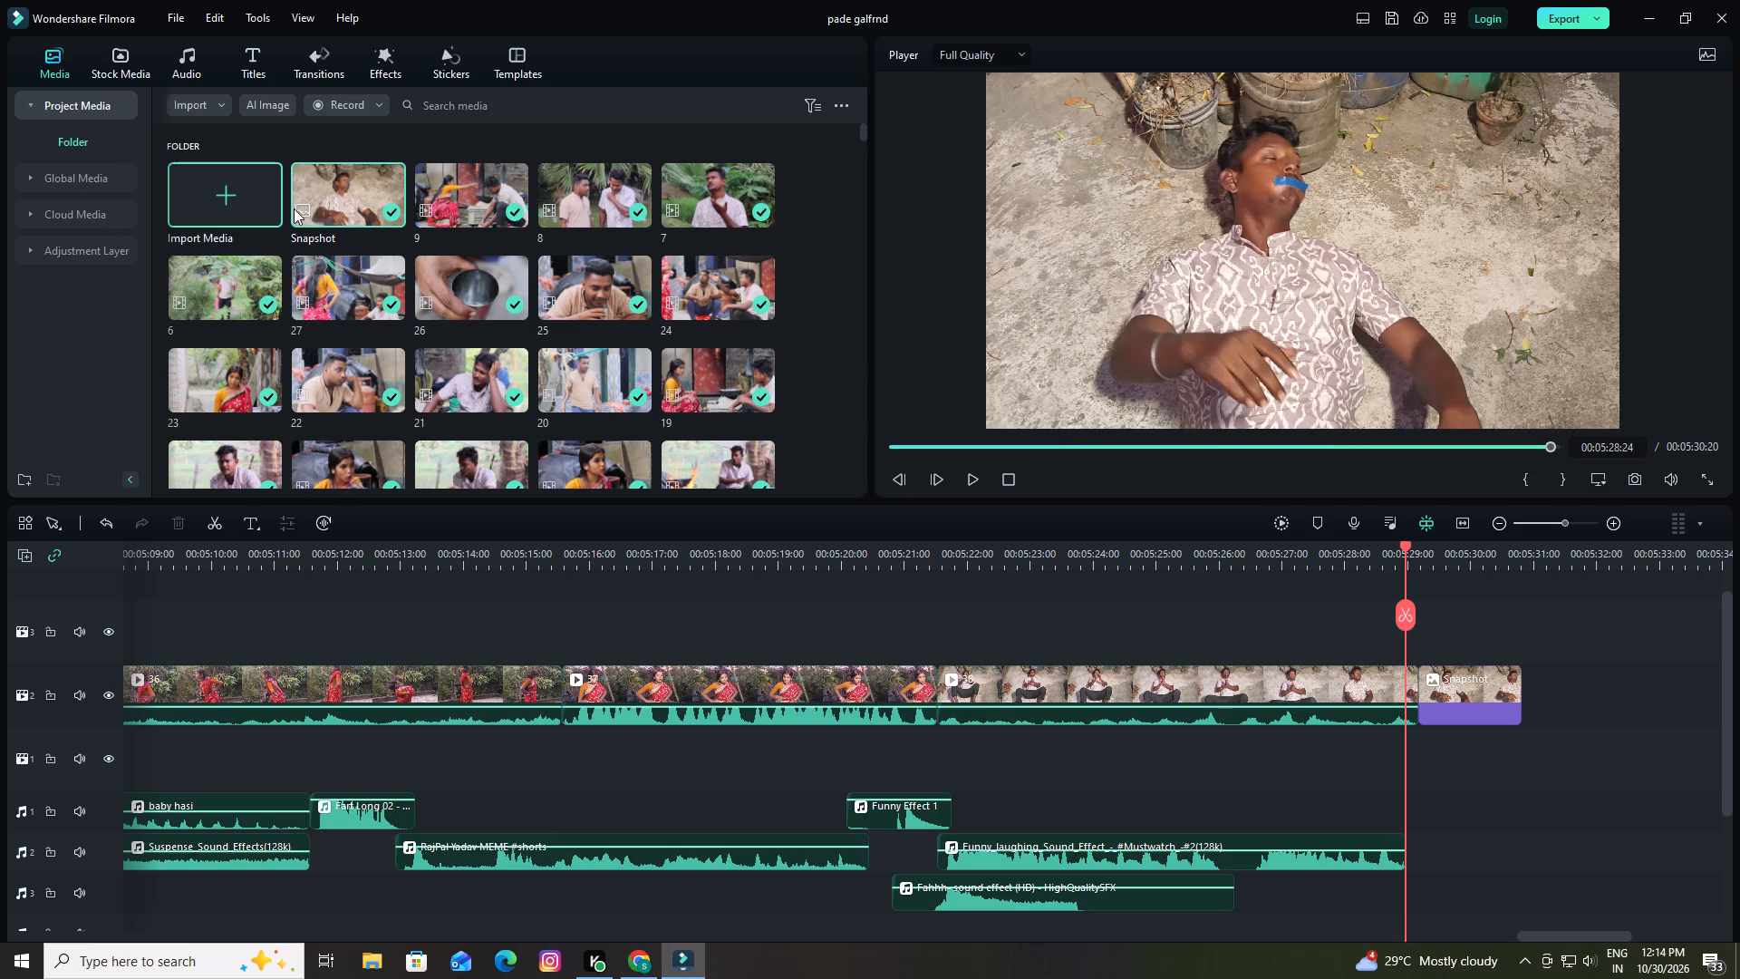
Search the project media for "this" and place the THIS IS THE END sound on audio track 1 just before the snapshot.
click(448, 108)
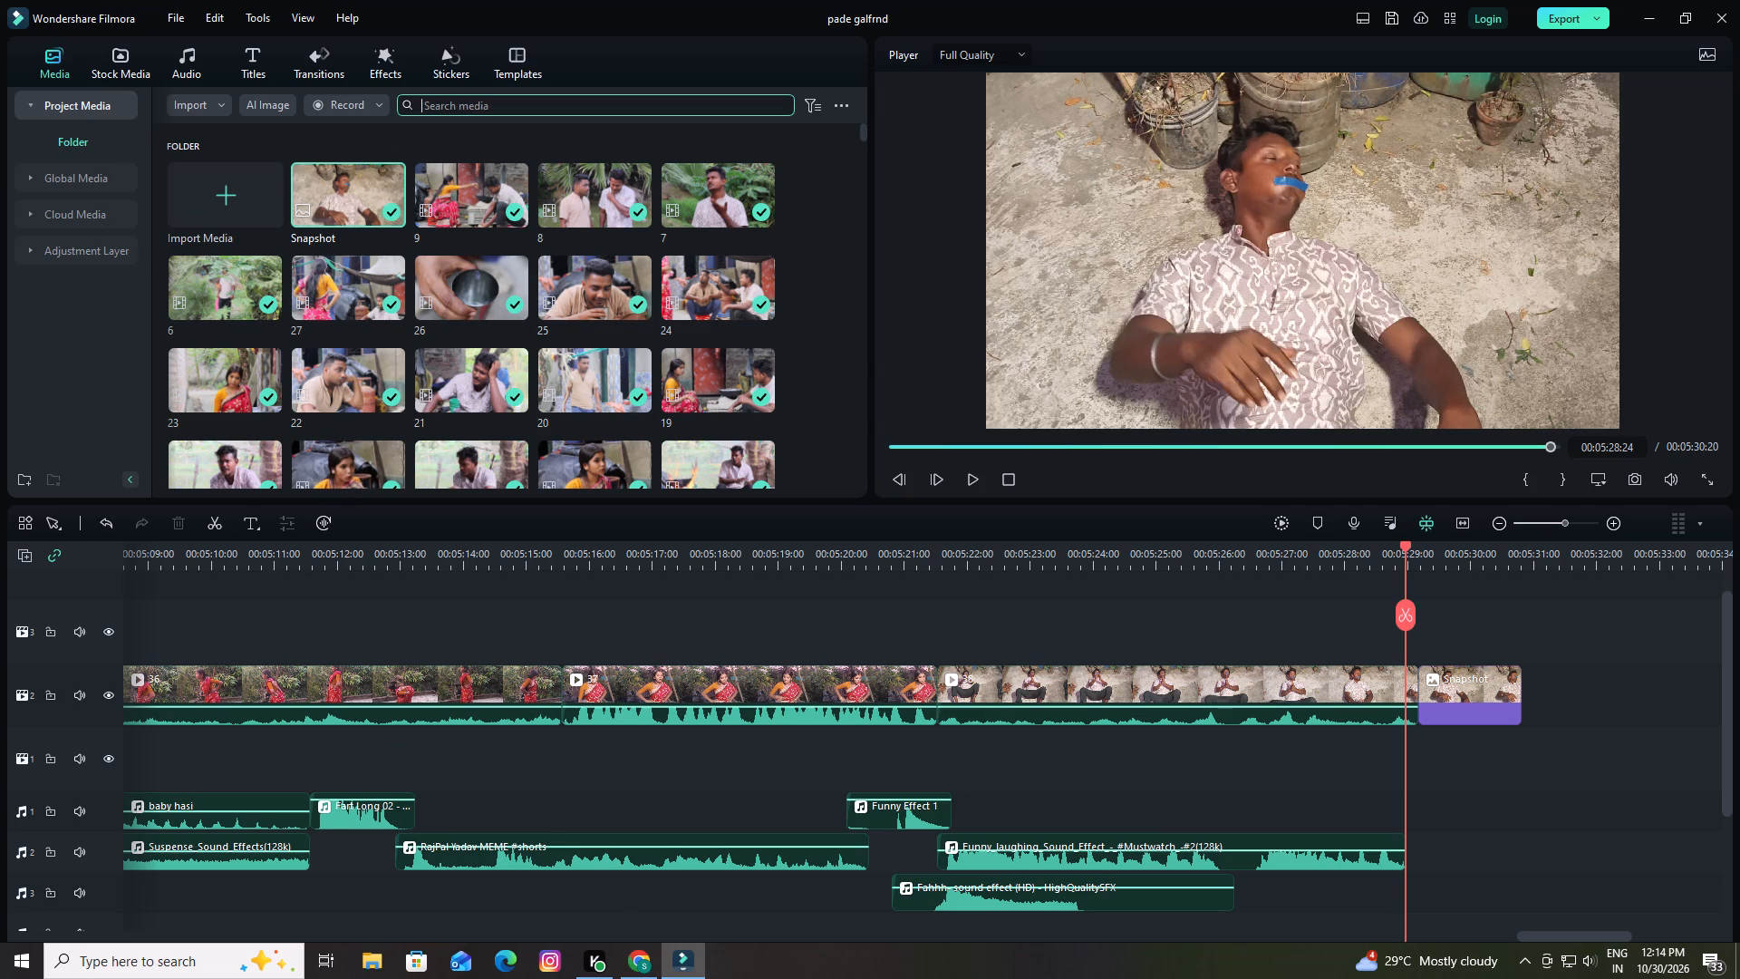
key(t)
text(hi)
key(s)
key(Return)
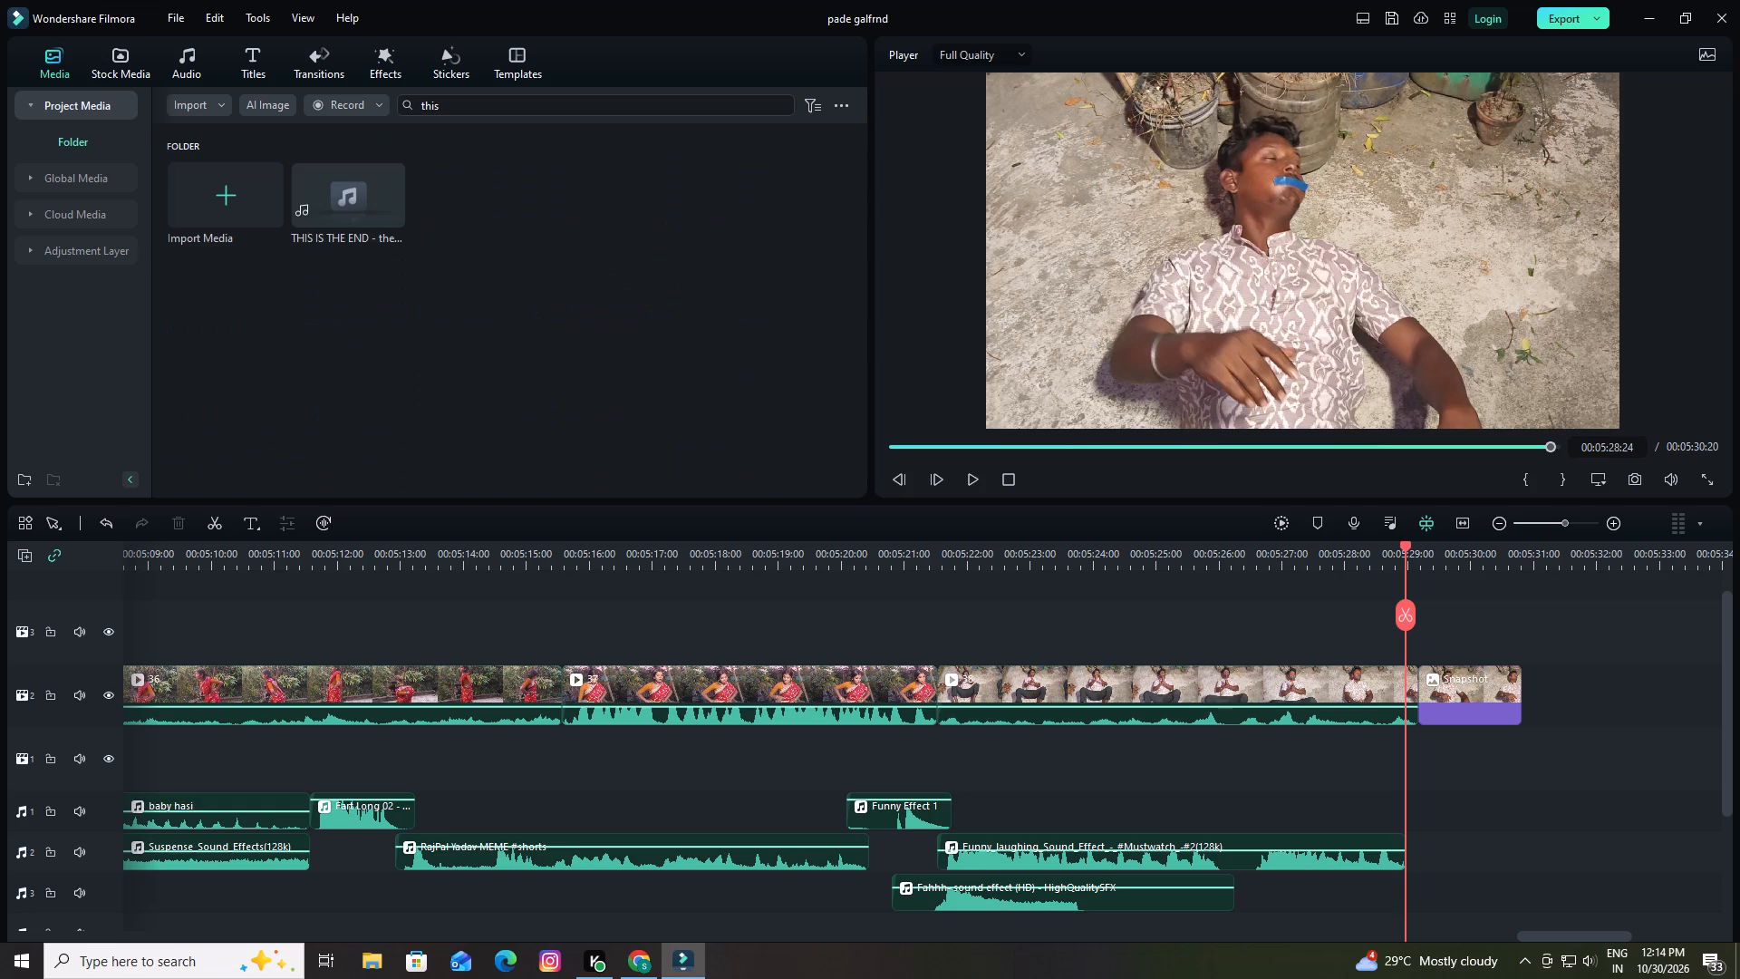
drag(358, 219, 1358, 713)
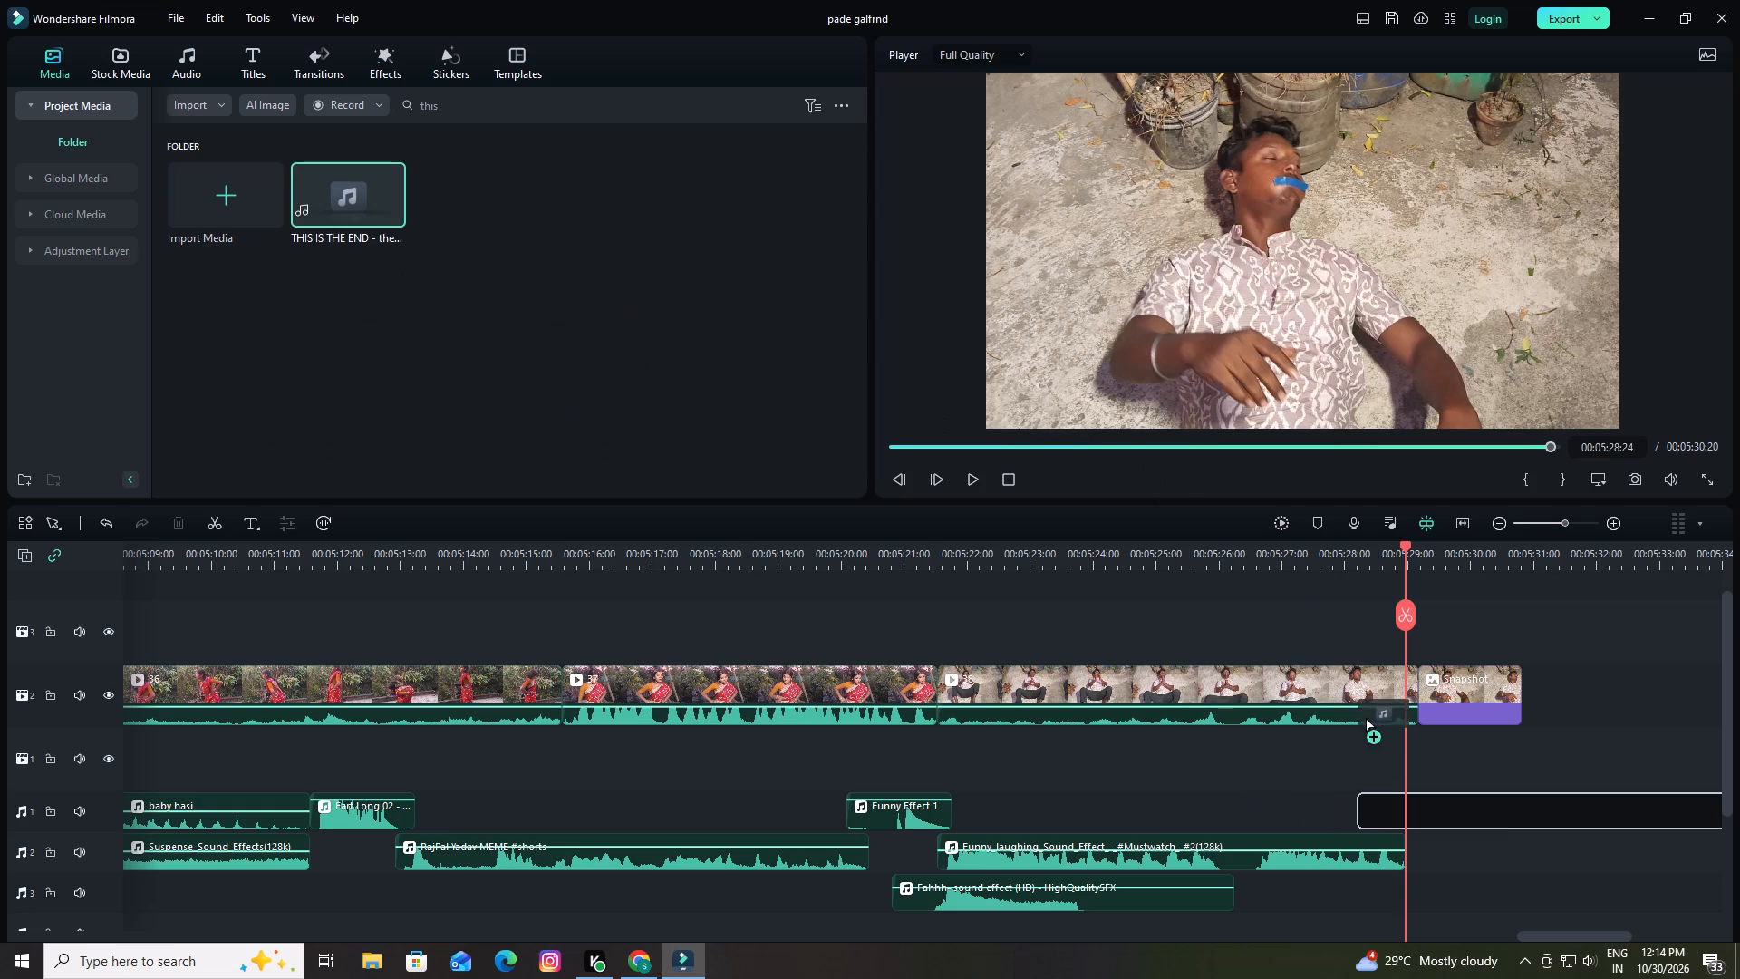
drag(1358, 713, 1363, 715)
Play the THIS IS THE END sound, split it at 00:05:30:07 and delete the part before the cut.
key(space)
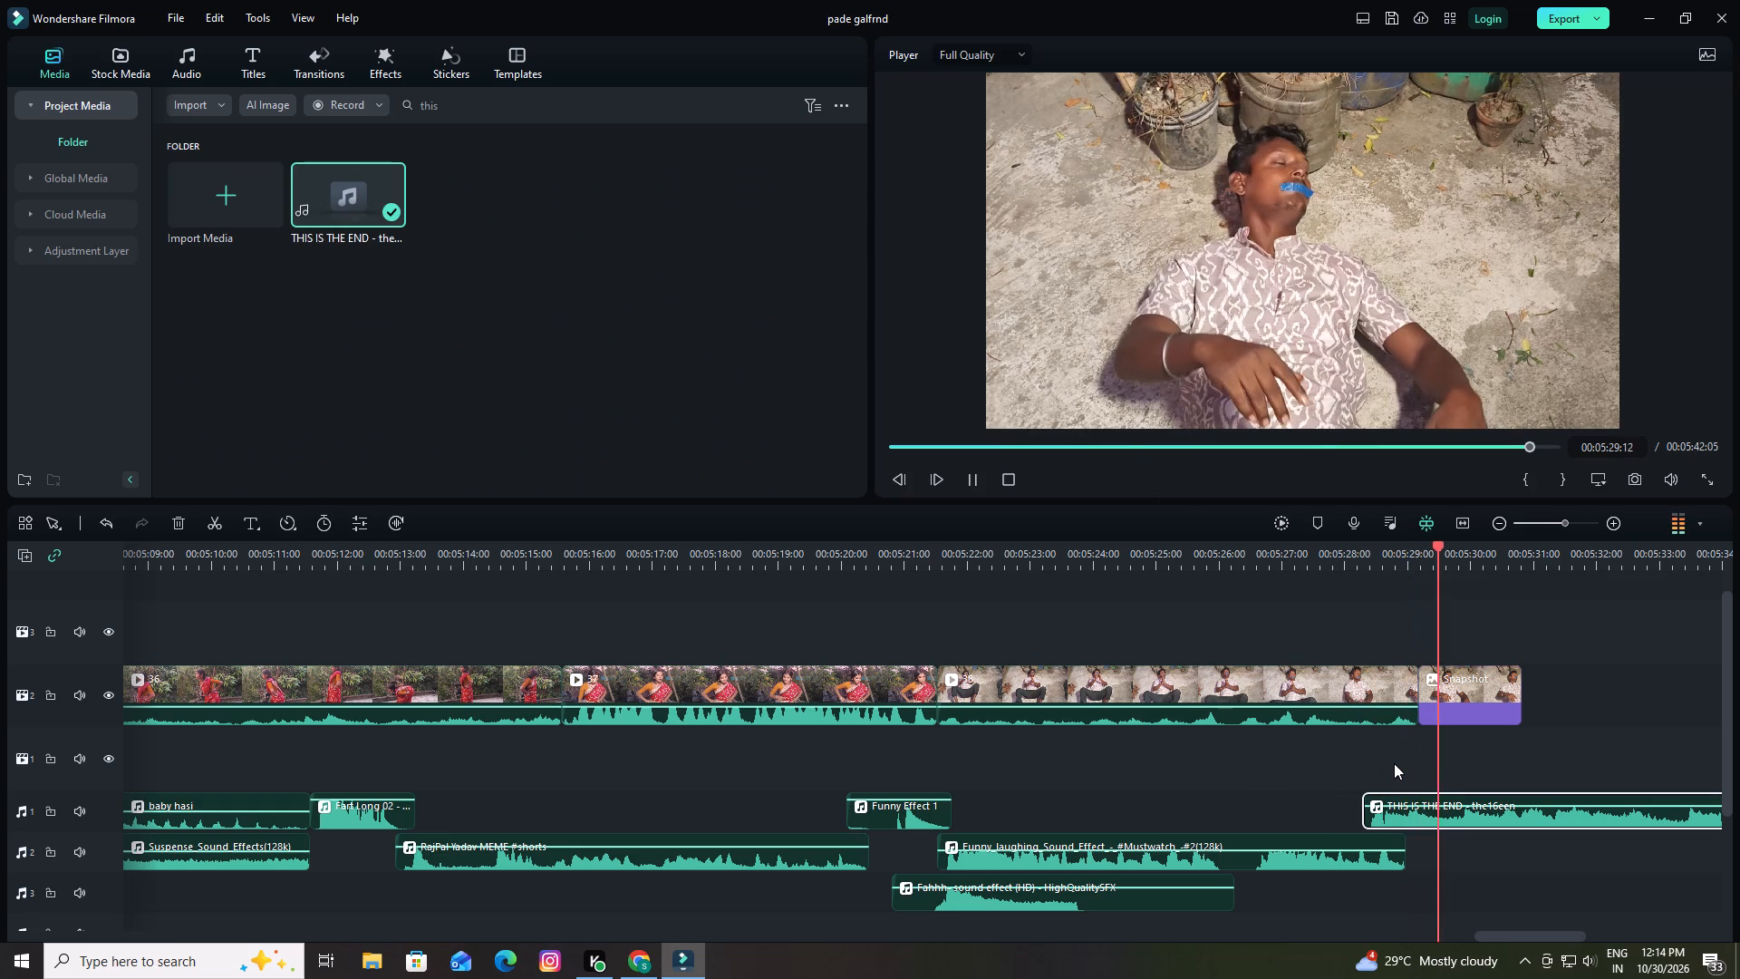
key(space)
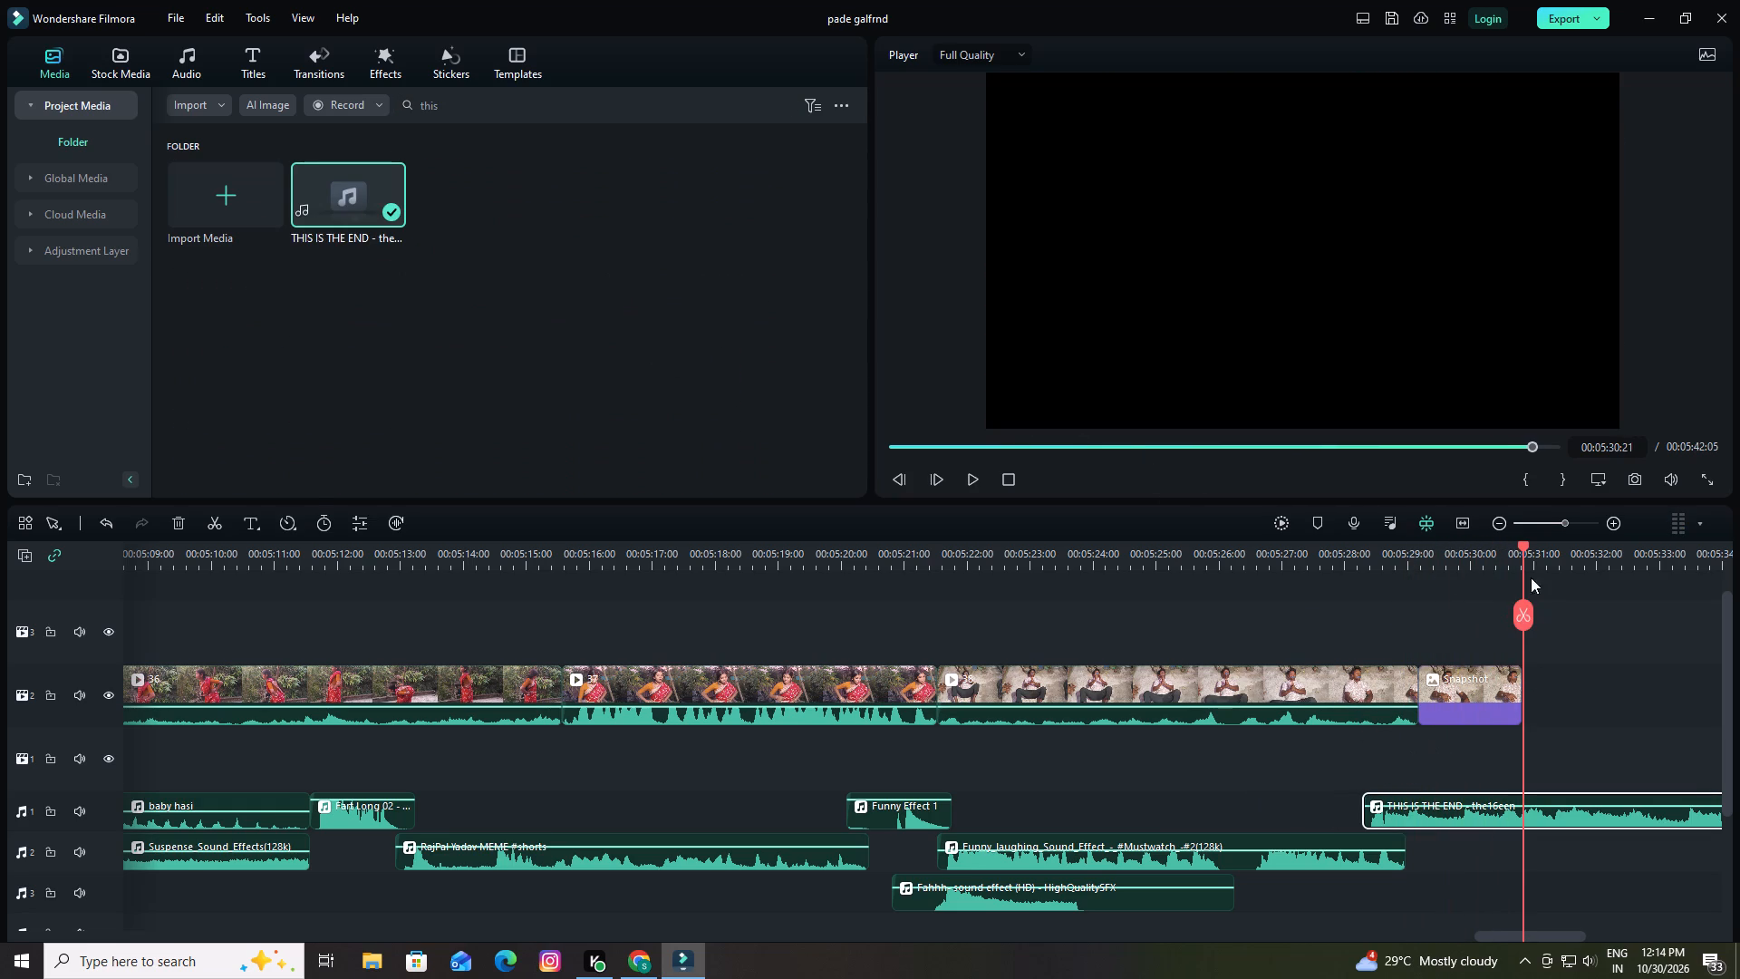
drag(1522, 547, 1495, 562)
key(space)
key(space)
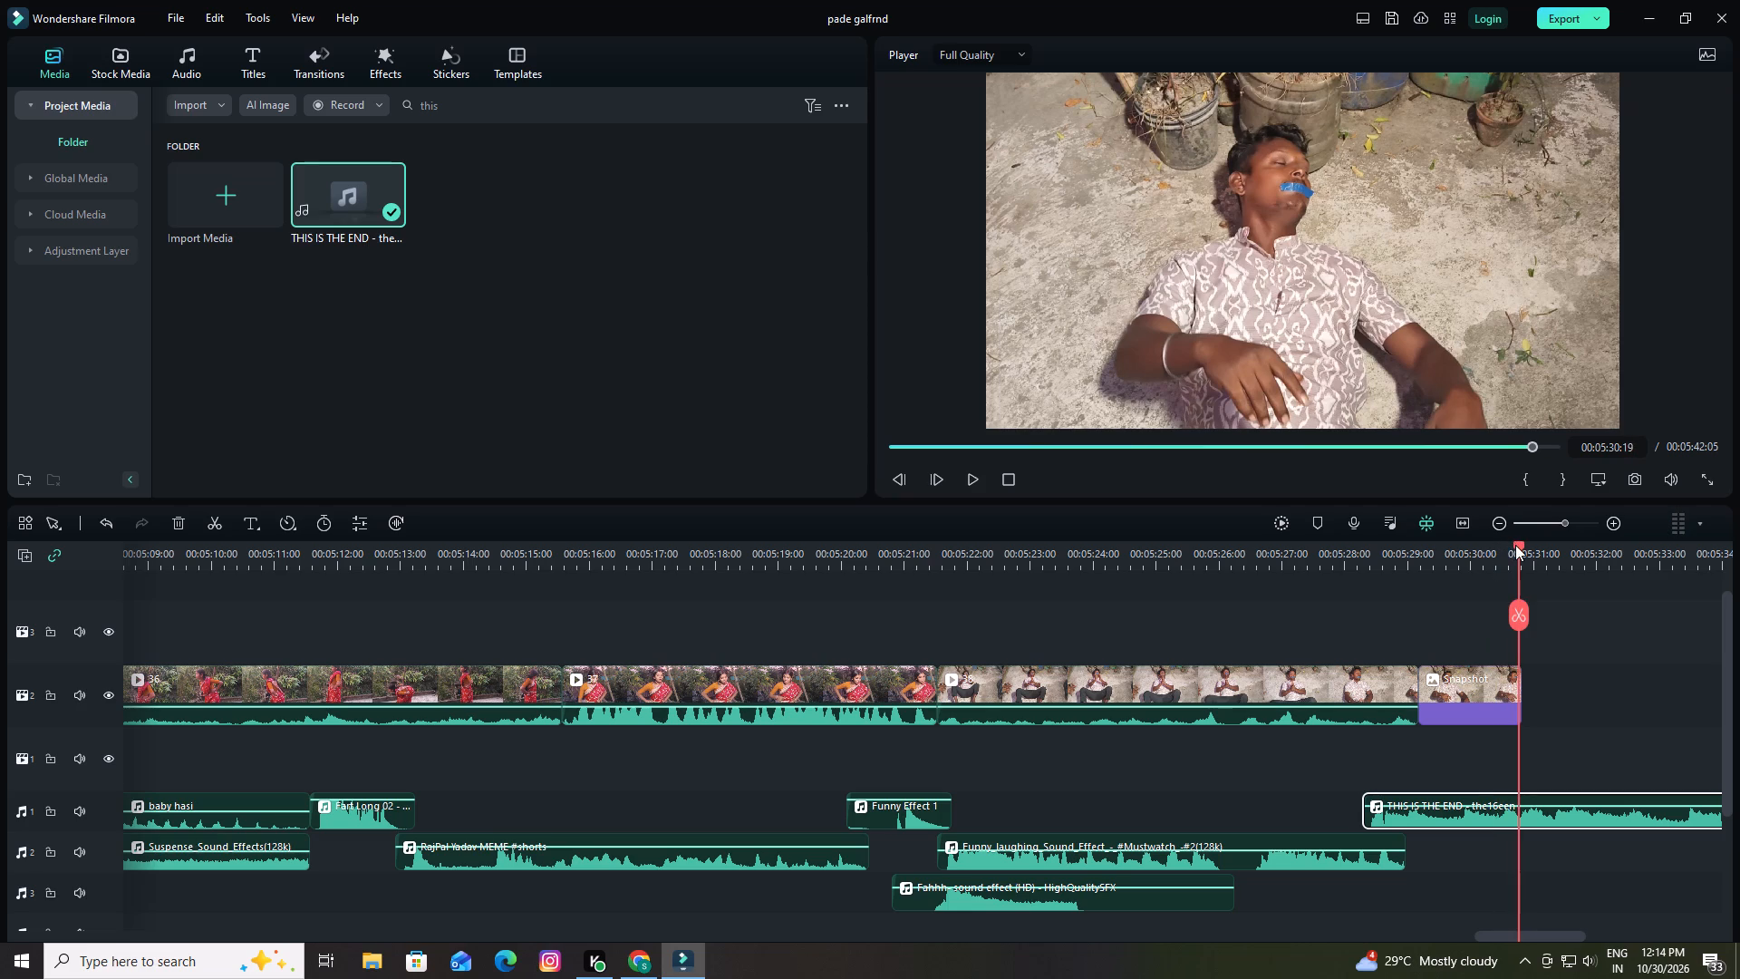
drag(1515, 545, 1488, 562)
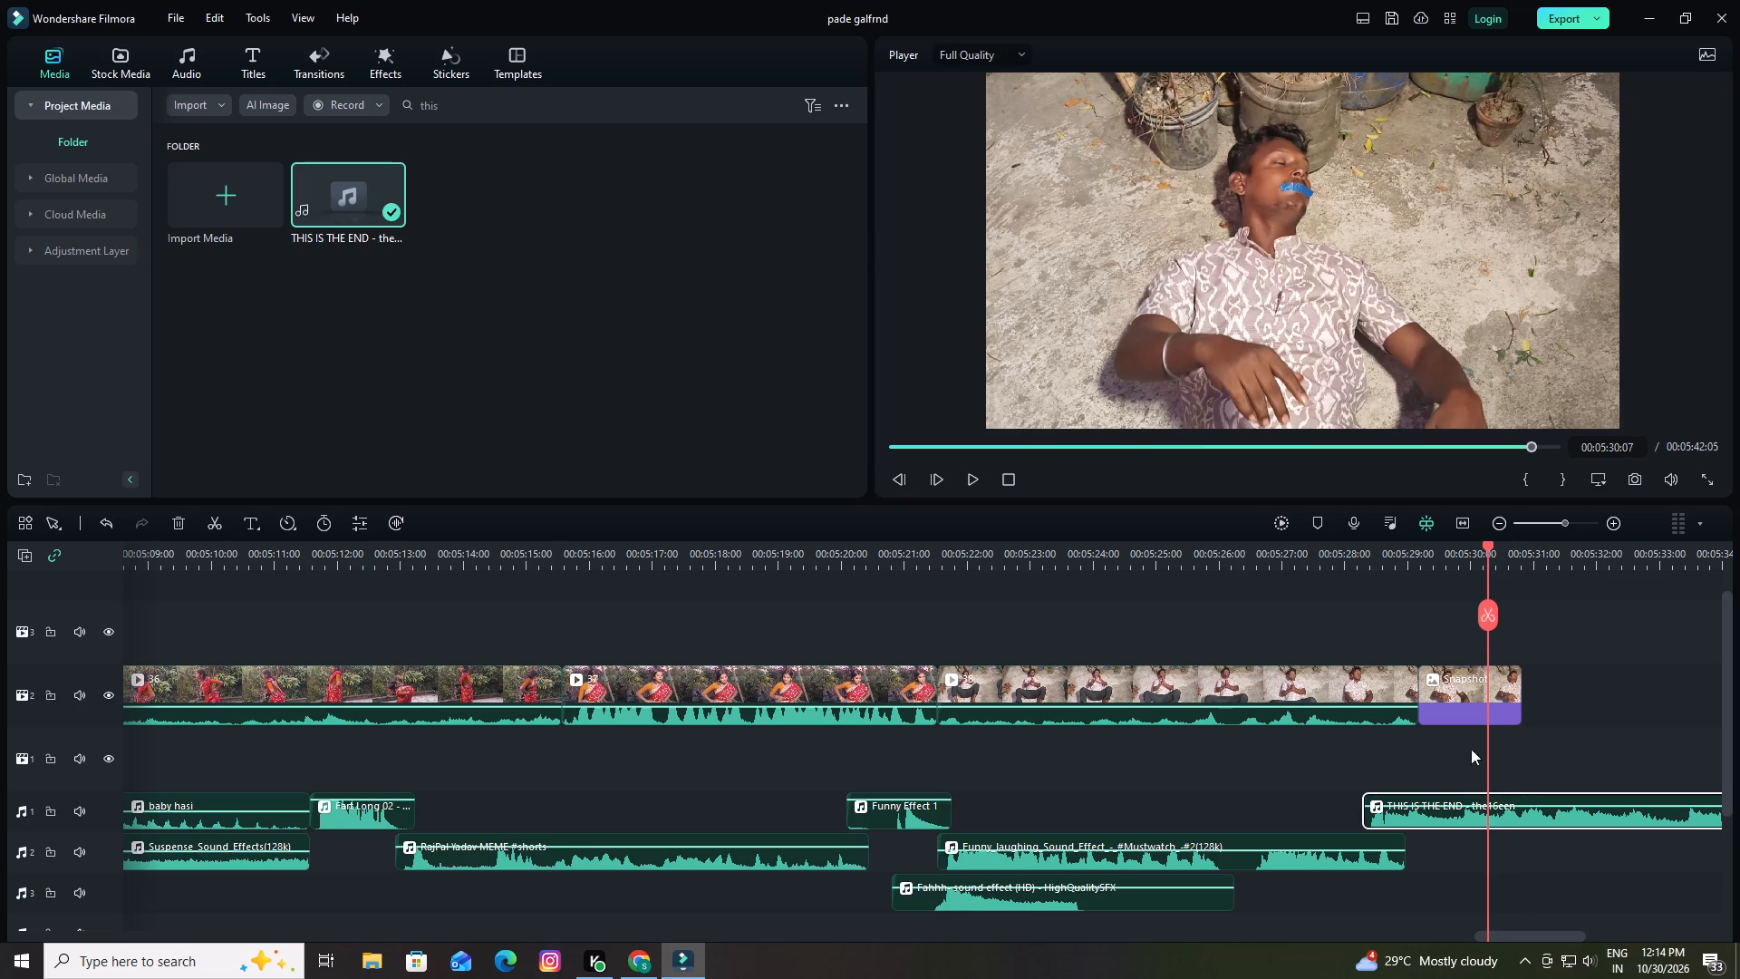
click(1450, 816)
click(1484, 606)
click(1423, 826)
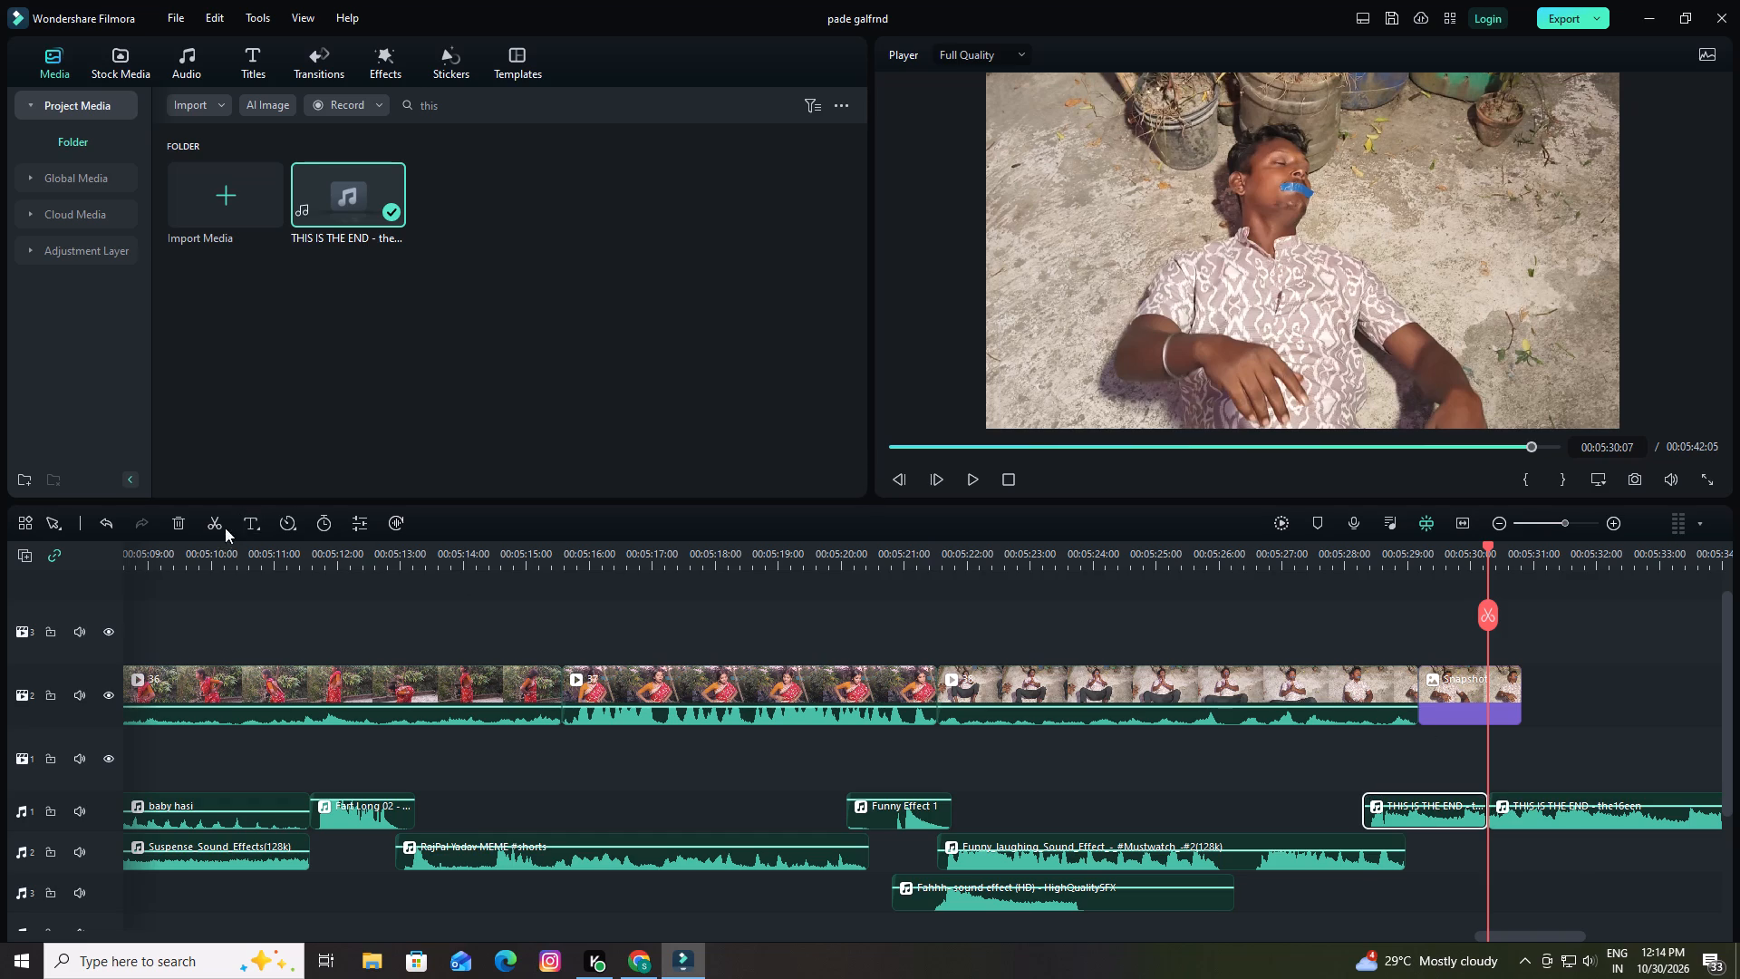
click(179, 519)
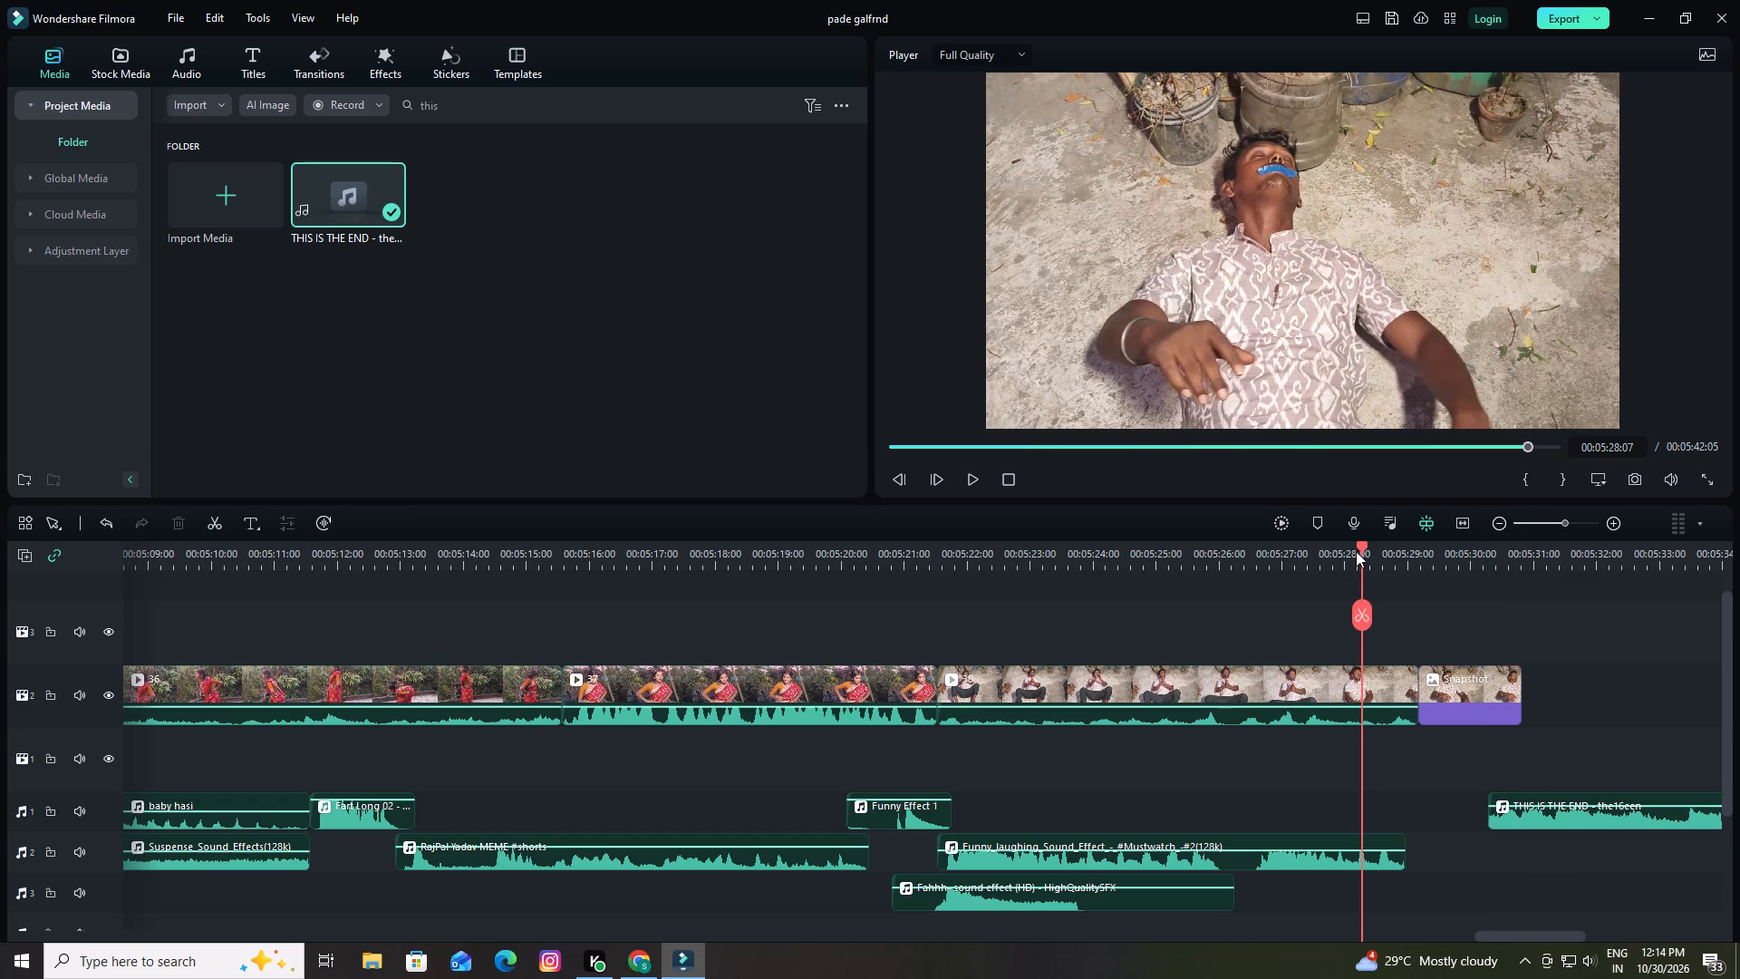
Move the remaining THIS IS THE END sound to the snapshot's start at 00:05:29:04 and play it.
drag(1361, 546, 1411, 562)
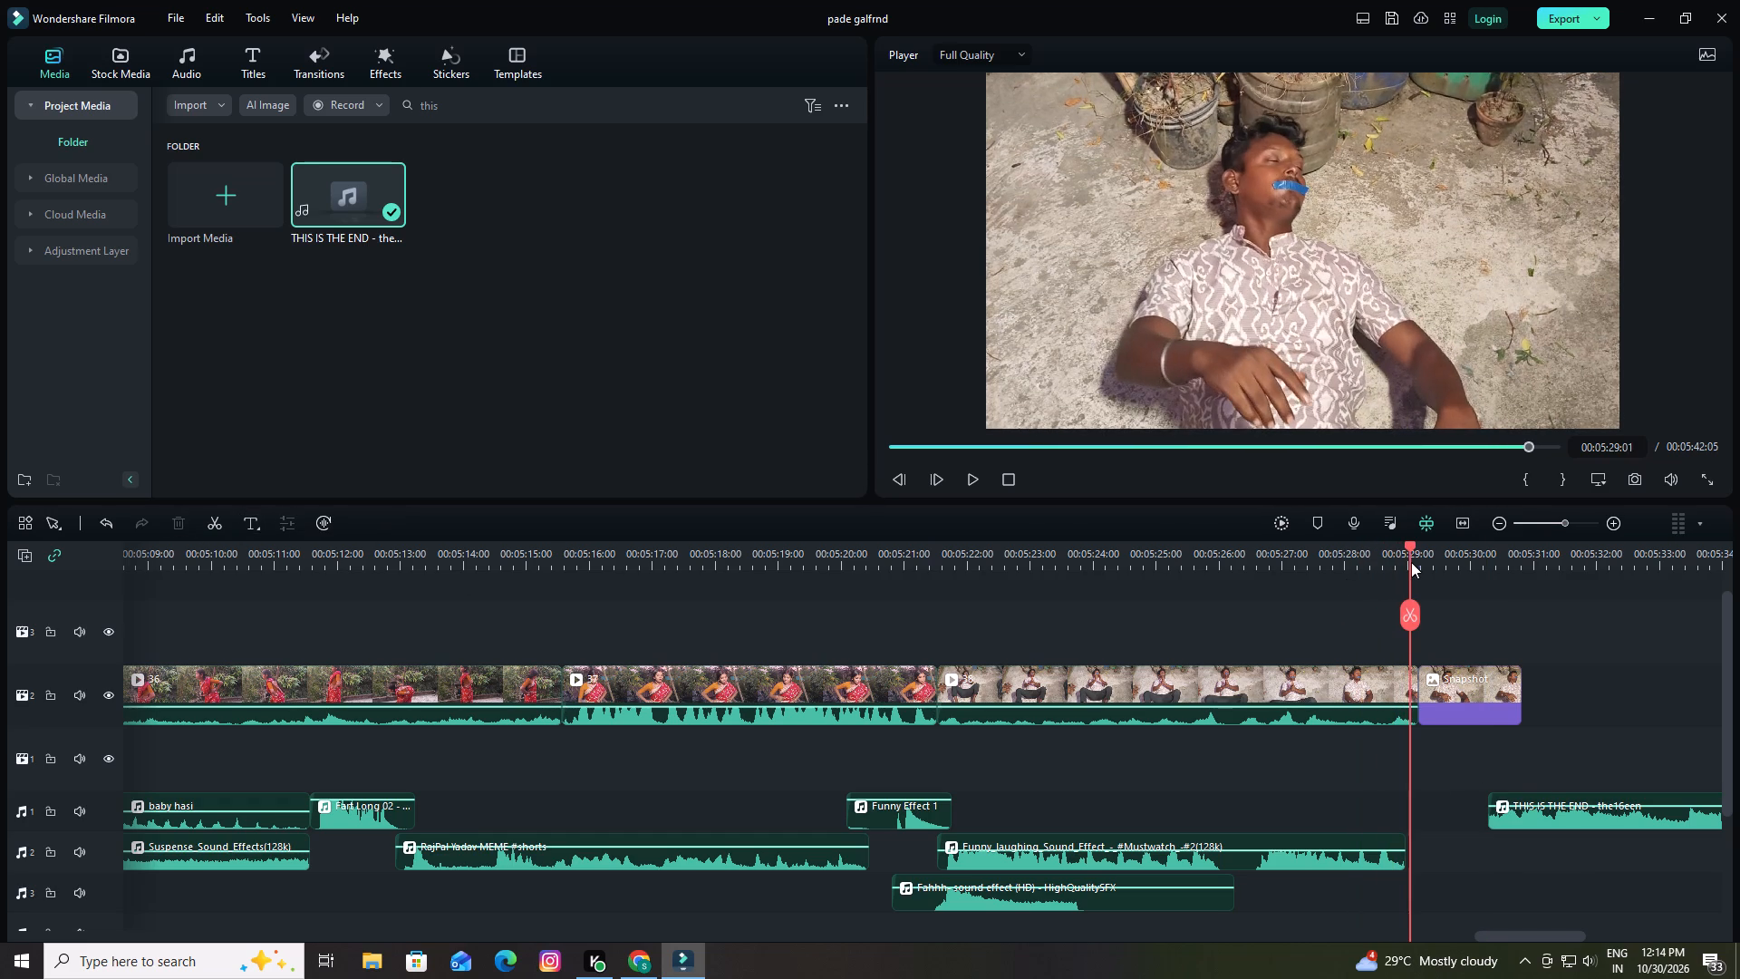
drag(1411, 562, 1417, 567)
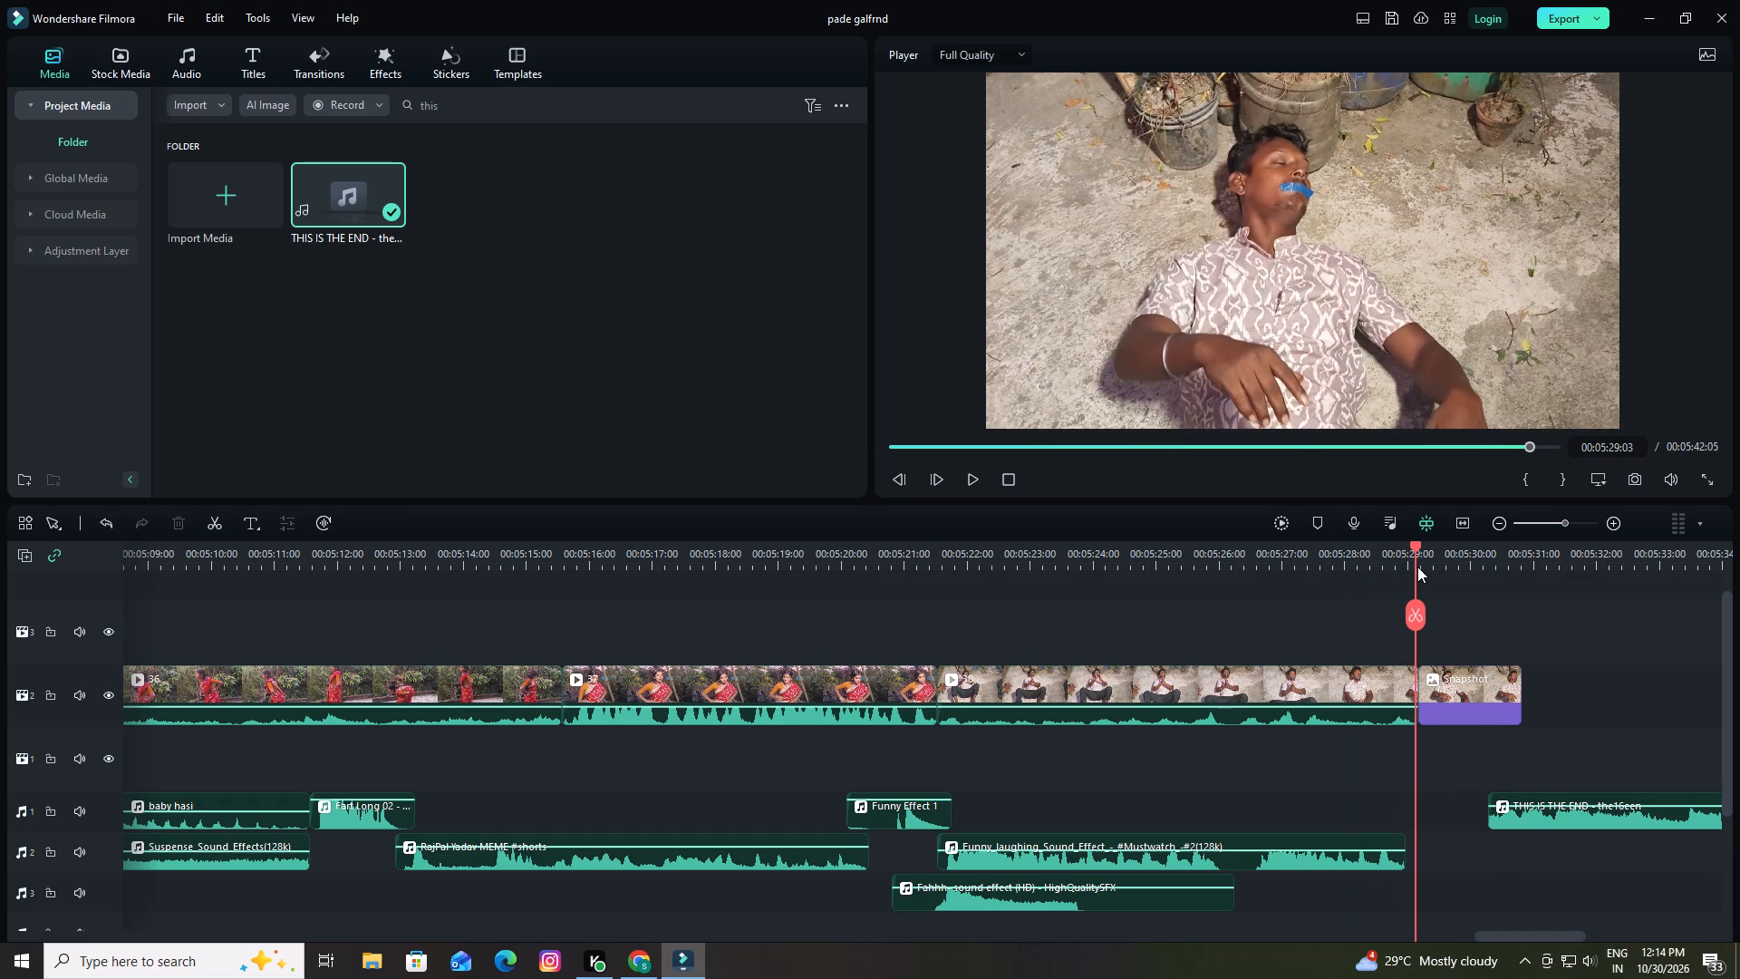
drag(1417, 567, 1418, 567)
drag(1544, 821, 1465, 826)
key(space)
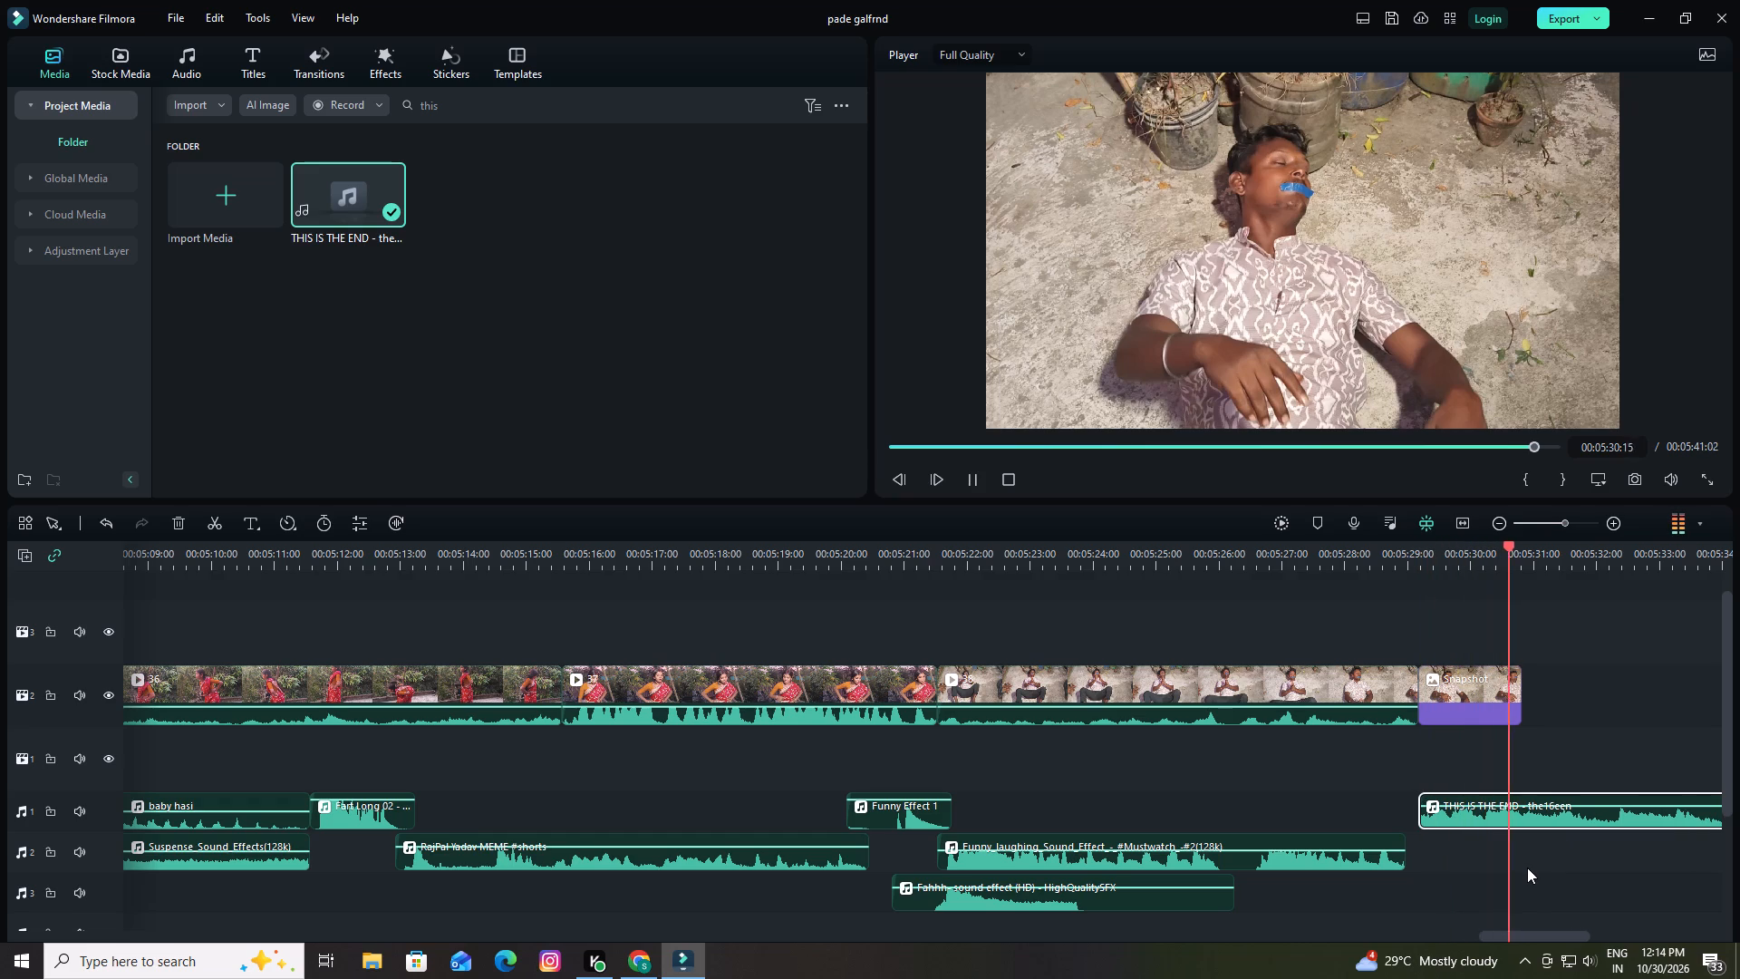
key(space)
Split the THIS IS THE END sound at the snapshot's end, 00:05:30:20, and delete the part after the cut.
drag(1536, 548, 1522, 550)
click(1541, 818)
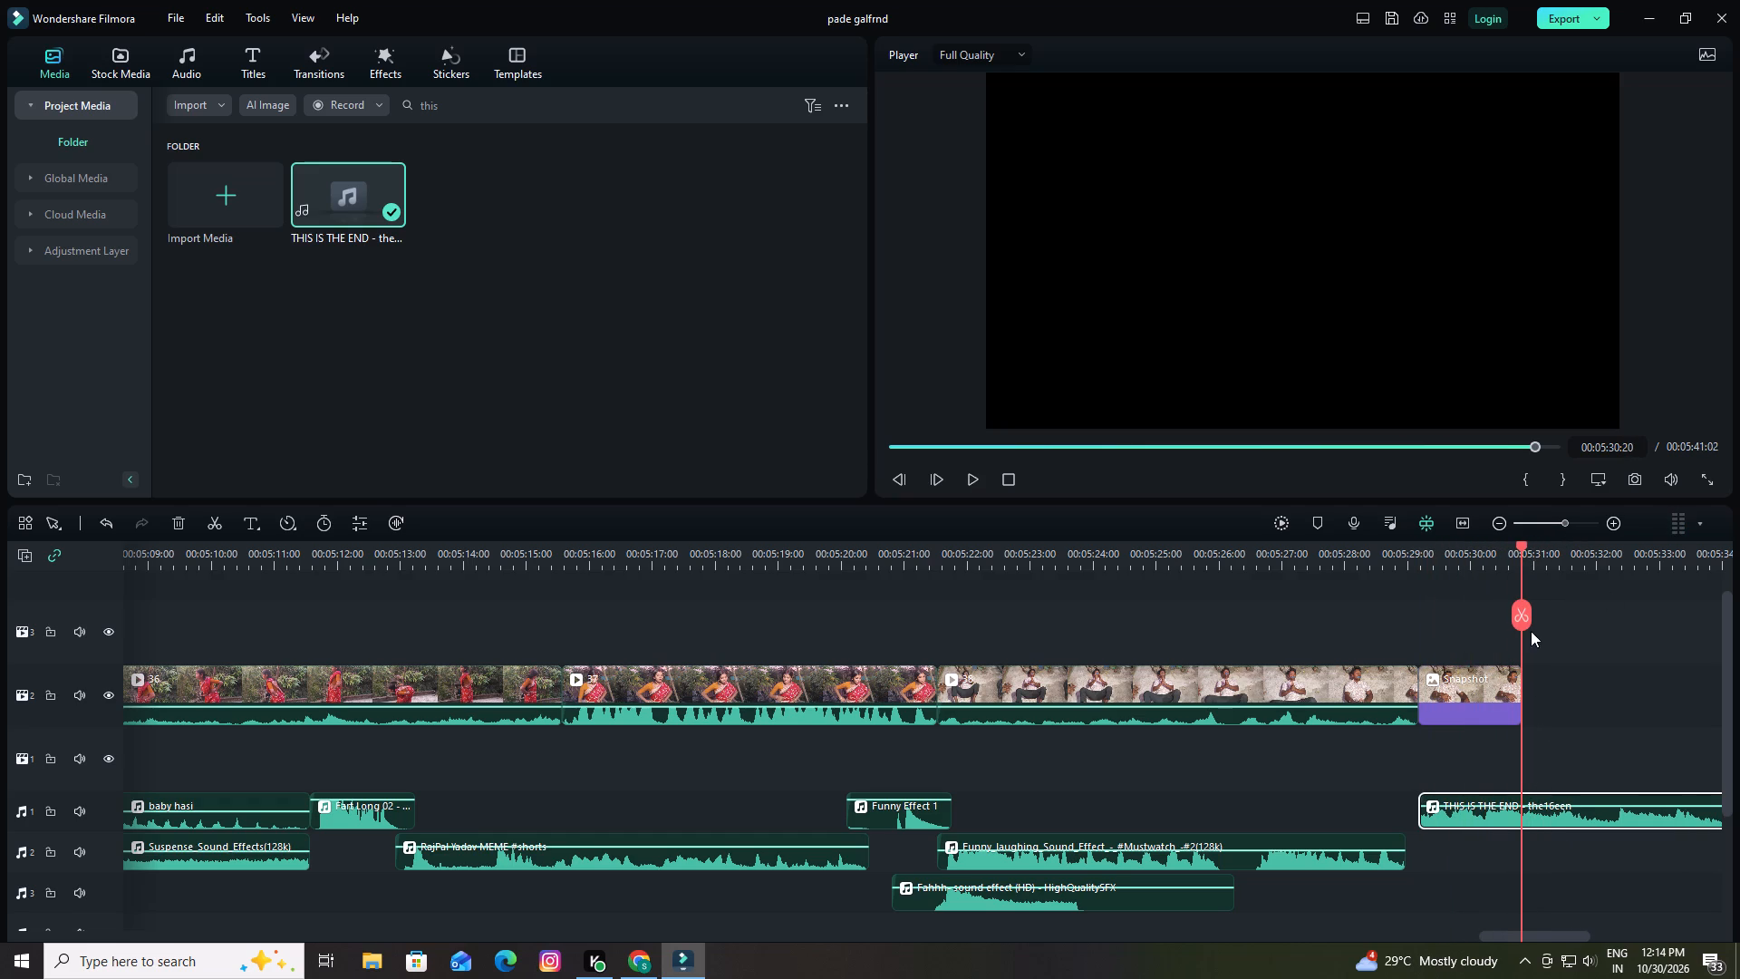
click(1524, 615)
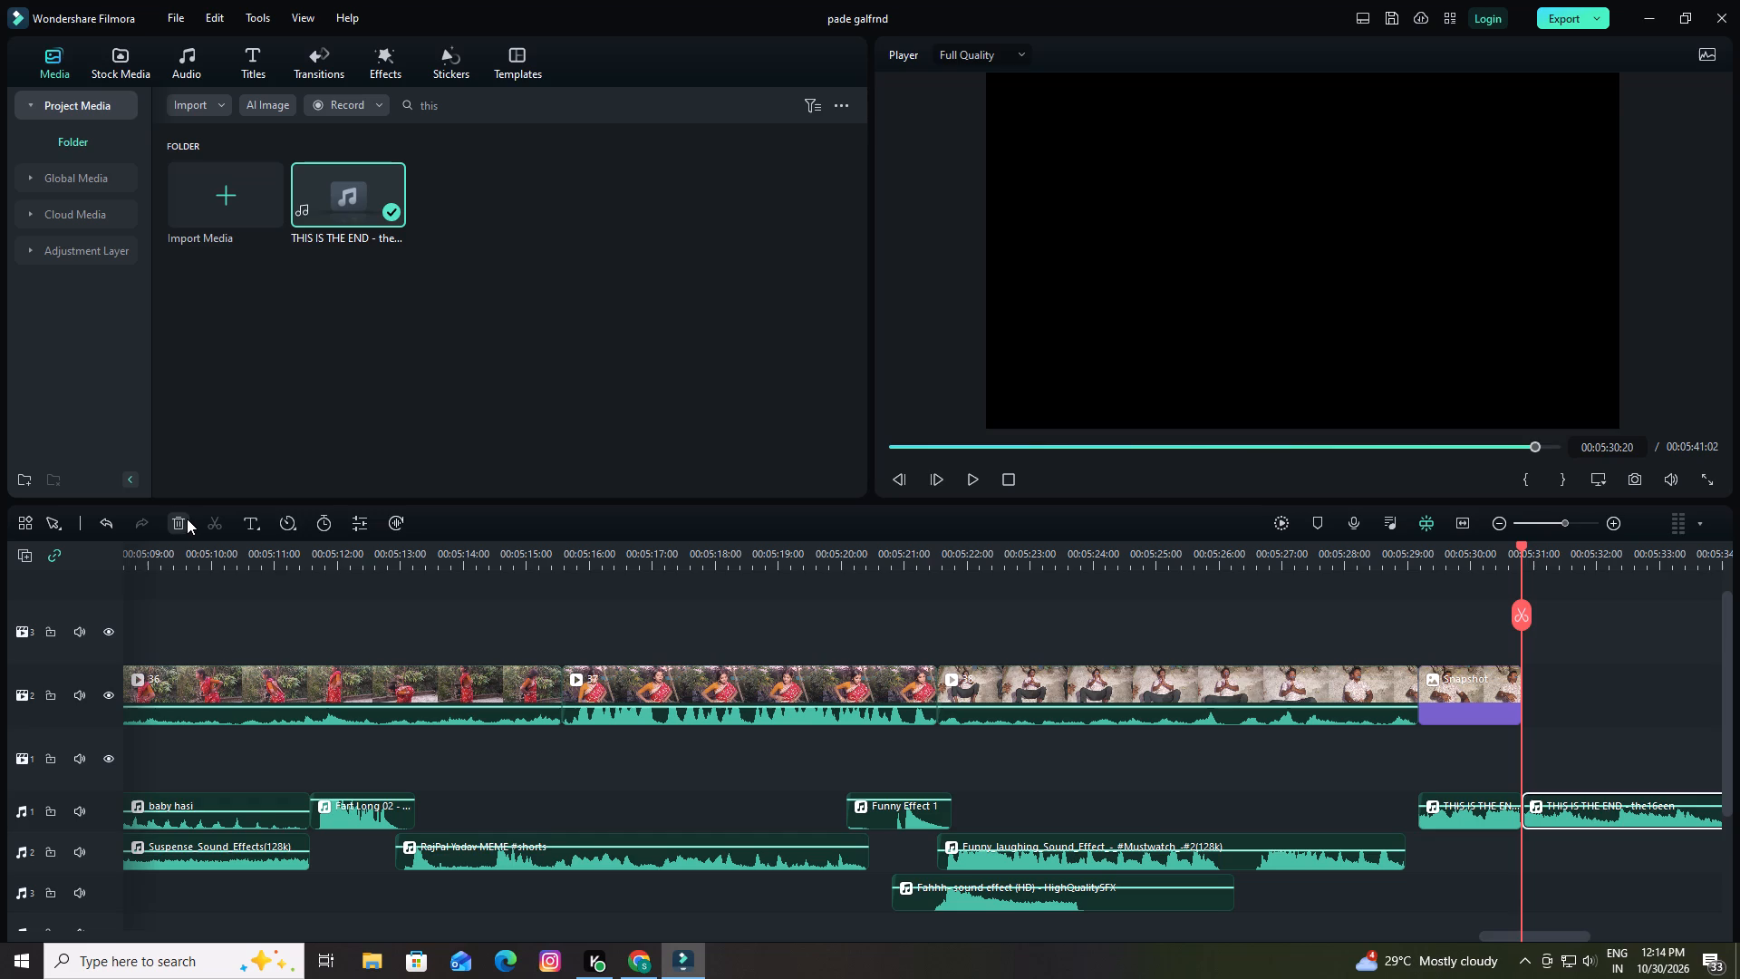
click(186, 519)
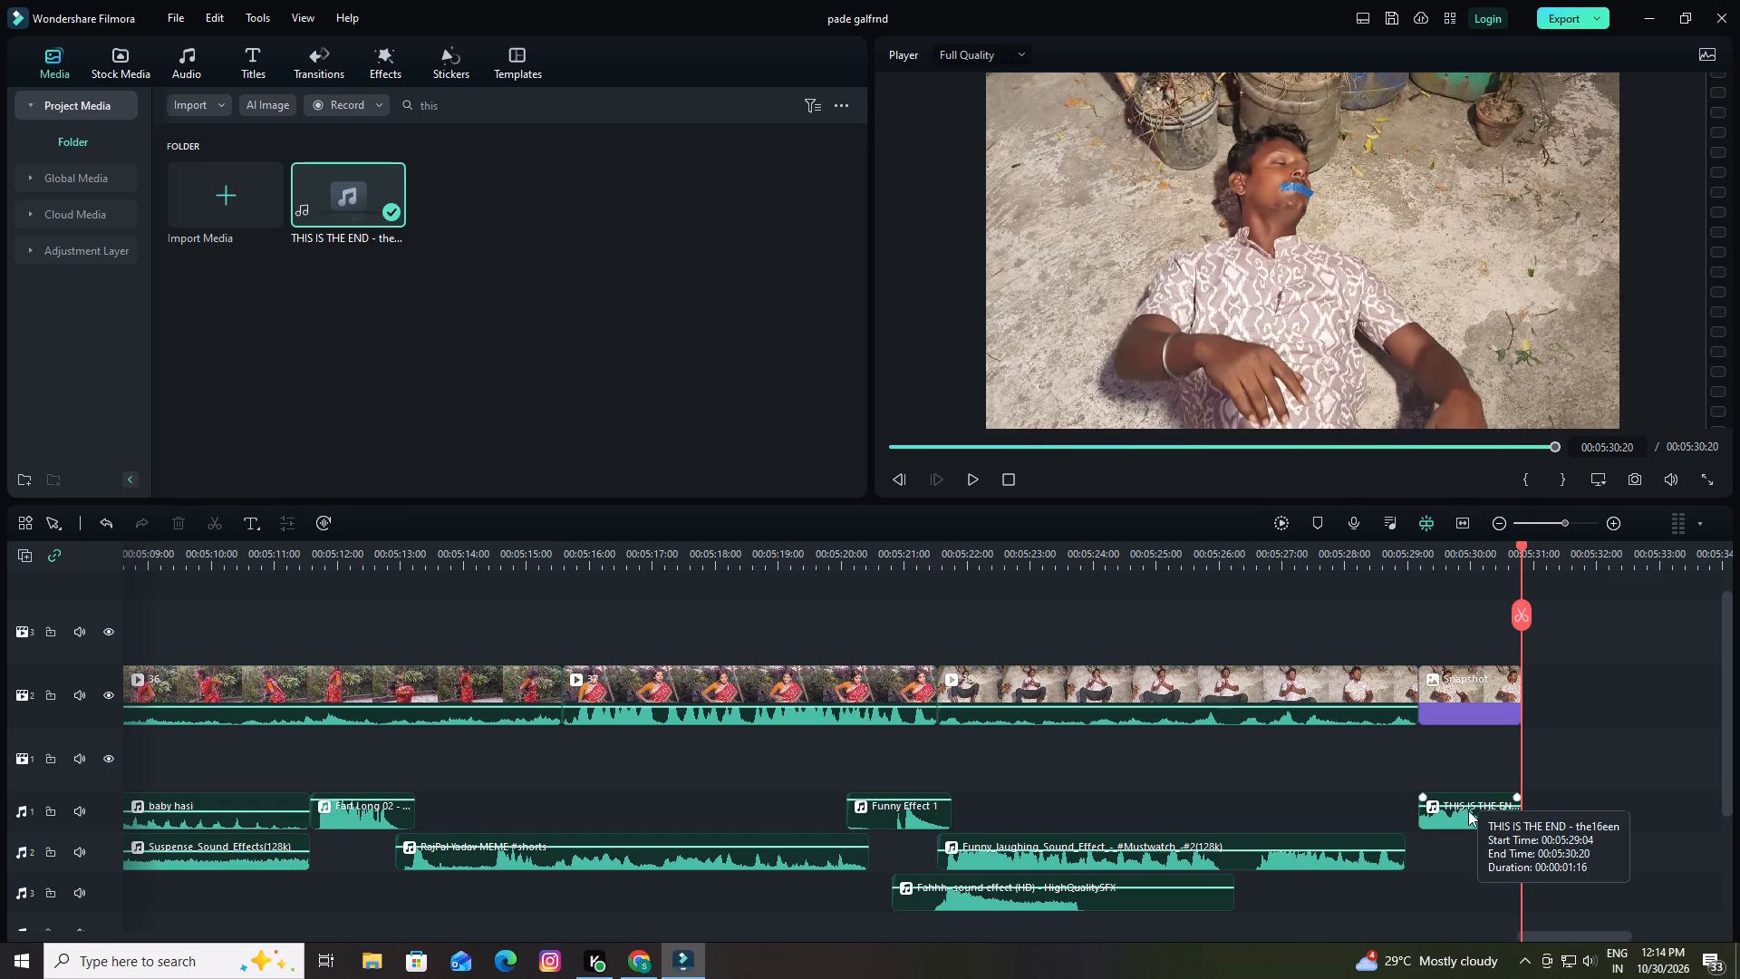
click(1468, 808)
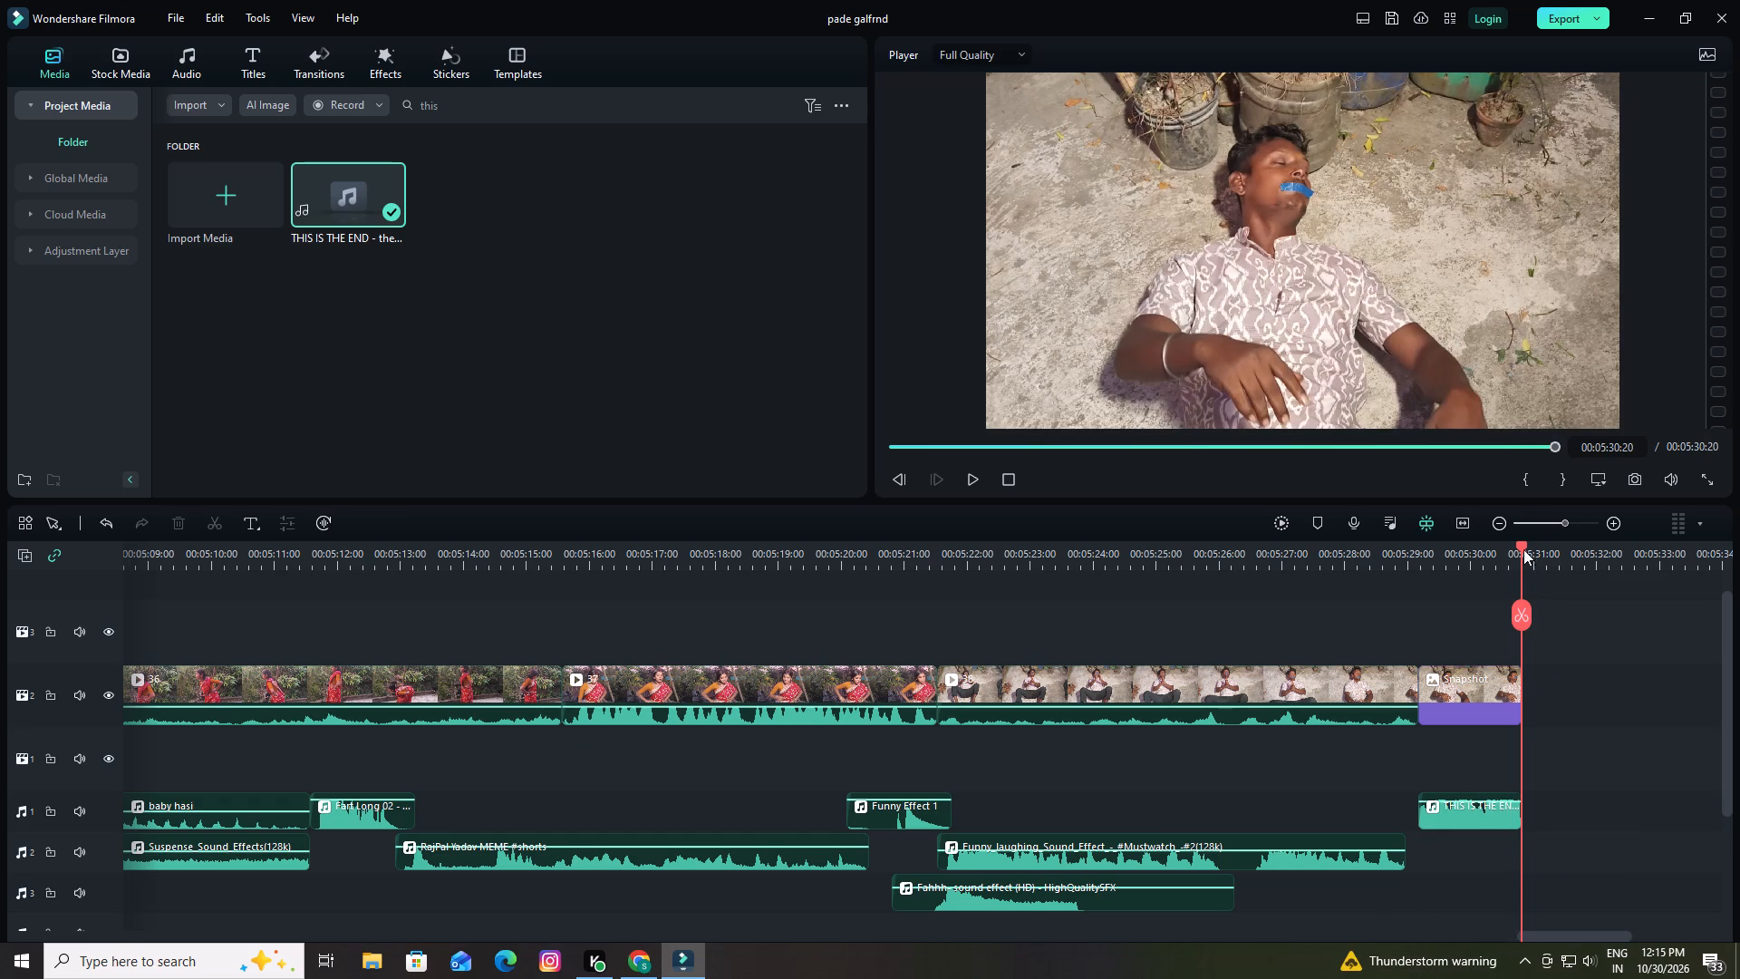
Return the playhead to about 00:05:28:13 and save the project.
drag(1522, 546, 1378, 567)
click(1387, 19)
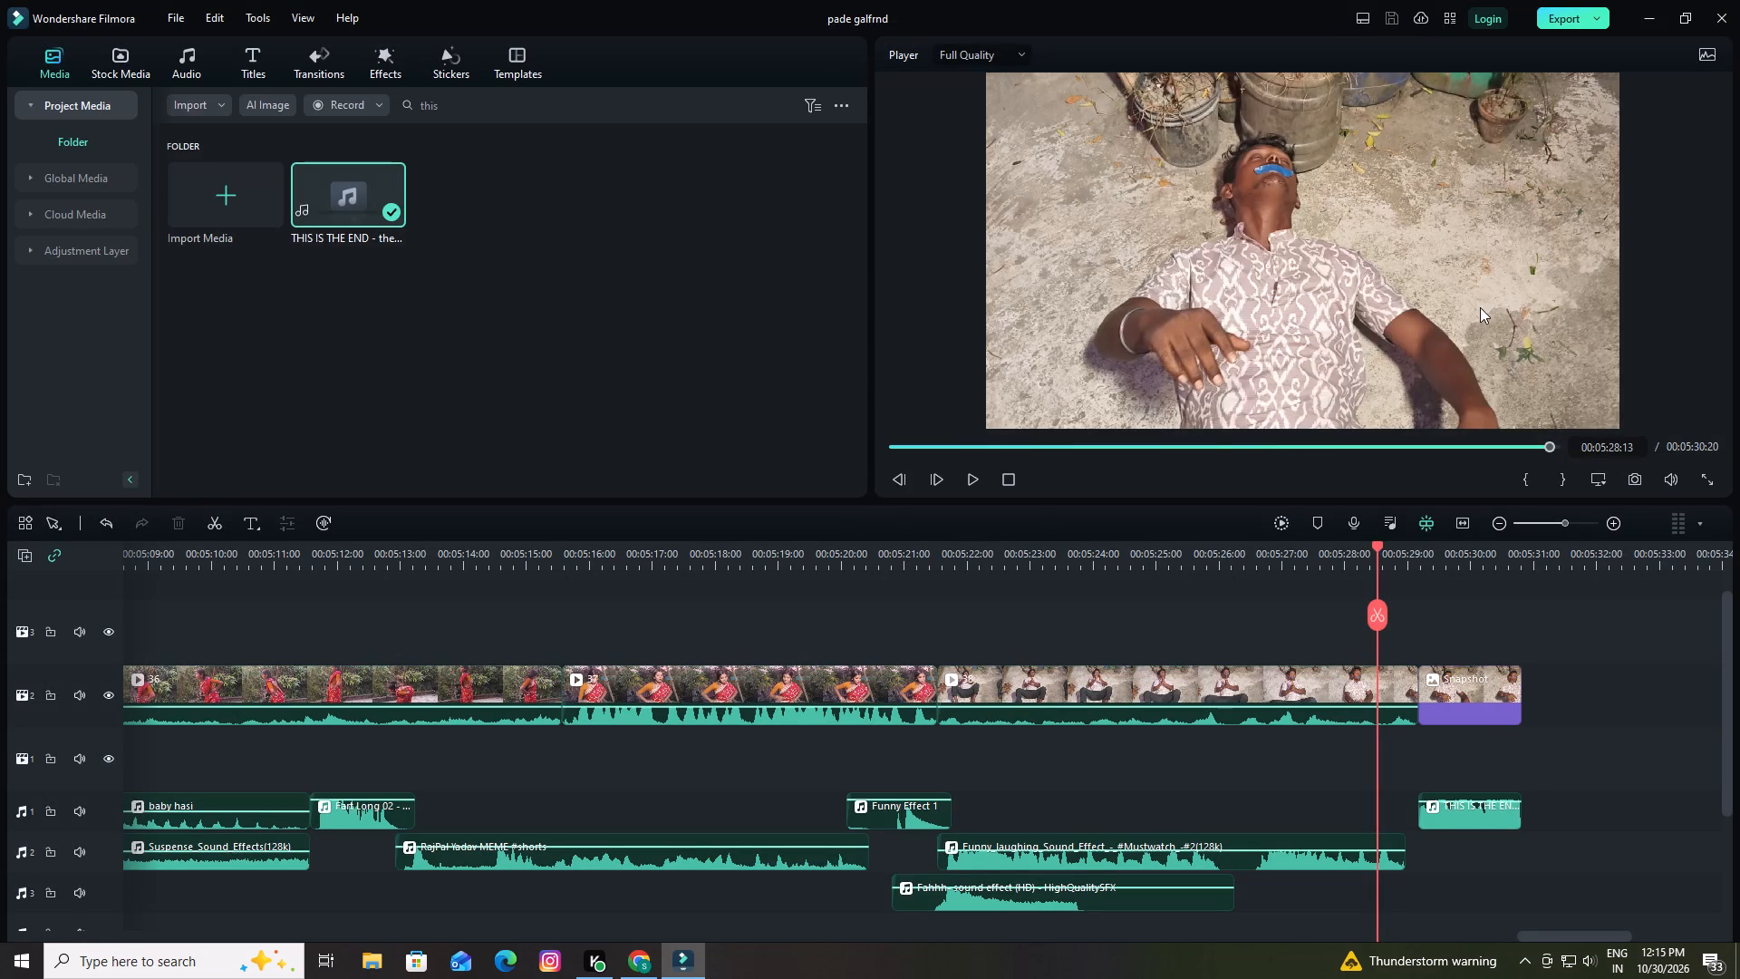
Open the snapshot's image settings, go through its basic options and set the blend mode to Darken.
click(1482, 680)
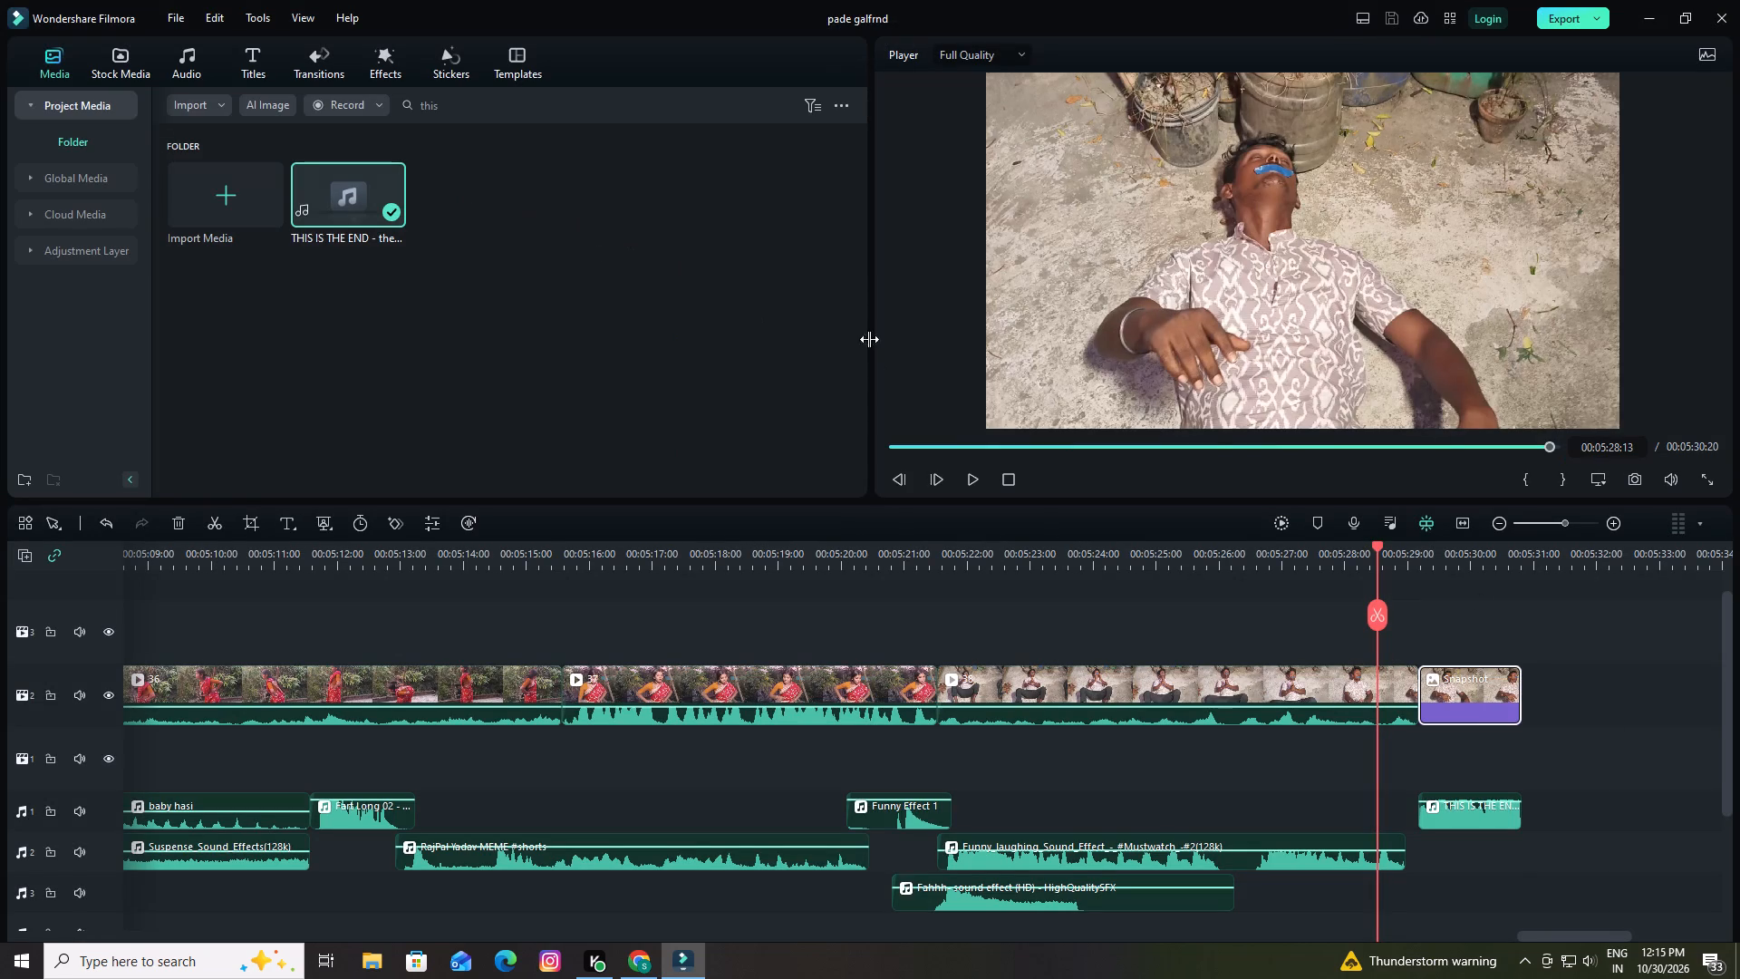
double_click(1472, 699)
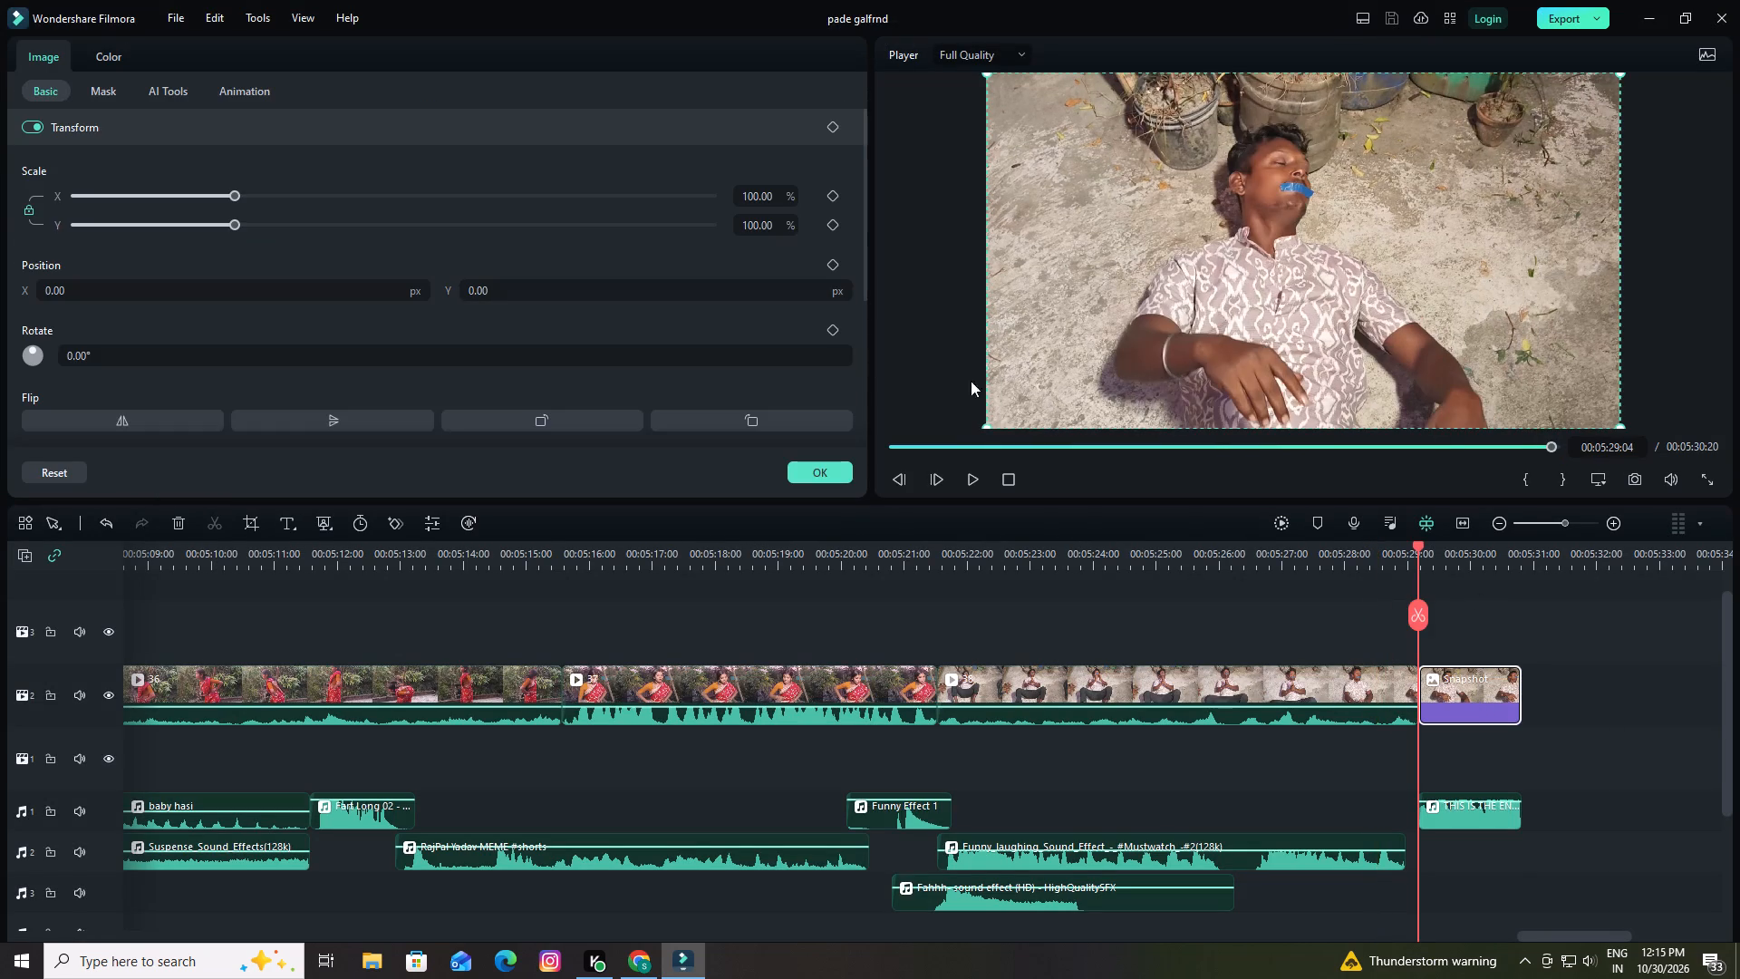
scroll(270, 287, down, 1)
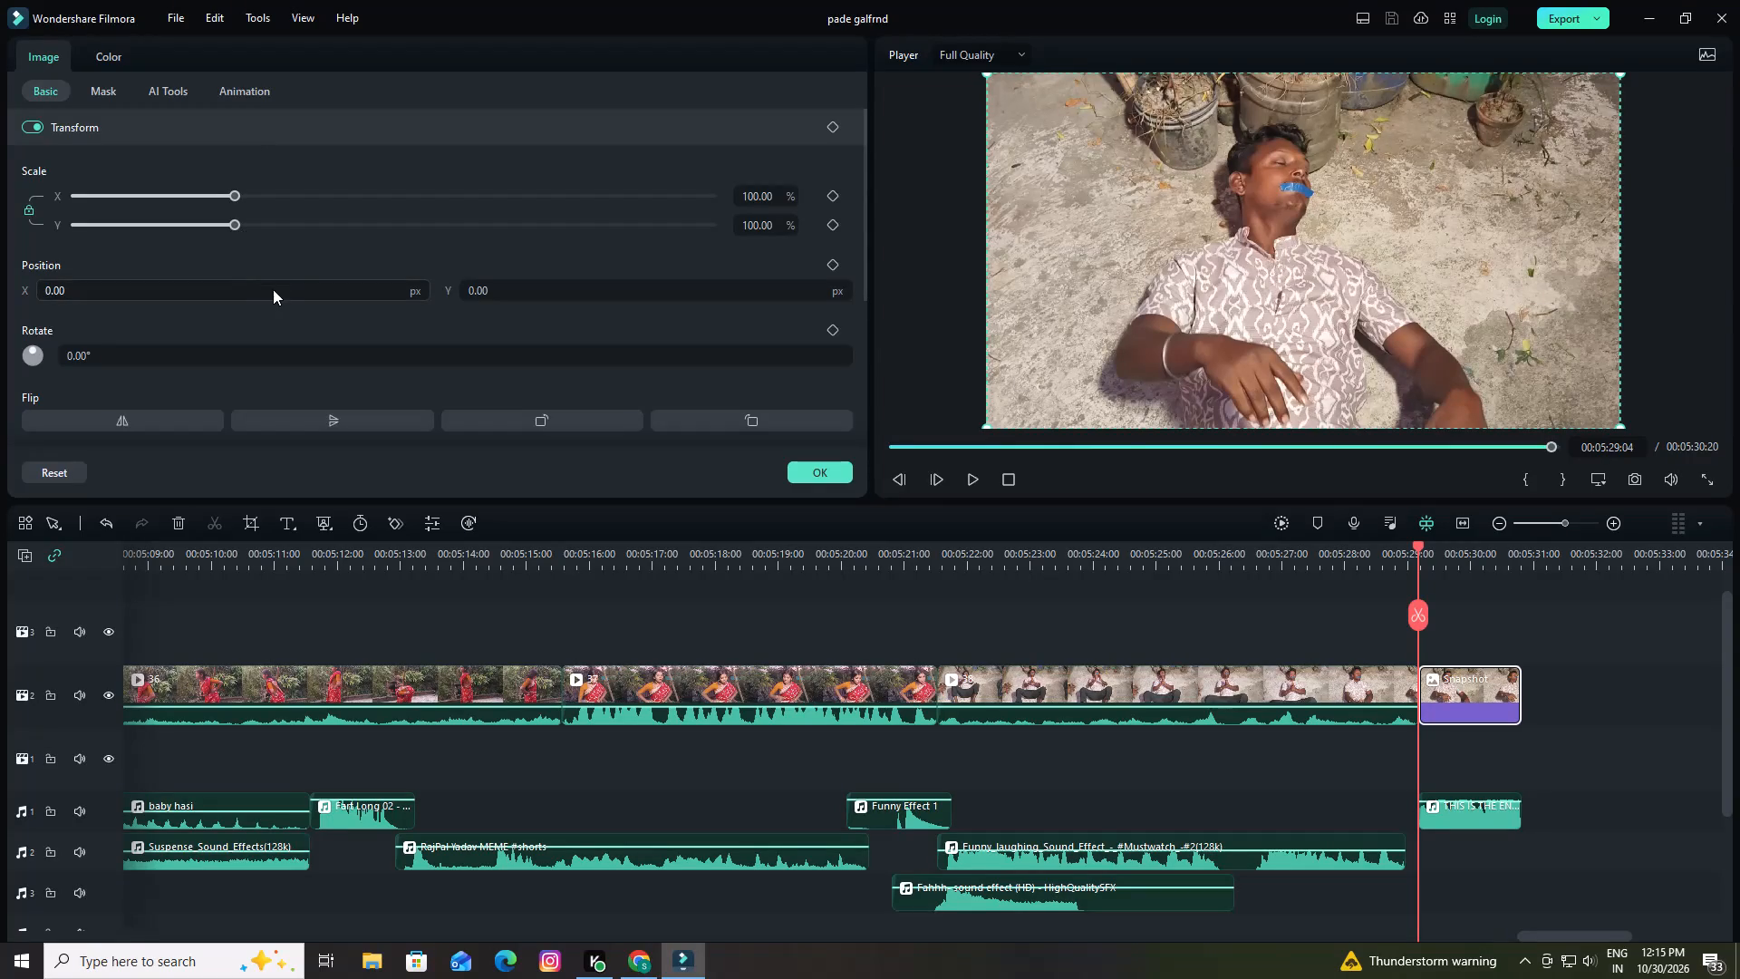
scroll(275, 287, down, 8)
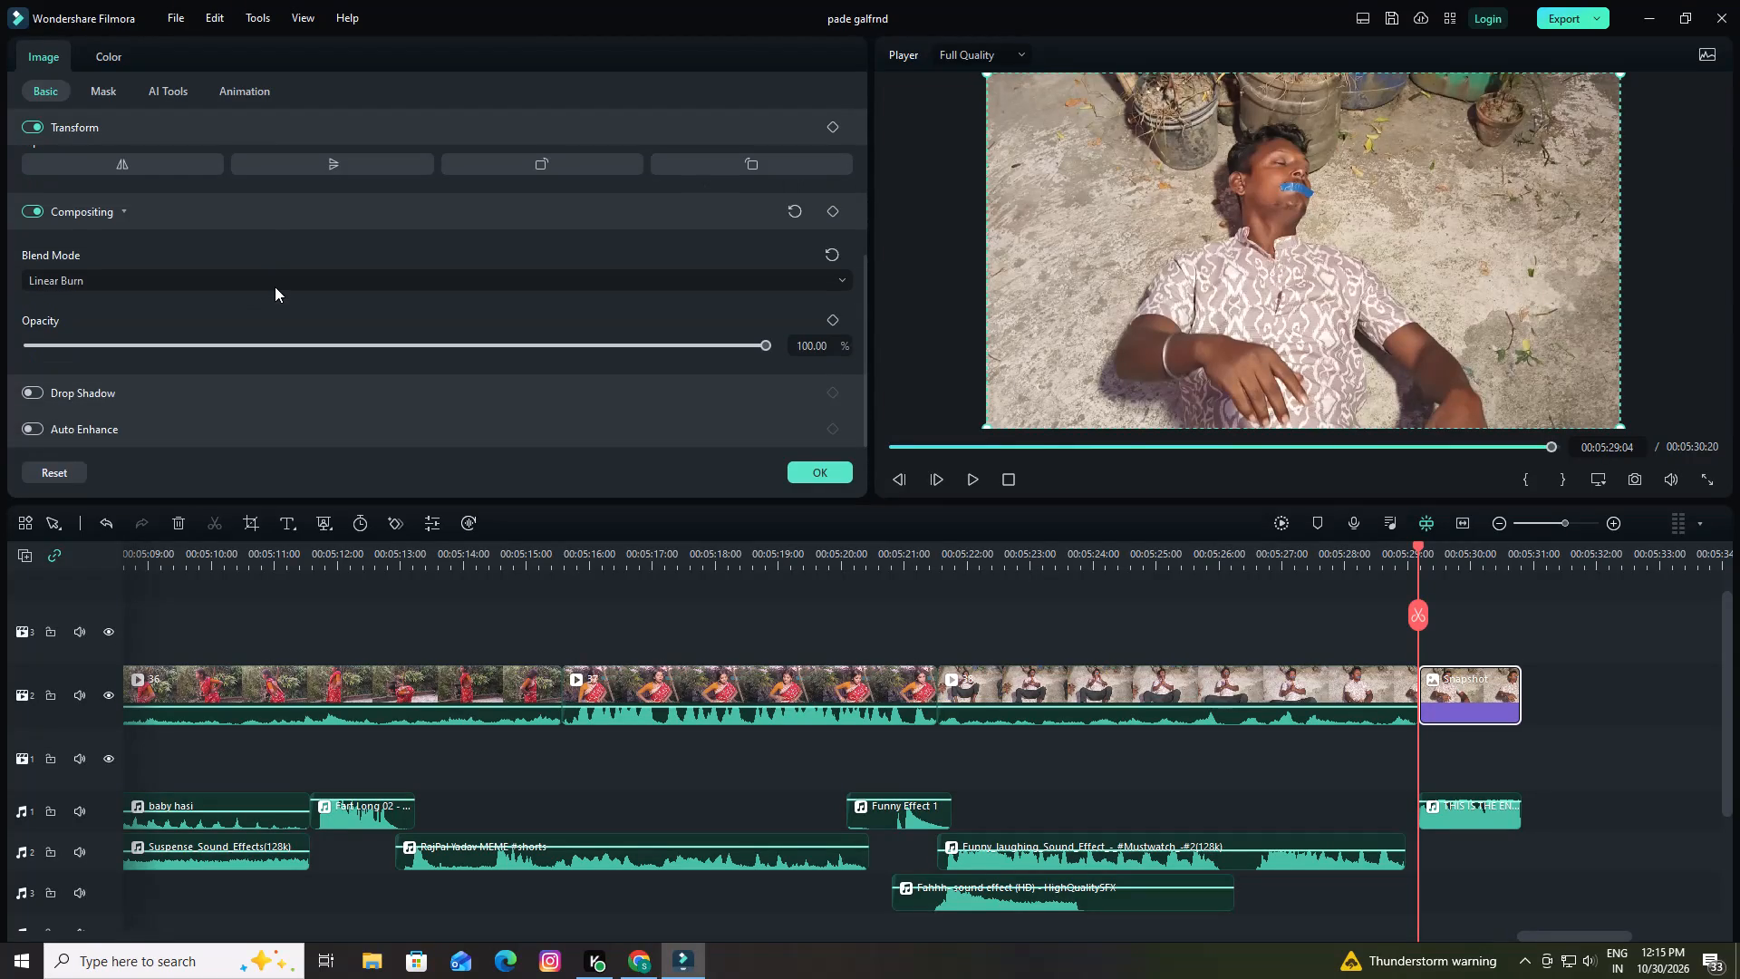
scroll(275, 286, up, 5)
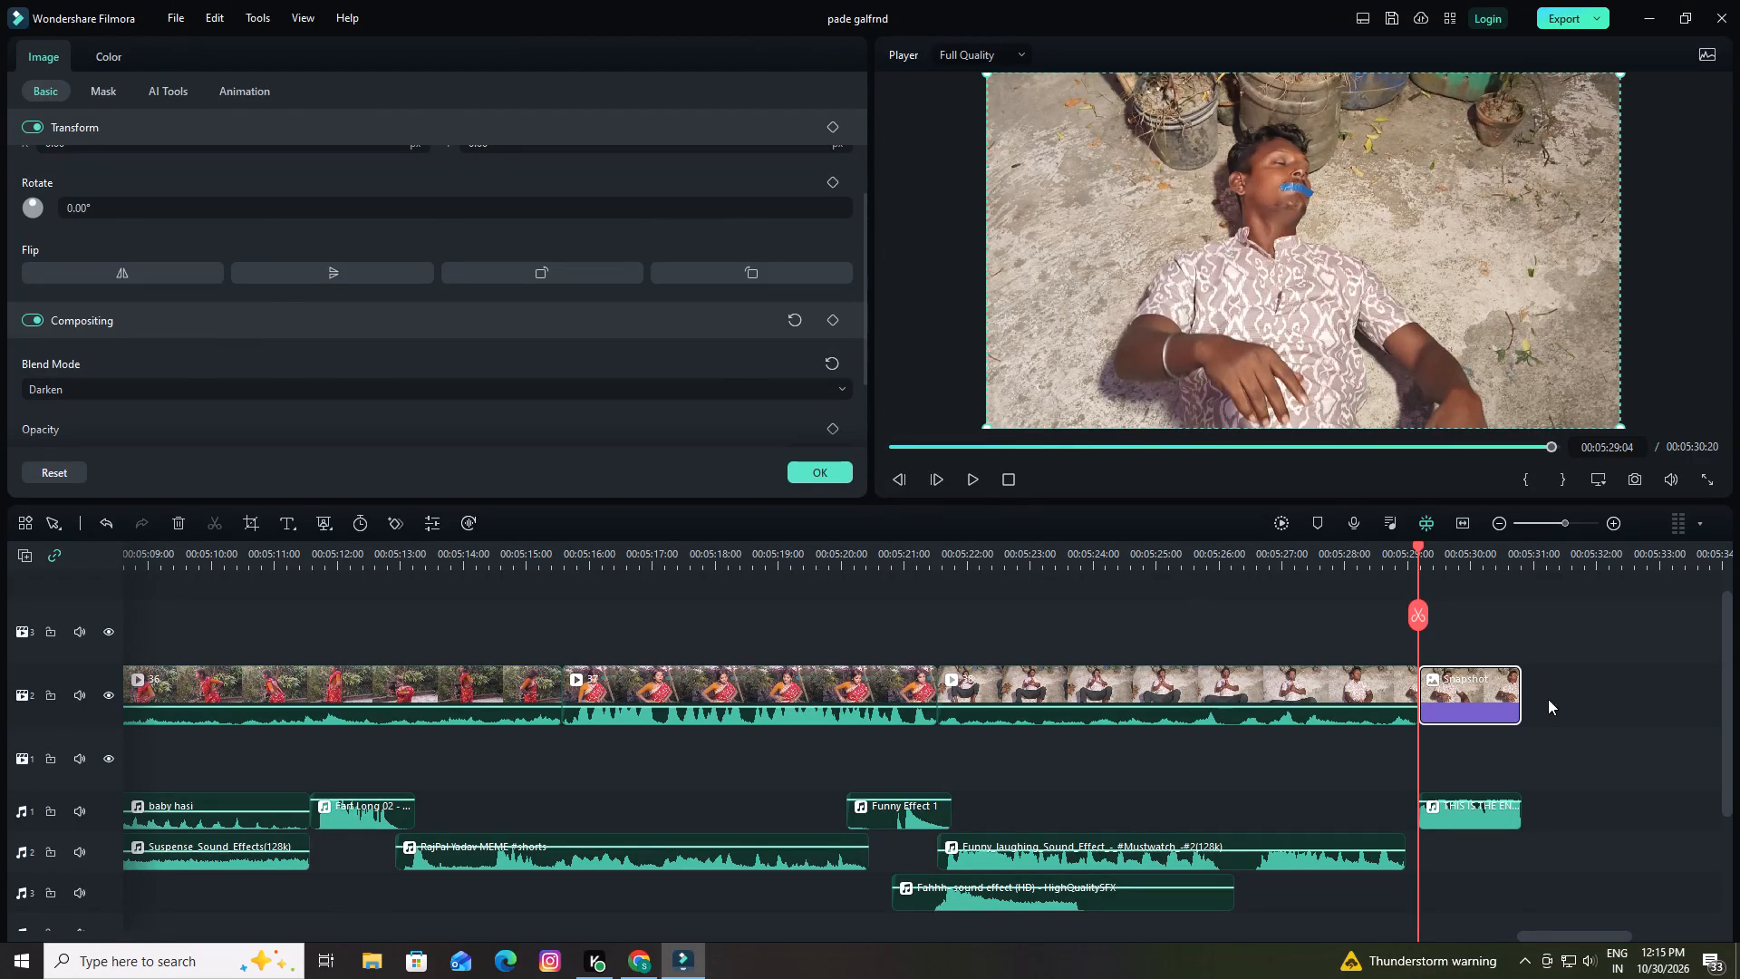
click(1478, 744)
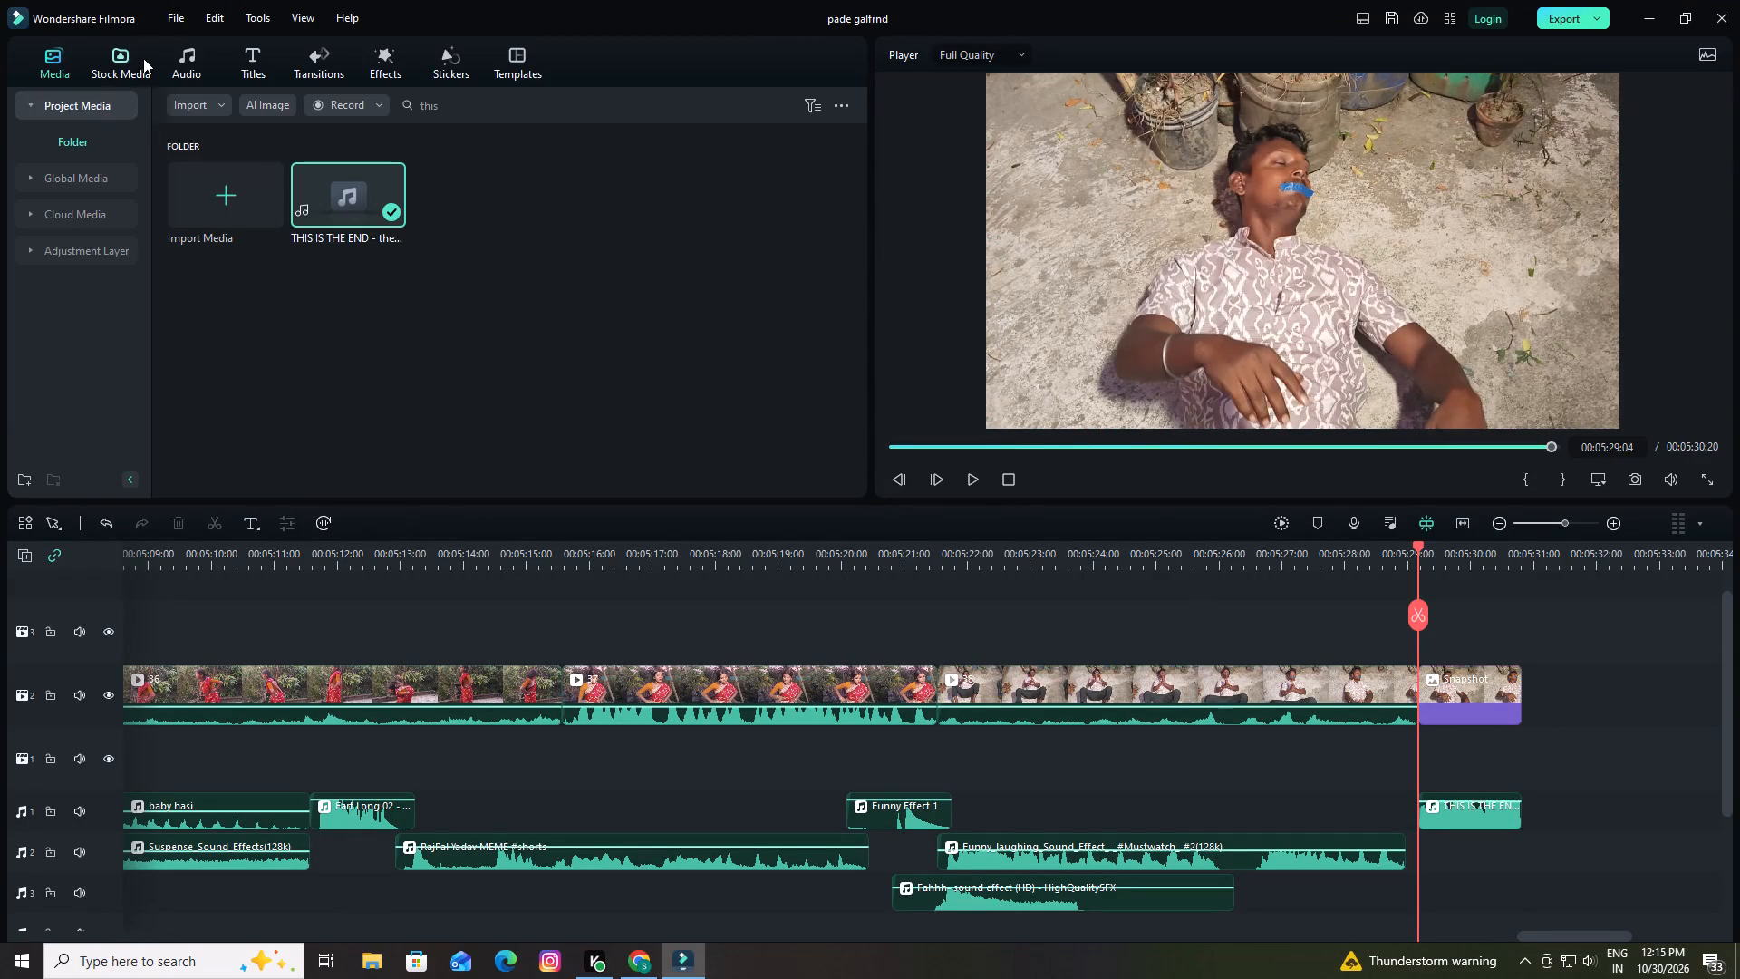
Apply the Willow effect to the snapshot at the end of the timeline and play the ending from about 00:05:28:10.
click(388, 64)
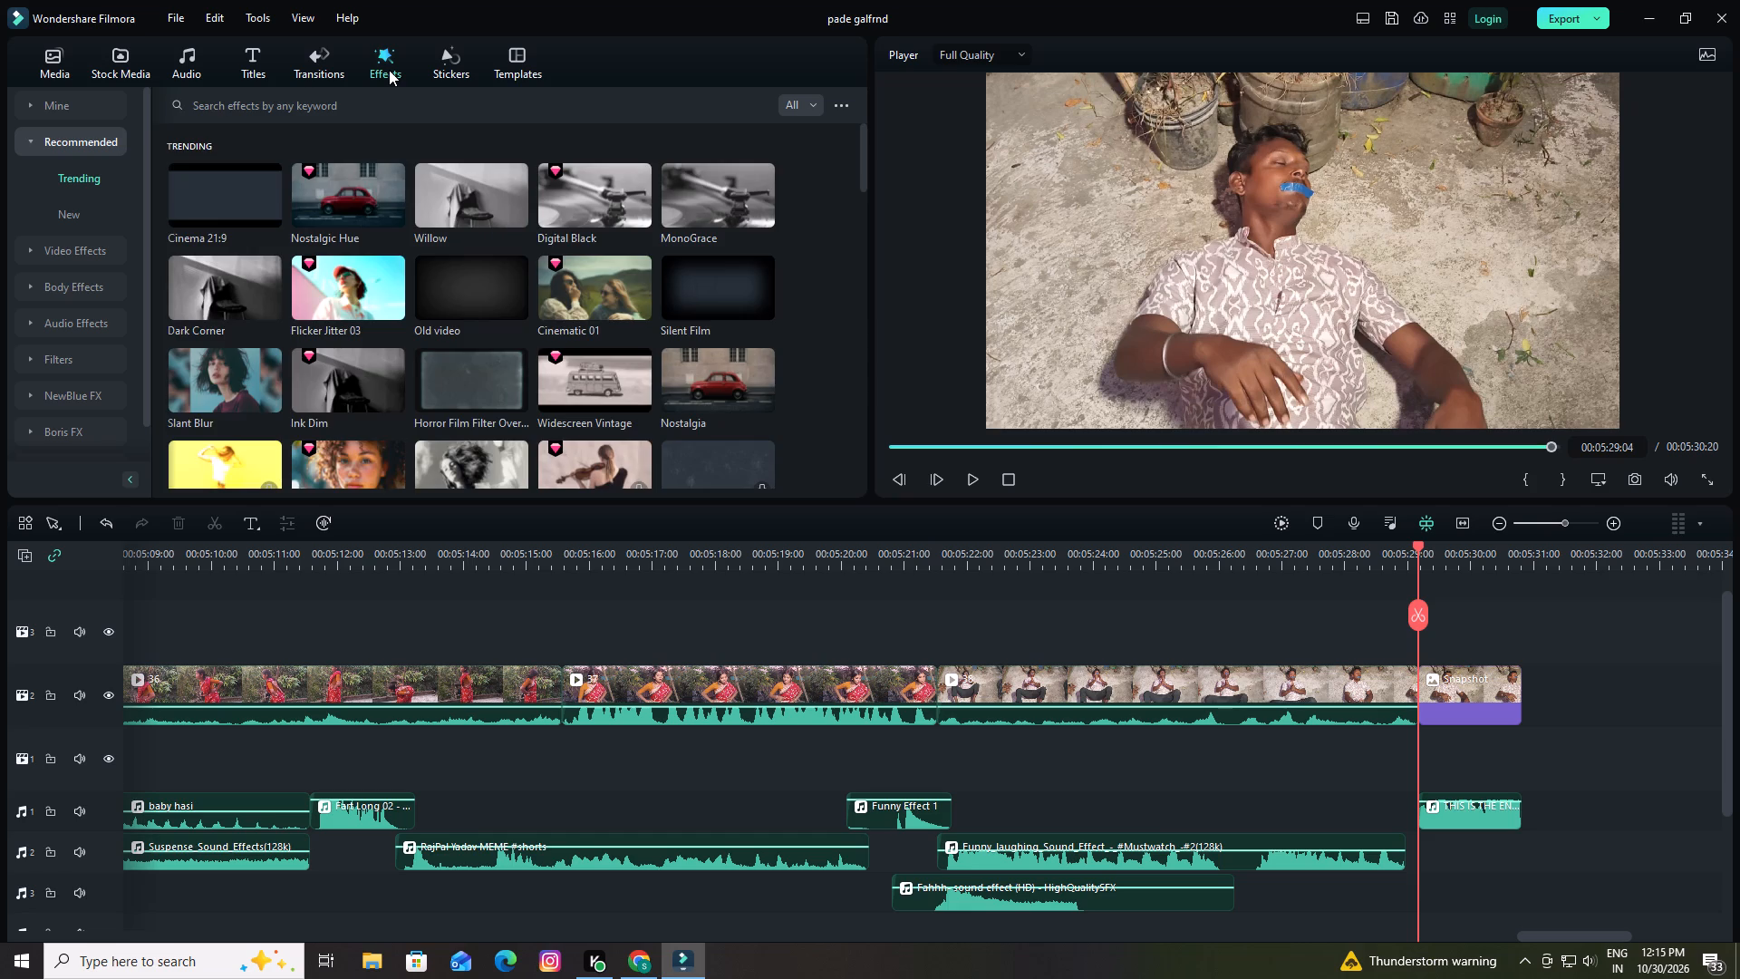
click(474, 208)
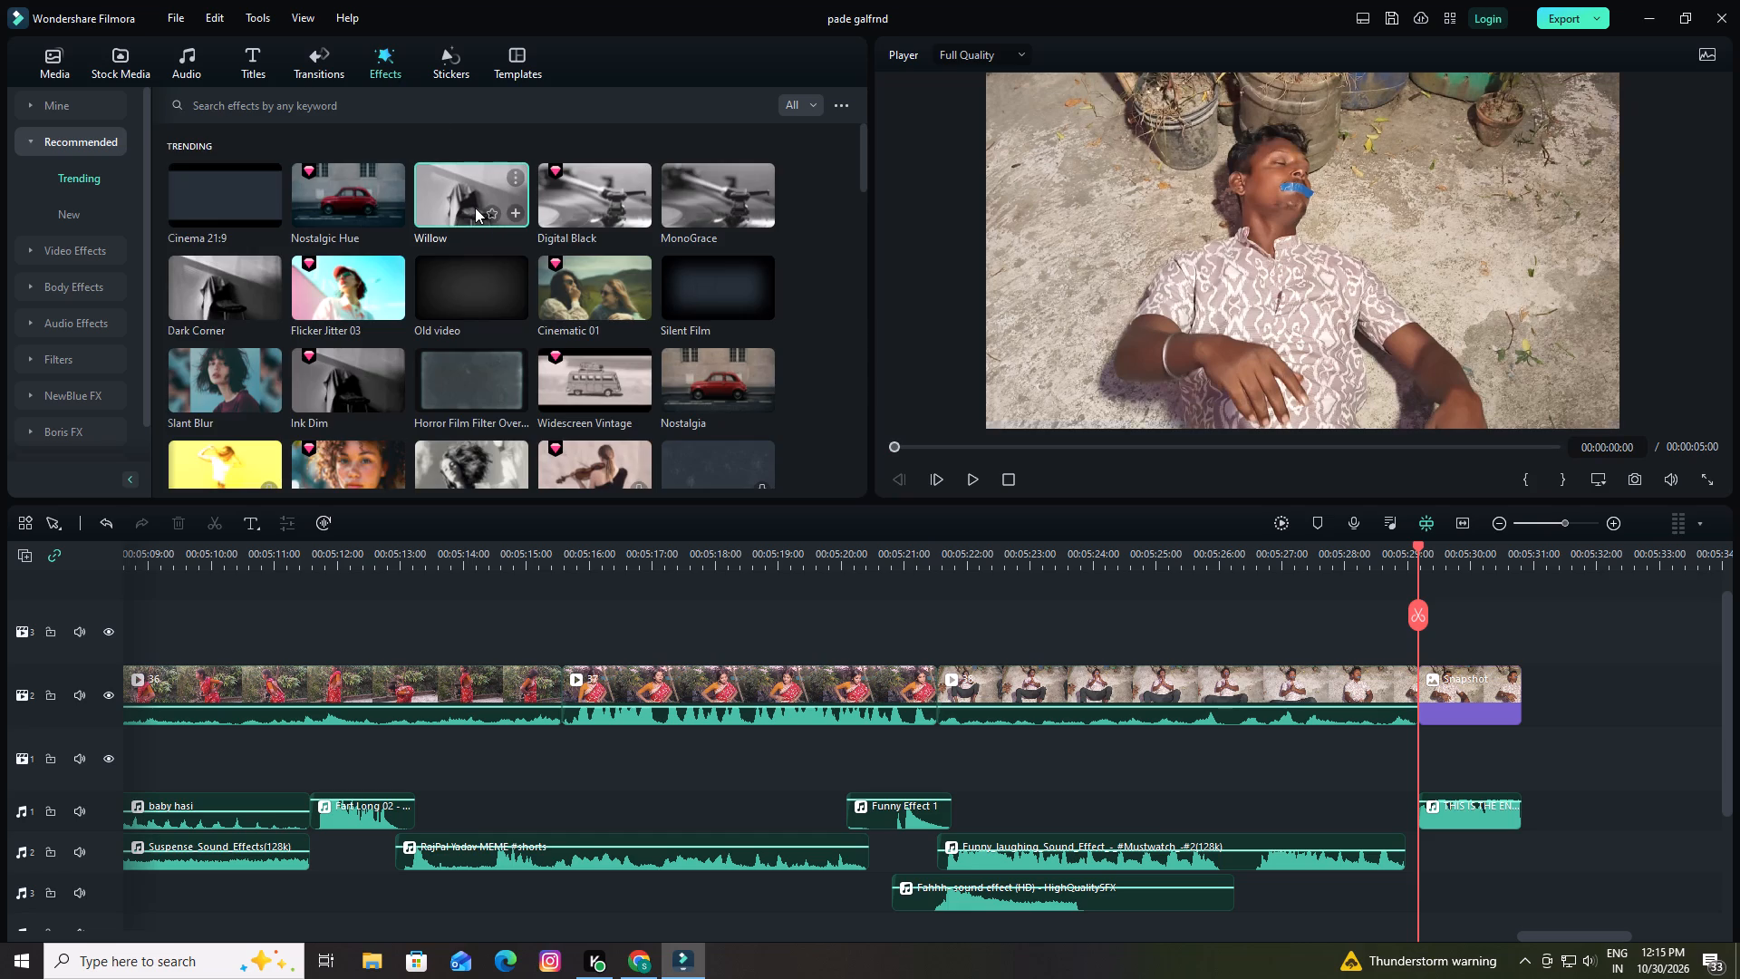
drag(475, 208, 983, 505)
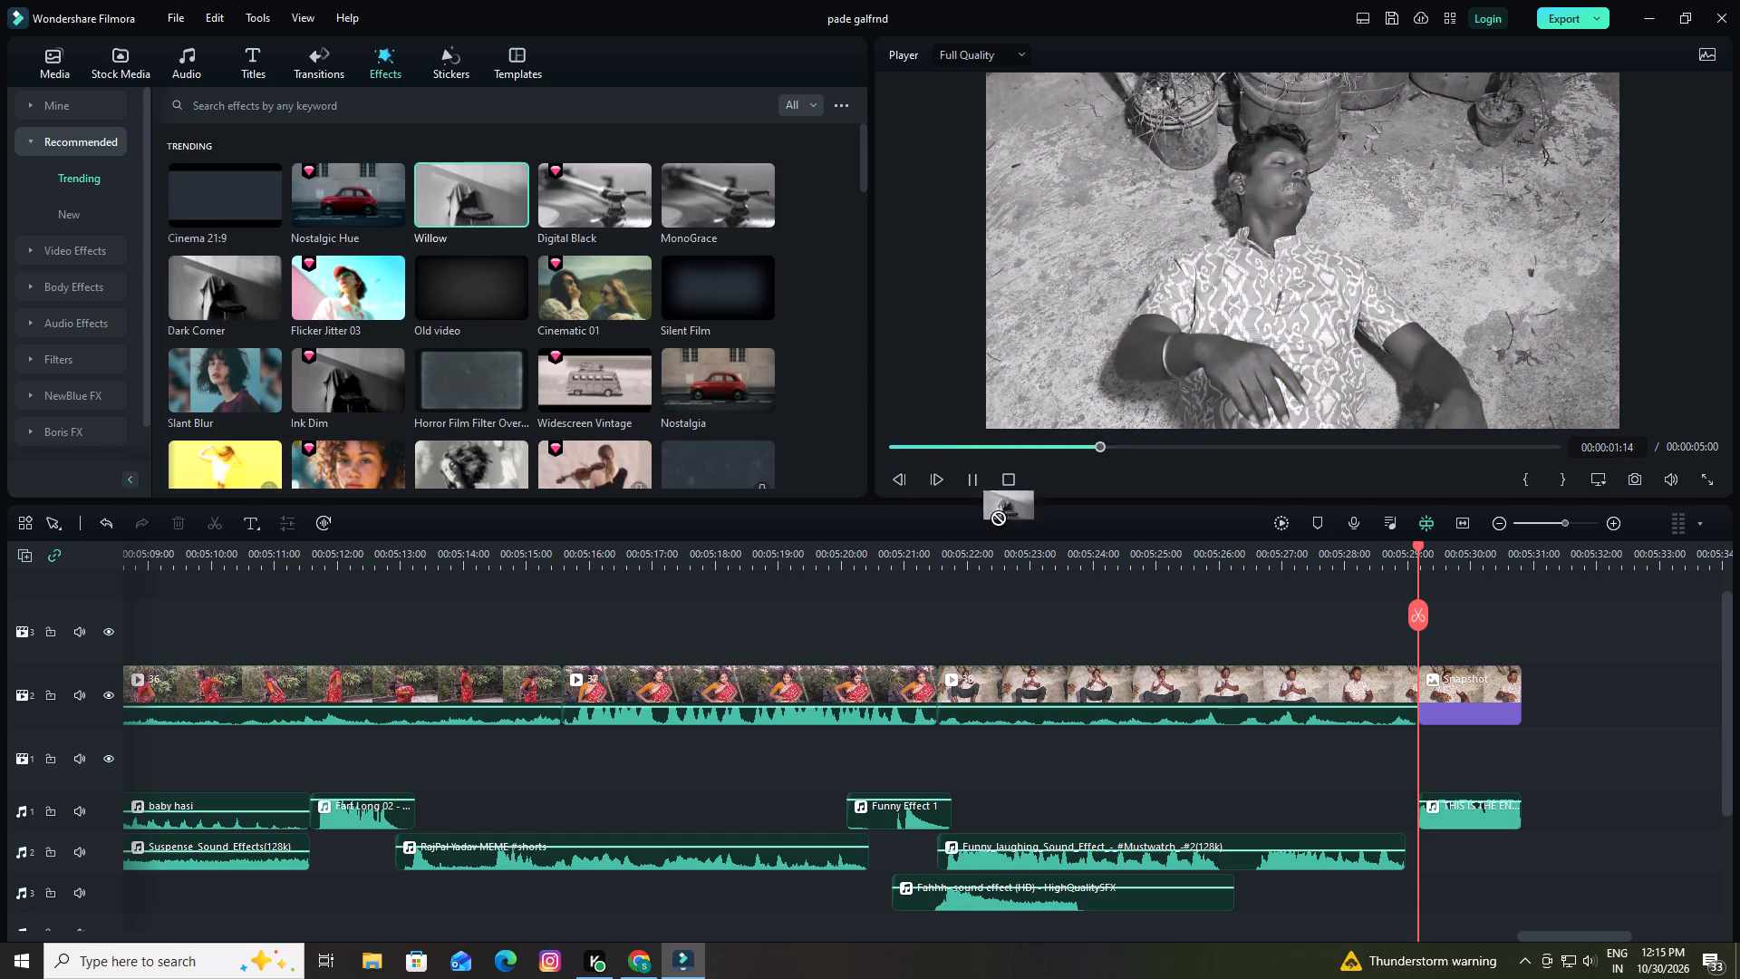
drag(983, 505, 1435, 702)
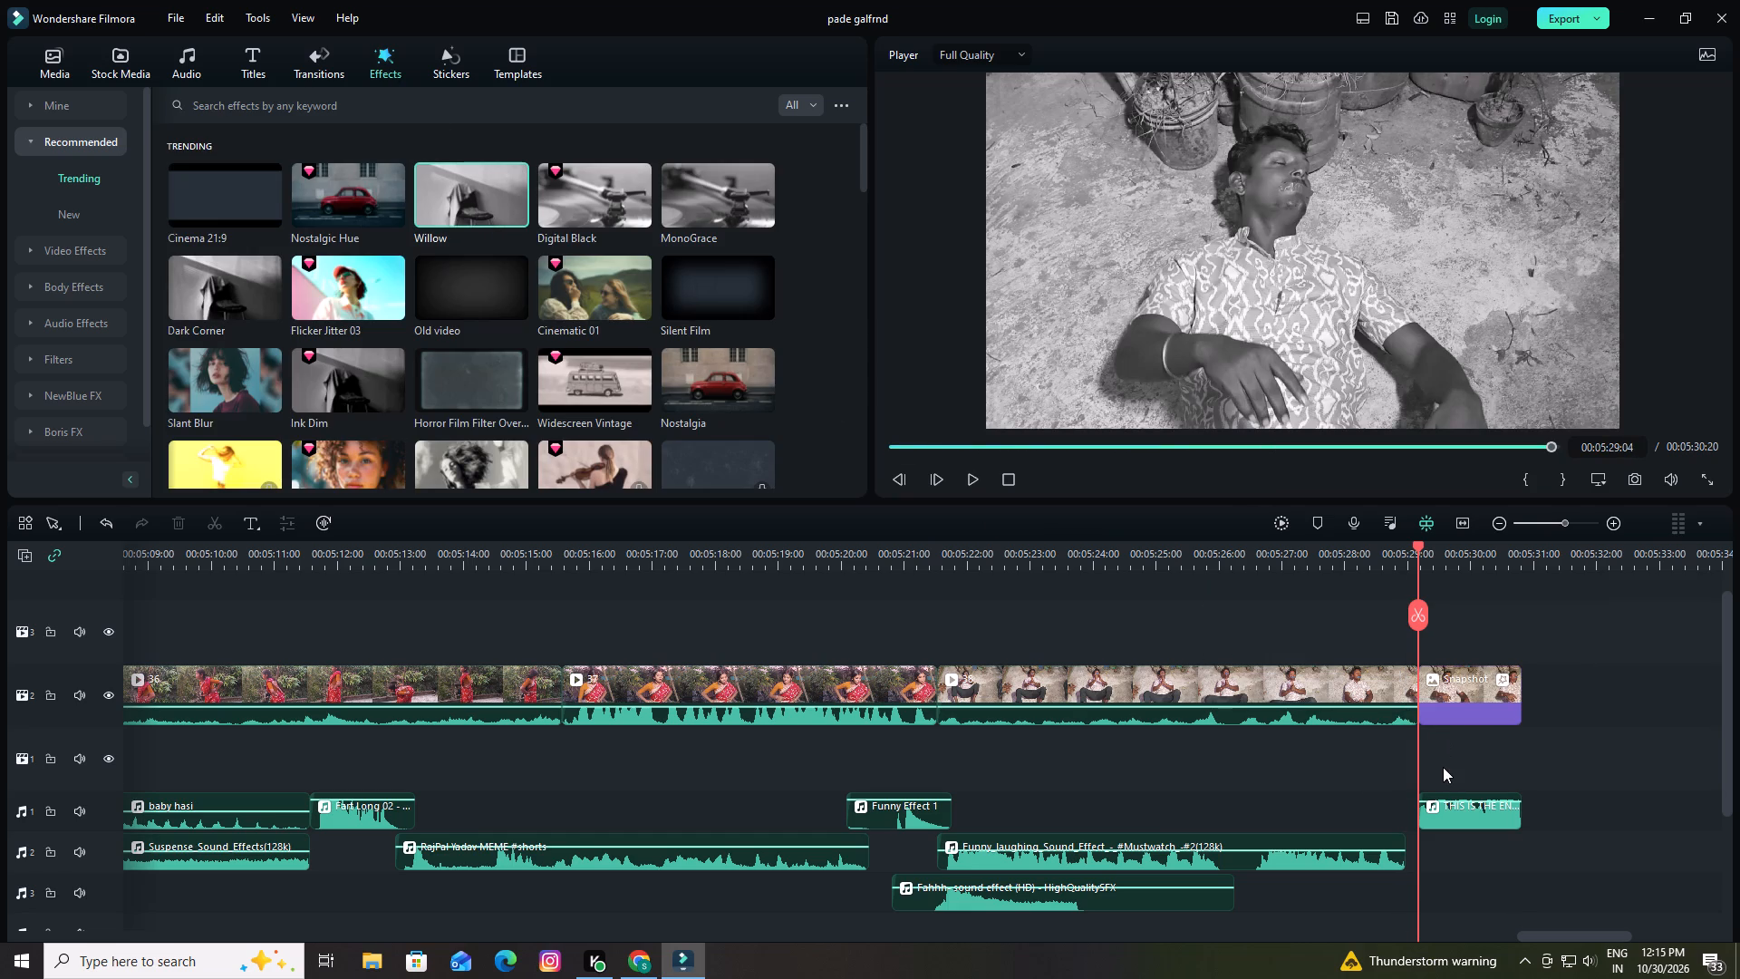
drag(1418, 546, 1369, 557)
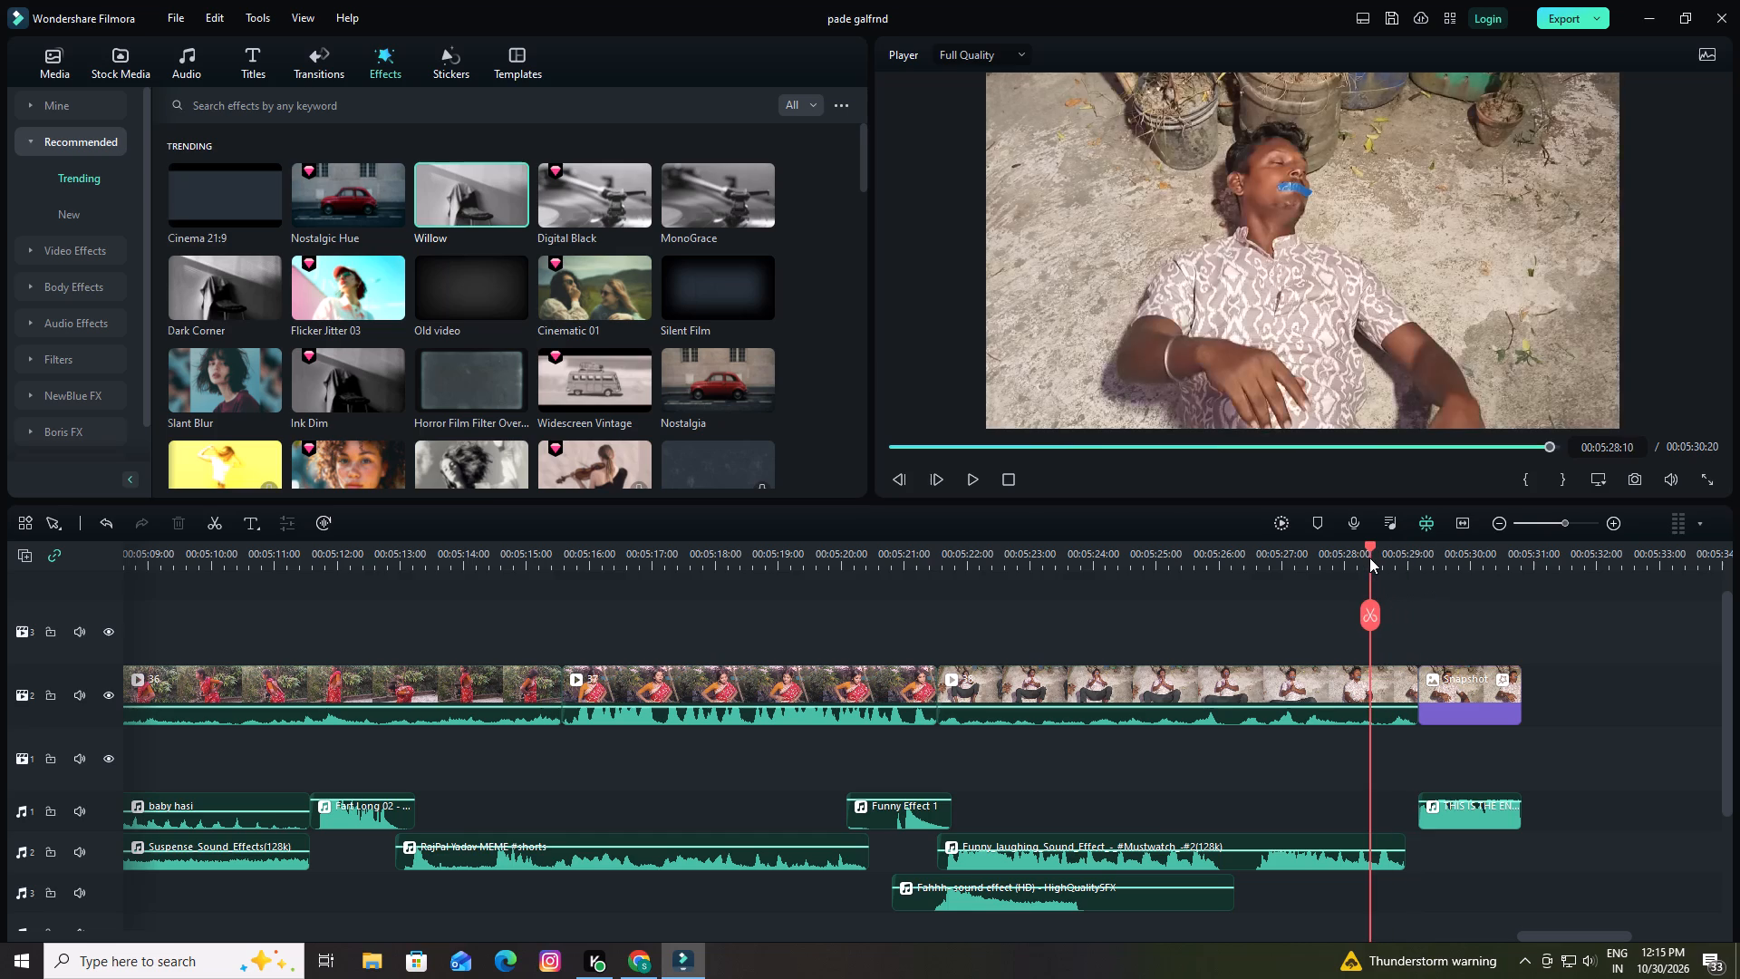
key(space)
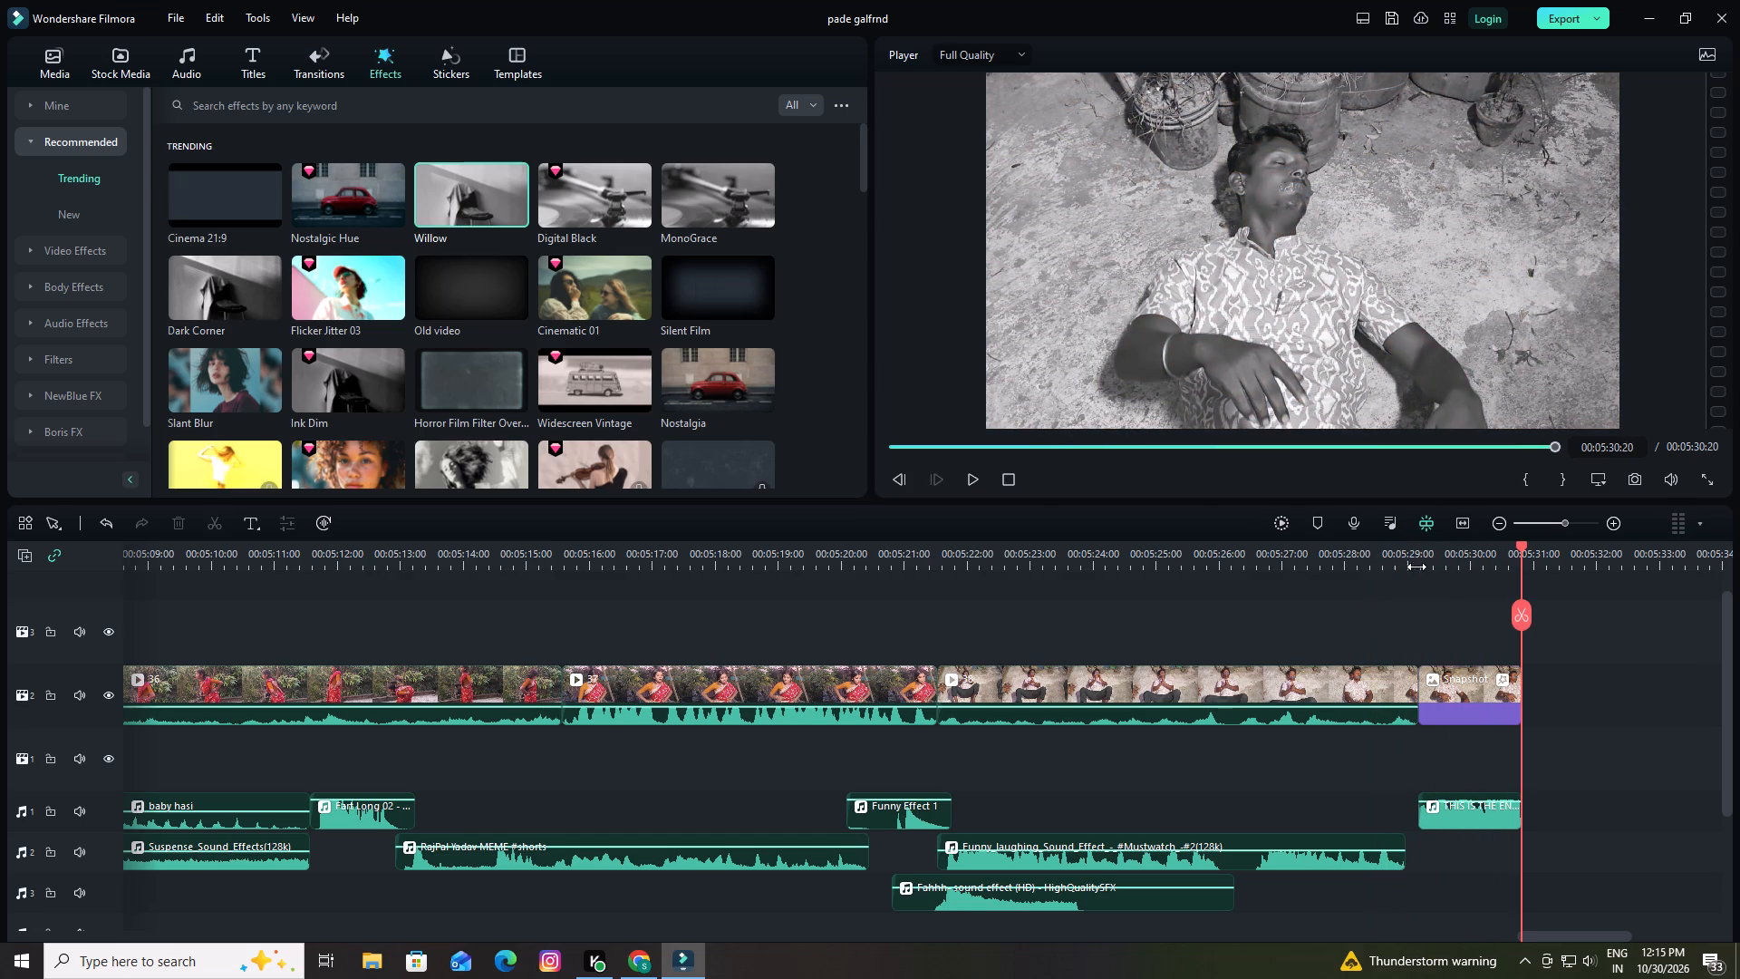
drag(1522, 546, 1336, 605)
key(space)
drag(1522, 543, 1374, 602)
key(space)
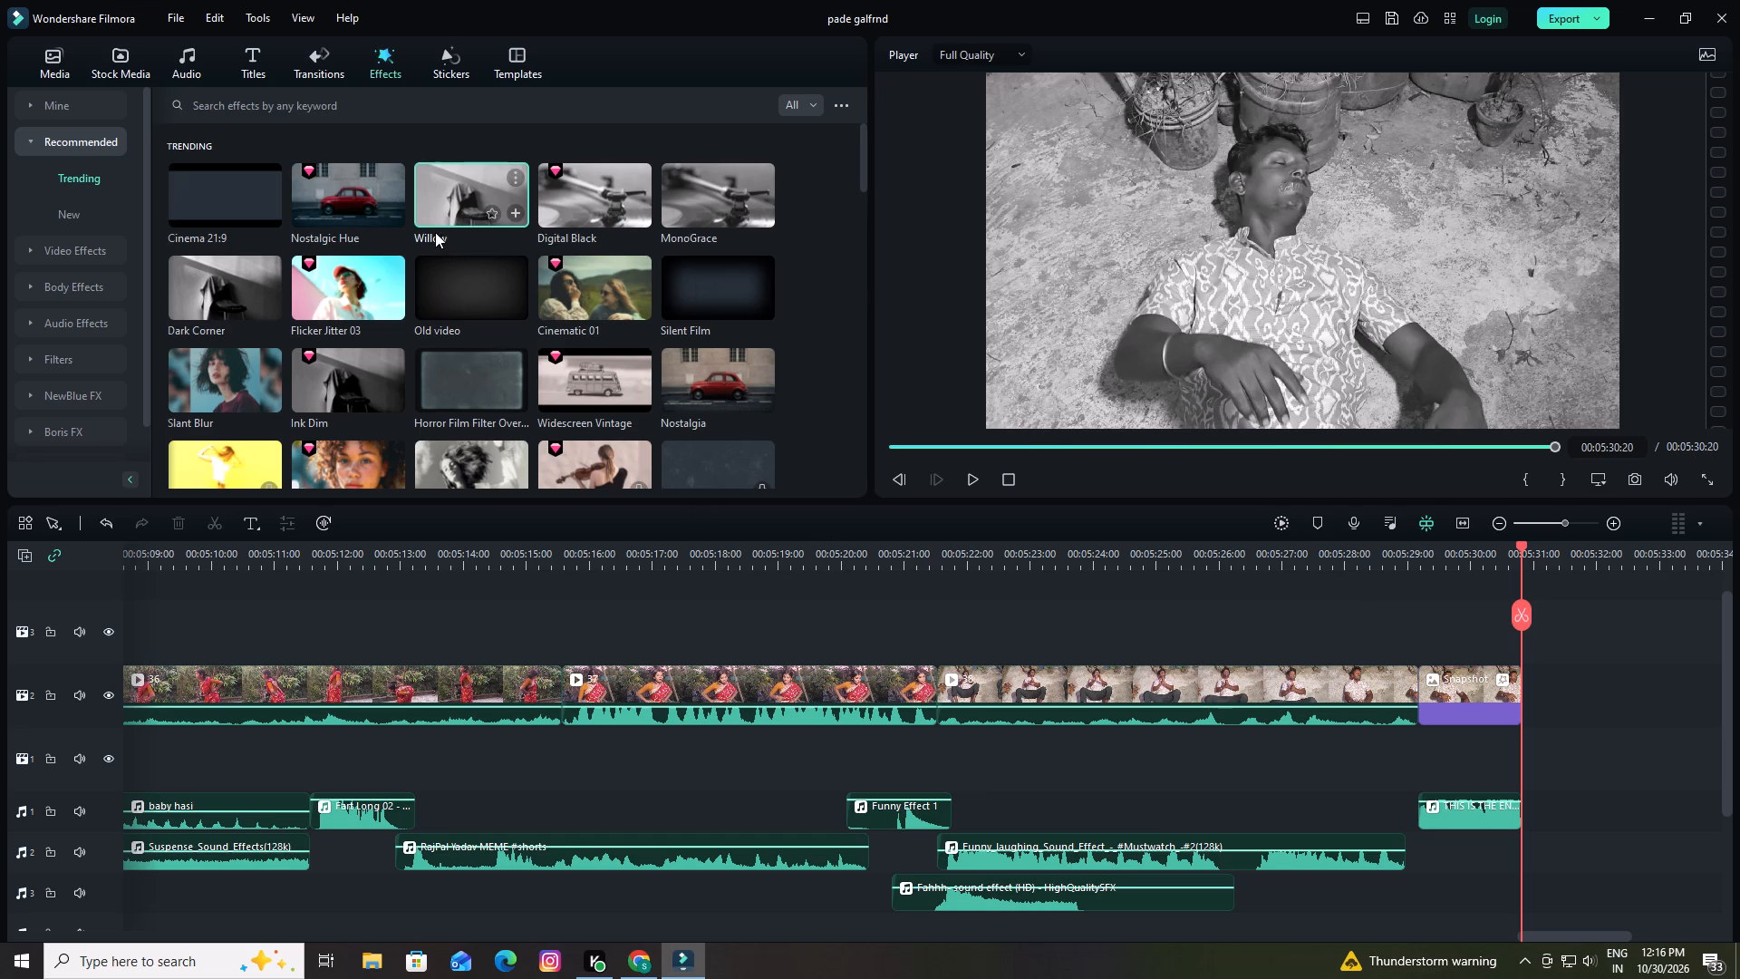
Add the Ultimate Superhero Element 04 sticker directly after the snapshot at 00:05:30:20 and save the project.
click(442, 75)
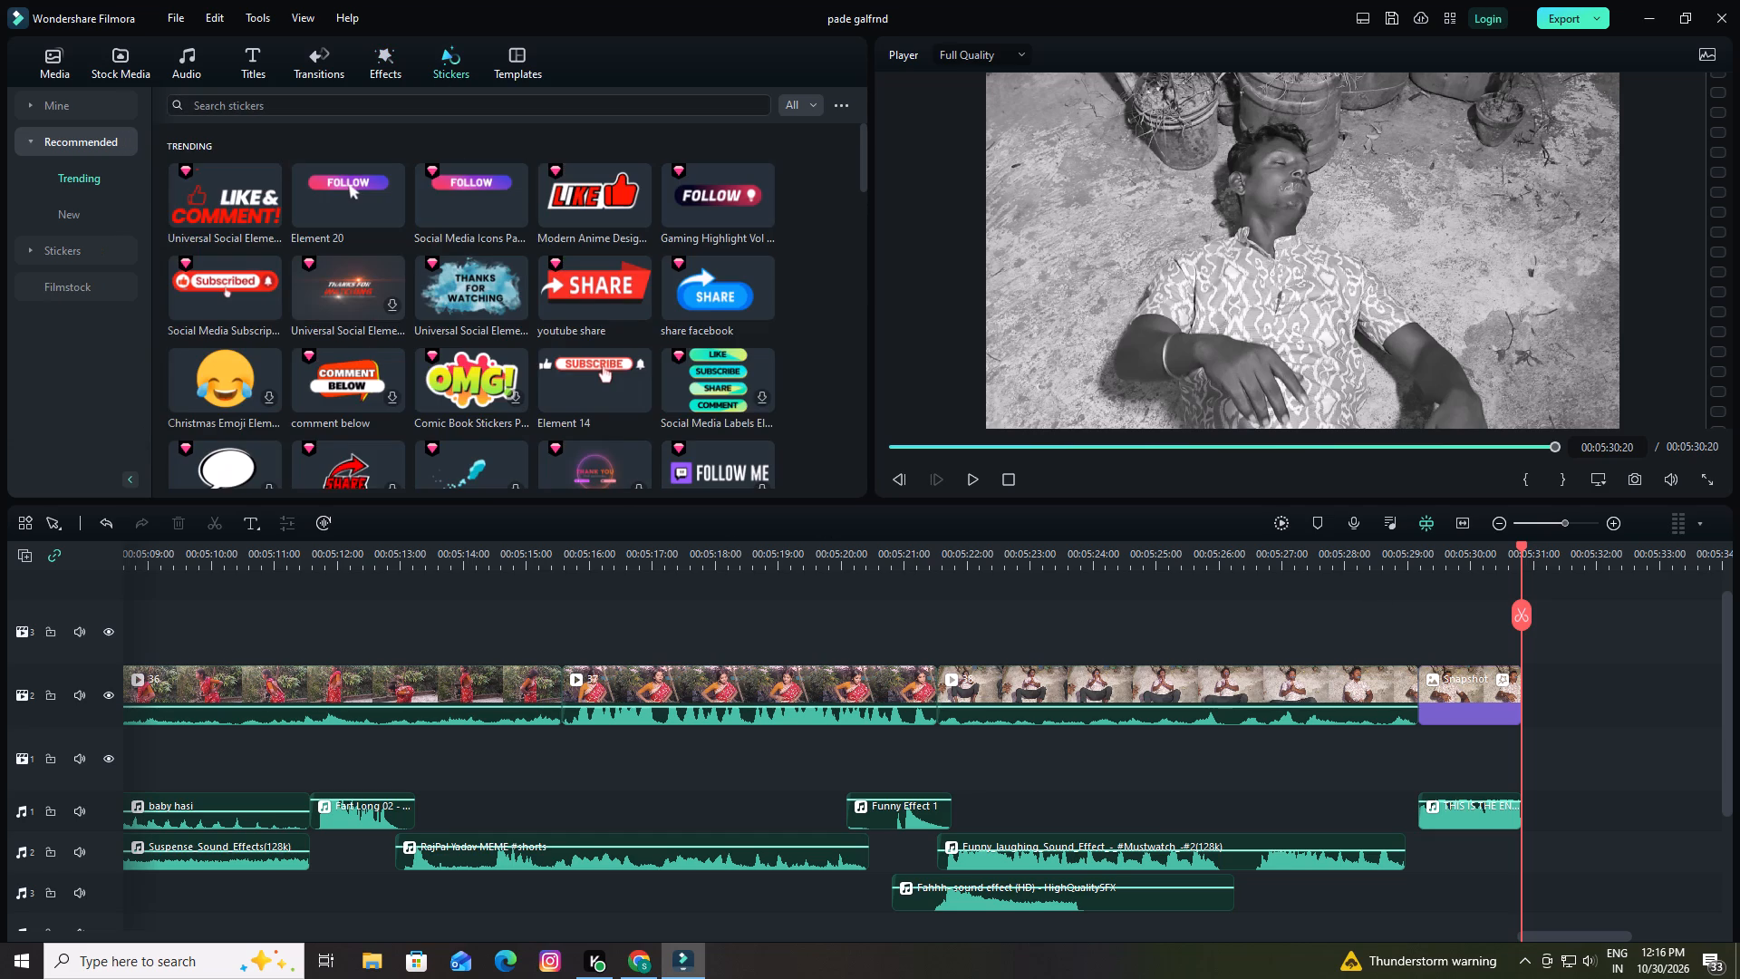
scroll(585, 399, down, 7)
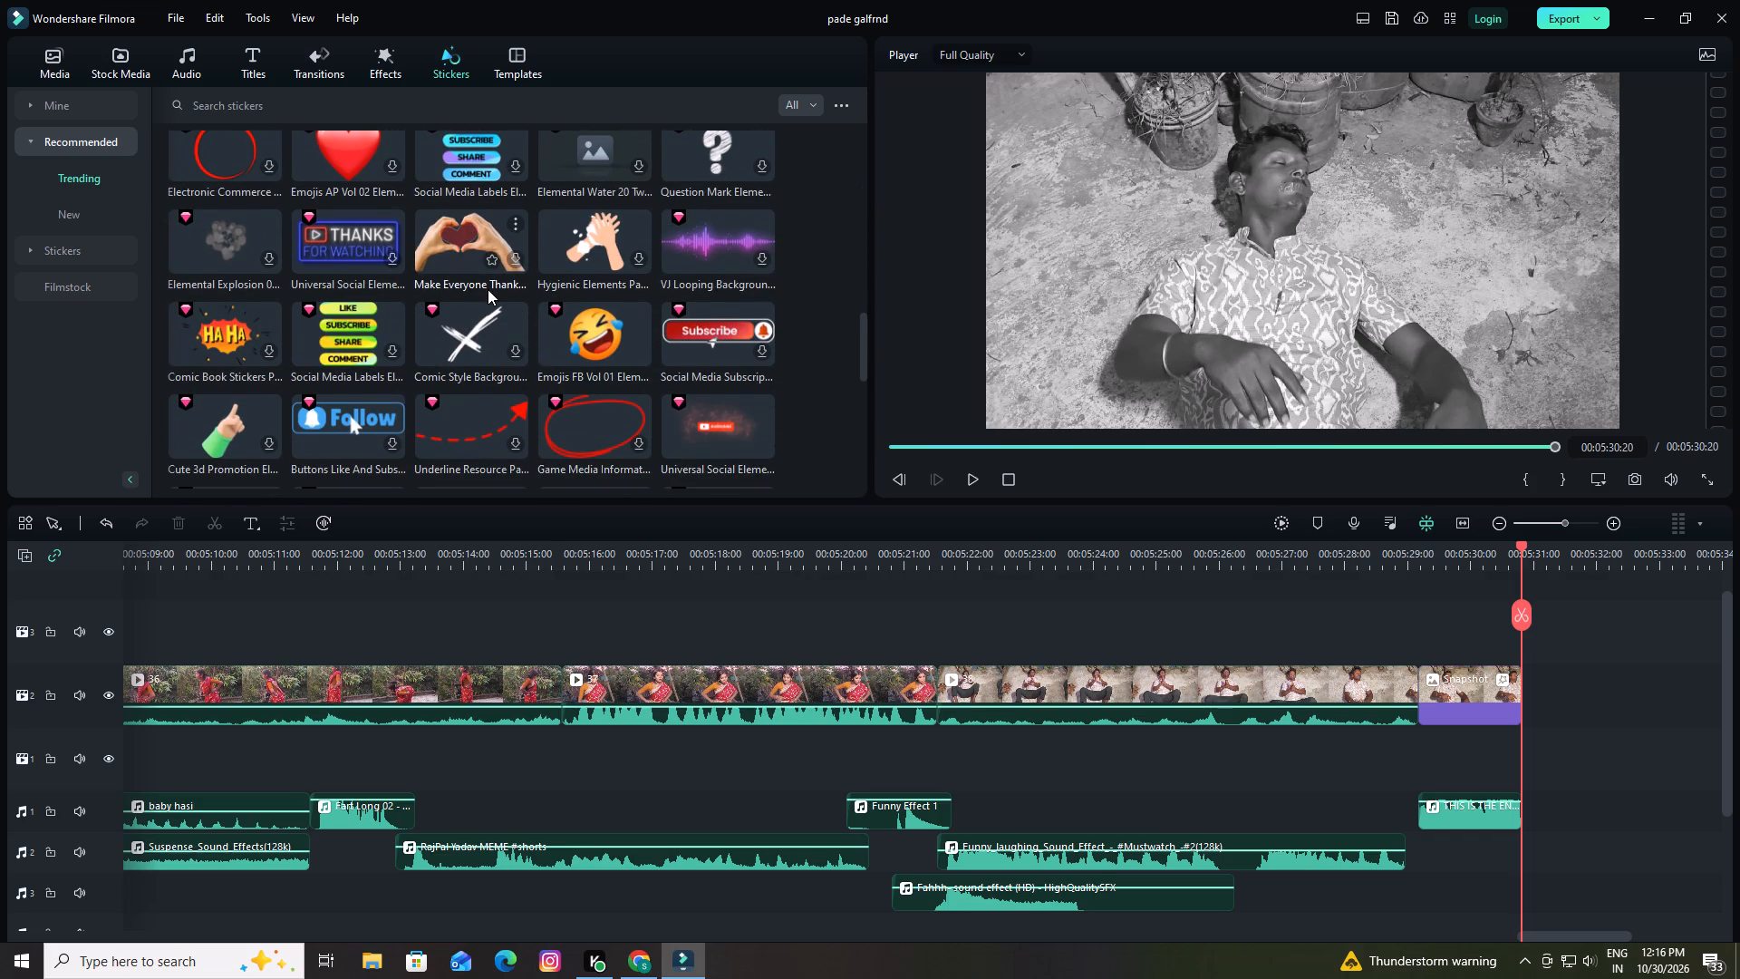
scroll(489, 291, down, 3)
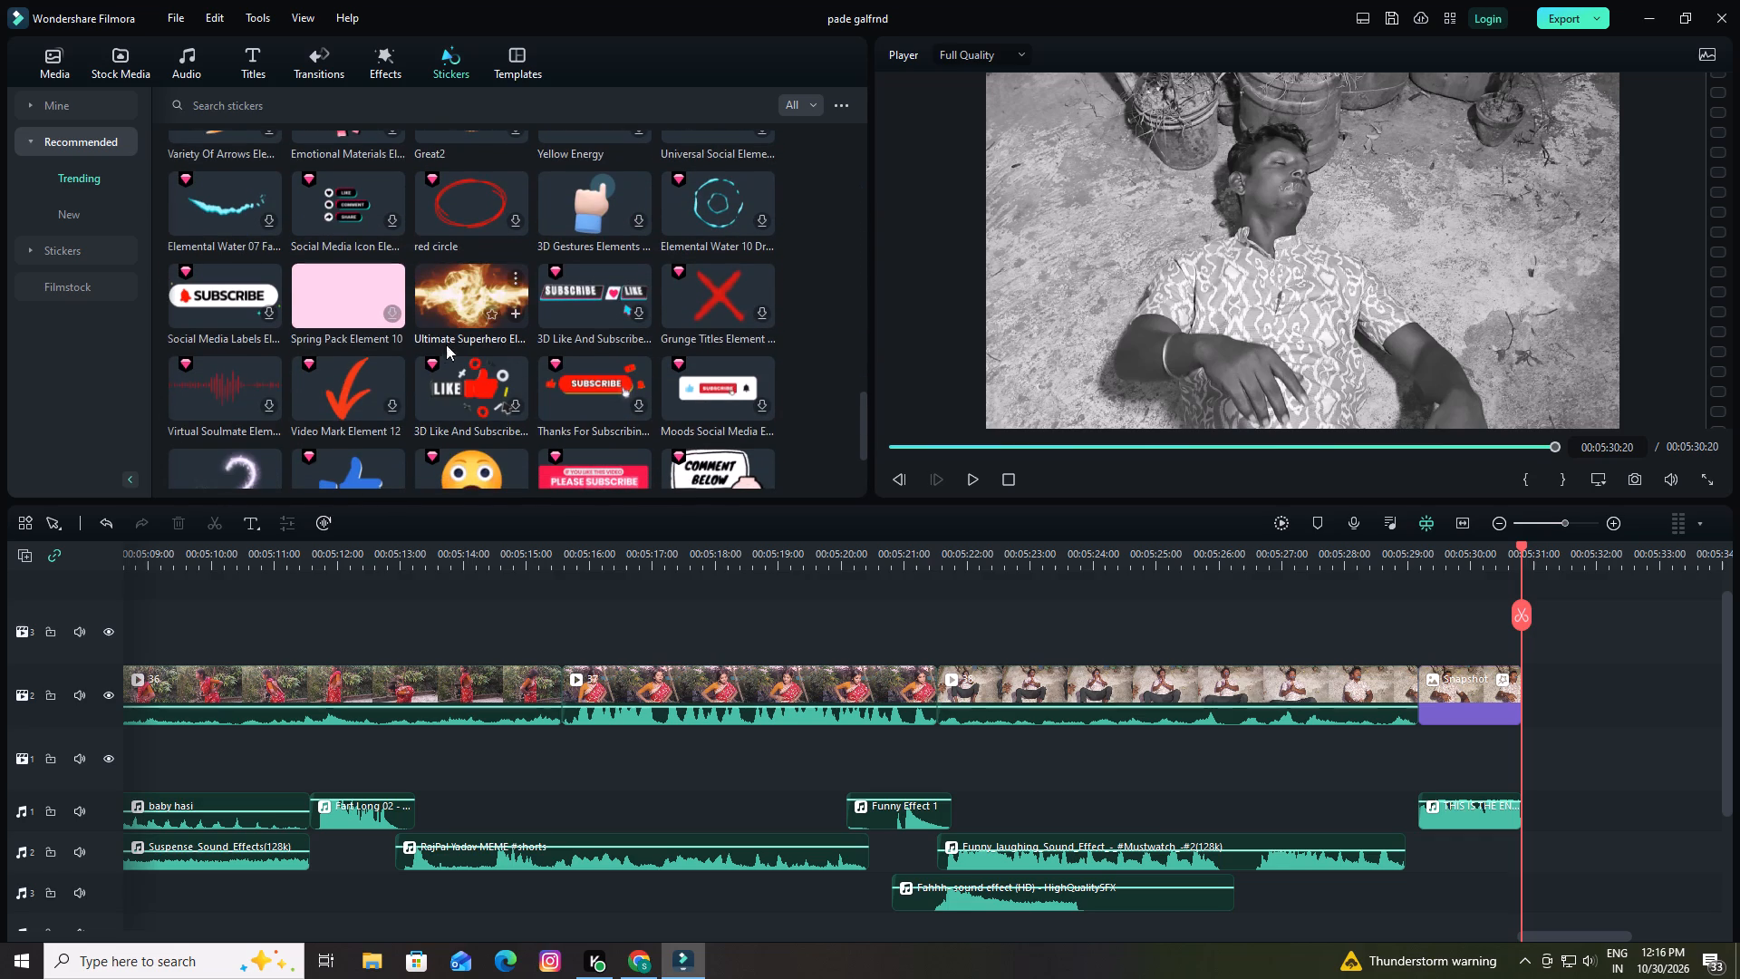
drag(452, 298, 679, 385)
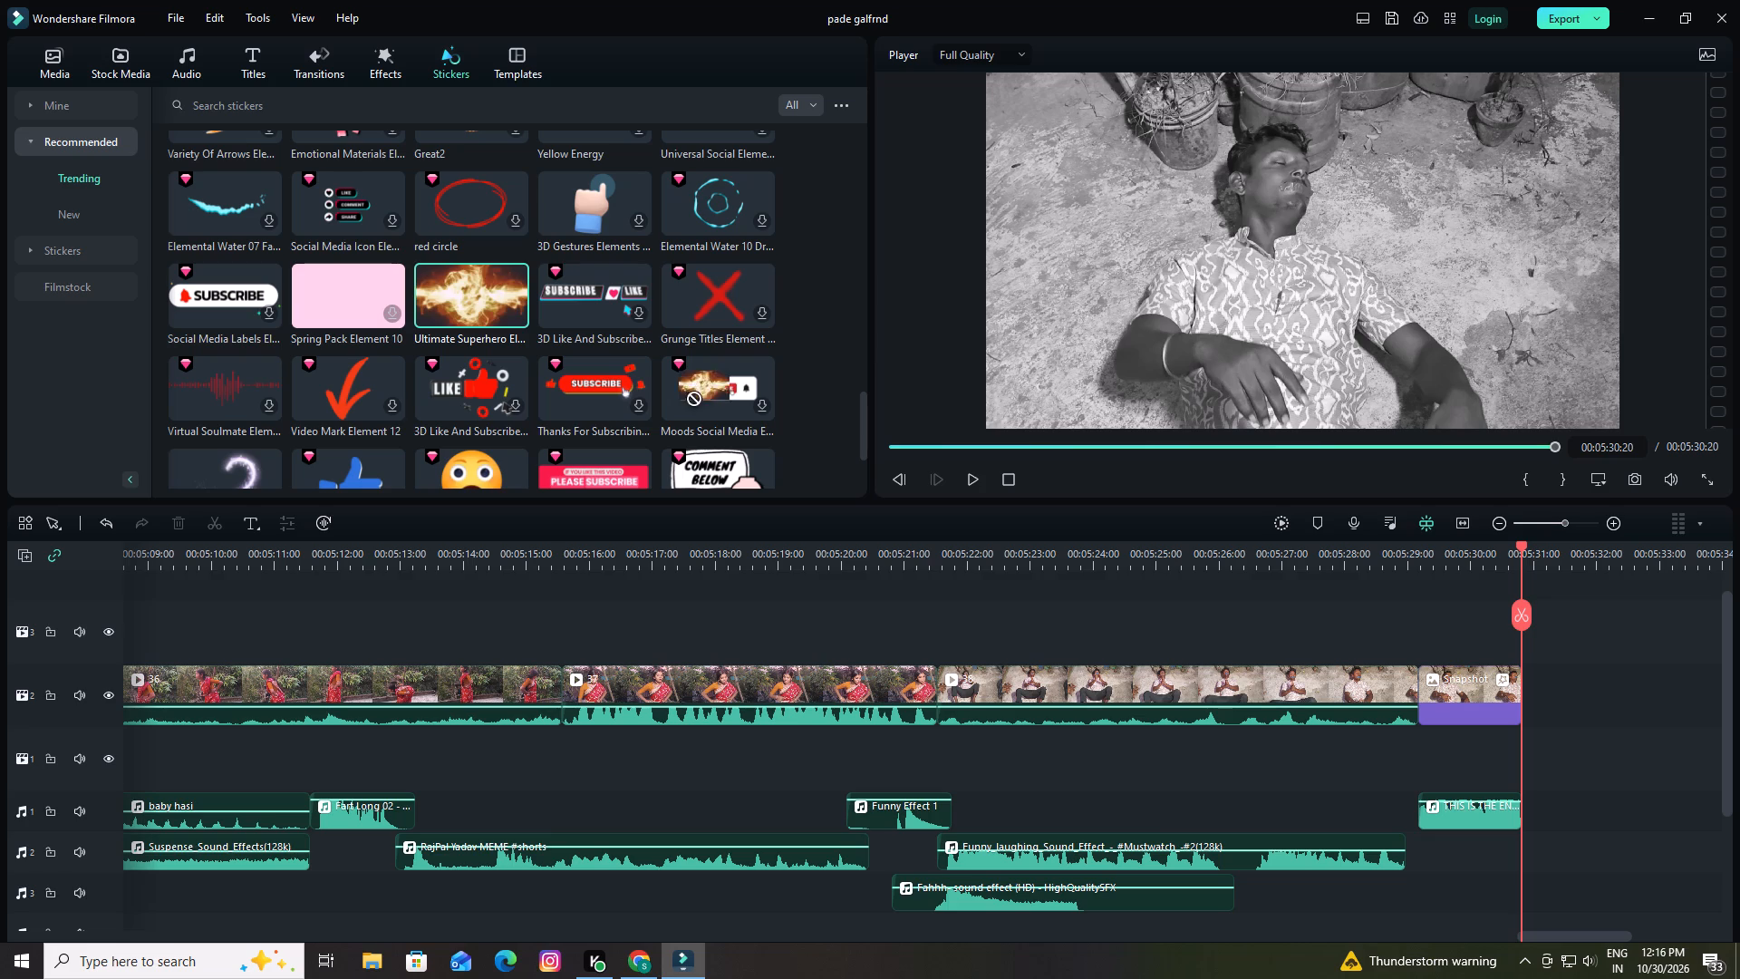
drag(679, 385, 1511, 680)
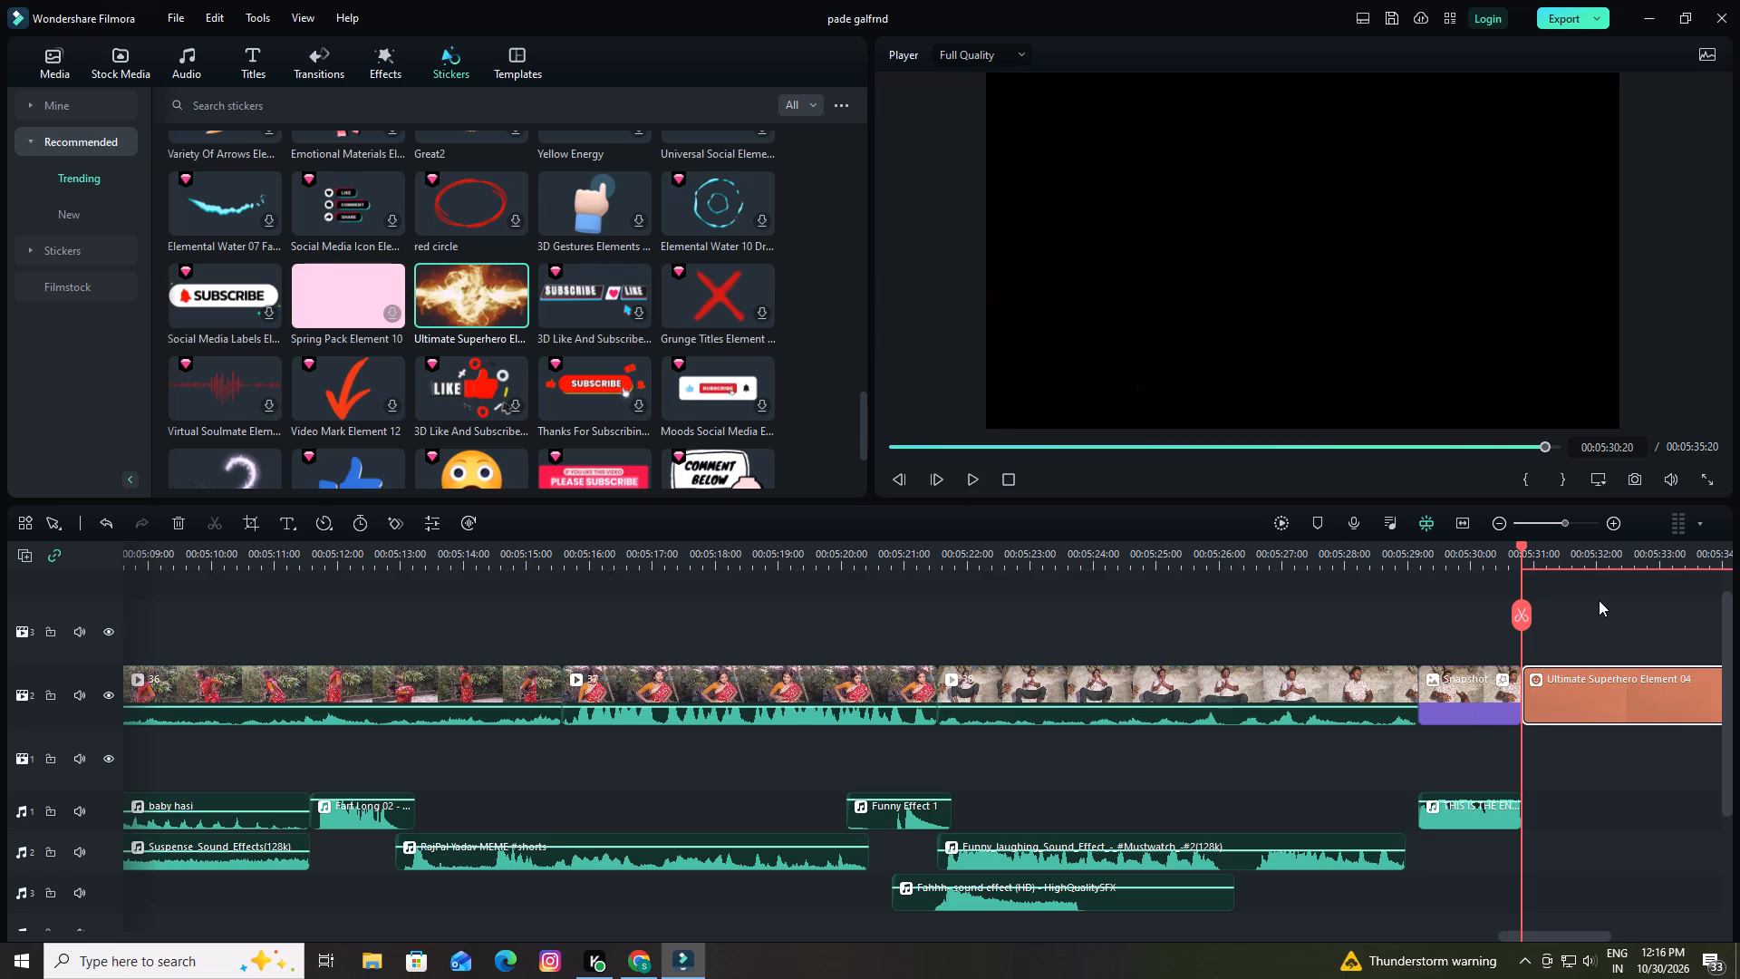
drag(1565, 558, 1542, 558)
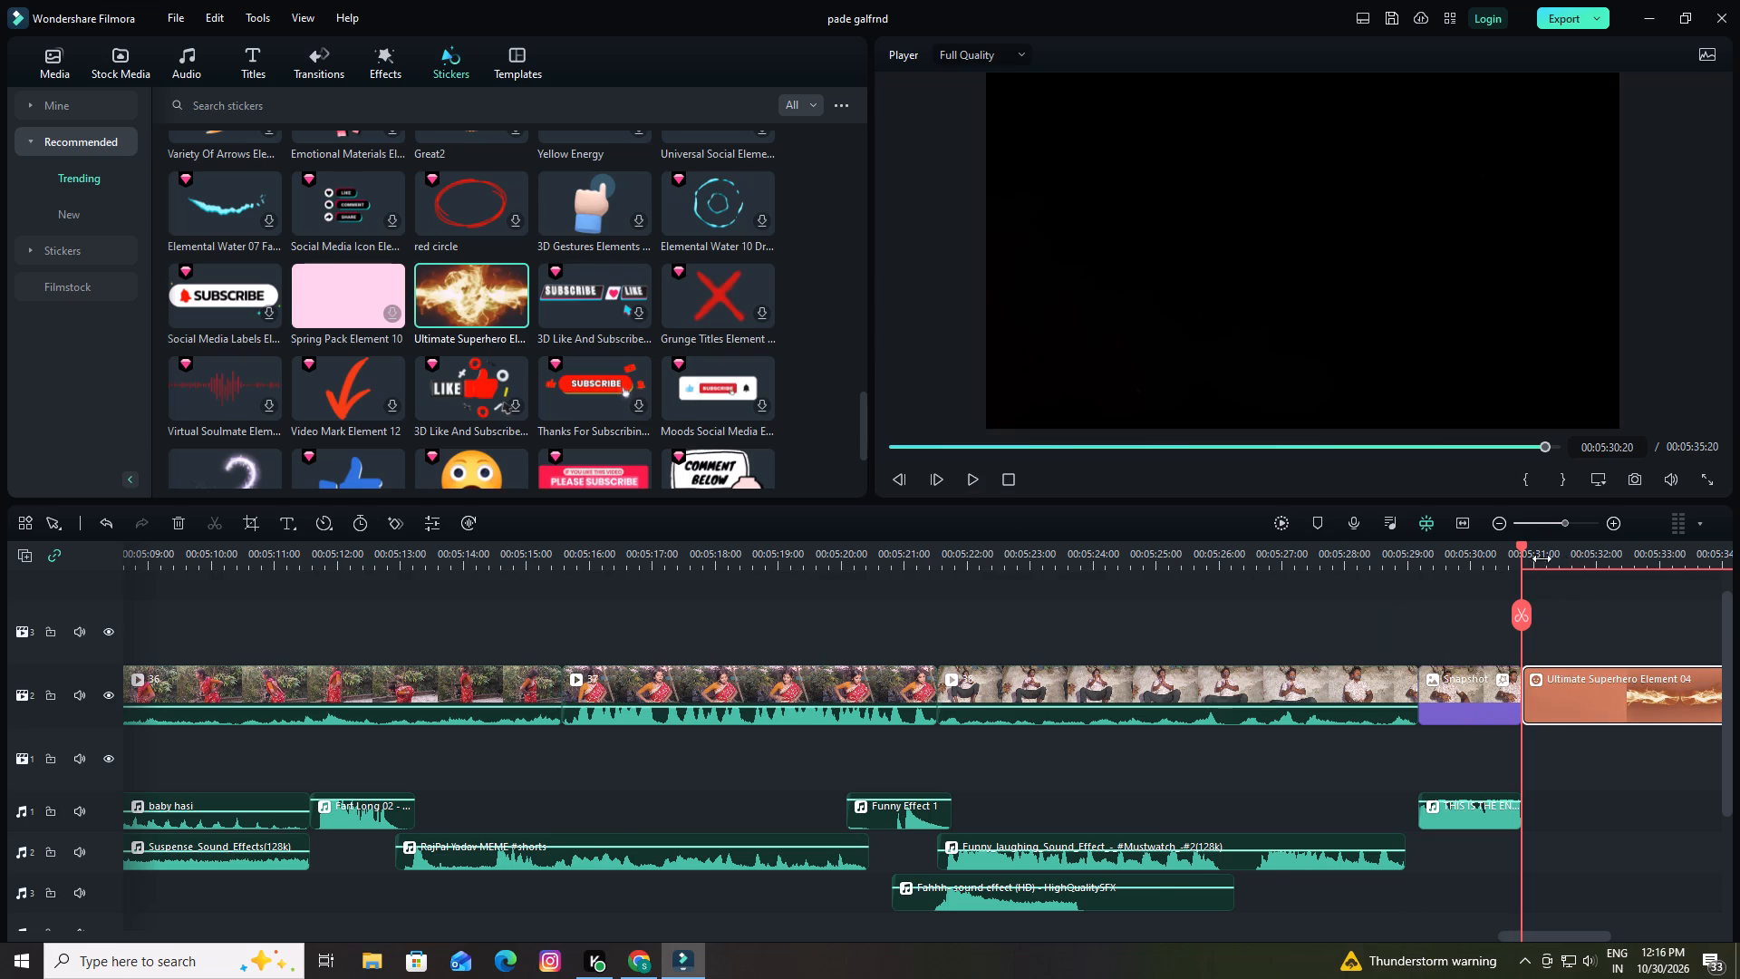
drag(1542, 558, 669, 592)
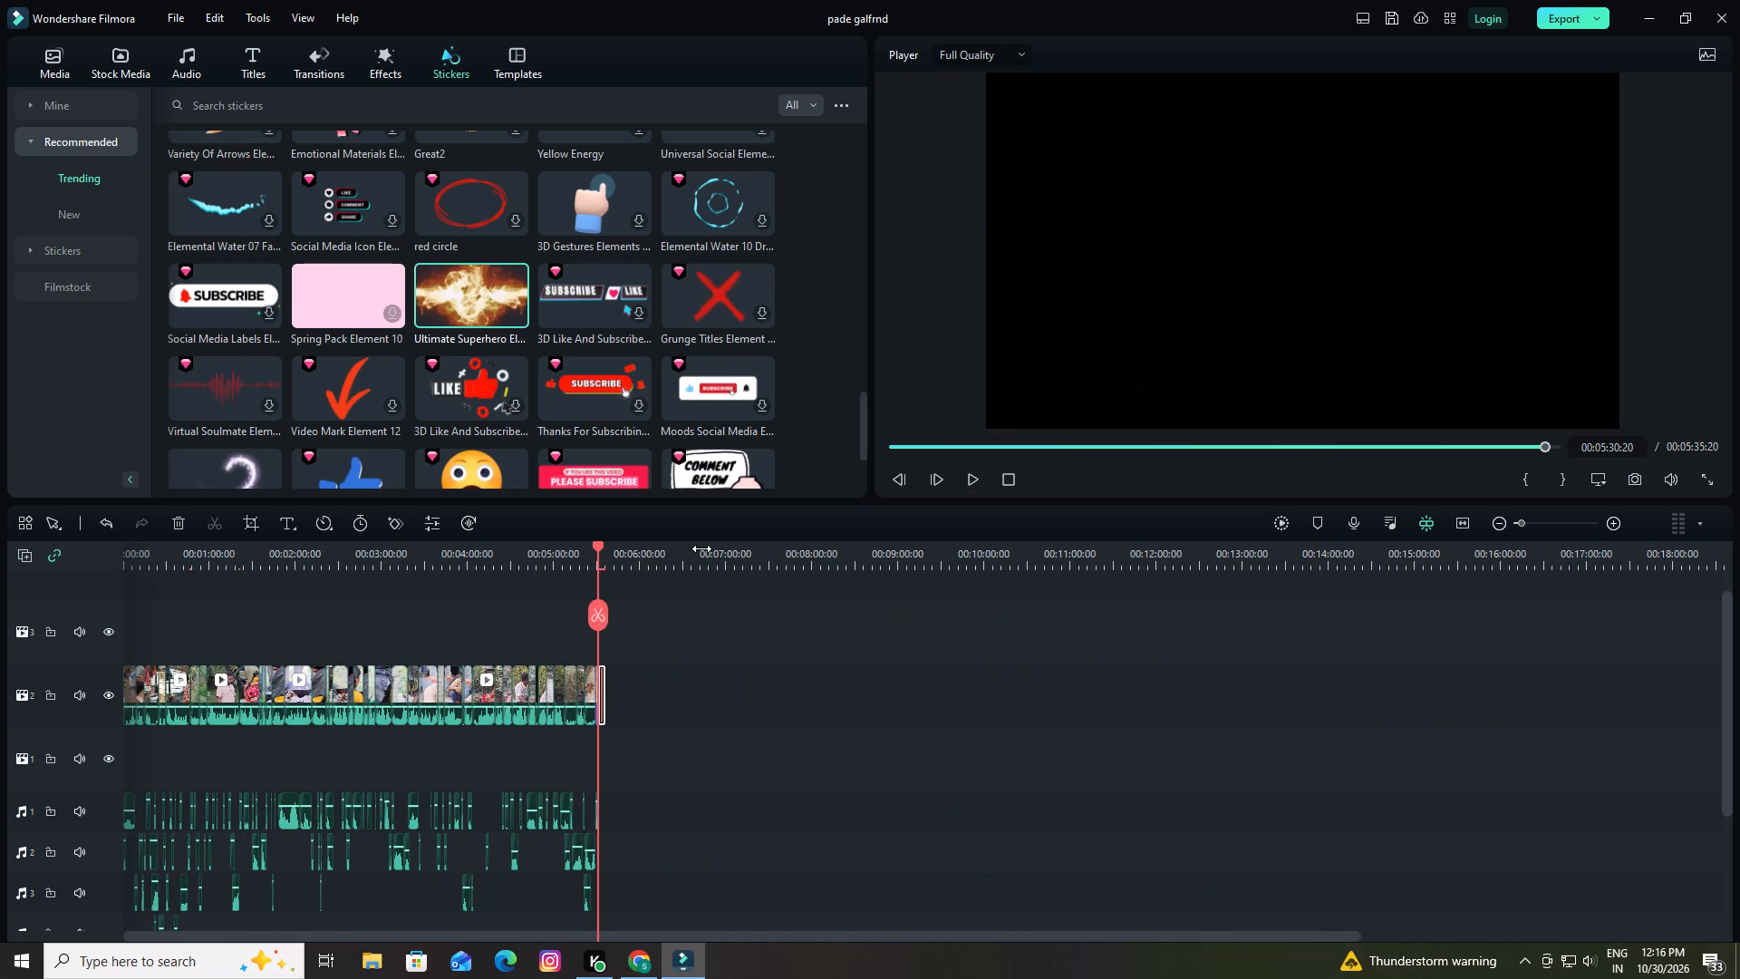
drag(627, 560, 1222, 543)
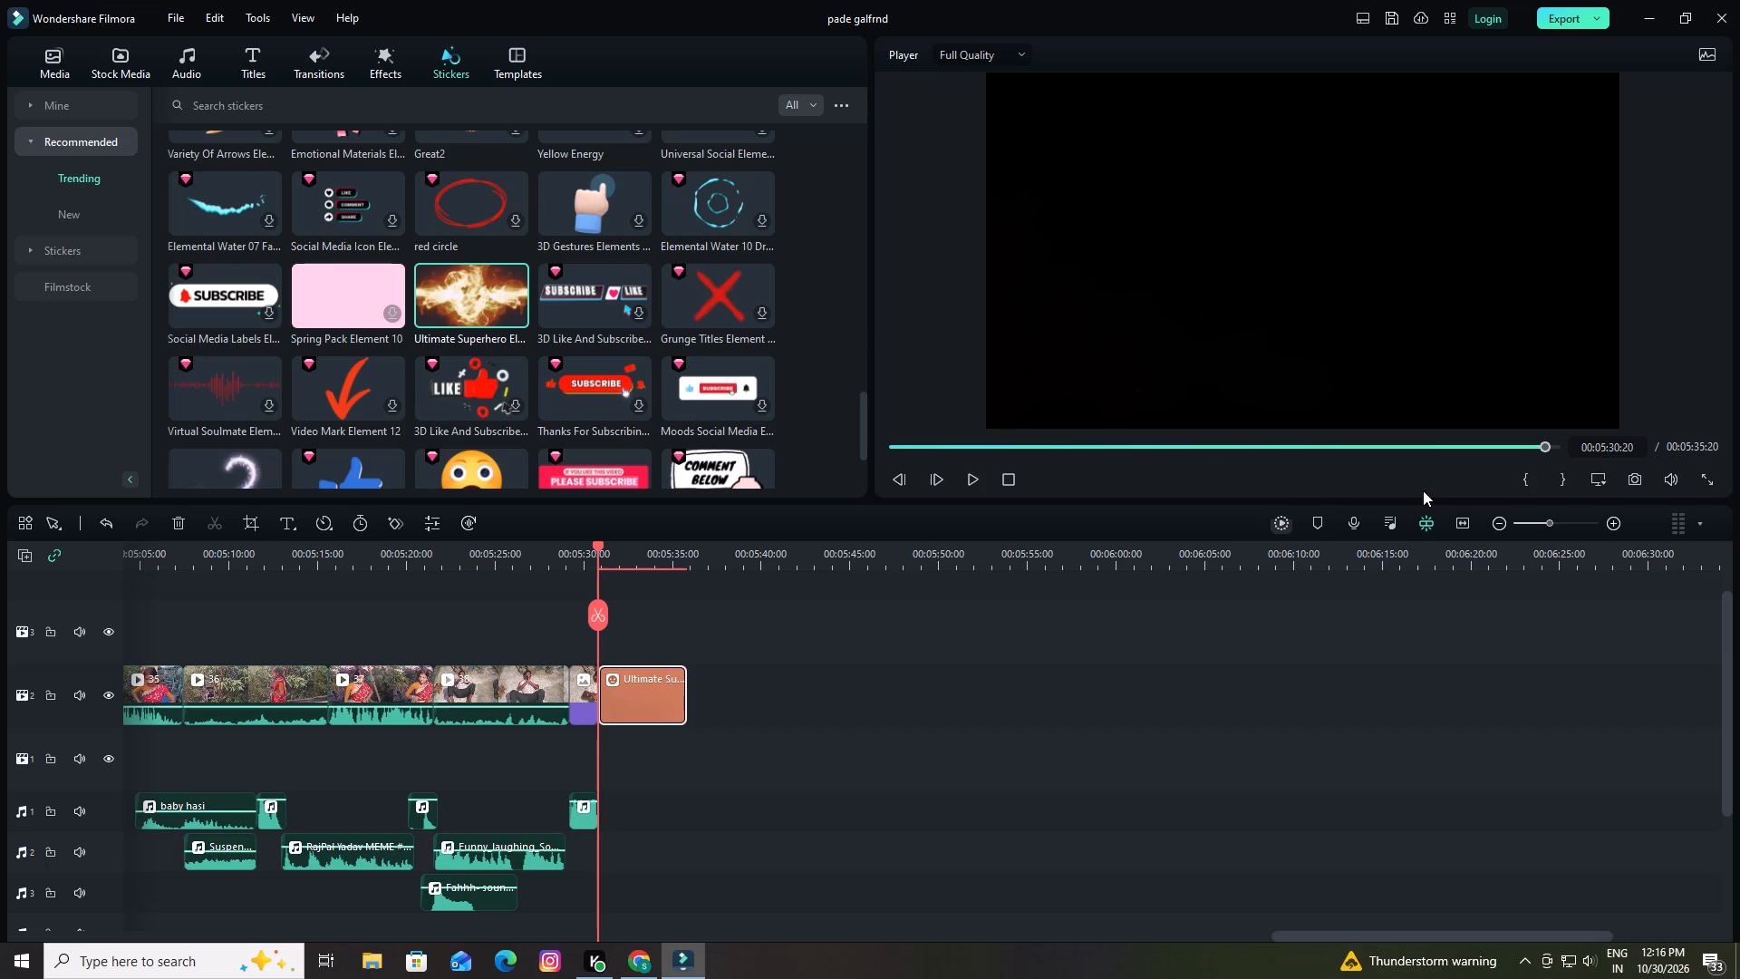
click(1385, 19)
Preview the Ultimate Superhero sticker, split it at 00:05:31:16 and delete the part before the cut.
drag(662, 555, 720, 554)
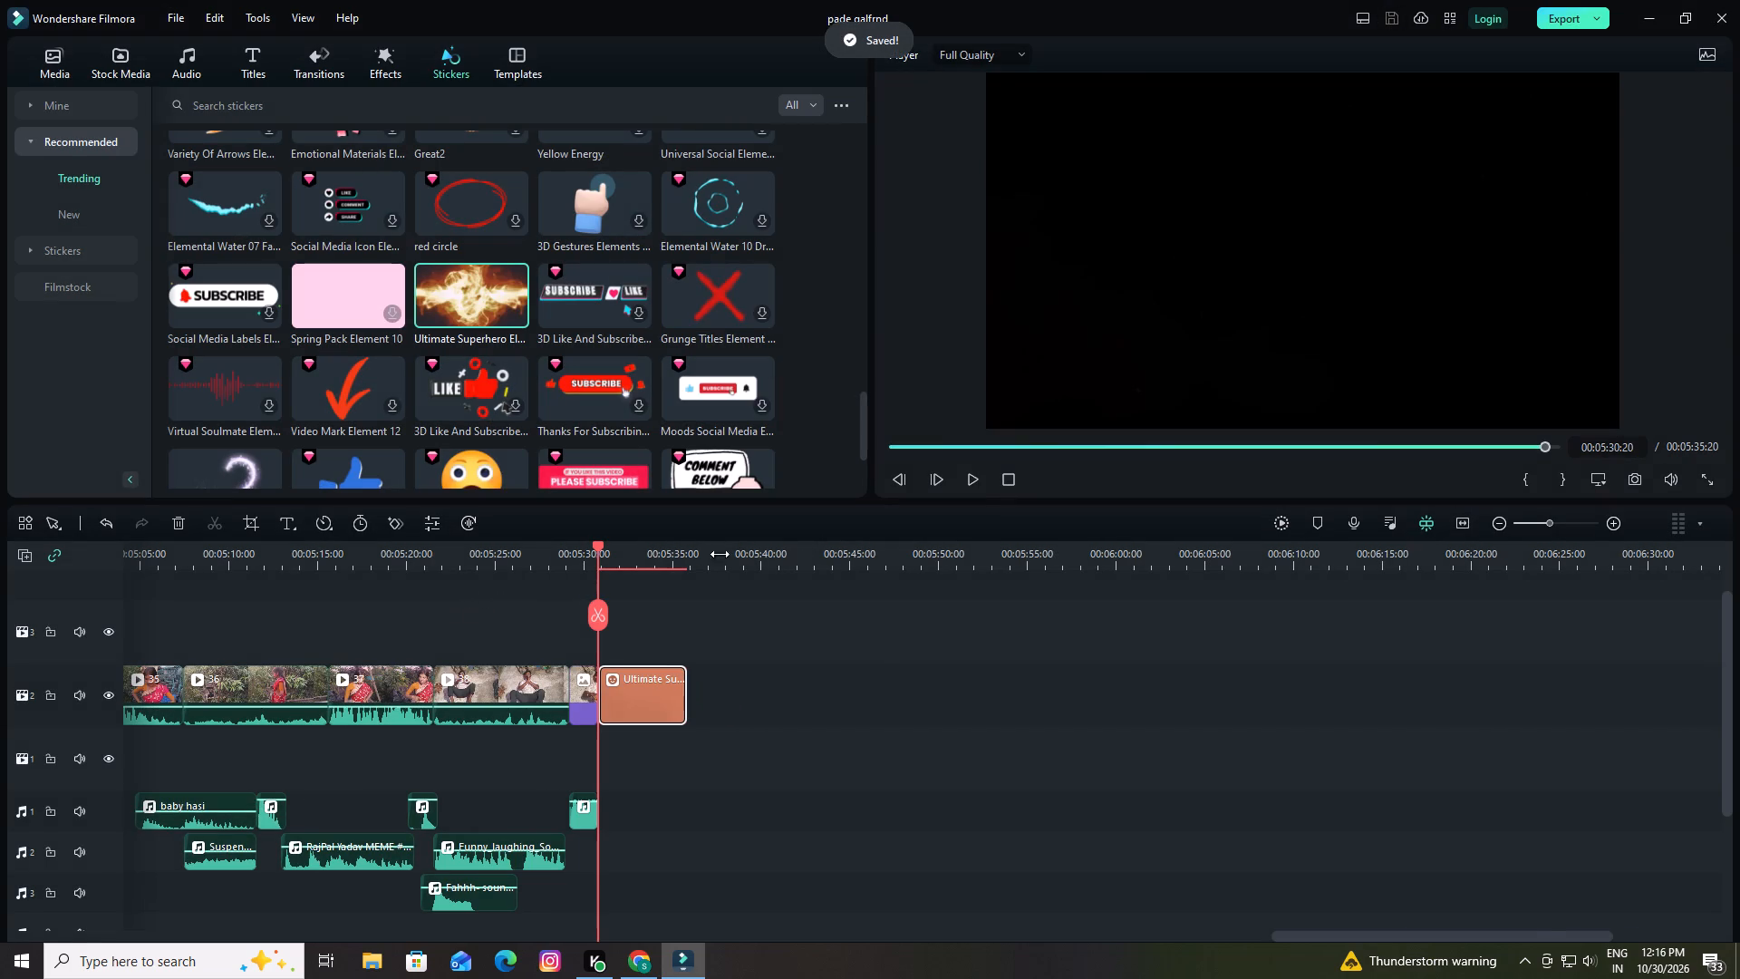
drag(720, 554, 944, 554)
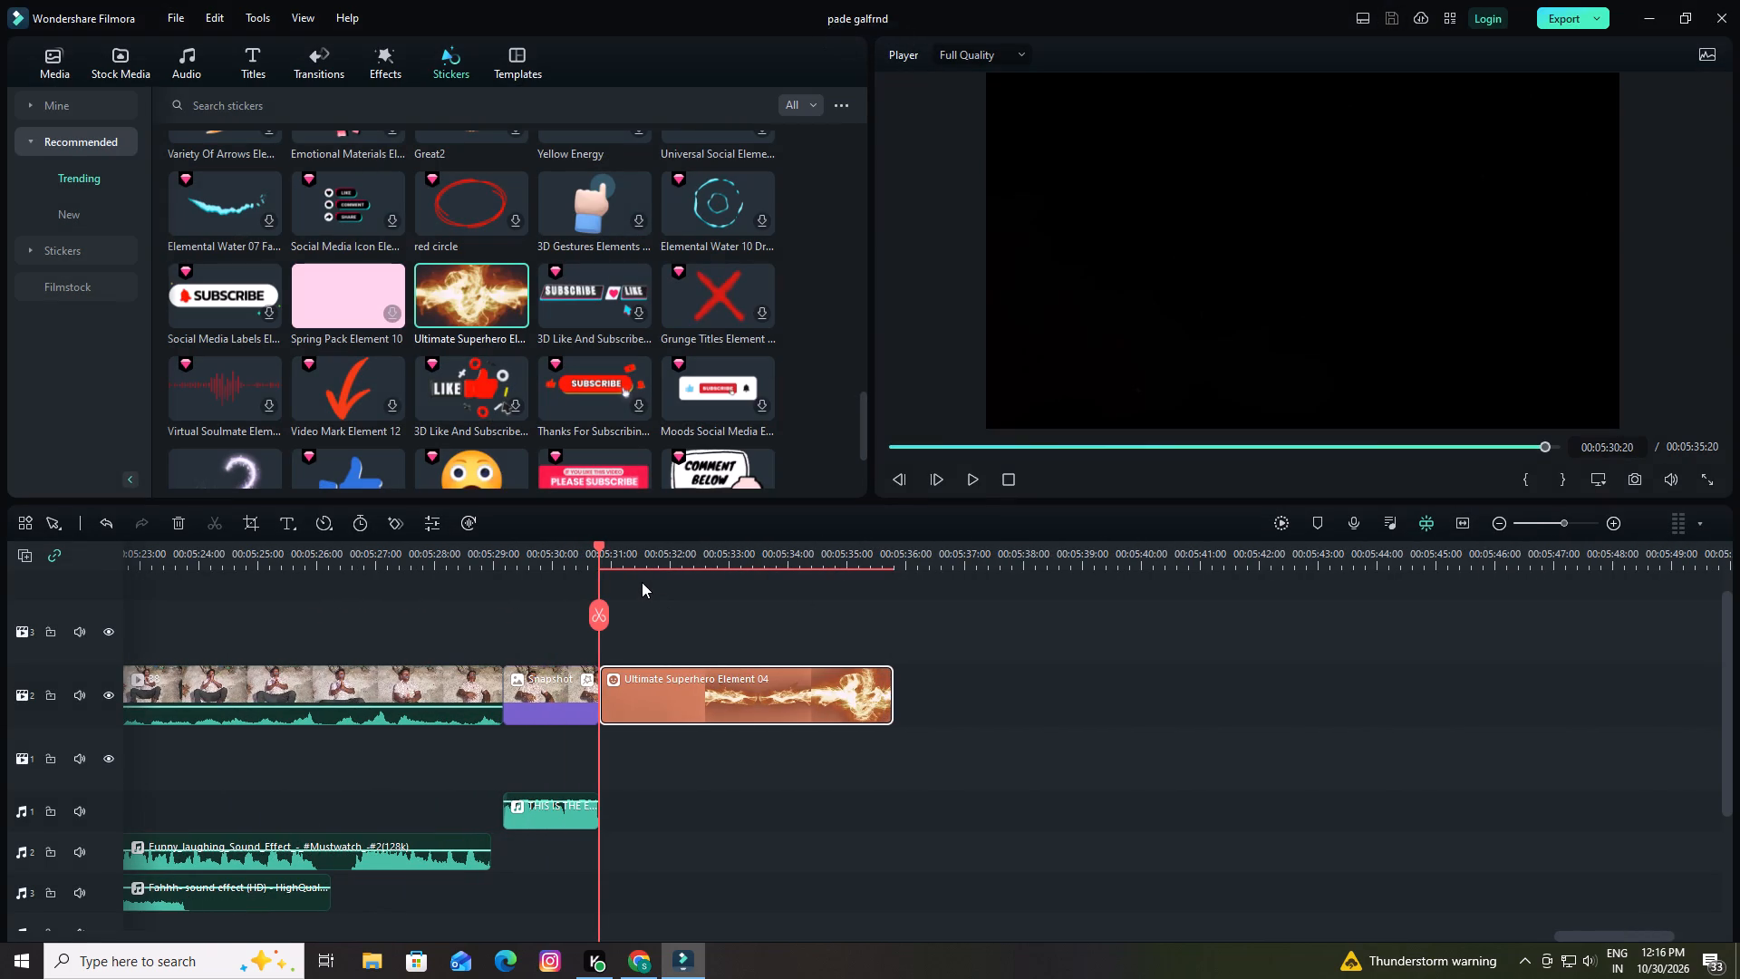
key(space)
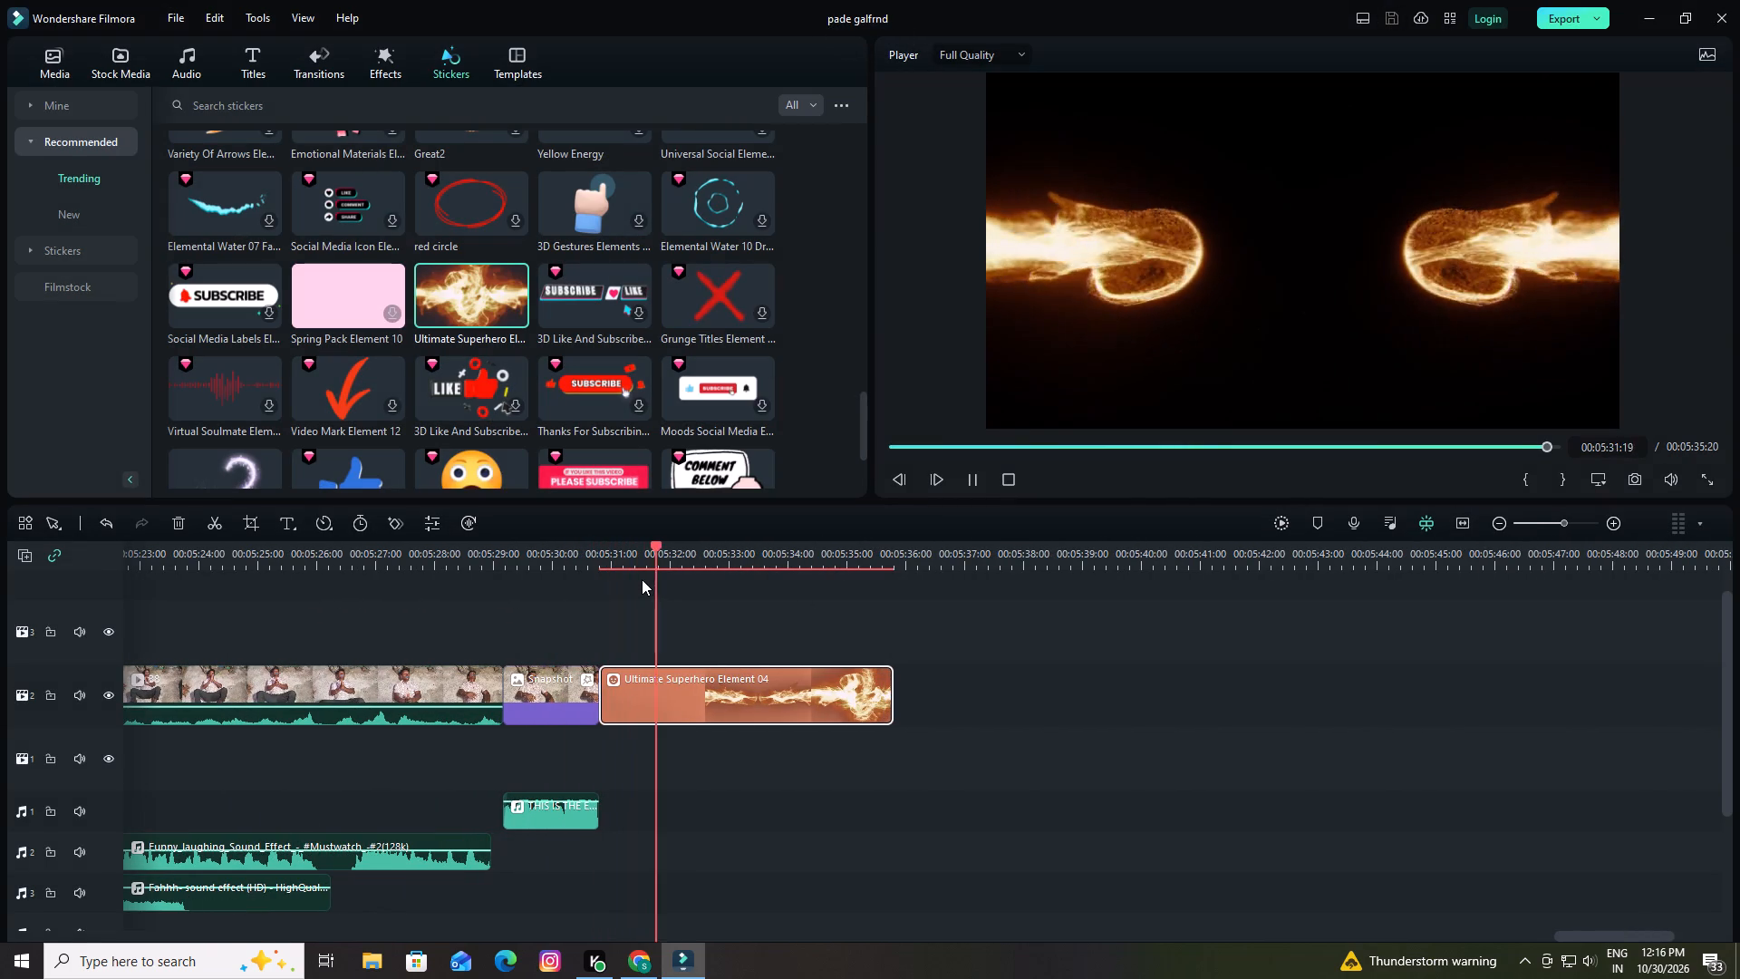
key(space)
key(space)
key(space)
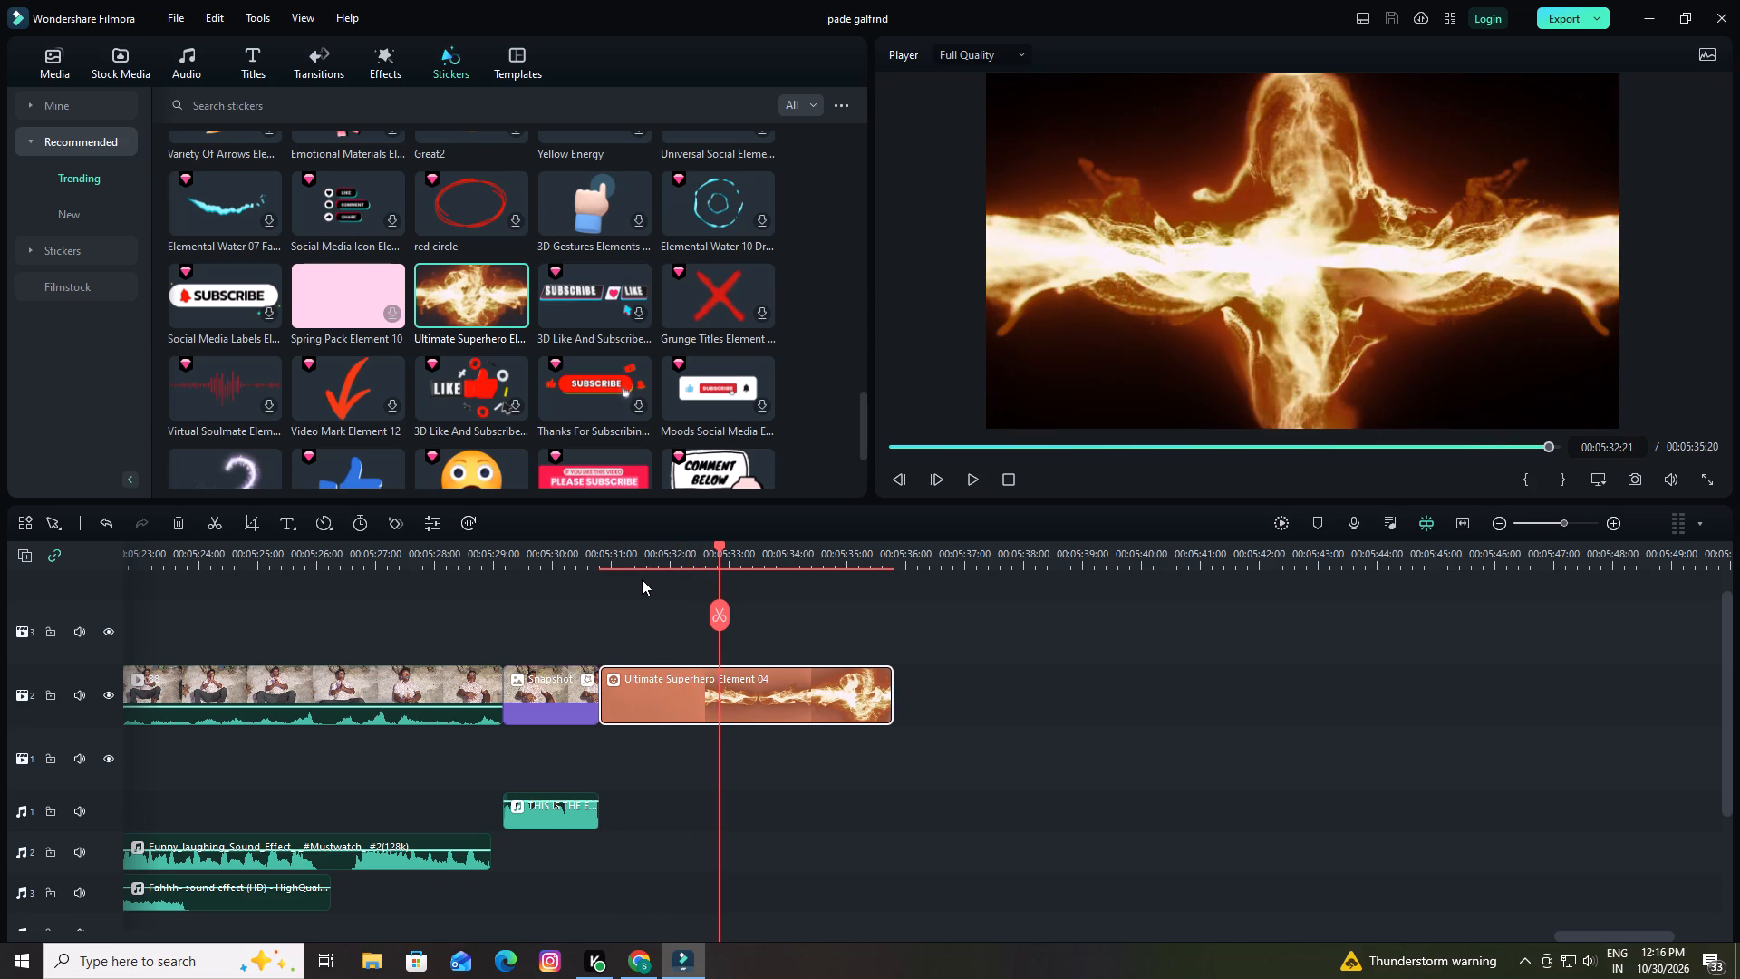
drag(718, 548, 707, 550)
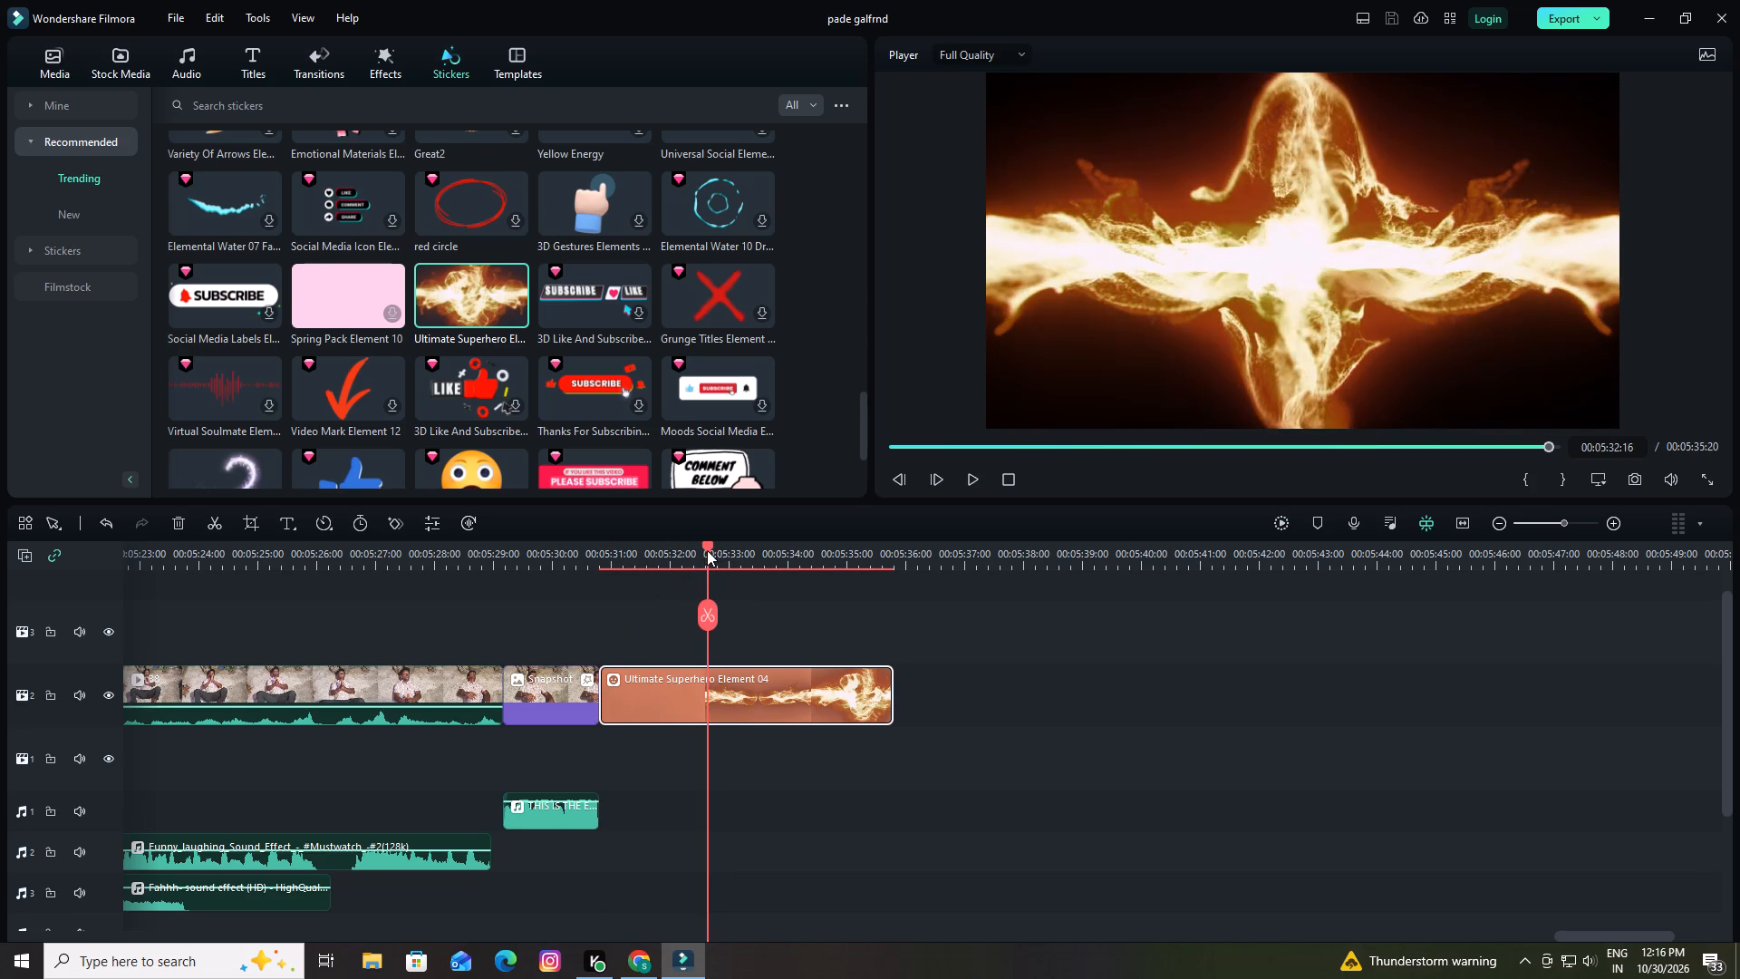
drag(707, 550, 668, 560)
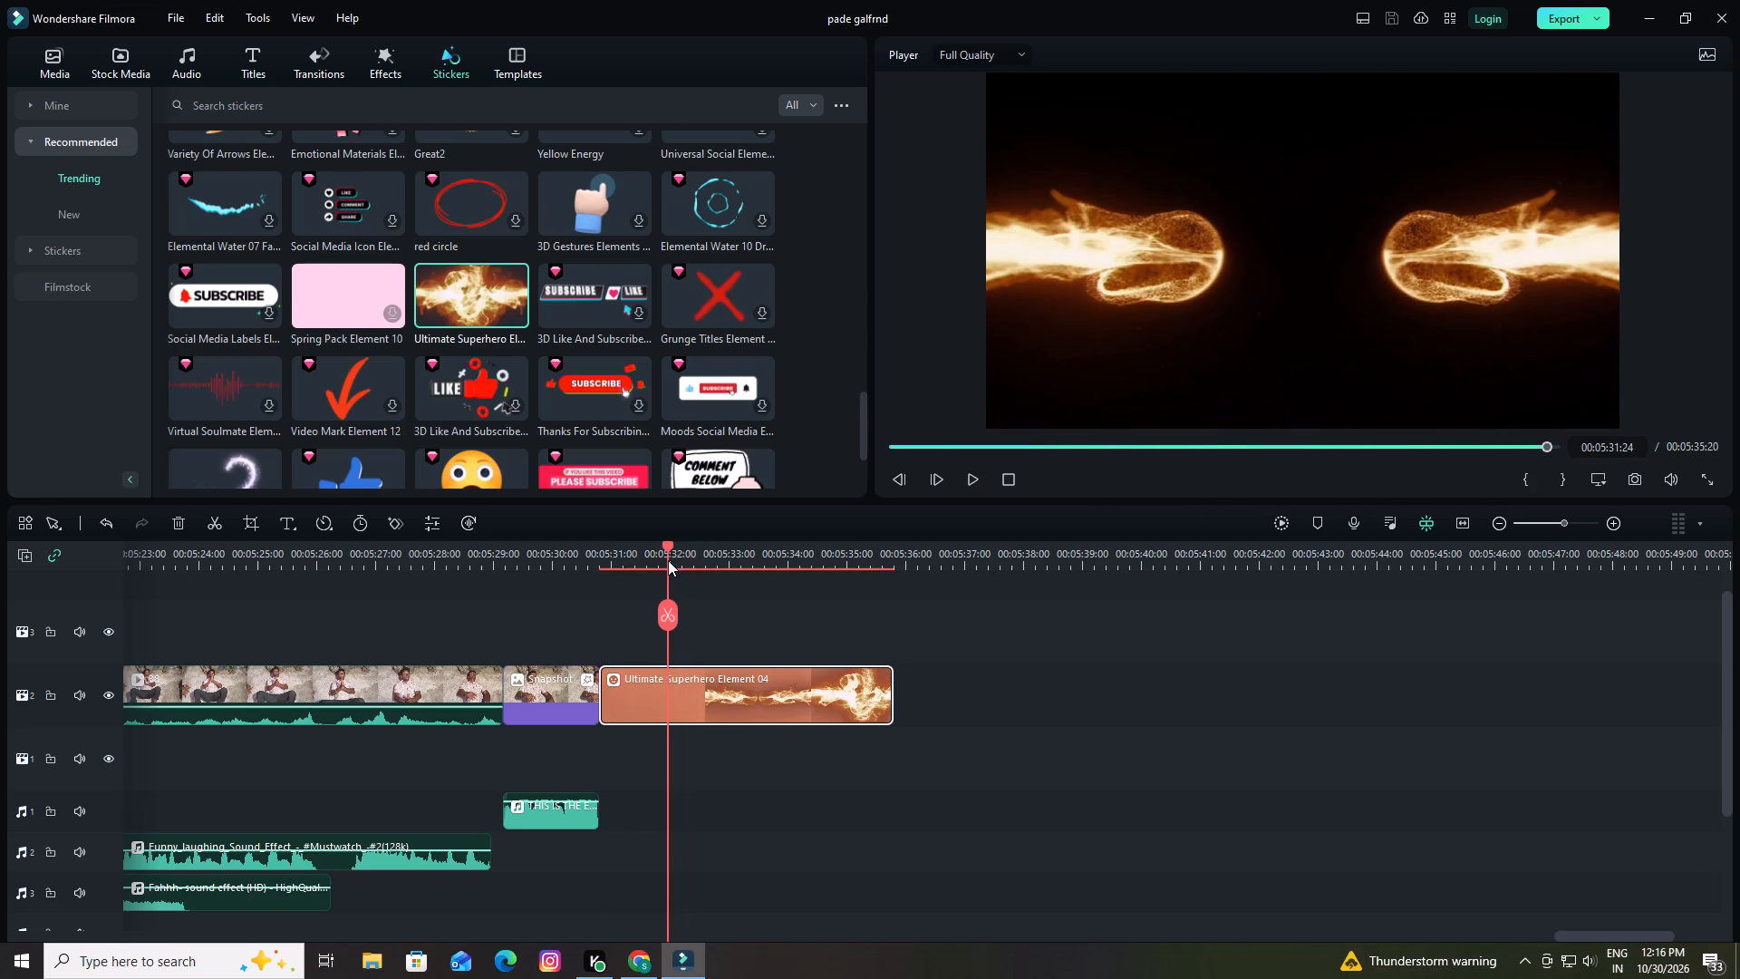
drag(668, 560, 649, 564)
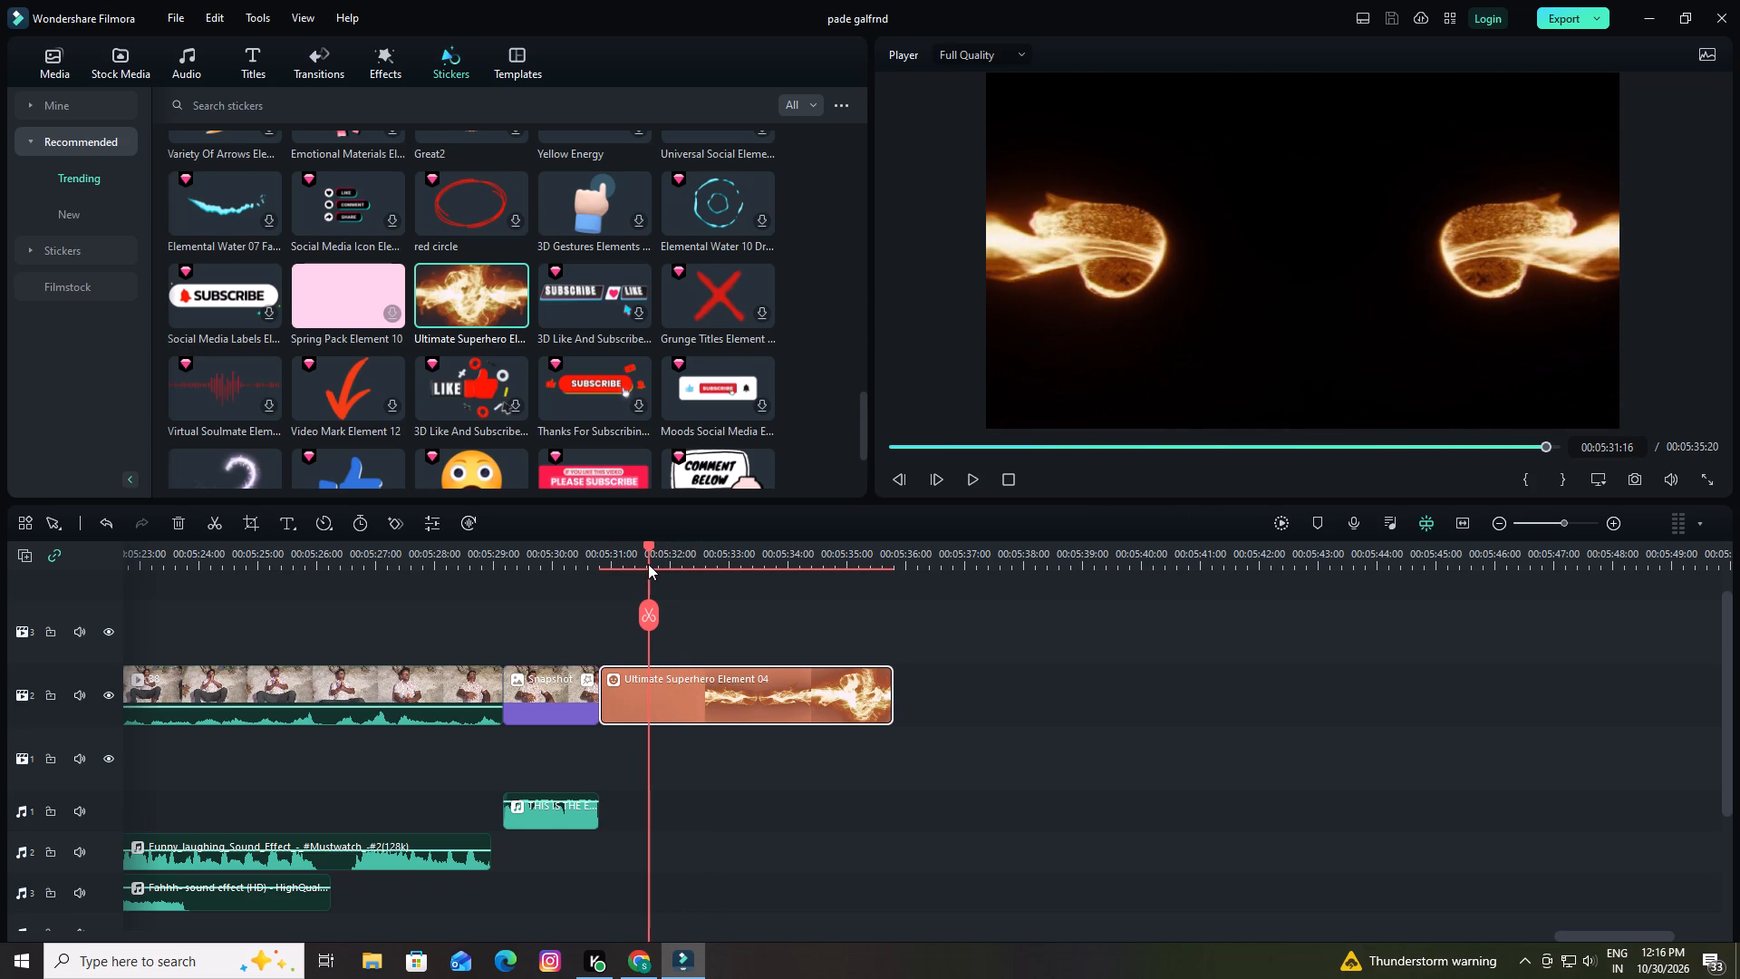
click(653, 616)
click(633, 685)
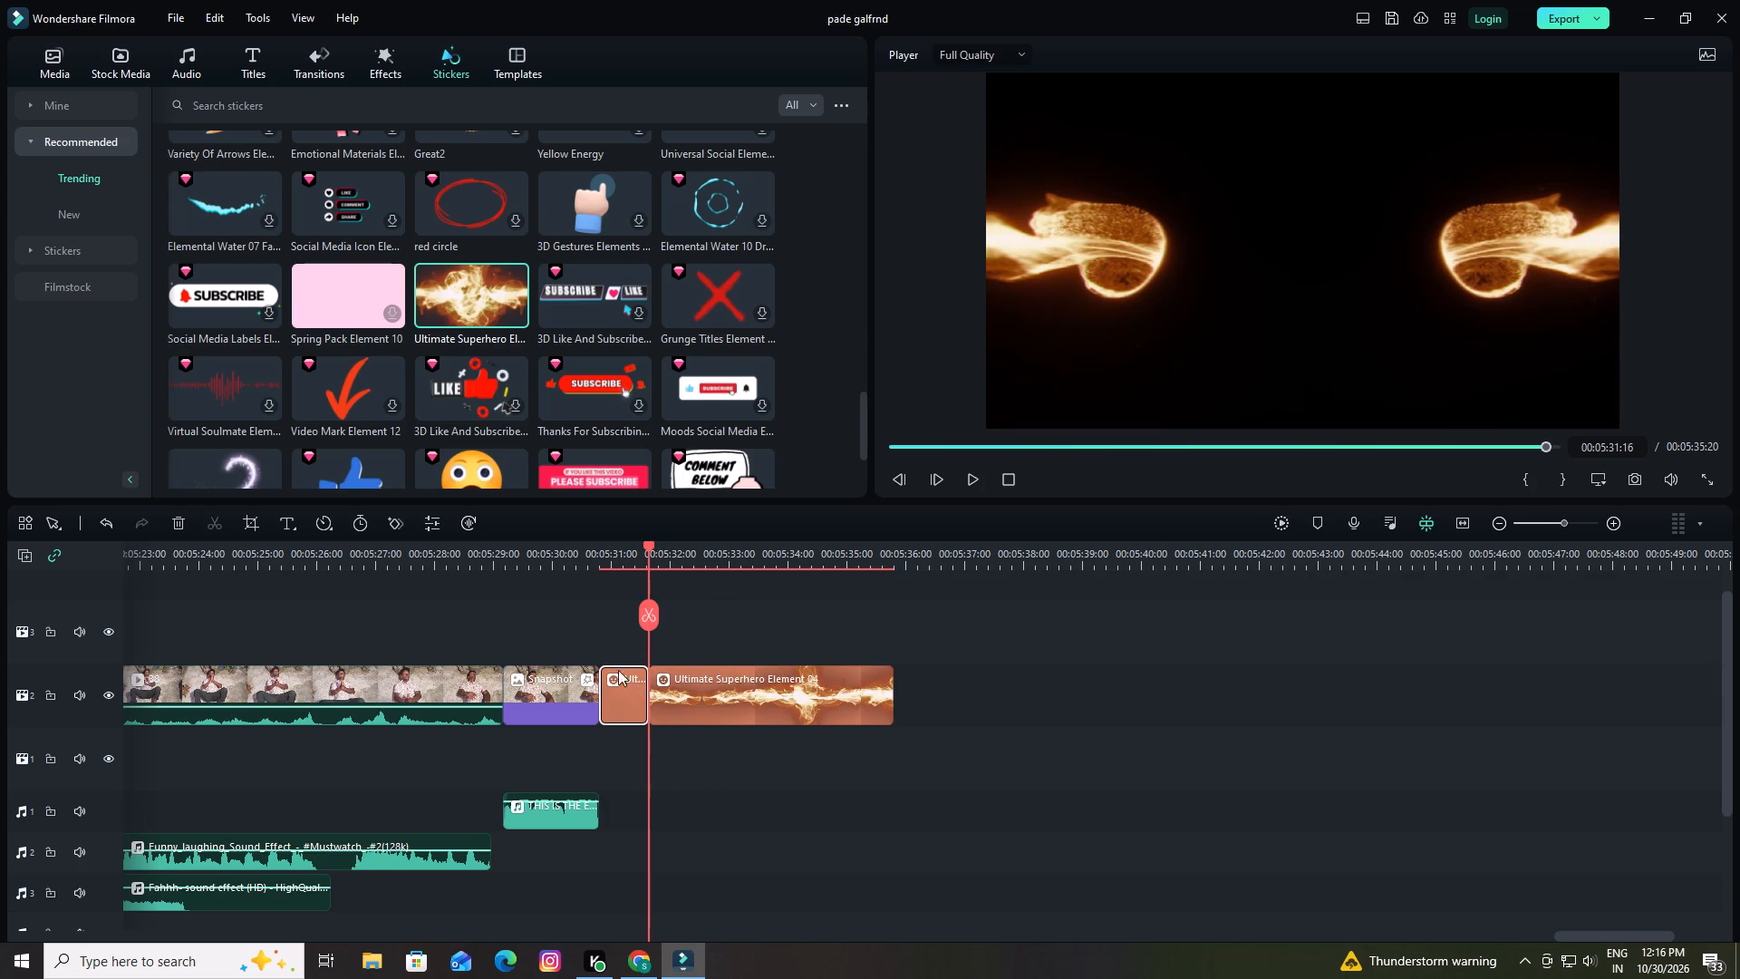
click(171, 519)
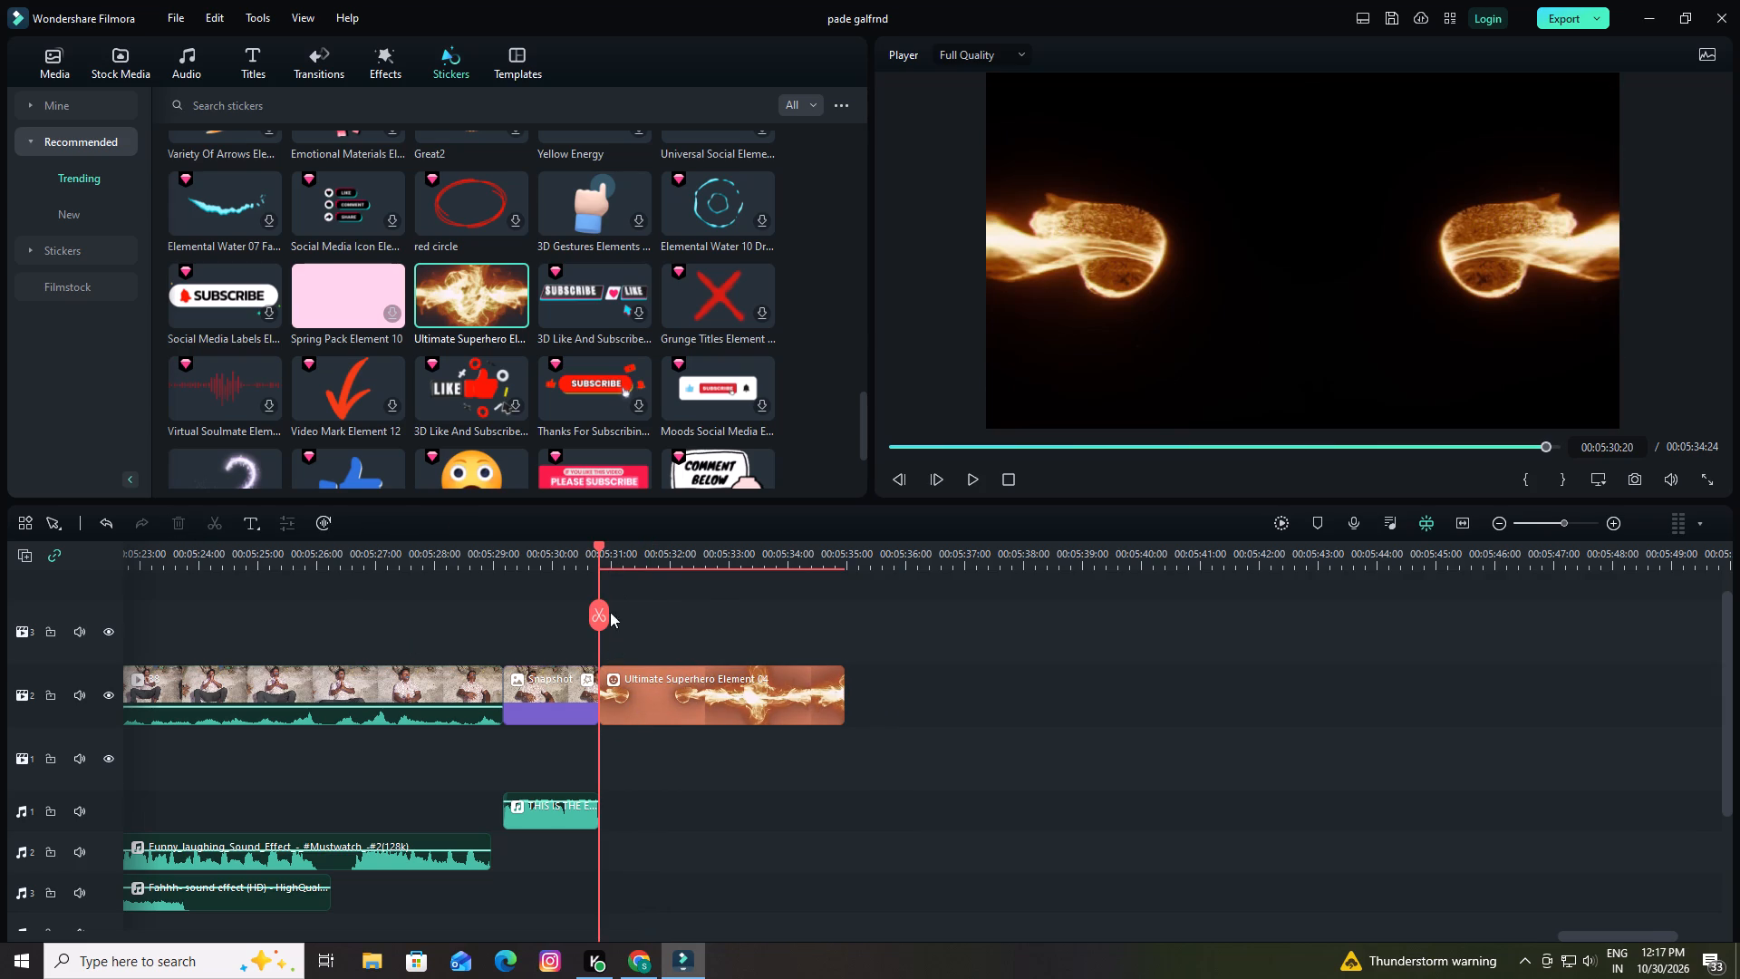
Play the ending from 00:05:28:10 across the snapshot into the sticker, and look at the sticker's basic settings.
drag(597, 547, 459, 572)
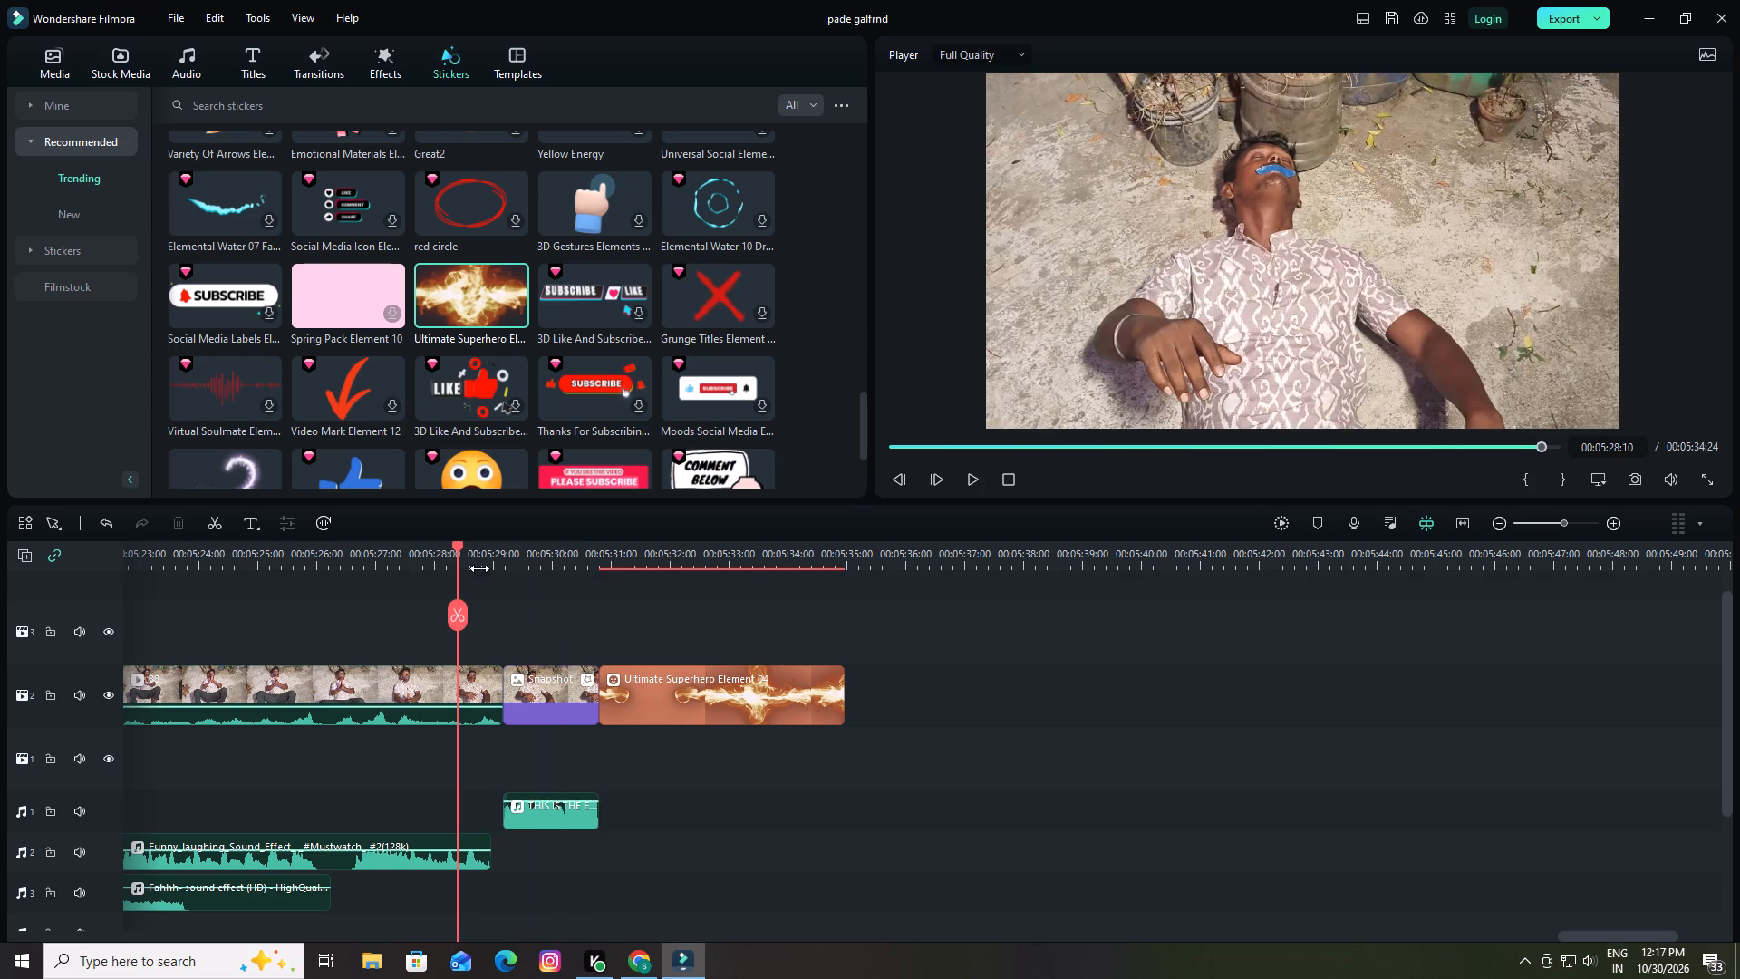
key(space)
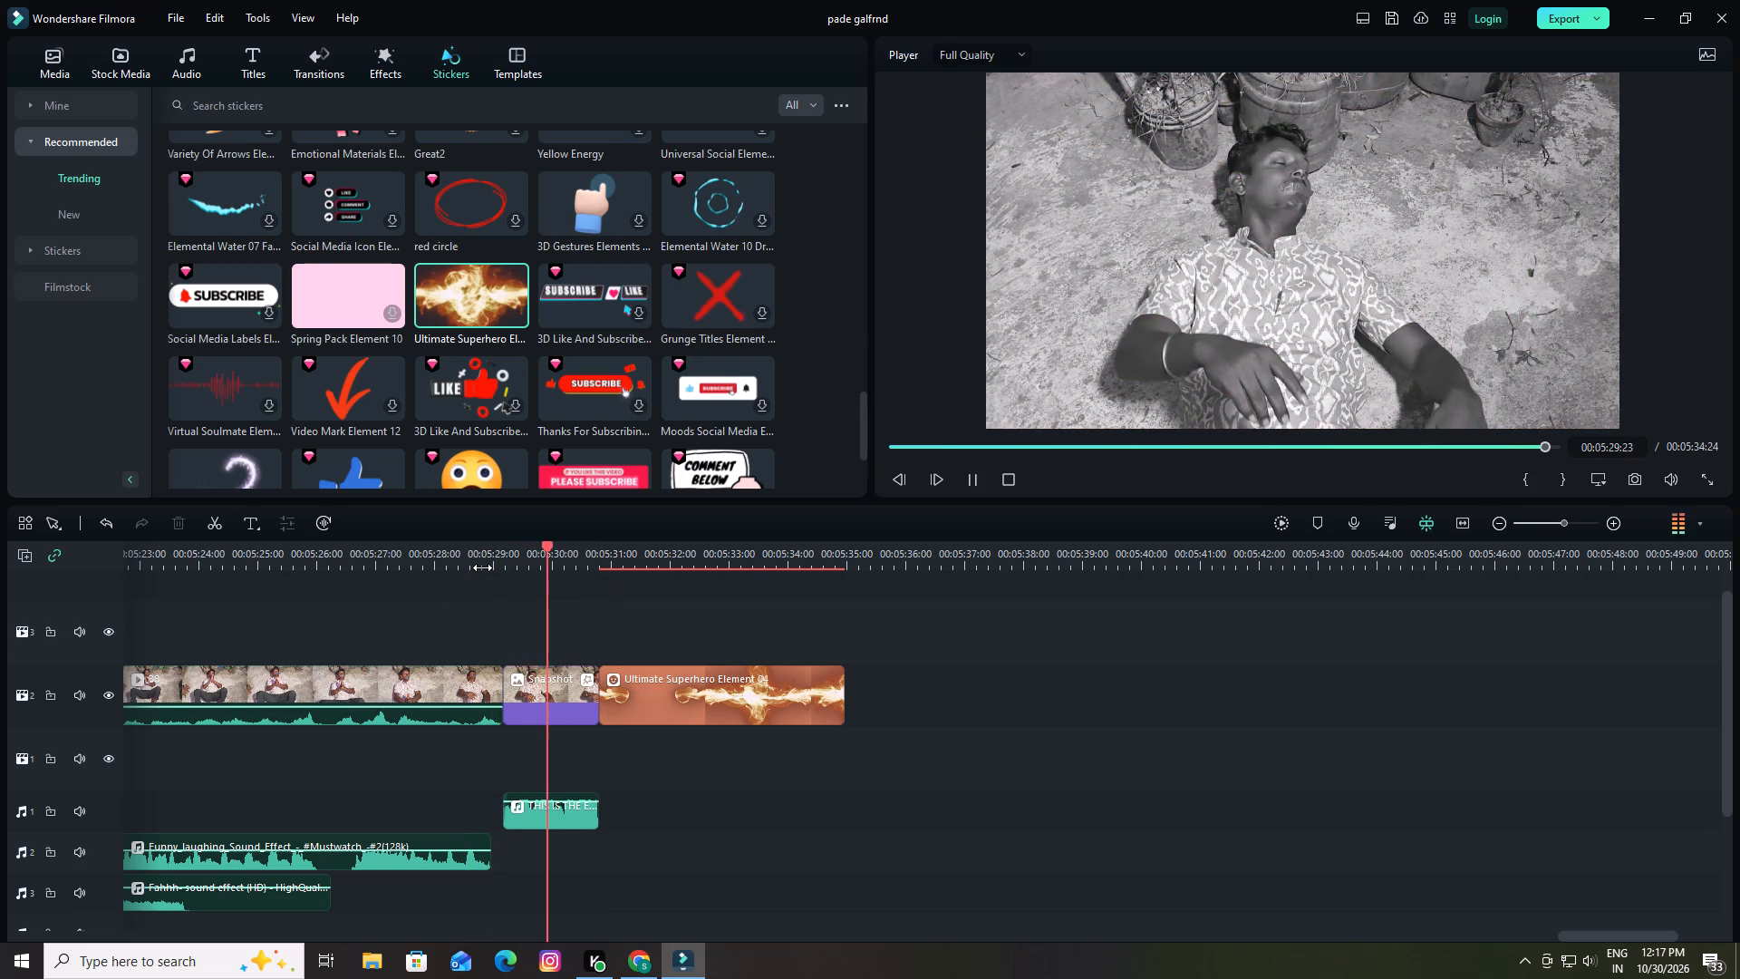
key(space)
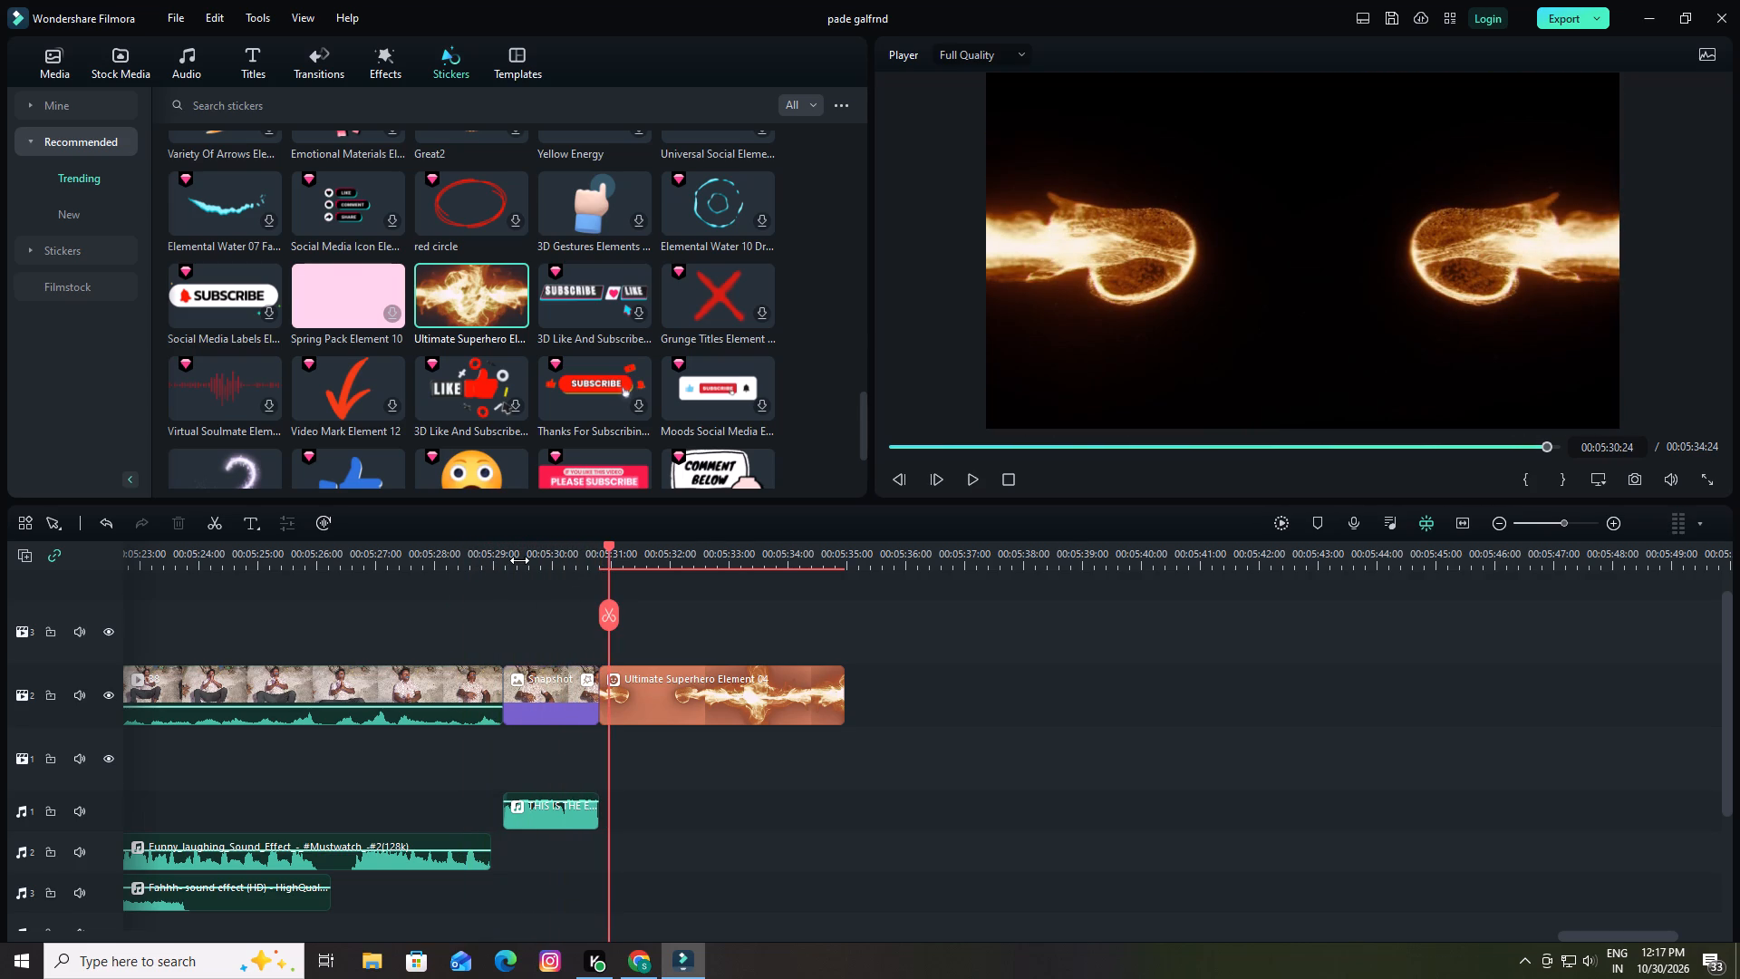
drag(611, 547, 601, 553)
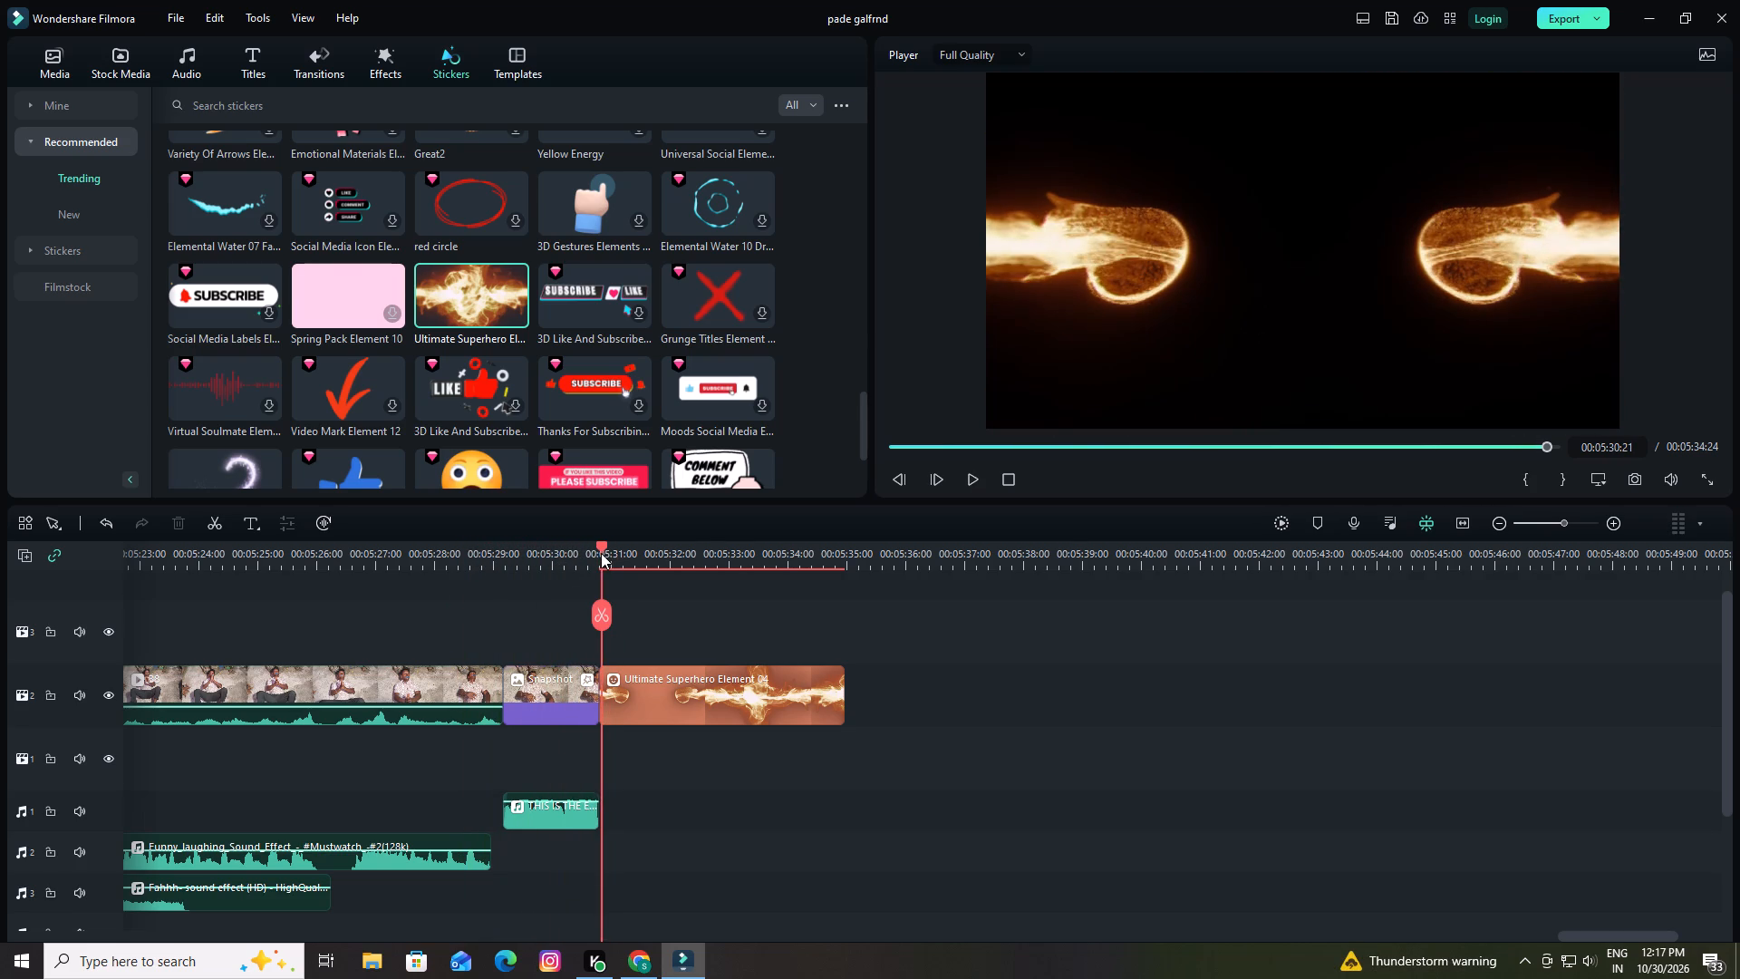
drag(601, 553, 597, 555)
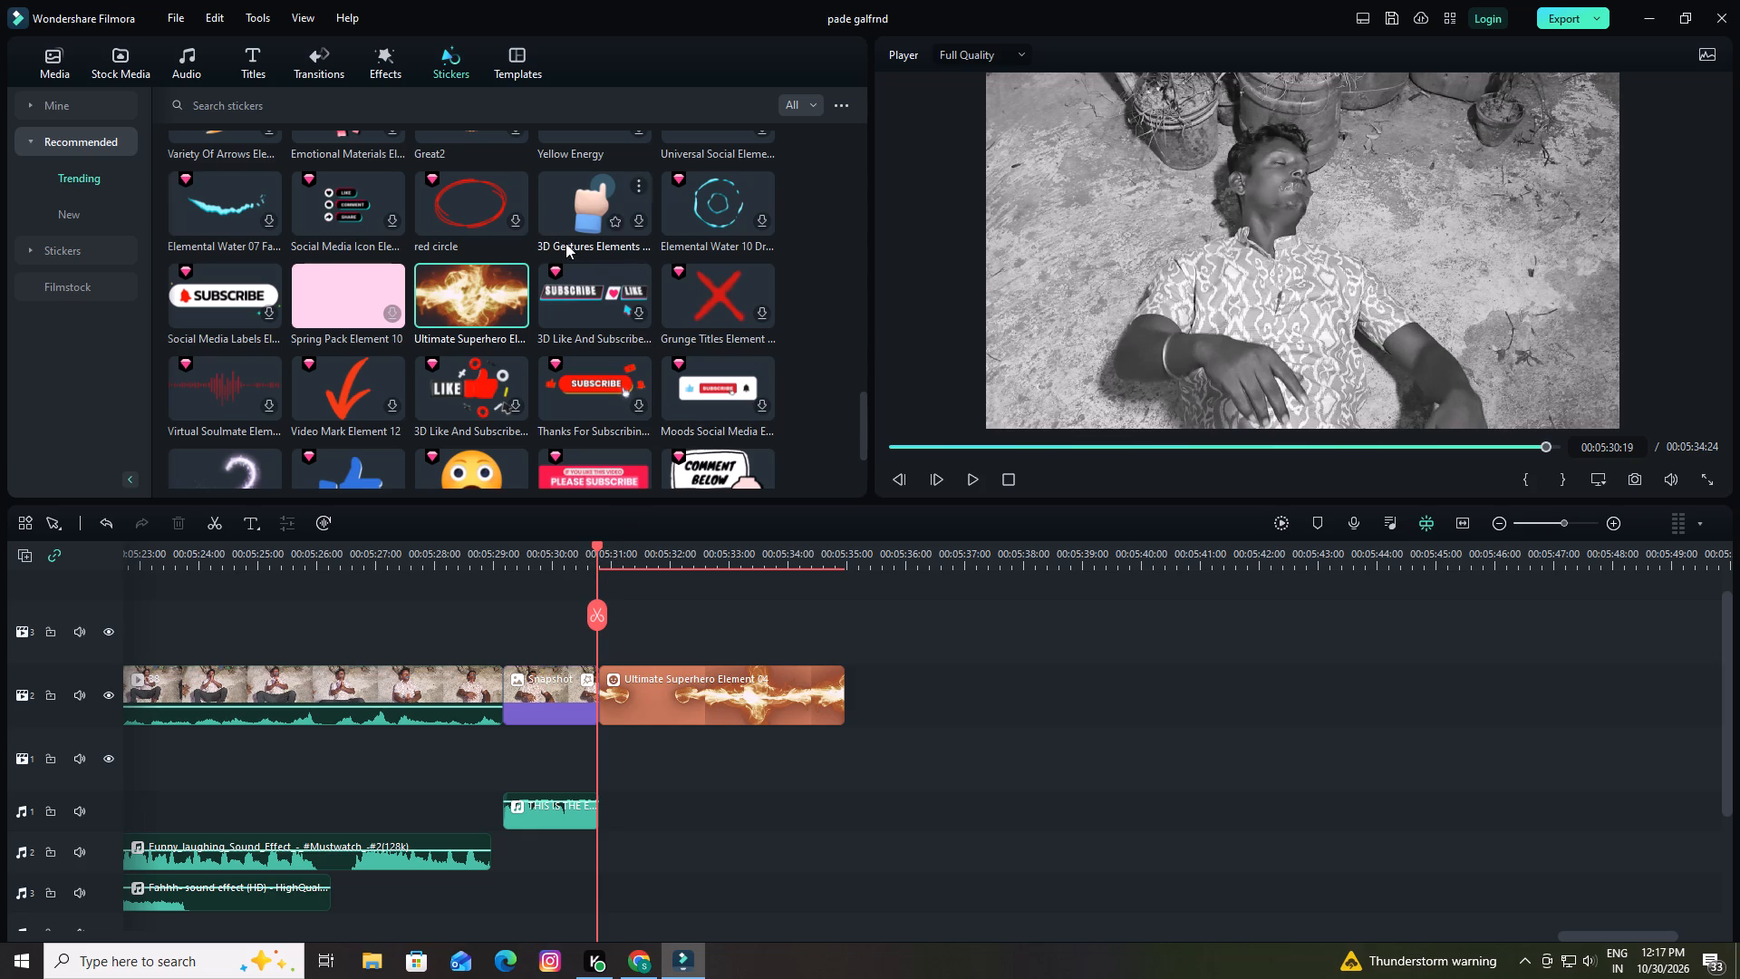
scroll(519, 264, up, 3)
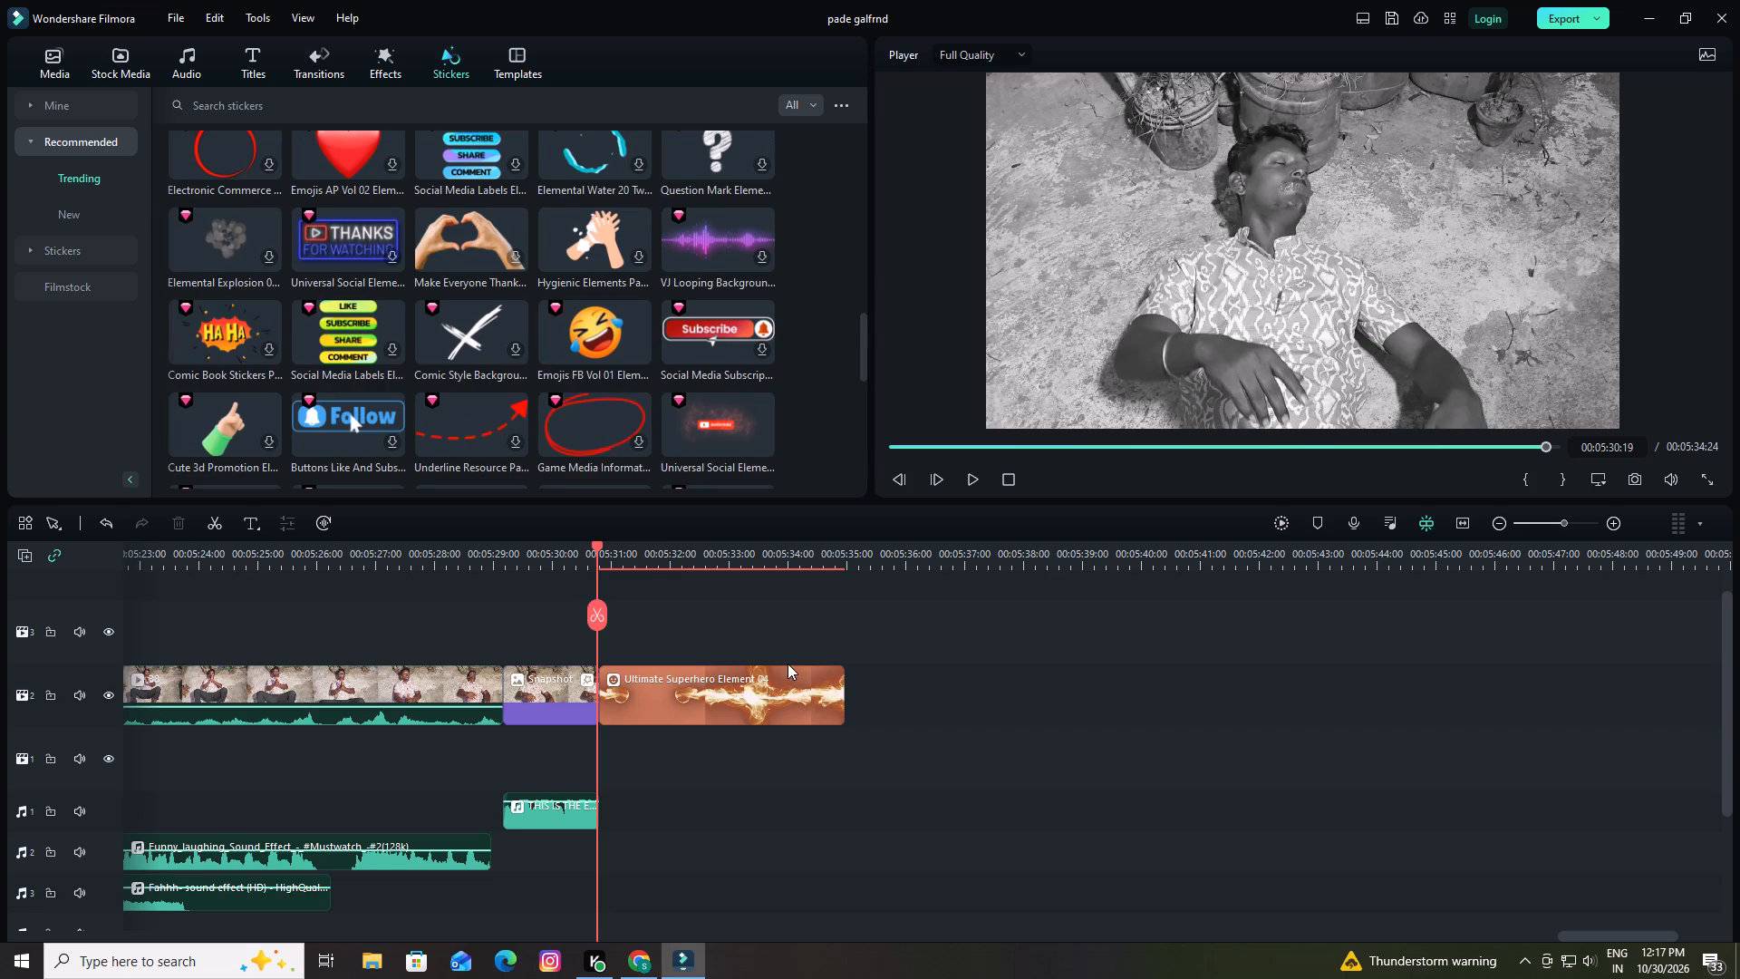
double_click(731, 671)
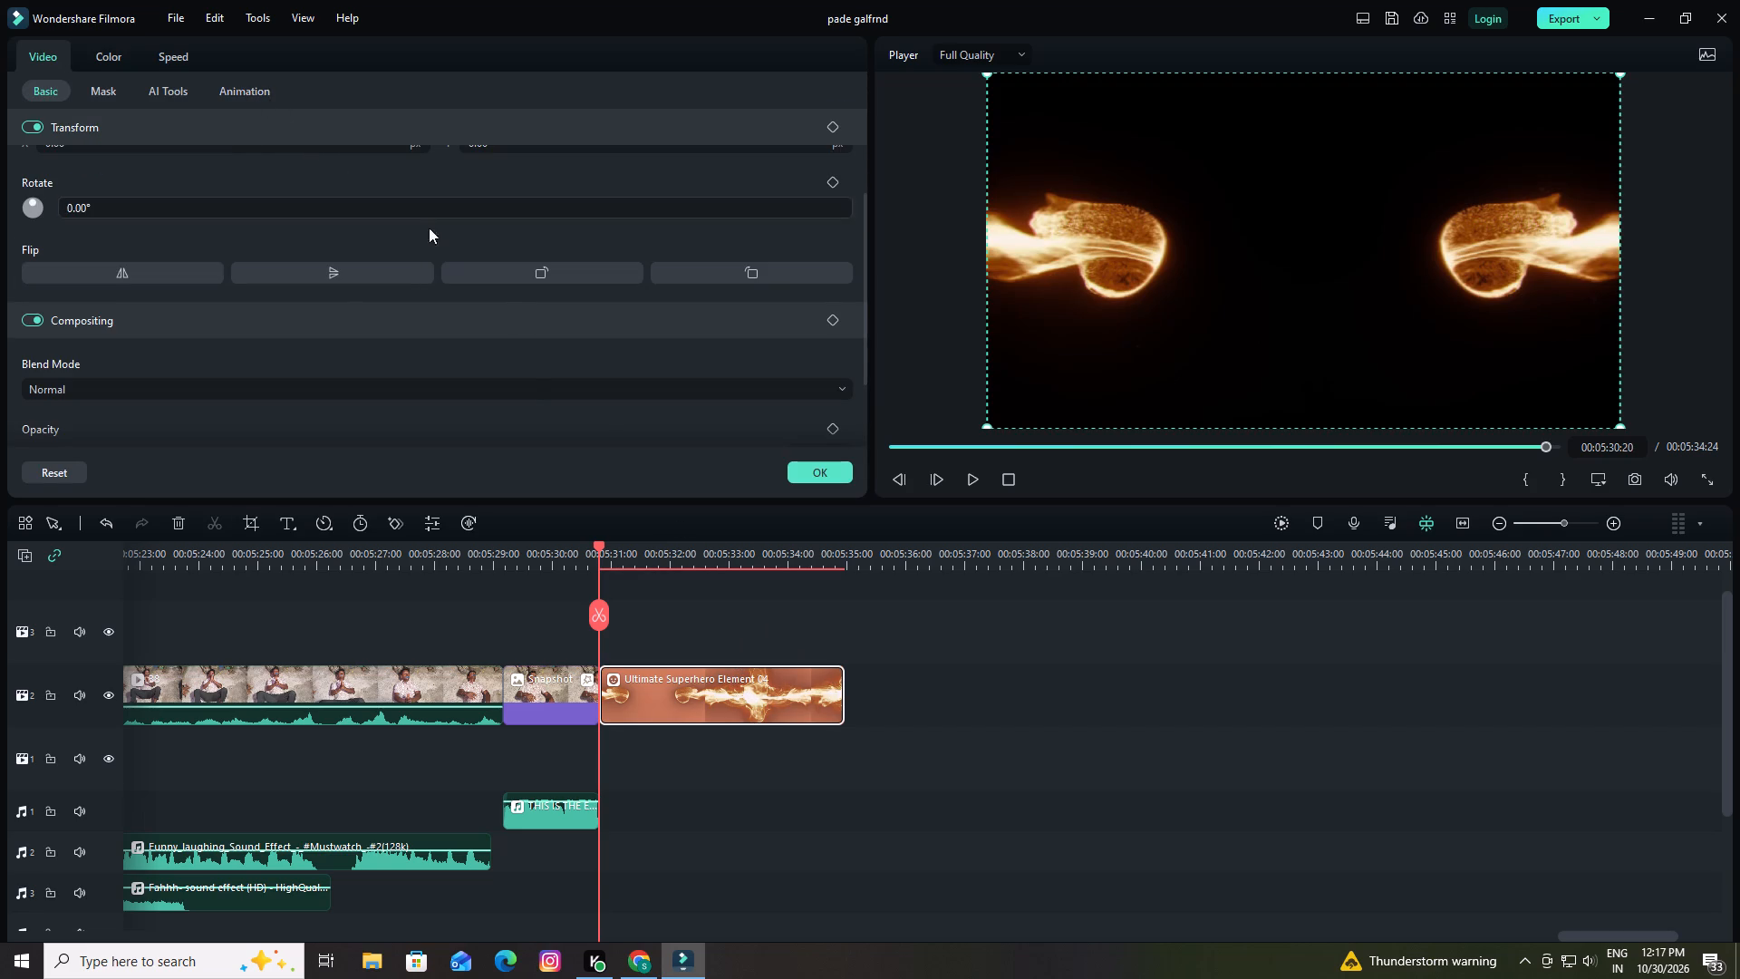
click(835, 831)
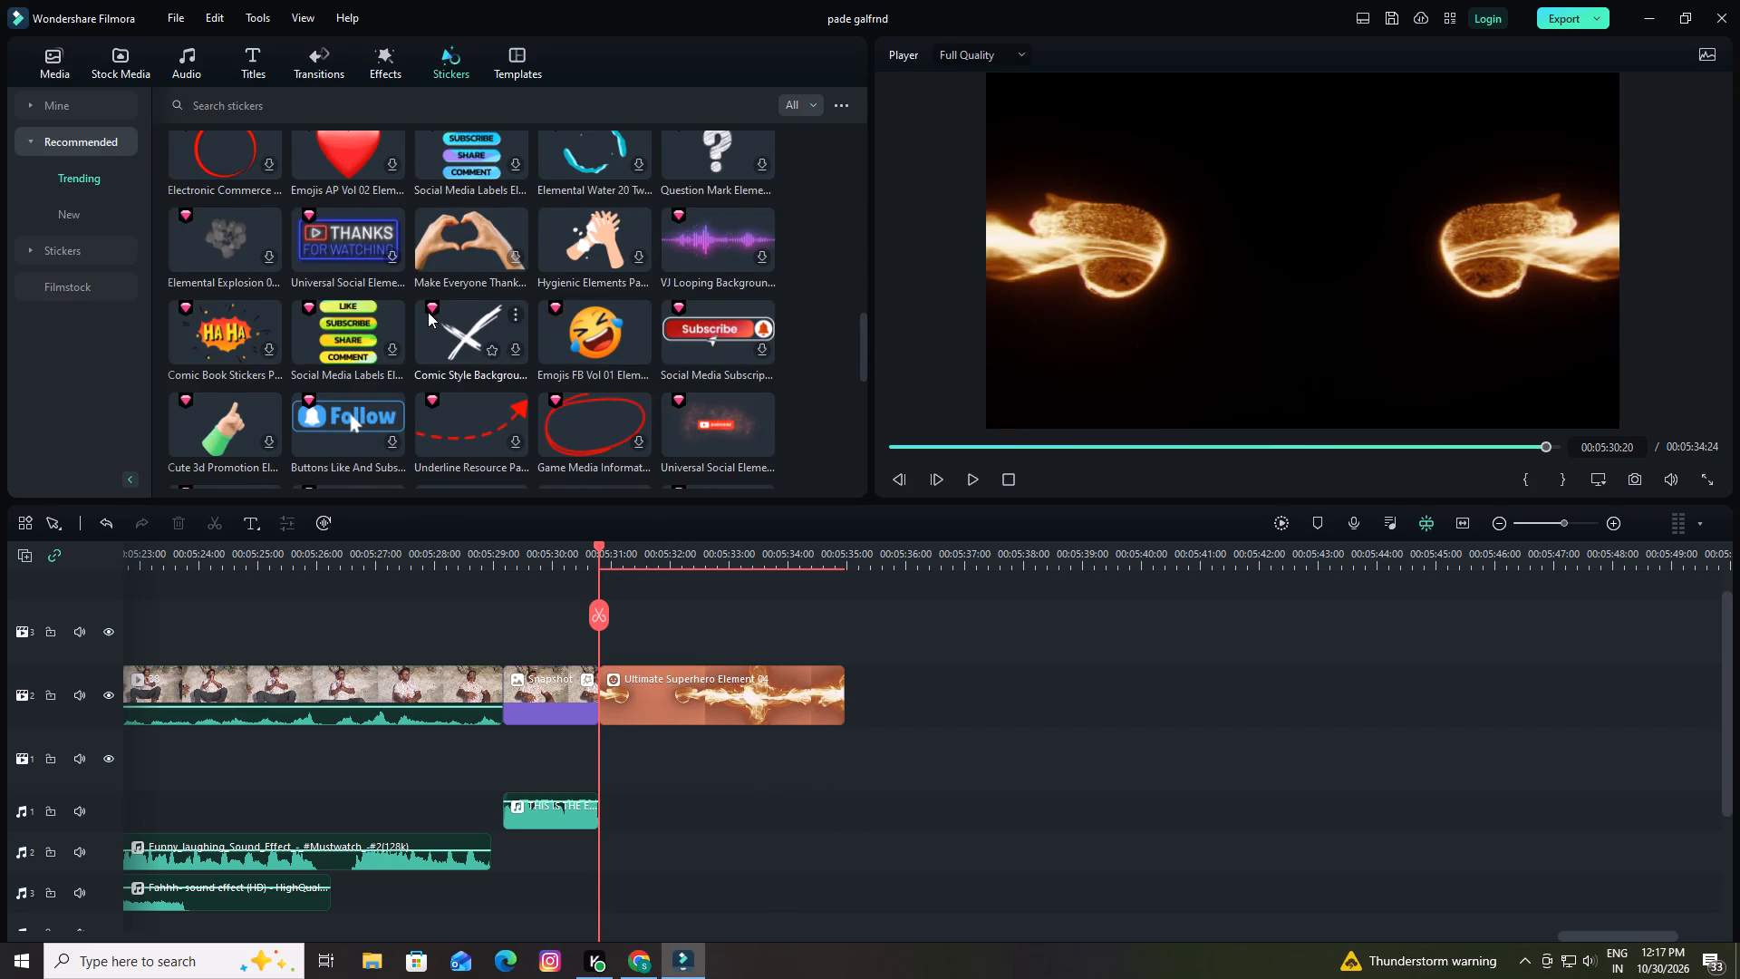
Add the Default Title above the superhero sticker, starting at 00:05:30:20, and trim its end to match the sticker's end.
scroll(426, 309, up, 2)
click(180, 59)
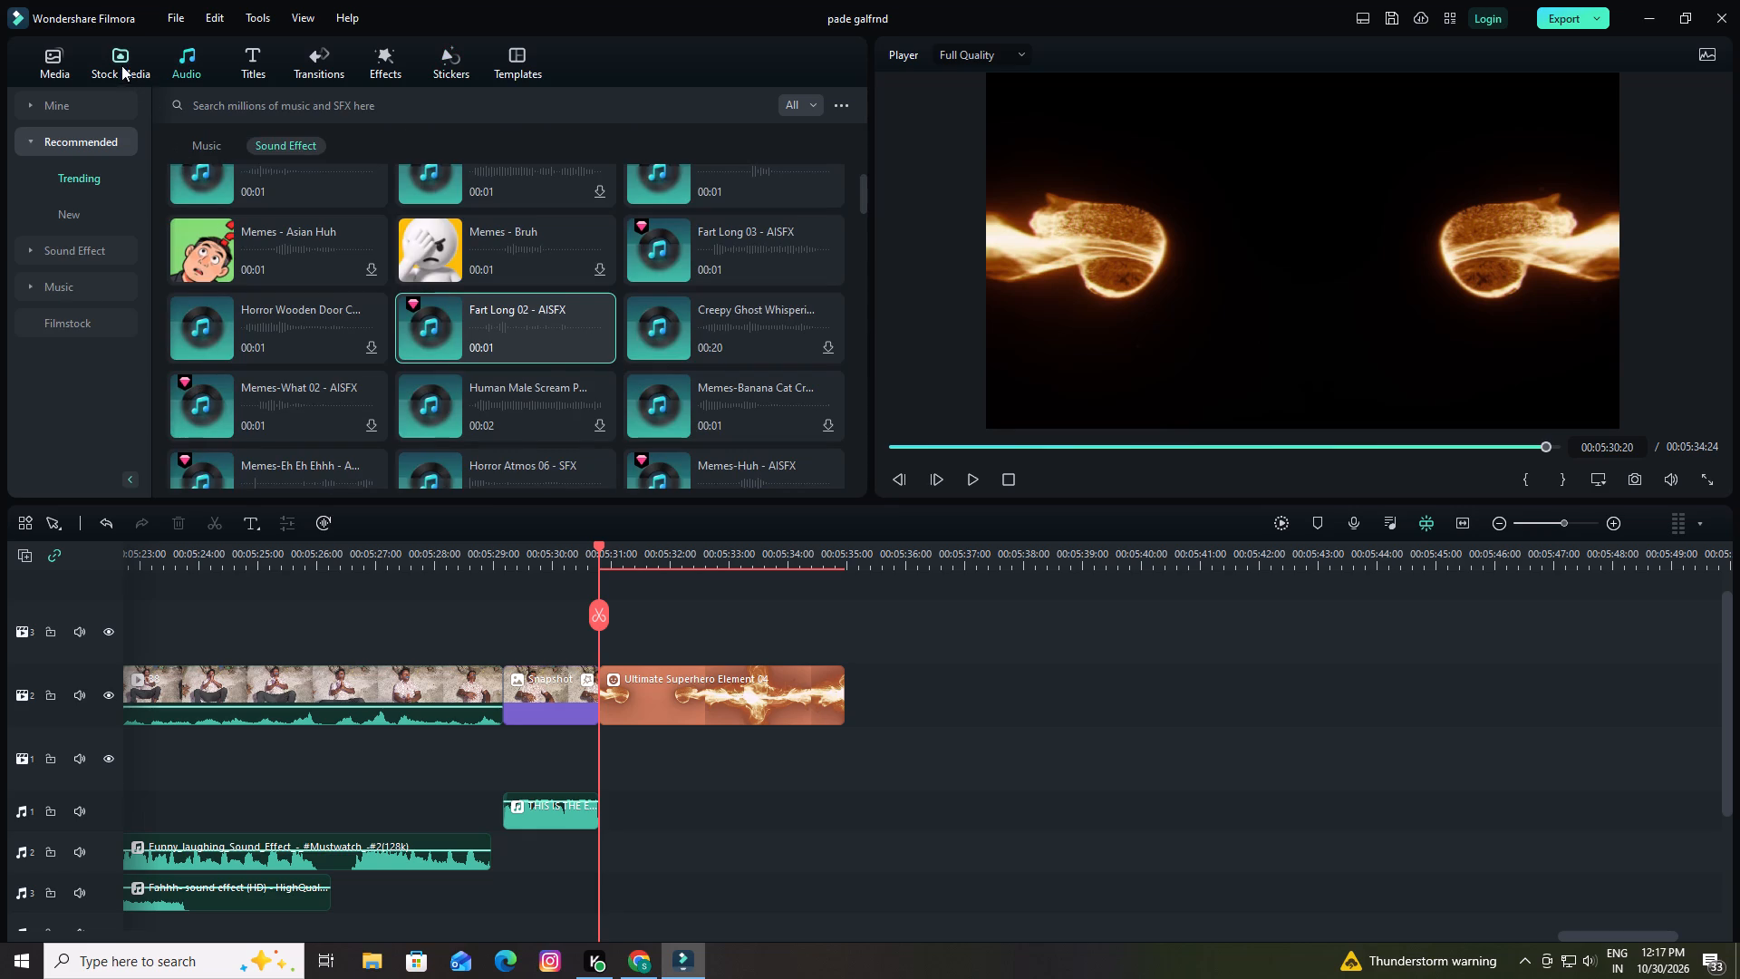
click(244, 64)
drag(218, 181, 672, 649)
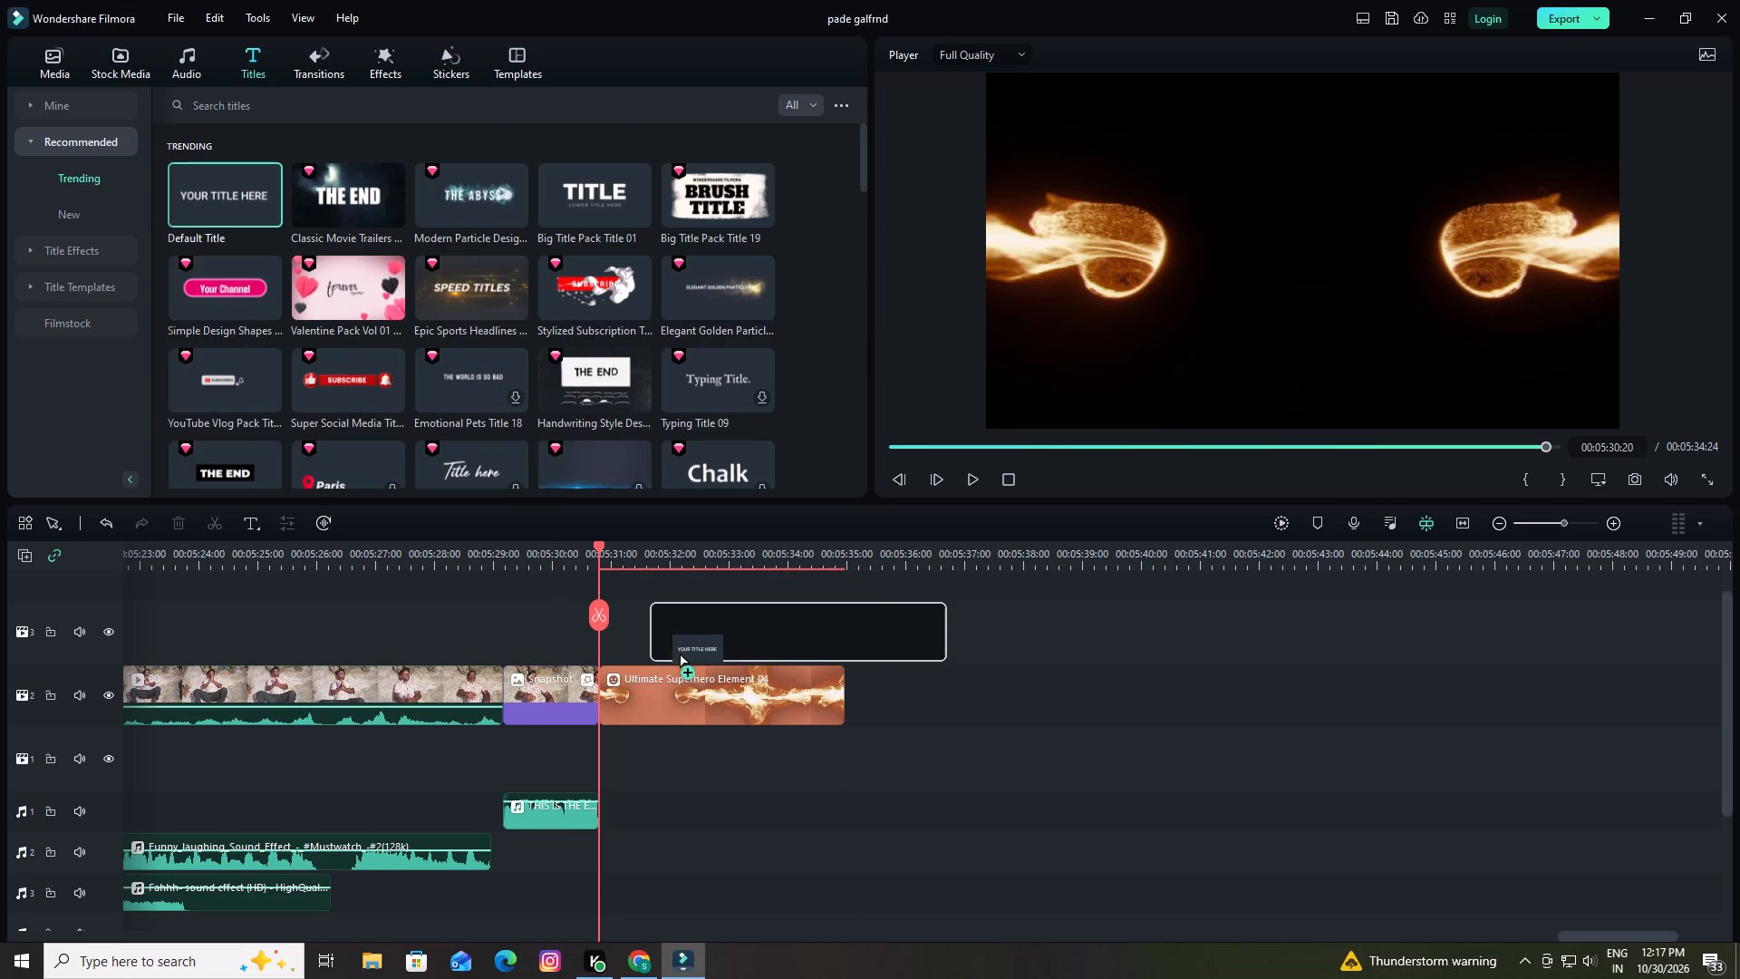
drag(672, 649, 607, 635)
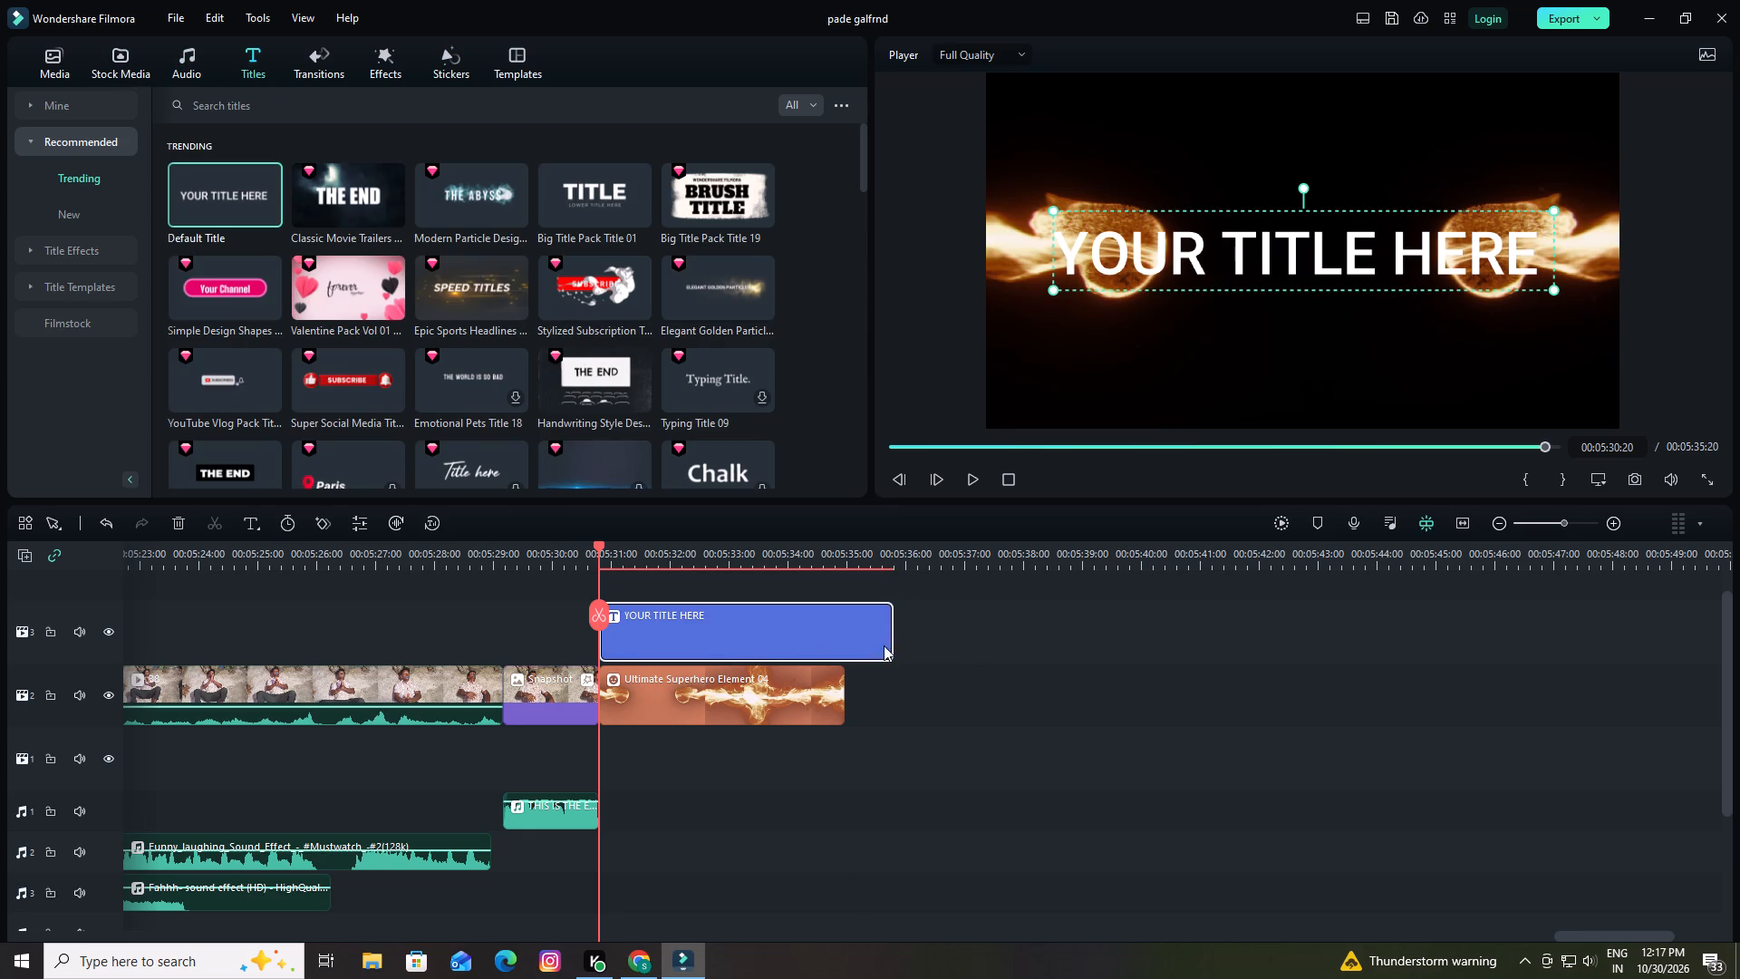
drag(889, 639, 837, 647)
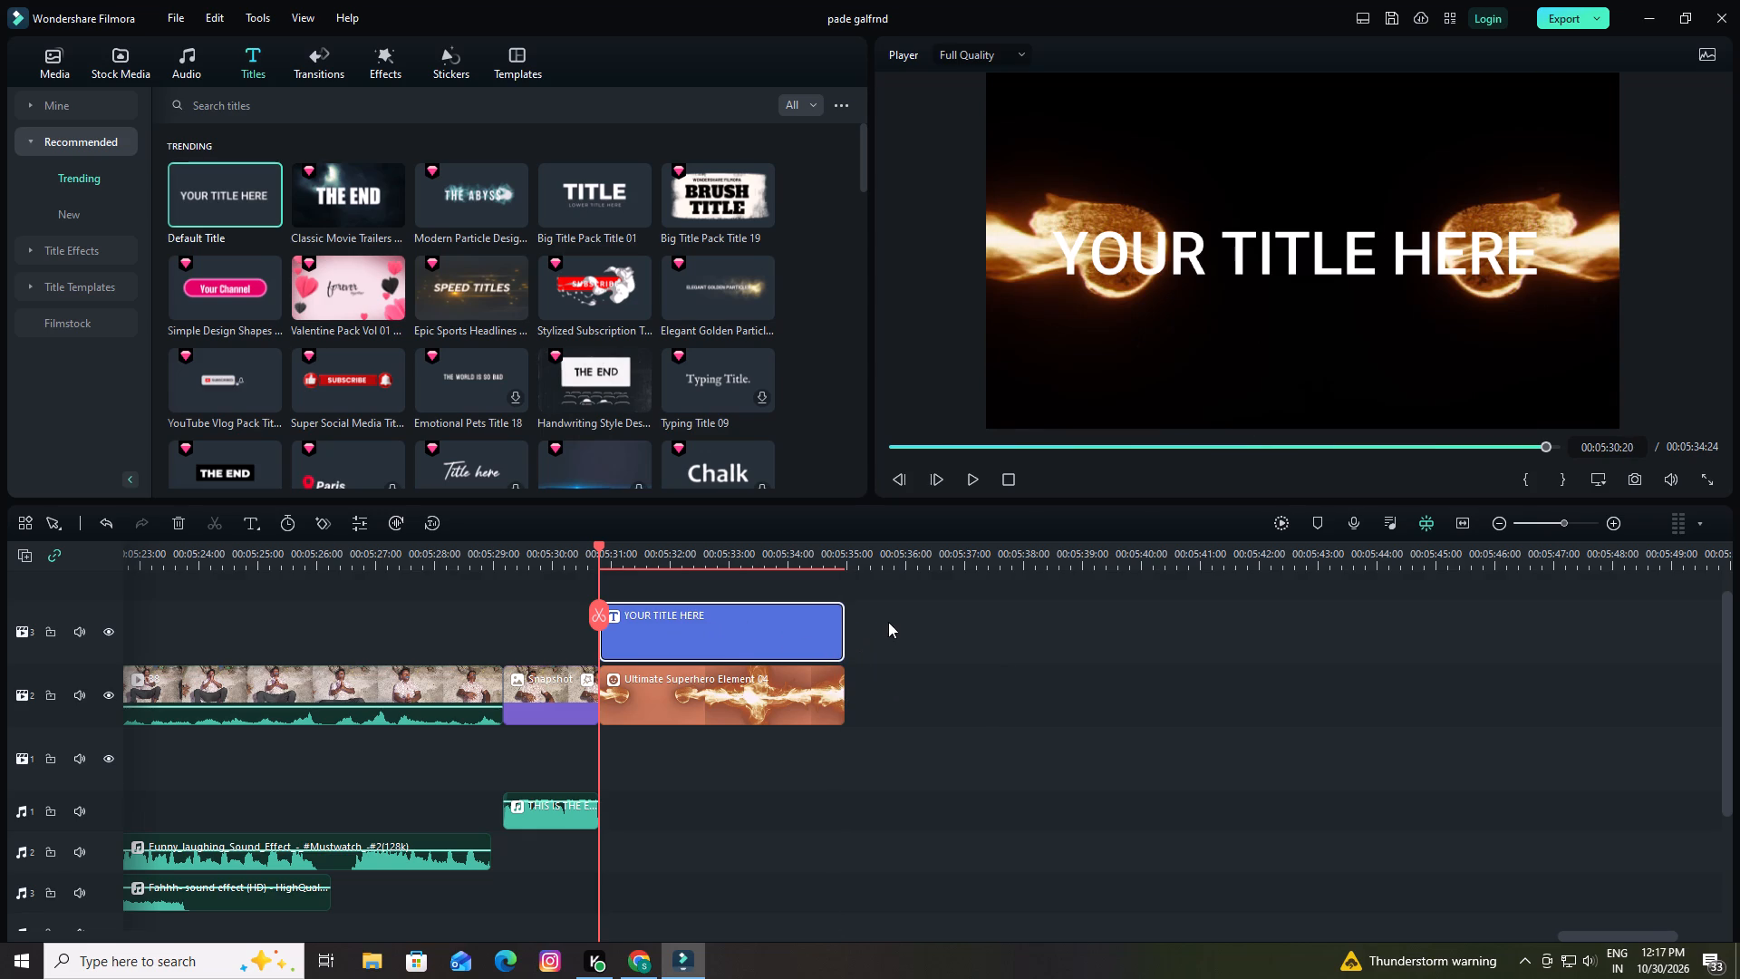
Replace the title's placeholder text with COMMENT ON NEXT PART.
double_click(667, 638)
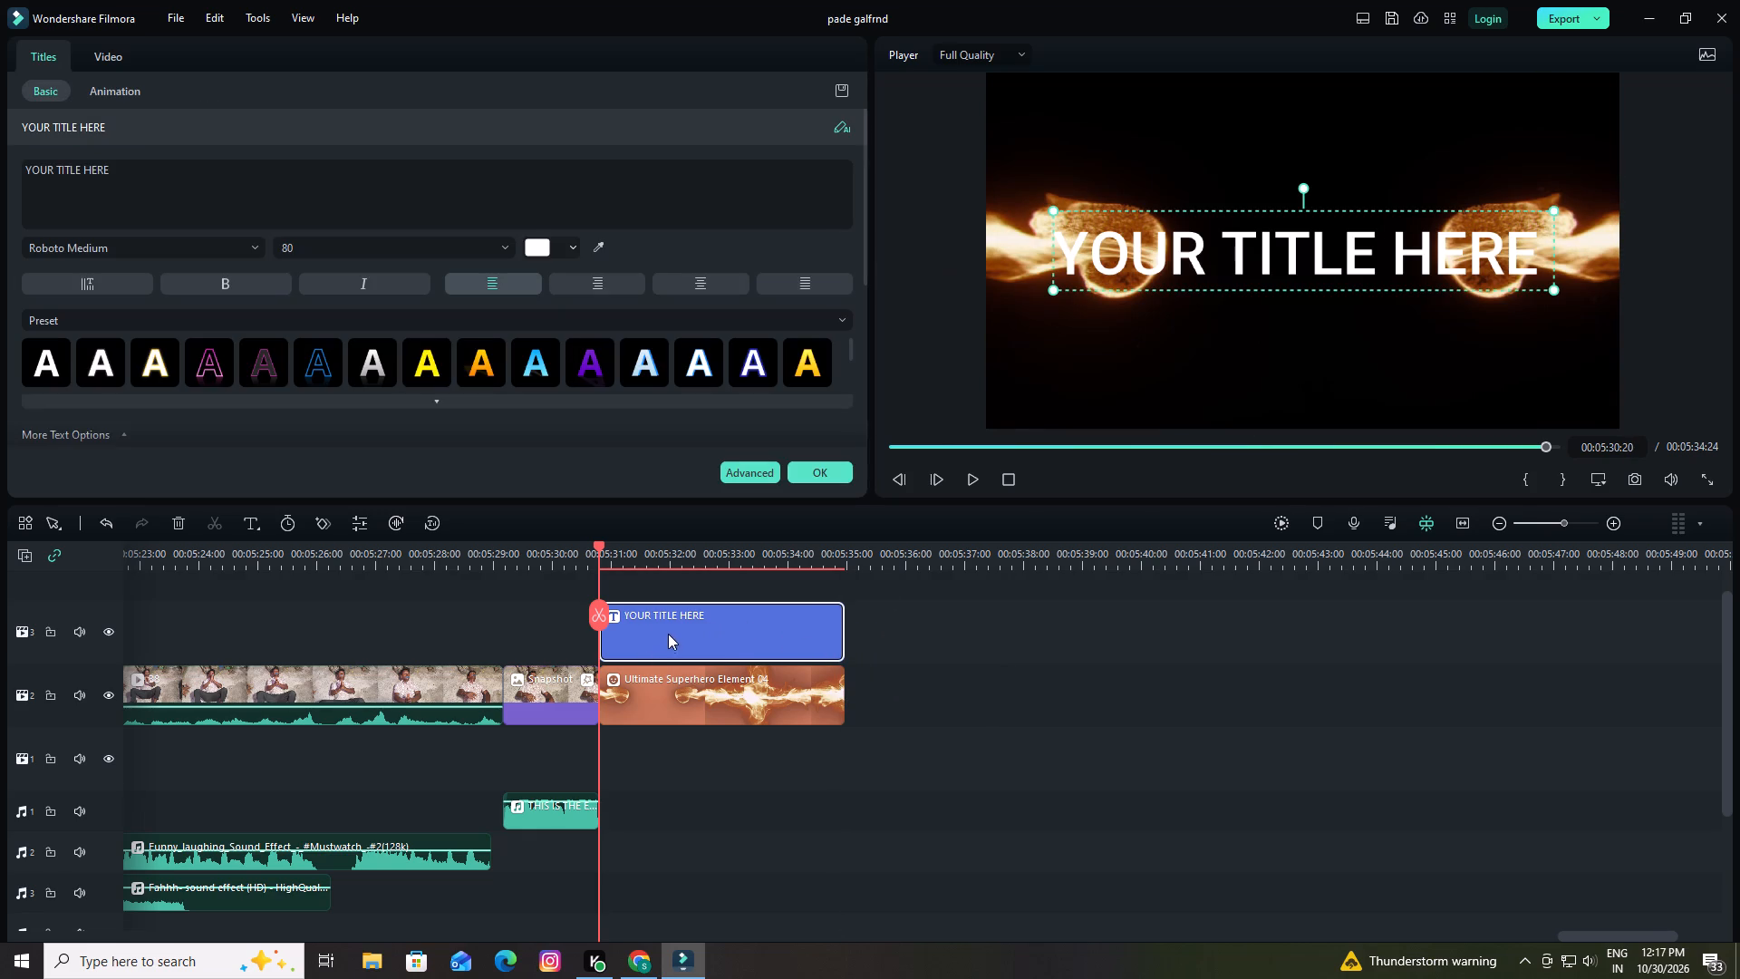
click(161, 174)
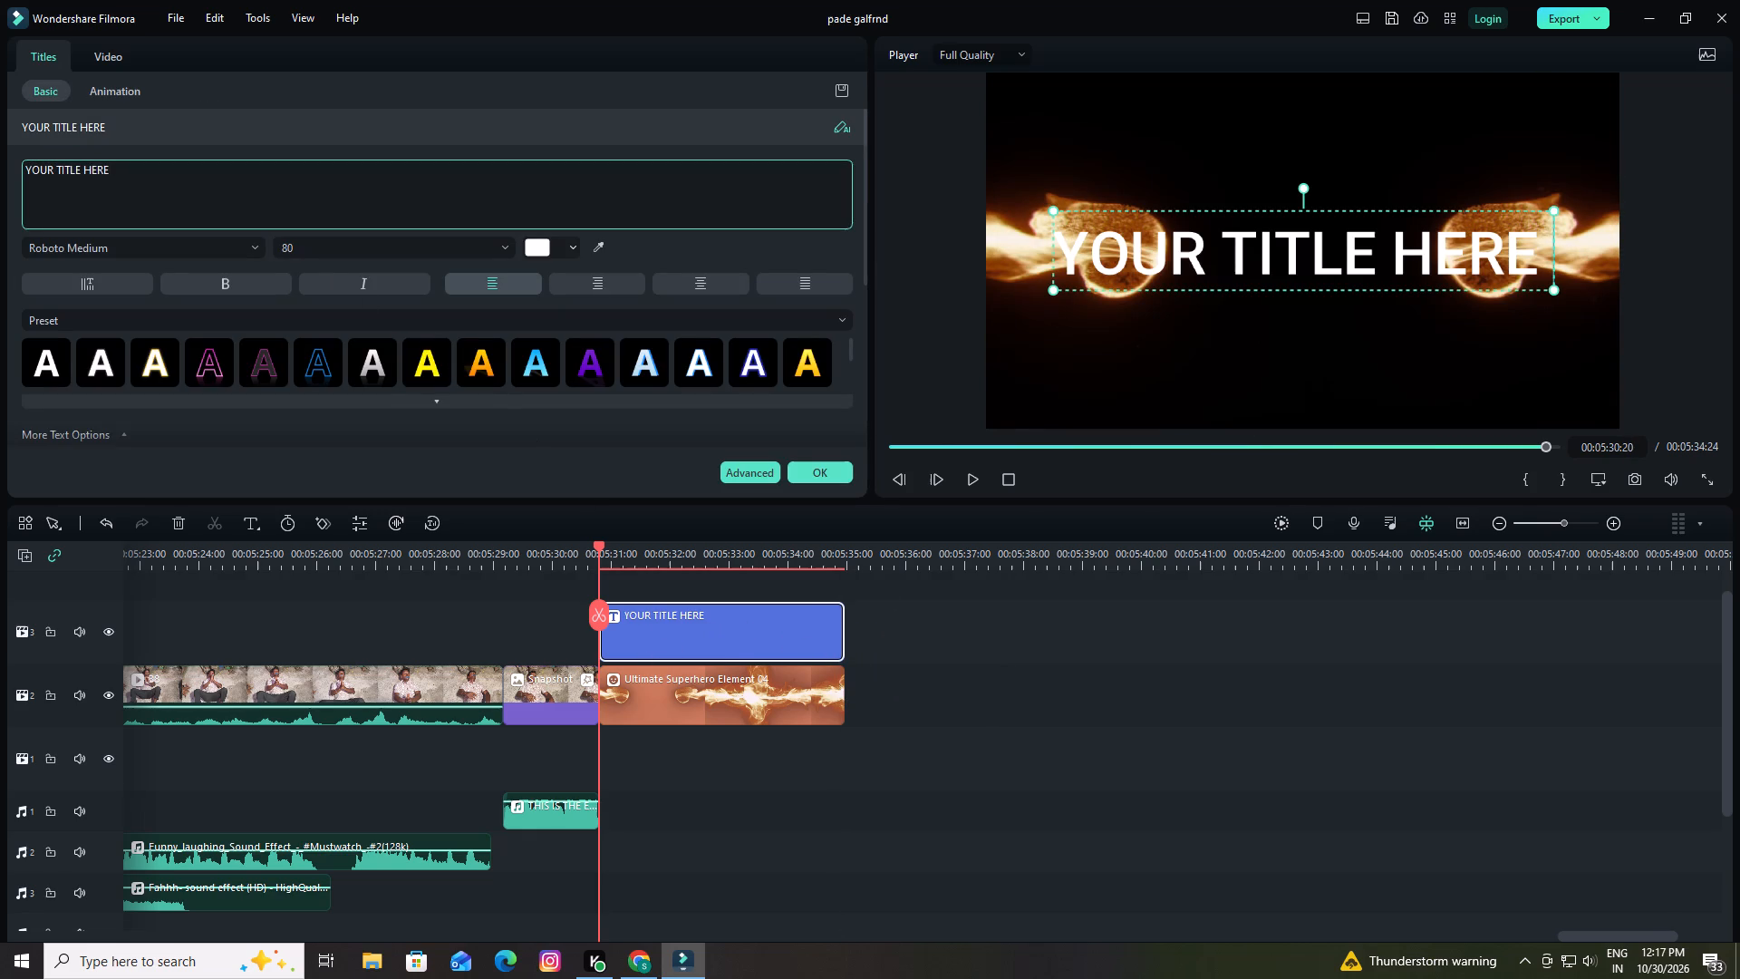
key(BackSpace)
key(BackSpace)
key(BackSpace)
key(BackSpace)
key(BackSpace)
key(BackSpace)
key(BackSpace)
key(BackSpace)
key(BackSpace)
key(BackSpace)
key(BackSpace)
key(BackSpace)
key(BackSpace)
key(BackSpace)
key(BackSpace)
key(BackSpace)
key(BackSpace)
key(BackSpace)
key(BackSpace)
key(BackSpace)
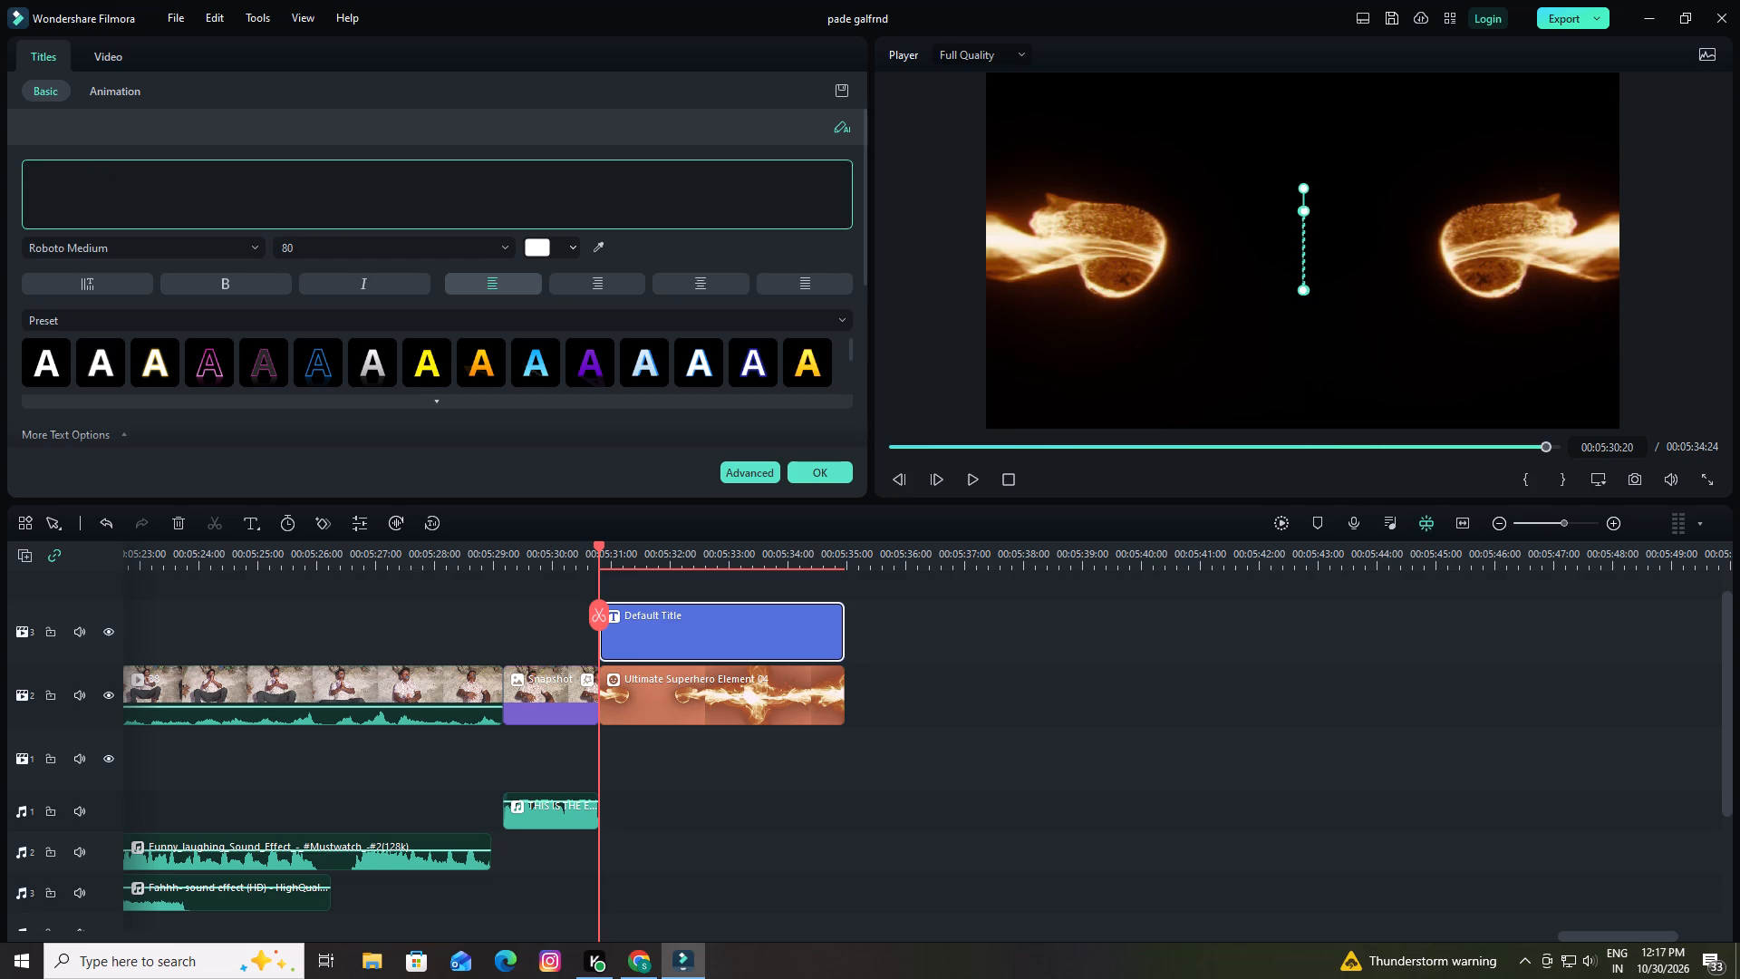
text(COMMENT)
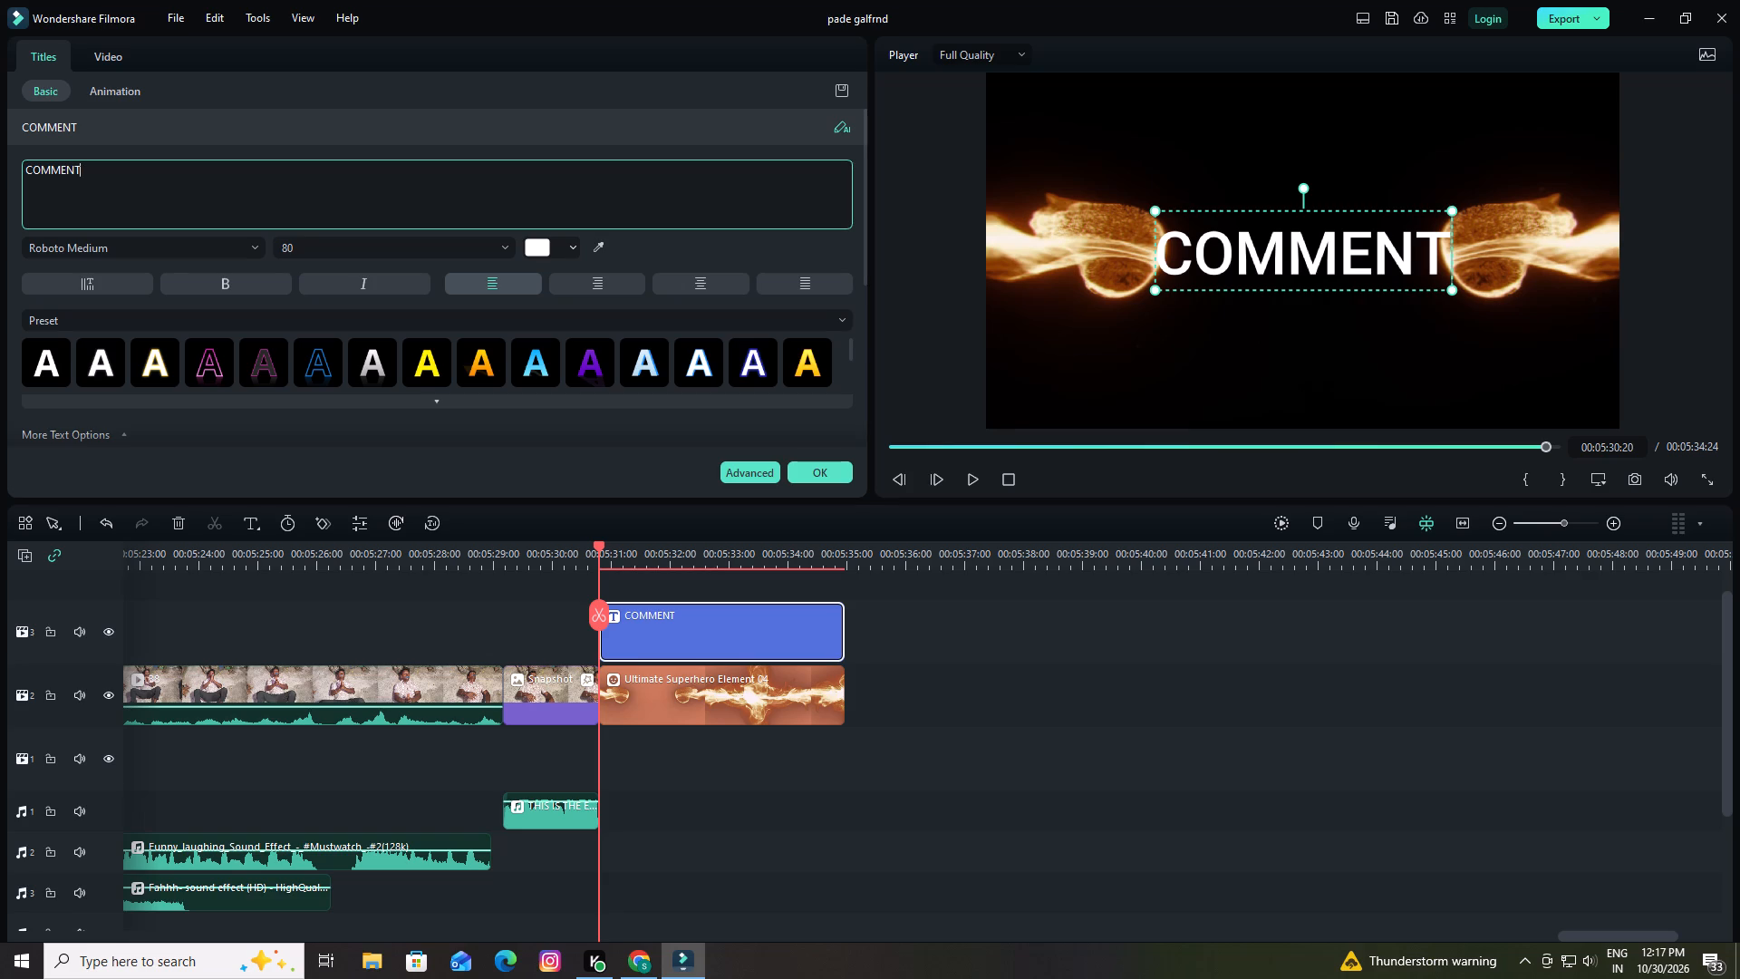
key(space)
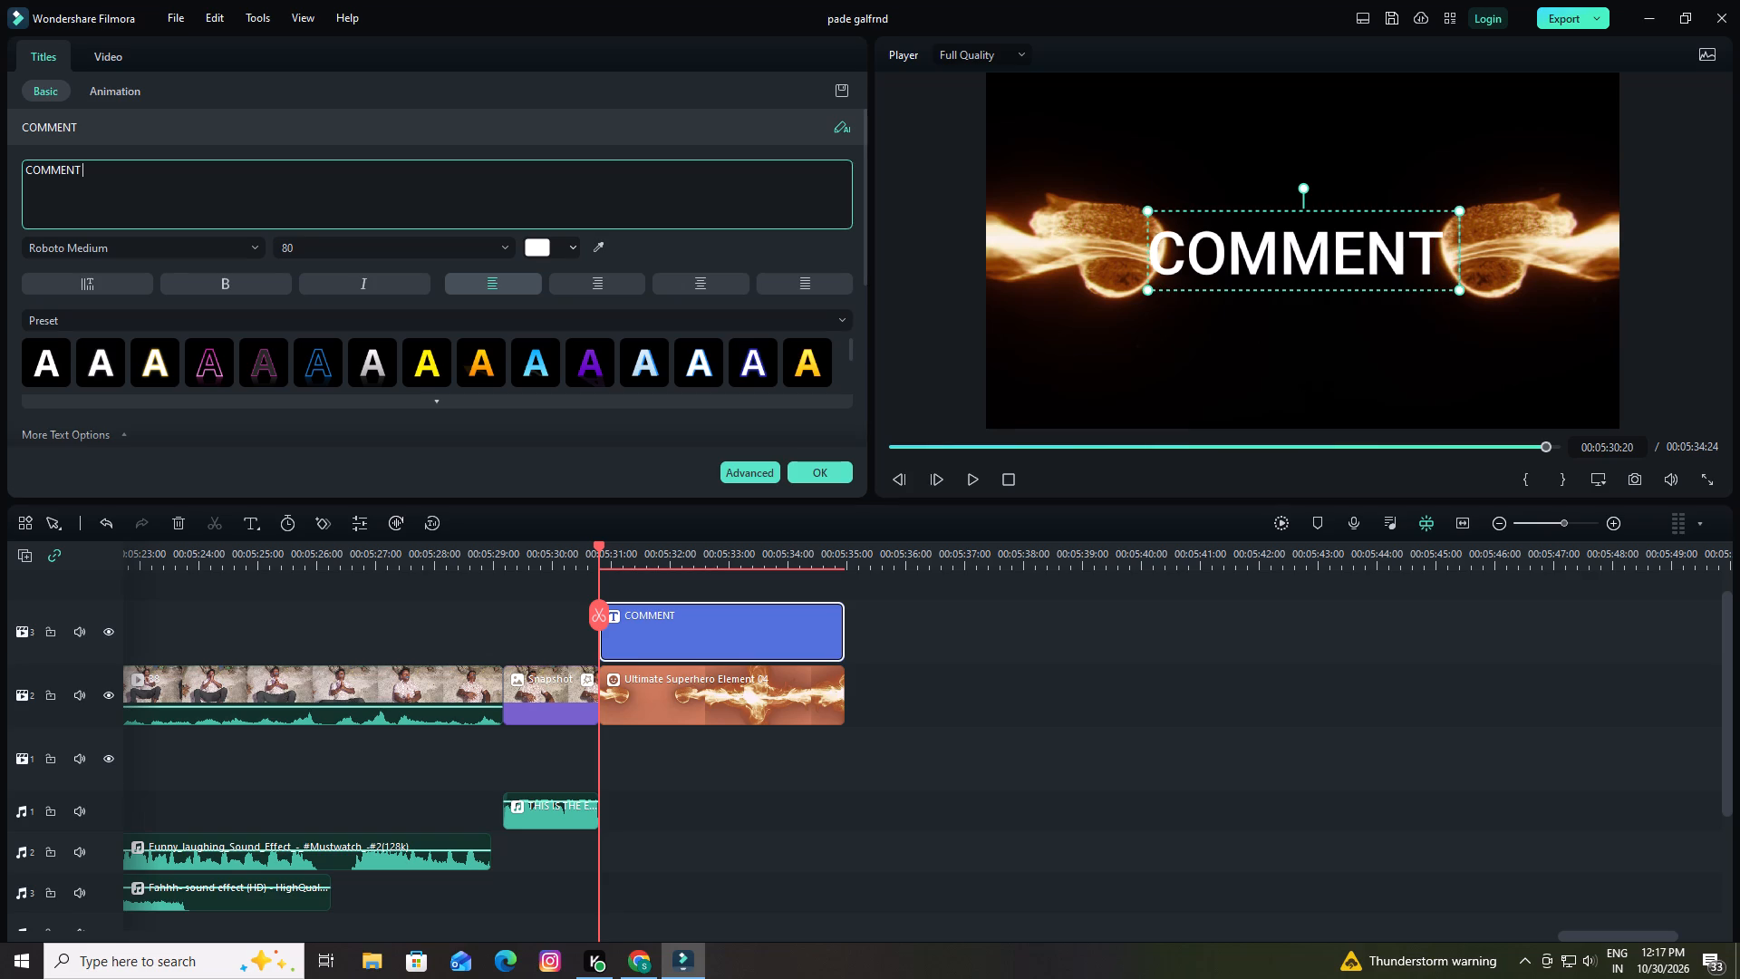
key(shift+o)
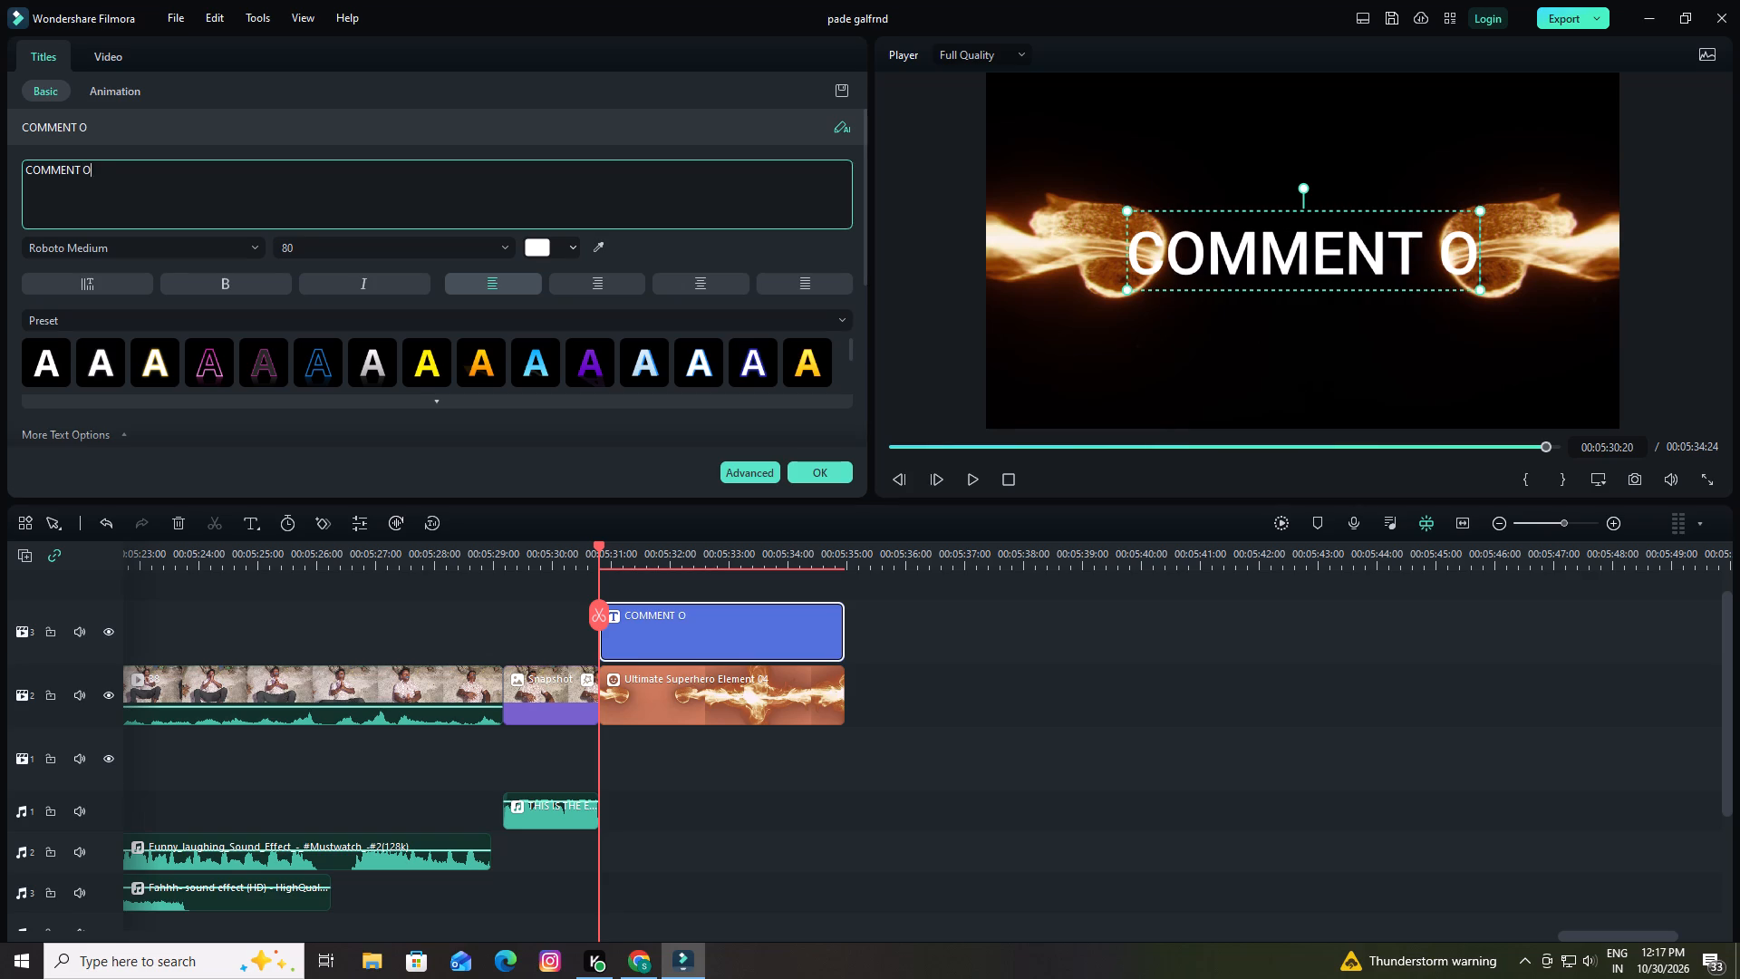
key(shift+n)
key(space)
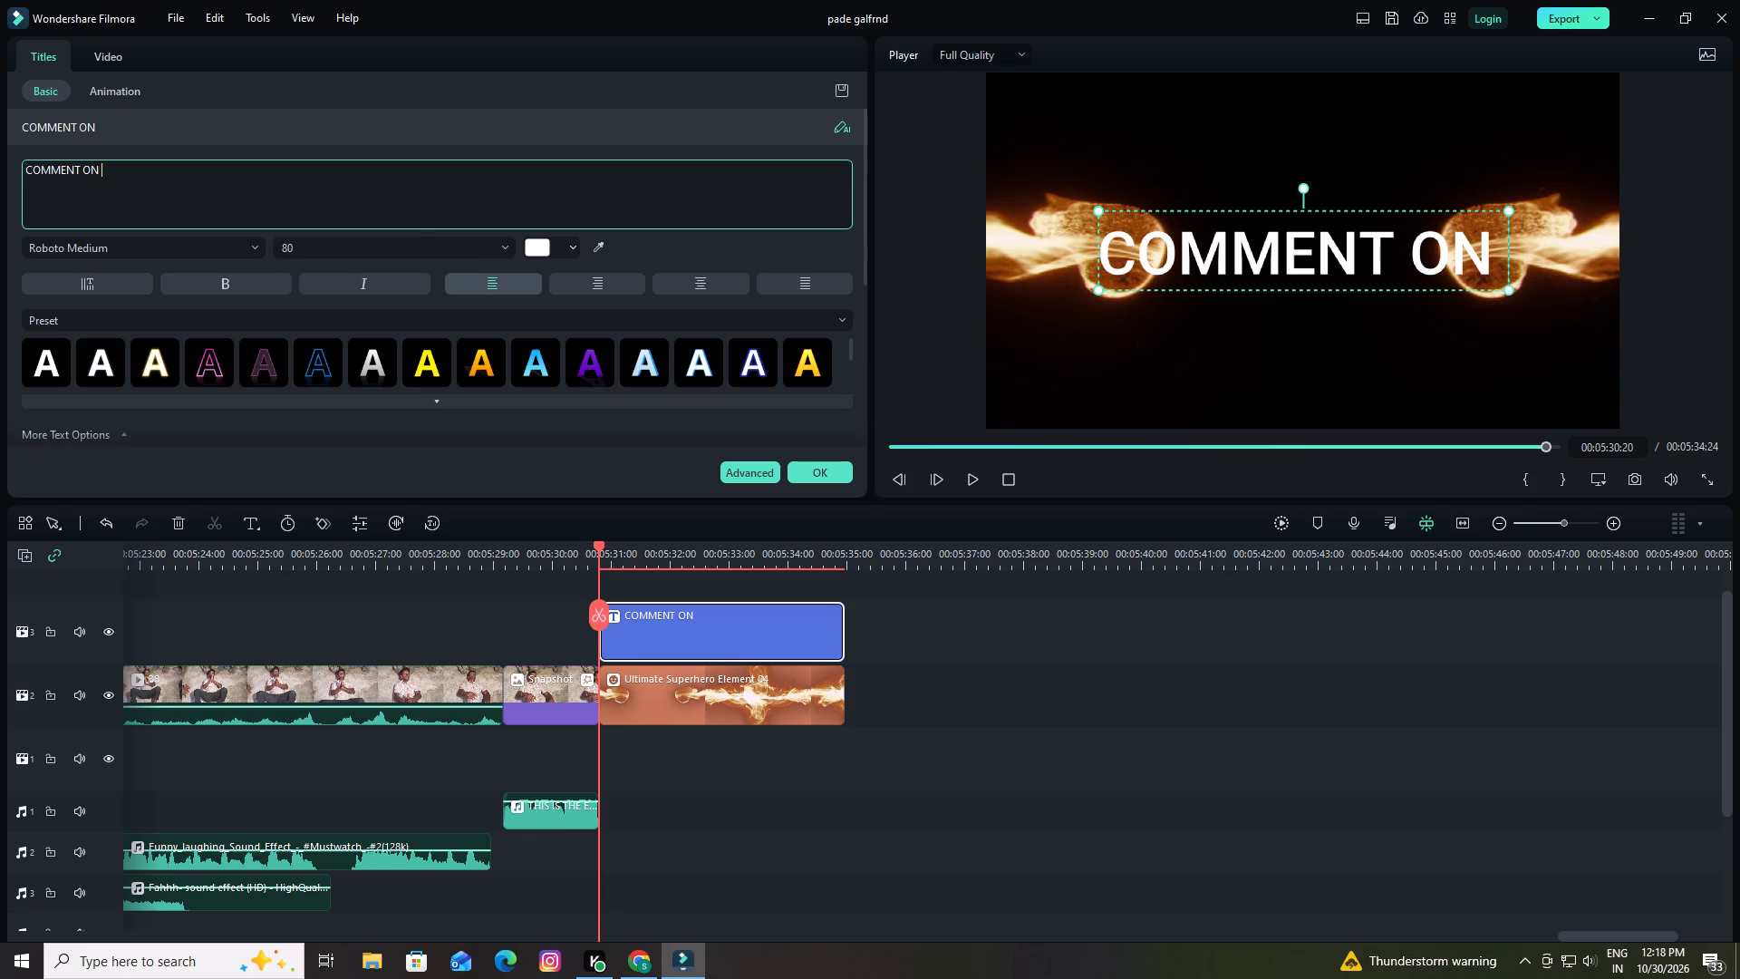
key(shift+n)
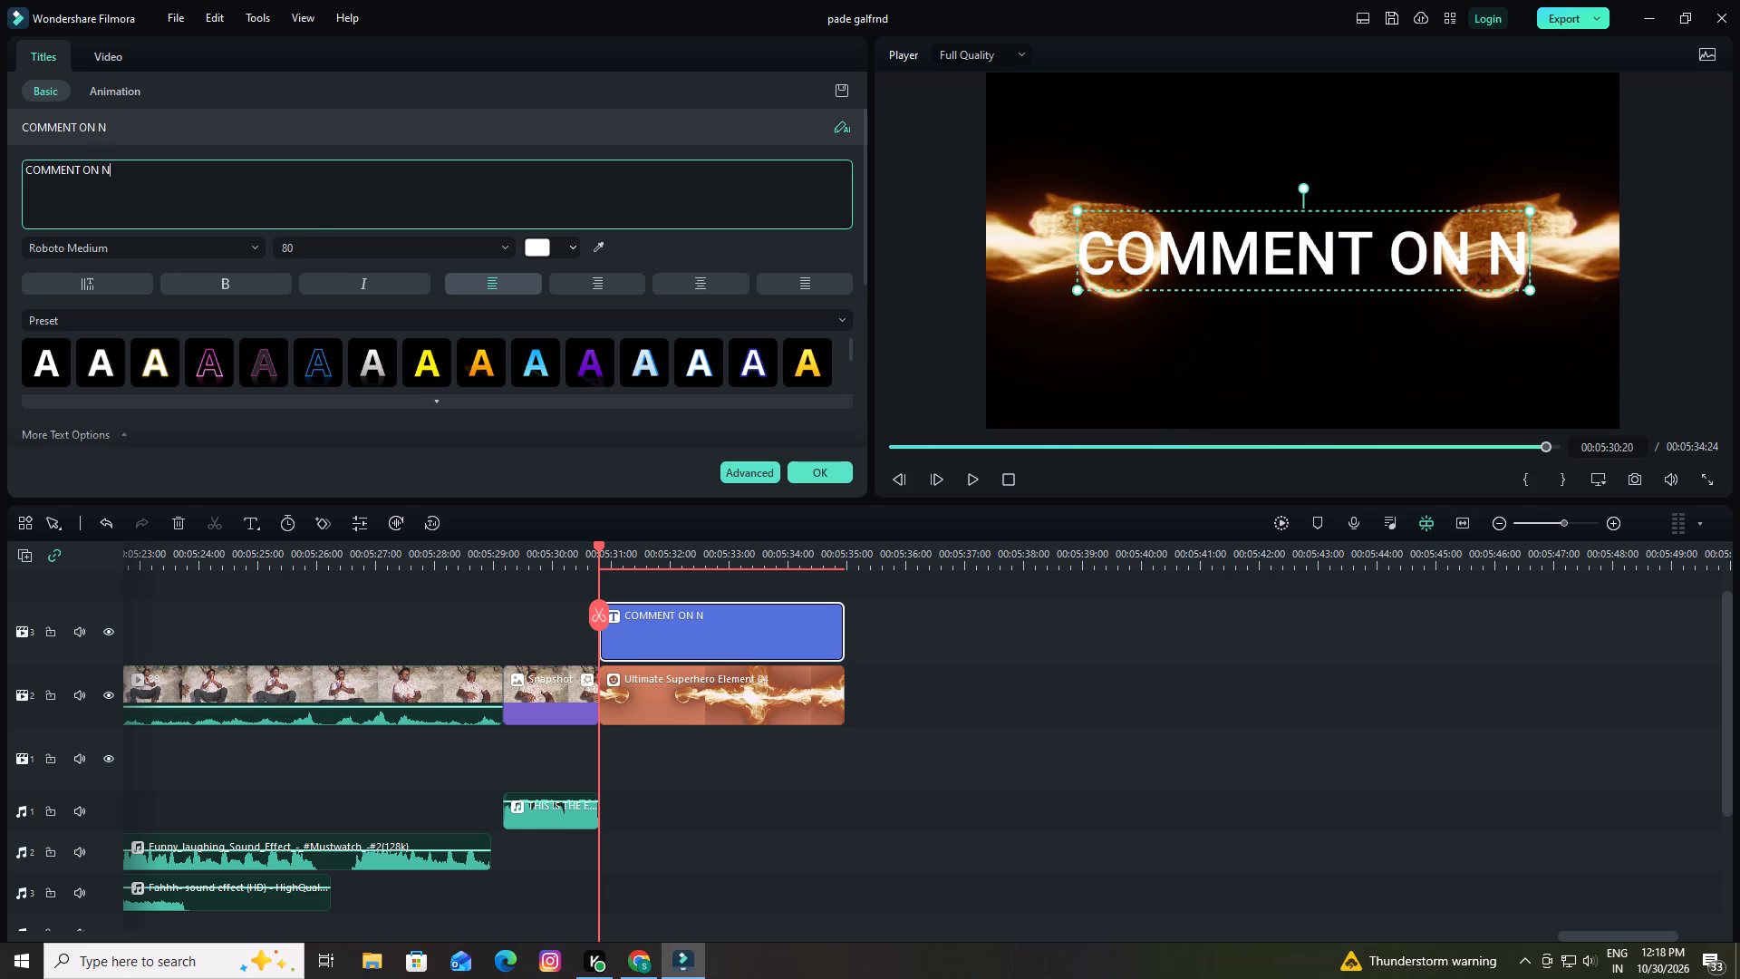
key(shift+e)
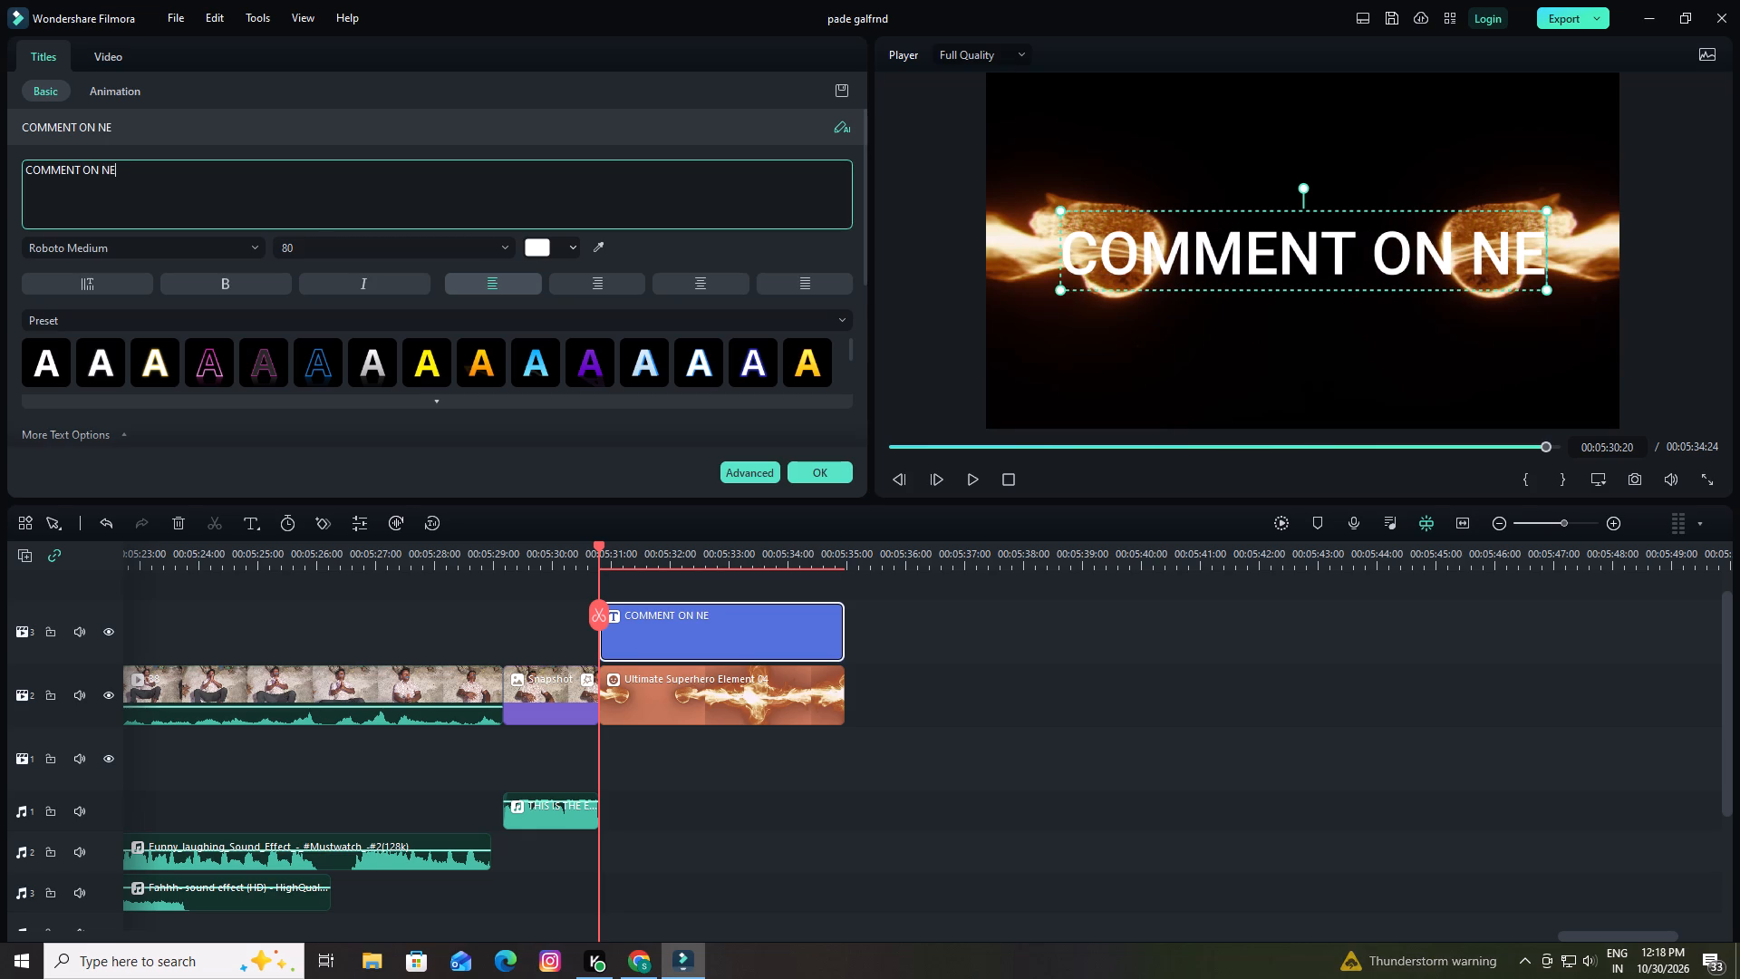
key(shift+x)
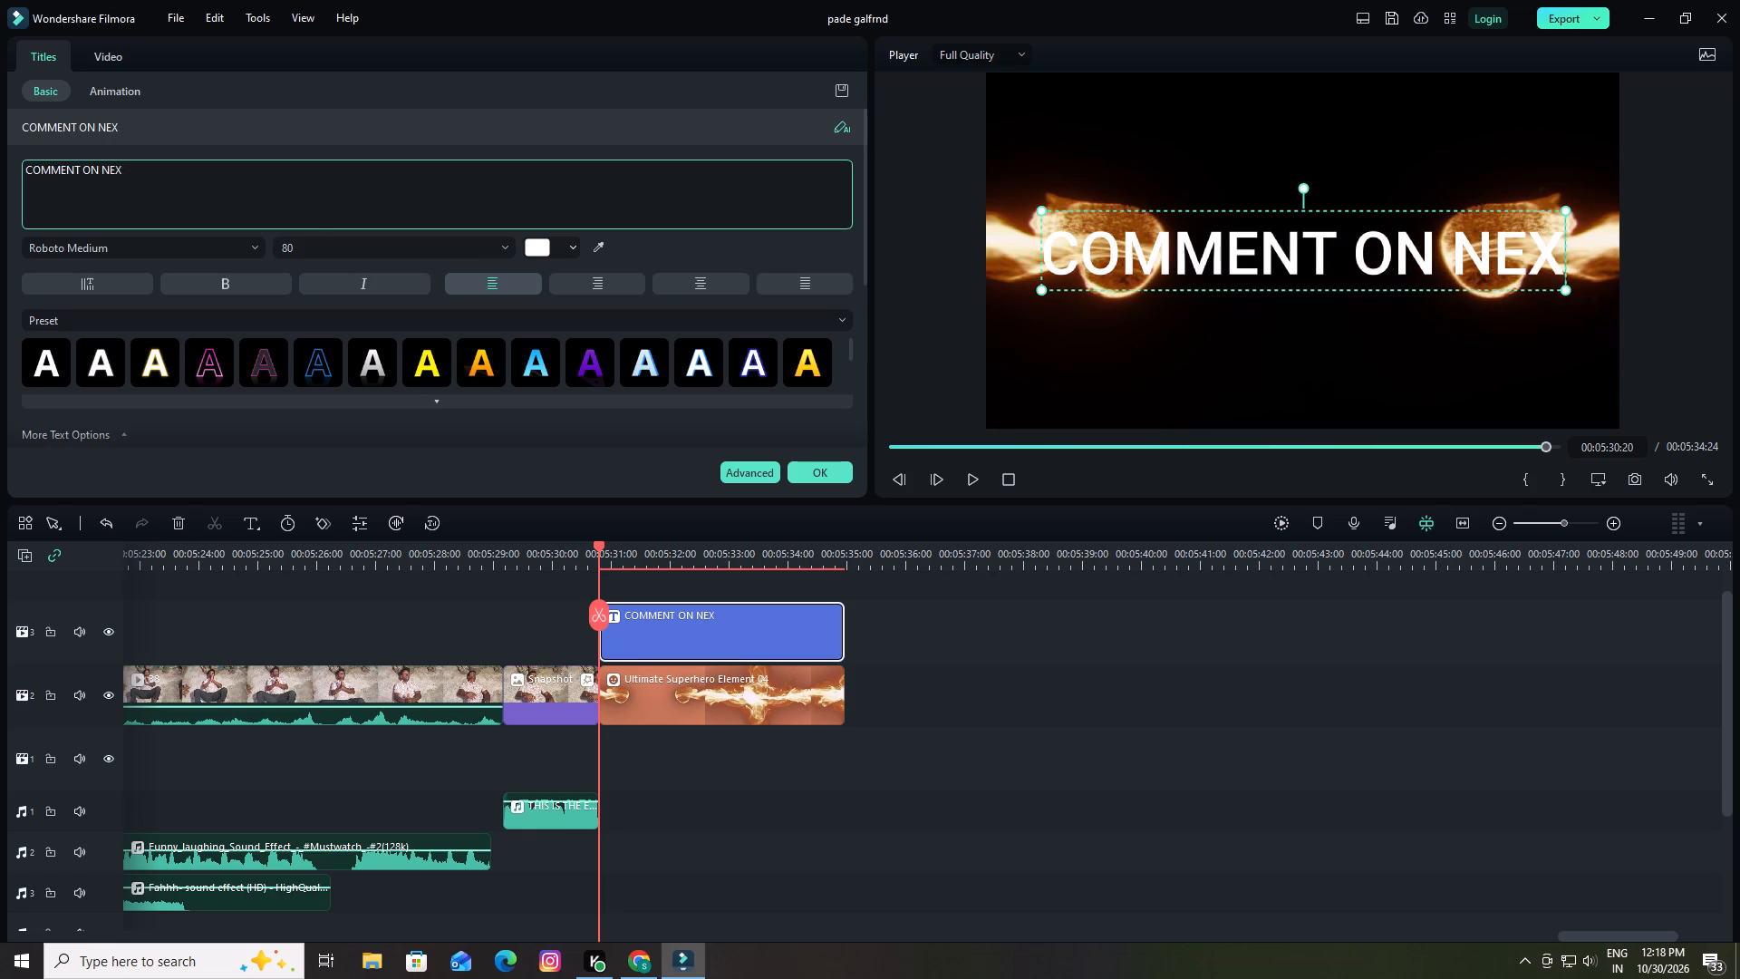
key(shift+t)
key(shift+space)
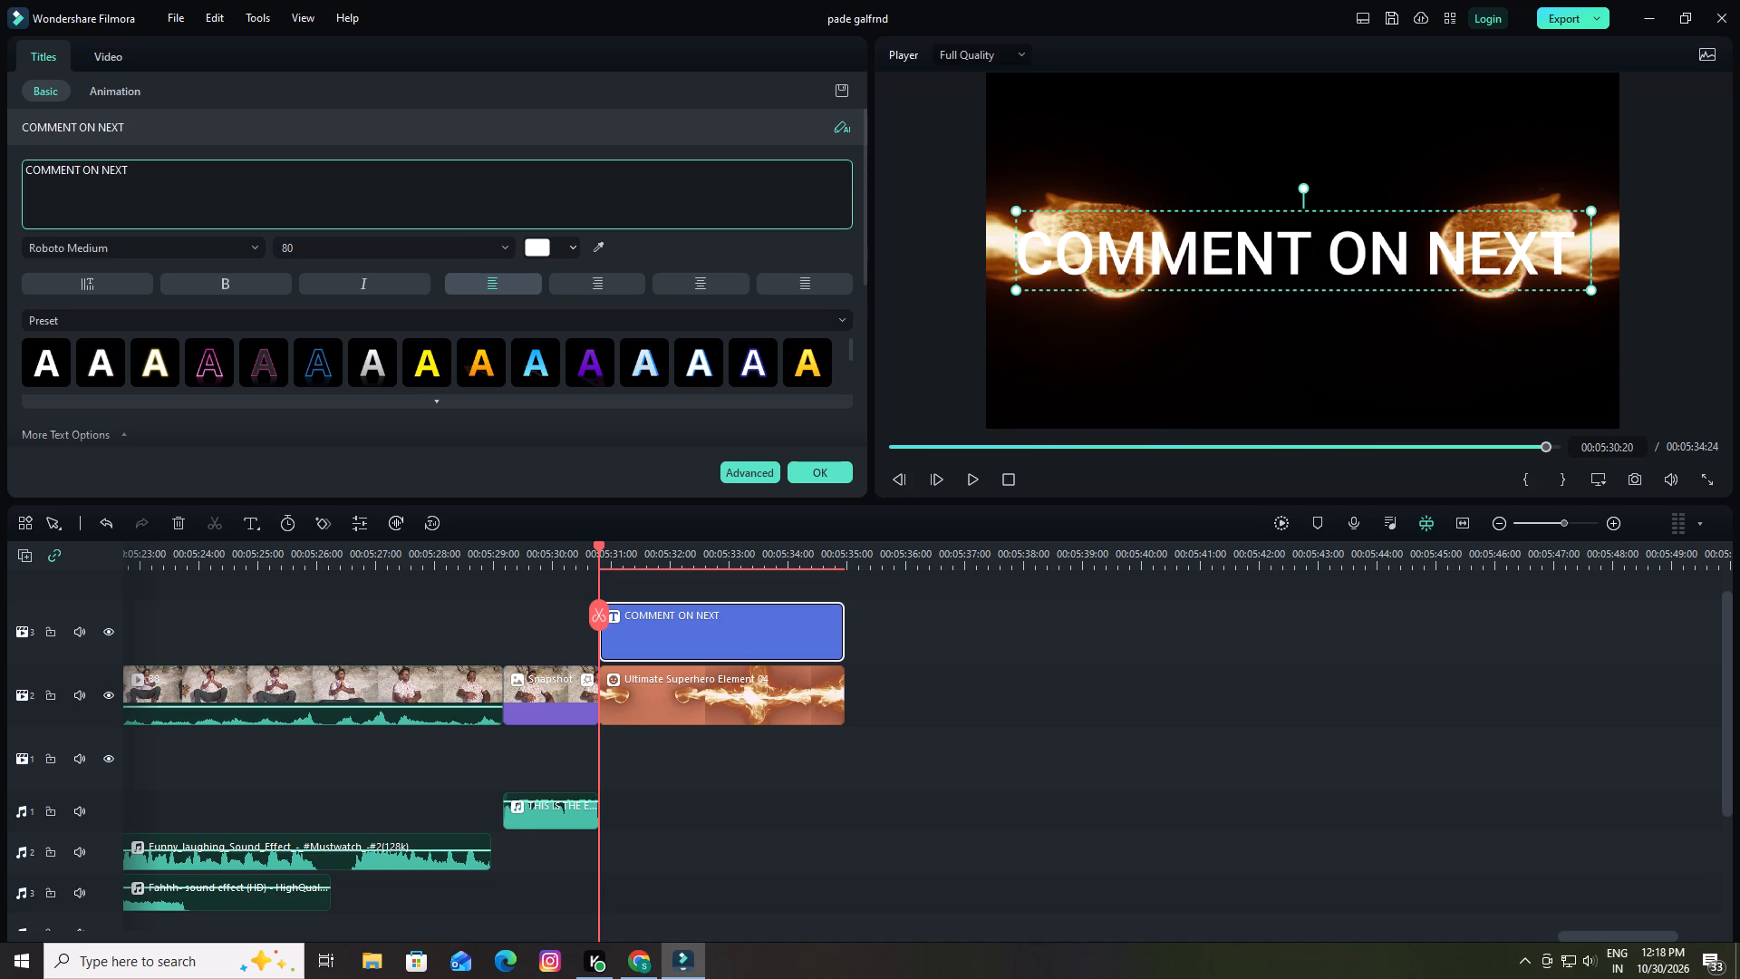
key(shift+p)
text(AER)
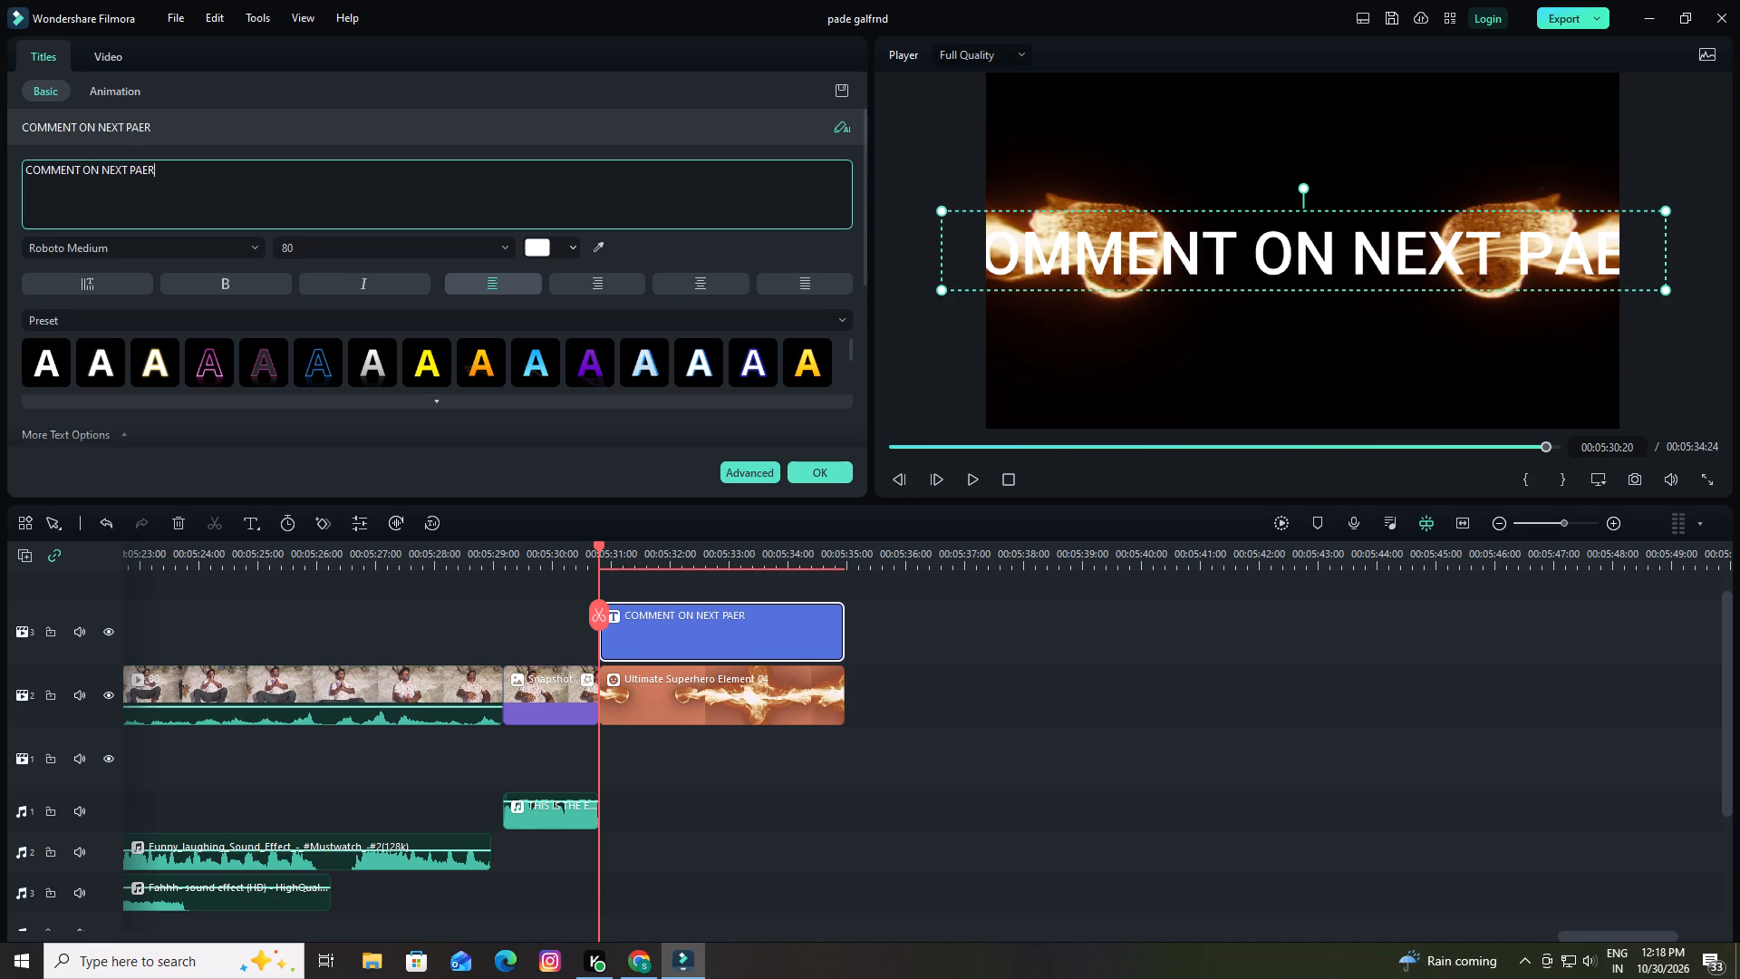
key(shift+BackSpace)
key(shift+BackSpace)
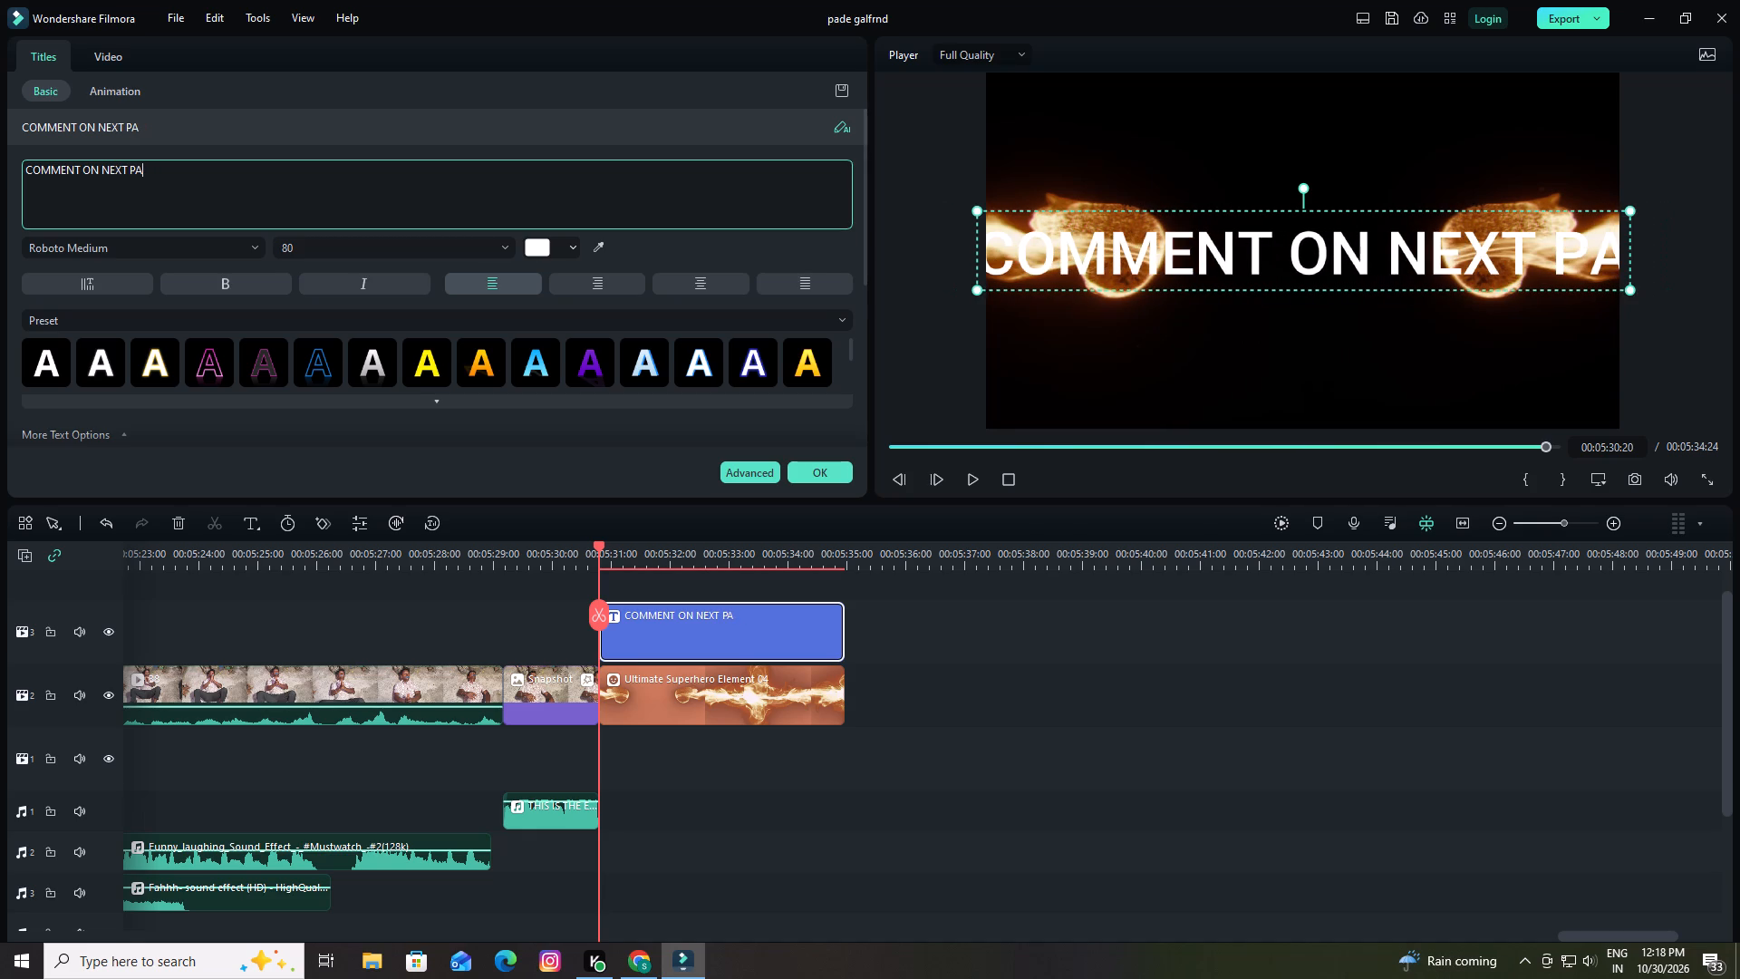
text(RT)
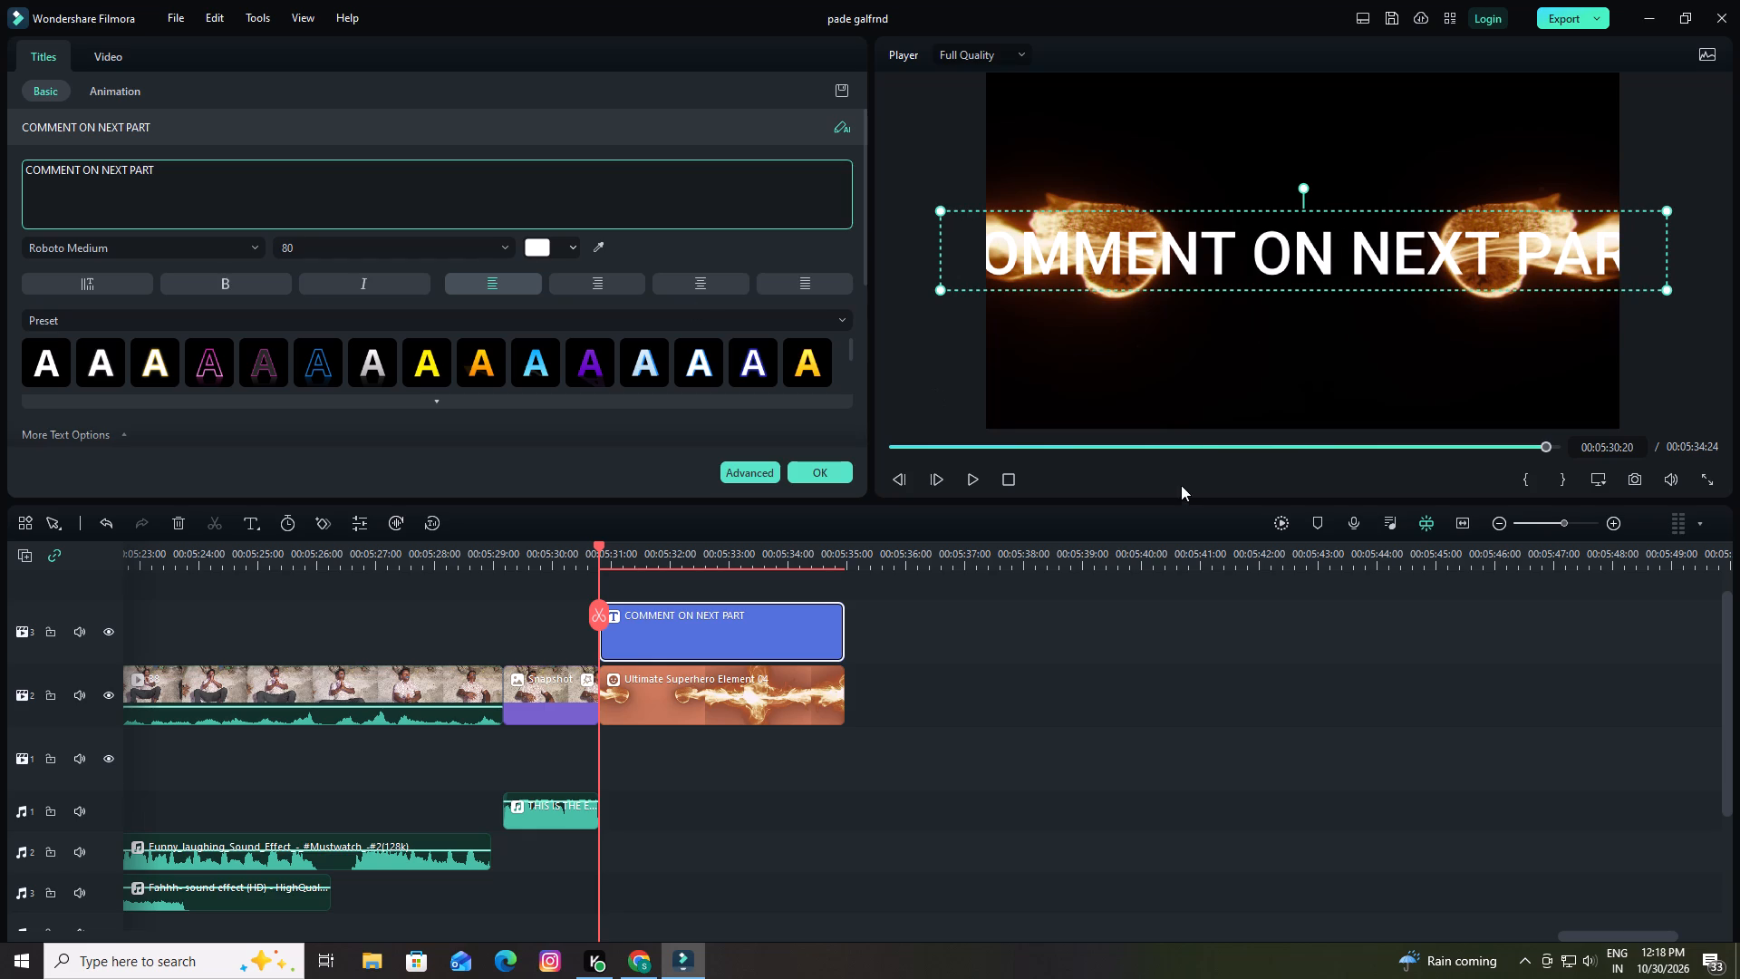
Shrink the title to font size 59 so it fits inside the frame and centre it horizontally over the sticker.
drag(941, 288, 1042, 287)
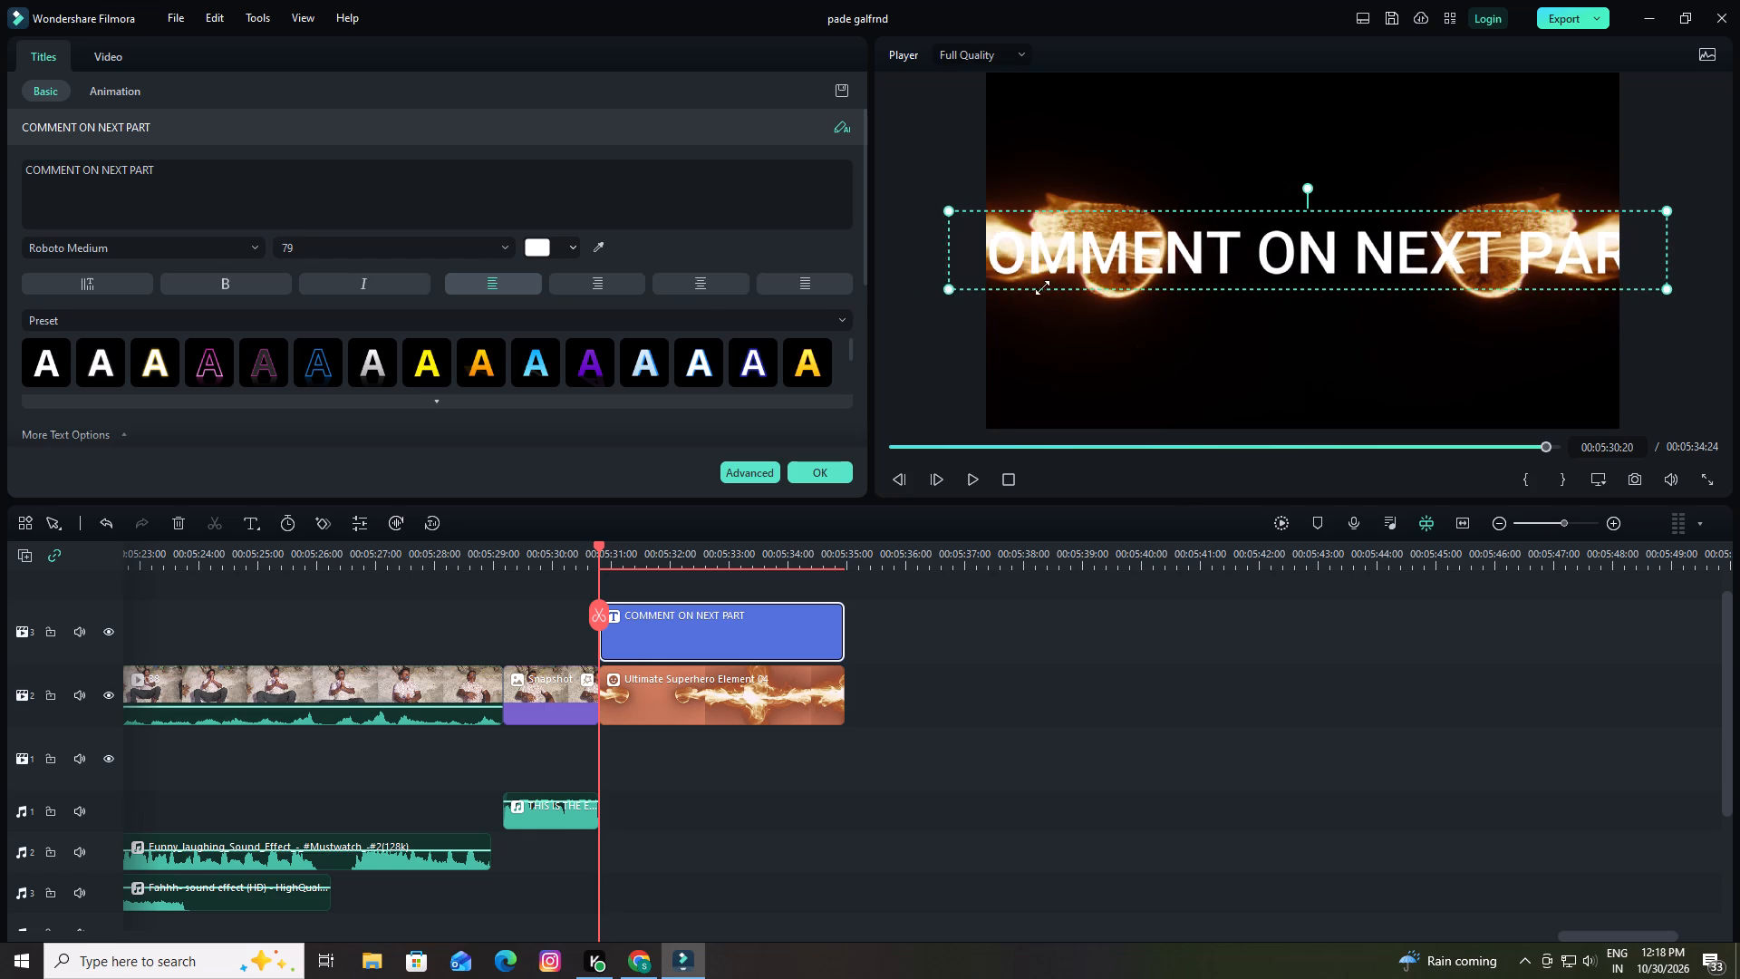
drag(1042, 287, 1126, 280)
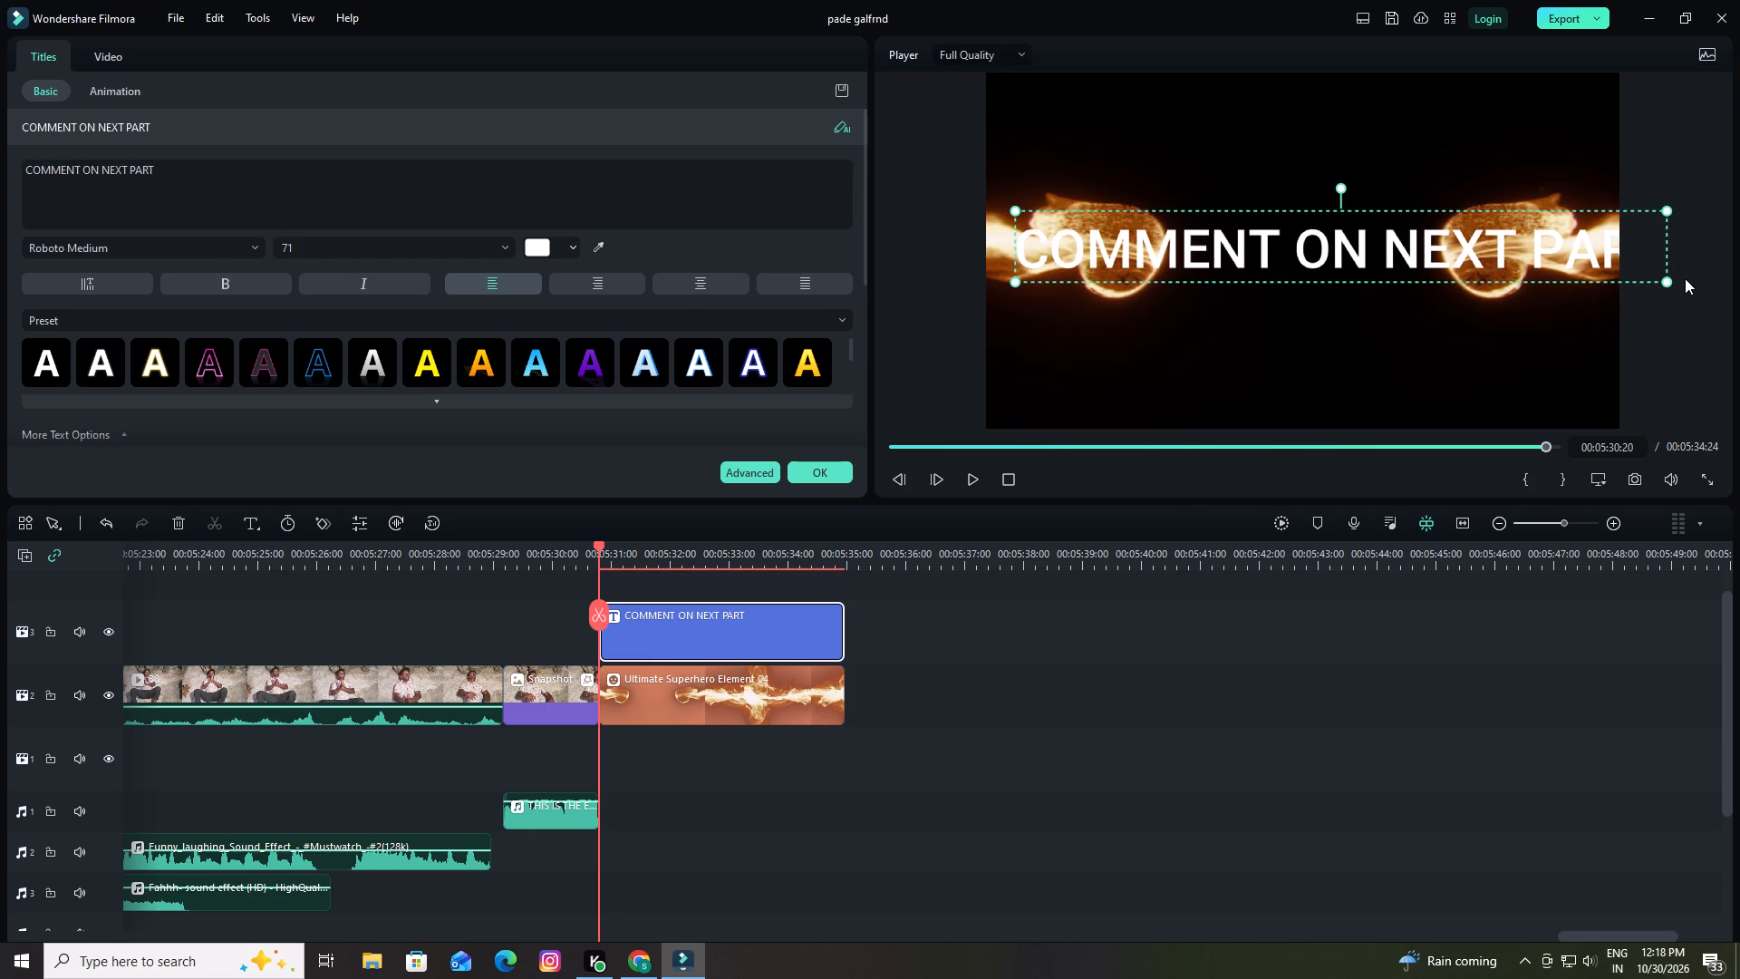
drag(1668, 280, 1547, 277)
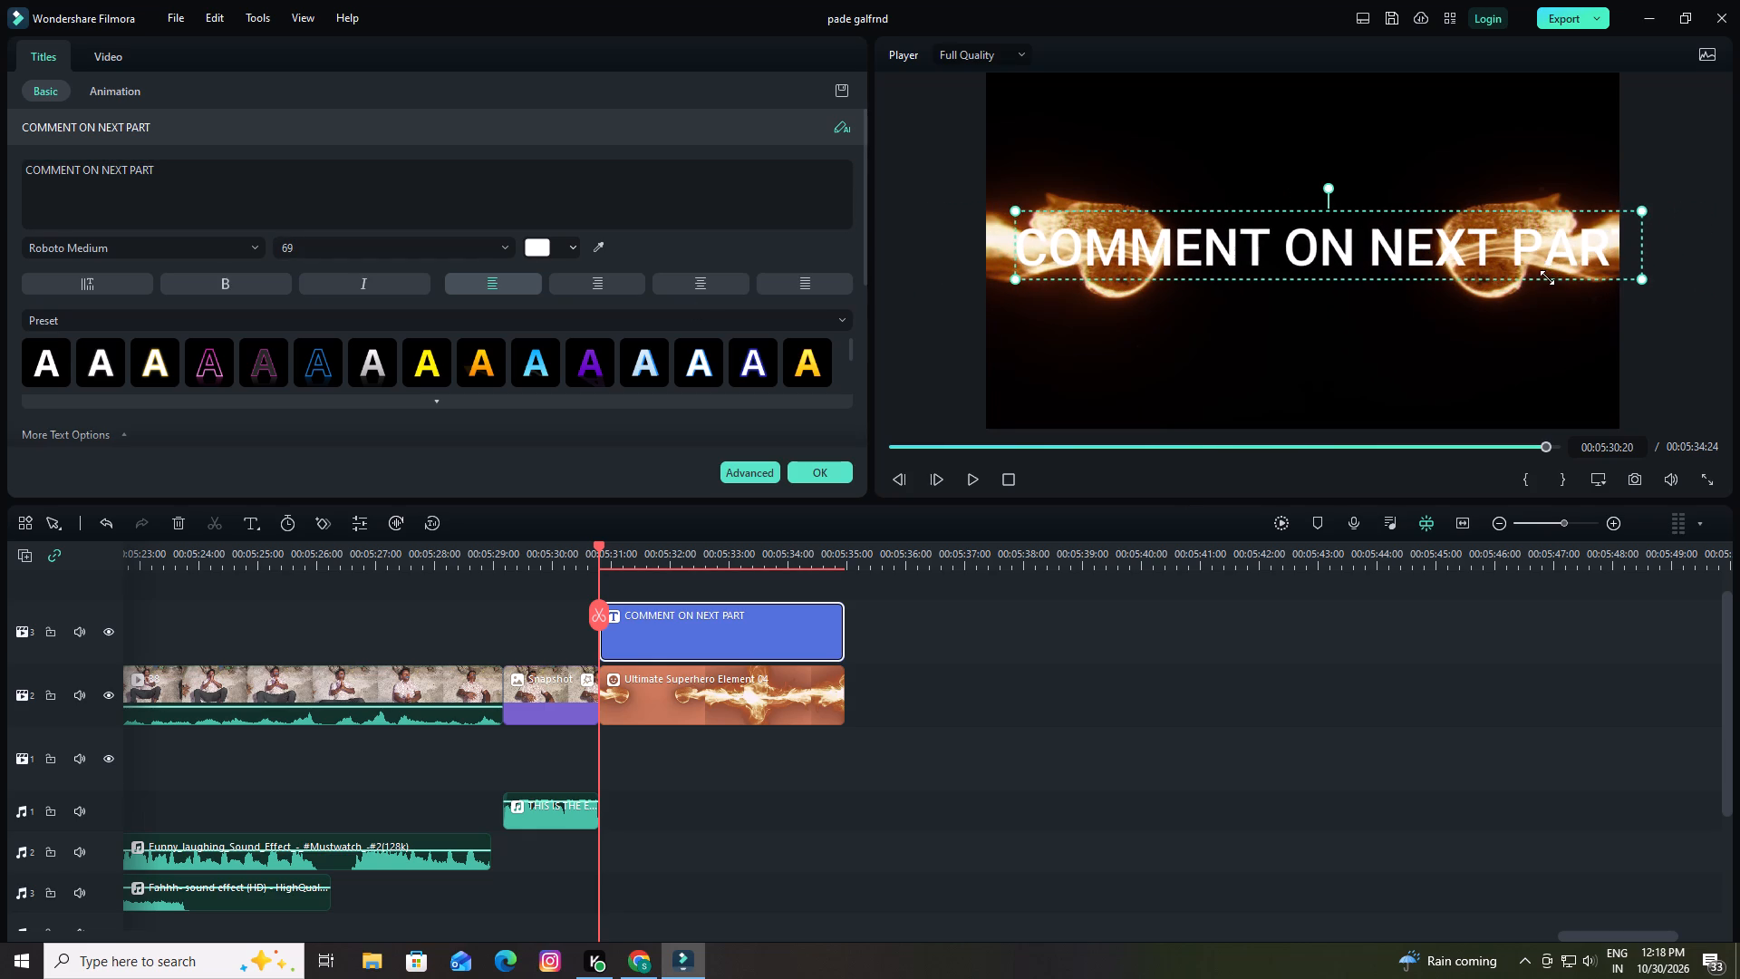
drag(1547, 277, 1424, 270)
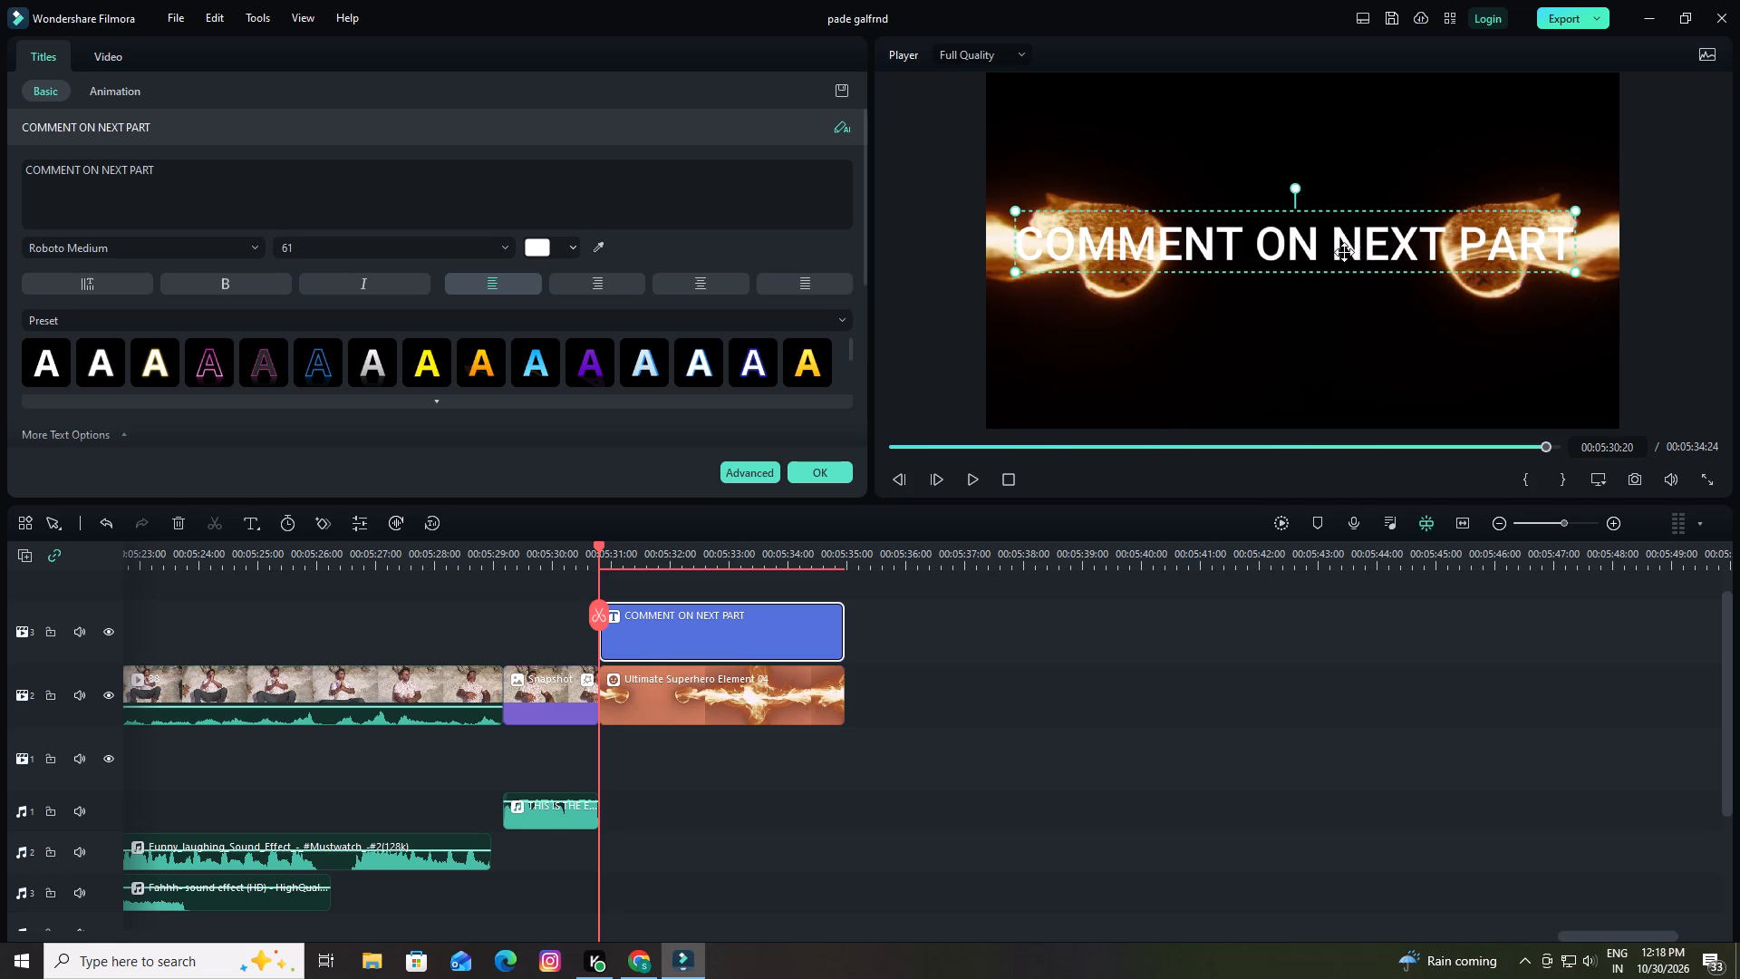
drag(1572, 274, 1568, 273)
drag(1568, 273, 1557, 272)
drag(1273, 248, 1293, 245)
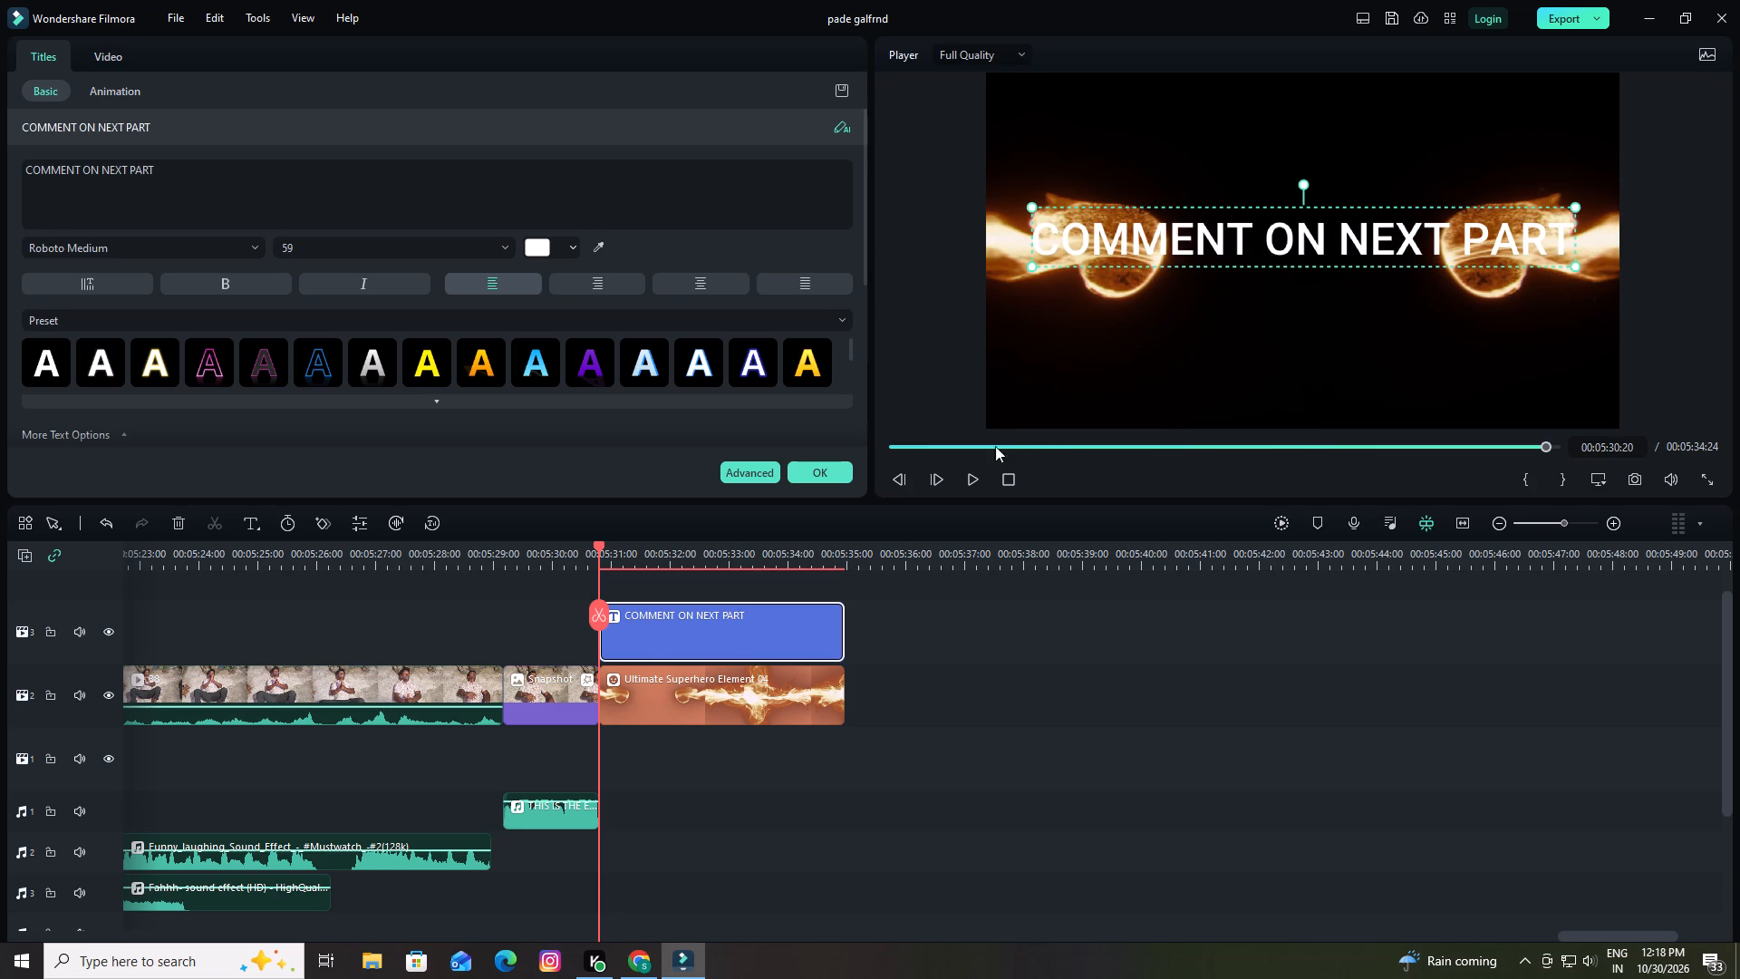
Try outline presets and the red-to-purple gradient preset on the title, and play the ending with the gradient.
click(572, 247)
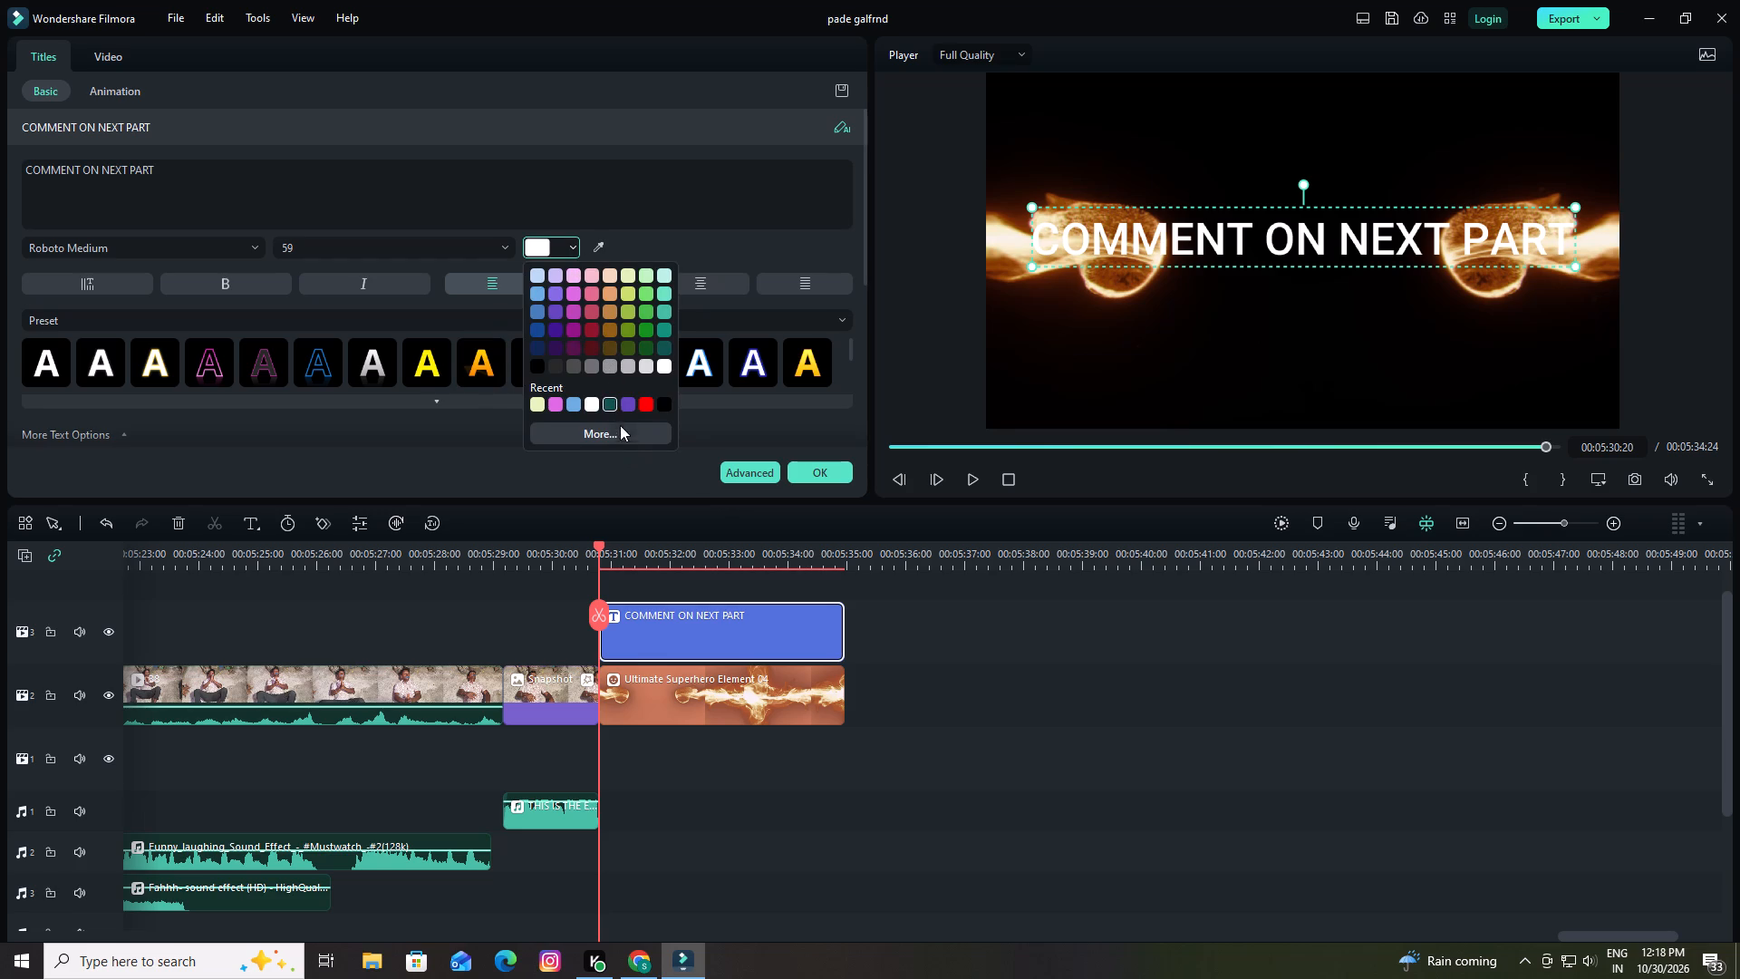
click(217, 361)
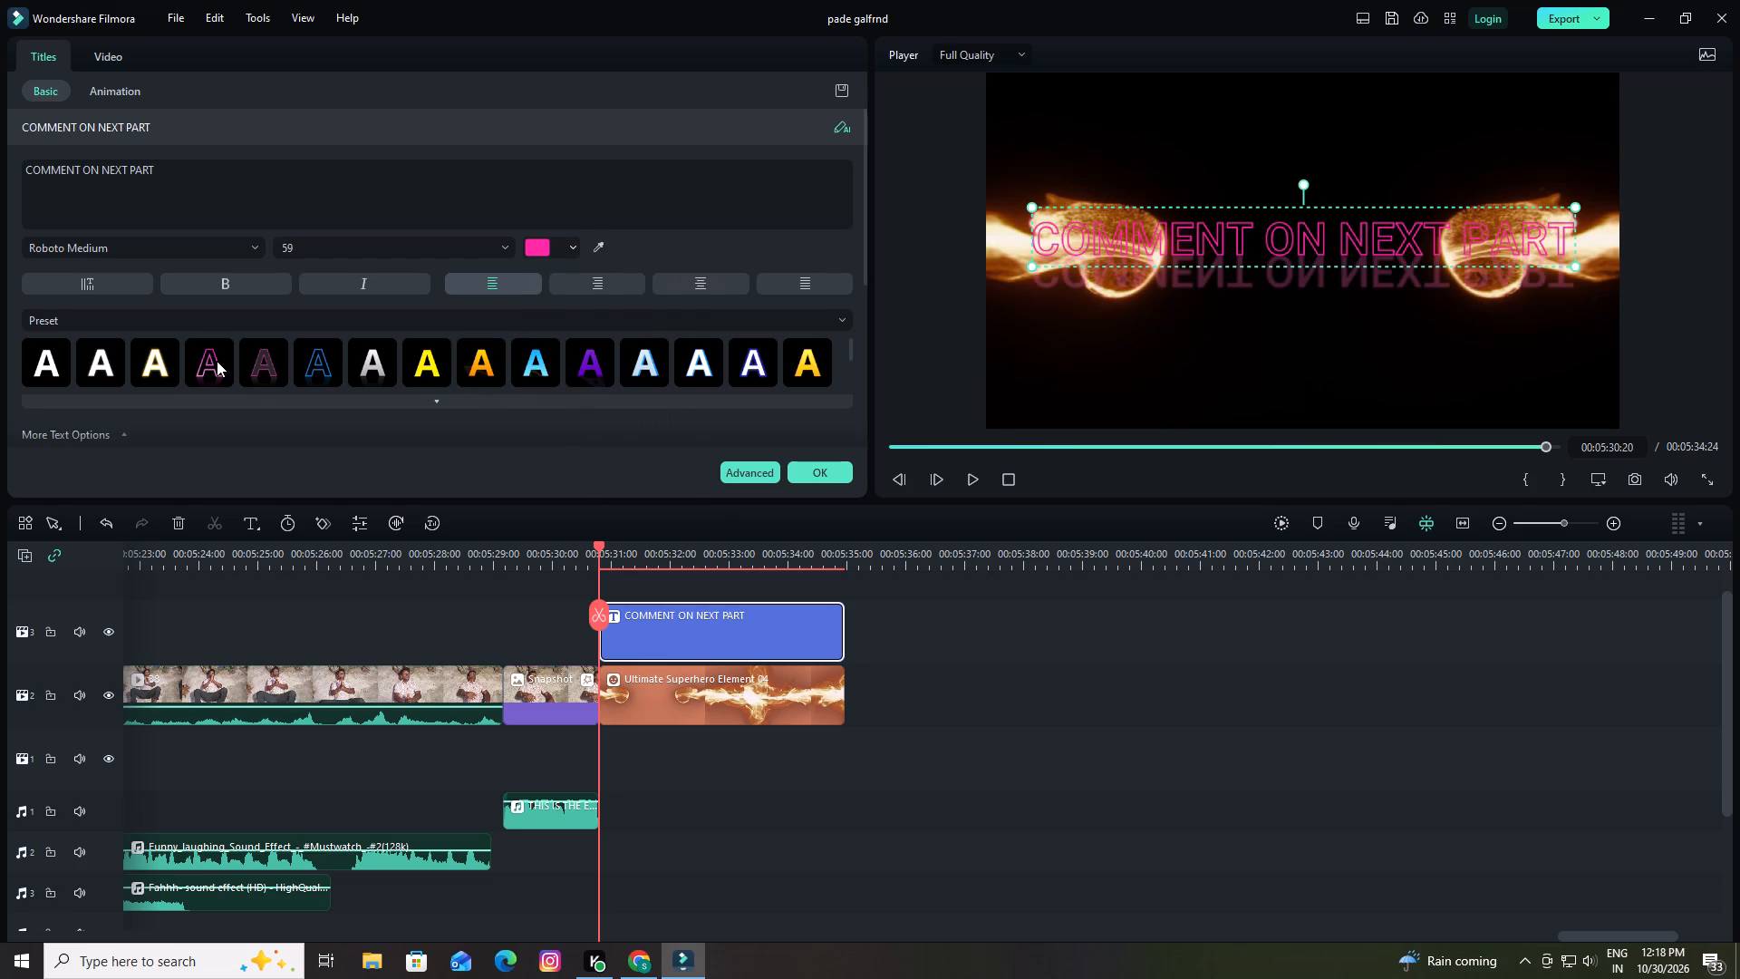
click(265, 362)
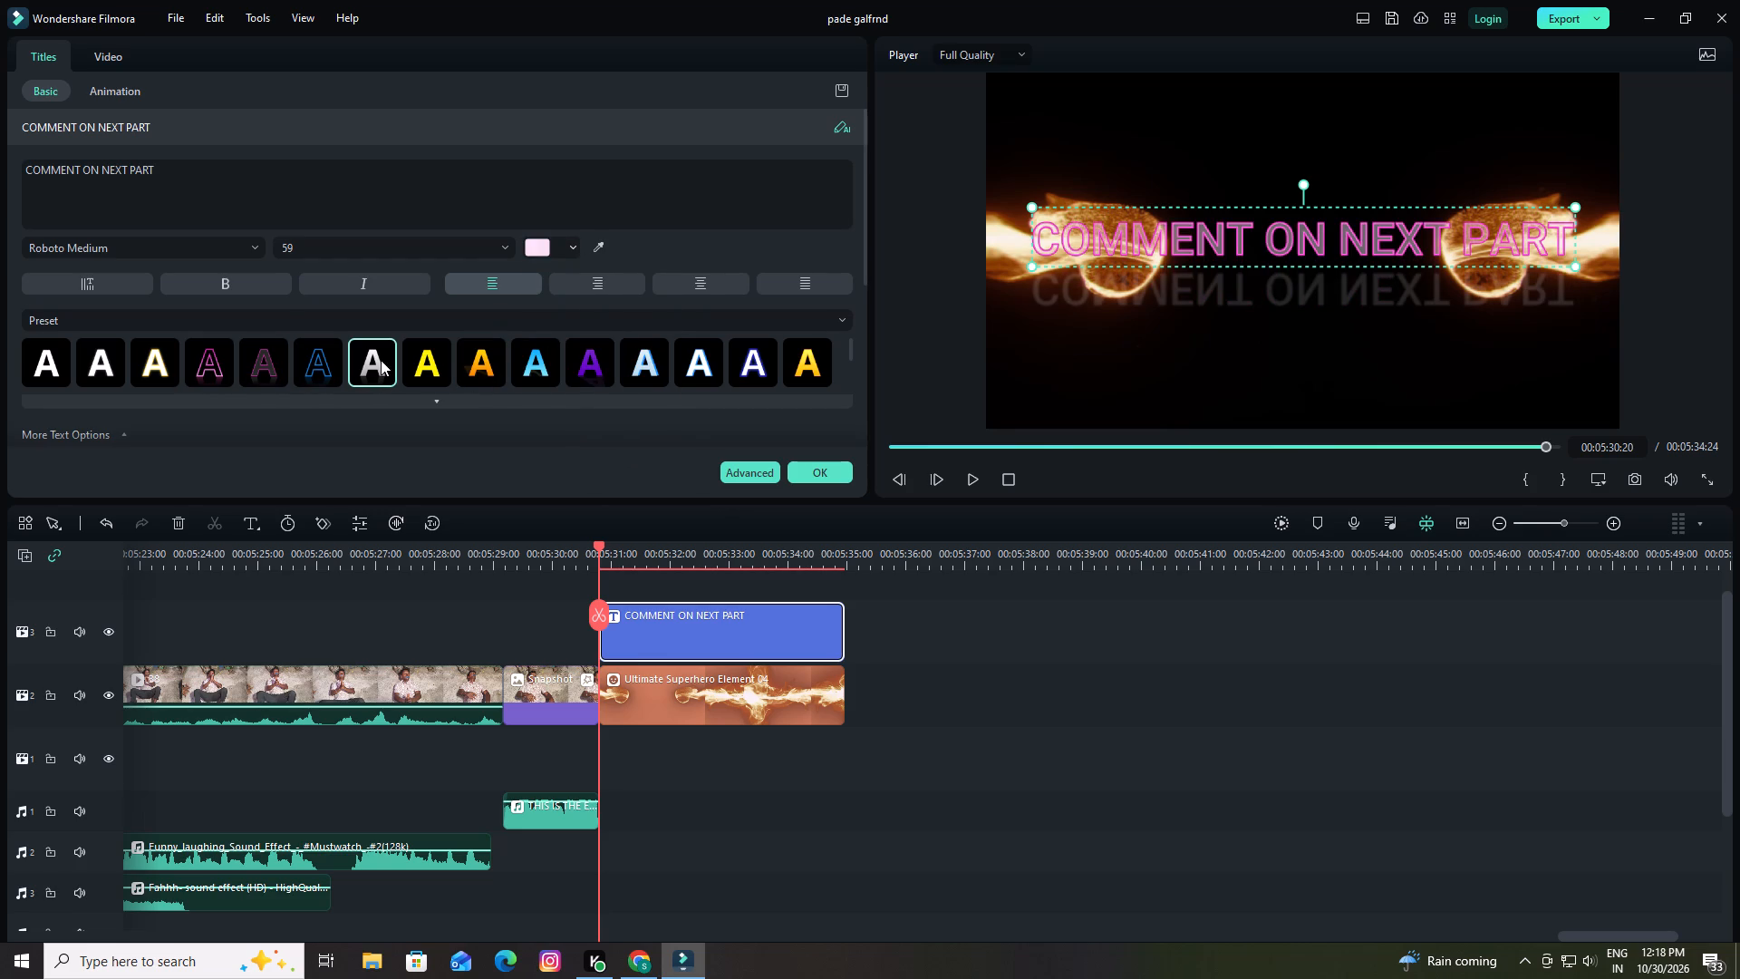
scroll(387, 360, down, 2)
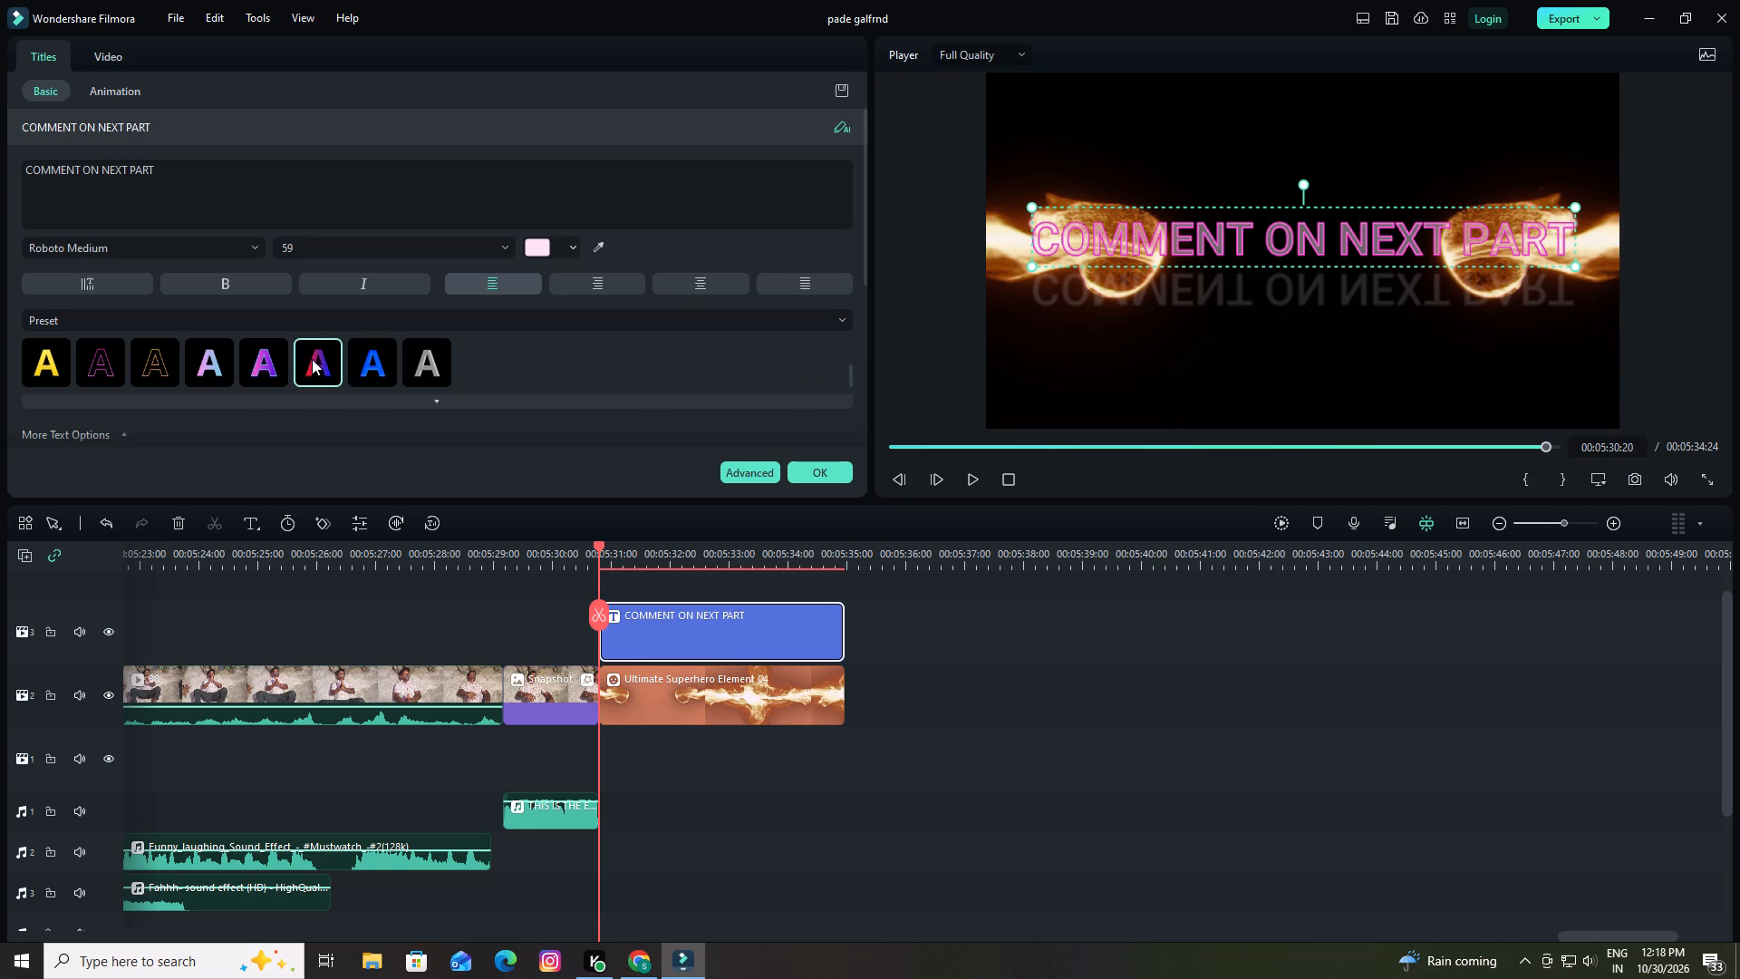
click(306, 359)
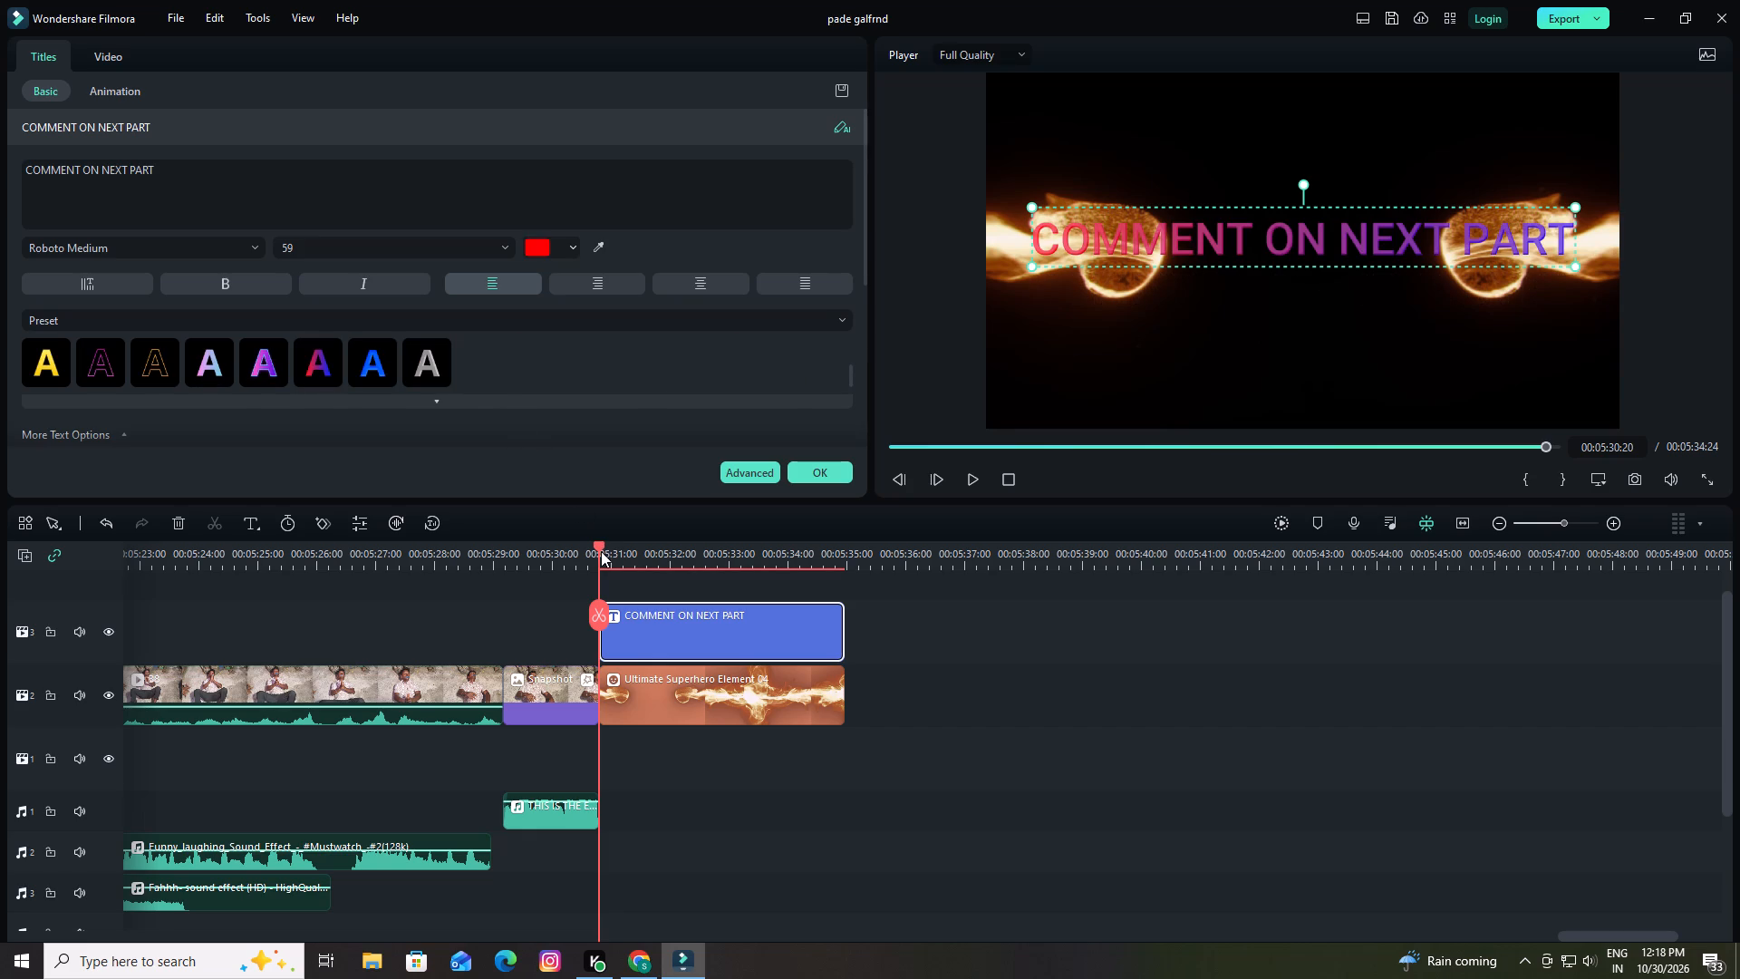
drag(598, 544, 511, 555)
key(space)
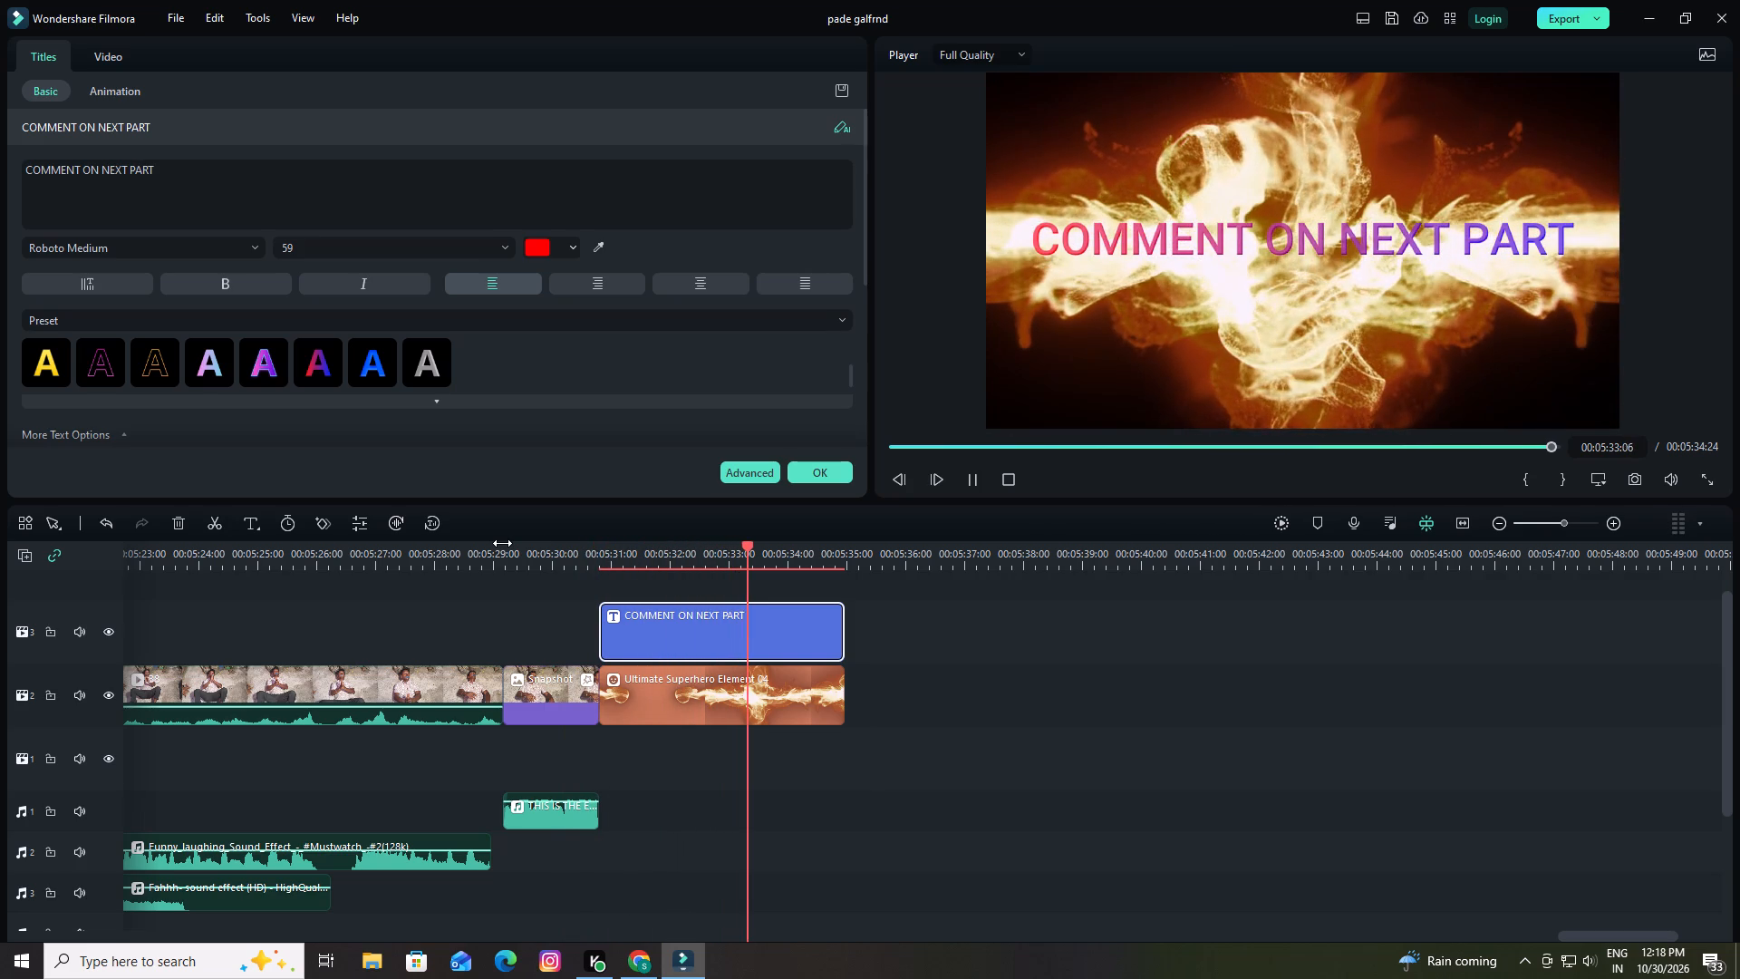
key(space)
Try the blue preset on the title, and apply the black preset with the orange outline.
click(371, 368)
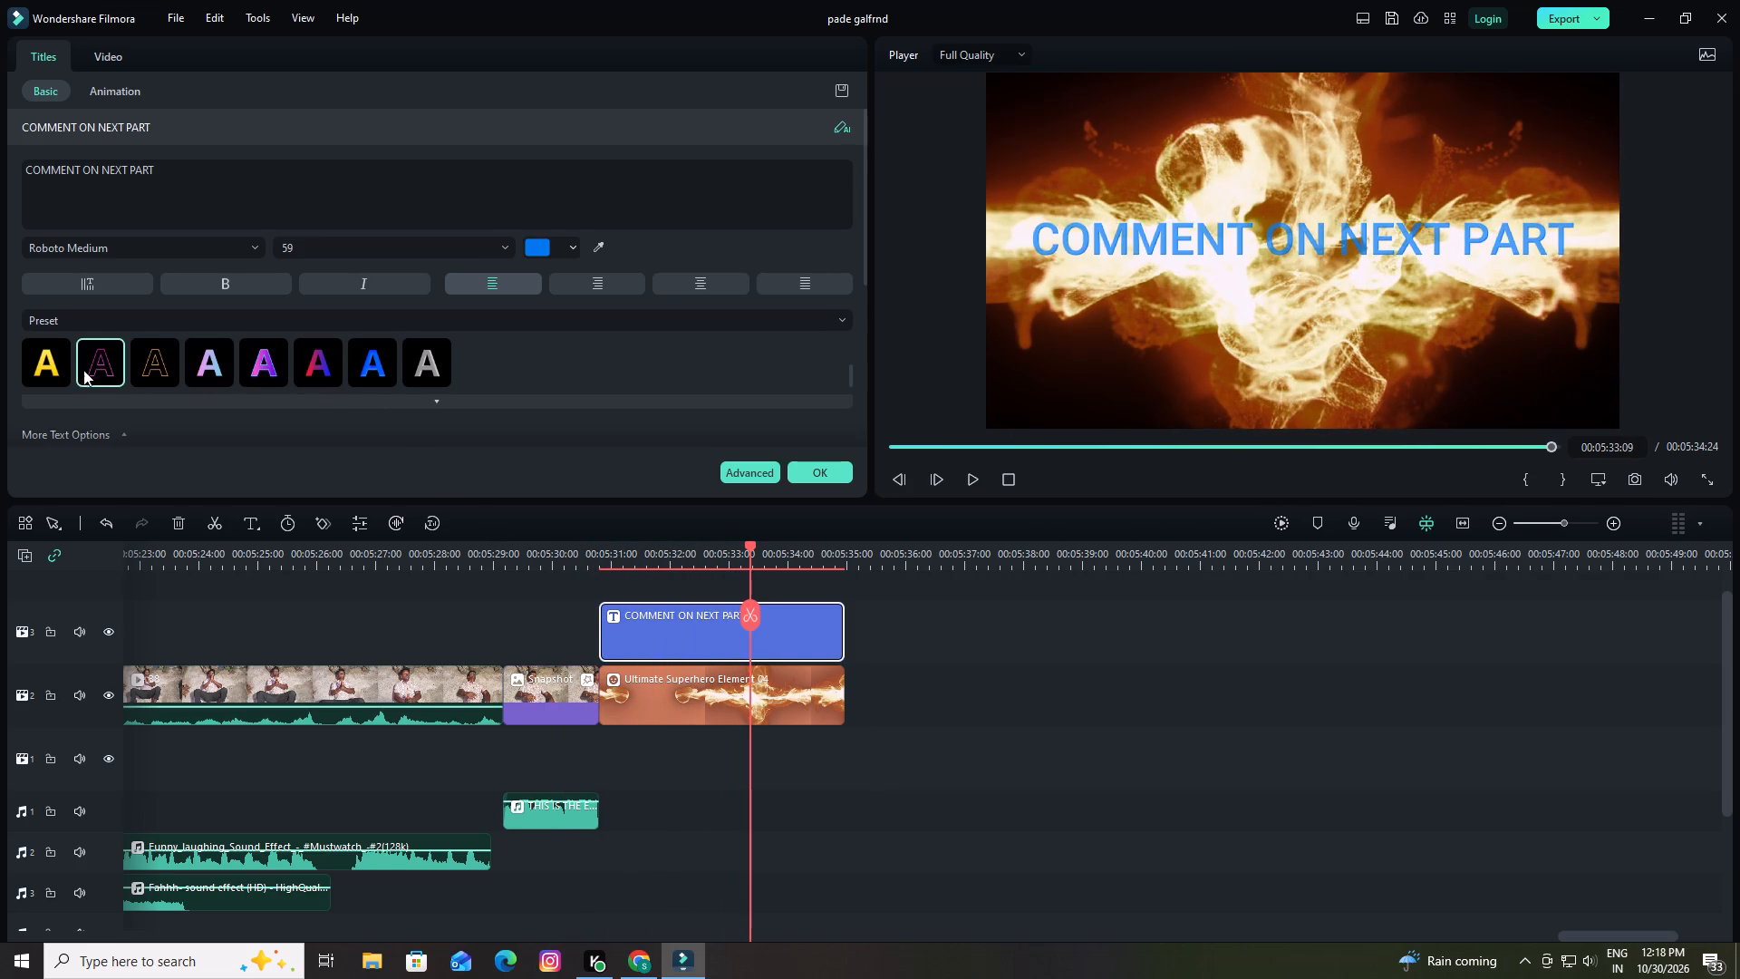
click(141, 364)
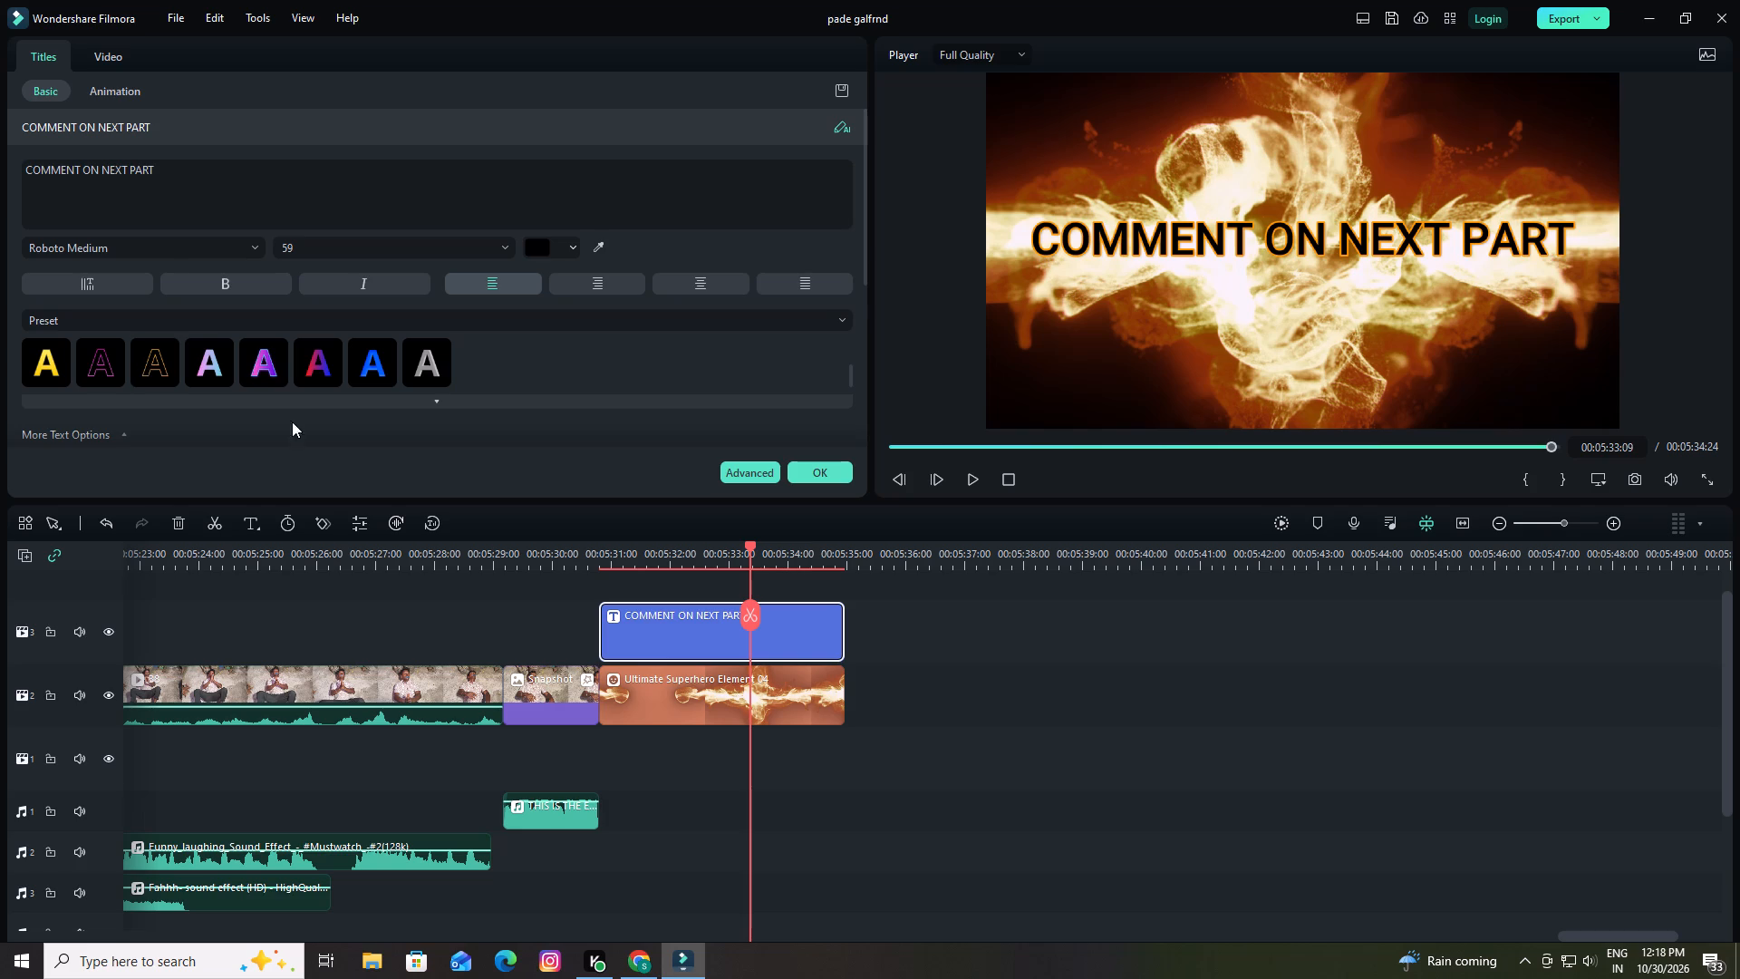
Play the transition from the freeze-frame into the fiery ending to check the black title with the orange outline.
drag(747, 544, 529, 551)
key(space)
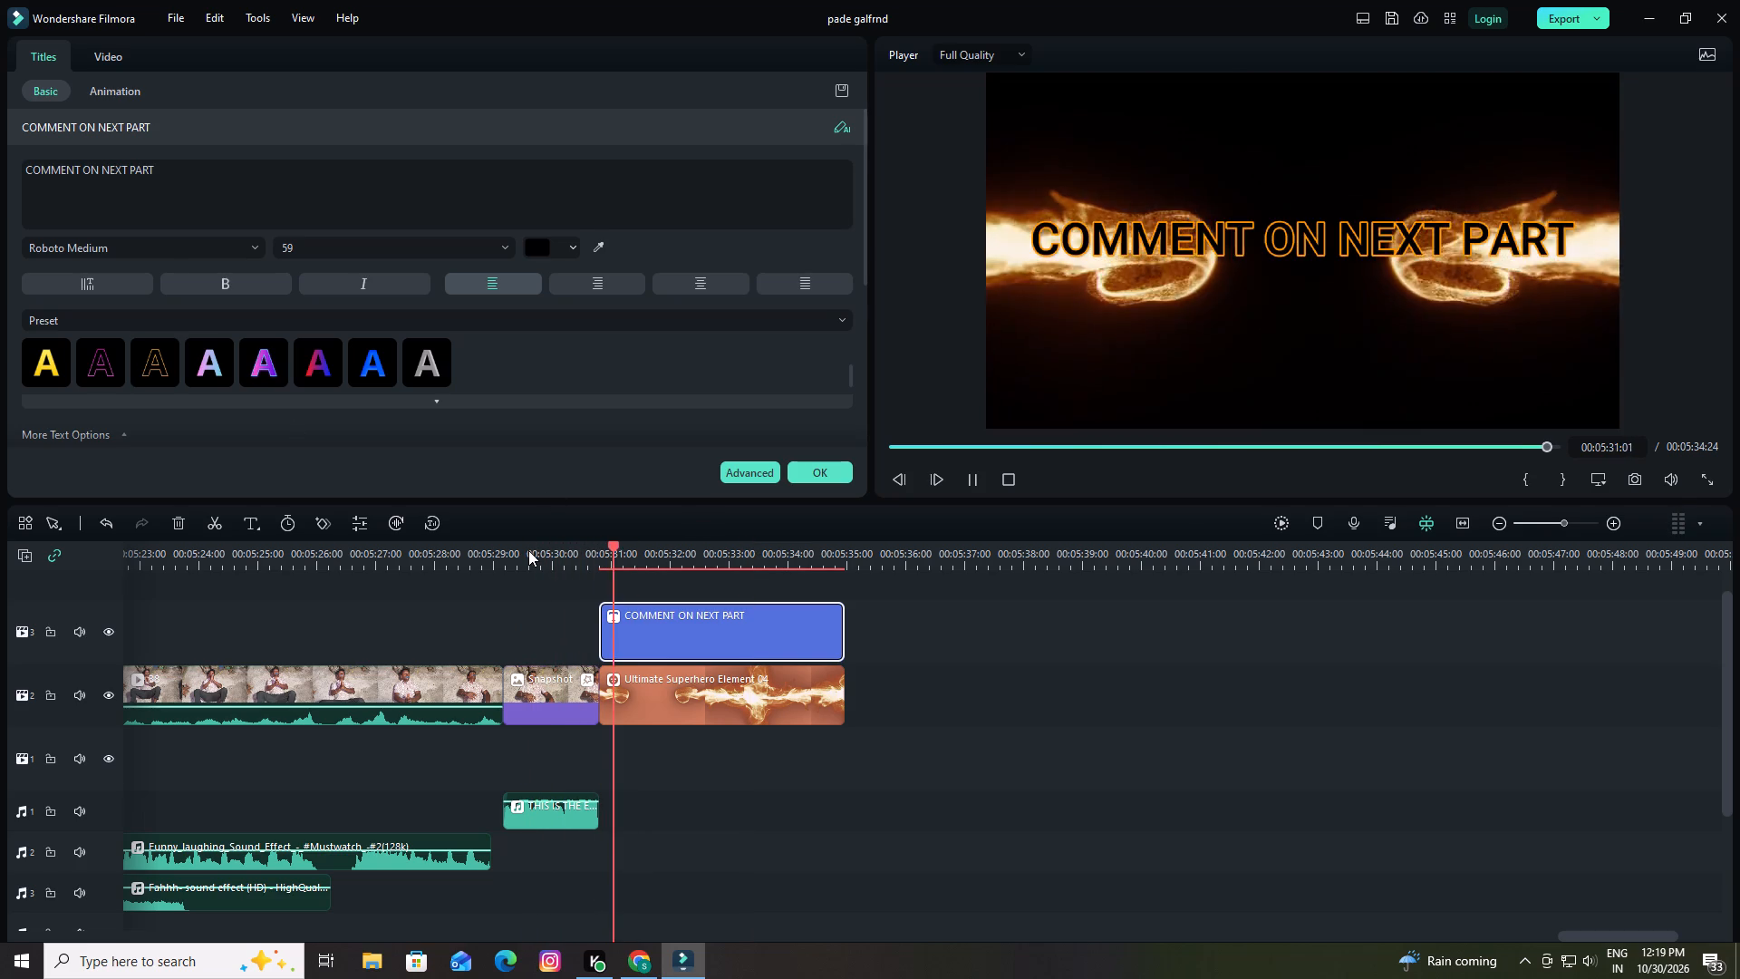
key(space)
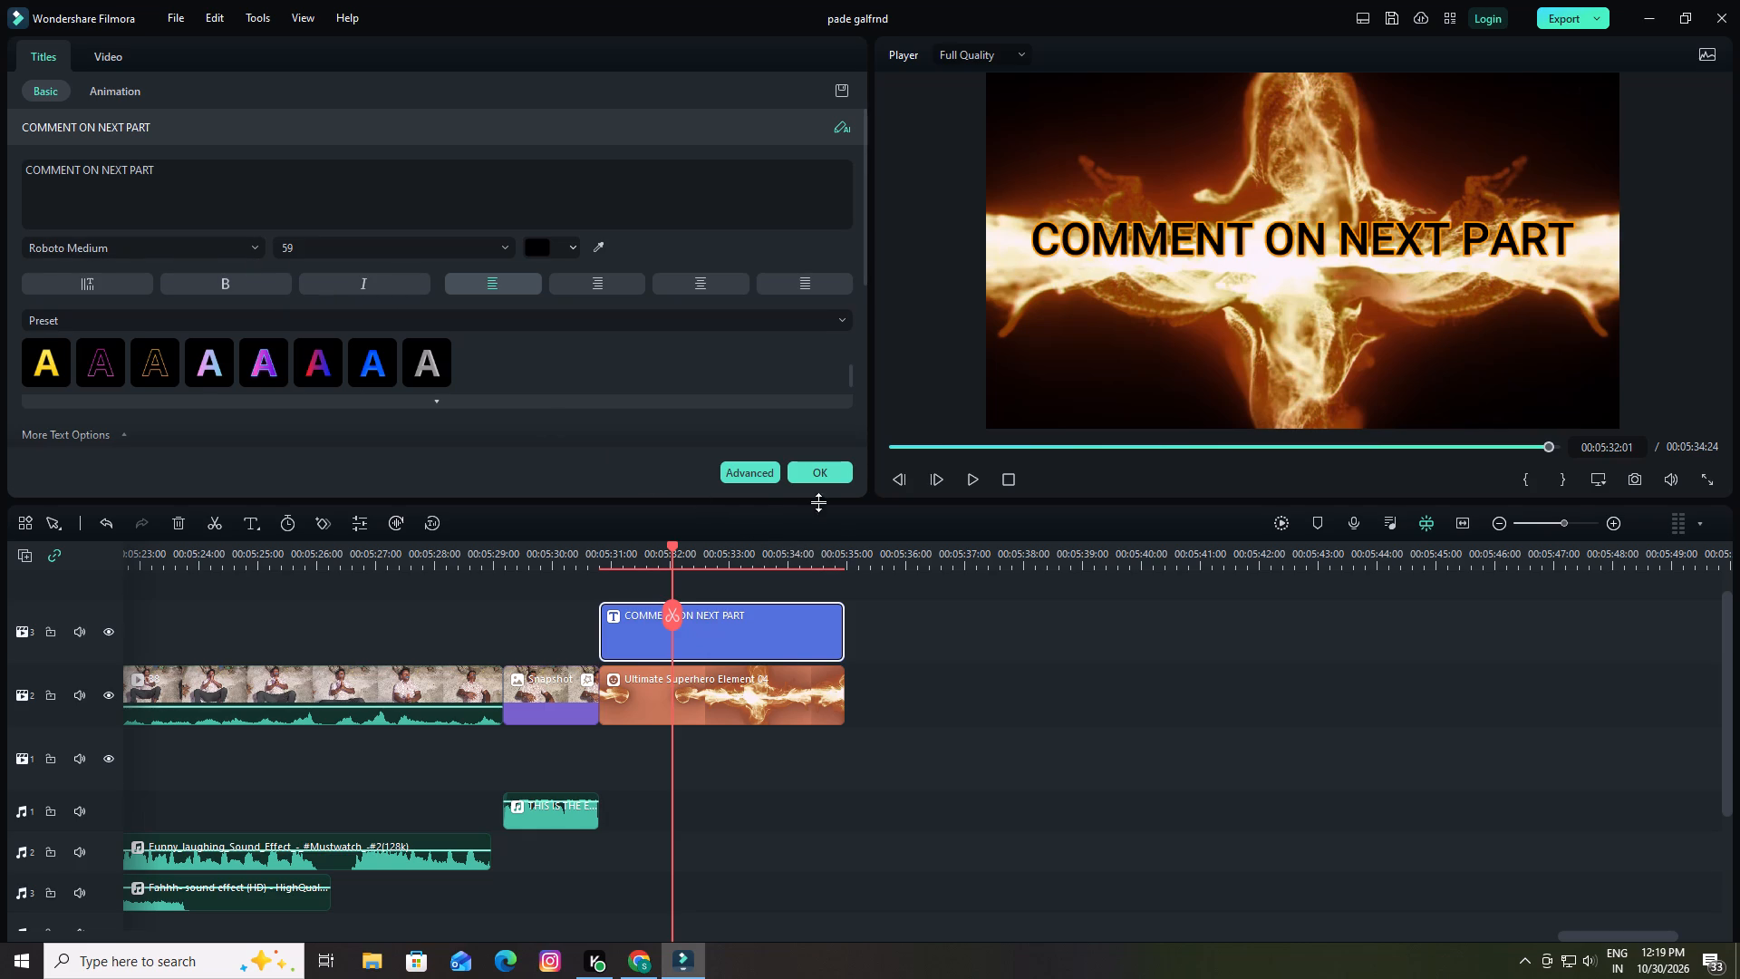
drag(671, 543, 579, 552)
key(space)
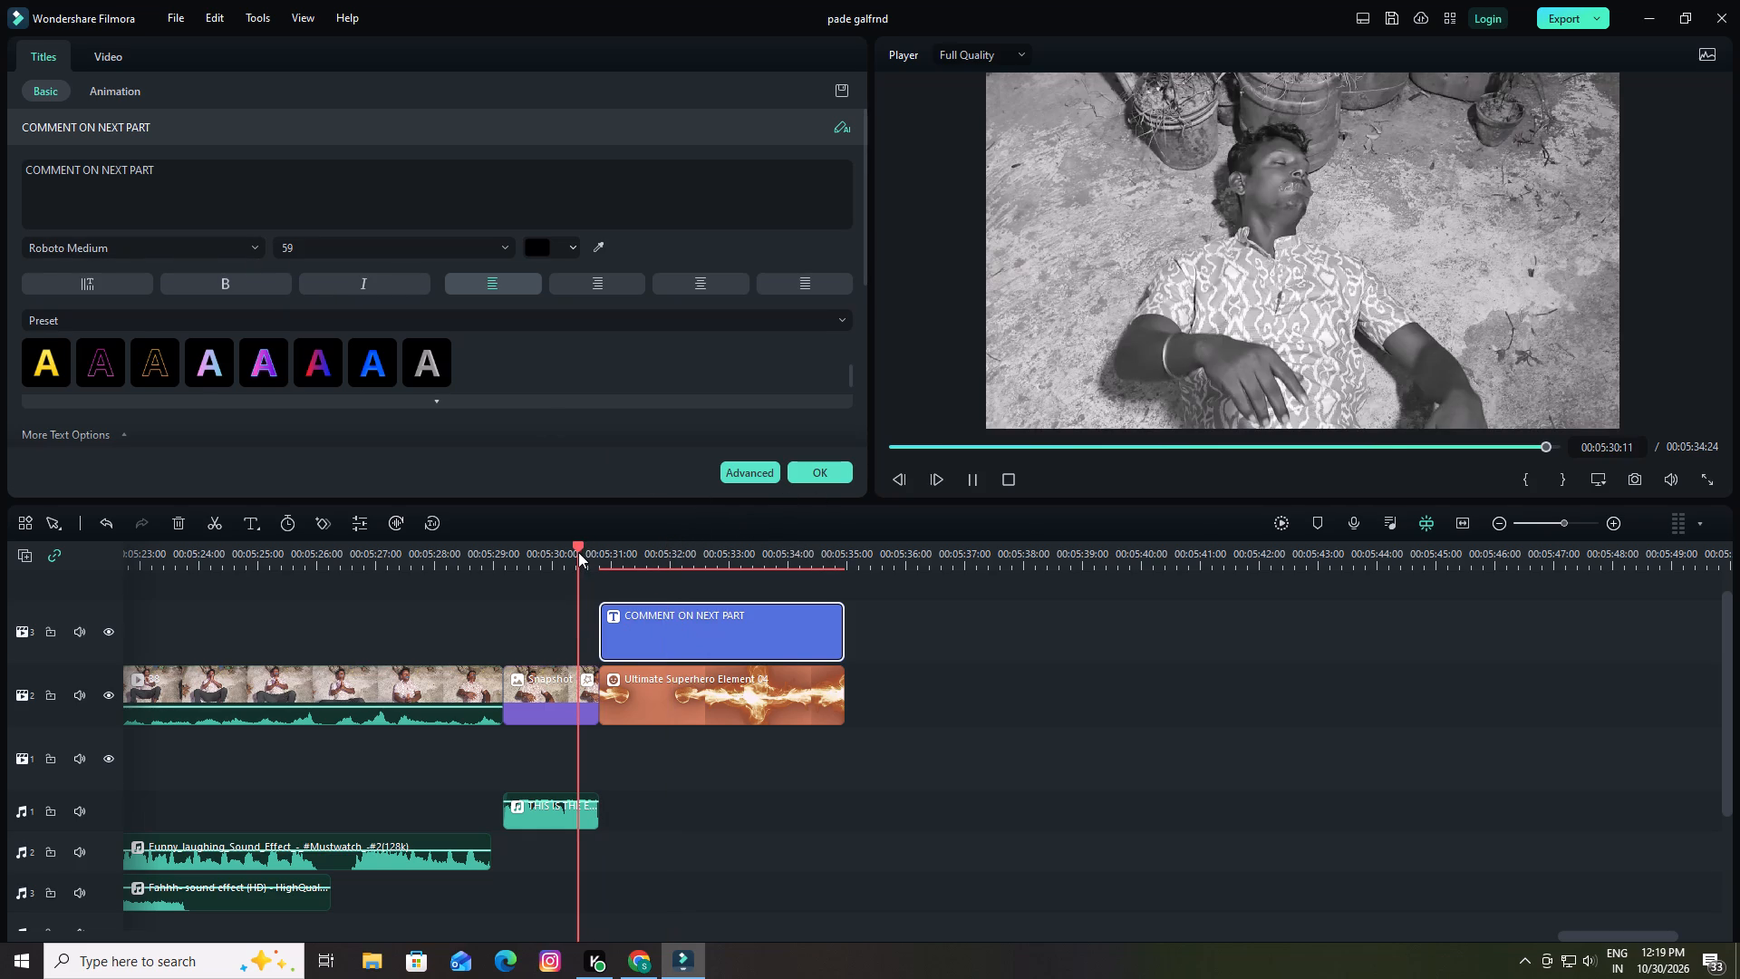
key(space)
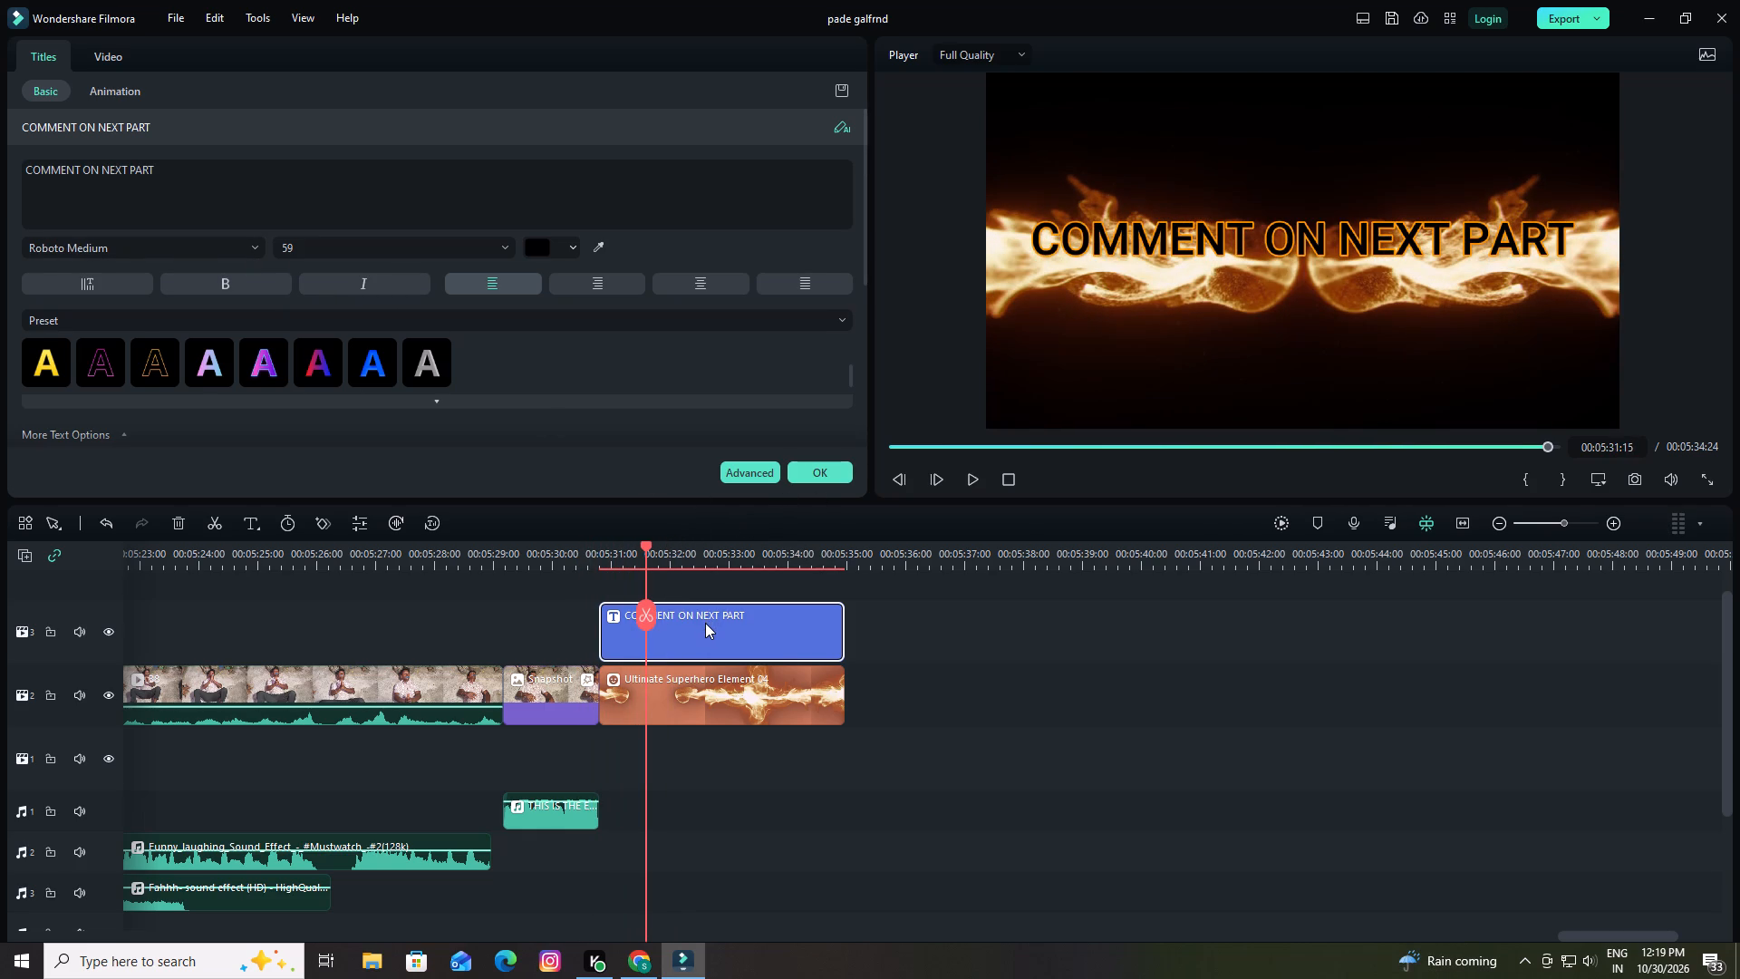
Try the Type Writer animation on the COMMENT ON NEXT PART title, and apply the Cinema style animation instead.
click(705, 623)
click(704, 623)
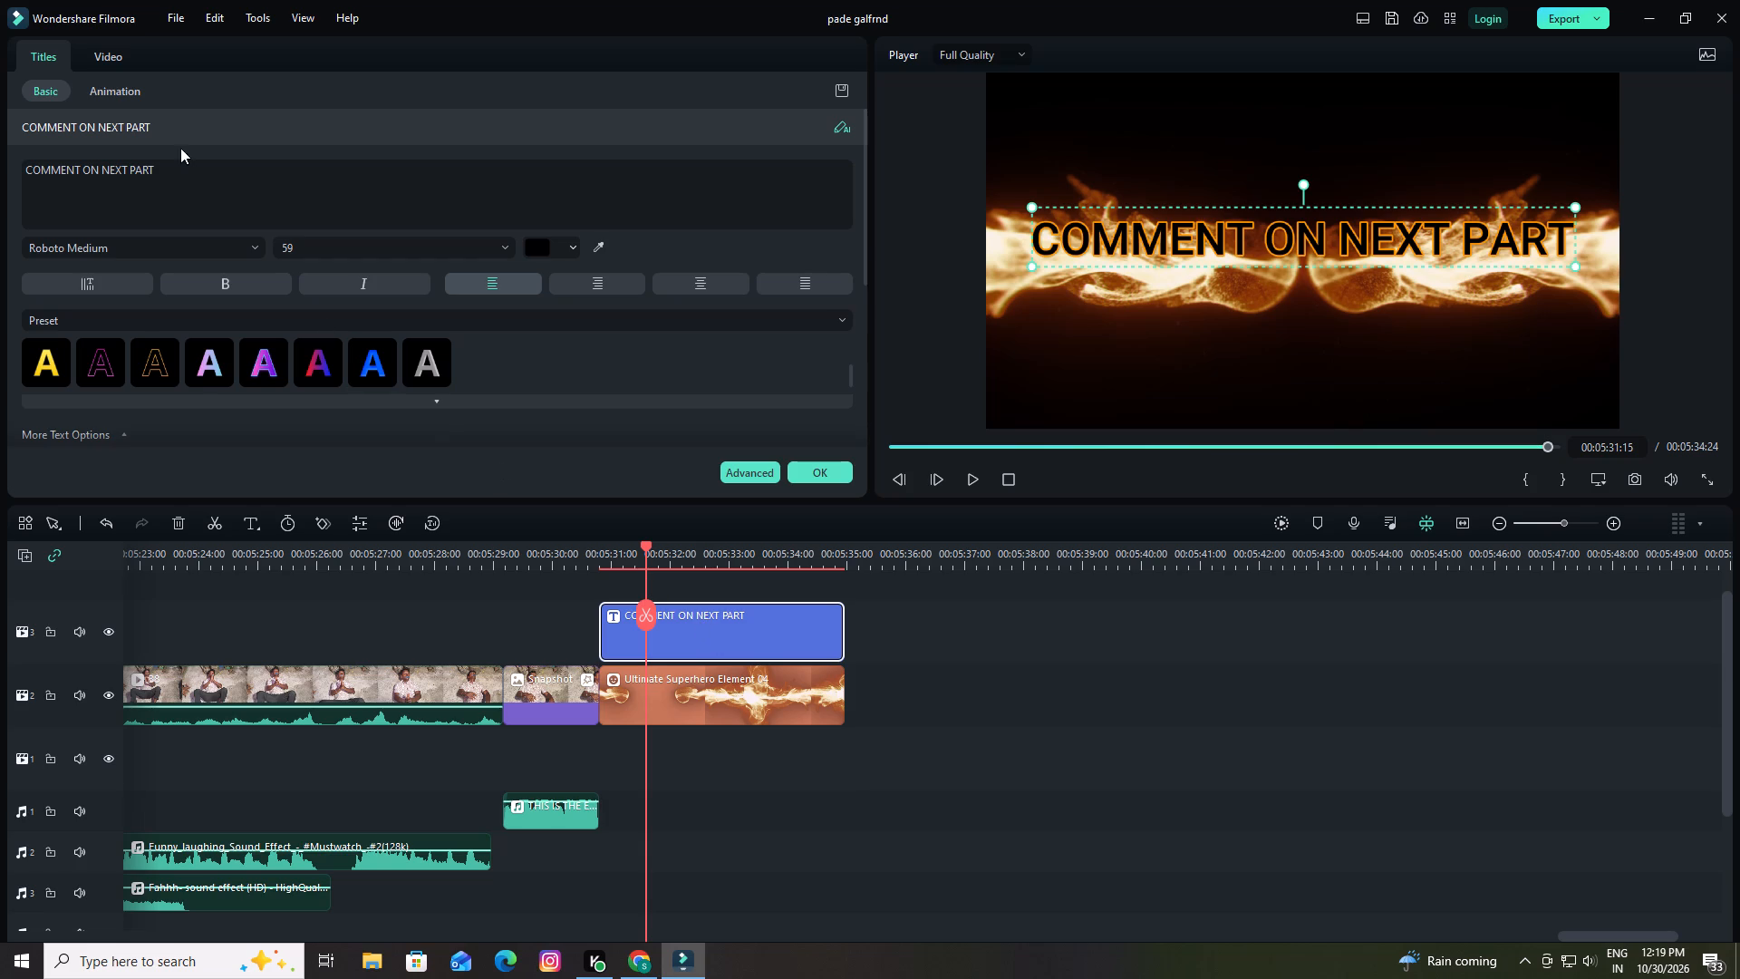
click(130, 91)
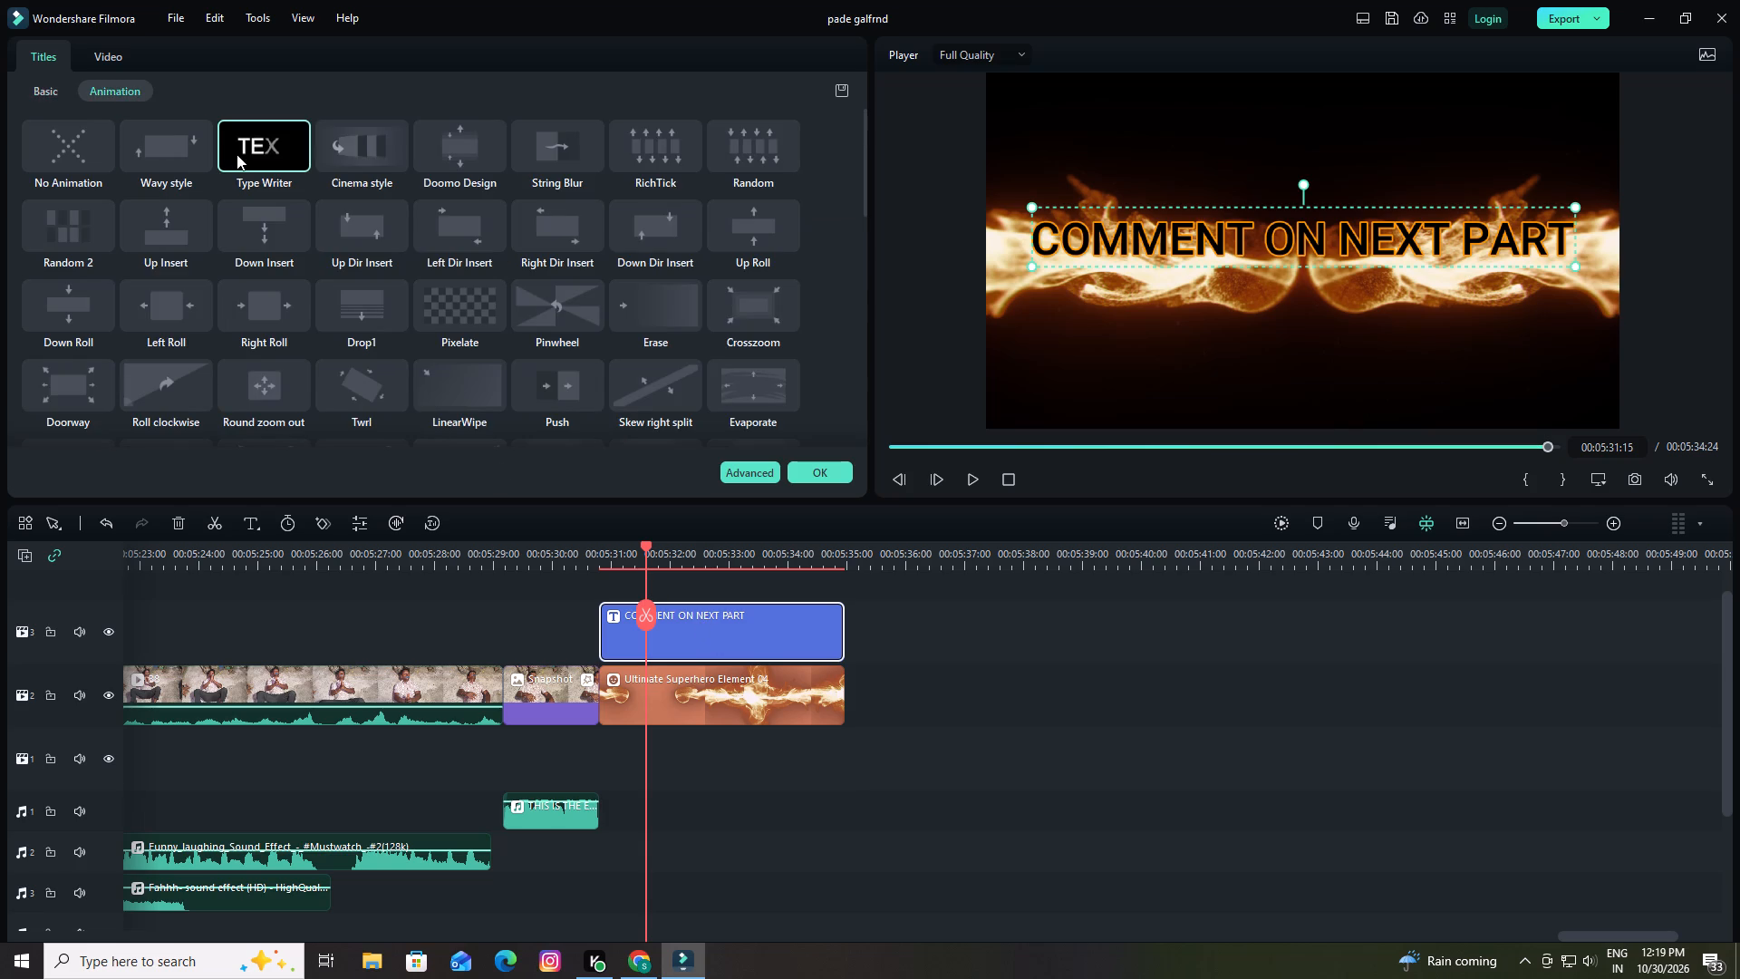
click(243, 152)
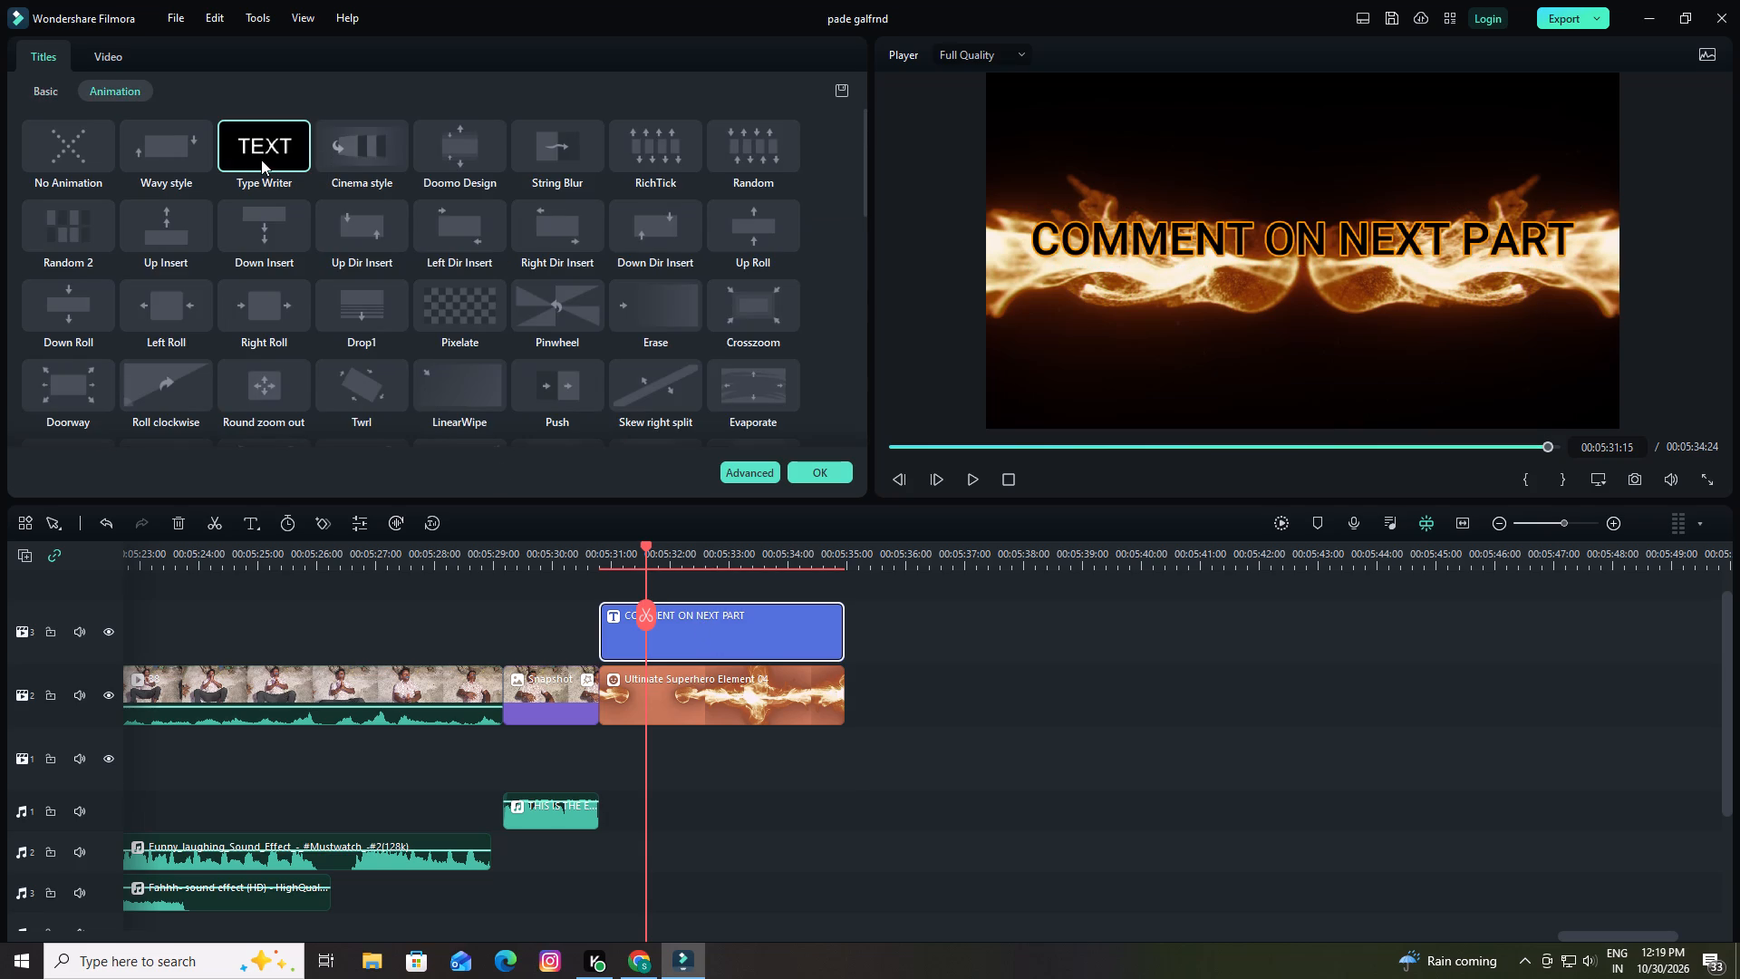
click(340, 153)
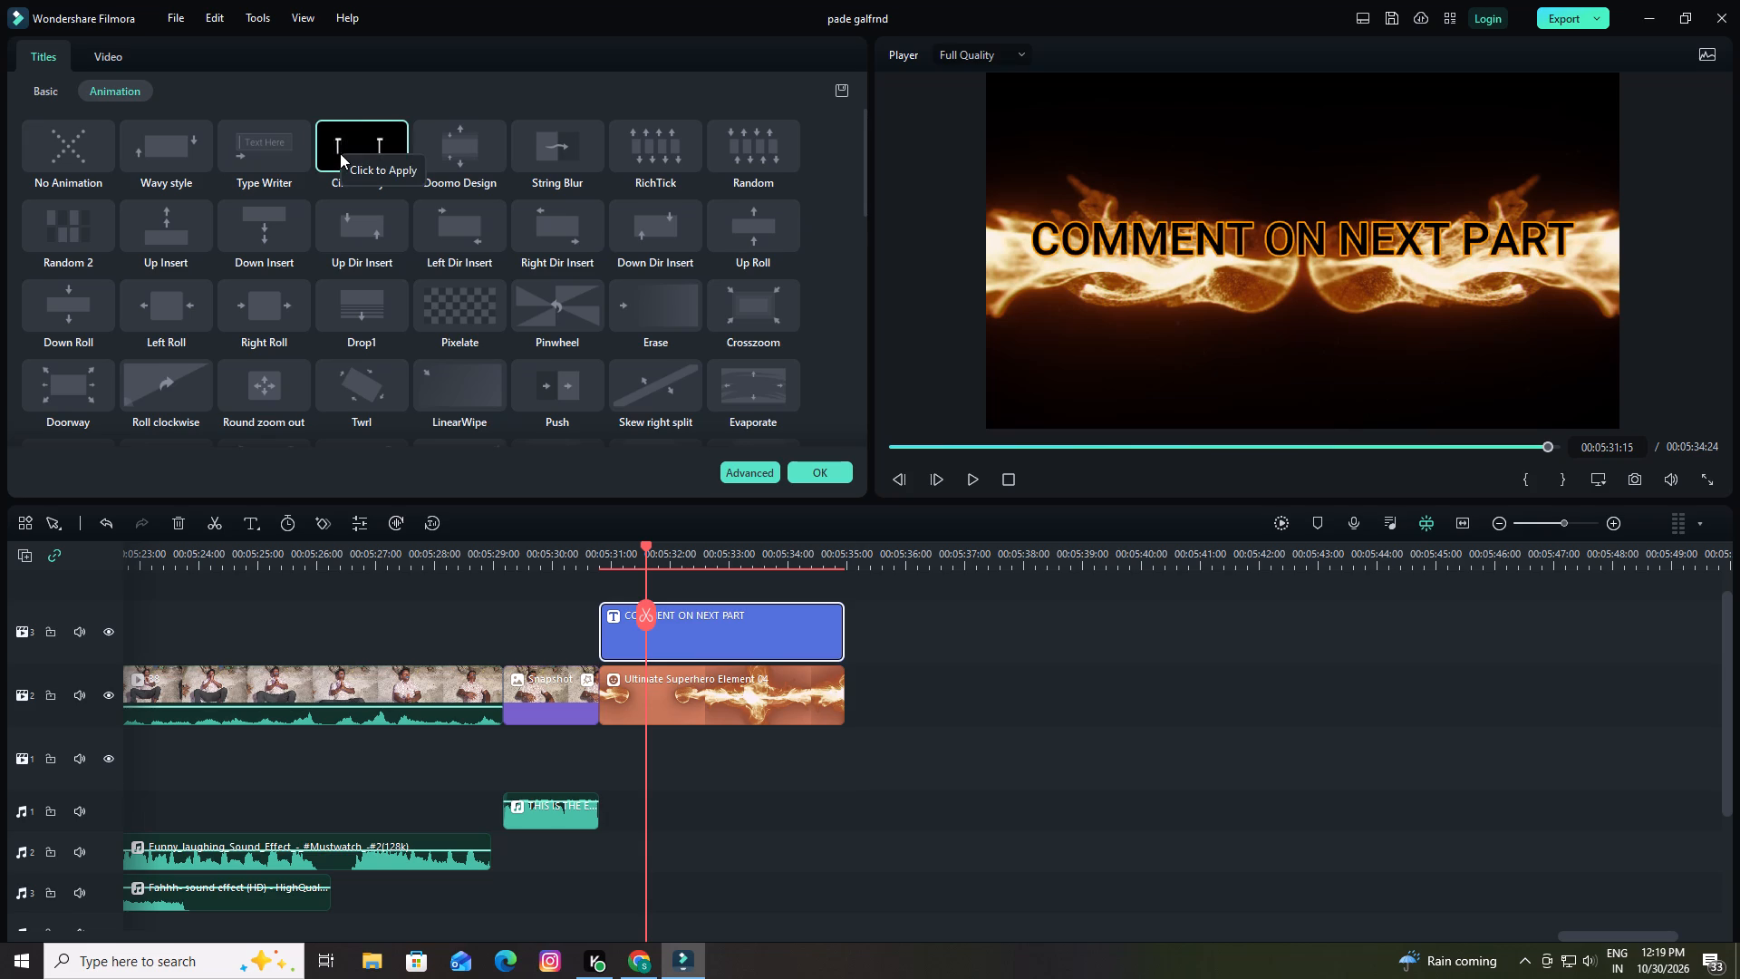
drag(340, 153, 522, 445)
drag(360, 142, 674, 620)
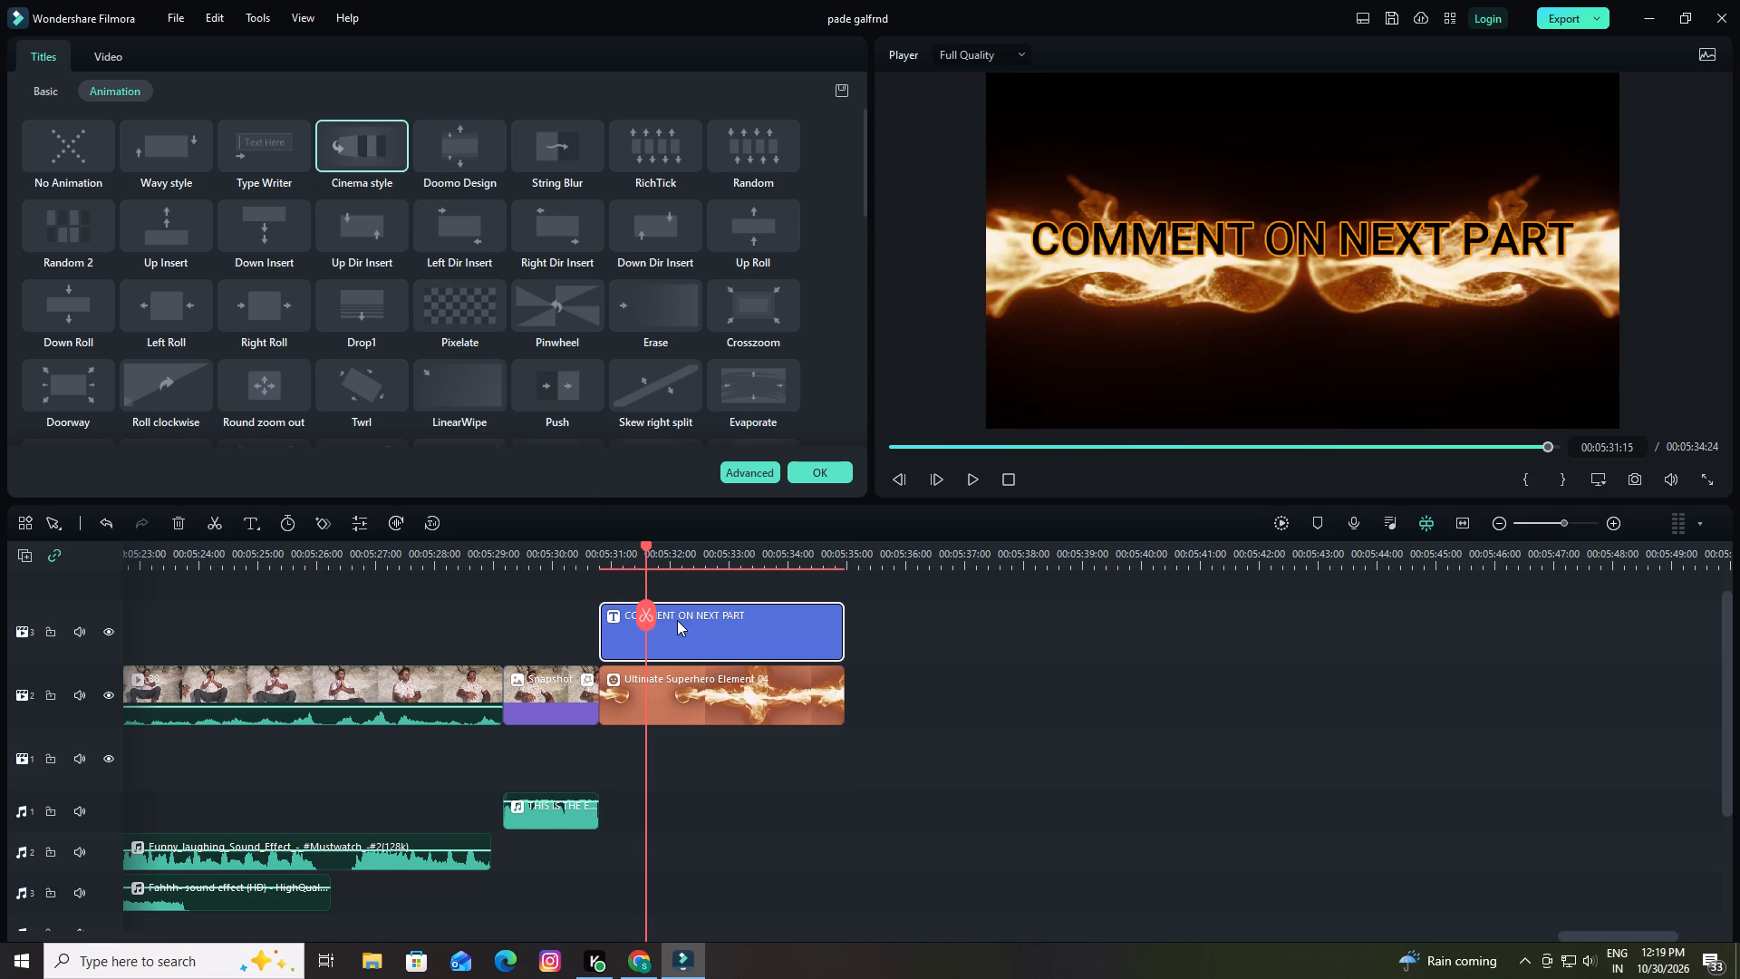
click(339, 138)
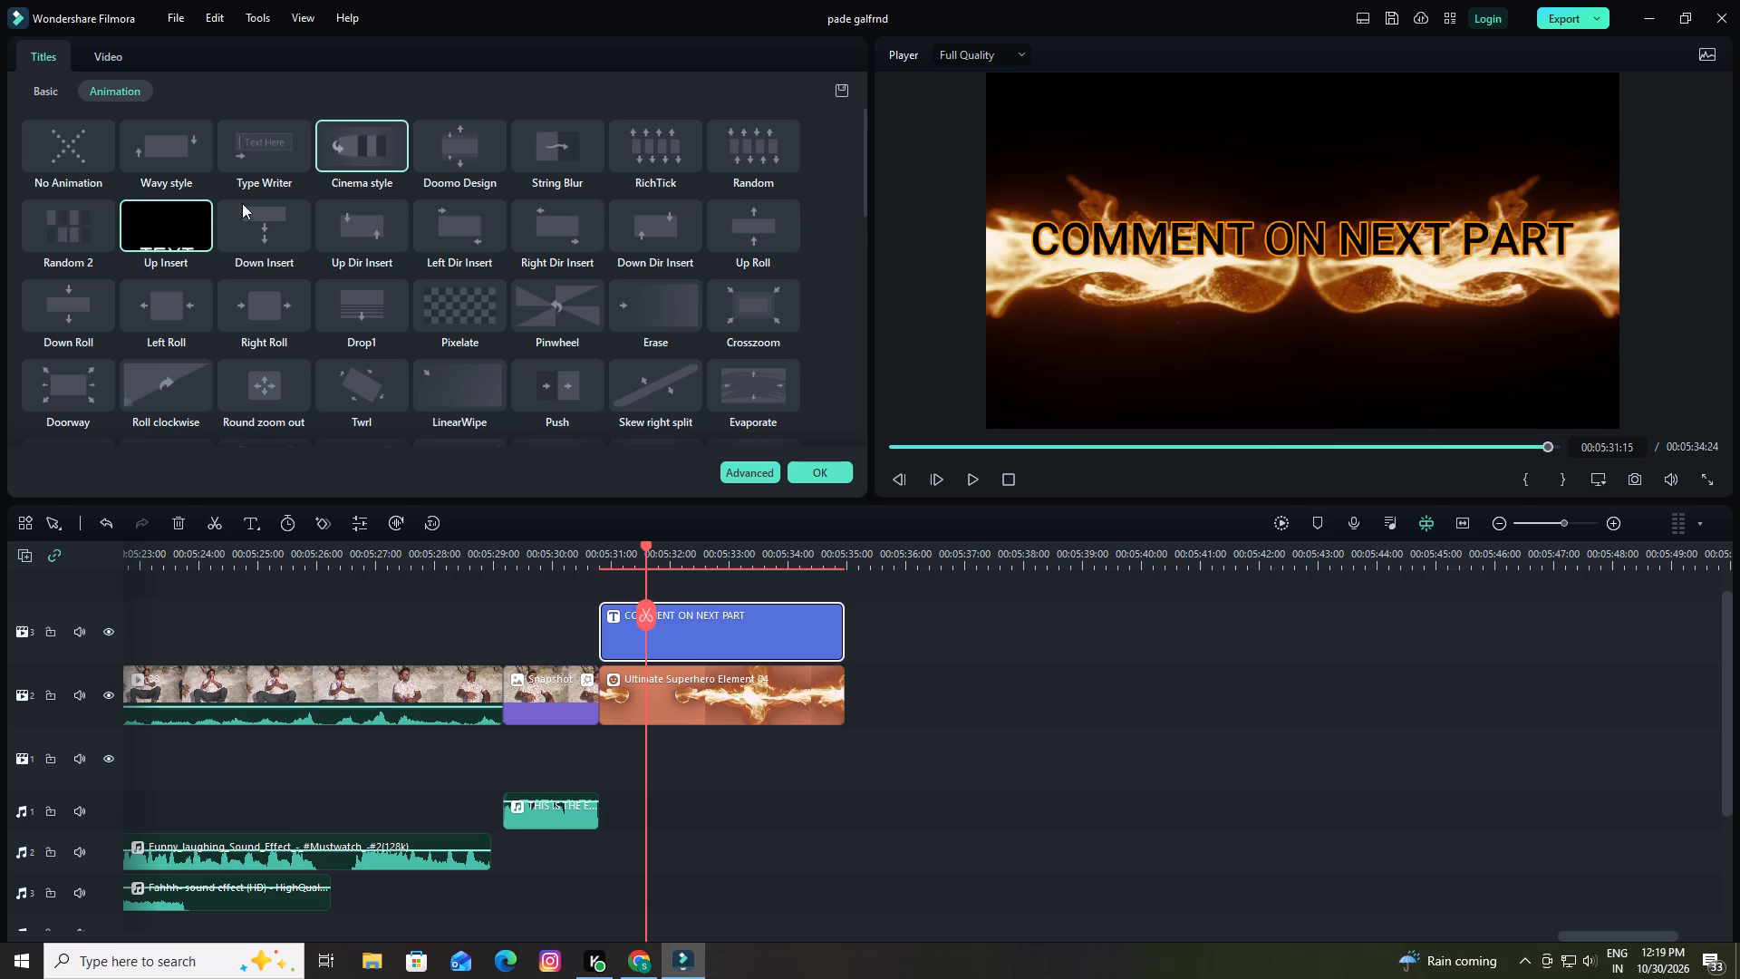
click(340, 150)
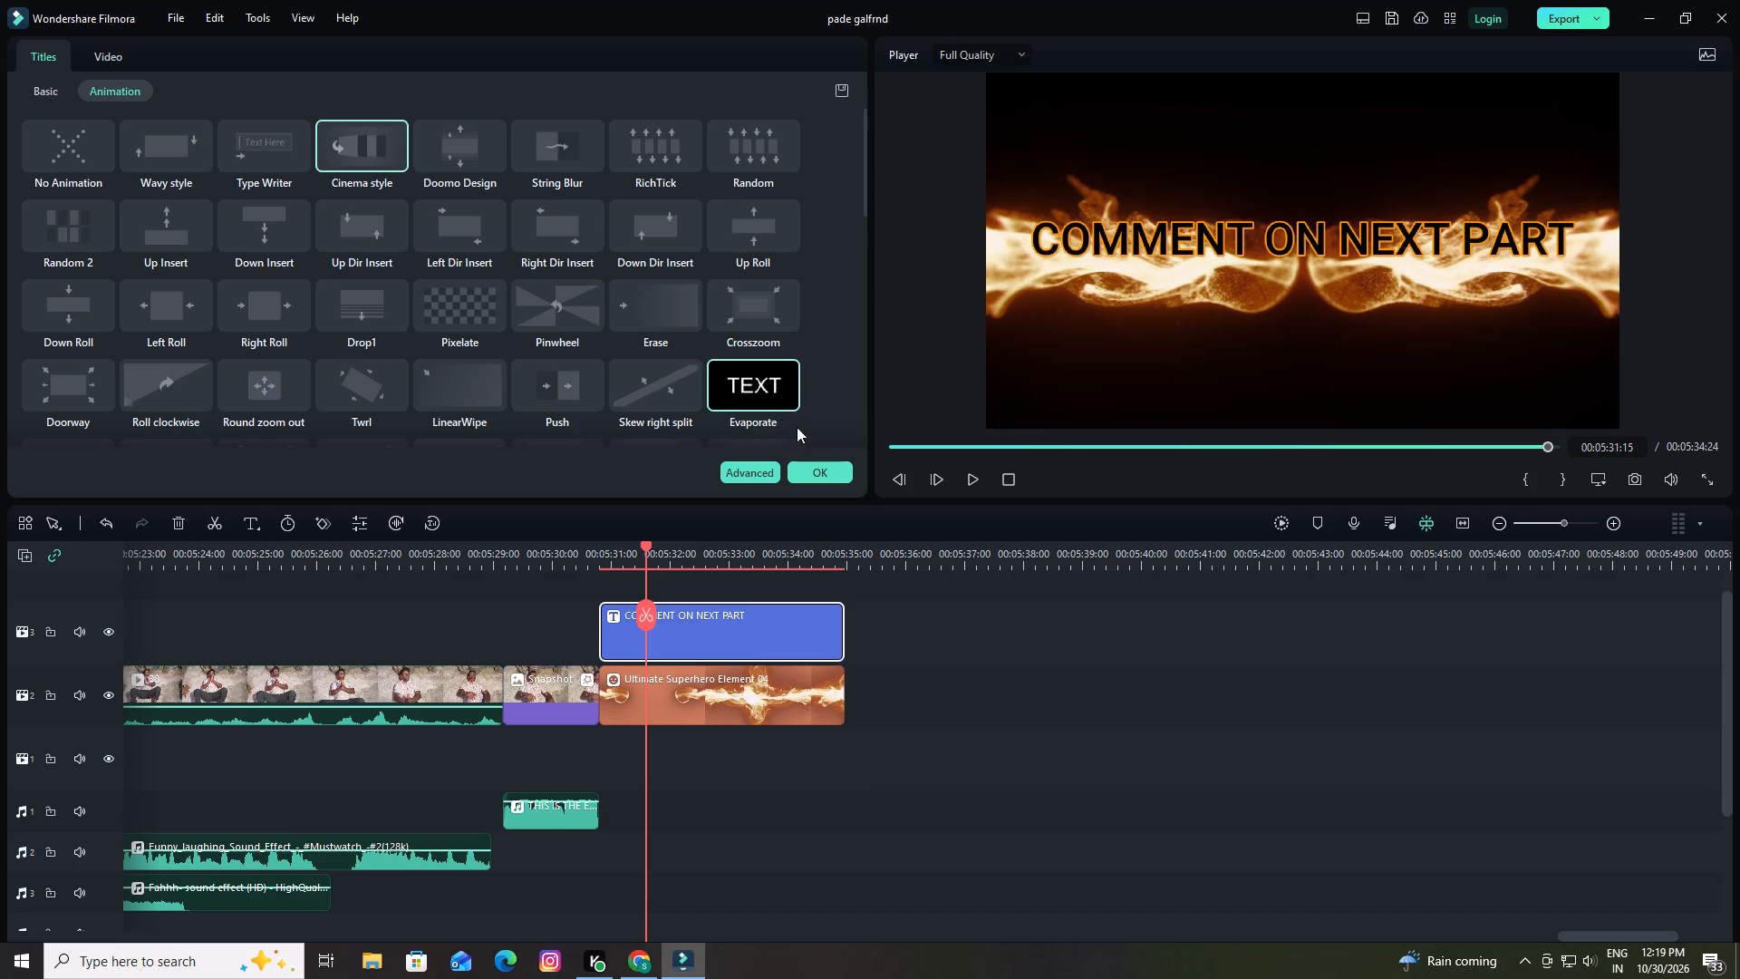
click(815, 470)
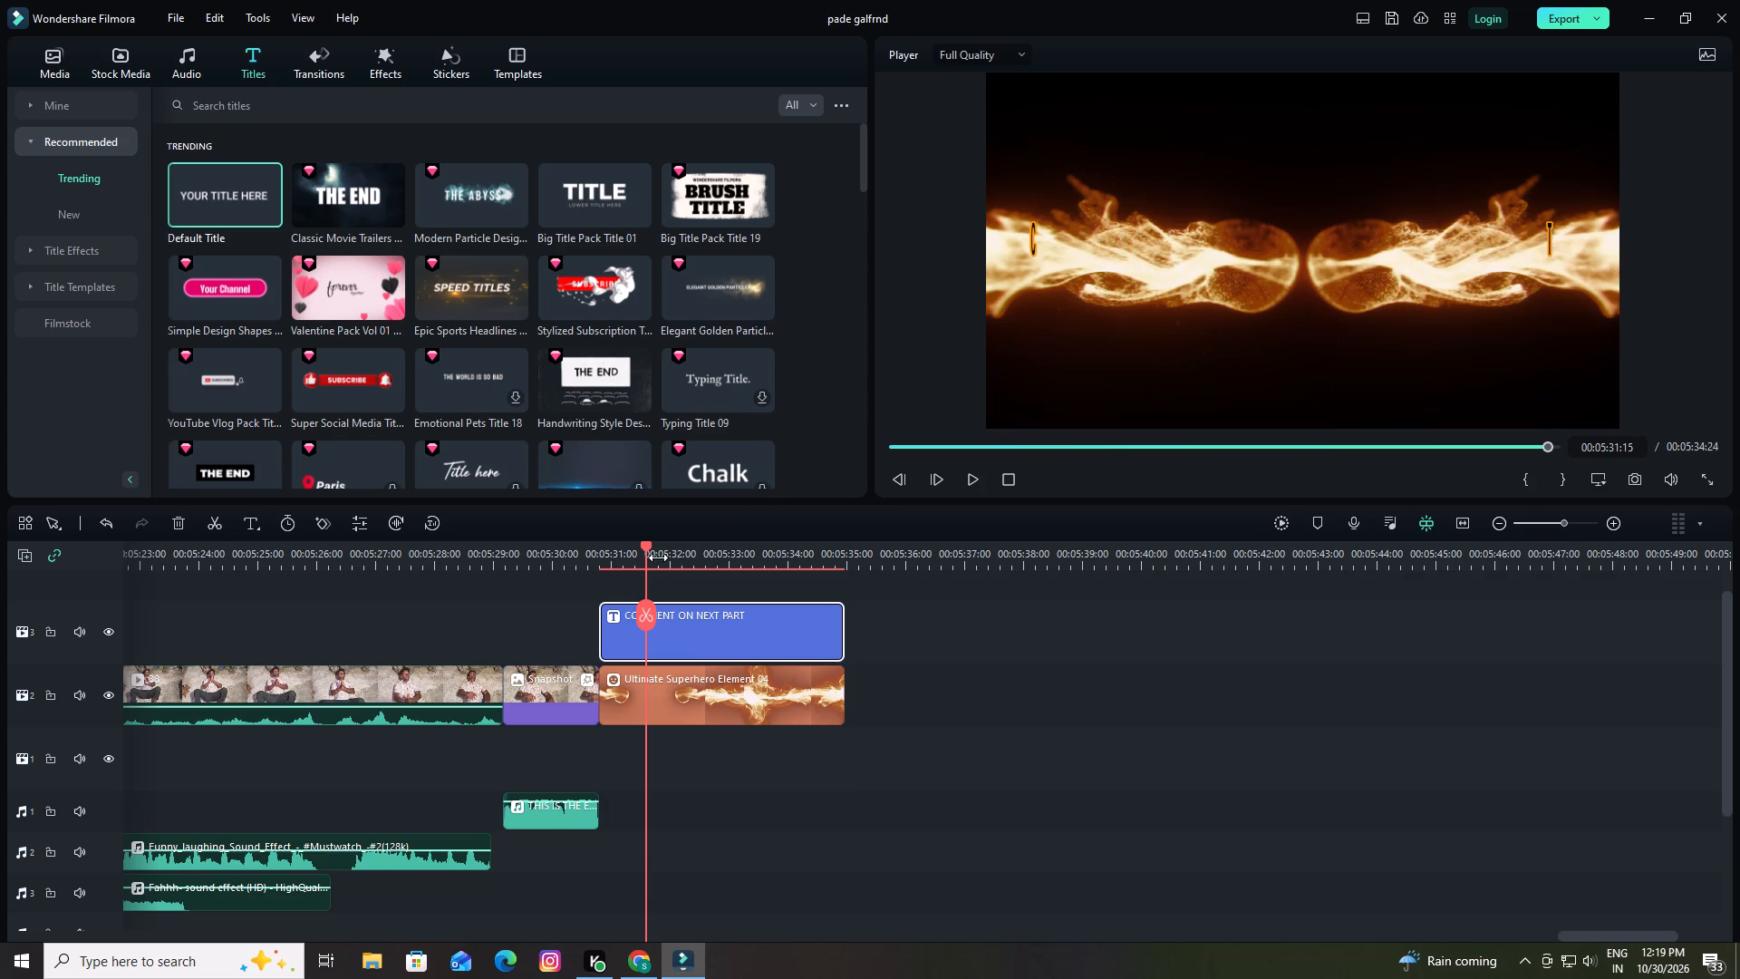
Play the animated ending, and cut off the title and the fiery sticker after 00:05:34:08.
drag(643, 541, 559, 549)
key(space)
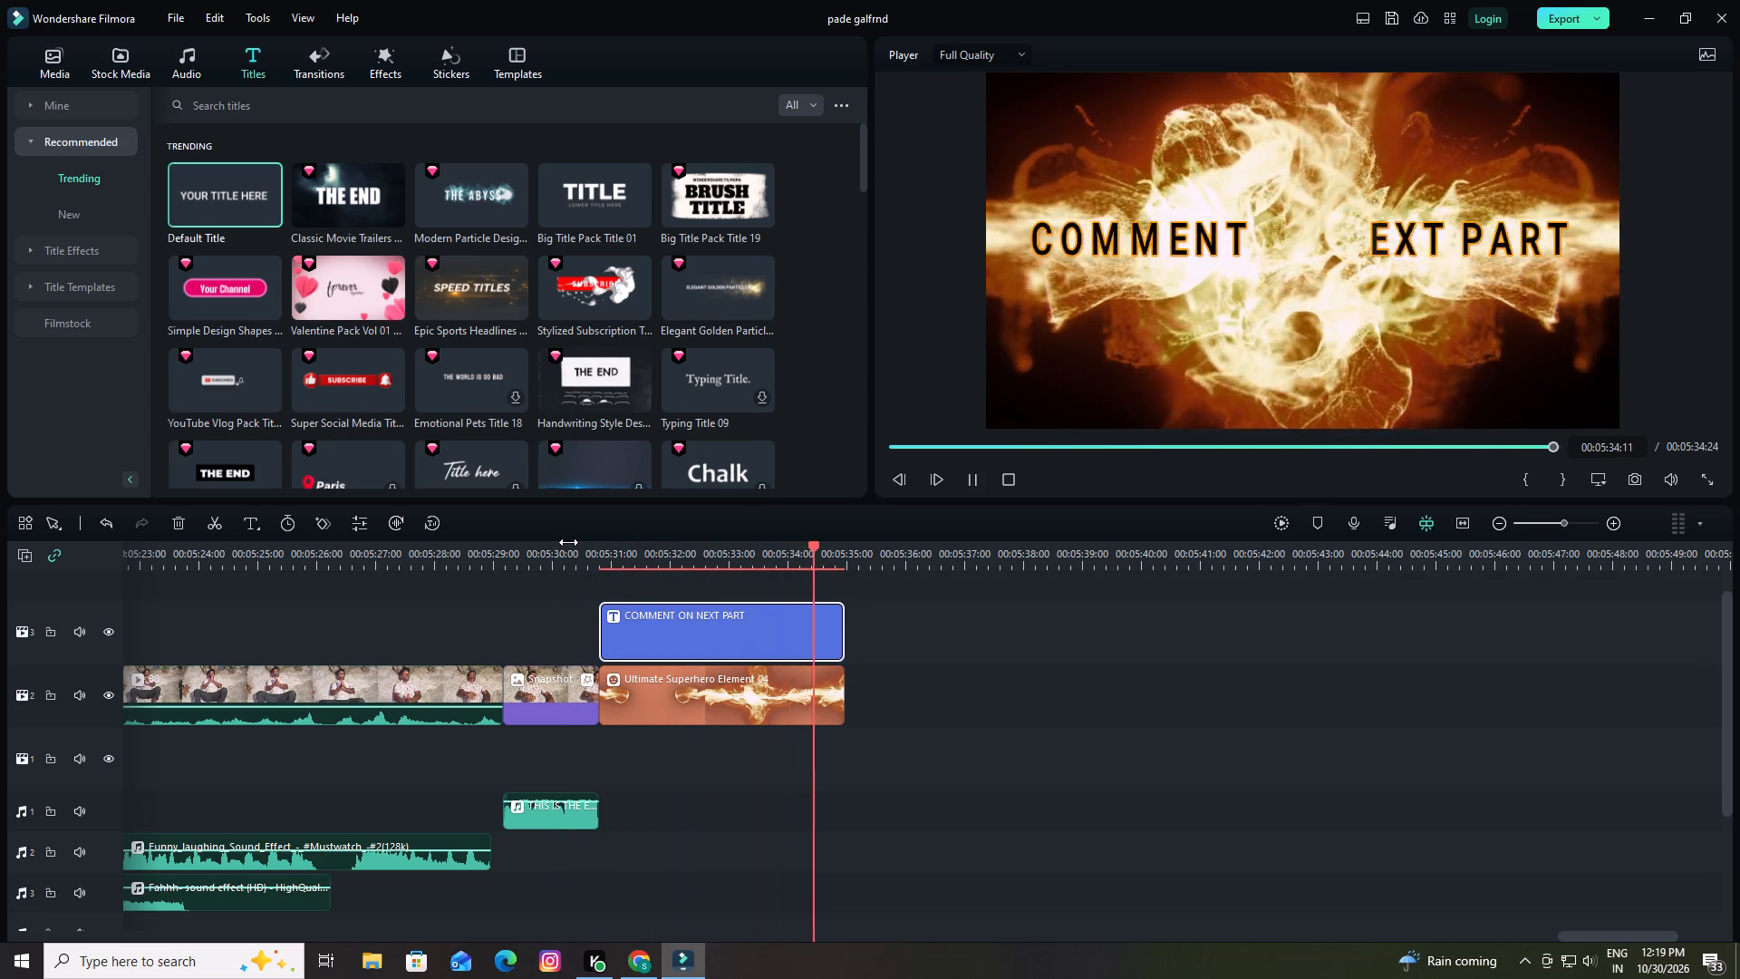
key(space)
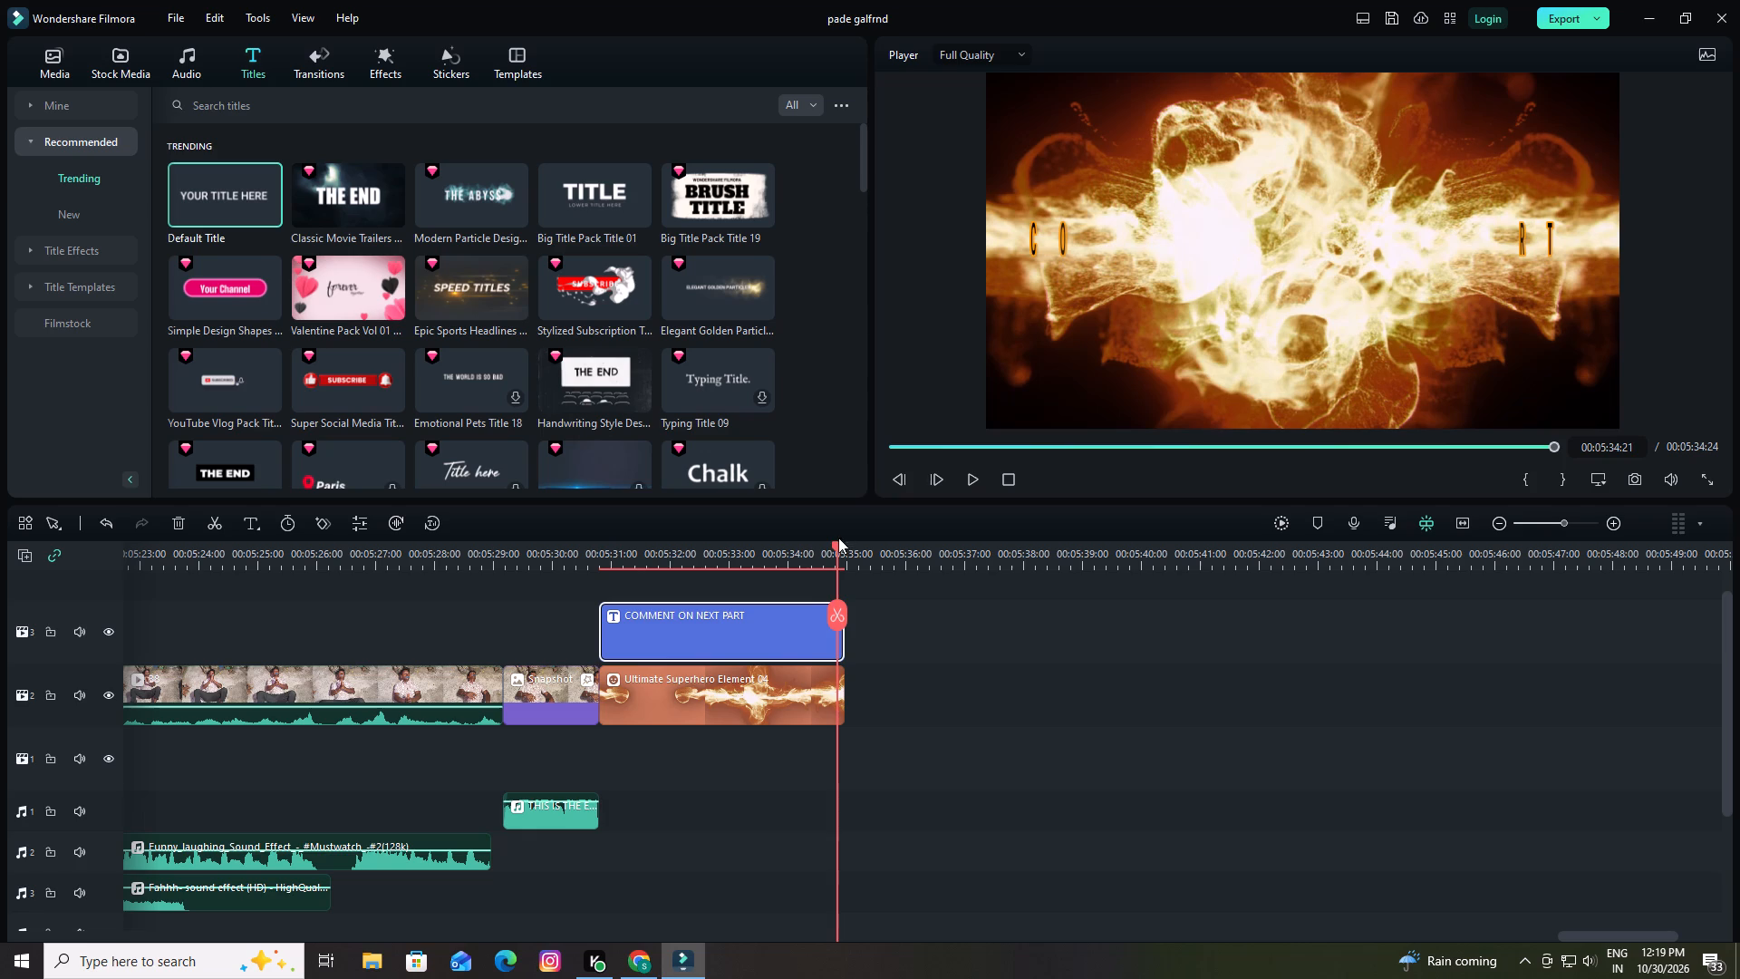
drag(837, 541, 813, 552)
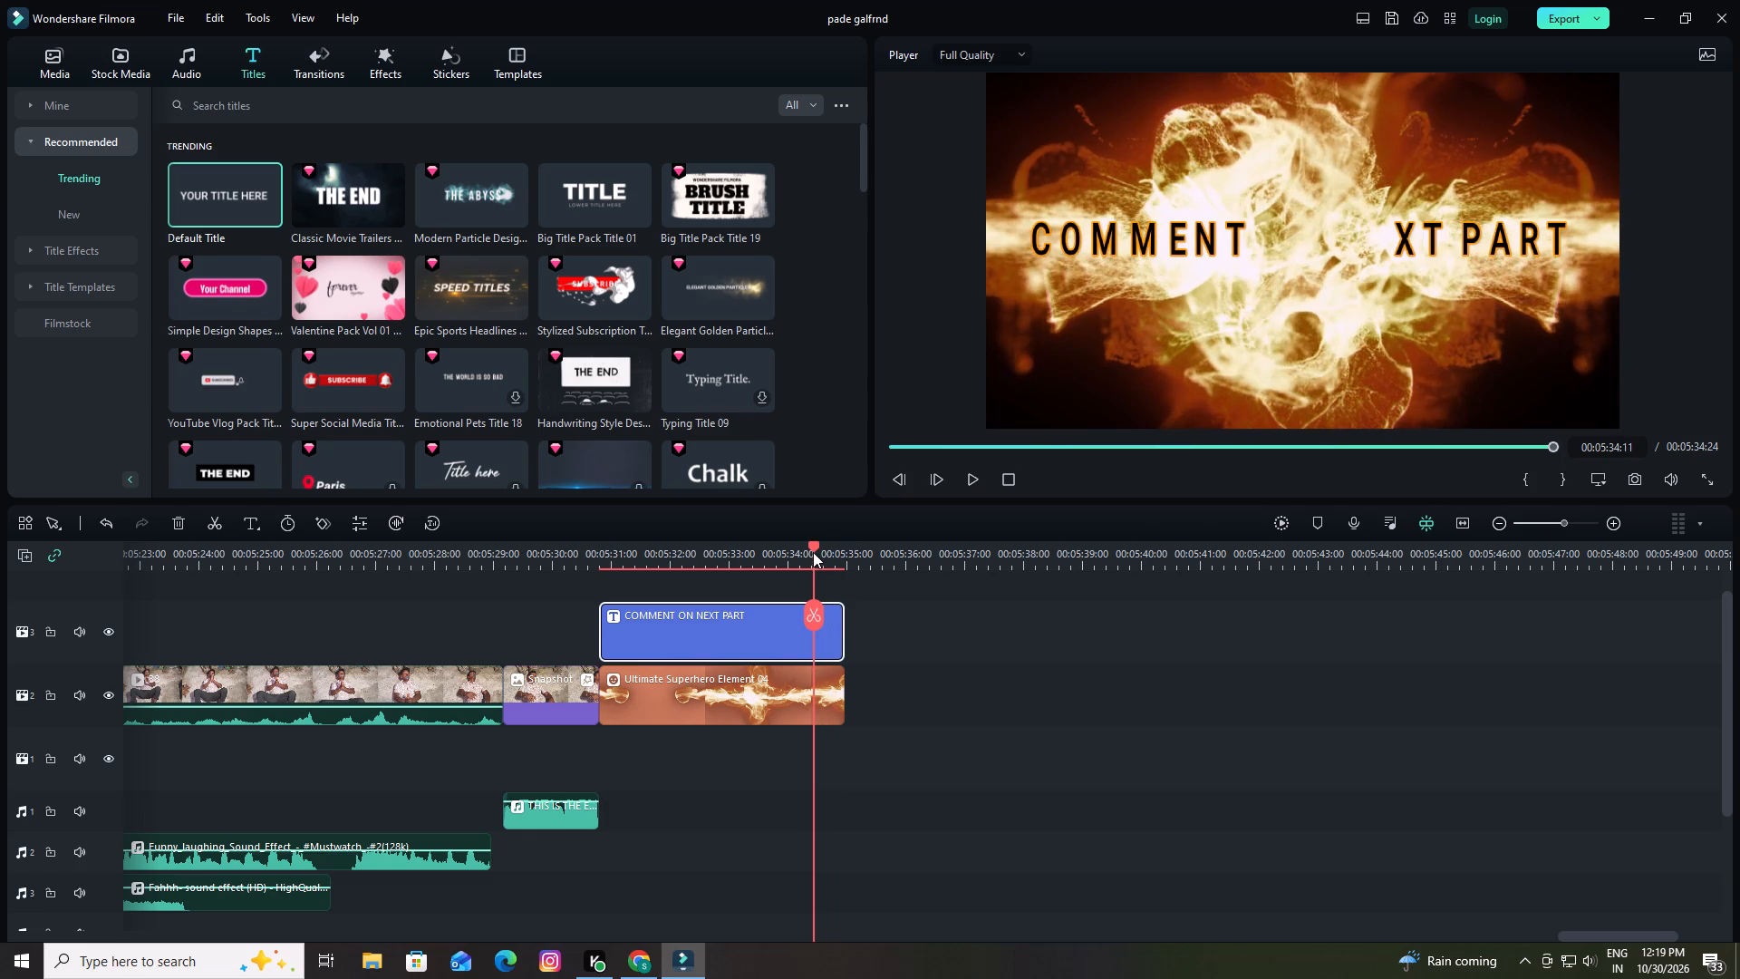
drag(813, 552, 807, 555)
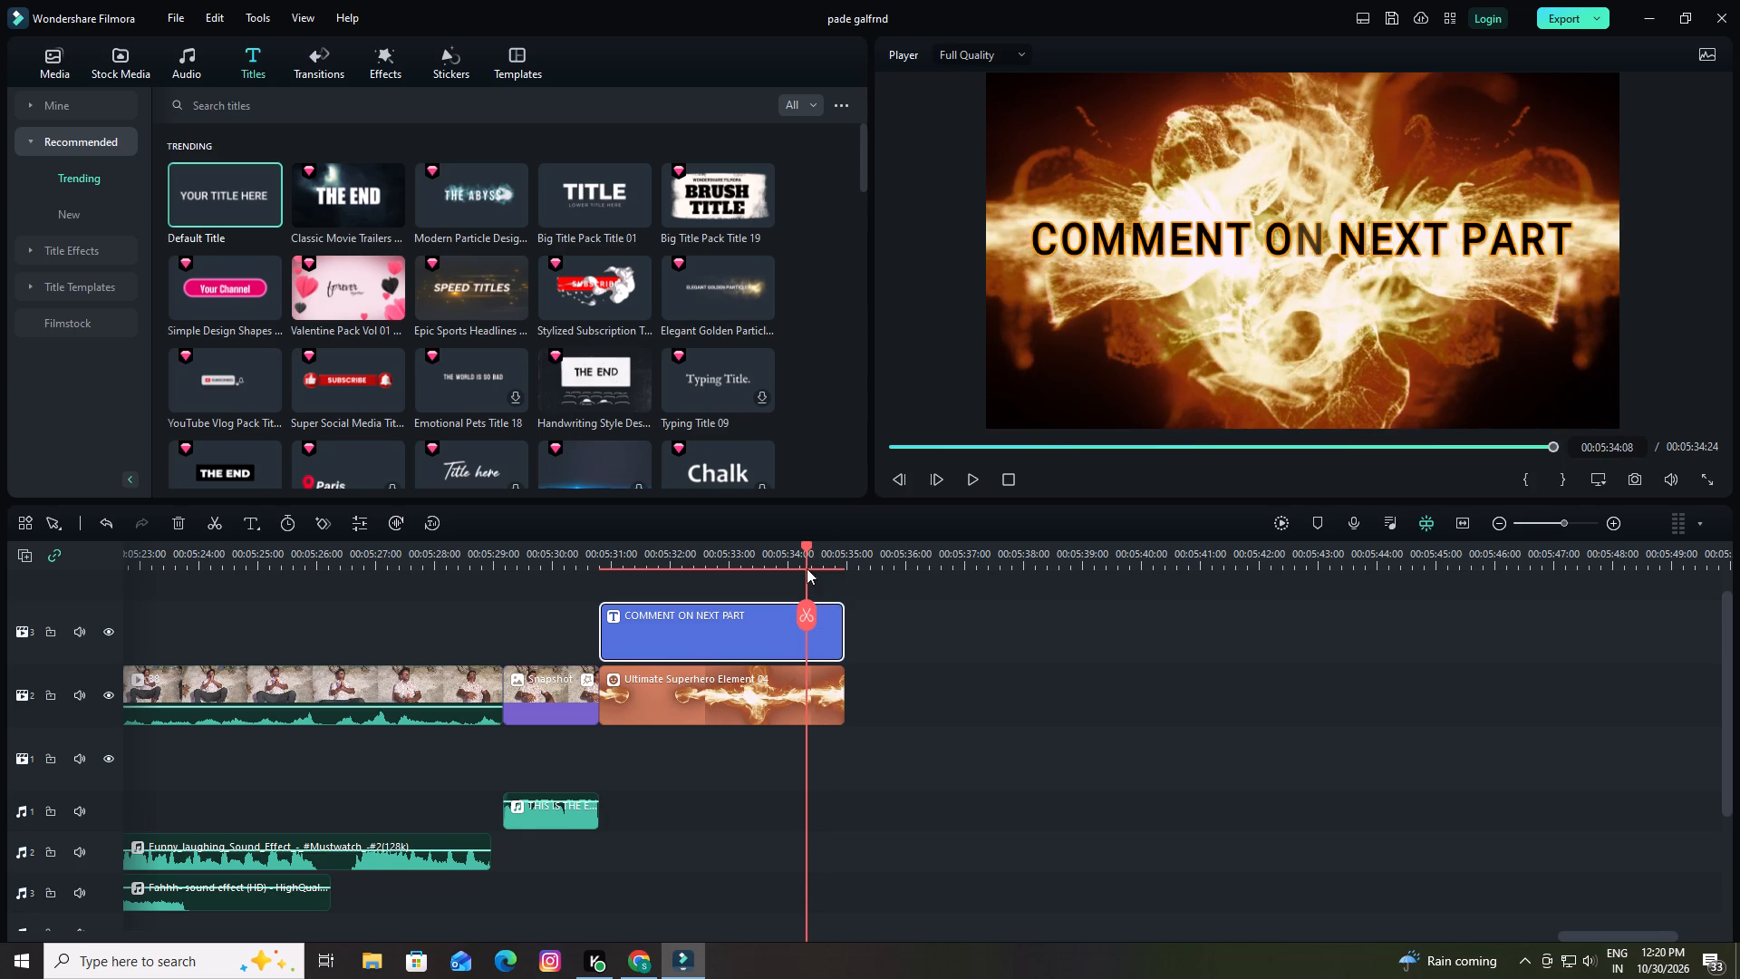
click(821, 631)
click(807, 616)
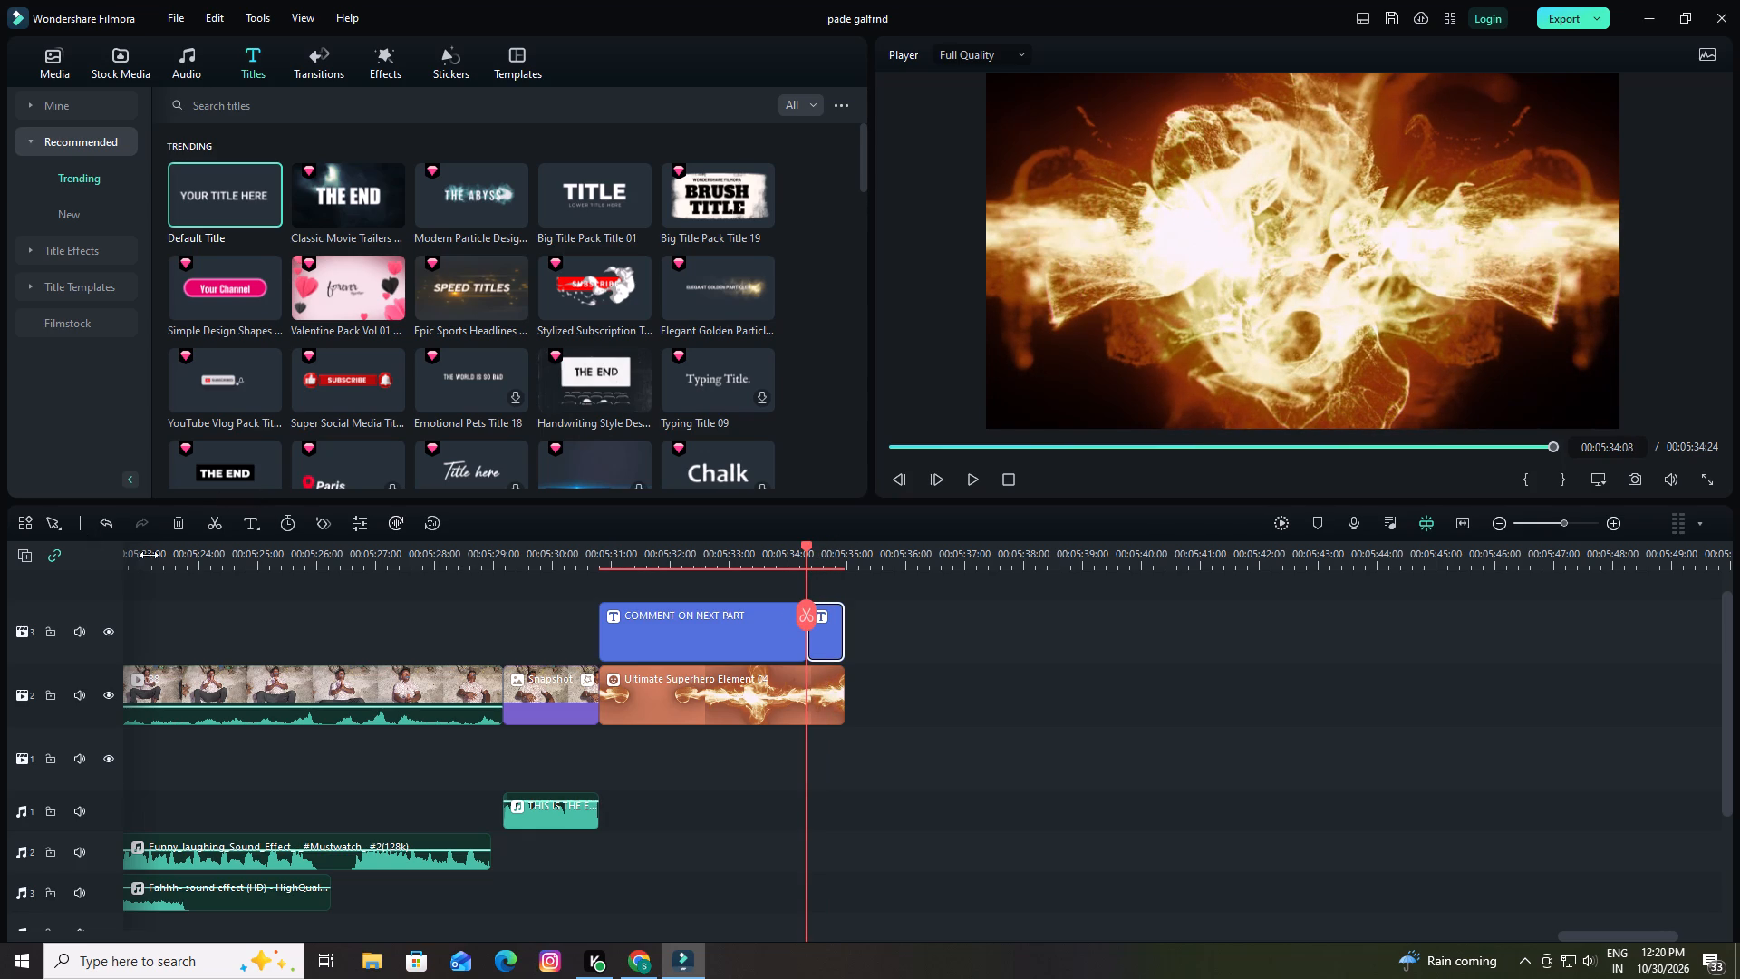
click(177, 525)
click(780, 704)
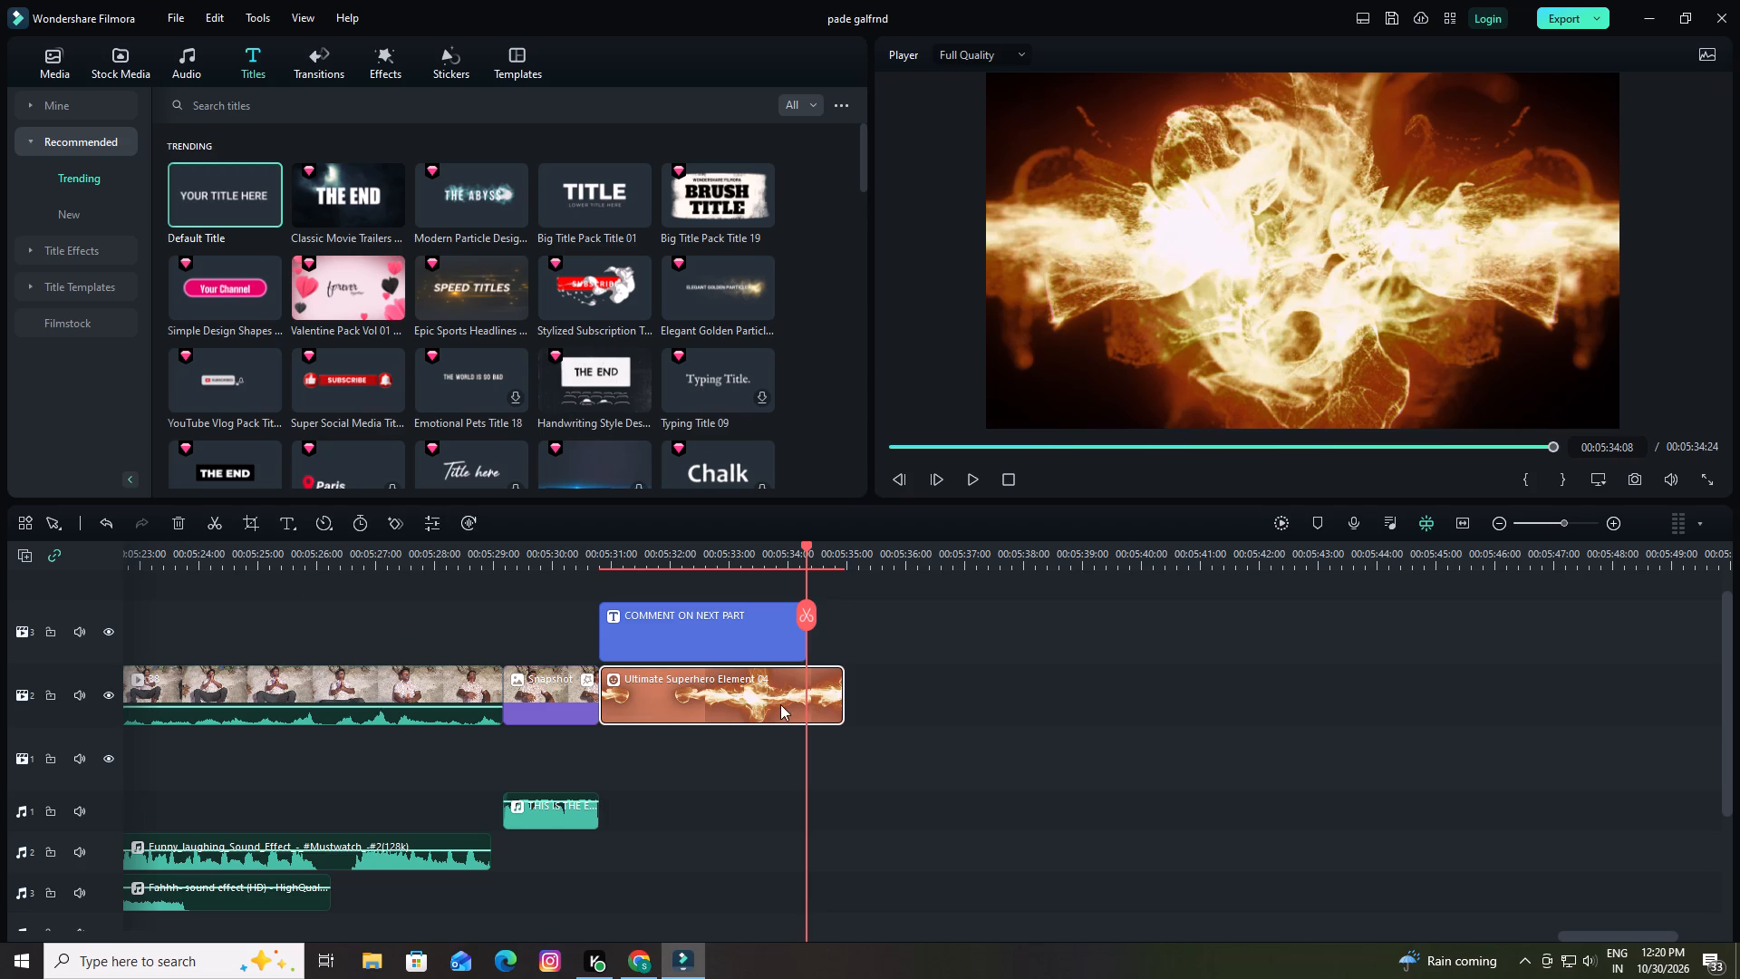
click(810, 616)
click(176, 520)
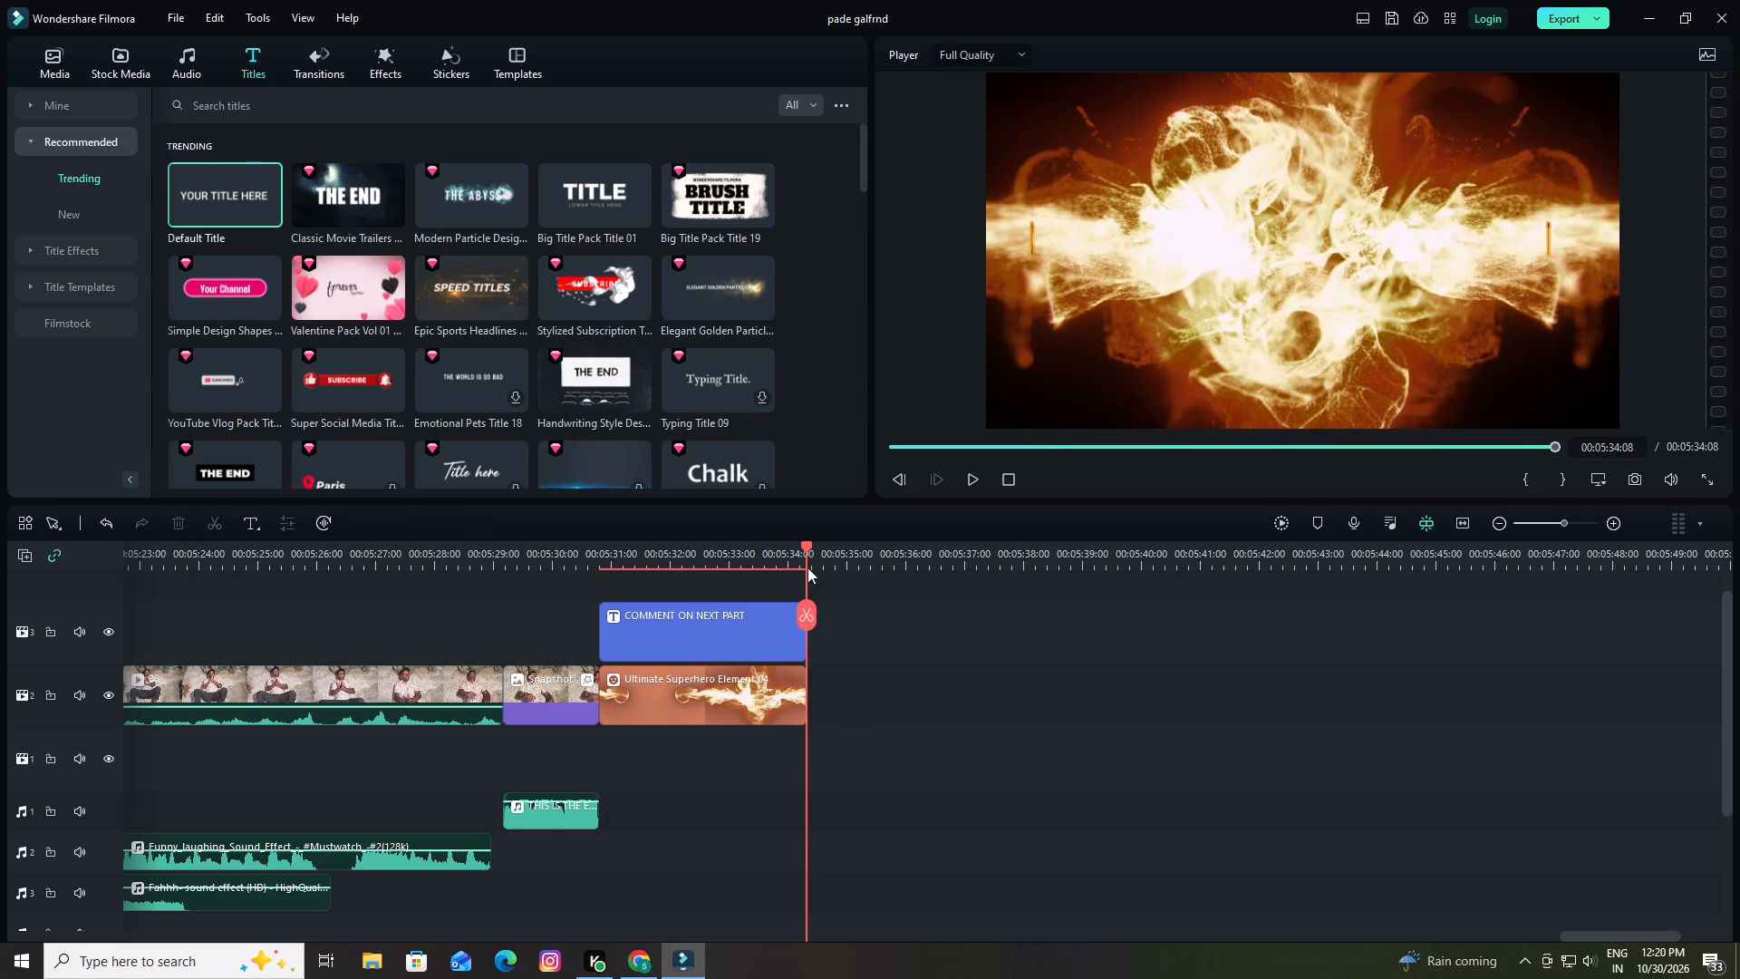
Play the shortened ending from before the freeze-frame through the animated title.
drag(805, 542, 589, 582)
key(space)
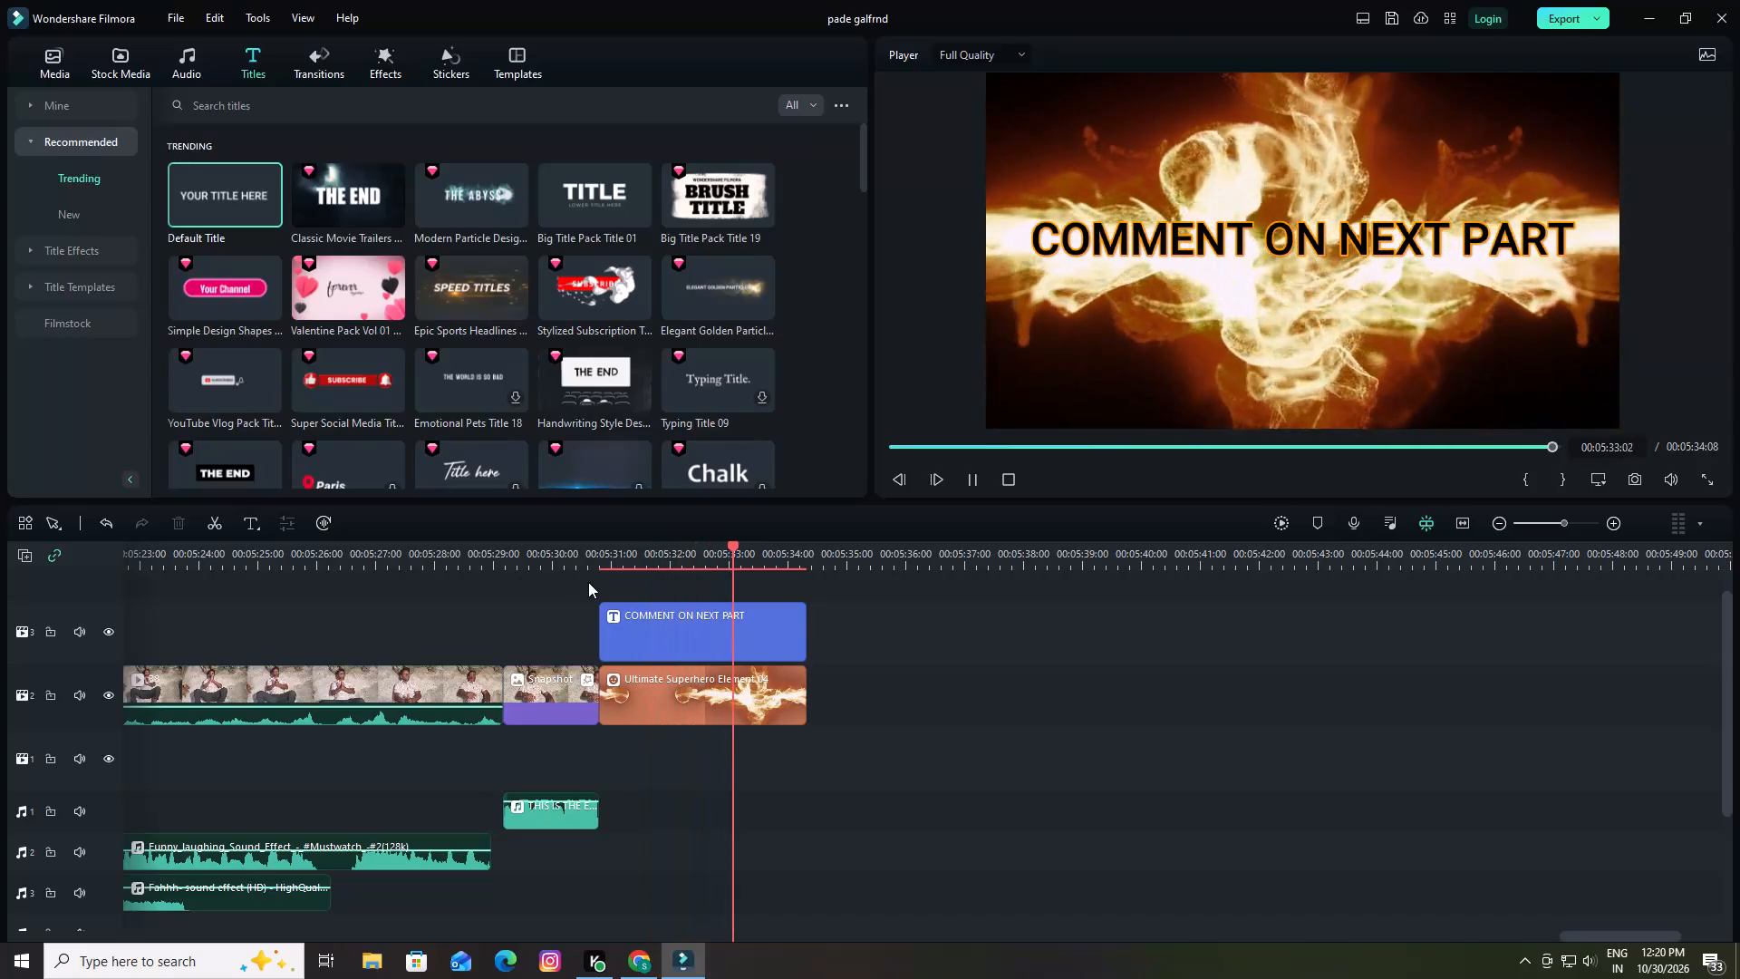
key(space)
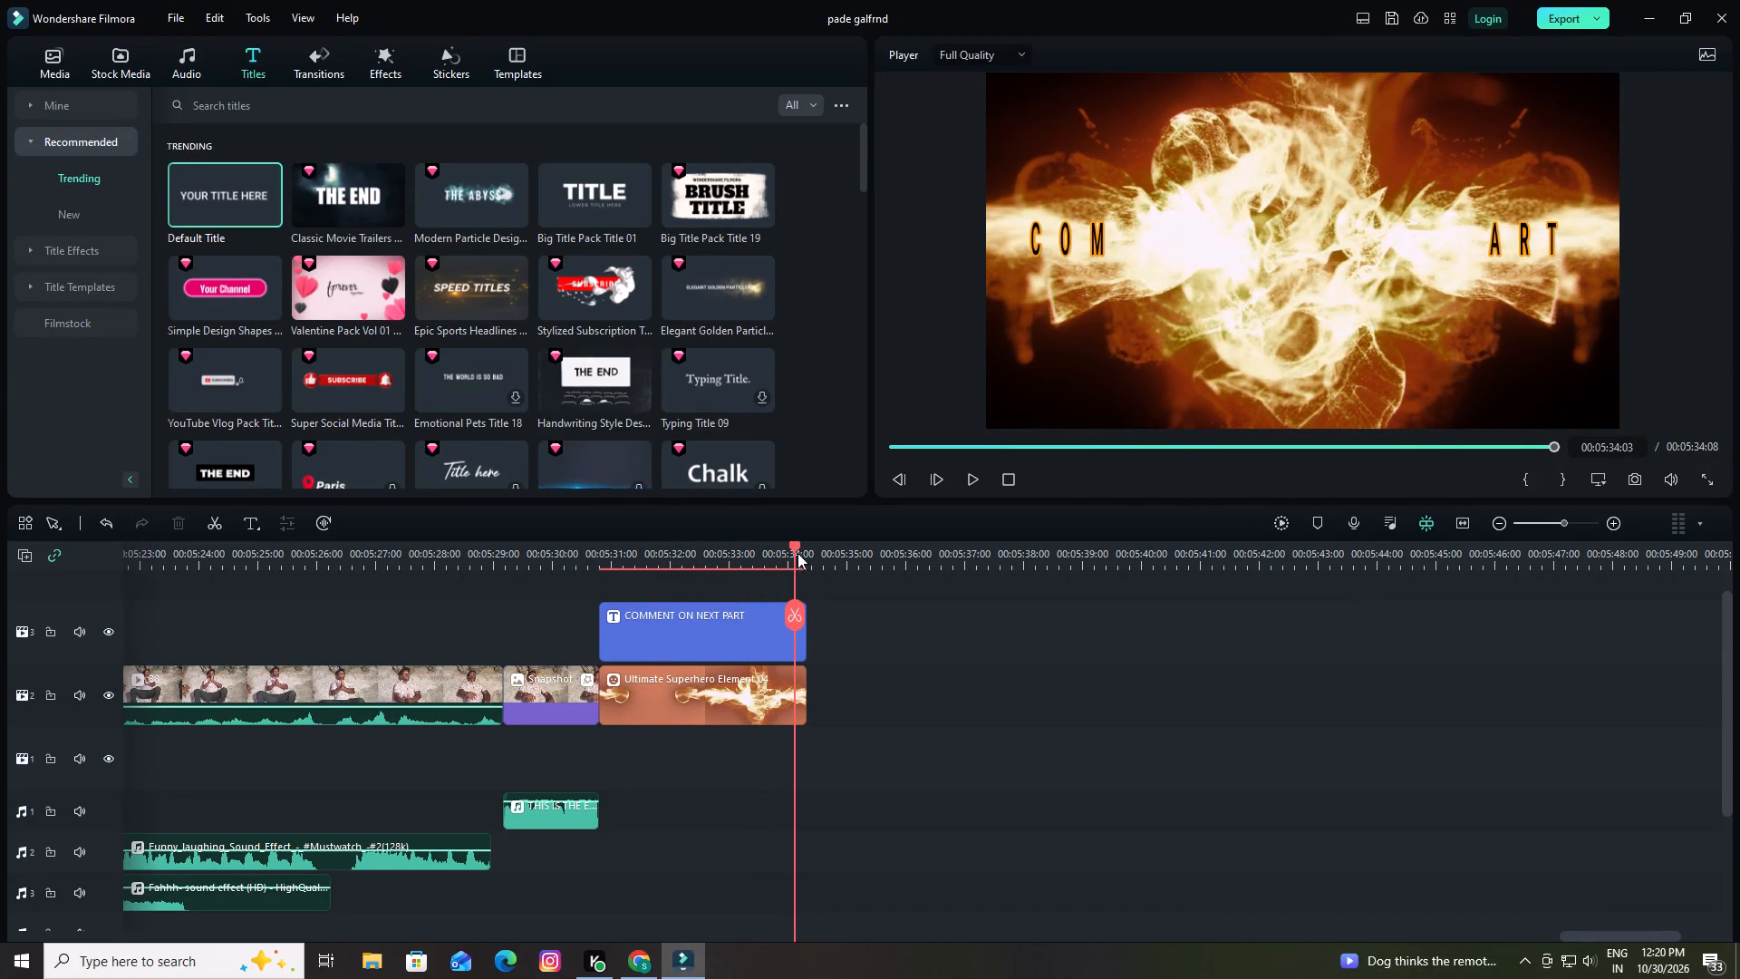
key(space)
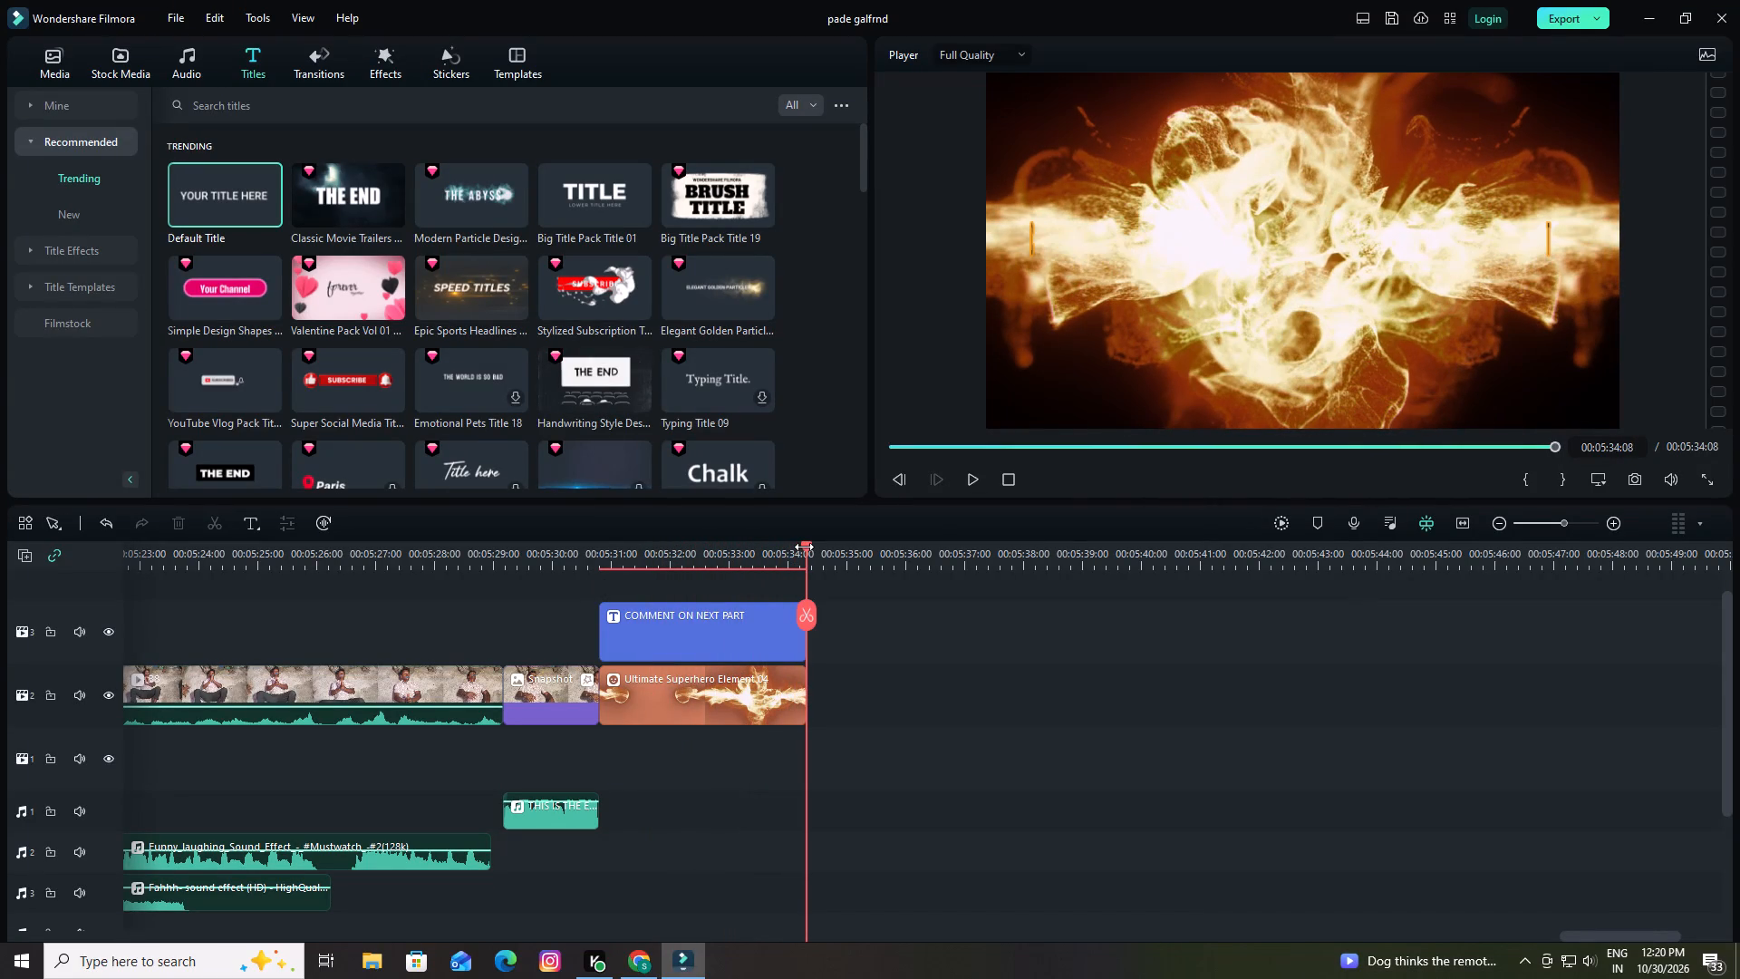
drag(808, 546, 442, 586)
key(space)
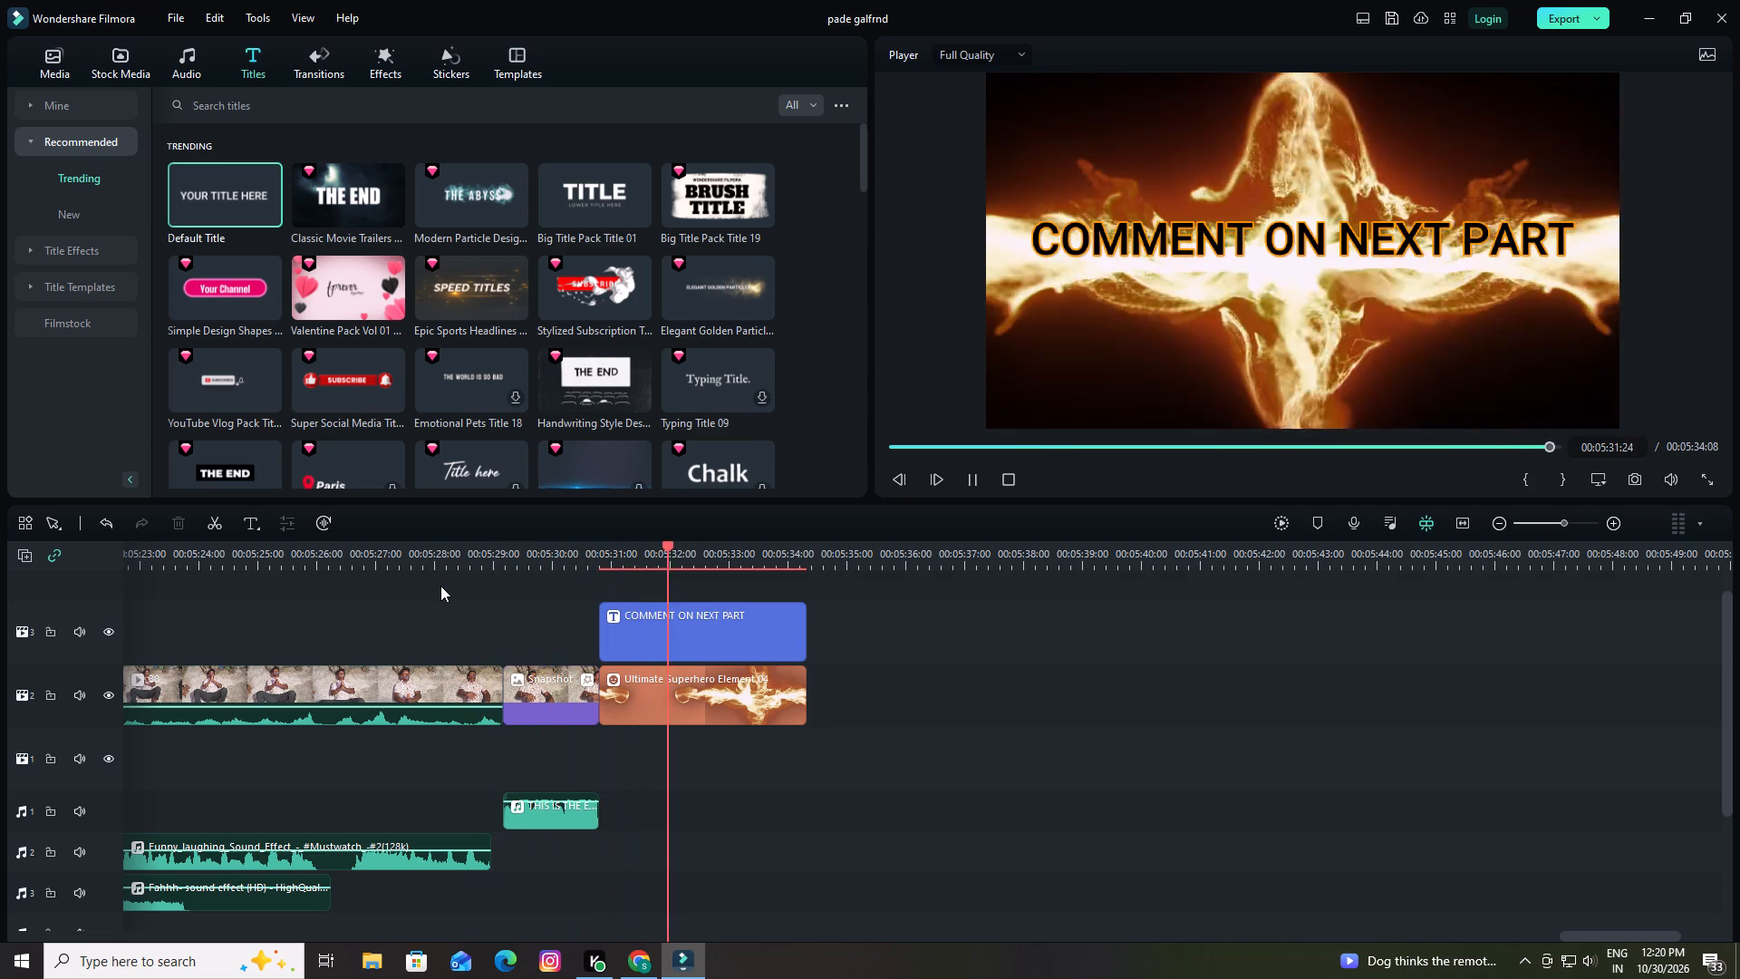
key(space)
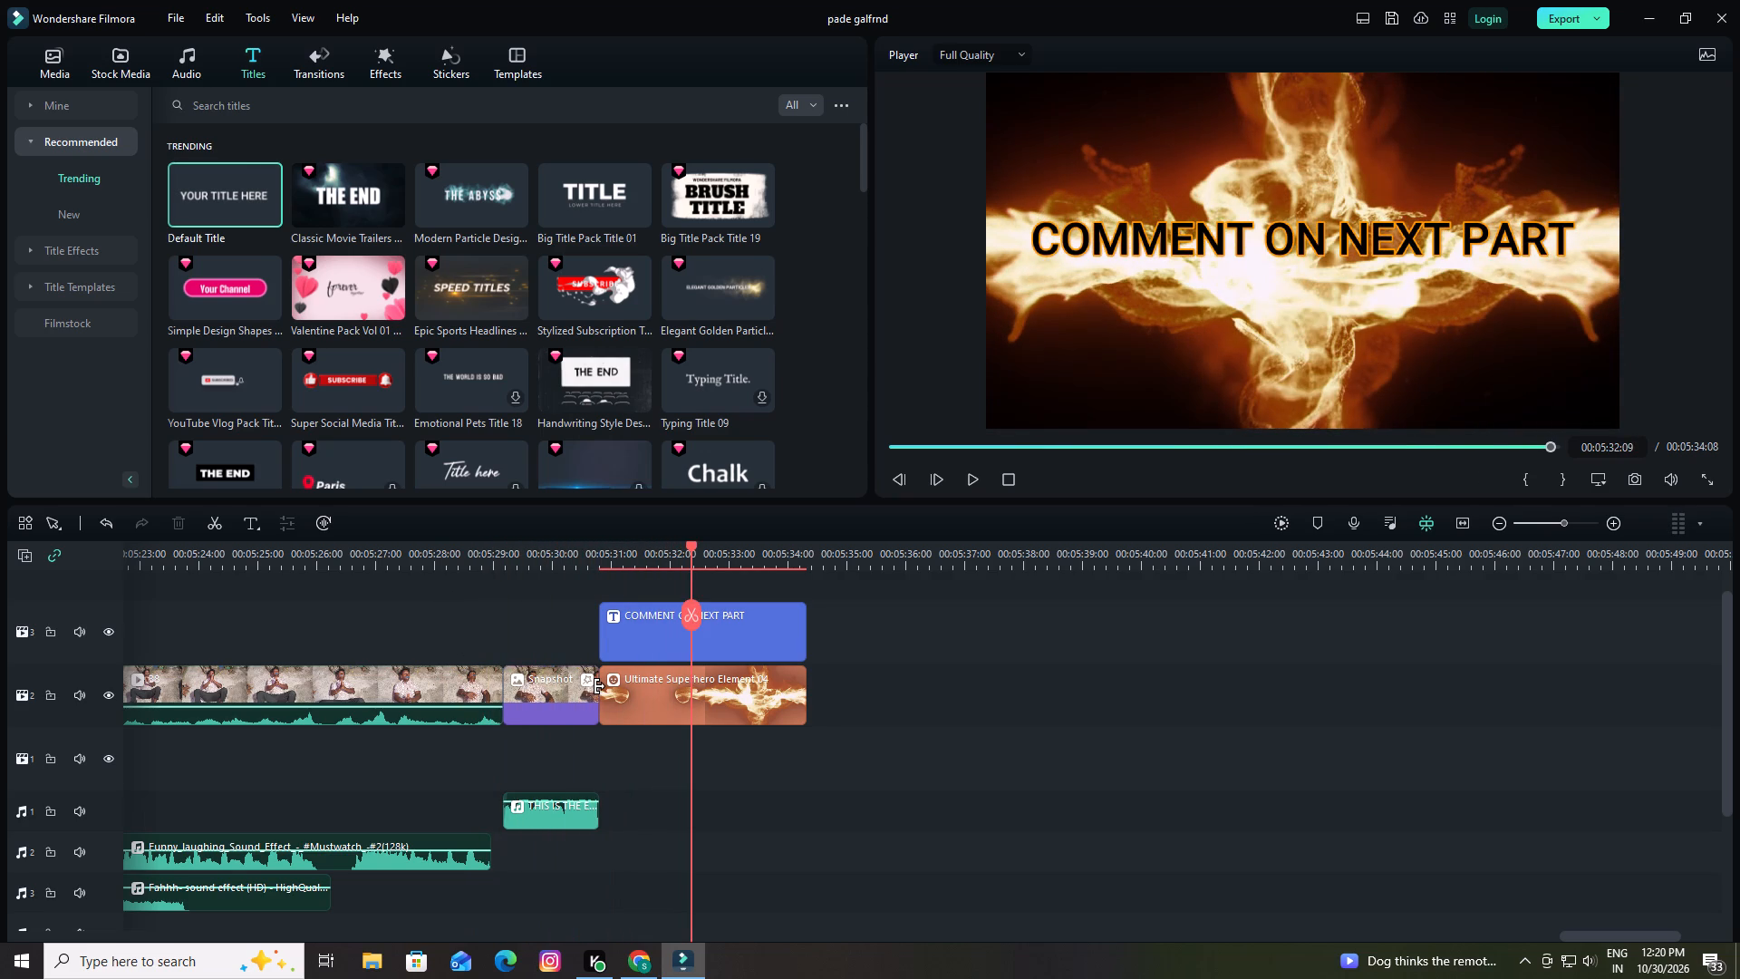
Extend the freeze-frame snapshot and the ending sound beneath it to about 00:05:30:24, and play the ending.
click(600, 686)
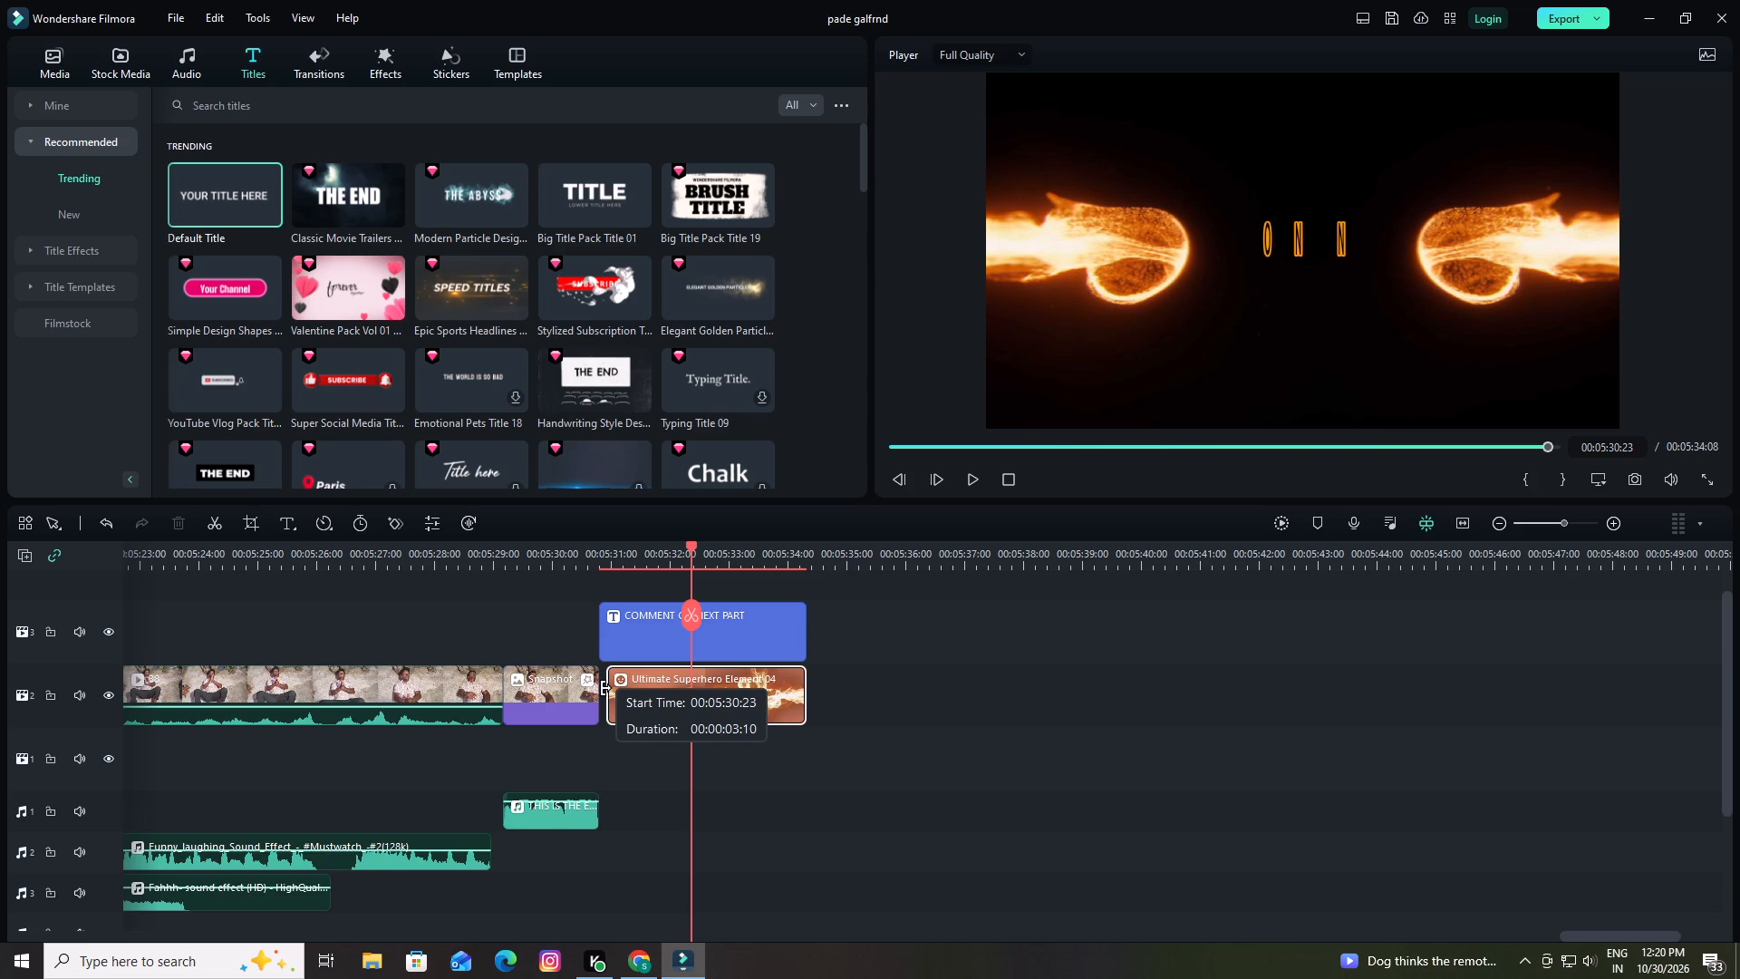
drag(597, 687, 598, 686)
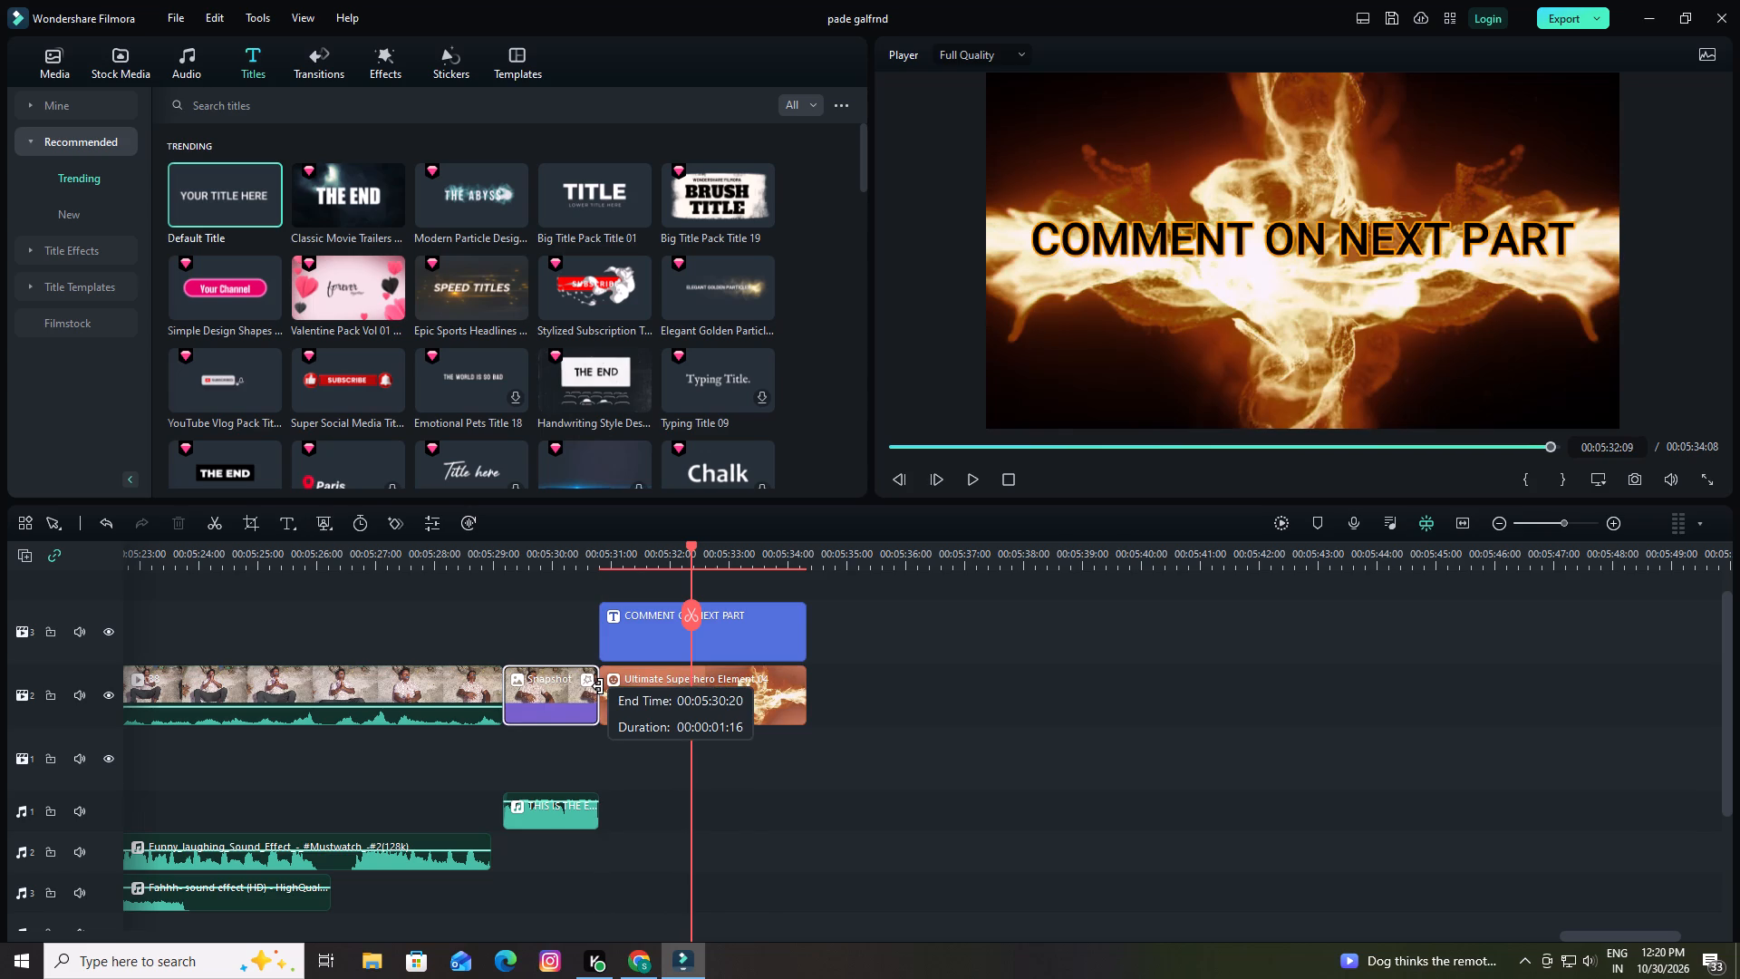
drag(598, 686, 605, 689)
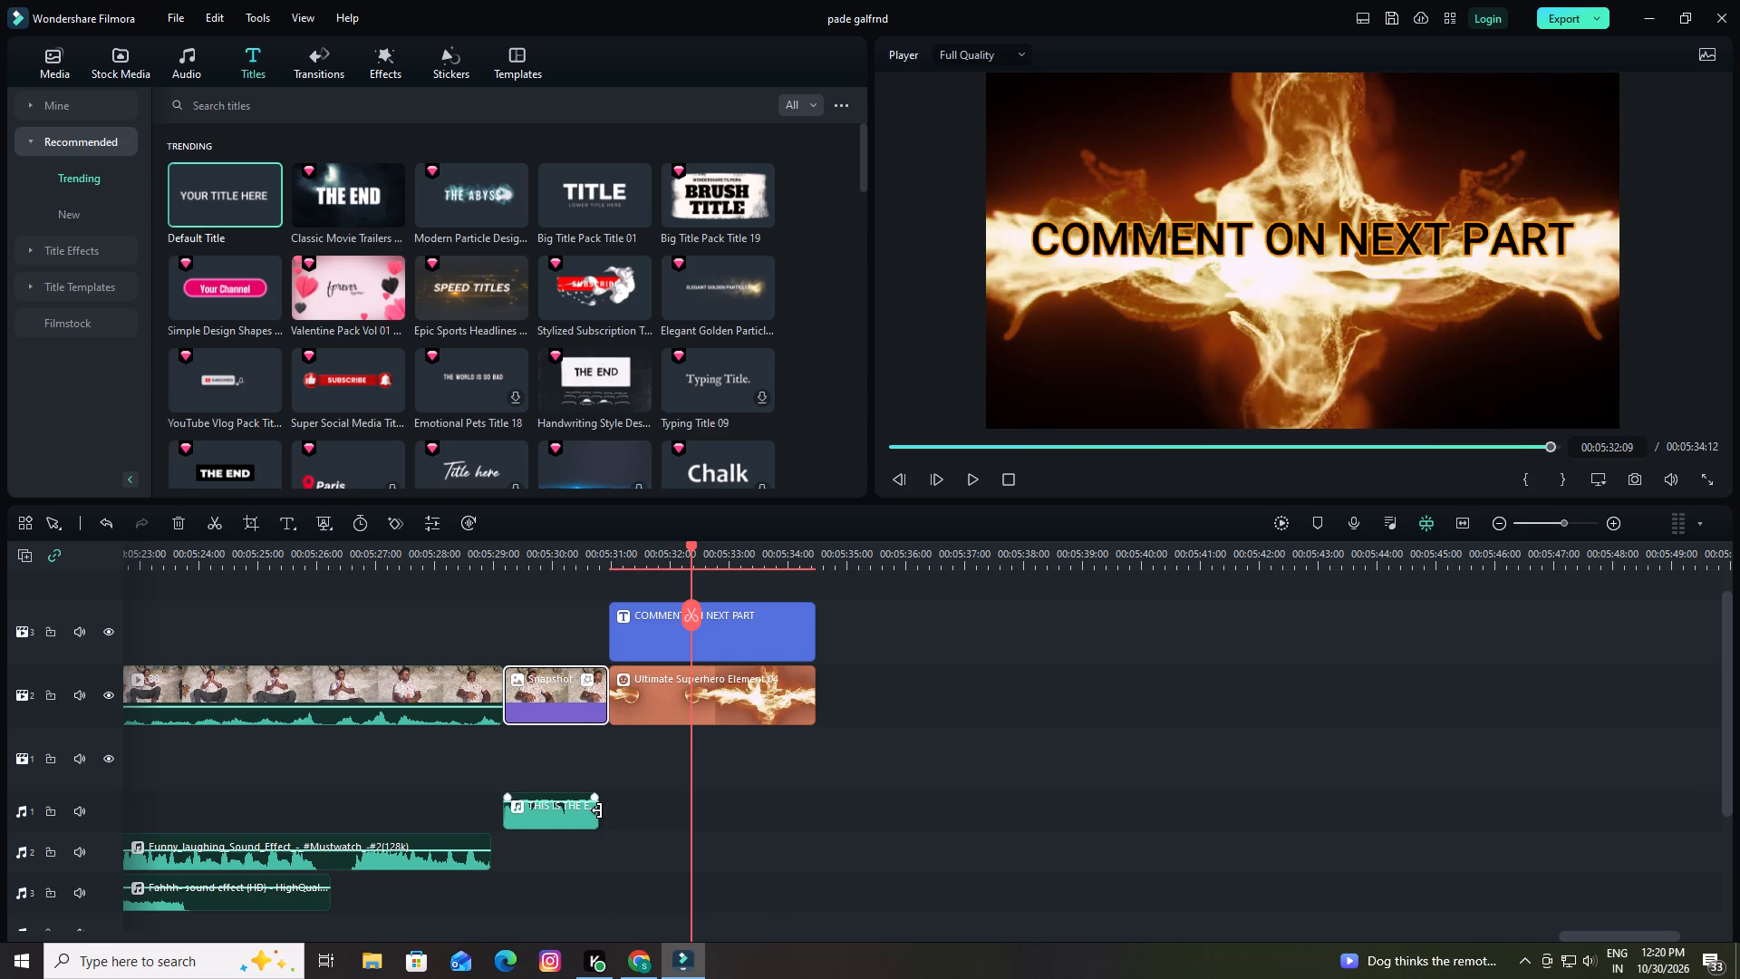
drag(597, 810, 606, 810)
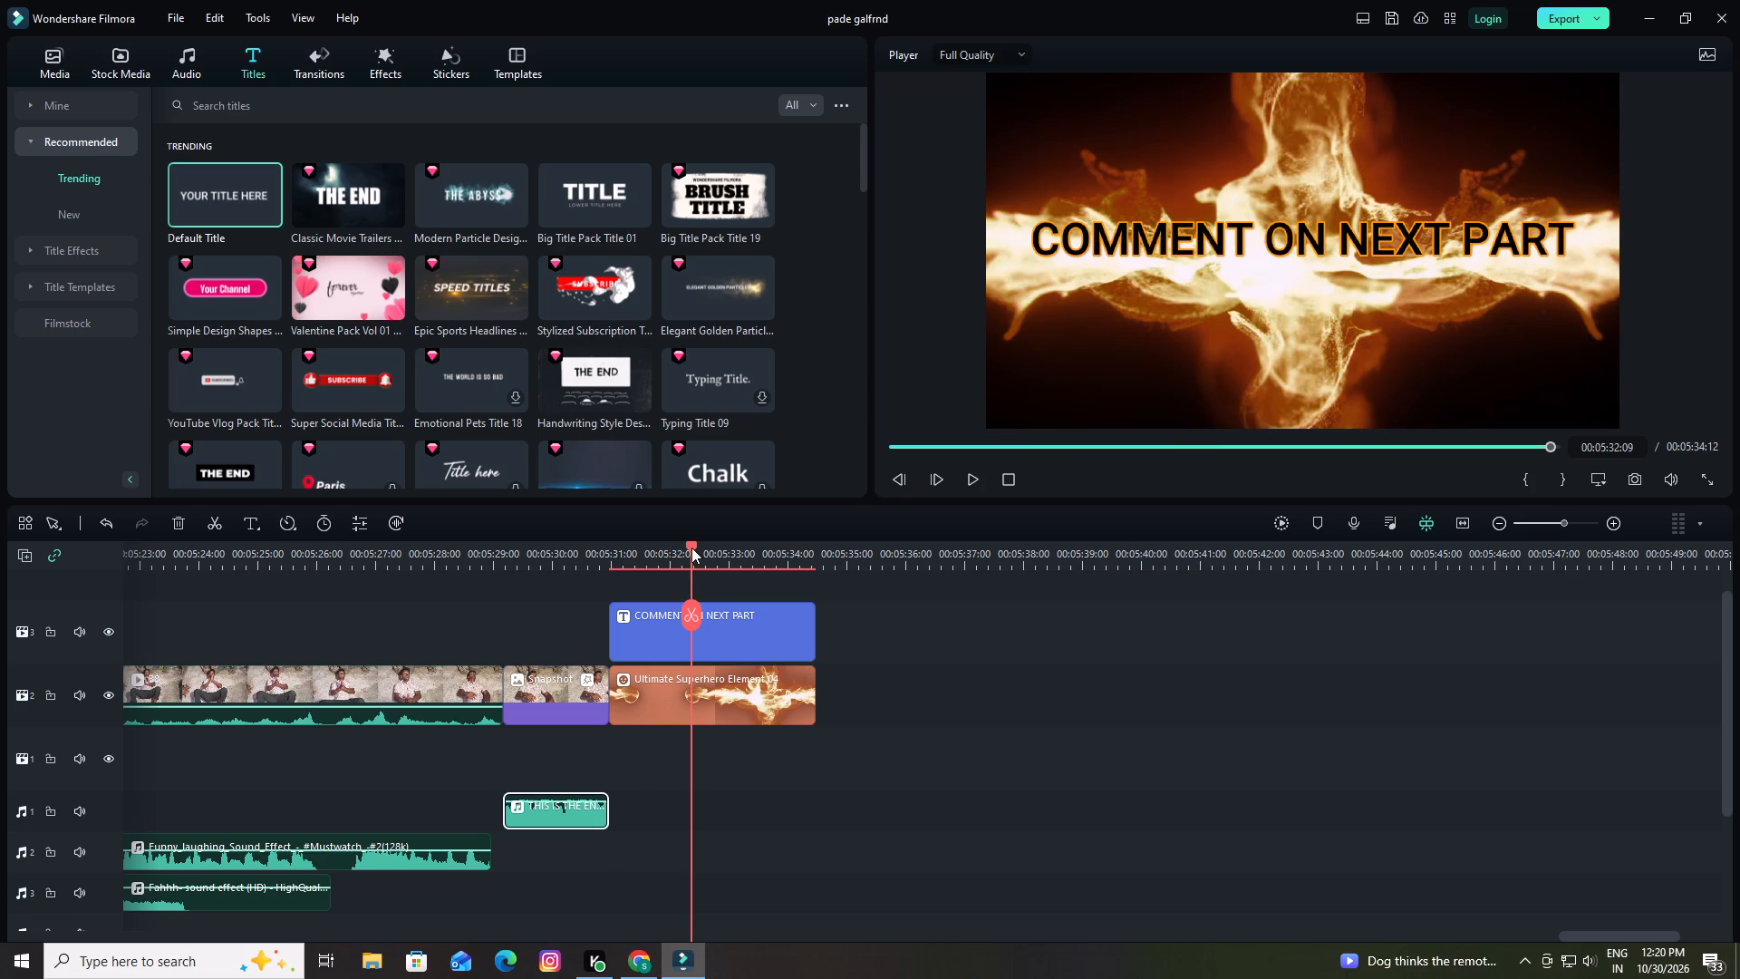
drag(691, 546, 515, 569)
key(space)
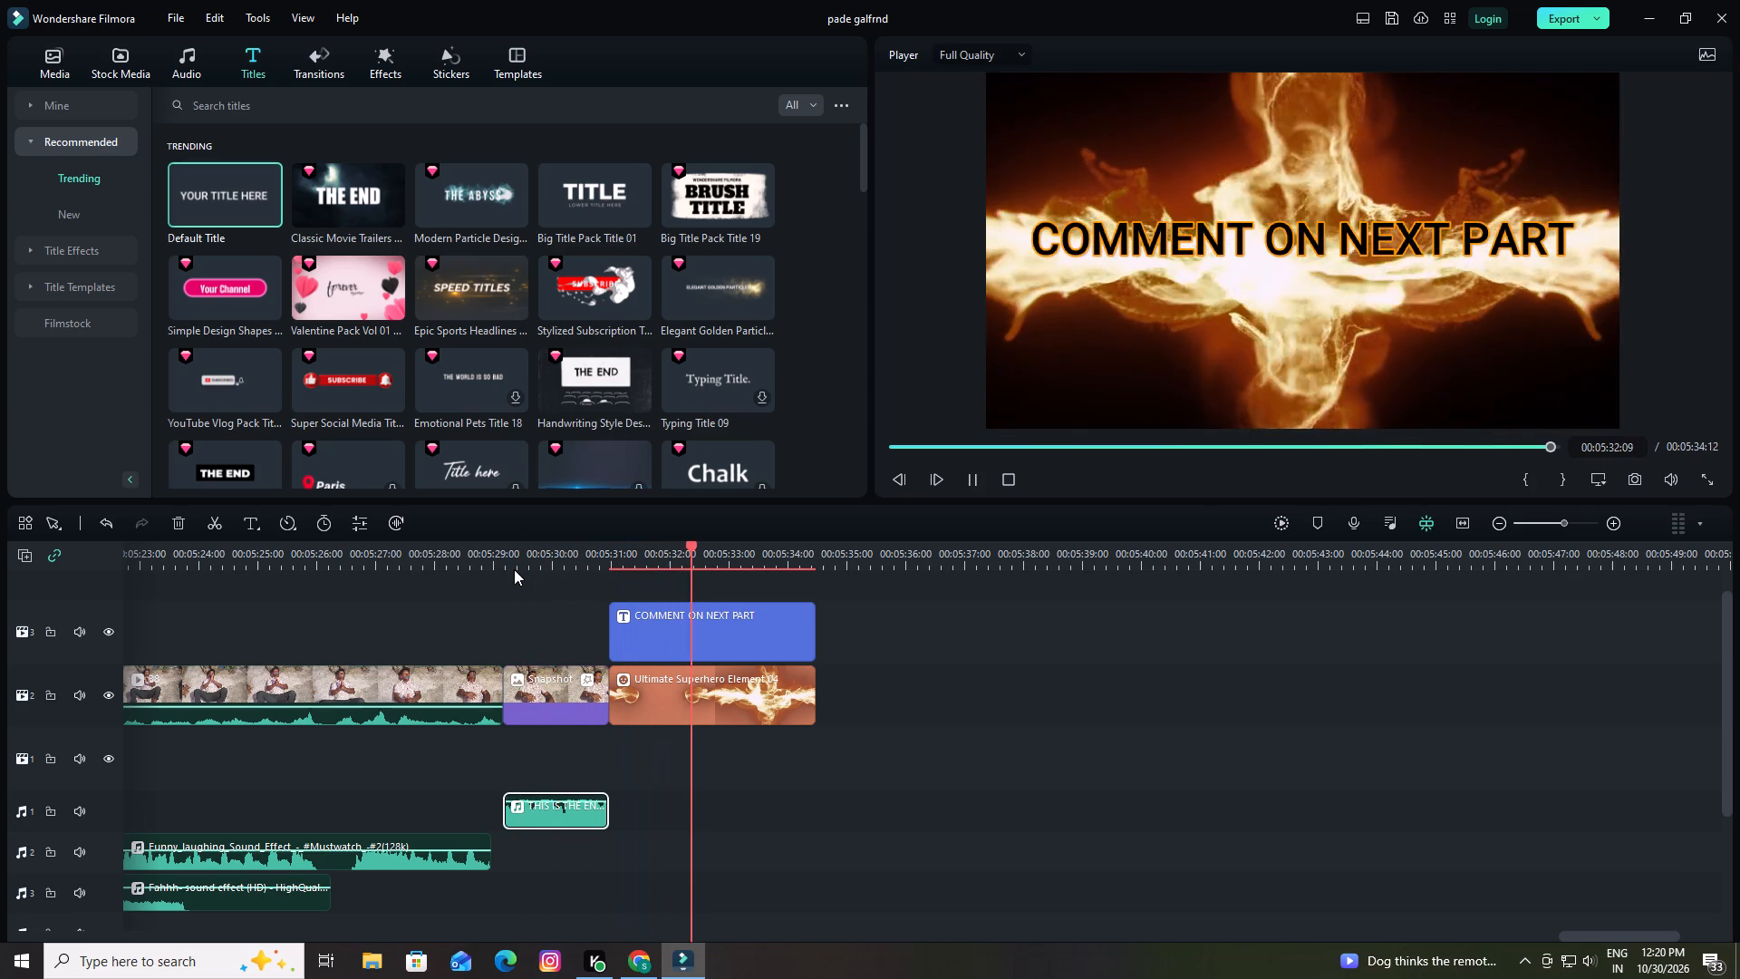
key(space)
Find the Swoosh sound in the project media with "sw" and place it across the cut into the COMMENT ON NEXT PART title, starting about 00:05:30:02.
drag(737, 544, 685, 560)
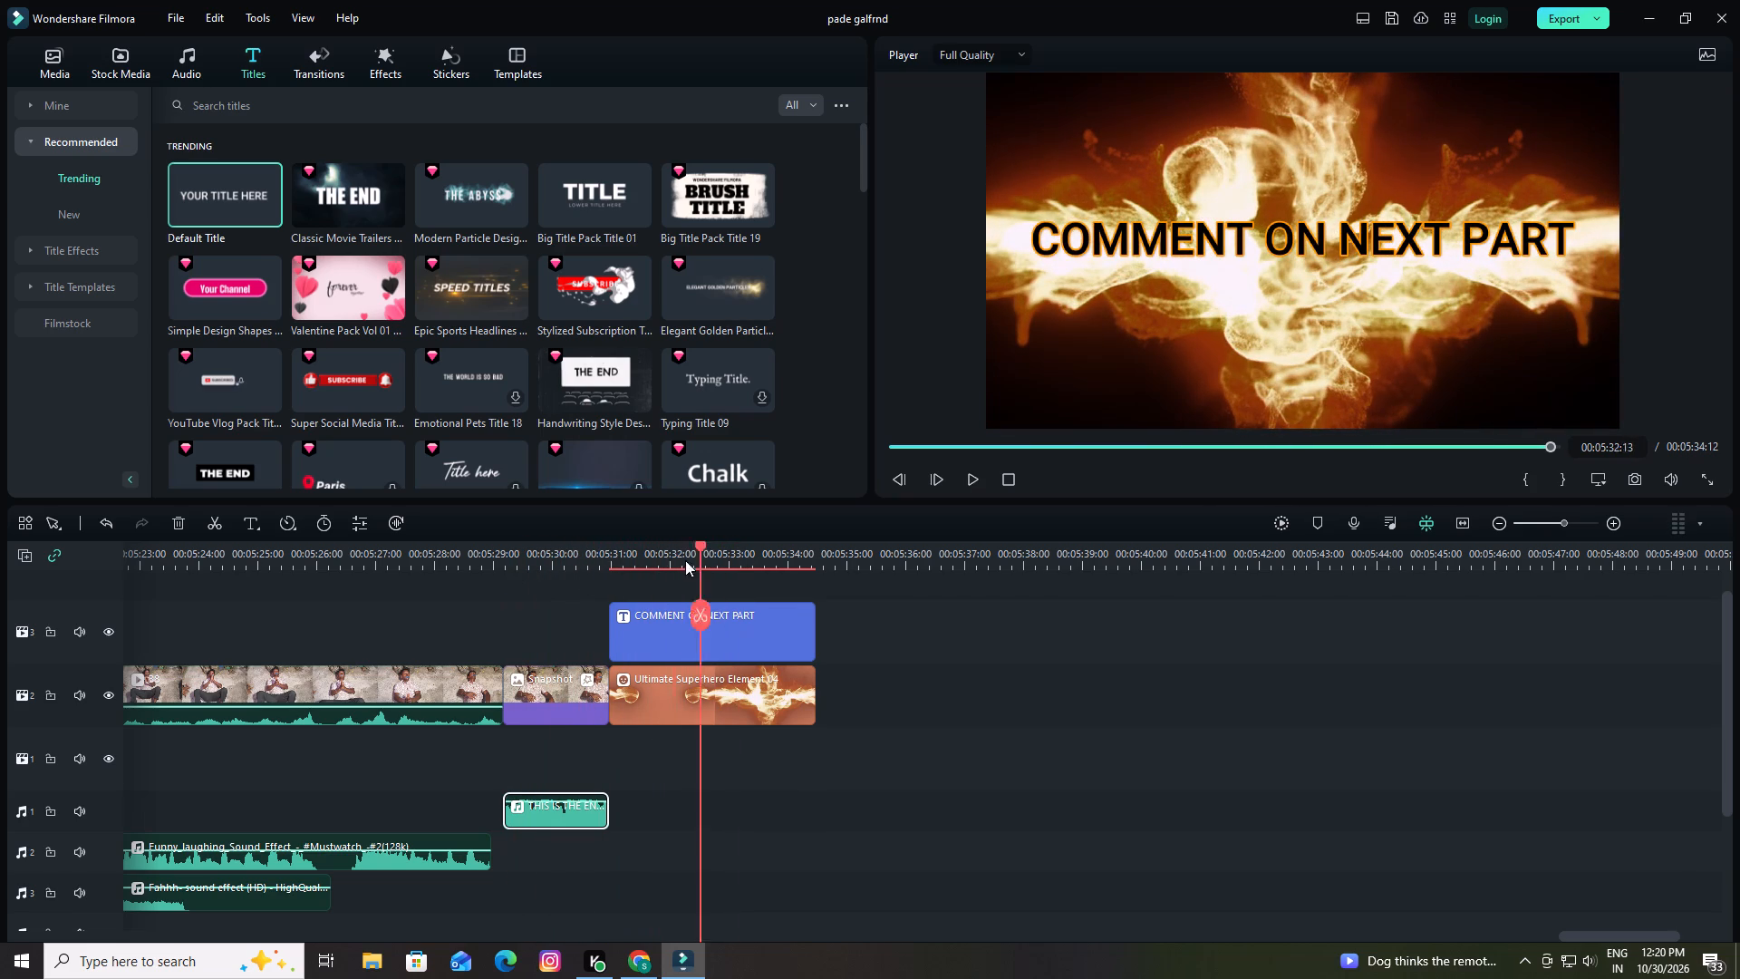
drag(685, 560, 609, 583)
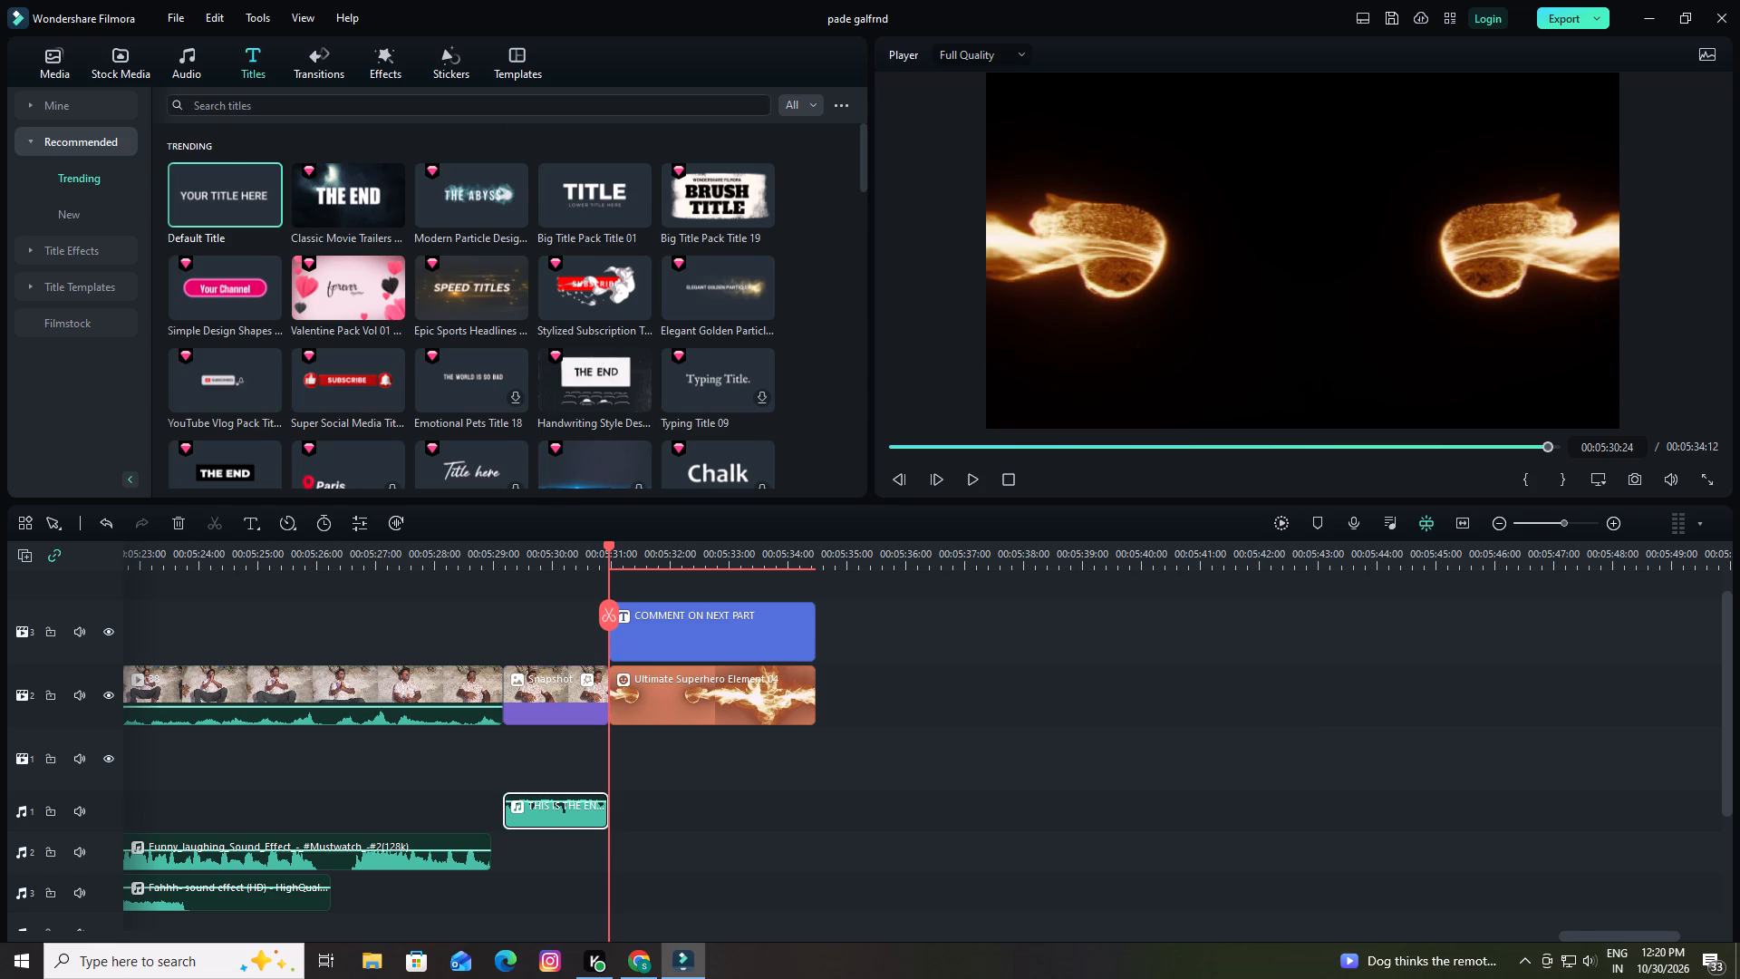
click(52, 61)
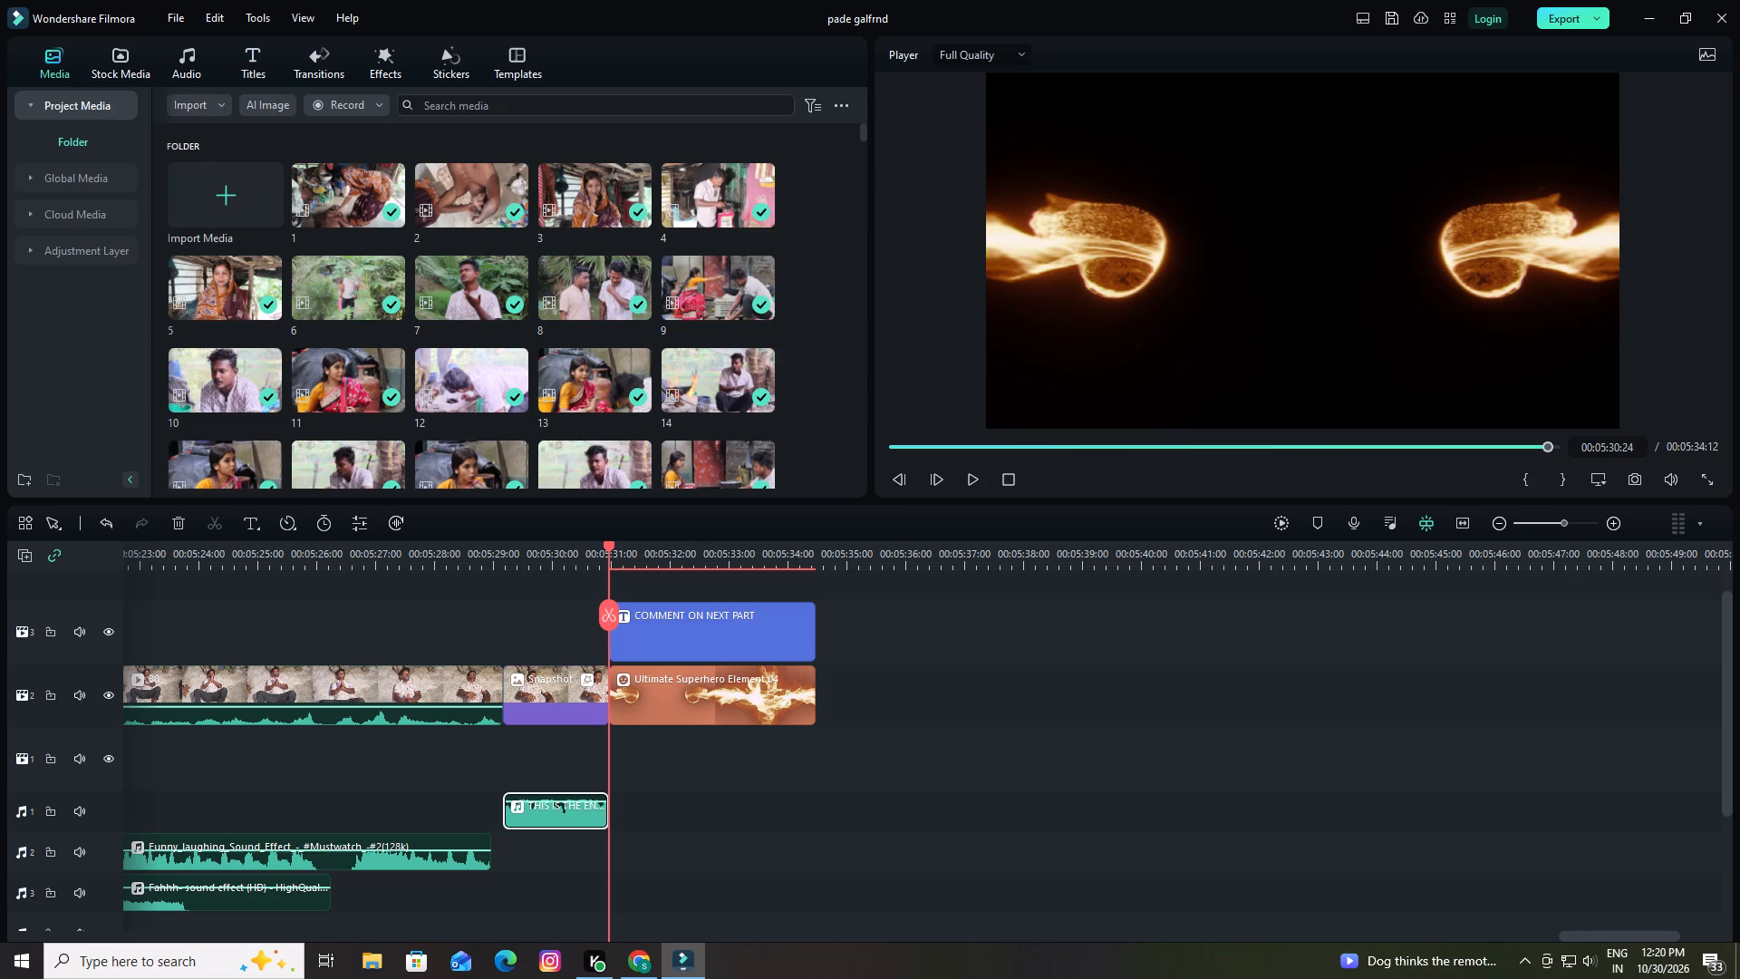
click(472, 105)
text(sw)
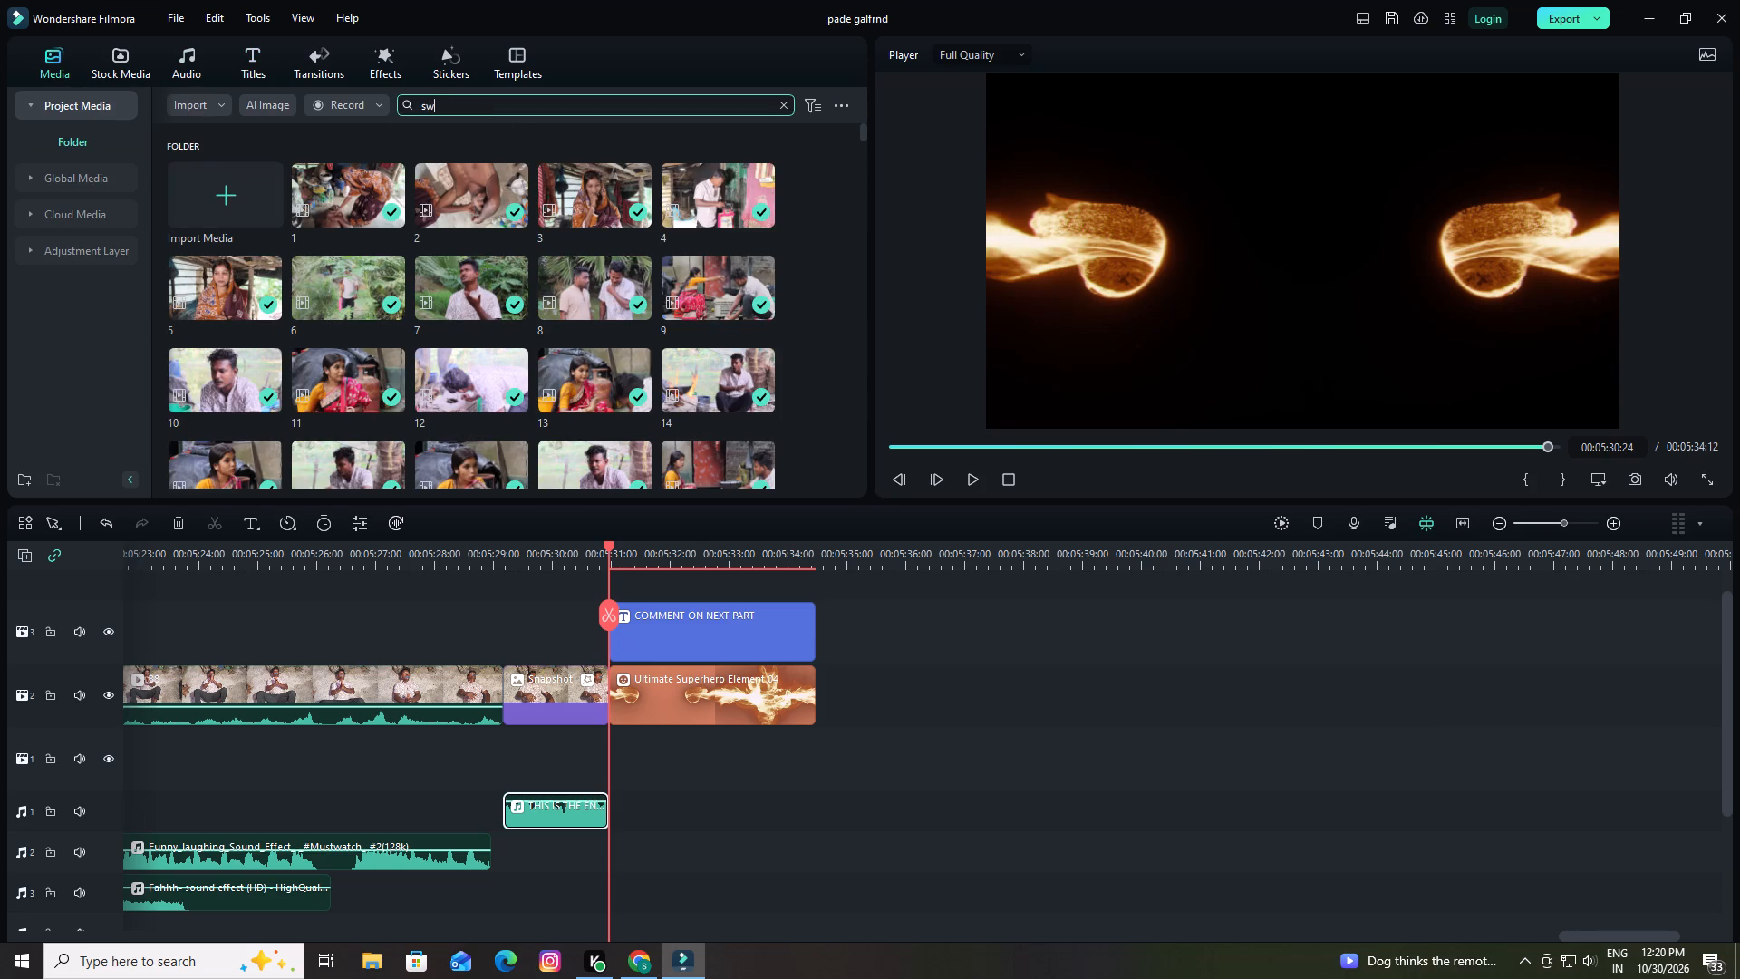
key(Return)
click(556, 193)
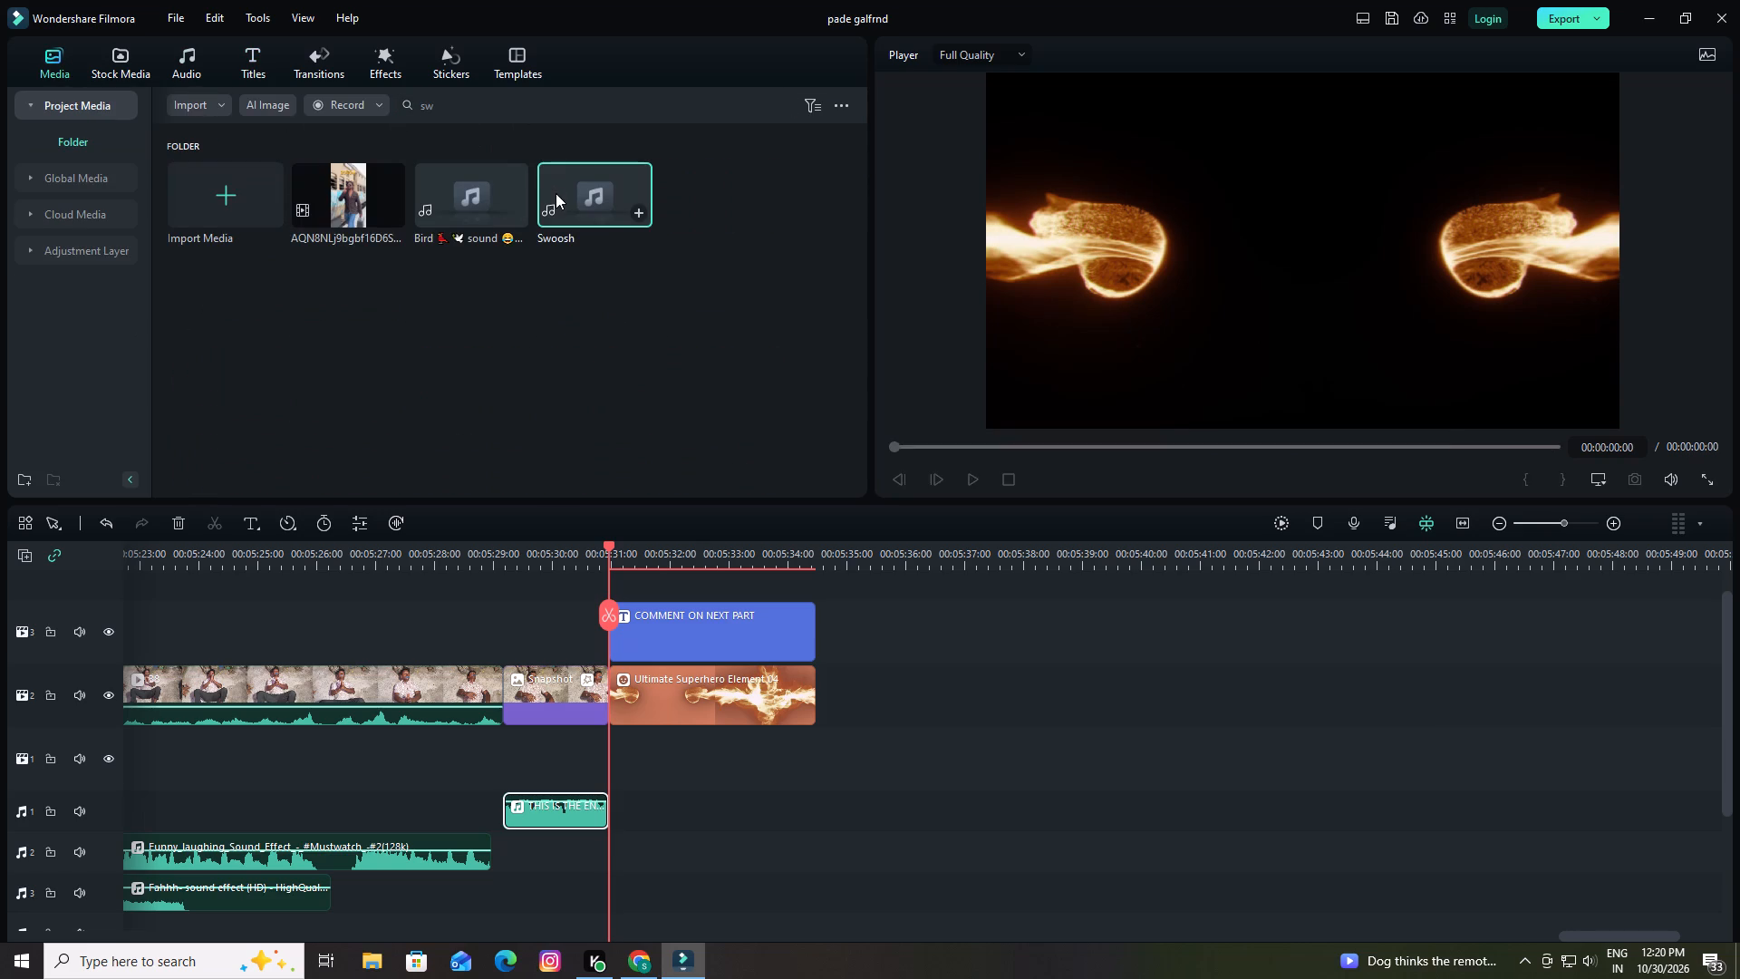
drag(556, 194, 558, 248)
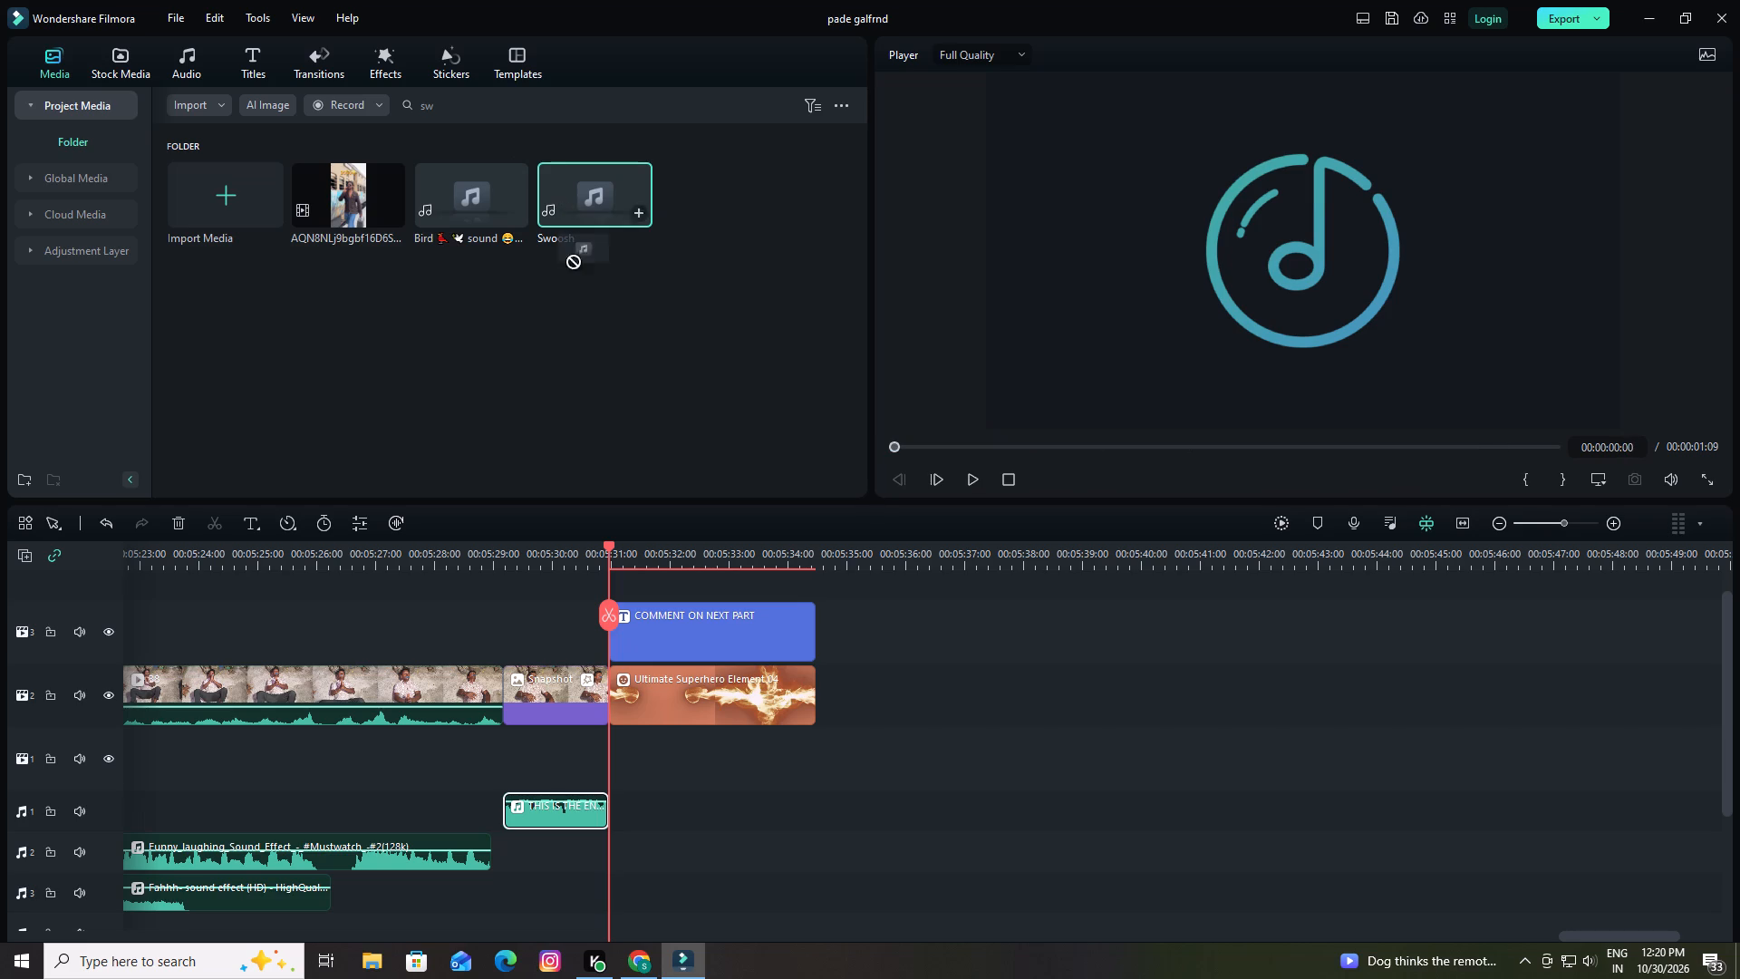
drag(558, 248, 587, 844)
drag(637, 858, 594, 853)
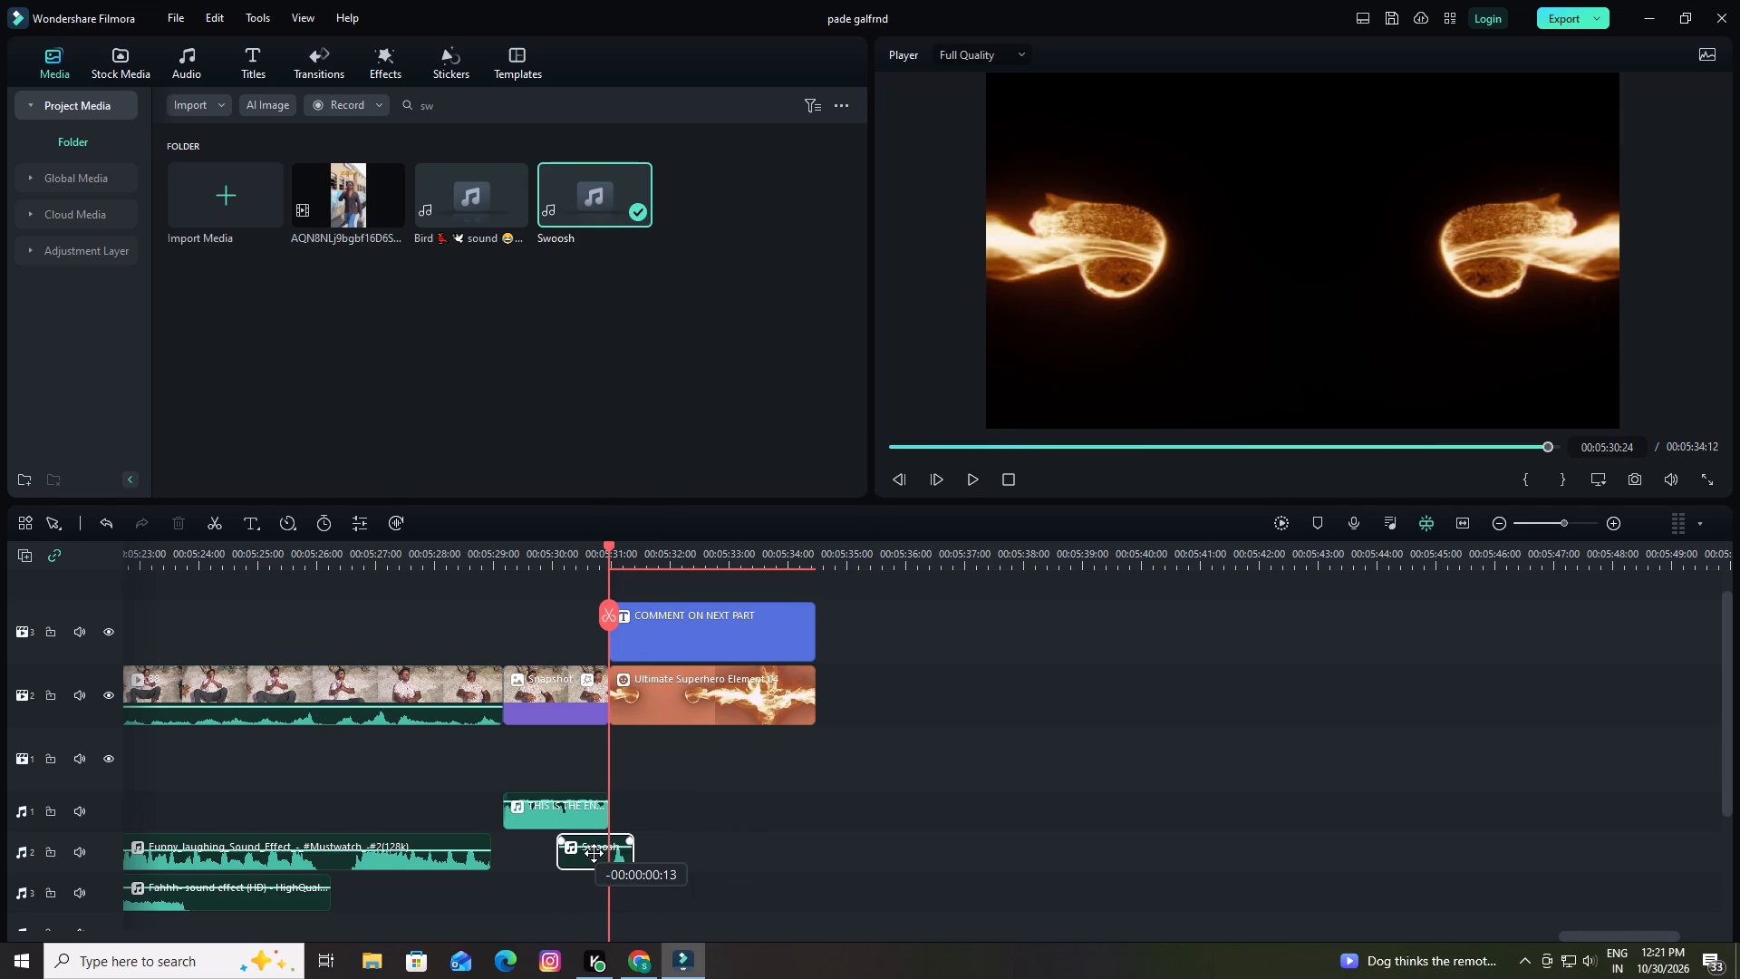
drag(594, 853, 592, 853)
Raise the volume of the Swoosh sound to 12 dB and play it over the start of the title.
drag(613, 846, 619, 803)
drag(619, 803, 619, 800)
key(space)
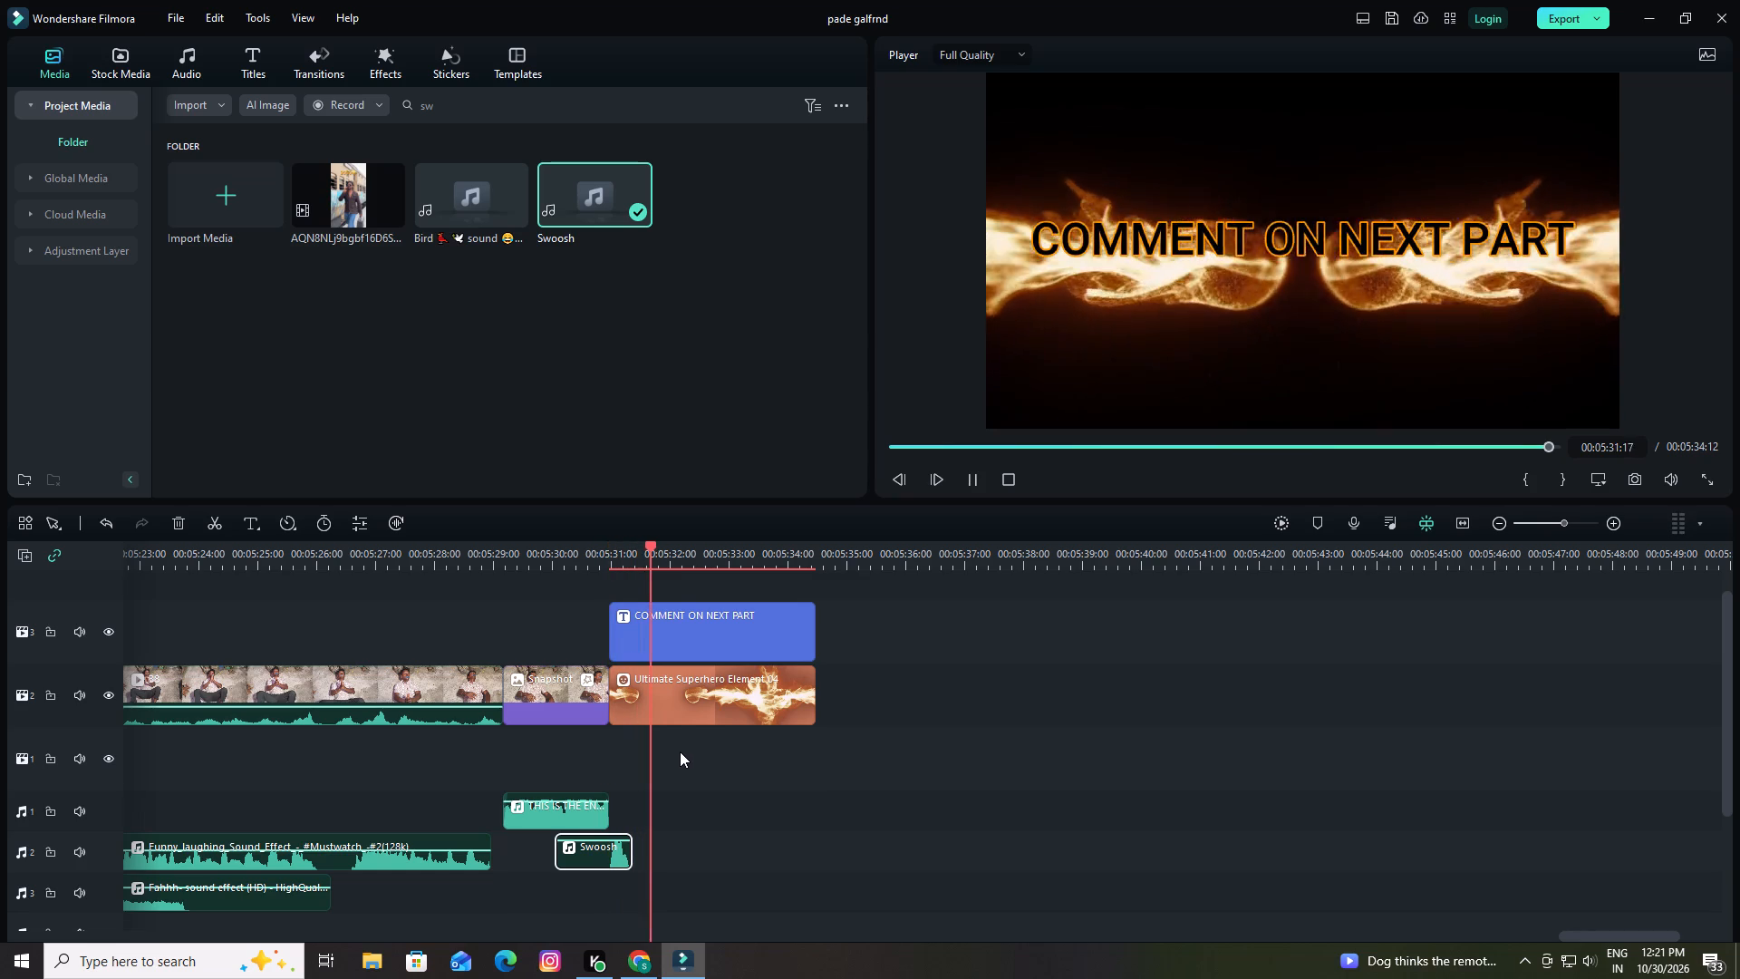
key(space)
Shift the Swoosh sound slightly earlier, starting at about 00:05:30:00, and play the ending from the freeze-frame onward.
drag(663, 543, 556, 586)
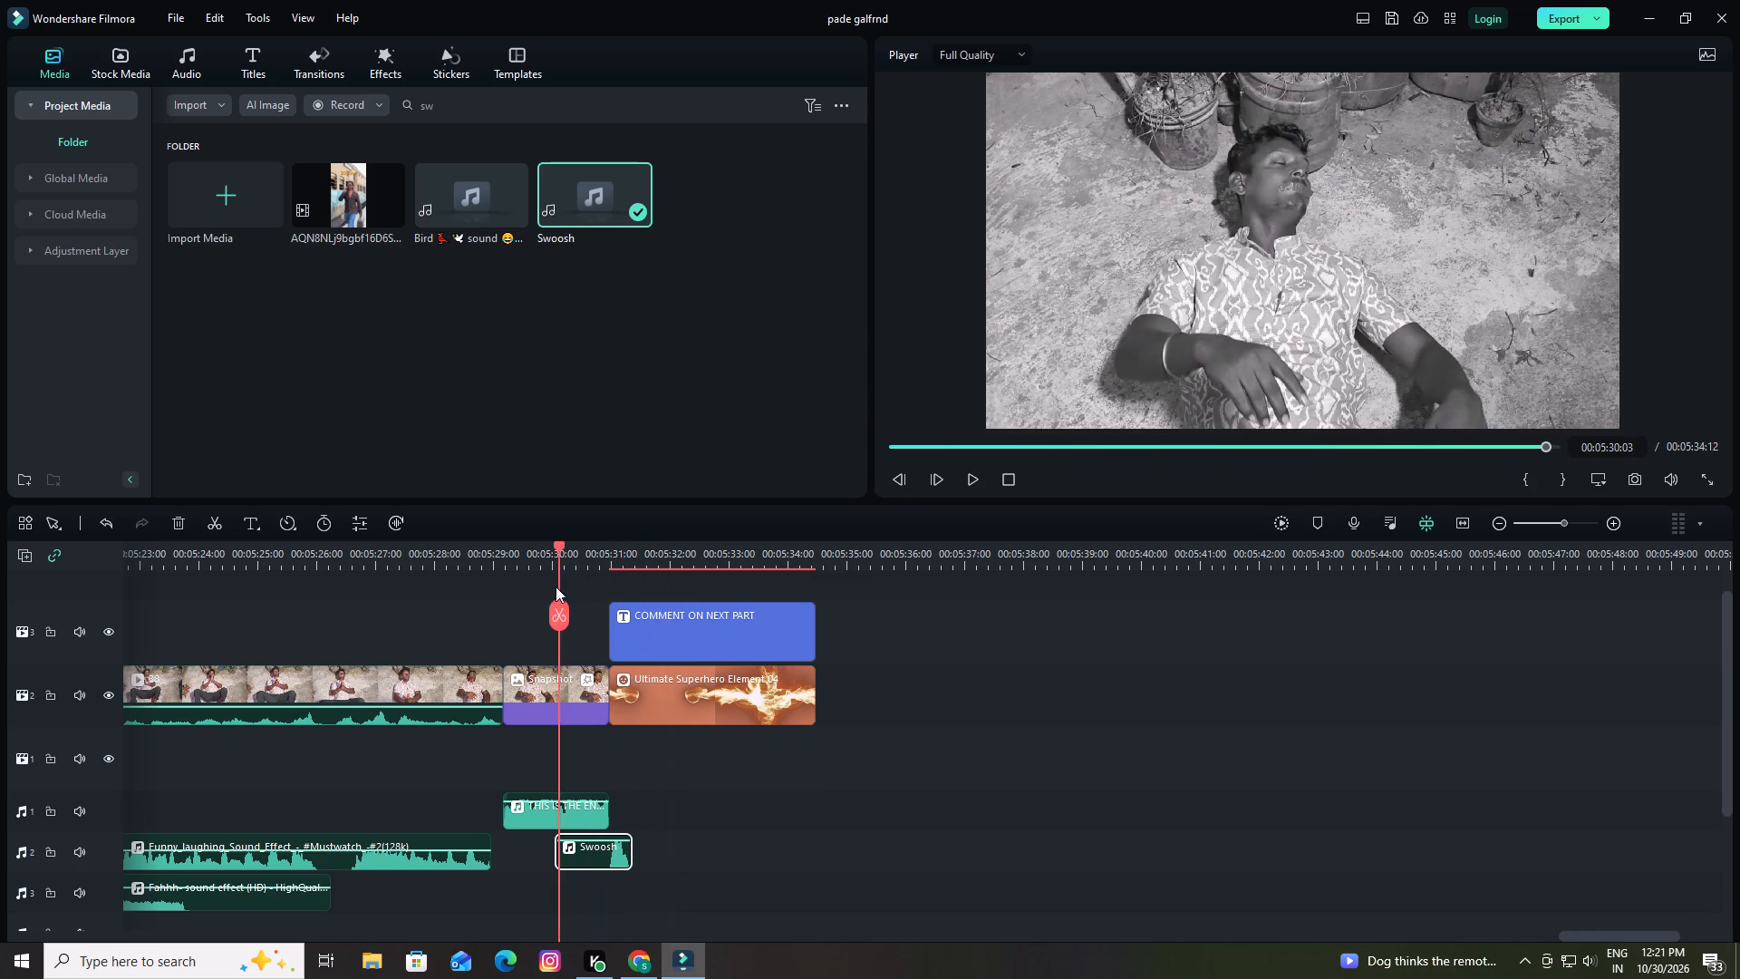
drag(556, 586, 553, 586)
drag(596, 855, 583, 854)
key(space)
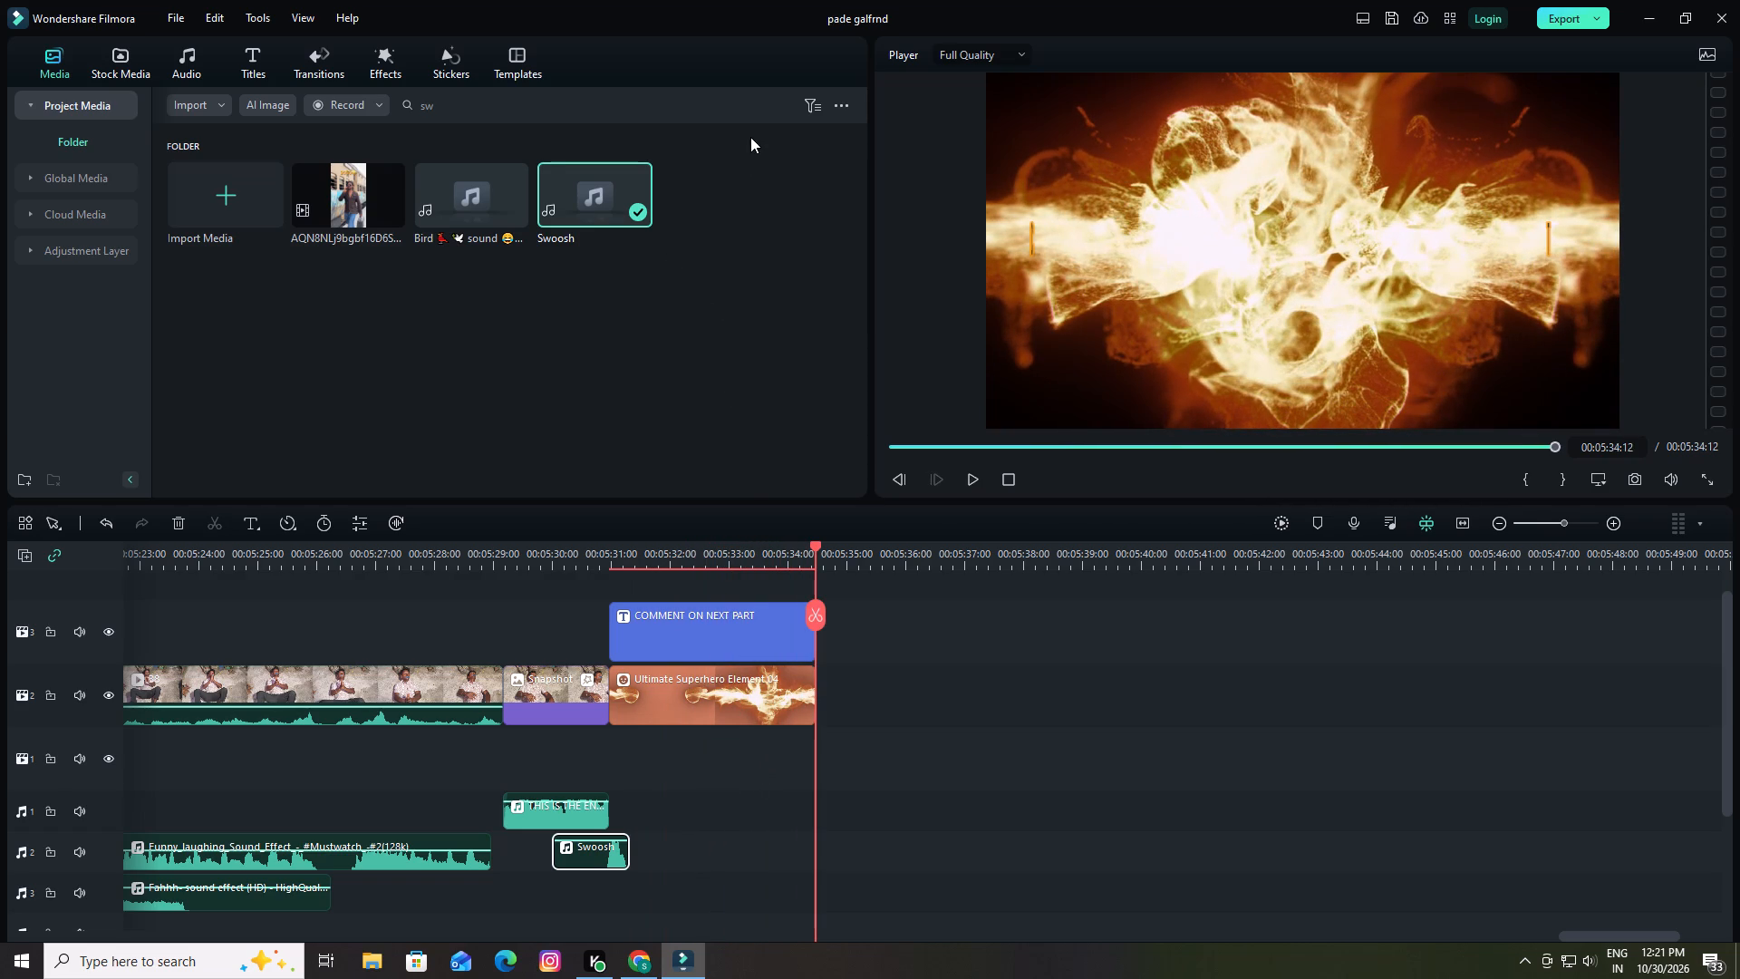
drag(816, 545, 577, 598)
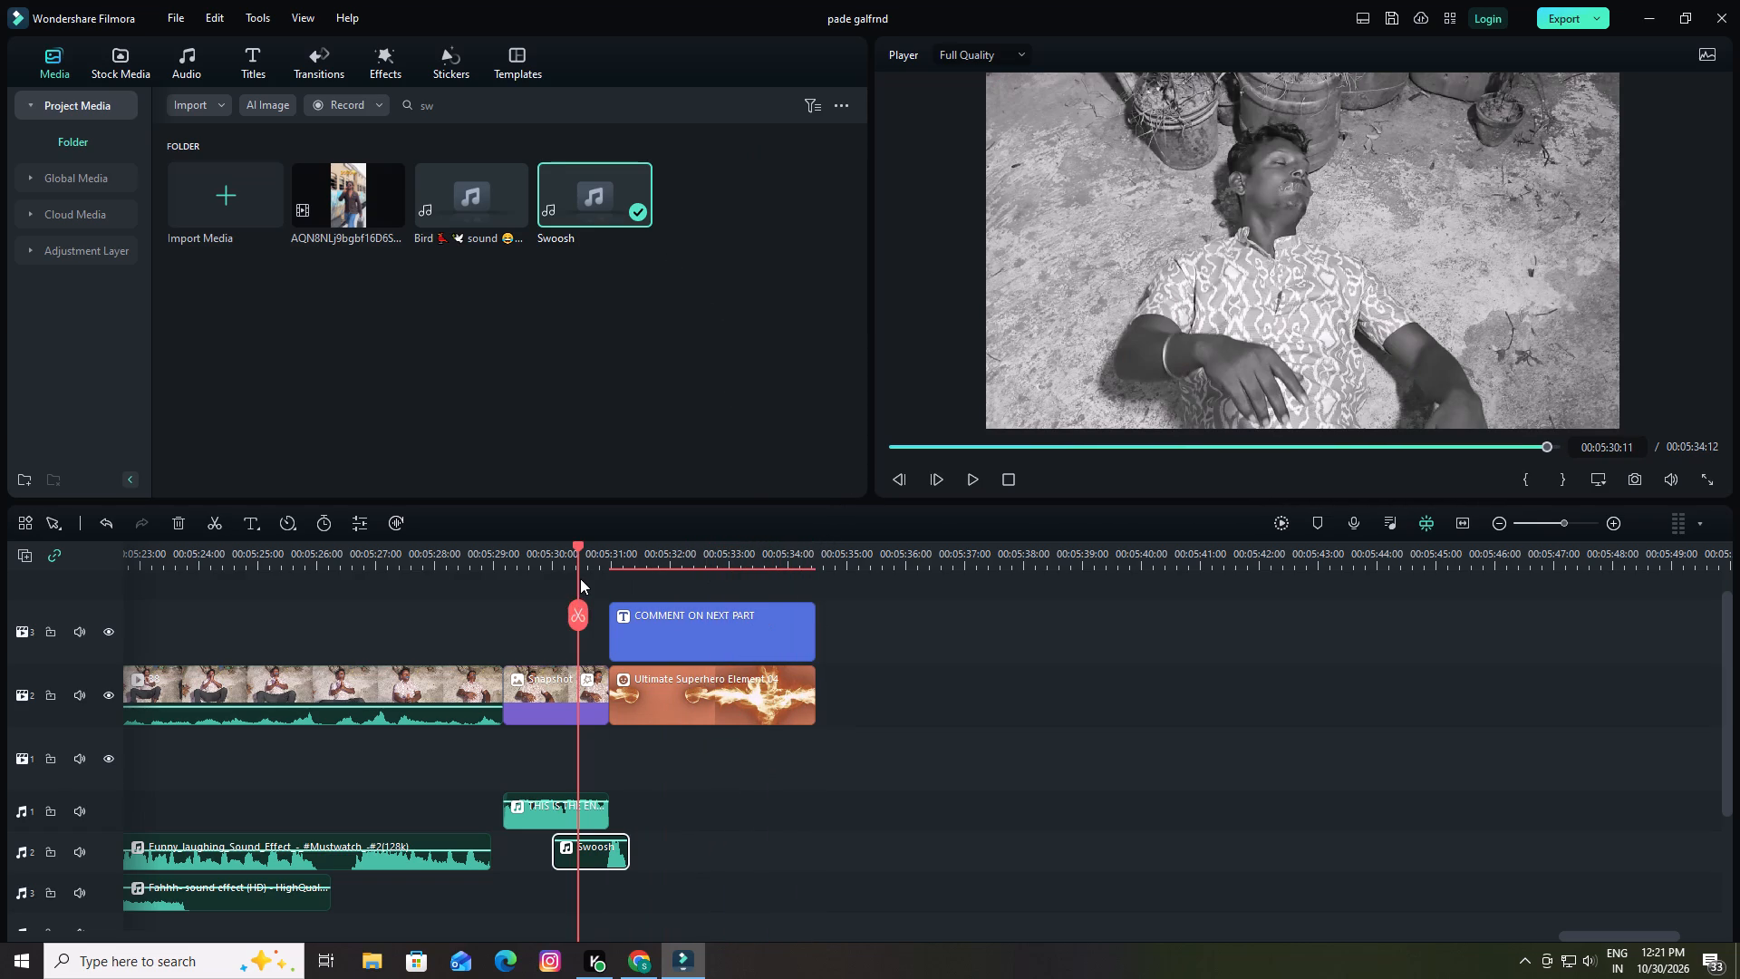
key(space)
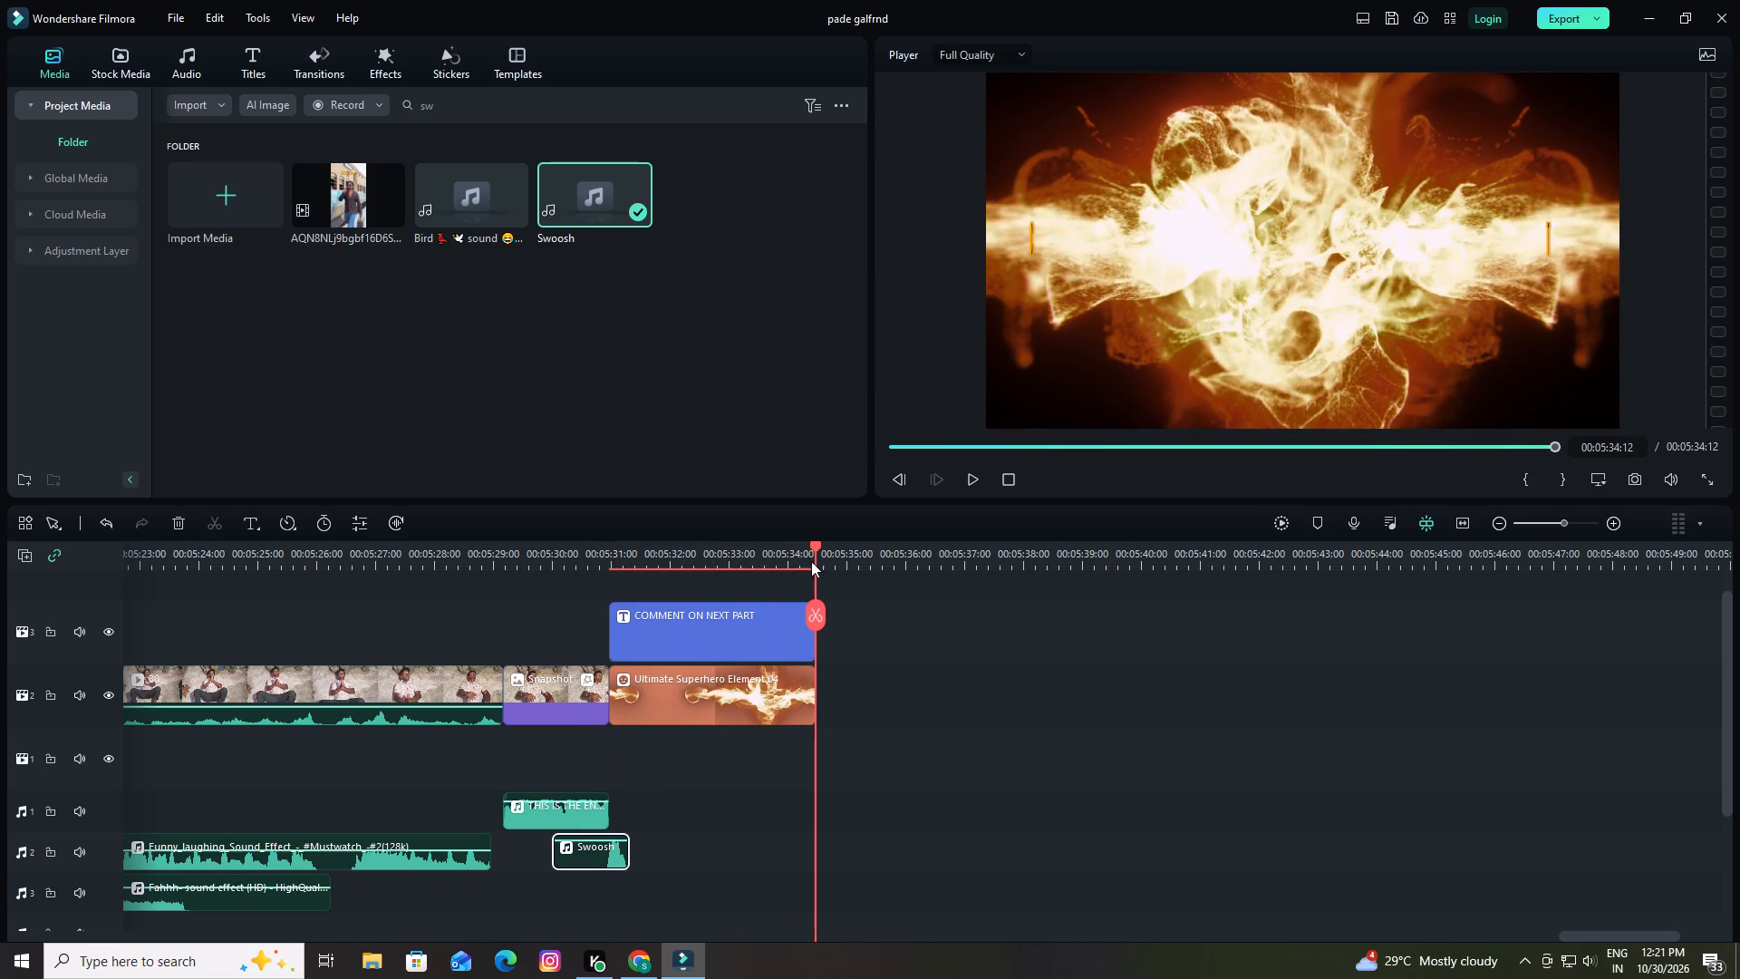
drag(816, 547, 502, 619)
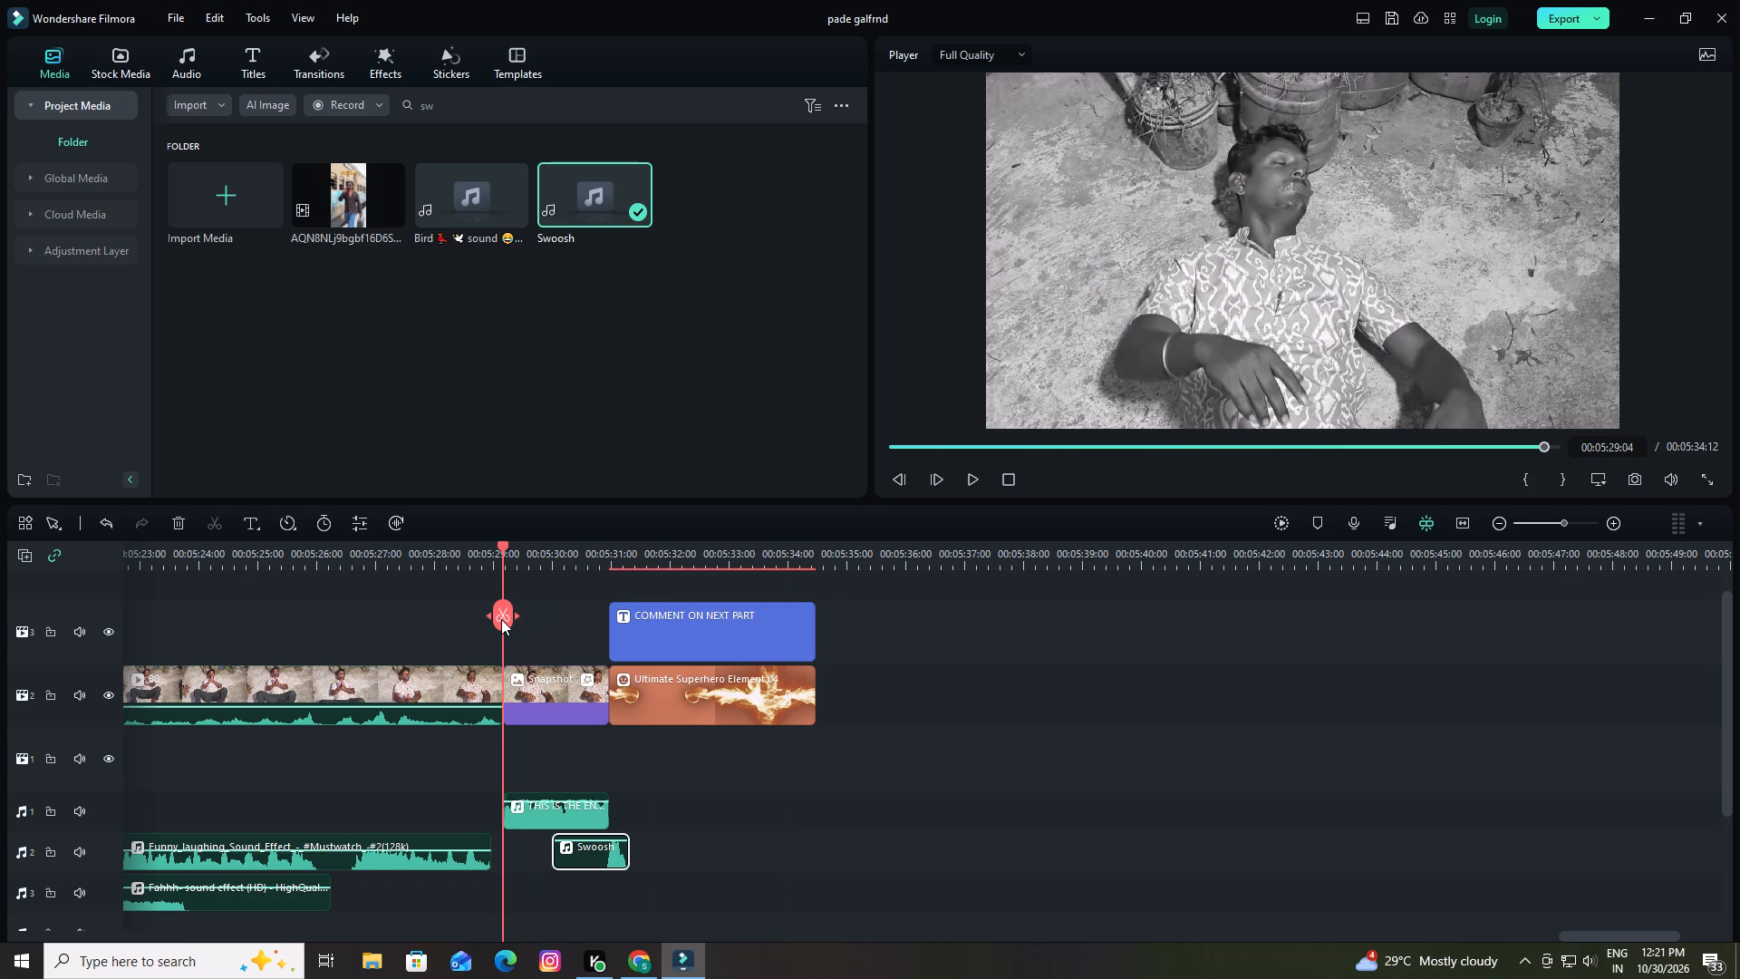
key(space)
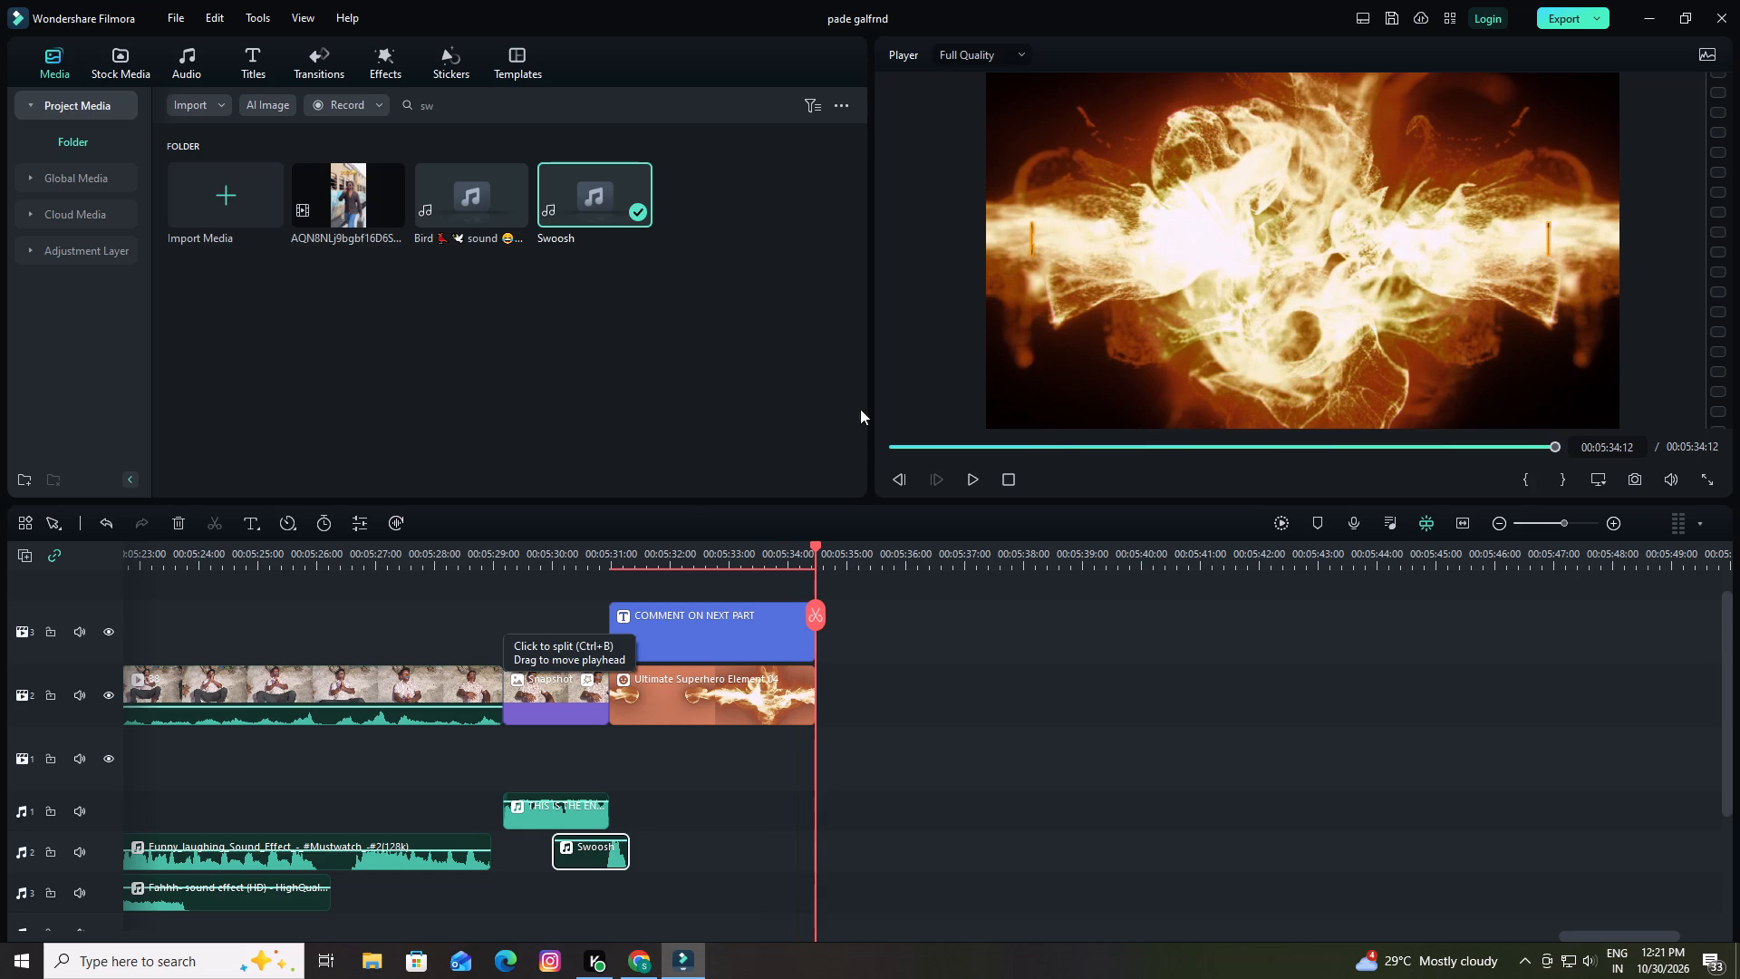
Save the project.
click(1394, 12)
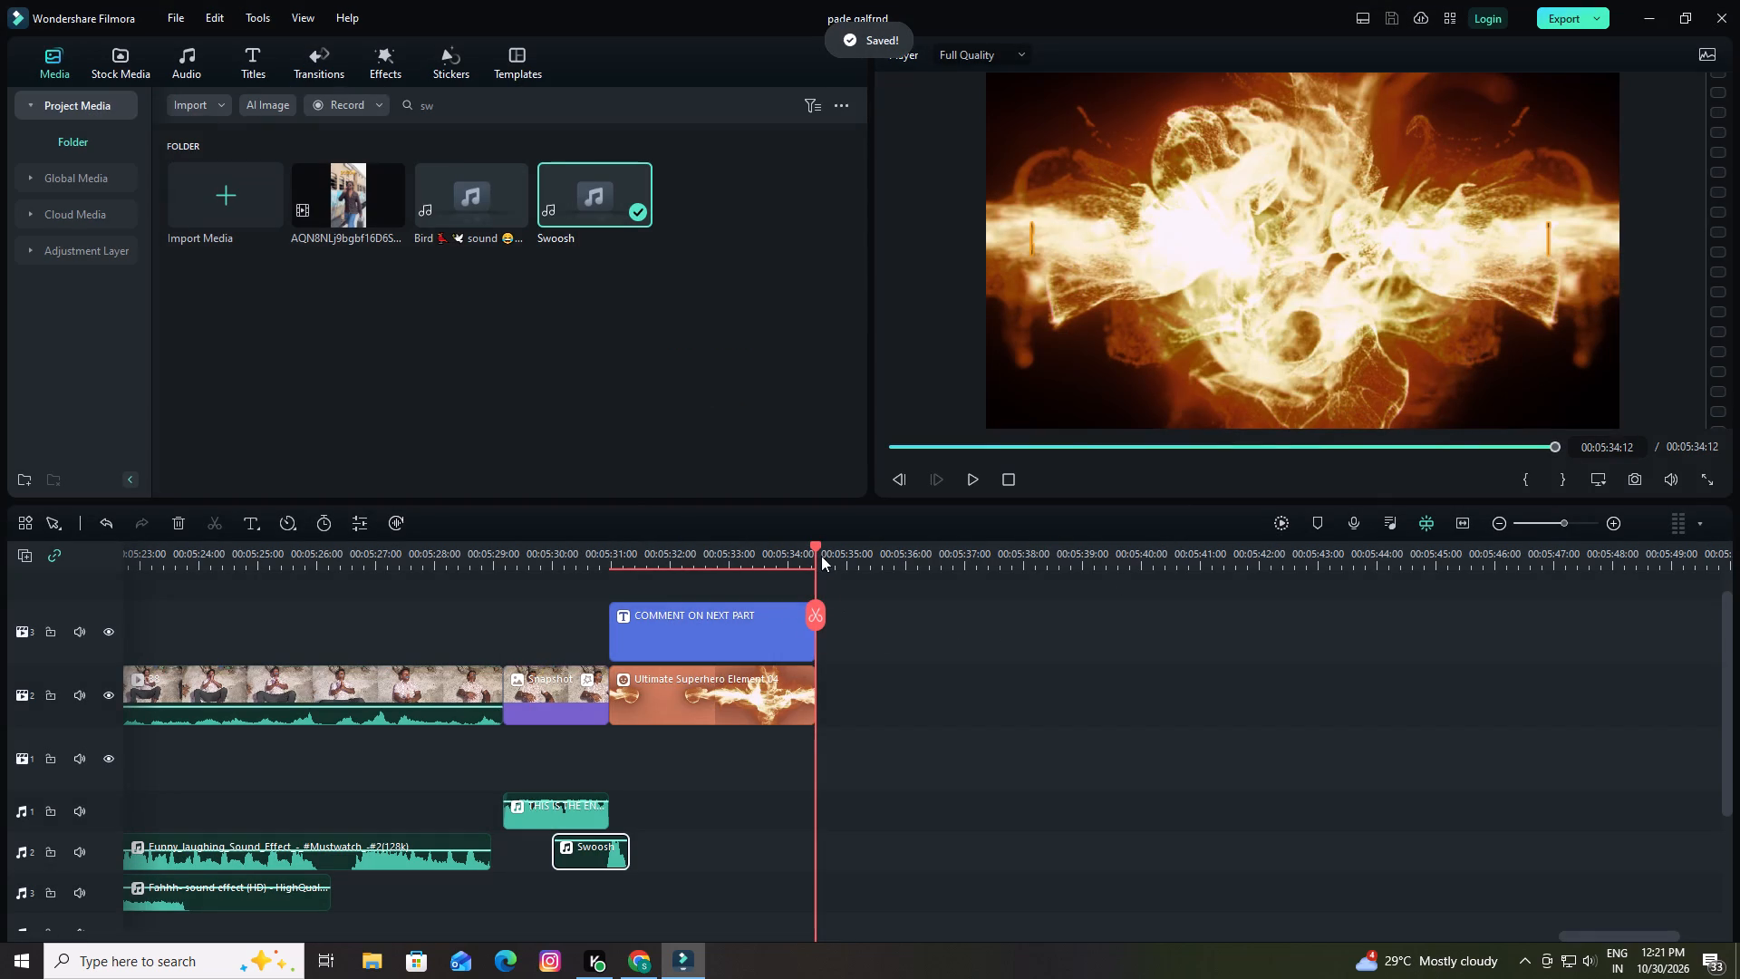
Return the playhead to the very start of the timeline, 00:00:00:00.
drag(814, 547, 613, 569)
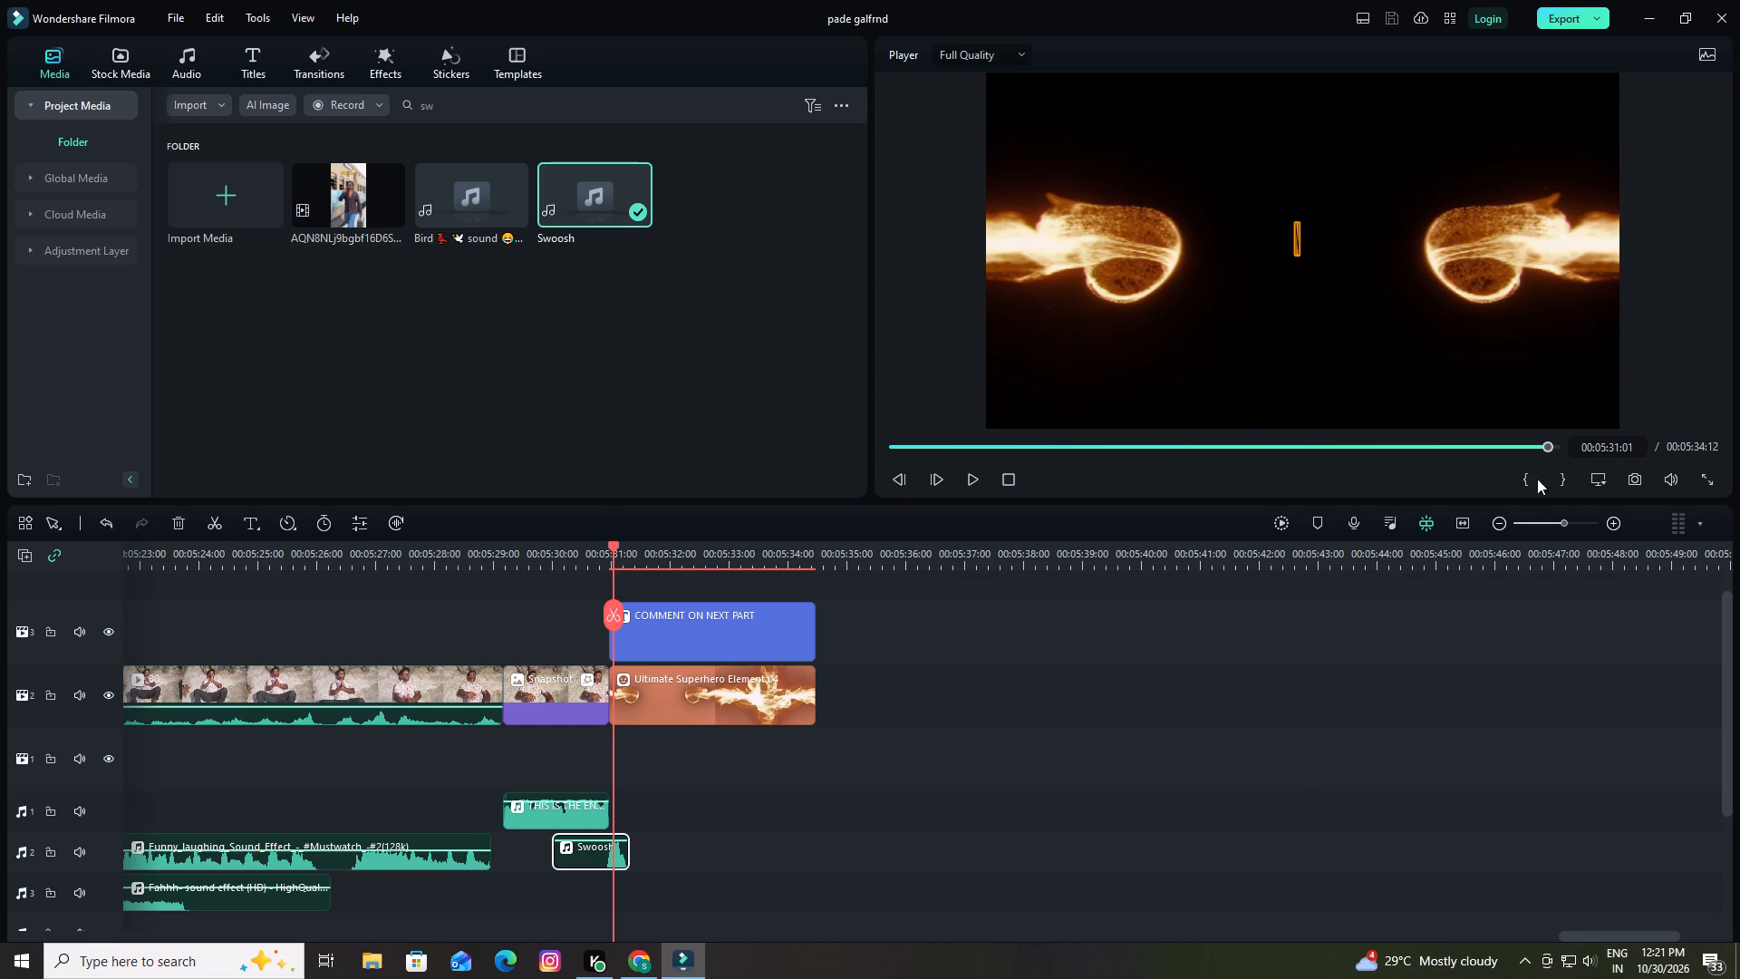
drag(1546, 442, 552, 452)
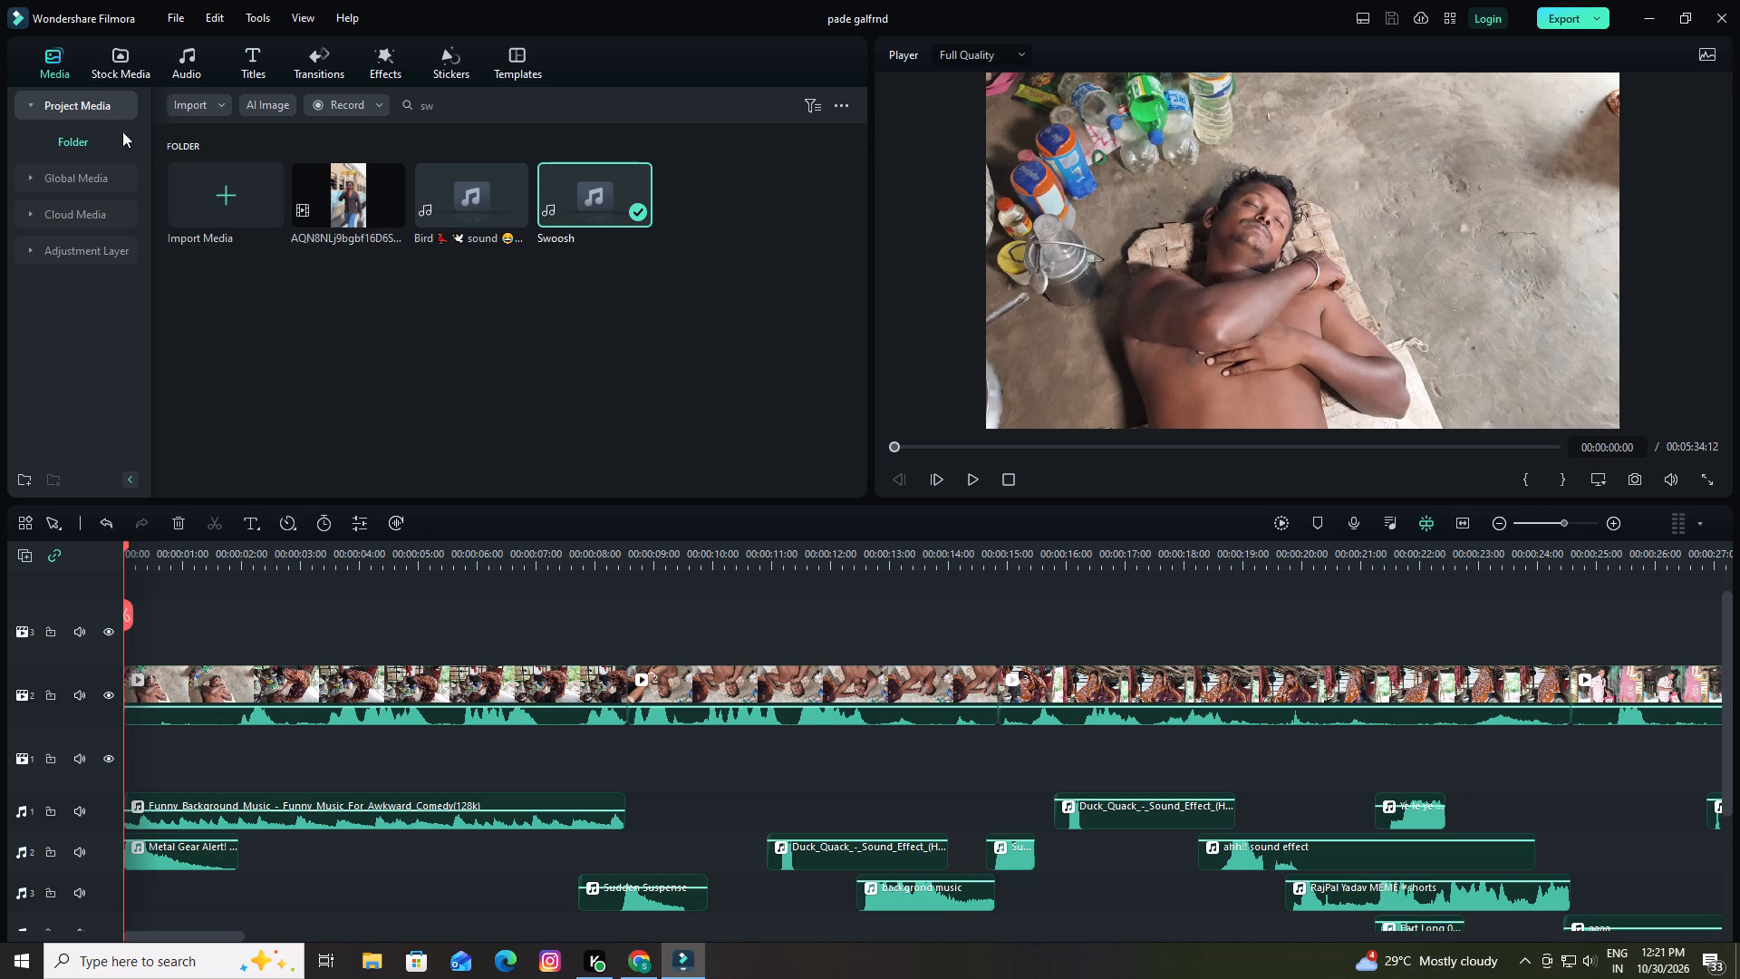
Clear the "sw" media search and look through the project's full media collection.
click(52, 61)
click(788, 104)
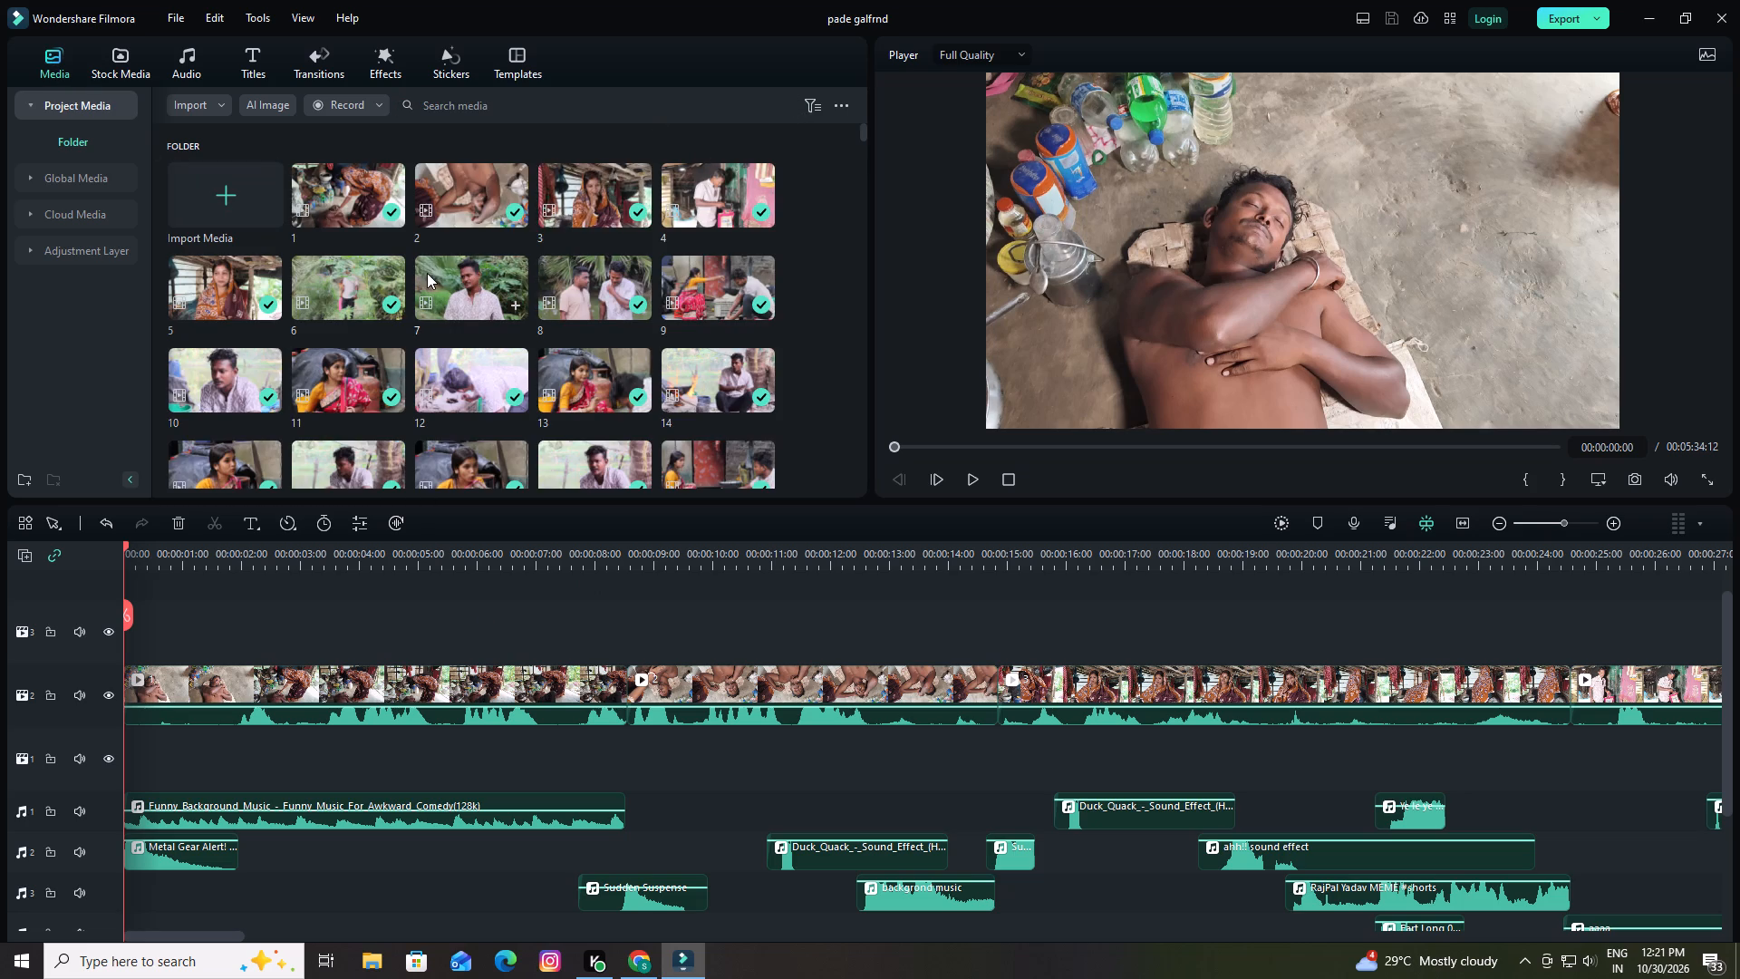
scroll(427, 275, down, 4)
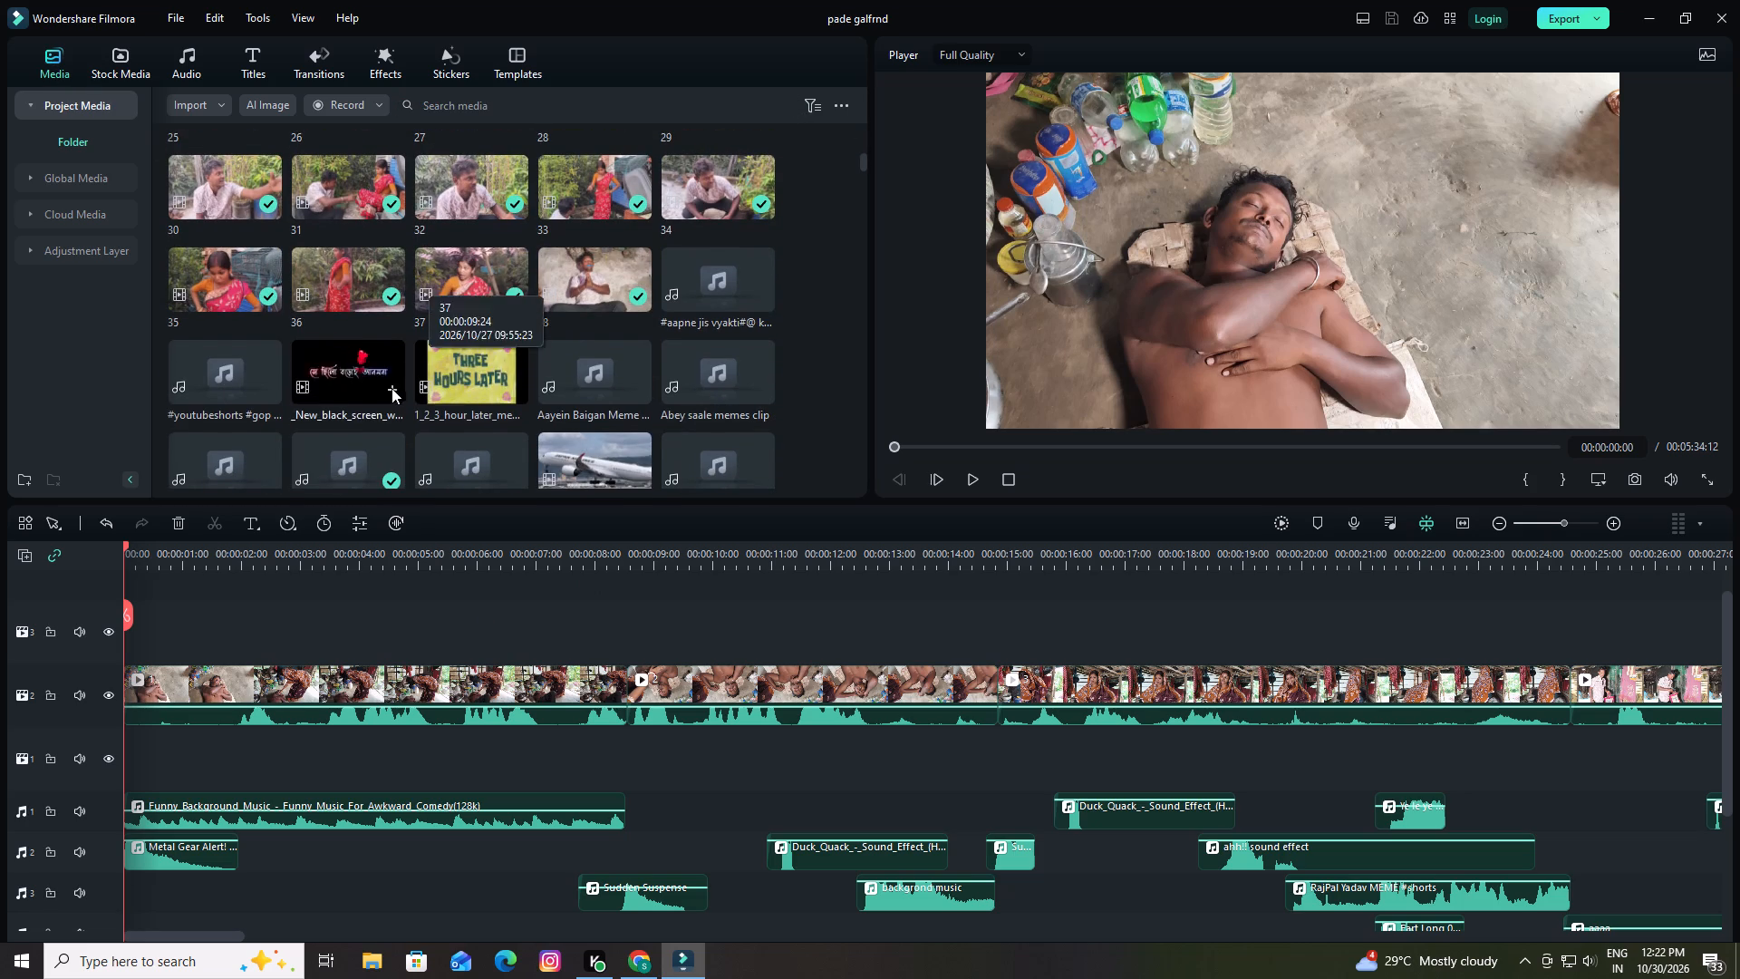
scroll(385, 388, up, 3)
scroll(279, 233, up, 7)
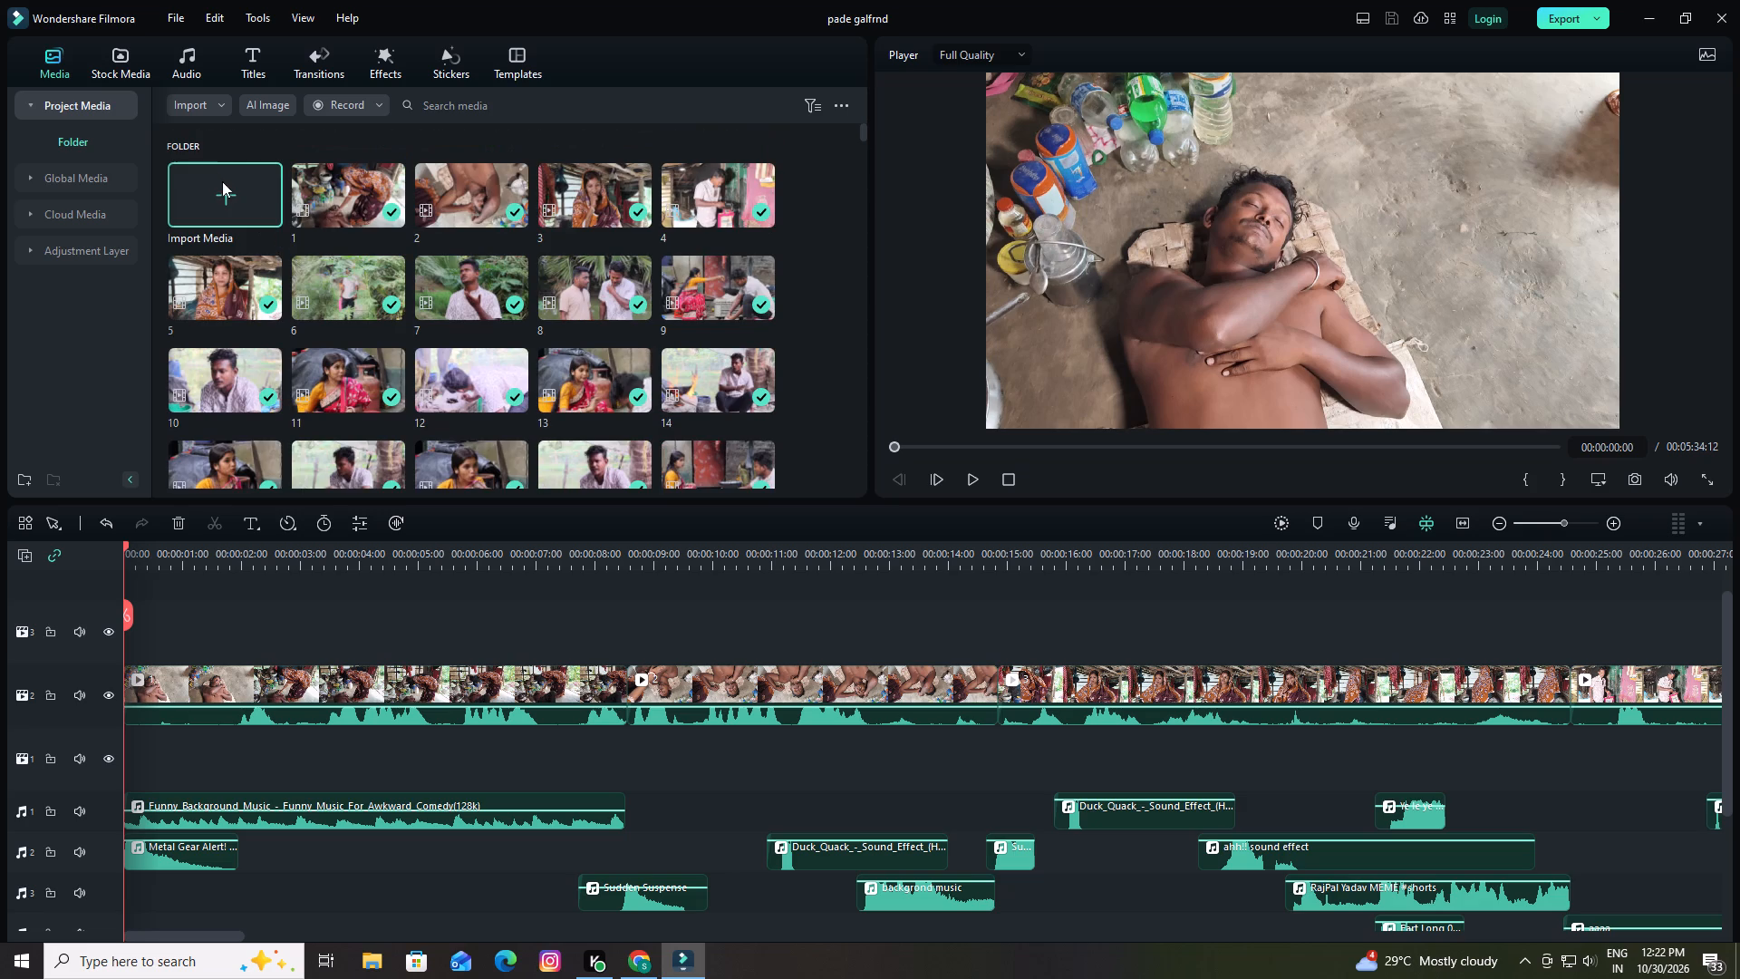
Start a media import and look through the short ro file, pader Gf 2 and PADER BOW2 folders on drive D for a clip.
click(226, 188)
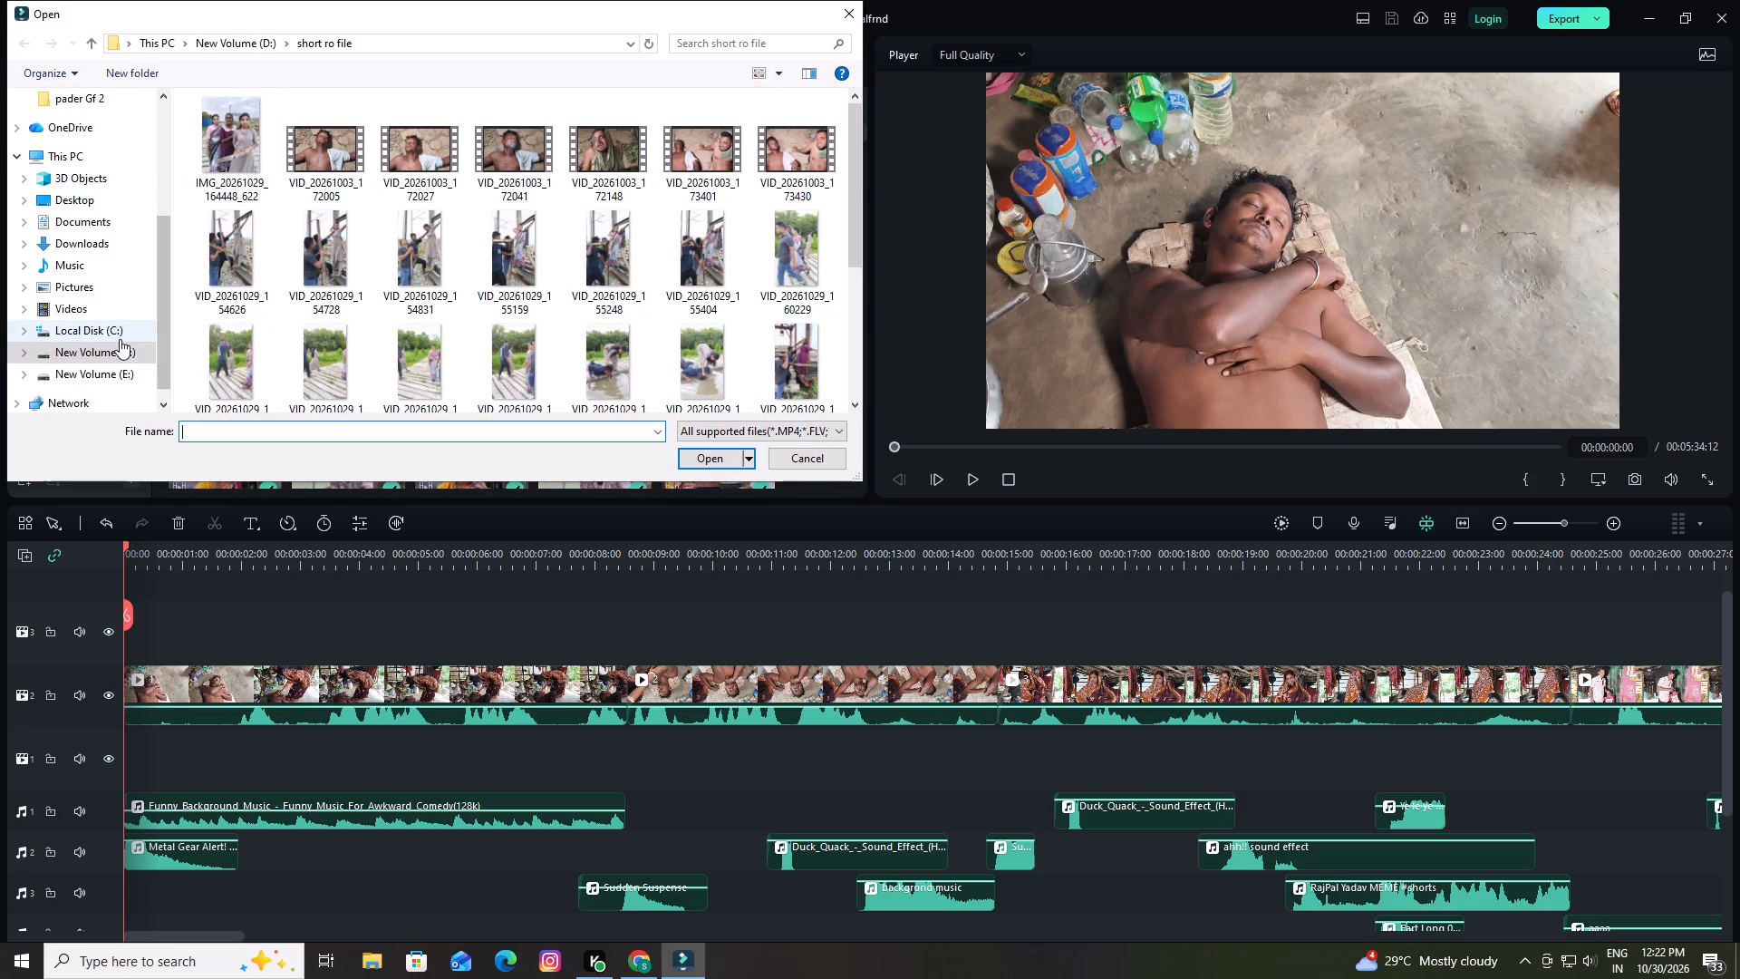
double_click(119, 343)
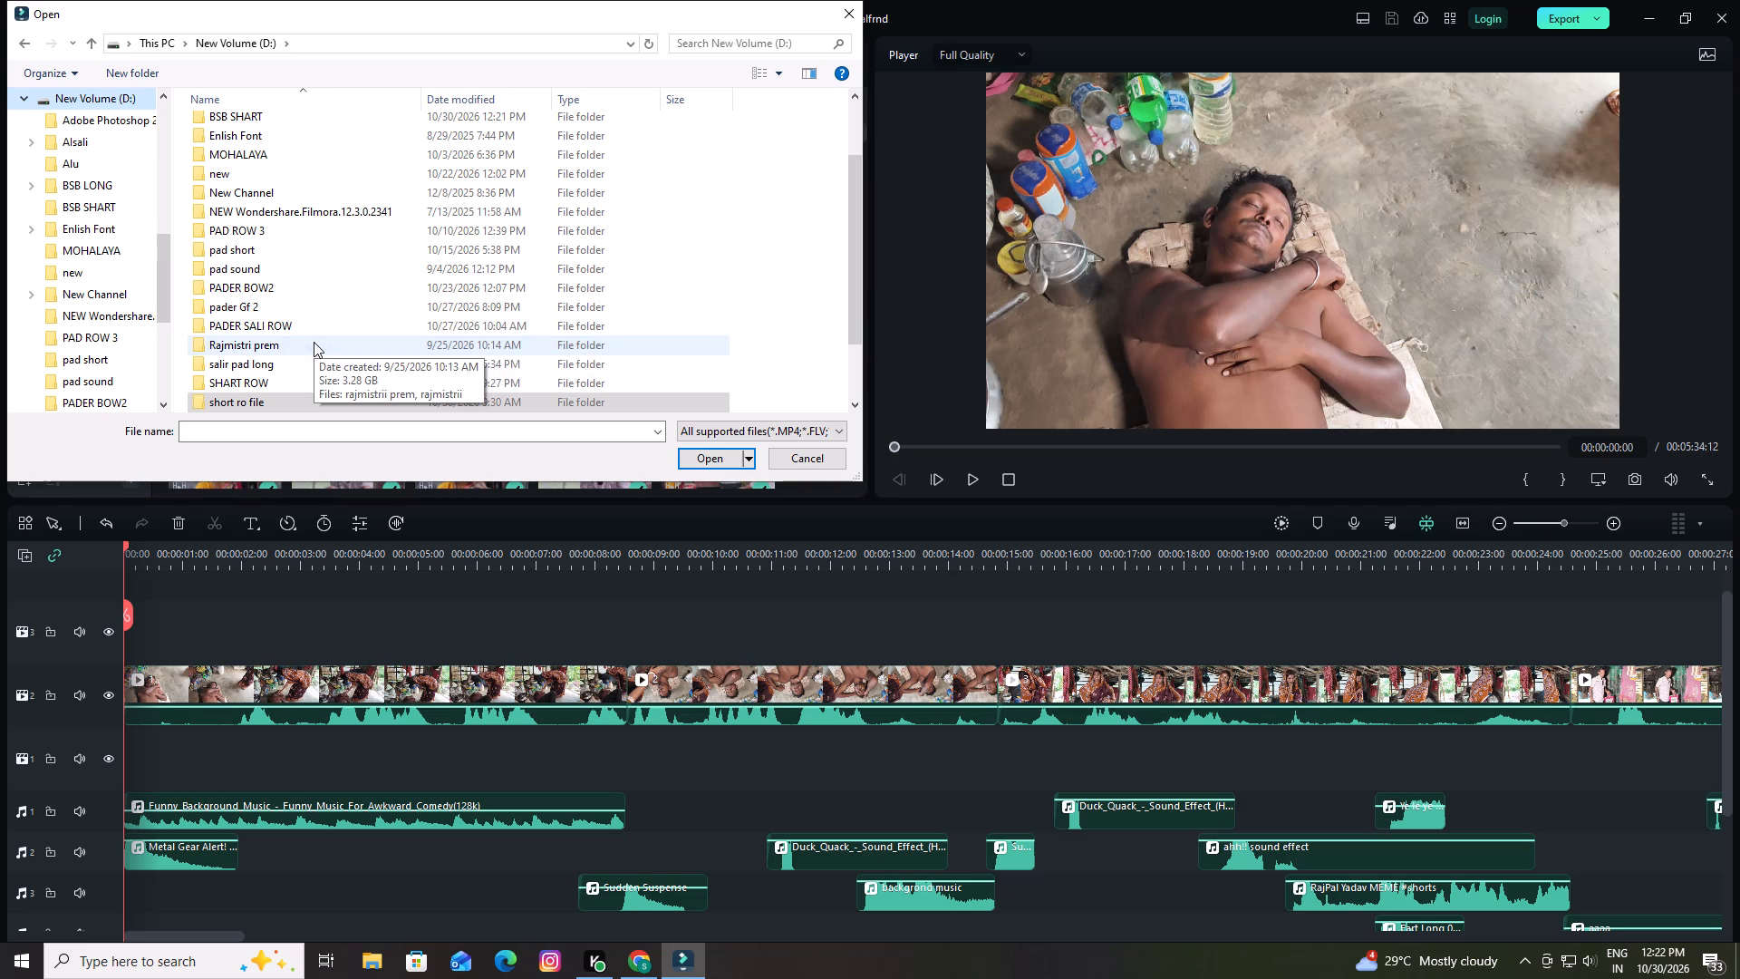
scroll(314, 342, down, 1)
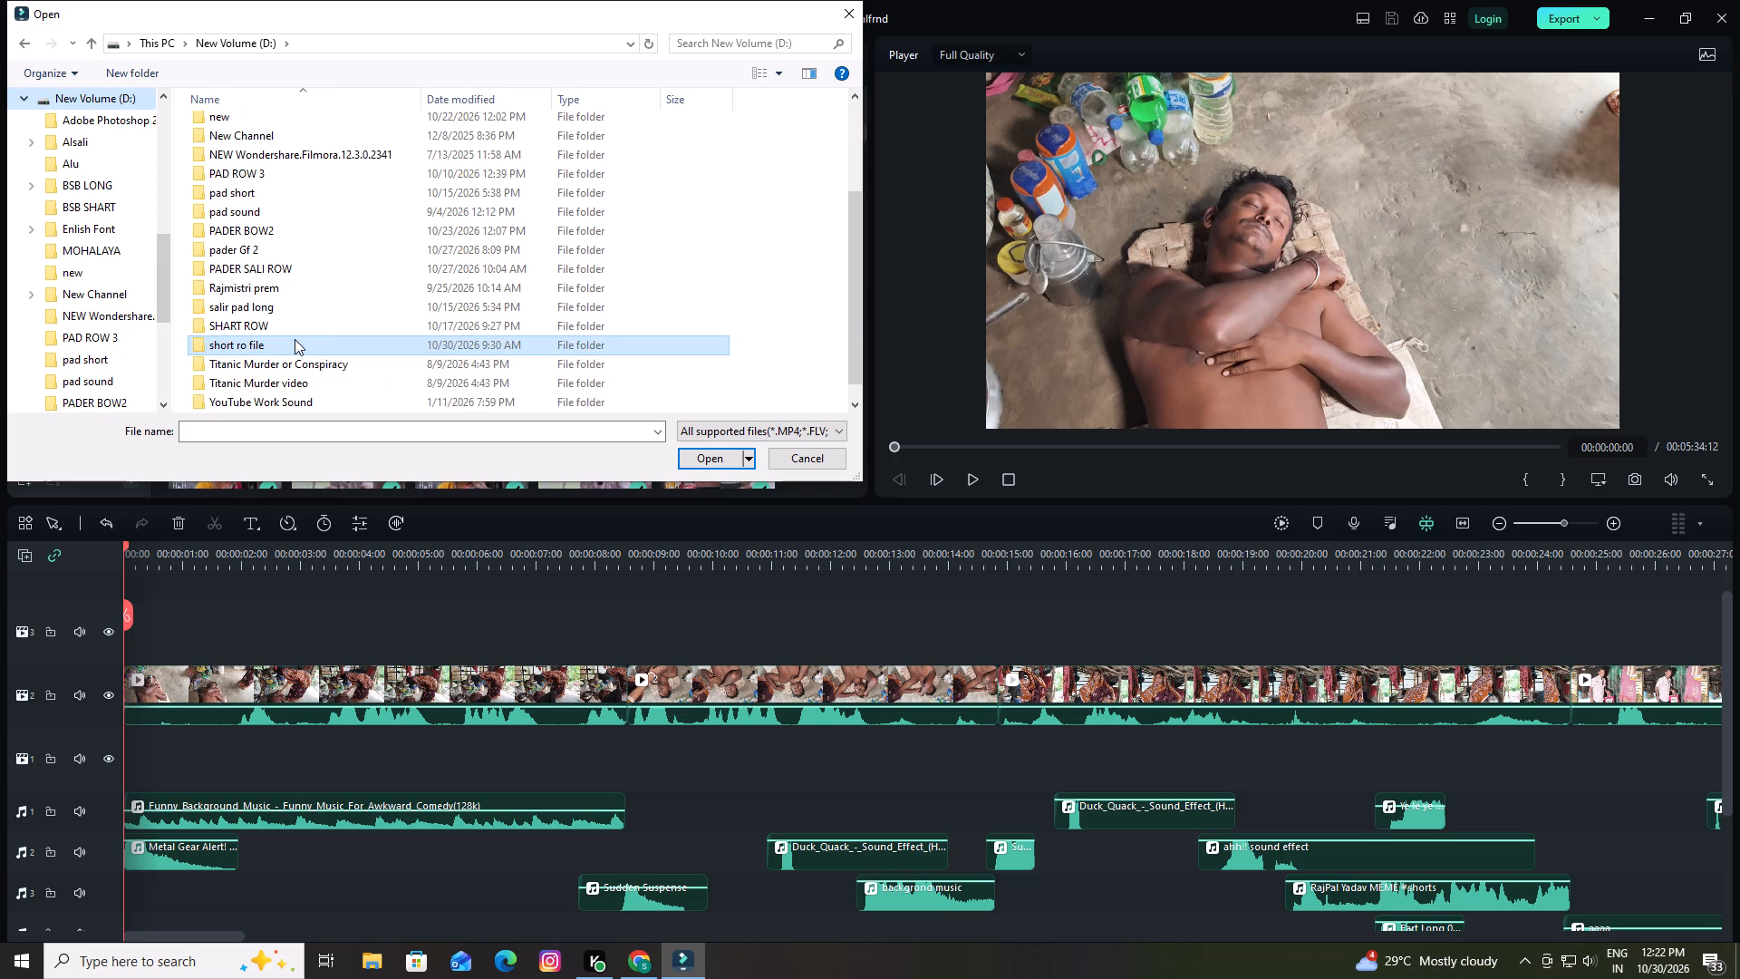
double_click(295, 339)
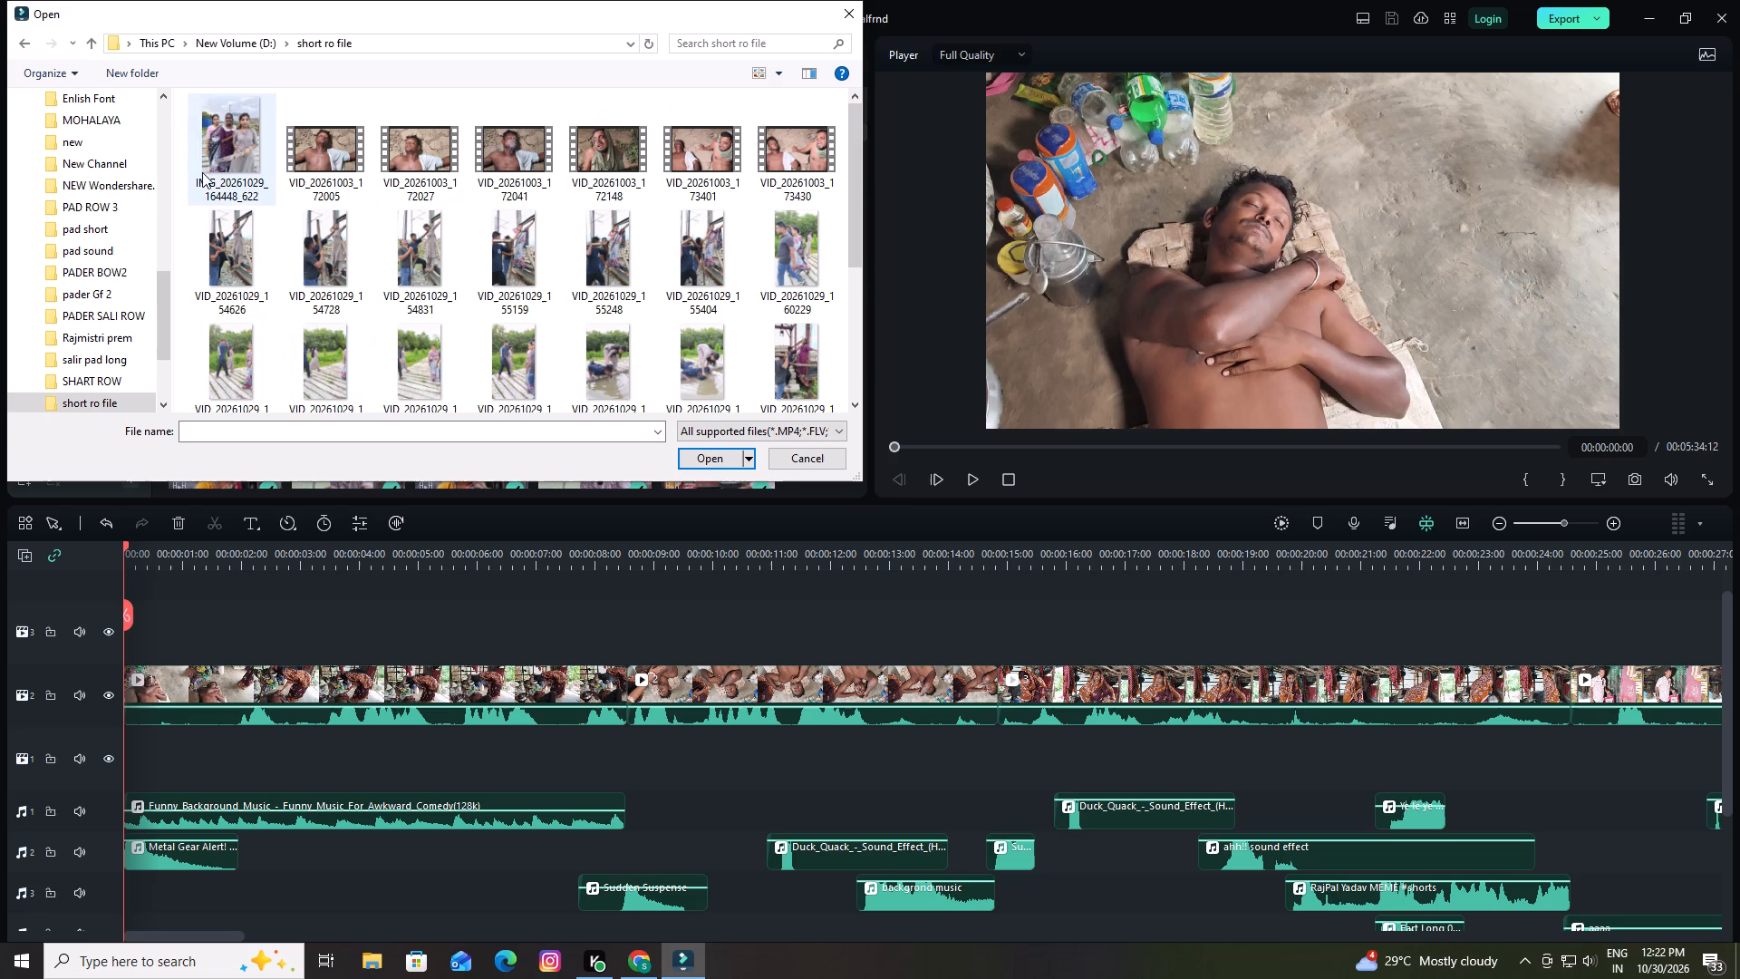
click(25, 46)
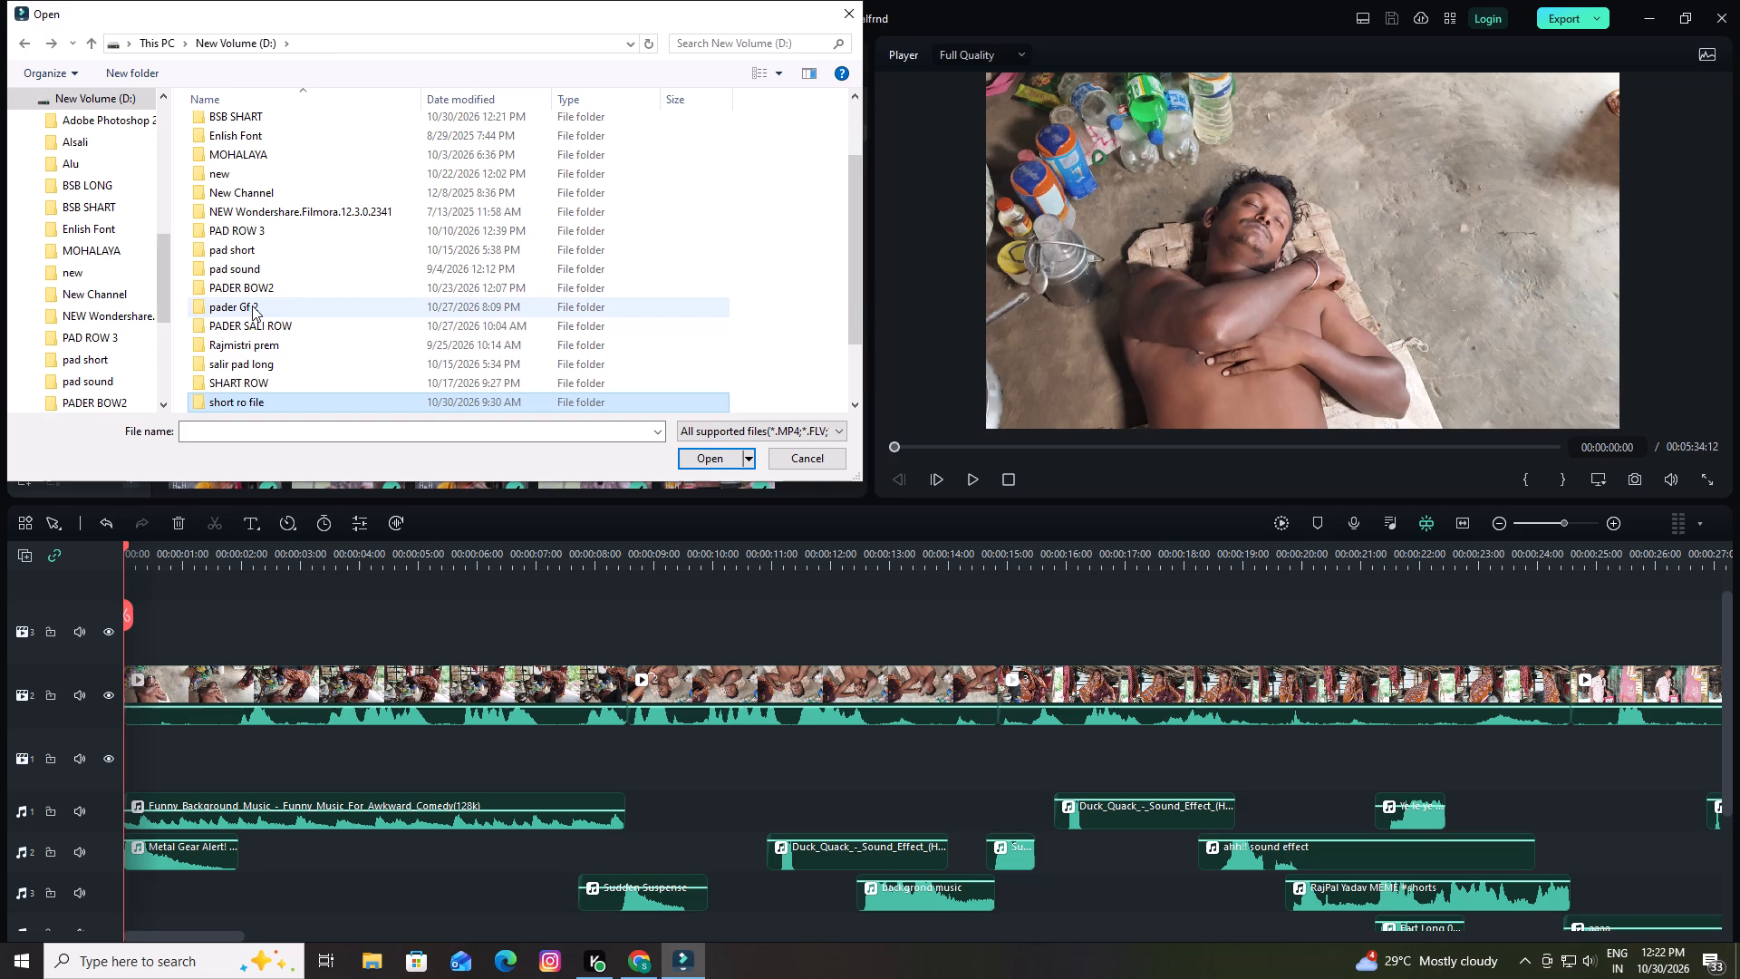
double_click(252, 305)
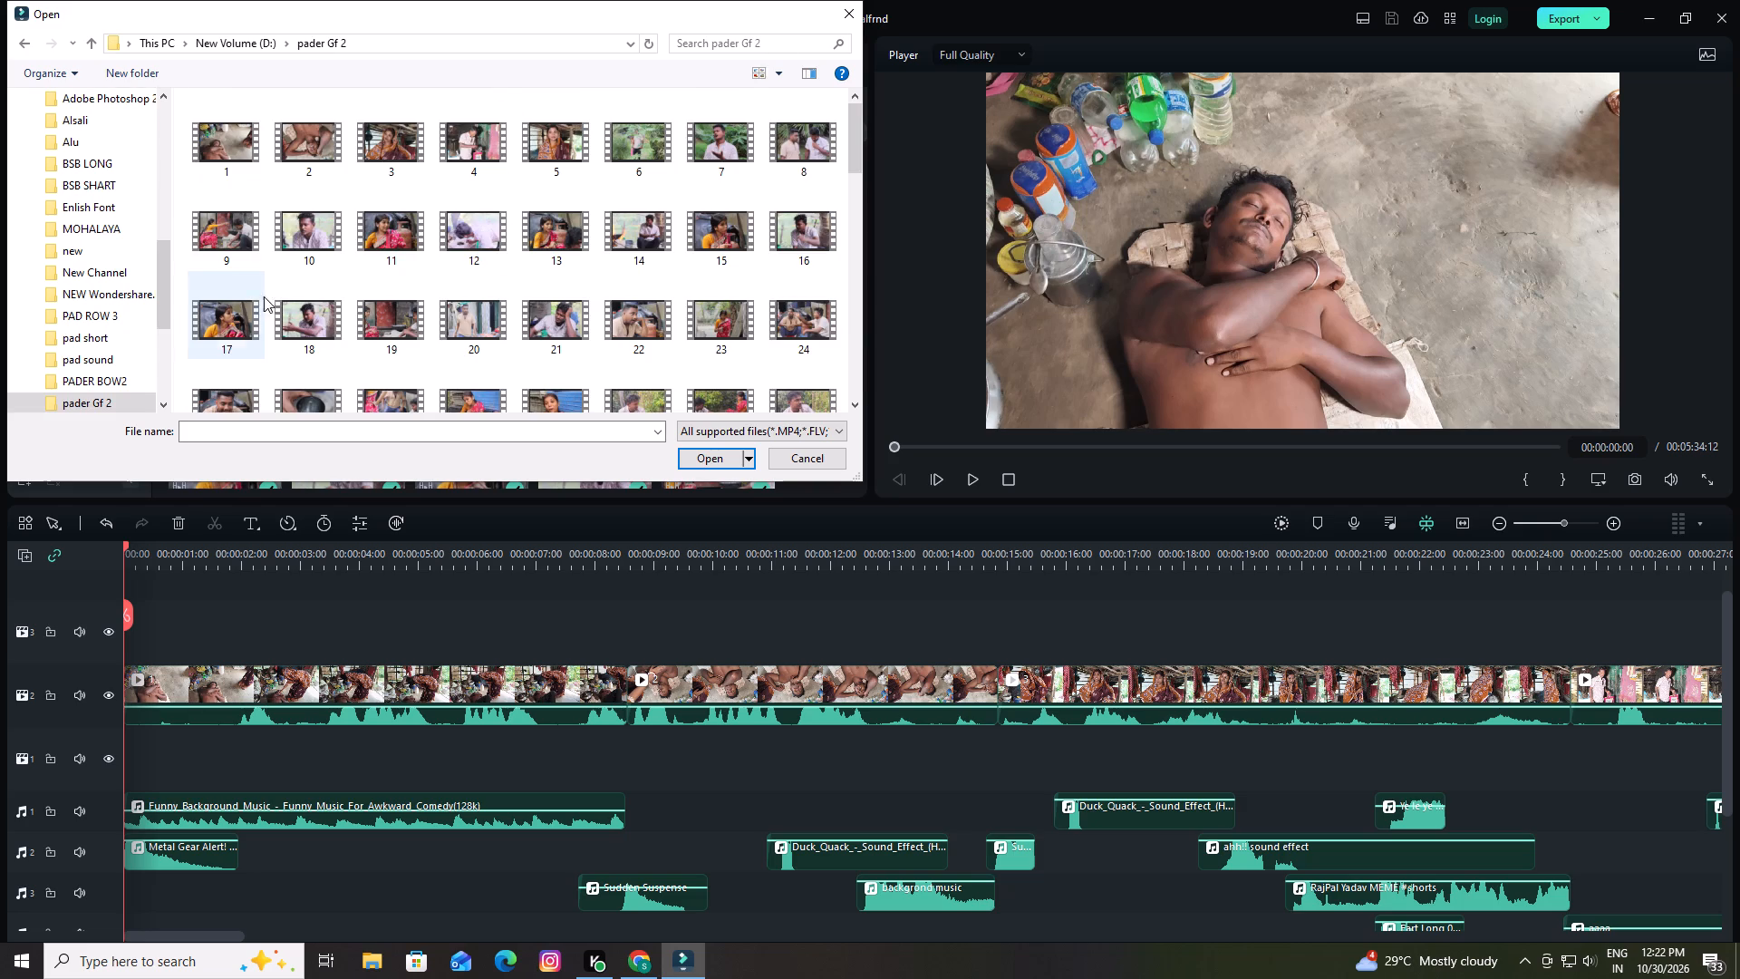
scroll(324, 284, down, 1)
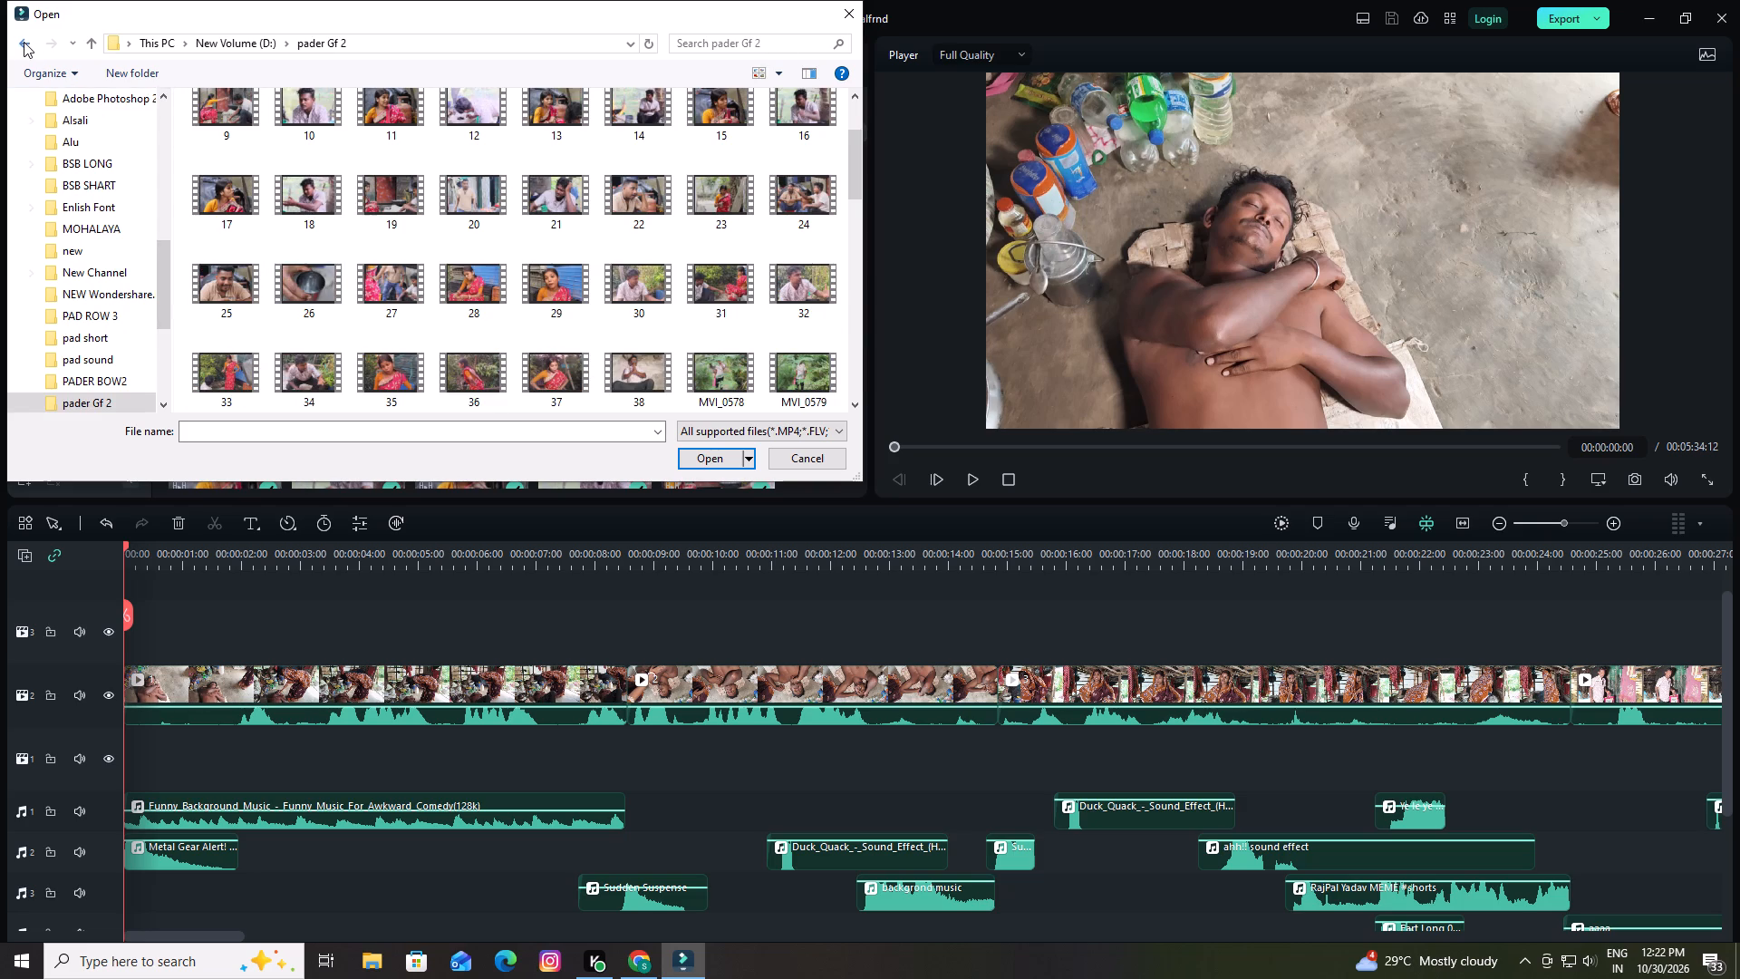
click(24, 42)
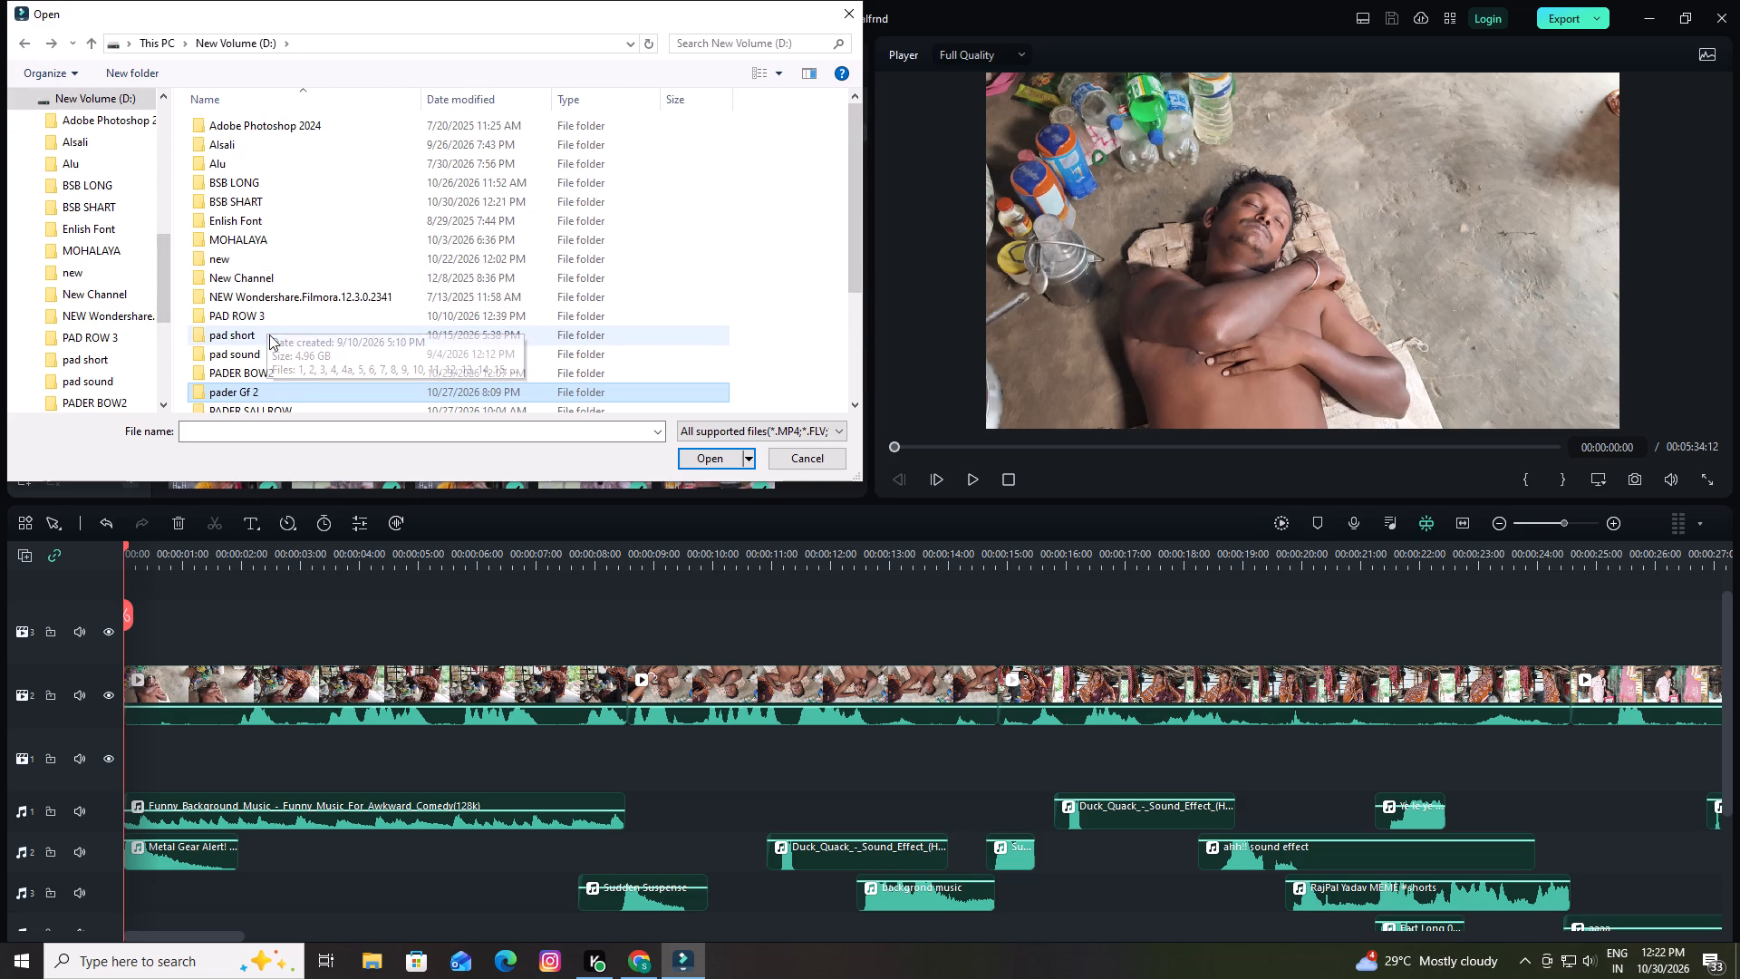
scroll(264, 346, down, 1)
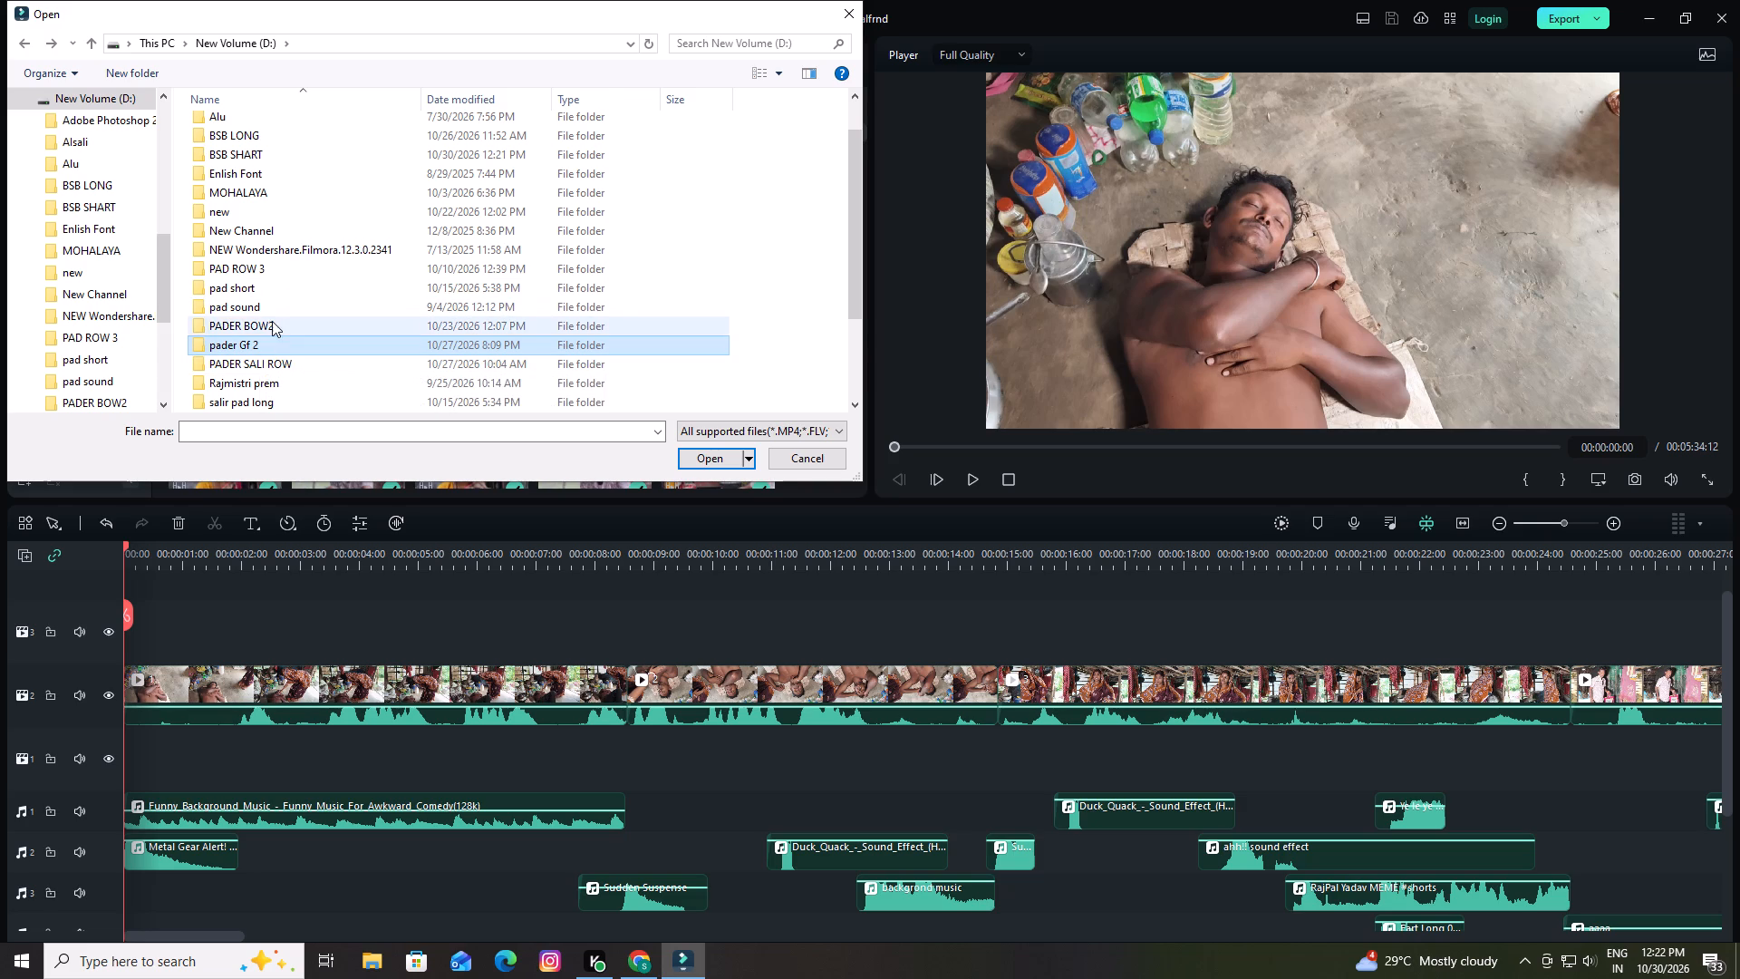
double_click(272, 322)
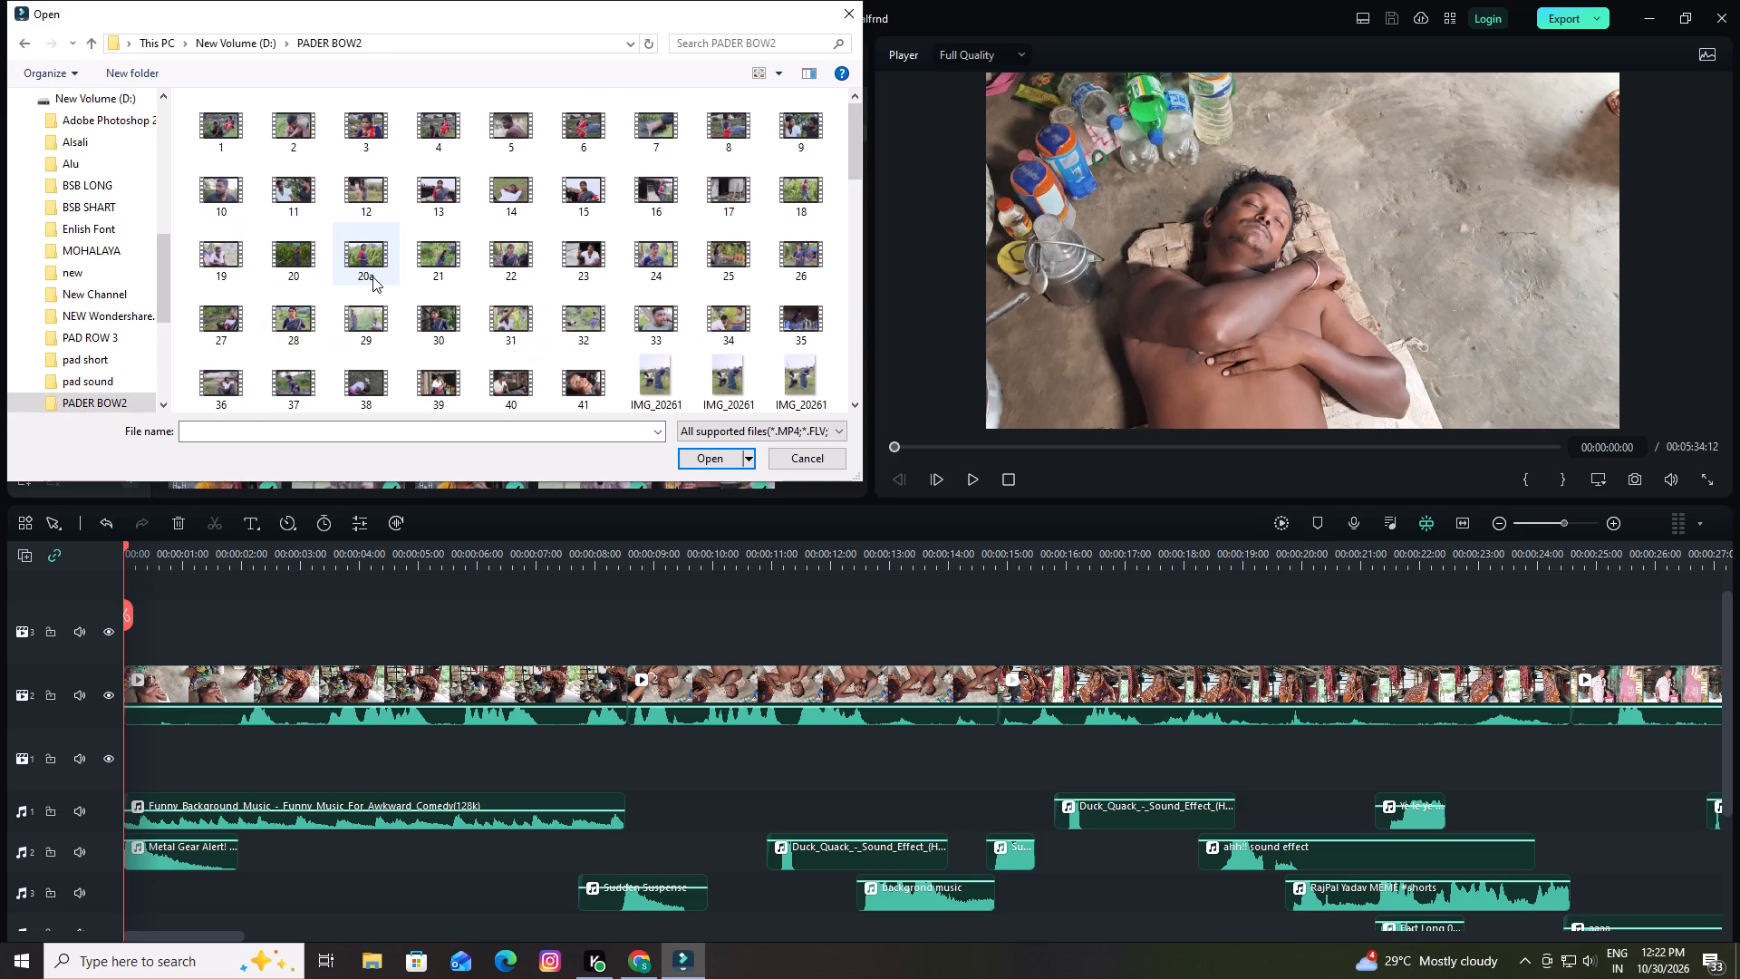
scroll(432, 276, down, 3)
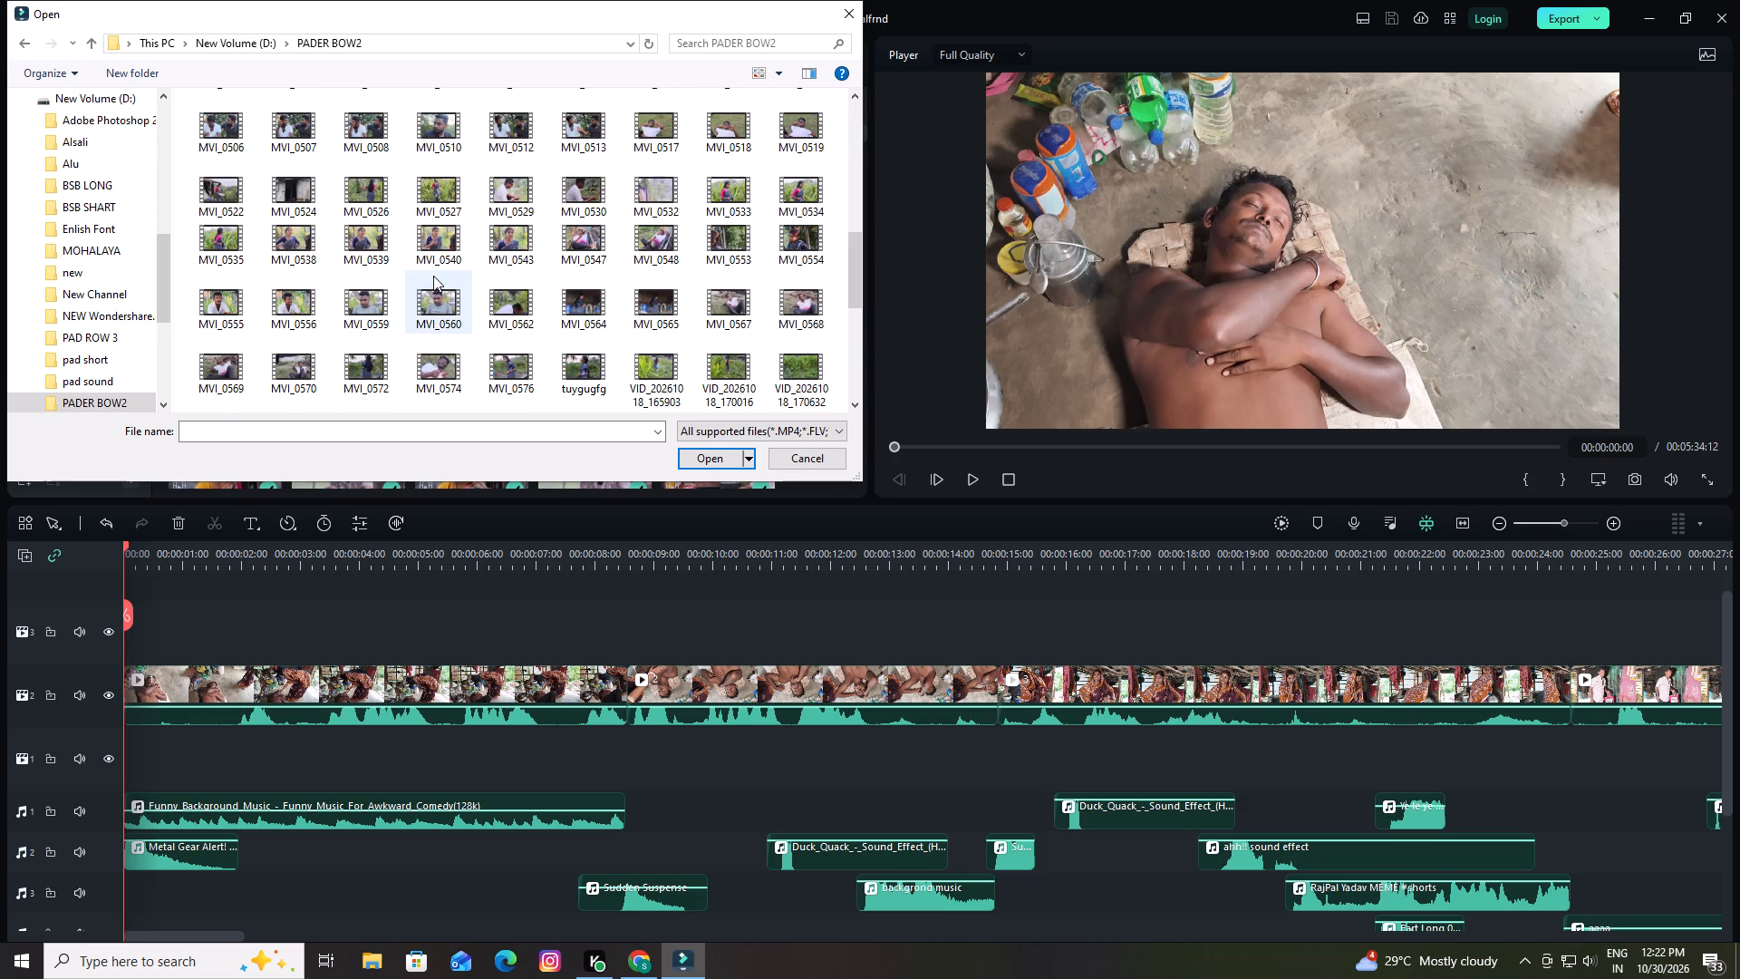
scroll(433, 276, down, 3)
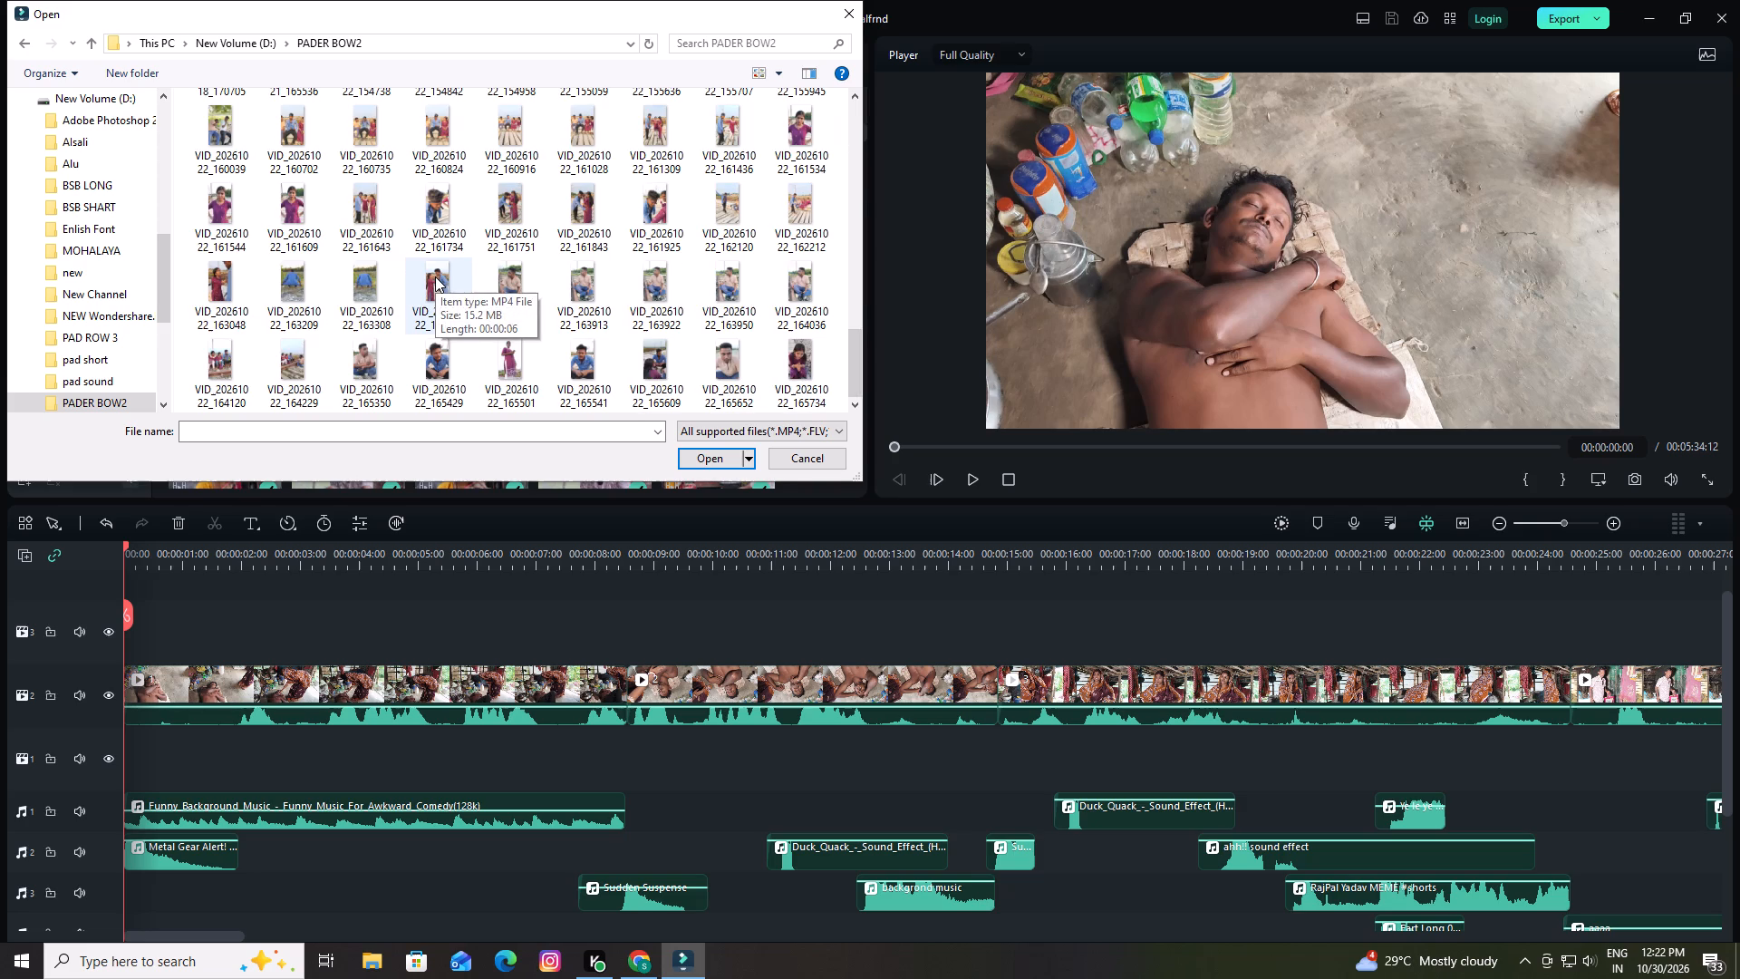
scroll(435, 276, up, 9)
click(19, 44)
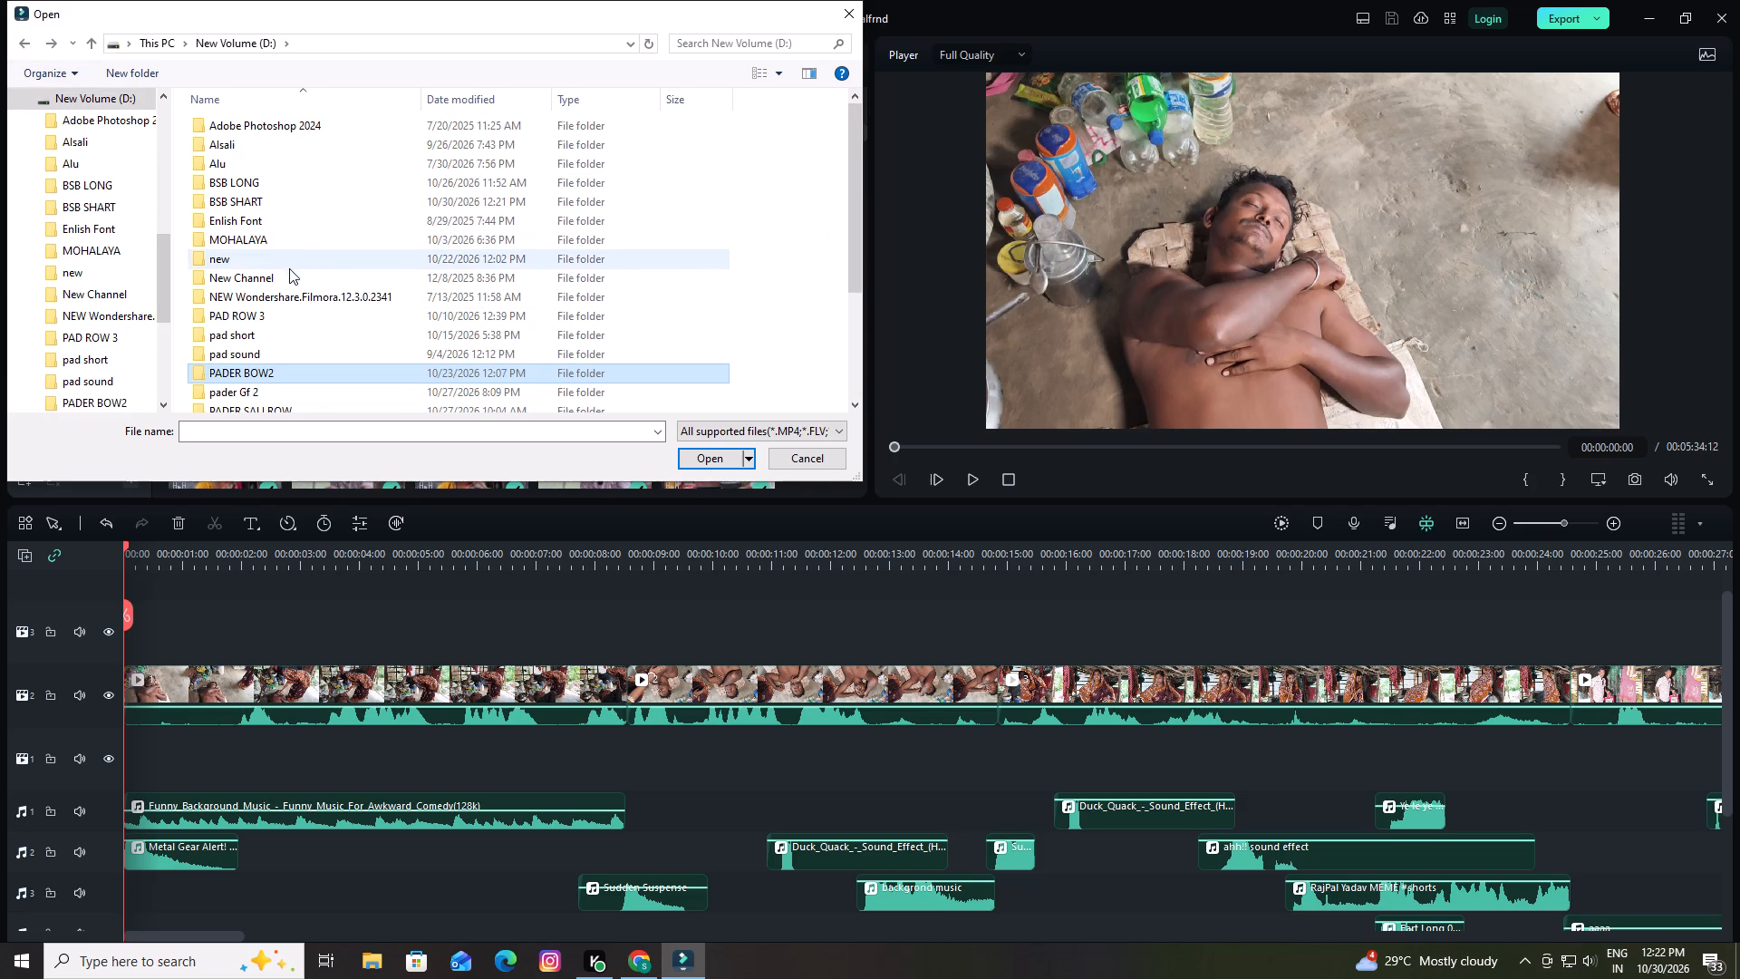
Check the PAD ROW 3, pad short and pad sound folders for suitable footage.
double_click(279, 313)
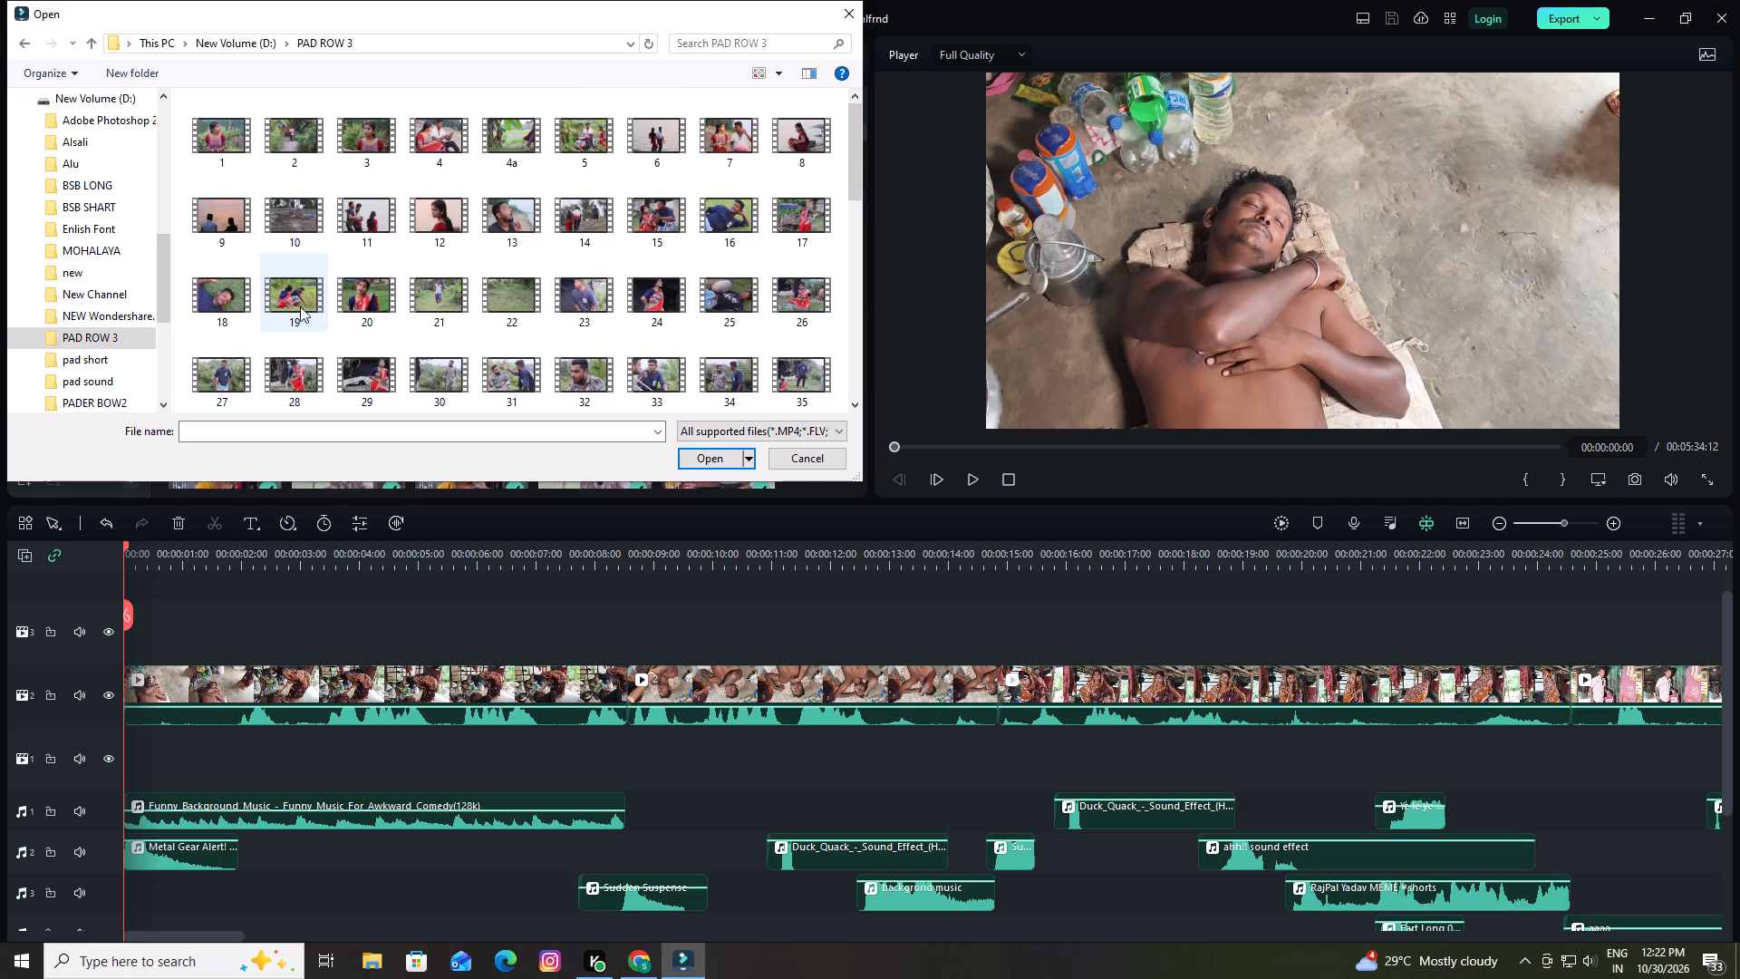
scroll(491, 257, down, 3)
scroll(517, 266, up, 1)
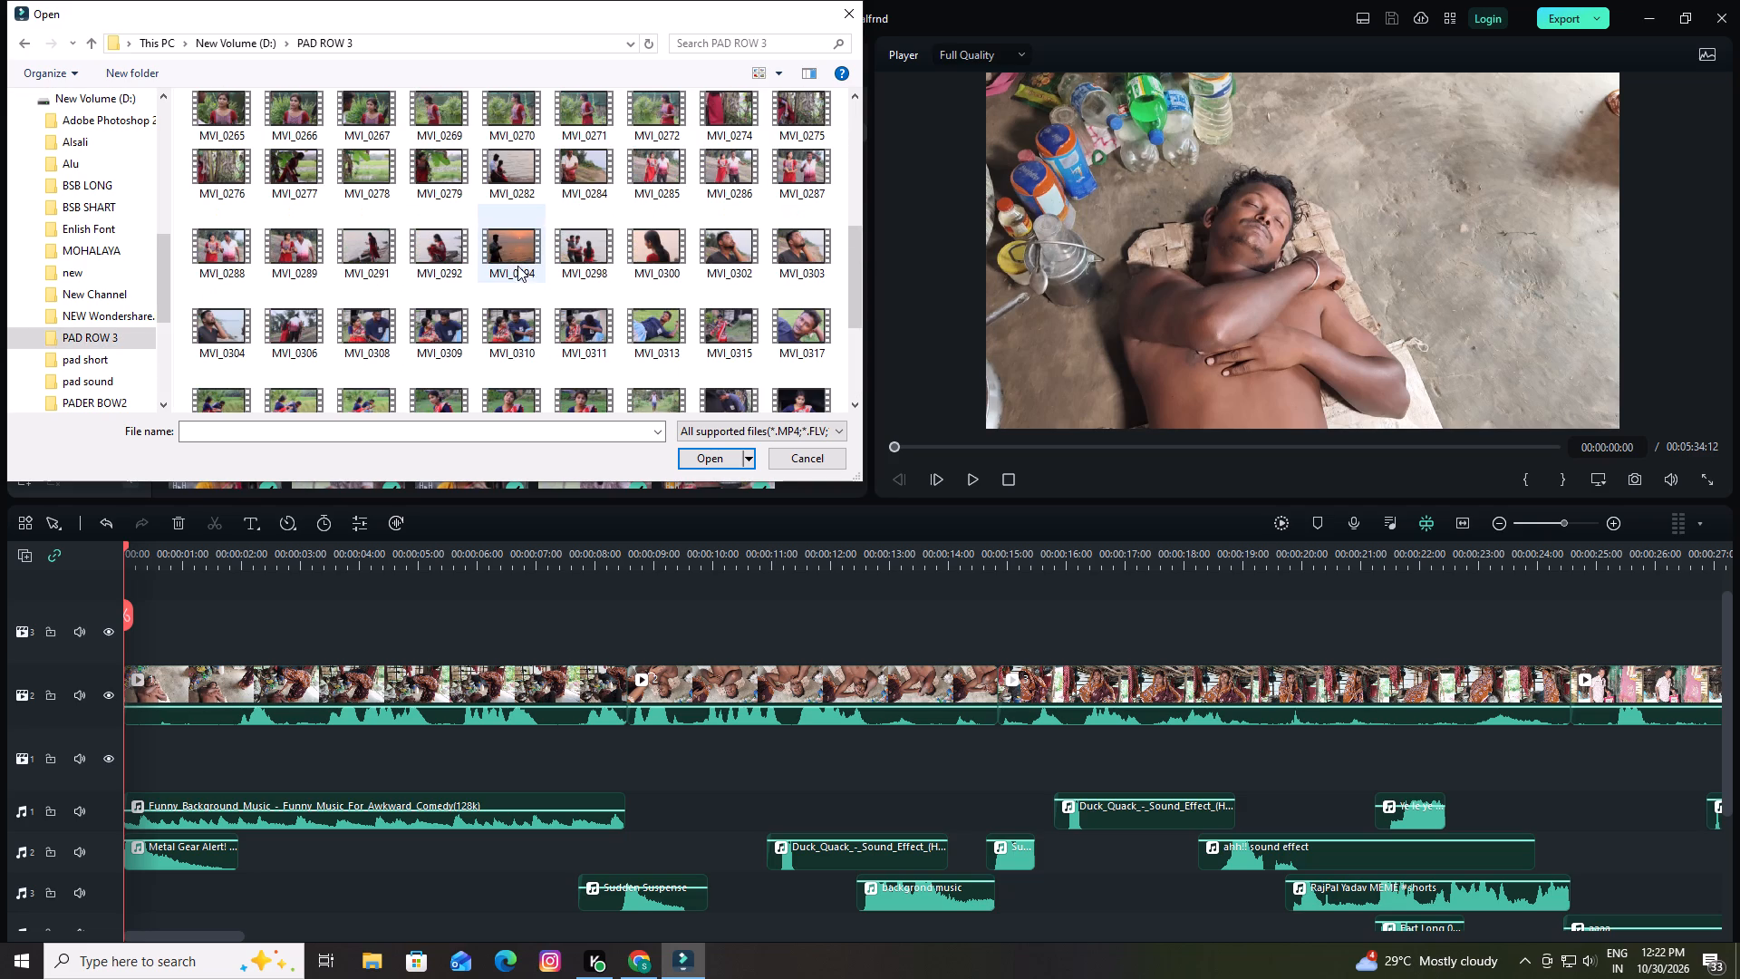
scroll(553, 283, down, 2)
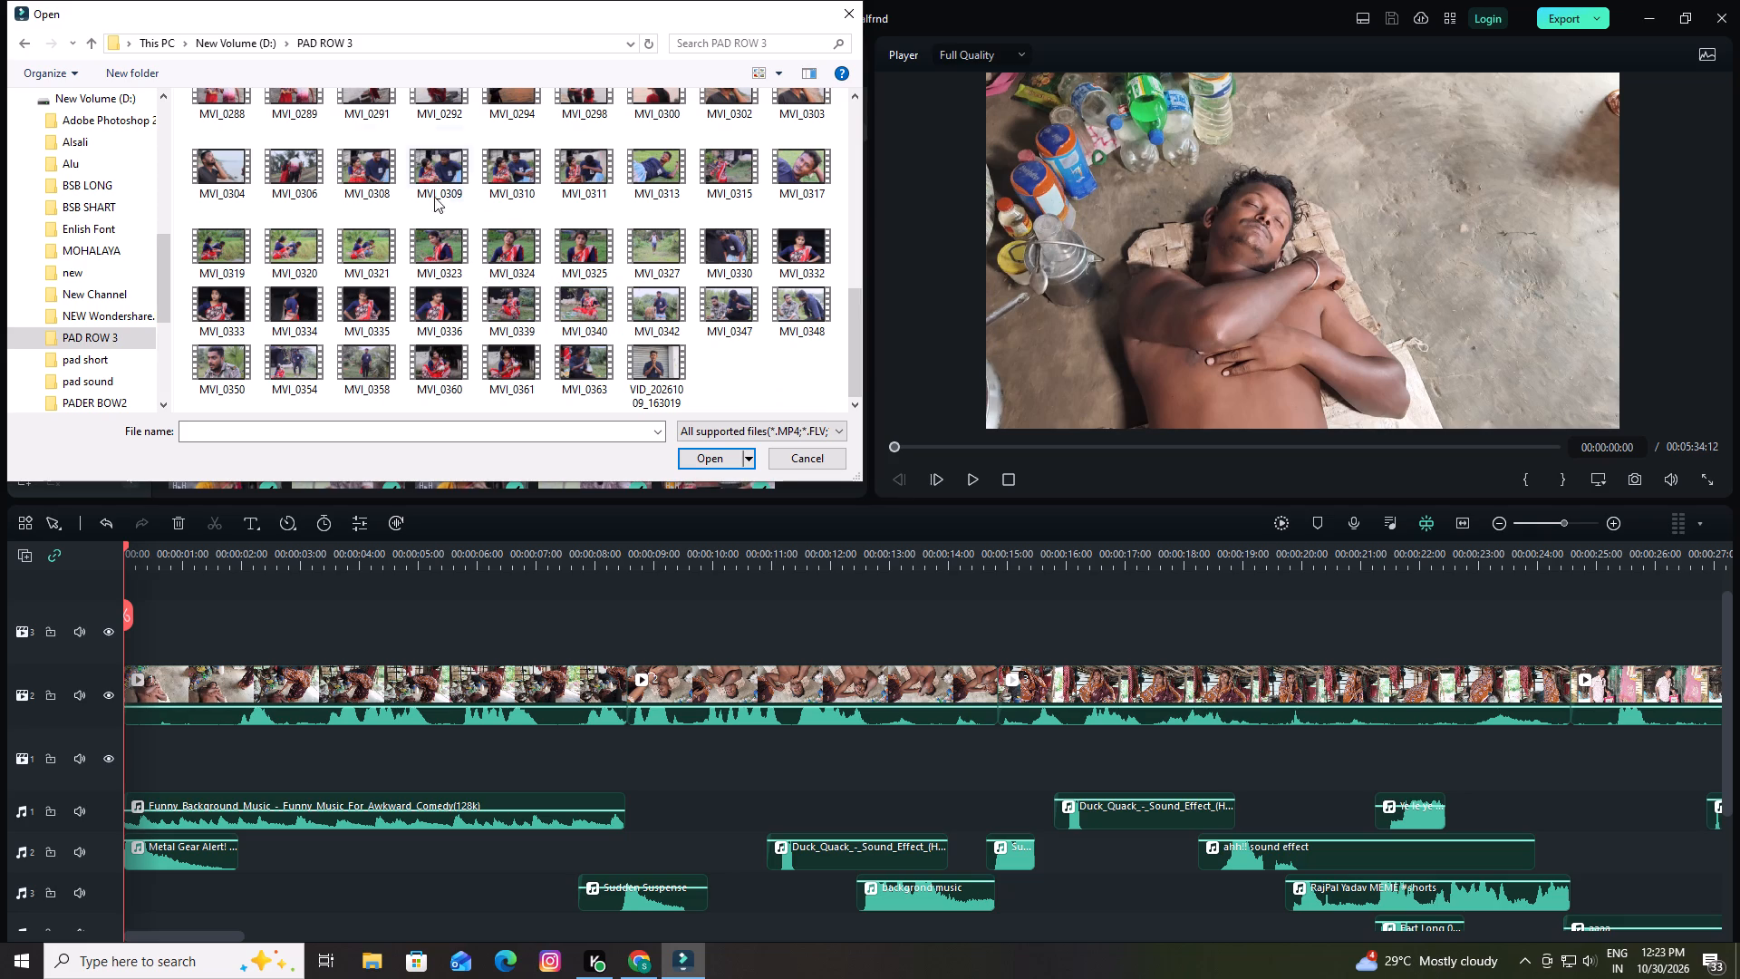
double_click(110, 356)
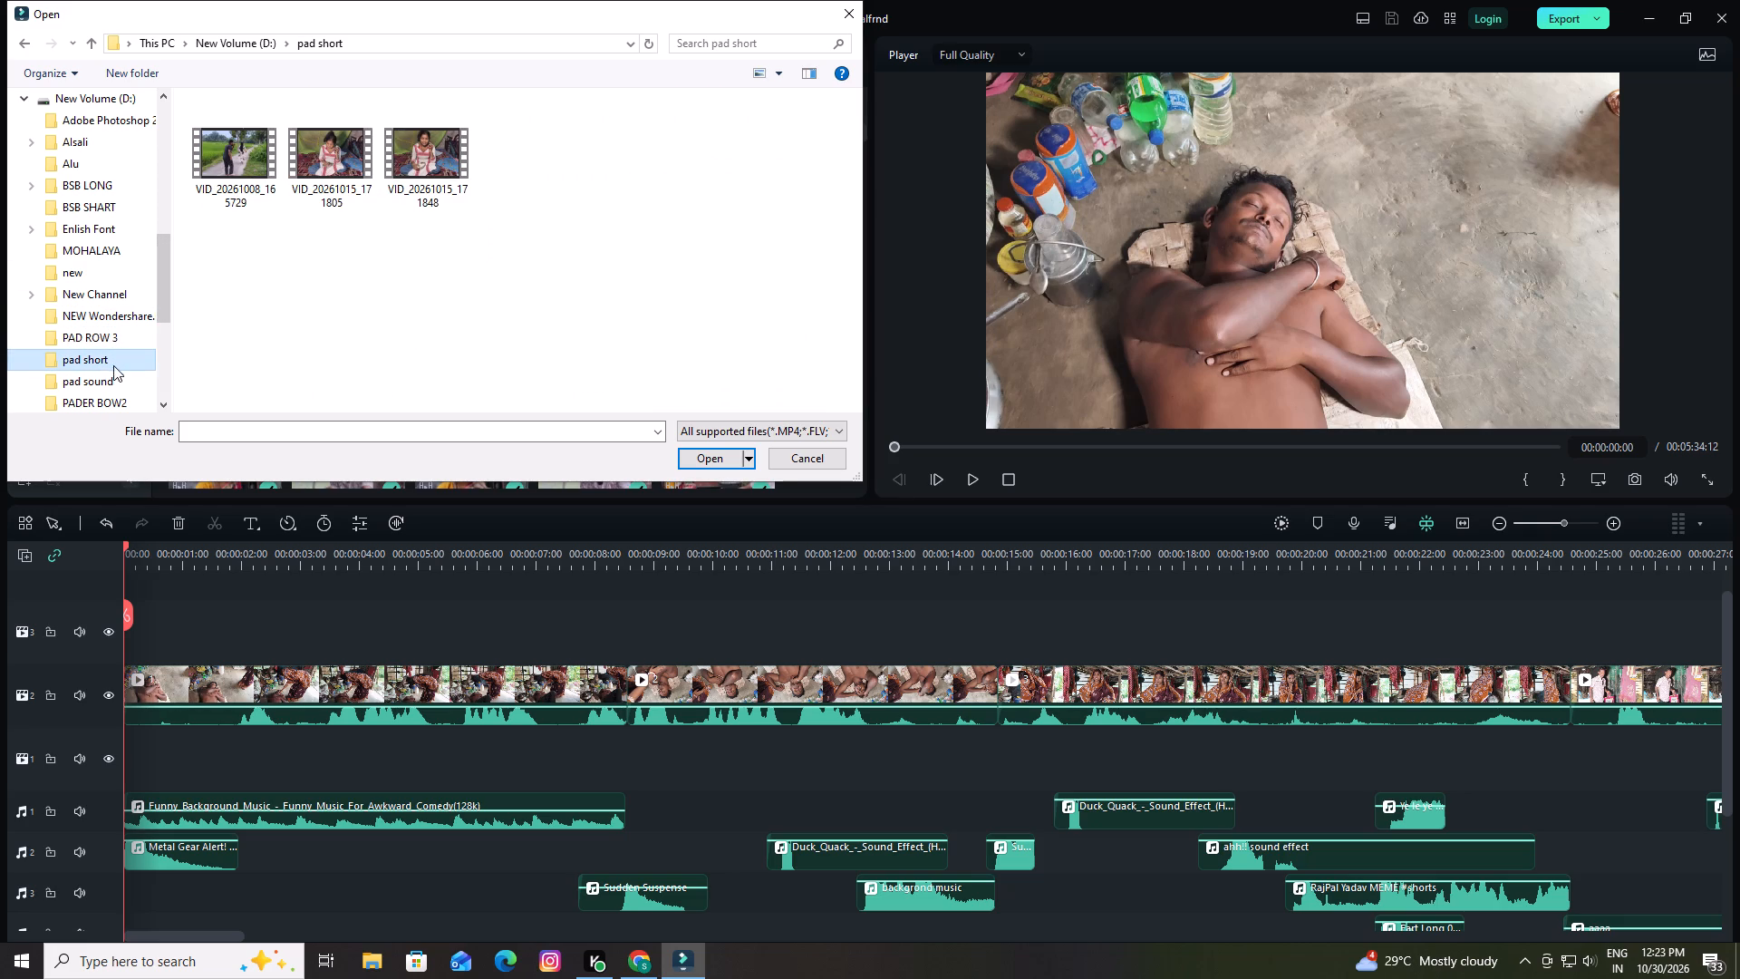
double_click(112, 373)
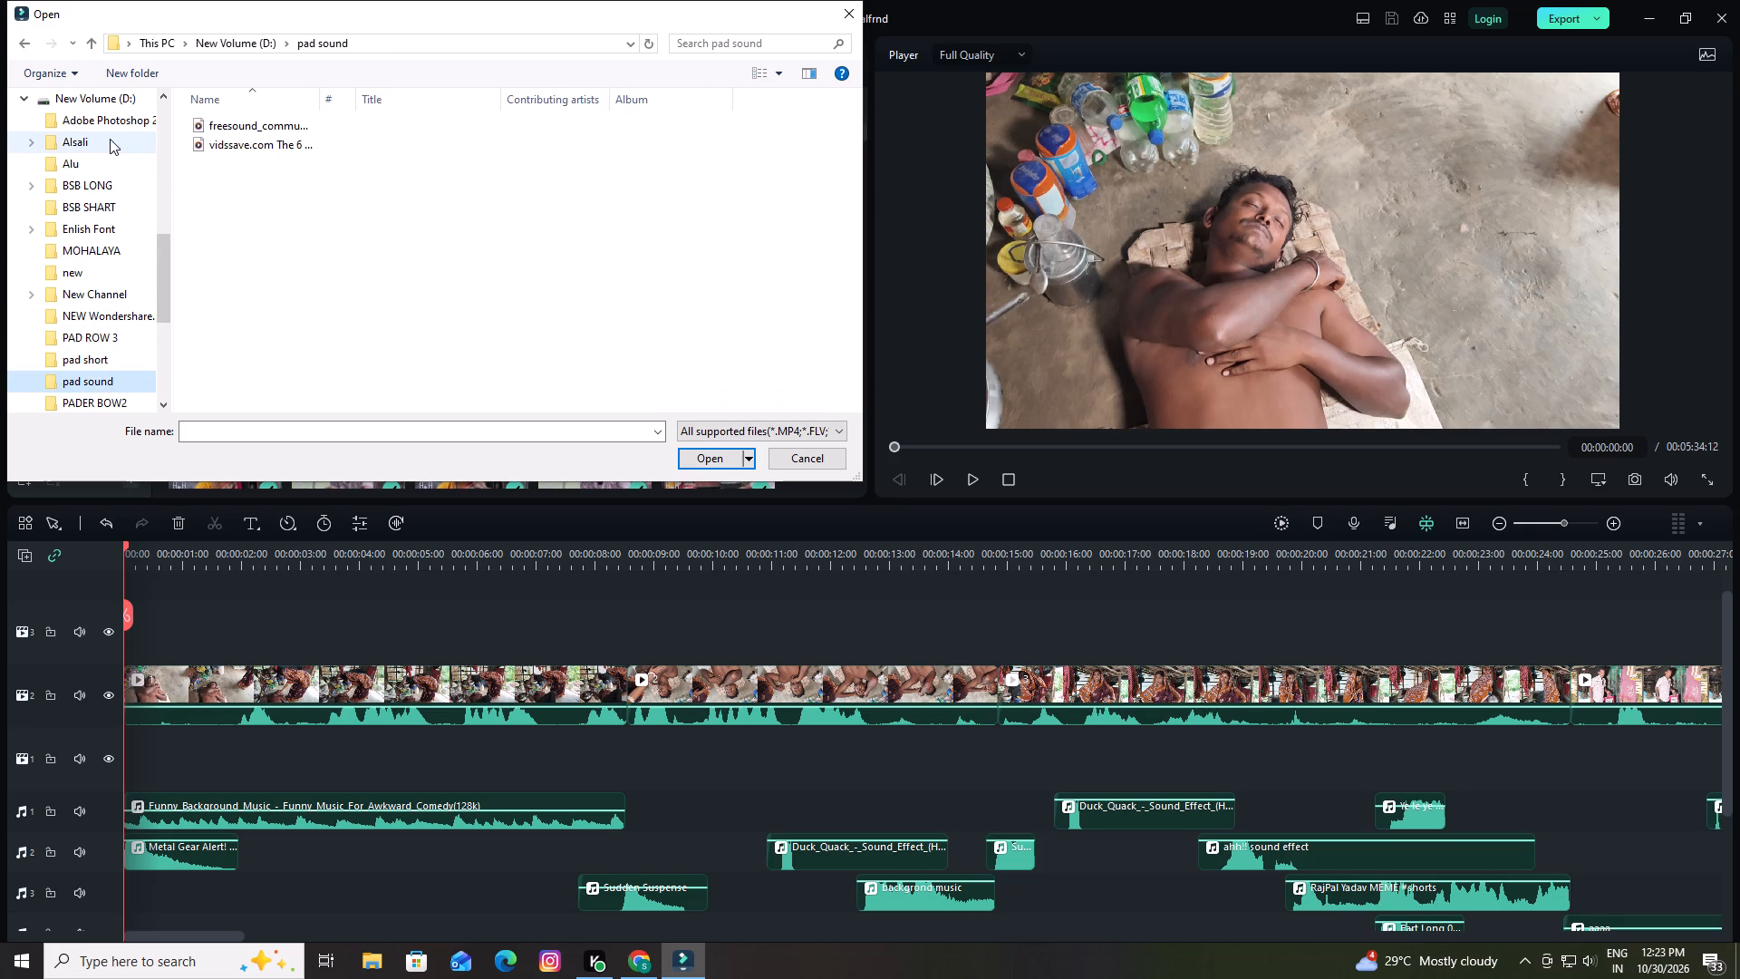
click(24, 40)
Import the video VID_20261011_162143 from the salir pad long folder into the project media.
scroll(142, 376, down, 1)
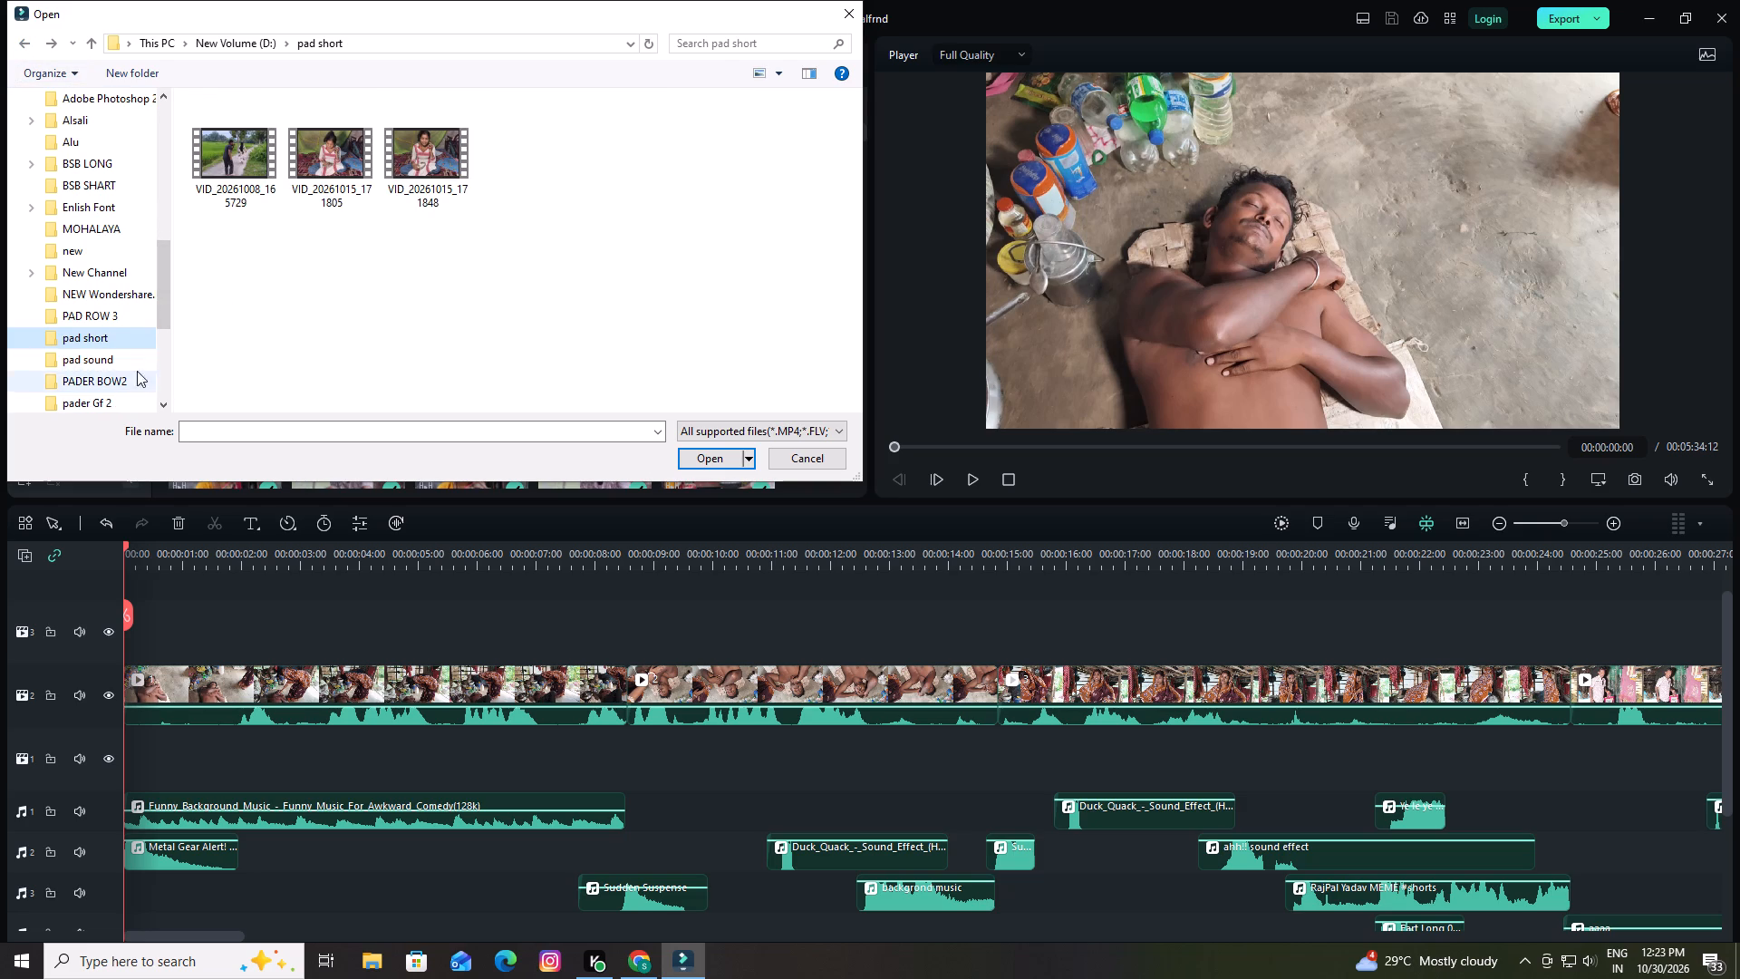
scroll(133, 368, down, 4)
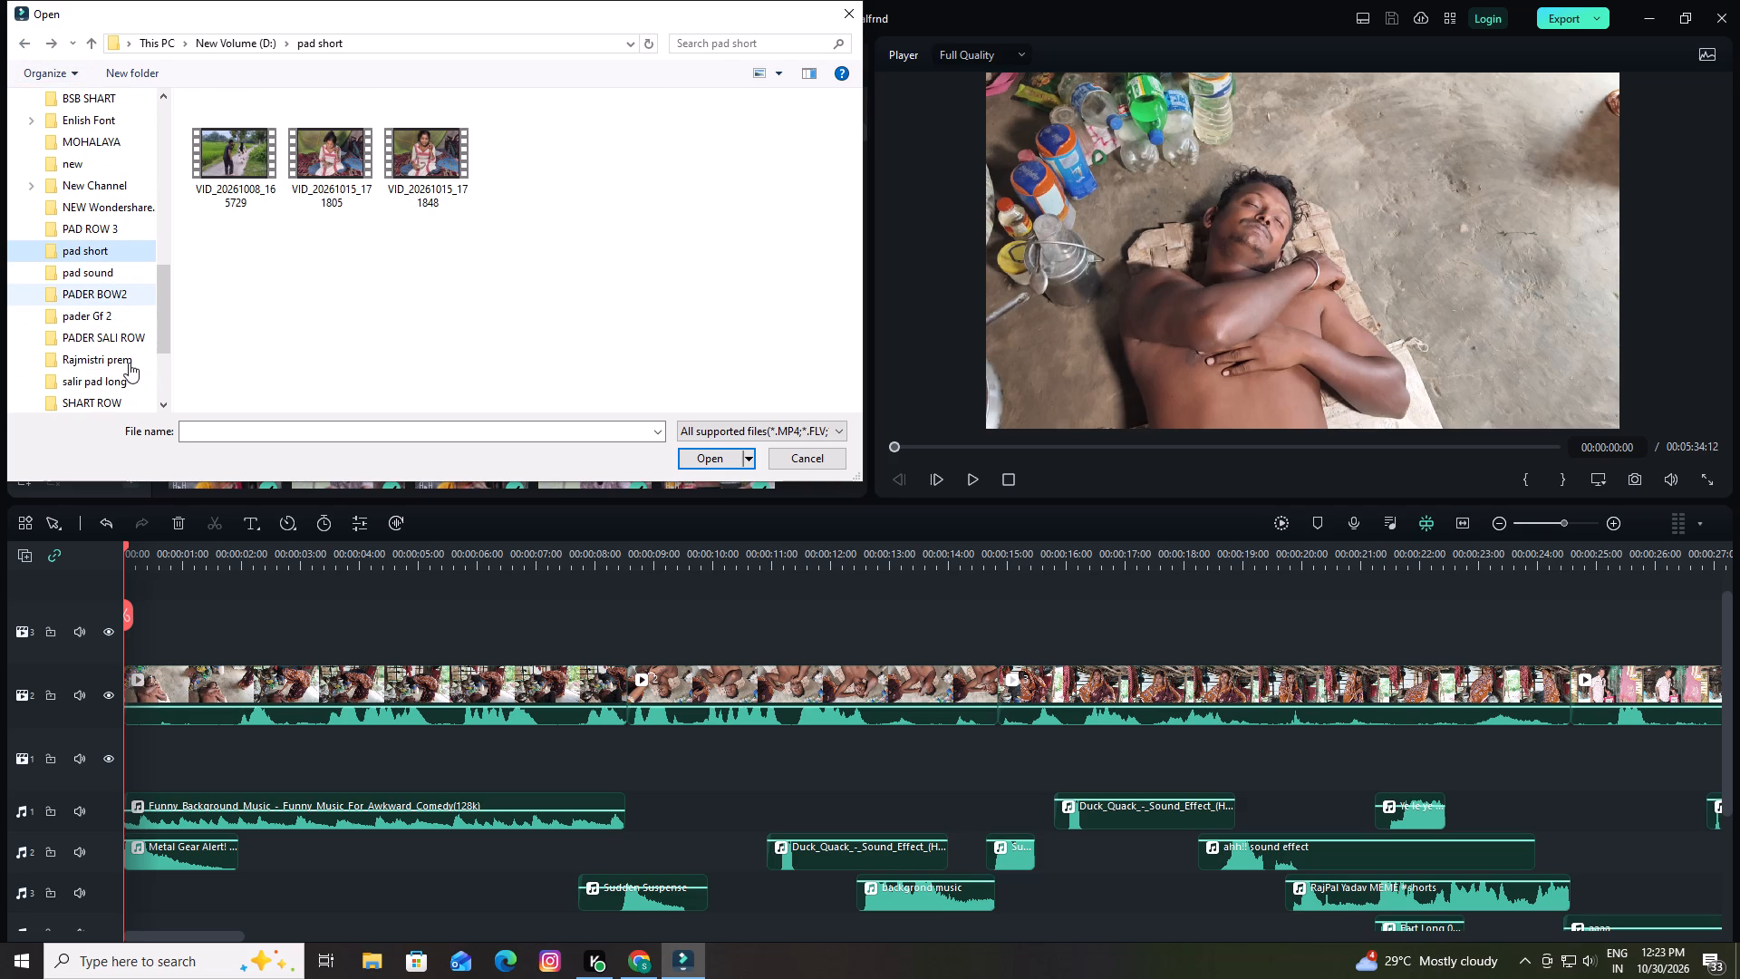
scroll(129, 363, down, 2)
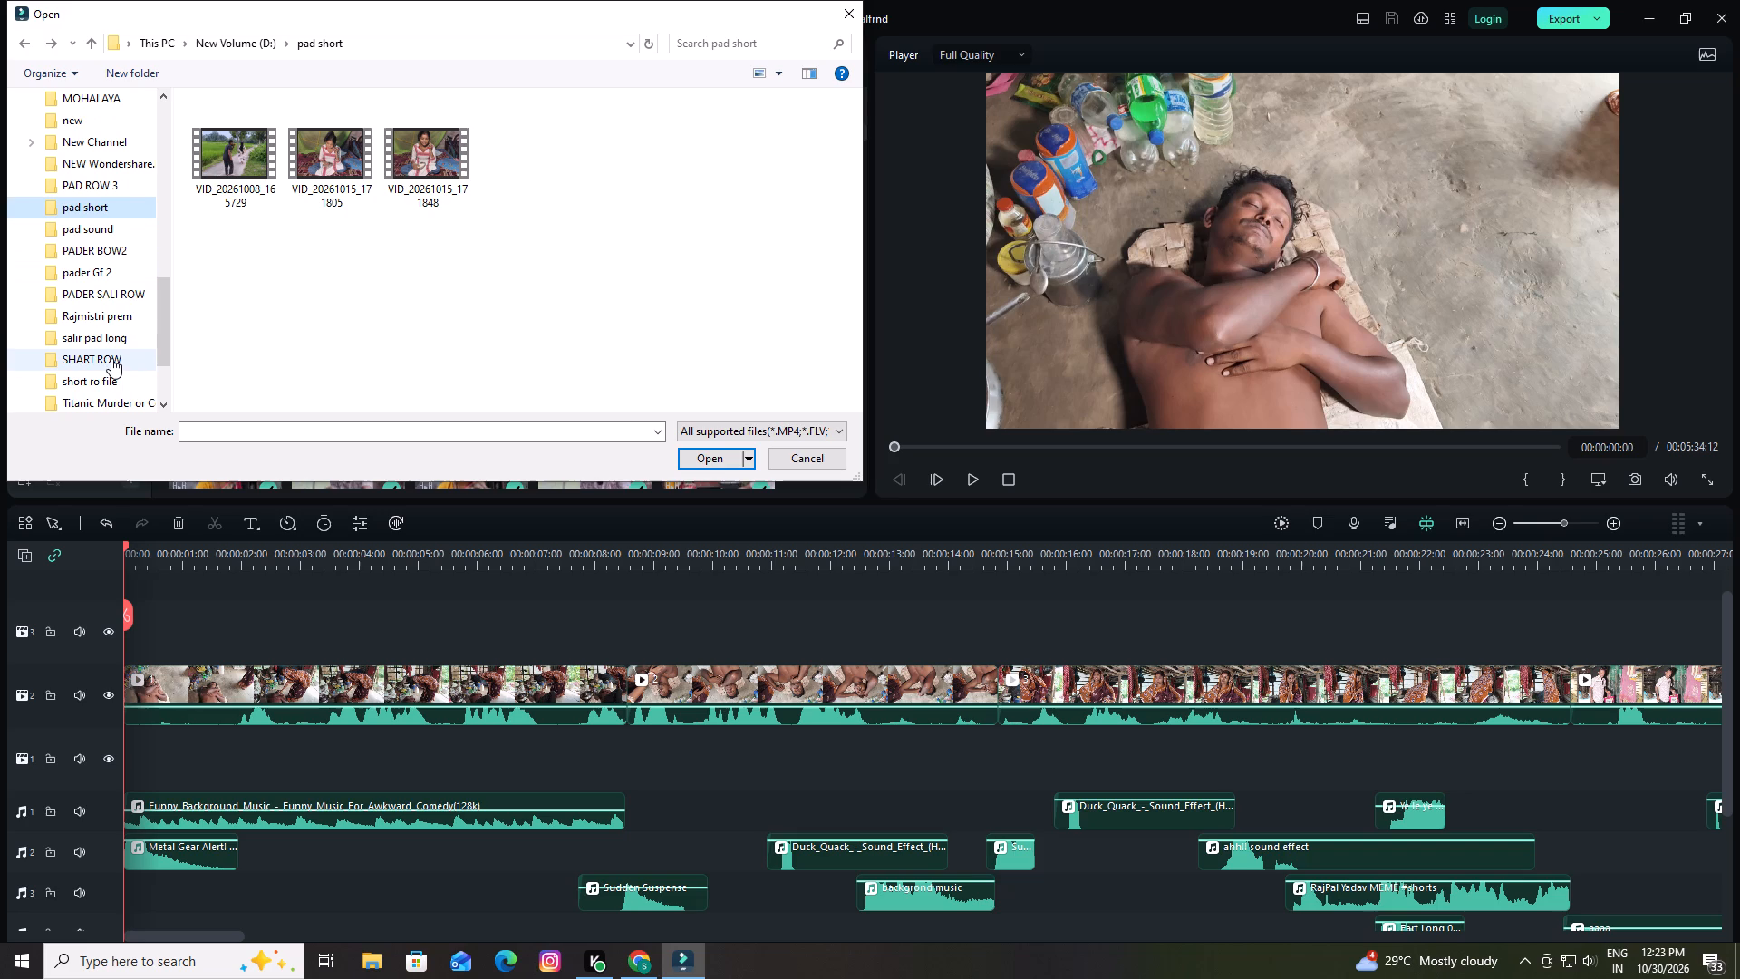
double_click(113, 339)
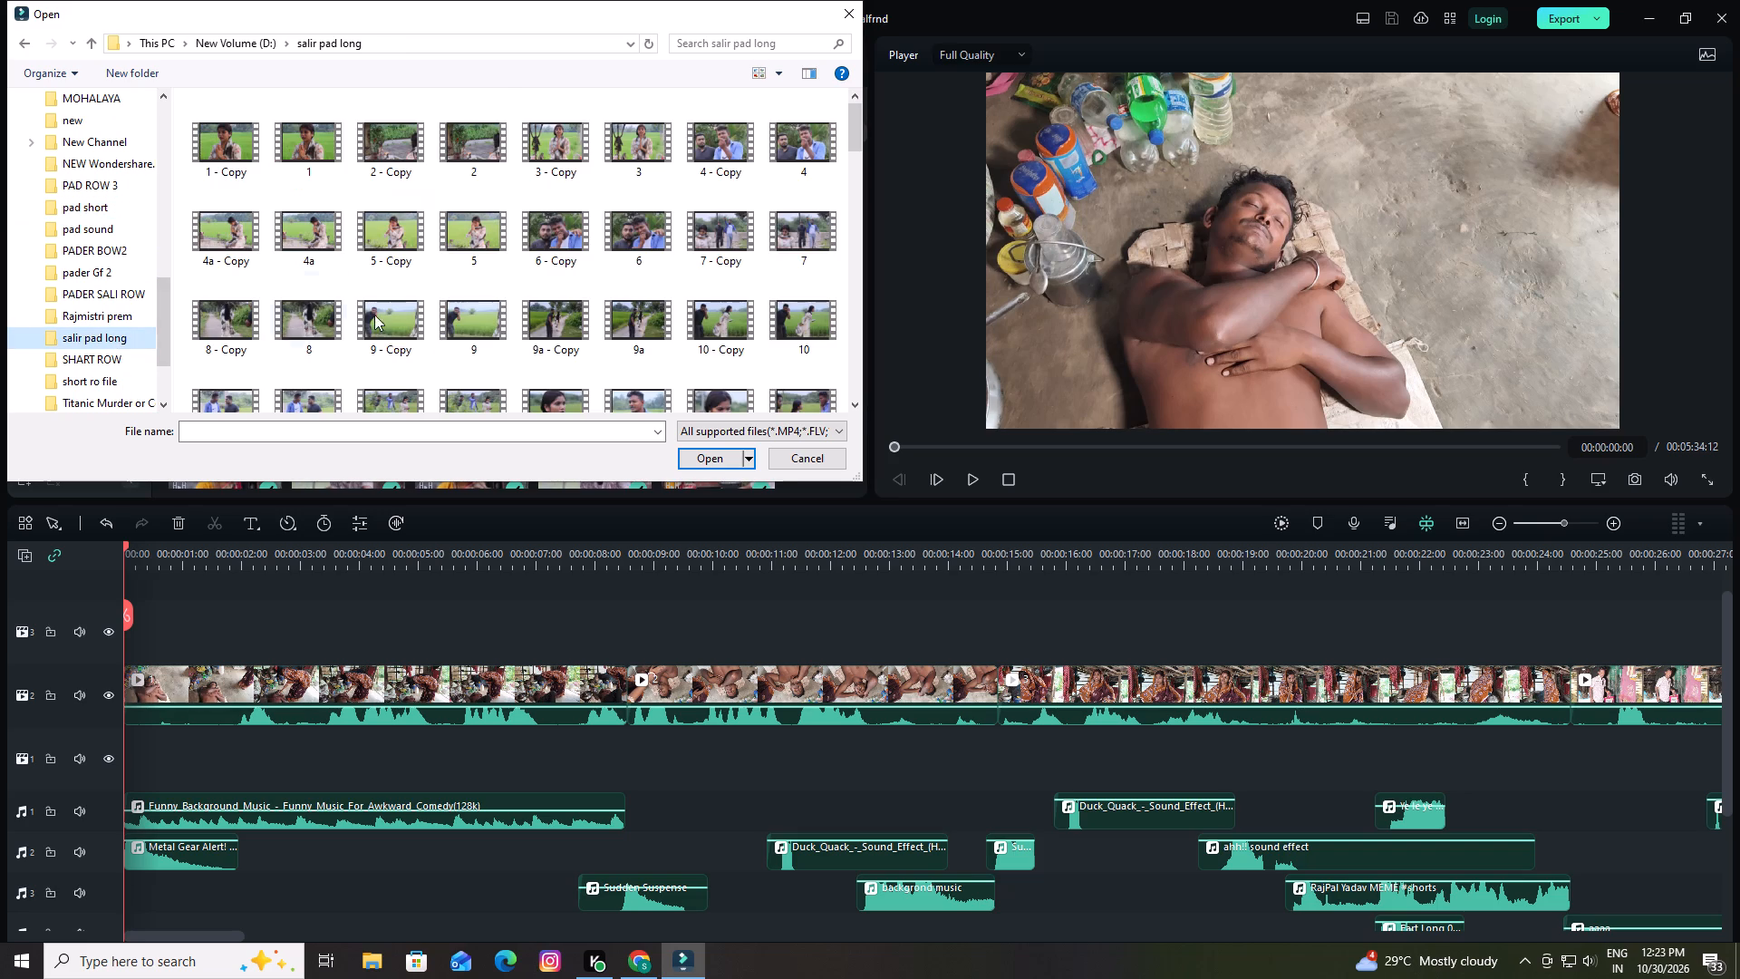
scroll(424, 304, down, 3)
scroll(537, 296, down, 2)
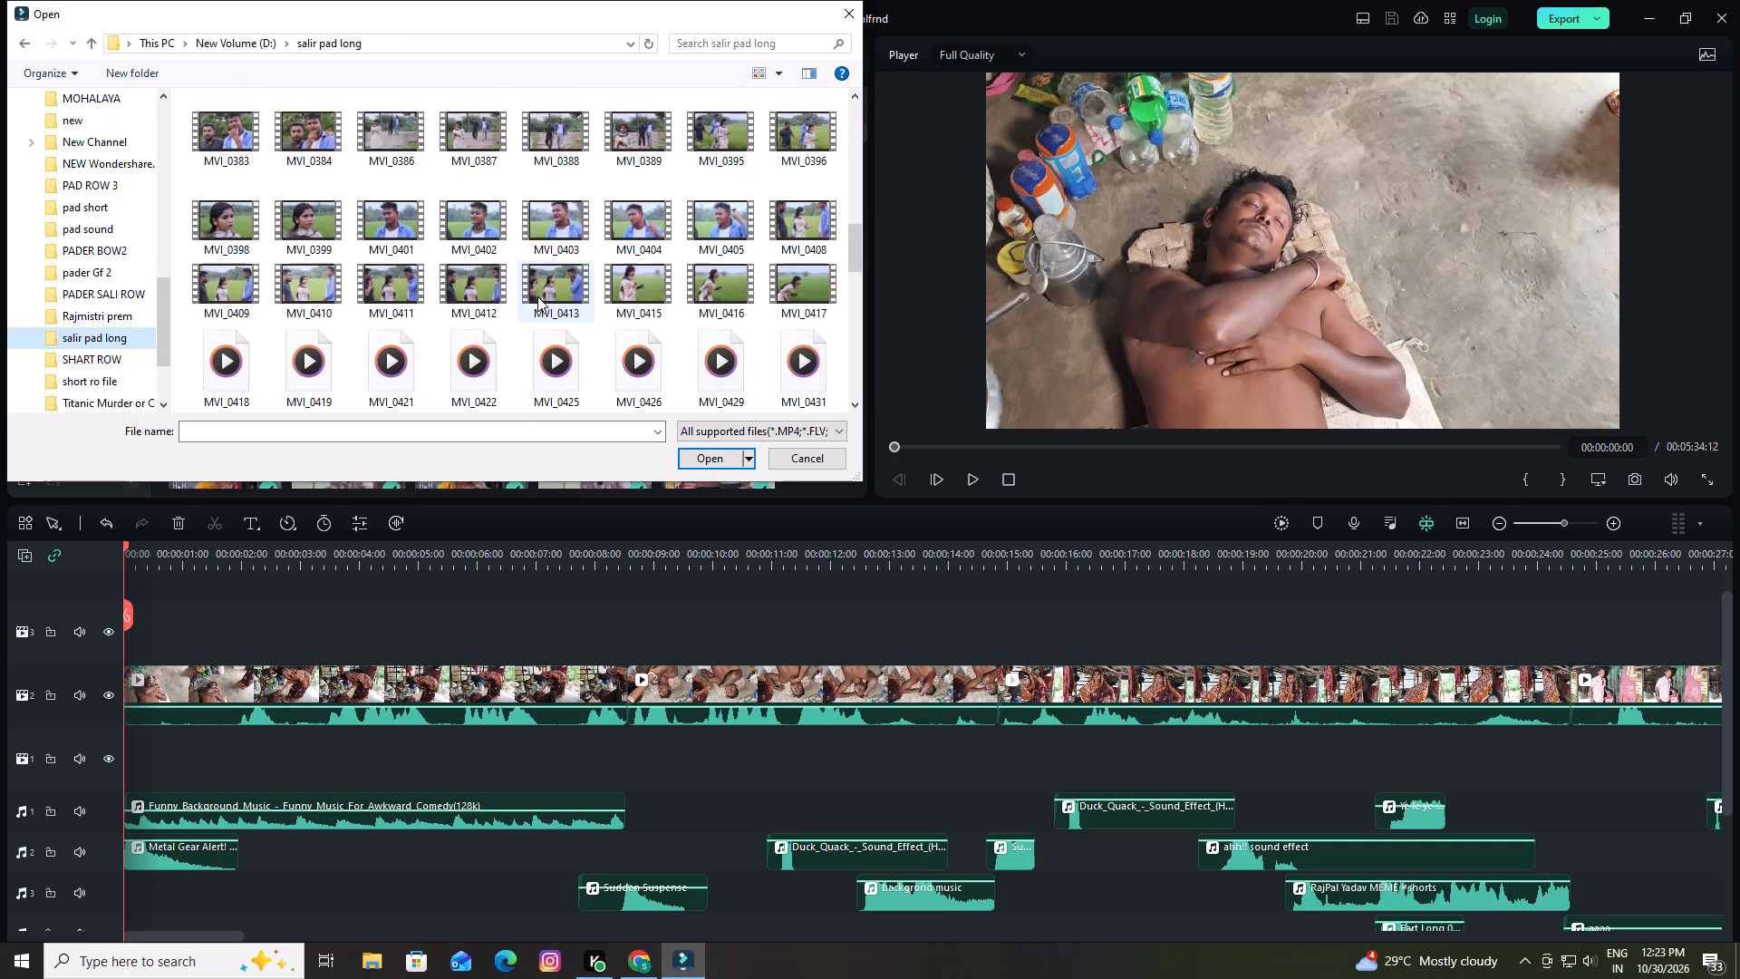
scroll(537, 296, down, 5)
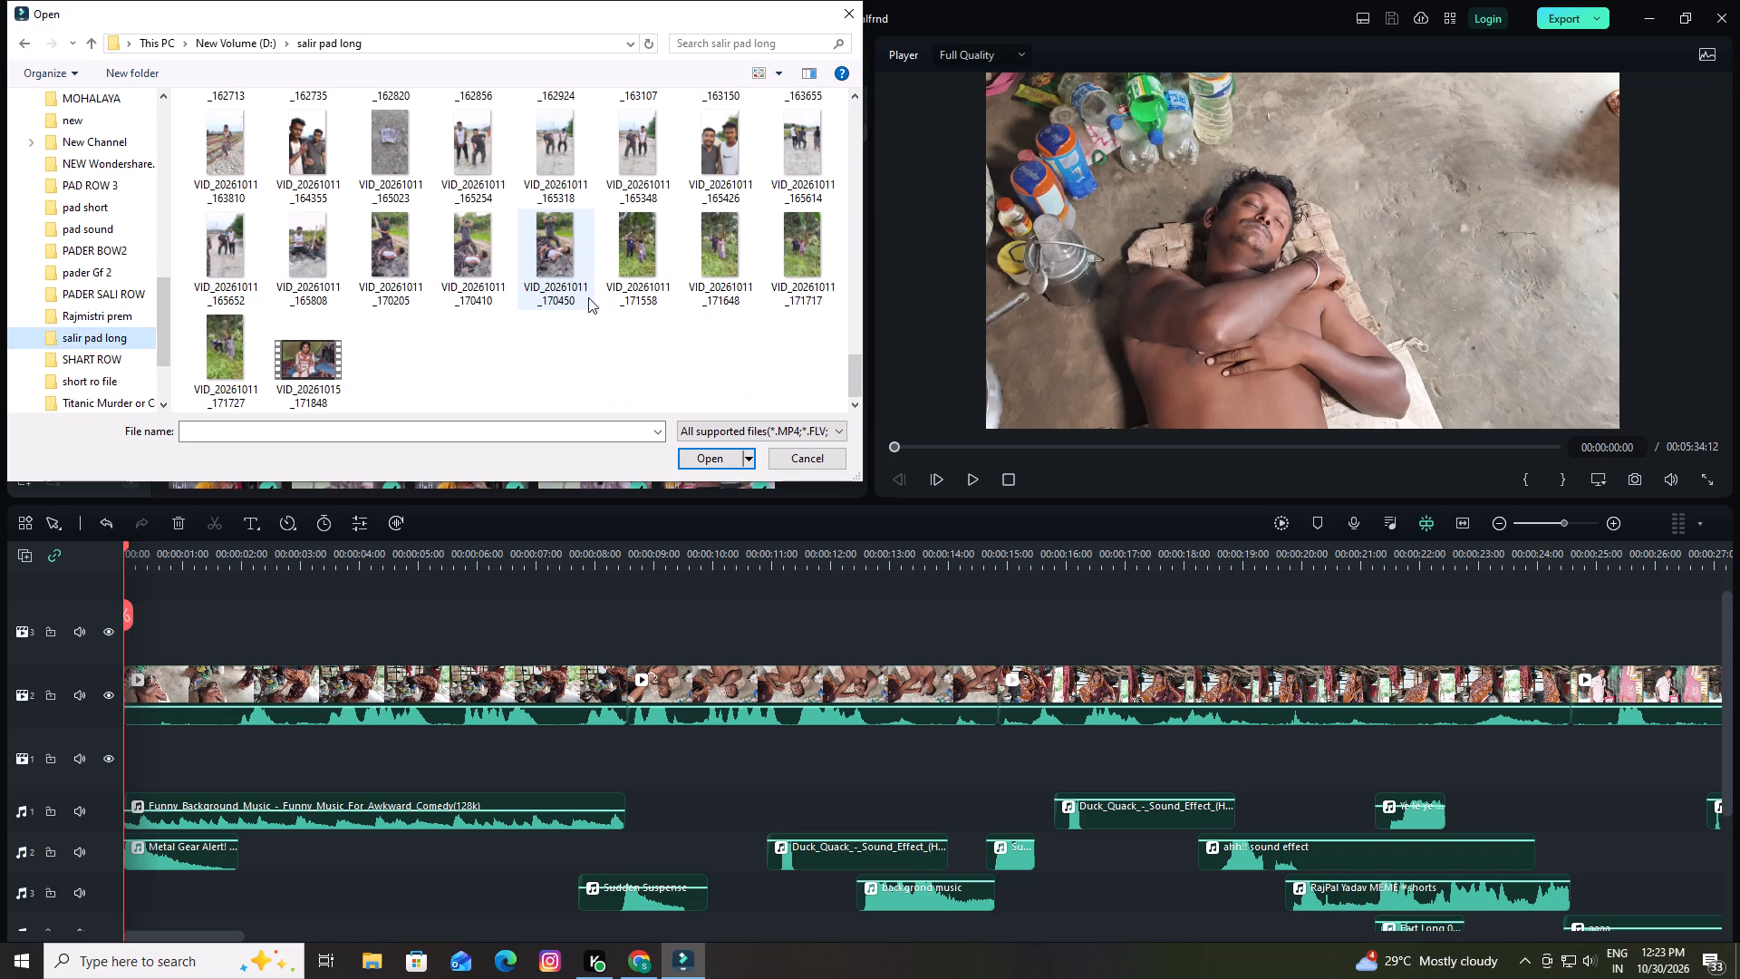
scroll(552, 284, up, 1)
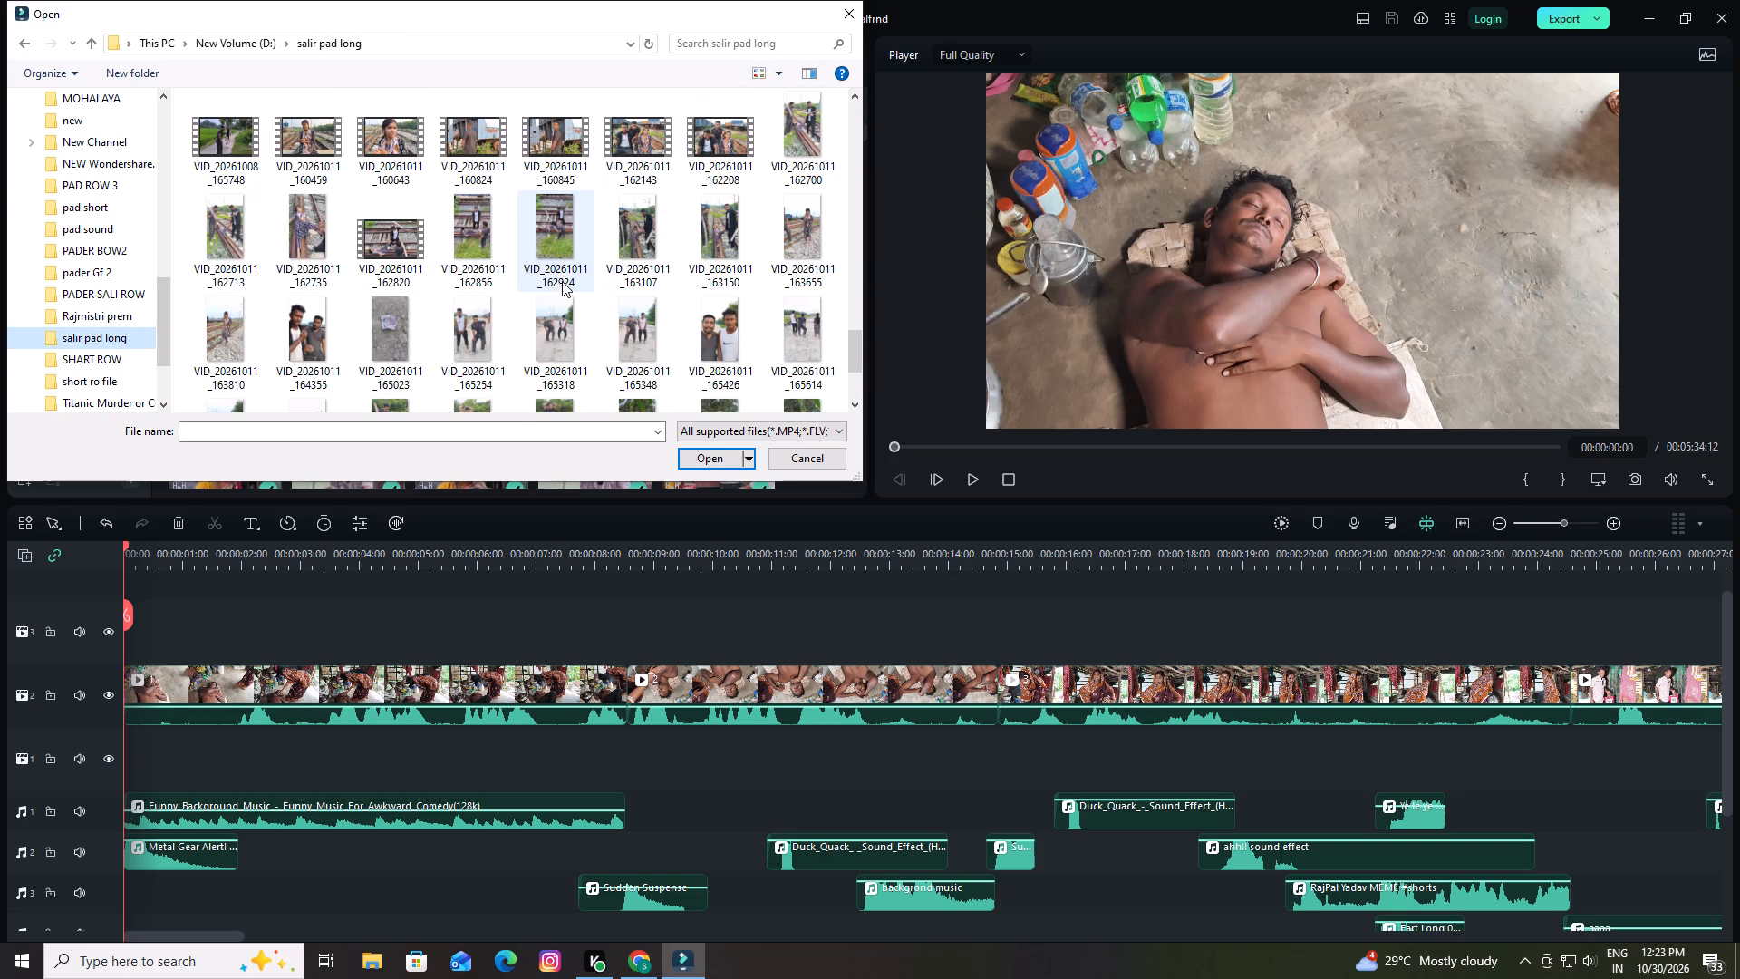
scroll(470, 262, up, 1)
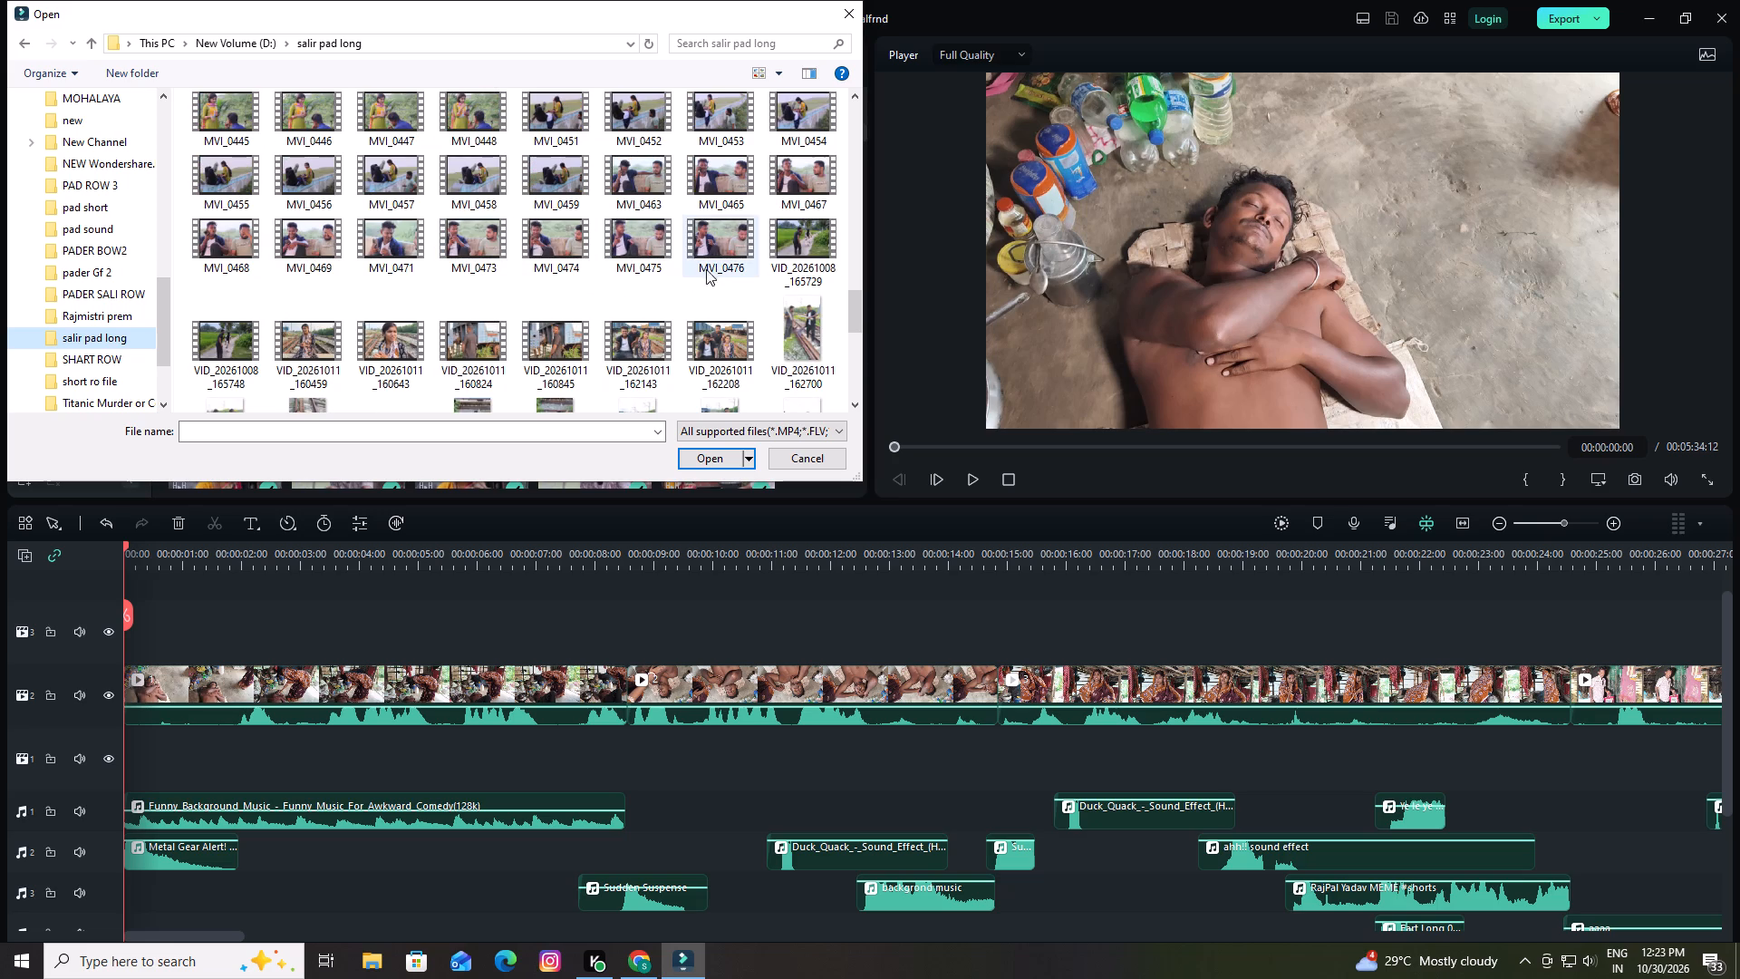
double_click(622, 345)
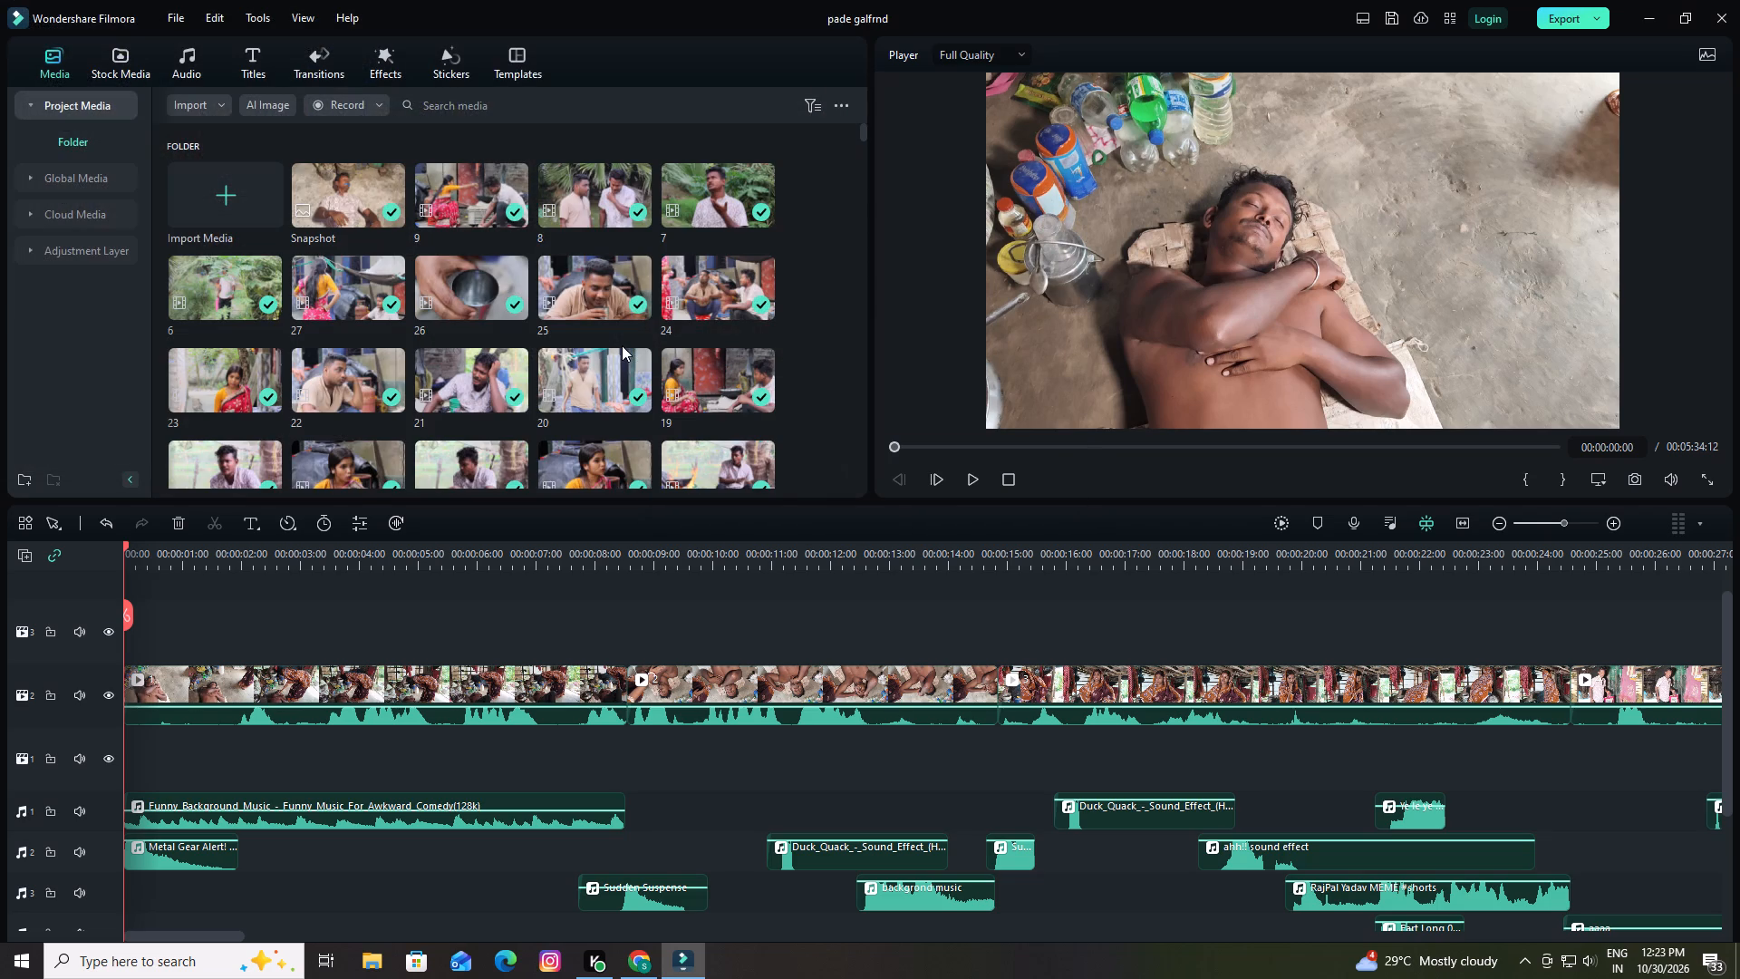
Find the imported VID_20261011_162143 clip in the project media and preview it.
scroll(534, 268, down, 2)
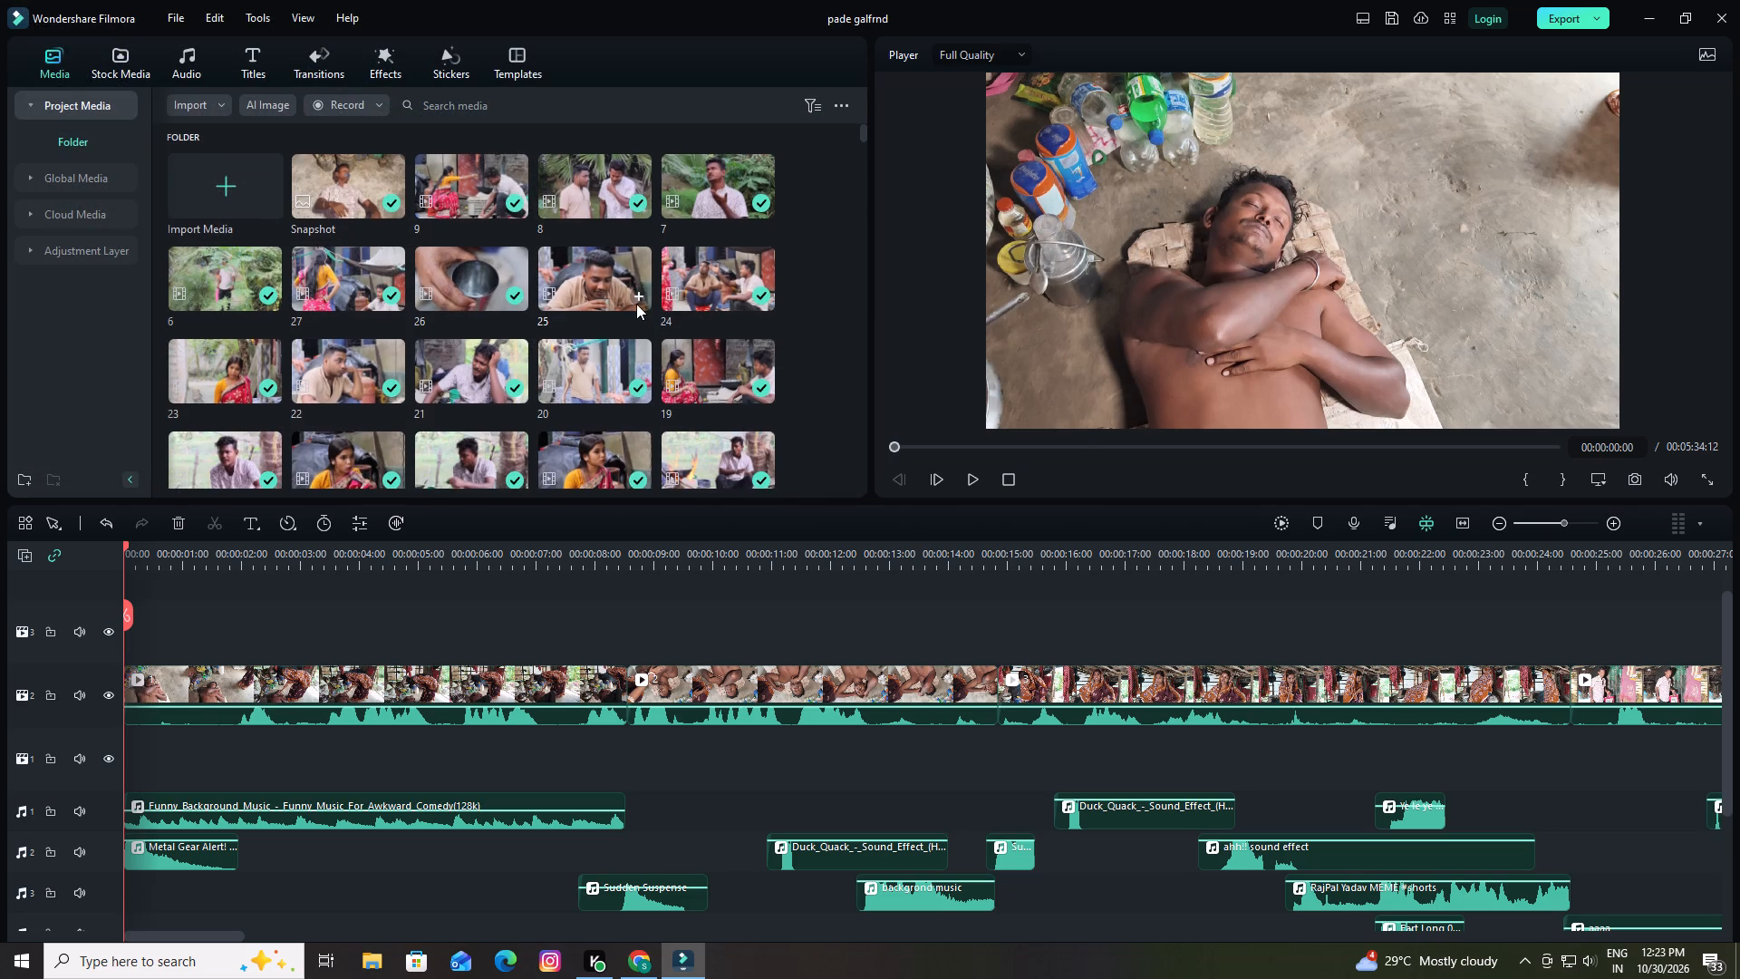
scroll(641, 307, down, 4)
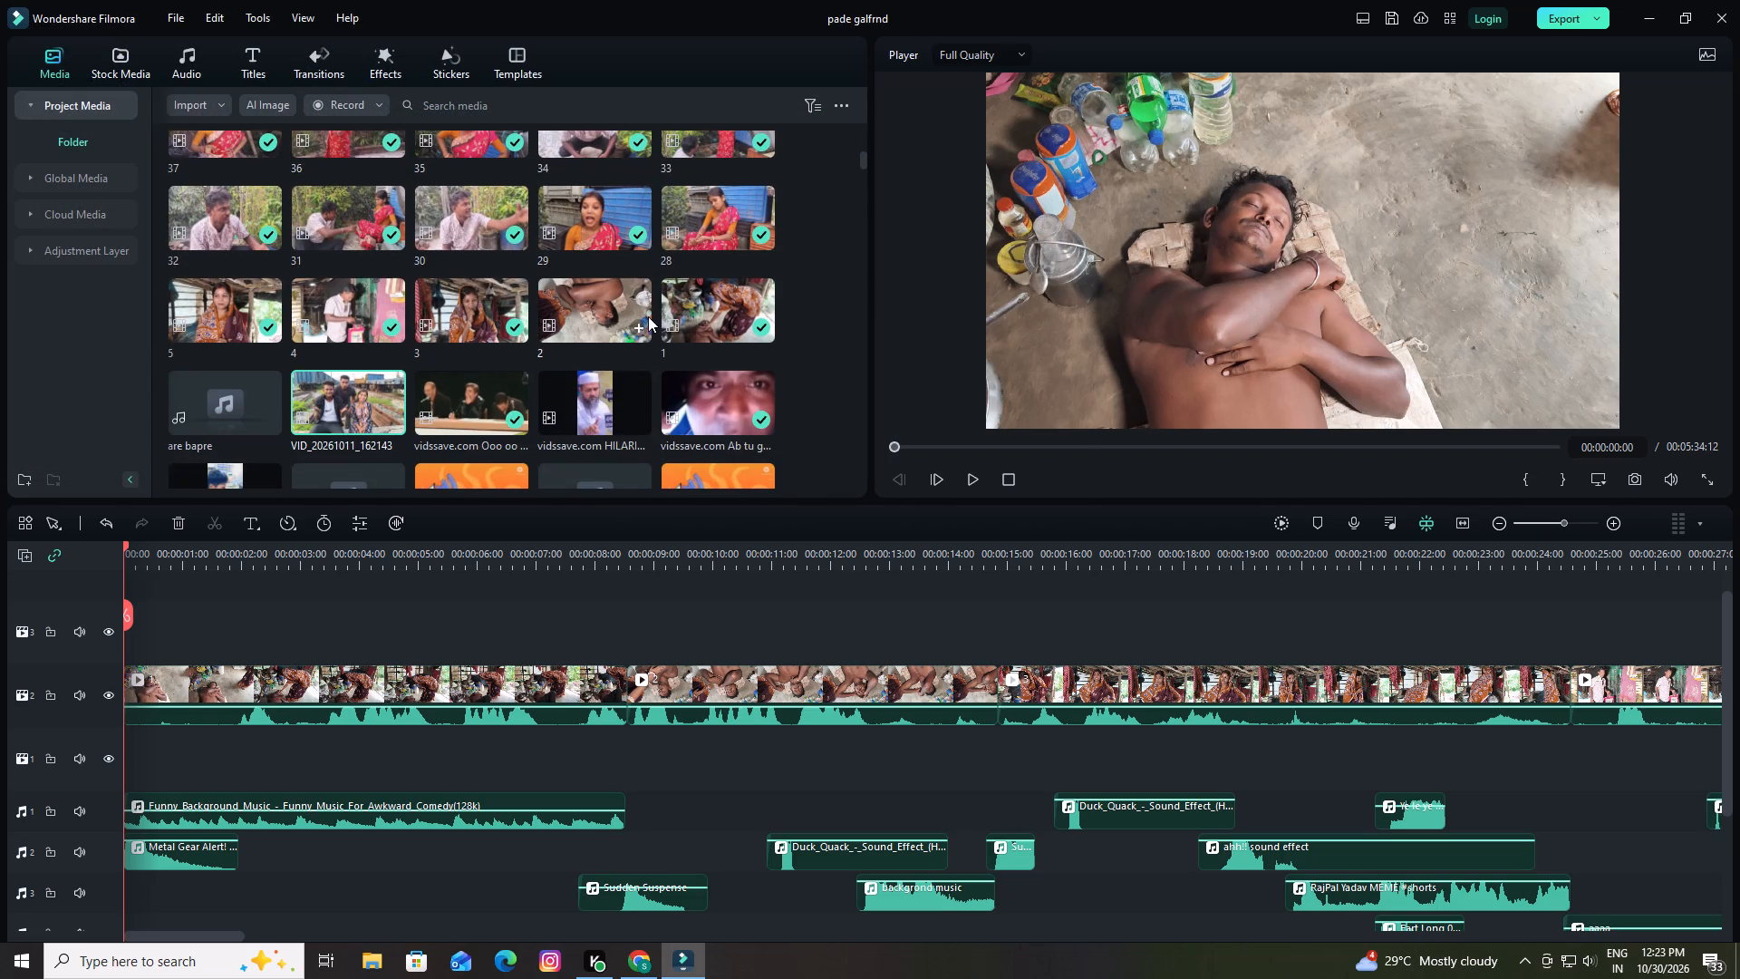
click(353, 388)
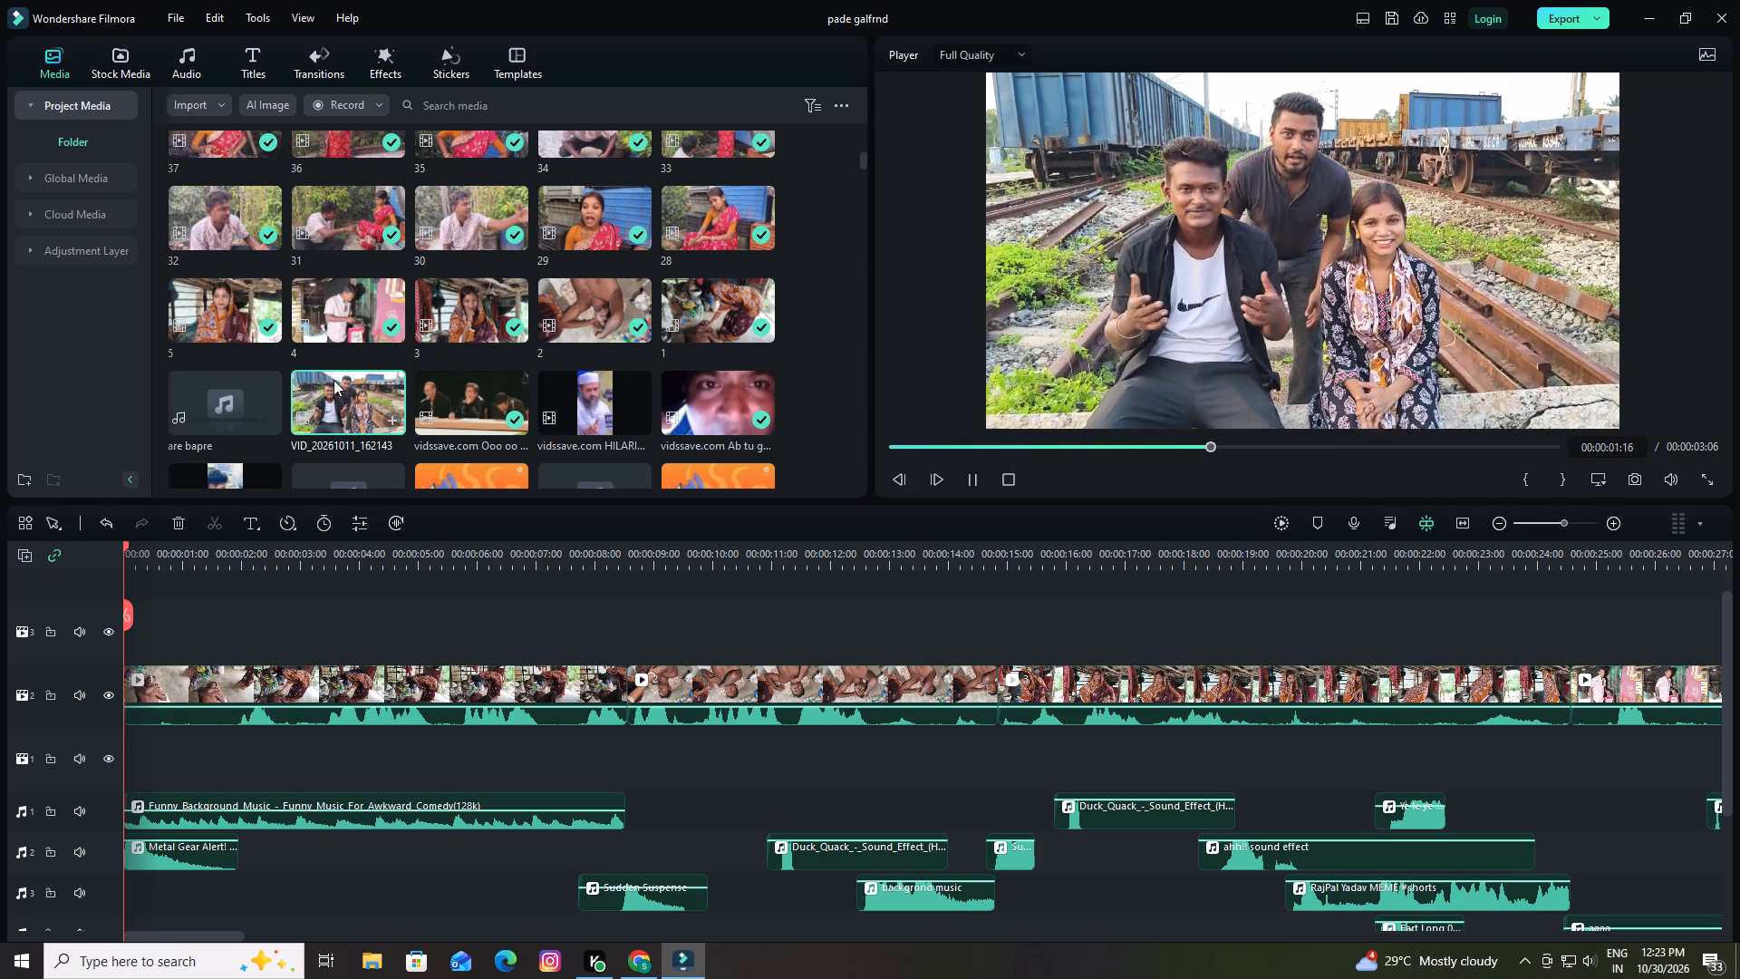
Import clip 41 from the salir pad long folder into the project media.
scroll(254, 223, up, 9)
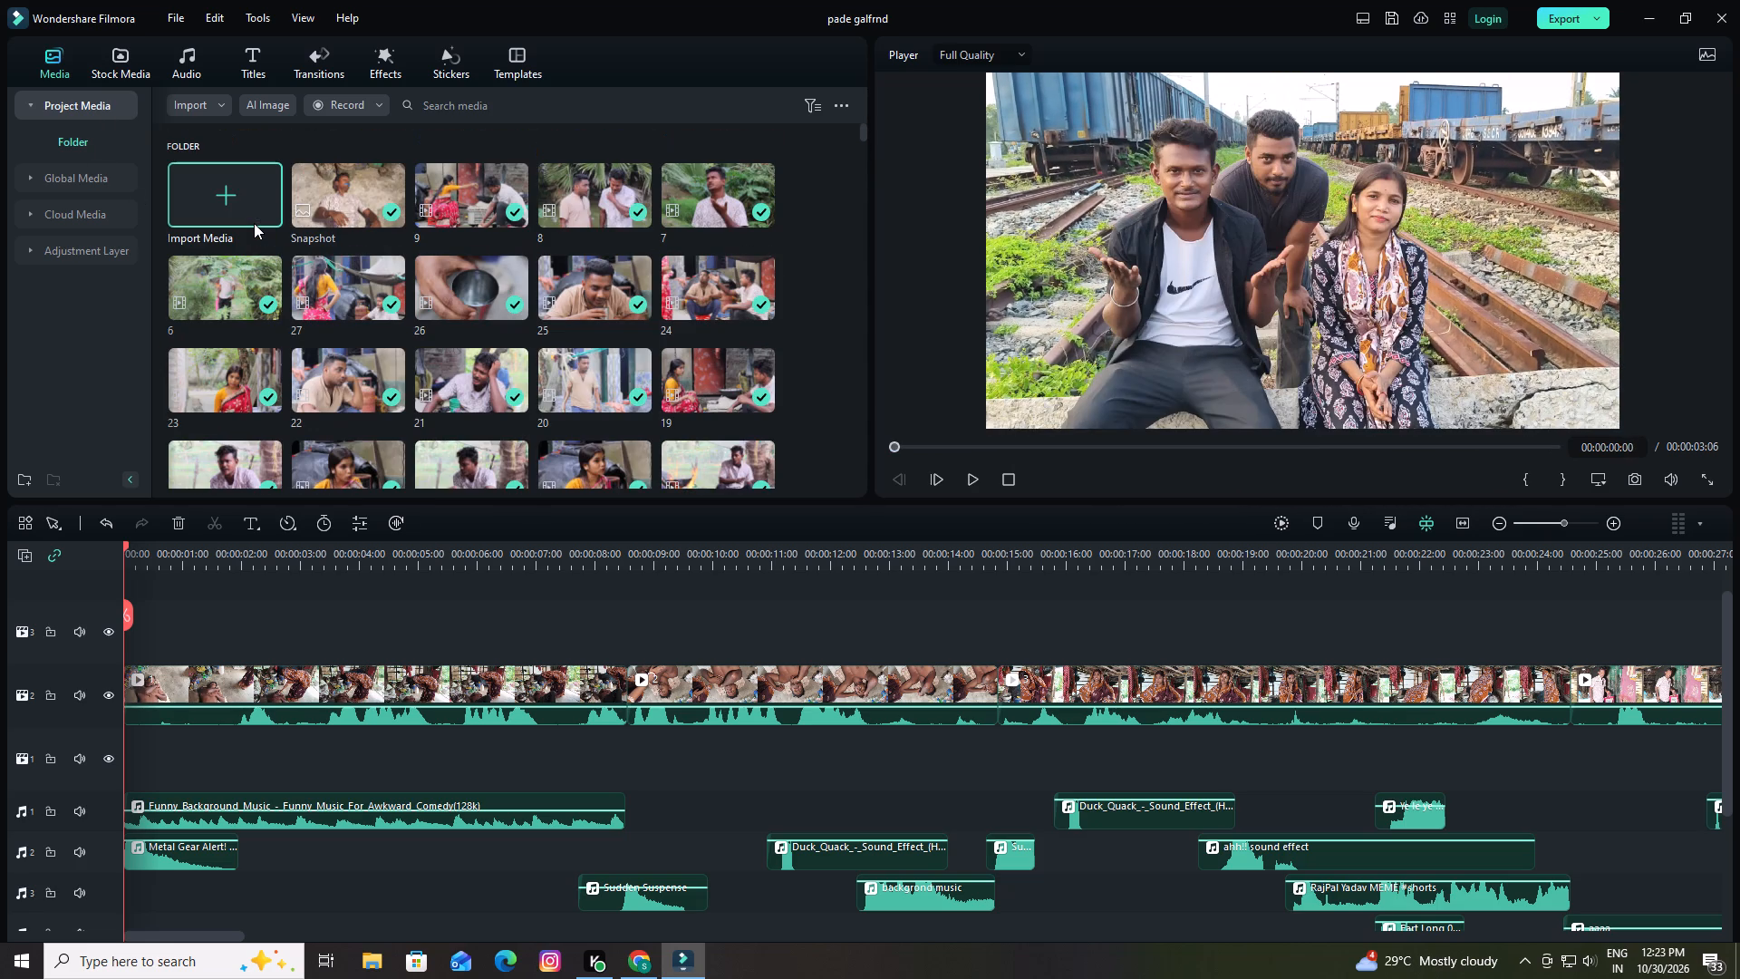
scroll(254, 223, up, 1)
click(223, 184)
scroll(451, 312, down, 2)
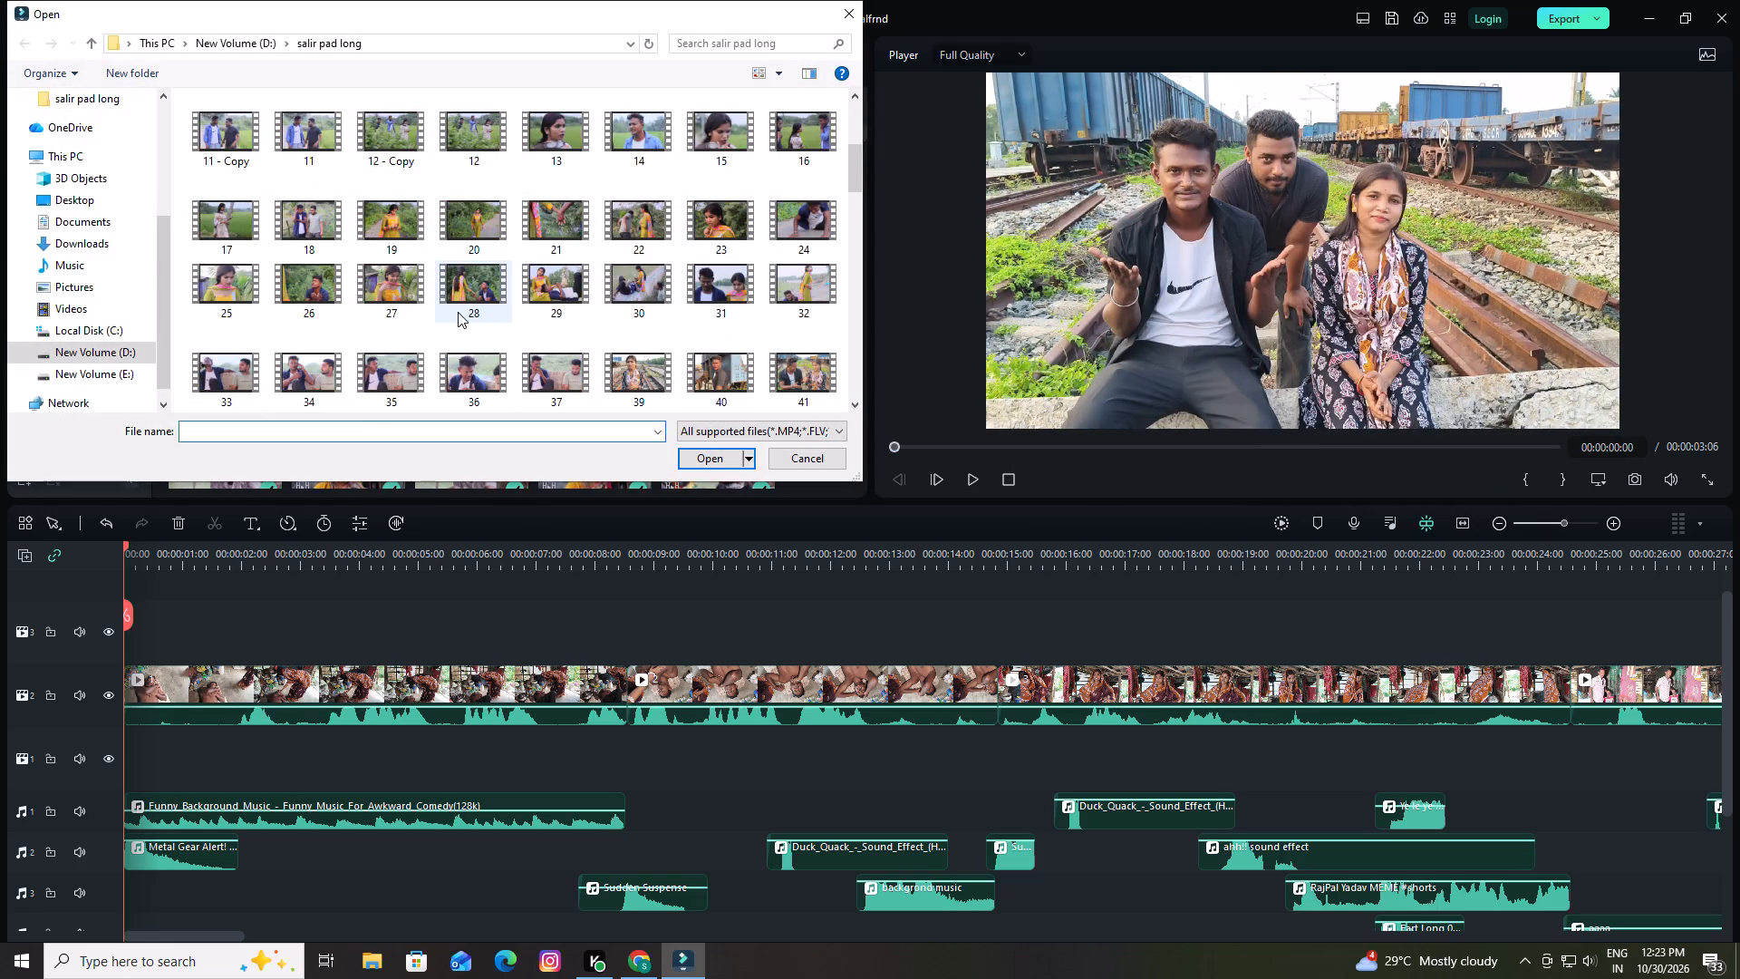
scroll(536, 313, down, 1)
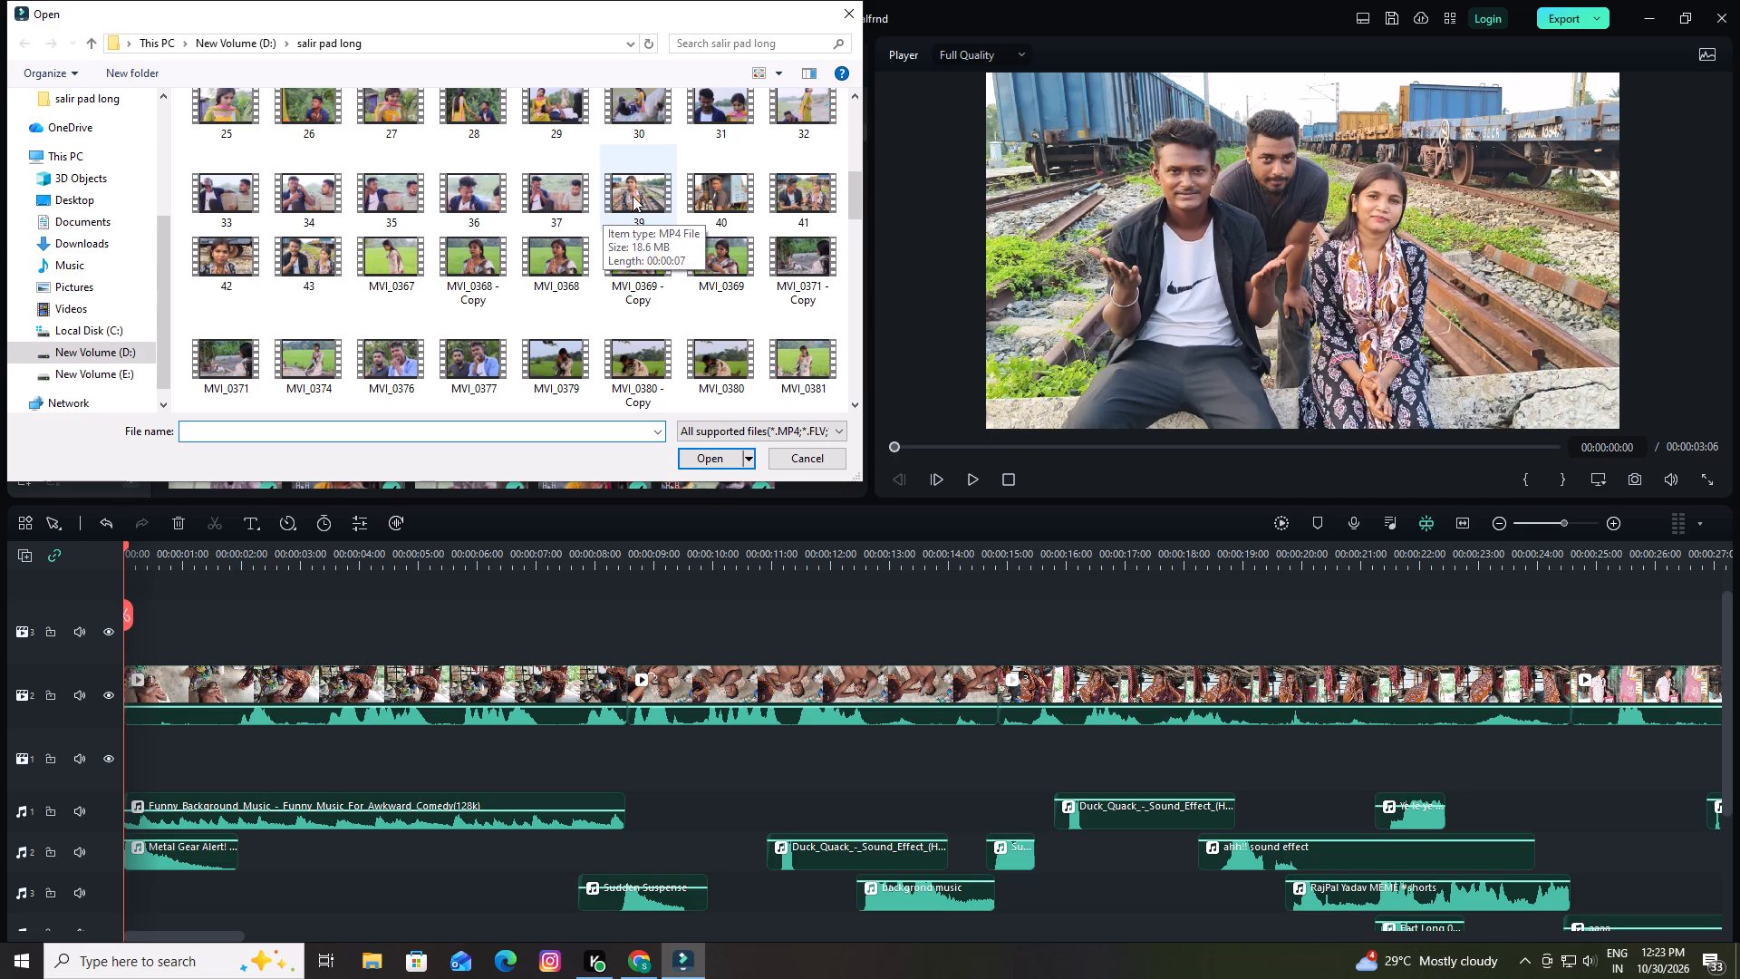
click(791, 189)
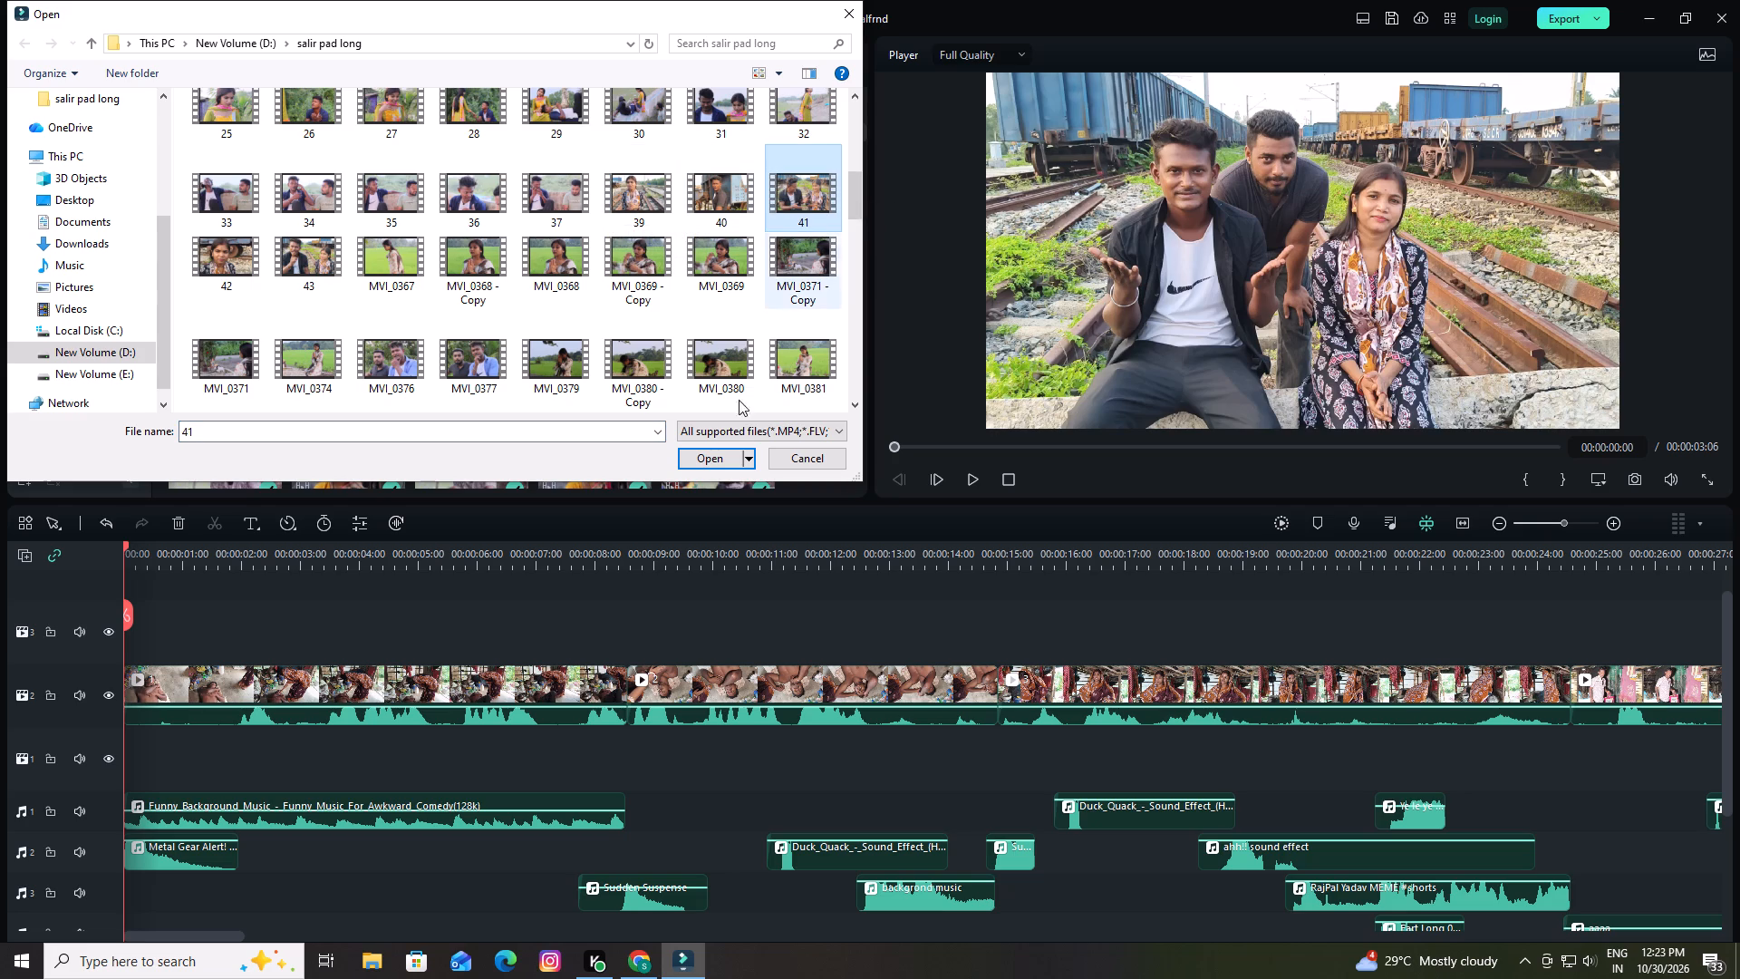
click(716, 466)
Find the imported clip 41 in the project media and preview it.
scroll(504, 299, down, 4)
click(465, 373)
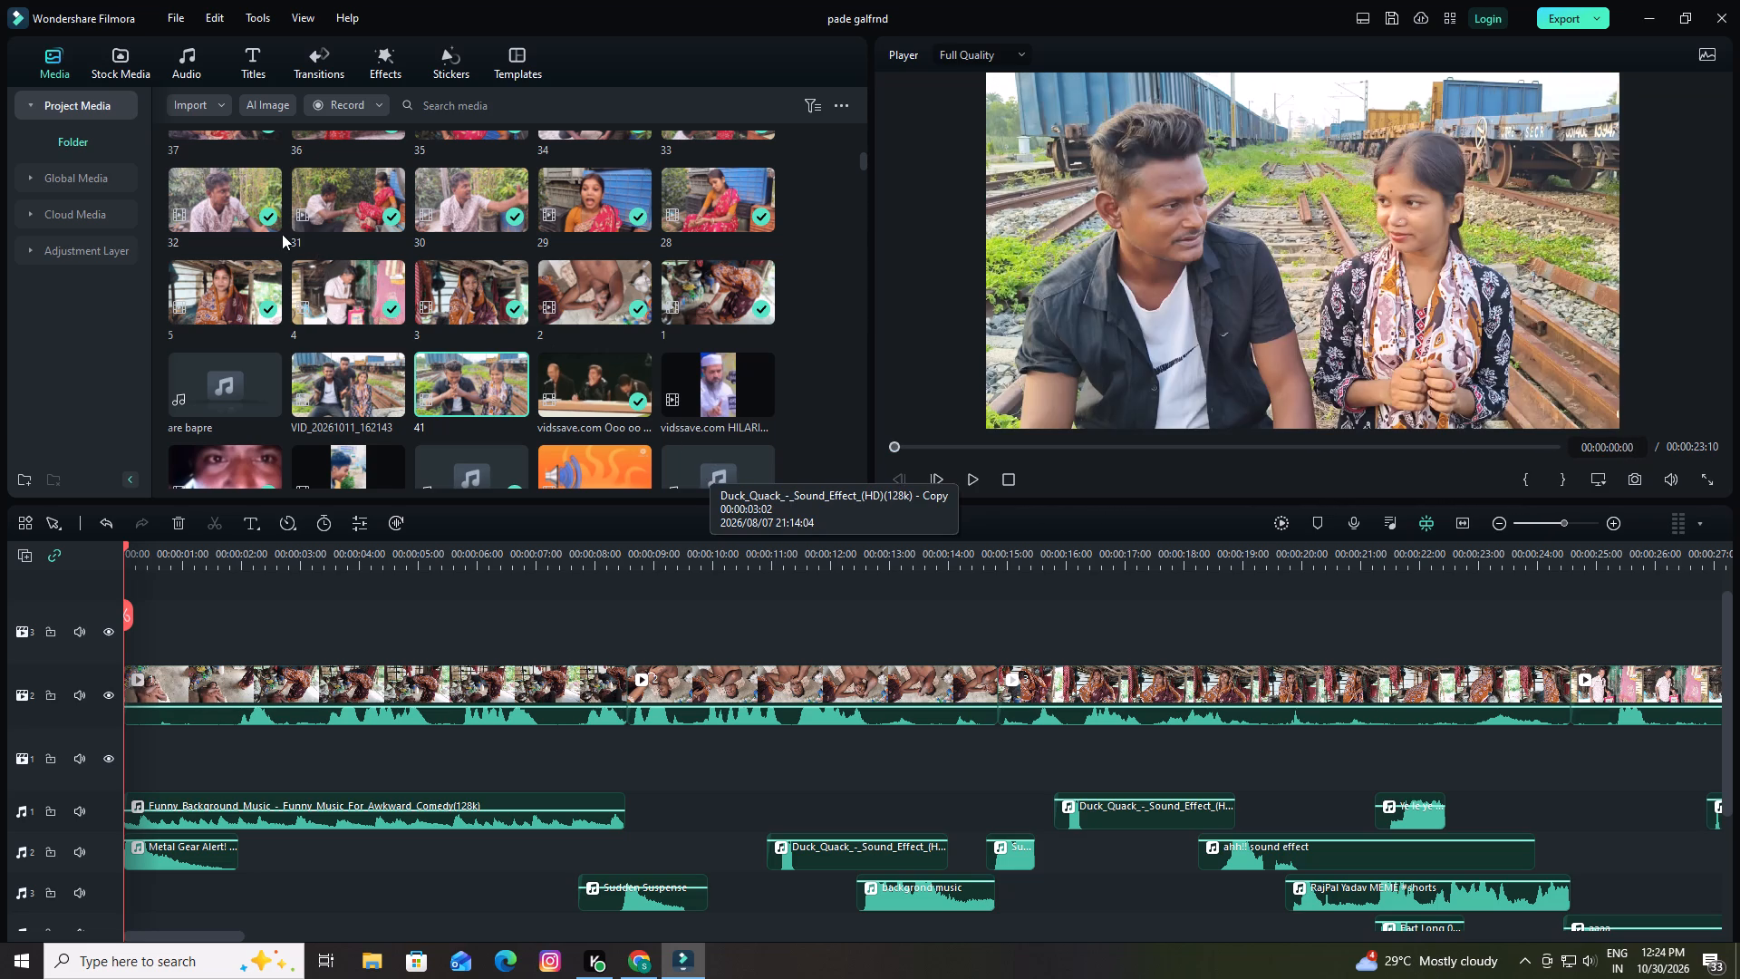
Import clip 43 from the salir pad long folder into the project media.
scroll(280, 237, up, 8)
click(224, 194)
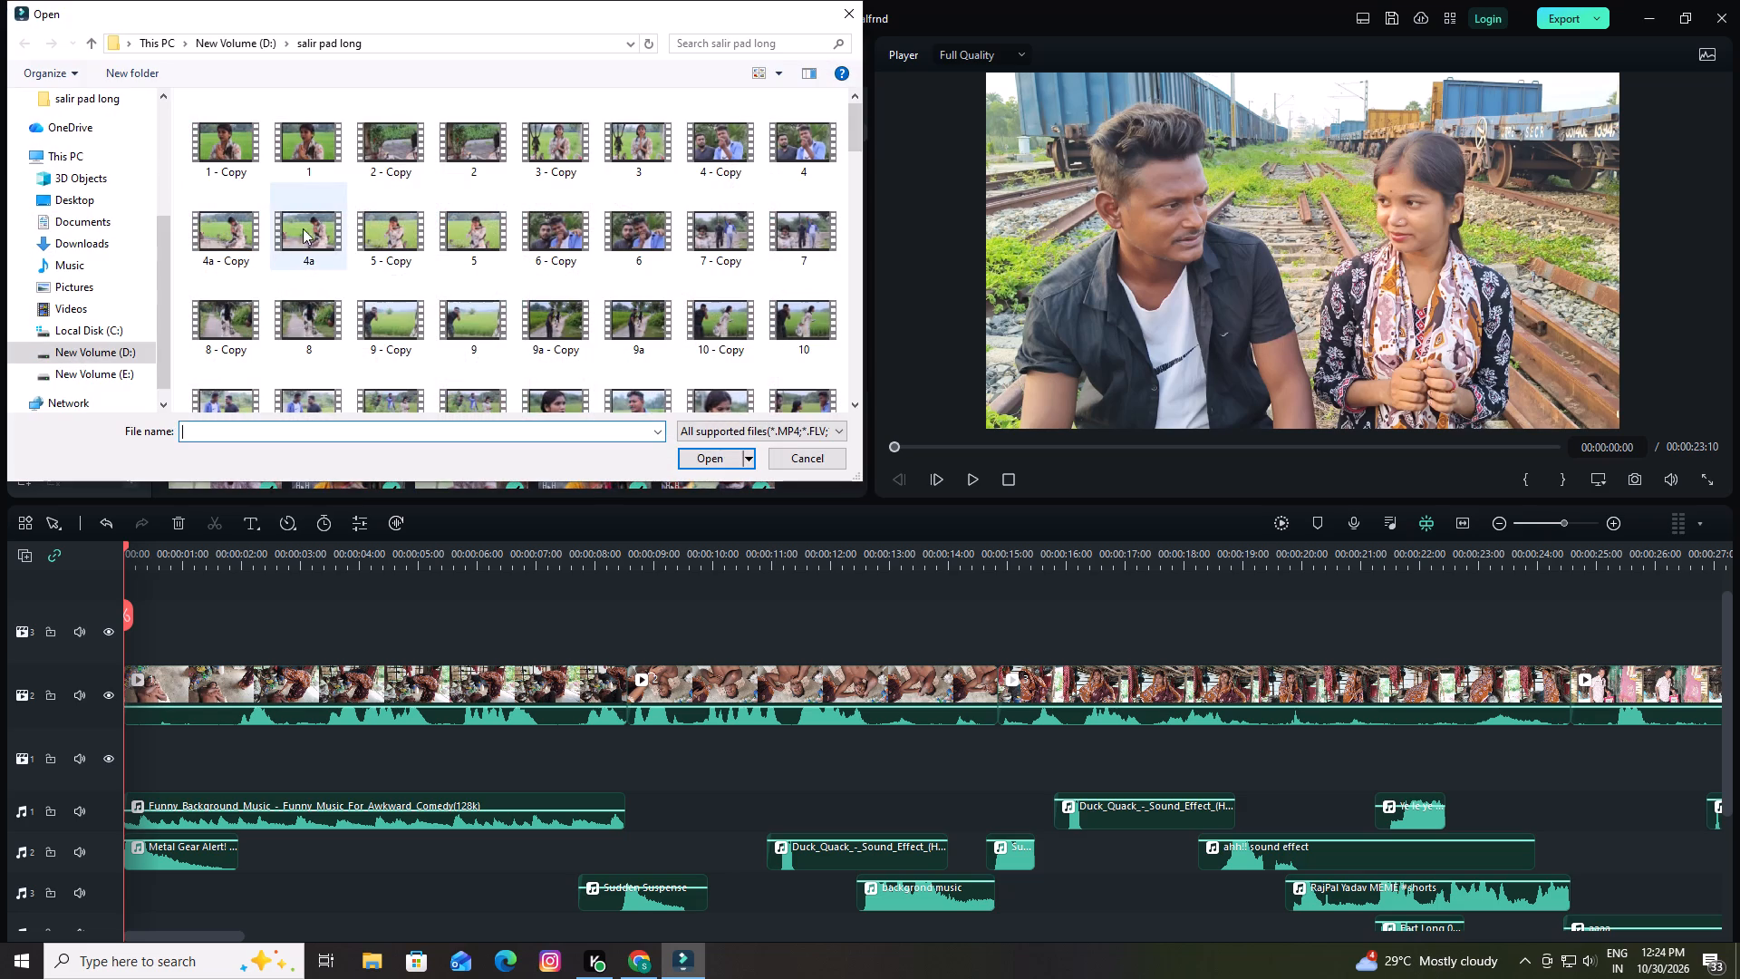
scroll(578, 290, down, 2)
scroll(676, 311, down, 1)
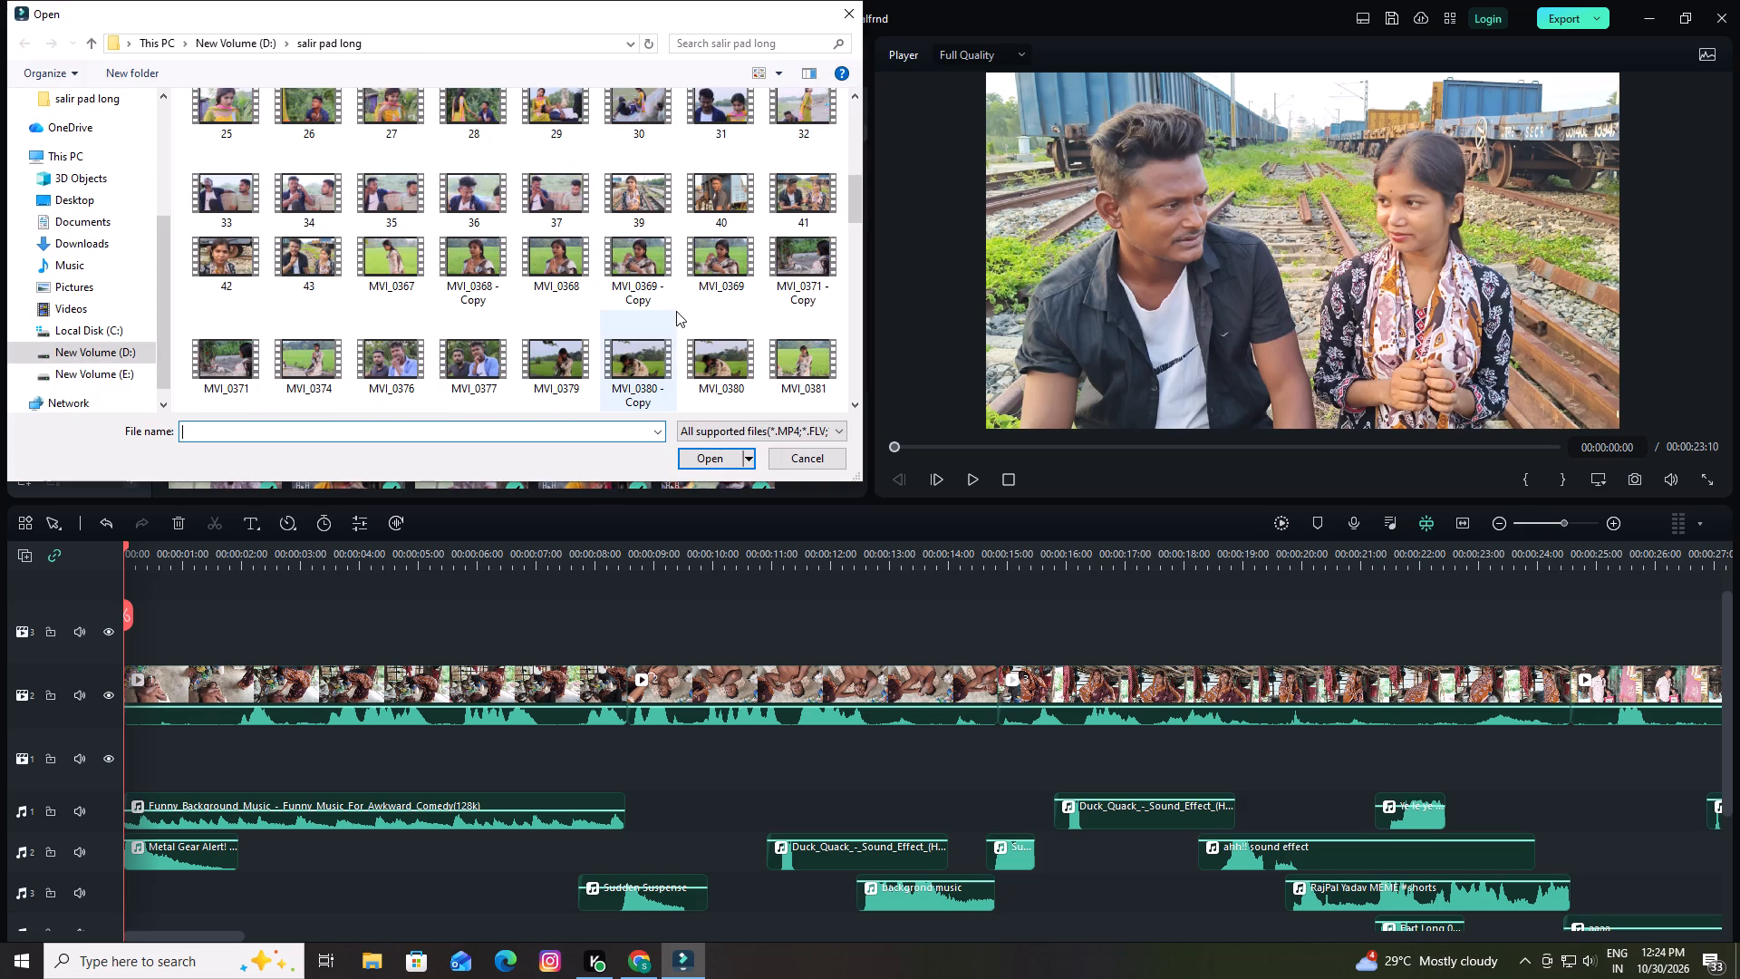
click(234, 257)
click(291, 260)
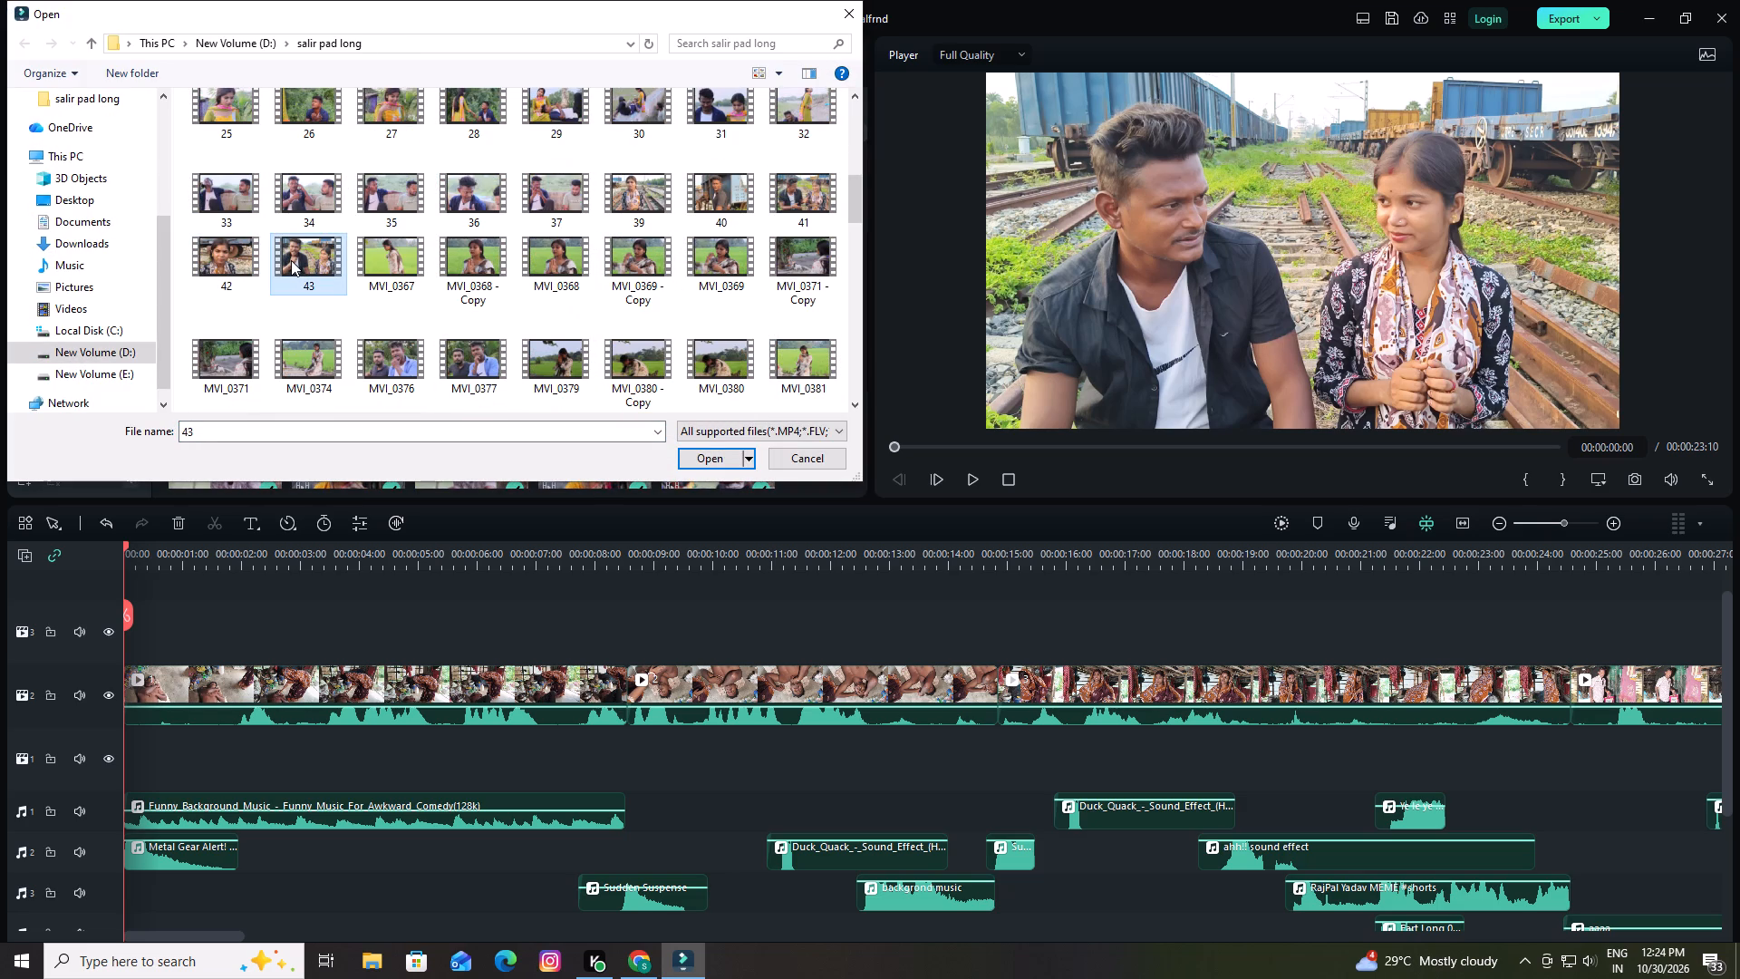
click(696, 458)
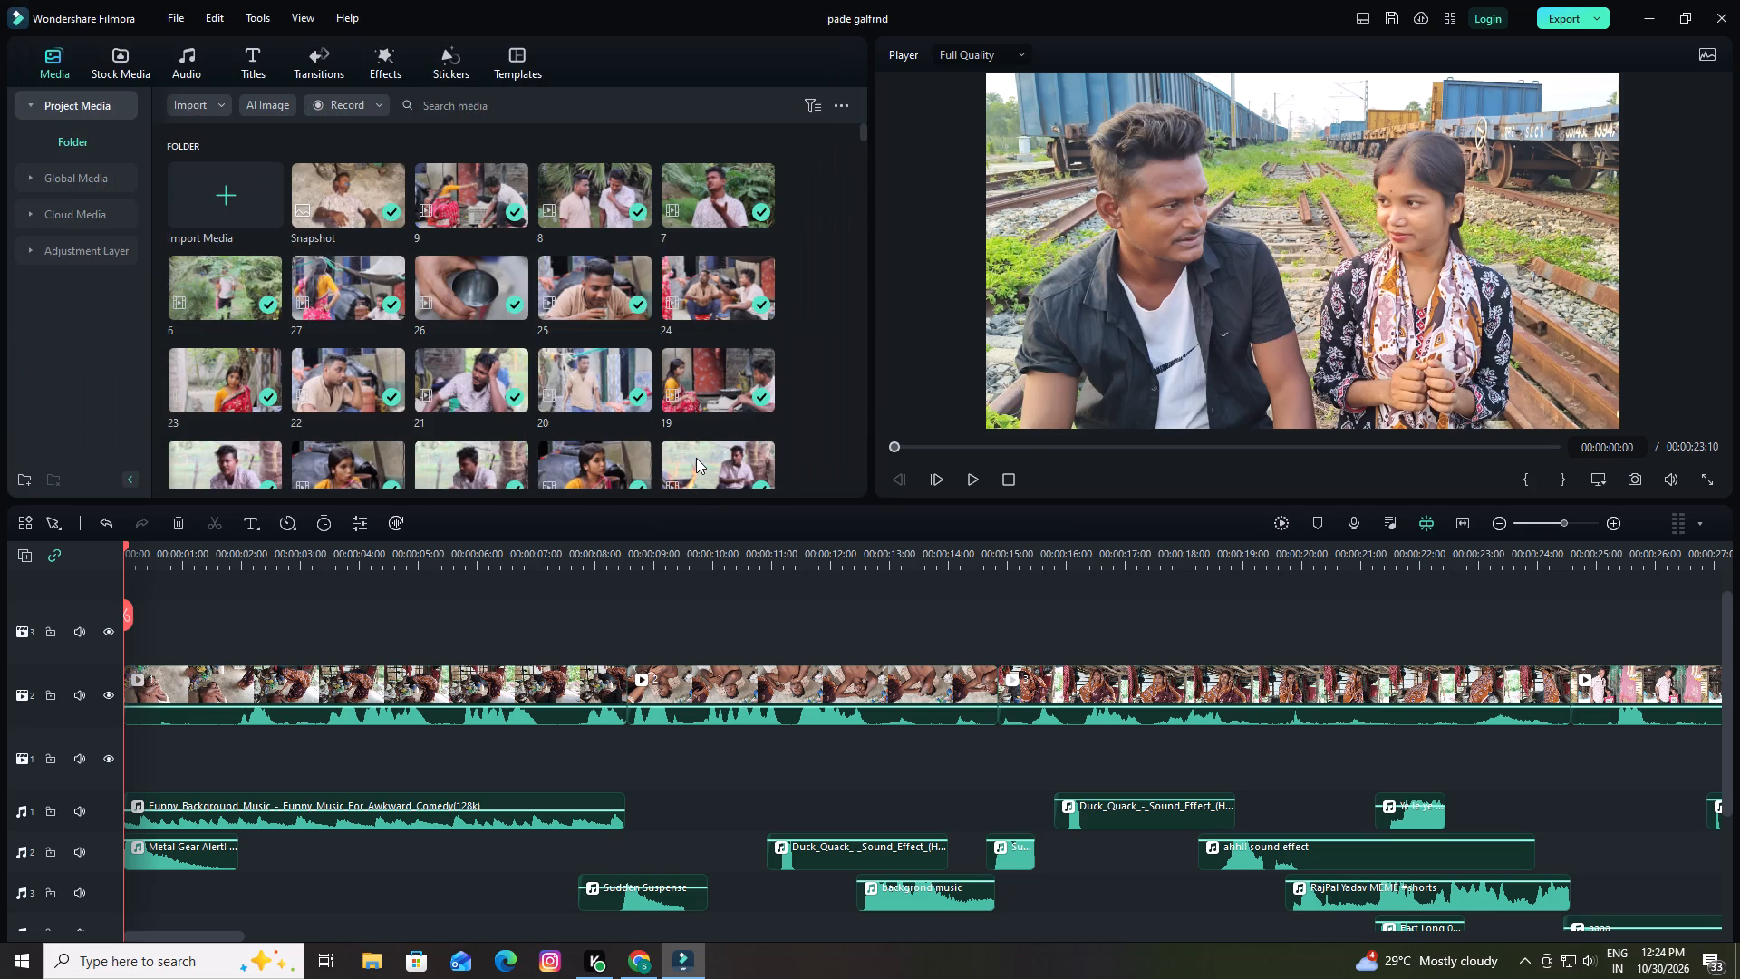
Find the imported clip 43 in the project media and preview it.
scroll(527, 377, down, 4)
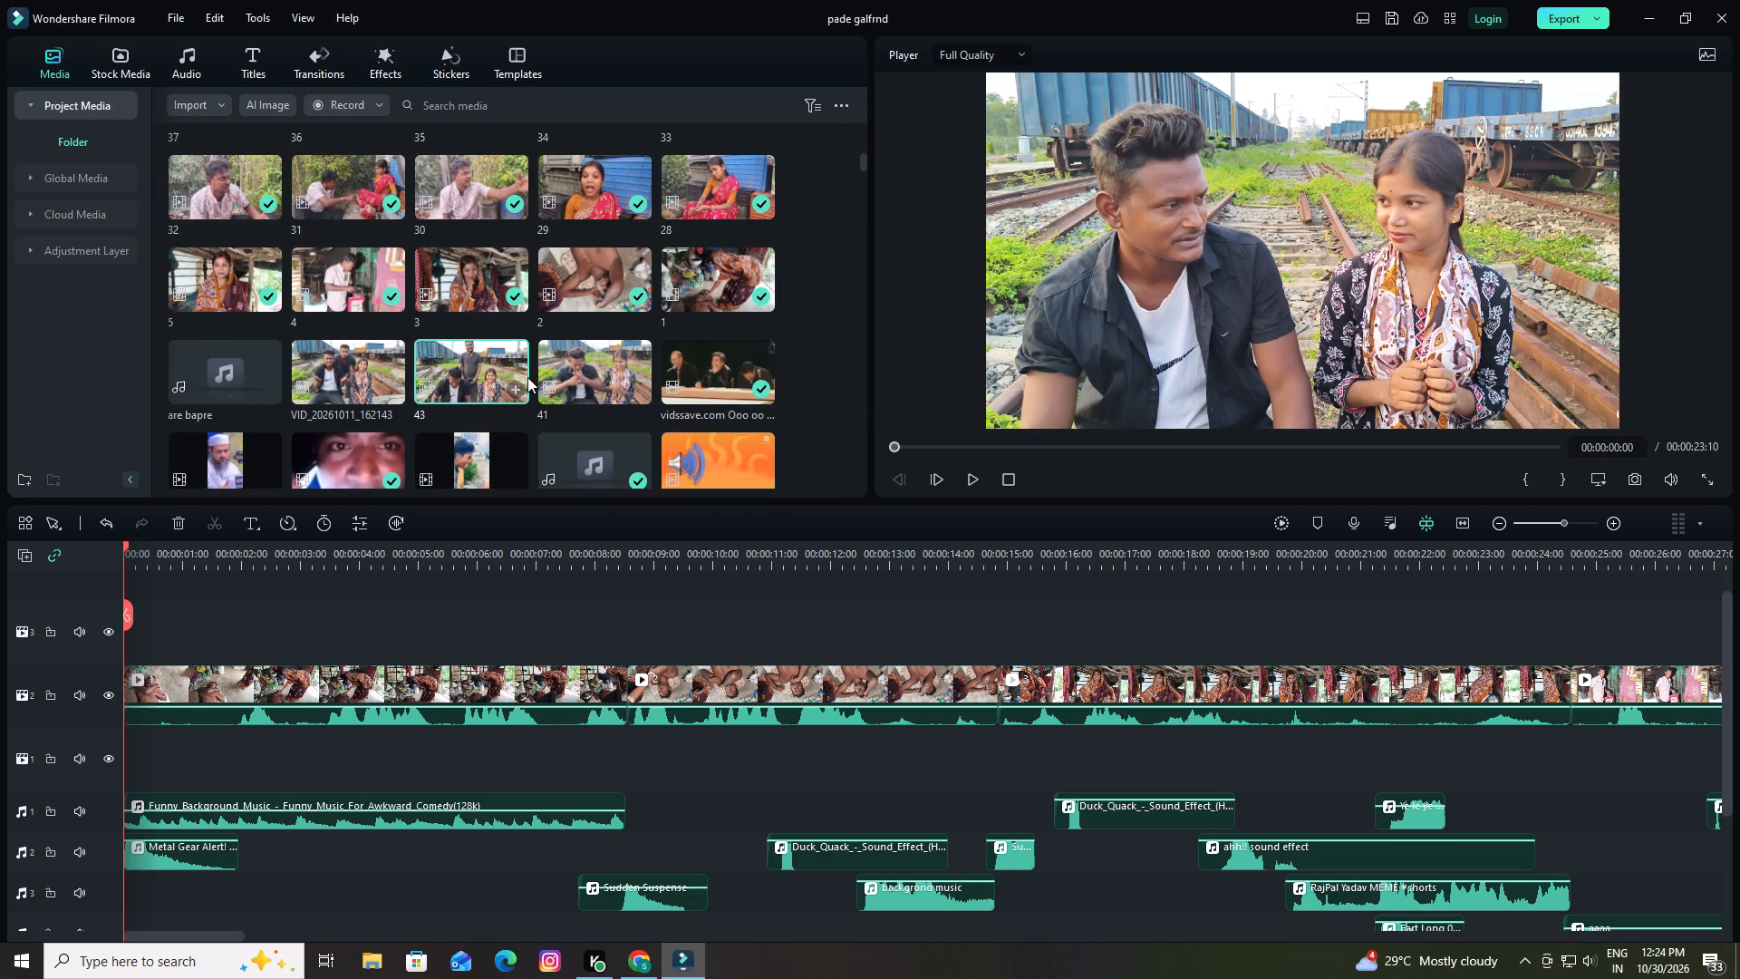
click(468, 367)
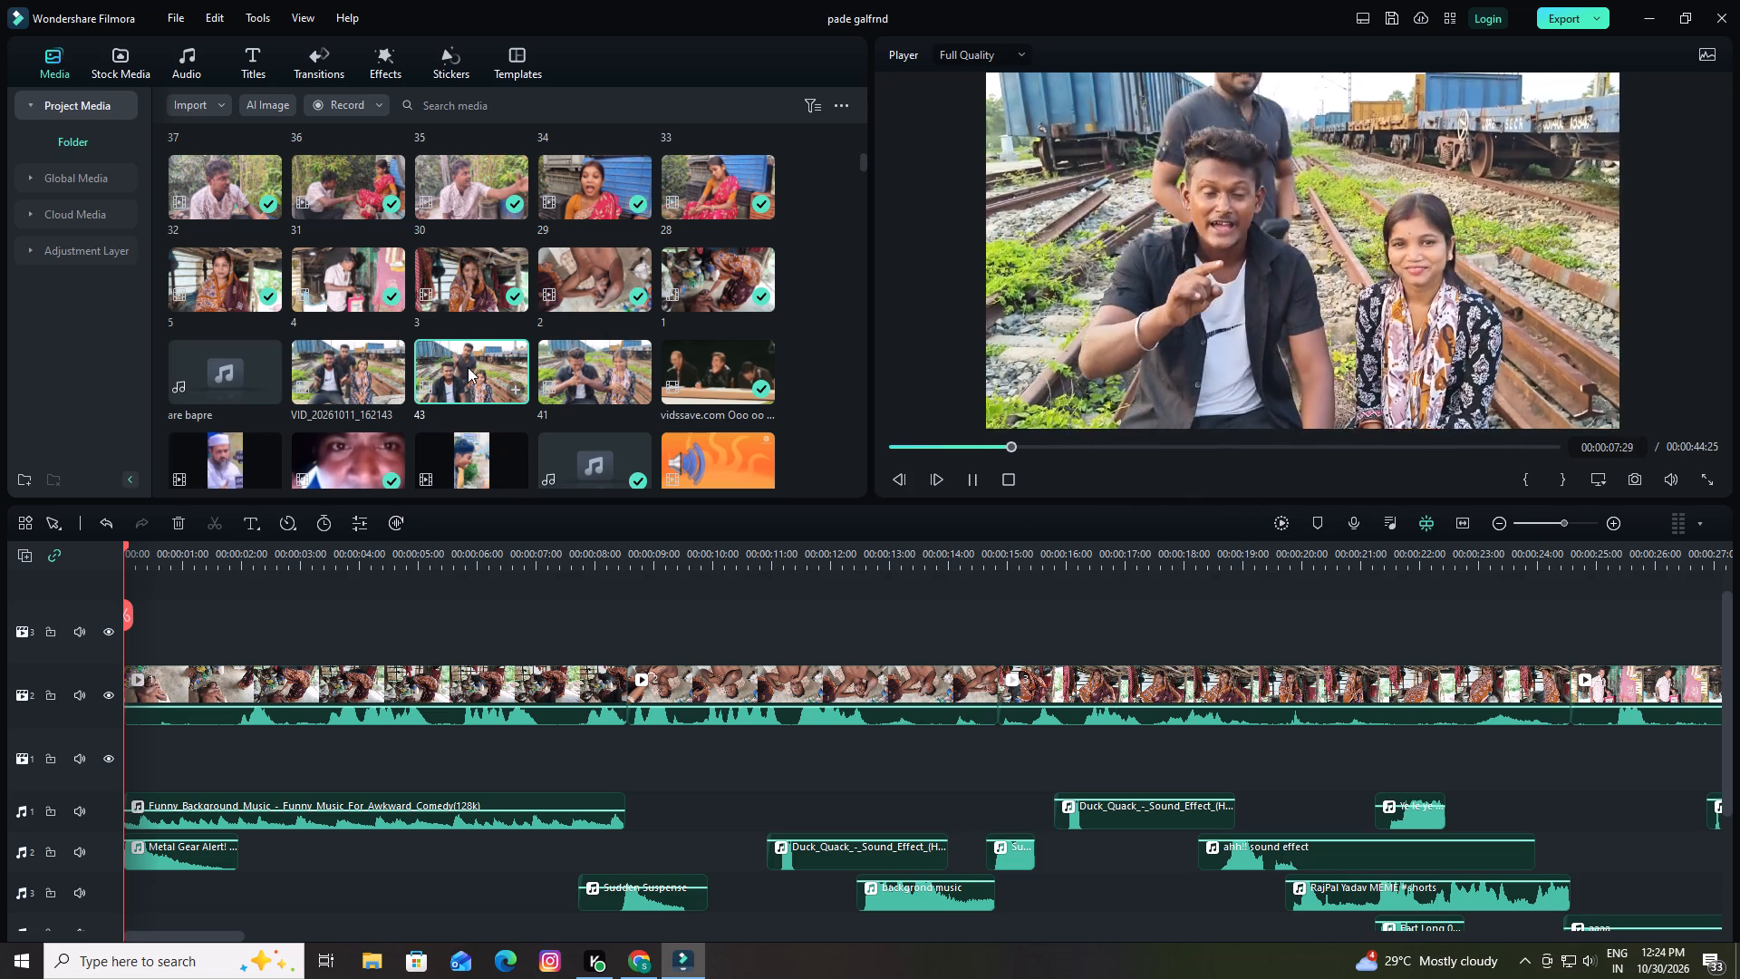
key(space)
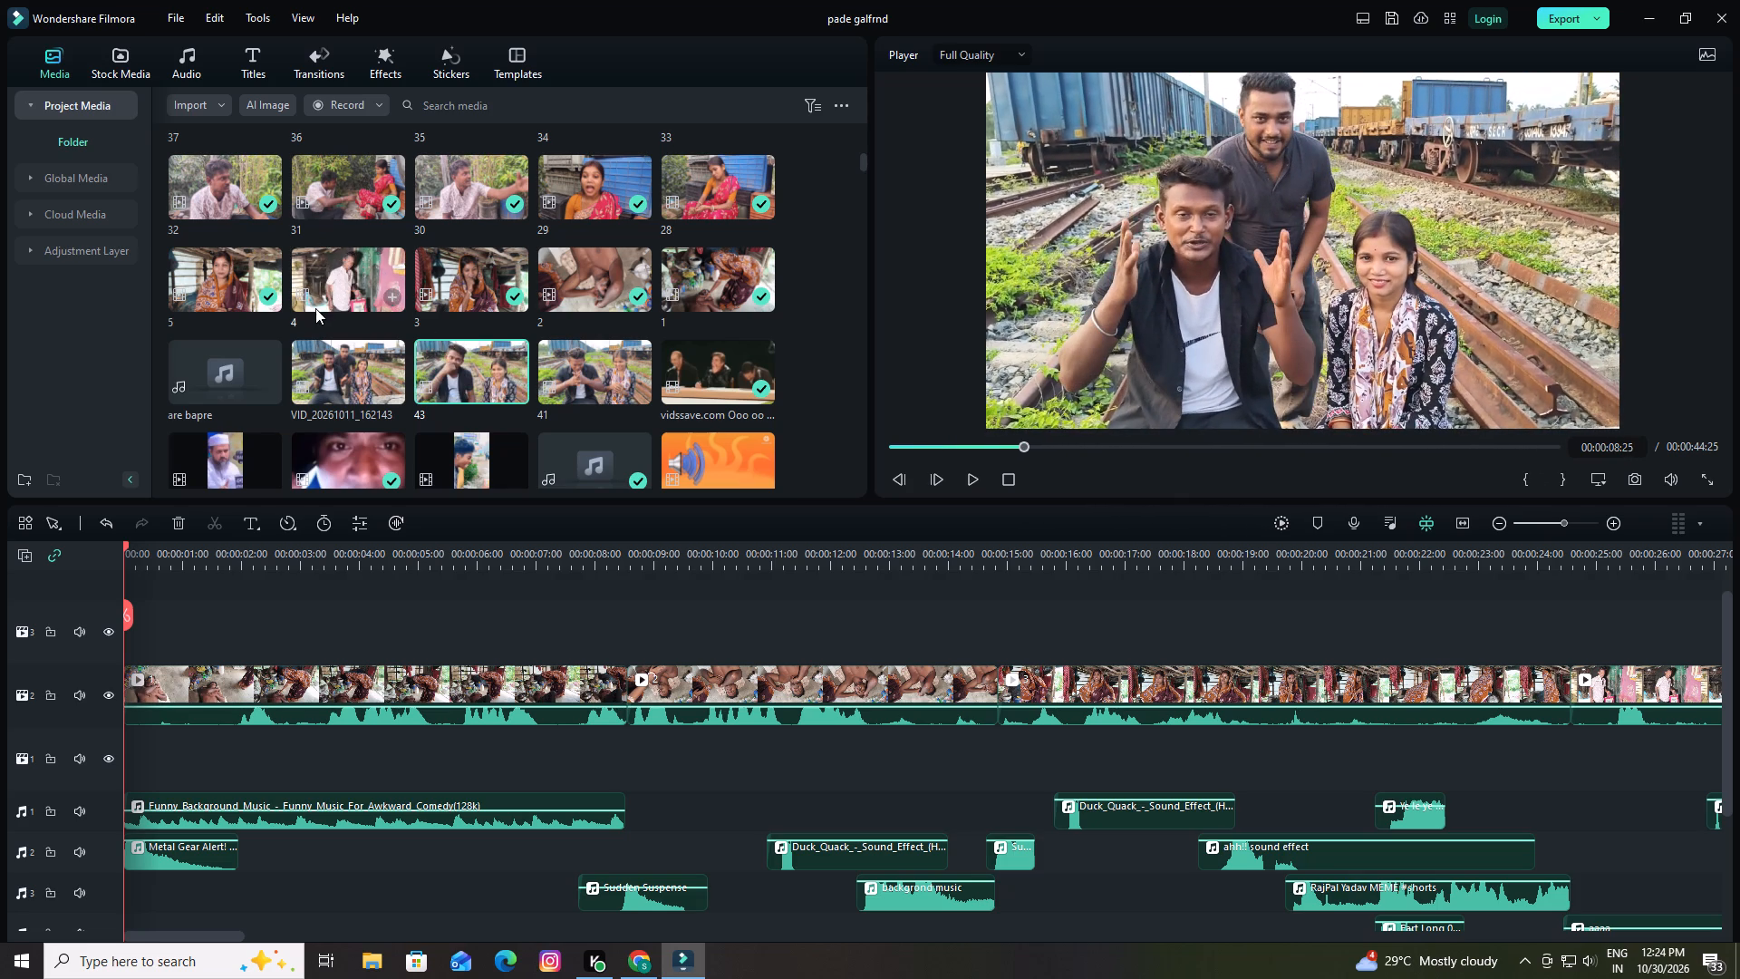
Look through the salir pad long folder and import clip 42 into the project media.
scroll(315, 308, up, 8)
click(208, 193)
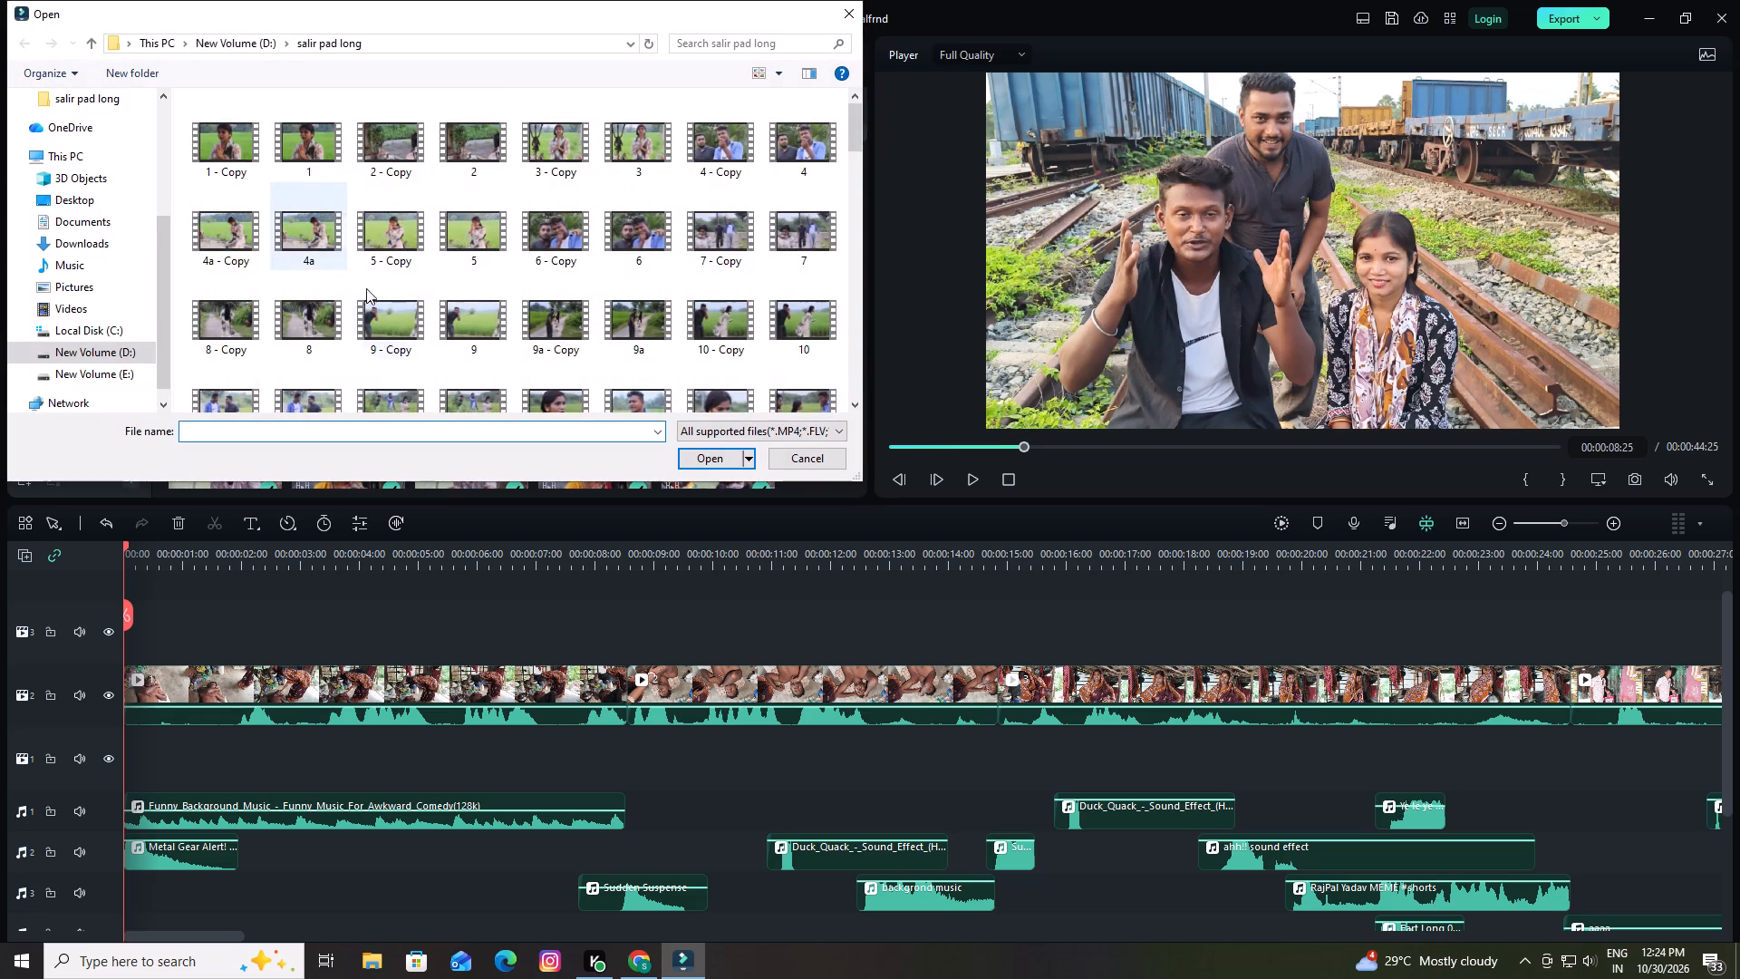
scroll(465, 325, down, 7)
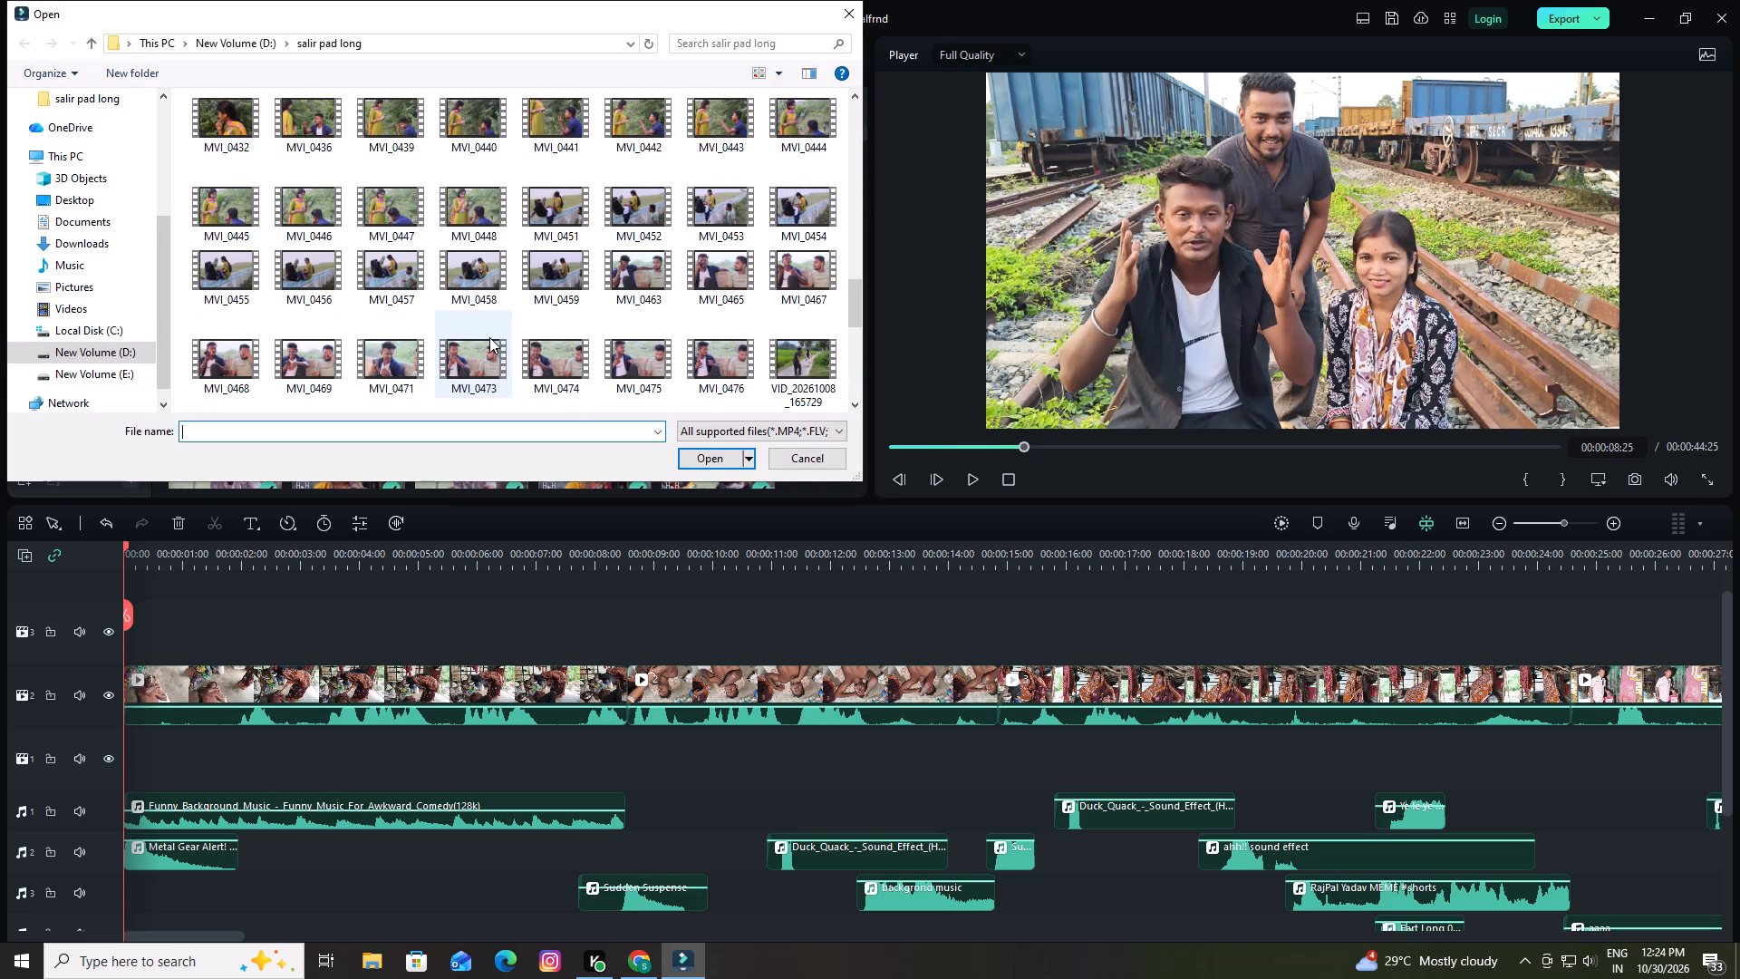
scroll(489, 337, down, 2)
scroll(489, 337, up, 1)
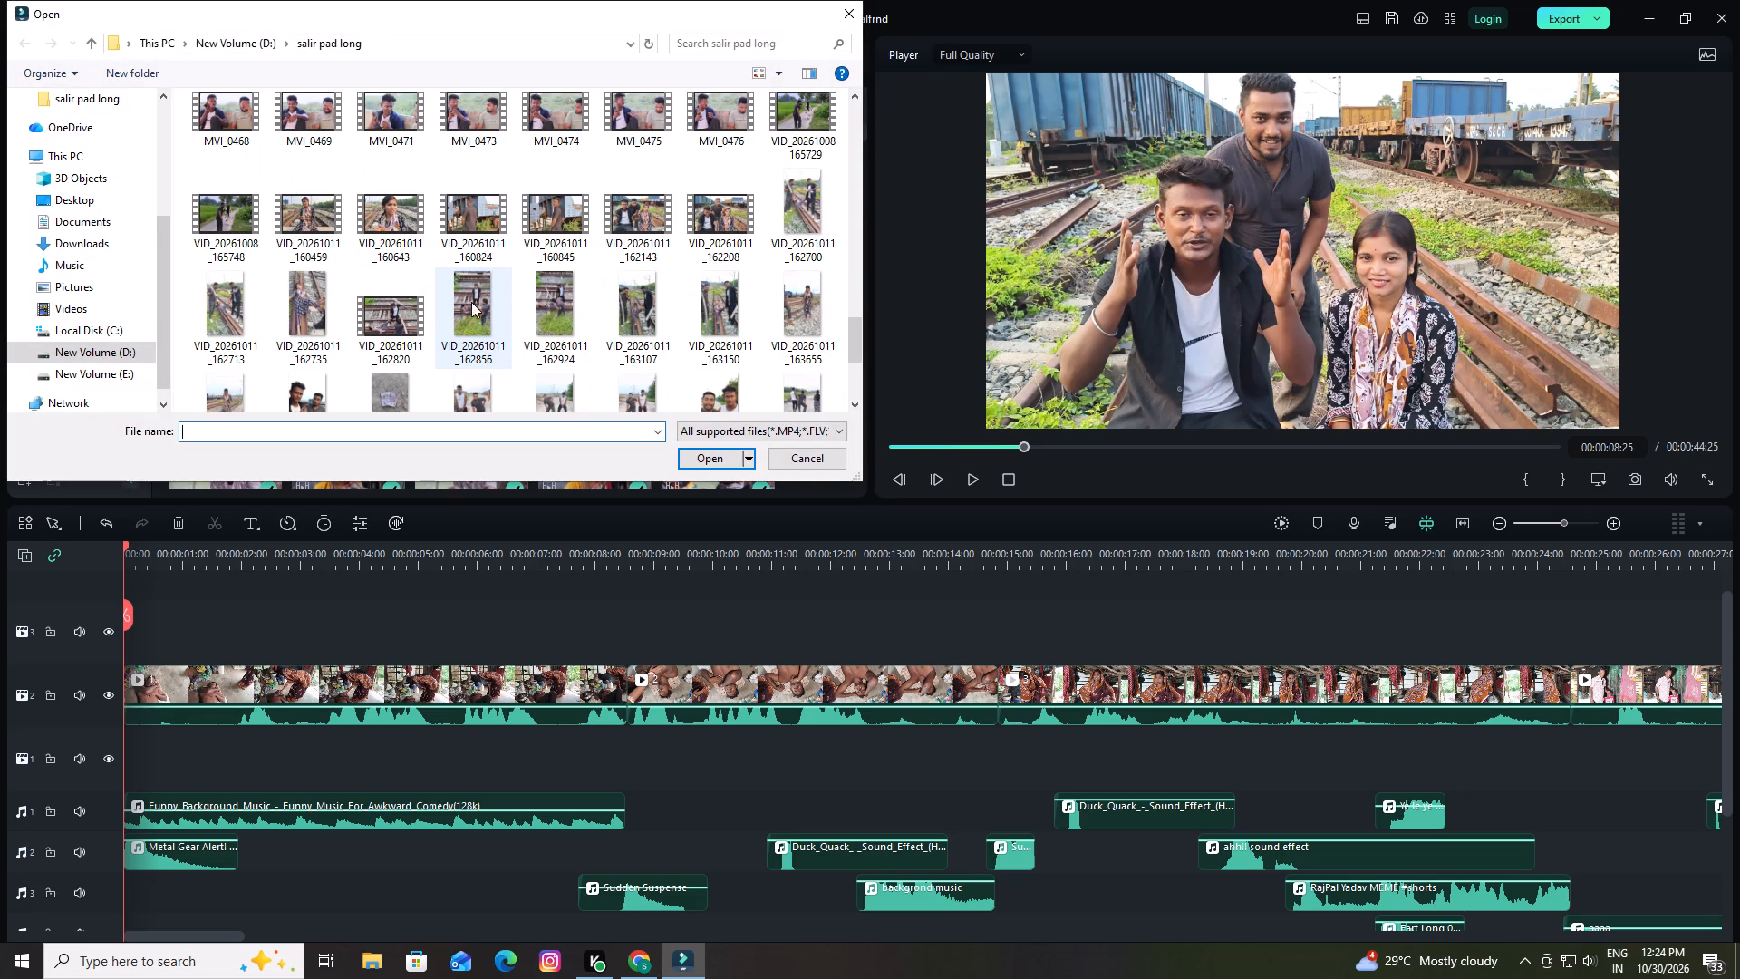
scroll(448, 211, up, 2)
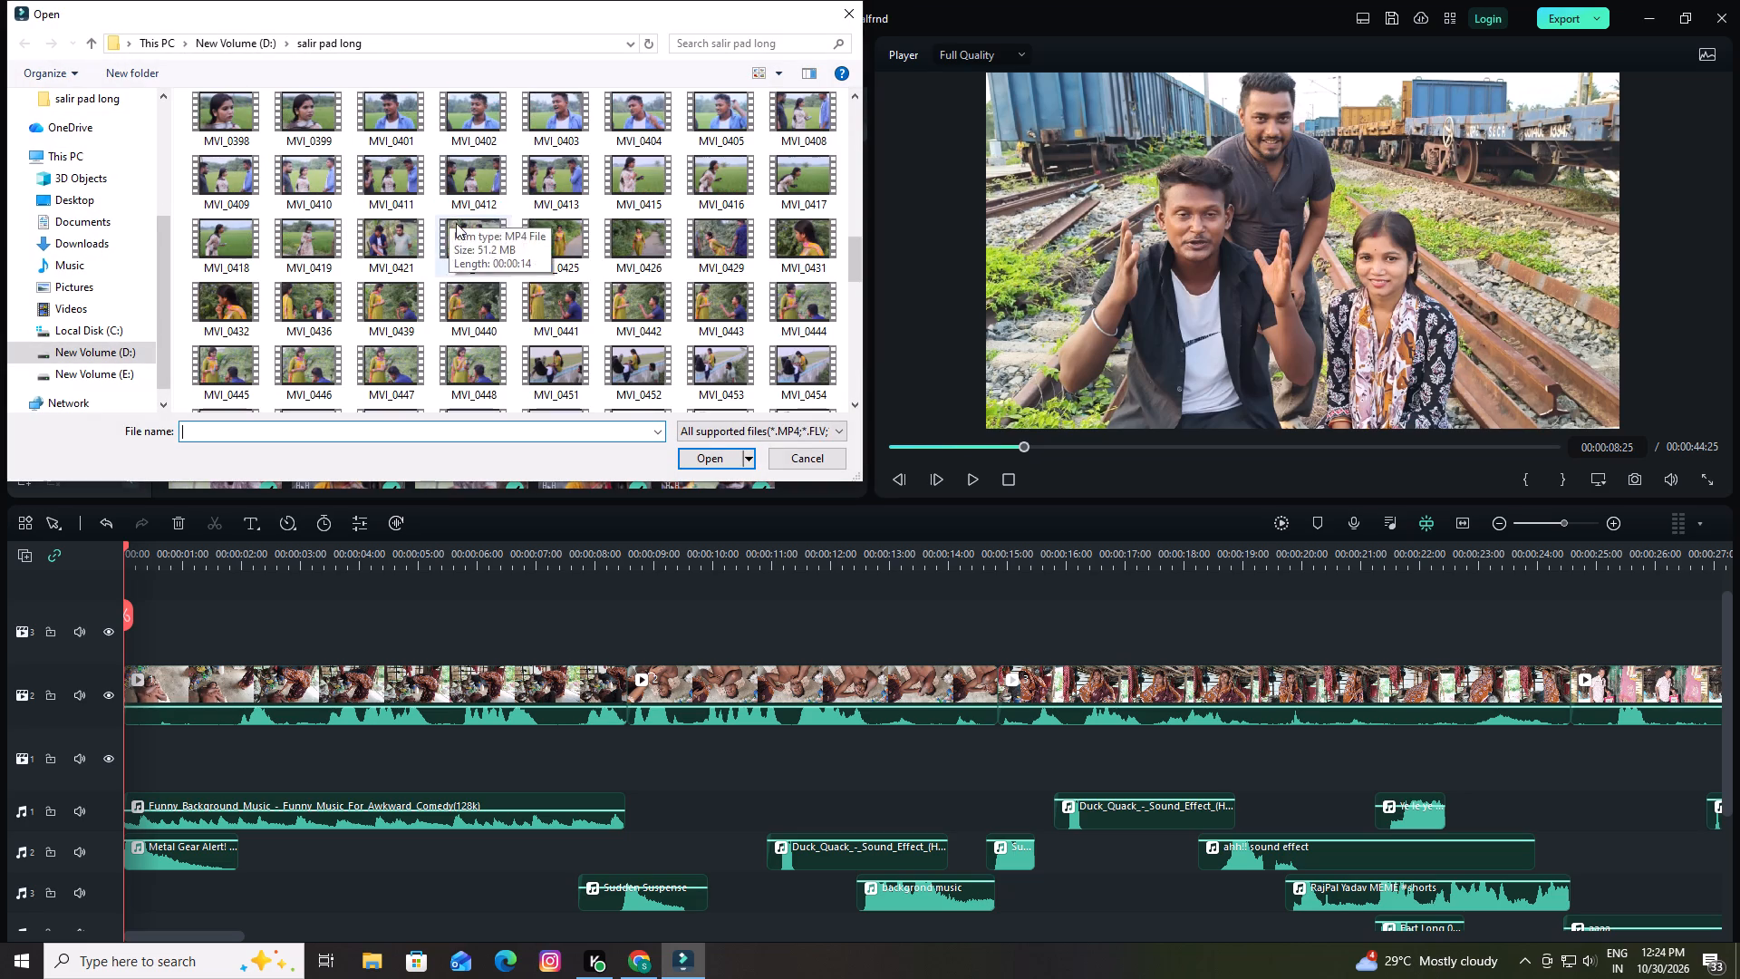
scroll(560, 311, down, 1)
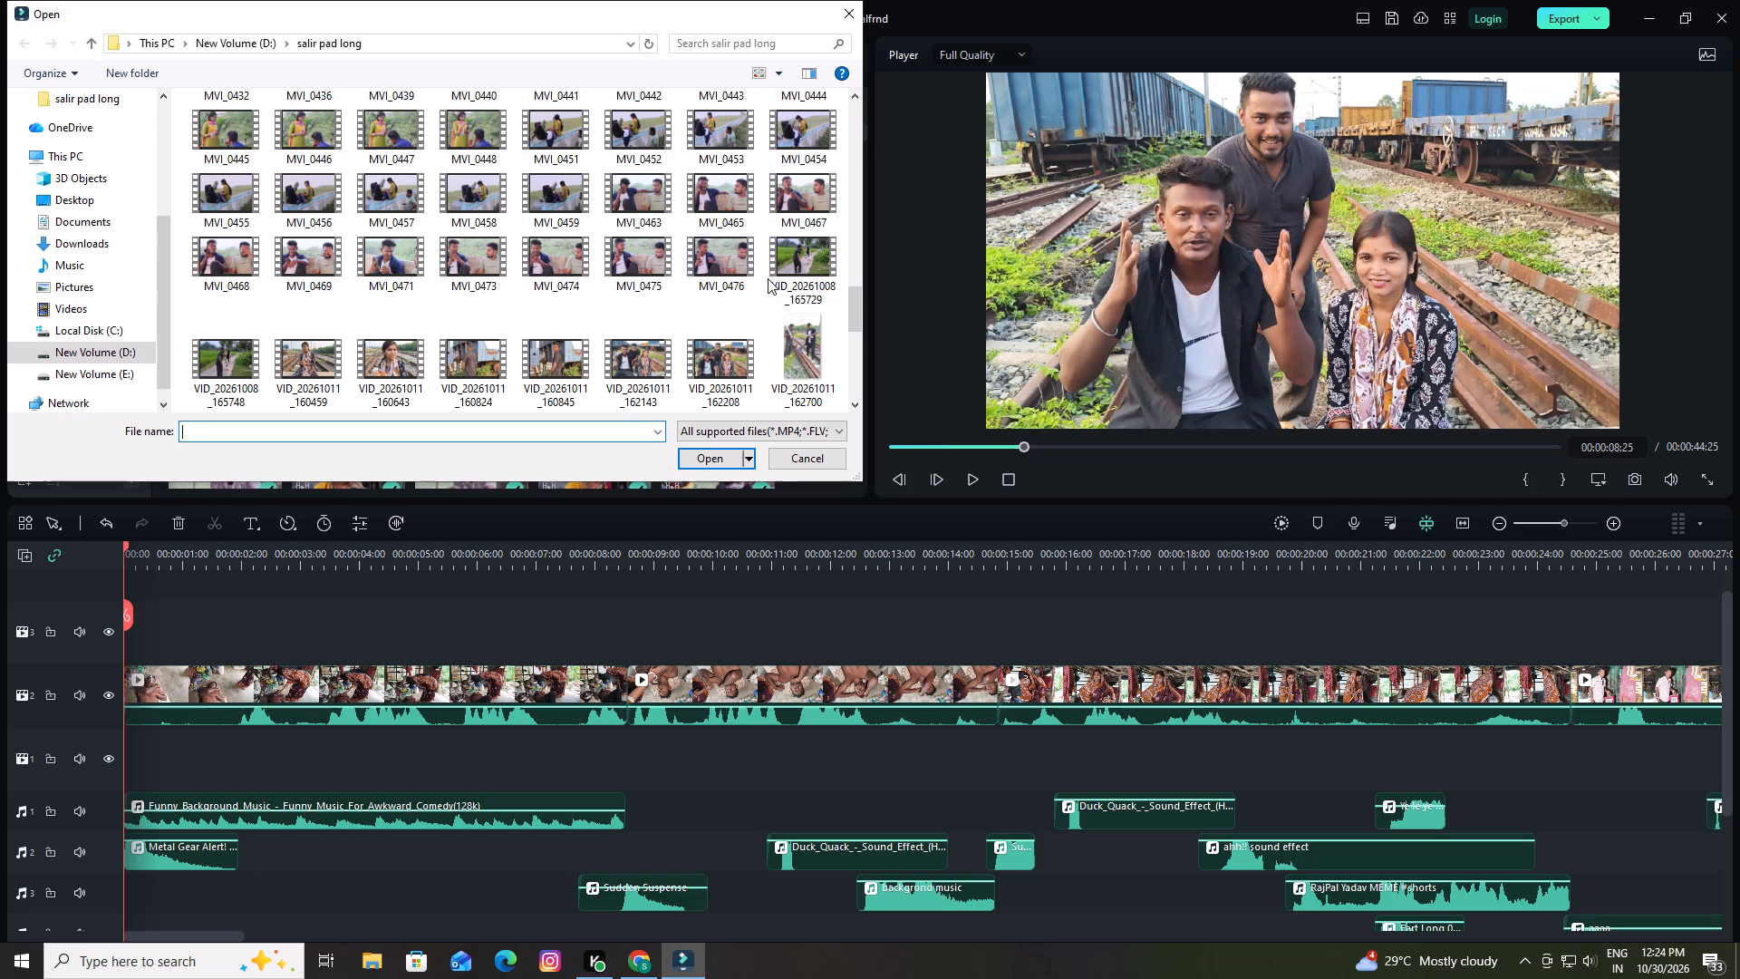
scroll(605, 262, up, 2)
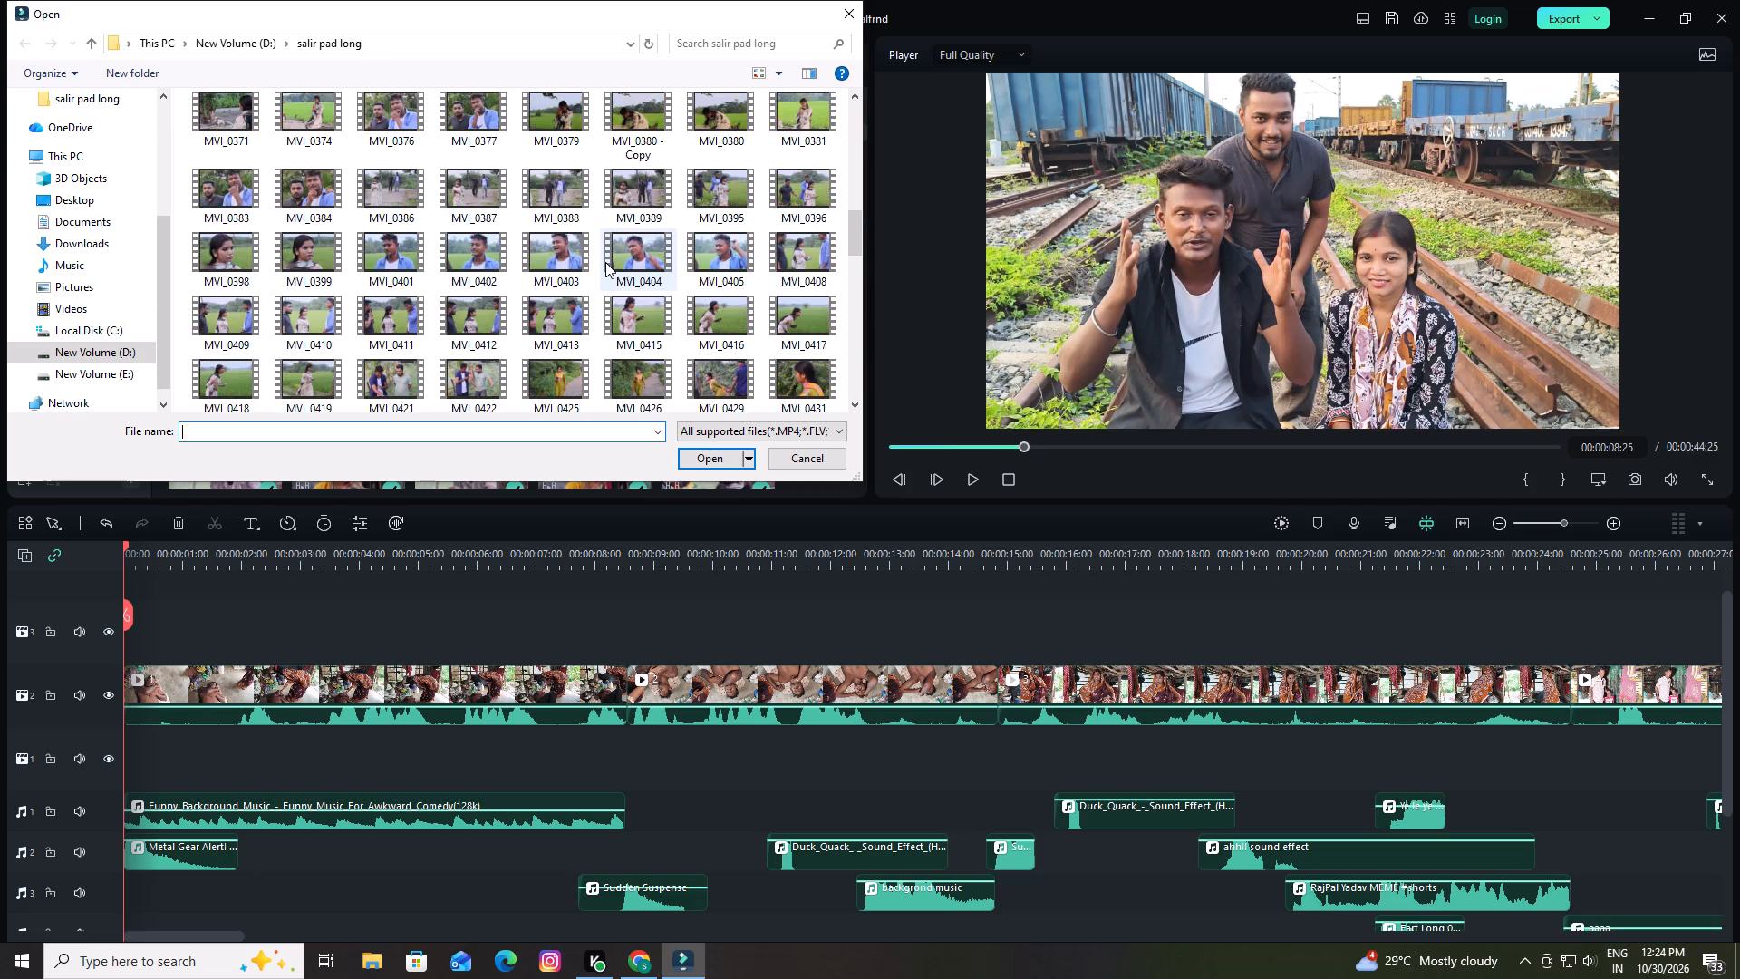
scroll(605, 262, up, 1)
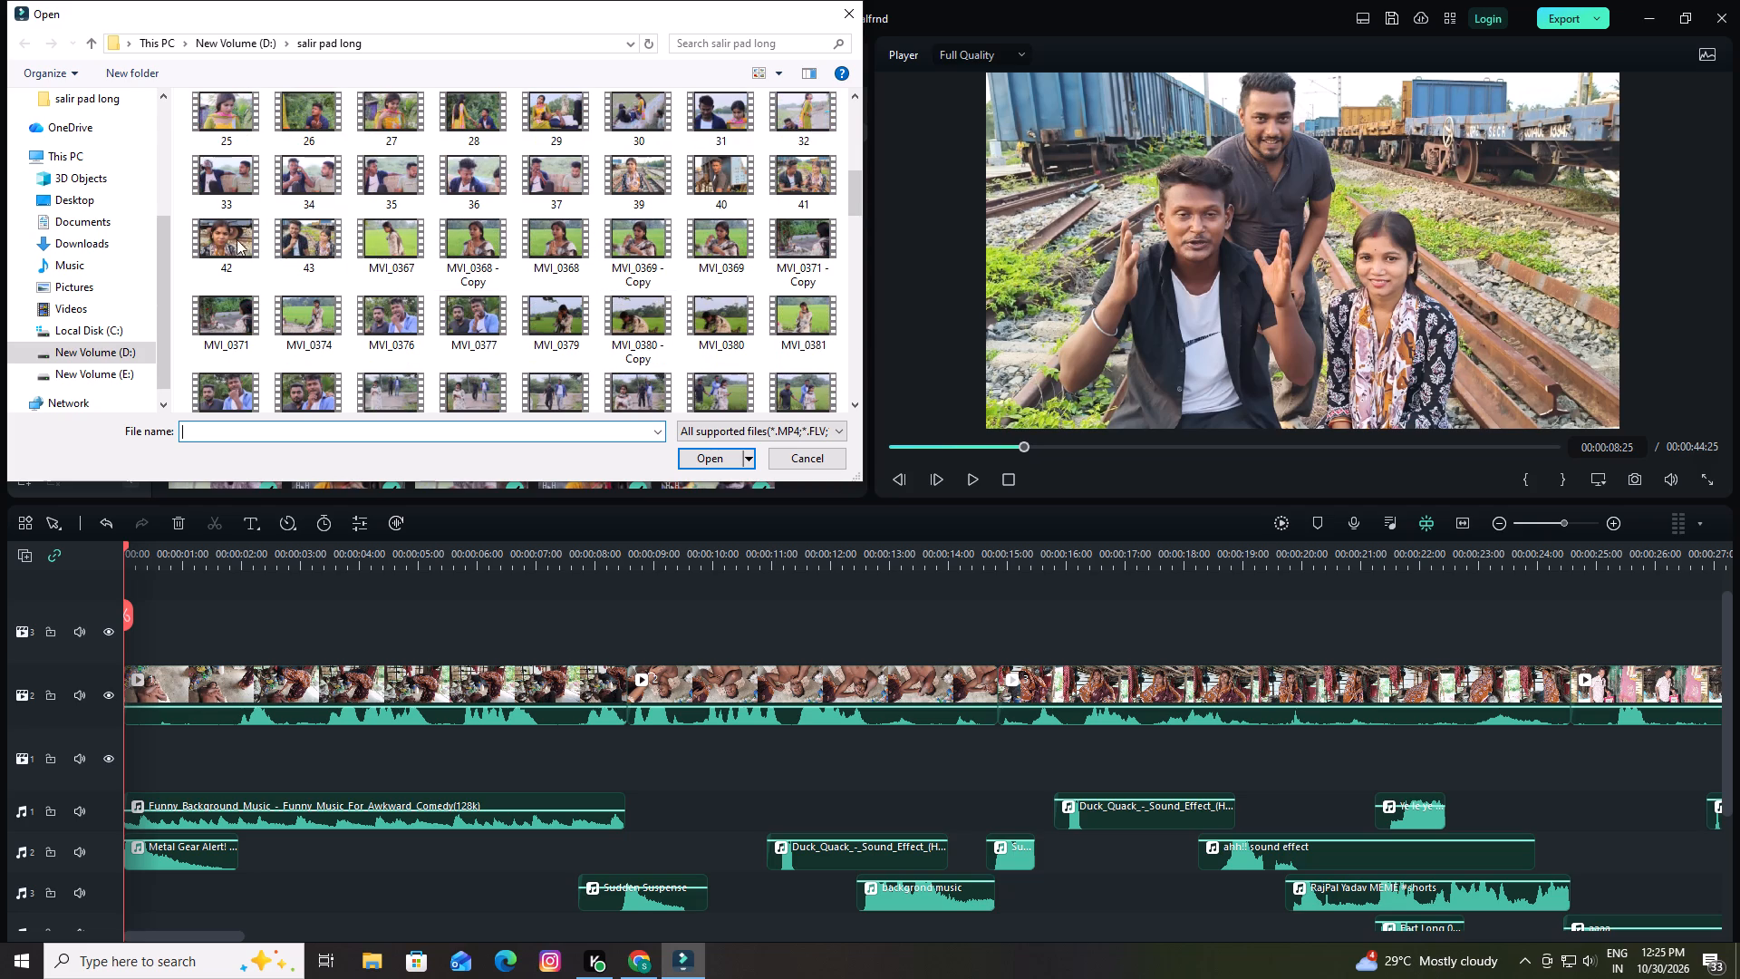
click(227, 239)
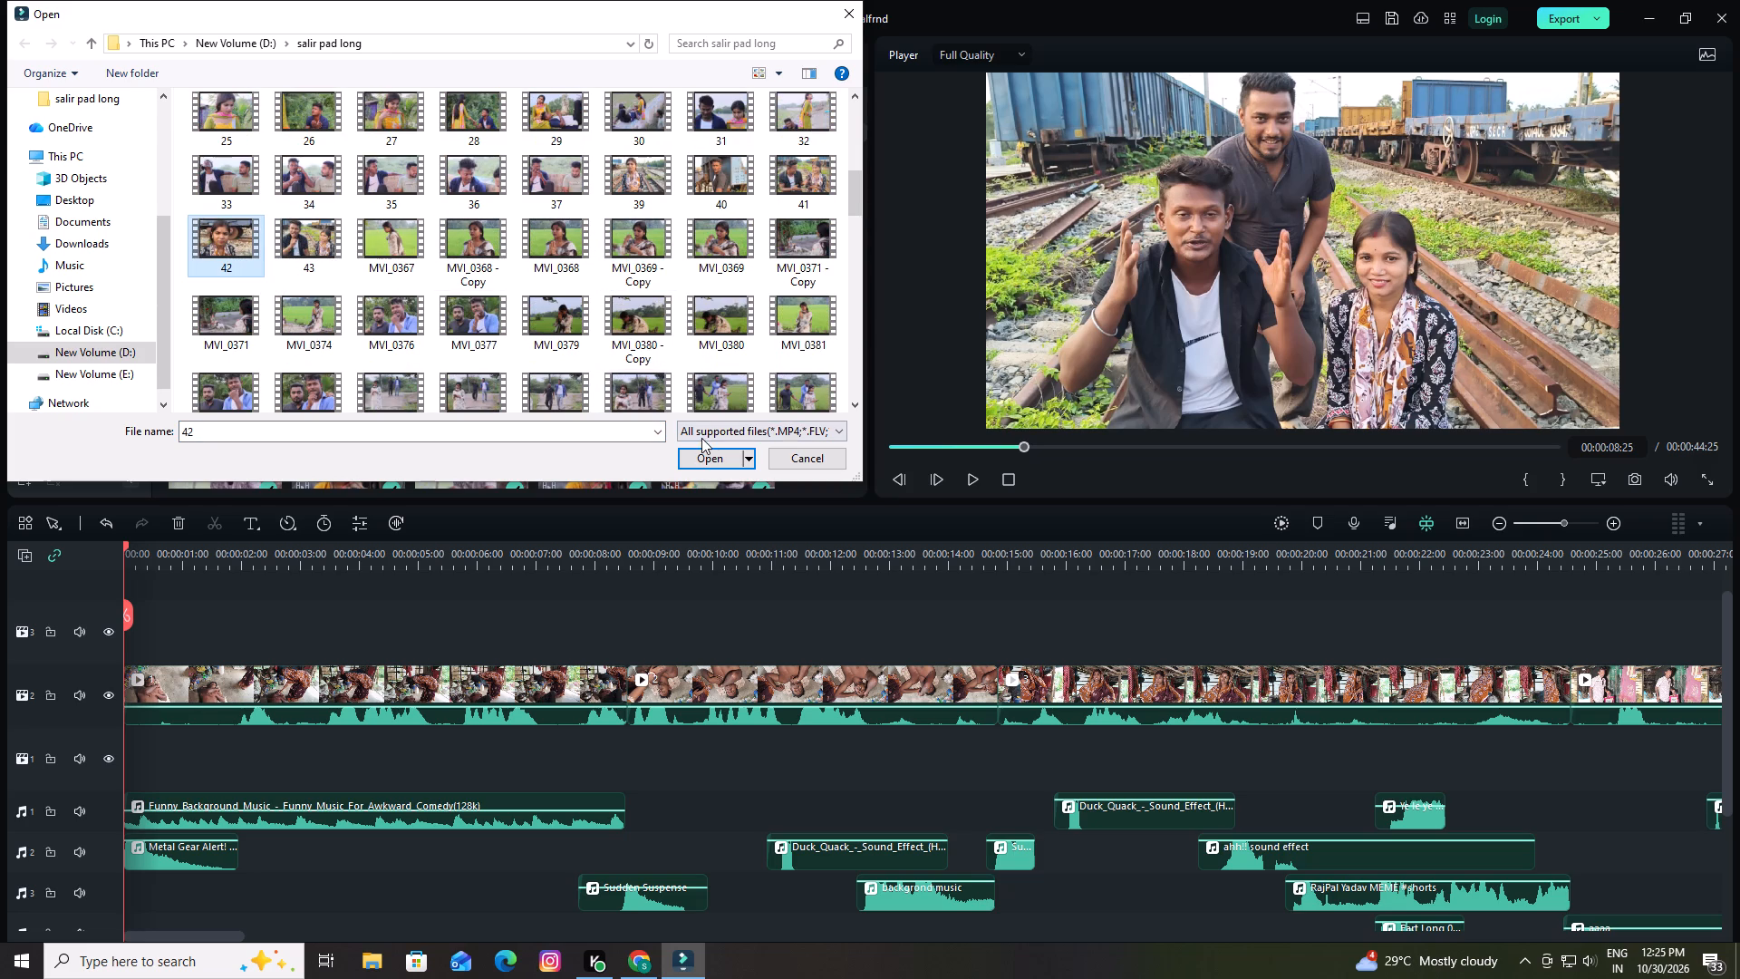
click(703, 454)
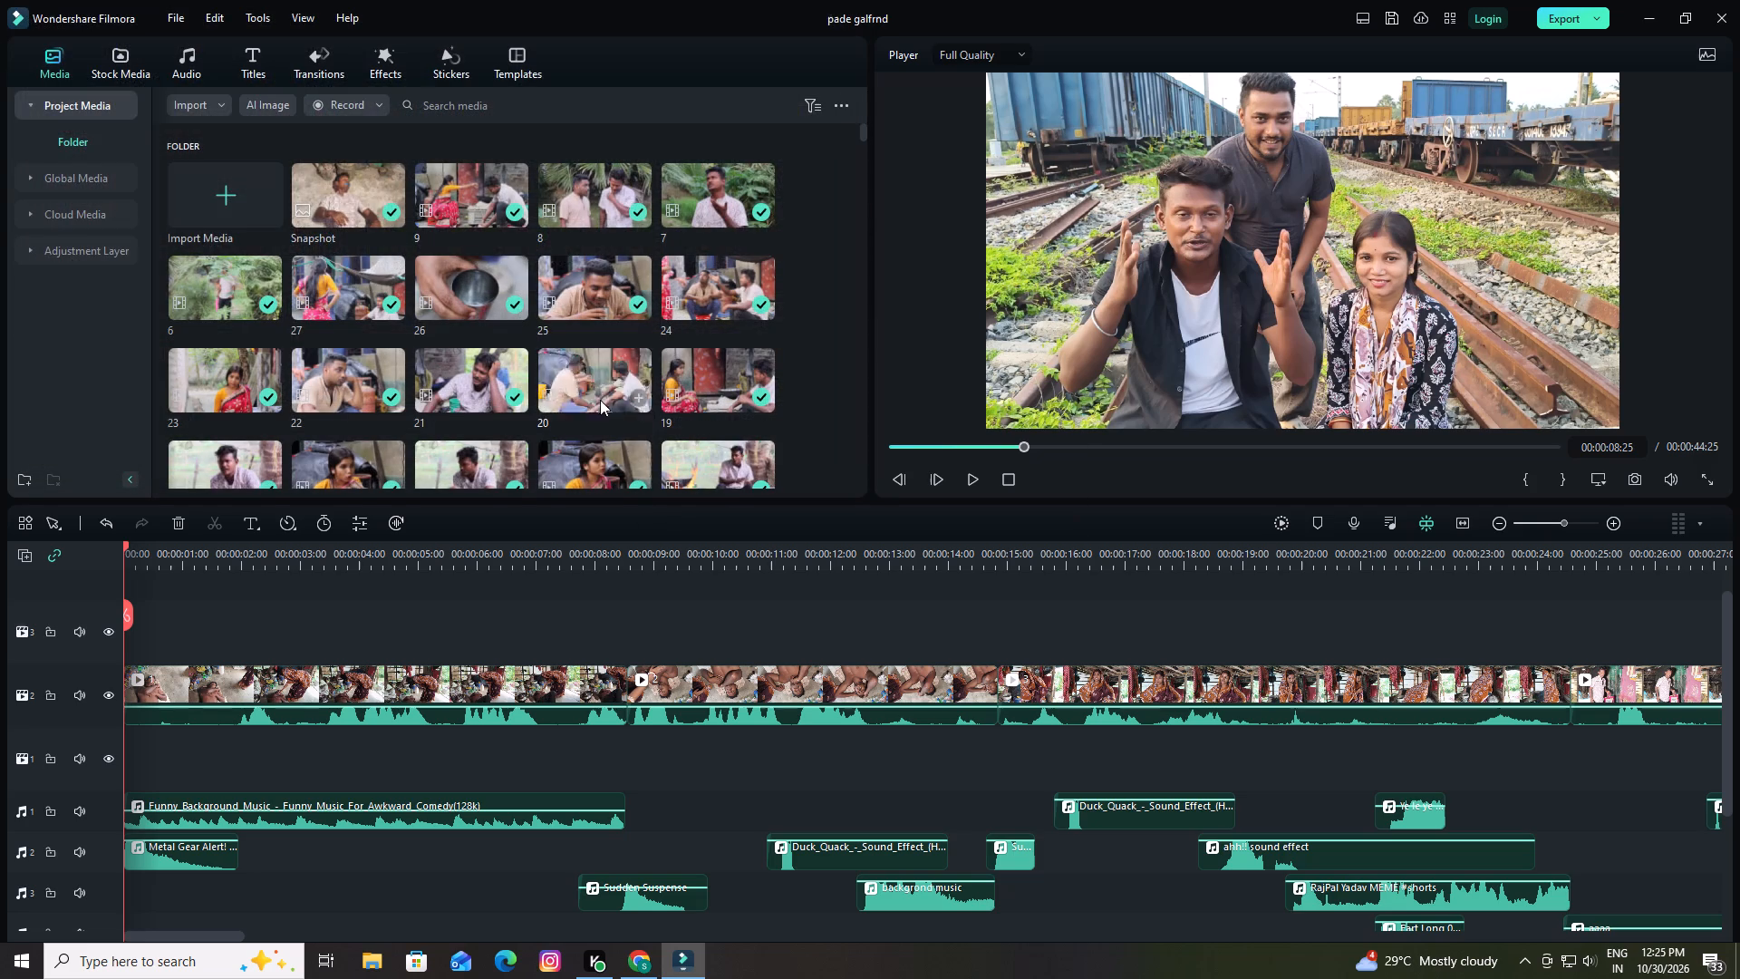
Find the imported clip 42 in the project media and preview it.
scroll(559, 357, down, 2)
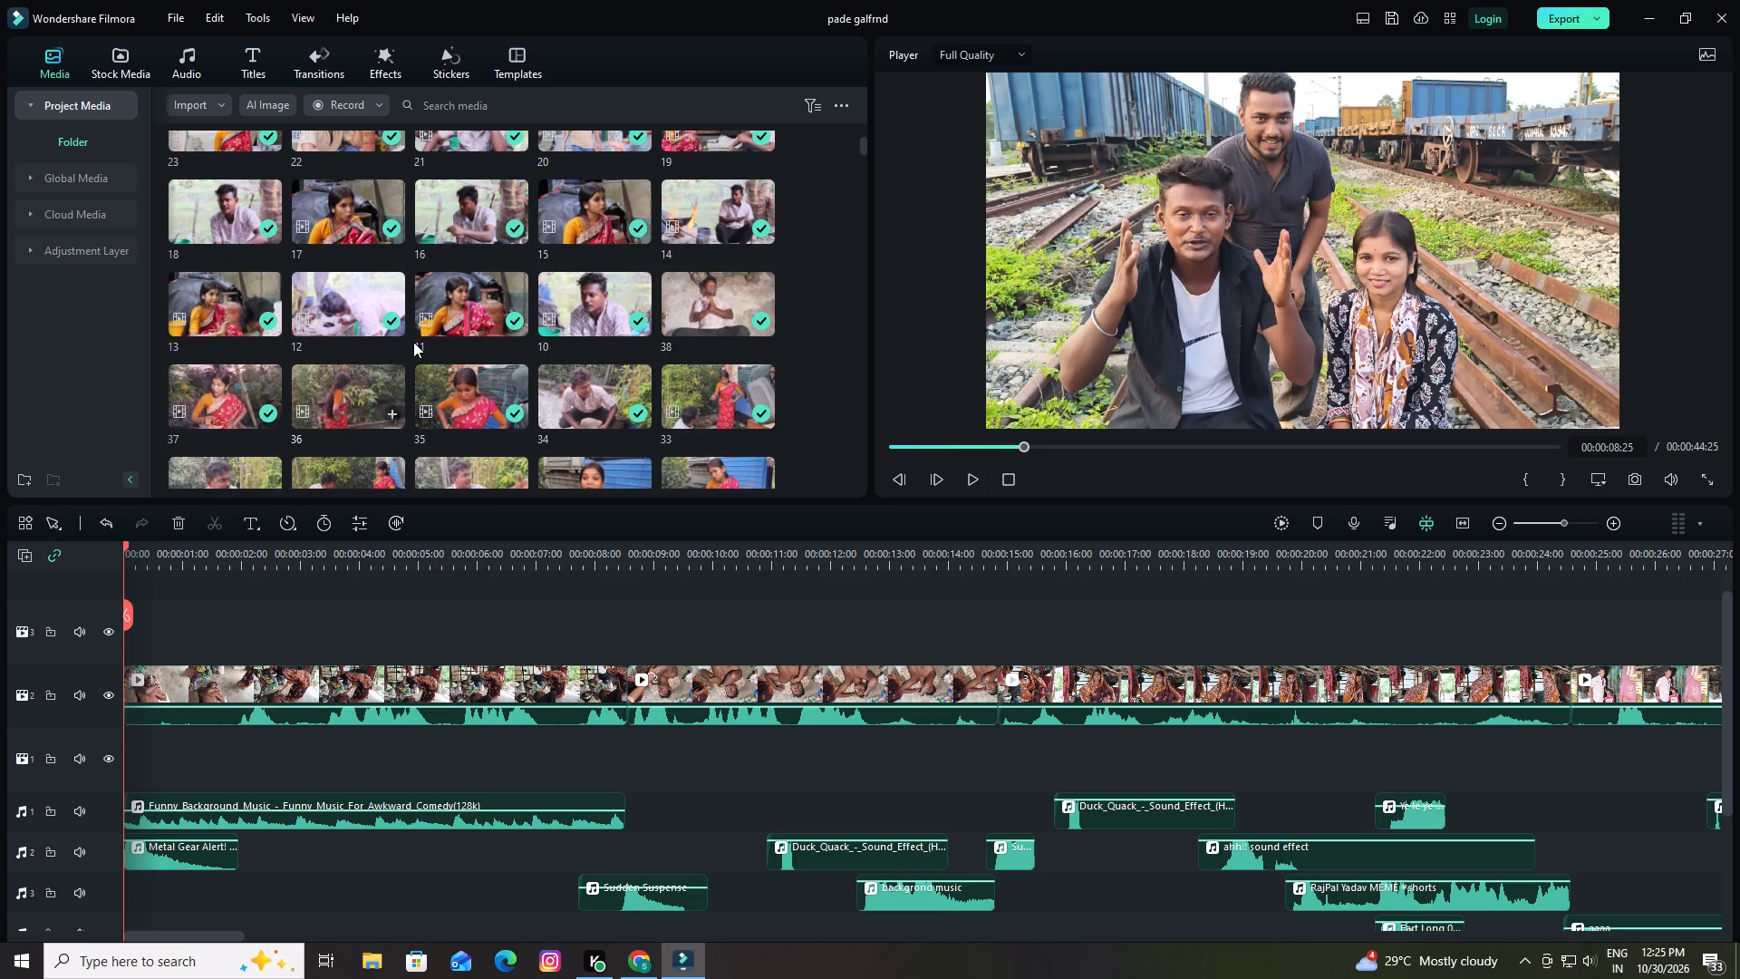
scroll(491, 367, down, 4)
scroll(538, 384, up, 2)
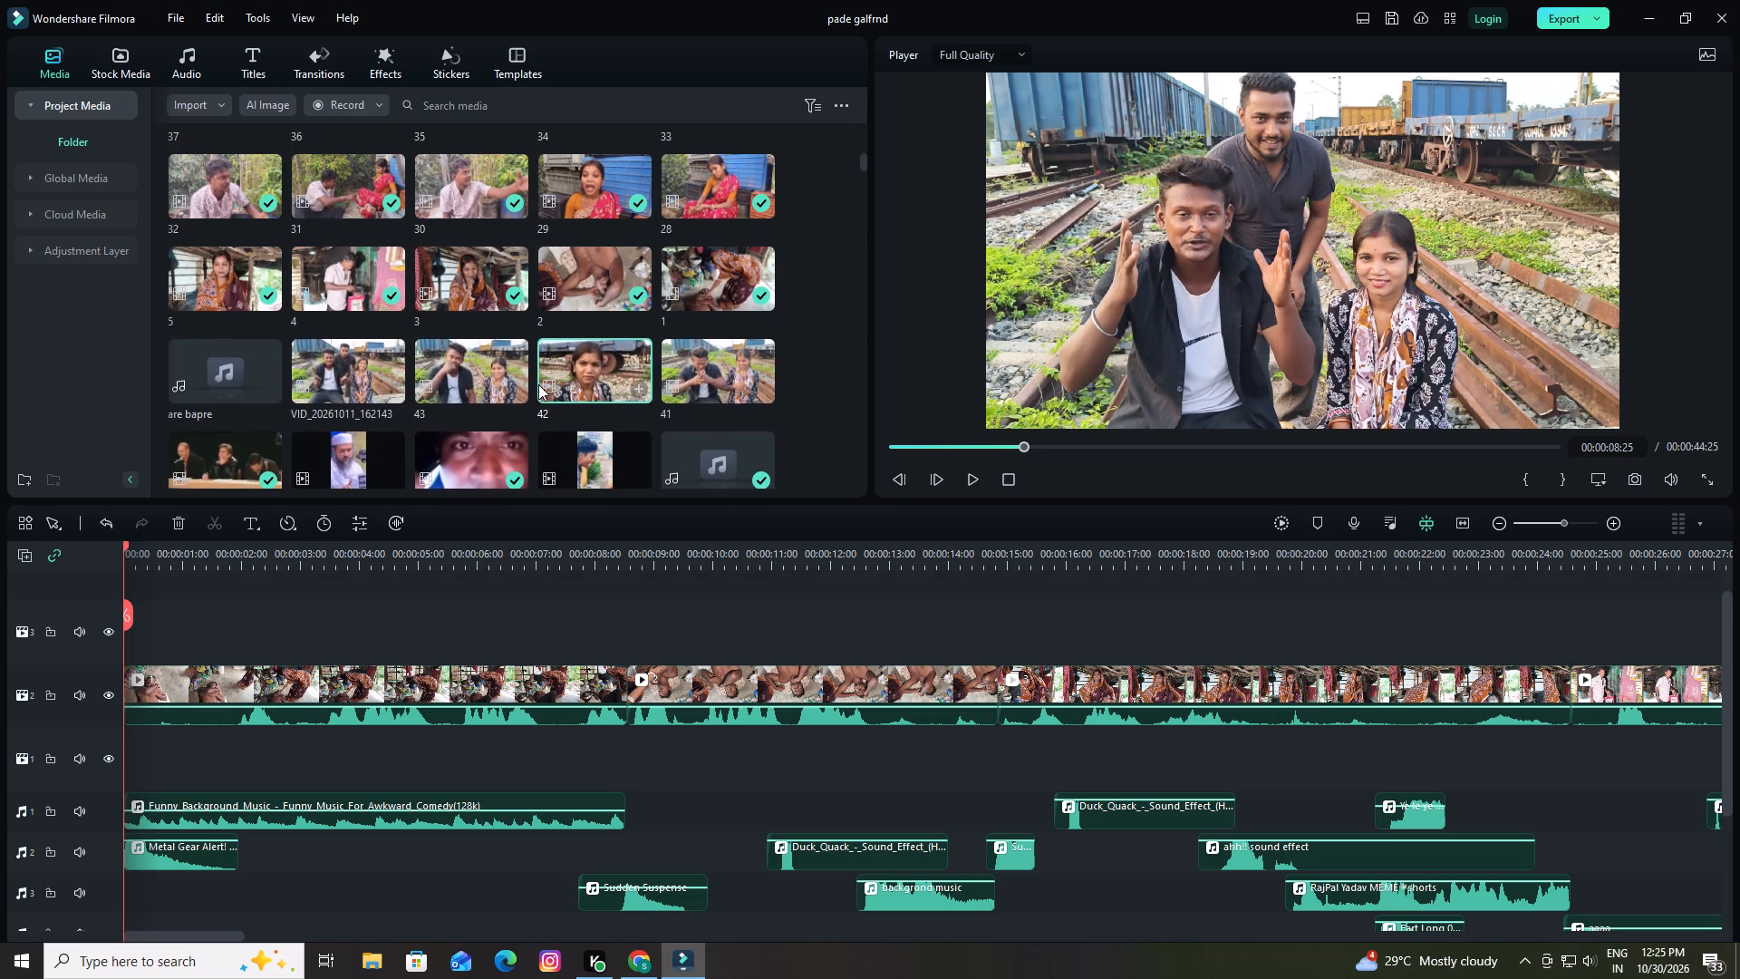
click(572, 385)
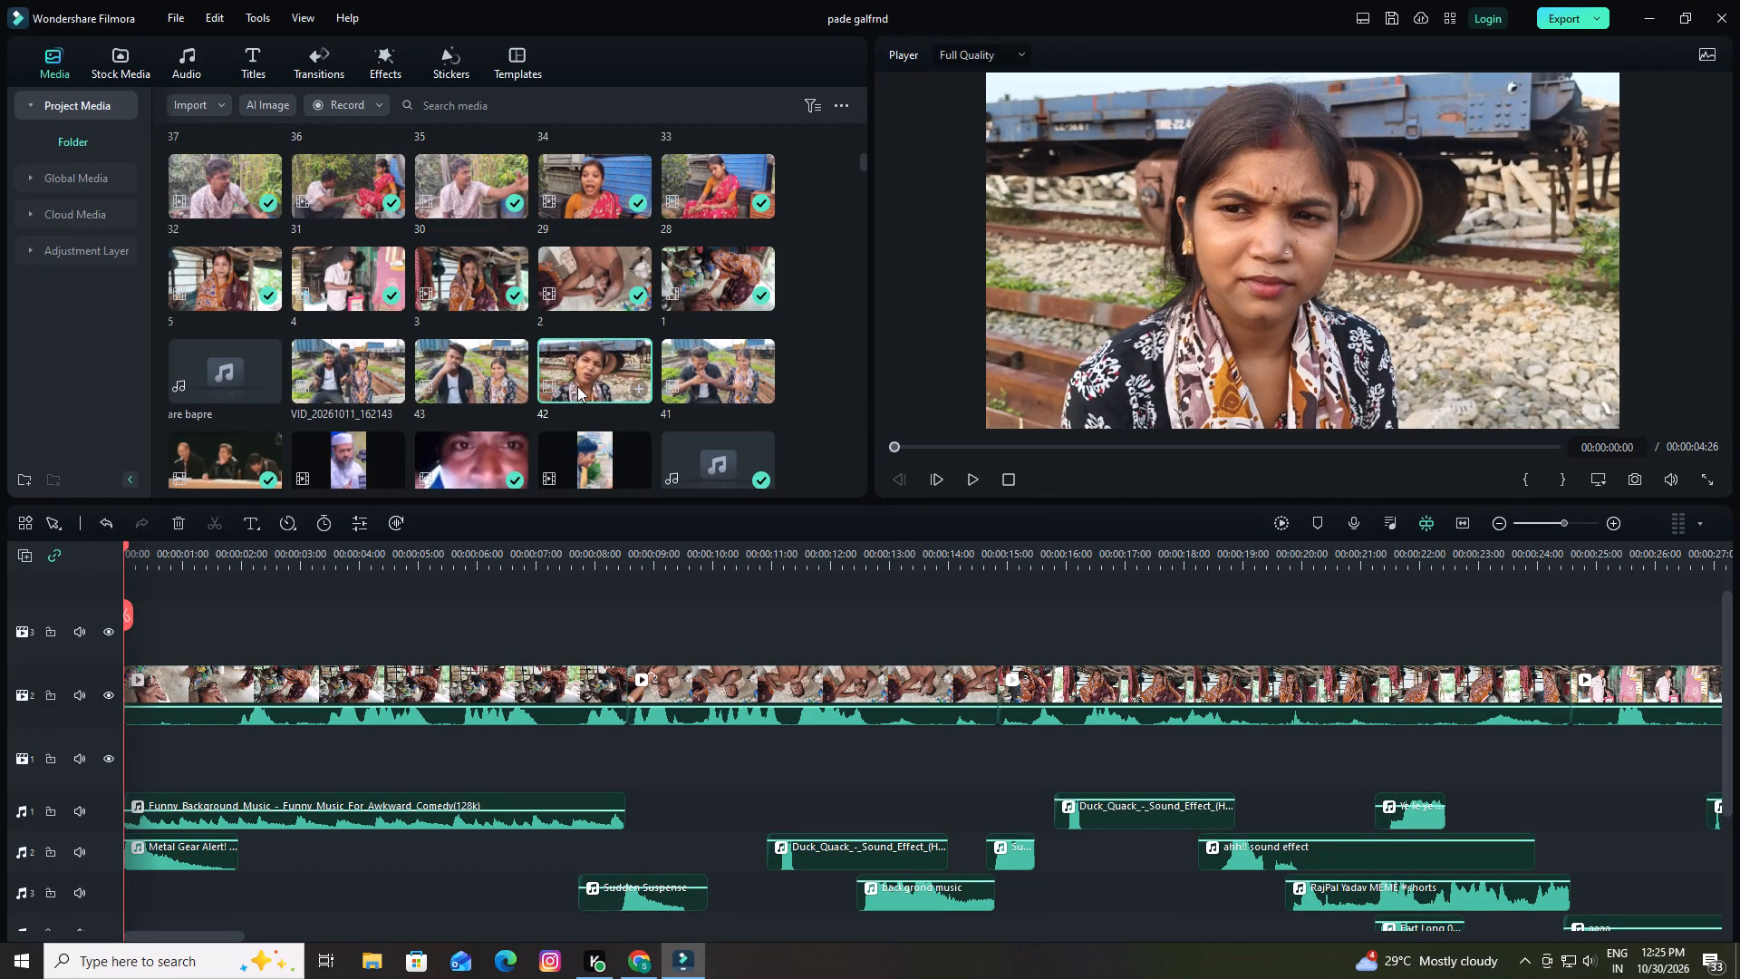
Insert clip 42 at the very start of video track 2, ahead of the existing clips.
drag(581, 386, 144, 651)
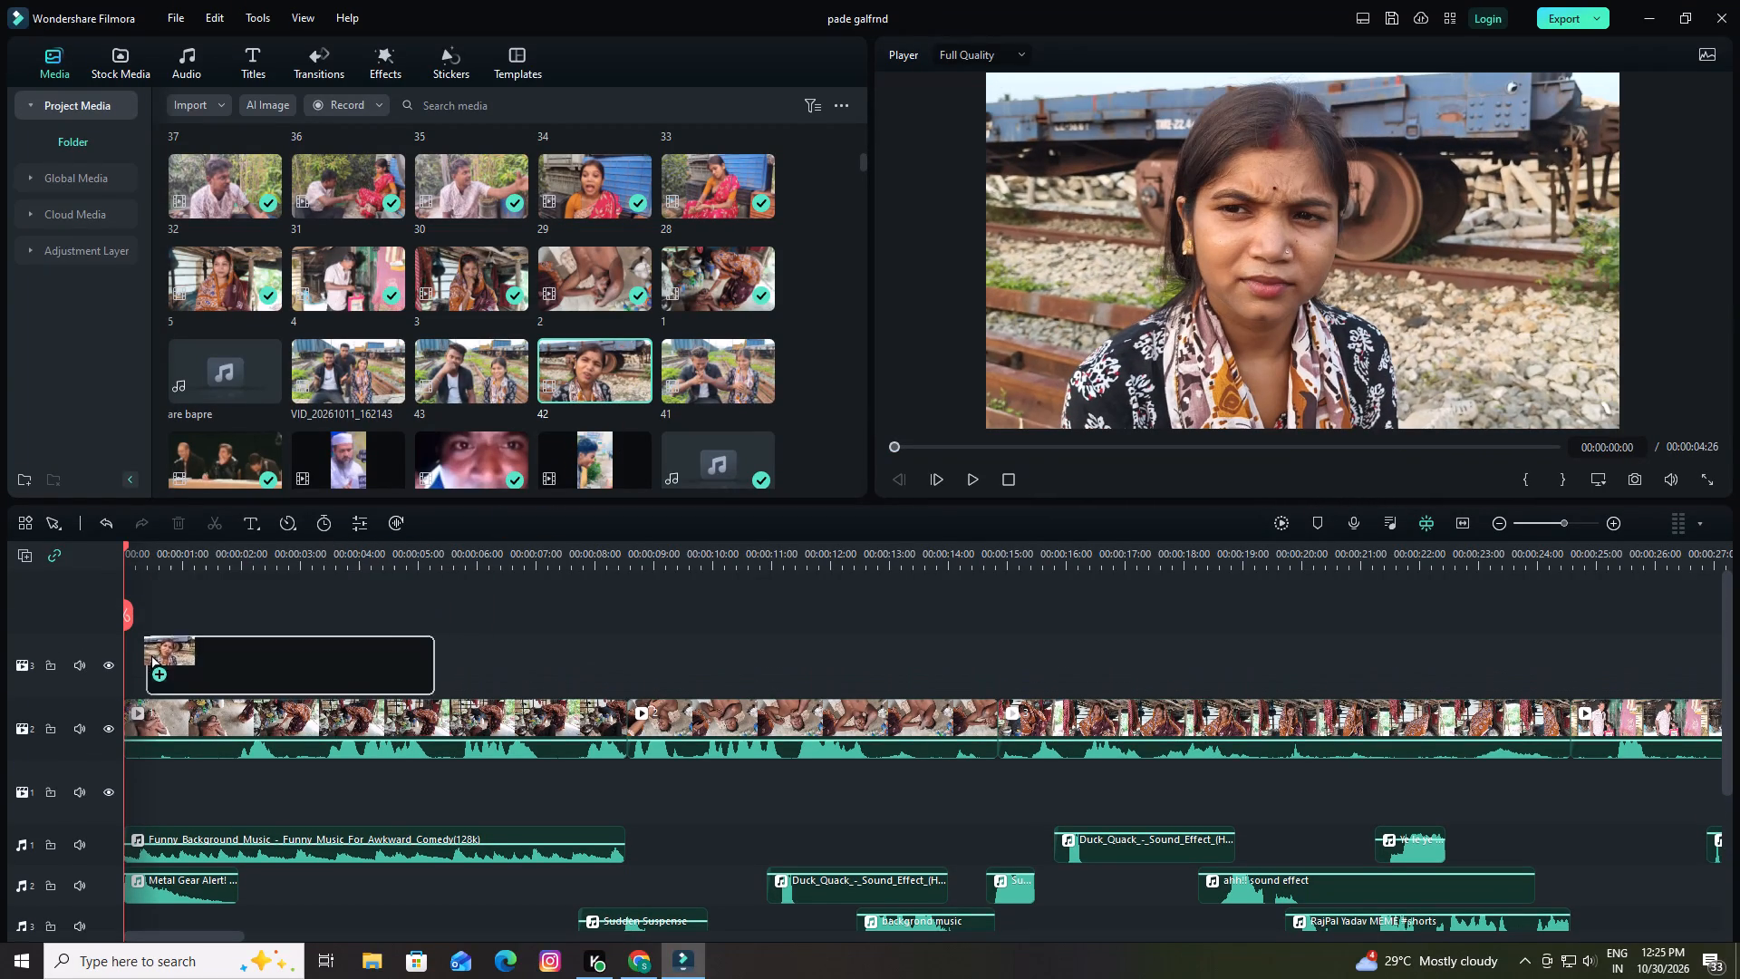
drag(144, 651, 111, 703)
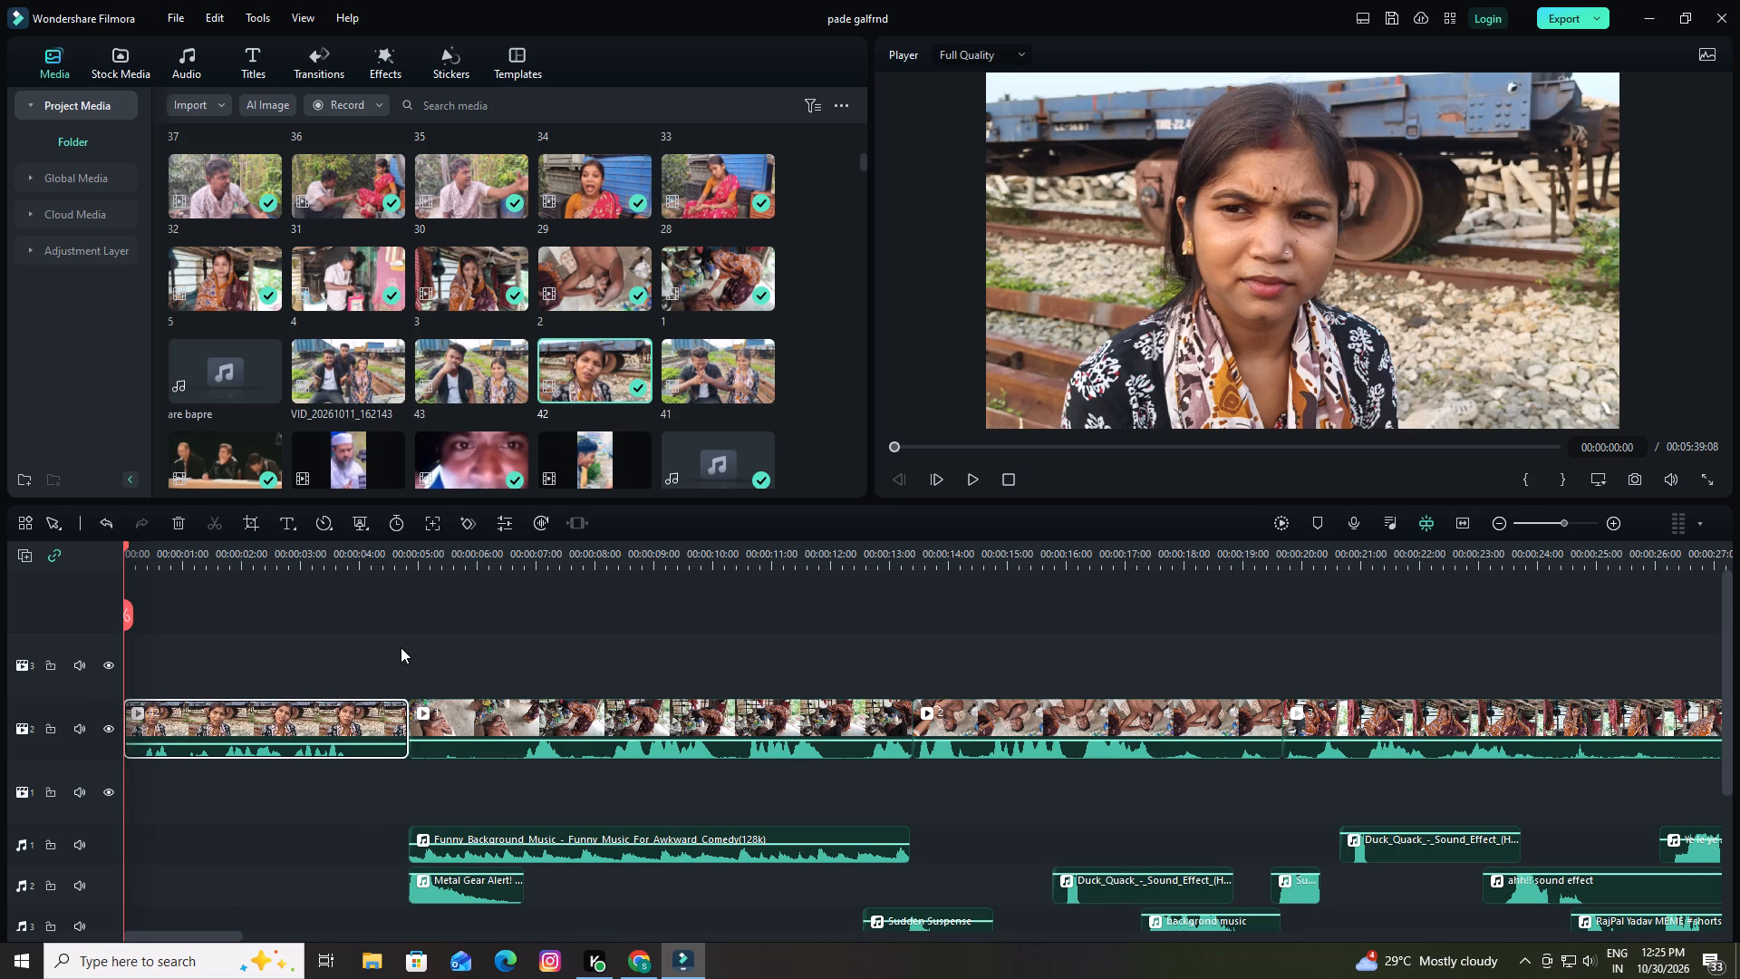
Split clip 42 at 00:00:01:03 and delete its opening portion.
key(space)
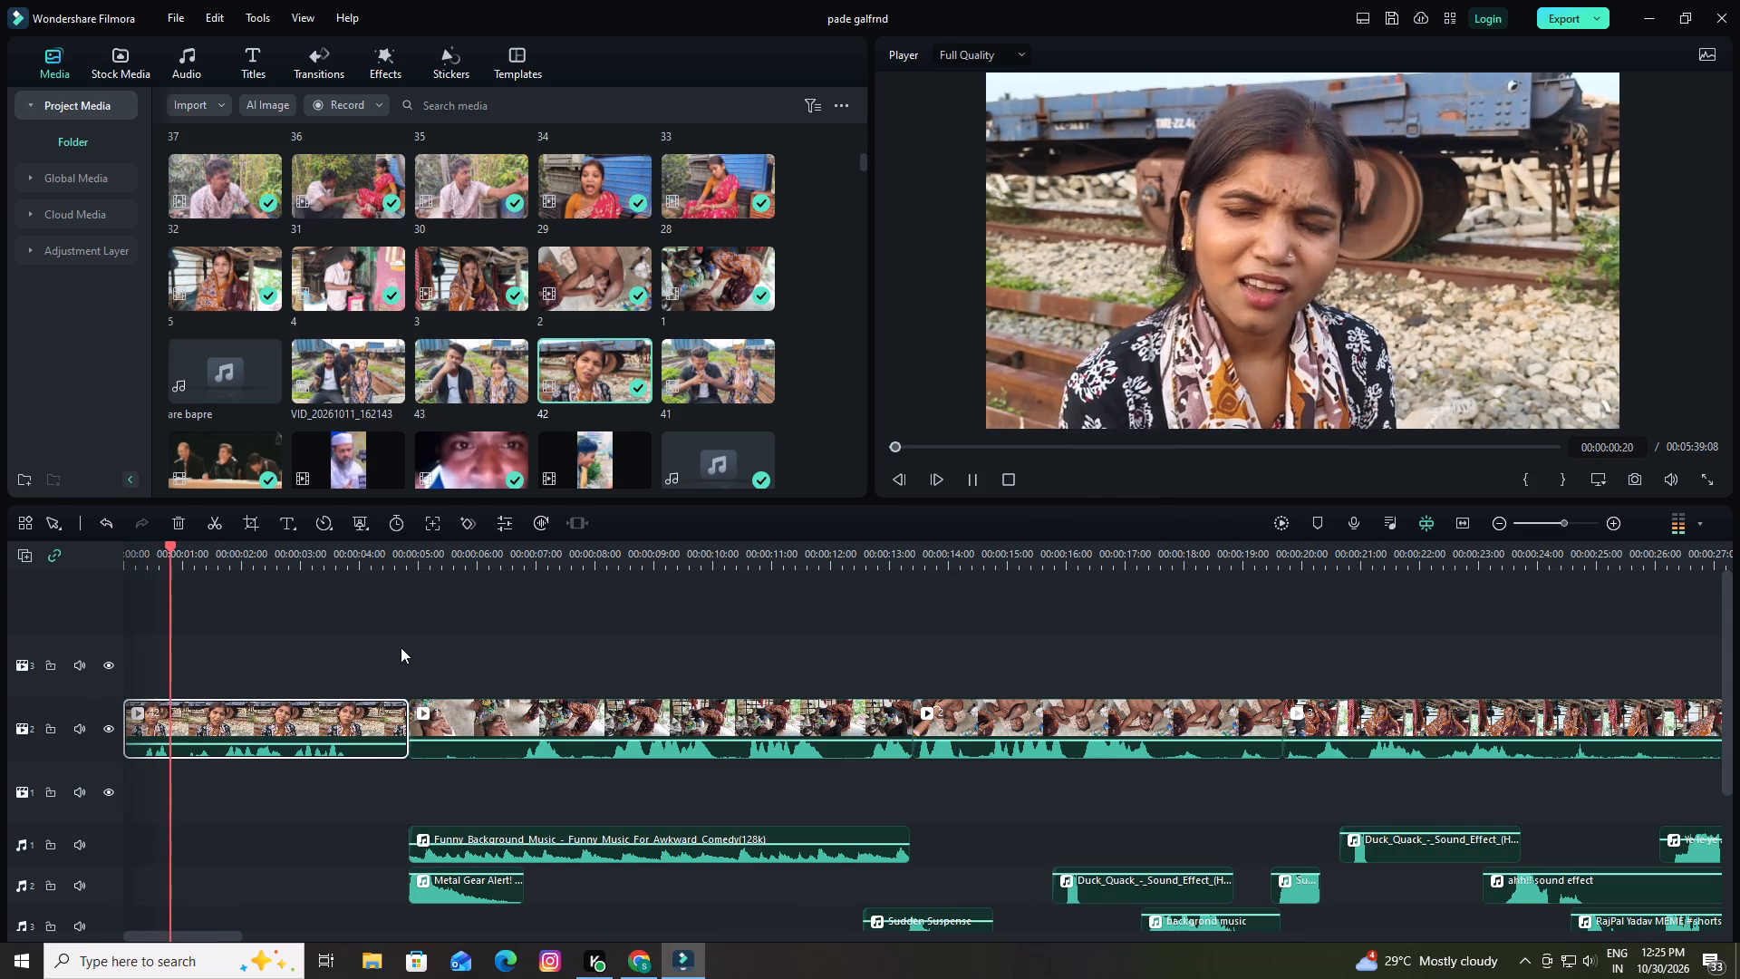
key(space)
drag(208, 545, 194, 546)
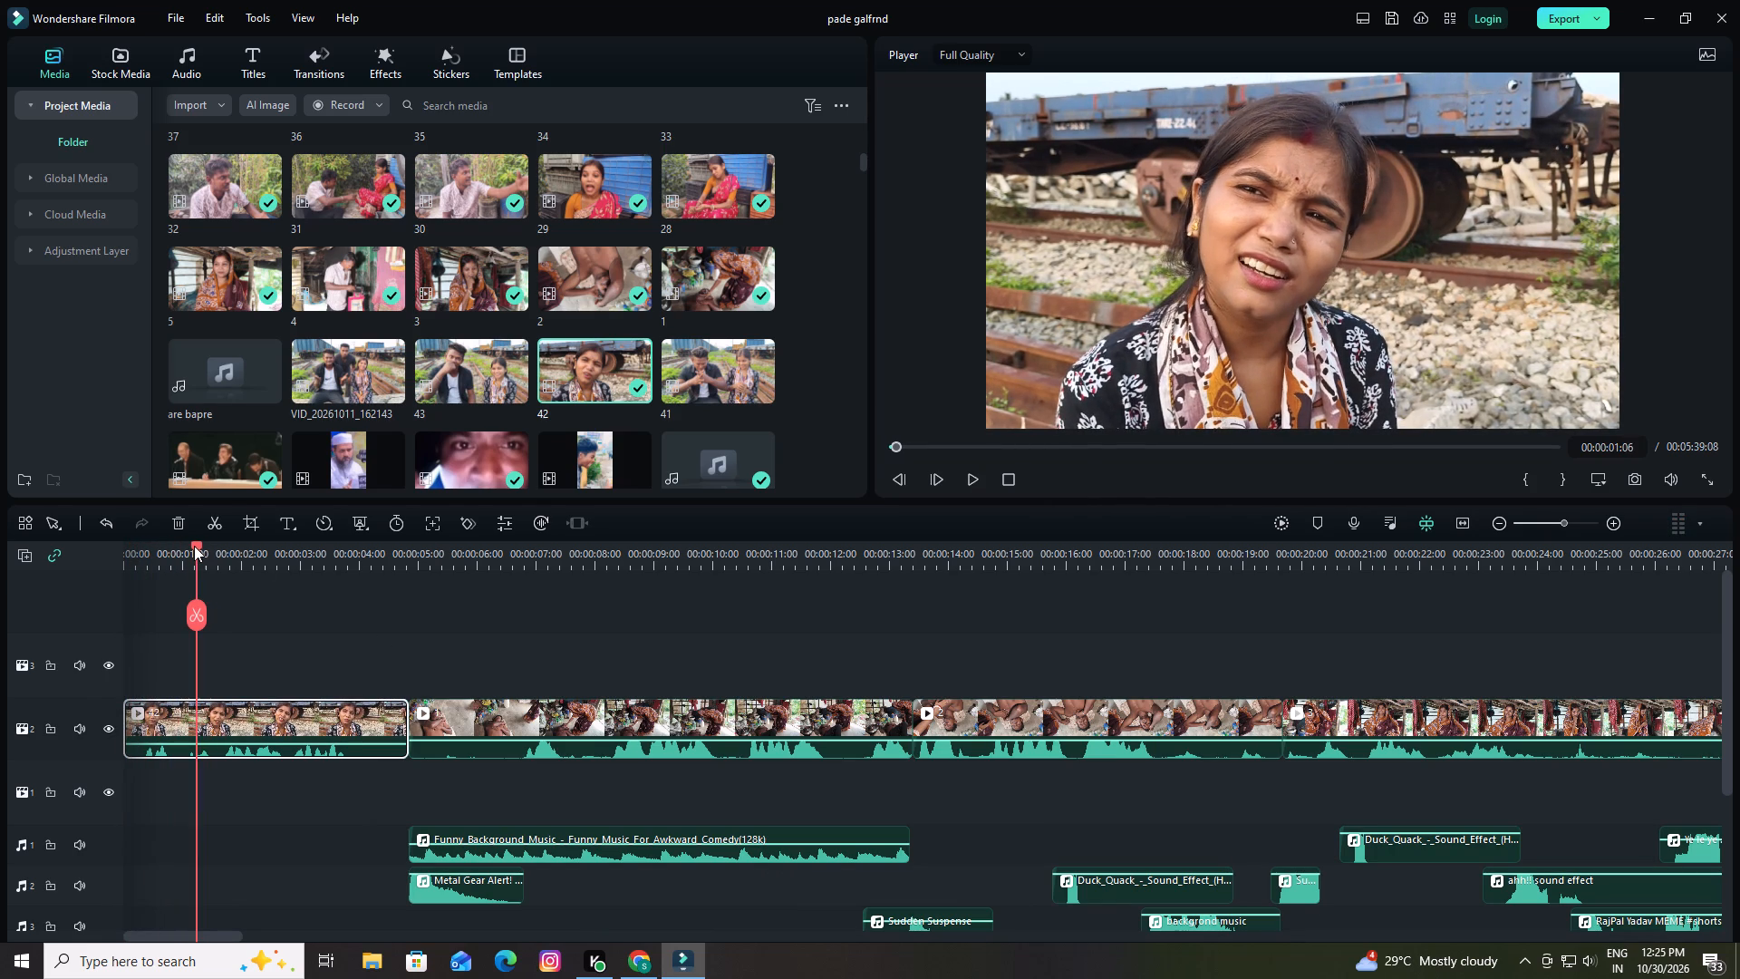
drag(194, 546, 188, 546)
click(191, 615)
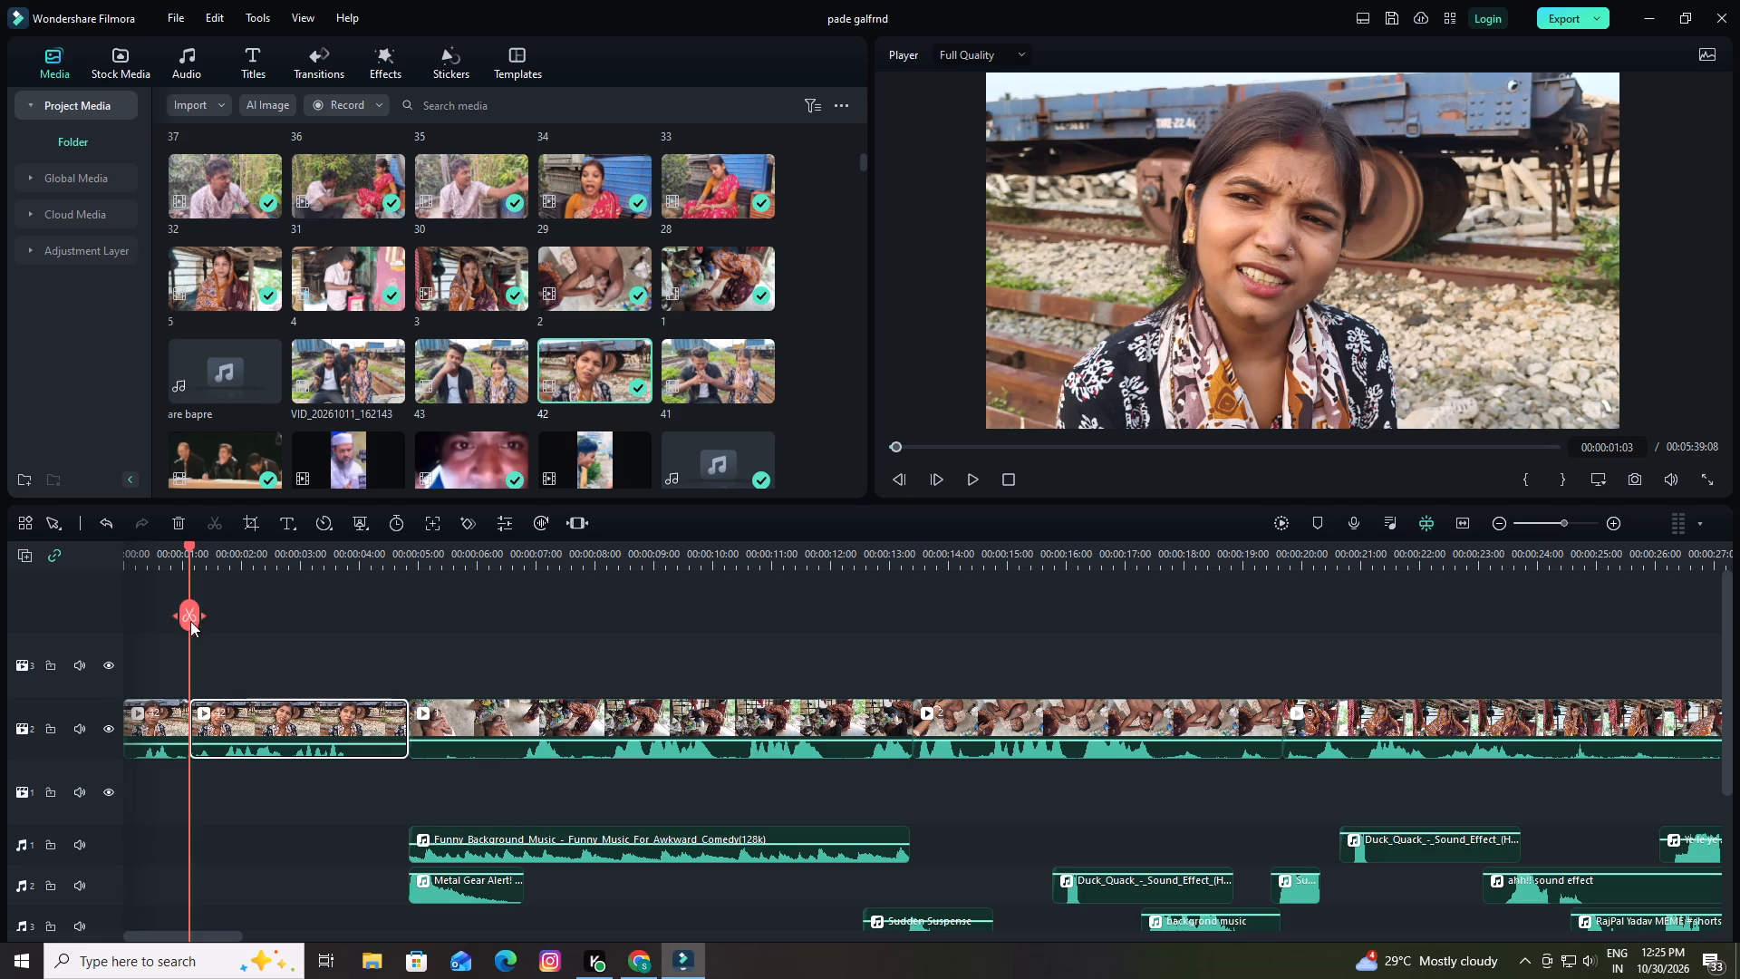
click(158, 723)
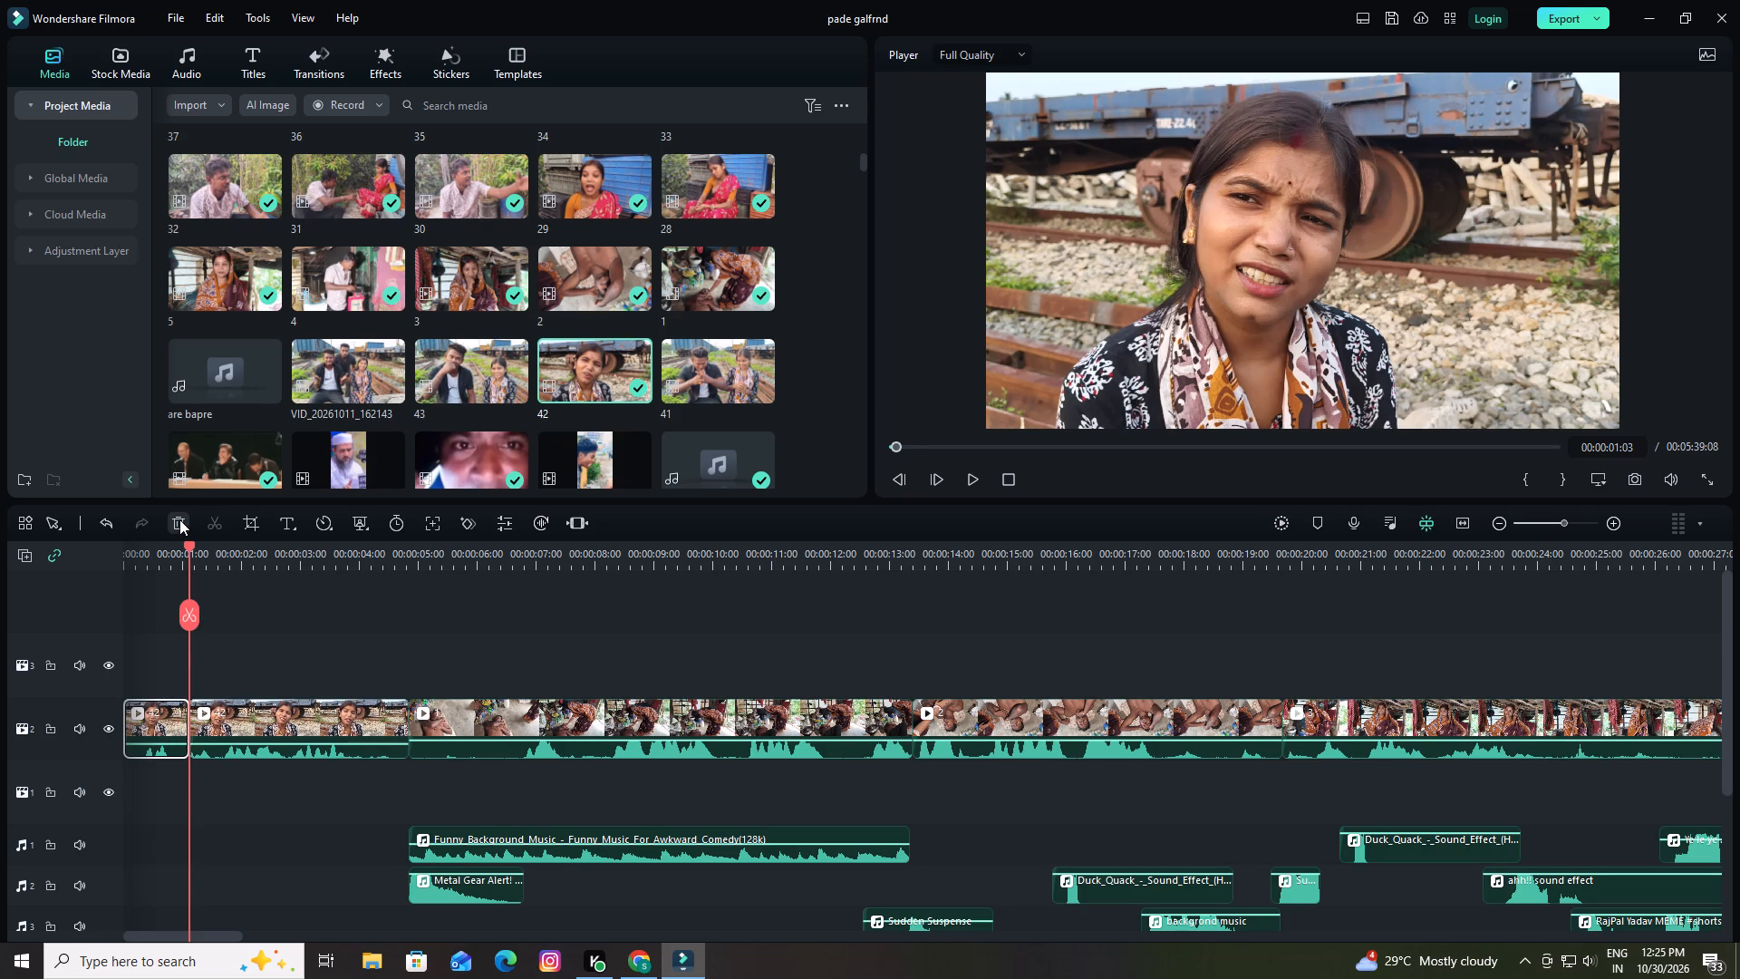
click(179, 519)
Raise the audio level of the trimmed clip 42 on the timeline.
click(242, 741)
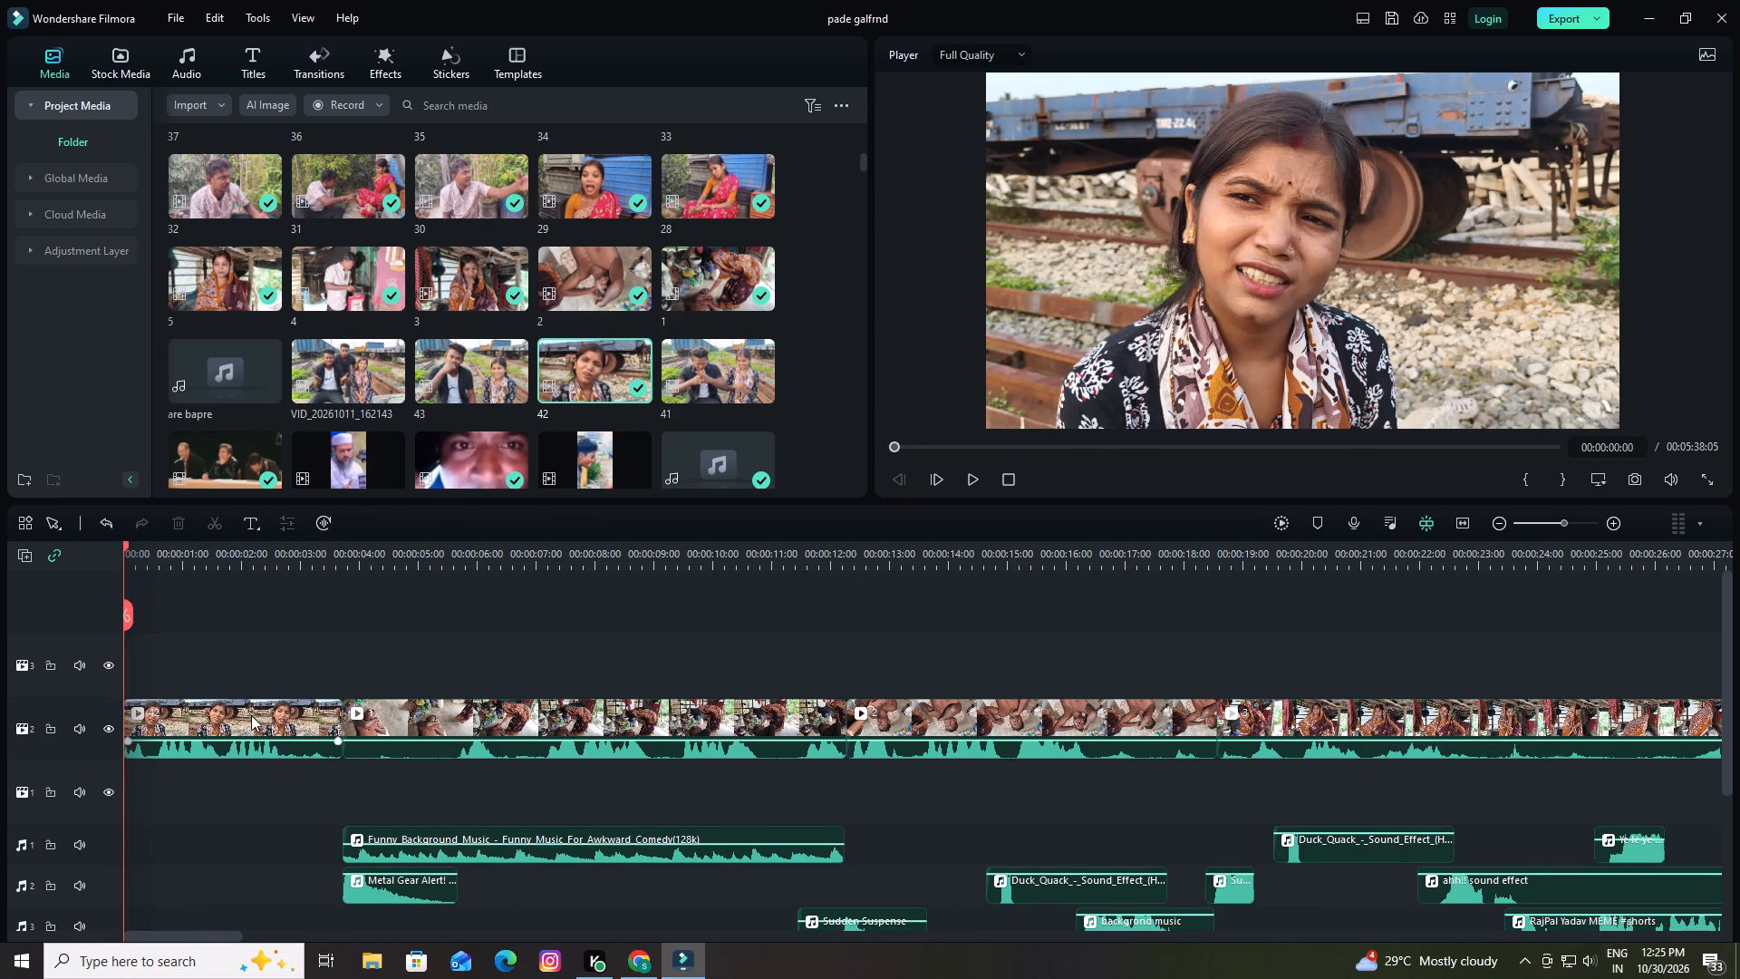
Play clip 42, cut it at 00:00:02:17 and delete the remainder after the cut.
key(space)
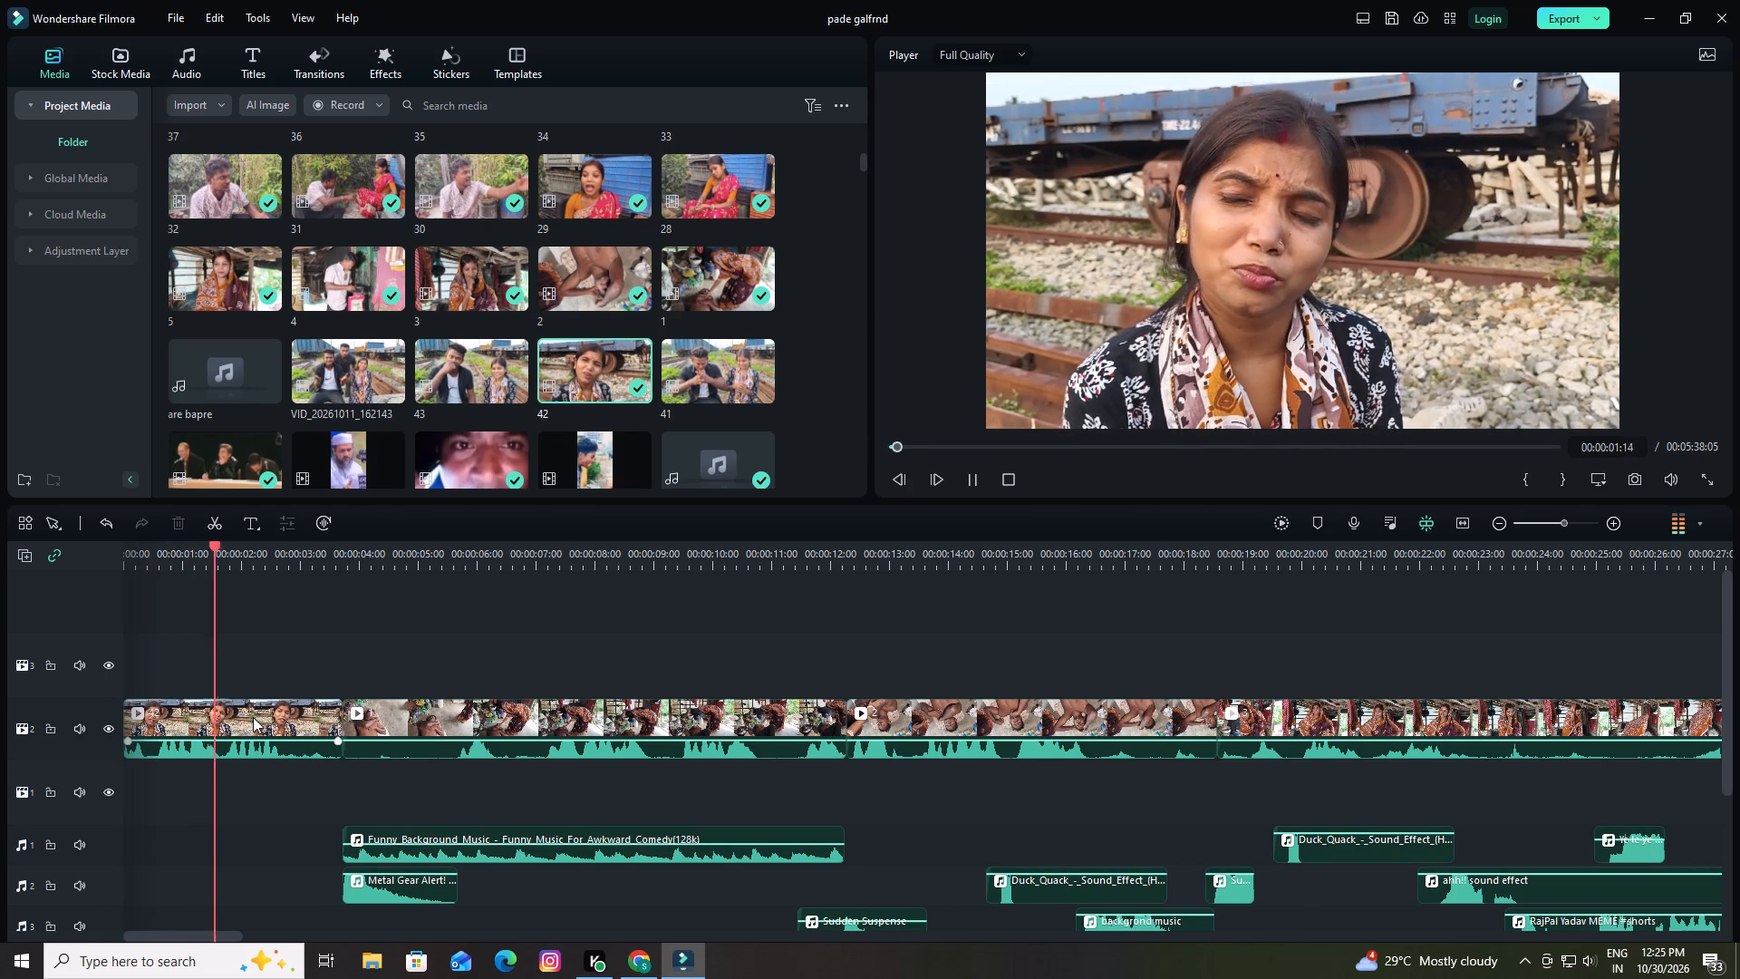
key(space)
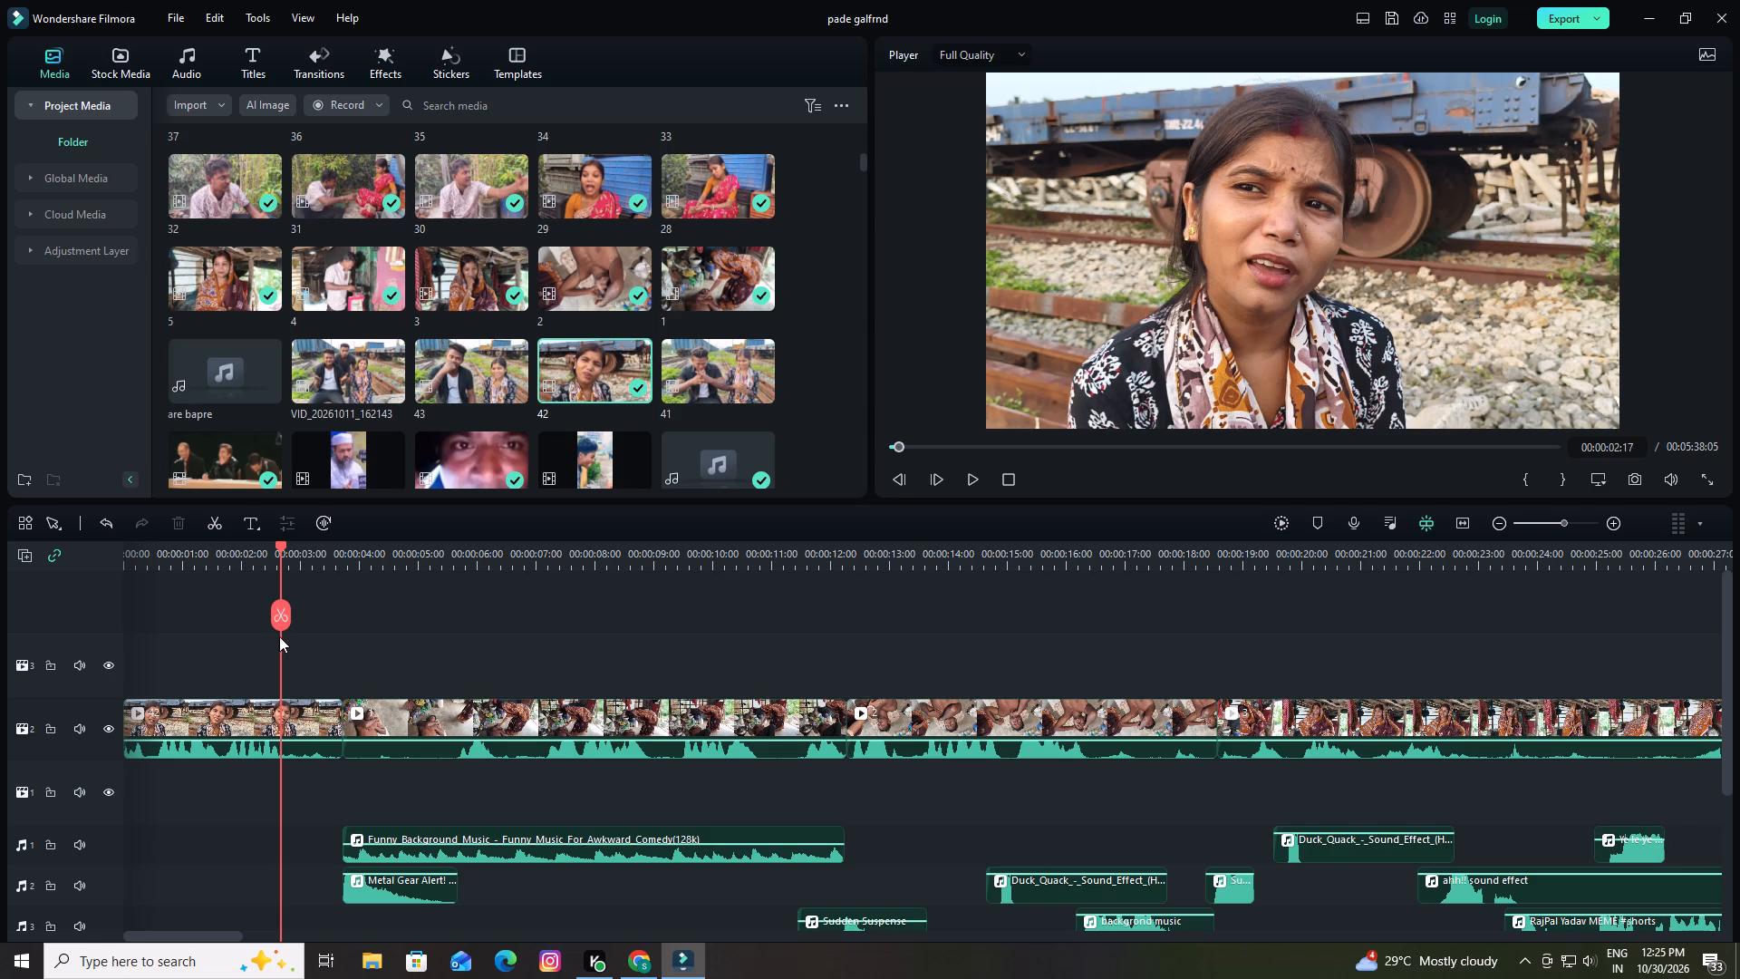
click(275, 622)
click(178, 520)
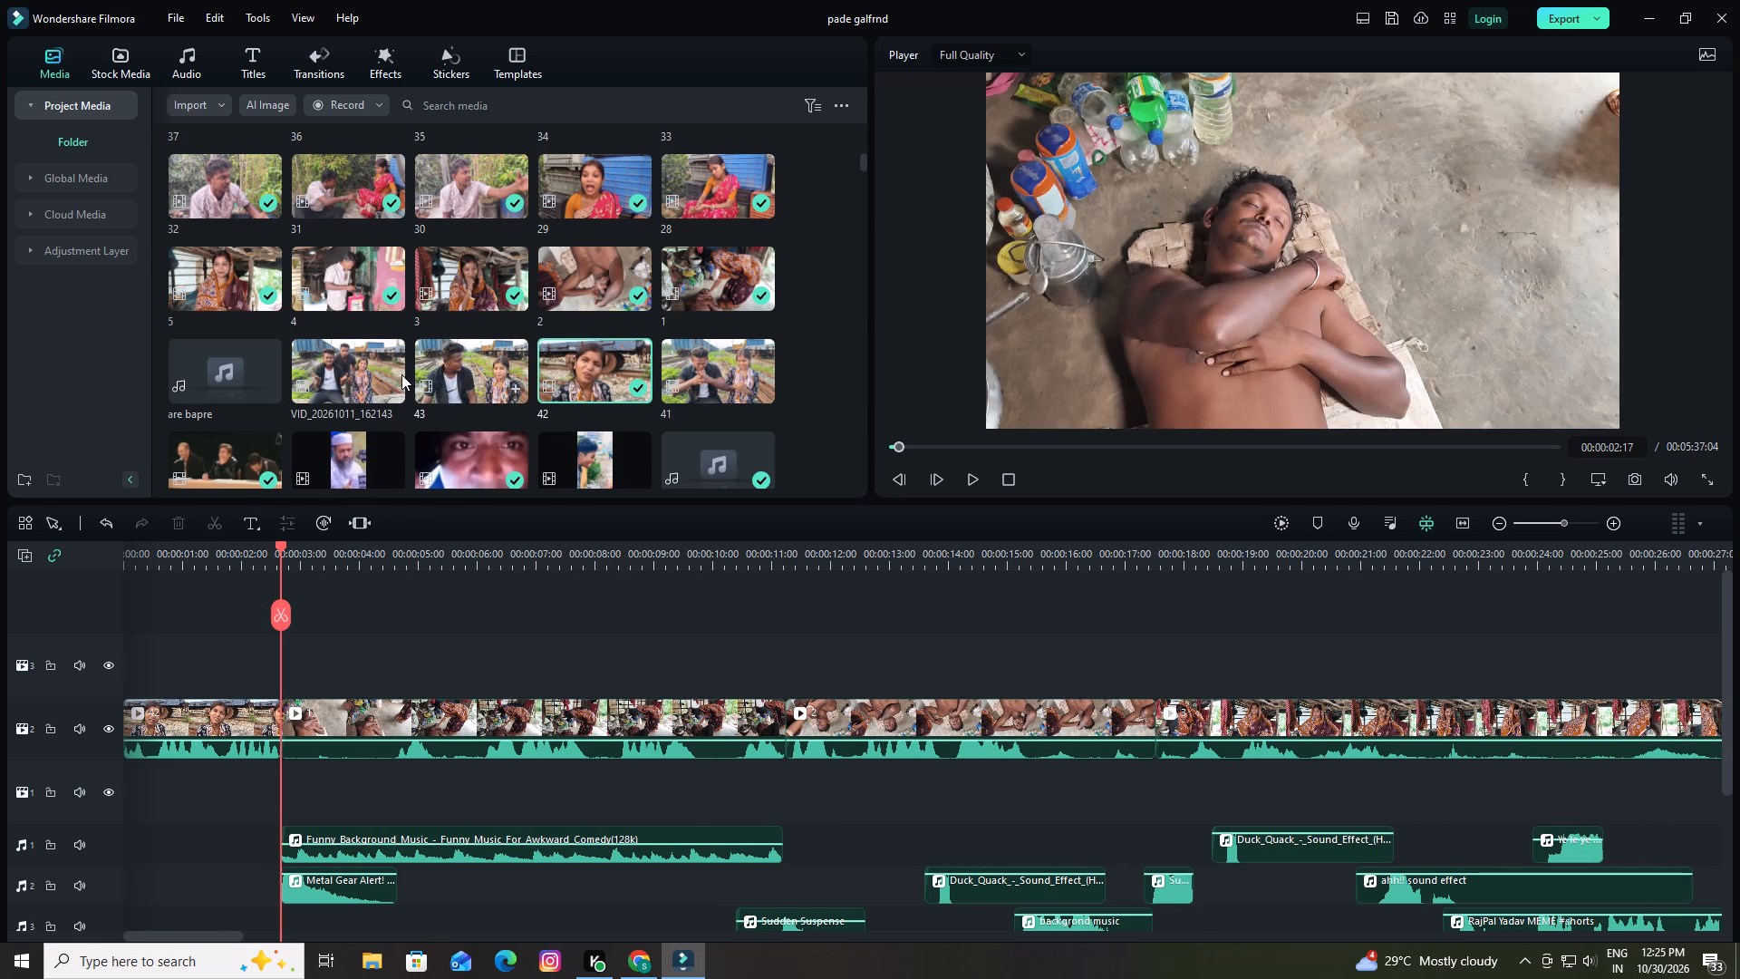
Insert clip 43 on video track 2 directly after clip 42, at 00:00:02:17.
drag(435, 372, 334, 728)
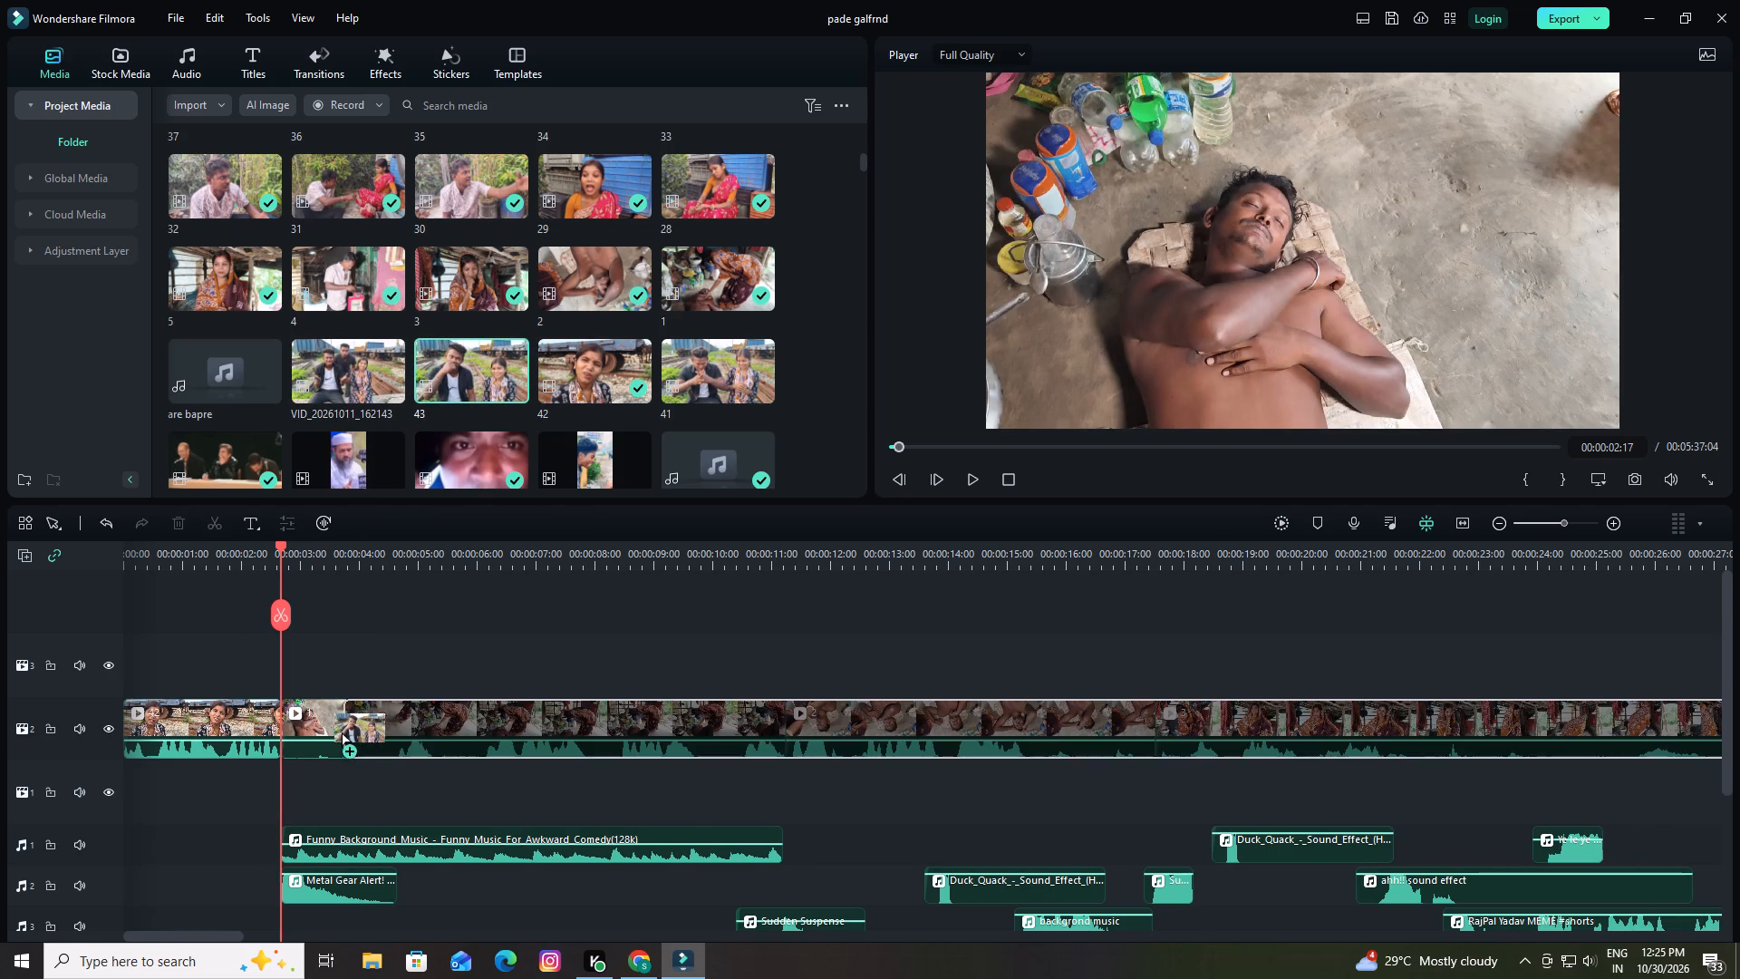
drag(334, 728, 279, 731)
Play clip 43, split it at 00:00:03:17 and delete its opening portion.
key(space)
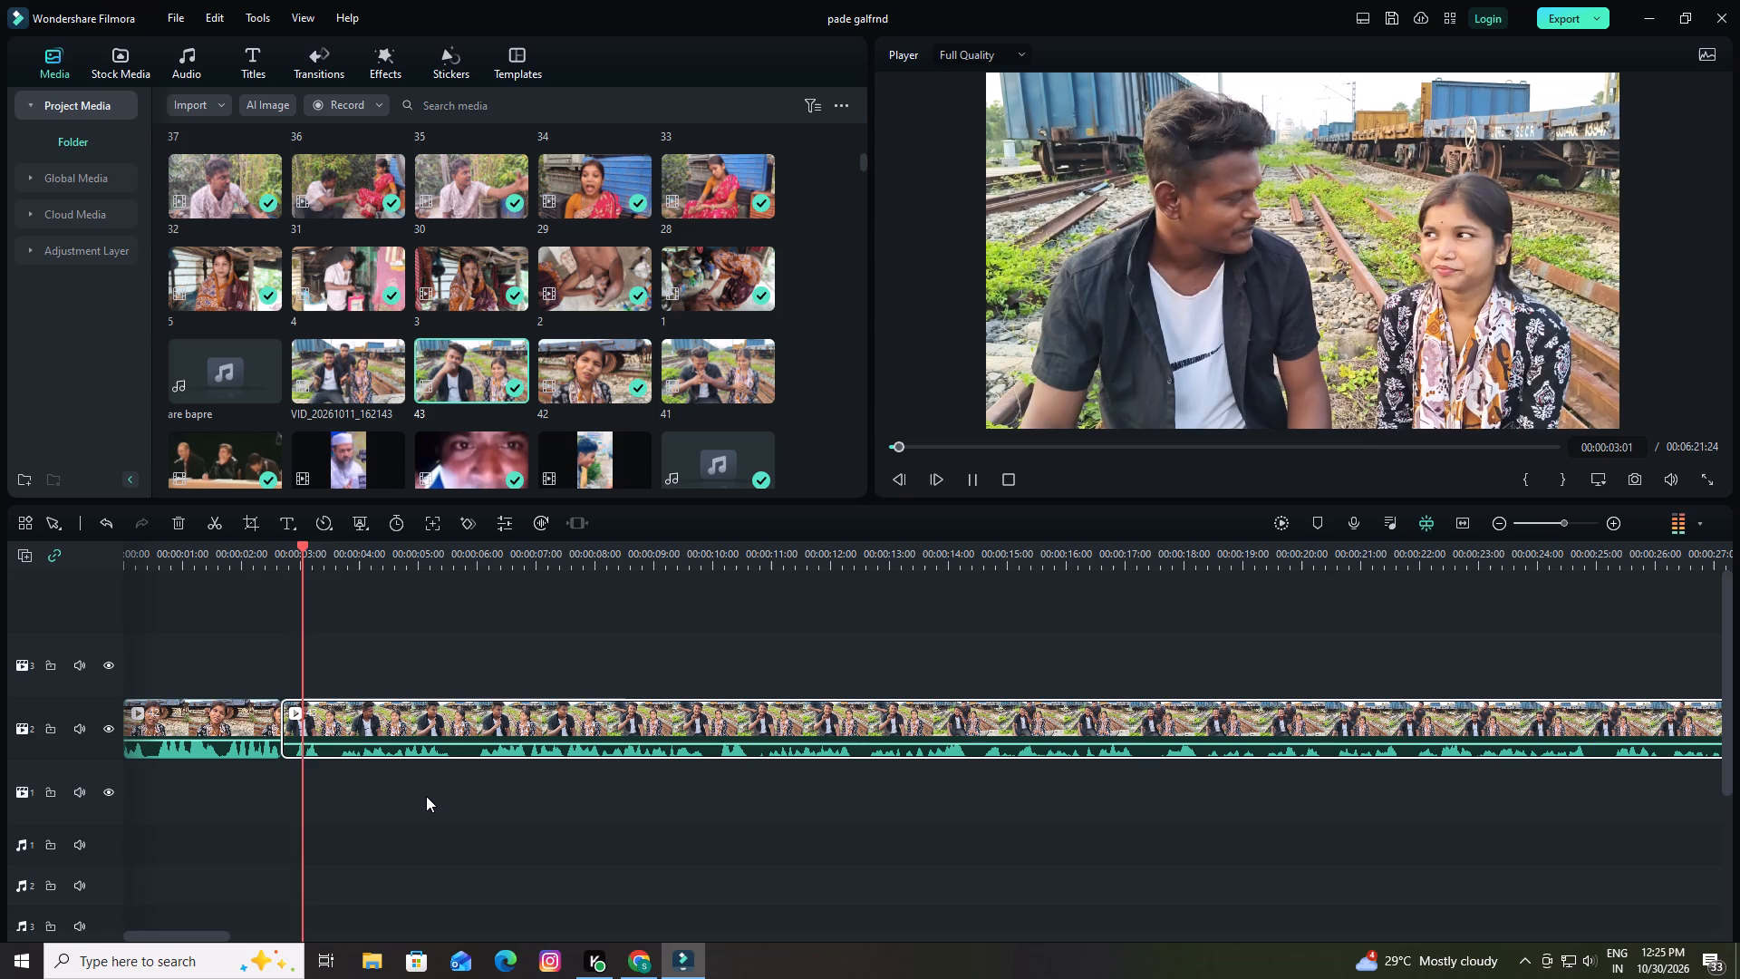
key(space)
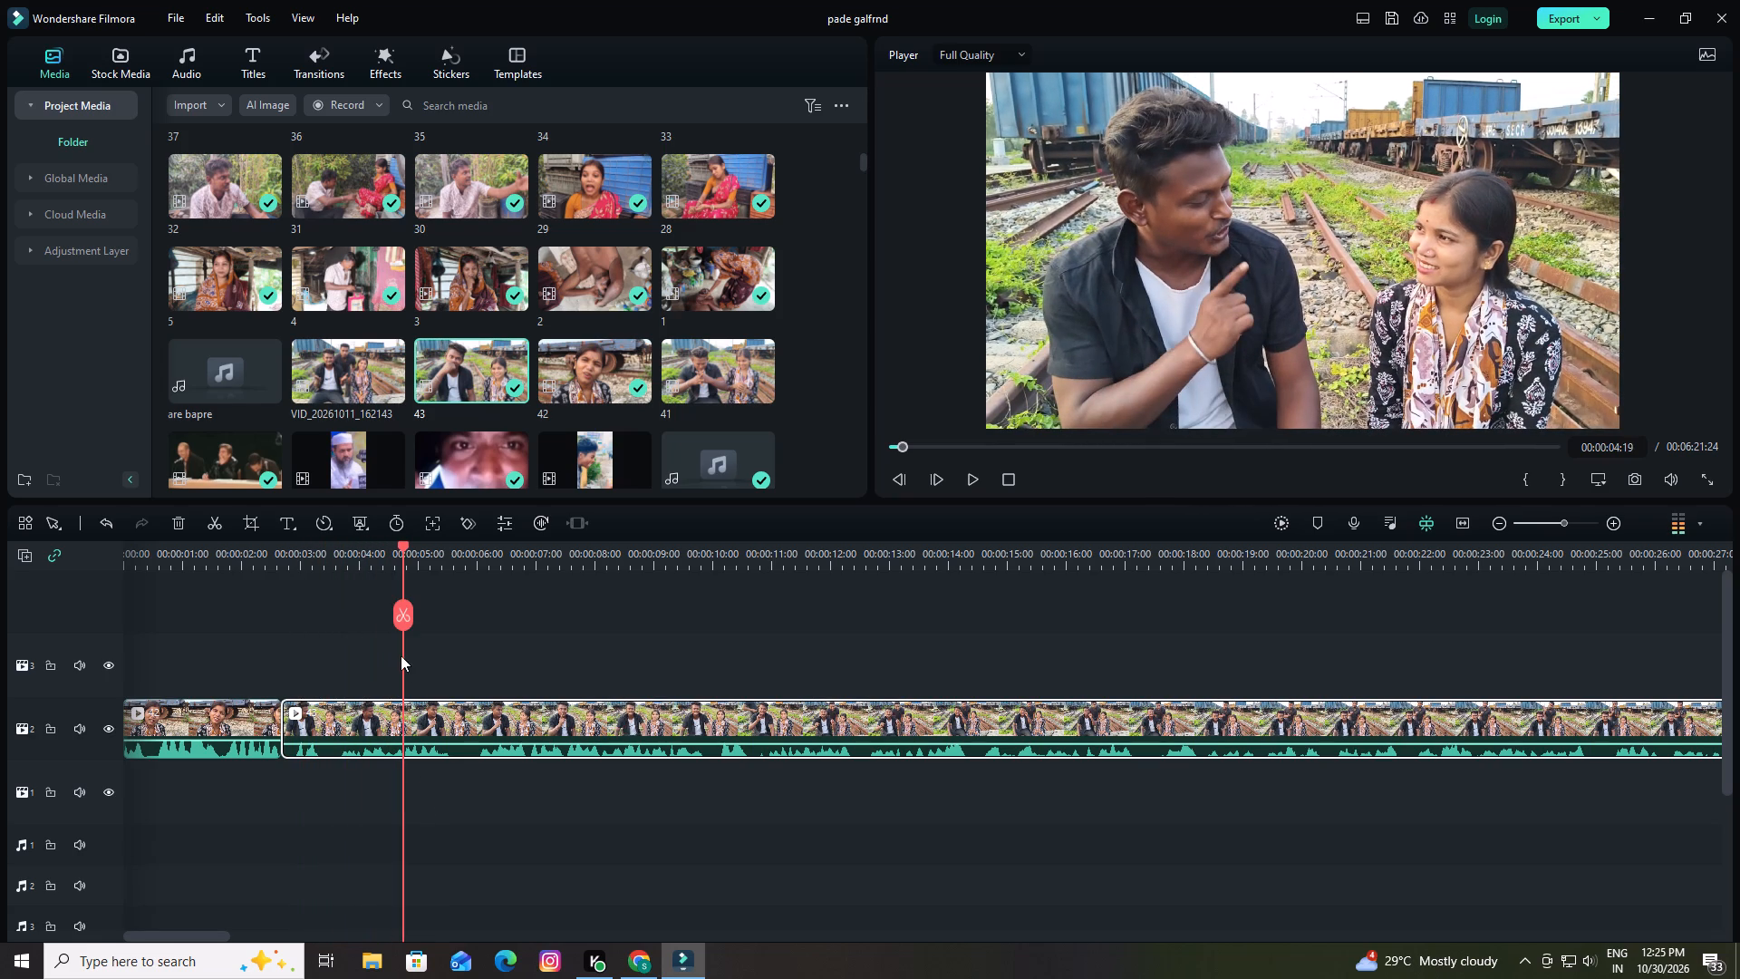
drag(404, 543, 339, 575)
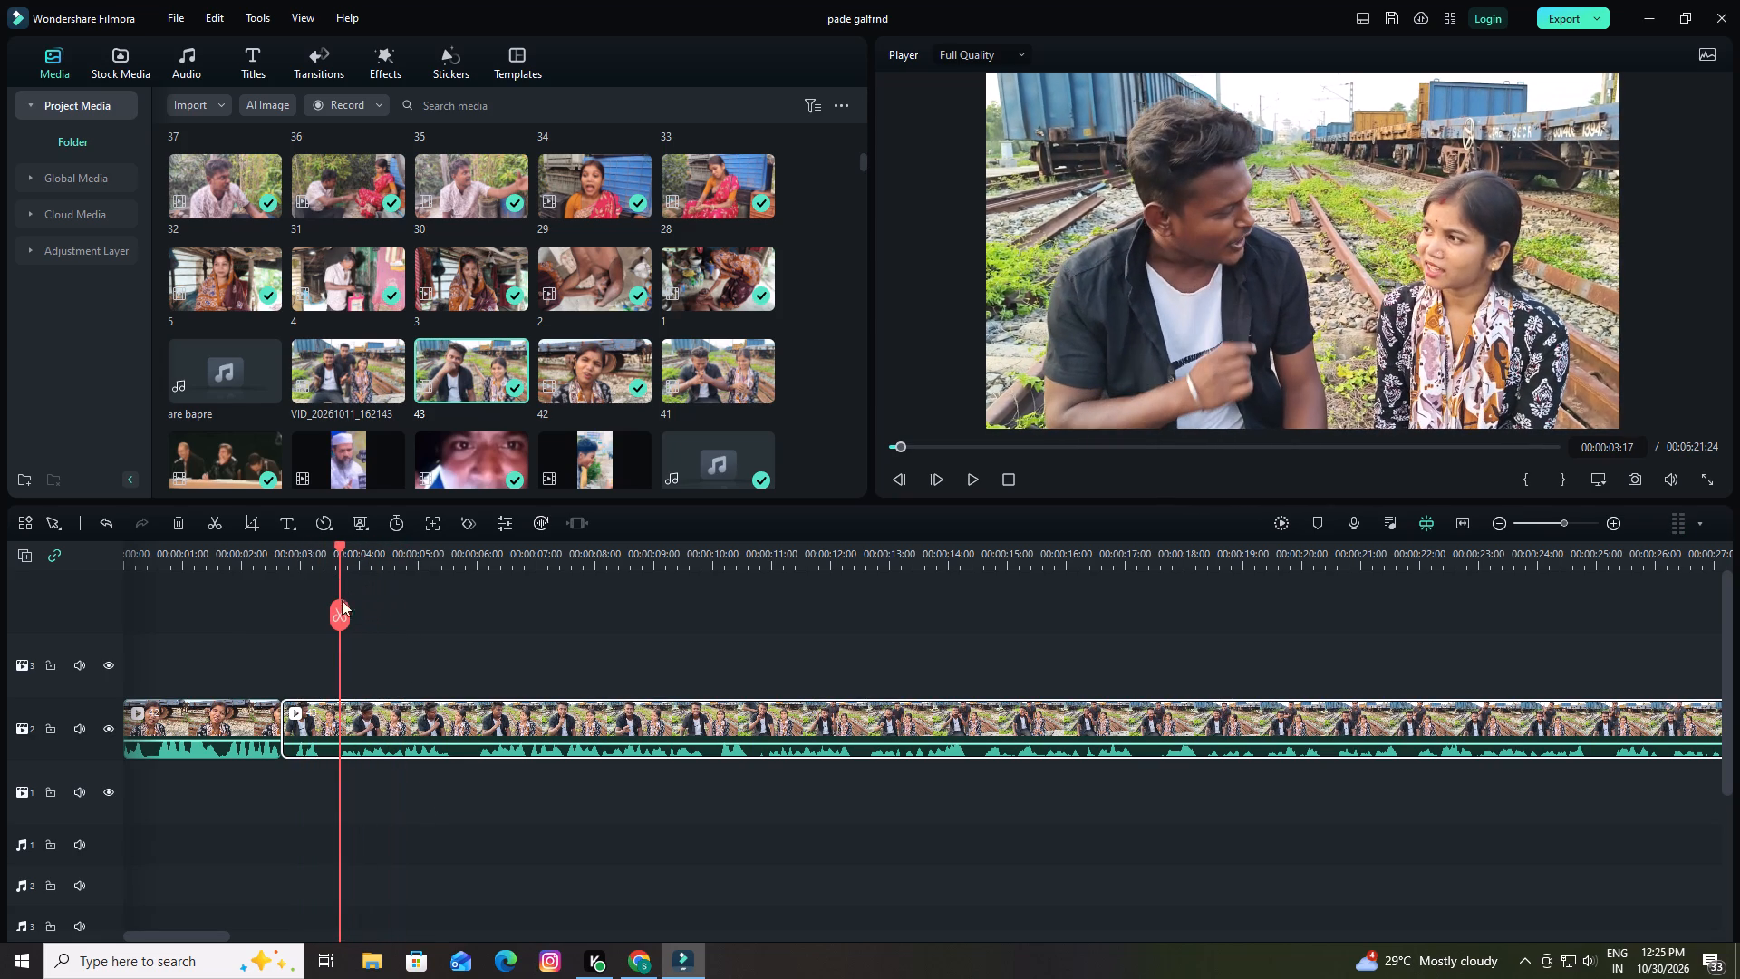
click(337, 618)
click(305, 724)
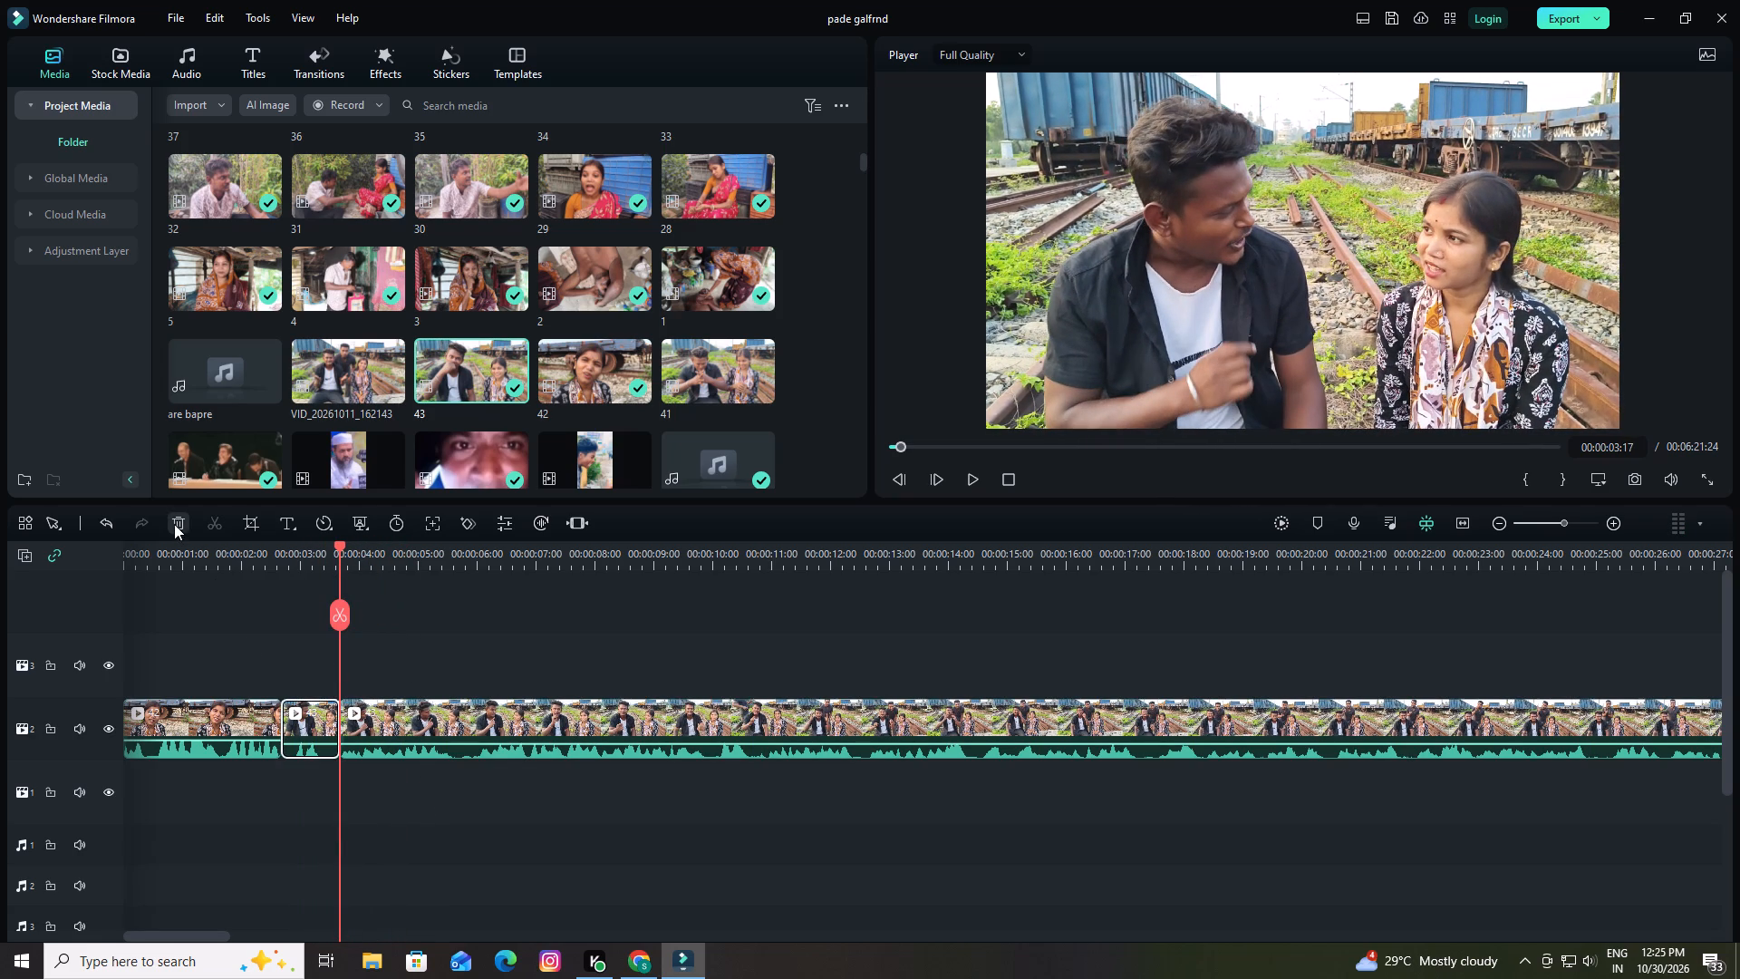
click(174, 524)
Raise the audio level of clip 43 on the timeline and play it from 00:00:02:17.
drag(364, 746, 364, 734)
key(space)
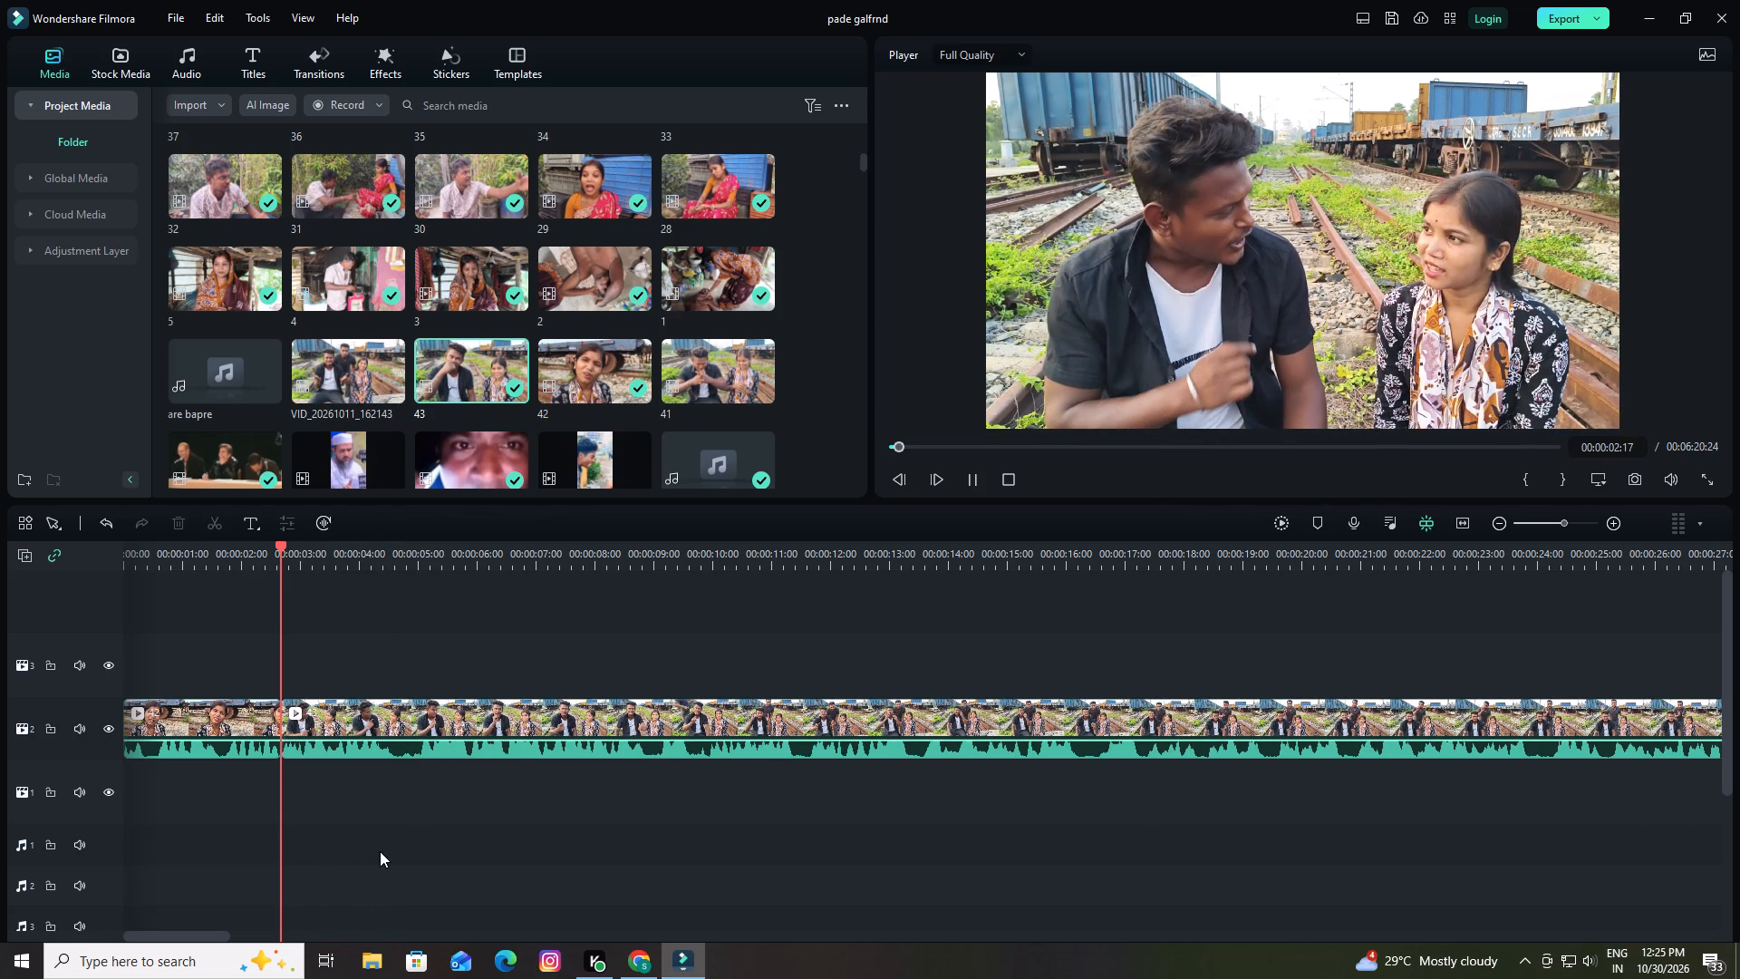
Play clip 43 onward, cut it at 00:00:04:17 and ripple-delete the remainder after the cut.
key(space)
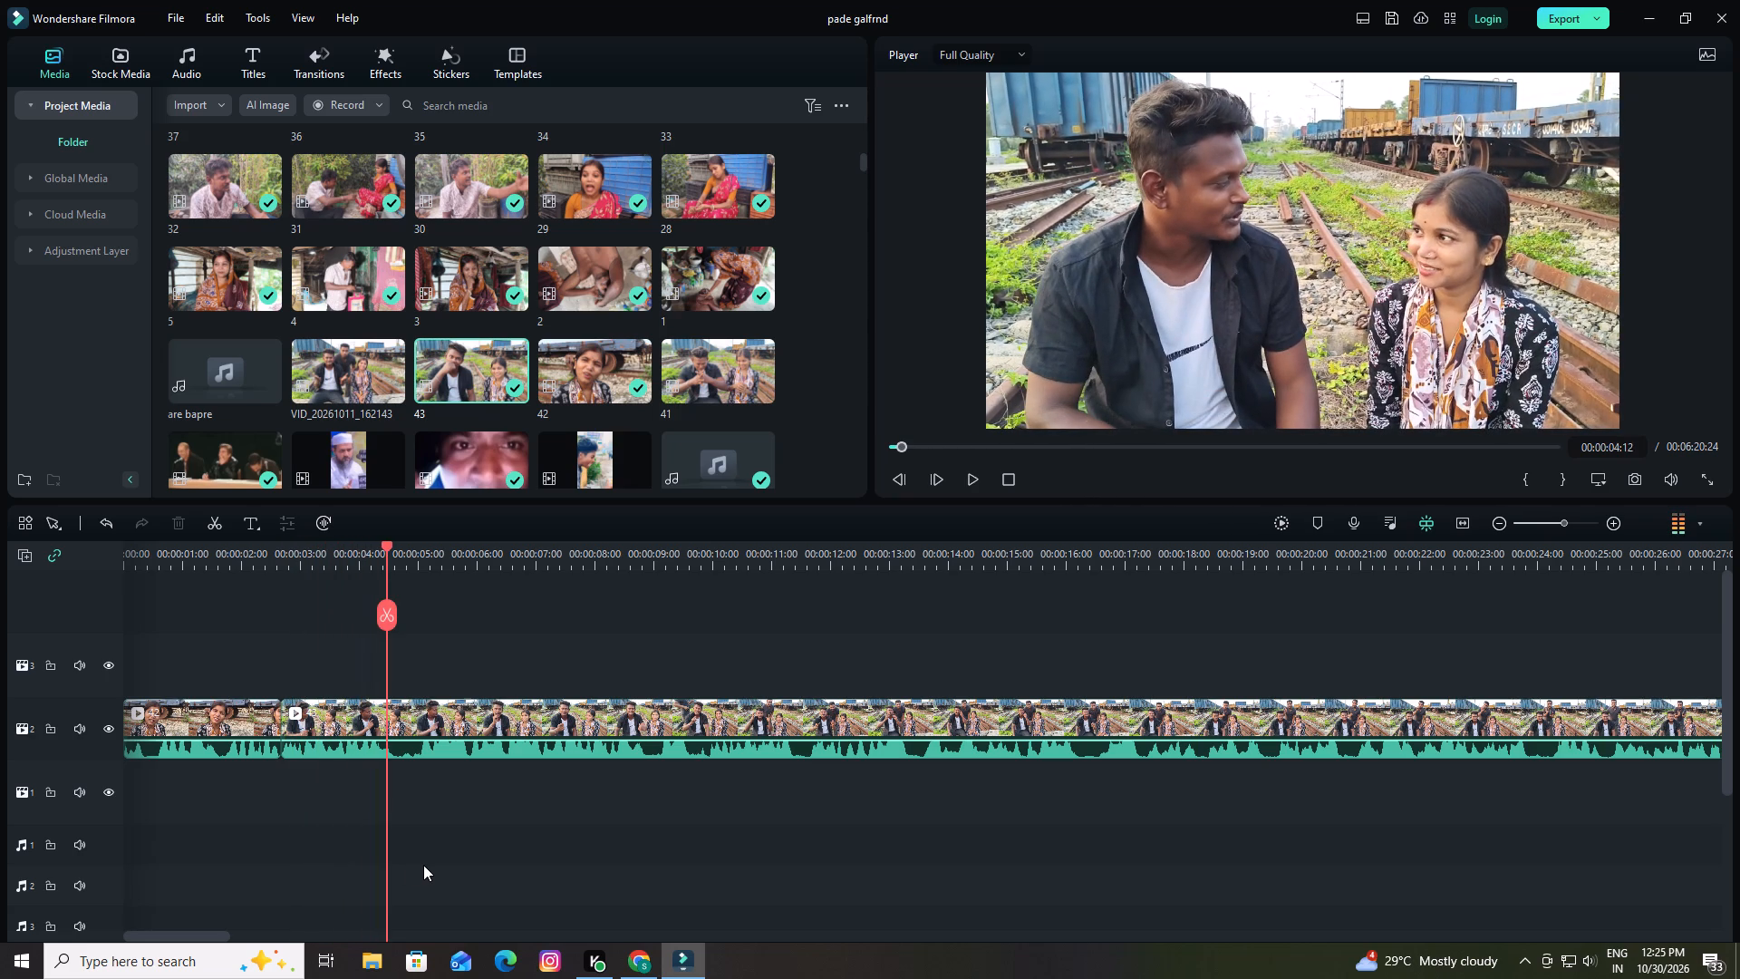
key(space)
key(space)
key(space)
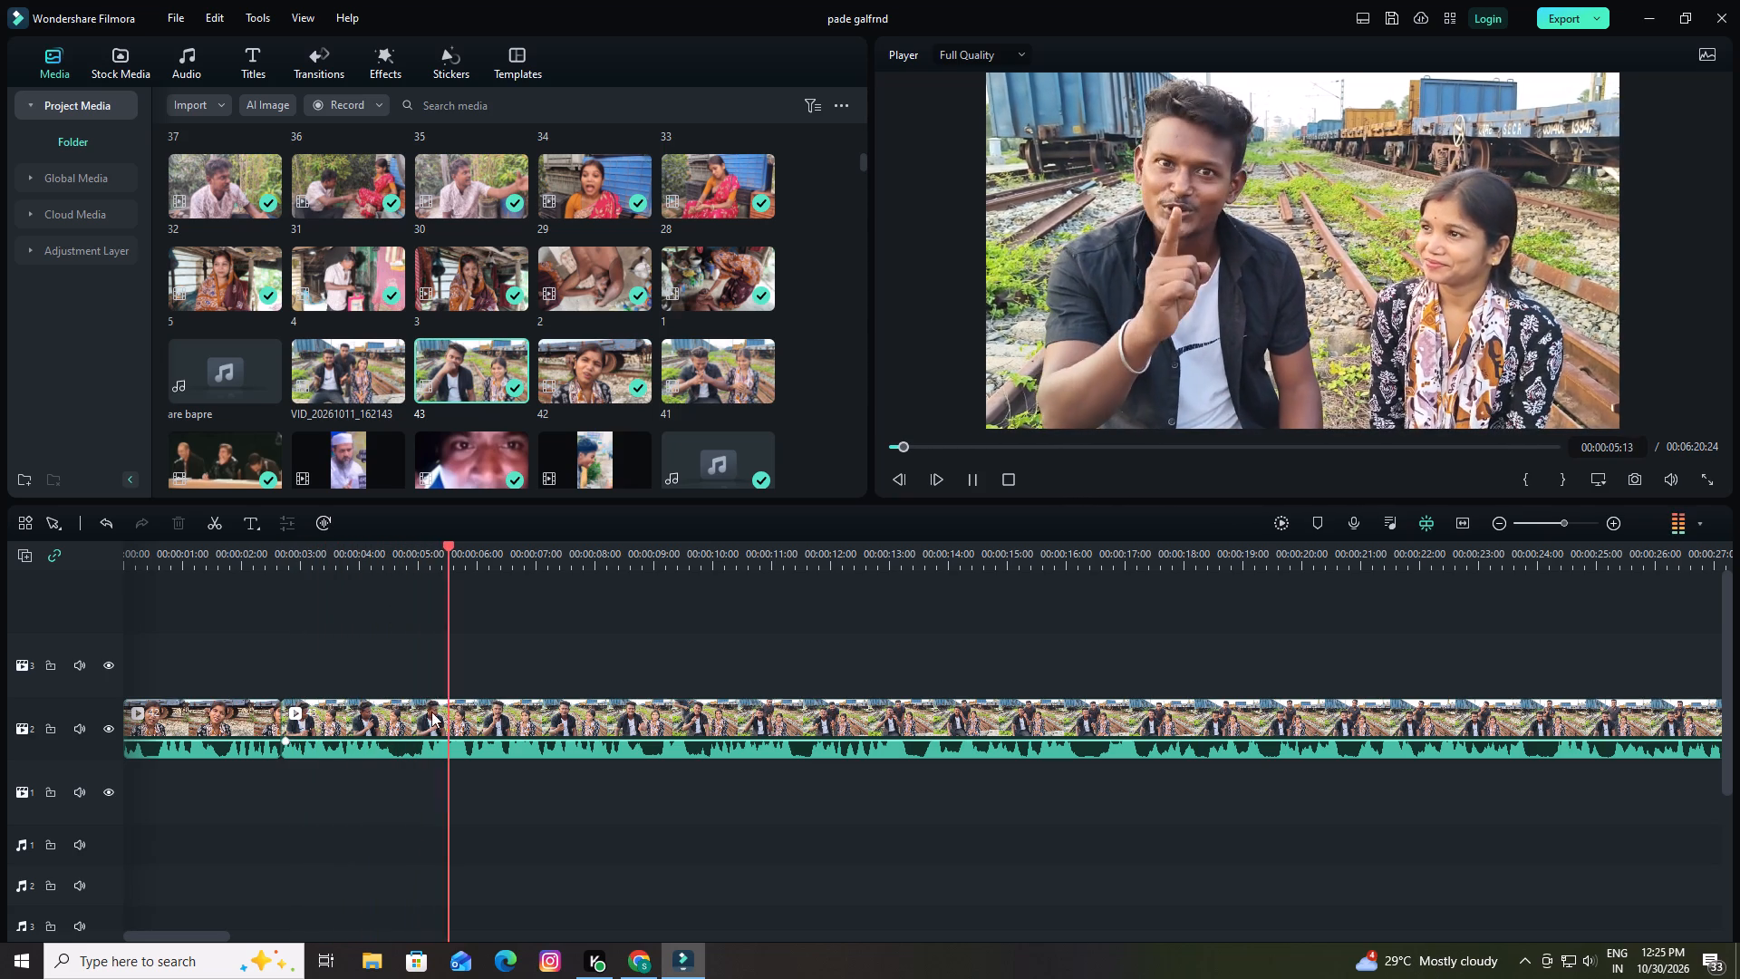
key(space)
drag(465, 547, 400, 570)
click(400, 618)
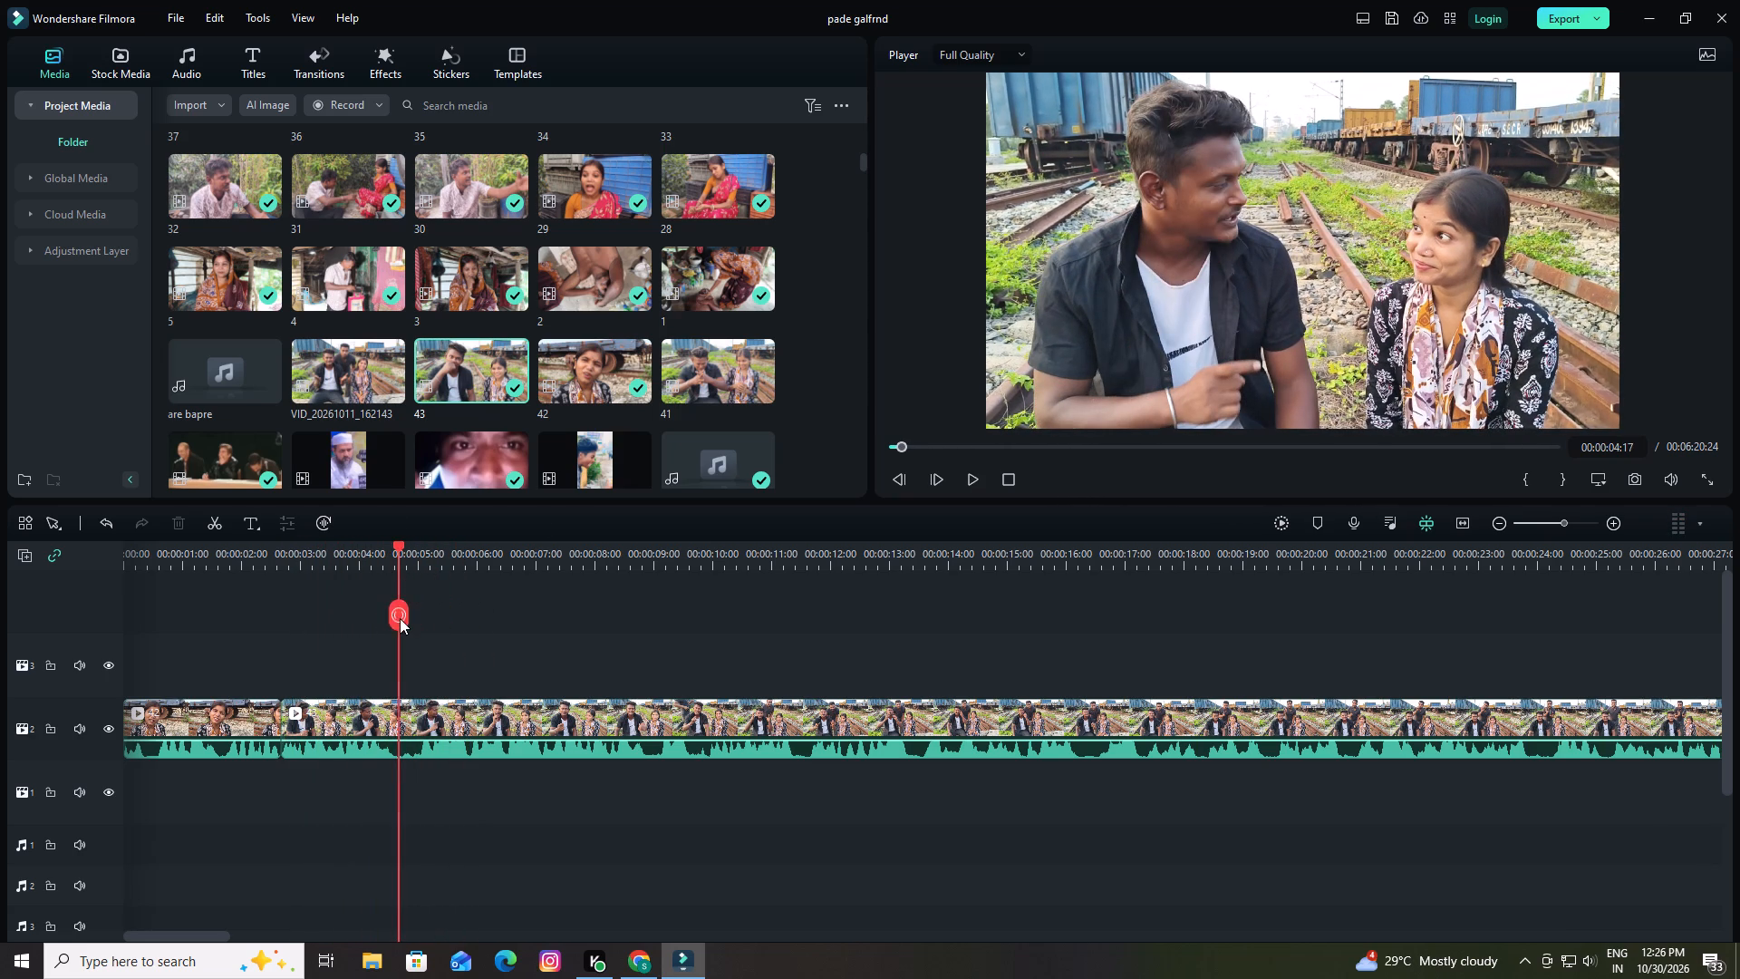
click(177, 521)
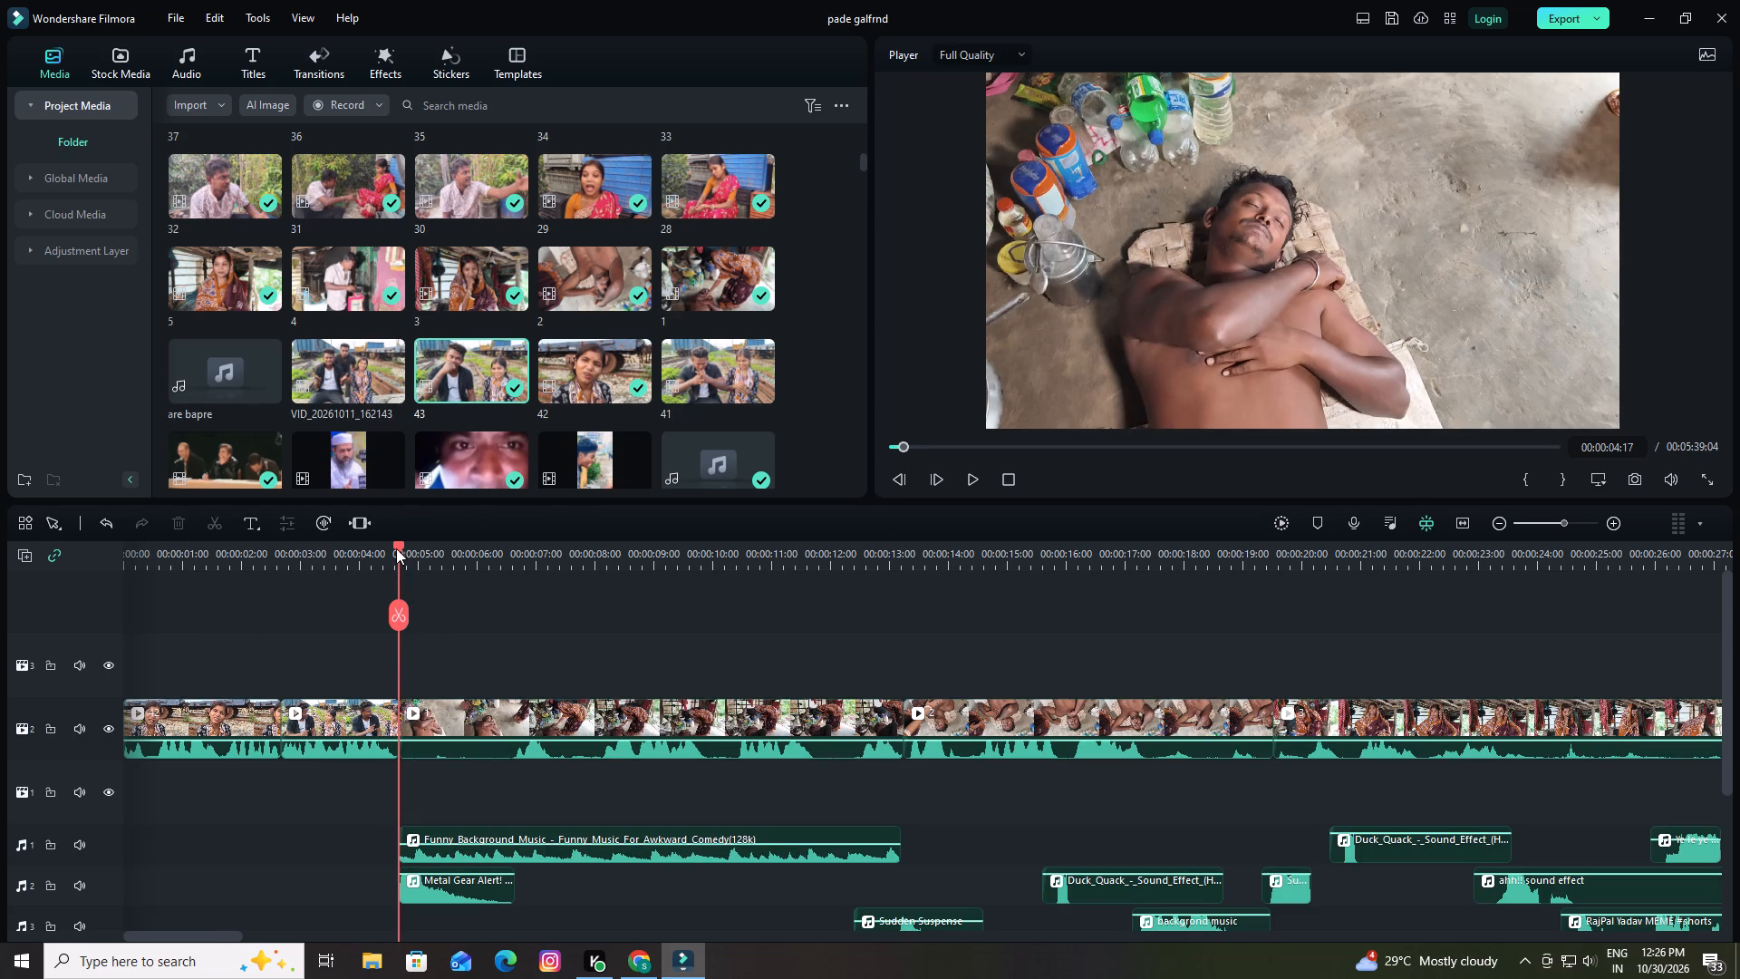
Play the assembled intro from the start and check the join into the first existing scene.
drag(396, 547, 1, 598)
key(space)
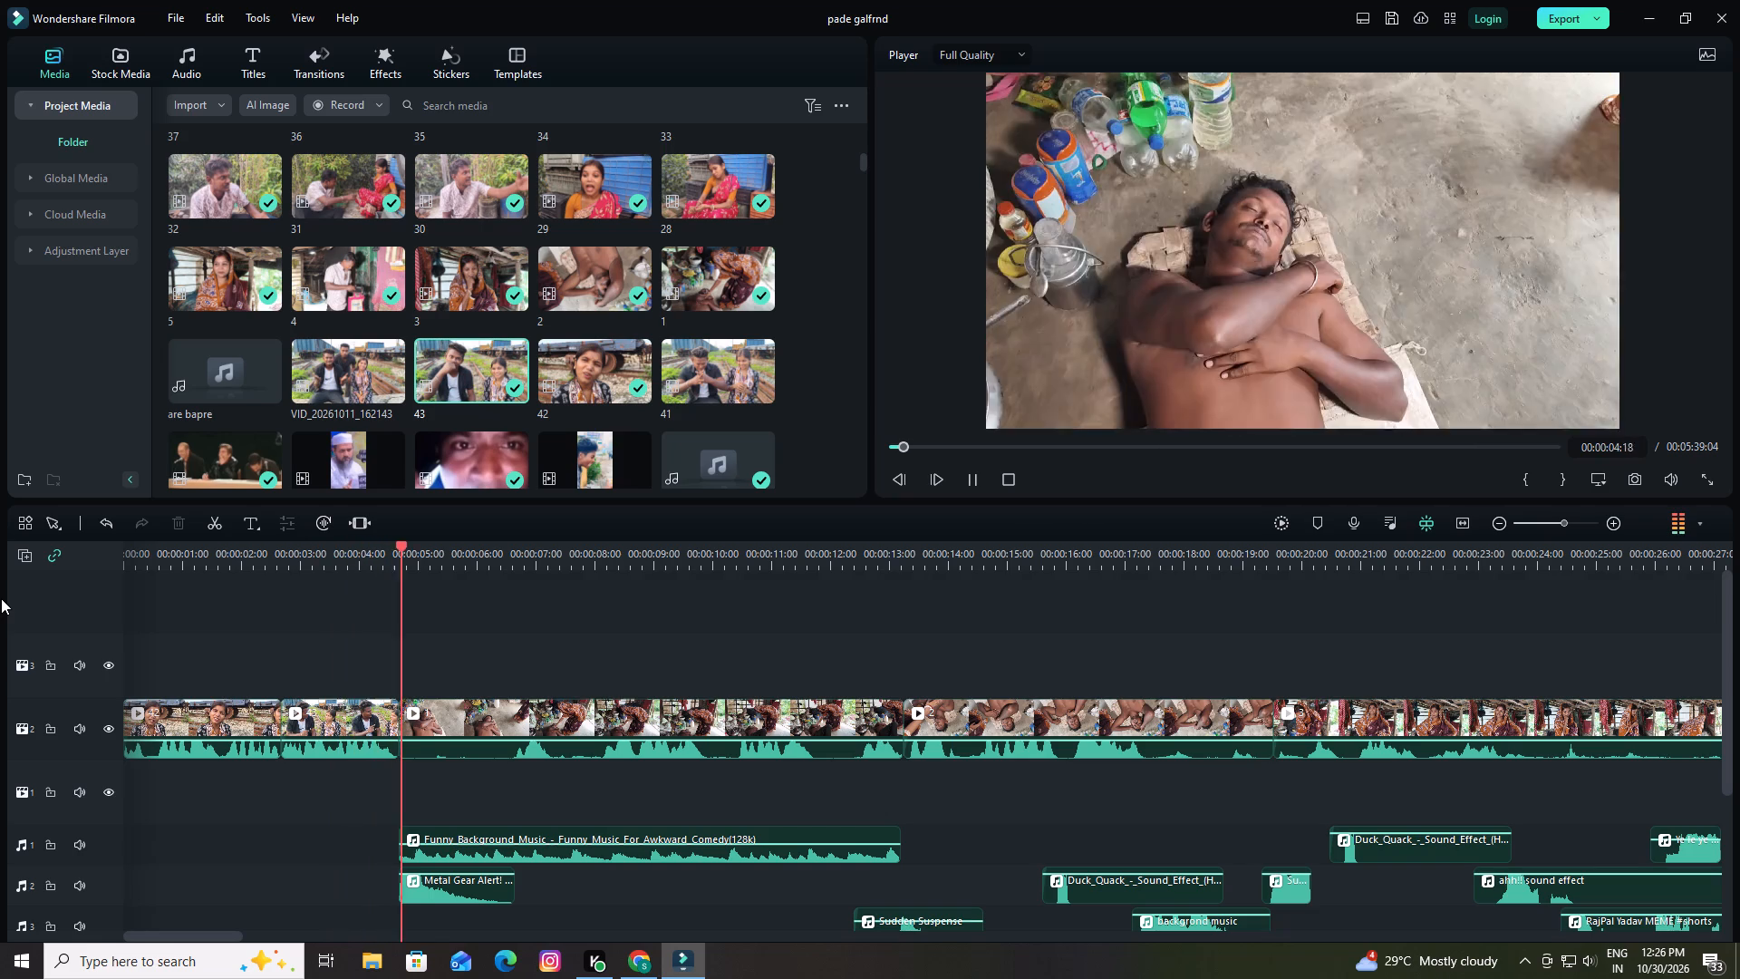
key(space)
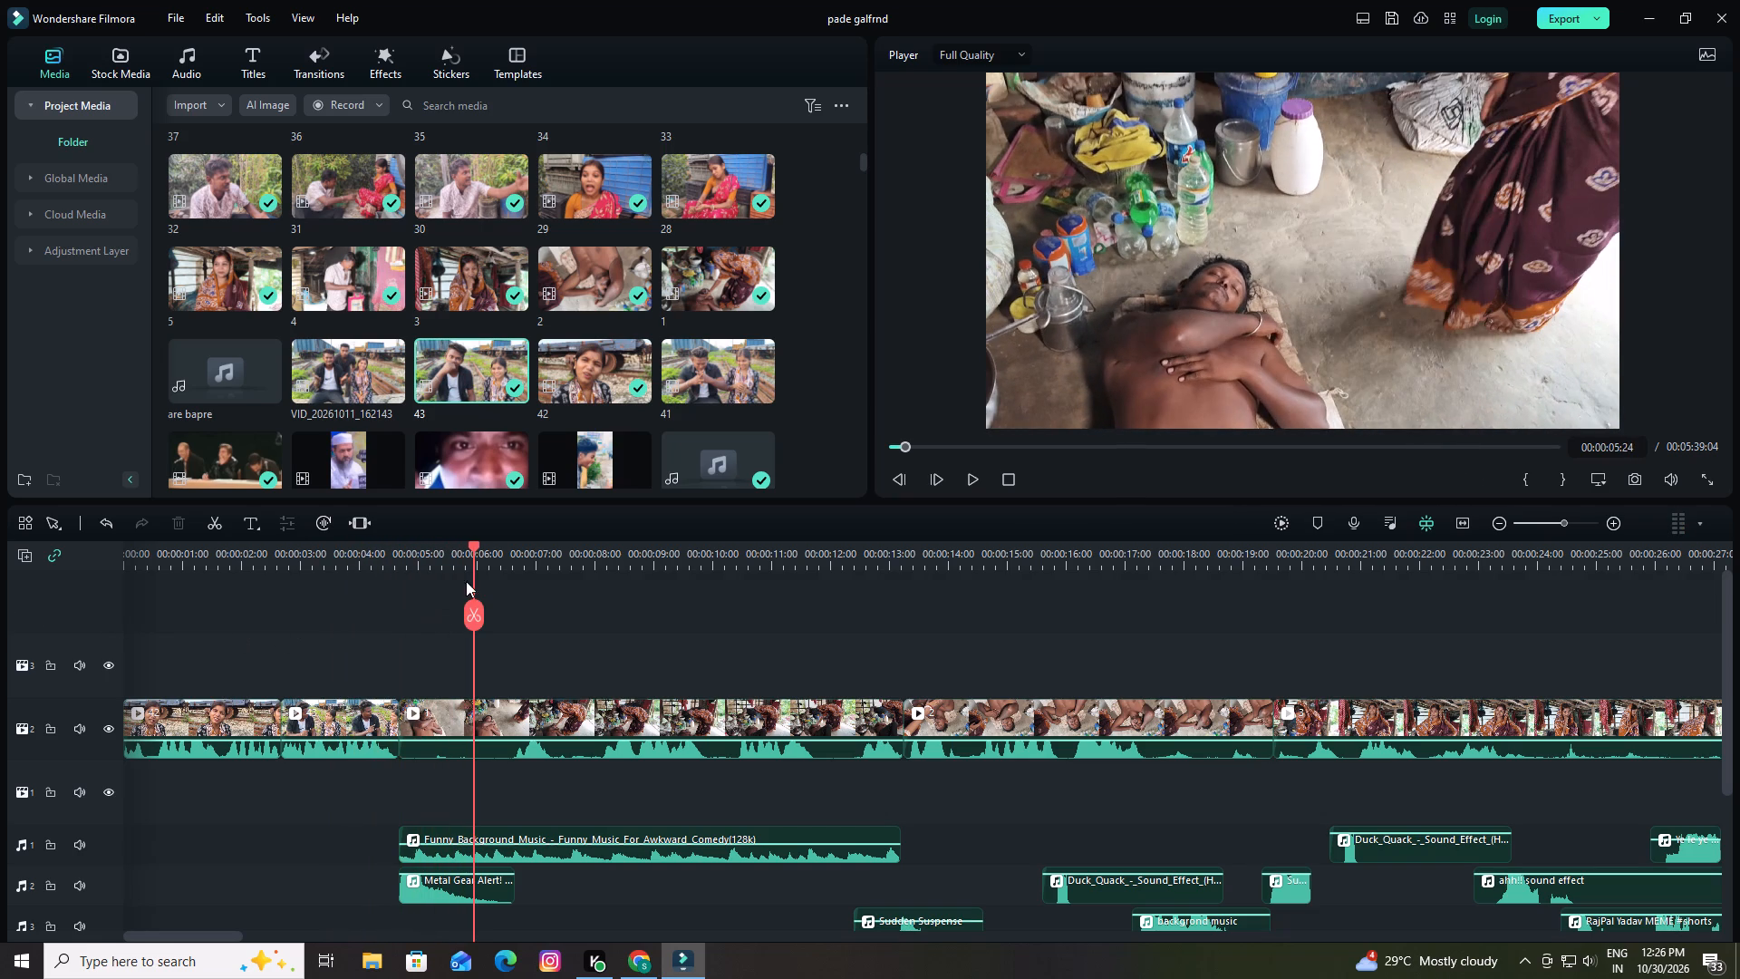
drag(471, 547, 403, 561)
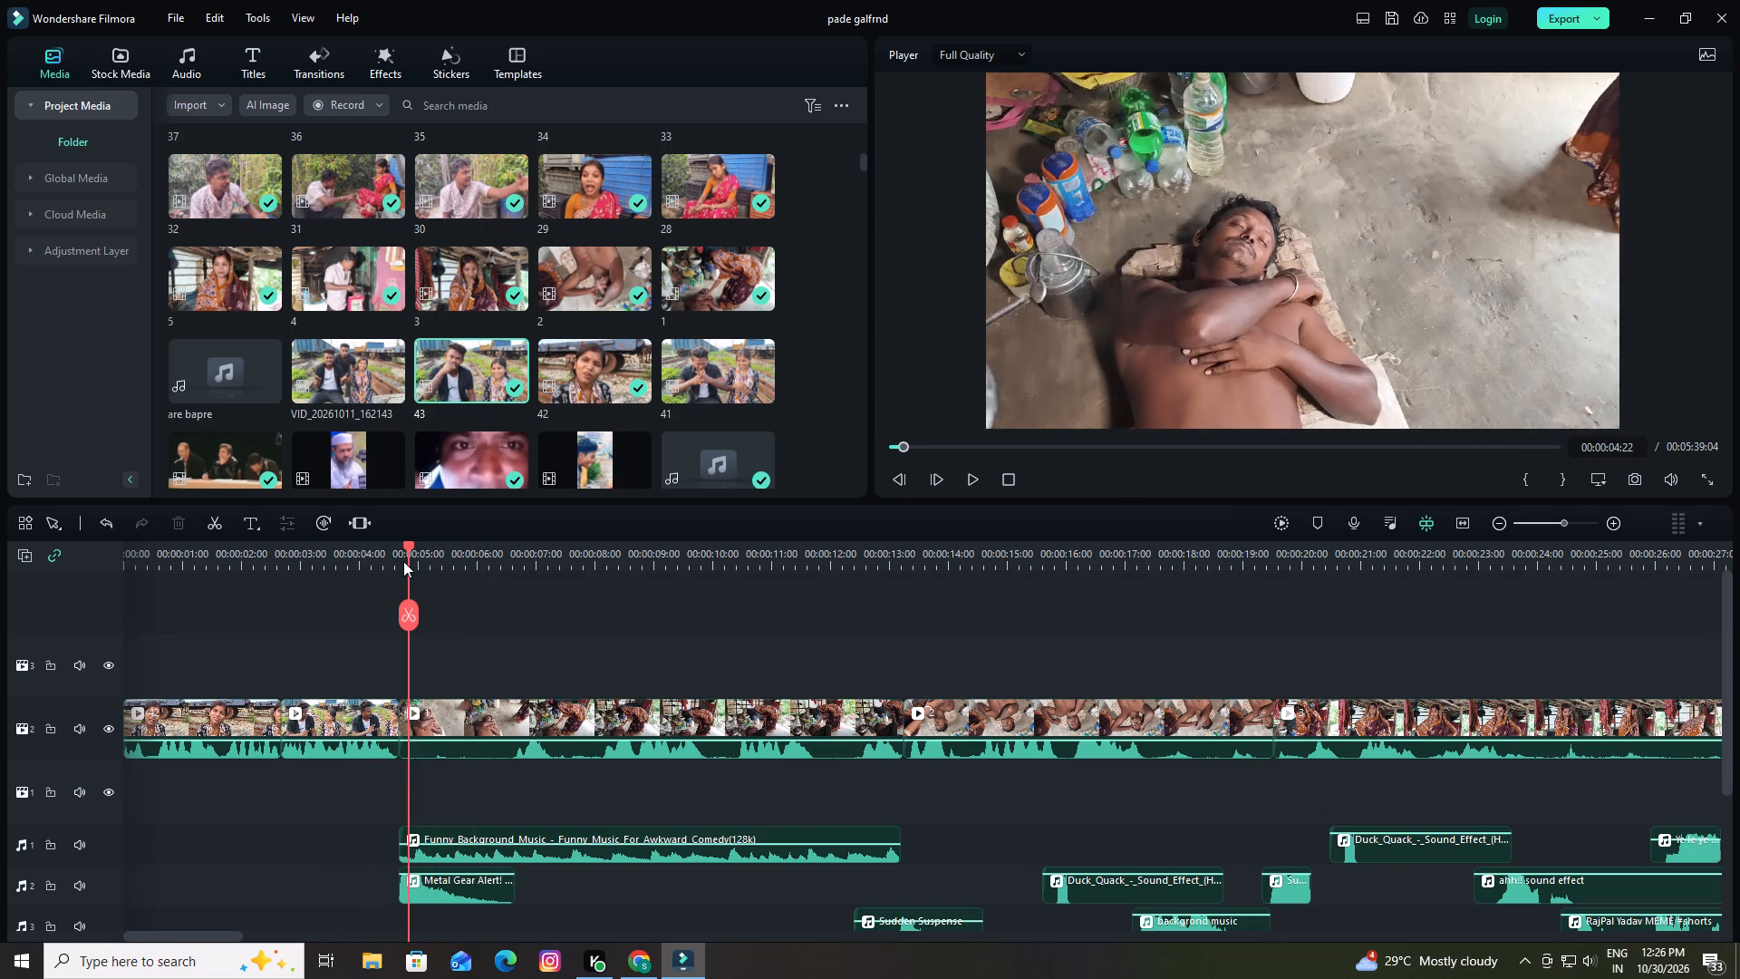
drag(403, 561, 398, 564)
scroll(554, 739, down, 1)
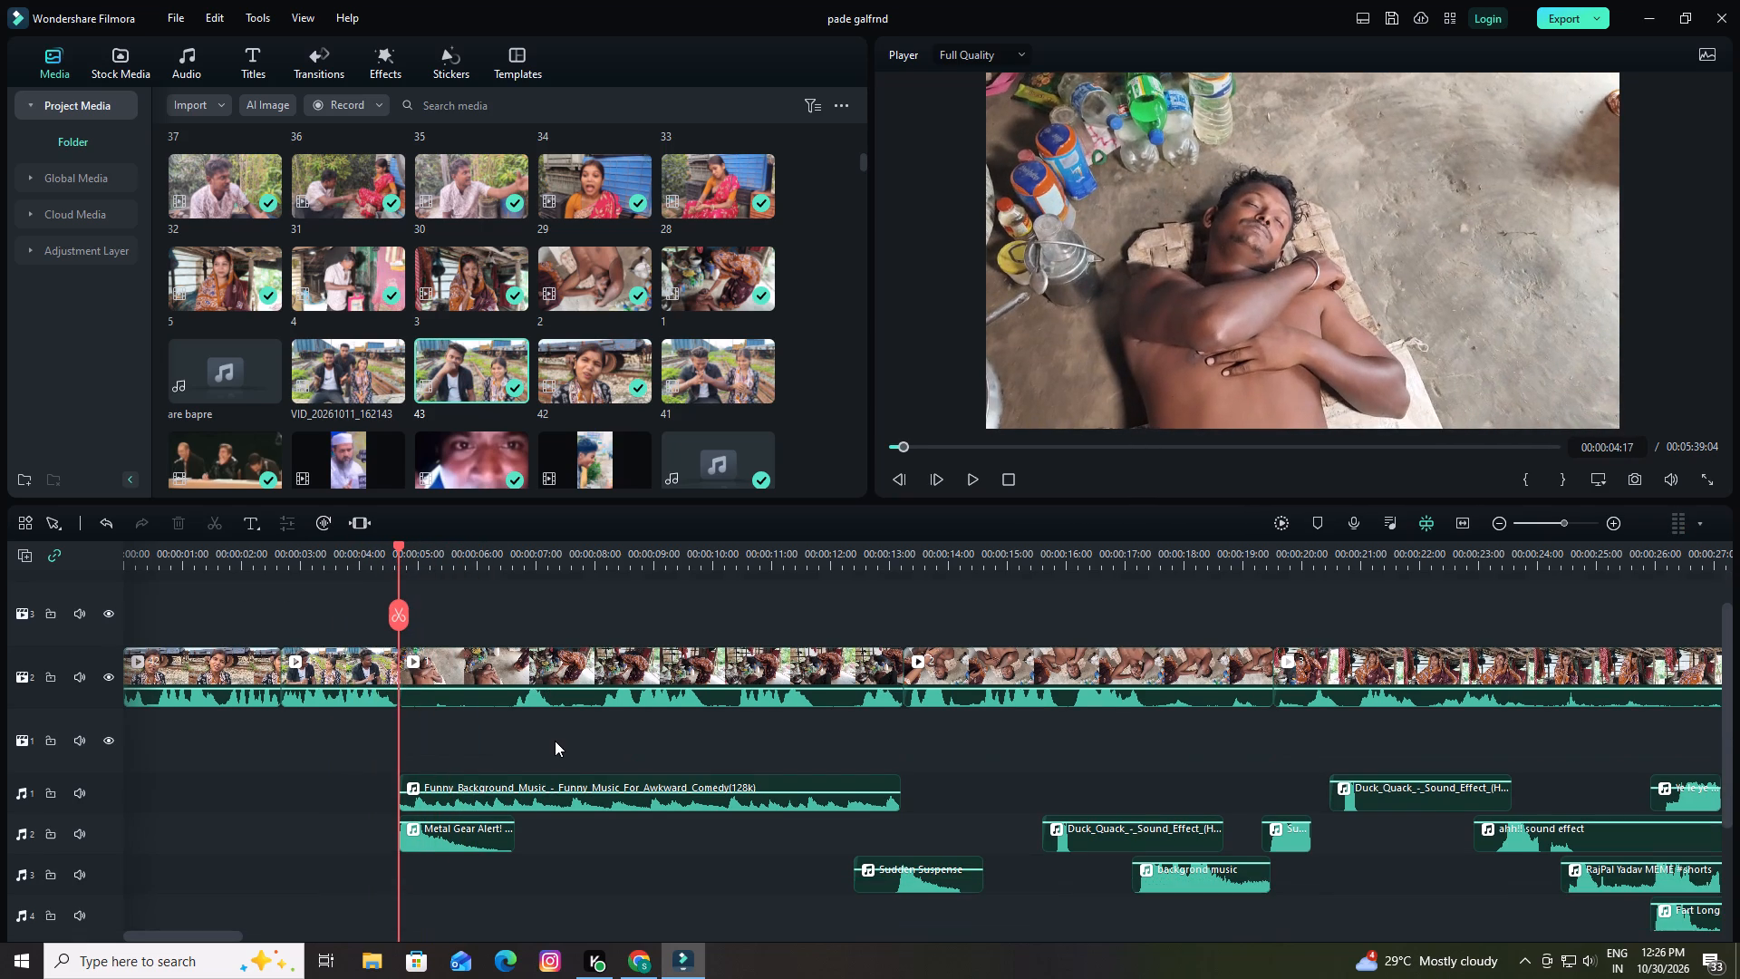
drag(399, 545, 126, 603)
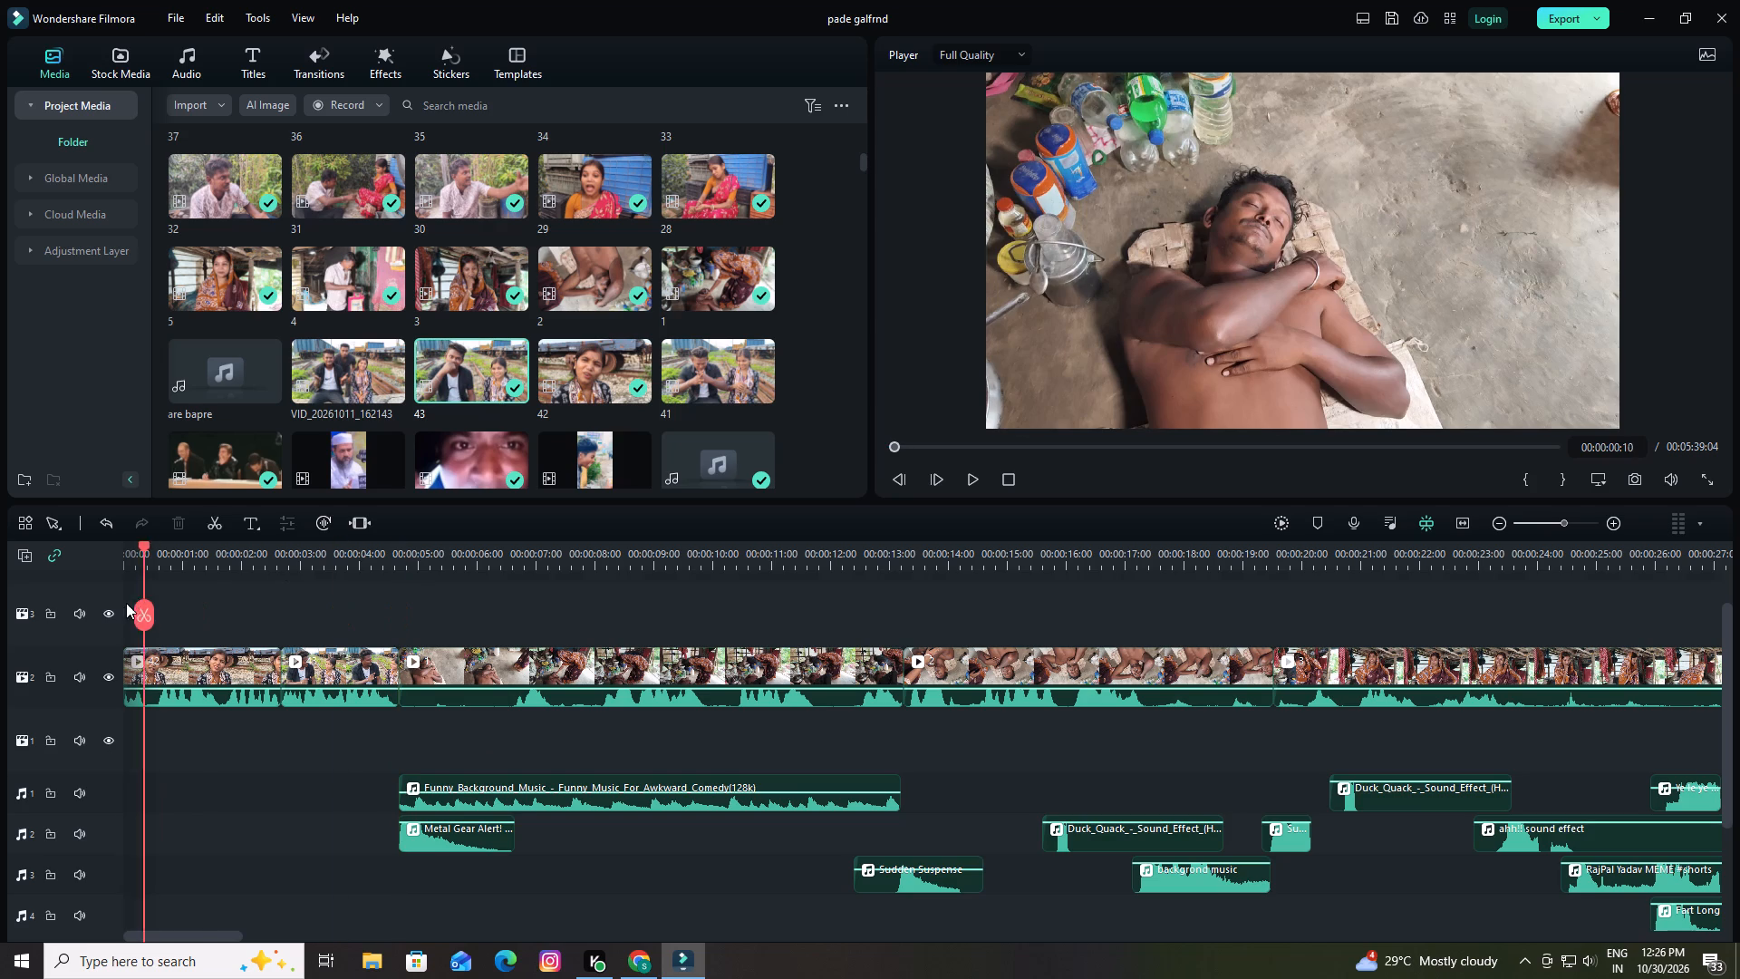
drag(126, 603, 112, 605)
key(space)
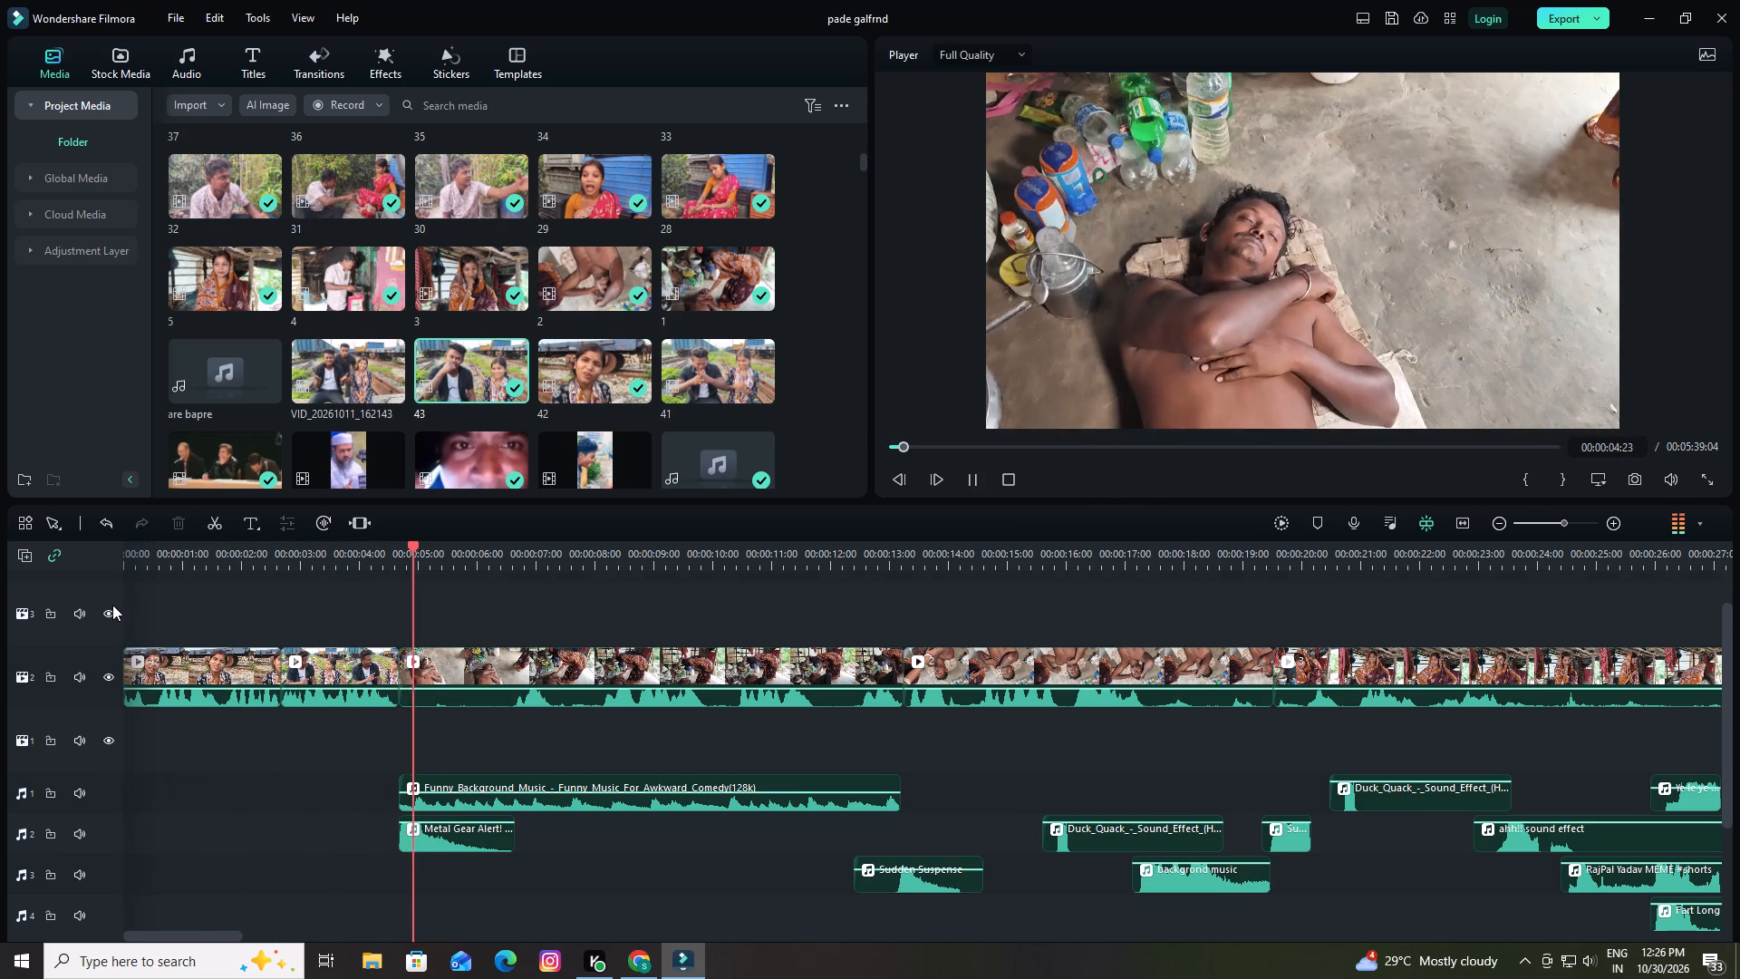
key(space)
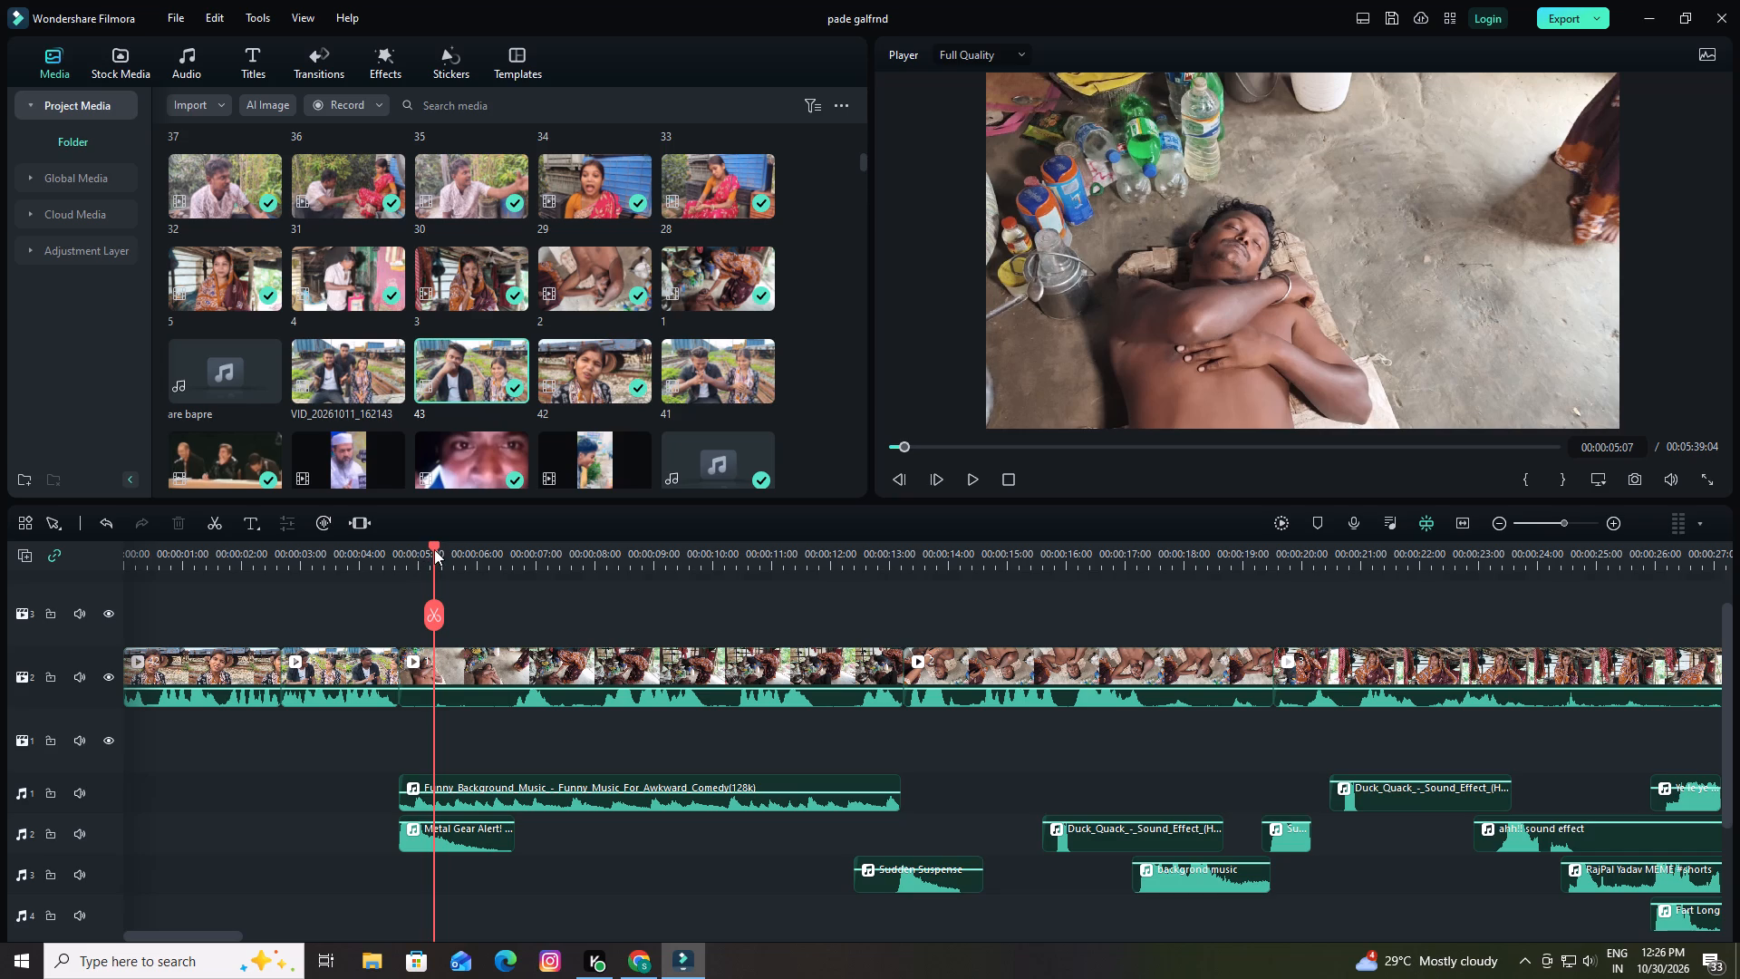
Add the Default Title on video track 3 at the start of the timeline and trim it to end with clip 43.
drag(434, 547, 115, 624)
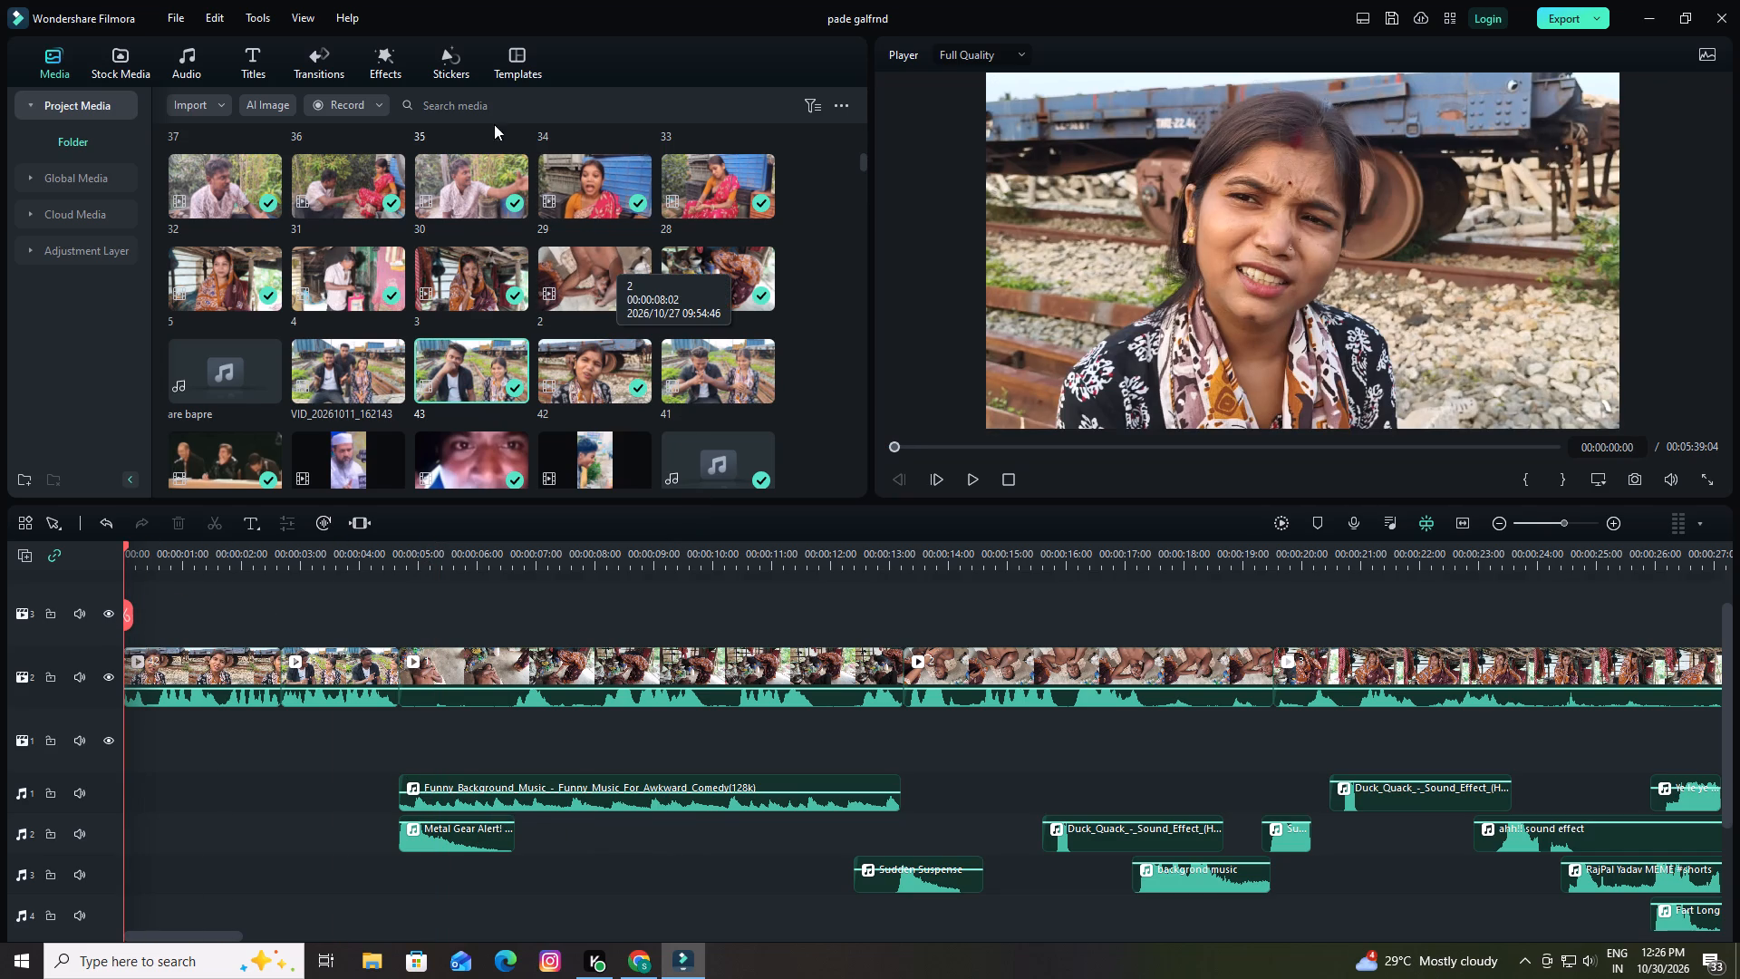
click(471, 105)
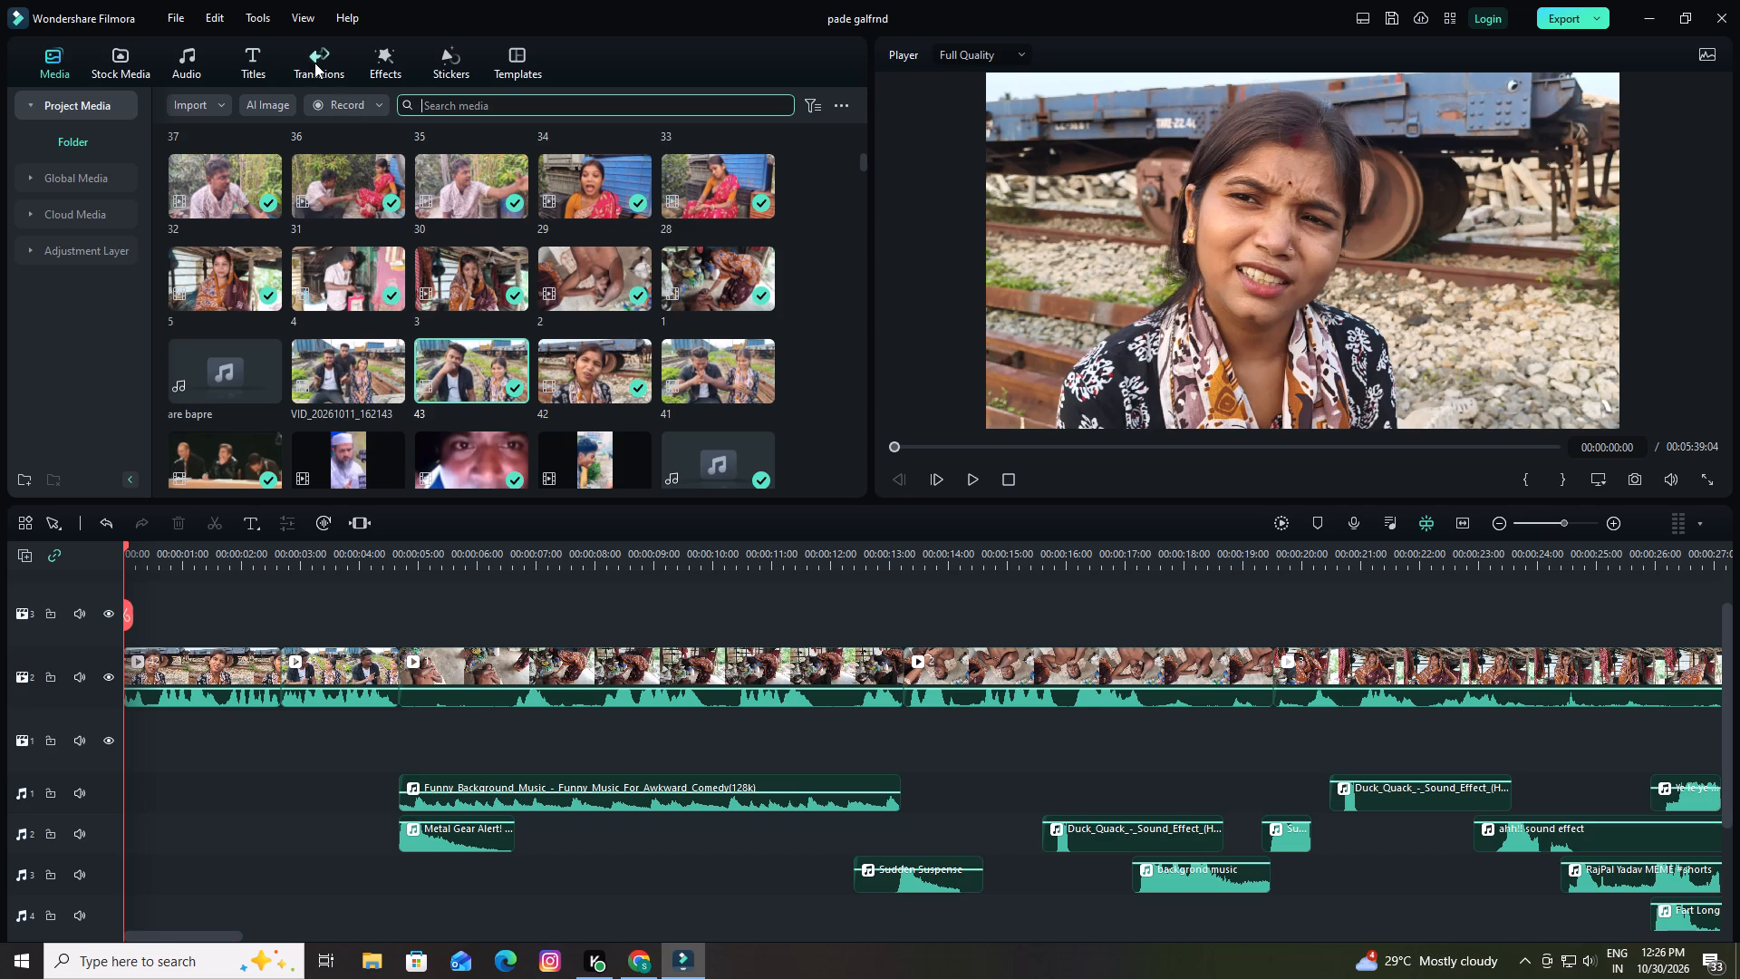
click(254, 59)
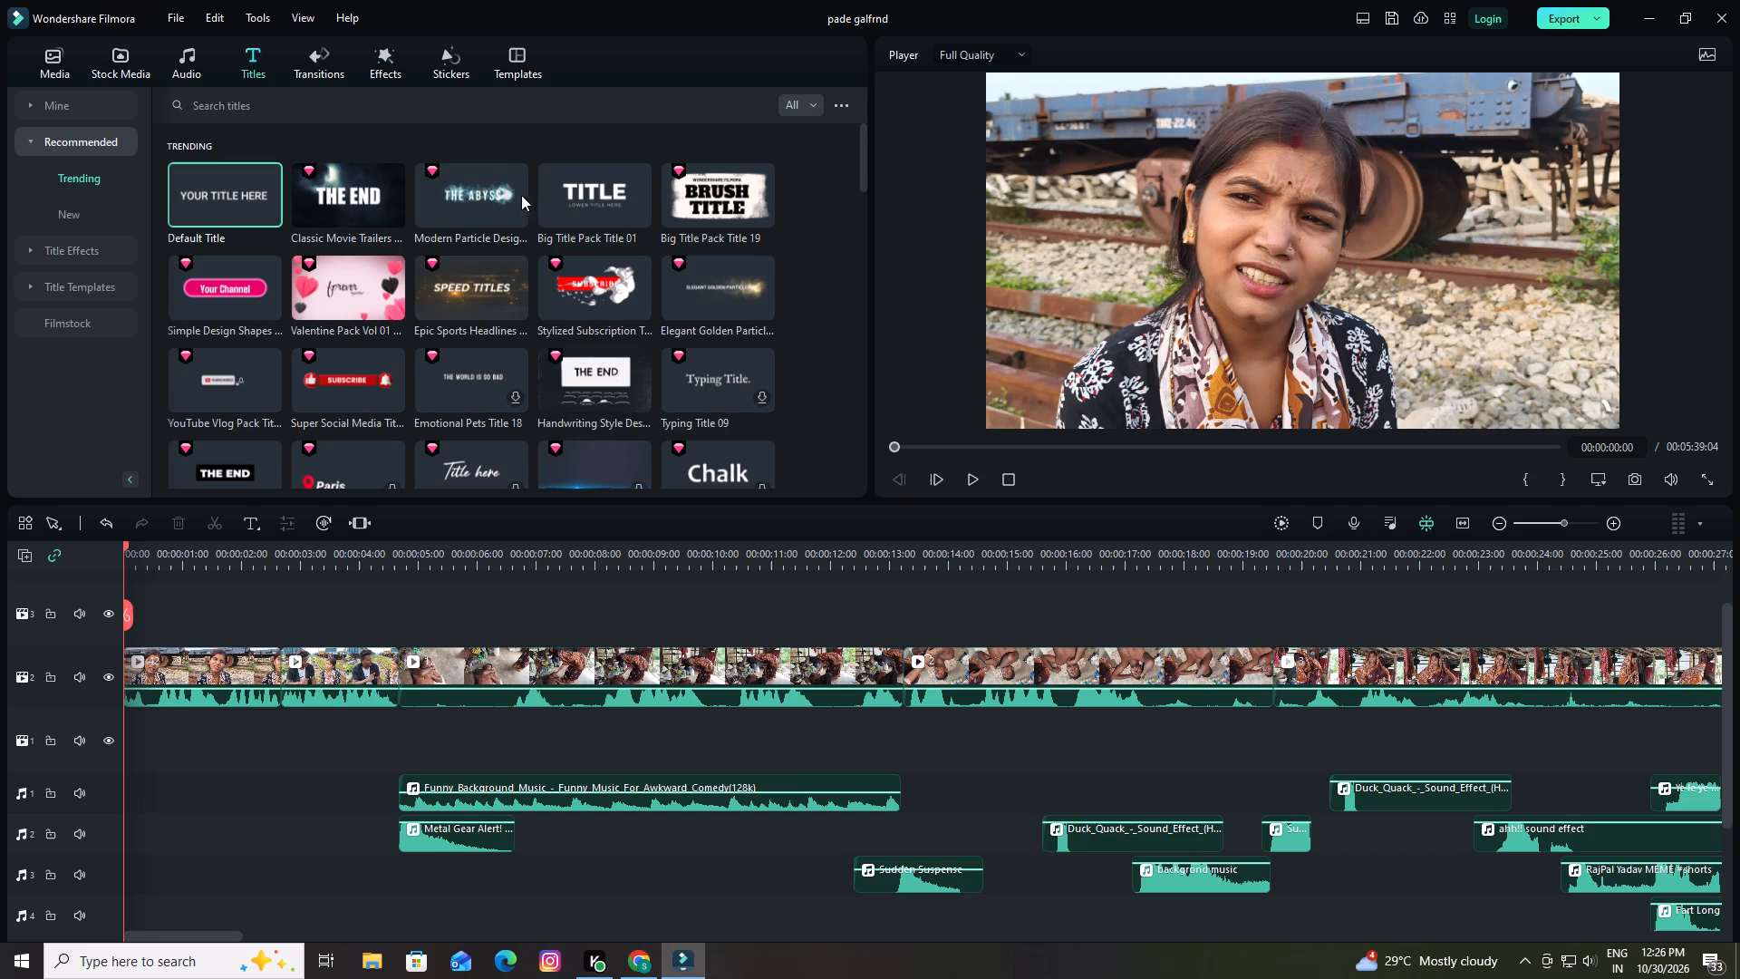
drag(221, 188, 178, 477)
drag(178, 477, 131, 645)
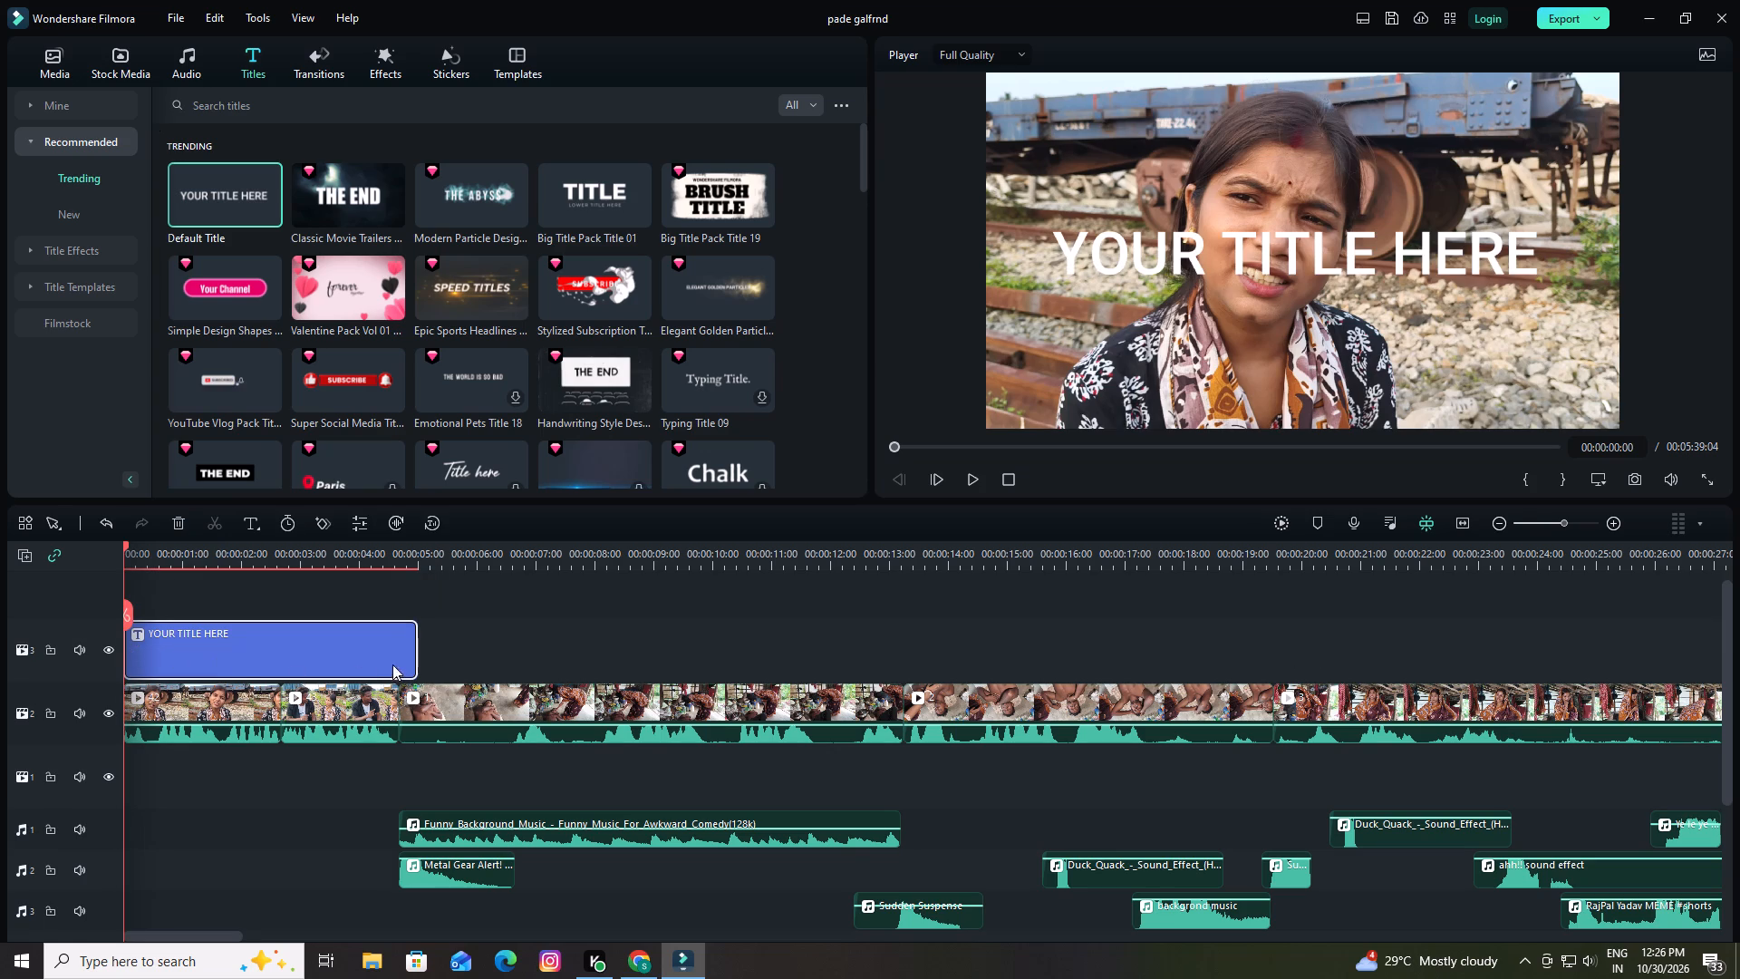
drag(415, 653, 392, 655)
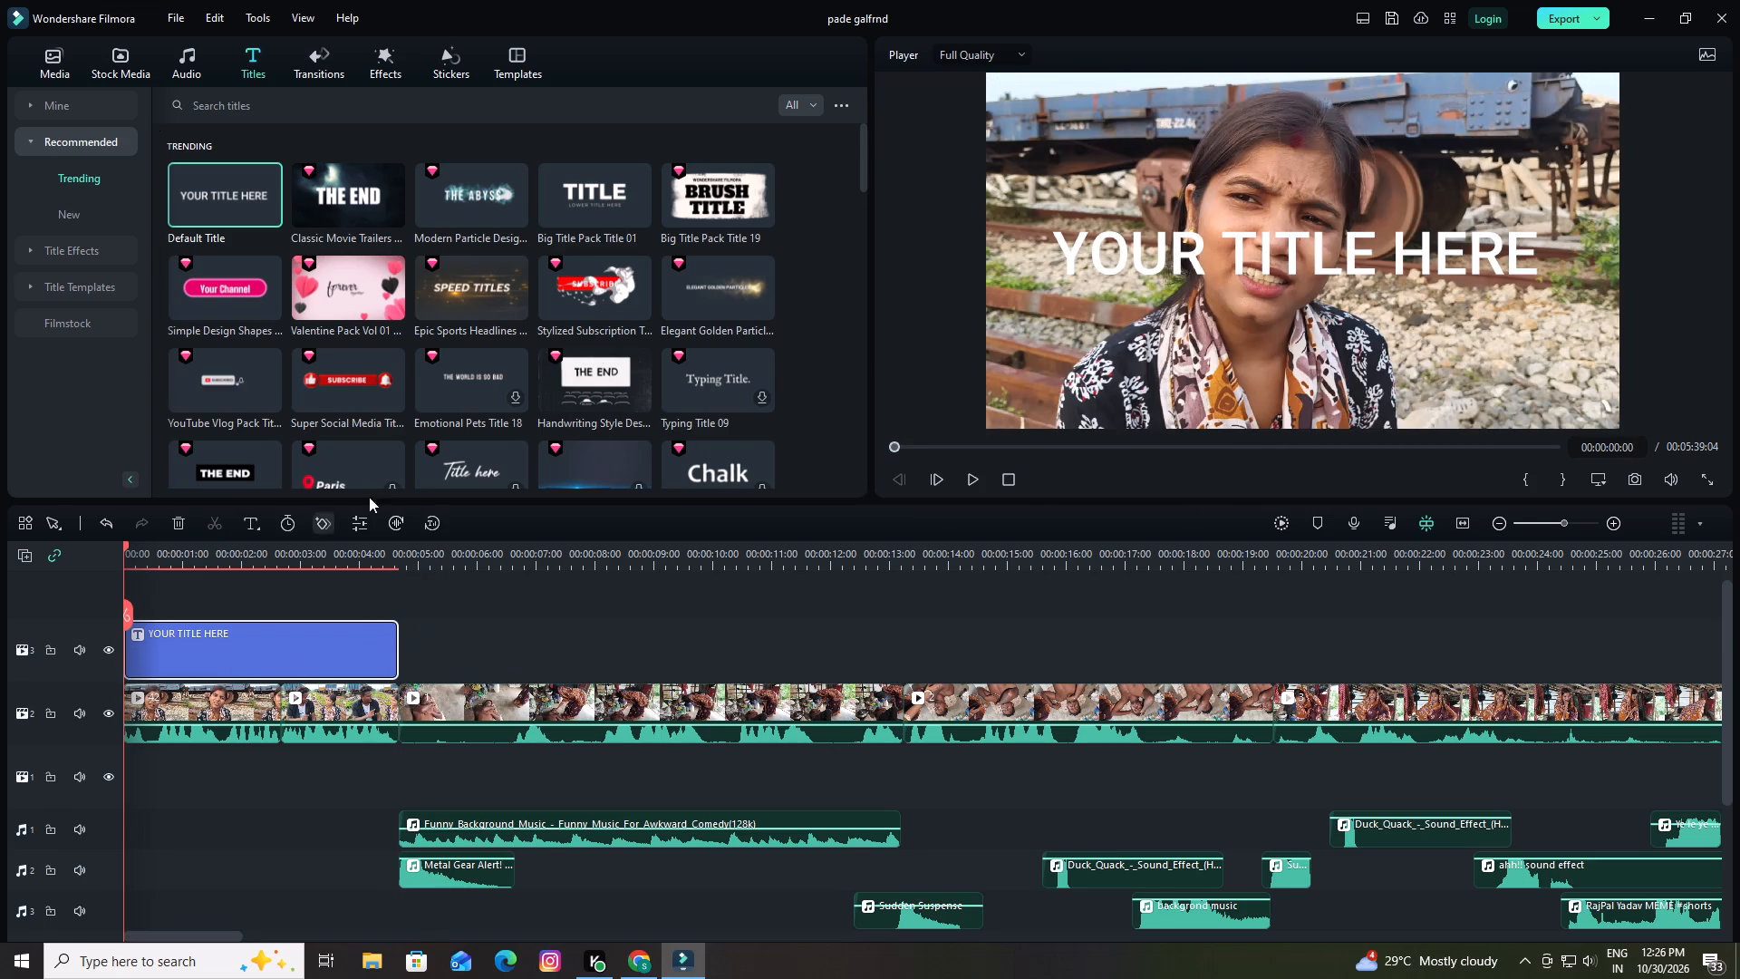
Shrink the title text in the preview and move it to the lower-left corner of the video frame.
click(1227, 265)
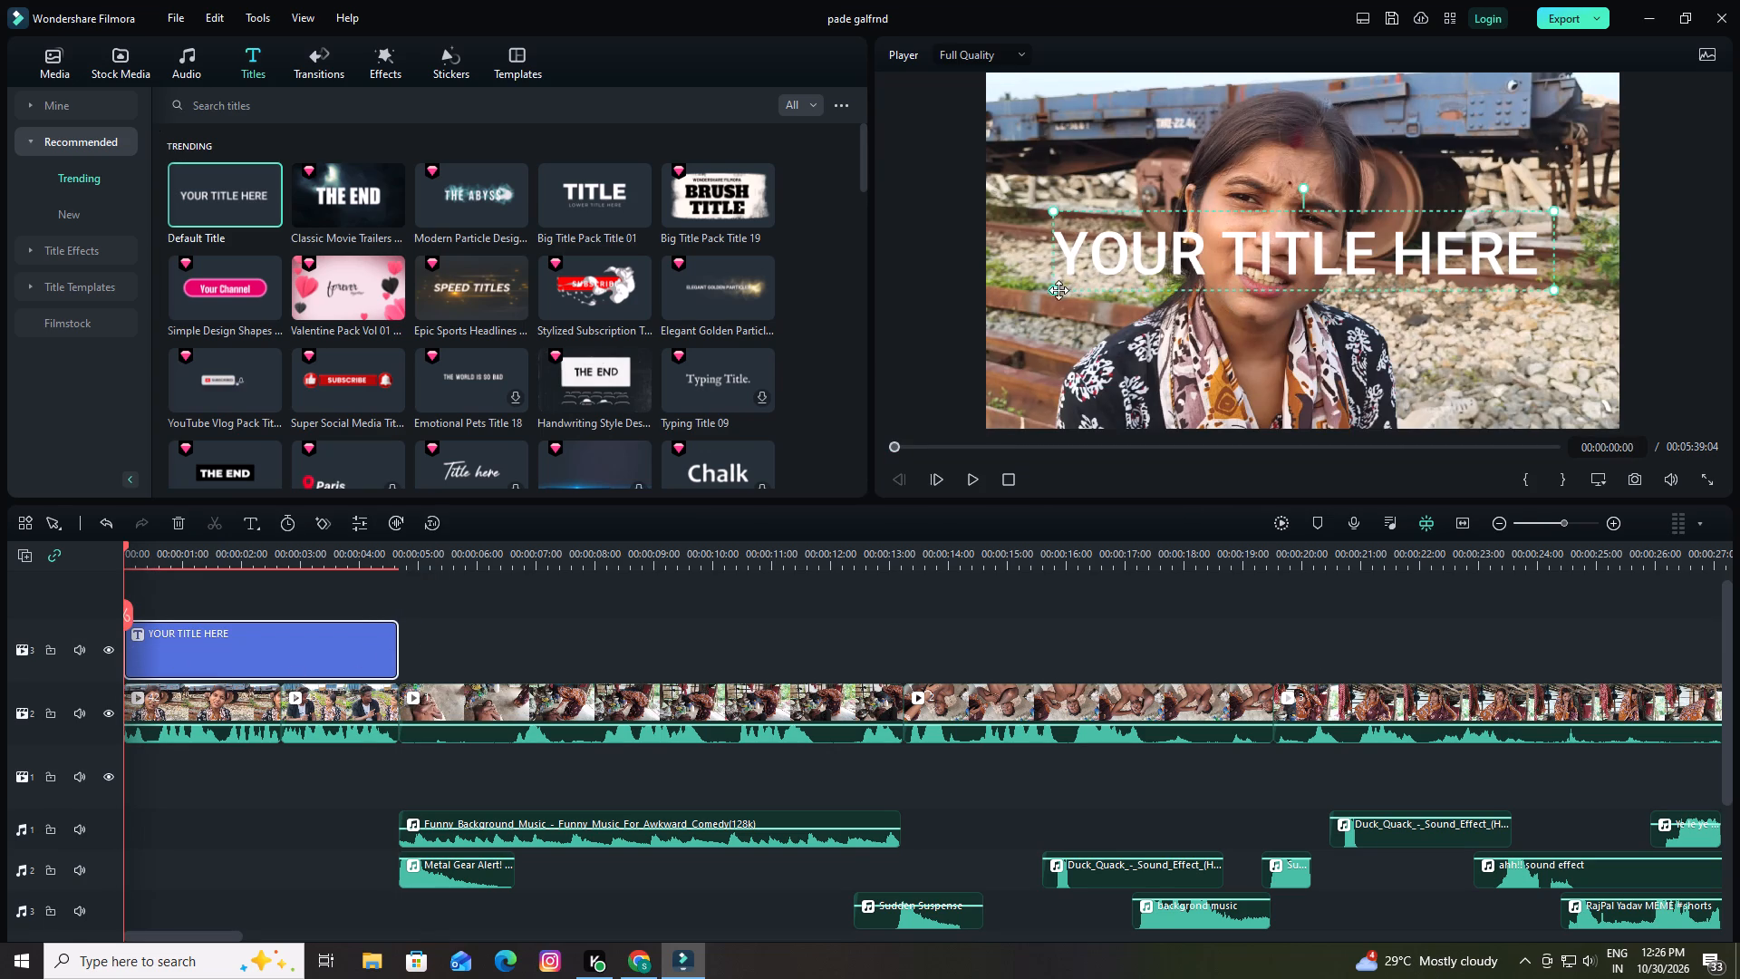
drag(1058, 290, 1206, 286)
drag(1078, 286, 1193, 270)
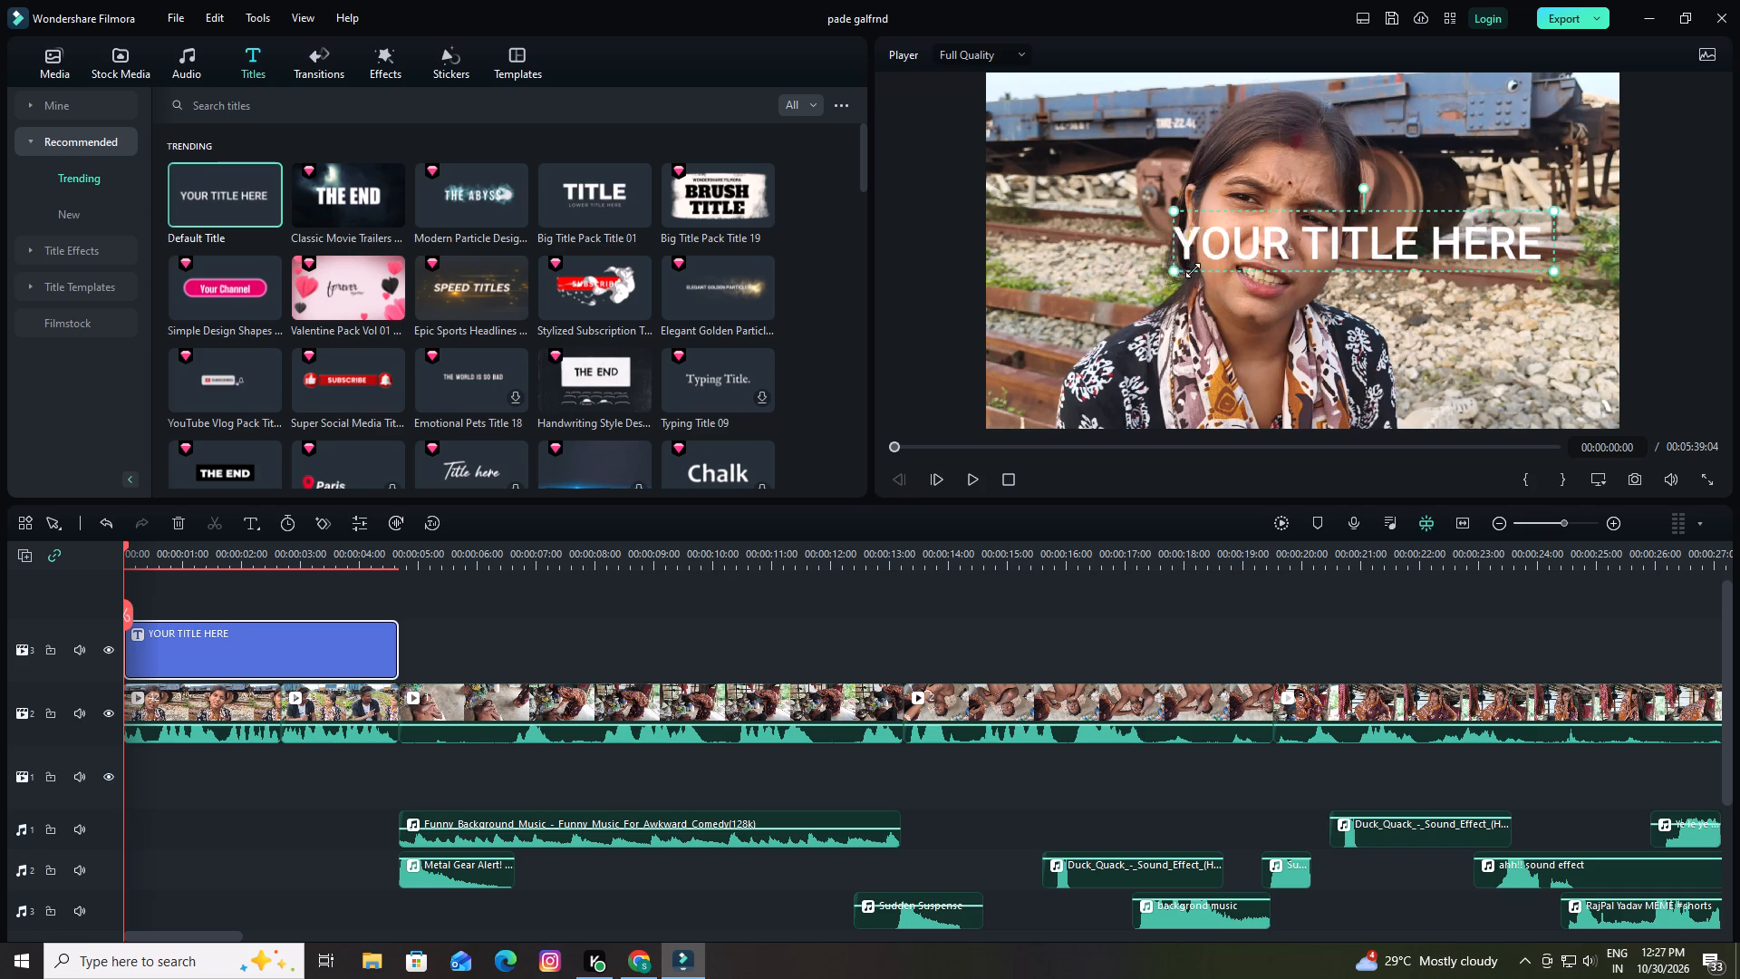
drag(1193, 270, 1197, 270)
drag(1311, 249, 1124, 393)
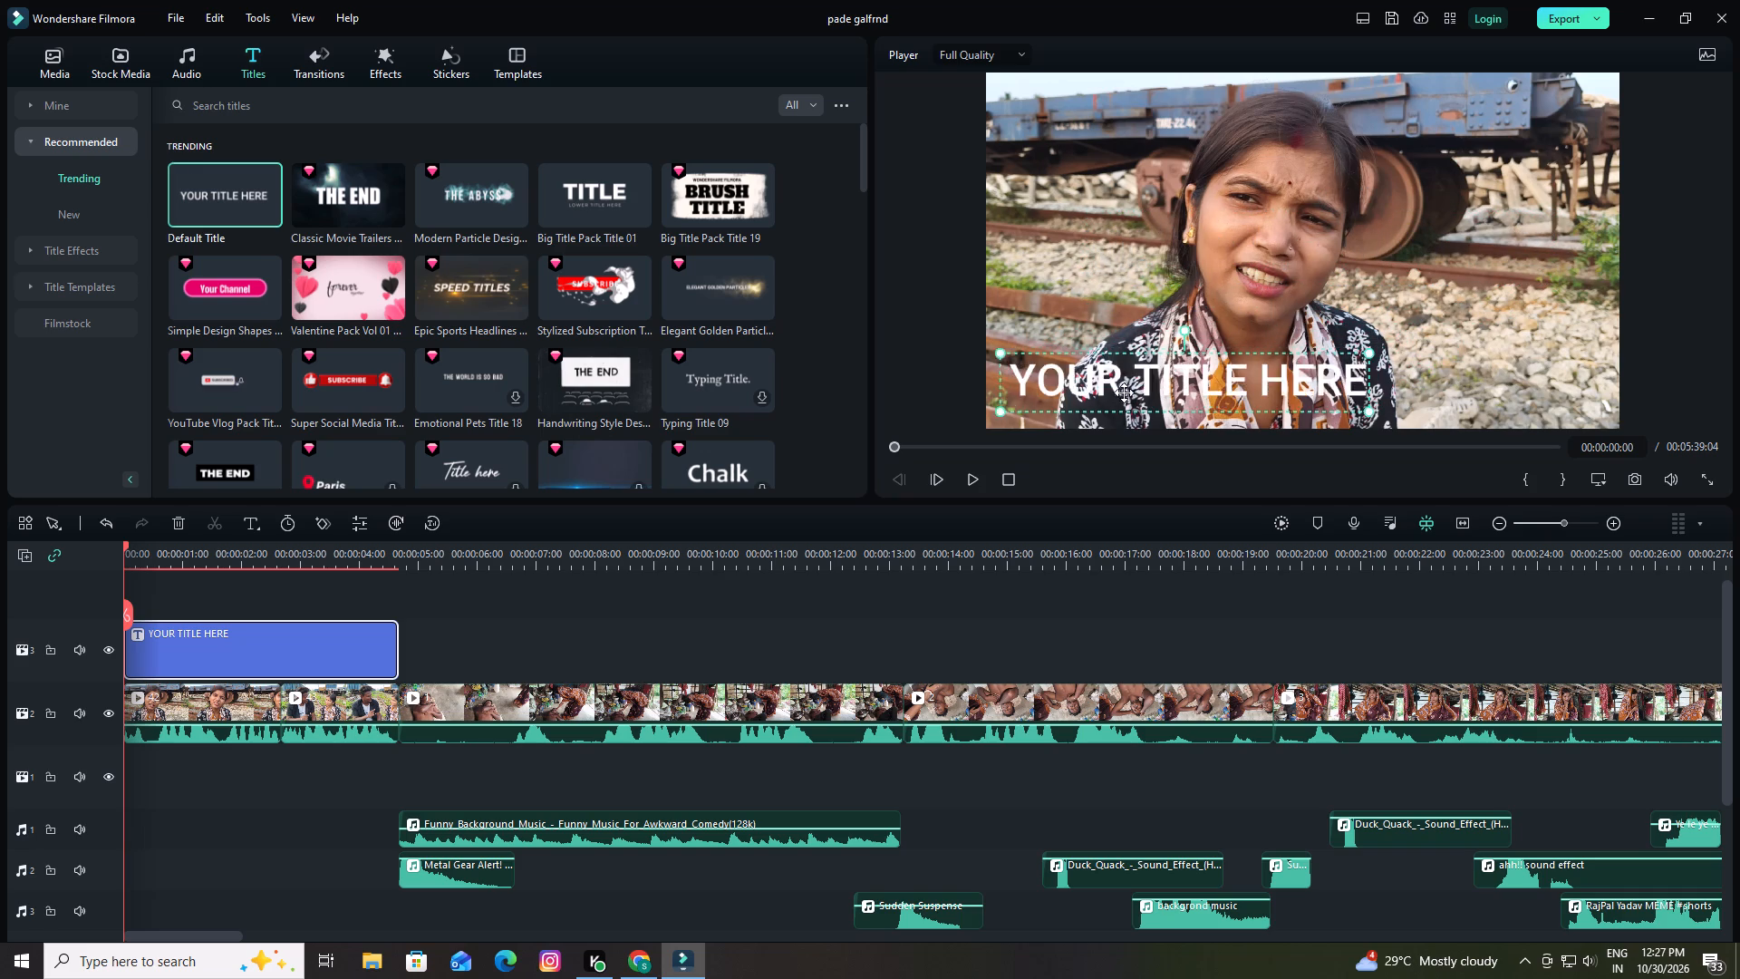
drag(1124, 393, 1119, 395)
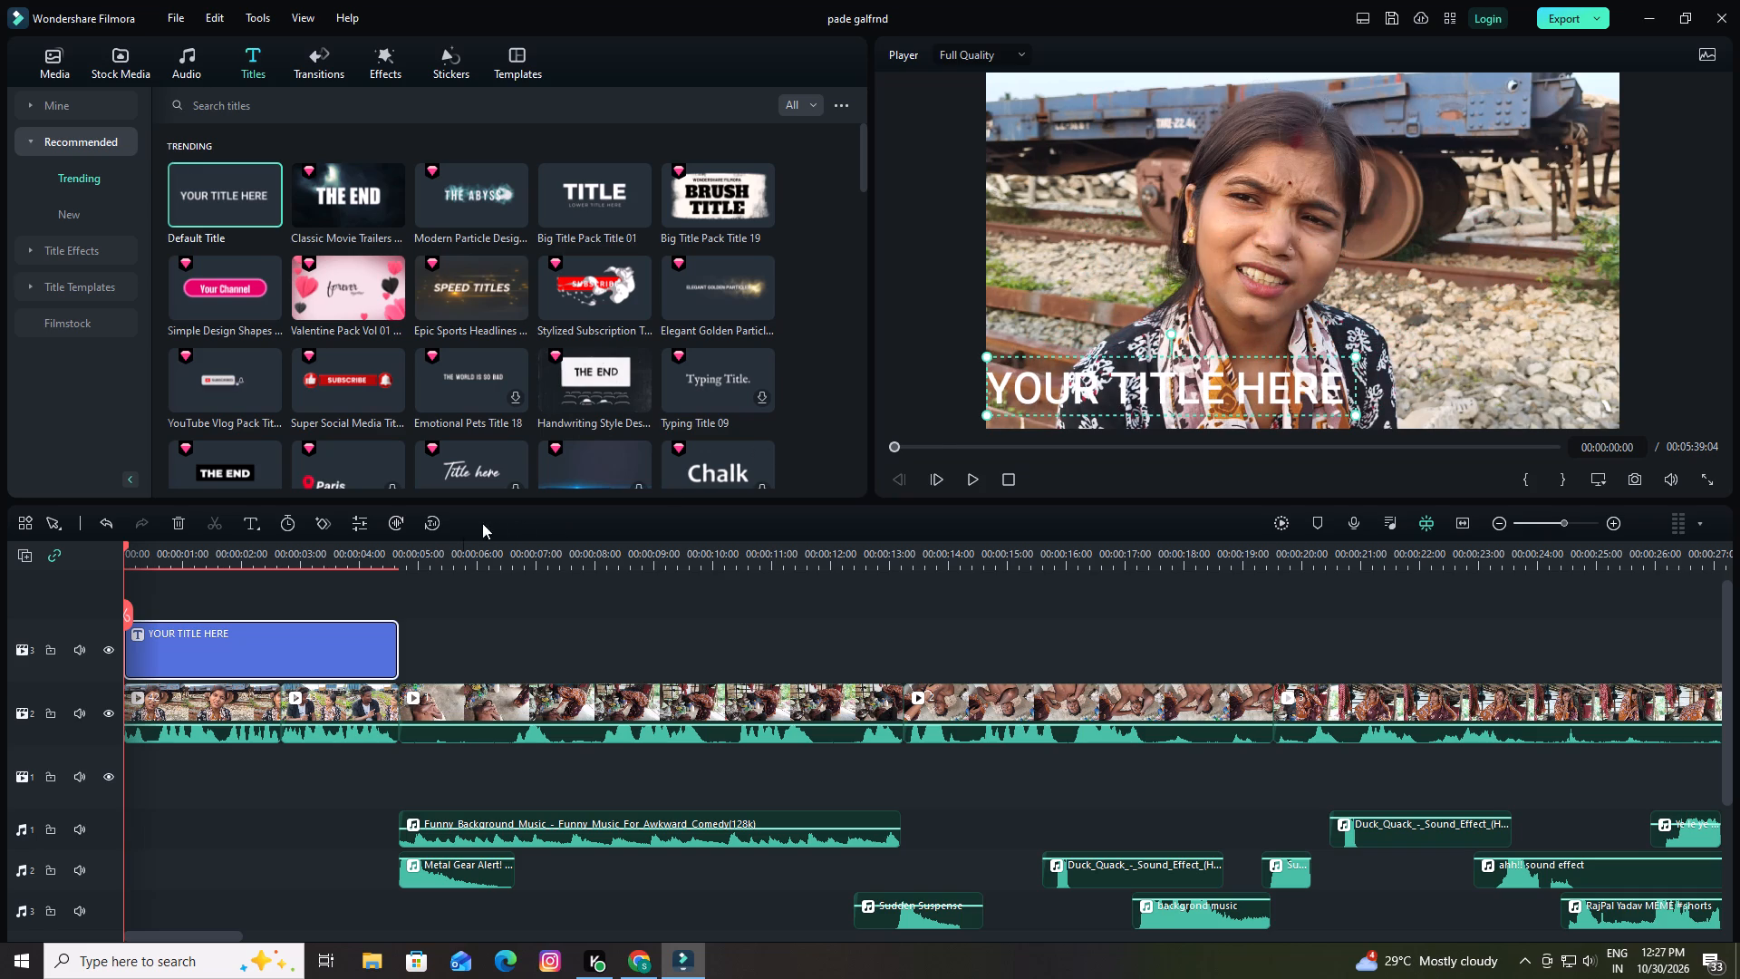
Open the title's basic text settings and clear all of its placeholder text.
double_click(313, 652)
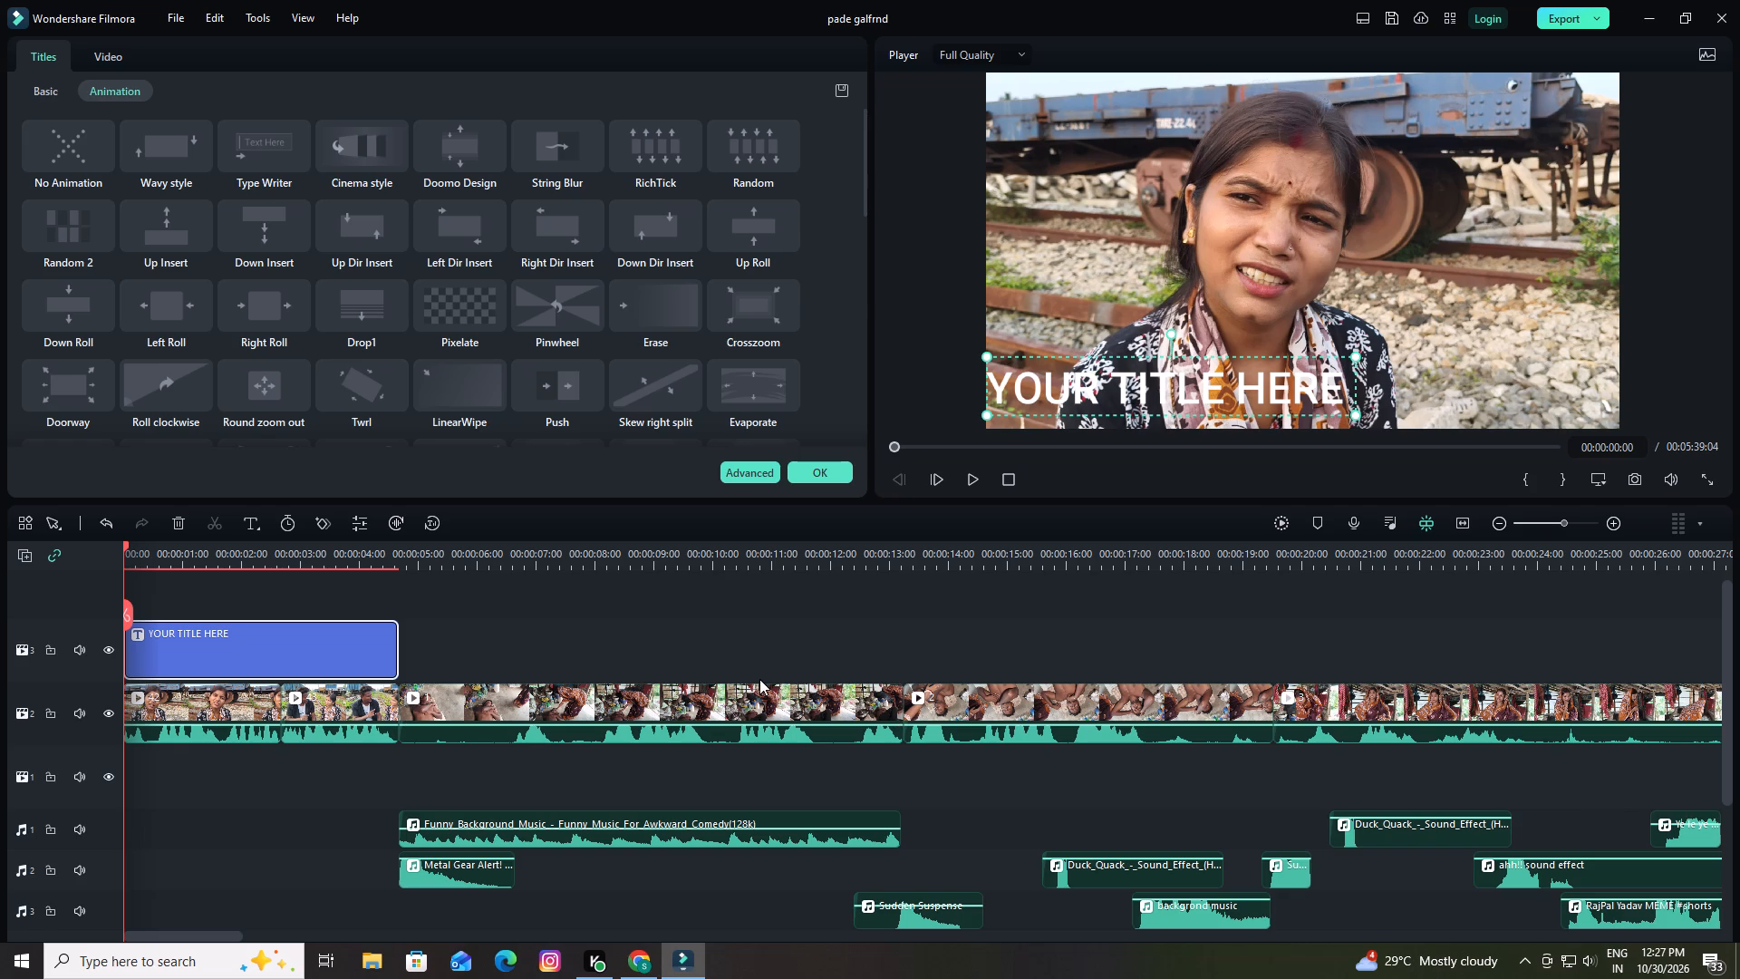
double_click(269, 657)
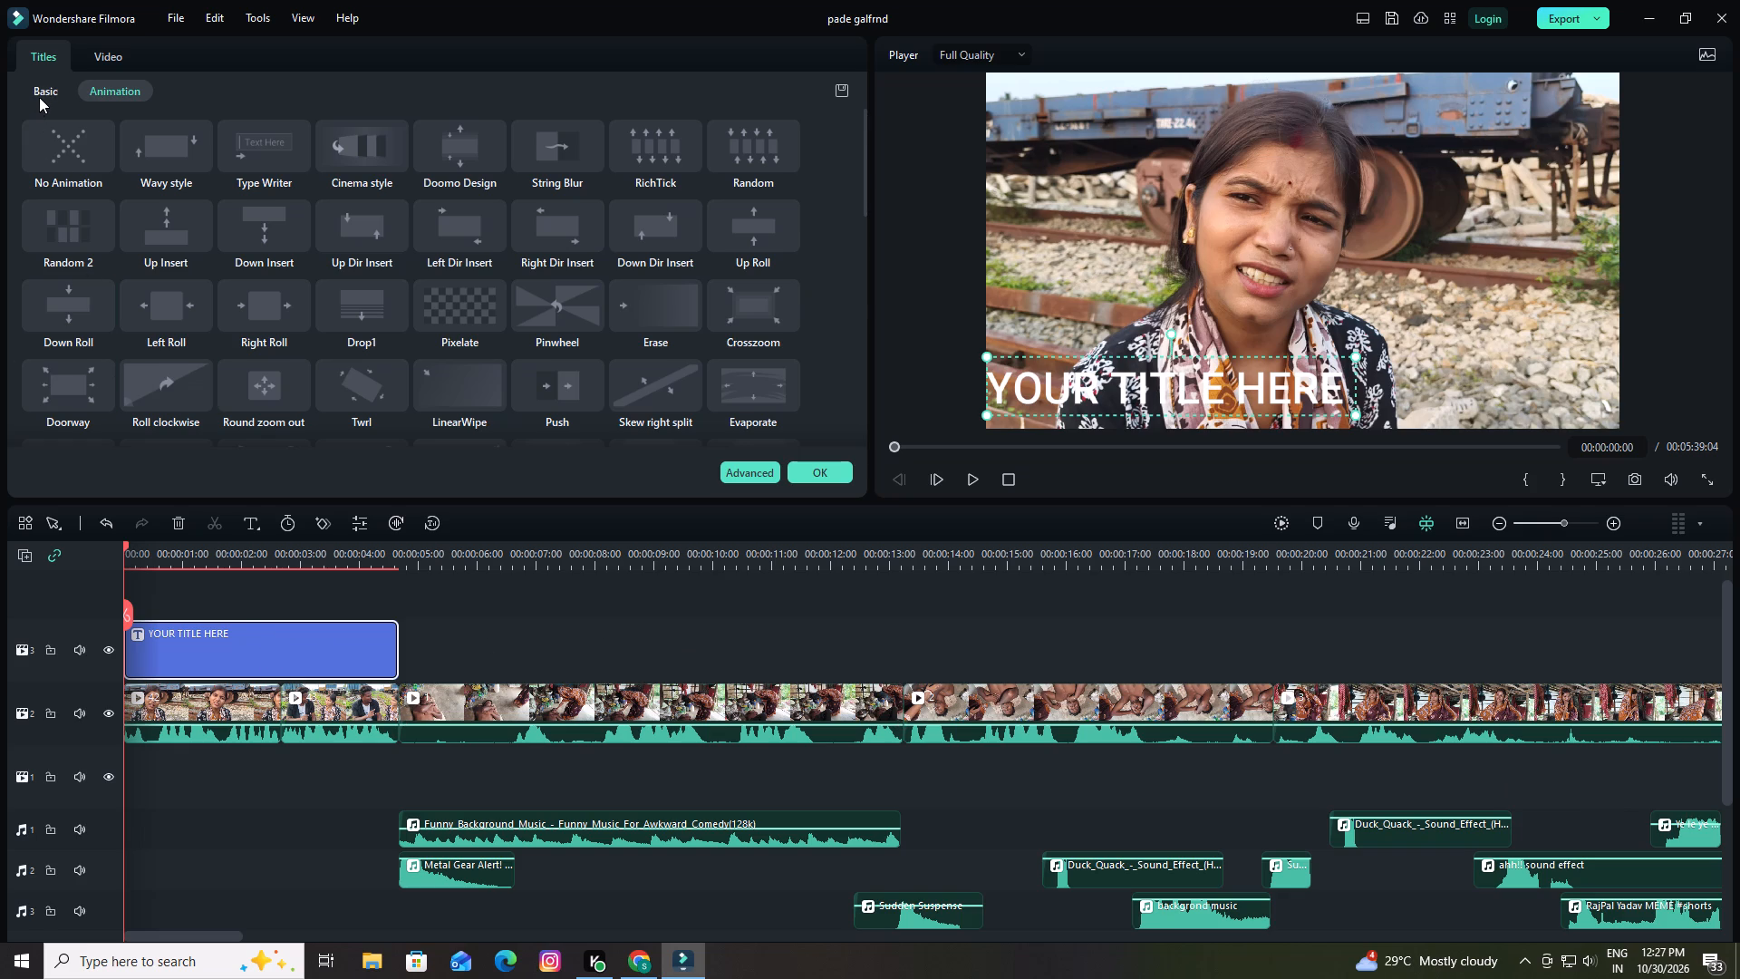
click(39, 97)
click(126, 170)
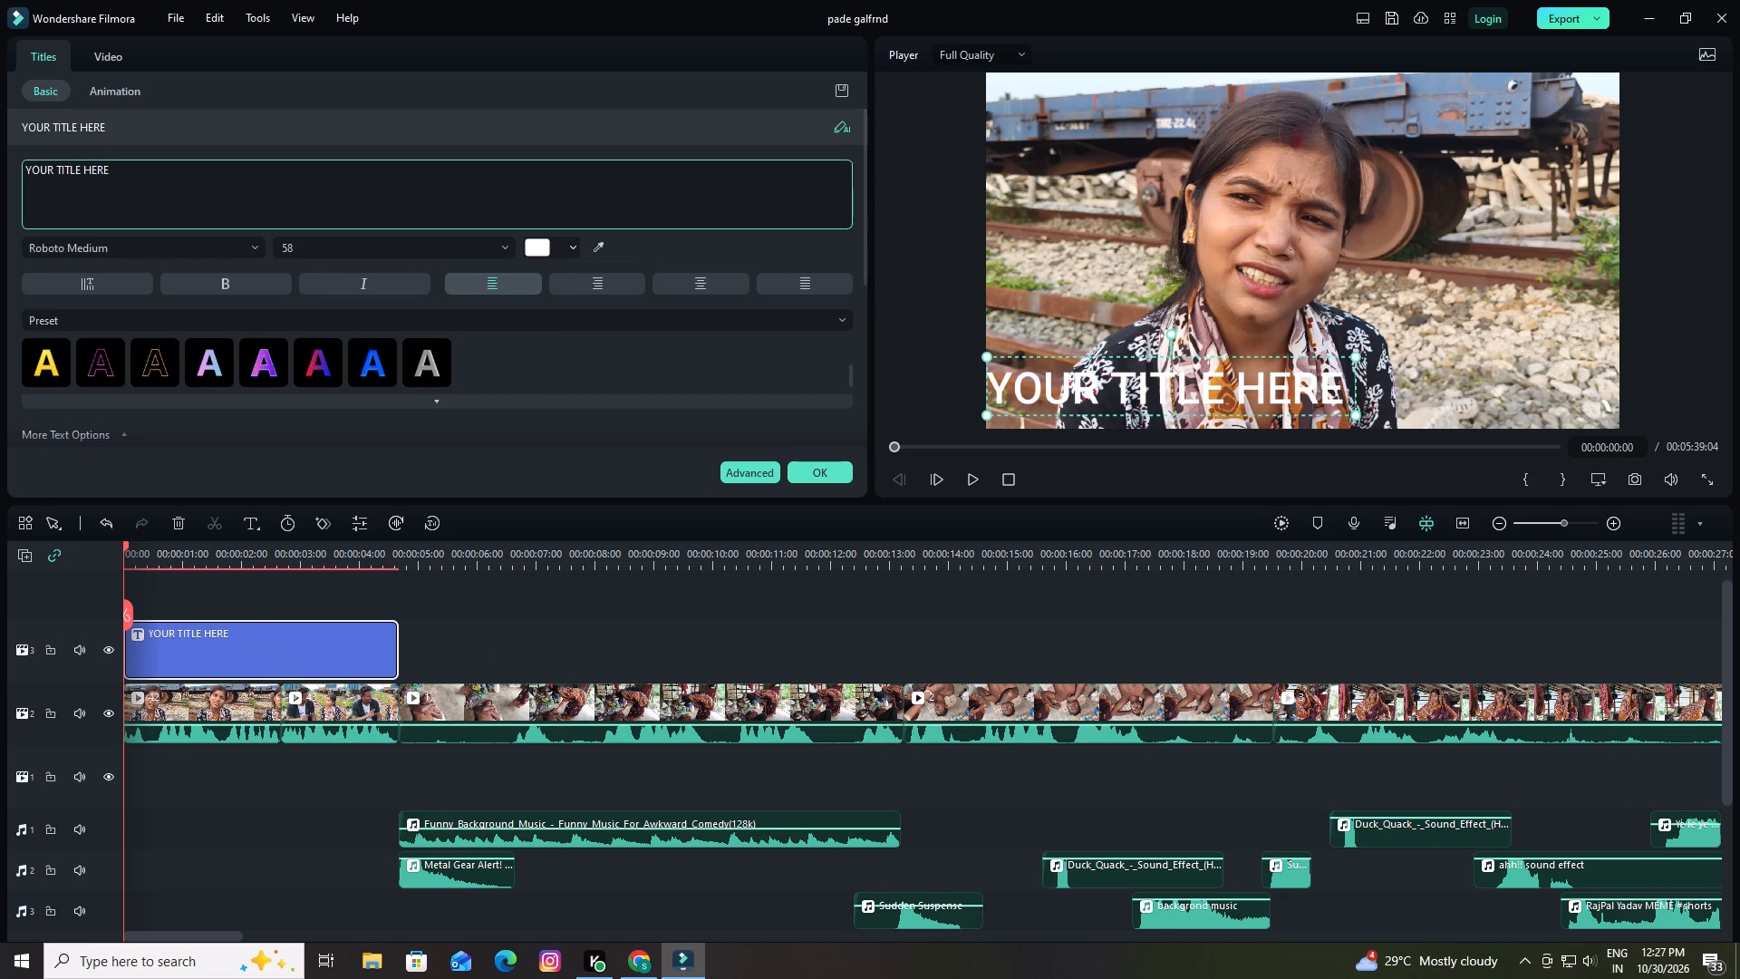
key(BackSpace)
key(BackSpace)
key(BackSpace)
key(BackSpace)
key(BackSpace)
key(BackSpace)
key(BackSpace)
key(BackSpace)
key(BackSpace)
key(BackSpace)
key(BackSpace)
key(BackSpace)
key(BackSpace)
key(BackSpace)
key(BackSpace)
key(BackSpace)
key(BackSpace)
key(BackSpace)
key(BackSpace)
key(BackSpace)
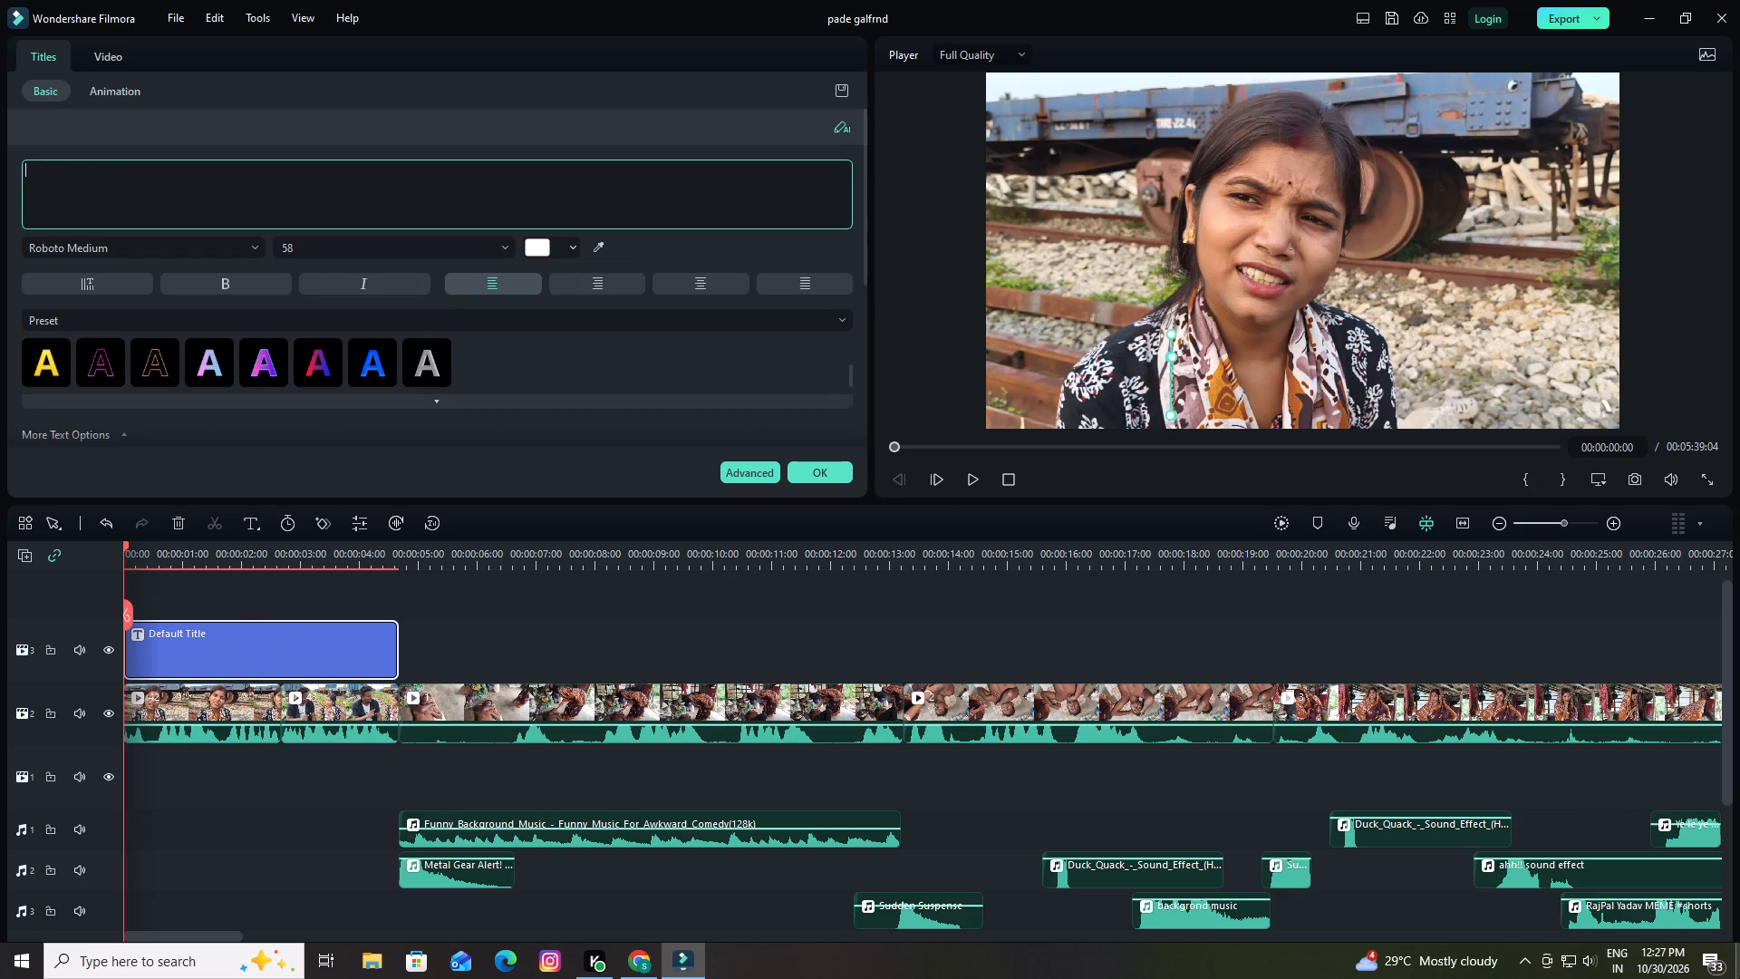
Switch the keyboard language to Bengali (India) Bangla Phonetic for entering the title text.
click(1617, 964)
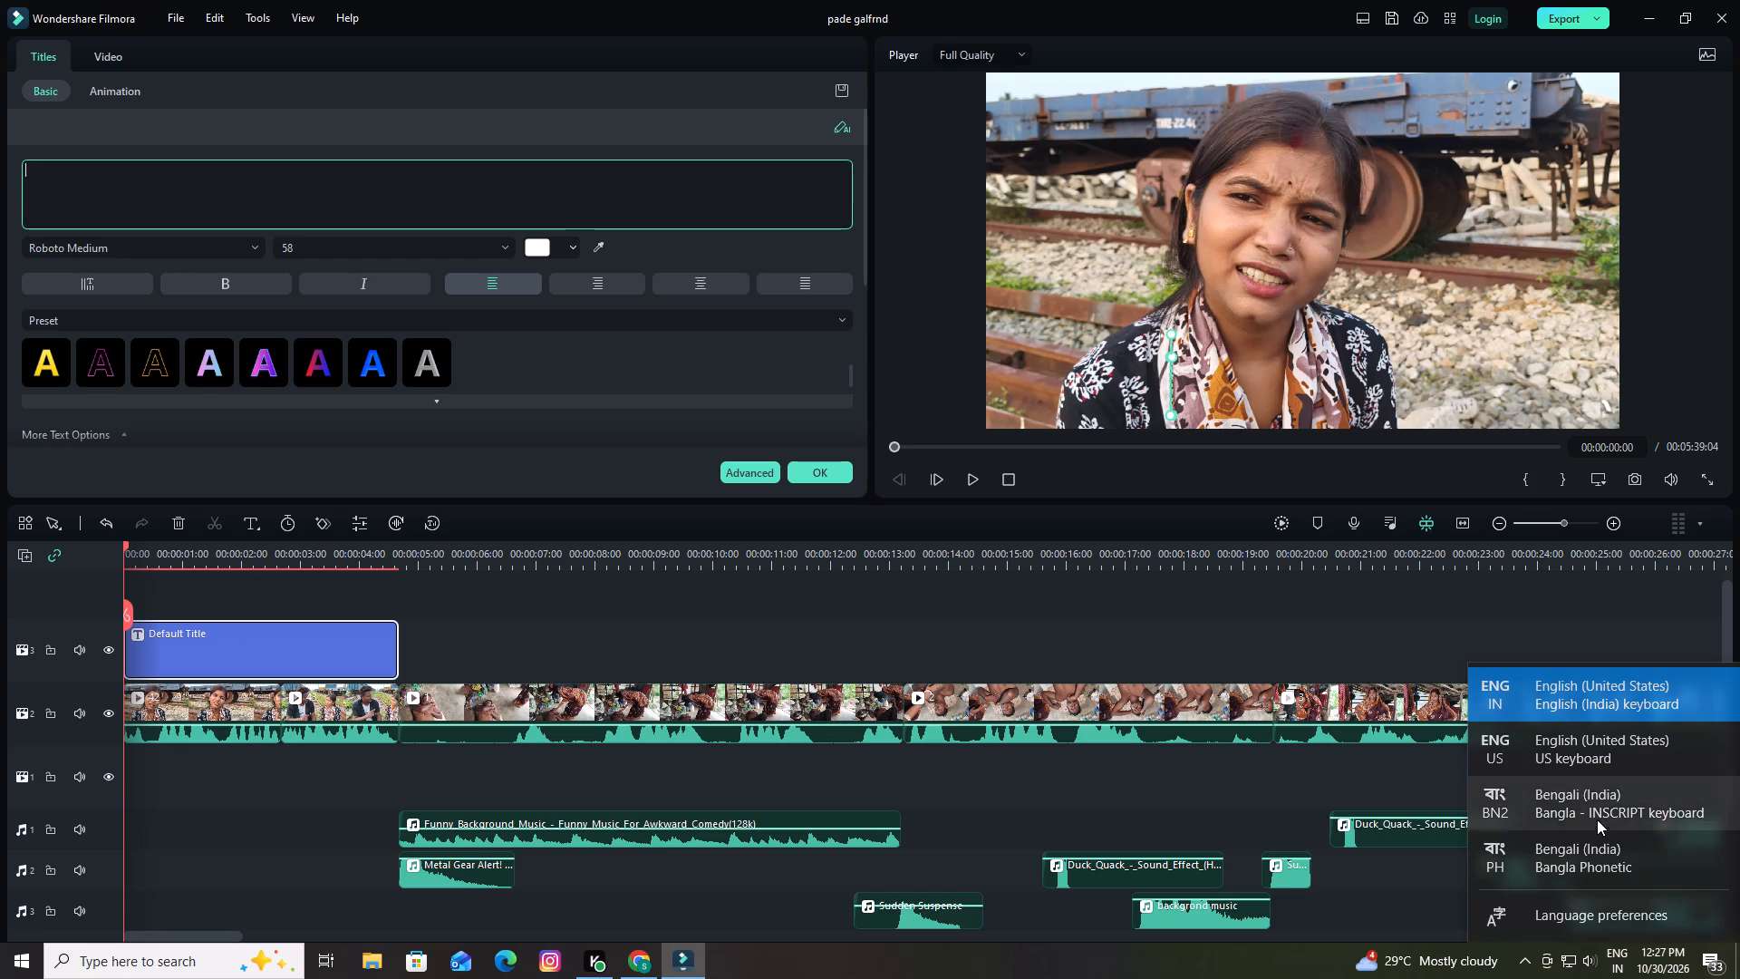
click(1589, 846)
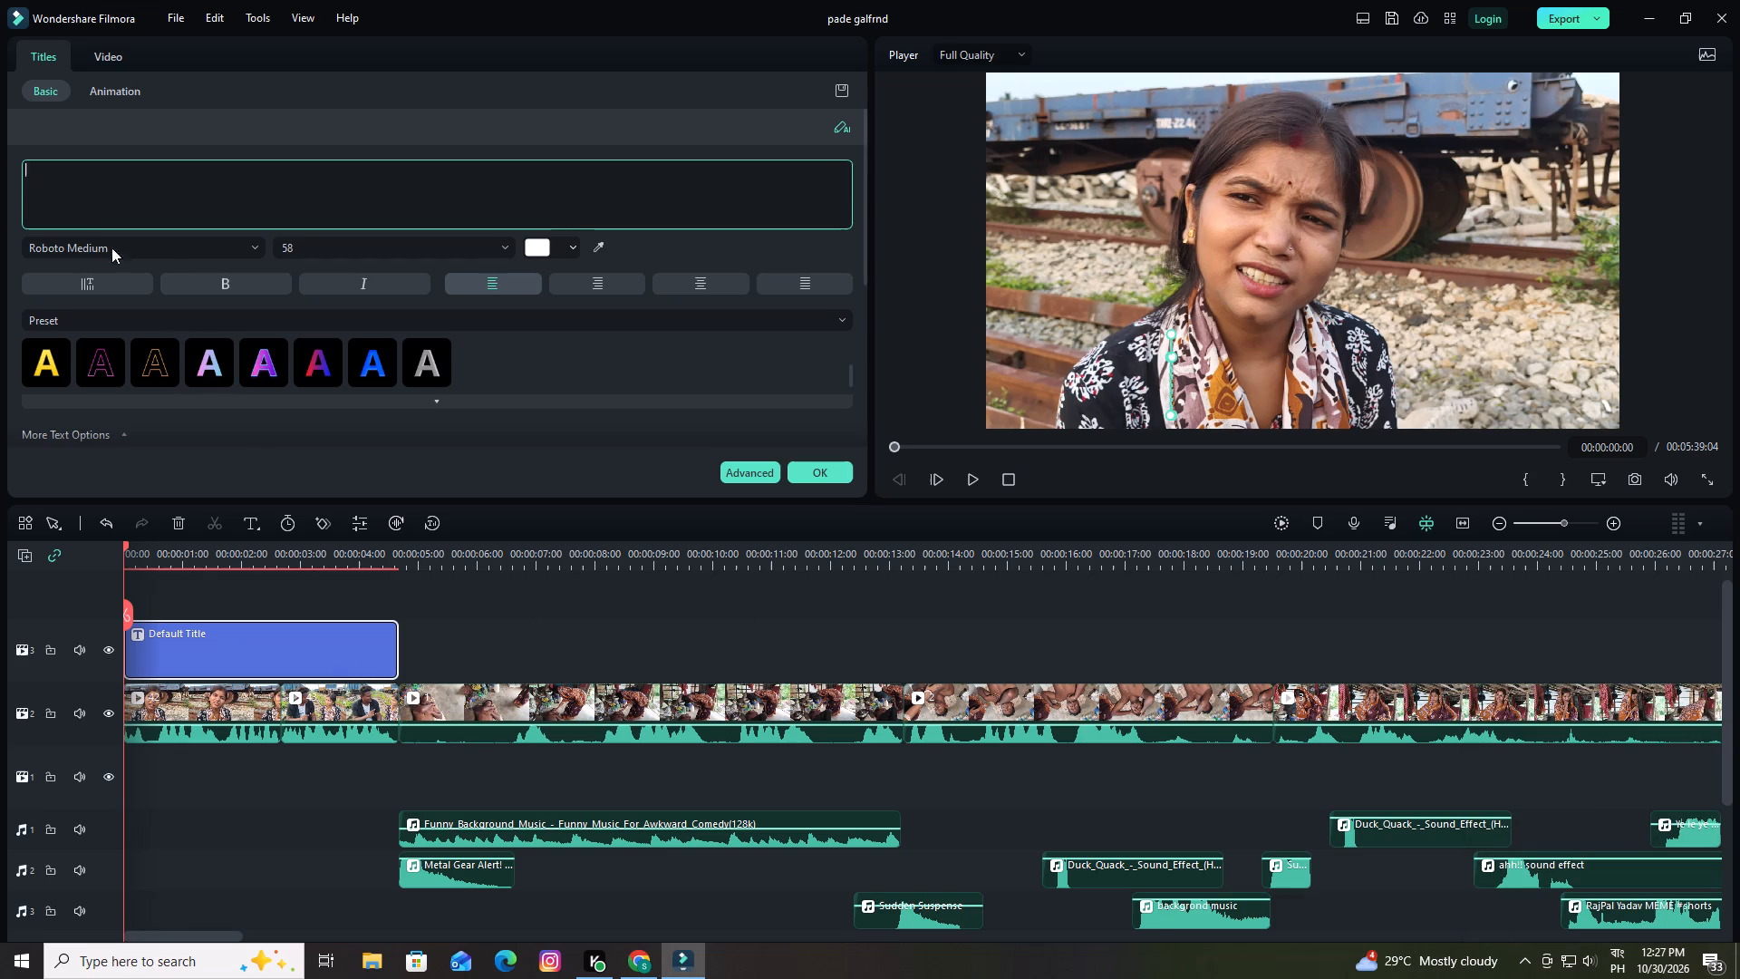
click(73, 183)
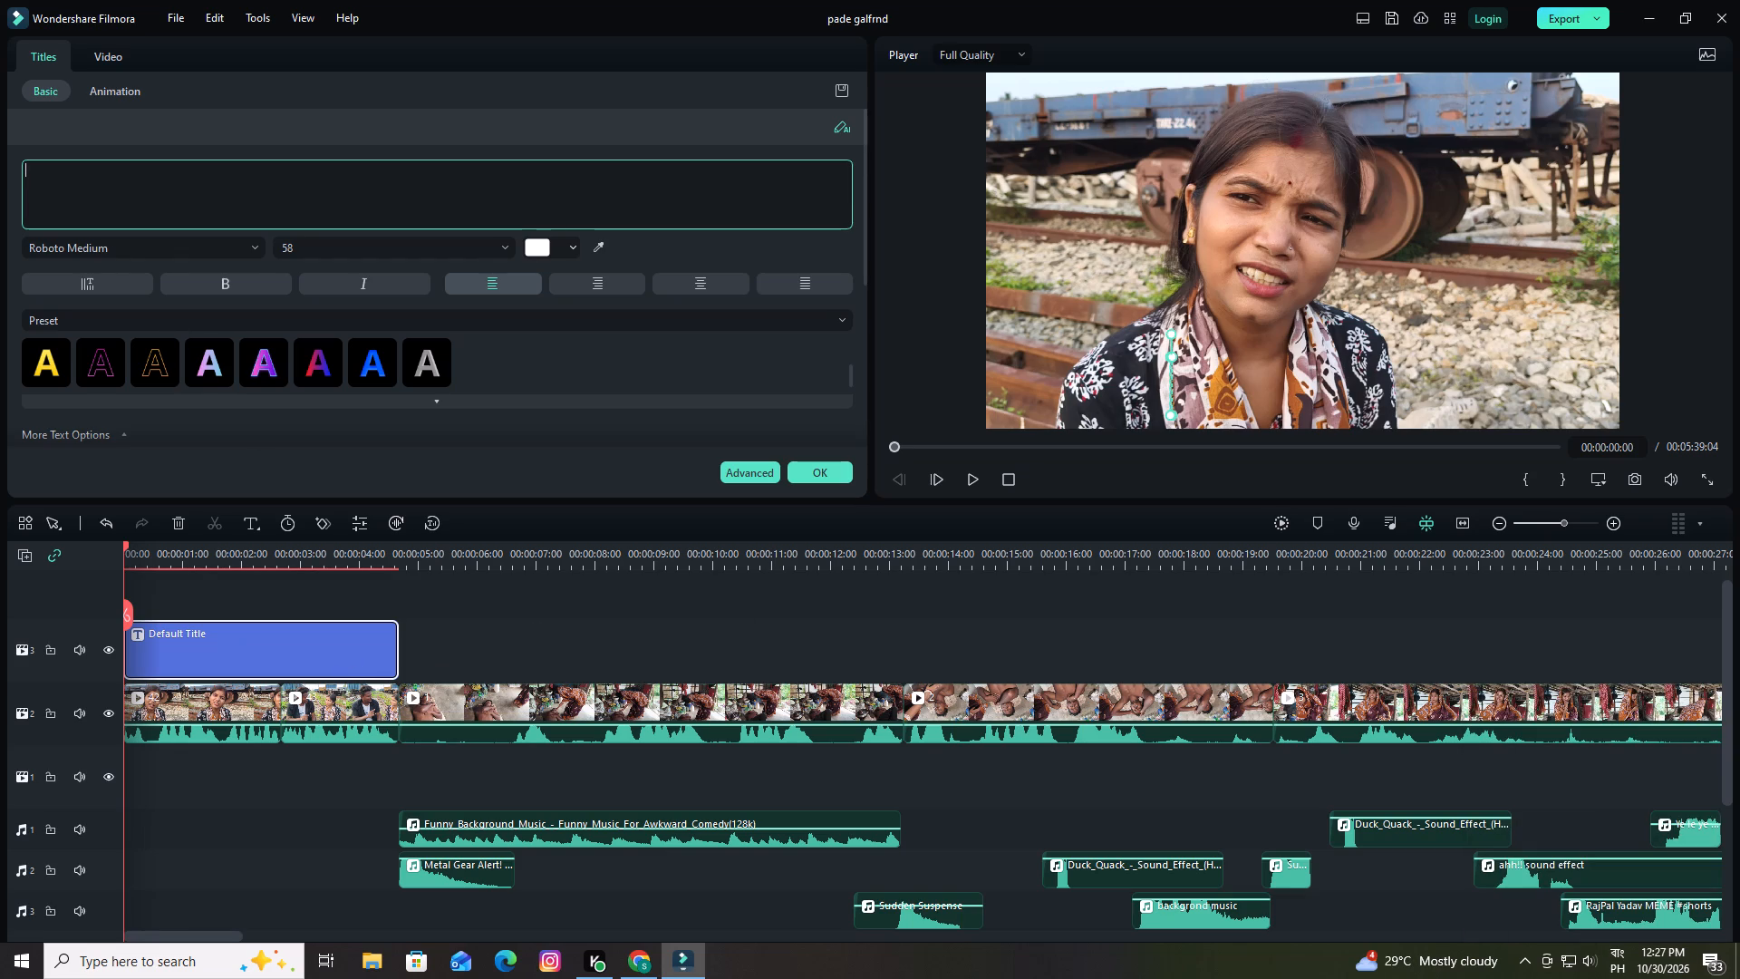
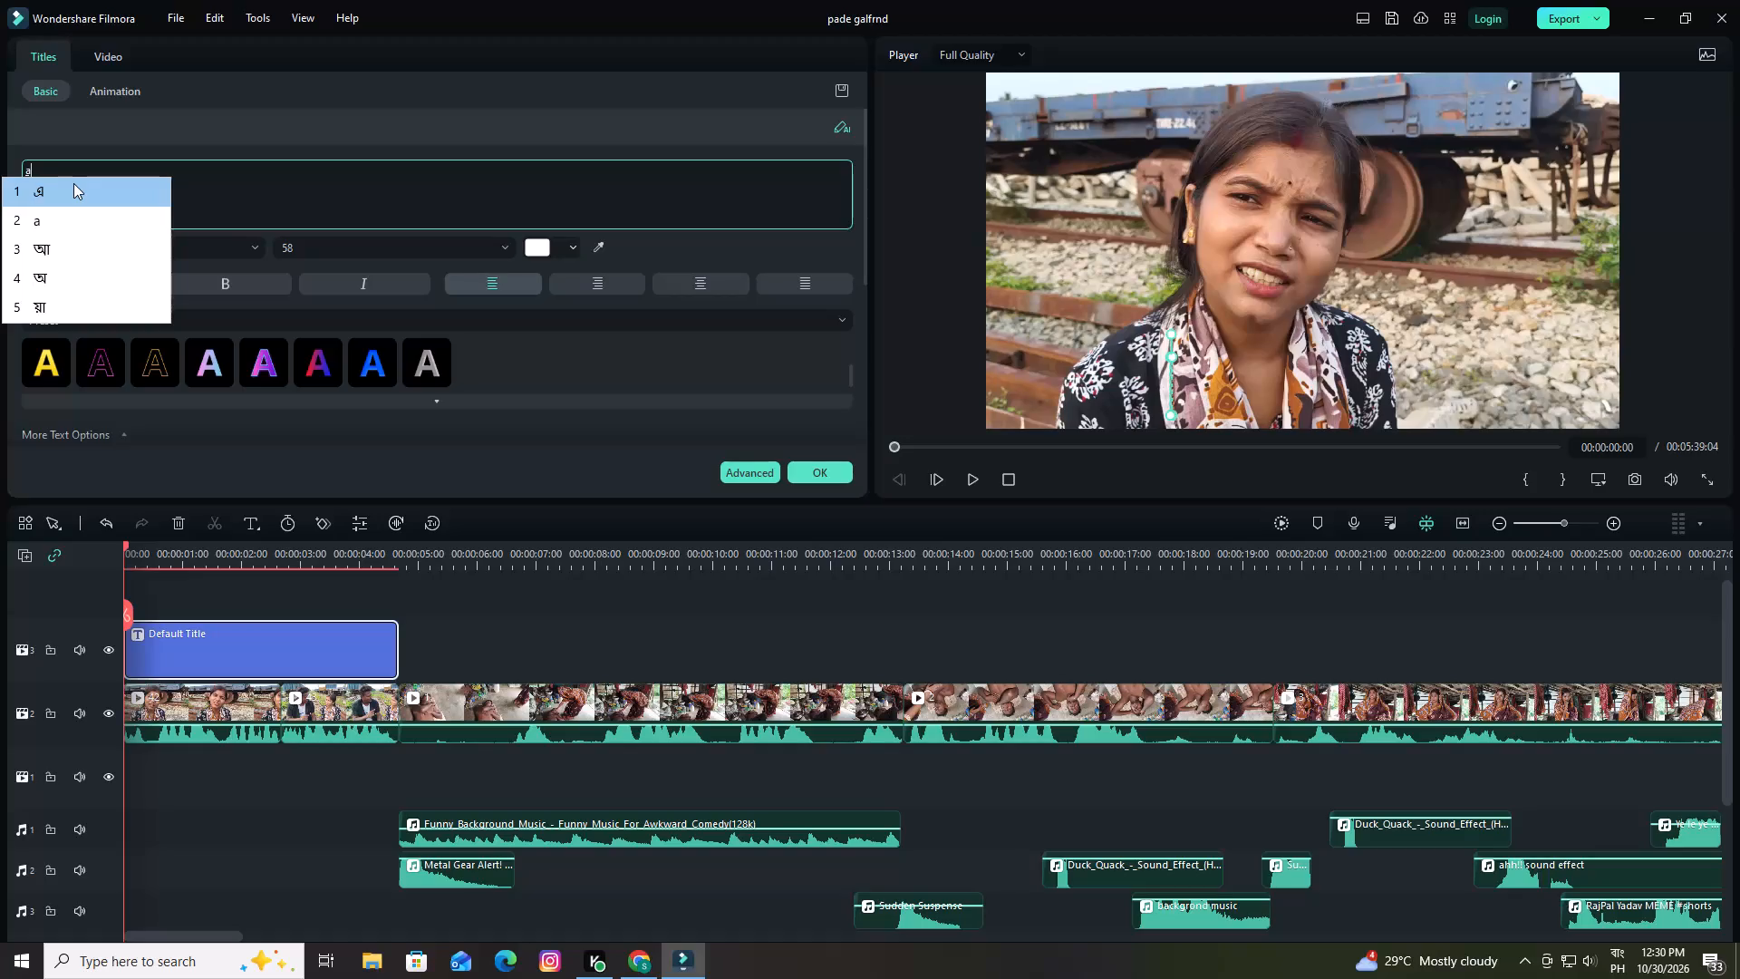
Enter the Bengali text "আগের পর্বে যা ঘটেছিল" as the text of the default title.
key(g)
text(er)
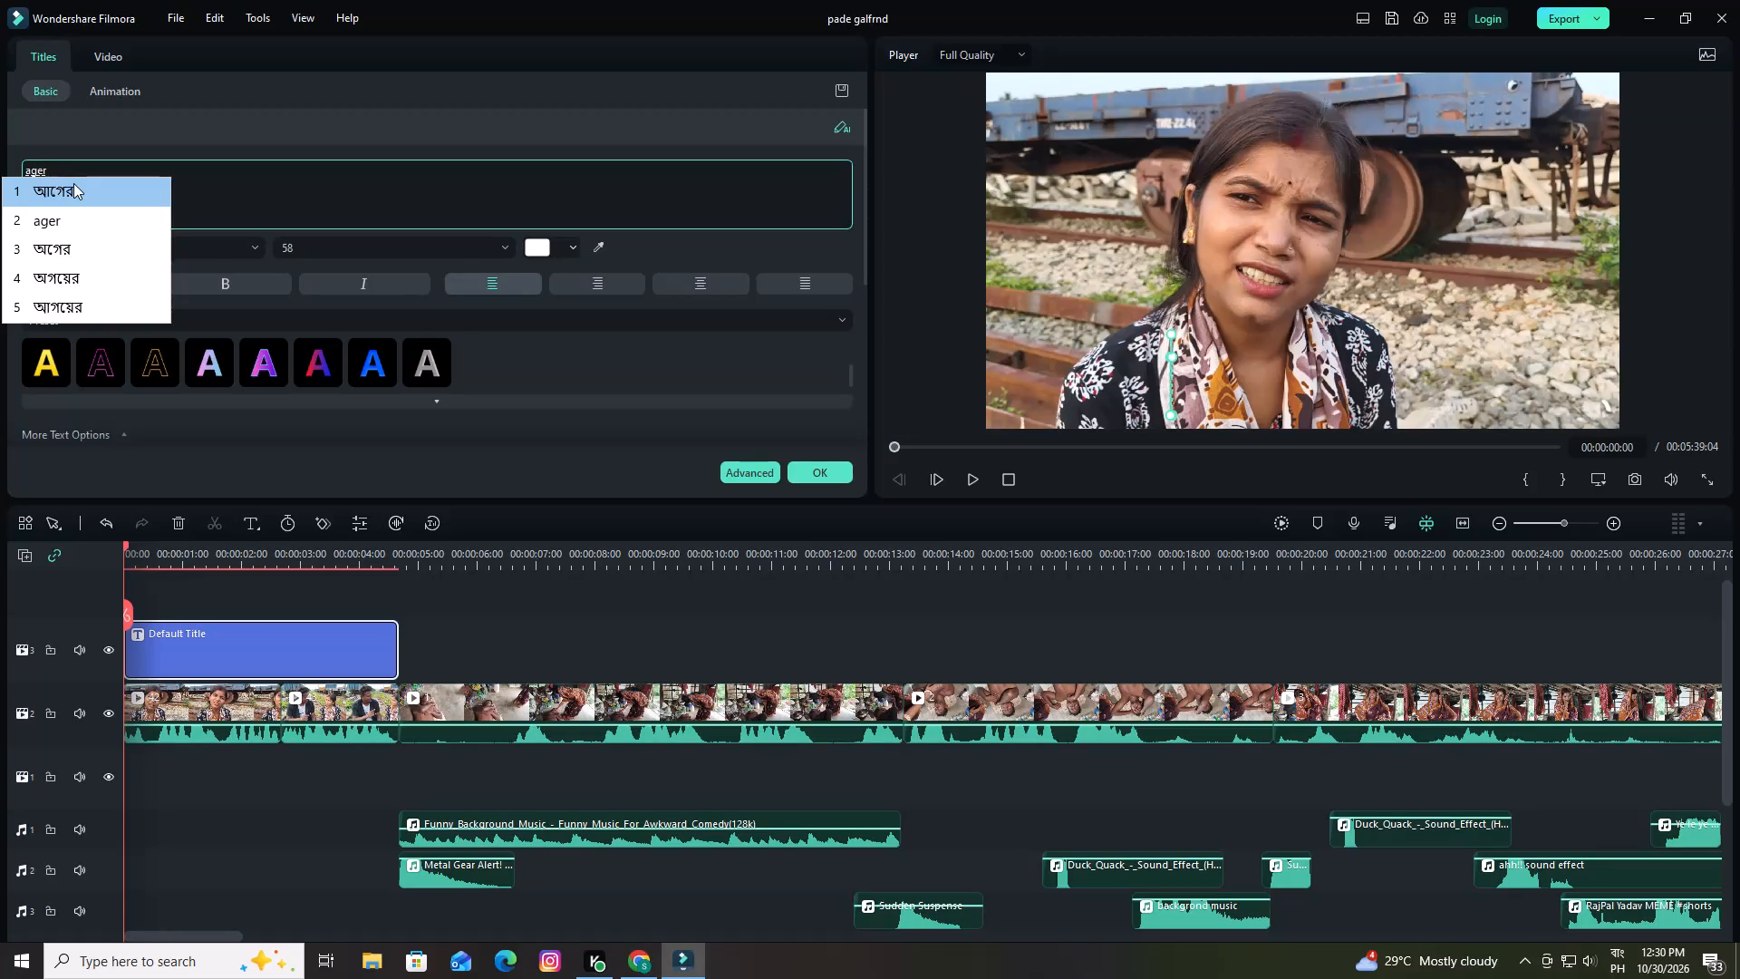
click(70, 189)
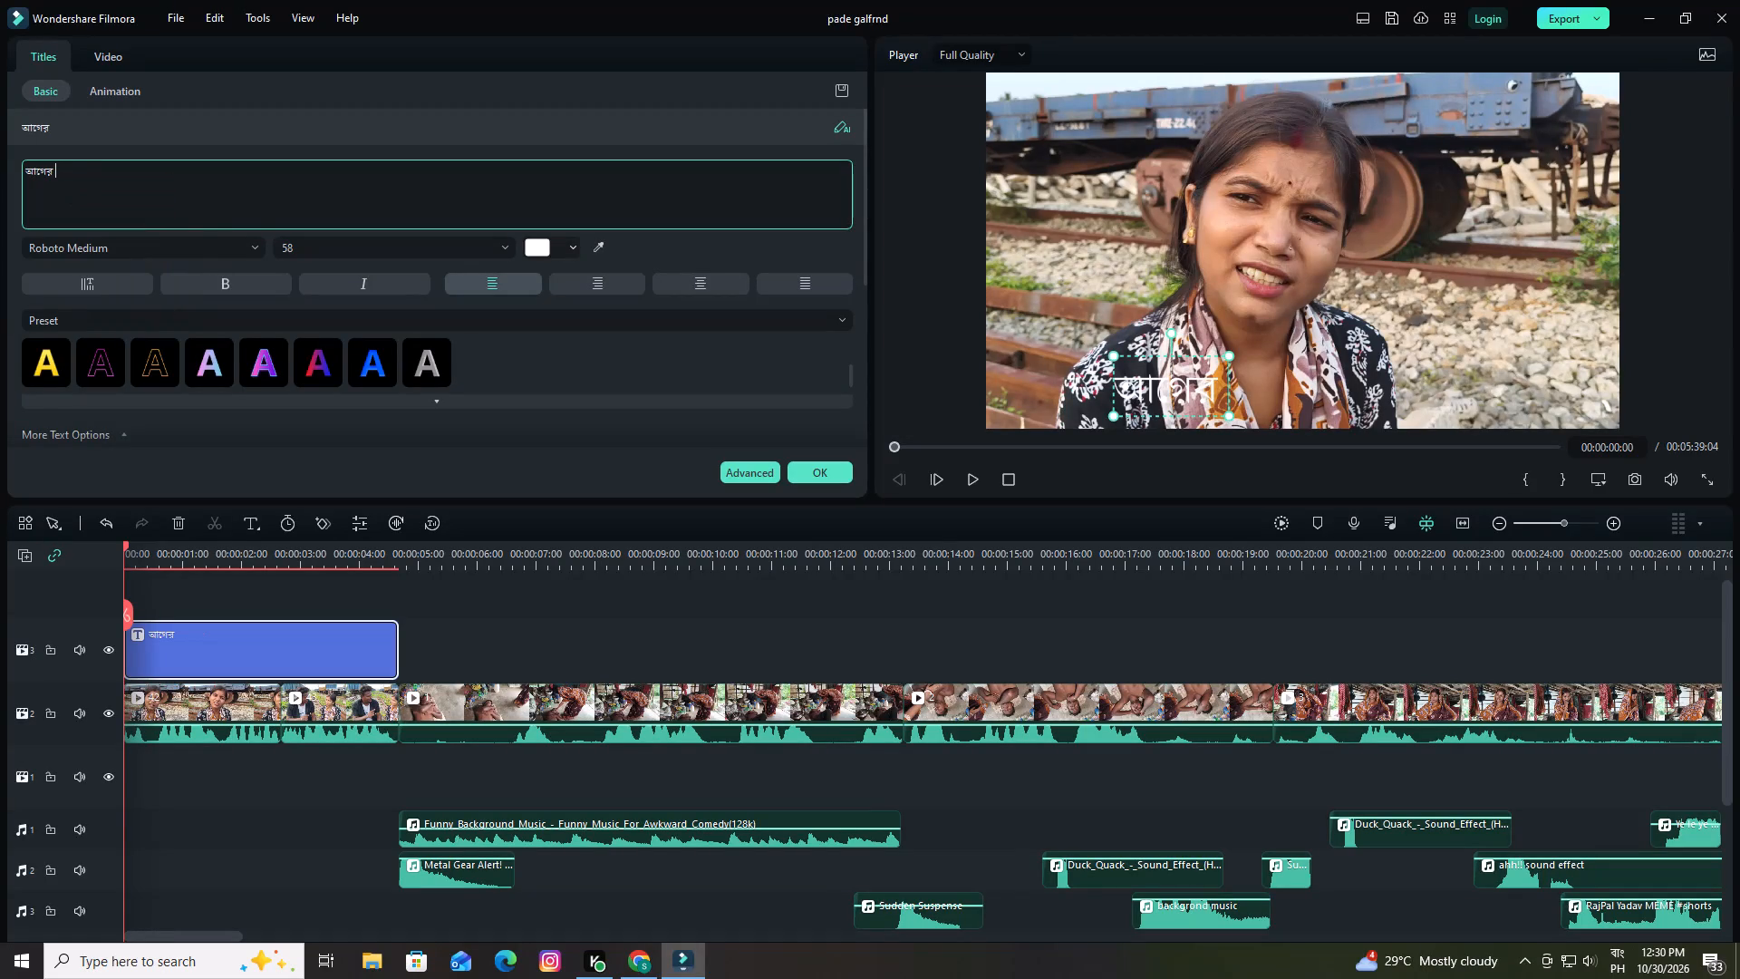
text(porbe)
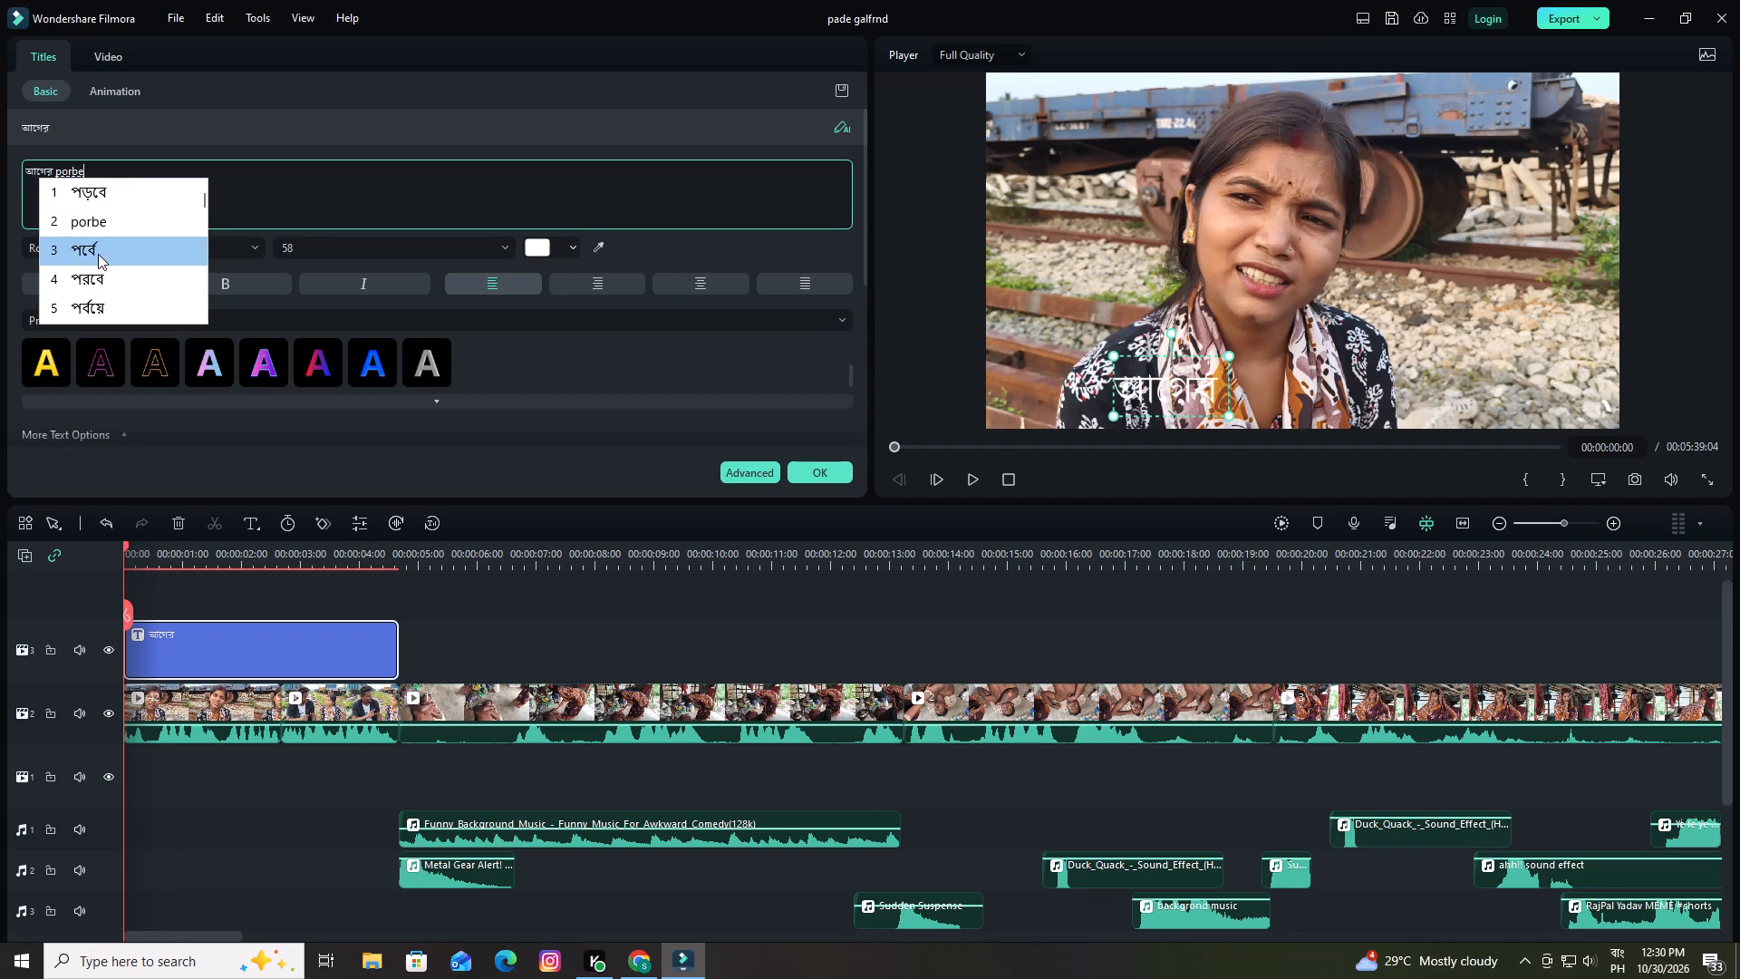
click(98, 254)
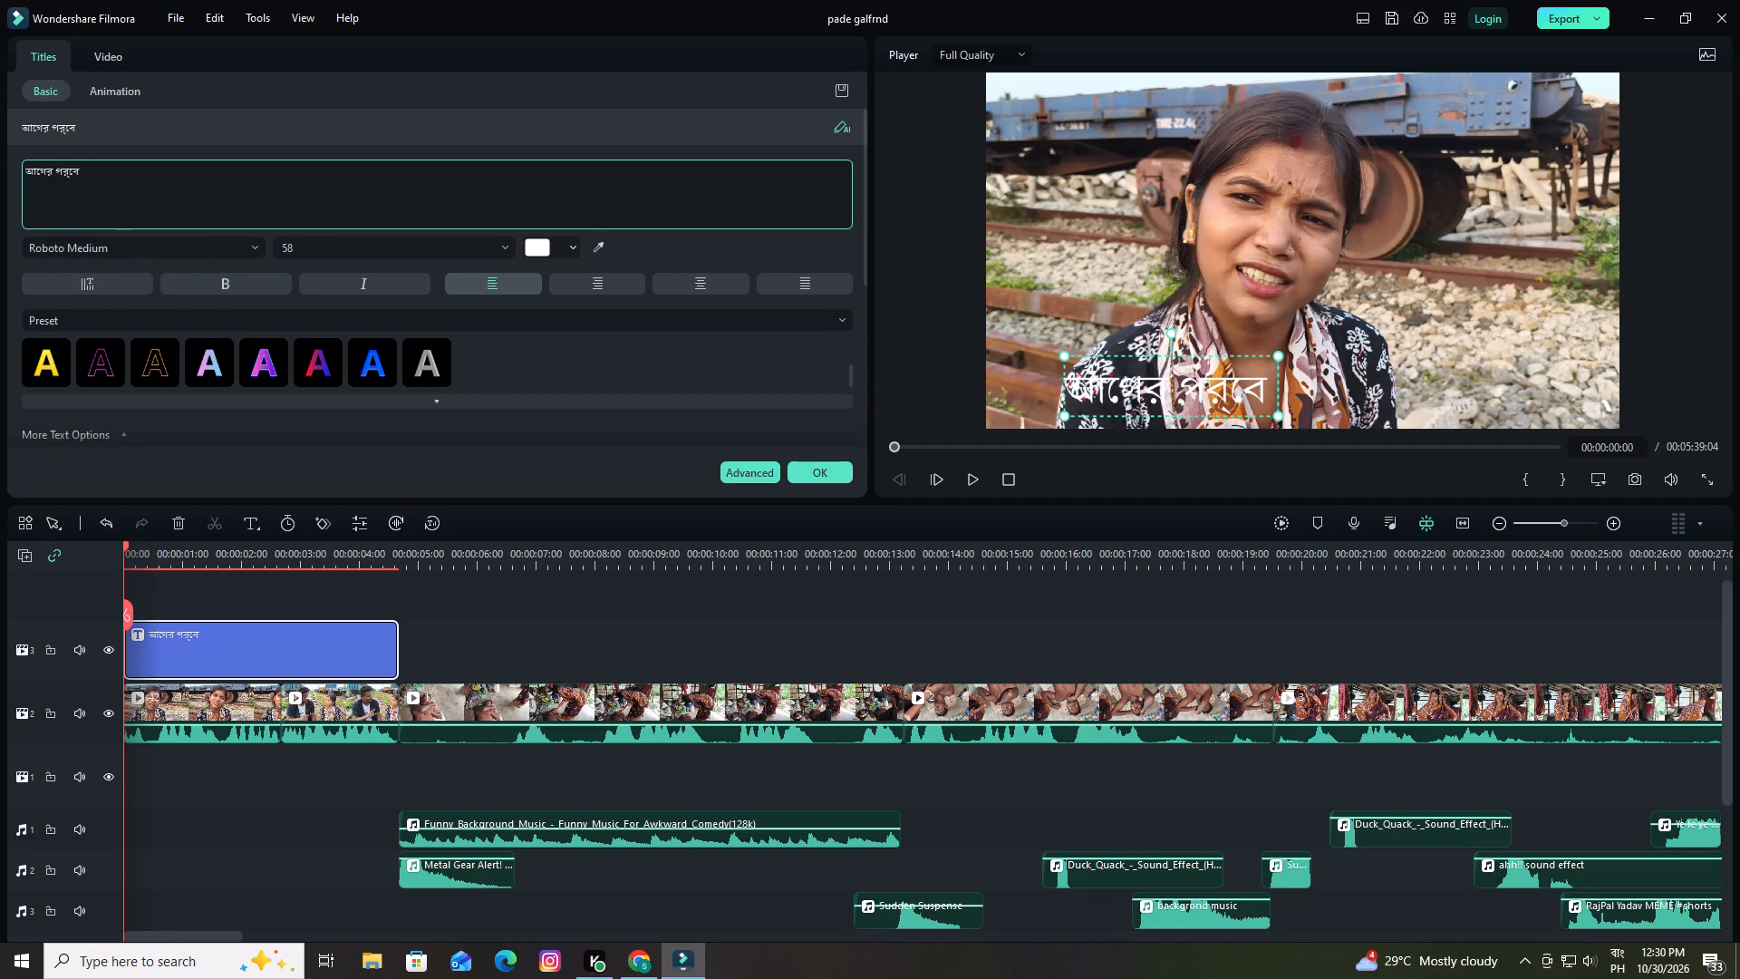
text(ja)
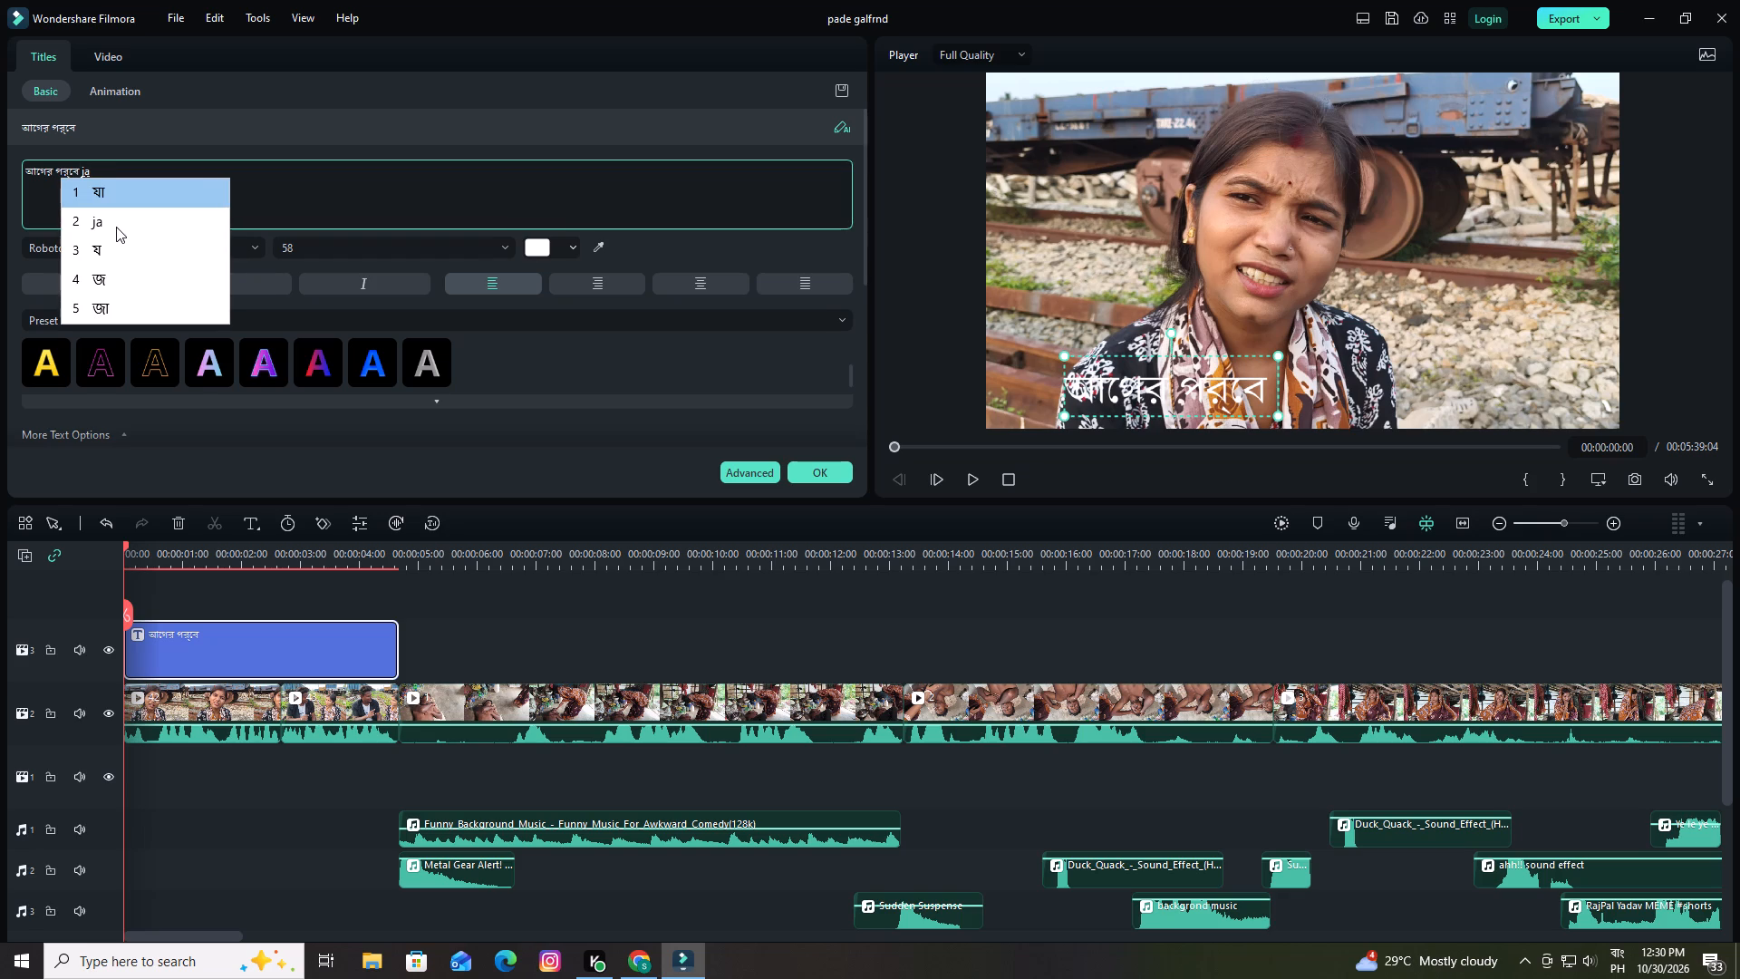
click(107, 195)
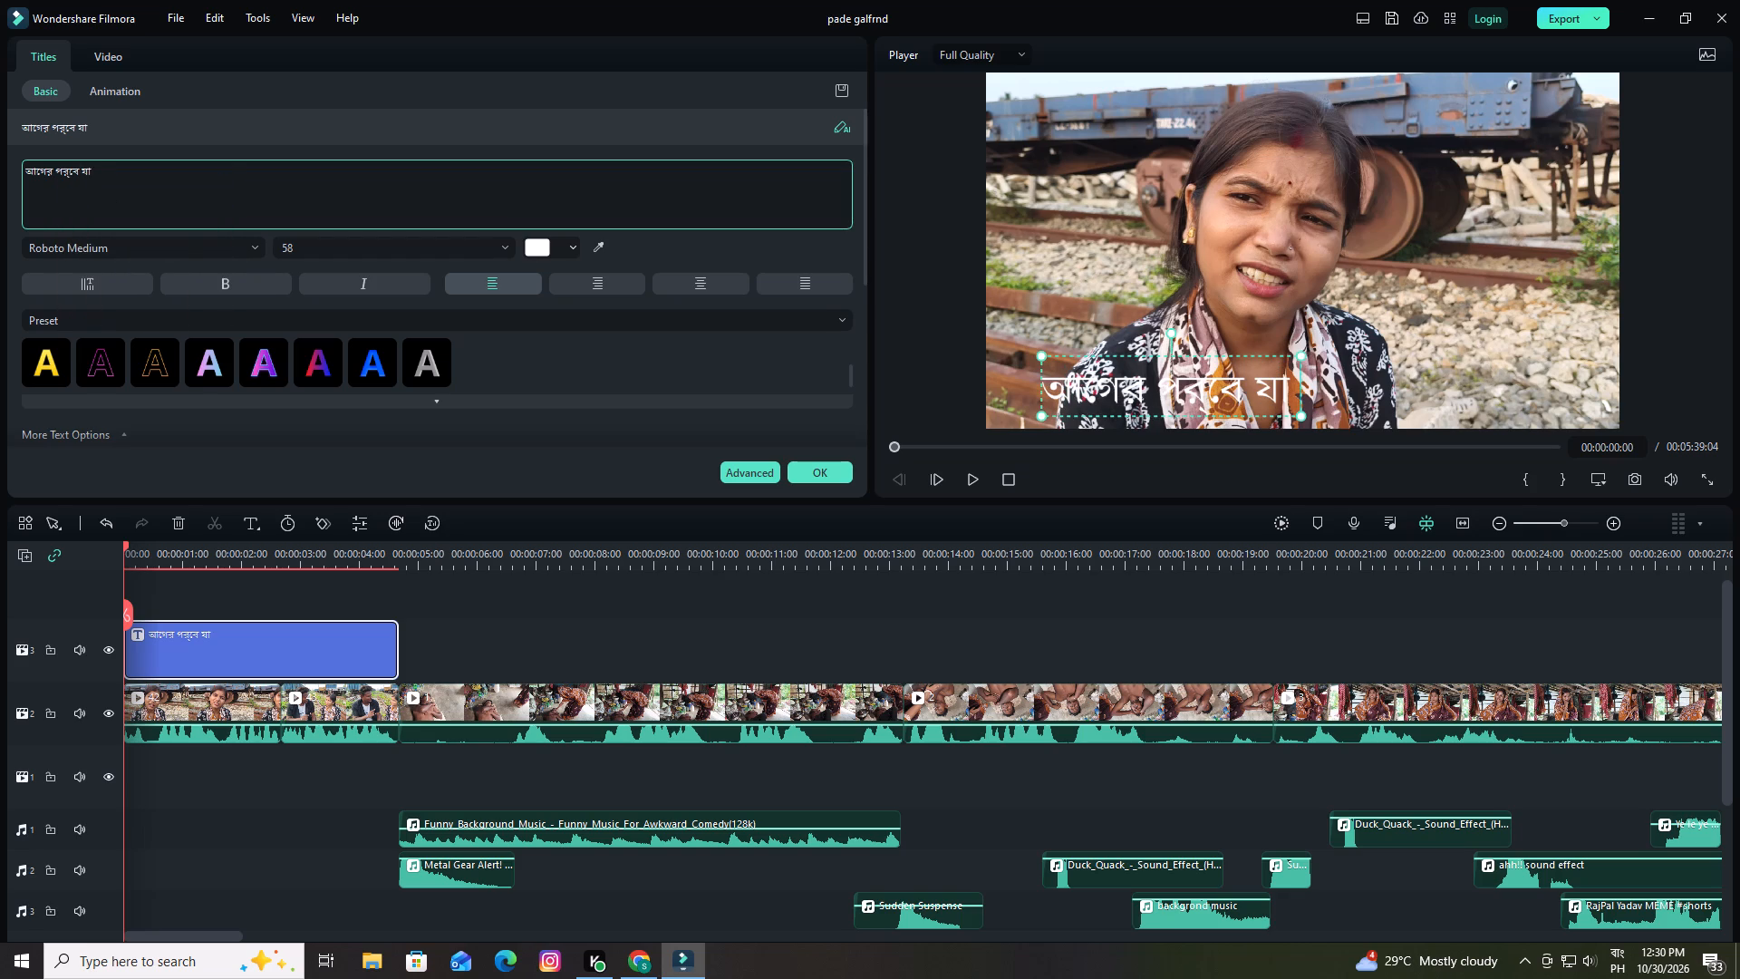
text(ghot)
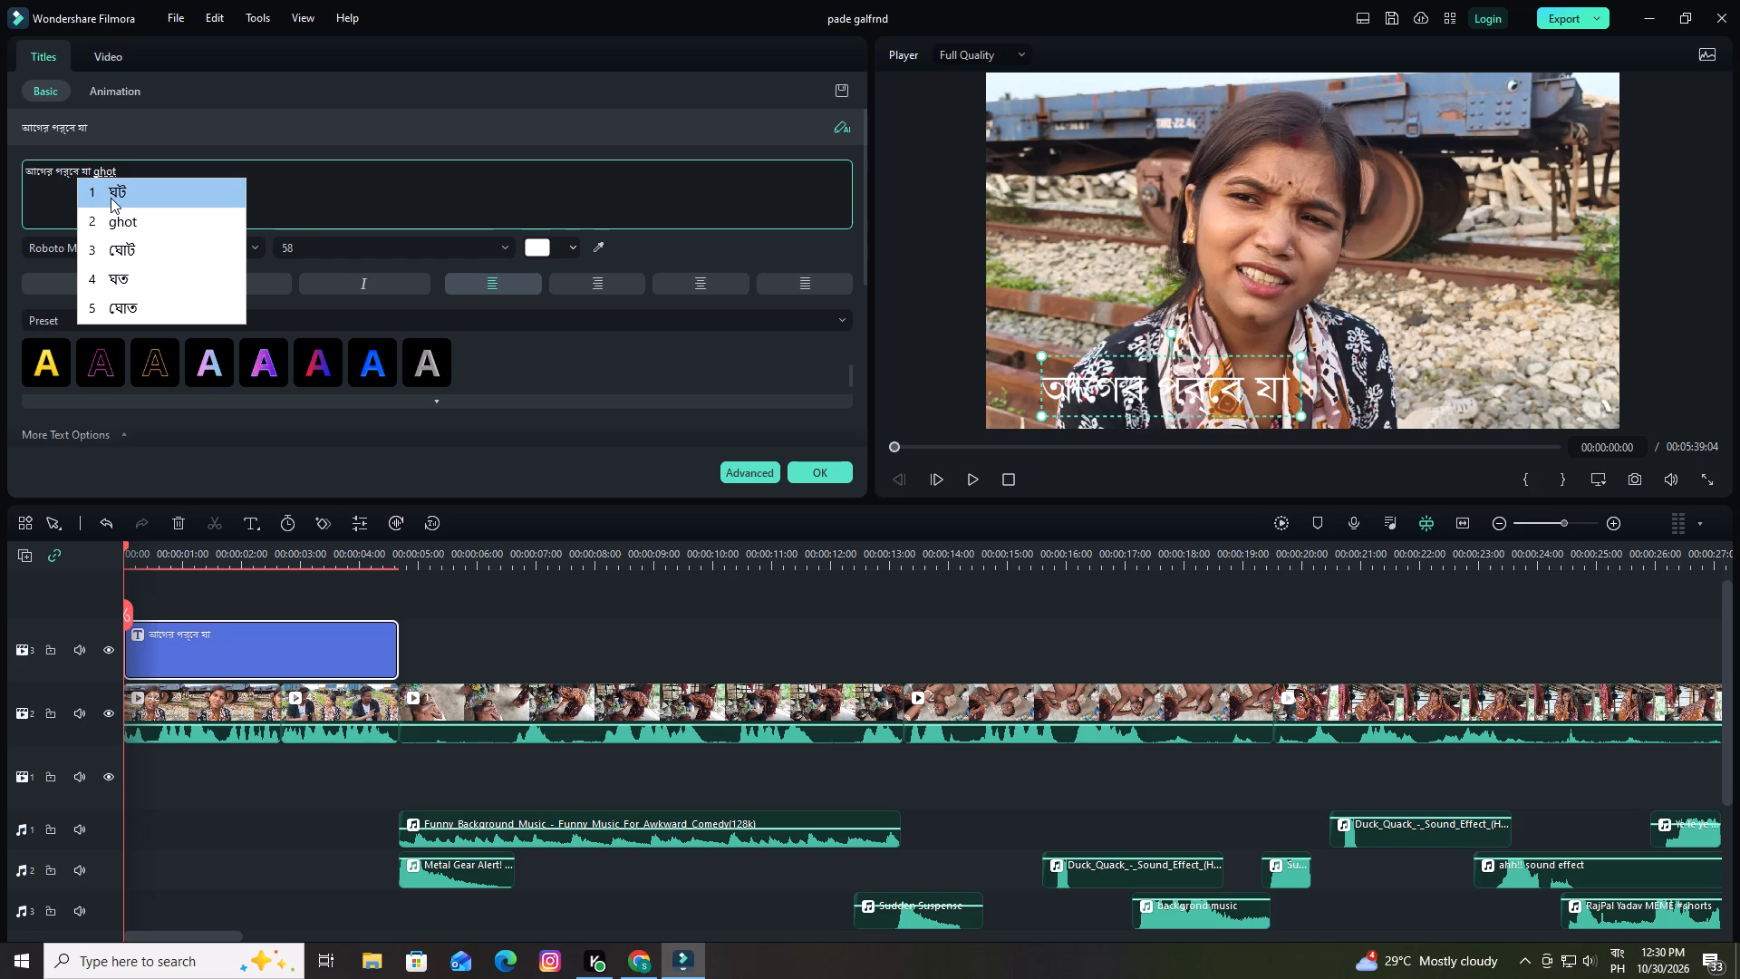
key(e)
text(chlo)
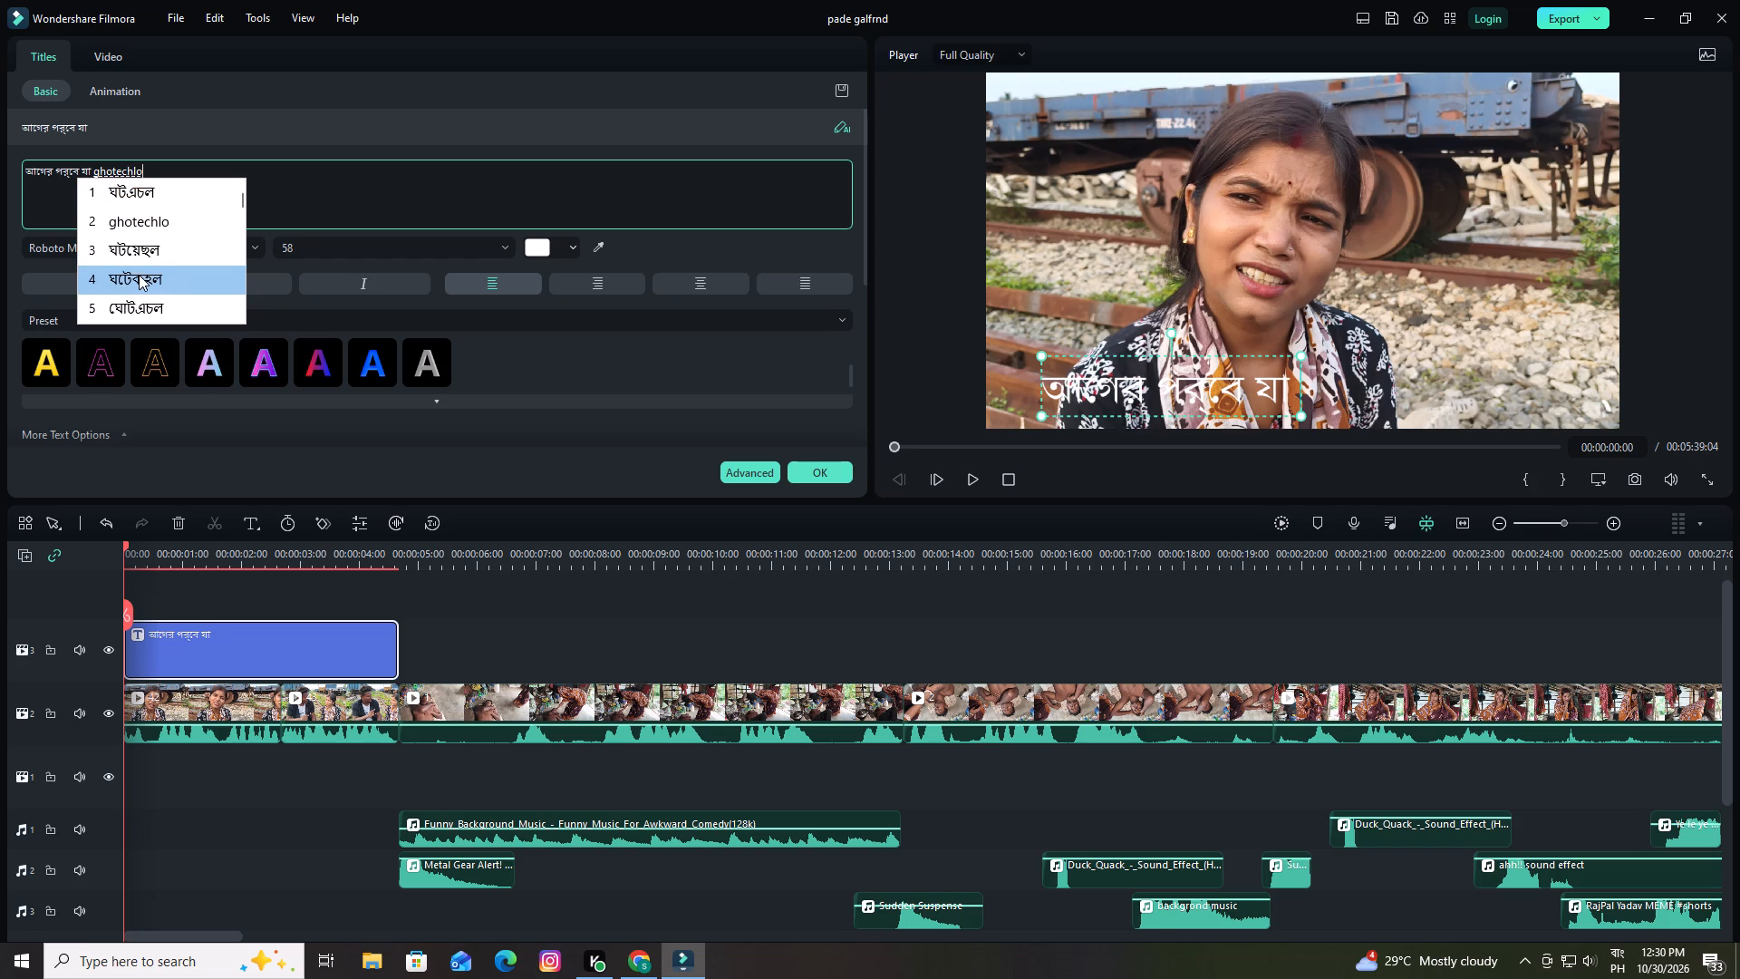
key(BackSpace)
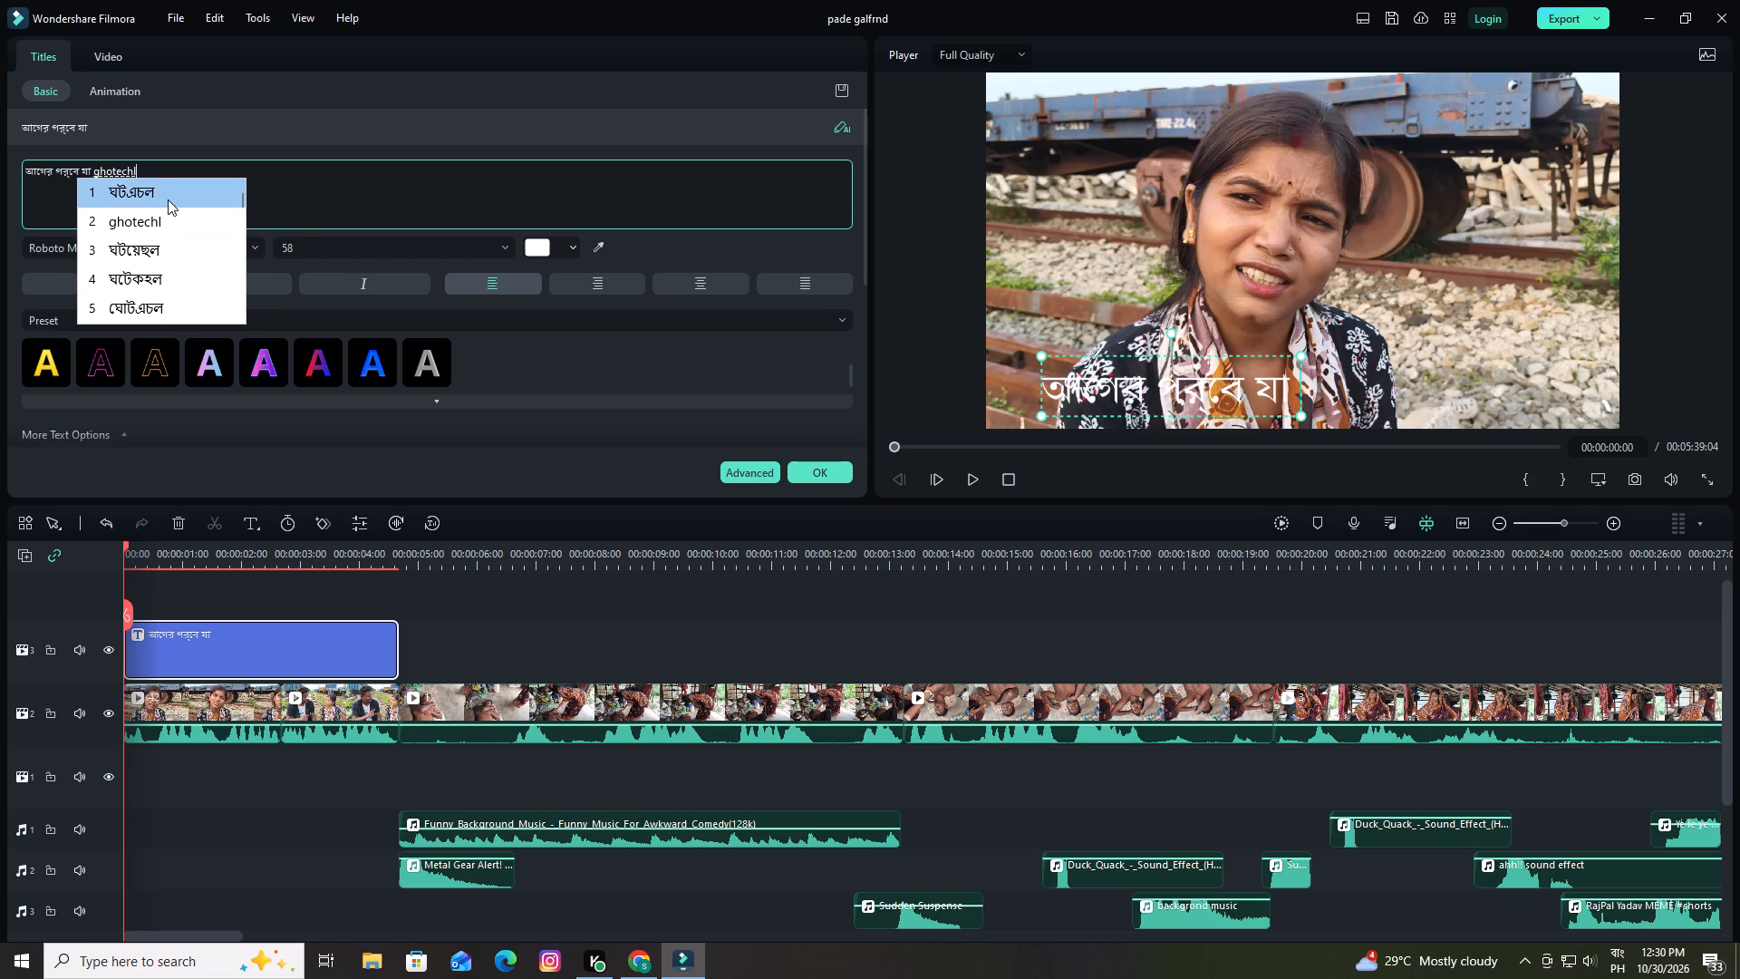
key(BackSpace)
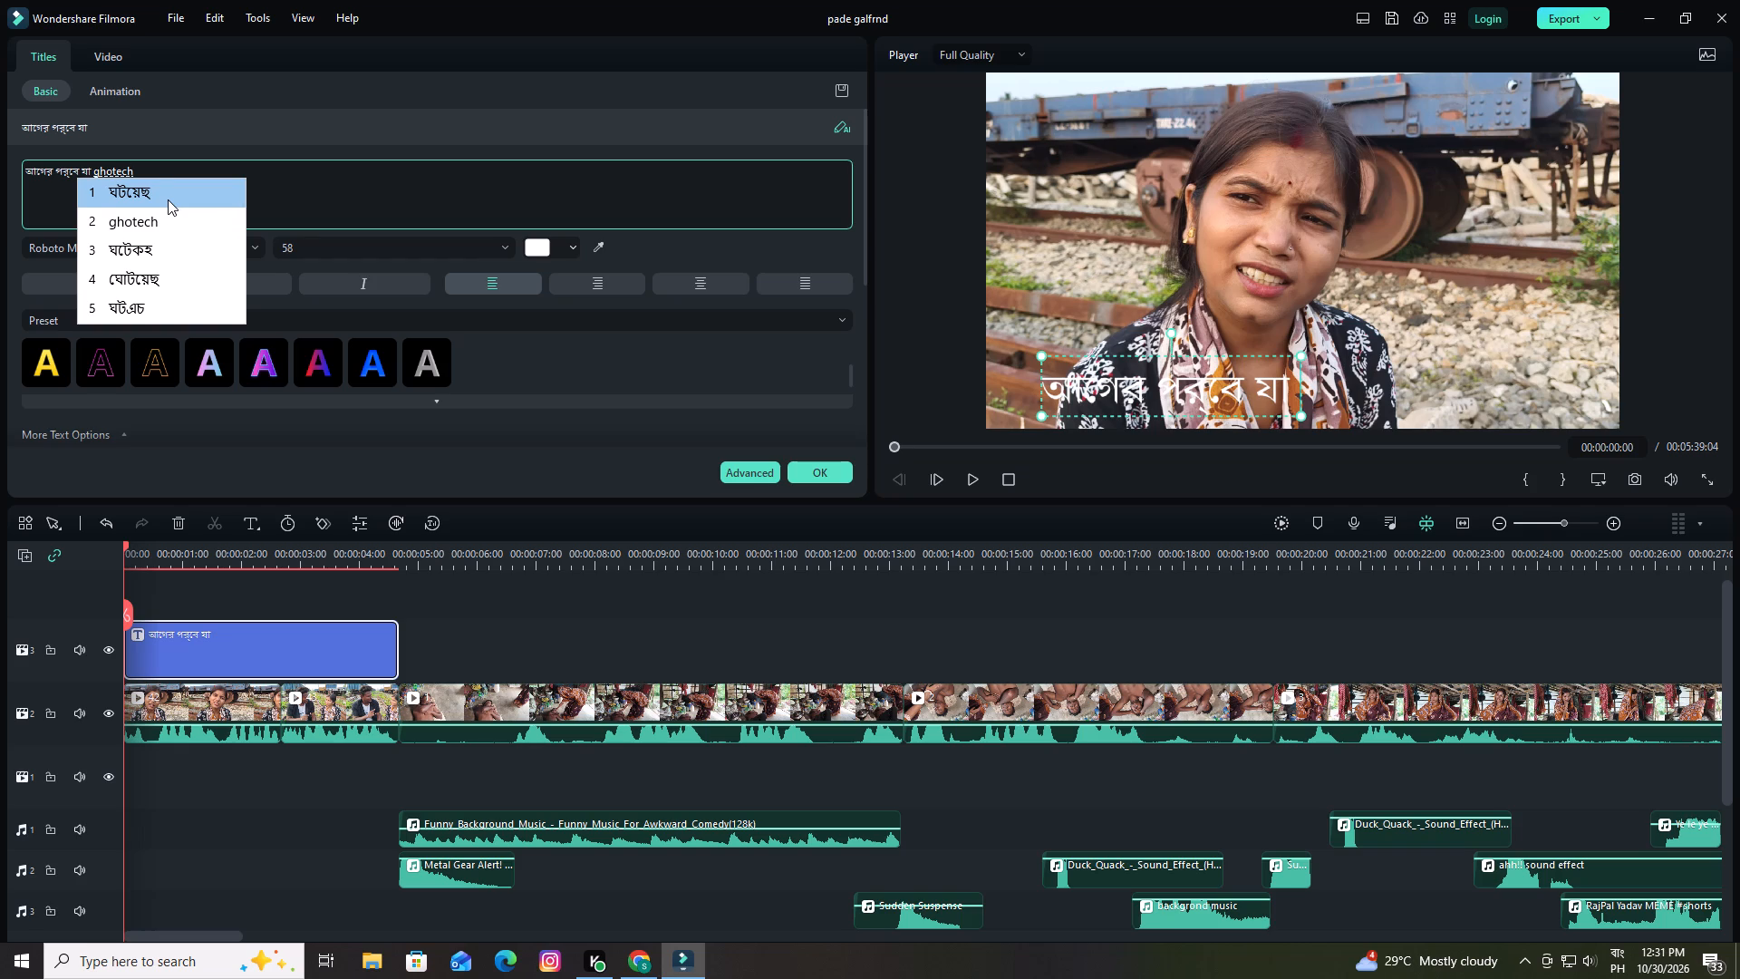
key(i)
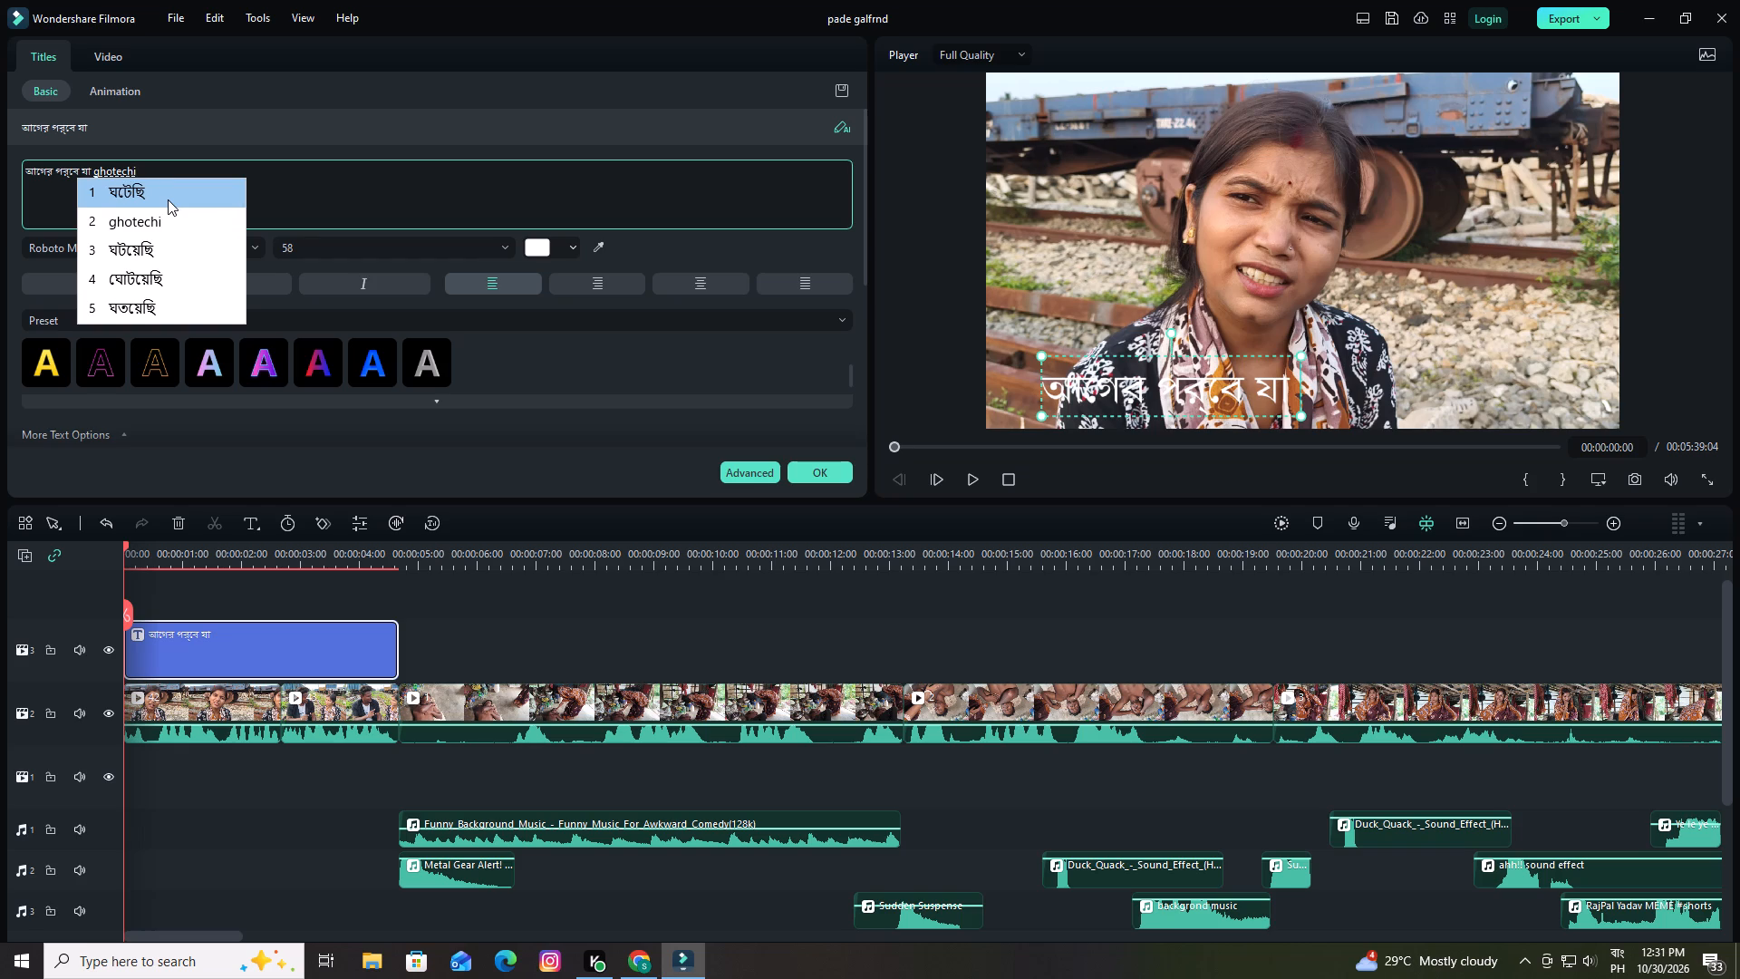
text(lo)
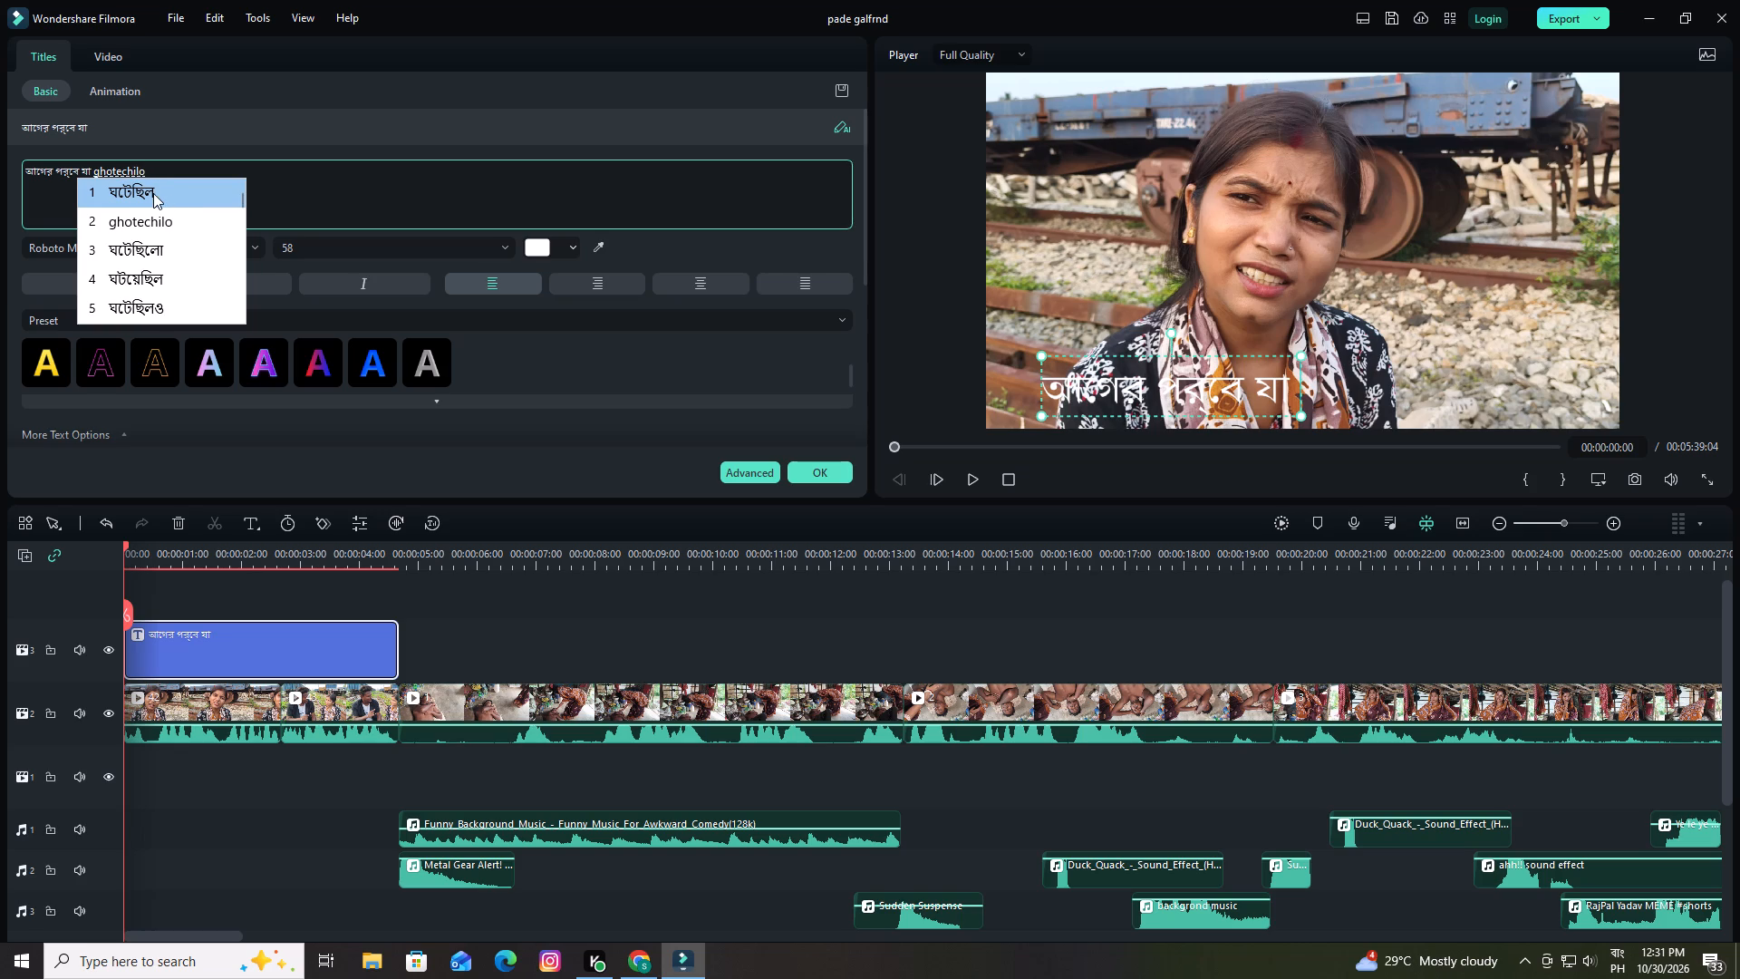
click(153, 193)
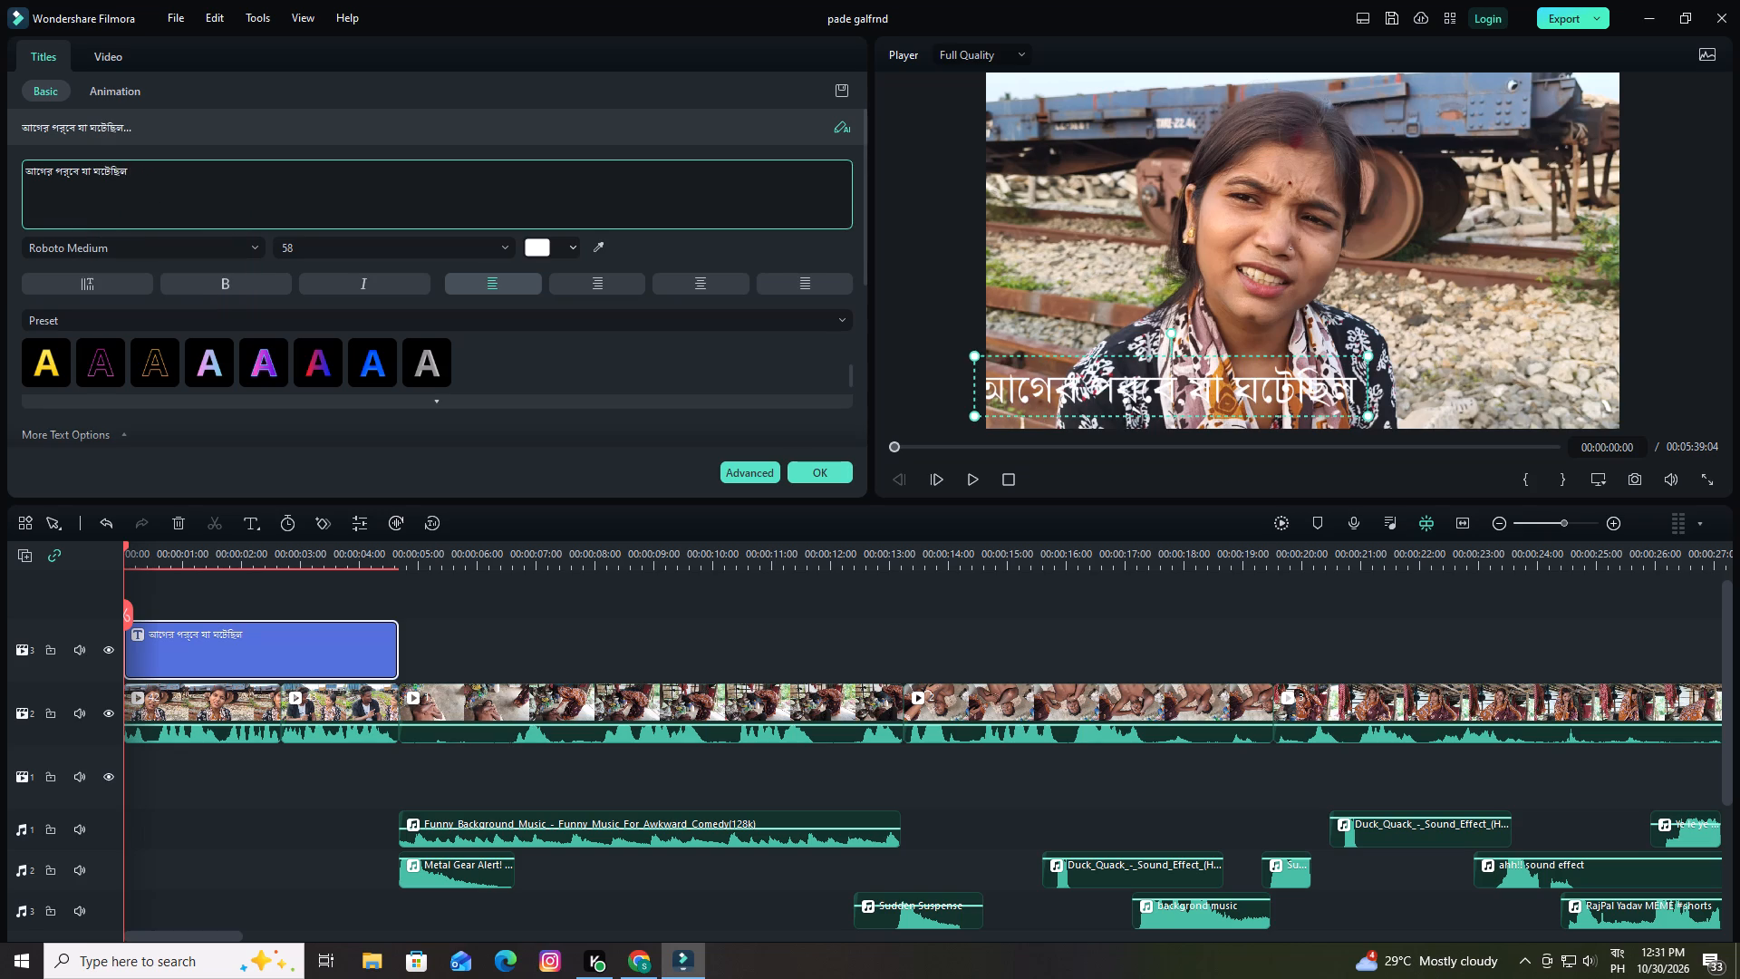
Set the title's font to Shonar Bangla Negreta.
click(250, 249)
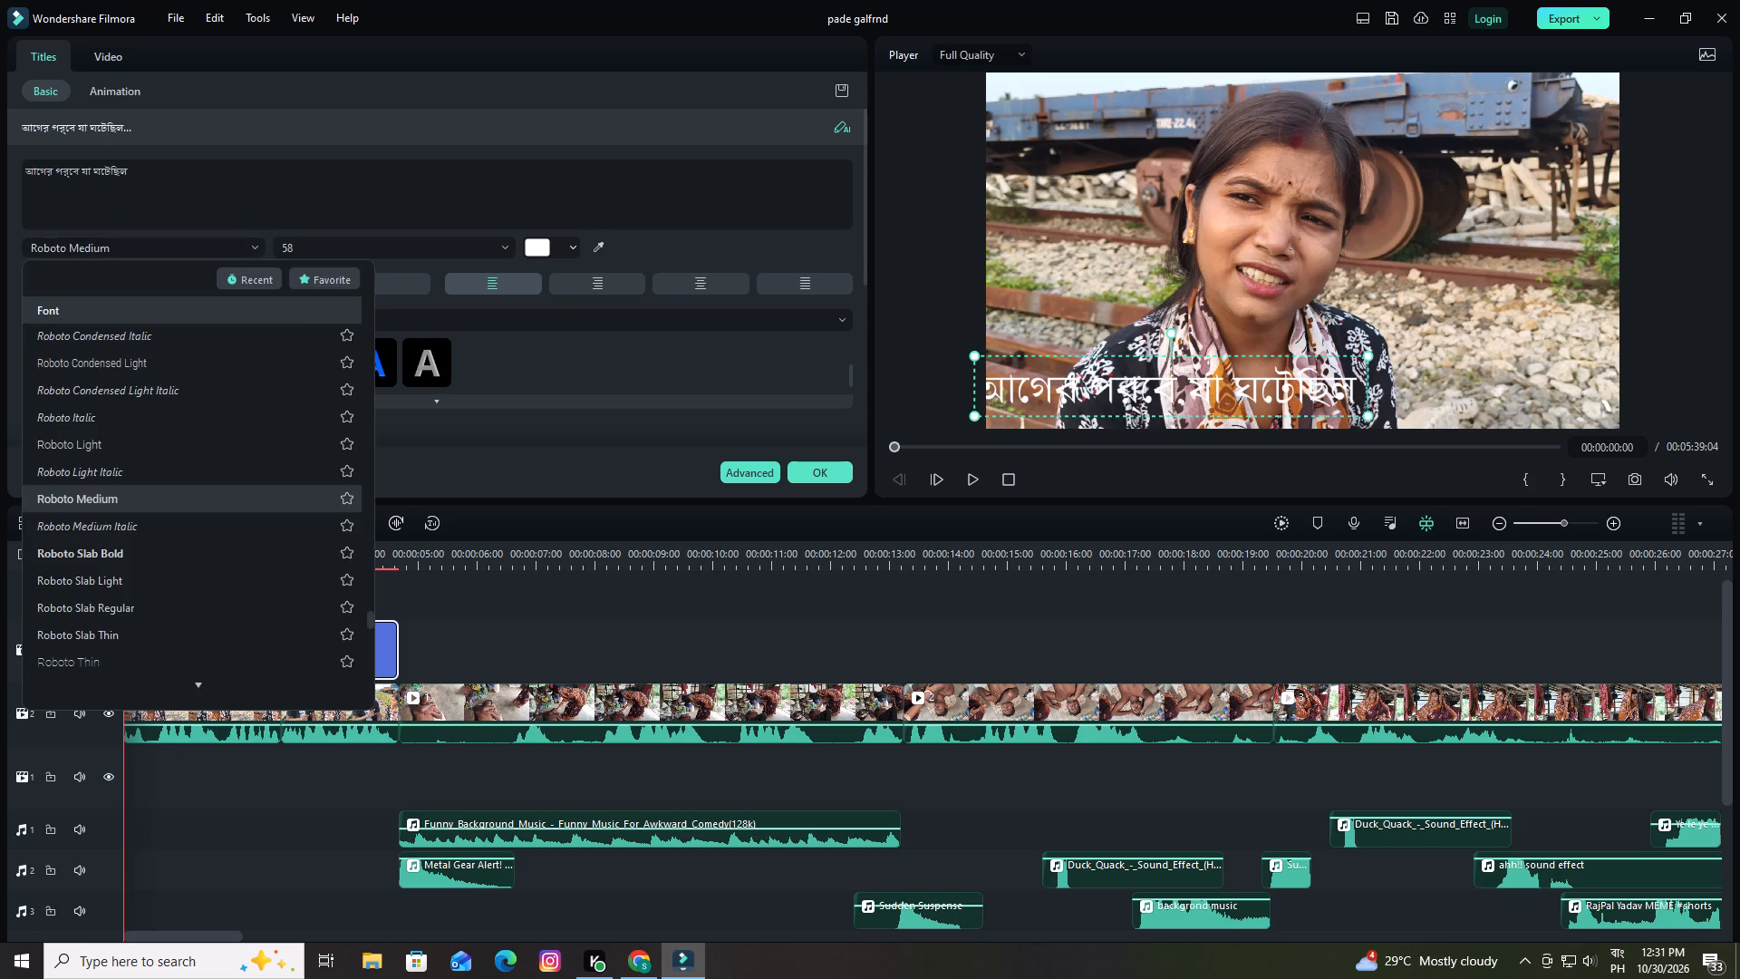
scroll(274, 519, down, 3)
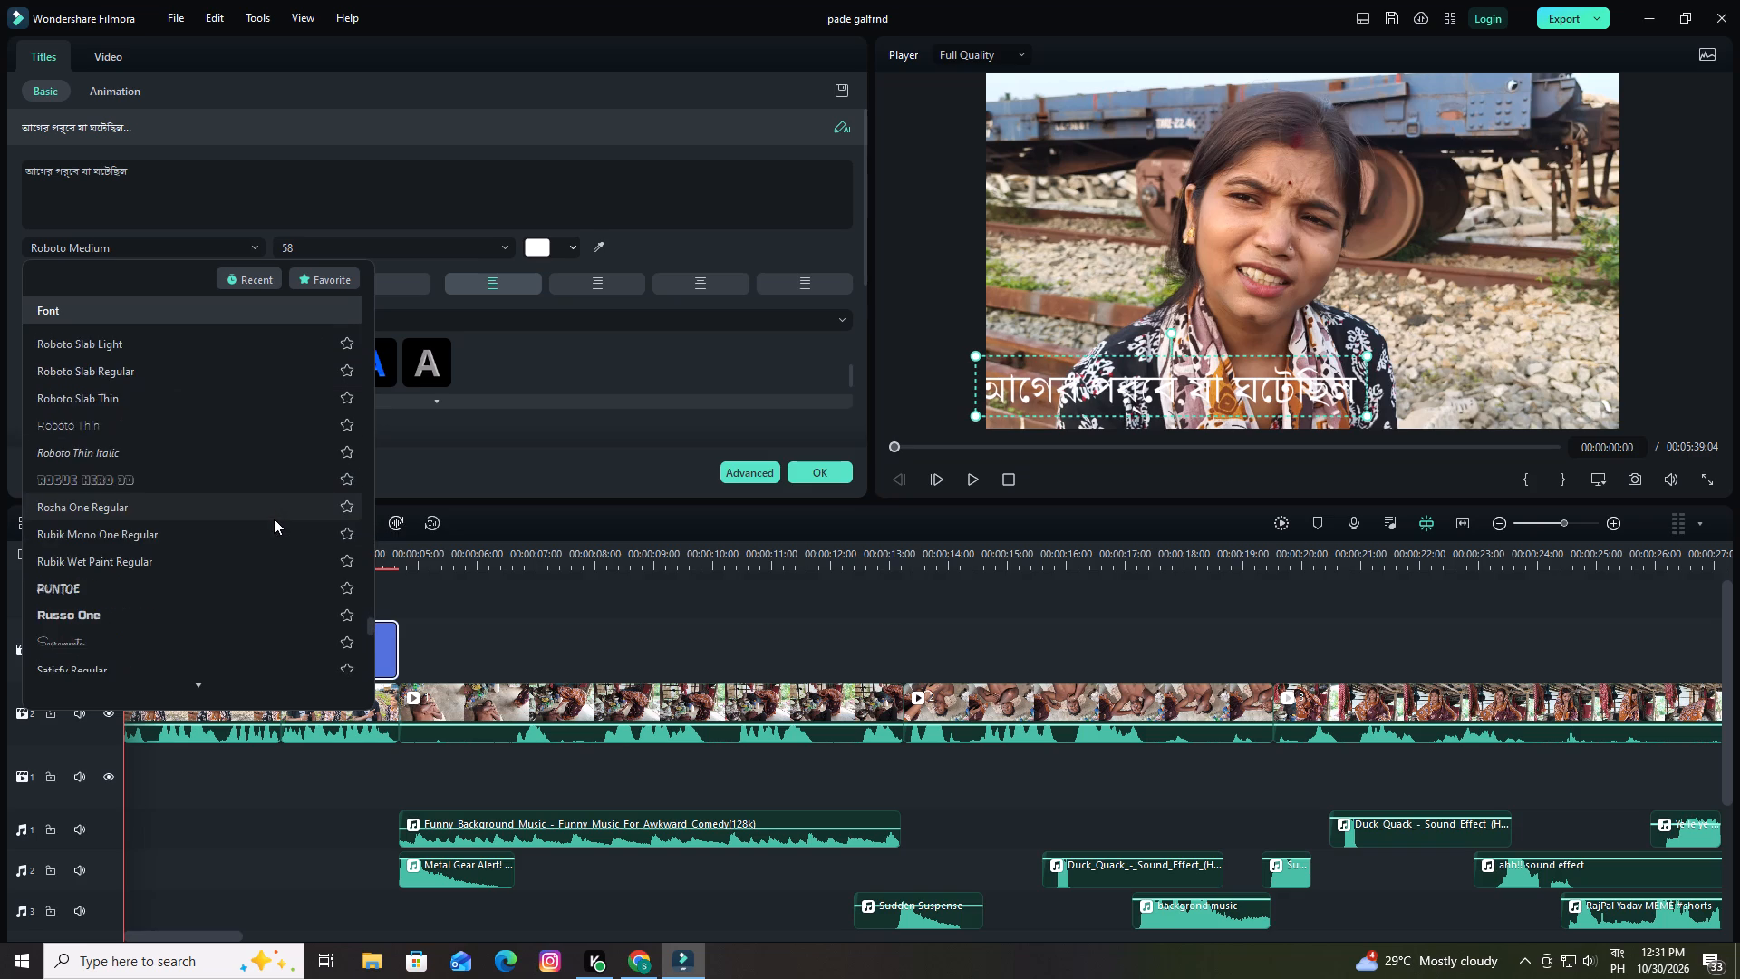
scroll(274, 519, down, 6)
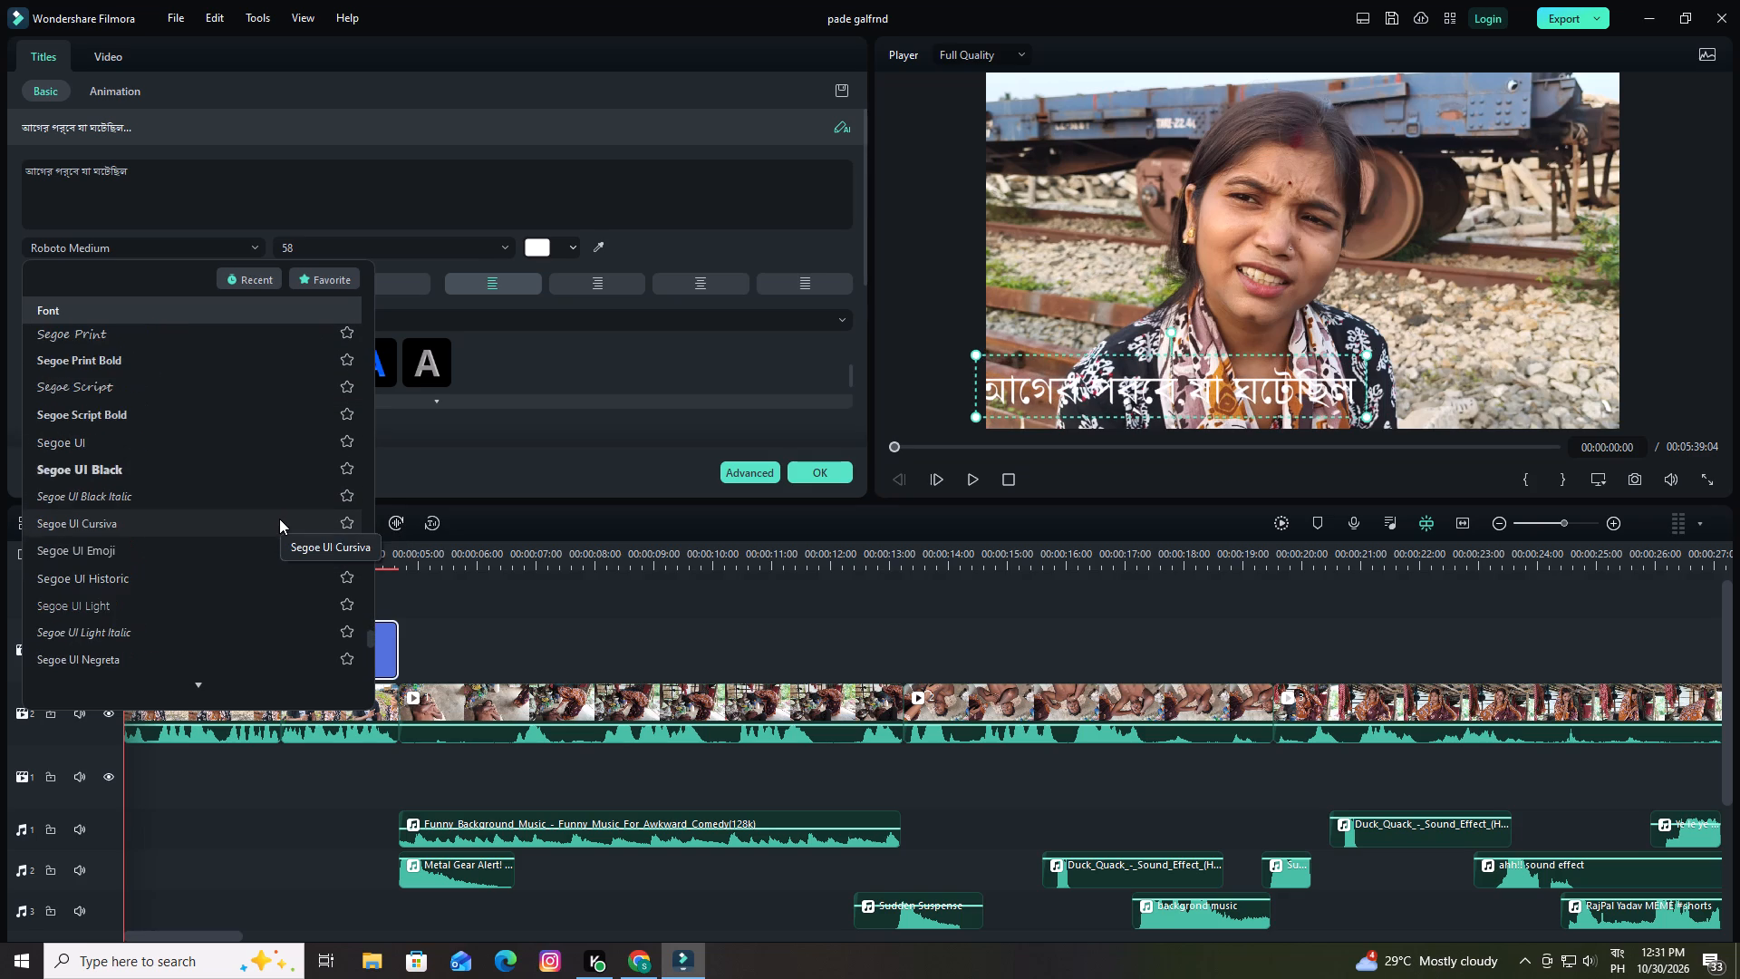
scroll(279, 519, down, 5)
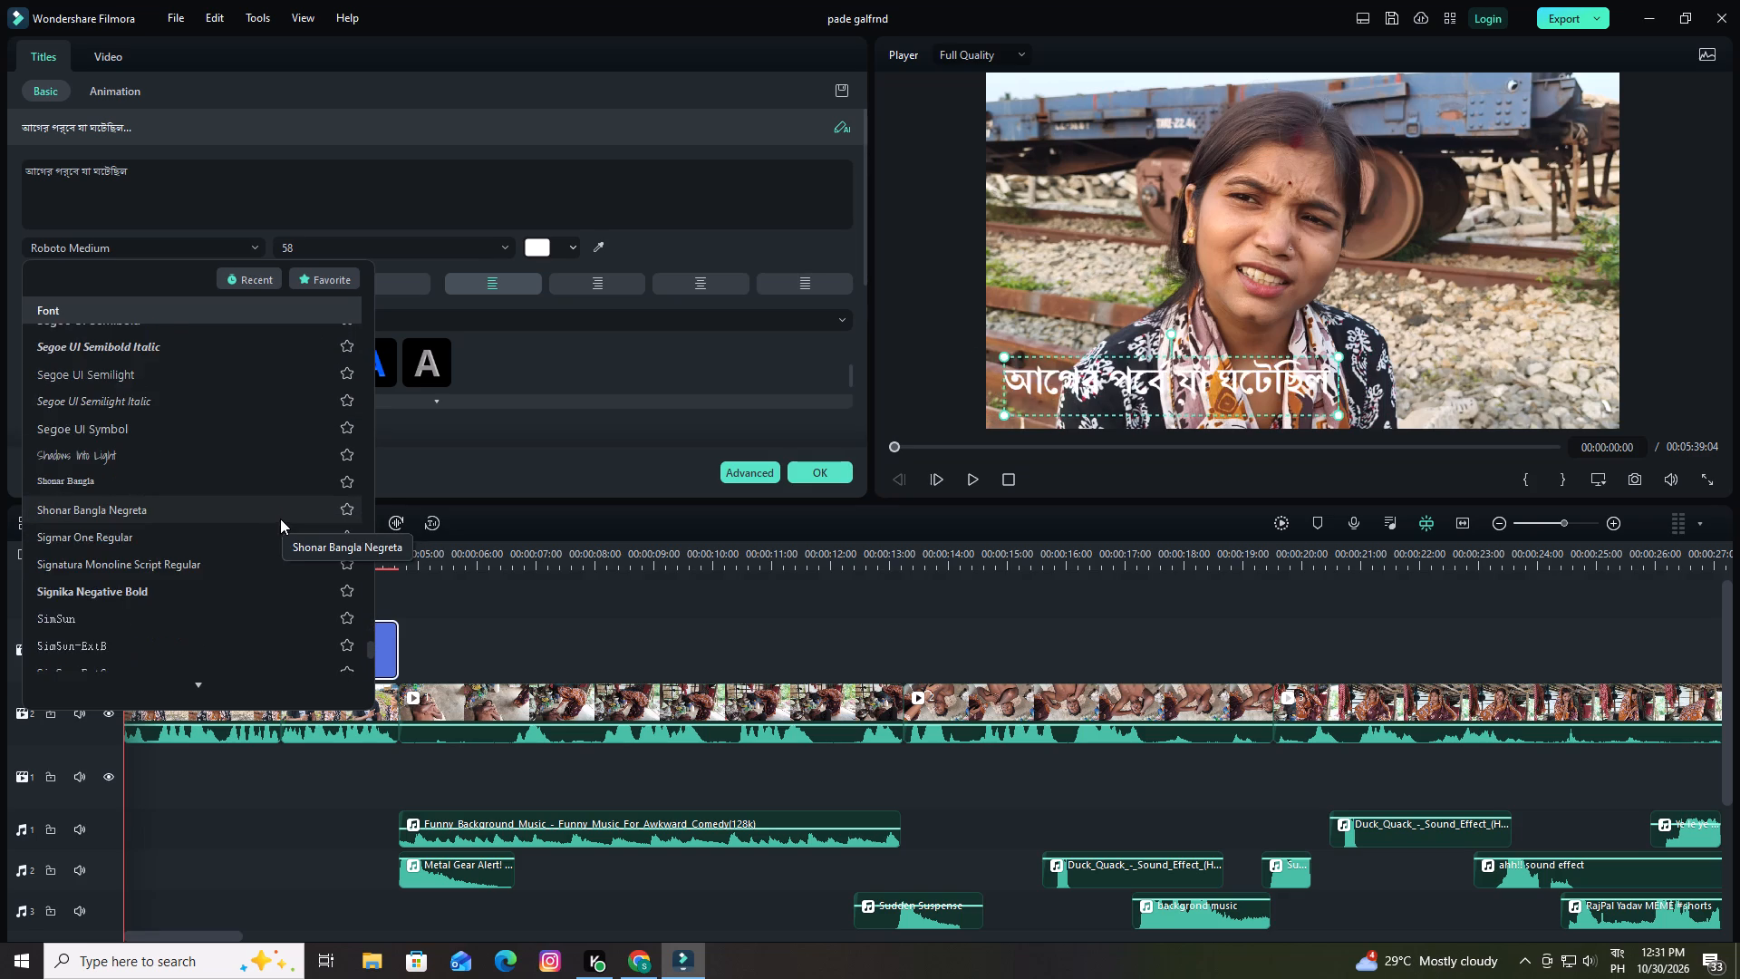
scroll(280, 519, down, 1)
scroll(280, 519, up, 2)
scroll(280, 519, down, 1)
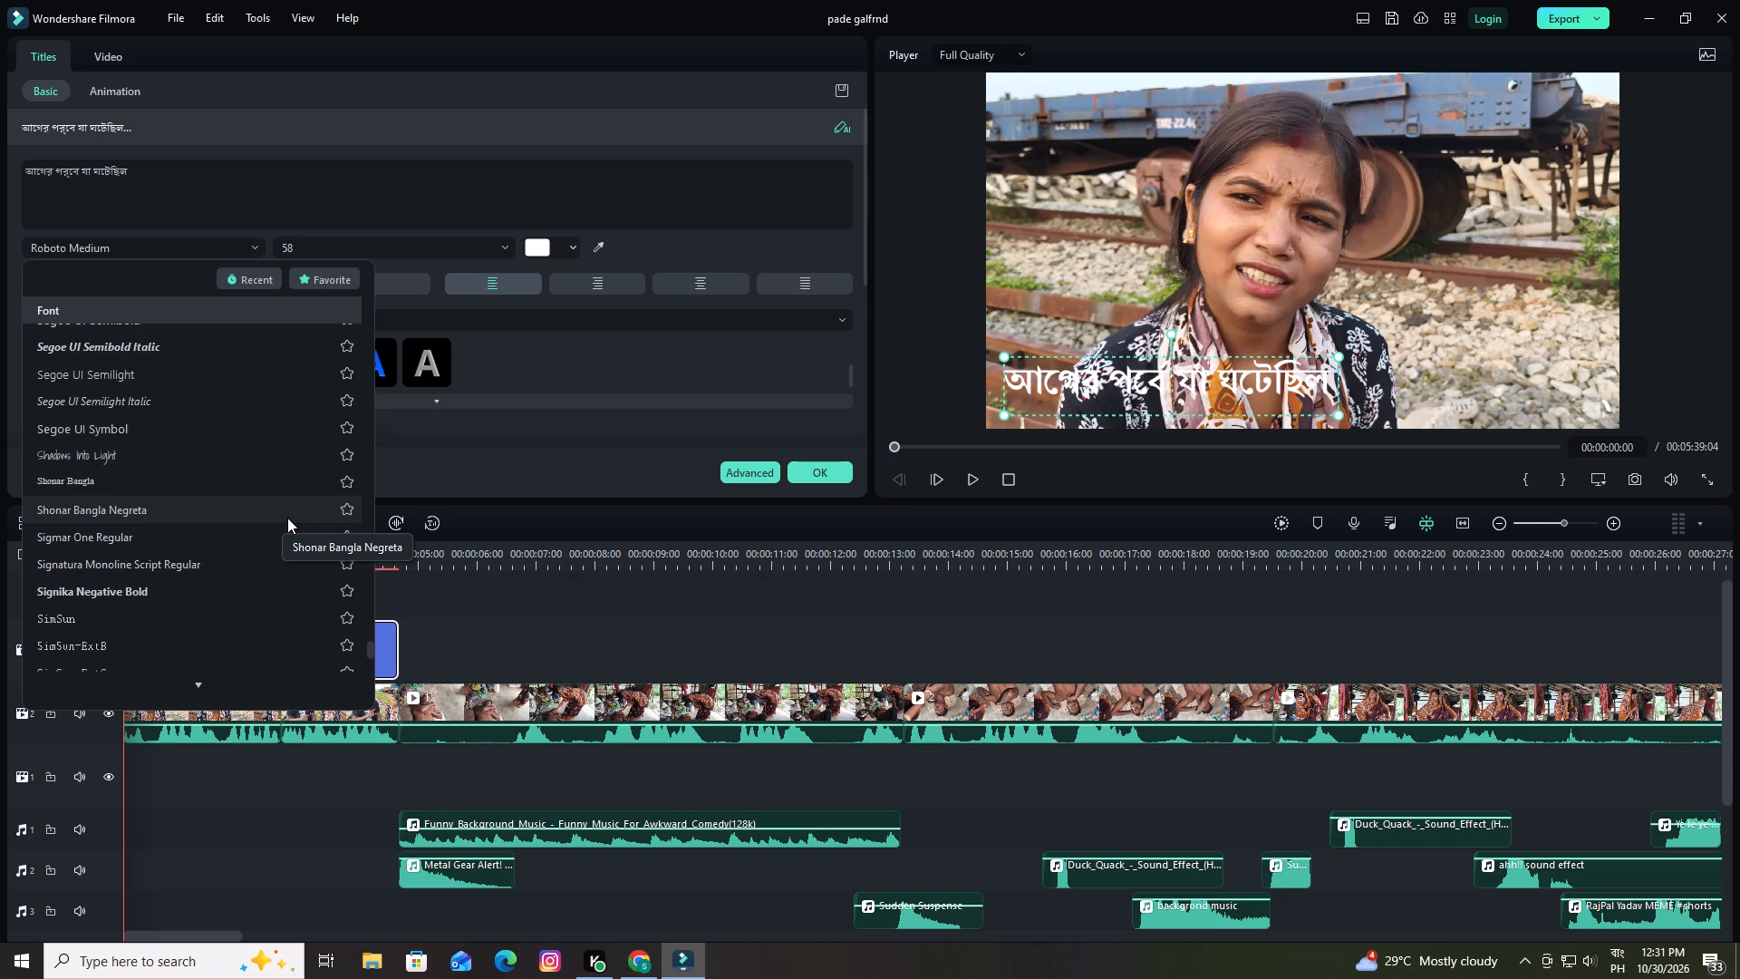
click(287, 516)
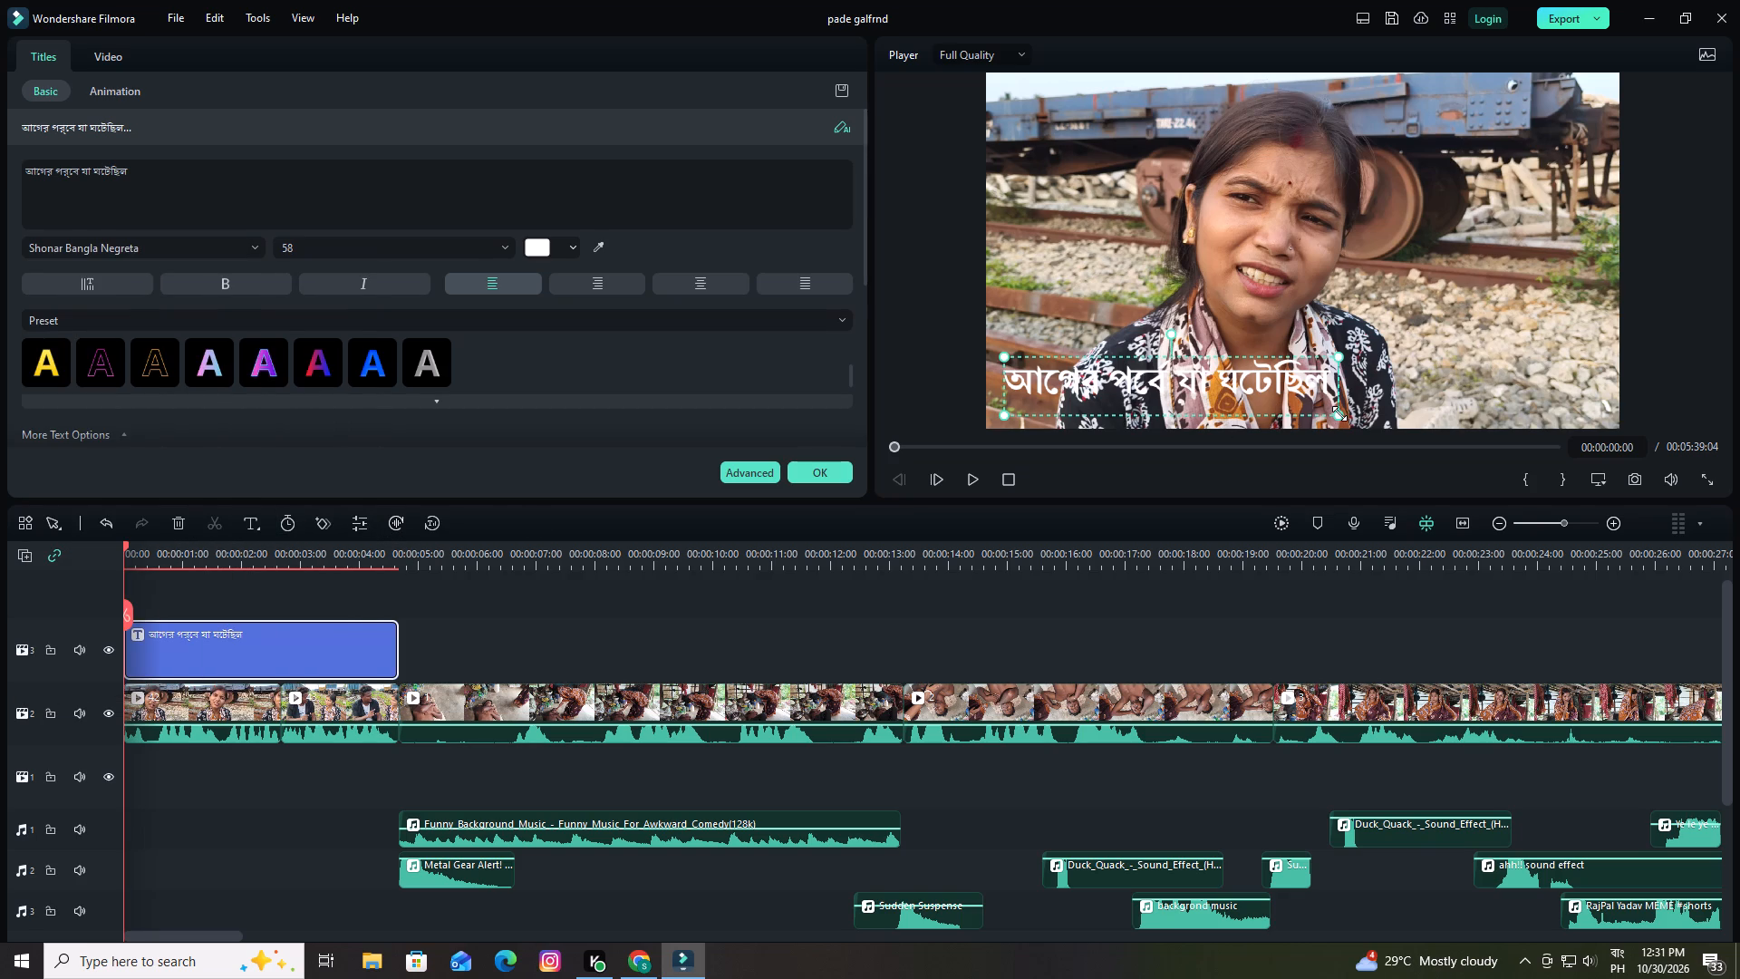
Shrink the title text to size 52, place it in the lower-left corner of the video frame and finish editing.
drag(1339, 413, 1308, 414)
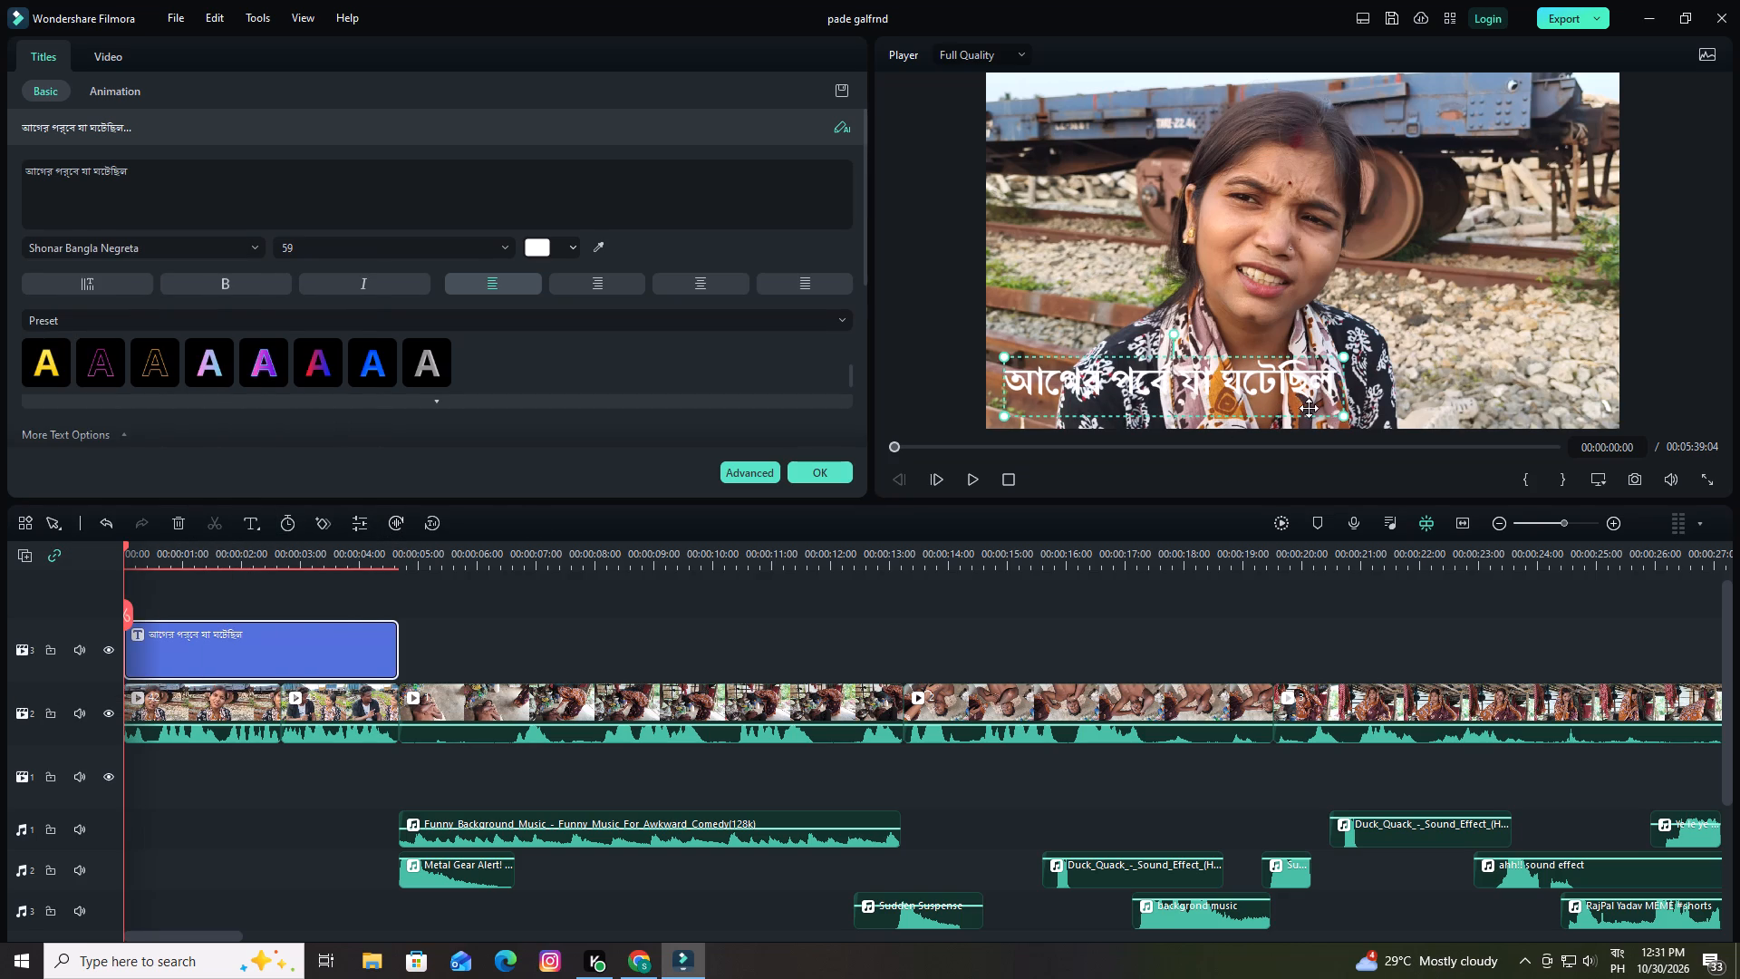
drag(1344, 416, 1262, 410)
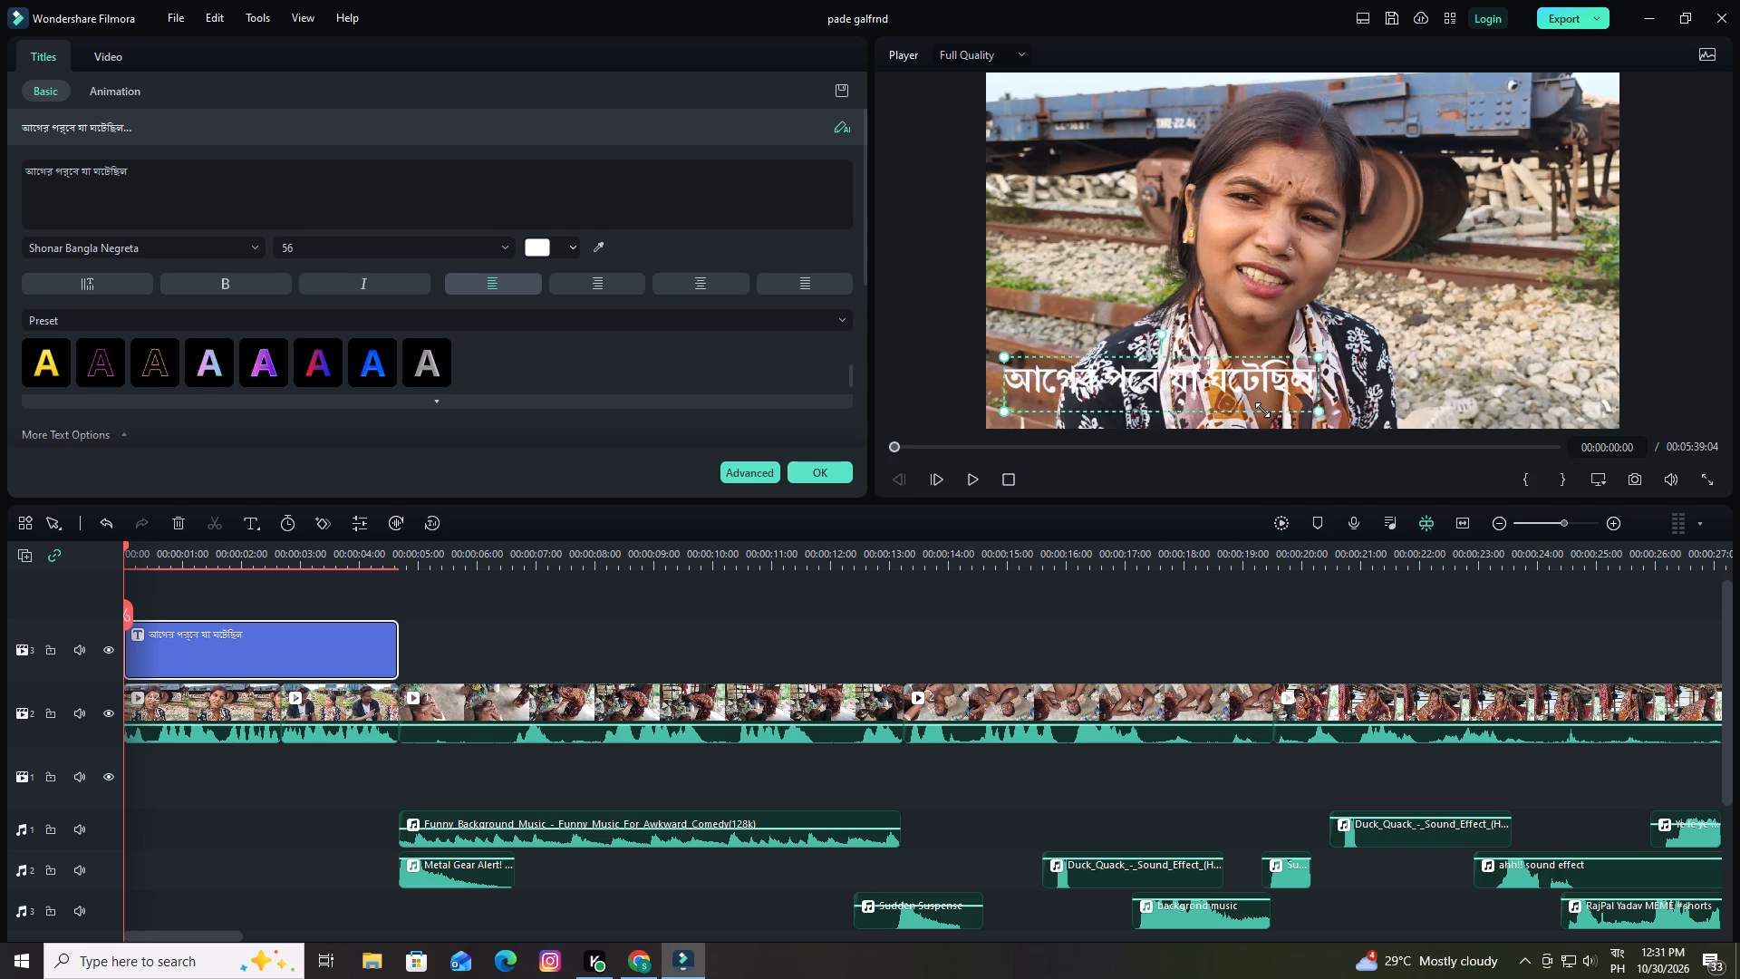
drag(1262, 410, 1254, 408)
drag(1170, 387, 1143, 402)
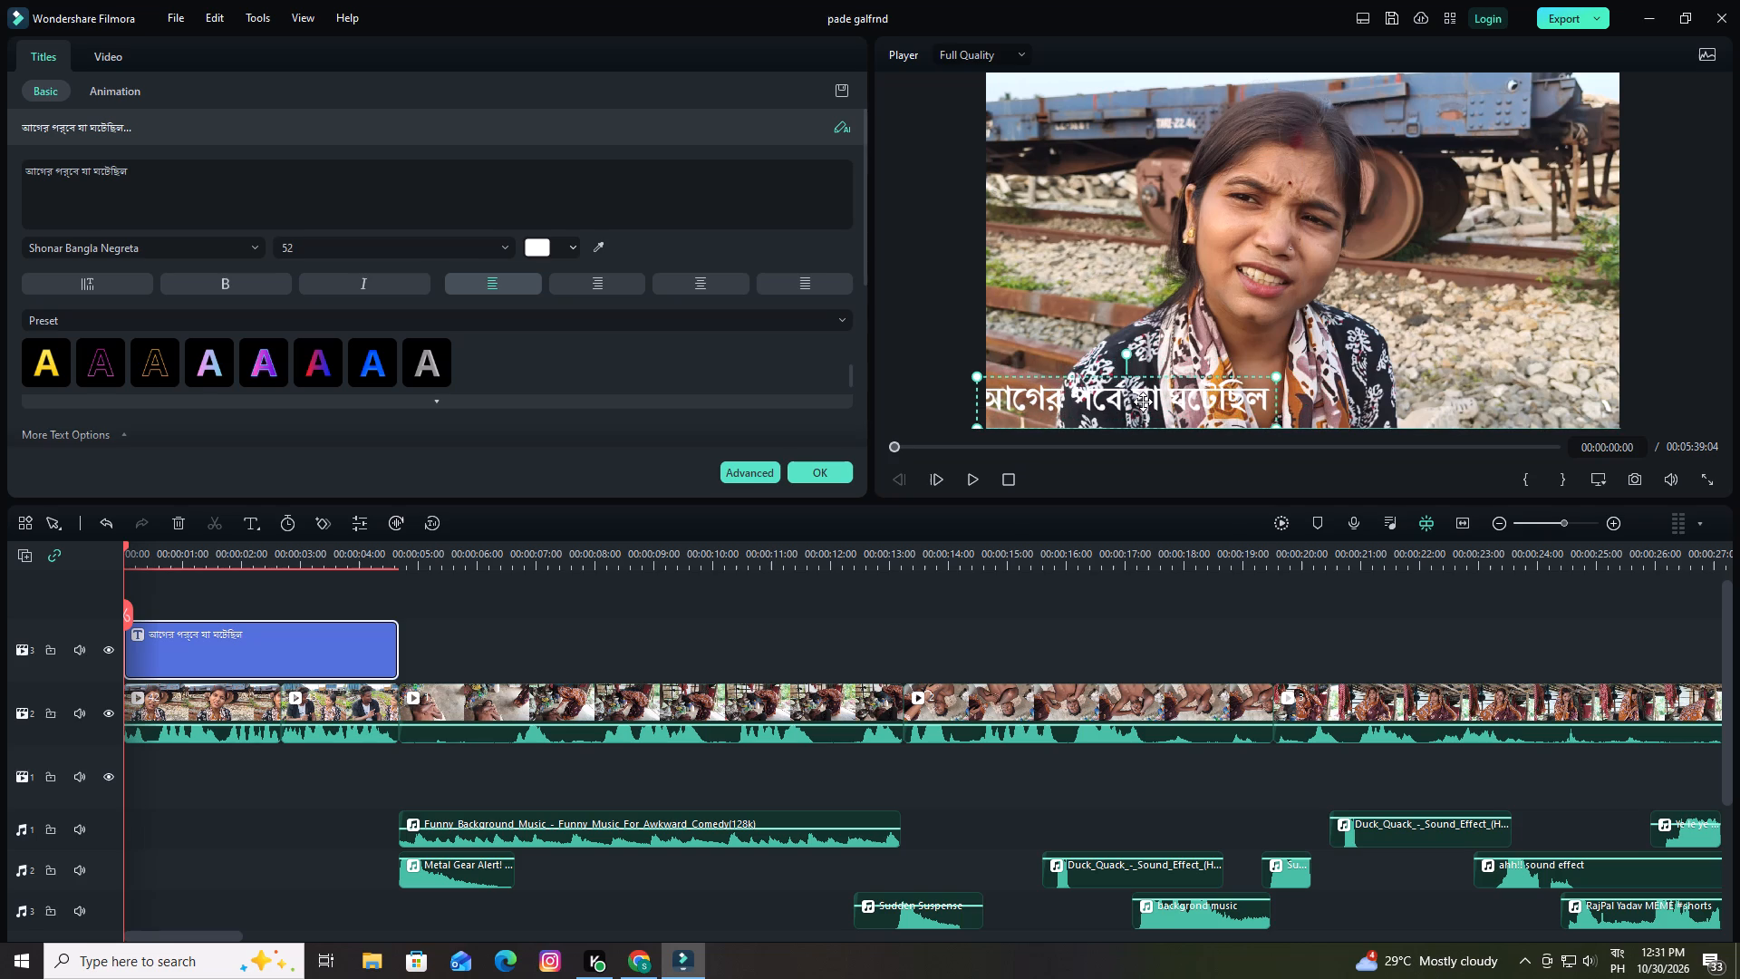
drag(1143, 402, 1168, 402)
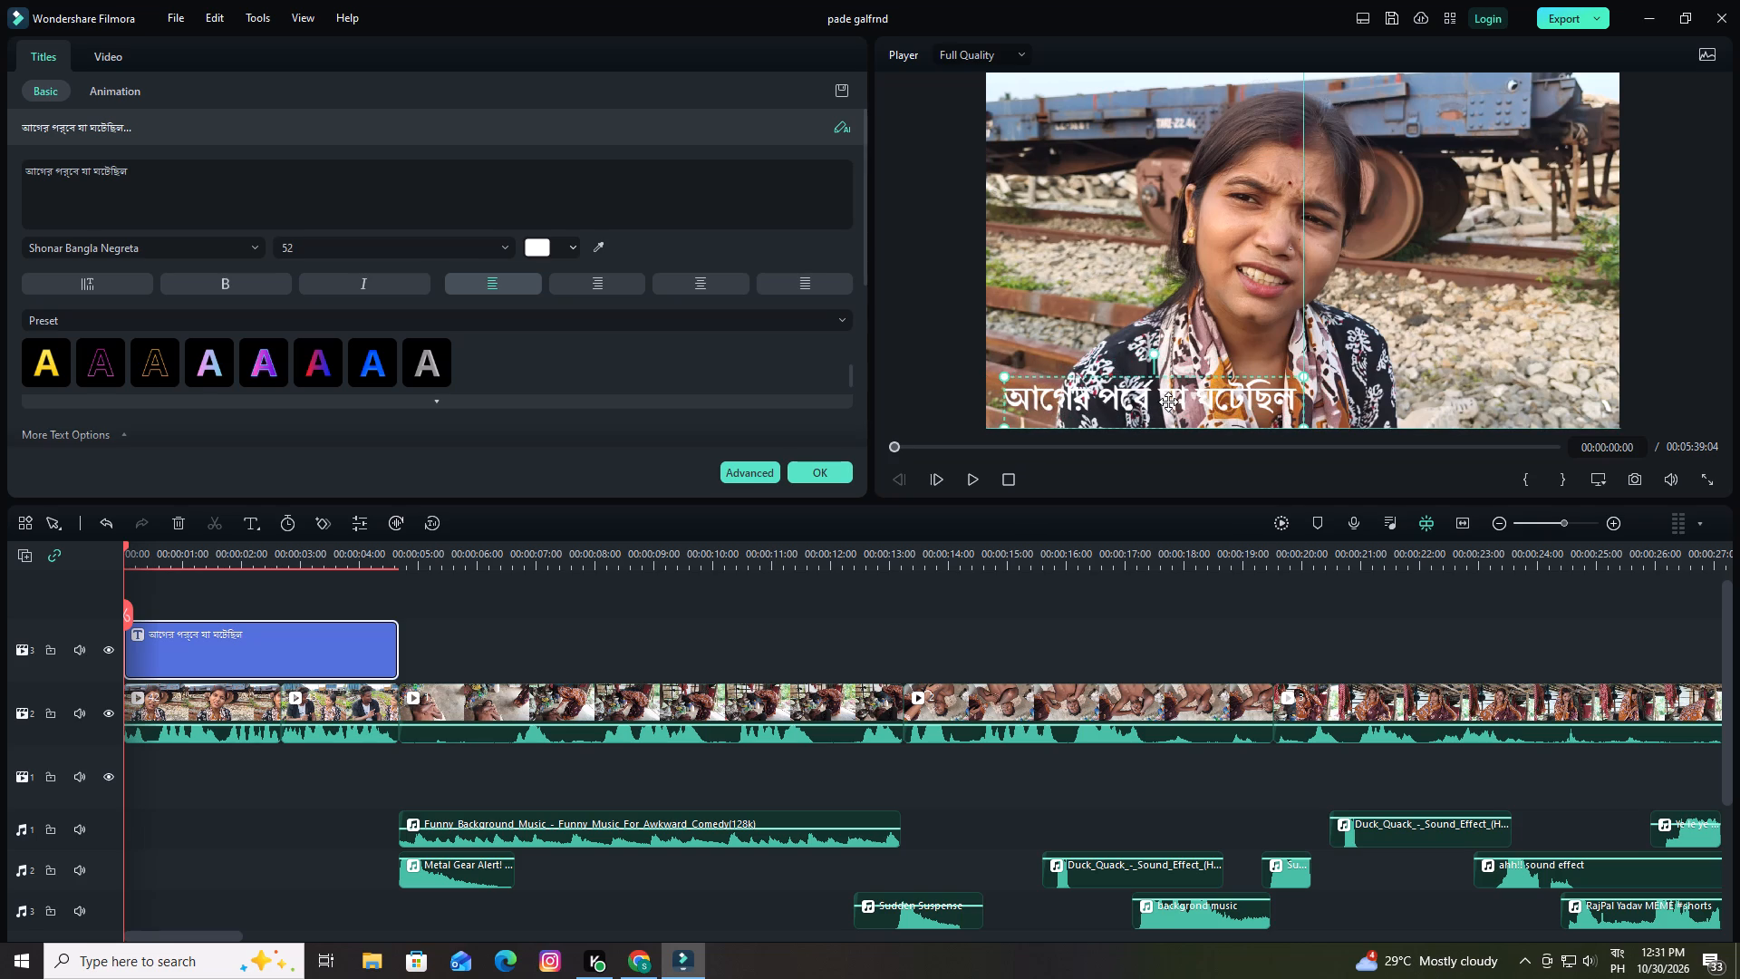
drag(1168, 402, 1160, 398)
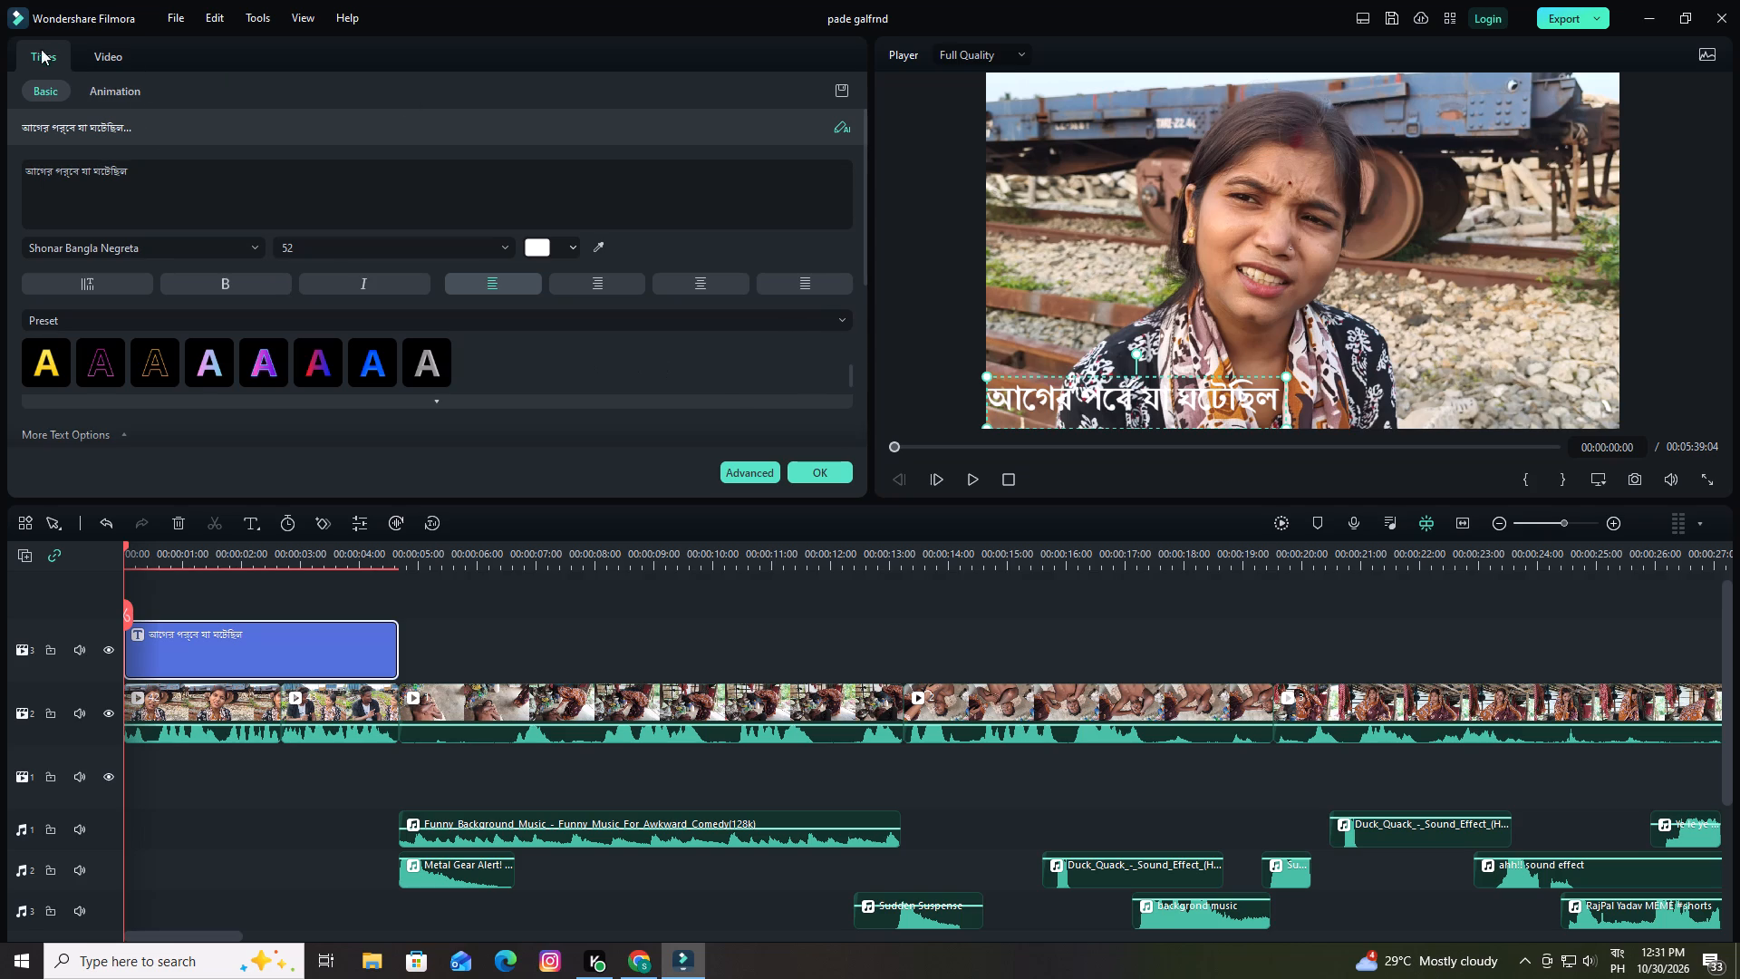
click(810, 469)
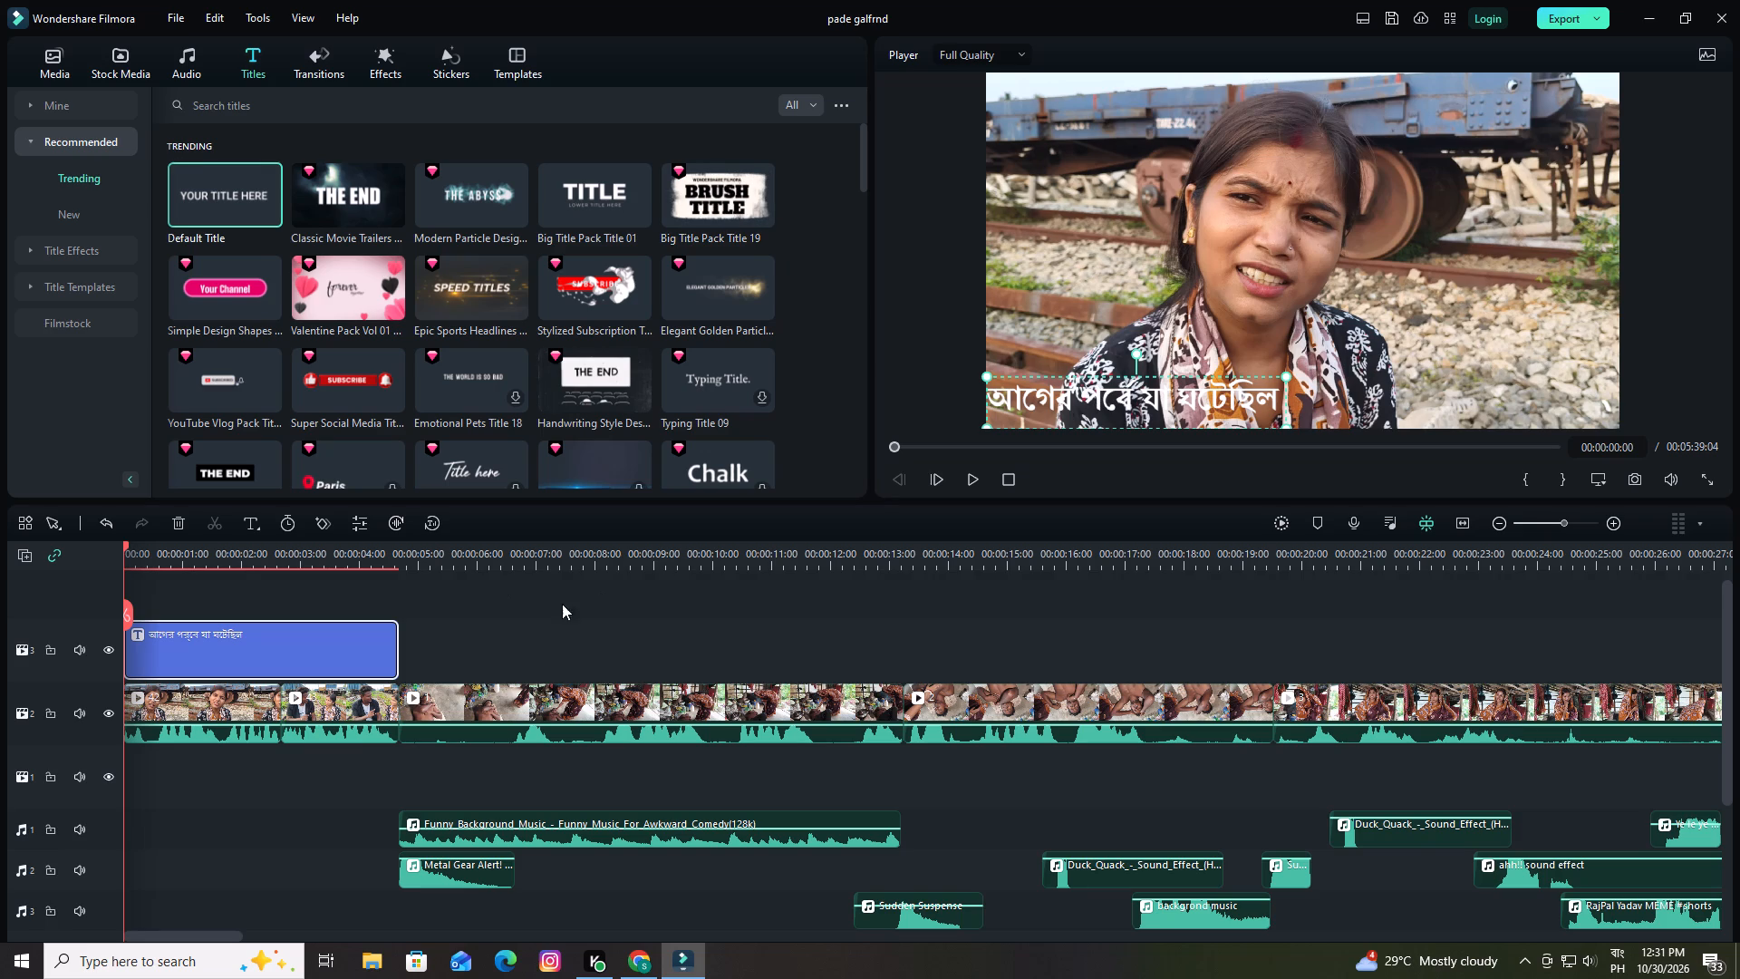
Reopen the Bengali title at the start of the timeline, copy its full text and close the editor.
double_click(362, 651)
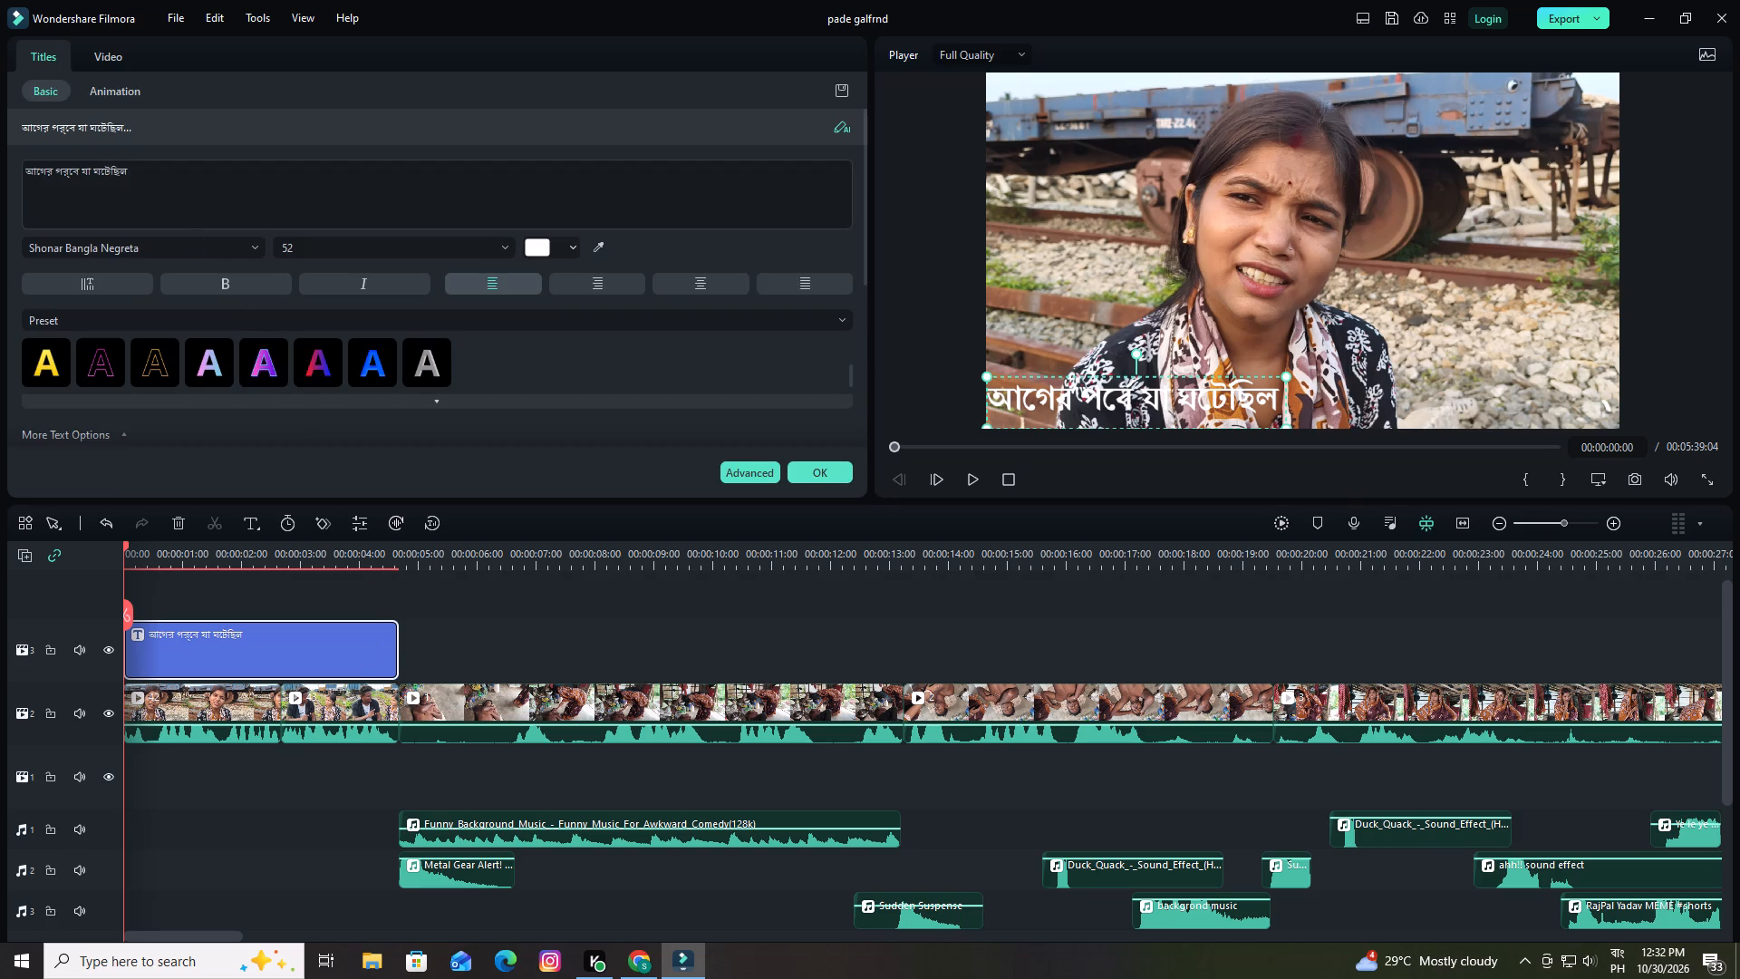
drag(135, 169, 44, 161)
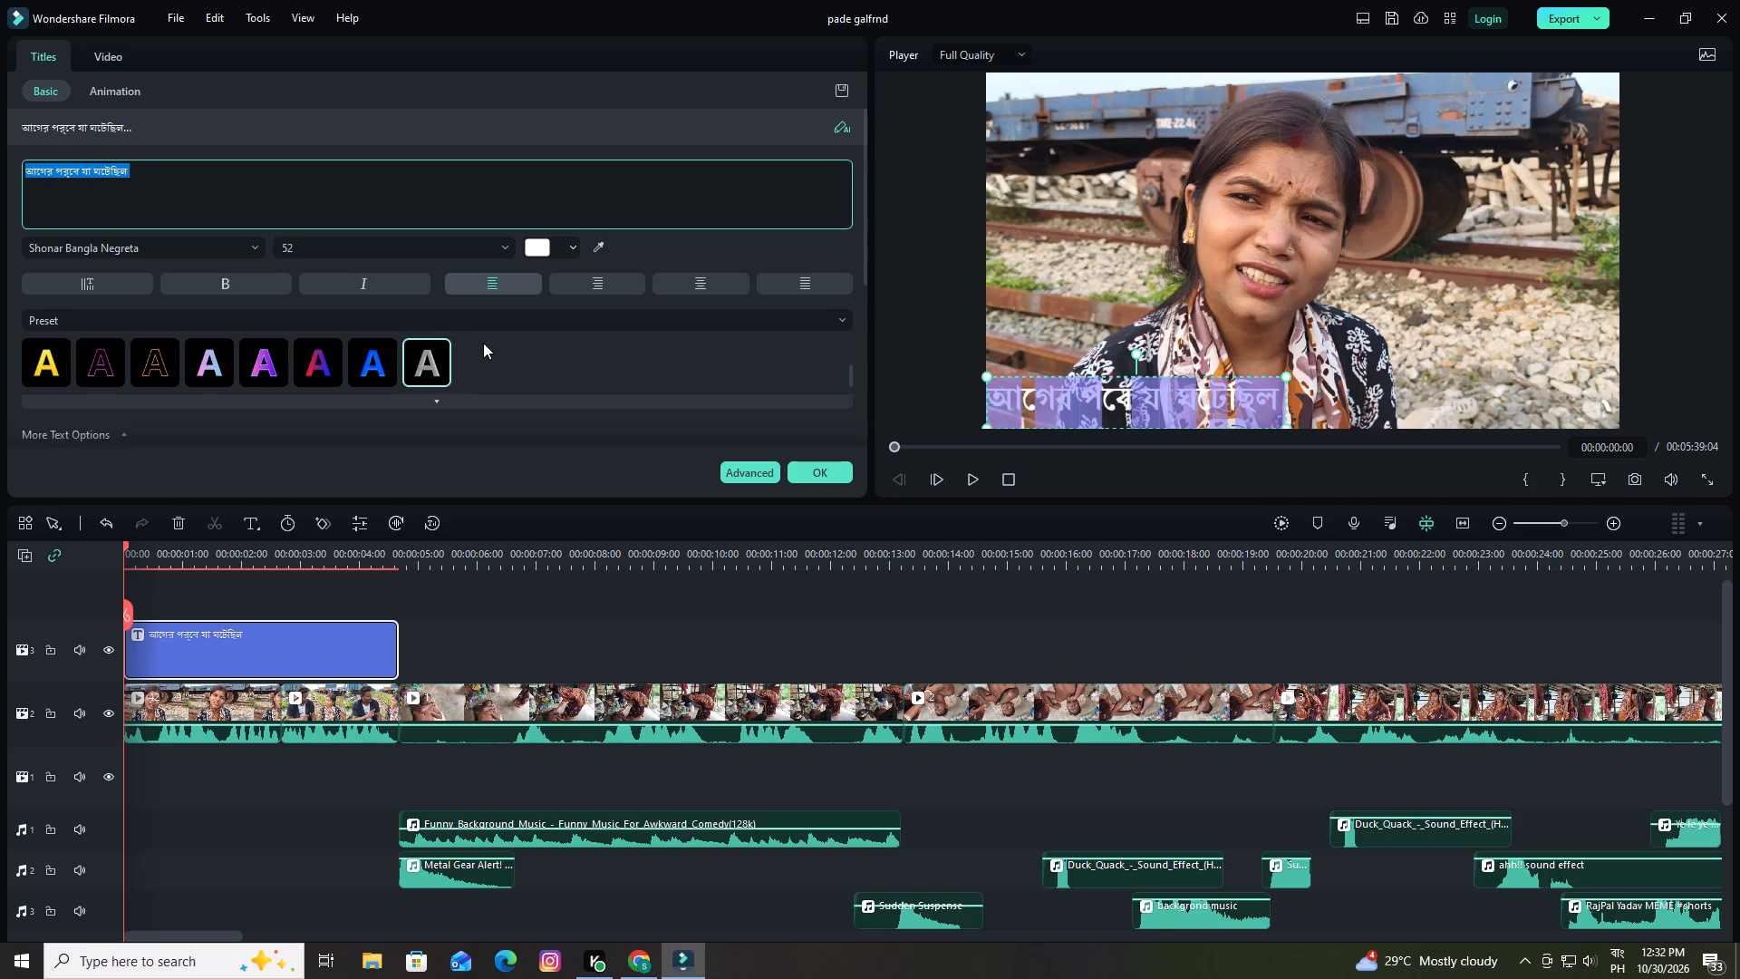
key(ctrl+c)
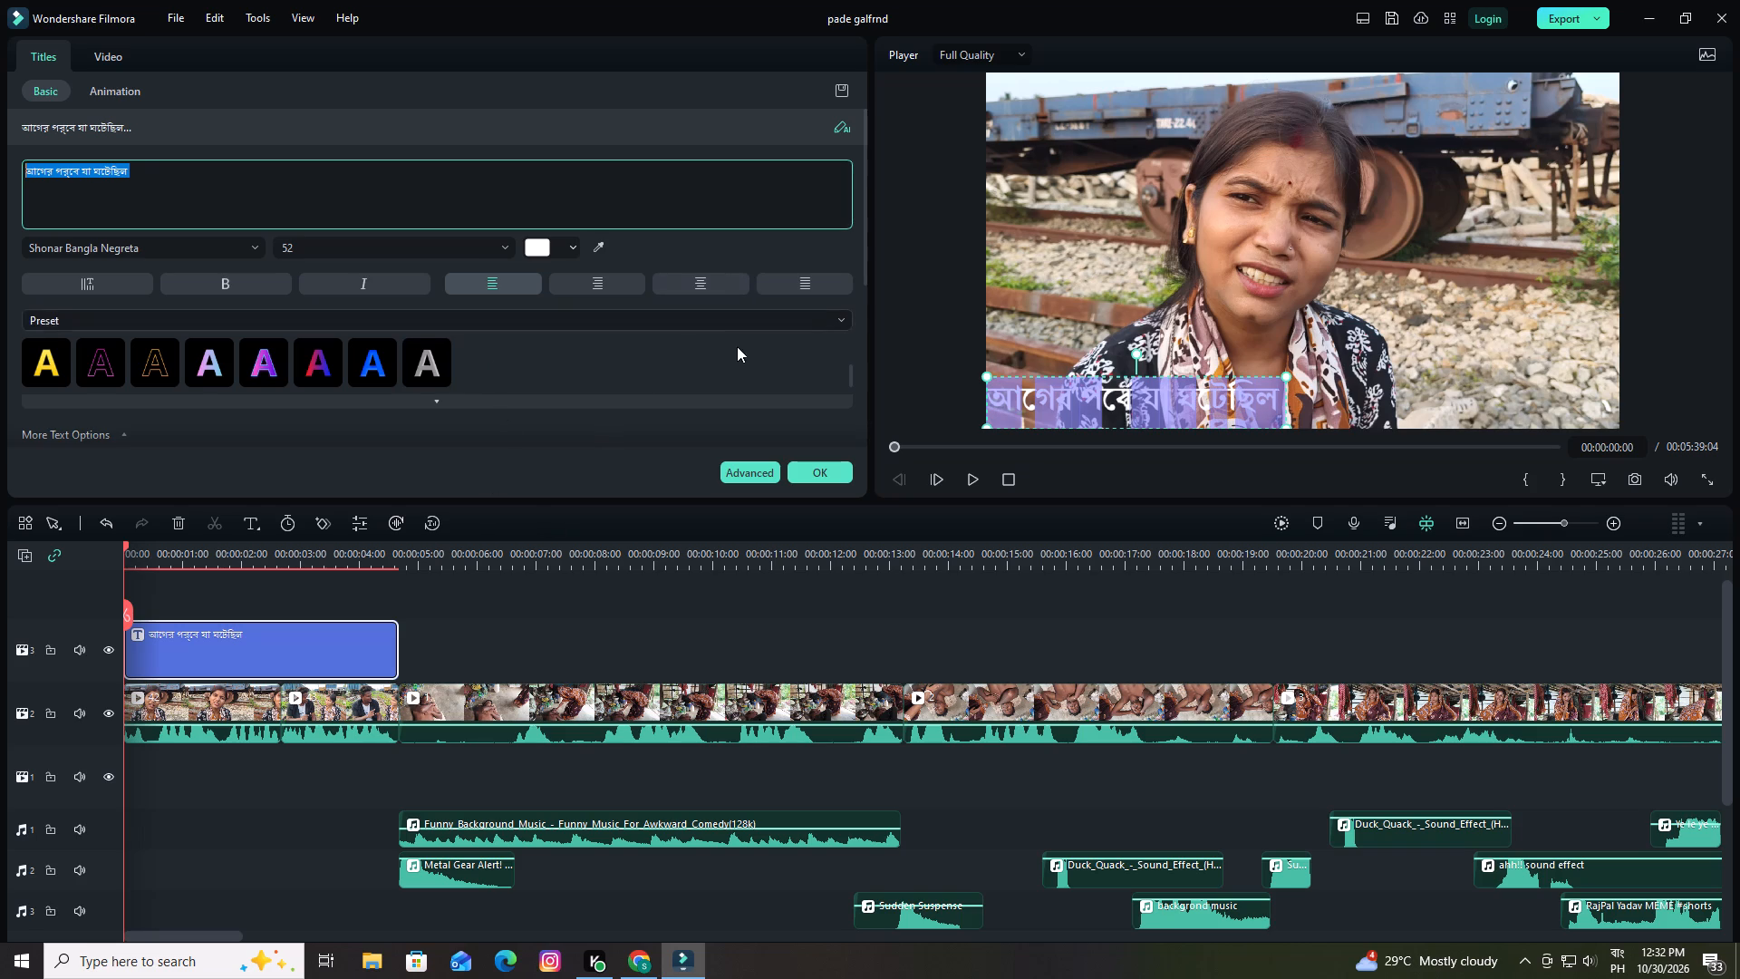
click(821, 470)
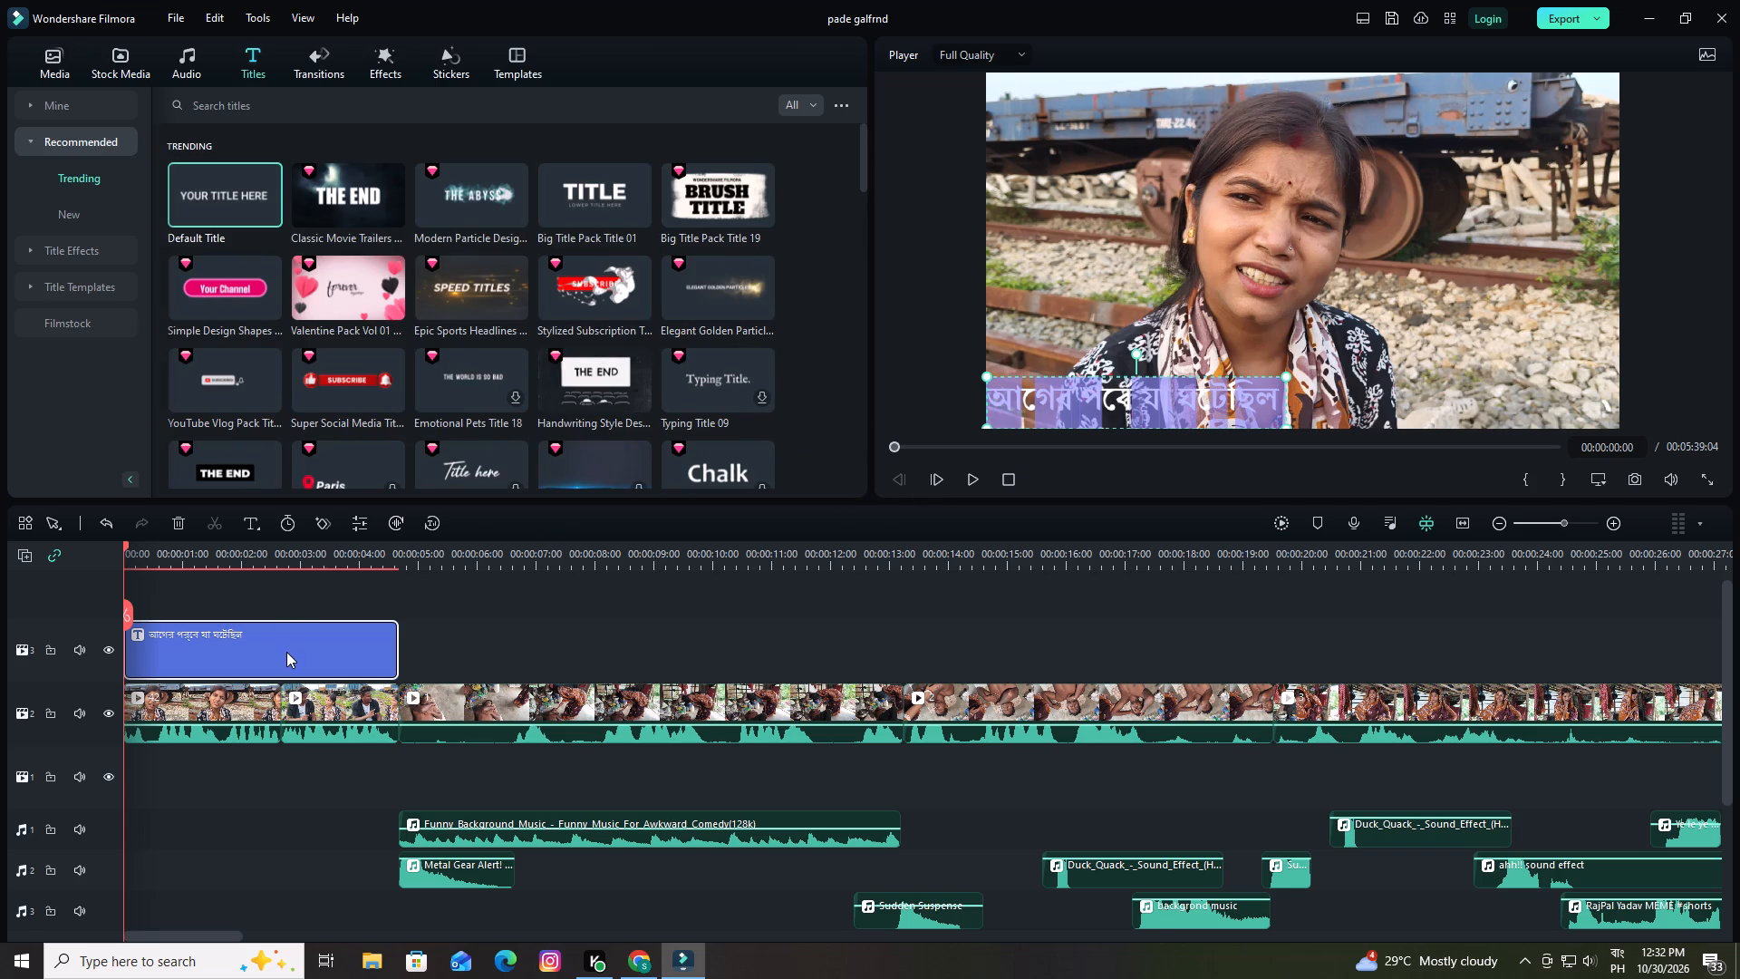
click(286, 652)
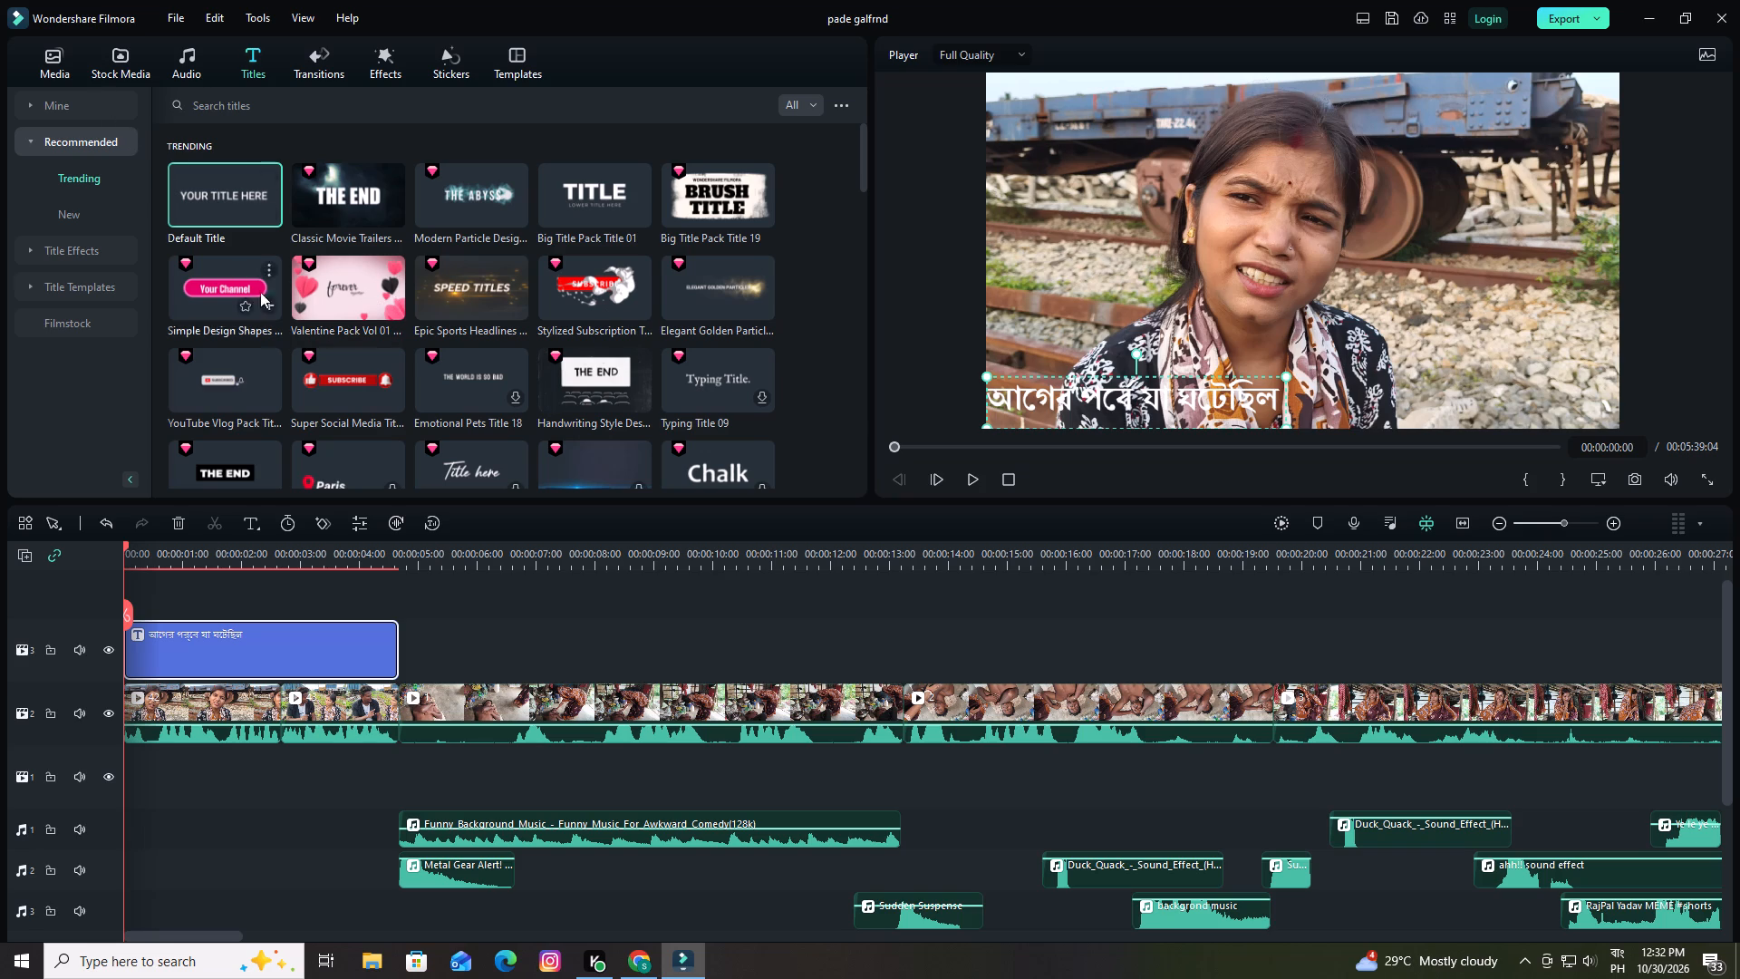
Add Big Title Pack Title 19 on a new track above the Bengali title, starting at 00:00:00:00.
drag(704, 199, 179, 576)
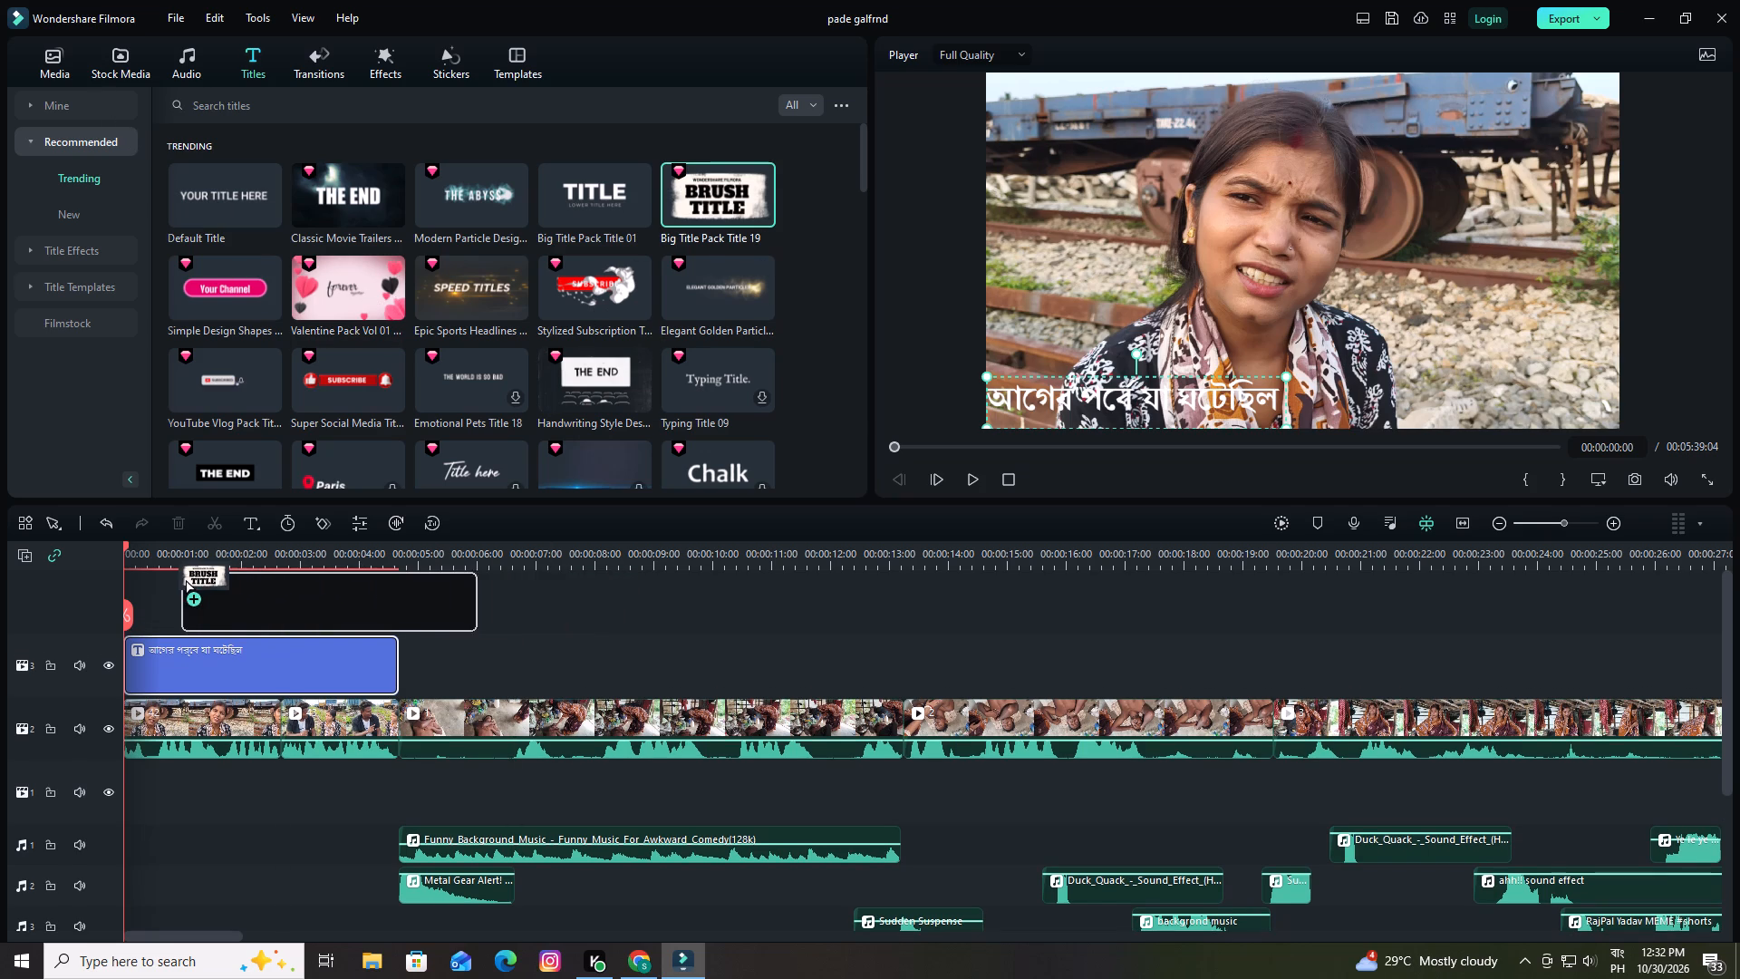
drag(179, 576, 117, 592)
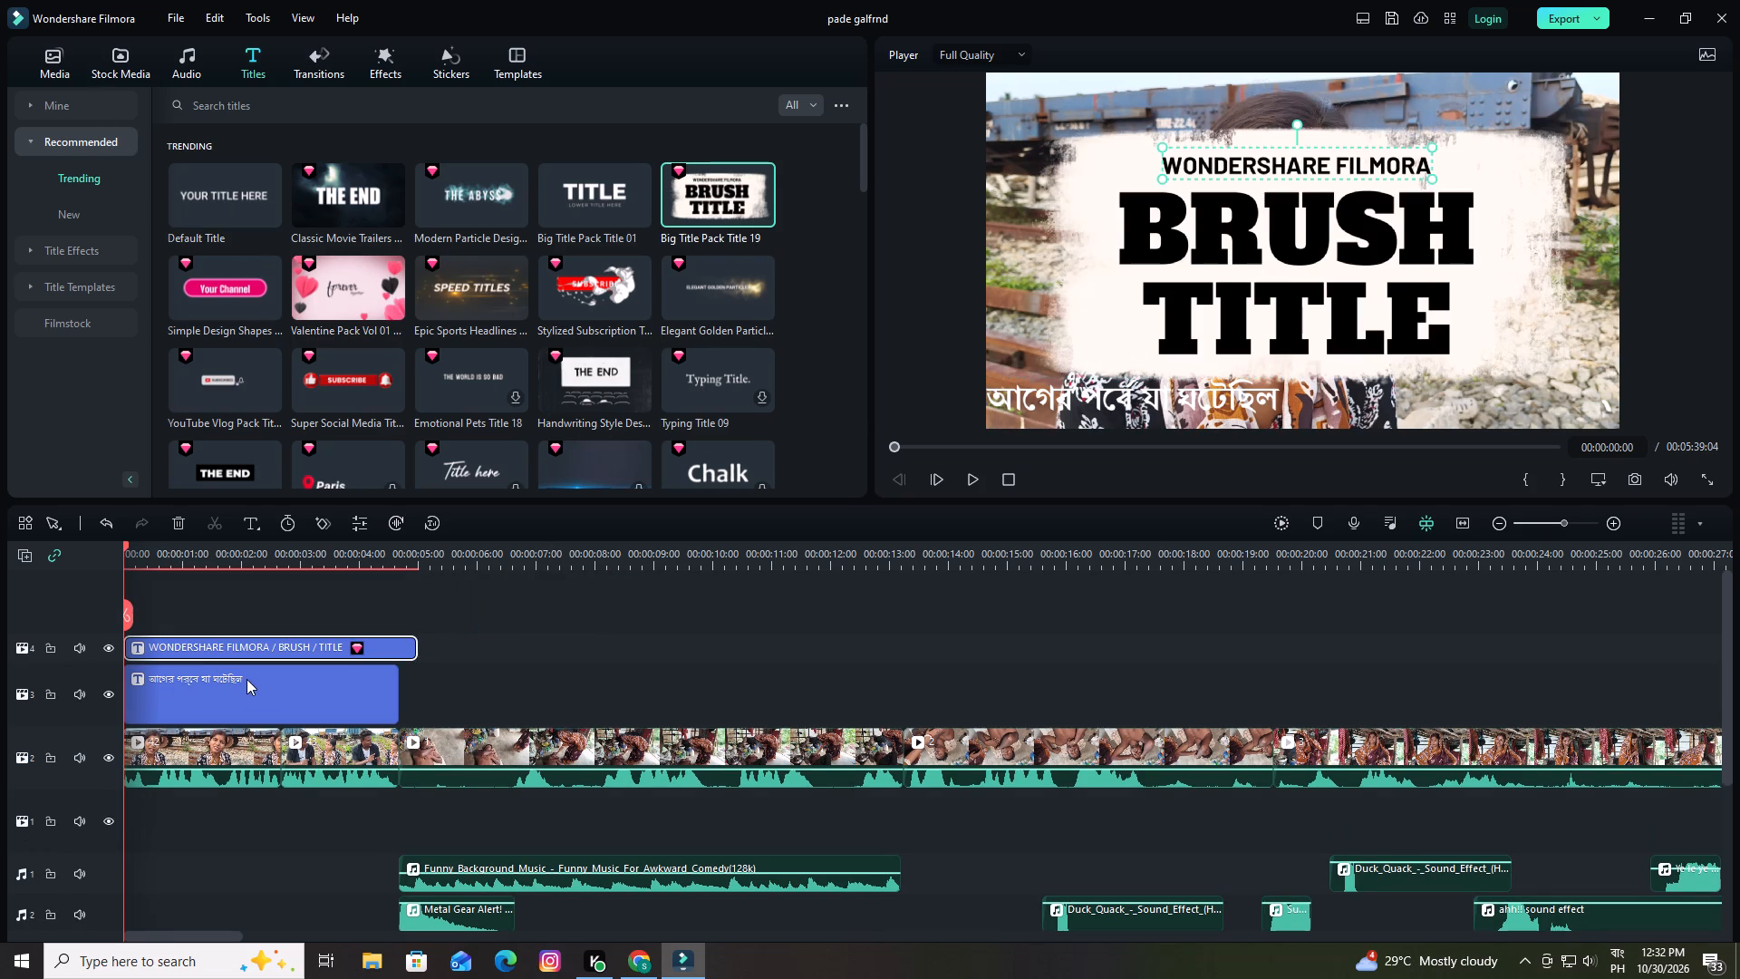
Delete the Bengali default title clip beneath the brush title.
click(254, 693)
click(175, 517)
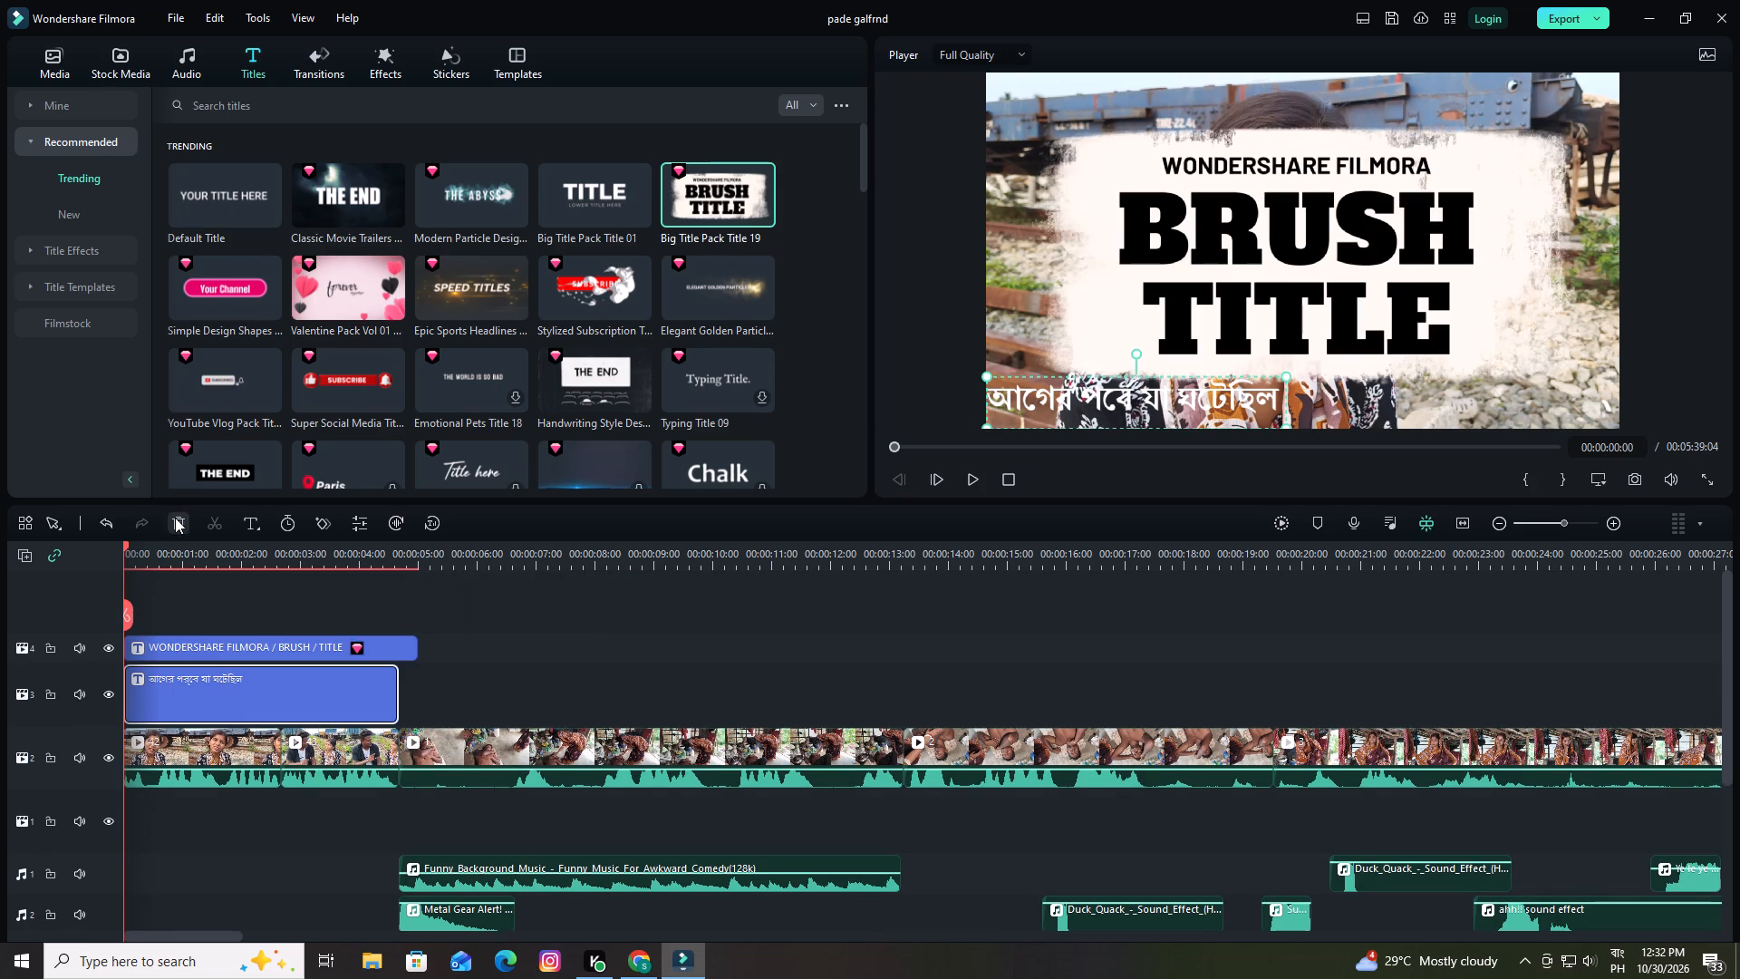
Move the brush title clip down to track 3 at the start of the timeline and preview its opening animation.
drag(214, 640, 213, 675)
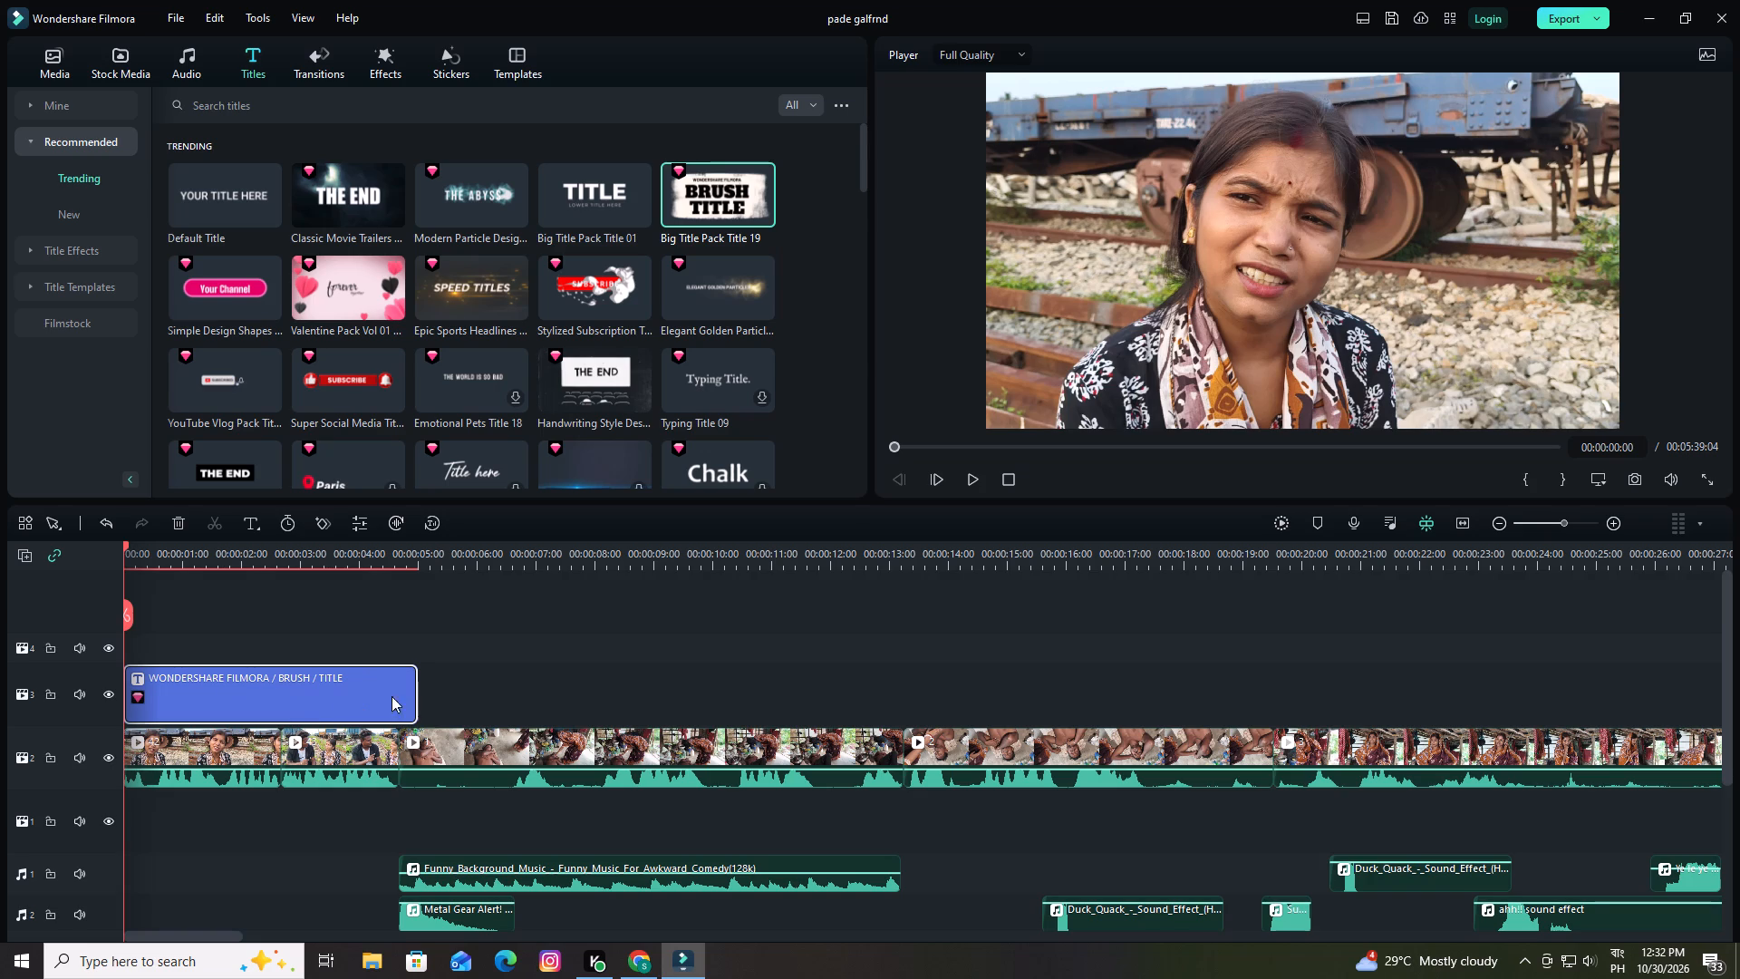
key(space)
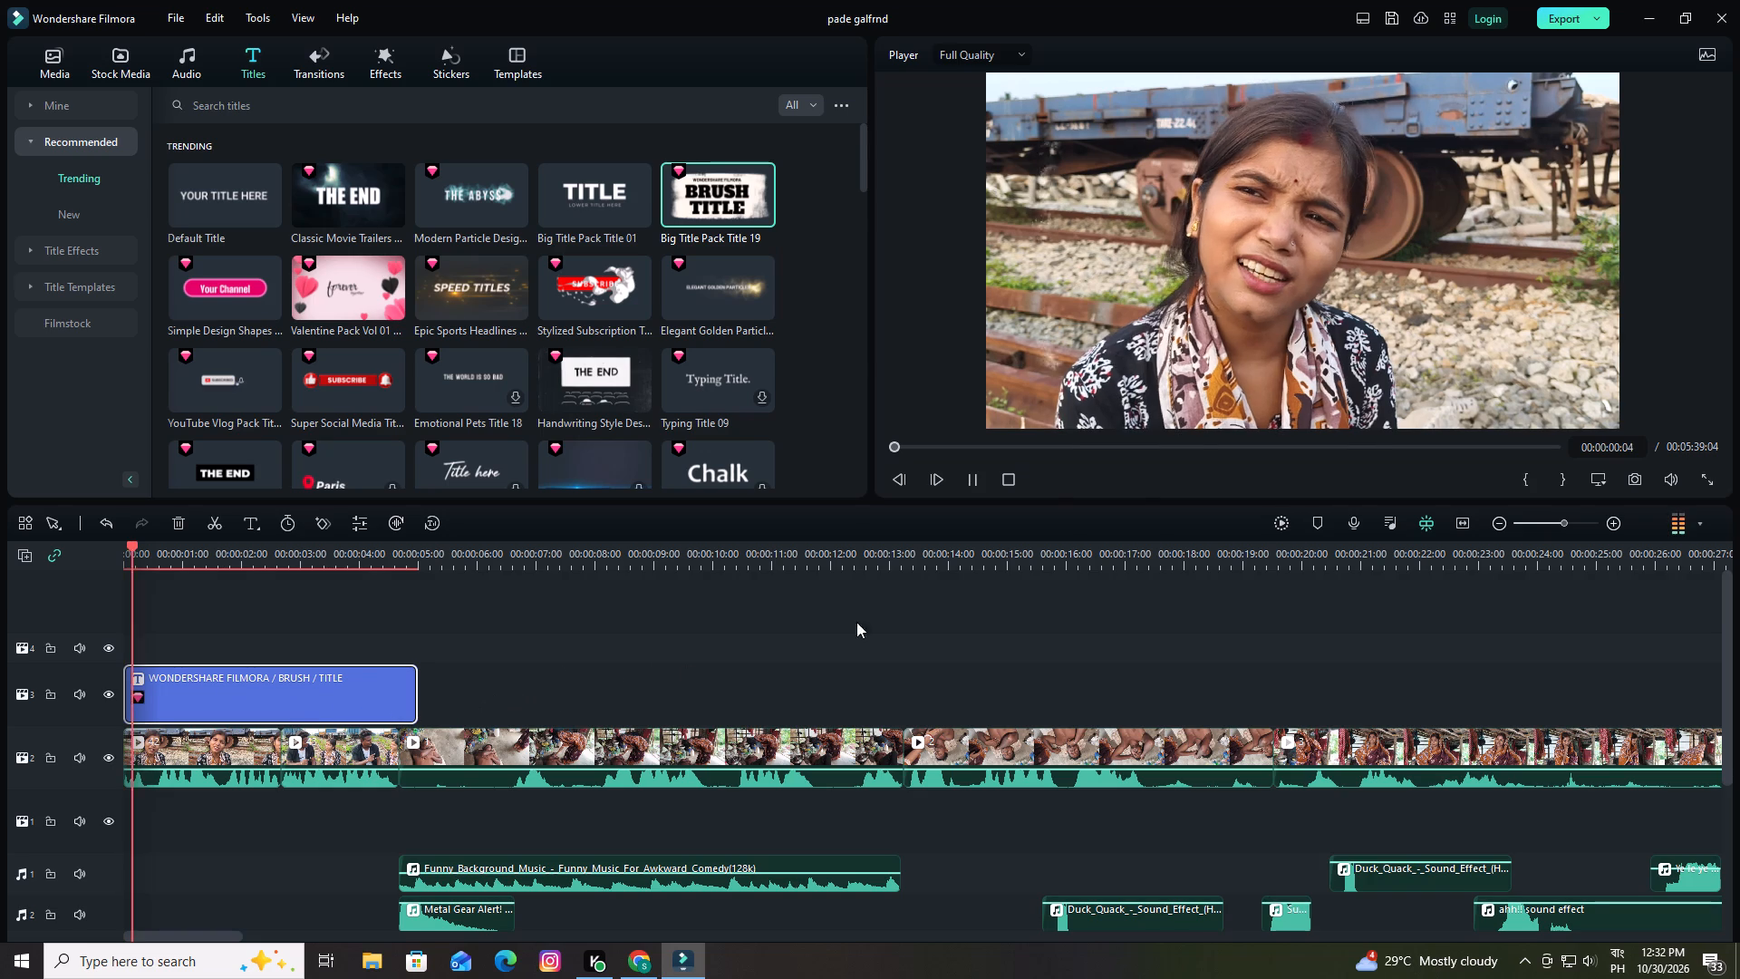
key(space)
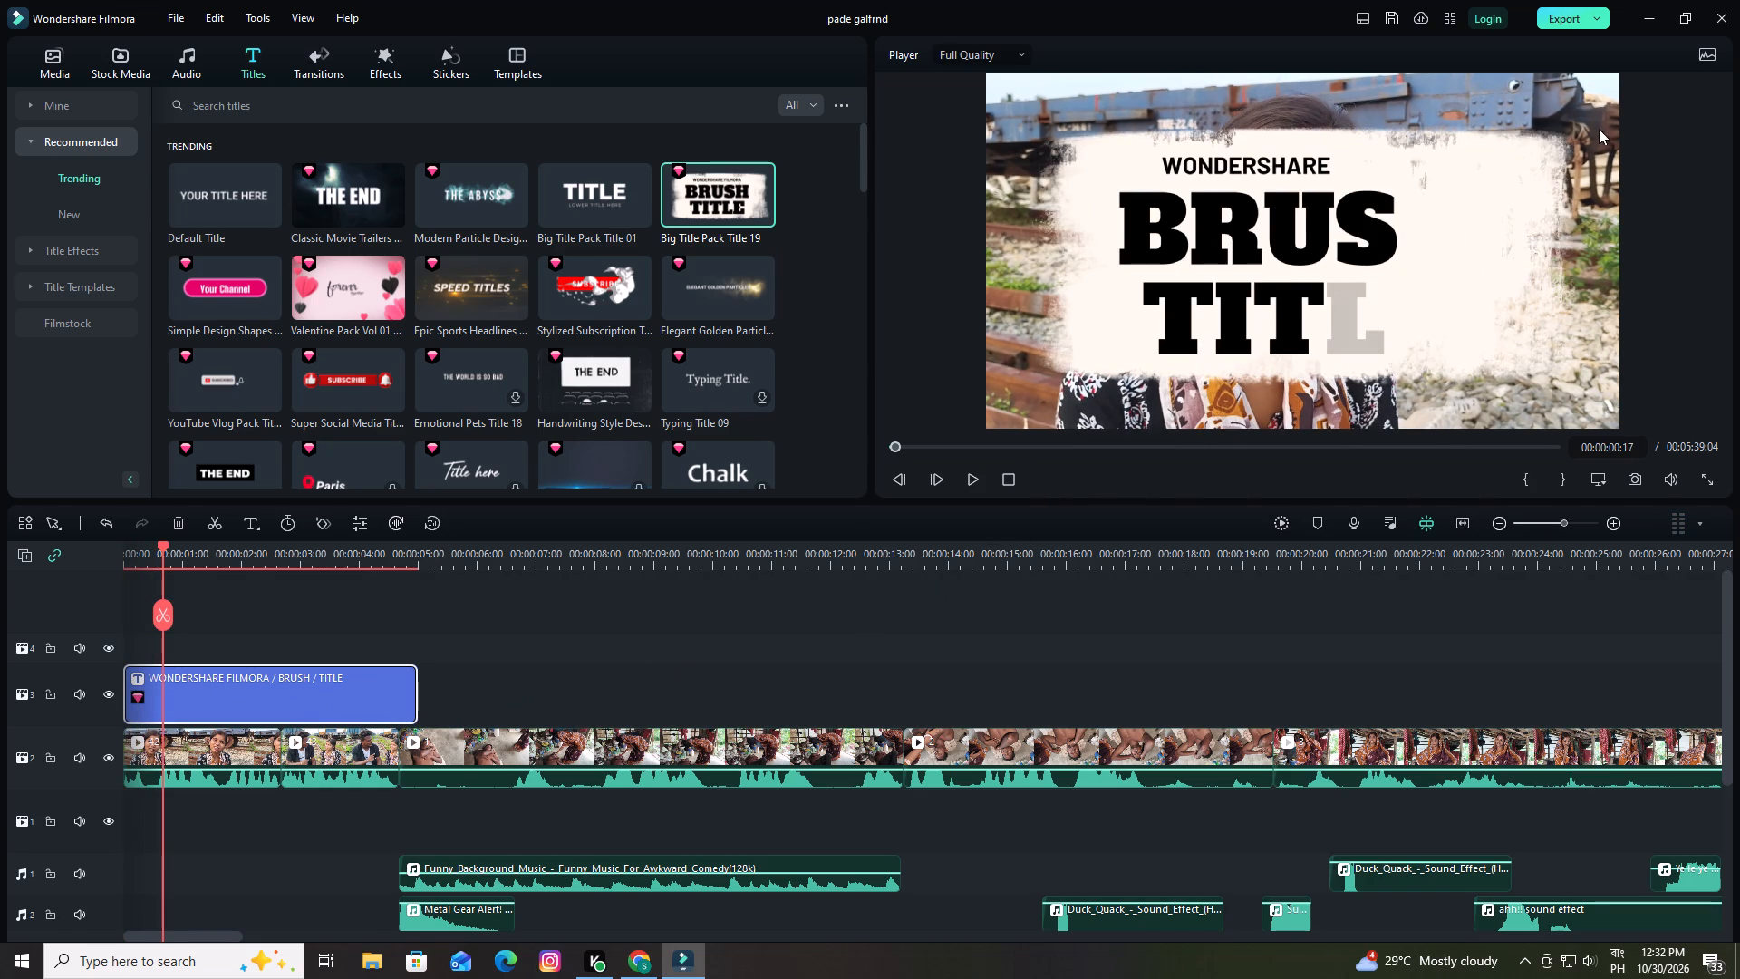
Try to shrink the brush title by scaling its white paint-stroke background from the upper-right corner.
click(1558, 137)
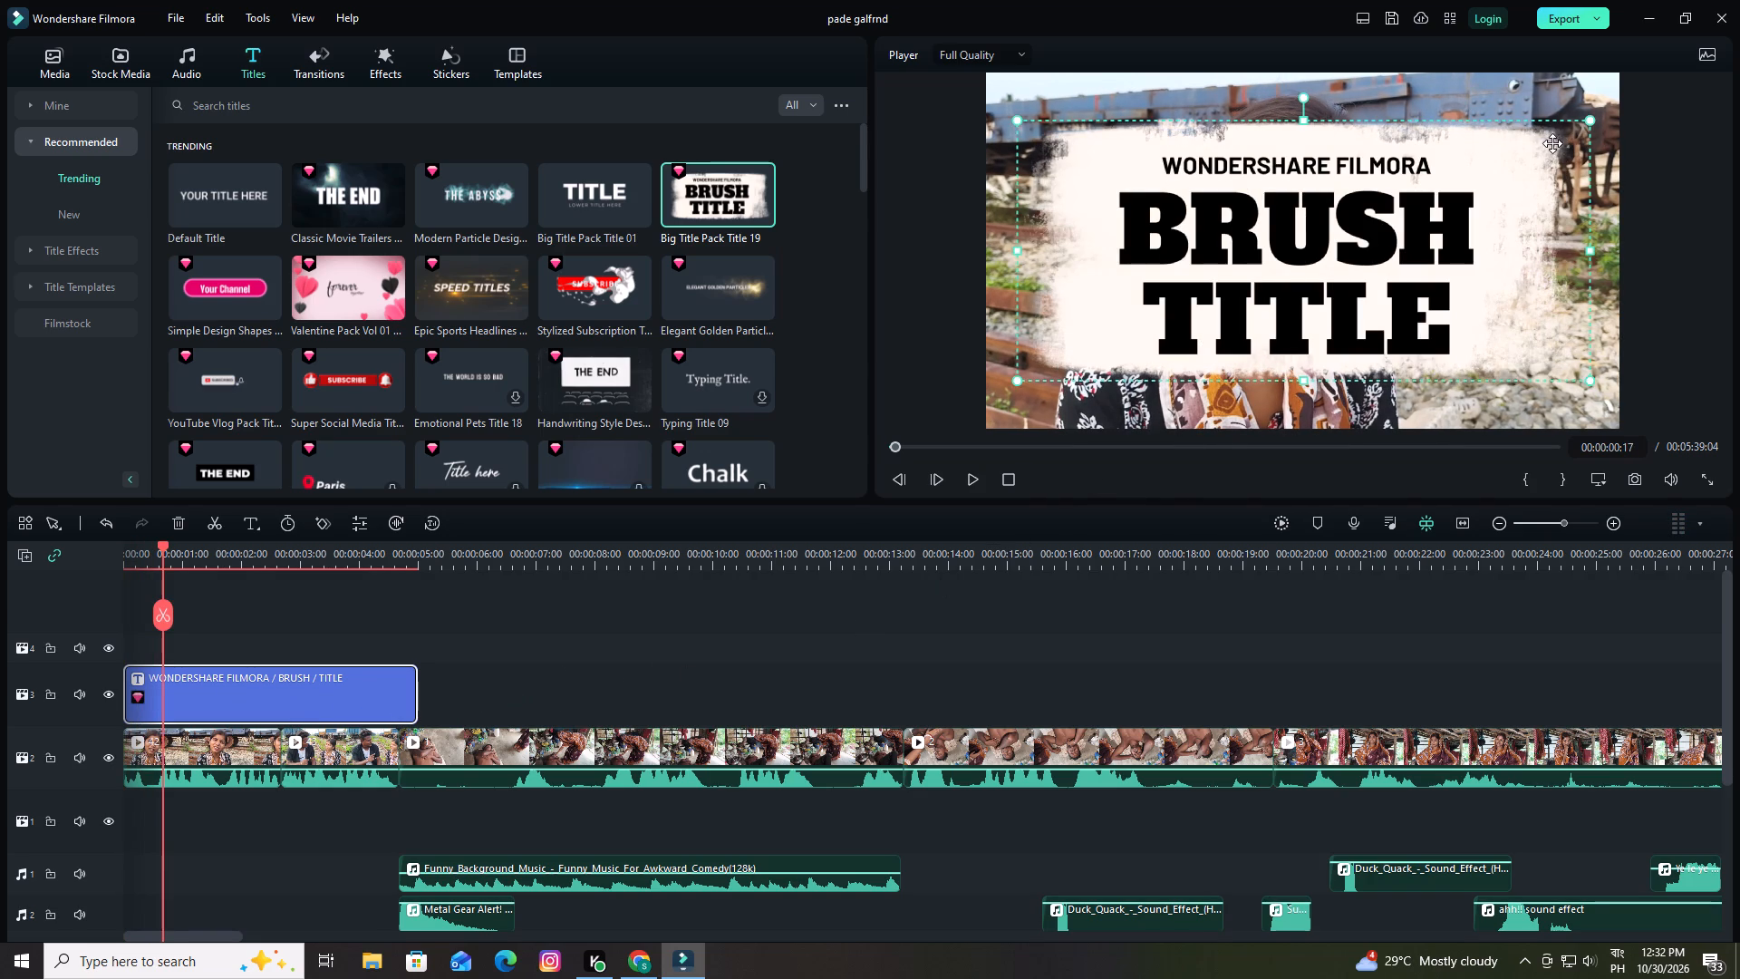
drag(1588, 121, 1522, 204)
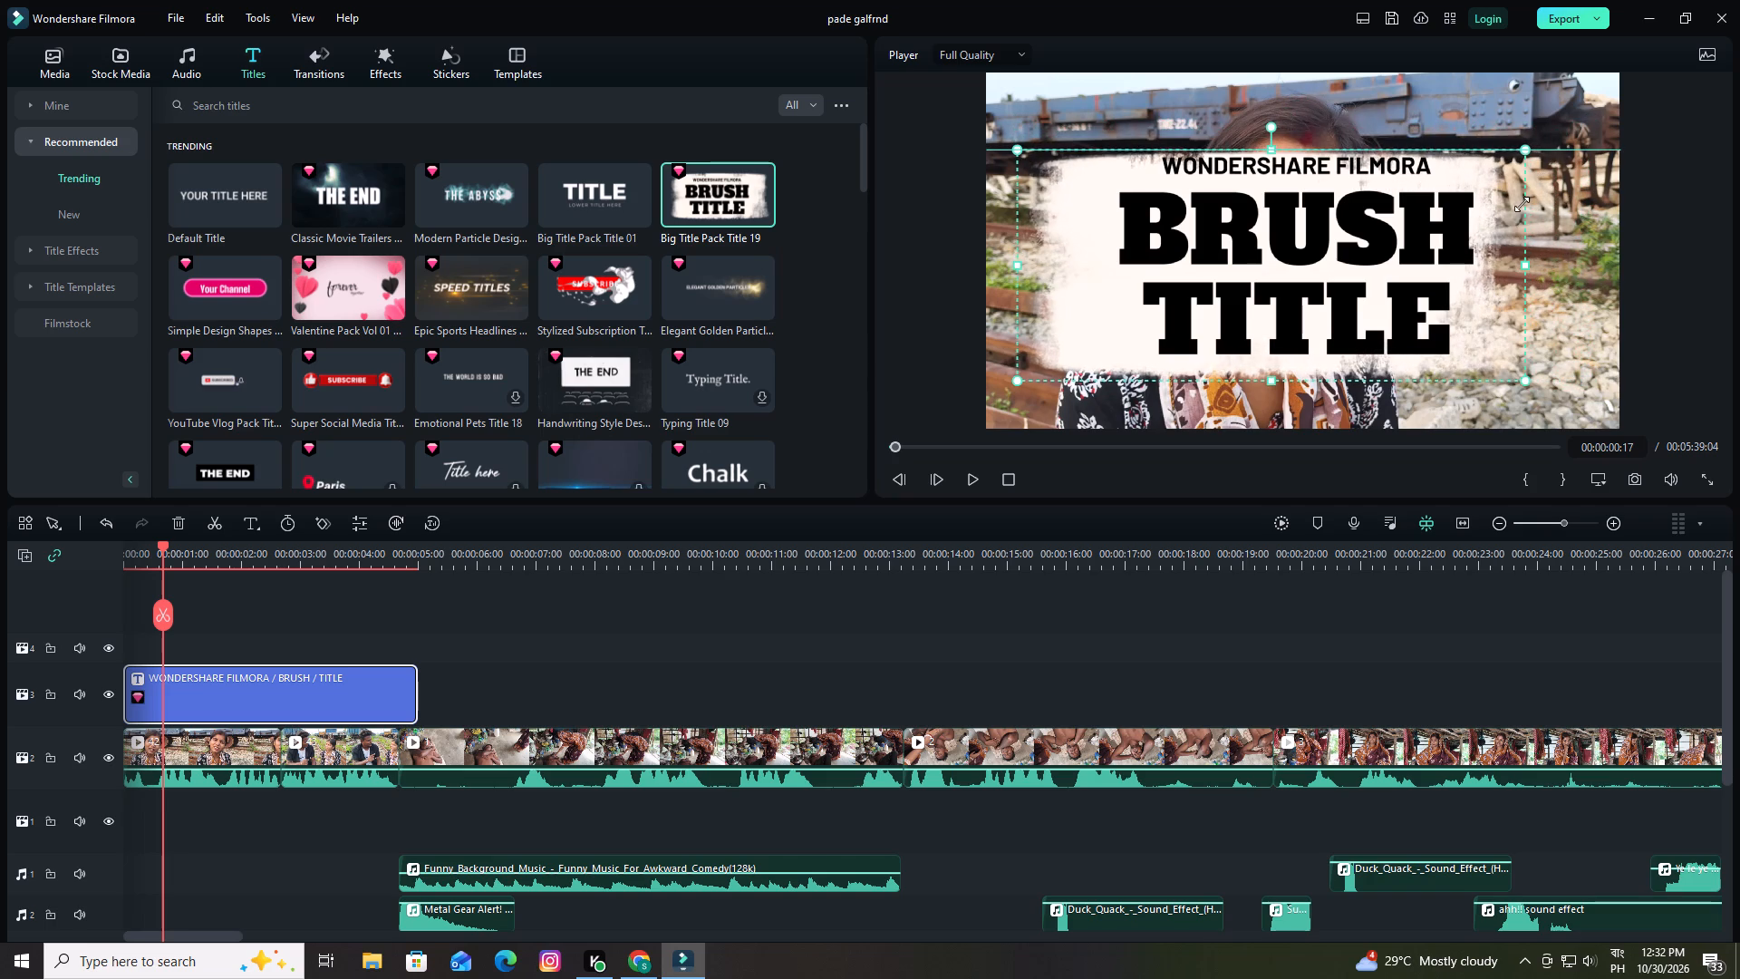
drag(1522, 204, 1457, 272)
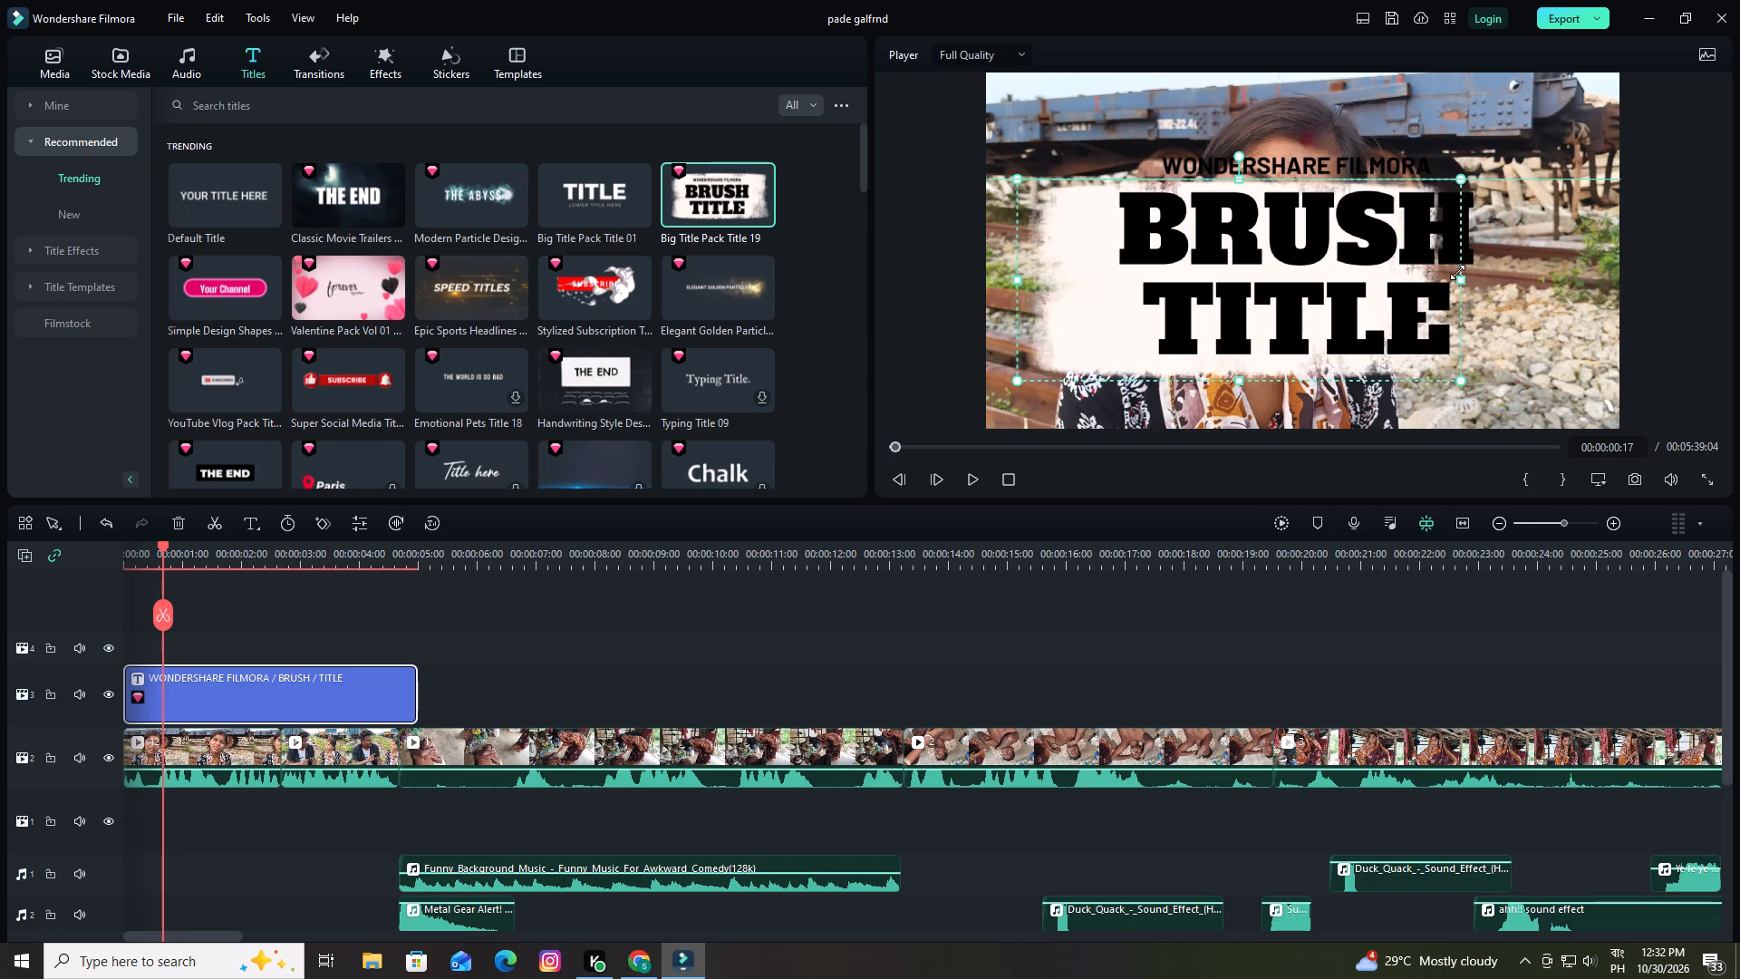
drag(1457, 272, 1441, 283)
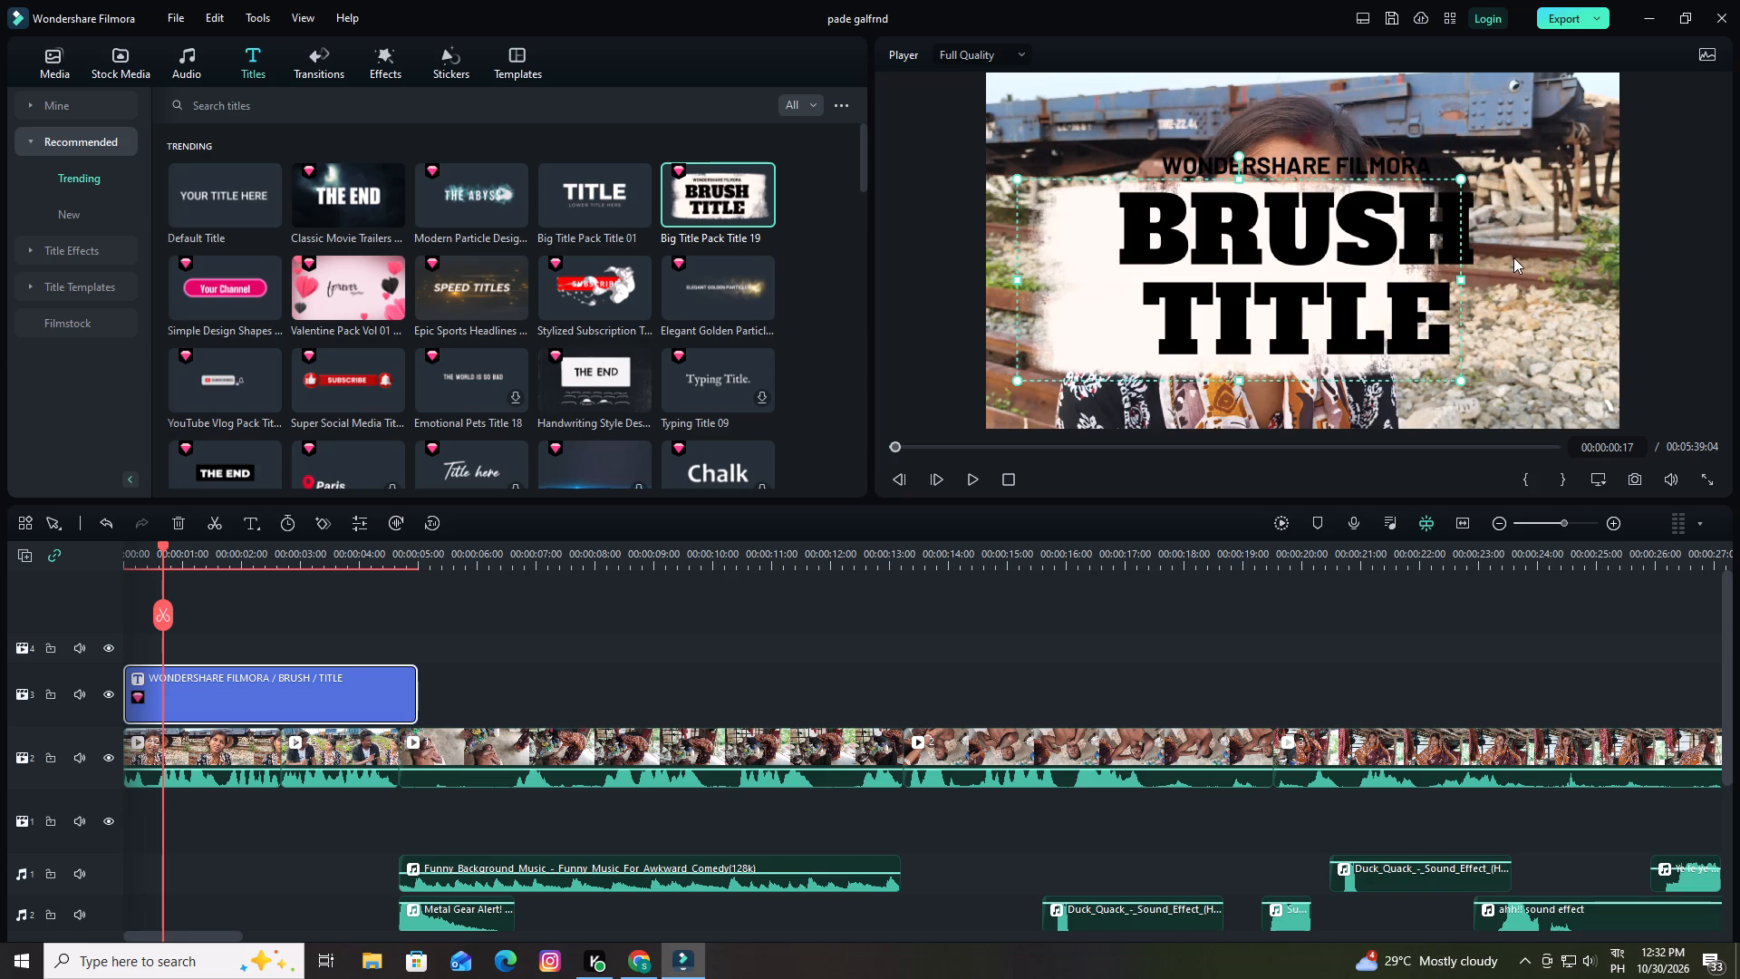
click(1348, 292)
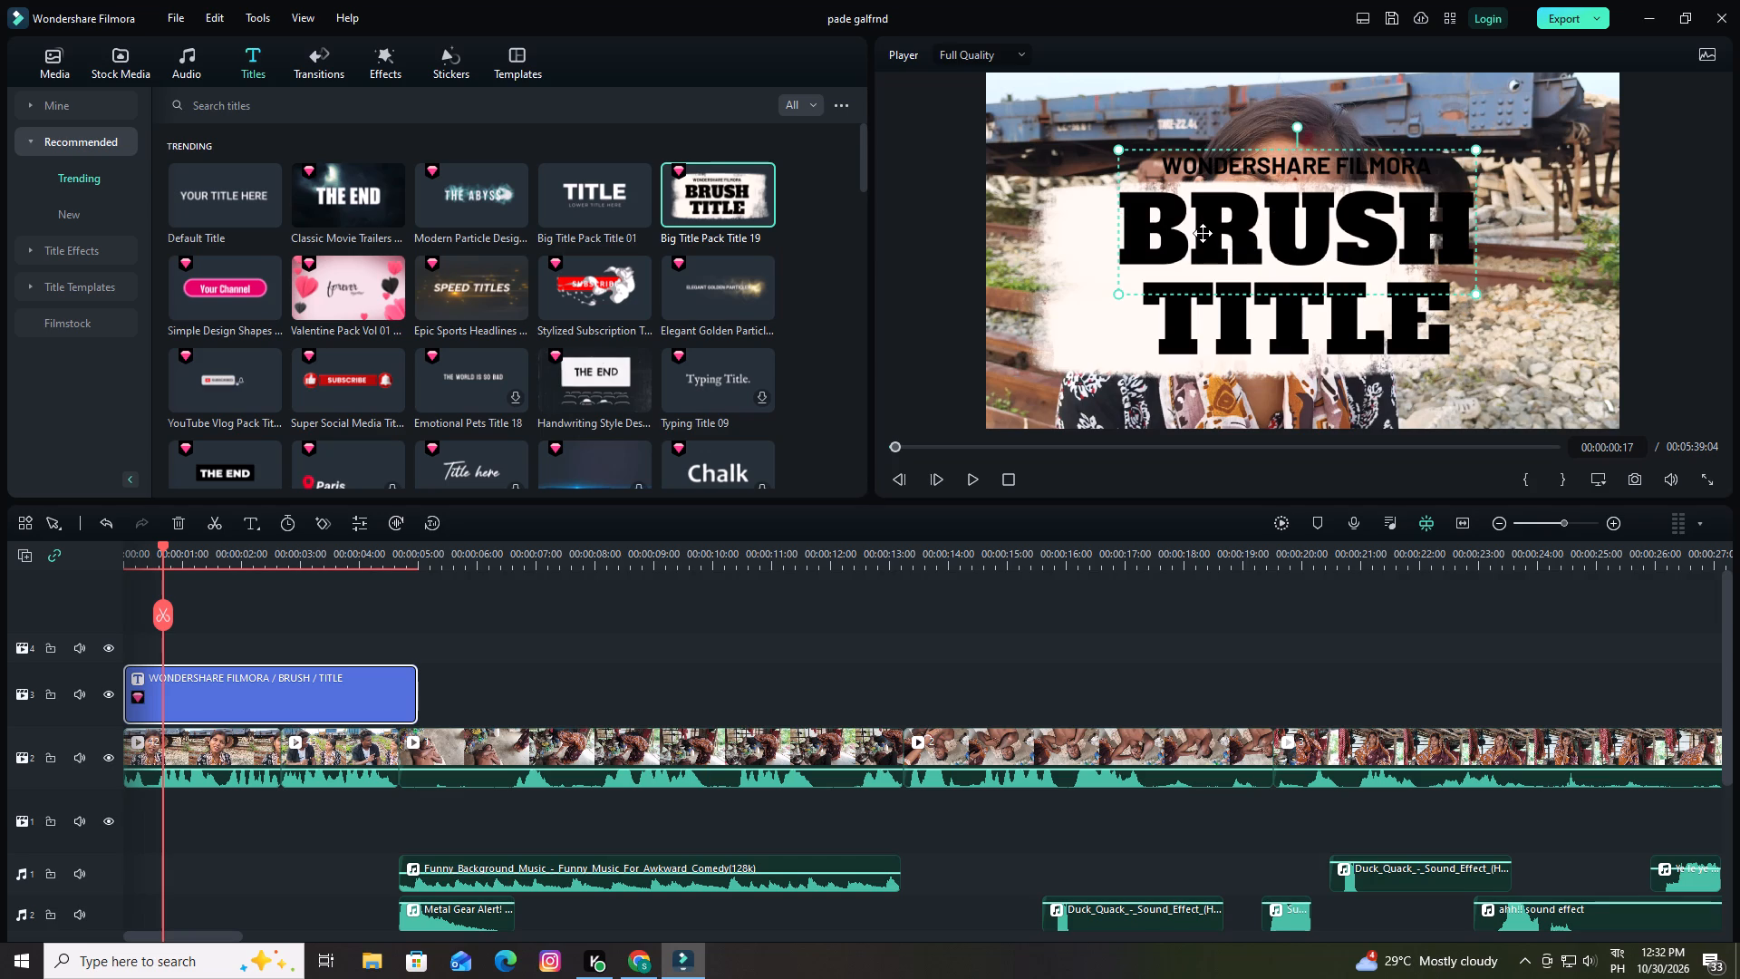
Replace the altered brush title with a fresh Big Title Pack Title 19 on track 3, starting at 00:00:00:00.
click(174, 522)
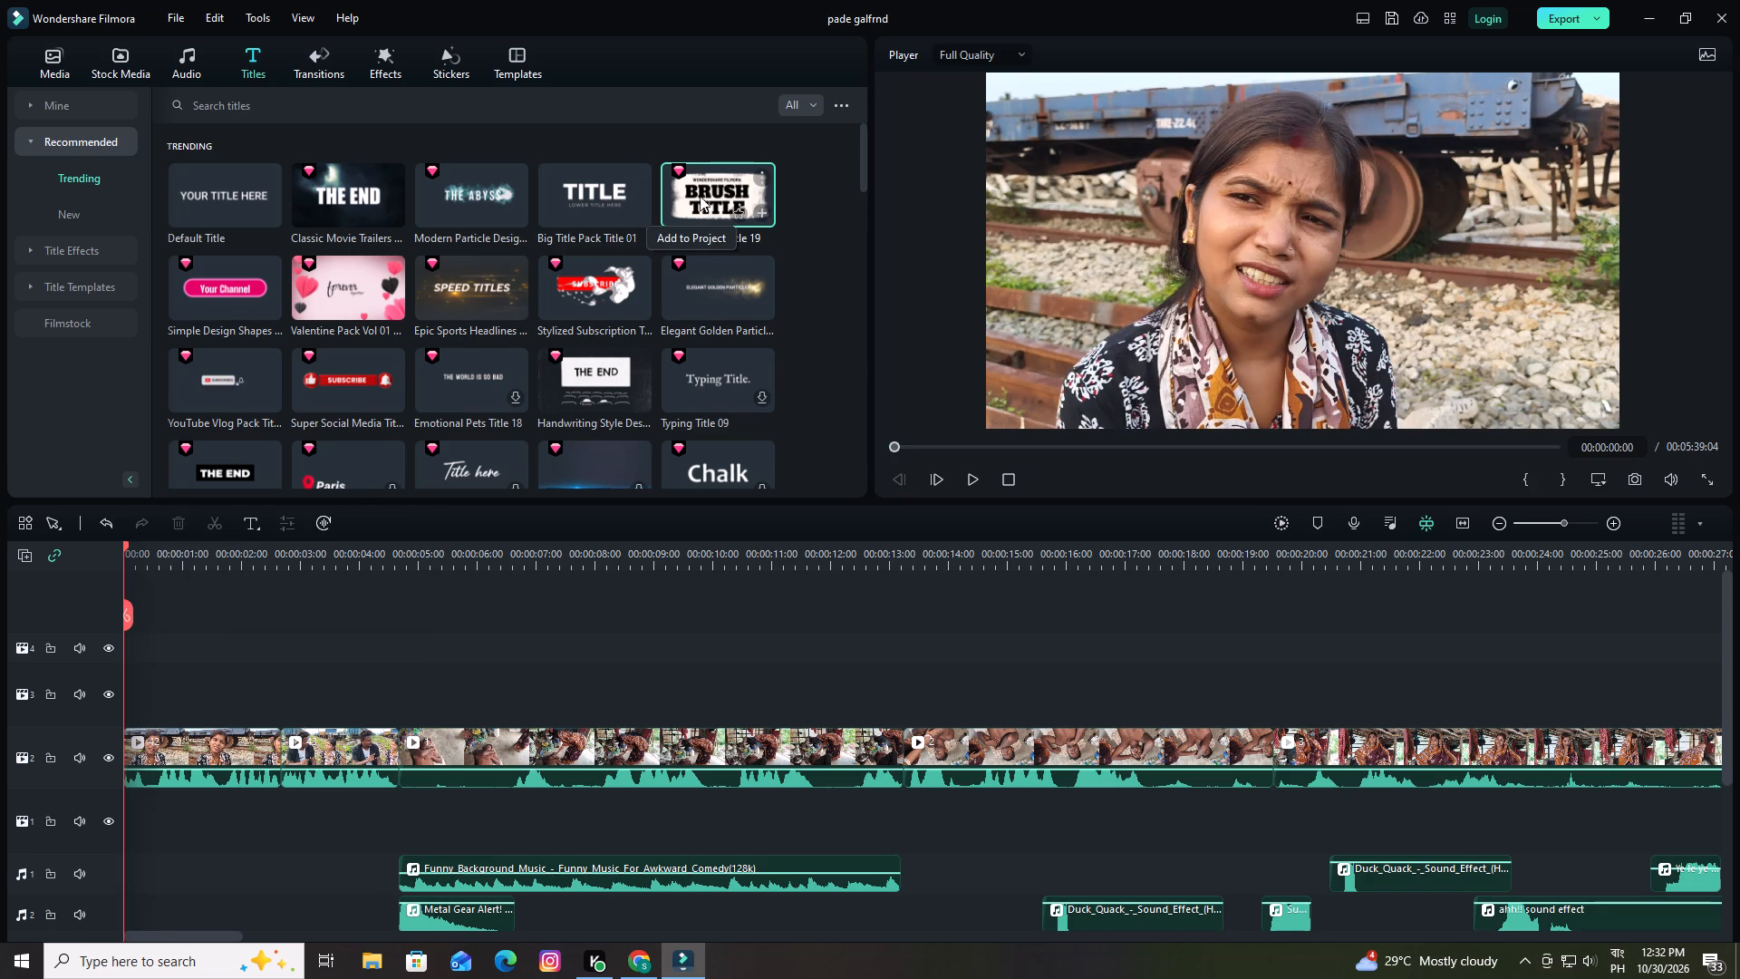
drag(704, 193, 104, 678)
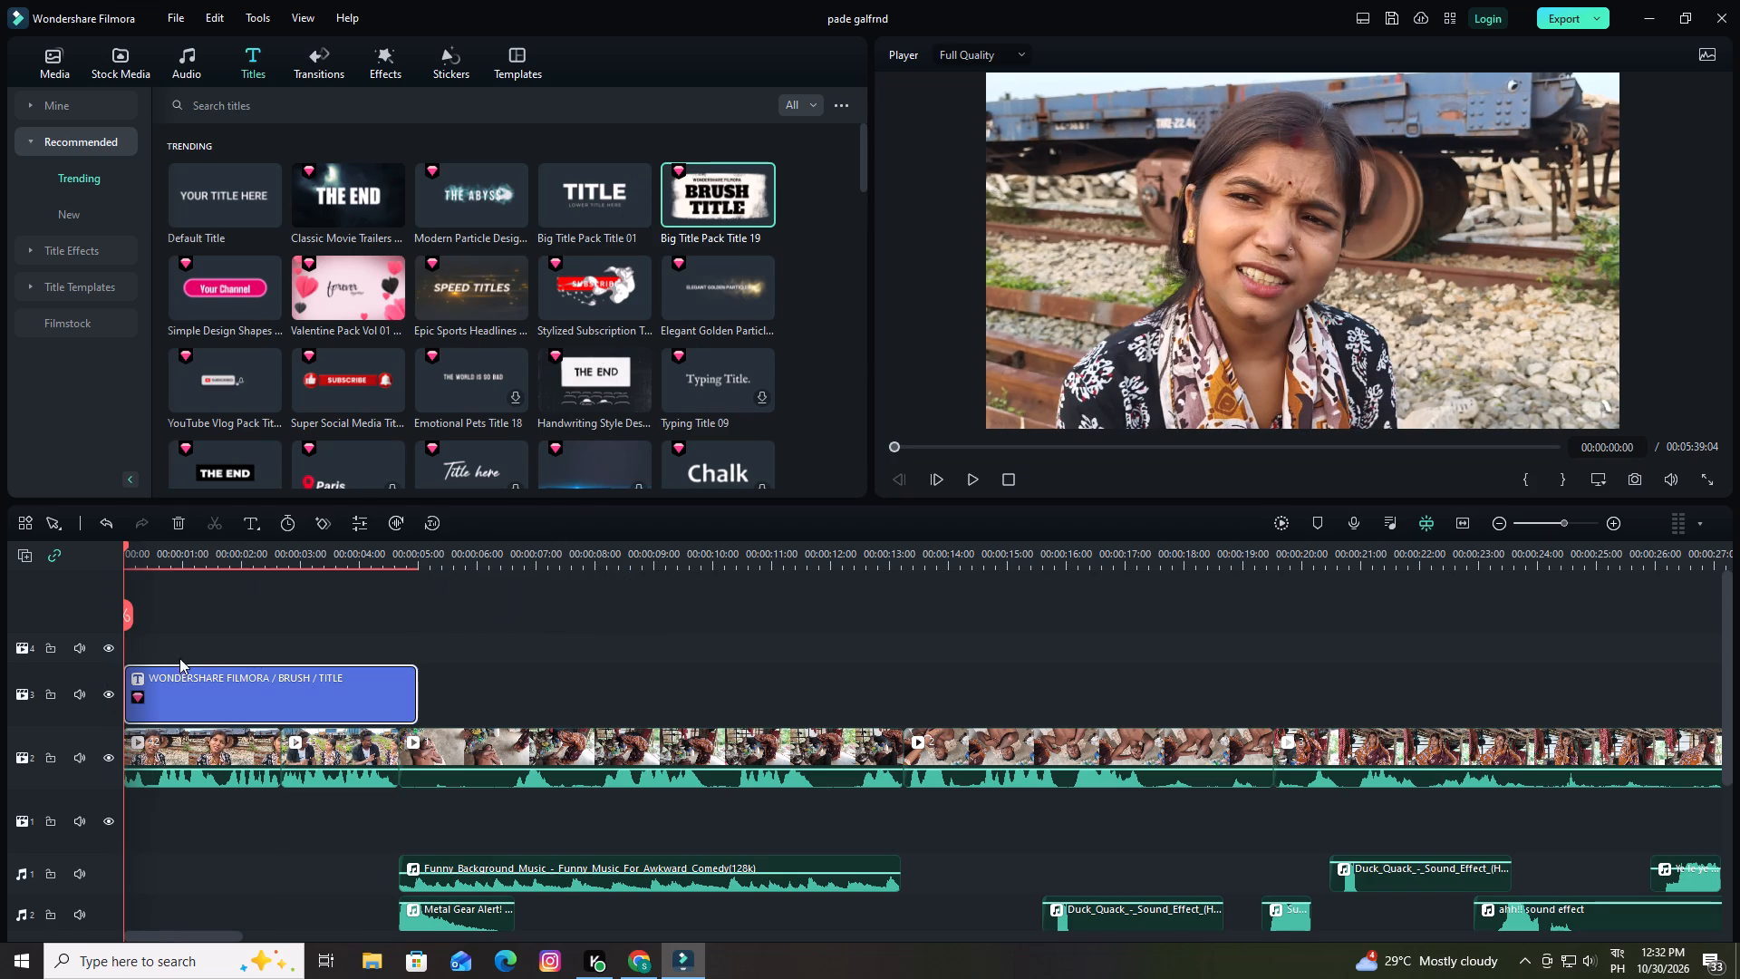
Play the new title until its text appears, then delete its "TITLE" and "WONDERSHARE FILMORA" text layers.
key(space)
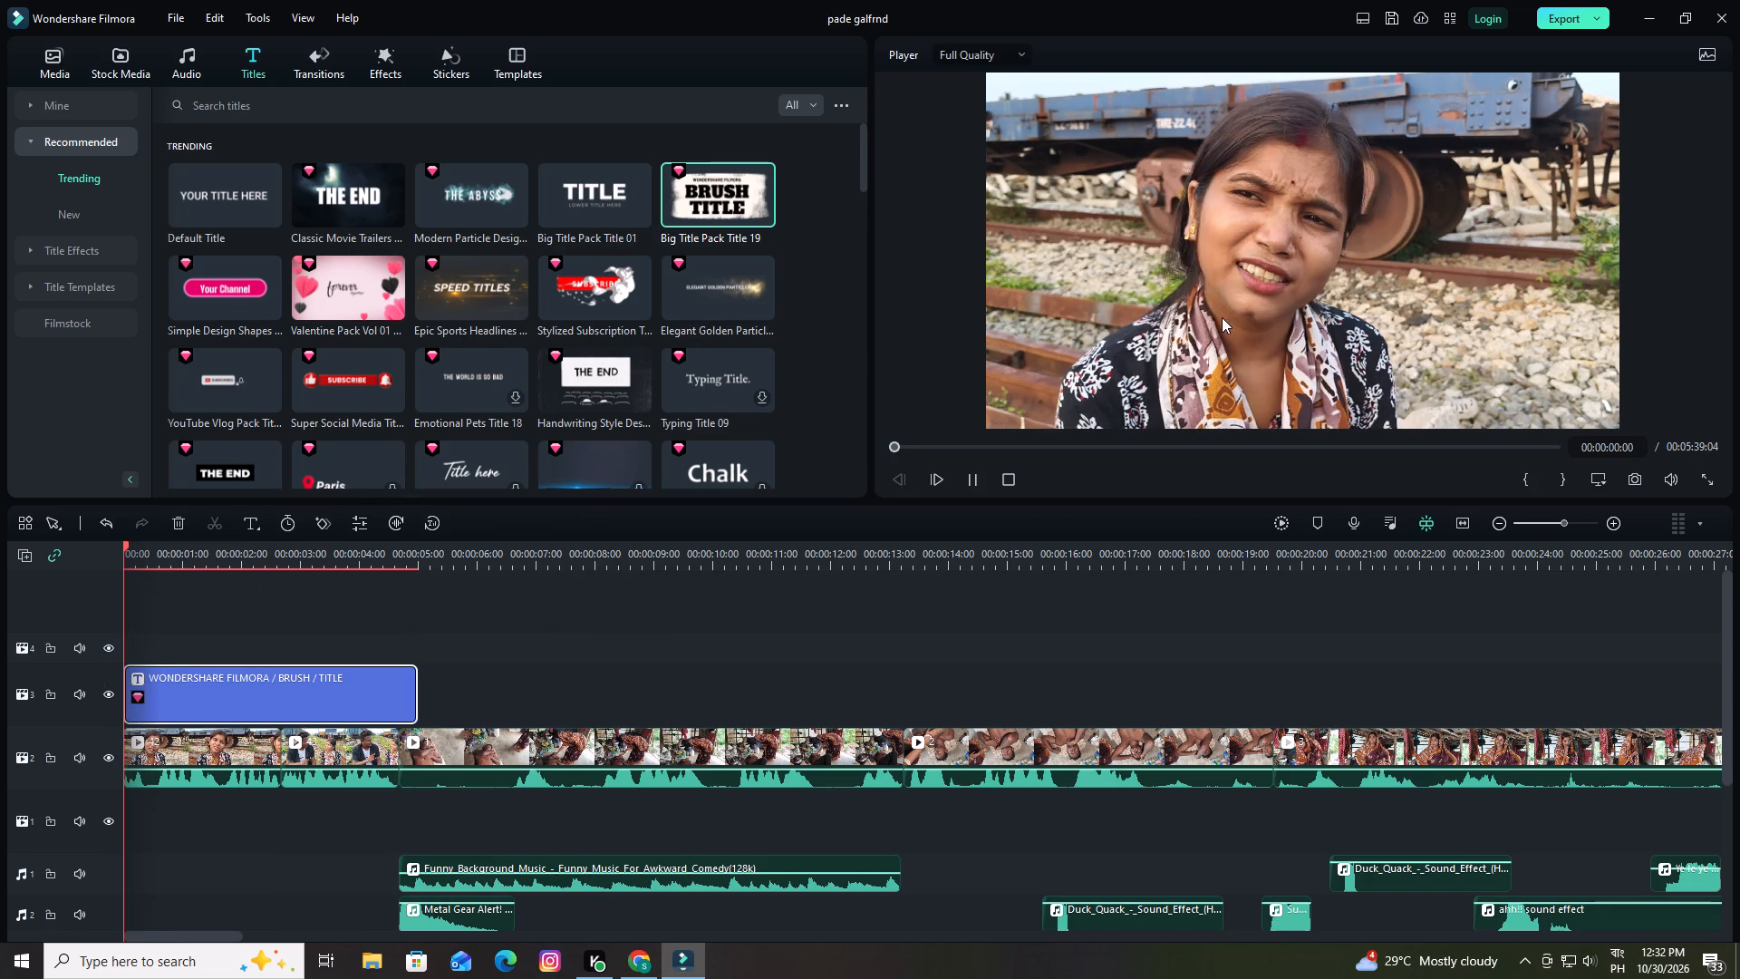
key(space)
click(1225, 338)
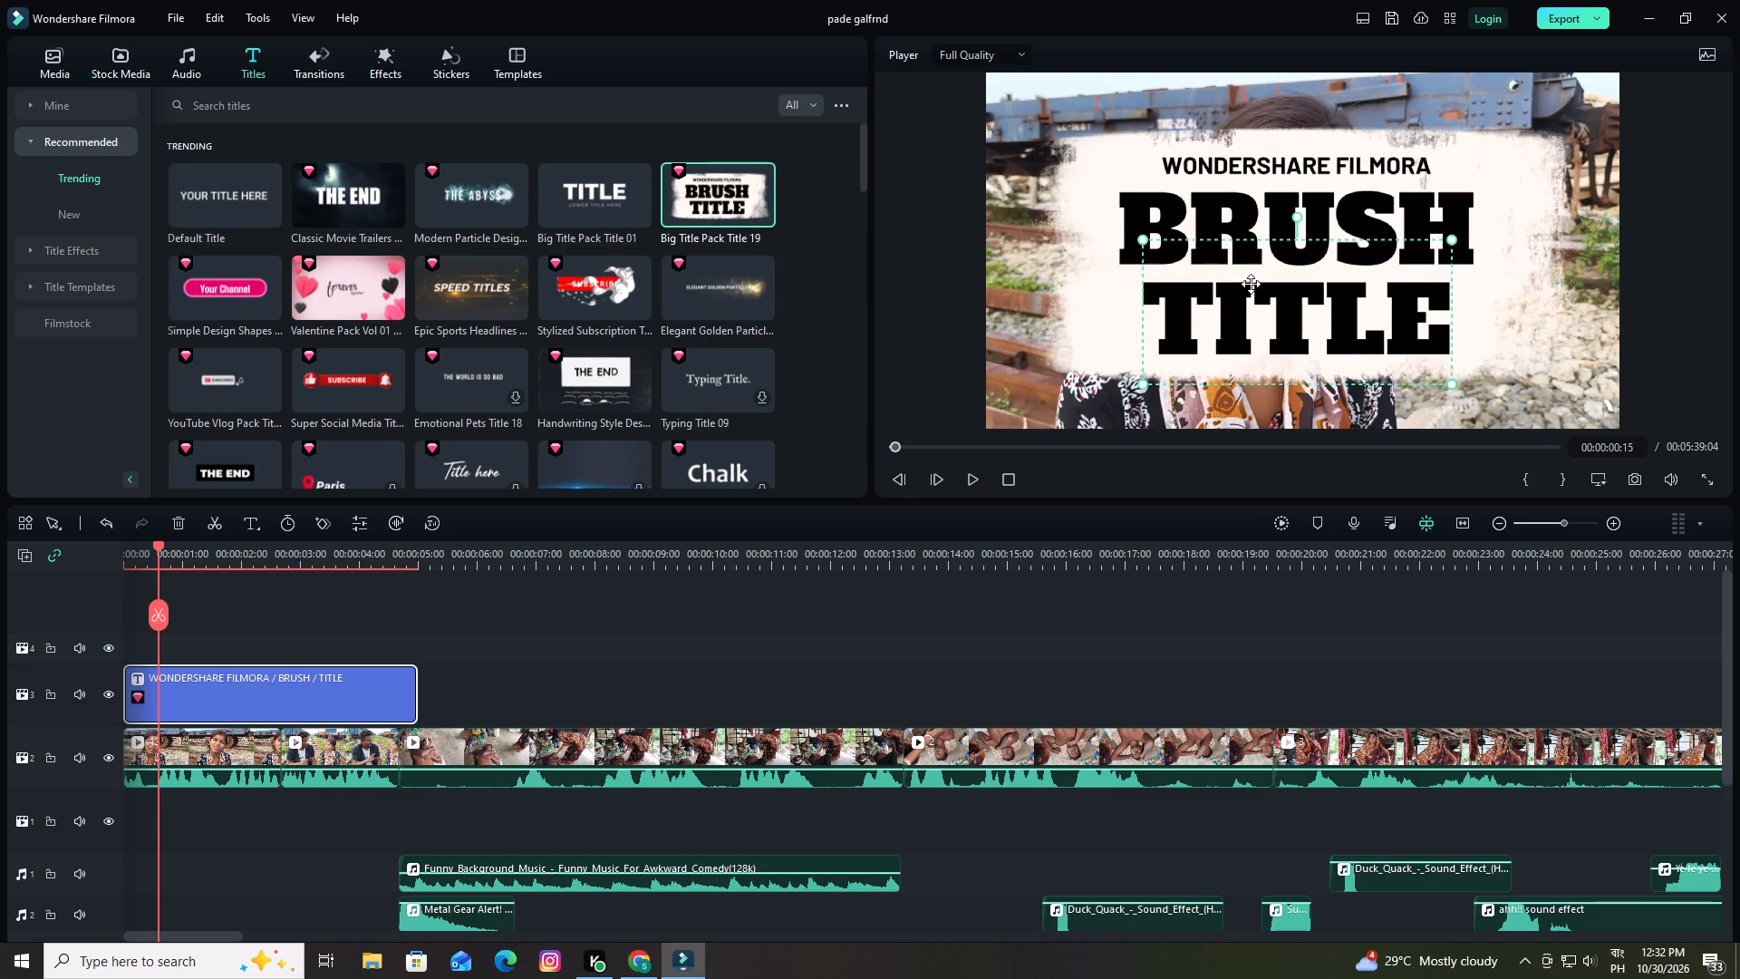
key(Delete)
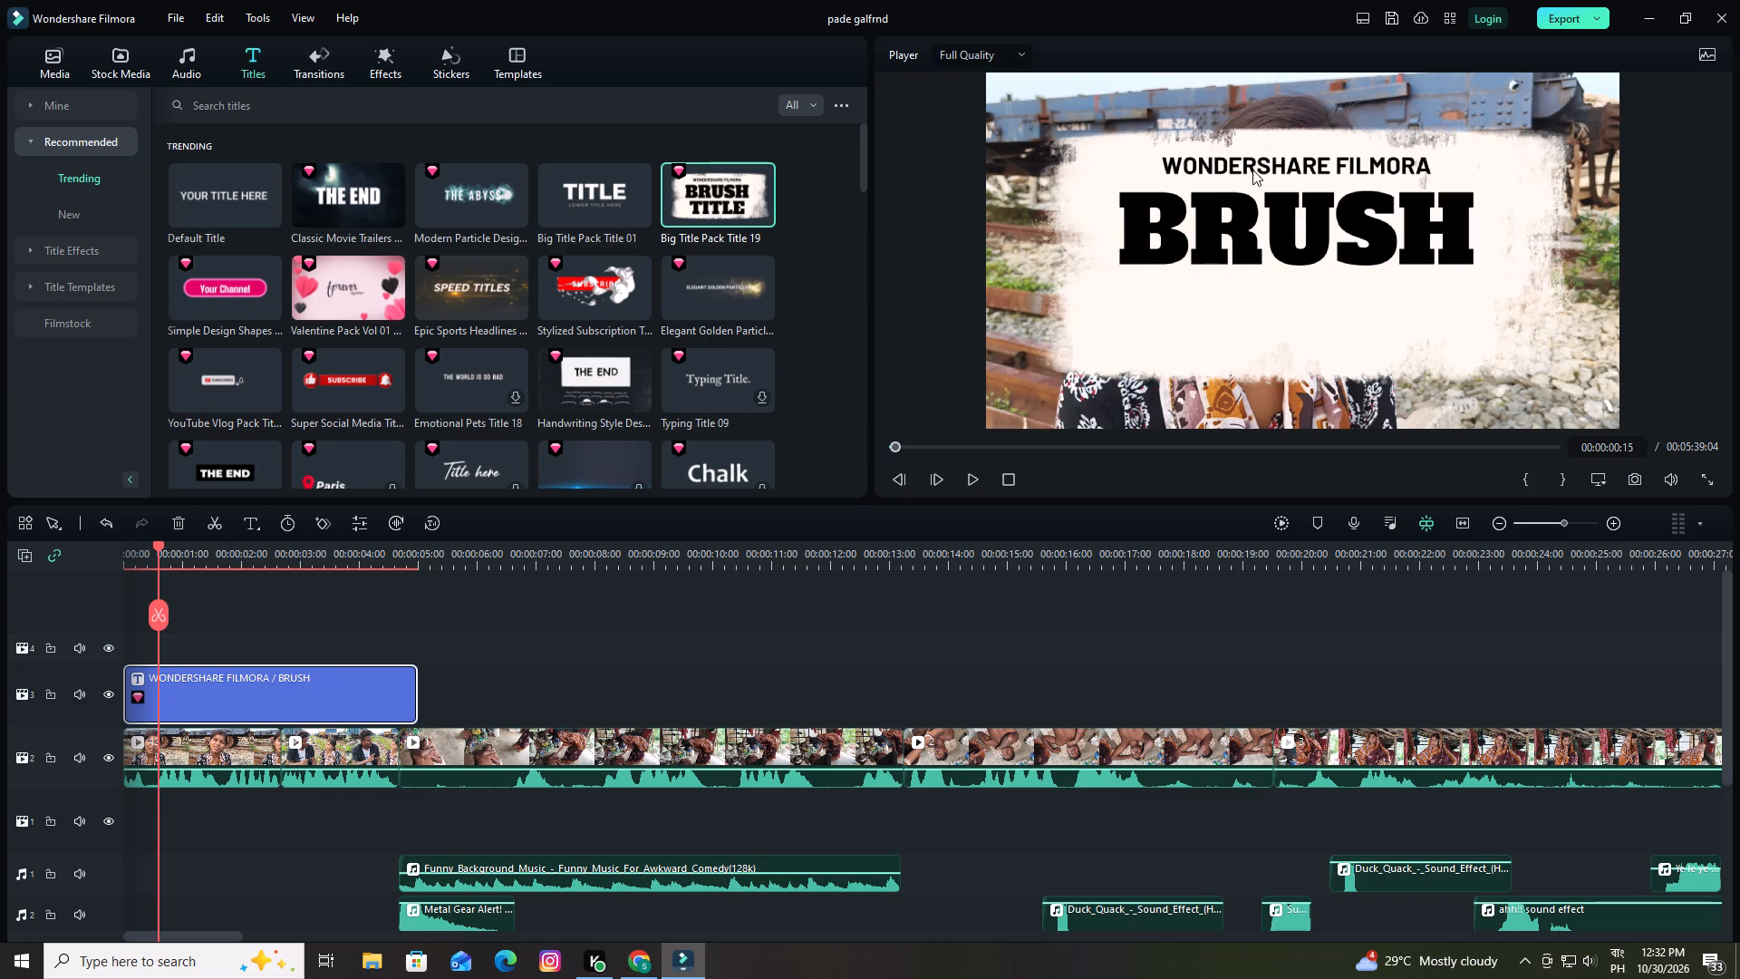
click(1251, 163)
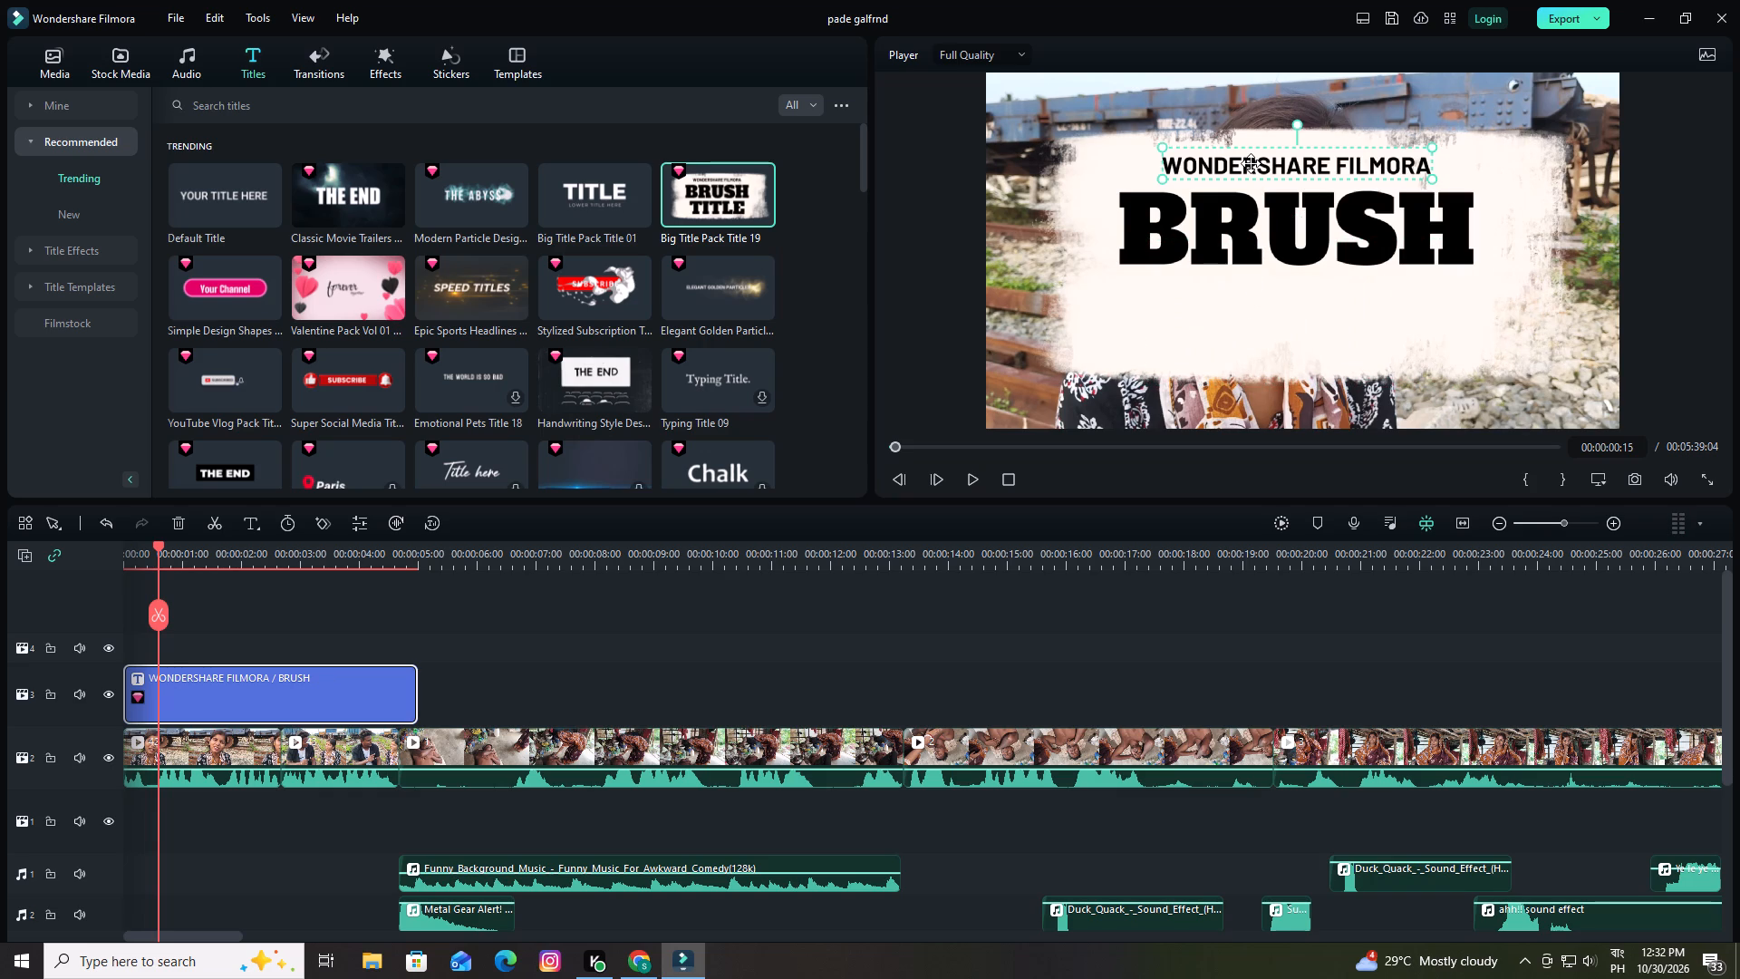
key(Delete)
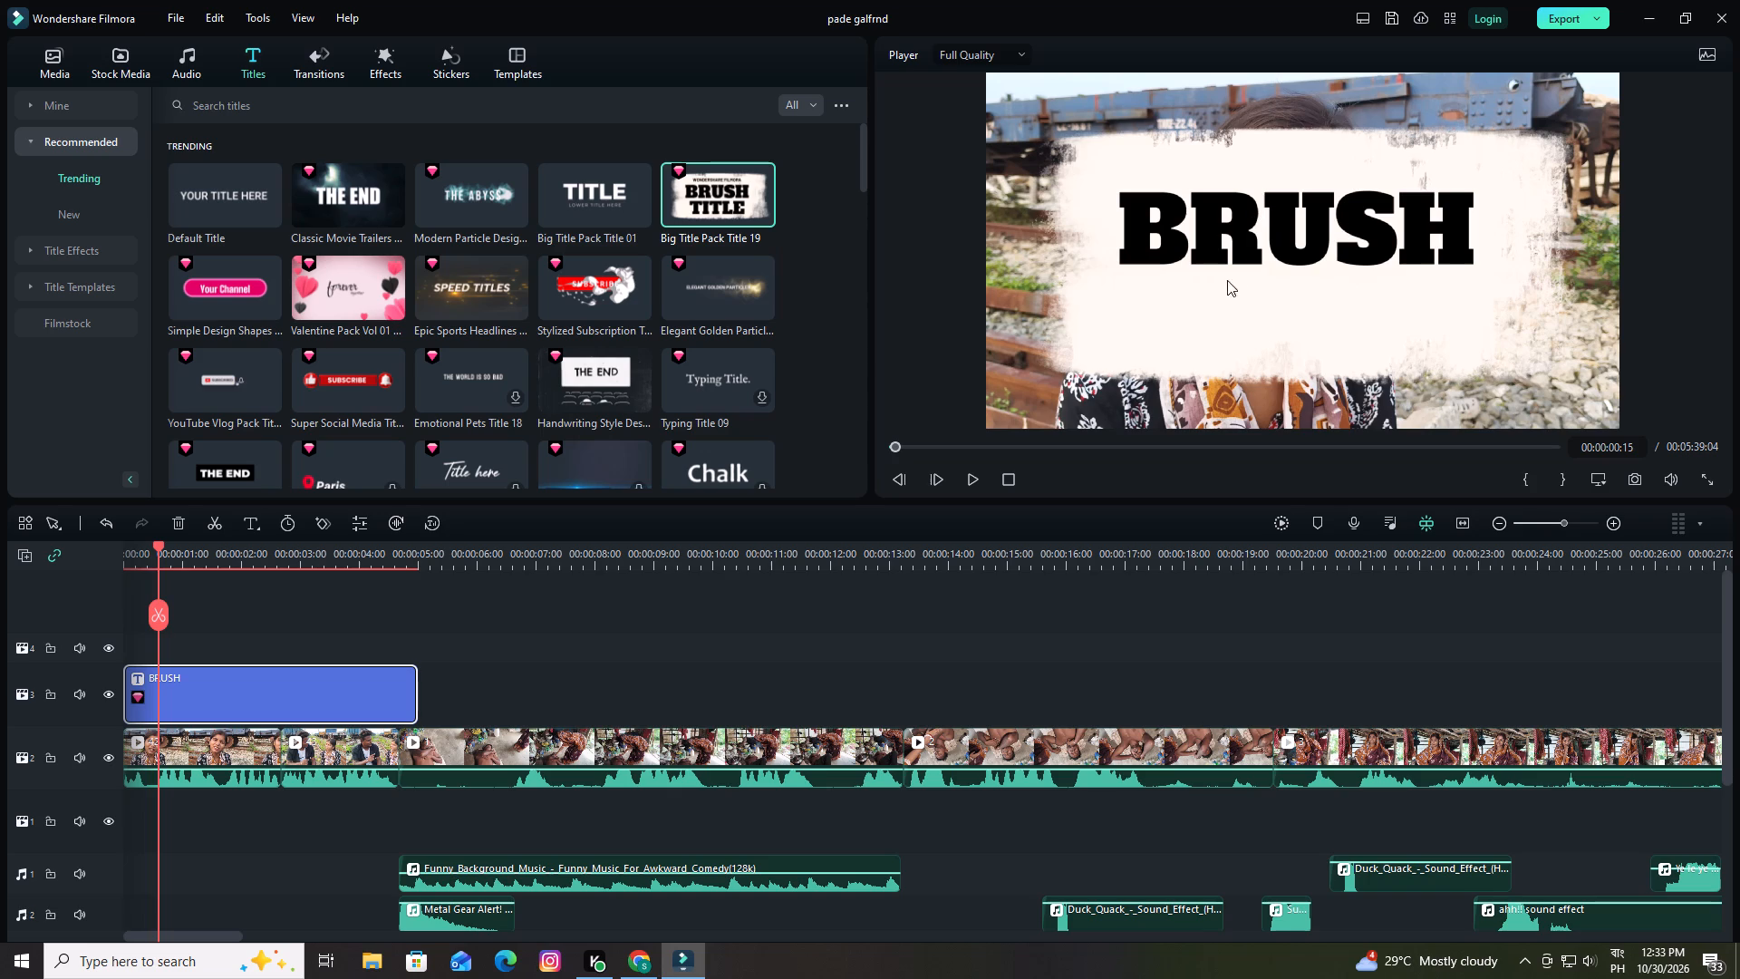
Replace the remaining "BRUSH" text with the copied Bengali recap text "আগের পর্বে যা ঘটেছিল" and close the title editor.
double_click(1256, 254)
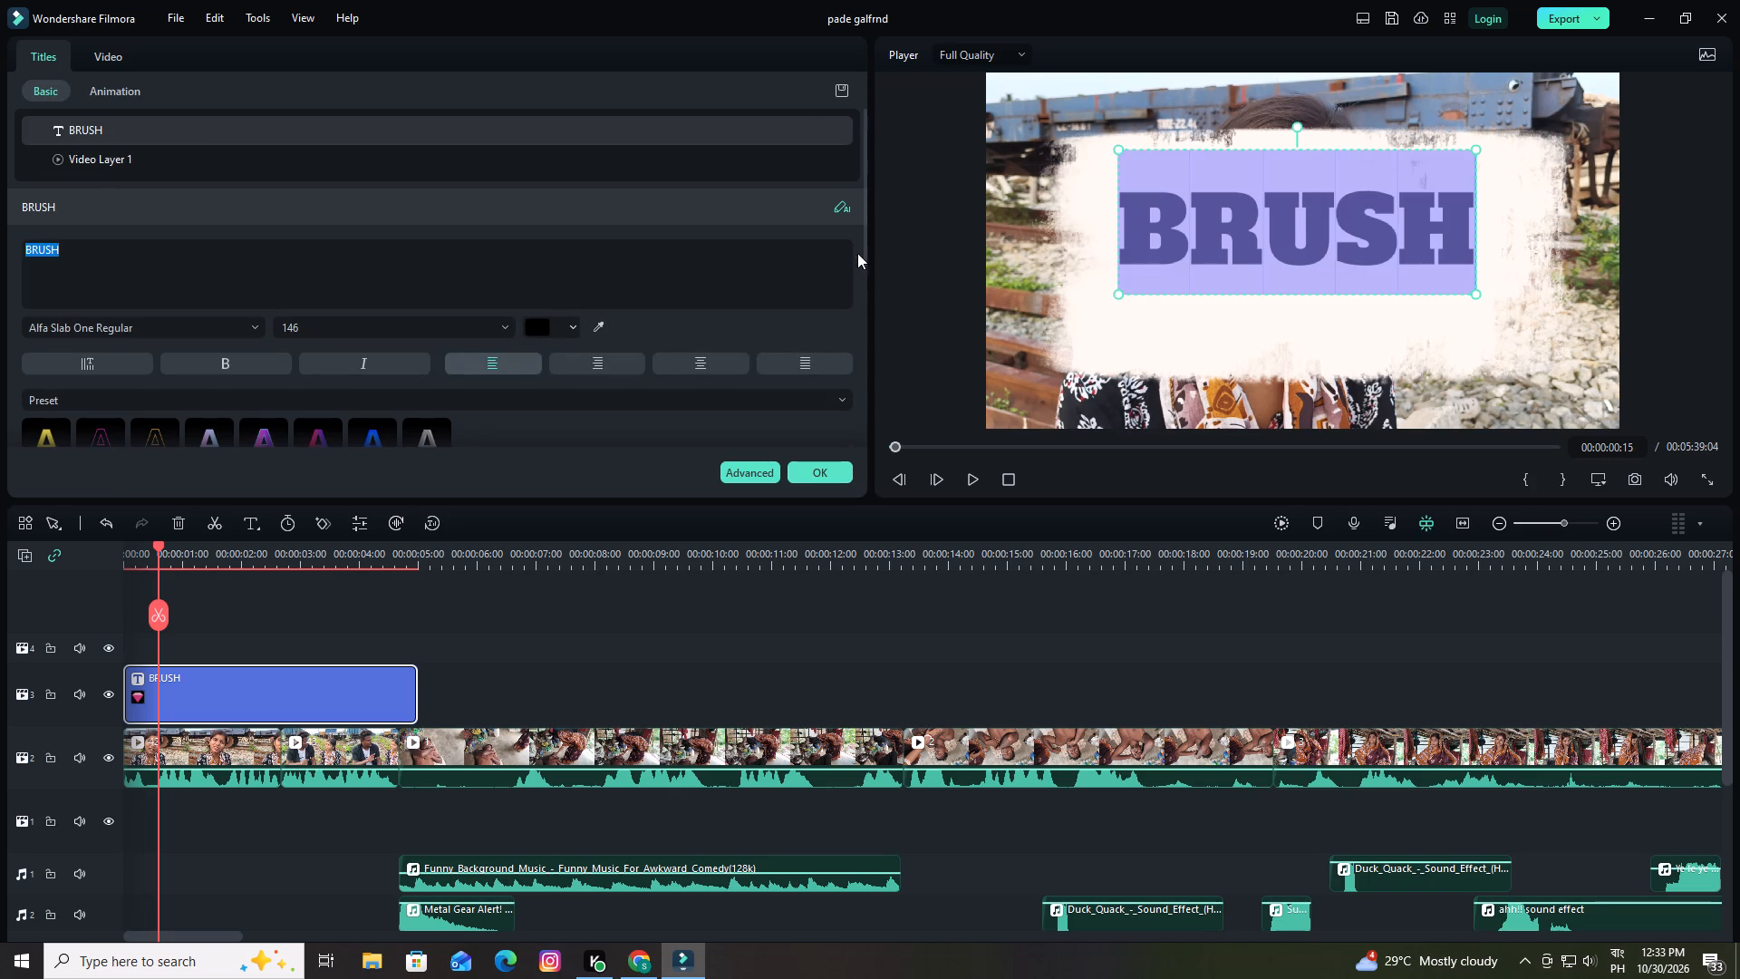
click(118, 129)
click(102, 259)
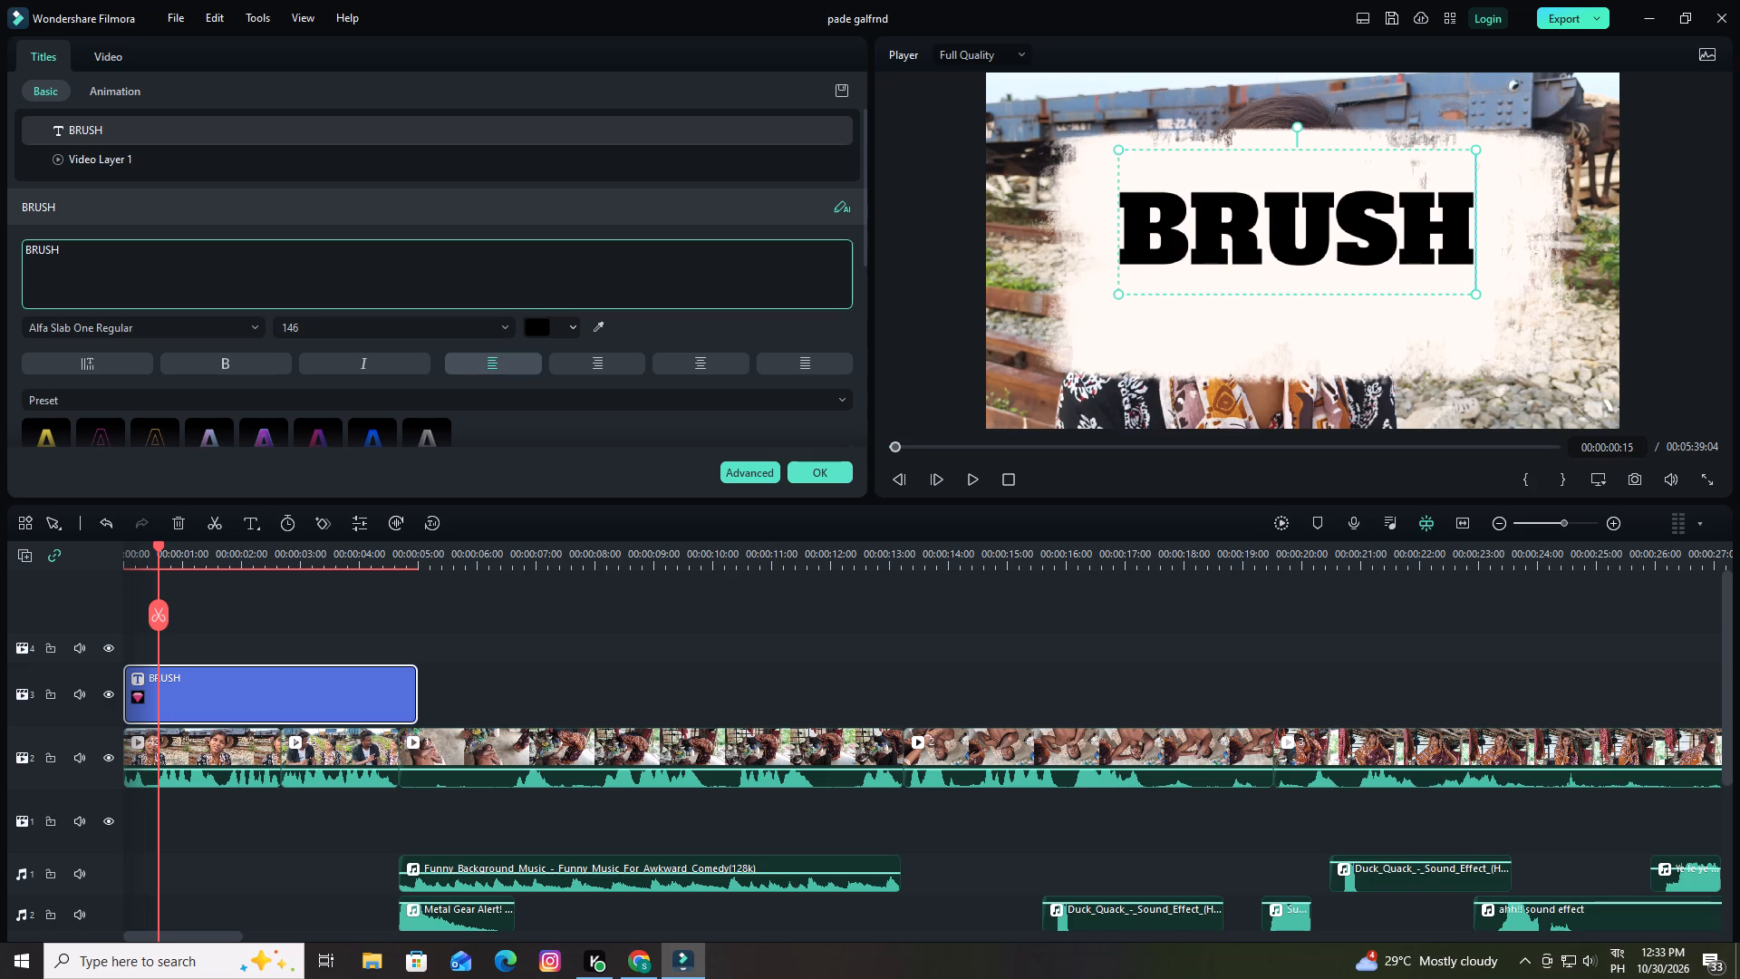
key(BackSpace)
key(BackSpace)
key(BackSpace)
key(BackSpace)
key(BackSpace)
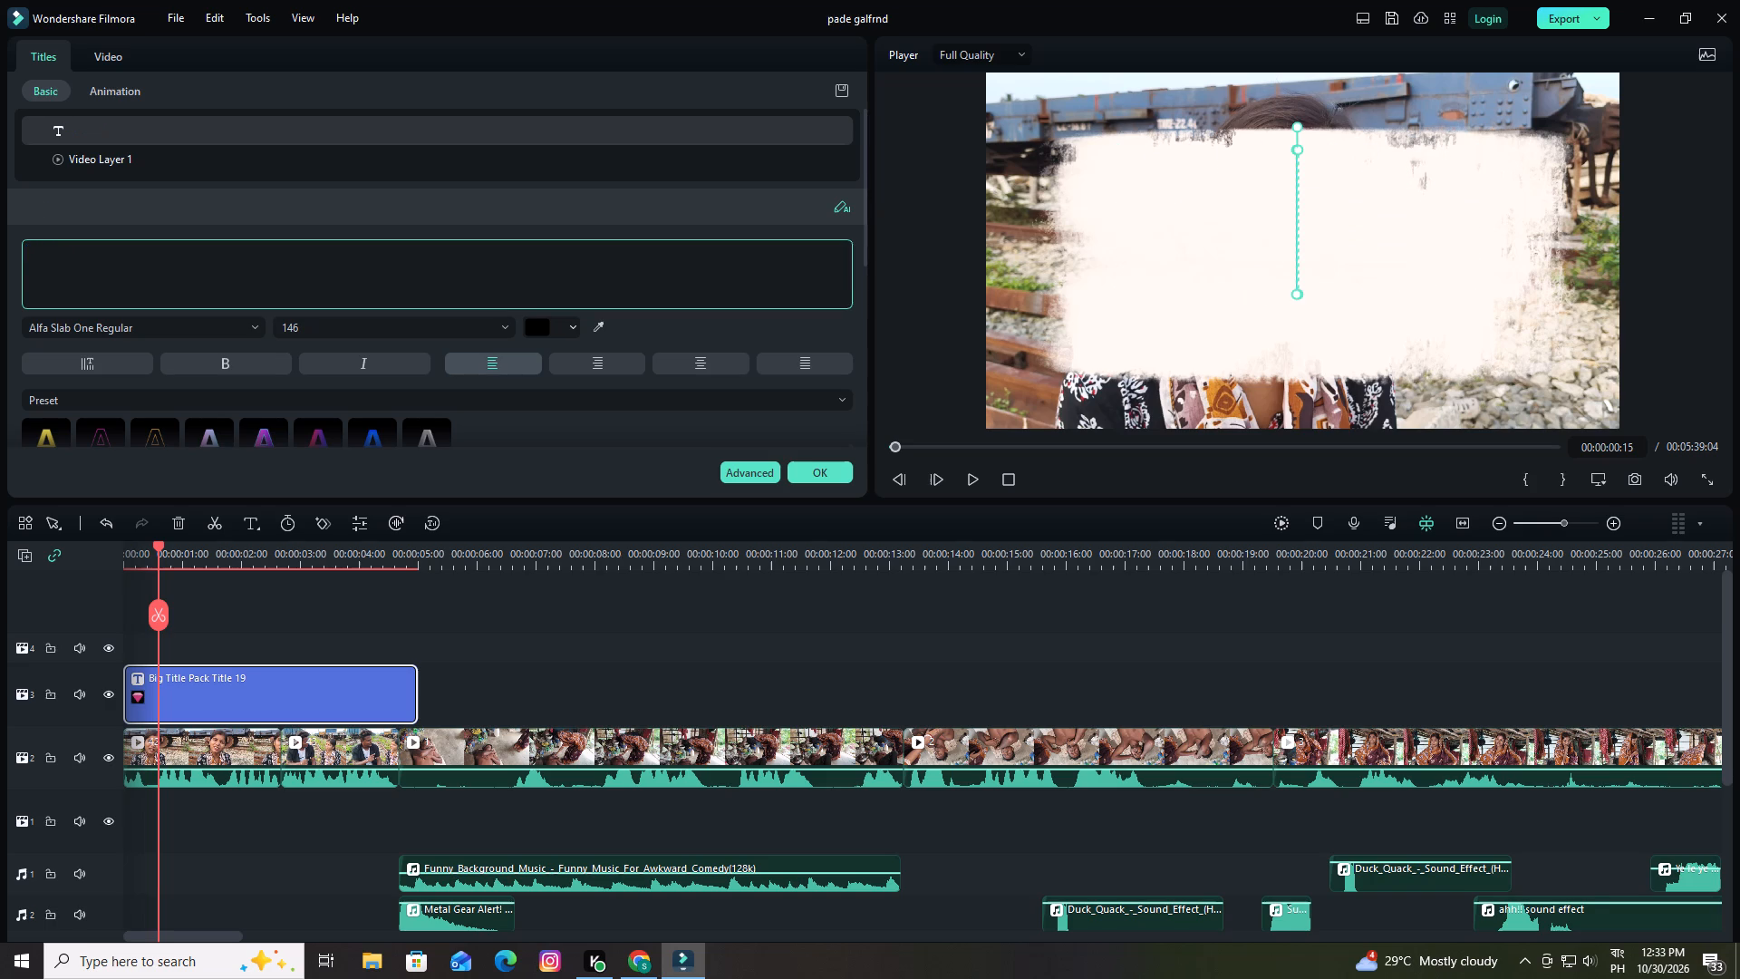
key(ctrl+v)
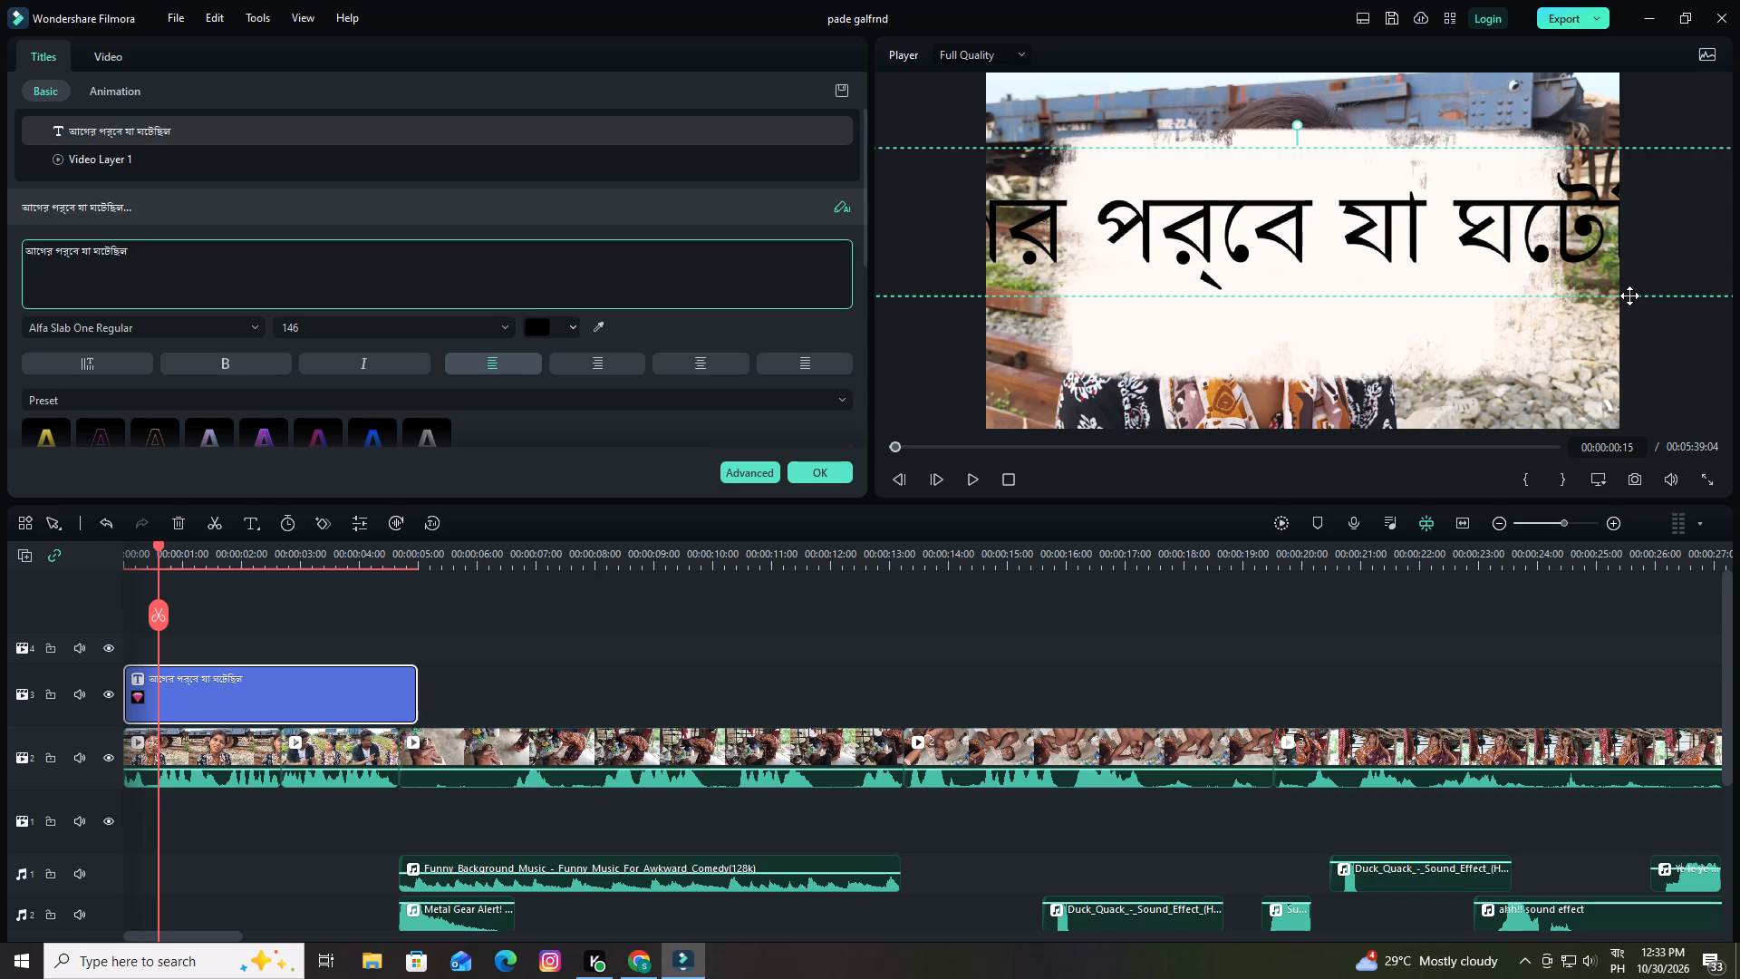
click(1713, 148)
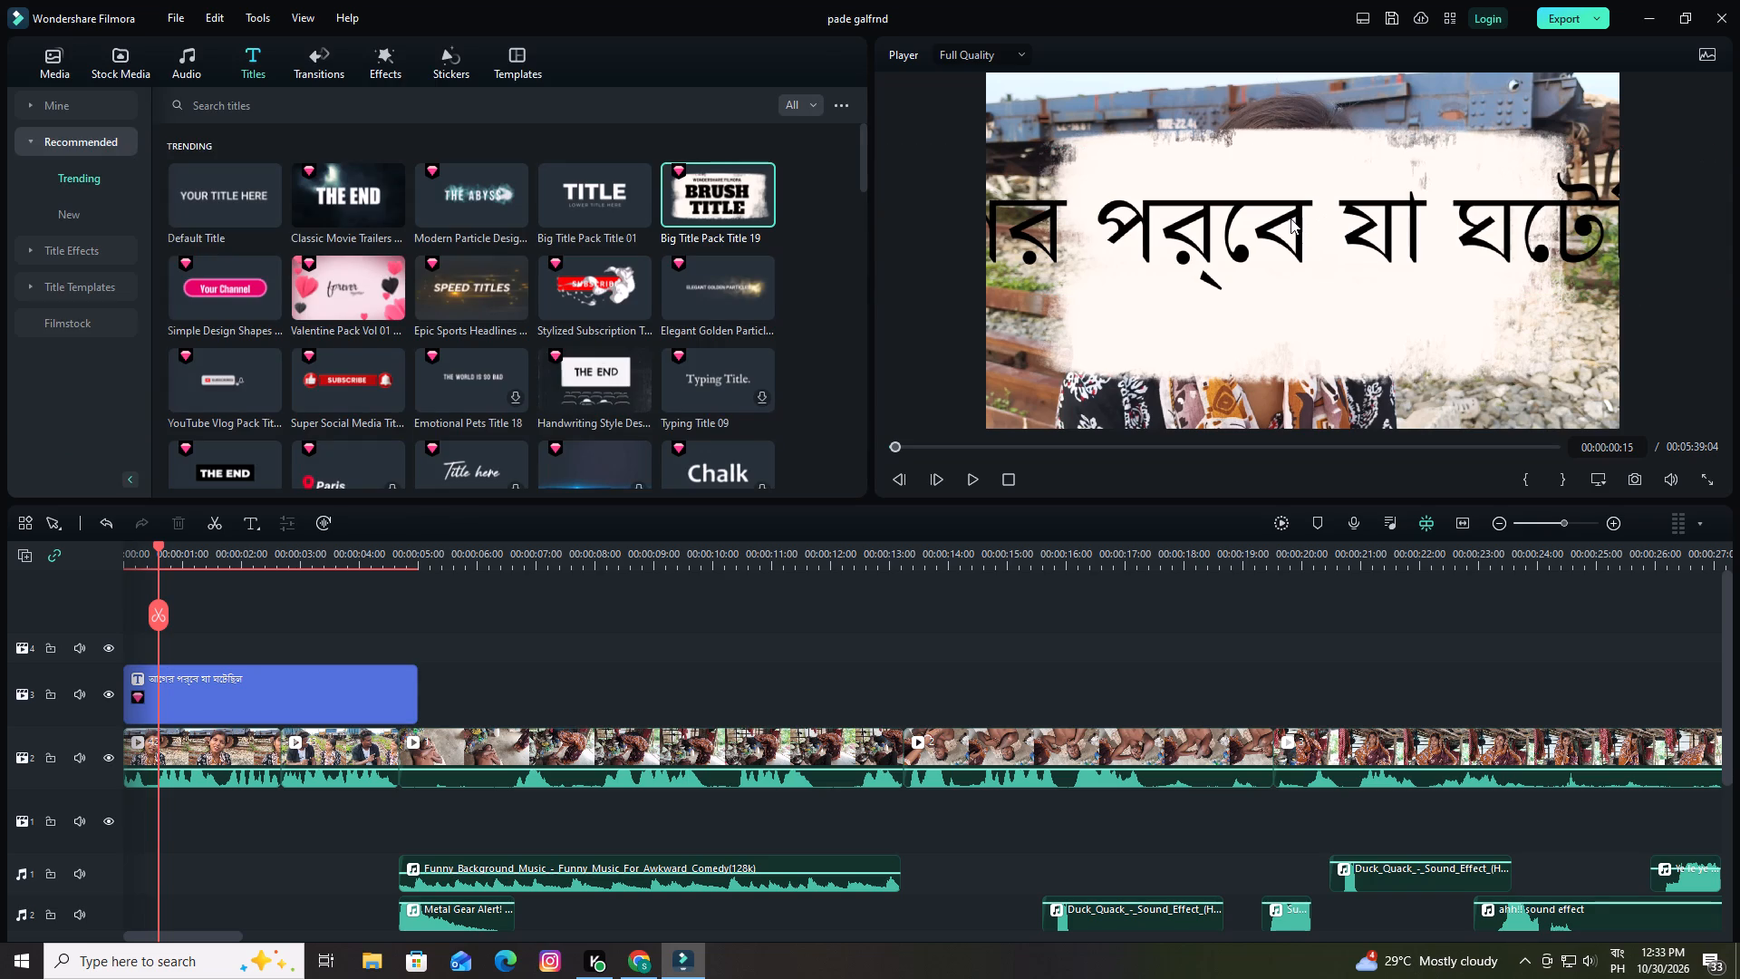
Scale down the oversized Bengali text and shift it across the video frame to bring its ending inside.
click(1290, 218)
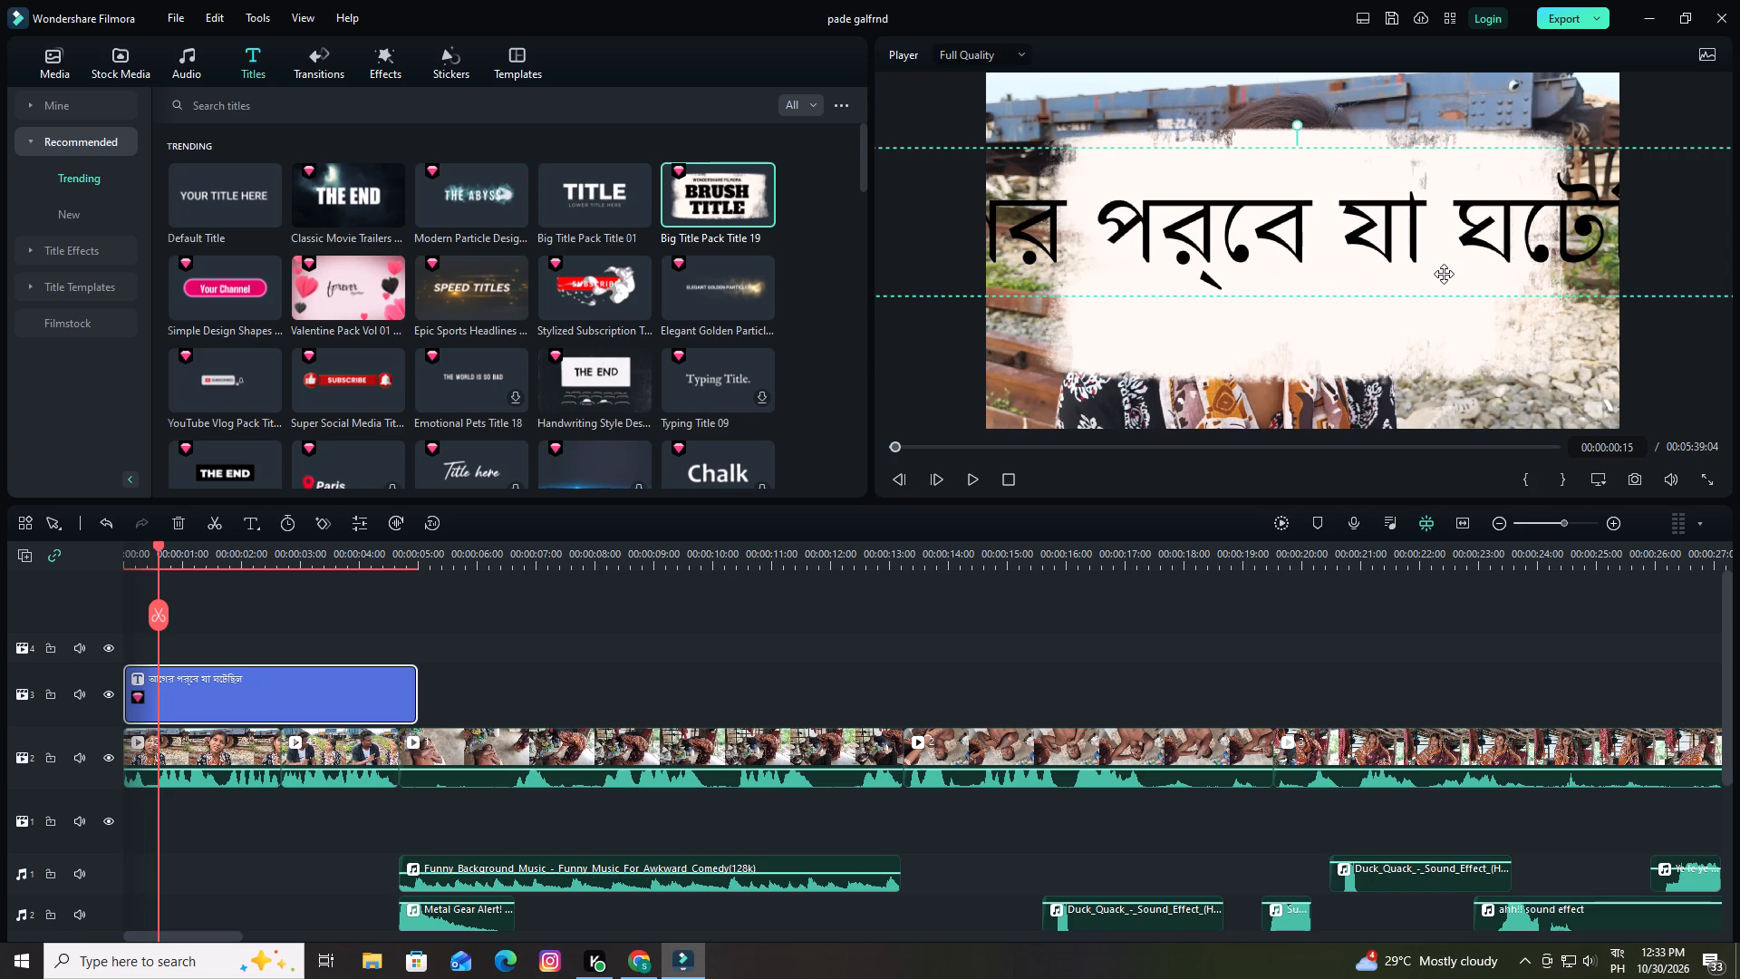
click(1498, 522)
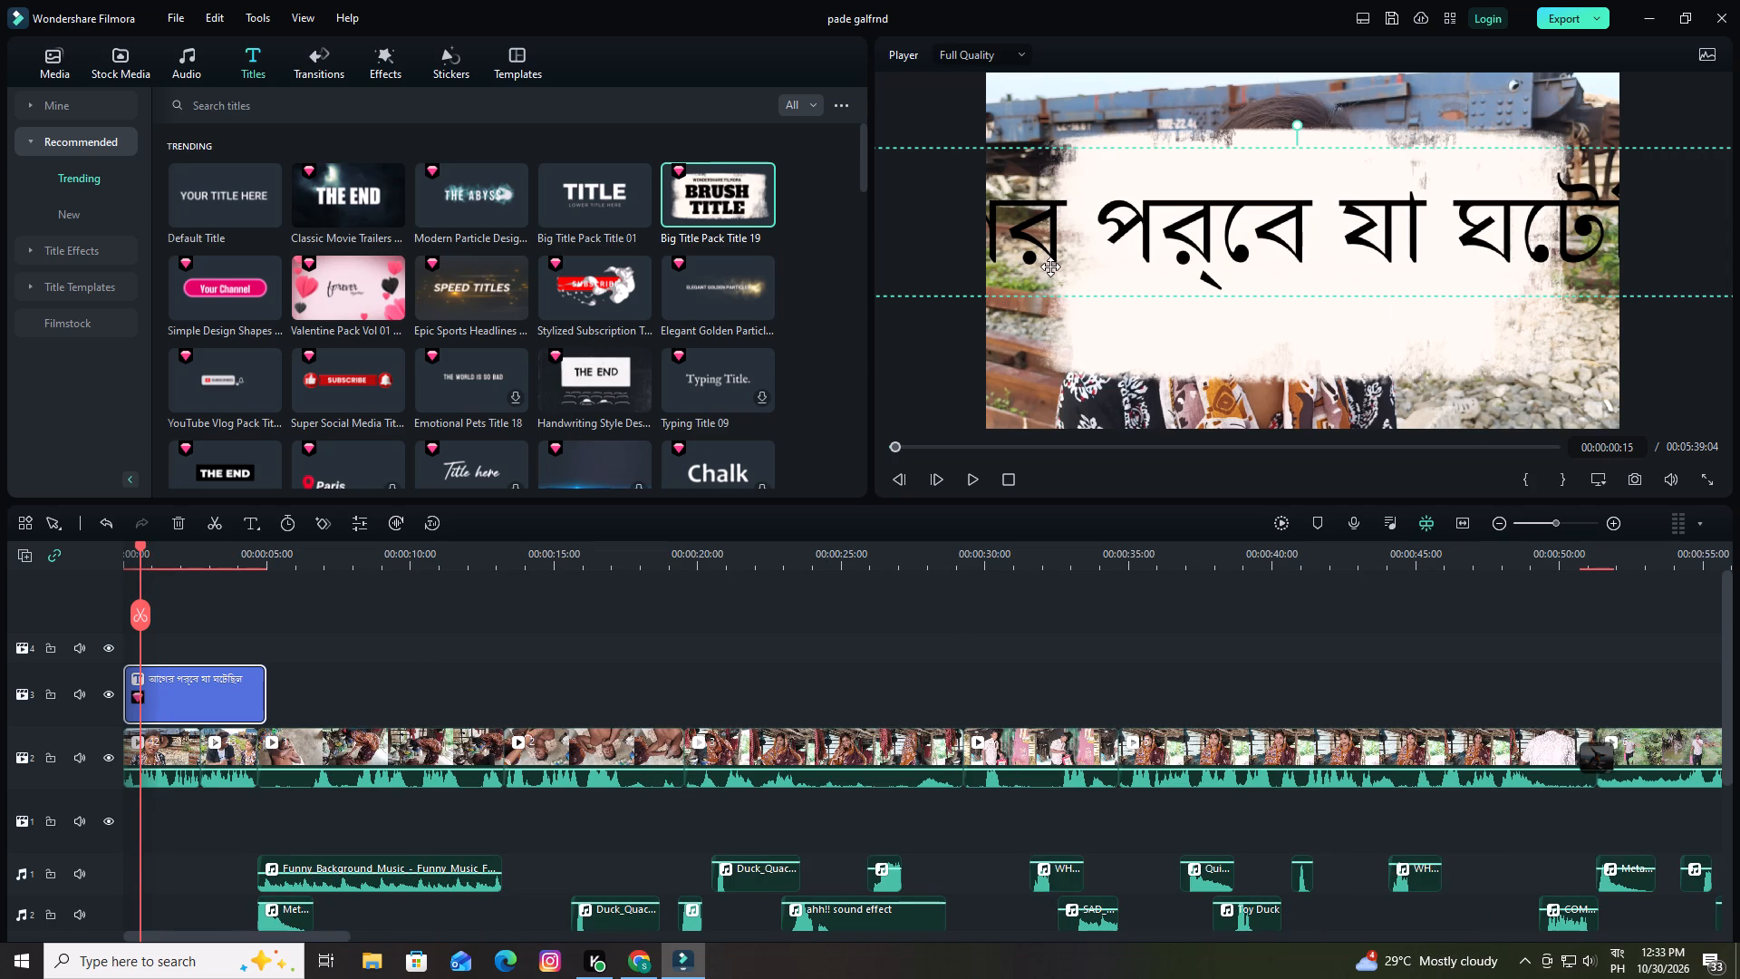
drag(1041, 216, 1175, 218)
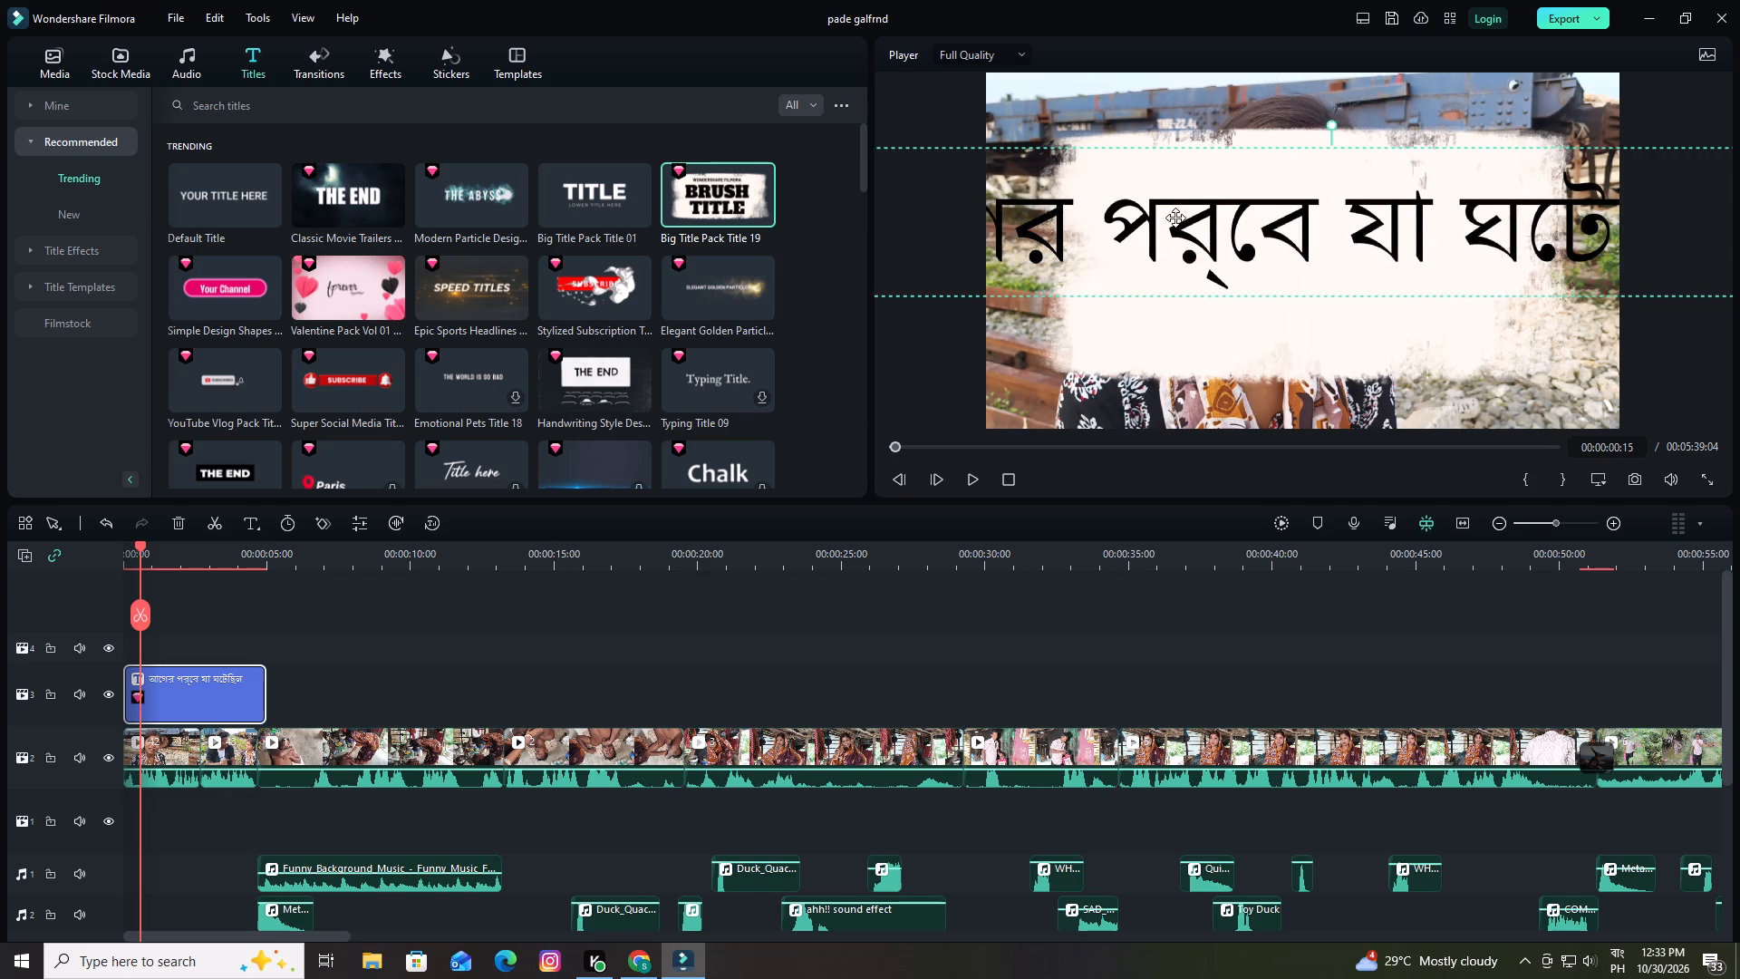
drag(1175, 218, 1312, 221)
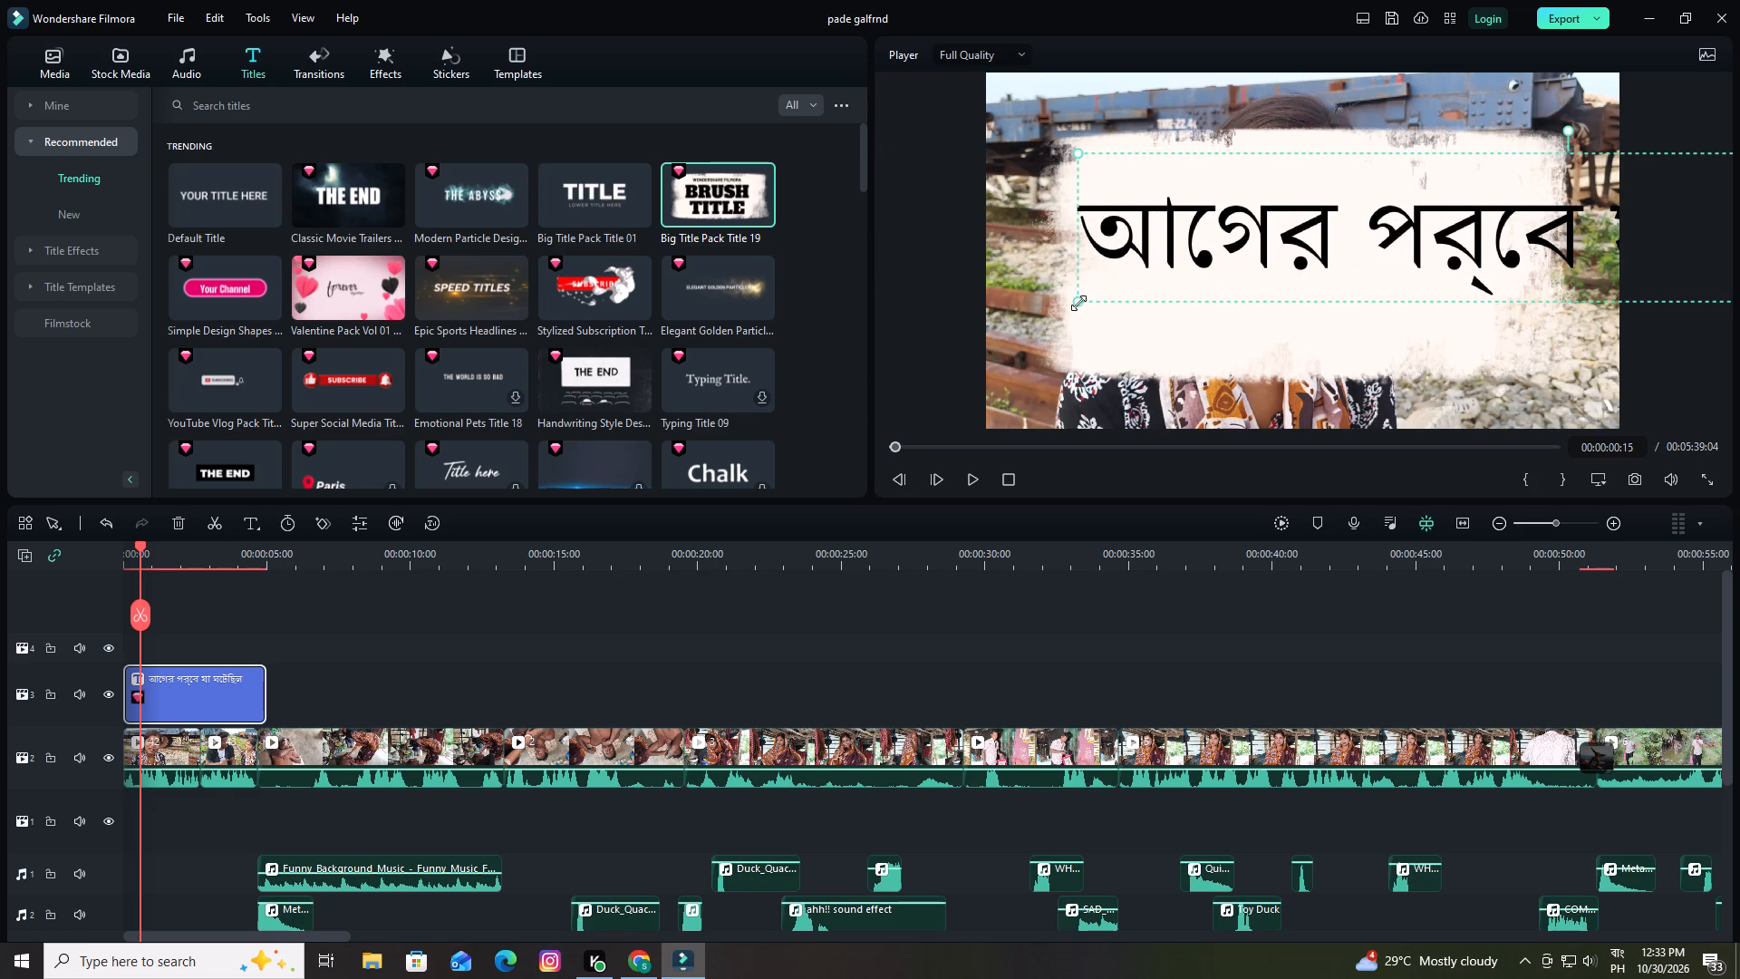
drag(1078, 303, 1312, 256)
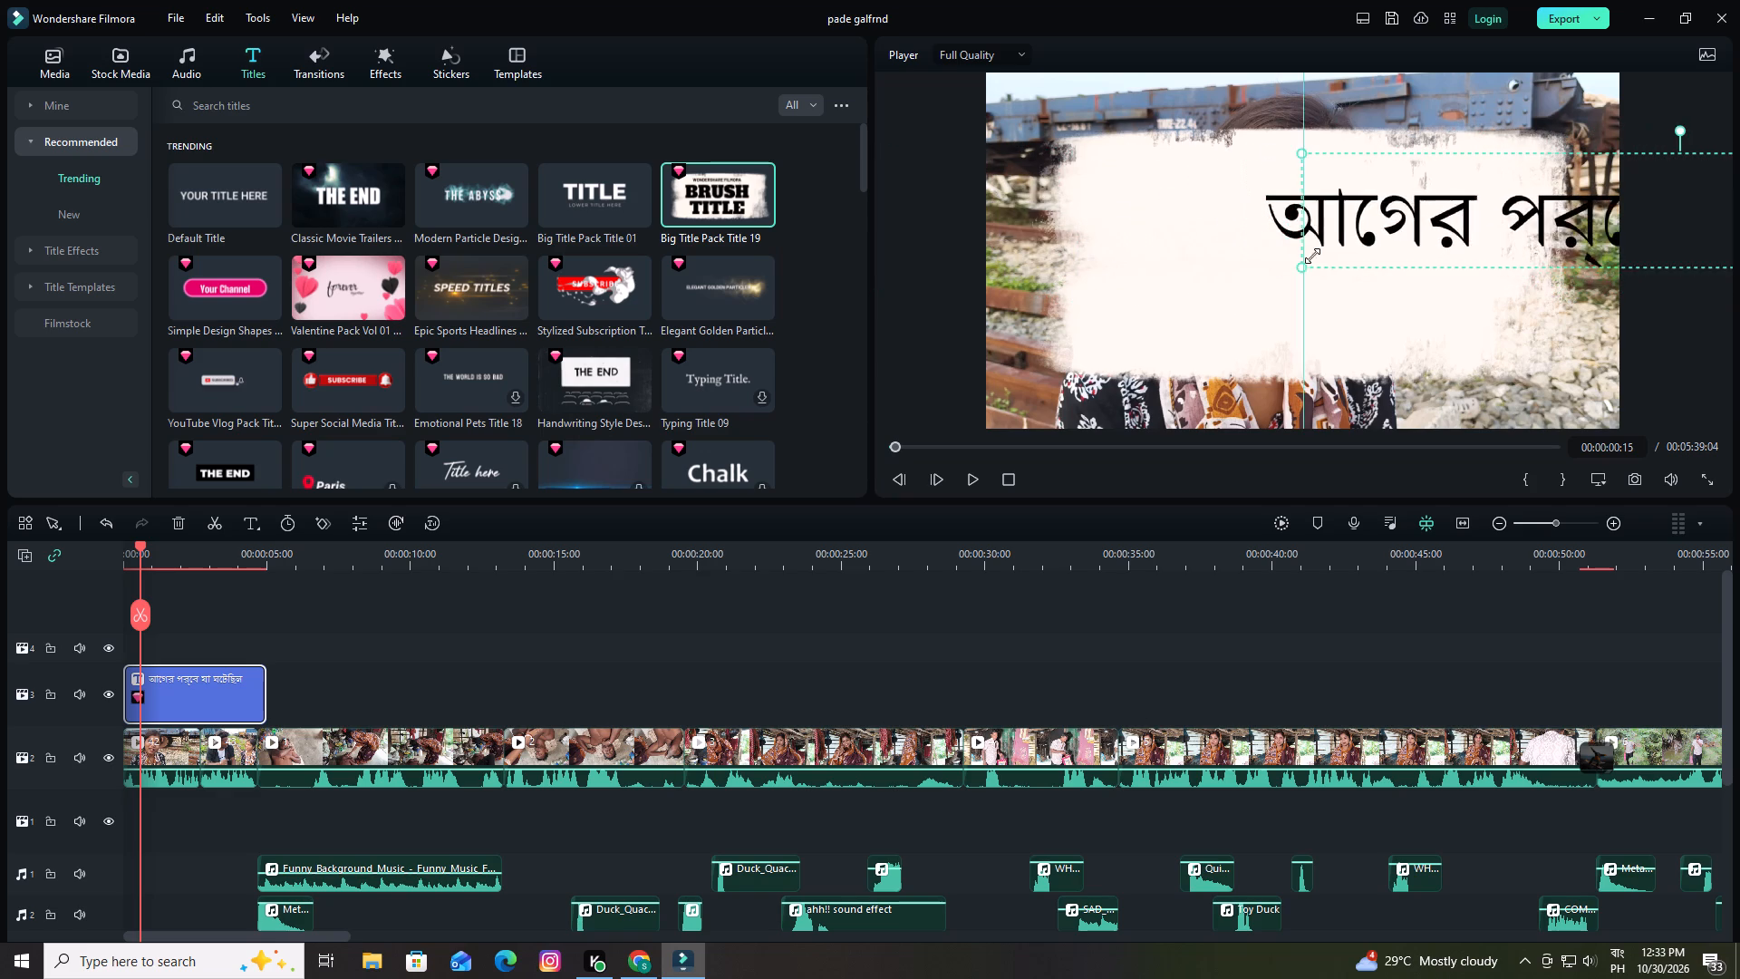
drag(1312, 256, 1349, 251)
drag(1569, 213, 1324, 224)
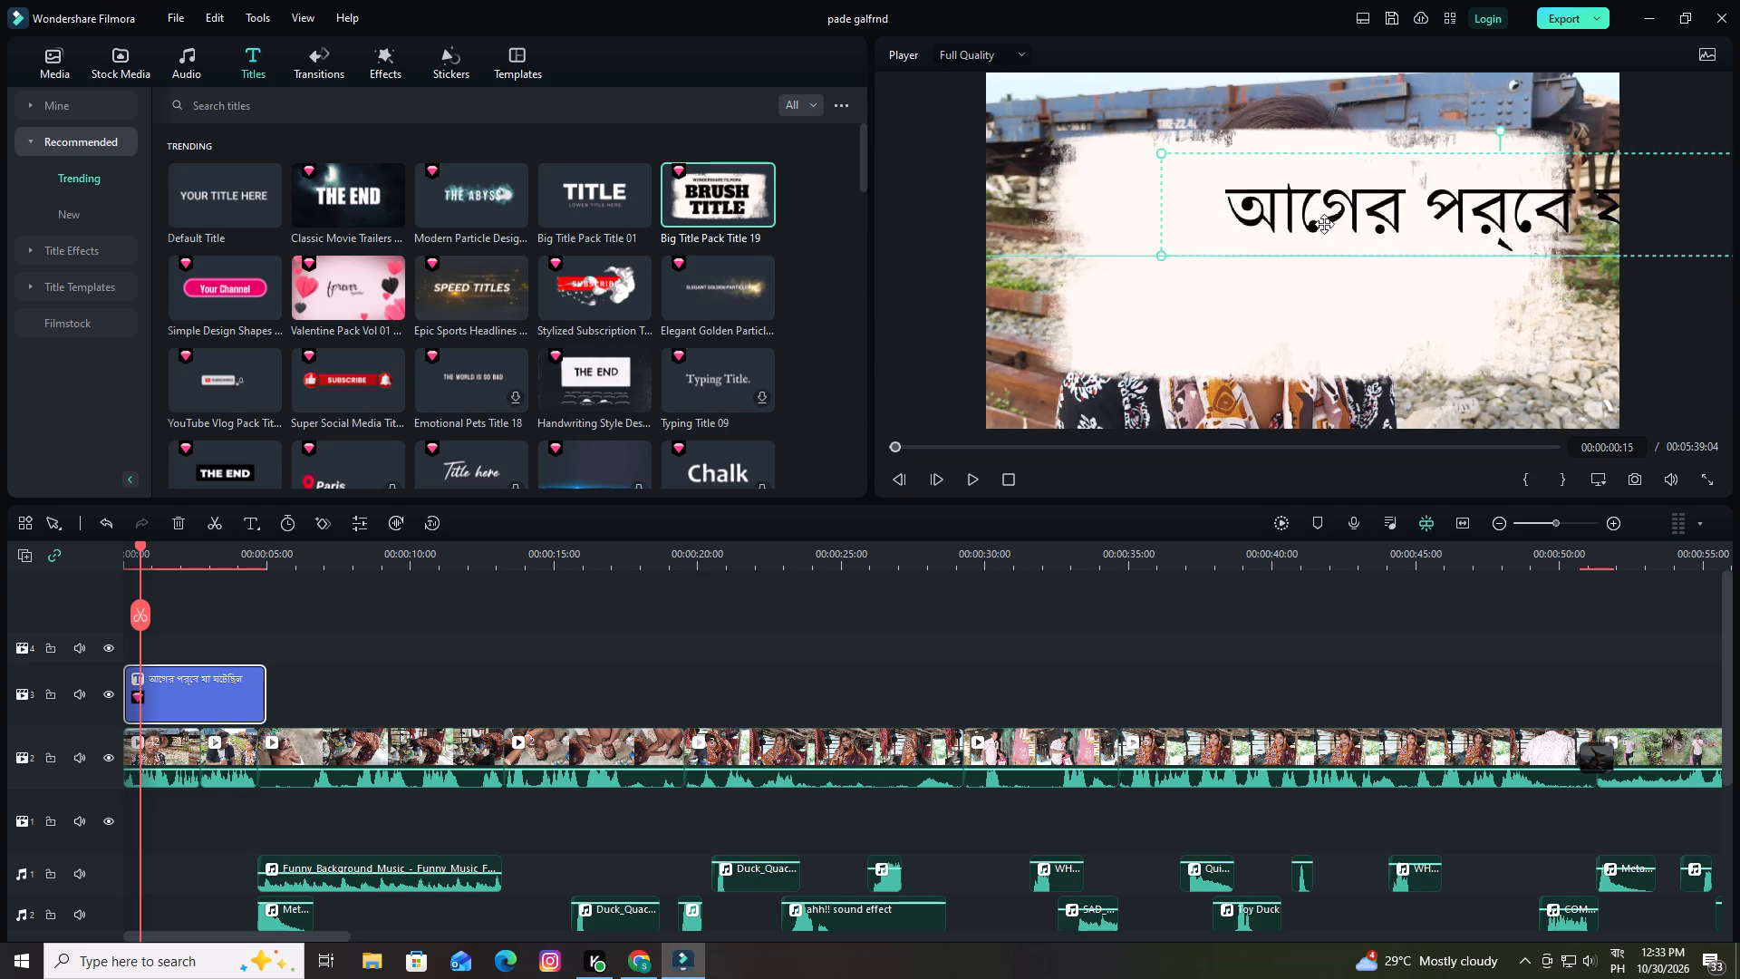
drag(1324, 224, 1291, 224)
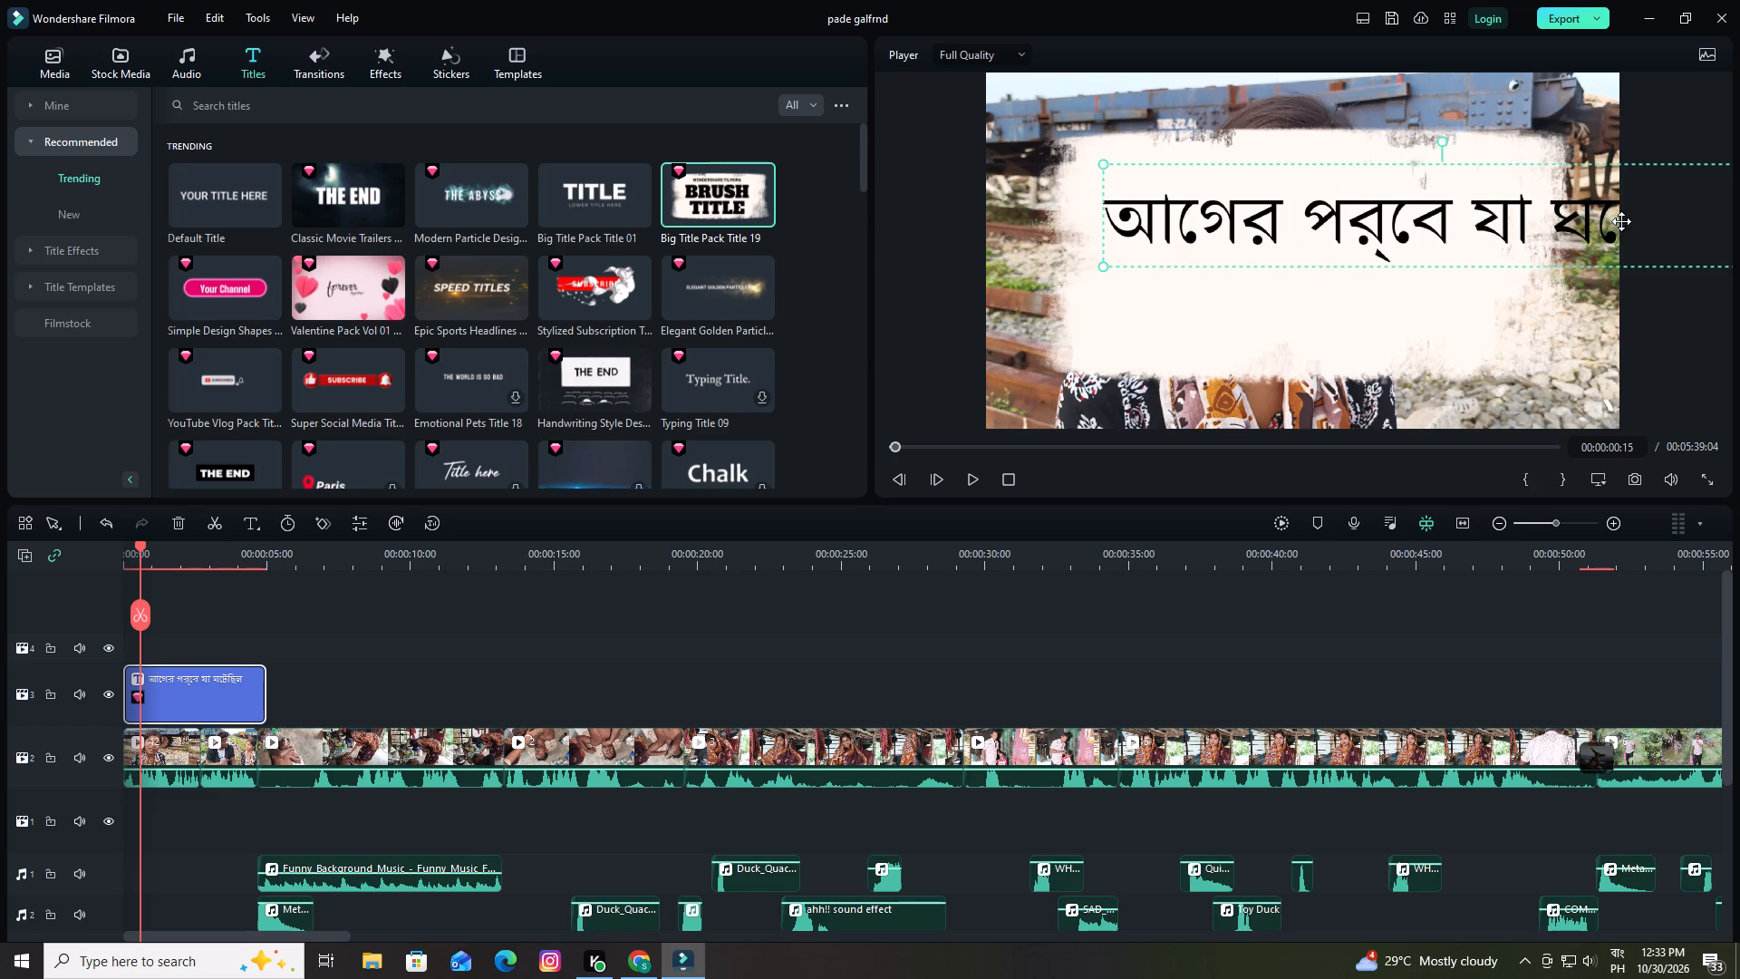
drag(1516, 229, 1324, 229)
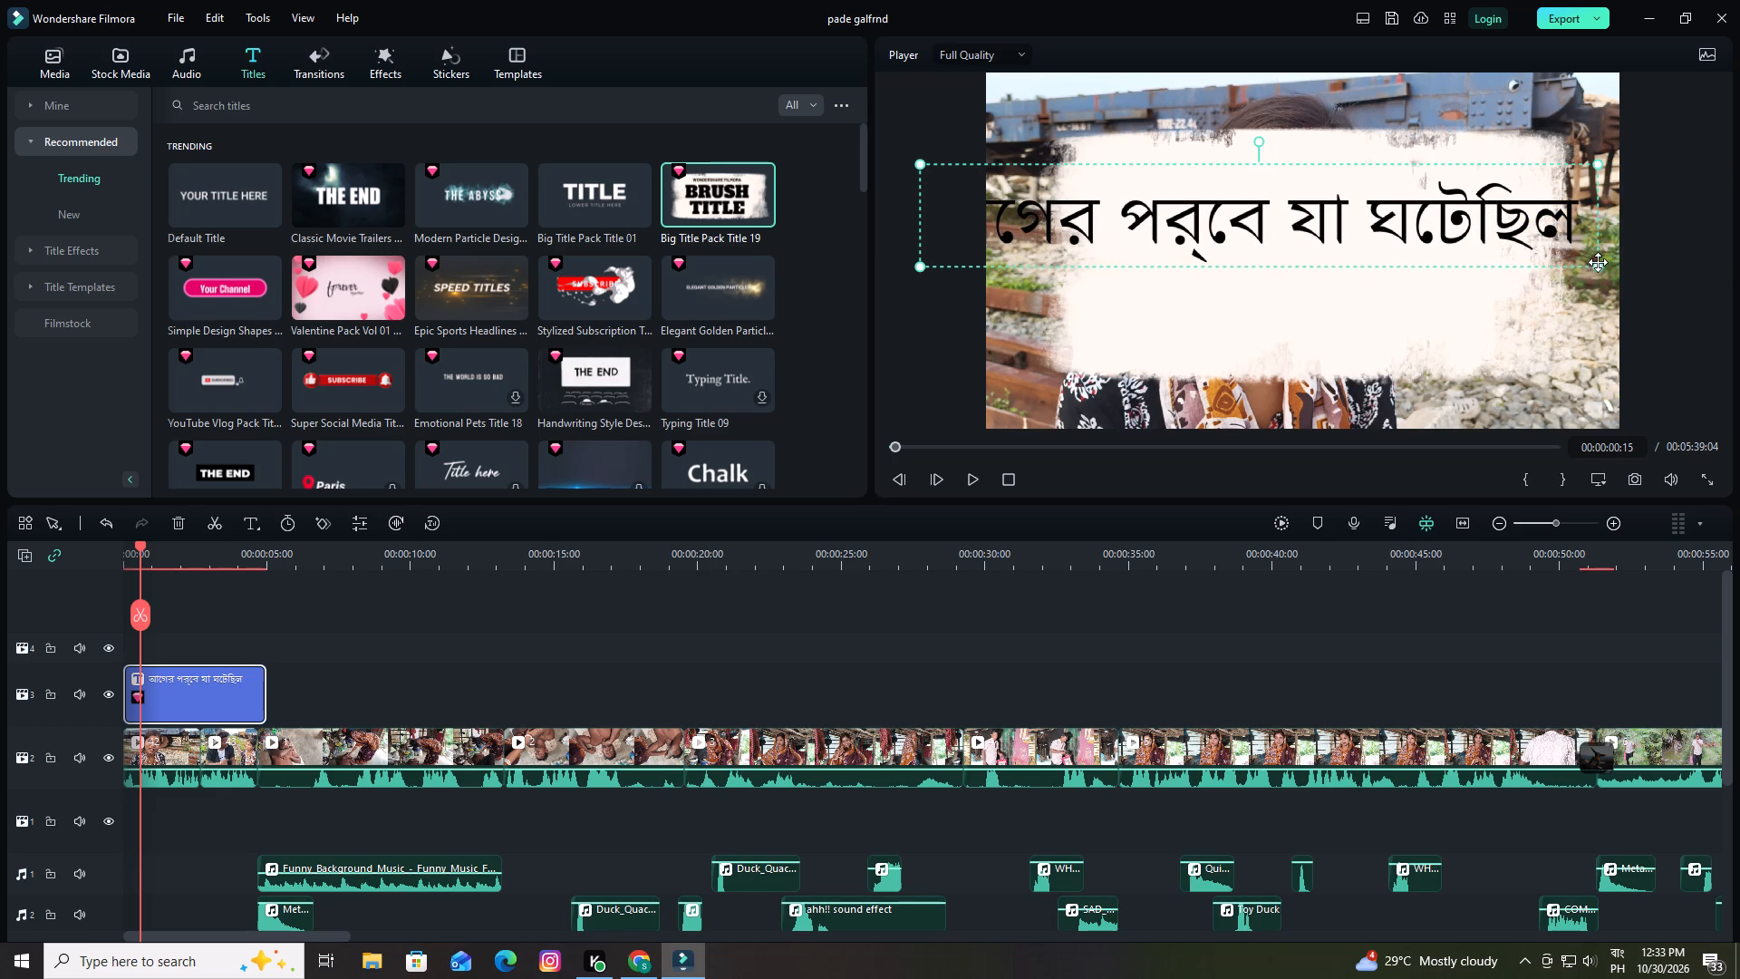
Scale the Bengali recap text down until it fits inside the white paint background, and centre it horizontally there.
drag(1597, 268, 1454, 260)
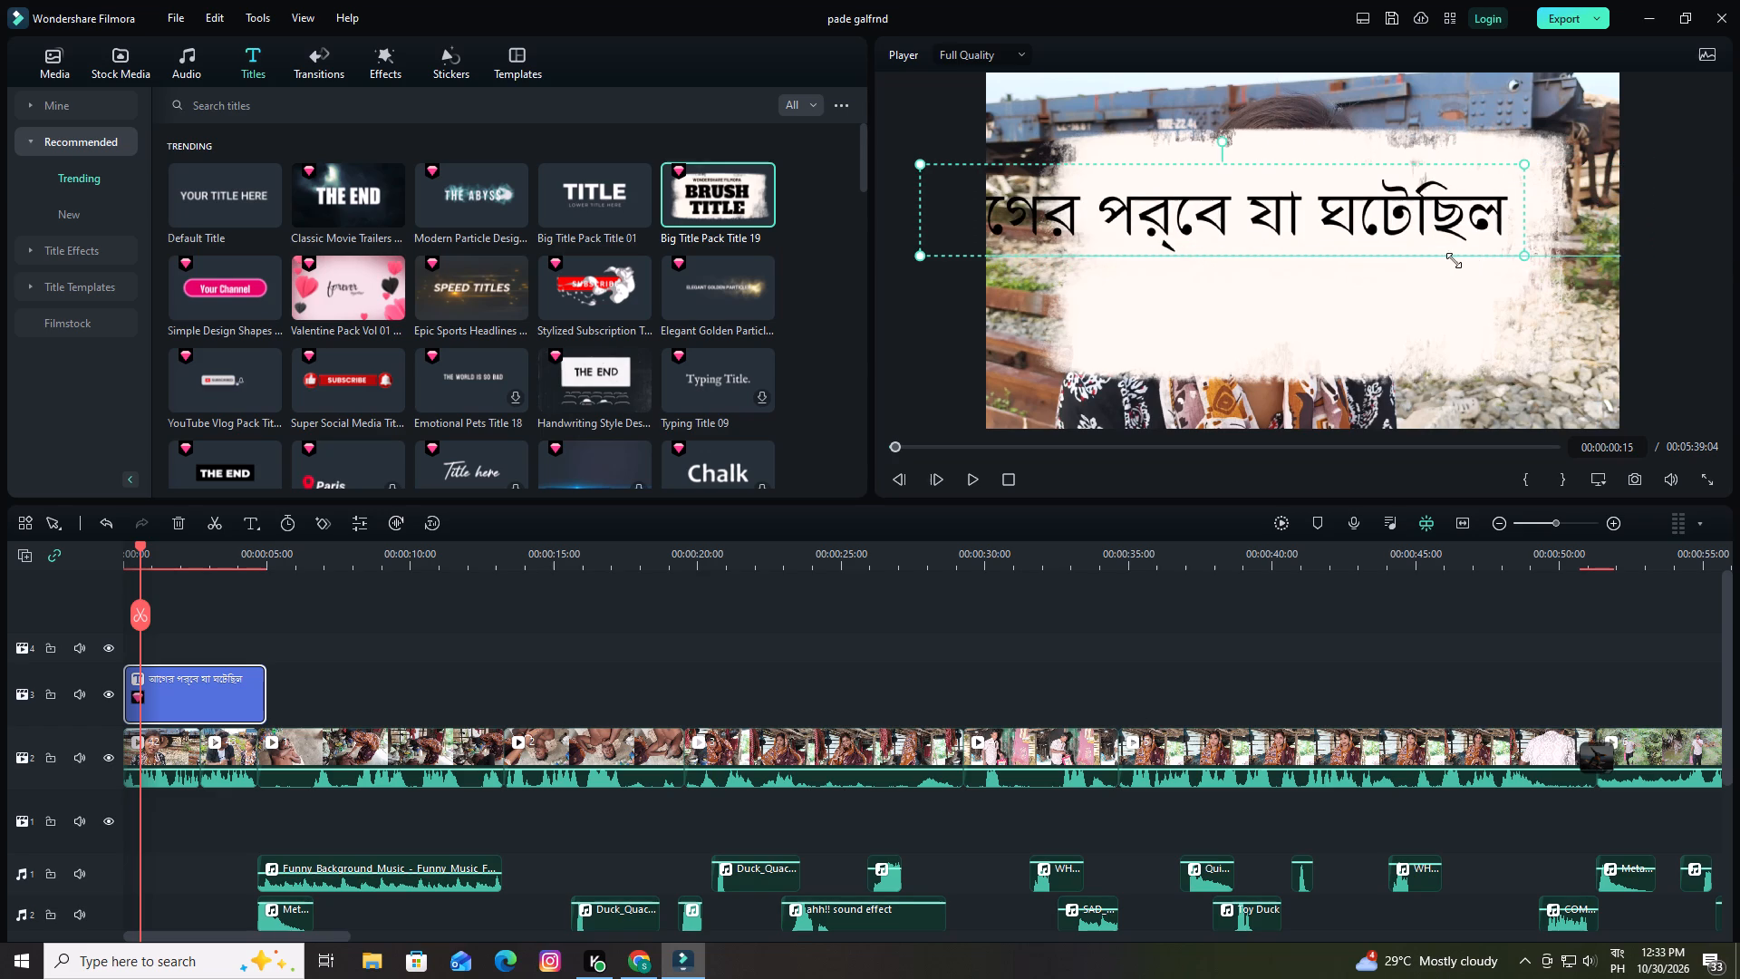
drag(1454, 260, 1422, 257)
drag(1253, 223, 1354, 229)
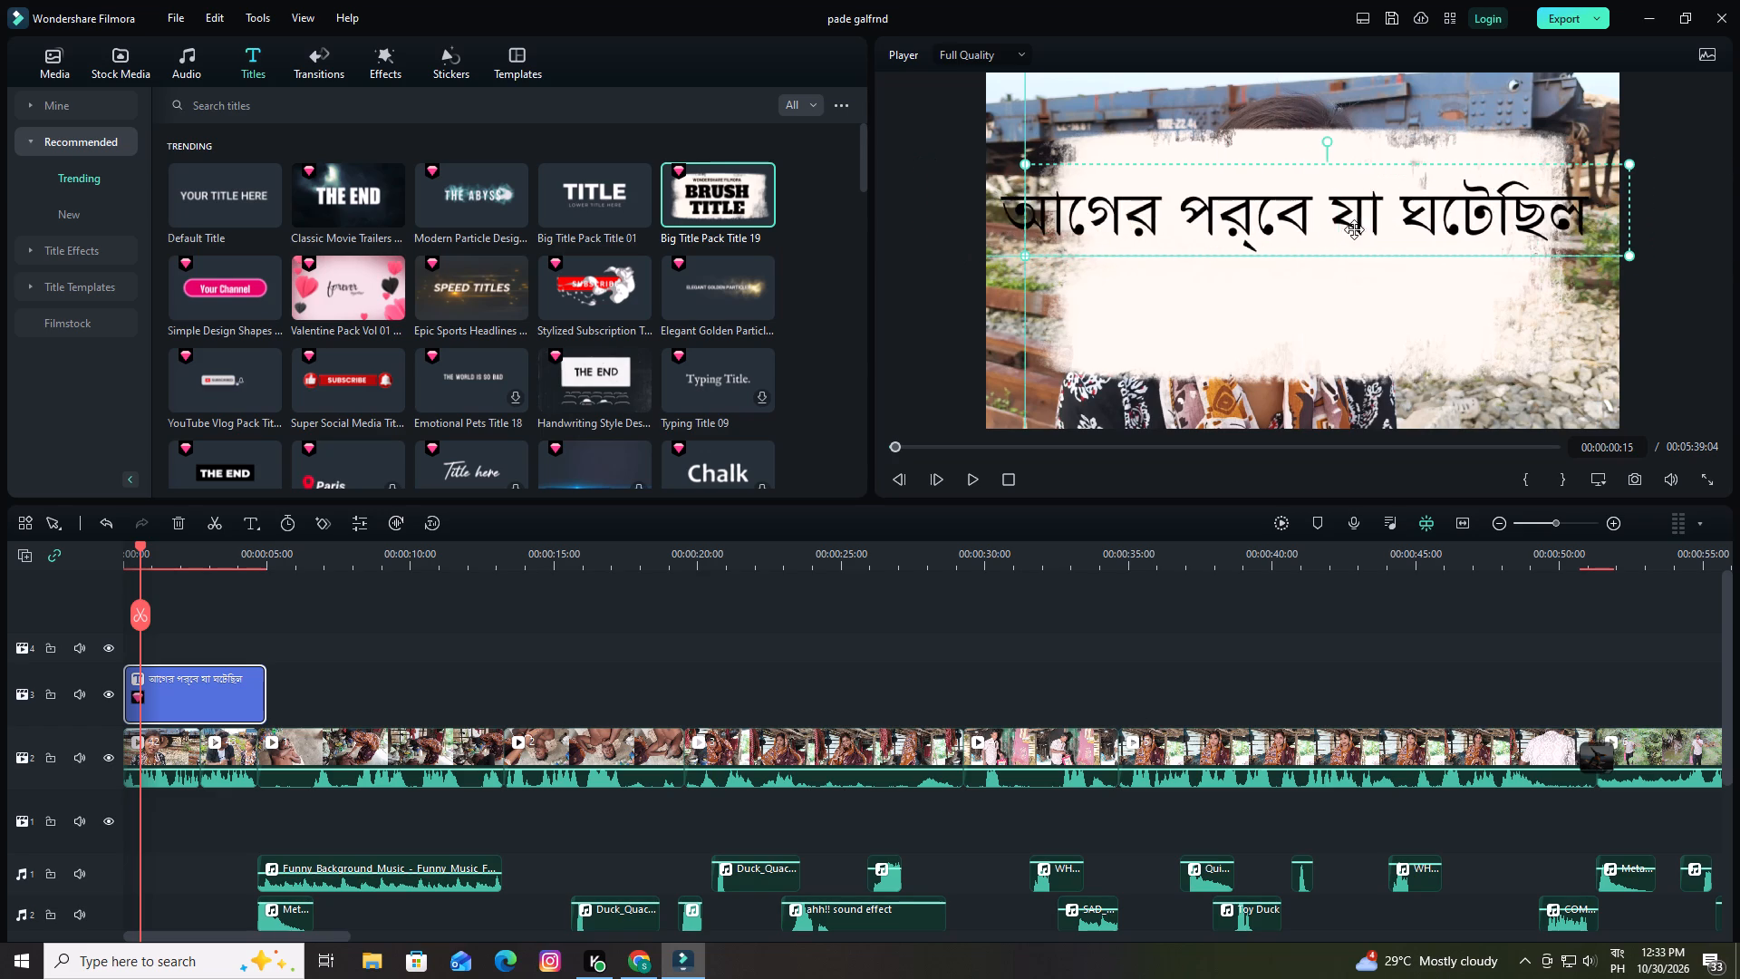
drag(1633, 257, 1633, 249)
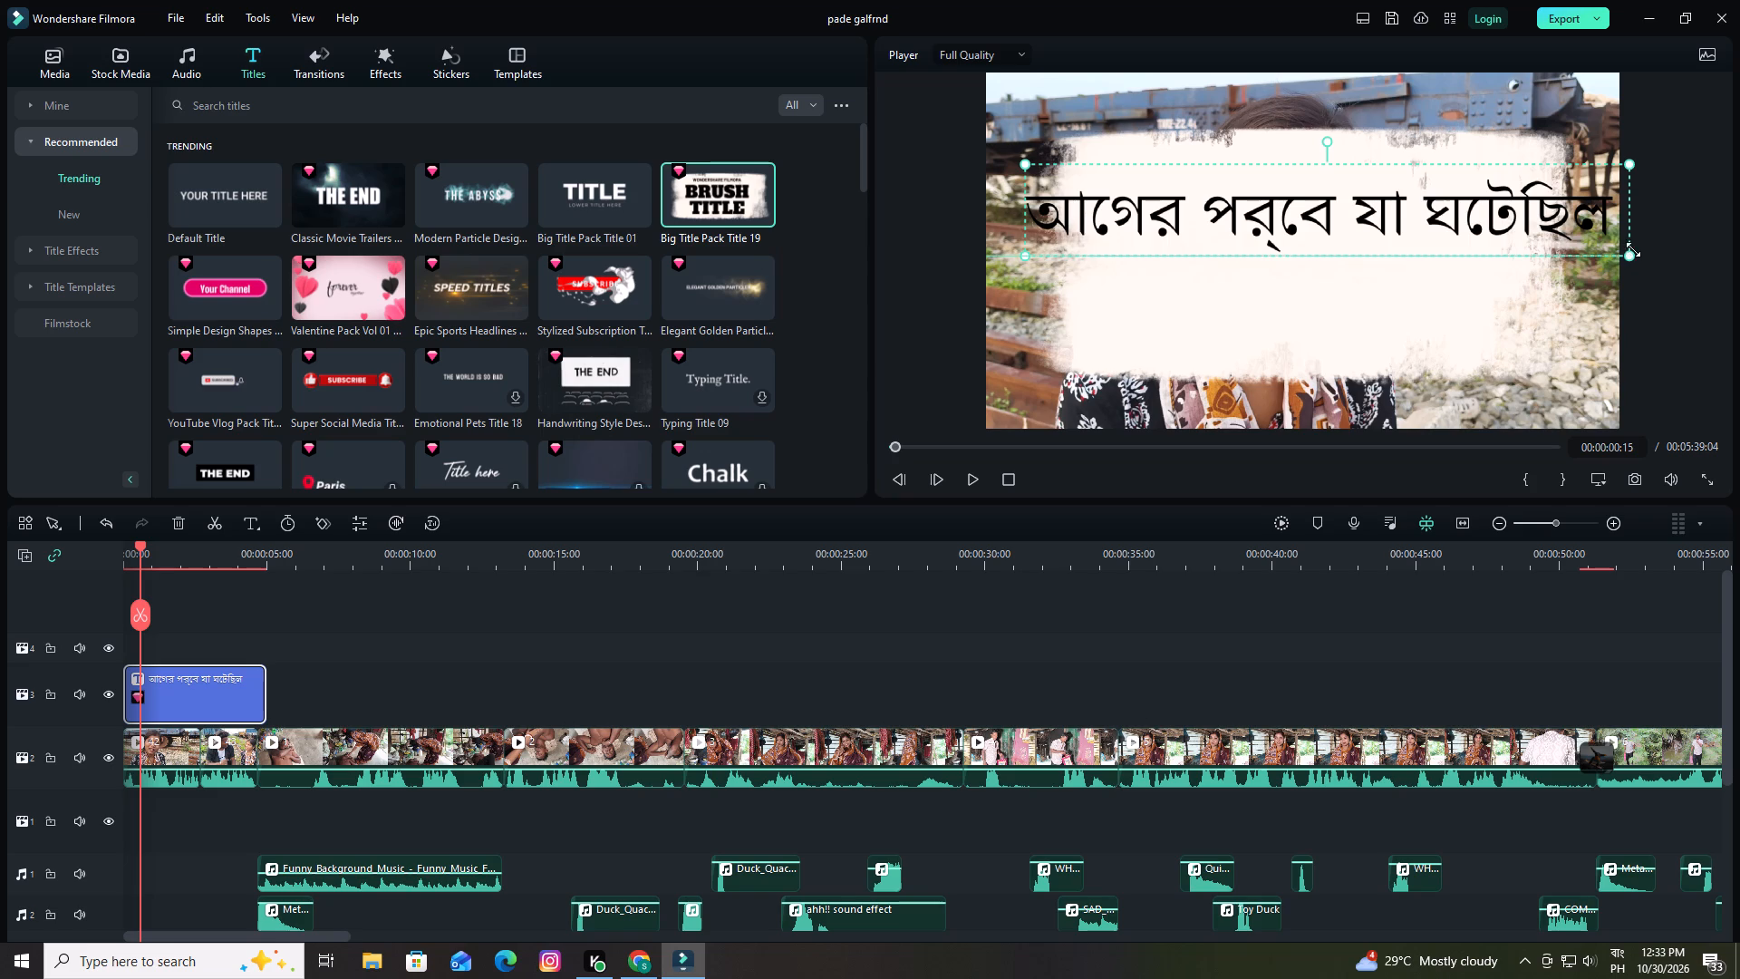
drag(1633, 249, 1498, 229)
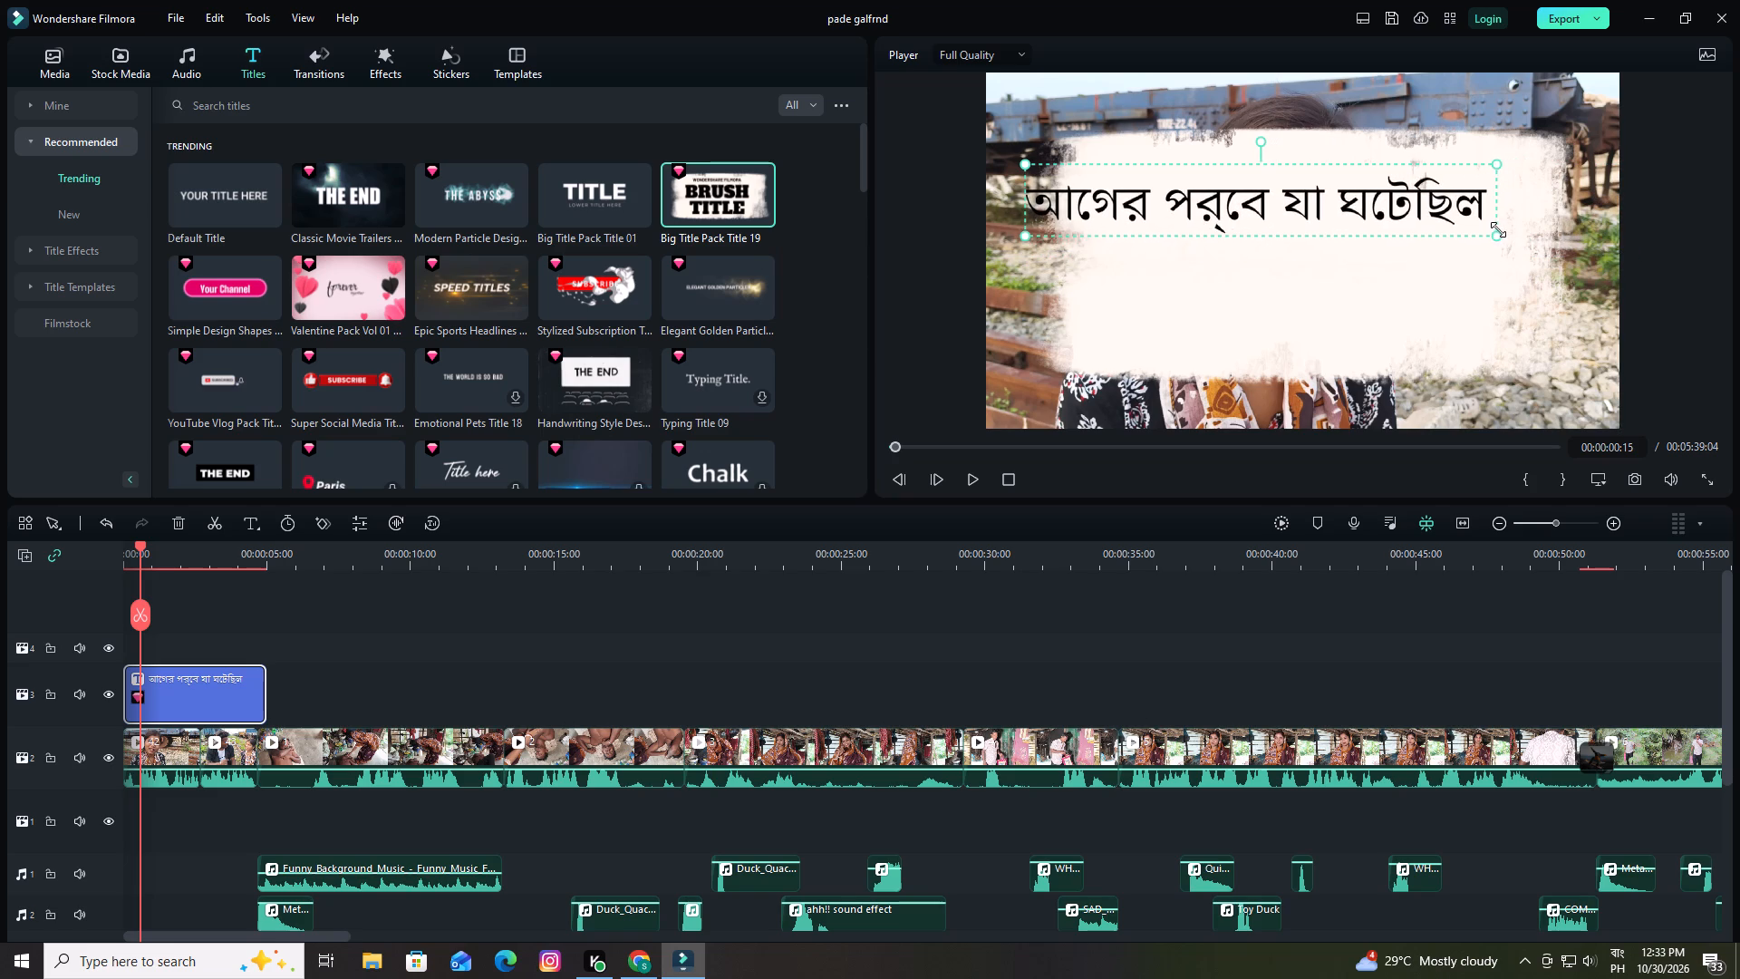
drag(1498, 229, 1442, 229)
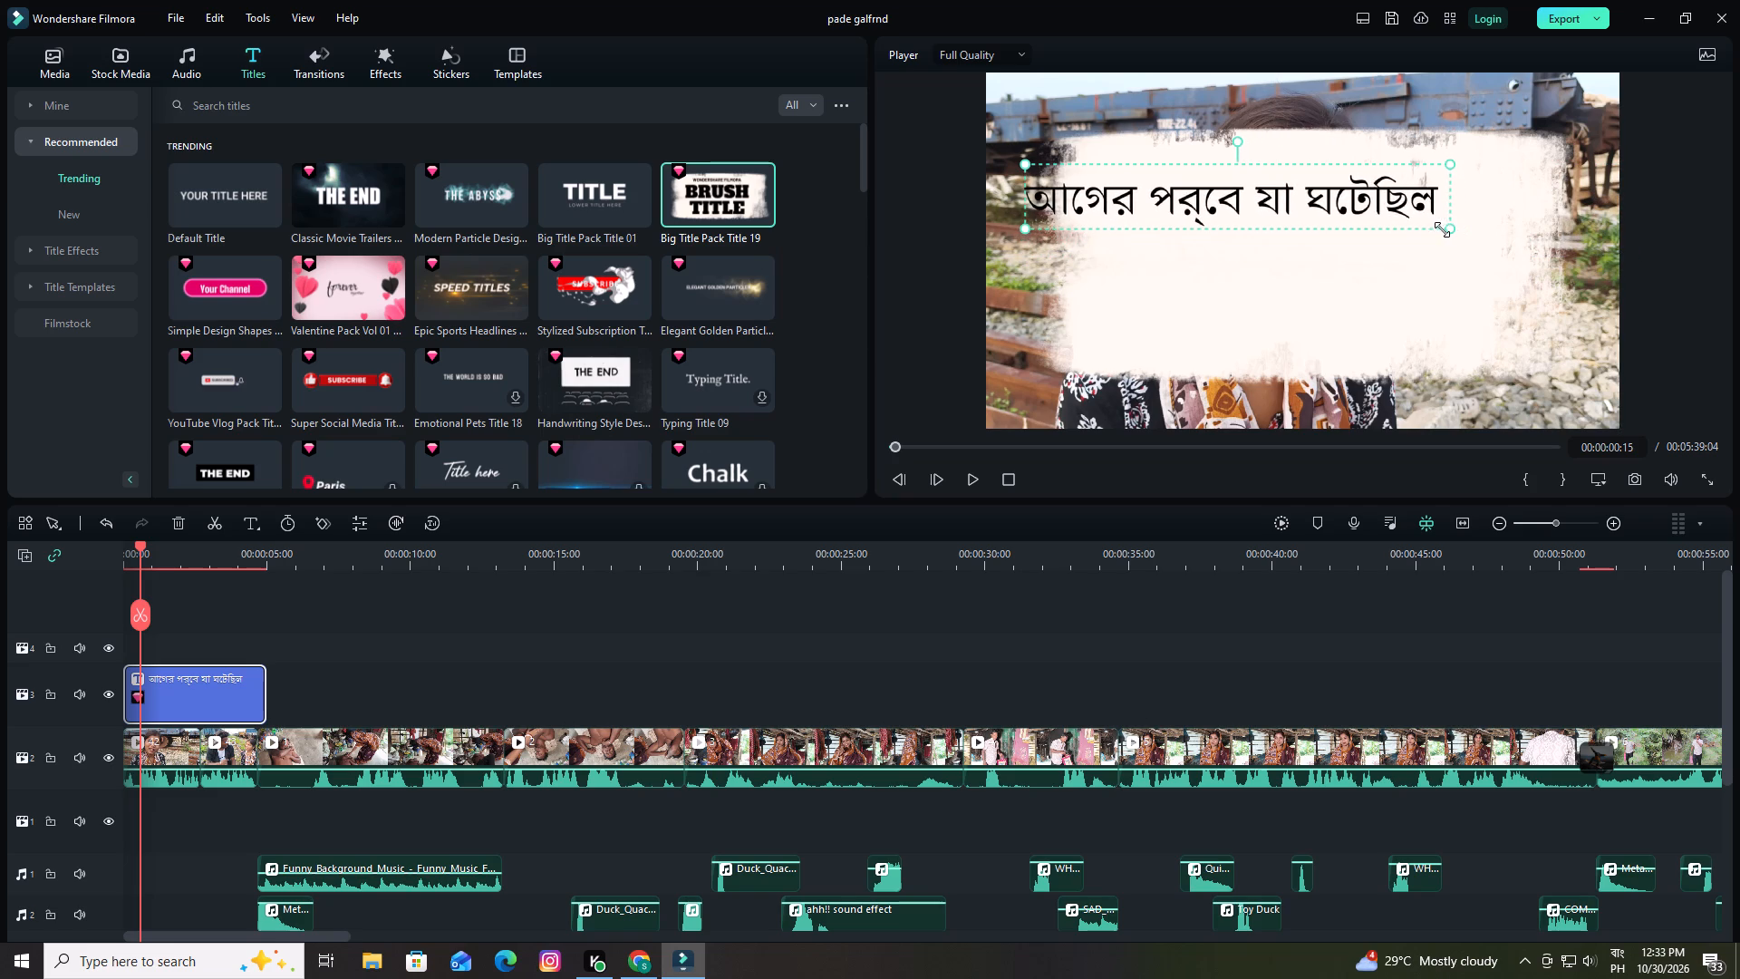
drag(1442, 229, 1416, 228)
drag(1208, 199, 1260, 216)
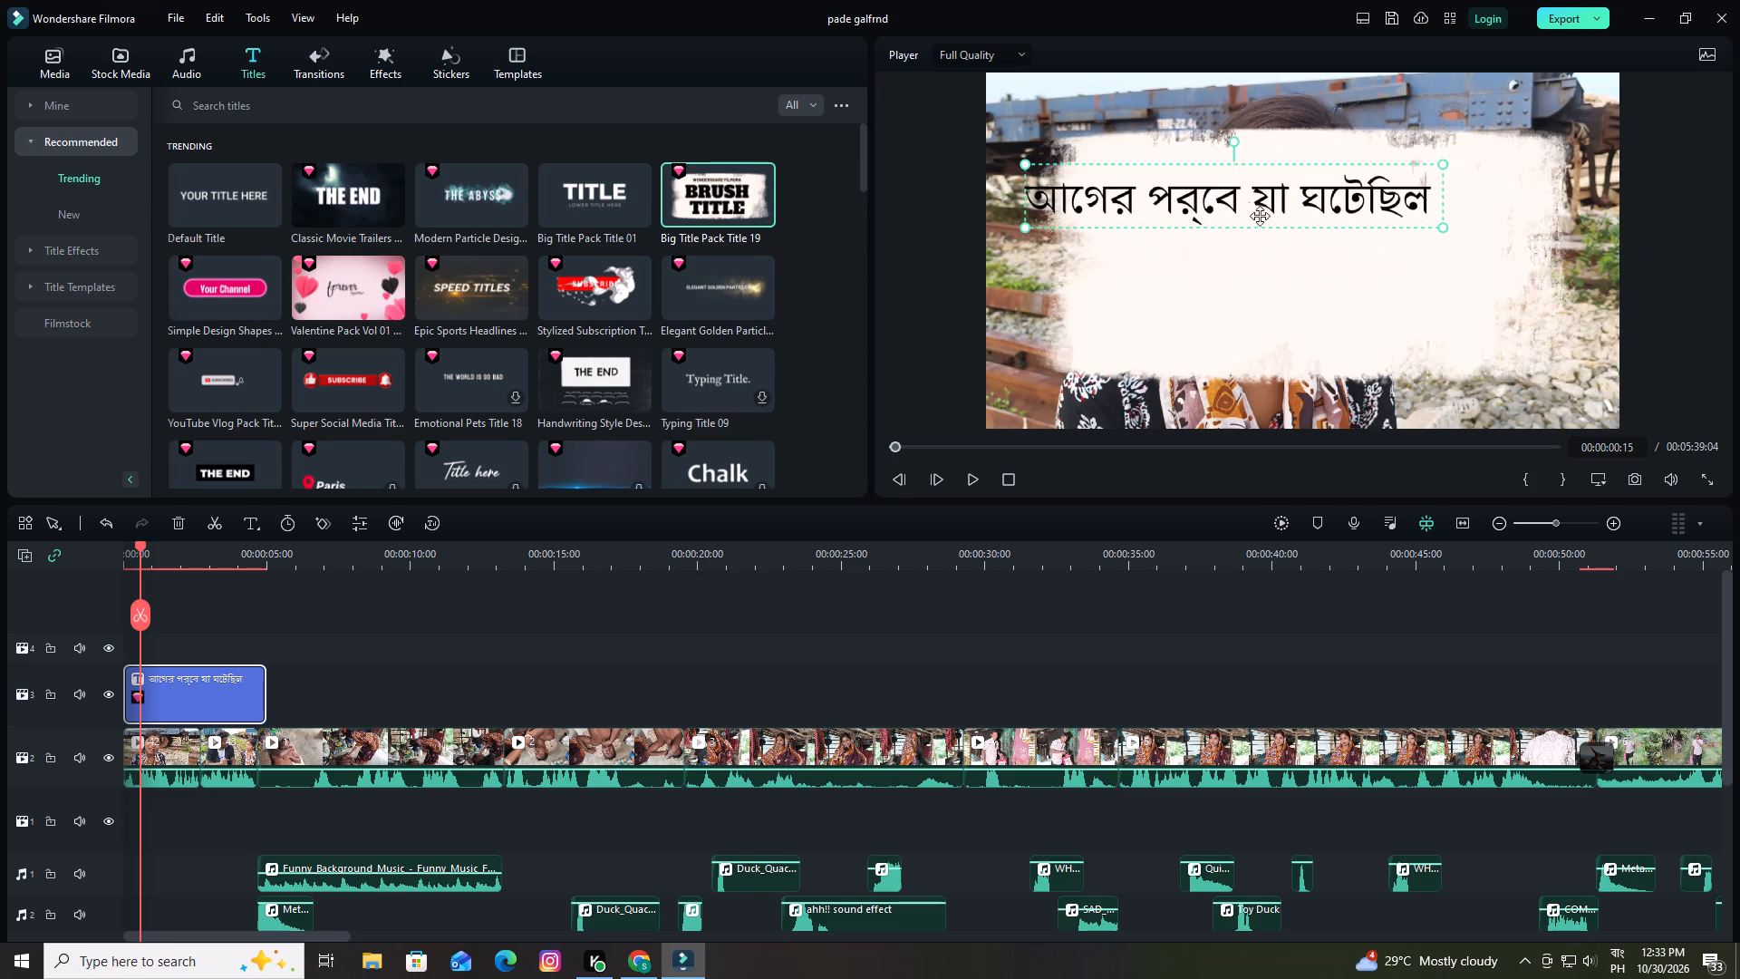
drag(1260, 216, 1289, 227)
Shrink the white paint background proportionally to roughly half its size, keeping its upper-right corner in place.
click(1184, 342)
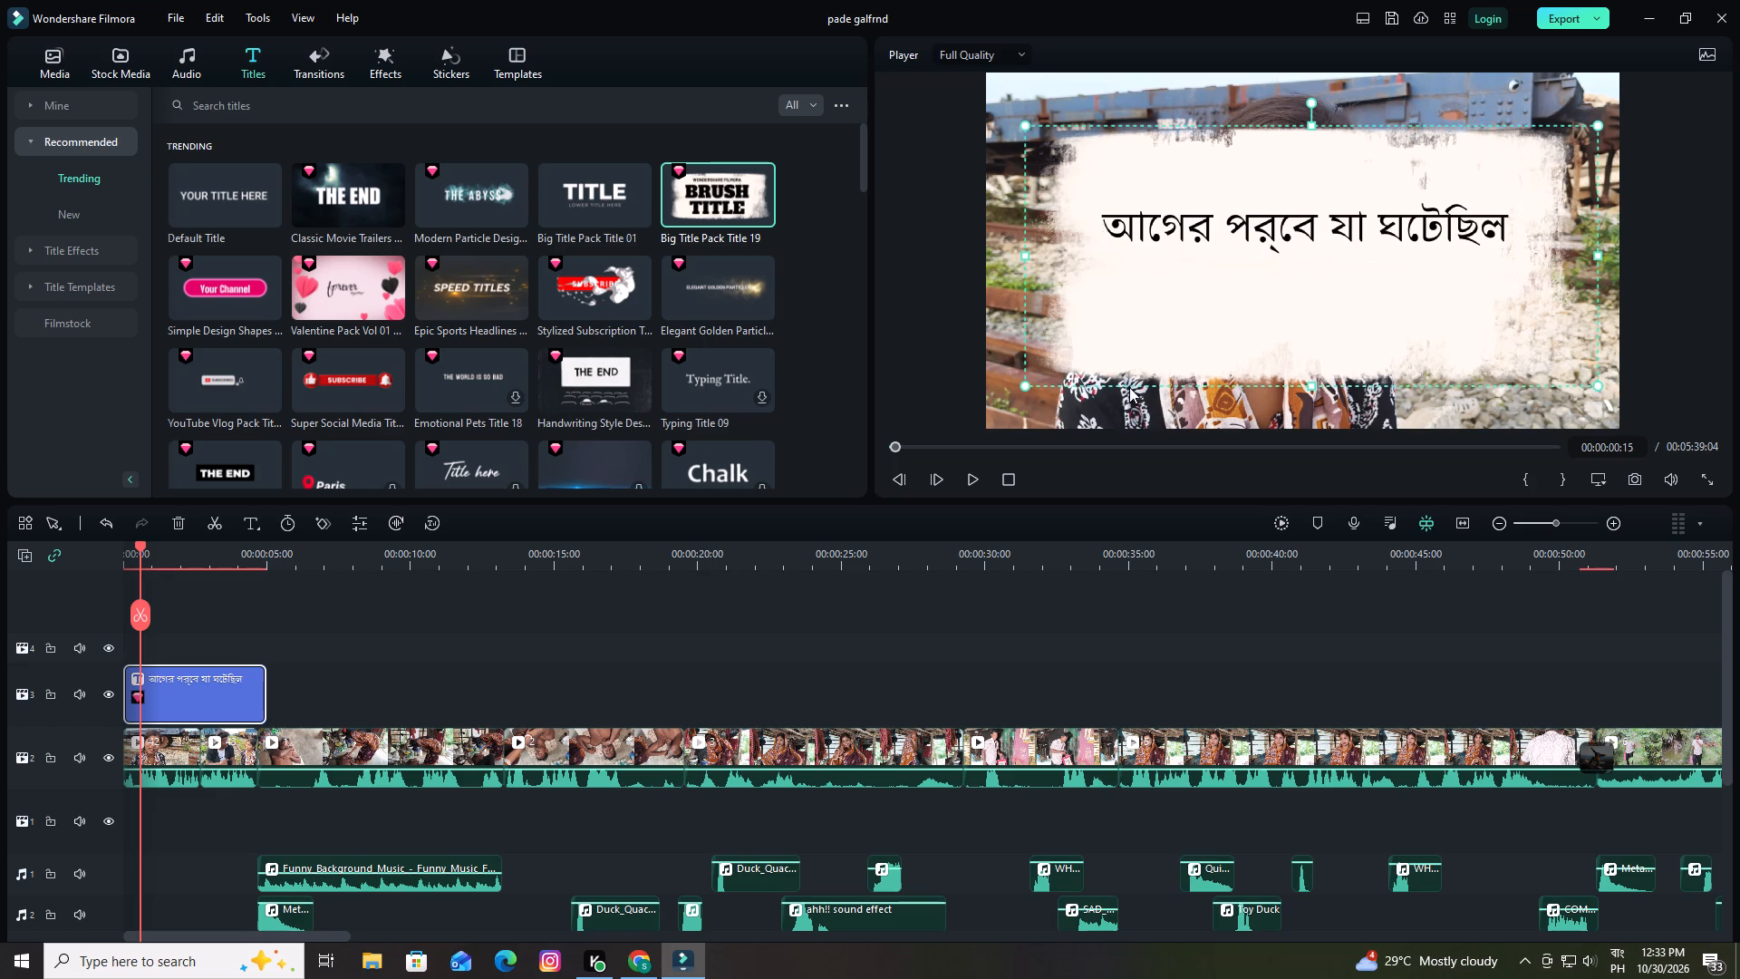
drag(1023, 385, 1136, 326)
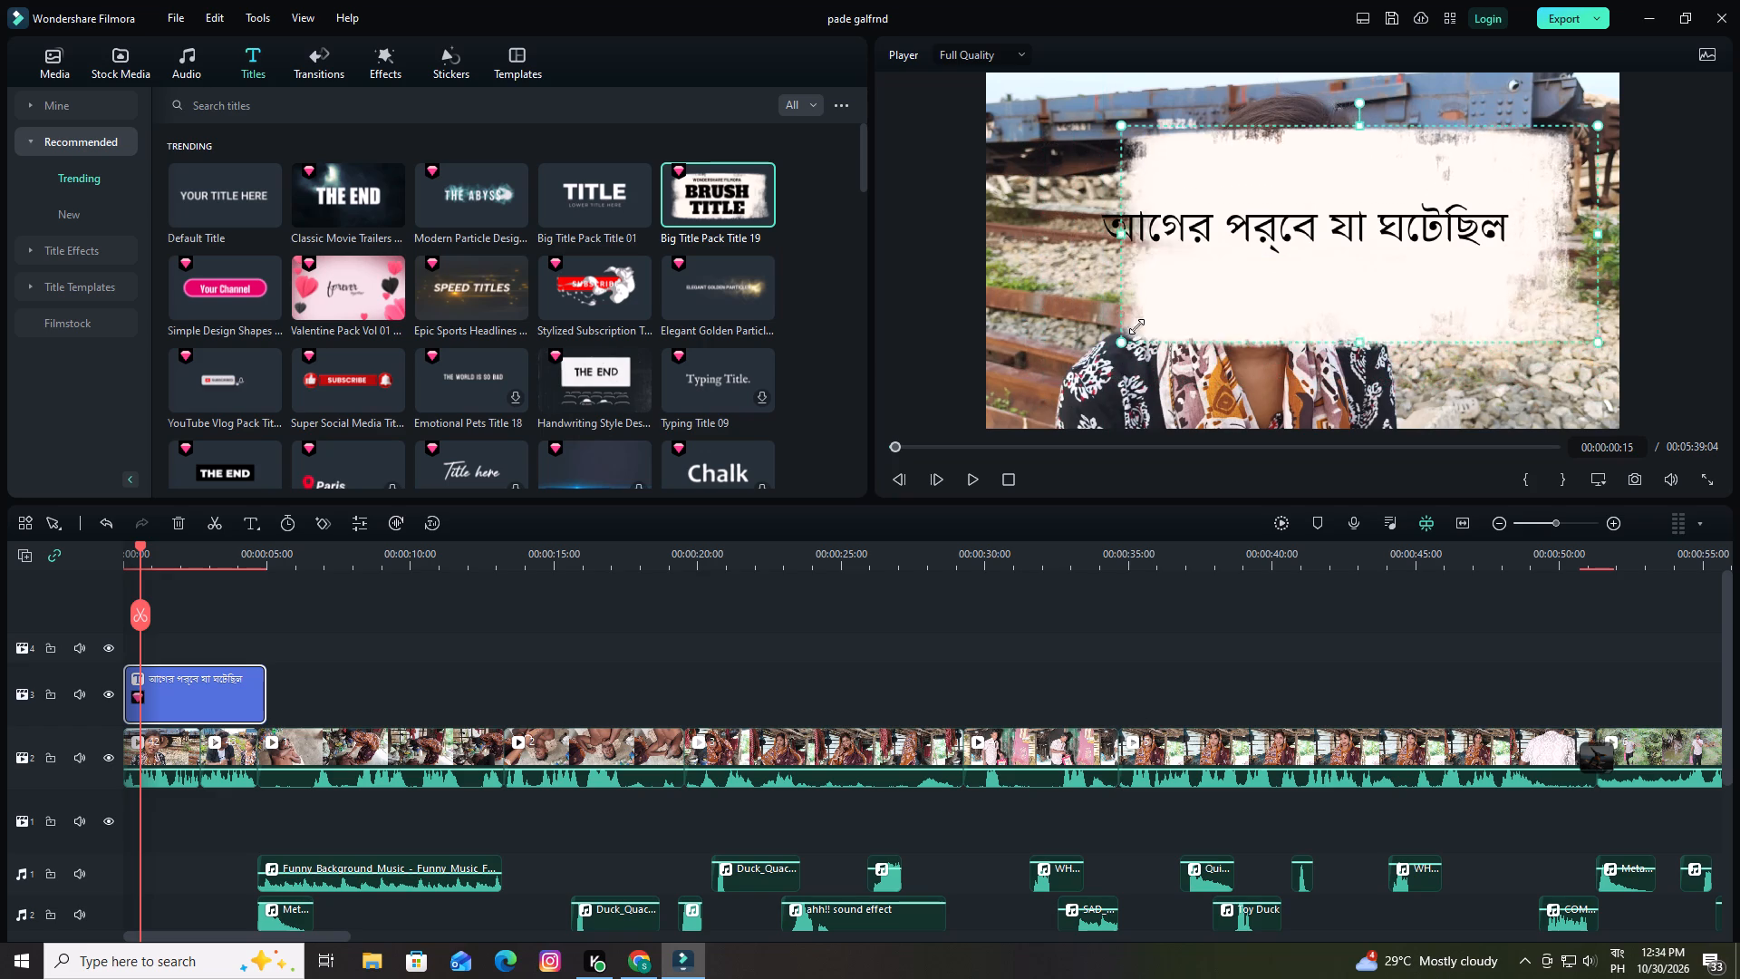
drag(1136, 326, 1286, 278)
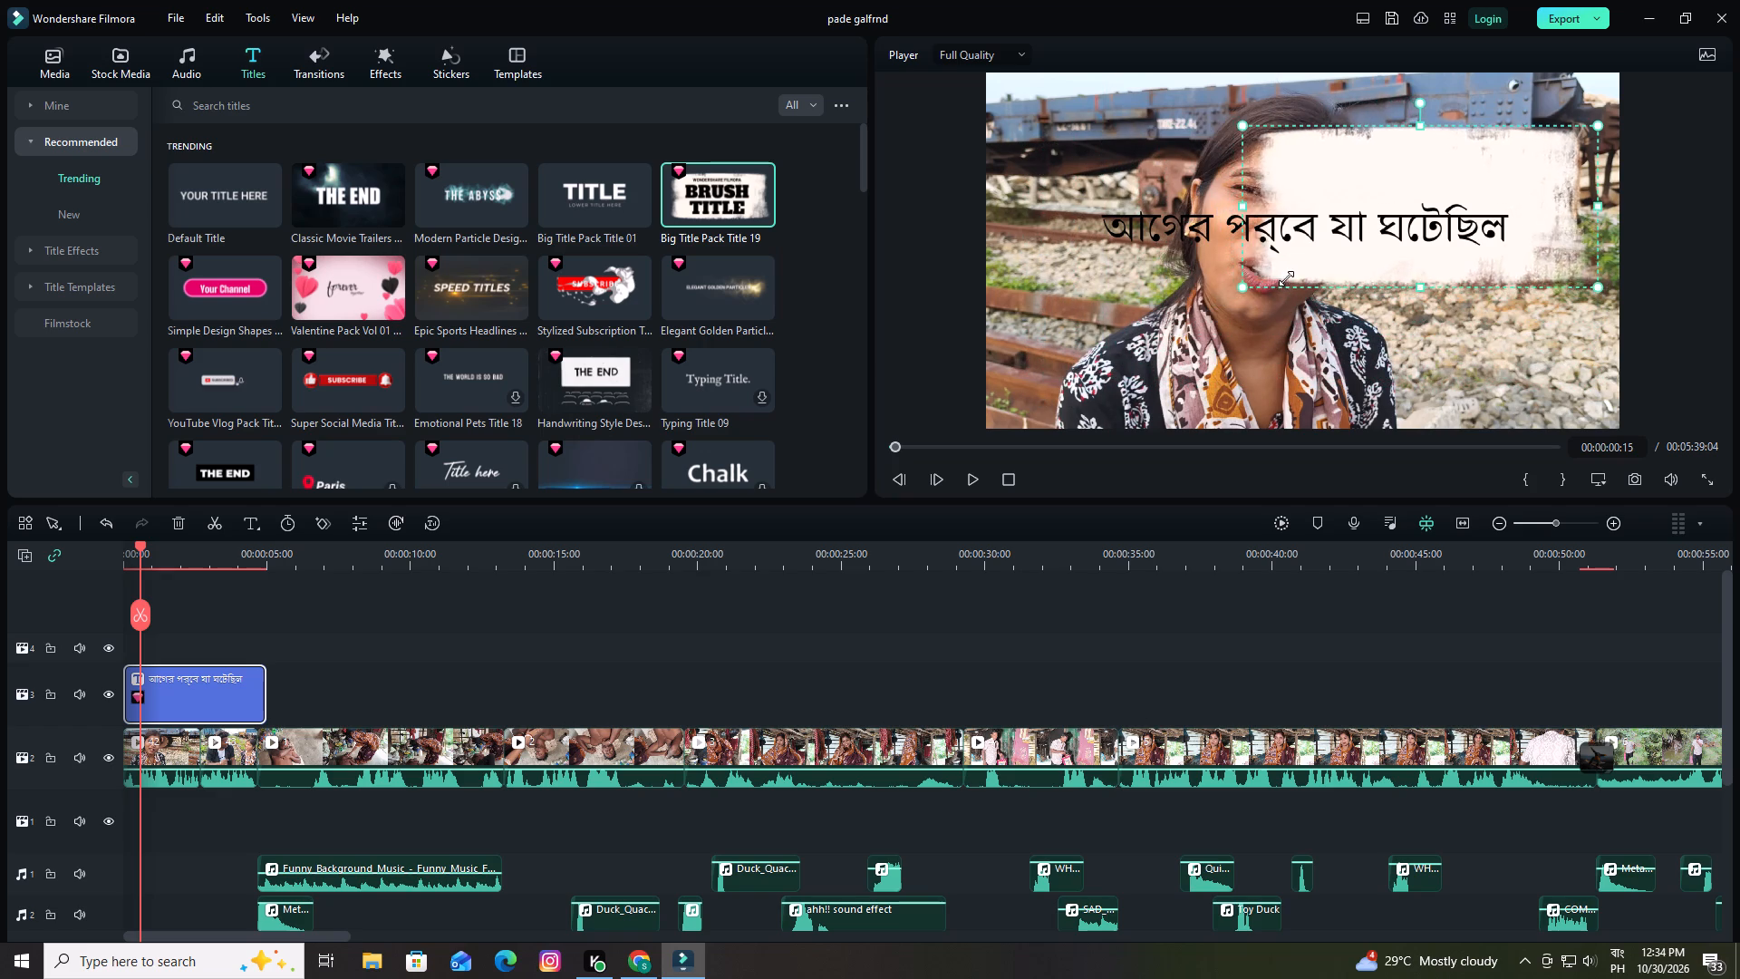
drag(1286, 278, 1326, 261)
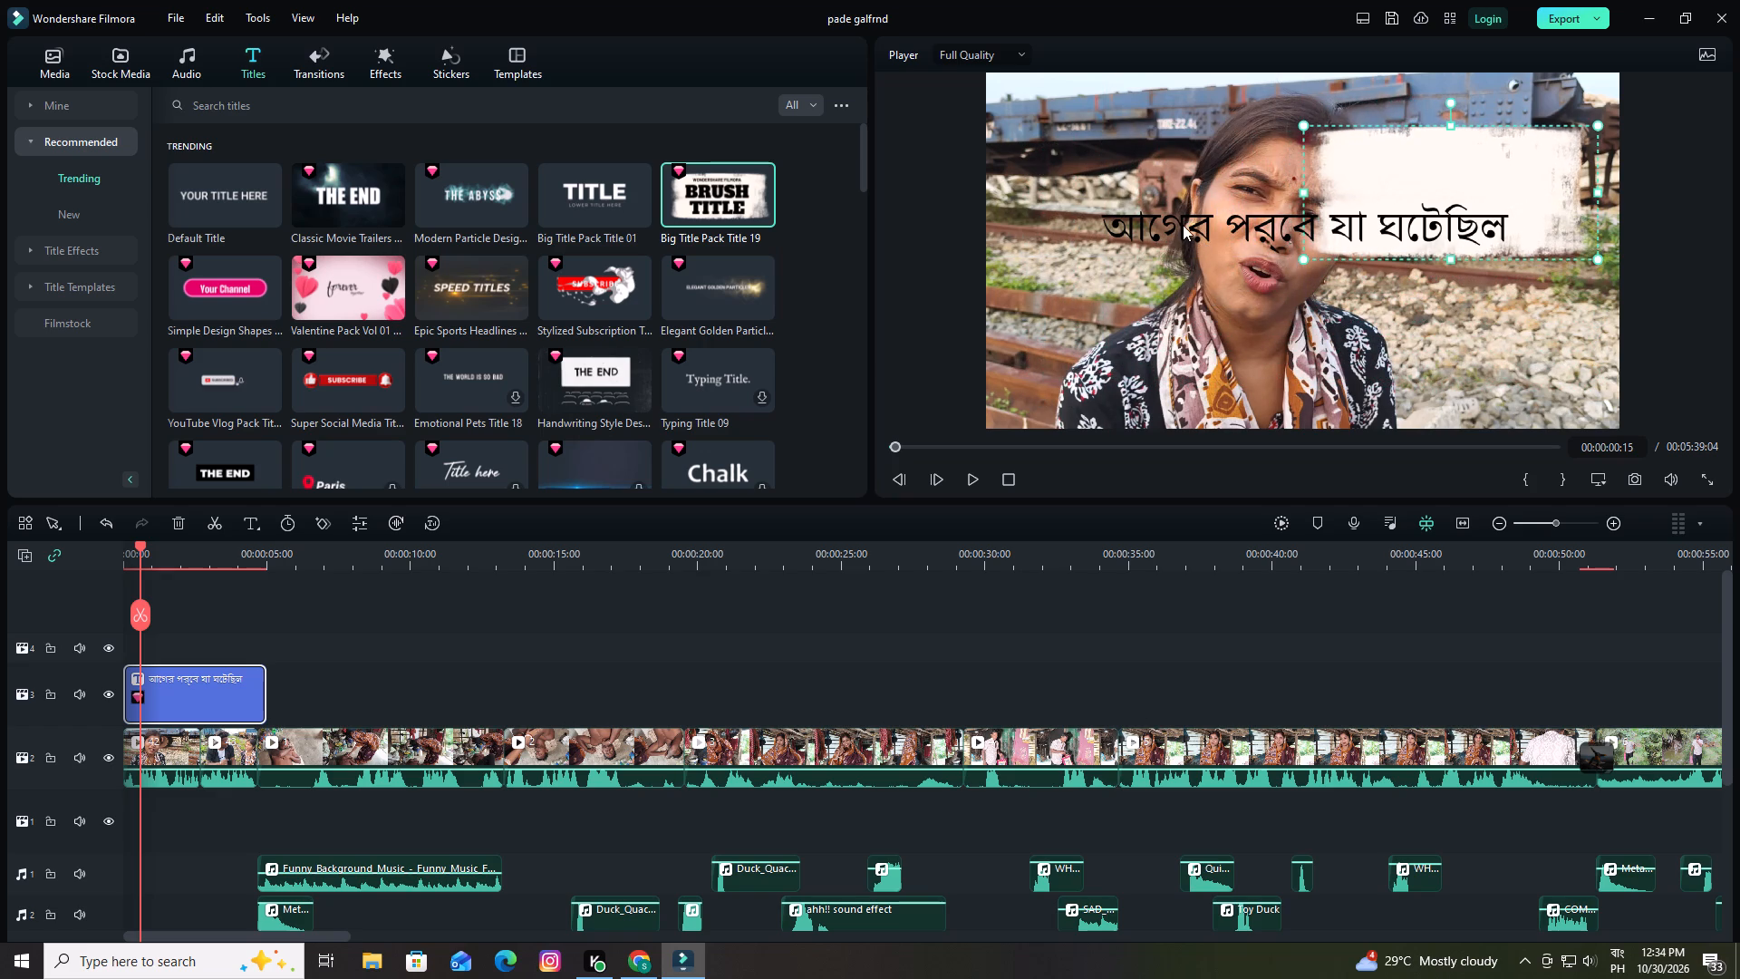
Move the Bengali text onto the shrunken paint background and scale it down to about the background's width.
click(1183, 225)
drag(1183, 224, 1281, 198)
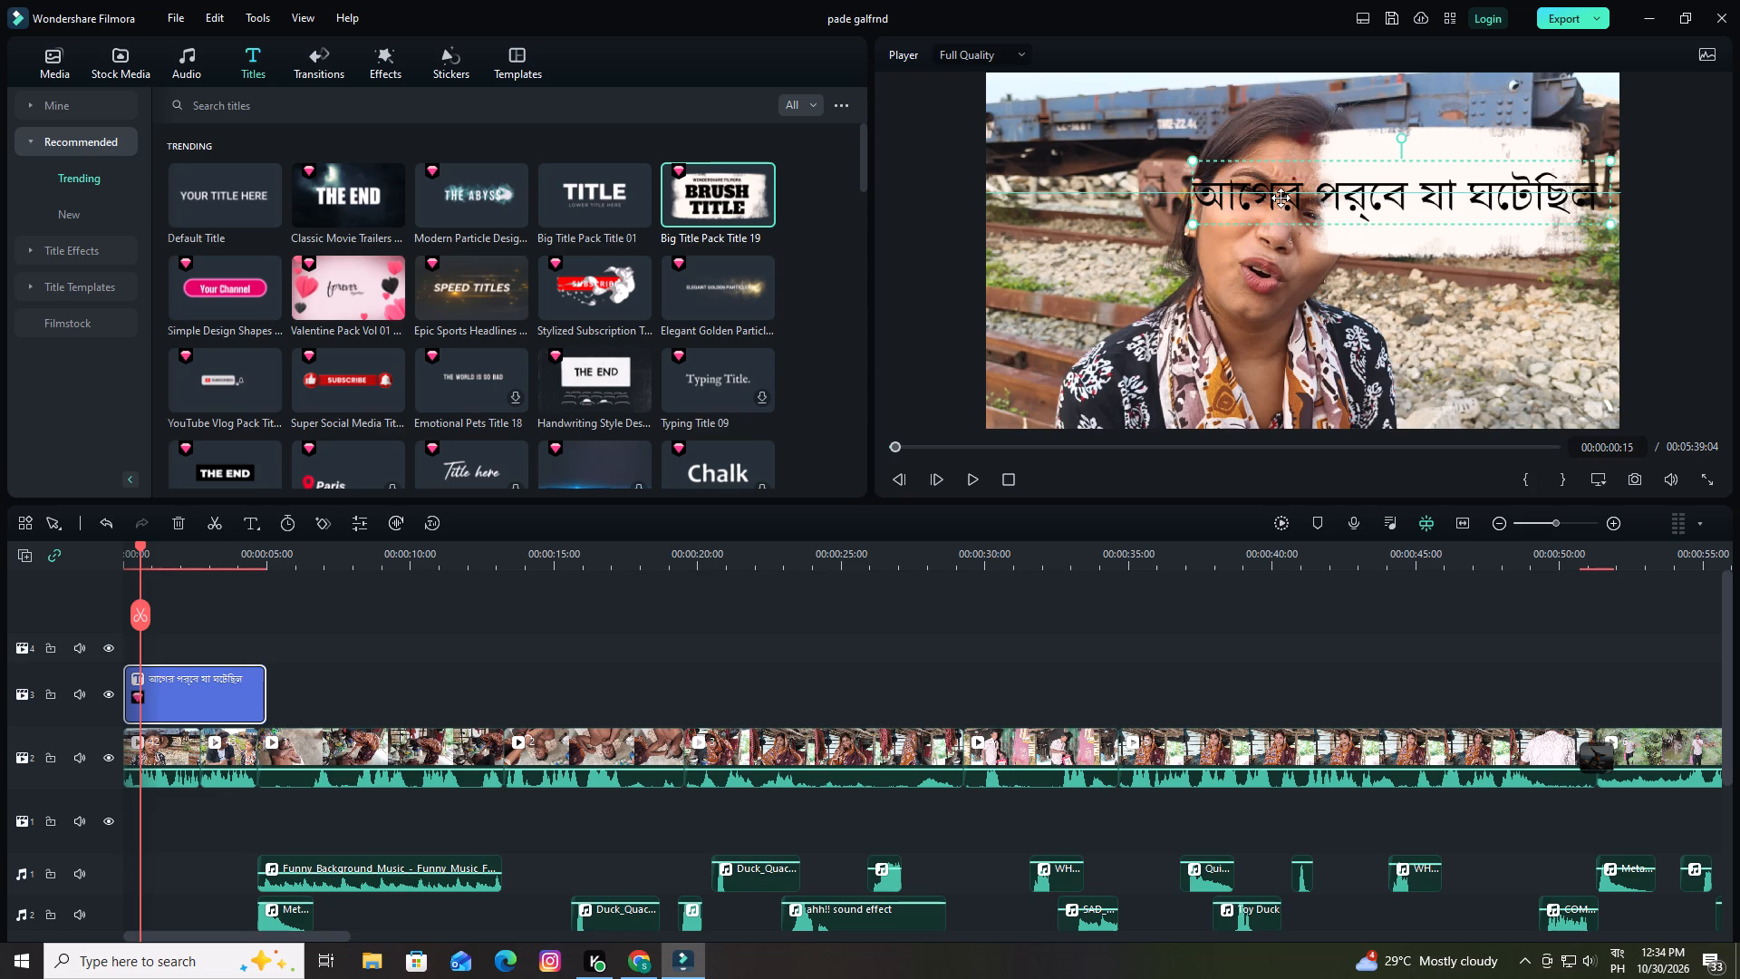
drag(1190, 228, 1266, 217)
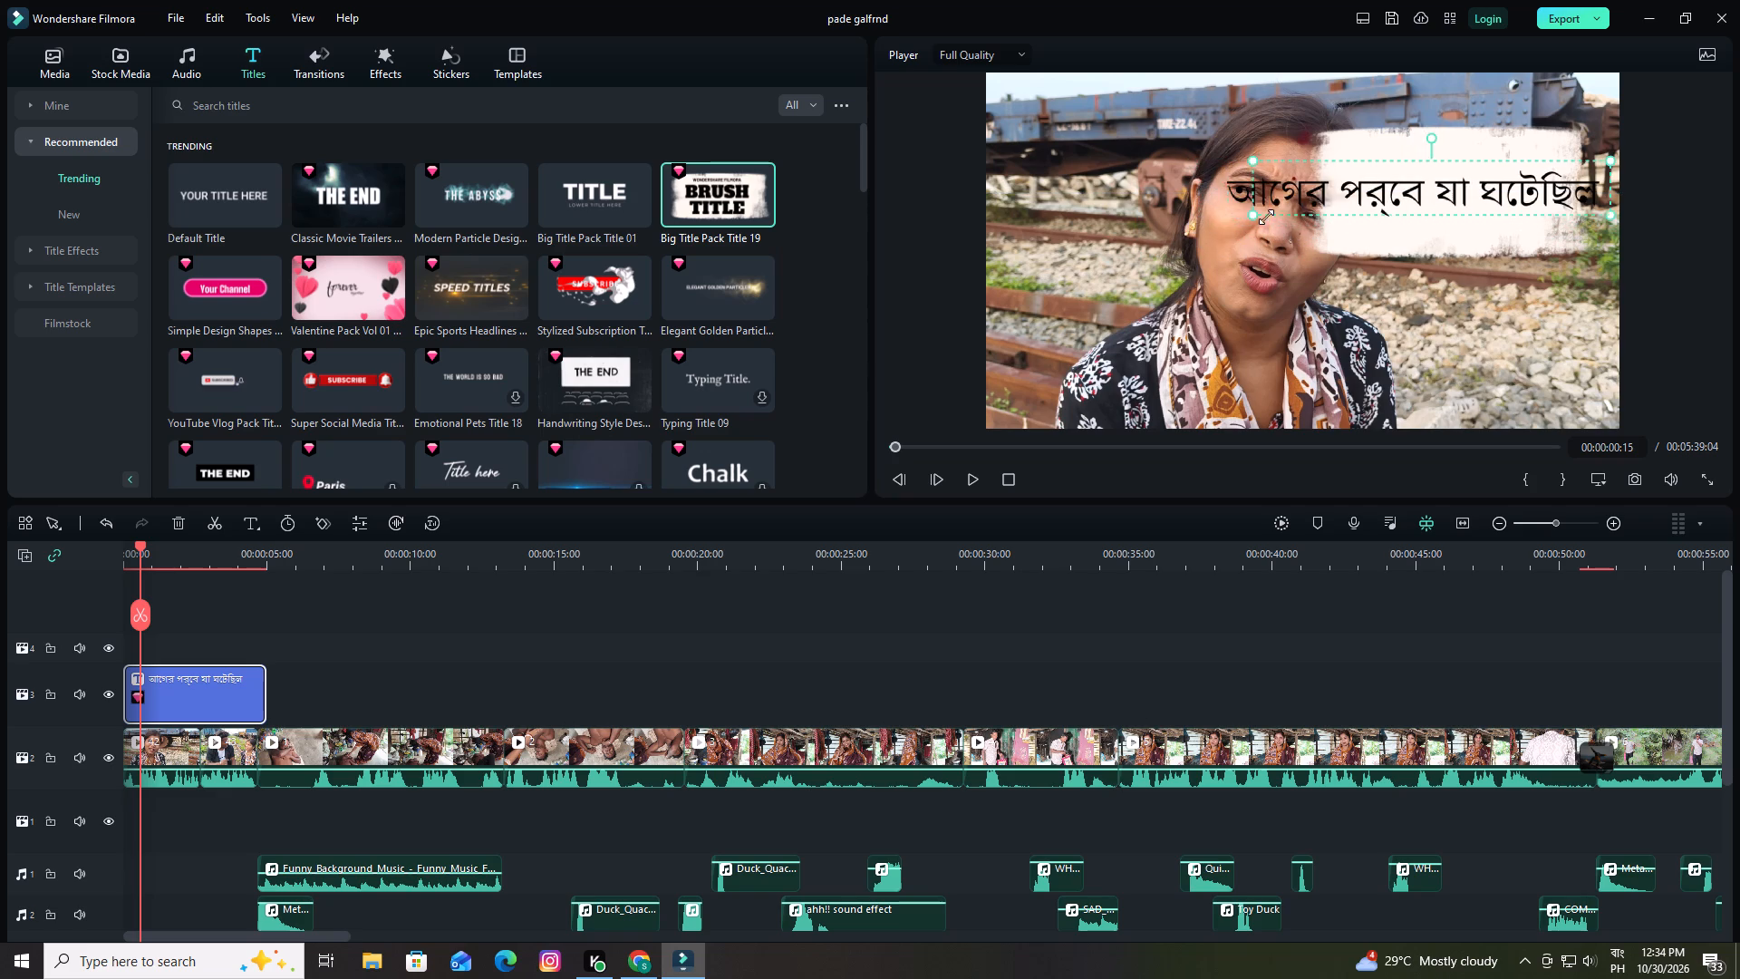
drag(1266, 217, 1333, 211)
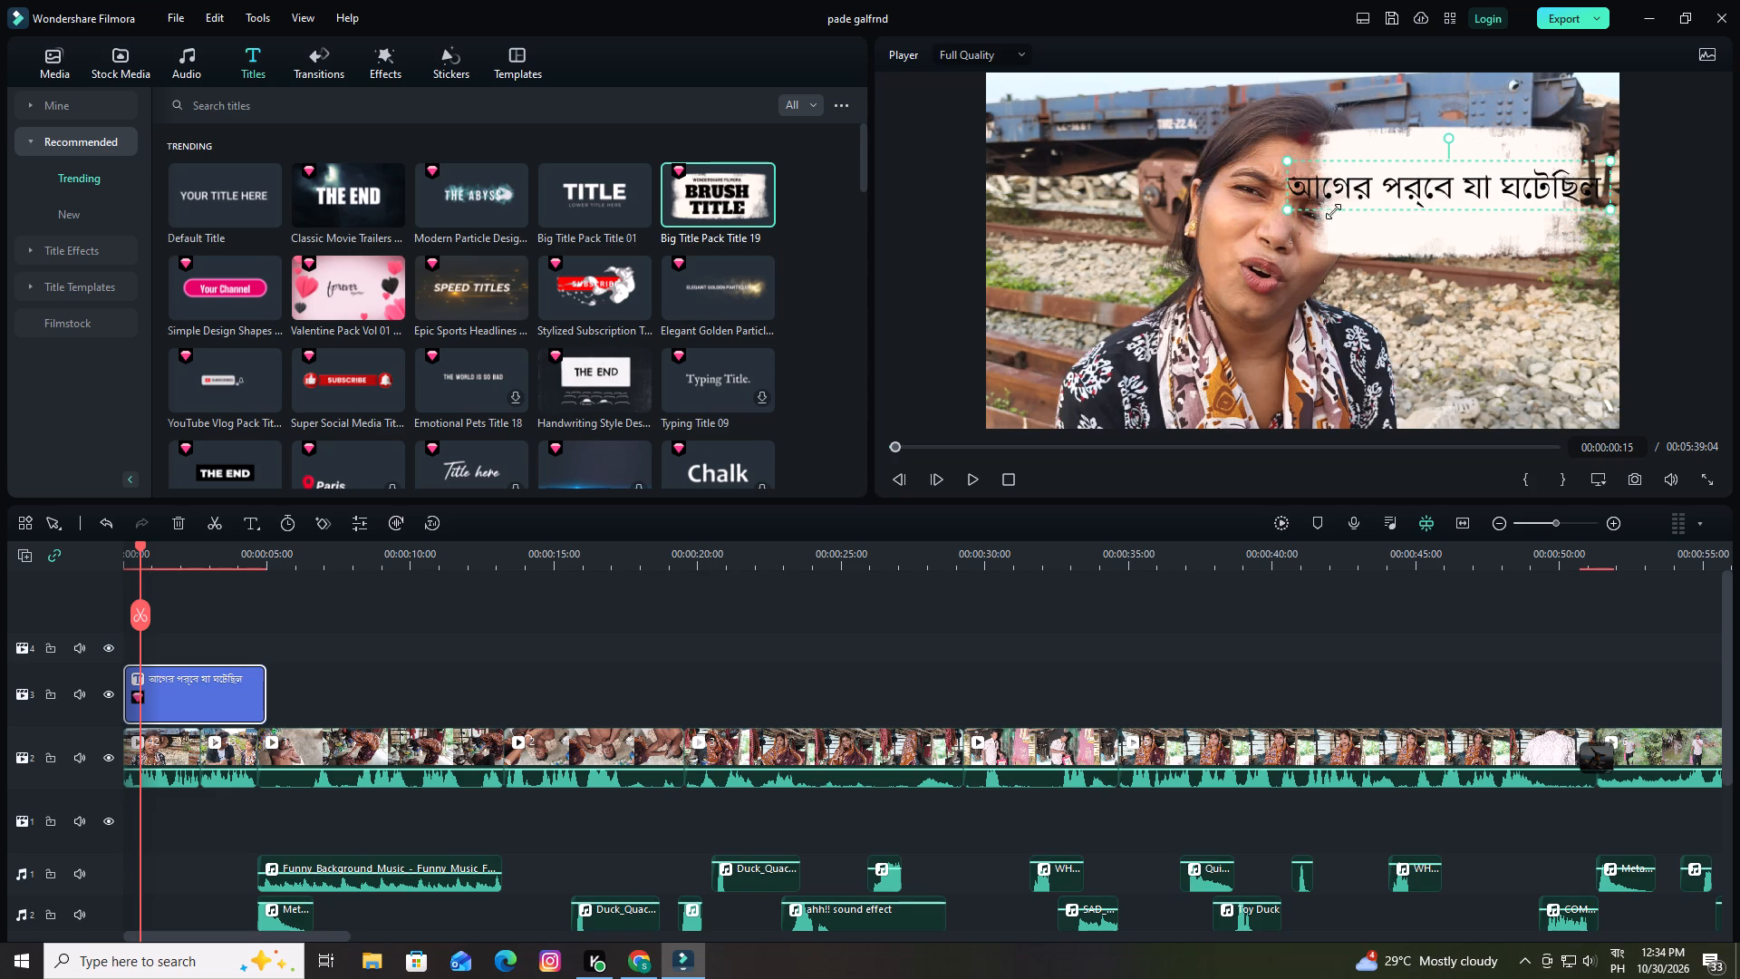
drag(1333, 211, 1359, 208)
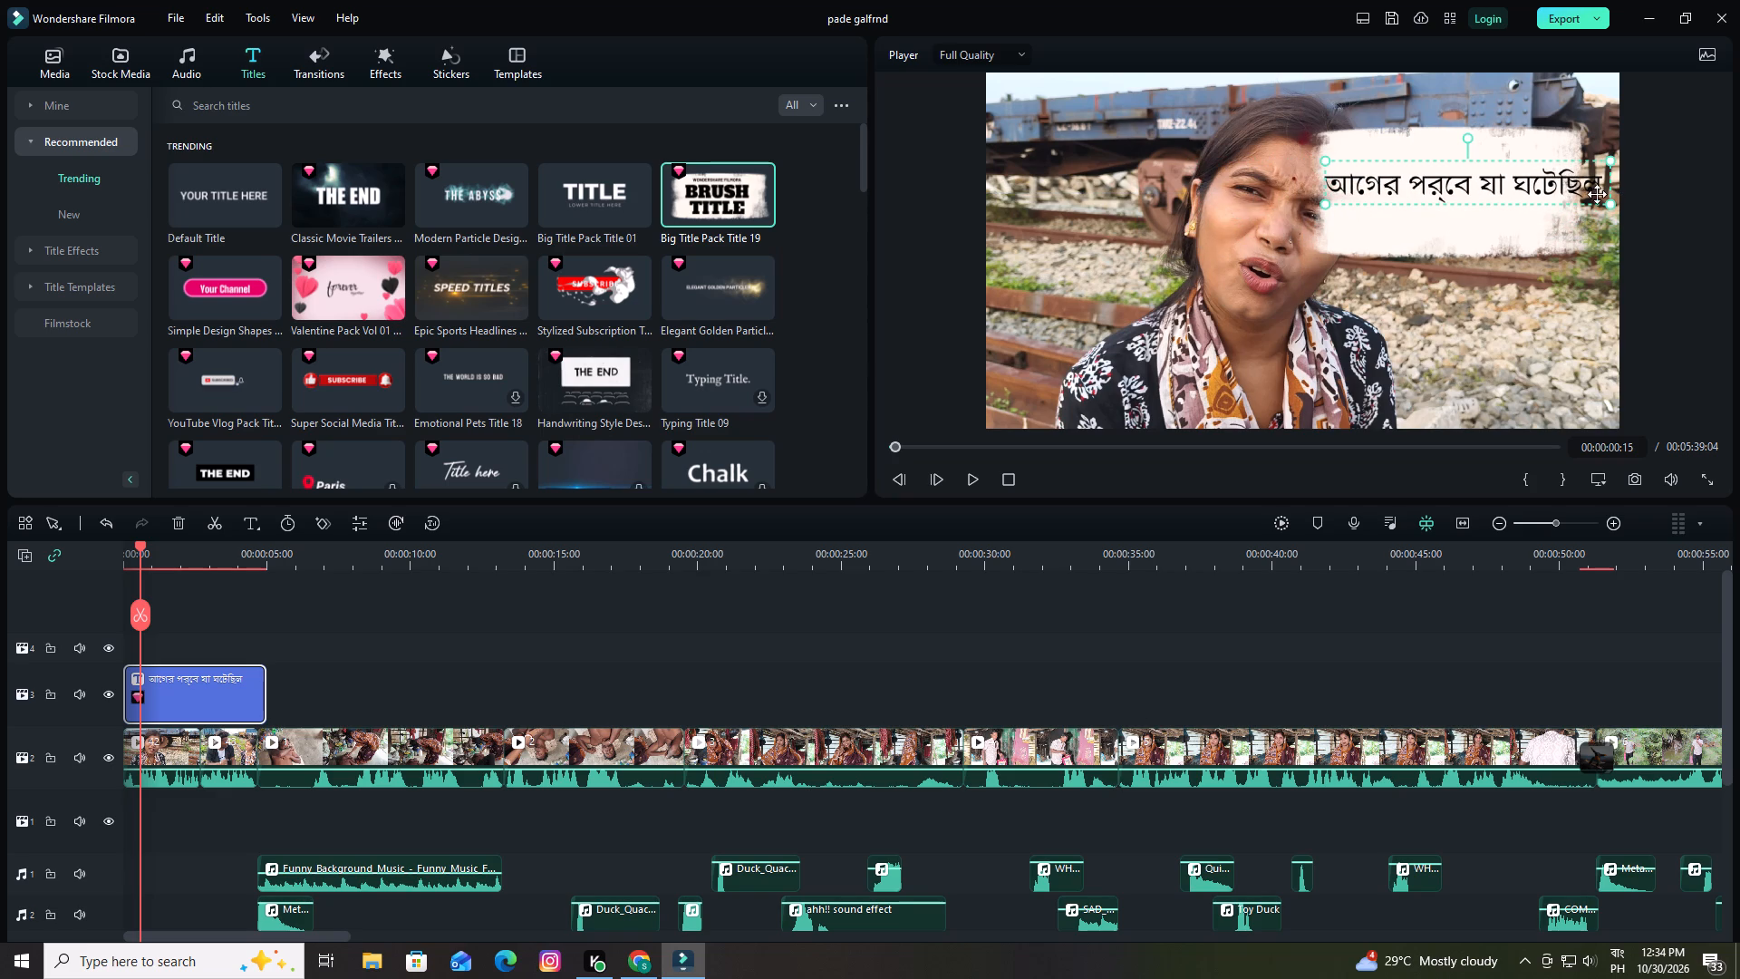
drag(1610, 205, 1591, 202)
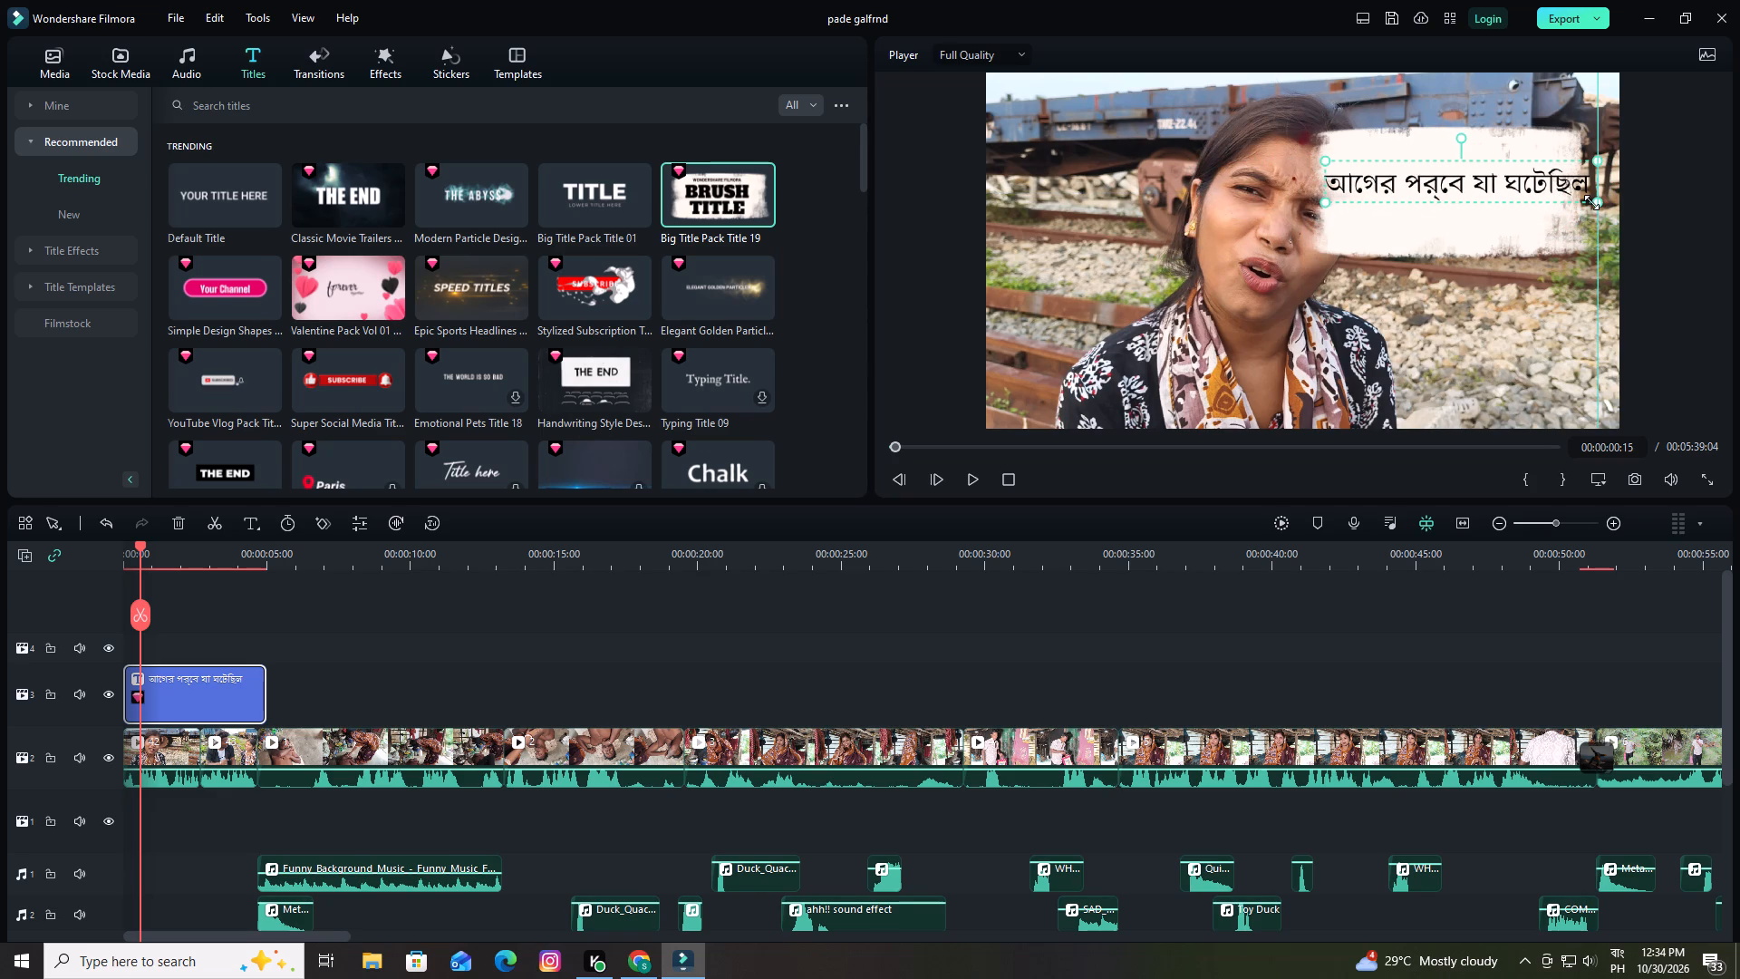
drag(1591, 202, 1569, 202)
drag(1569, 202, 1560, 202)
Move the white paint background into the lower-left corner of the video frame and shrink it to about a third of the frame's width.
drag(1464, 226, 1136, 415)
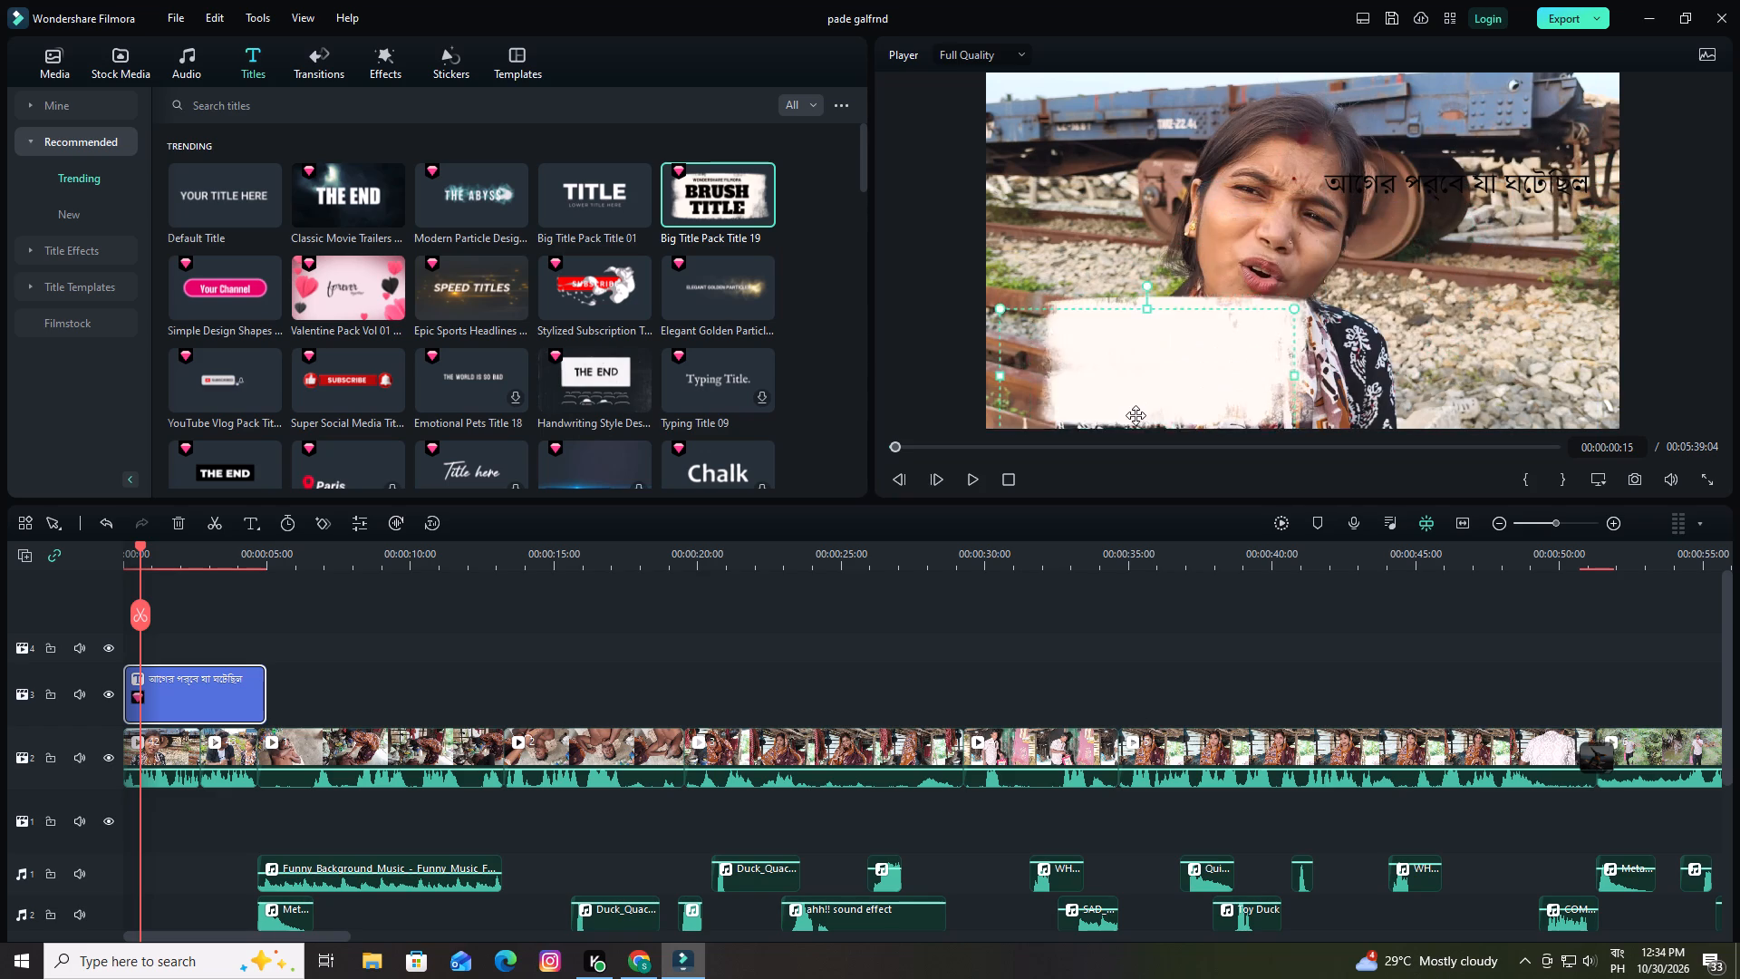
drag(1136, 415, 1155, 392)
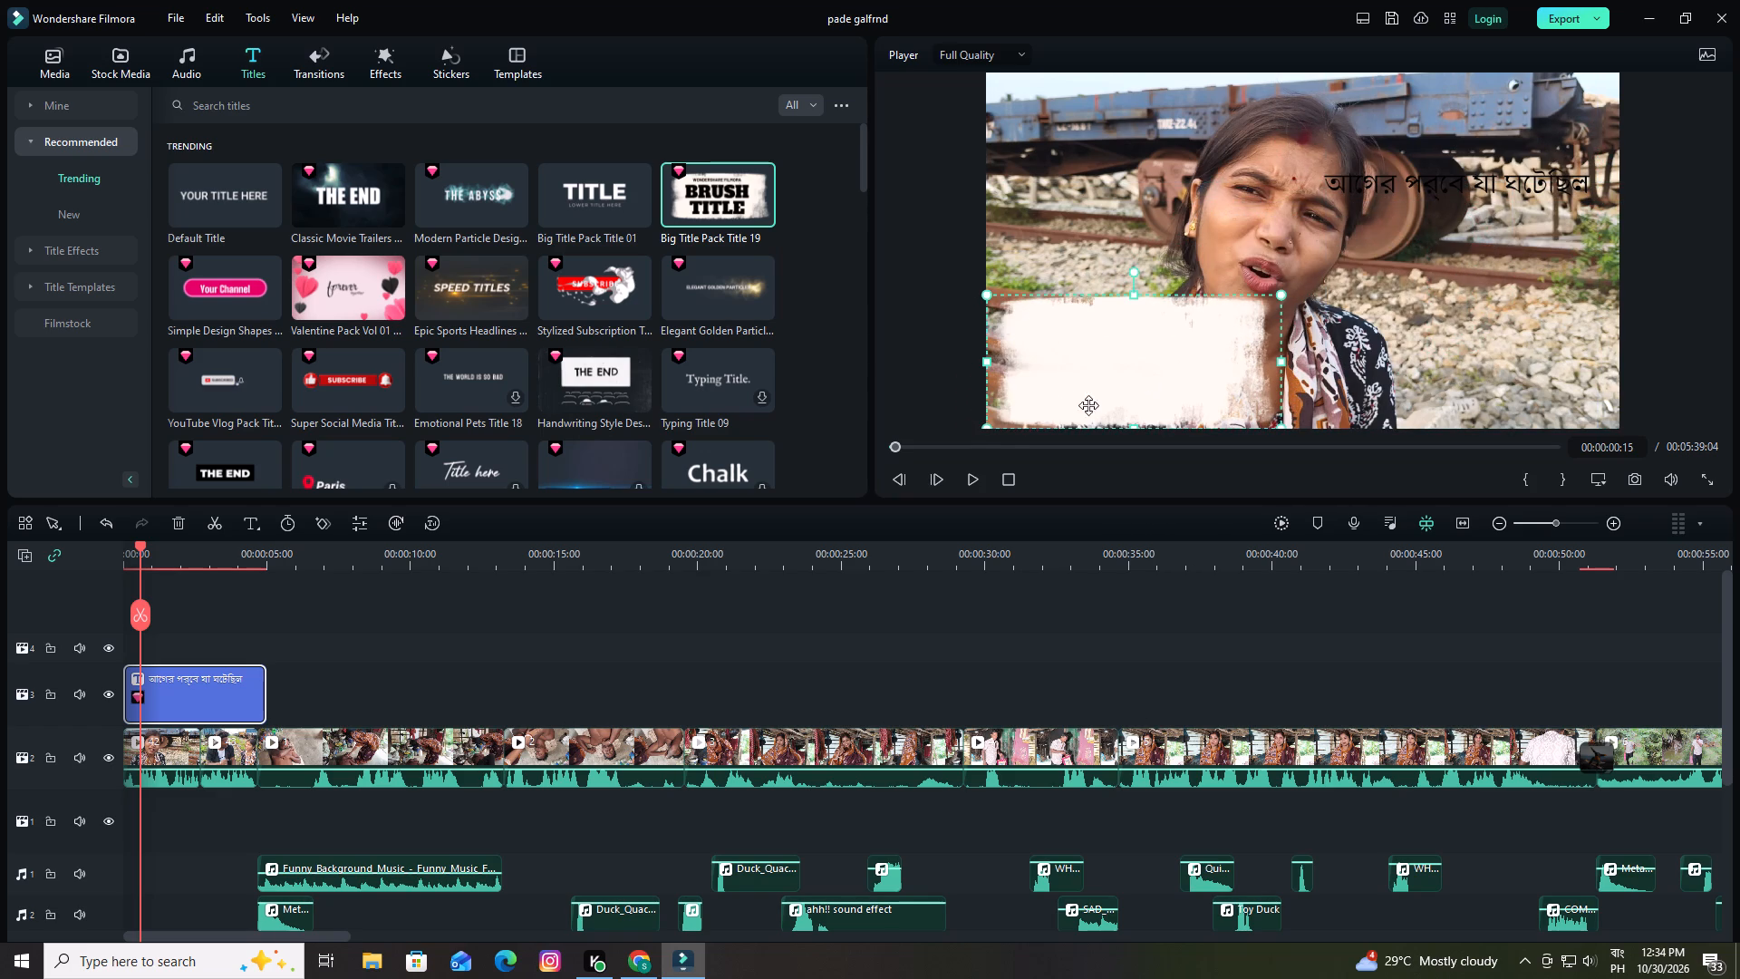
drag(987, 427, 1035, 403)
drag(1130, 350, 1084, 377)
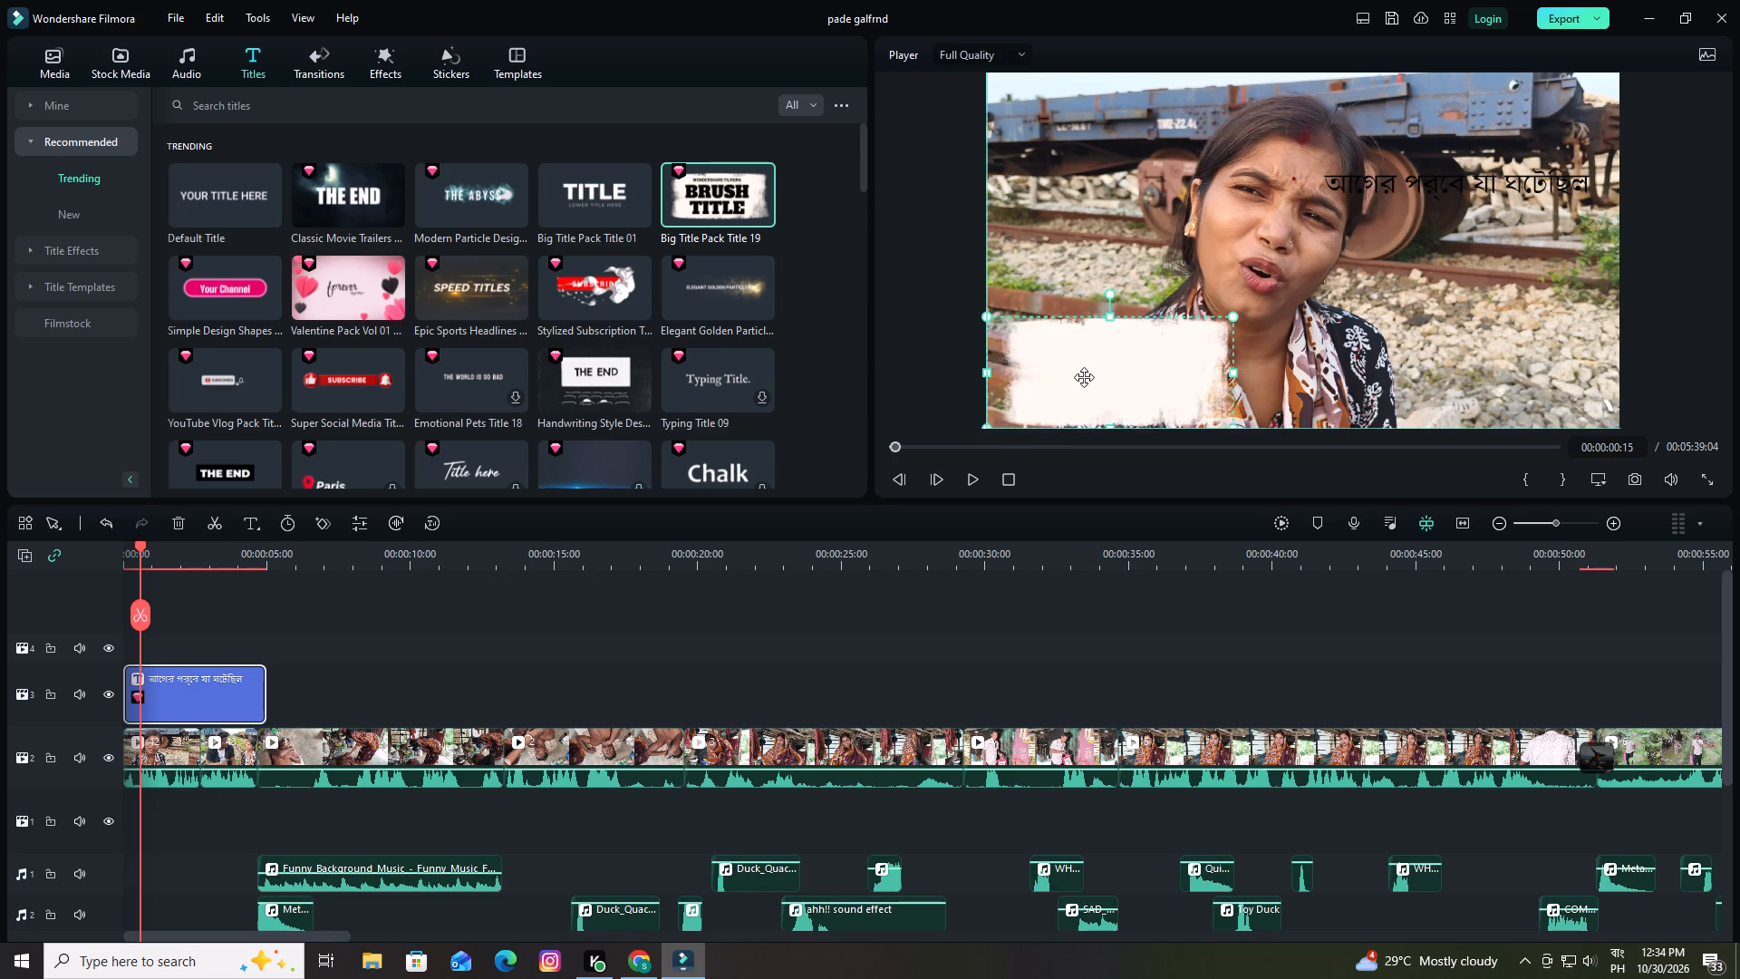
drag(1084, 377, 1082, 379)
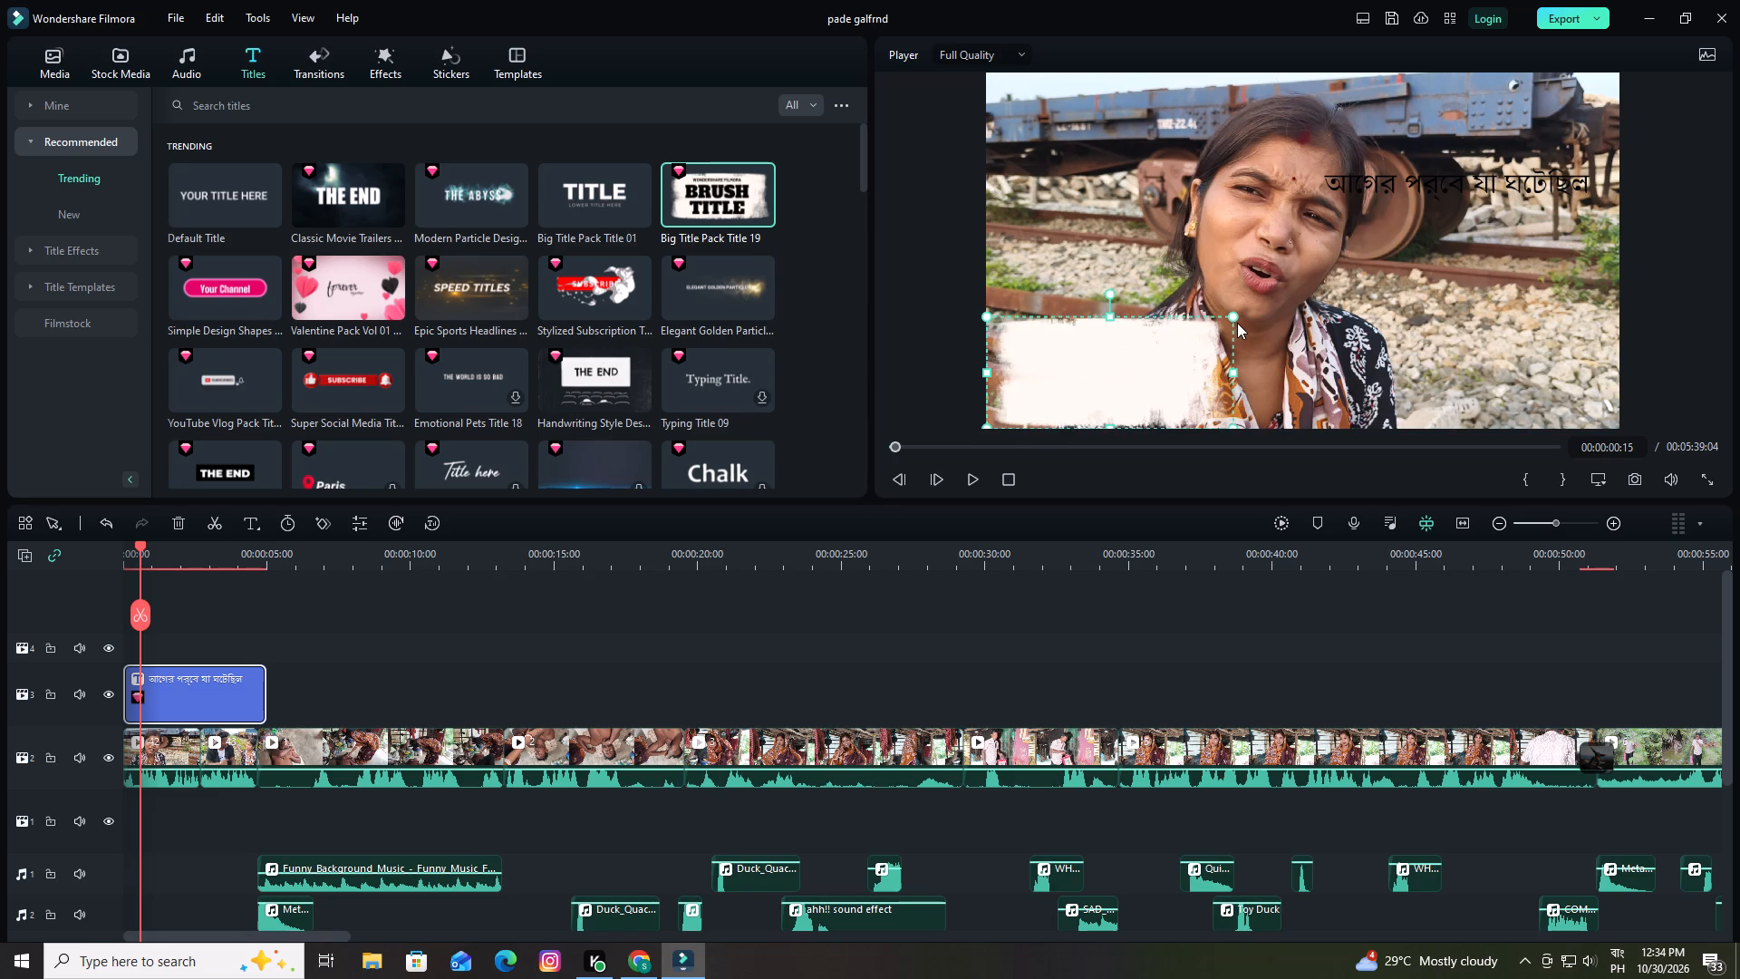
drag(1236, 317, 1219, 340)
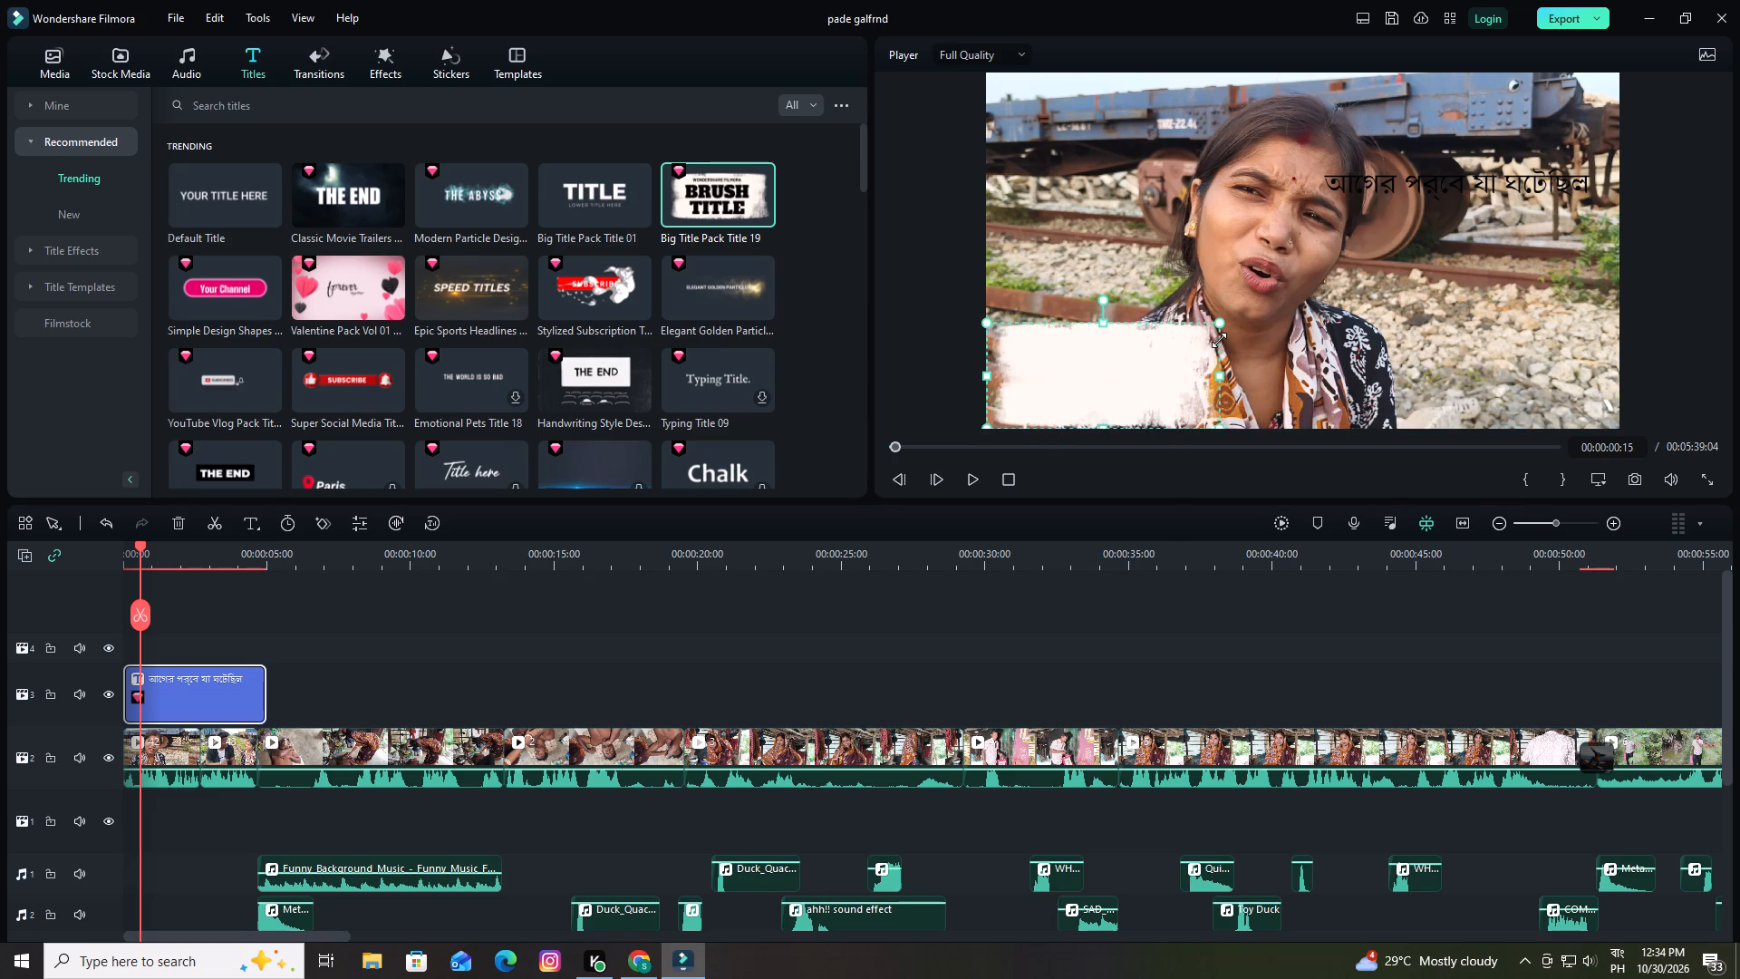
drag(1219, 340, 1200, 357)
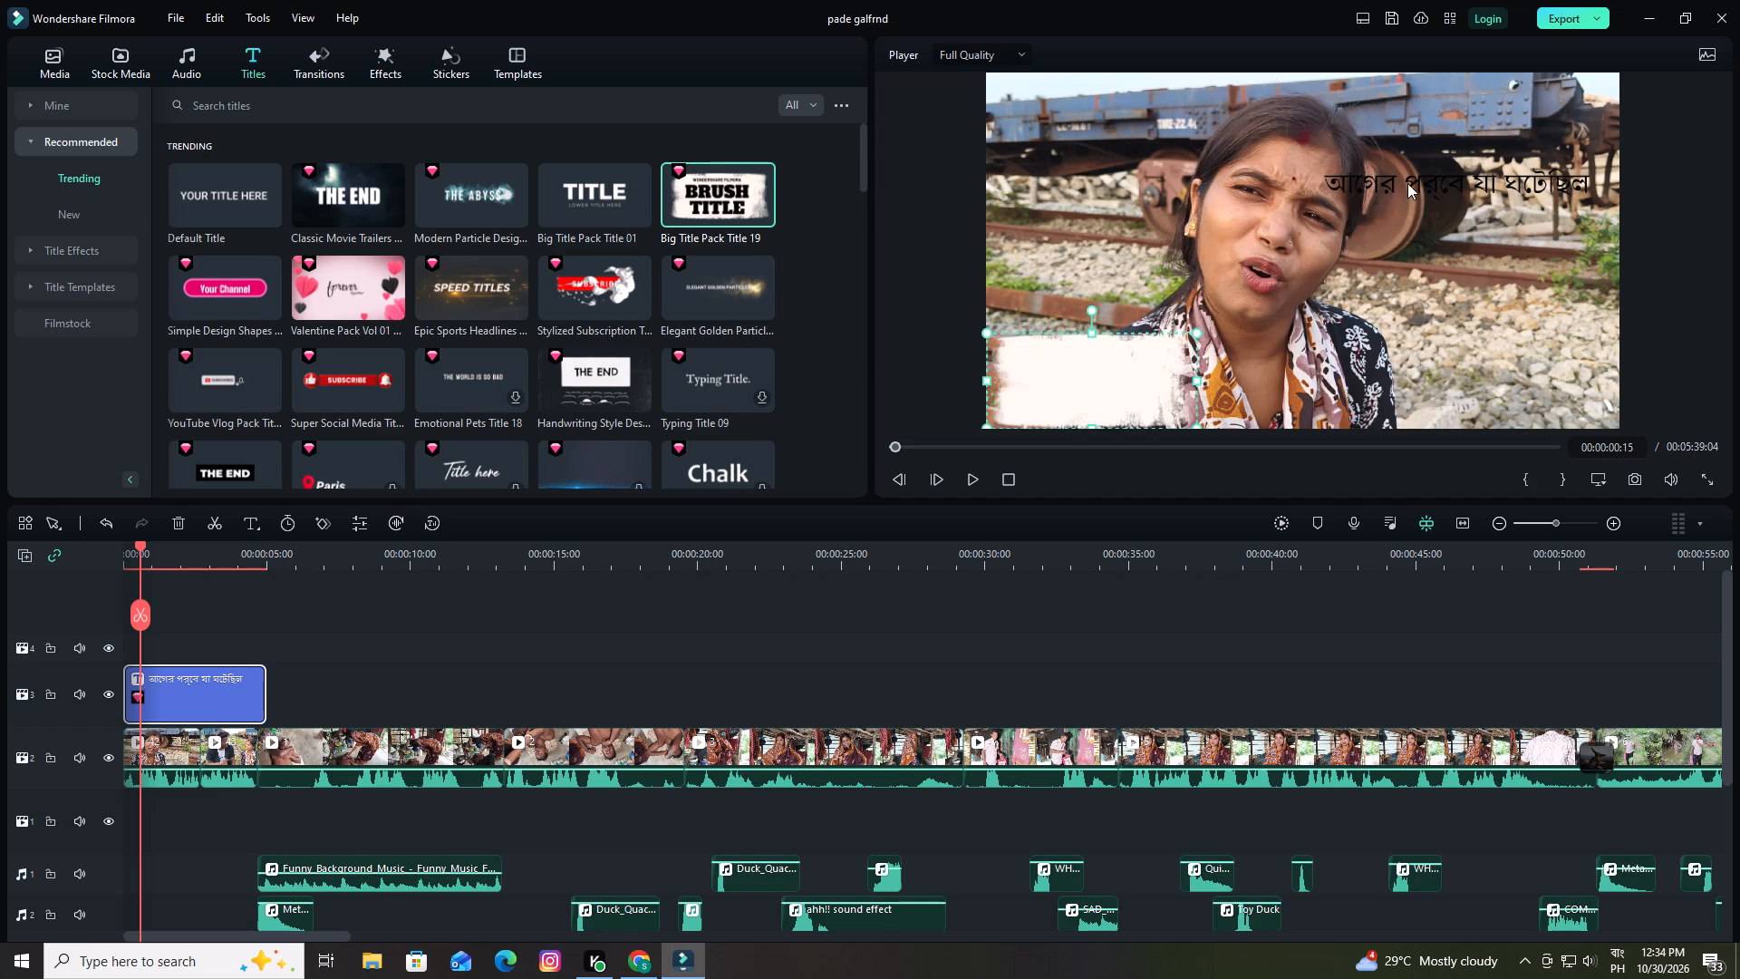
Move the Bengali text onto the paint background in the frame's lower-left corner and scale it down to the background's width.
click(1408, 181)
drag(1408, 181, 1089, 406)
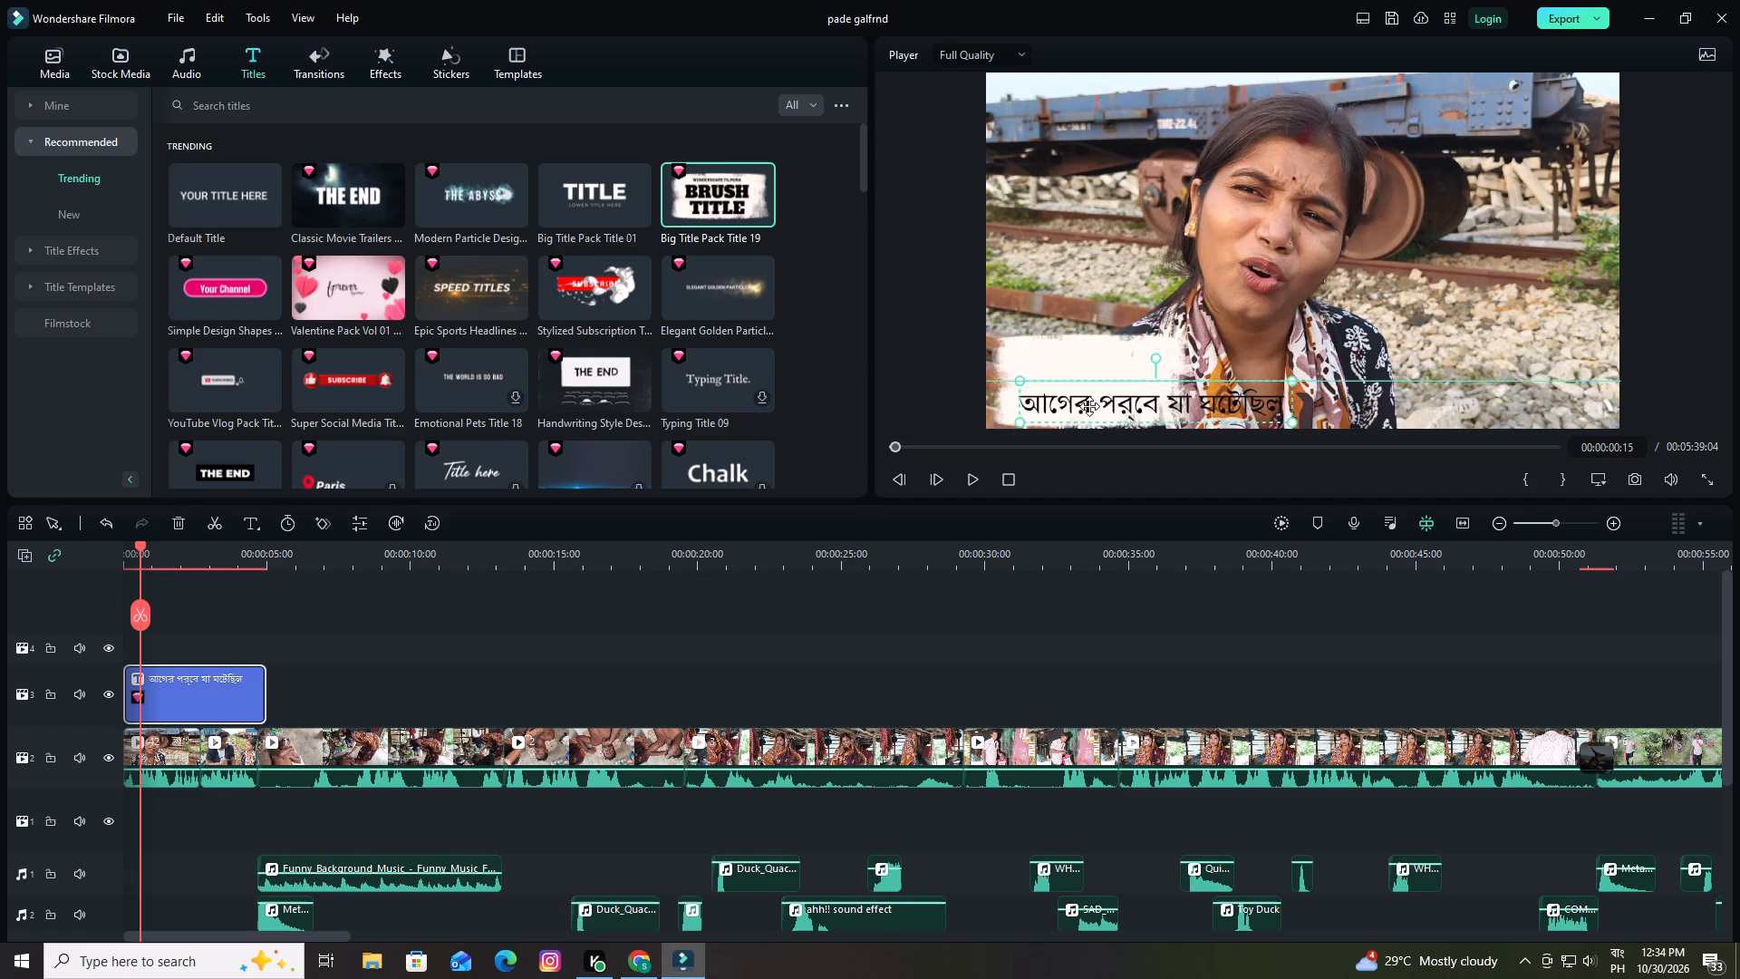
drag(1089, 406, 1089, 401)
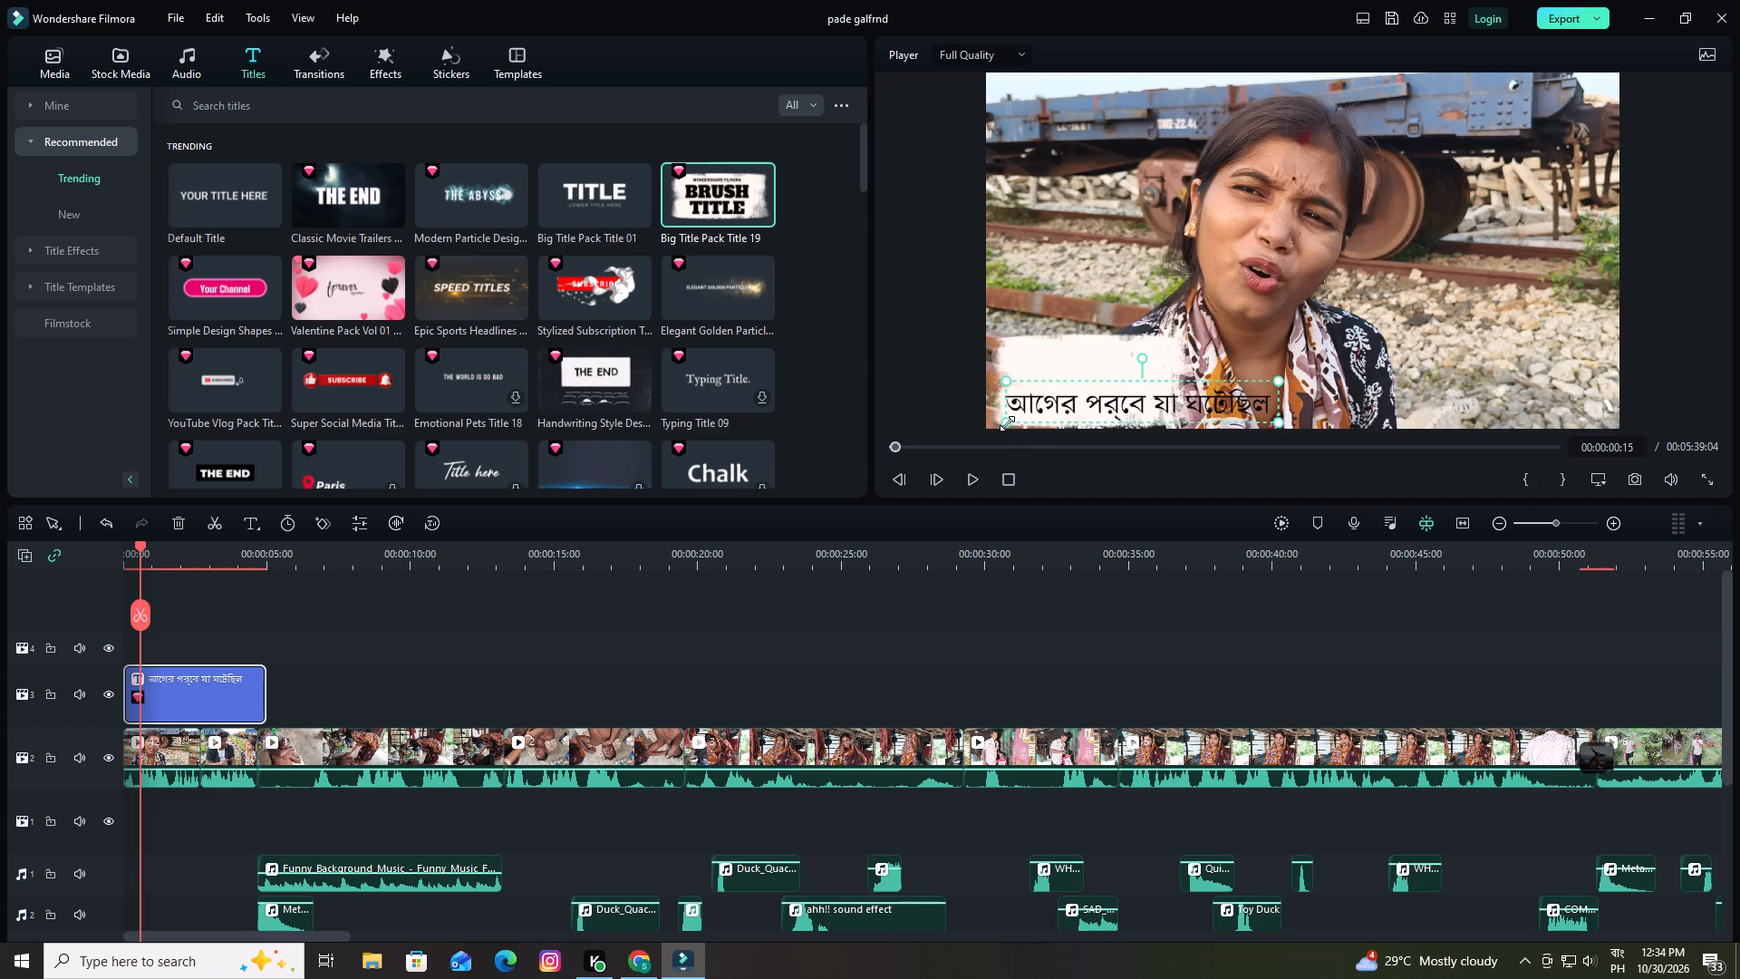
drag(1007, 423, 1040, 408)
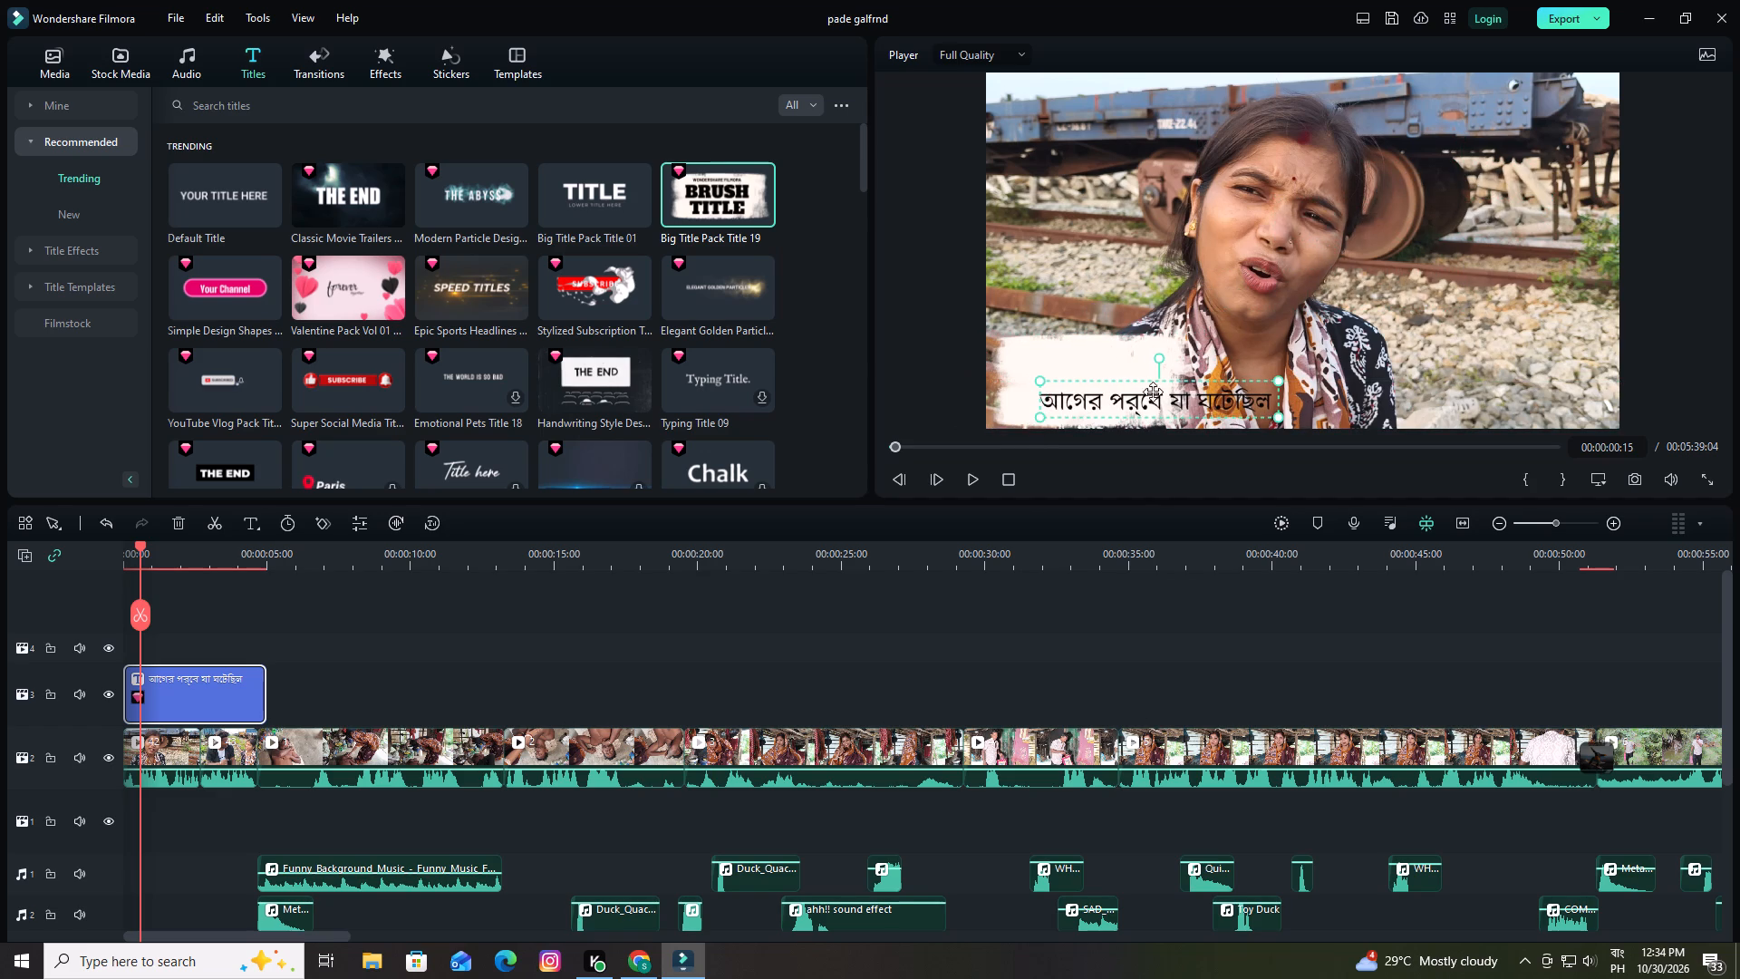
drag(1175, 401, 1124, 391)
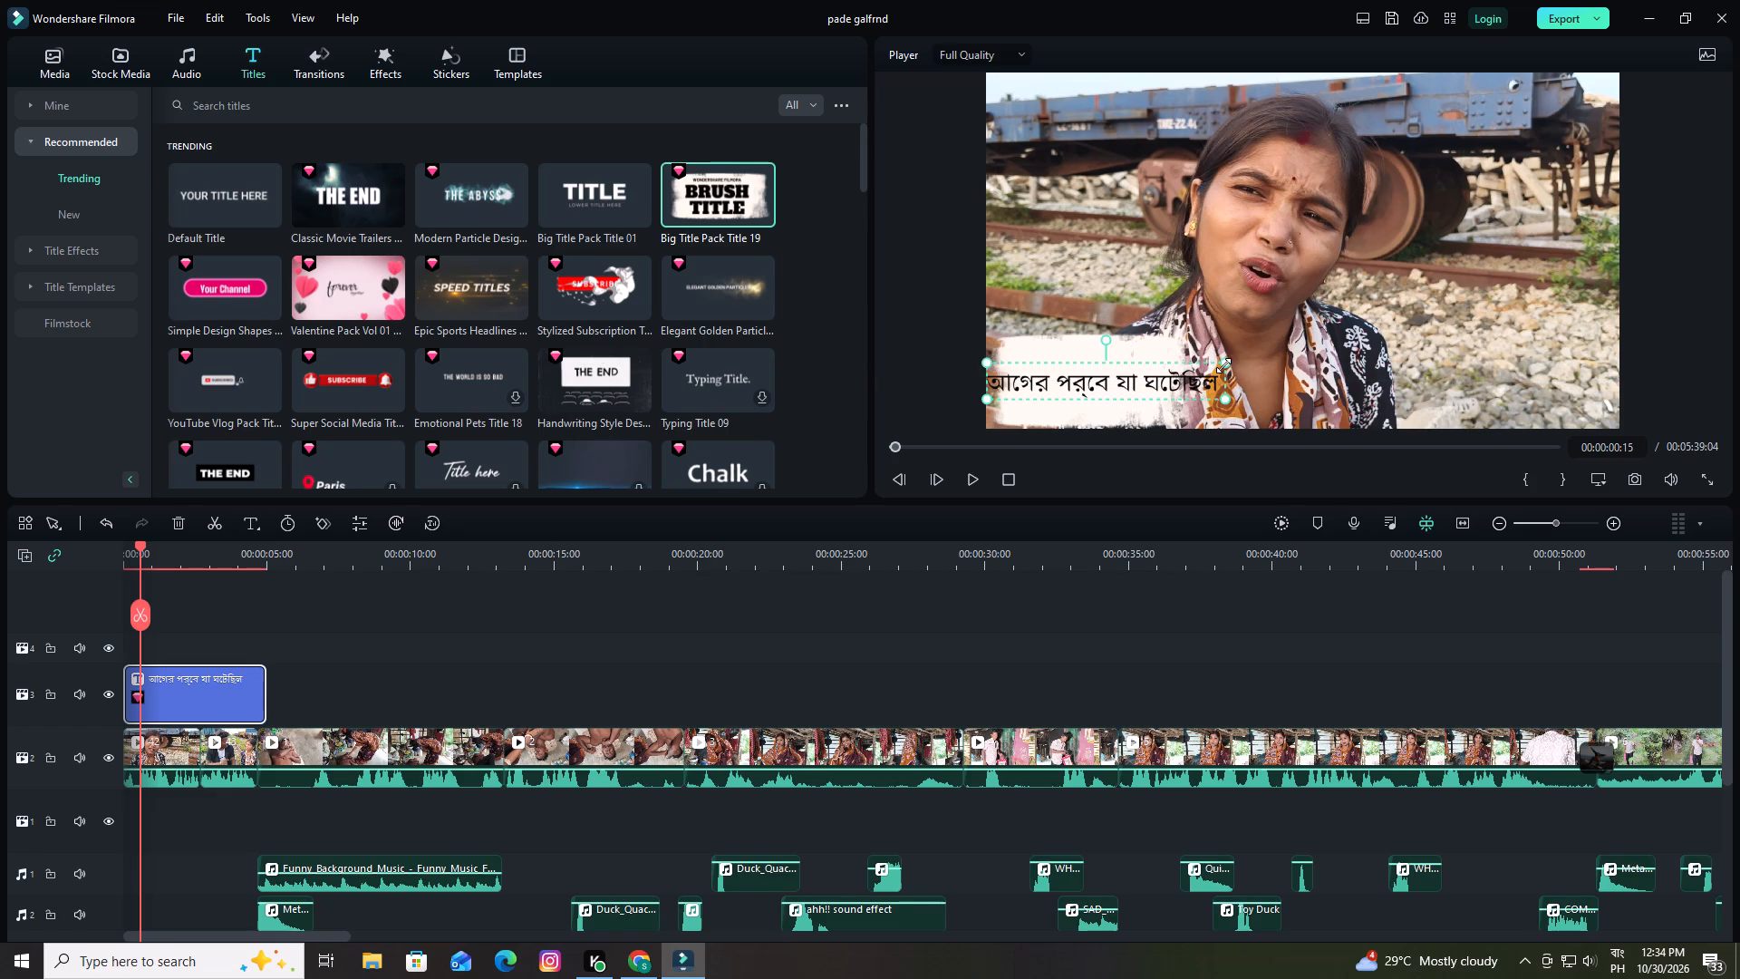
drag(1223, 364, 1202, 375)
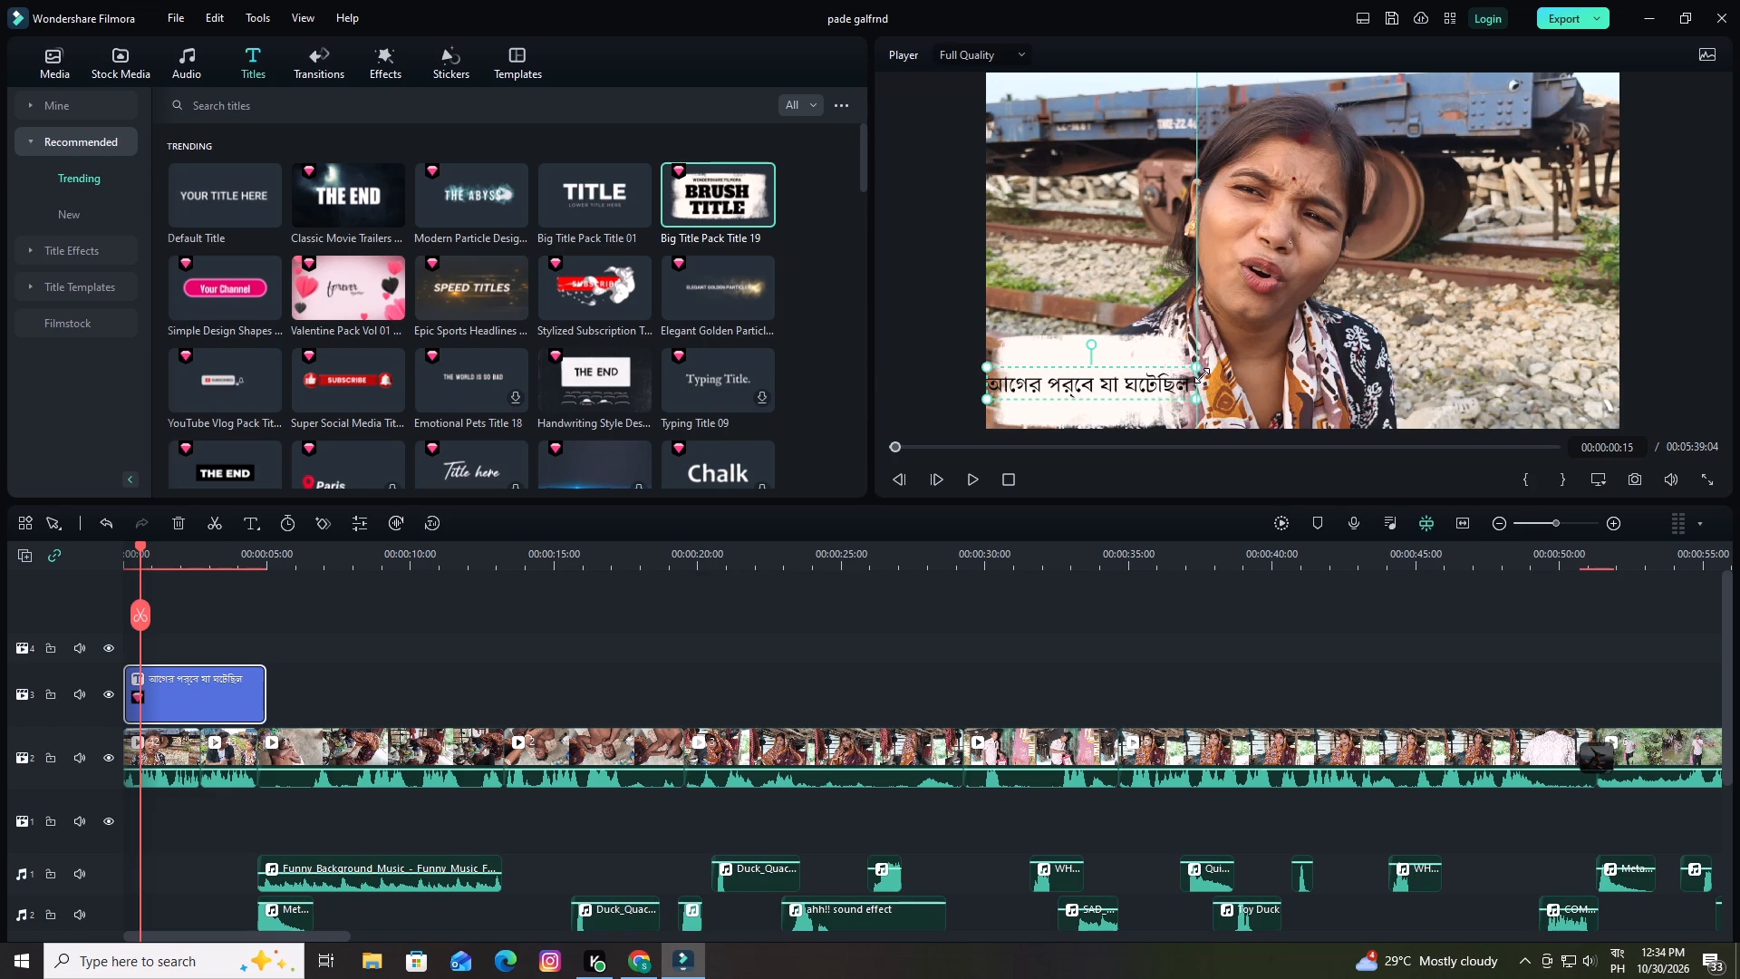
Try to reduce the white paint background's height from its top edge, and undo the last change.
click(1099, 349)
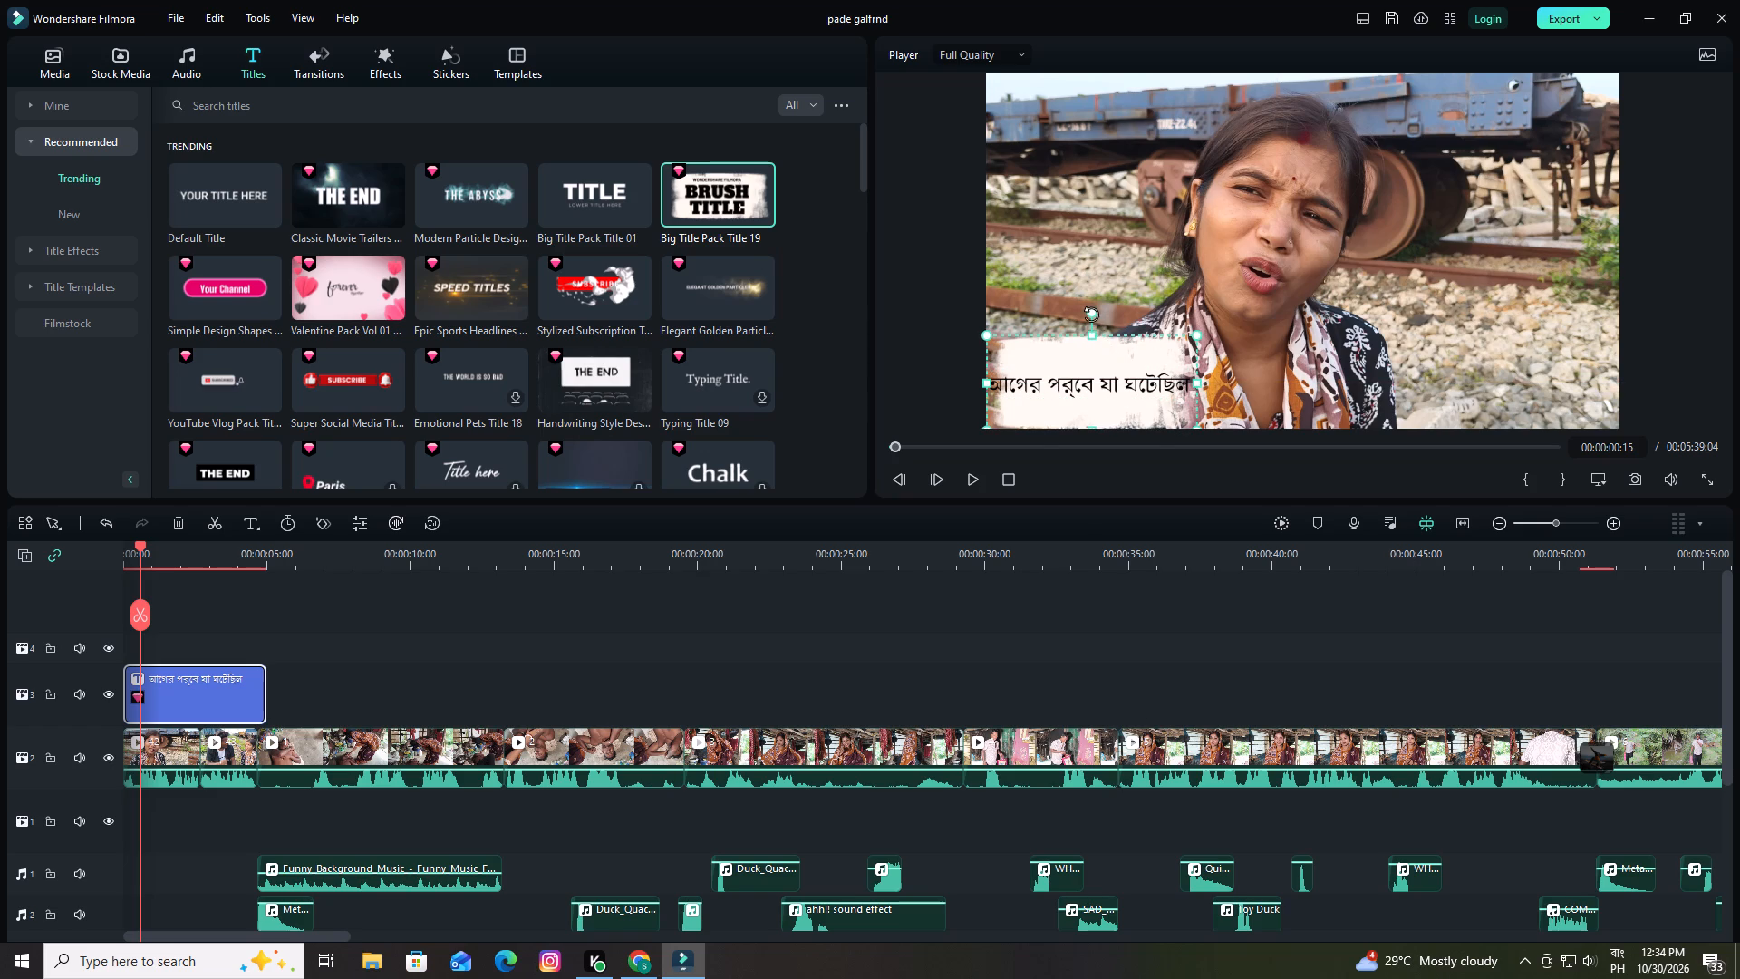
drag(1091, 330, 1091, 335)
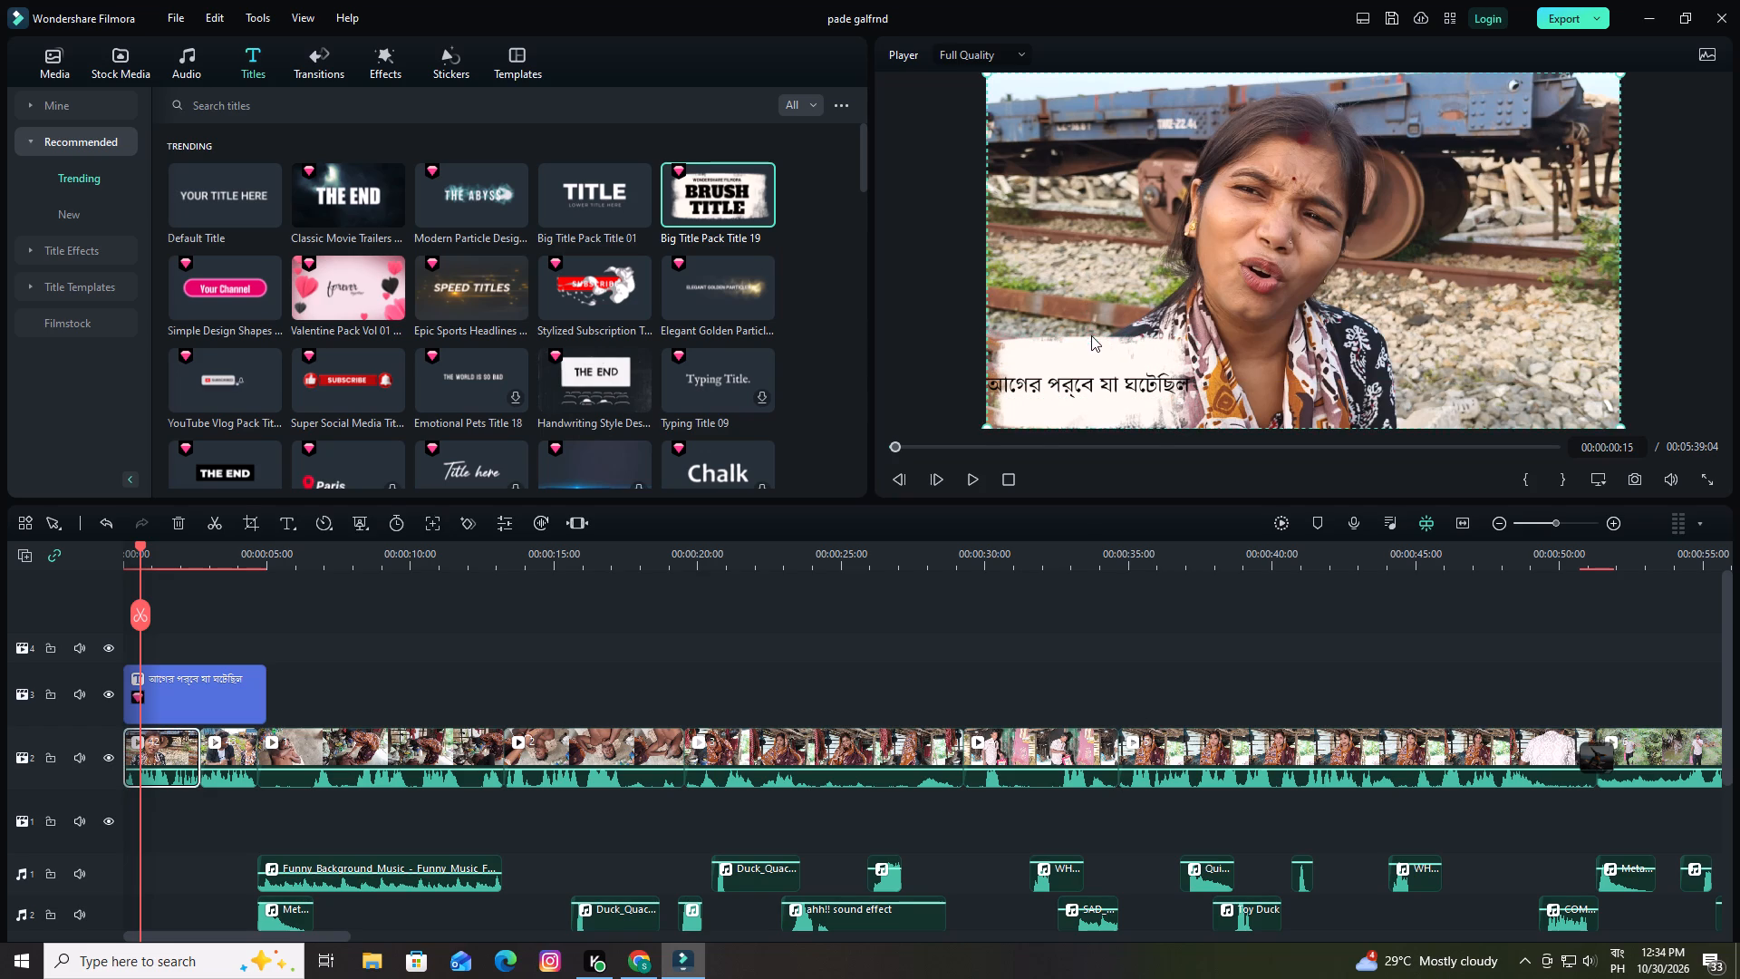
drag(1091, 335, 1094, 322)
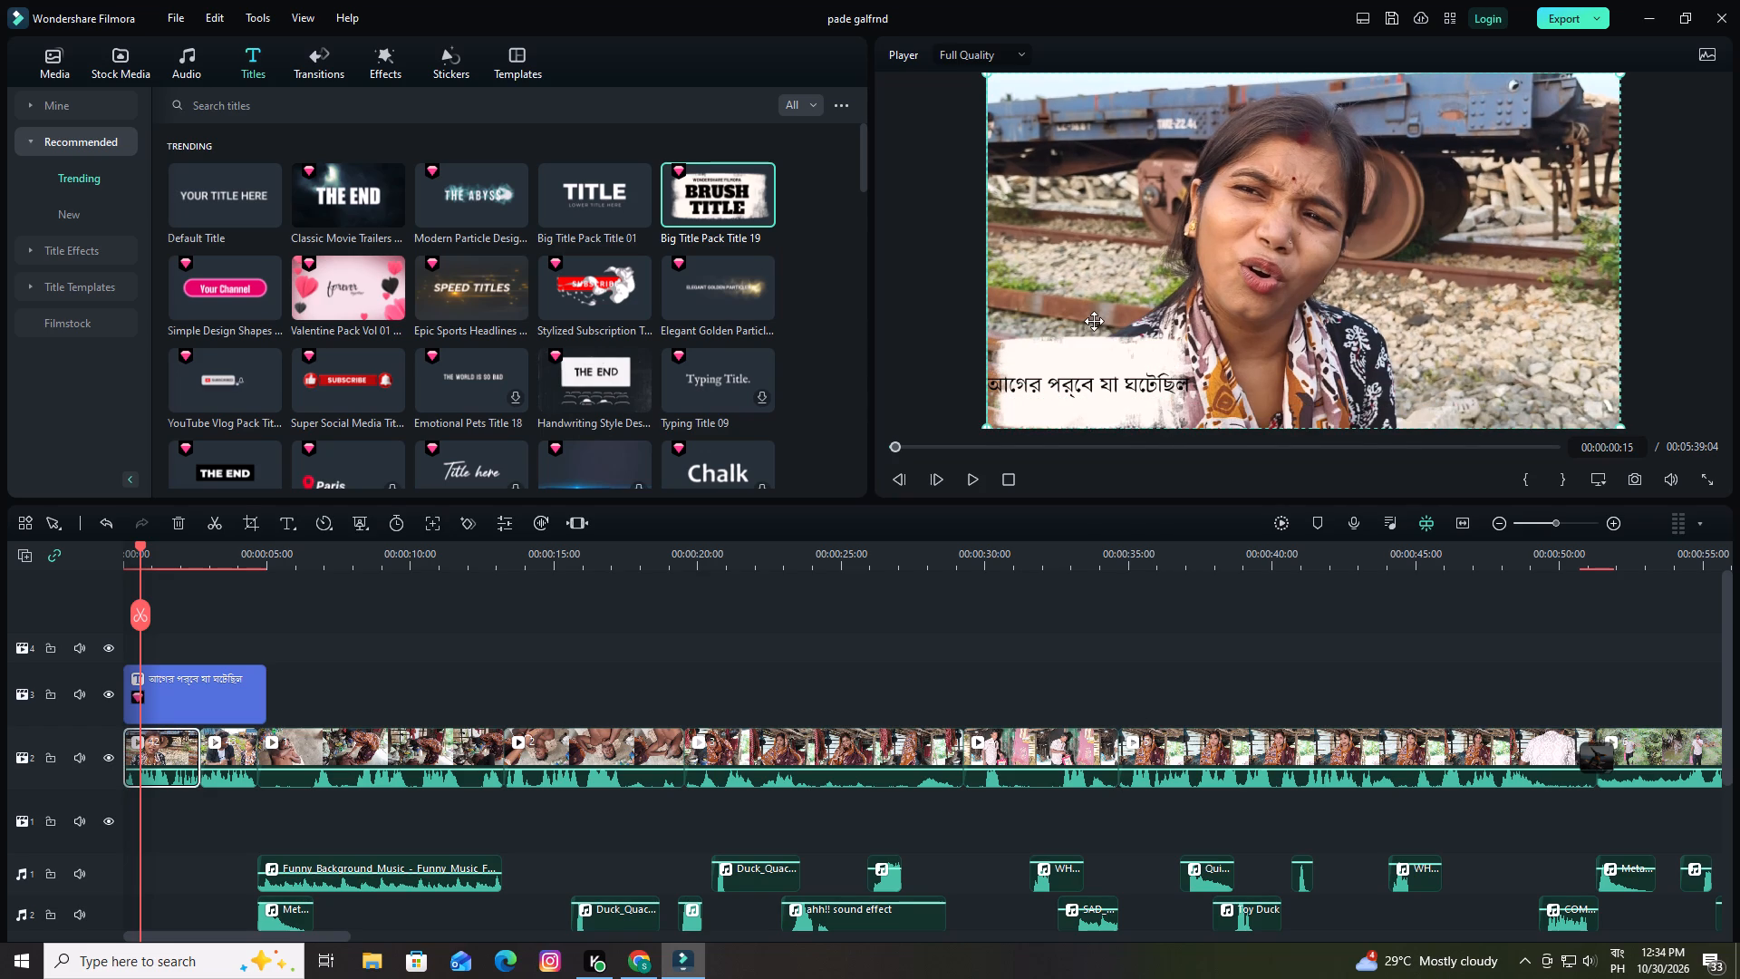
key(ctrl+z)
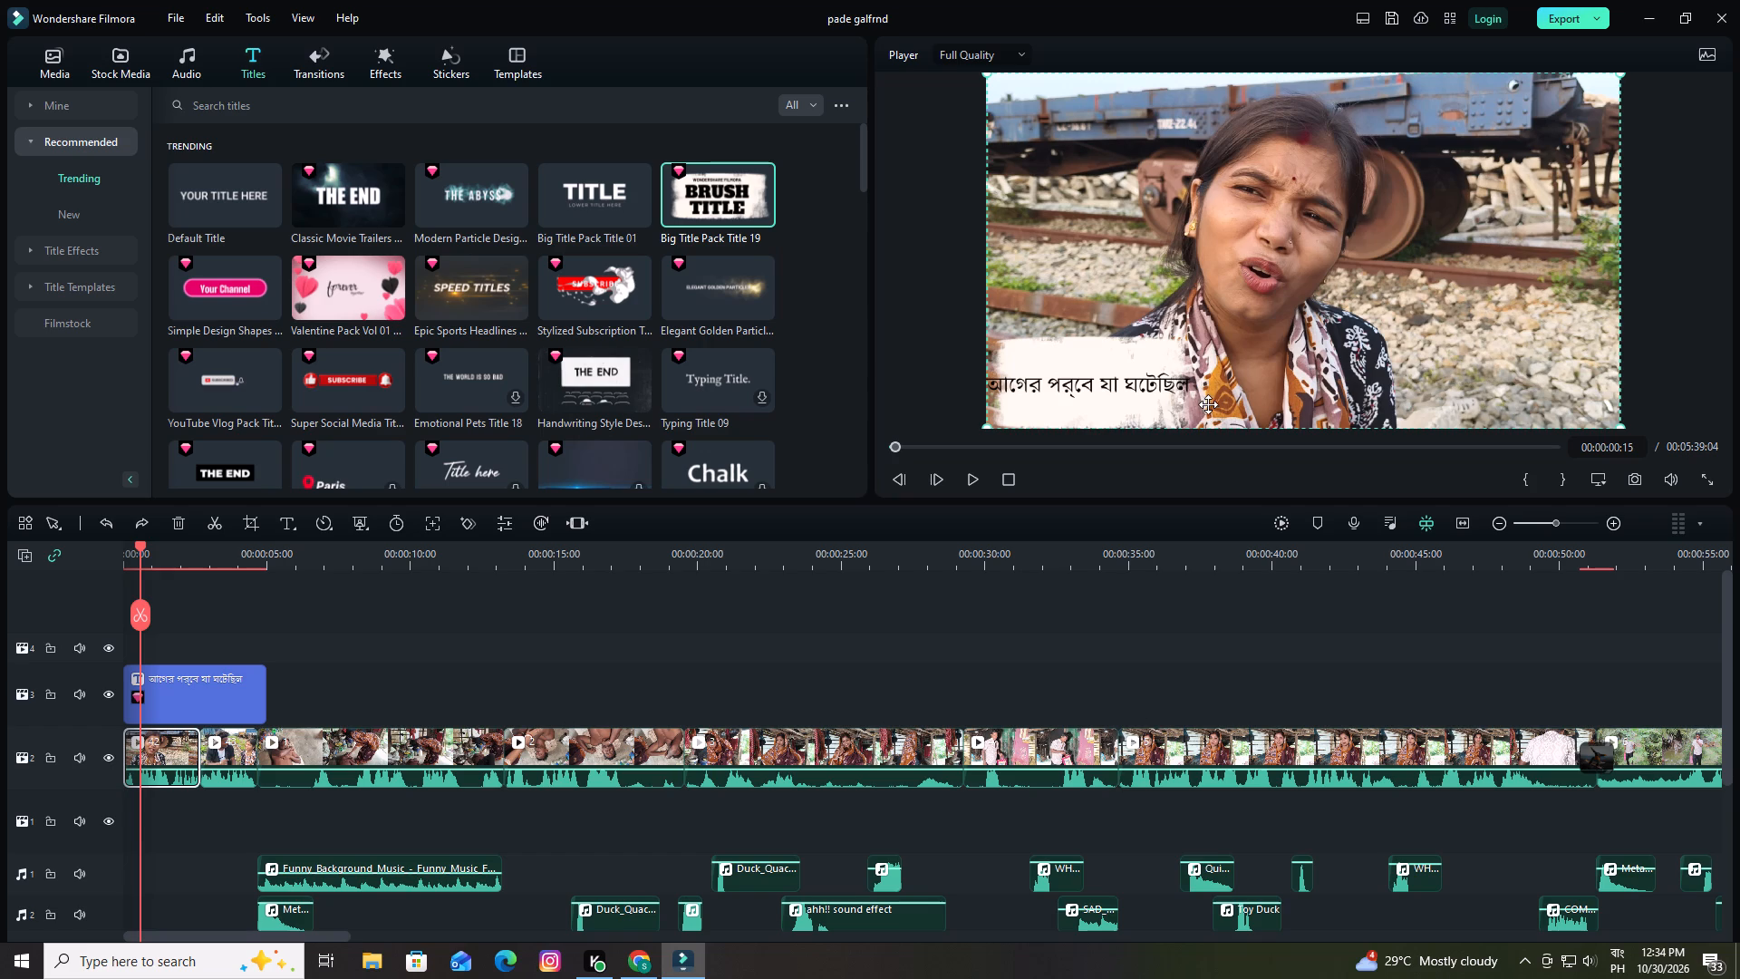
Move the white paint background up clear of the Bengali text and flatten it into a strip about half as tall.
drag(1114, 401, 1134, 317)
click(1120, 293)
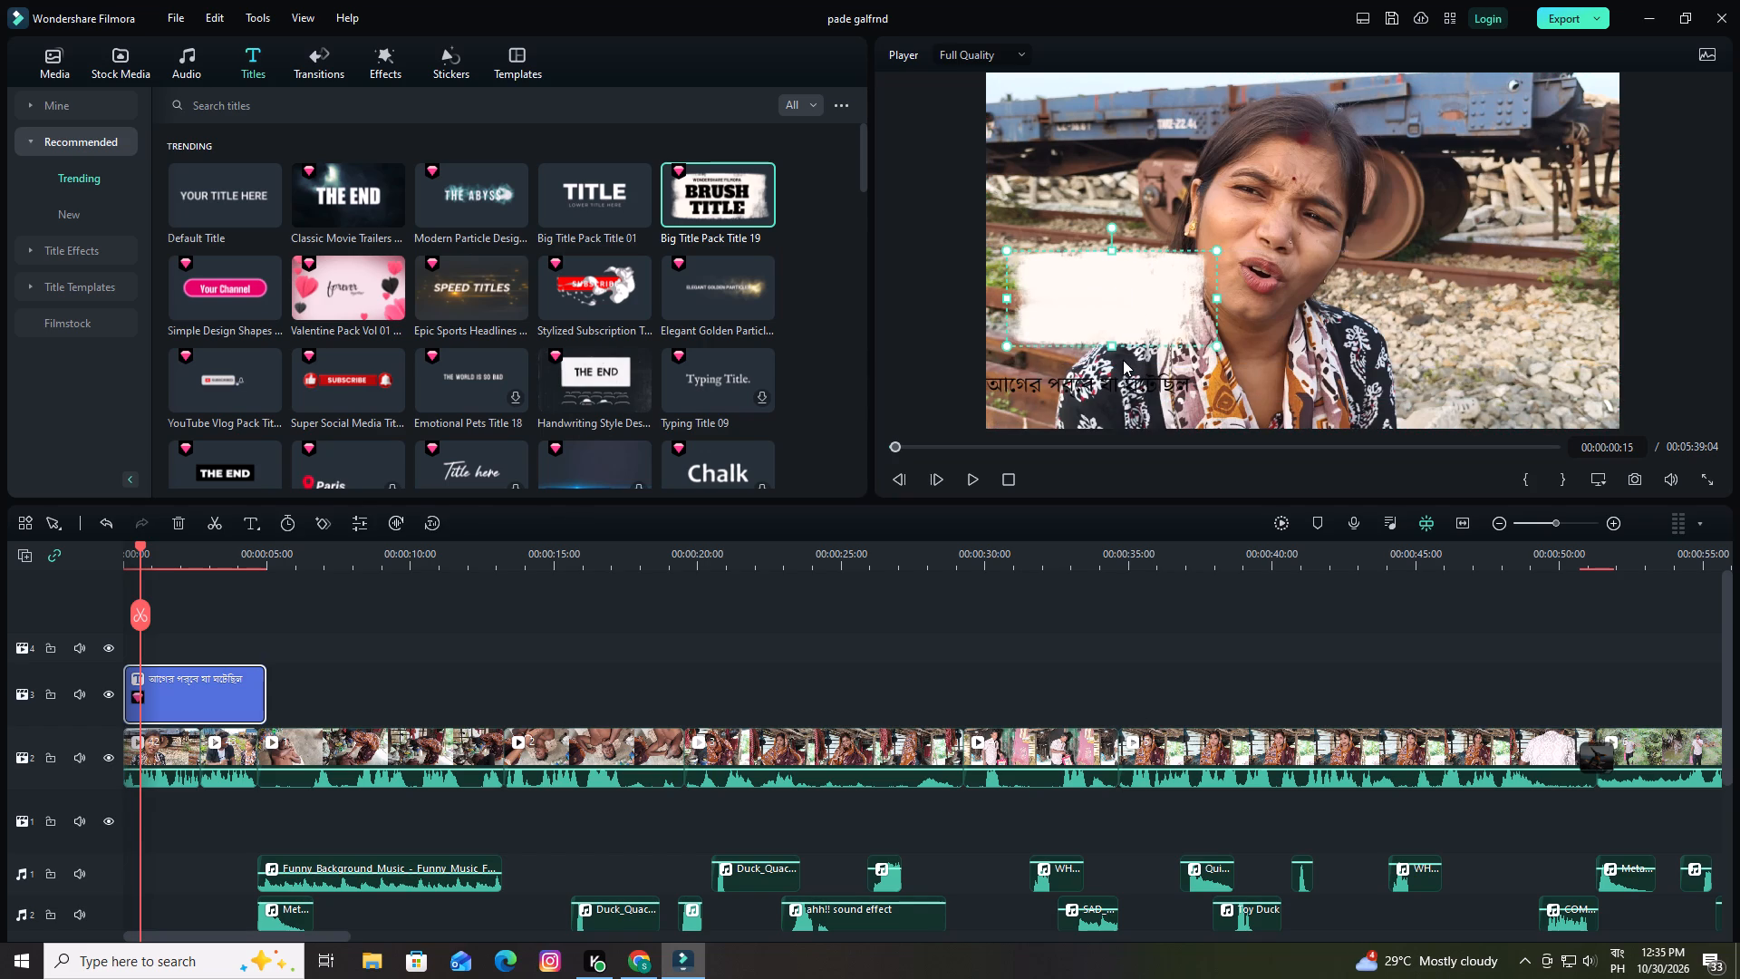
drag(1110, 346, 1110, 338)
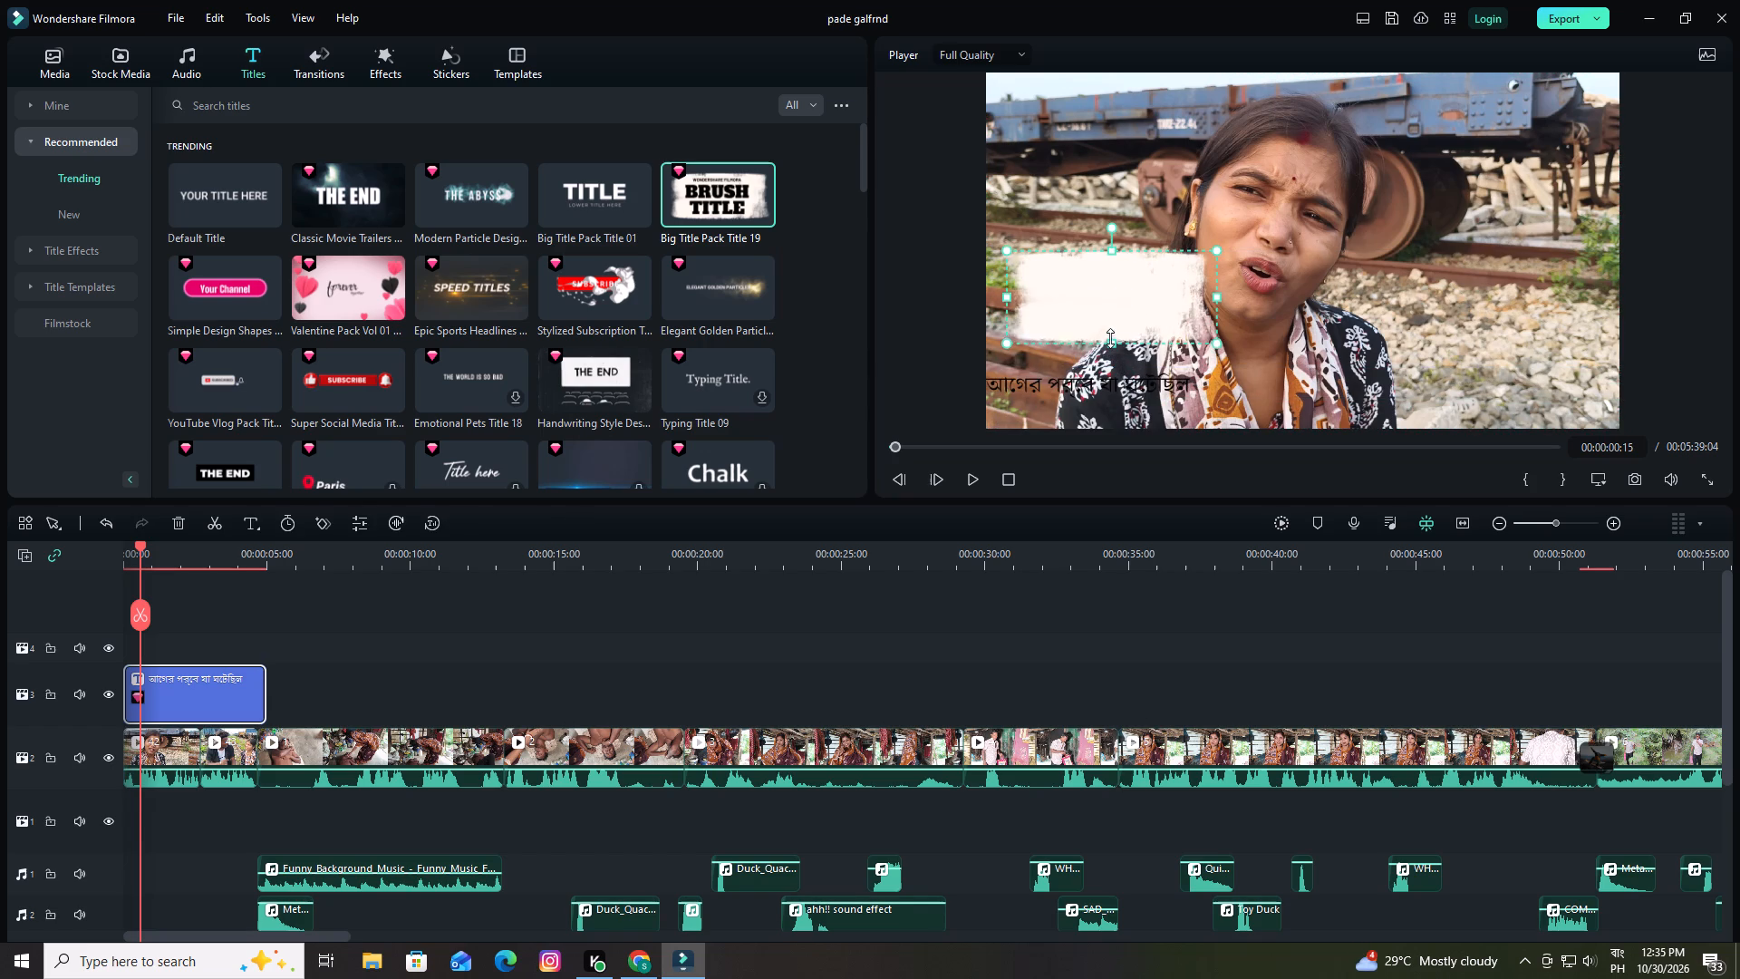
drag(1110, 338, 1115, 296)
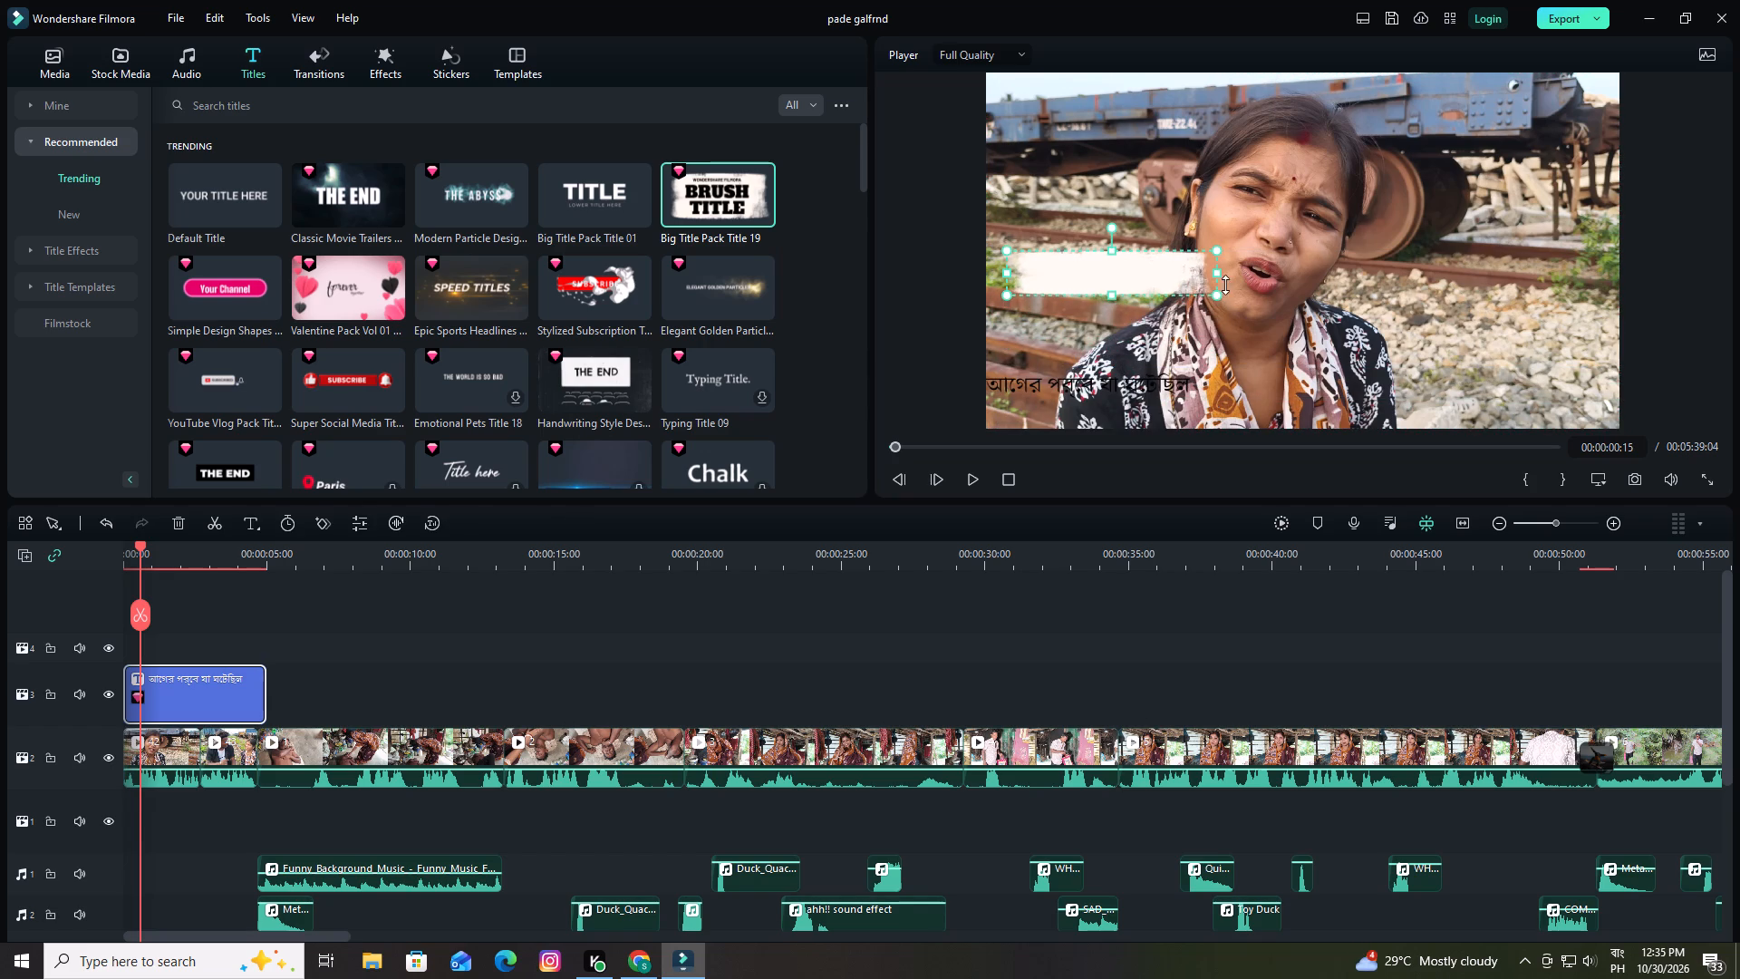
Widen the white paint background to about 44% of the frame's width and move it behind the Bengali text in the frame's lower-left corner.
drag(1216, 274, 1252, 270)
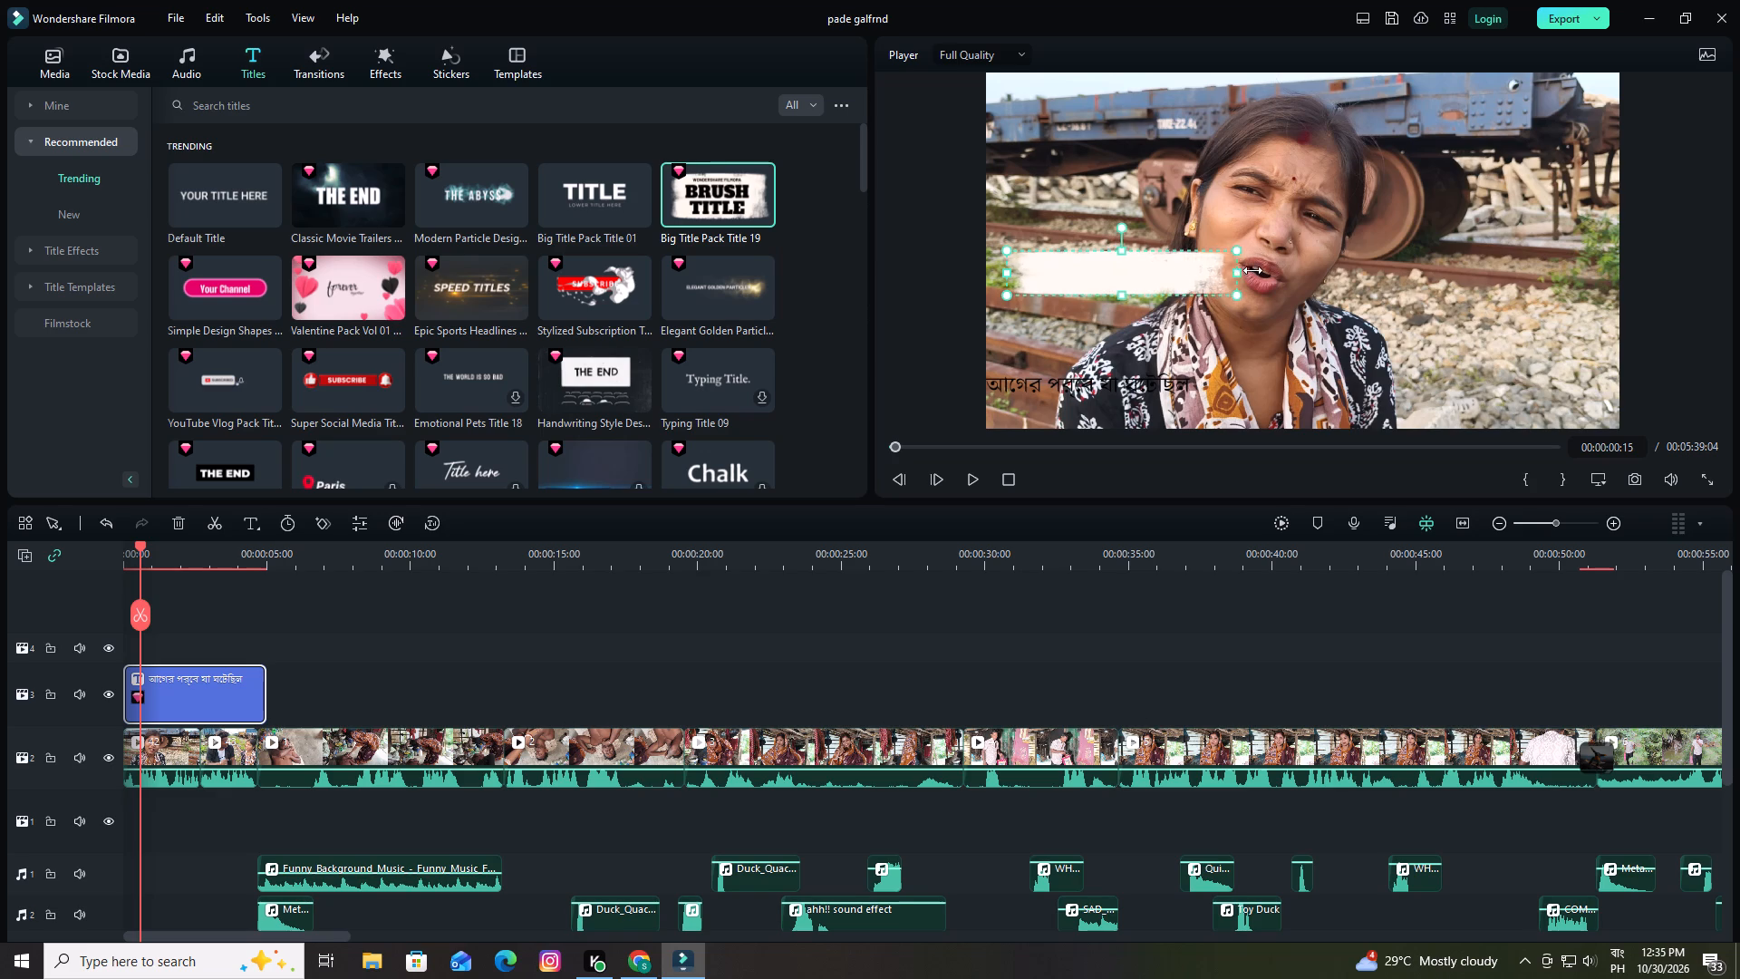
drag(1252, 270, 1281, 267)
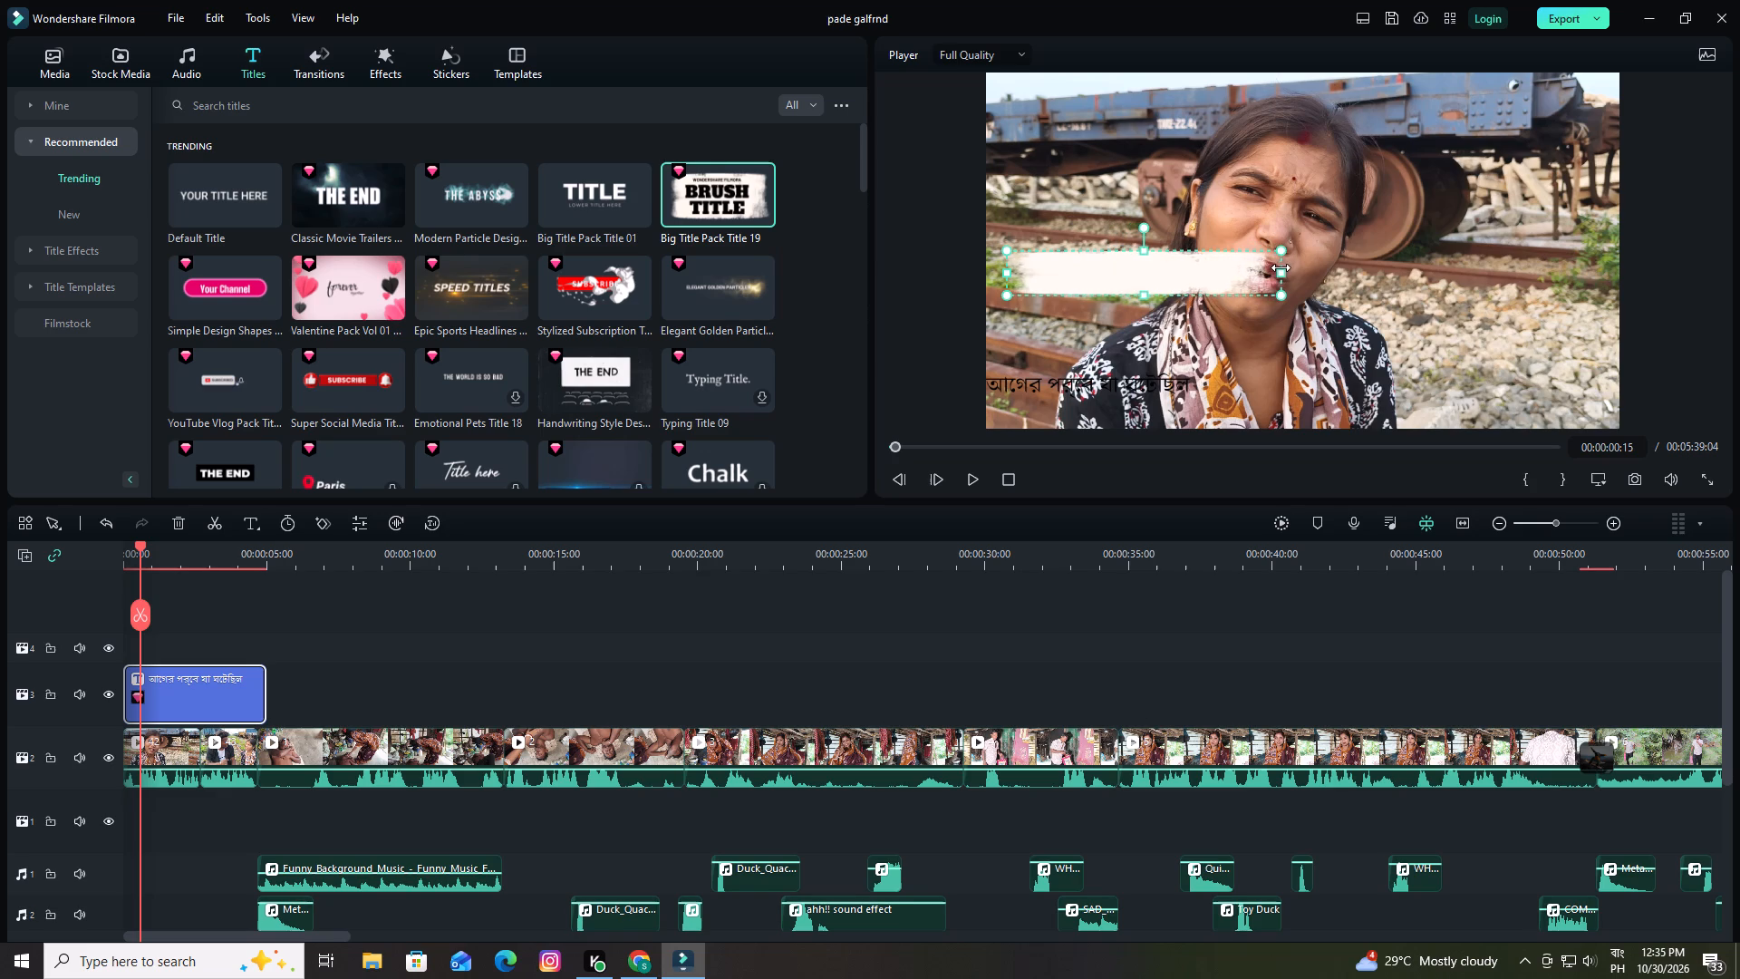
drag(1281, 267, 1282, 267)
drag(1155, 278, 1130, 392)
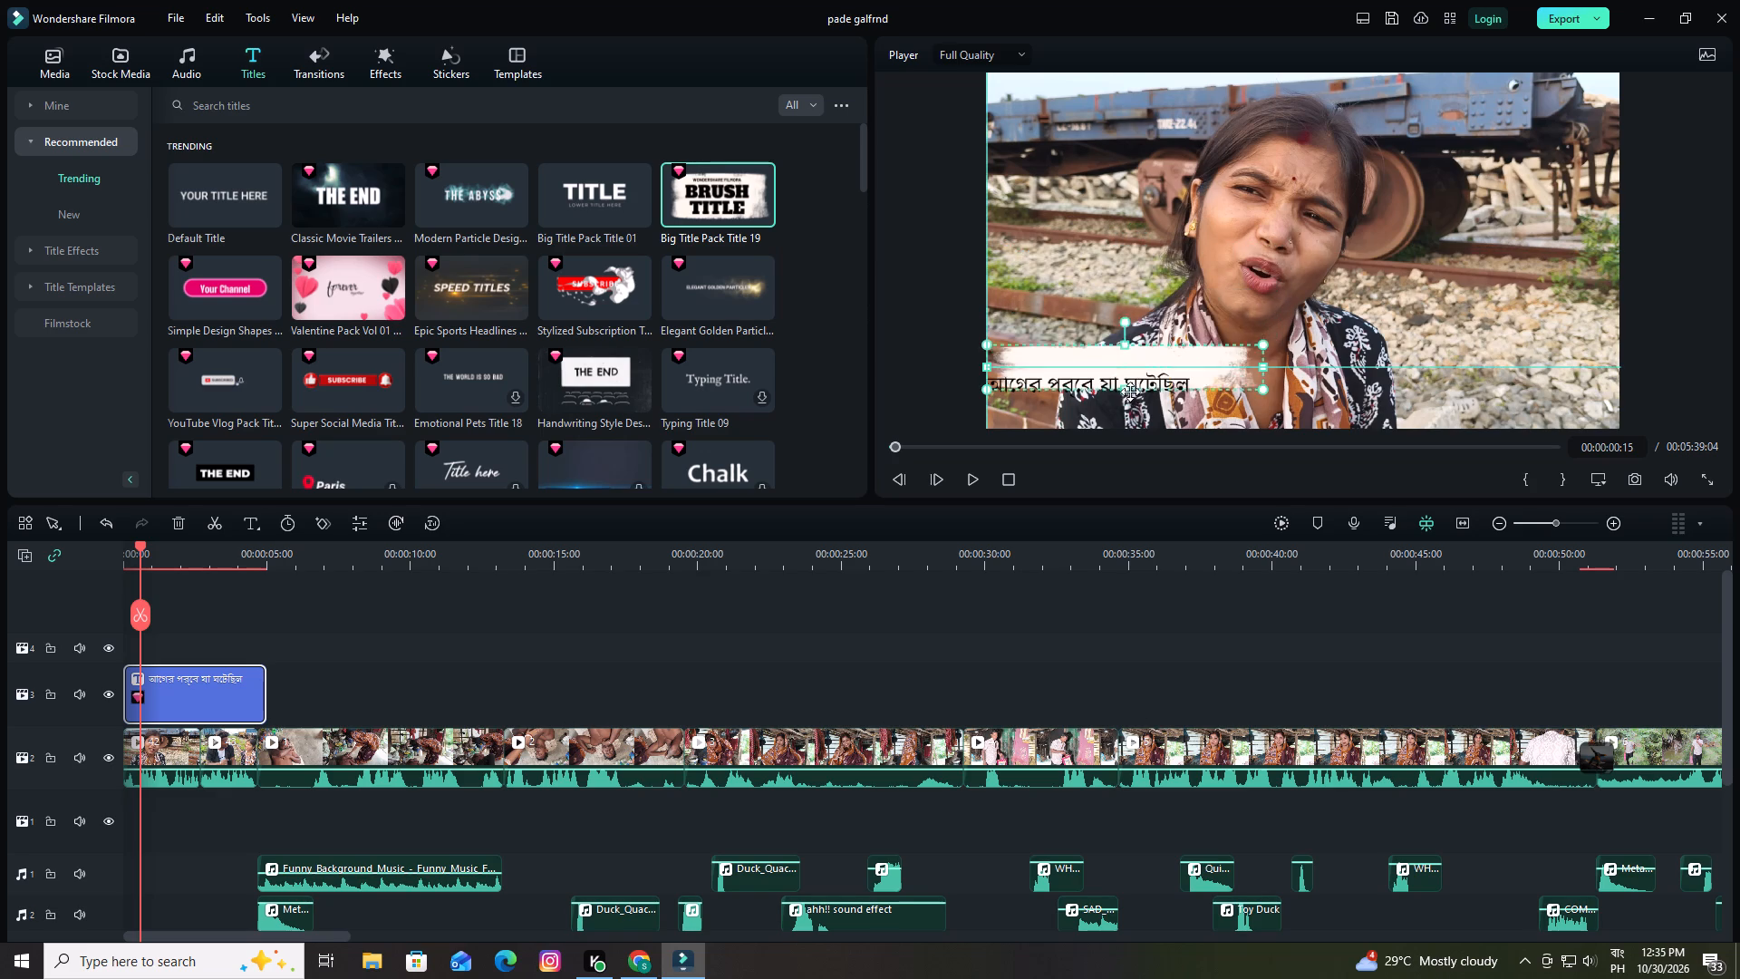
drag(1130, 392, 1130, 383)
click(901, 635)
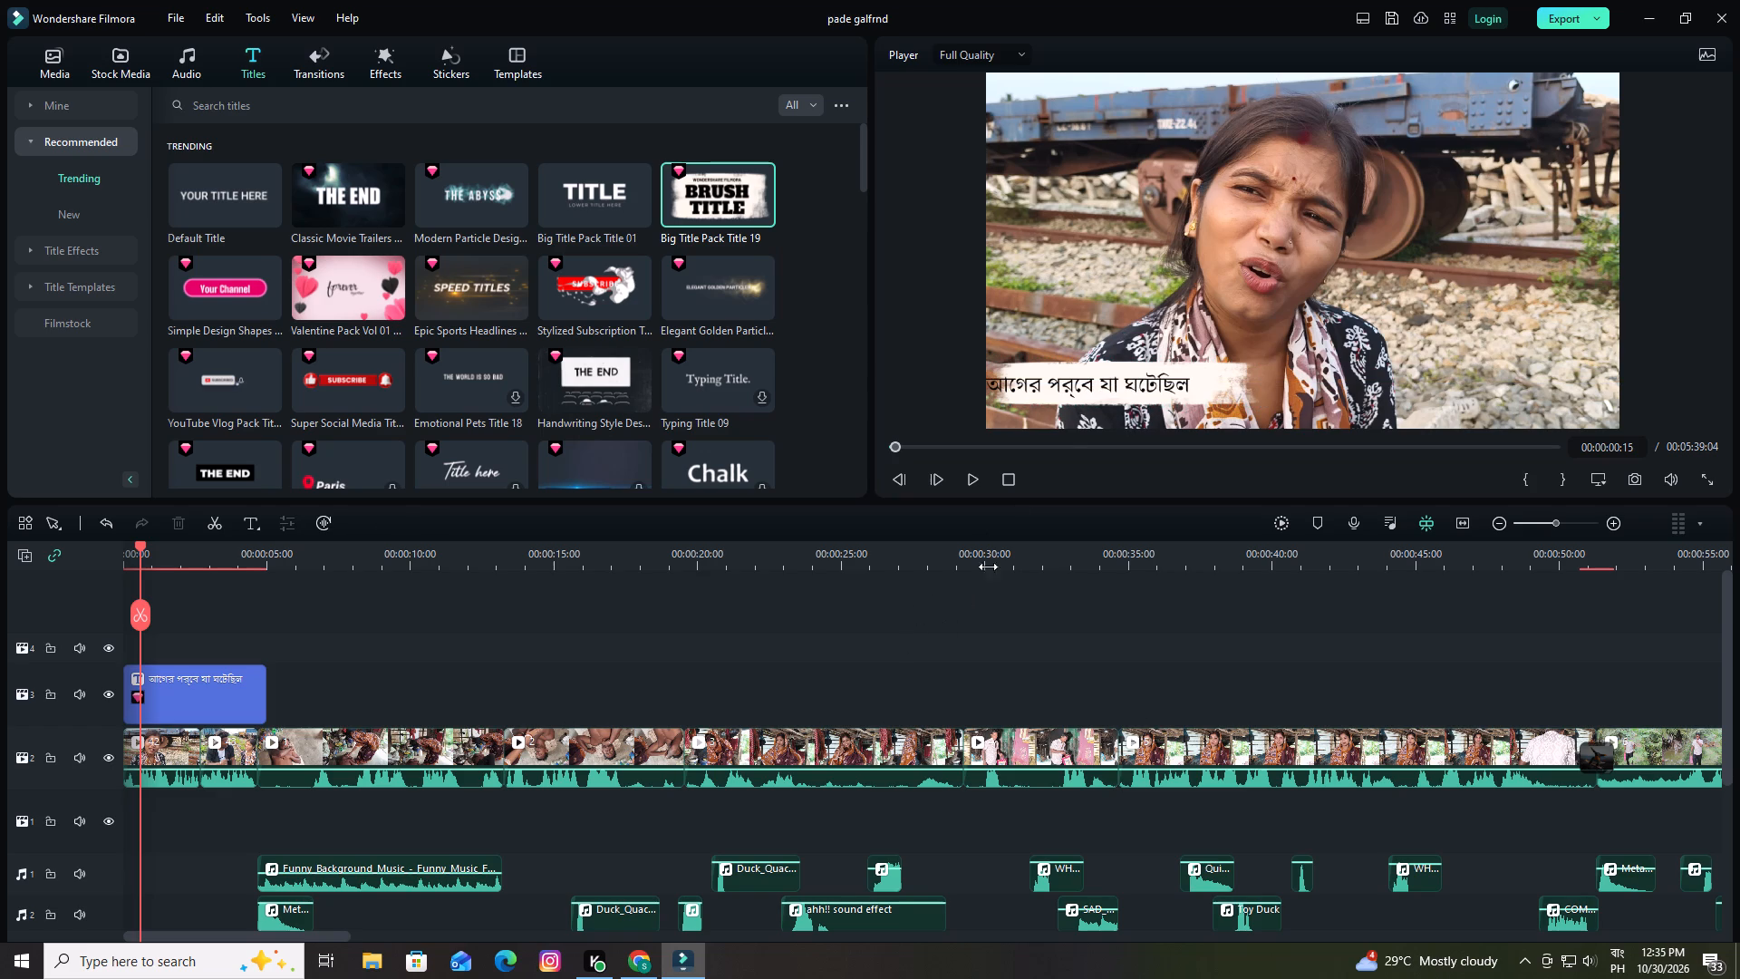
Move the Bengali text inward and slightly up so it sits centred on the white paint background.
click(1055, 382)
drag(1055, 382, 1078, 379)
click(1078, 605)
click(1078, 386)
drag(1078, 386, 1110, 390)
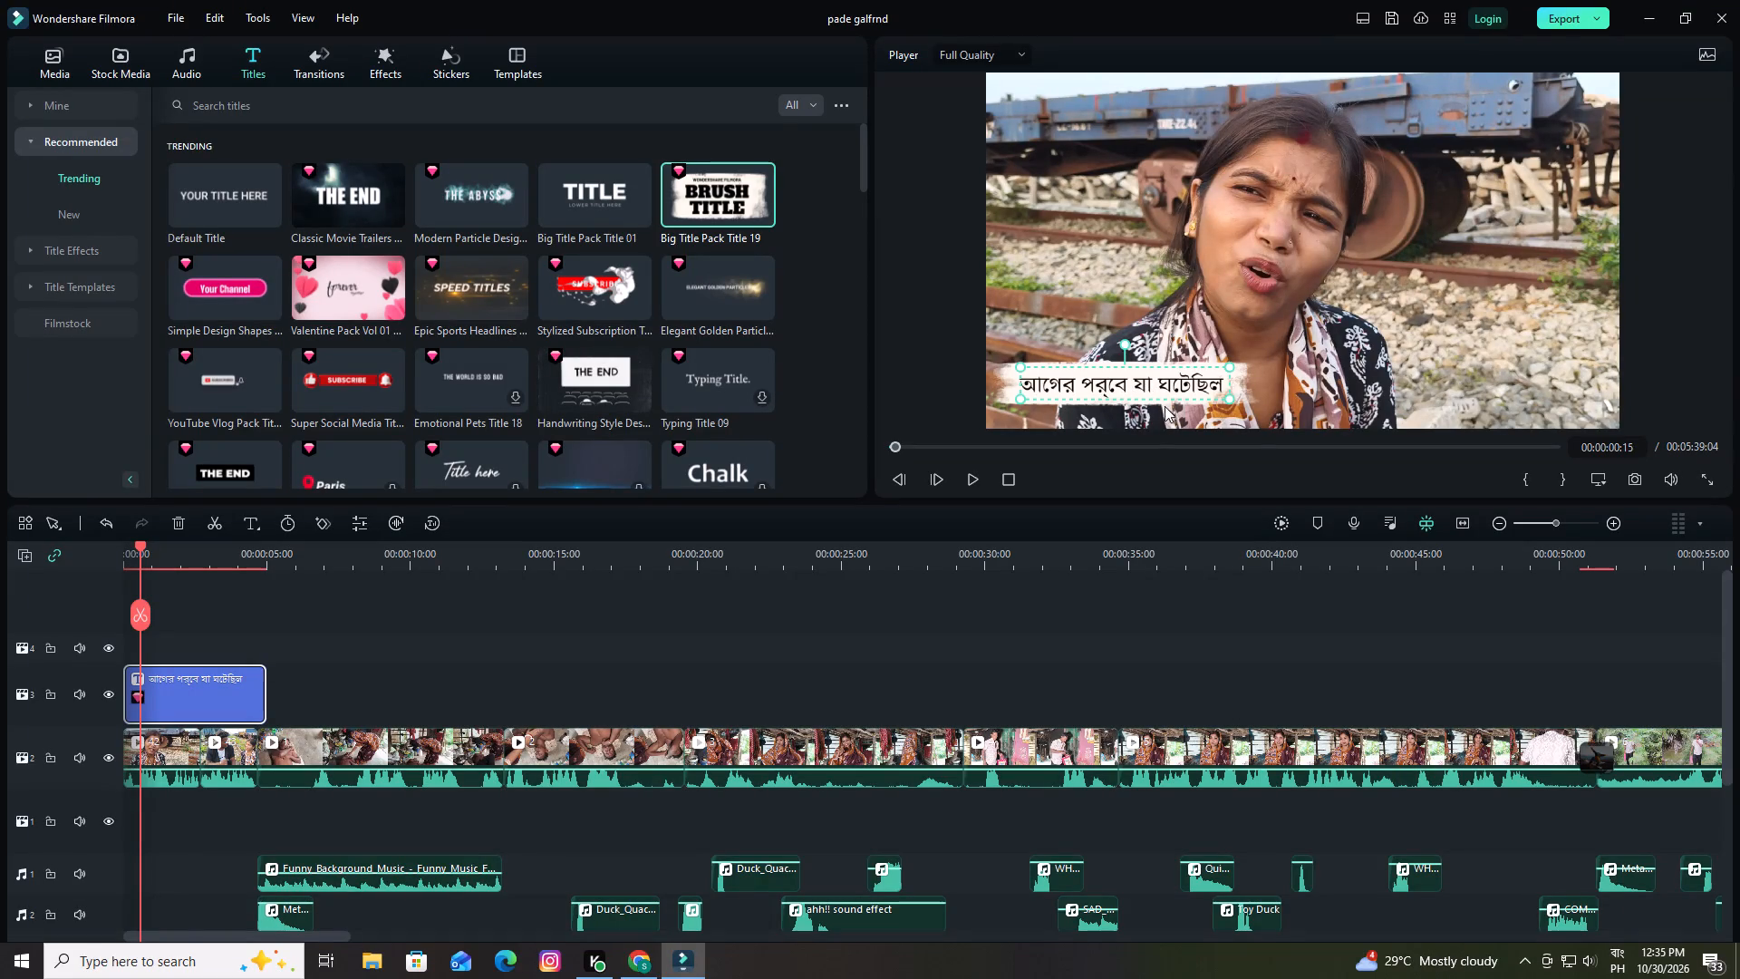
click(1298, 359)
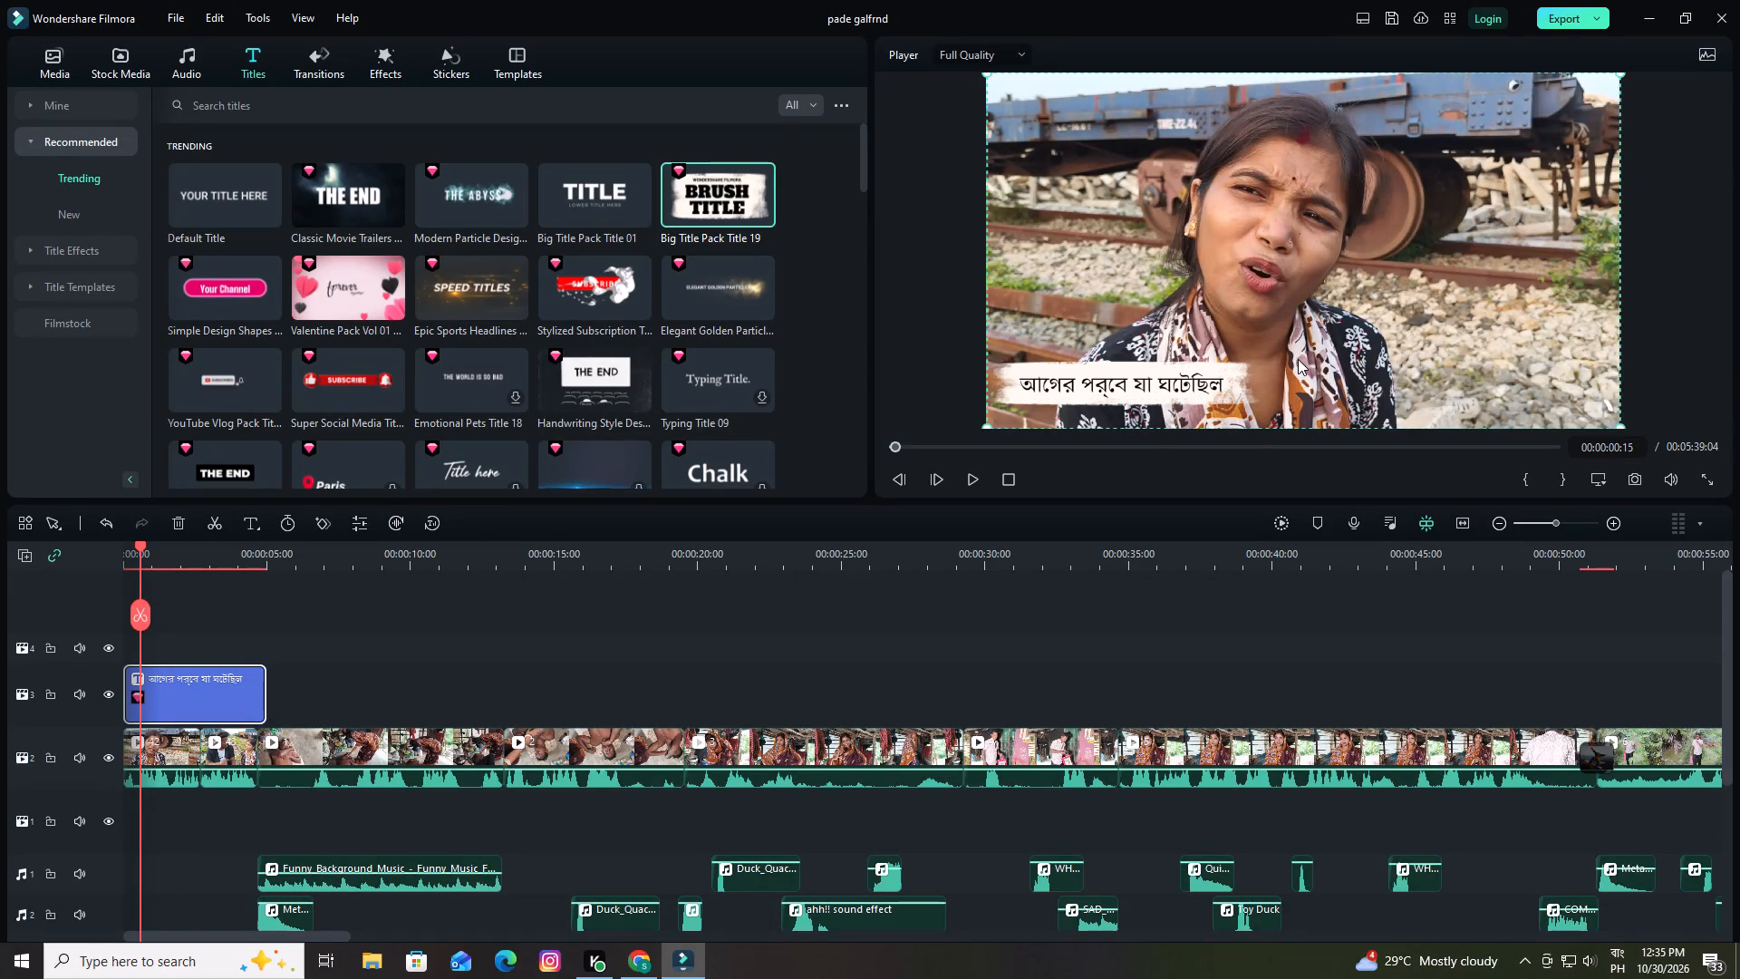
click(1005, 623)
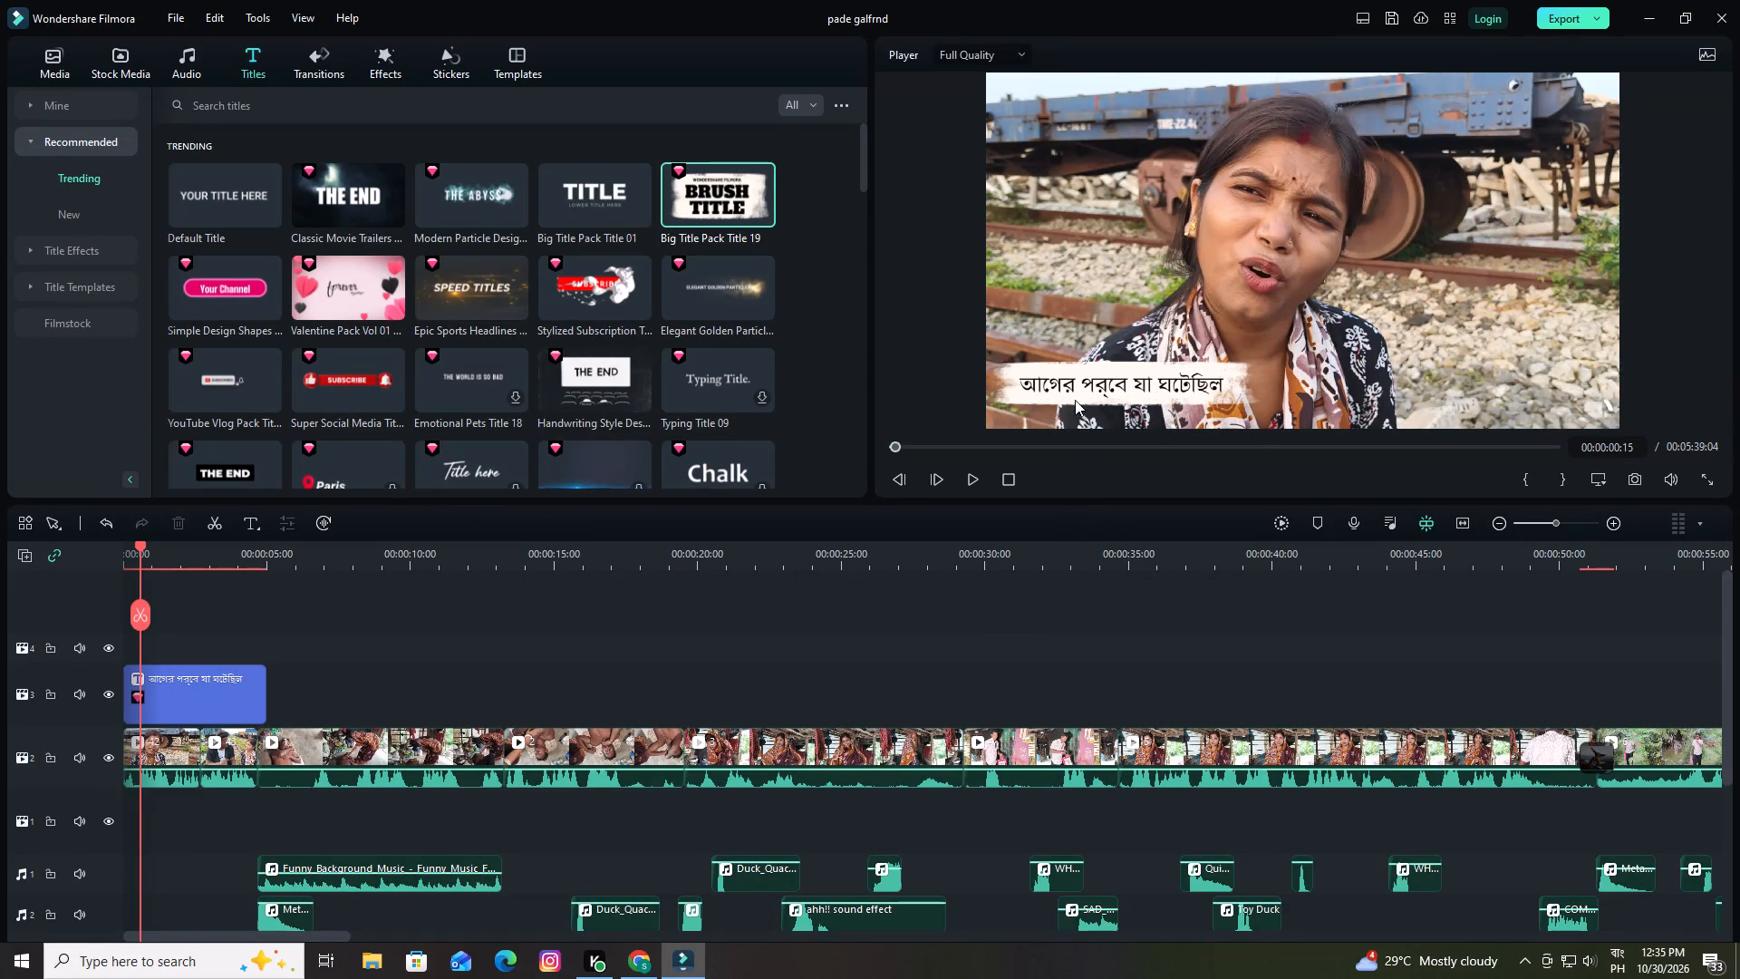
click(1075, 393)
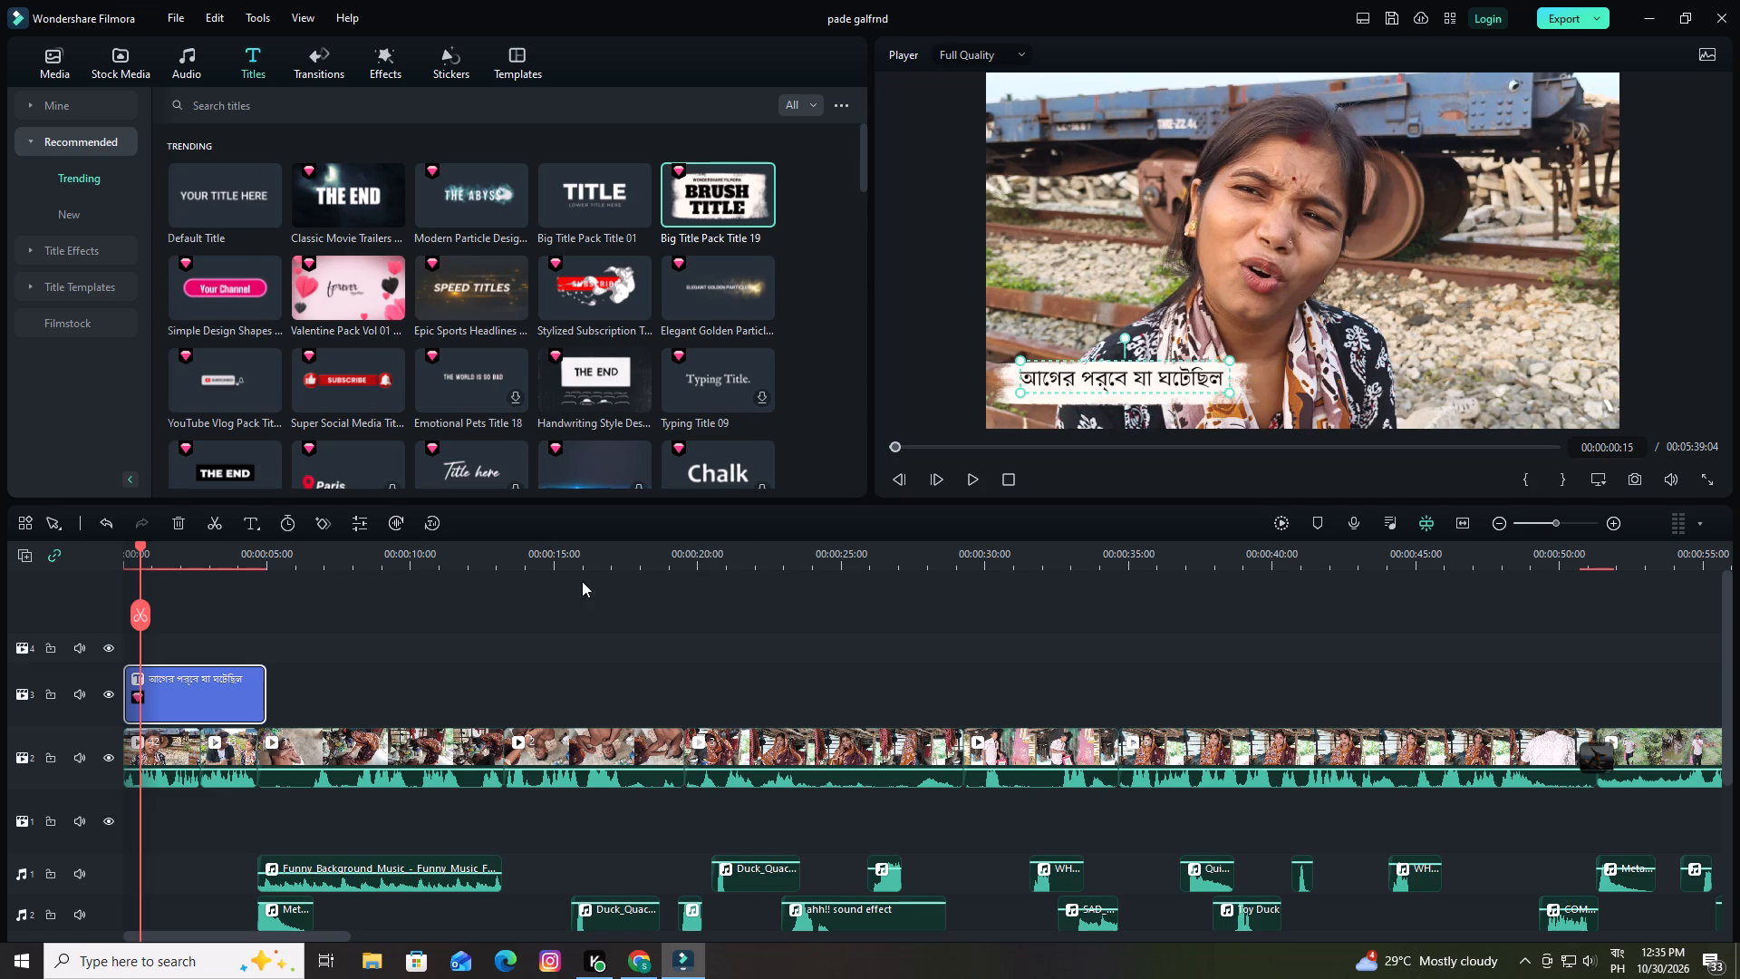
Open the recap title clip for editing and change the Bengali text's font to FN Himel Borno Unicode.
double_click(194, 682)
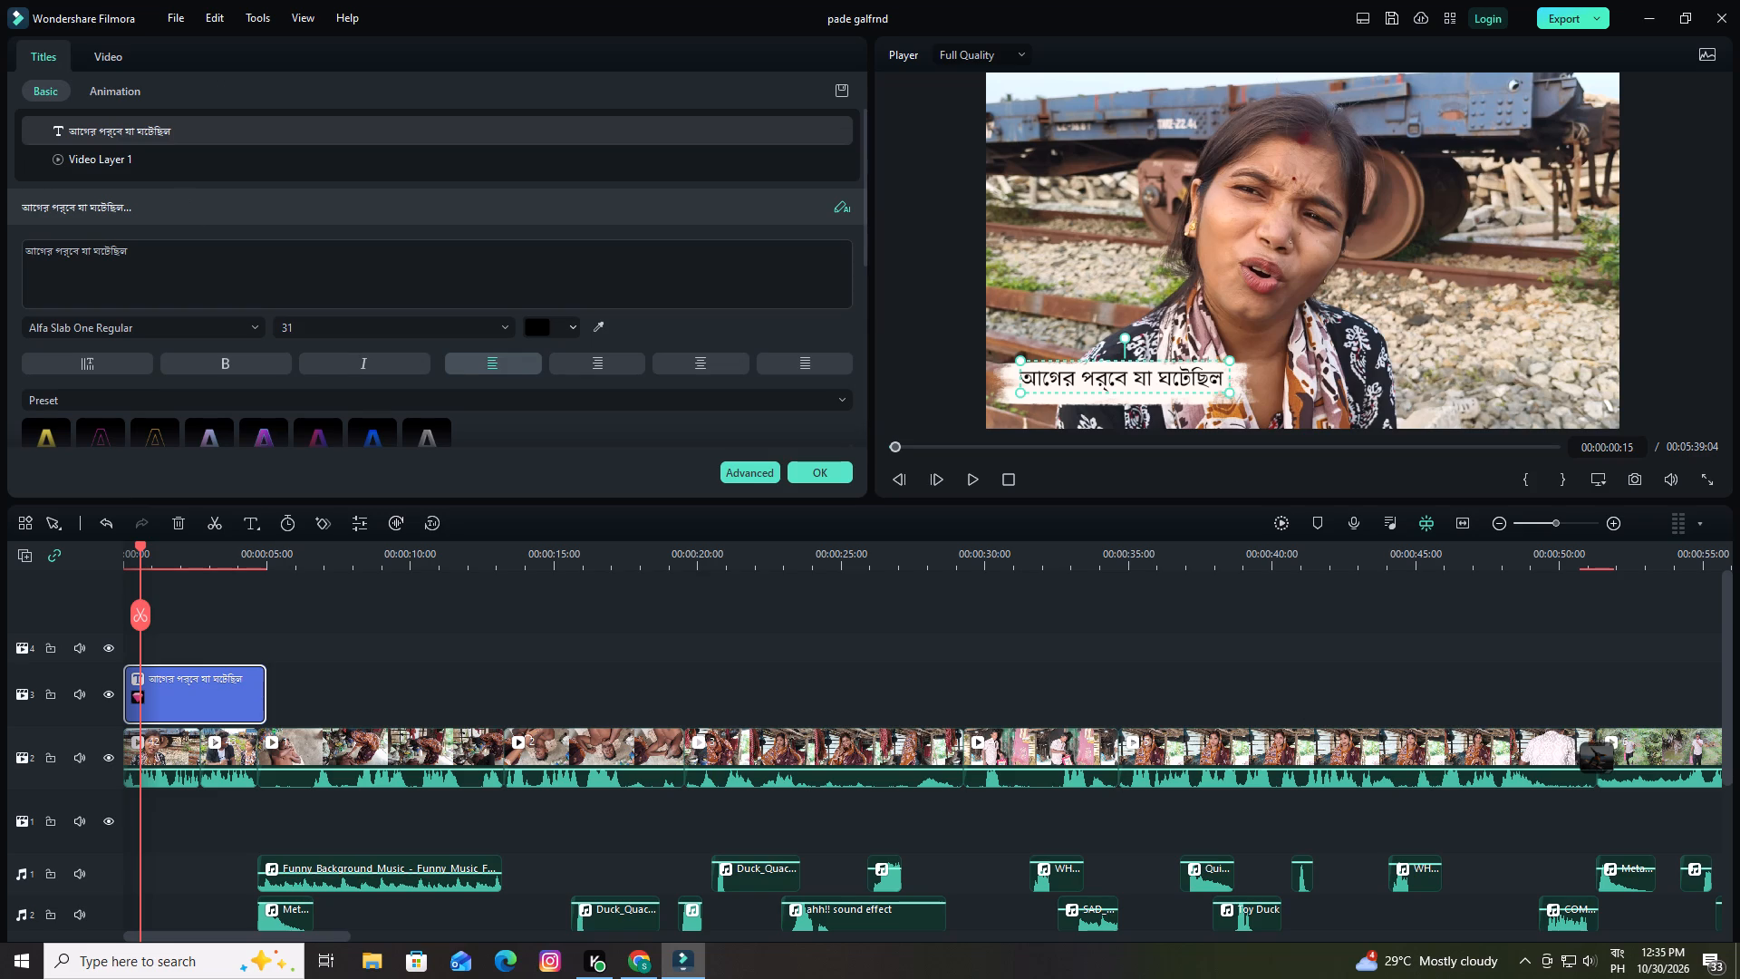
scroll(278, 265, down, 2)
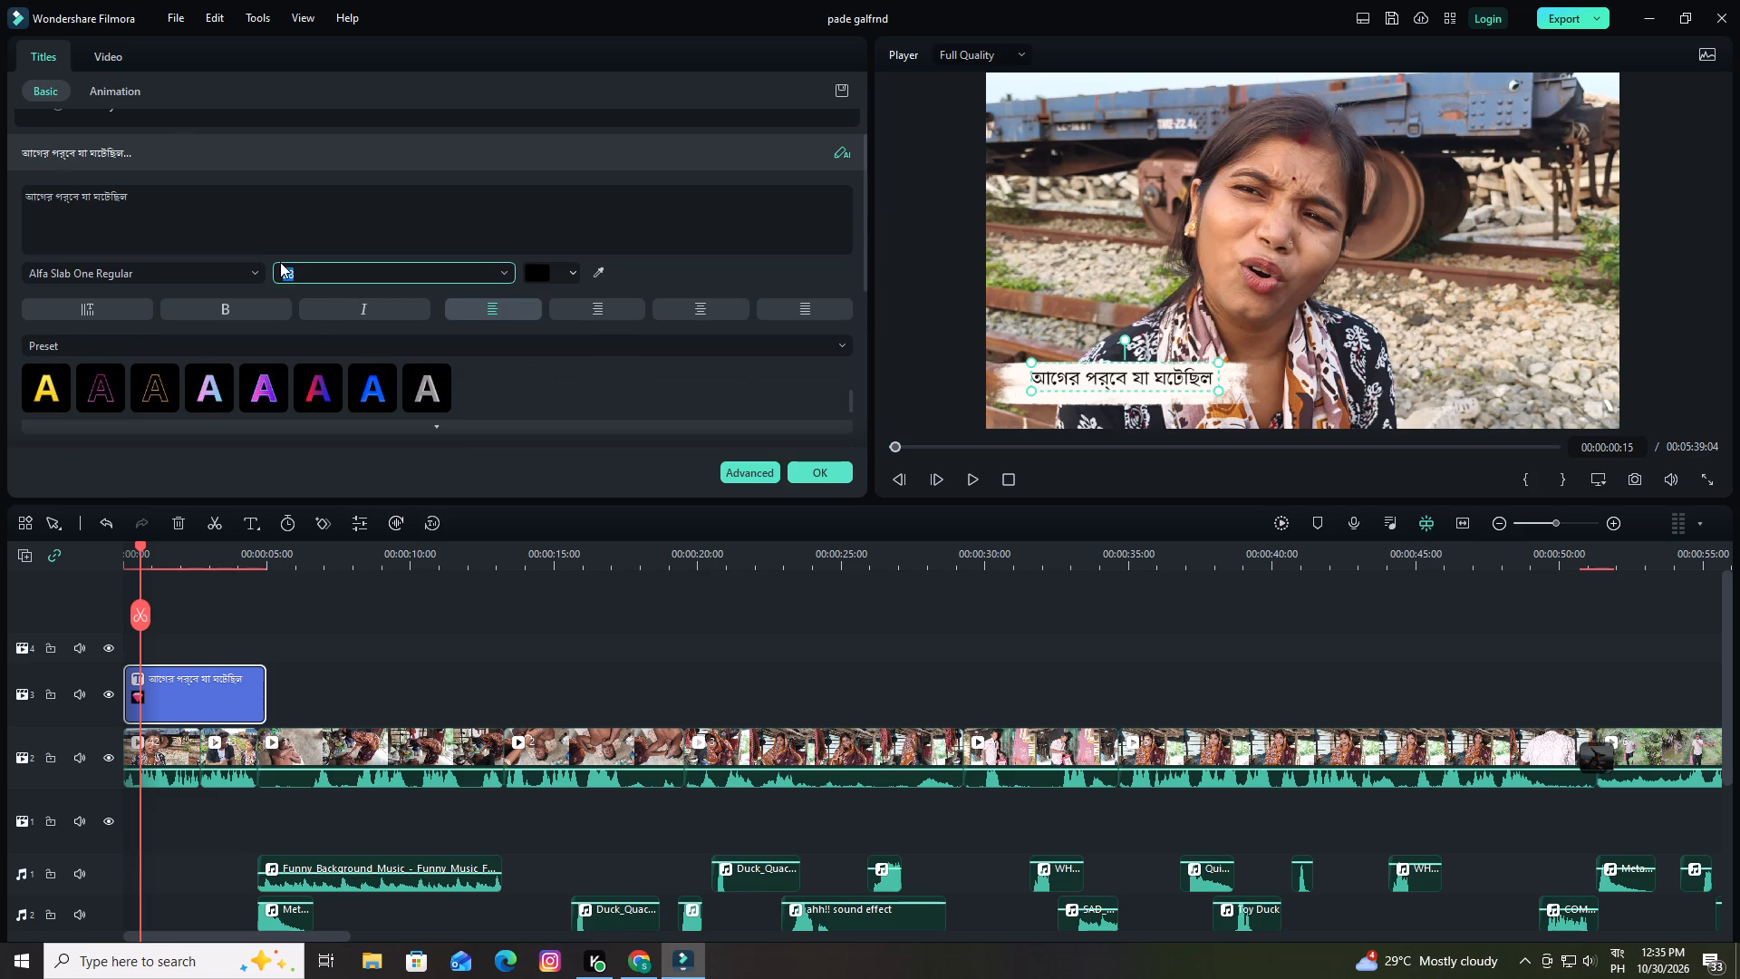
click(254, 267)
scroll(264, 497, down, 2)
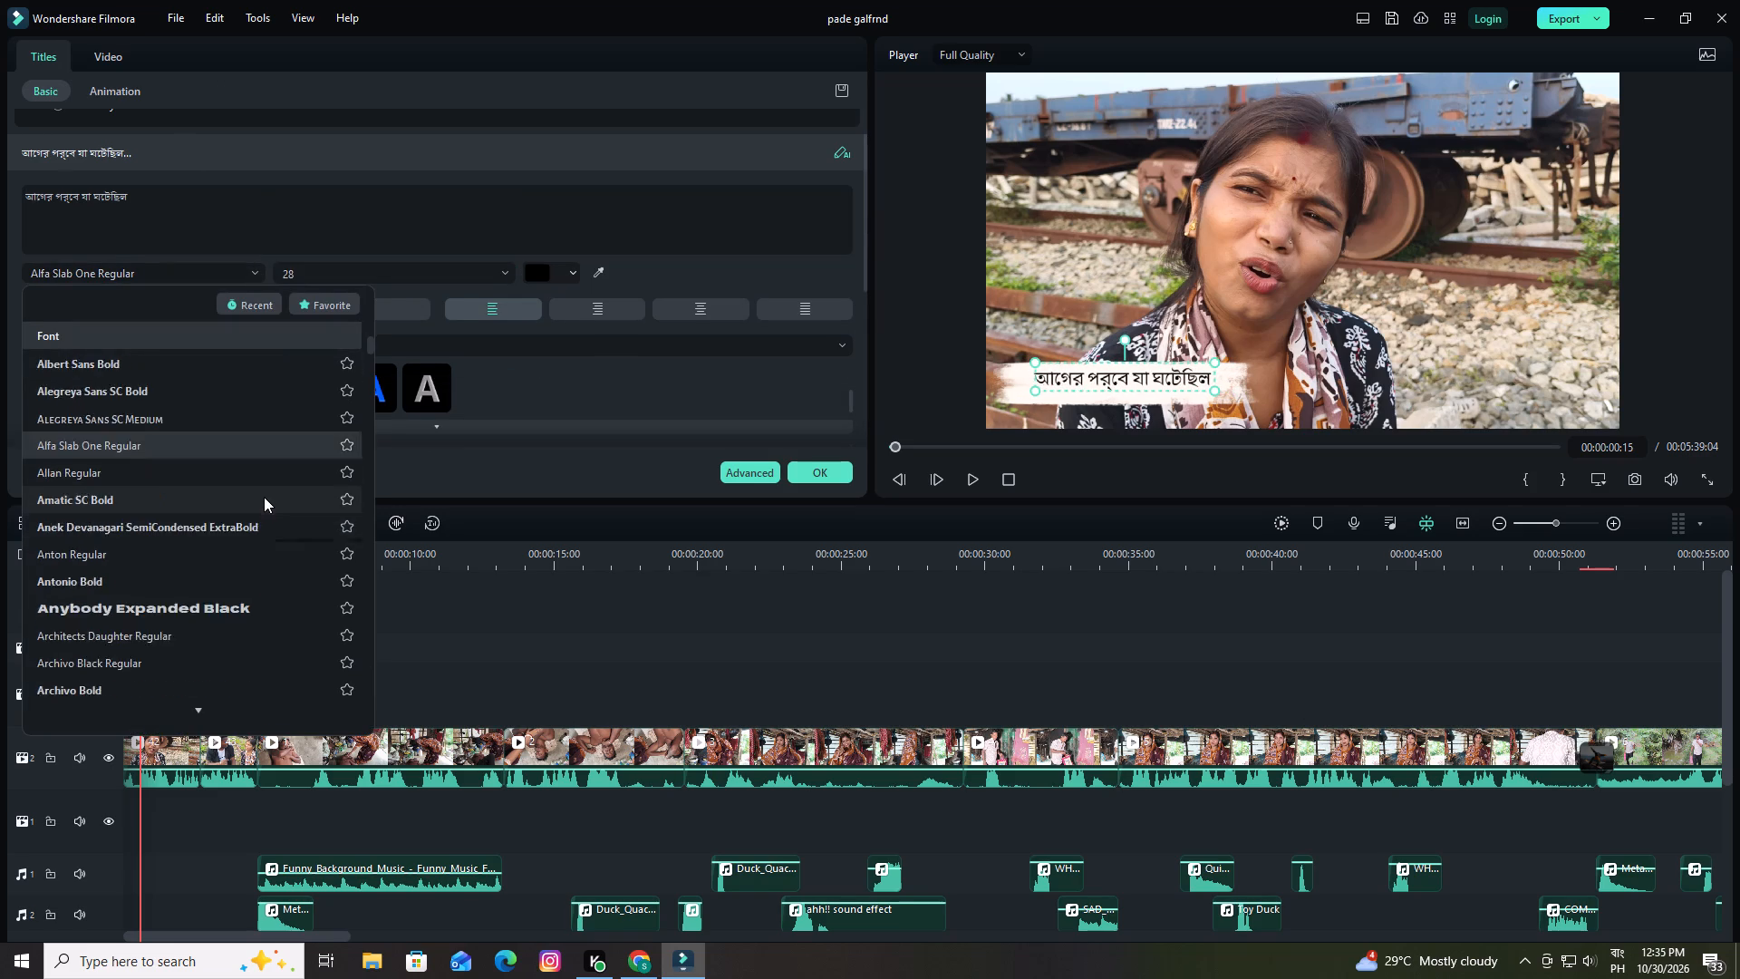
scroll(257, 496, down, 5)
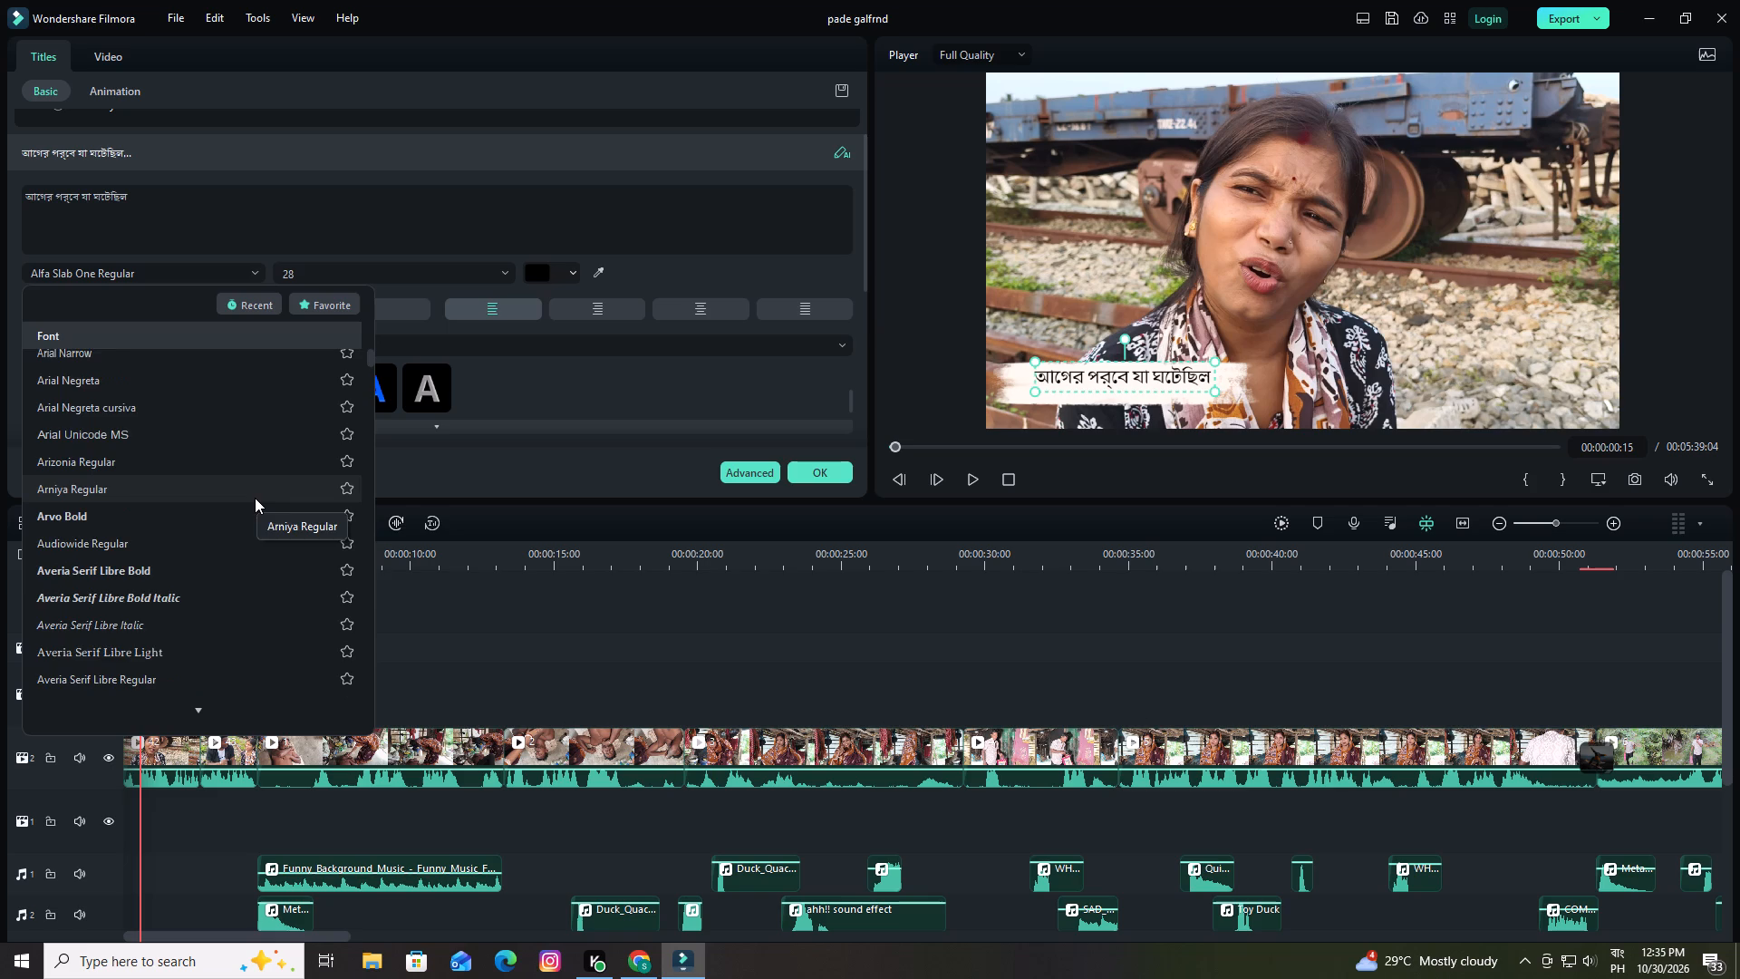
scroll(255, 498, down, 12)
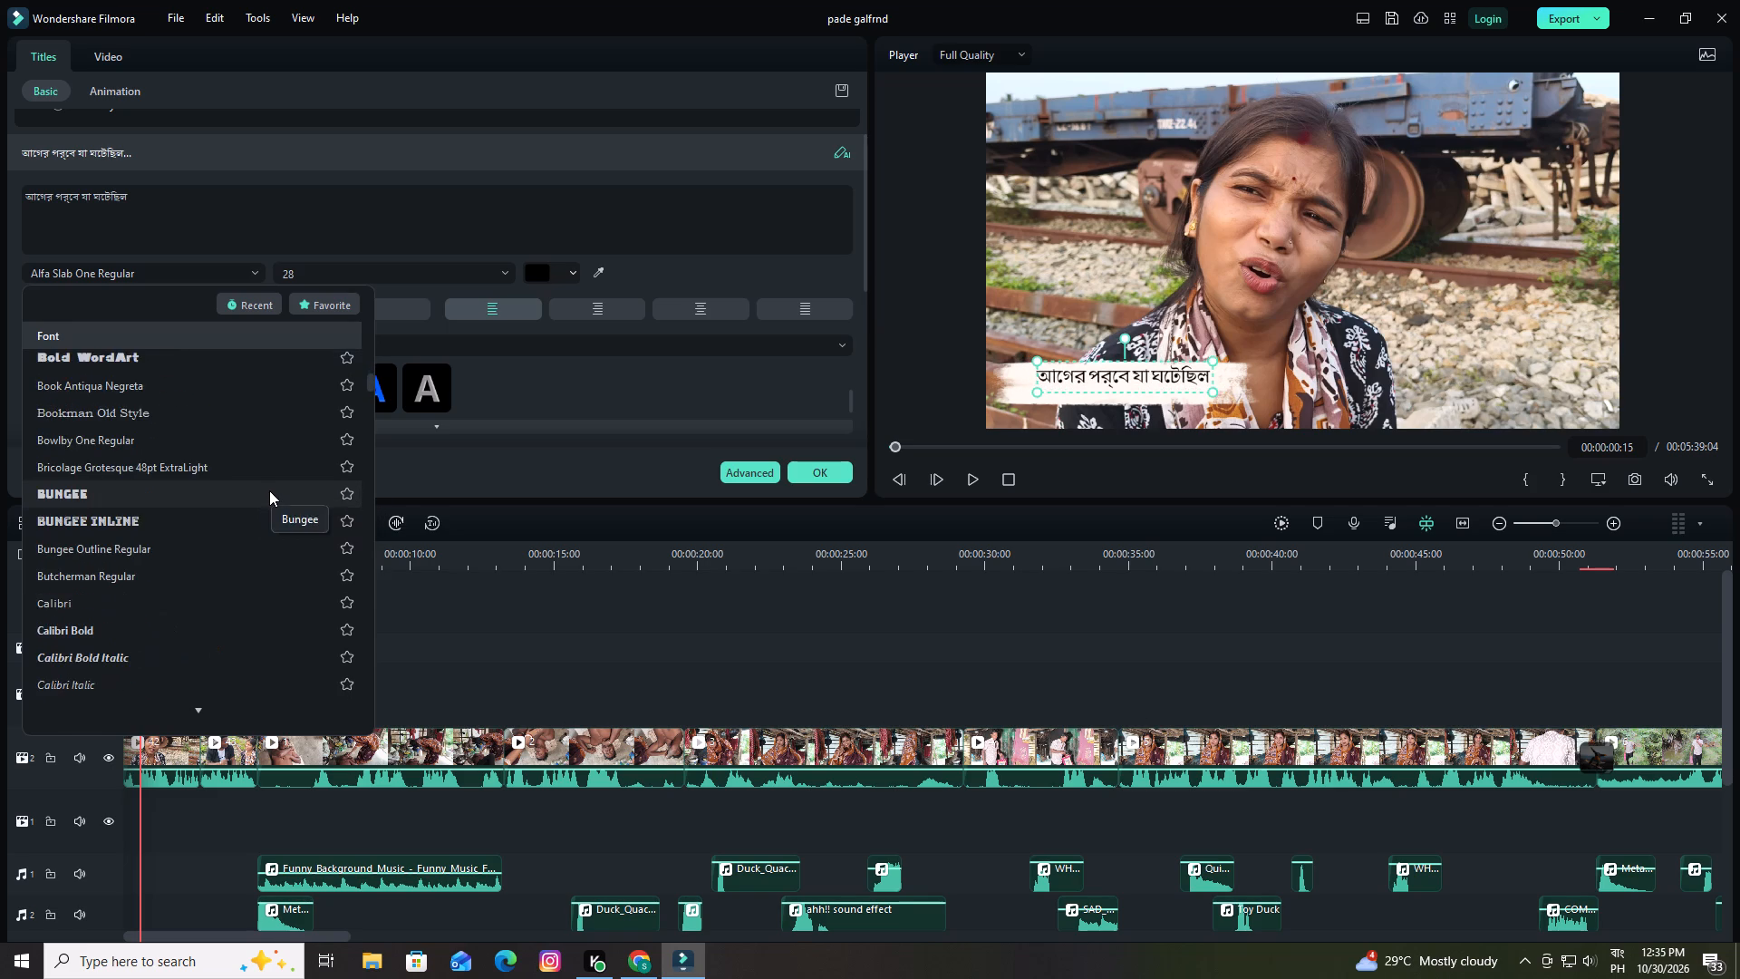
scroll(269, 490, down, 5)
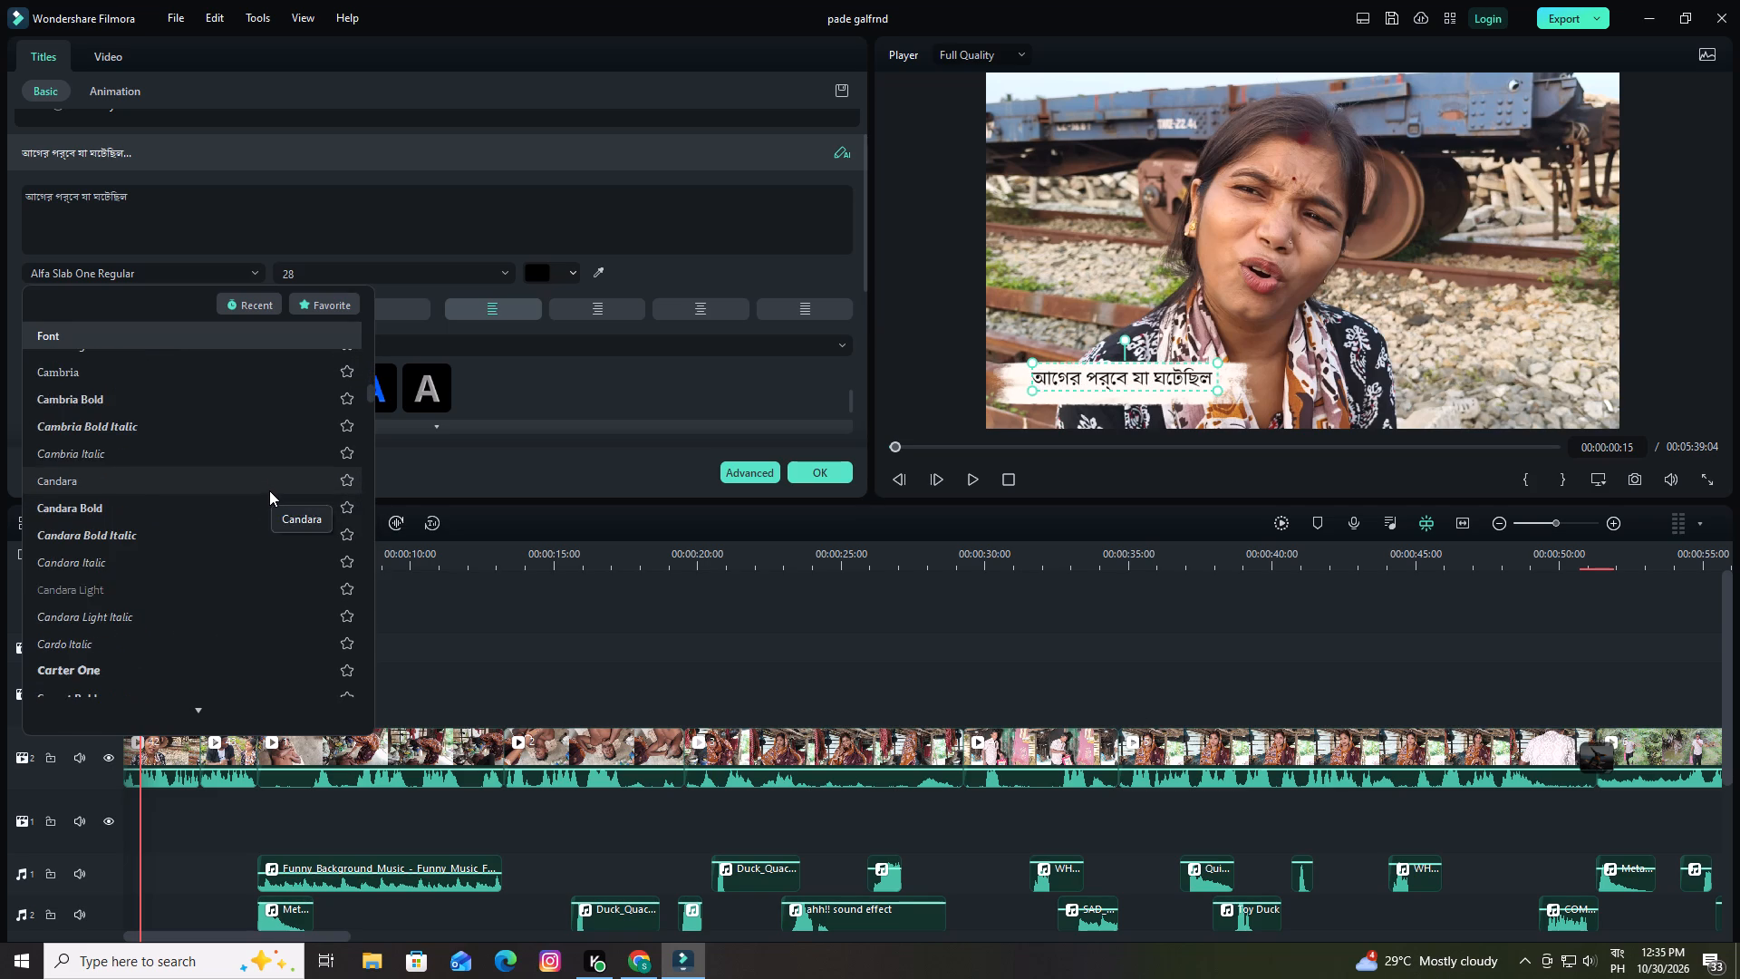
scroll(269, 490, down, 5)
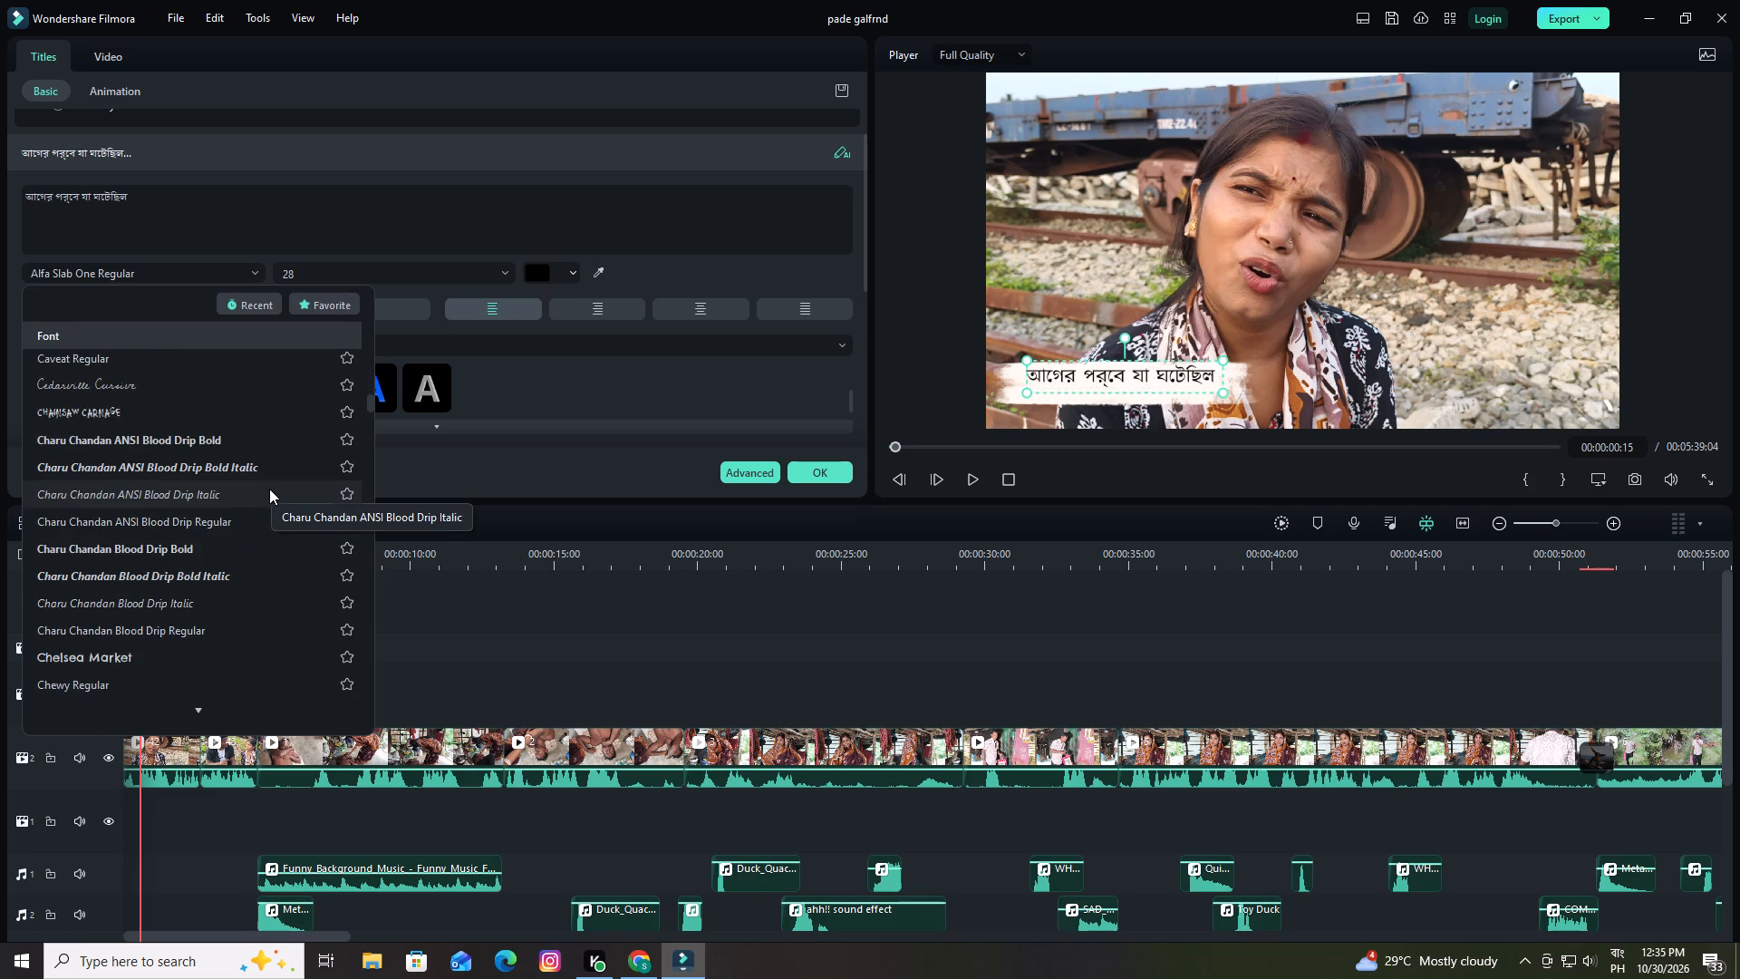
scroll(269, 489, down, 2)
scroll(269, 488, up, 1)
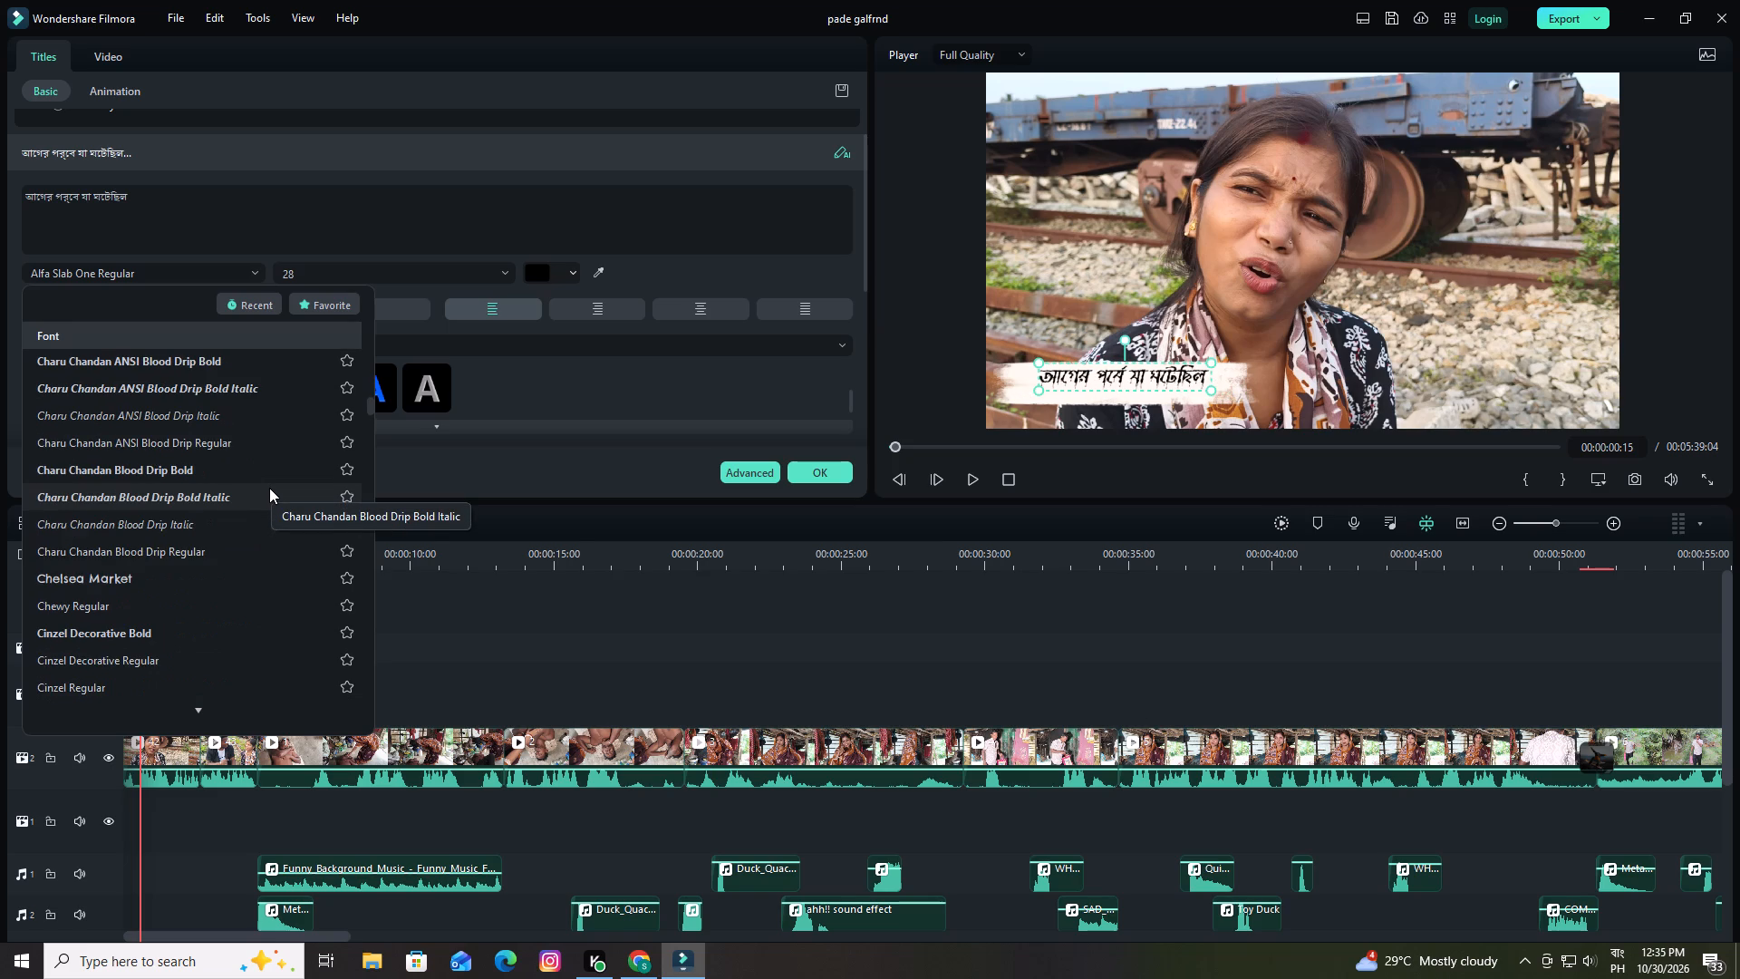
scroll(269, 488, down, 3)
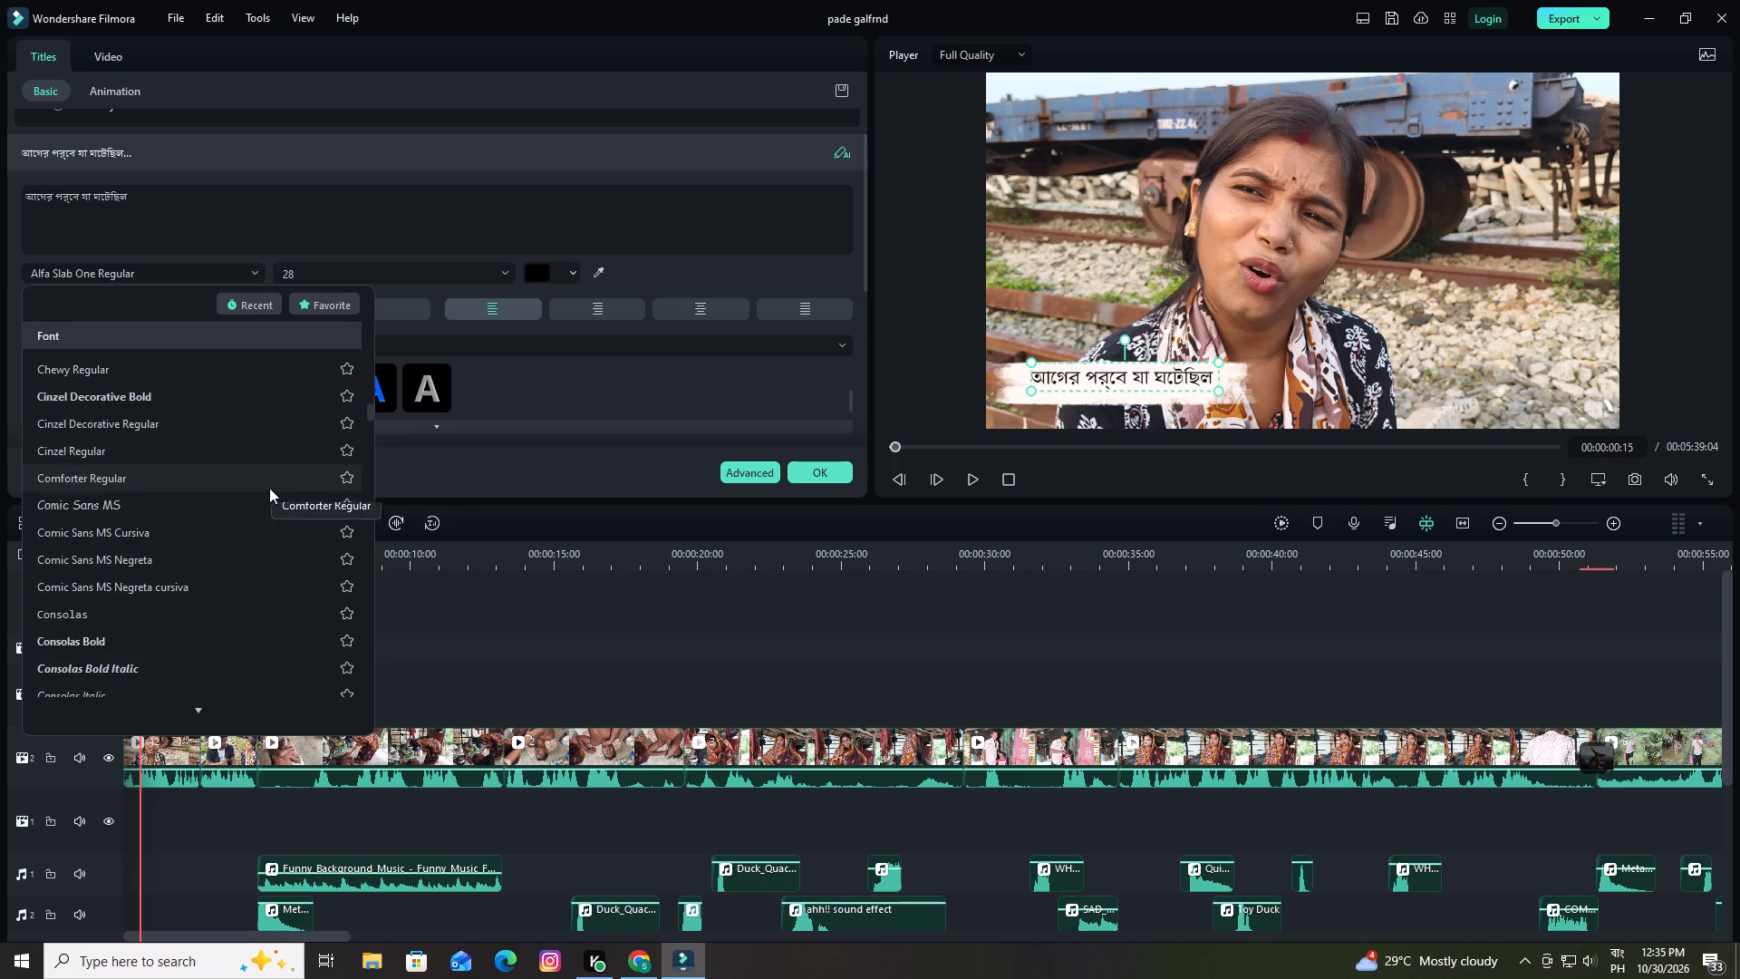
scroll(269, 488, down, 3)
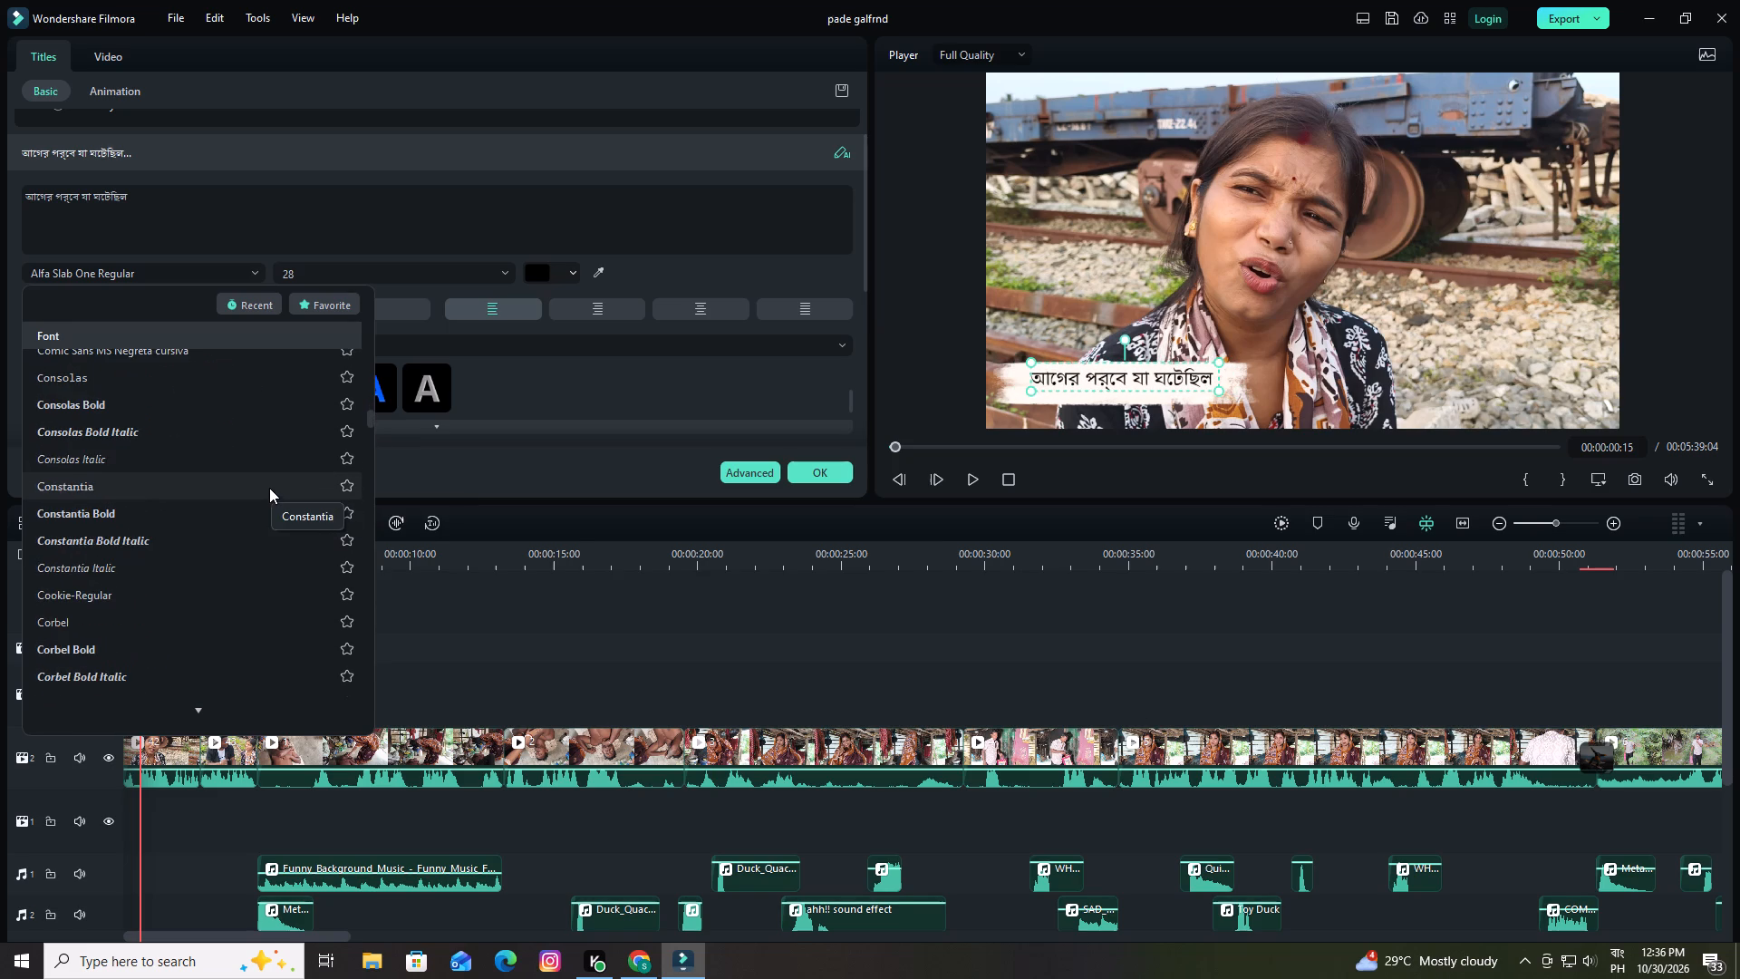
scroll(269, 488, down, 4)
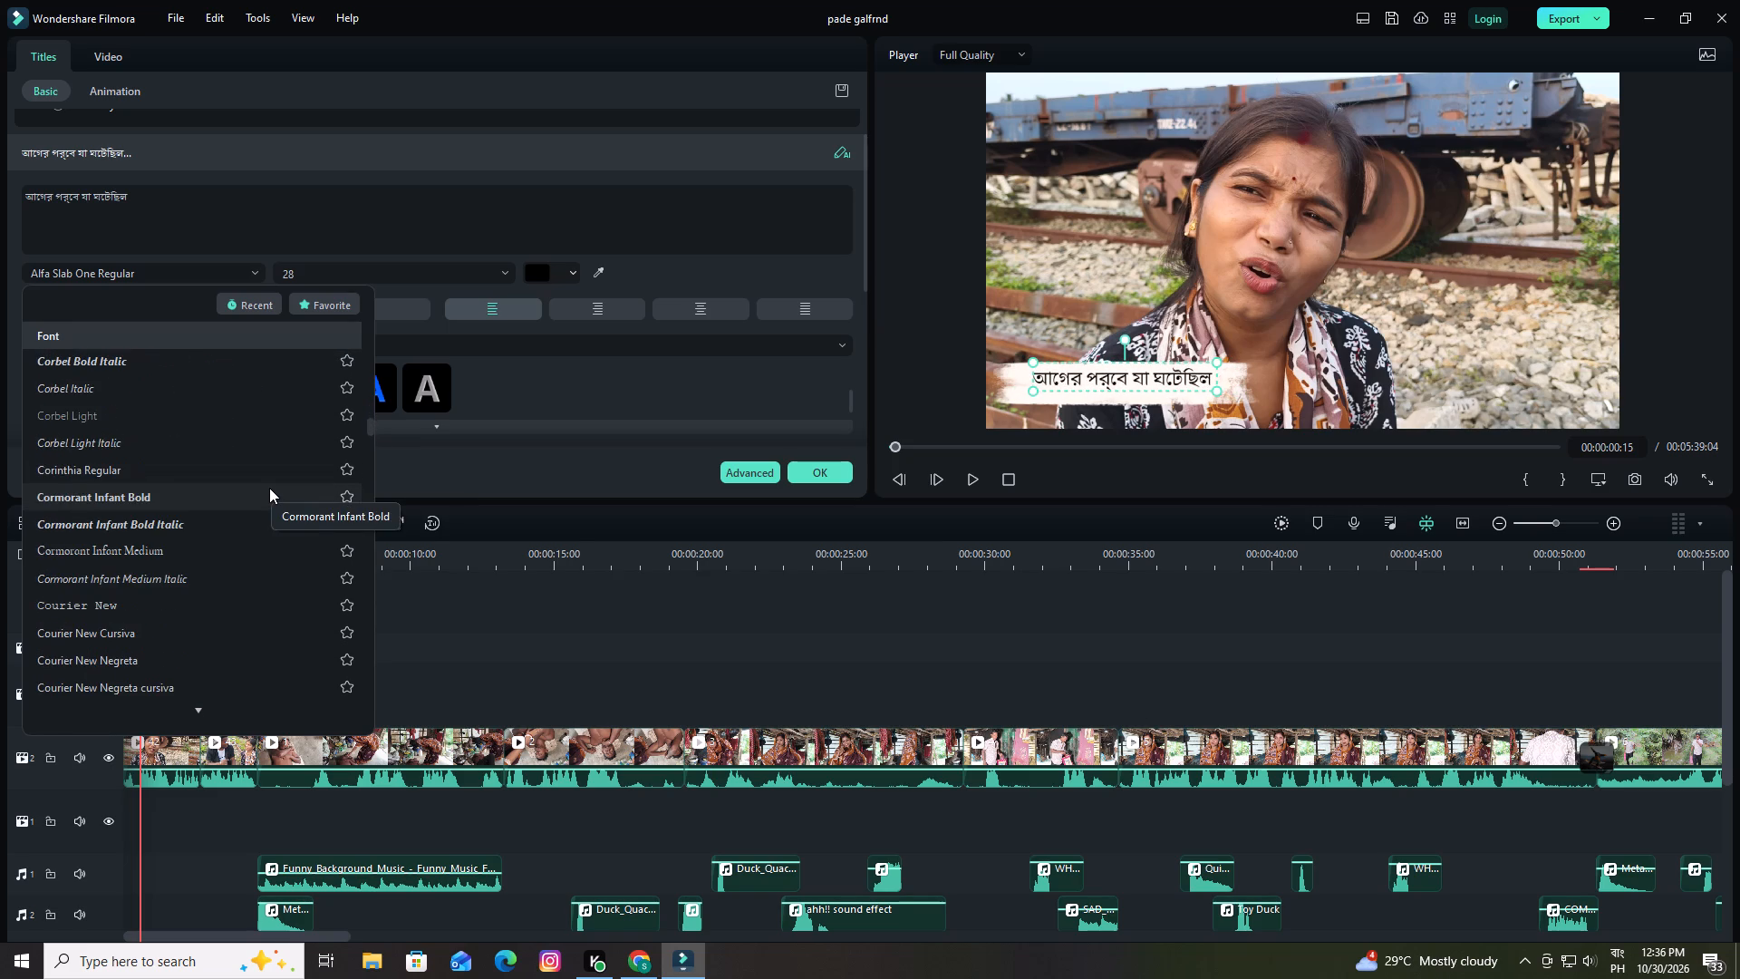
scroll(269, 488, down, 4)
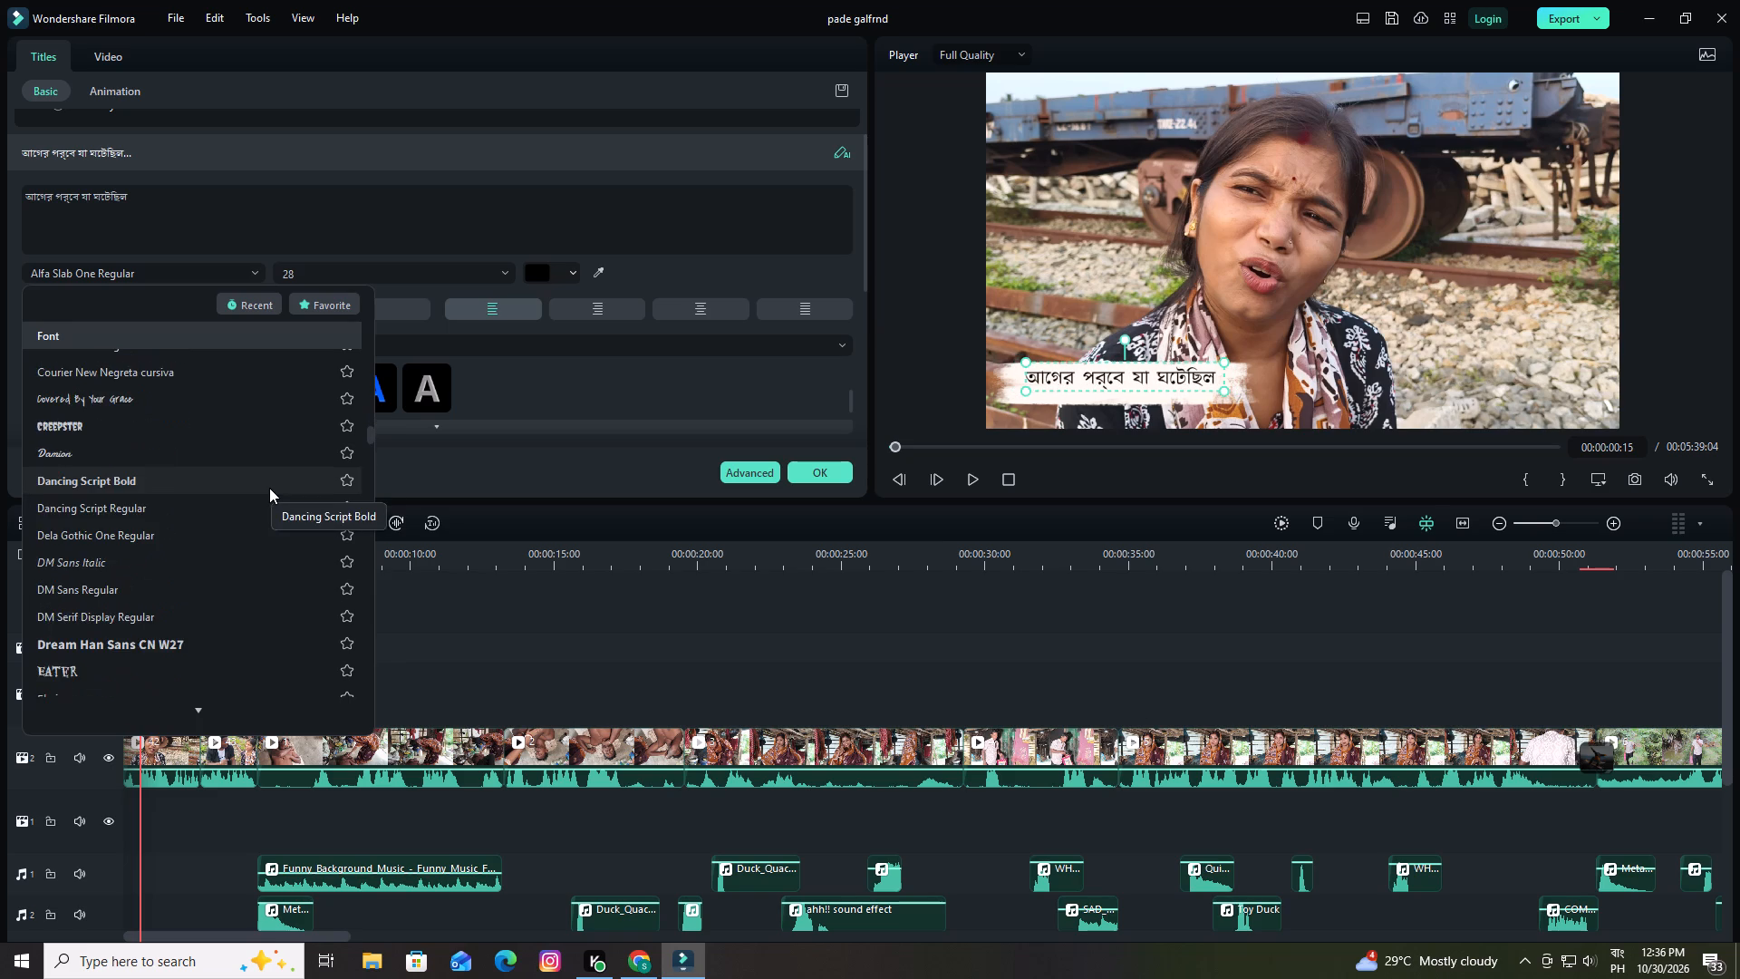
scroll(269, 488, down, 5)
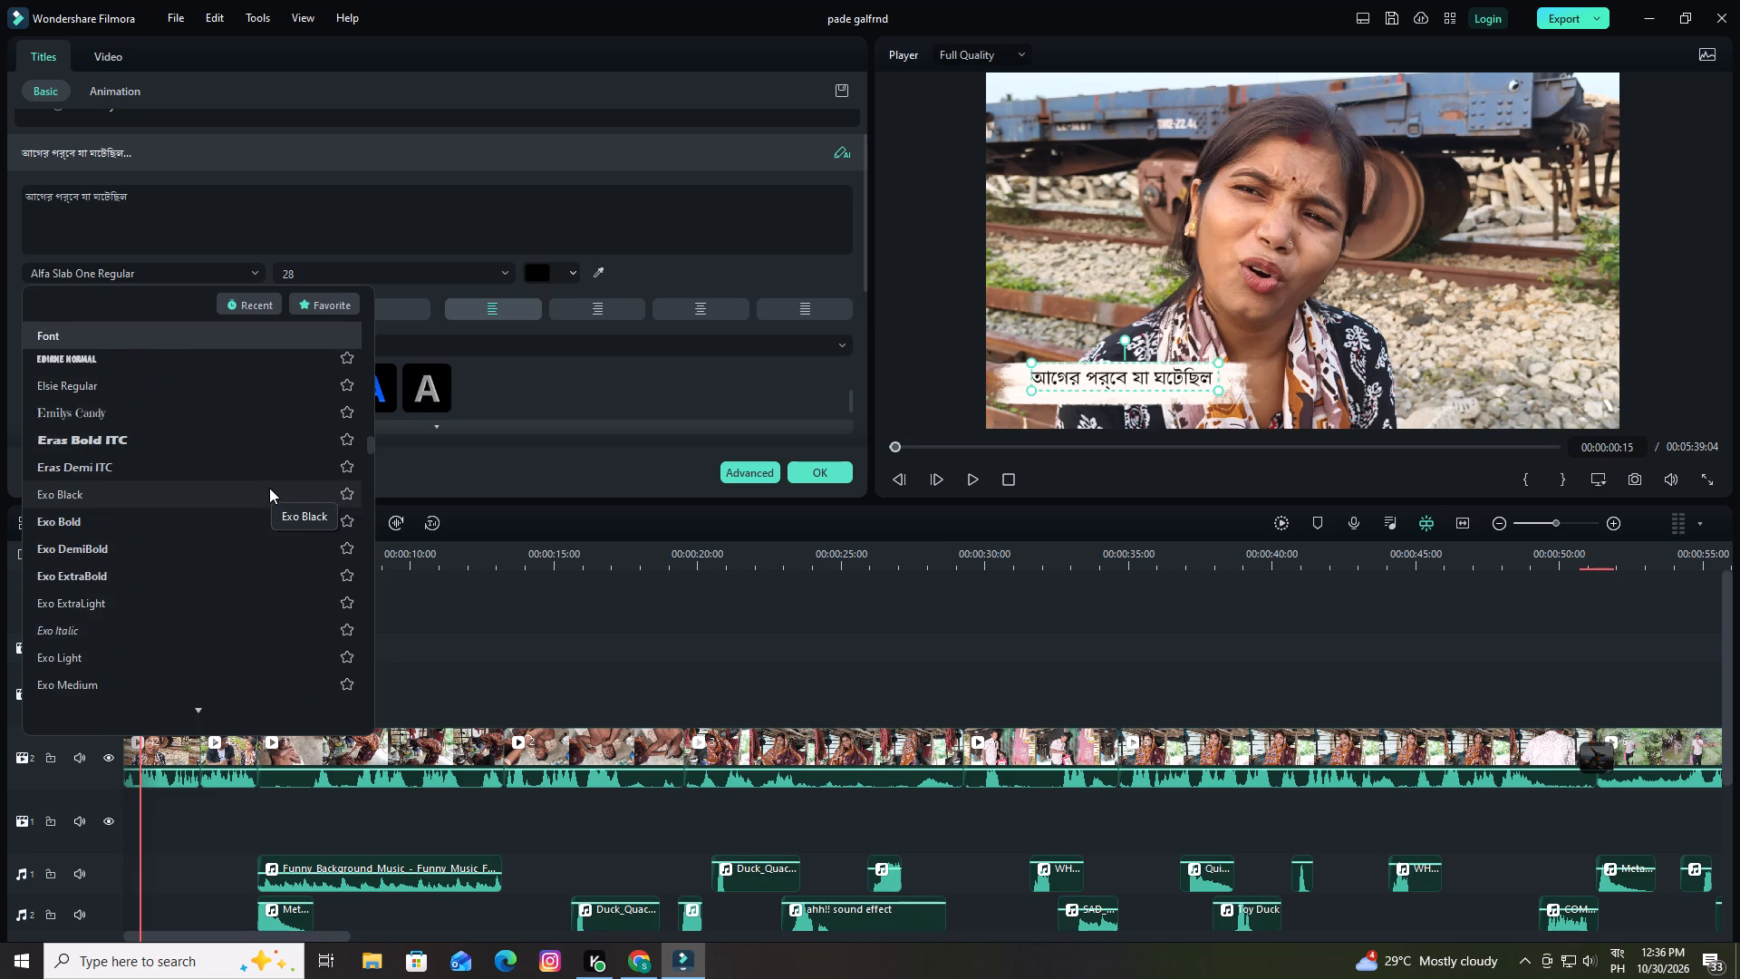
scroll(269, 488, down, 6)
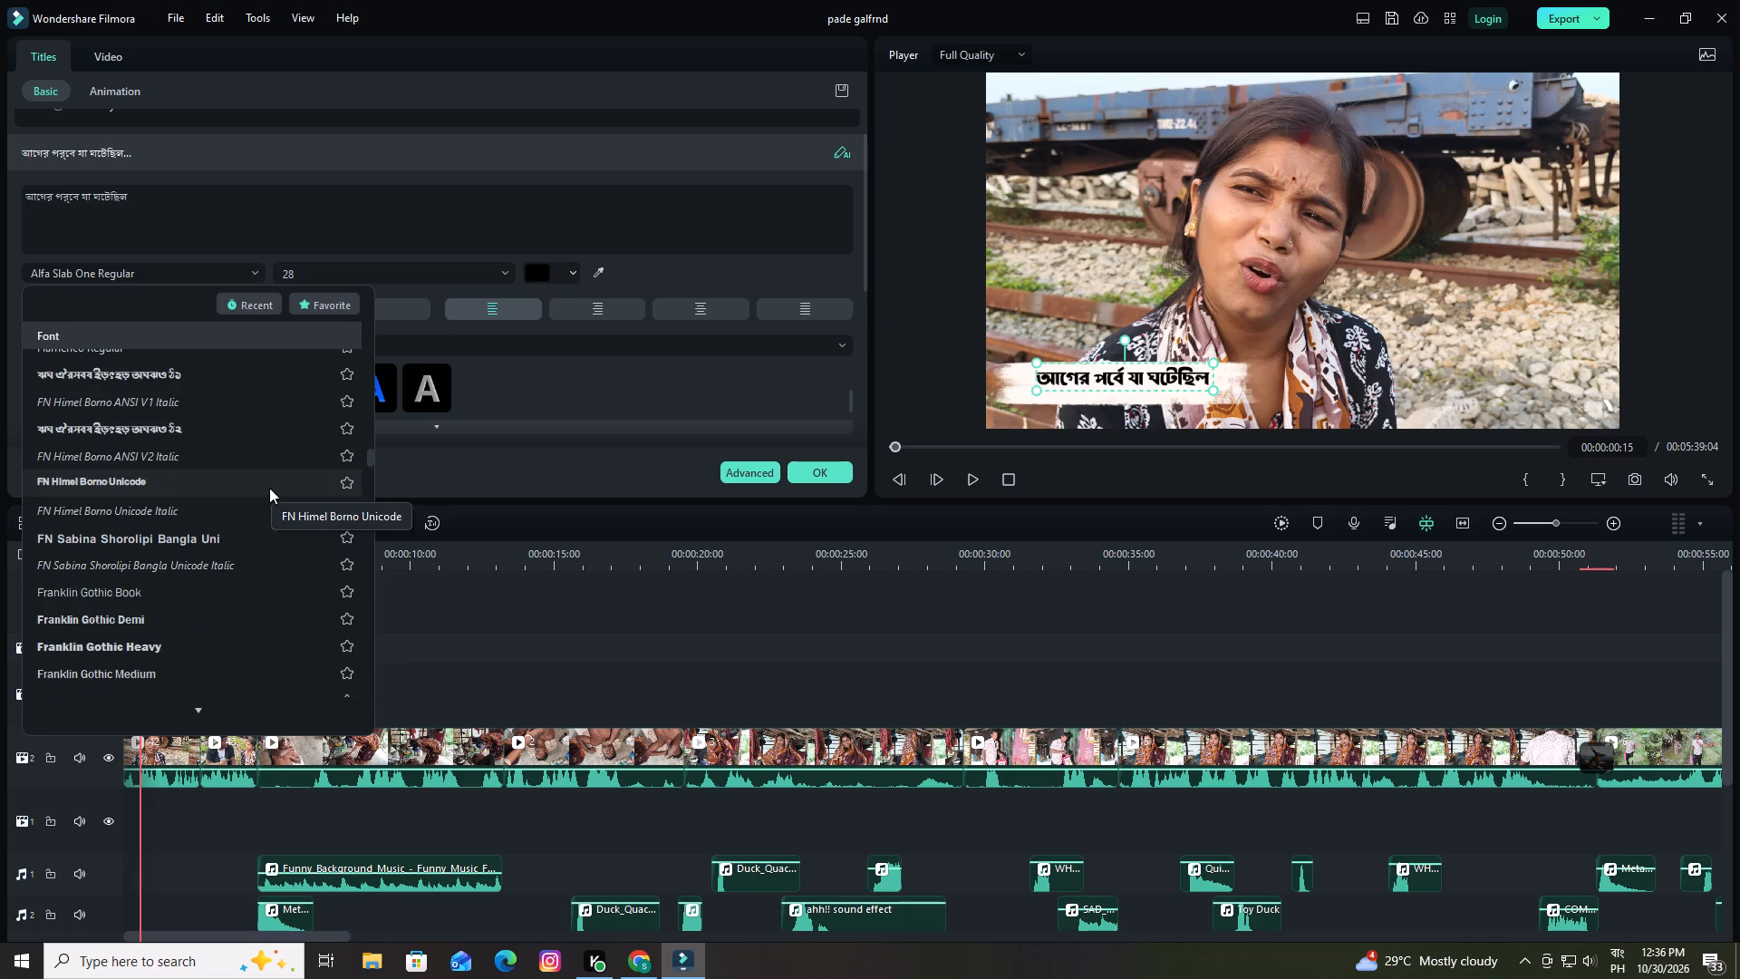
click(271, 485)
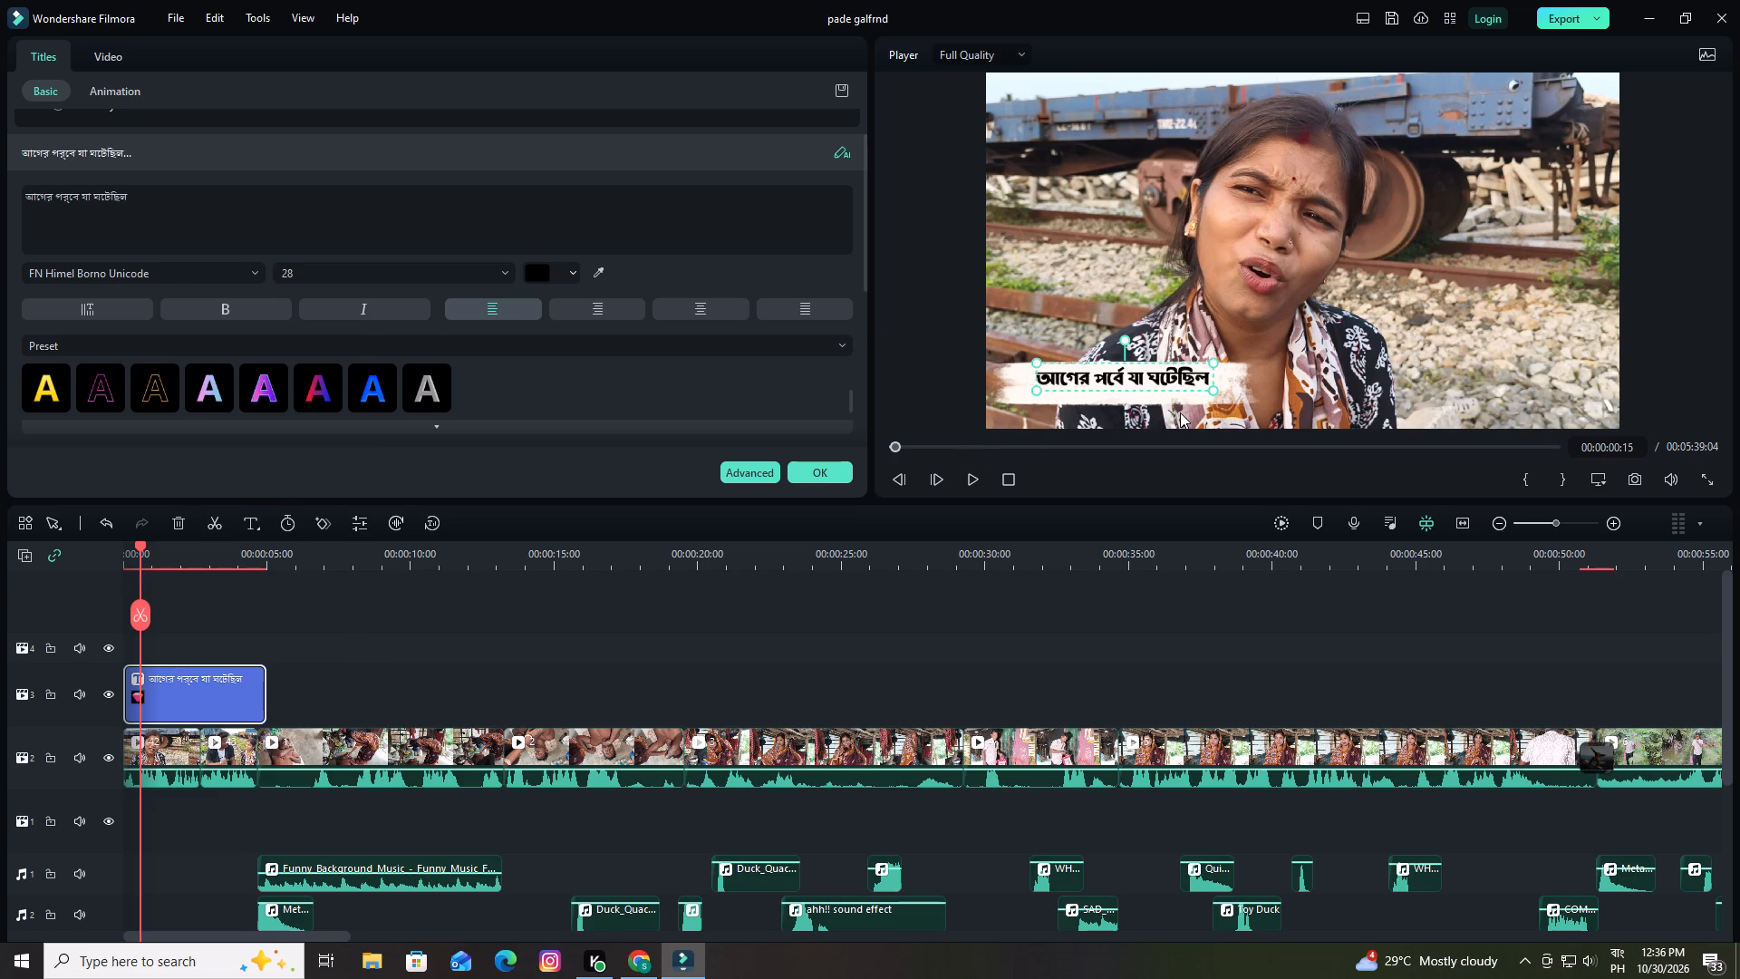
Enlarge the Bengali text to size 38 and position it across the white paint background.
drag(1142, 386, 1131, 393)
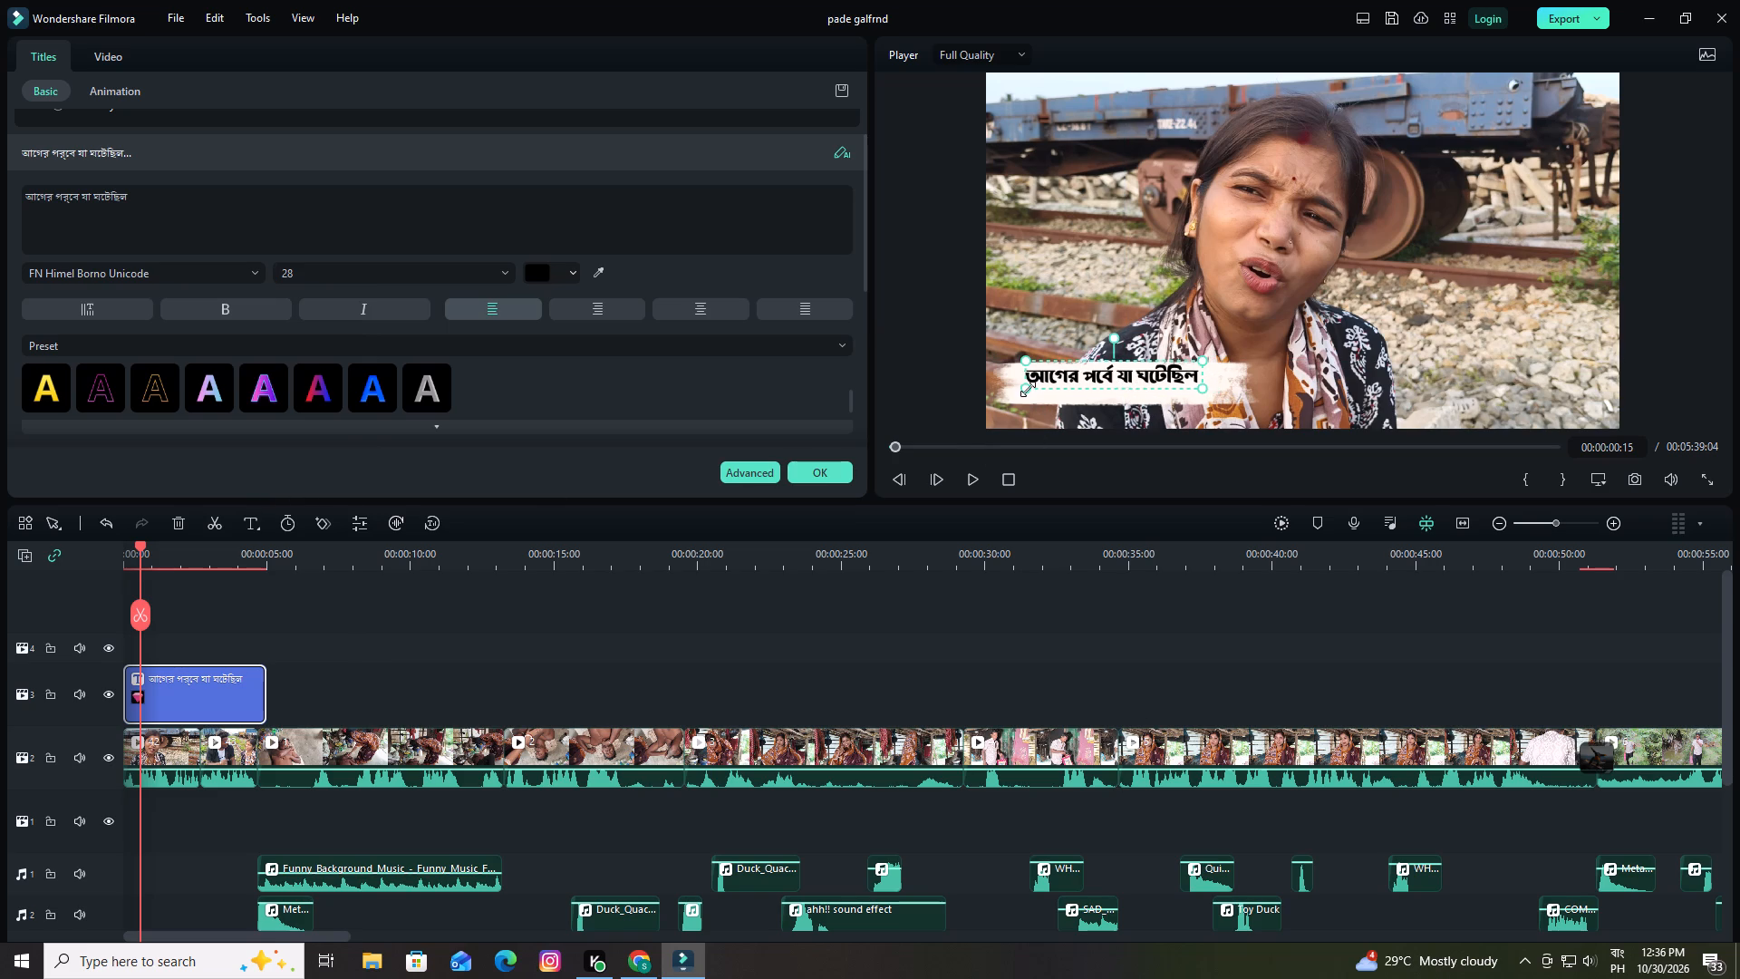
click(1028, 389)
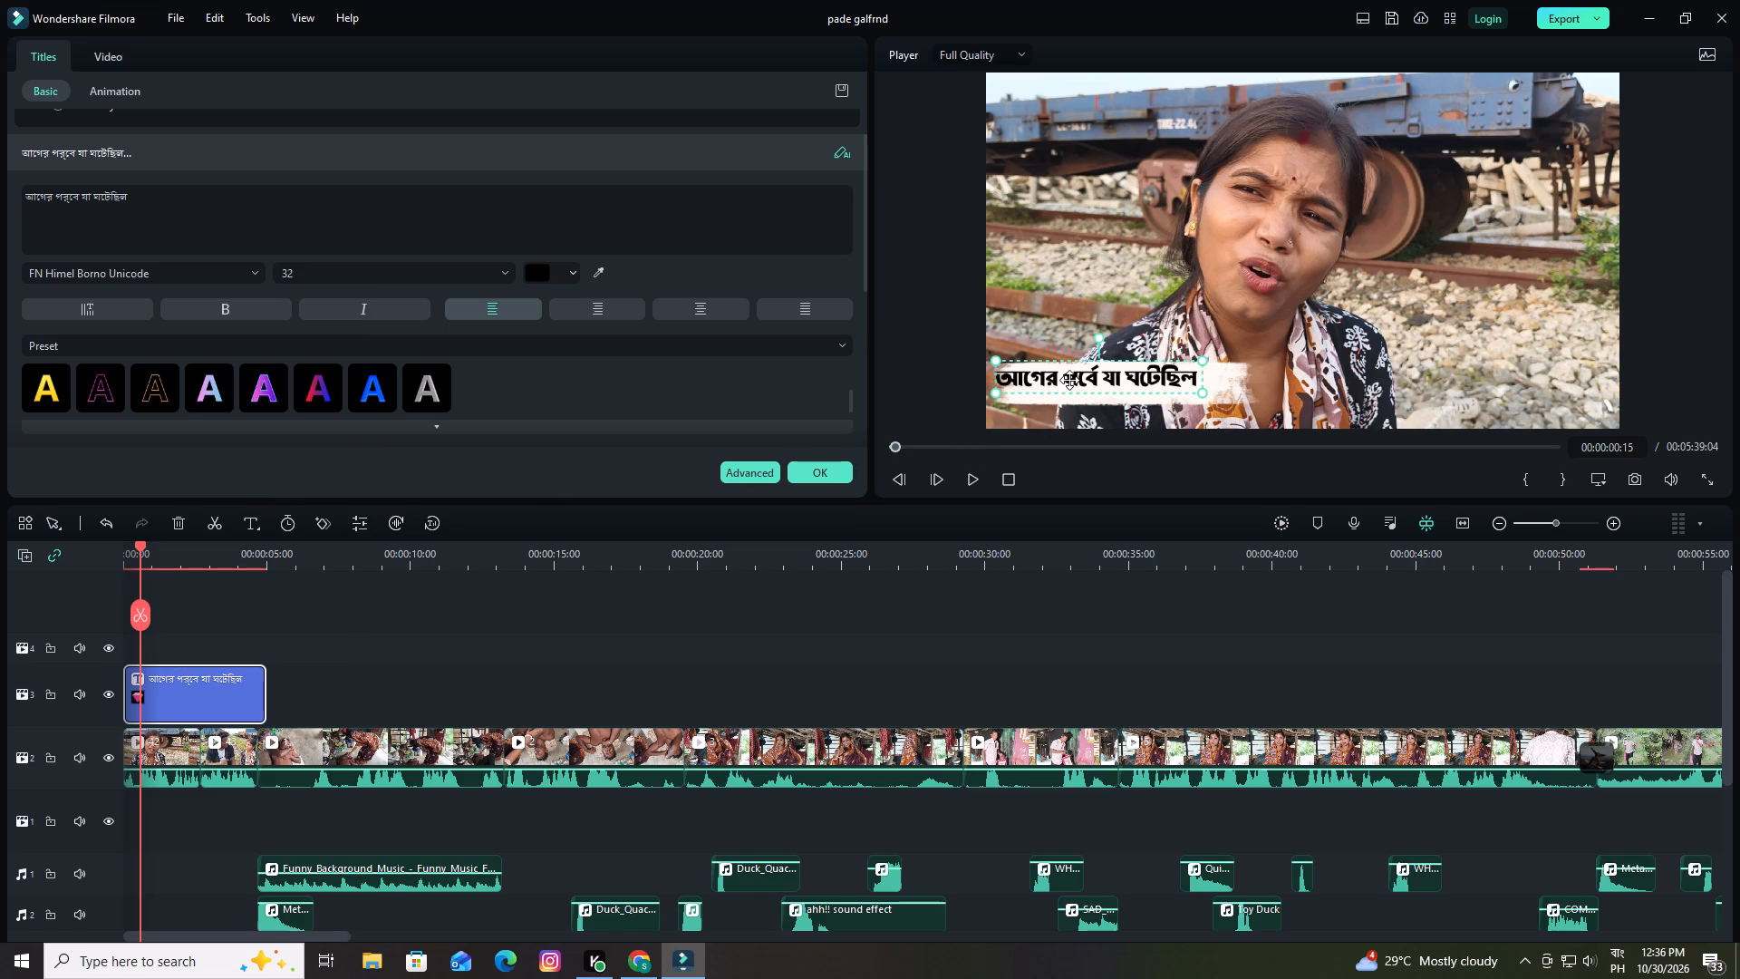
drag(1069, 380, 1095, 379)
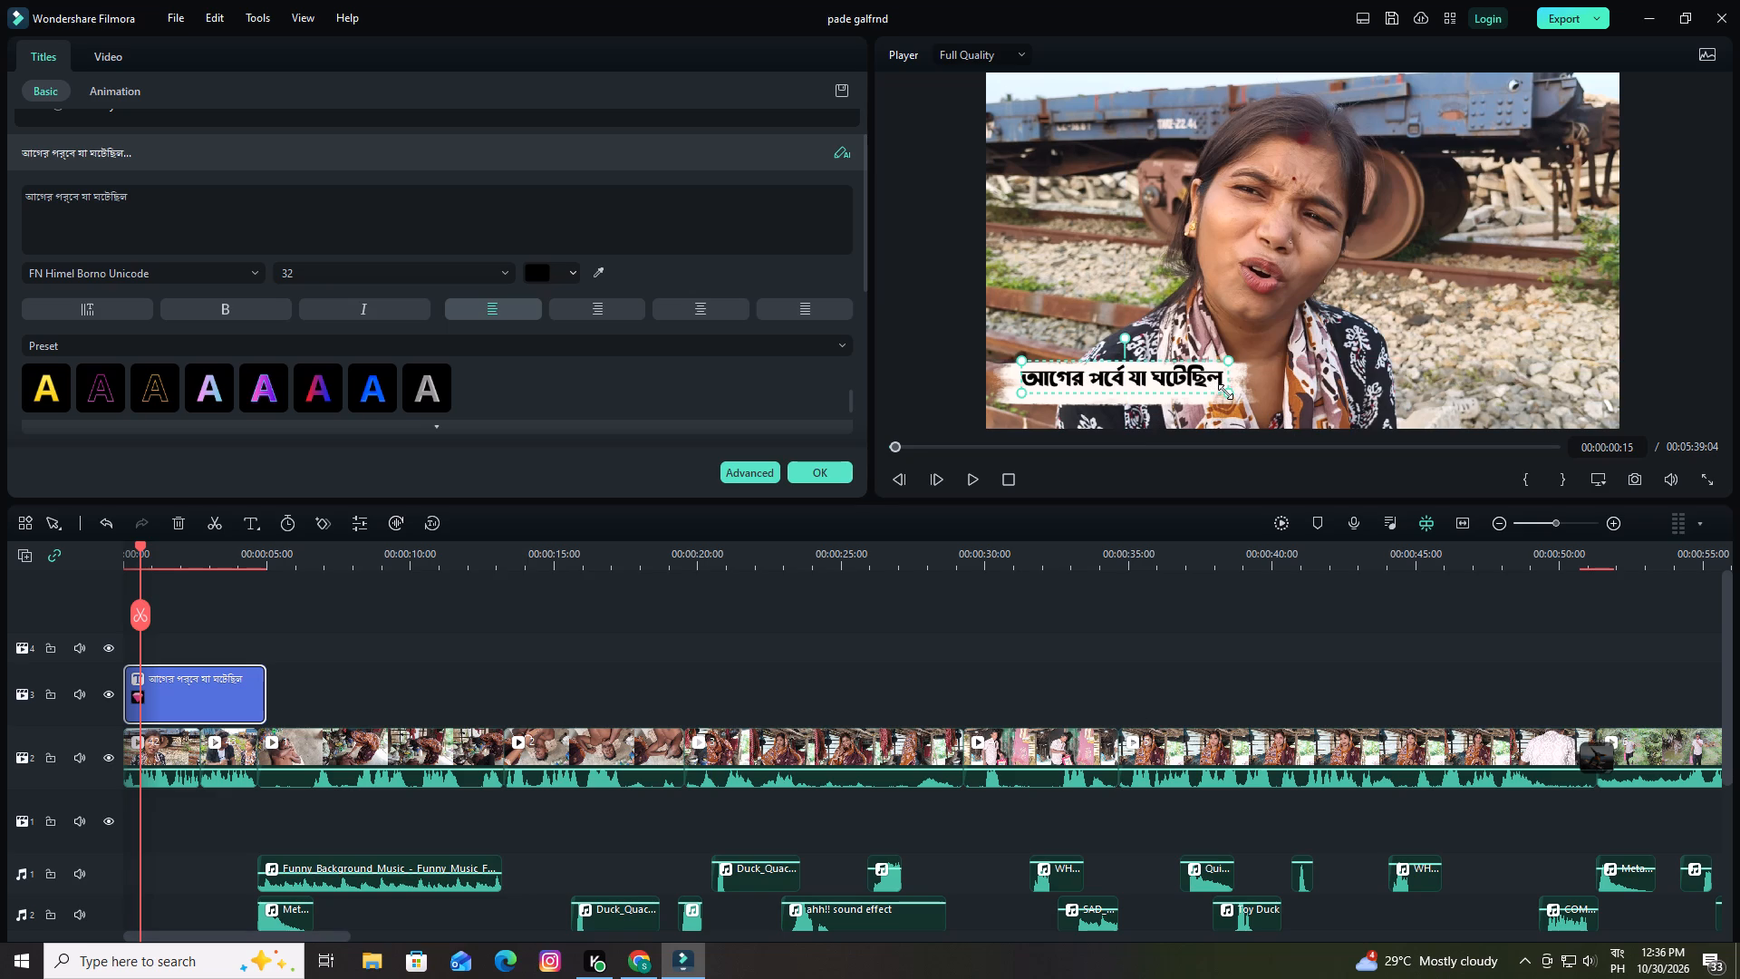
drag(1225, 392, 1234, 397)
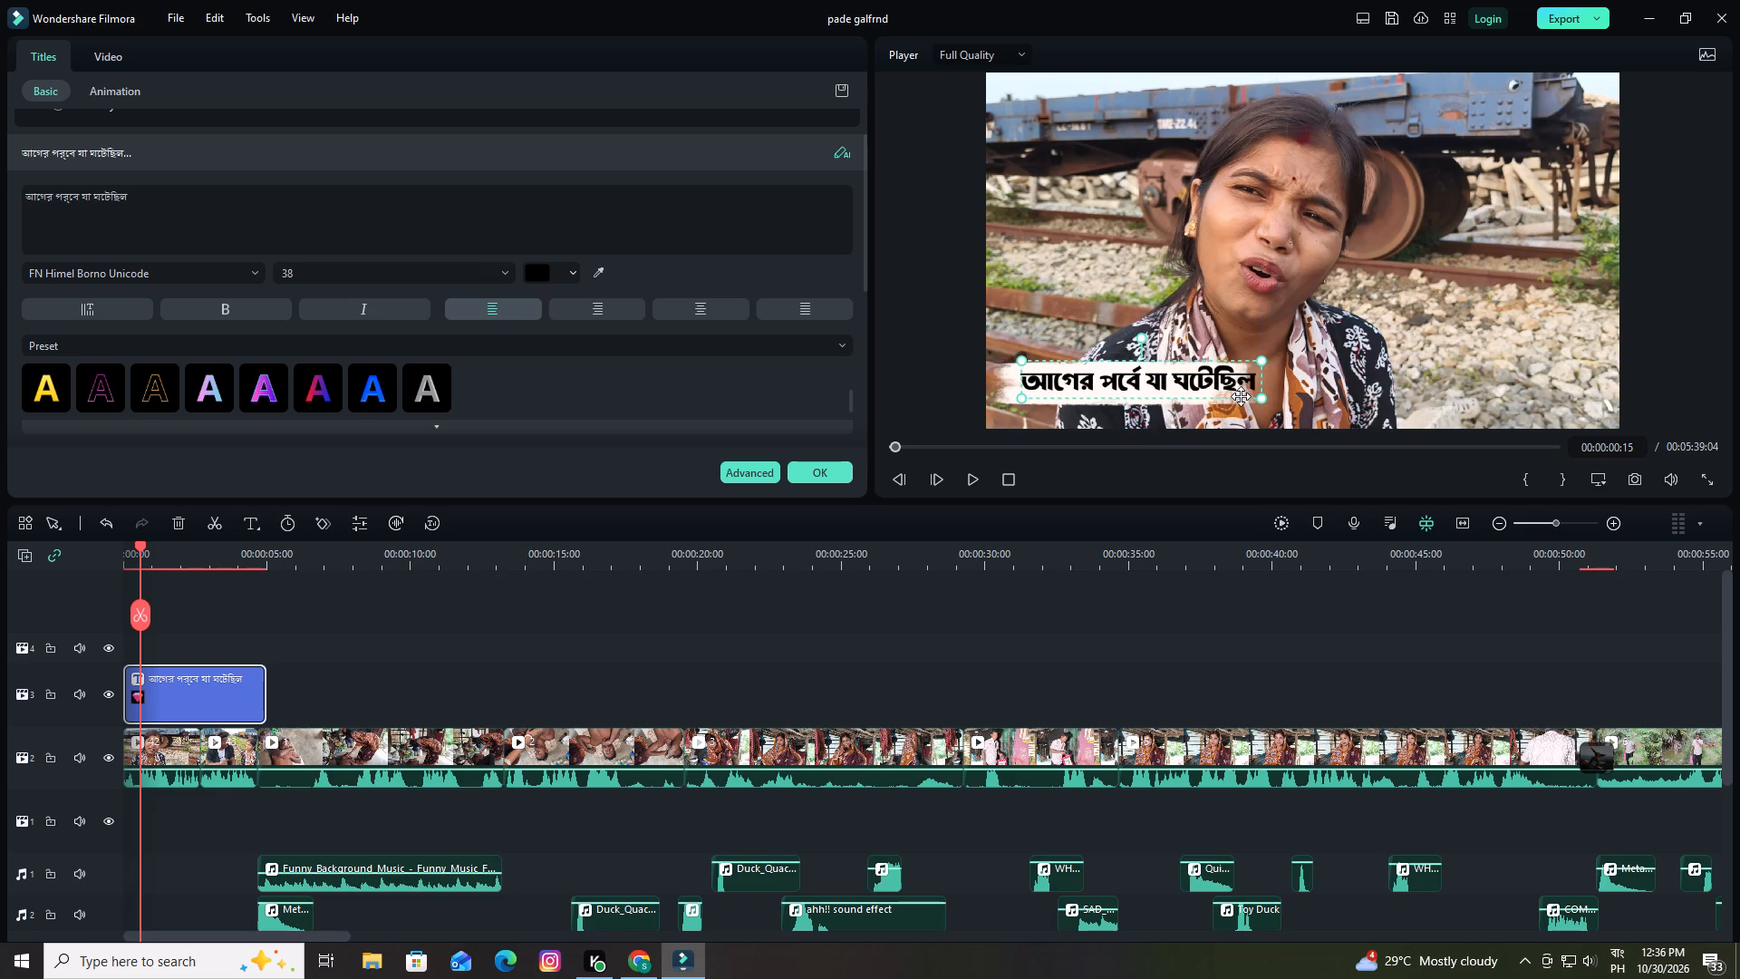
Widen the white paint background to 48% horizontal scale so it extends past the end of the Bengali text.
click(1073, 402)
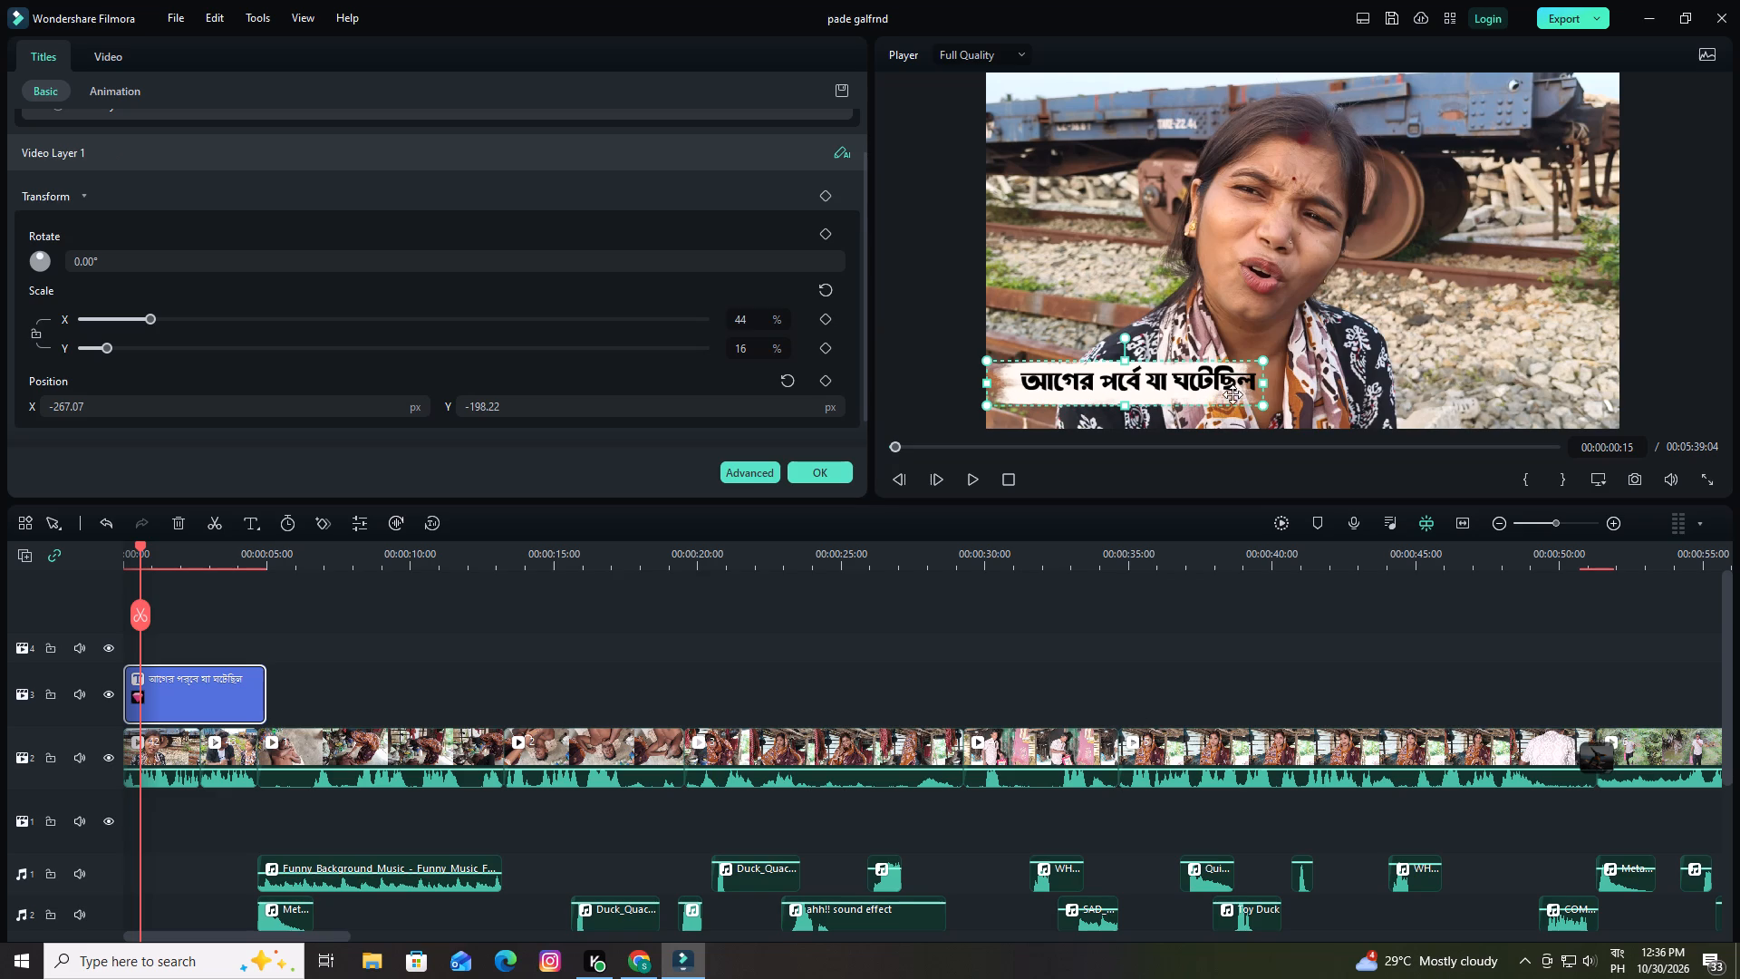
drag(1263, 383, 1271, 385)
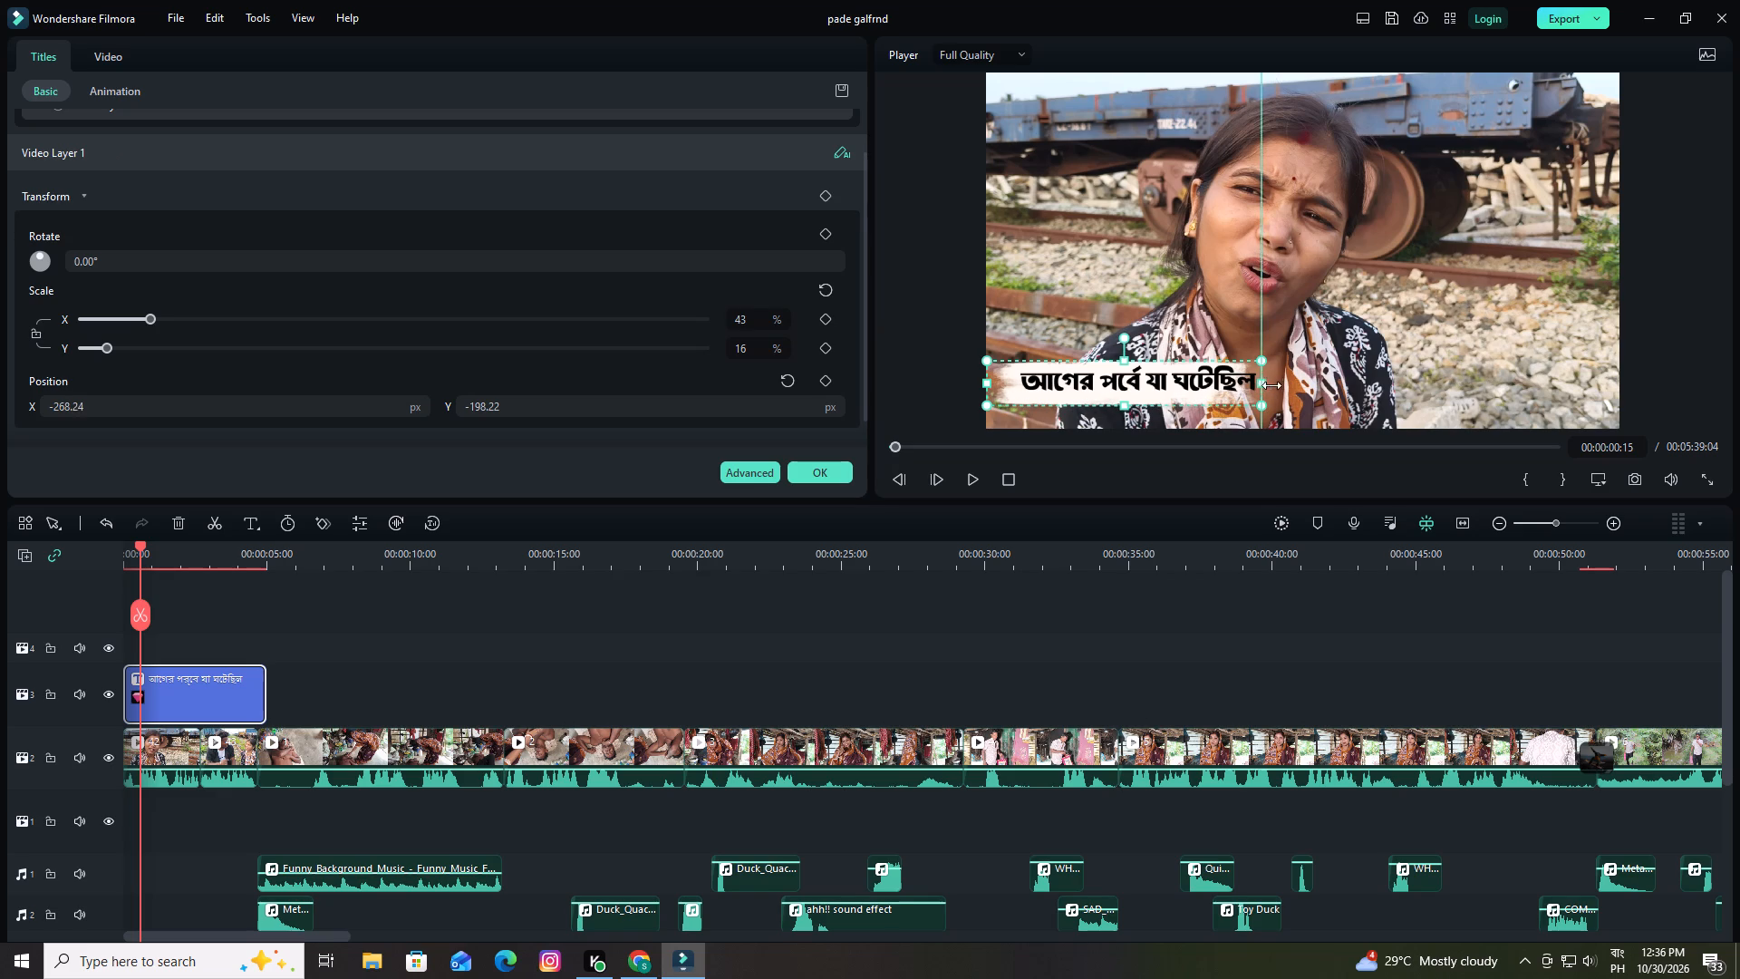
drag(1271, 385, 1281, 385)
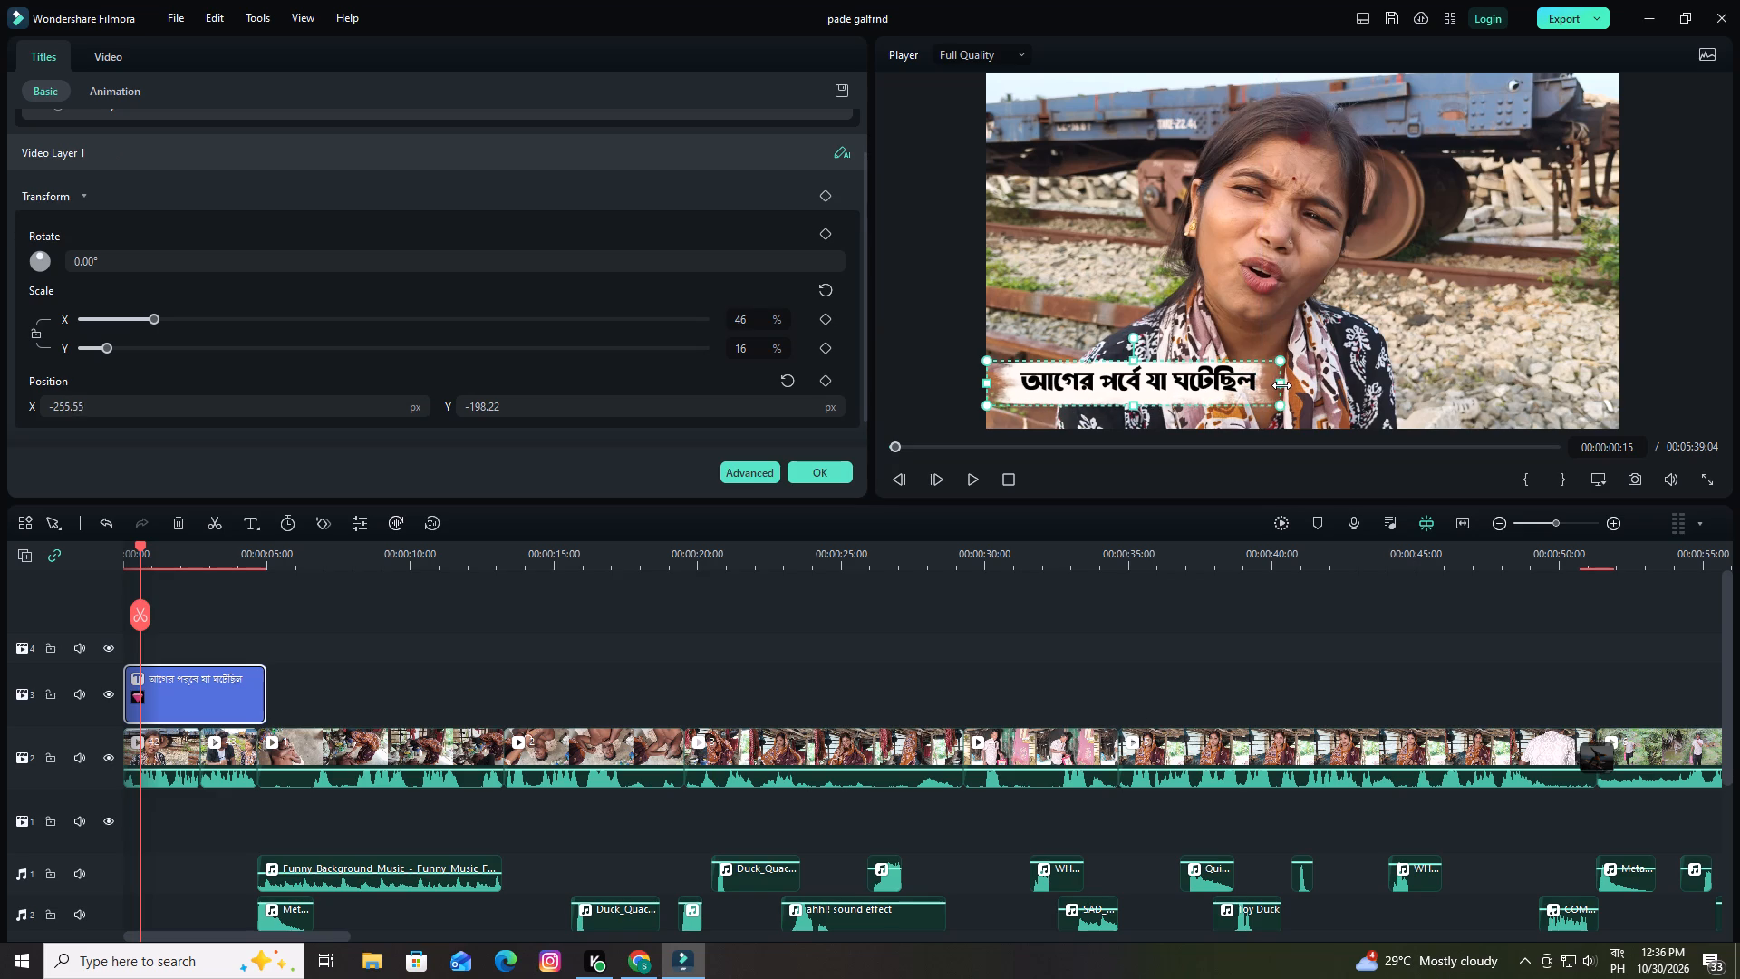
drag(1281, 385, 1288, 385)
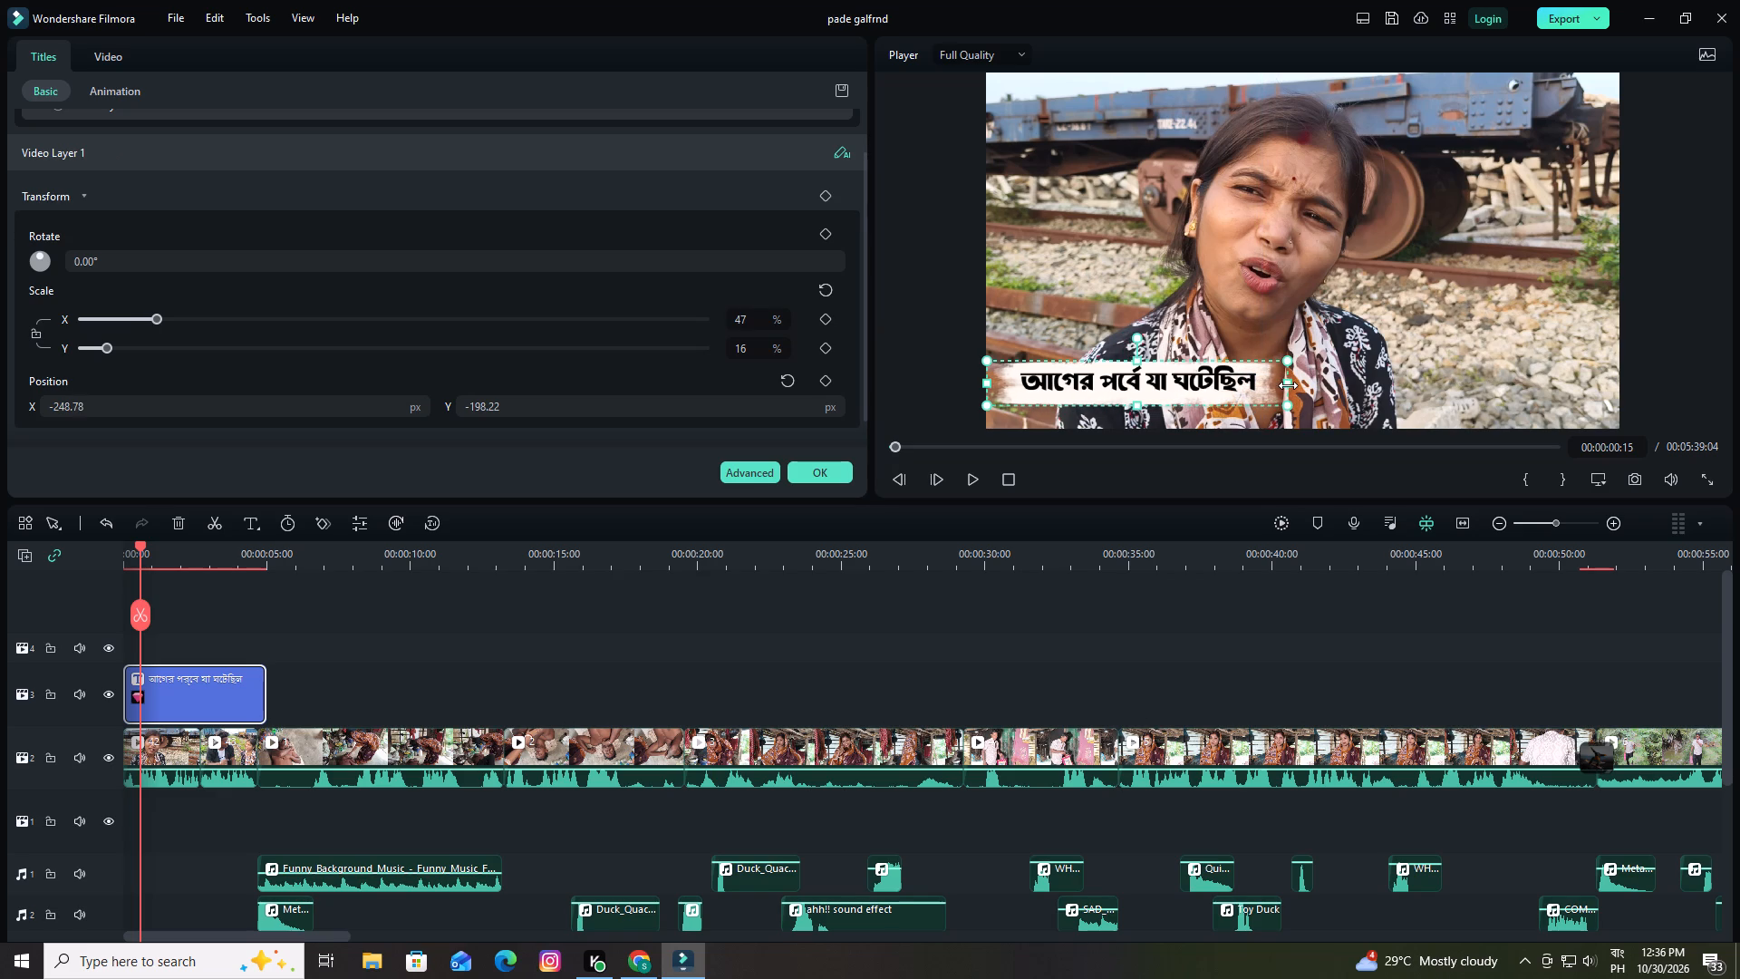
drag(1288, 385, 1294, 383)
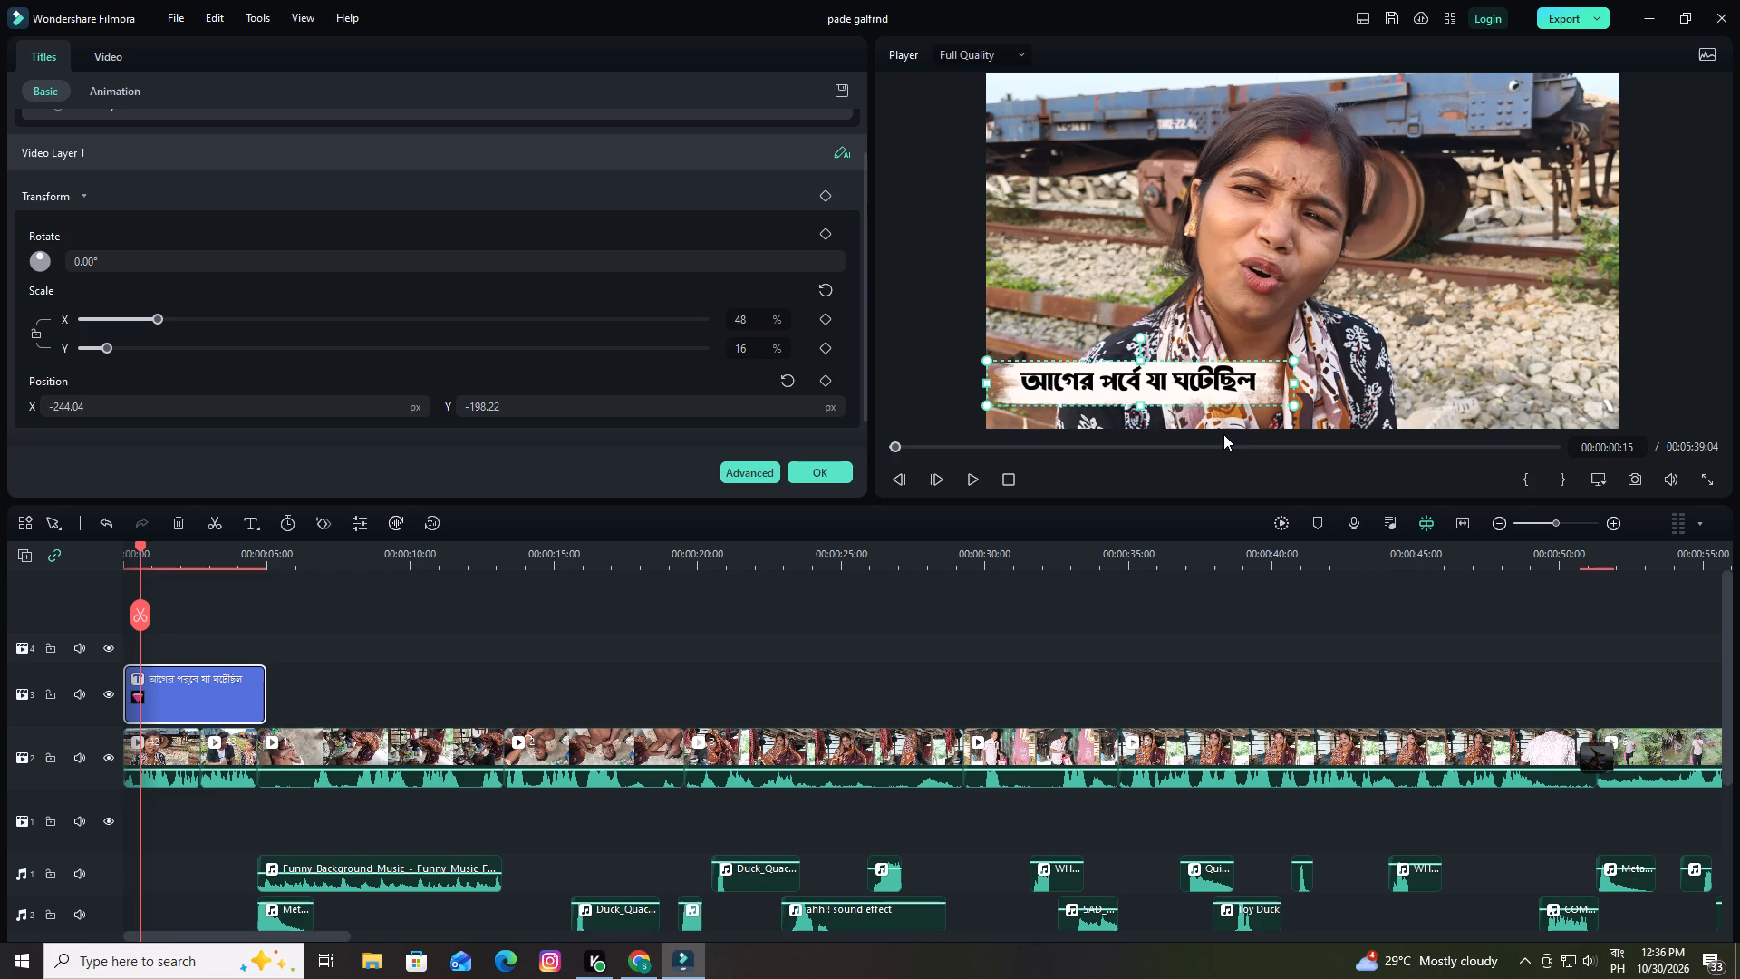
click(1070, 638)
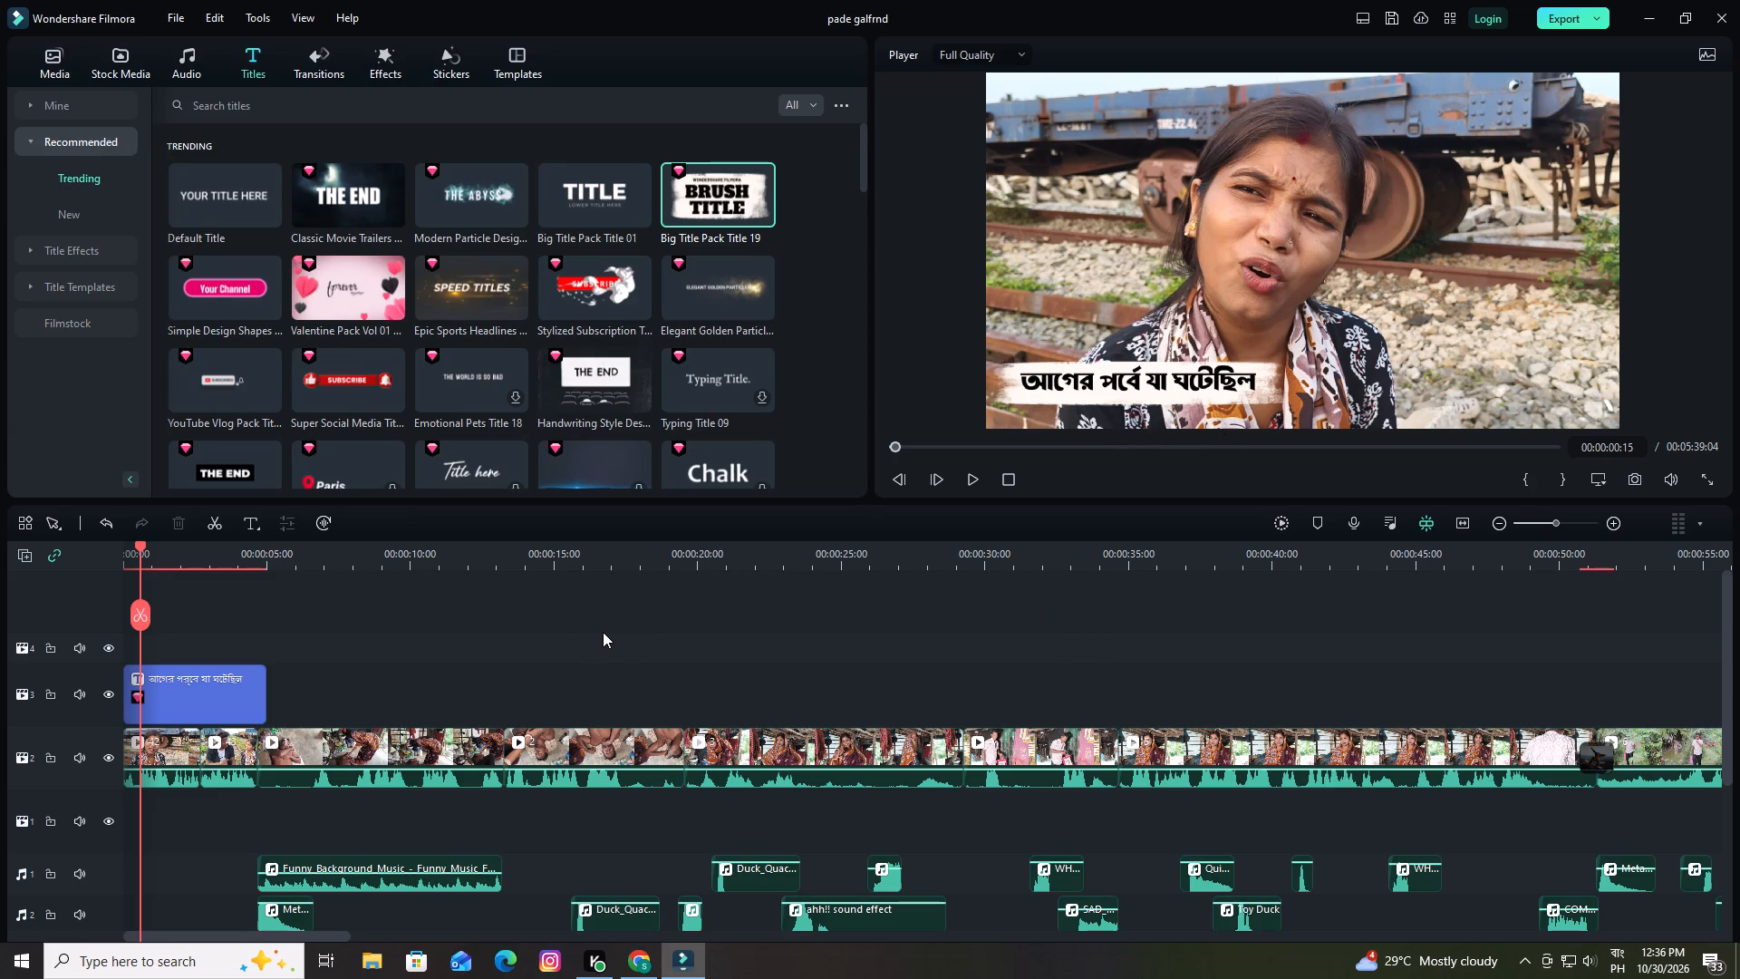
Play a short stretch of the opening clip to check the recap title over the video.
key(space)
key(space)
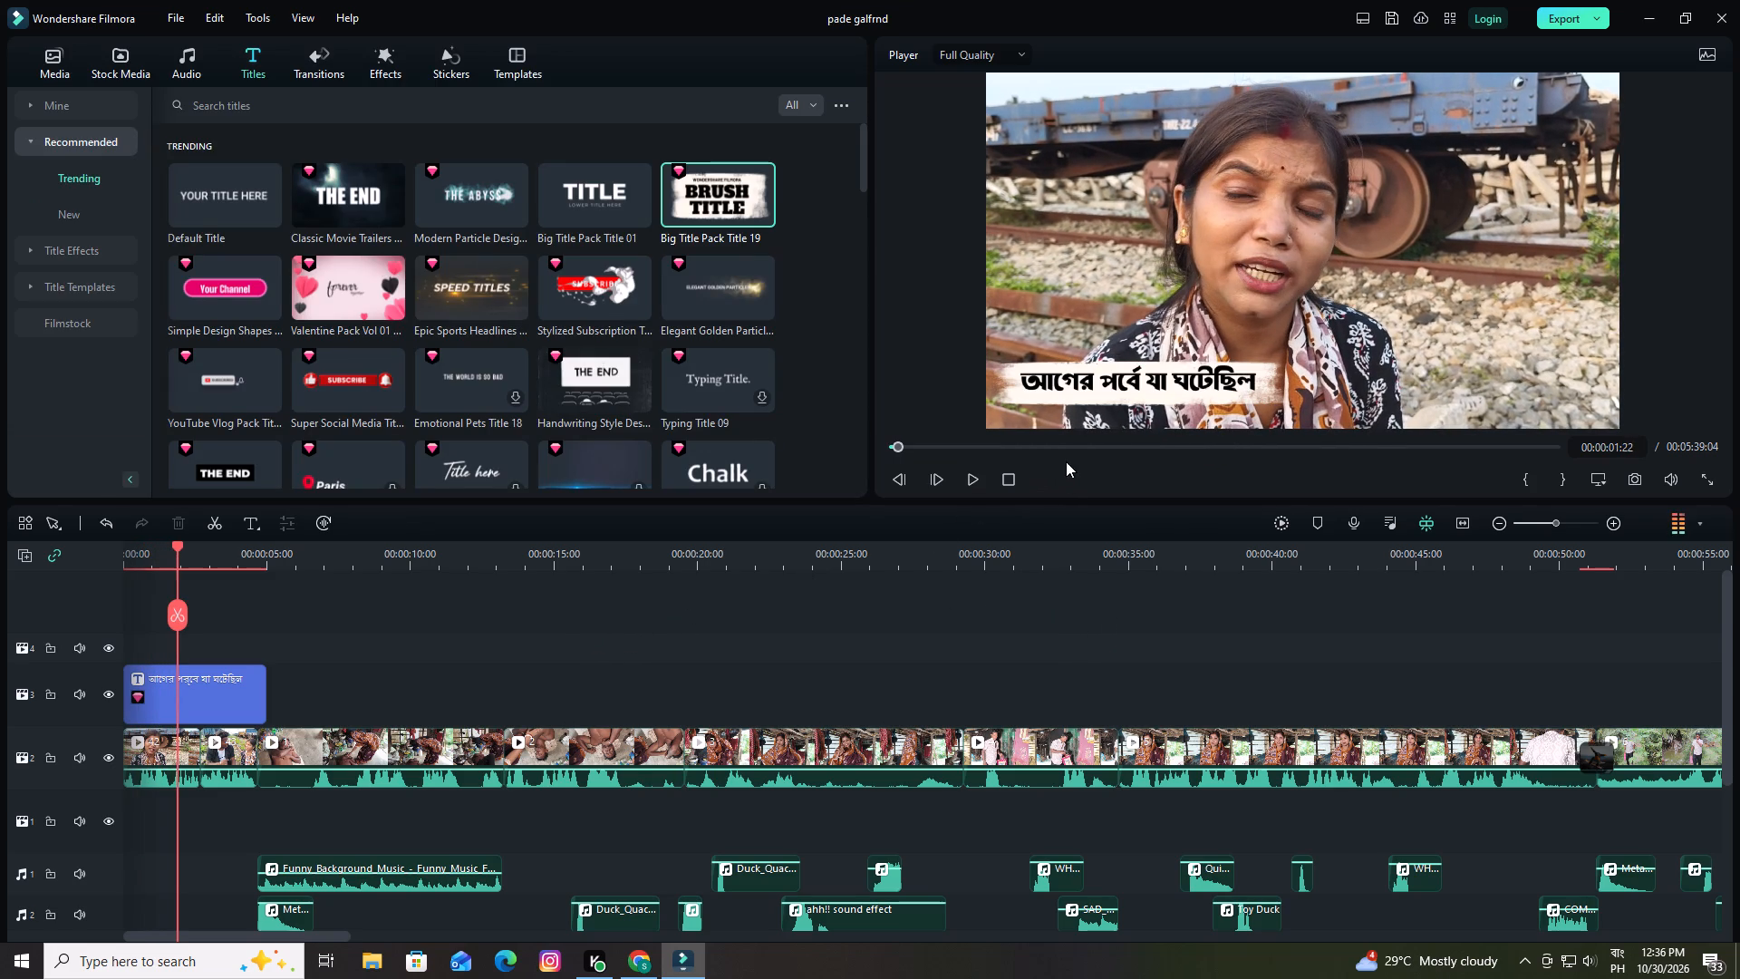
Lower the white paint background and the Bengali text together to the bottom edge of the frame and play the opening to check.
click(1116, 400)
drag(1116, 400, 1116, 405)
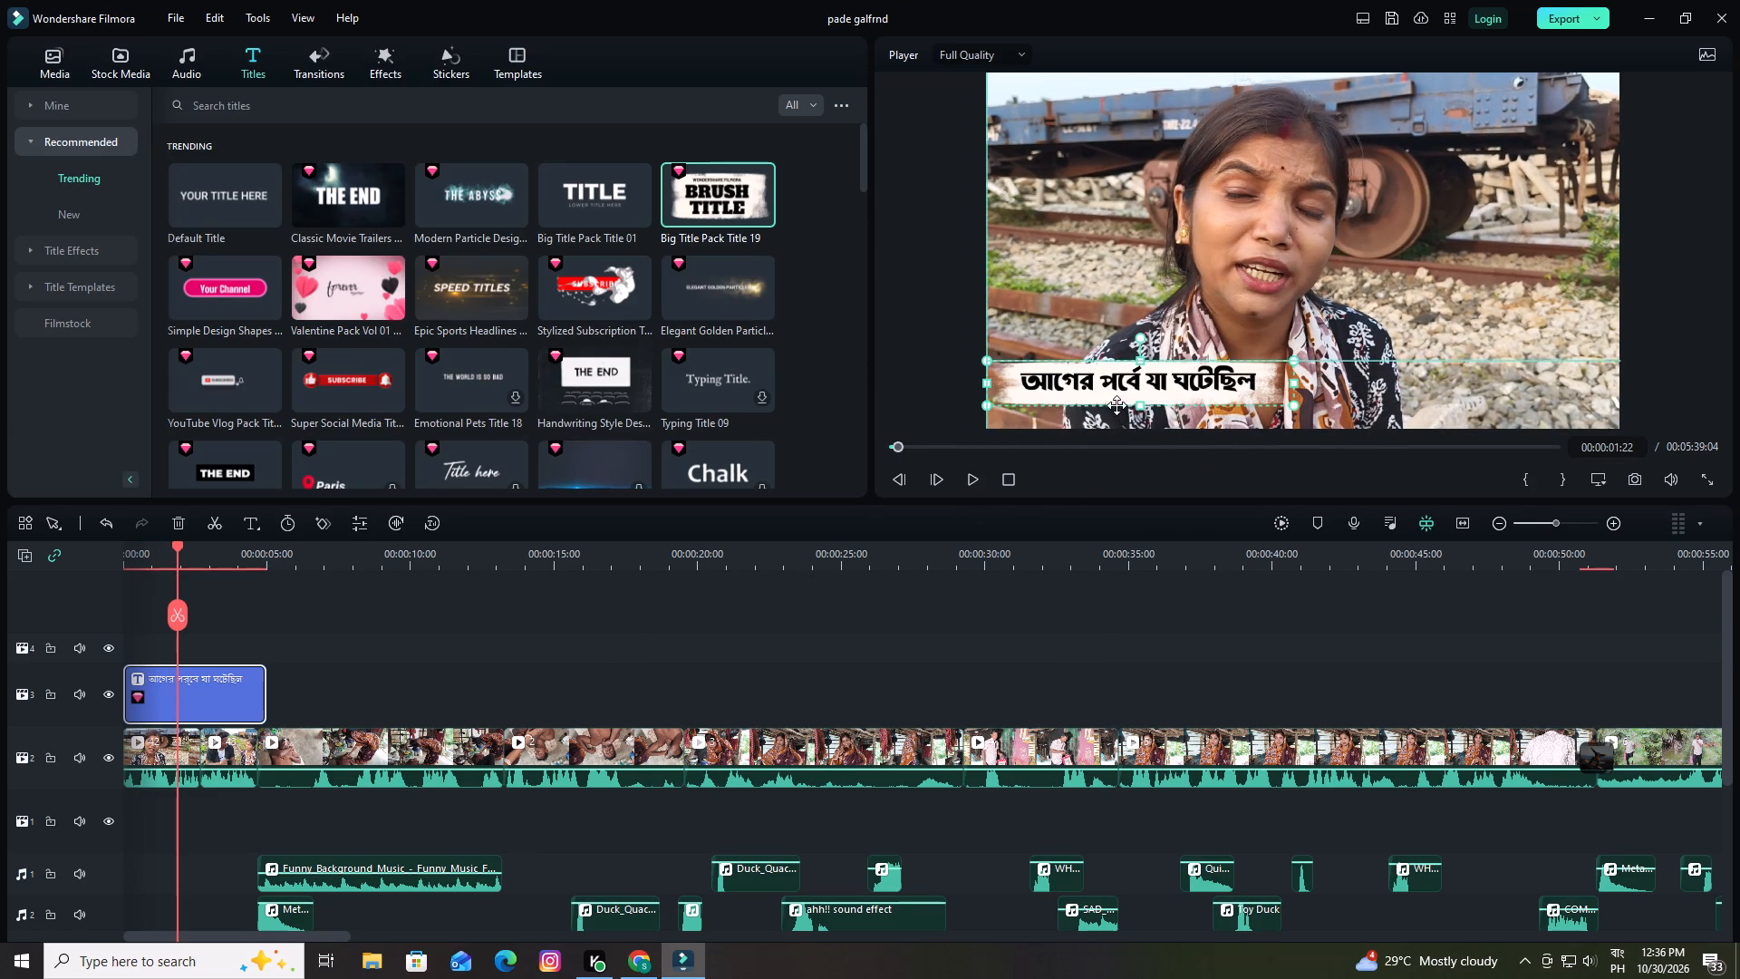
drag(1116, 405, 1116, 411)
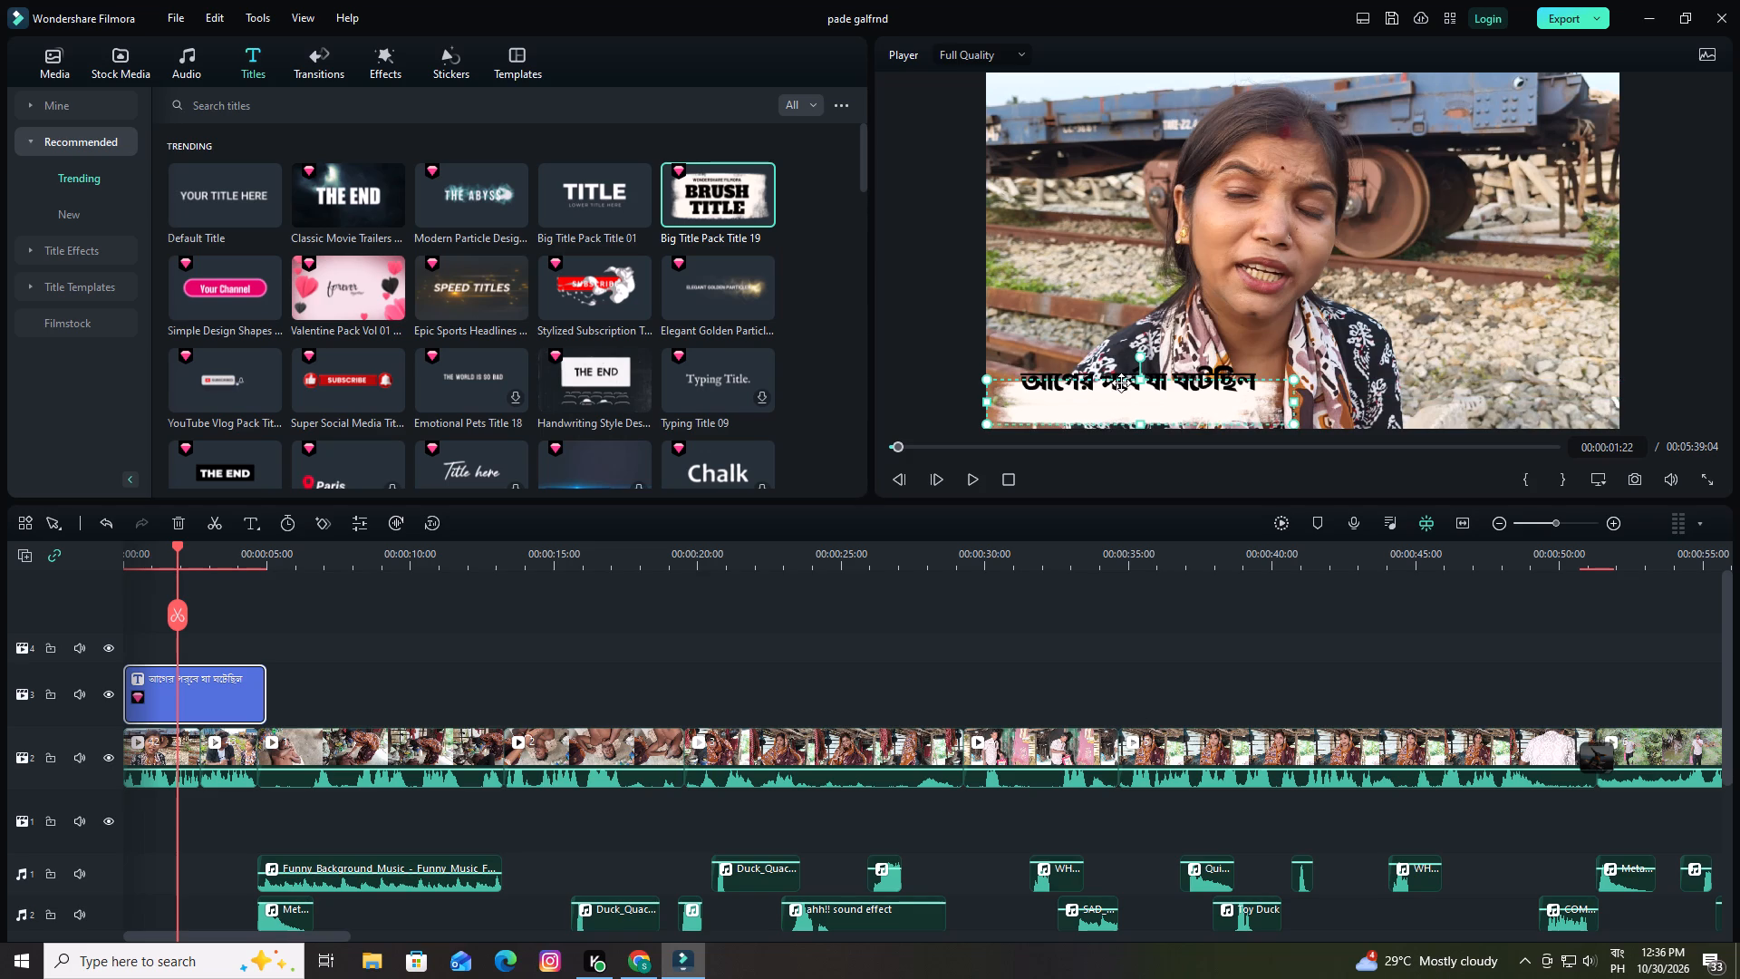
click(1121, 383)
drag(1121, 383, 1122, 395)
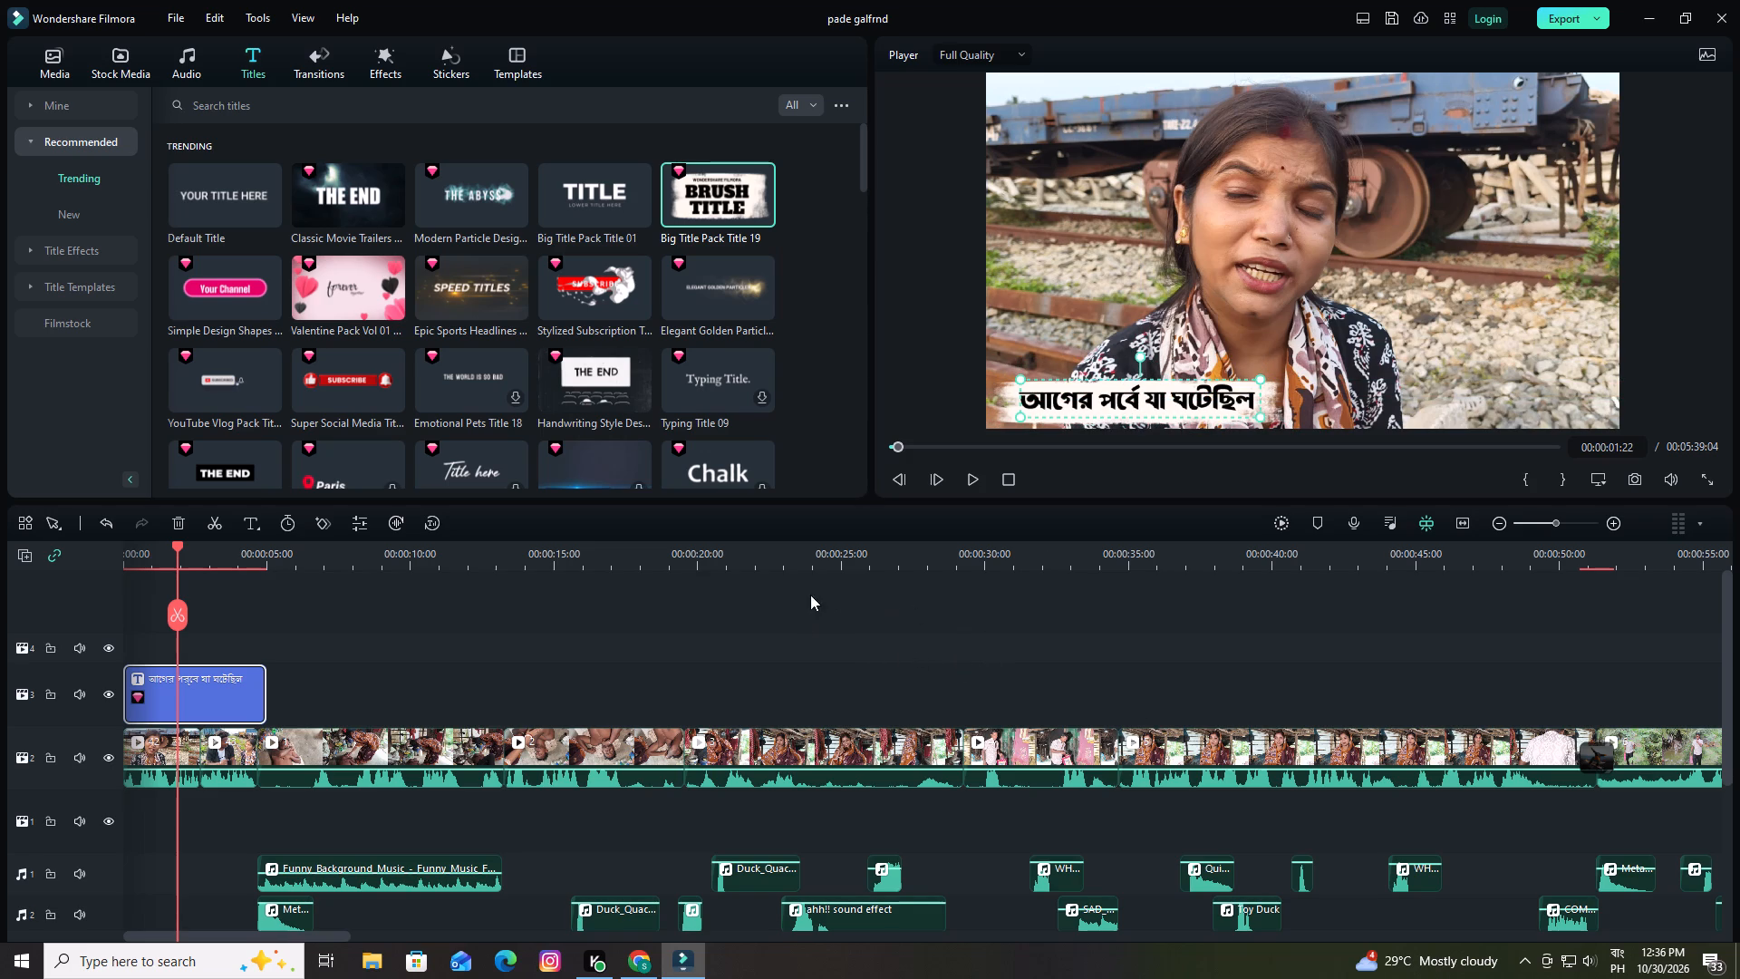
drag(175, 546, 94, 562)
key(space)
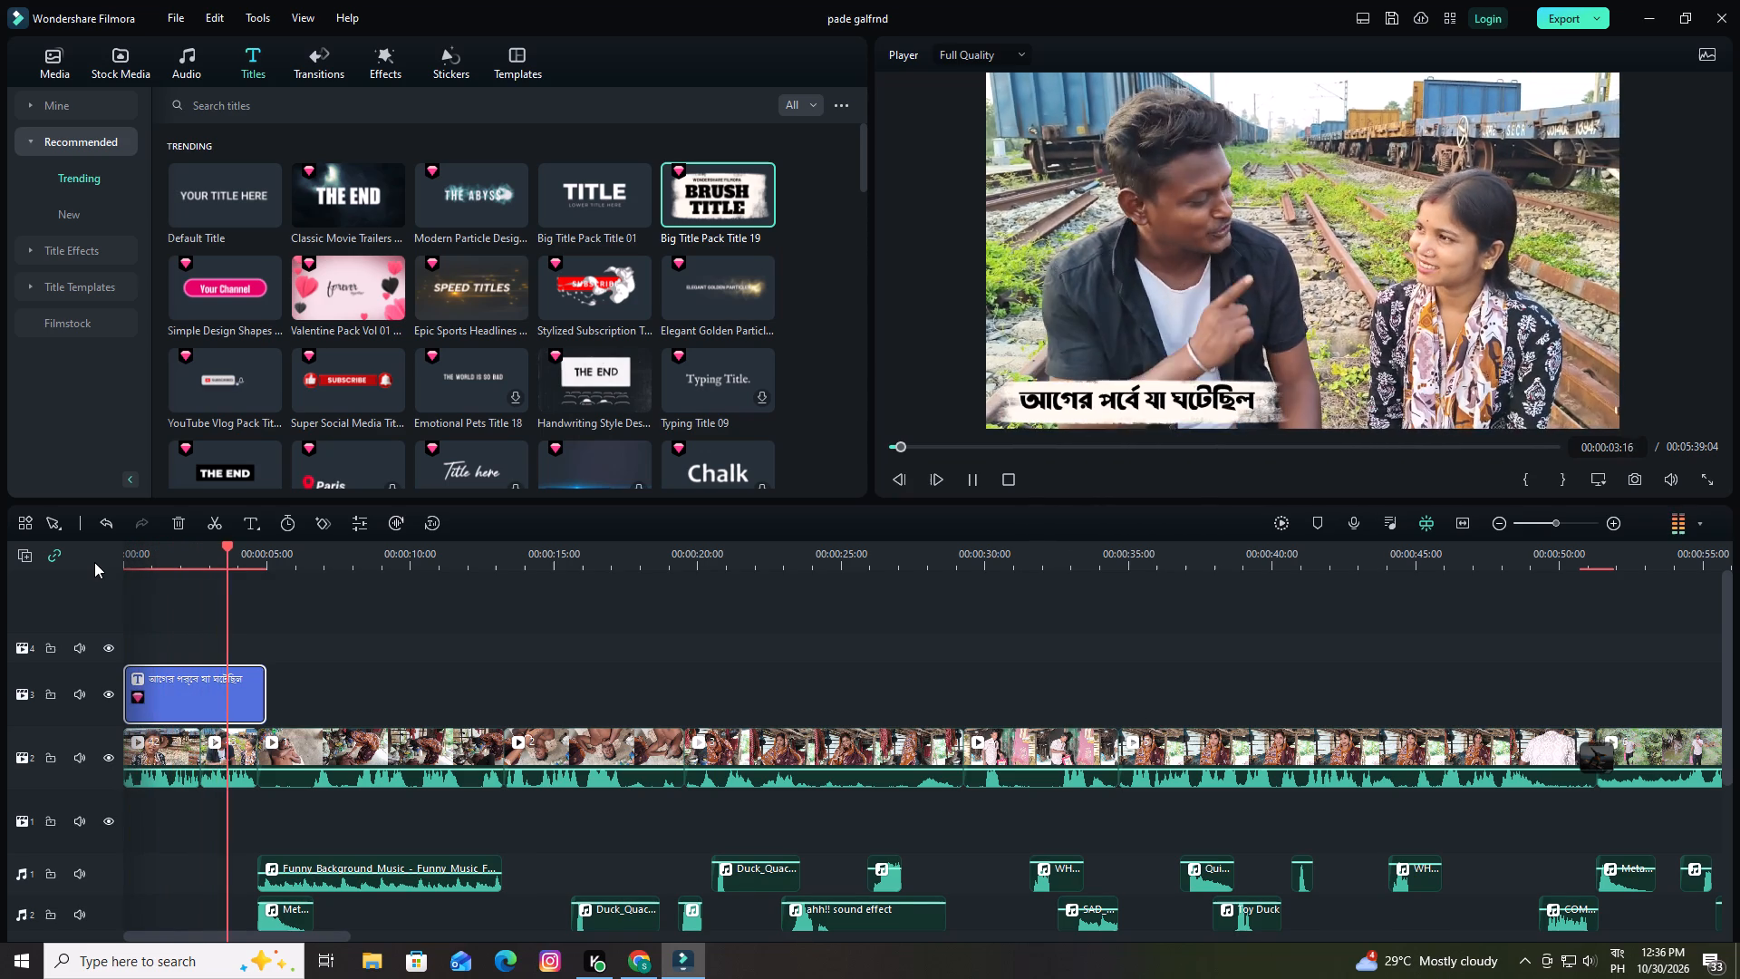
key(space)
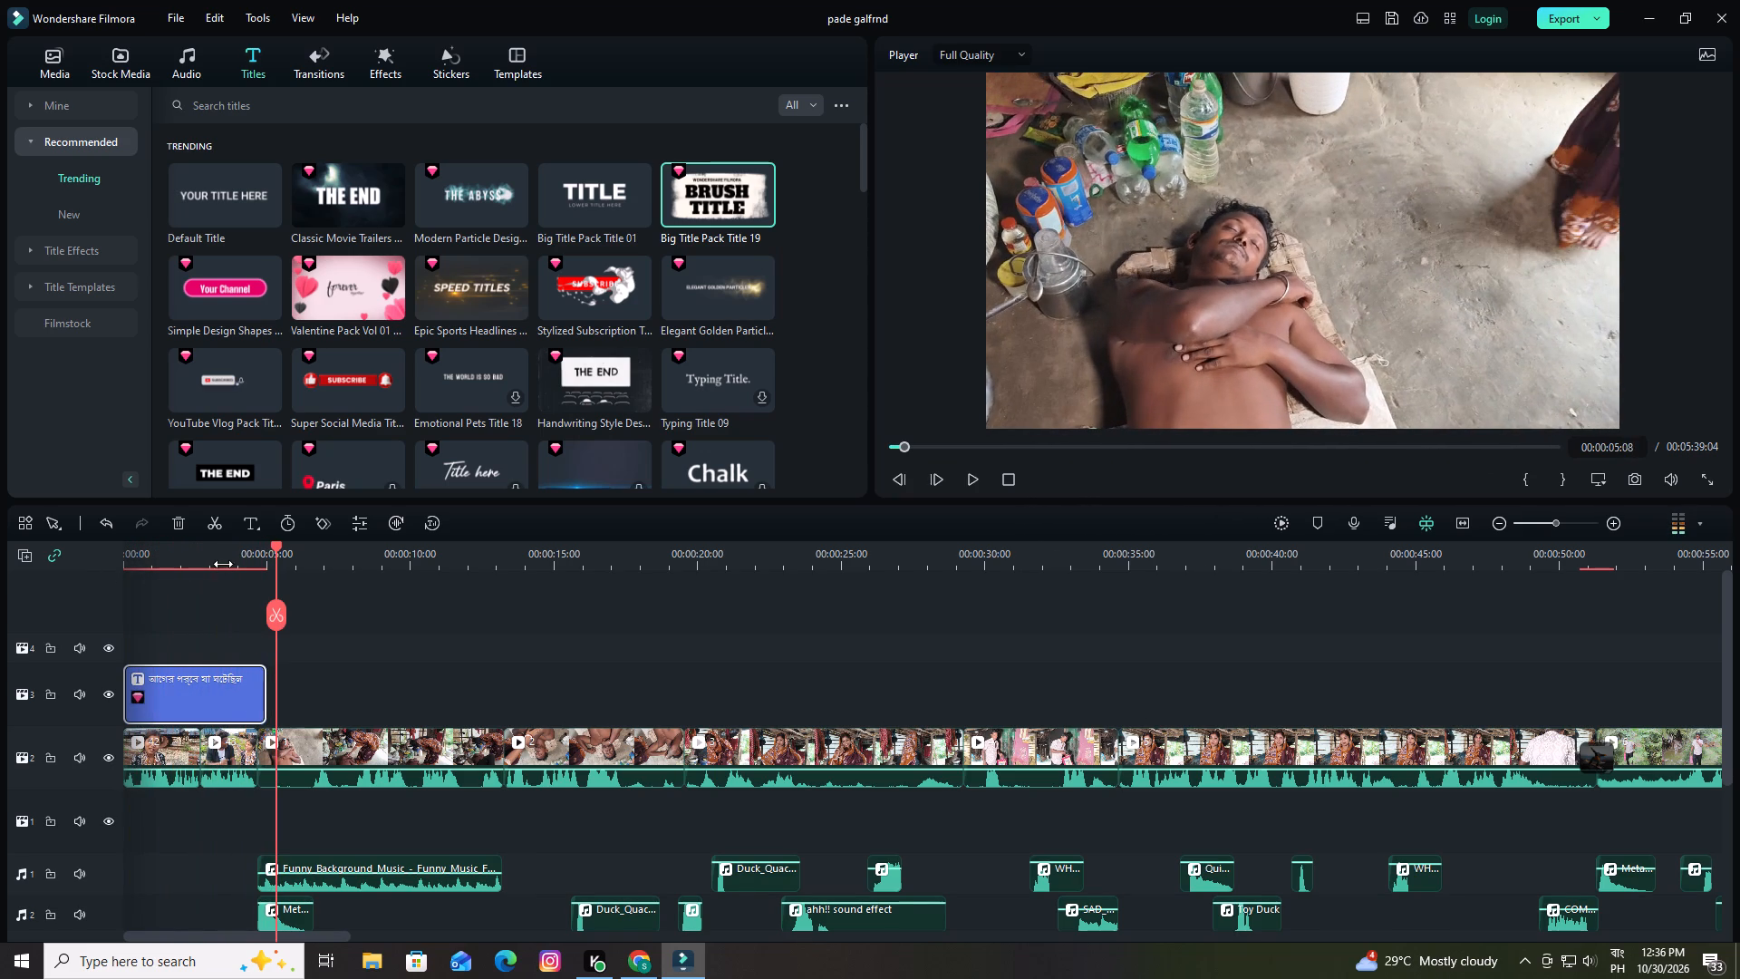
Trim the end of the recap title clip to 00:00:04:17, flush with the cut to the scene of the man lying down.
drag(275, 543, 258, 551)
drag(288, 557, 555, 561)
click(260, 545)
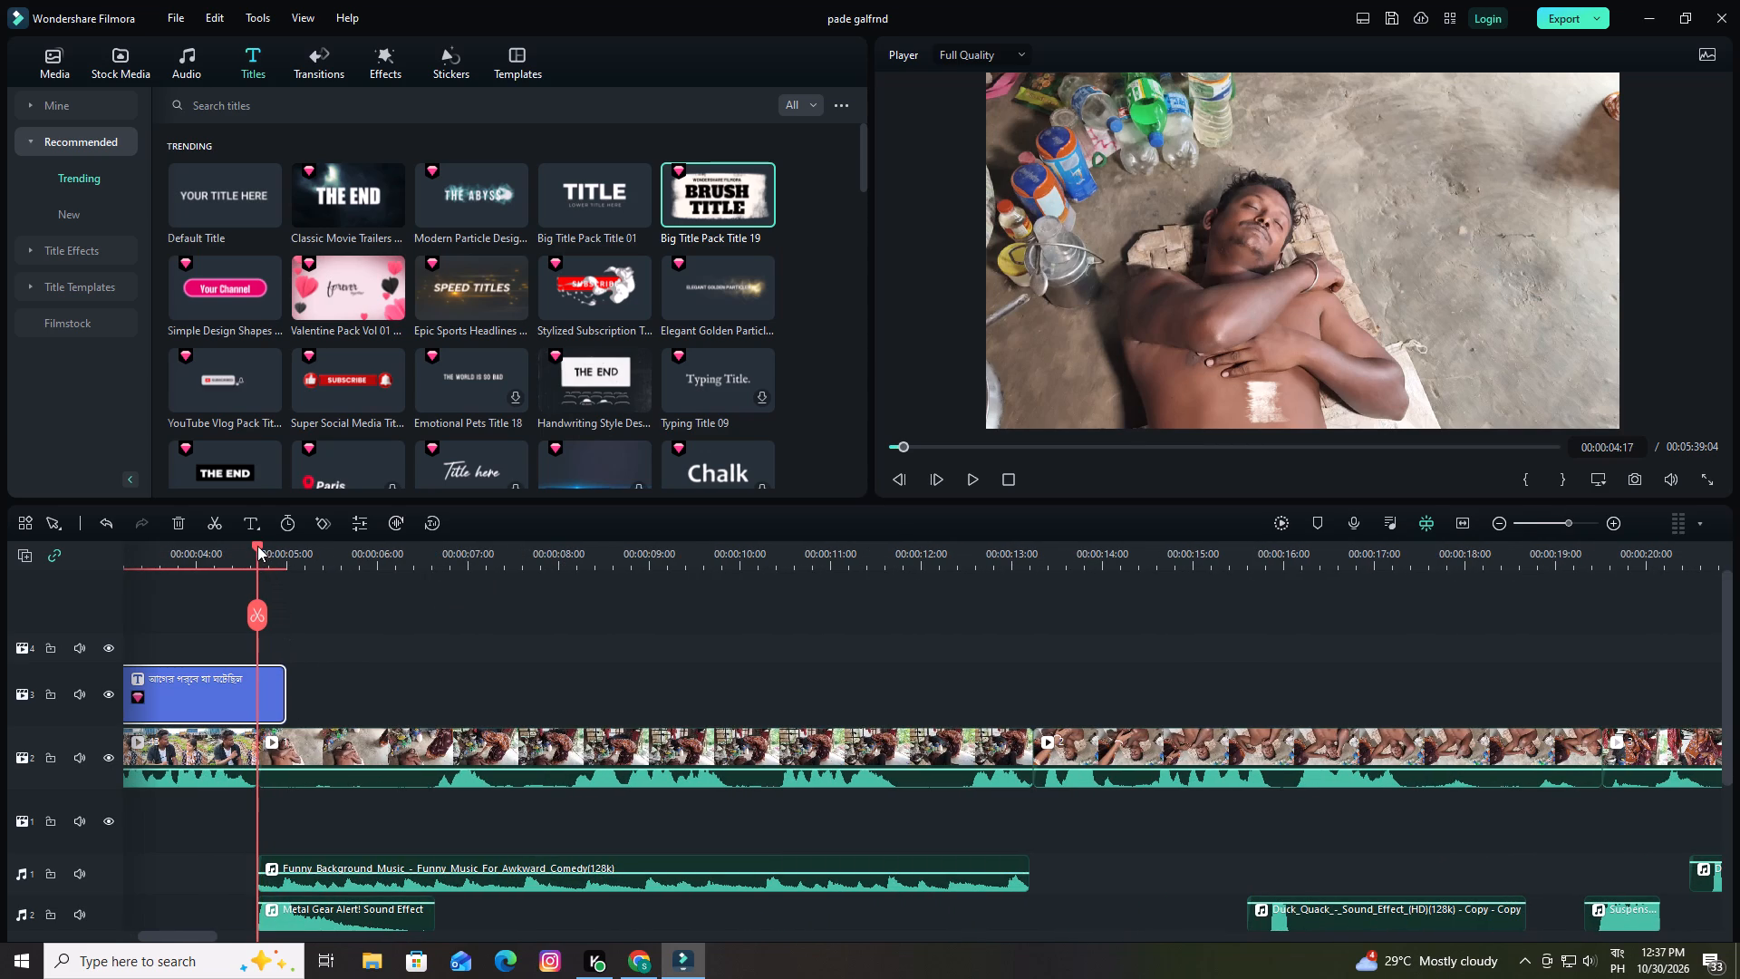
drag(286, 680, 275, 678)
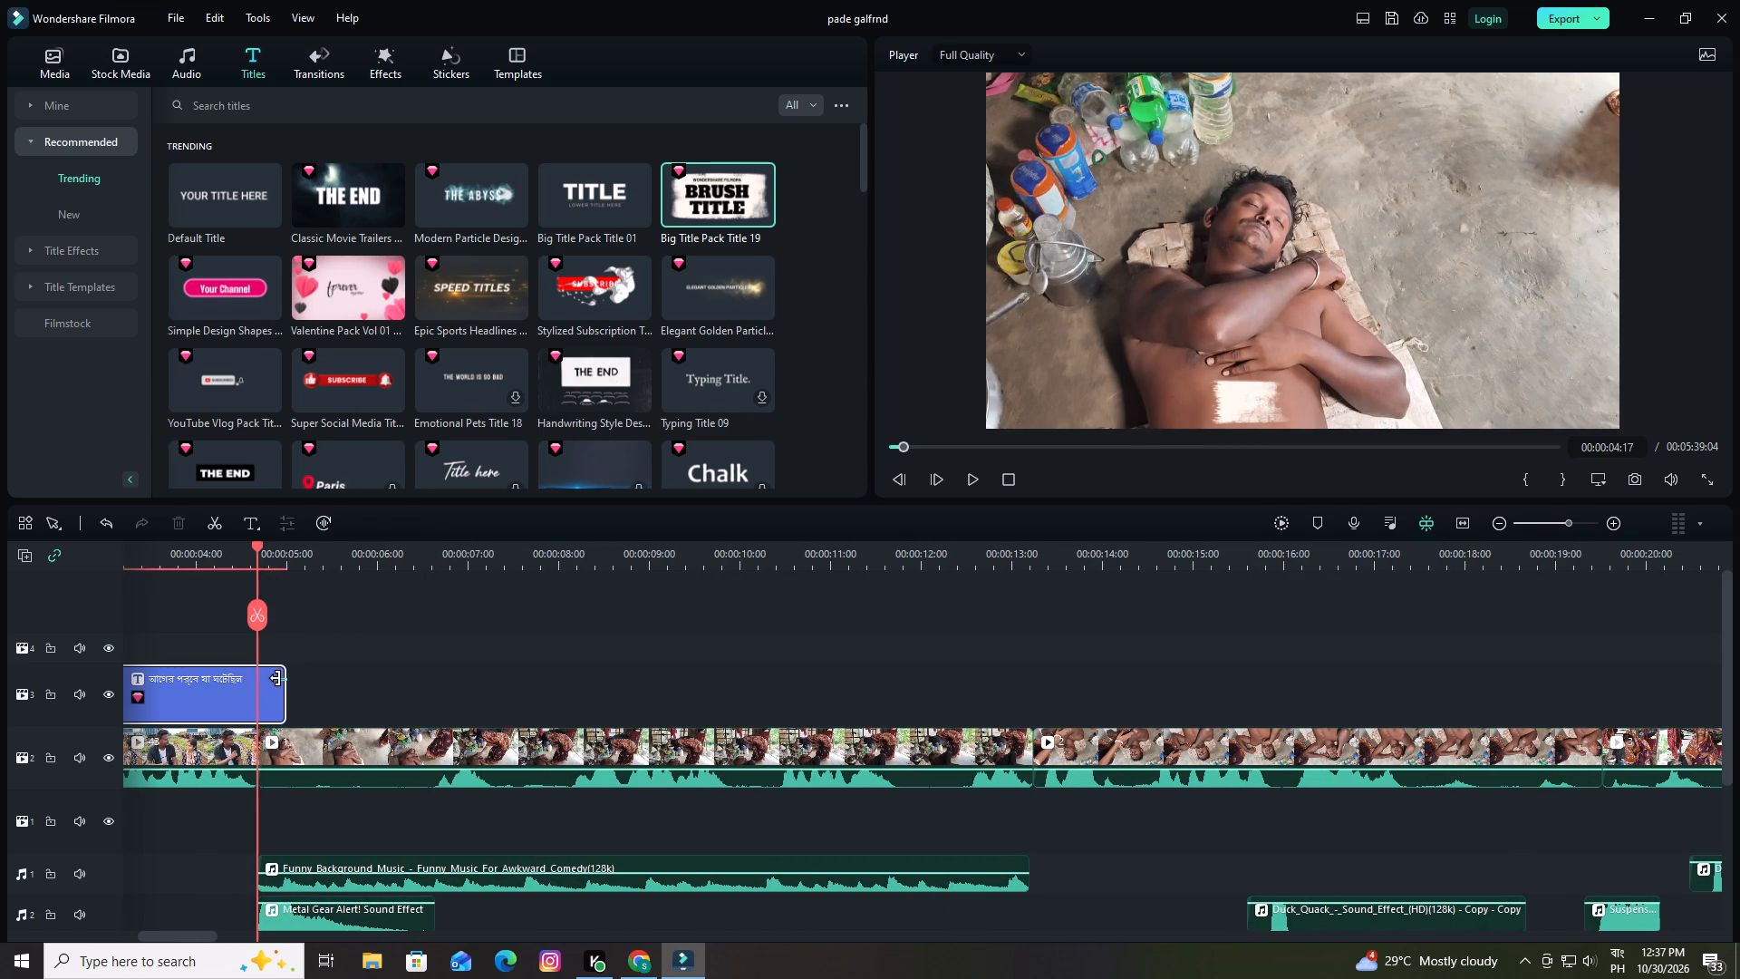
drag(275, 678, 273, 678)
drag(284, 678, 268, 679)
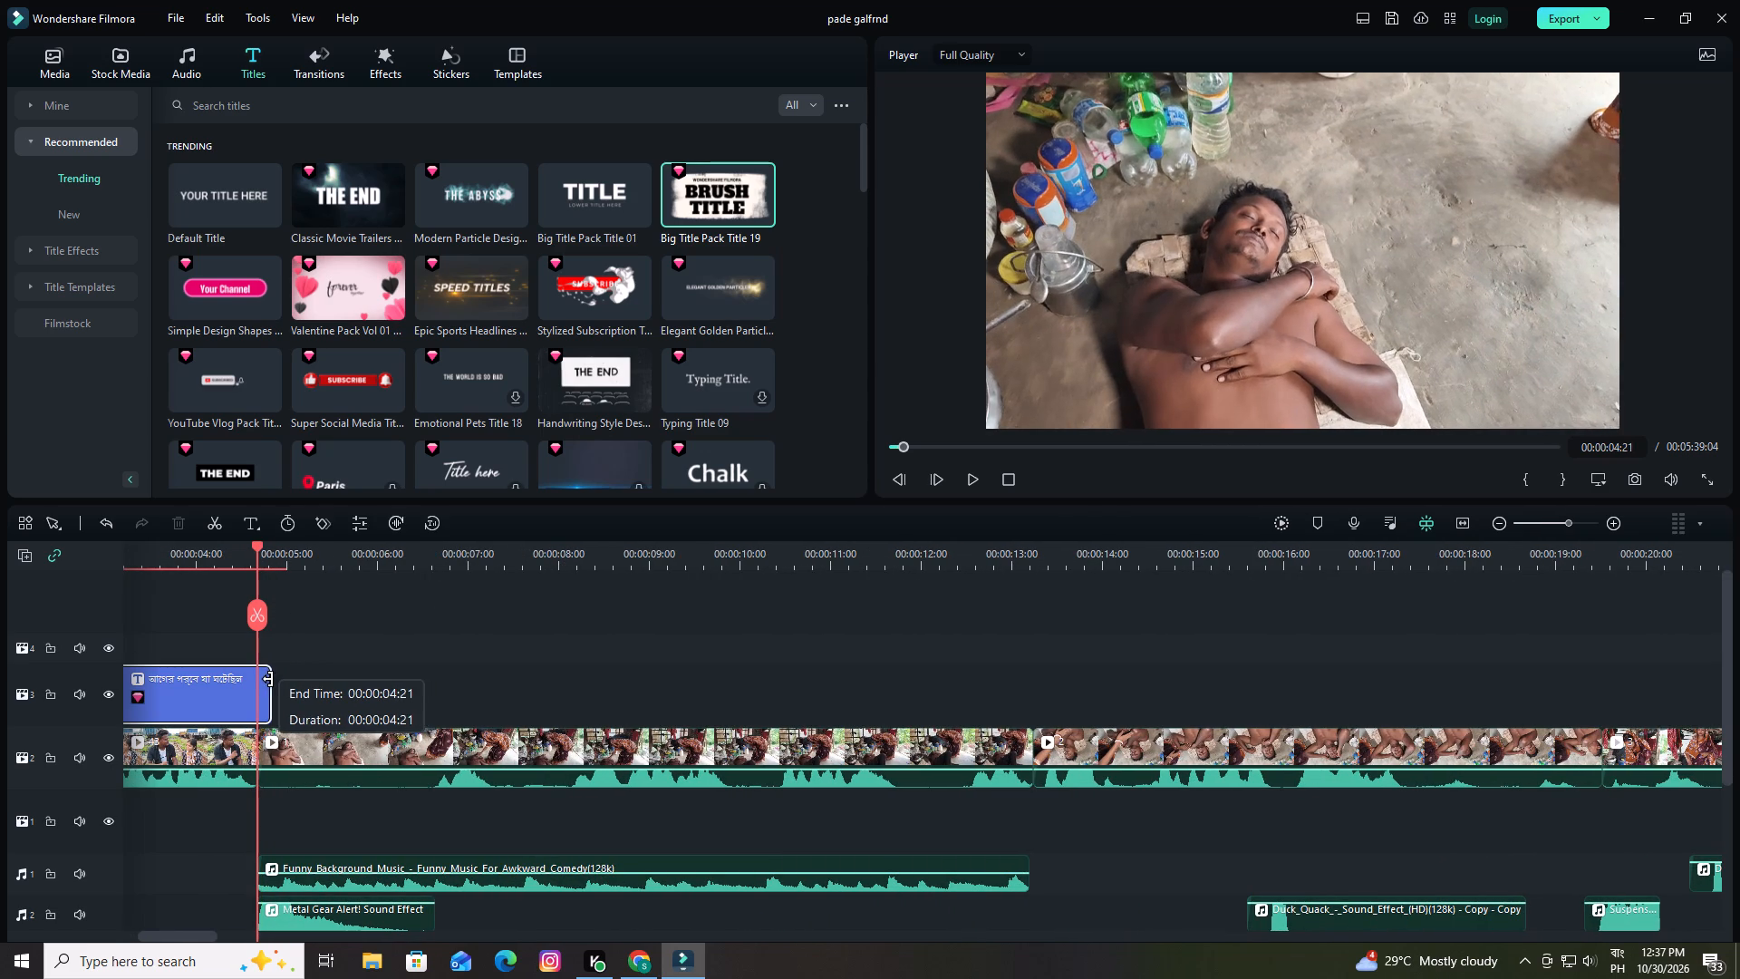
drag(268, 679, 255, 681)
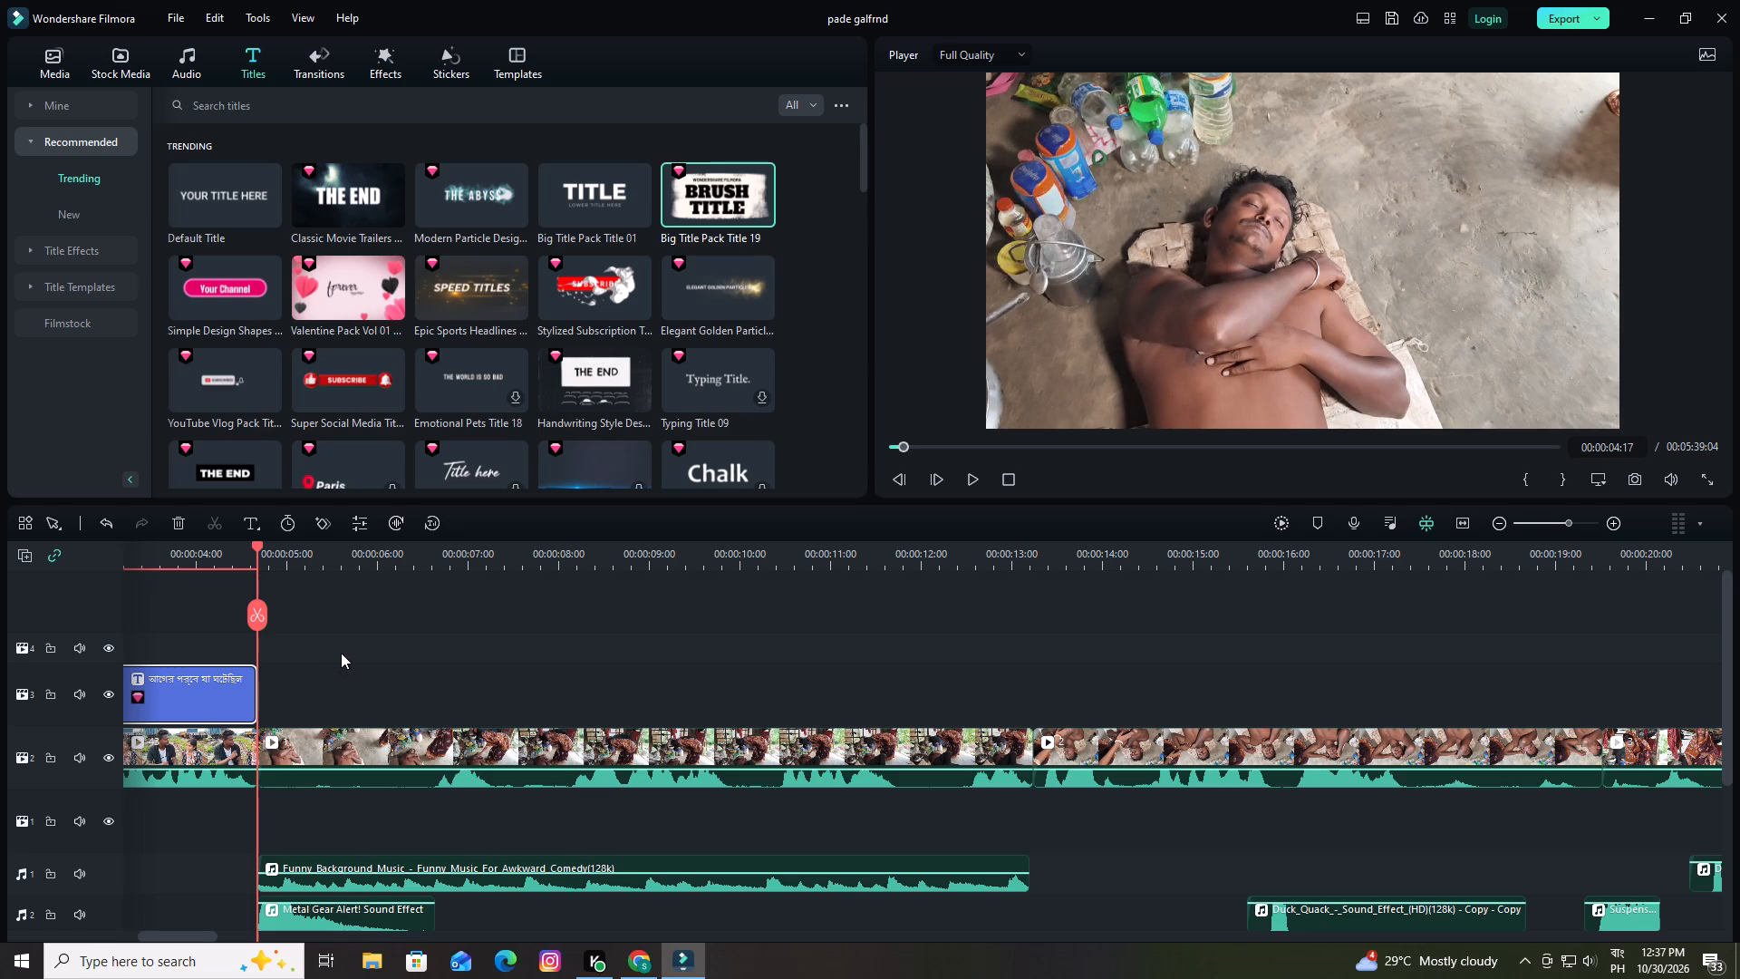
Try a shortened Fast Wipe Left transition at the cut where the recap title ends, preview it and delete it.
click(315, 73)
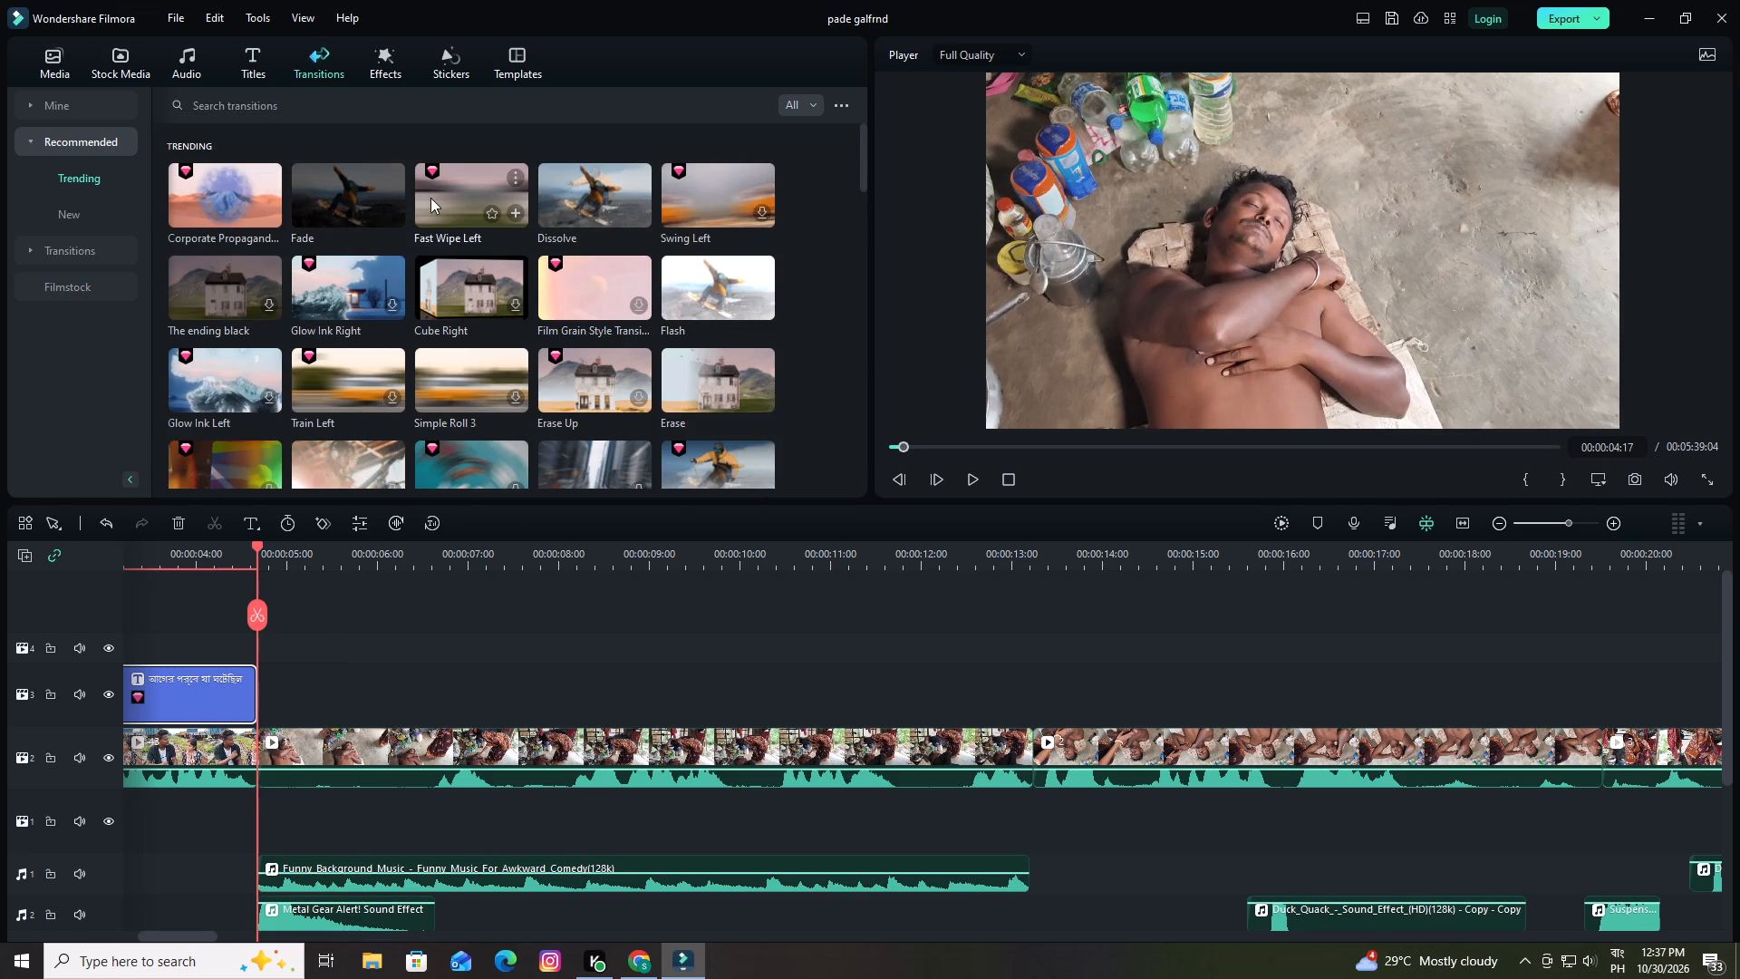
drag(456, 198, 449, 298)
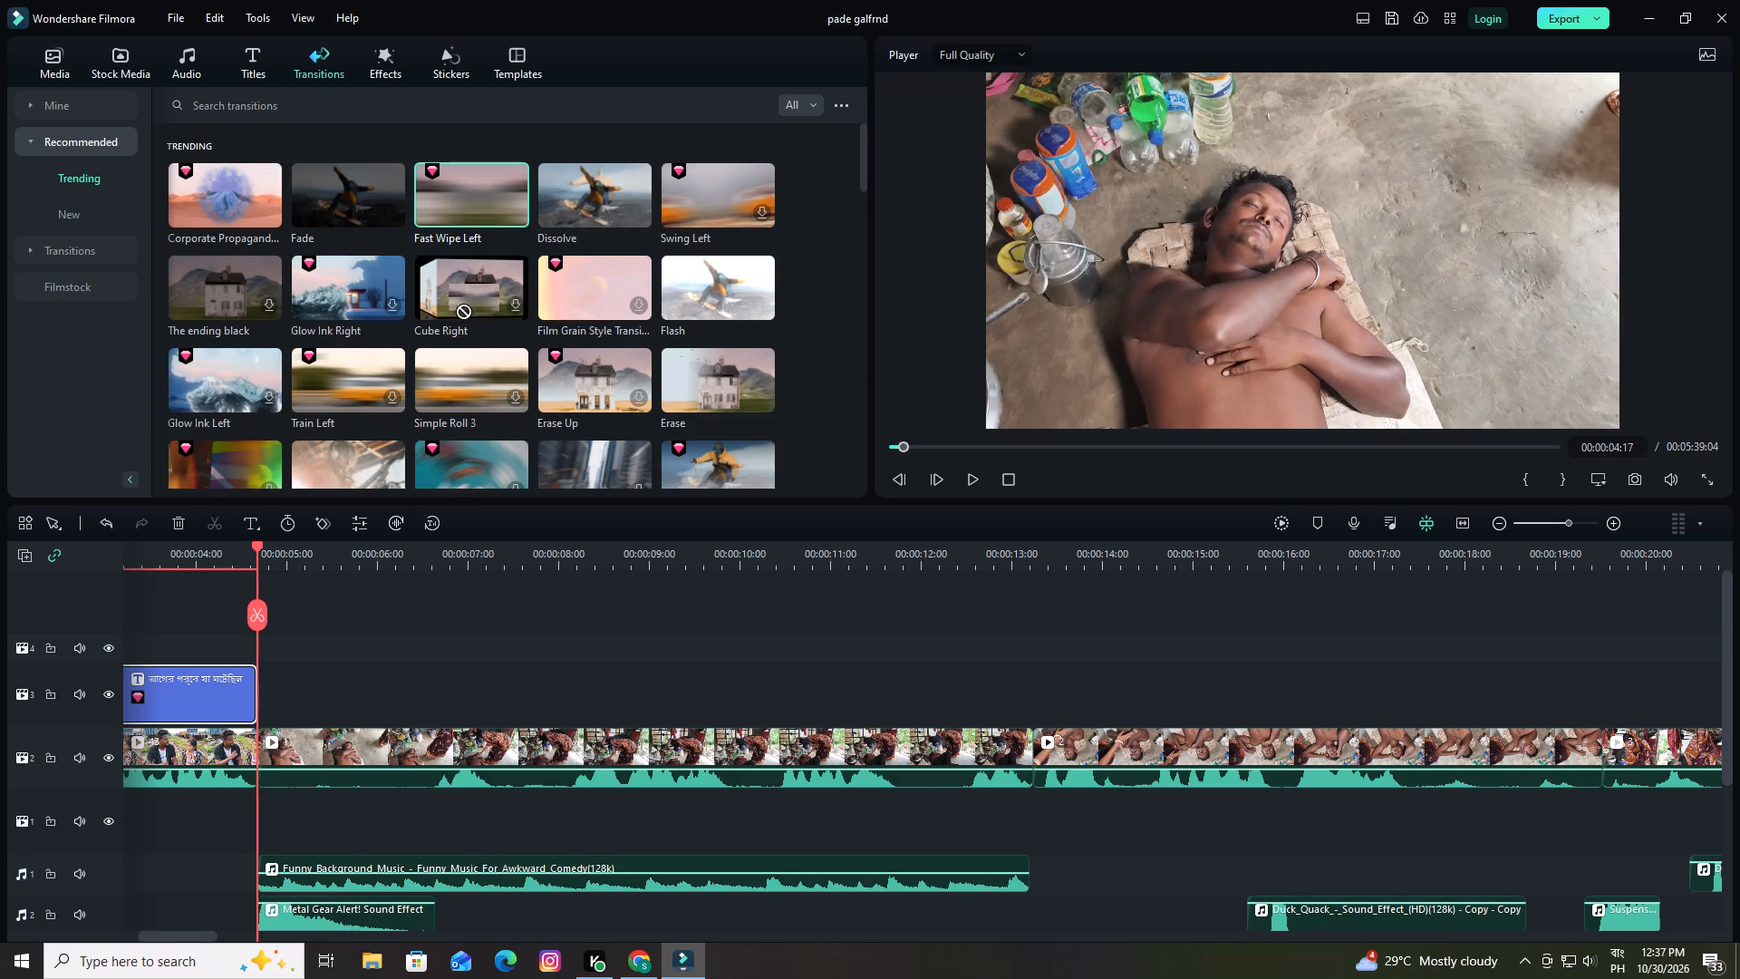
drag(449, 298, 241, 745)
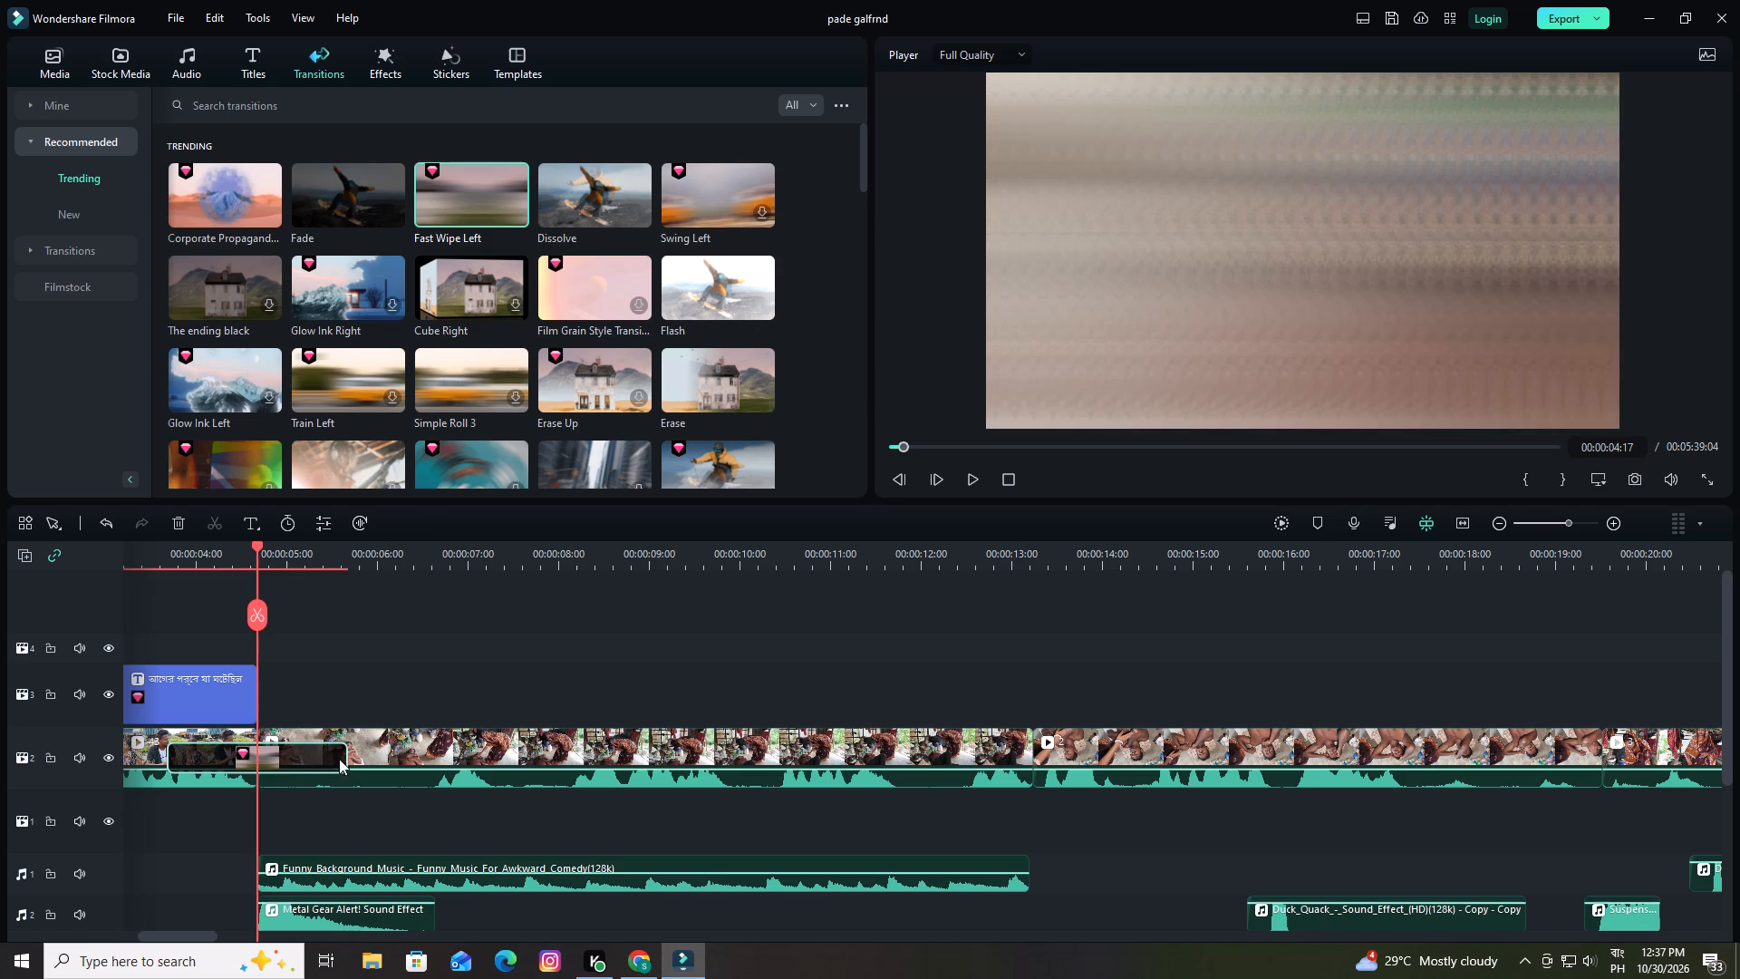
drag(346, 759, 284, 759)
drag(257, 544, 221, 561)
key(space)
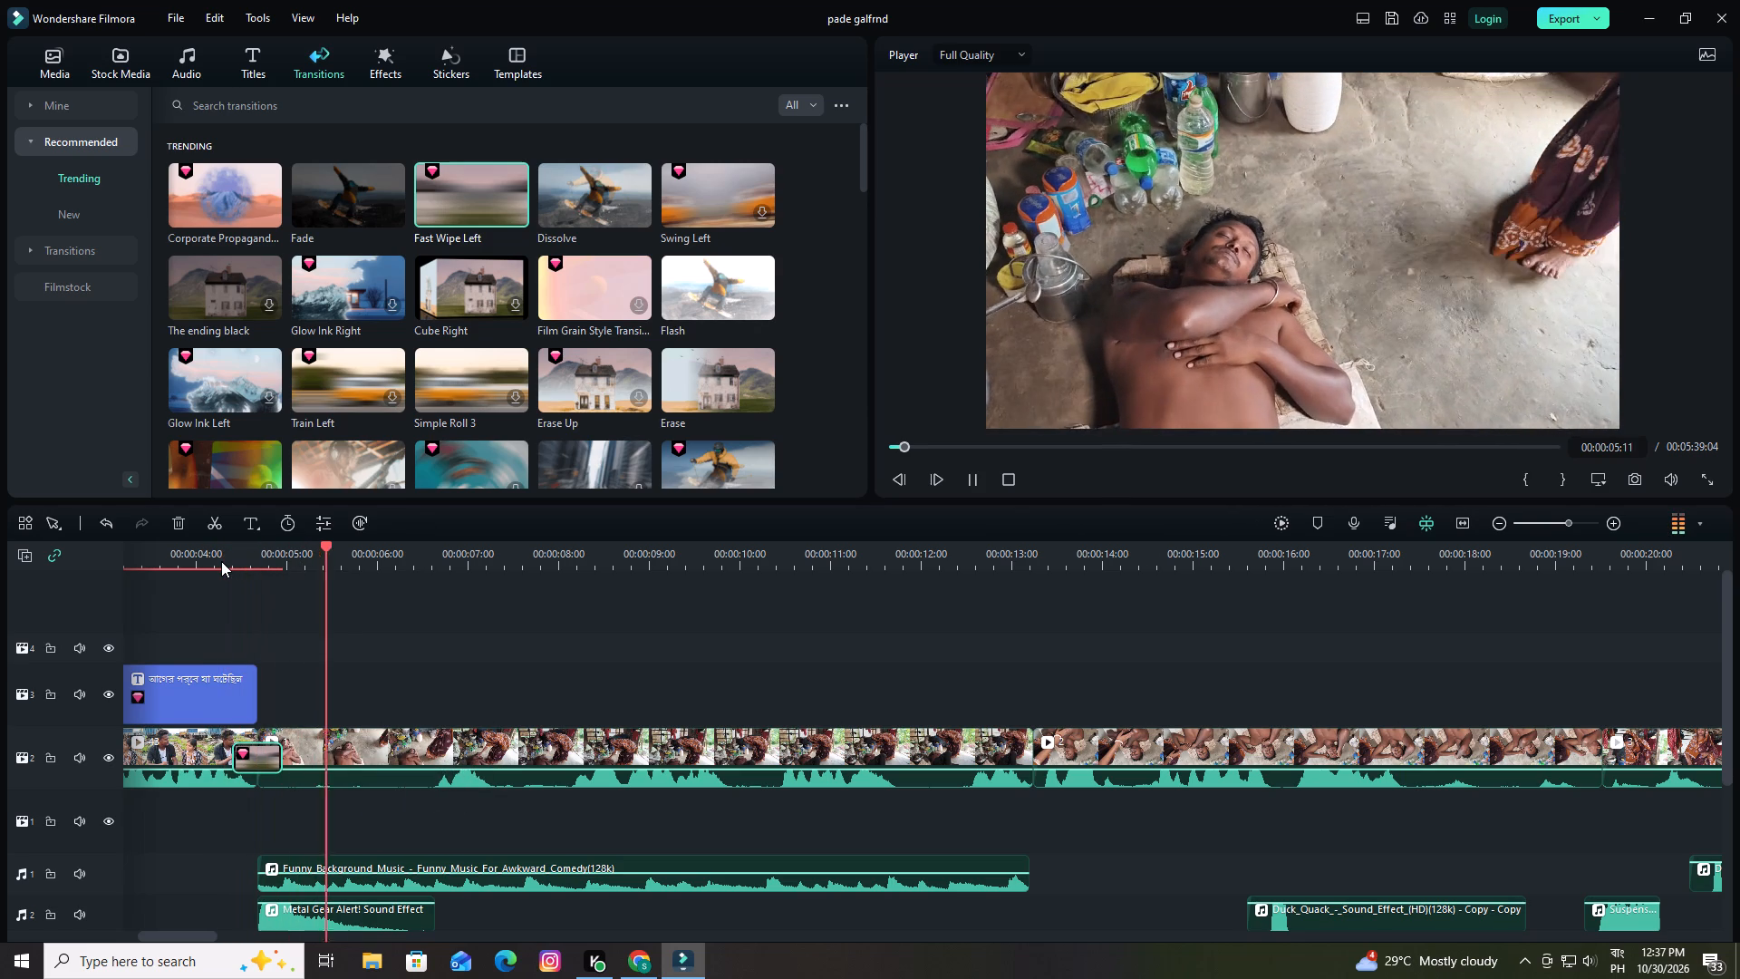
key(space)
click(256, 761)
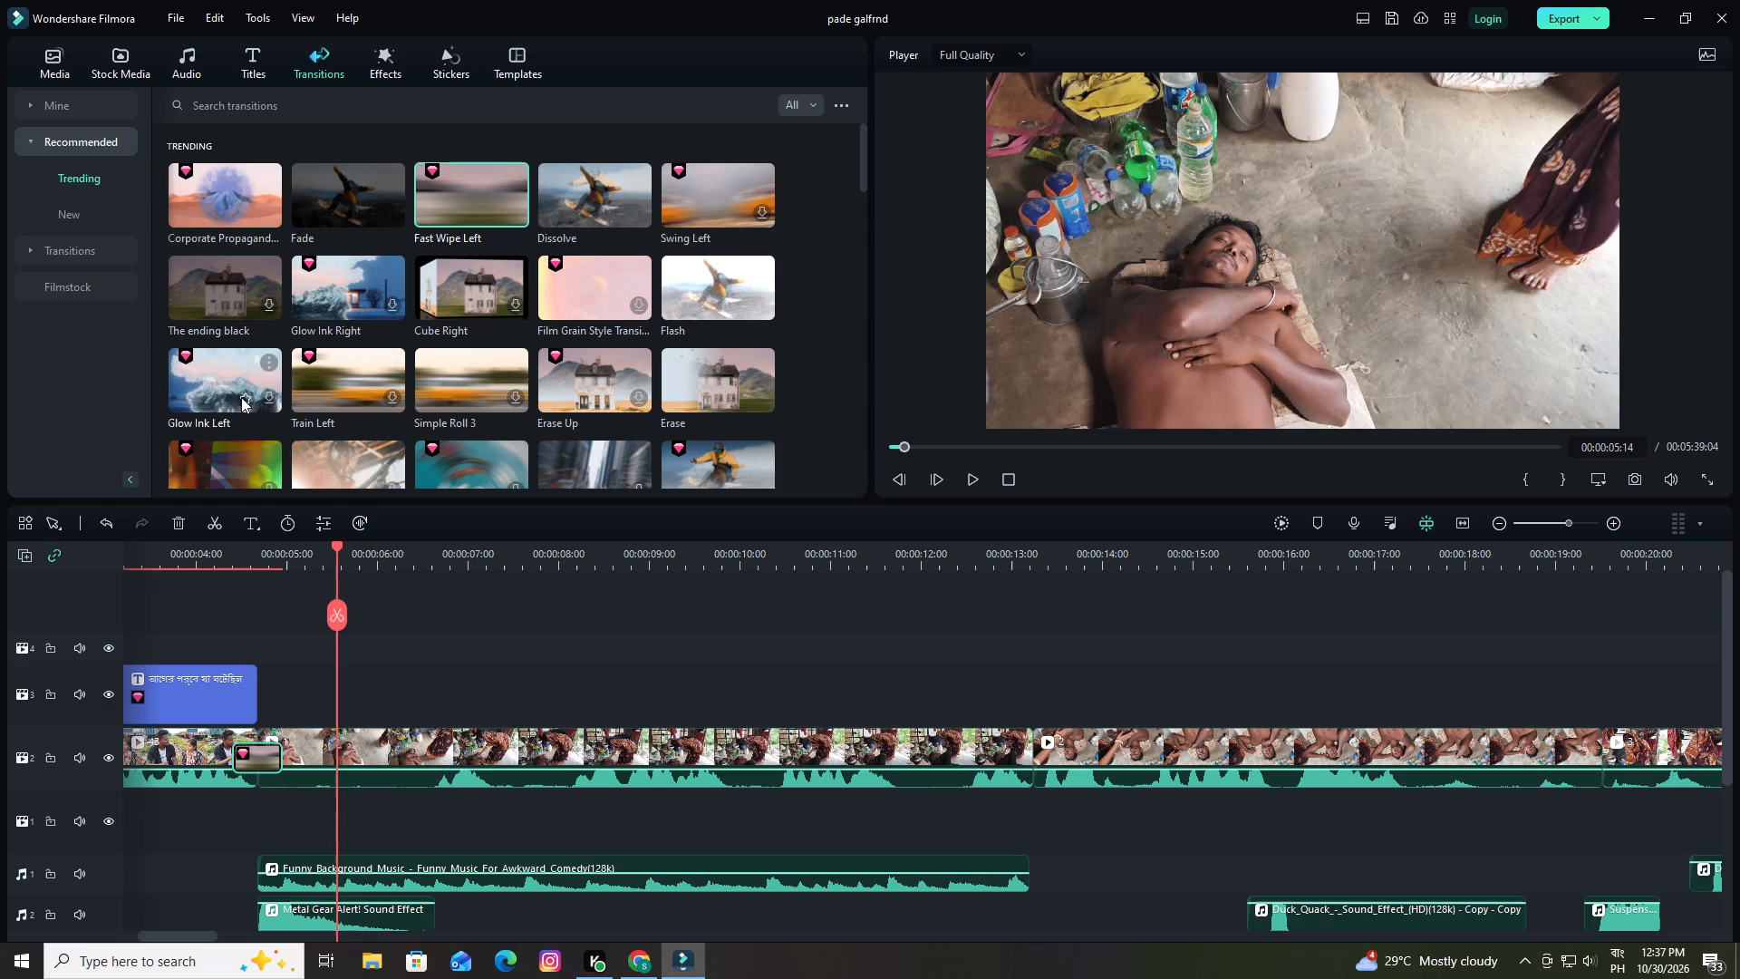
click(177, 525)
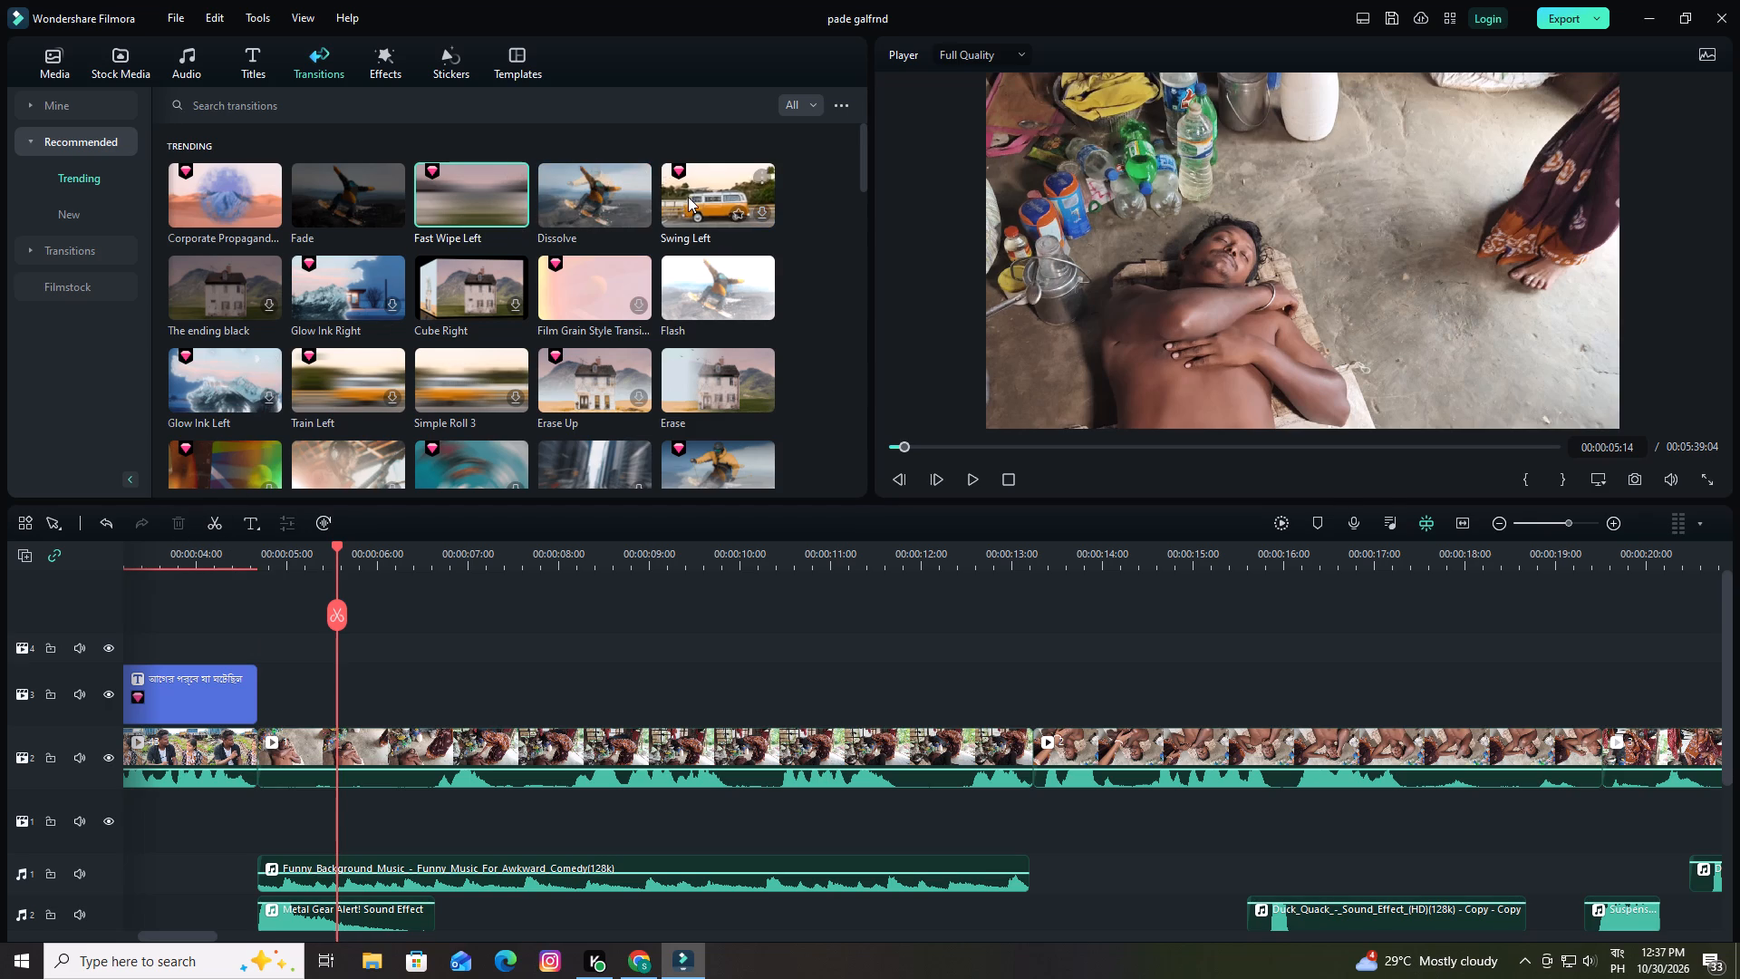
Add the Swing Left transition at the cut where the recap title ends and shorten it to a very brief swing, previewing it over the cut.
drag(688, 197, 244, 750)
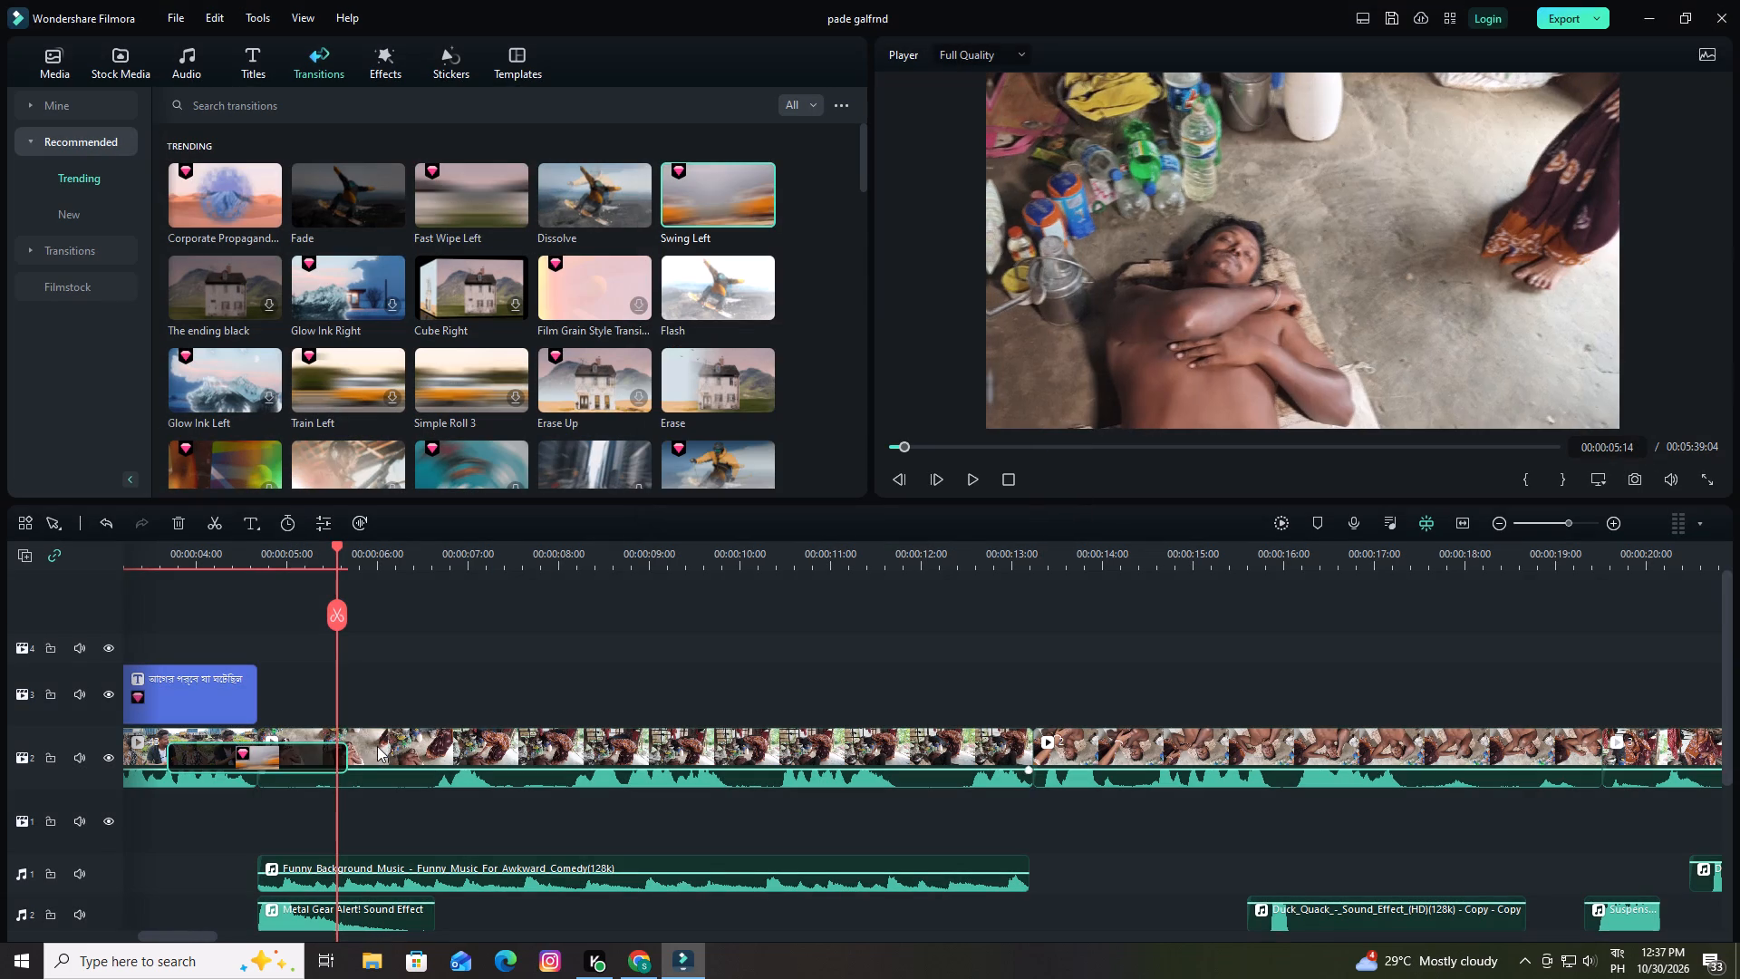
drag(347, 759, 312, 759)
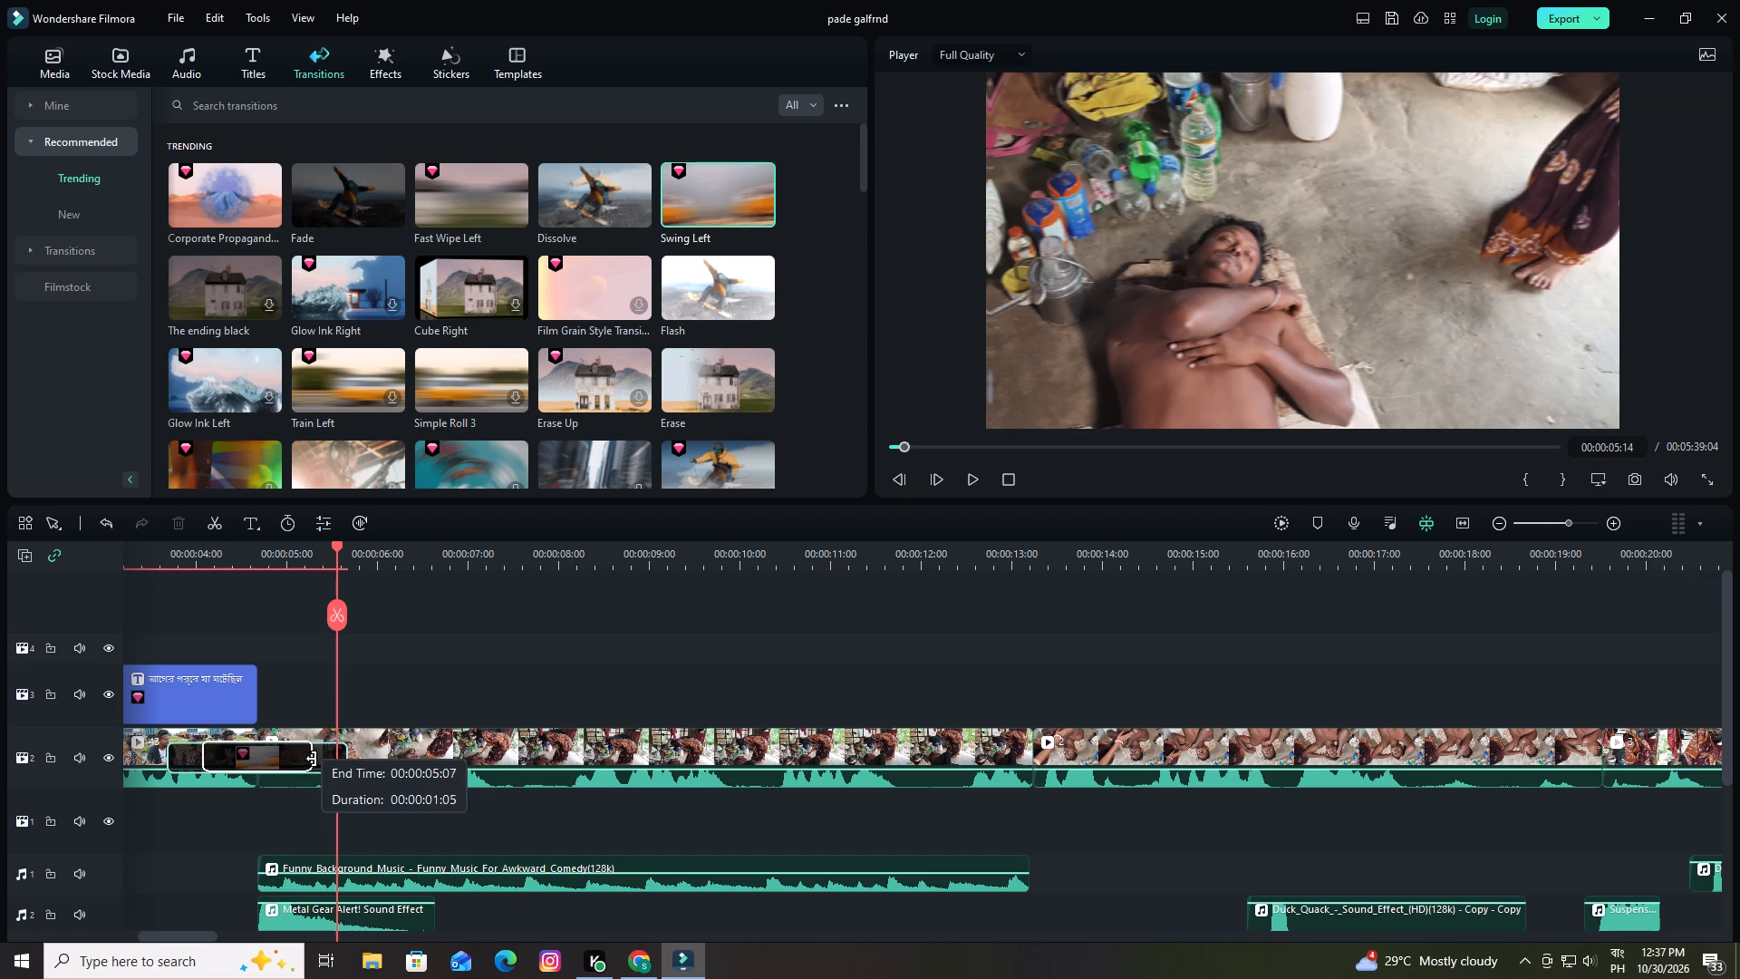
drag(312, 759, 277, 760)
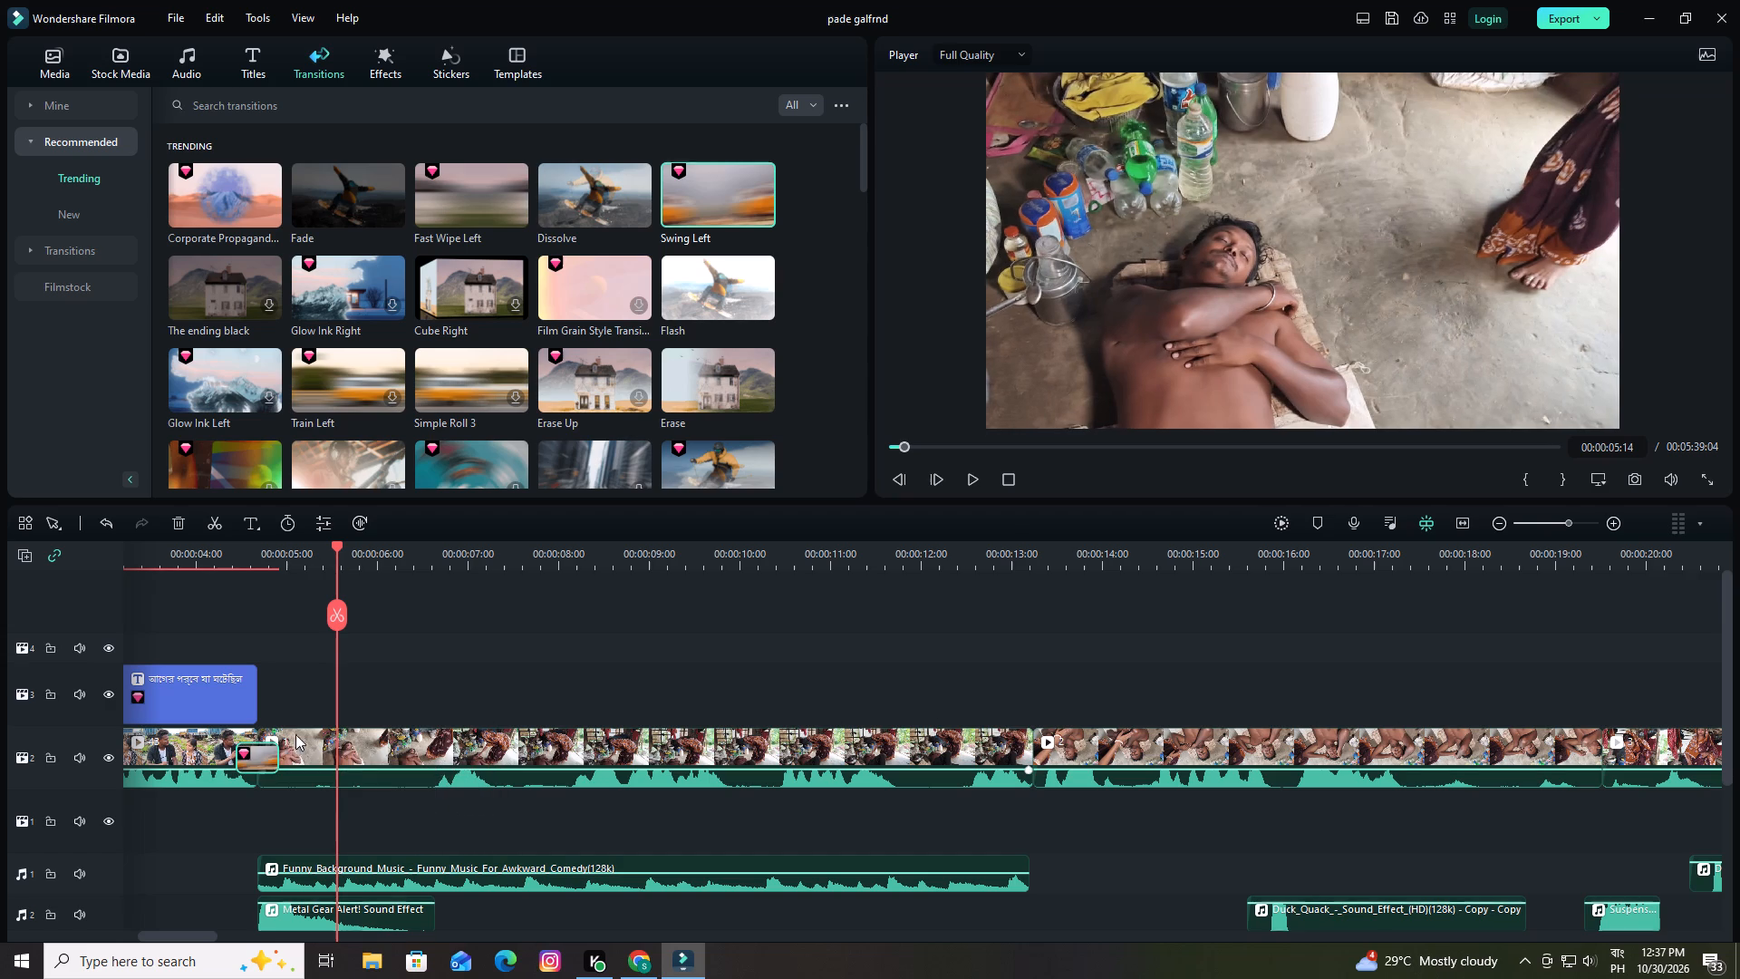
drag(338, 545, 237, 581)
key(space)
key(space)
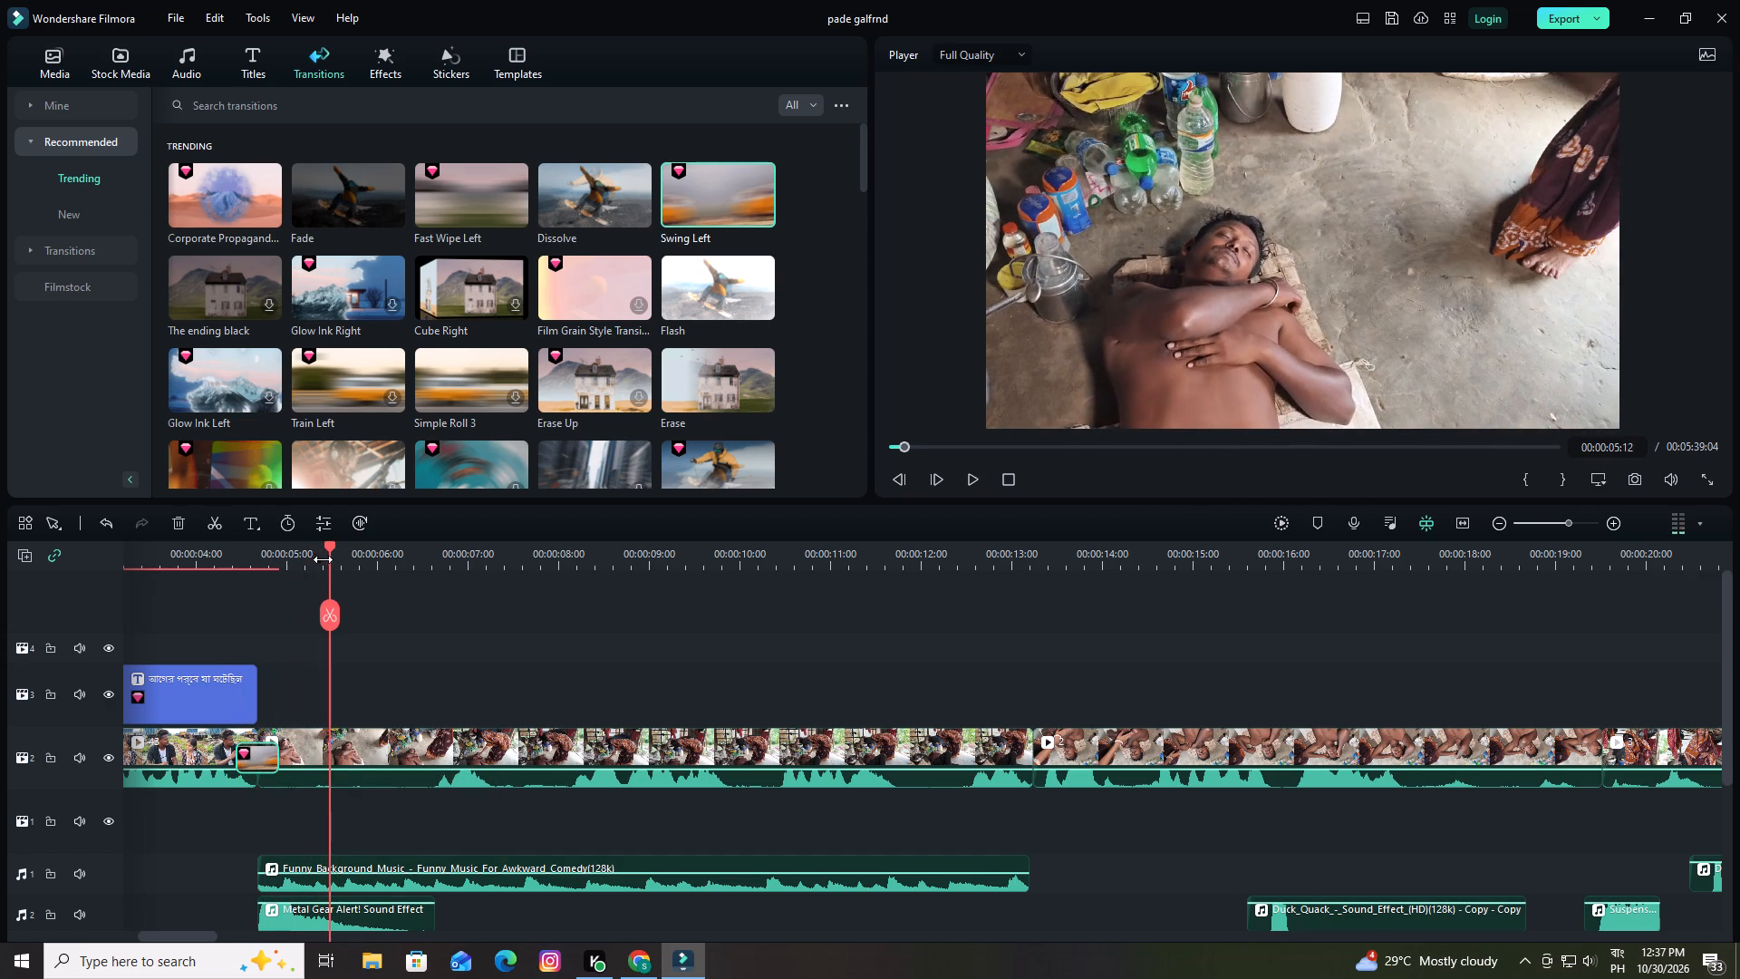
drag(330, 542, 226, 577)
key(space)
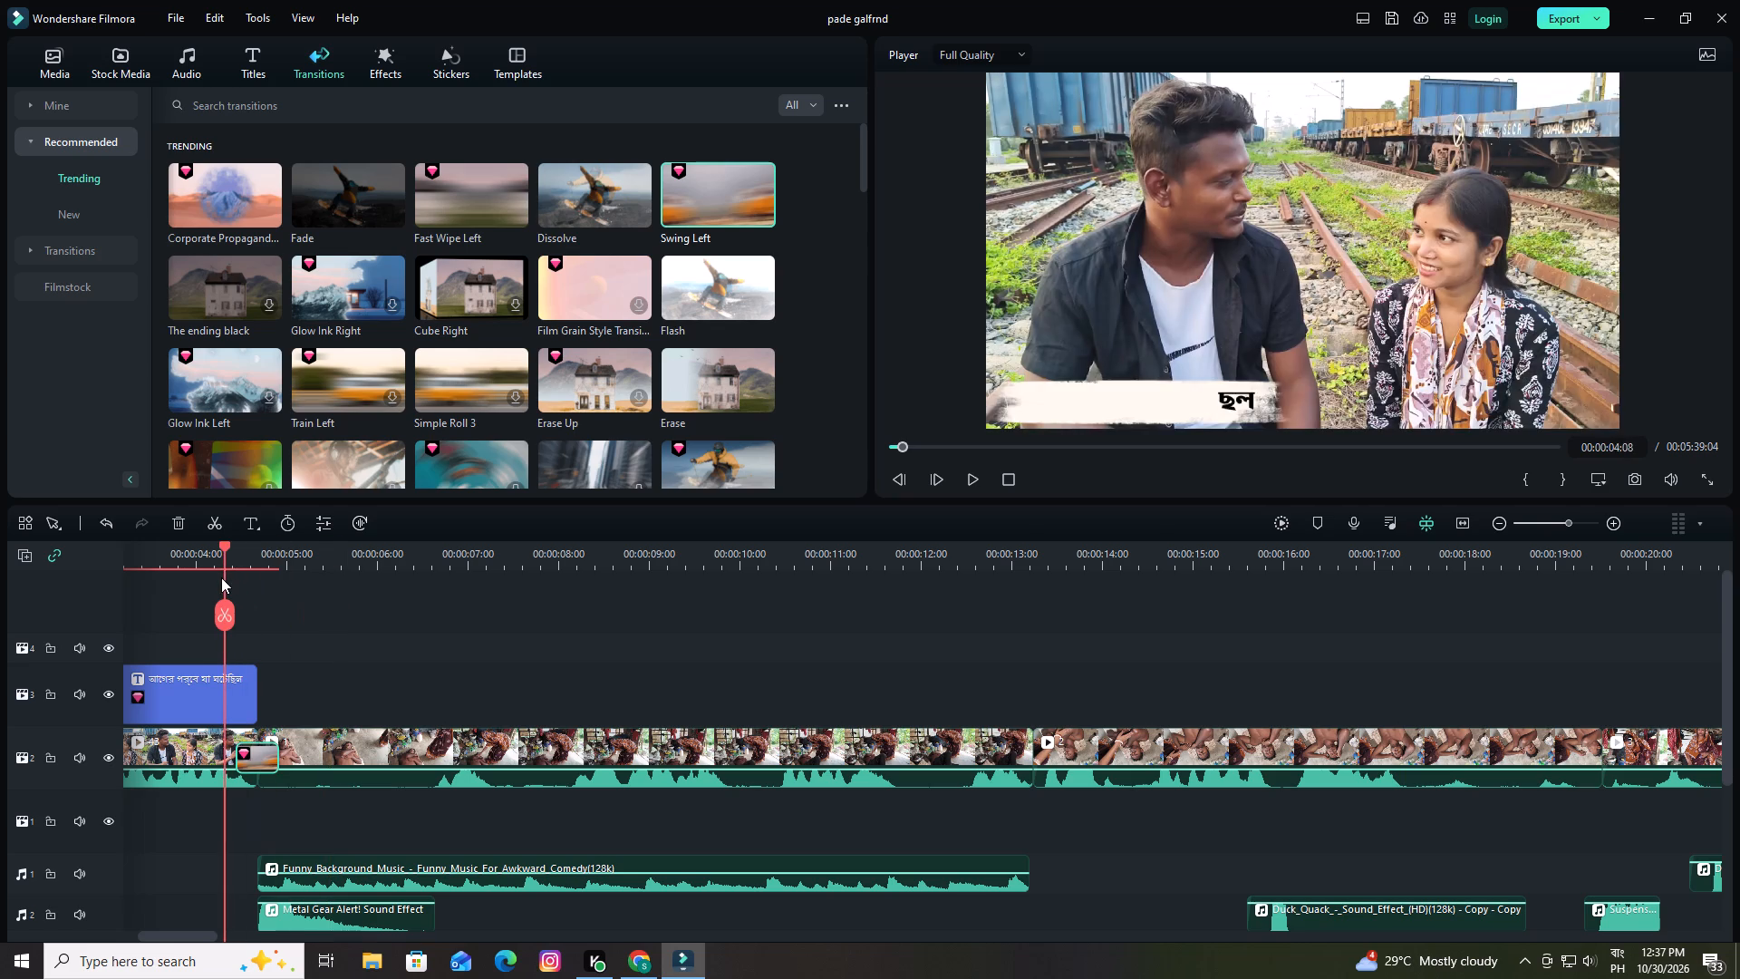
key(space)
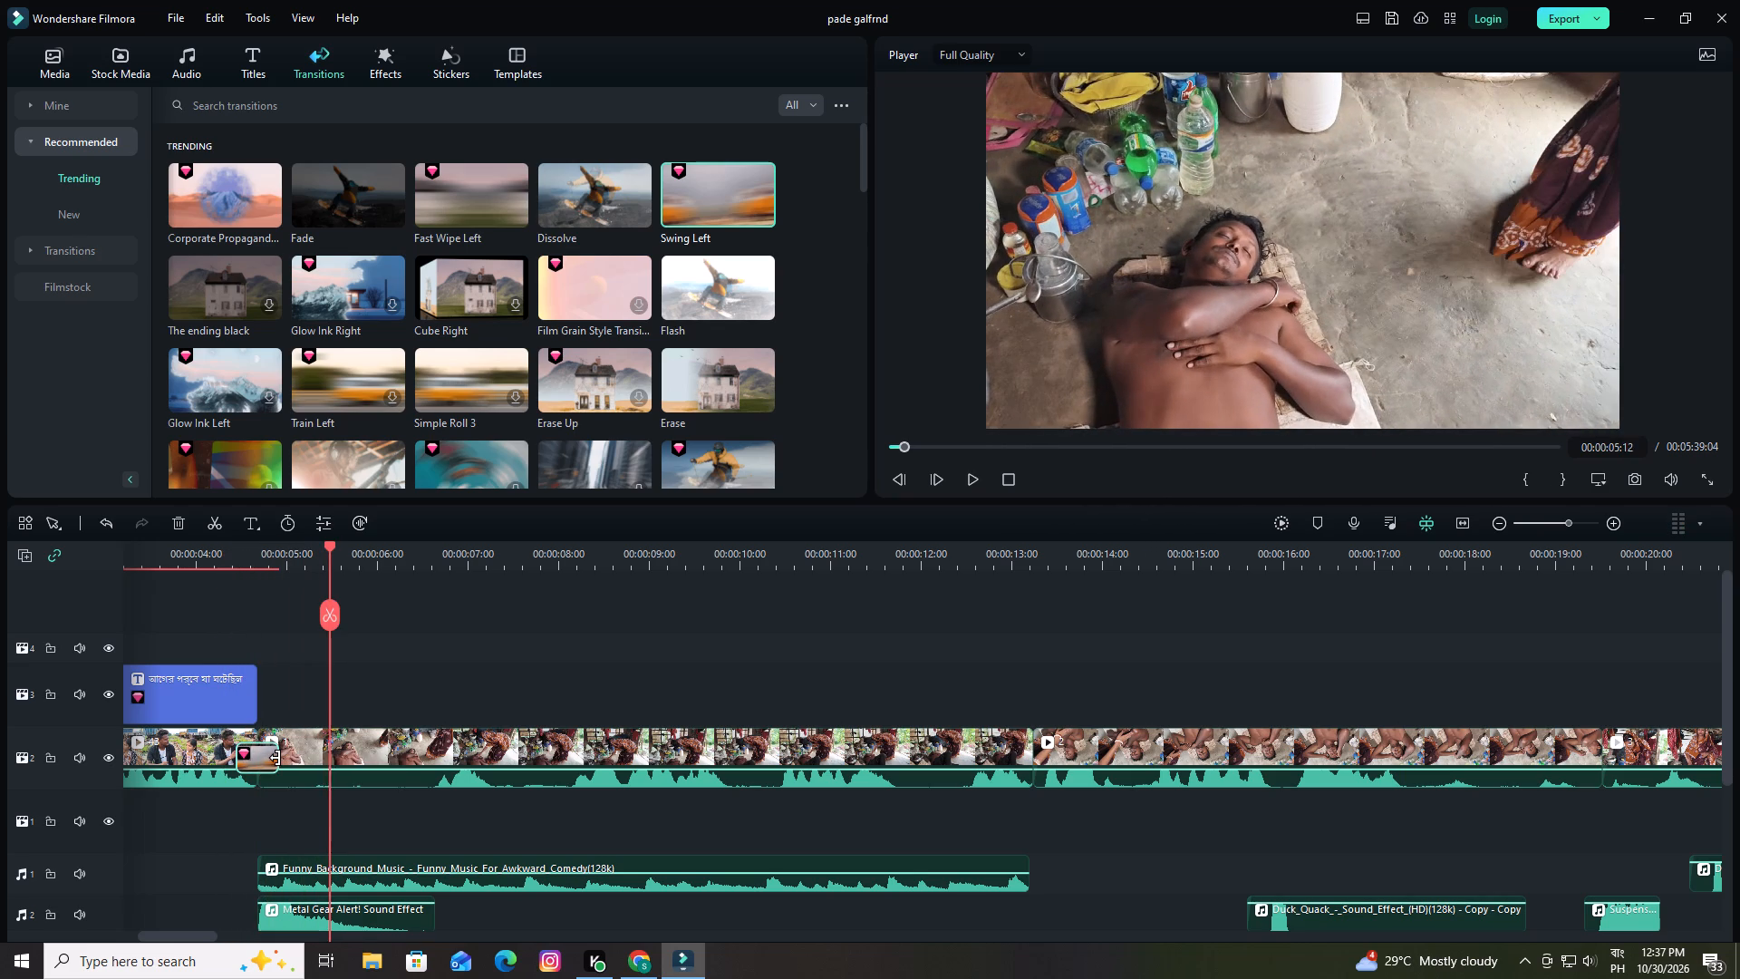
drag(277, 758, 269, 758)
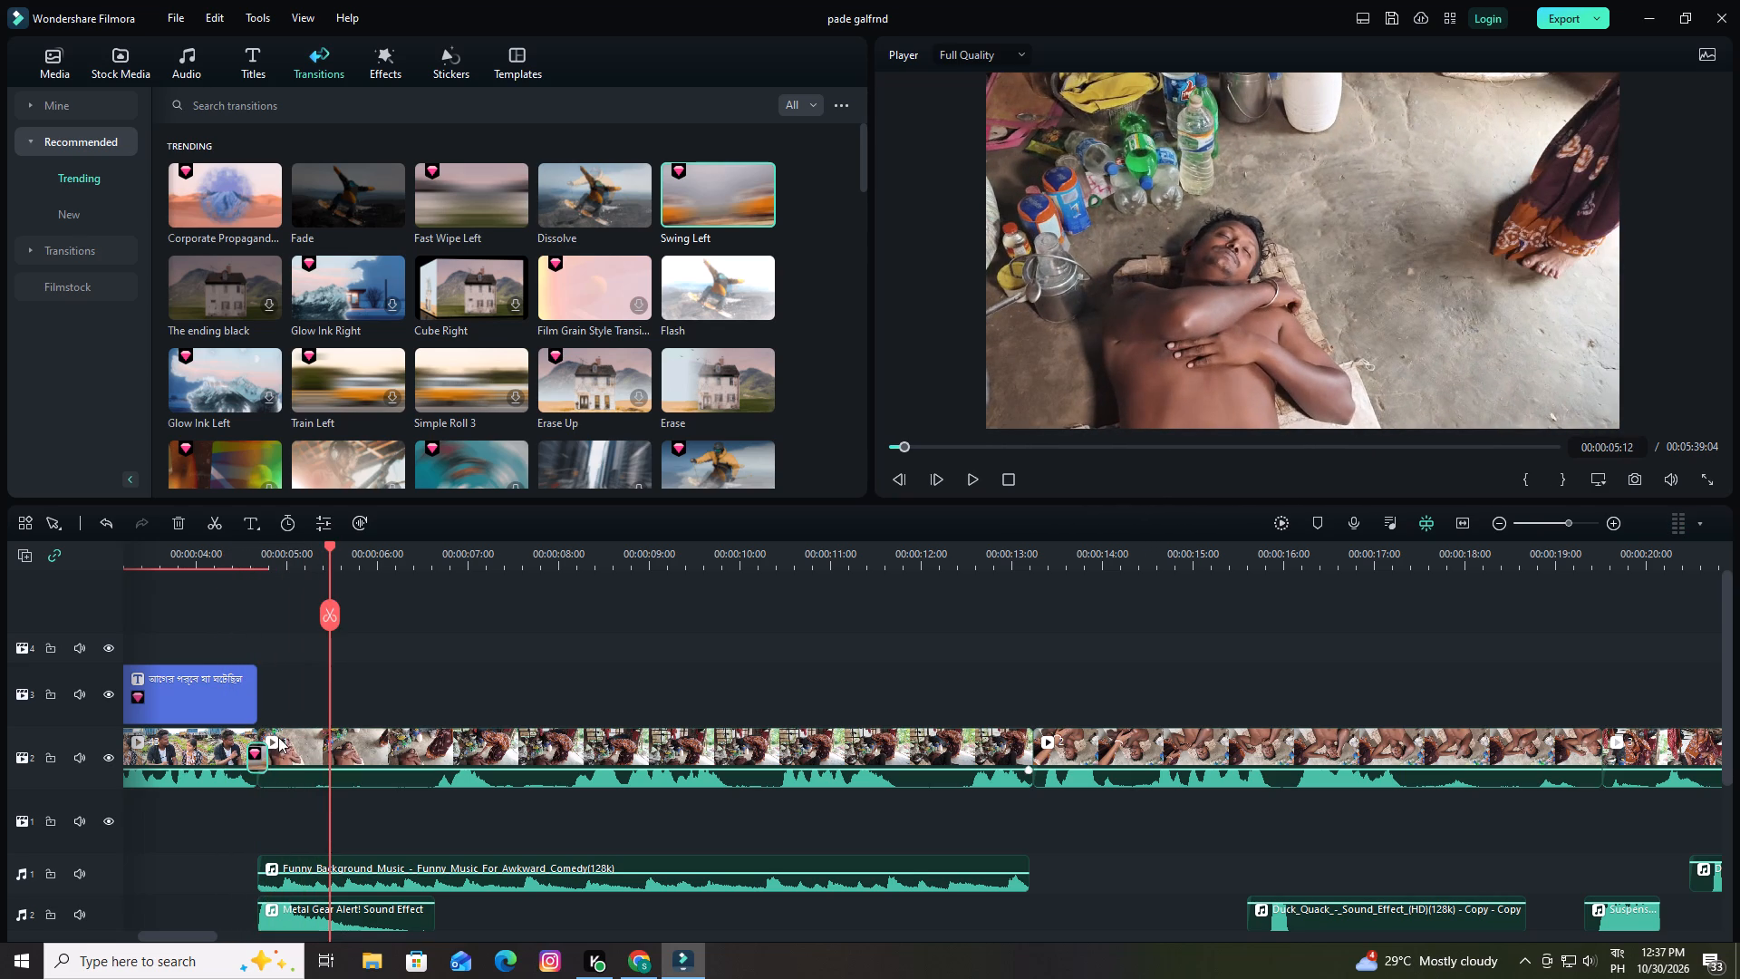
Replay the cut with the shortened Swing Left transition several times, including once from the video's start, to judge its timing.
drag(328, 546, 240, 574)
key(space)
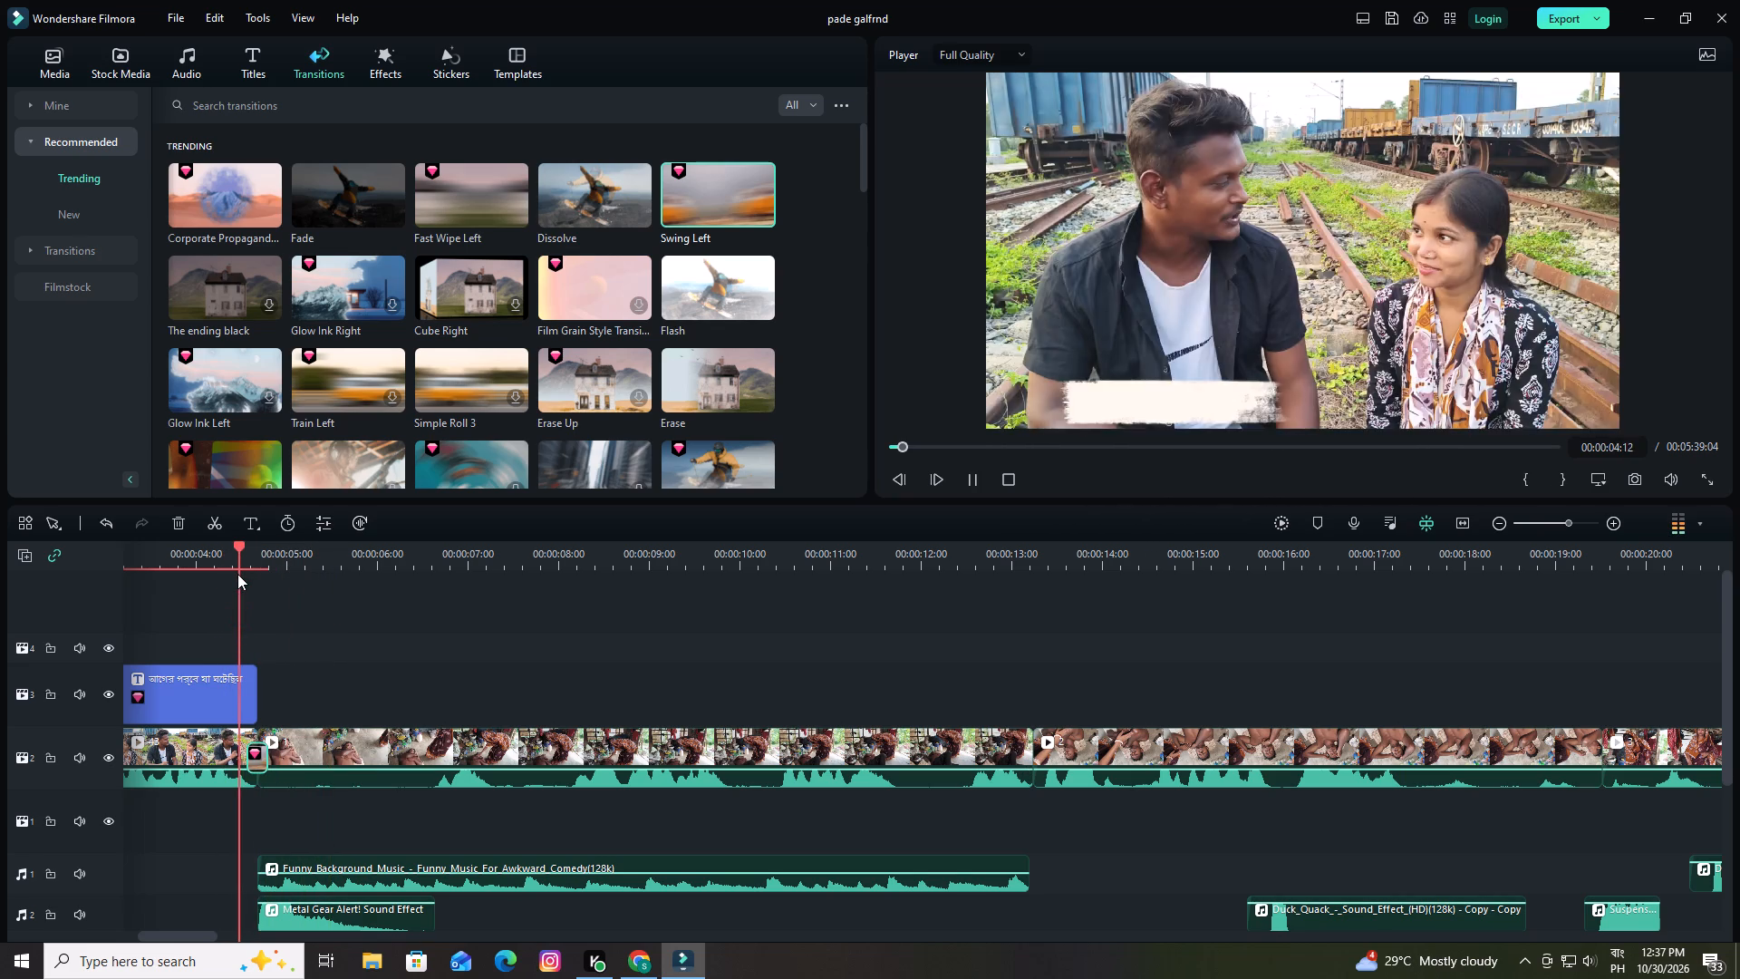
key(space)
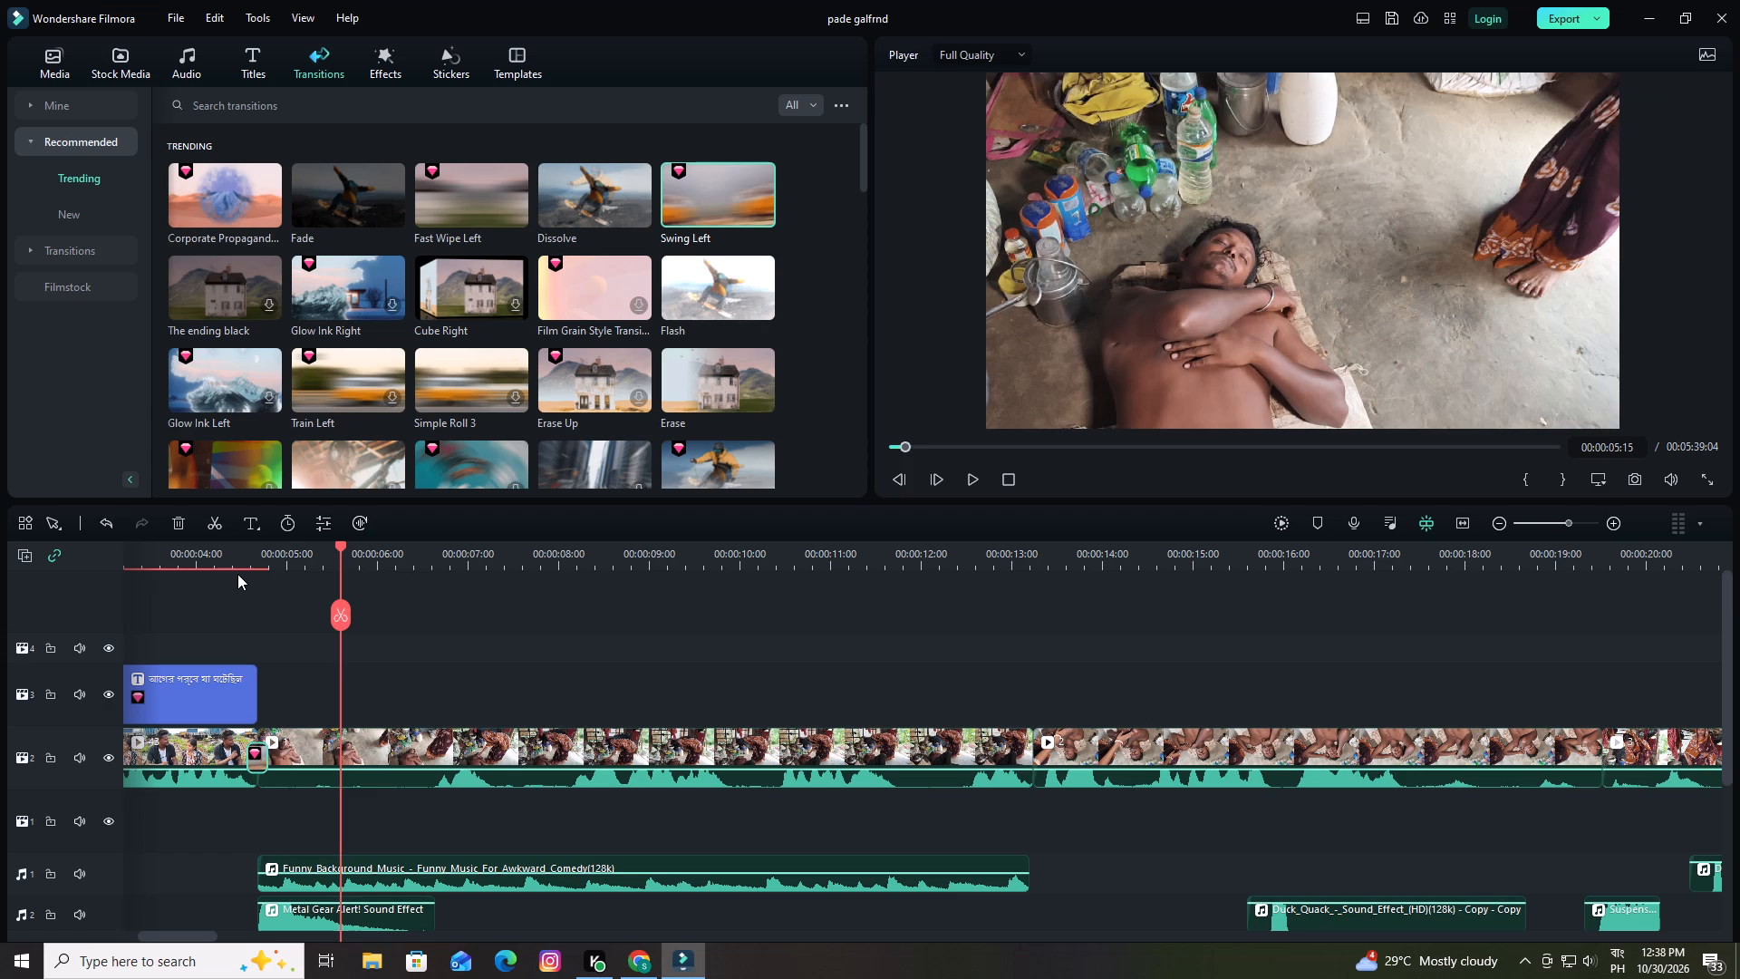
drag(338, 548, 336, 547)
drag(336, 547, 231, 579)
key(space)
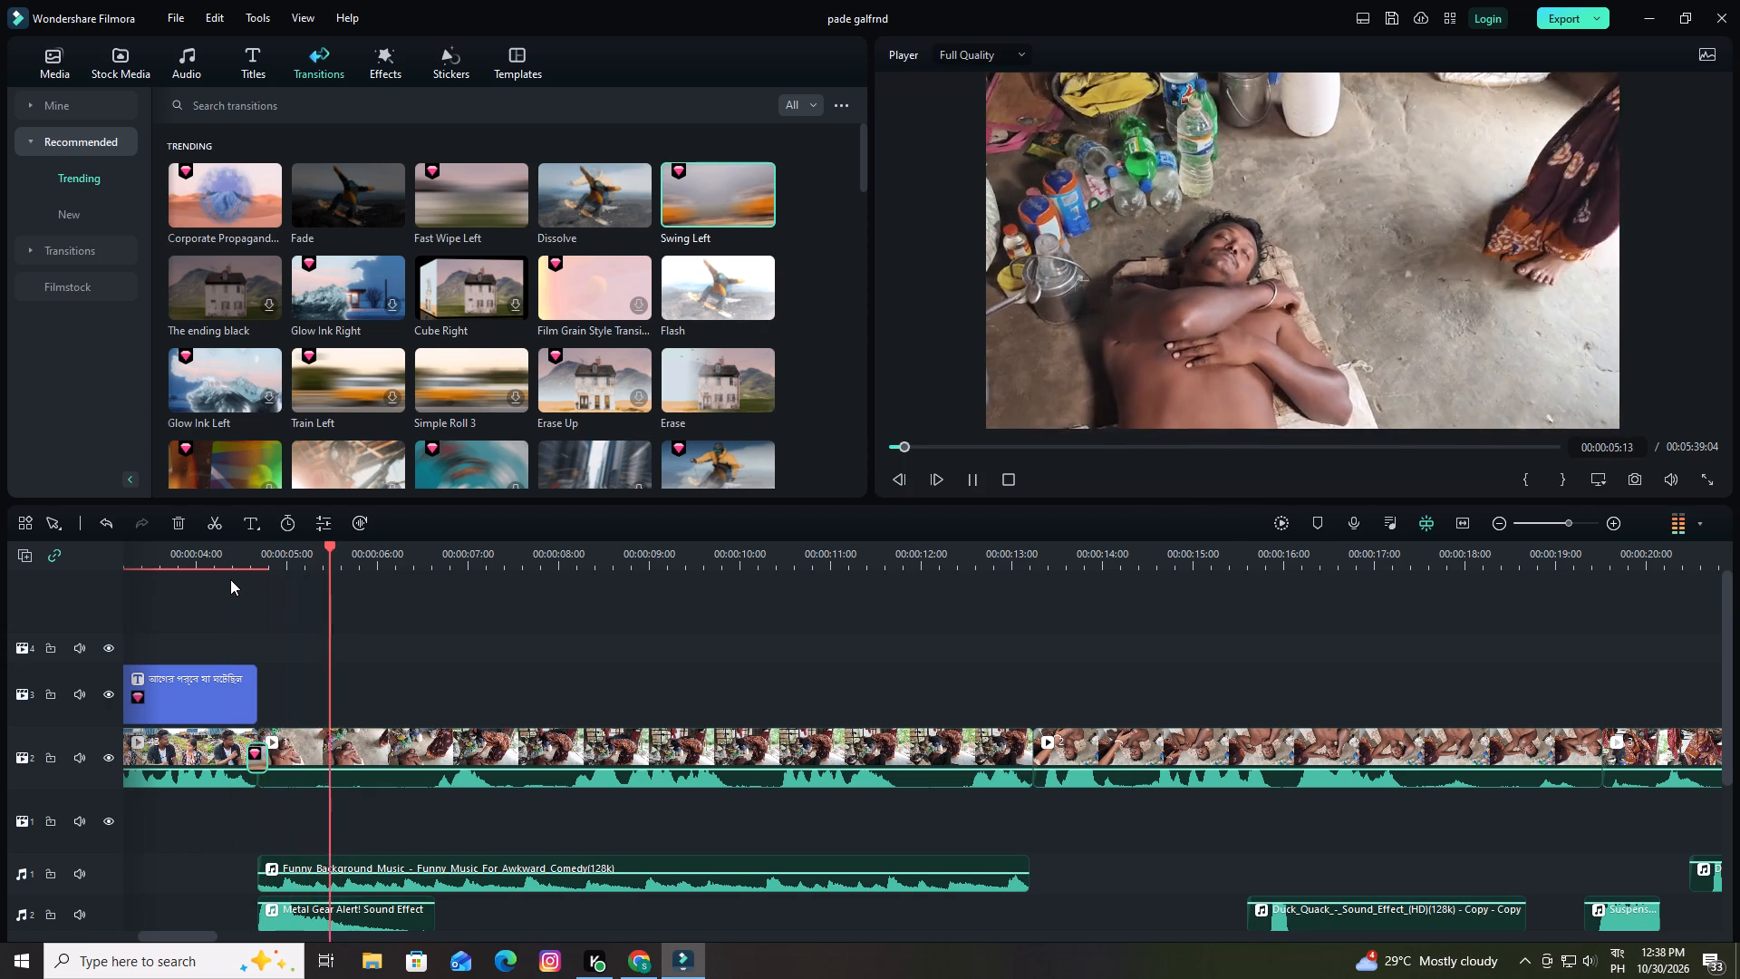
key(space)
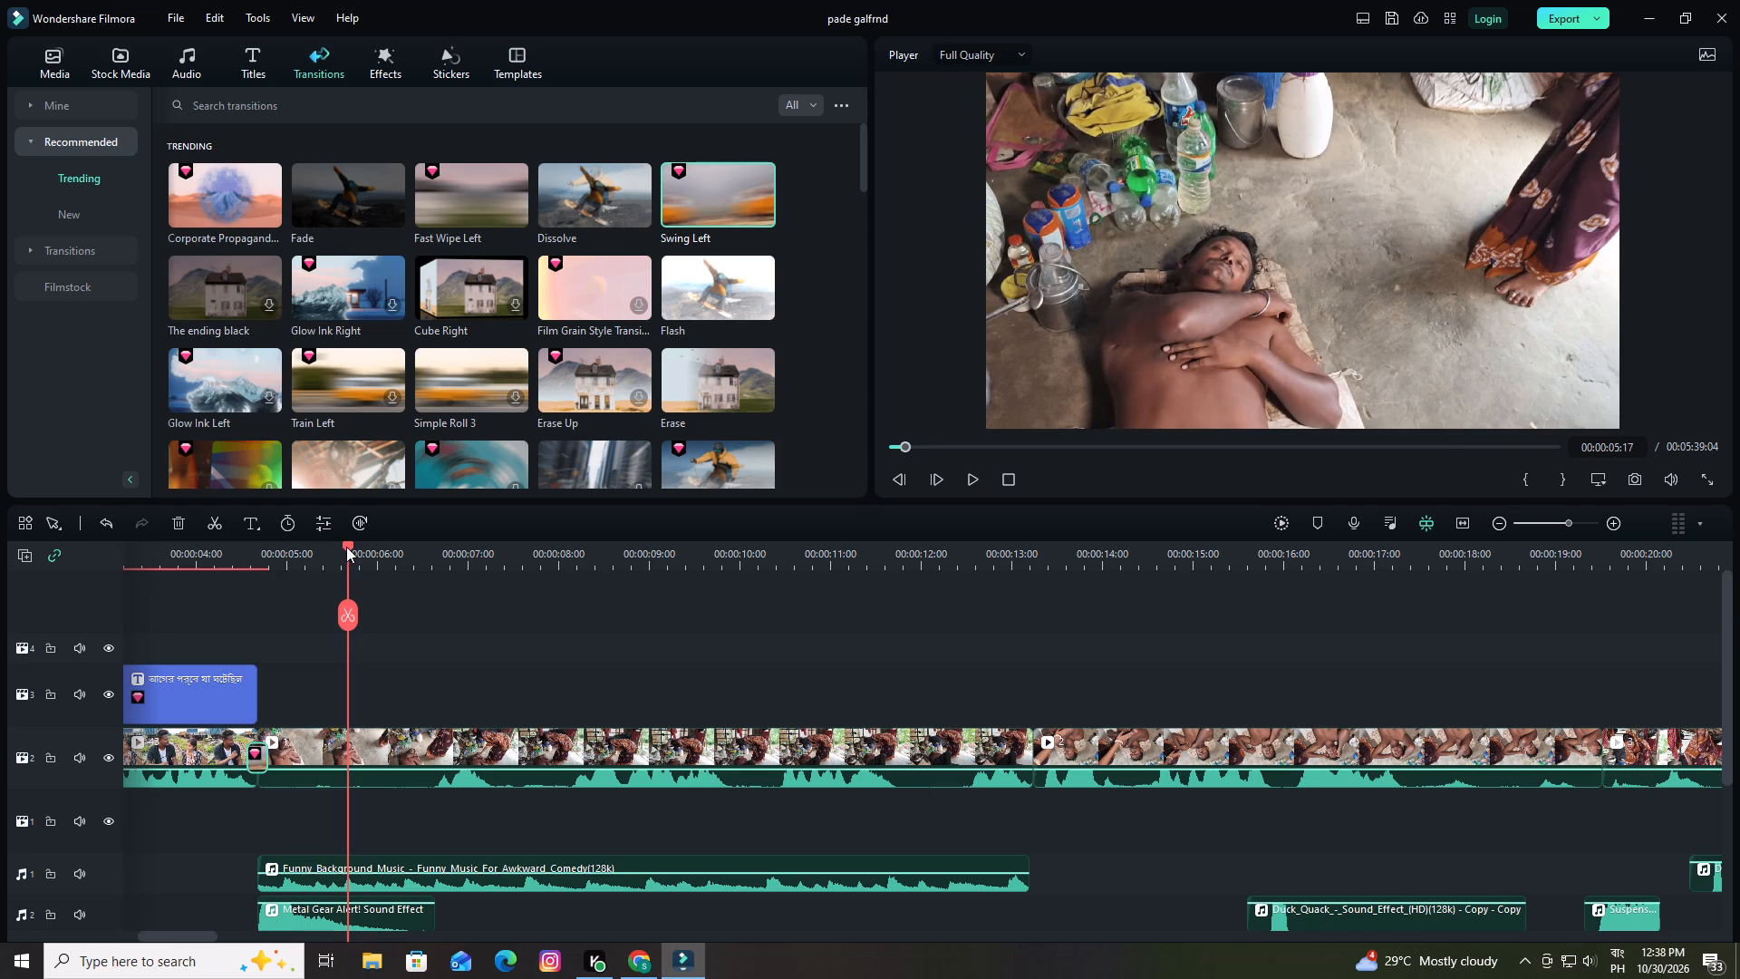
drag(346, 547, 256, 572)
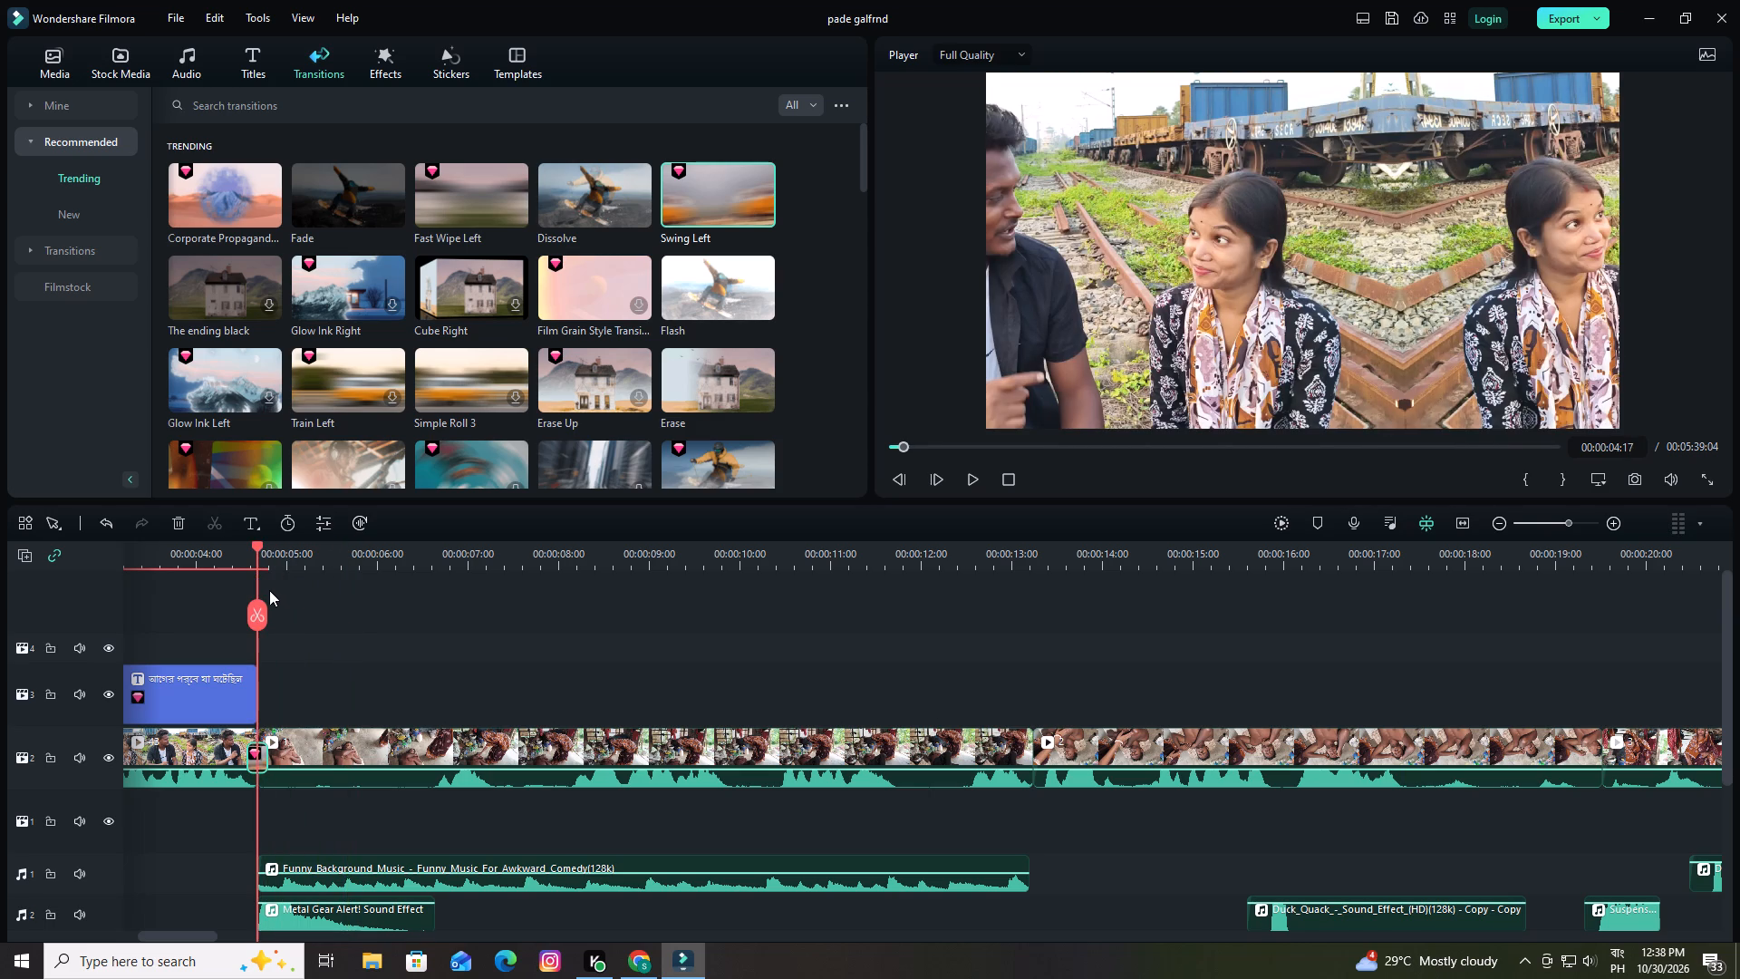
key(space)
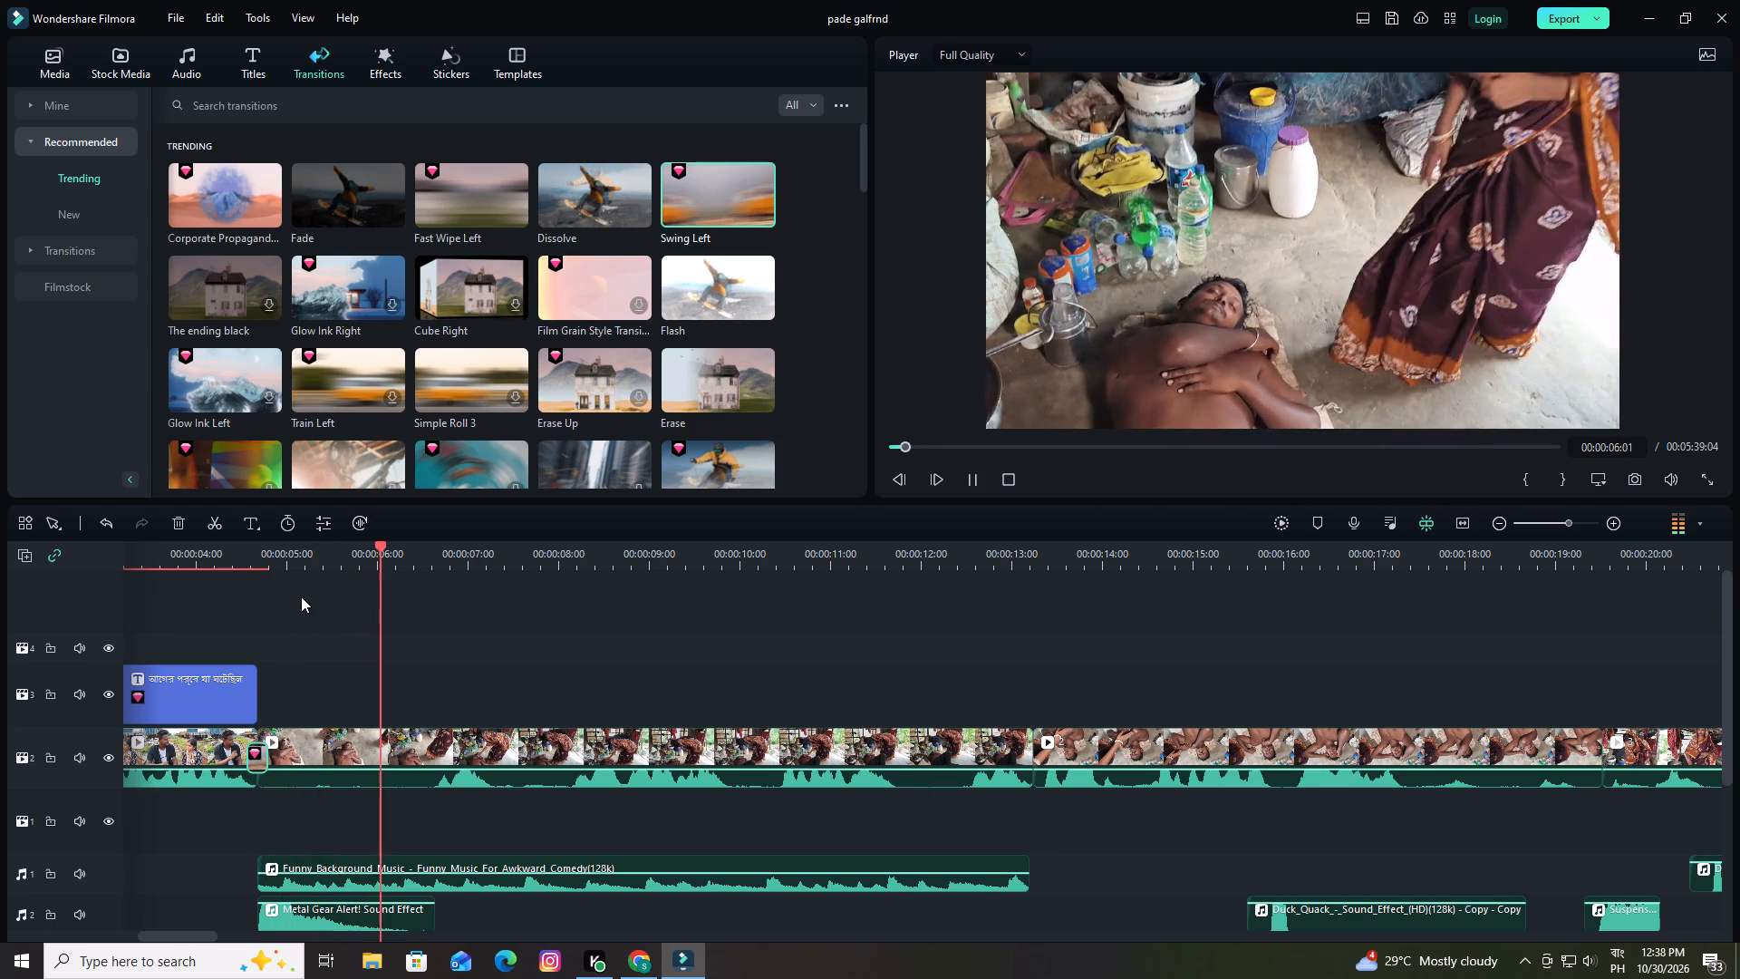
key(space)
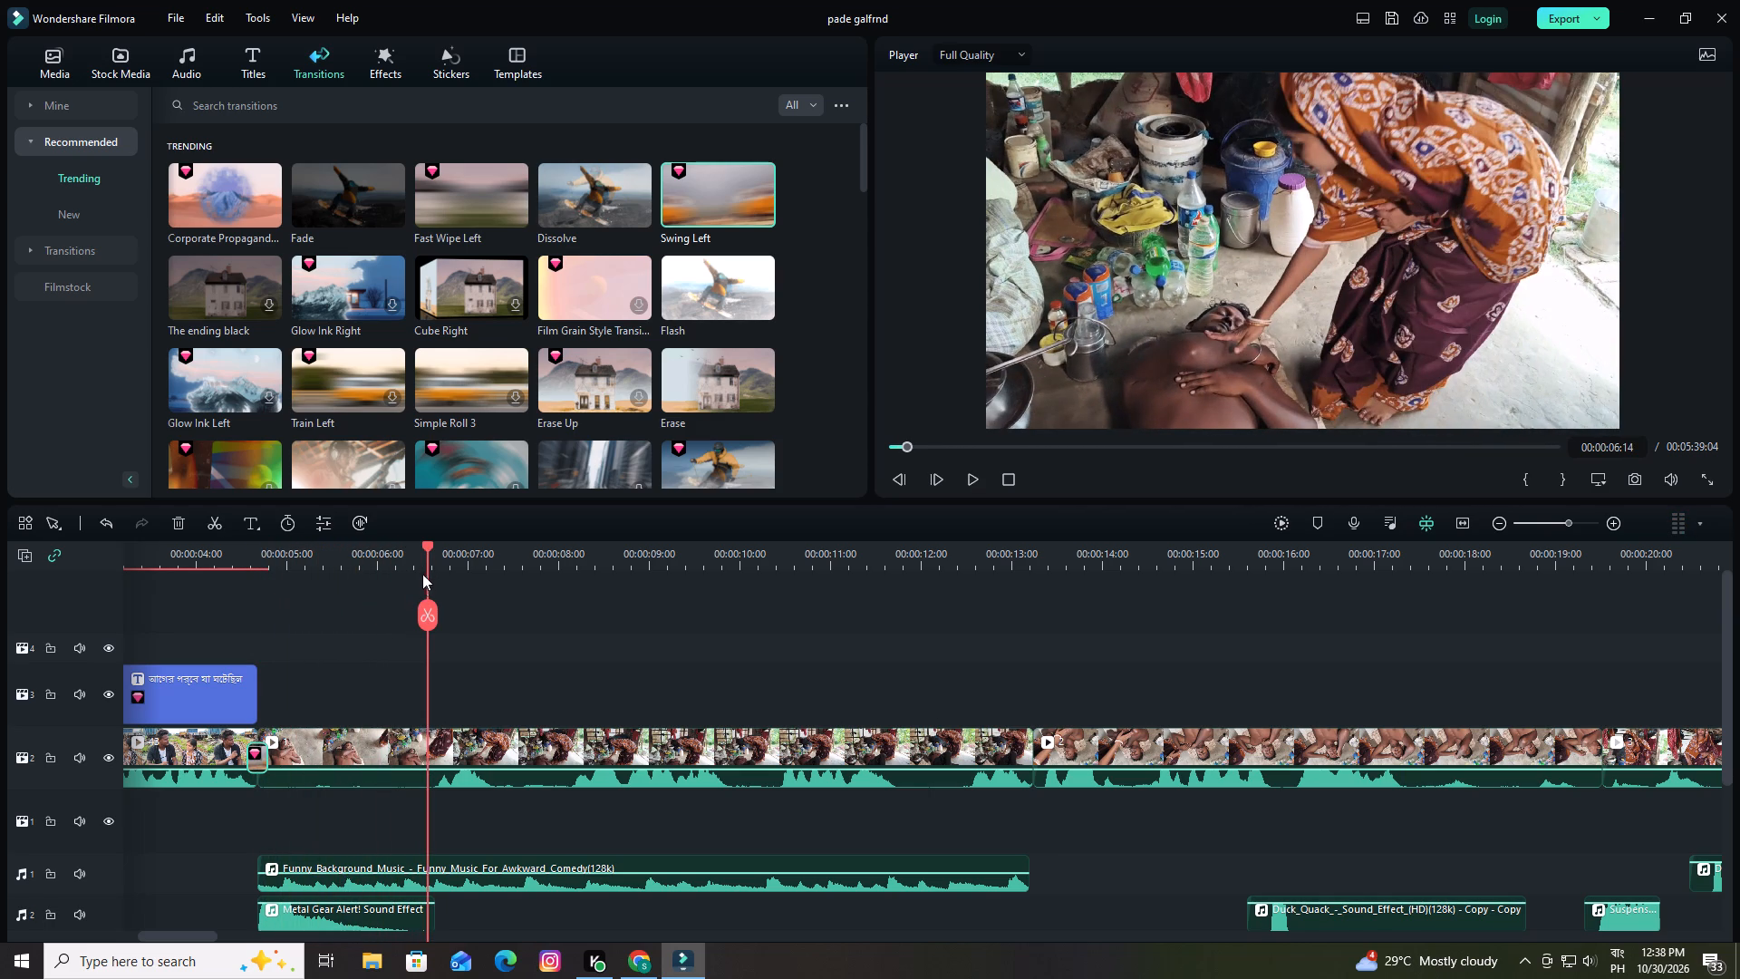
drag(429, 547, 315, 564)
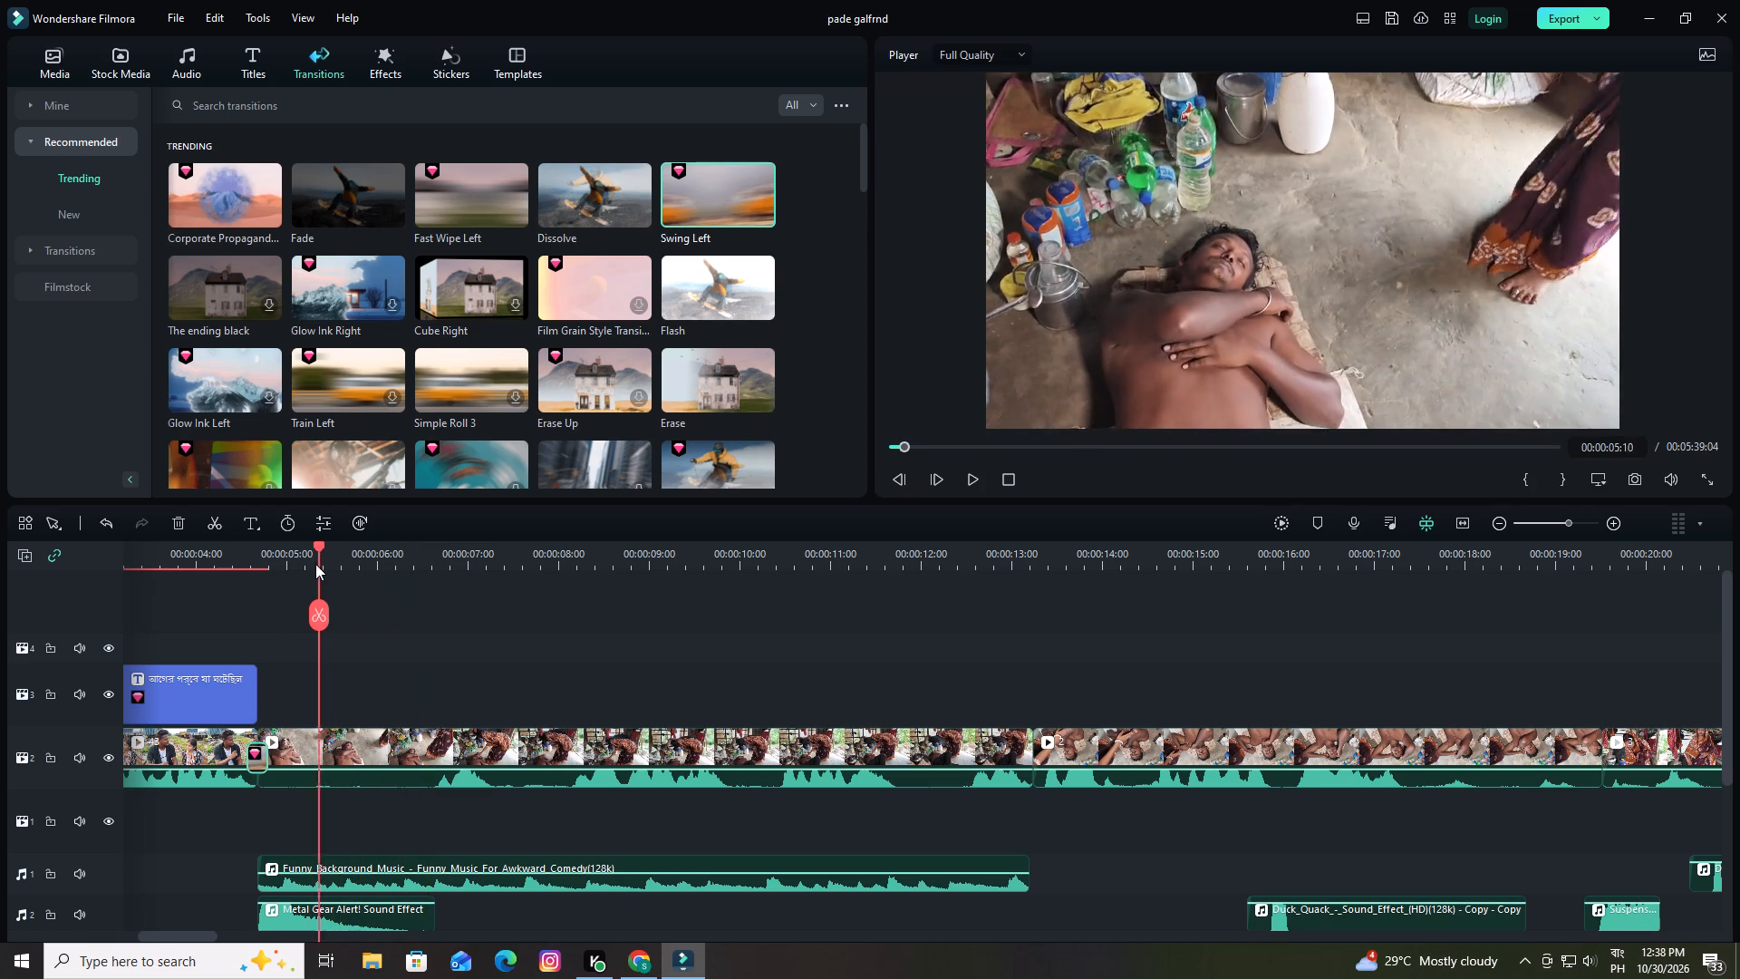
drag(315, 564, 237, 573)
key(space)
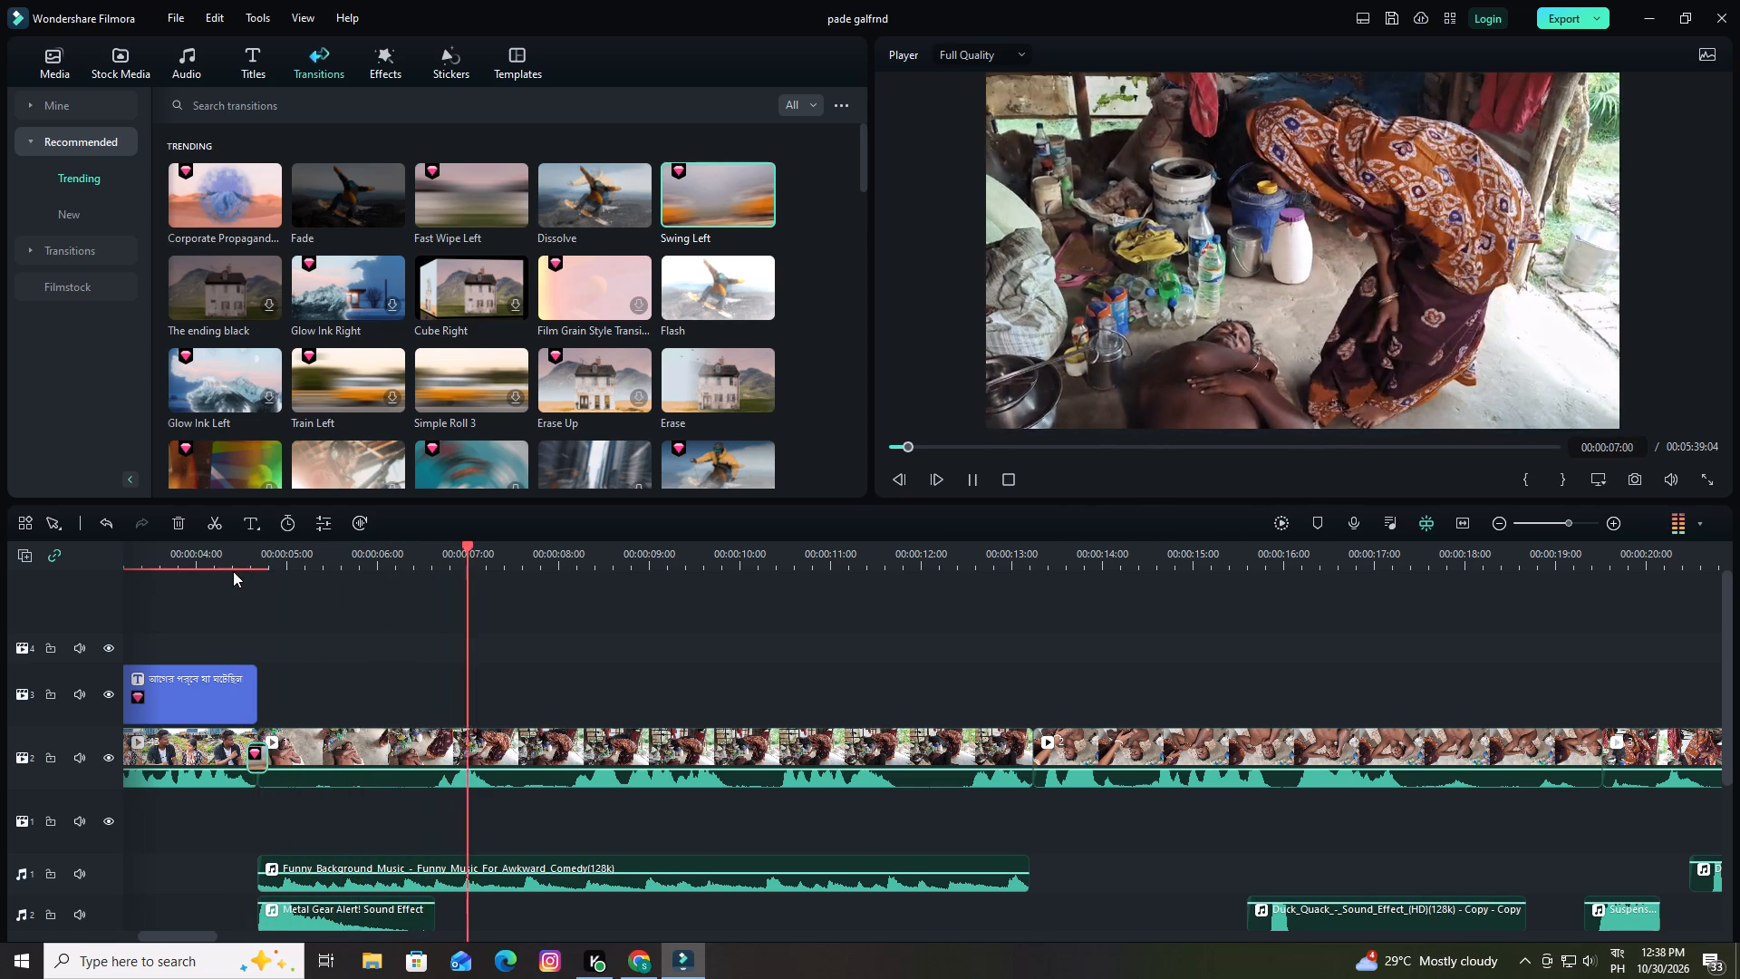
key(space)
drag(547, 546, 417, 566)
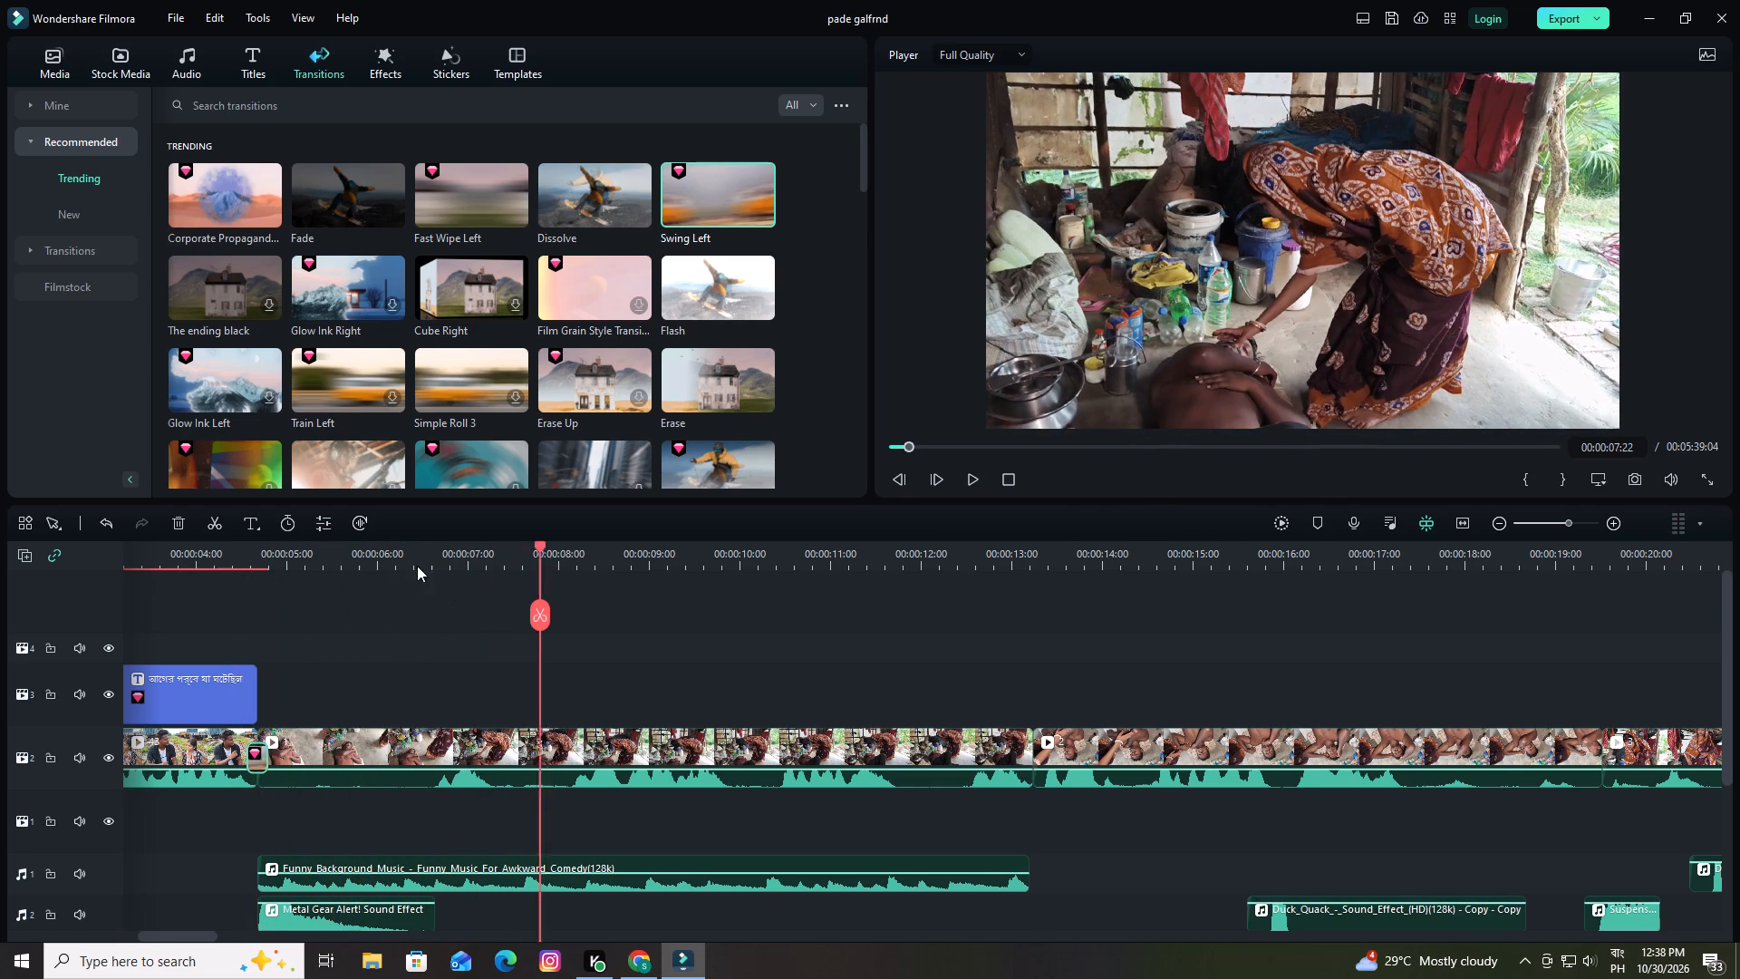
drag(417, 566, 0, 683)
key(space)
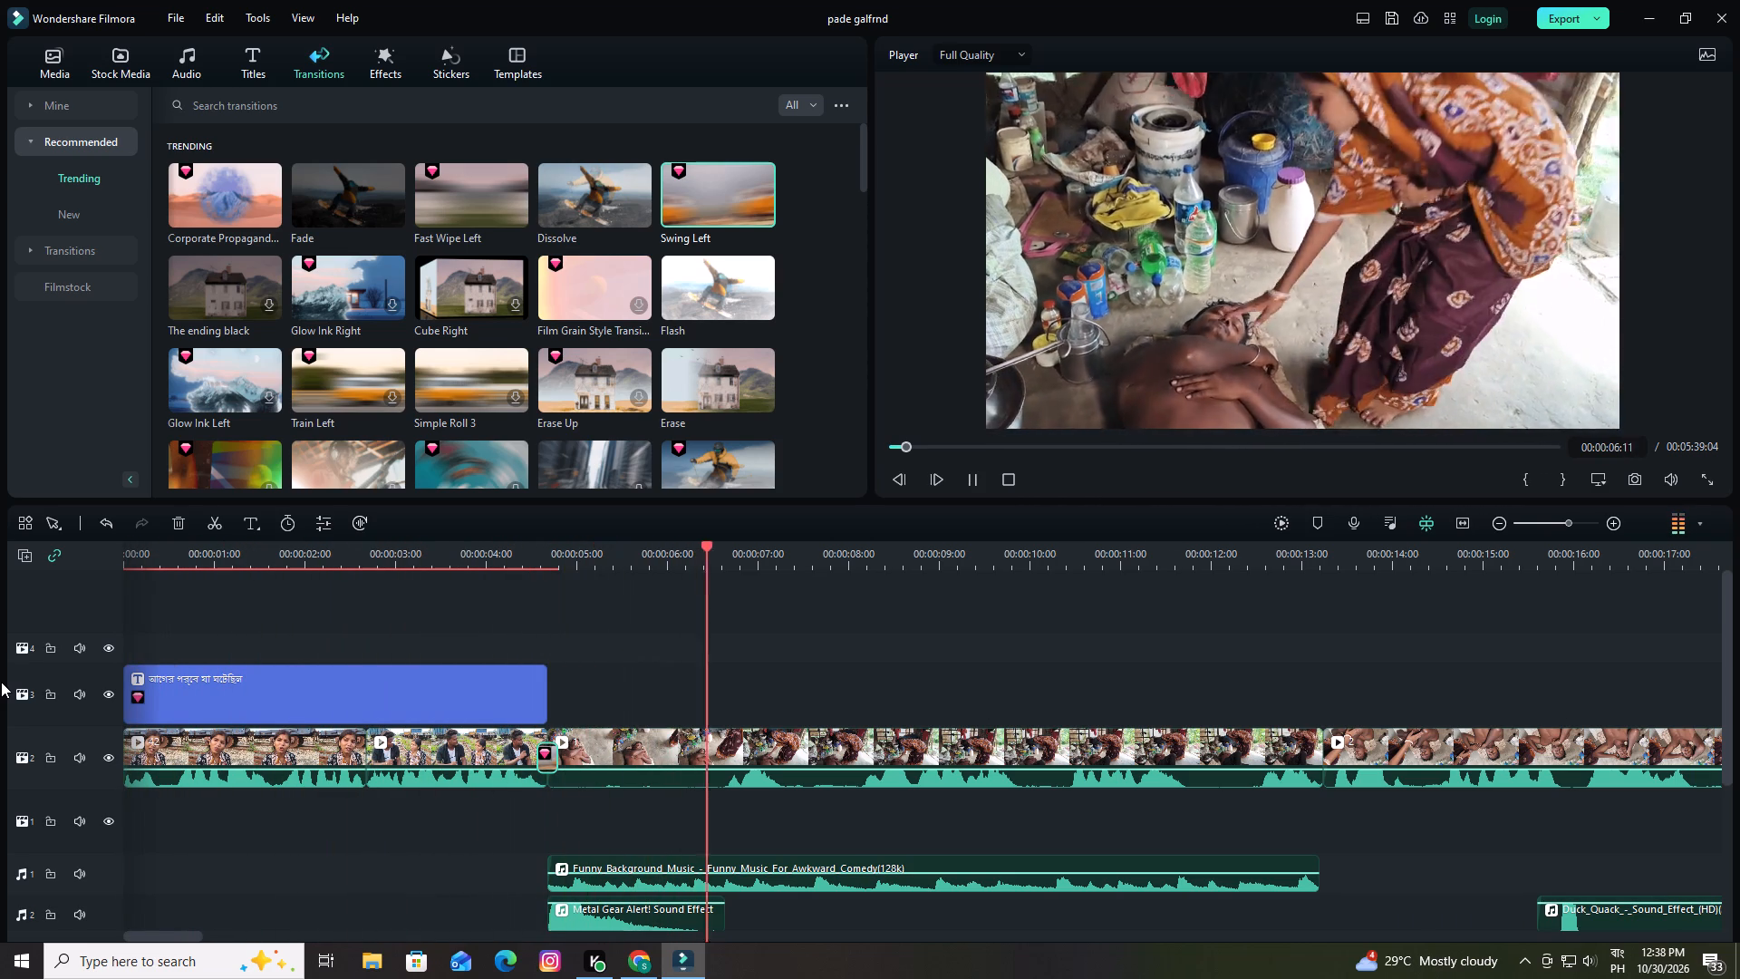
key(space)
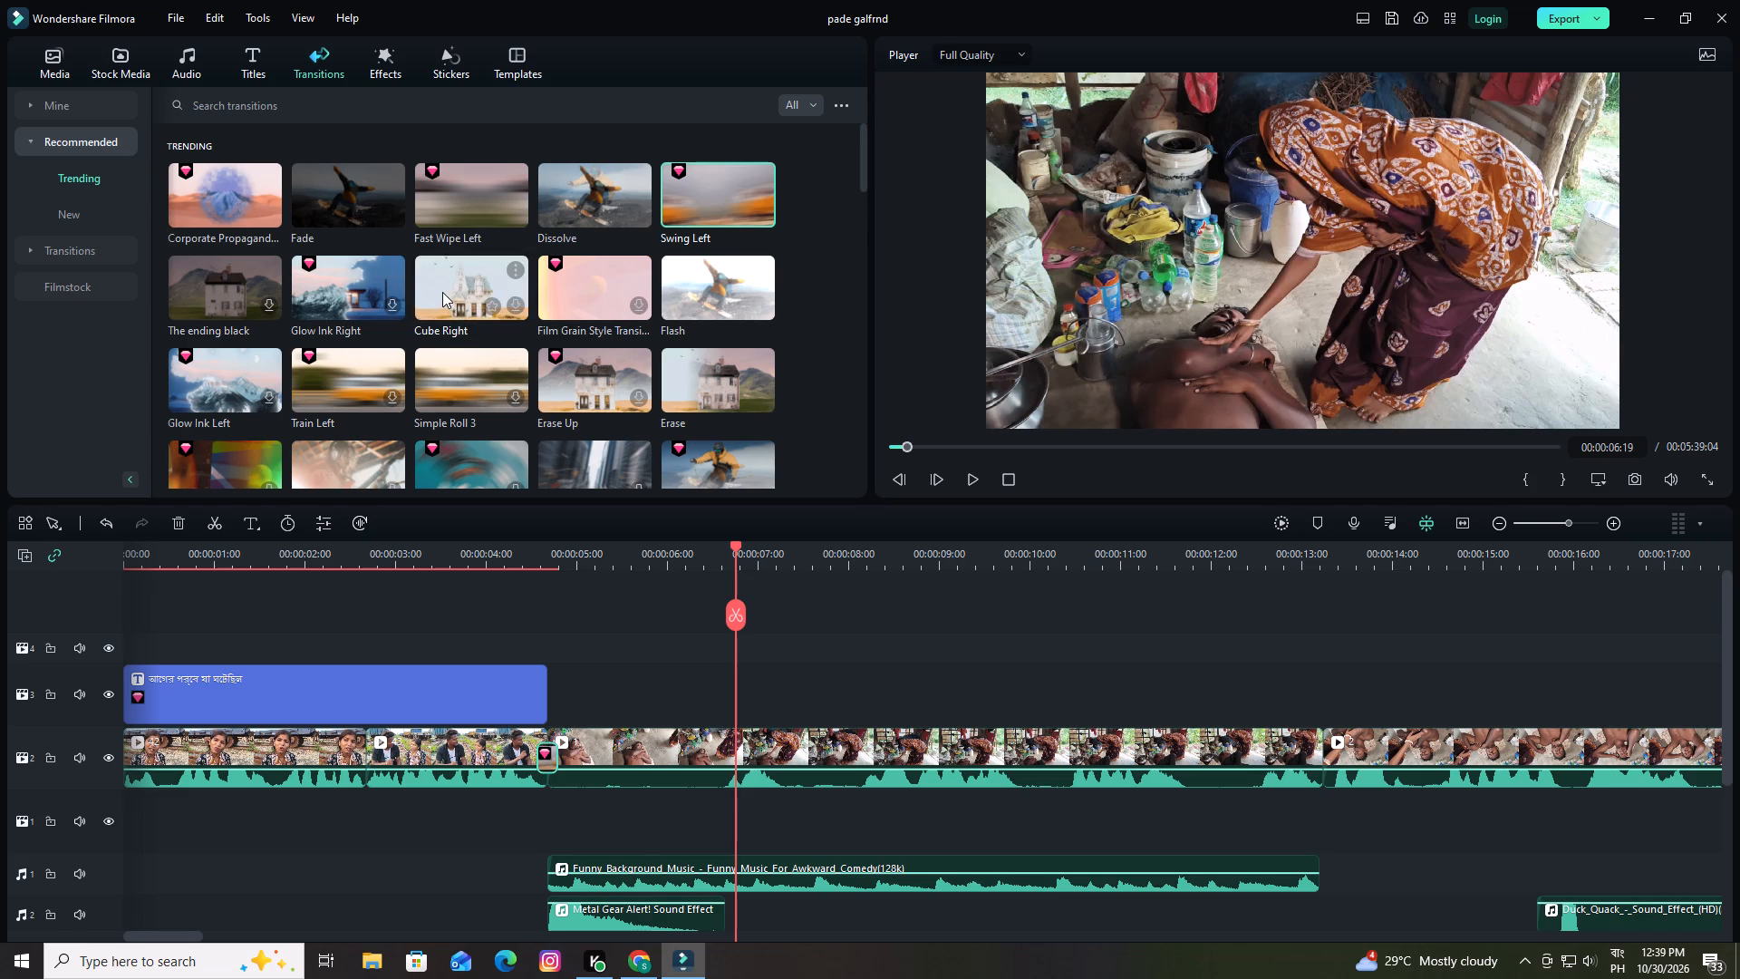
Delete the Swing Left transition from the cut where the recap title ends.
click(549, 761)
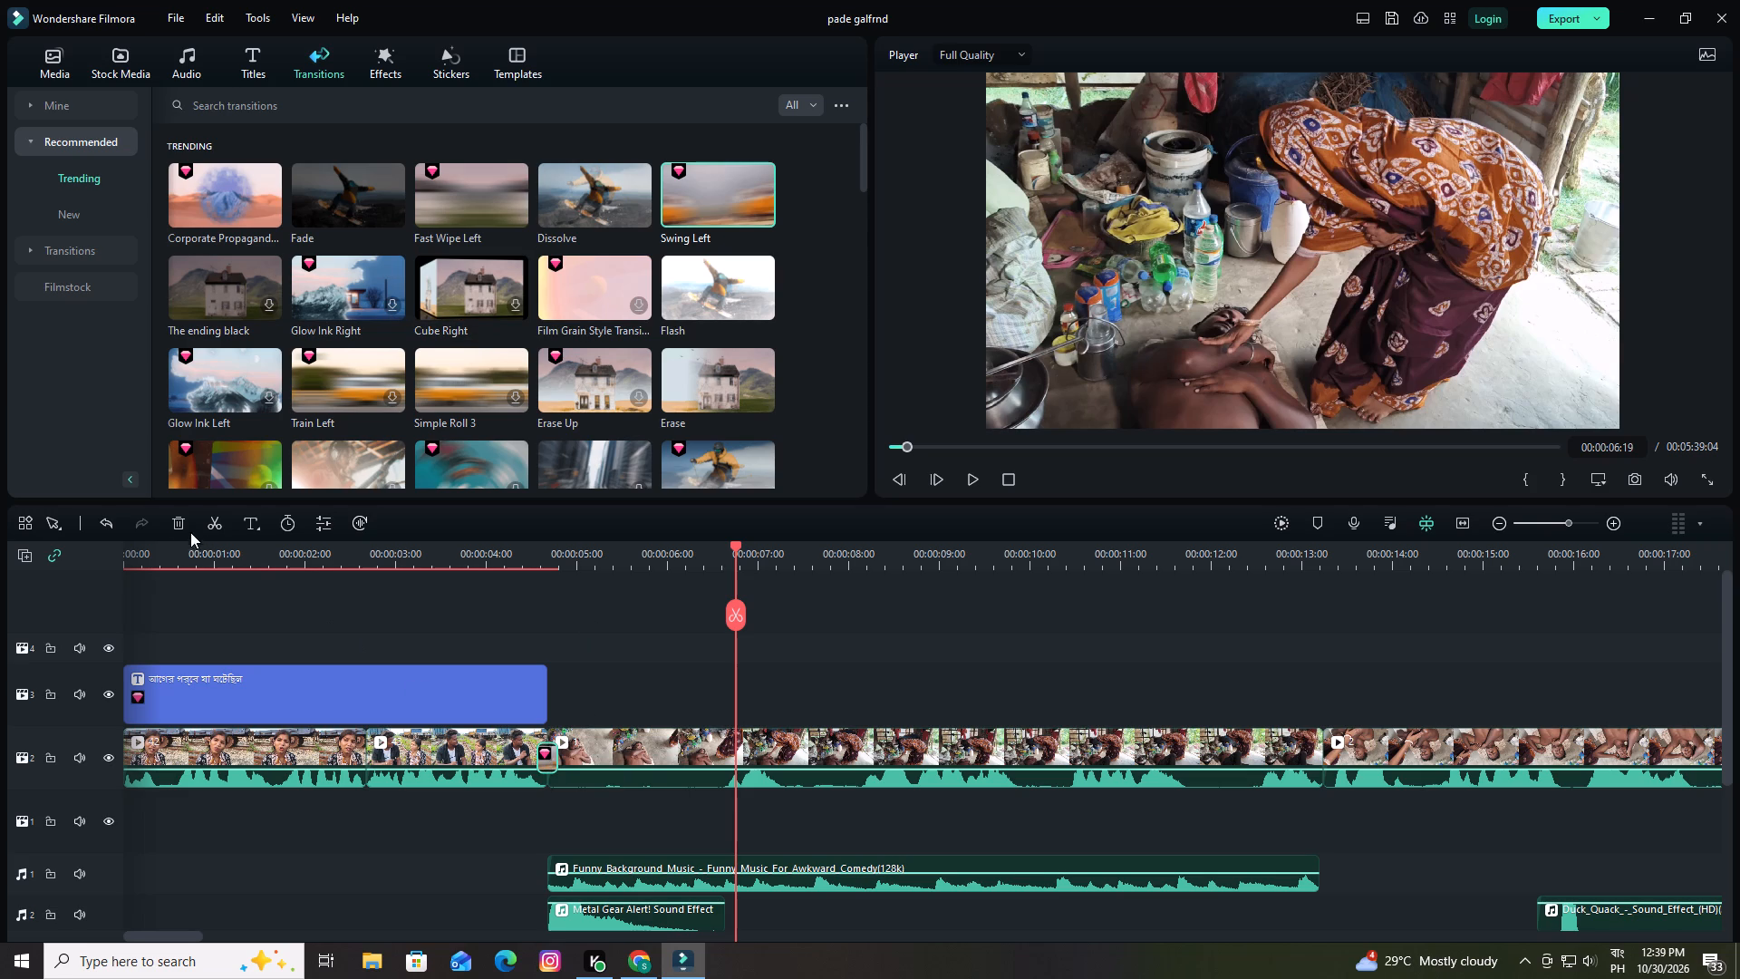
click(179, 523)
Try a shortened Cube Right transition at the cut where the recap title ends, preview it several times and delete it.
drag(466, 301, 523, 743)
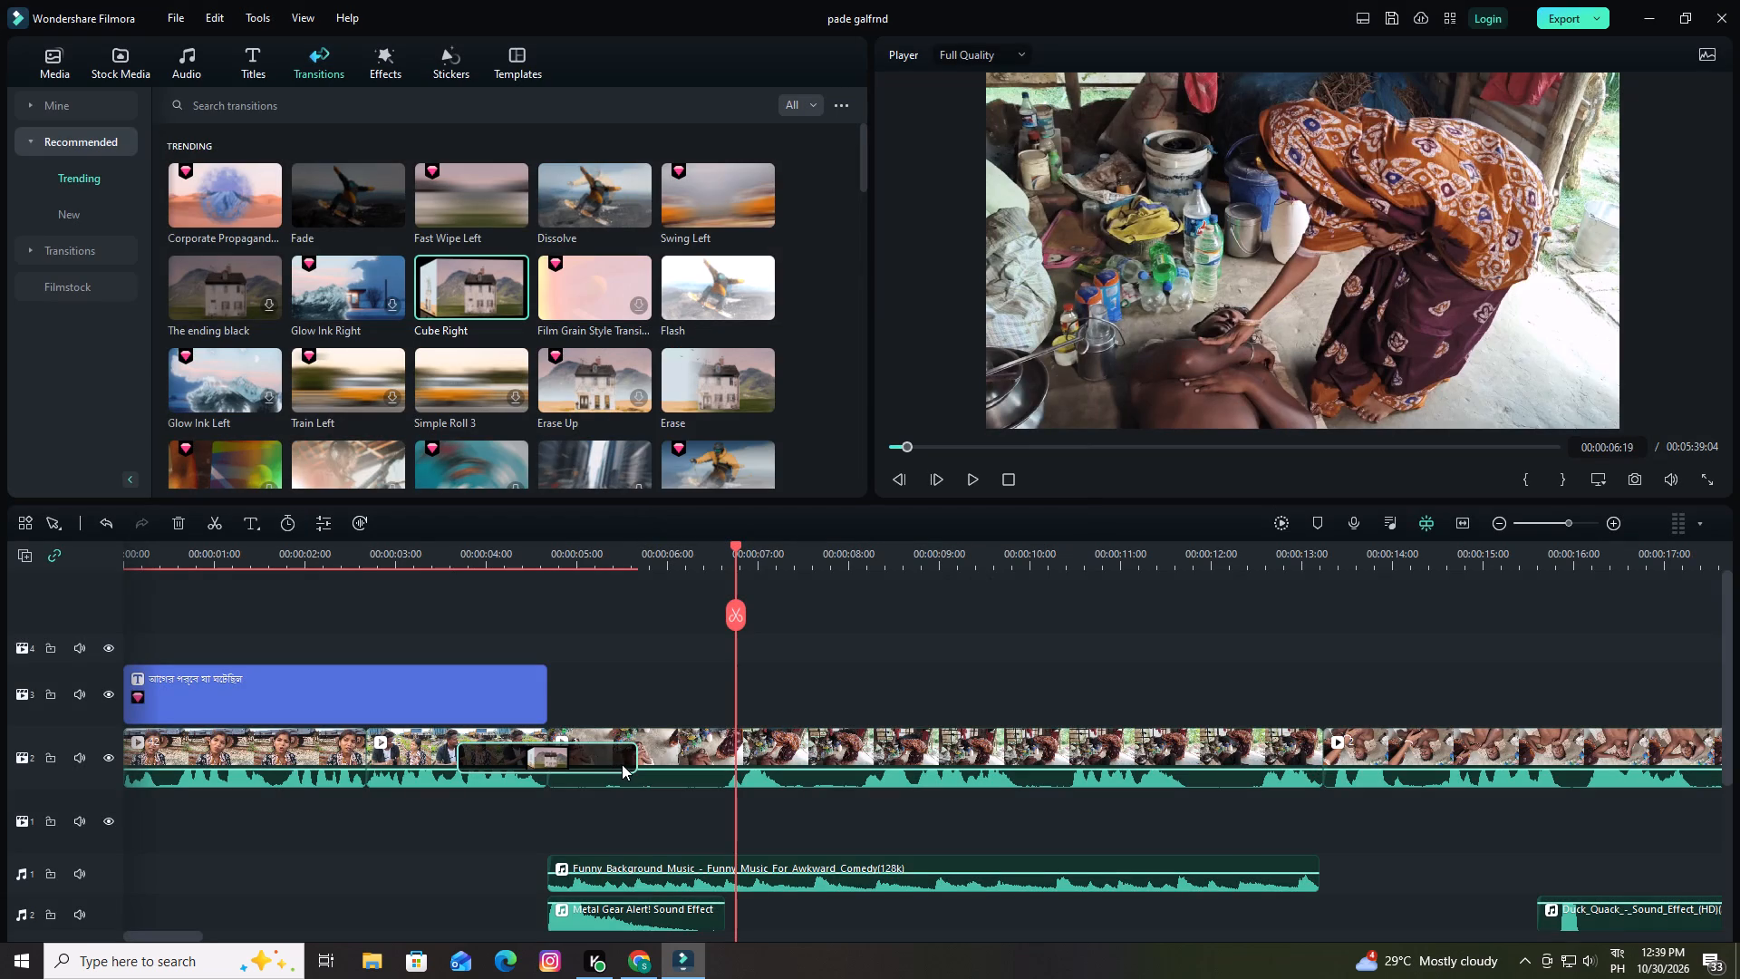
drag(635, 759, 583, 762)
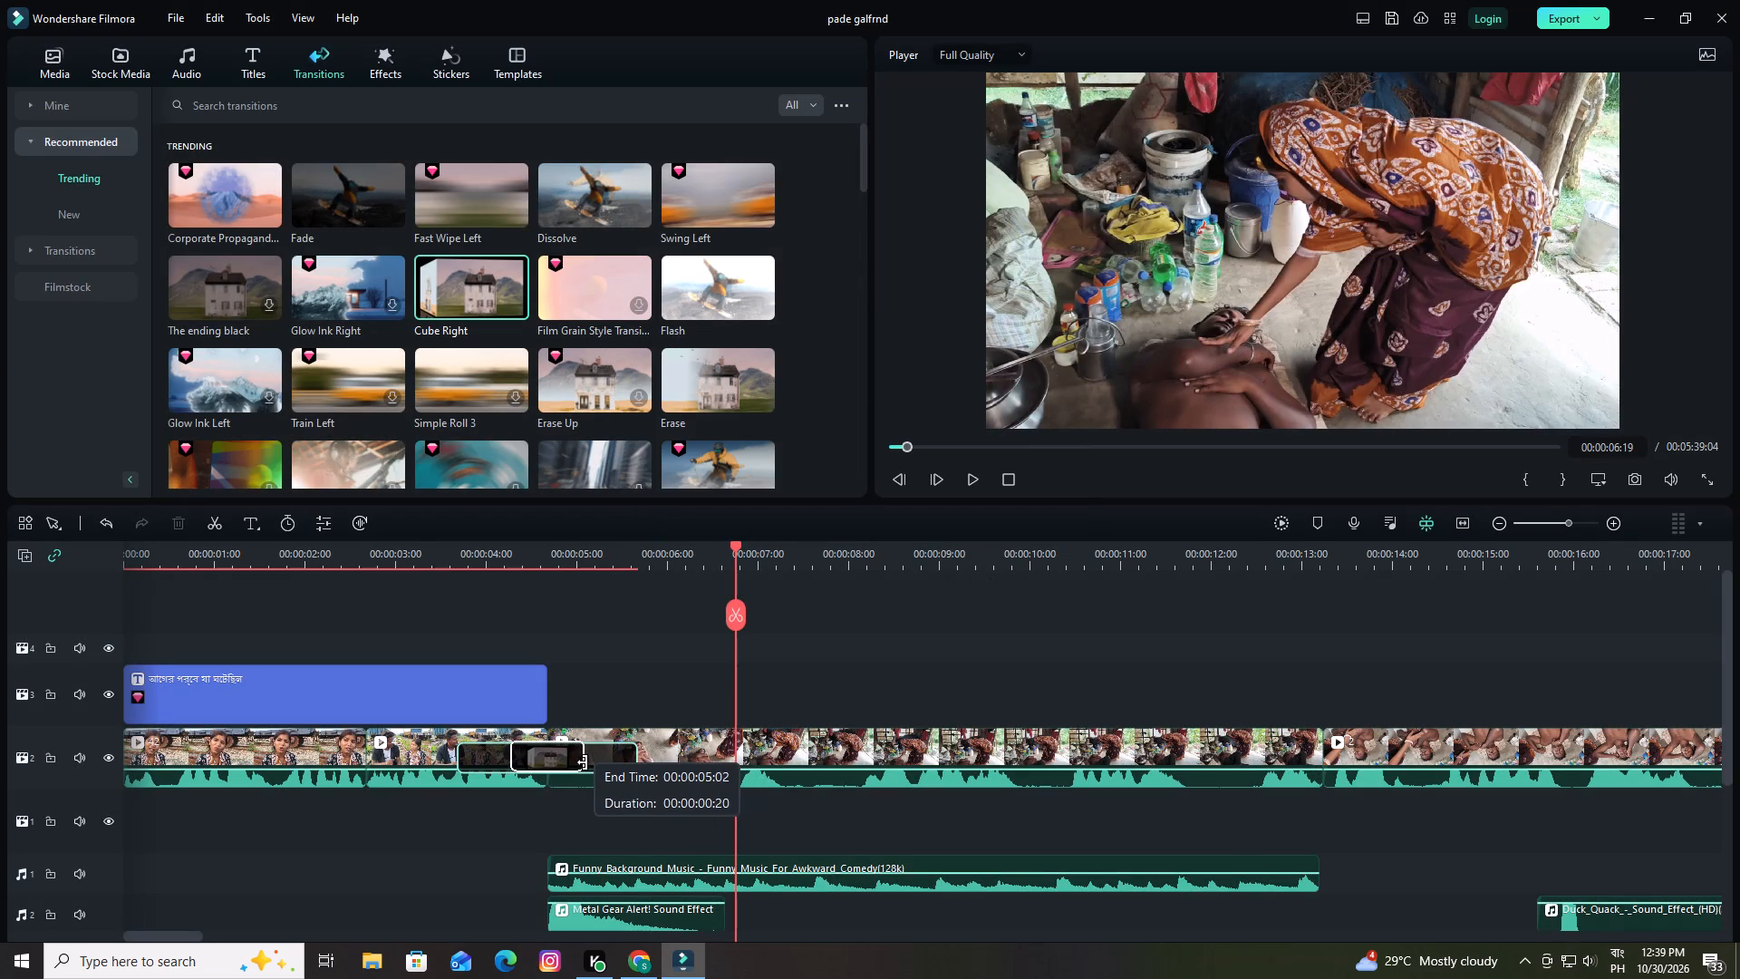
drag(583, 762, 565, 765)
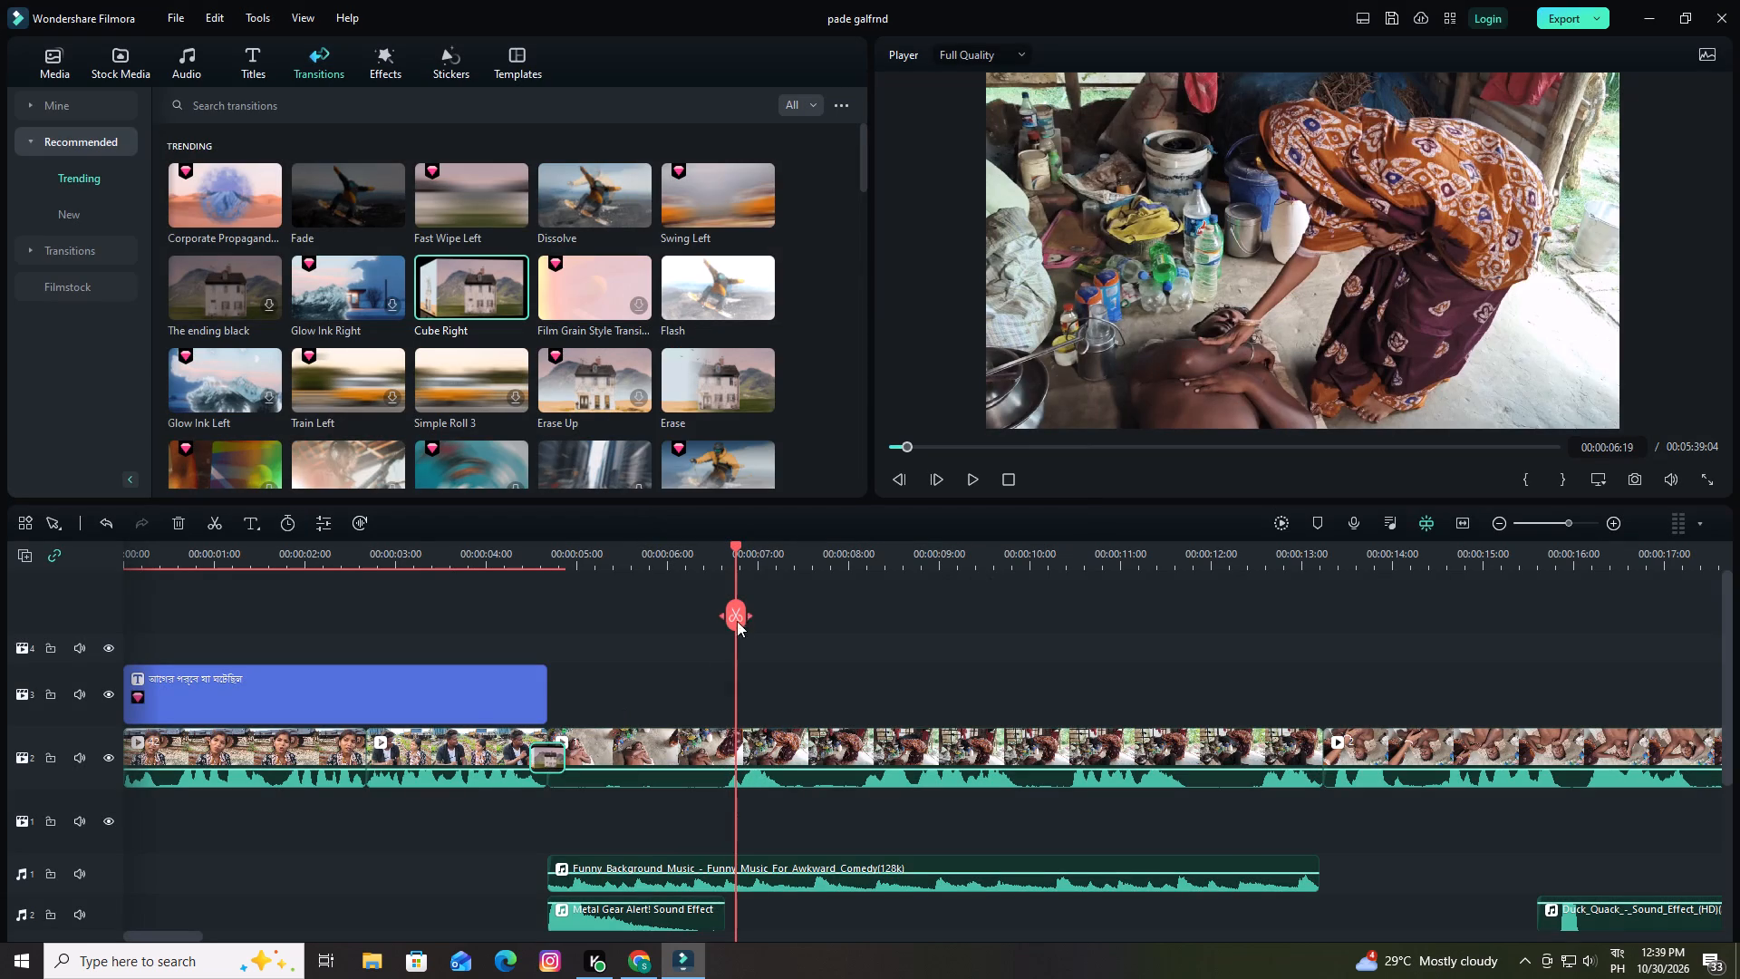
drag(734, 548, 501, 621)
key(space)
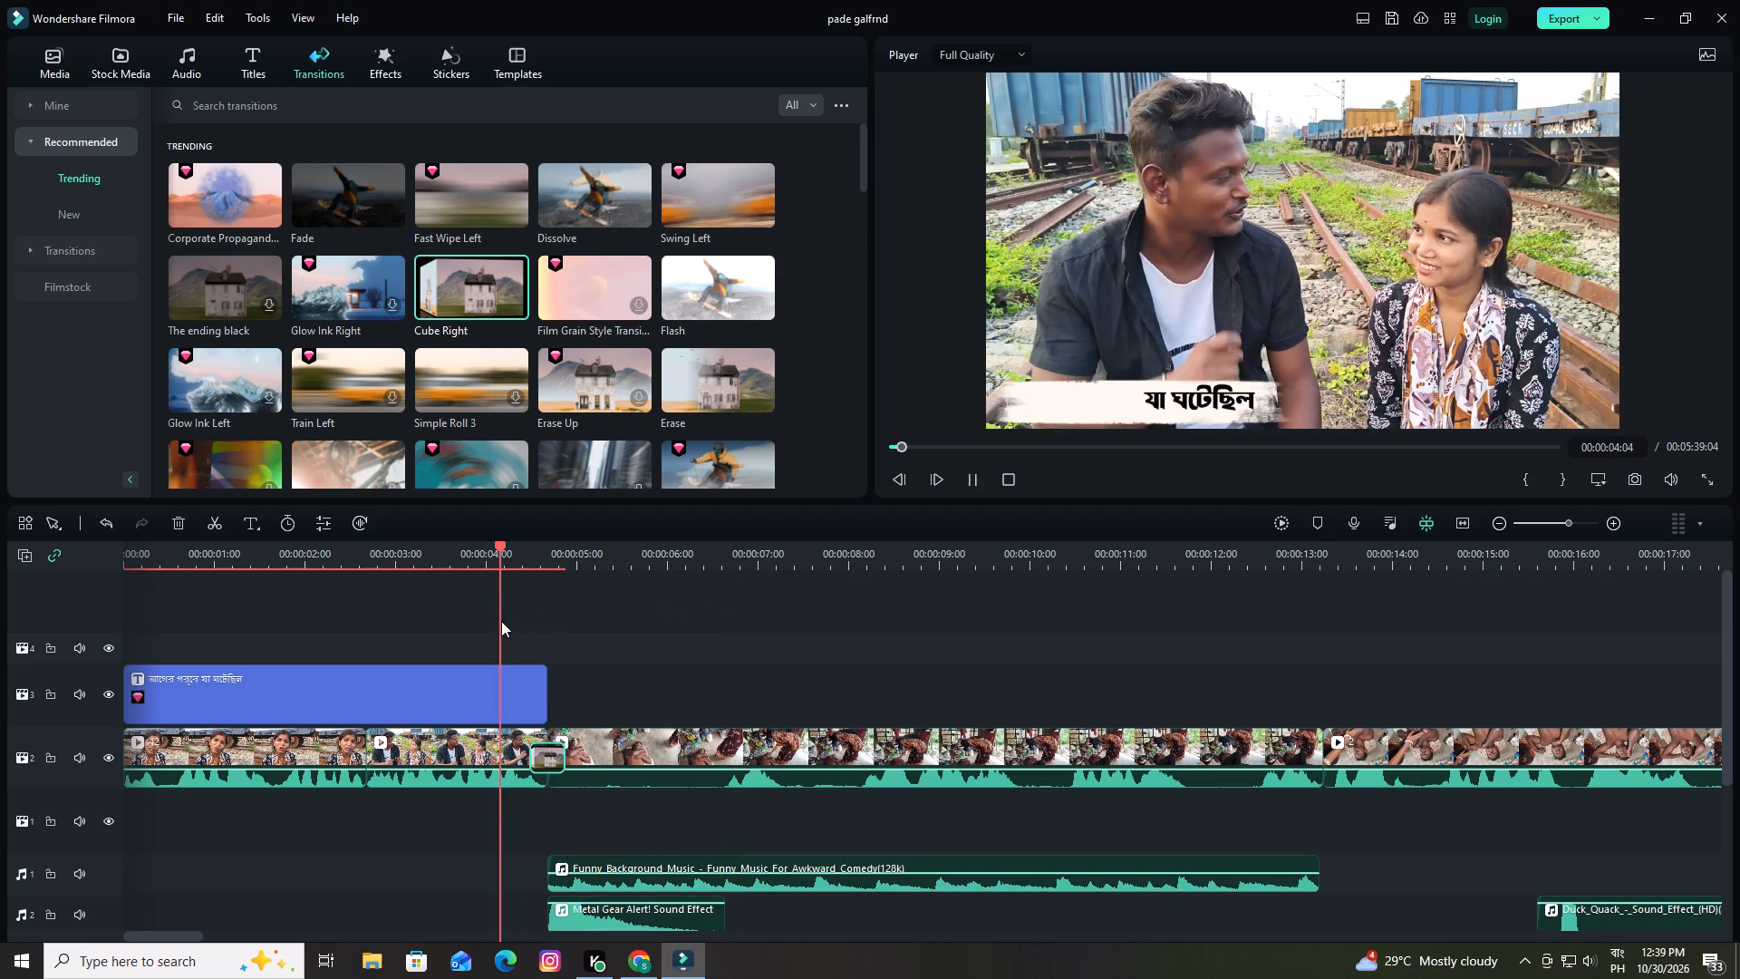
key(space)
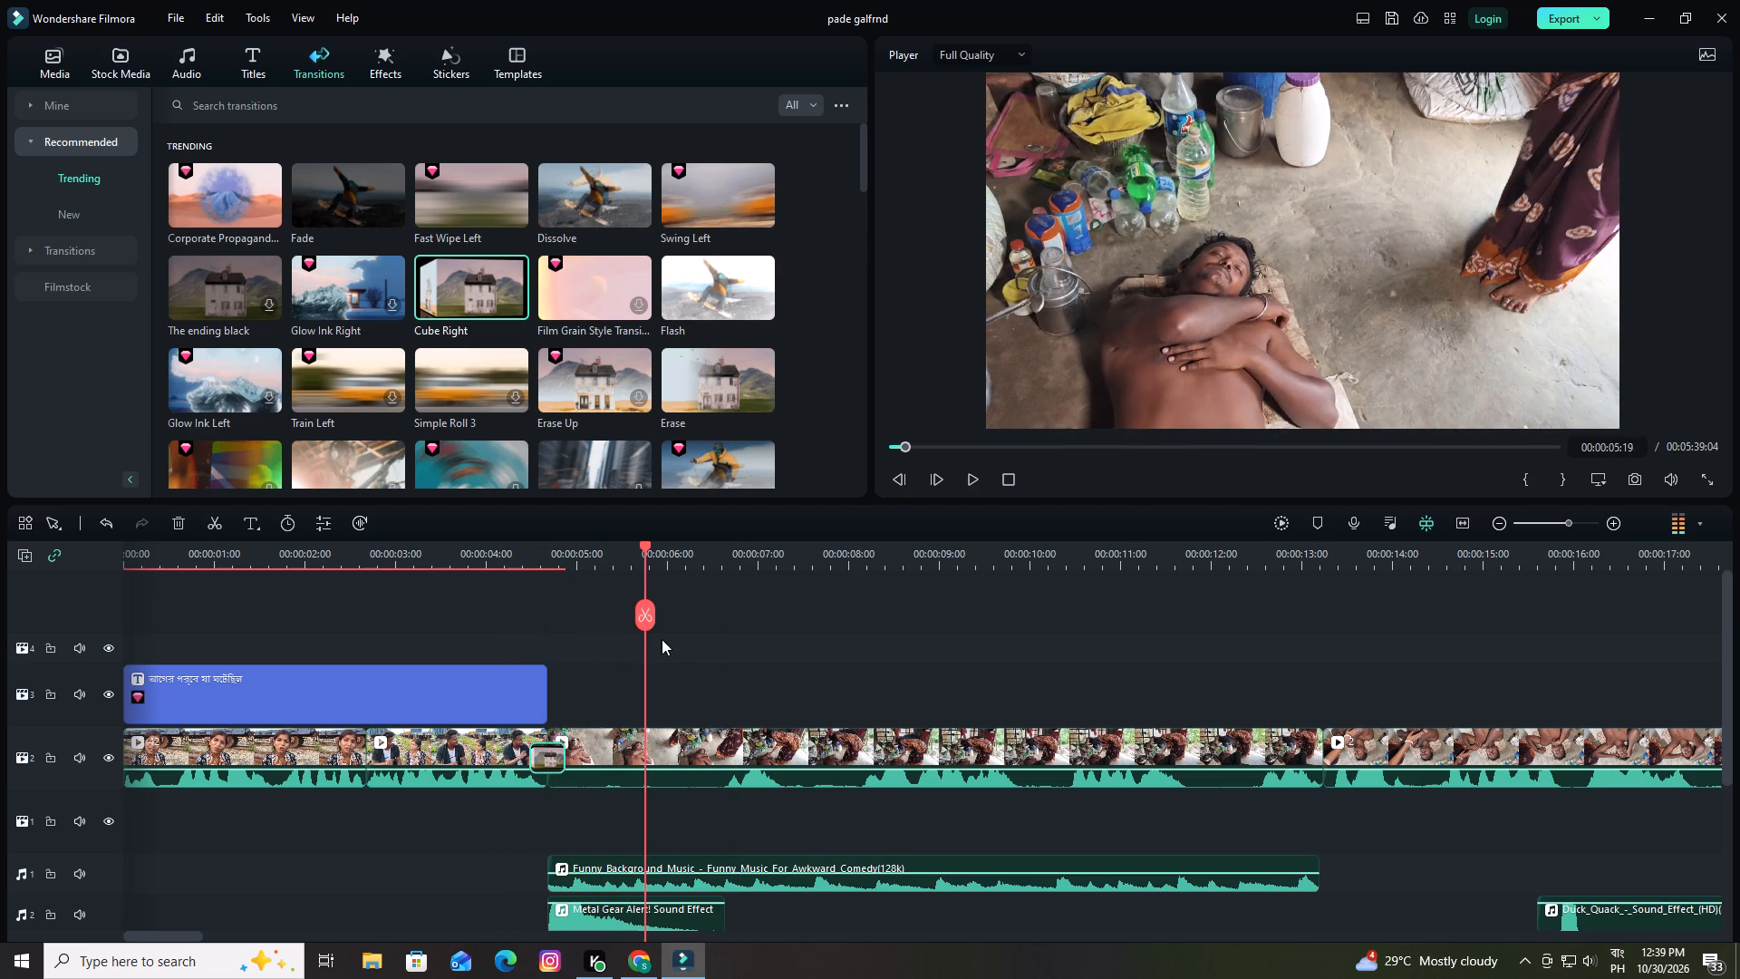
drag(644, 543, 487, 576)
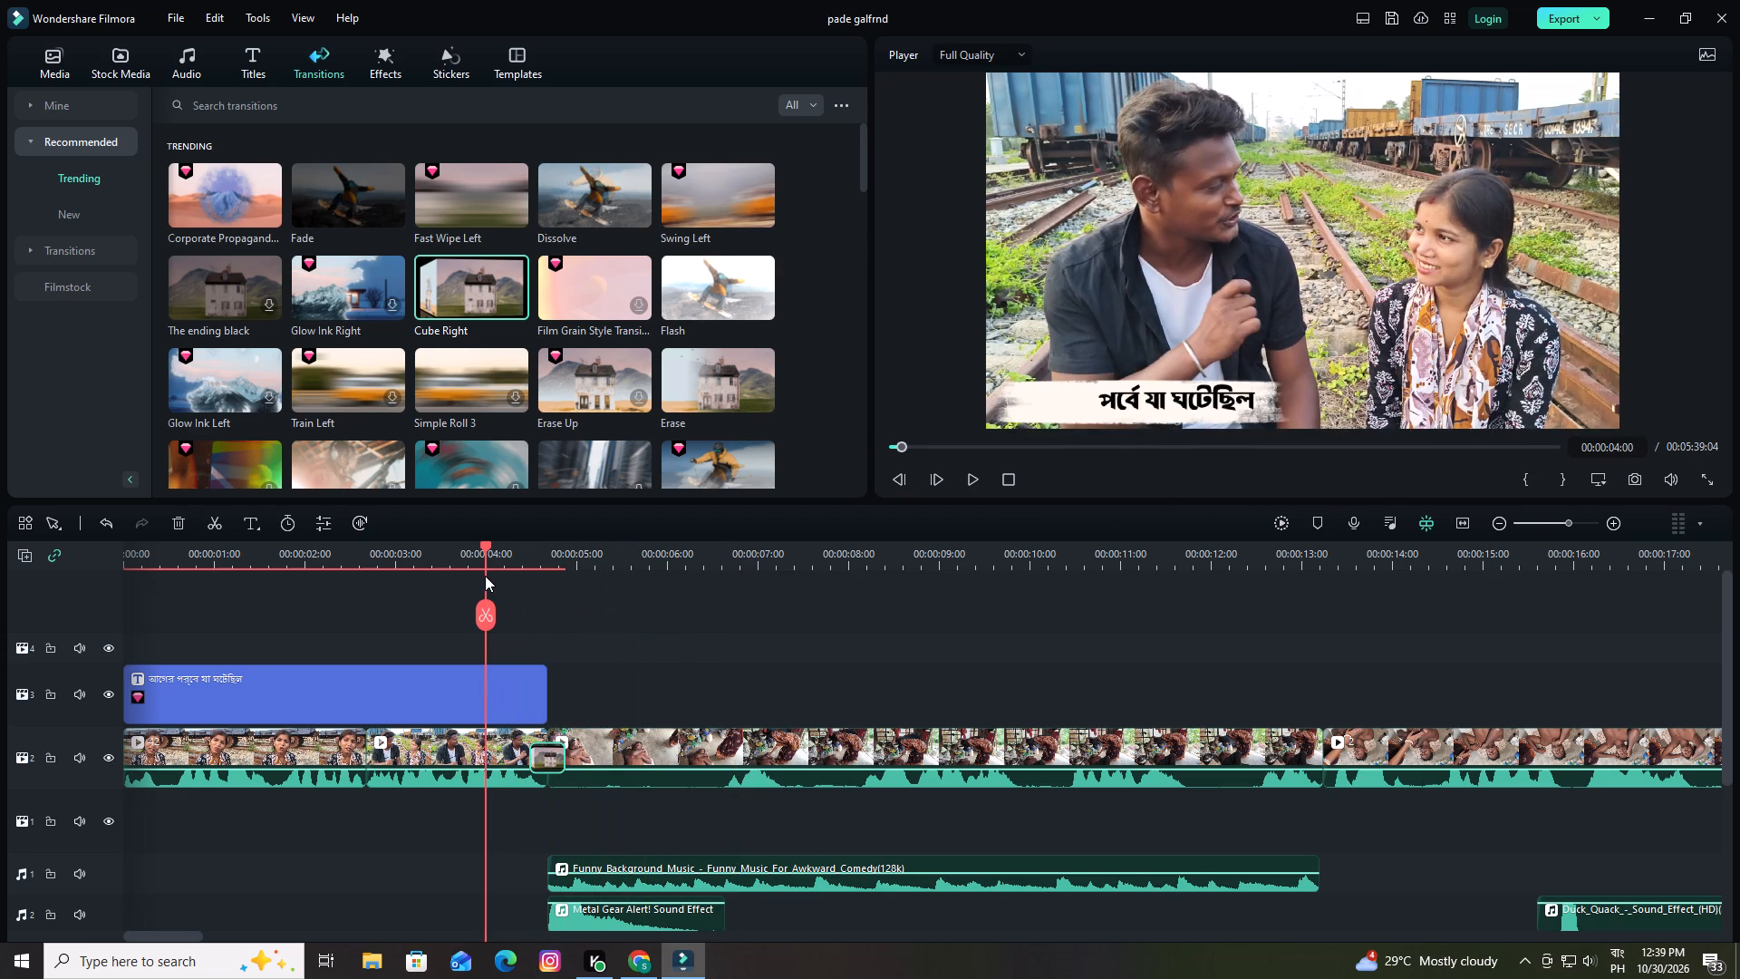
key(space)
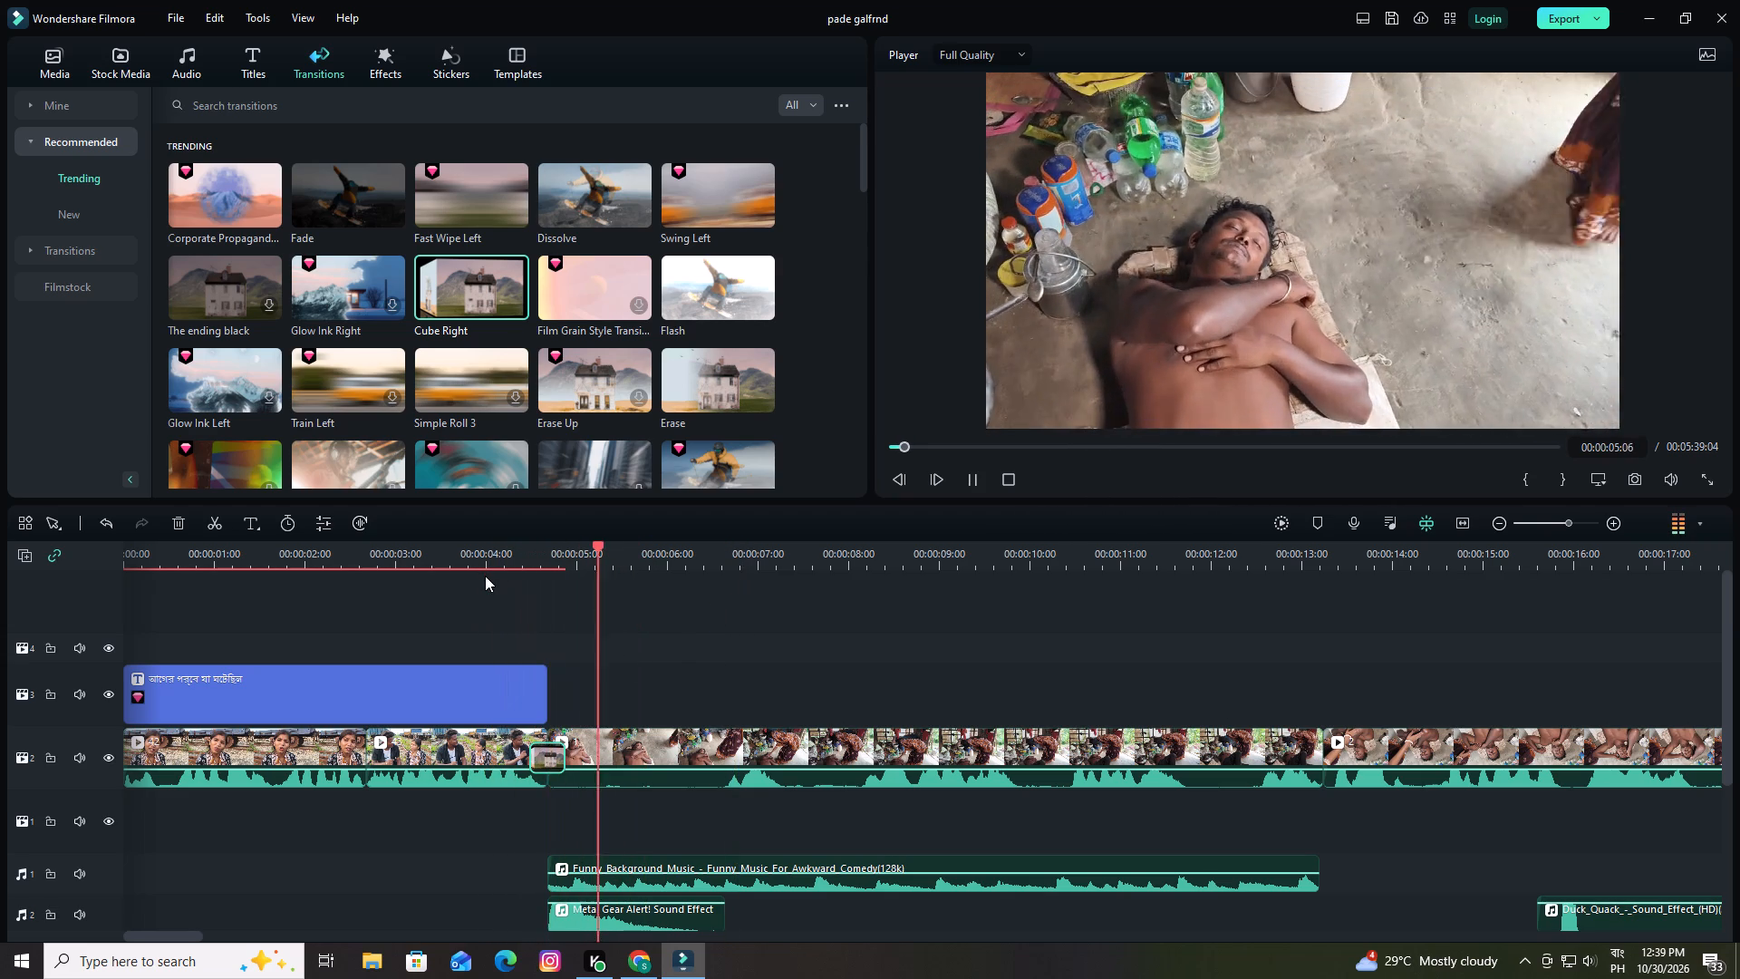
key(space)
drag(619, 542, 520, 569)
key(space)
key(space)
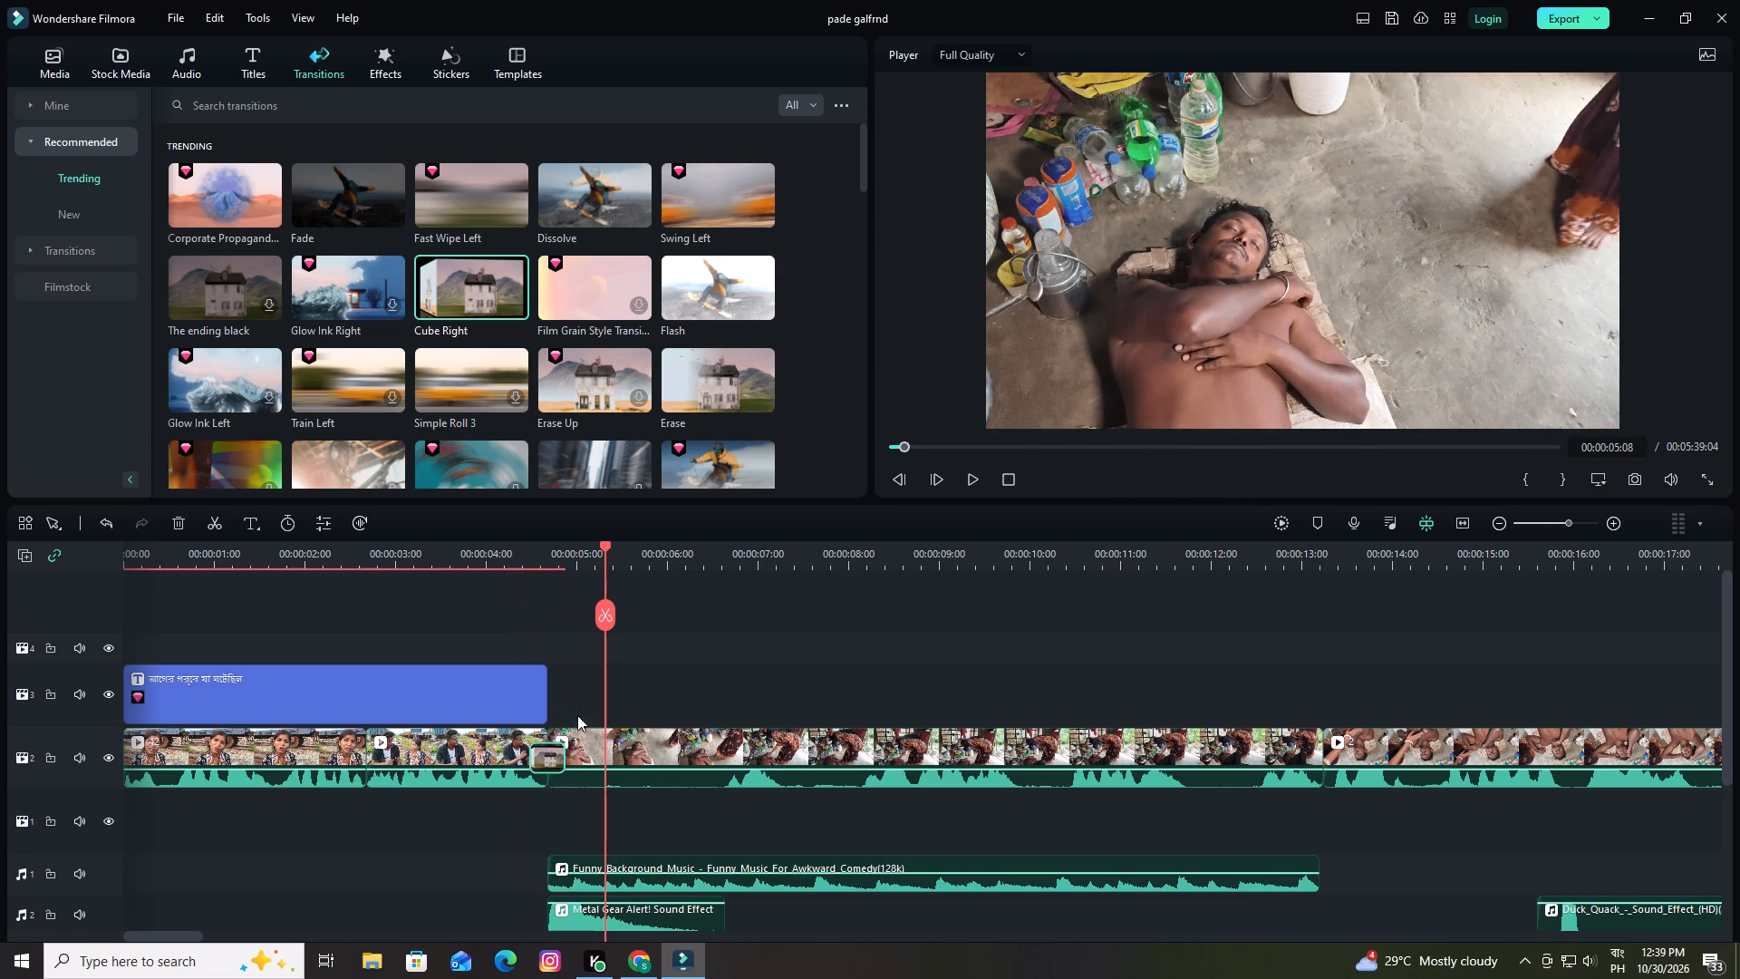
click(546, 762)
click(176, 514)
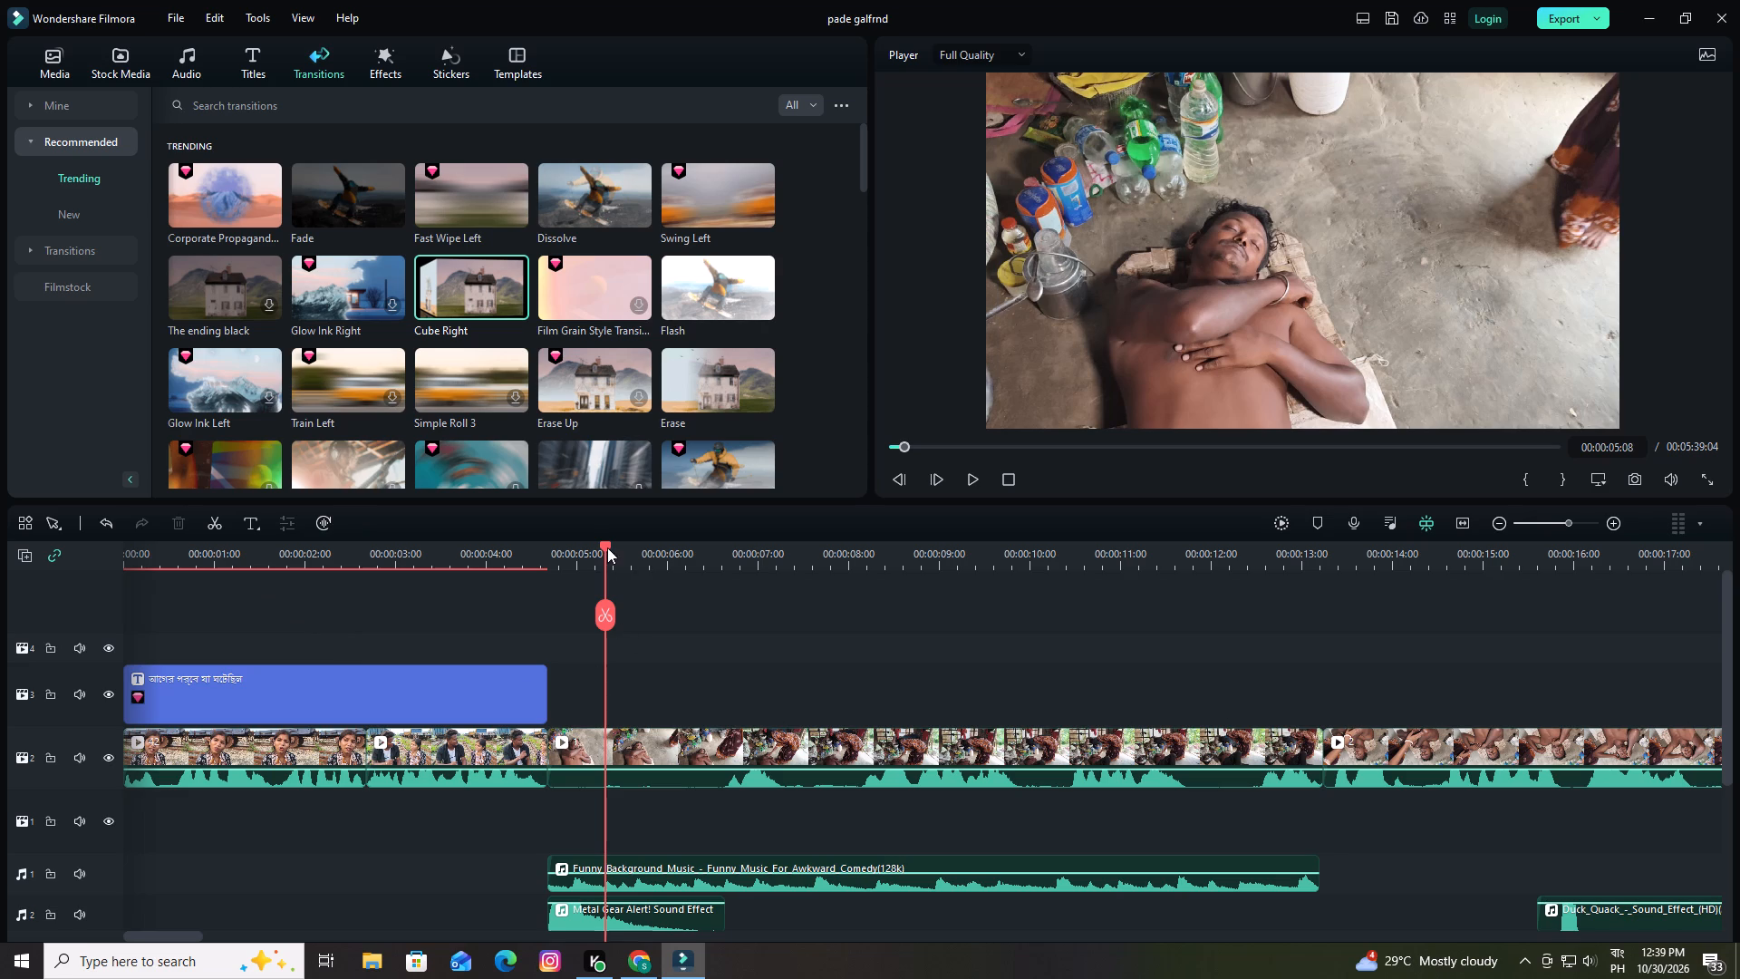
Insert the Valentine Pack Vol 01 title into the main video track at 00:00:04:17, between the recap and the main scene, and preview it.
drag(605, 544, 548, 566)
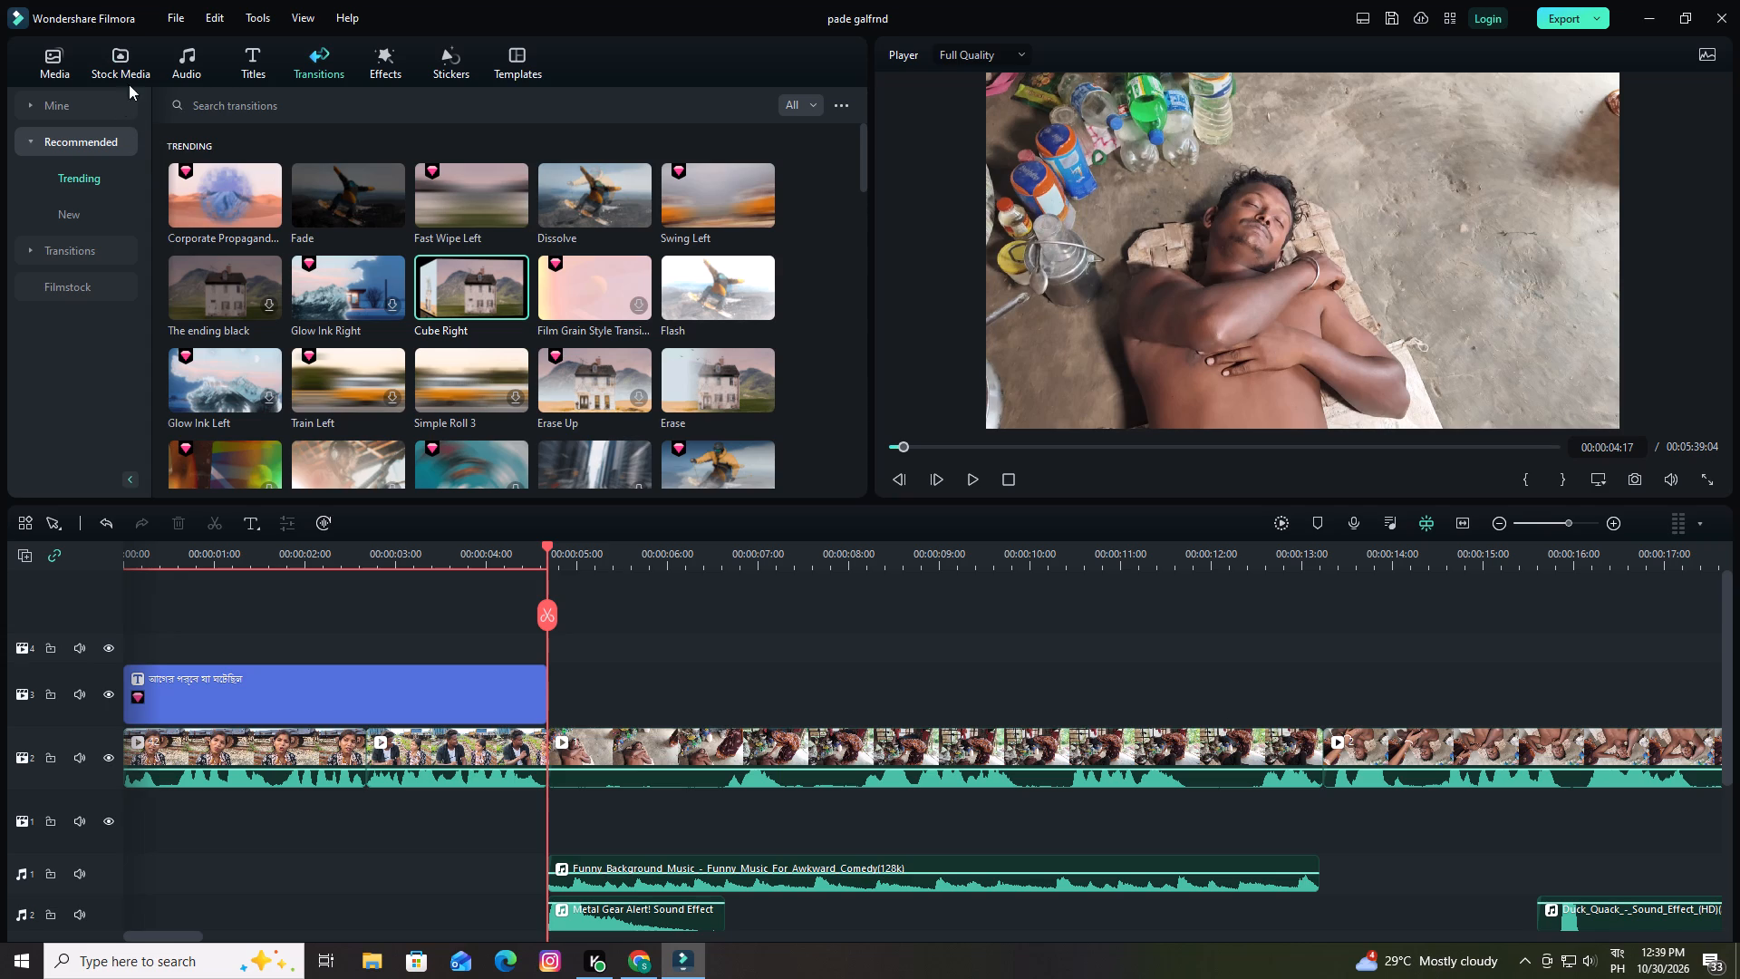
click(259, 62)
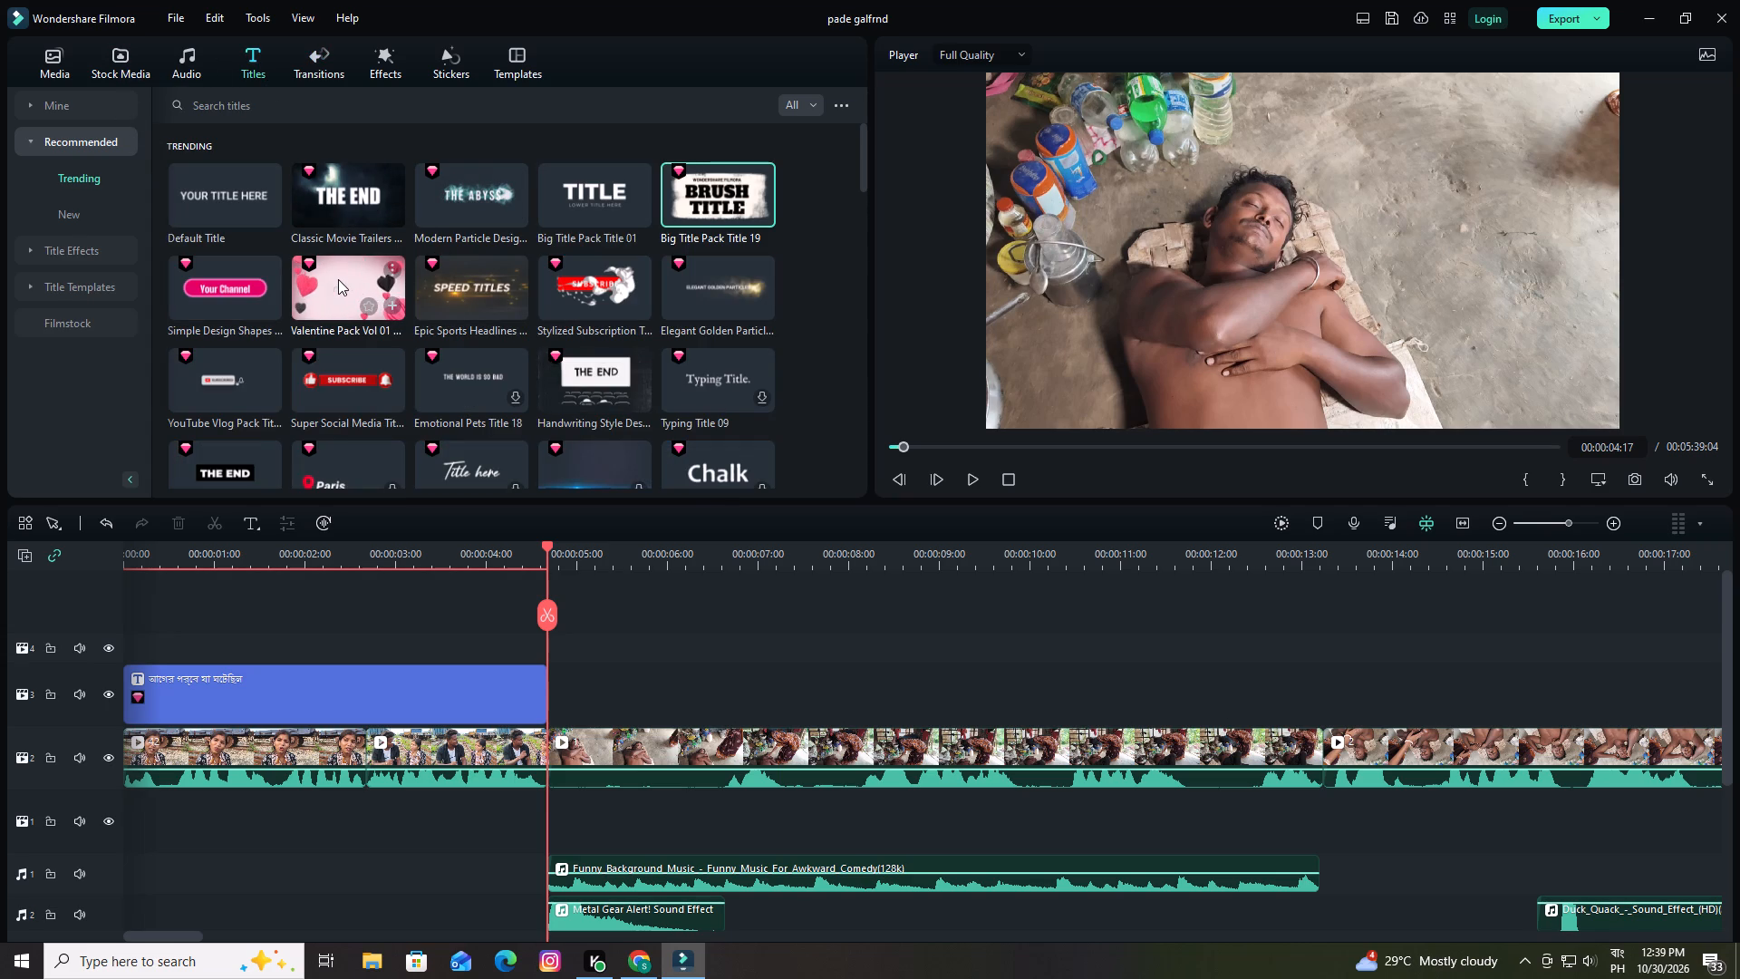
drag(338, 279, 570, 685)
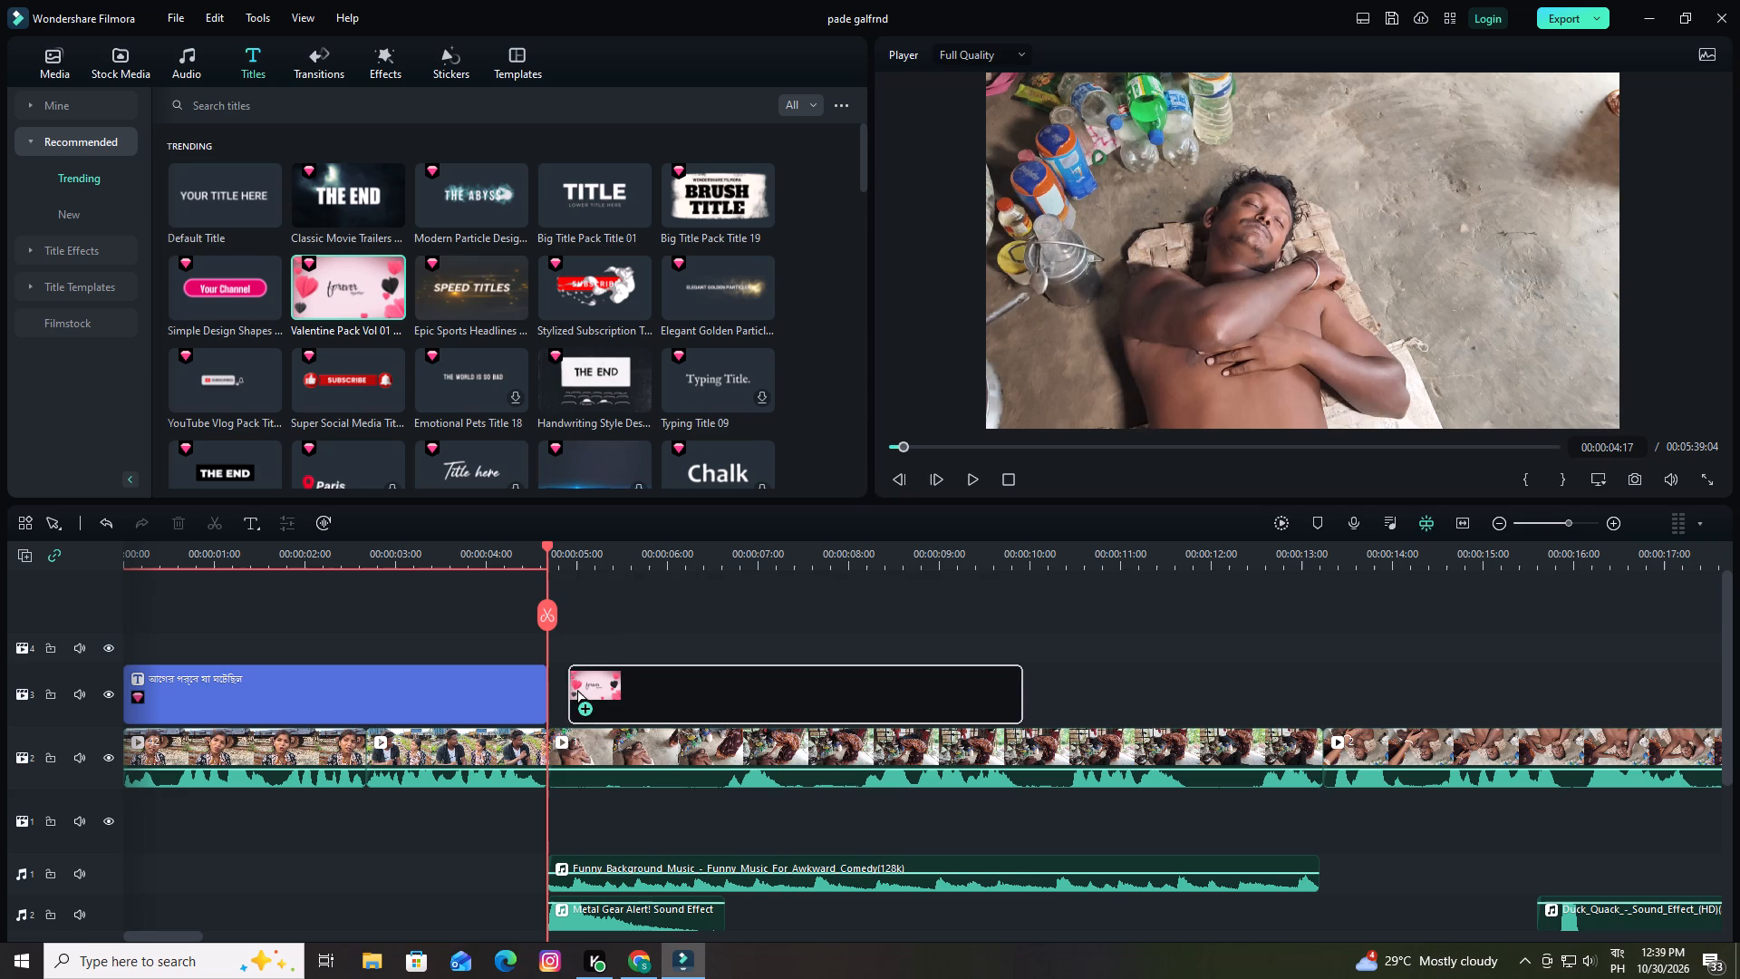
drag(570, 685, 558, 692)
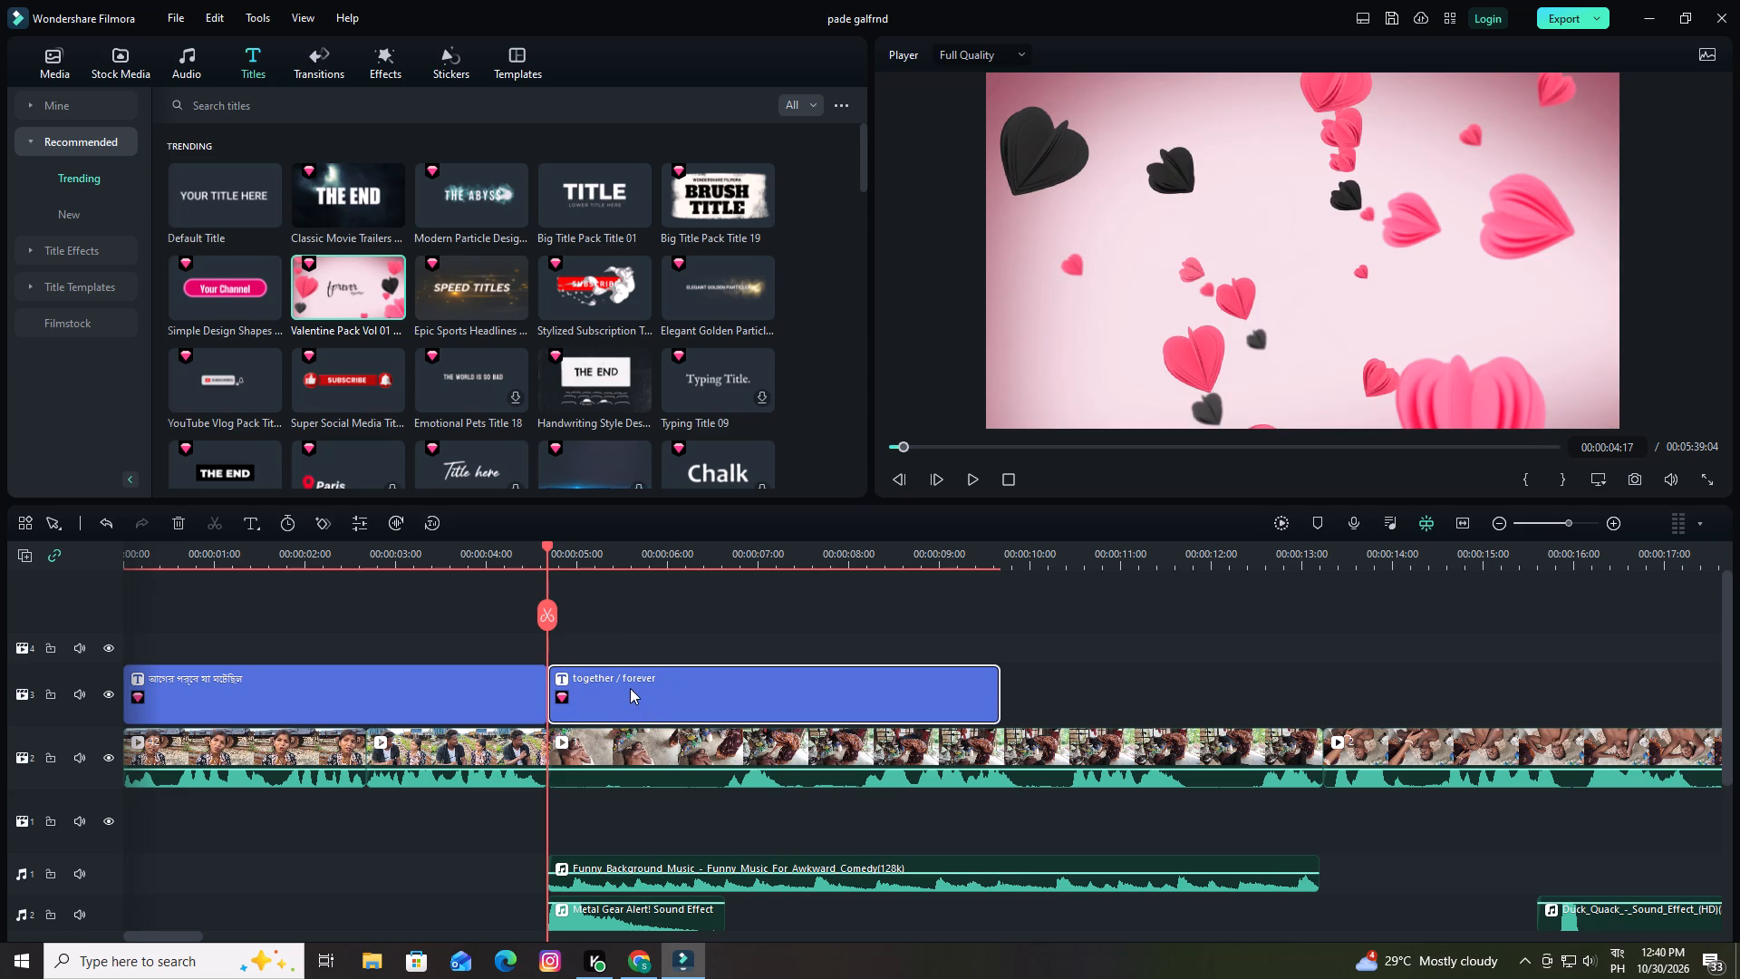
drag(630, 688, 630, 733)
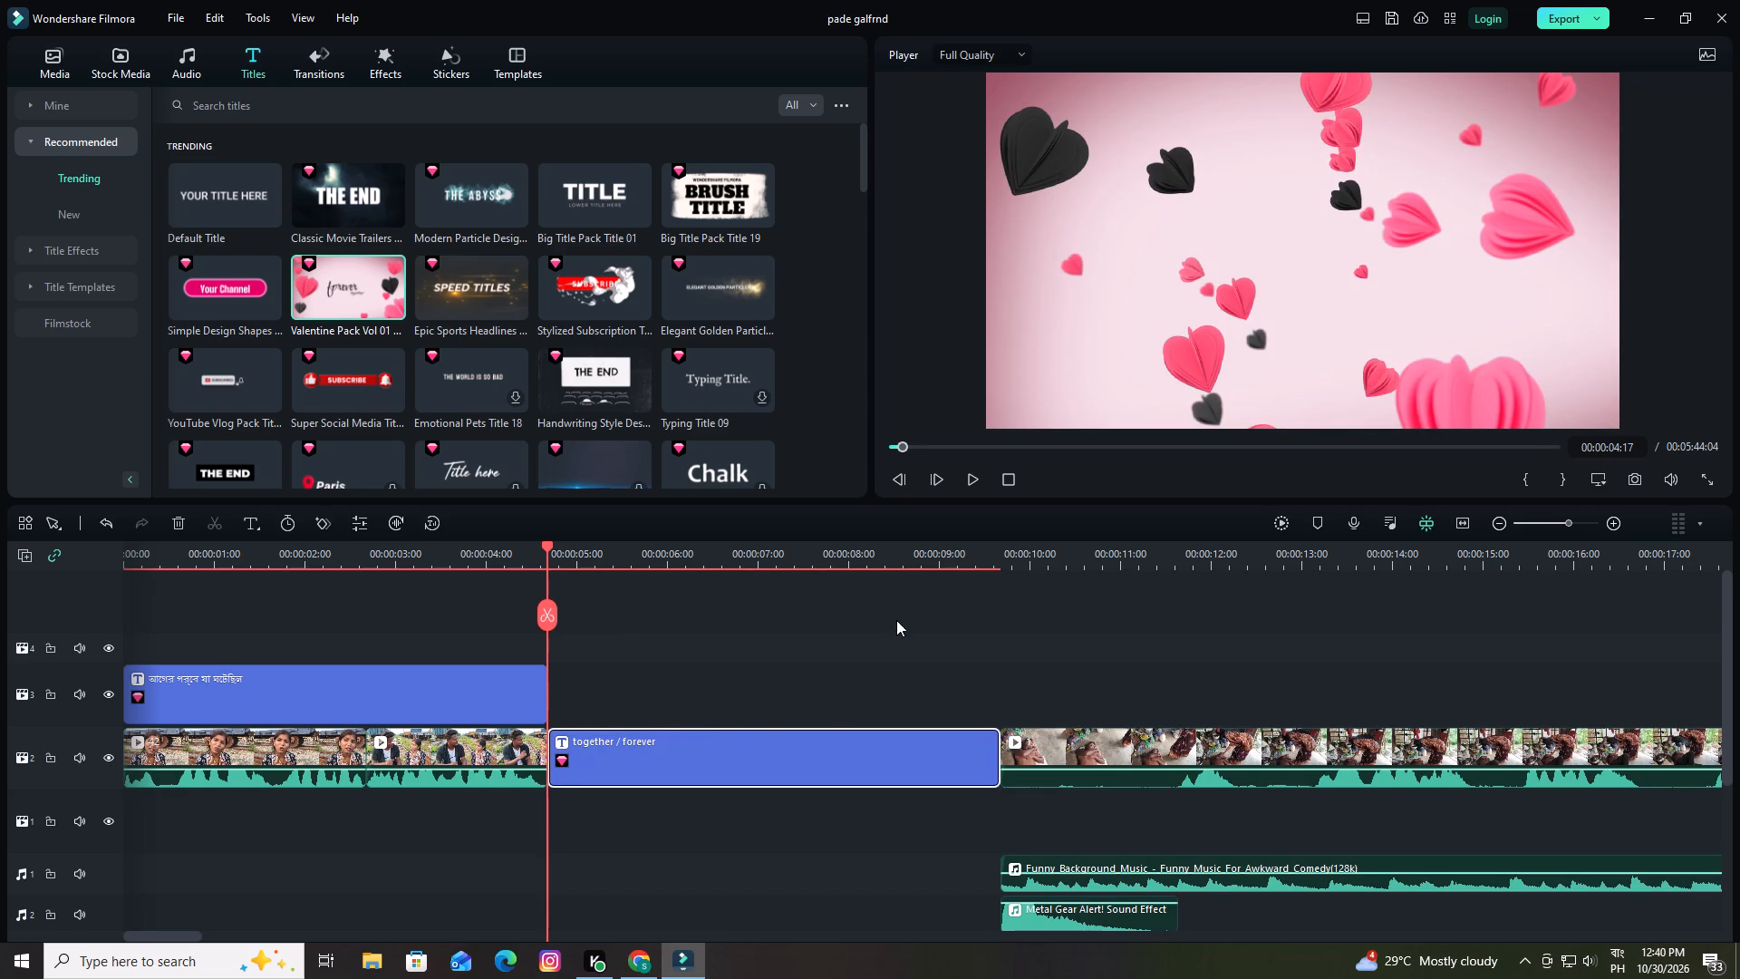
scroll(898, 614, down, 2)
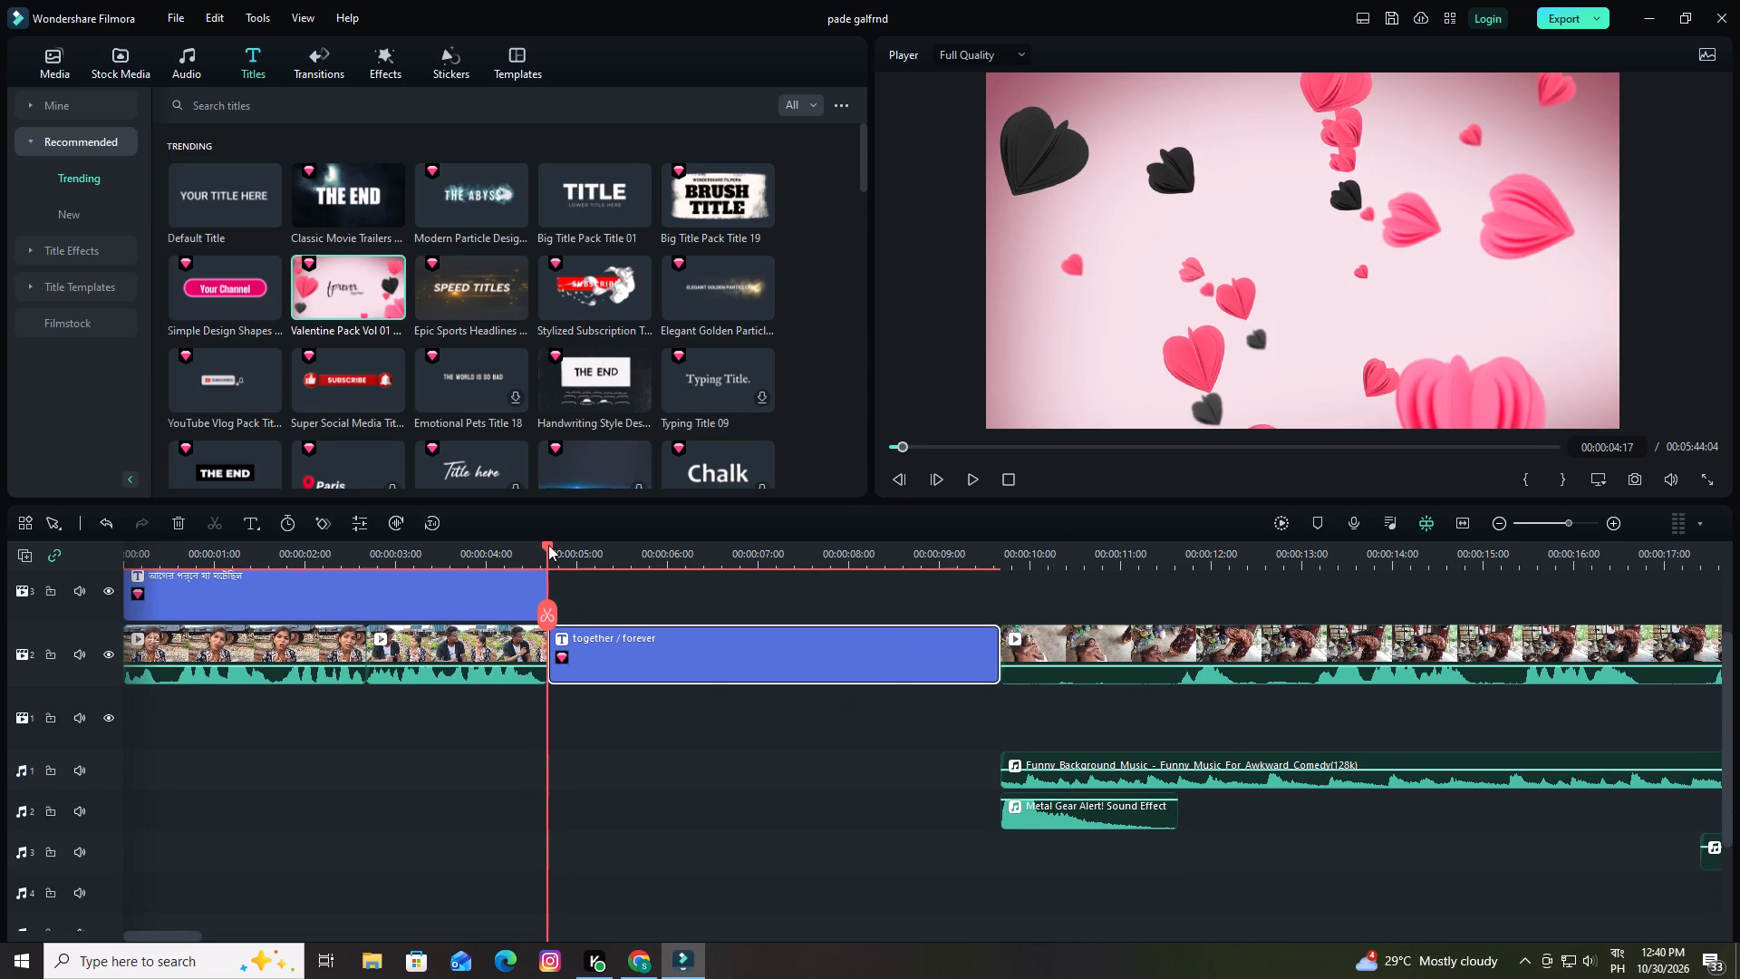
drag(548, 545, 527, 551)
key(space)
key(space)
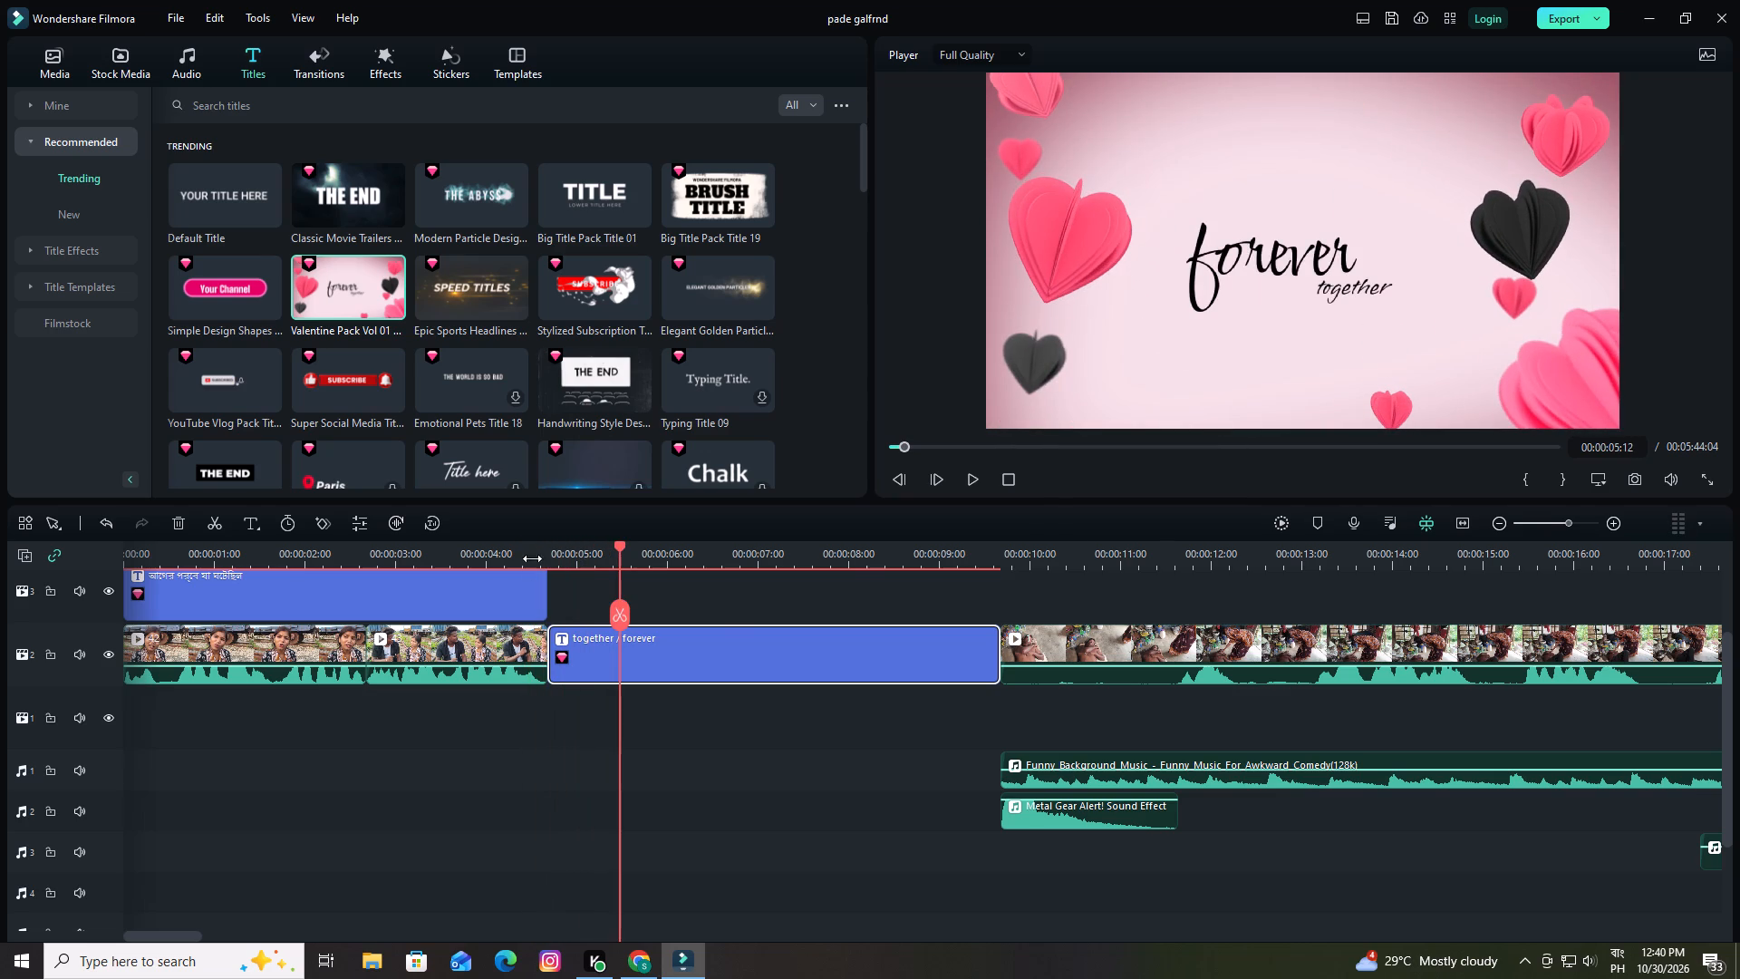
Clear the small "together" text line from the inserted hearts title.
double_click(765, 651)
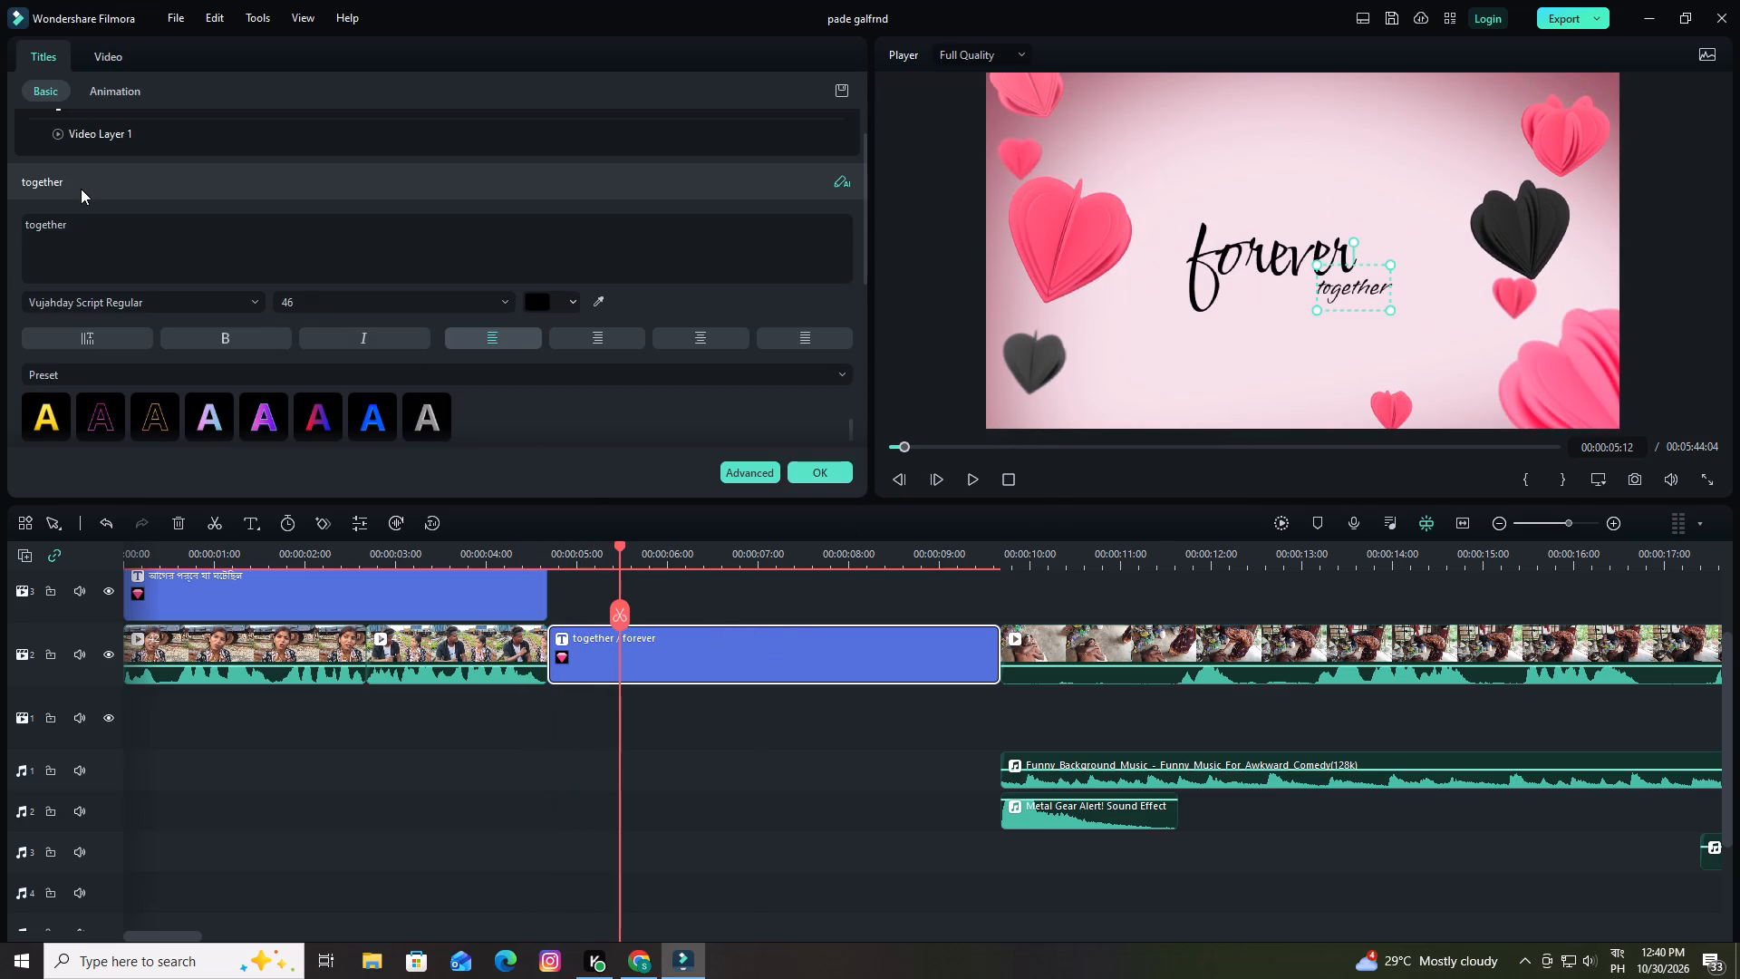
click(90, 226)
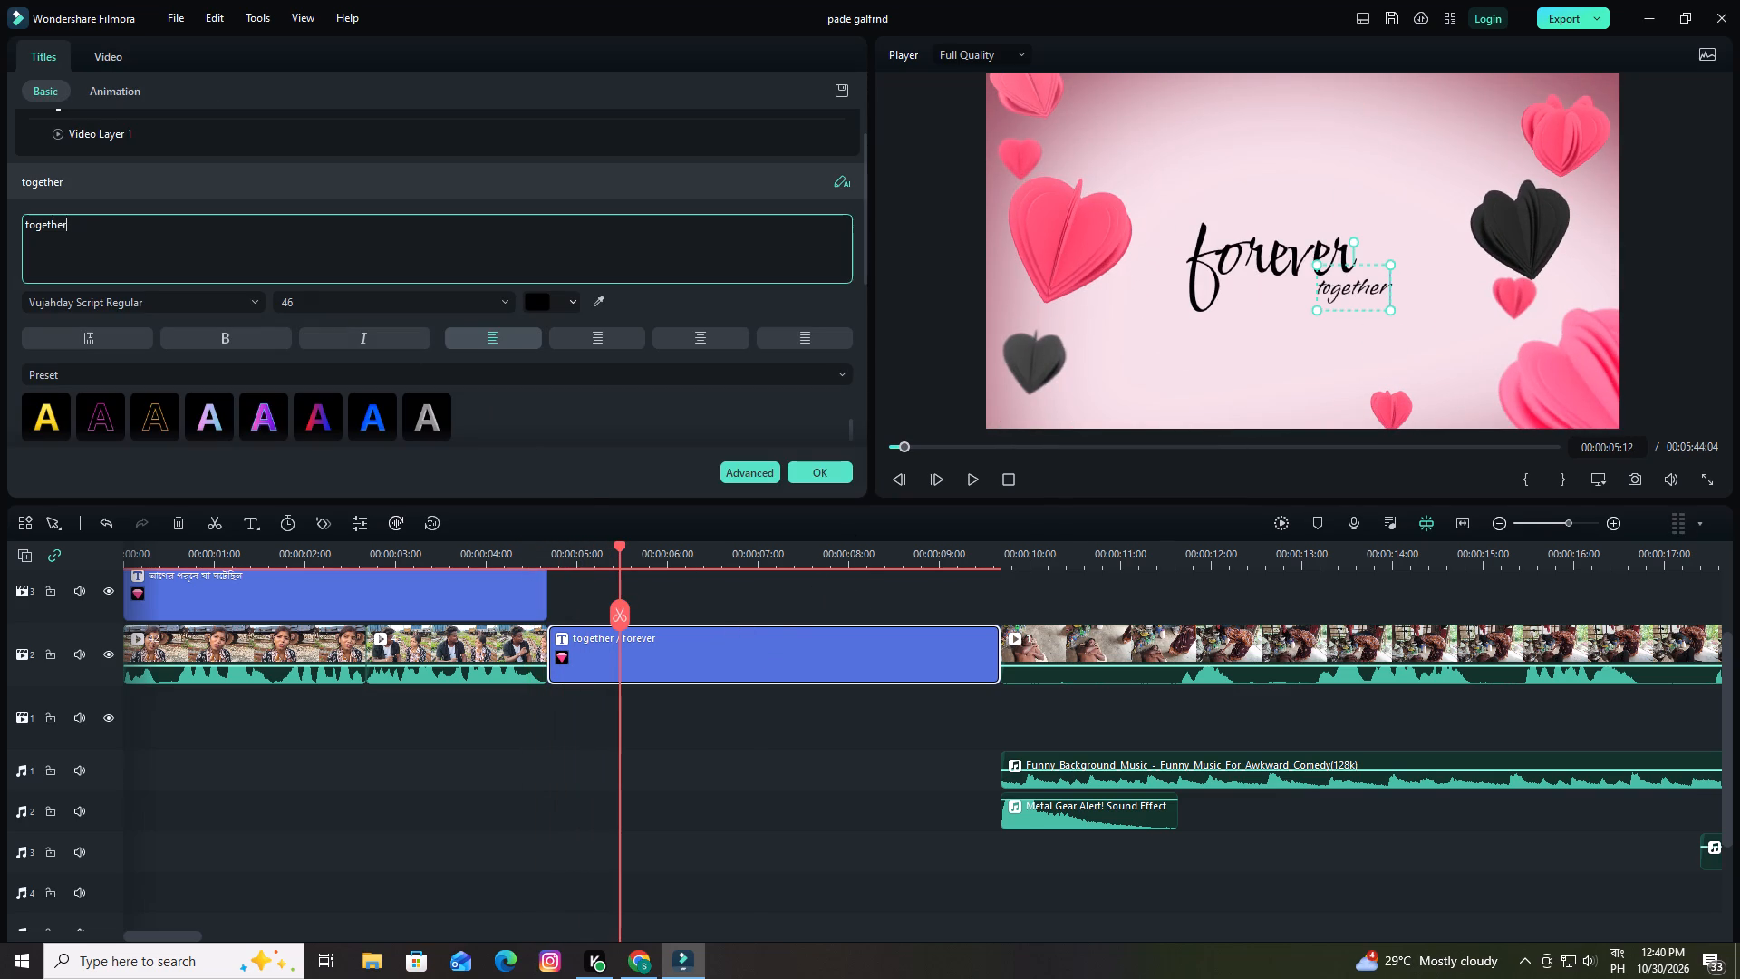
key(BackSpace)
key(BackSpace)
key(BackSpace)
key(BackSpace)
key(BackSpace)
key(BackSpace)
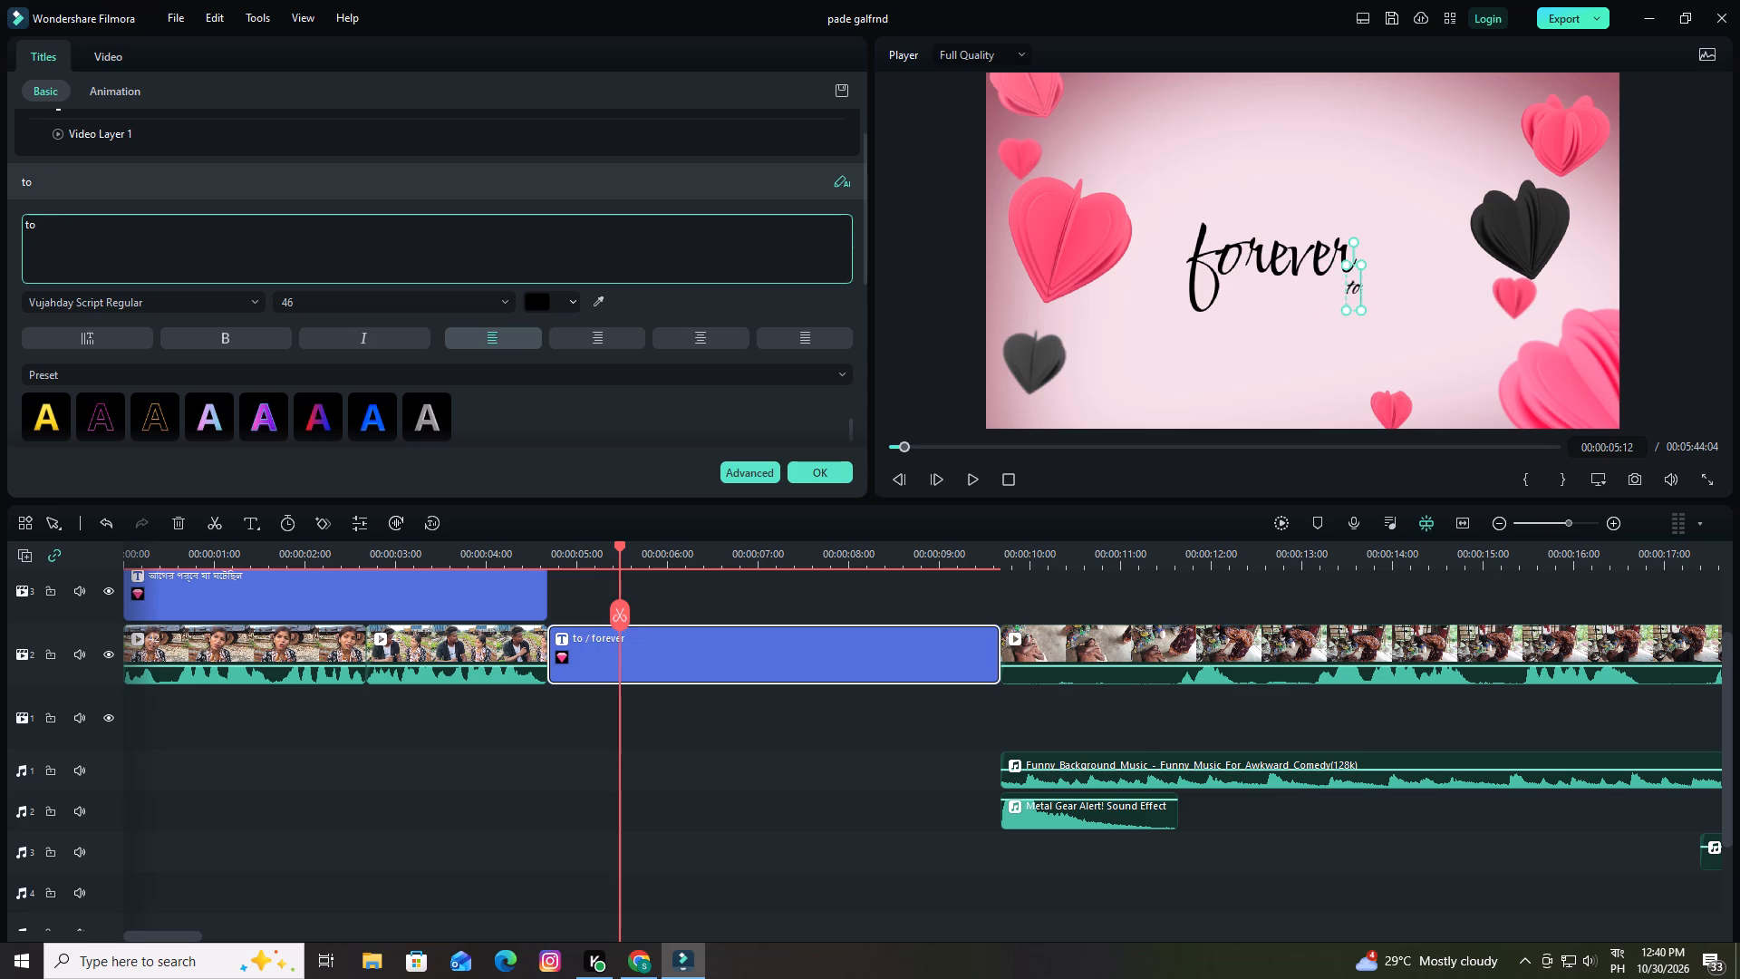
key(BackSpace)
key(BackSpace)
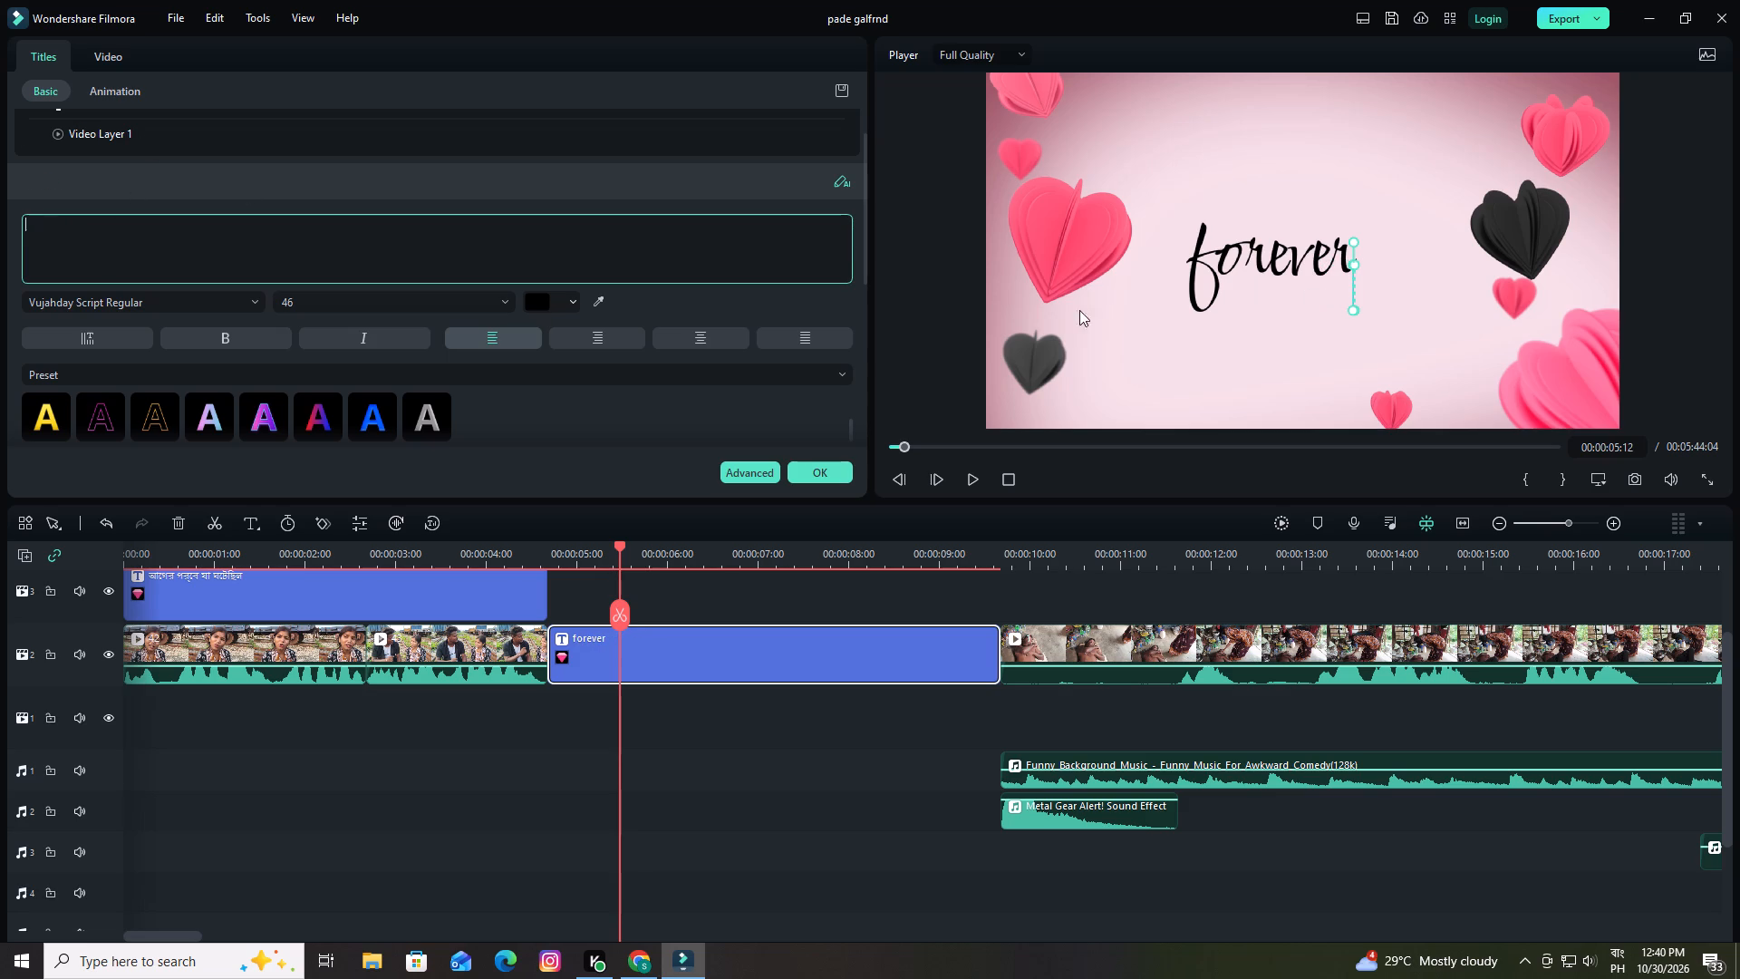
Select the large "forever" text in the hearts title for editing.
click(1319, 266)
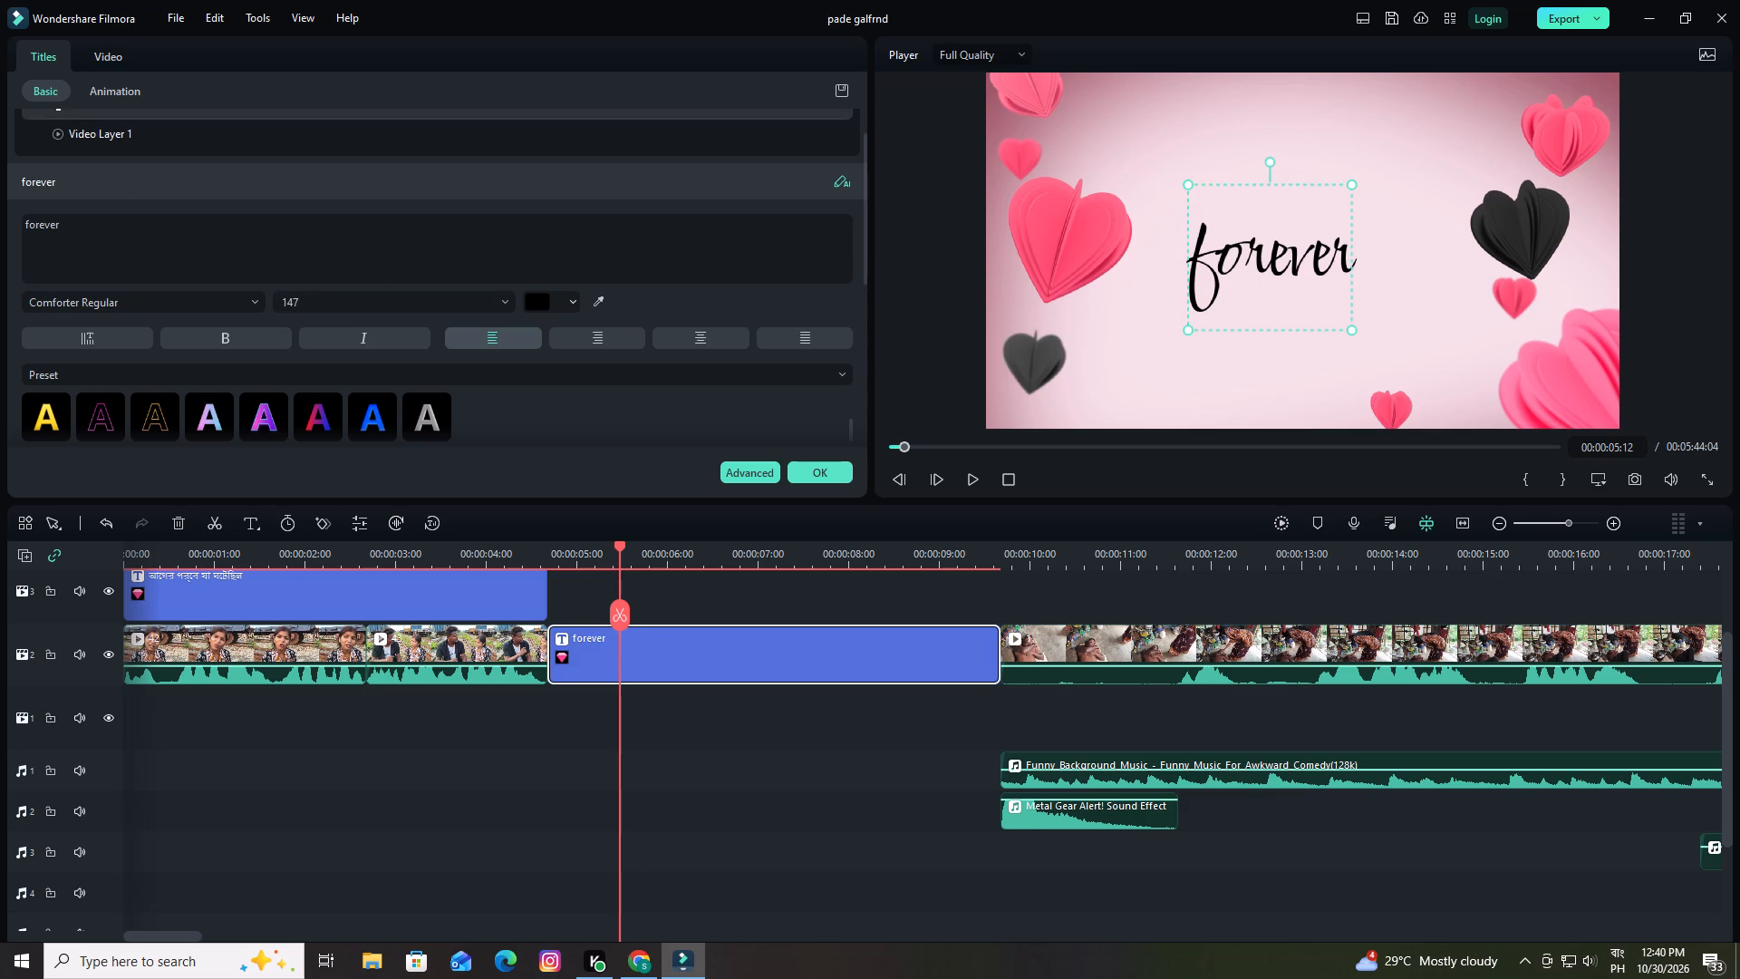
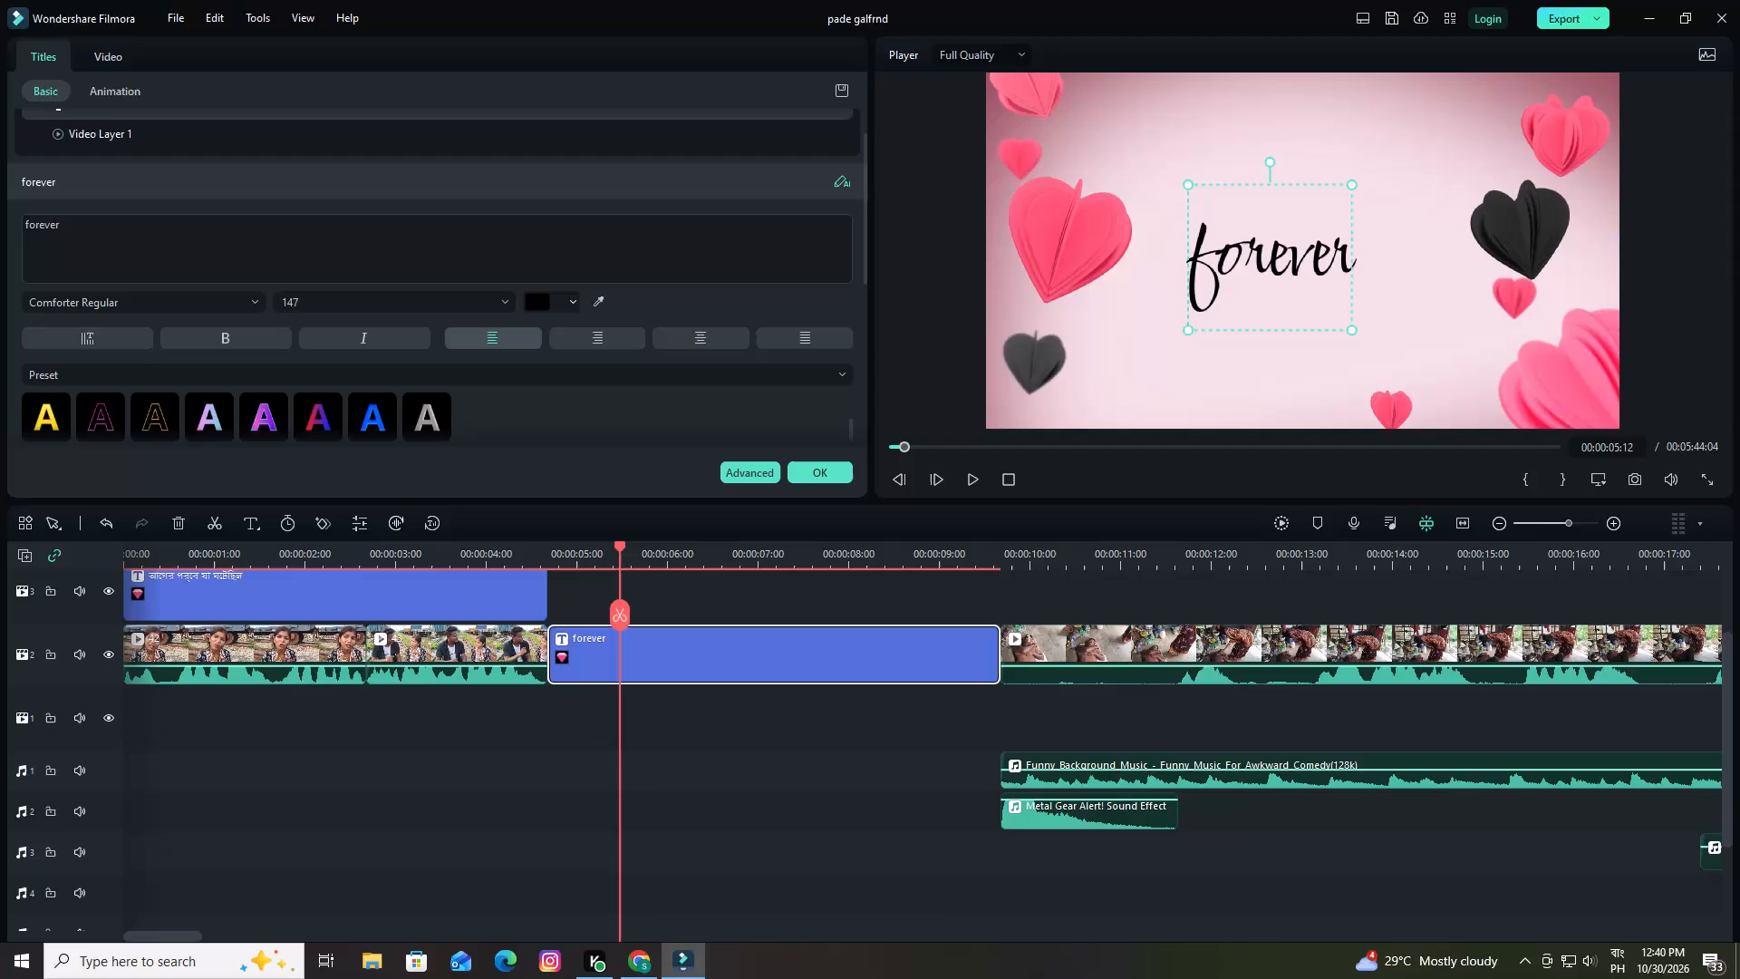
Replace the large "forever" text in the hearts title with the Bengali text "বিয়ের পর".
click(85, 228)
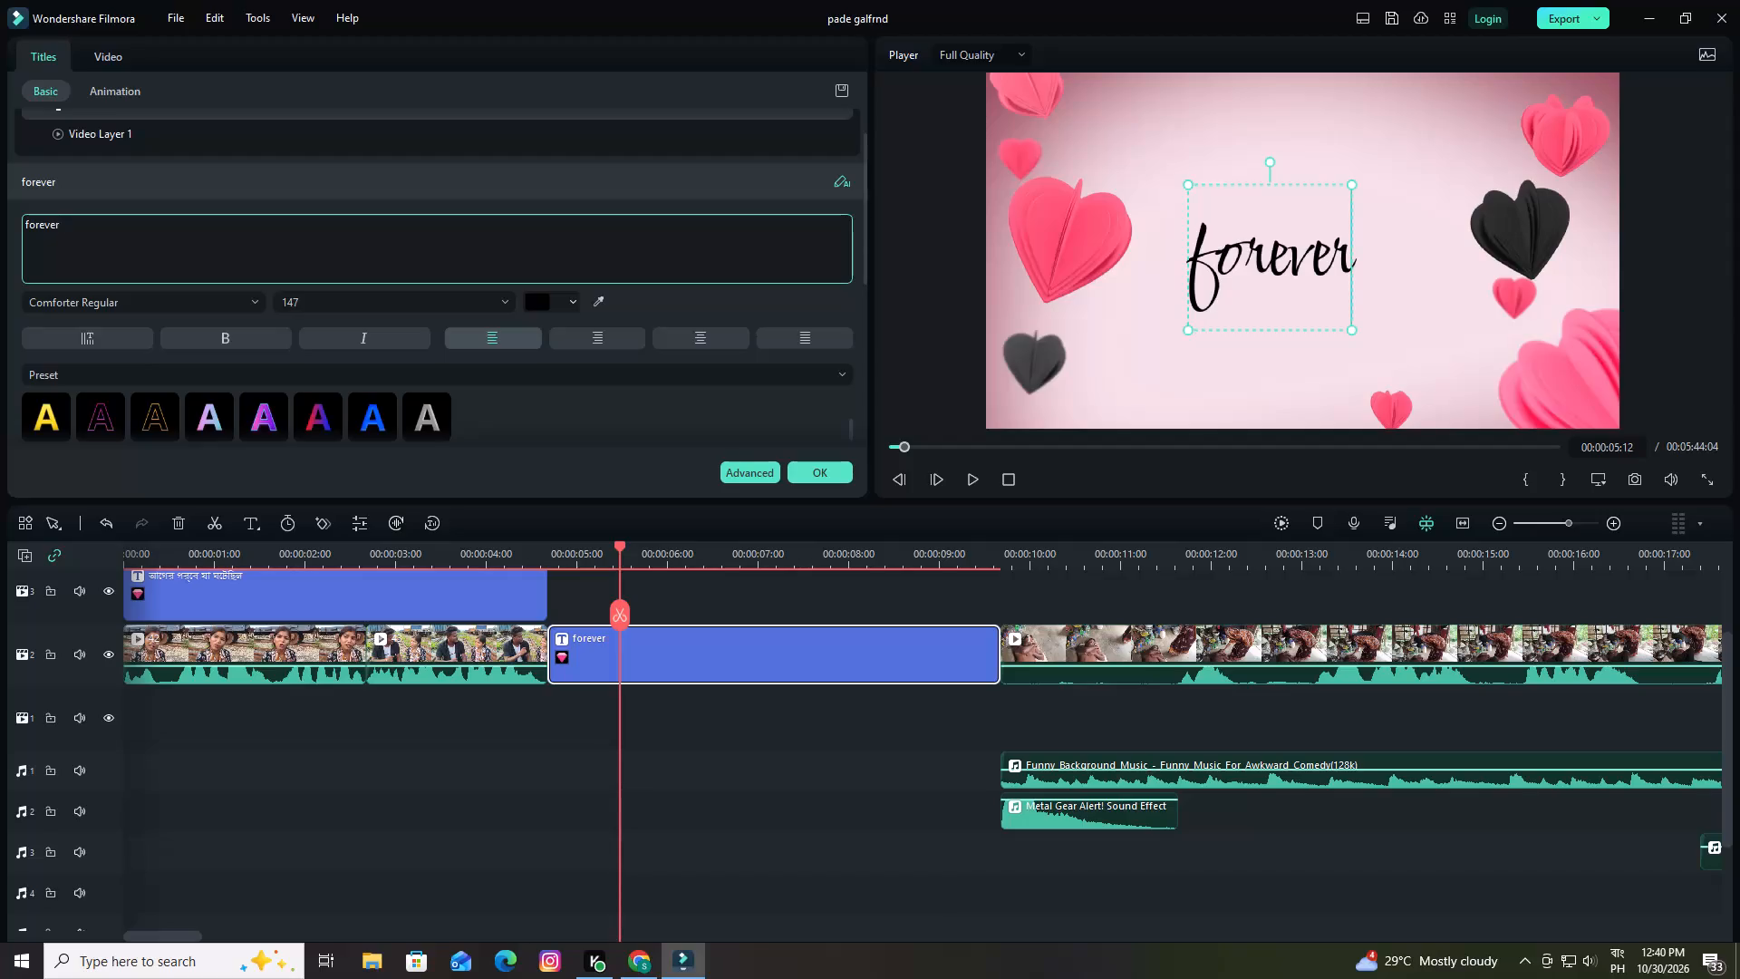
key(BackSpace)
key(BackSpace)
key(BackSpace)
key(BackSpace)
key(BackSpace)
key(BackSpace)
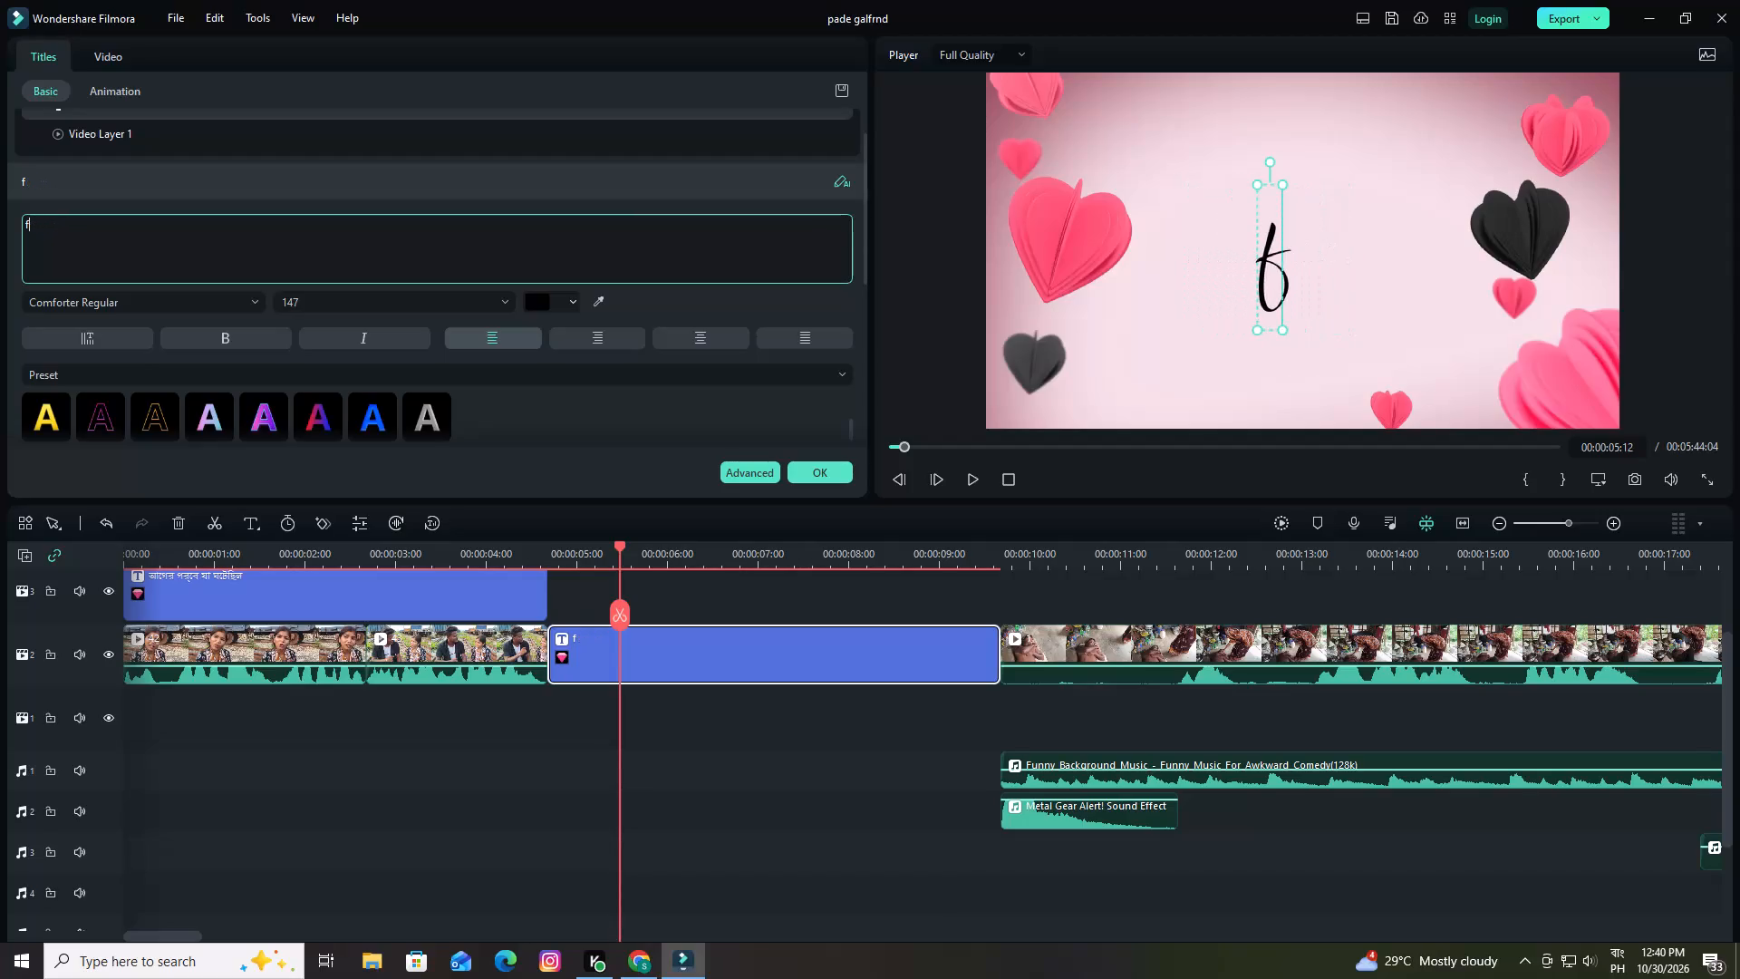
key(BackSpace)
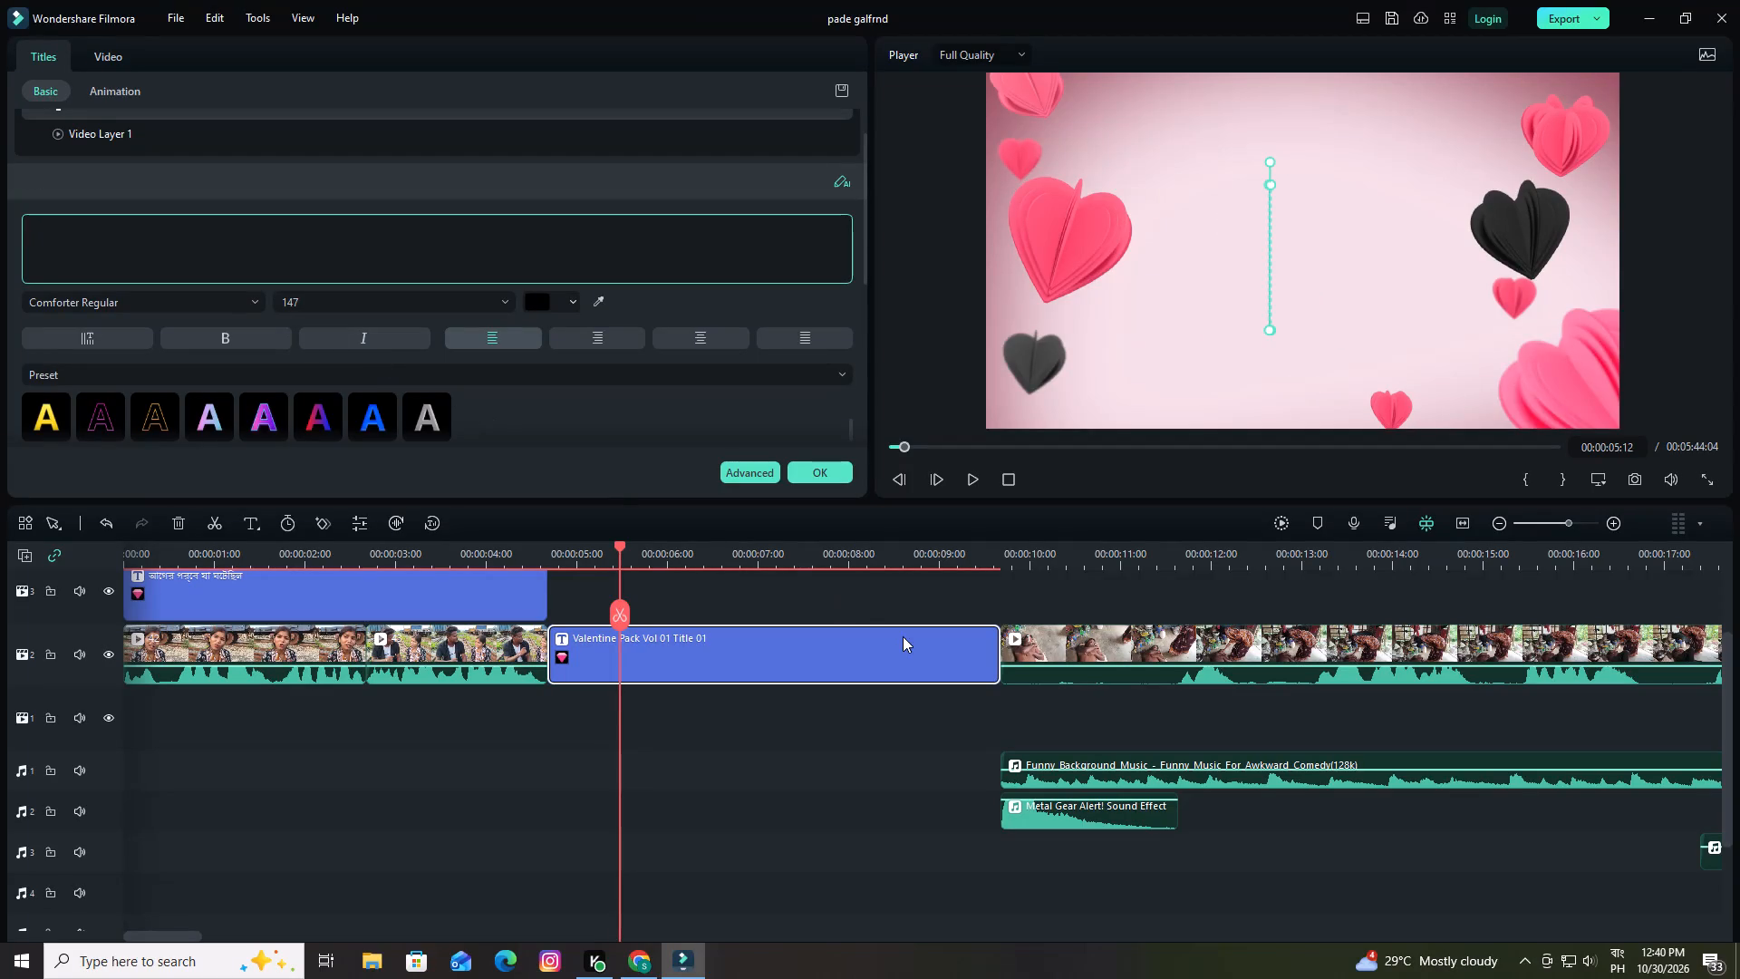
click(61, 232)
text(bi)
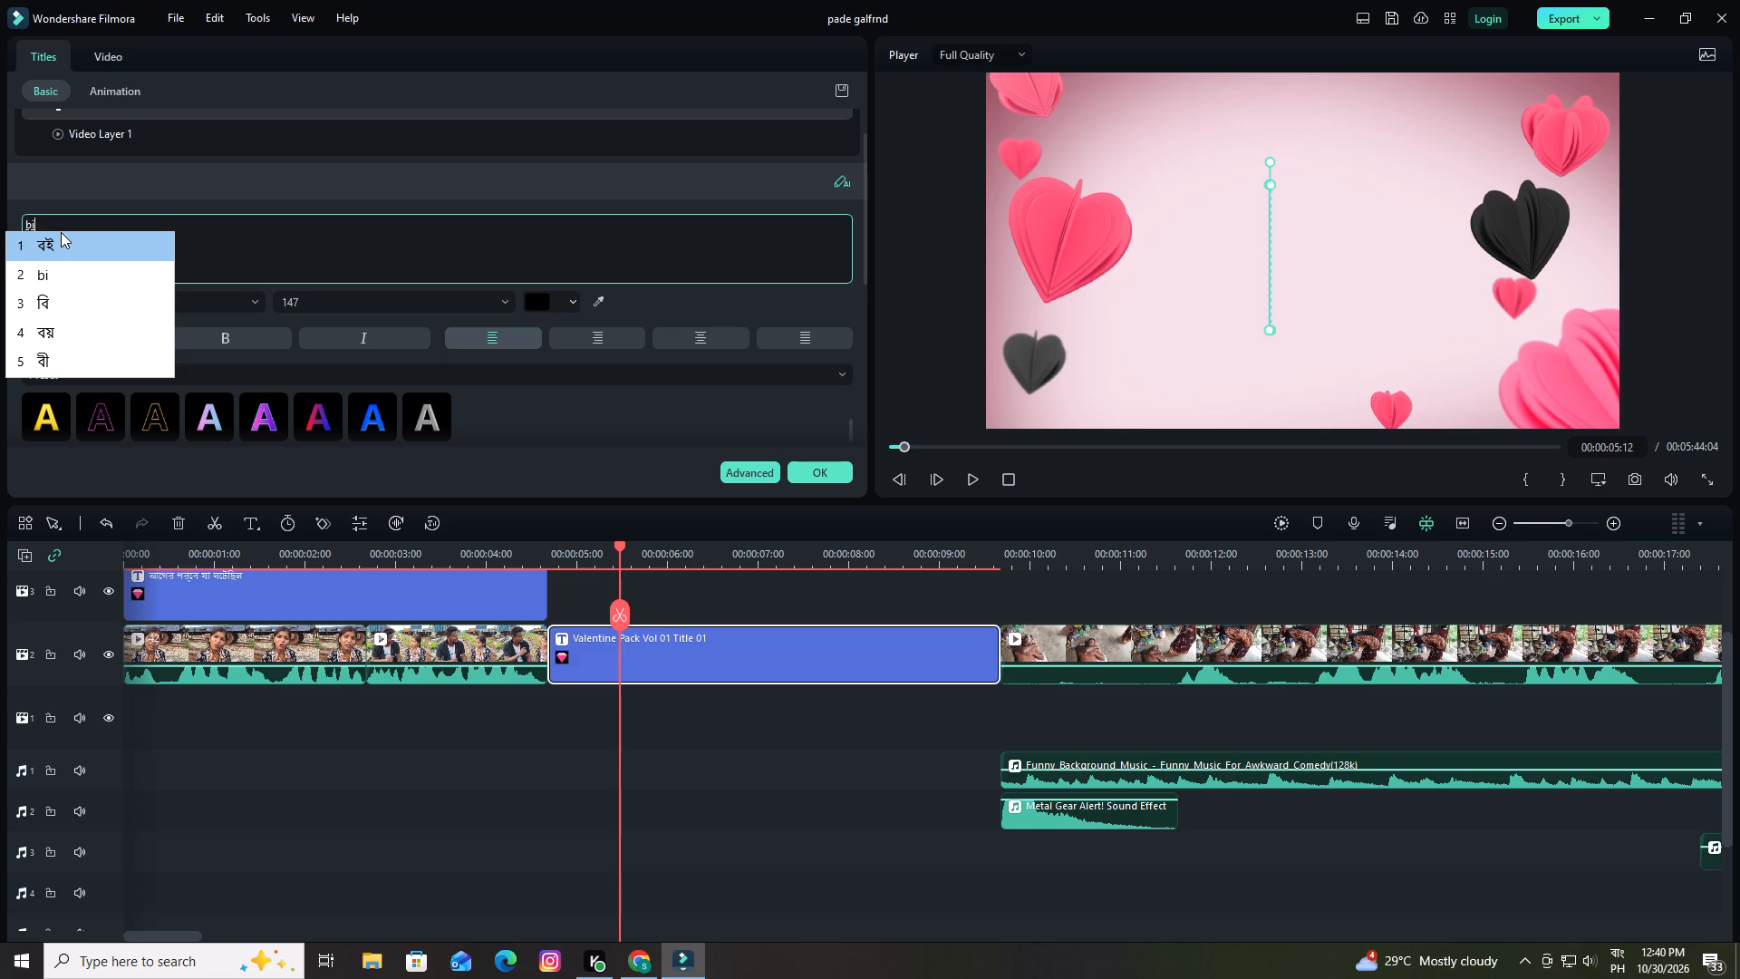
text(ye)
key(r)
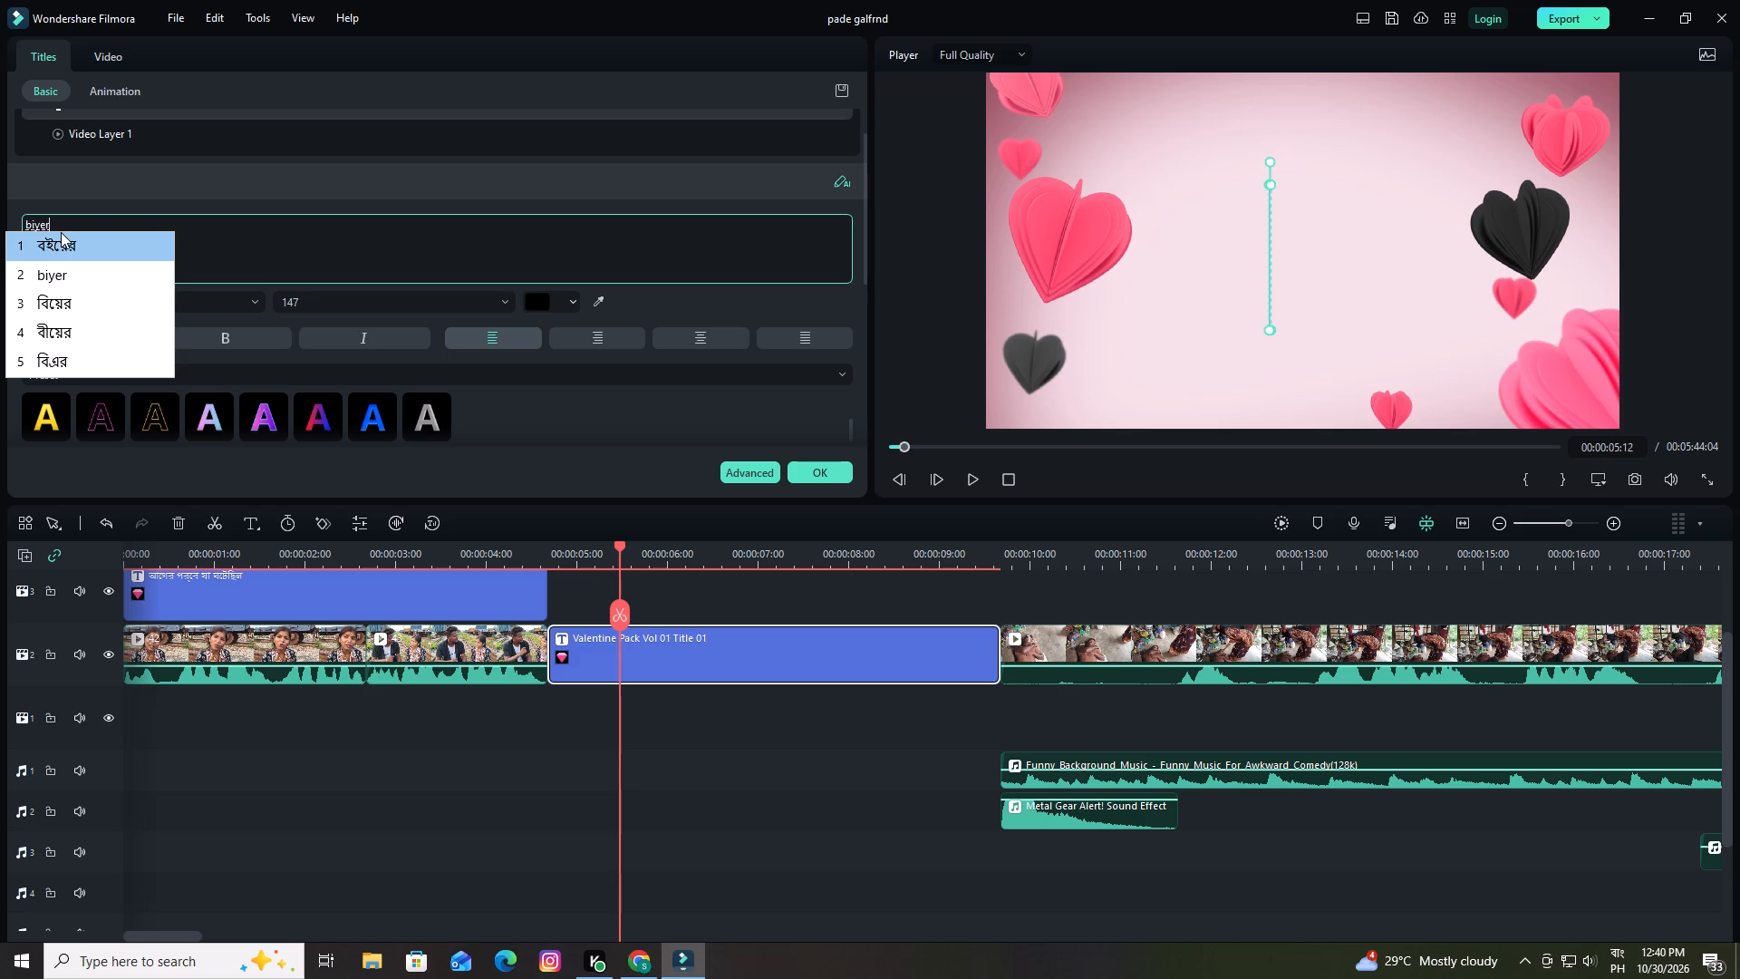
click(63, 299)
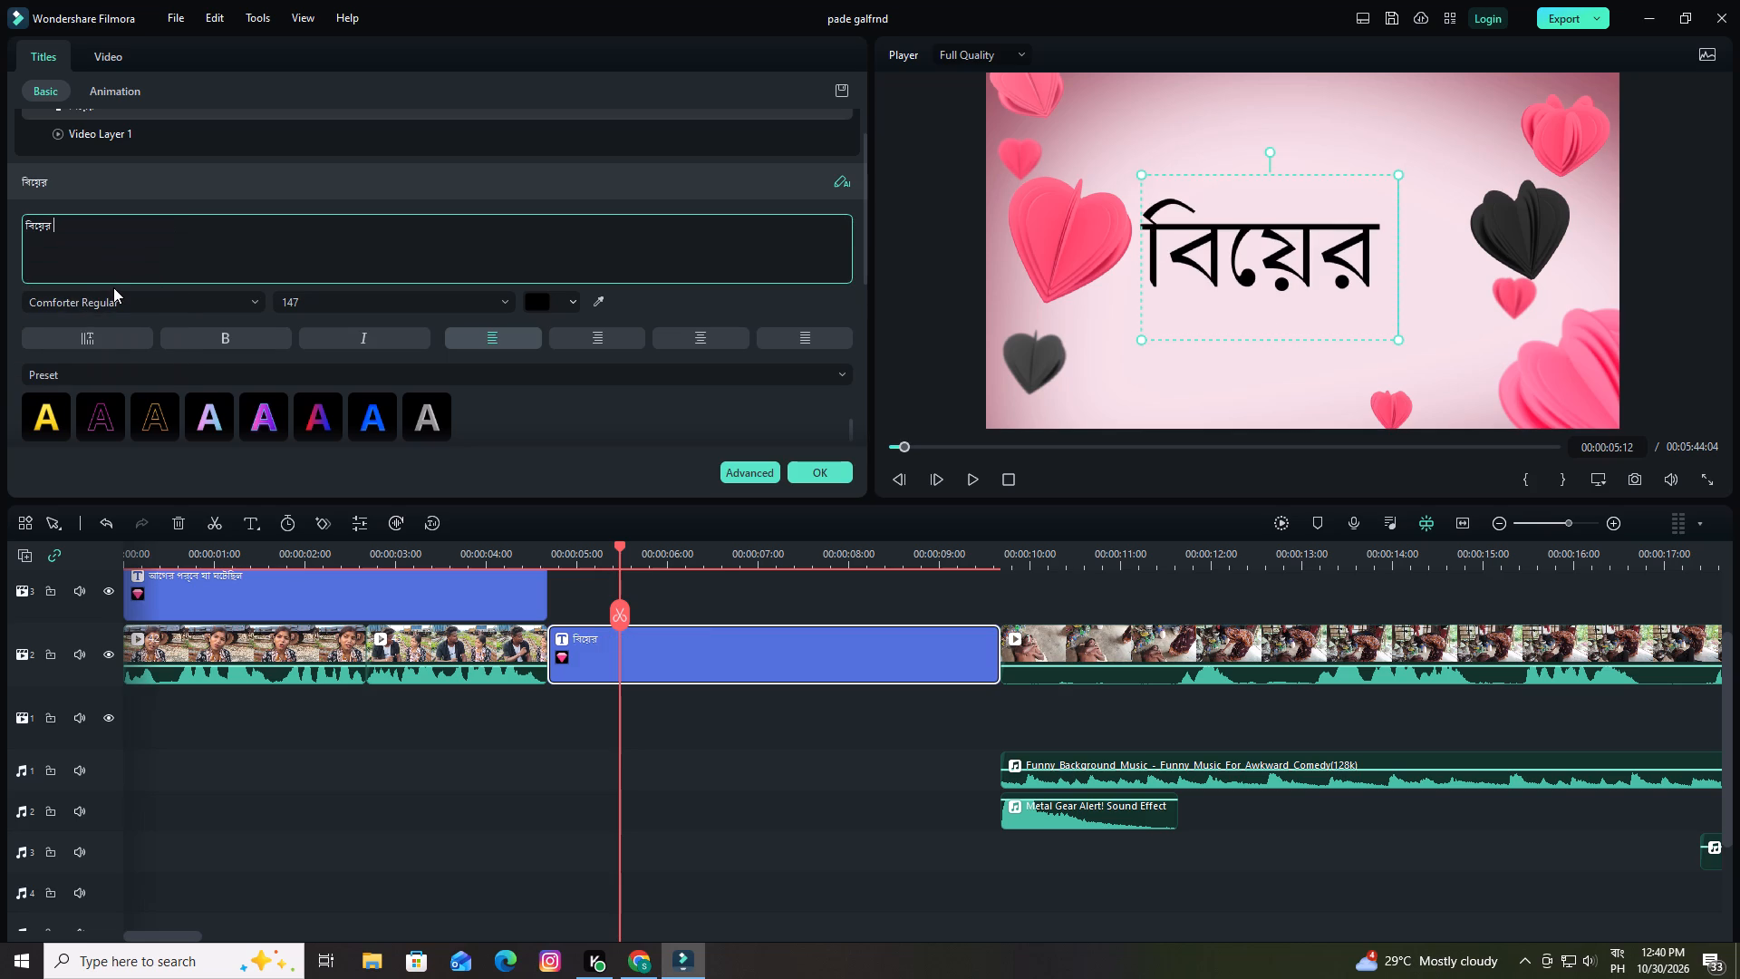
text(po)
key(r)
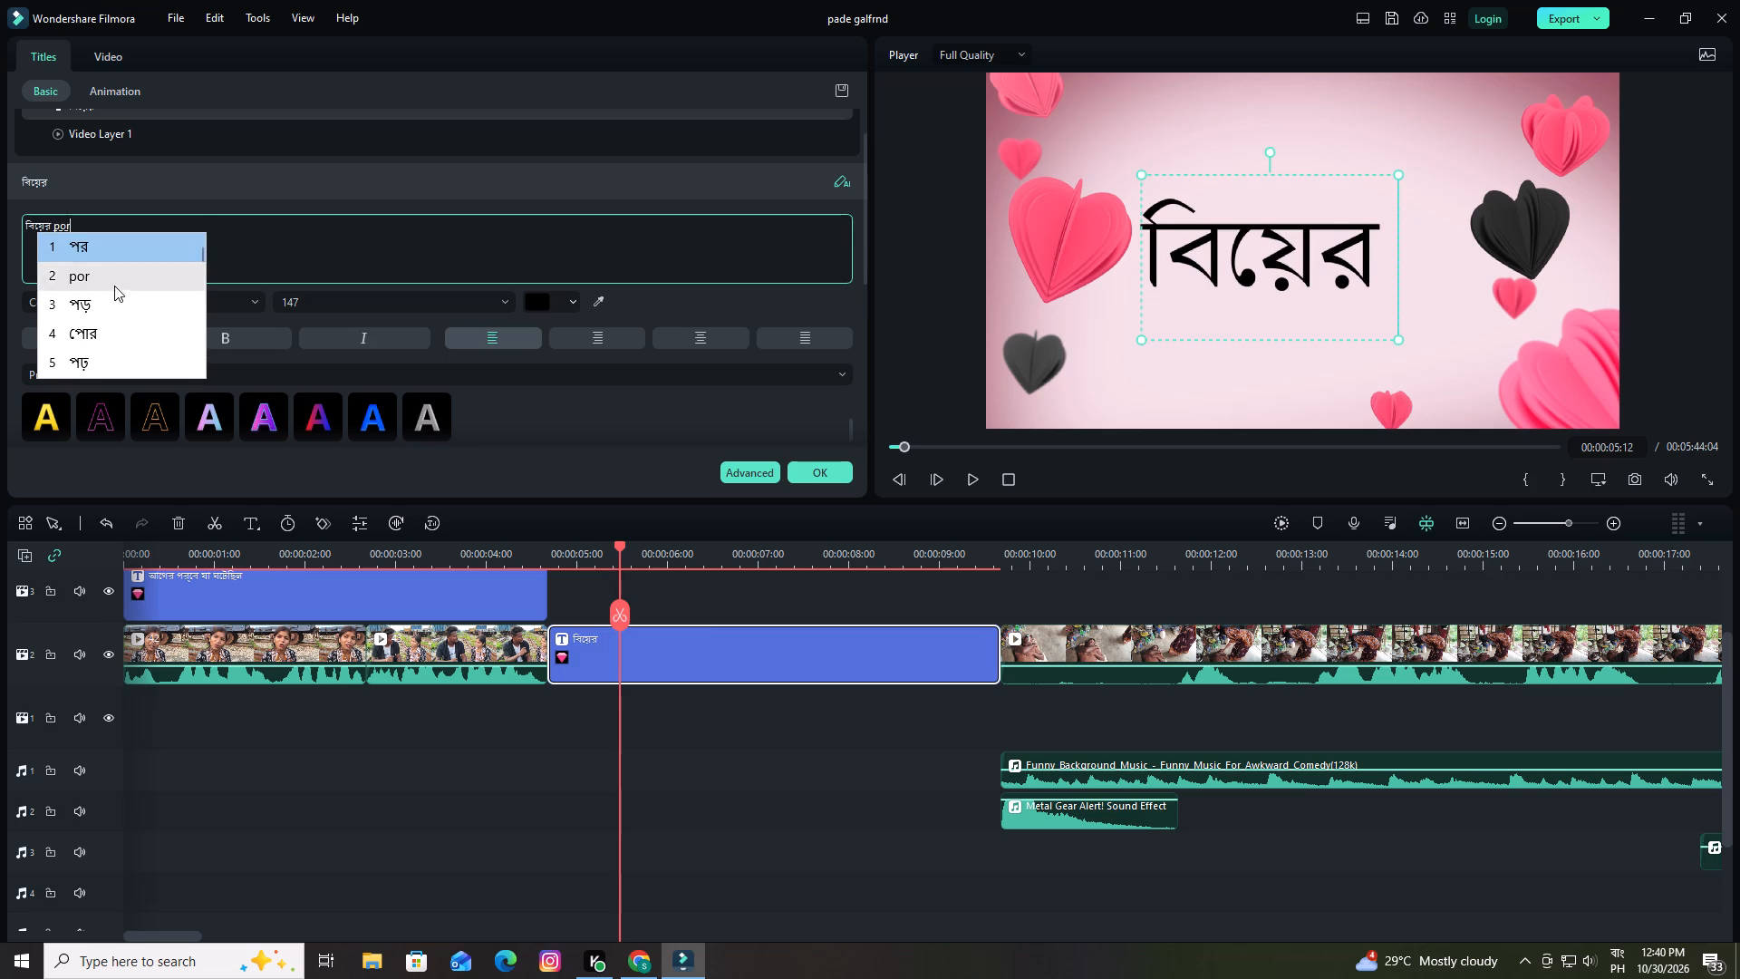
click(103, 249)
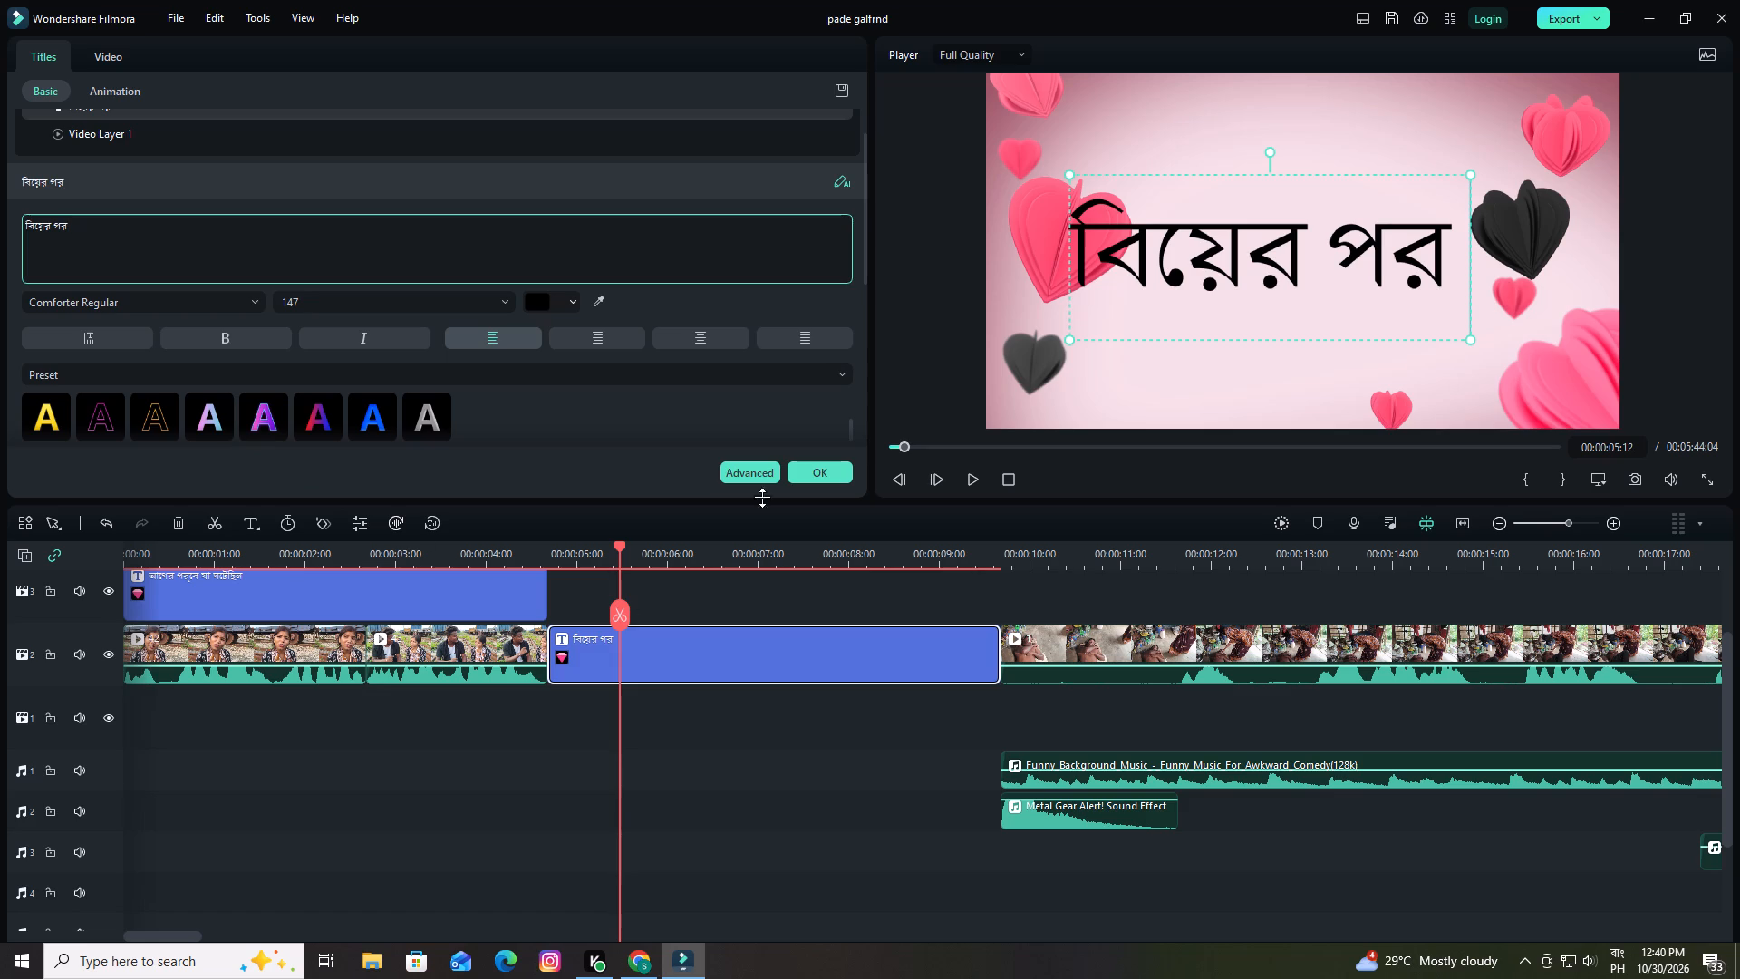
Save the project.
click(1394, 21)
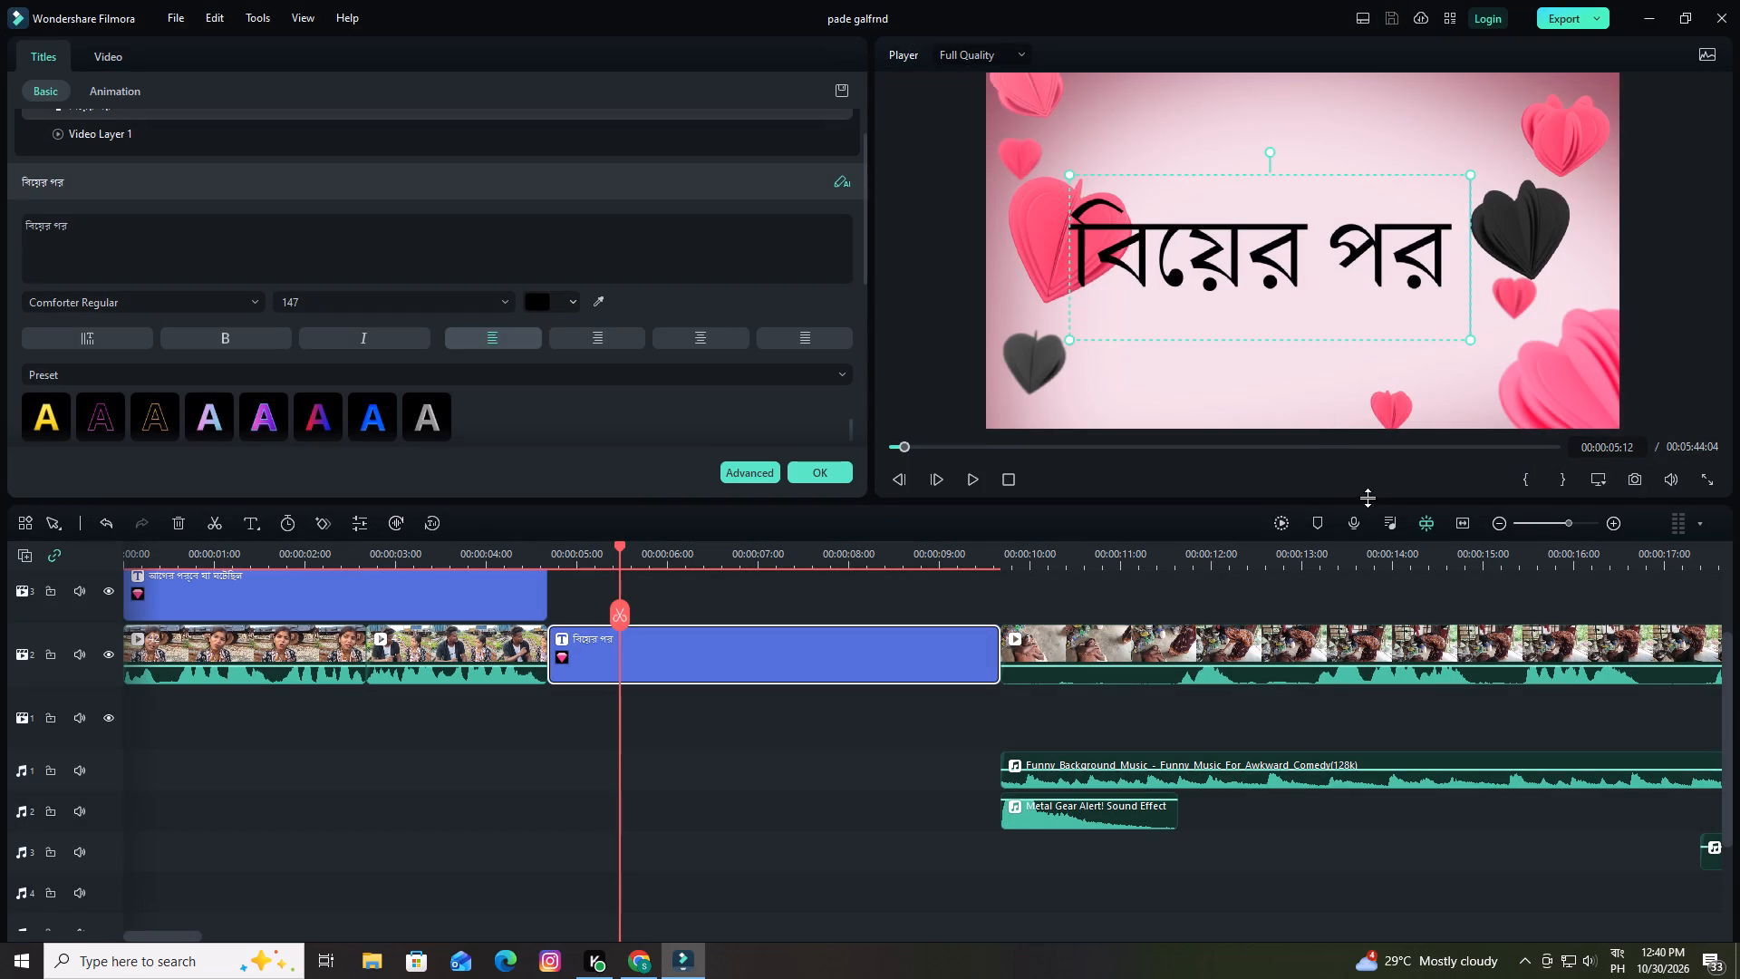
Shrink the "বিয়ের পর" text to size 128 and position it between the large pink heart and the black heart.
click(999, 651)
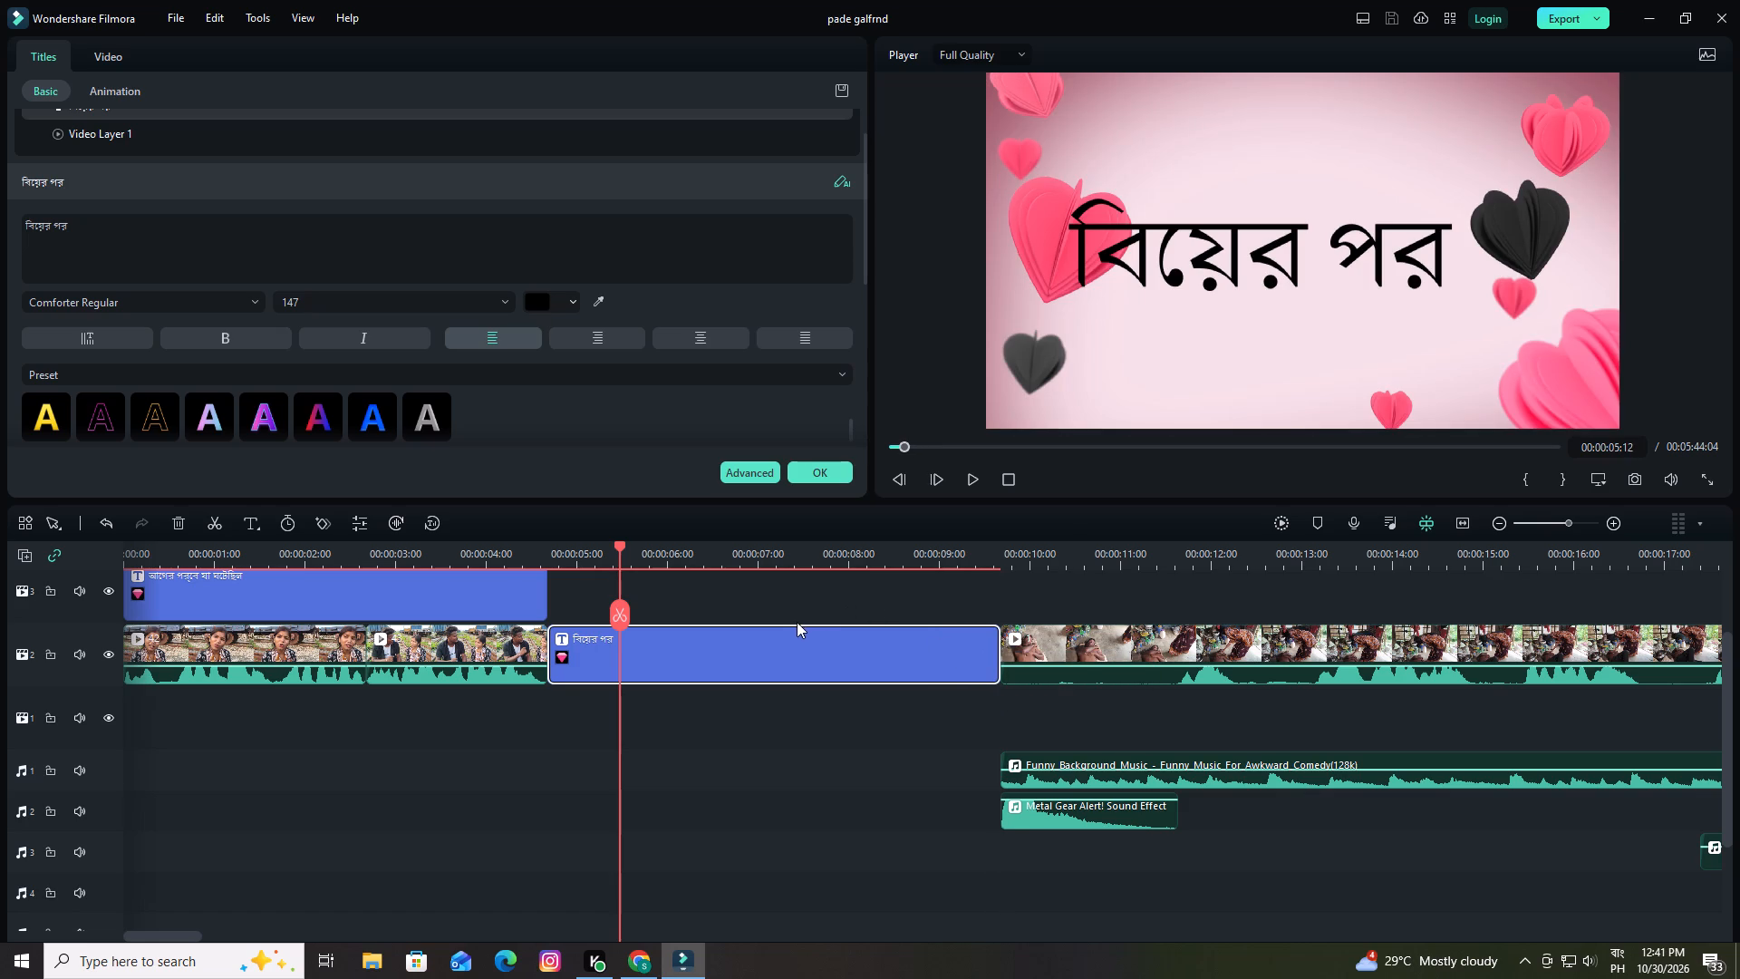
drag(1228, 257, 1252, 266)
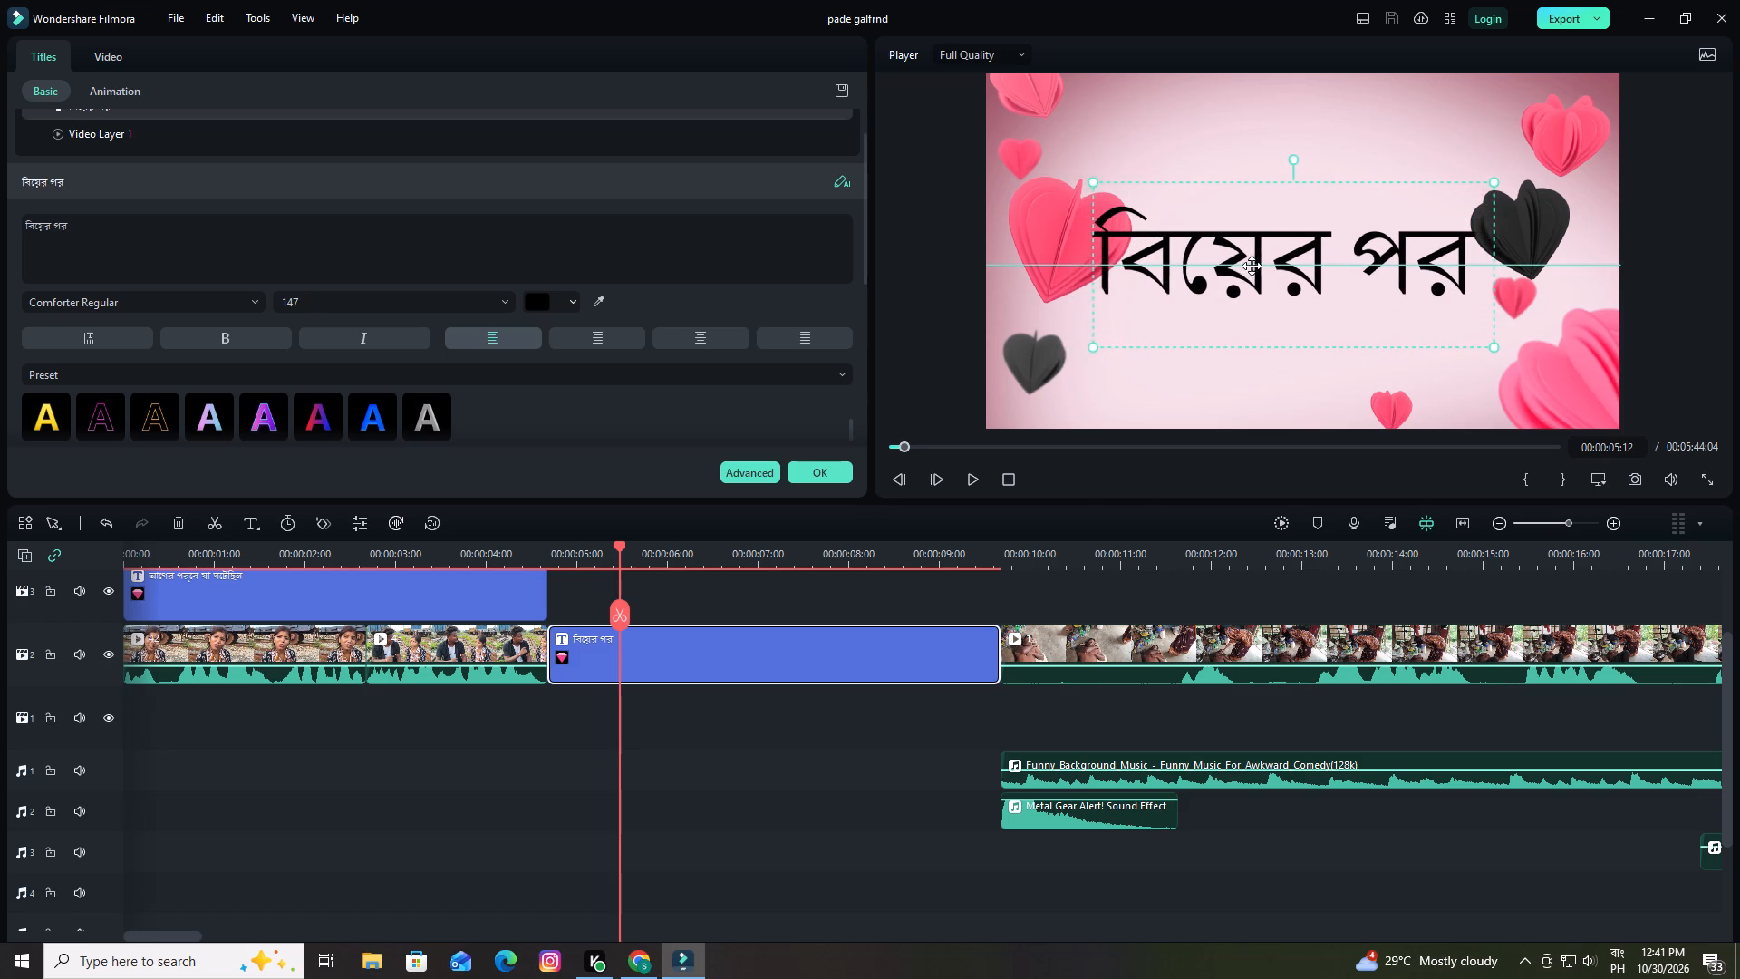
drag(1252, 266, 1258, 259)
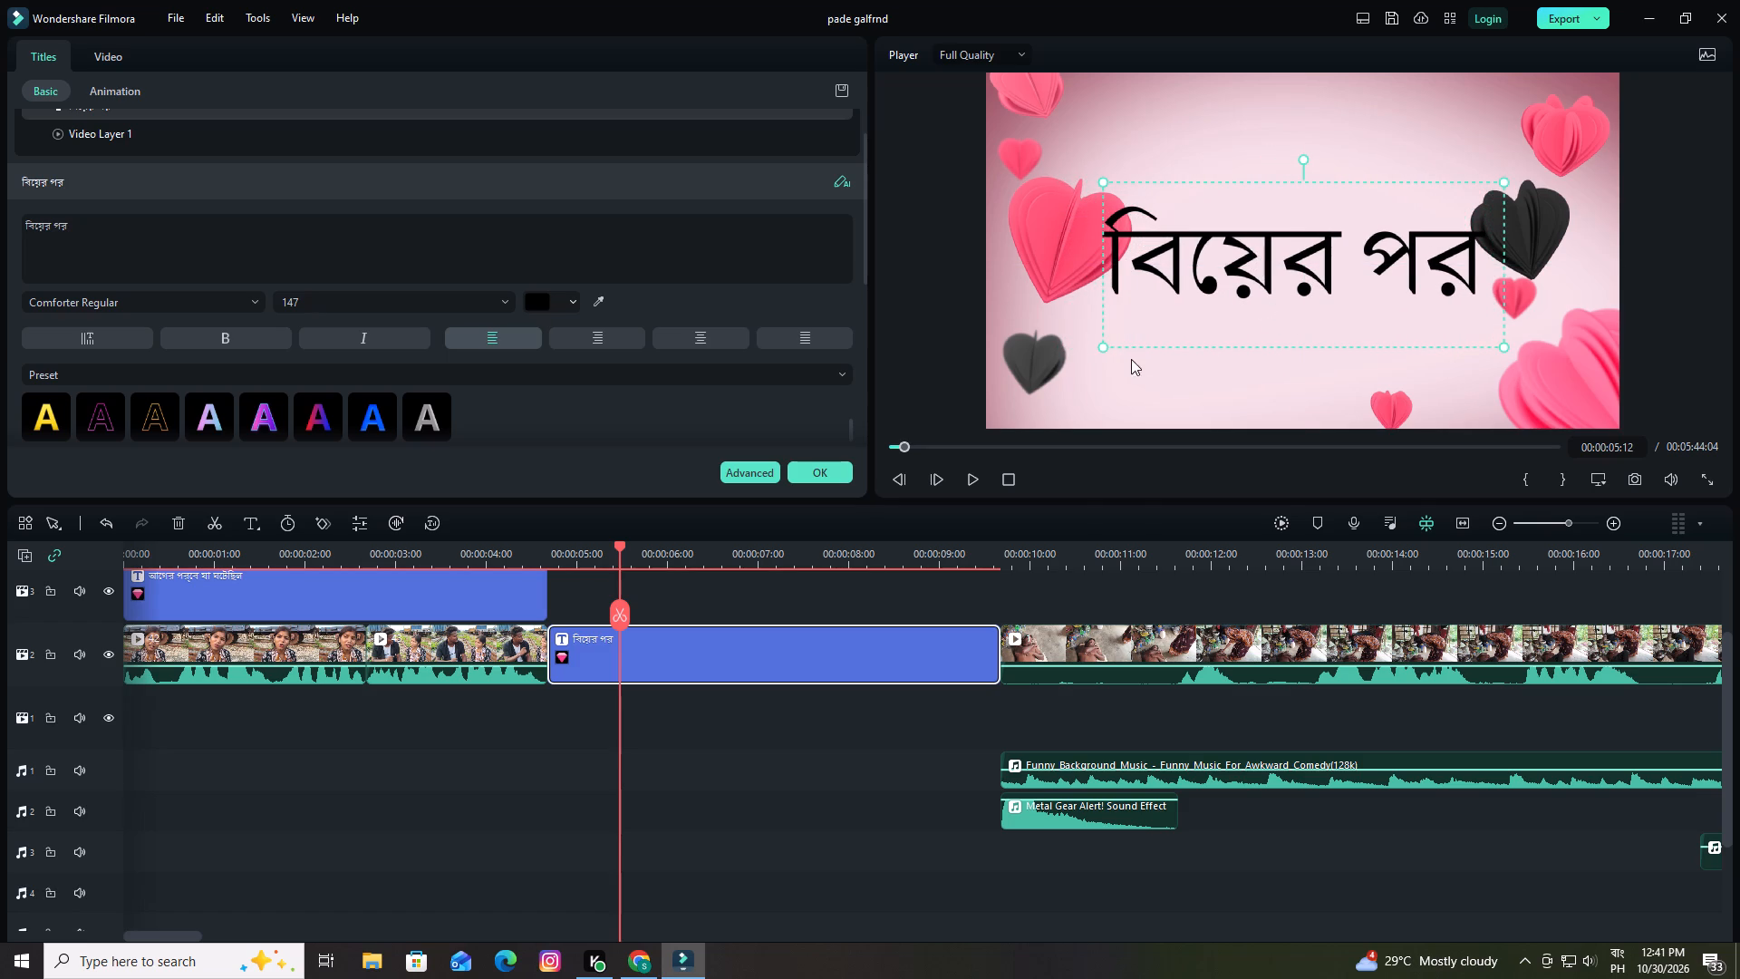
drag(1105, 347, 1134, 325)
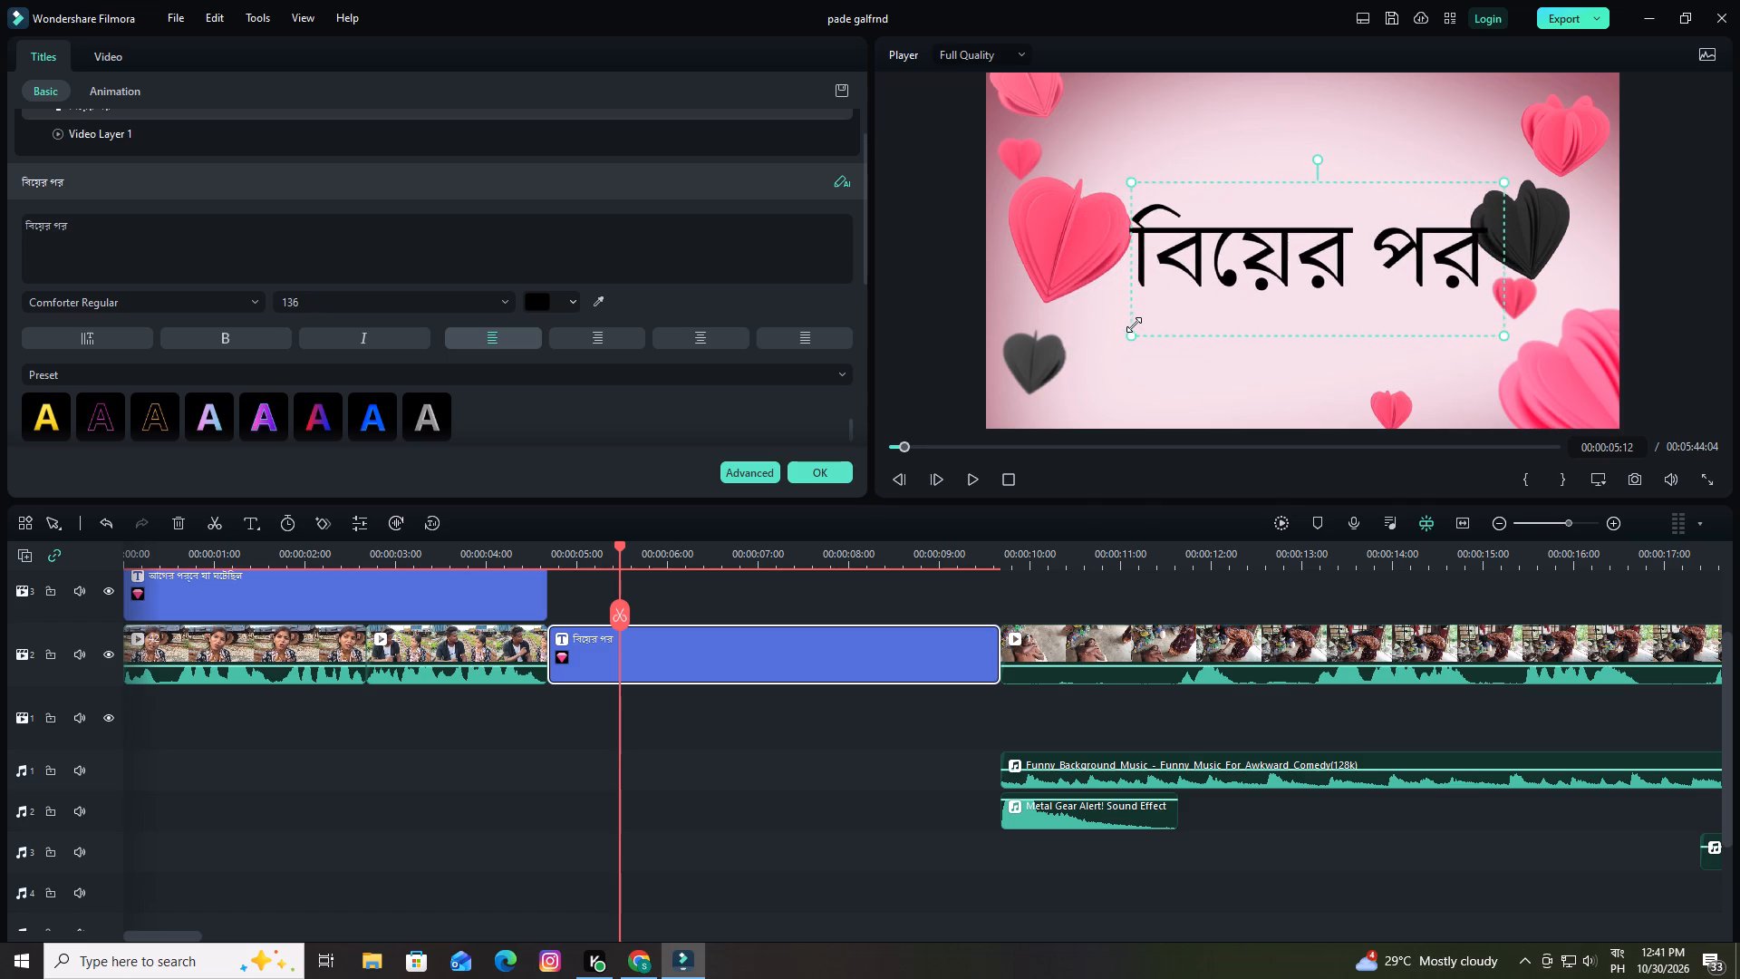
drag(1134, 325, 1143, 315)
click(1285, 252)
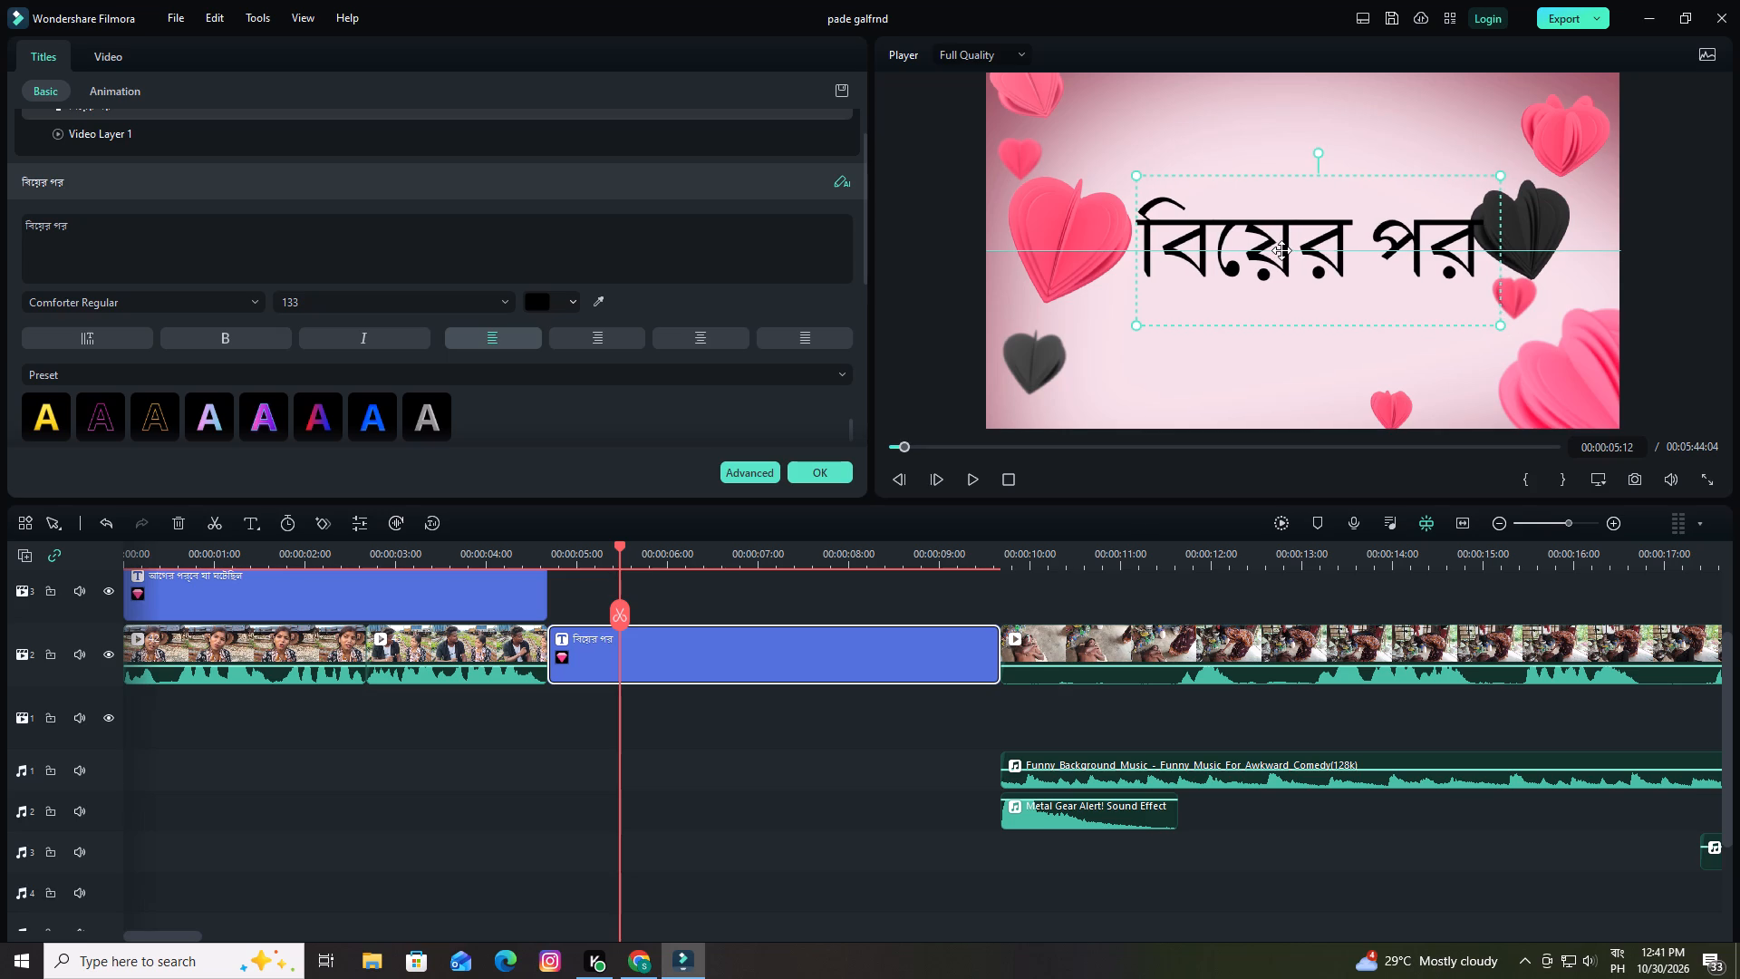
drag(1308, 256, 1287, 257)
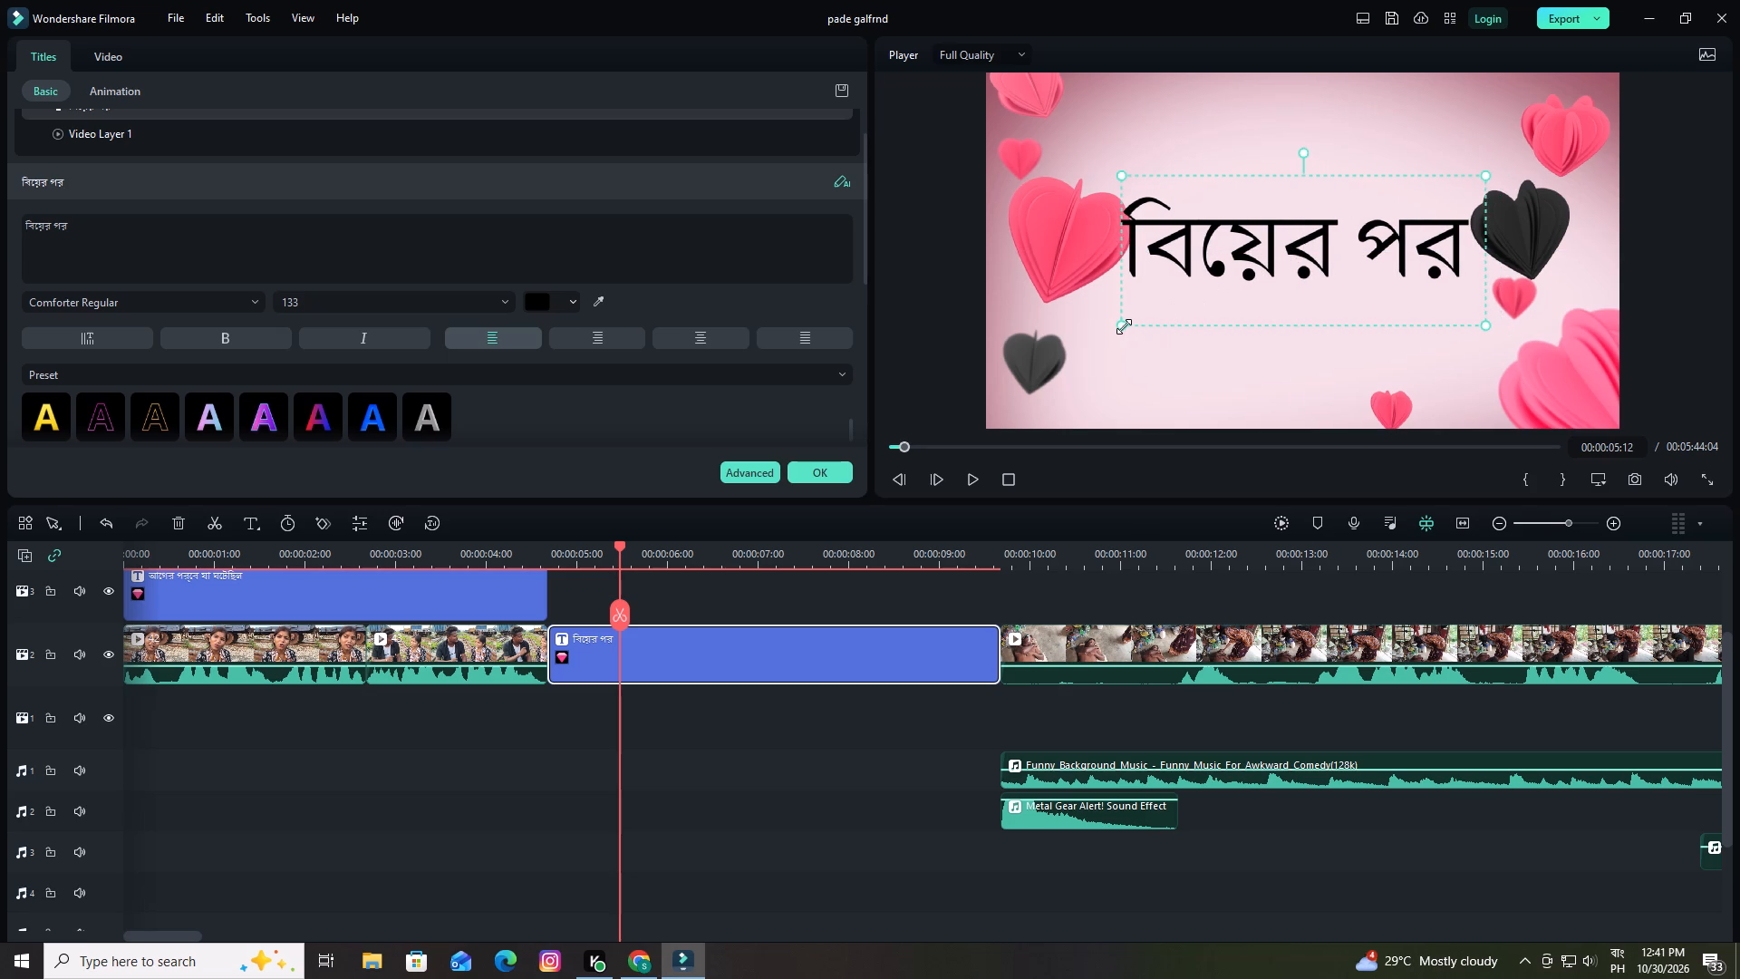
drag(1123, 326, 1133, 320)
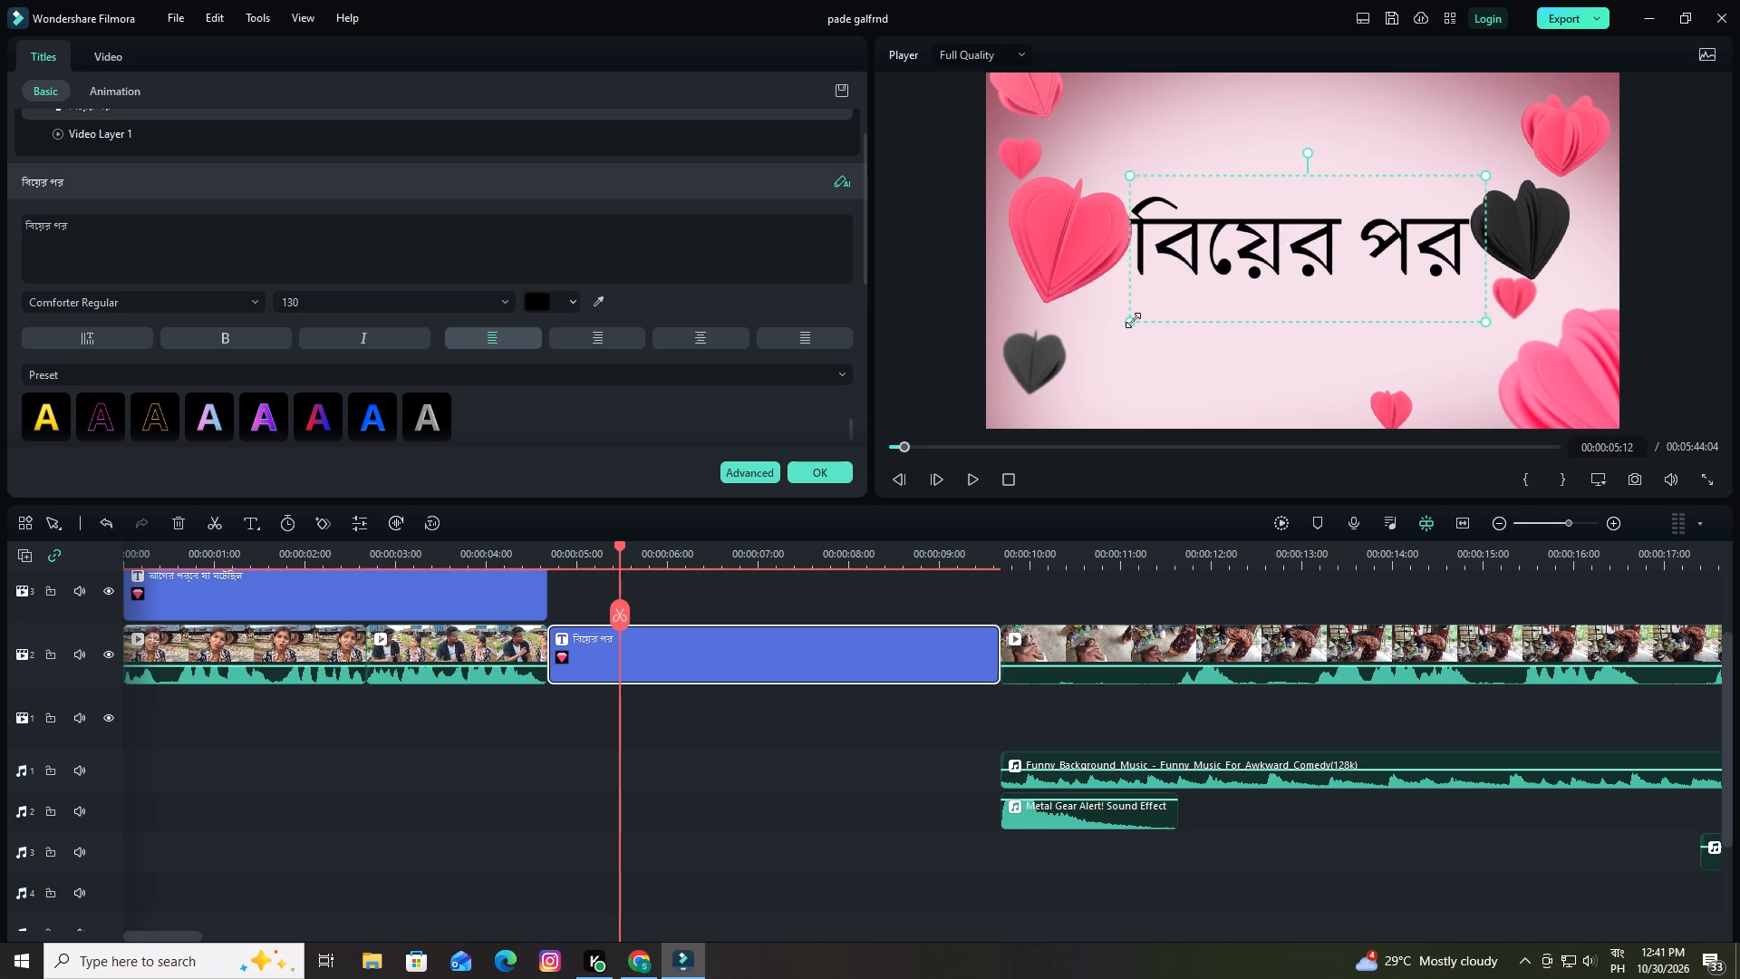
drag(1133, 320, 1136, 318)
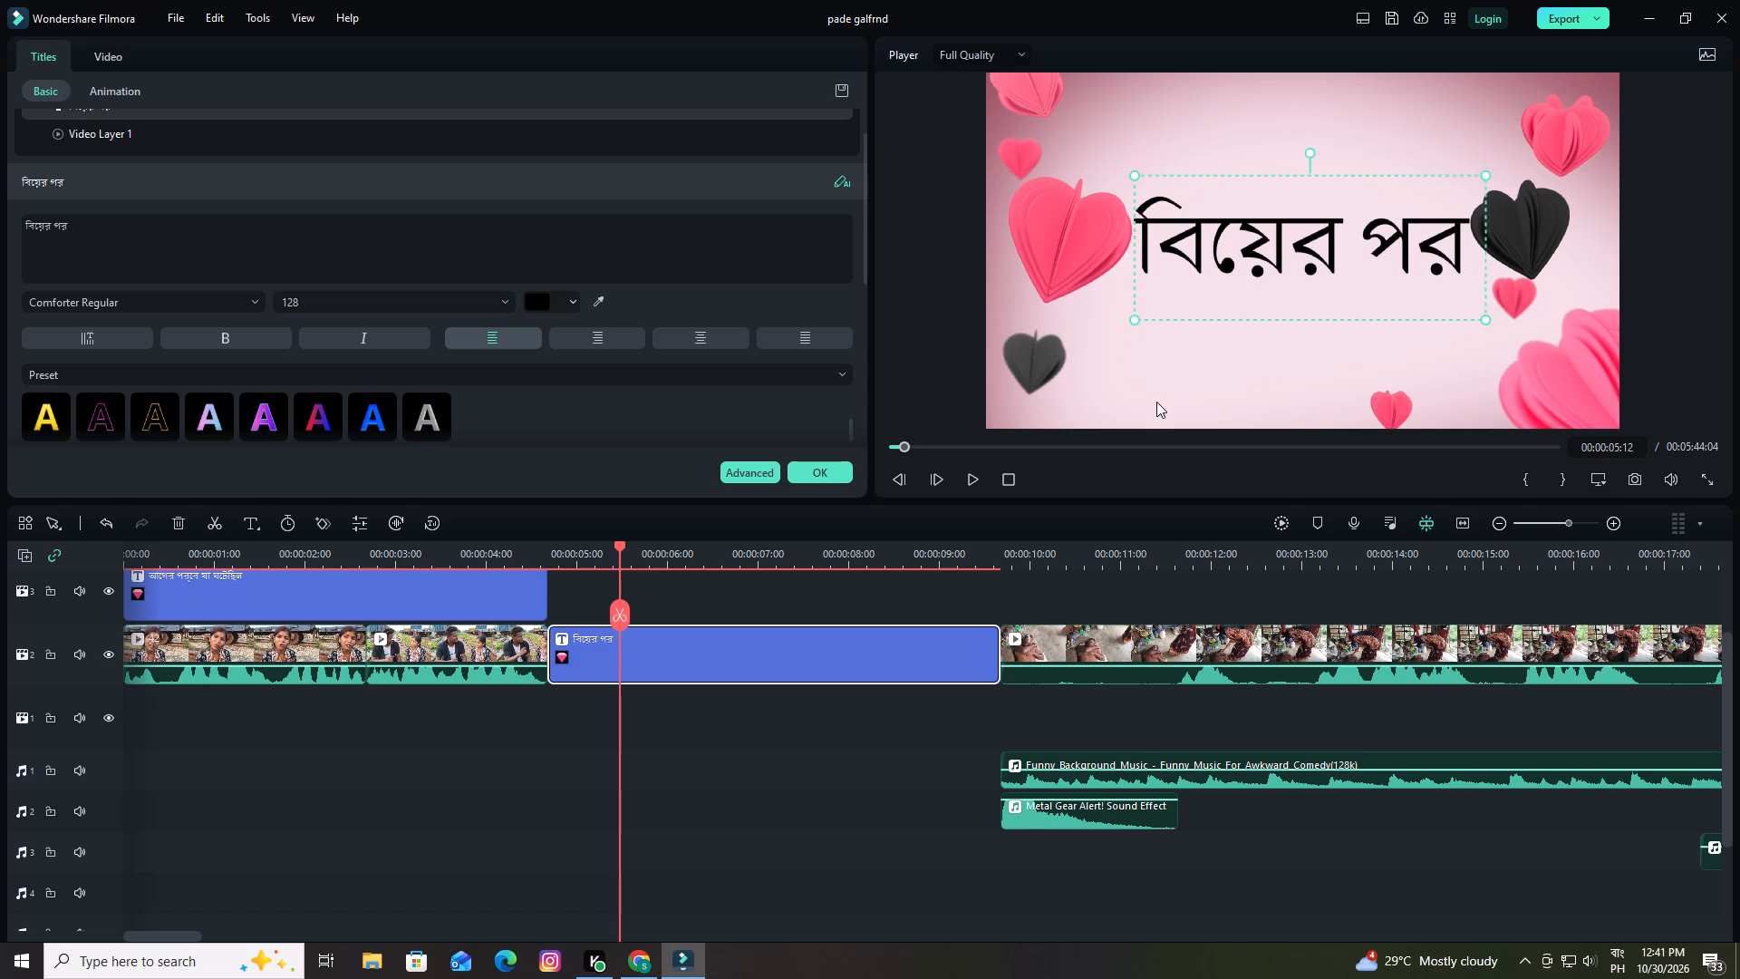
click(1157, 400)
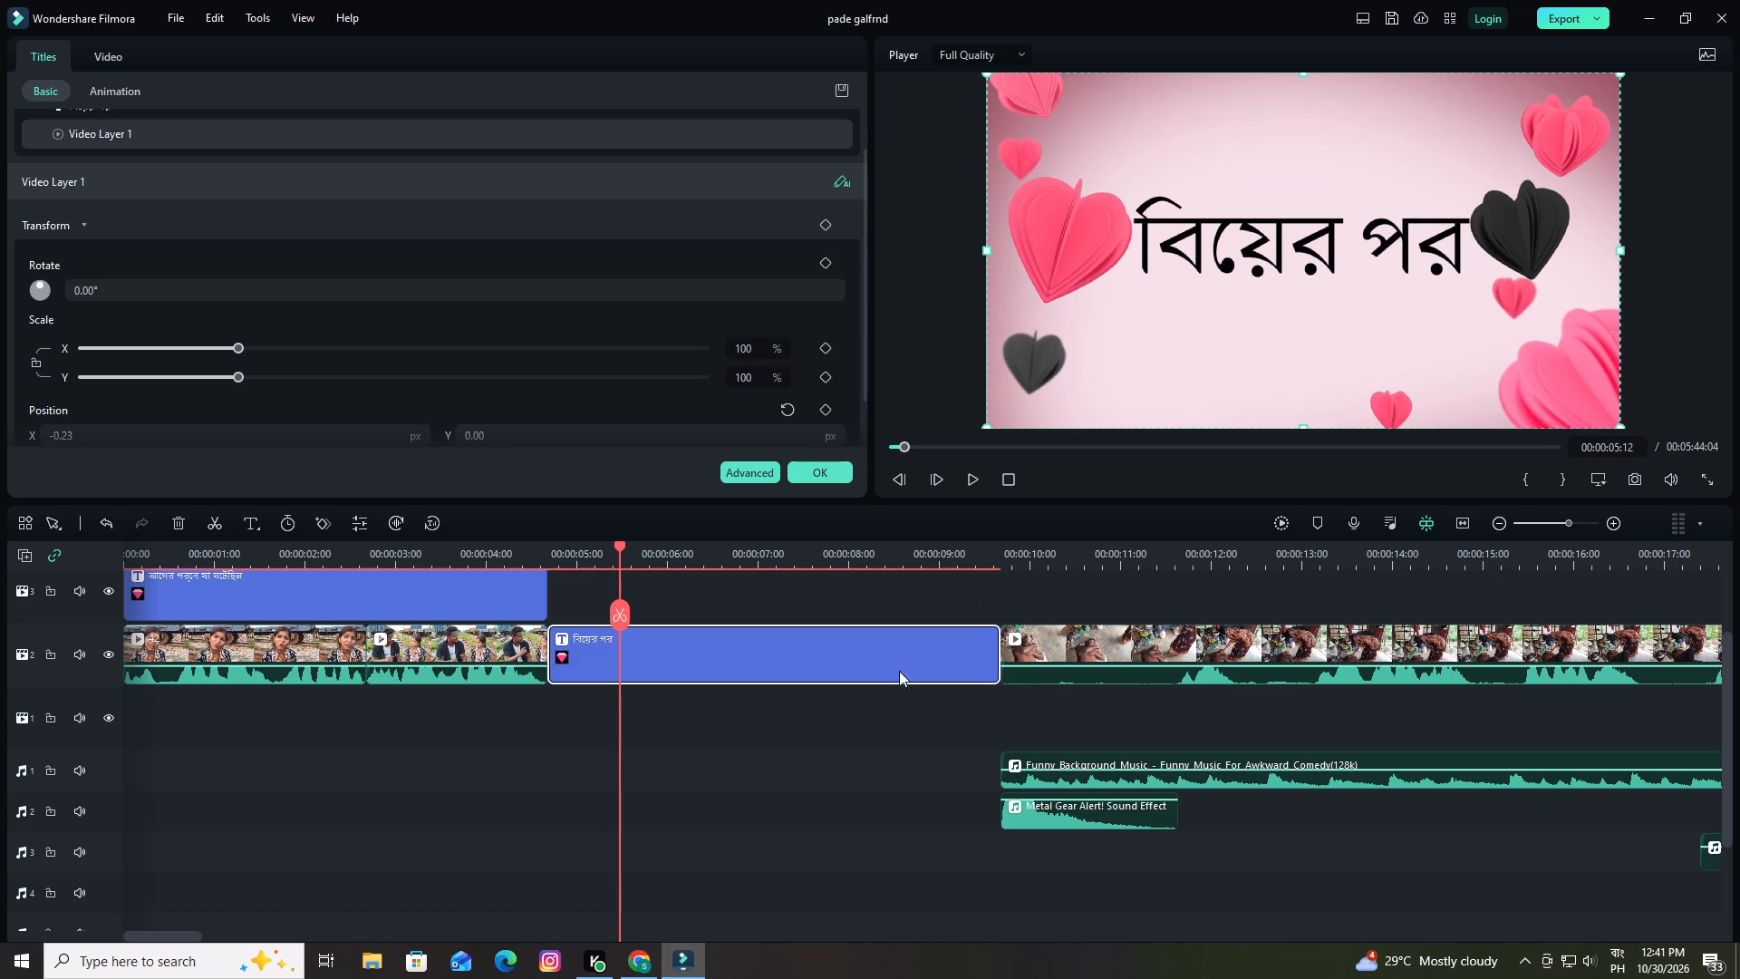
click(669, 833)
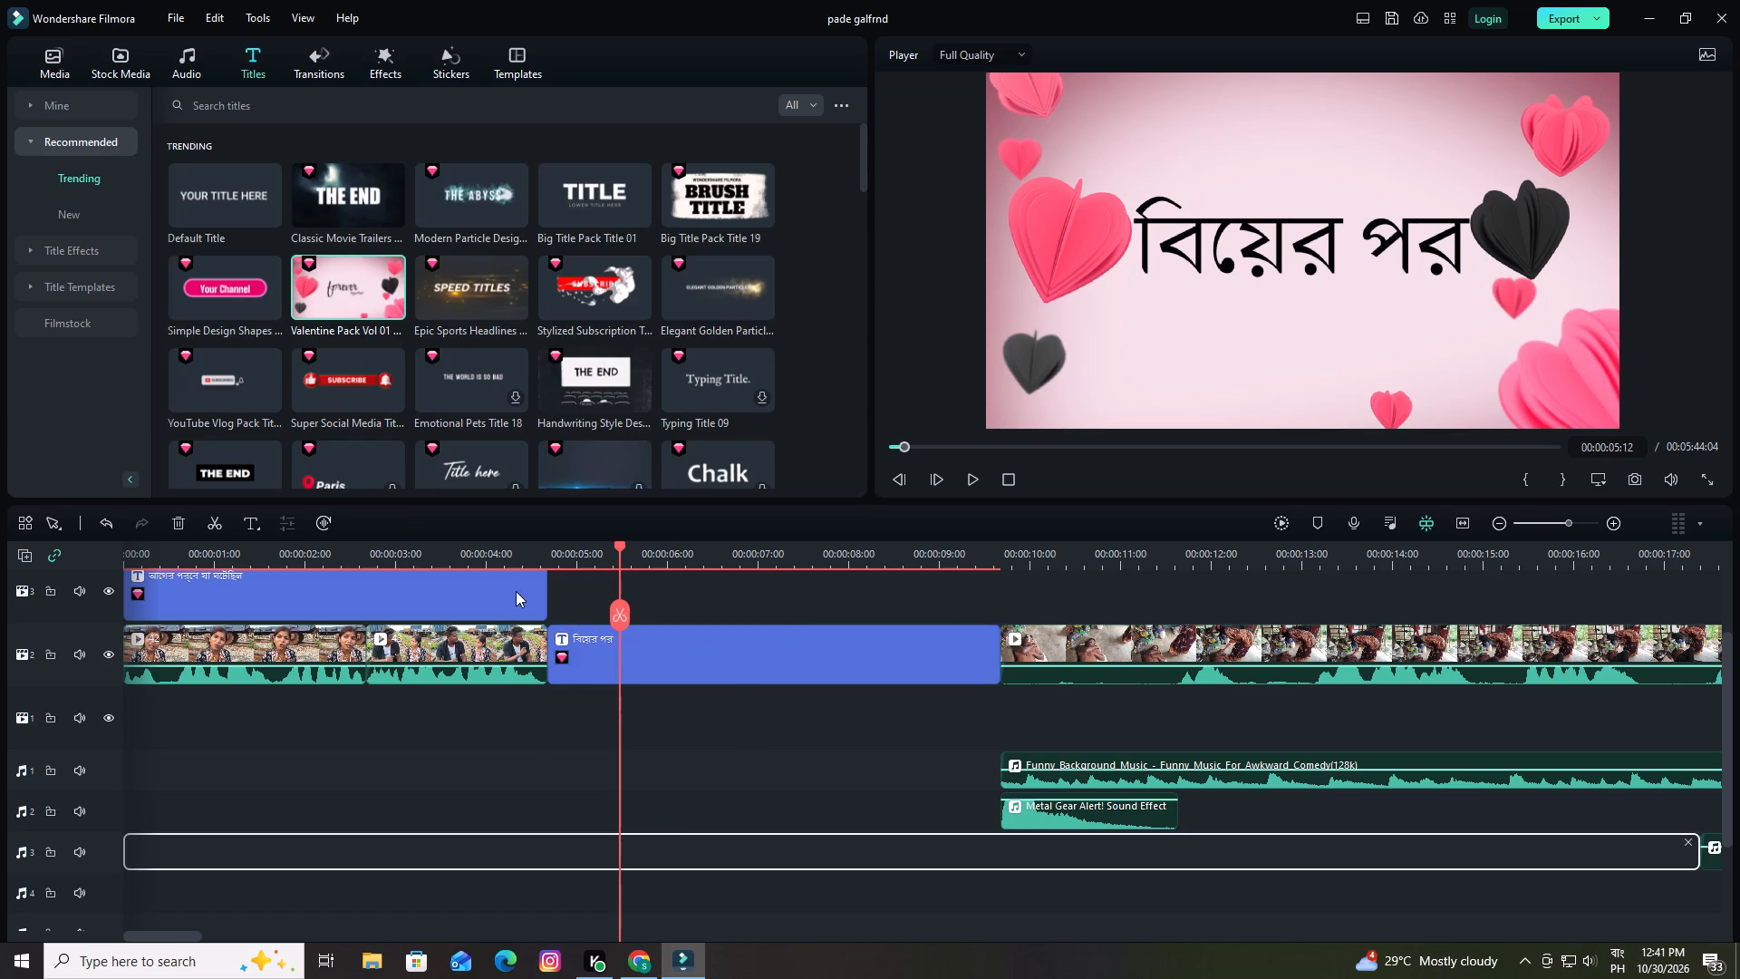
Preview the hearts title card from the end of the recap to check its text and animation.
drag(618, 544, 536, 557)
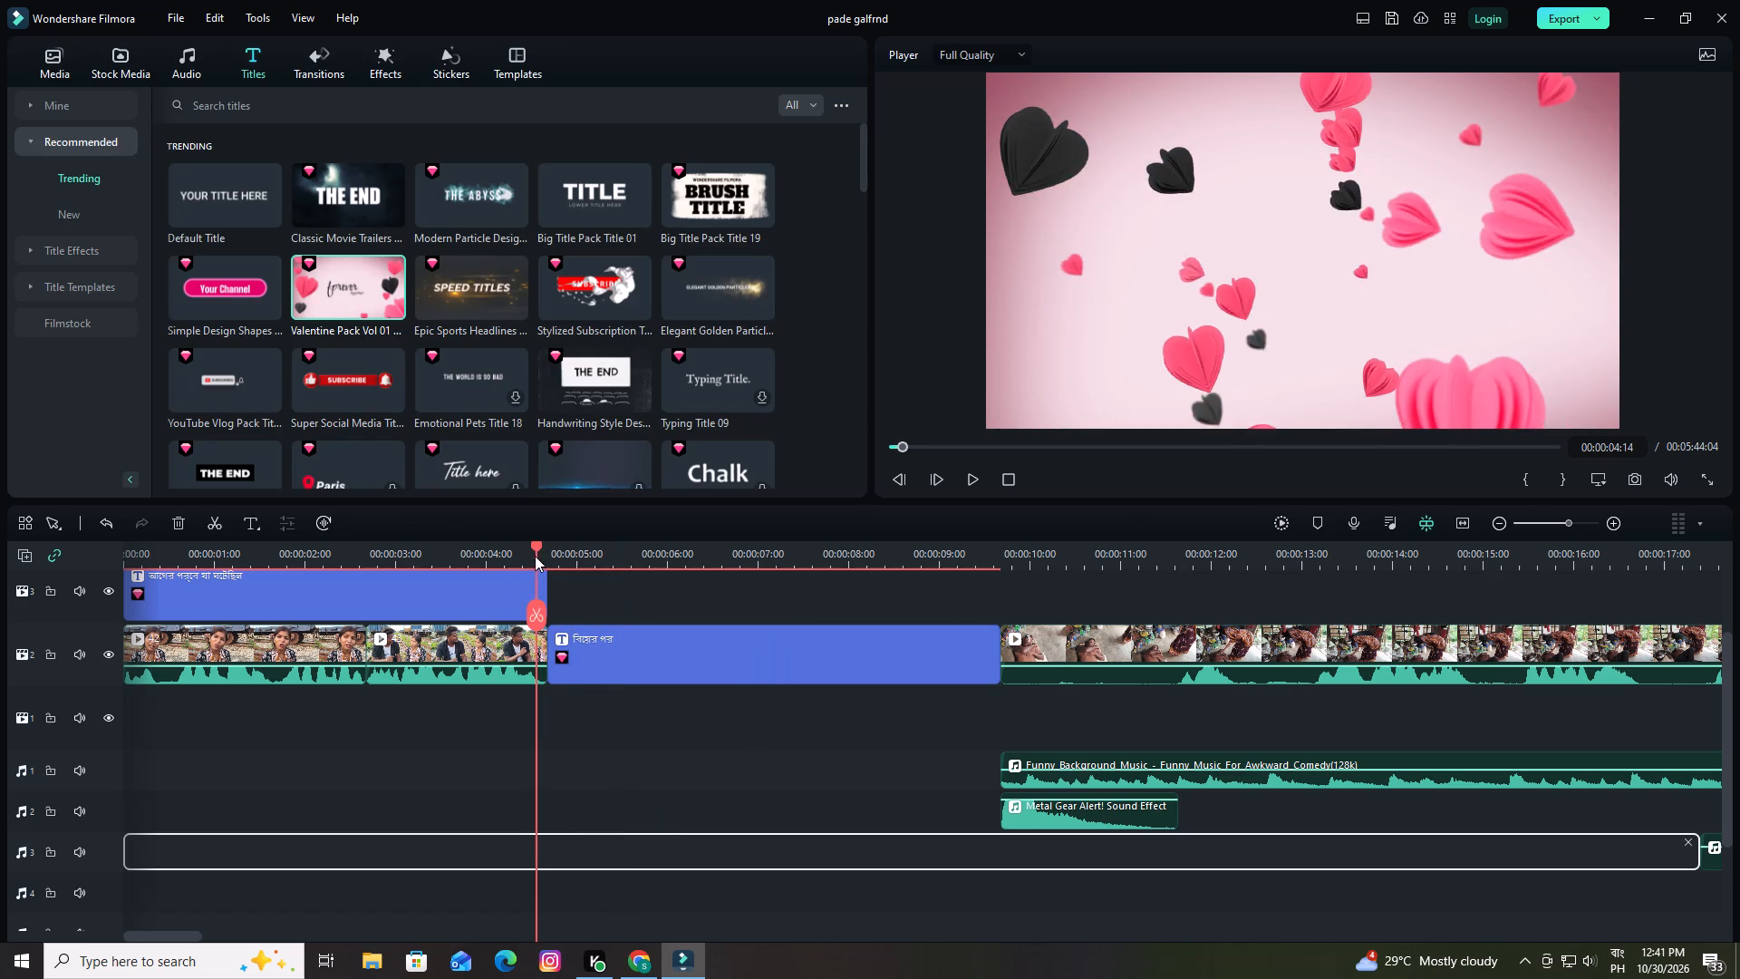
key(space)
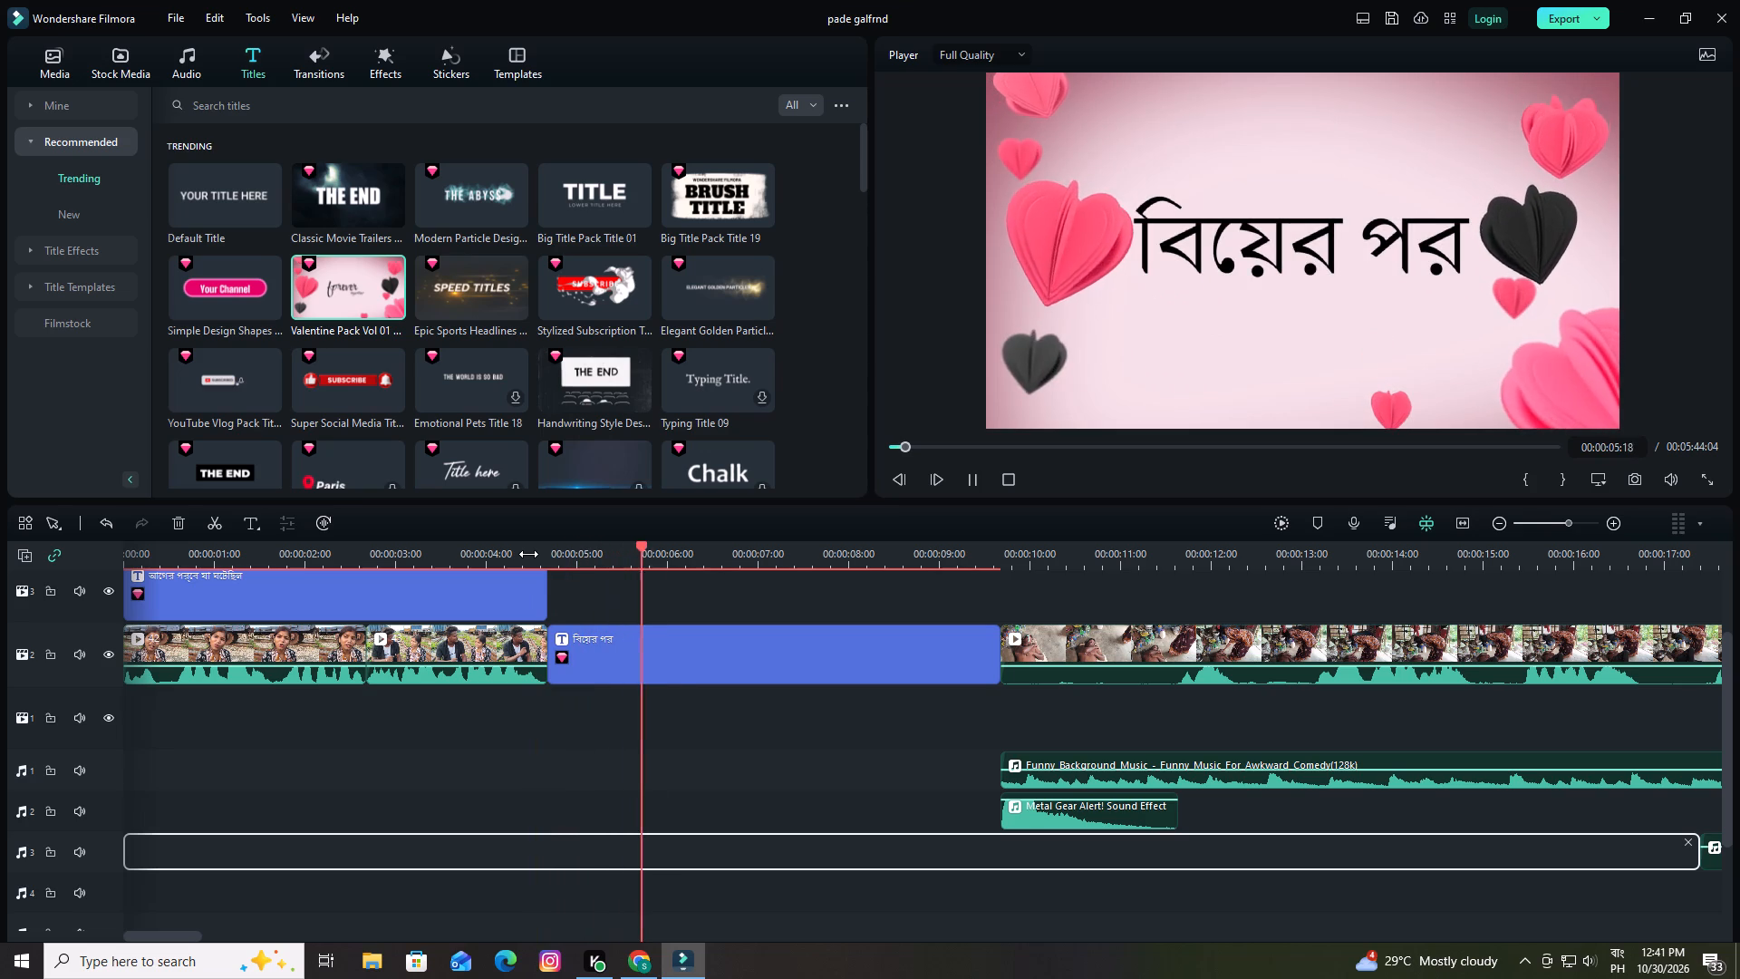
key(space)
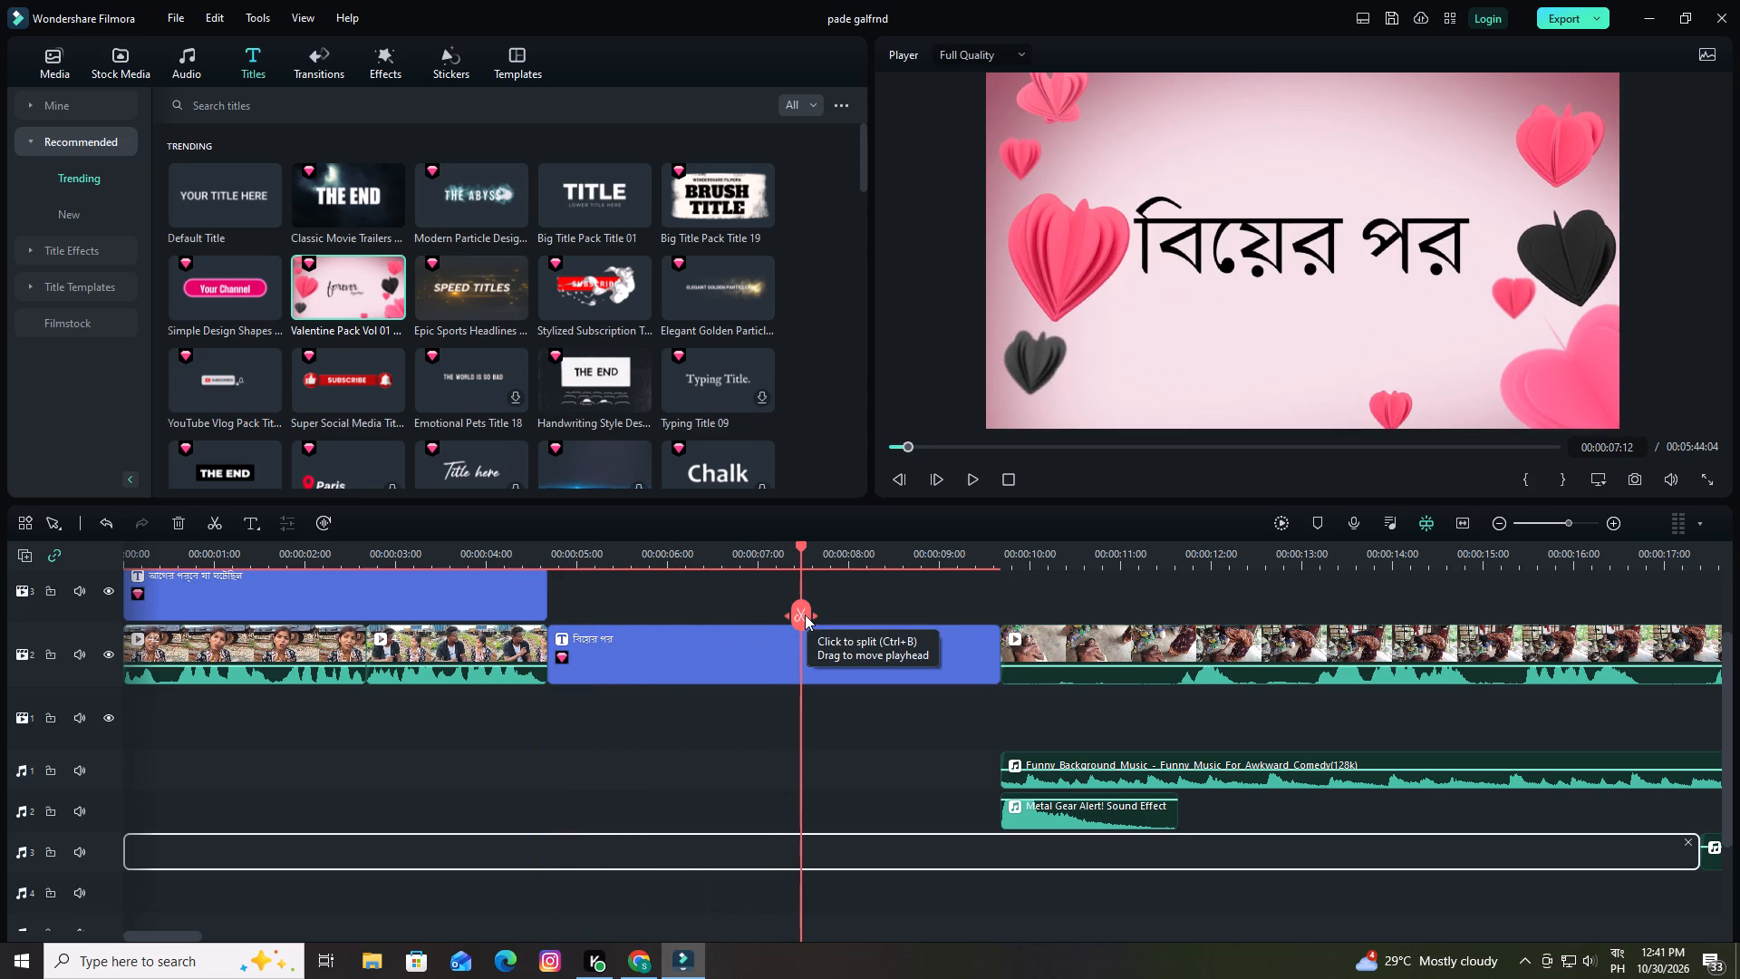
key(space)
key(space)
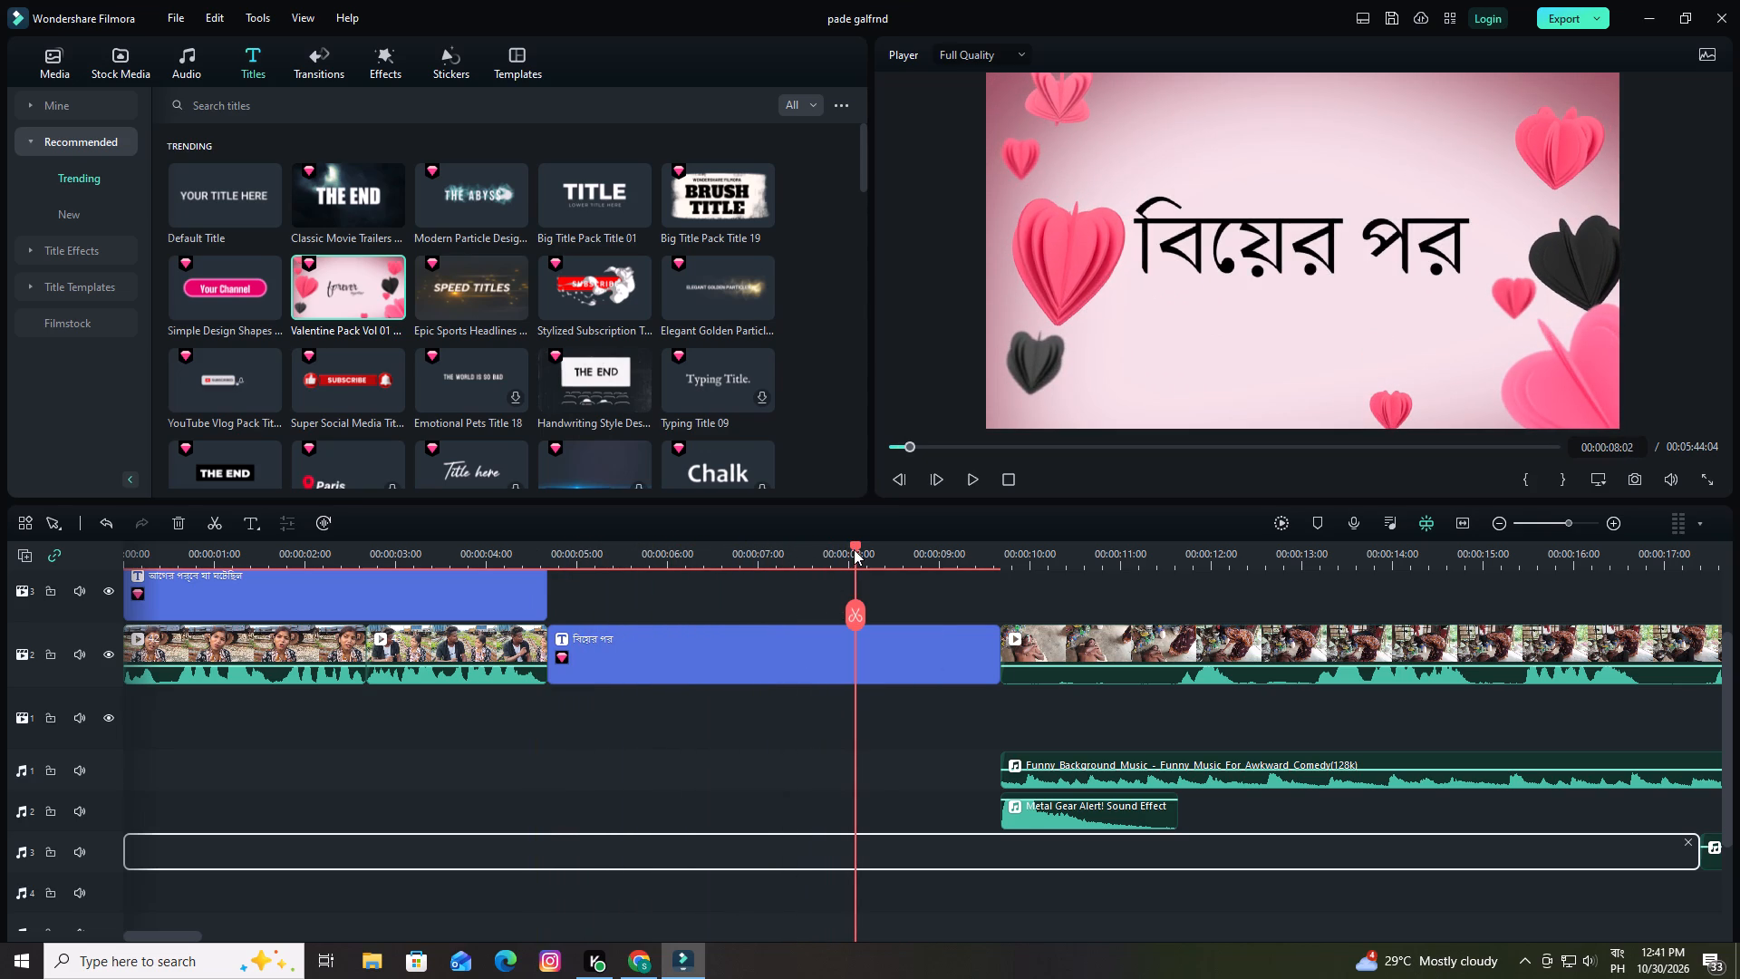
click(736, 809)
click(748, 762)
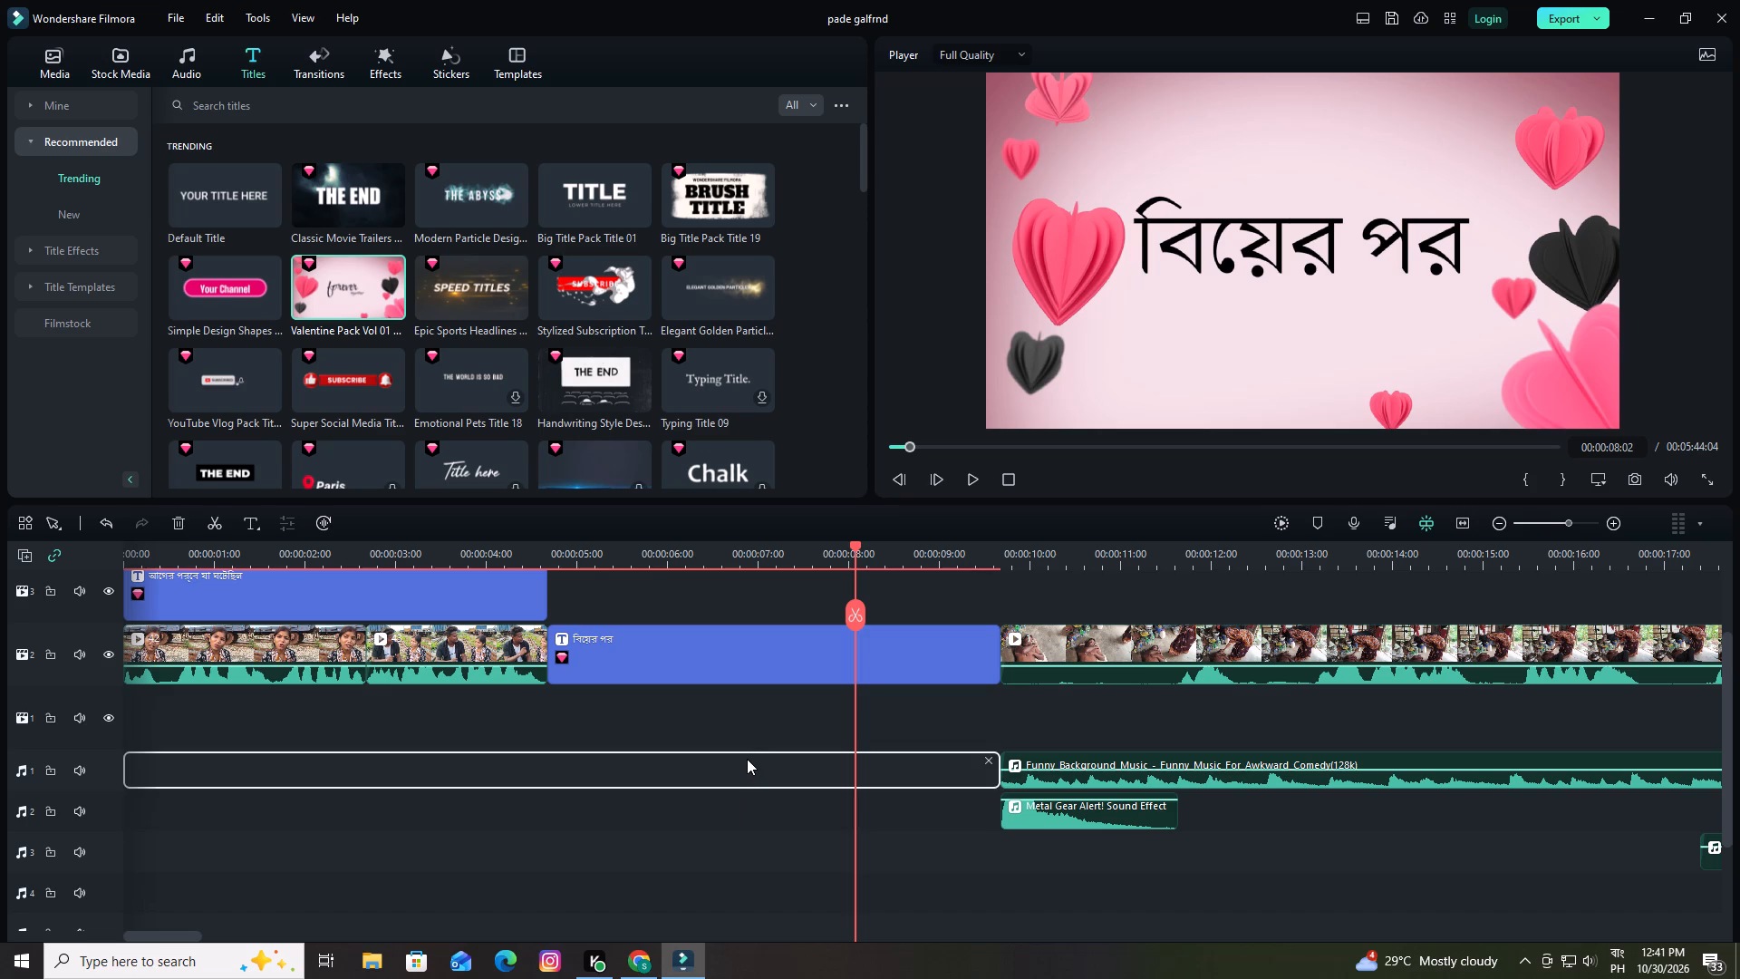
click(741, 850)
click(751, 897)
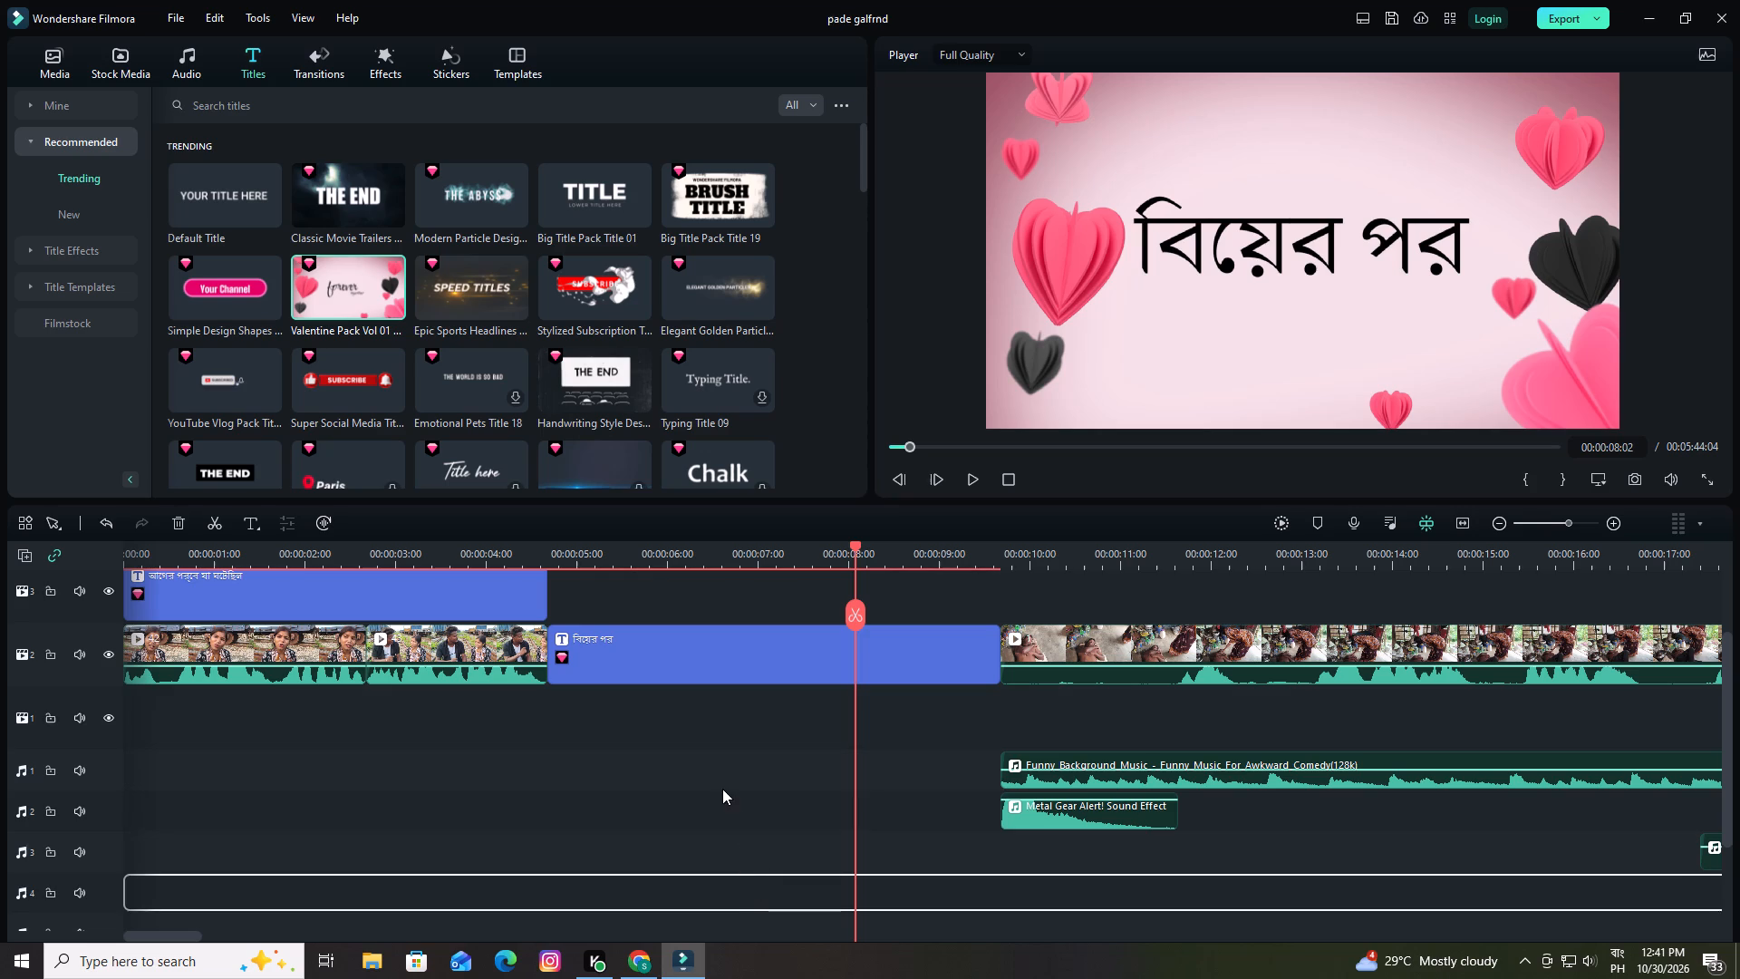
click(722, 789)
Play the hearts title again, split it at 00:00:06:11 and delete the part after the split.
drag(854, 546, 536, 568)
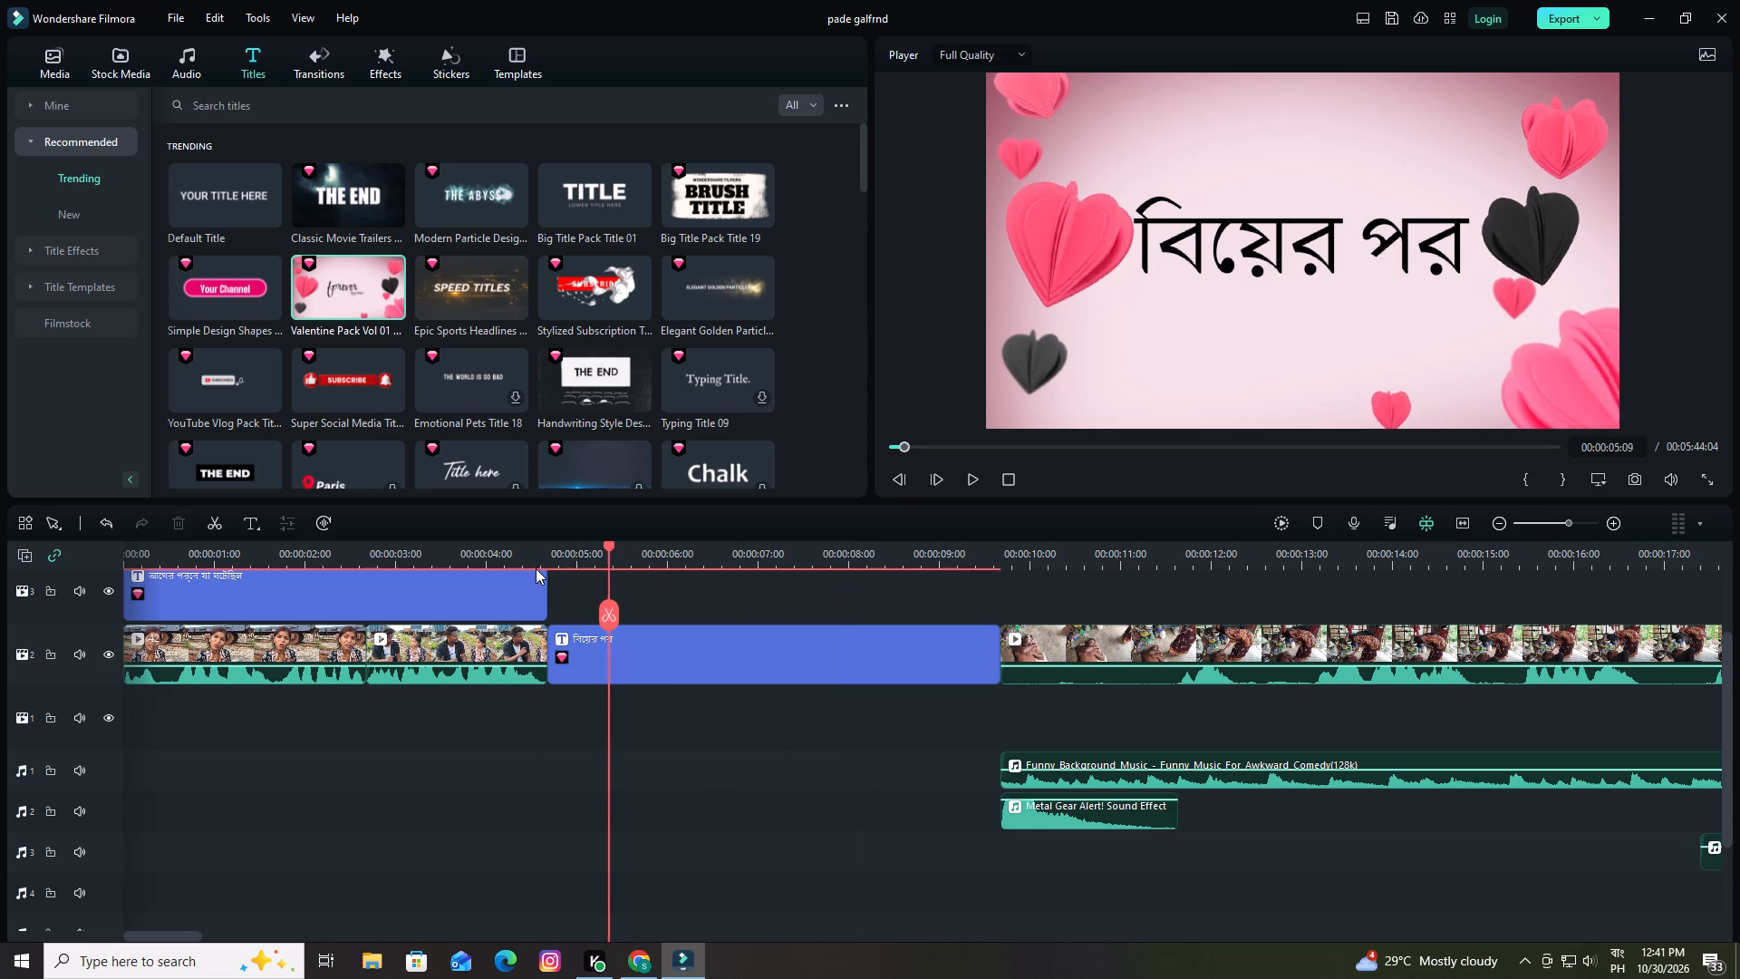
drag(536, 568, 535, 568)
key(space)
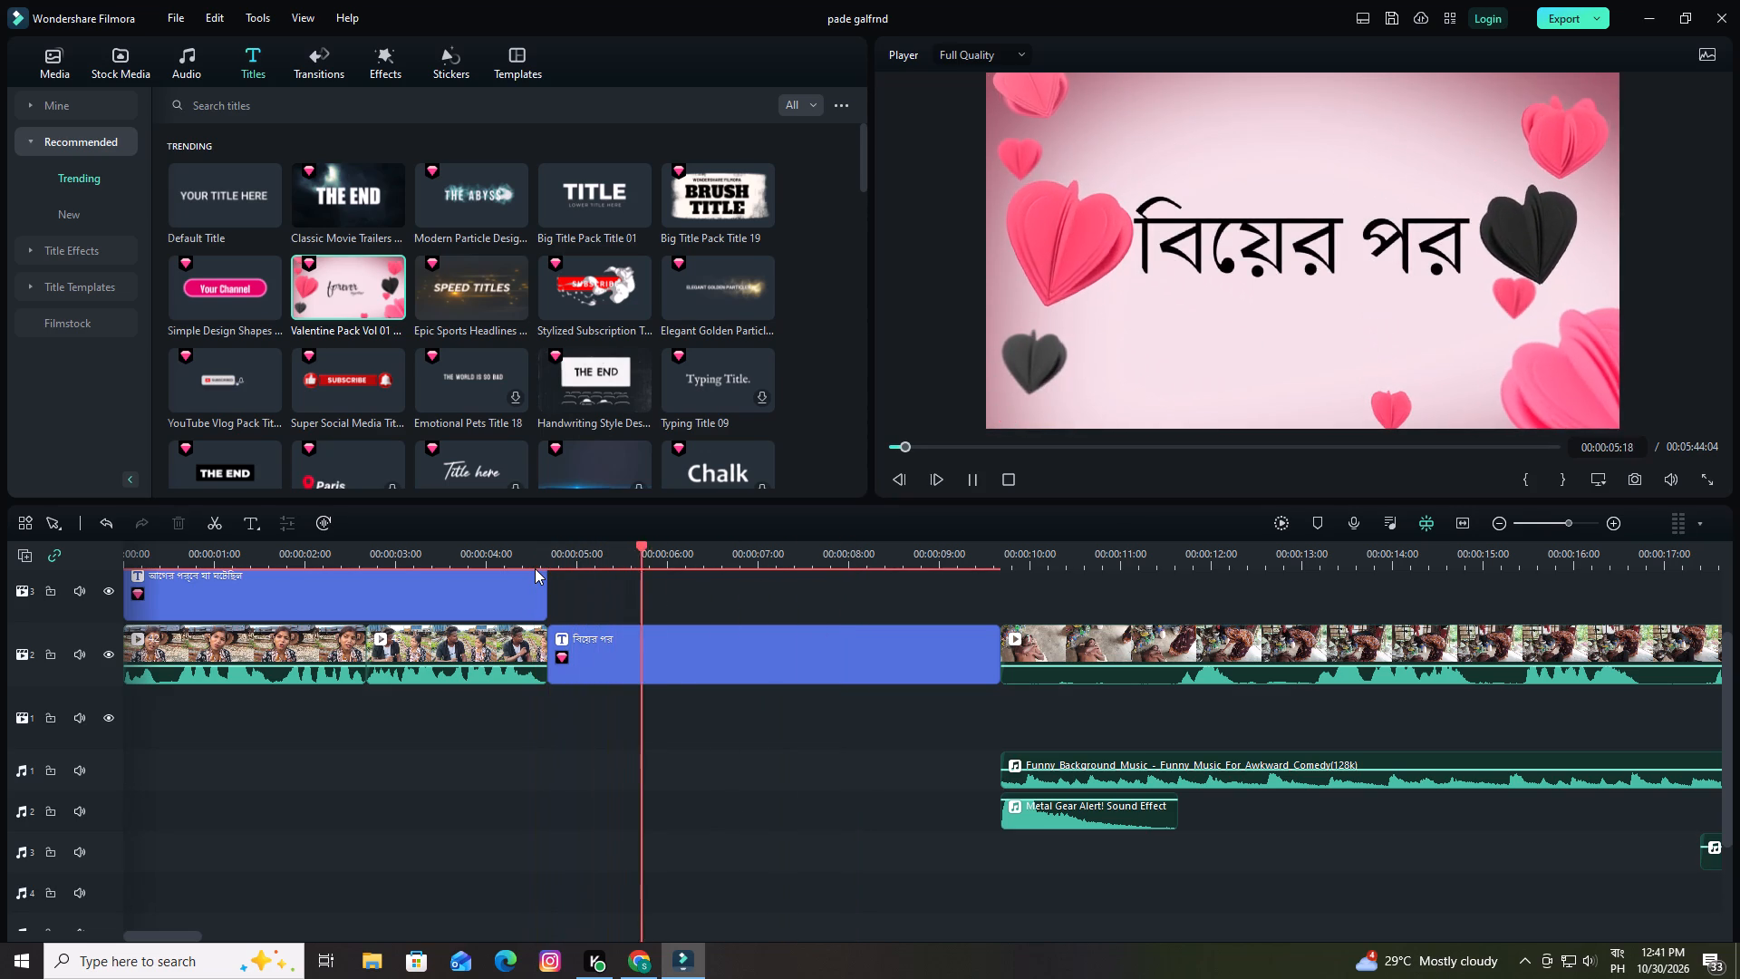
key(space)
click(705, 613)
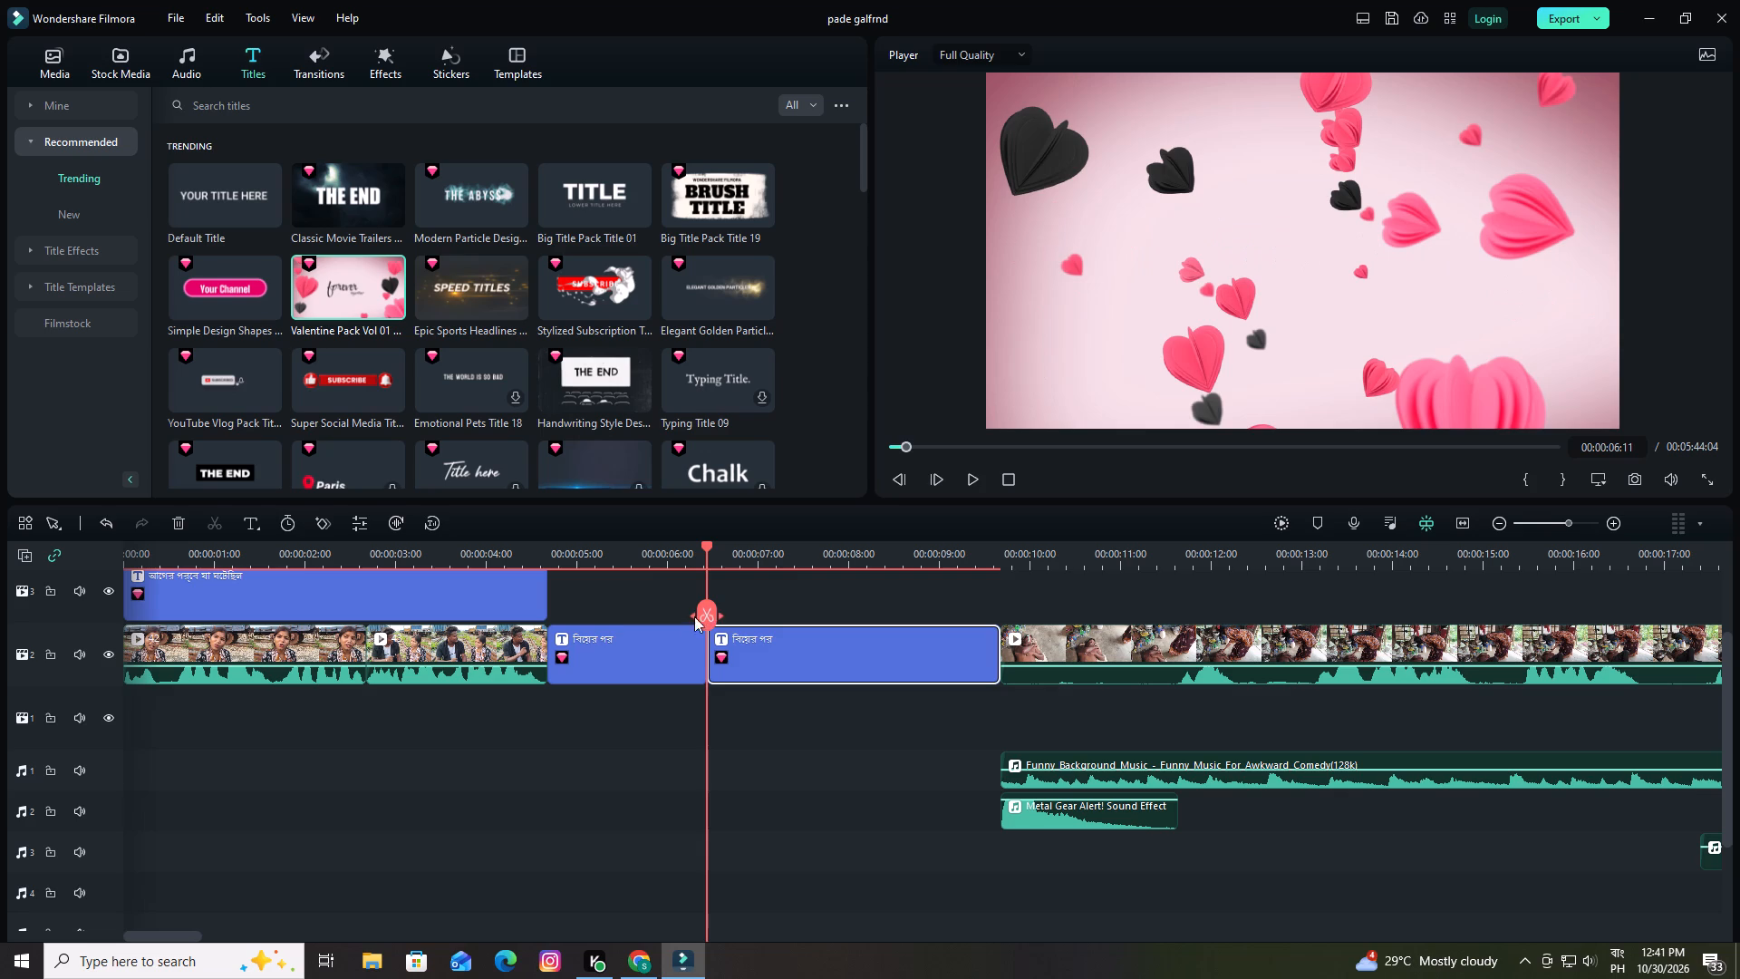
click(179, 517)
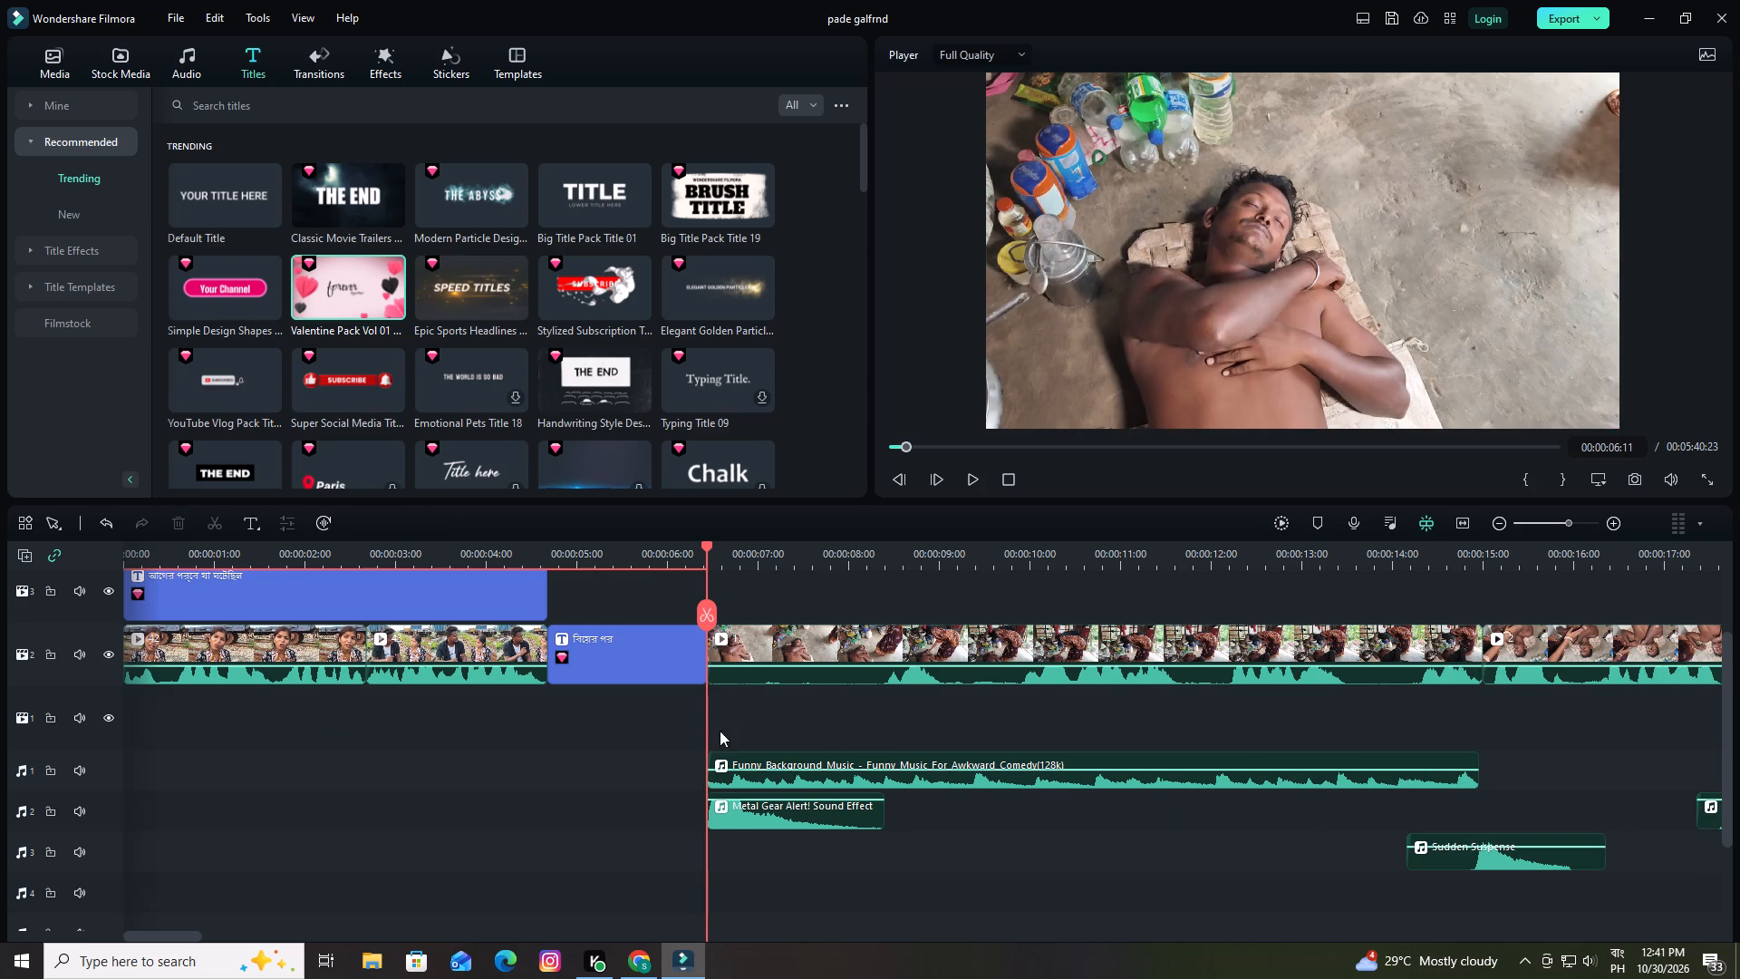
Preview the transition from the end of the recap into the hearts title card.
drag(707, 543, 483, 554)
key(space)
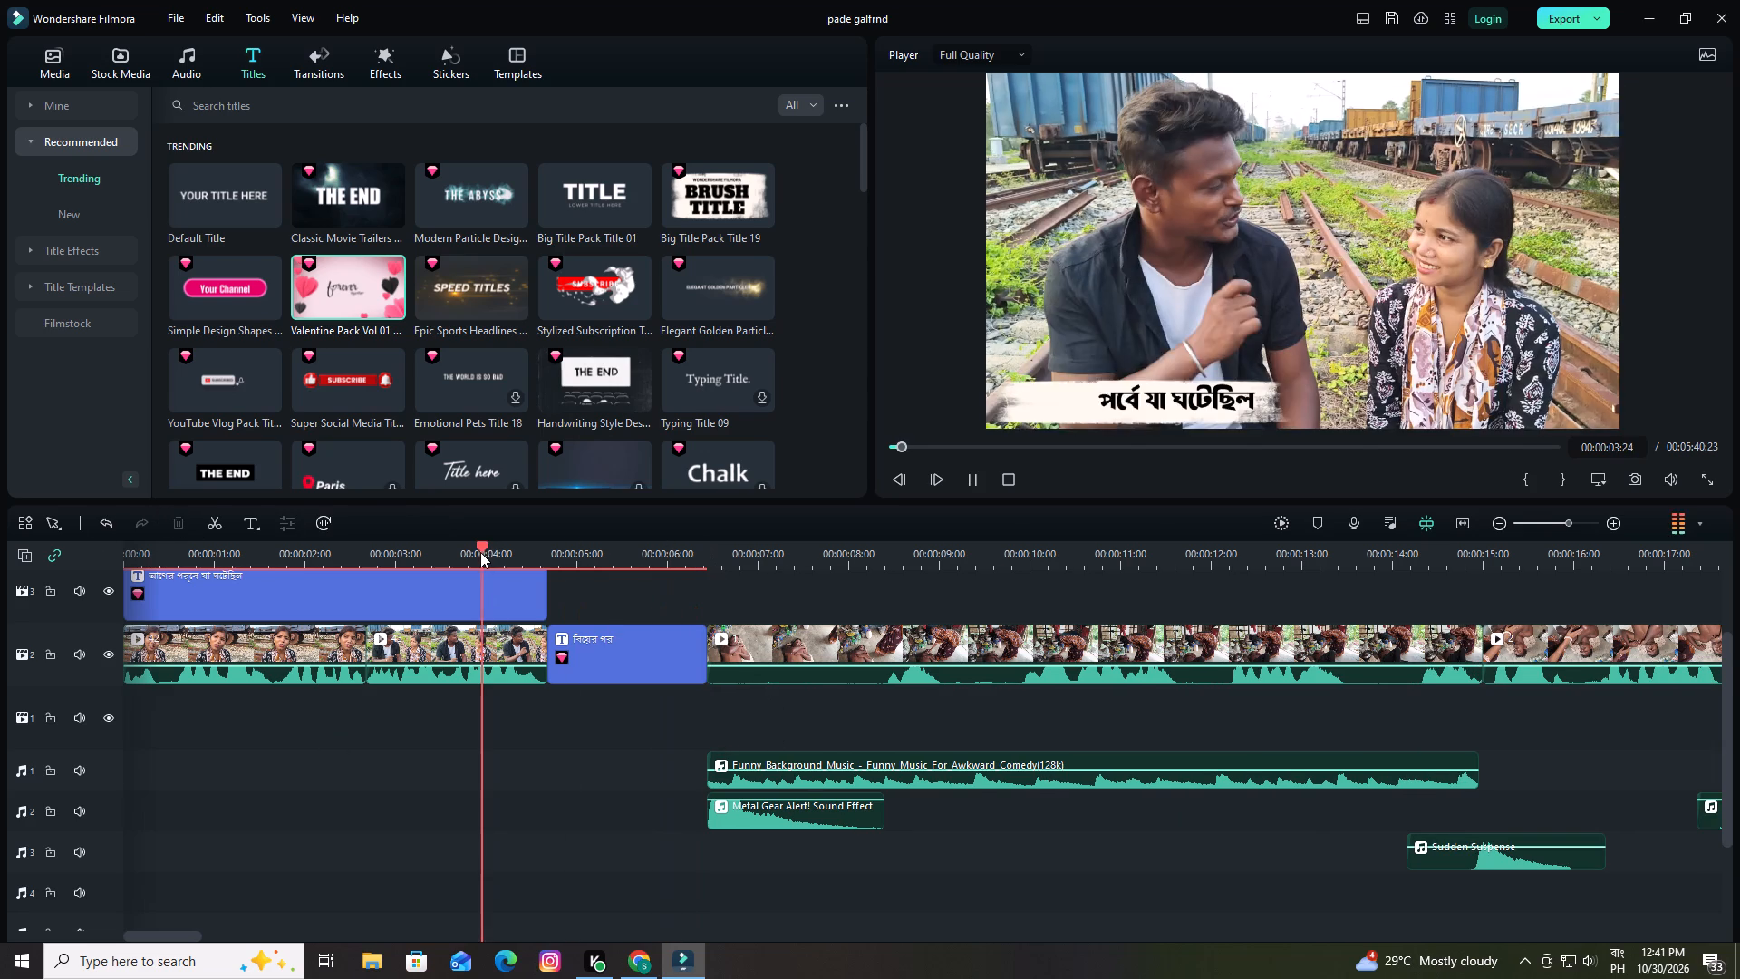
key(space)
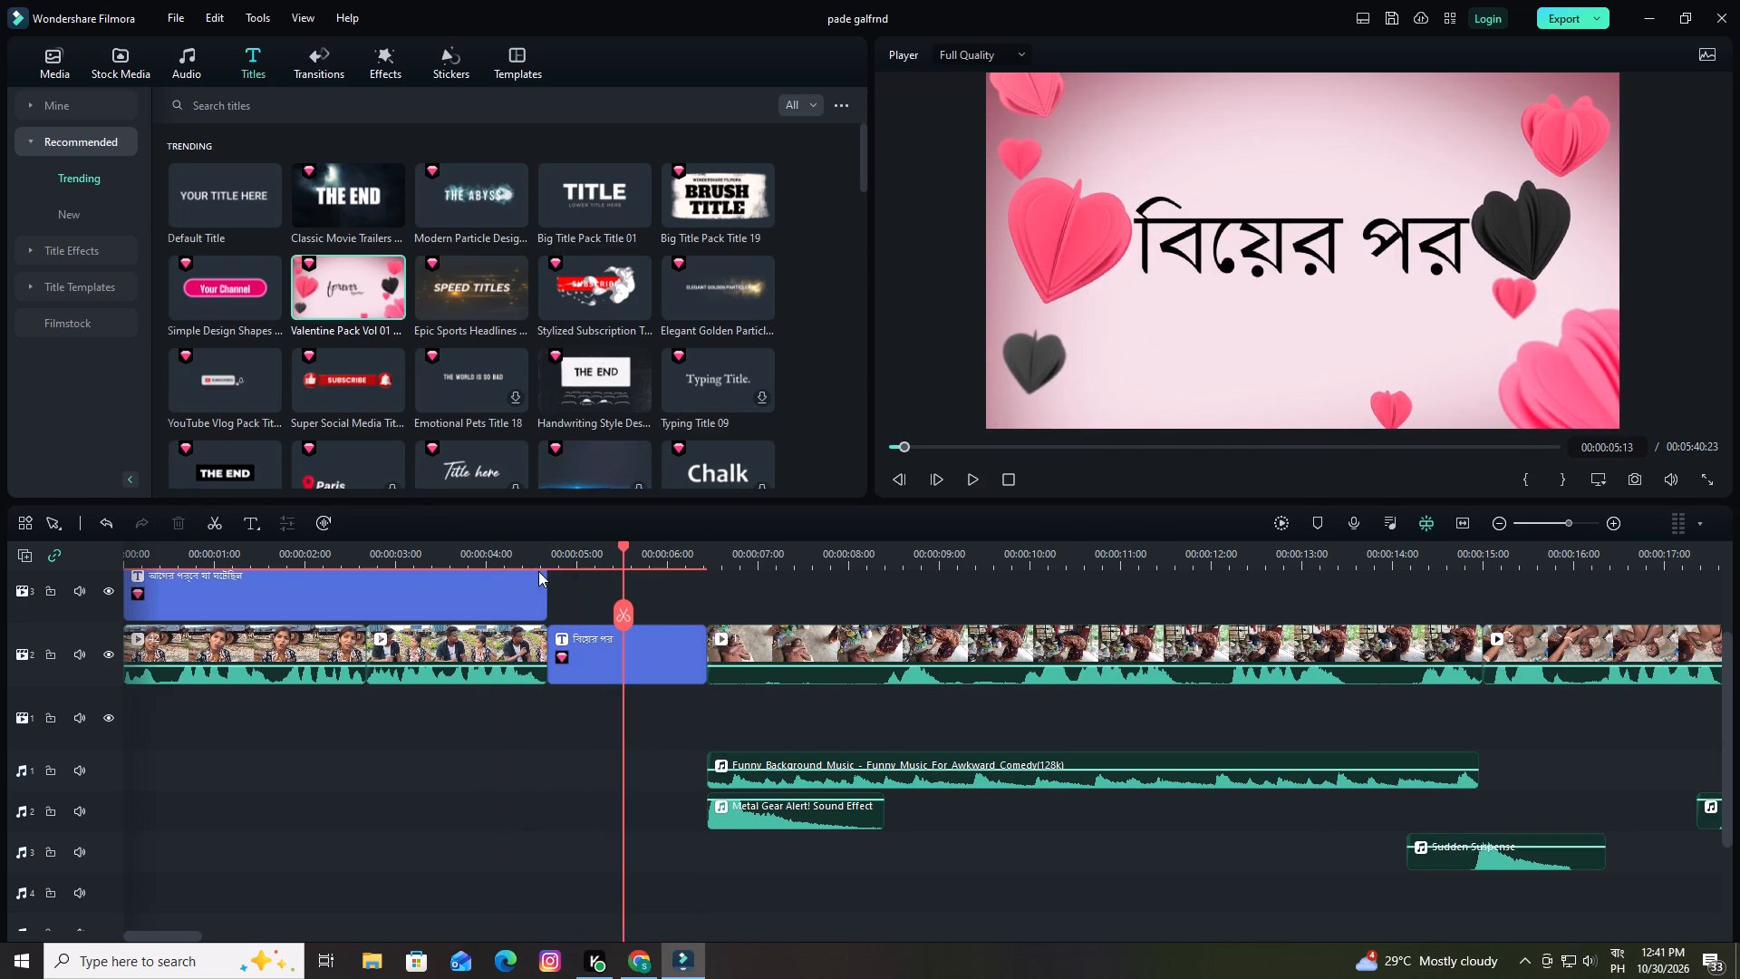
Change the font of the "বিয়ের পর" text on the hearts title card to FN Sabina Shorolipi Bangla Unicode Italic.
double_click(615, 664)
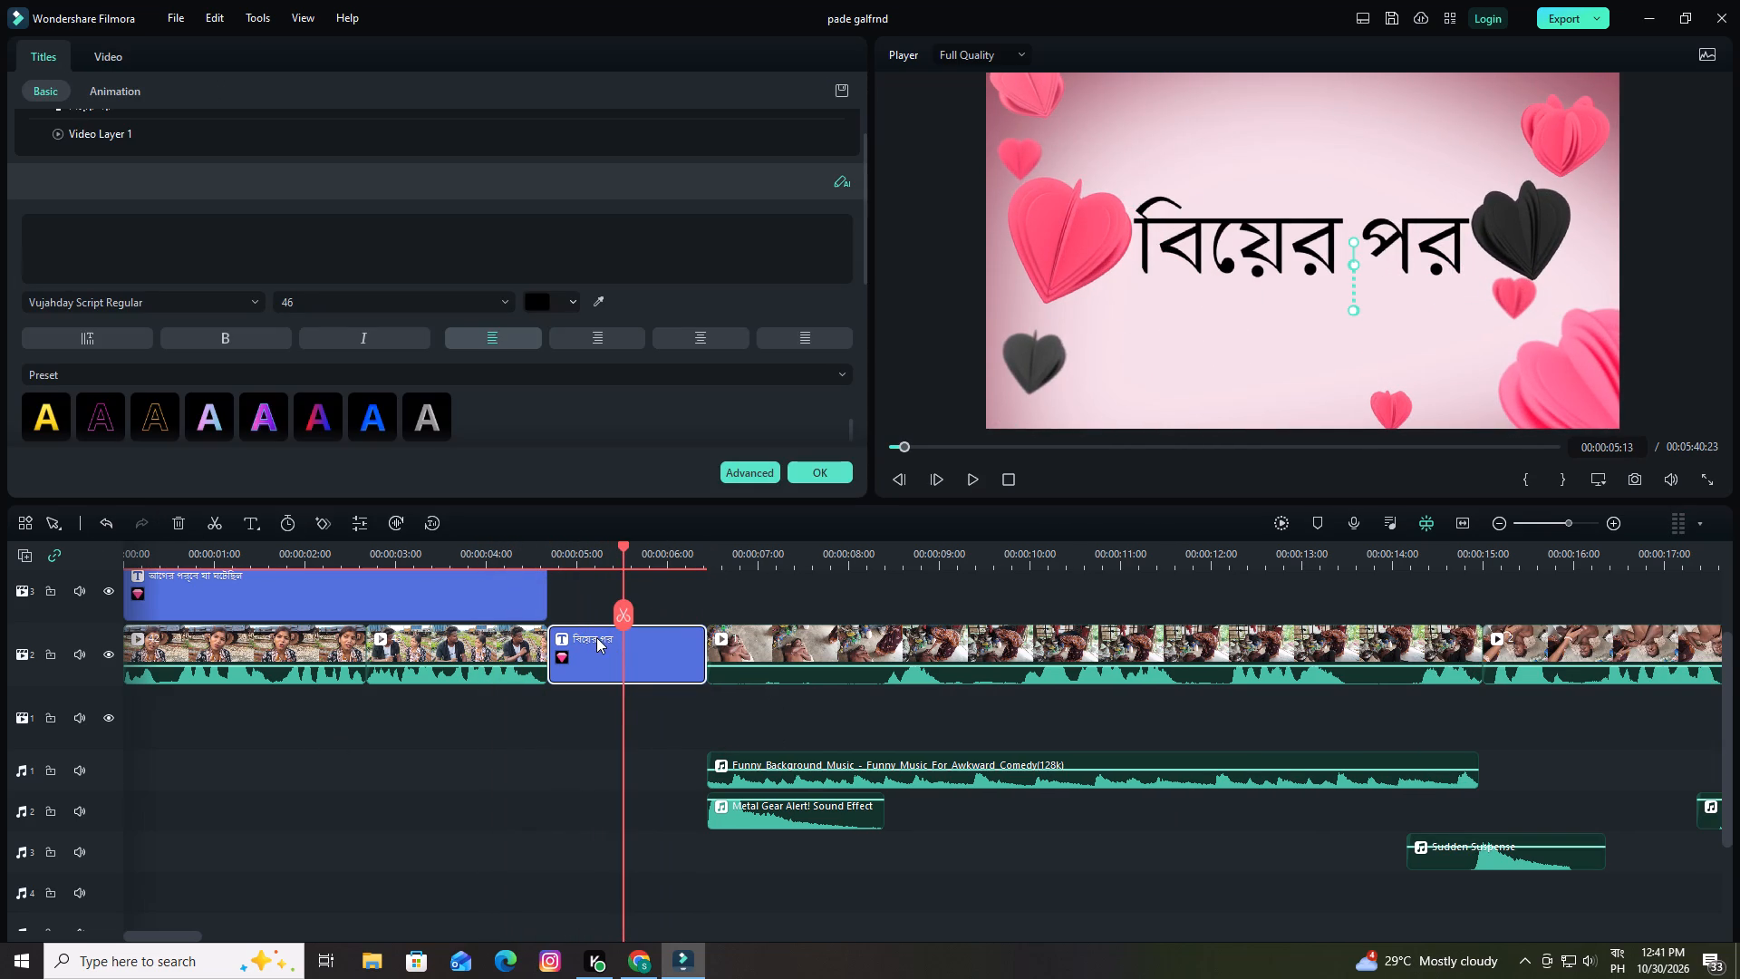
scroll(233, 349, up, 3)
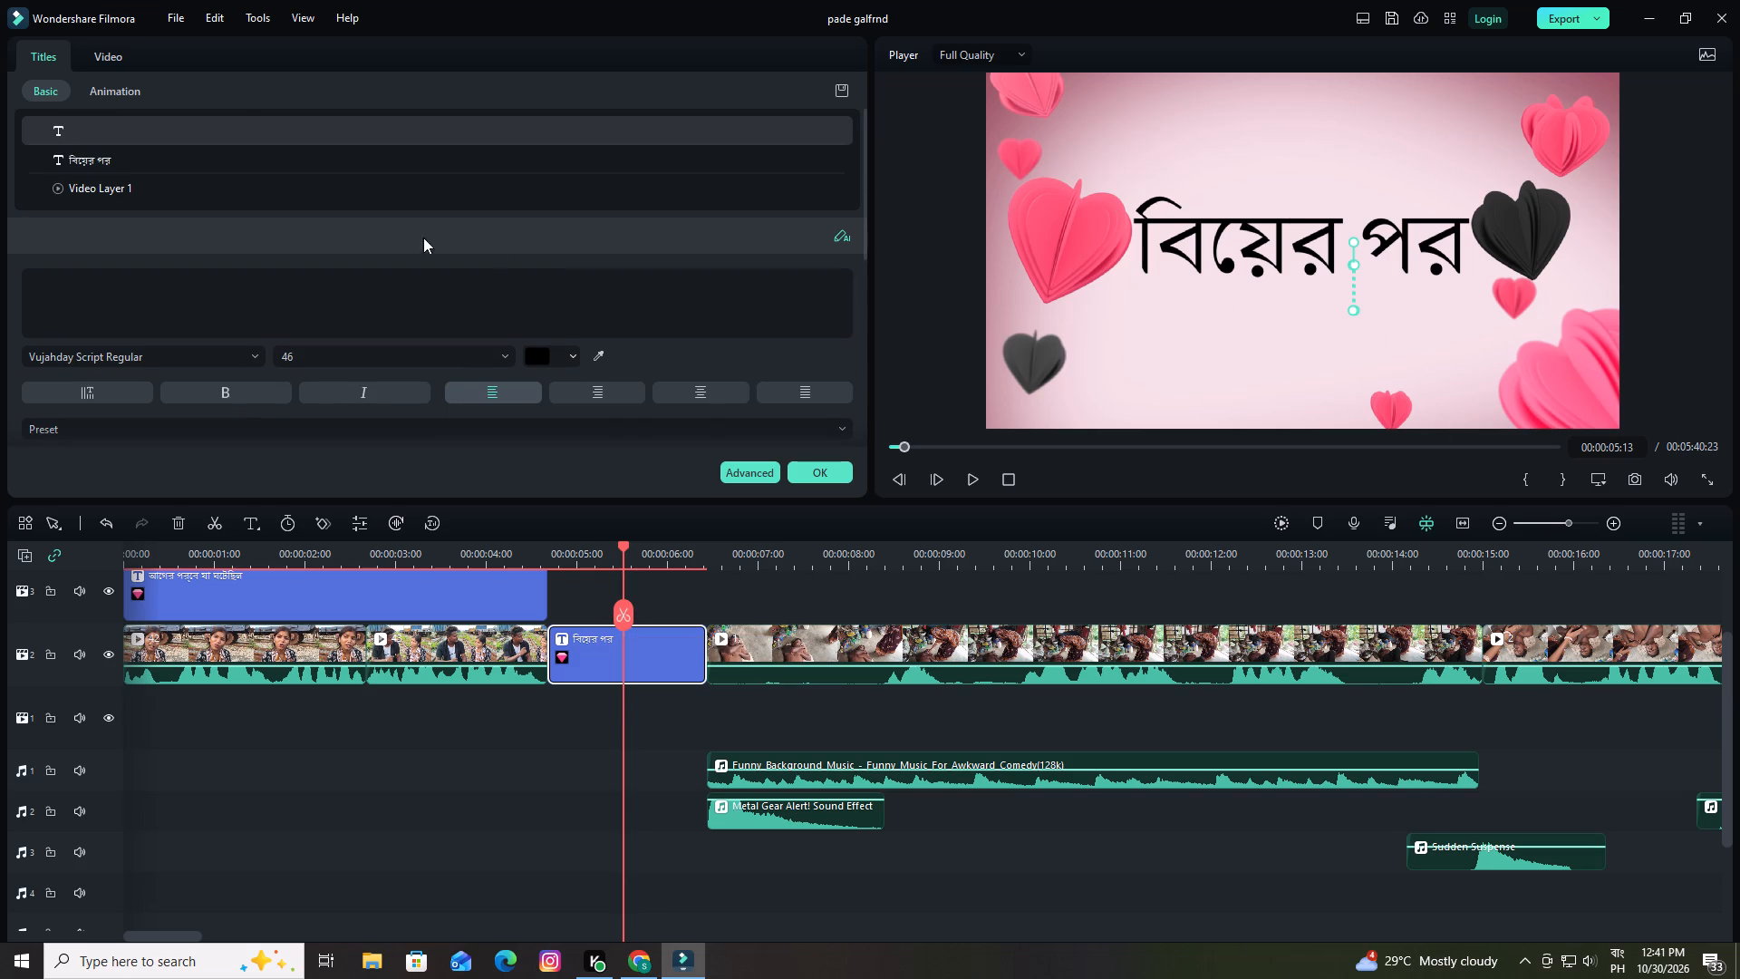
scroll(244, 276, up, 1)
click(1358, 308)
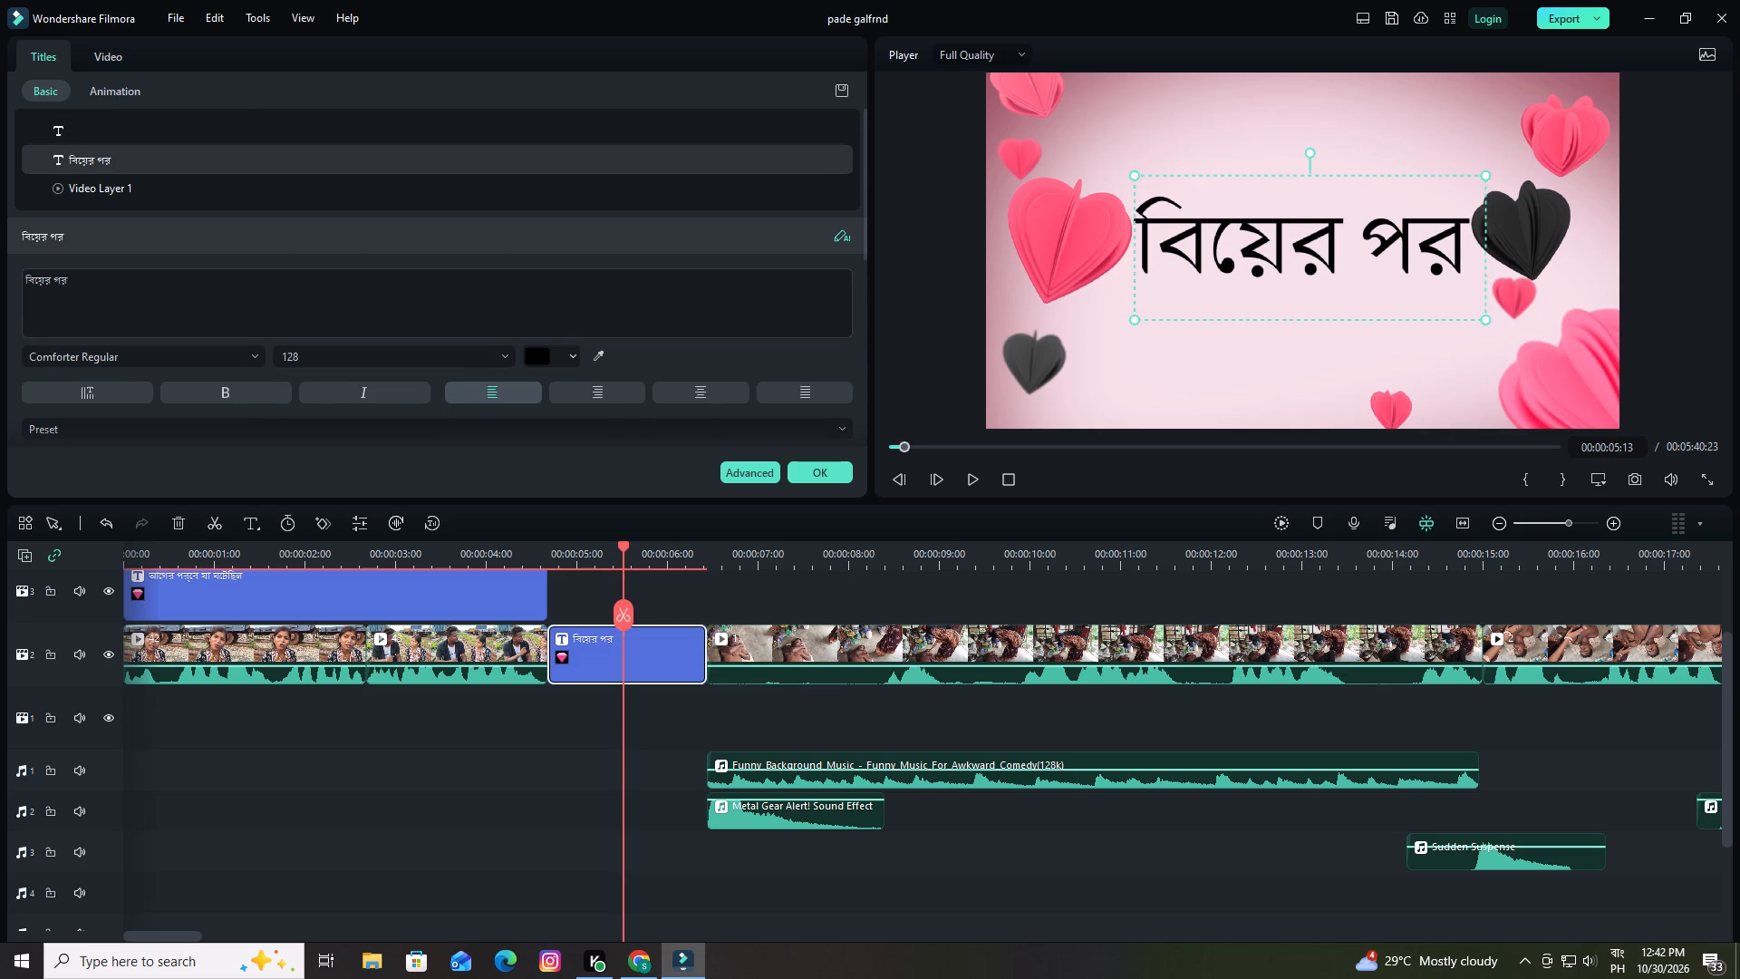
click(256, 351)
scroll(189, 529, down, 4)
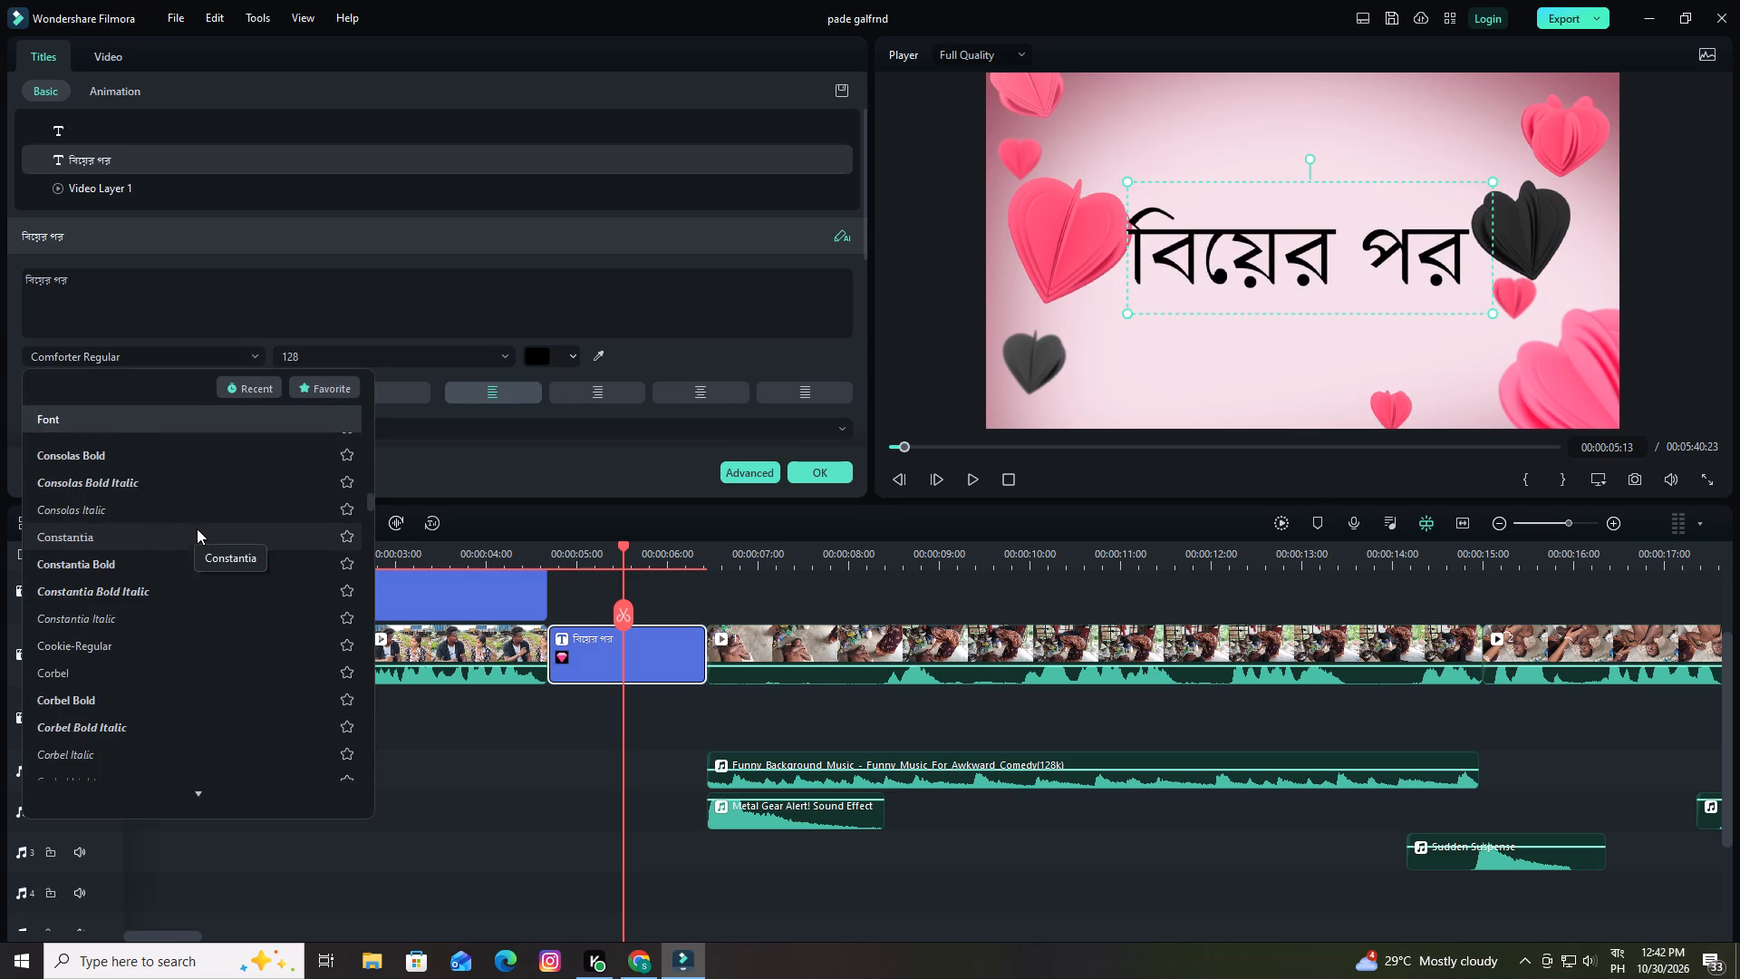
scroll(197, 528, down, 15)
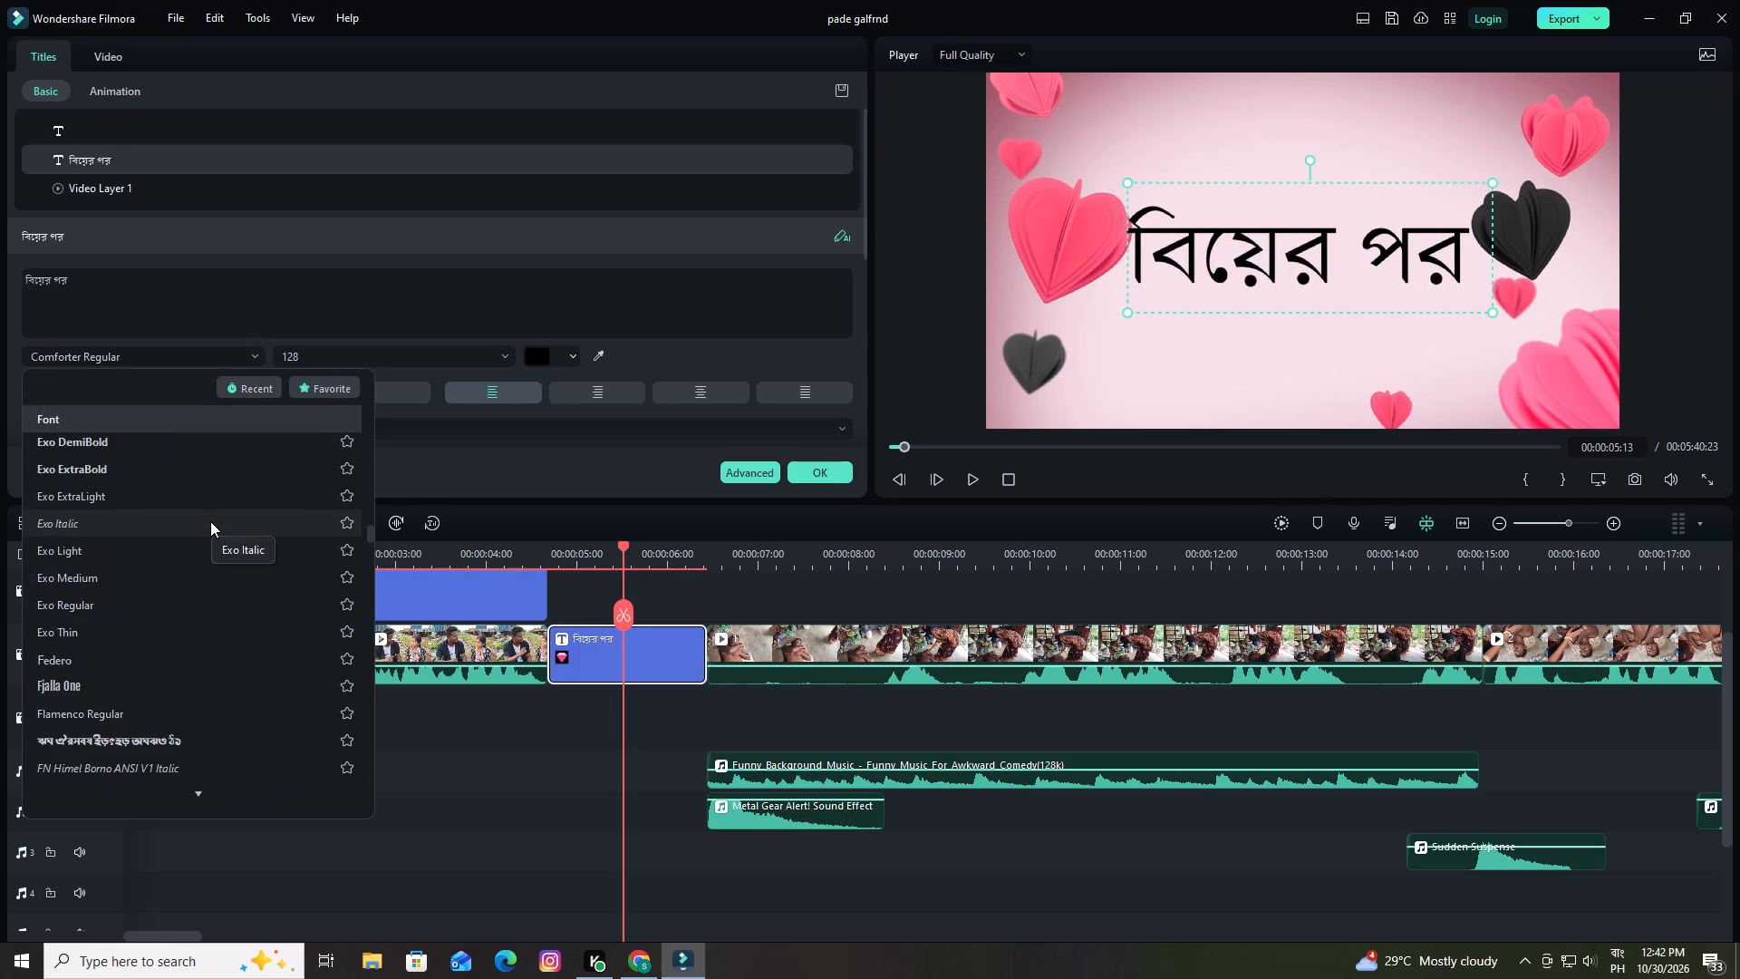
scroll(210, 521, down, 5)
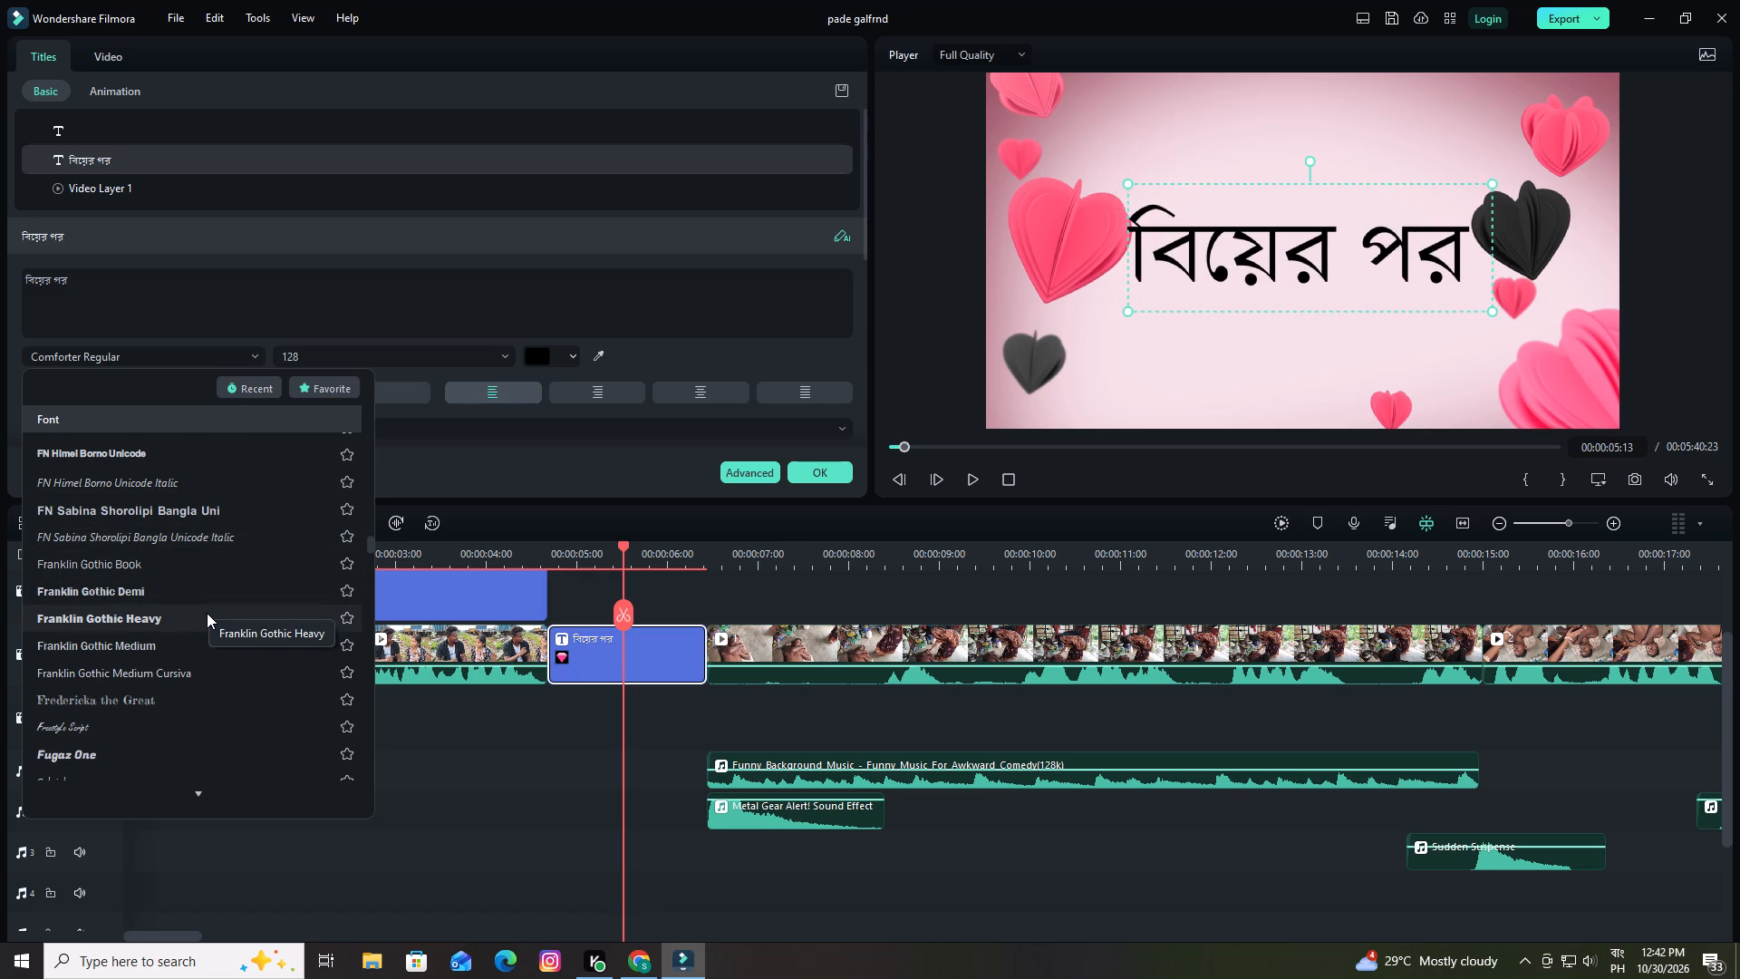
scroll(207, 613, down, 1)
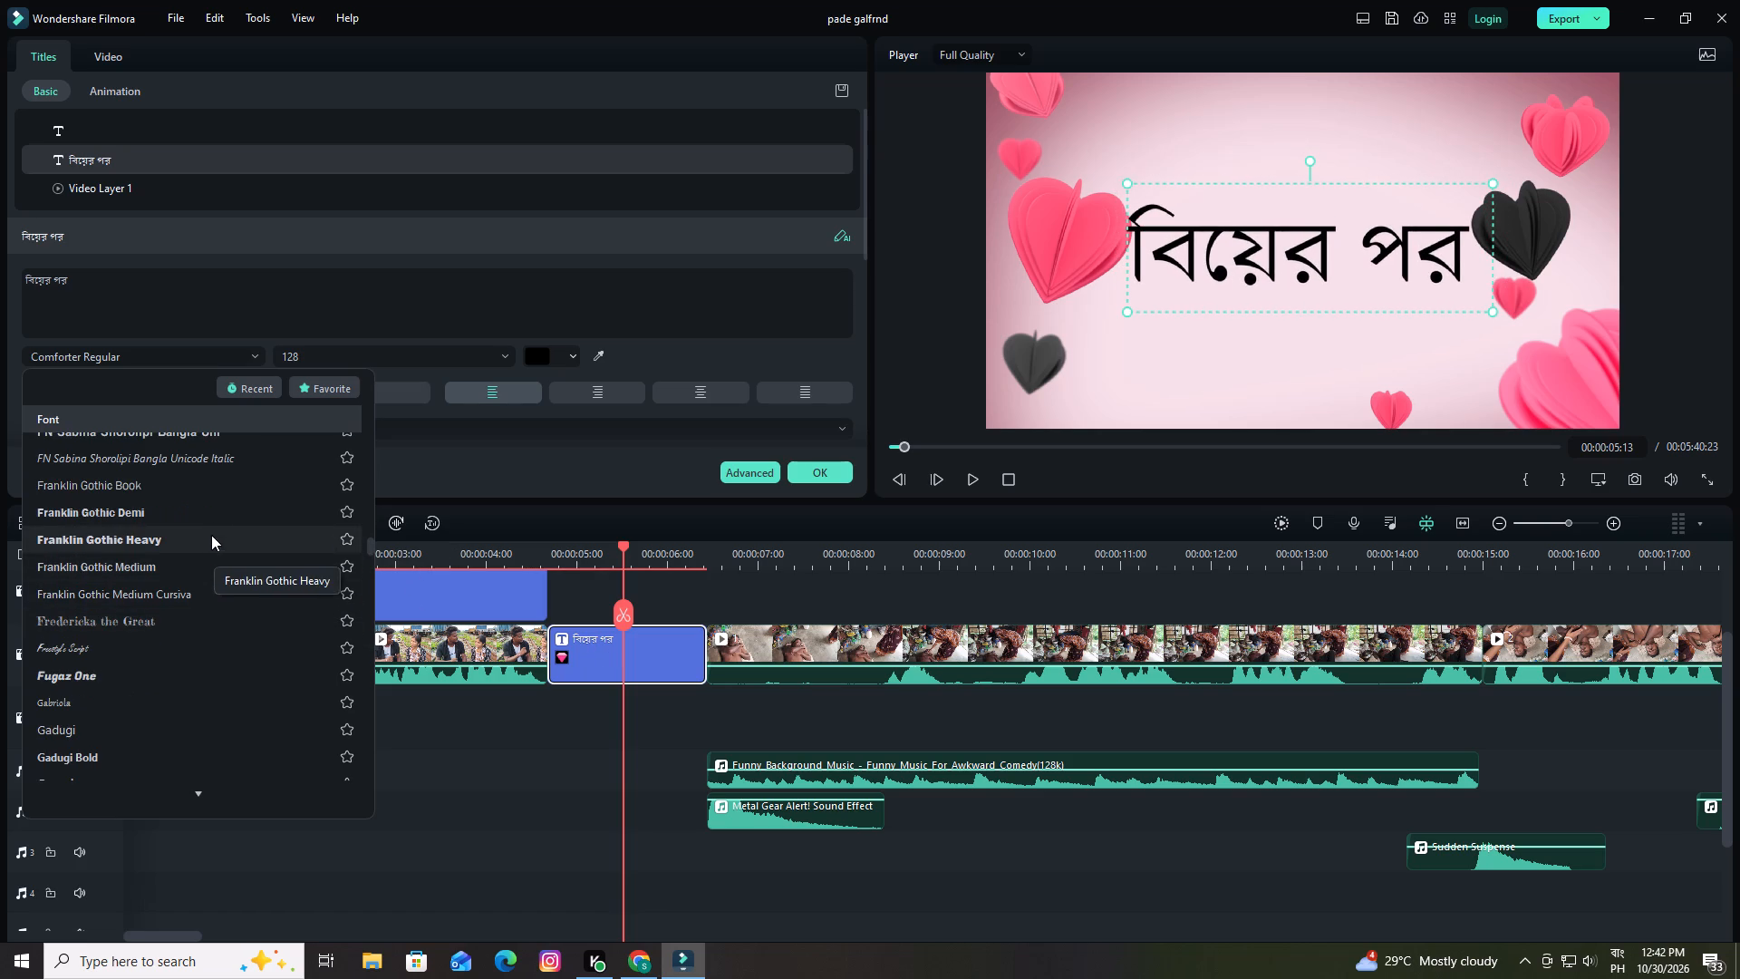
click(205, 453)
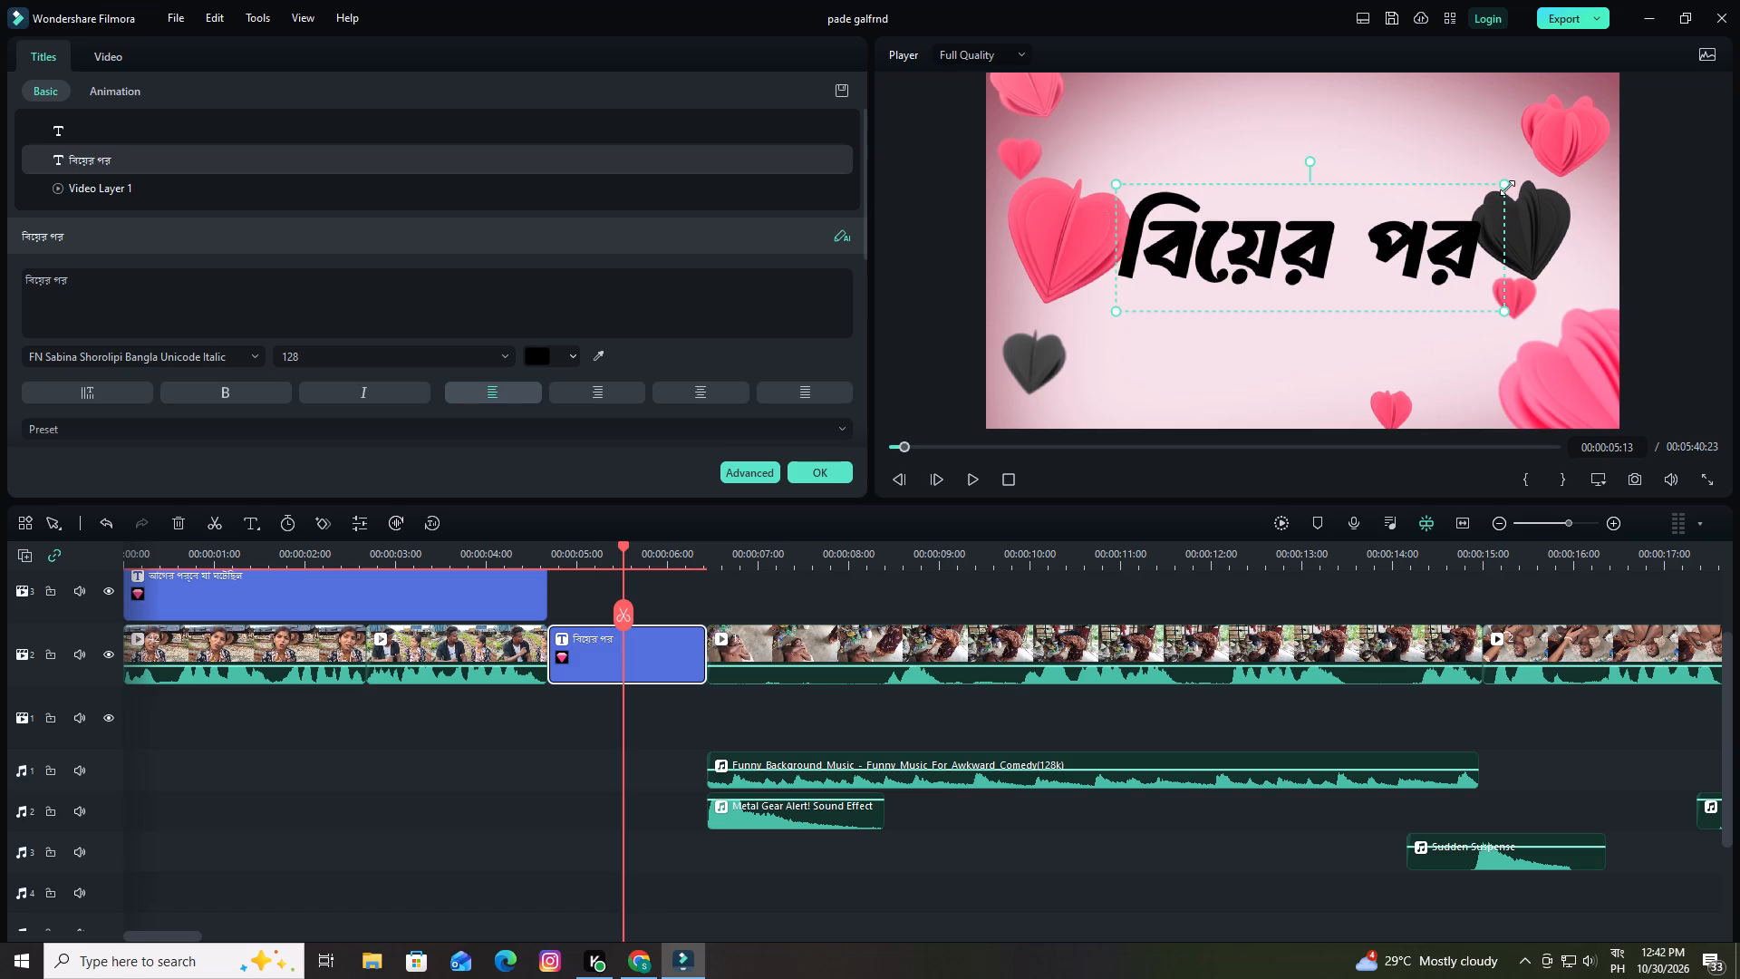
Shrink the "বিয়ের পর" text slightly to size 125 so it fits between the hearts.
drag(1503, 188, 1496, 192)
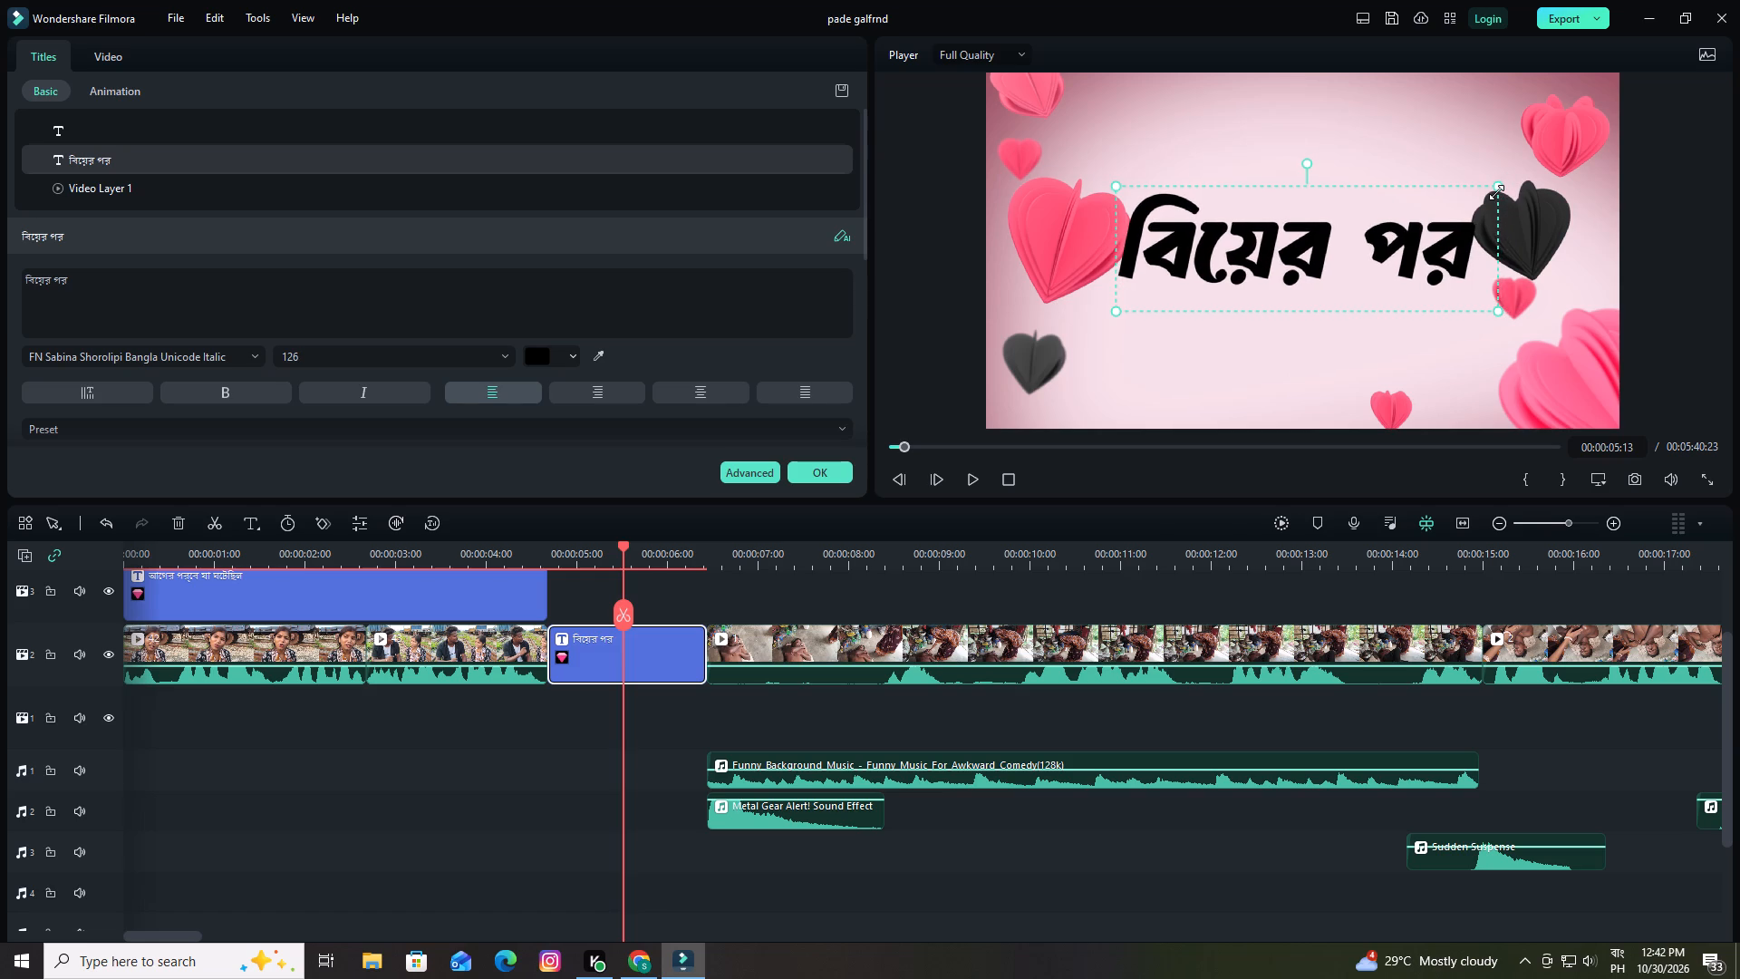
drag(1496, 192, 1495, 193)
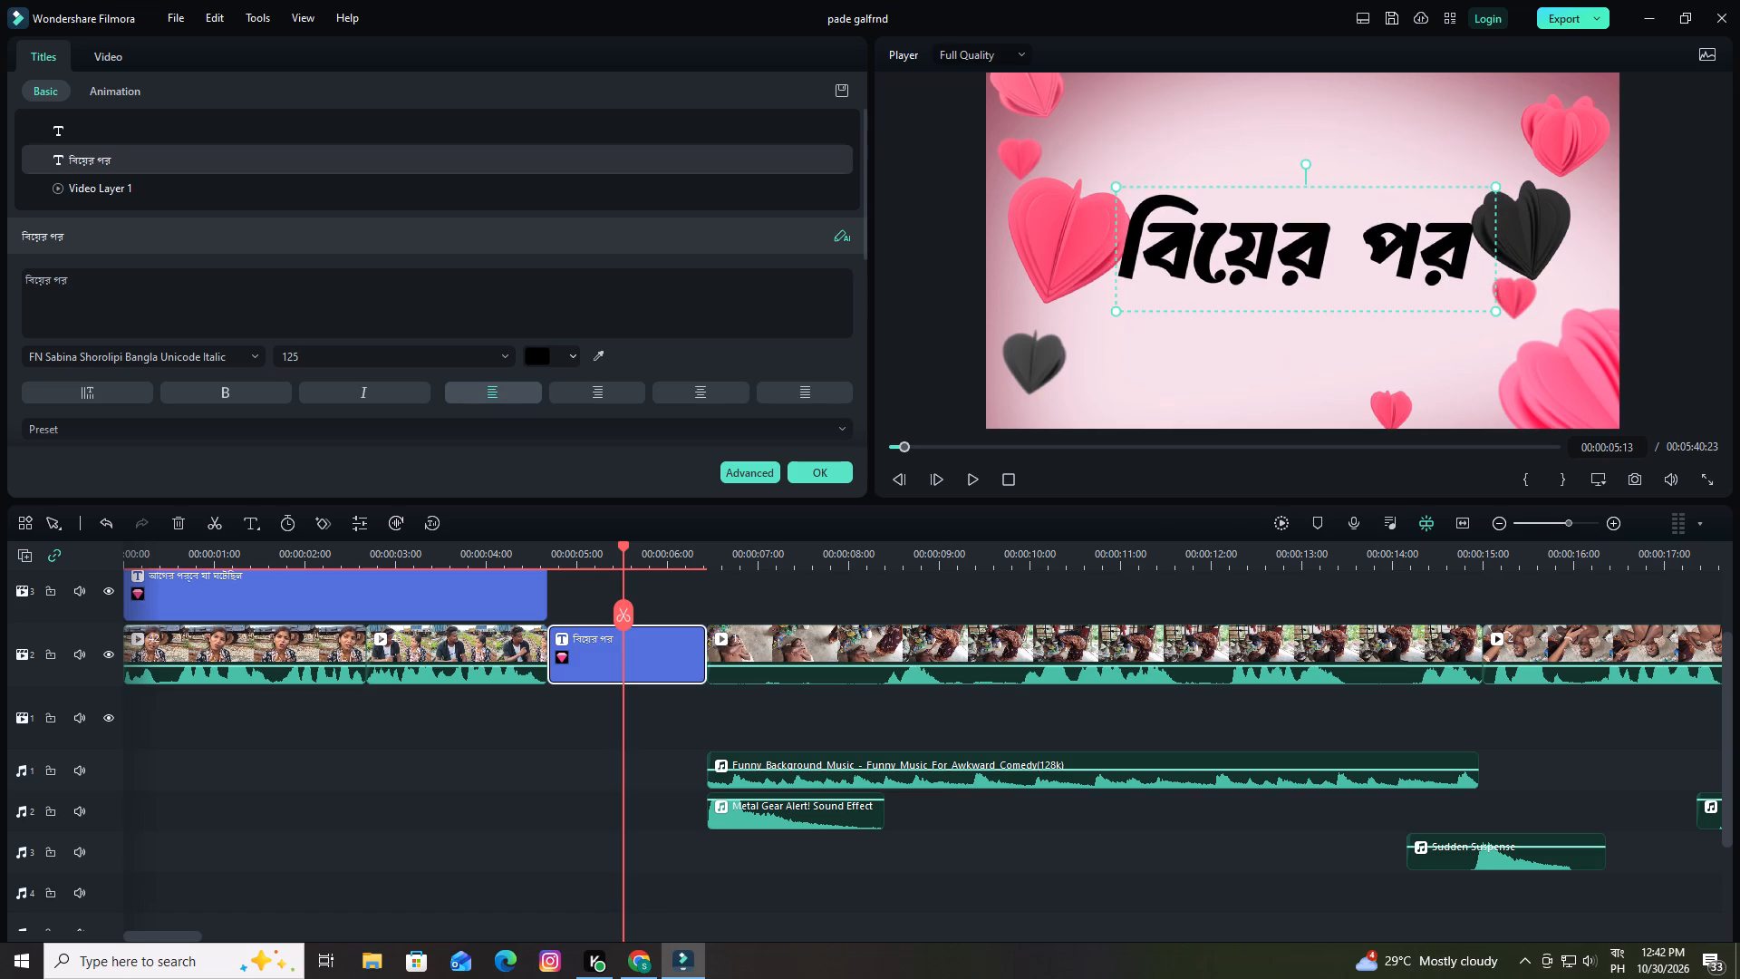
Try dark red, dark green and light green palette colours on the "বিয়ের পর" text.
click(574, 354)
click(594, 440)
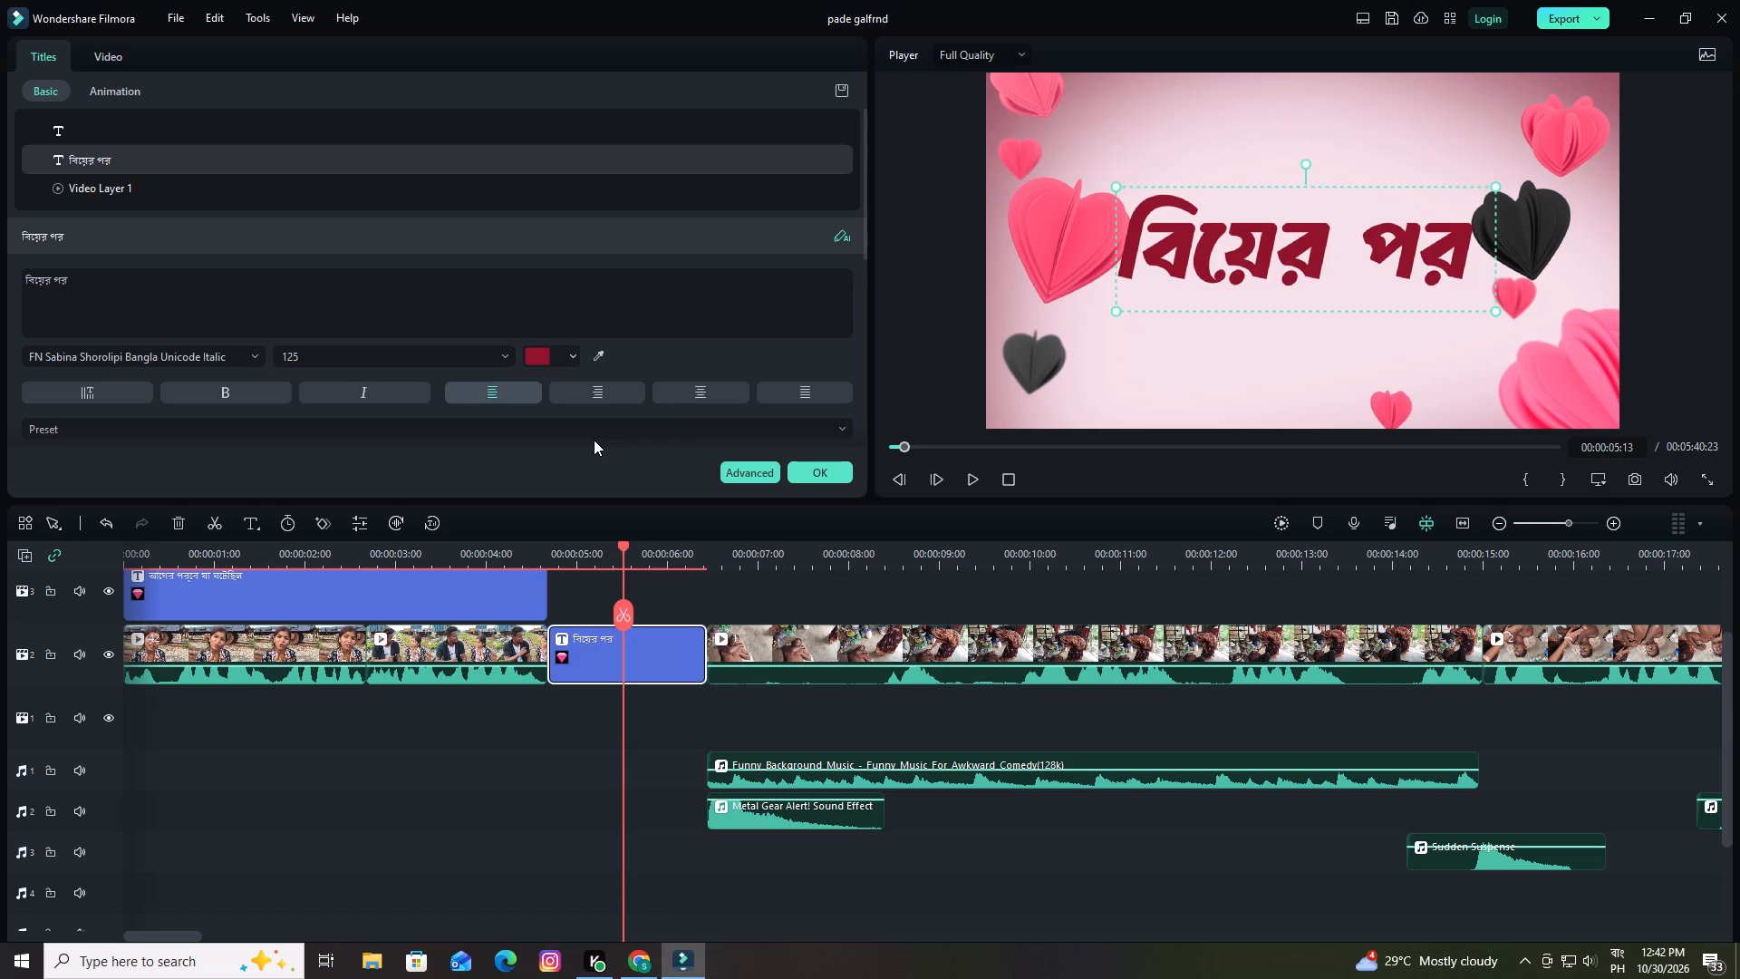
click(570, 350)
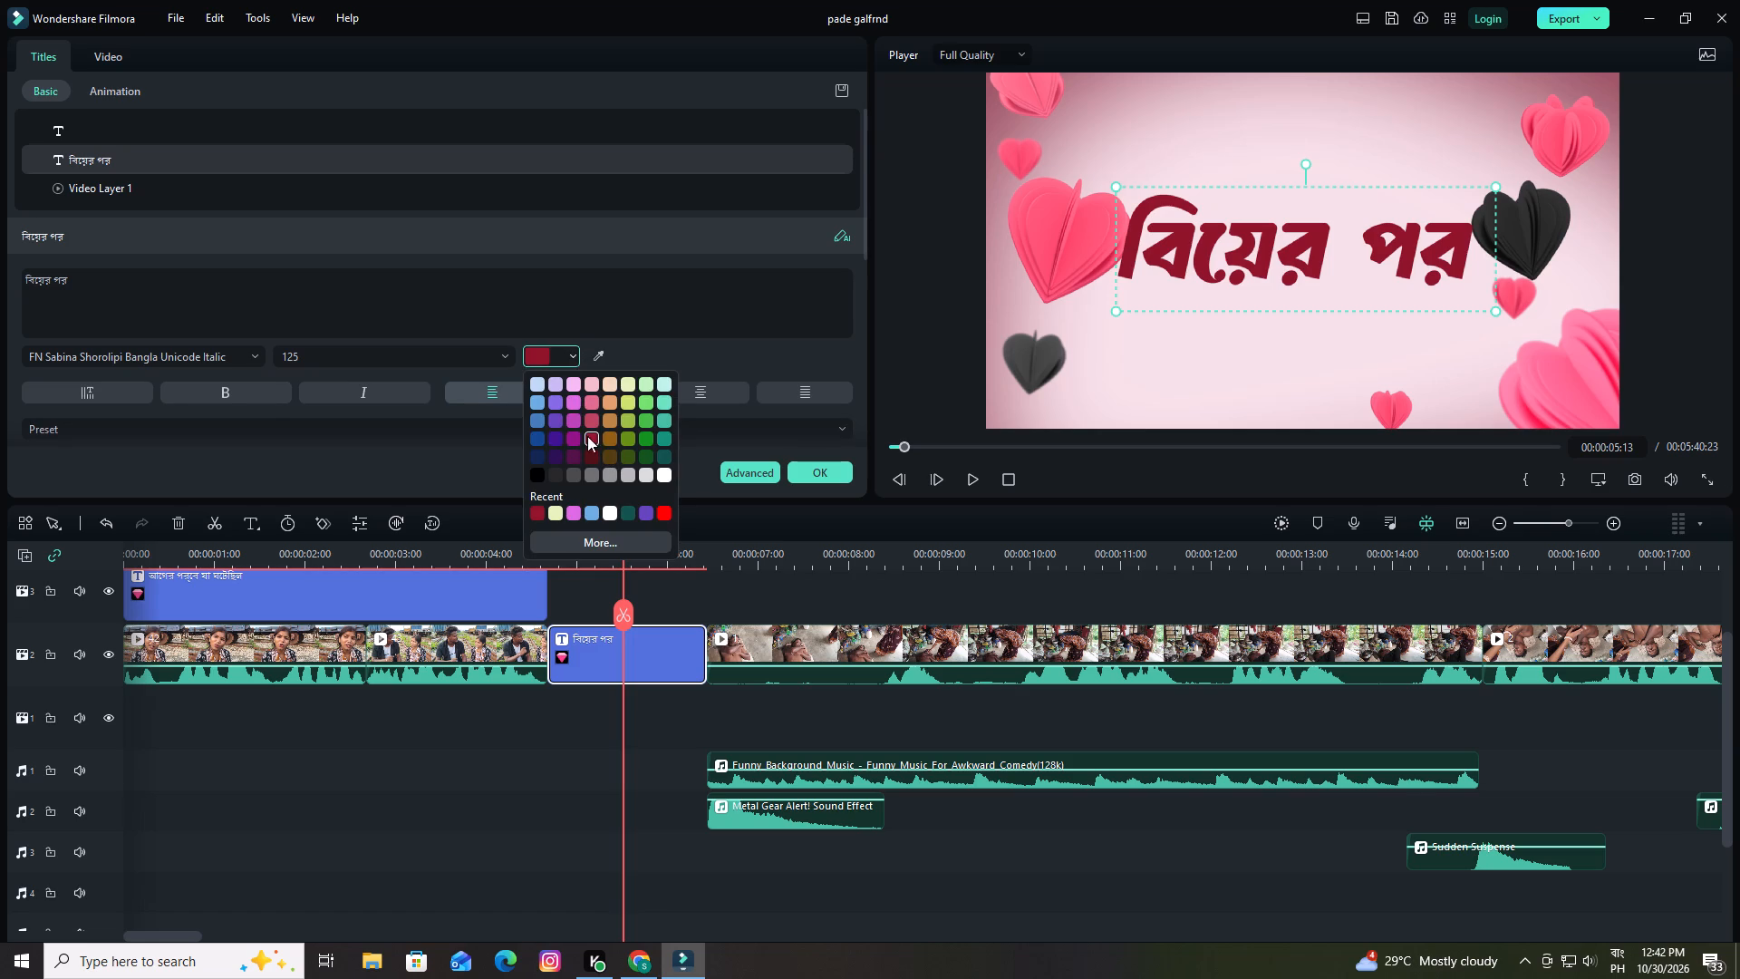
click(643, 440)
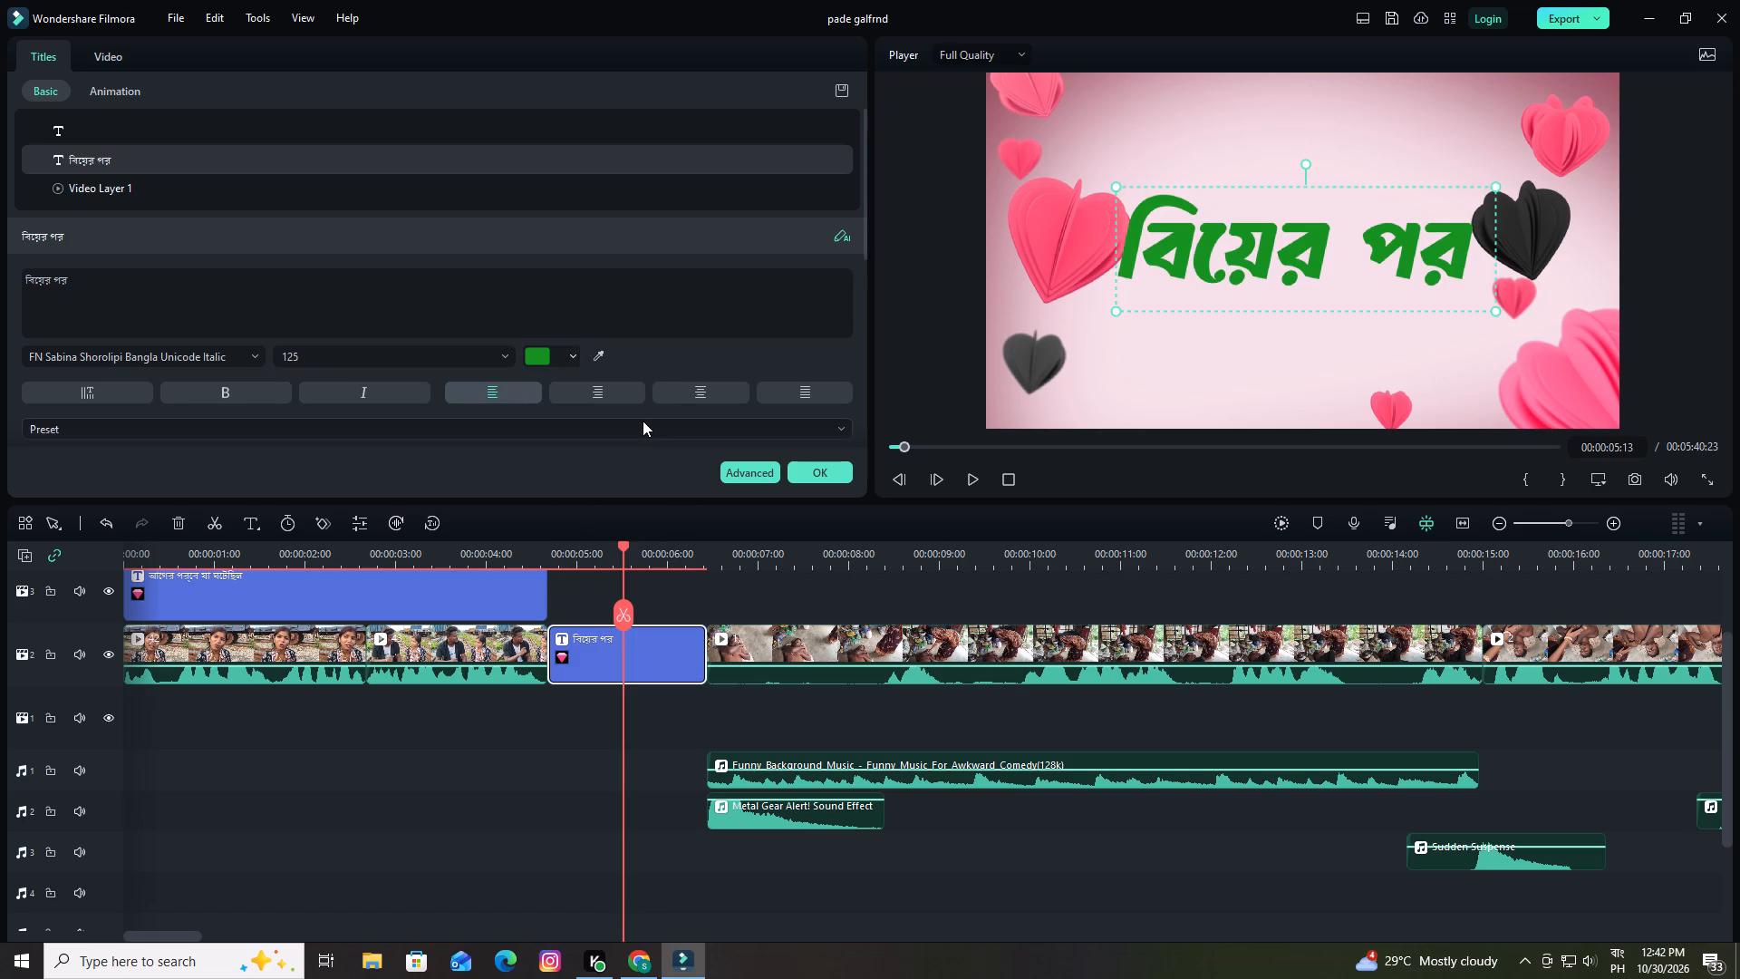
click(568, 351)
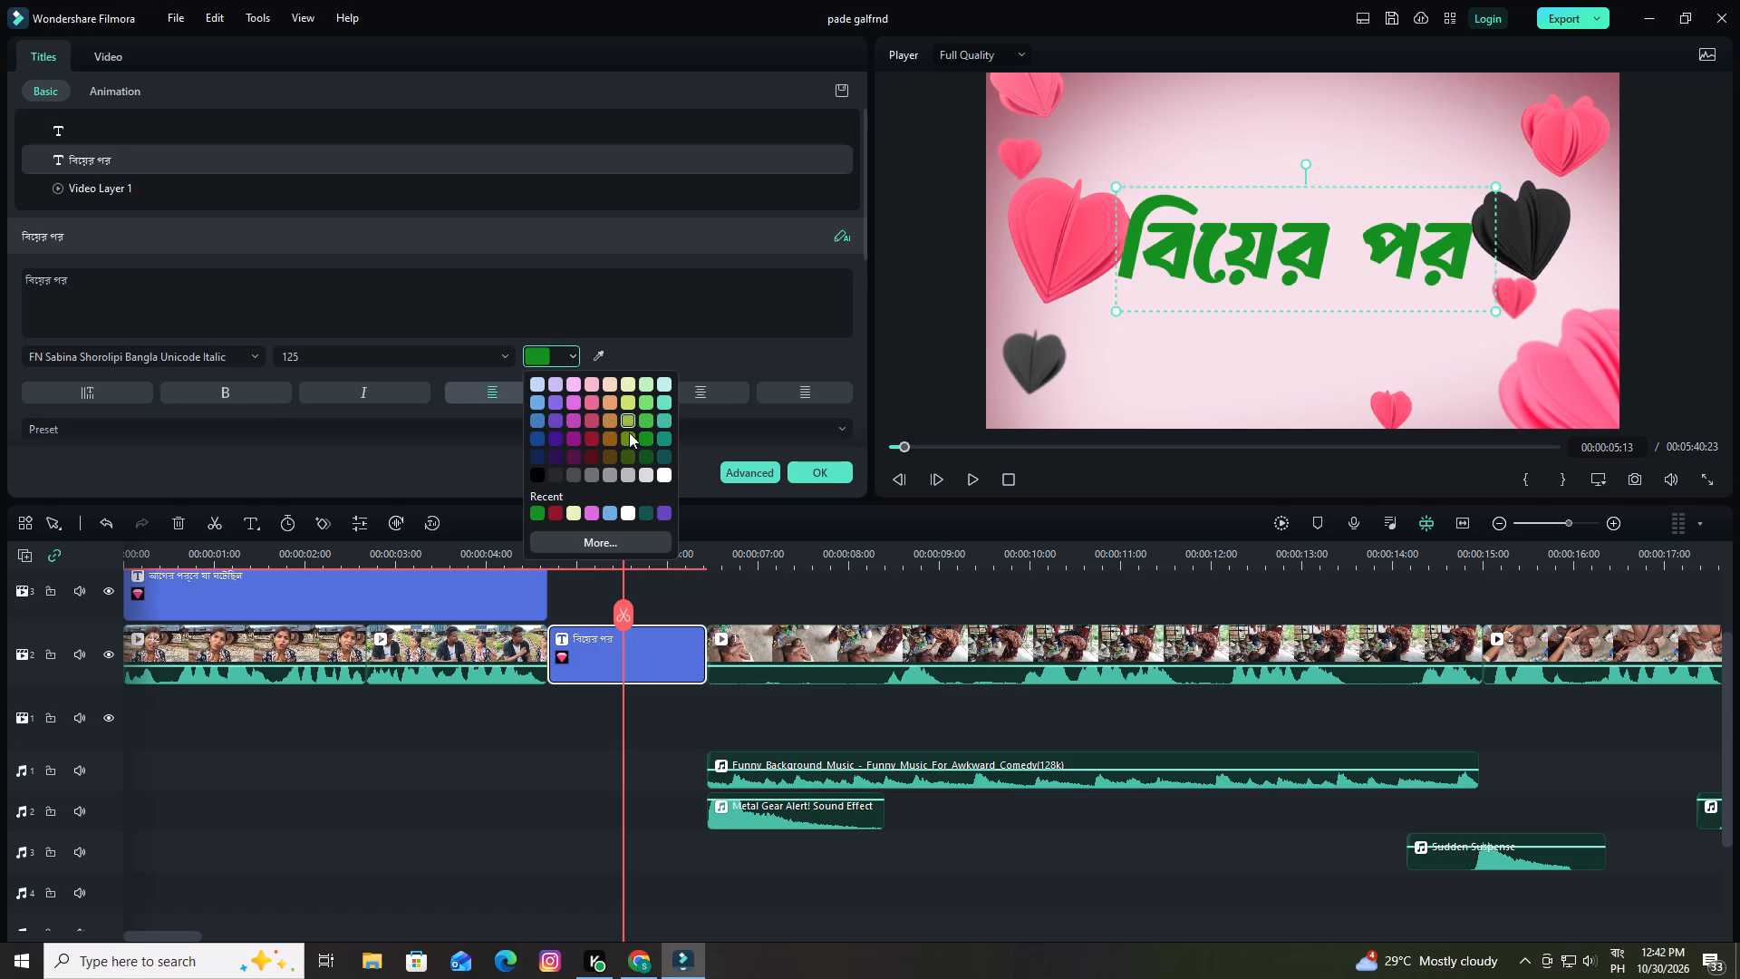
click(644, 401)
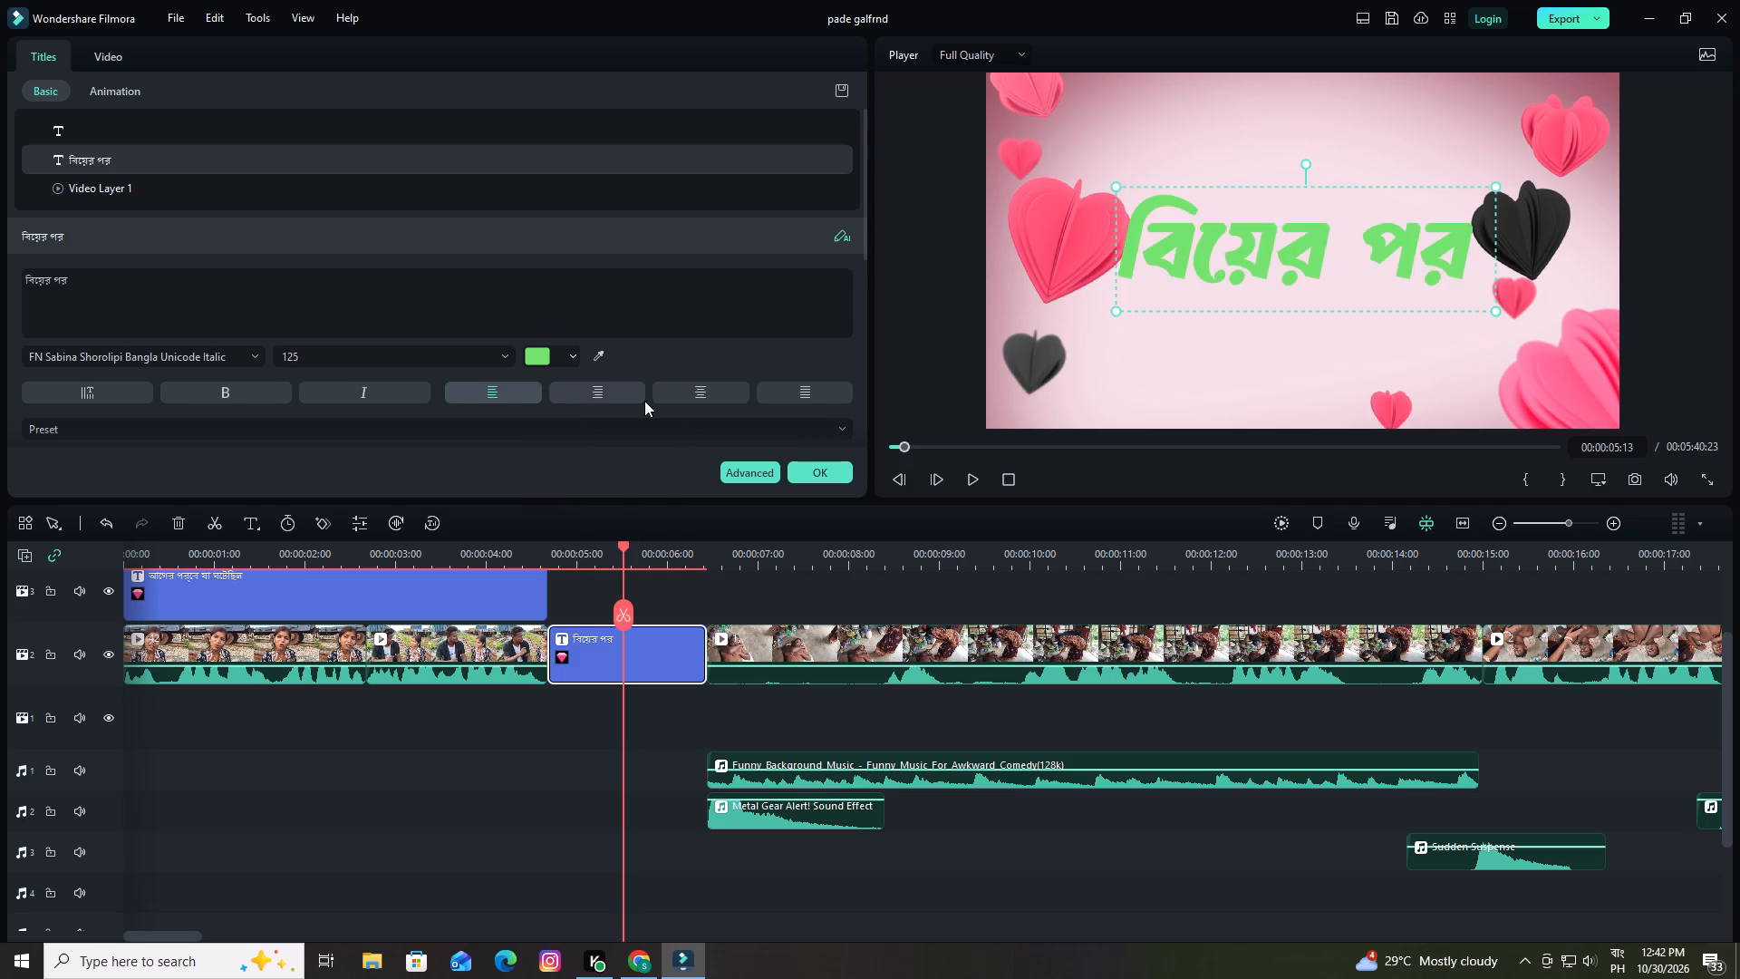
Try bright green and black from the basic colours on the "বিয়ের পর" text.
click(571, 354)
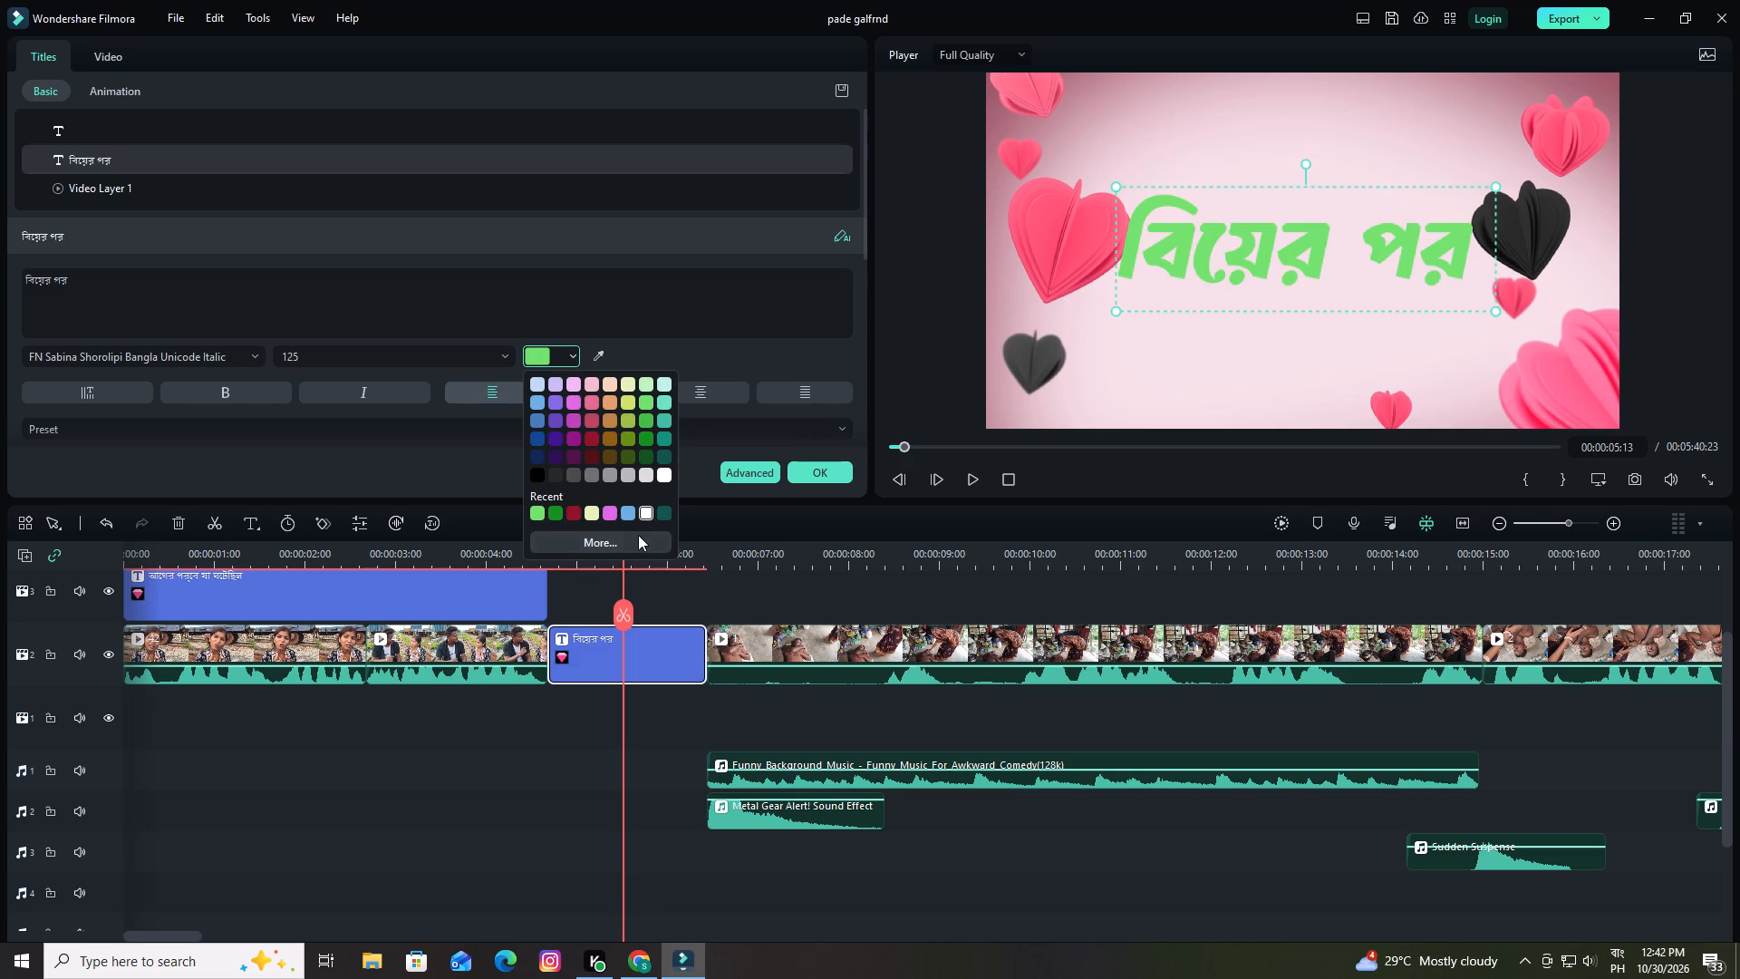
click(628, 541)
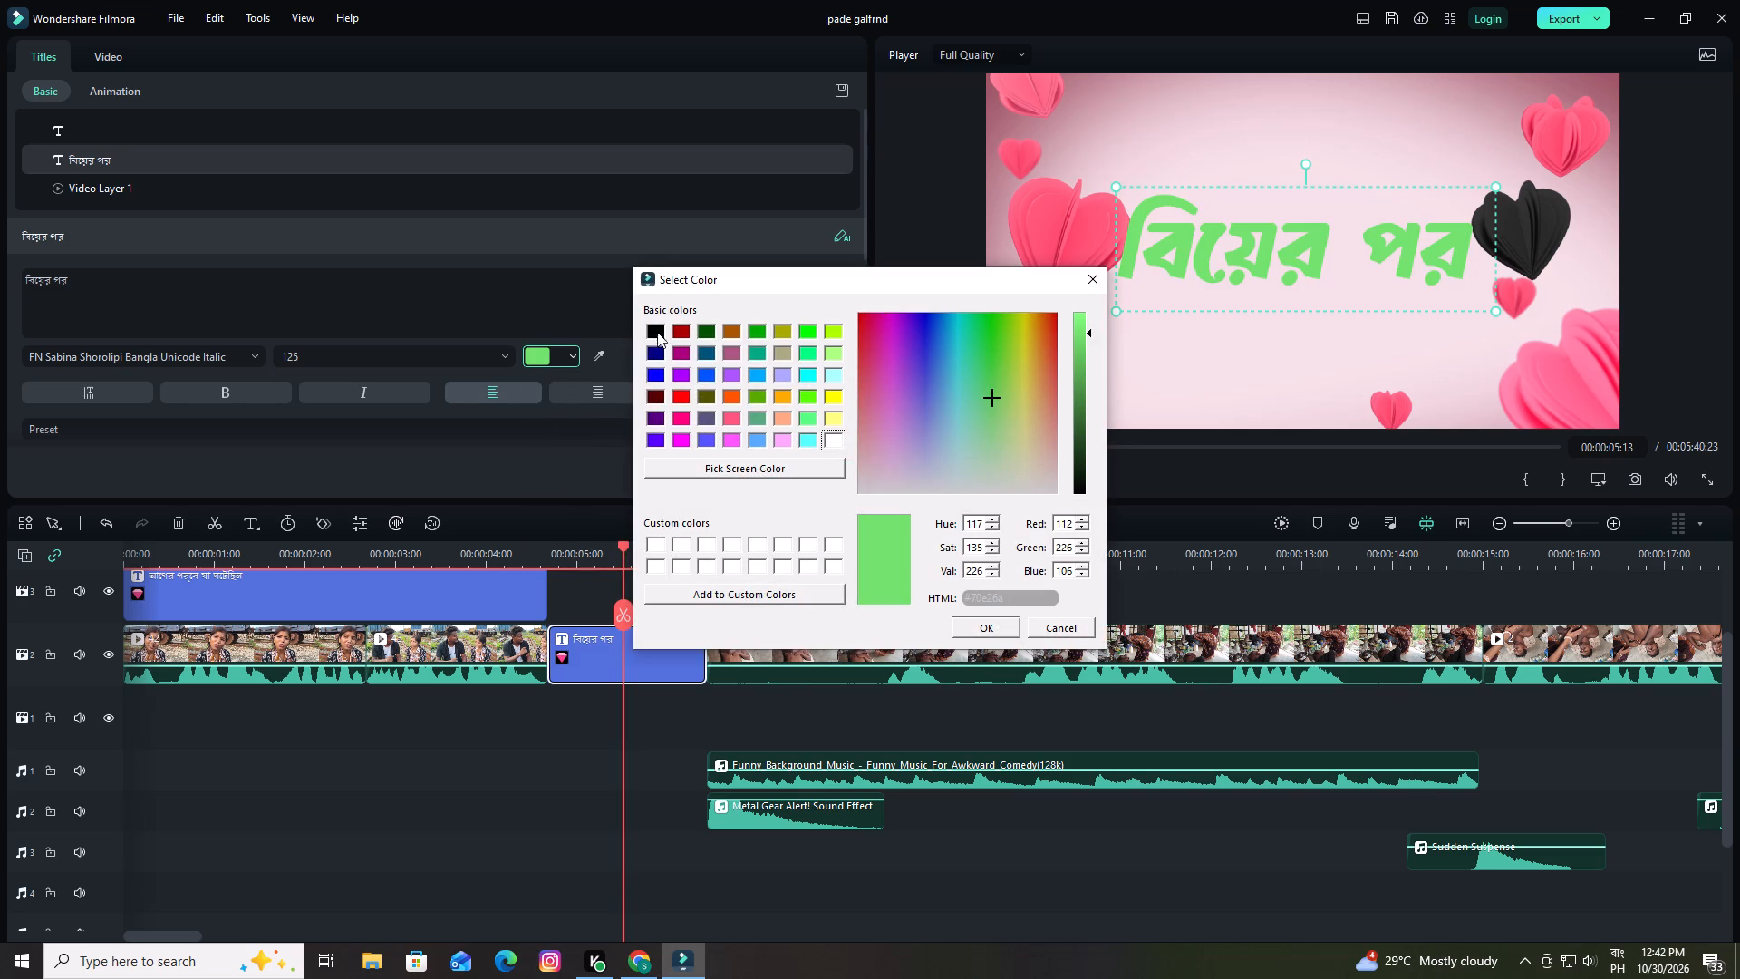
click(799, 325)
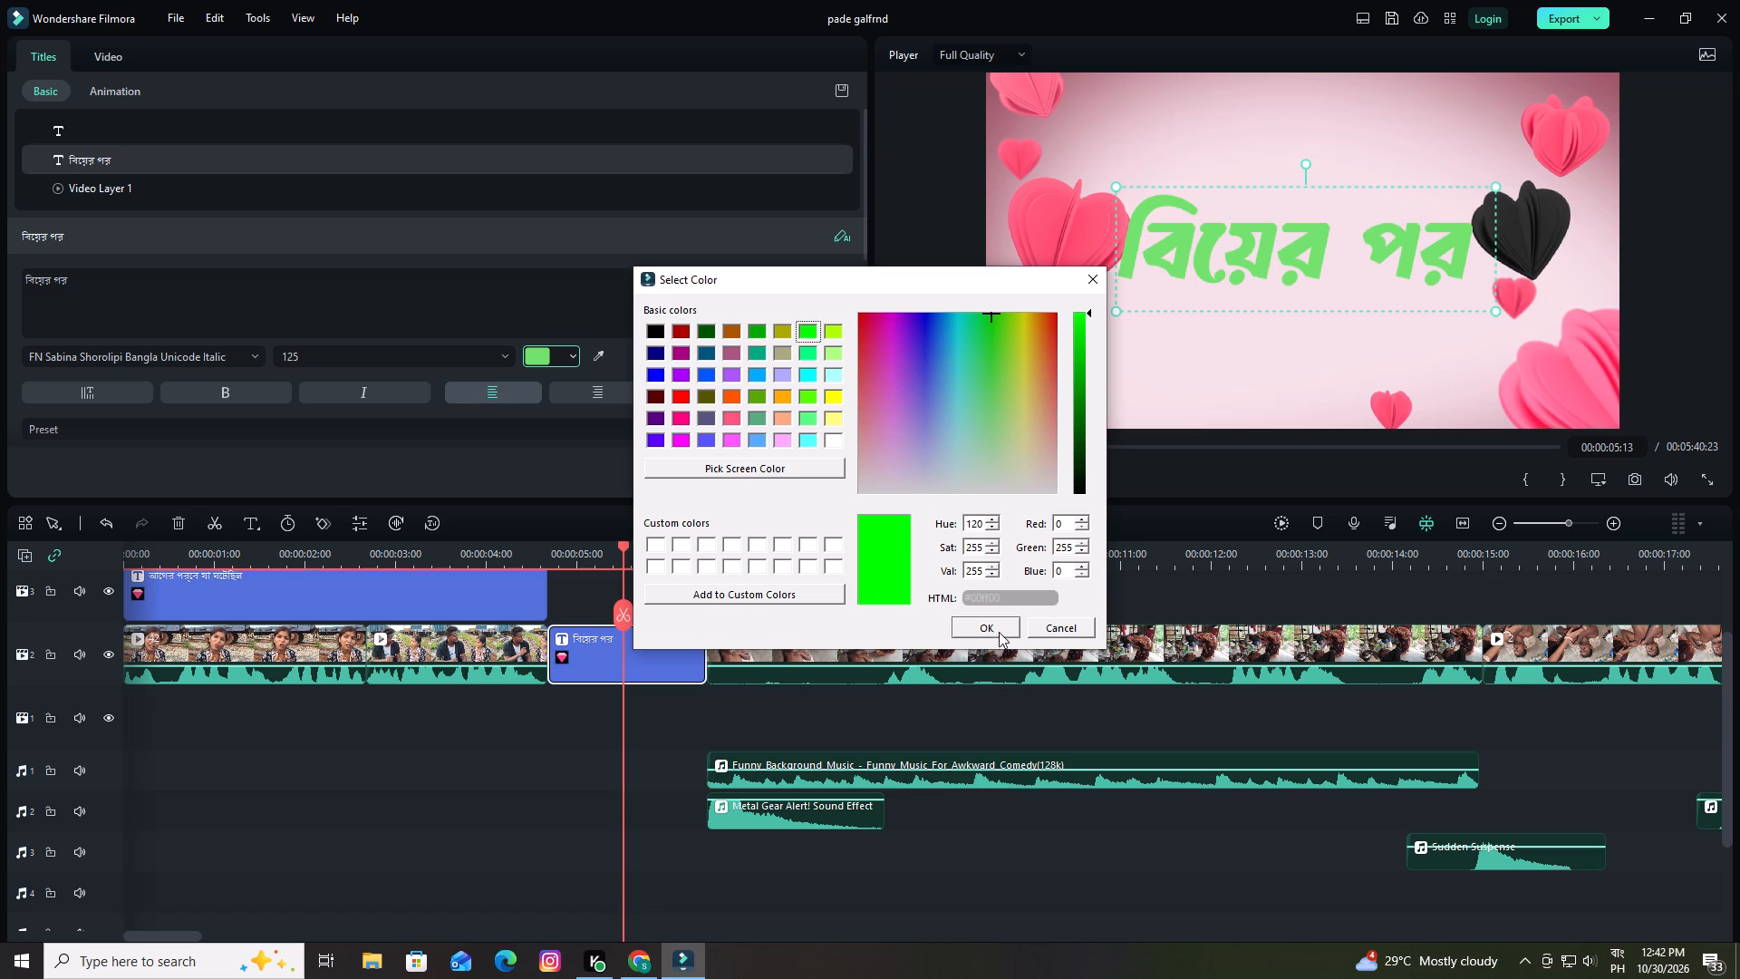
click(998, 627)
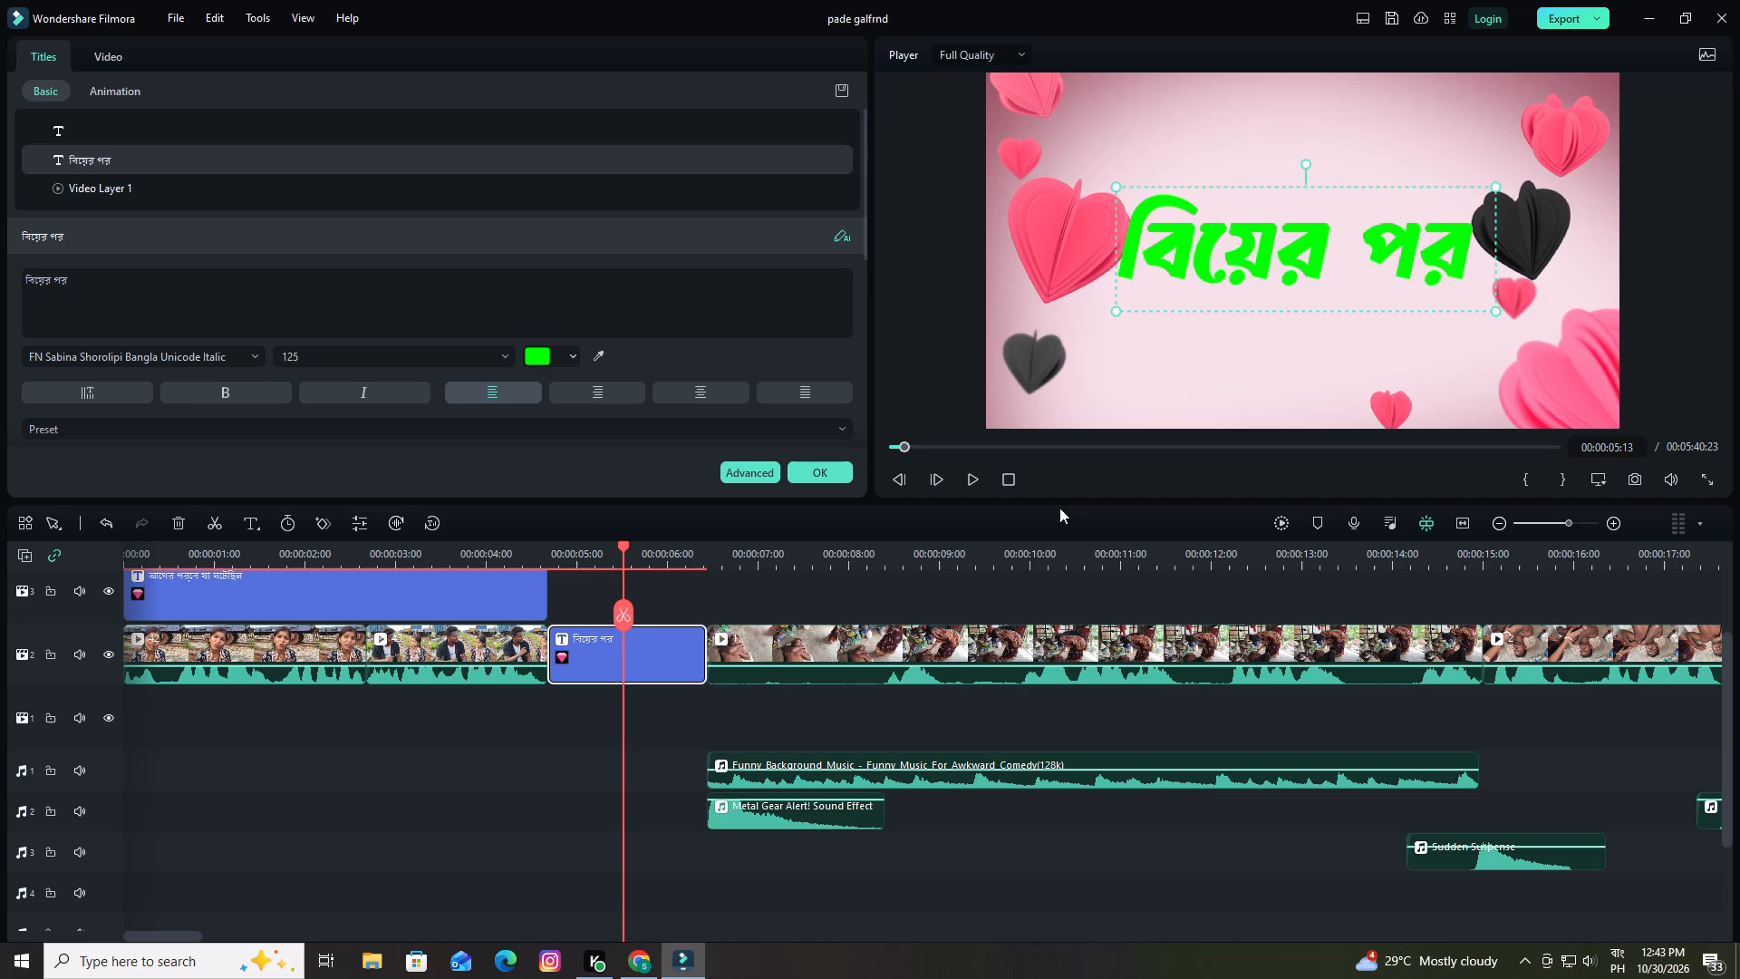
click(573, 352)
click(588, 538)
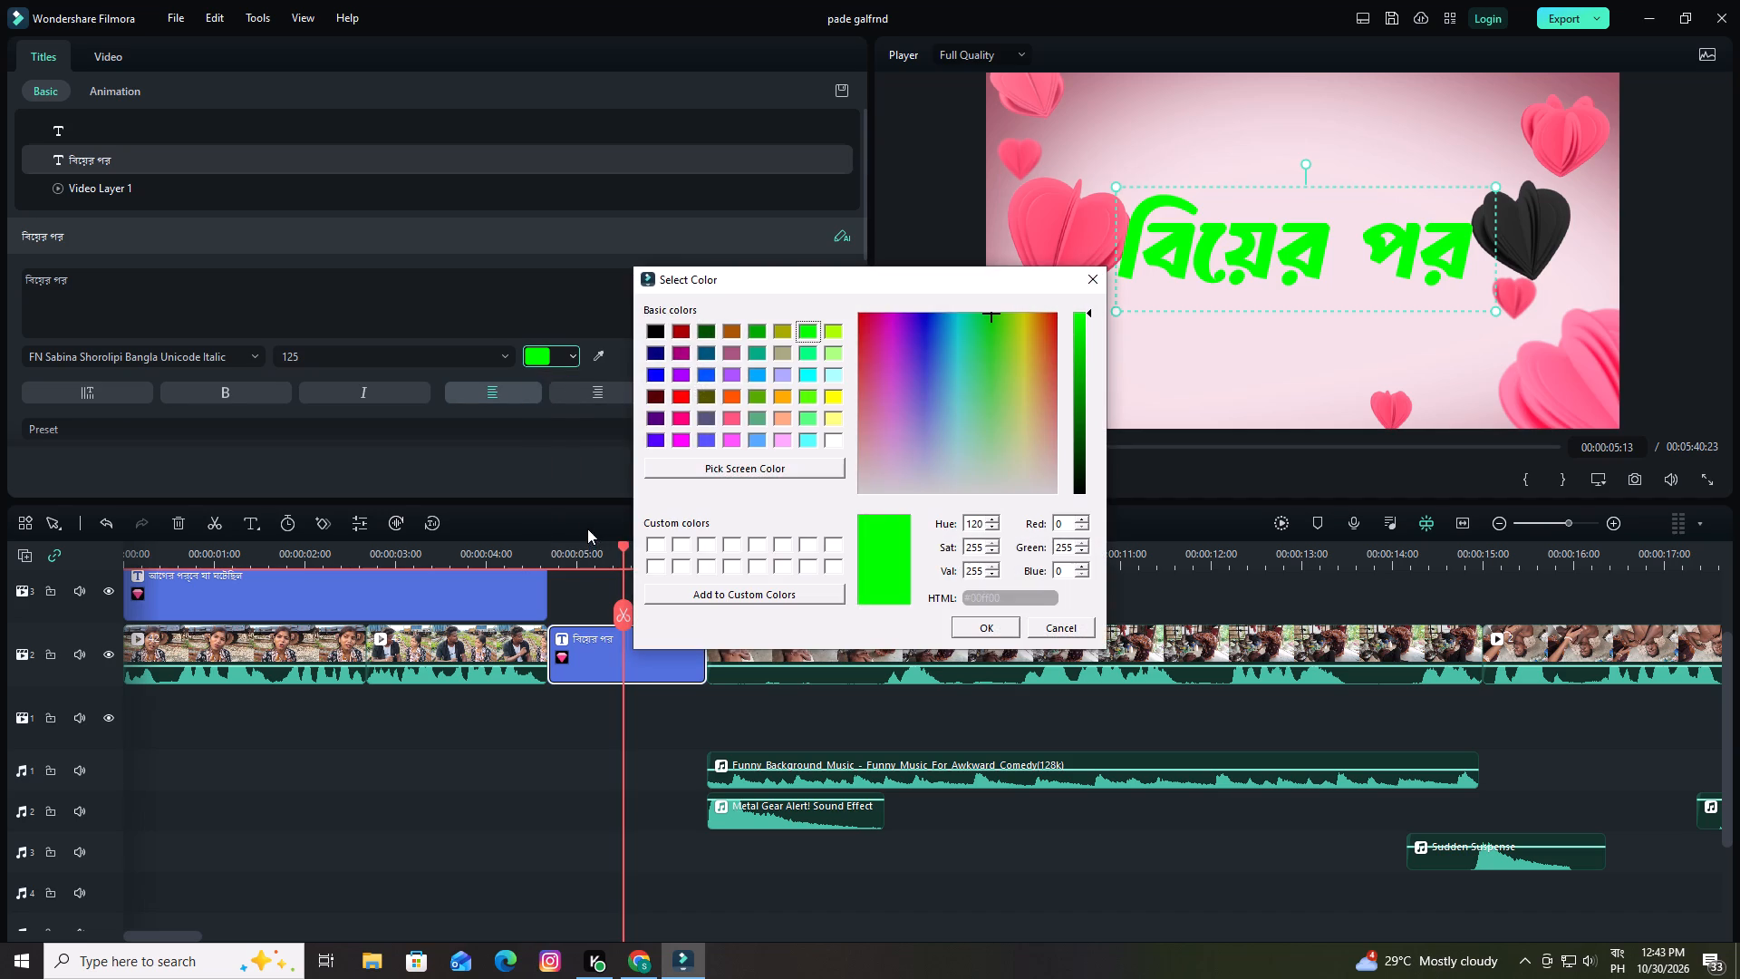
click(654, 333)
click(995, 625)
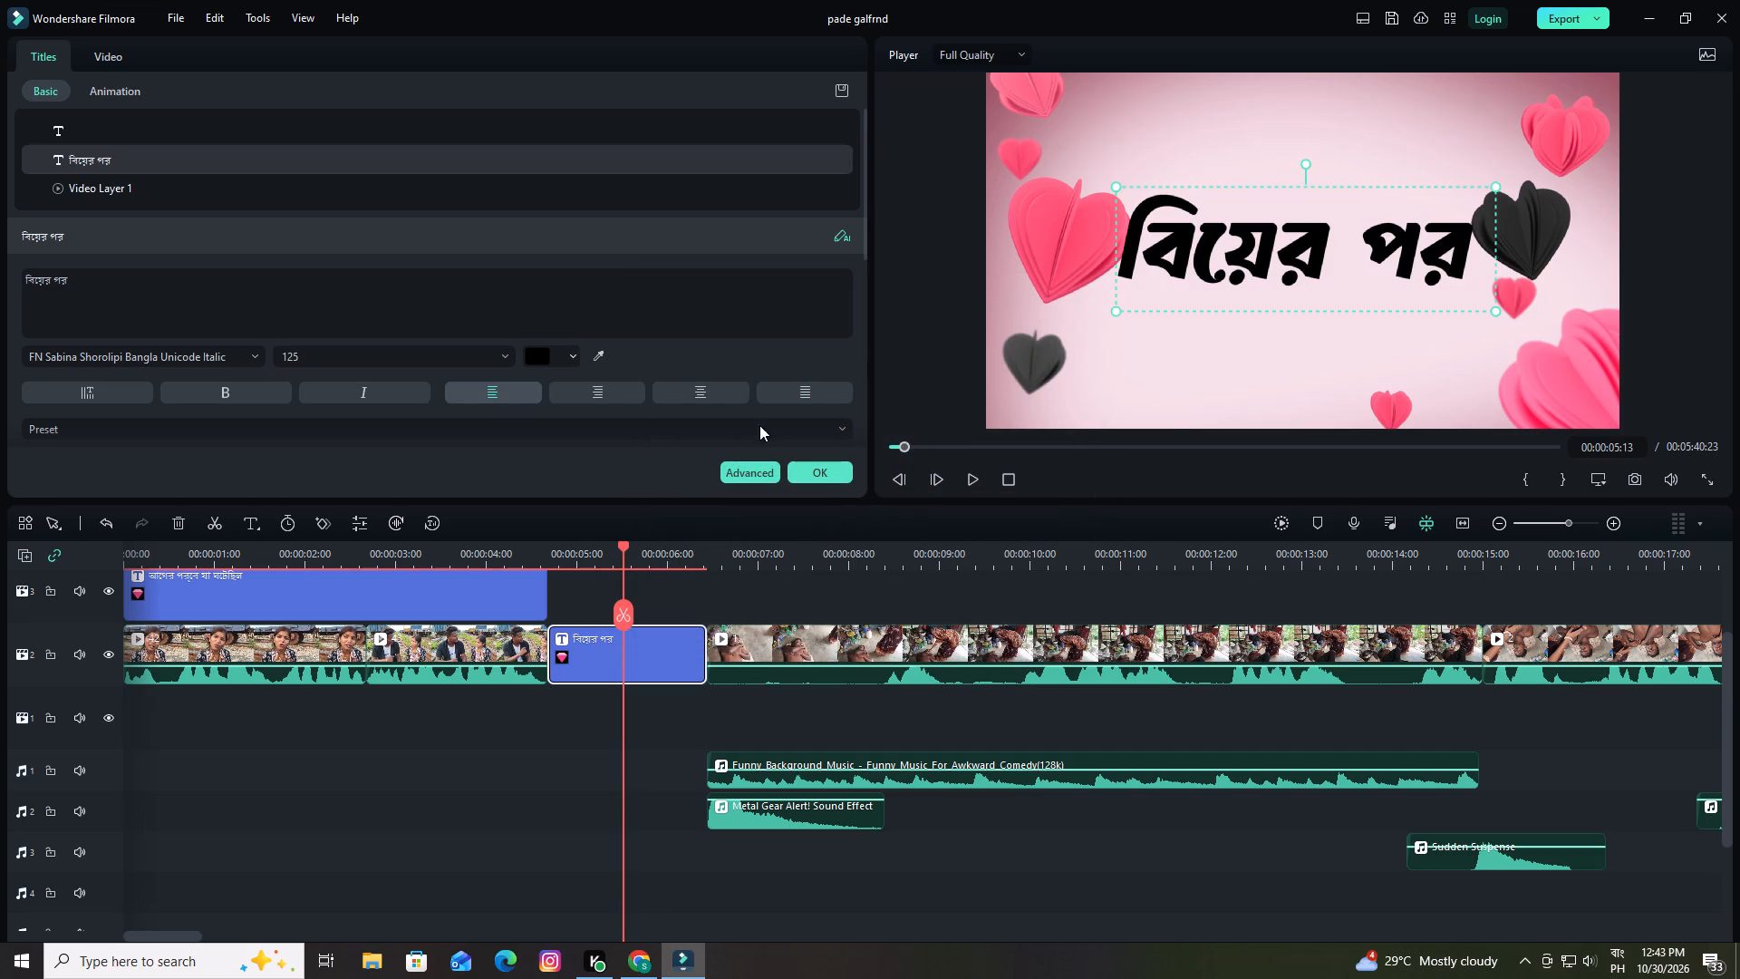
Set the "বিয়ের পর" text colour to the basic hot pink with RGB 255, 0, 127.
click(569, 356)
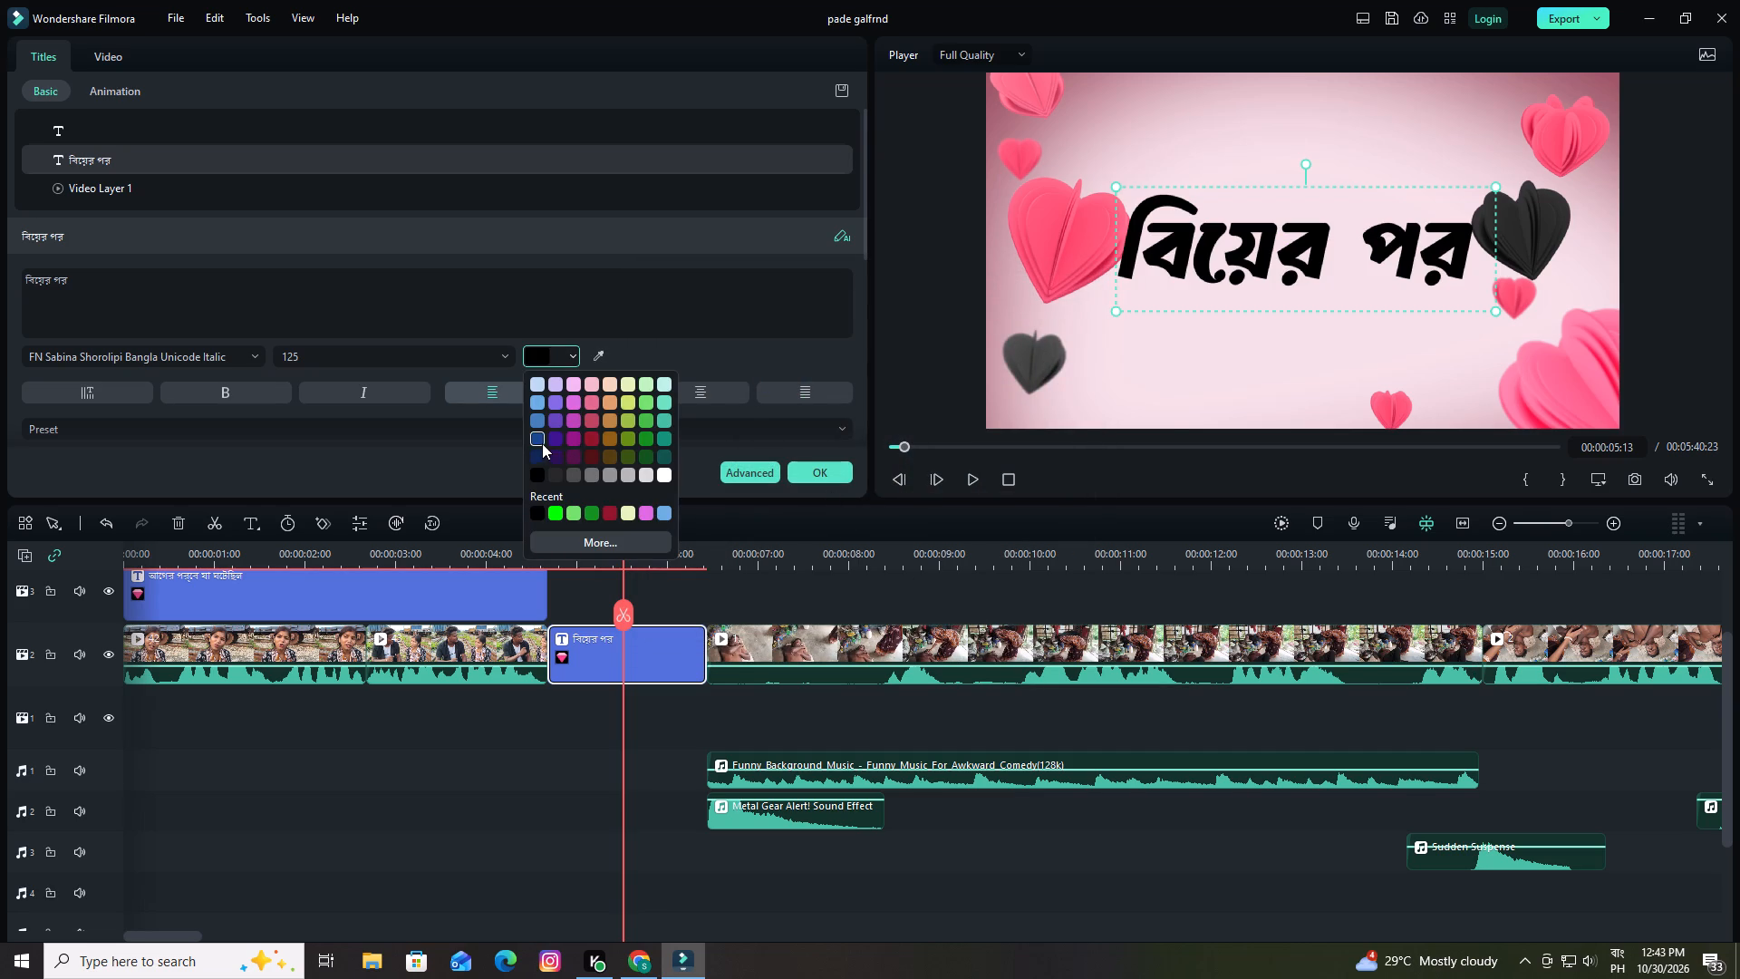
click(623, 548)
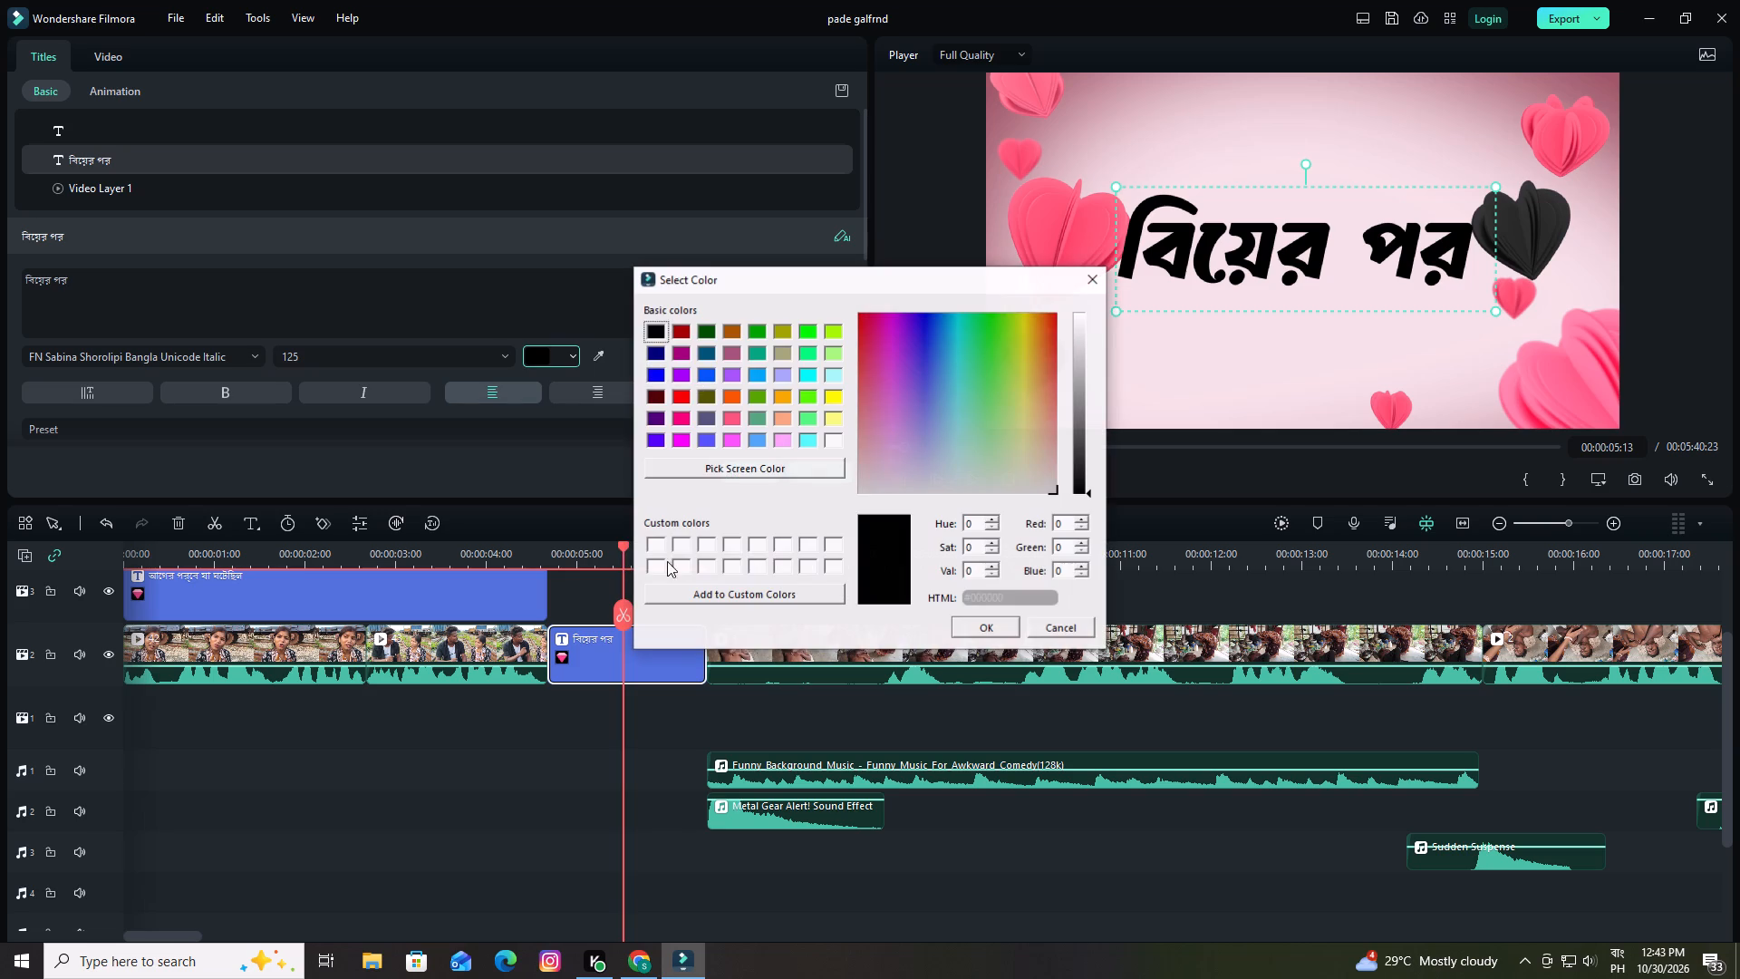
click(680, 421)
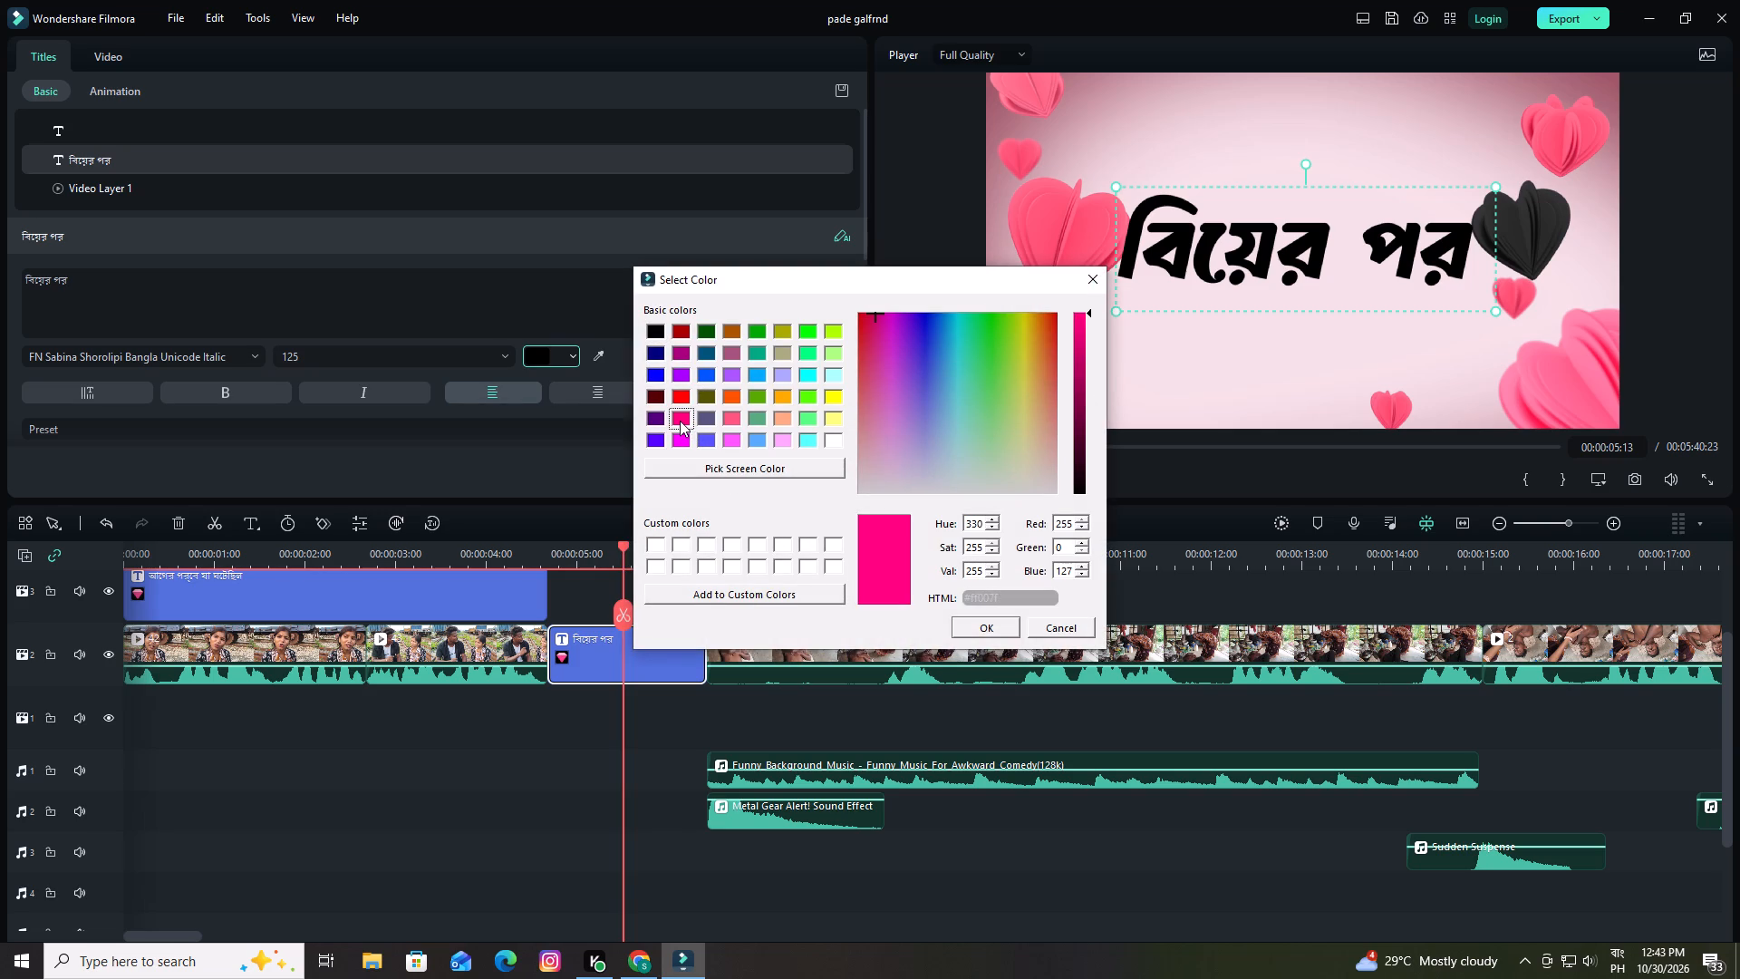
click(990, 629)
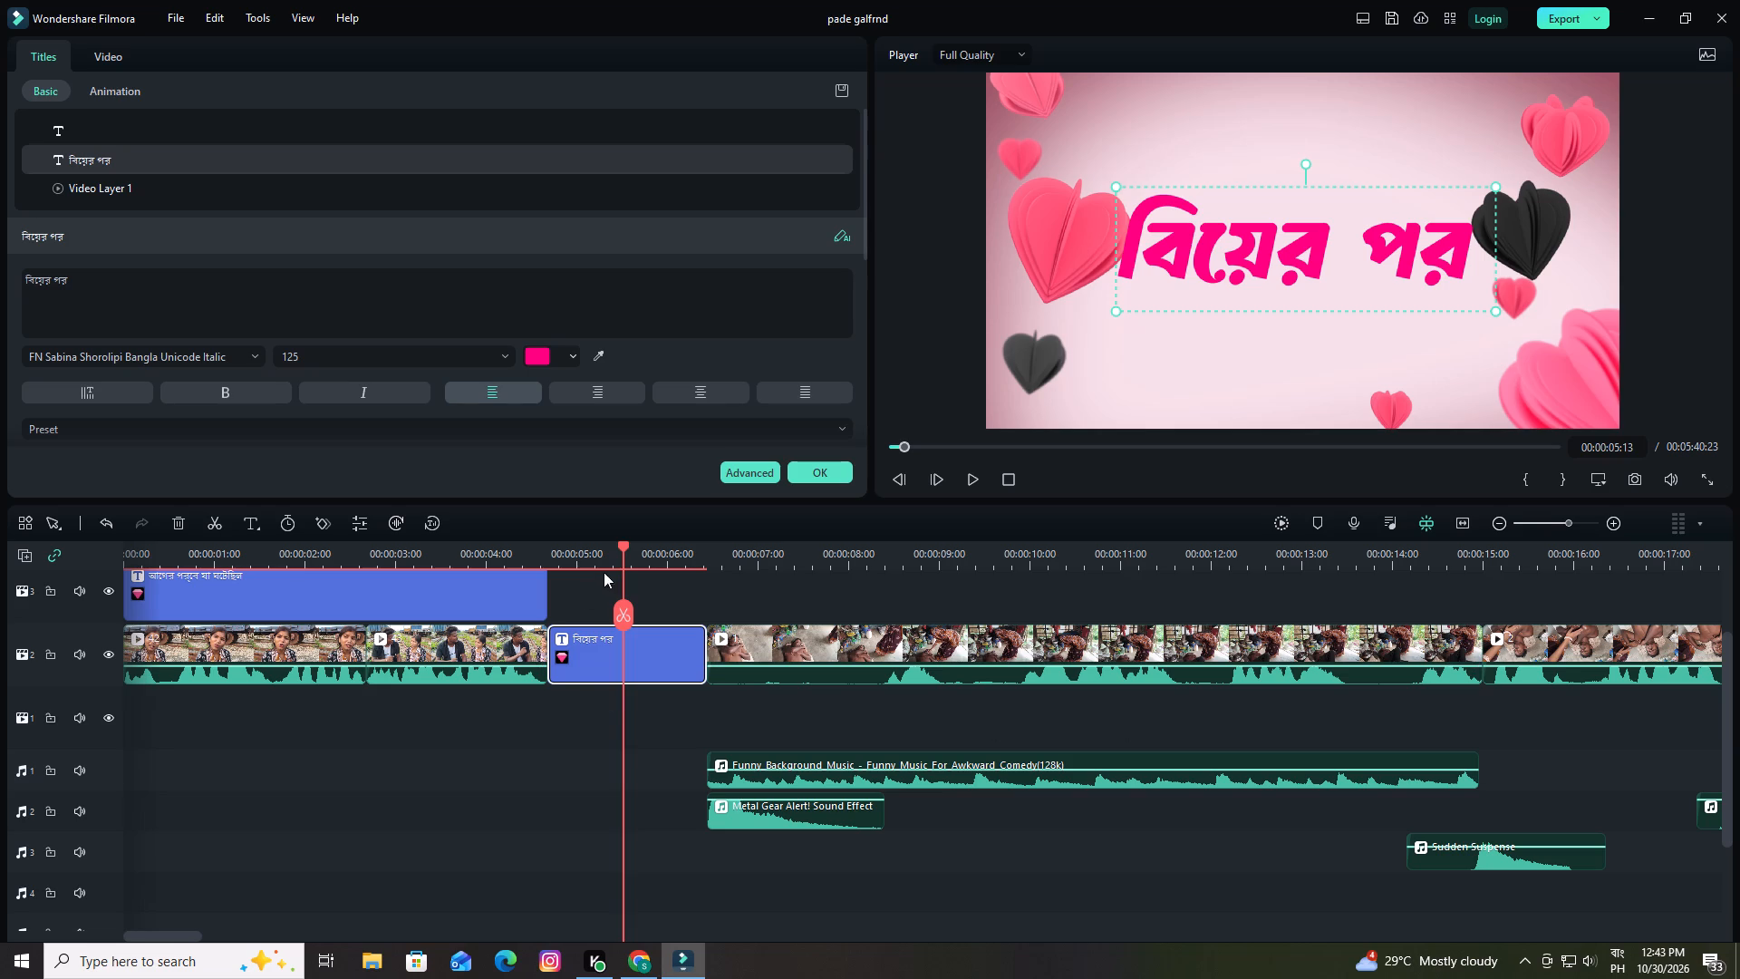
Save the project.
drag(620, 543, 376, 586)
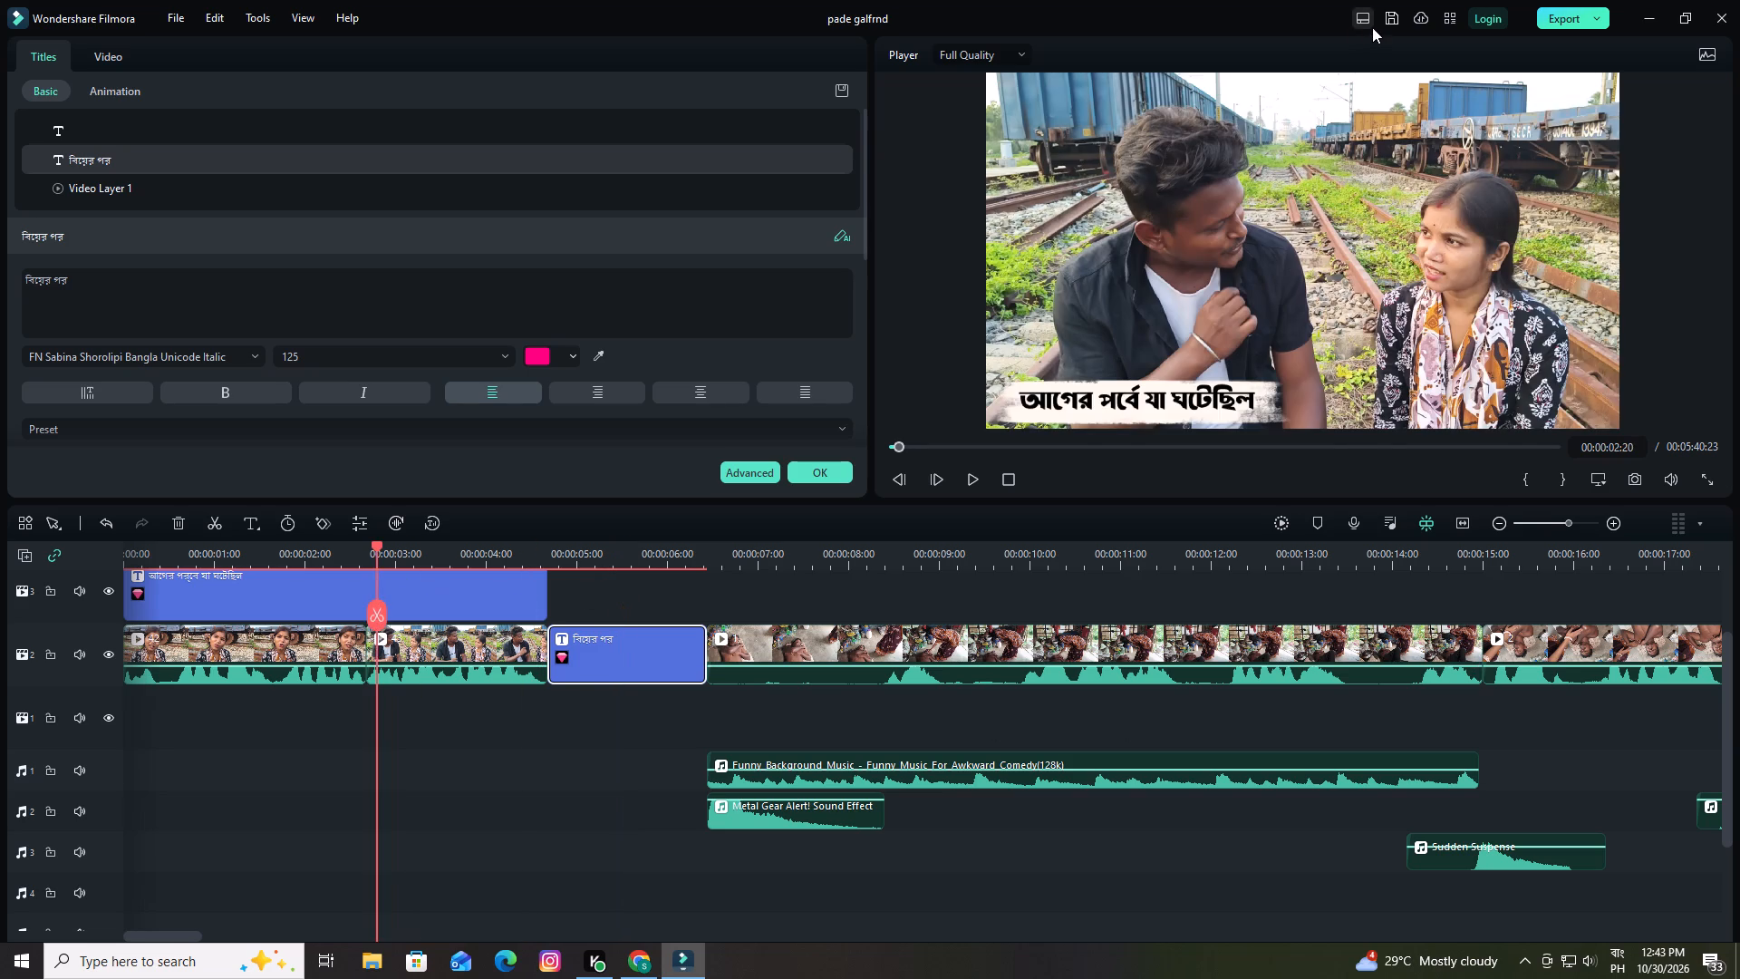
click(1387, 14)
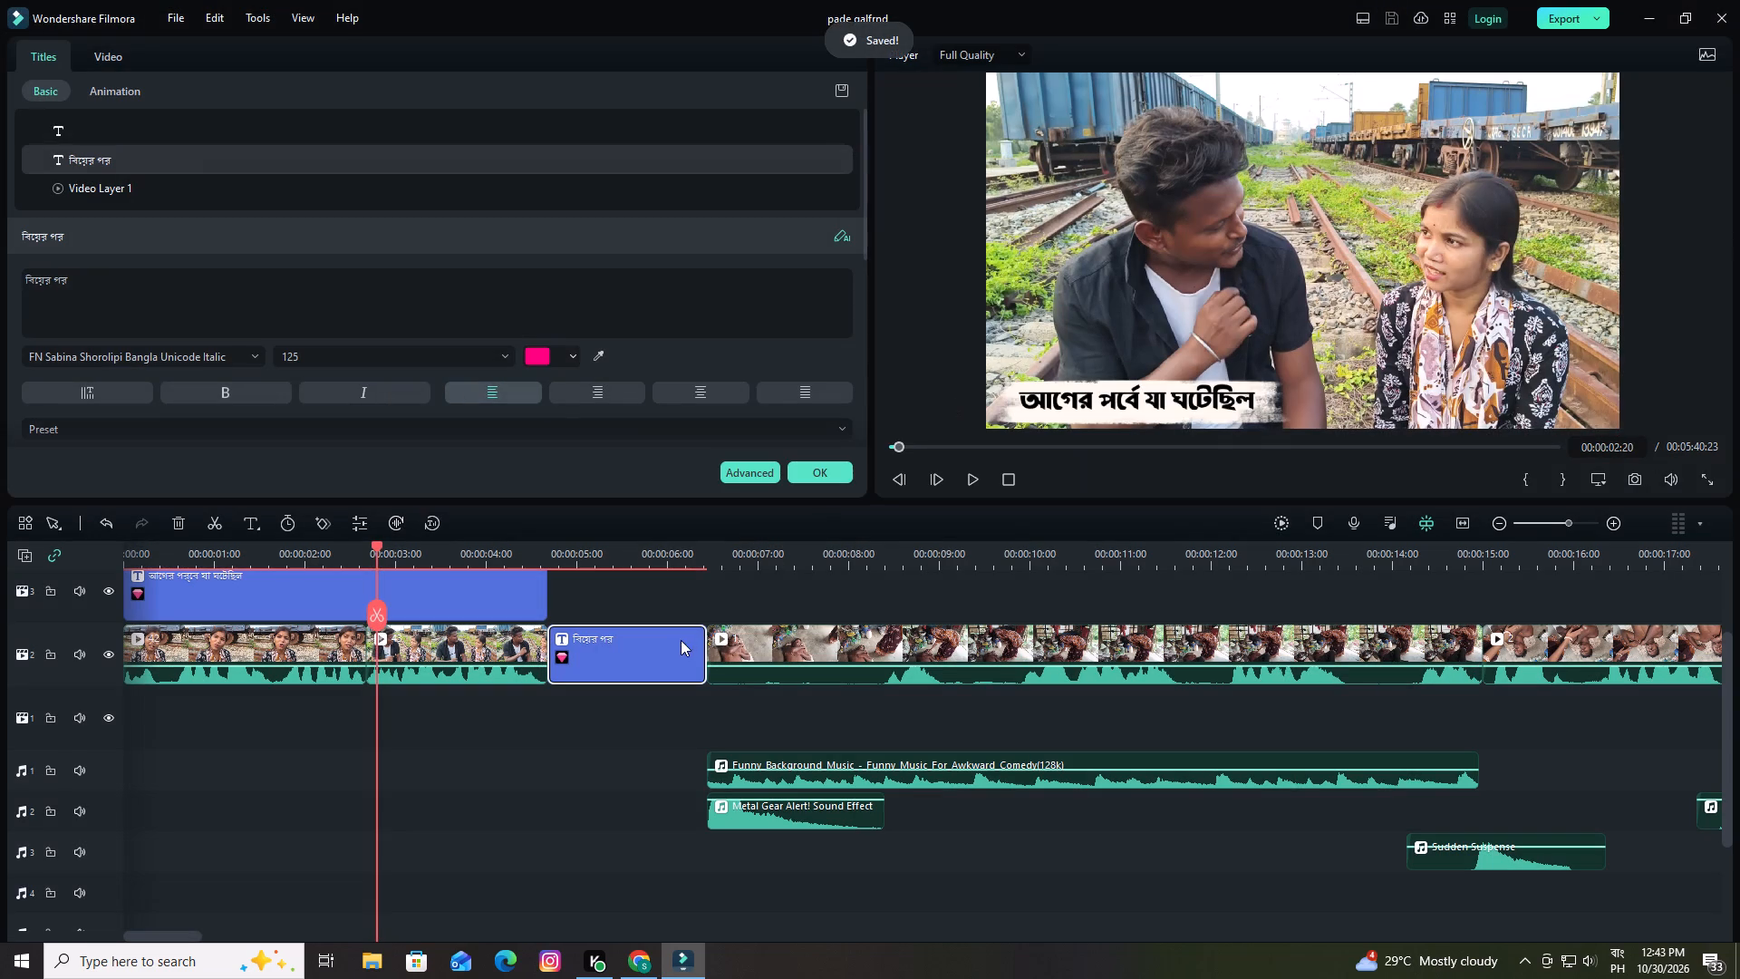
Play back the passage from the recap through the "বিয়ের পর" card into the main scene several times.
key(space)
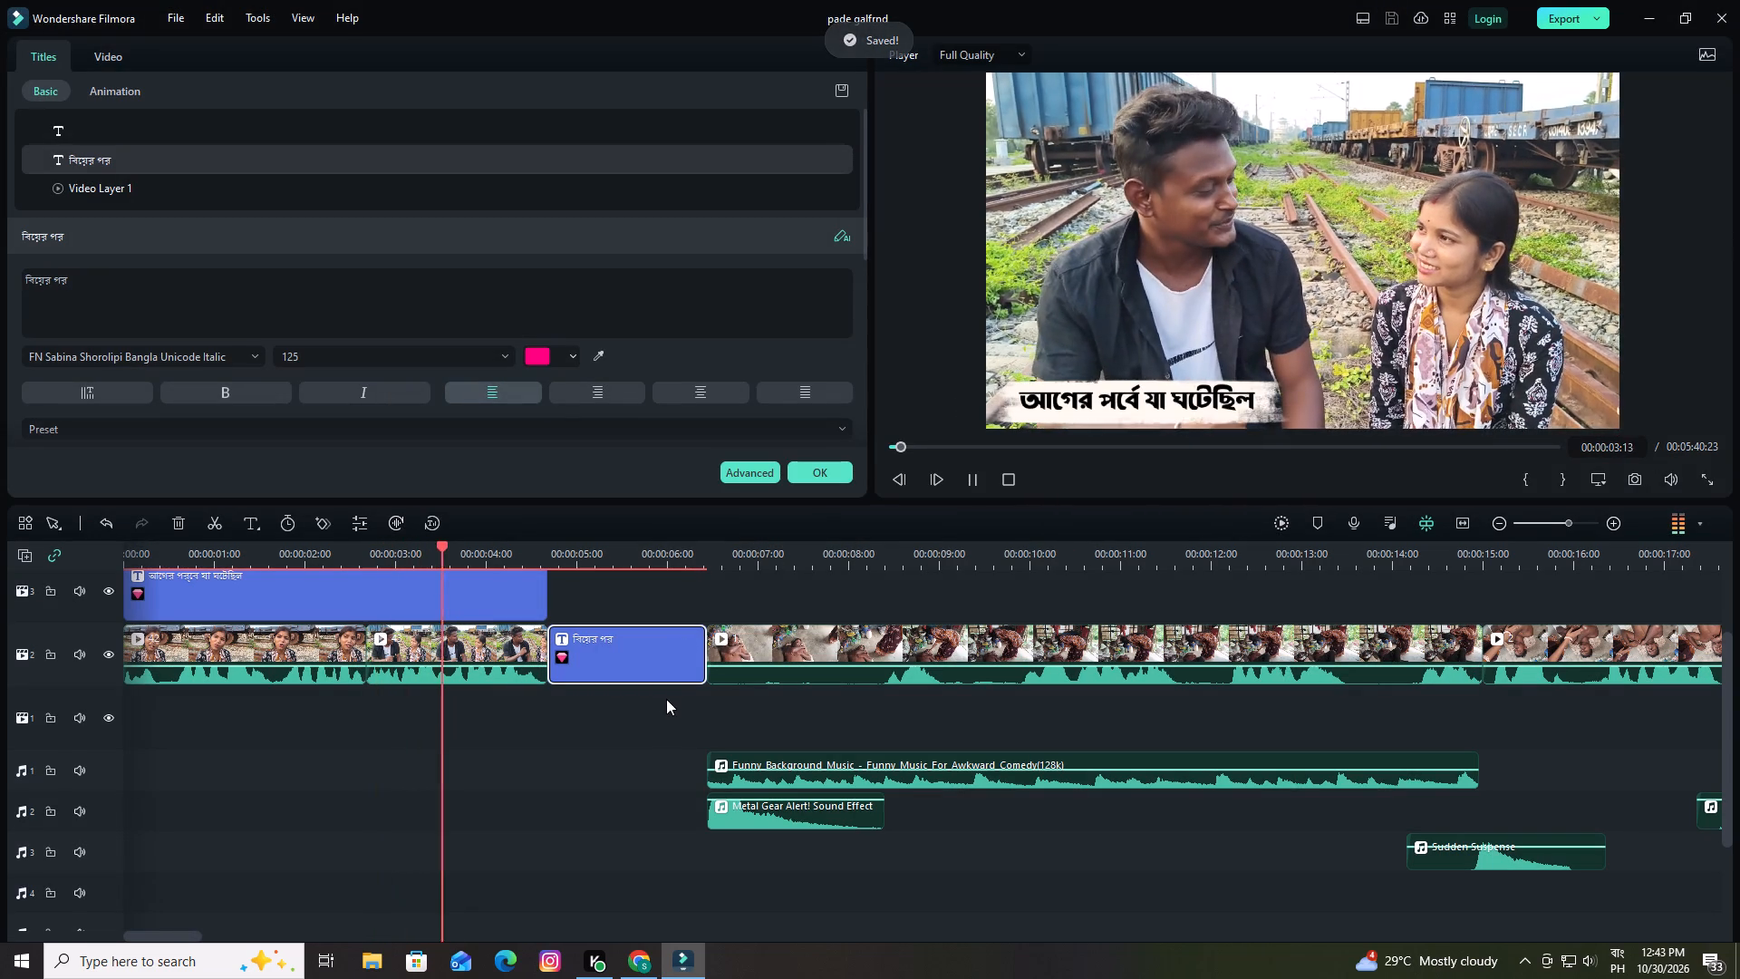
key(space)
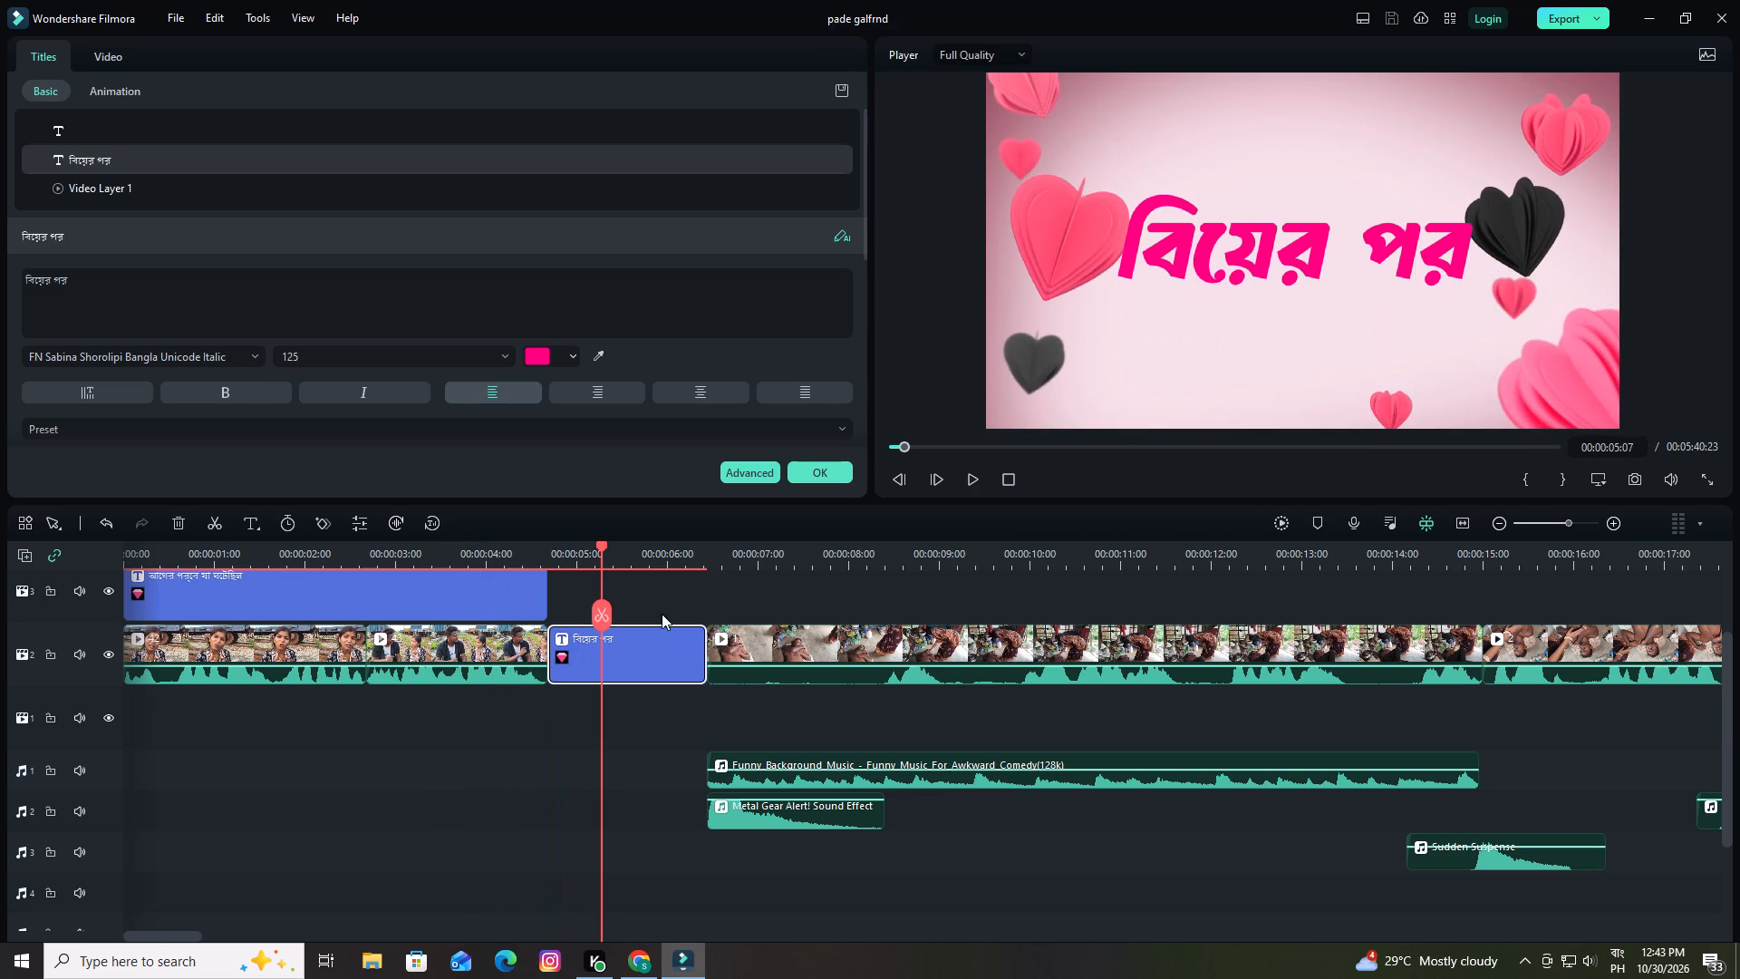
drag(603, 546, 544, 557)
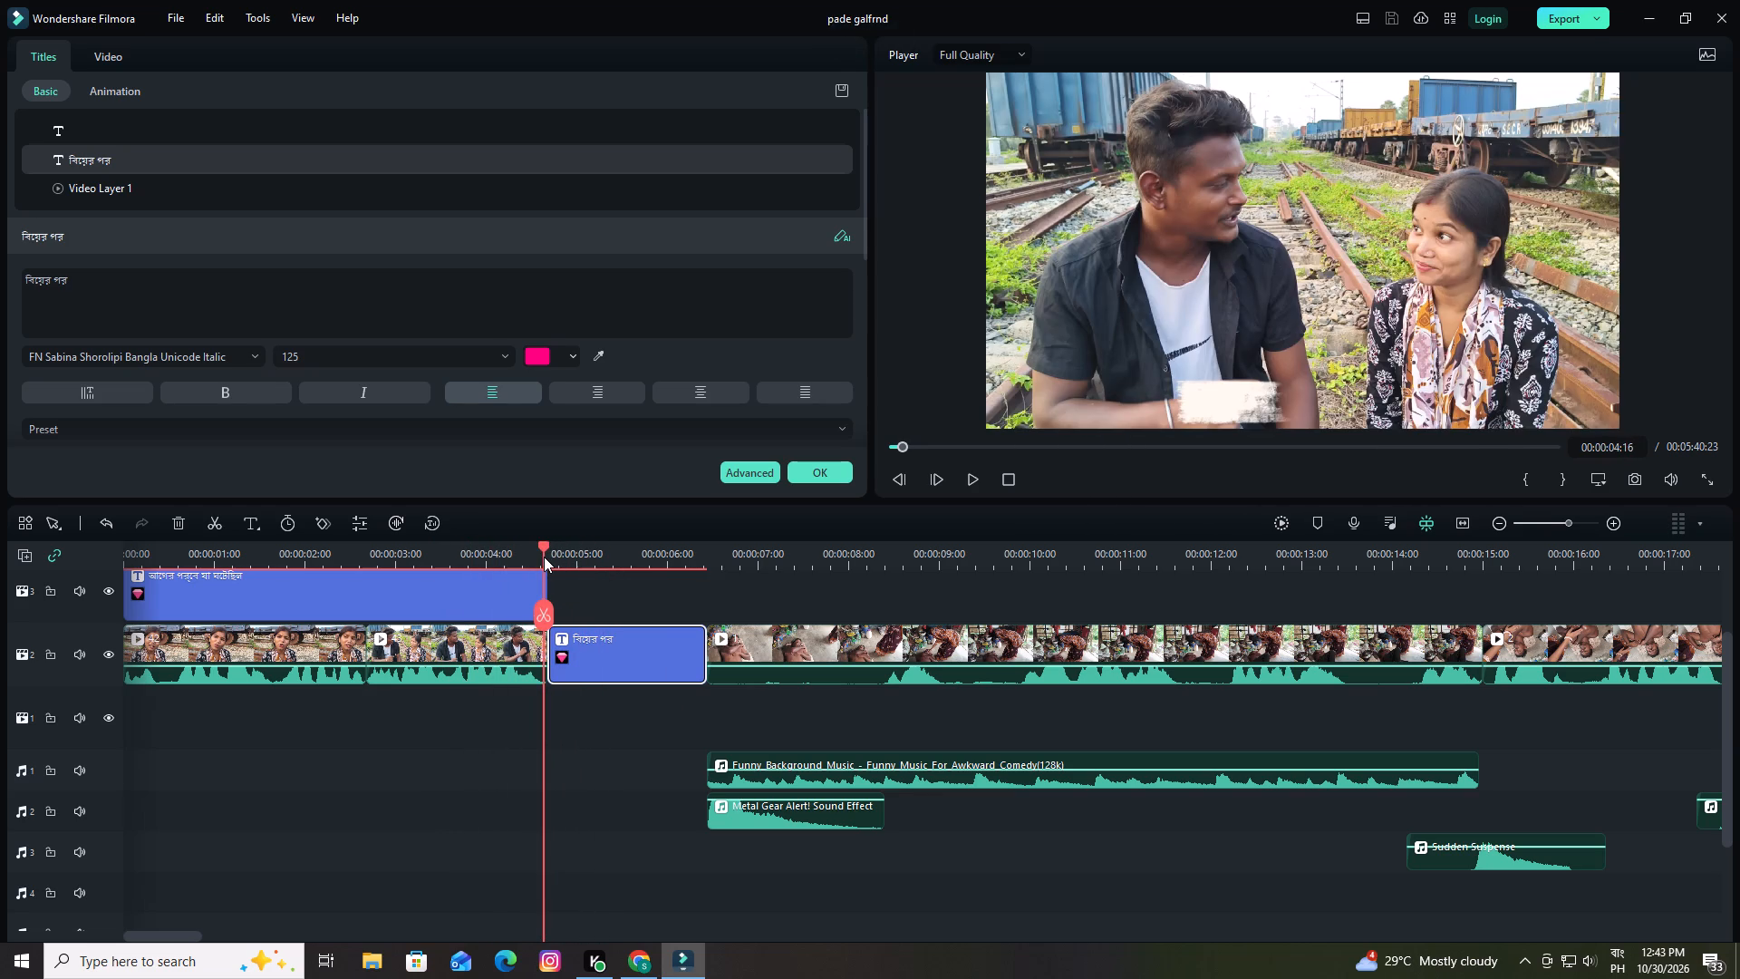
key(space)
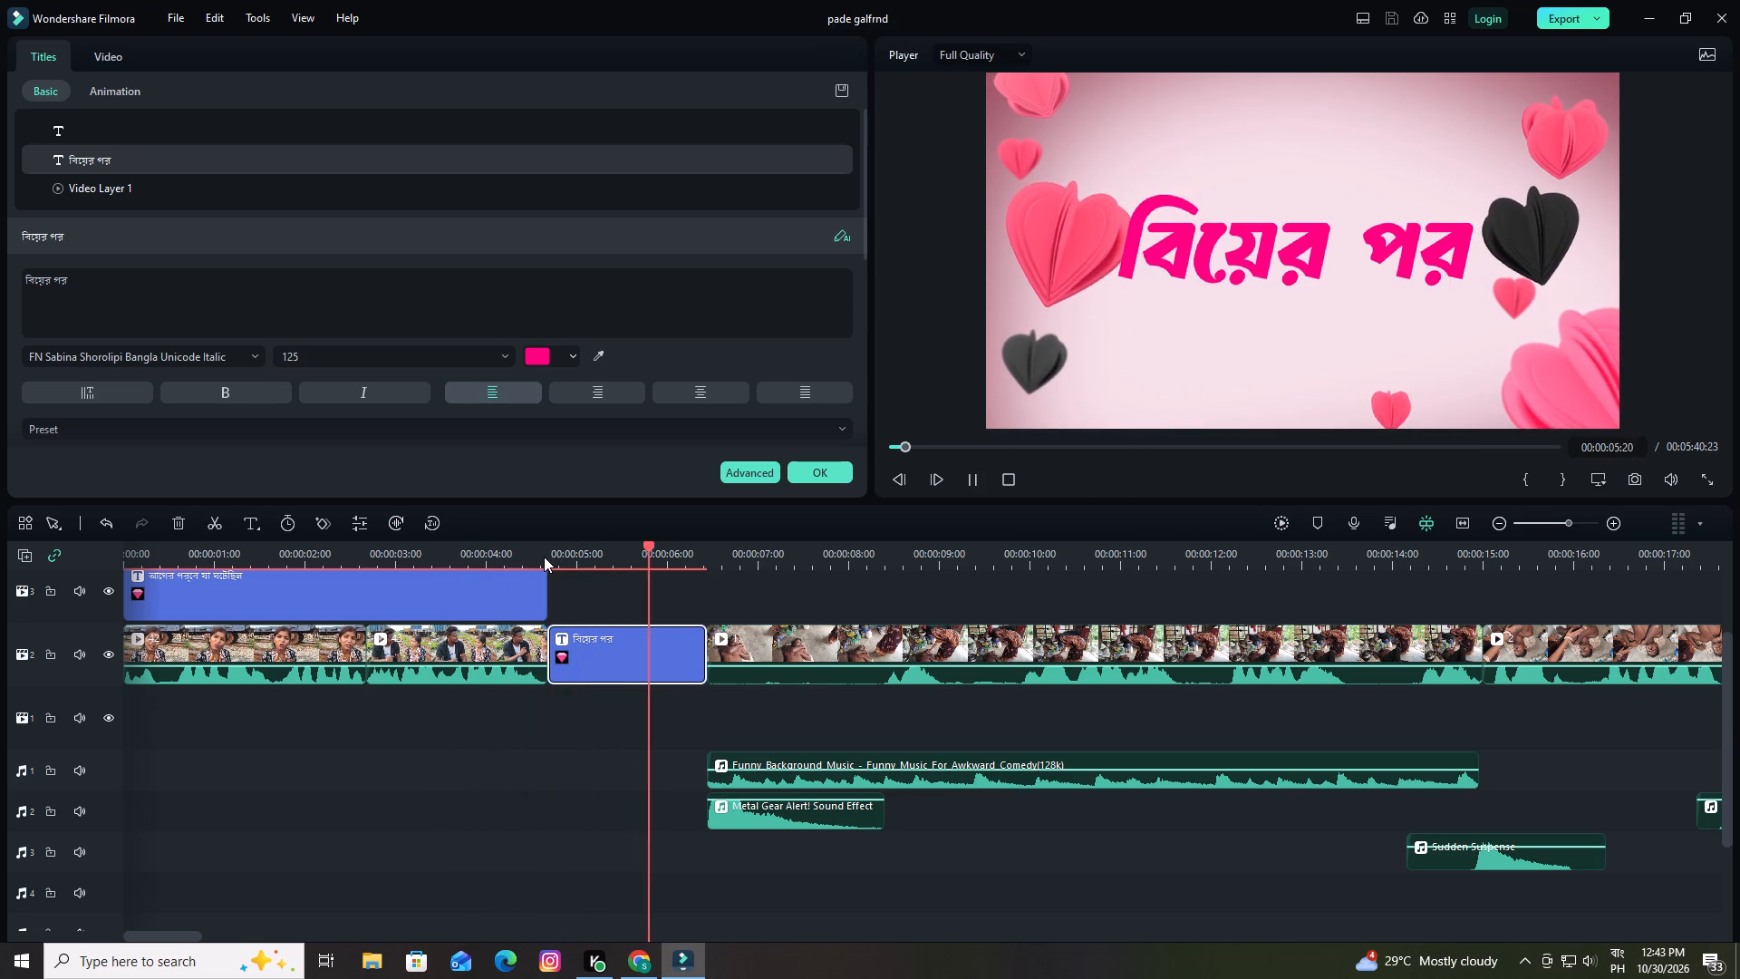
key(space)
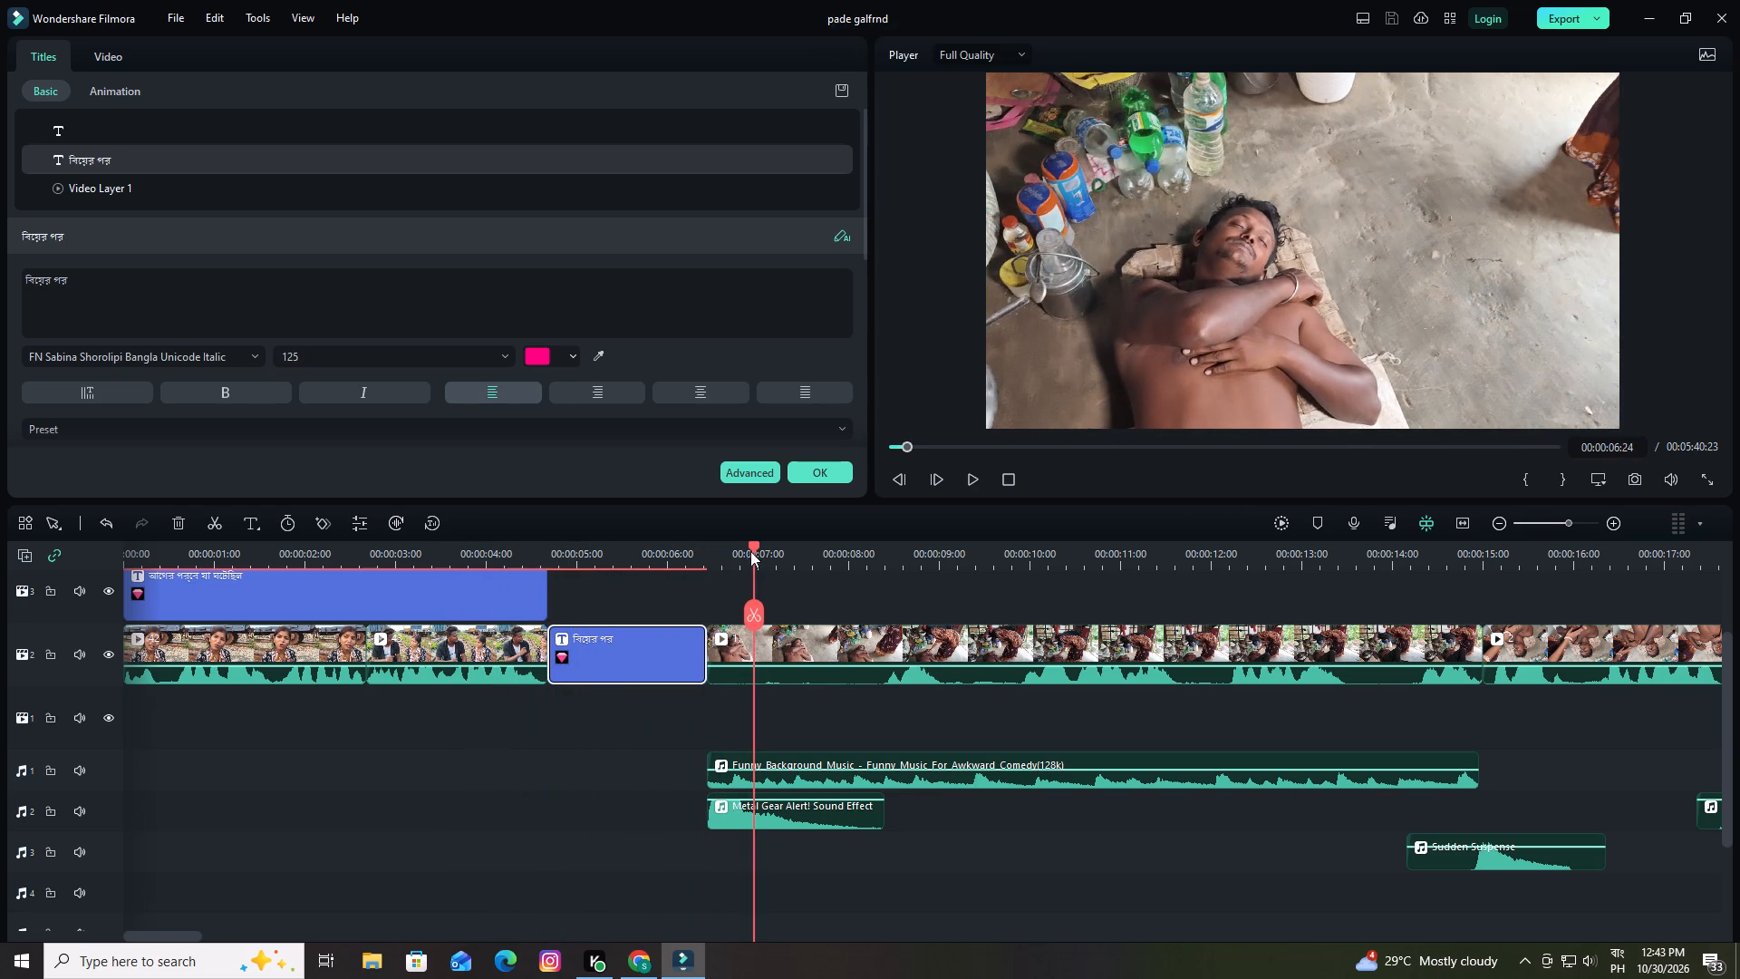
drag(755, 546, 519, 567)
key(space)
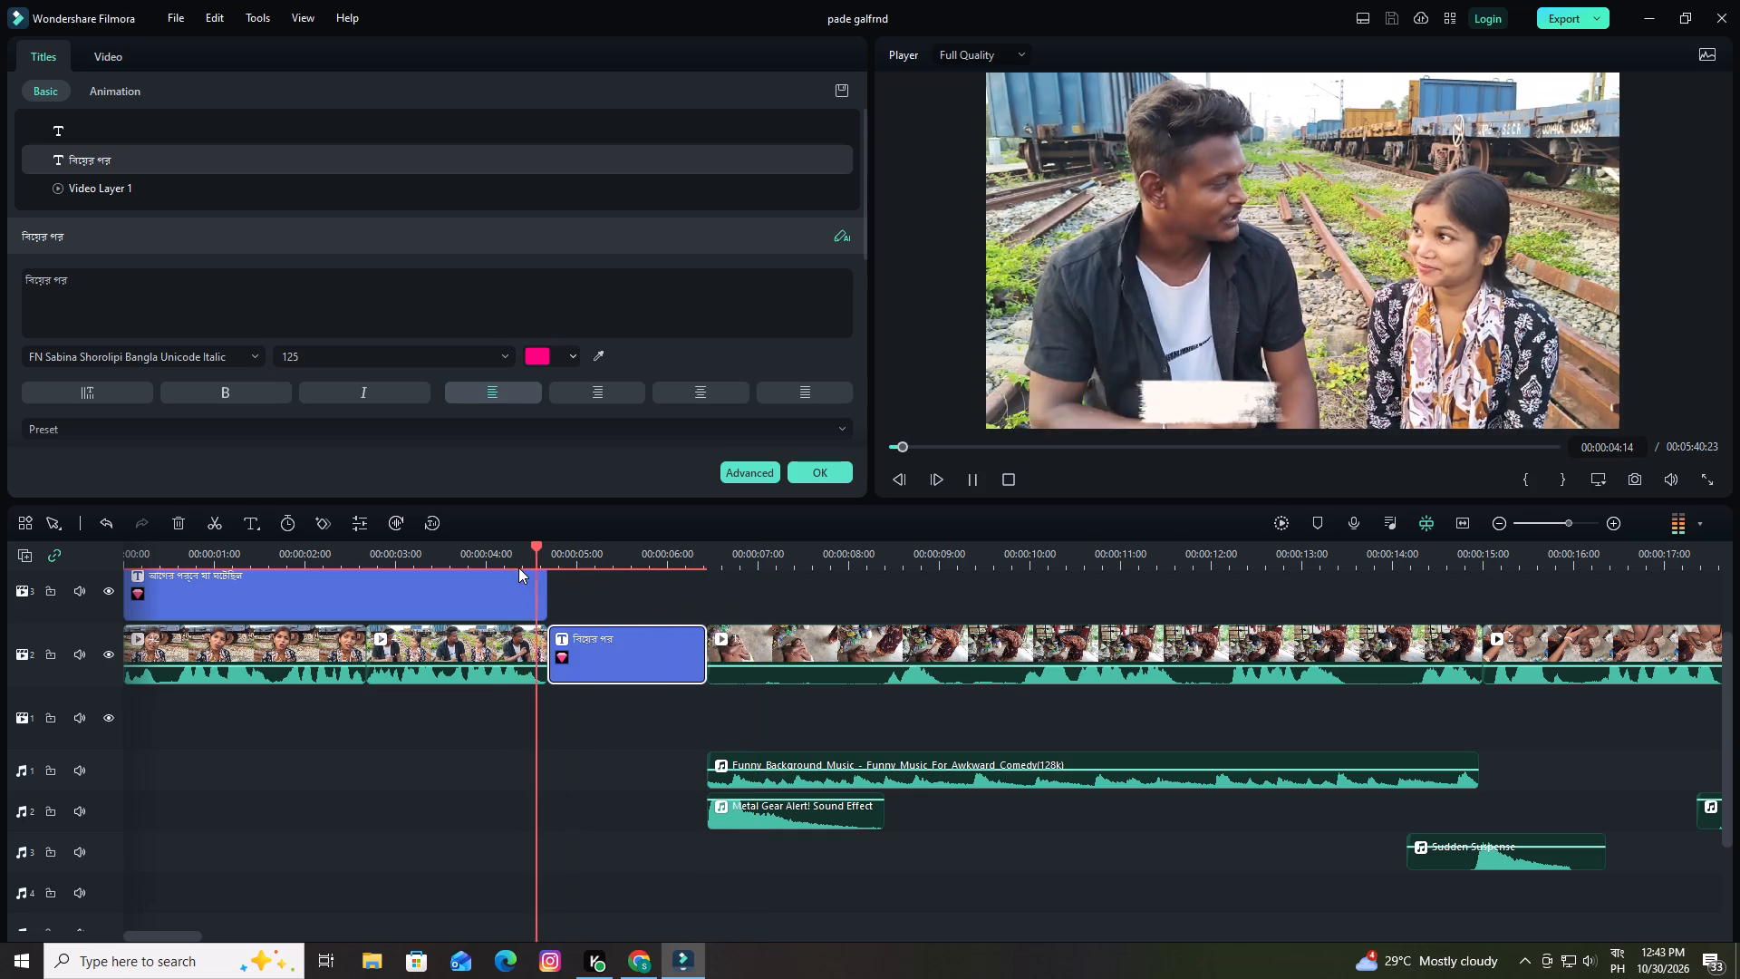
key(space)
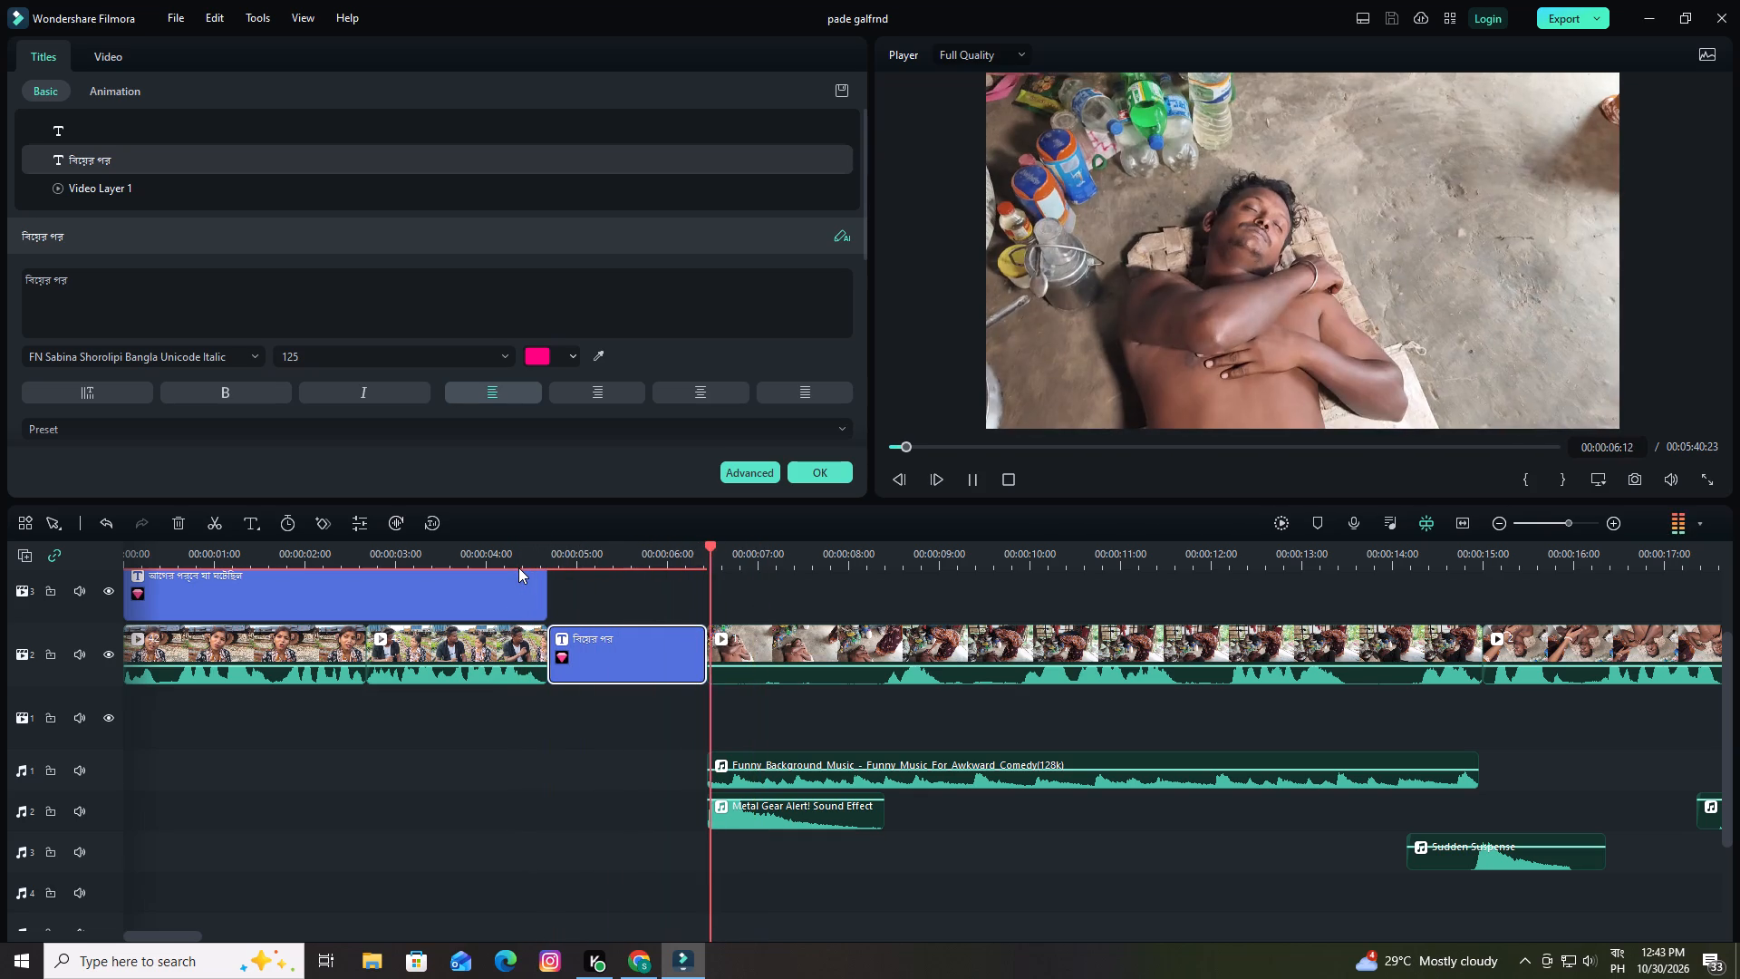
Scale the "বিয়ের পর" text on the hearts card down slightly to size 124.
drag(717, 543, 659, 564)
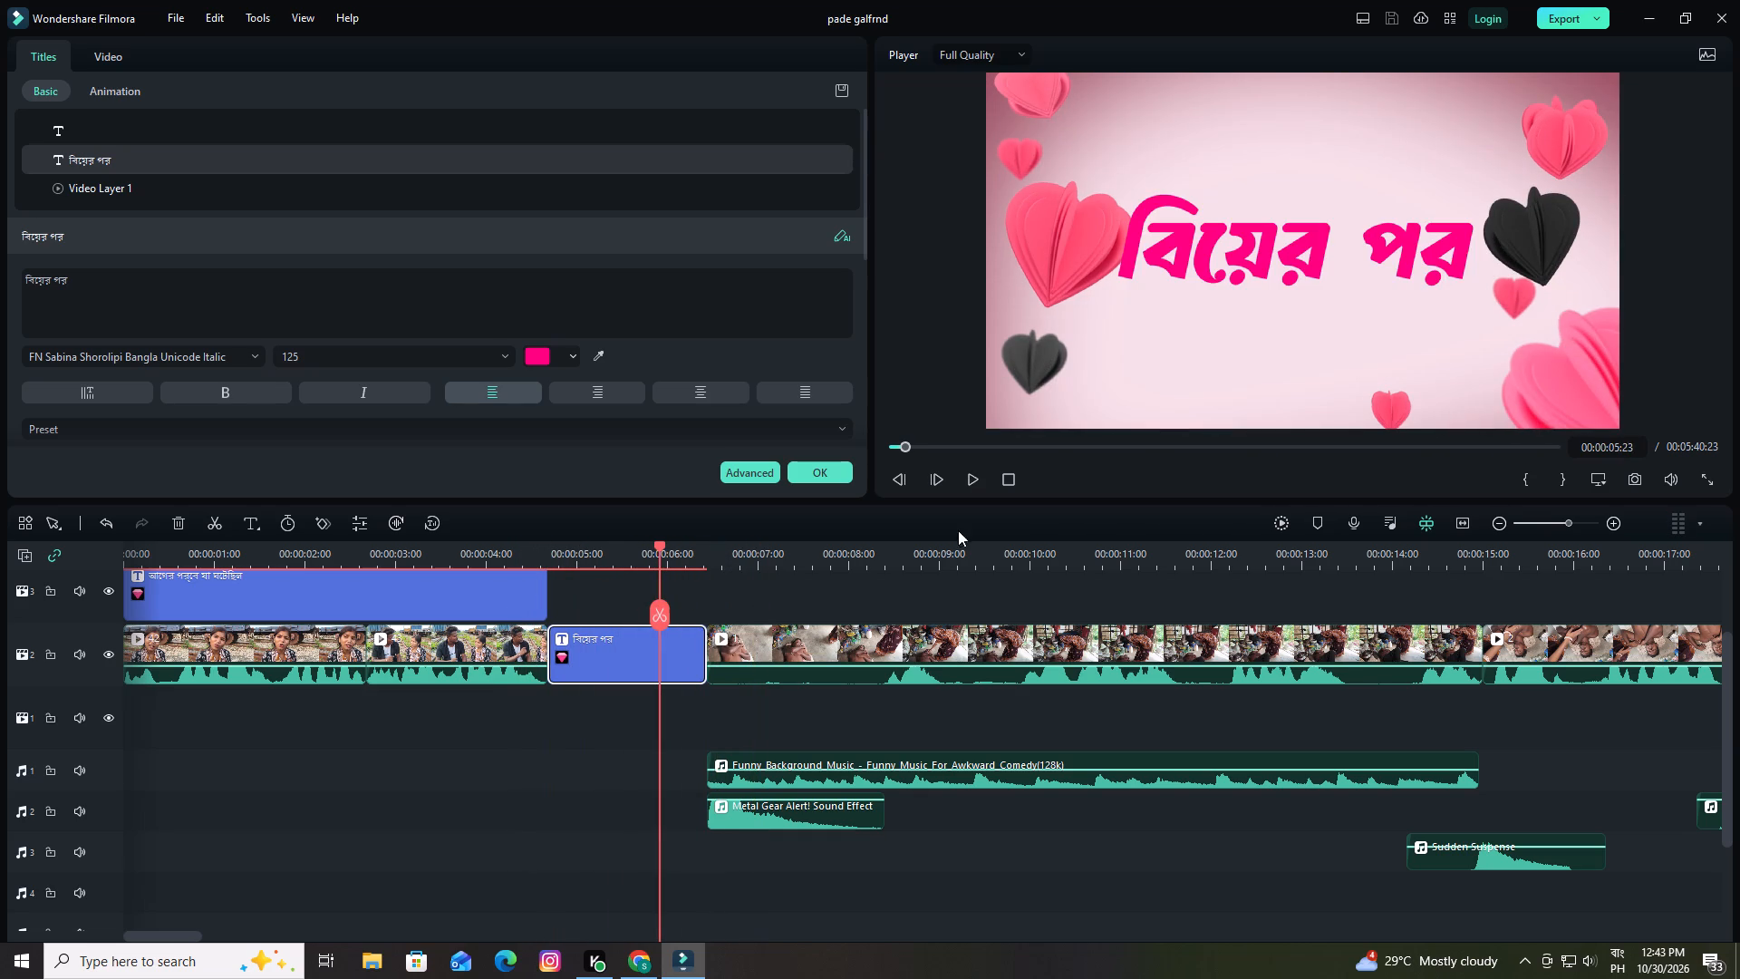
click(1191, 256)
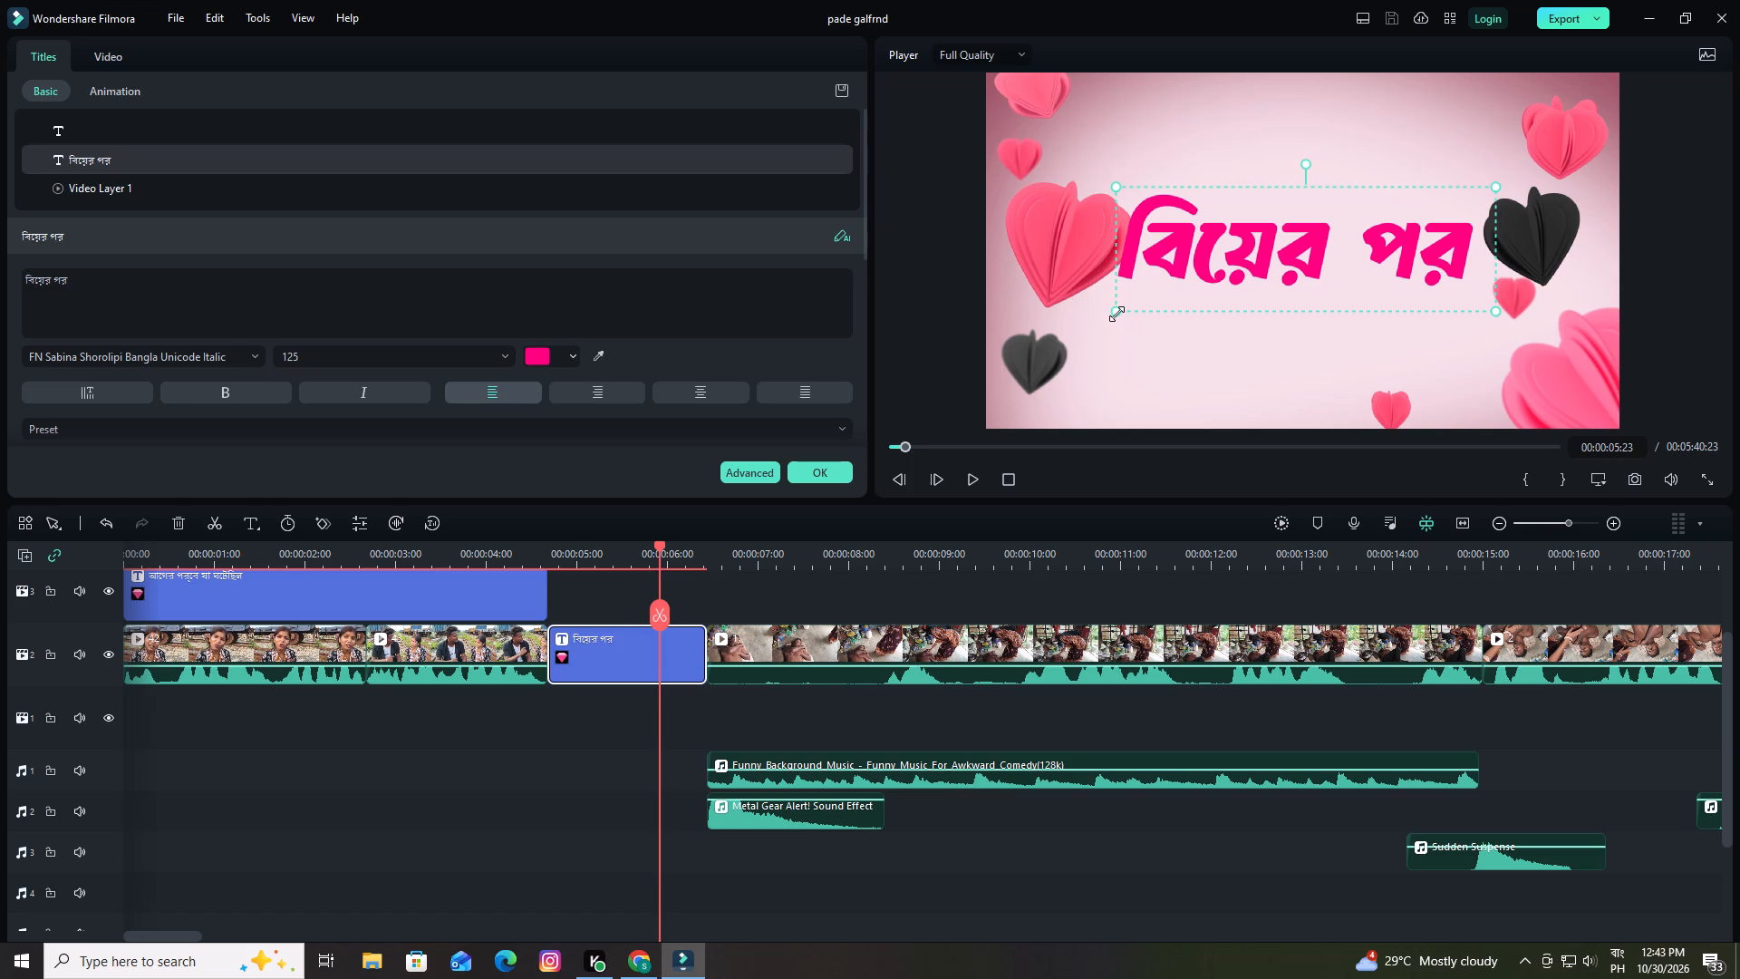
drag(1116, 312, 1118, 310)
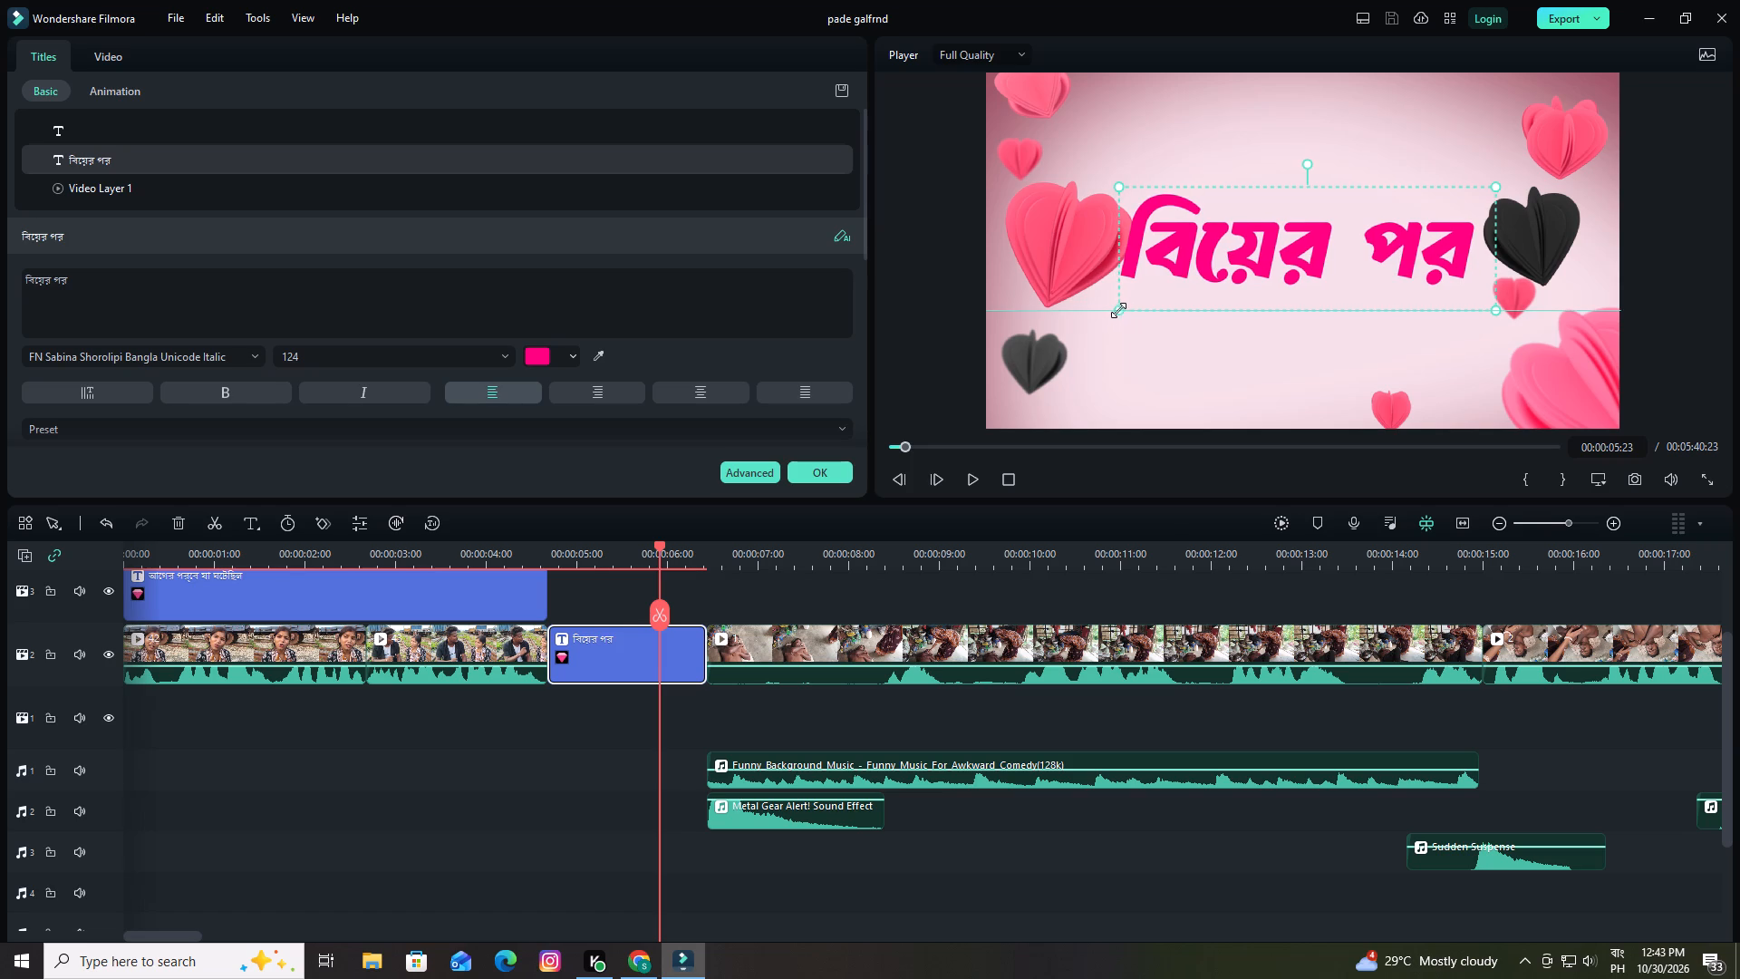
drag(1118, 310, 1128, 306)
drag(1128, 306, 1132, 305)
drag(1119, 311, 1119, 312)
drag(1119, 312, 1130, 305)
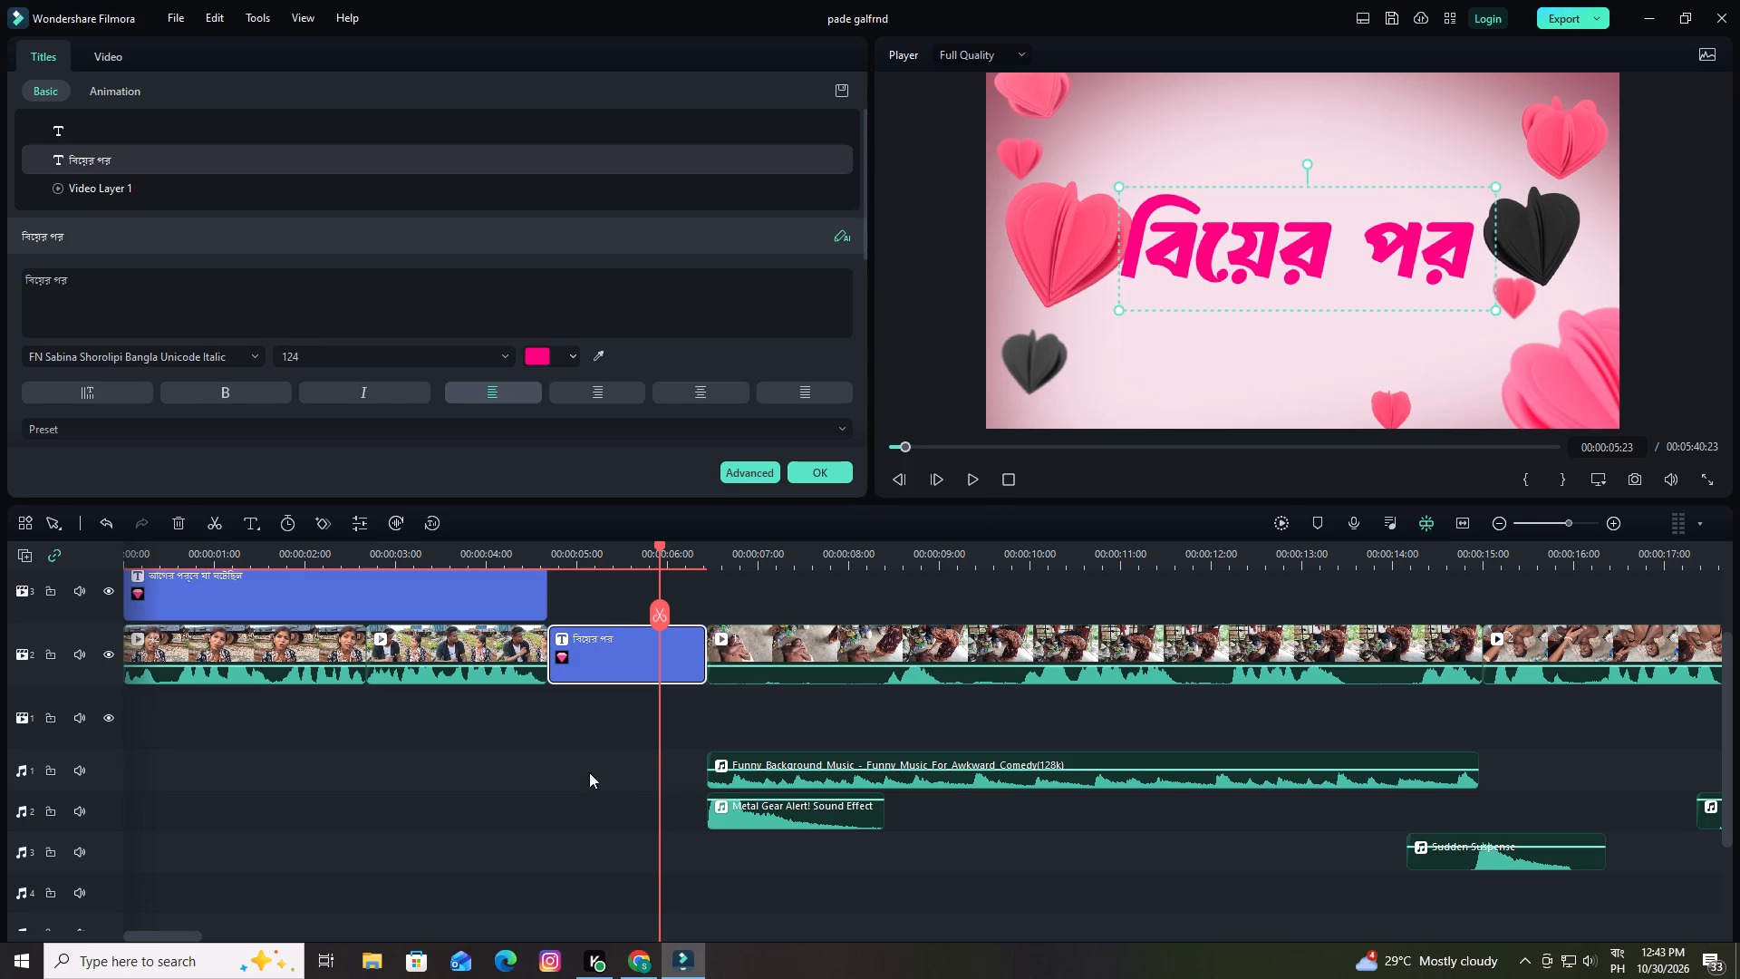
click(589, 772)
click(817, 875)
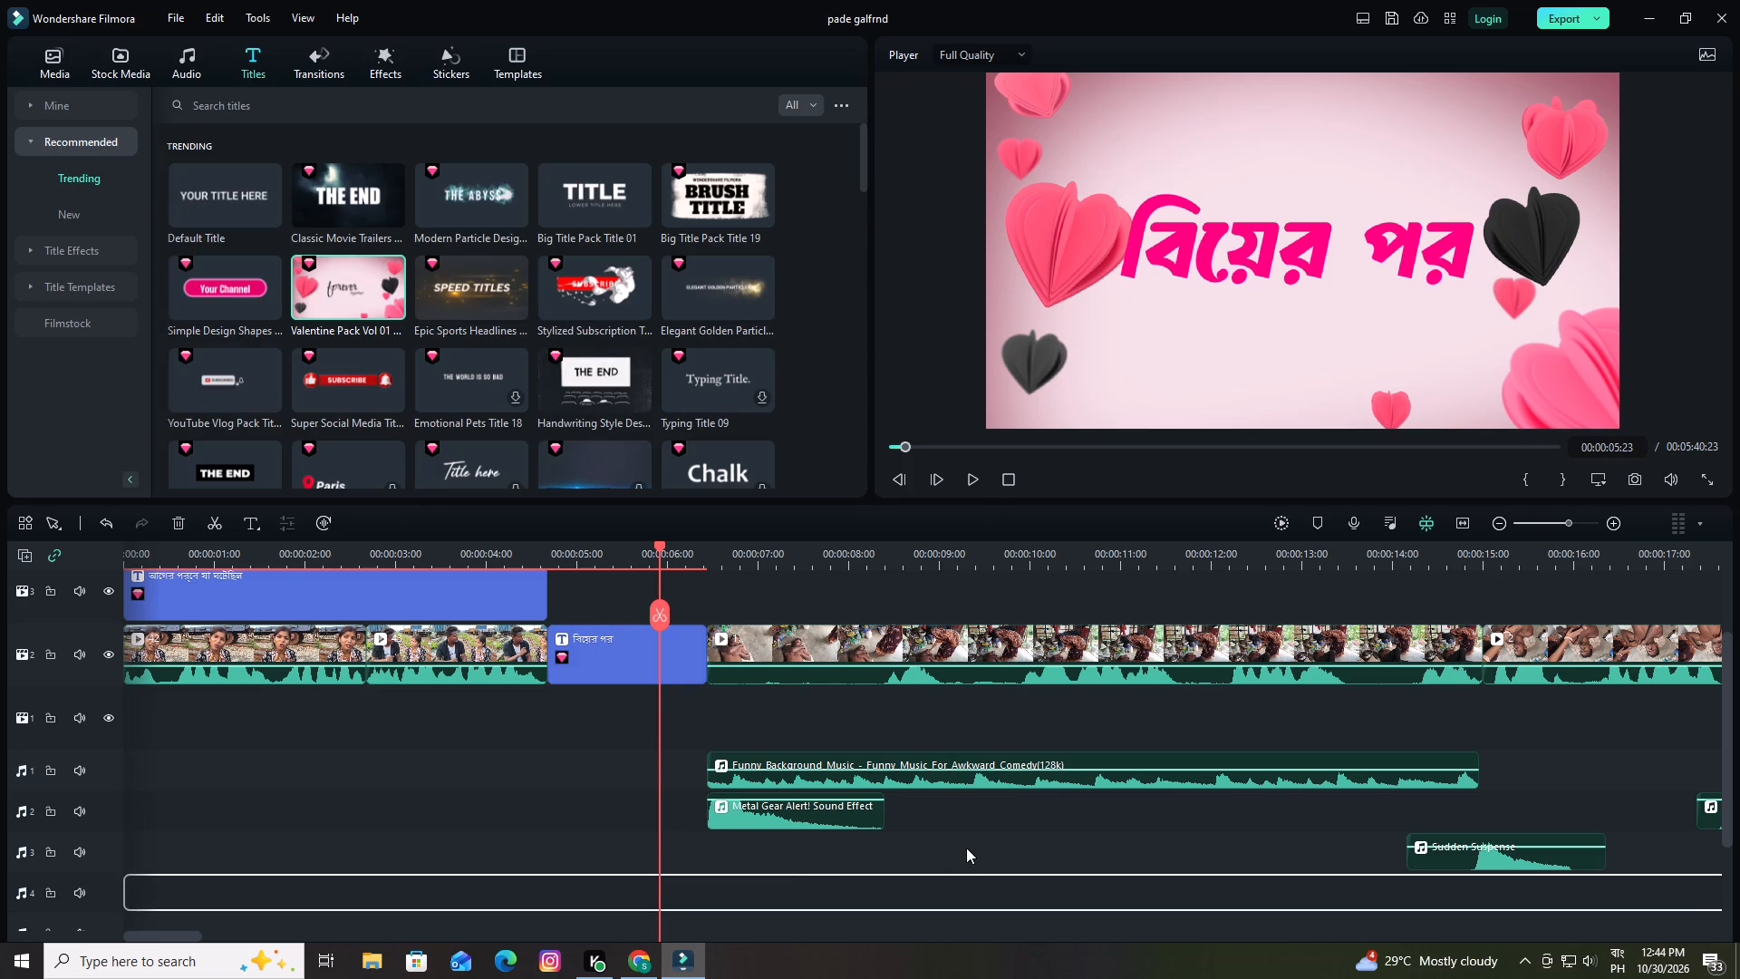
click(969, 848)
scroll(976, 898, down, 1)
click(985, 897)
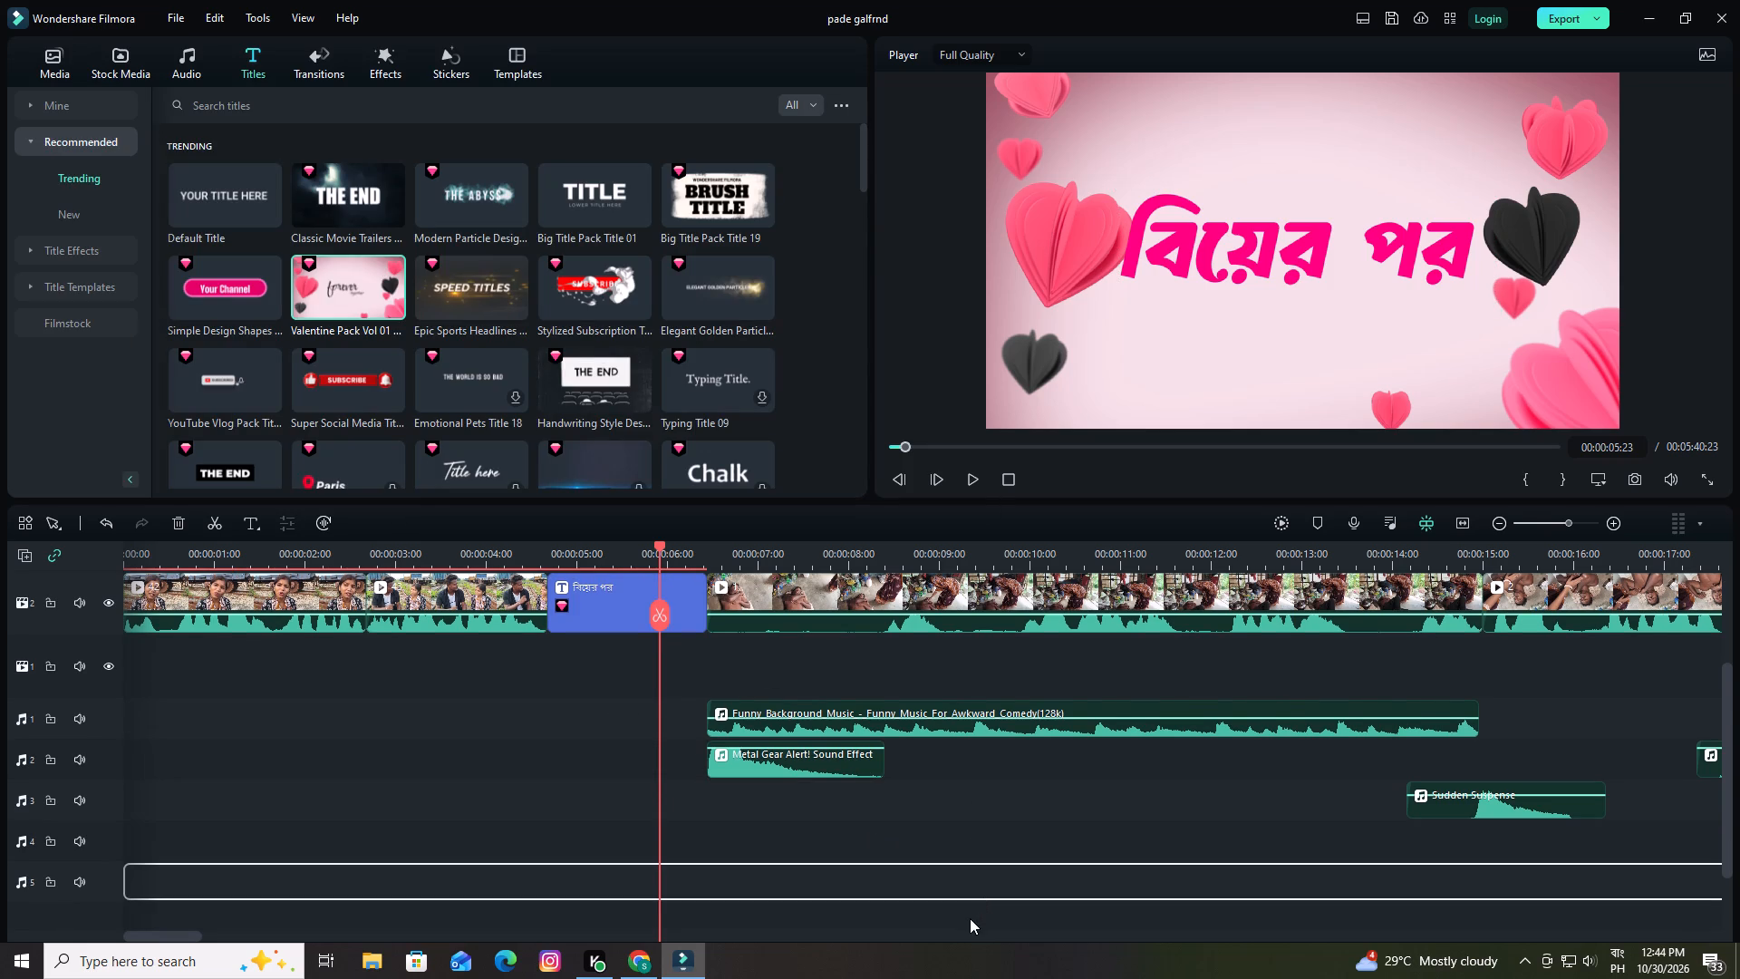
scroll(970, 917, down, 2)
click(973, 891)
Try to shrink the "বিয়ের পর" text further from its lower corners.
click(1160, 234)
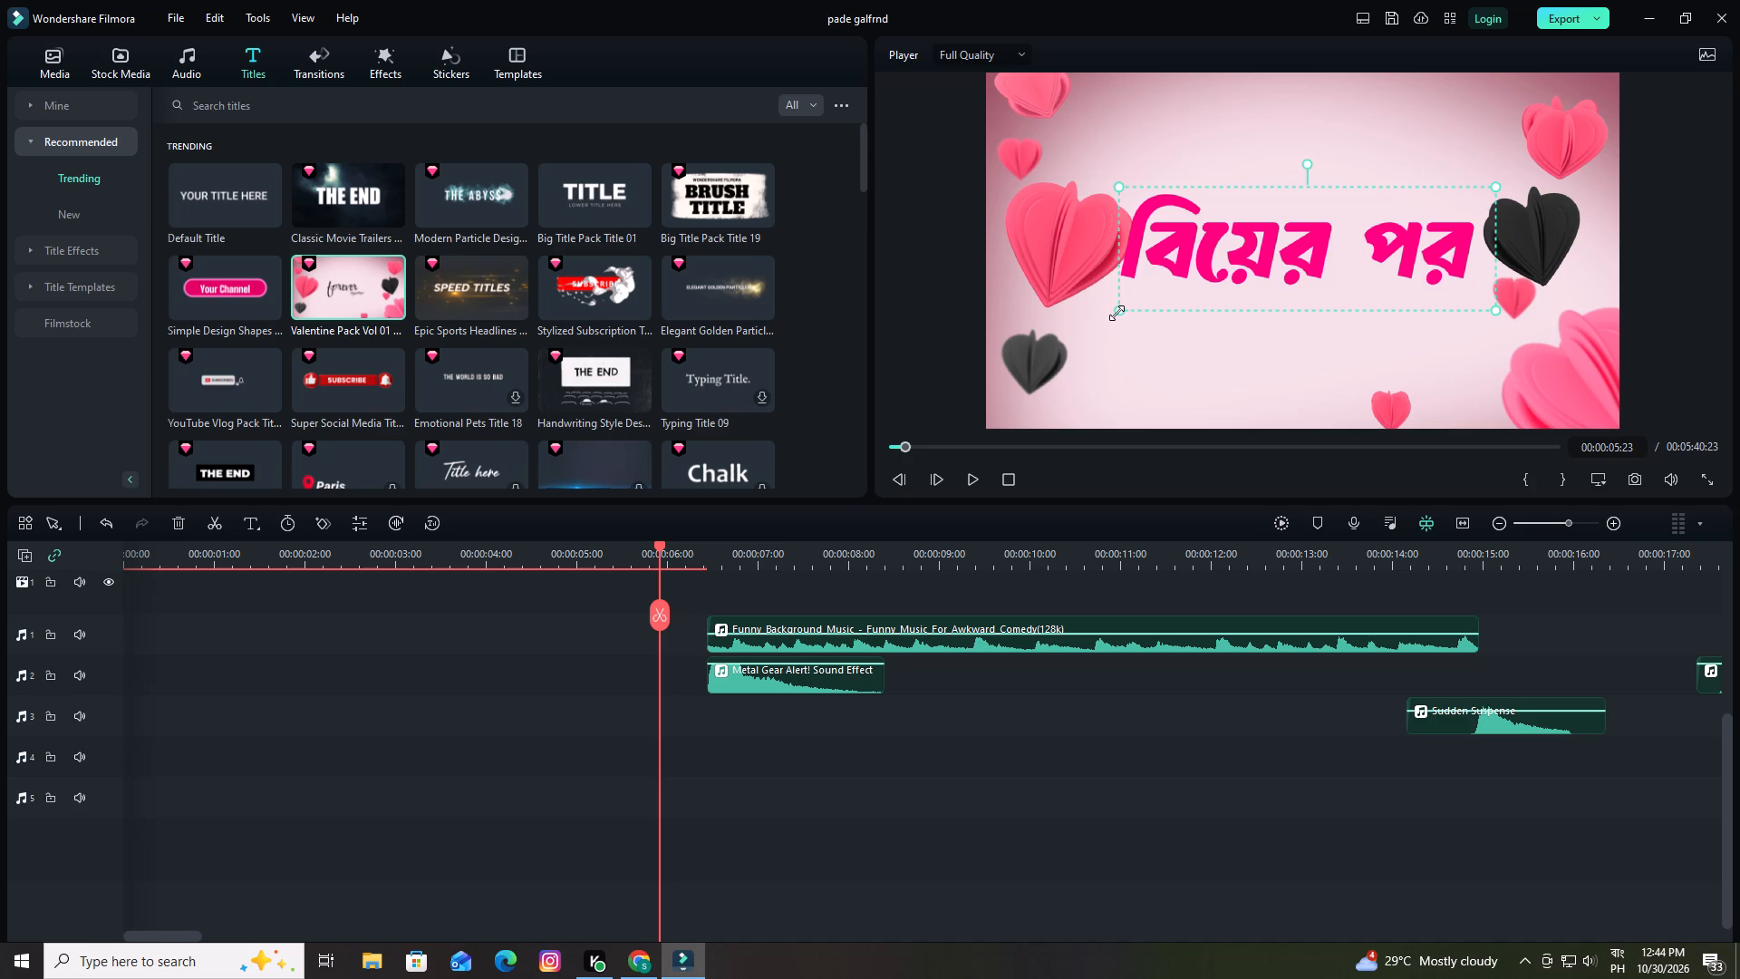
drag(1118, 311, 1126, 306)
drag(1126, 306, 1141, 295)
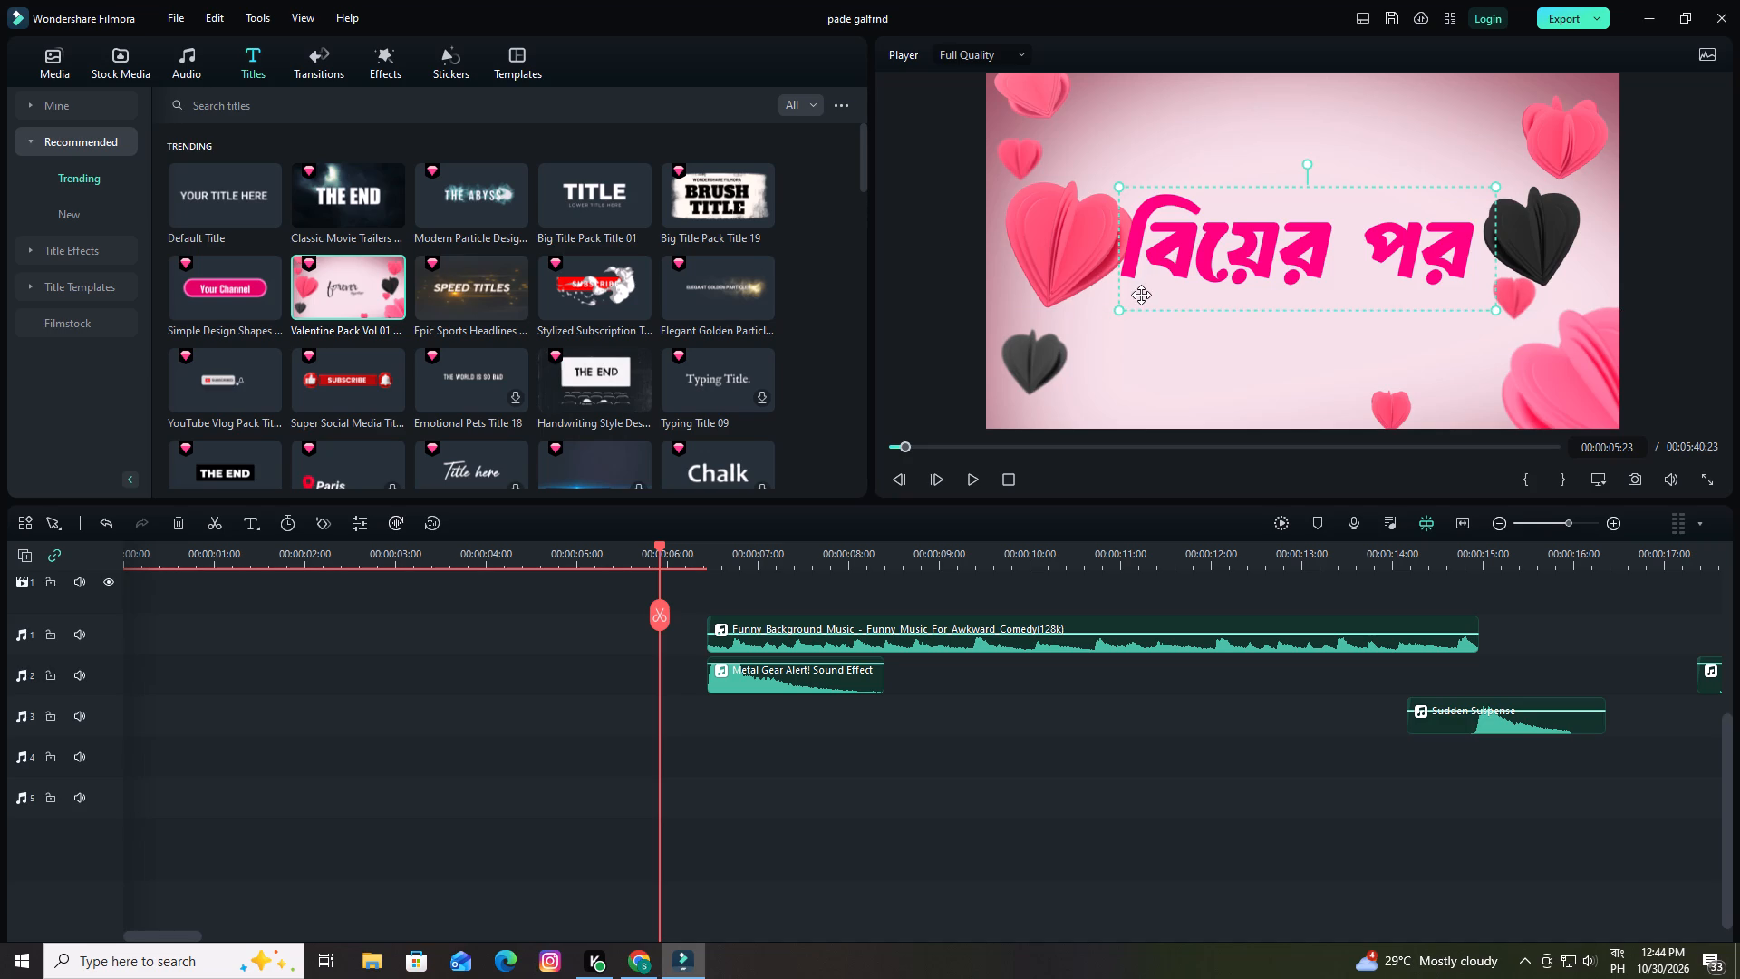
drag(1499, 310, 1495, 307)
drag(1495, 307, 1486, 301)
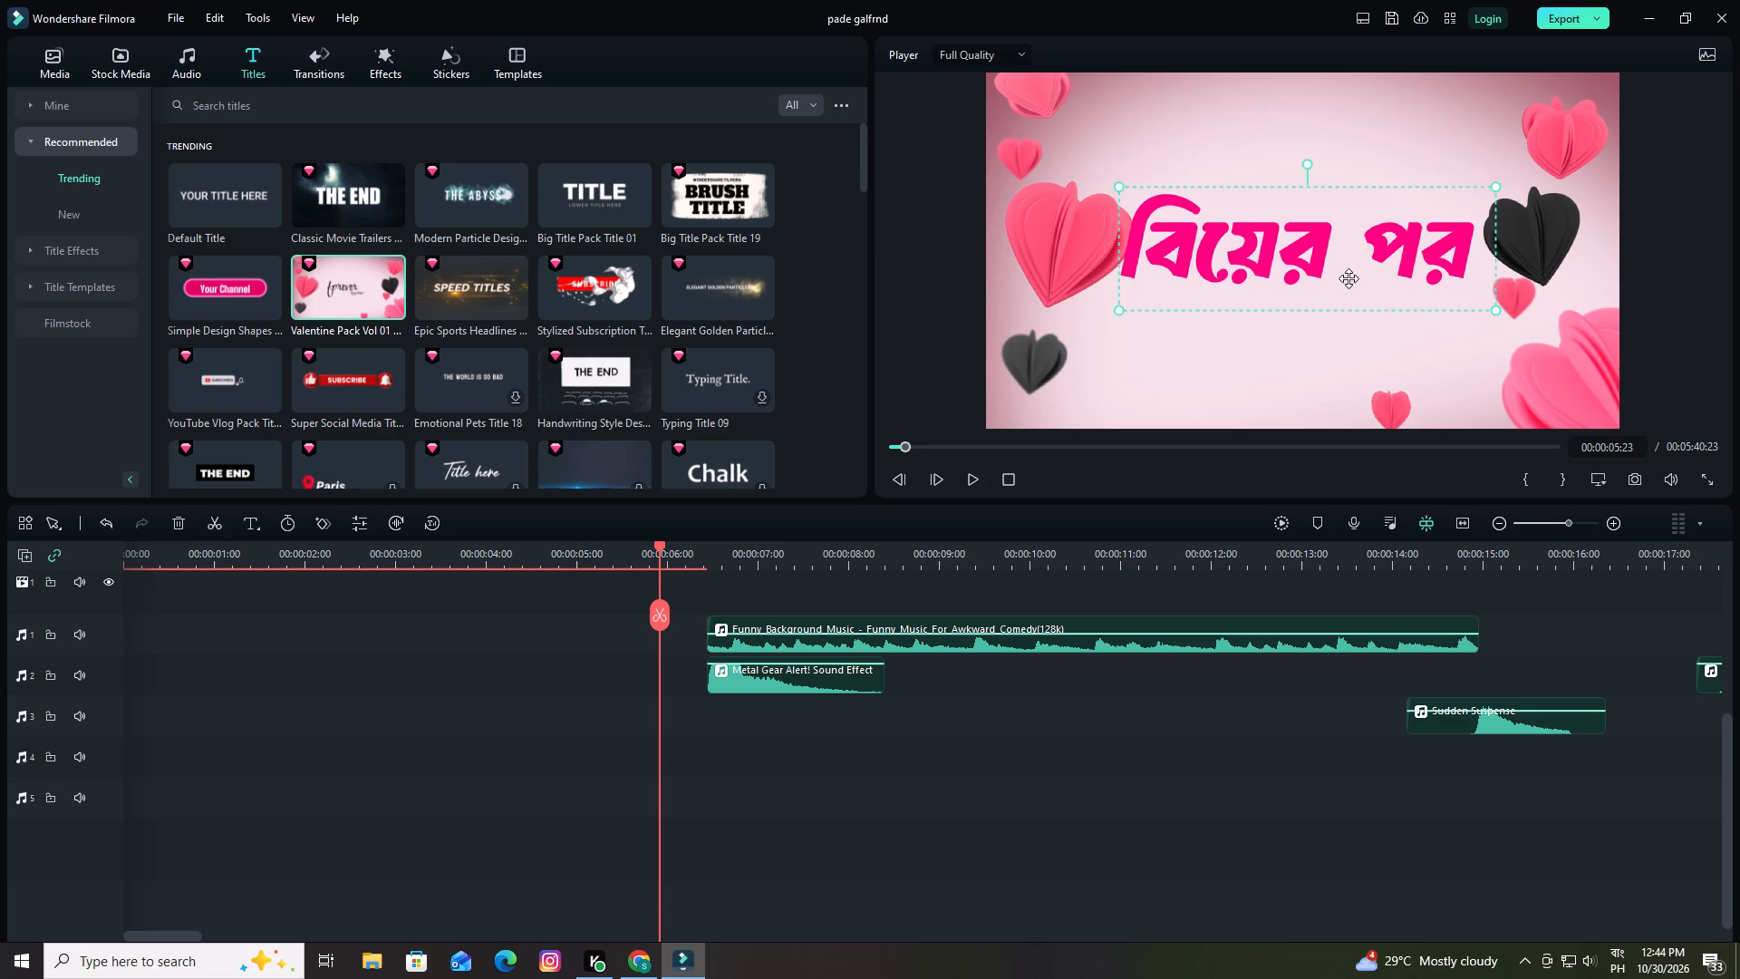
Move the "বিয়ের পর" text slightly up and to the right so it sits between the large pink and black hearts.
drag(1339, 271, 1351, 259)
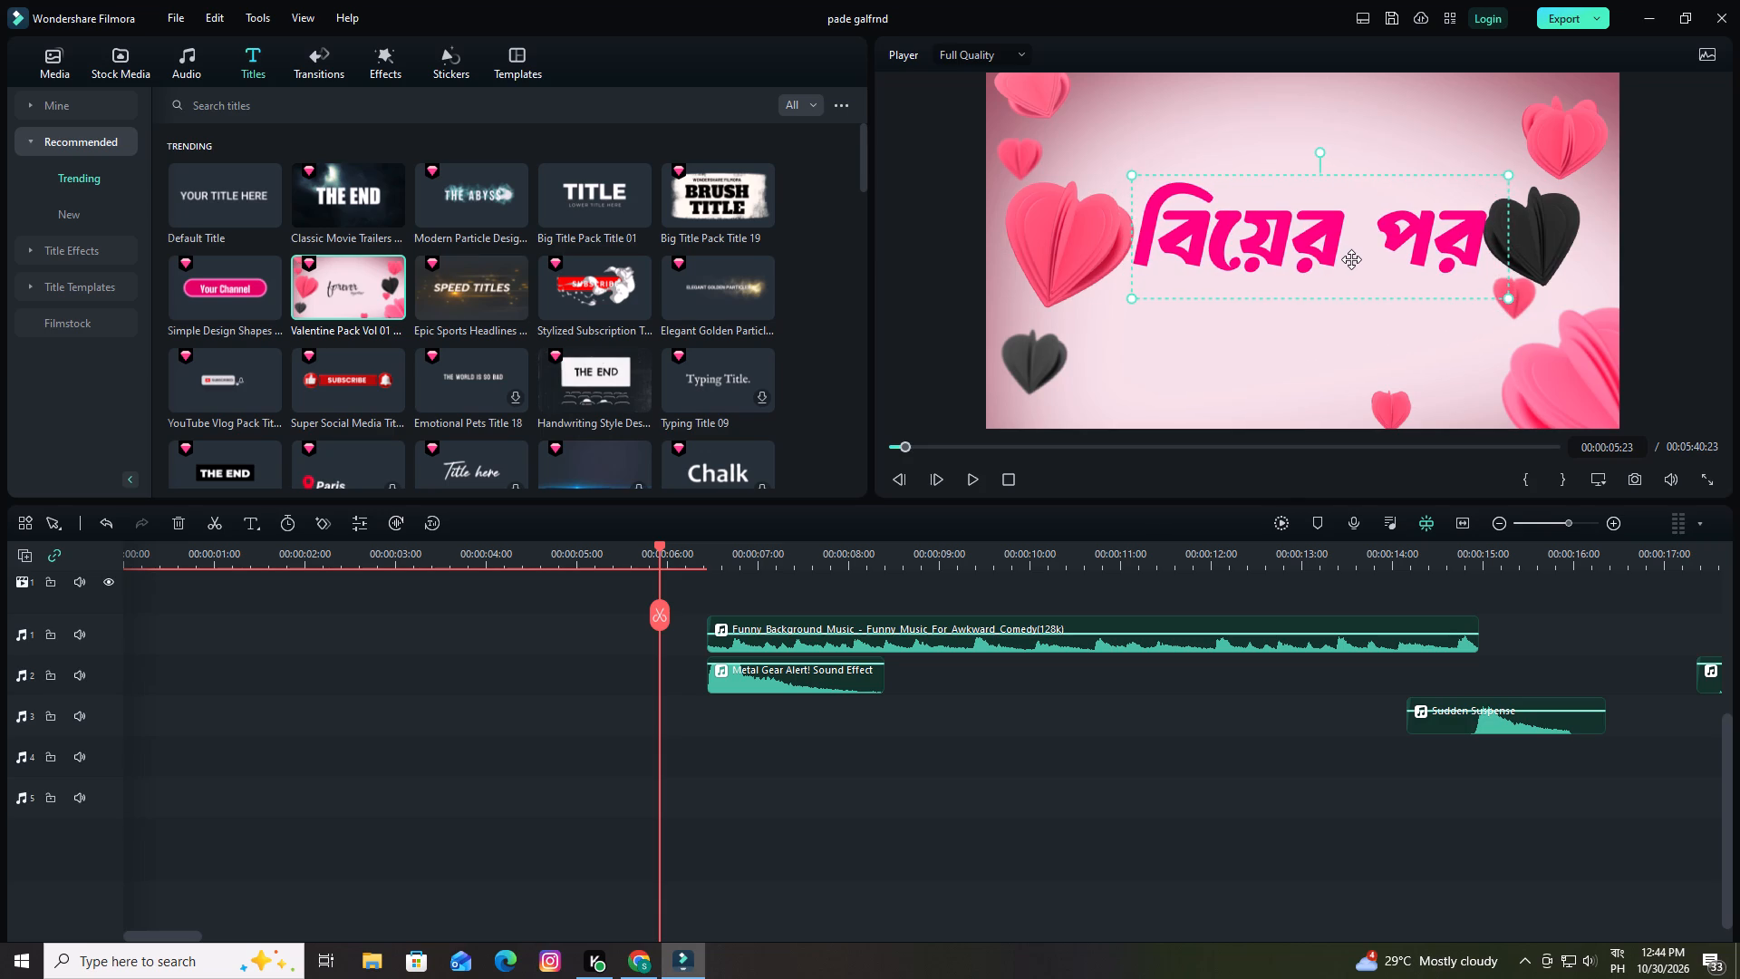
drag(1351, 259, 1347, 259)
click(971, 885)
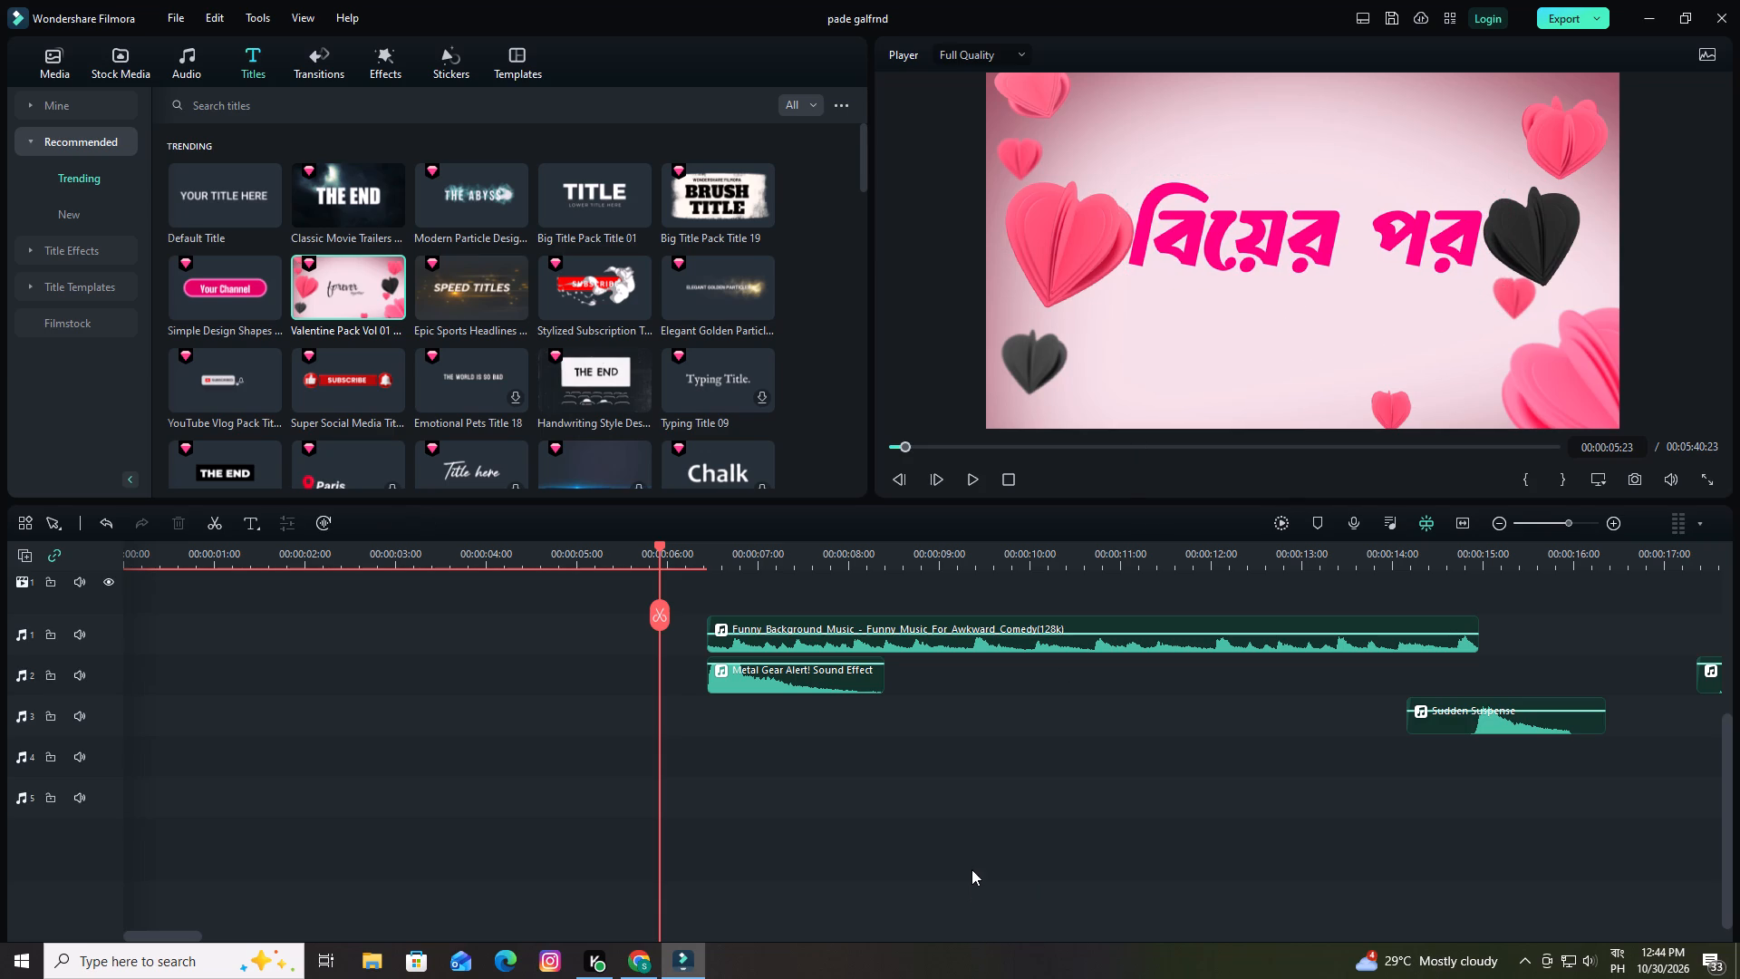
Play back the "বিয়ের পর" card from just before its start to check the repositioned text.
drag(660, 544, 510, 563)
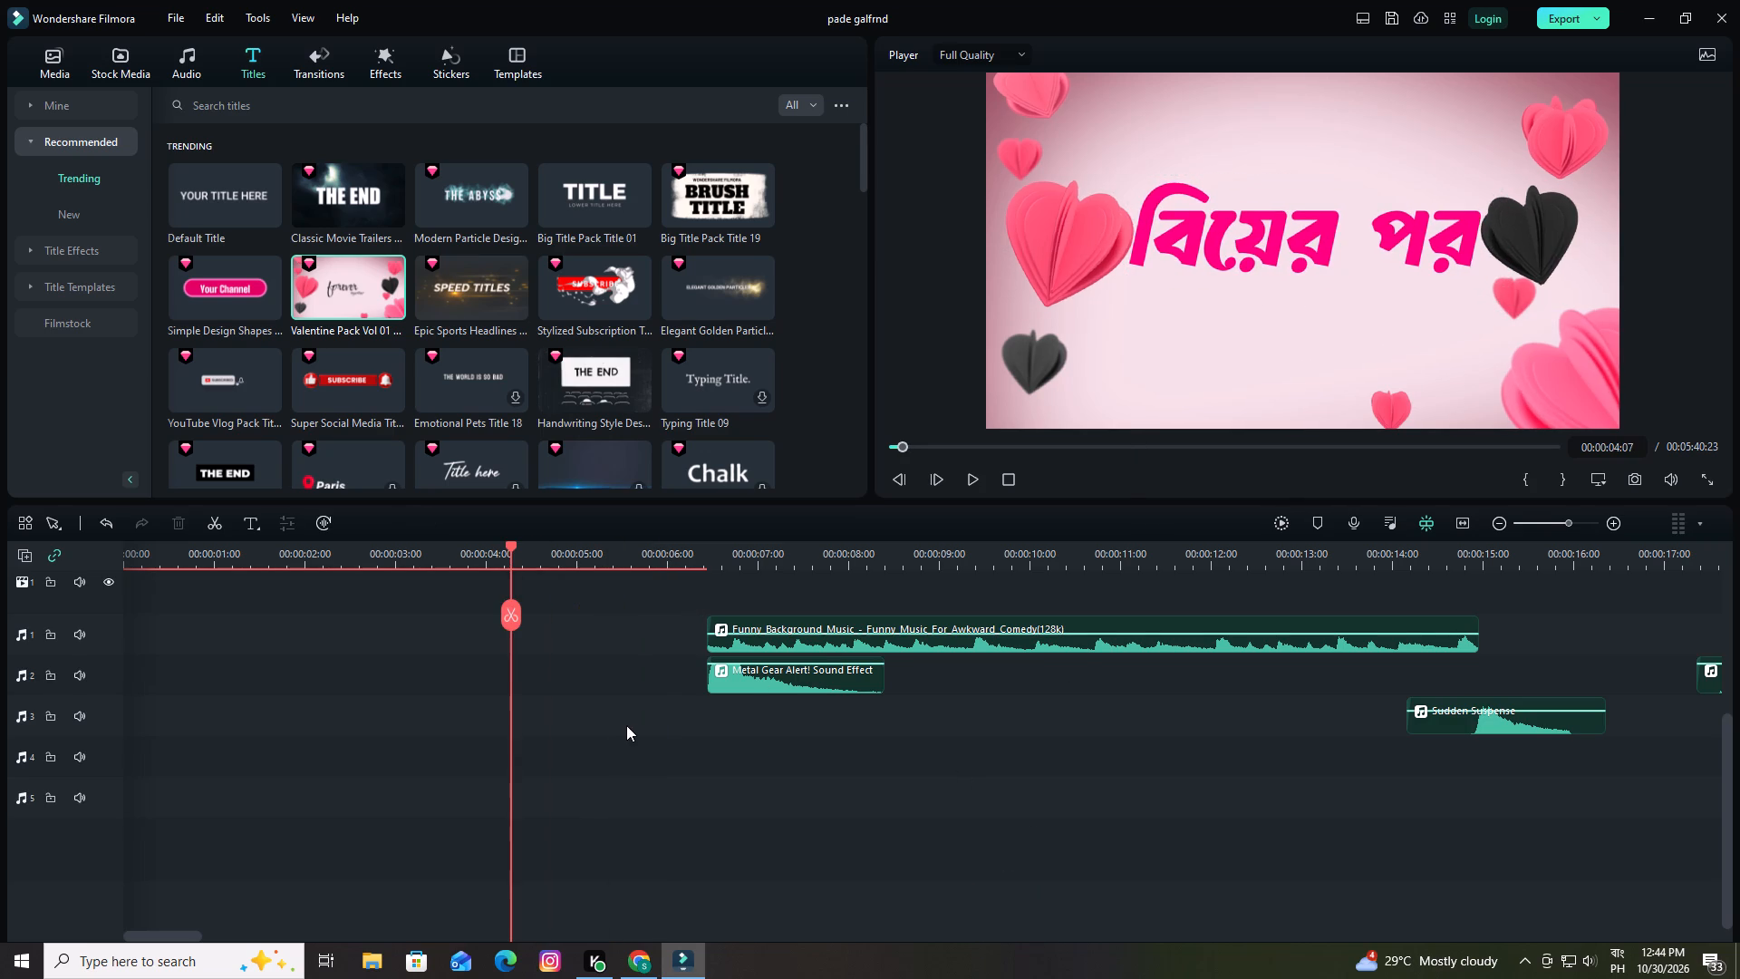
scroll(631, 725, up, 3)
key(space)
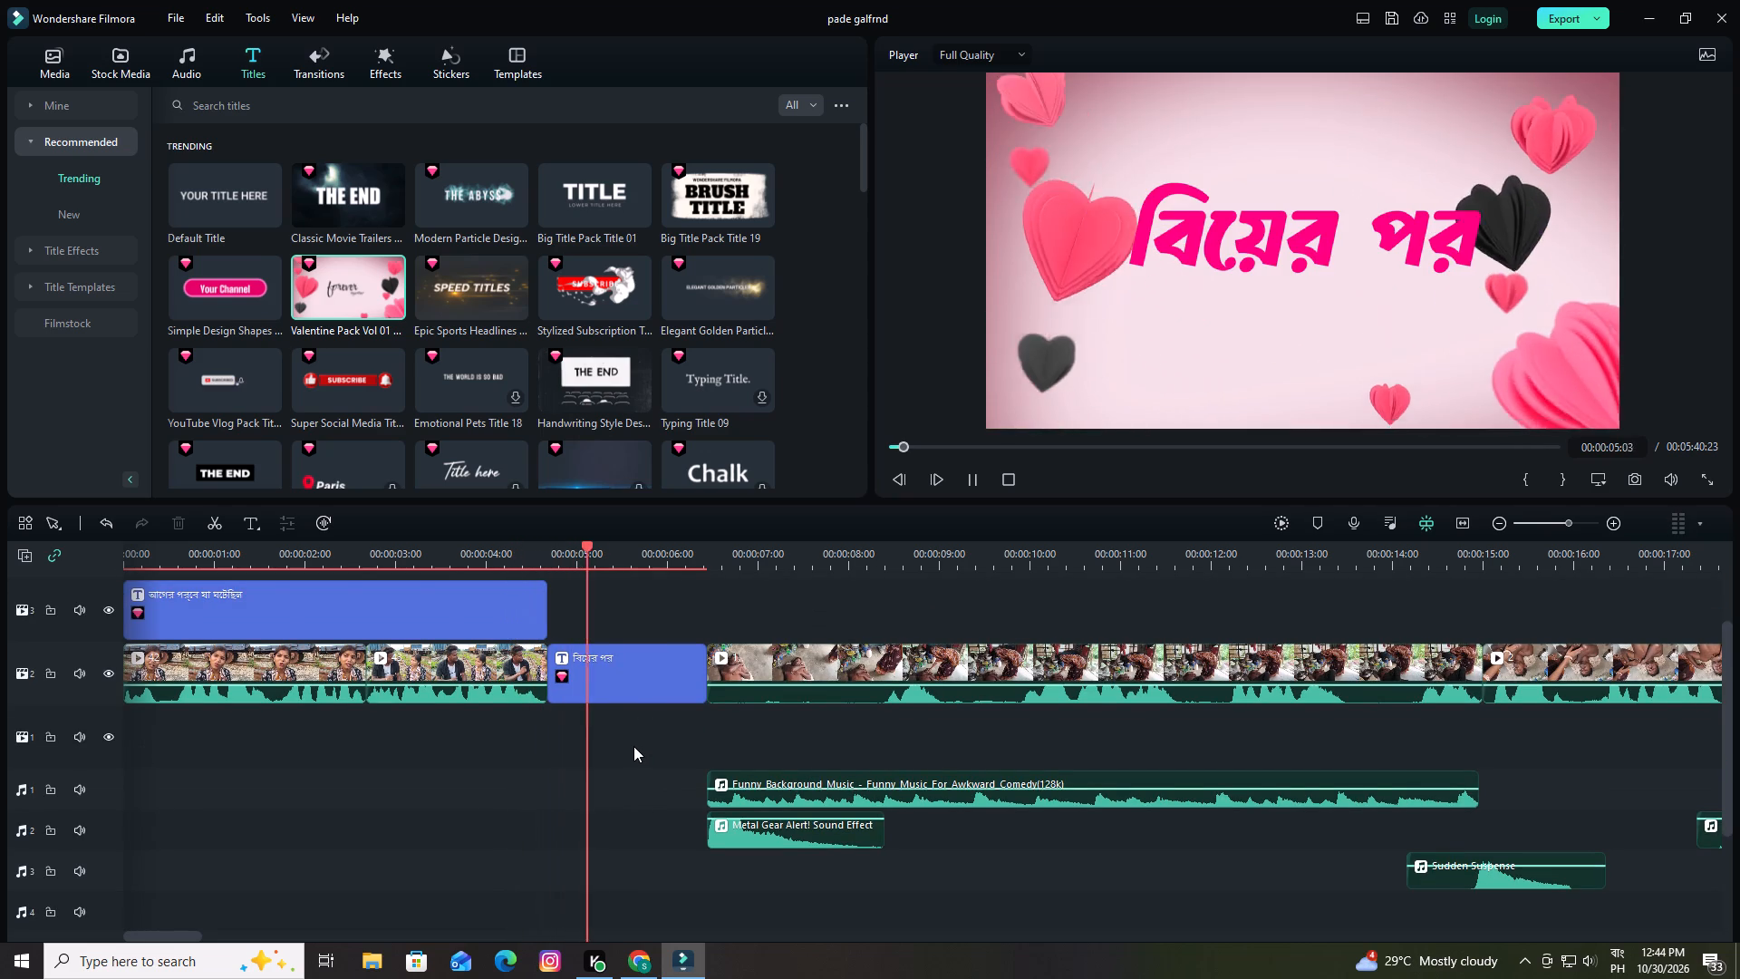
key(space)
Save the project.
click(1395, 24)
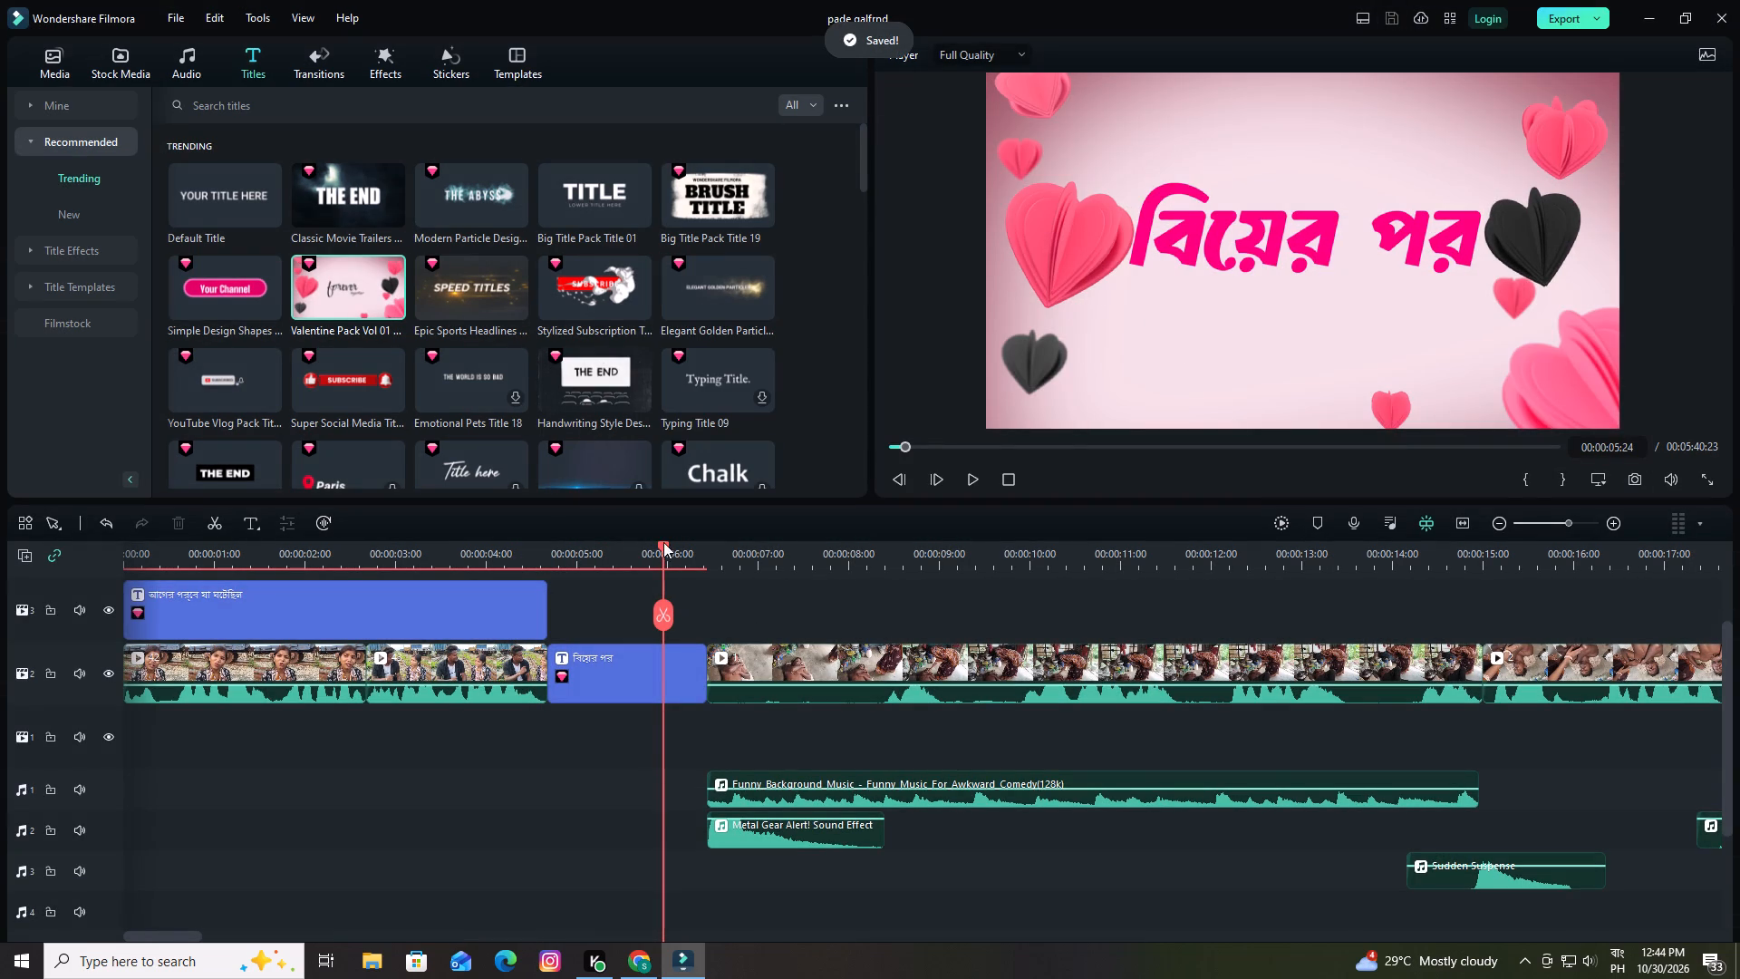
Play back the end of the recap into the "বিয়ের পর" card.
drag(663, 541, 440, 563)
key(space)
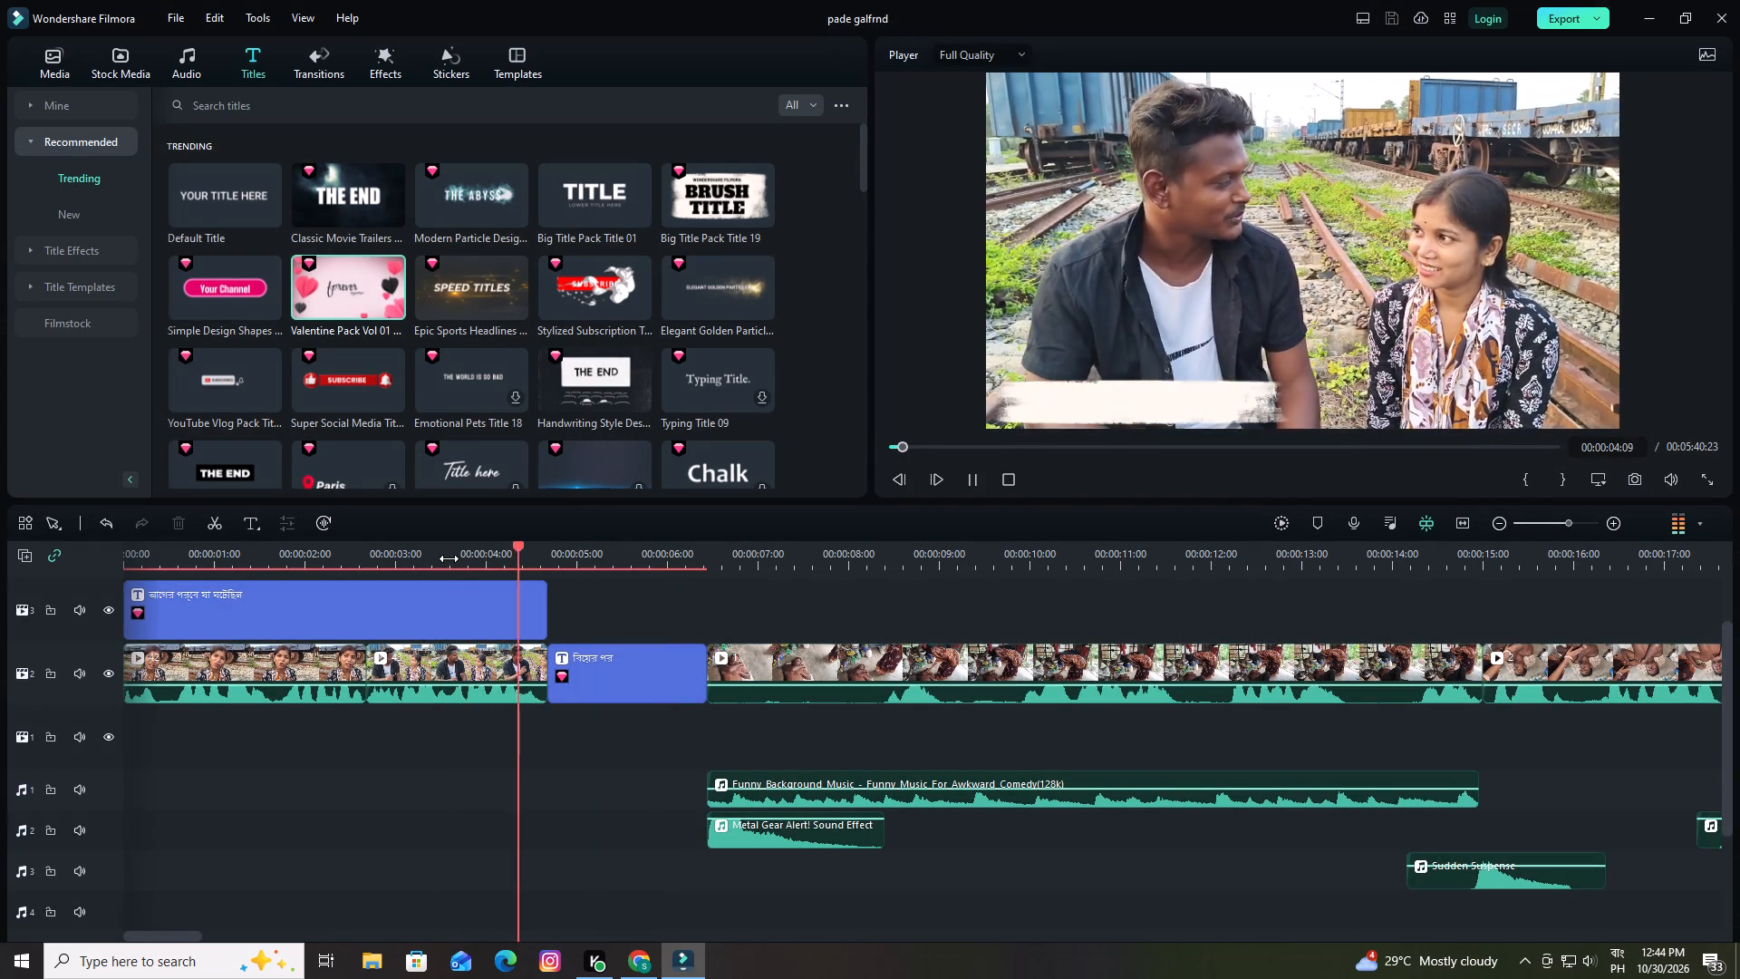
key(space)
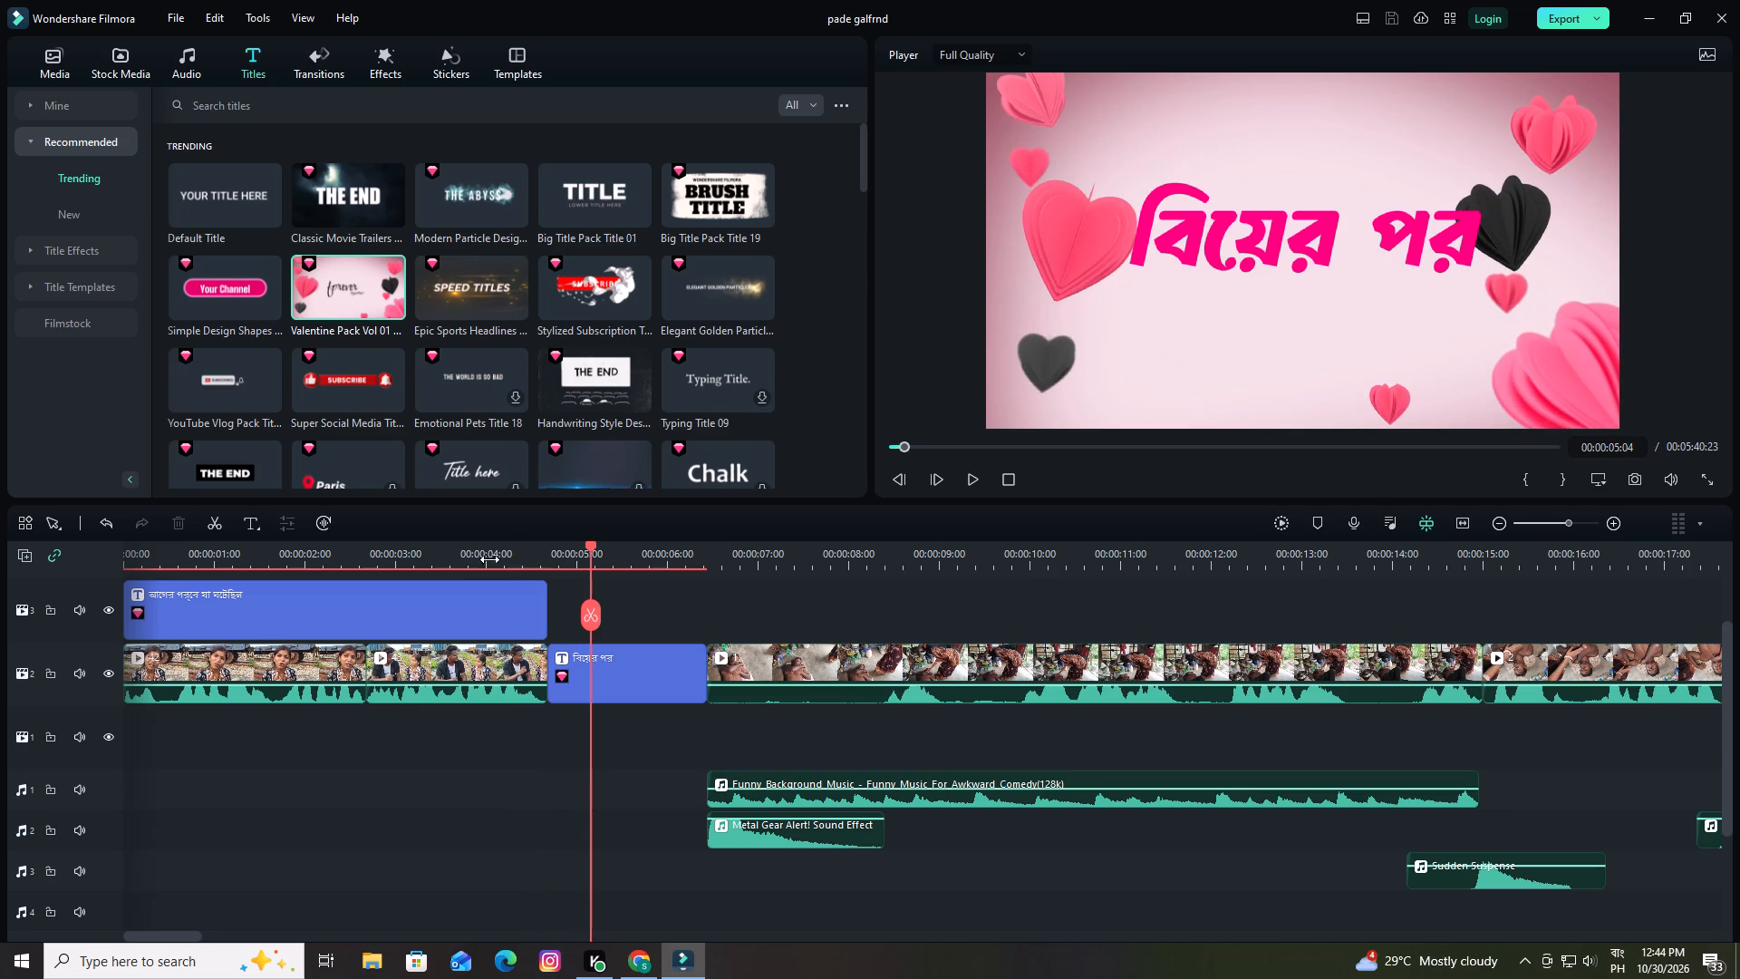
With the playhead at the "বিয়ের পর" card's start, search the project media for "san", and clear the search.
drag(589, 543, 546, 557)
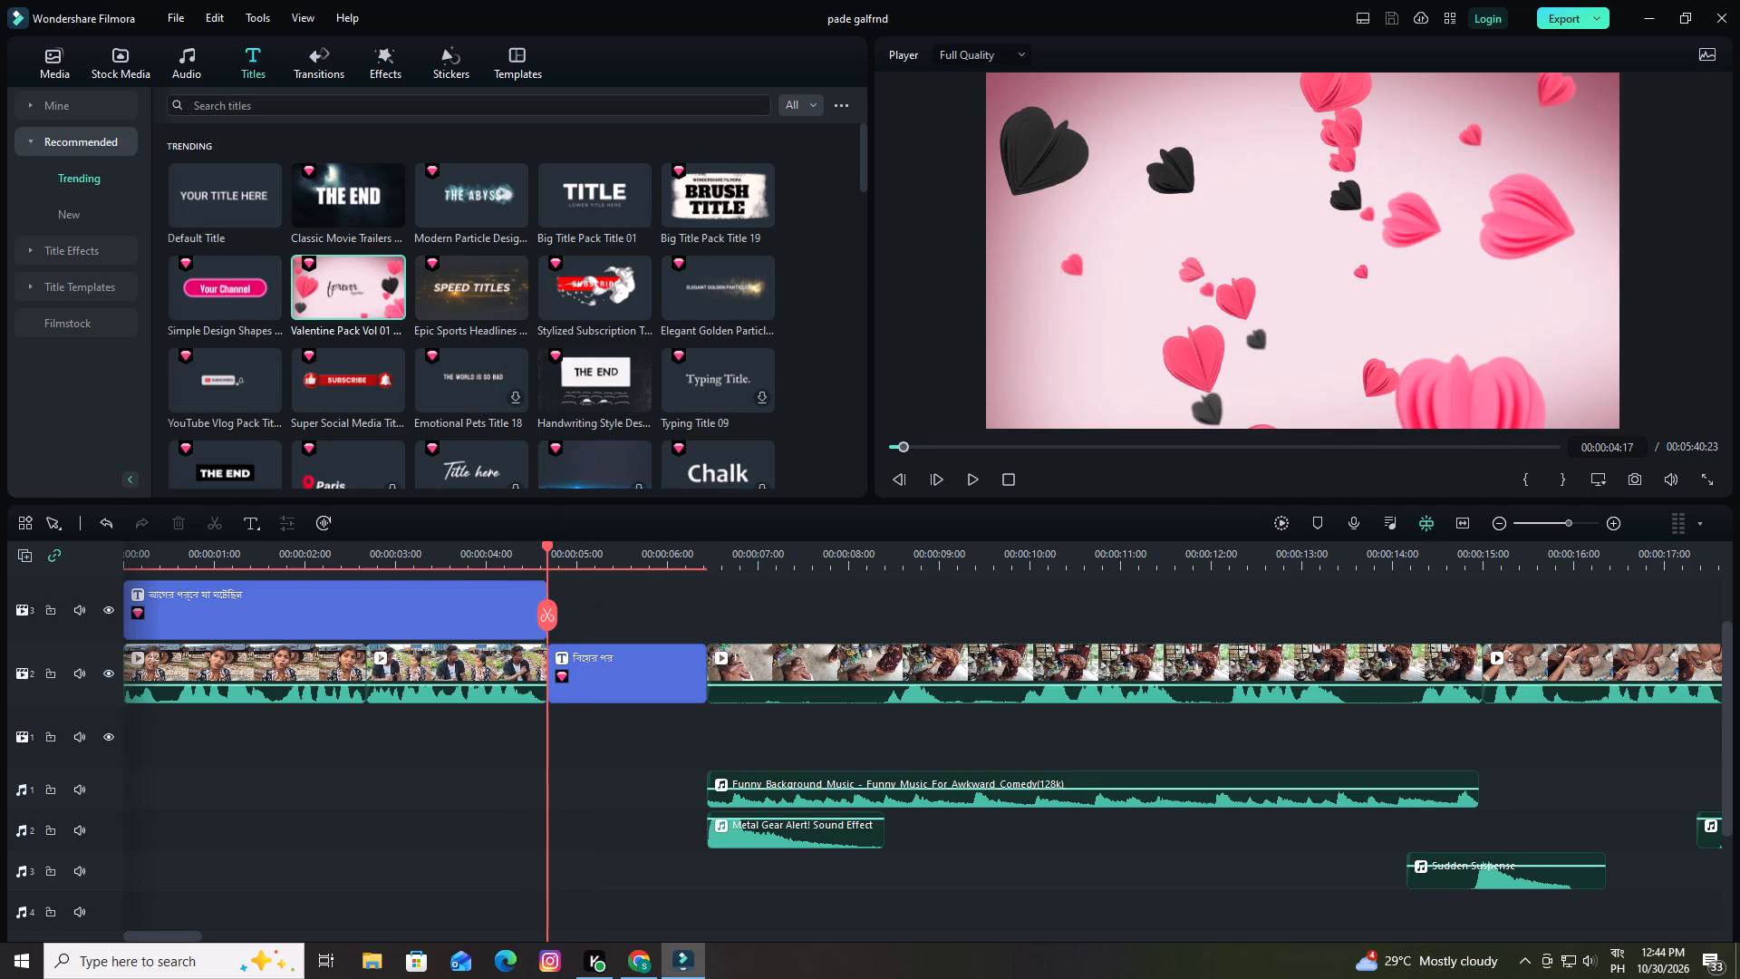
click(52, 54)
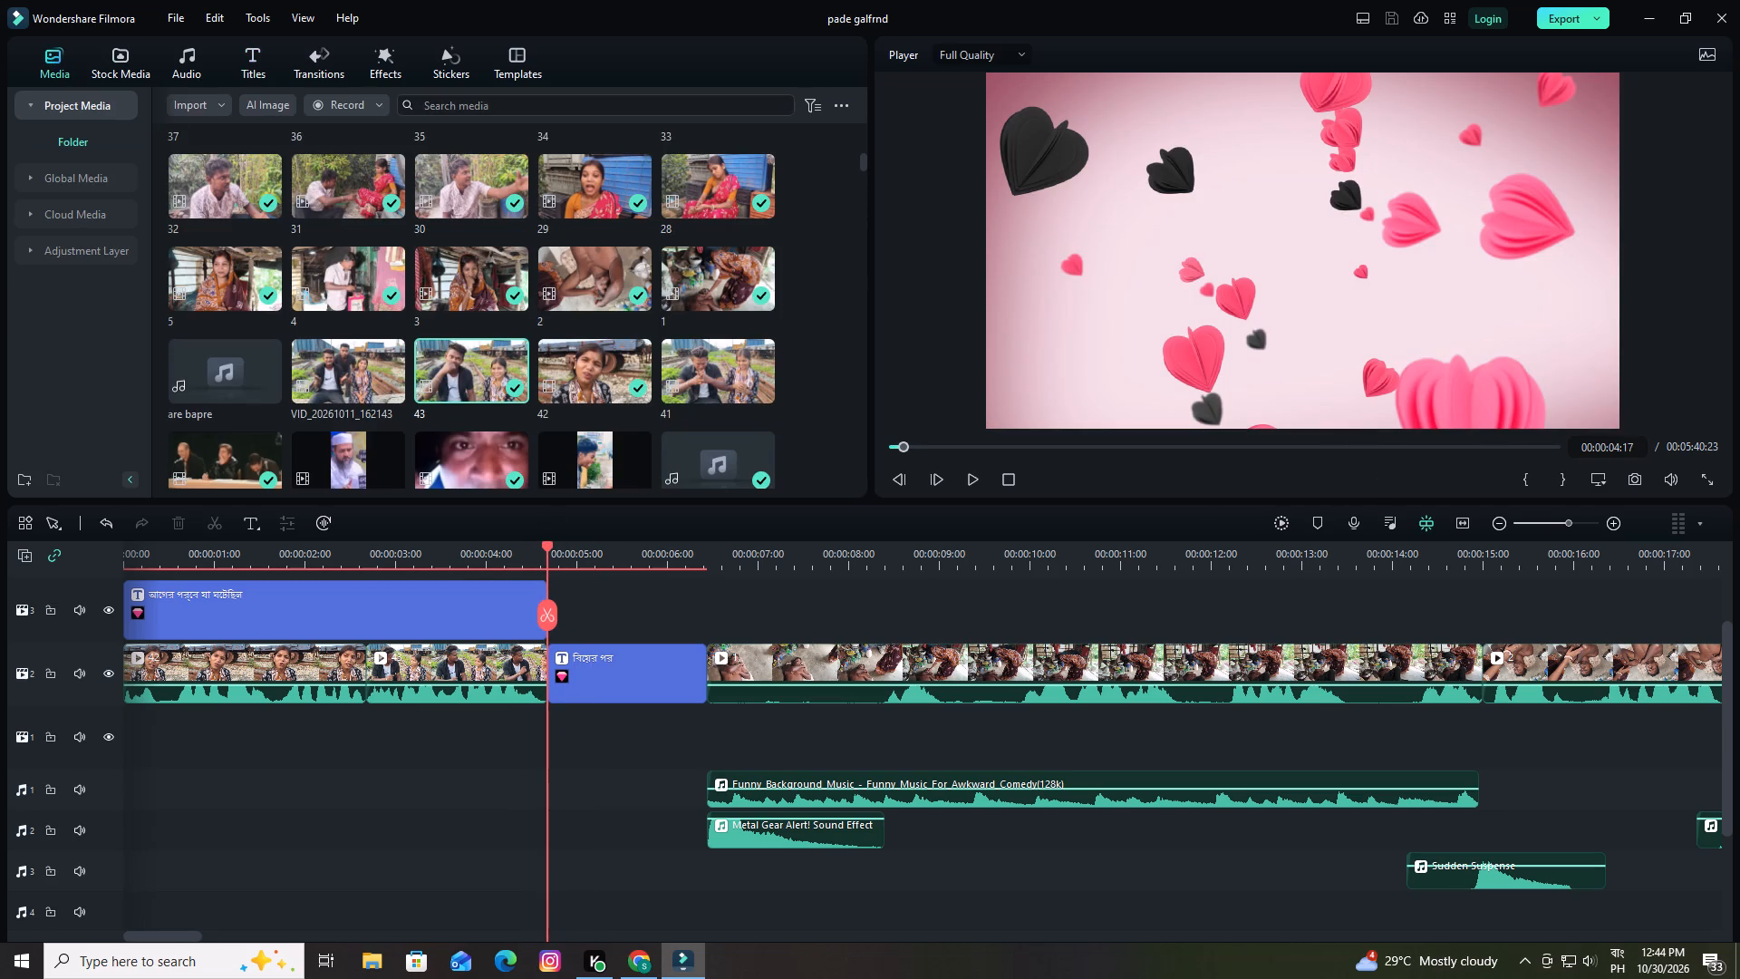
click(484, 102)
text(sa)
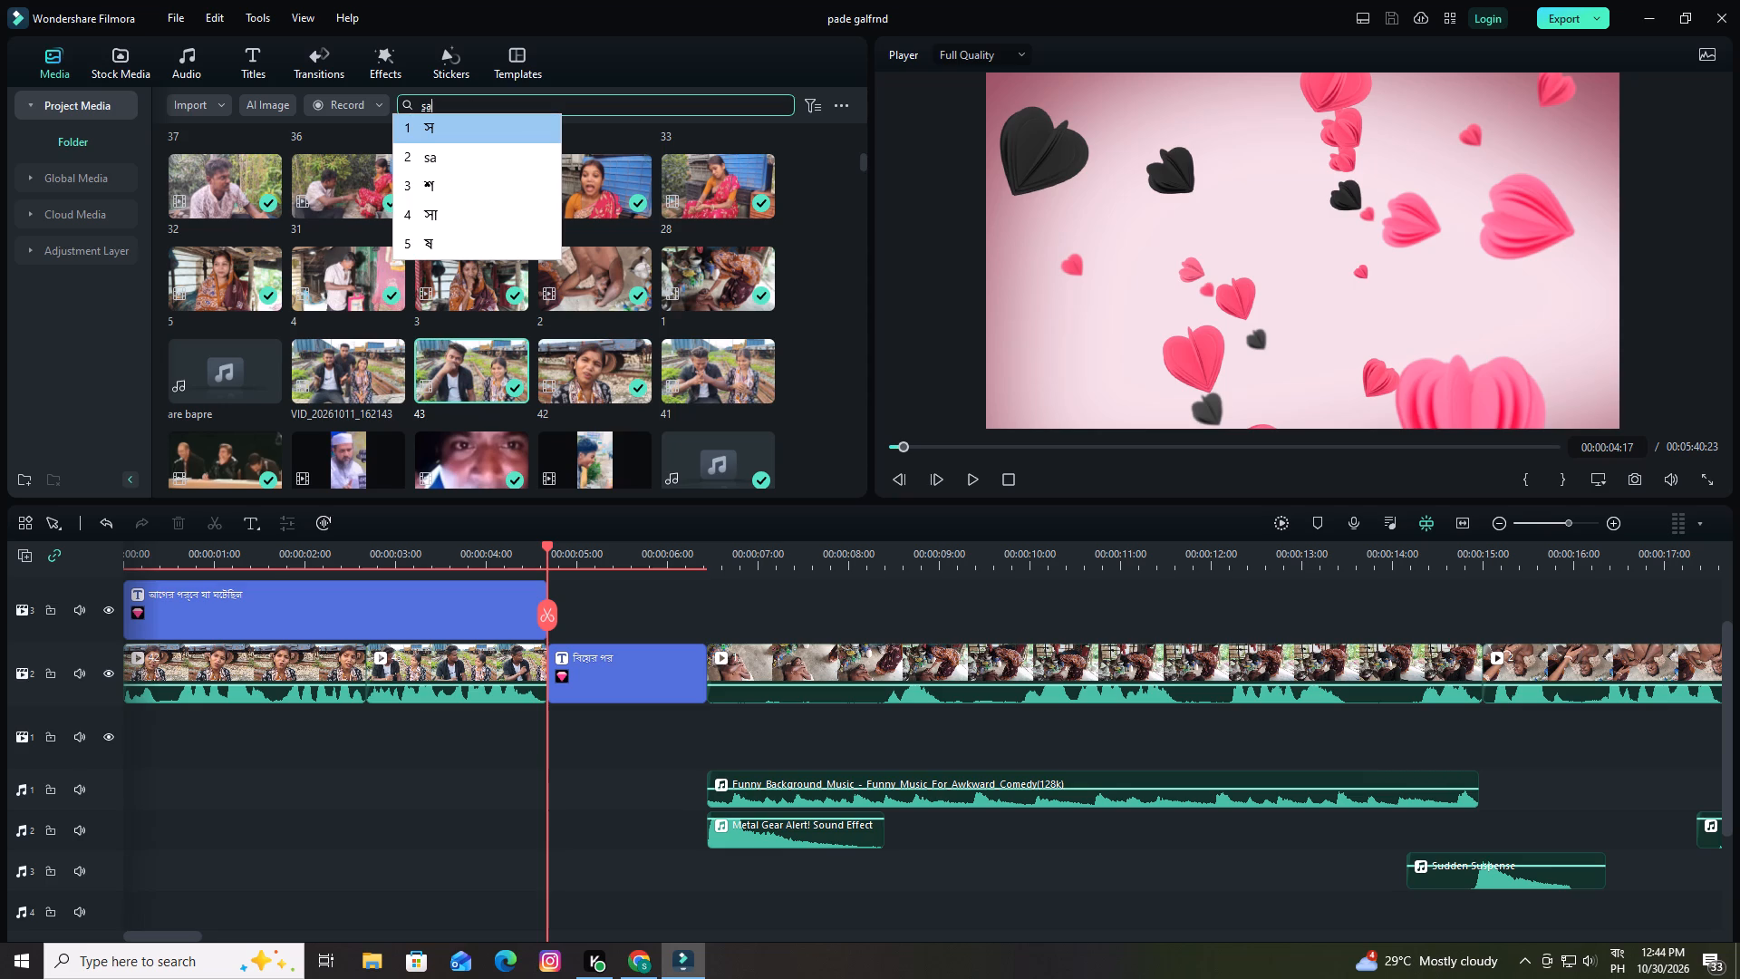
key(n)
click(477, 152)
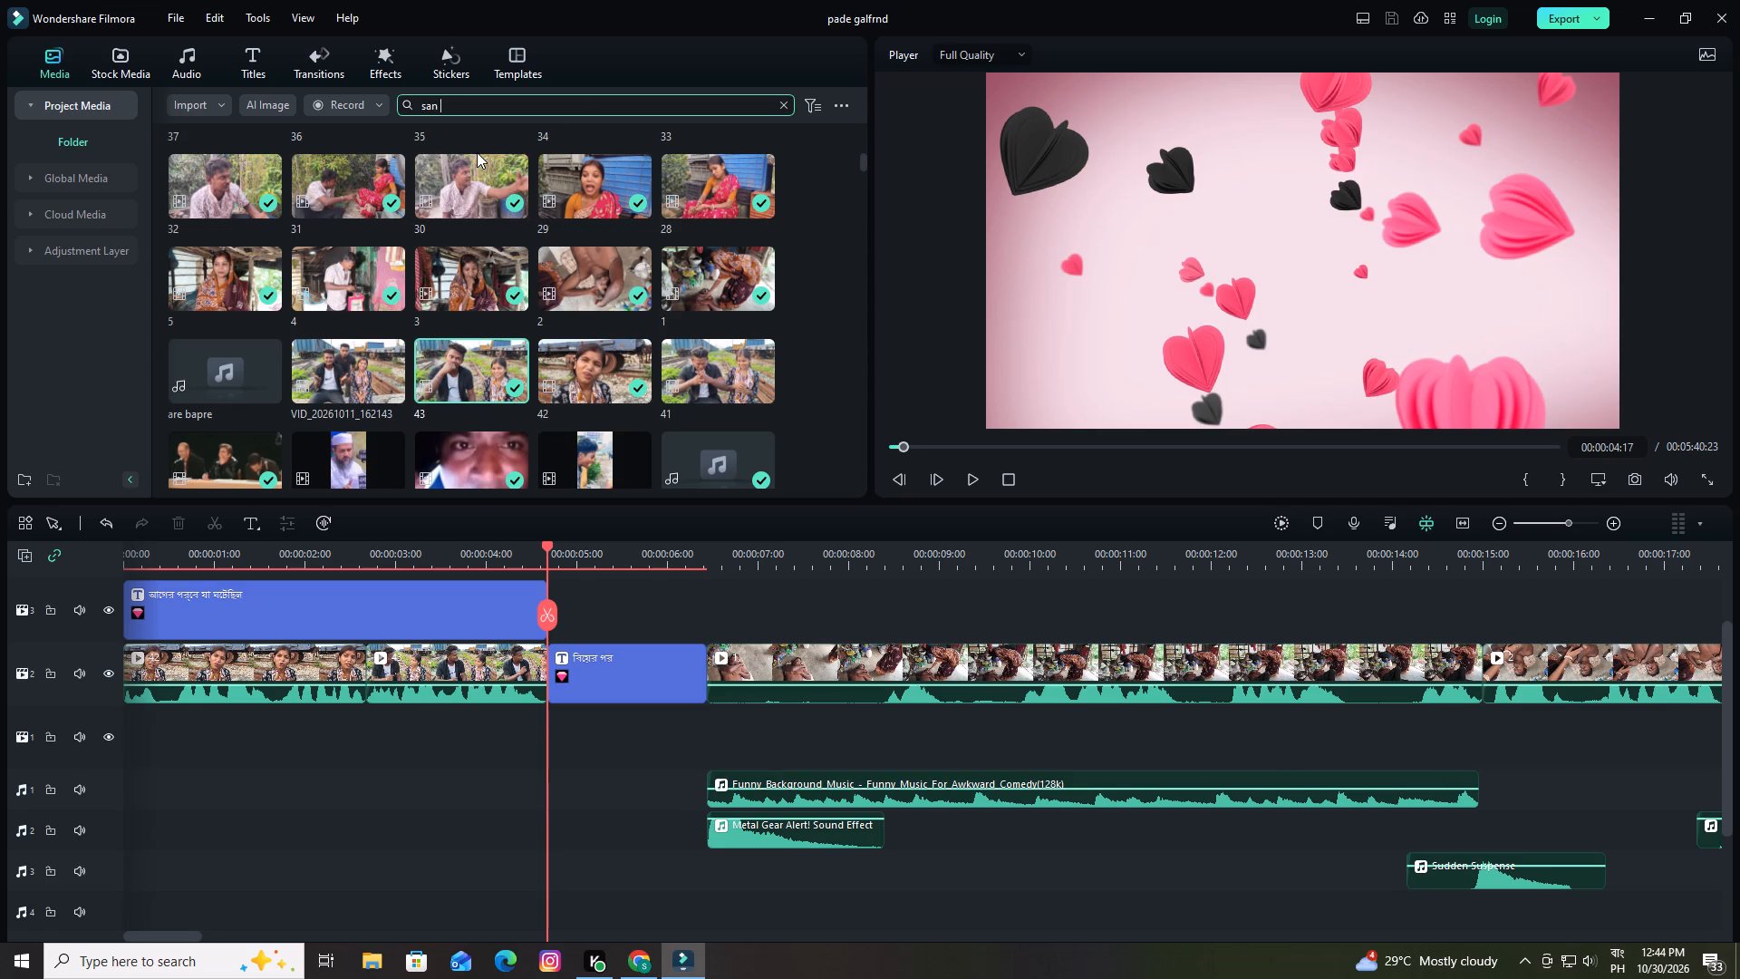
key(Return)
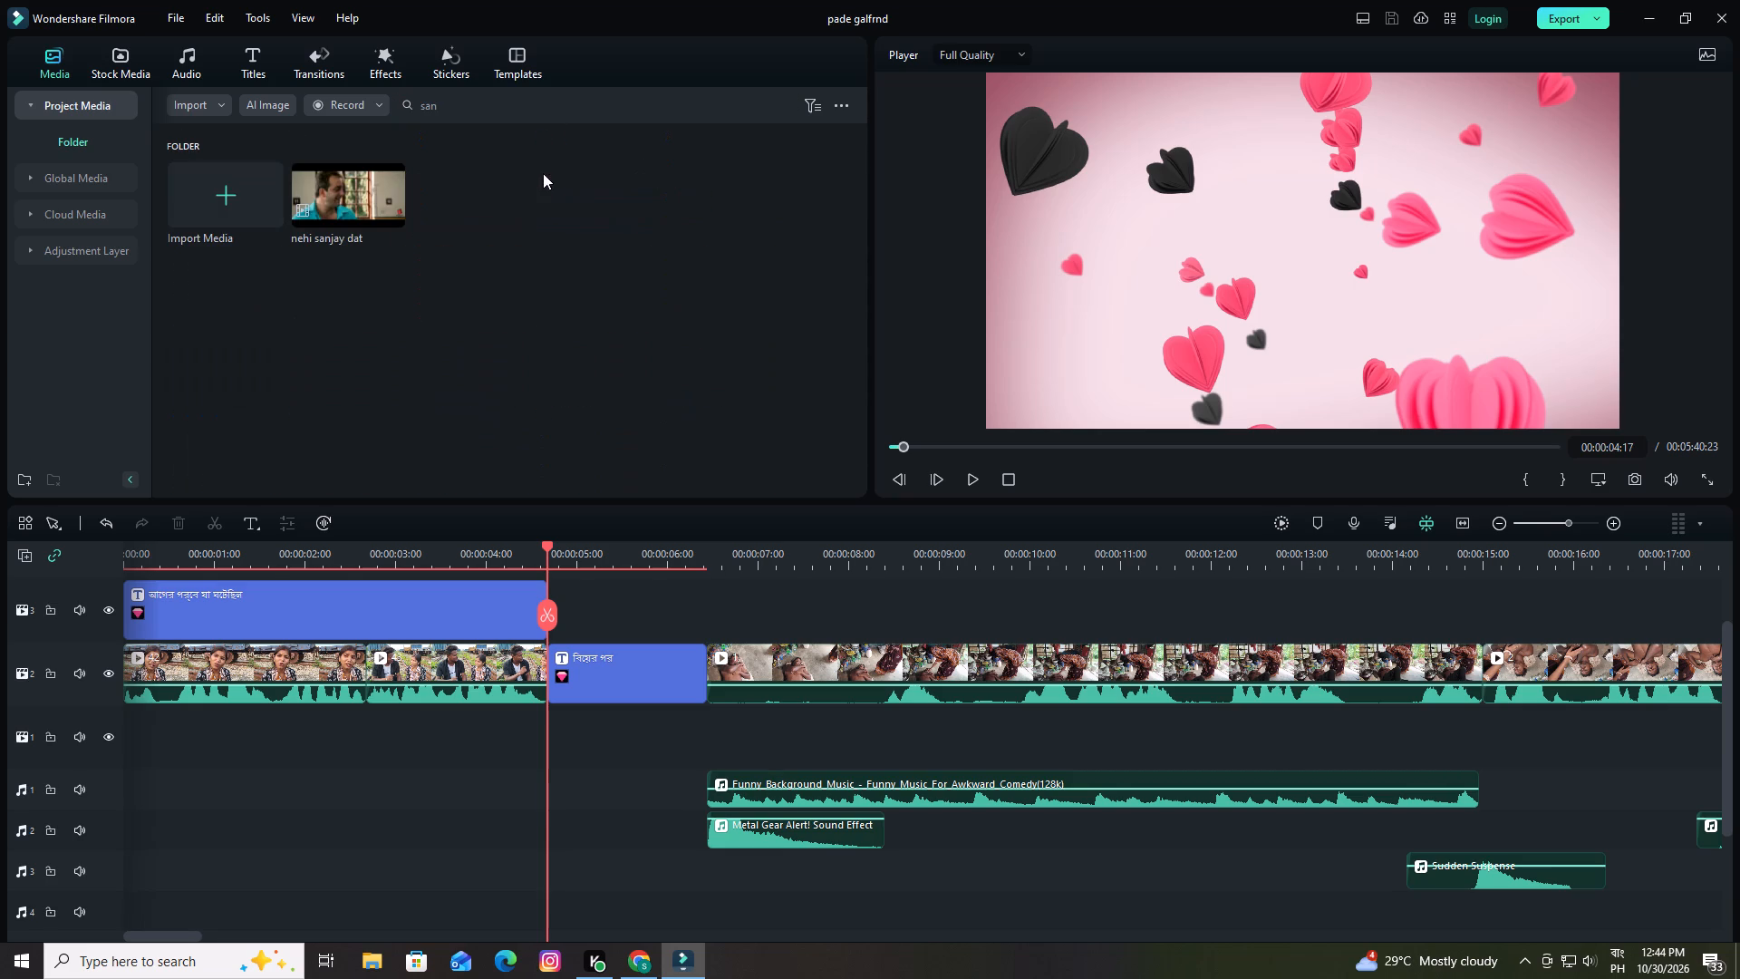
click(665, 109)
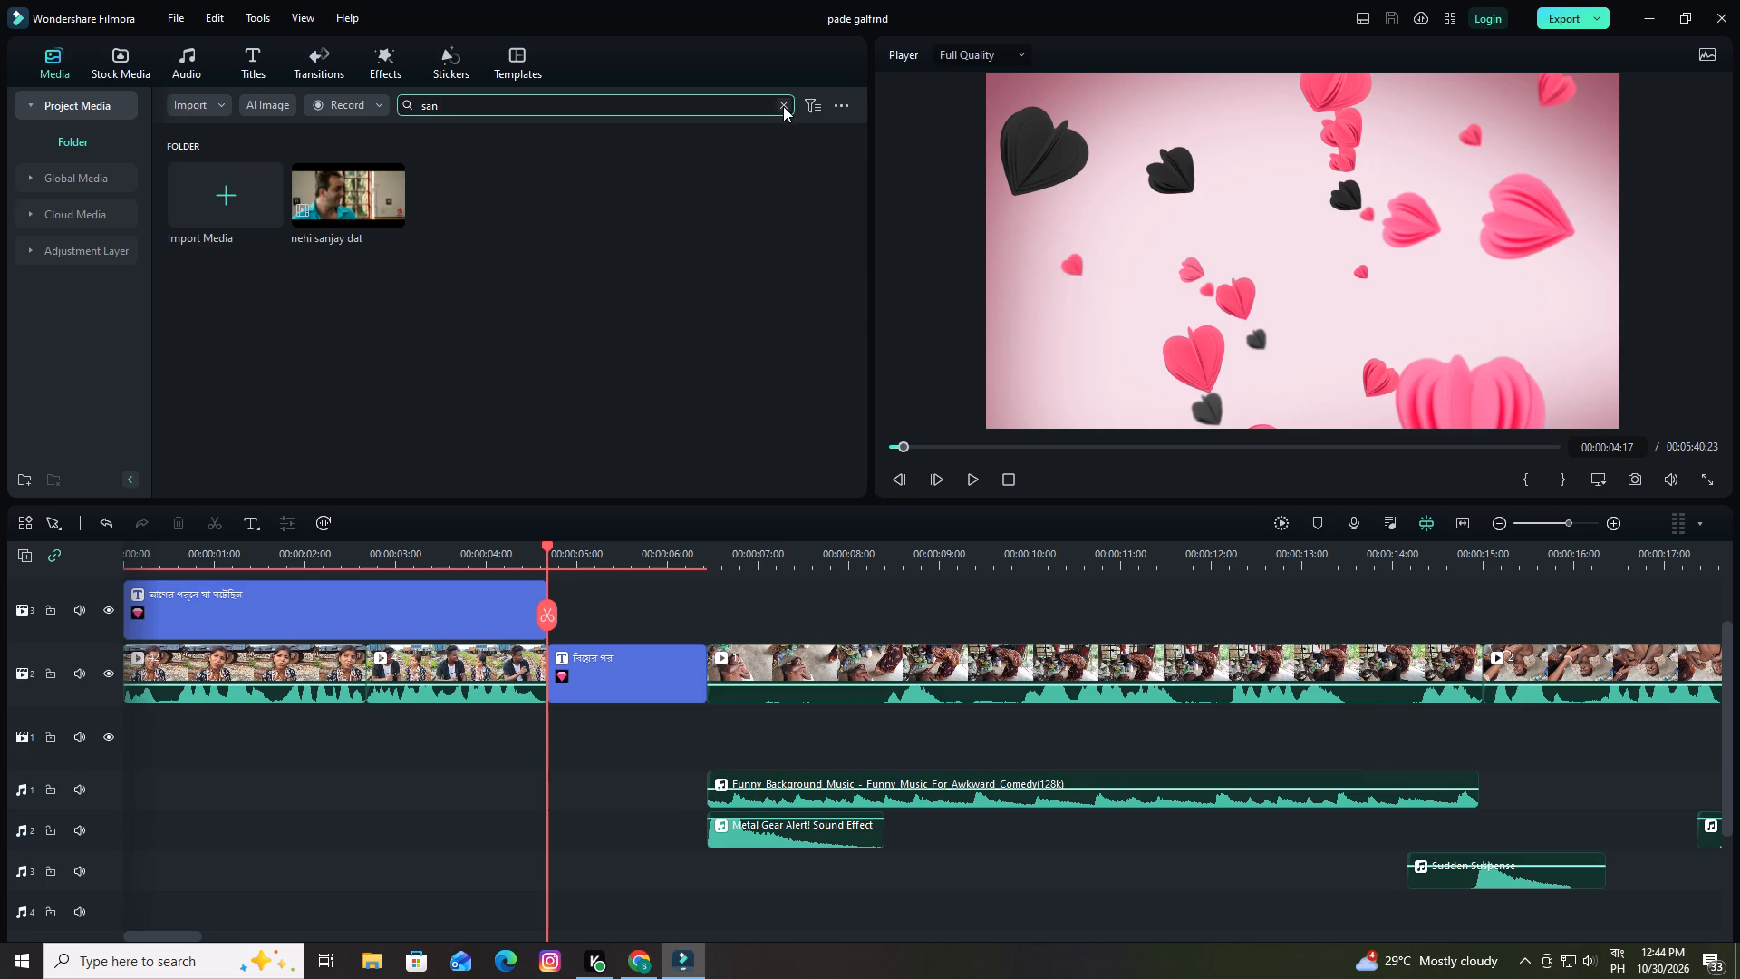
click(784, 105)
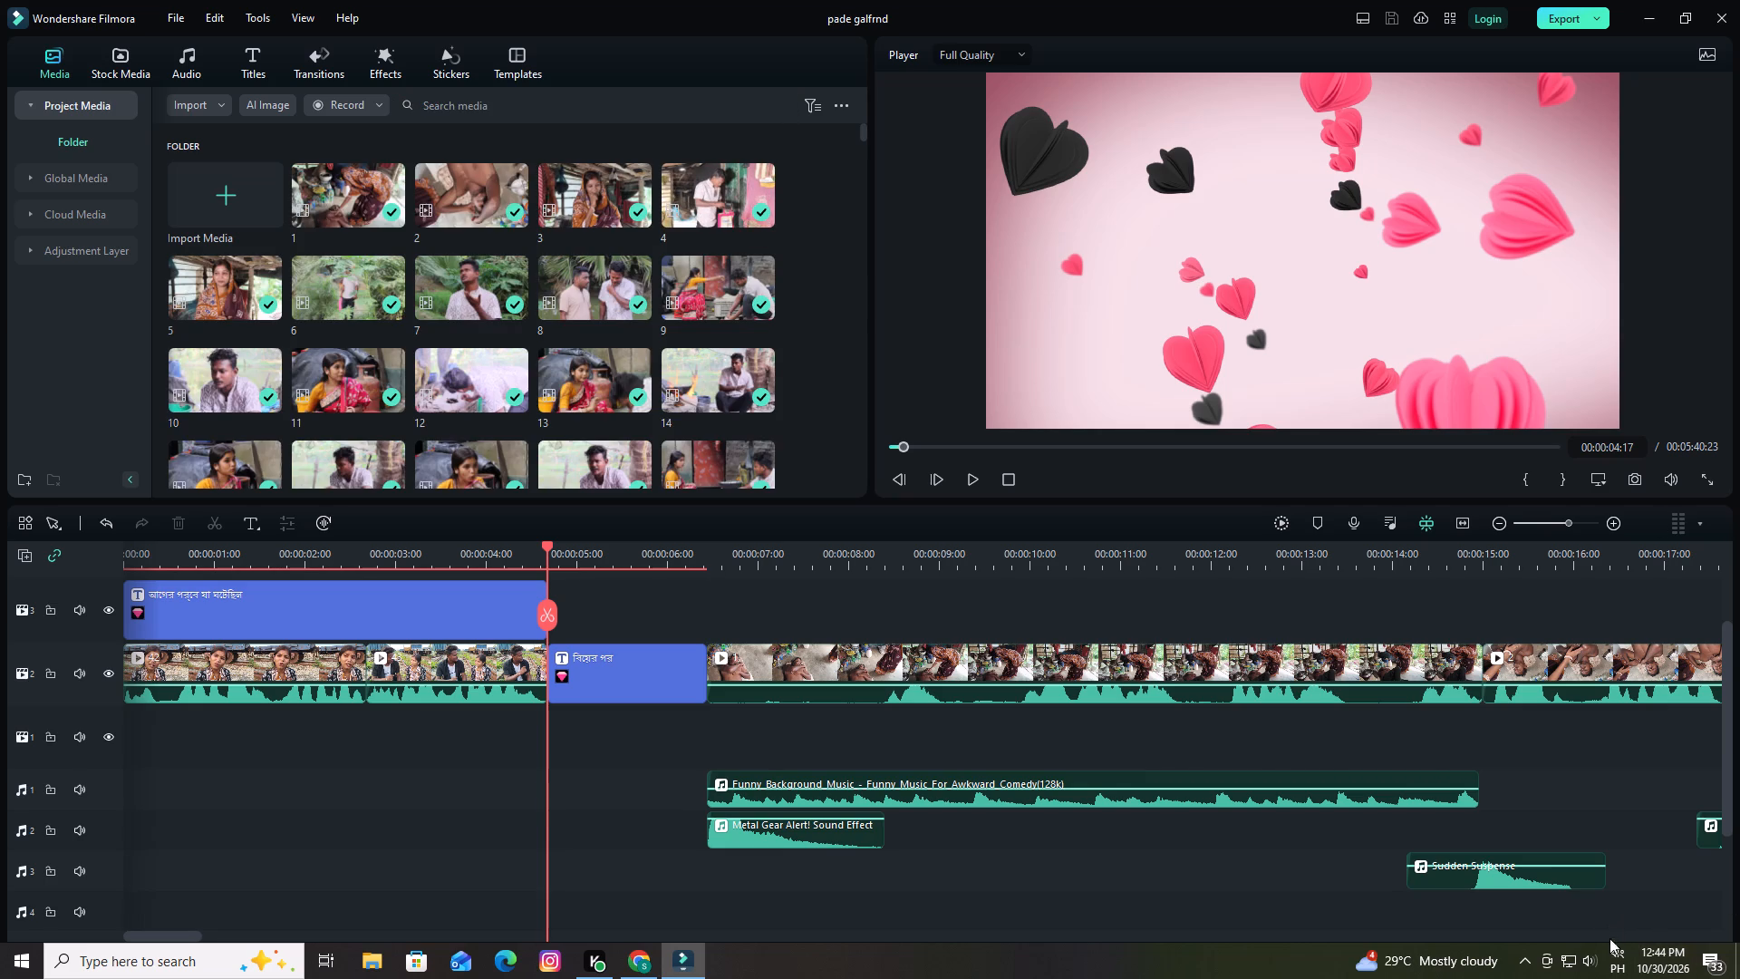
Switch the keyboard input language to English (India).
click(1614, 962)
click(1573, 692)
Search the project media for "shan".
click(478, 102)
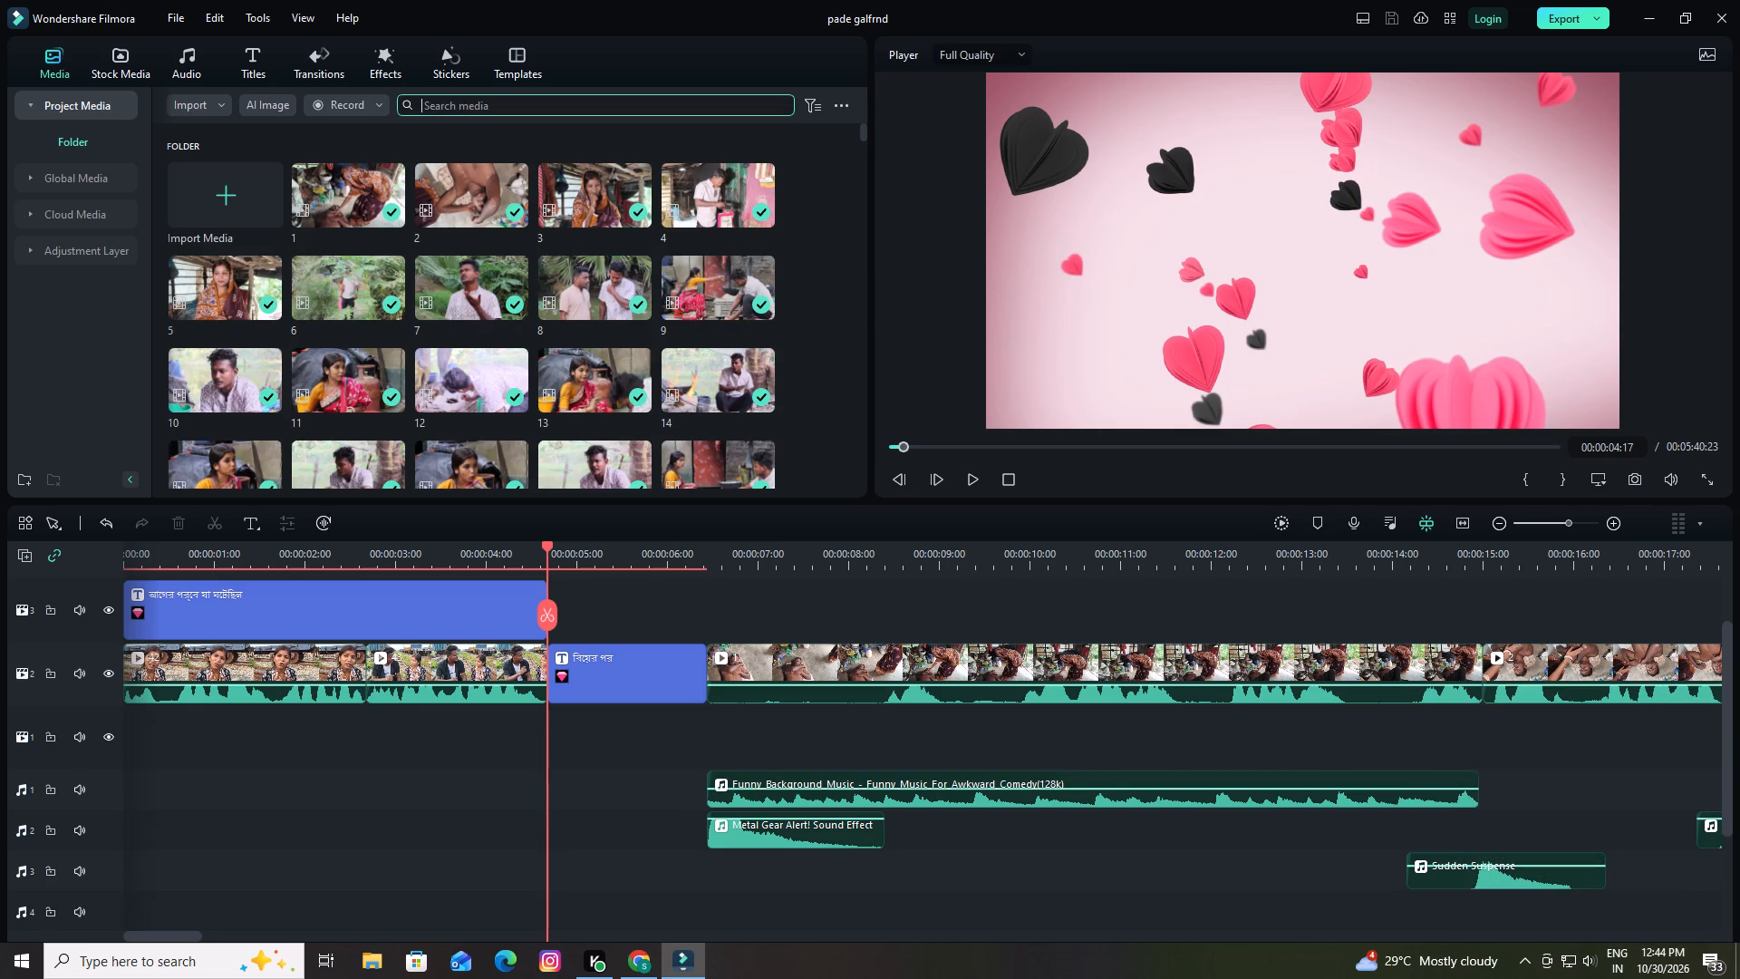
text(sha)
key(n)
key(Return)
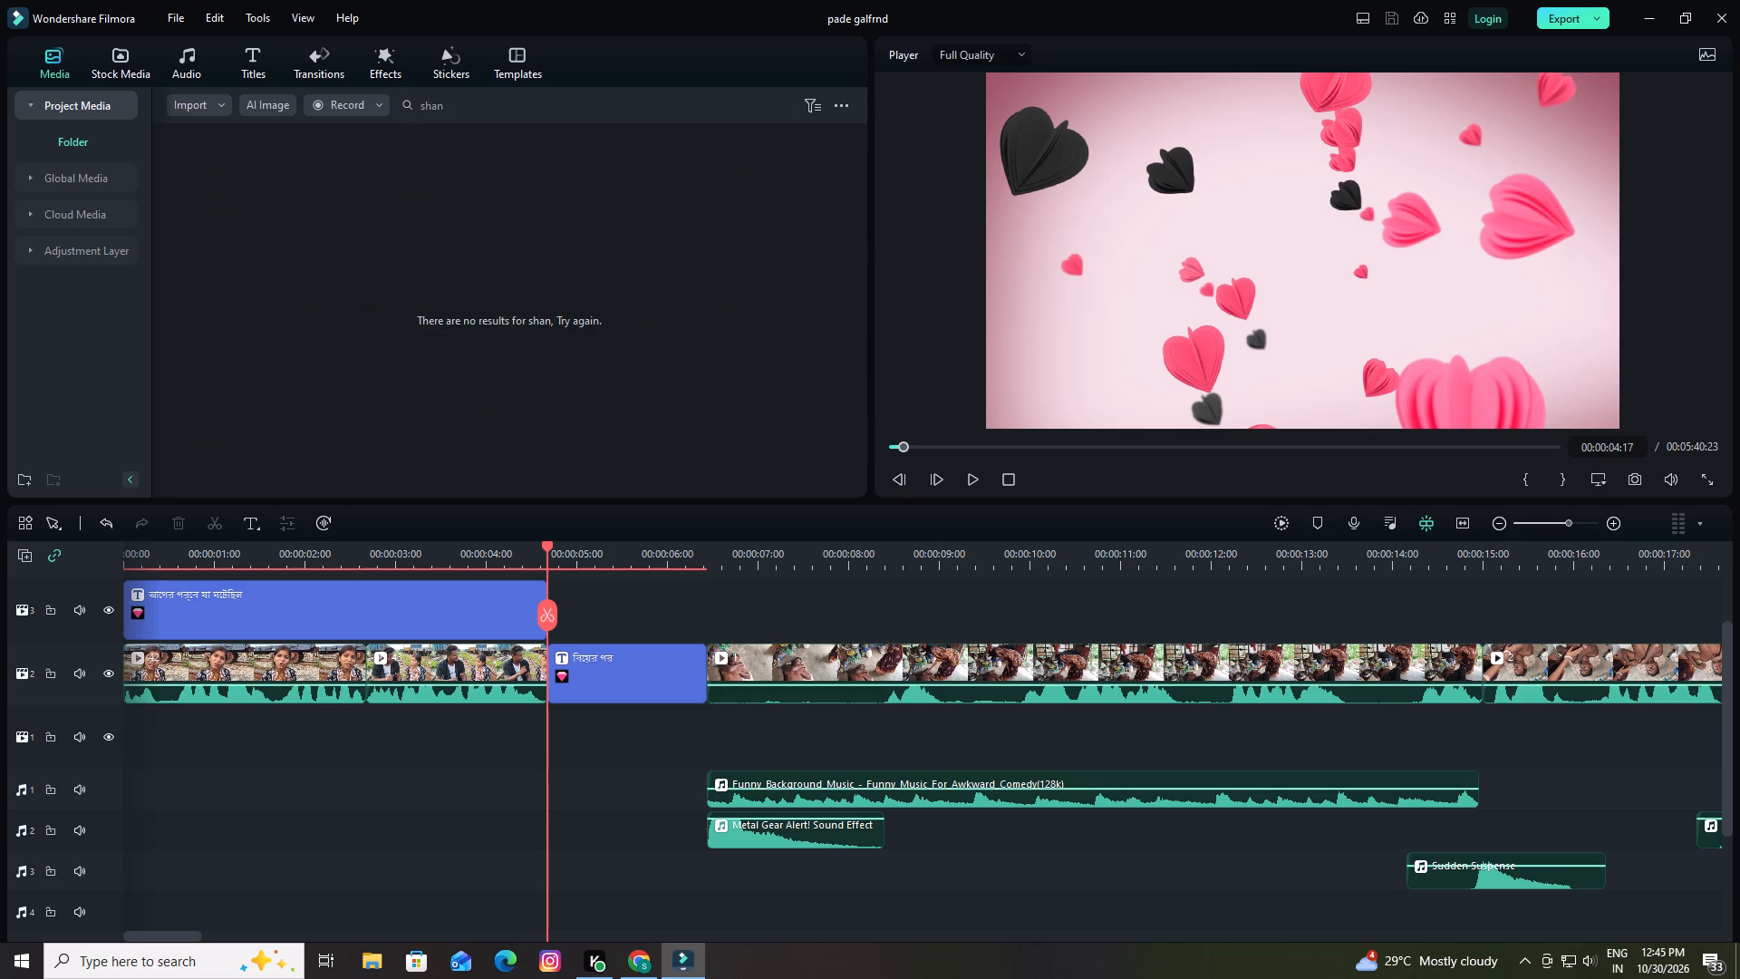
Search the project media for "sani" instead, and clear the search.
click(456, 101)
key(BackSpace)
key(BackSpace)
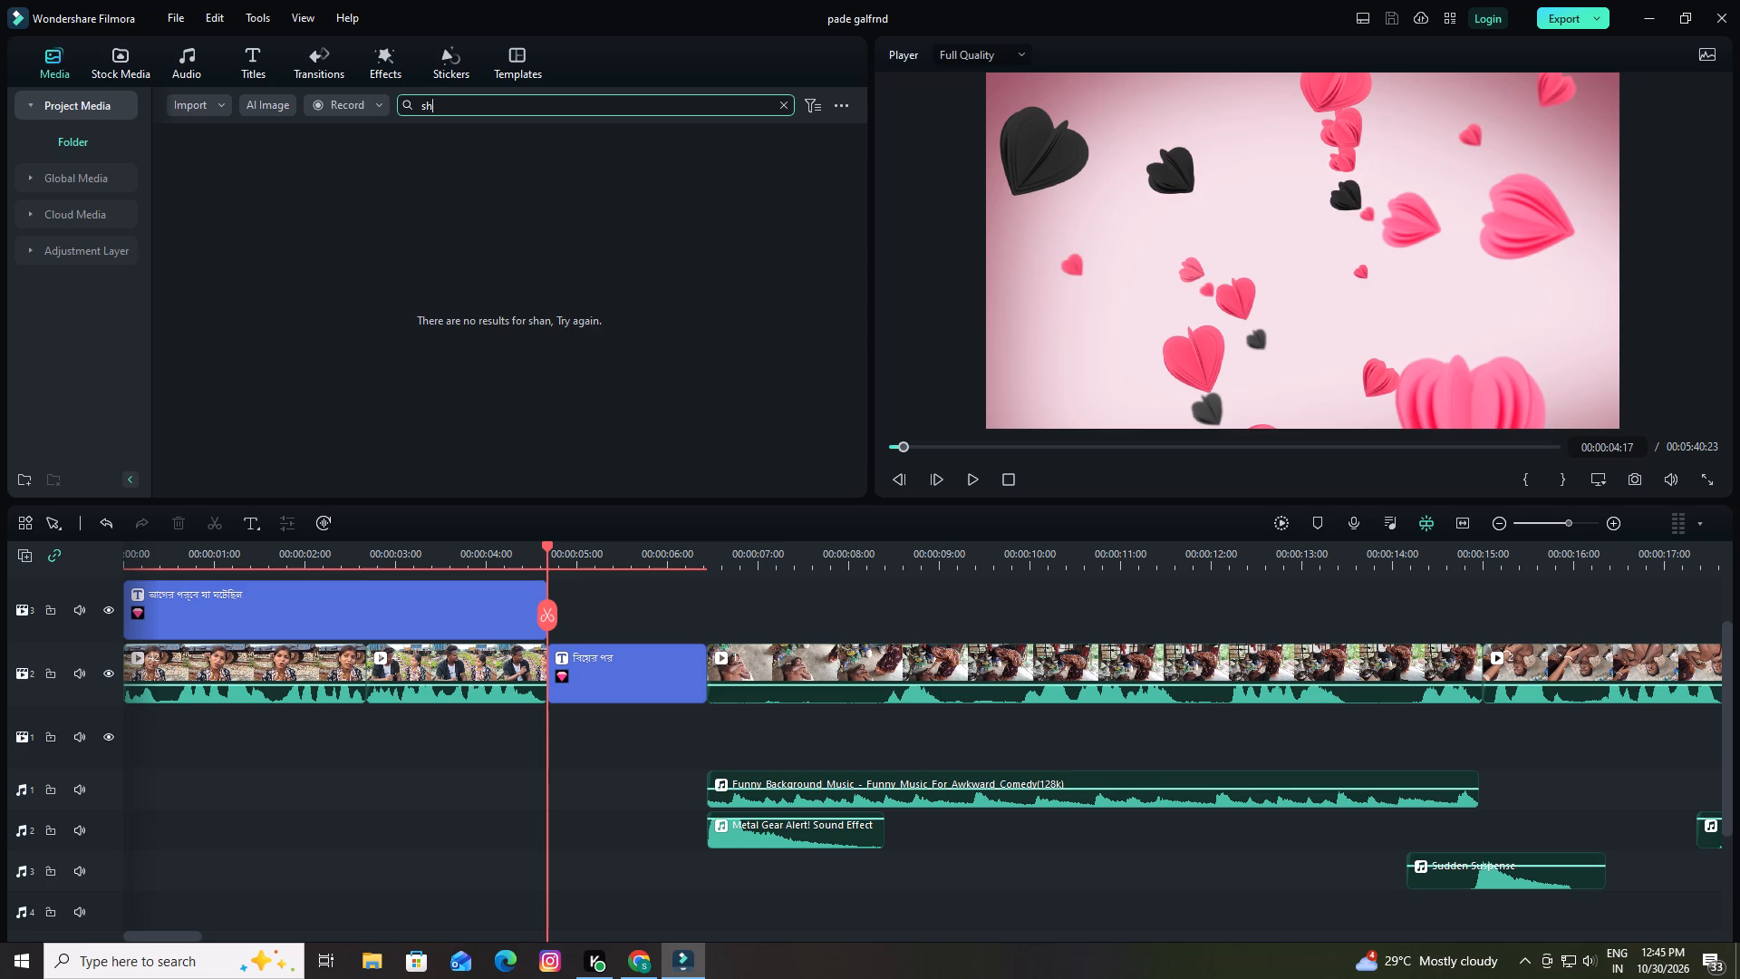
key(BackSpace)
key(a)
text(ni)
key(Return)
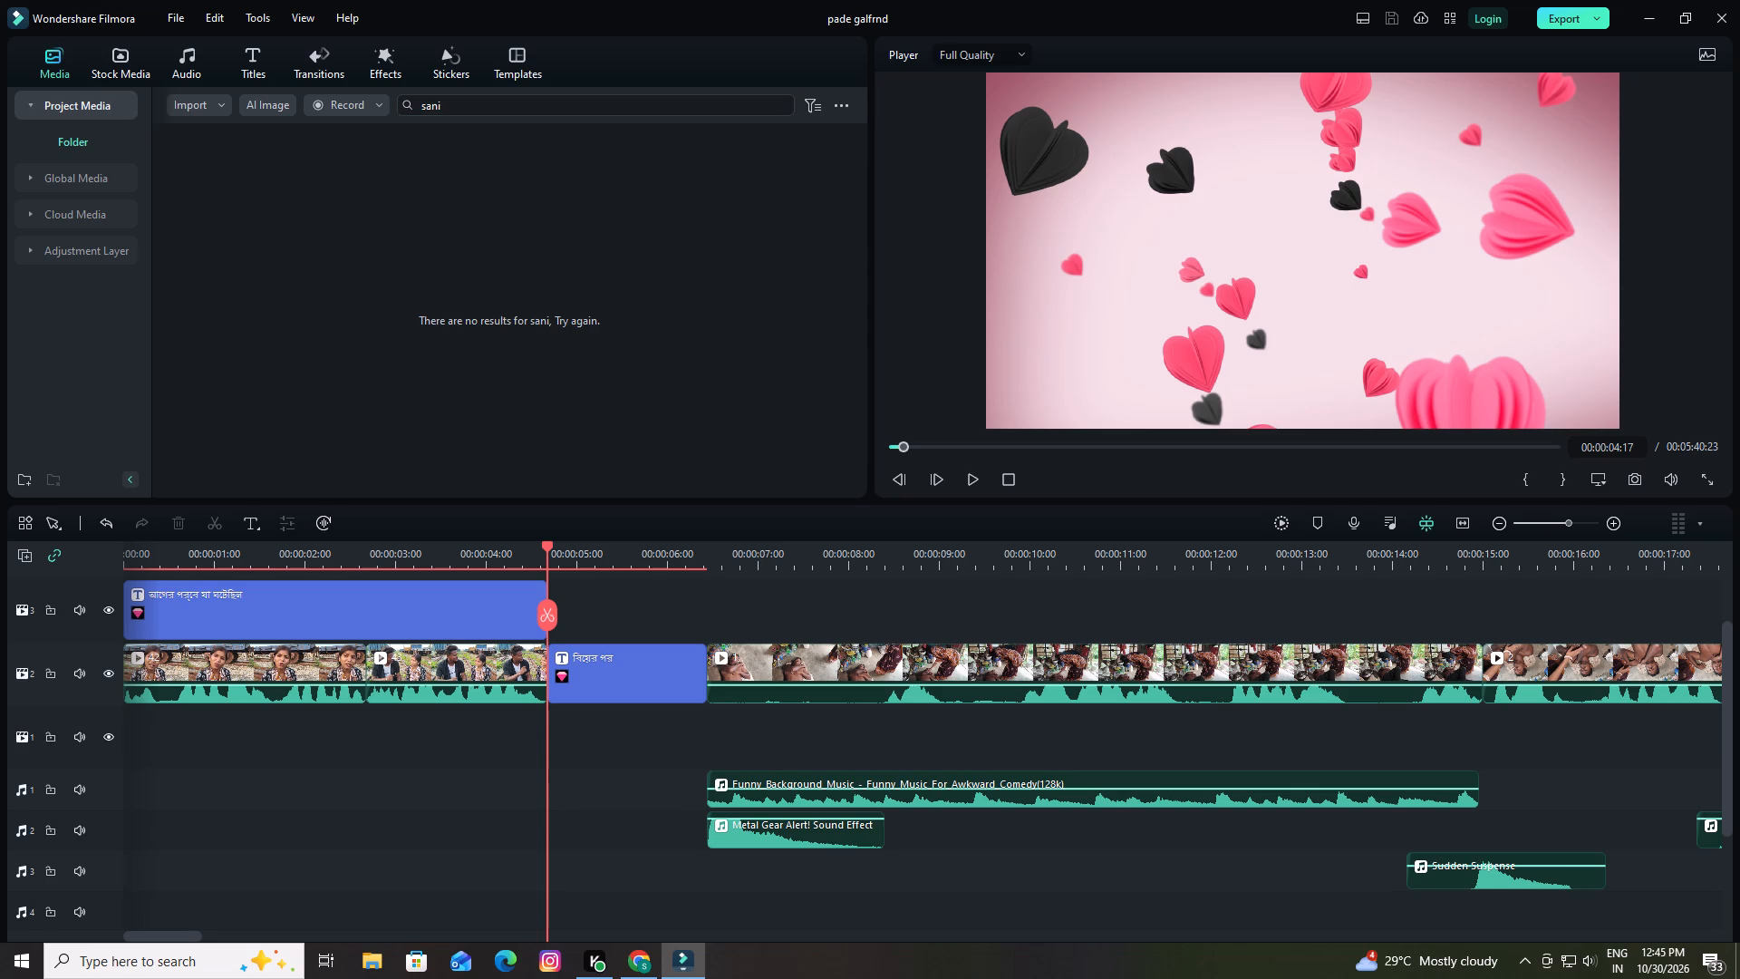
click(709, 102)
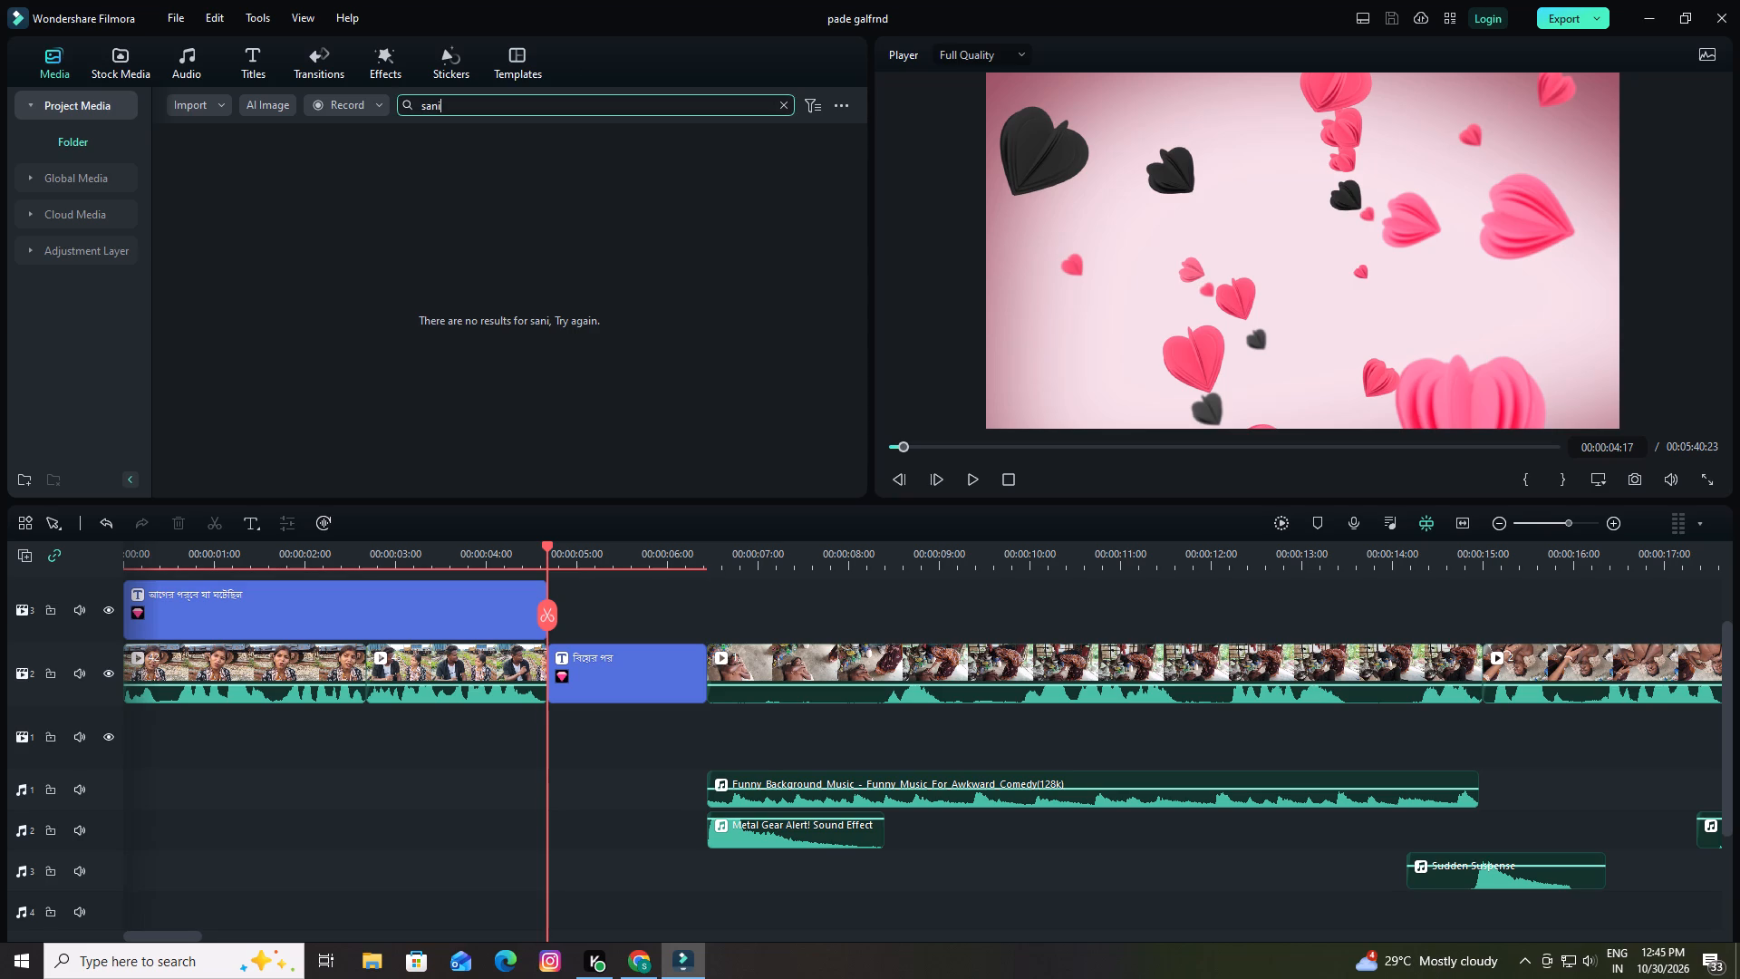
click(780, 104)
Find the SHENAI audio in the project media and place it on a new bottom audio track, starting slightly before the "বিয়ের পর" card.
scroll(273, 310, down, 4)
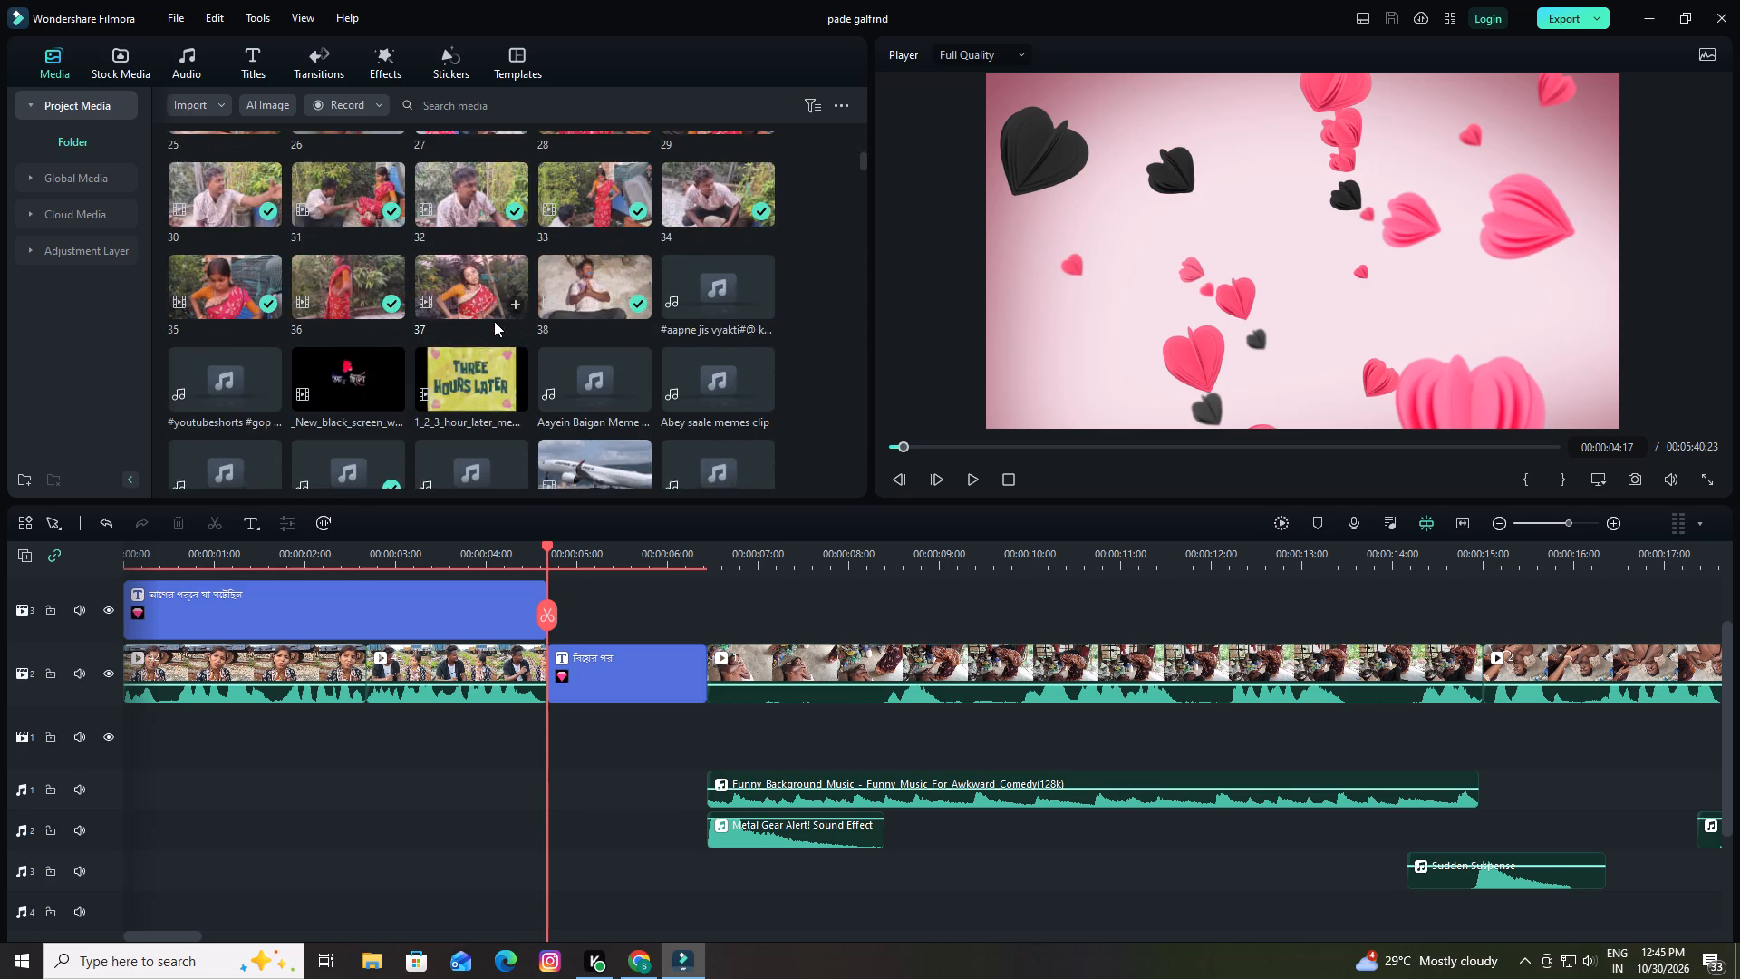
scroll(501, 313, down, 8)
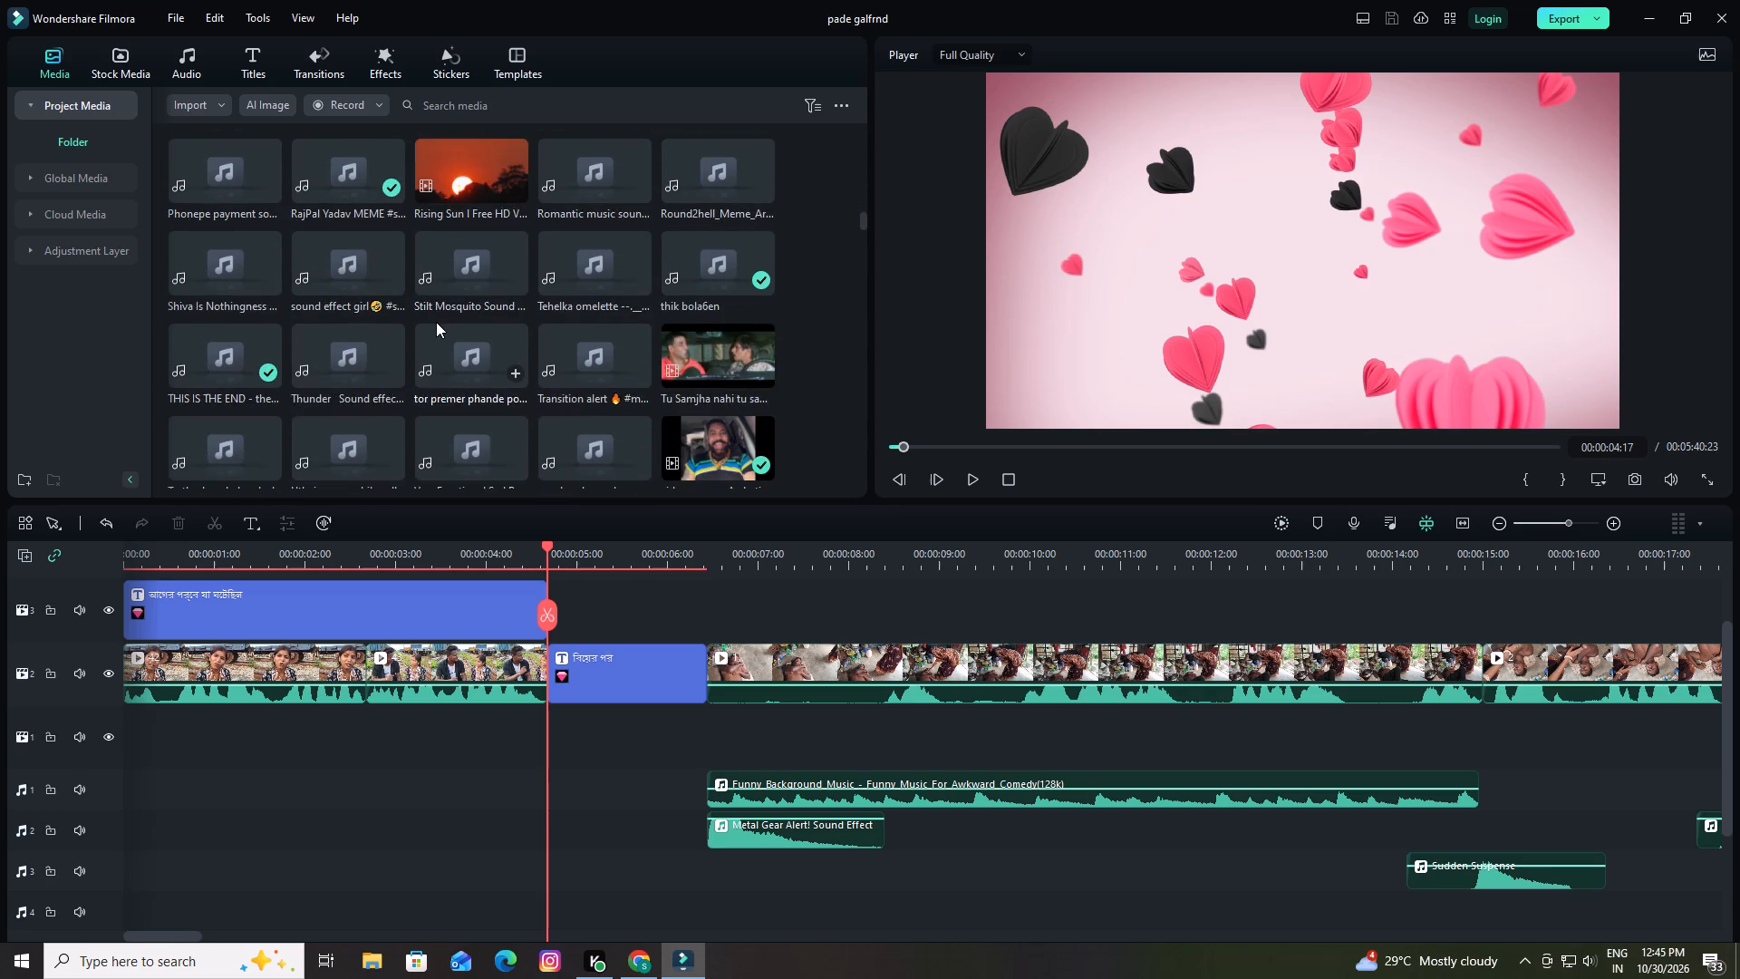
scroll(435, 322, down, 11)
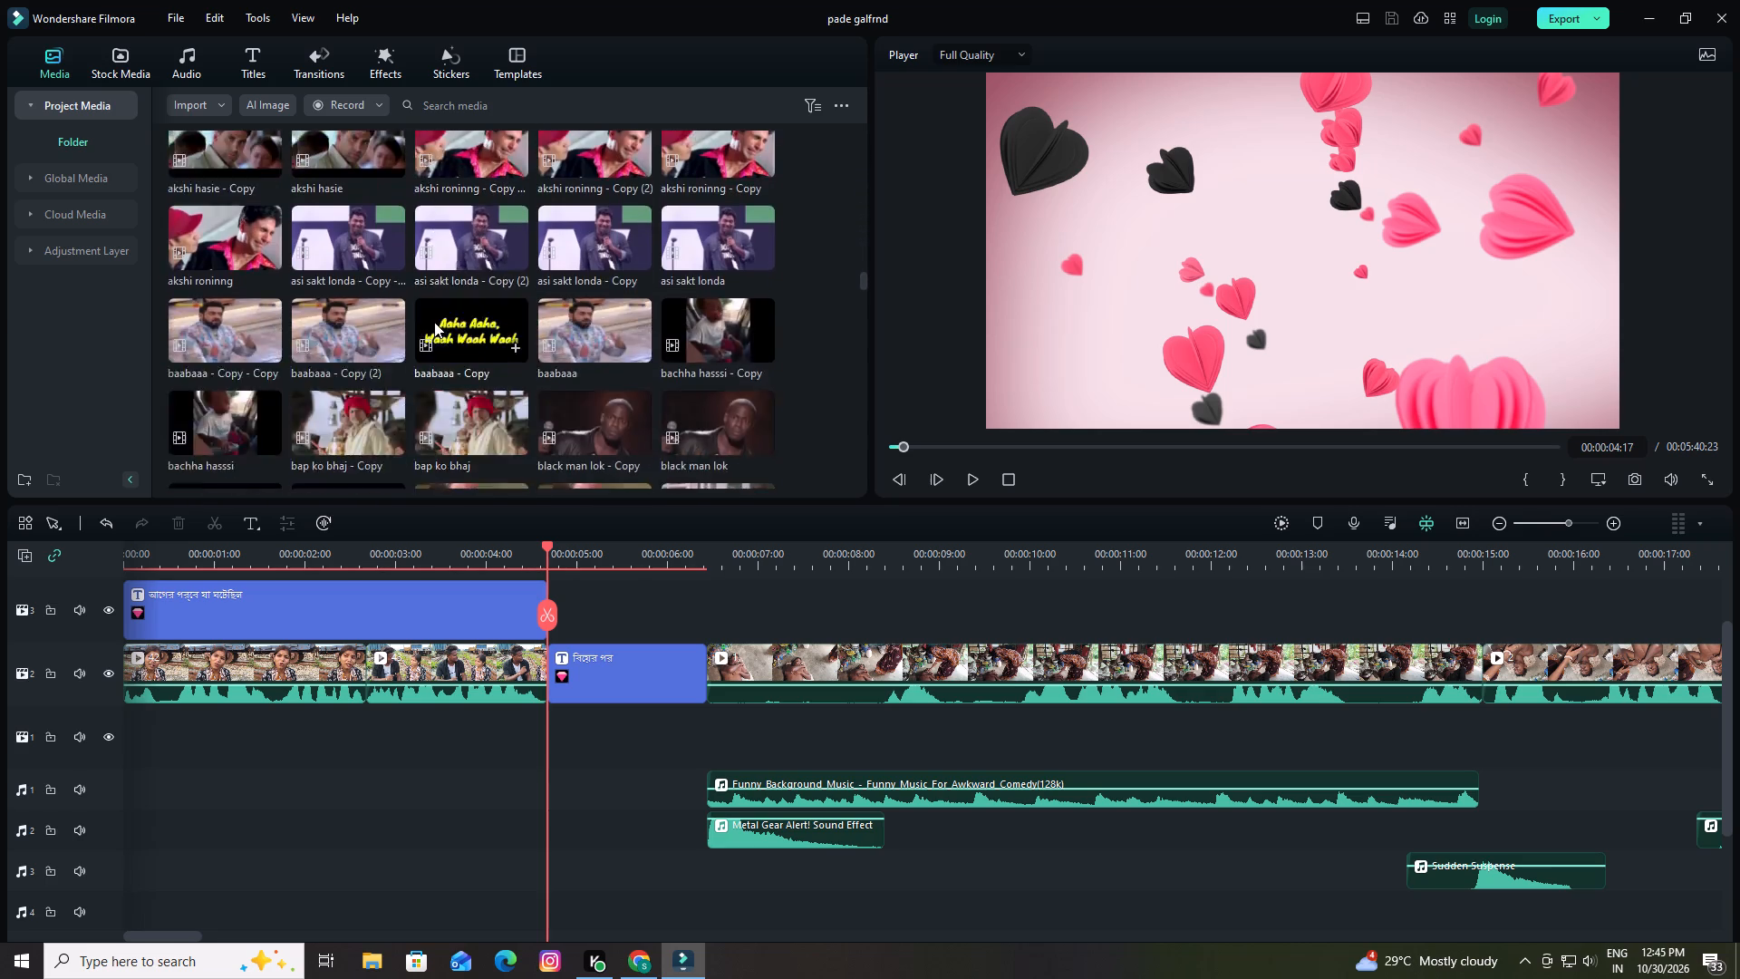
scroll(434, 322, down, 8)
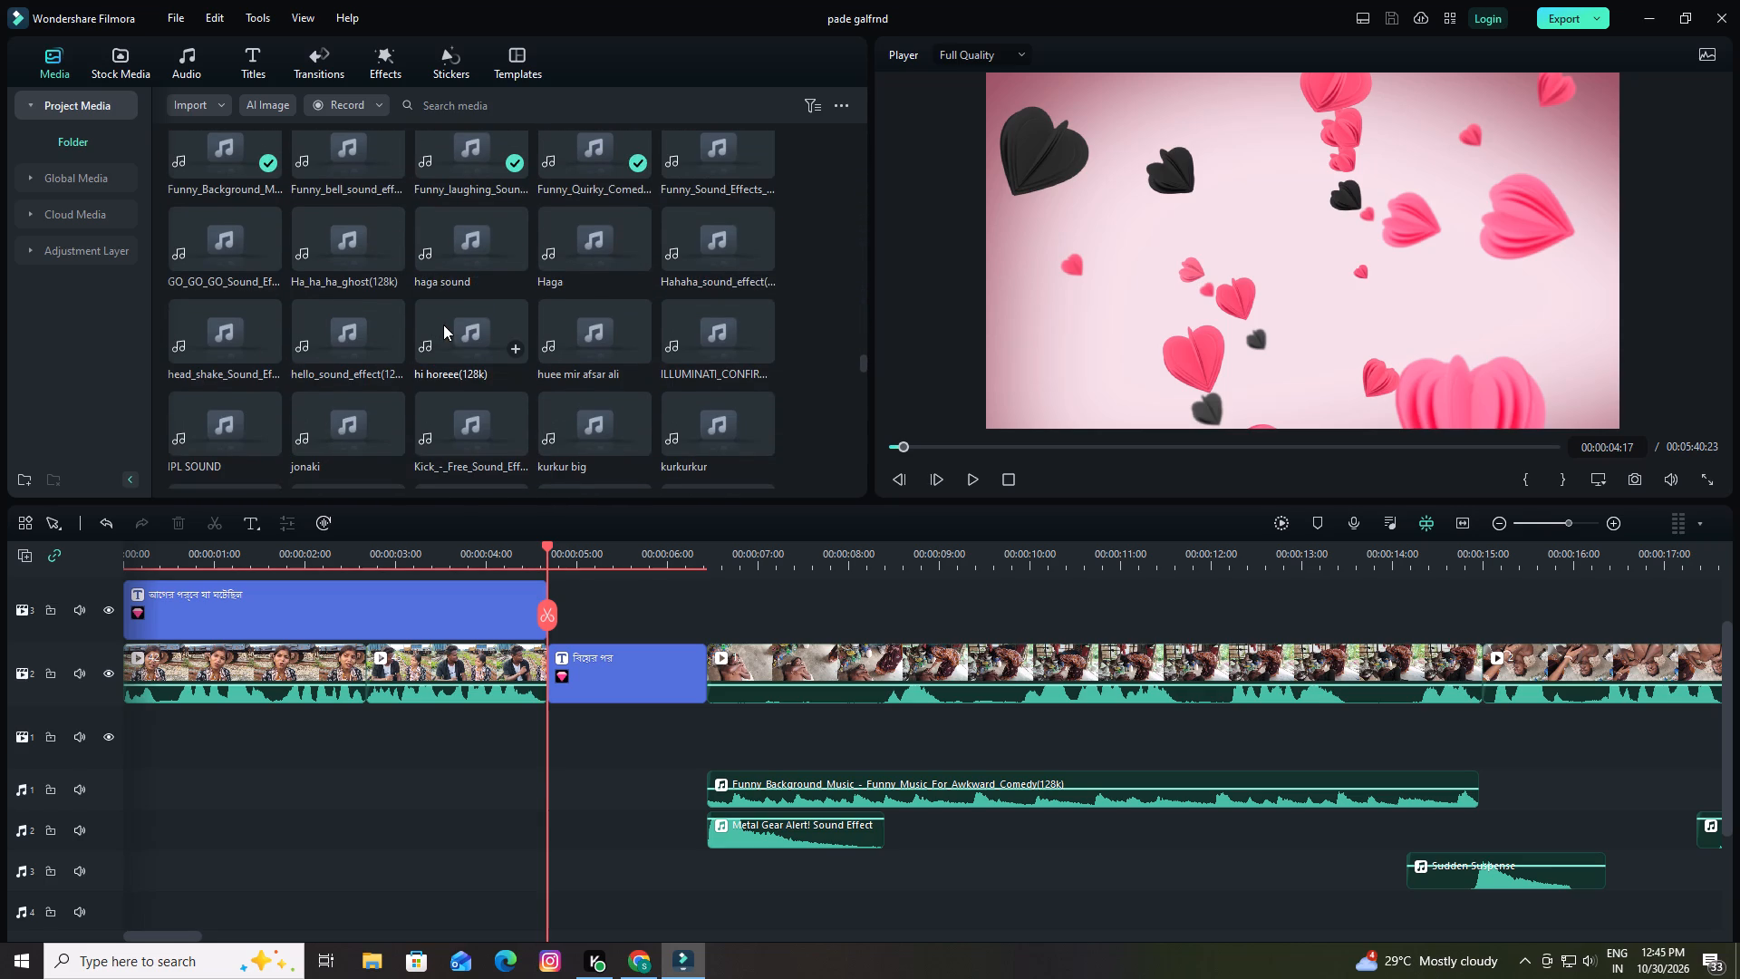
scroll(450, 325, down, 5)
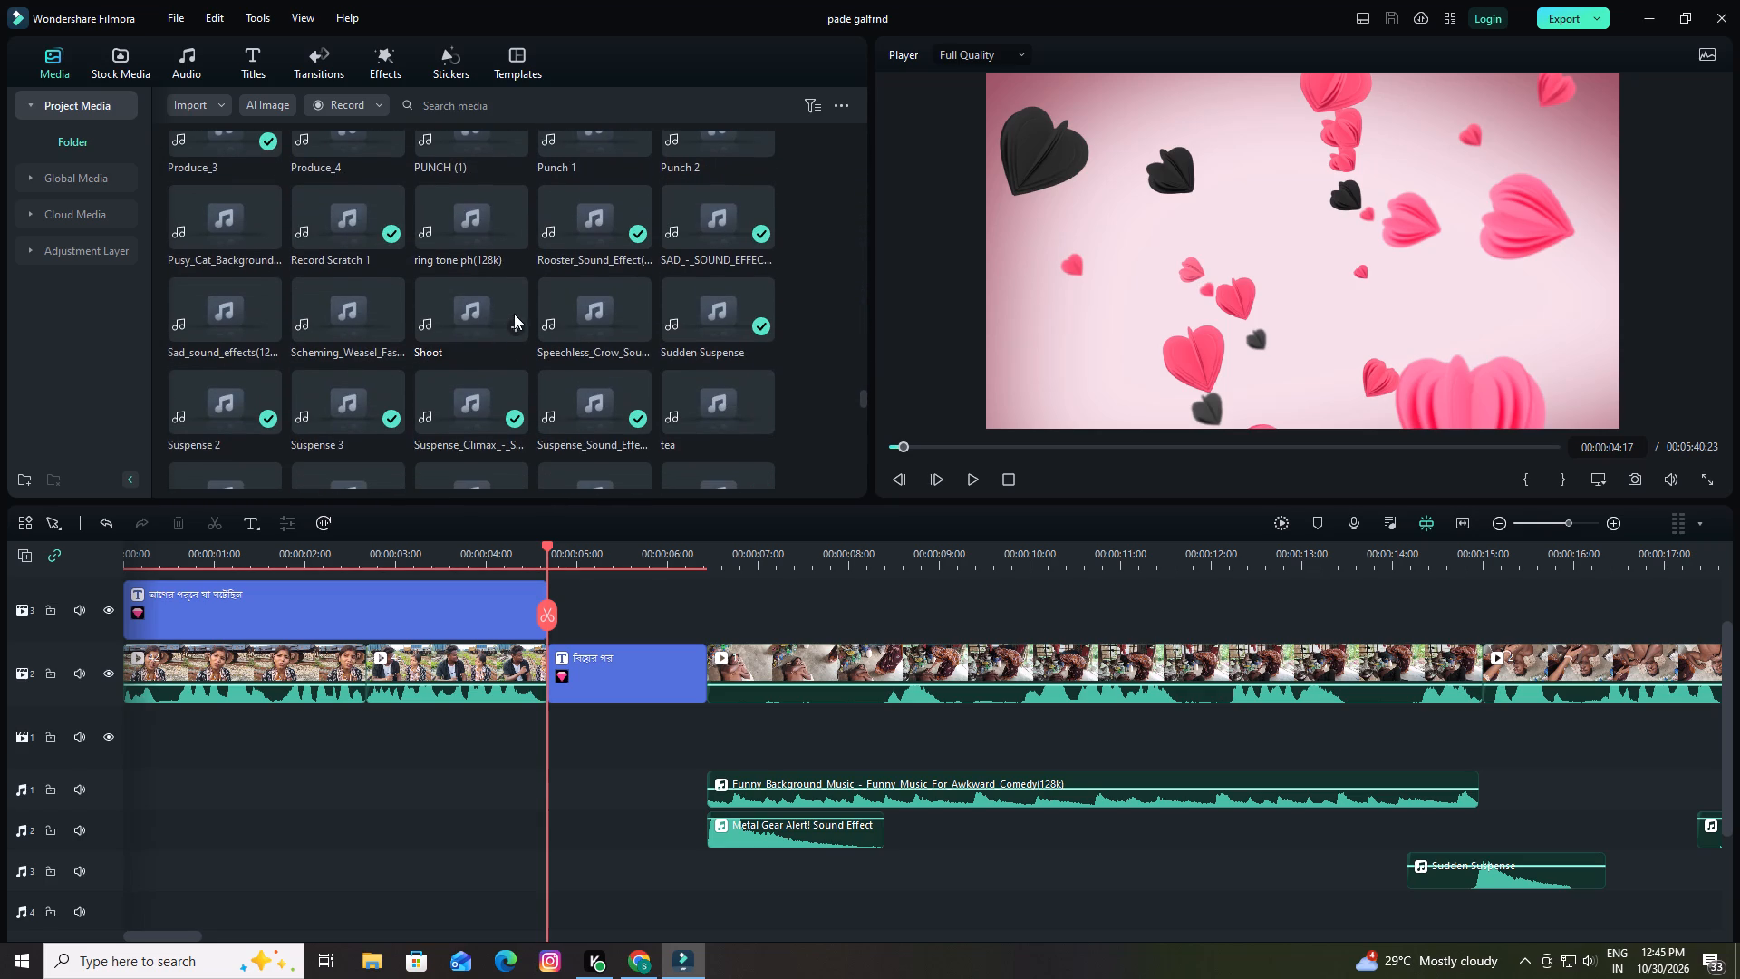
scroll(521, 319, down, 2)
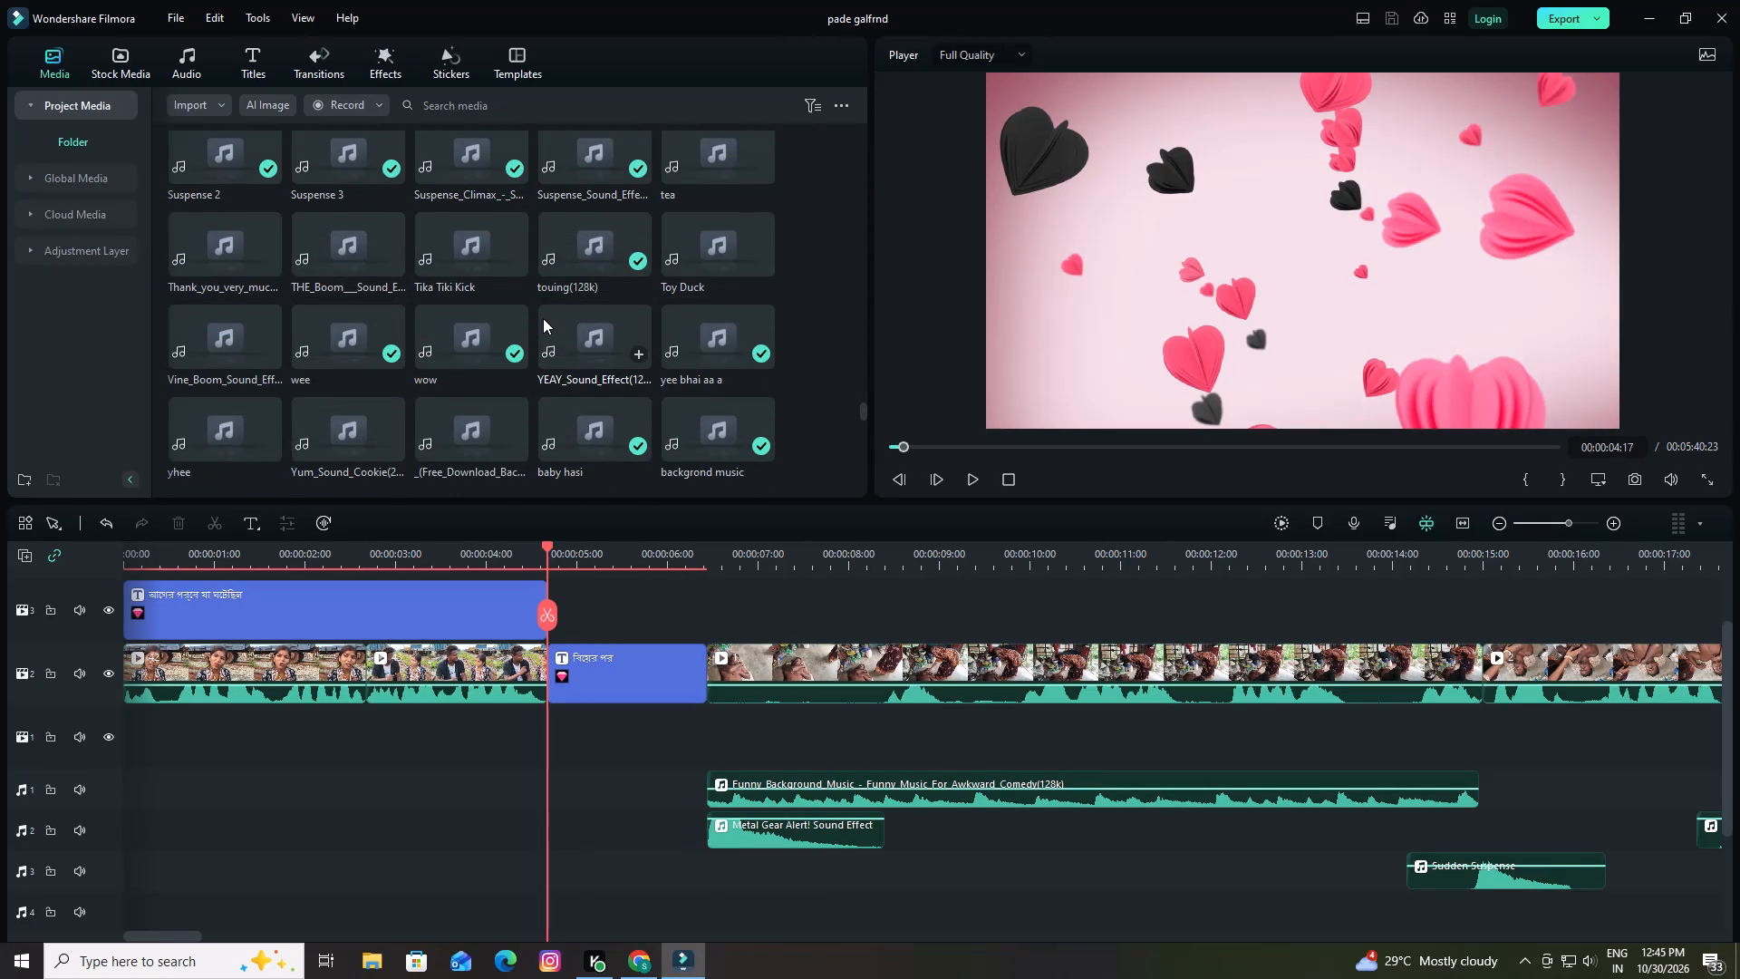
scroll(543, 318, down, 3)
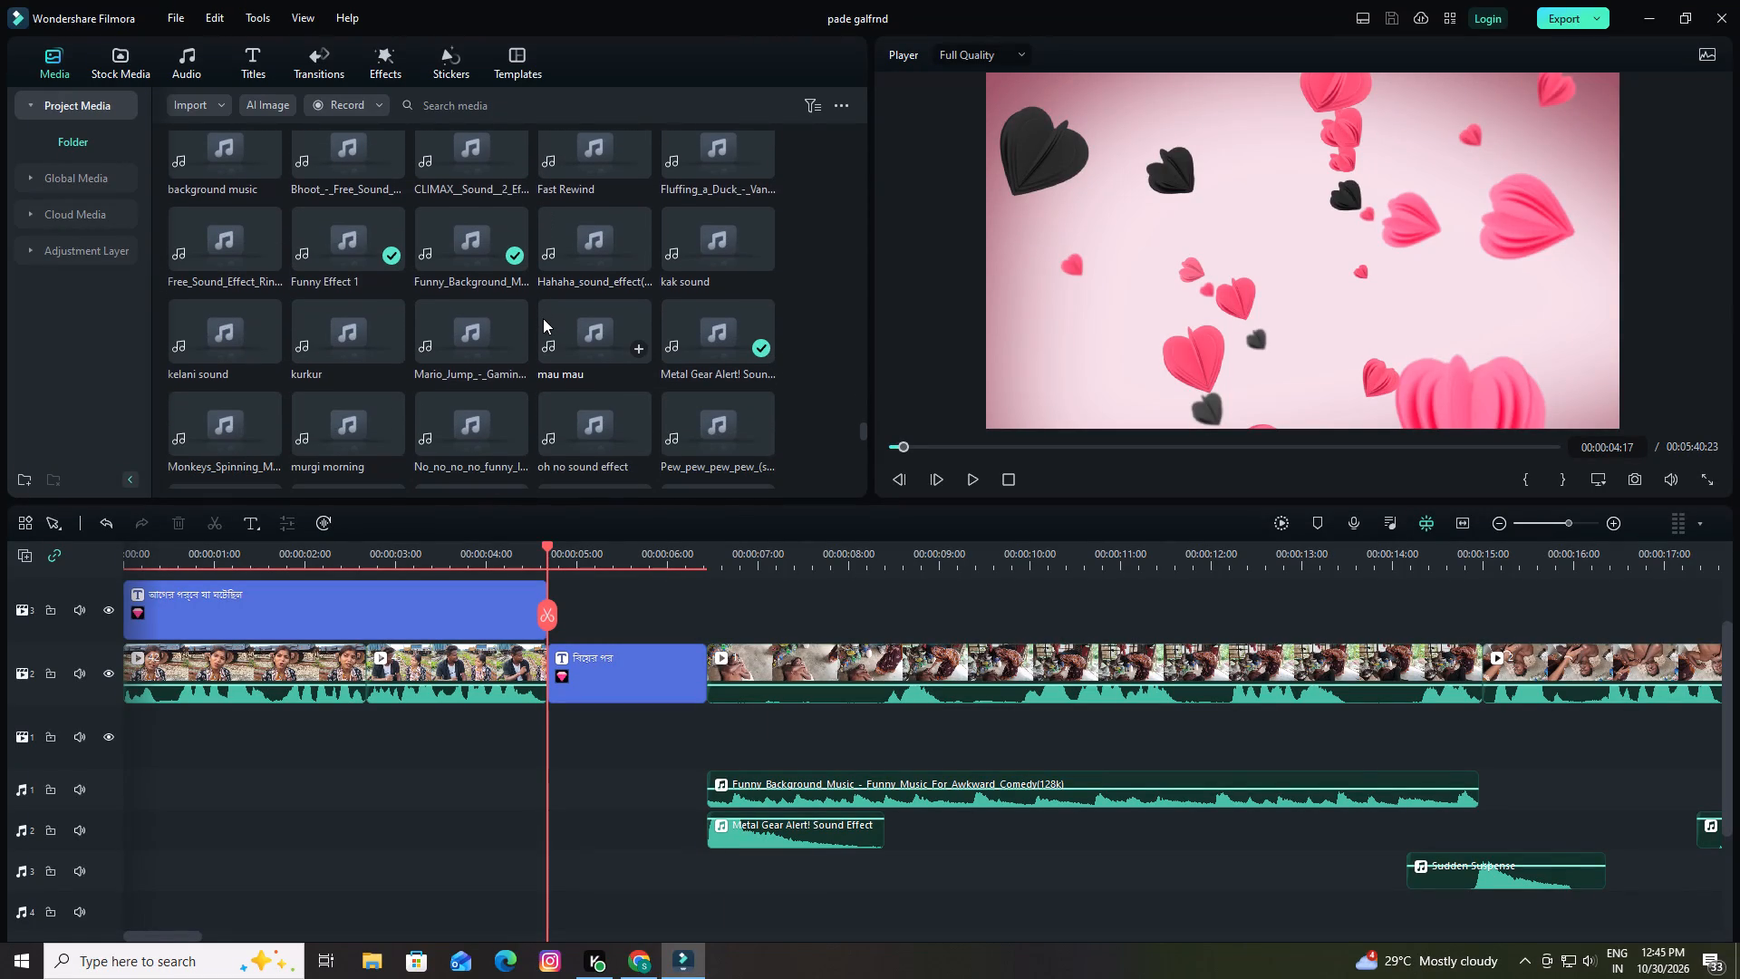
scroll(543, 318, down, 3)
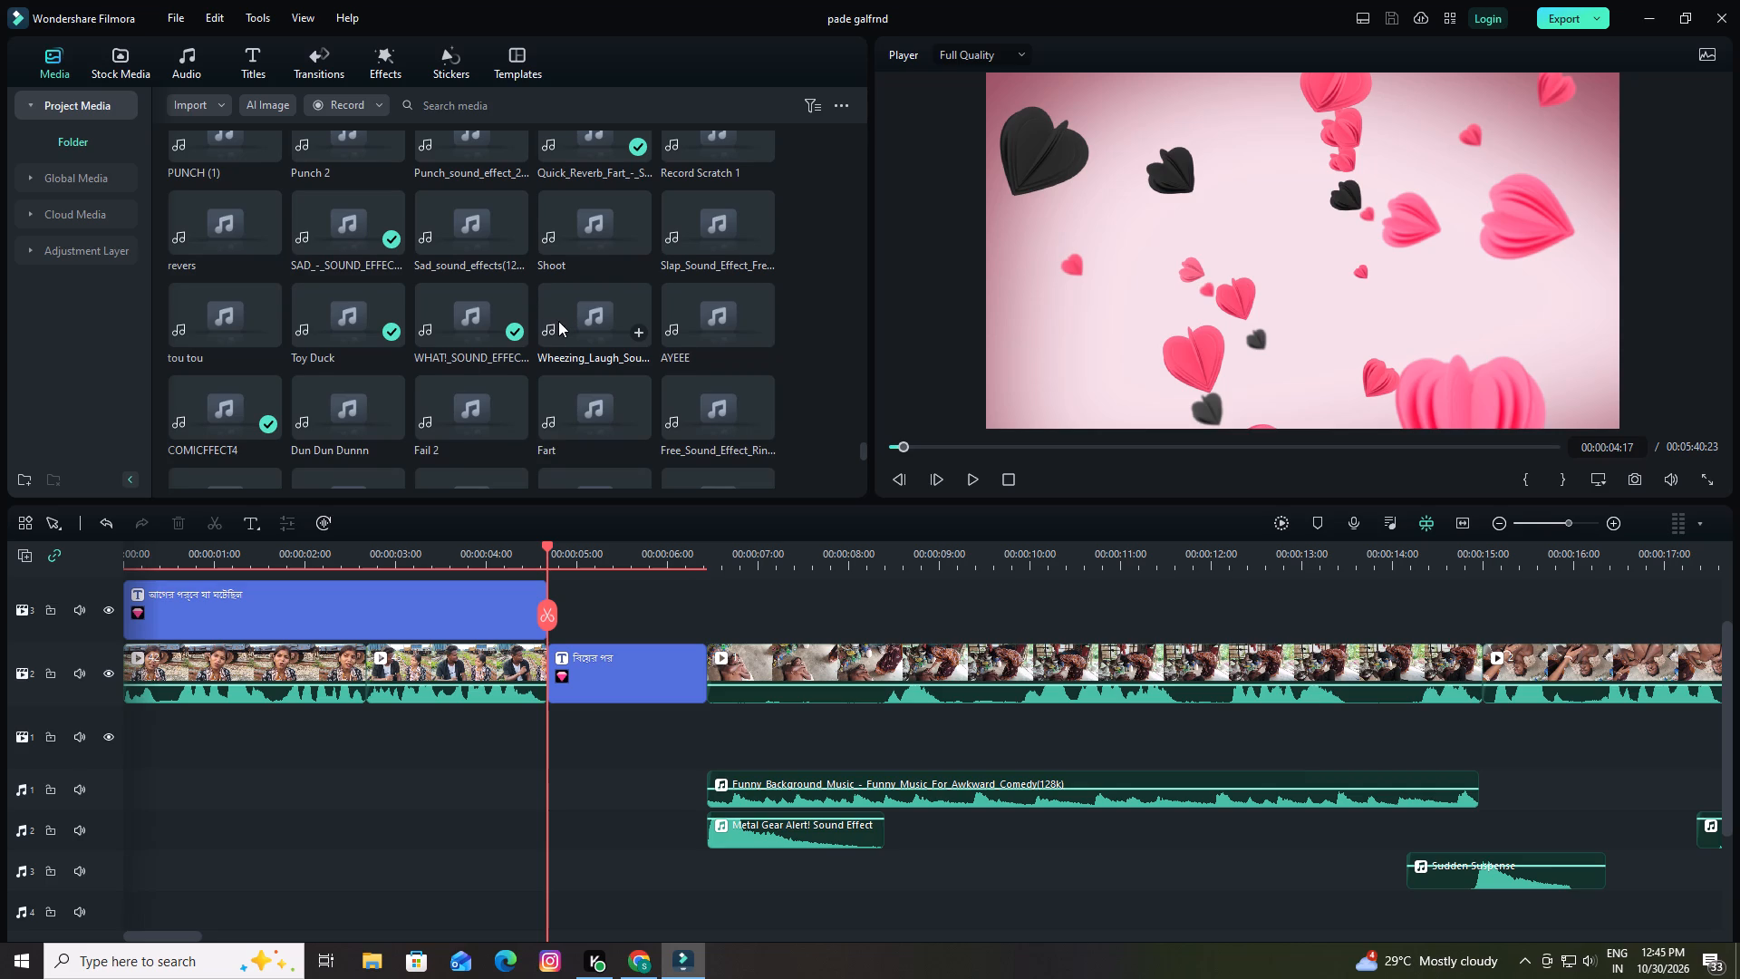
scroll(558, 321, down, 3)
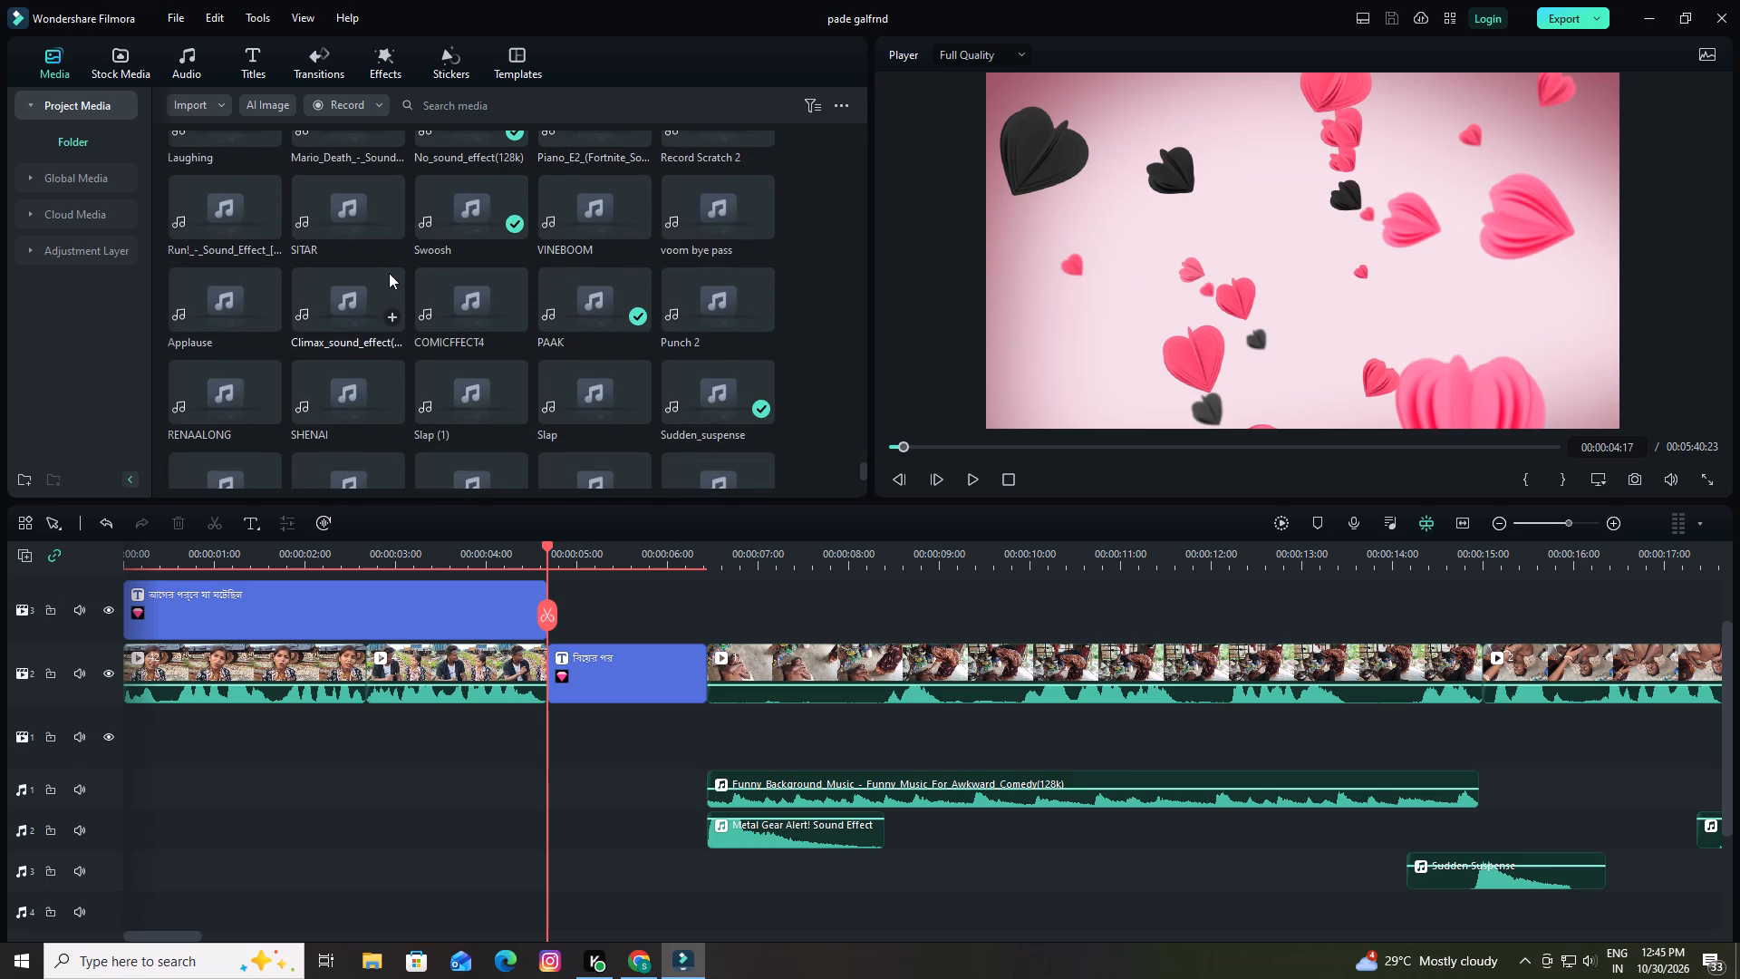
scroll(503, 294, down, 1)
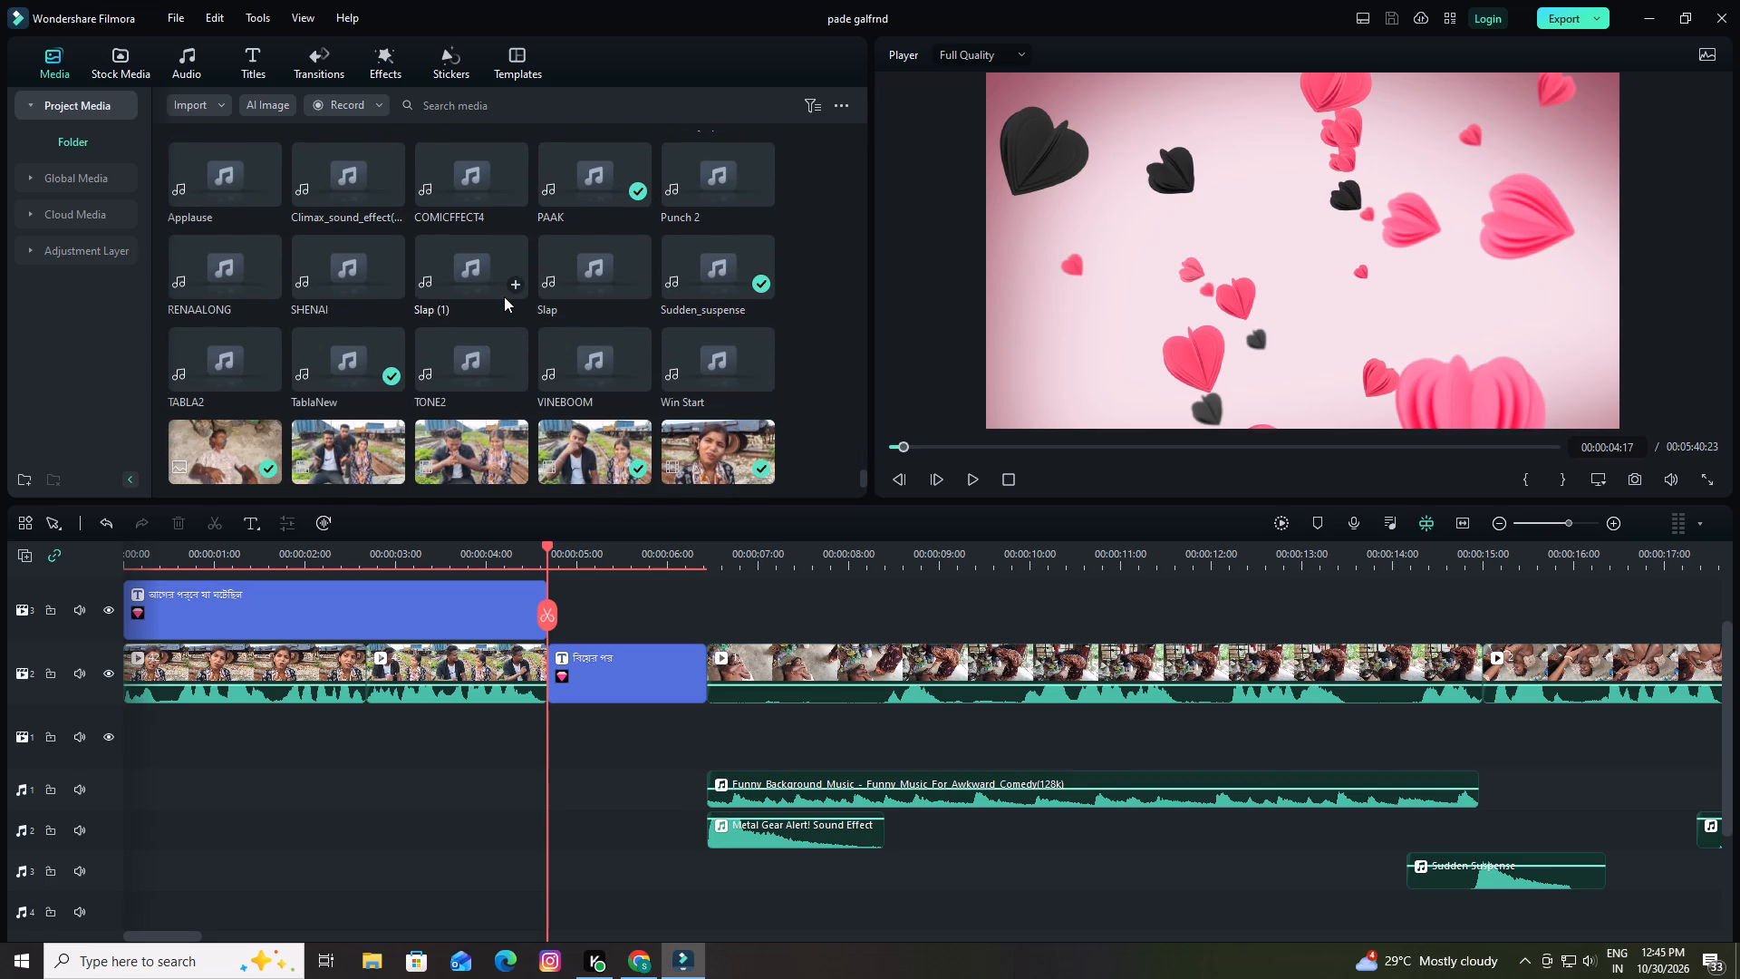
drag(336, 267, 487, 539)
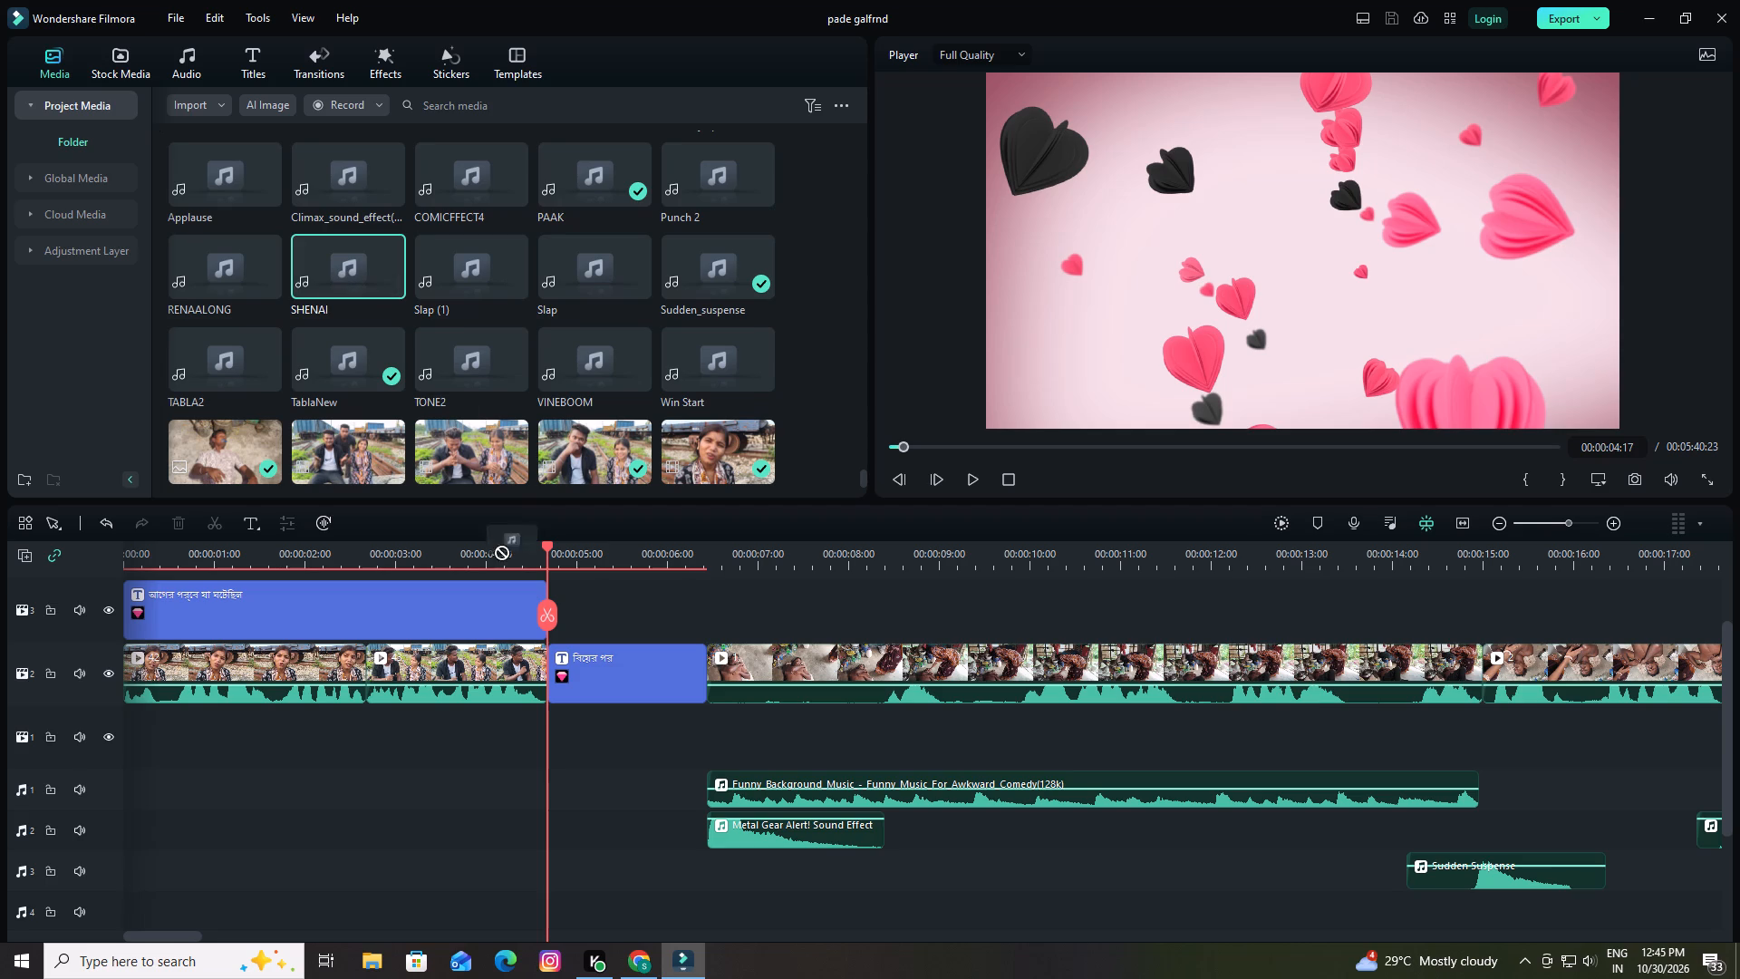
drag(487, 539, 238, 604)
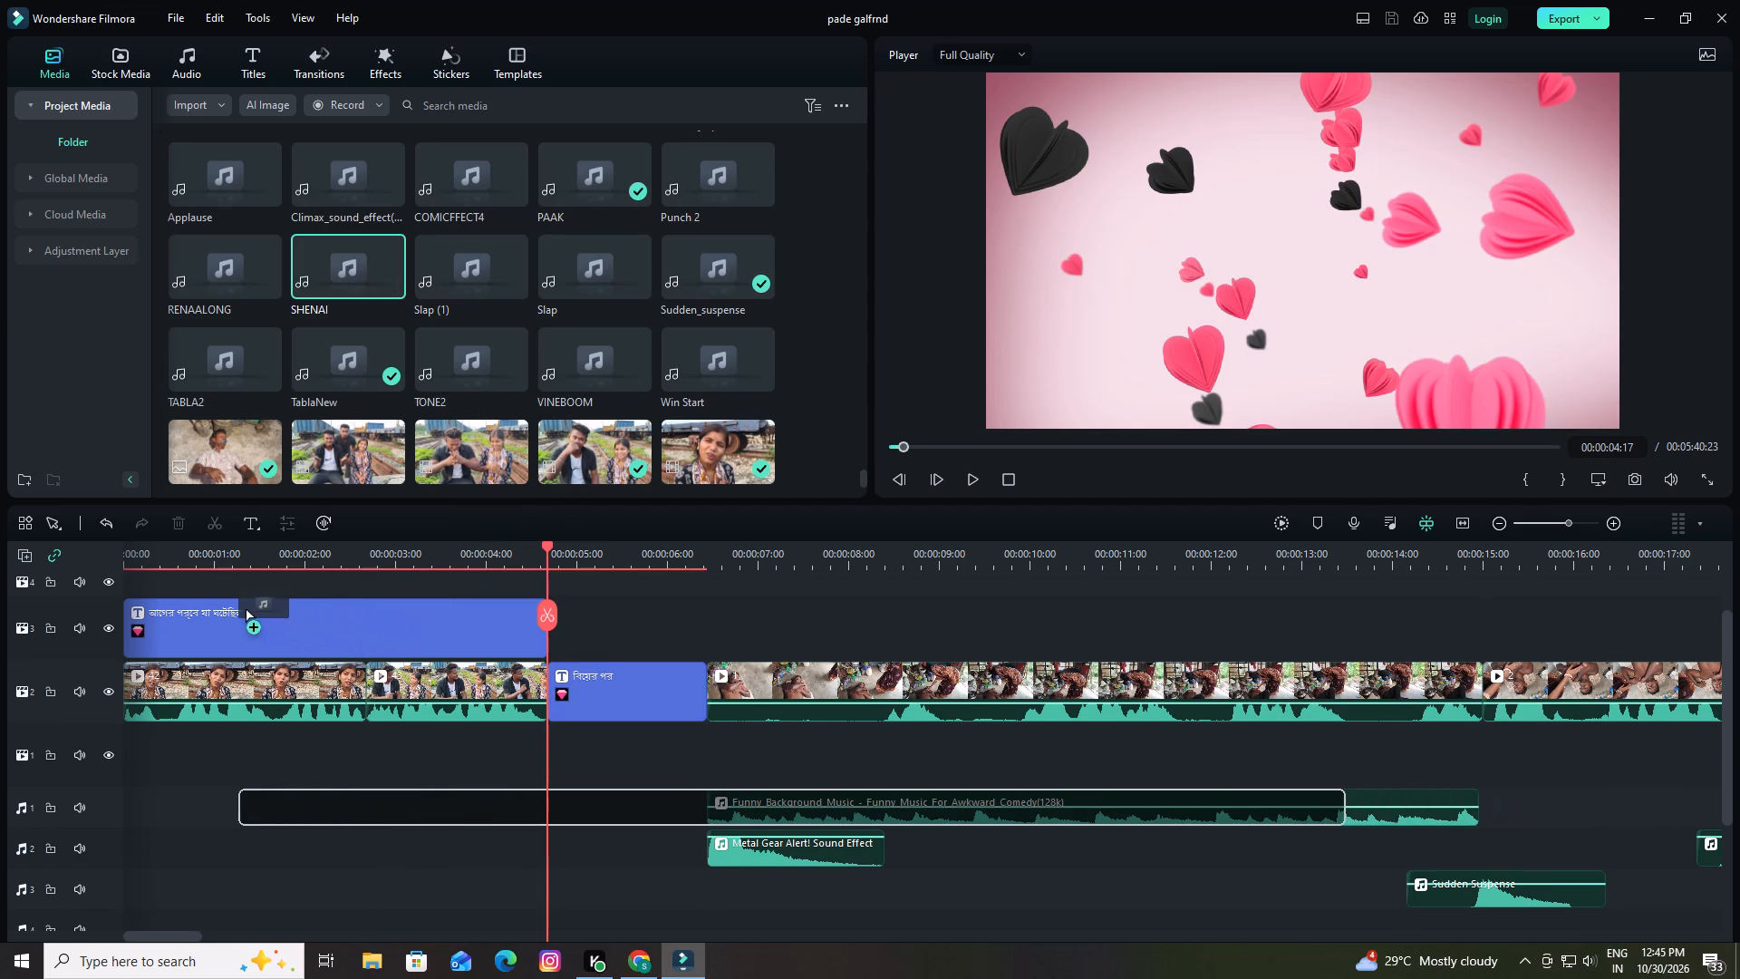
drag(238, 604, 527, 836)
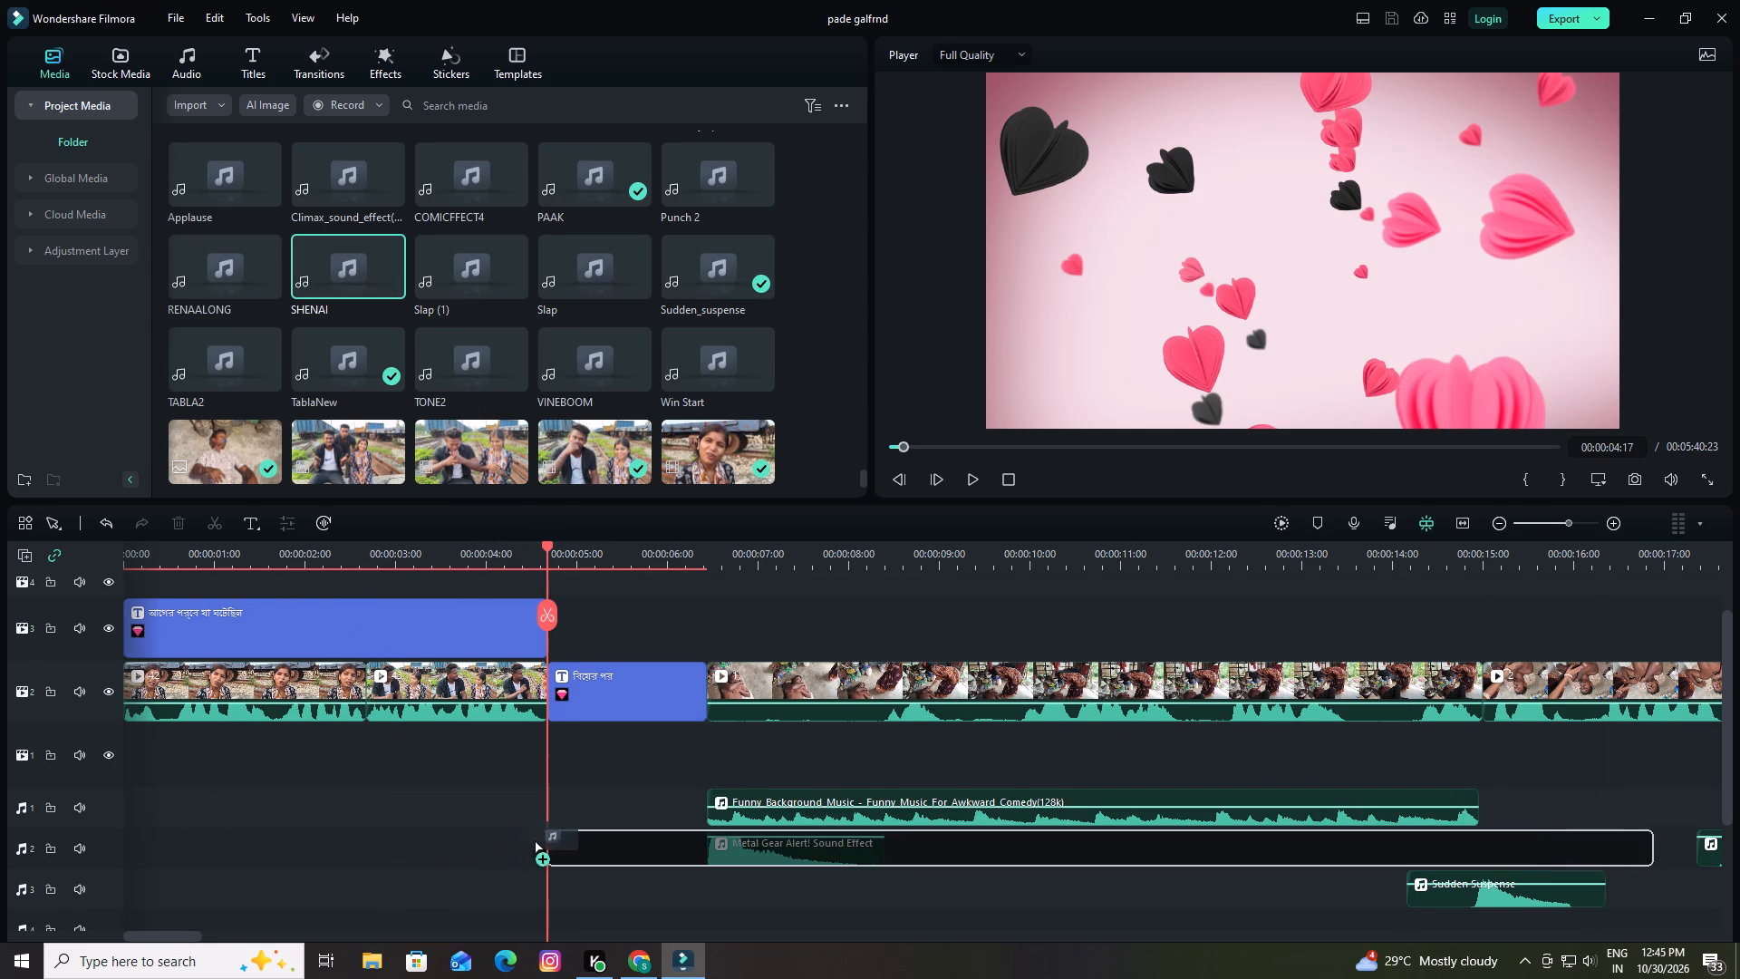
drag(527, 836, 482, 868)
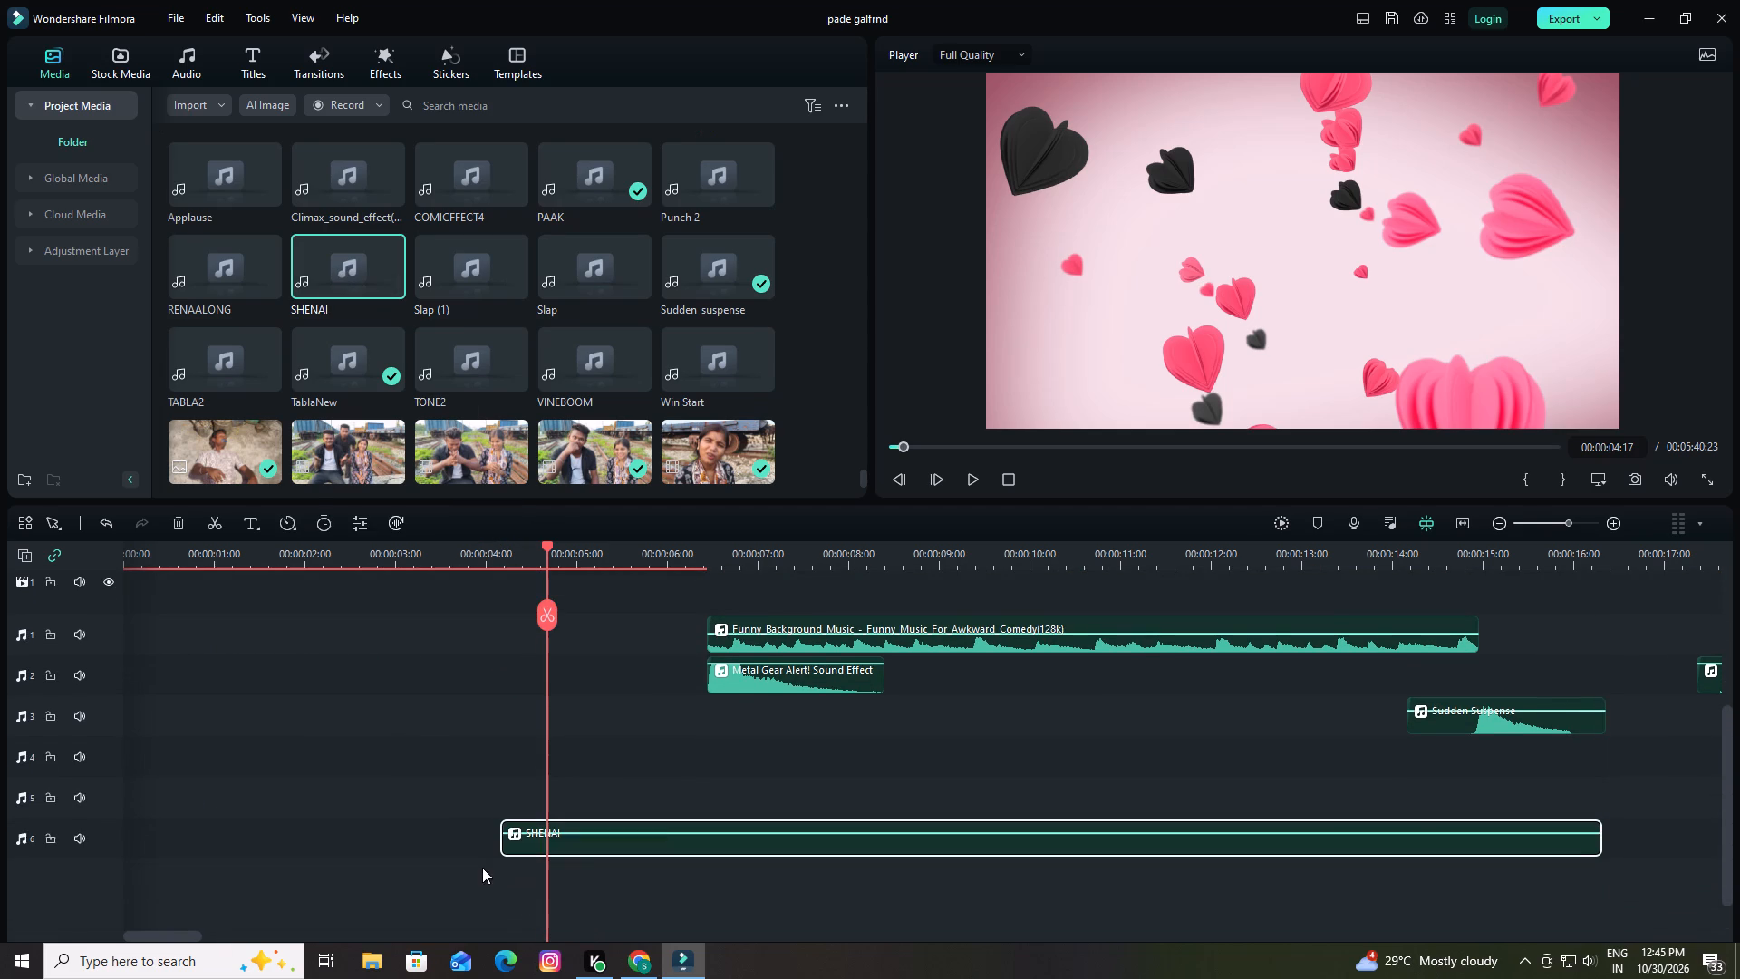
Play back the "বিয়ের পর" card from its start to hear it with the SHENAI audio.
scroll(593, 718, up, 1)
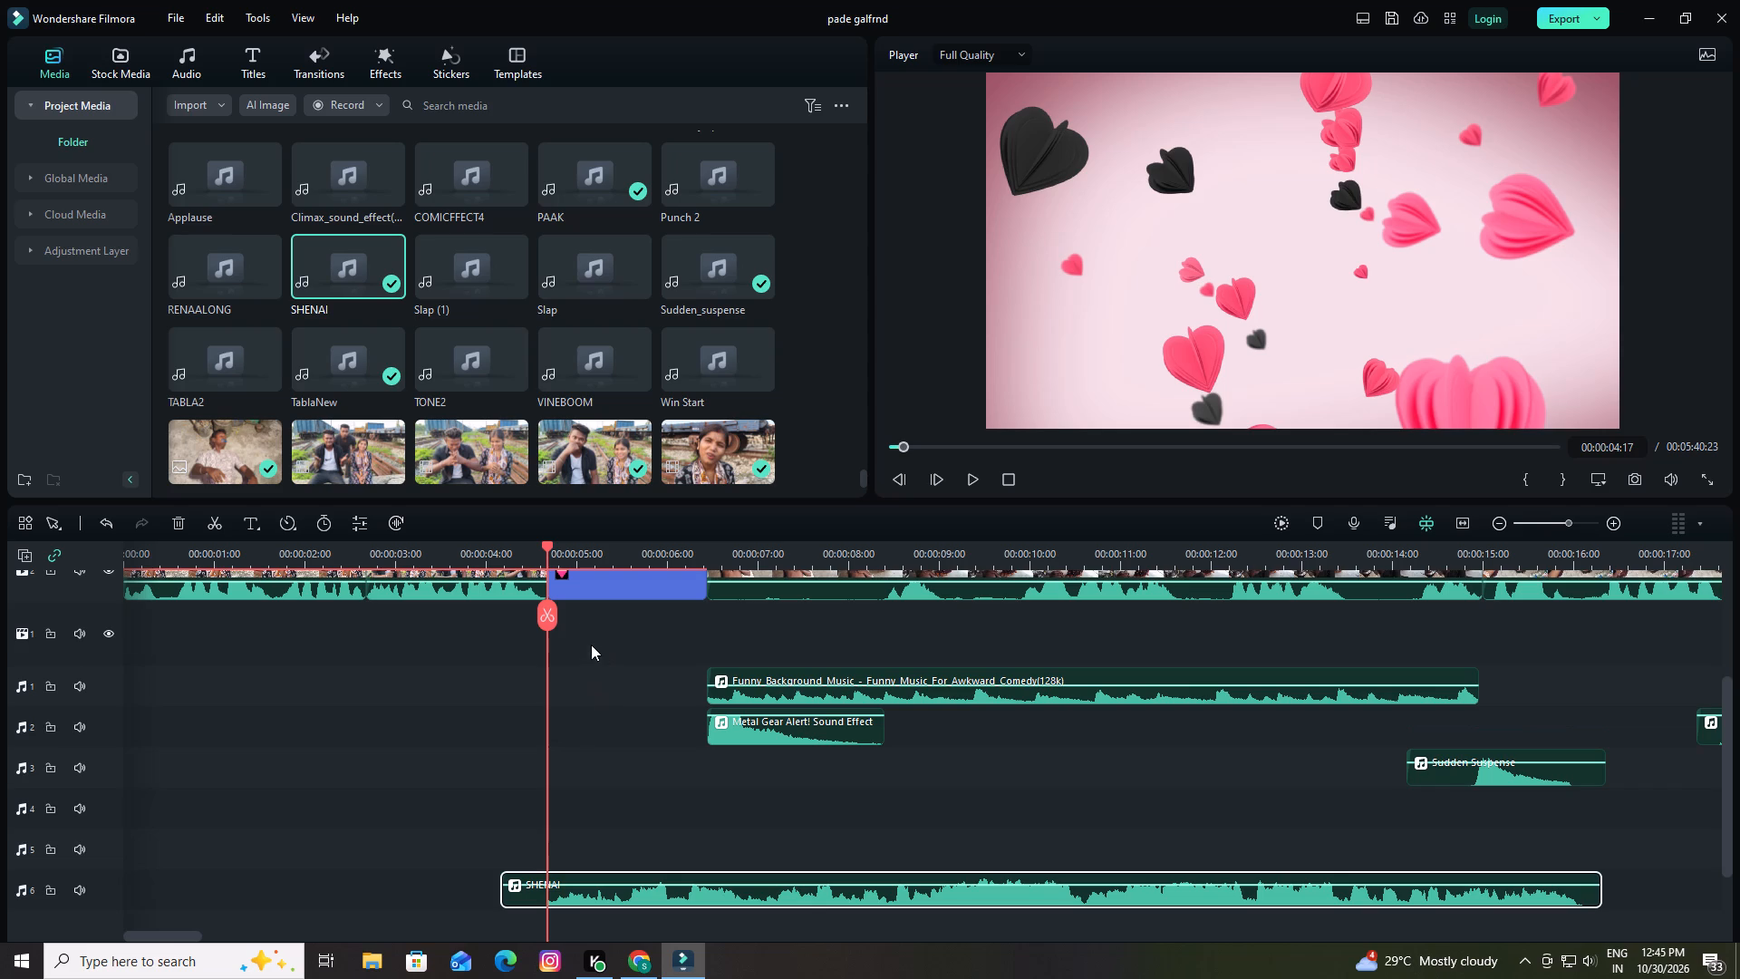
key(space)
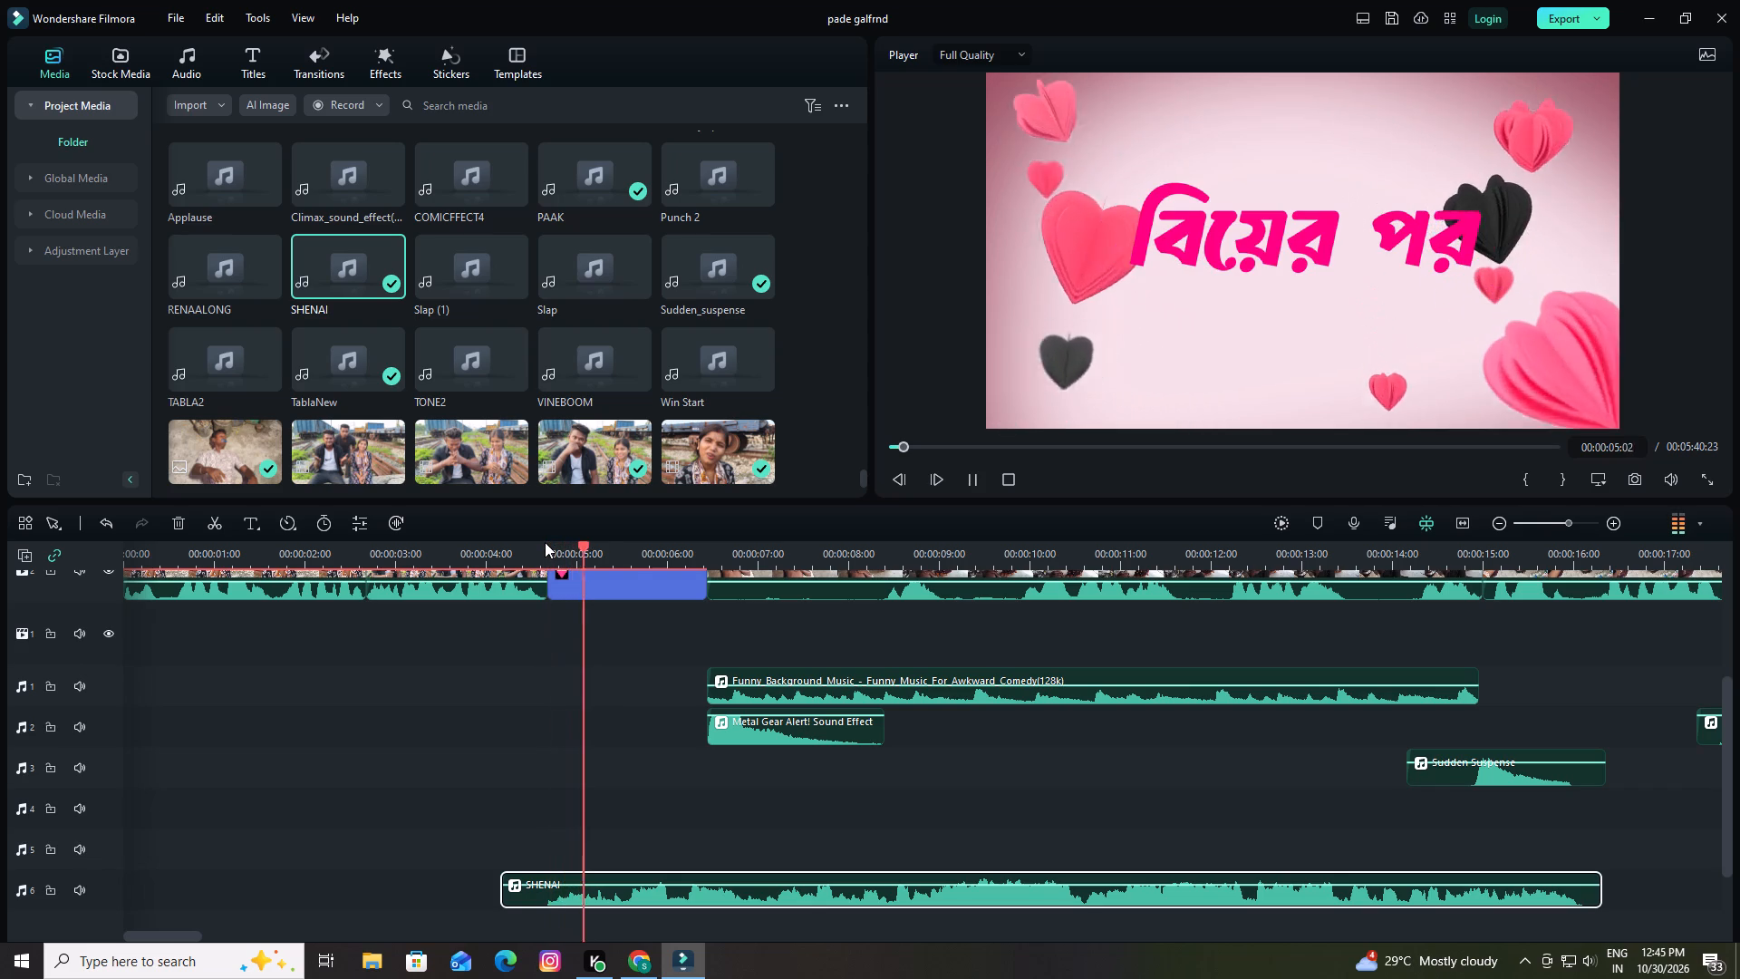
key(space)
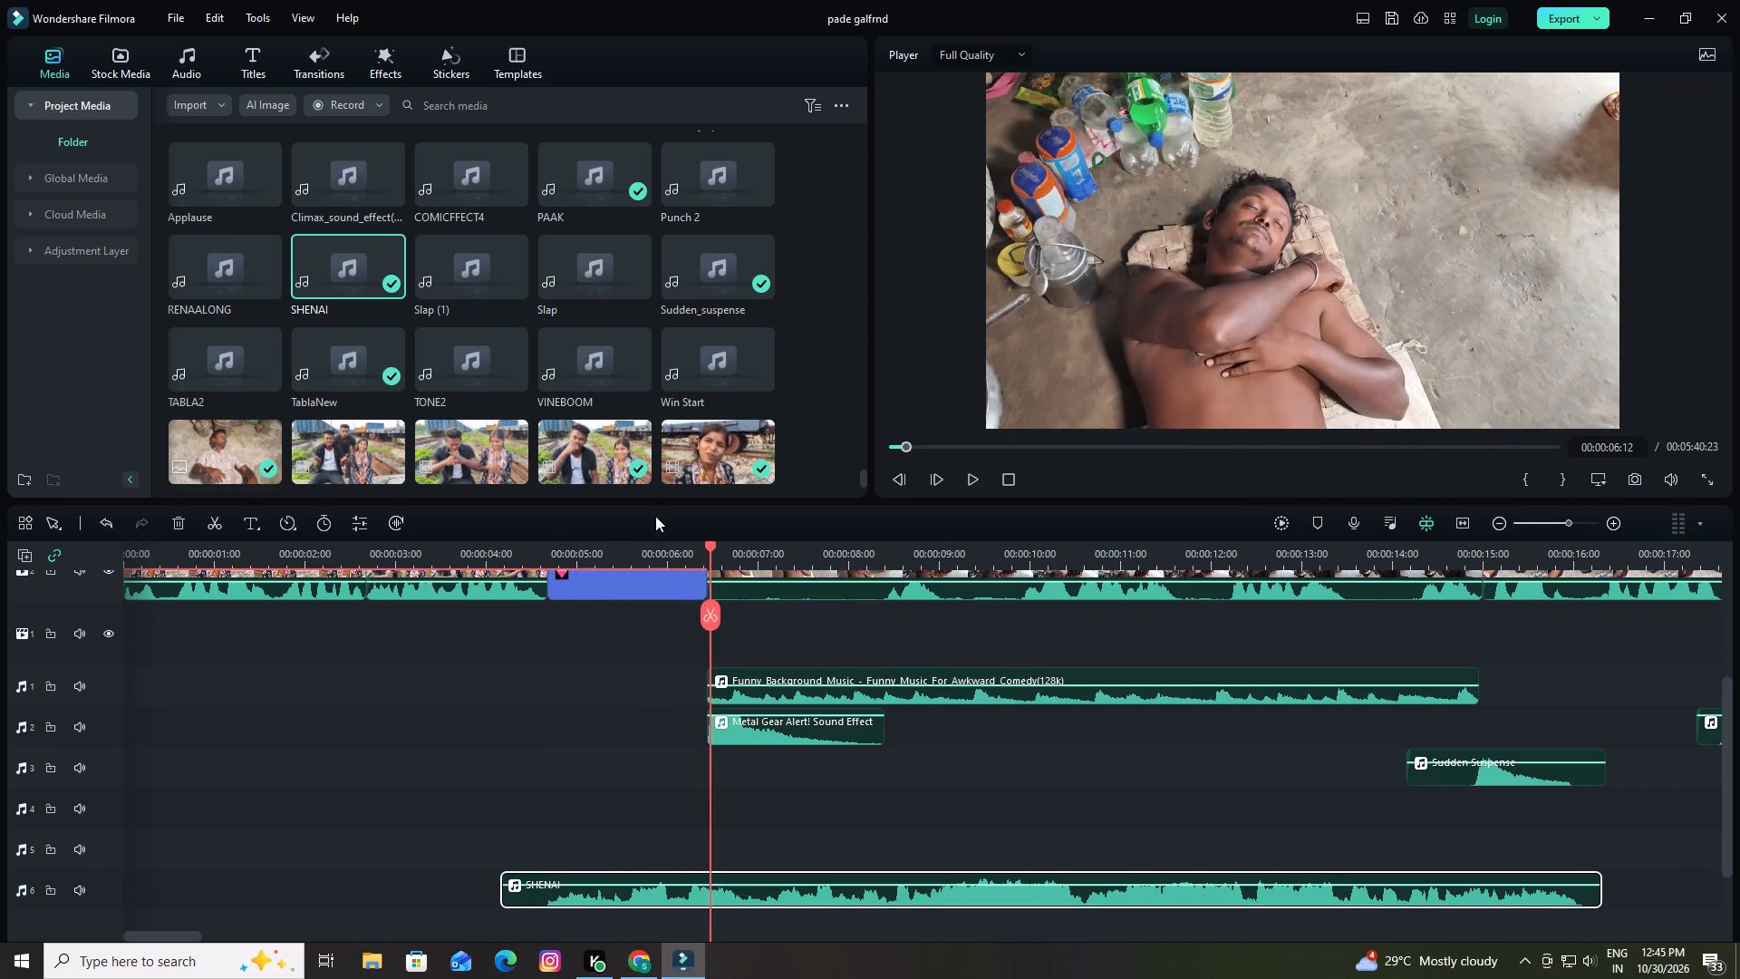
Save the project, split the SHENAI audio at the card's end, 00:00:06:11, and delete the part after the cut.
click(709, 546)
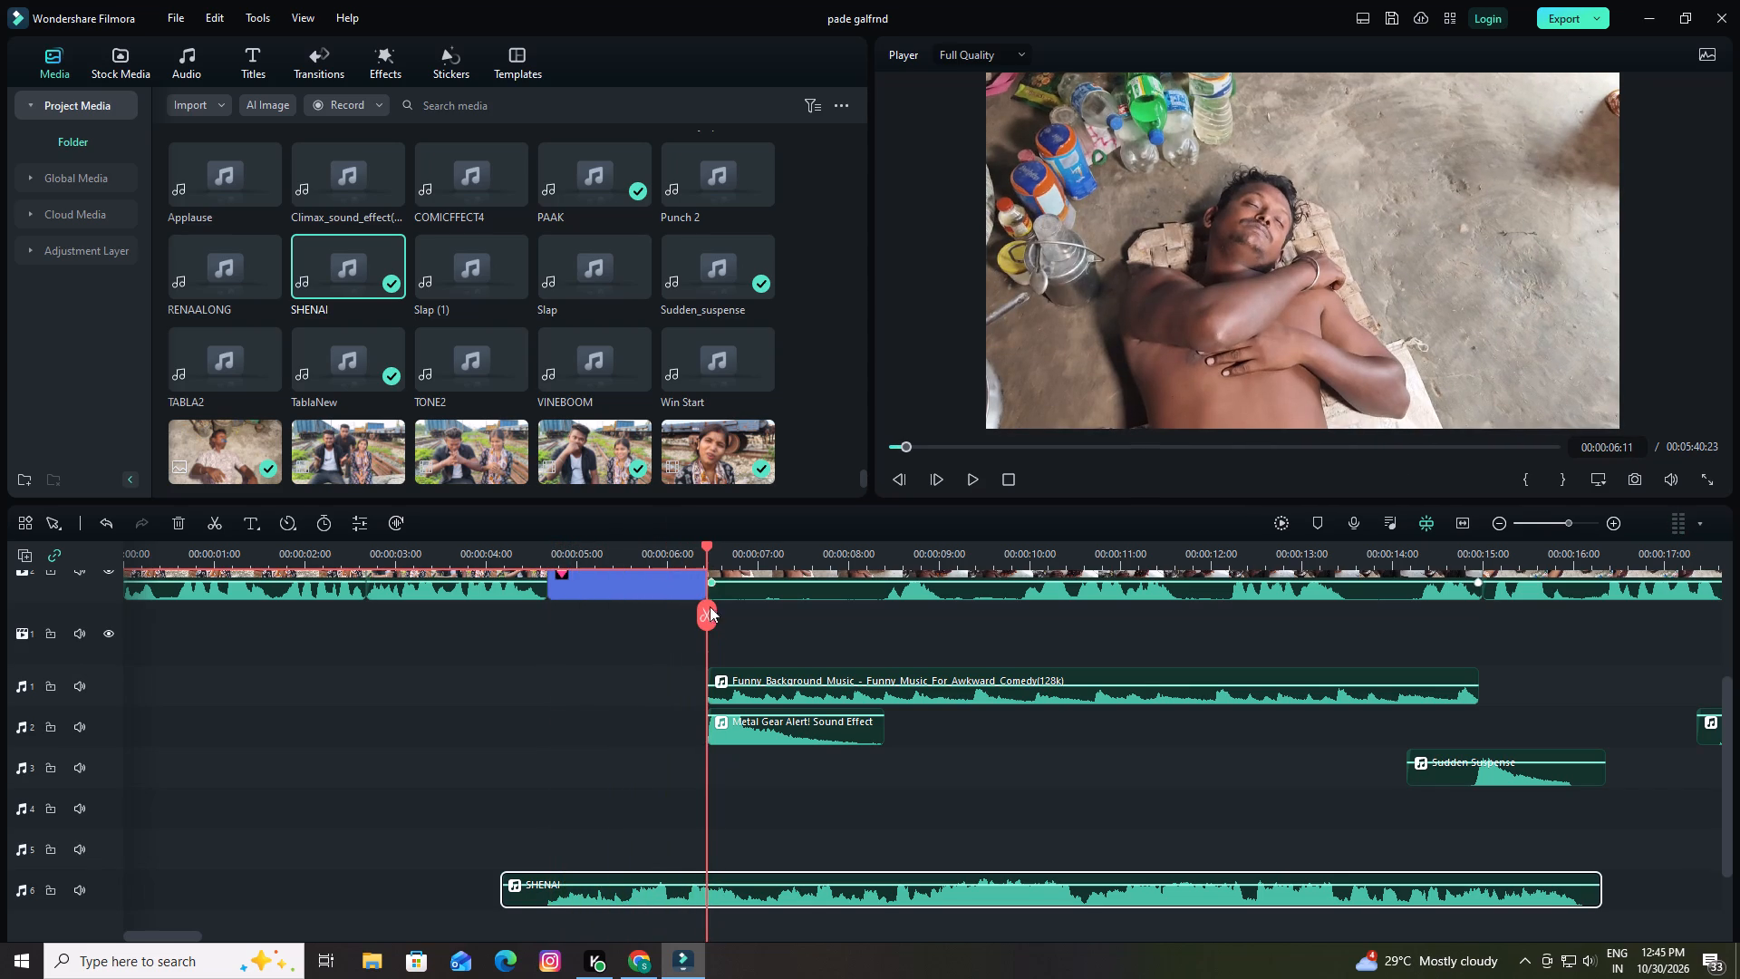
click(1388, 15)
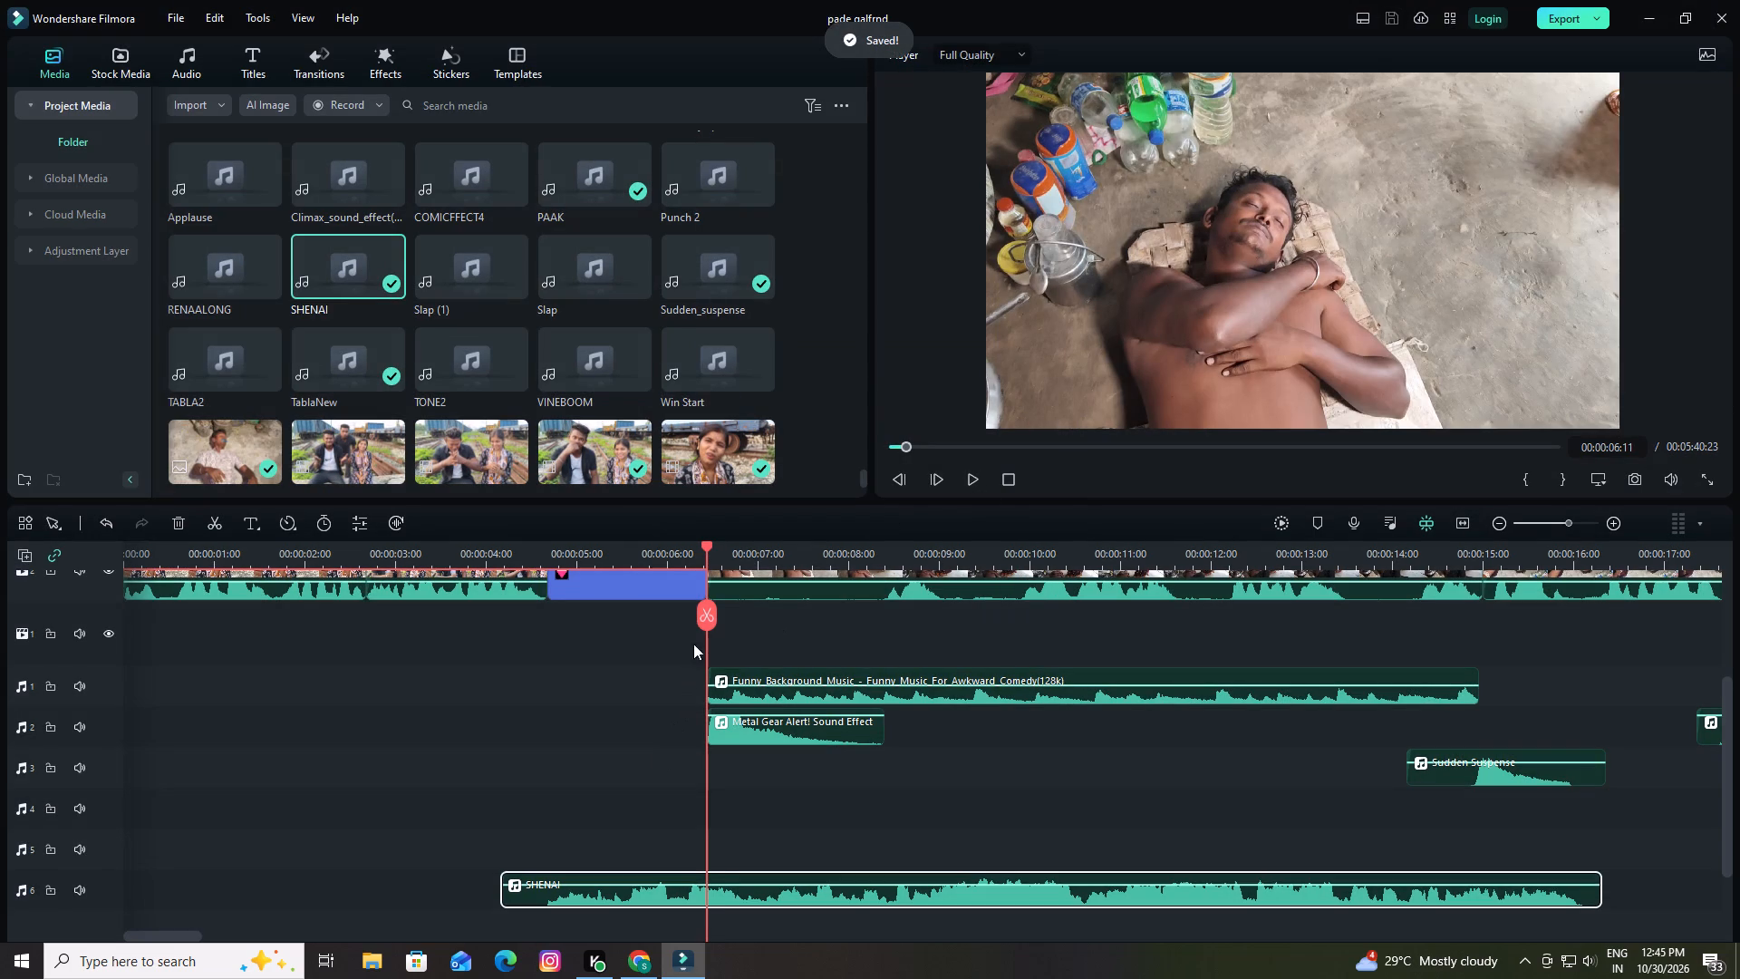
click(709, 616)
click(180, 519)
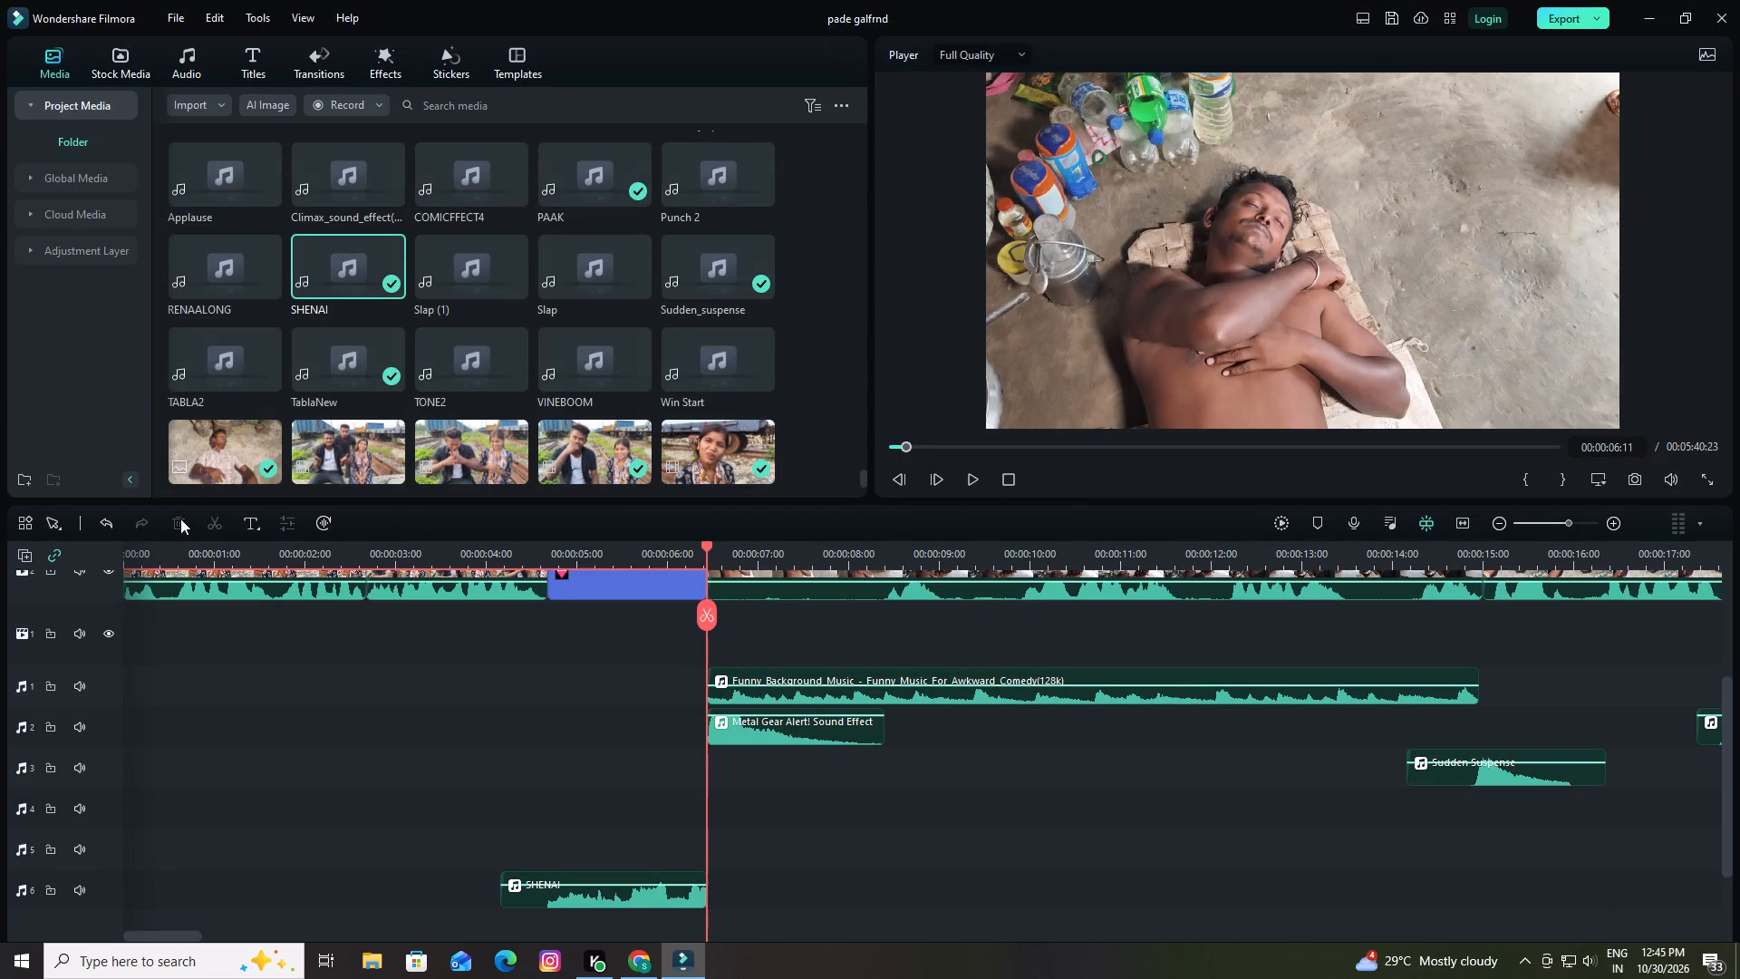
click(635, 900)
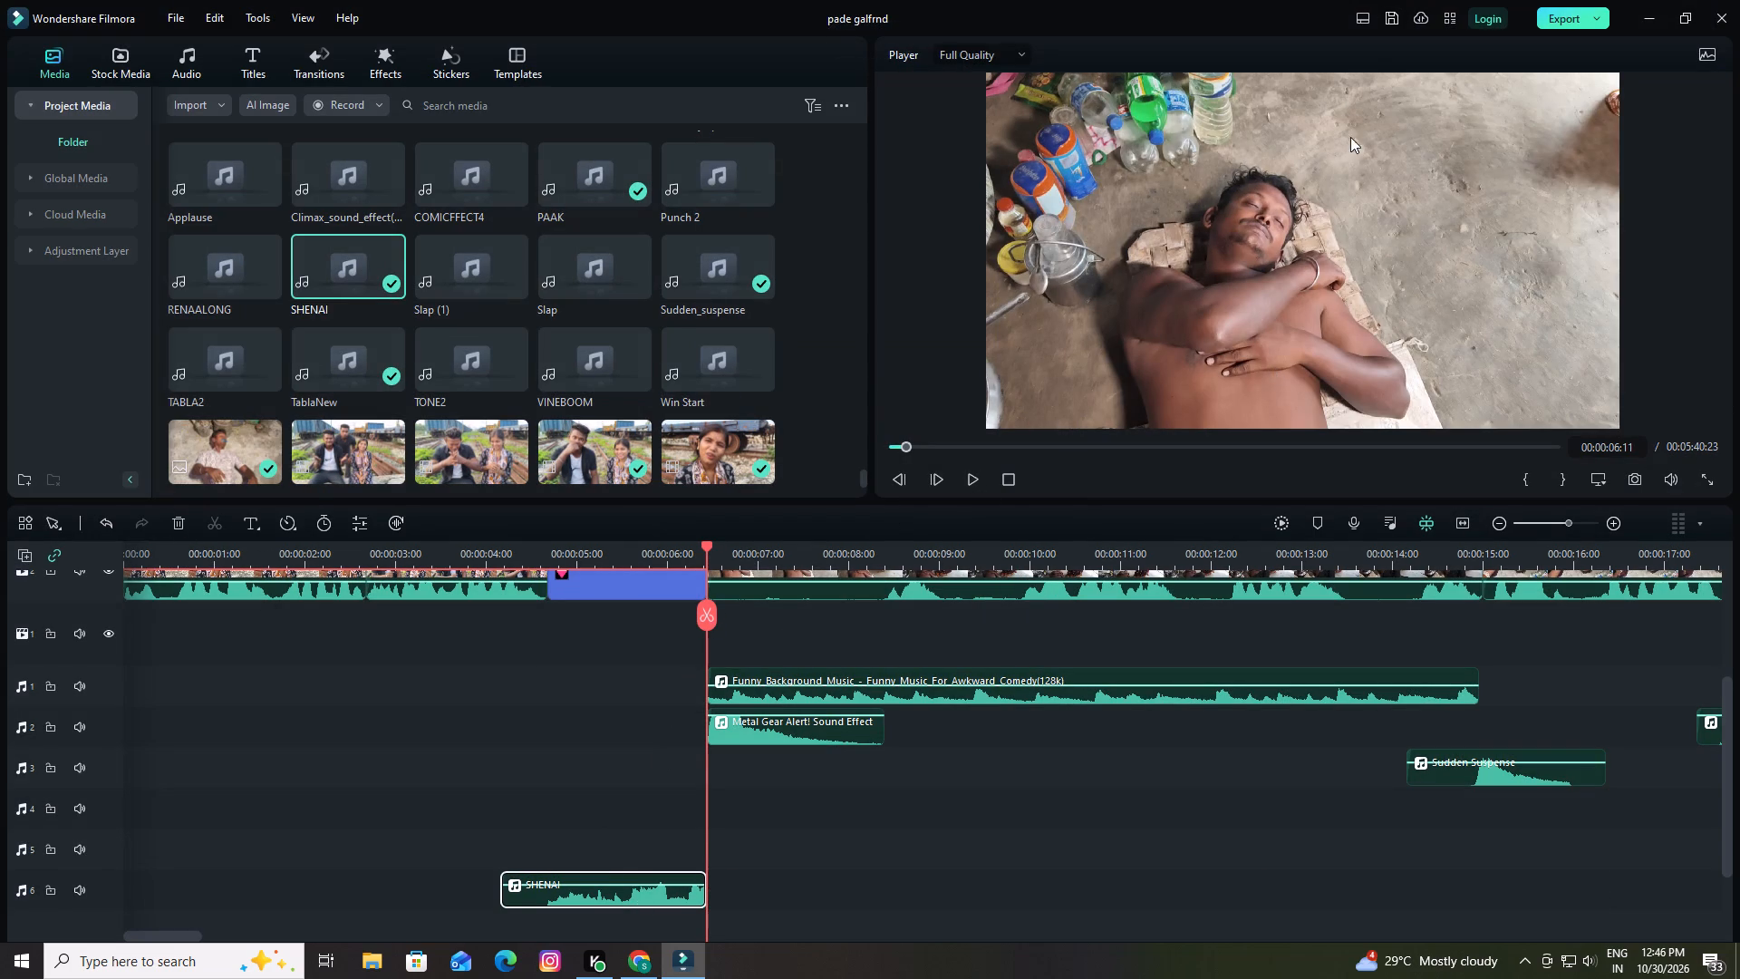
Save the project with the shortened SHENAI audio.
click(1389, 19)
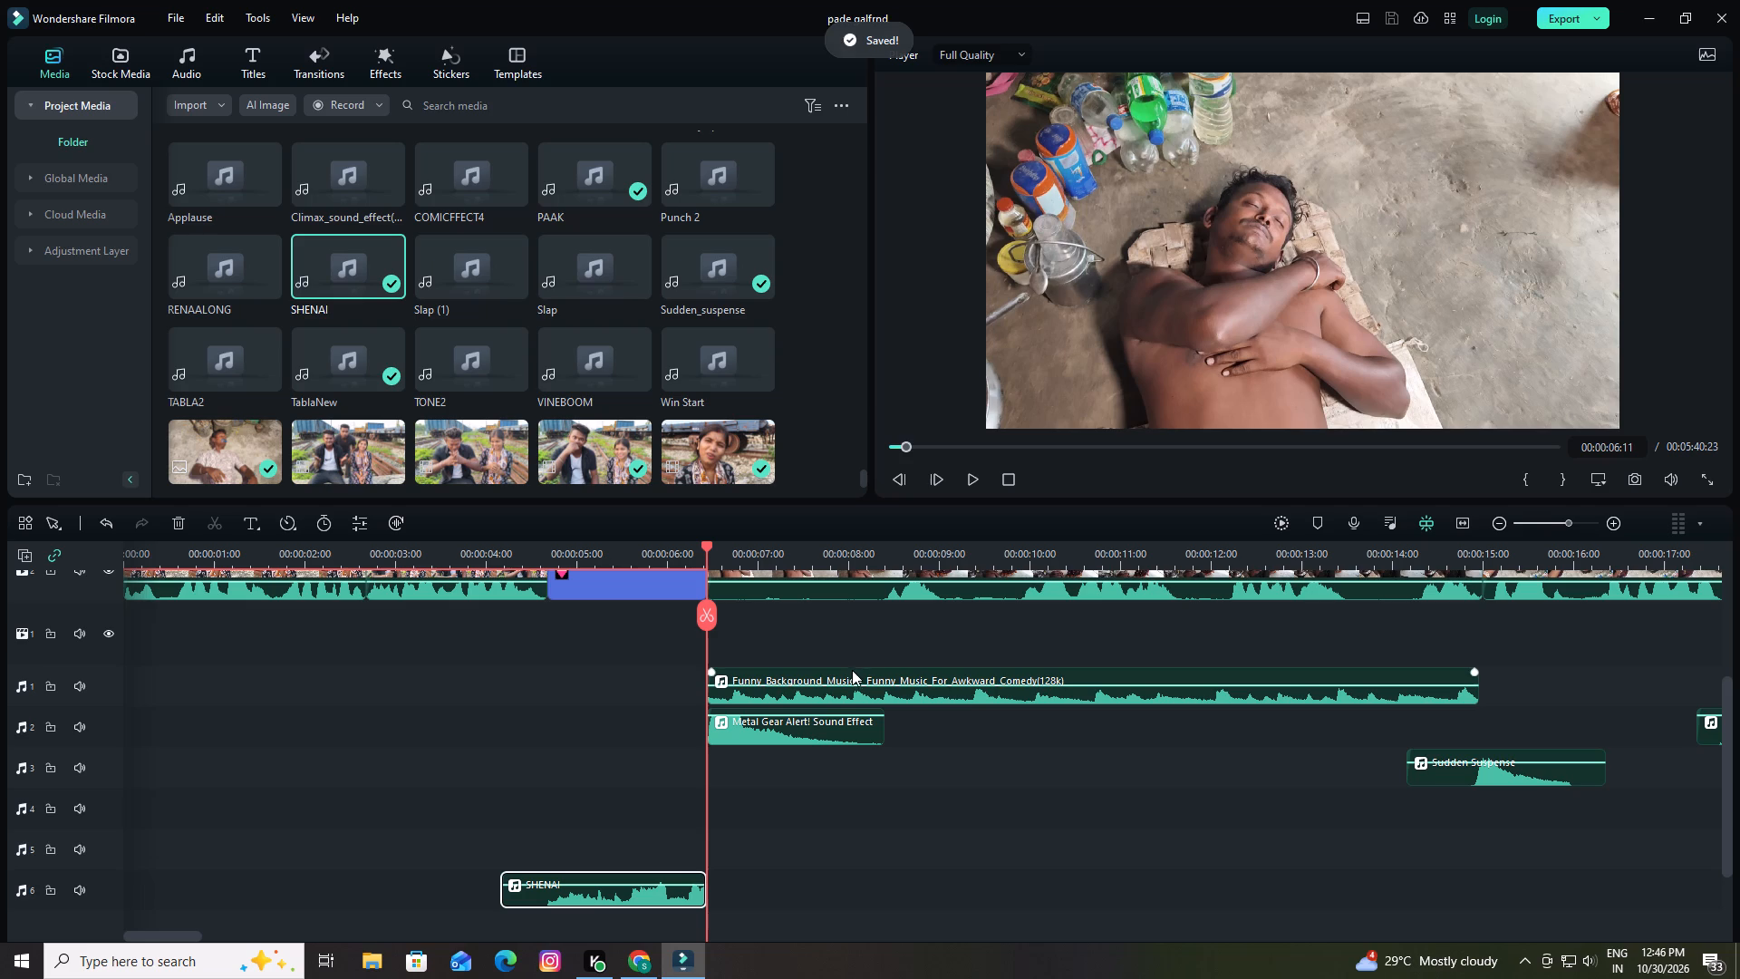
scroll(852, 673, up, 2)
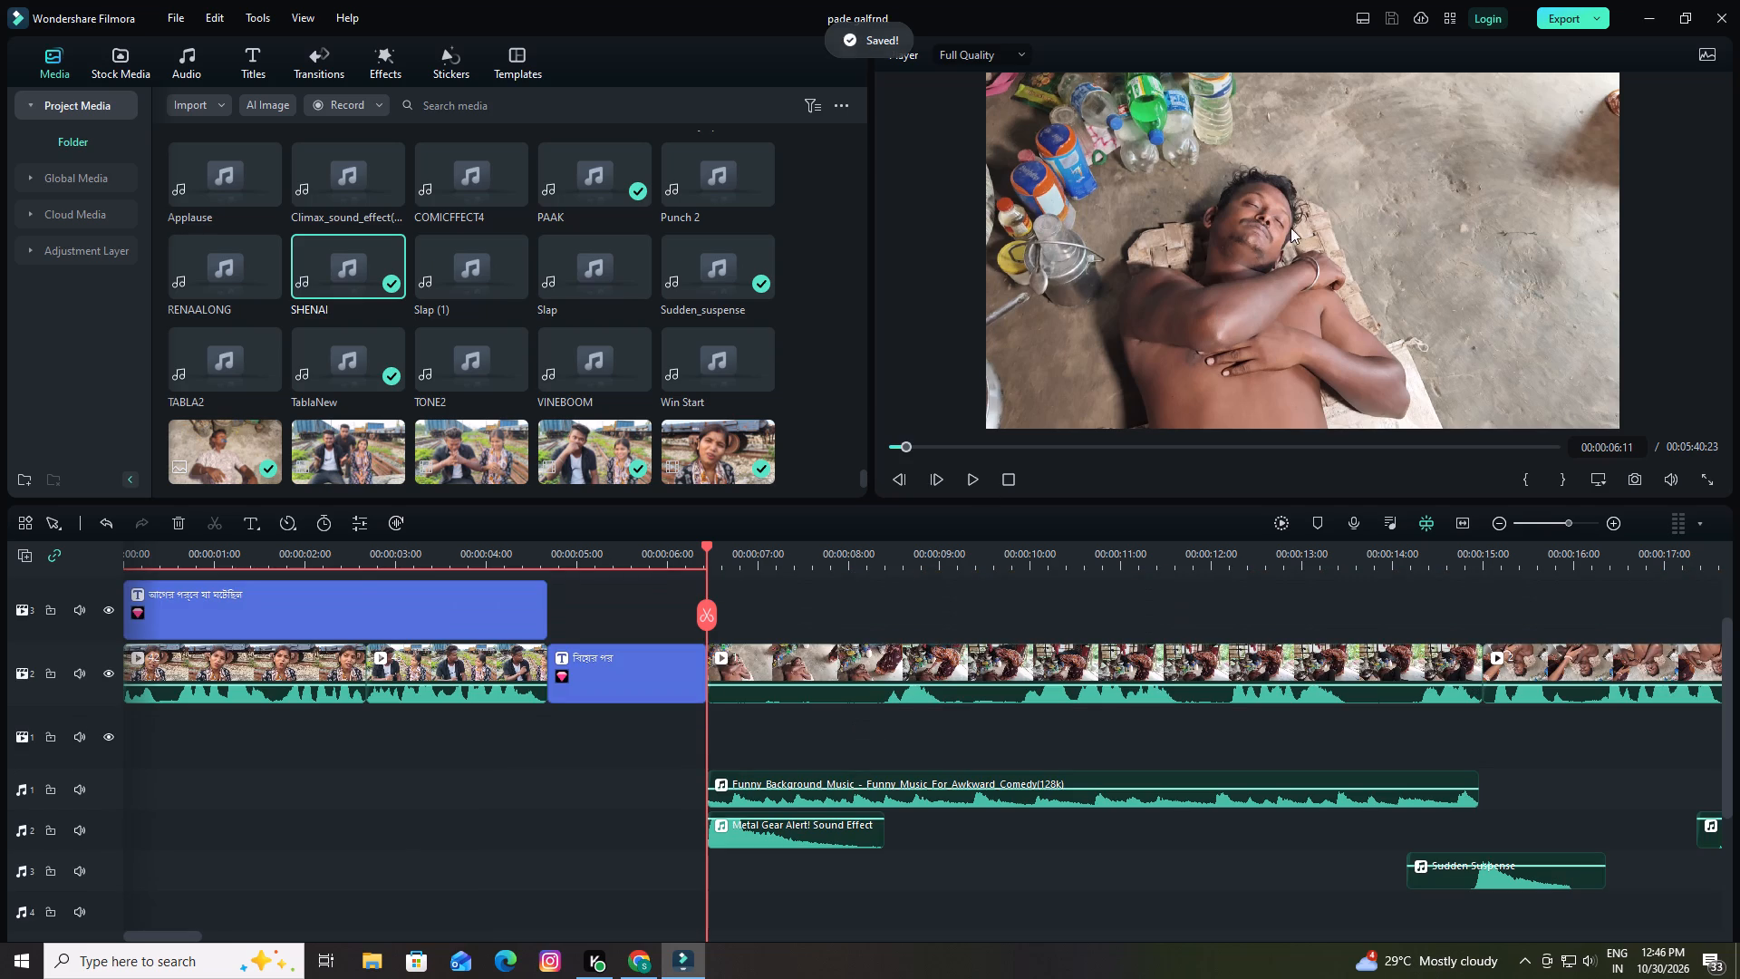